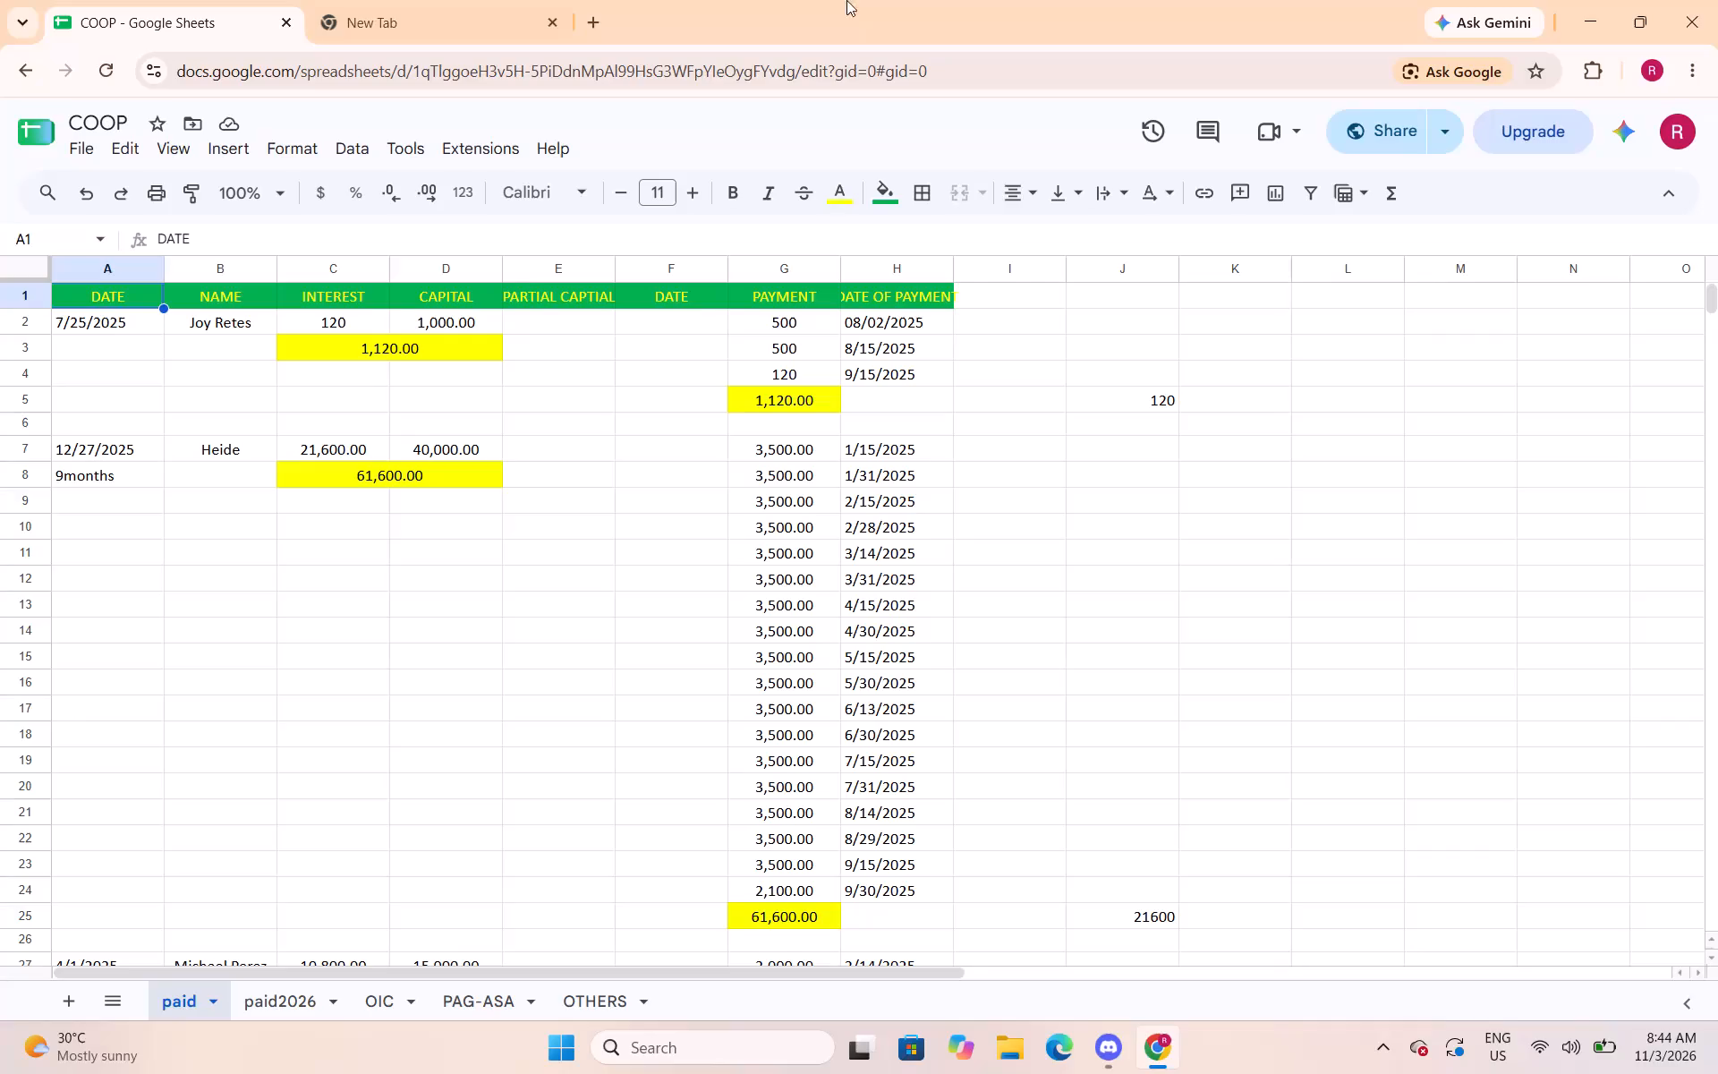
# Look through the loan and payment records on the paid sheet.
pyautogui.click(1288, 763)
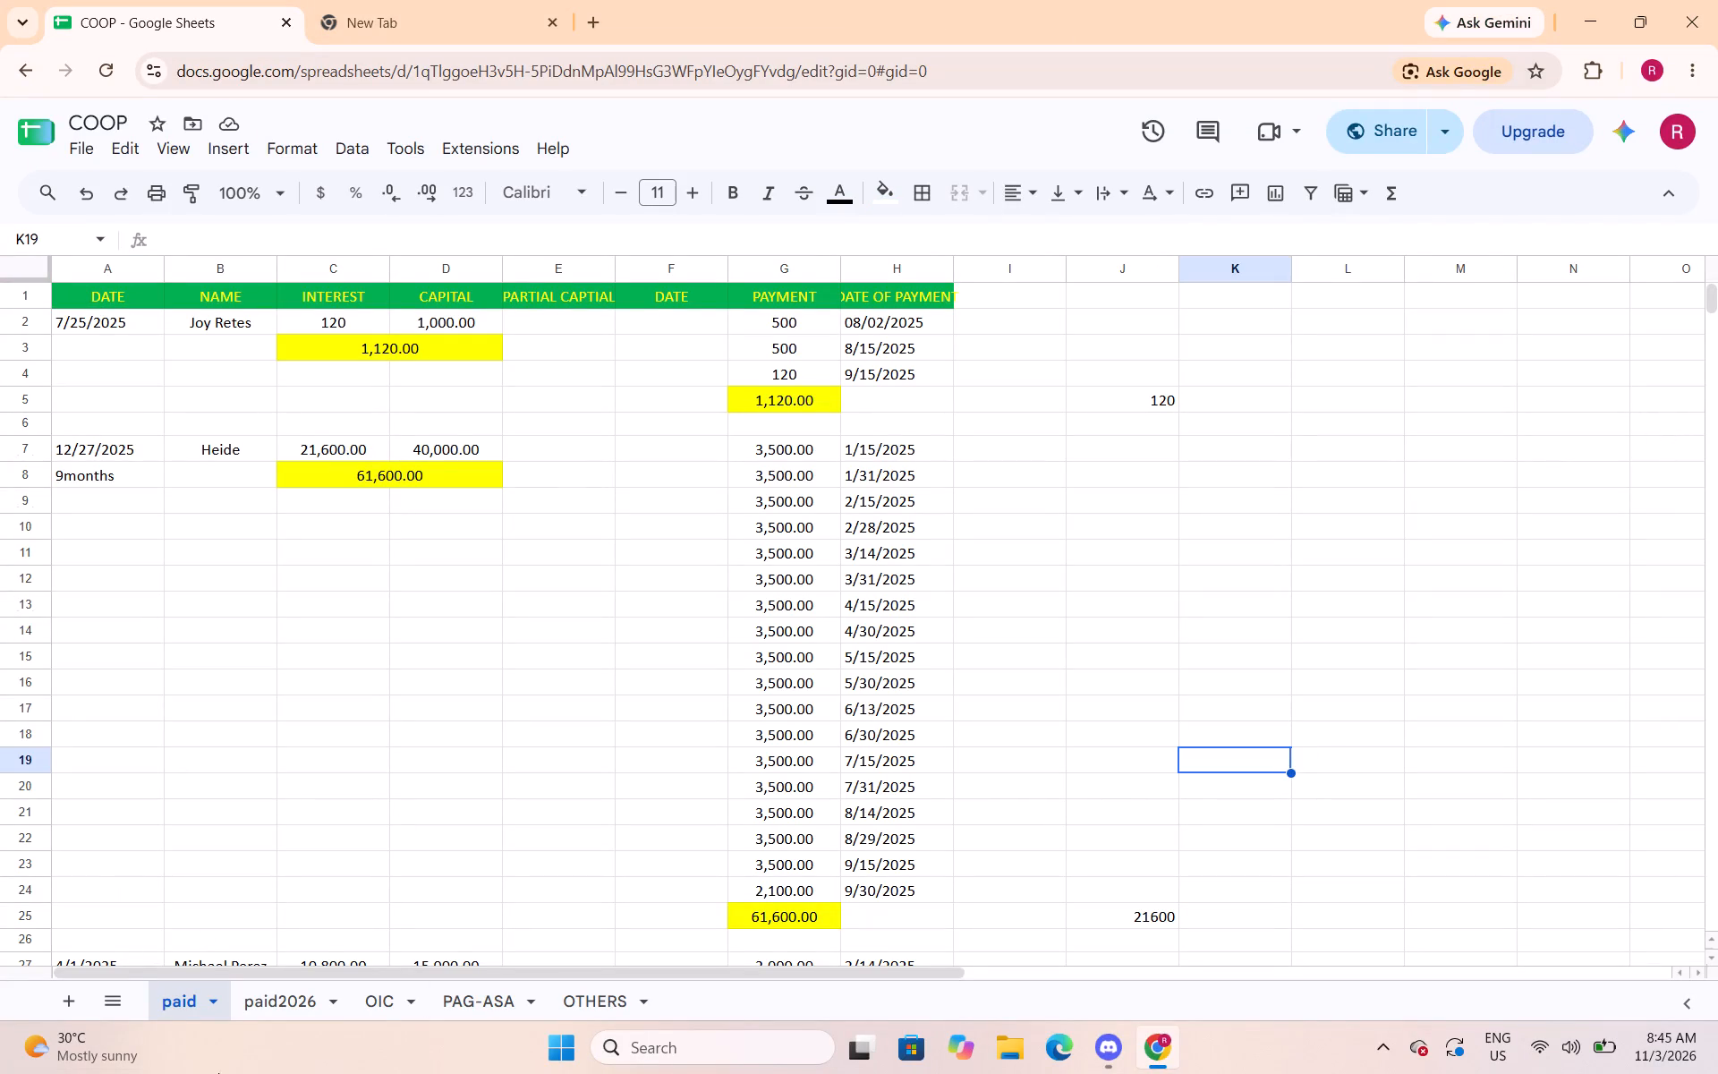
pyautogui.click(174, 1001)
pyautogui.scroll(3, 457, 707)
pyautogui.scroll(-5, 464, 728)
pyautogui.scroll(-5, 473, 799)
pyautogui.scroll(6, 492, 790)
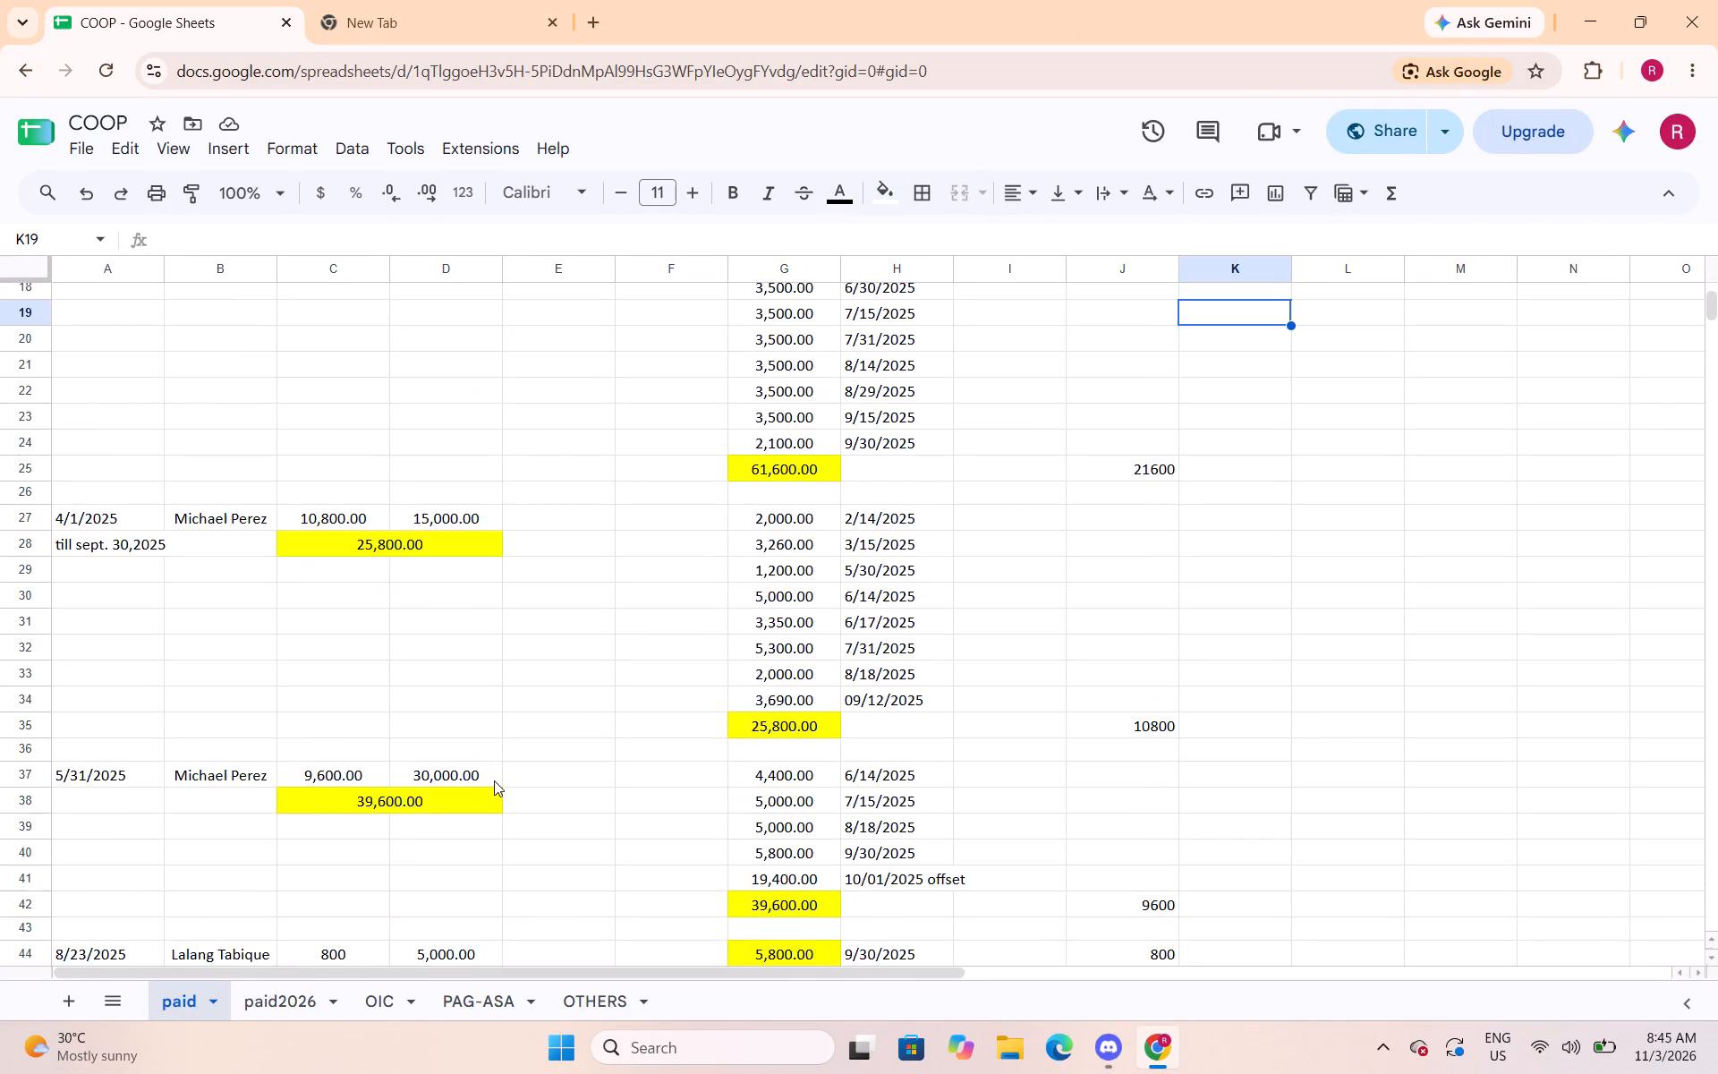
pyautogui.scroll(-9, 492, 779)
pyautogui.scroll(6, 486, 780)
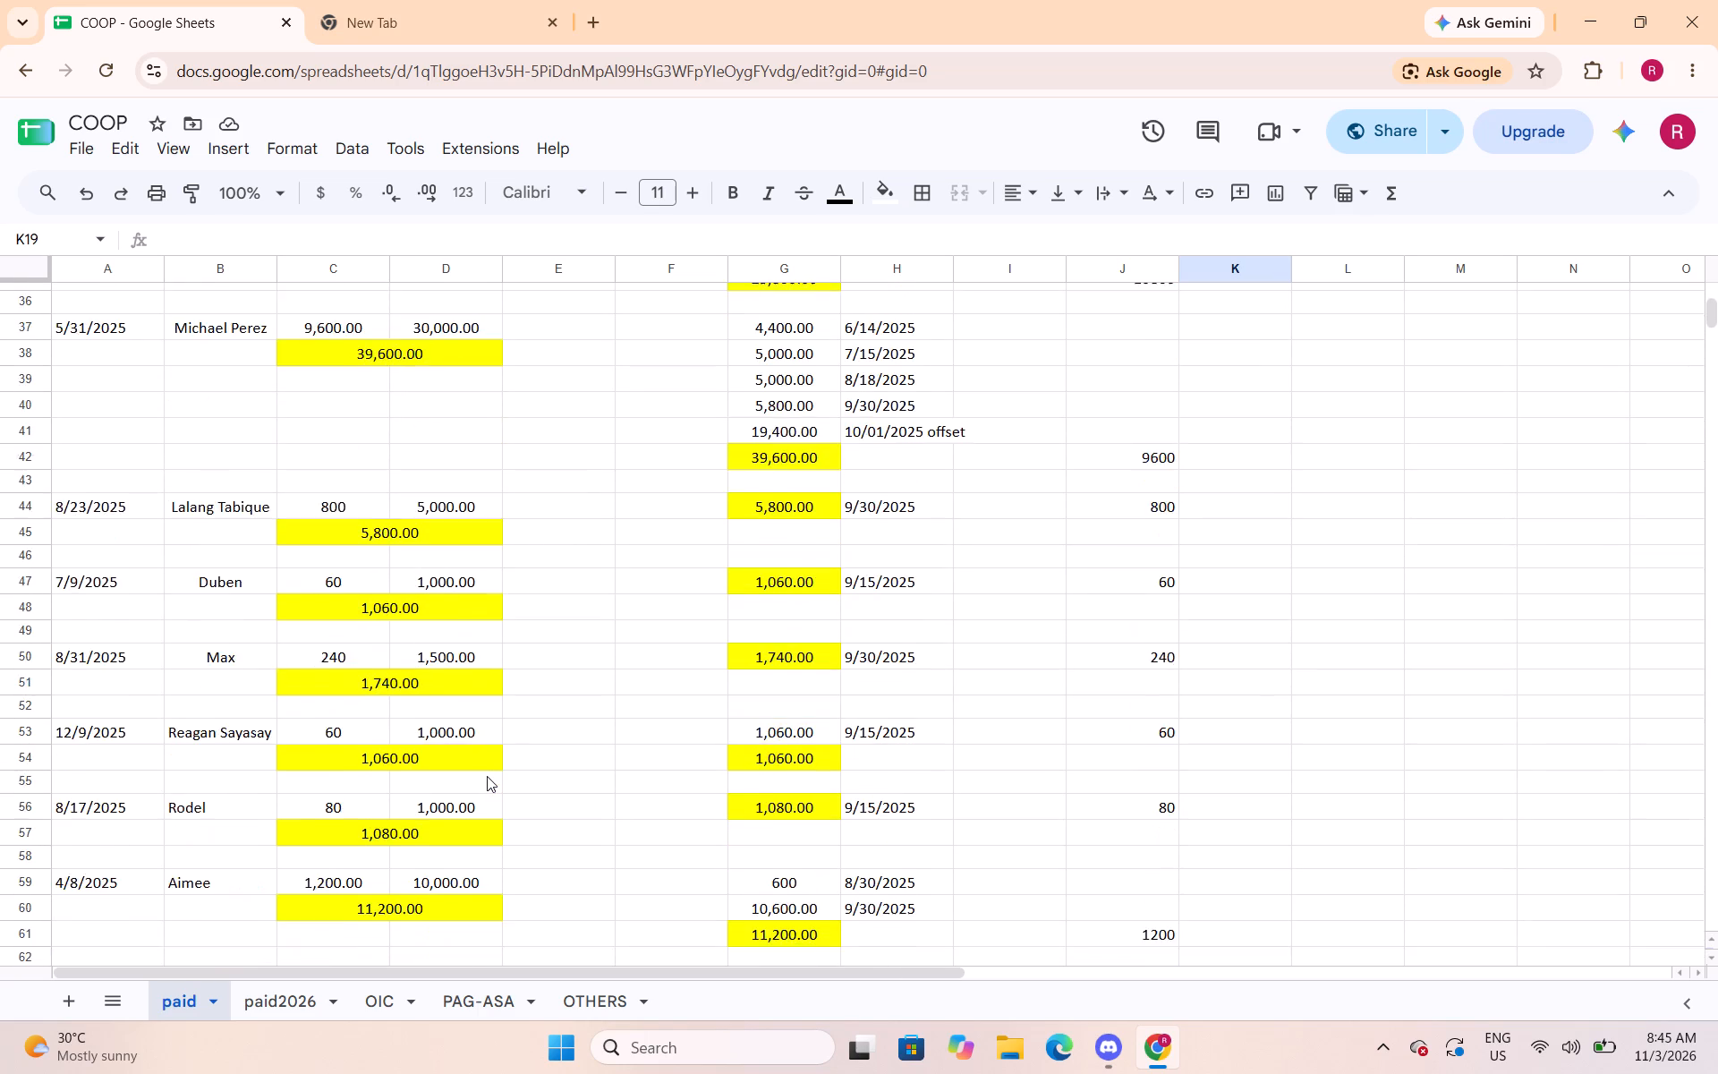
pyautogui.scroll(15, 487, 776)
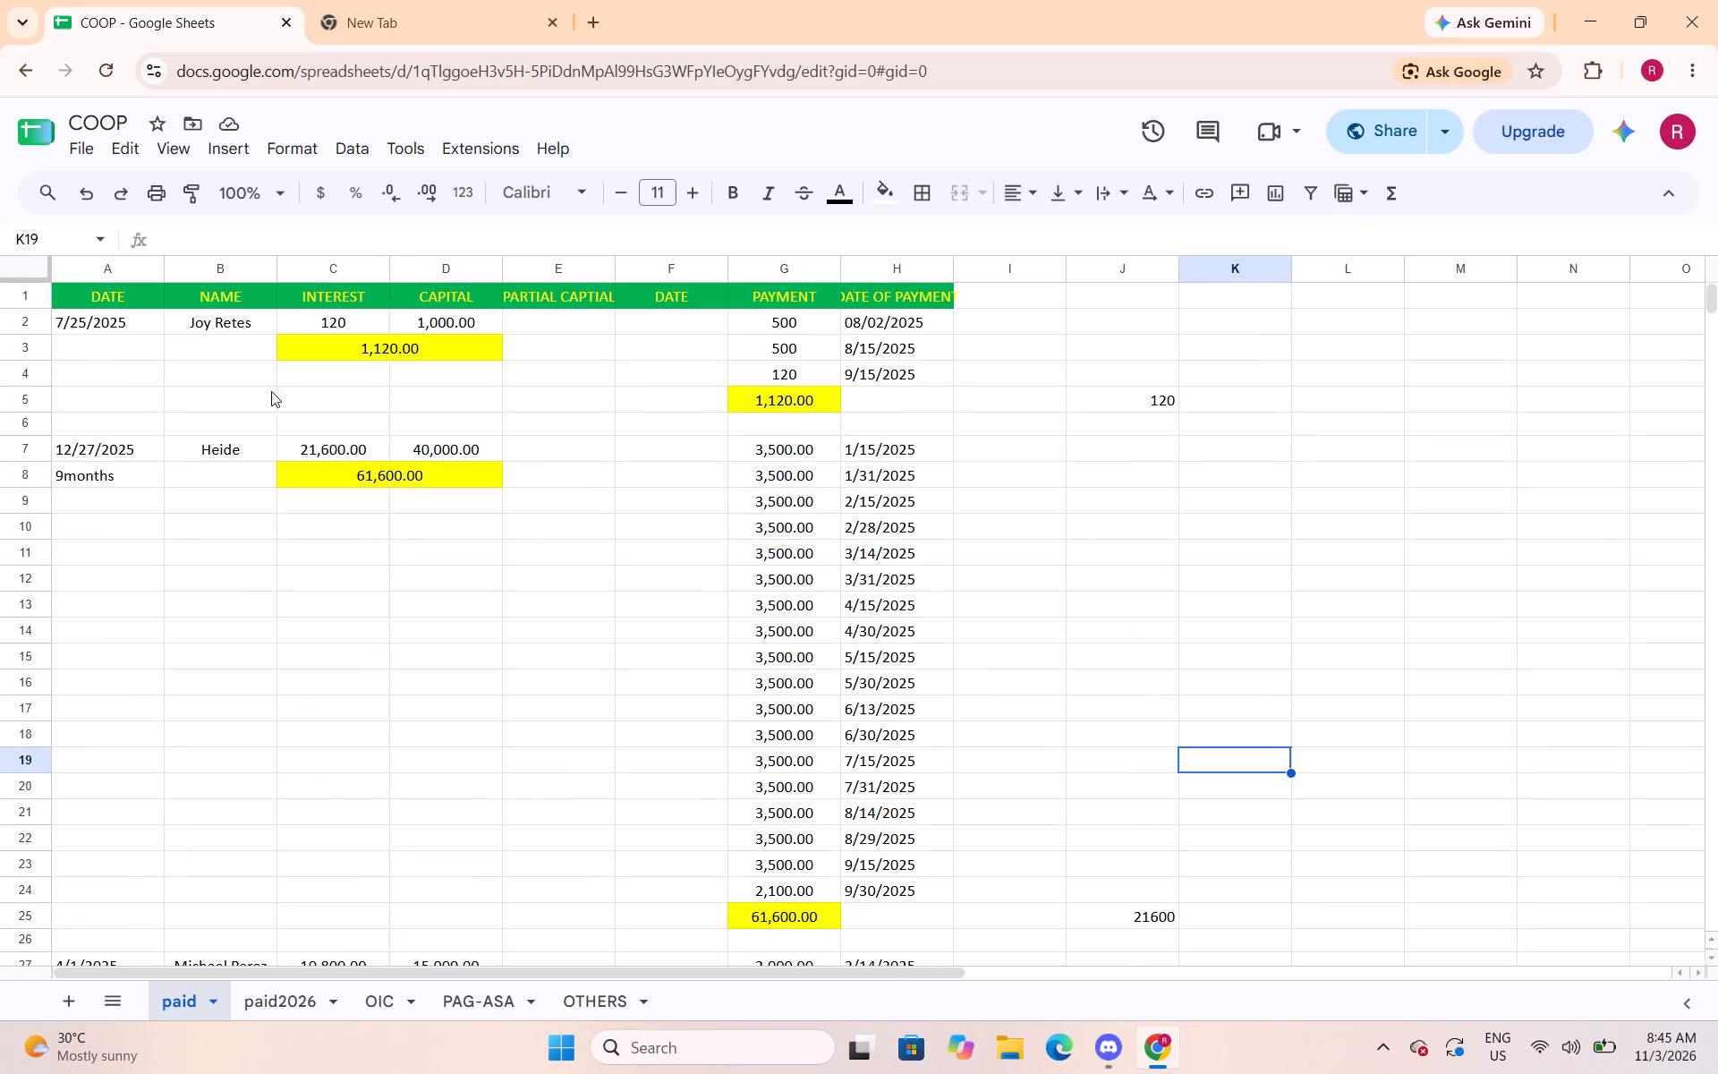
# Change the fill of the merged loan totals in C3:D3 and C8:D8 to bright green.
pyautogui.click(421, 354)
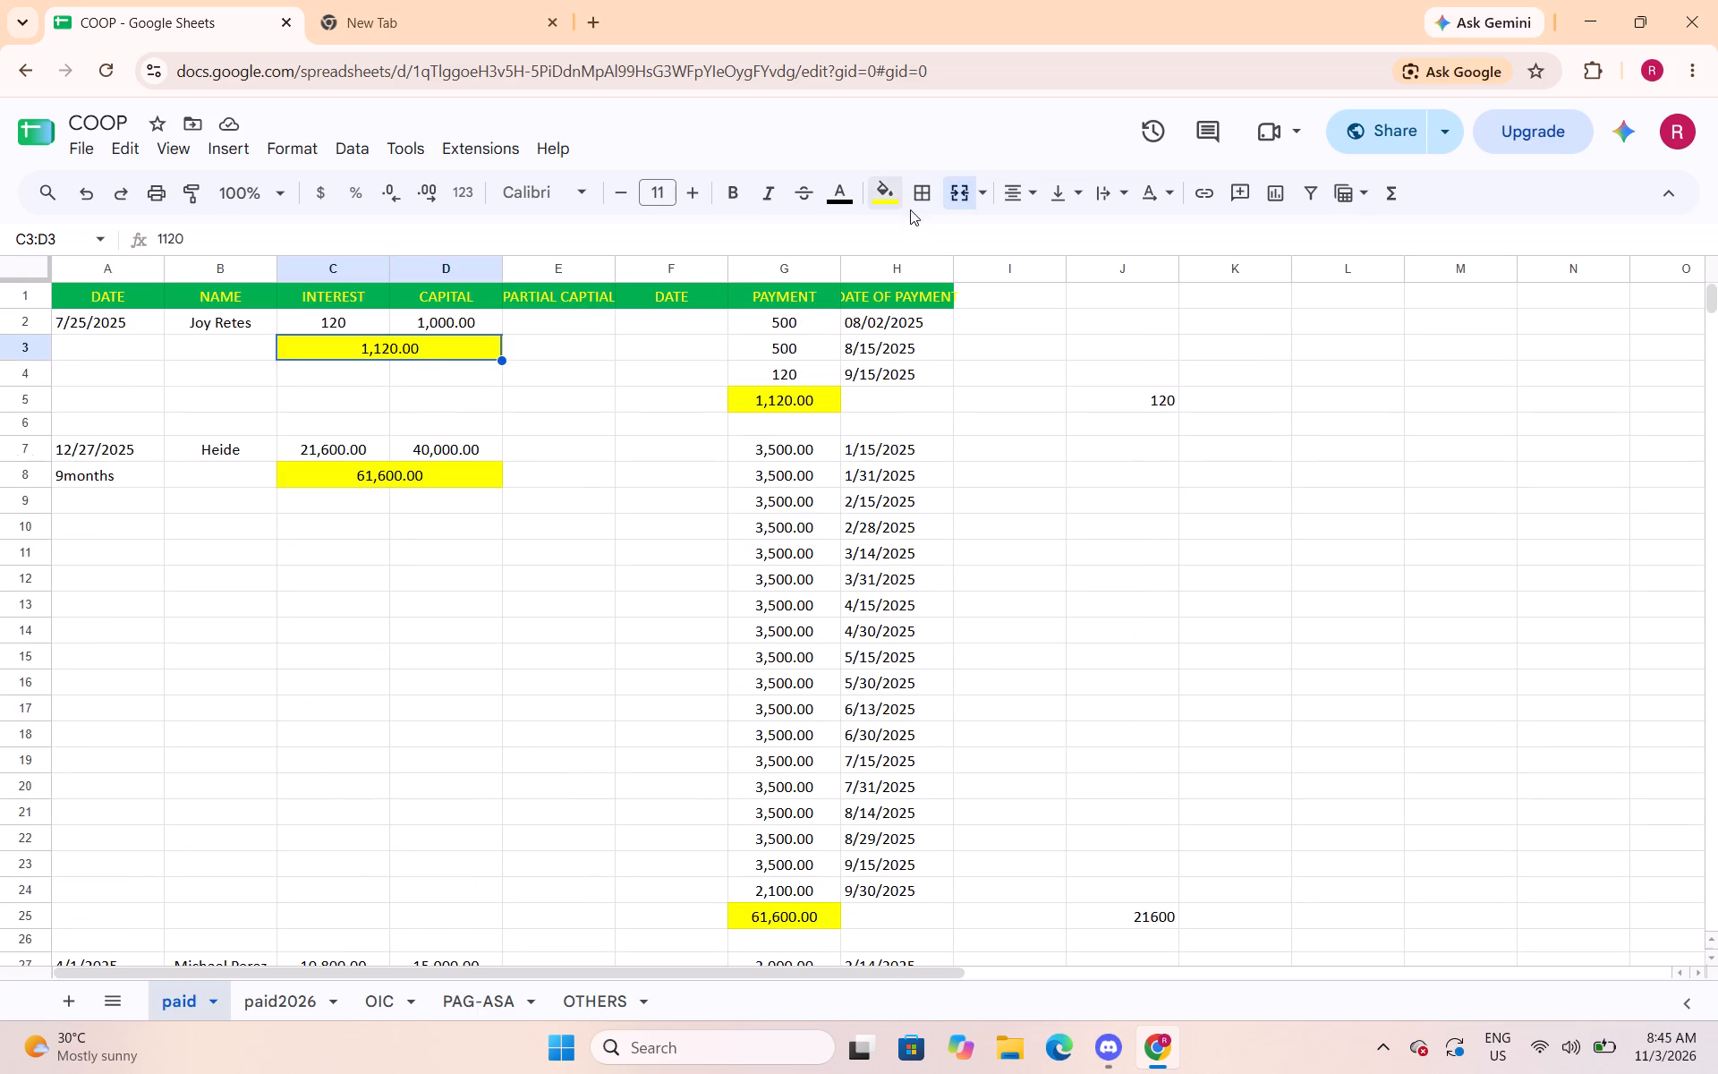
pyautogui.click(899, 203)
pyautogui.click(991, 292)
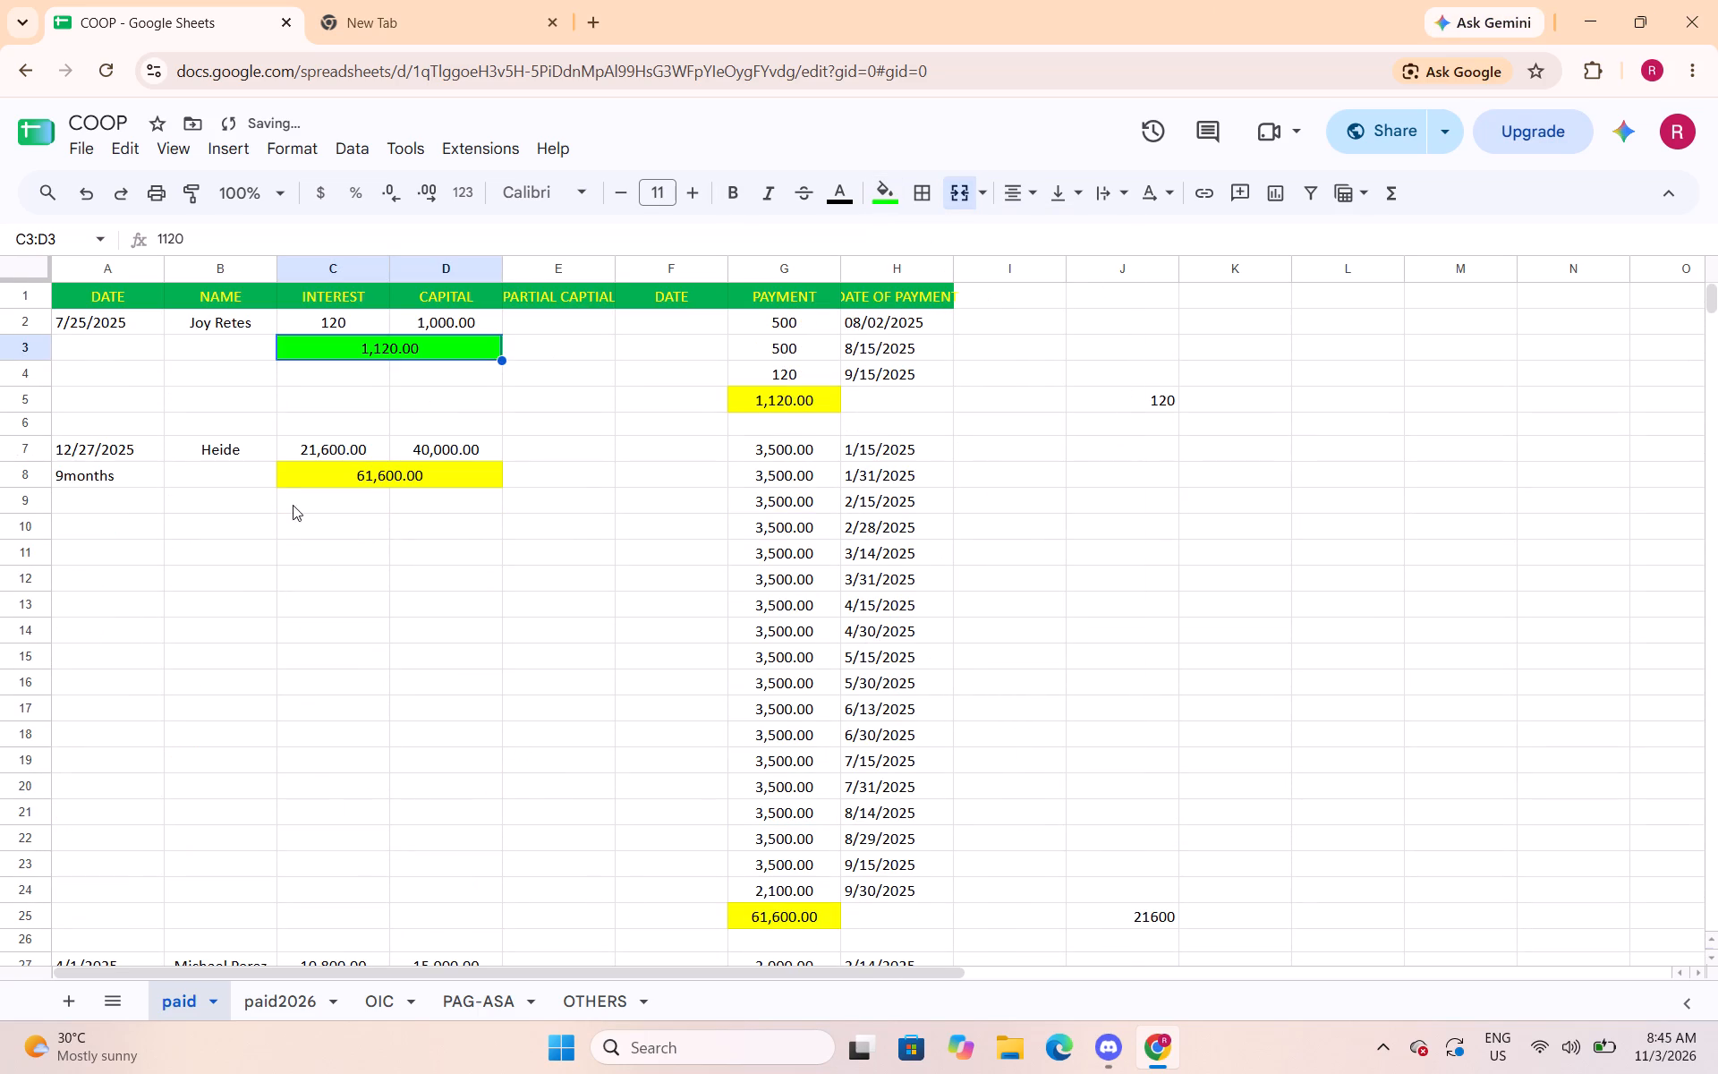
pyautogui.click(399, 481)
pyautogui.click(892, 200)
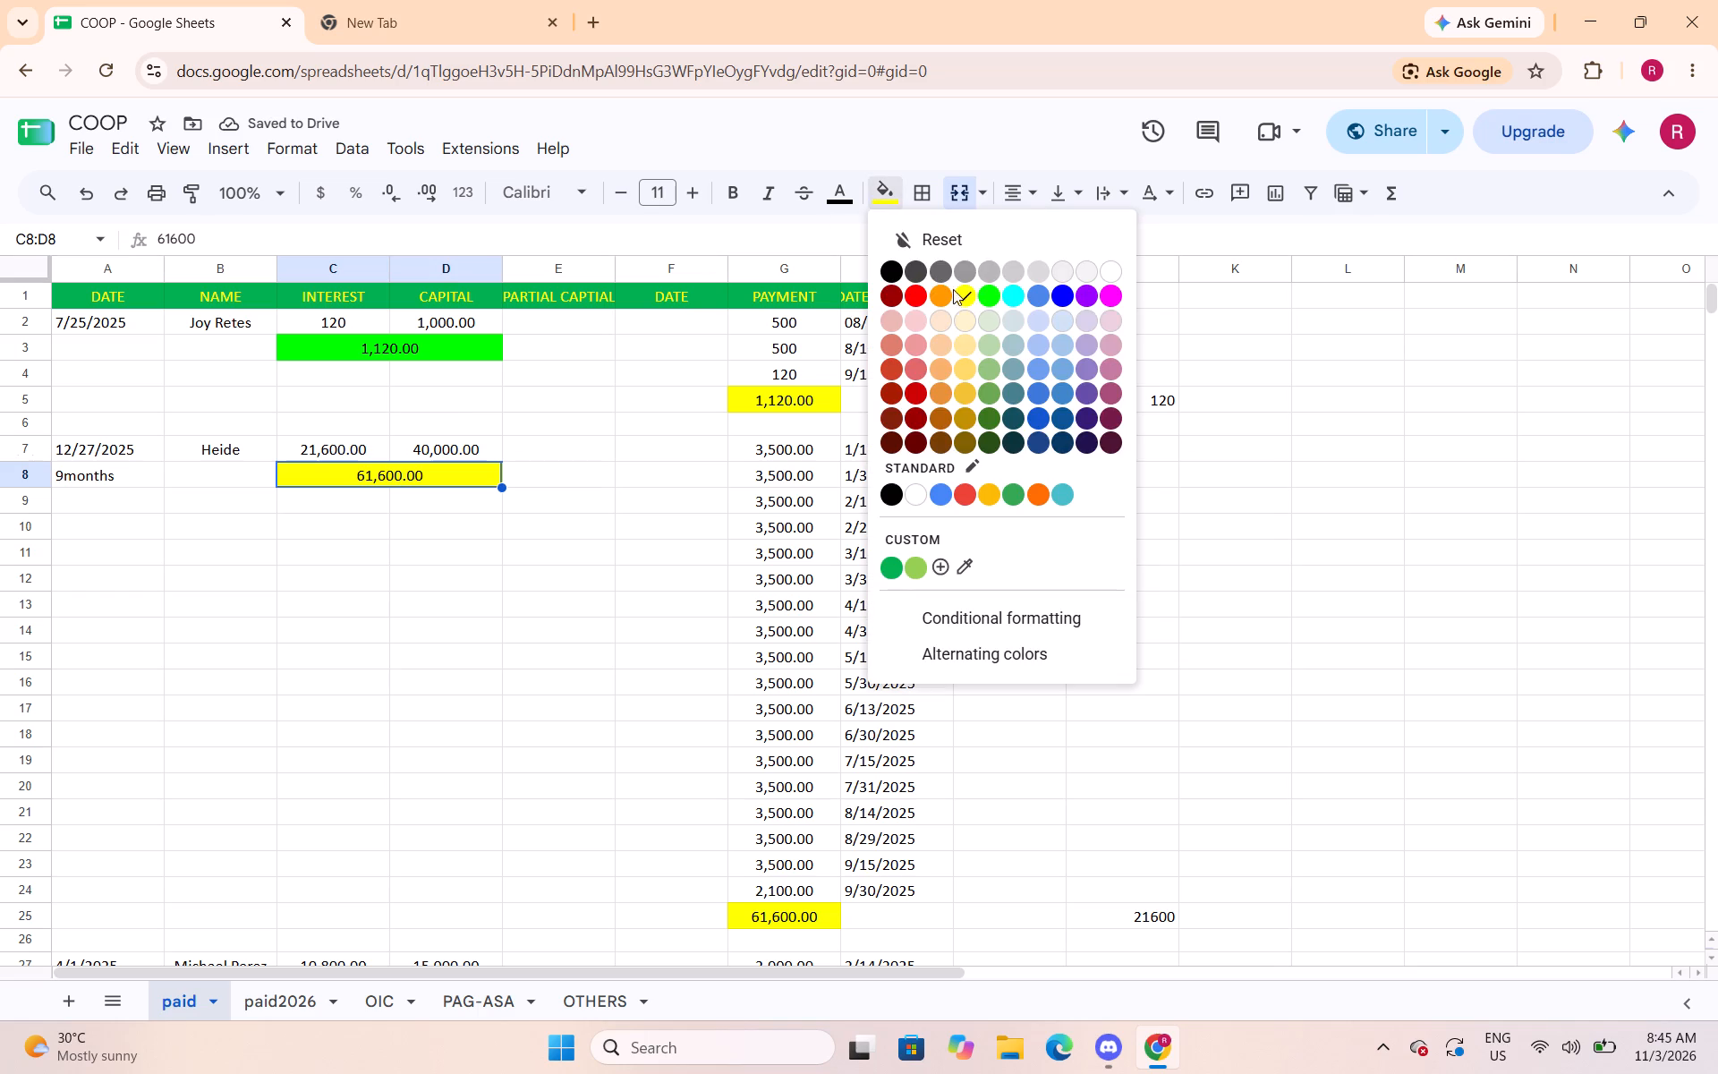
pyautogui.click(987, 294)
# Fill the merged loan totals in C28:D28 and C38:D38 with the same bright green.
pyautogui.scroll(-5, 460, 464)
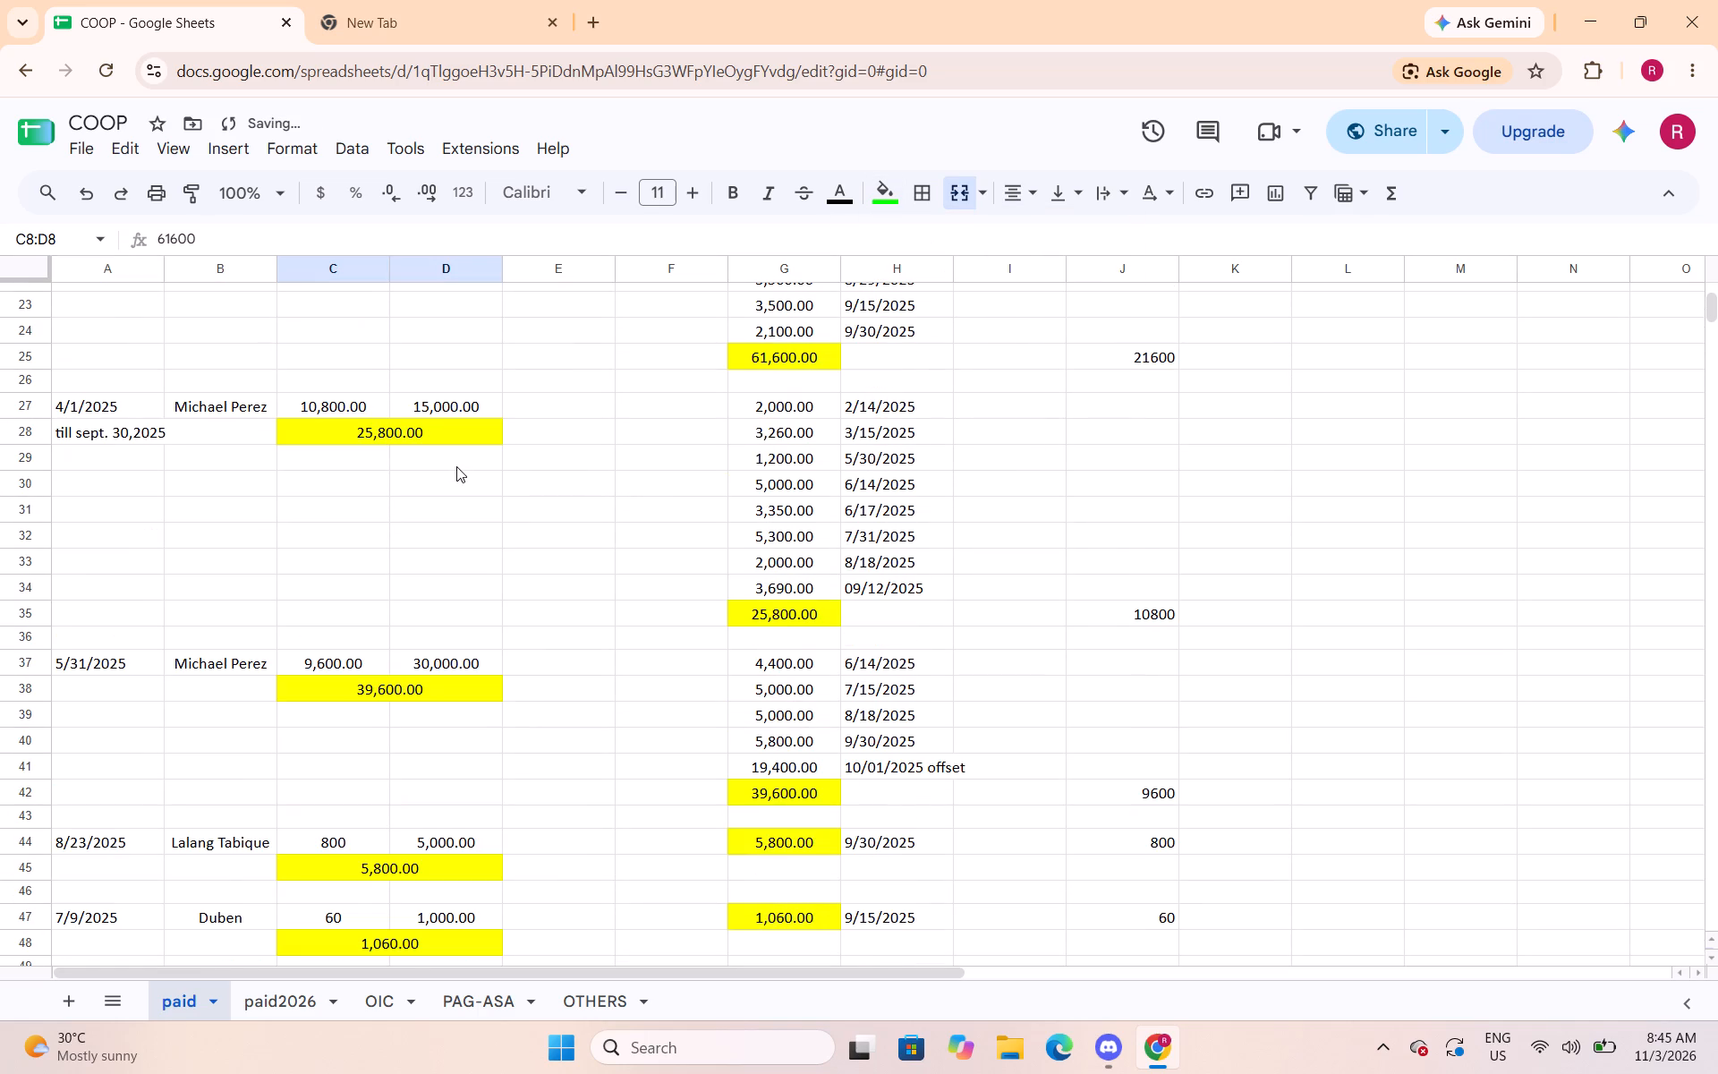
pyautogui.click(447, 442)
pyautogui.click(888, 192)
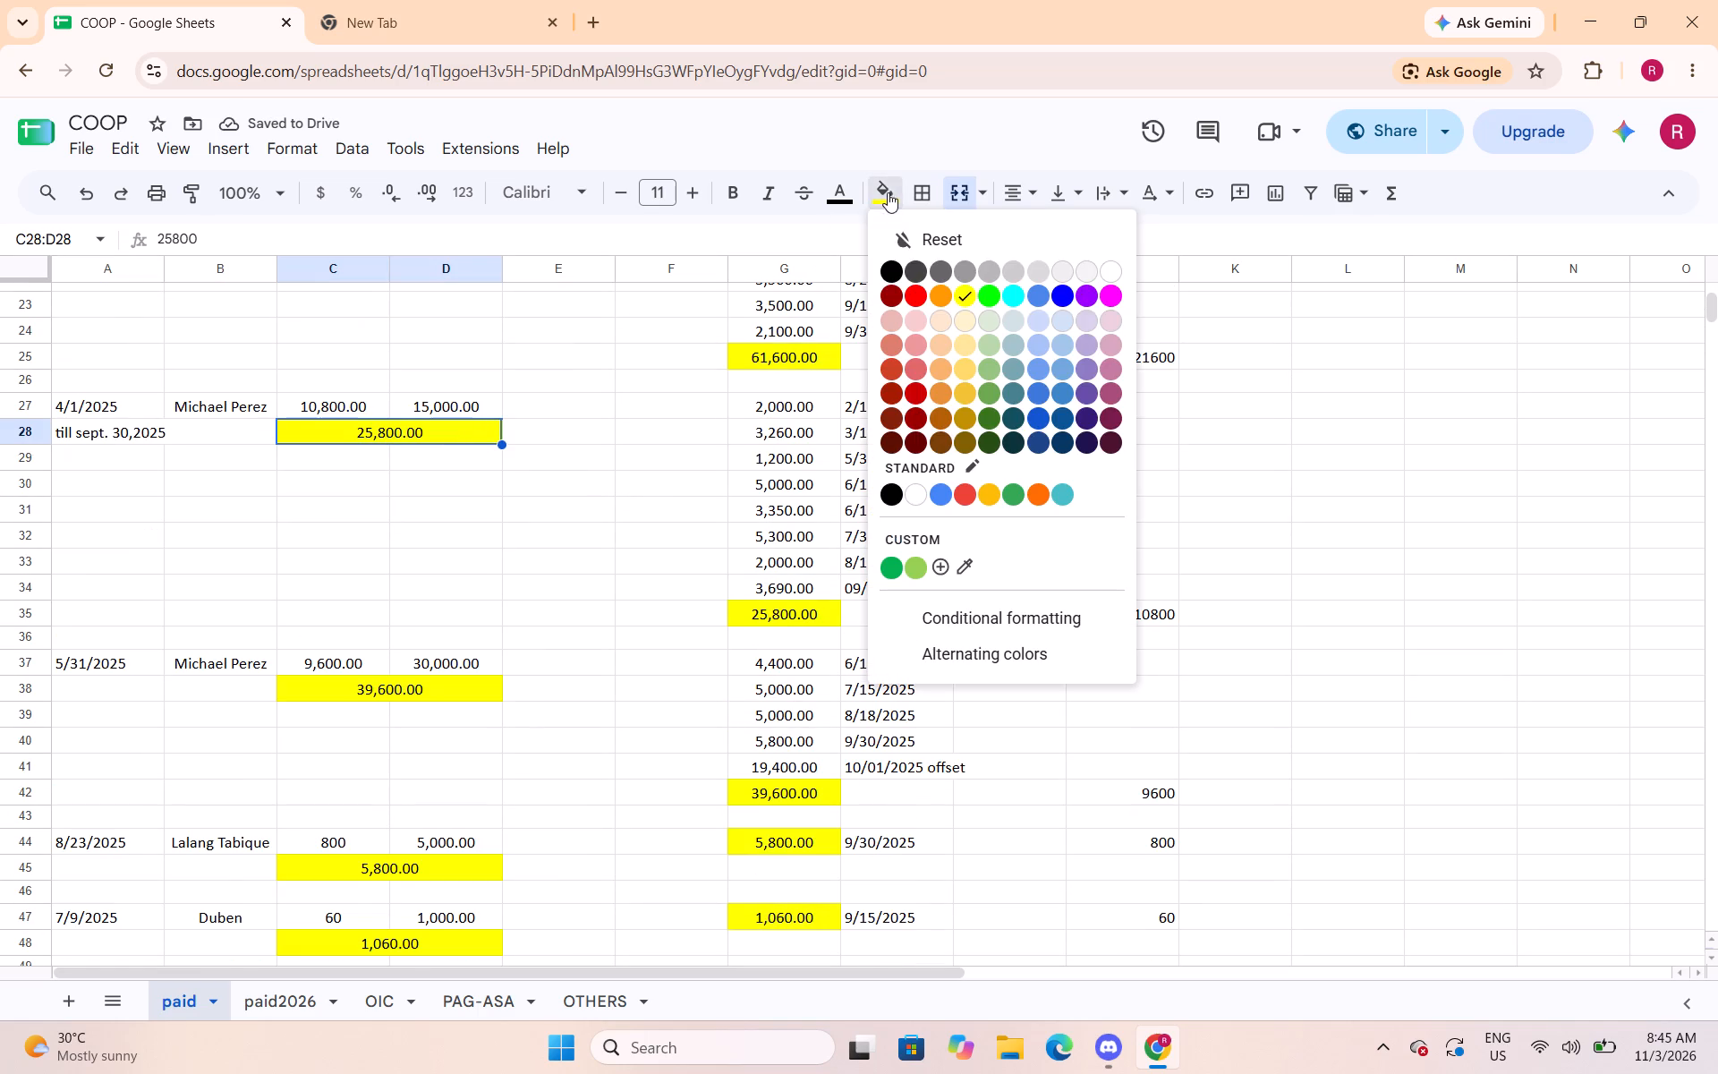
pyautogui.click(991, 301)
pyautogui.click(457, 689)
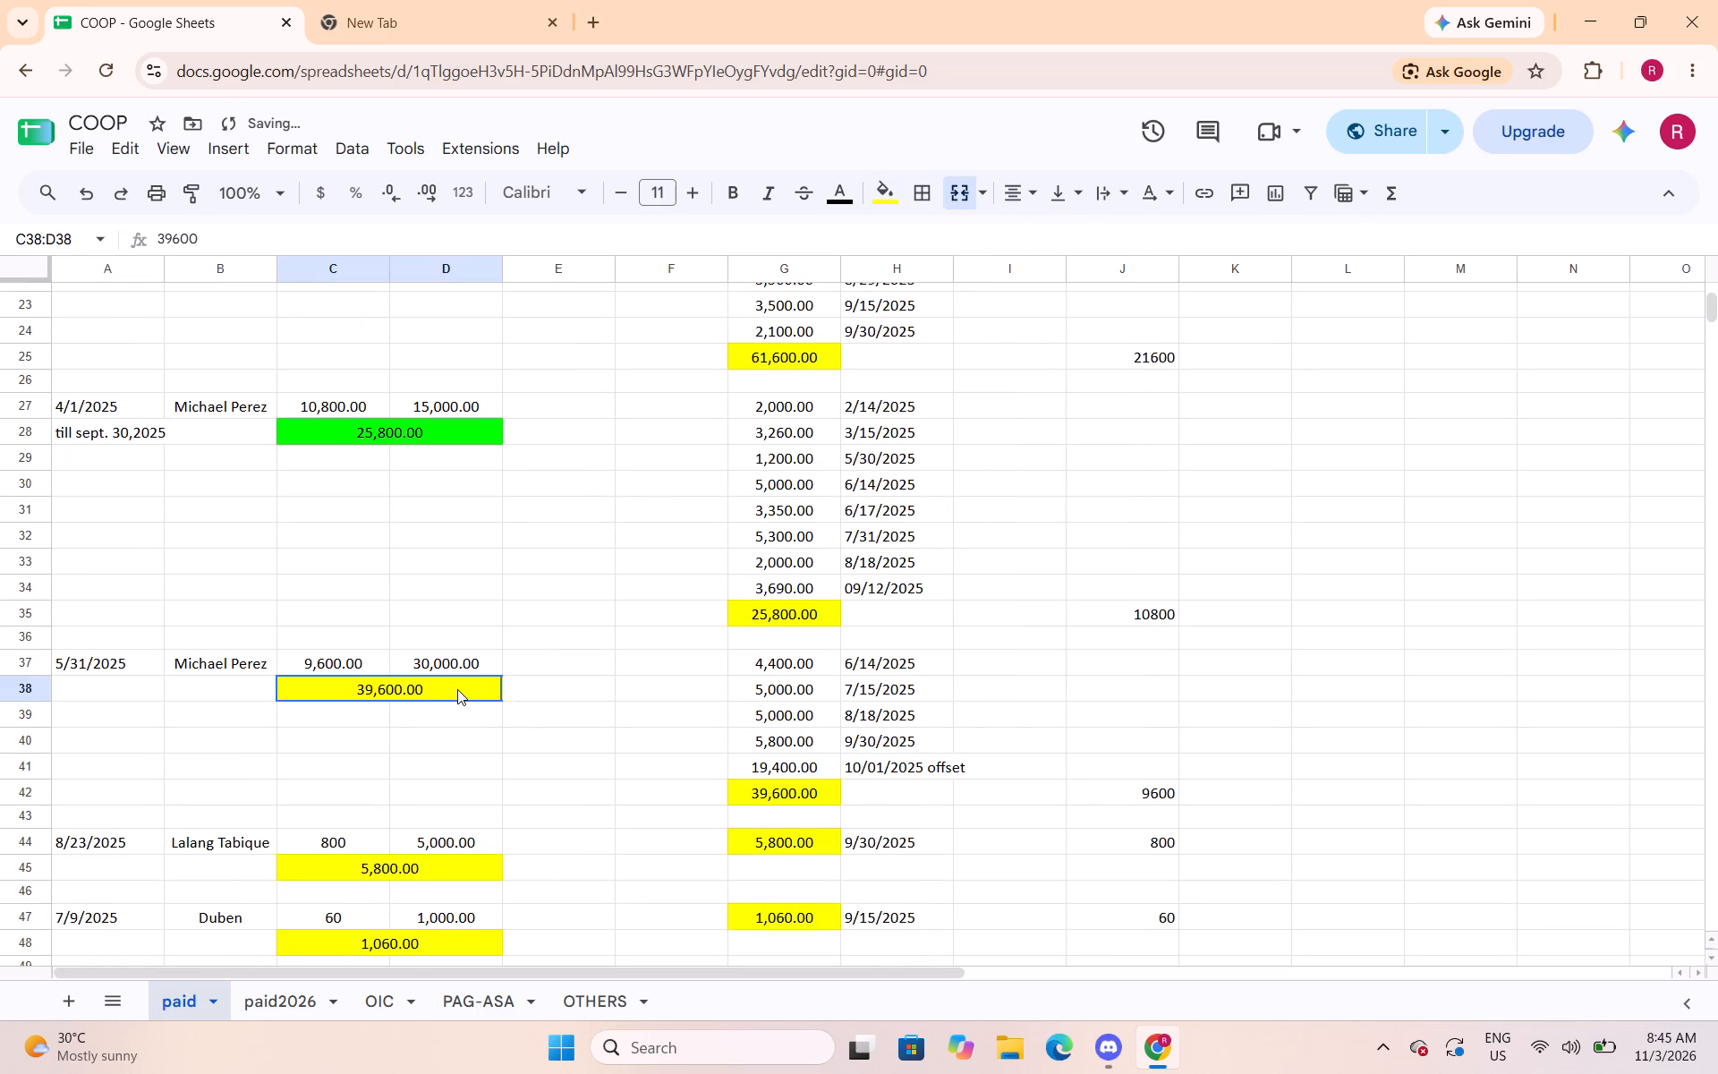
pyautogui.click(880, 179)
pyautogui.click(987, 294)
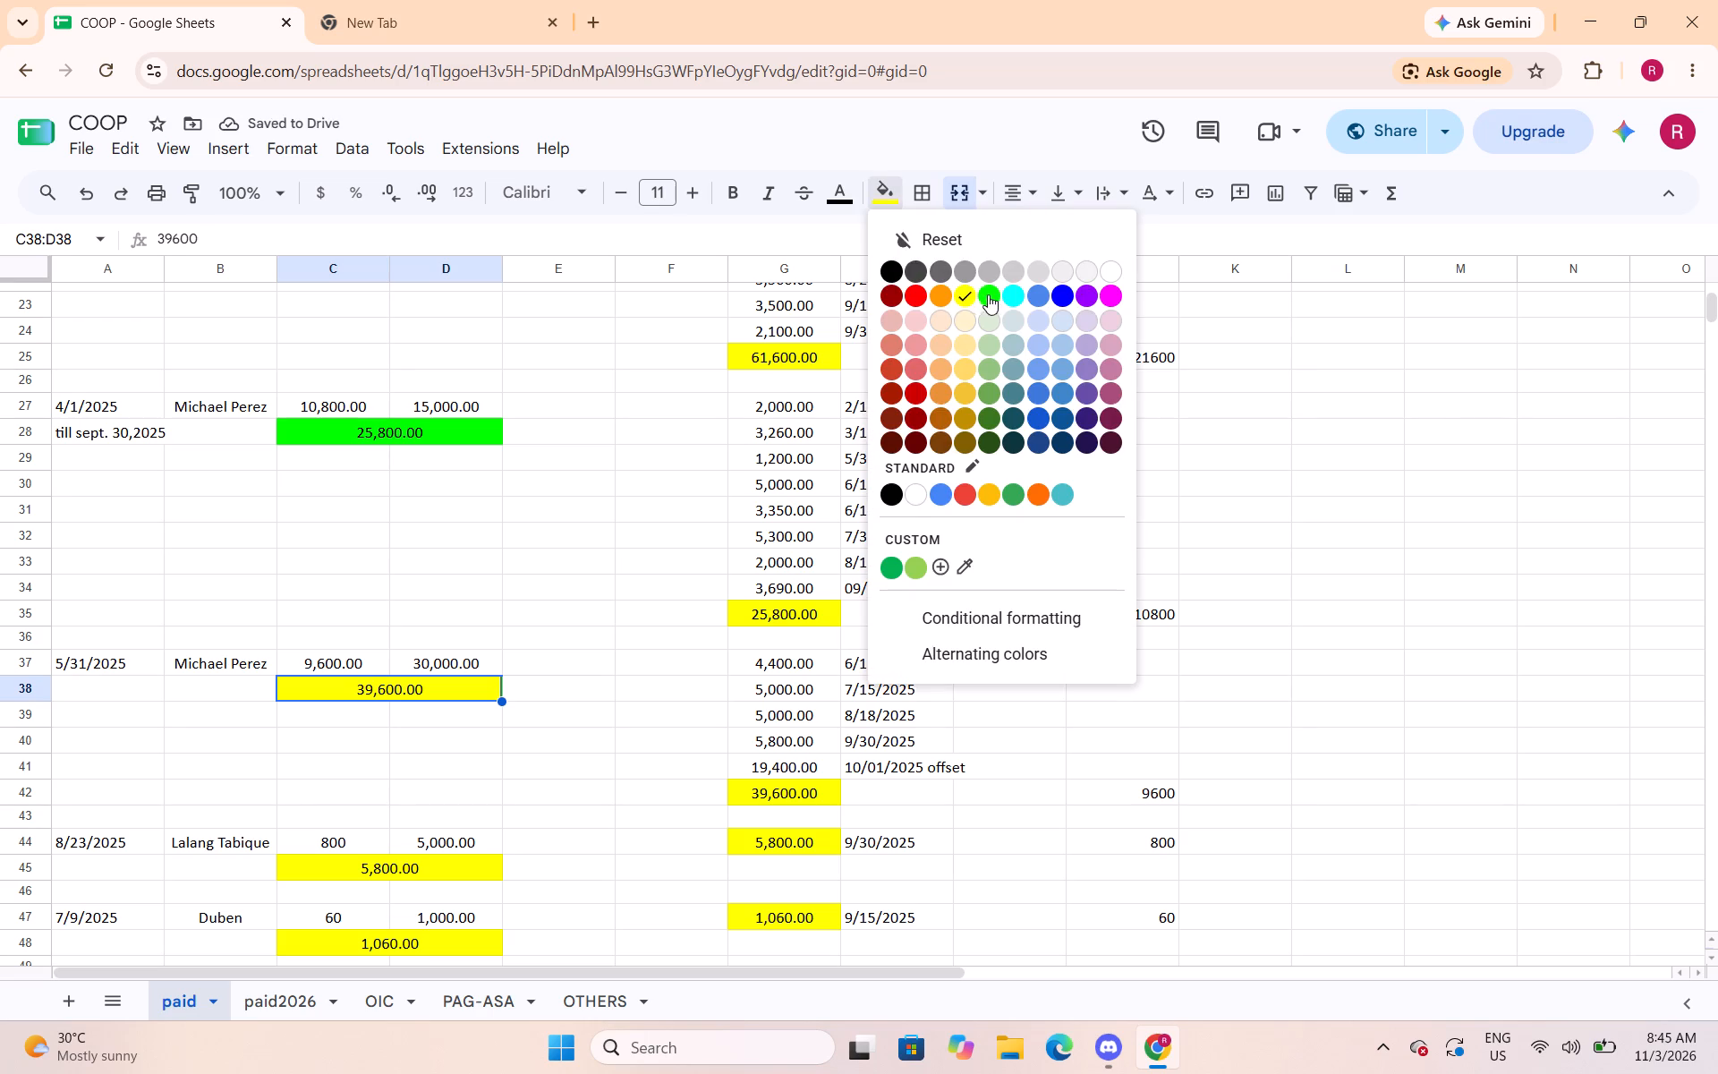
# Fill the merged loan totals in C45:D45 and C48:D48 with bright green.
pyautogui.scroll(-4, 592, 538)
pyautogui.click(443, 426)
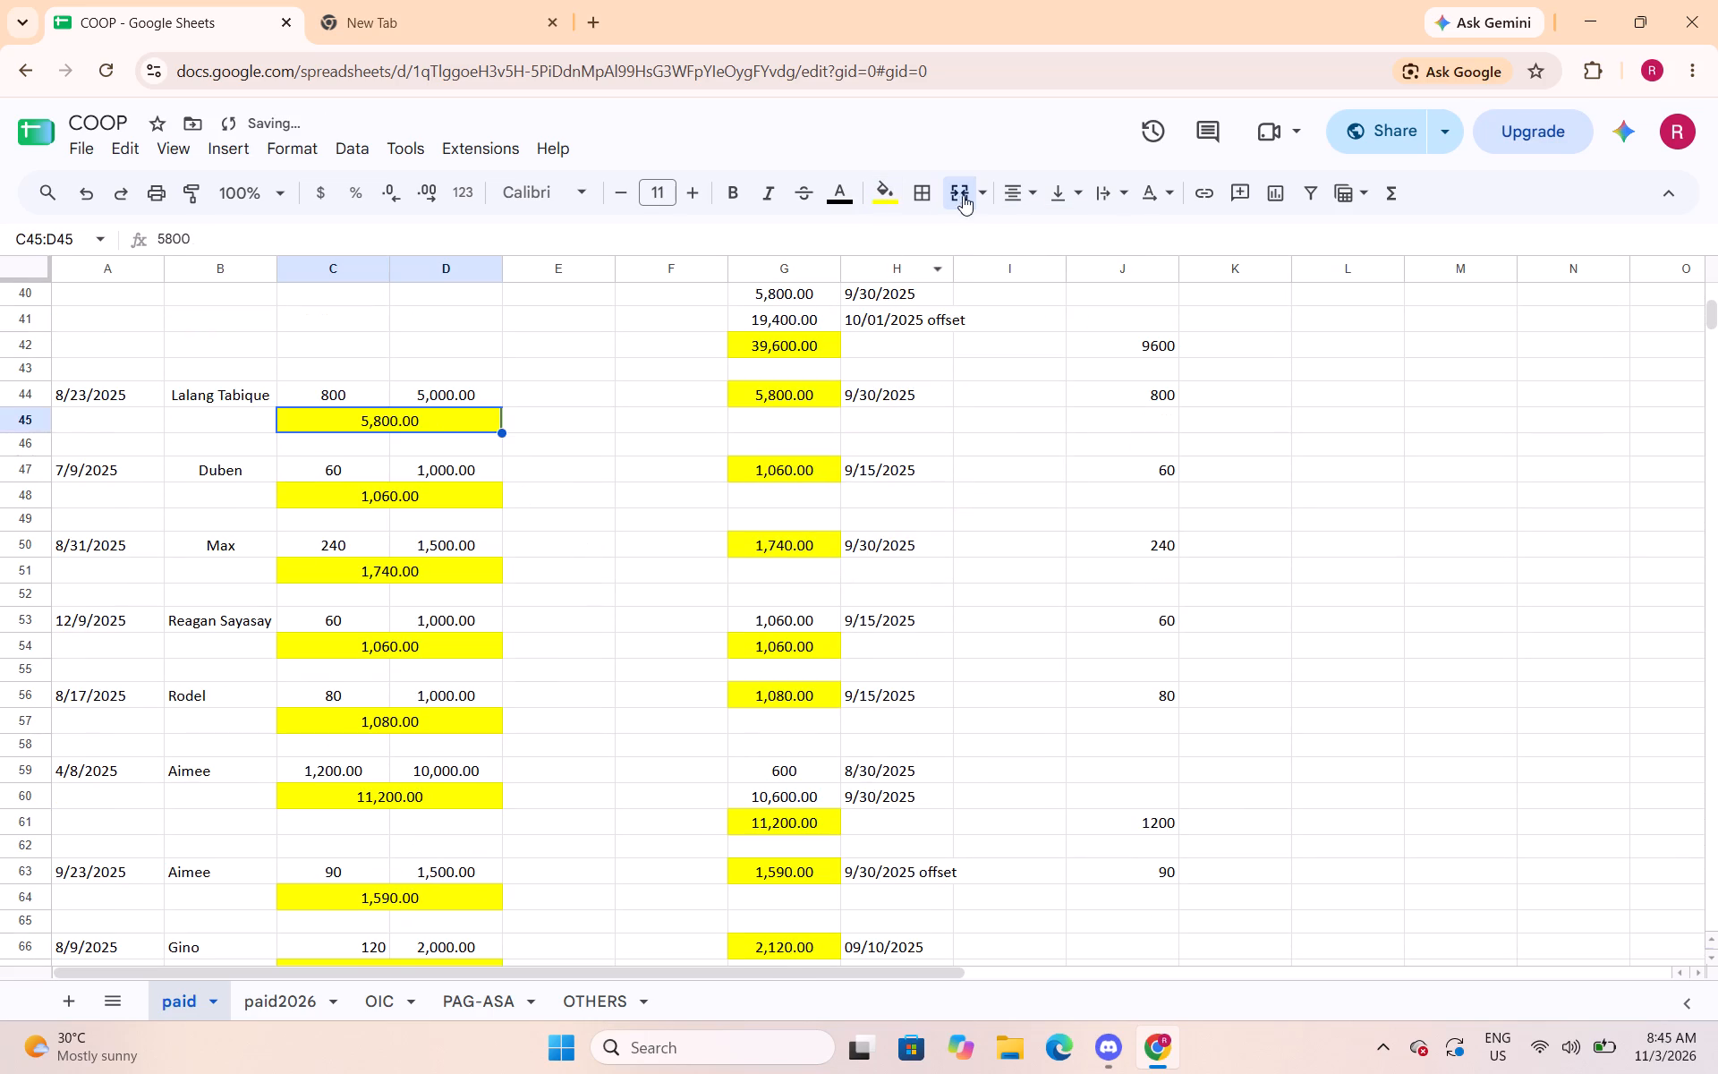
pyautogui.click(888, 204)
pyautogui.click(992, 294)
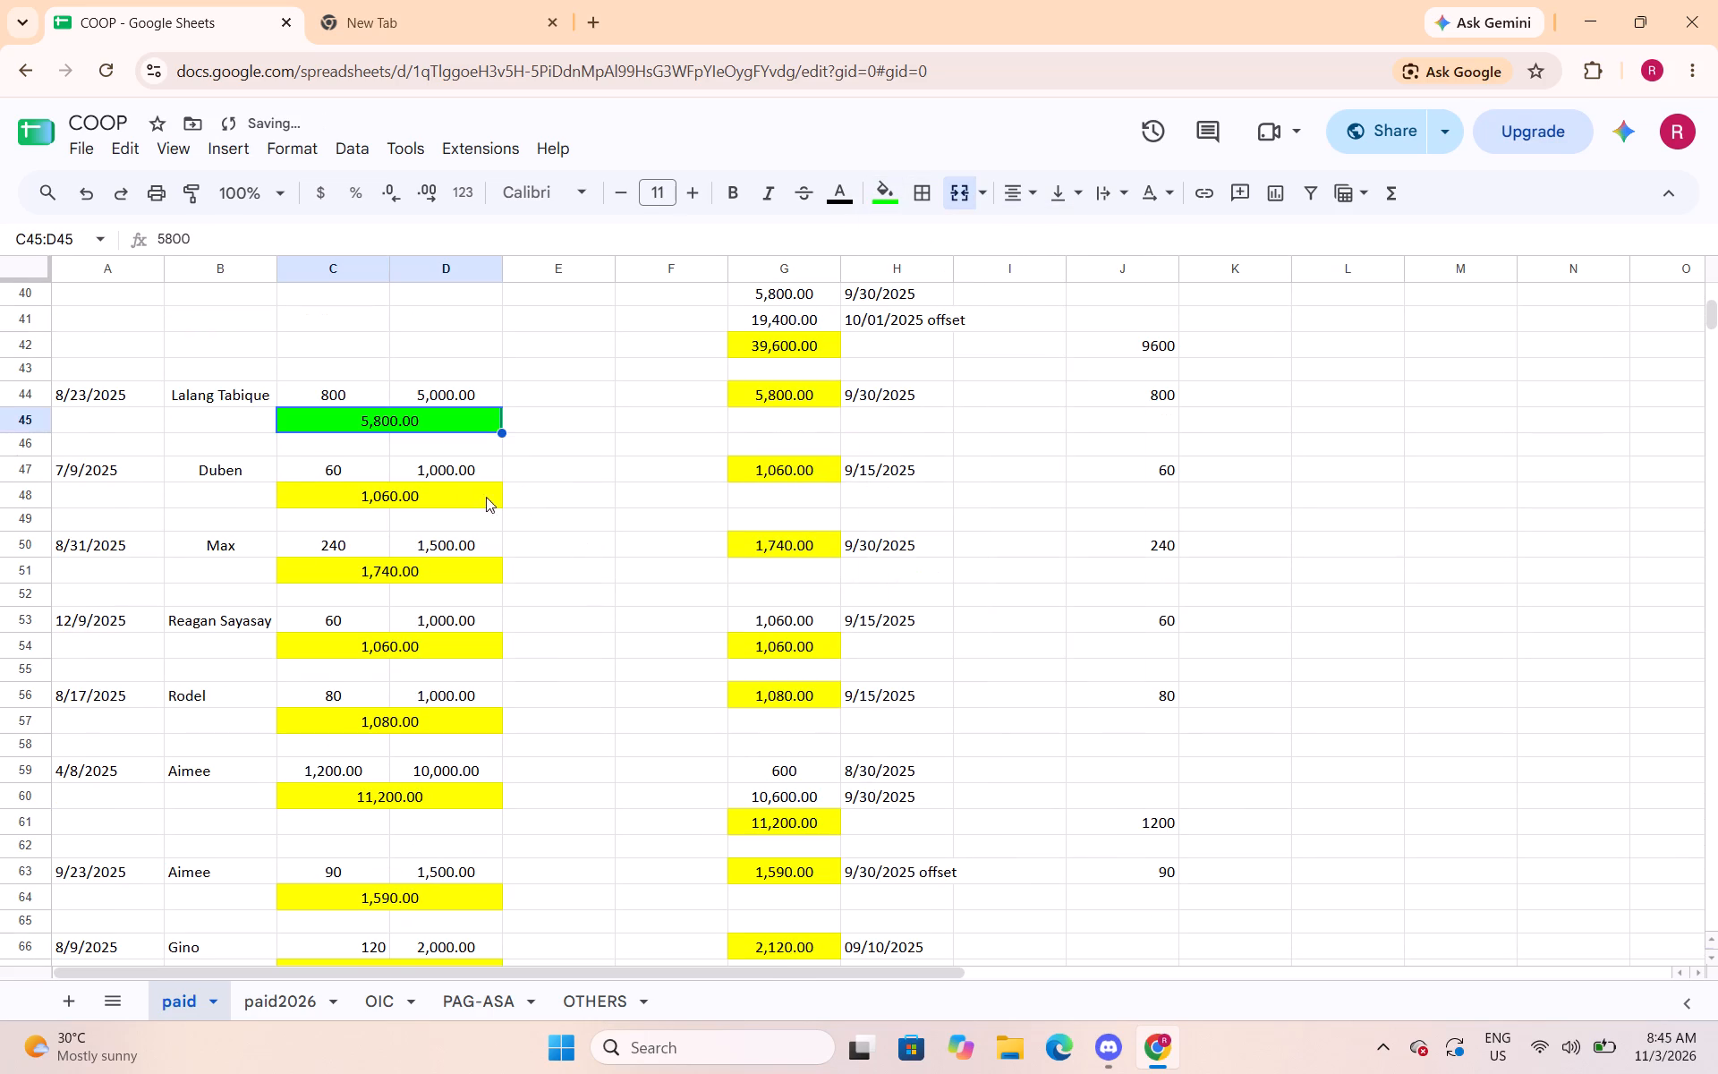
pyautogui.click(459, 494)
pyautogui.click(879, 190)
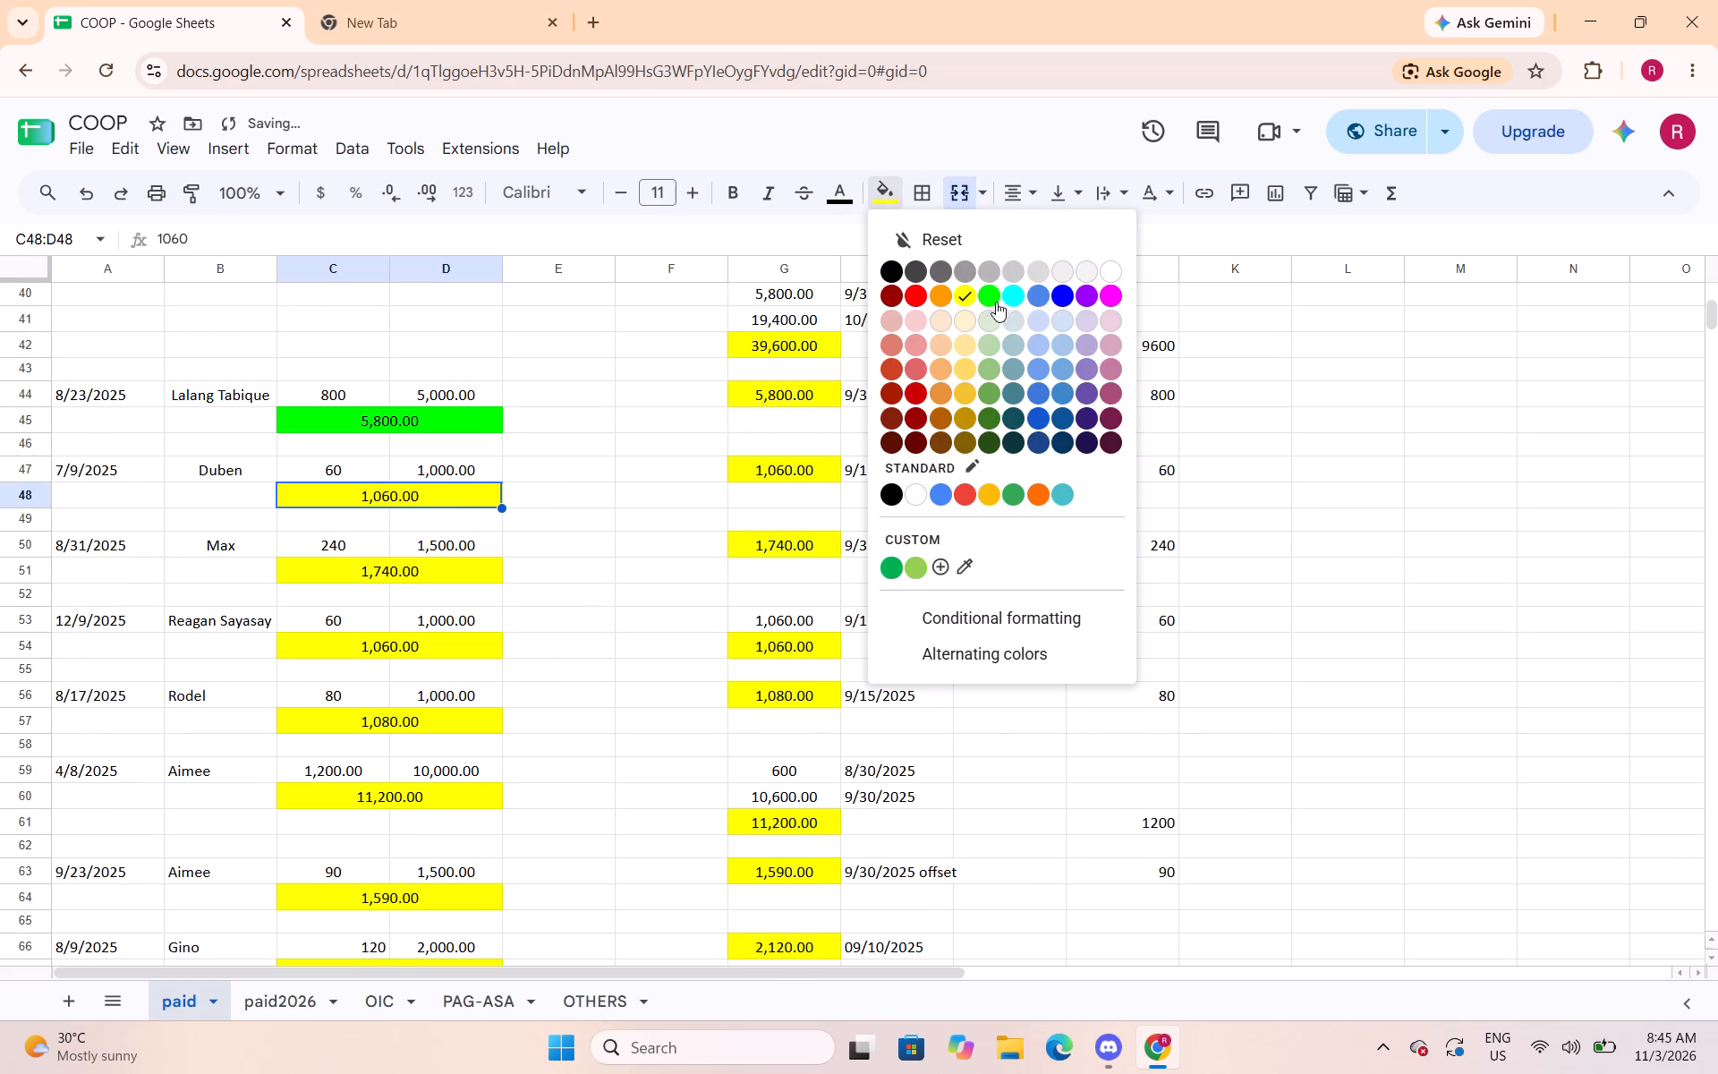
pyautogui.click(991, 301)
# Fill the merged loan totals in C51:D51, C54:D54 and C57:D57 with bright green.
pyautogui.click(386, 569)
pyautogui.click(897, 203)
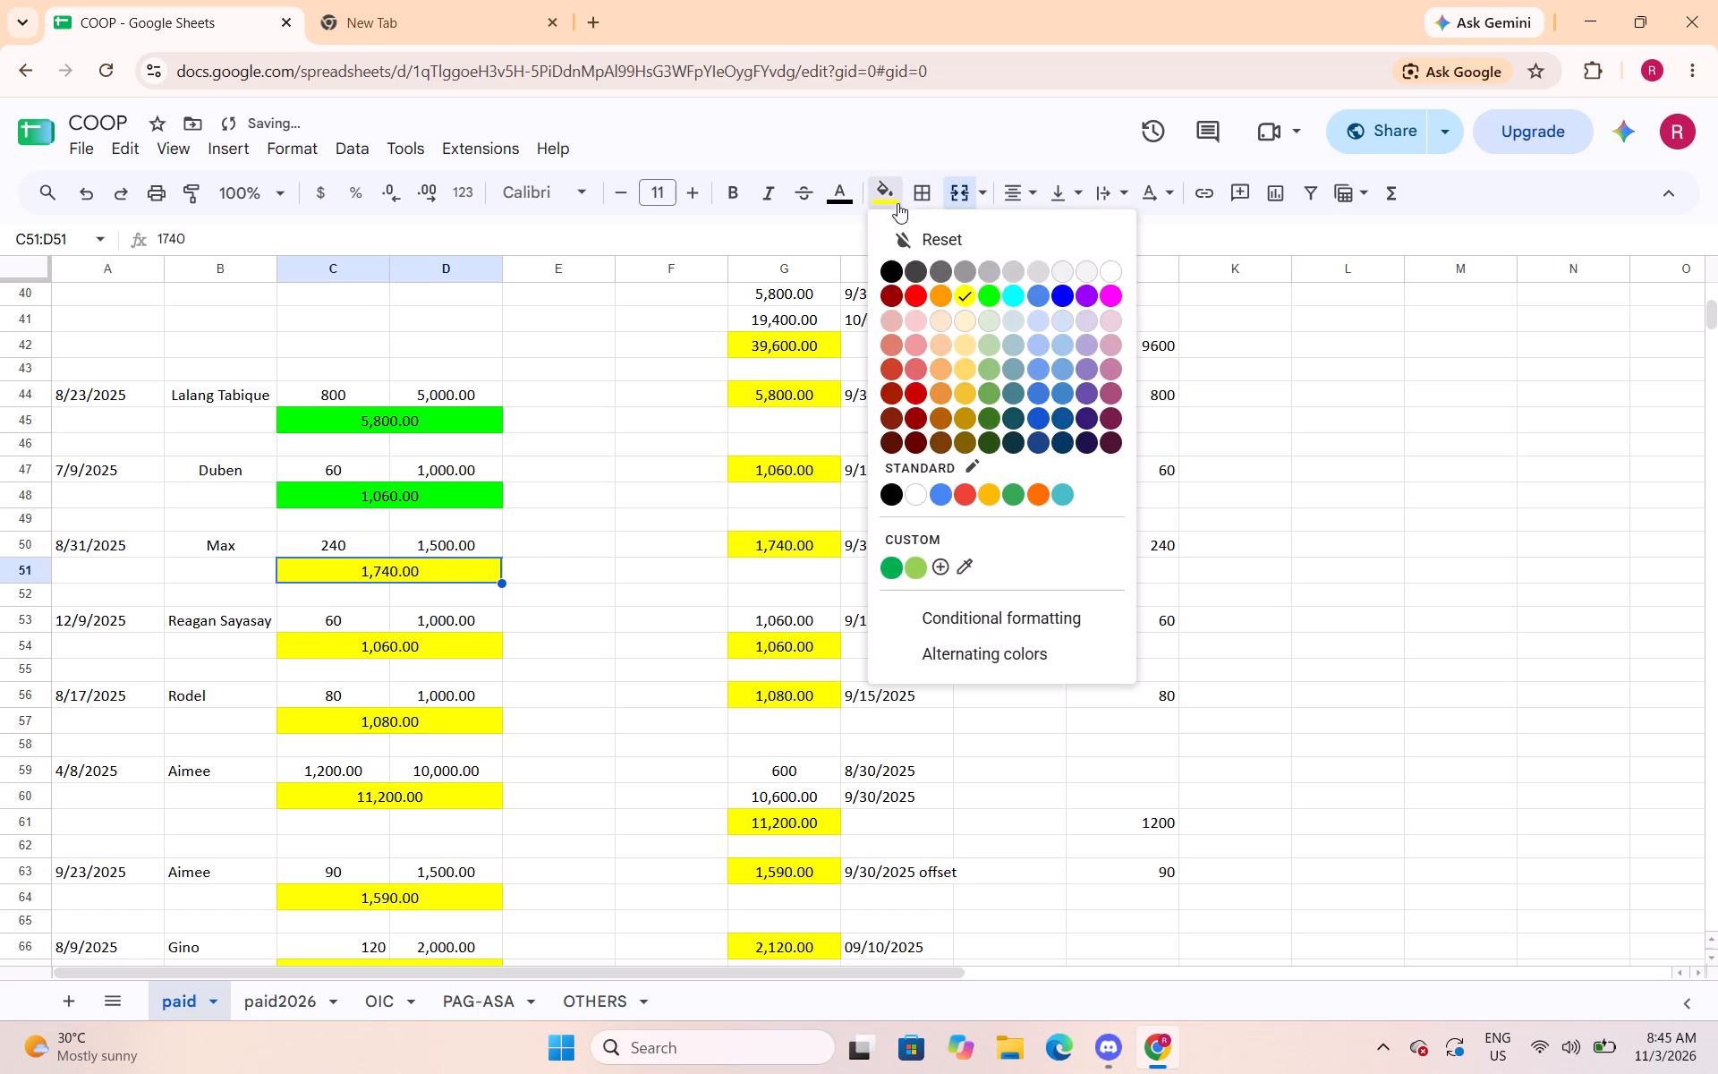
pyautogui.click(985, 293)
pyautogui.click(353, 659)
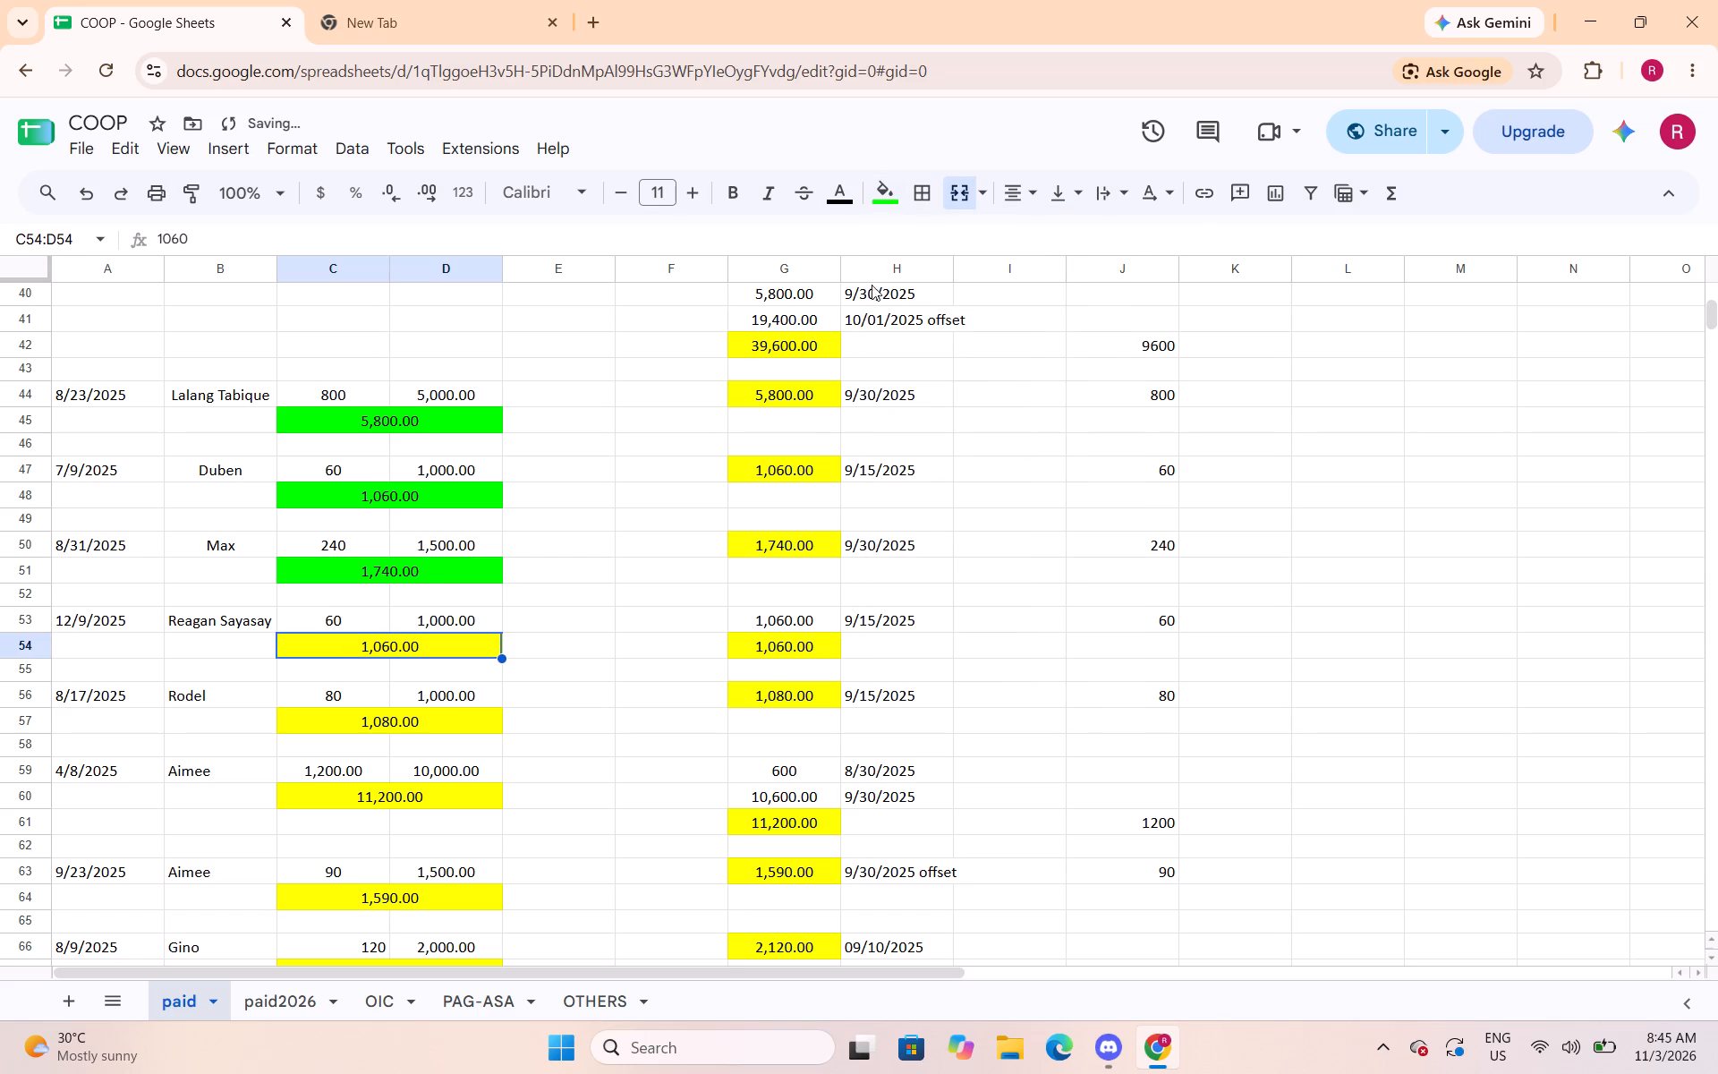
pyautogui.click(894, 200)
pyautogui.click(989, 294)
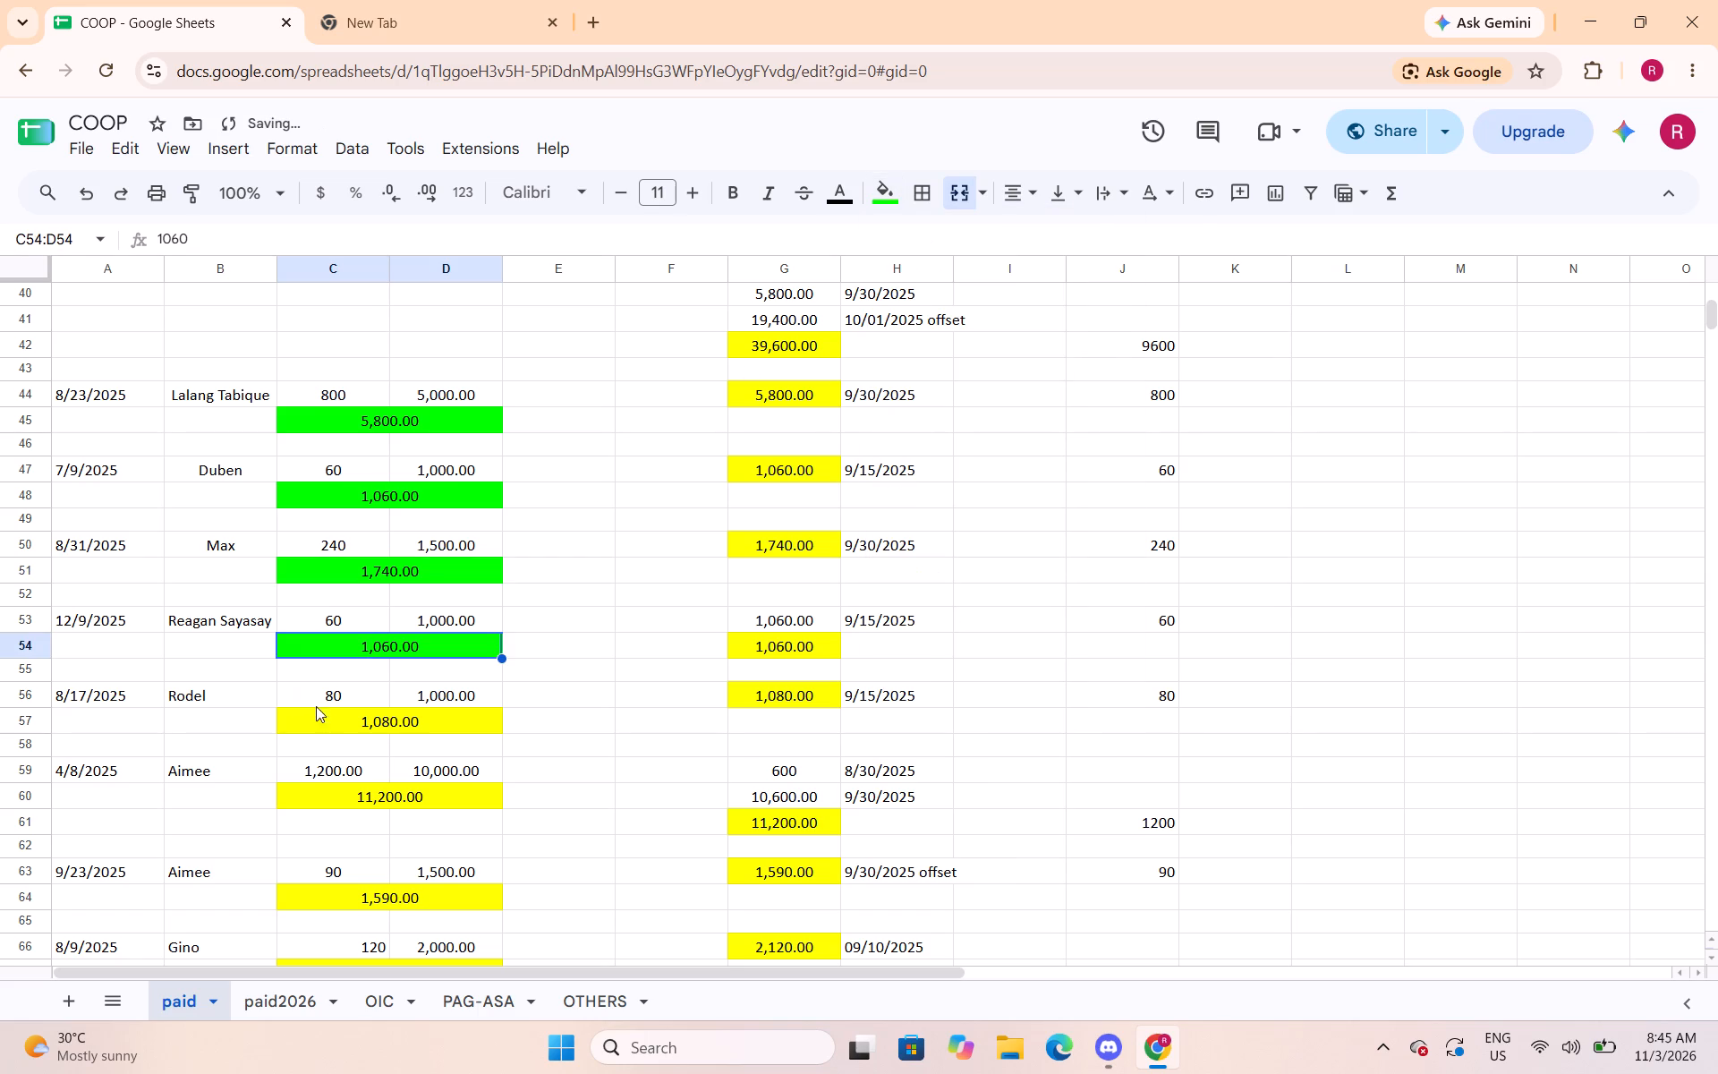
pyautogui.click(322, 712)
pyautogui.click(887, 197)
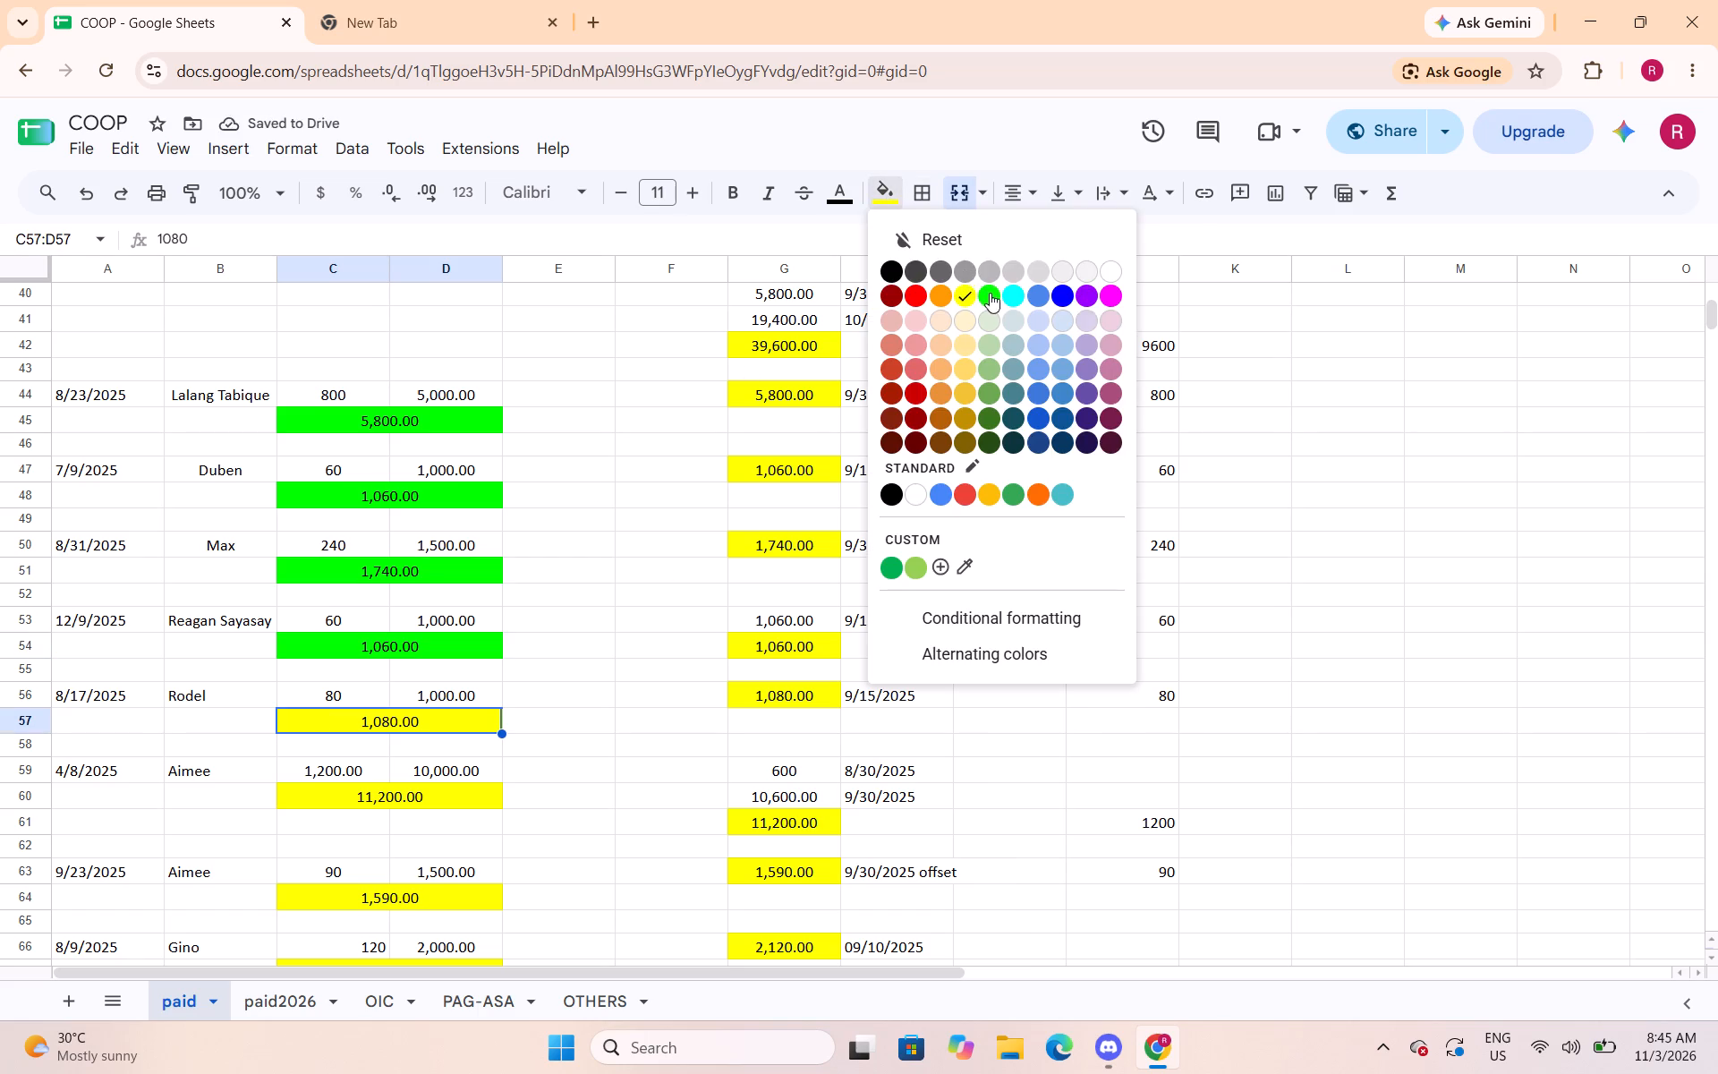
pyautogui.click(990, 293)
# Fill the merged loan totals in C60:D60, C64:D64 and C67:D67 with bright green.
pyautogui.scroll(-4, 560, 394)
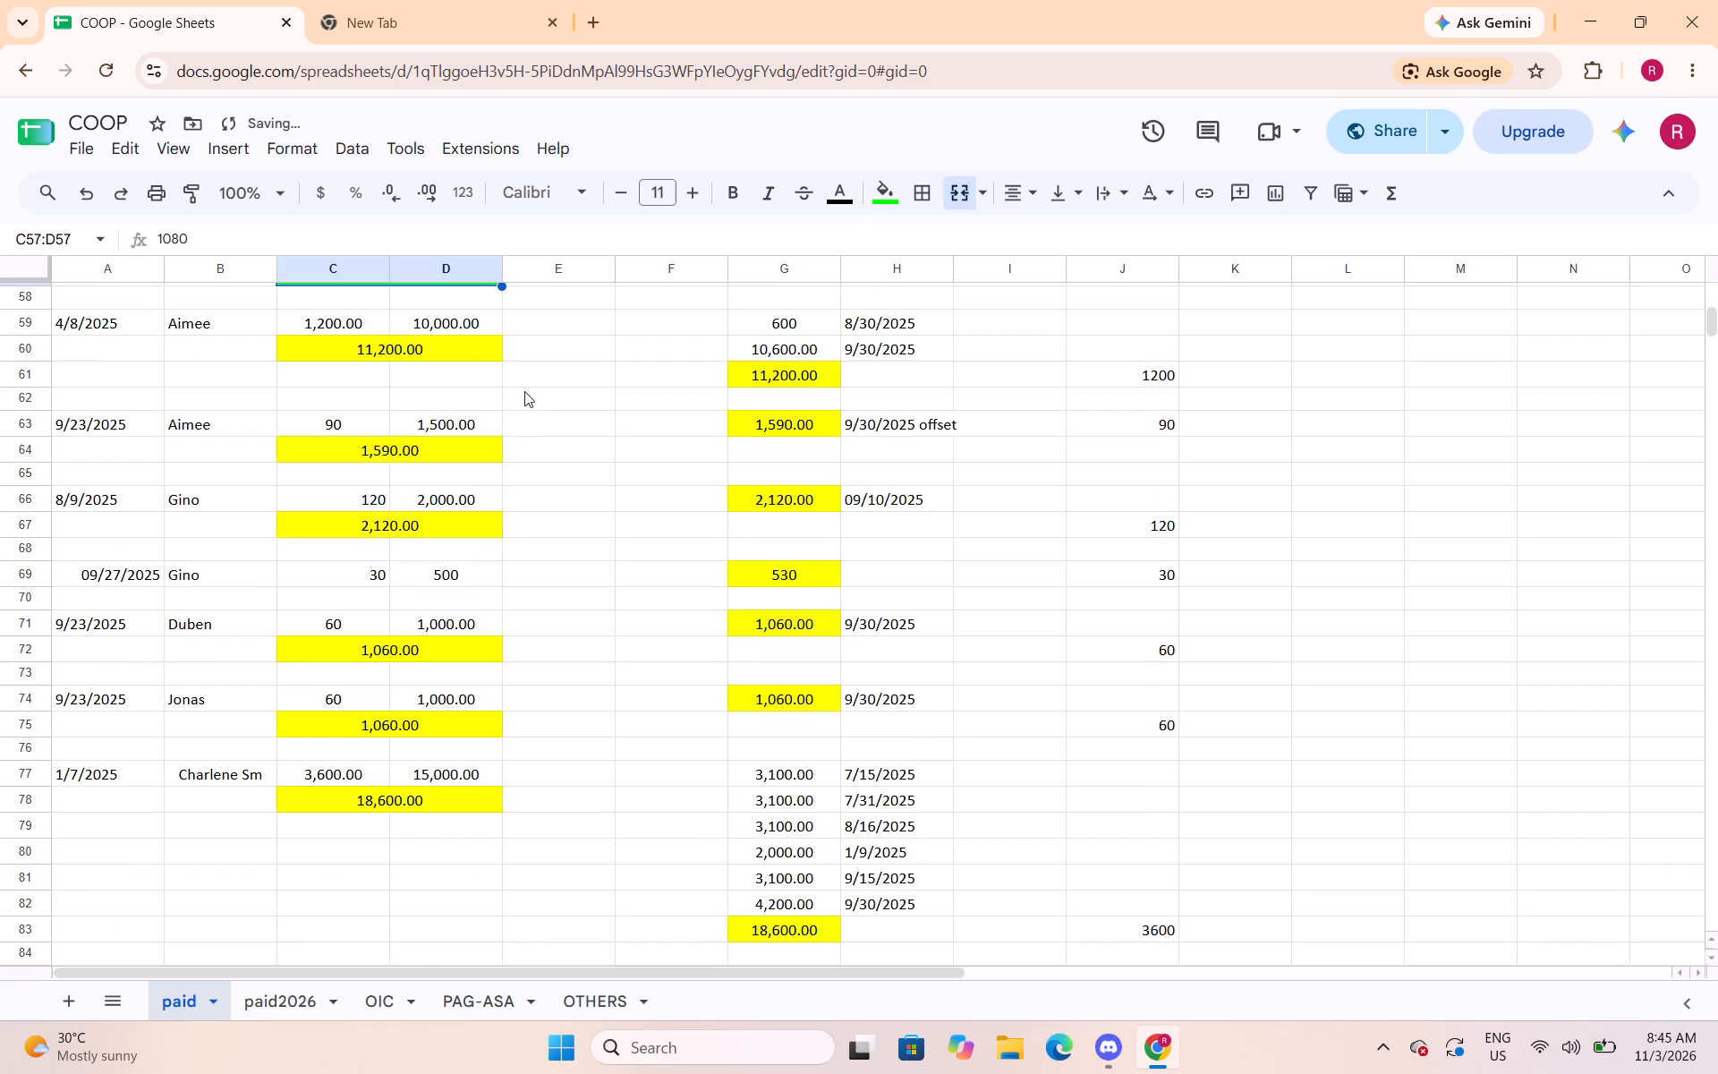
pyautogui.click(455, 365)
pyautogui.click(465, 345)
pyautogui.click(885, 200)
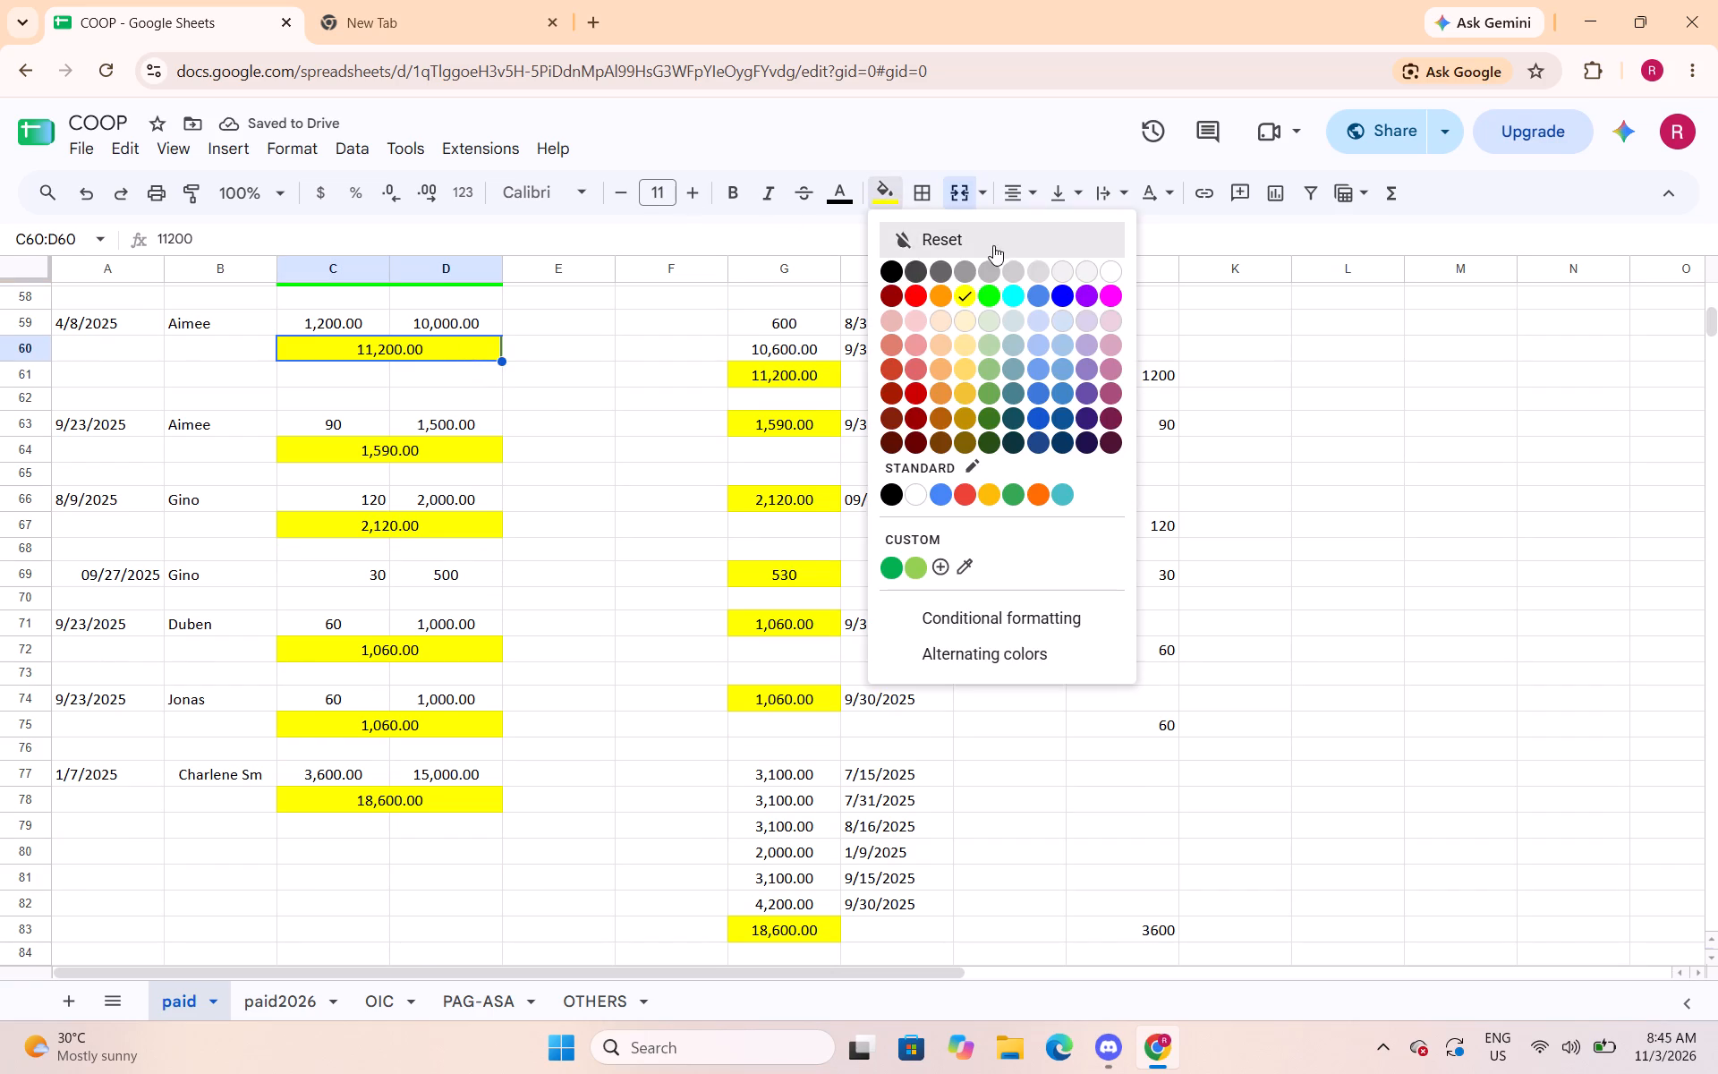
pyautogui.click(988, 295)
pyautogui.click(454, 451)
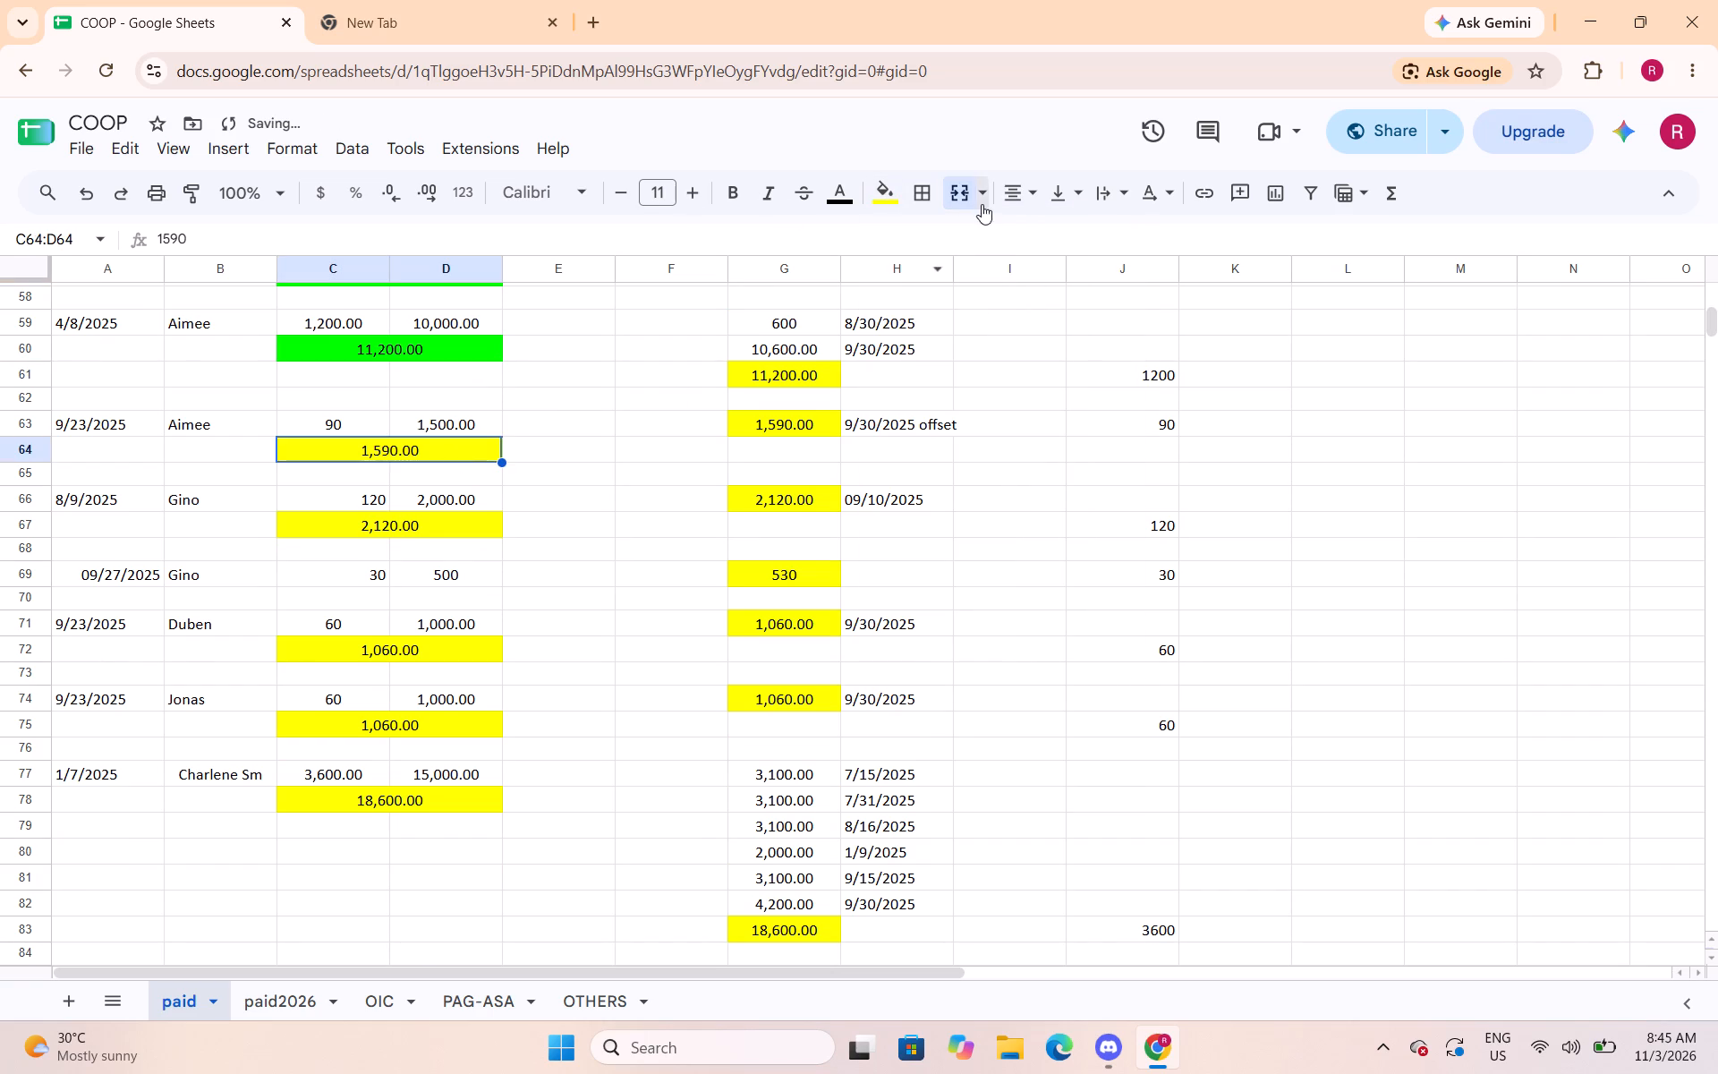
pyautogui.click(899, 183)
pyautogui.click(990, 294)
pyautogui.click(492, 522)
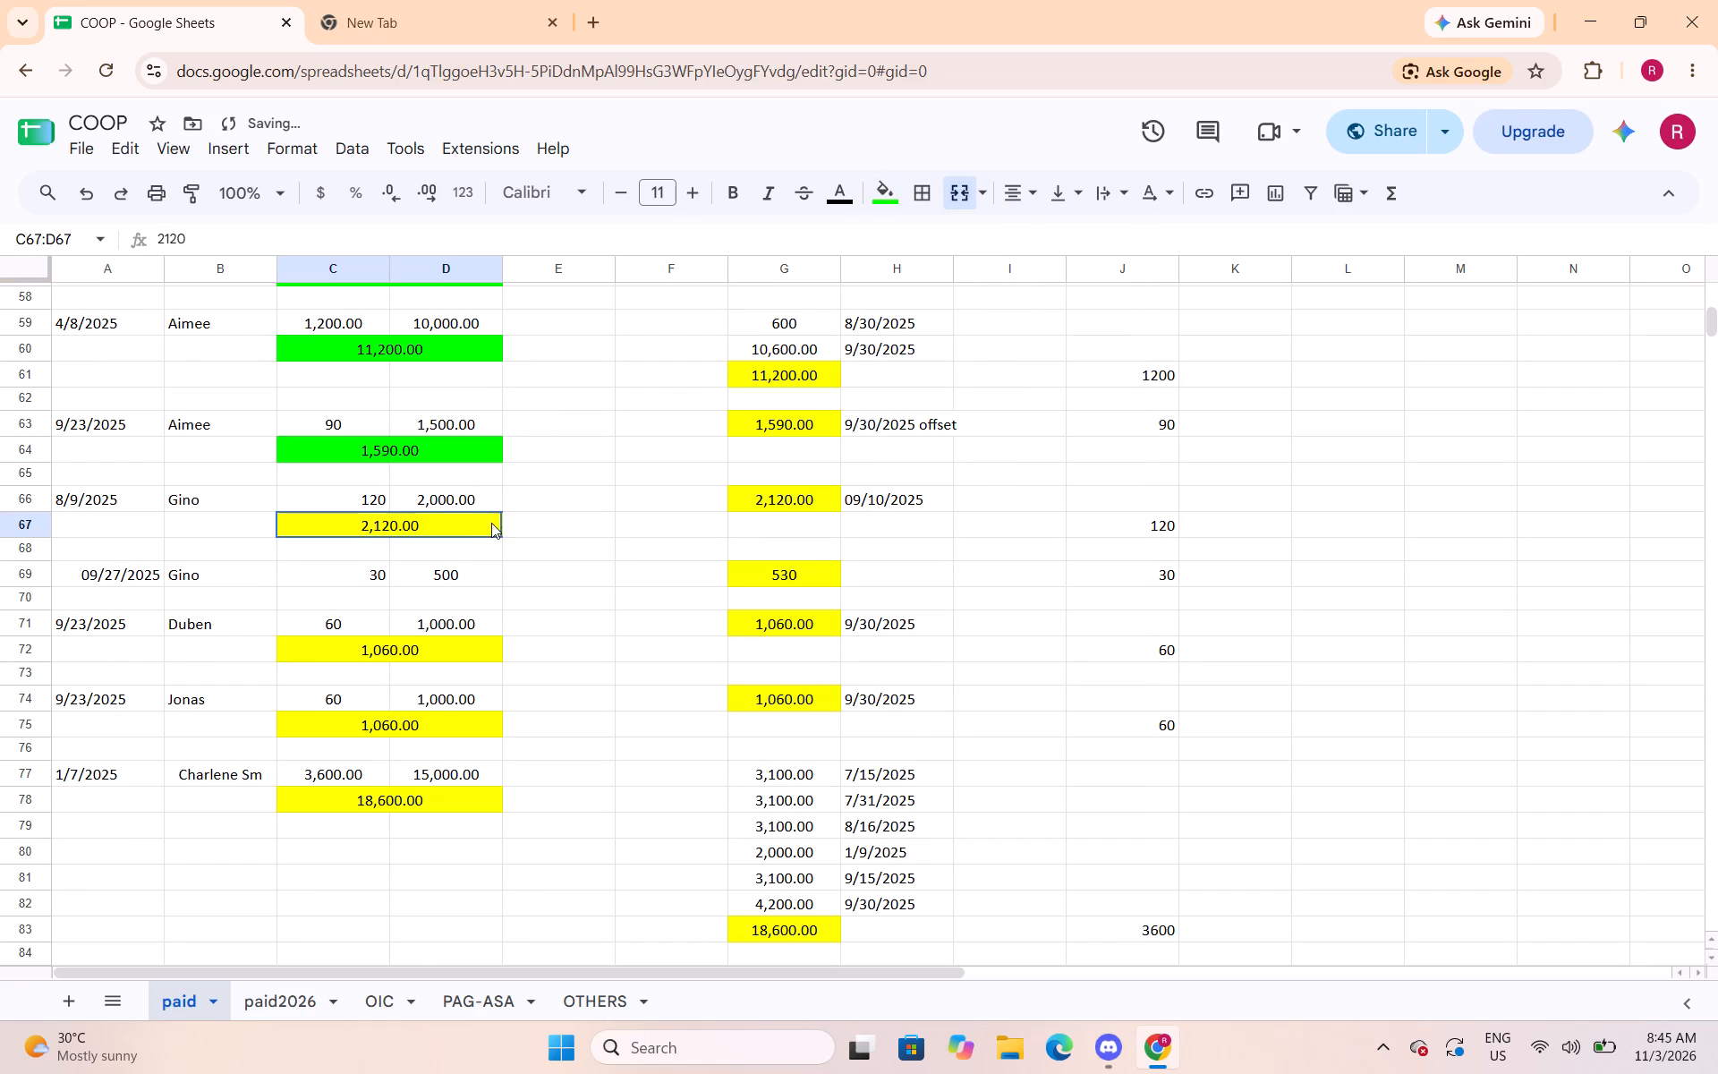
pyautogui.click(900, 186)
pyautogui.click(996, 298)
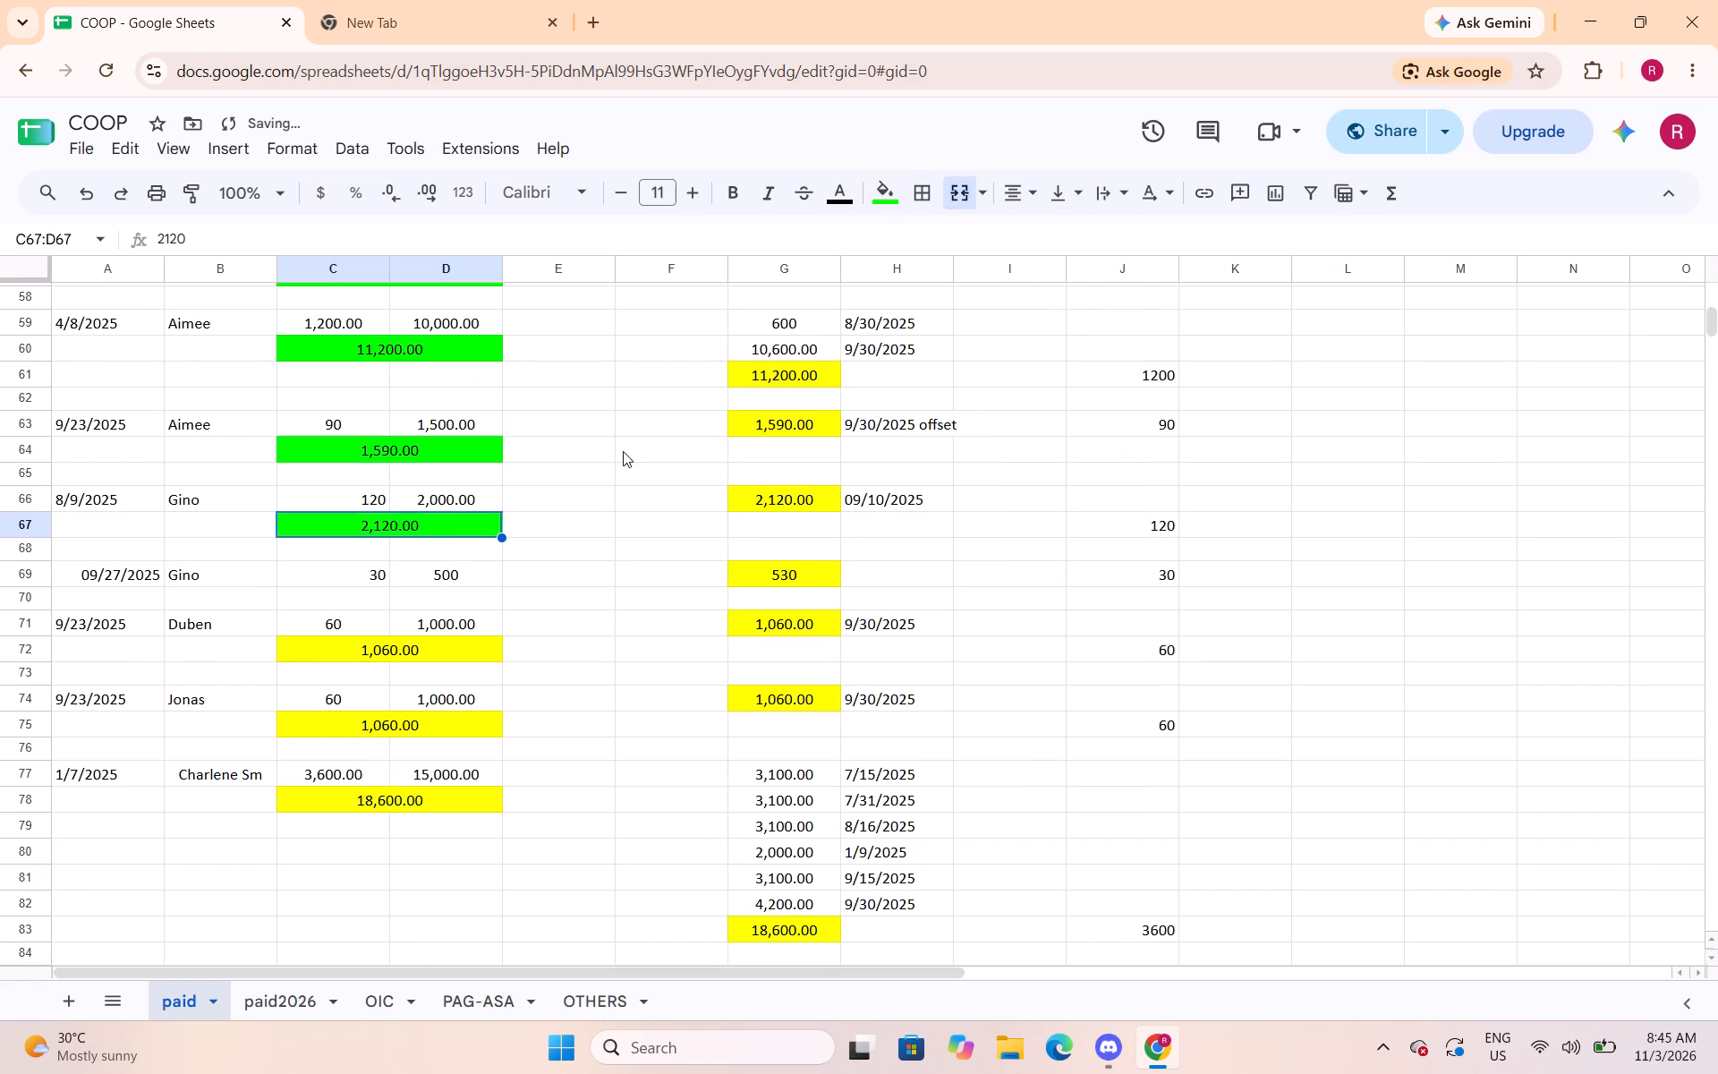
# Insert one row above row 70, below the 09/27/2025 loan, and merge C70:D70 for its total.
pyautogui.scroll(-1, 554, 561)
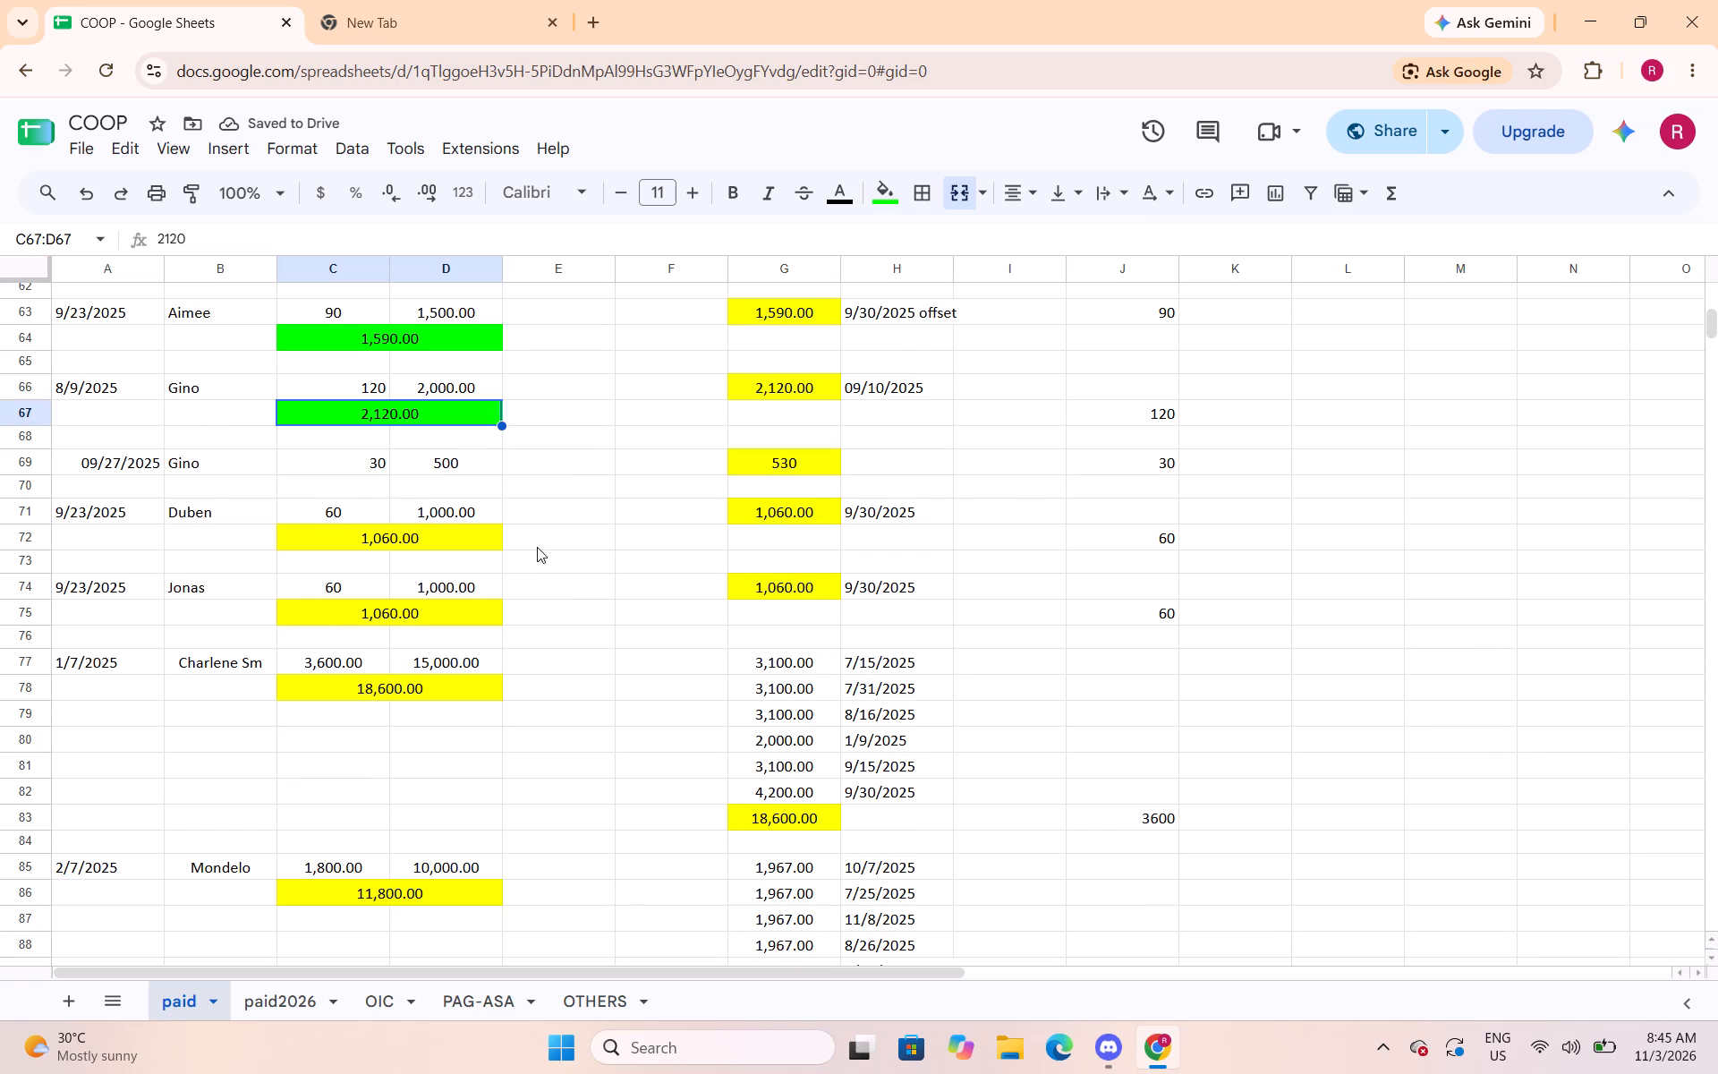
pyautogui.scroll(1, 537, 546)
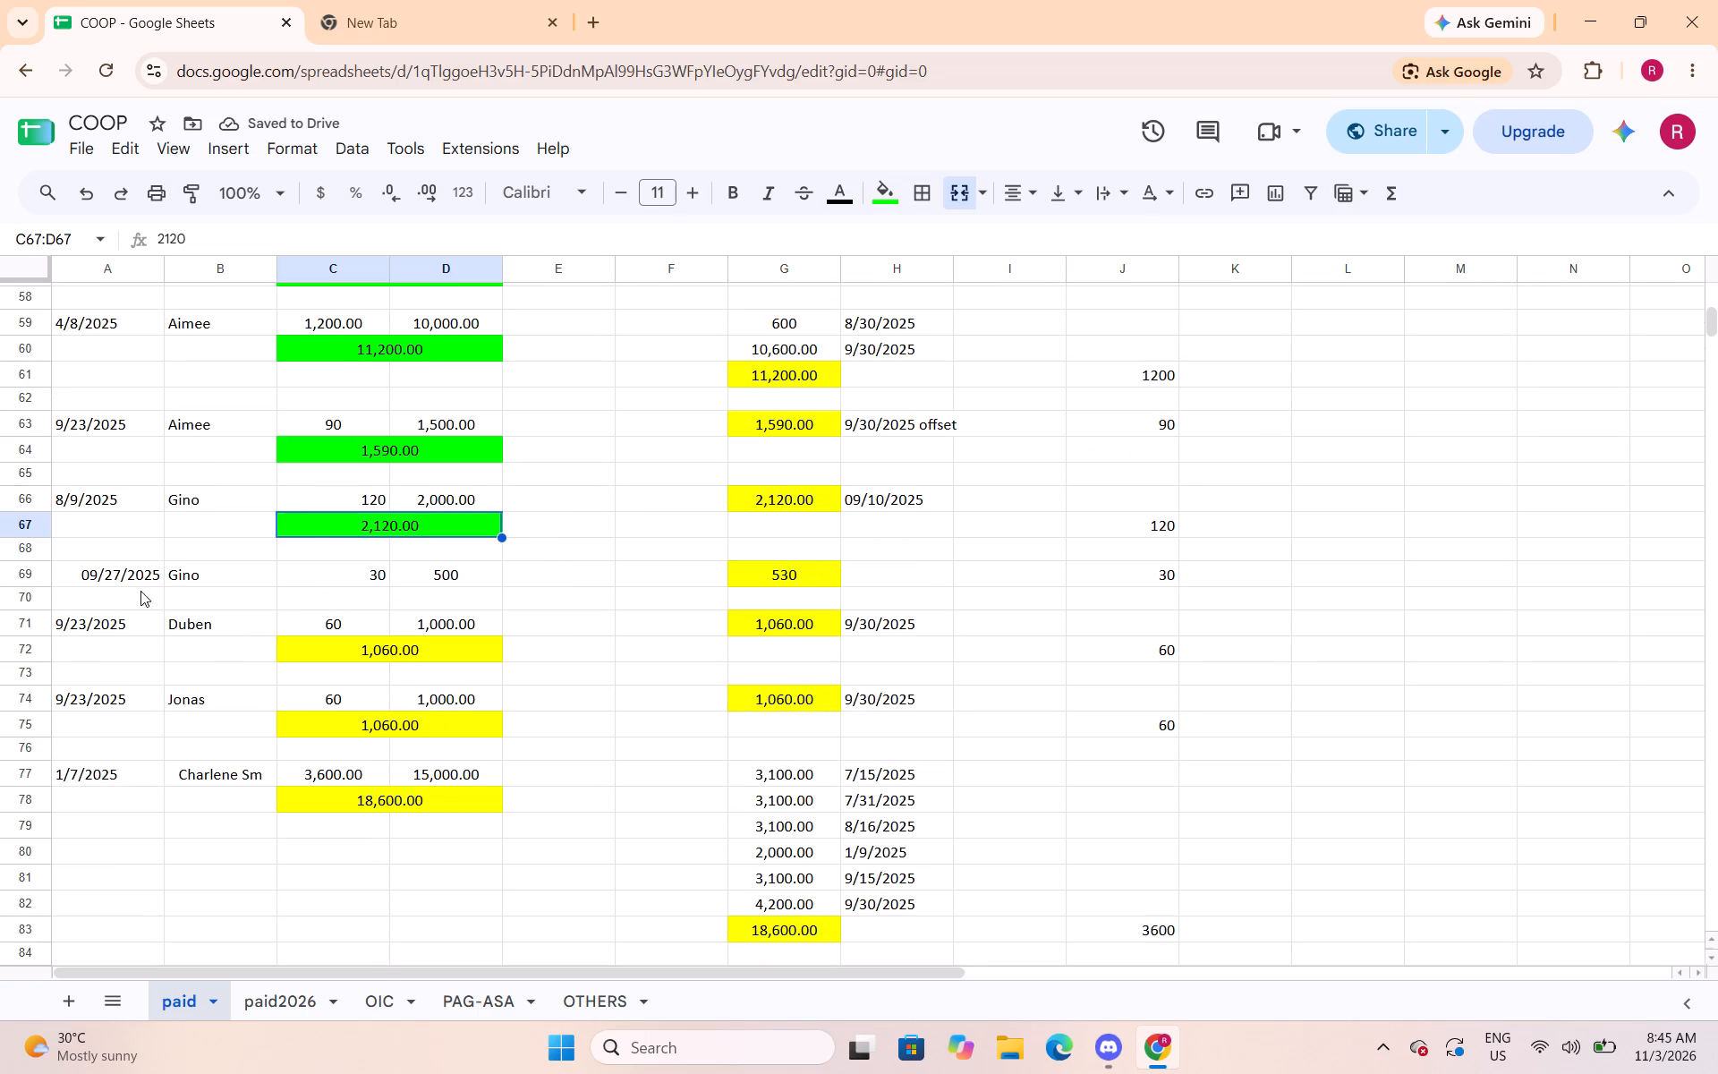
pyautogui.click(32, 600)
pyautogui.rightClick(32, 601)
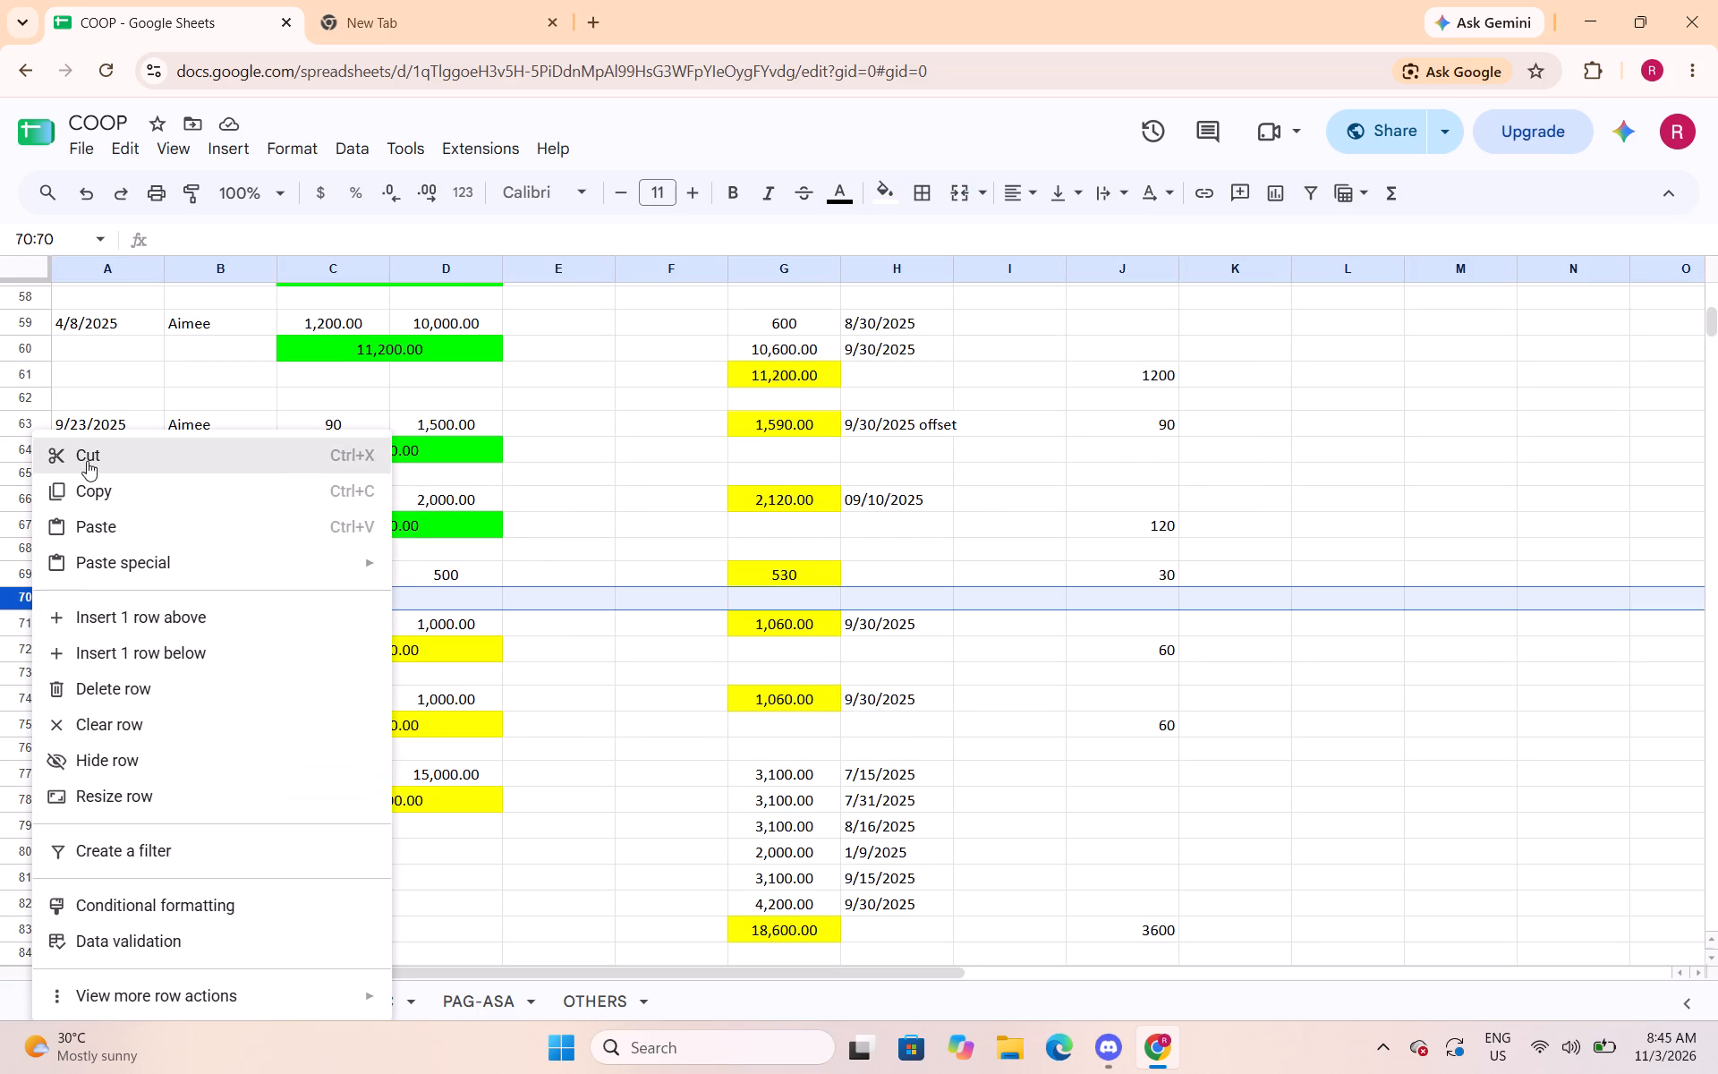
pyautogui.click(104, 607)
pyautogui.moveTo(372, 599); pyautogui.dragTo(414, 598)
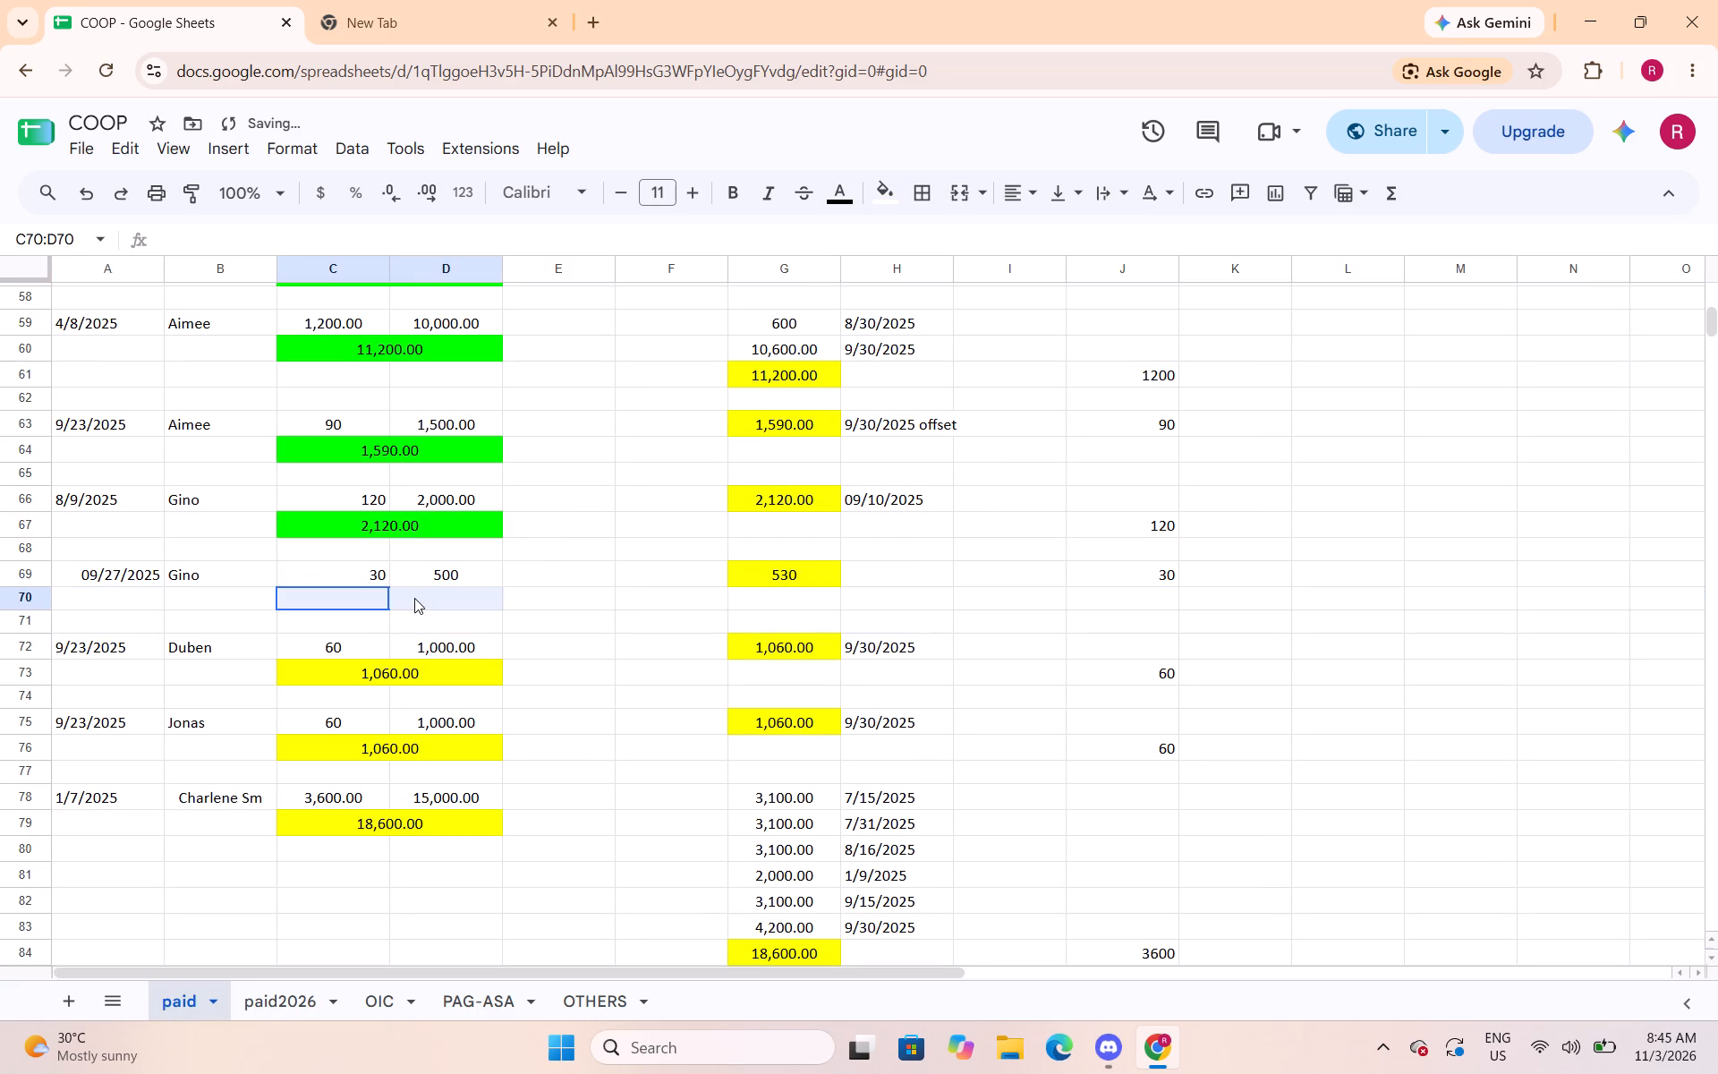
pyautogui.moveTo(414, 598); pyautogui.dragTo(418, 598)
pyautogui.click(956, 200)
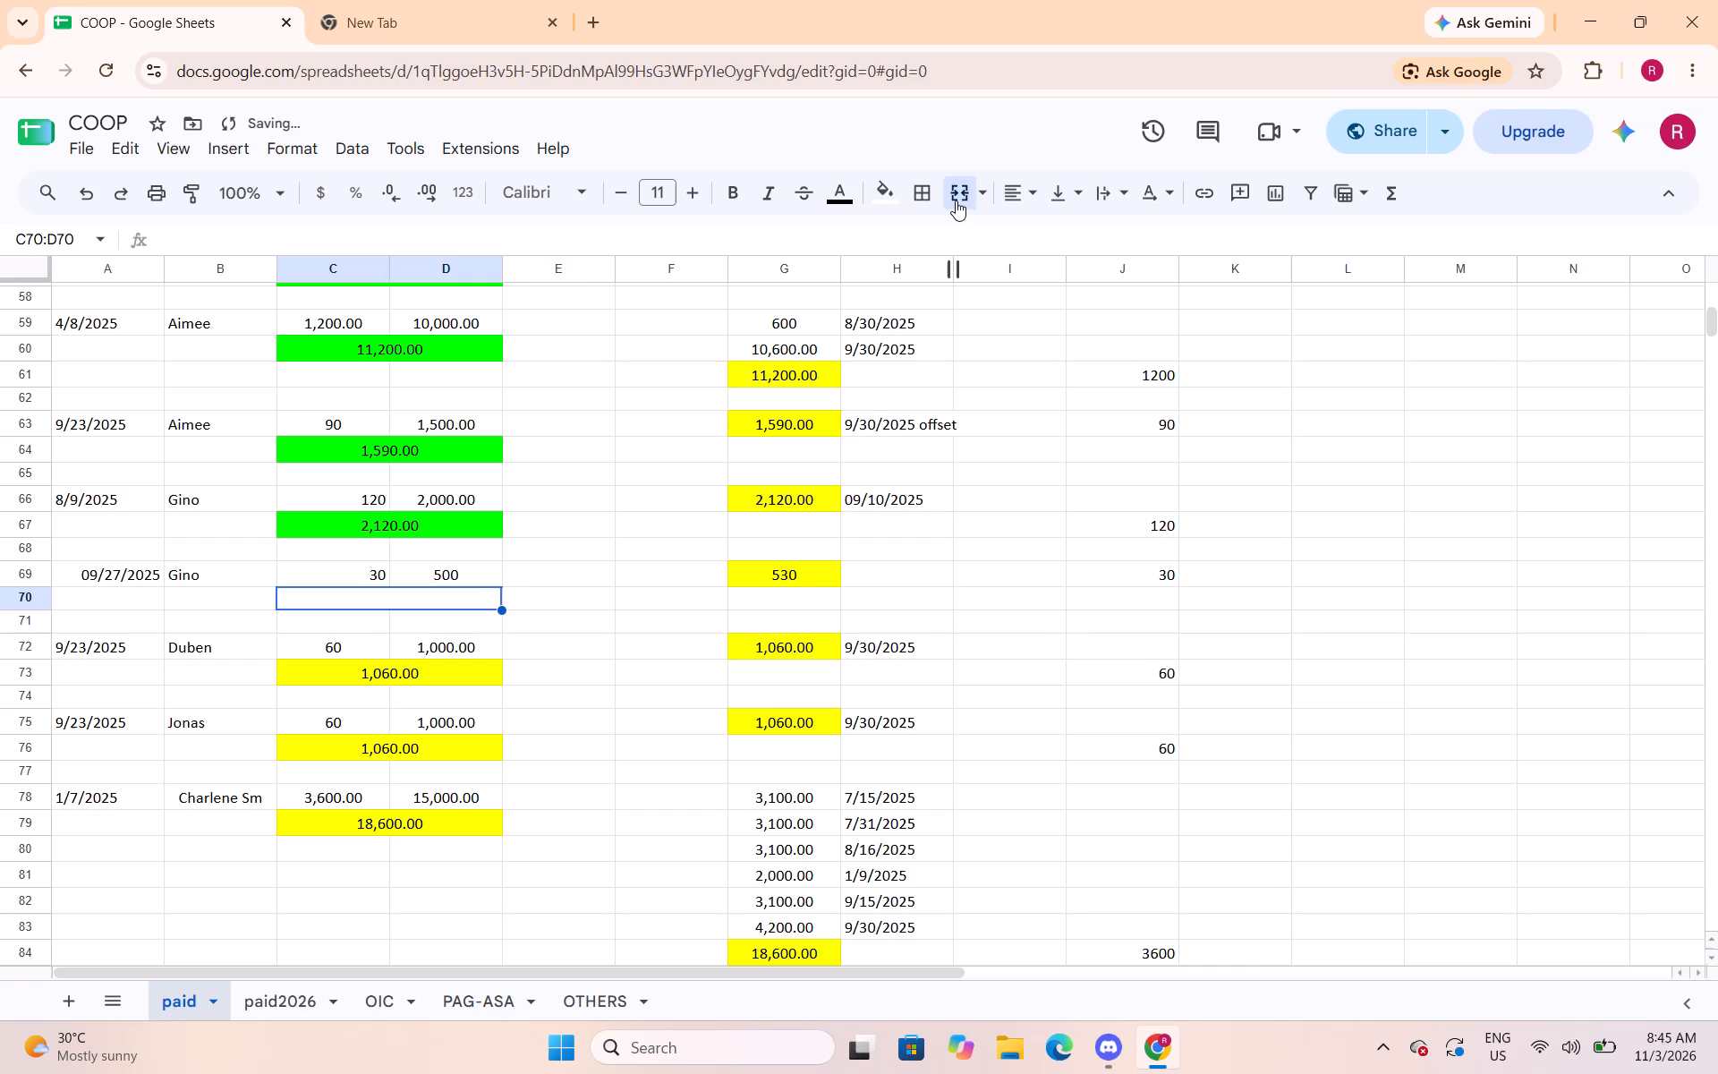
# Enter the formula =sum(C69:D69) in the merged cell C70:D70 to total interest and capital.
pyautogui.write('=sum(')
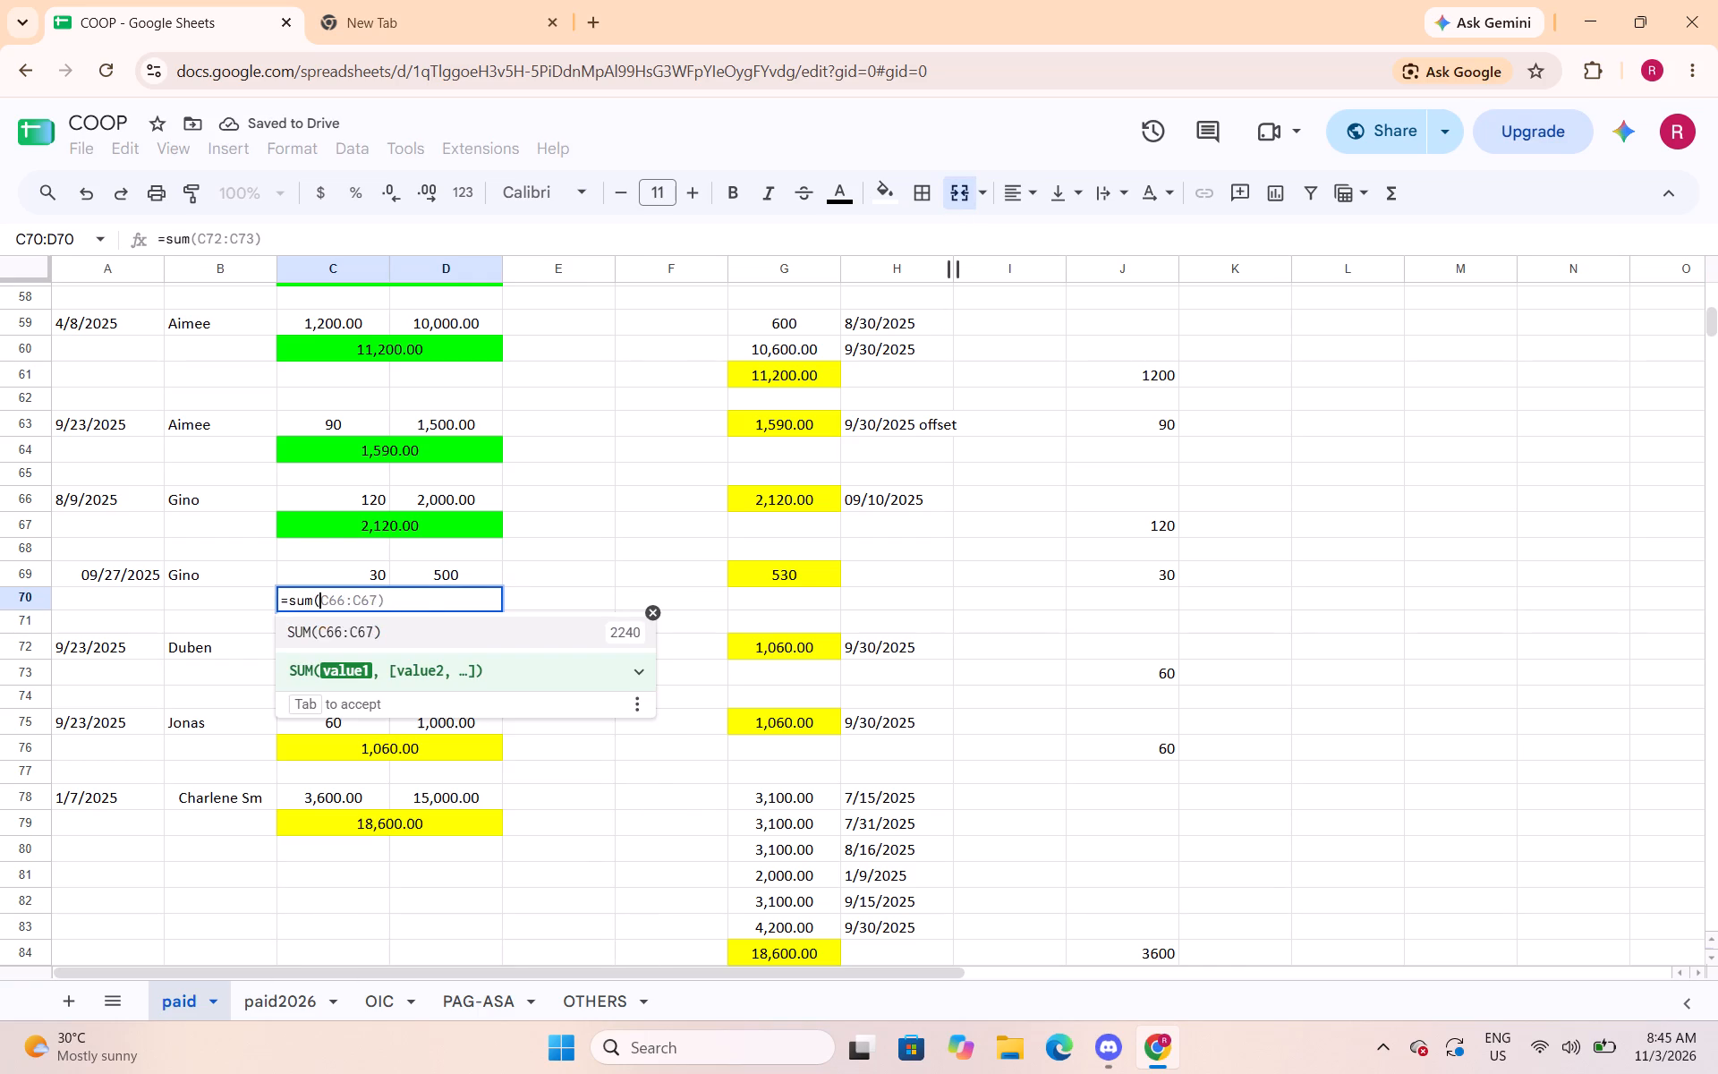
pyautogui.moveTo(371, 575); pyautogui.dragTo(406, 572)
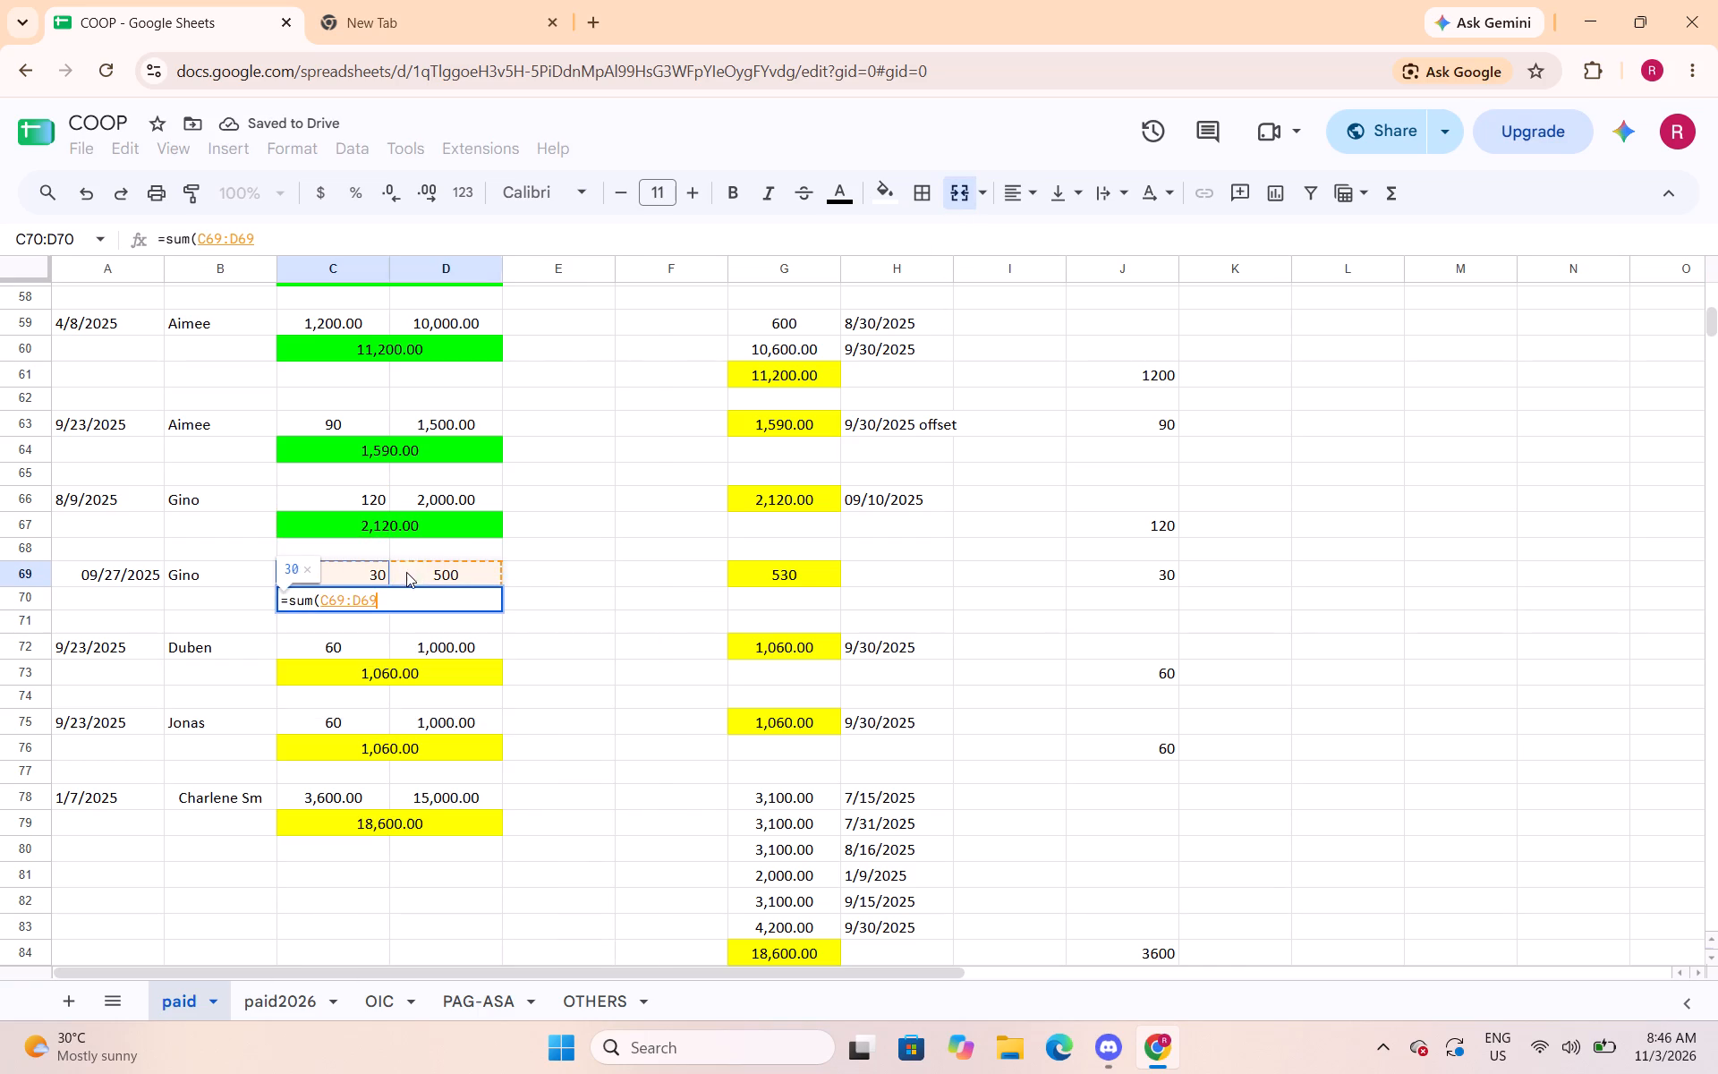
pyautogui.moveTo(406, 572); pyautogui.dragTo(416, 571)
pyautogui.hotkey('shift', ')')
pyautogui.press('Return')
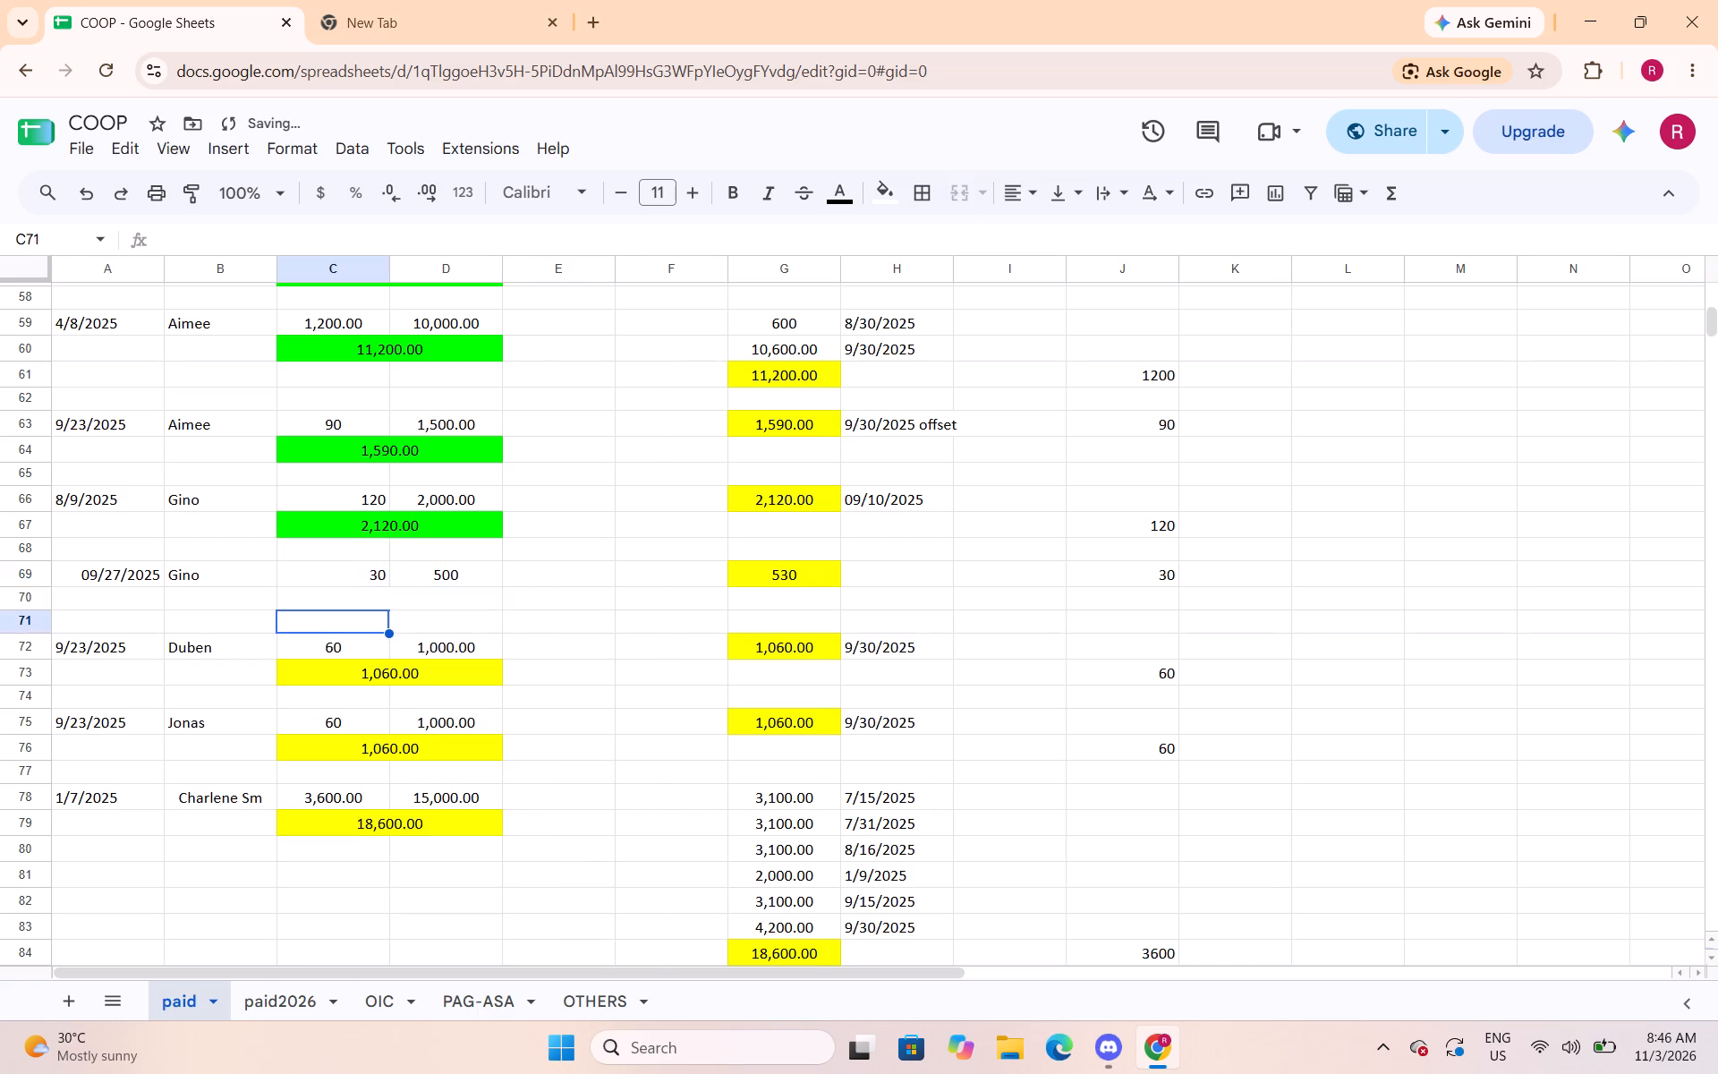
# Center the total in C70:D70 and fill the cell with bright green.
pyautogui.press('Up')
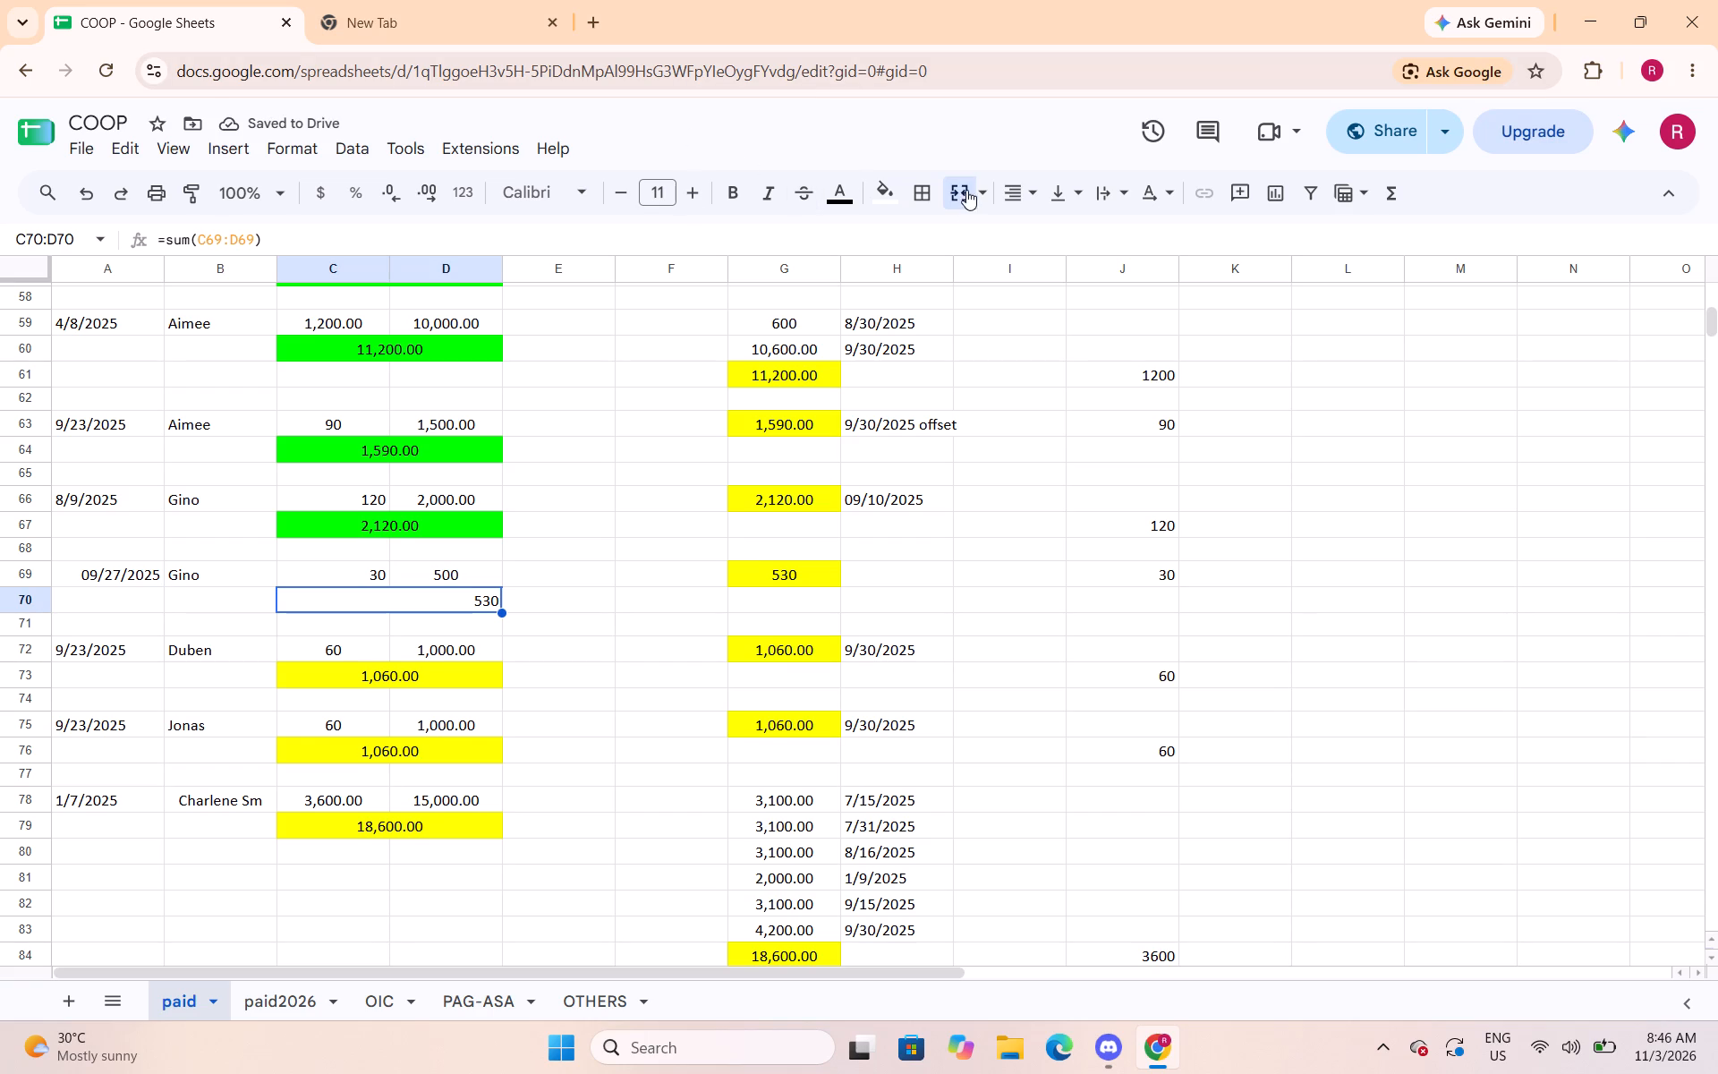
pyautogui.click(1008, 192)
pyautogui.click(1049, 238)
pyautogui.click(893, 181)
pyautogui.click(991, 294)
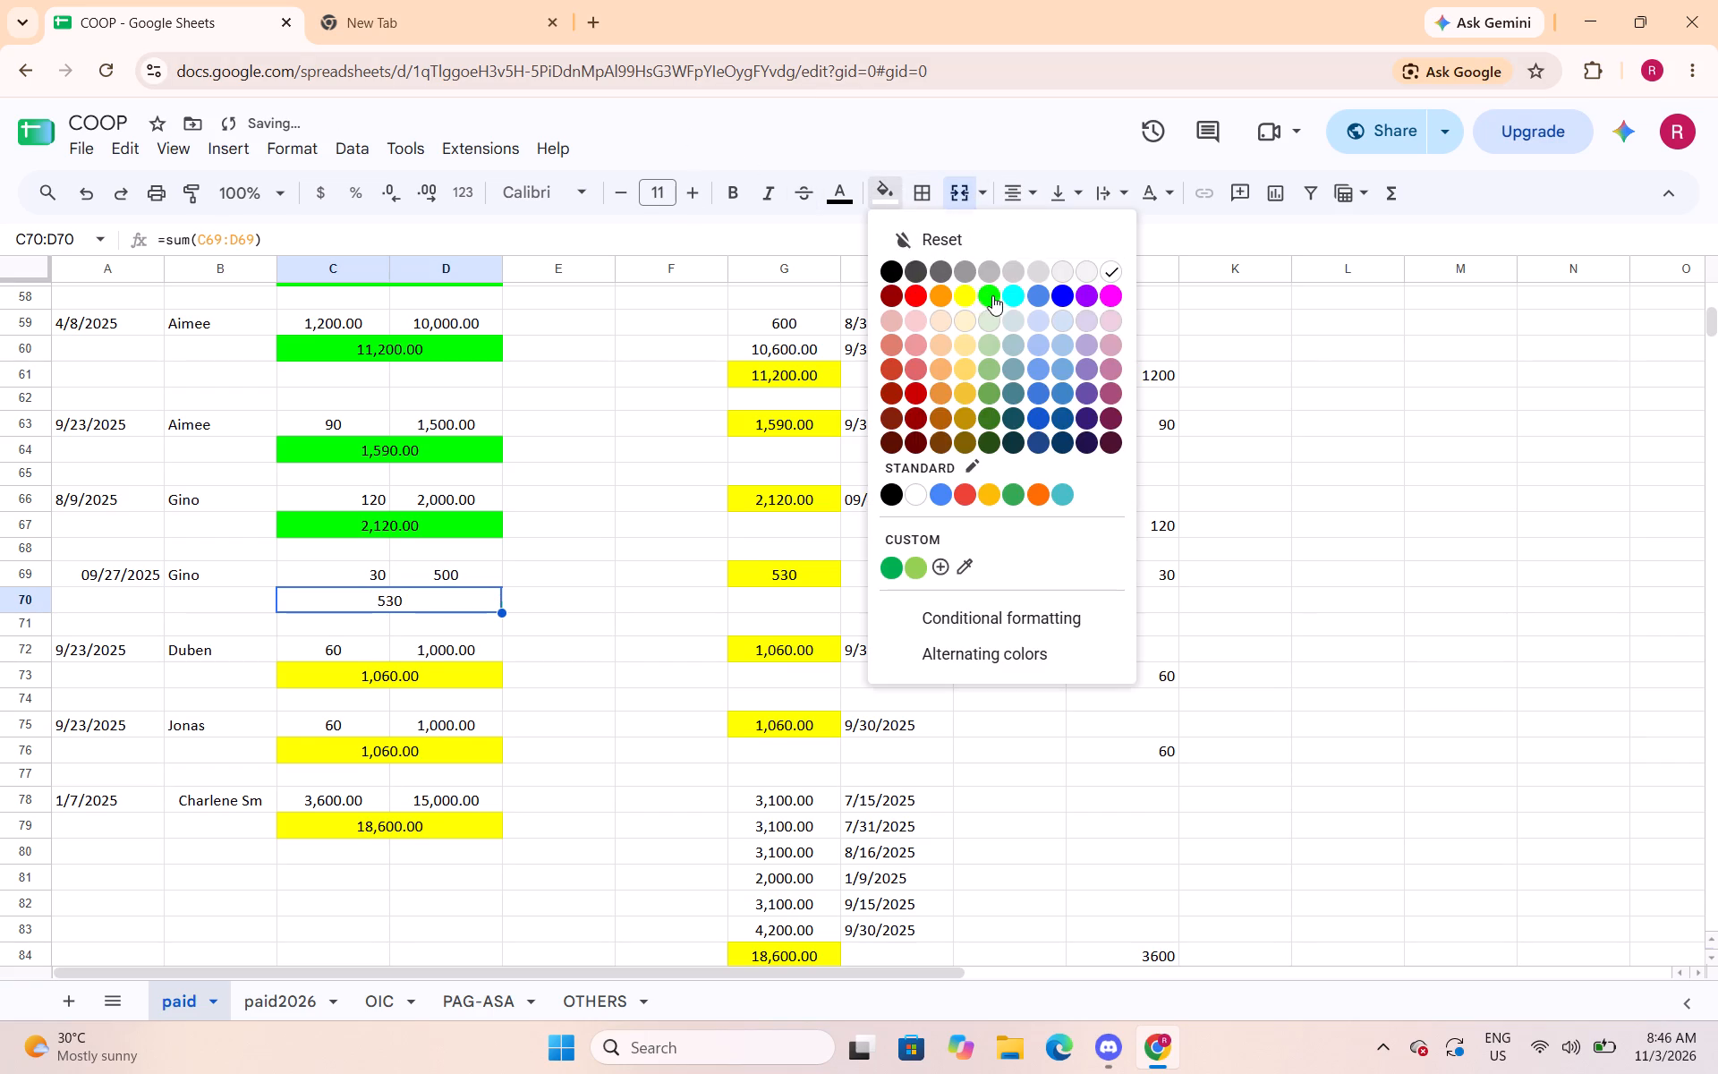
# Fill the merged loan totals in C73:D73 and C76:D76 with bright green.
pyautogui.scroll(-2, 586, 554)
pyautogui.click(464, 442)
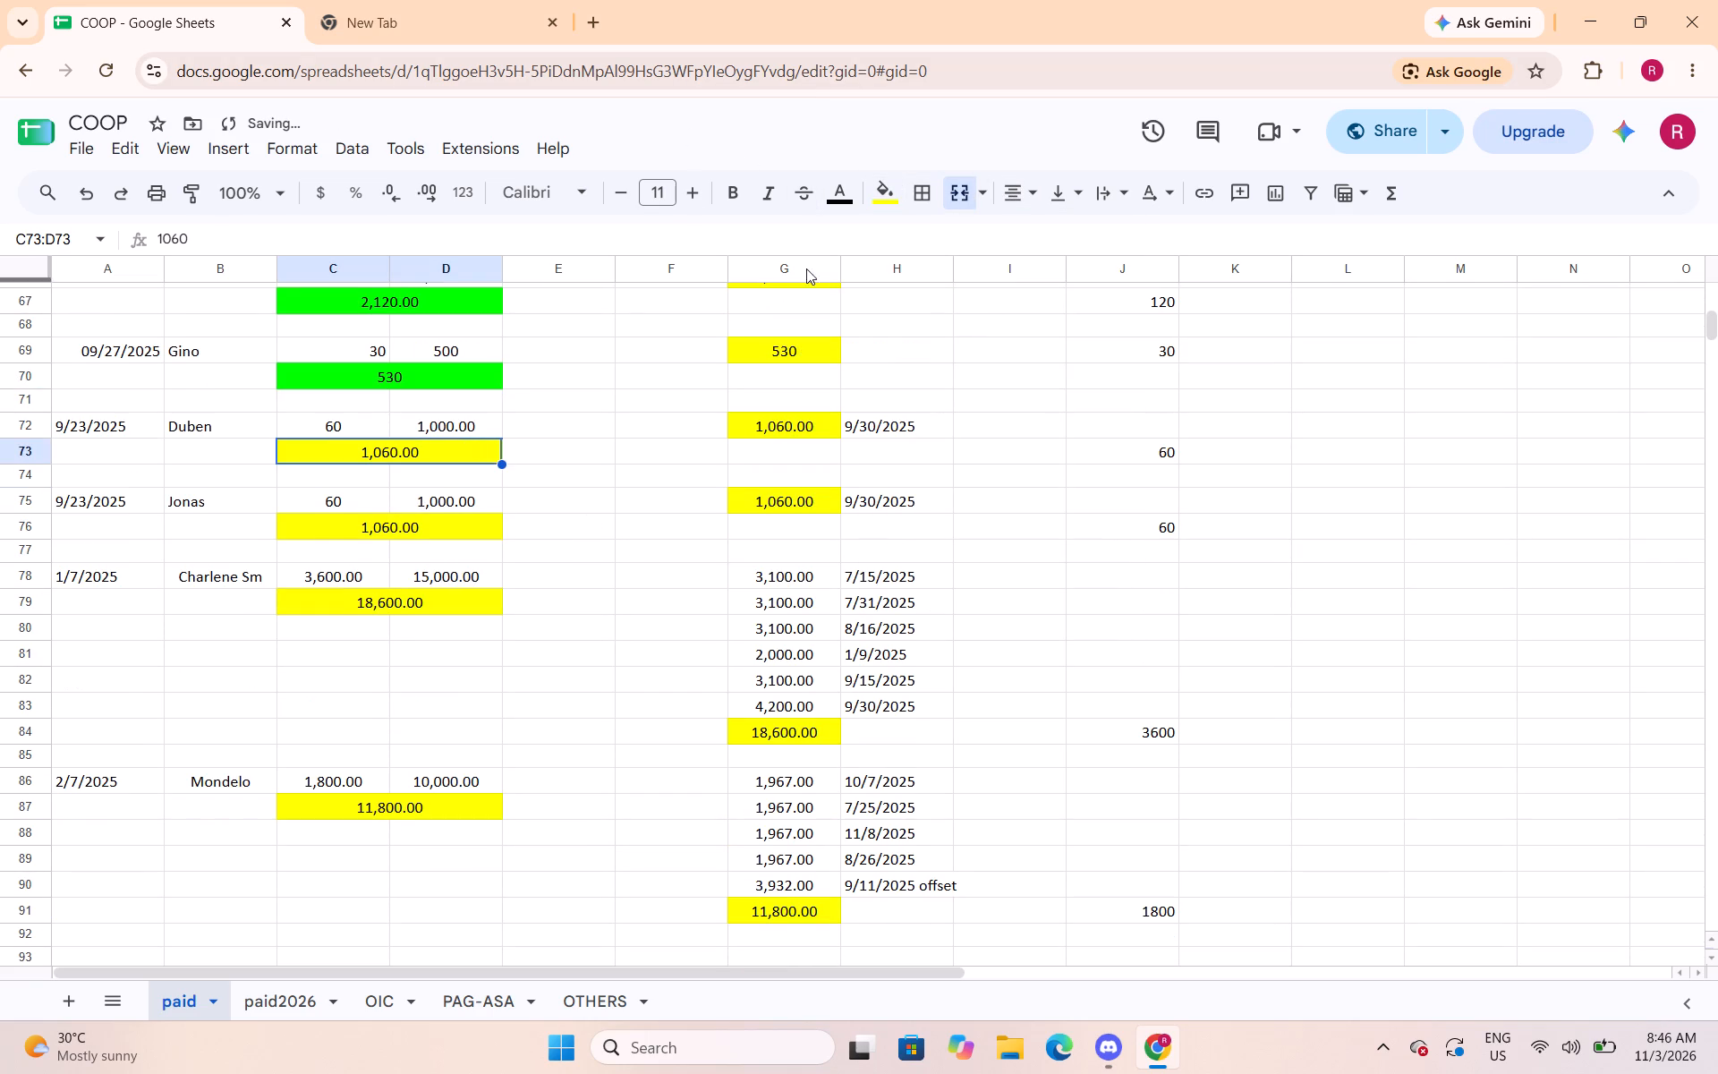
pyautogui.click(892, 203)
pyautogui.click(987, 301)
pyautogui.click(458, 533)
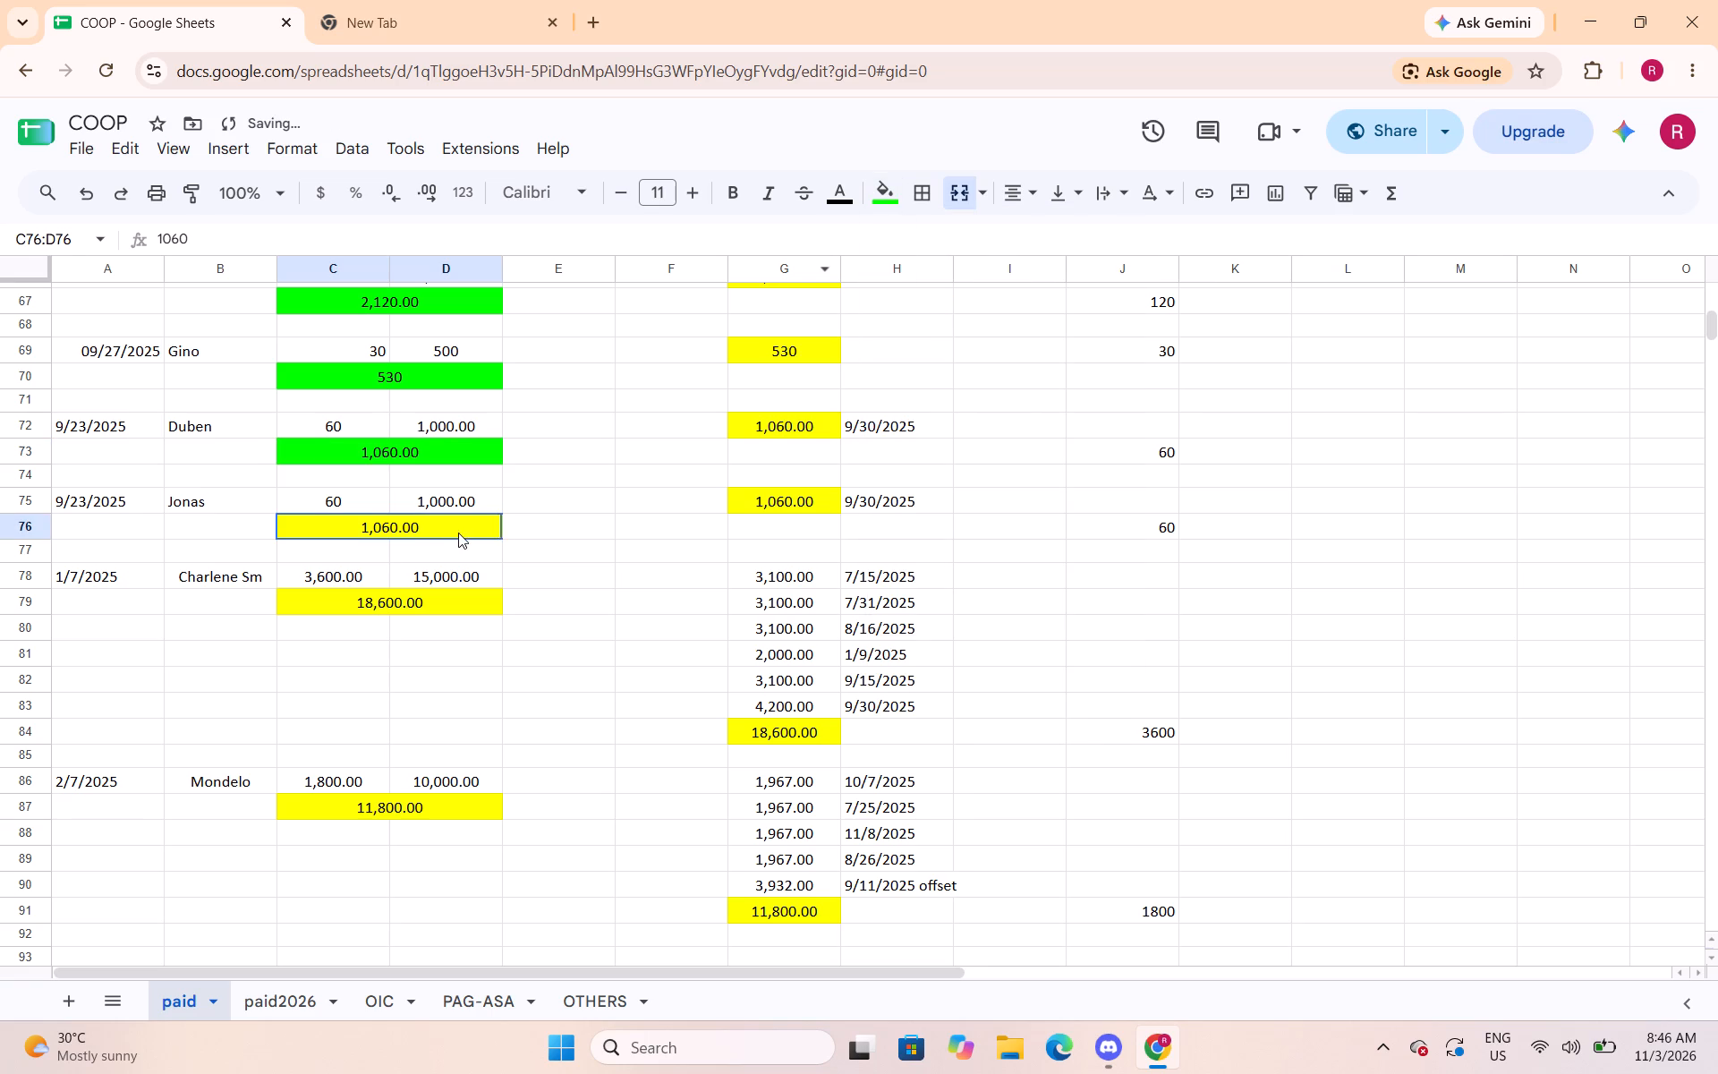
pyautogui.click(895, 185)
pyautogui.click(991, 295)
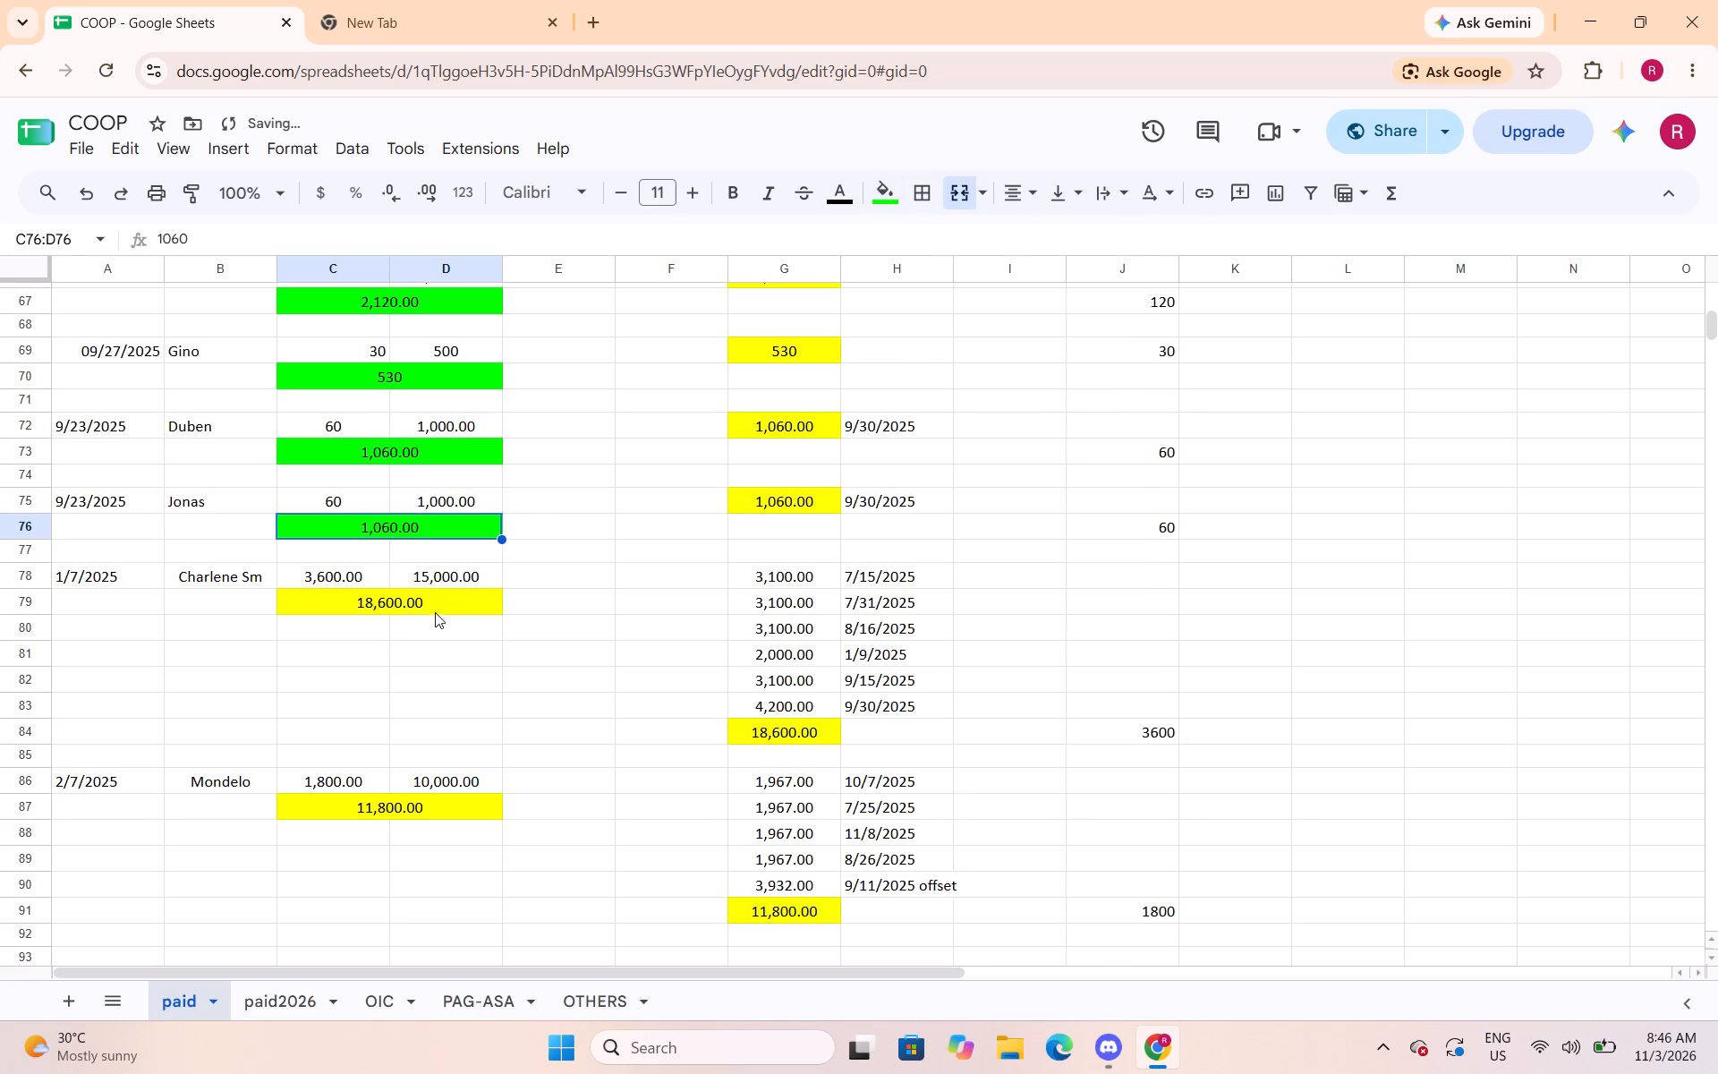
# Fill the merged loan totals in C79:D79 and C87:D87 with bright green.
pyautogui.click(438, 603)
pyautogui.click(877, 202)
pyautogui.click(994, 299)
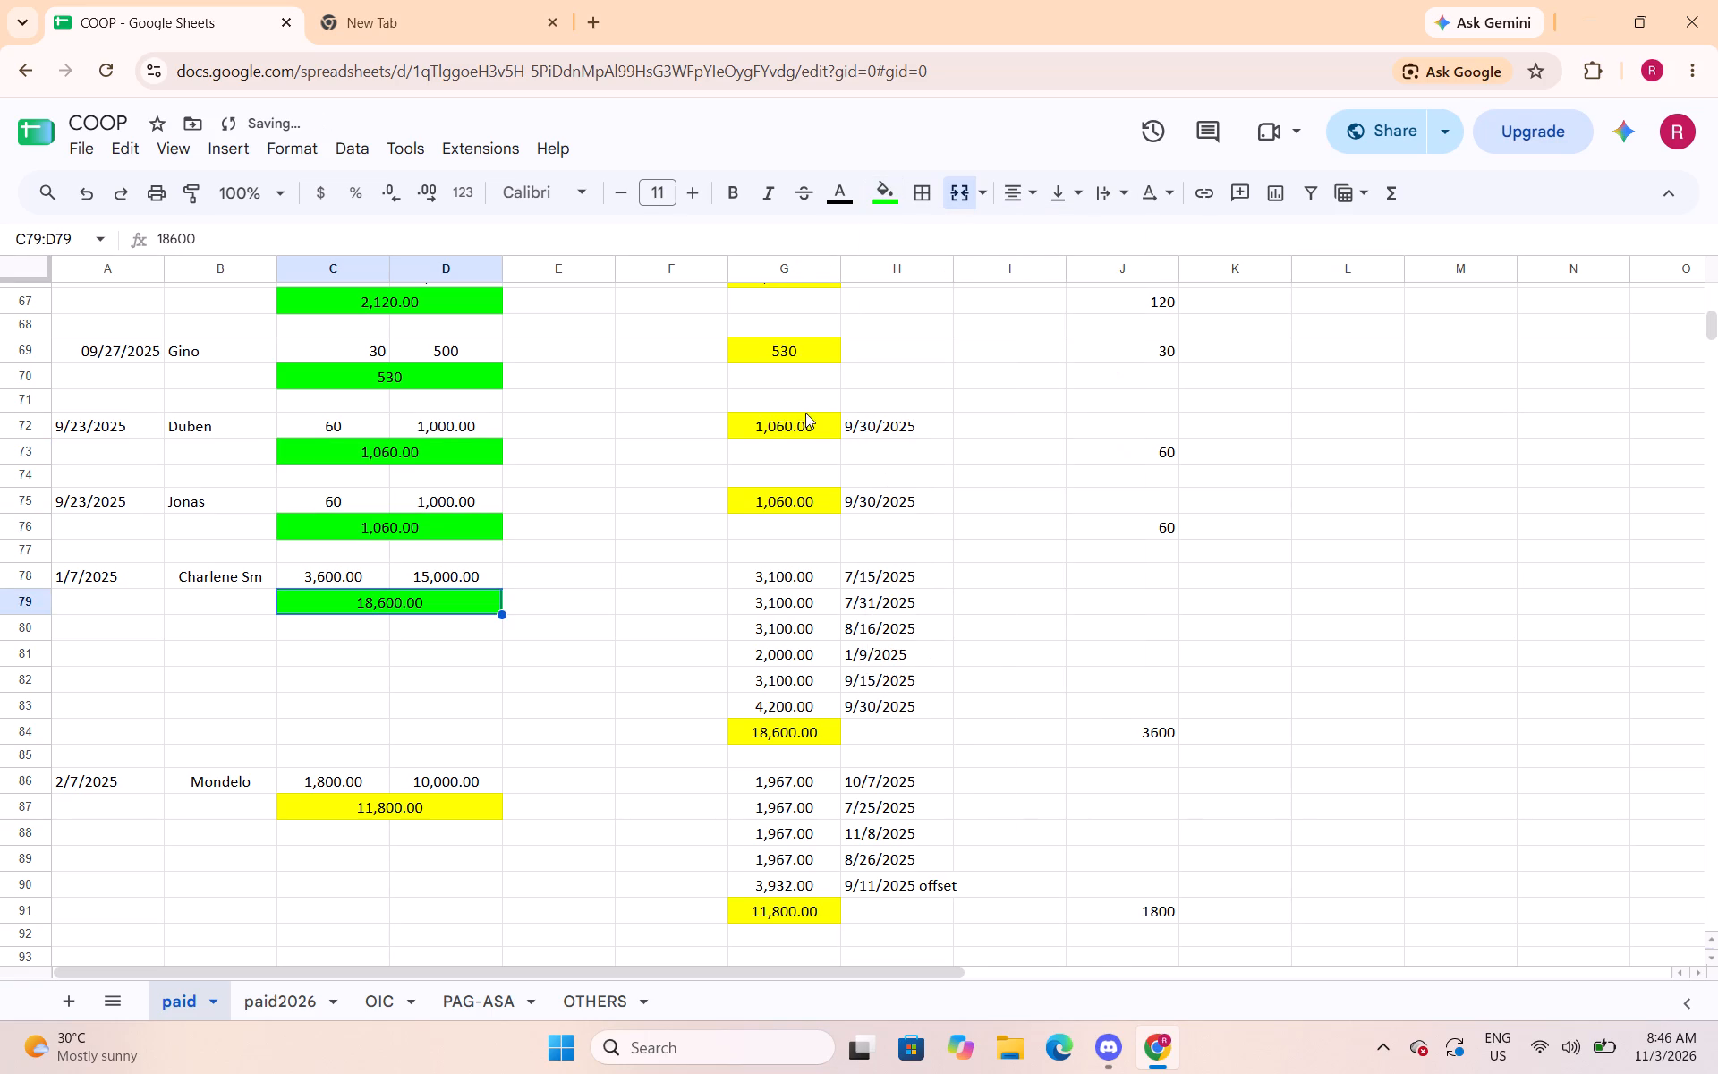
pyautogui.click(335, 806)
pyautogui.click(871, 197)
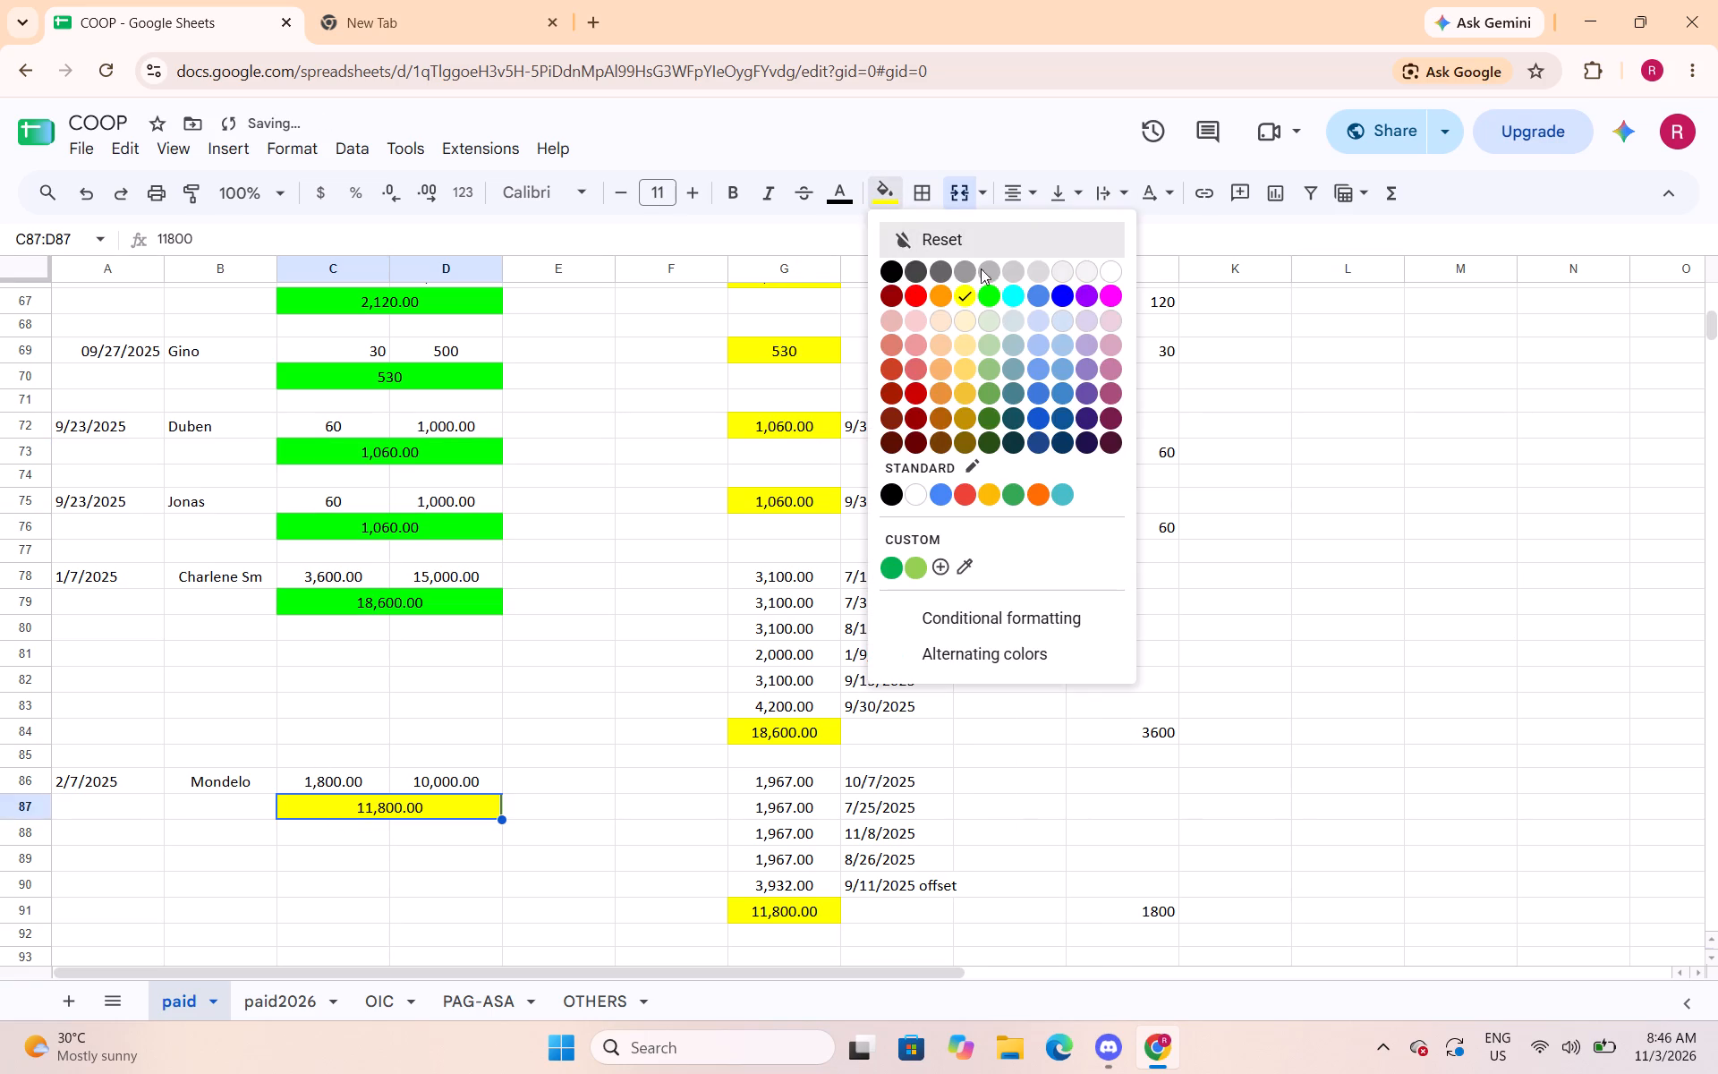
pyautogui.click(995, 301)
# Fill the merged total in C95:D95, below the 12/7/2025 loan, with bright green.
pyautogui.scroll(-3, 514, 347)
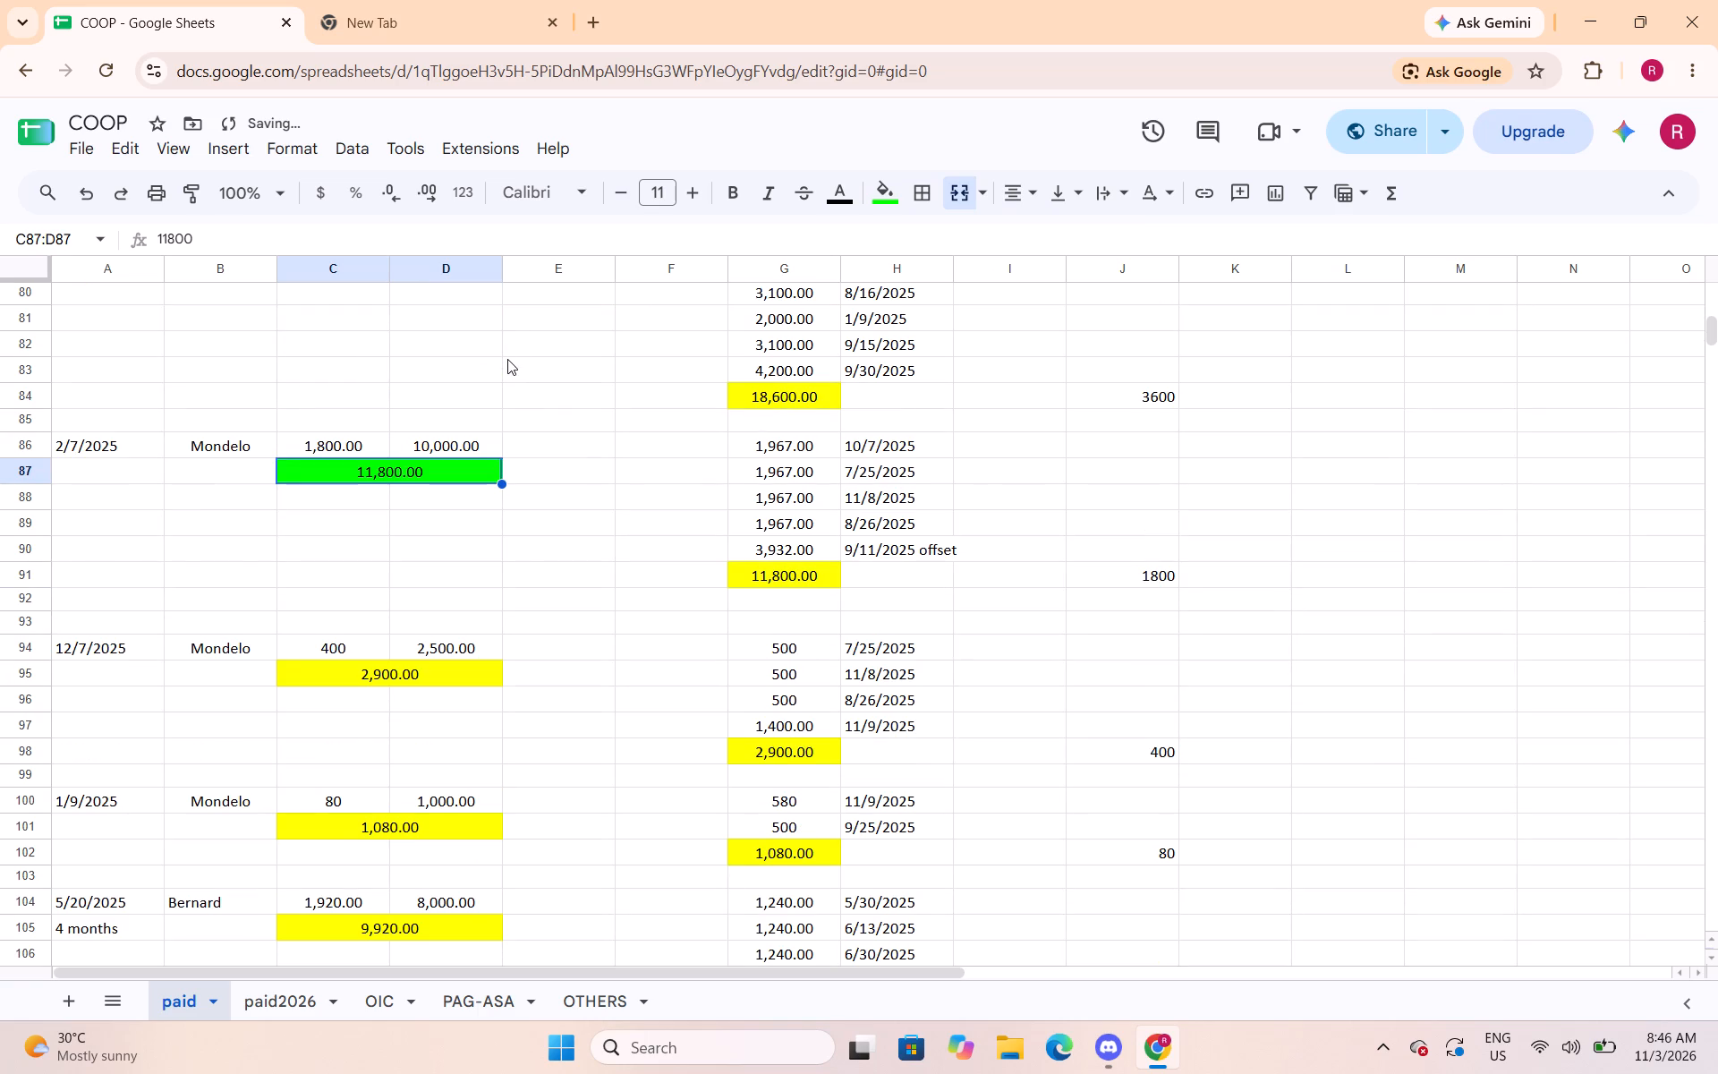
pyautogui.scroll(-4, 504, 367)
pyautogui.scroll(2, 501, 373)
pyautogui.scroll(-1, 501, 373)
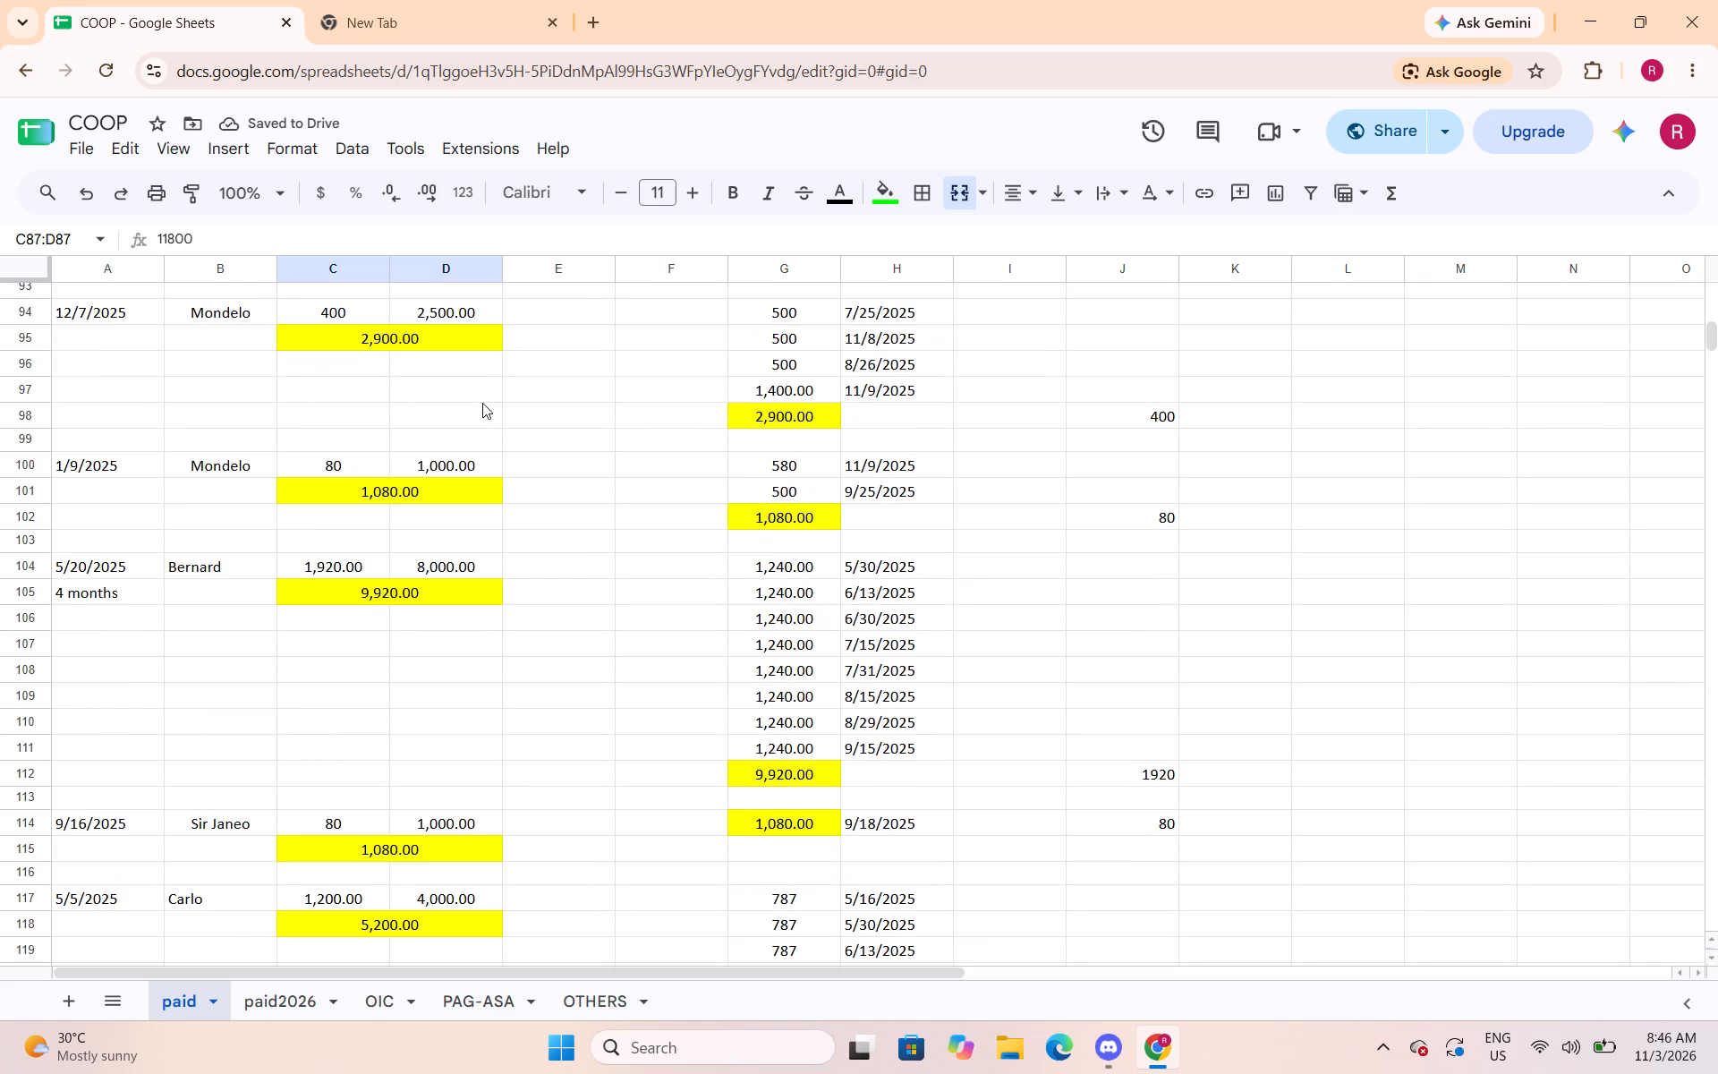
pyautogui.scroll(2, 478, 406)
pyautogui.scroll(-1, 466, 422)
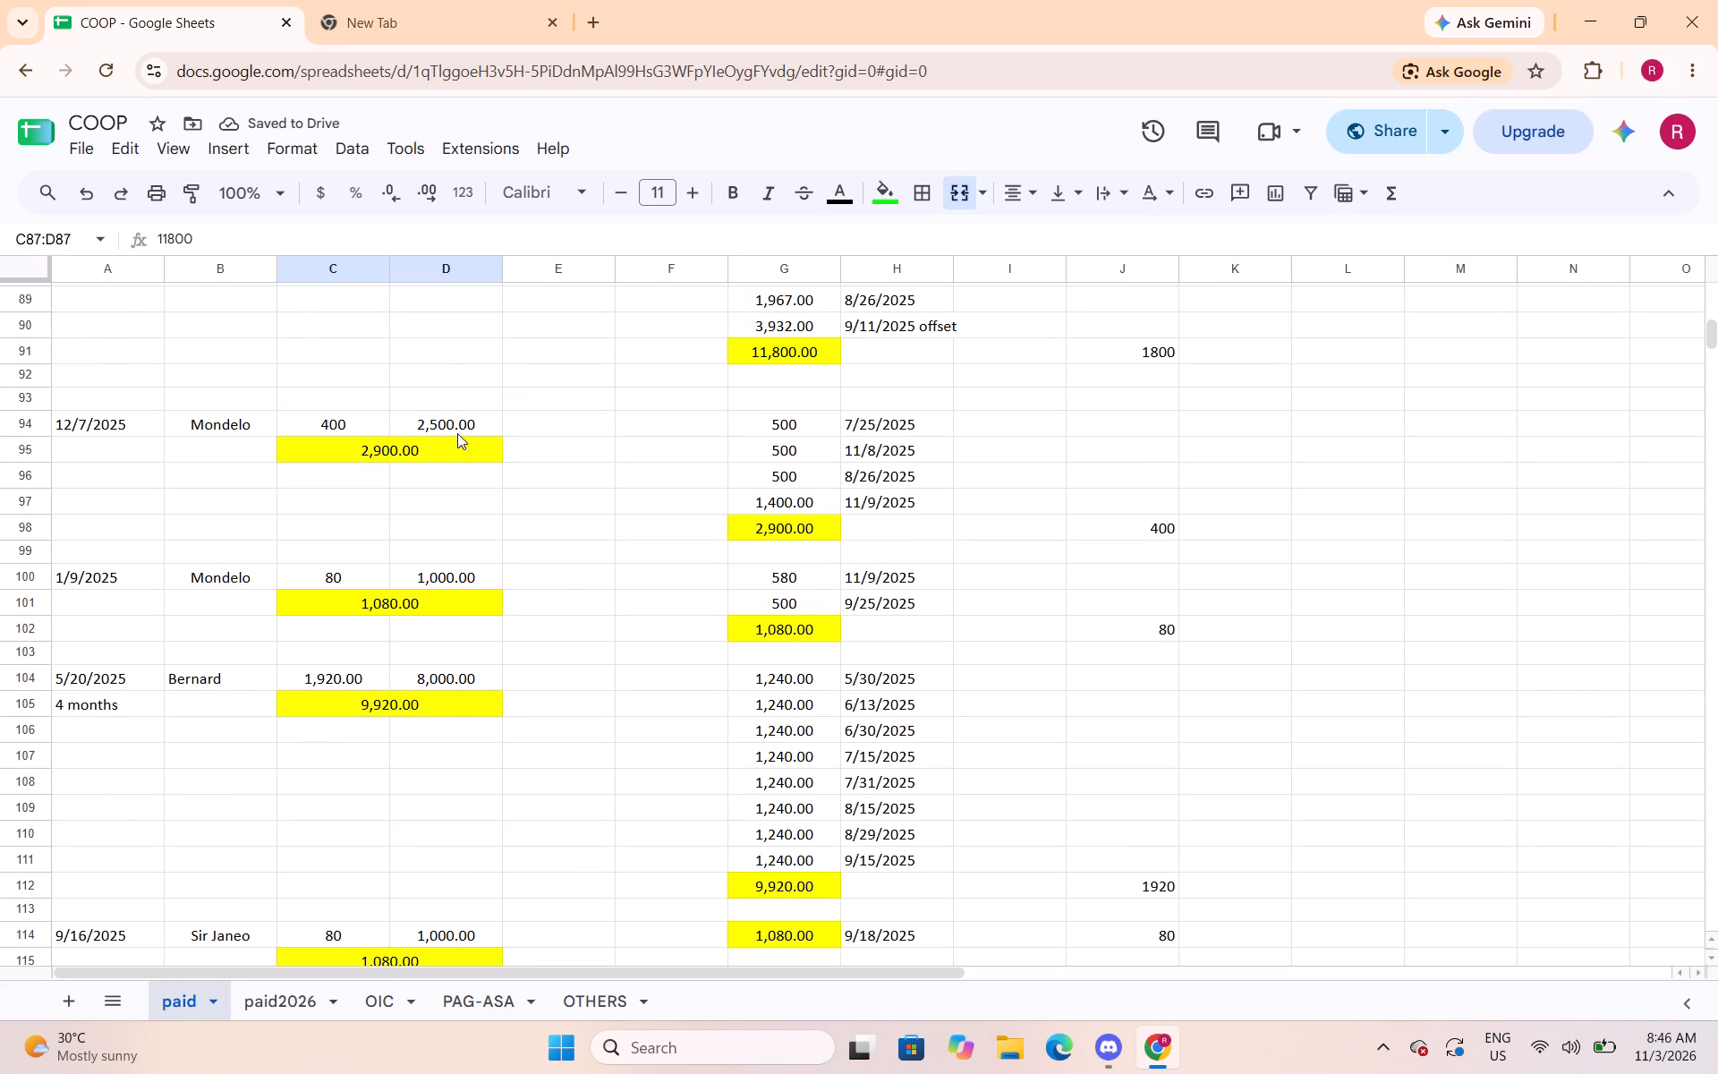
pyautogui.click(460, 460)
pyautogui.click(885, 194)
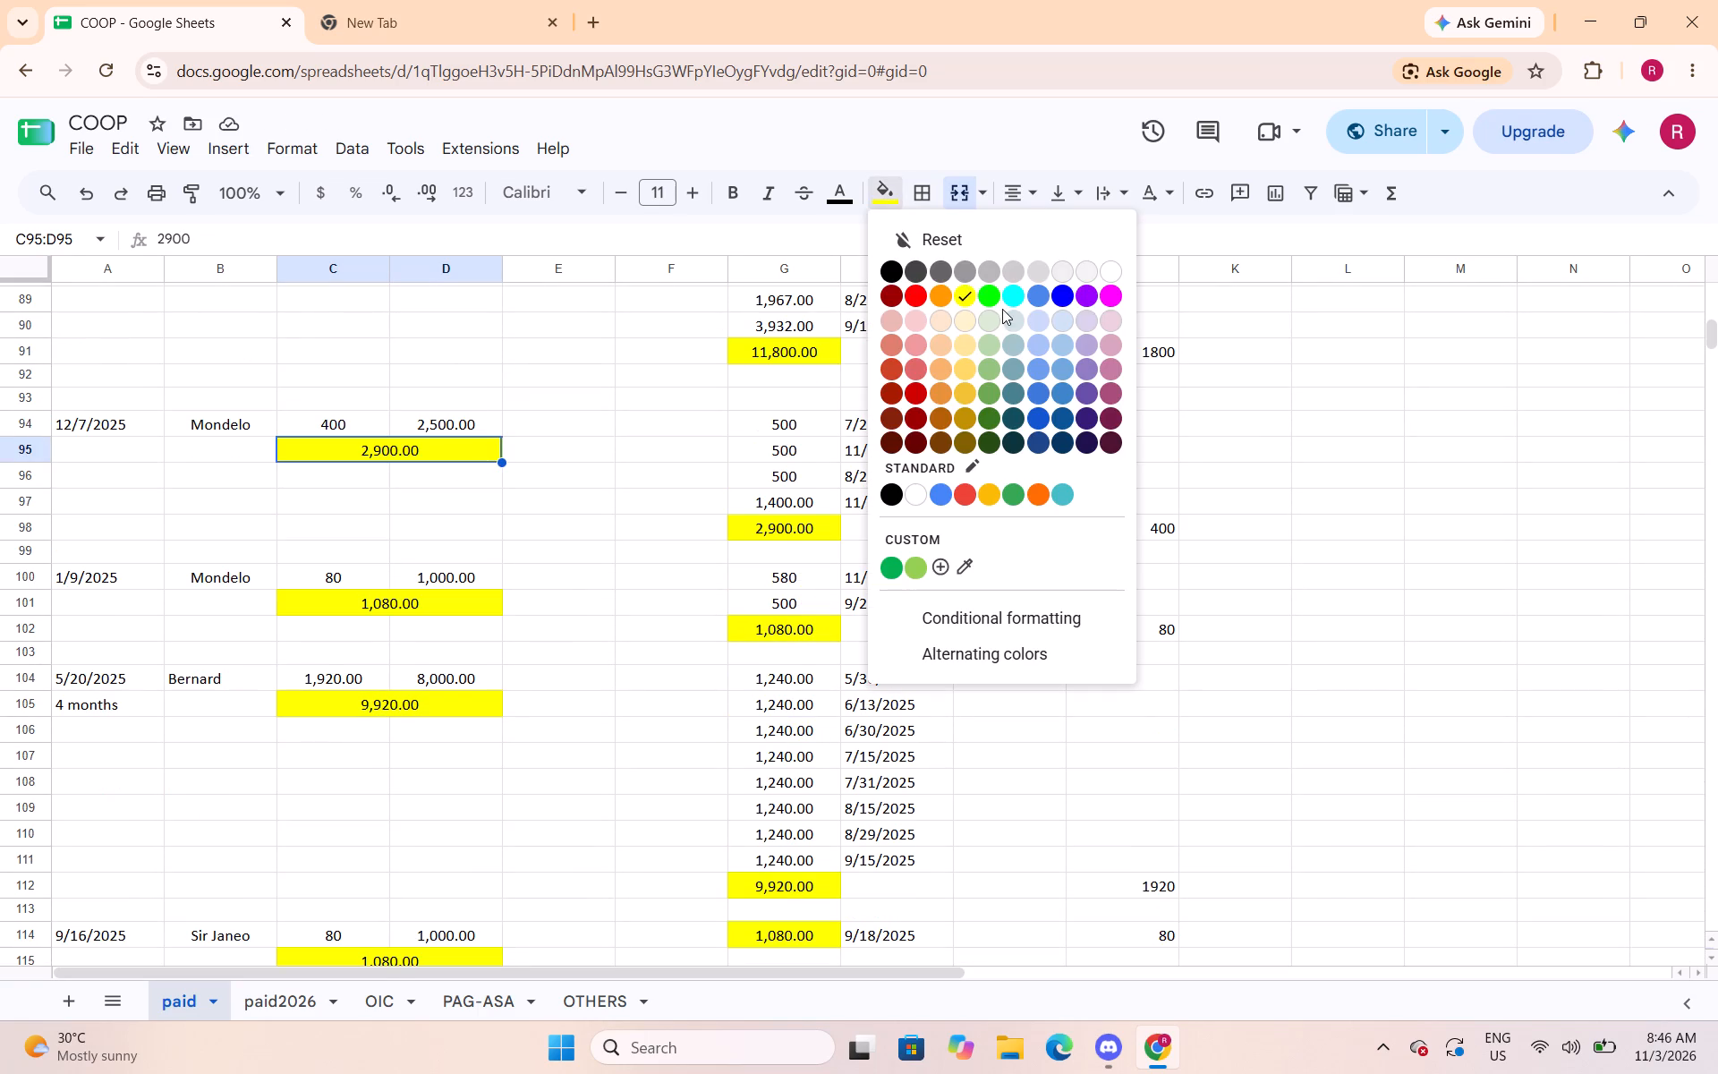
pyautogui.click(994, 306)
# Fill the merged loan totals in C101:D101 and C105:D105 with bright green.
pyautogui.click(435, 611)
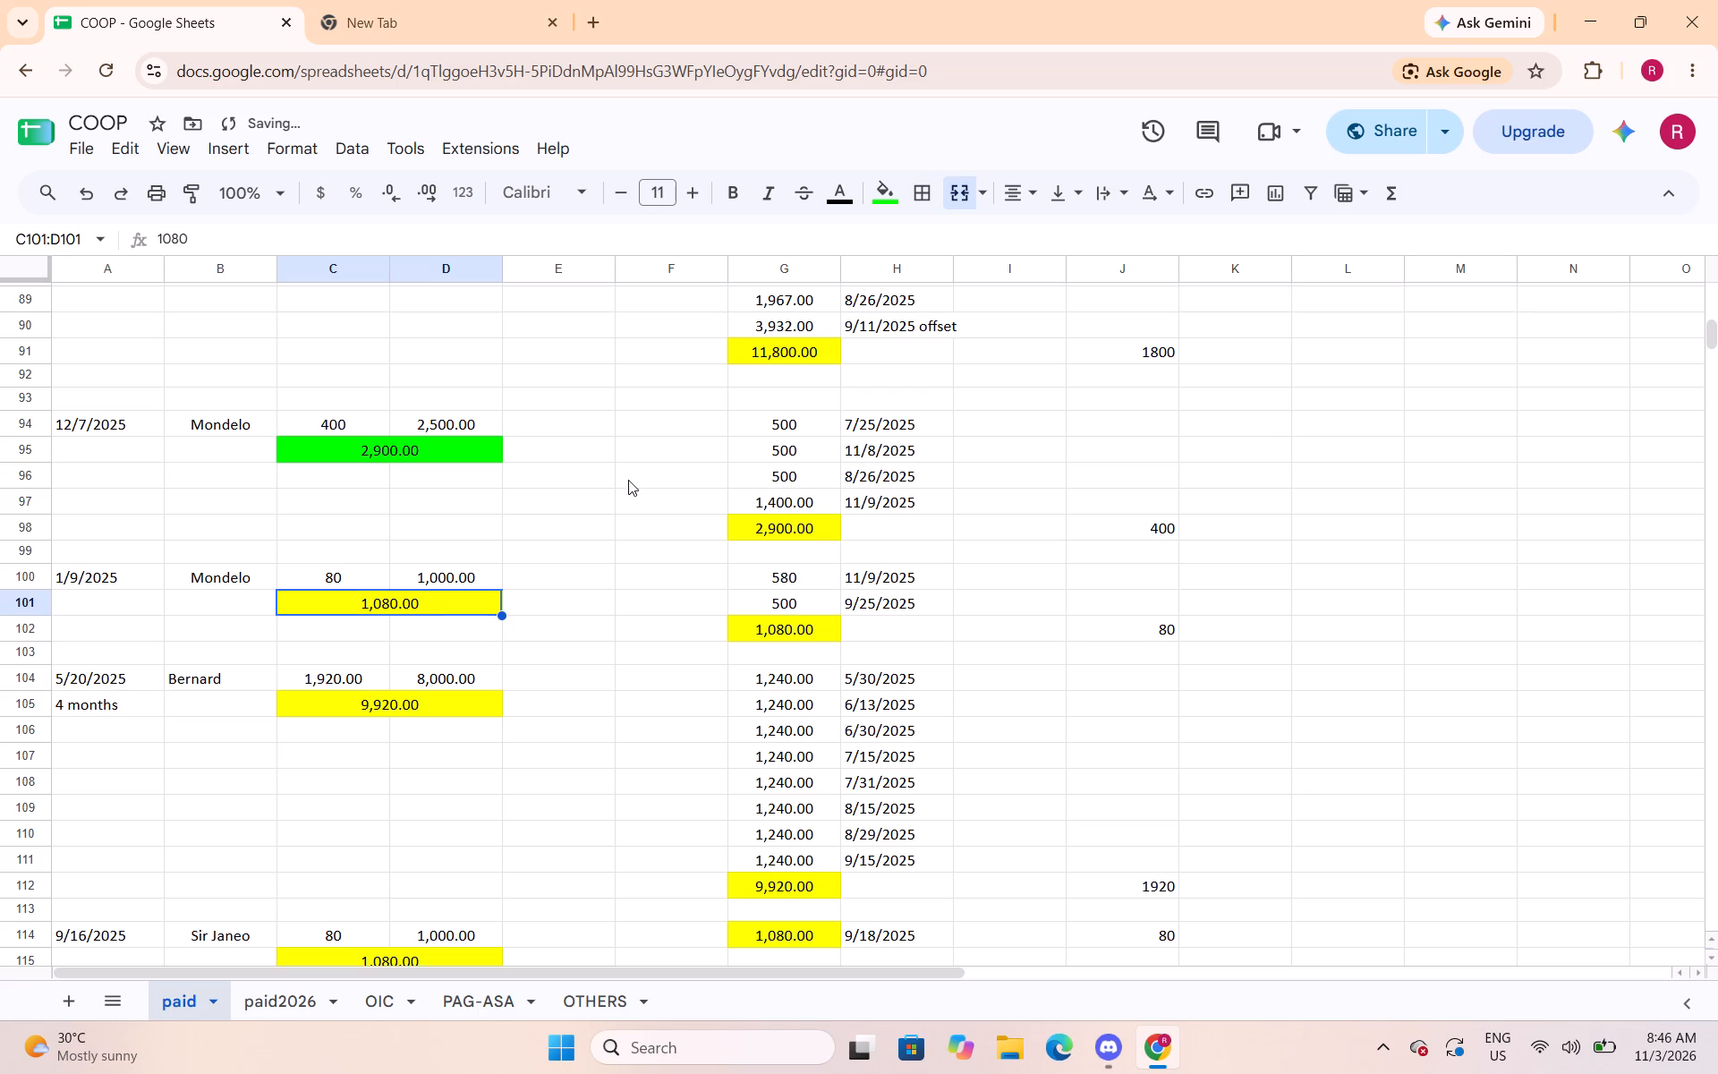
pyautogui.click(904, 203)
pyautogui.click(892, 208)
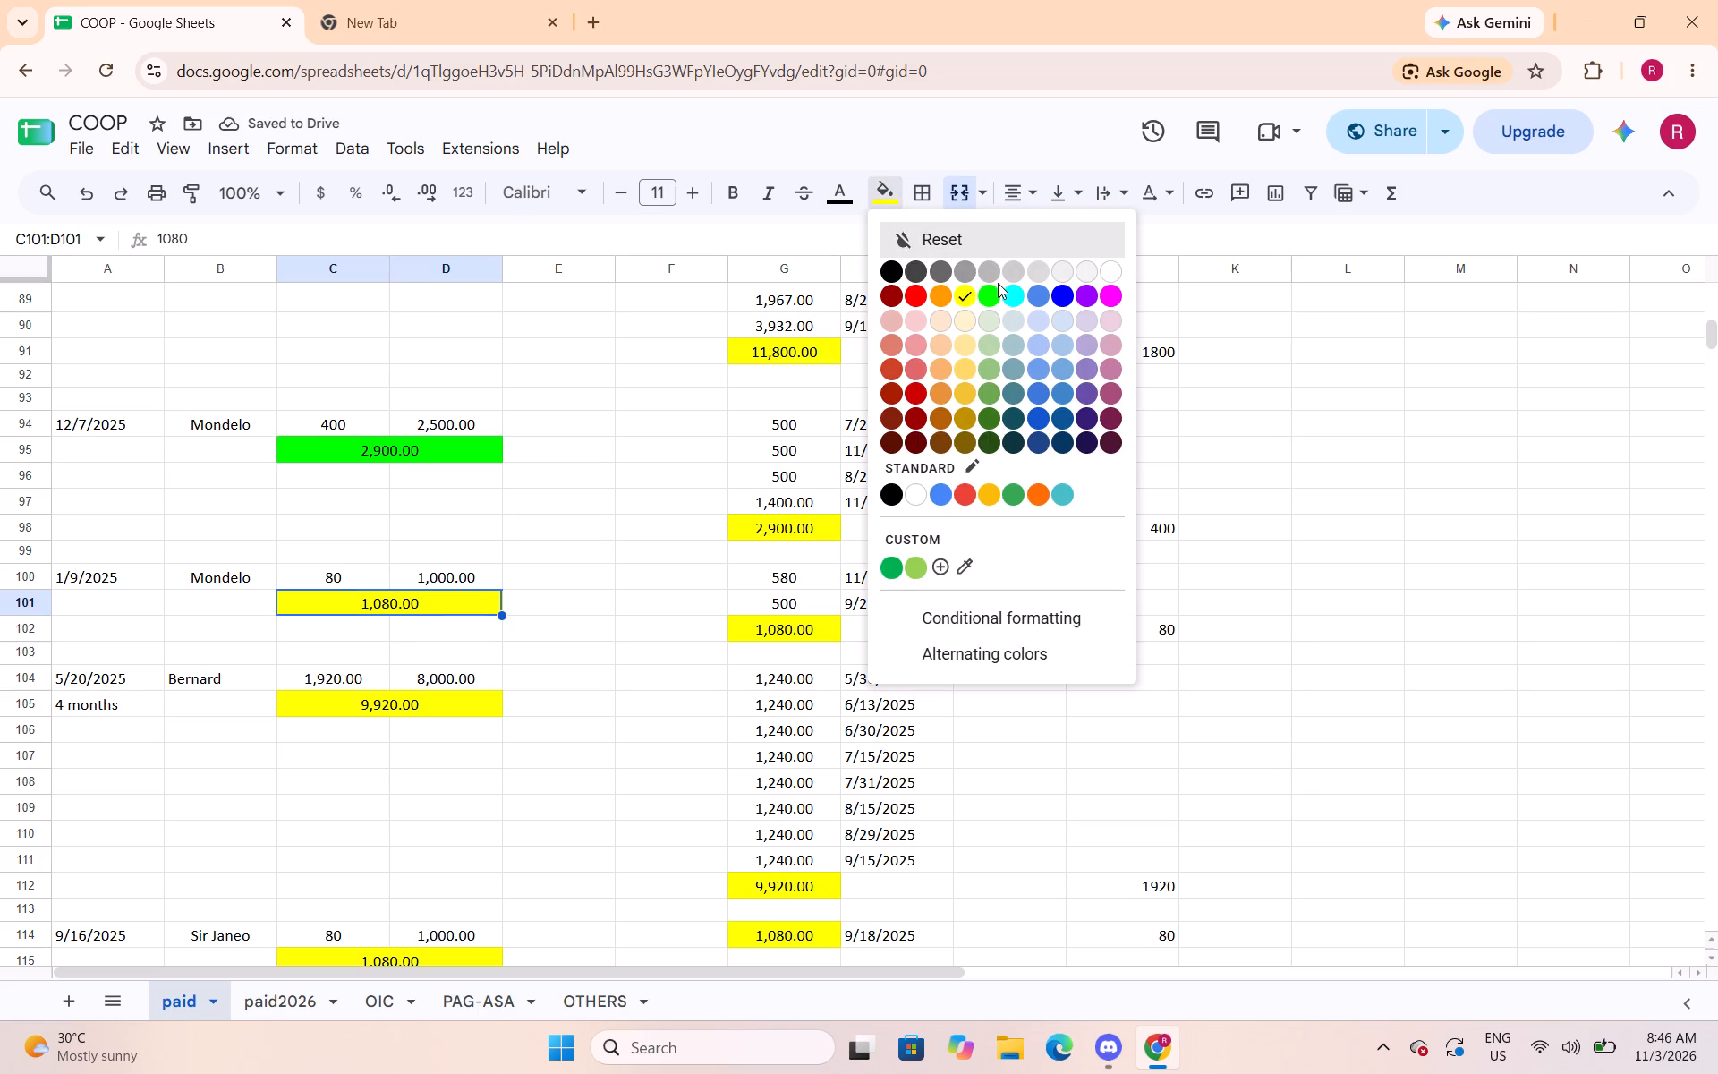
pyautogui.click(992, 293)
pyautogui.click(478, 702)
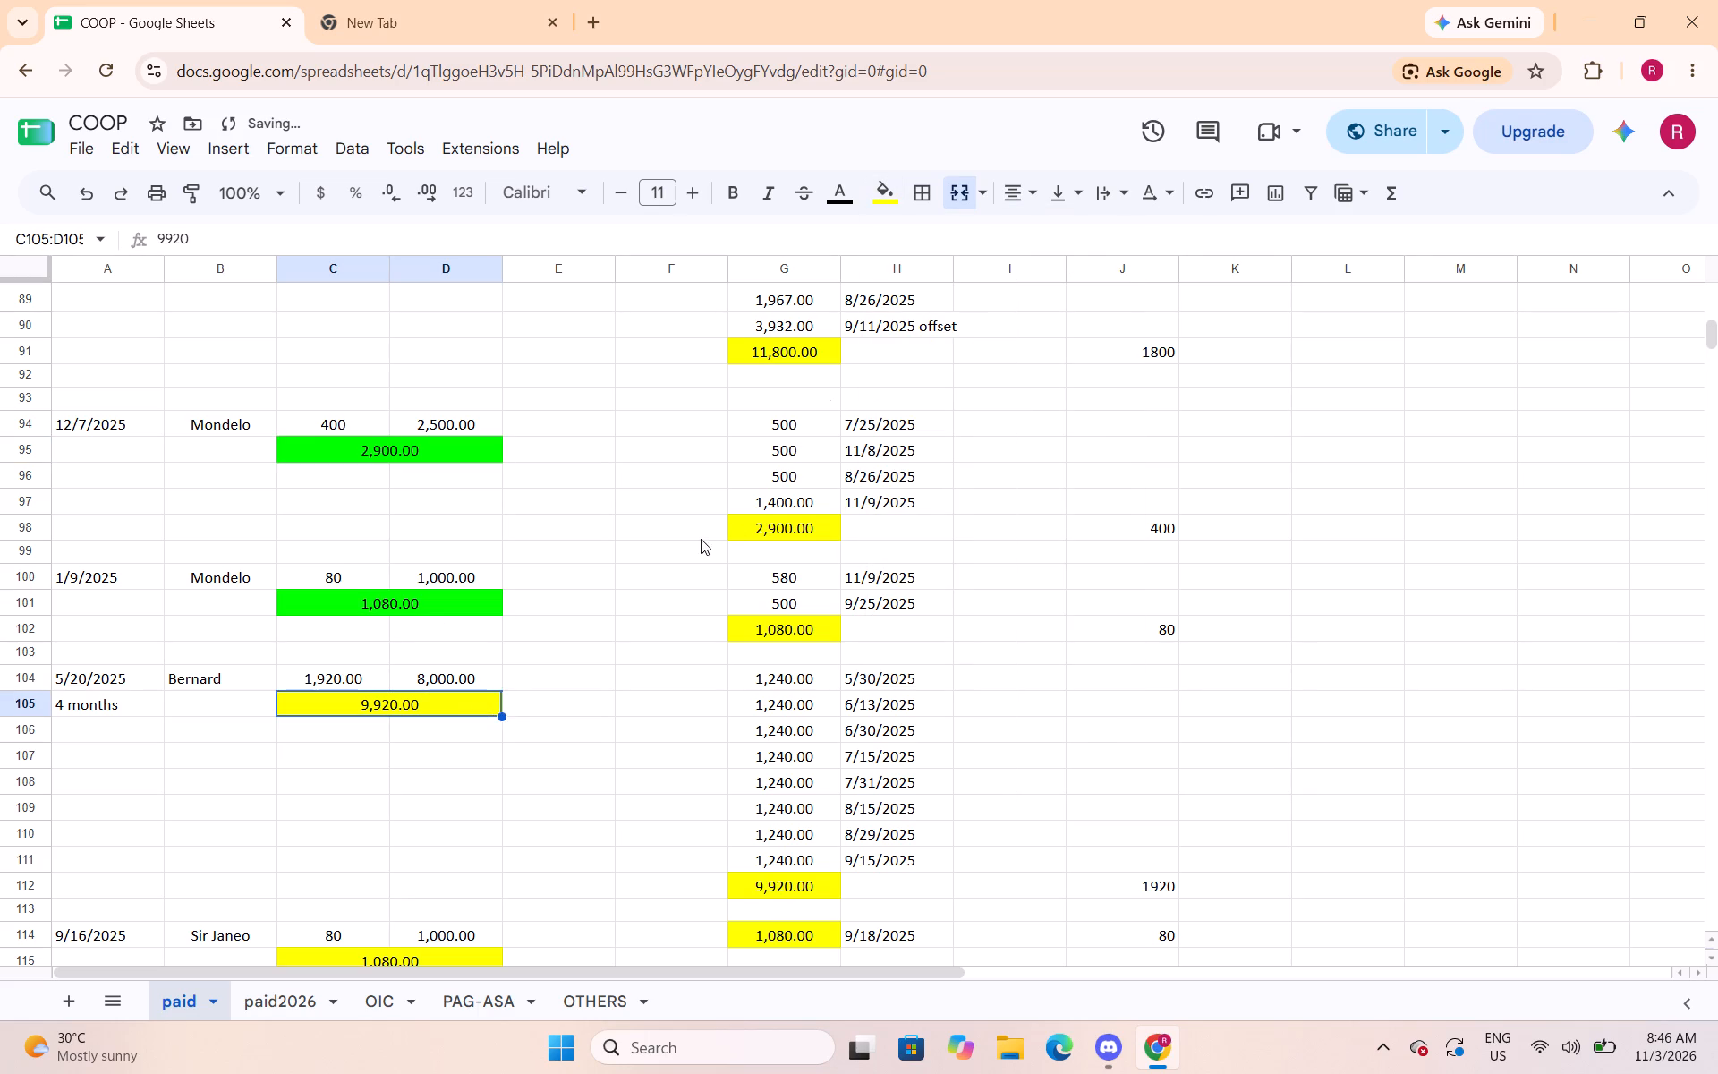
pyautogui.click(884, 191)
pyautogui.click(998, 289)
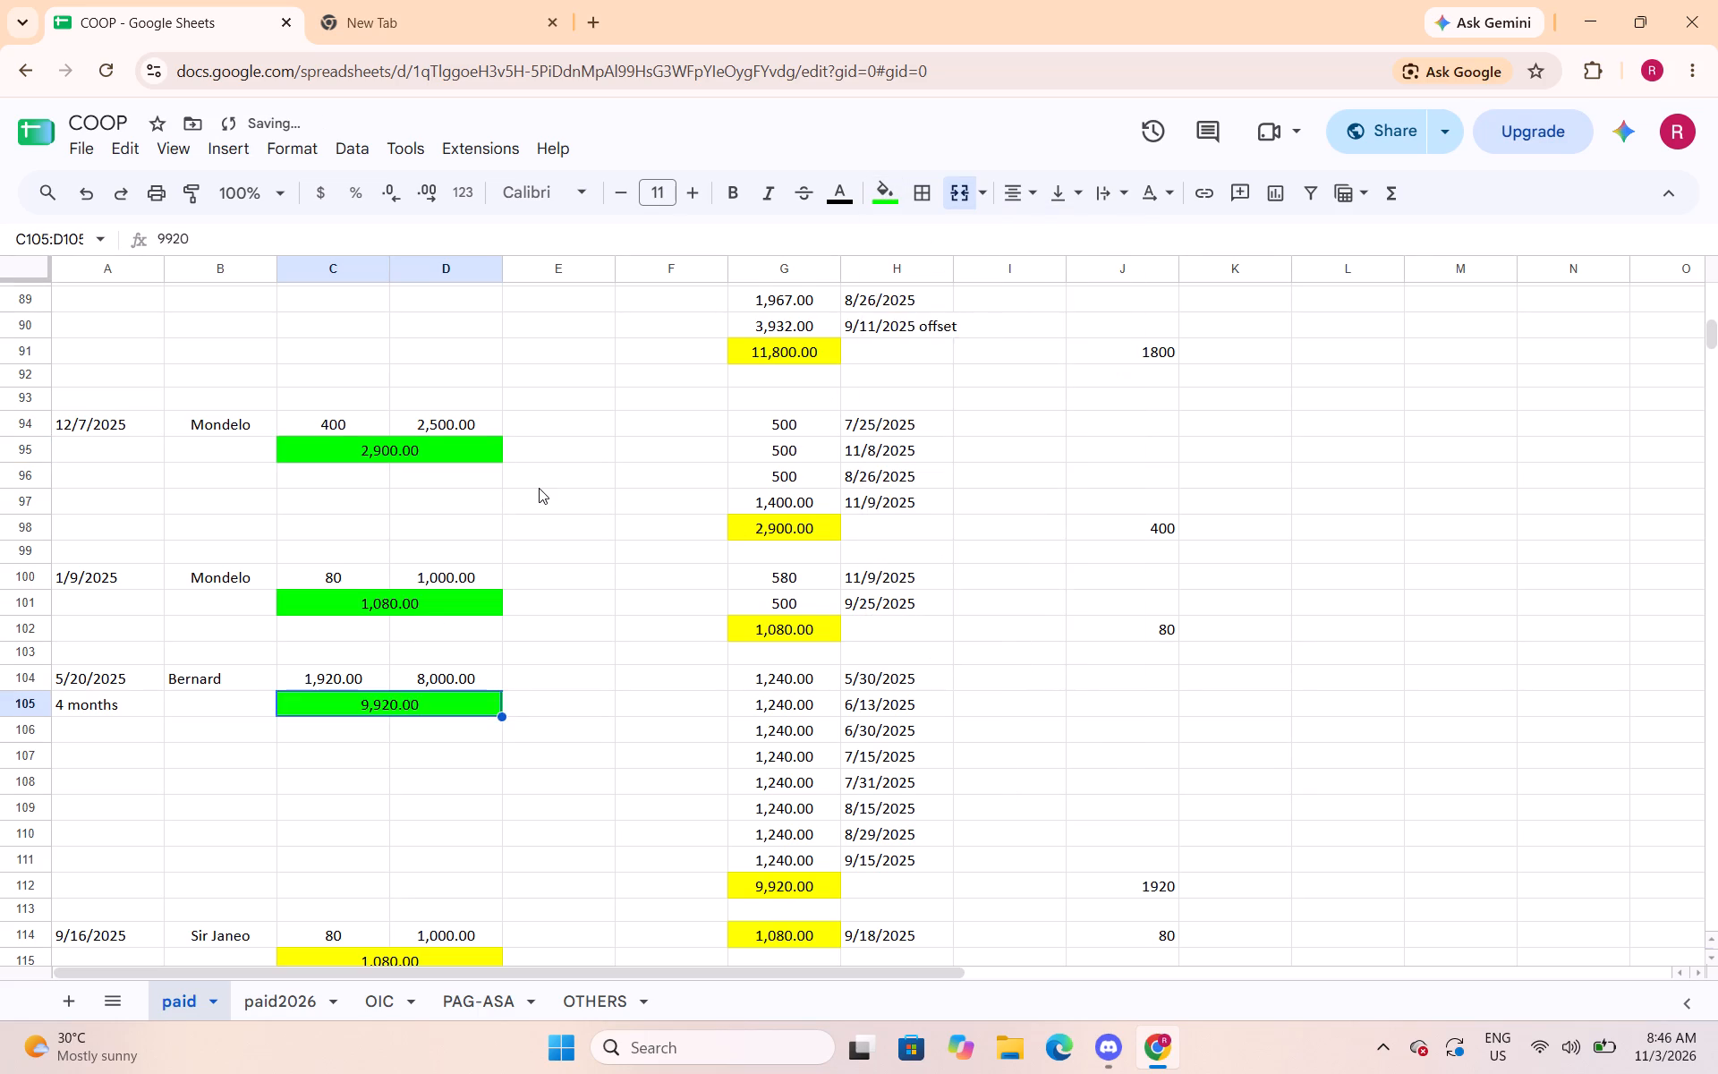
# Fill the merged loan totals in C115:D115 and C118:D118 with bright green.
pyautogui.scroll(-4, 539, 488)
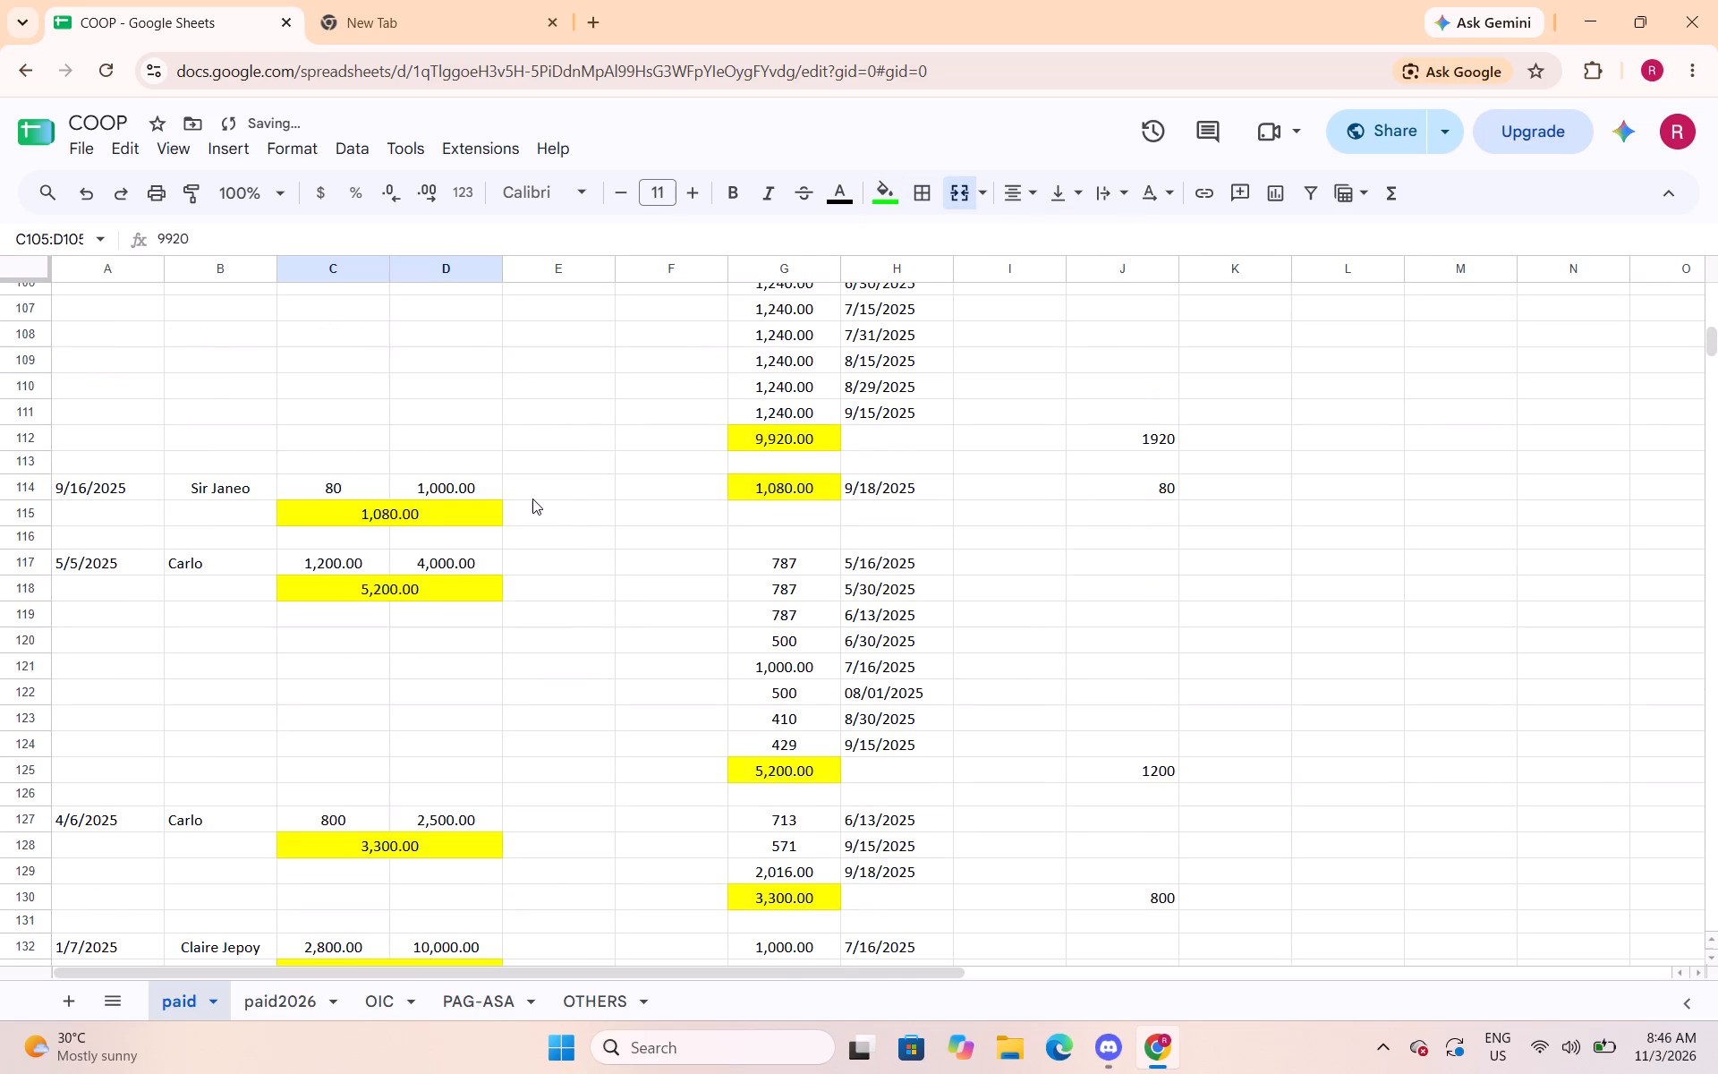
pyautogui.scroll(-1, 532, 499)
pyautogui.click(476, 395)
pyautogui.click(875, 202)
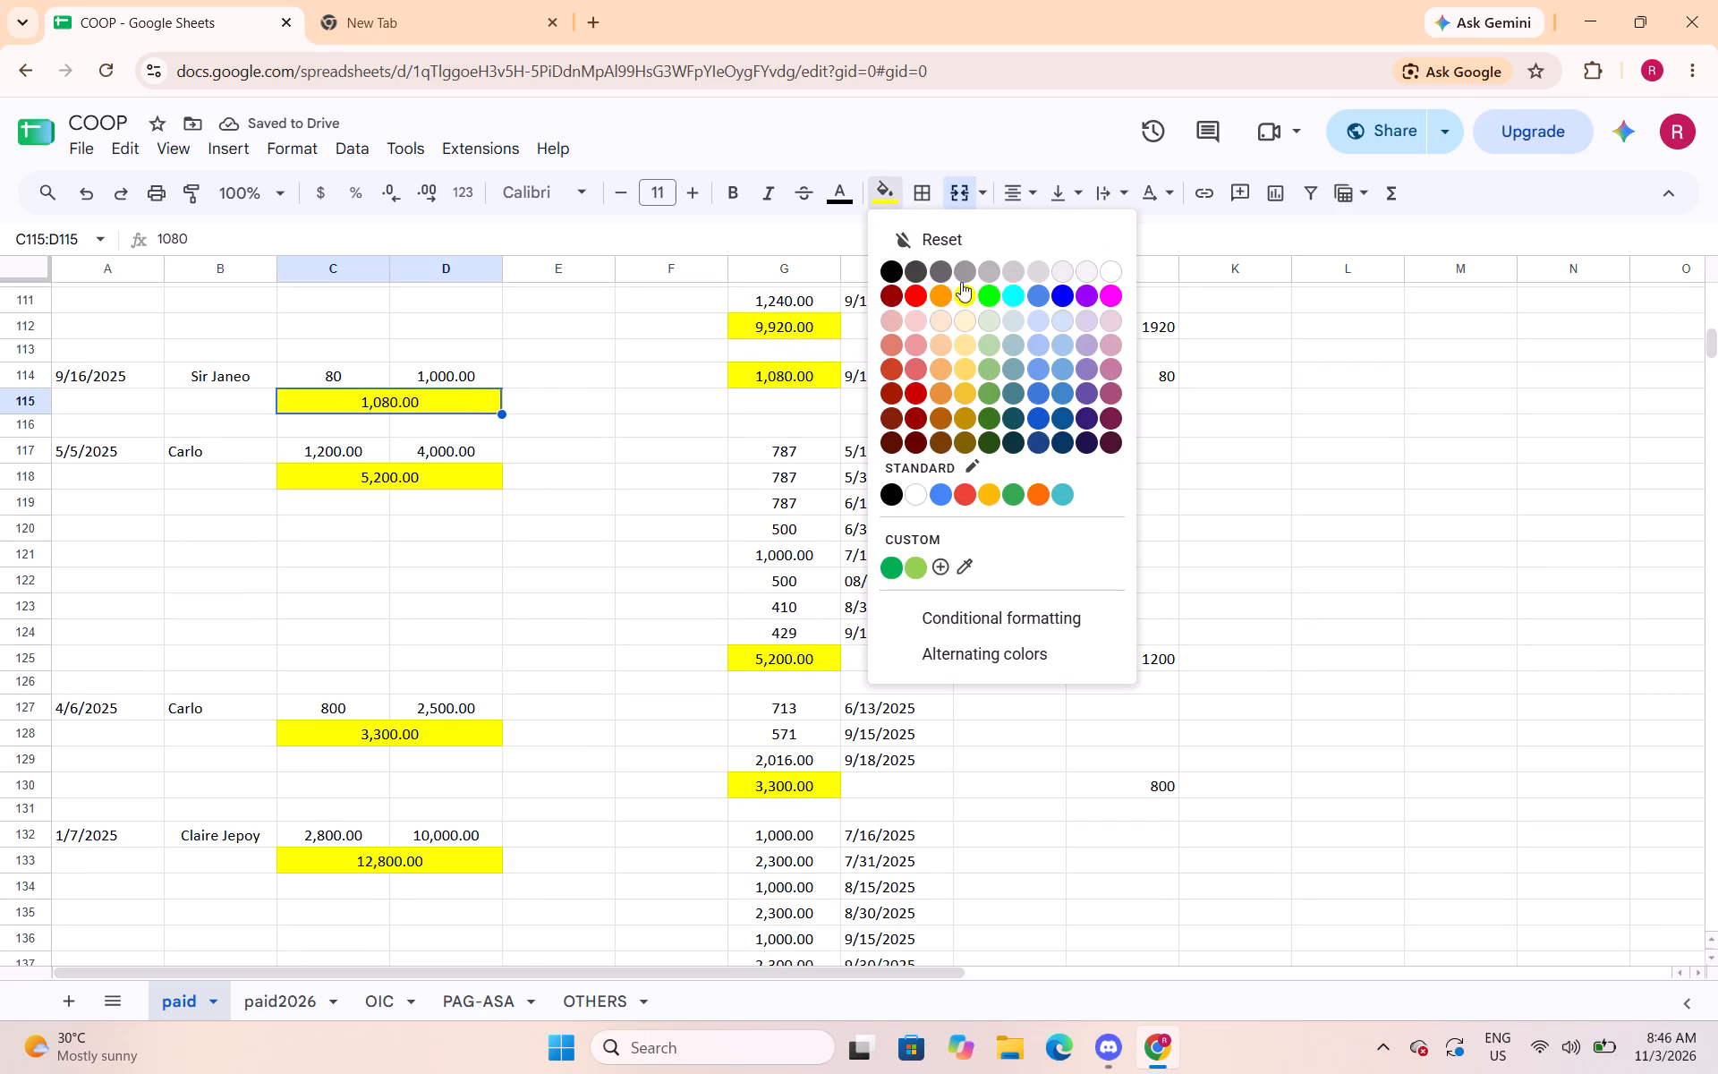
pyautogui.click(987, 291)
pyautogui.click(466, 469)
pyautogui.click(875, 191)
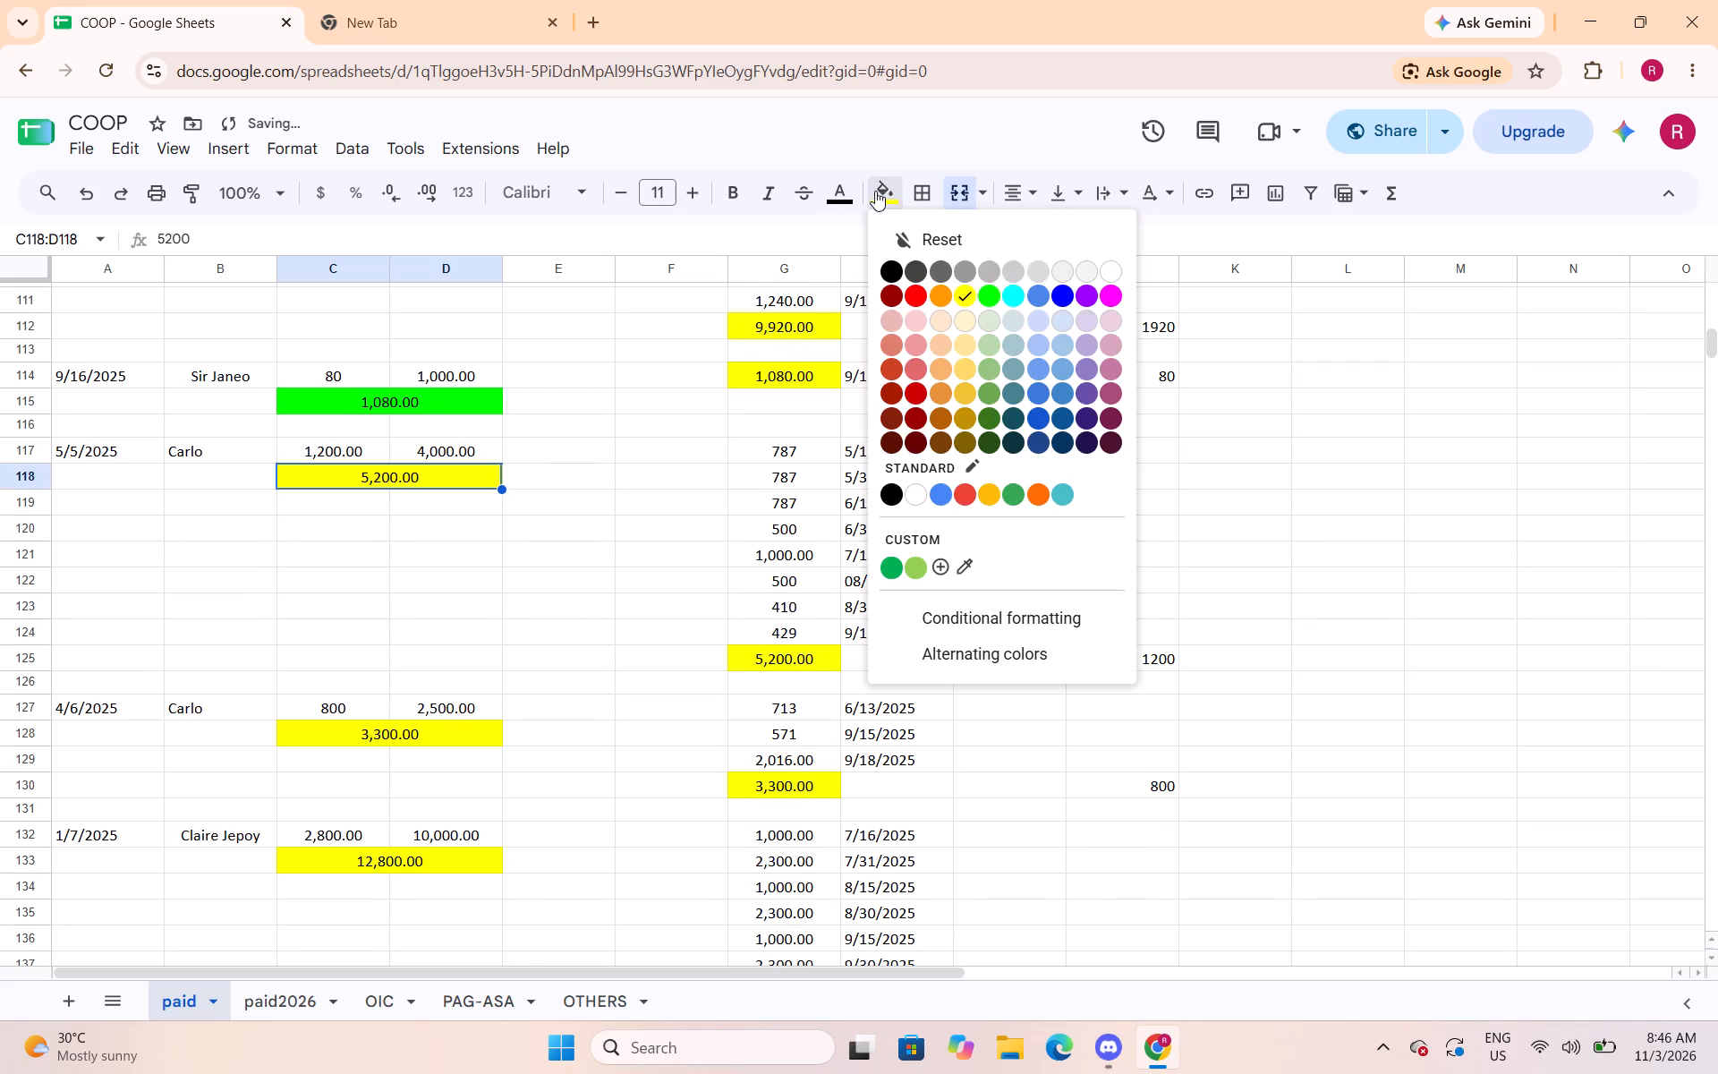
pyautogui.click(990, 295)
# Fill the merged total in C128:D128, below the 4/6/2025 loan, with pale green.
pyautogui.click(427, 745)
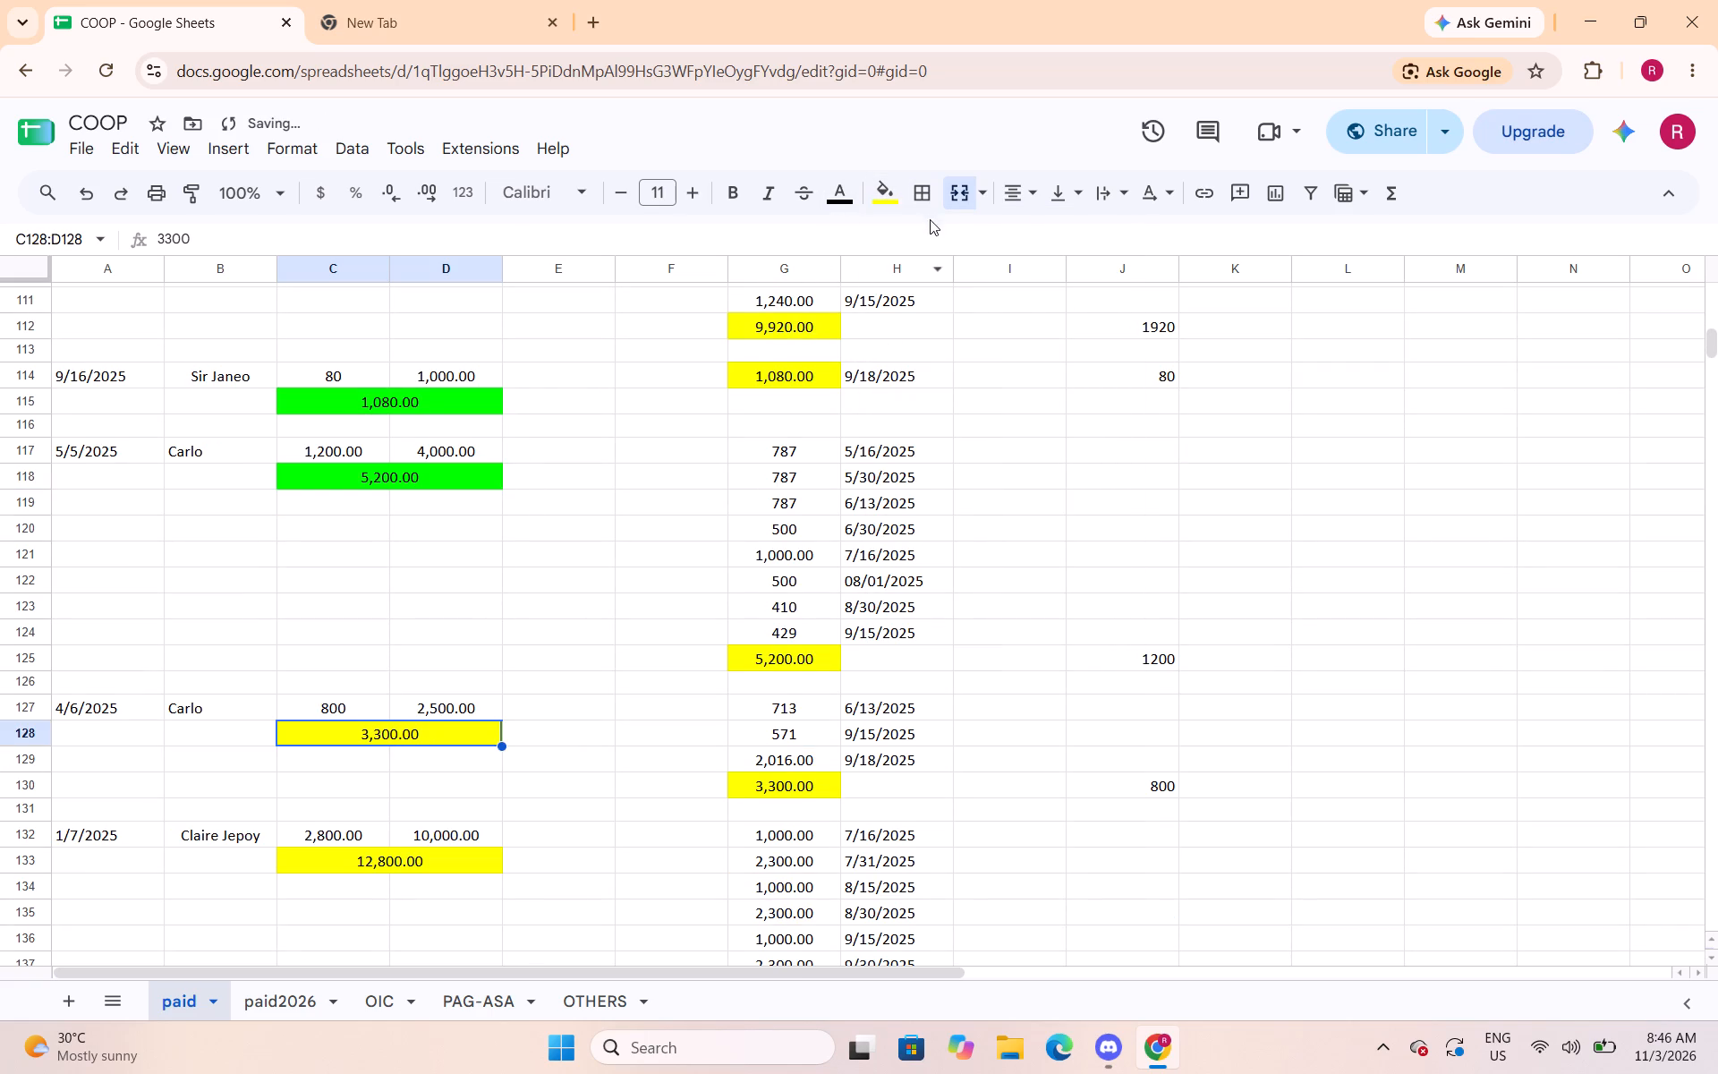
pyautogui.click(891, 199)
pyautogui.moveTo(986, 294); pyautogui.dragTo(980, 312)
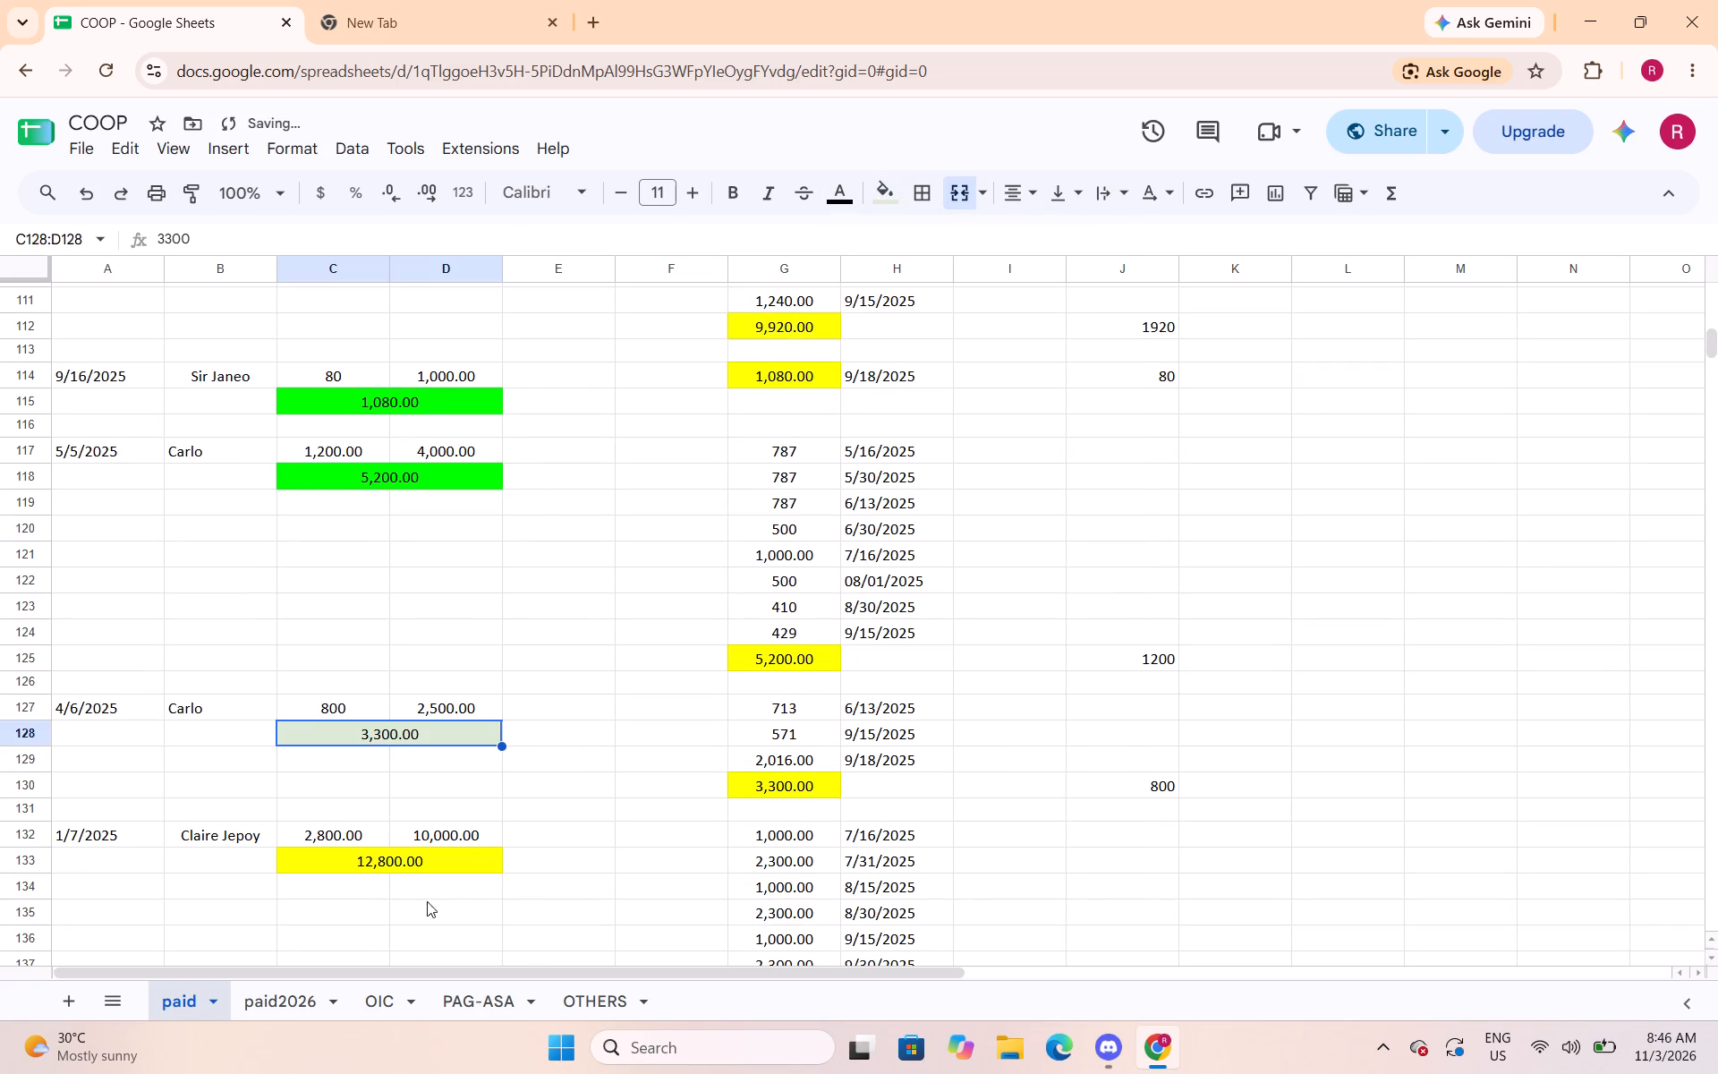
# Fill the merged loan totals in C128:D128 and C133:D133 with bright green.
pyautogui.scroll(-1, 507, 750)
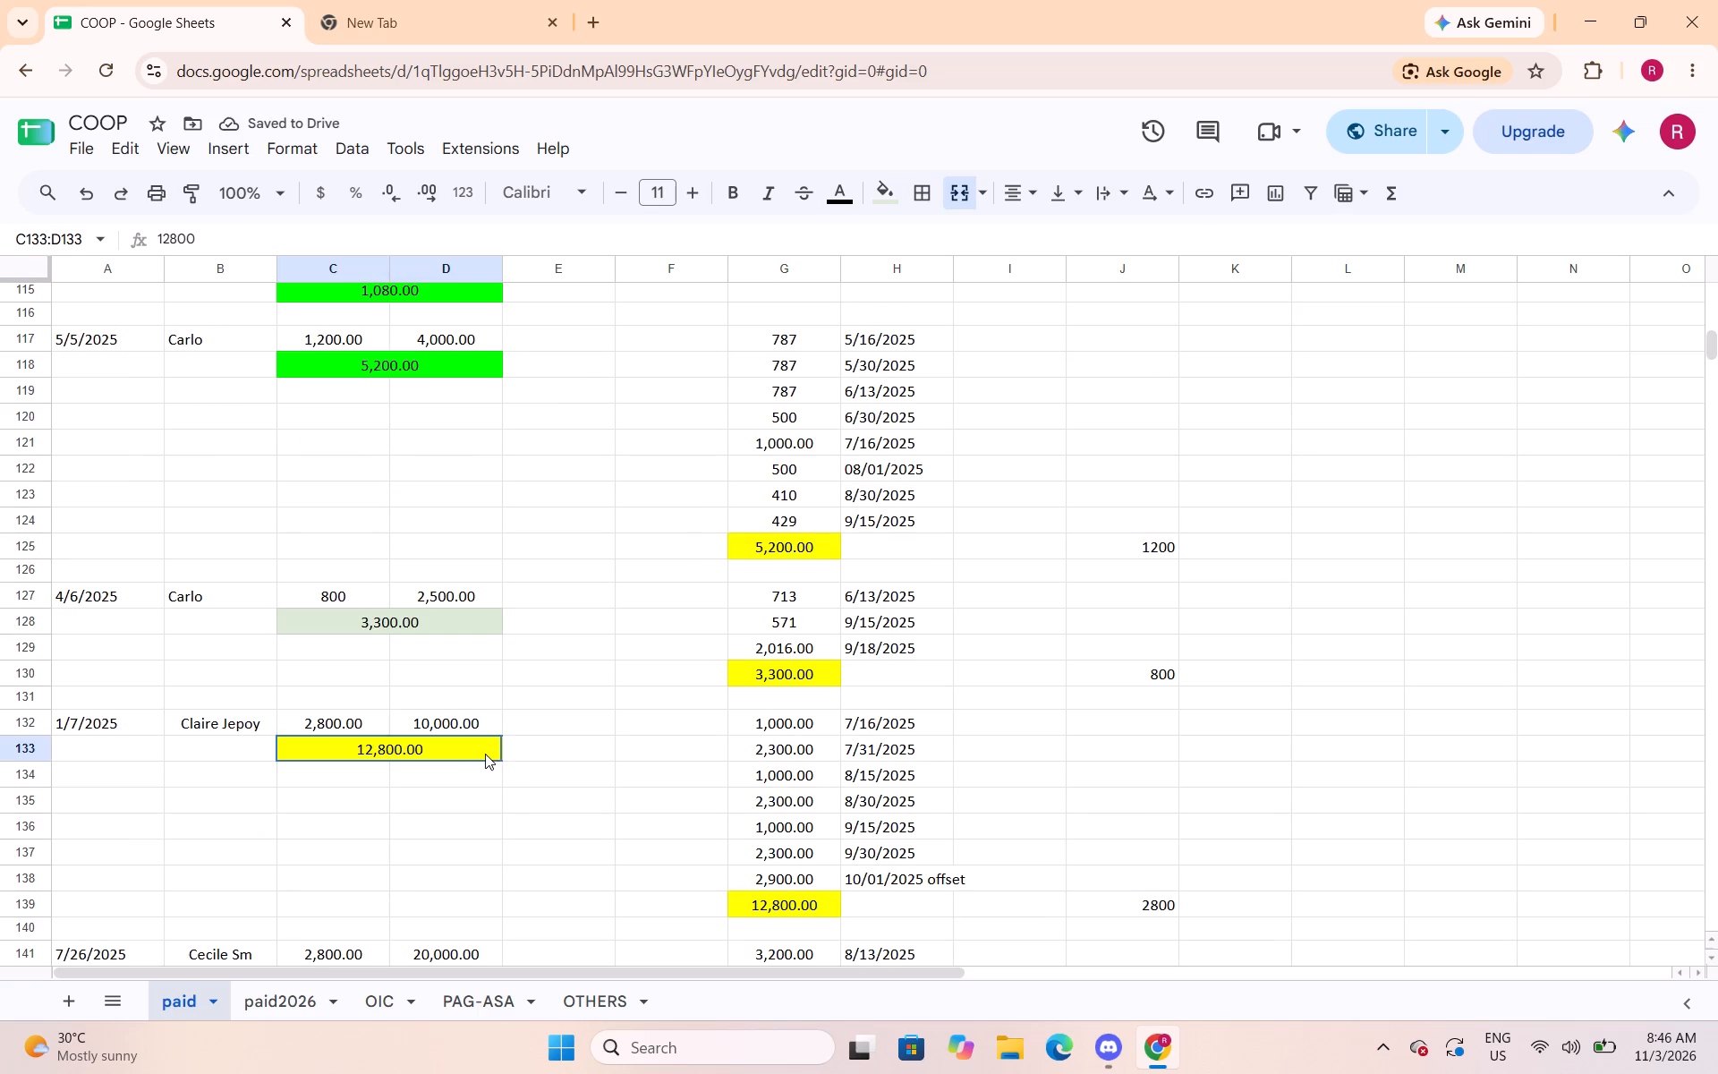
pyautogui.click(485, 754)
pyautogui.click(418, 628)
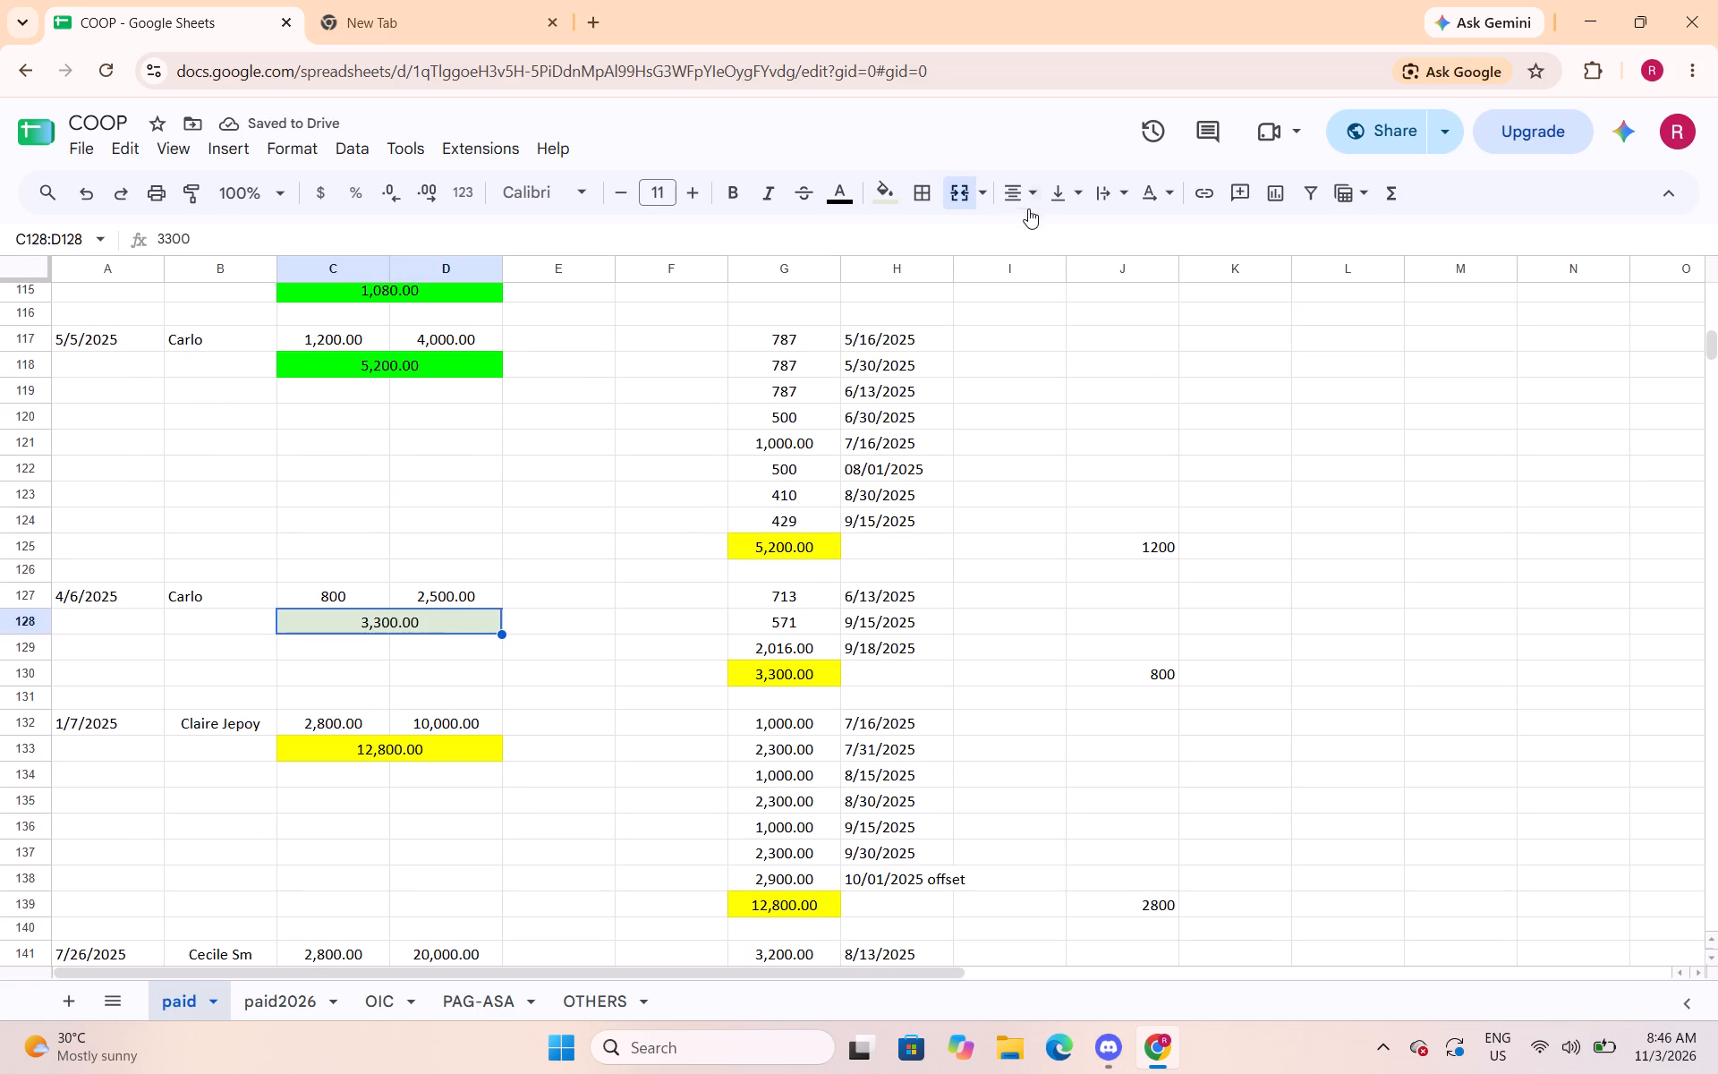
pyautogui.click(882, 198)
pyautogui.click(988, 291)
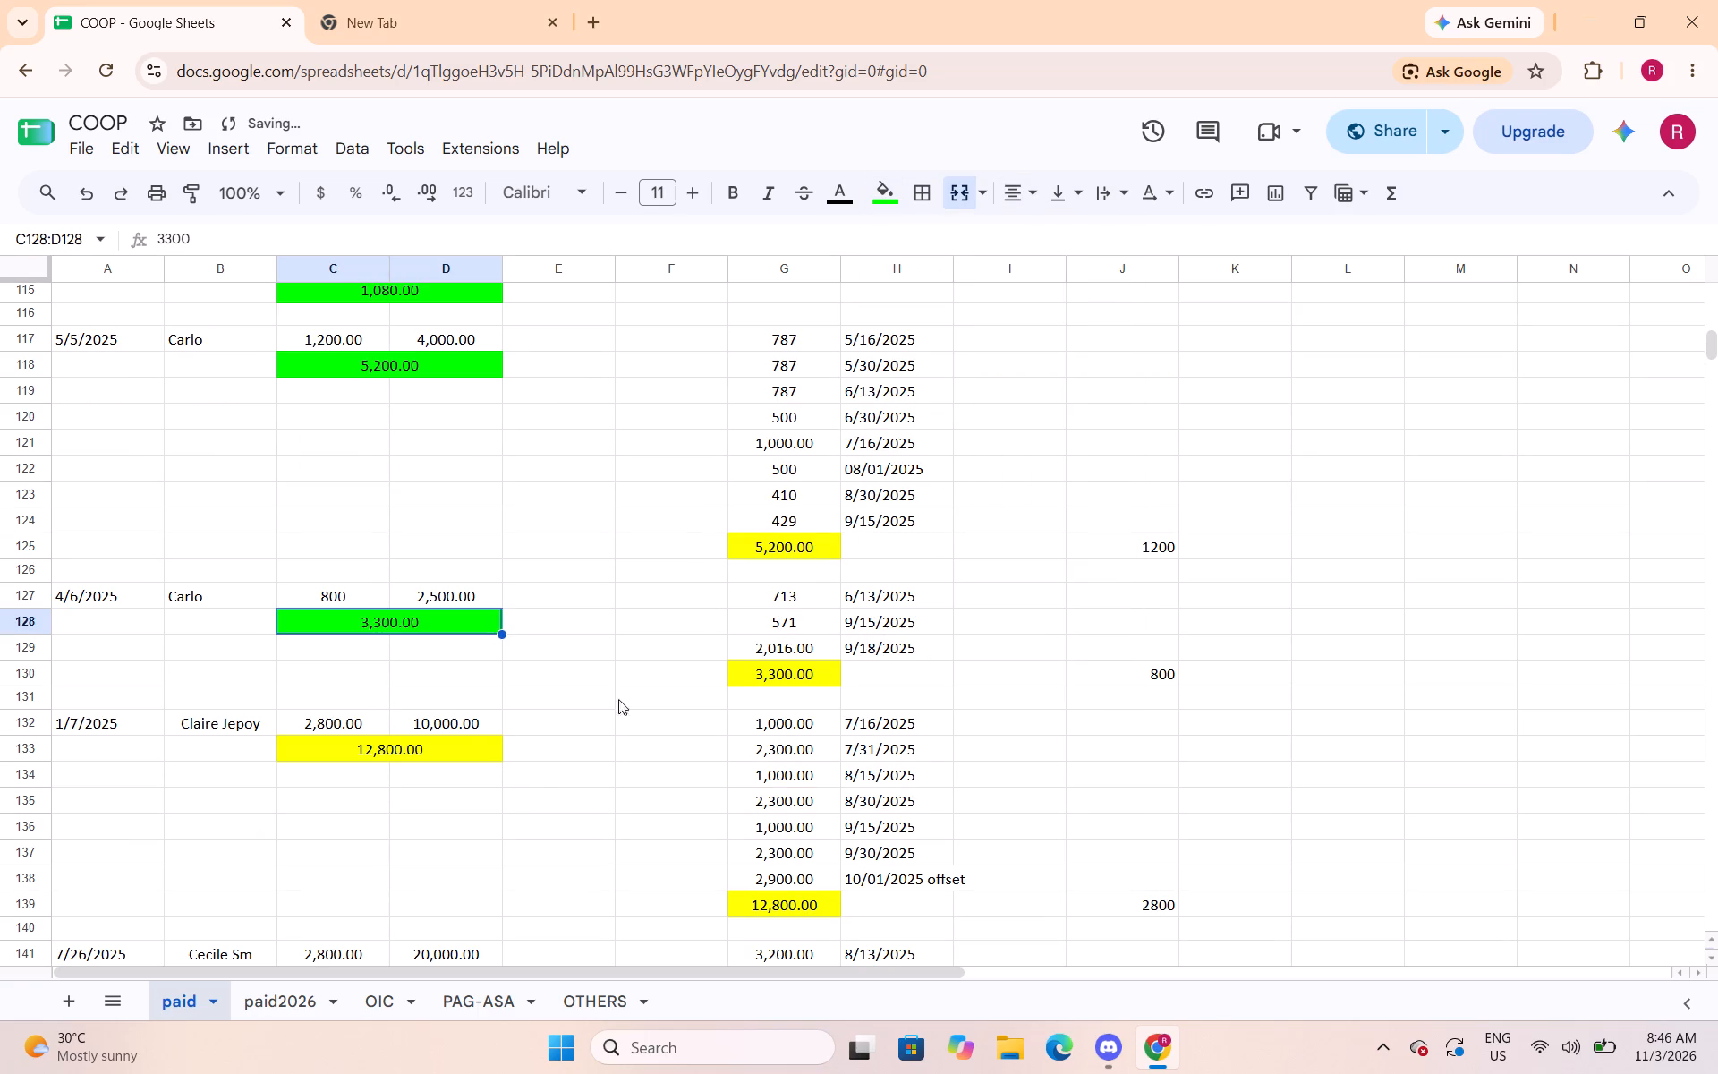
pyautogui.click(478, 750)
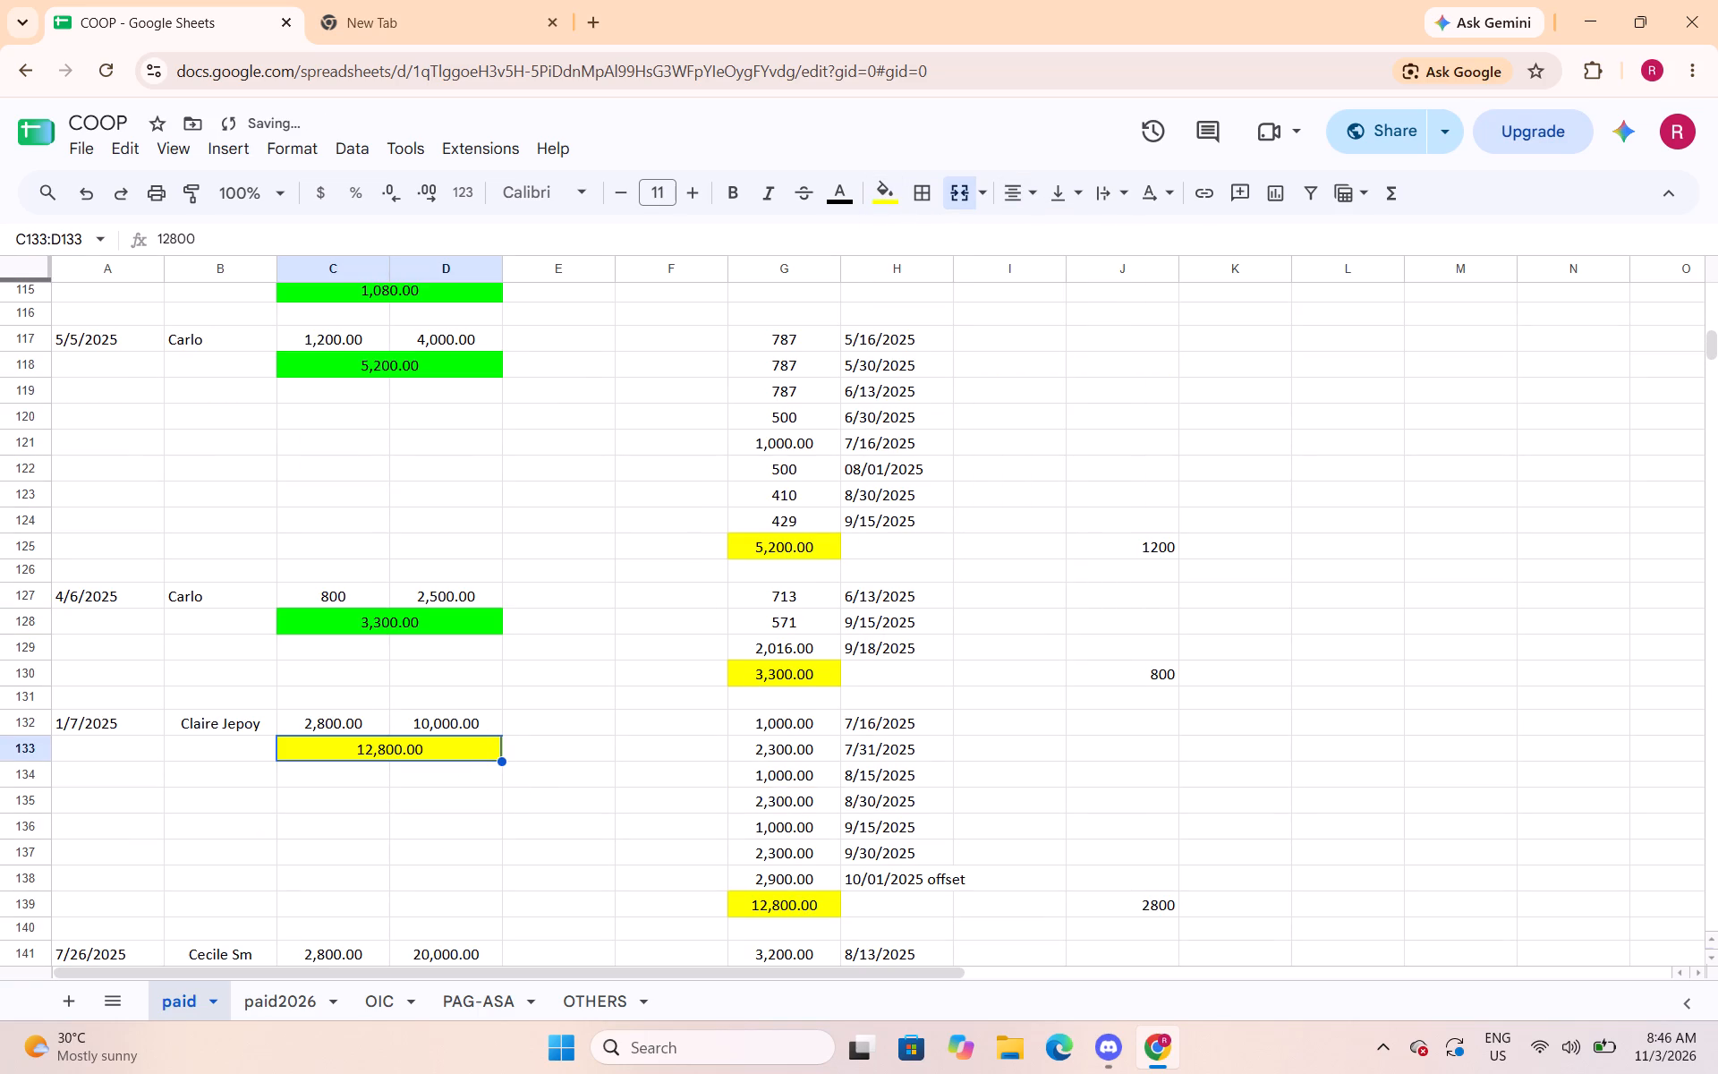
pyautogui.click(895, 200)
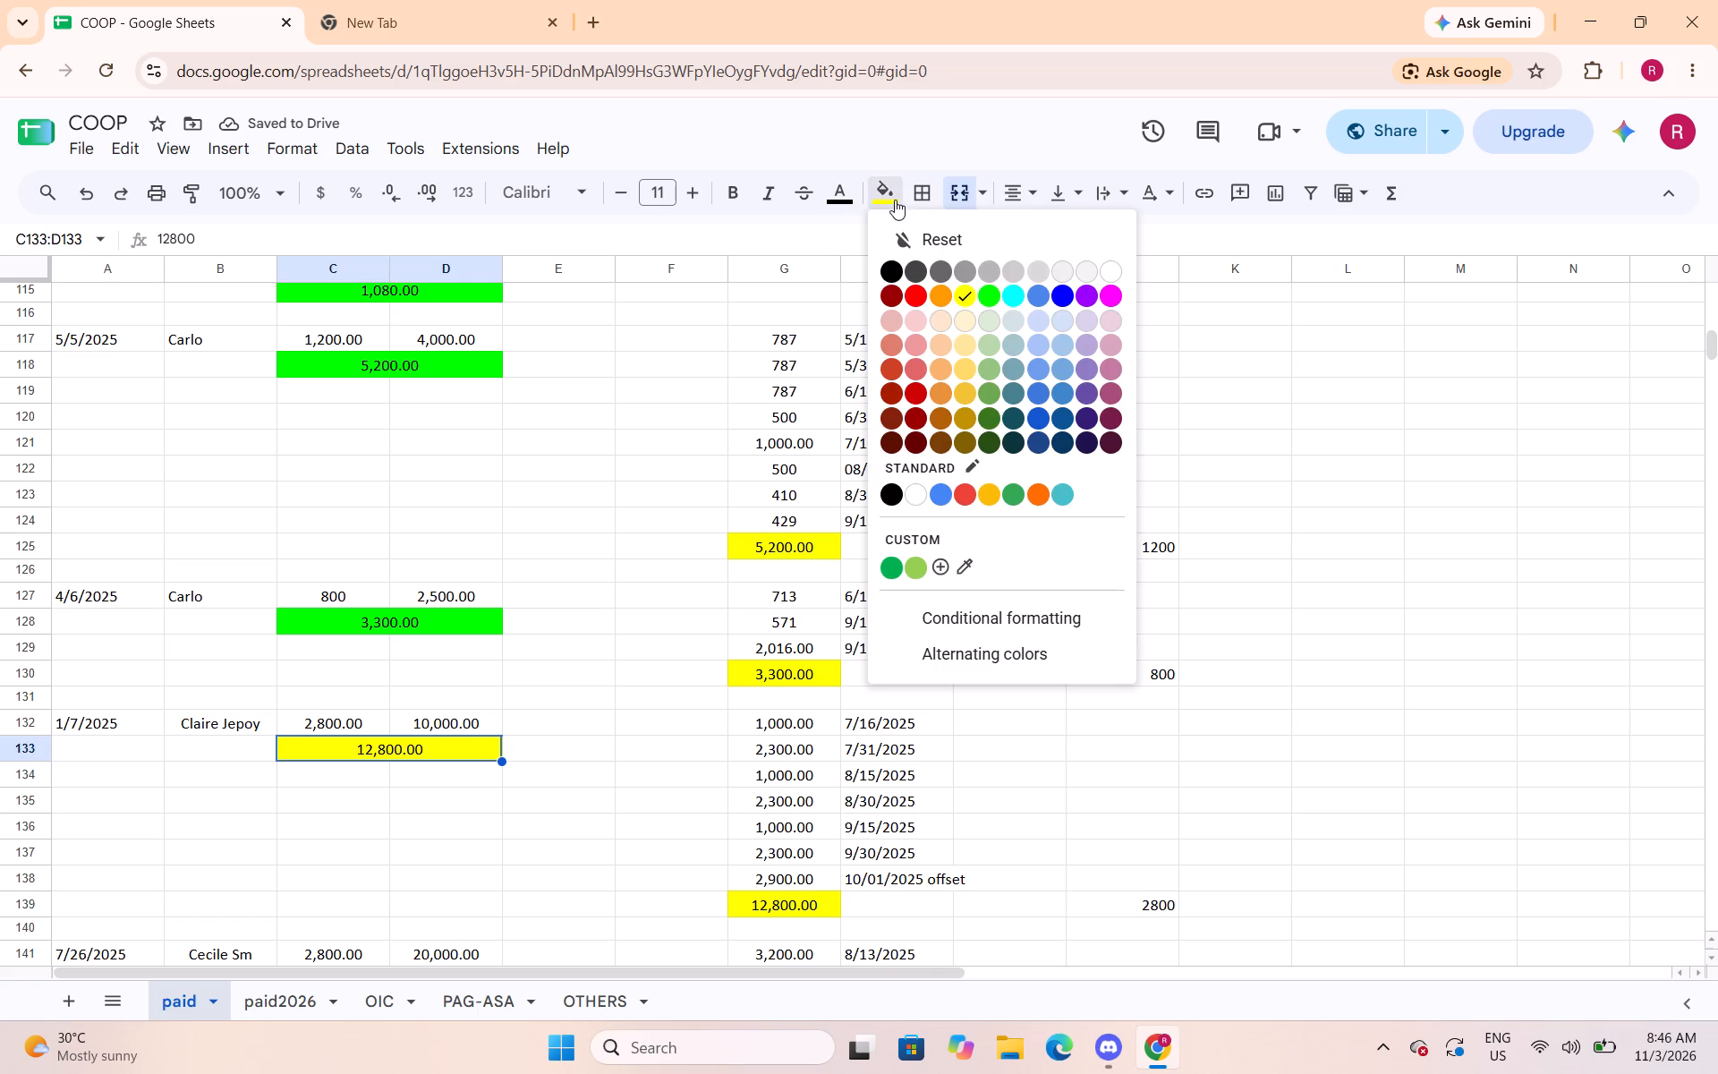
pyautogui.click(991, 301)
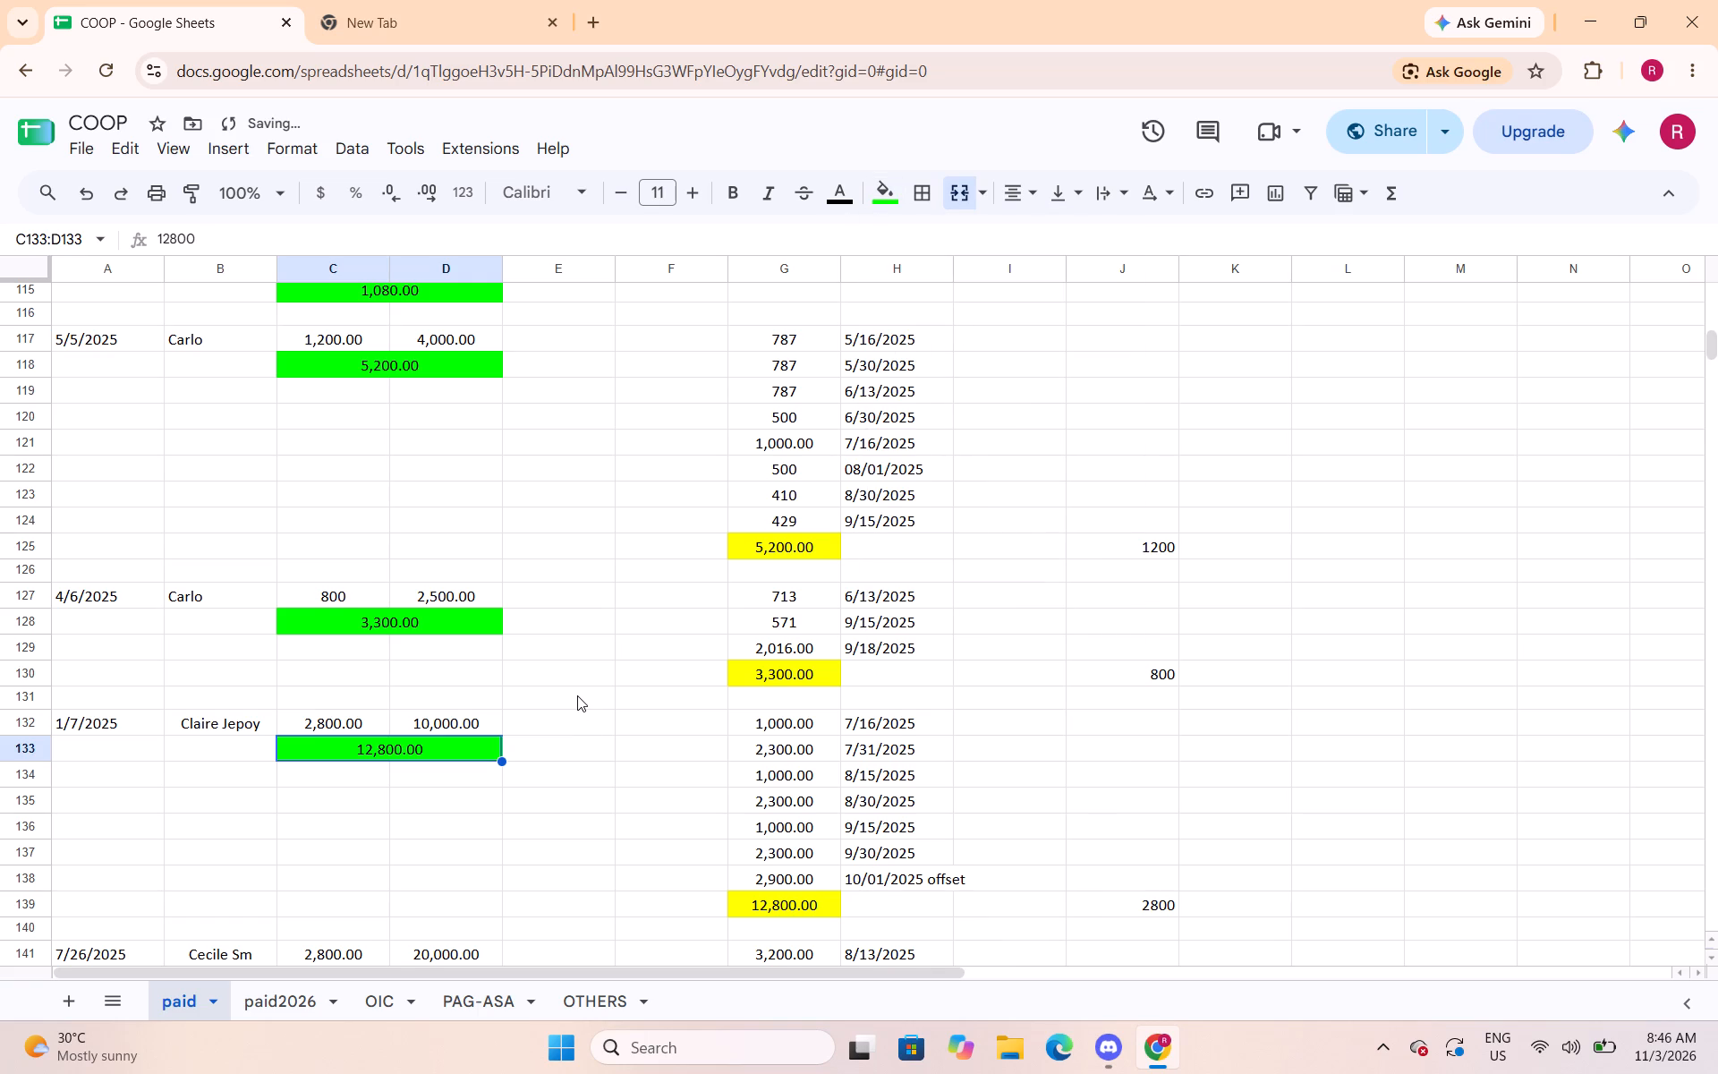
# Fill the merged loan totals in C142:D142 and C148:D148 with bright green.
pyautogui.scroll(-5, 579, 699)
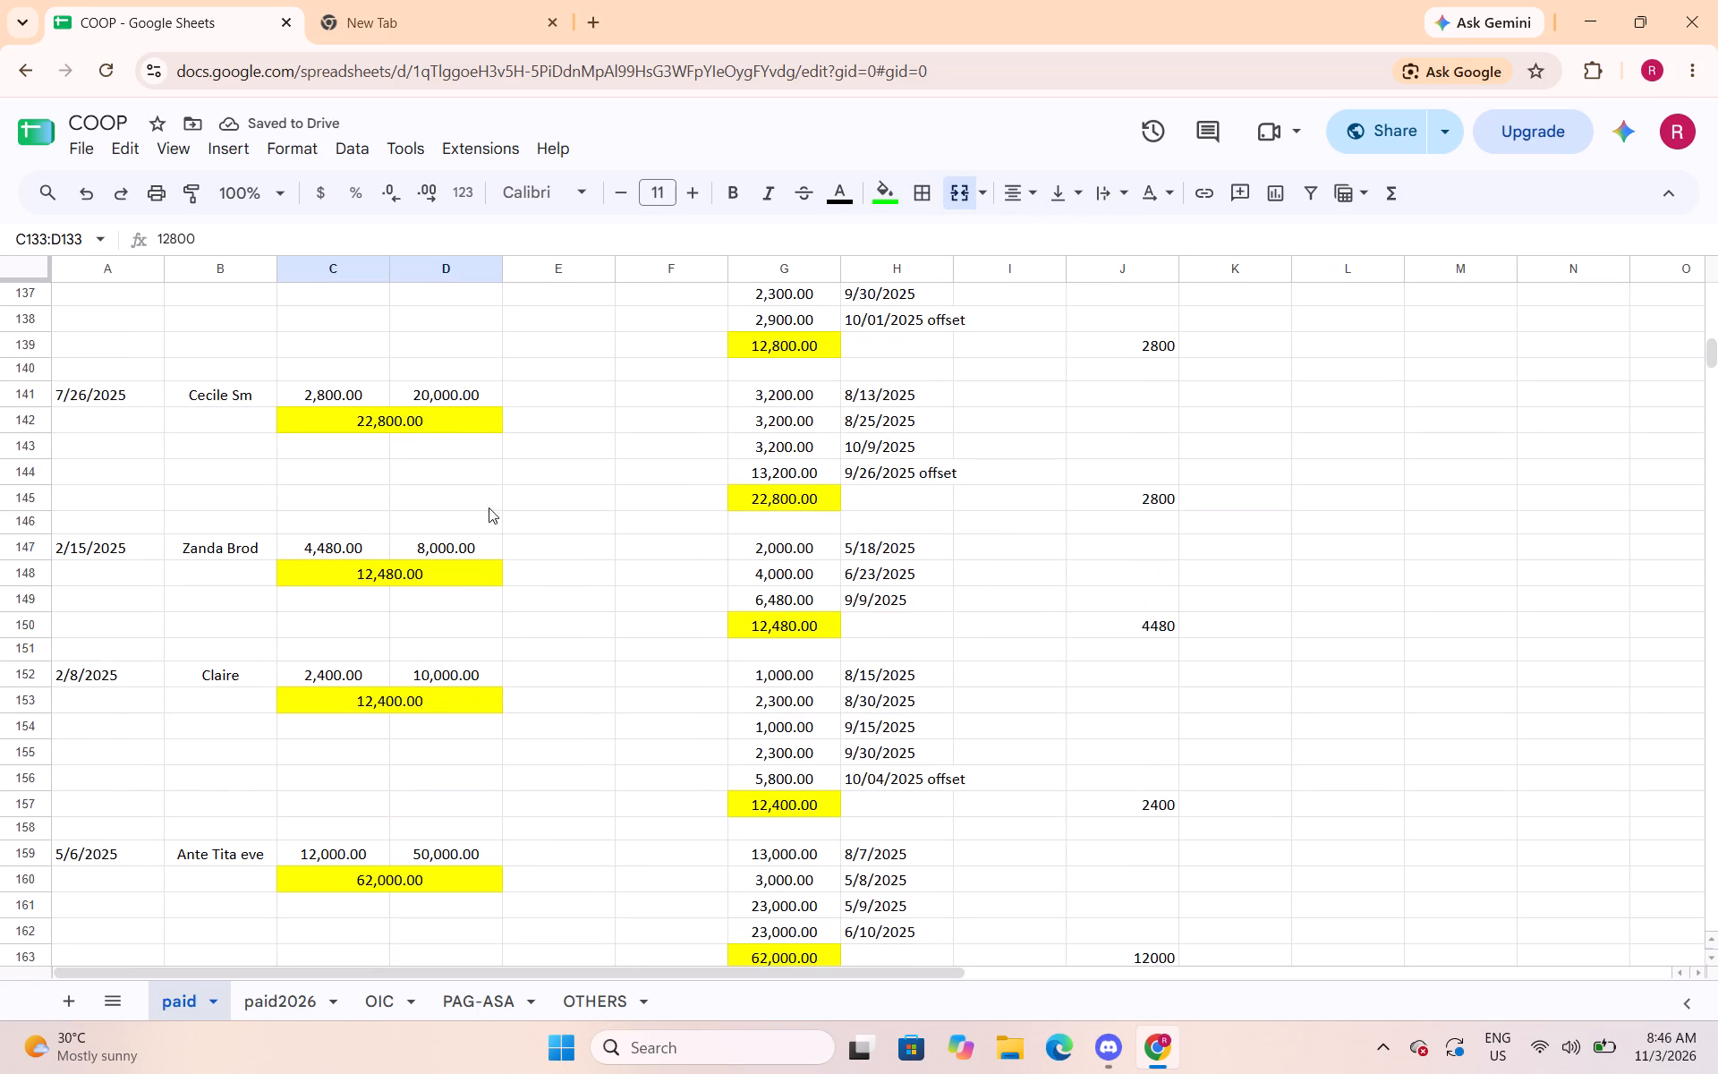
pyautogui.click(476, 421)
pyautogui.click(894, 197)
pyautogui.click(990, 293)
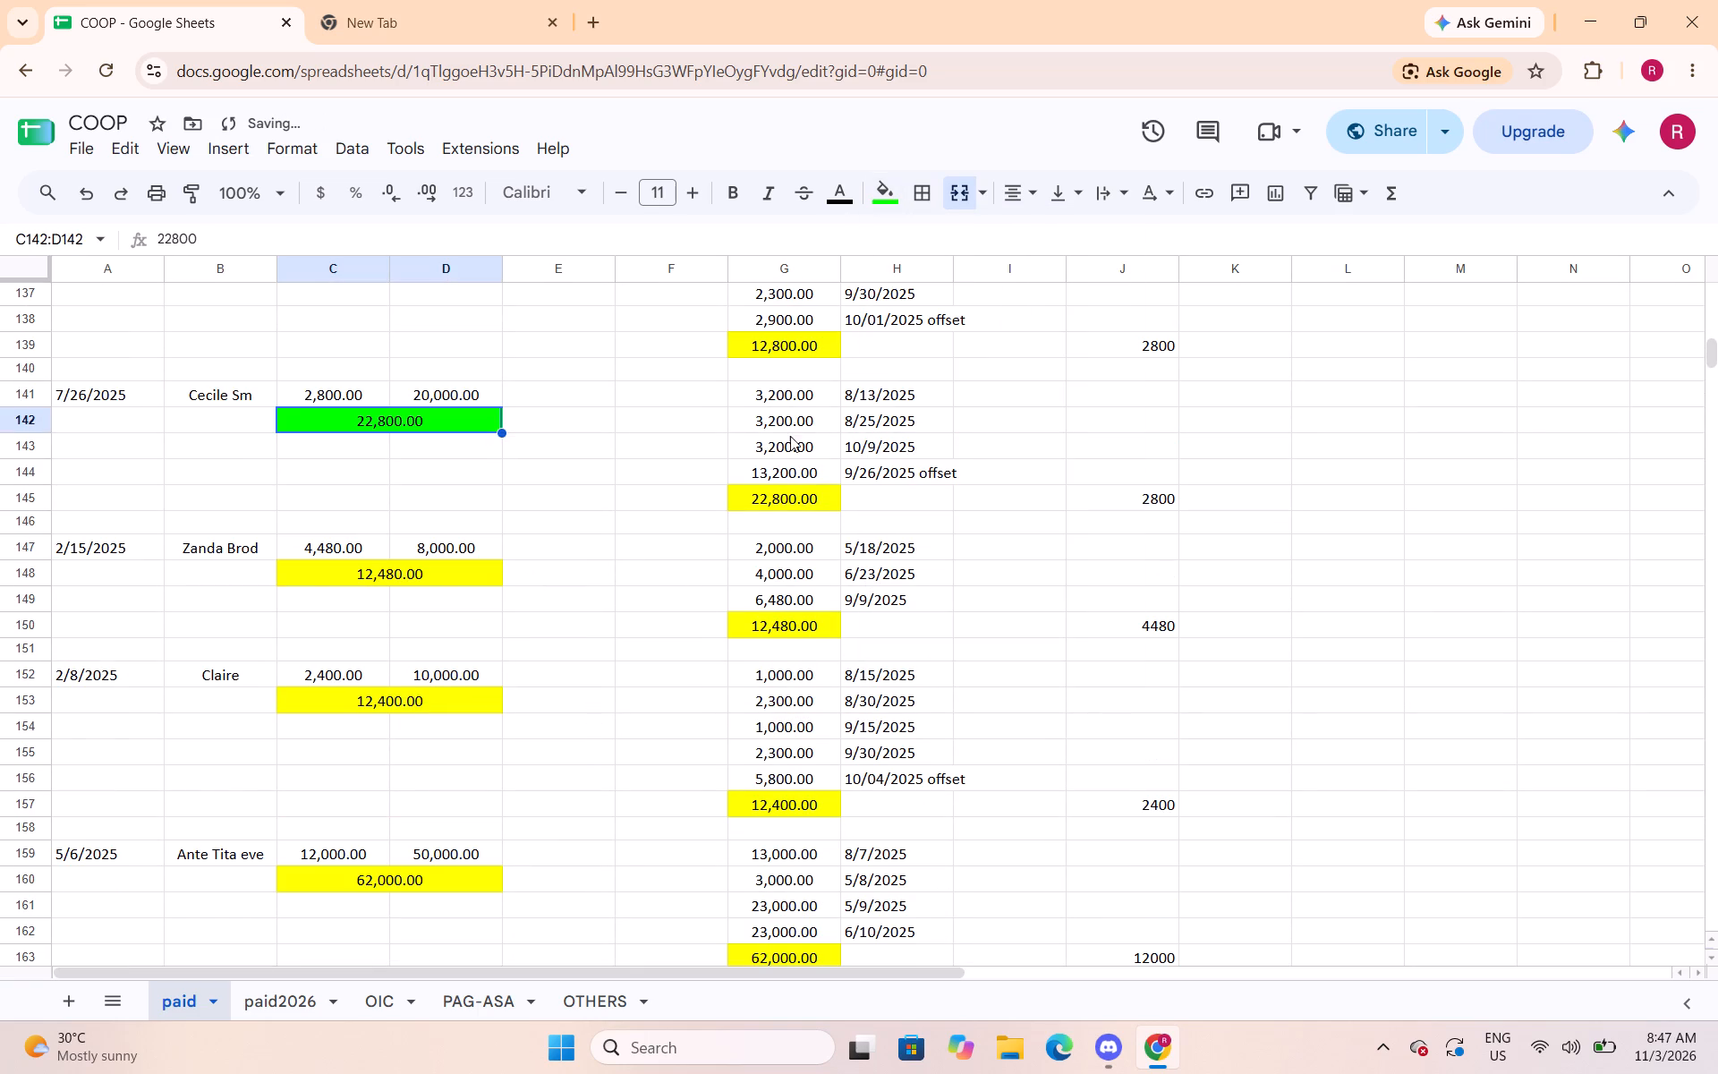
pyautogui.click(479, 586)
pyautogui.click(895, 201)
pyautogui.click(996, 295)
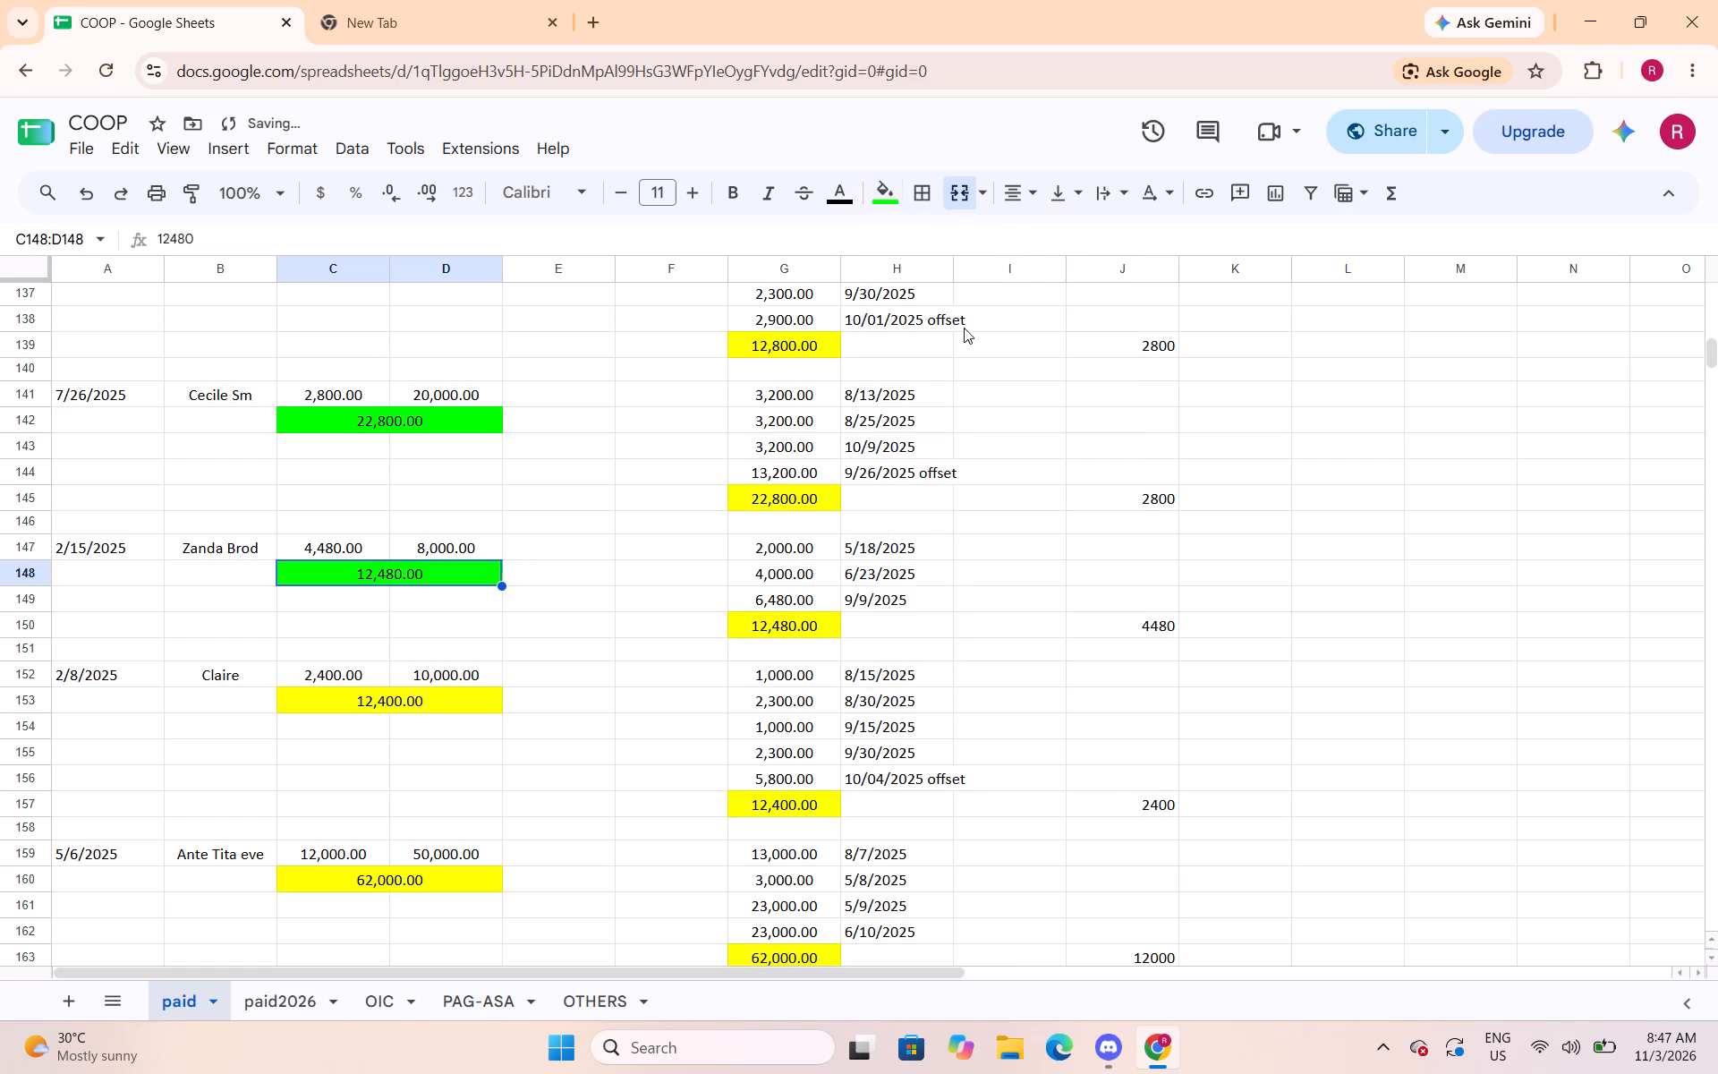
# Fill the merged loan totals in C153:D153 and C160:D160 with bright green.
pyautogui.click(491, 692)
pyautogui.moveTo(886, 186); pyautogui.dragTo(888, 197)
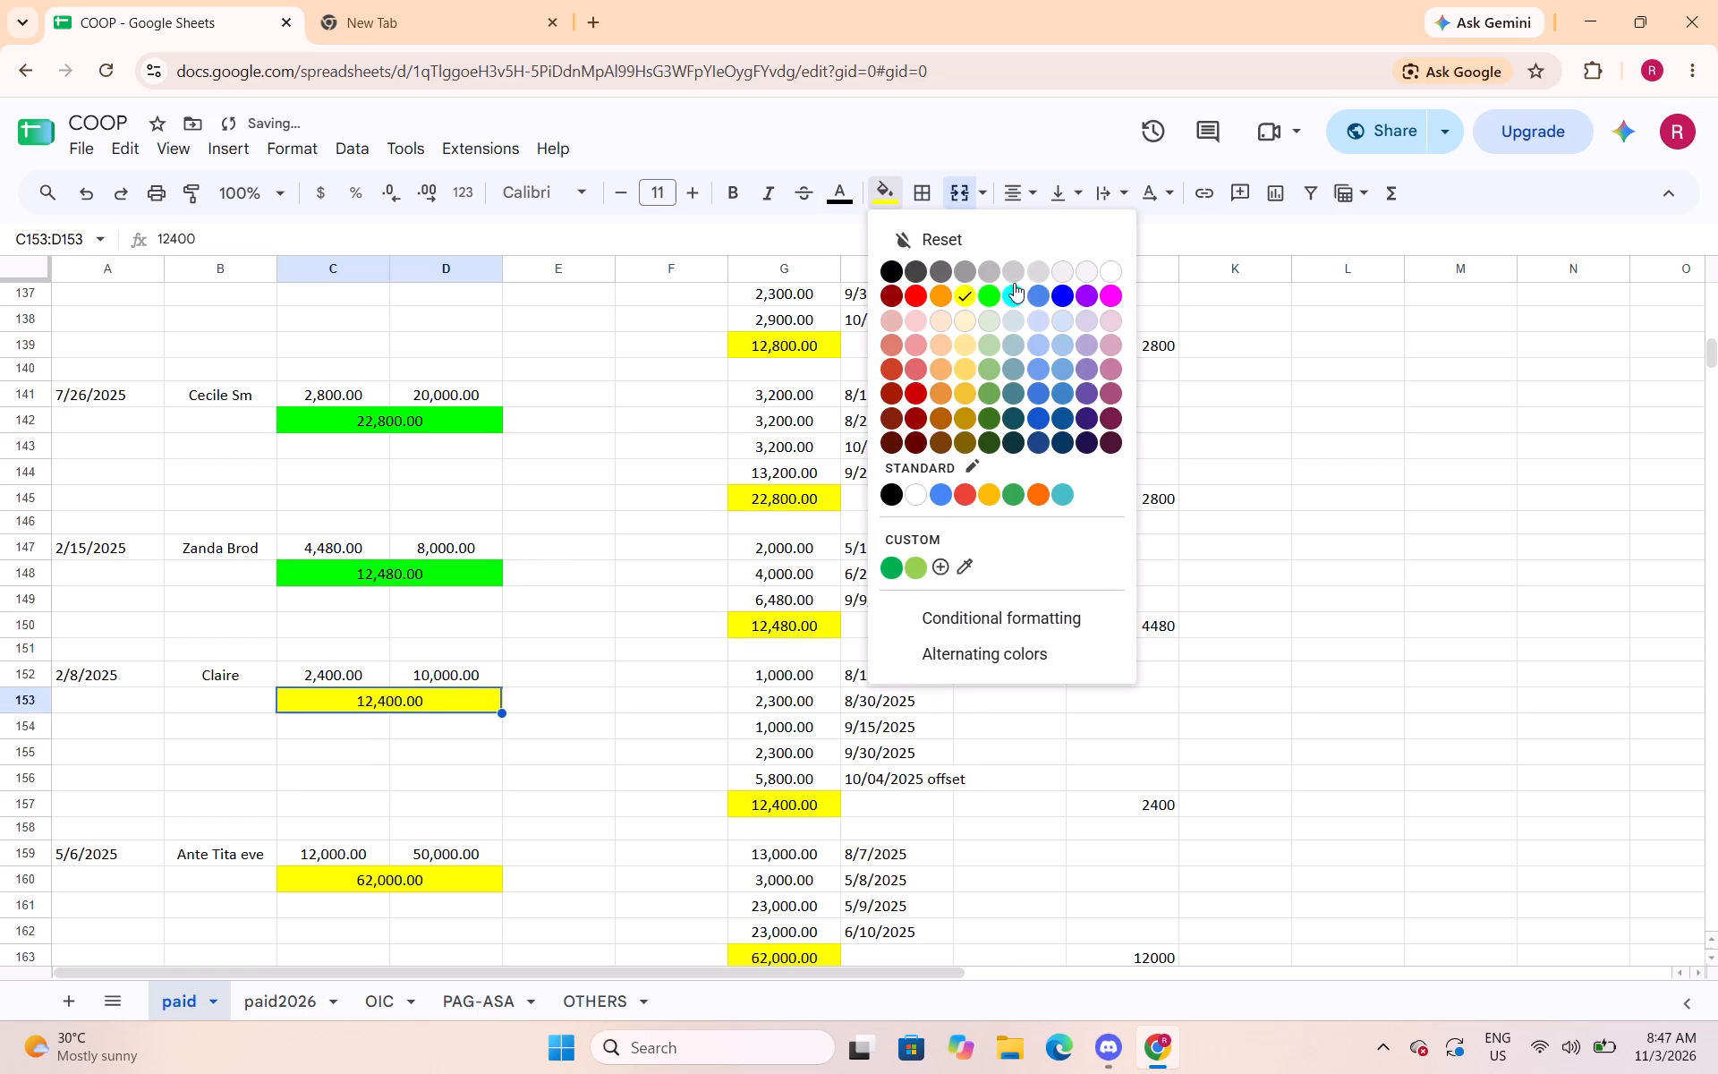
pyautogui.click(991, 296)
pyautogui.click(452, 888)
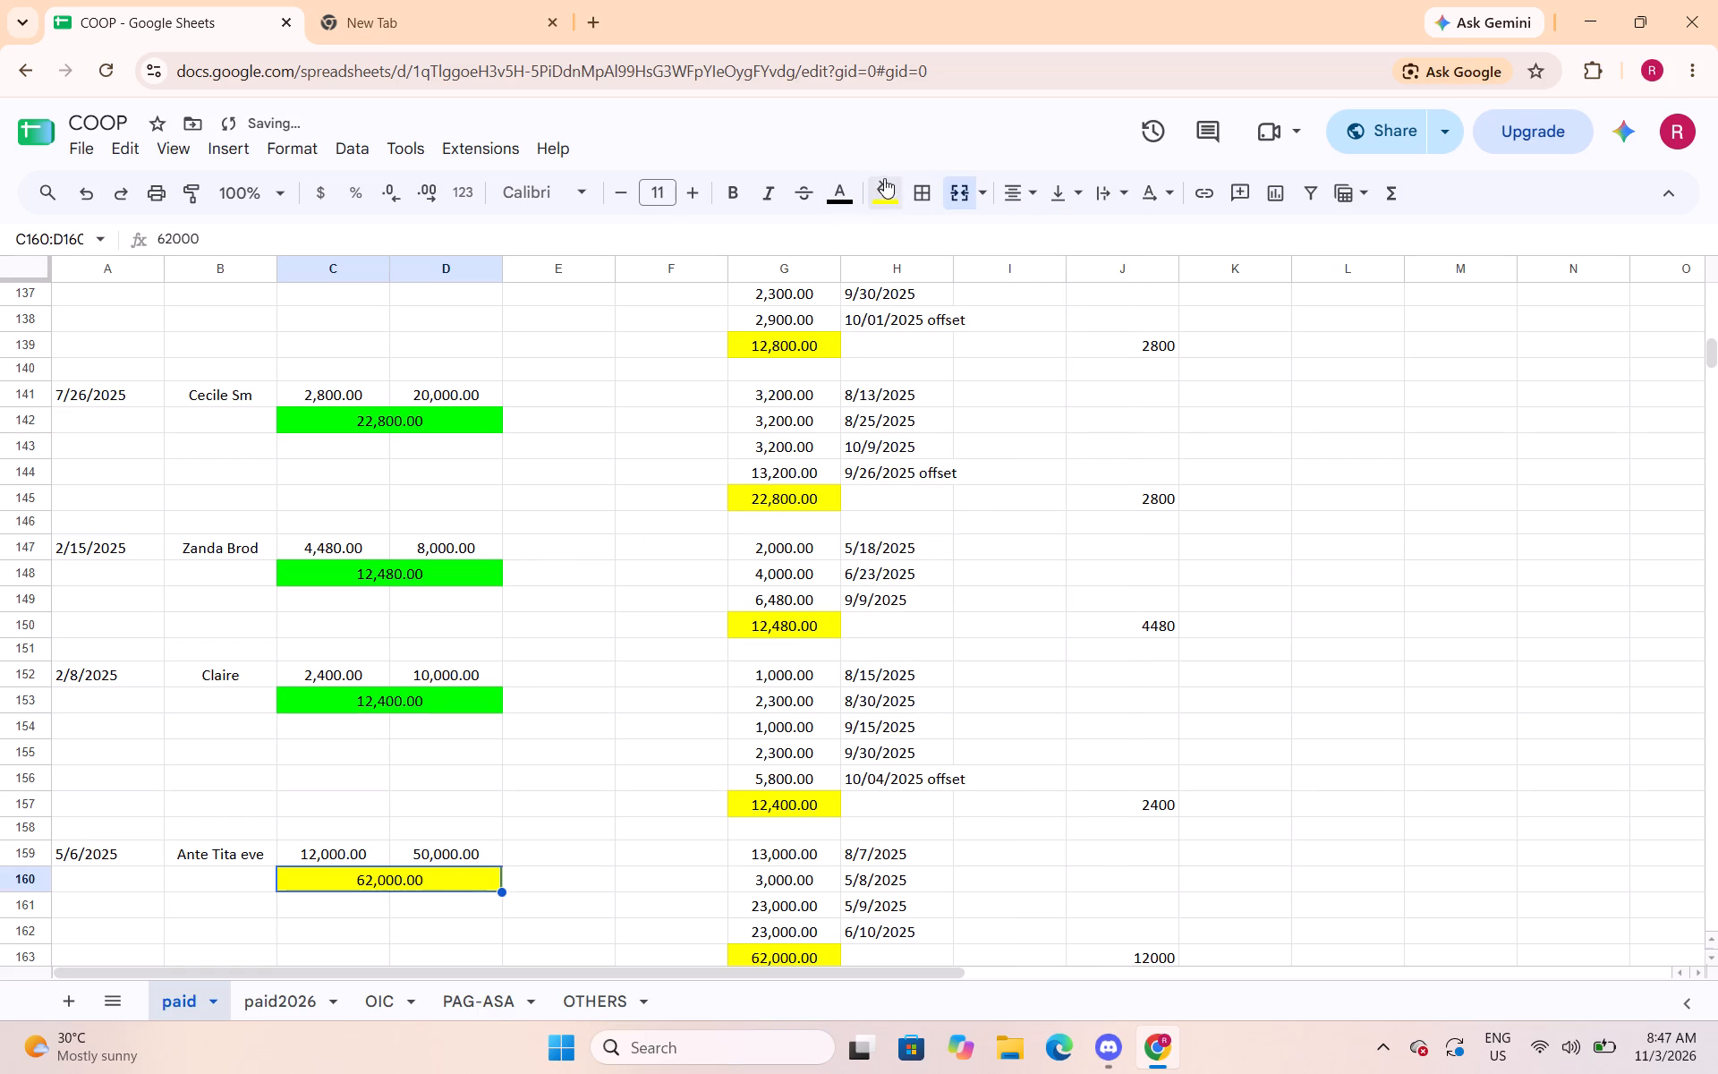
pyautogui.click(889, 182)
pyautogui.click(985, 297)
# Fill the merged loan totals in C166:D166 and C170:D170 with bright green.
pyautogui.scroll(-3, 720, 368)
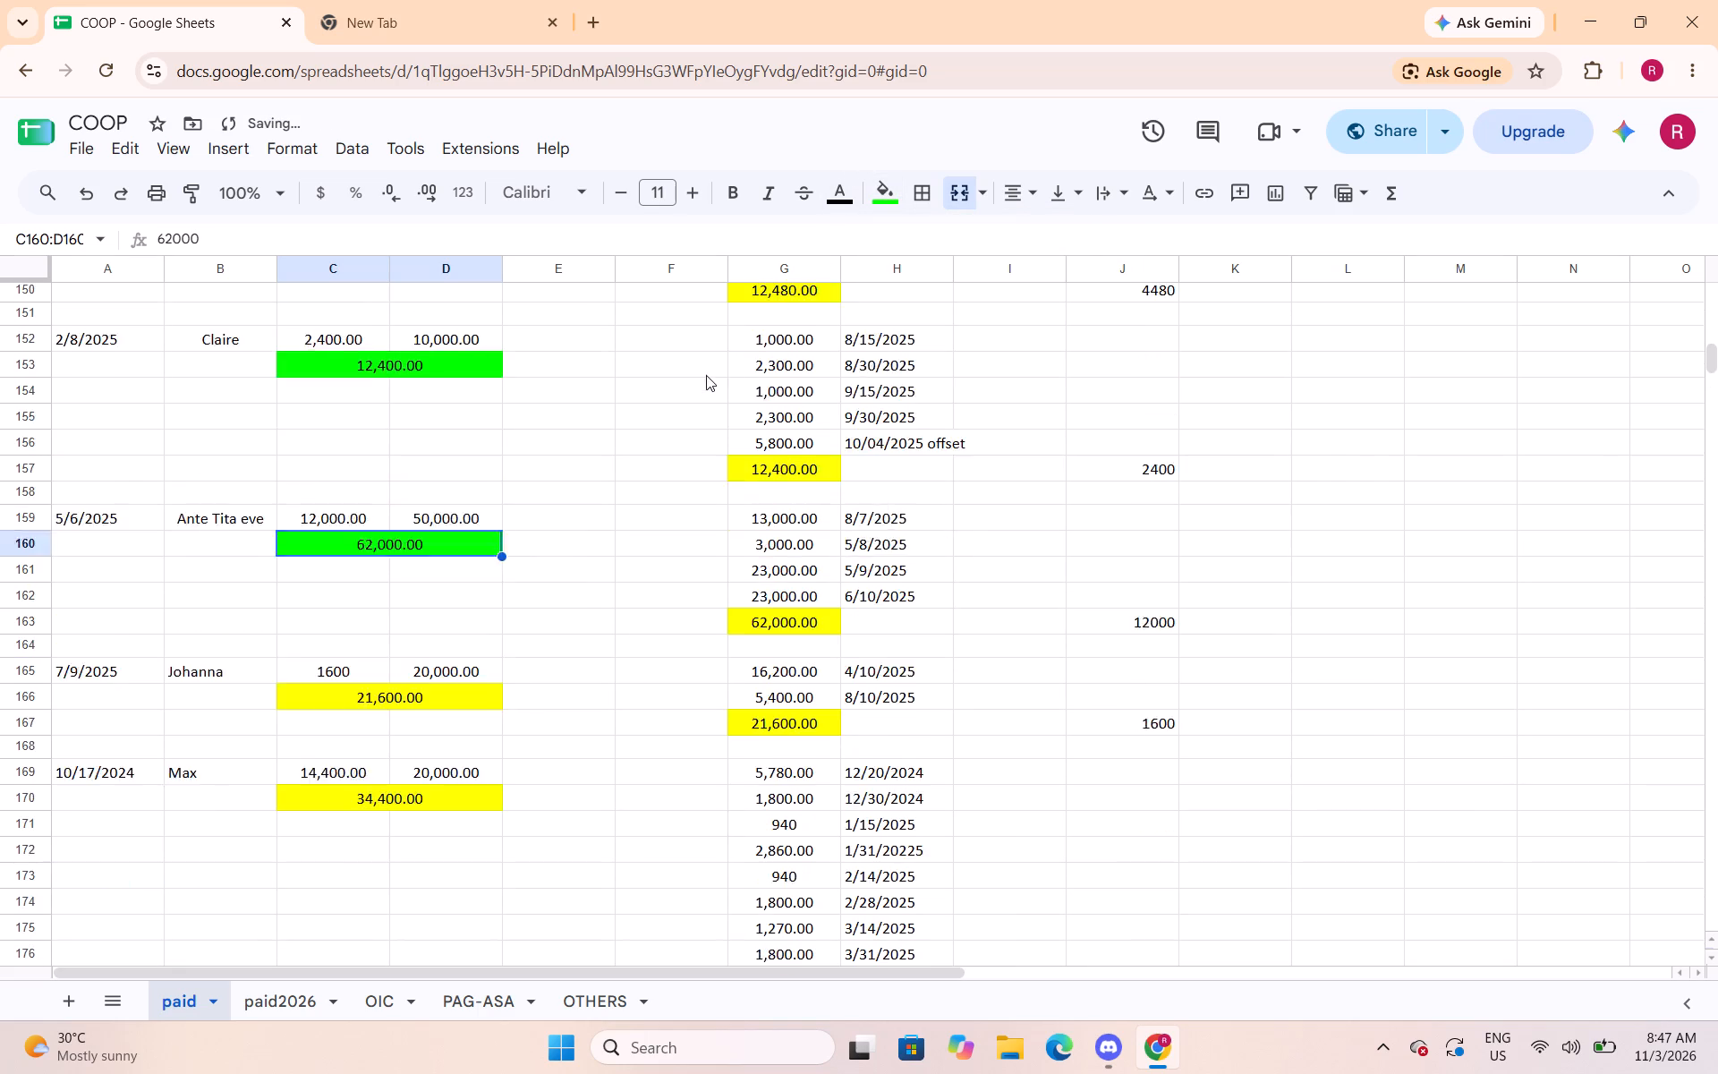
pyautogui.scroll(-2, 706, 375)
pyautogui.click(462, 476)
pyautogui.click(883, 188)
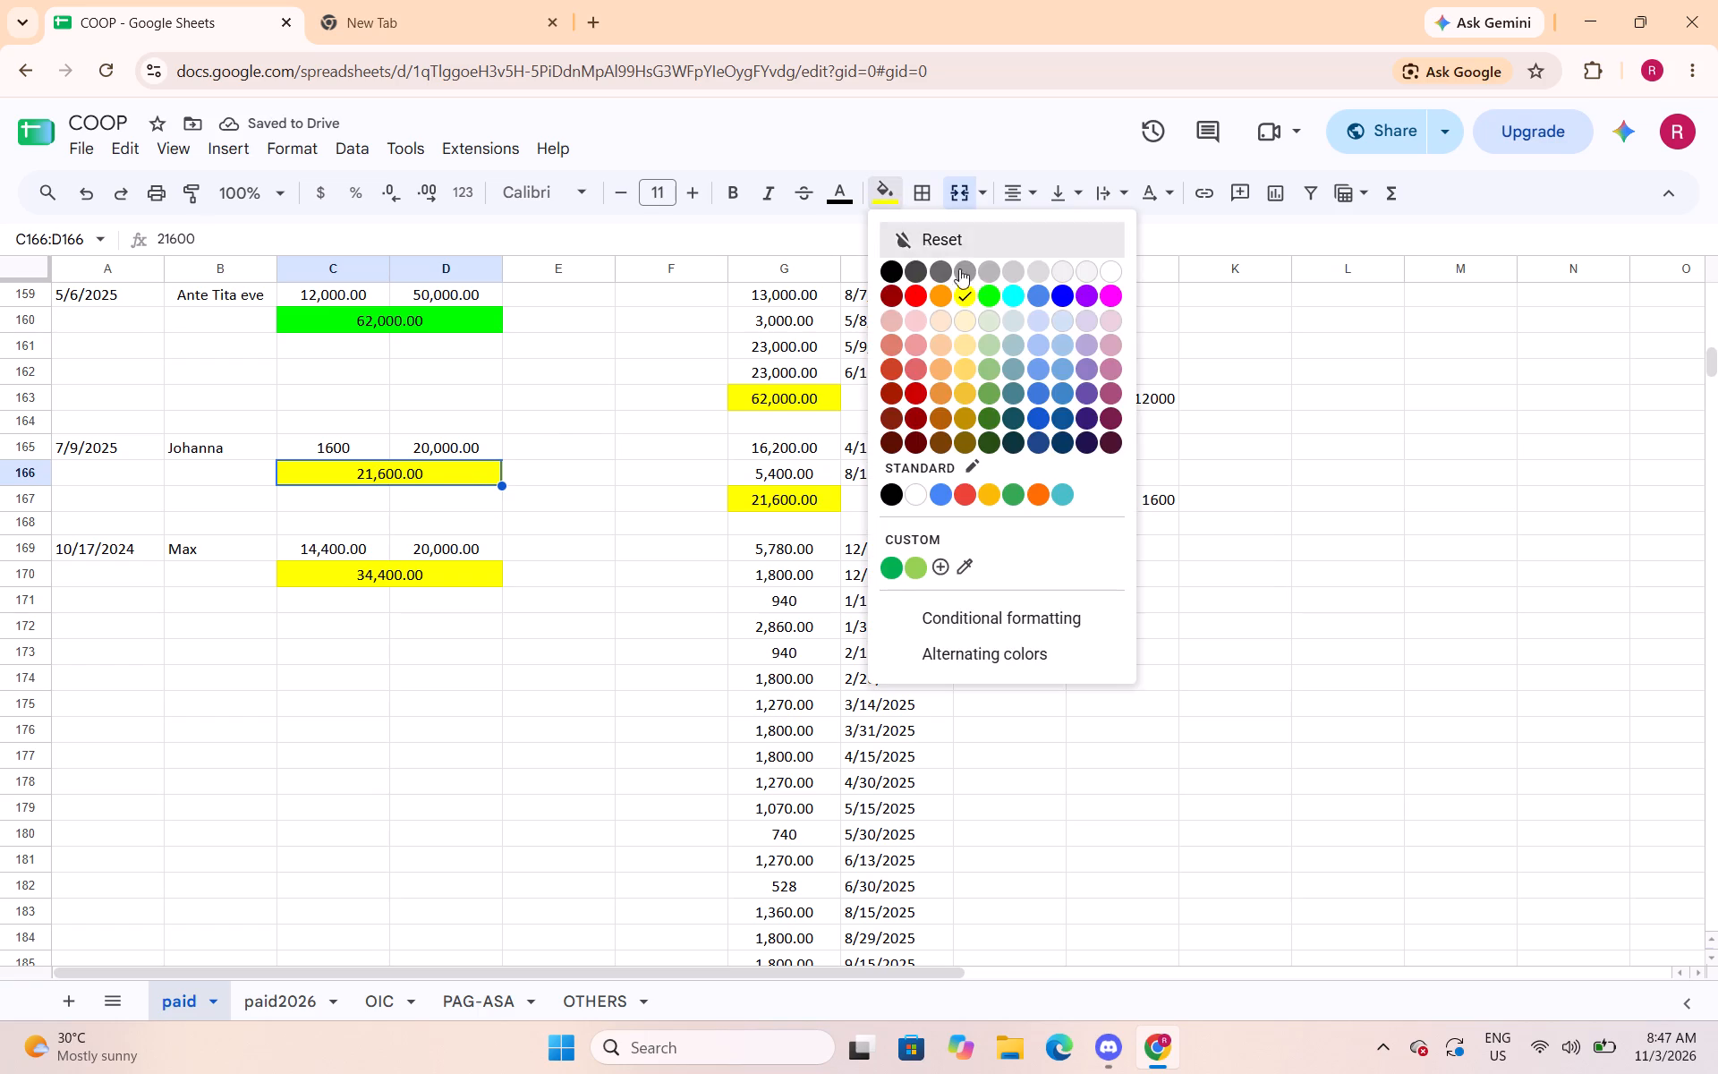
pyautogui.click(987, 299)
pyautogui.click(484, 563)
pyautogui.click(897, 197)
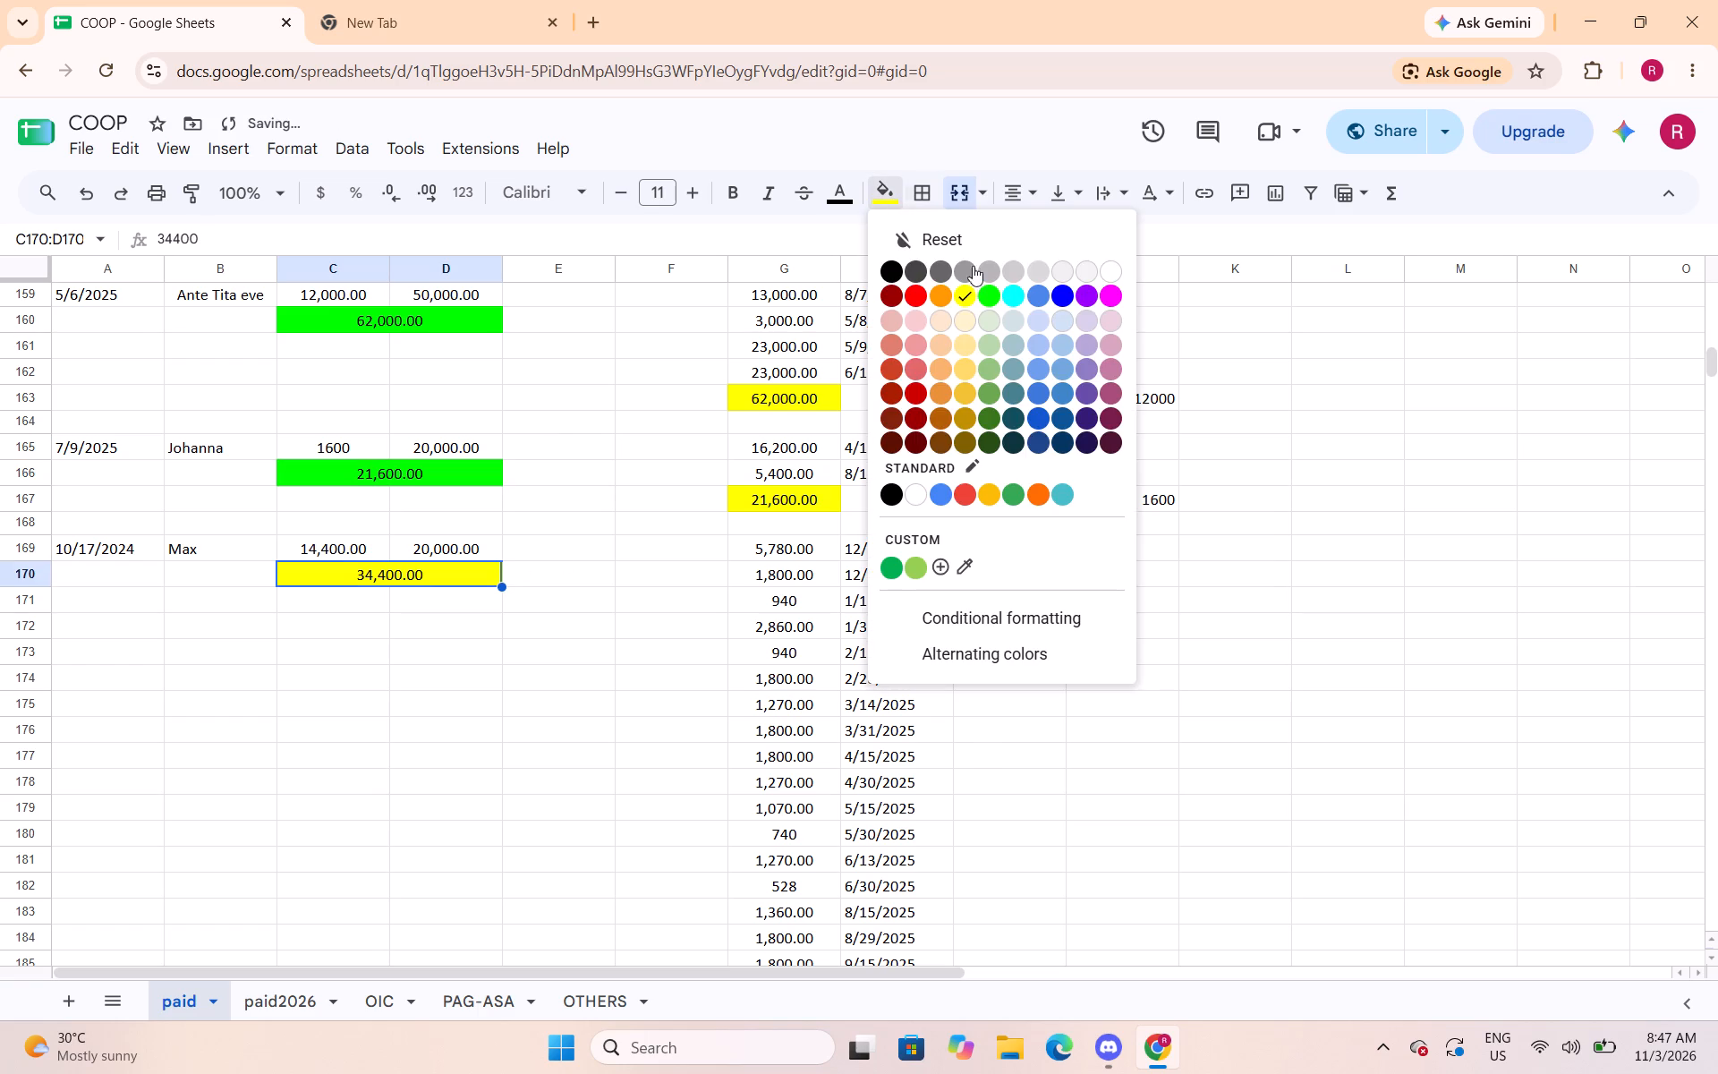
pyautogui.click(989, 294)
# Fill the merged total in C191:D191, below the 3/8/2025 loan, with bright green.
pyautogui.scroll(-5, 700, 422)
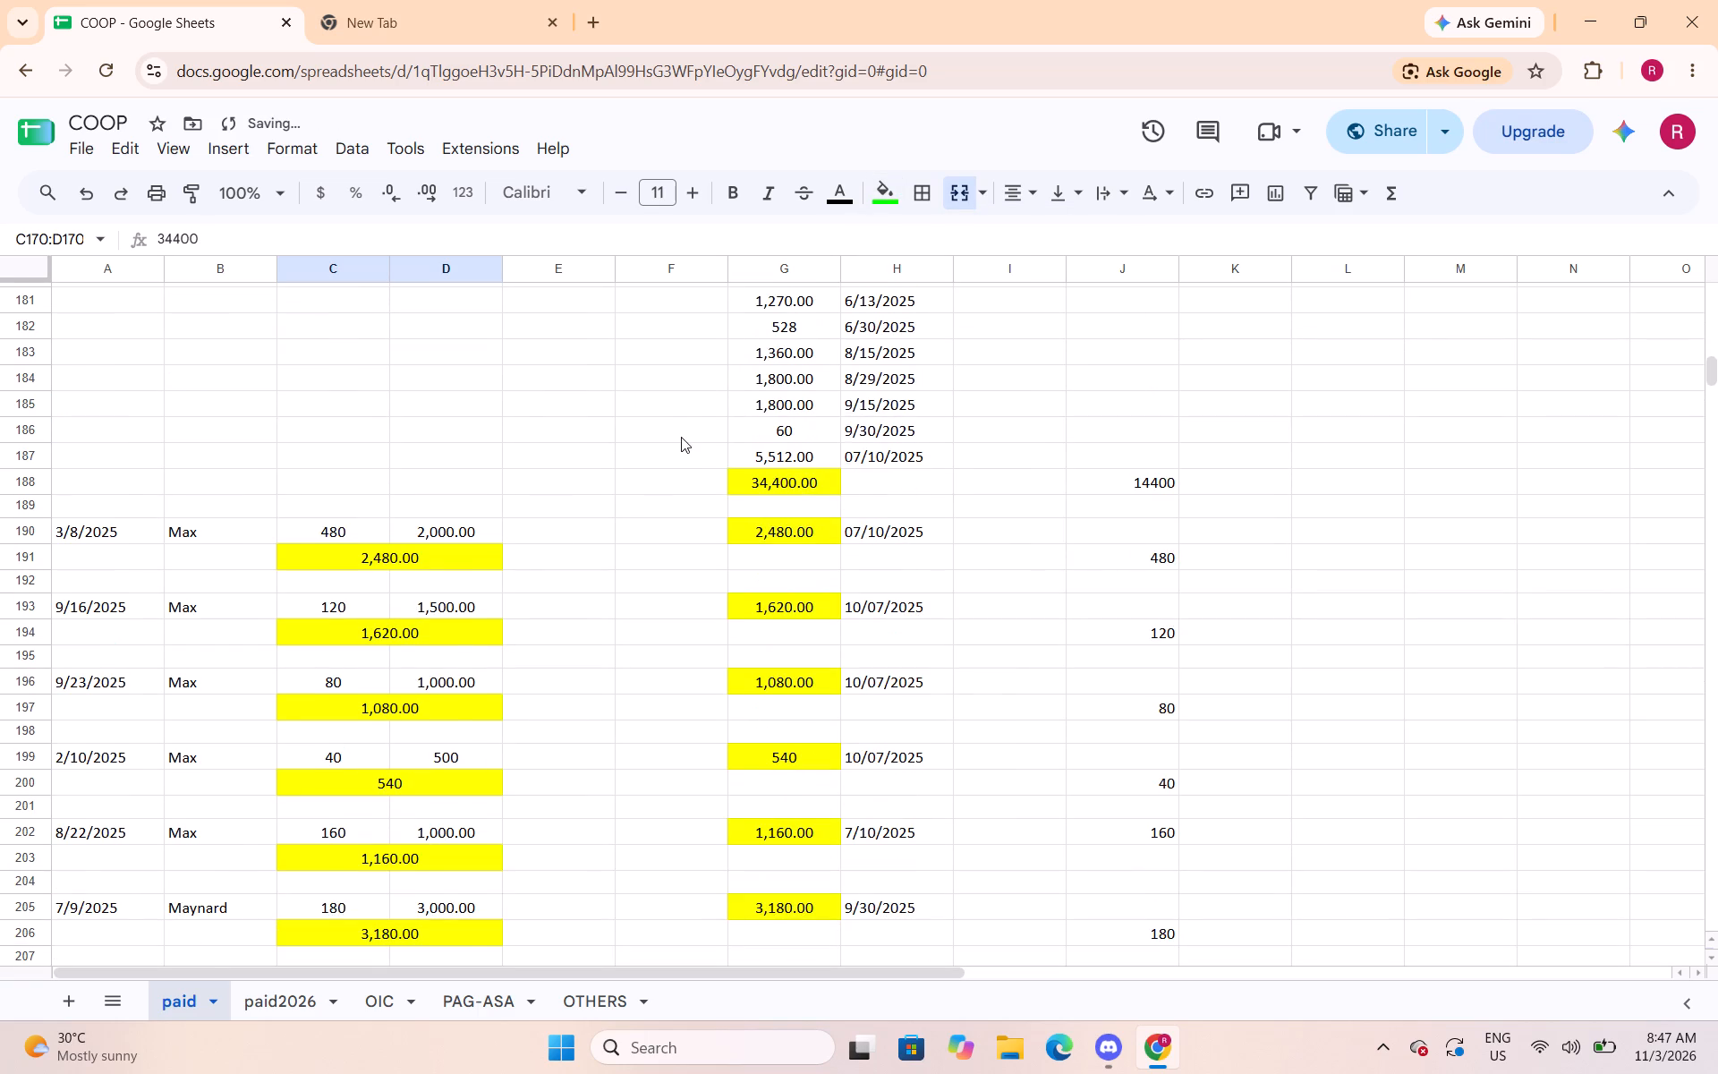
pyautogui.scroll(-1, 680, 438)
pyautogui.click(431, 451)
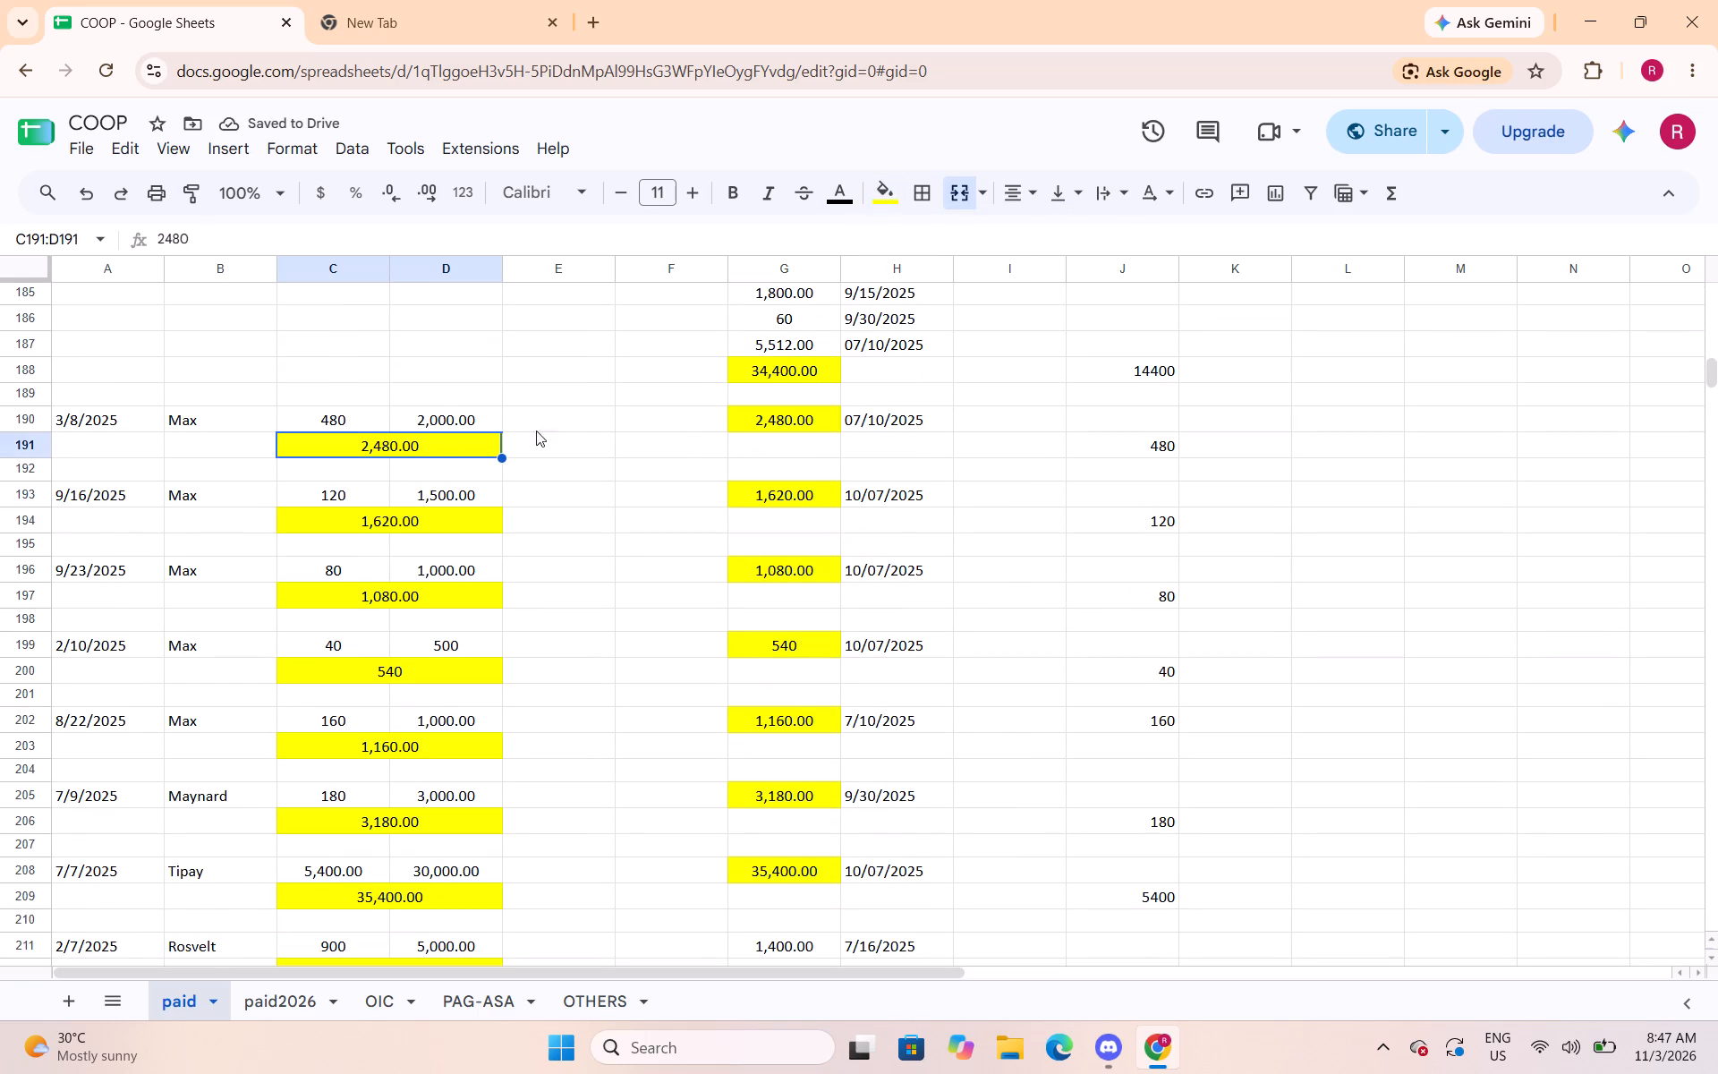
pyautogui.click(892, 203)
pyautogui.click(993, 295)
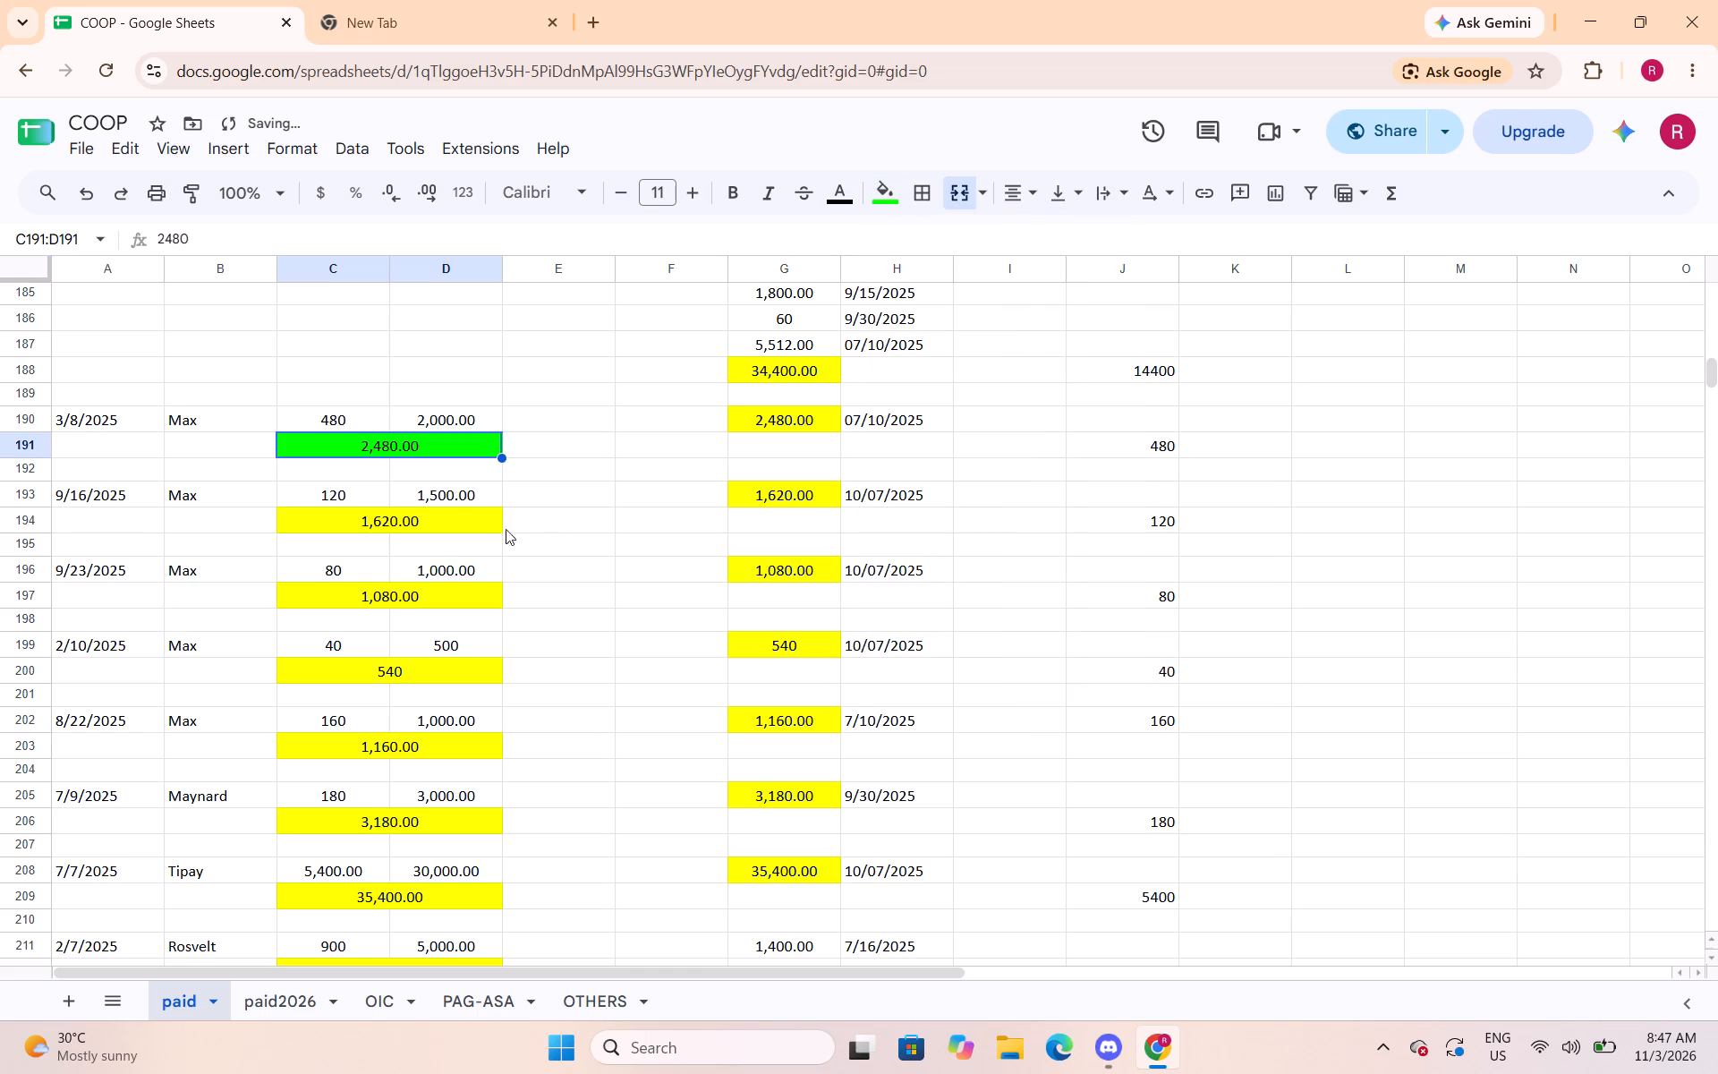
# Fill the merged loan totals in C194:D194, C197:D197 and C200:D200 with bright green.
pyautogui.click(470, 526)
pyautogui.click(878, 196)
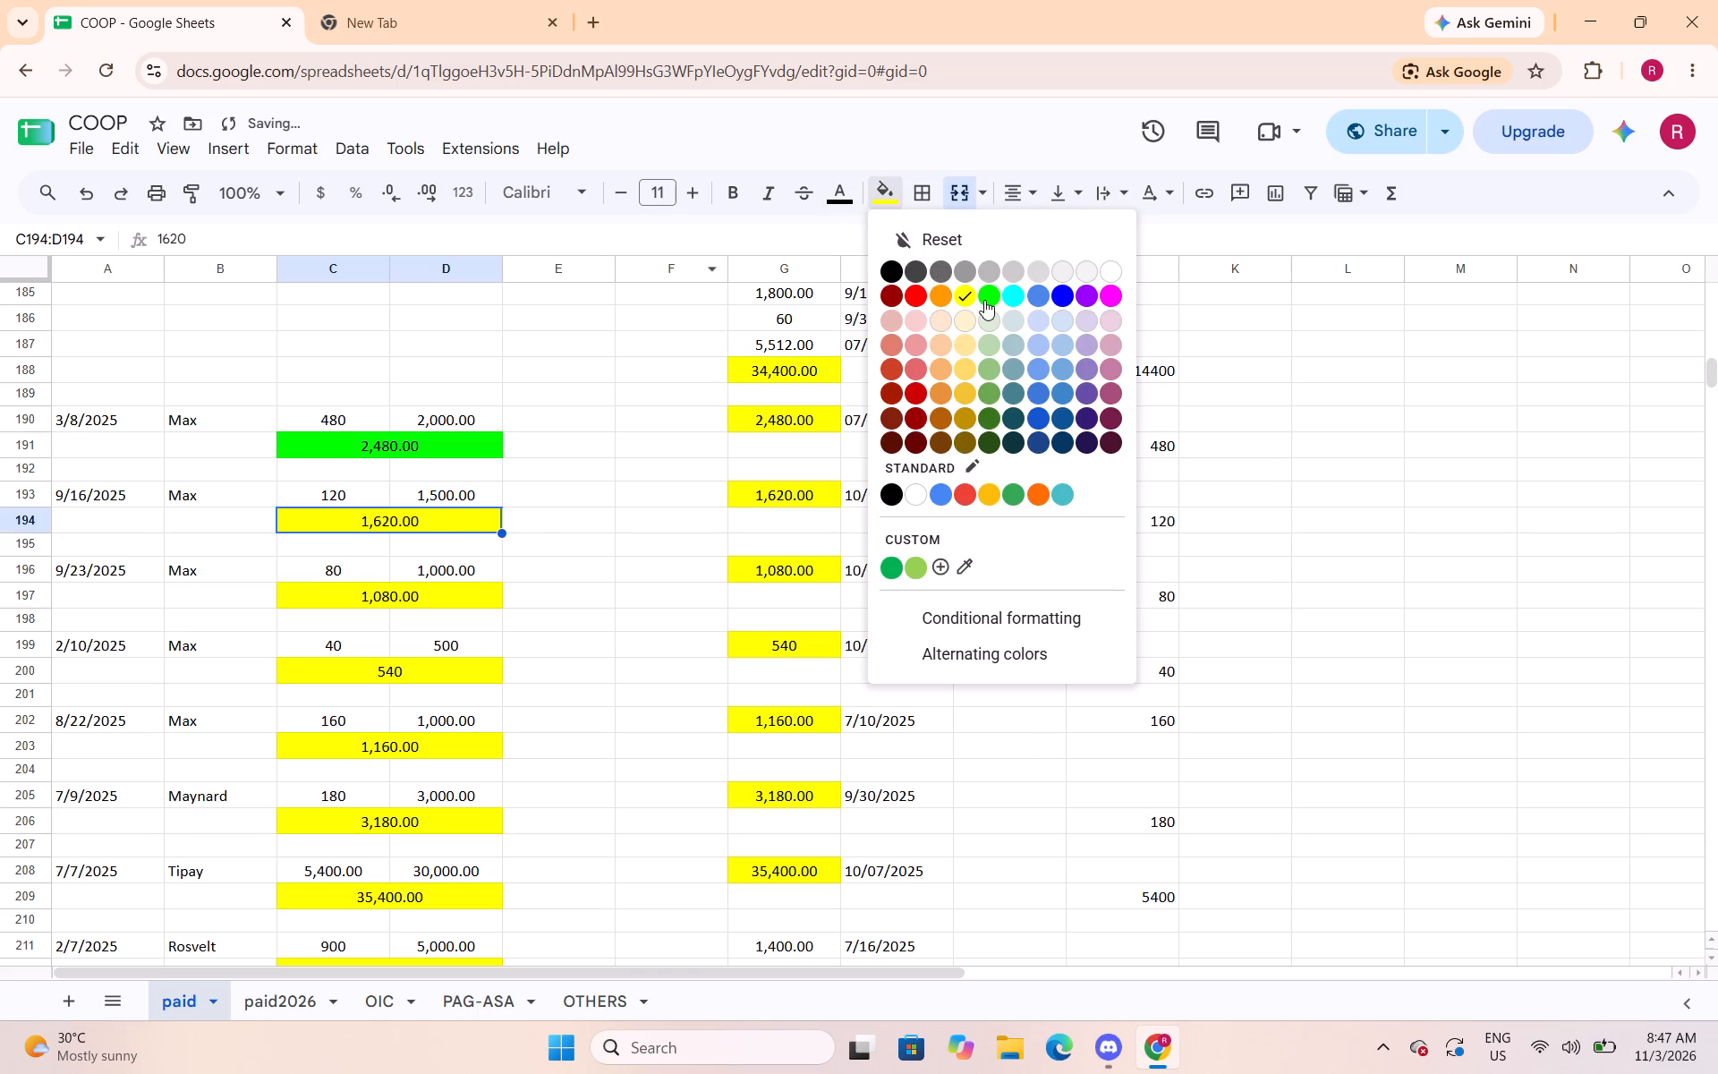
pyautogui.click(984, 300)
pyautogui.click(417, 598)
pyautogui.click(877, 191)
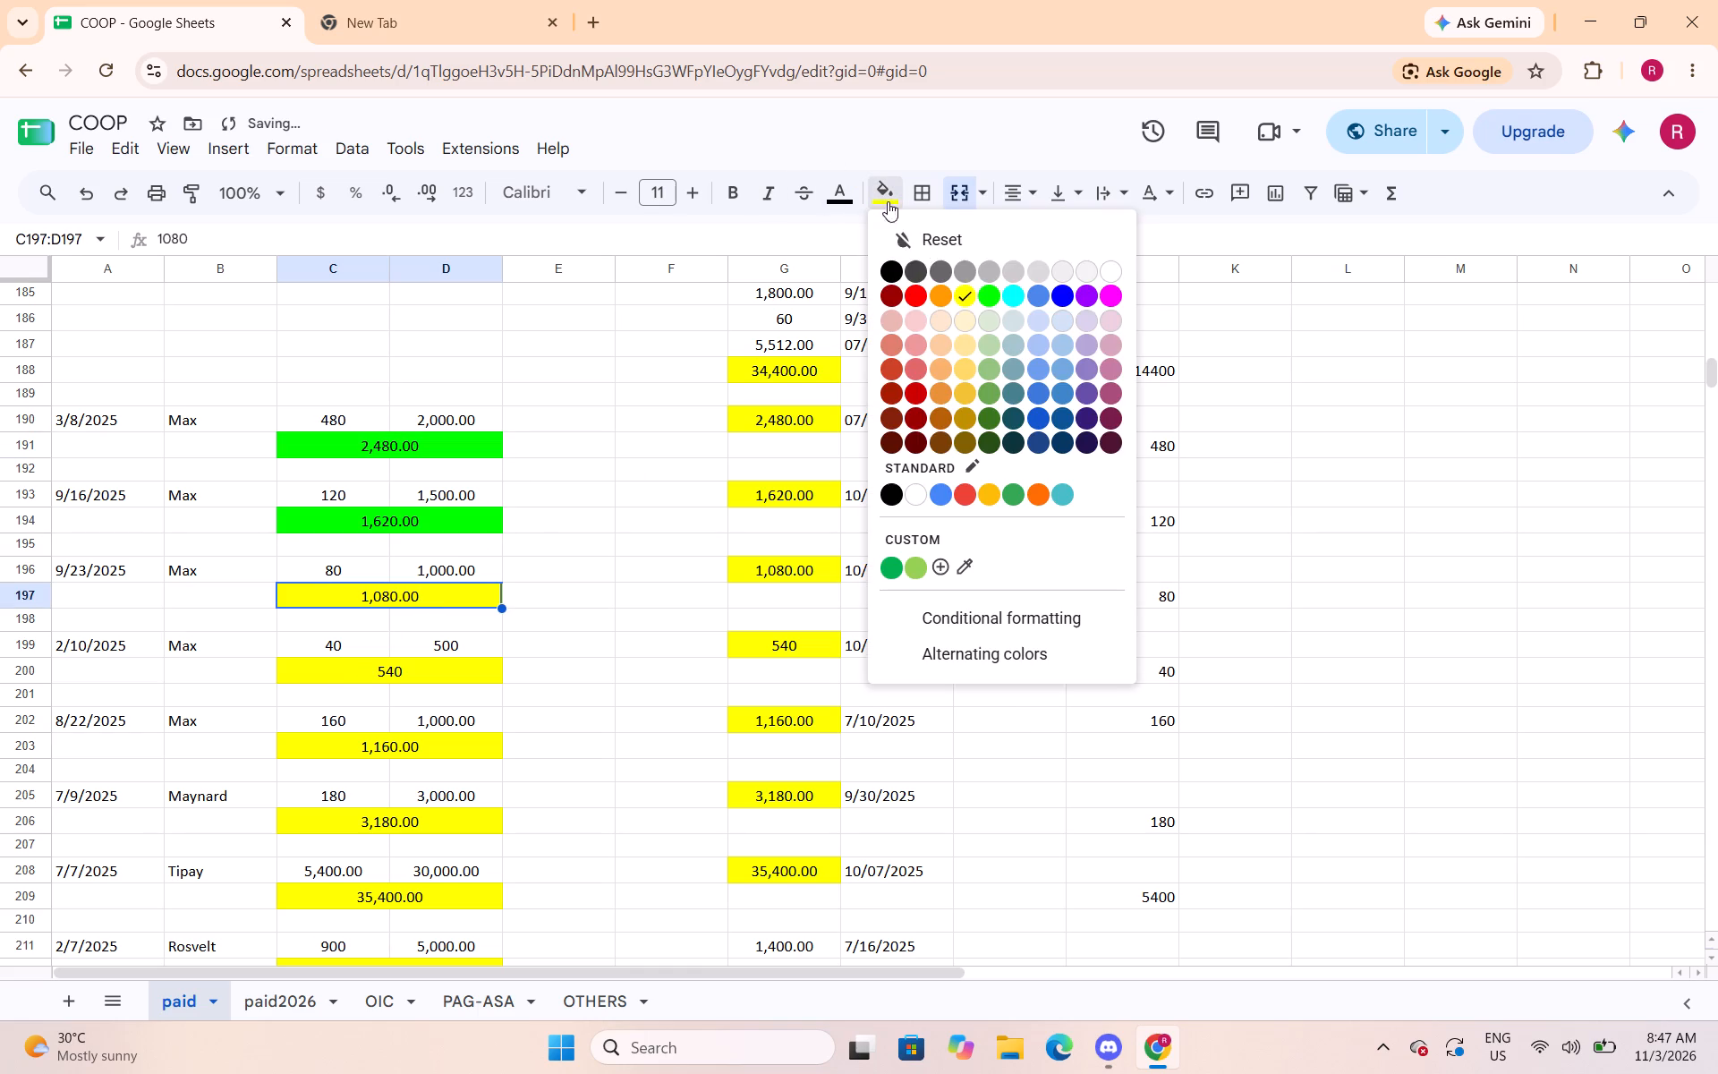
pyautogui.click(991, 294)
pyautogui.click(435, 672)
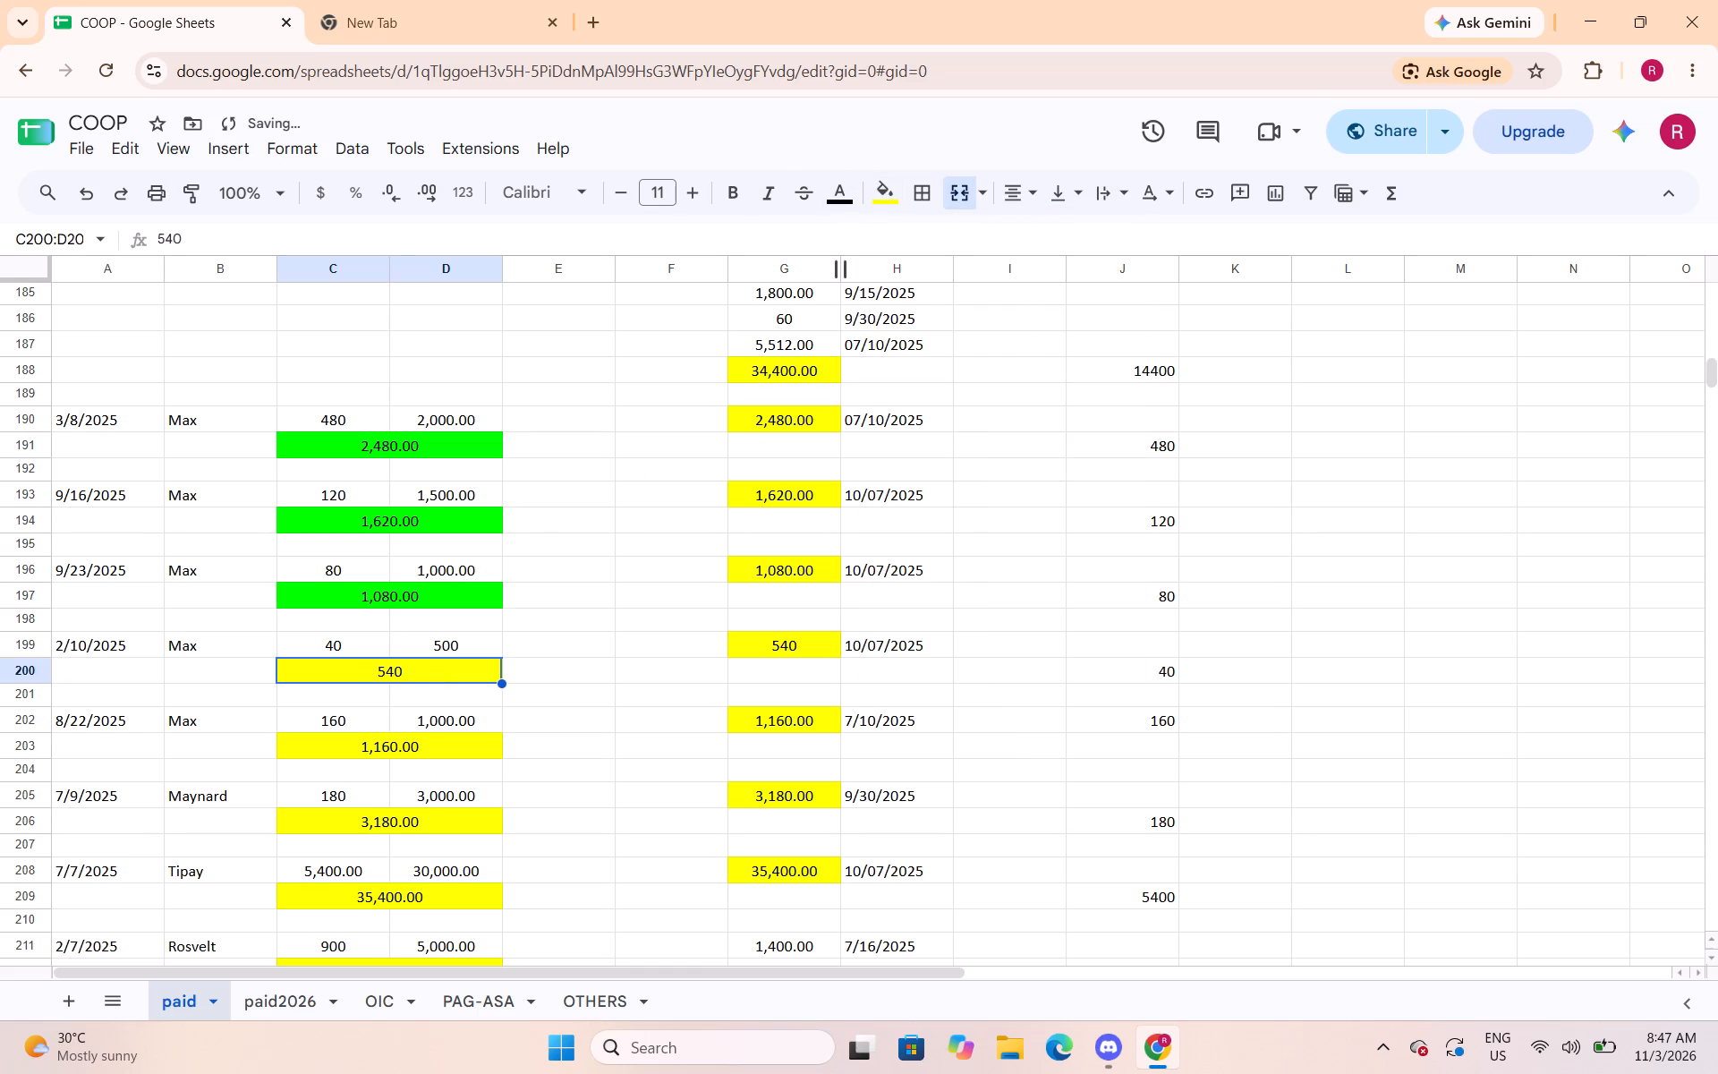
pyautogui.click(877, 189)
pyautogui.click(988, 297)
# Fill the merged loan totals in C203:D203 and C206:D206 with bright green.
pyautogui.scroll(-2, 583, 333)
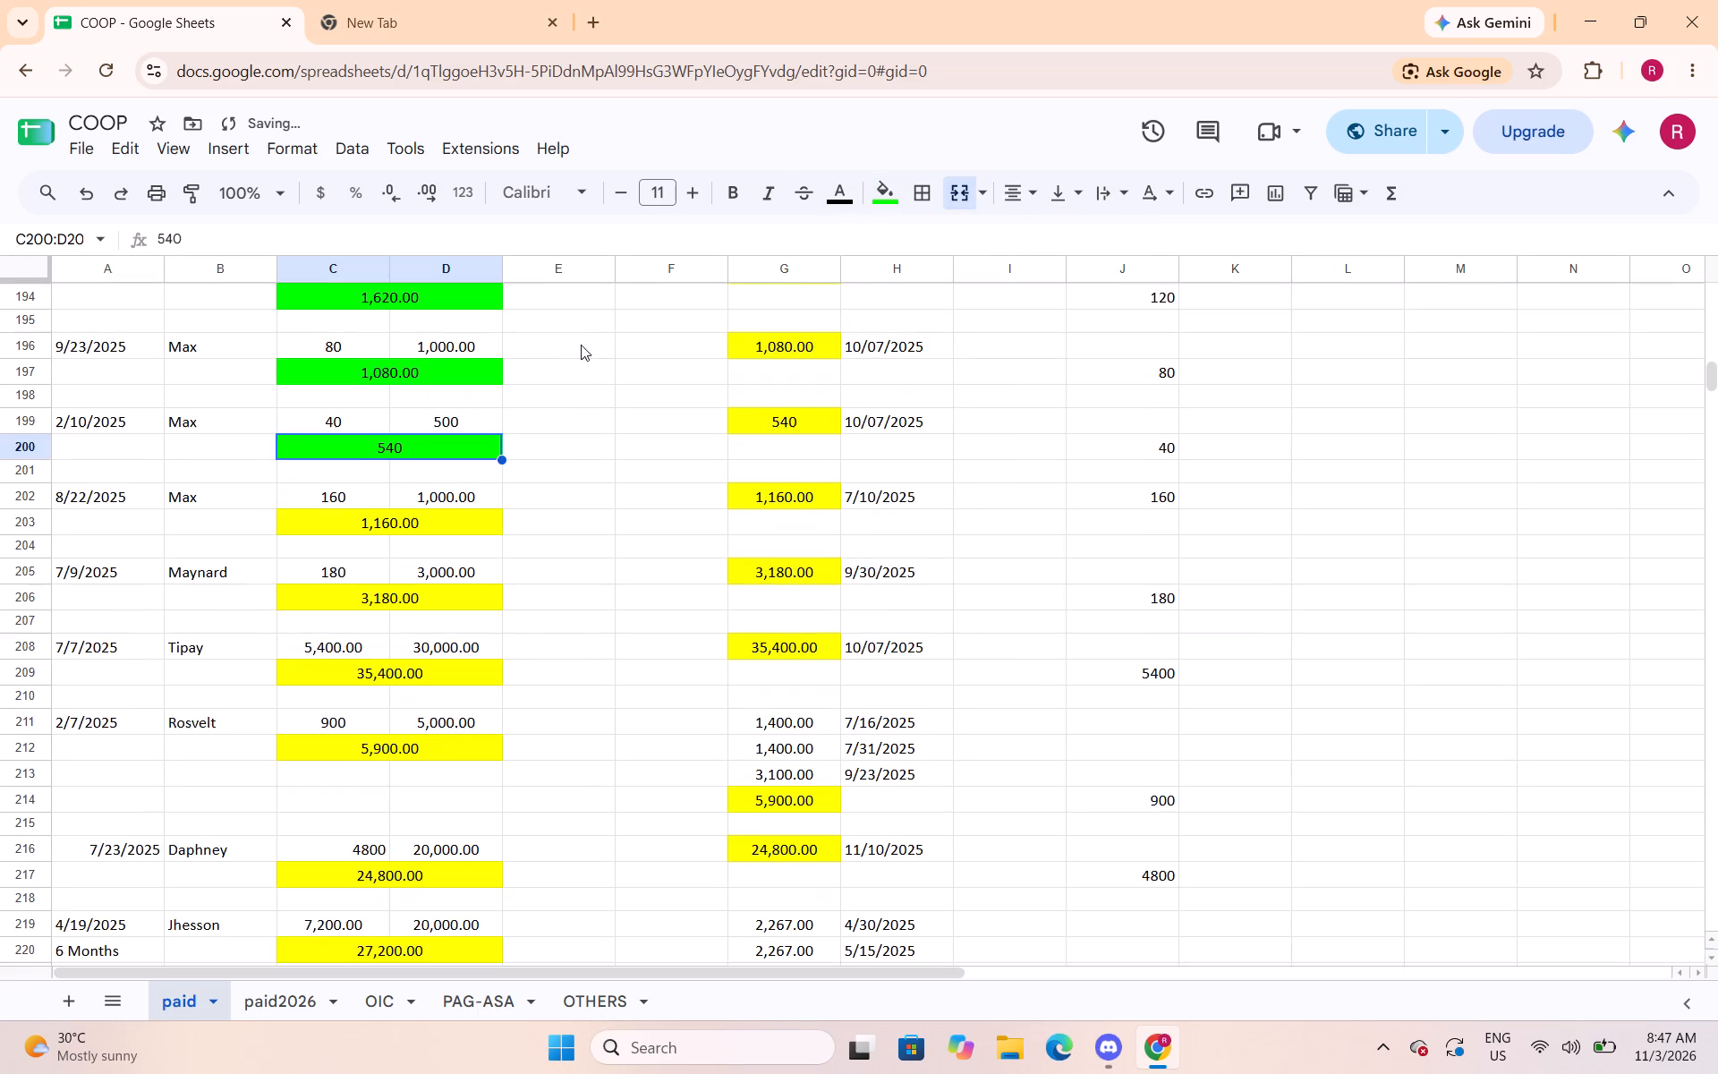
pyautogui.scroll(-1, 580, 350)
pyautogui.click(483, 405)
pyautogui.click(871, 200)
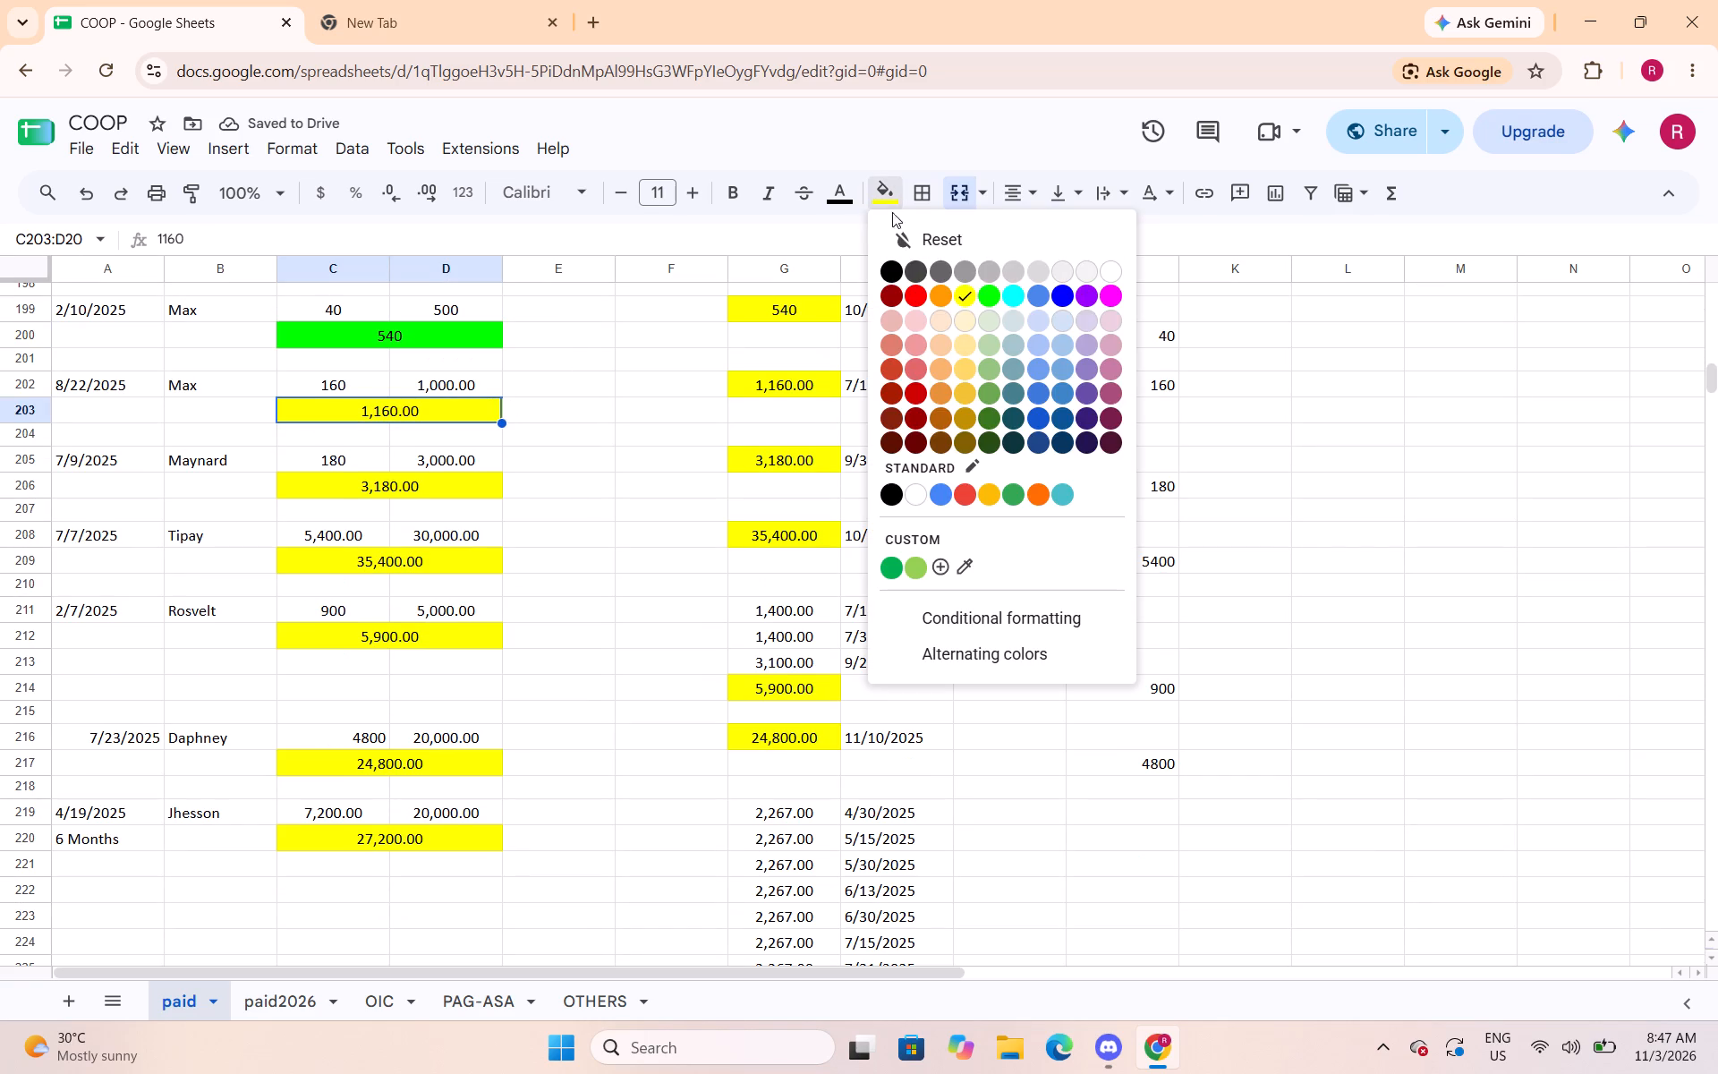
pyautogui.click(998, 294)
pyautogui.click(491, 477)
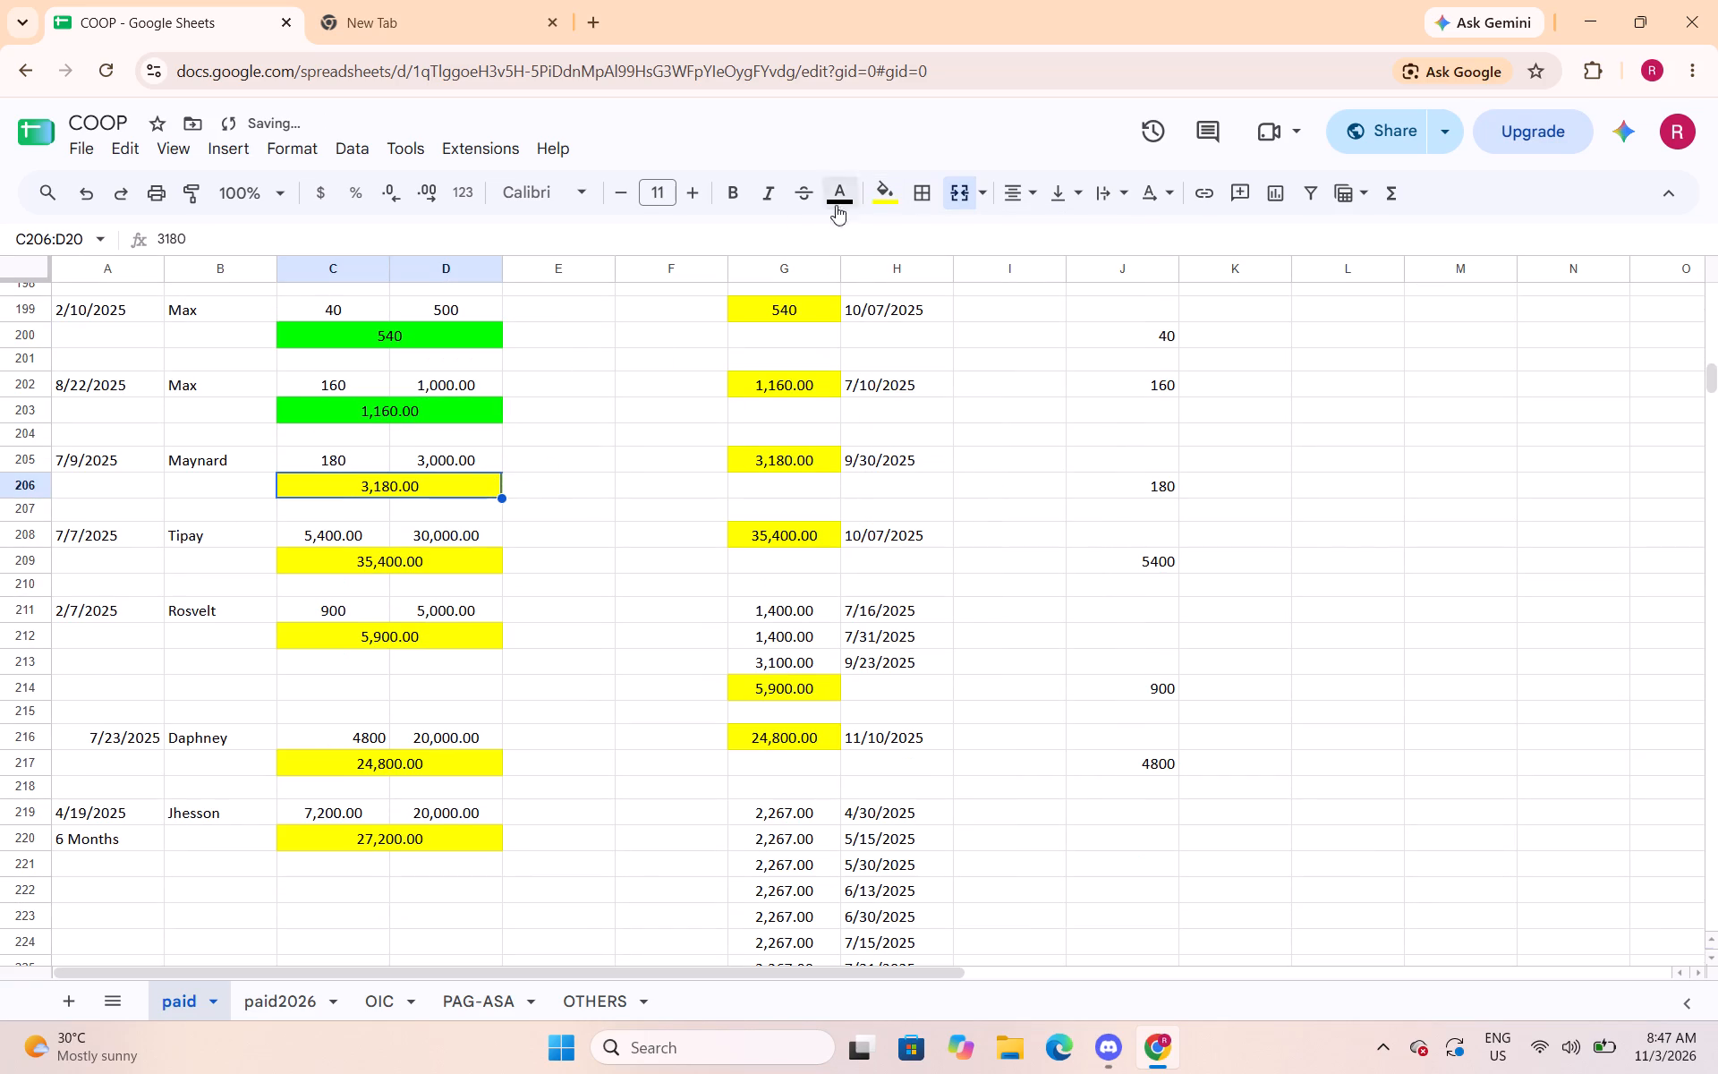
pyautogui.click(872, 199)
pyautogui.click(985, 291)
# Fill the merged loan totals in C209:D209 and C212:D212 with bright green.
pyautogui.click(499, 571)
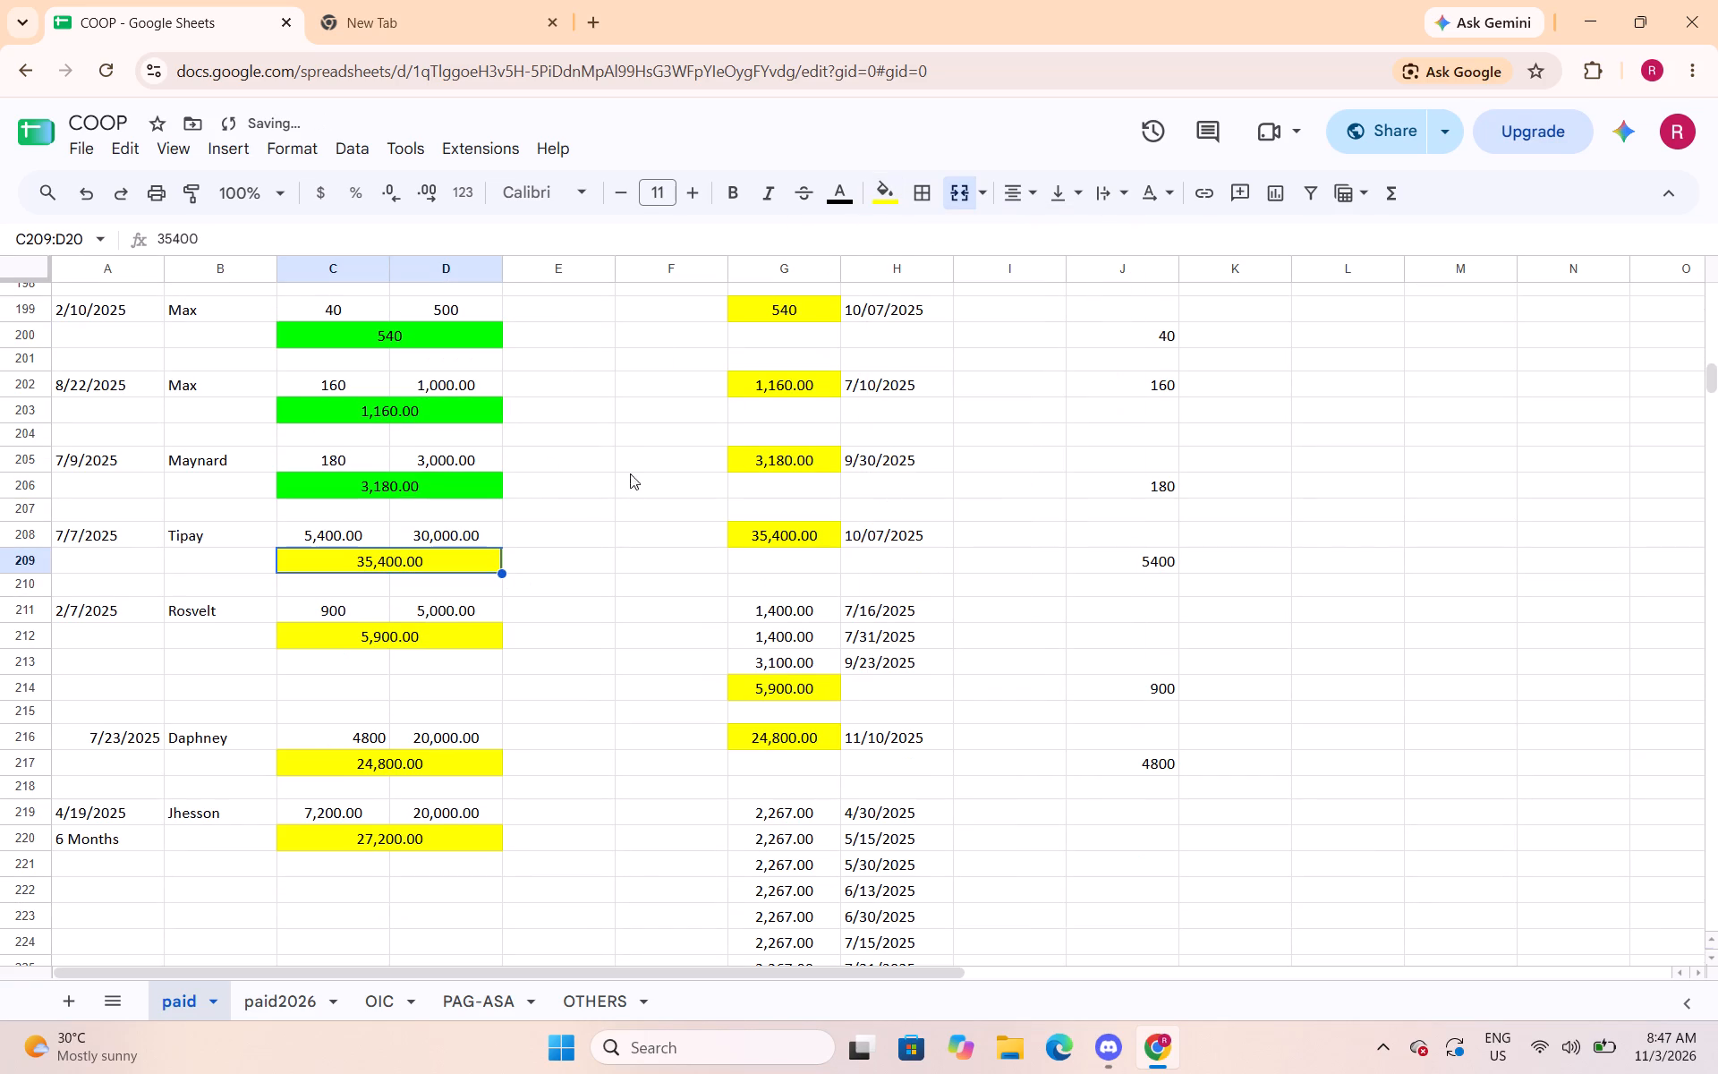
pyautogui.click(896, 194)
pyautogui.click(985, 304)
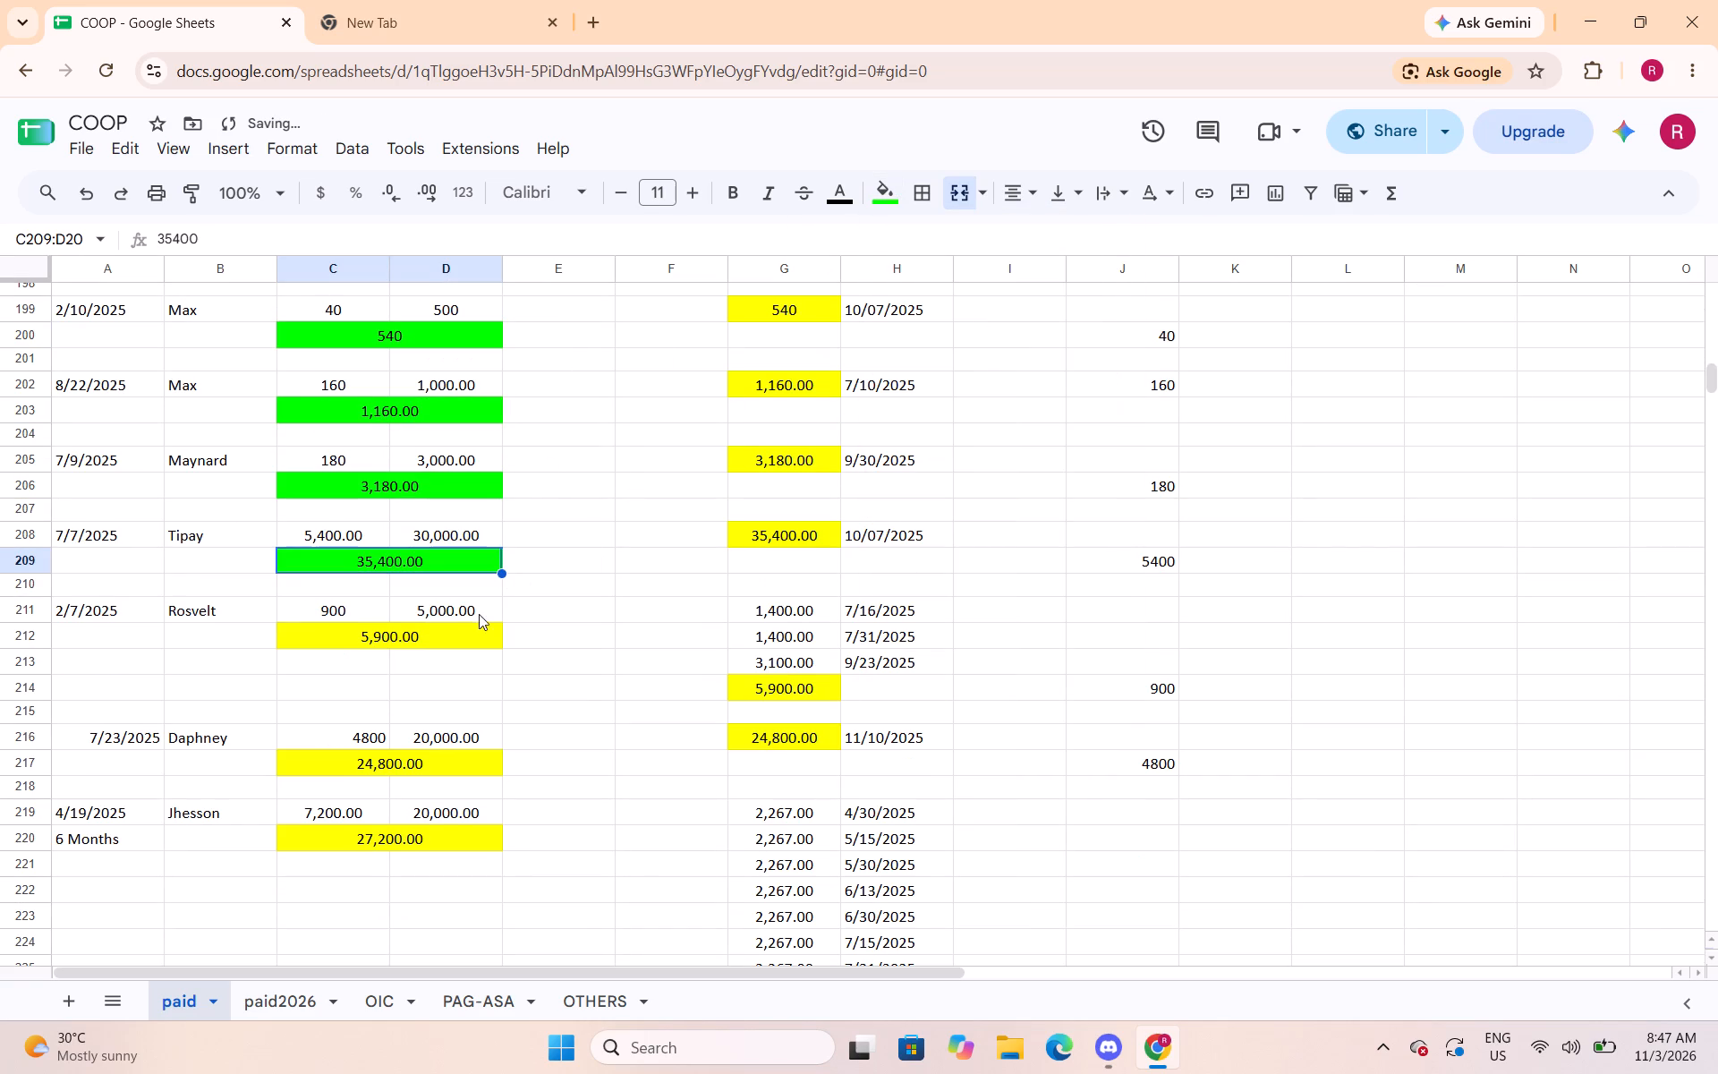
pyautogui.click(458, 625)
pyautogui.click(875, 189)
pyautogui.moveTo(993, 297); pyautogui.dragTo(991, 307)
pyautogui.click(462, 635)
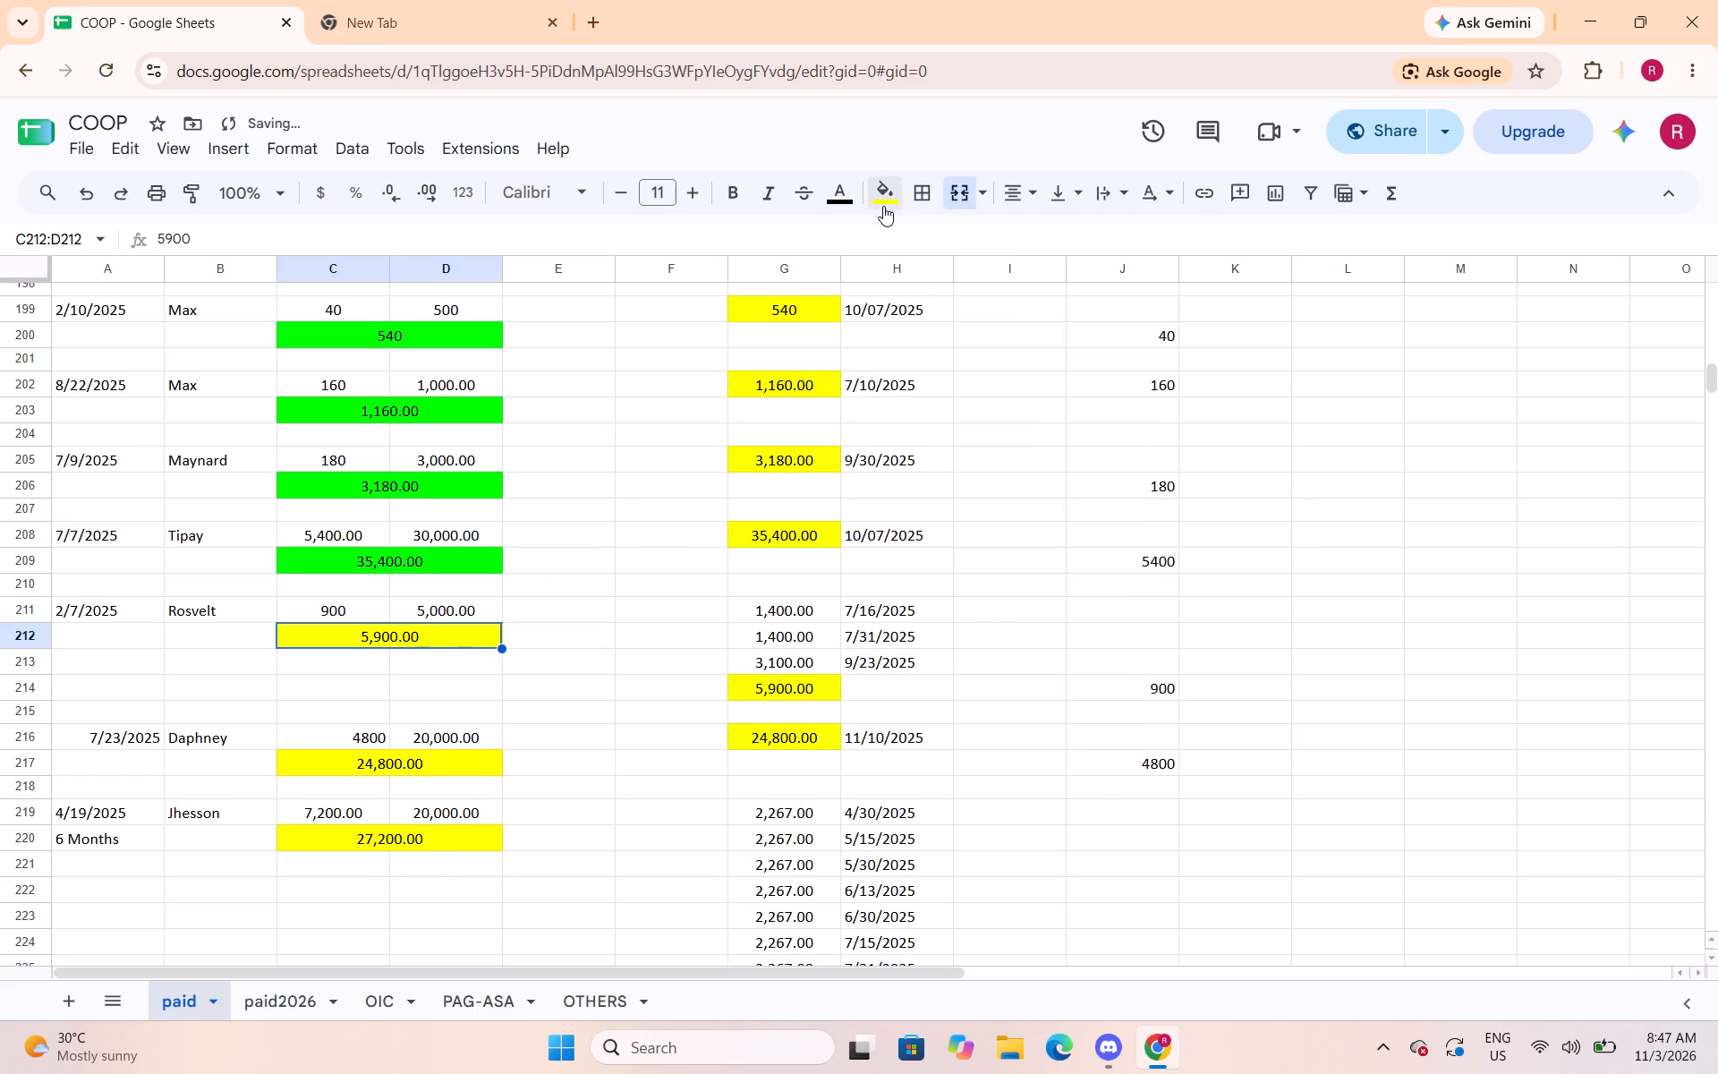
pyautogui.click(876, 203)
pyautogui.moveTo(991, 293); pyautogui.dragTo(991, 301)
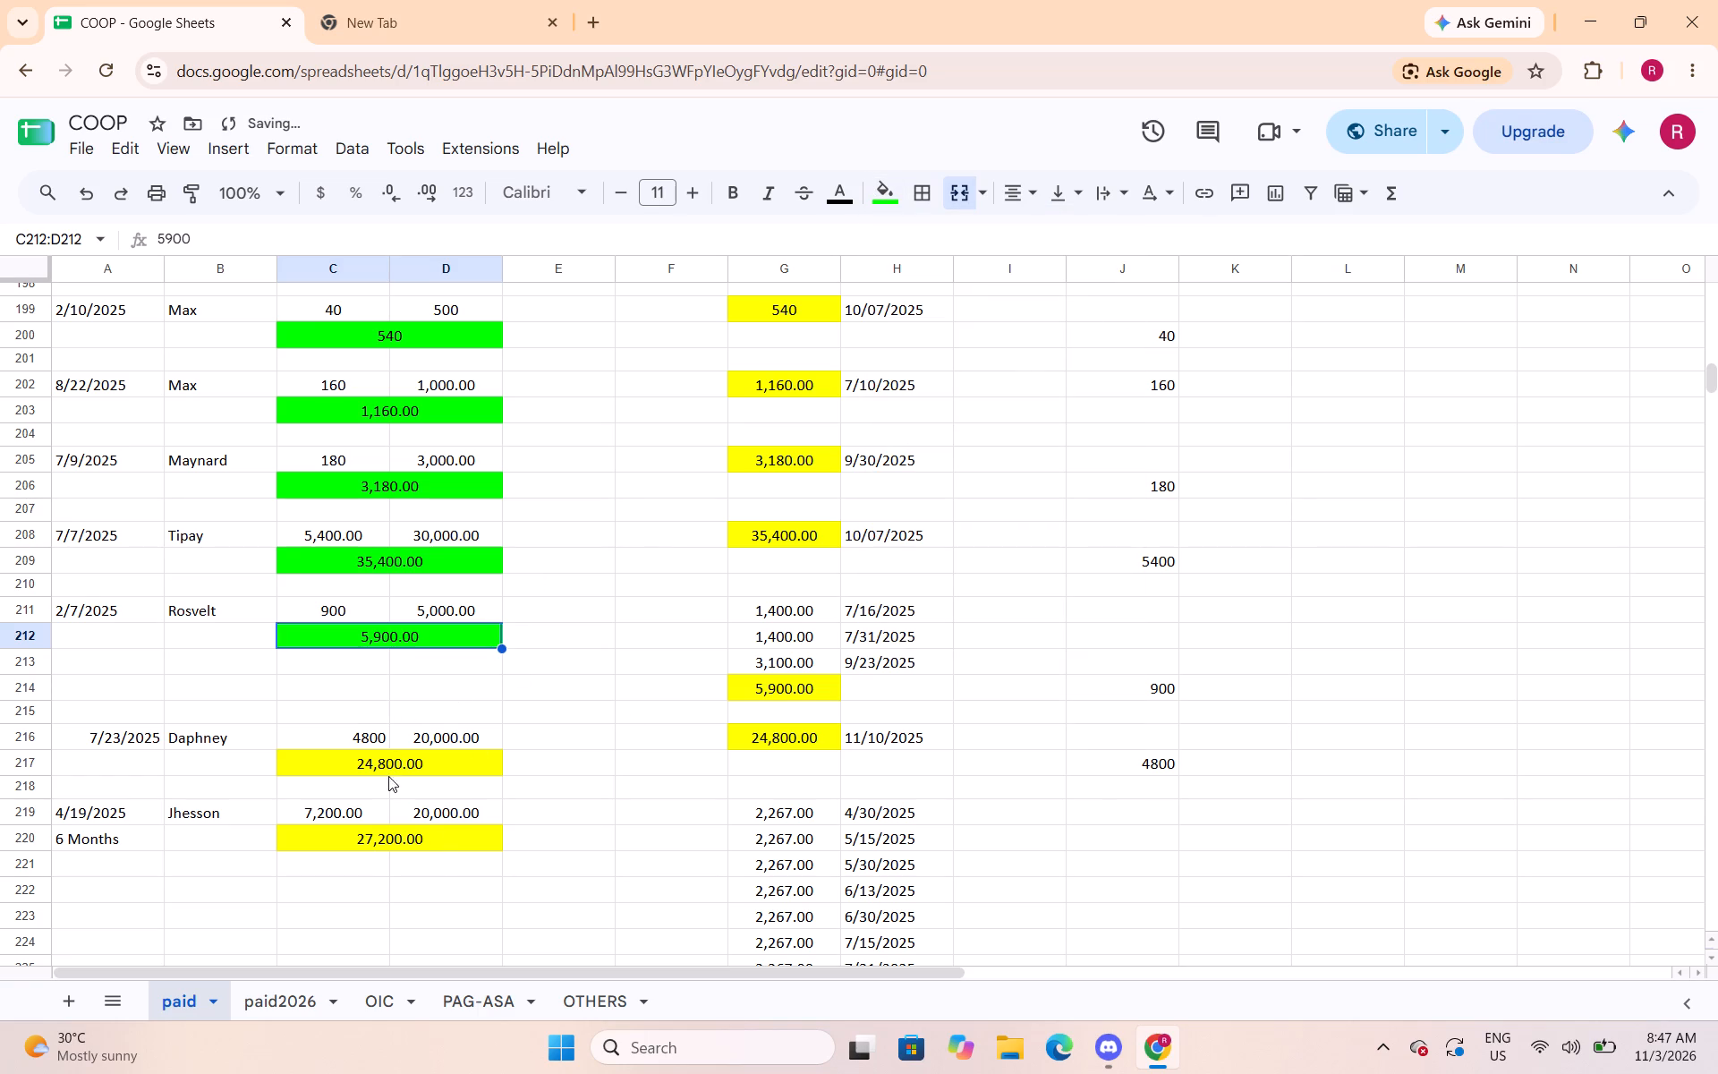
# Fill the merged loan totals in C217:D217 and C220:D220 with bright green.
pyautogui.click(395, 769)
pyautogui.click(872, 195)
pyautogui.moveTo(994, 292); pyautogui.dragTo(991, 300)
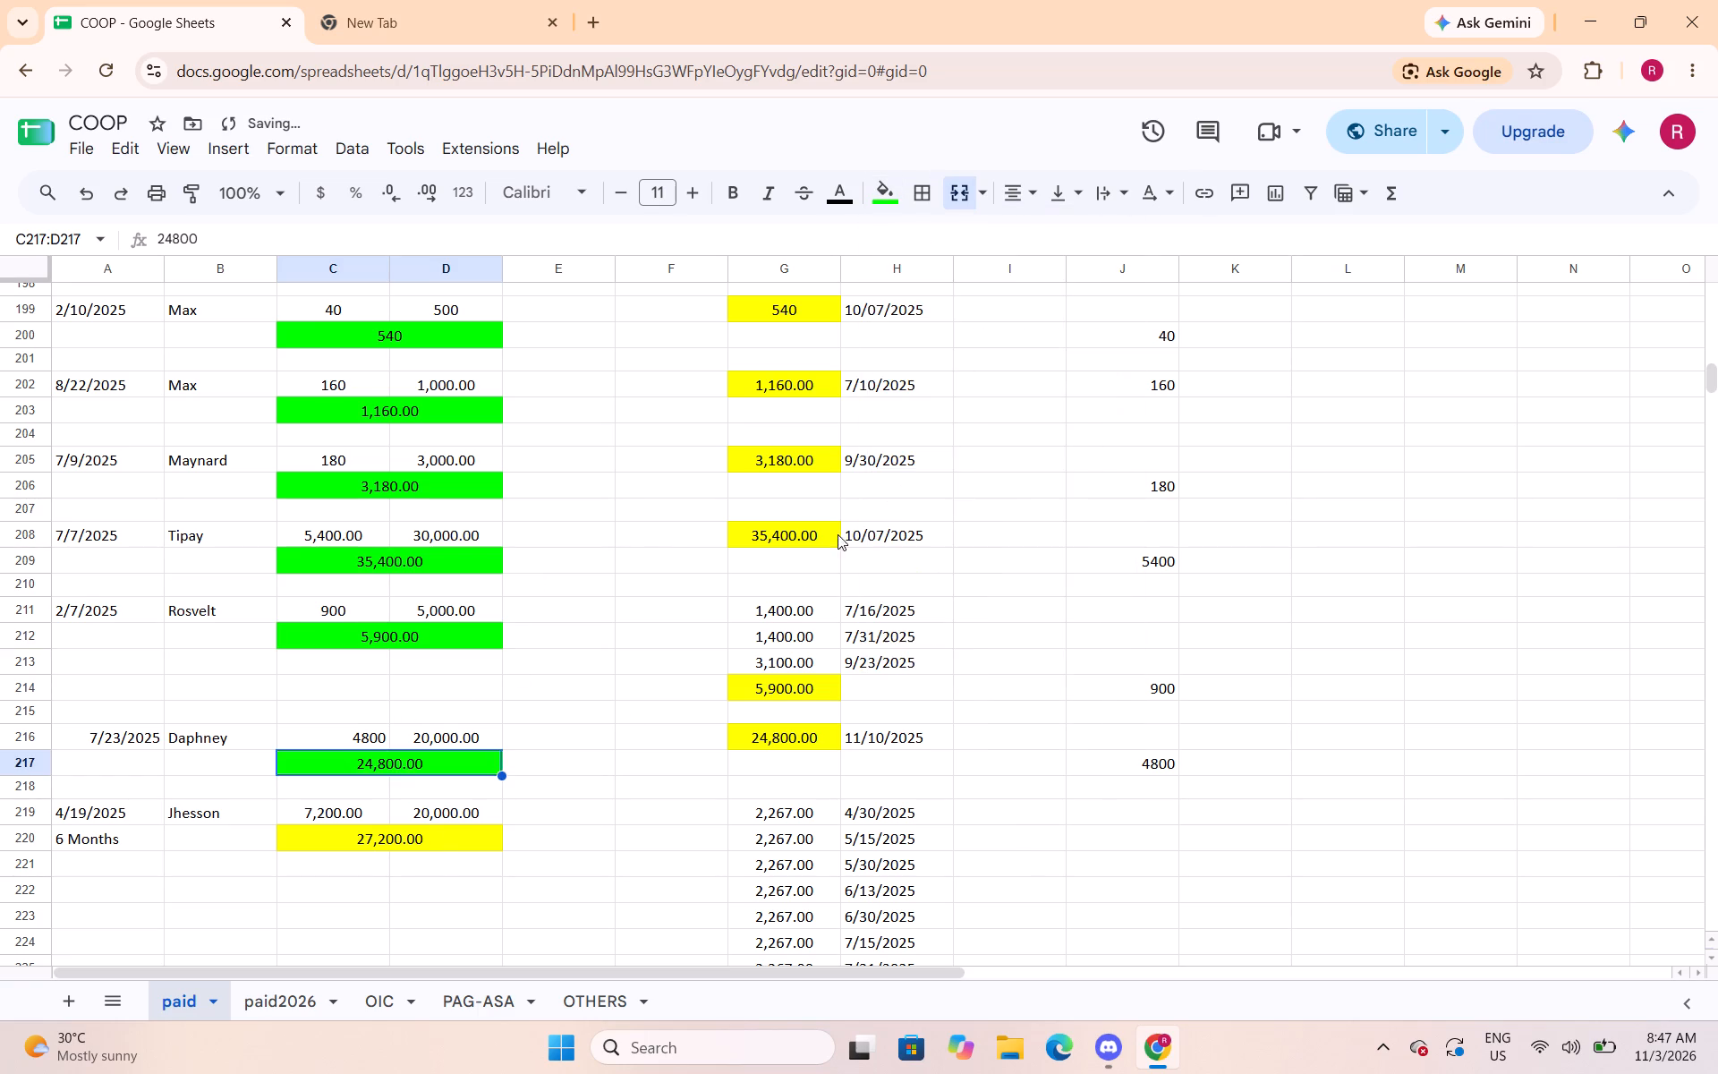
pyautogui.scroll(-3, 552, 614)
pyautogui.click(467, 494)
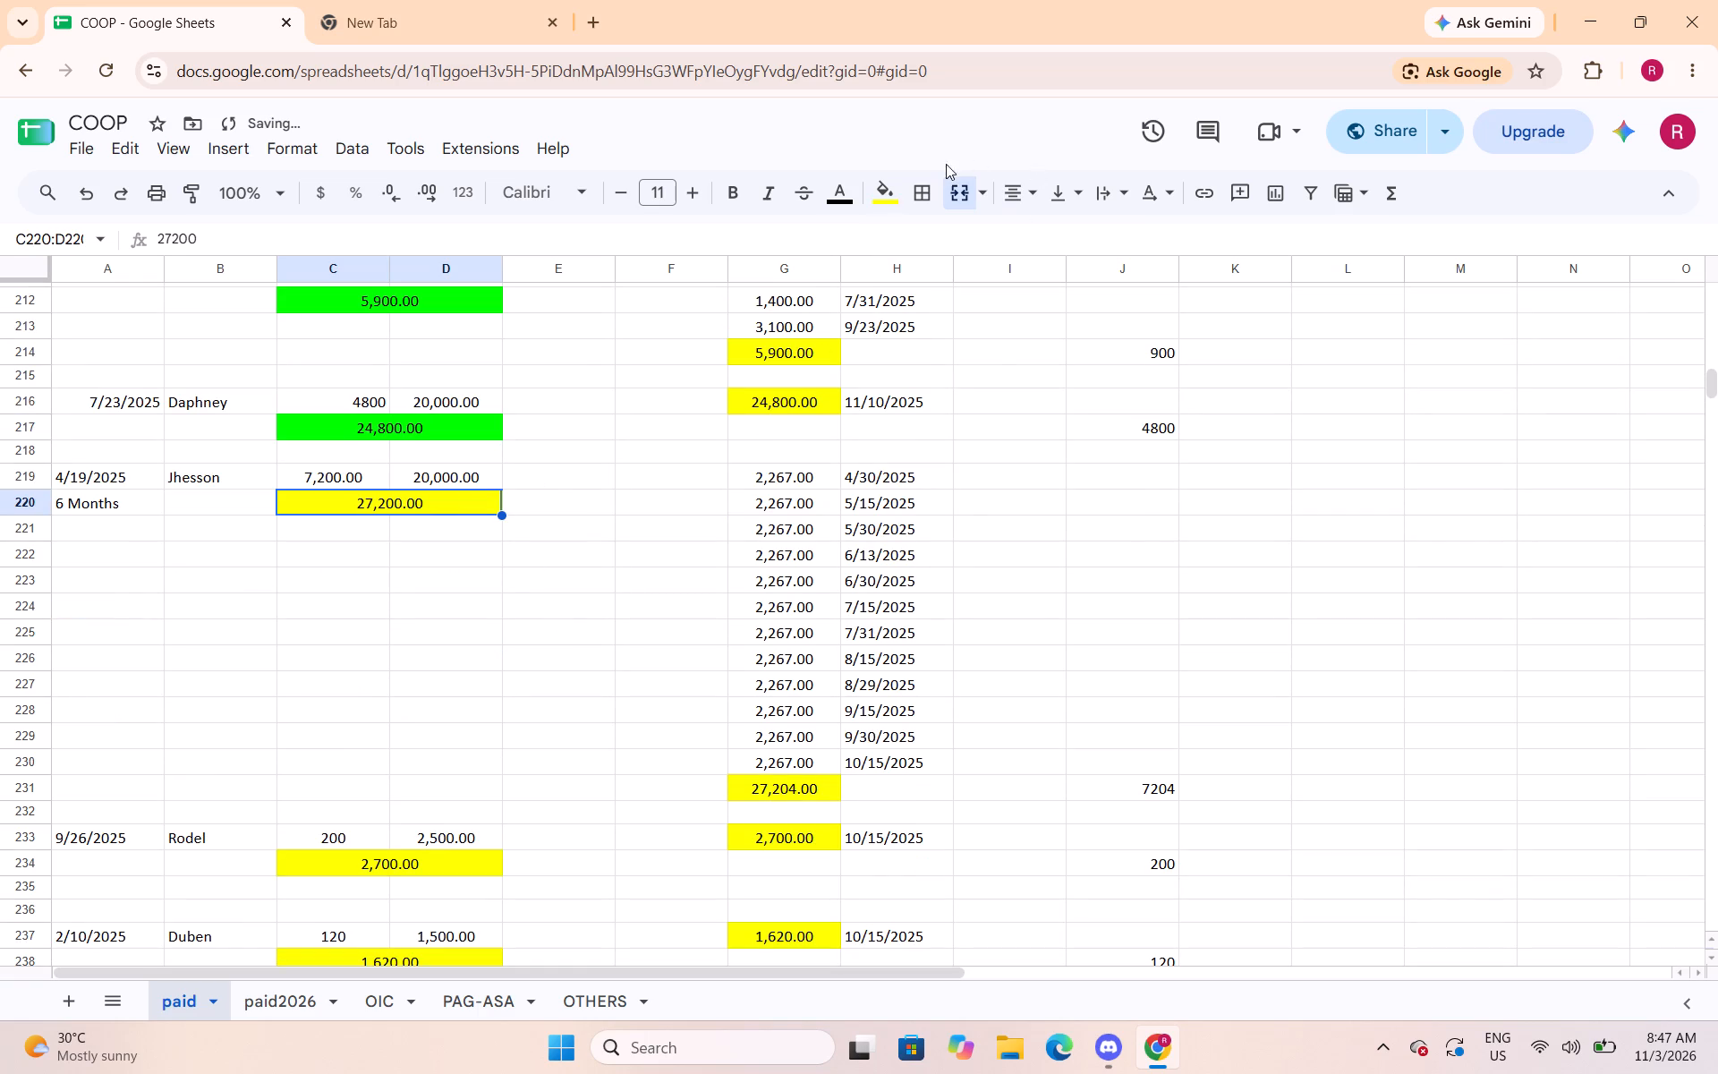
pyautogui.click(869, 203)
pyautogui.click(995, 294)
# Fill the merged loan totals in C234:D234 and C238:D238 with bright green.
pyautogui.scroll(-3, 634, 540)
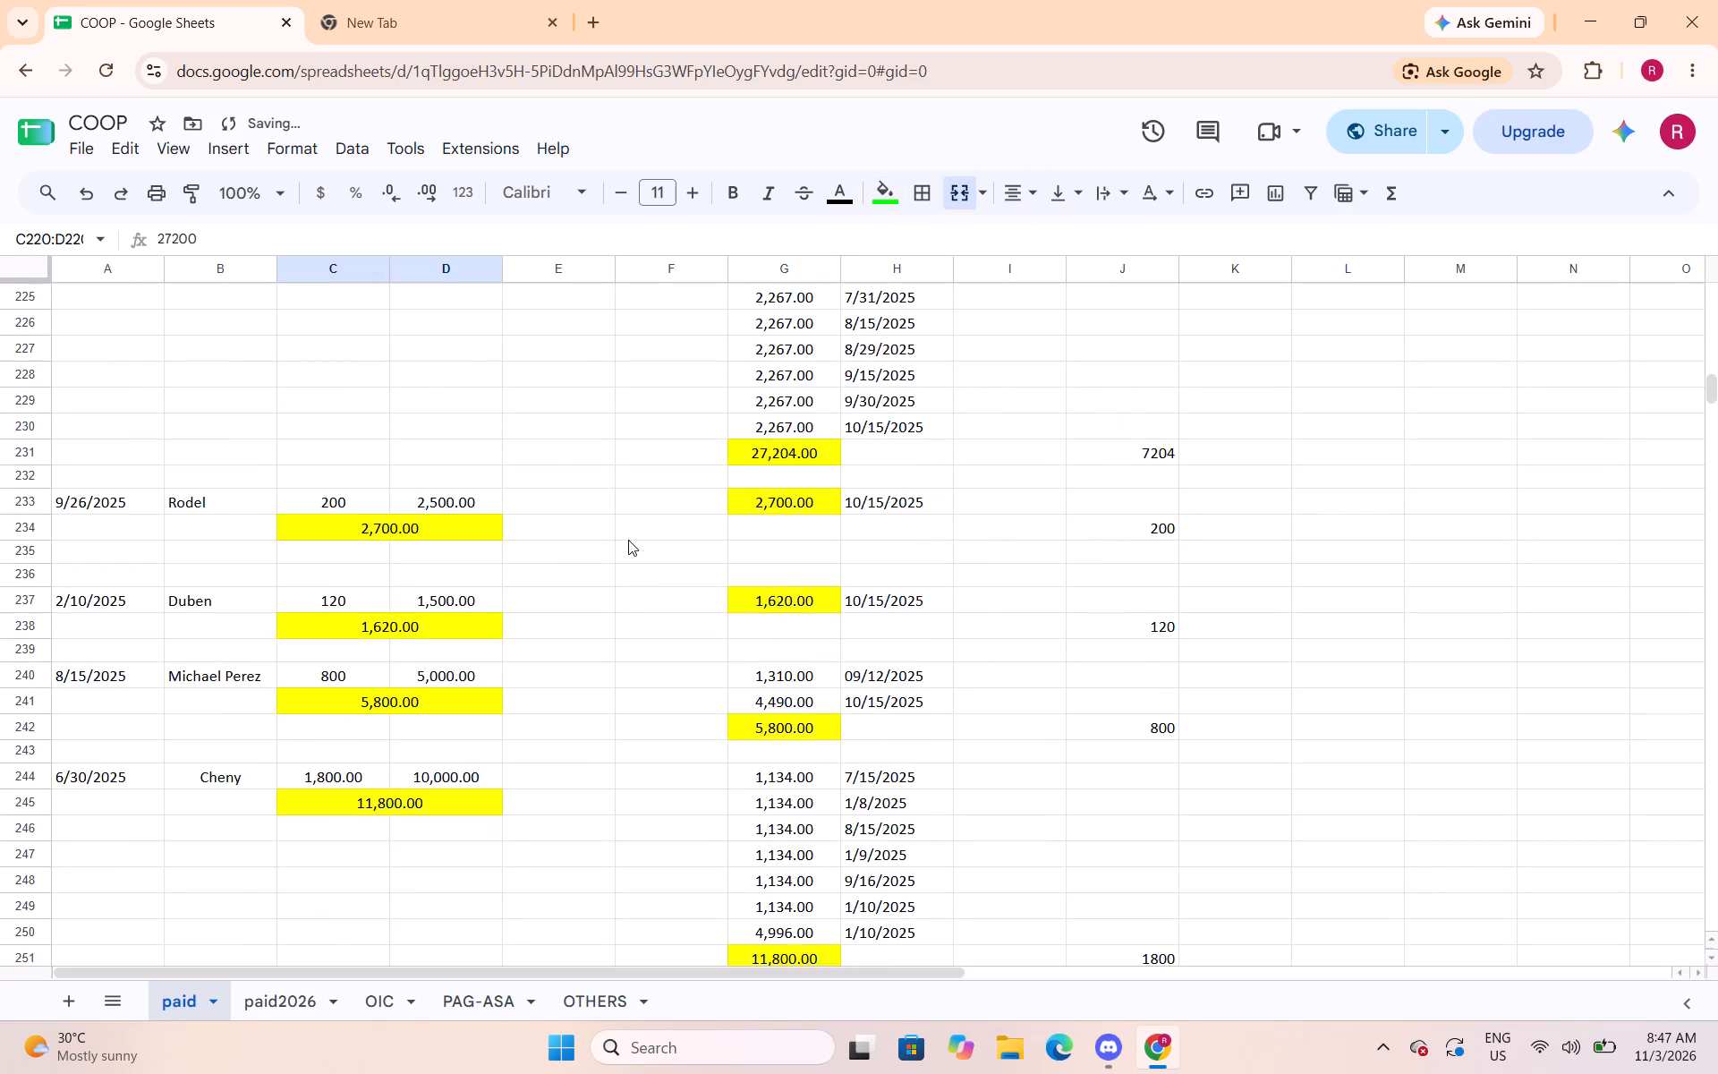
pyautogui.scroll(-1, 628, 540)
pyautogui.click(467, 422)
pyautogui.click(892, 192)
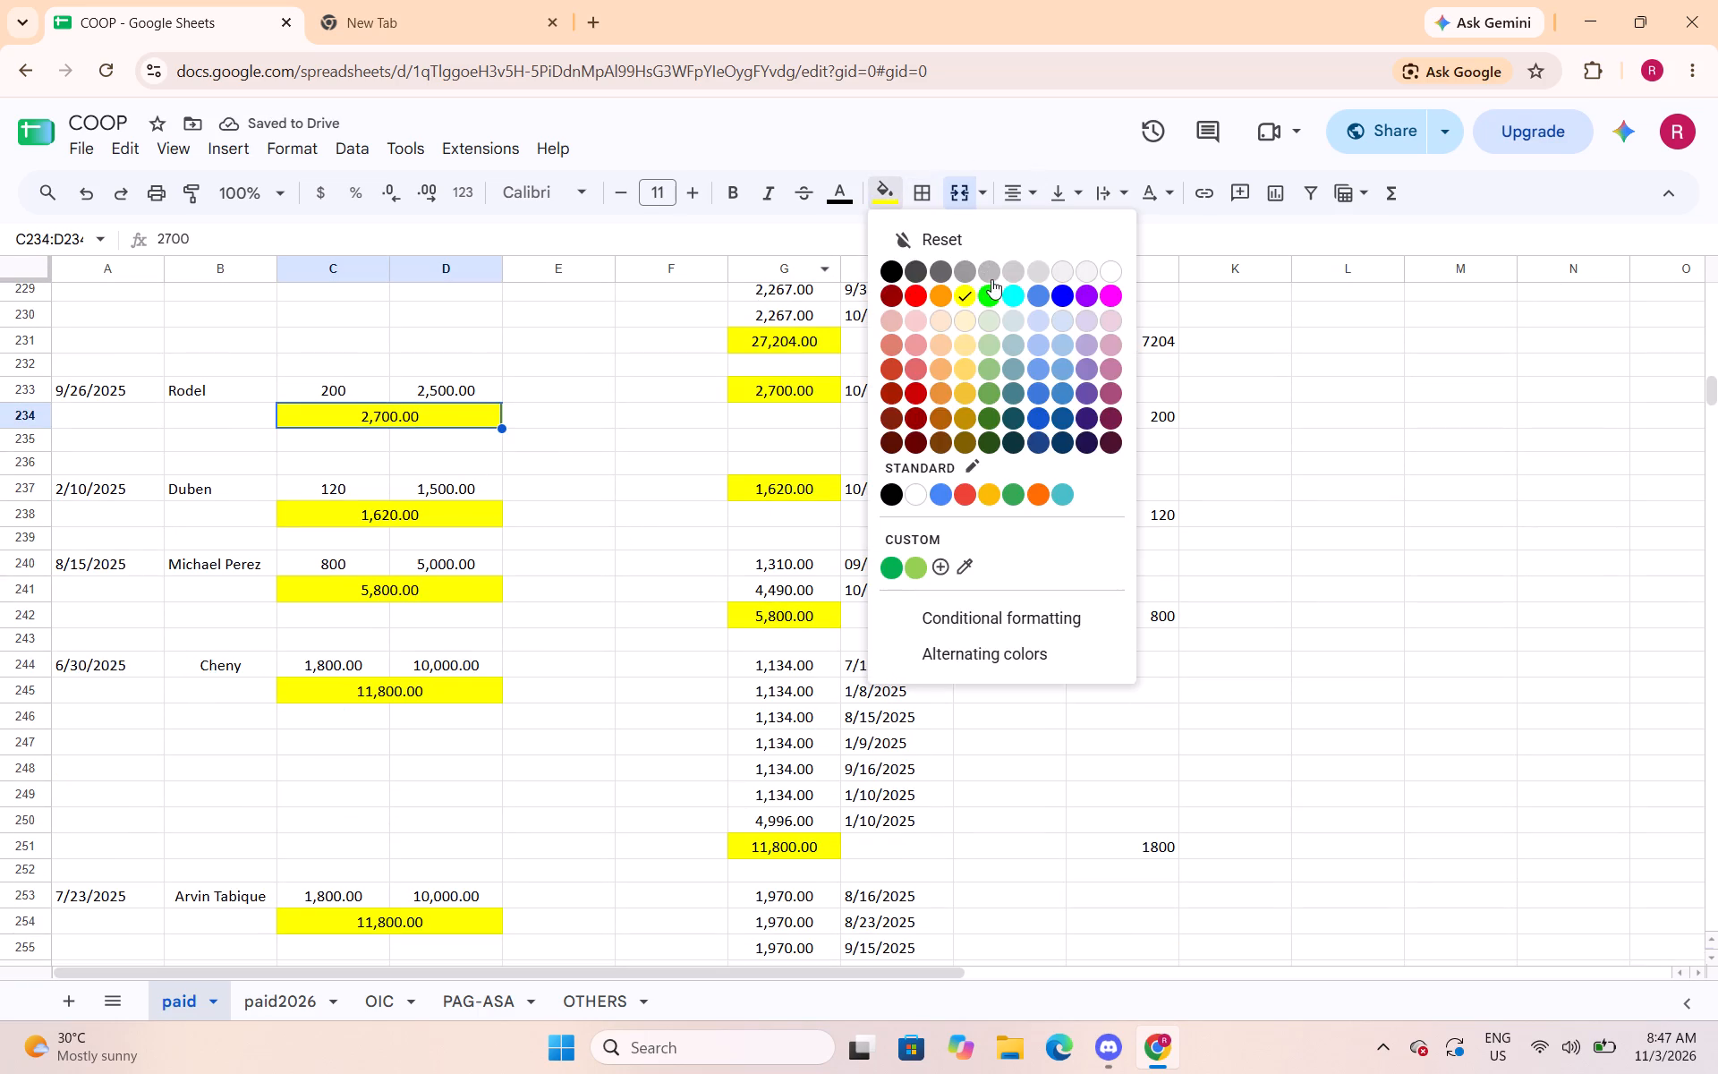
pyautogui.click(993, 286)
pyautogui.click(483, 516)
pyautogui.click(895, 213)
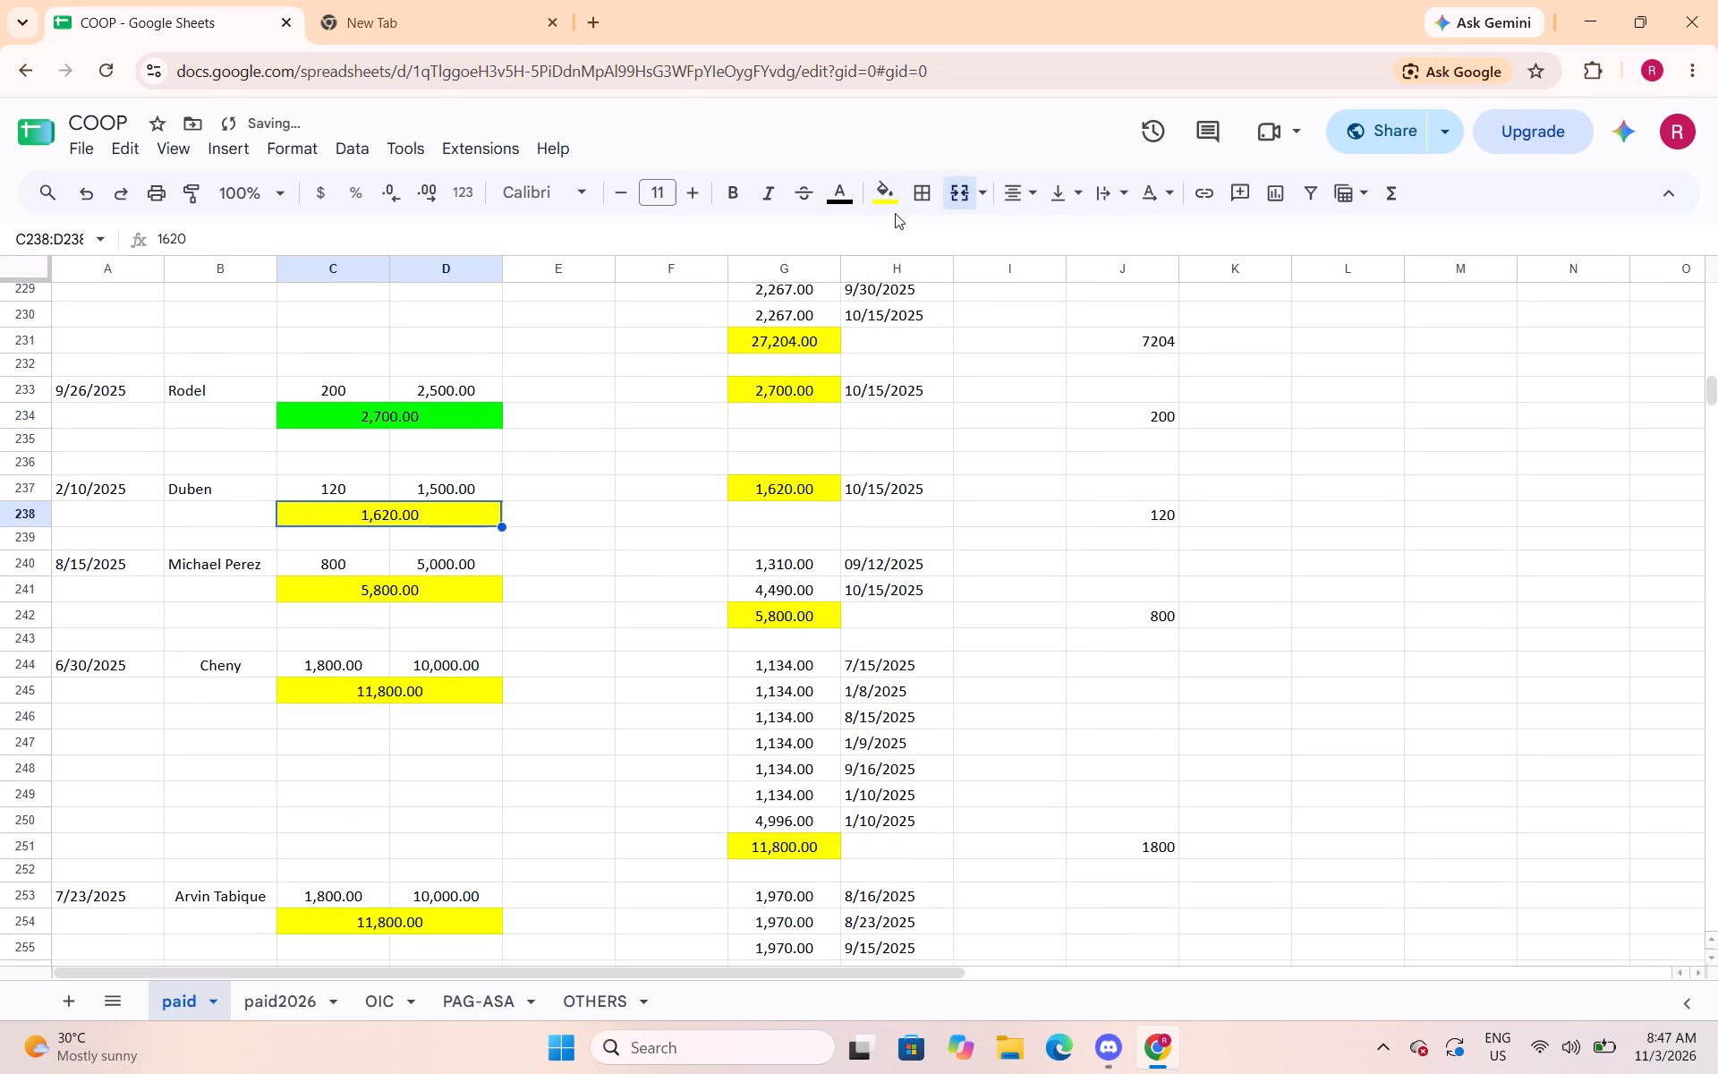
pyautogui.click(895, 197)
pyautogui.click(994, 301)
# Fill the merged loan totals in C241:D241 and C245:D245 with bright green.
pyautogui.moveTo(514, 584); pyautogui.dragTo(476, 589)
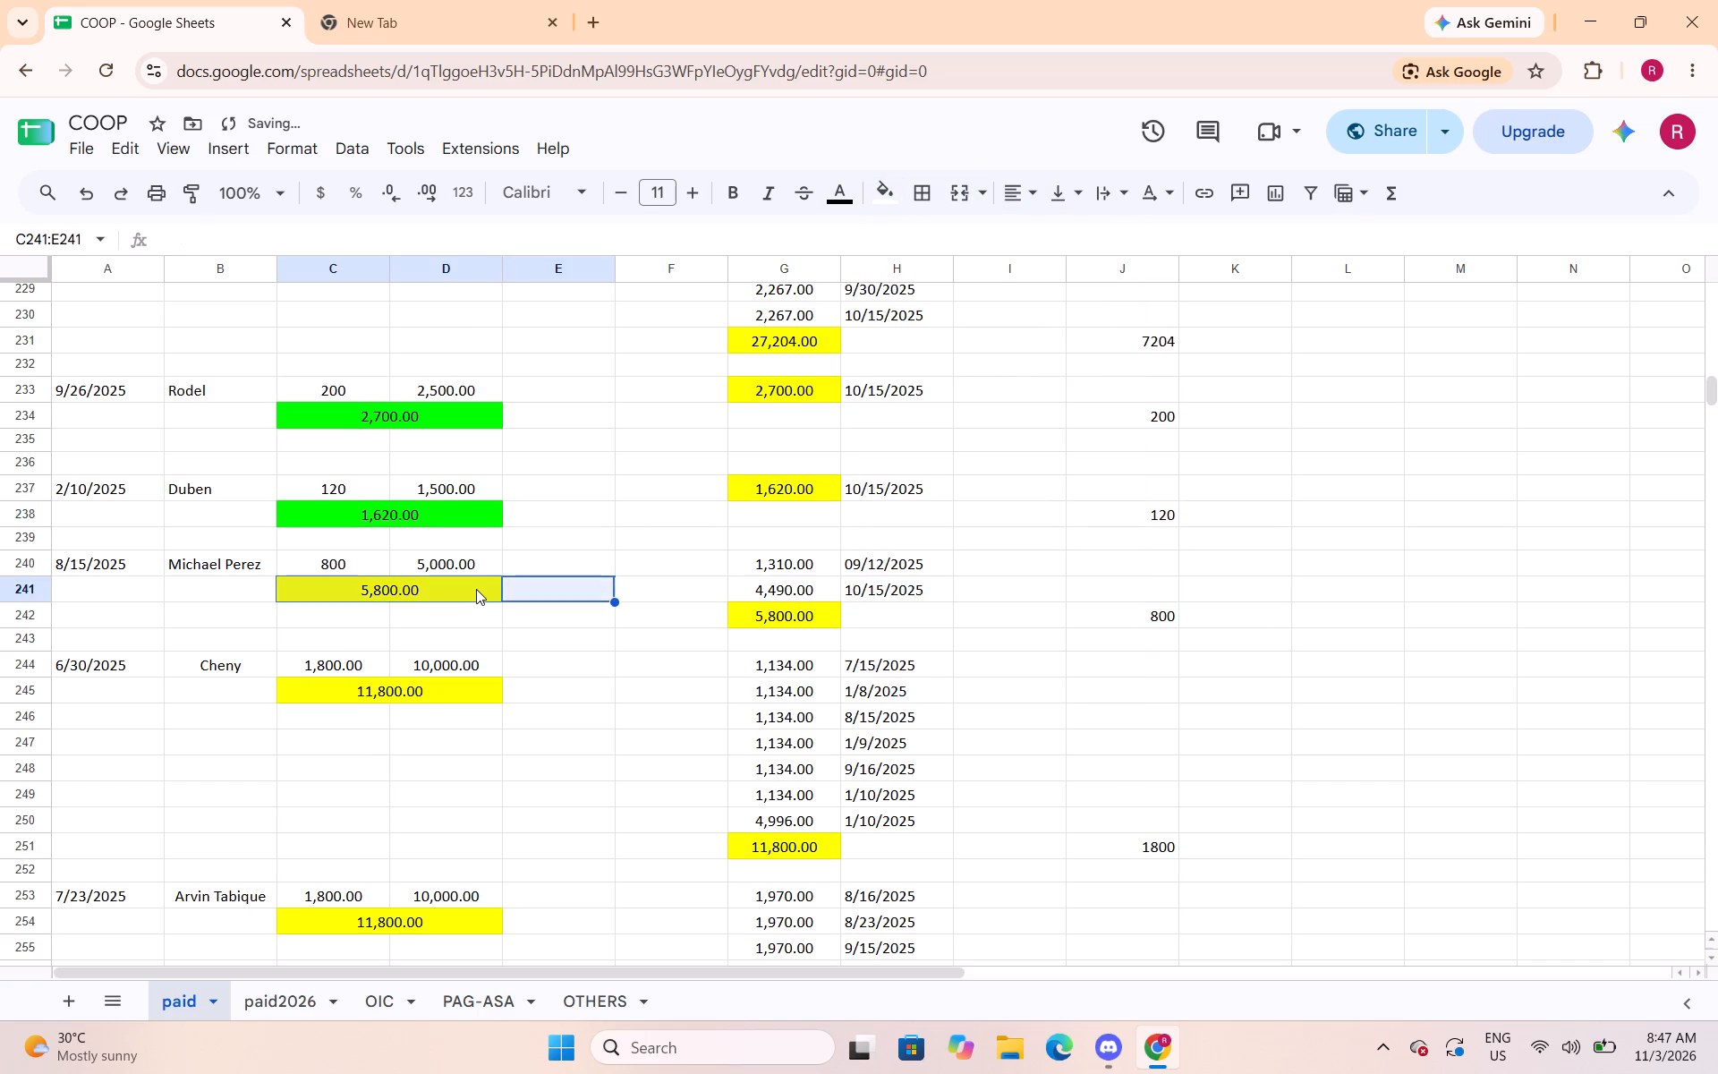
pyautogui.click(476, 589)
pyautogui.click(884, 187)
pyautogui.click(987, 298)
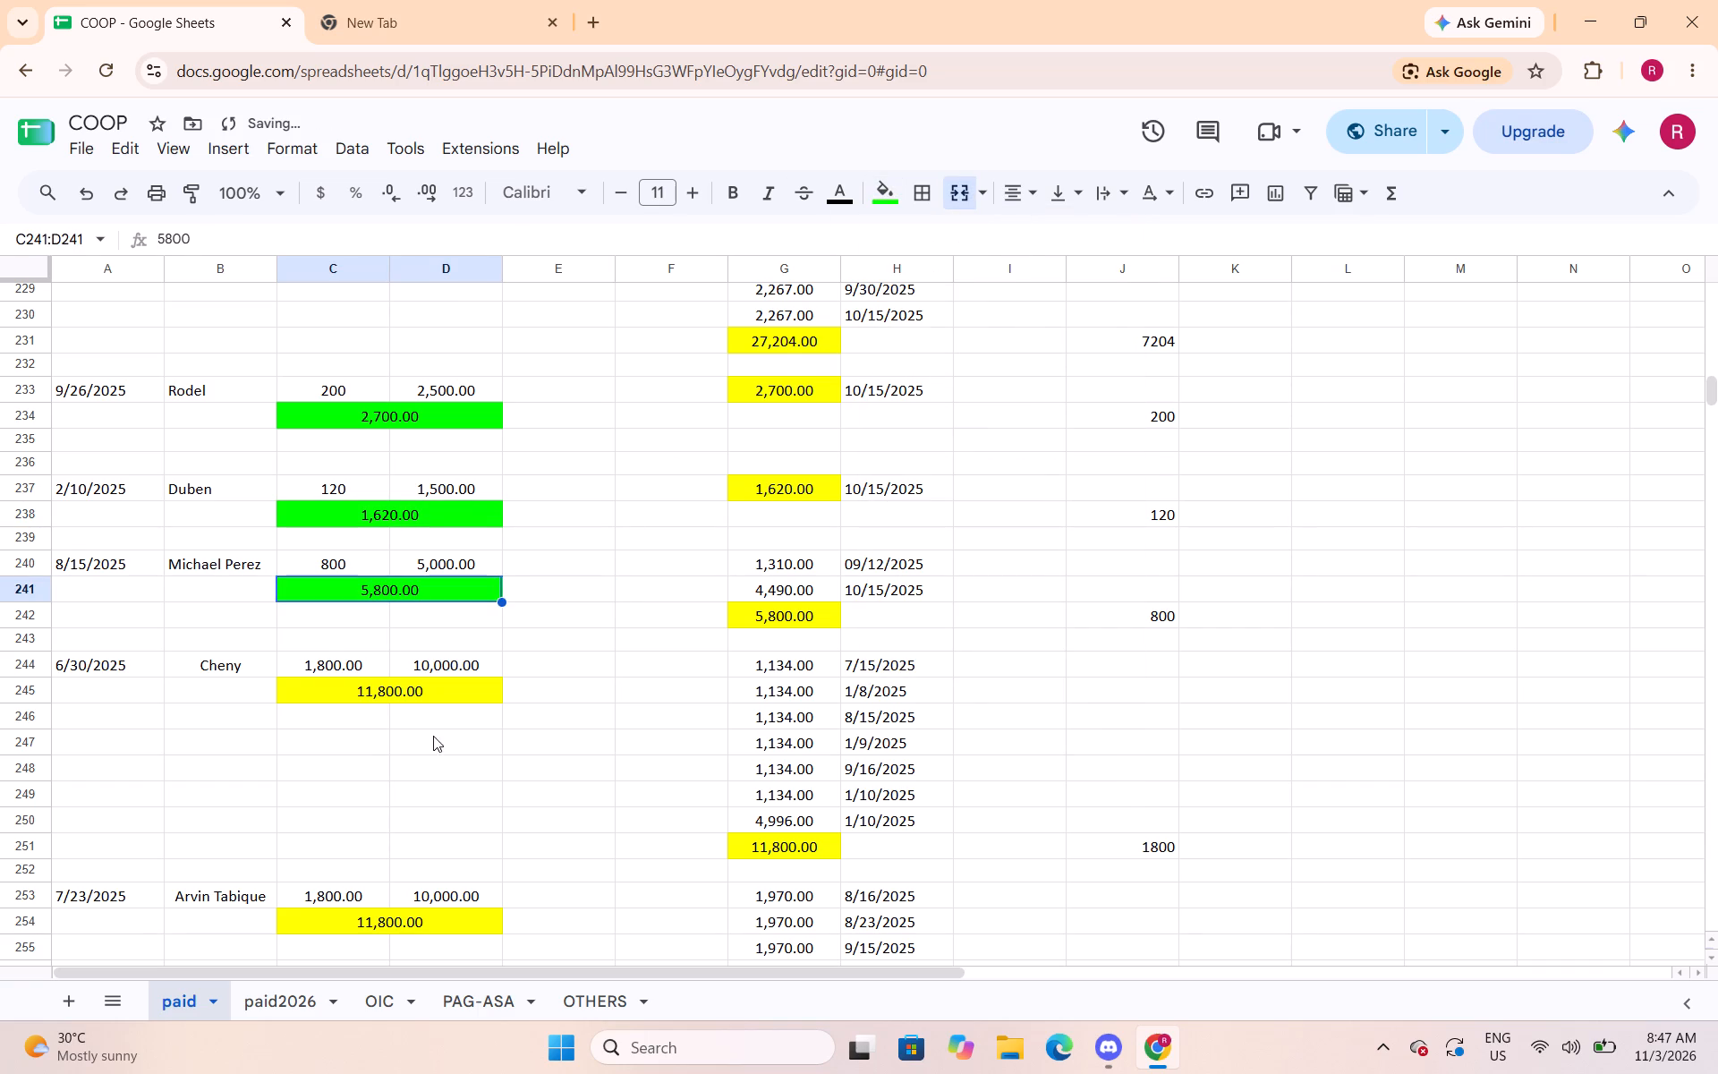
pyautogui.click(443, 697)
pyautogui.click(880, 197)
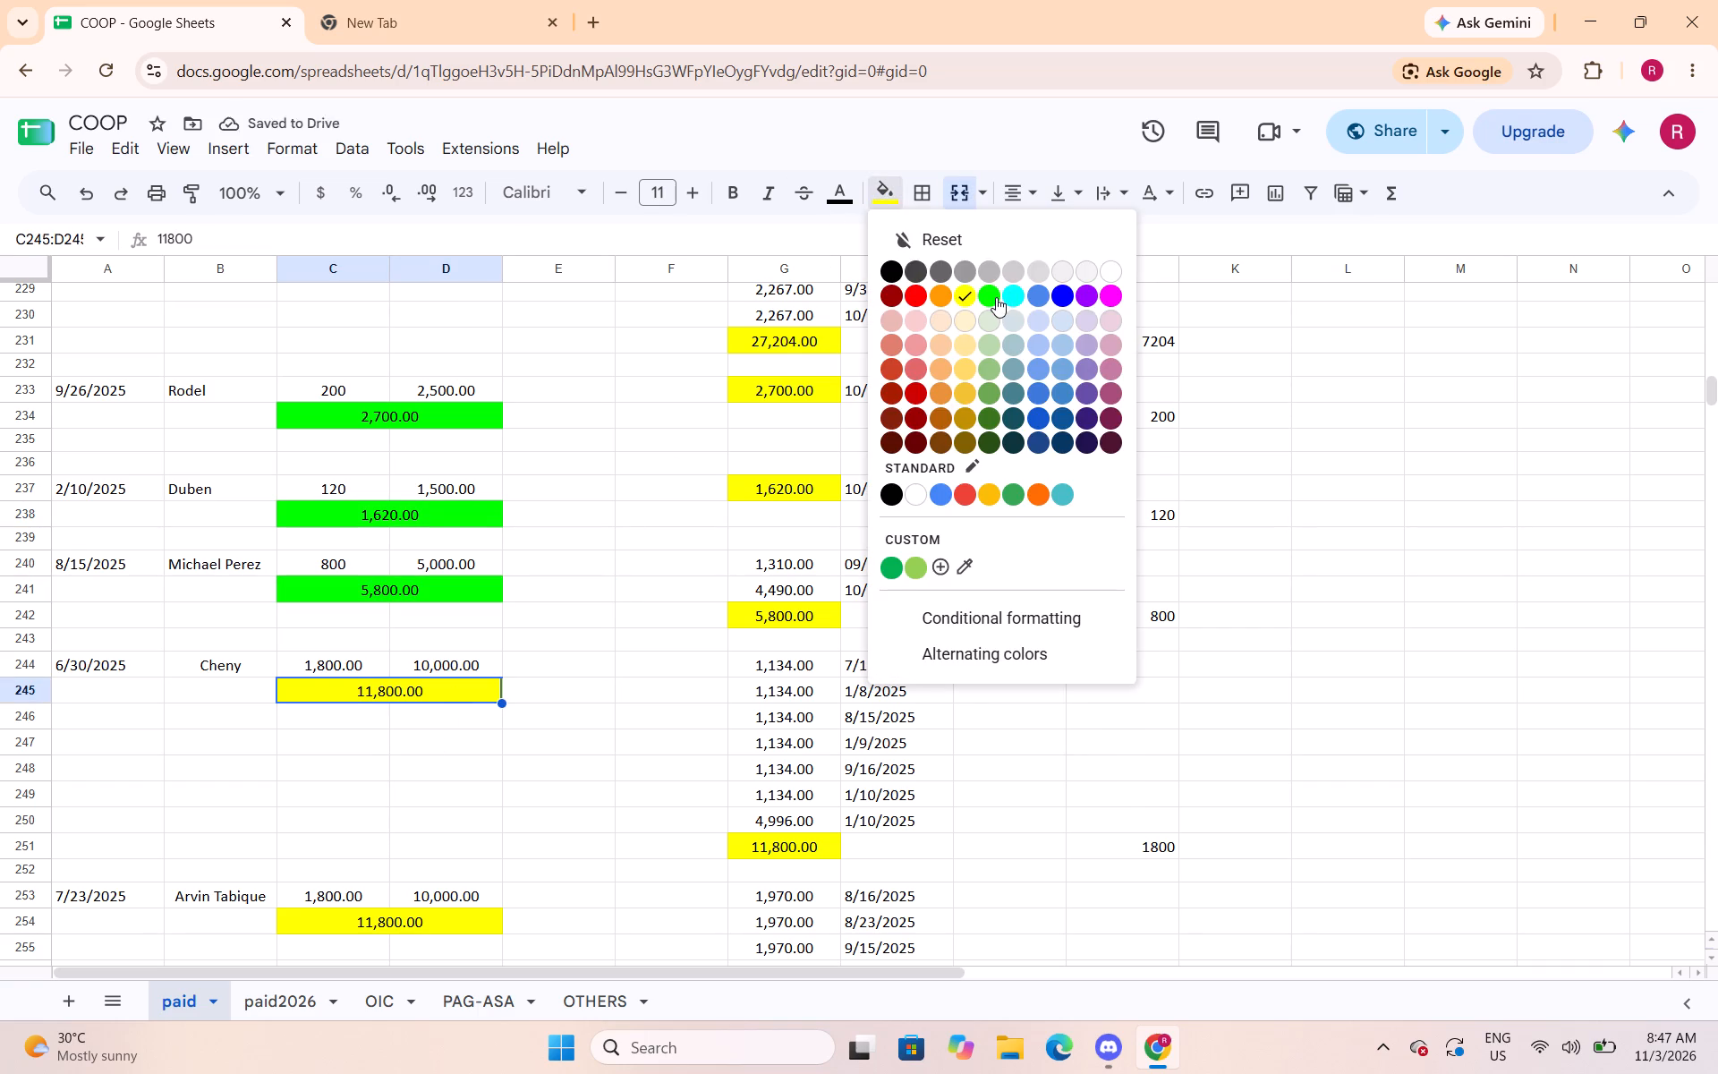
pyautogui.click(996, 297)
# Fill the merged loan totals in C254:D254 and C261:D261 with bright green.
pyautogui.click(375, 922)
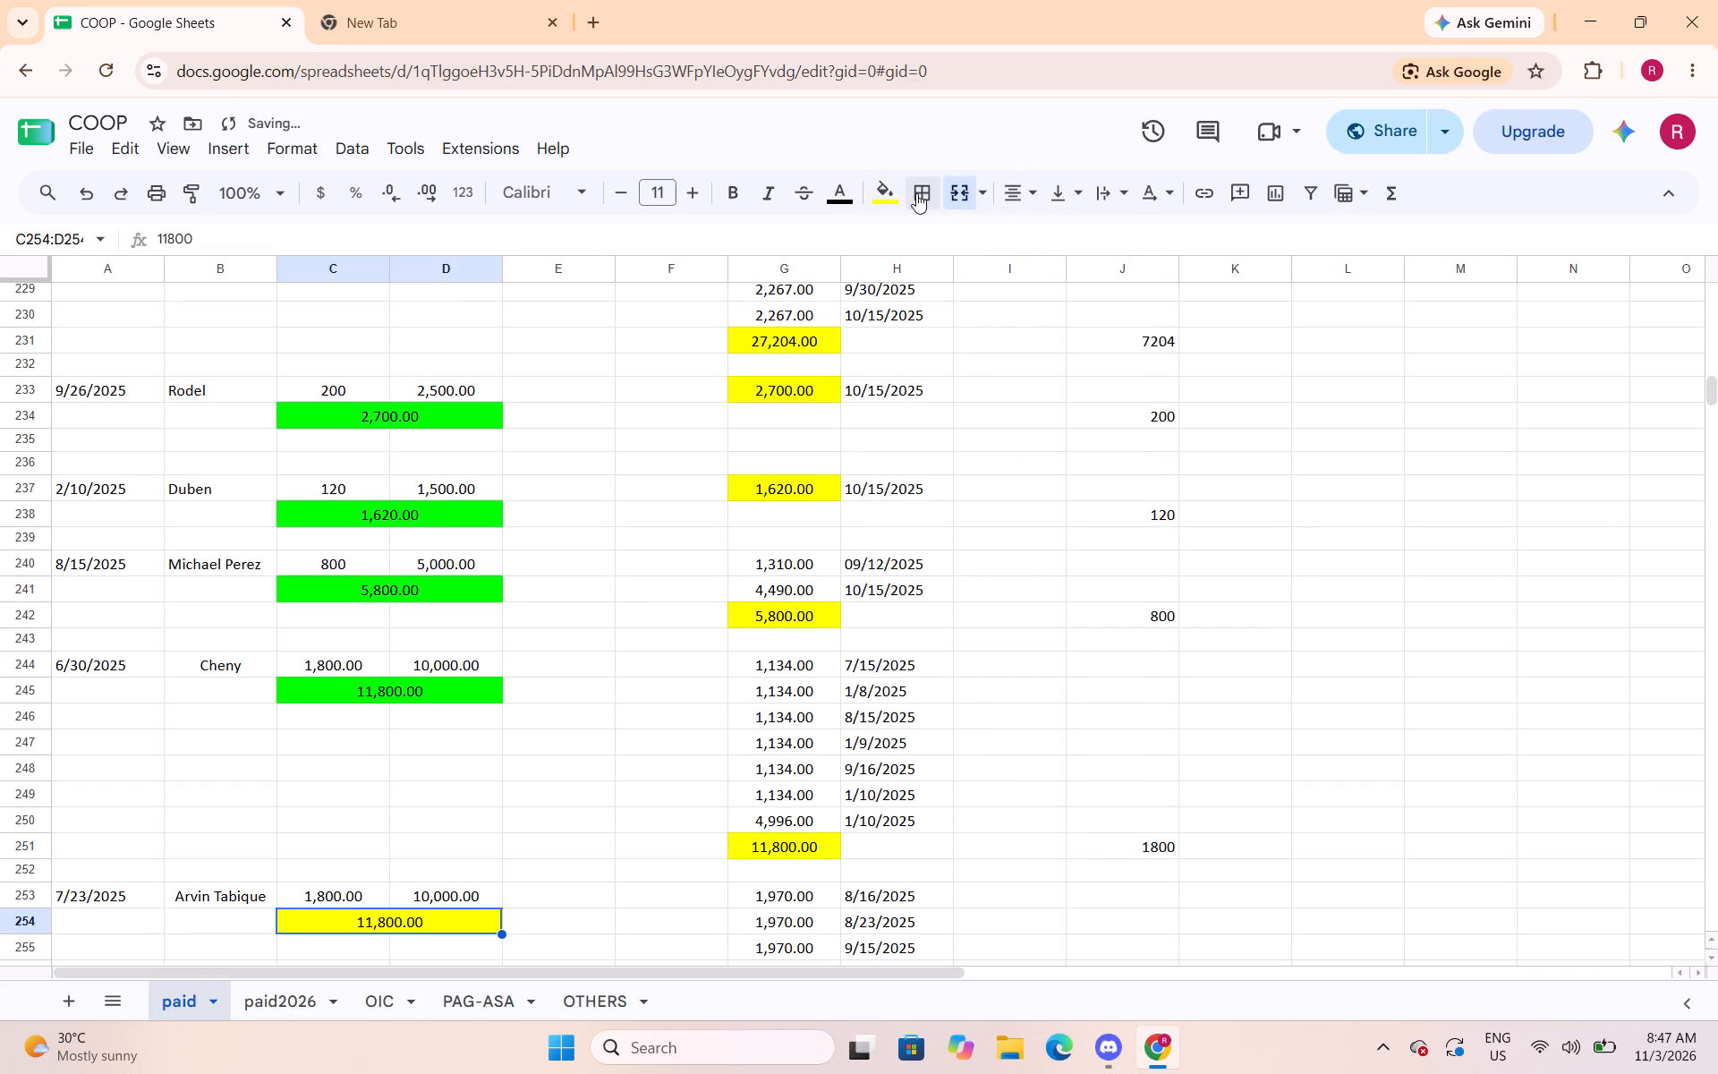
pyautogui.click(897, 198)
pyautogui.click(989, 294)
pyautogui.scroll(-3, 712, 439)
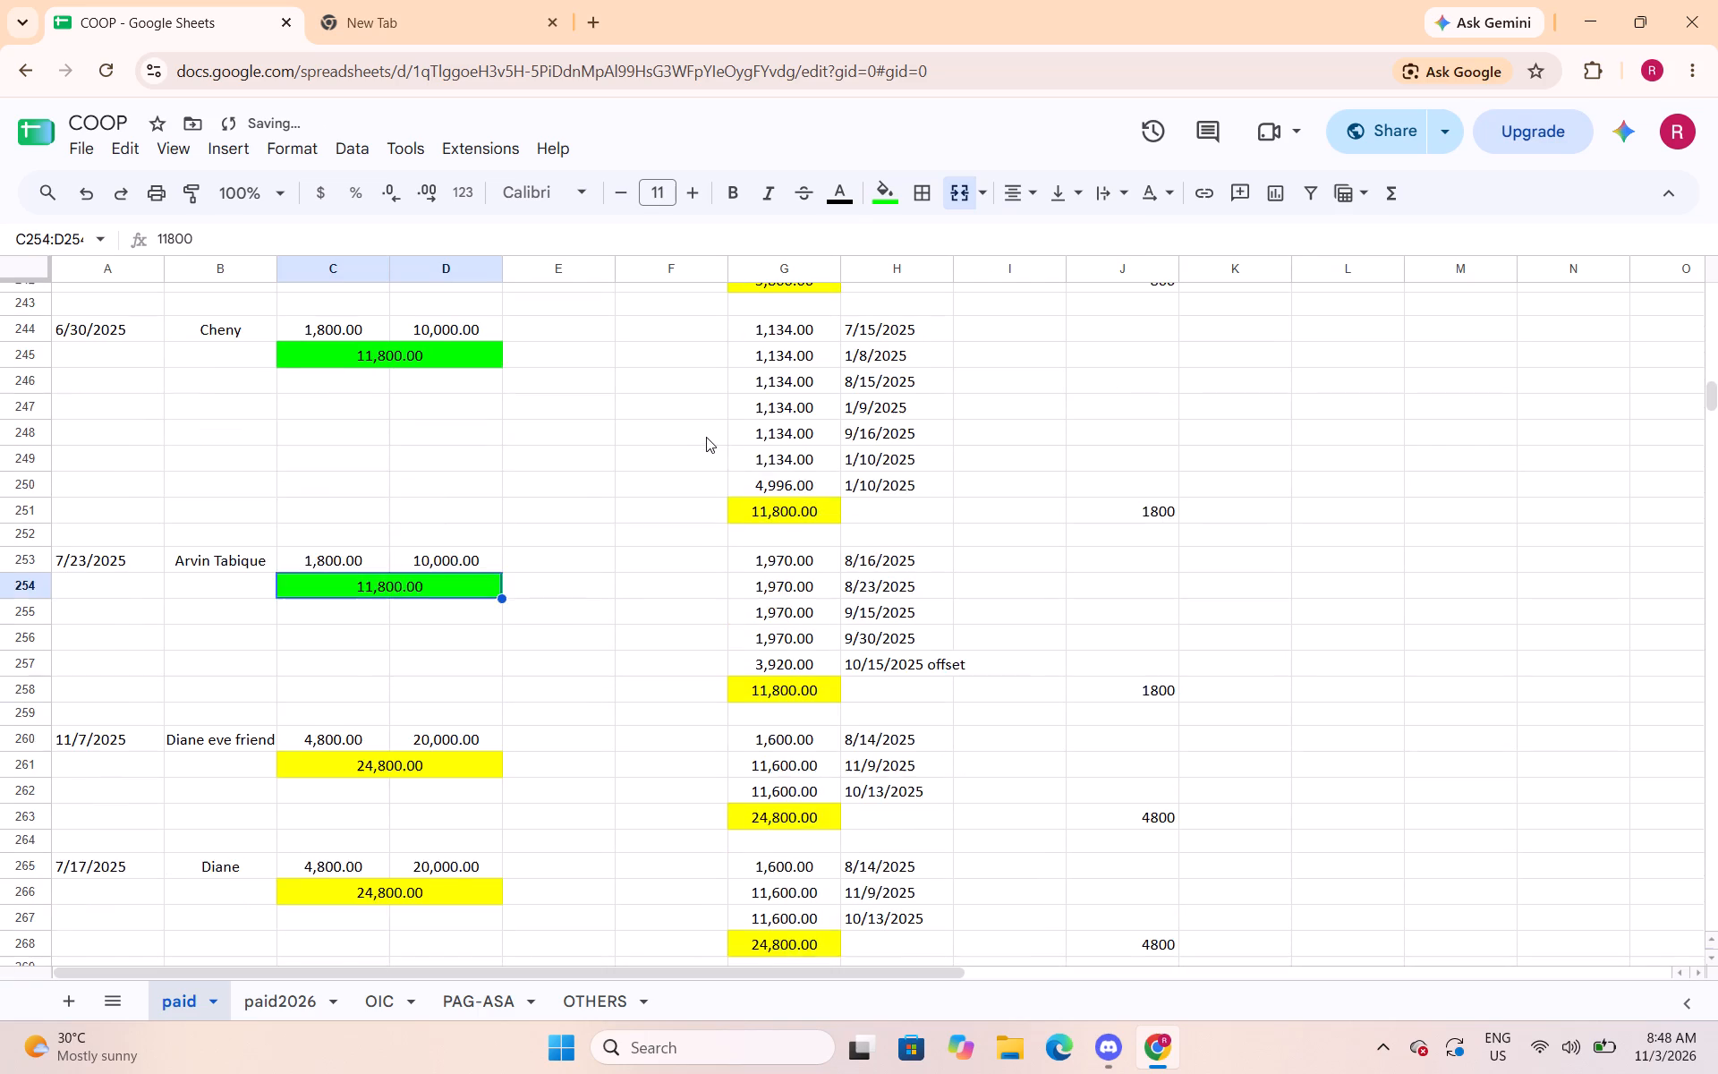
pyautogui.scroll(-2, 706, 437)
pyautogui.click(462, 529)
pyautogui.click(470, 548)
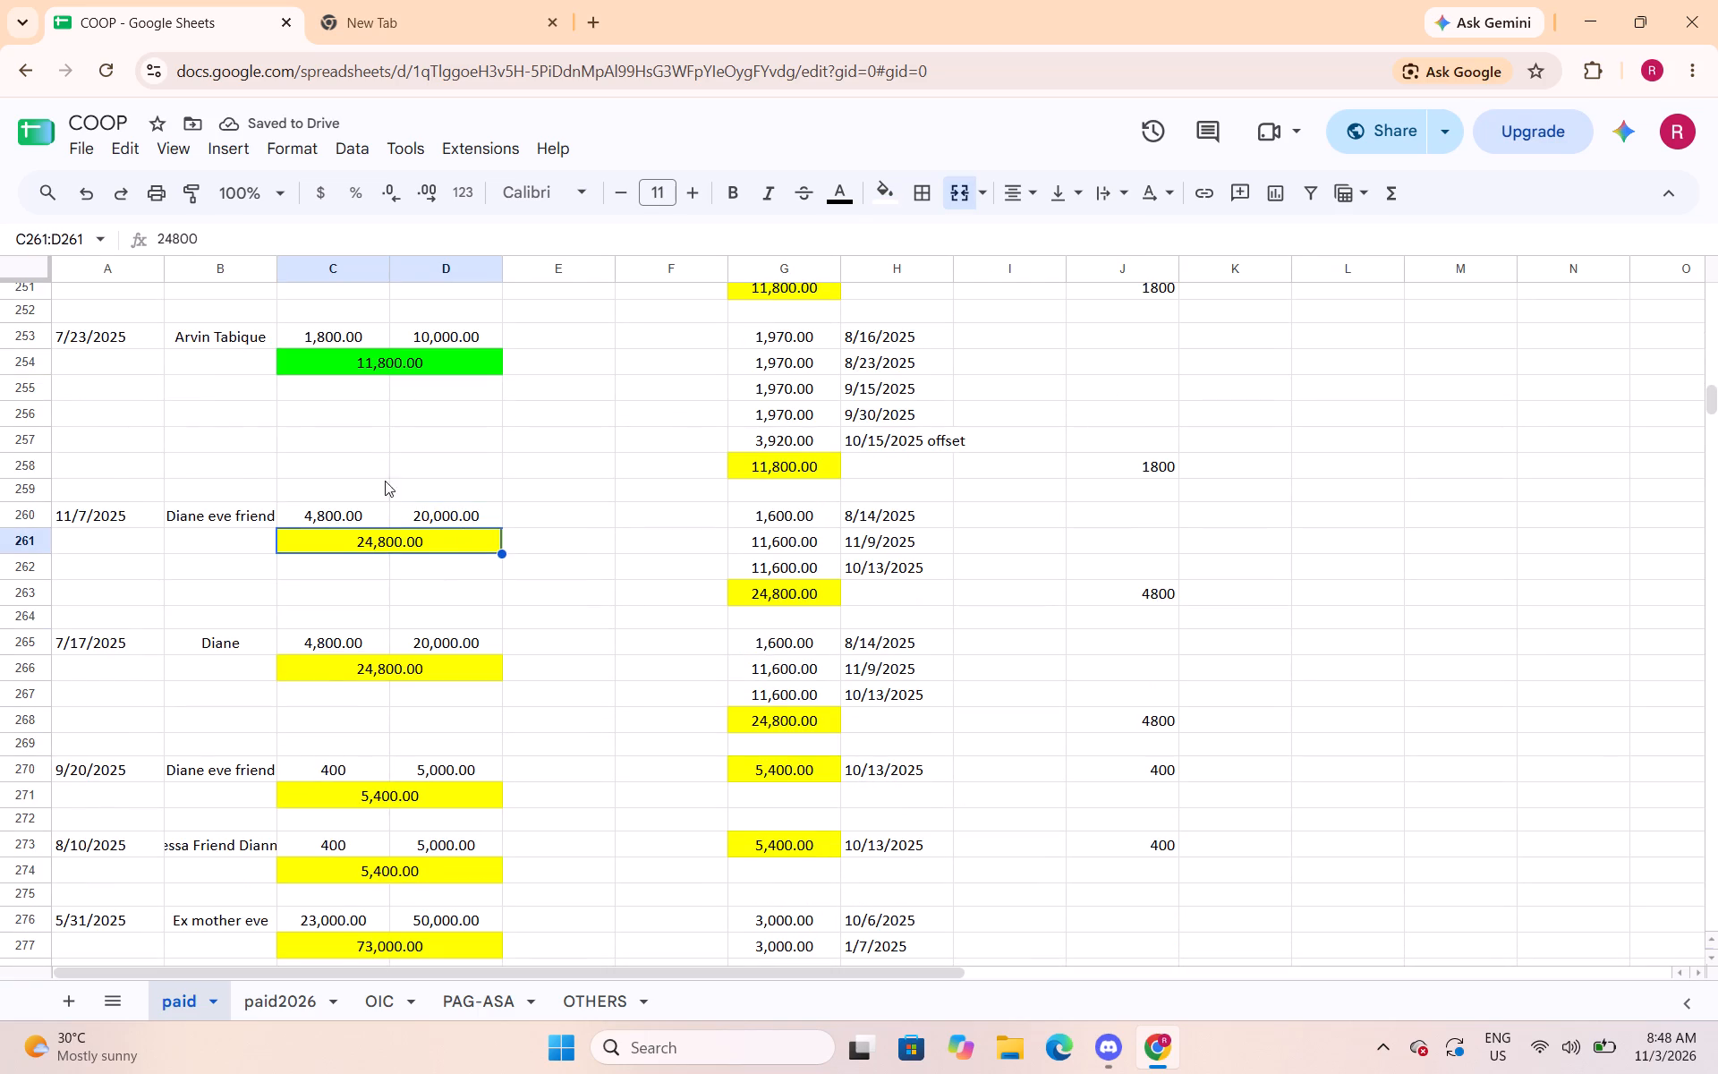
pyautogui.click(886, 192)
pyautogui.click(989, 293)
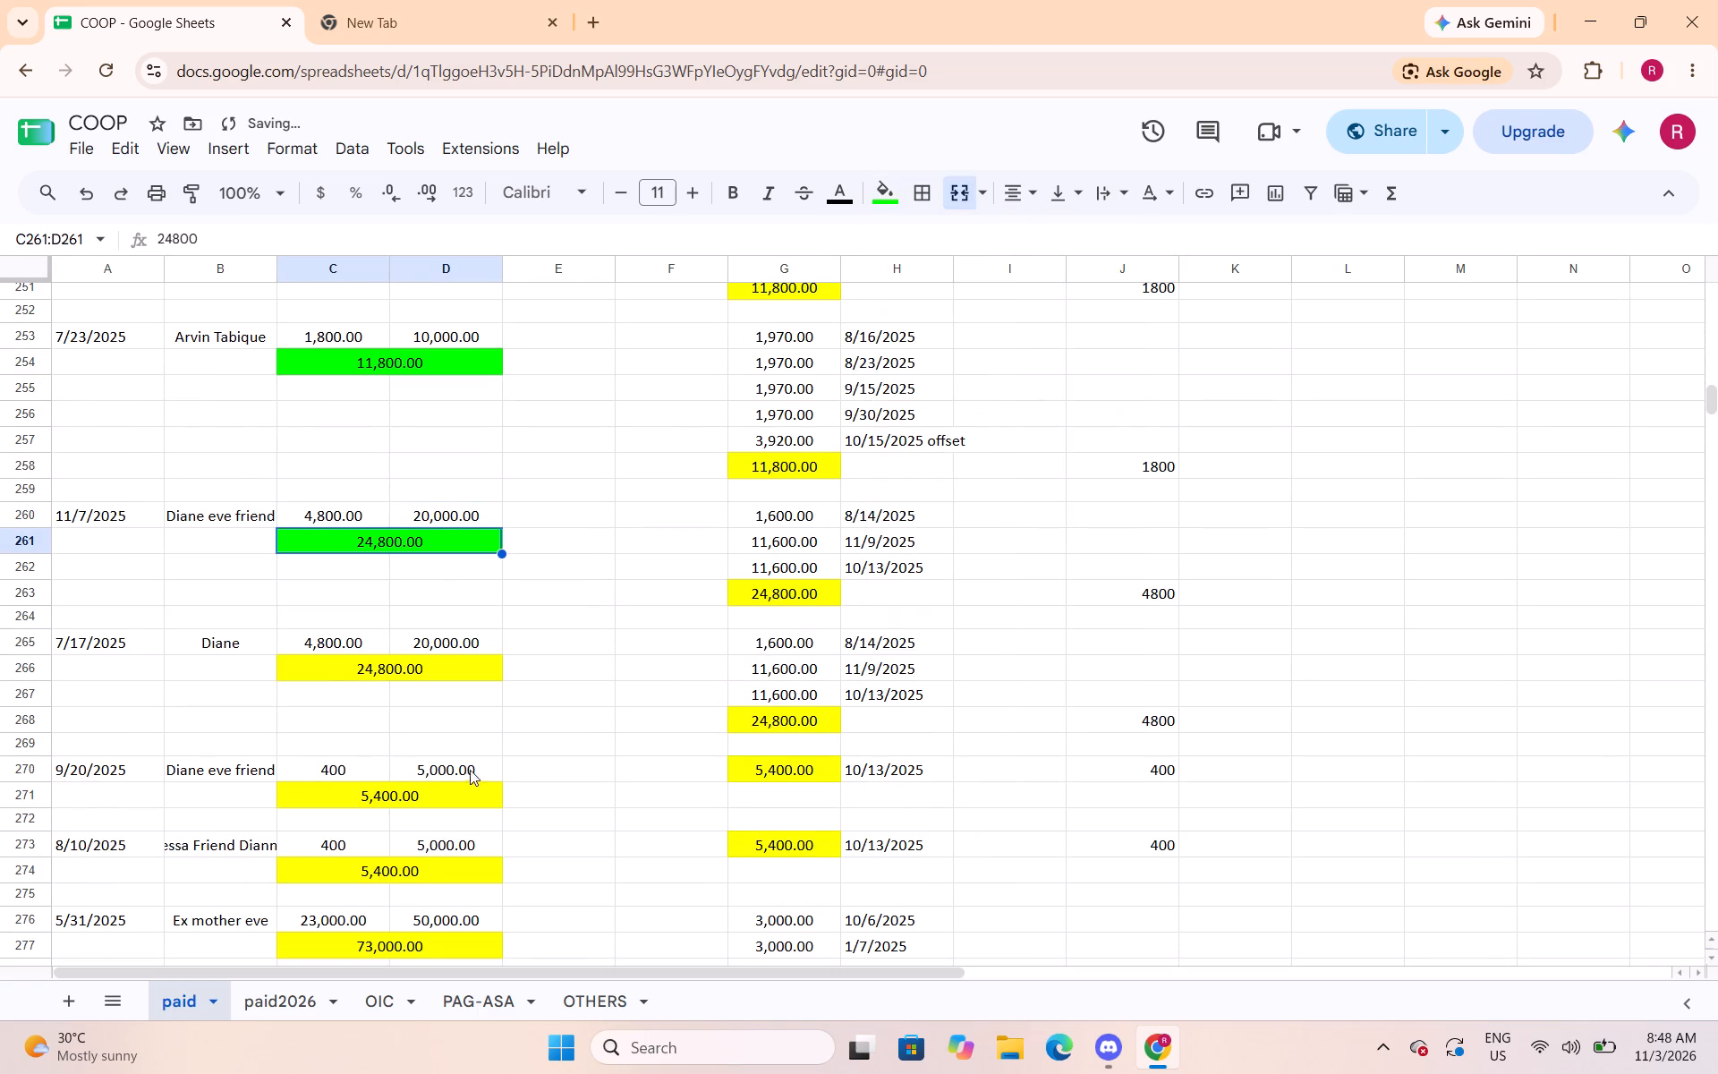
# Fill the merged loan totals in C266:D266 and C271:D271 with bright green.
pyautogui.click(445, 672)
pyautogui.click(883, 199)
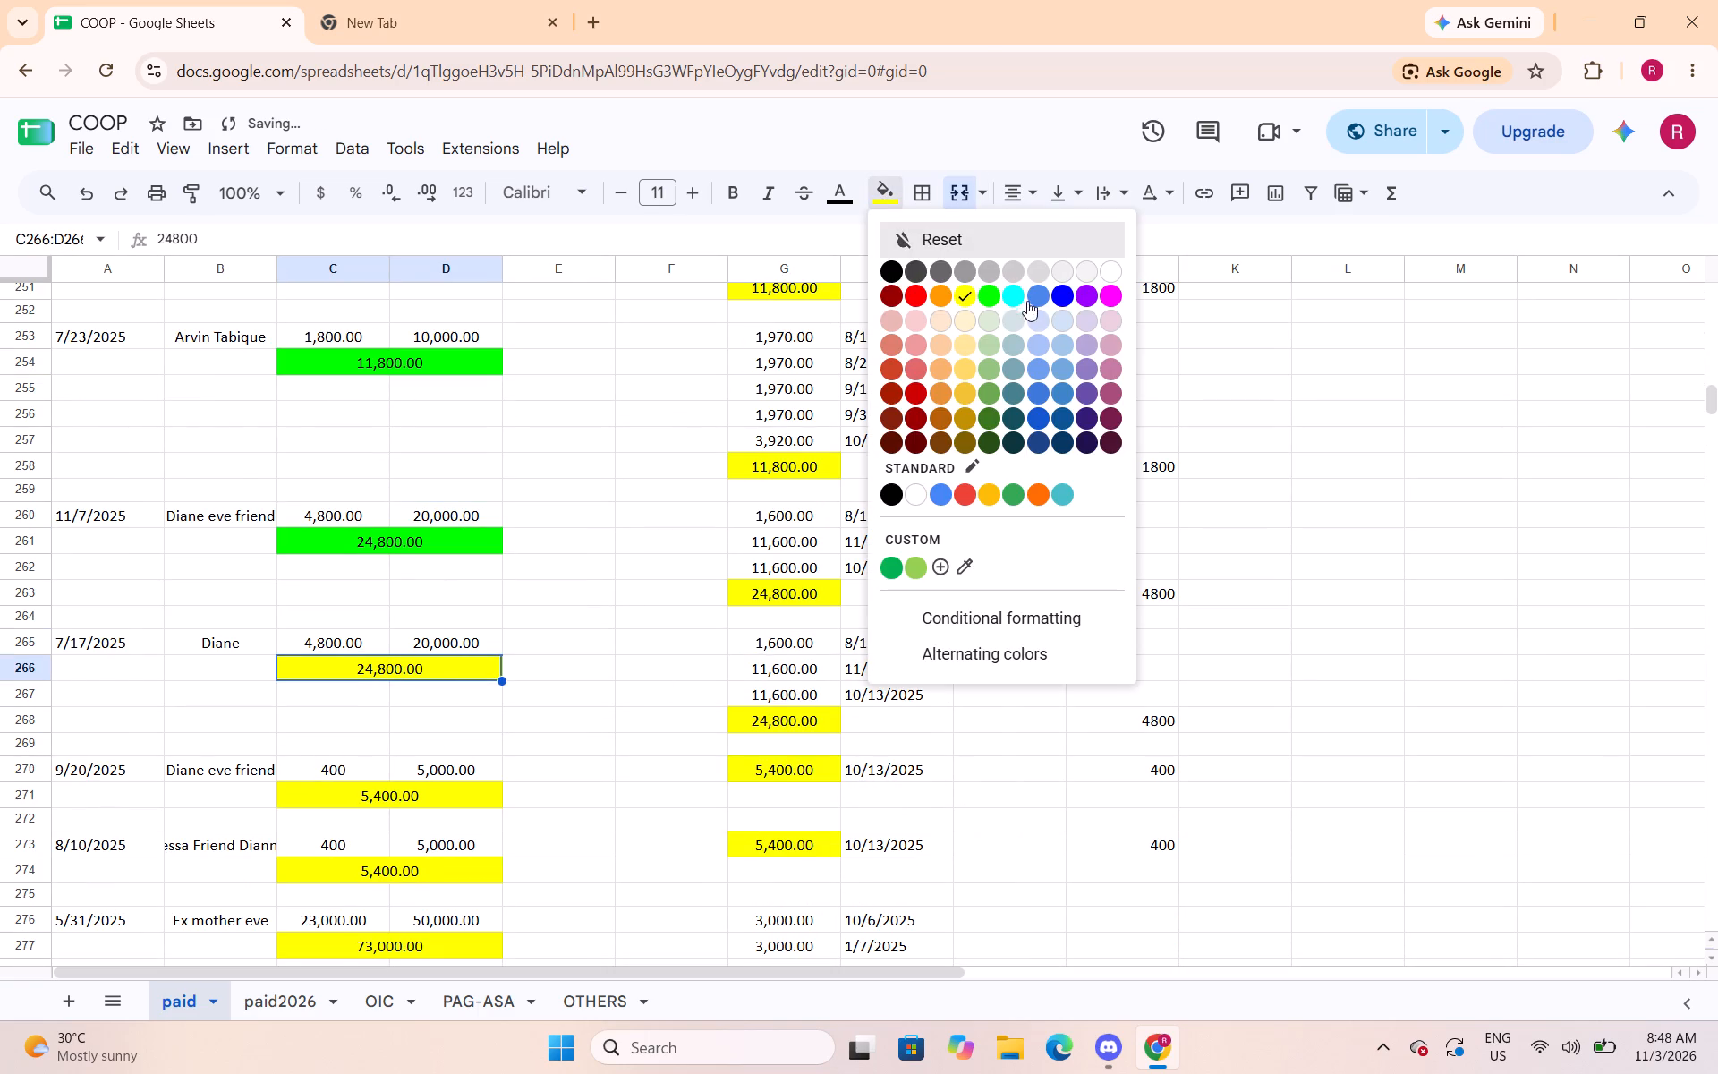
pyautogui.click(995, 297)
pyautogui.scroll(-3, 363, 633)
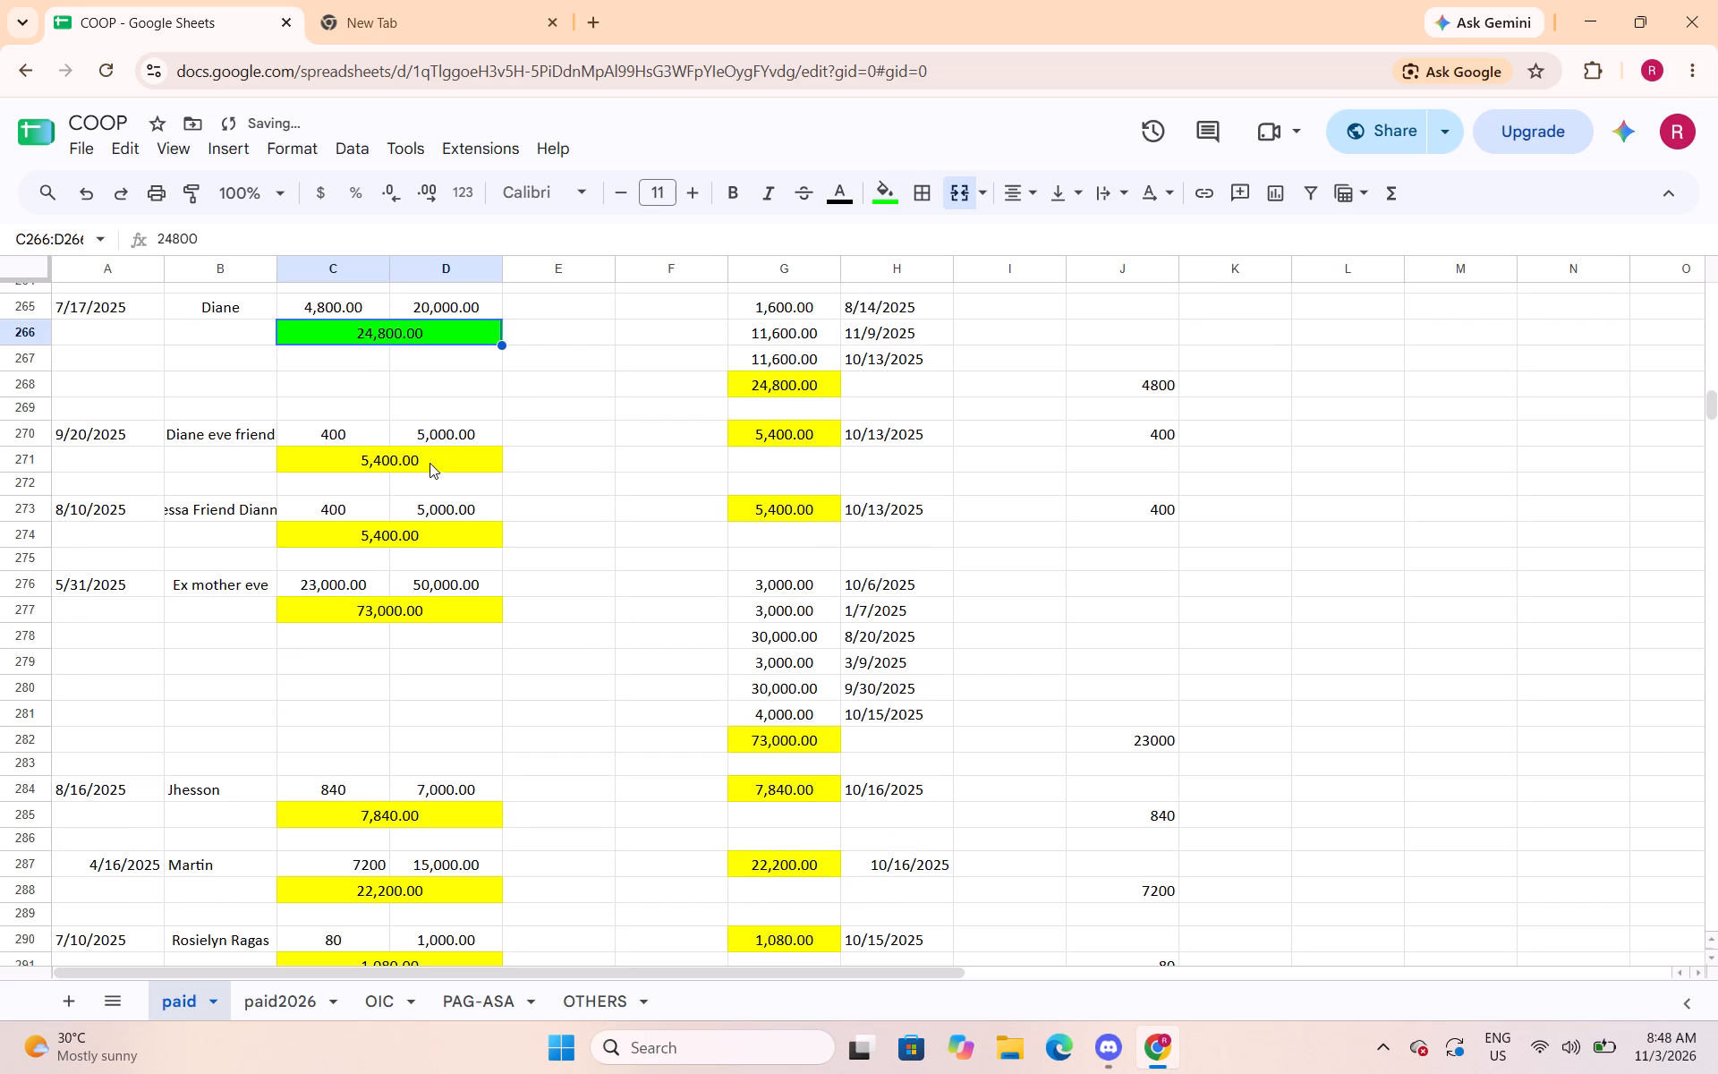
pyautogui.click(430, 458)
pyautogui.click(878, 197)
pyautogui.click(995, 303)
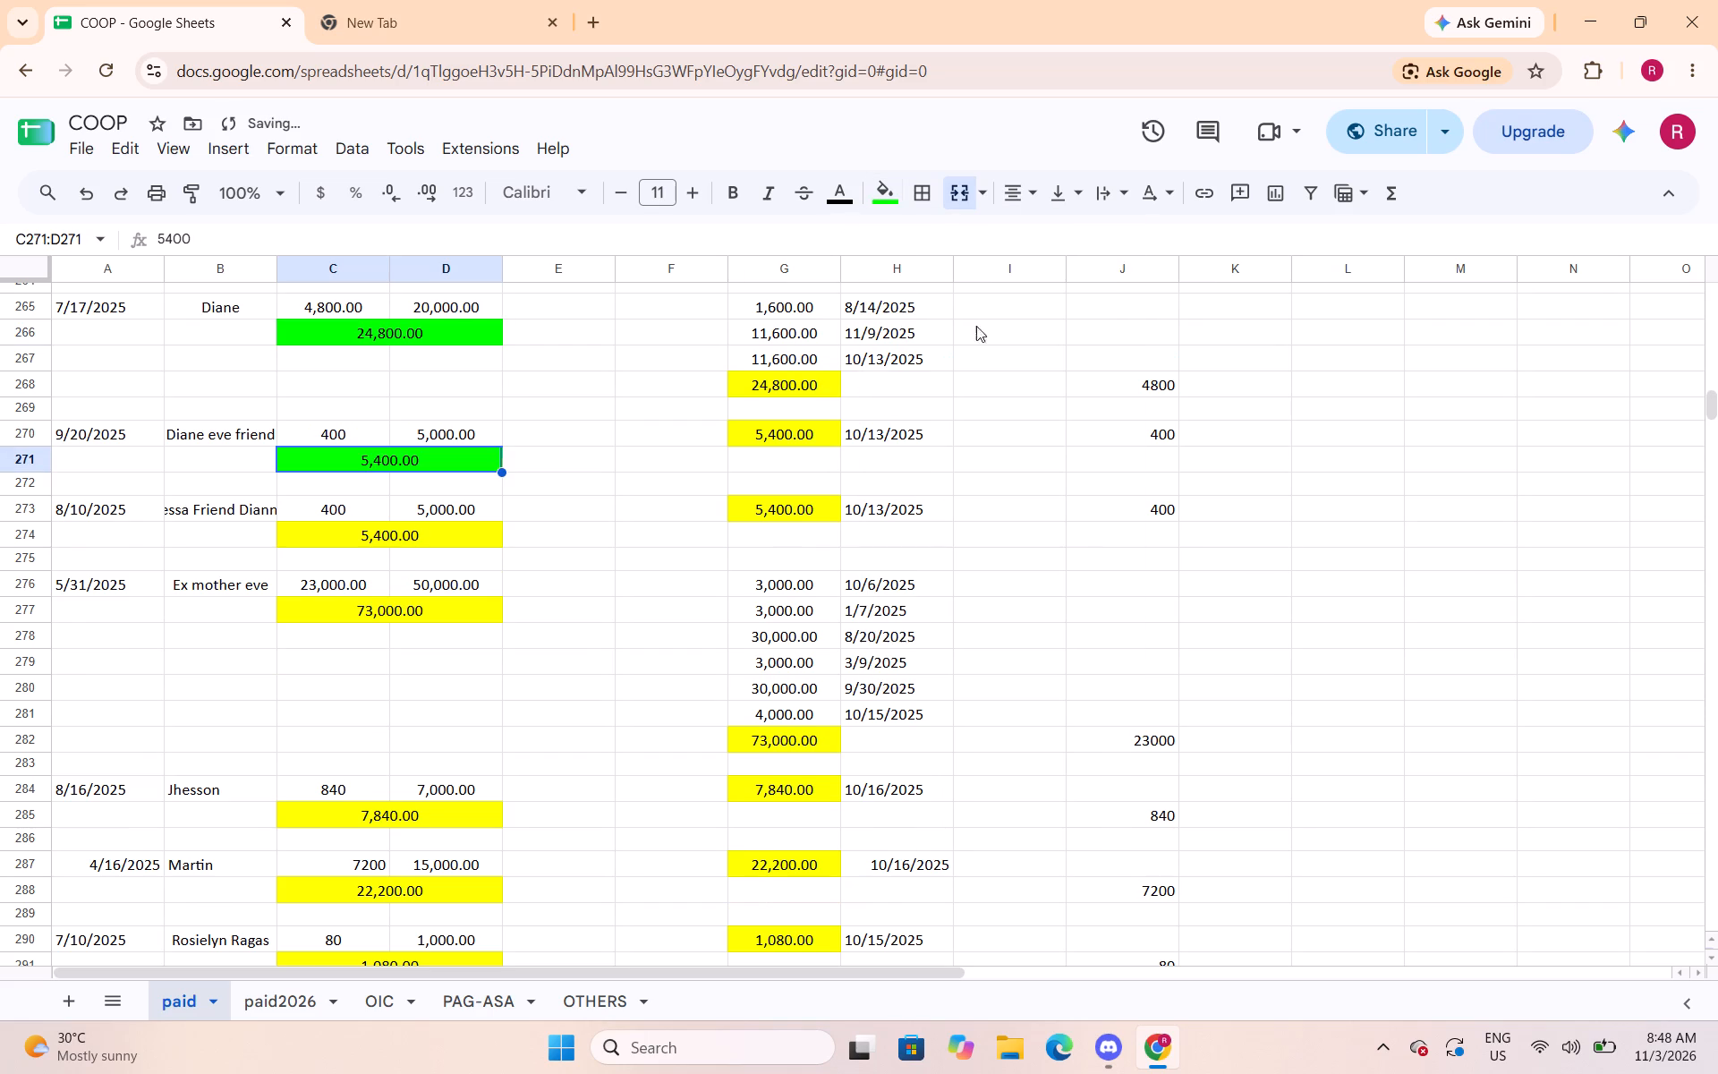
# Fill the merged loan totals in C274:D274 and C277:D277 with bright green.
pyautogui.click(456, 535)
pyautogui.click(876, 192)
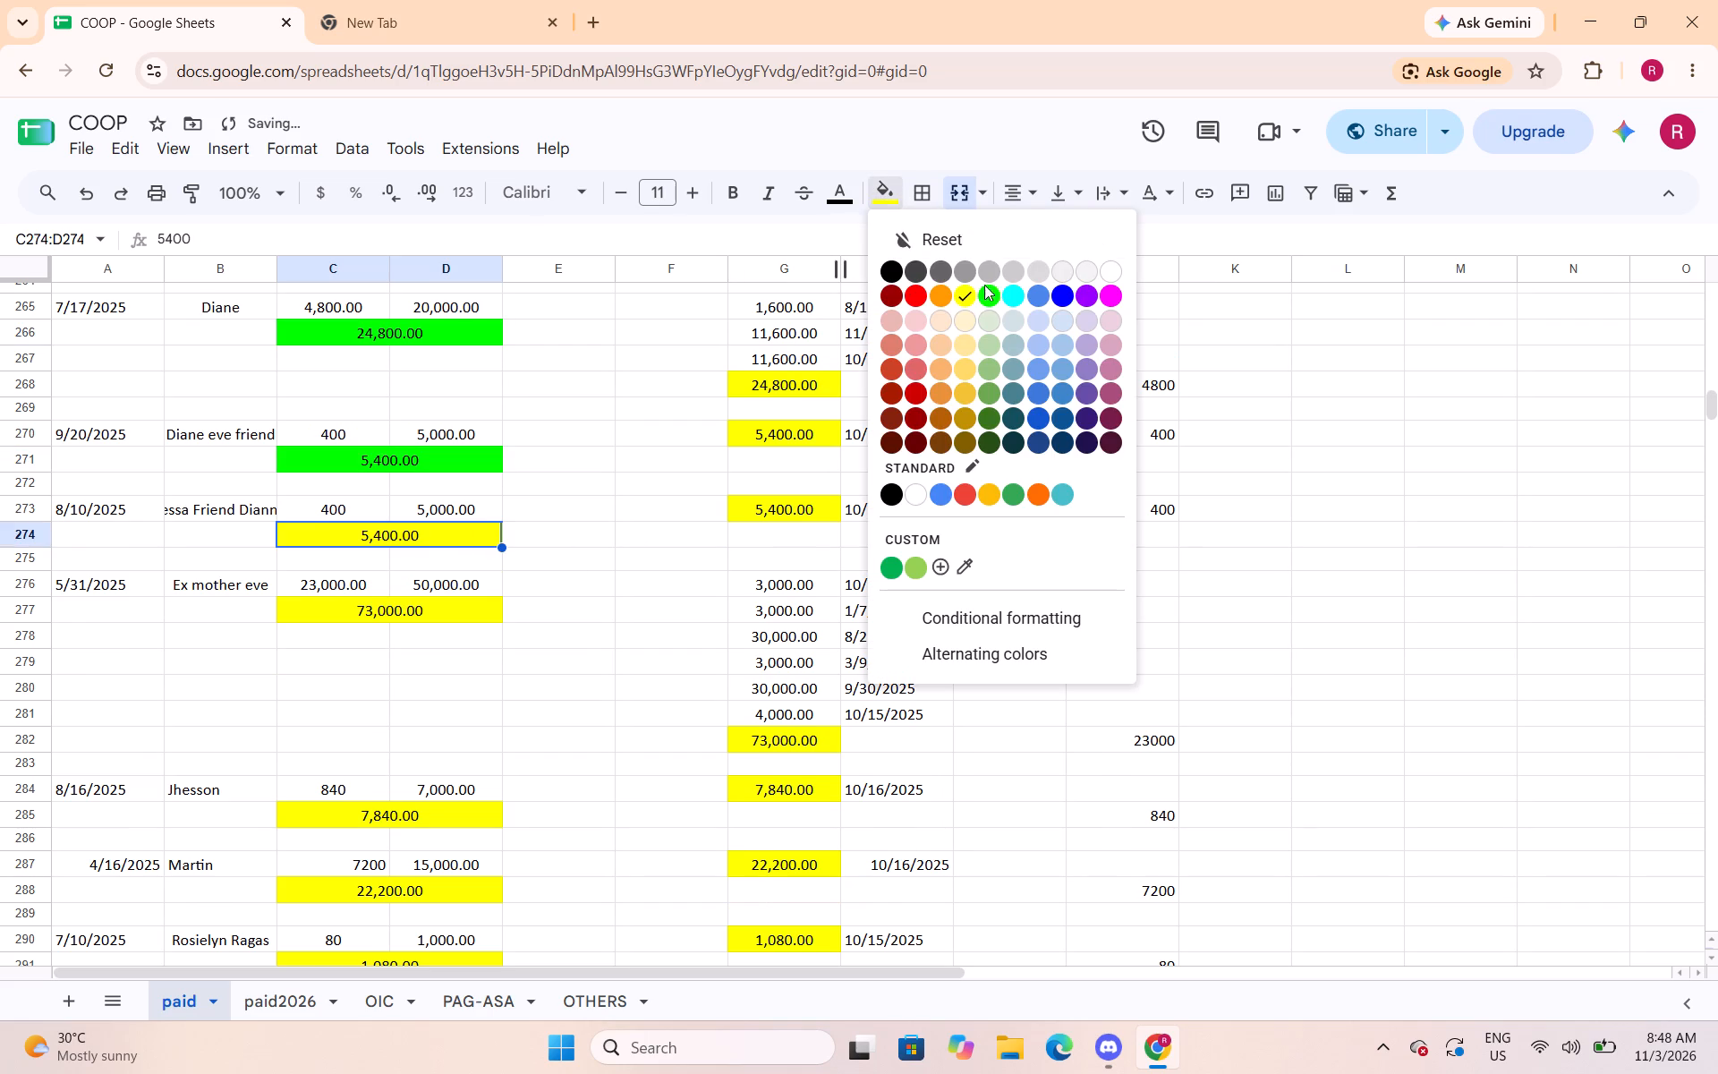
pyautogui.click(991, 294)
pyautogui.click(463, 610)
pyautogui.doubleClick(865, 208)
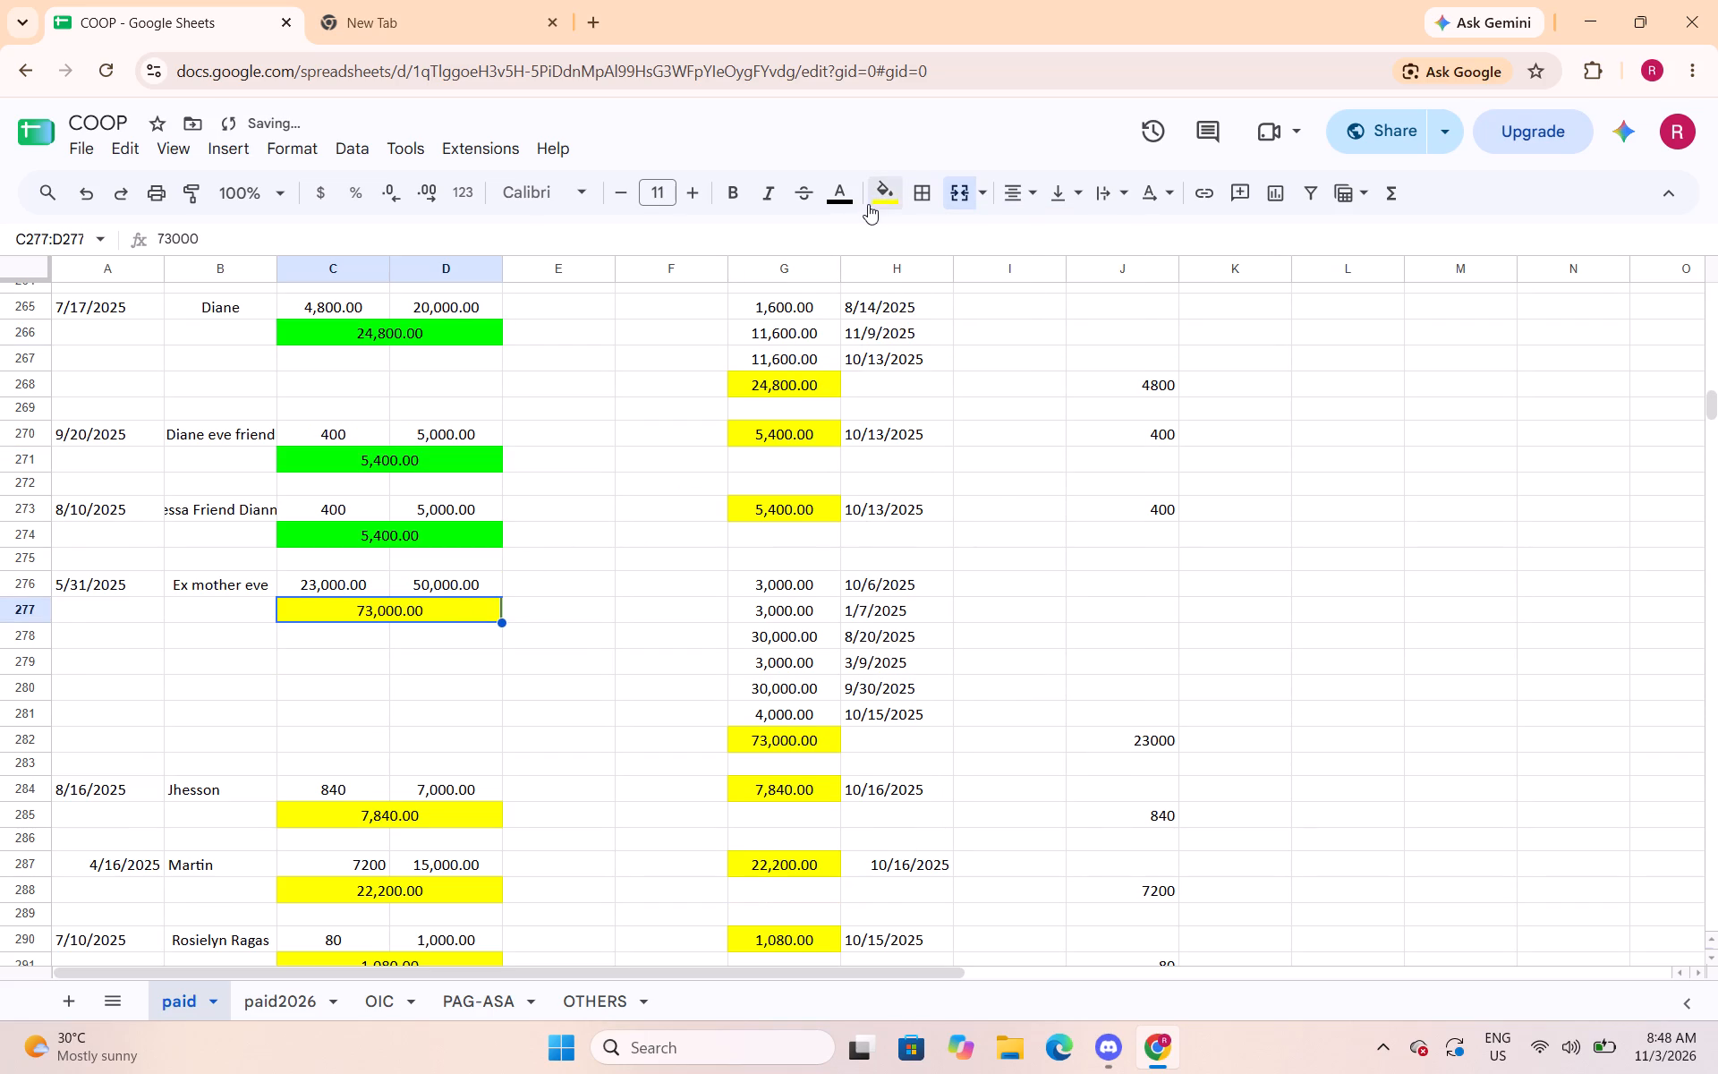
pyautogui.click(982, 292)
# Fill the merged loan totals in C285:D285 and C288:D288 with bright green.
pyautogui.click(383, 808)
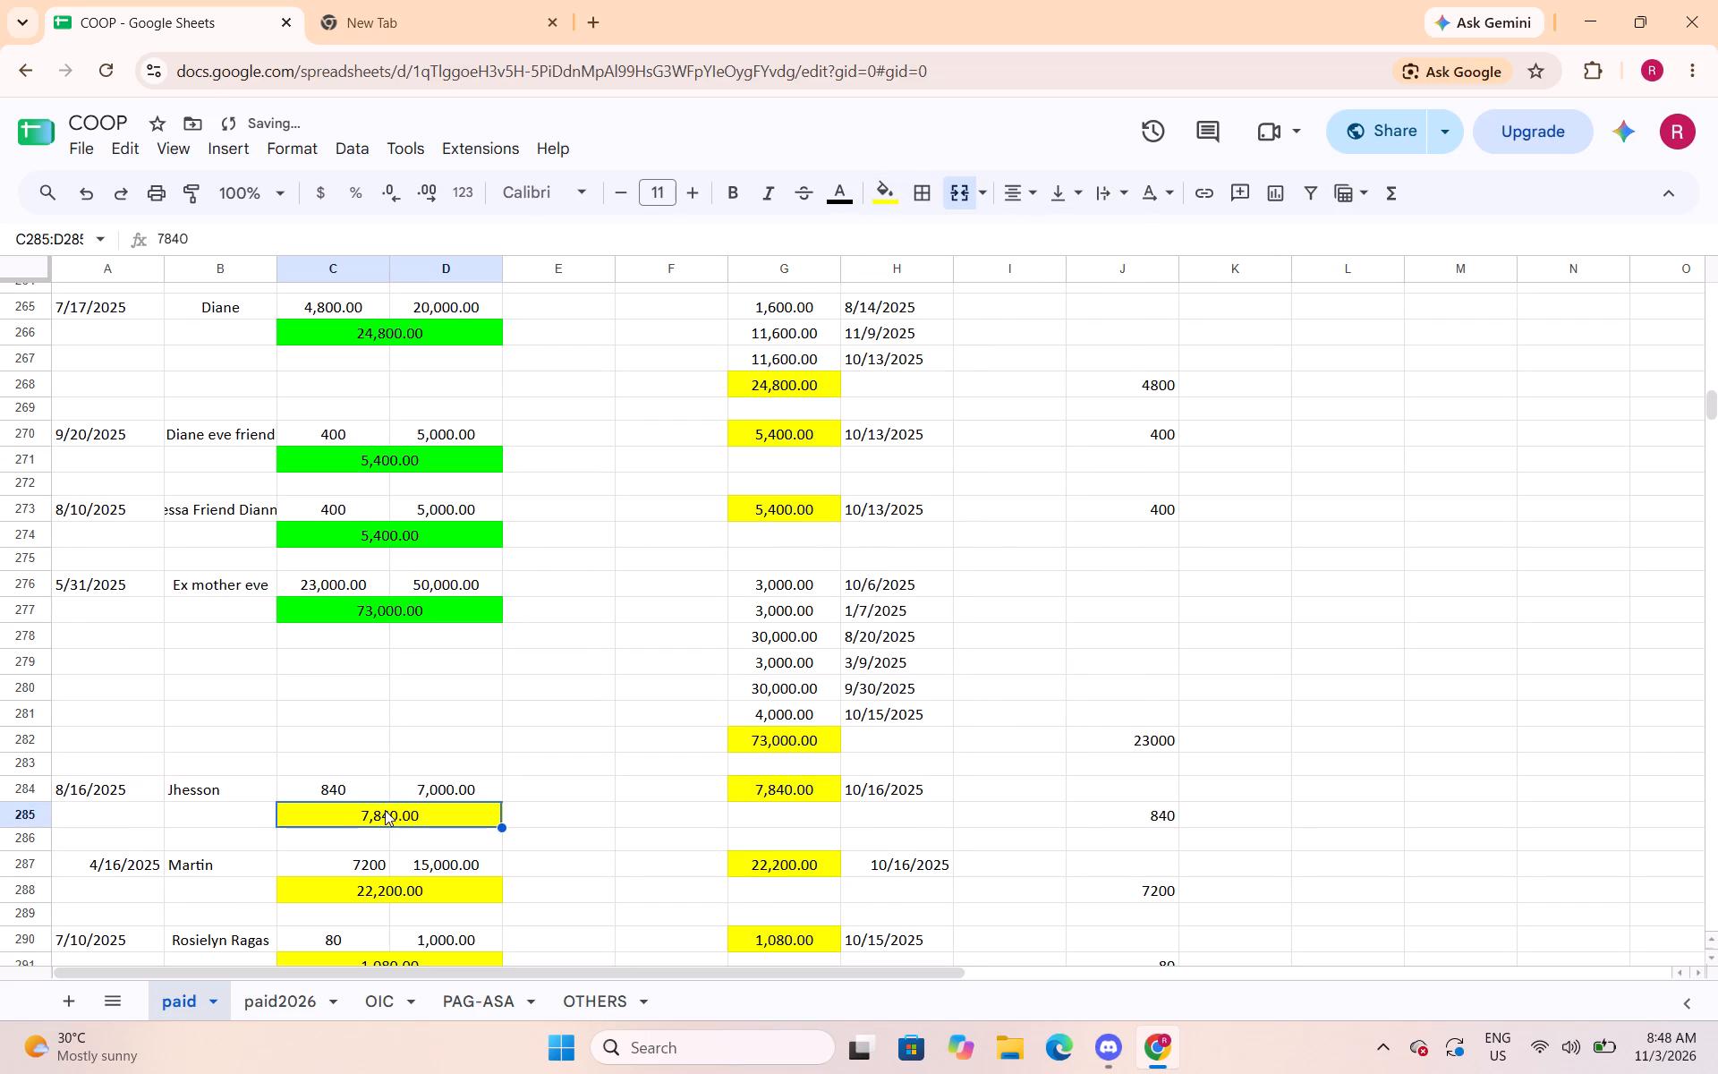
pyautogui.click(885, 196)
pyautogui.moveTo(985, 293); pyautogui.dragTo(985, 303)
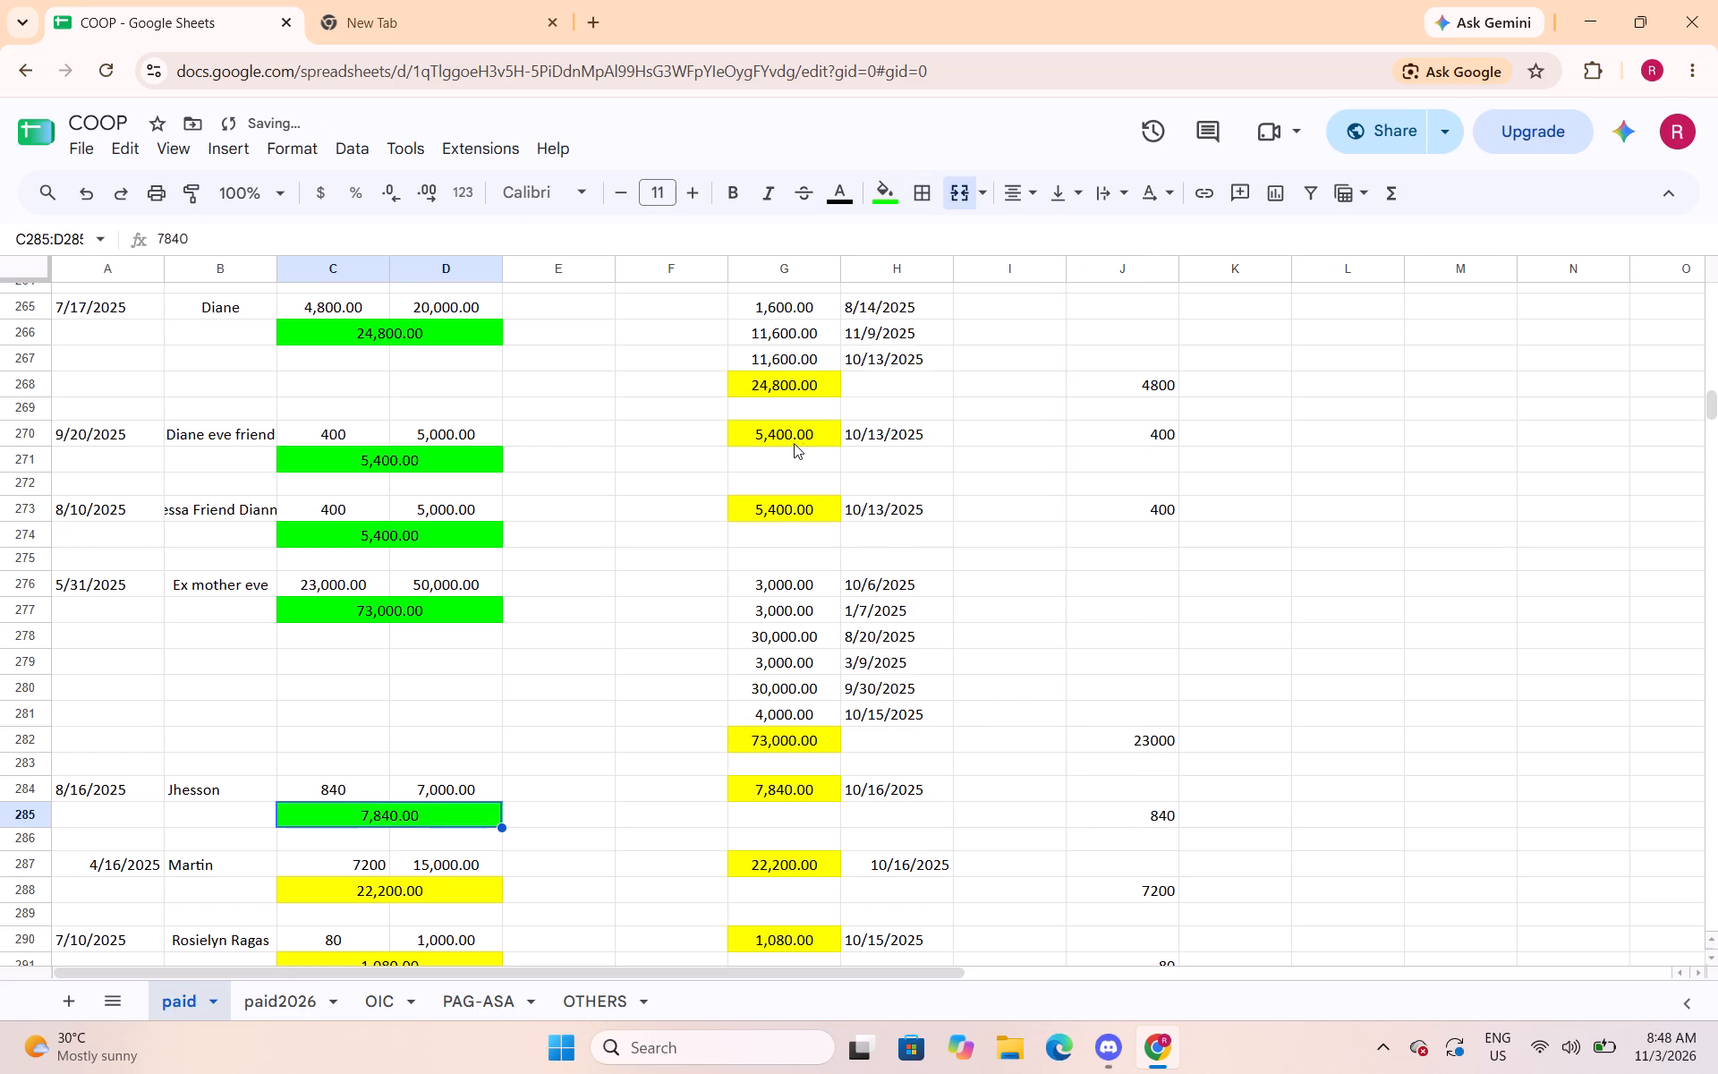
pyautogui.scroll(-4, 776, 447)
pyautogui.click(474, 451)
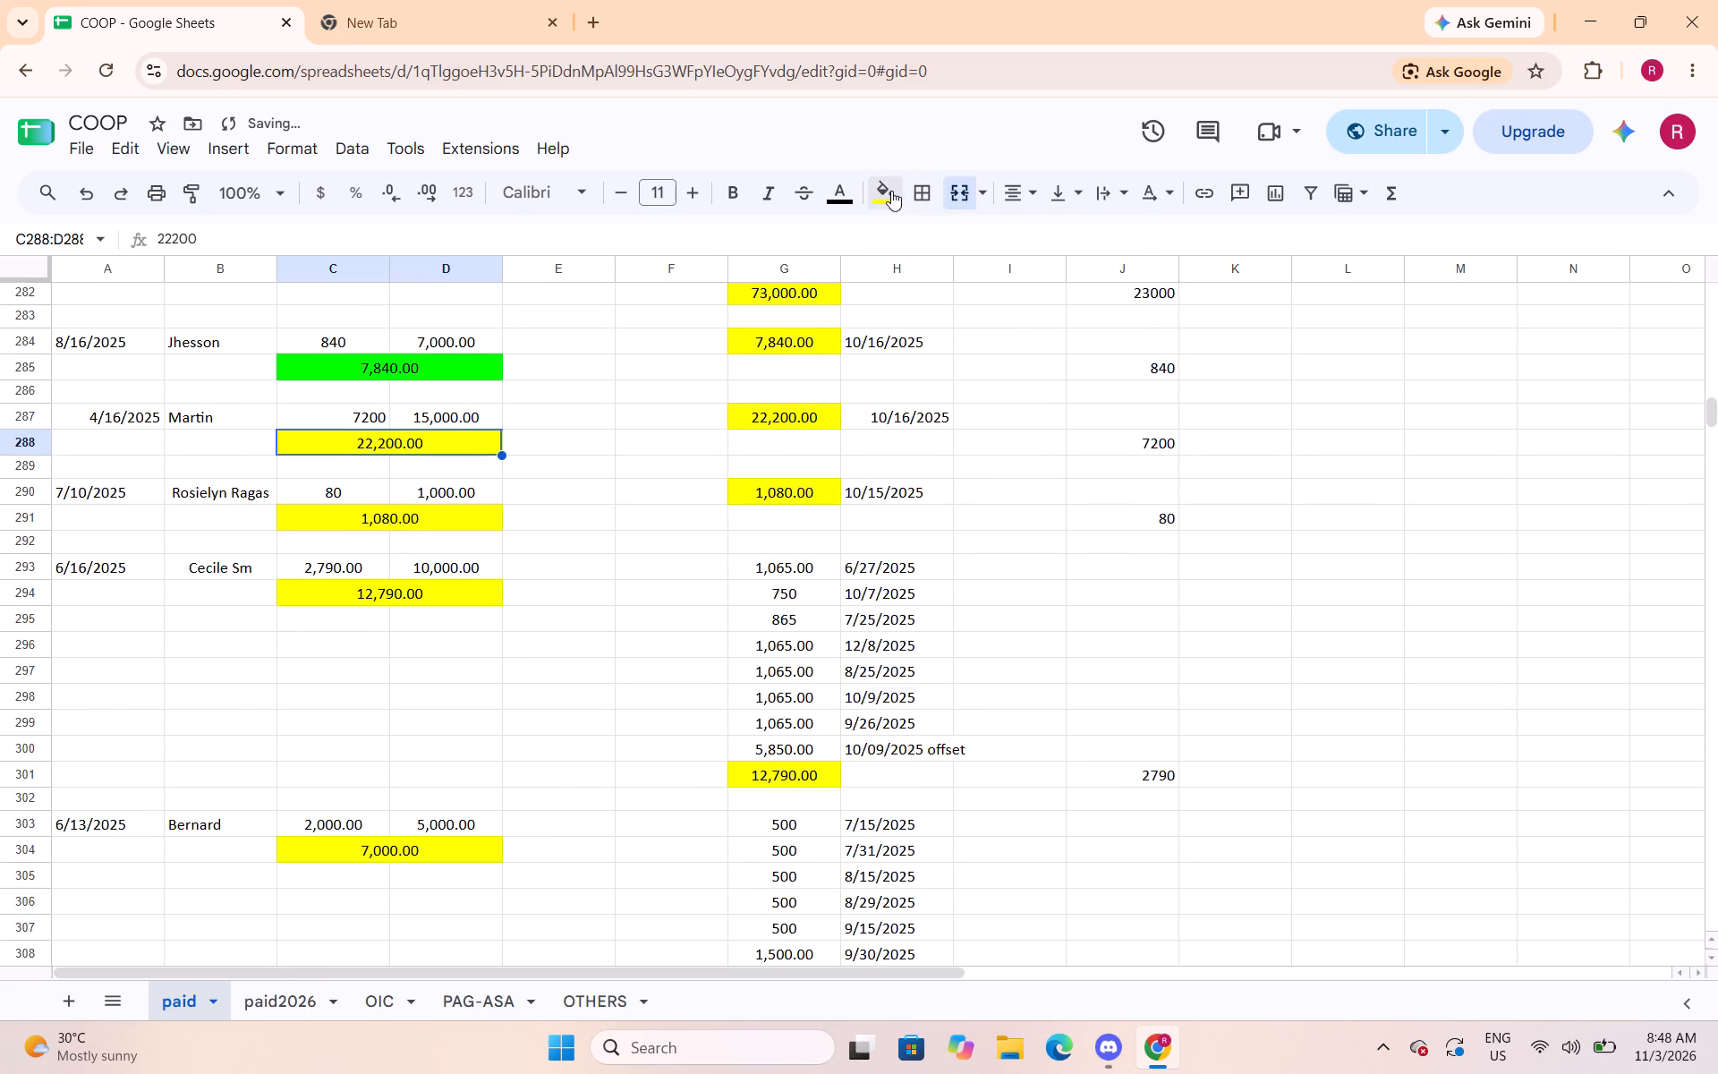
pyautogui.click(891, 191)
pyautogui.click(987, 303)
# Fill the merged loan totals in C291:D291 and C294:D294 with bright green.
pyautogui.click(438, 519)
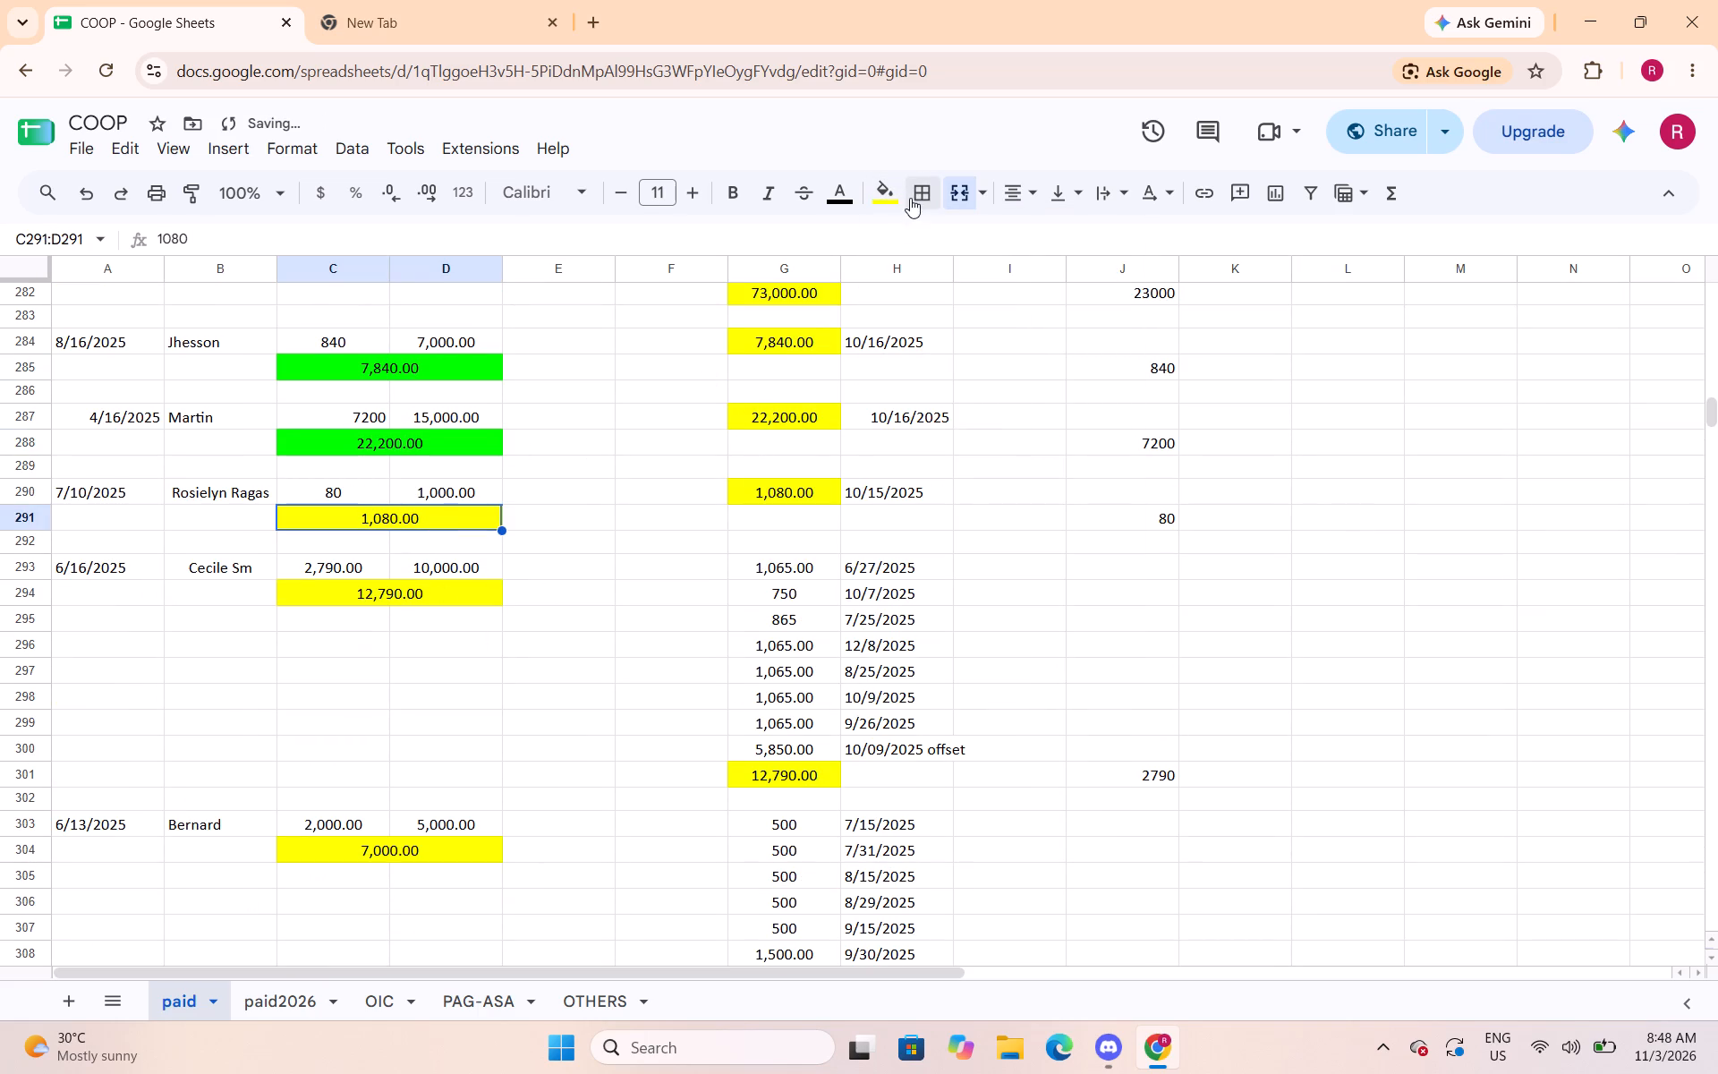
pyautogui.click(898, 197)
pyautogui.click(986, 296)
pyautogui.click(465, 590)
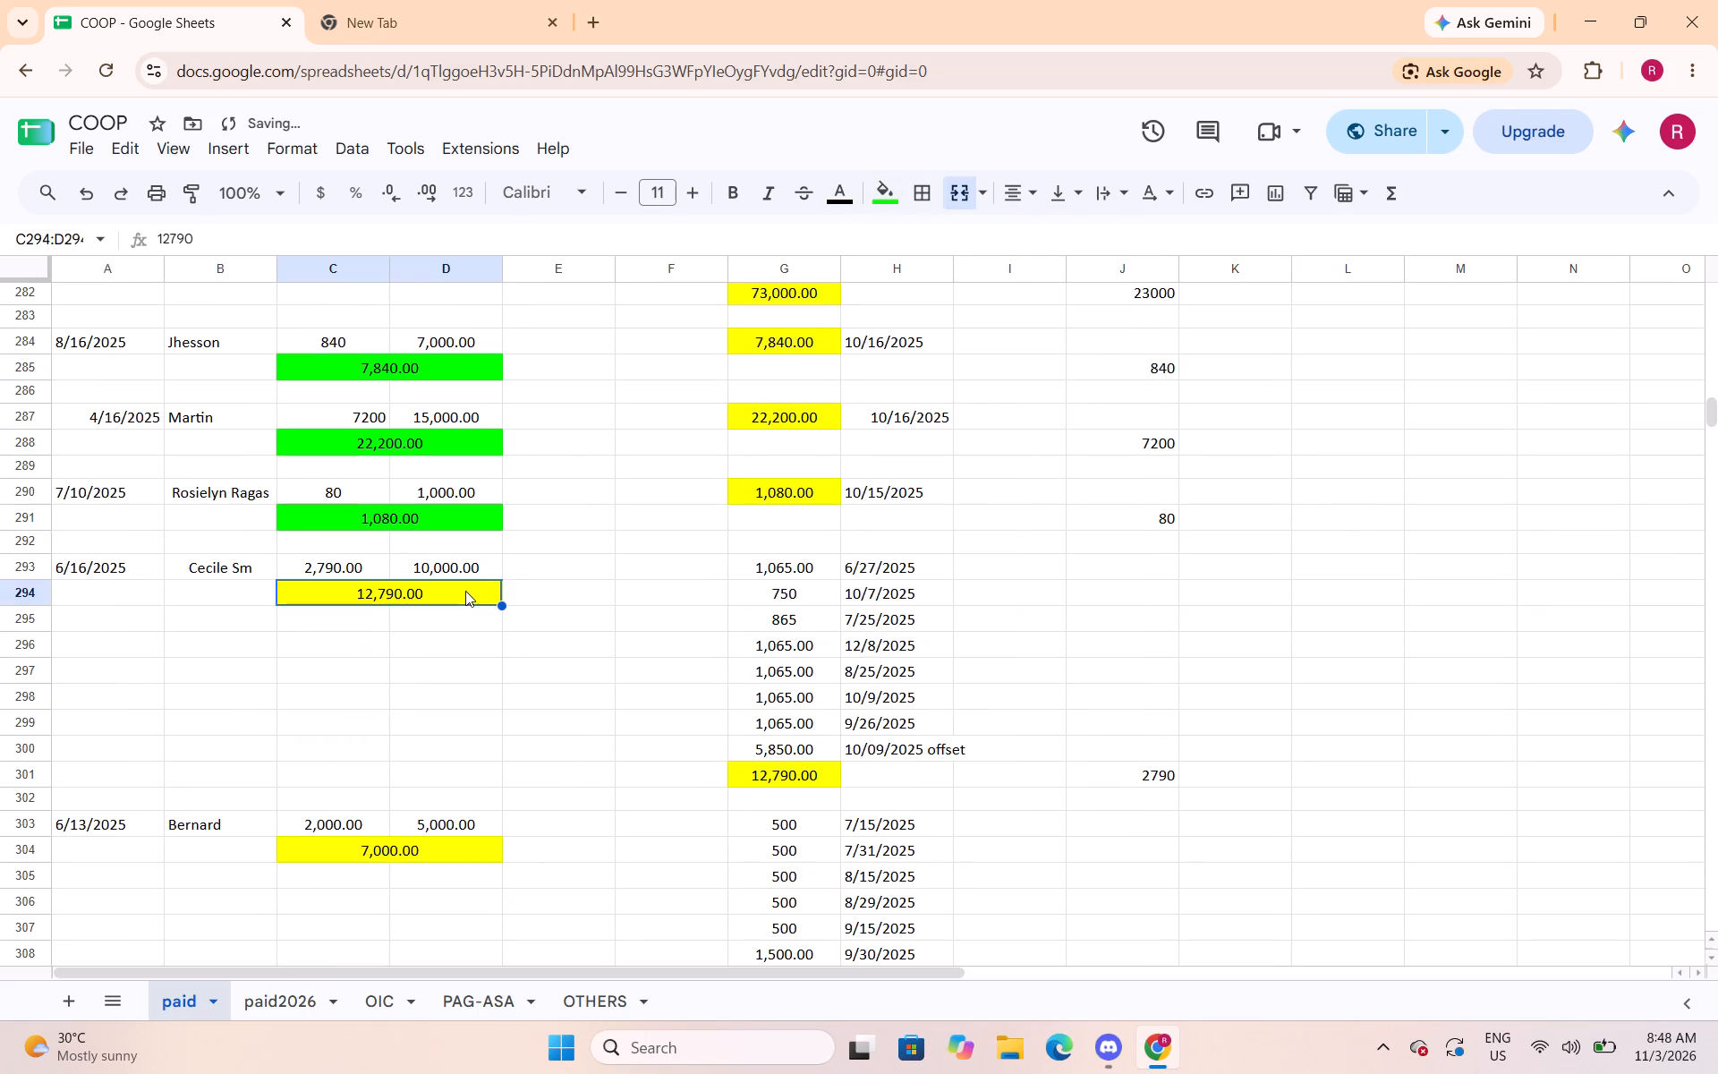
pyautogui.click(891, 191)
pyautogui.click(1001, 302)
pyautogui.click(873, 195)
pyautogui.click(989, 290)
# Fill the merged loan totals in C304:D304 and C314:D314 with bright green.
pyautogui.scroll(-2, 482, 592)
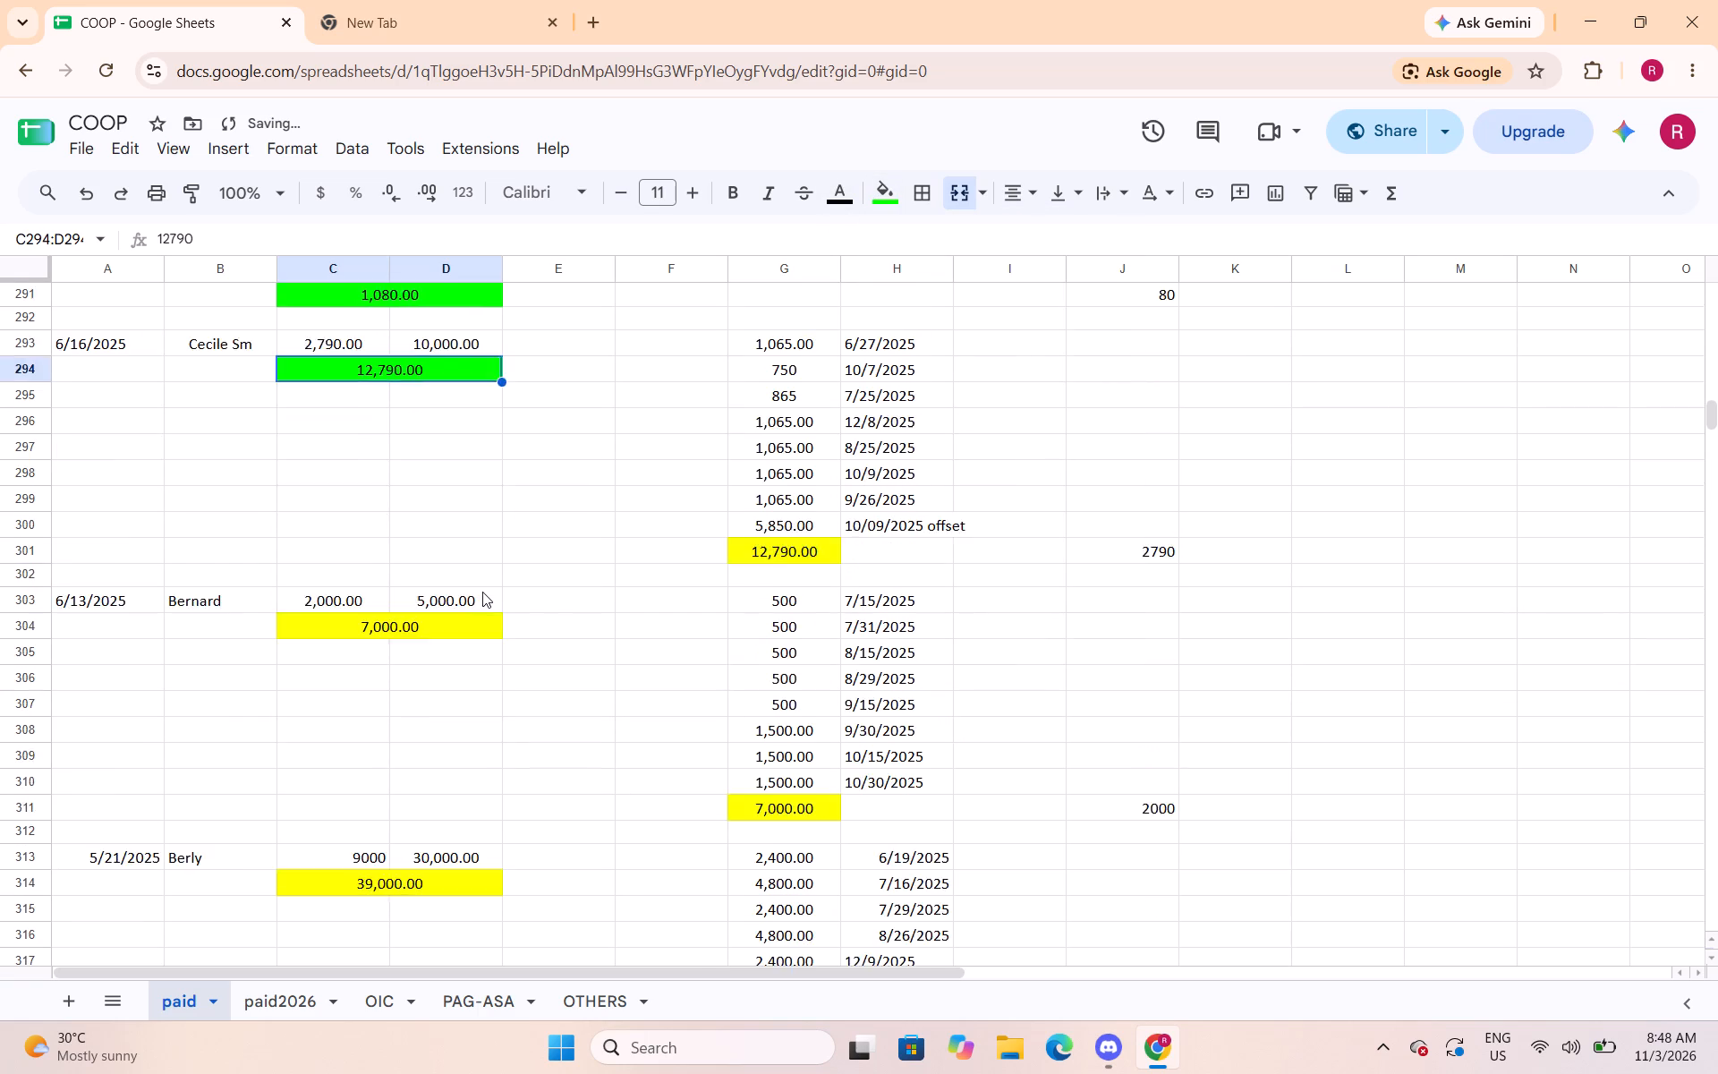
pyautogui.scroll(-1, 482, 592)
pyautogui.click(447, 504)
pyautogui.click(877, 187)
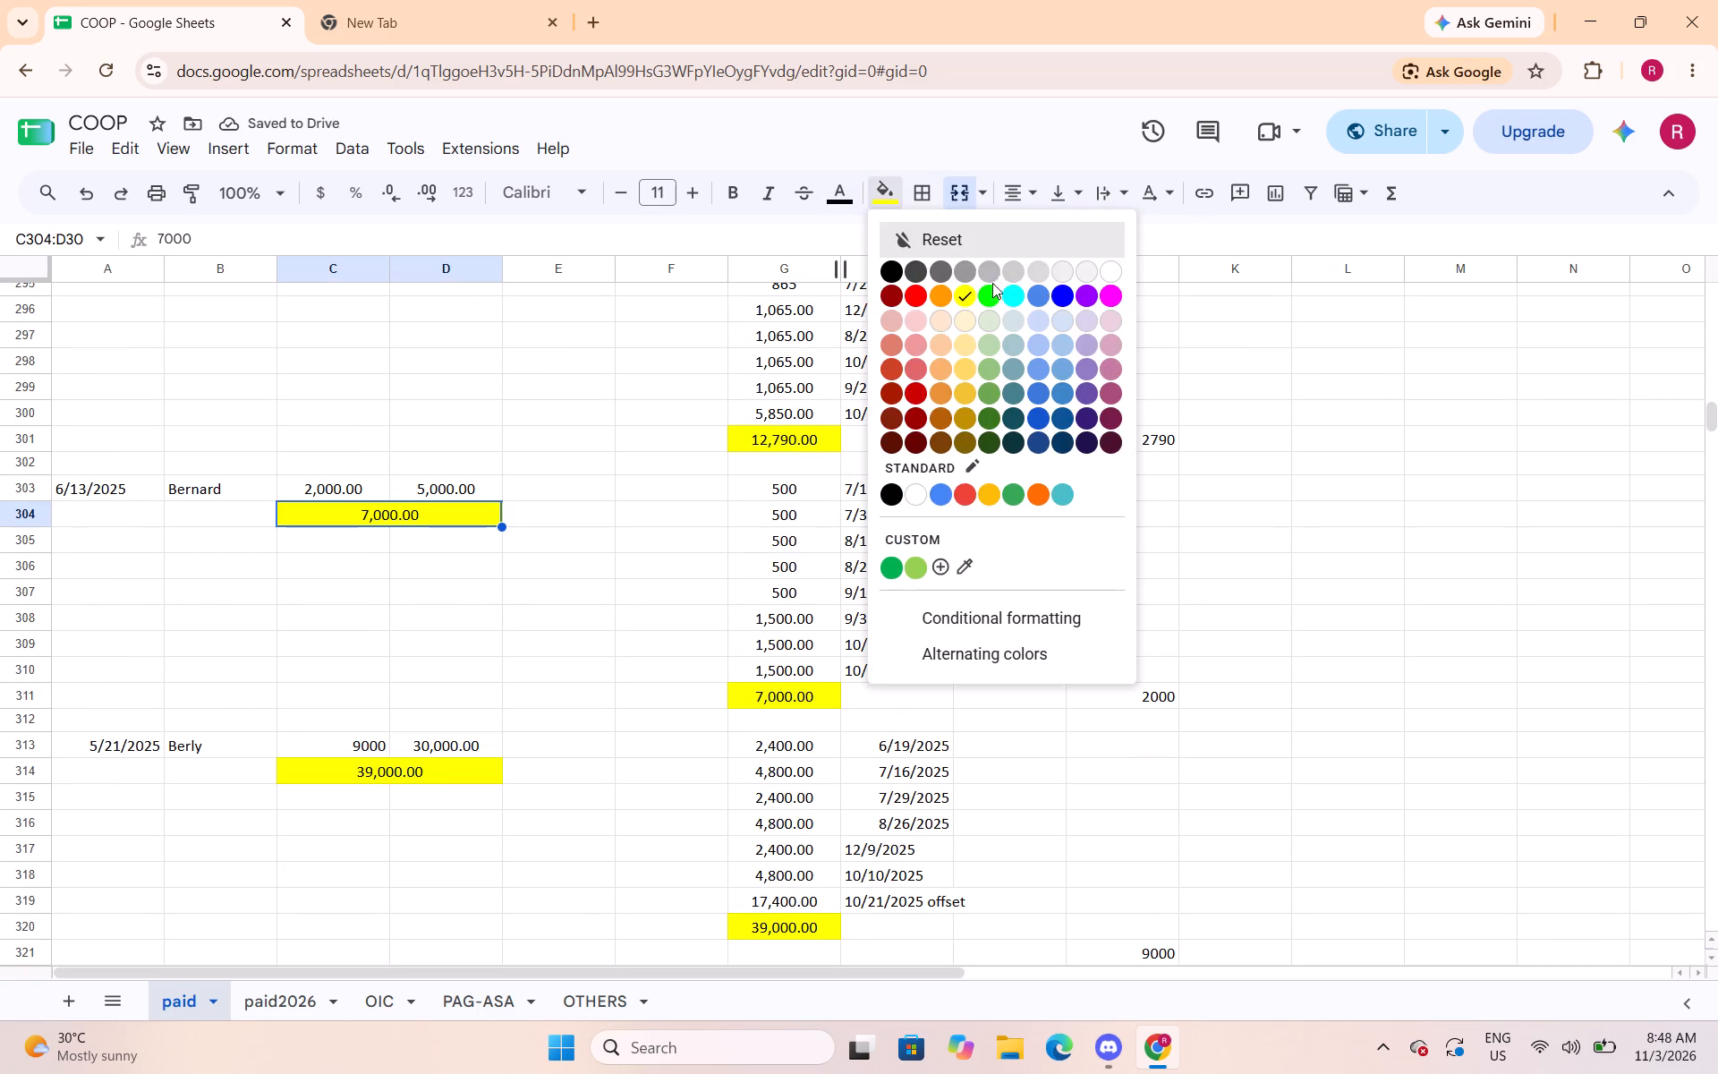
pyautogui.click(991, 294)
pyautogui.click(473, 768)
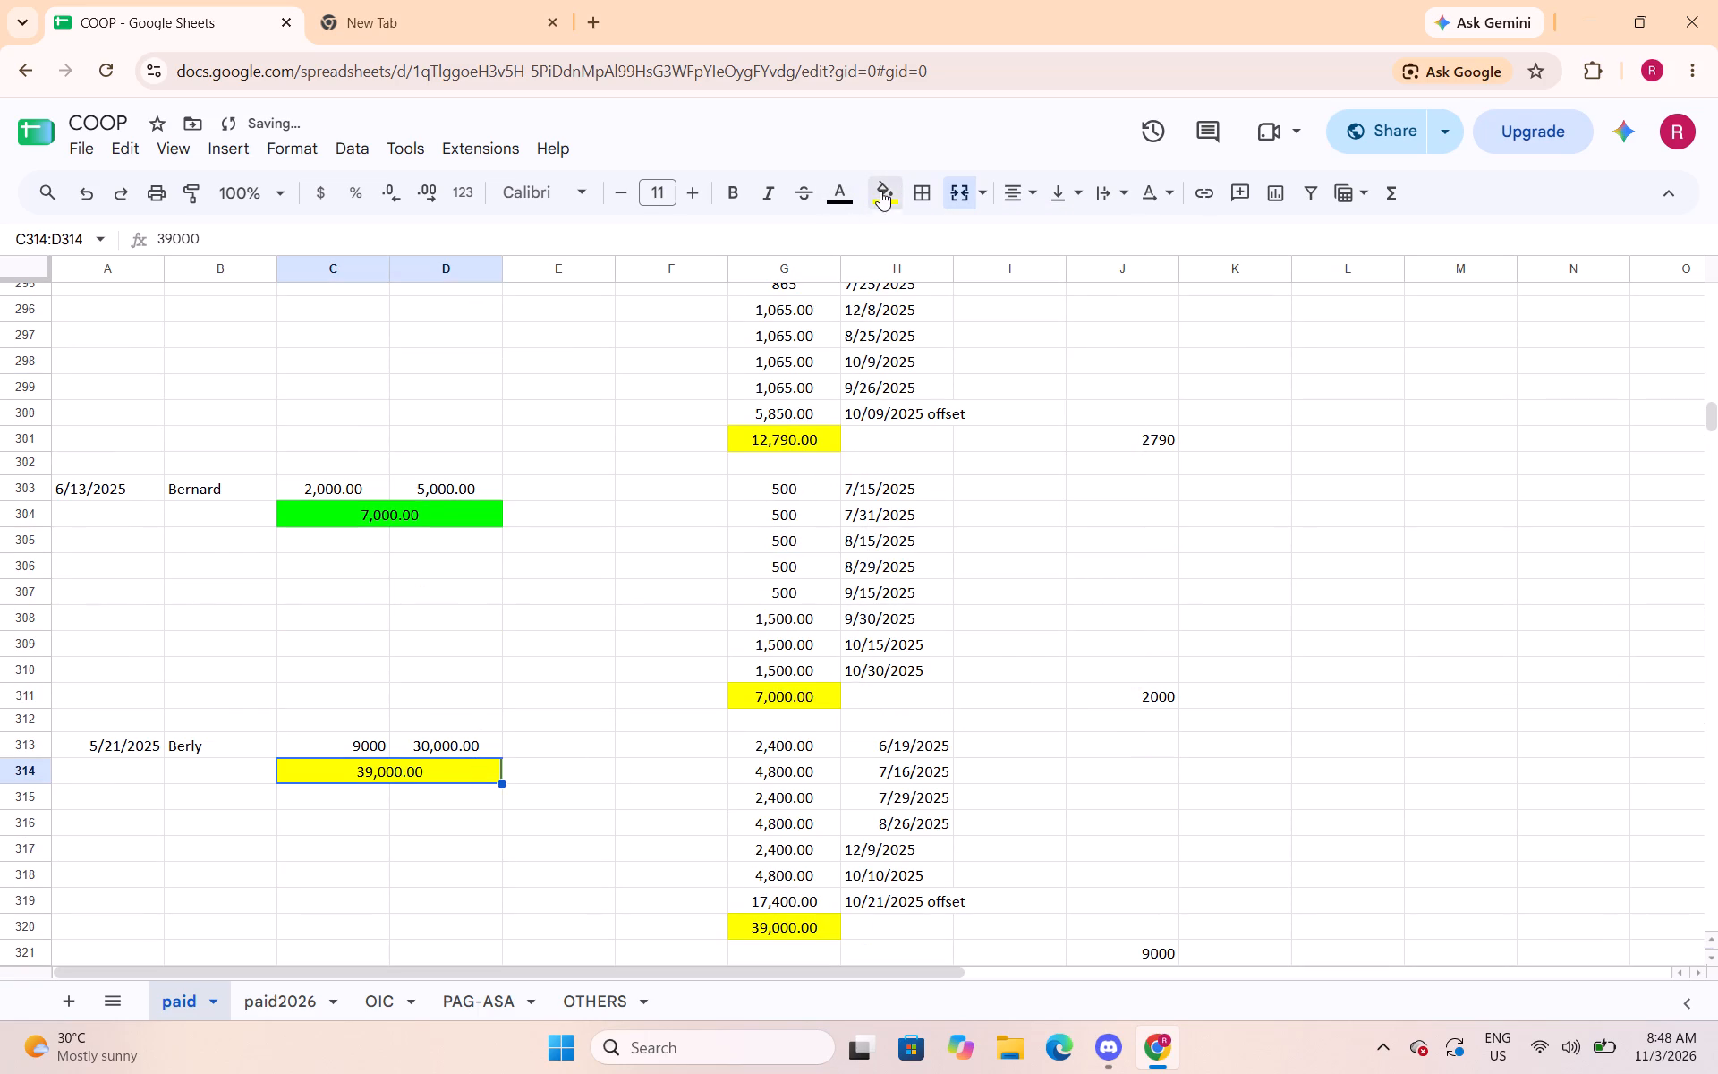
pyautogui.click(880, 191)
pyautogui.click(986, 295)
# Fill the merged loan totals in C323:D323 and C333:D333 with bright green.
pyautogui.scroll(-5, 608, 413)
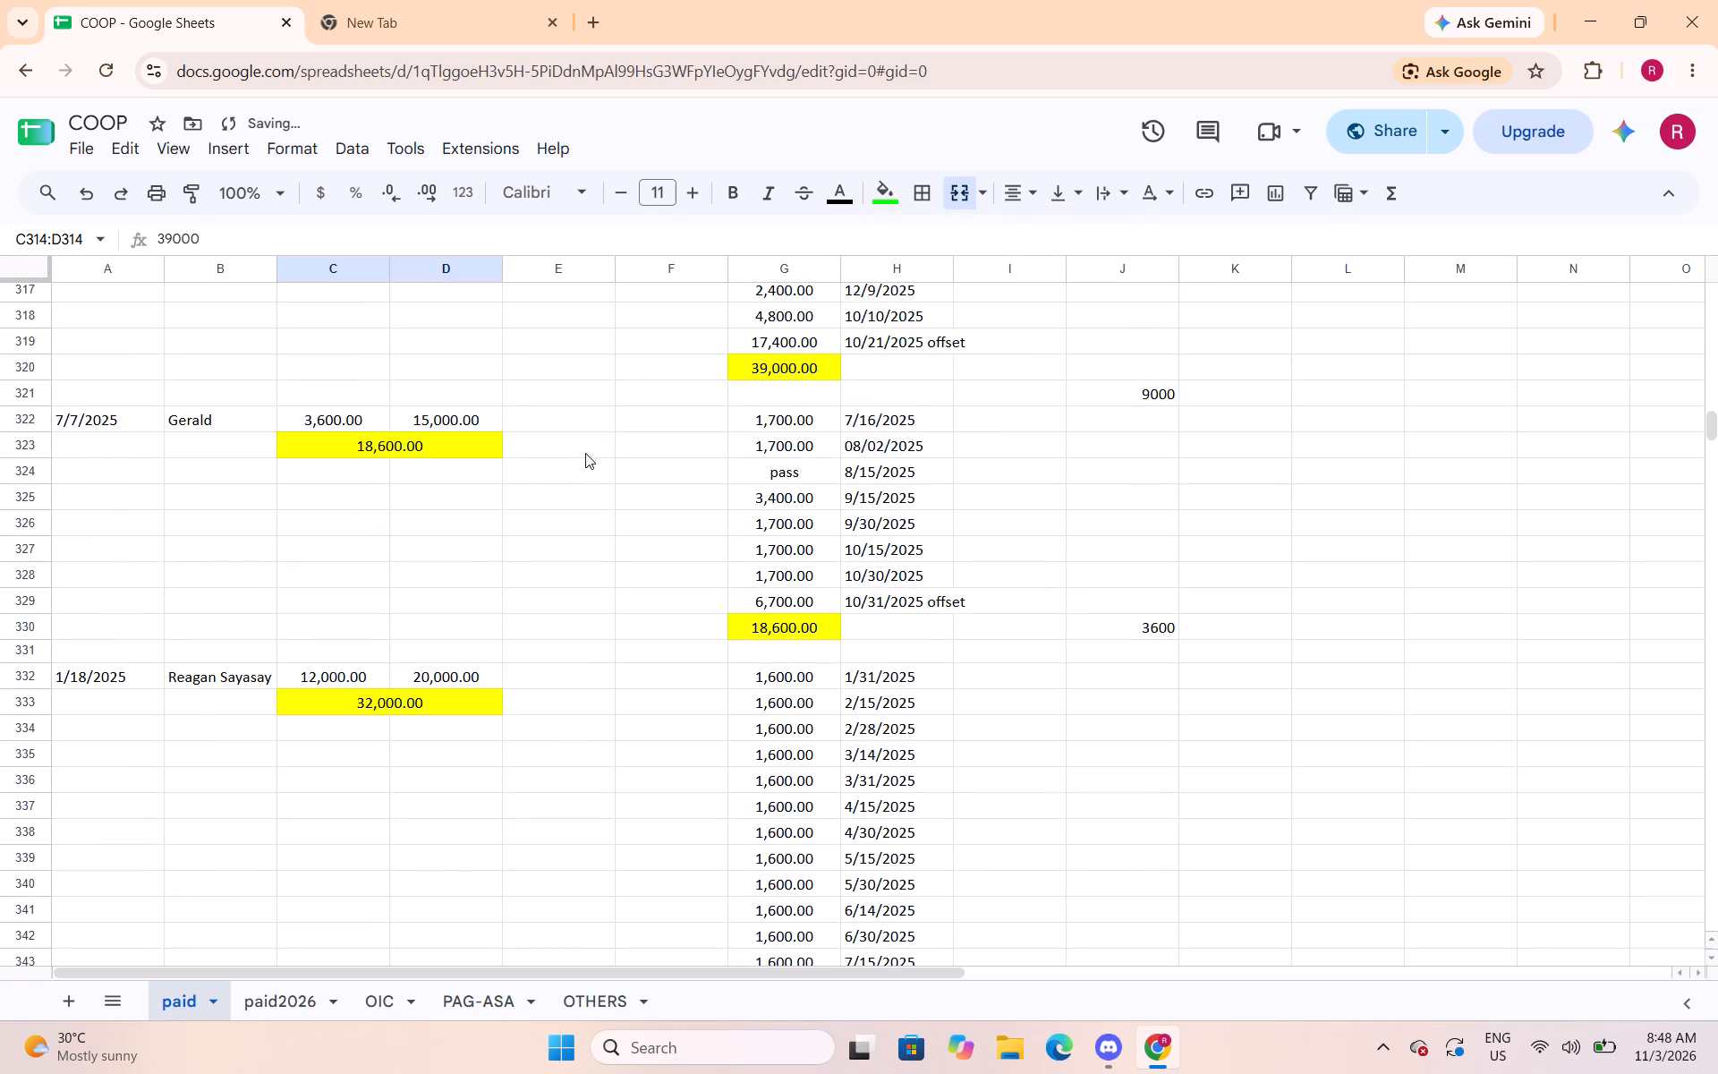
pyautogui.click(466, 443)
pyautogui.click(880, 192)
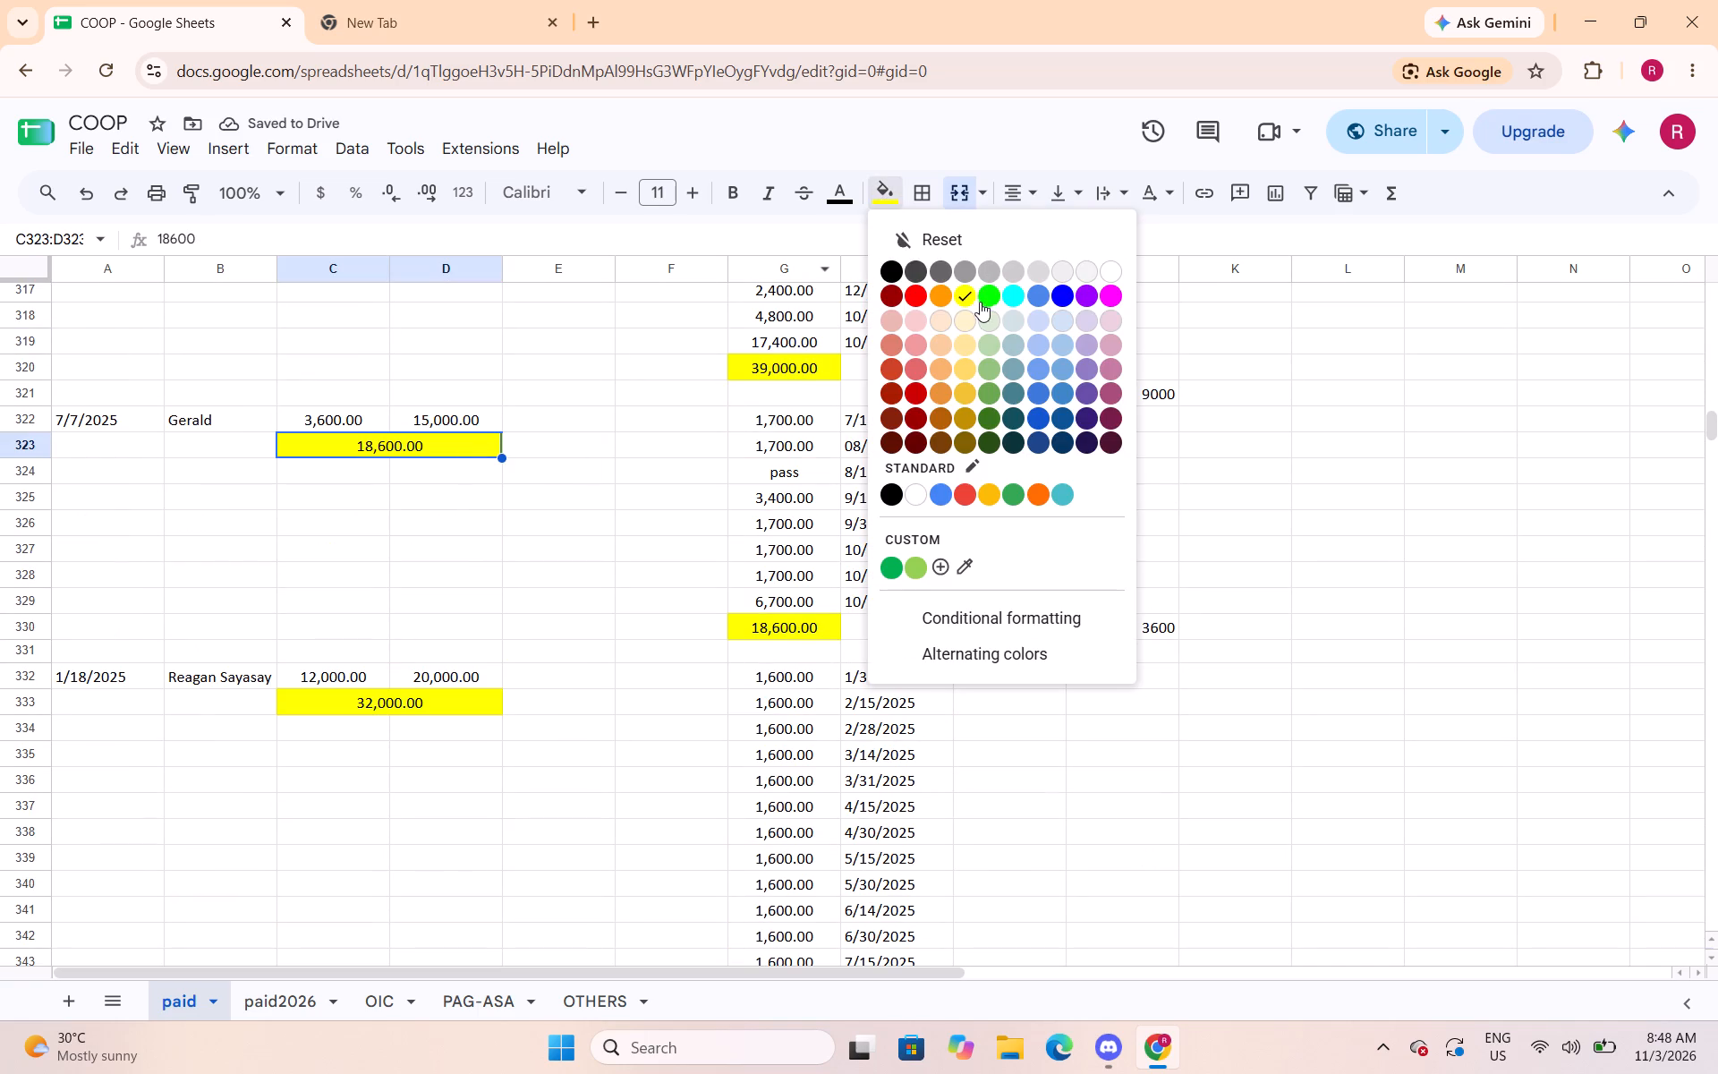
pyautogui.click(985, 302)
pyautogui.click(480, 711)
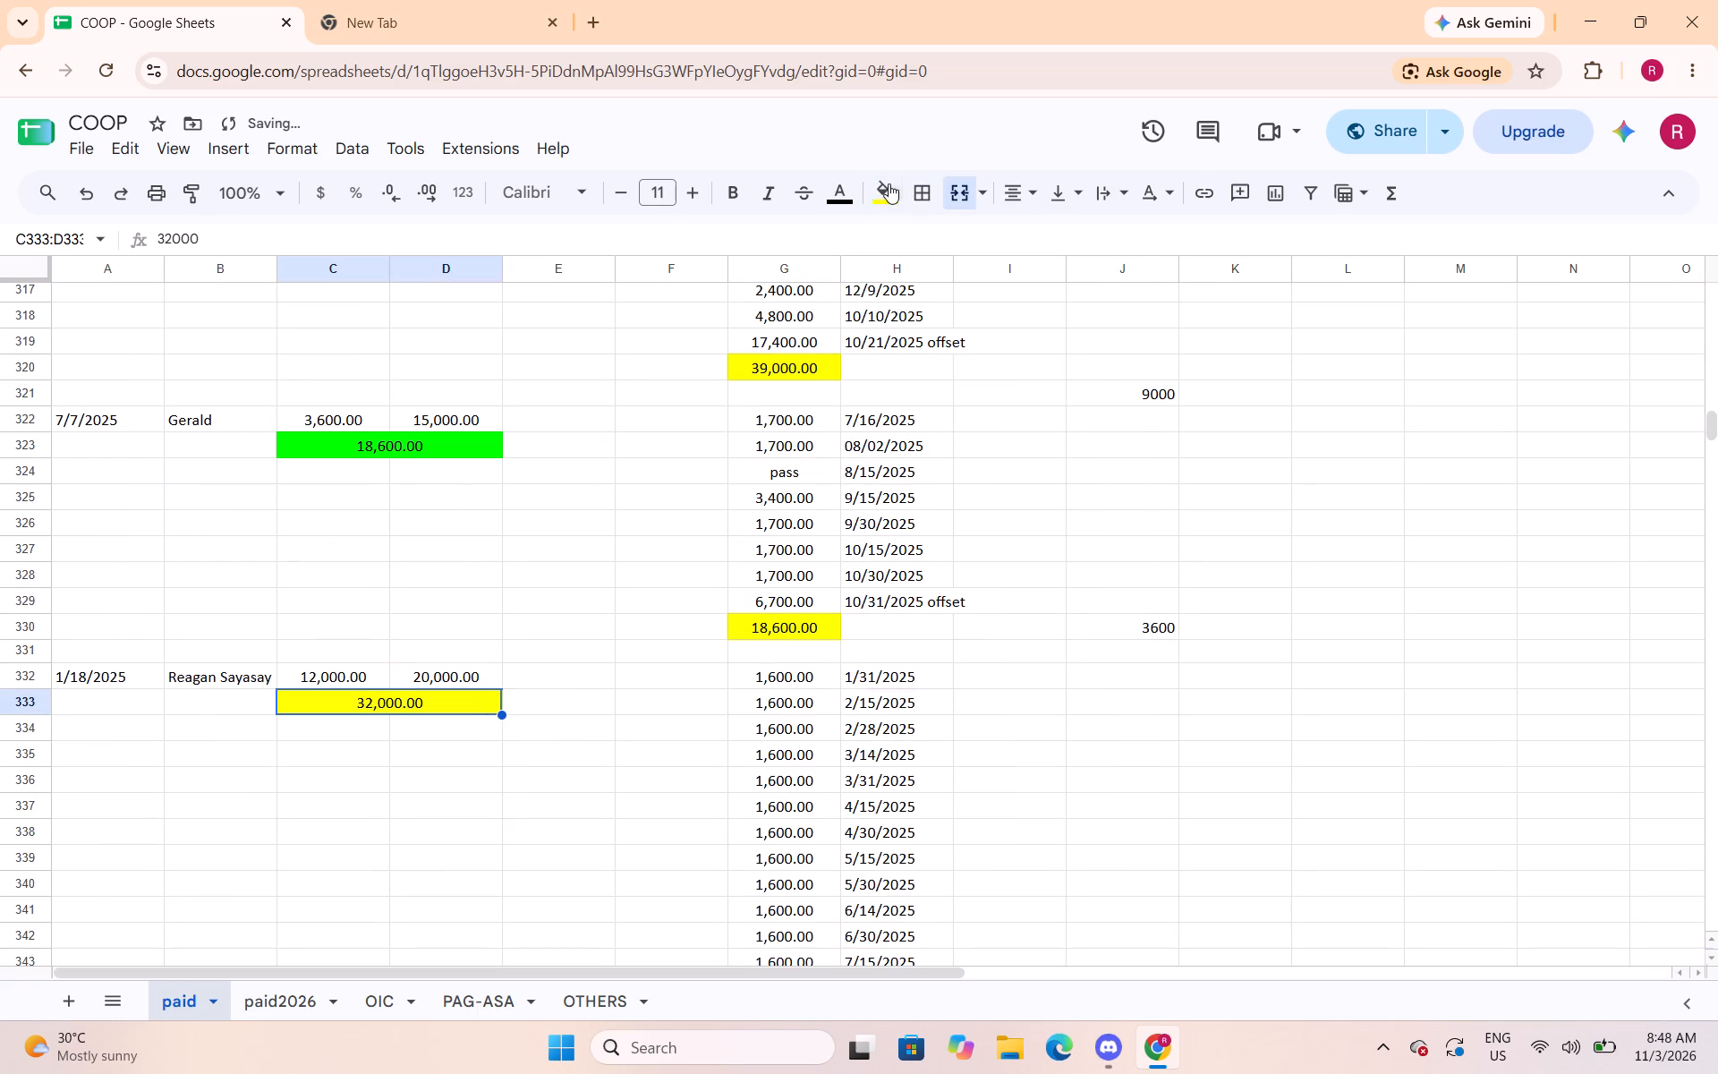
pyautogui.click(889, 183)
pyautogui.click(988, 302)
# Fill the merged loan totals in C355:D355 and C358:D358 with bright green.
pyautogui.scroll(-5, 613, 402)
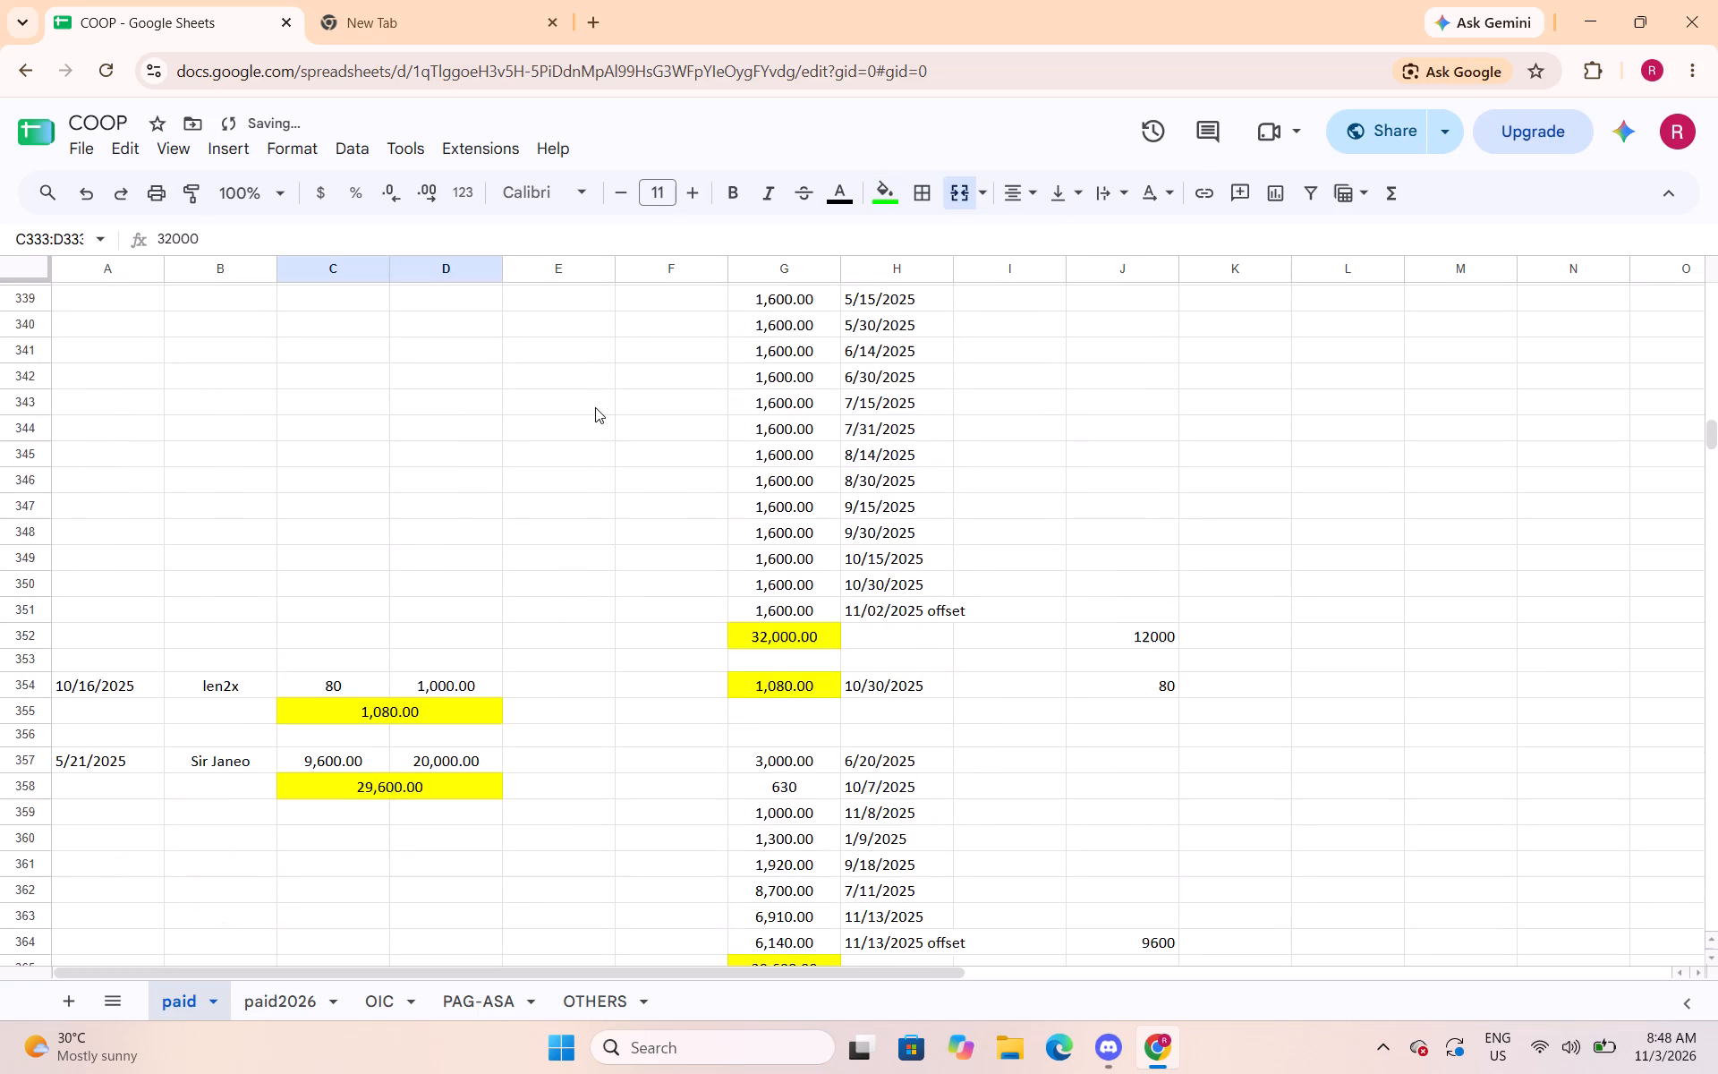
pyautogui.scroll(-3, 591, 412)
pyautogui.click(464, 386)
pyautogui.click(882, 183)
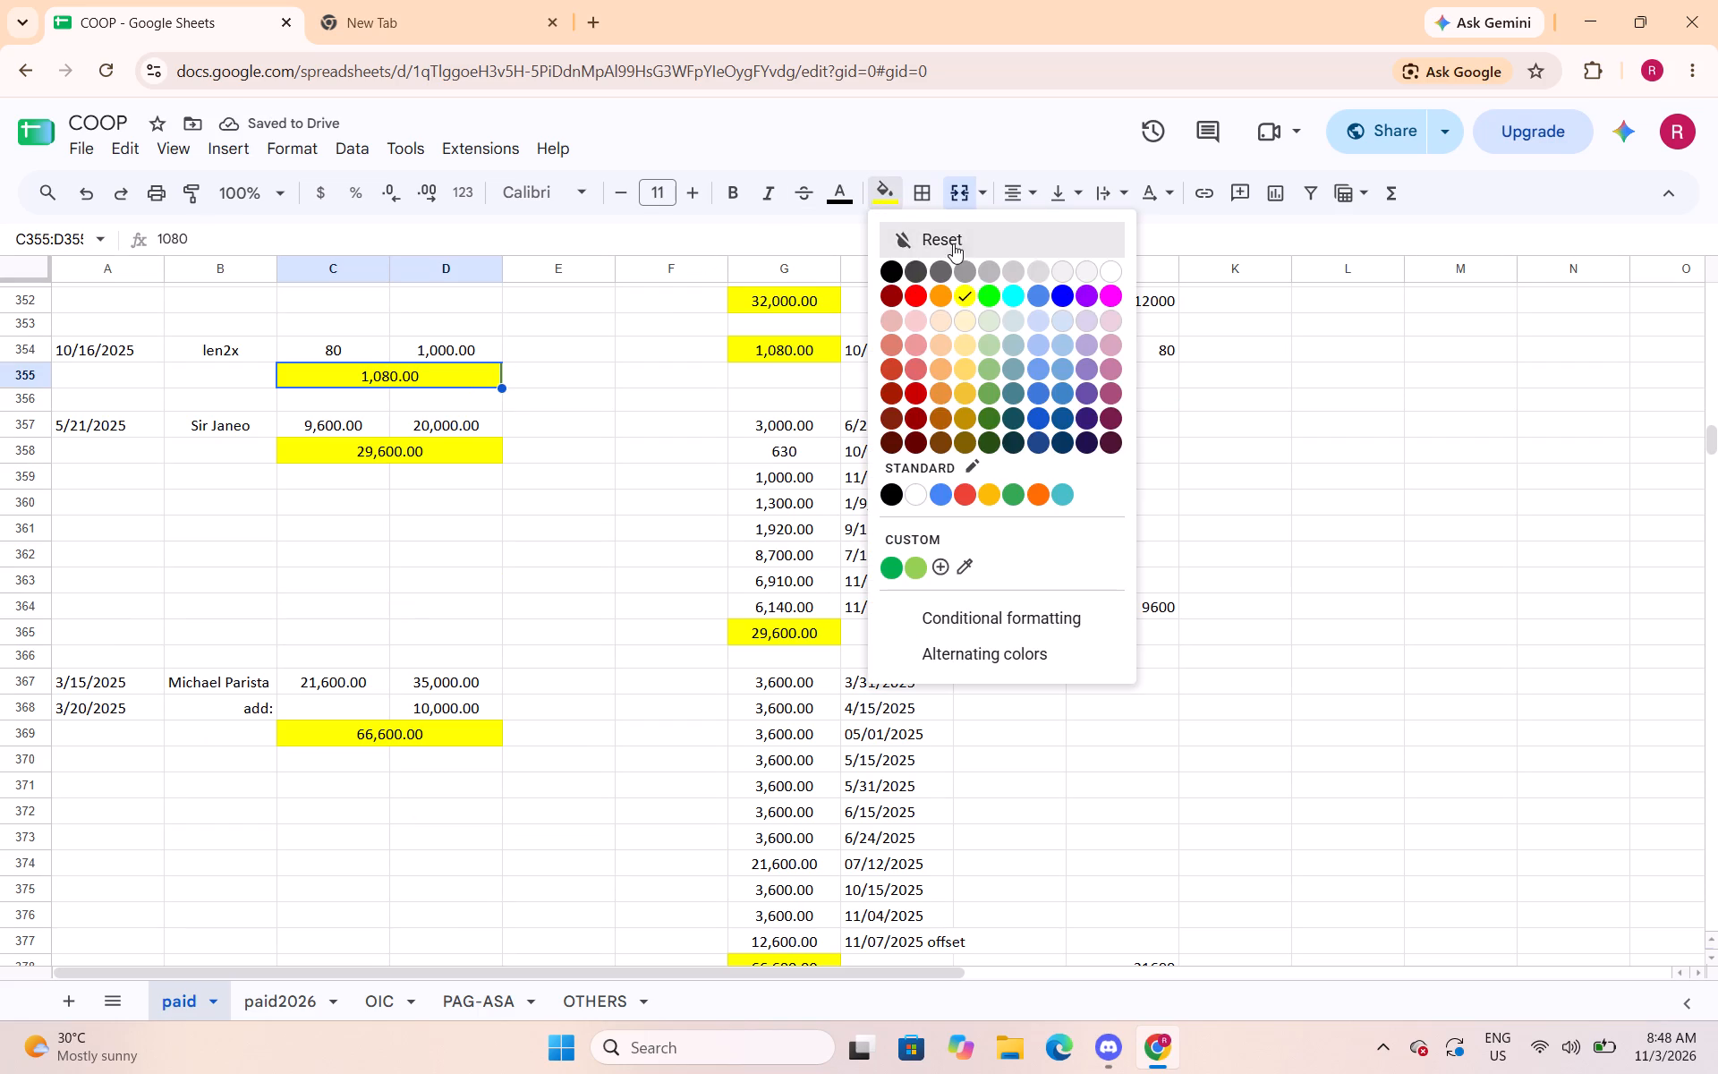
pyautogui.click(989, 291)
pyautogui.click(471, 458)
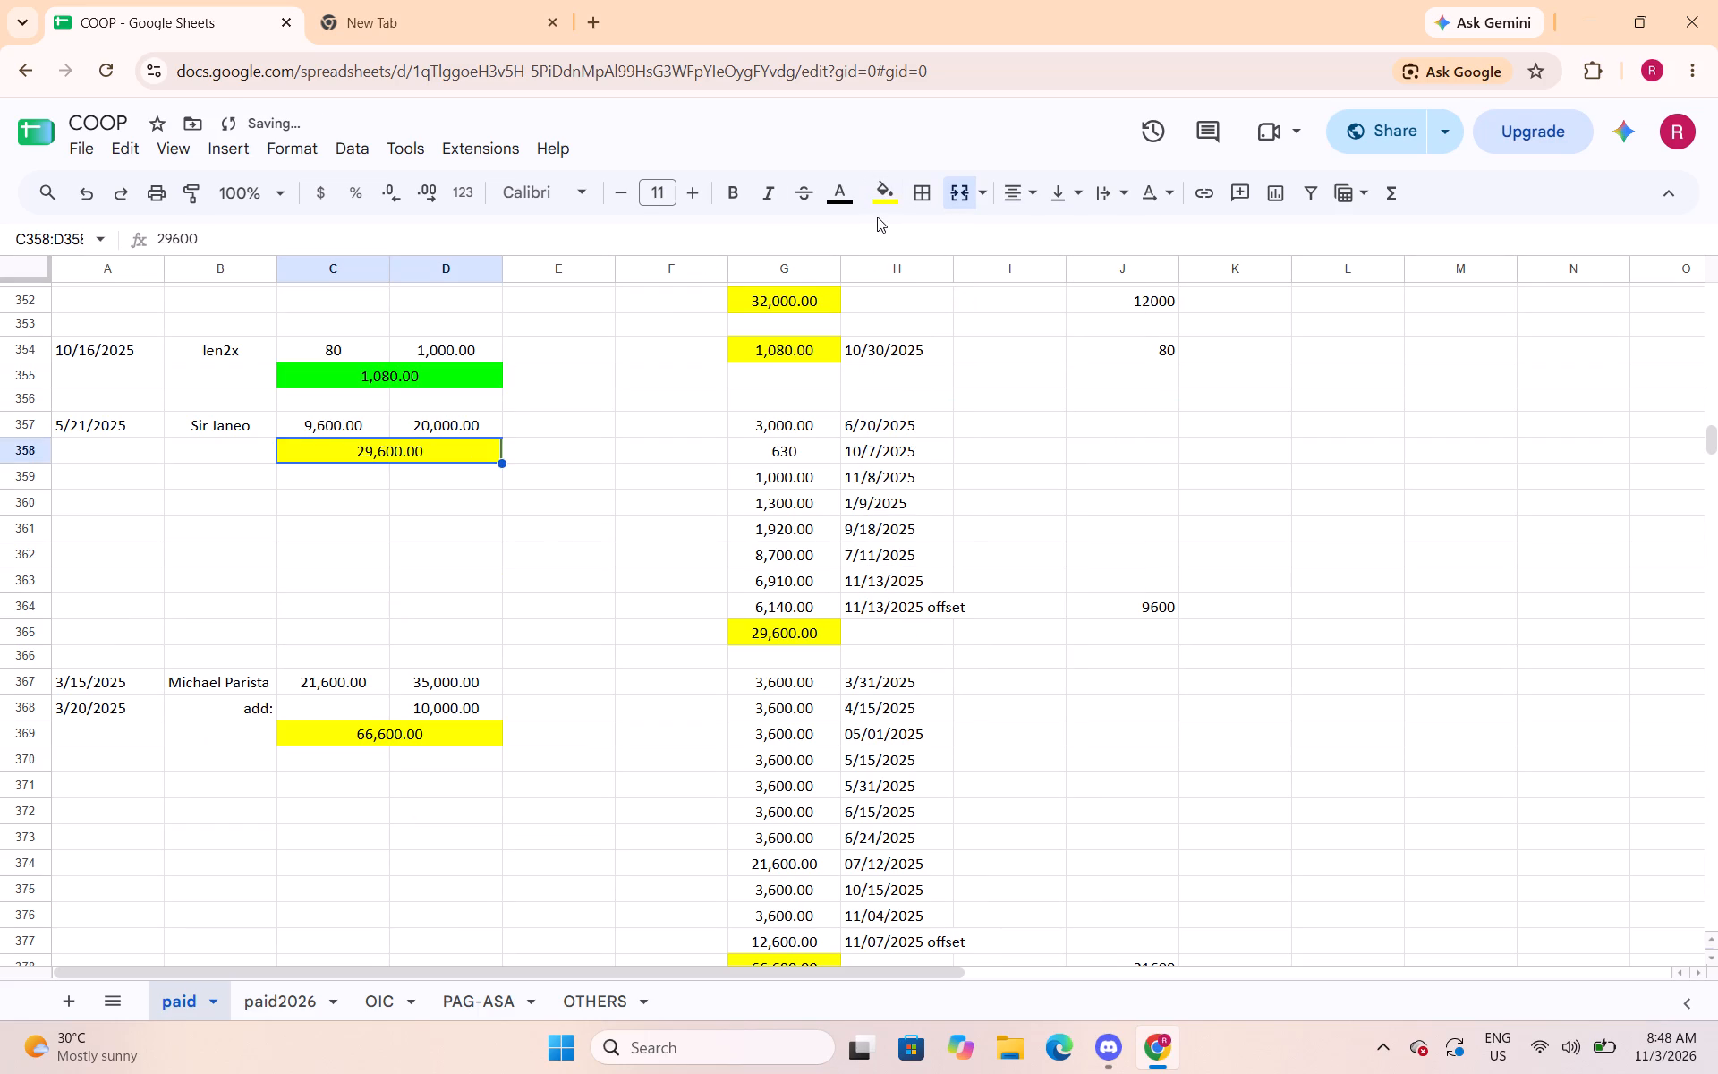
pyautogui.click(885, 194)
pyautogui.click(991, 296)
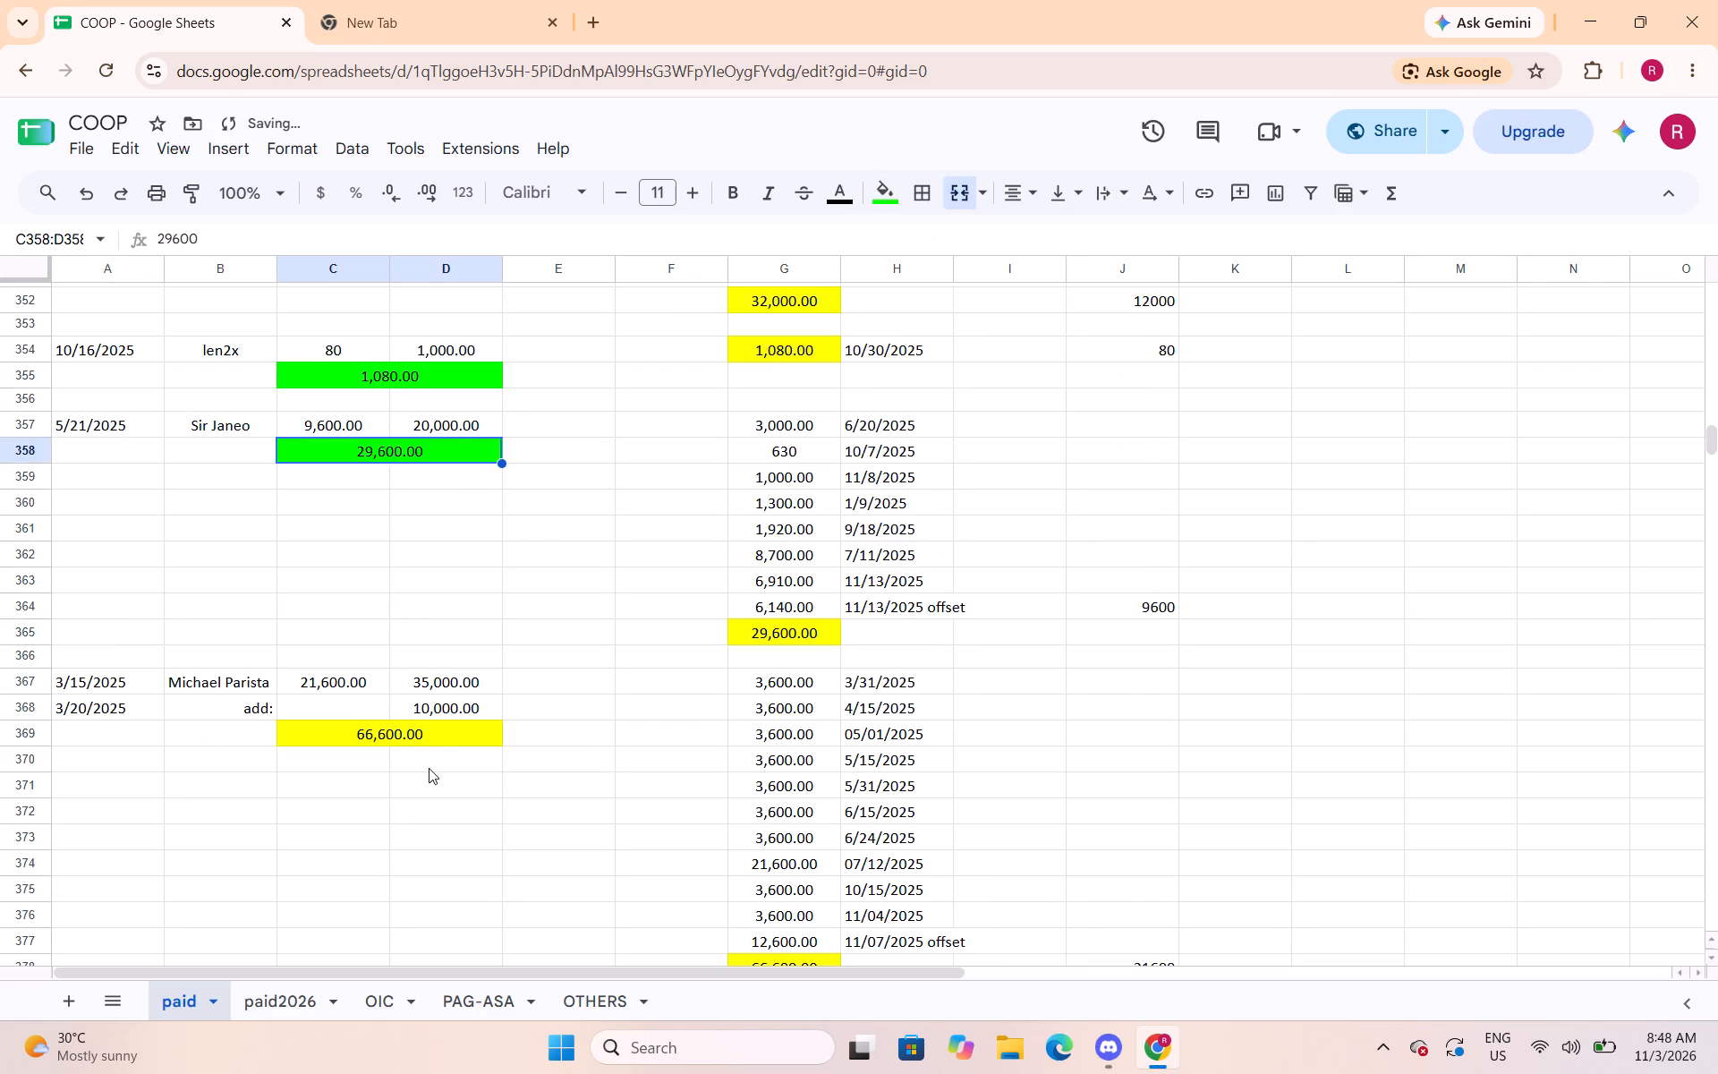
# Fill the merged loan totals in C369:D369 and C382:D382 with bright green.
pyautogui.click(441, 731)
pyautogui.click(890, 194)
pyautogui.click(993, 299)
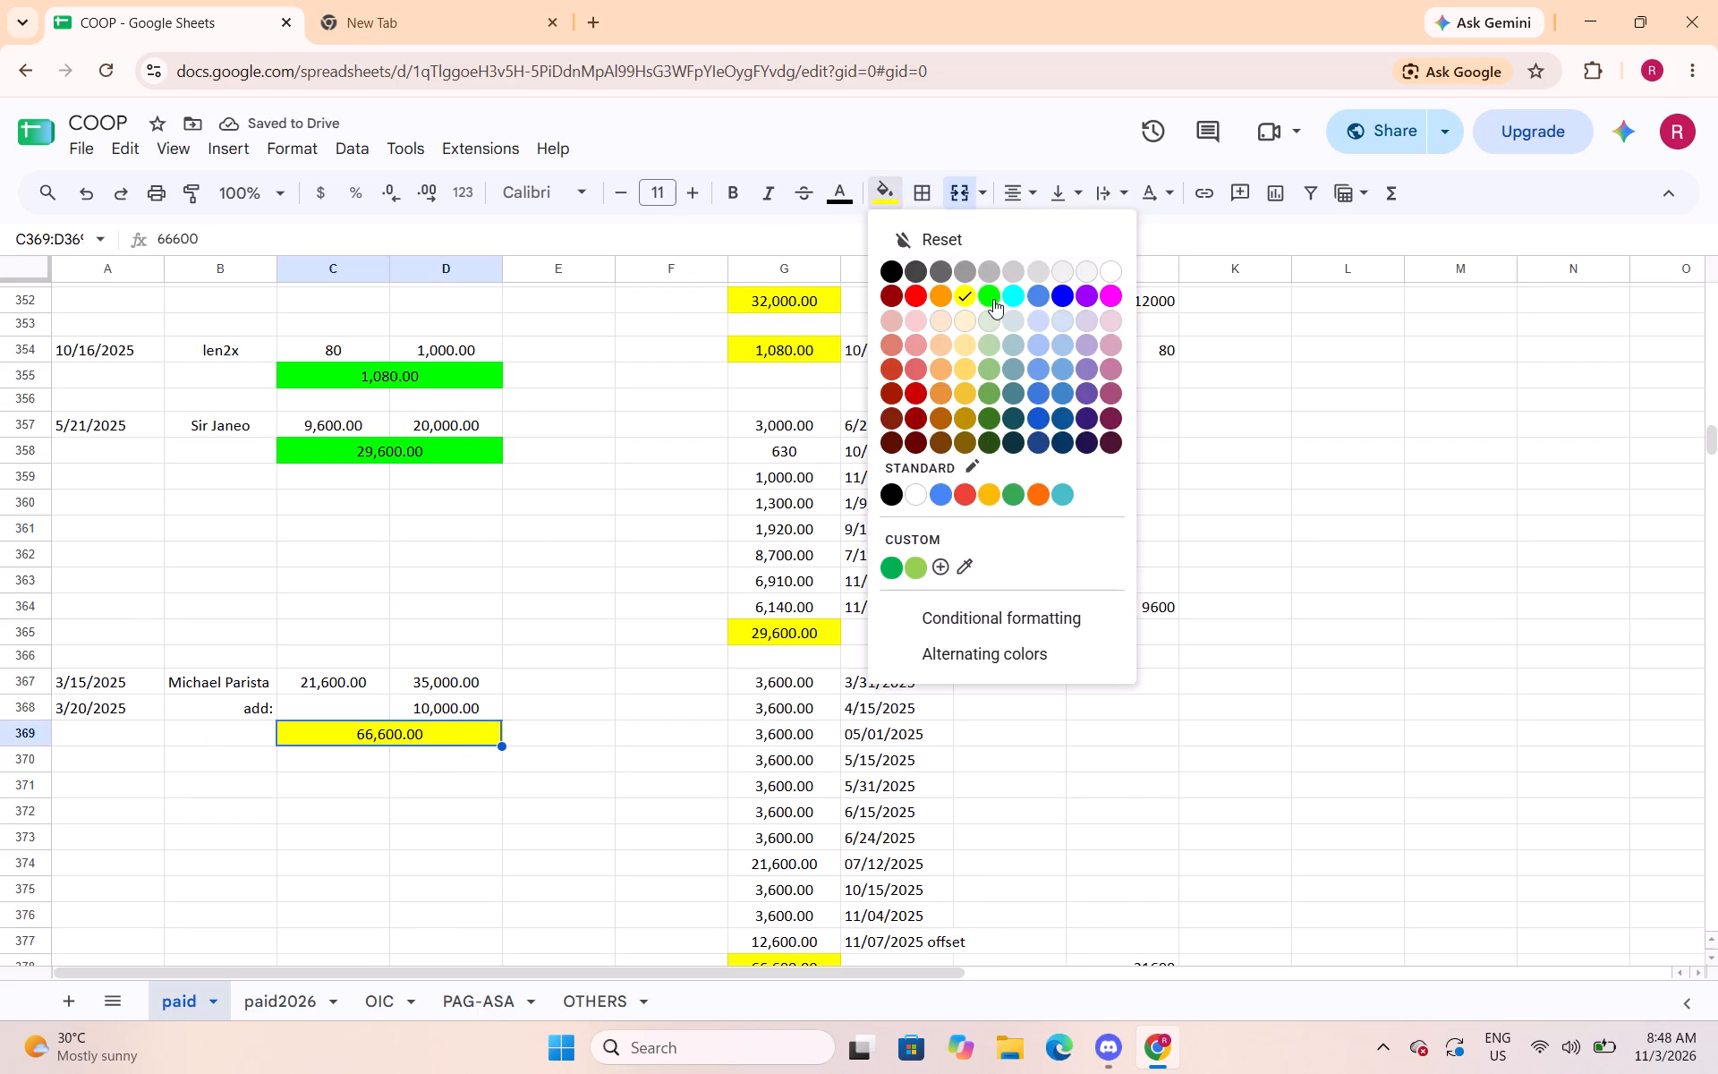
pyautogui.scroll(-3, 396, 503)
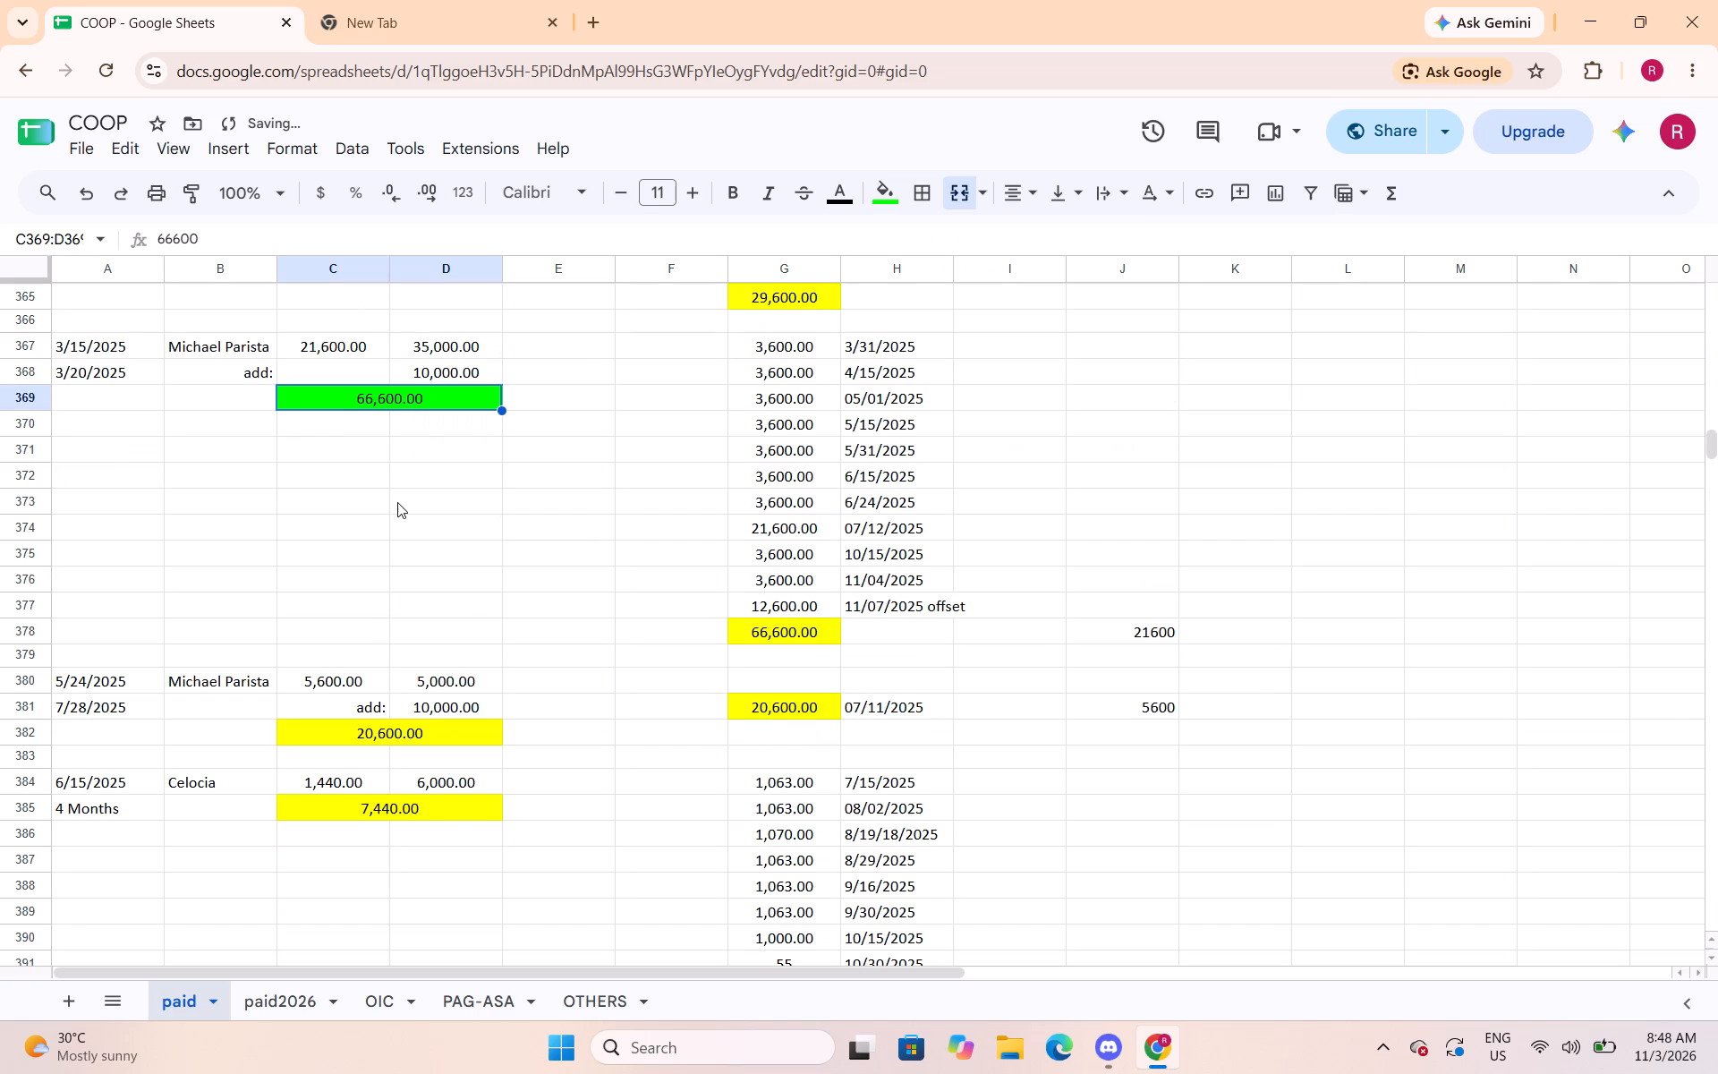
pyautogui.scroll(2, 397, 502)
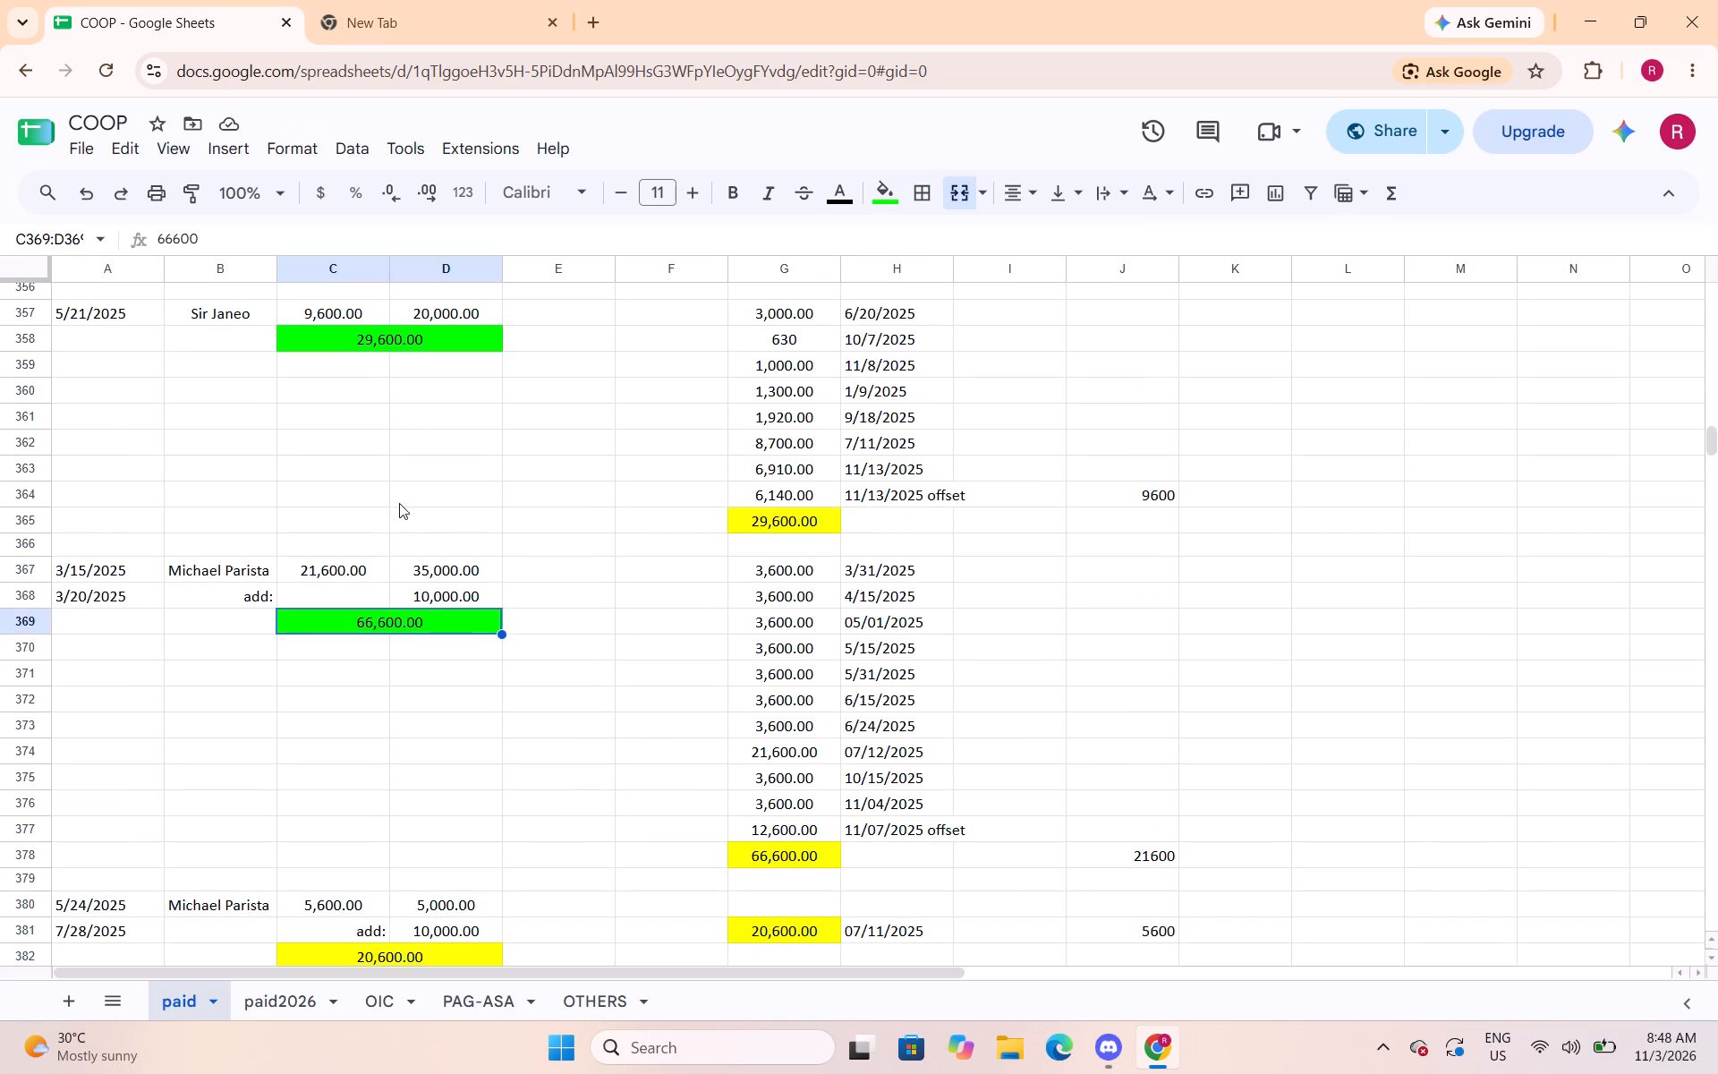
pyautogui.scroll(-1, 400, 503)
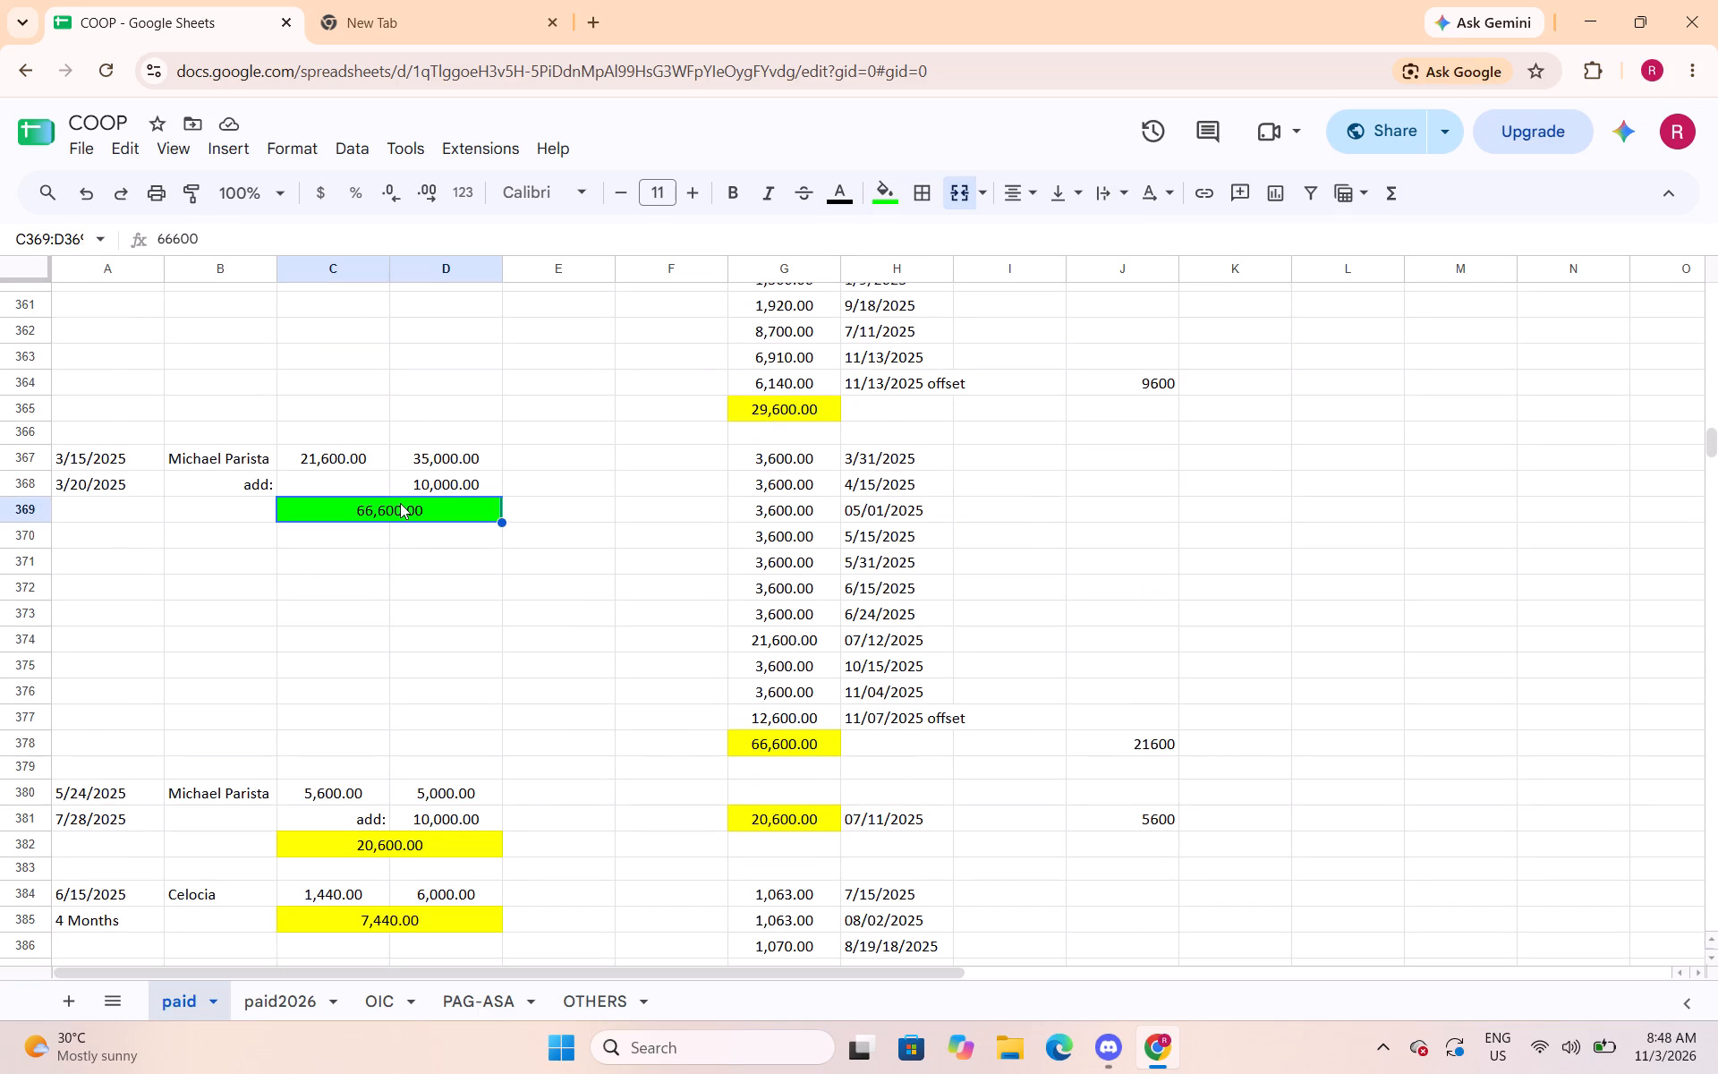
pyautogui.scroll(-4, 400, 503)
pyautogui.scroll(2, 402, 499)
pyautogui.scroll(-1, 402, 499)
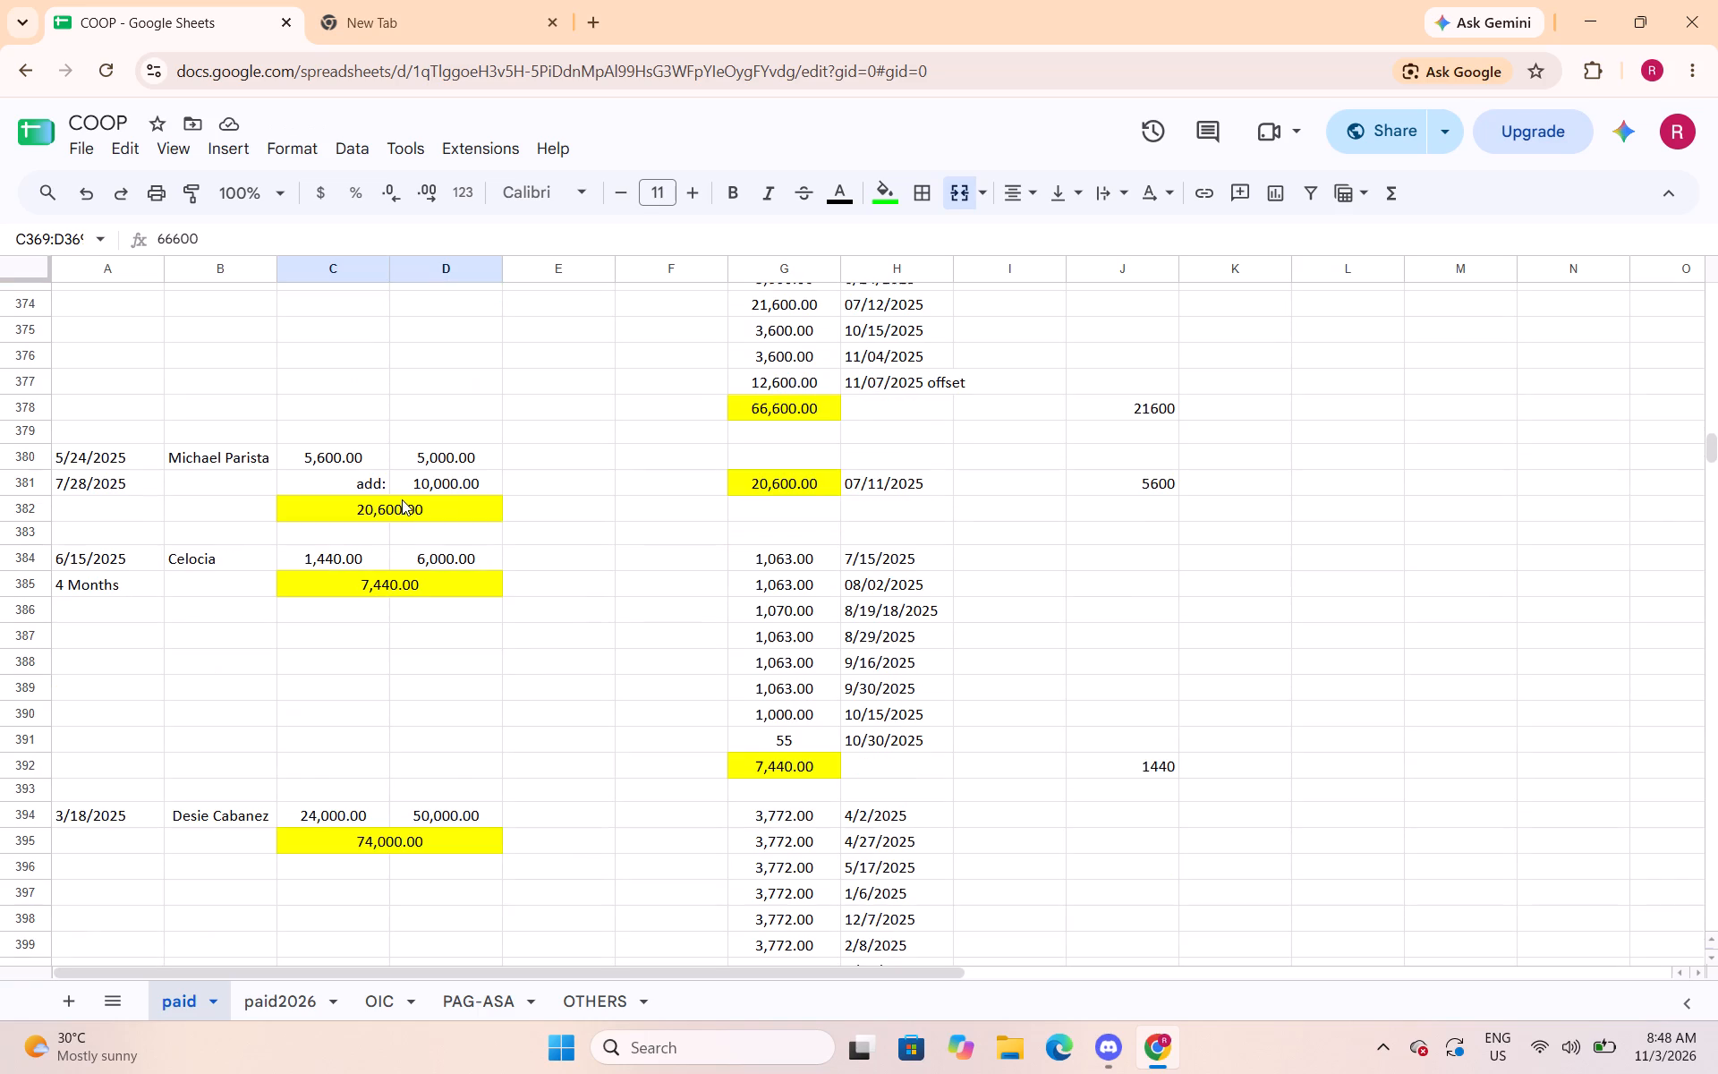
pyautogui.click(402, 499)
pyautogui.click(892, 189)
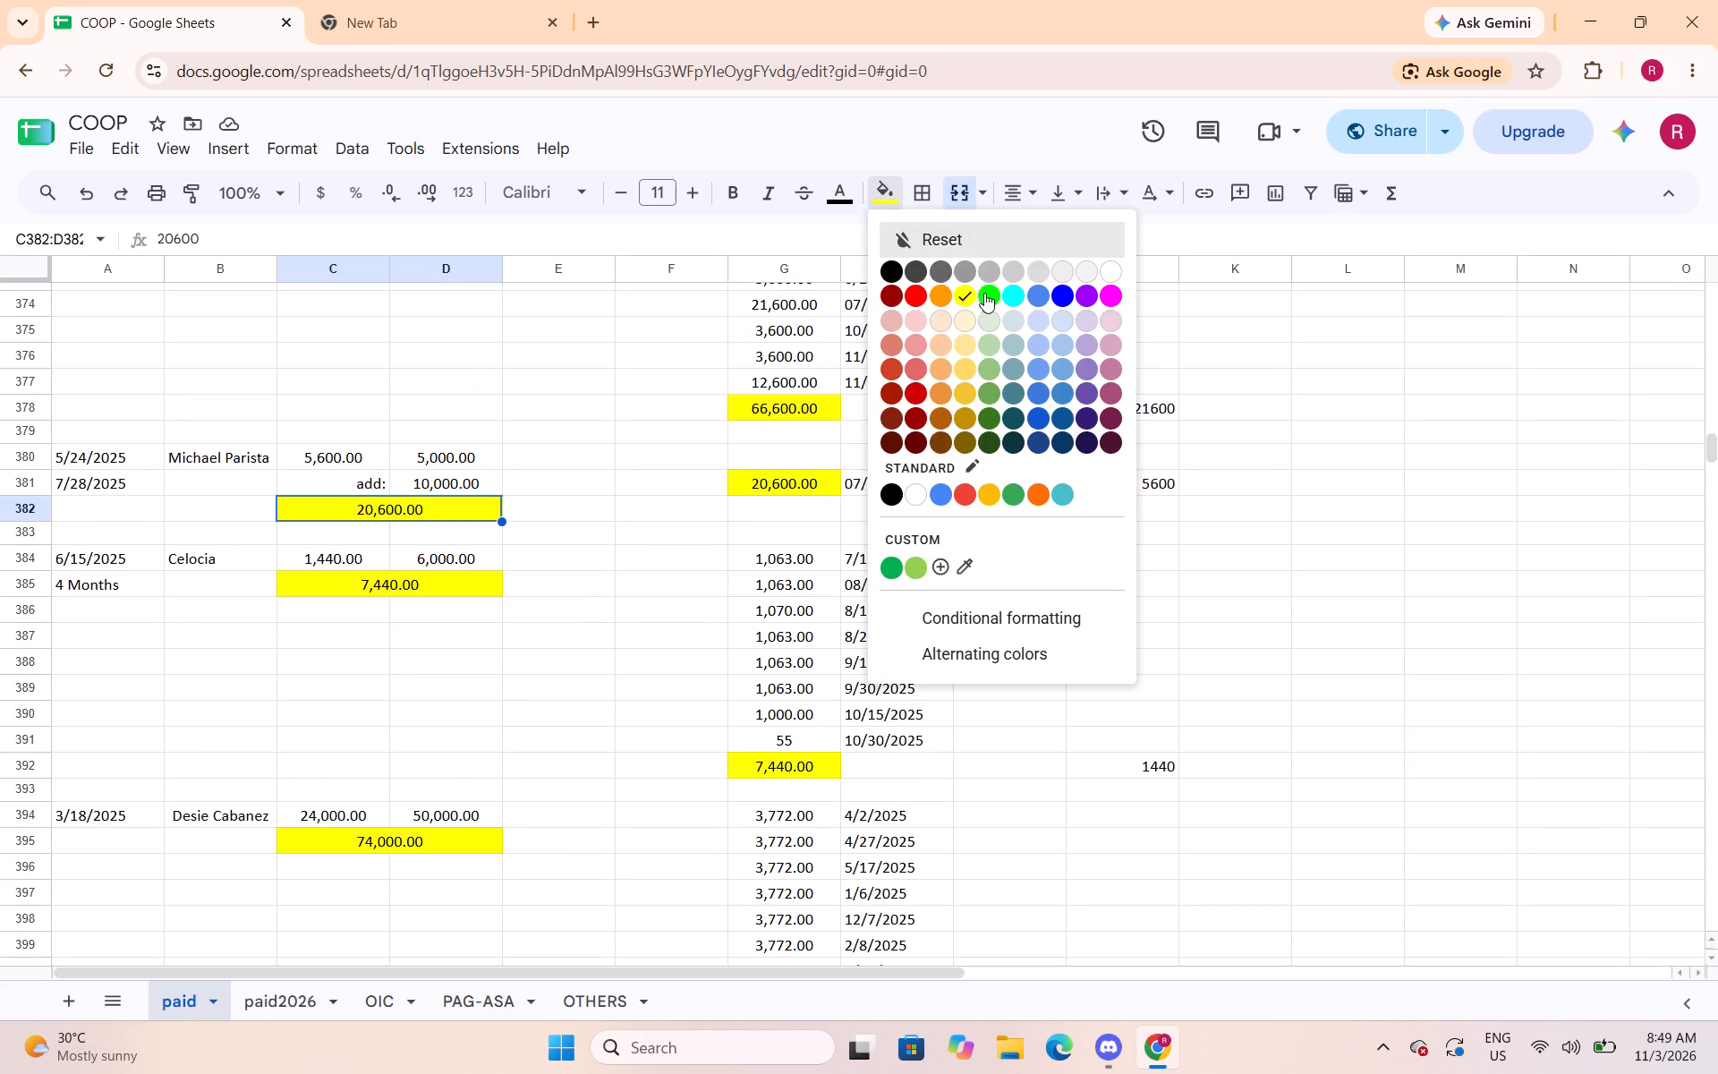
pyautogui.click(987, 293)
# Fill the merged loan totals in C385:D385 and C395:D395 with bright green.
pyautogui.click(480, 590)
pyautogui.click(880, 196)
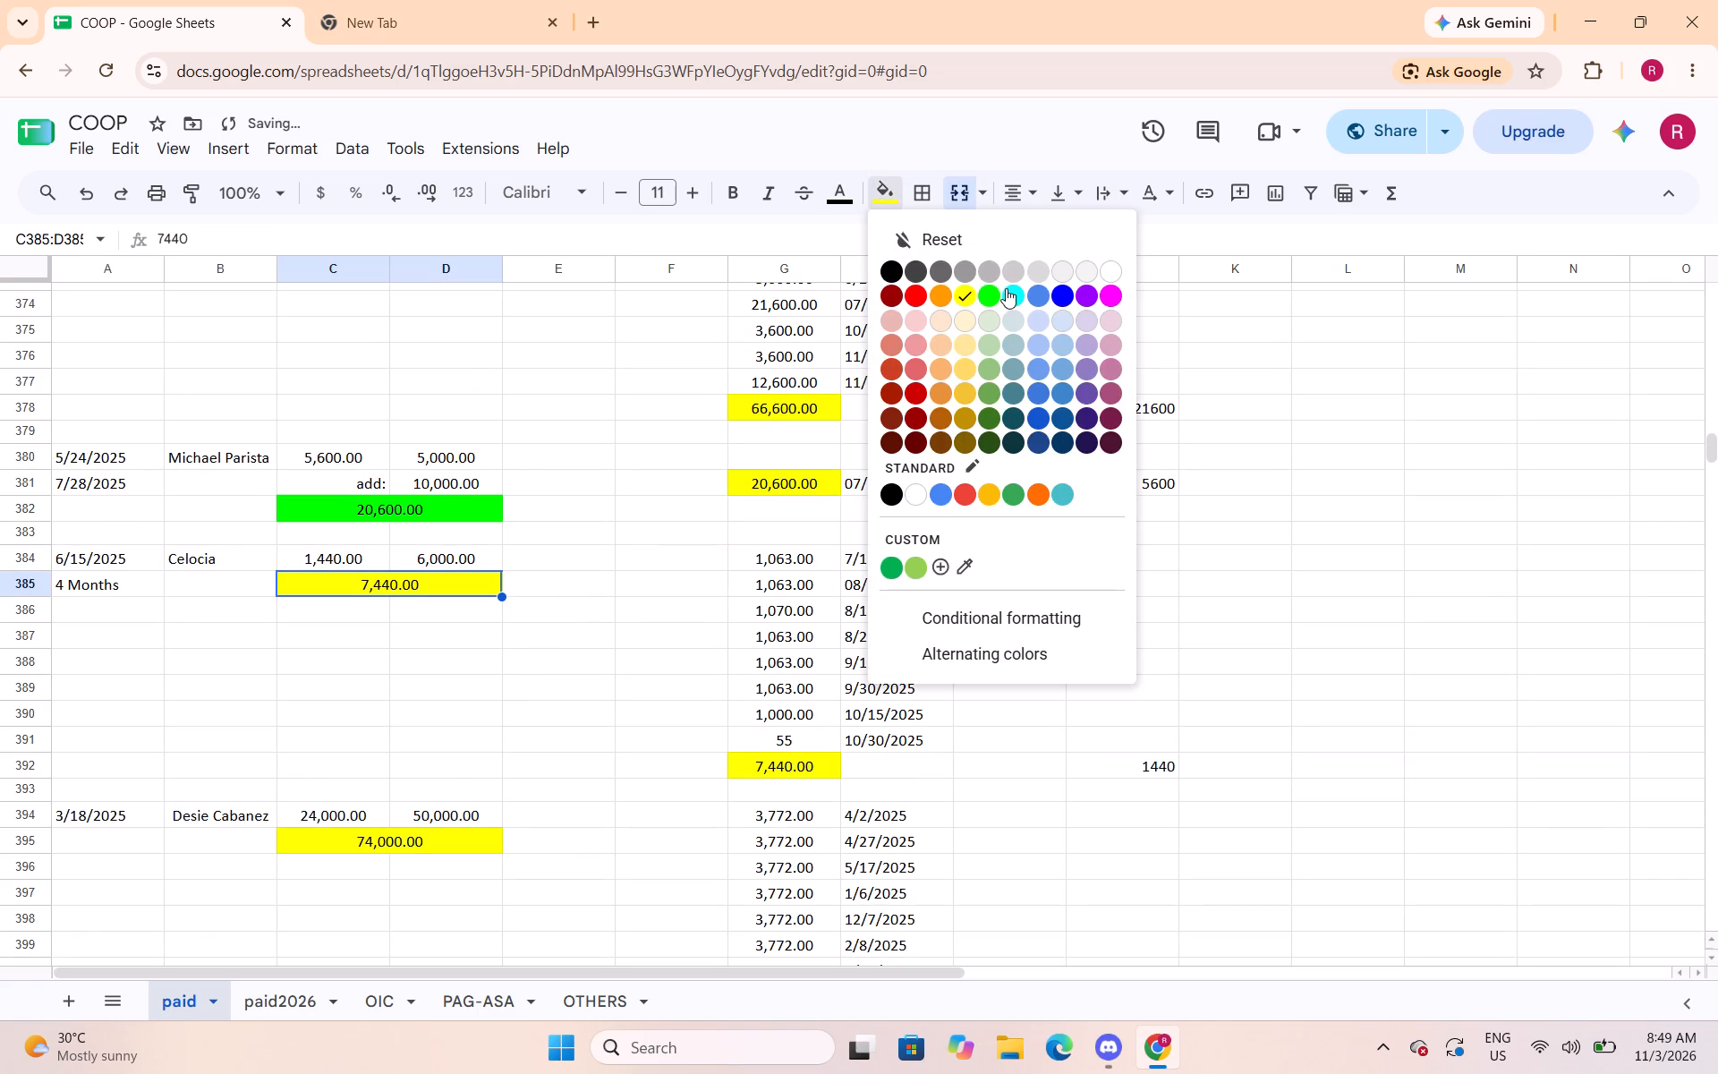
pyautogui.click(993, 295)
pyautogui.click(472, 846)
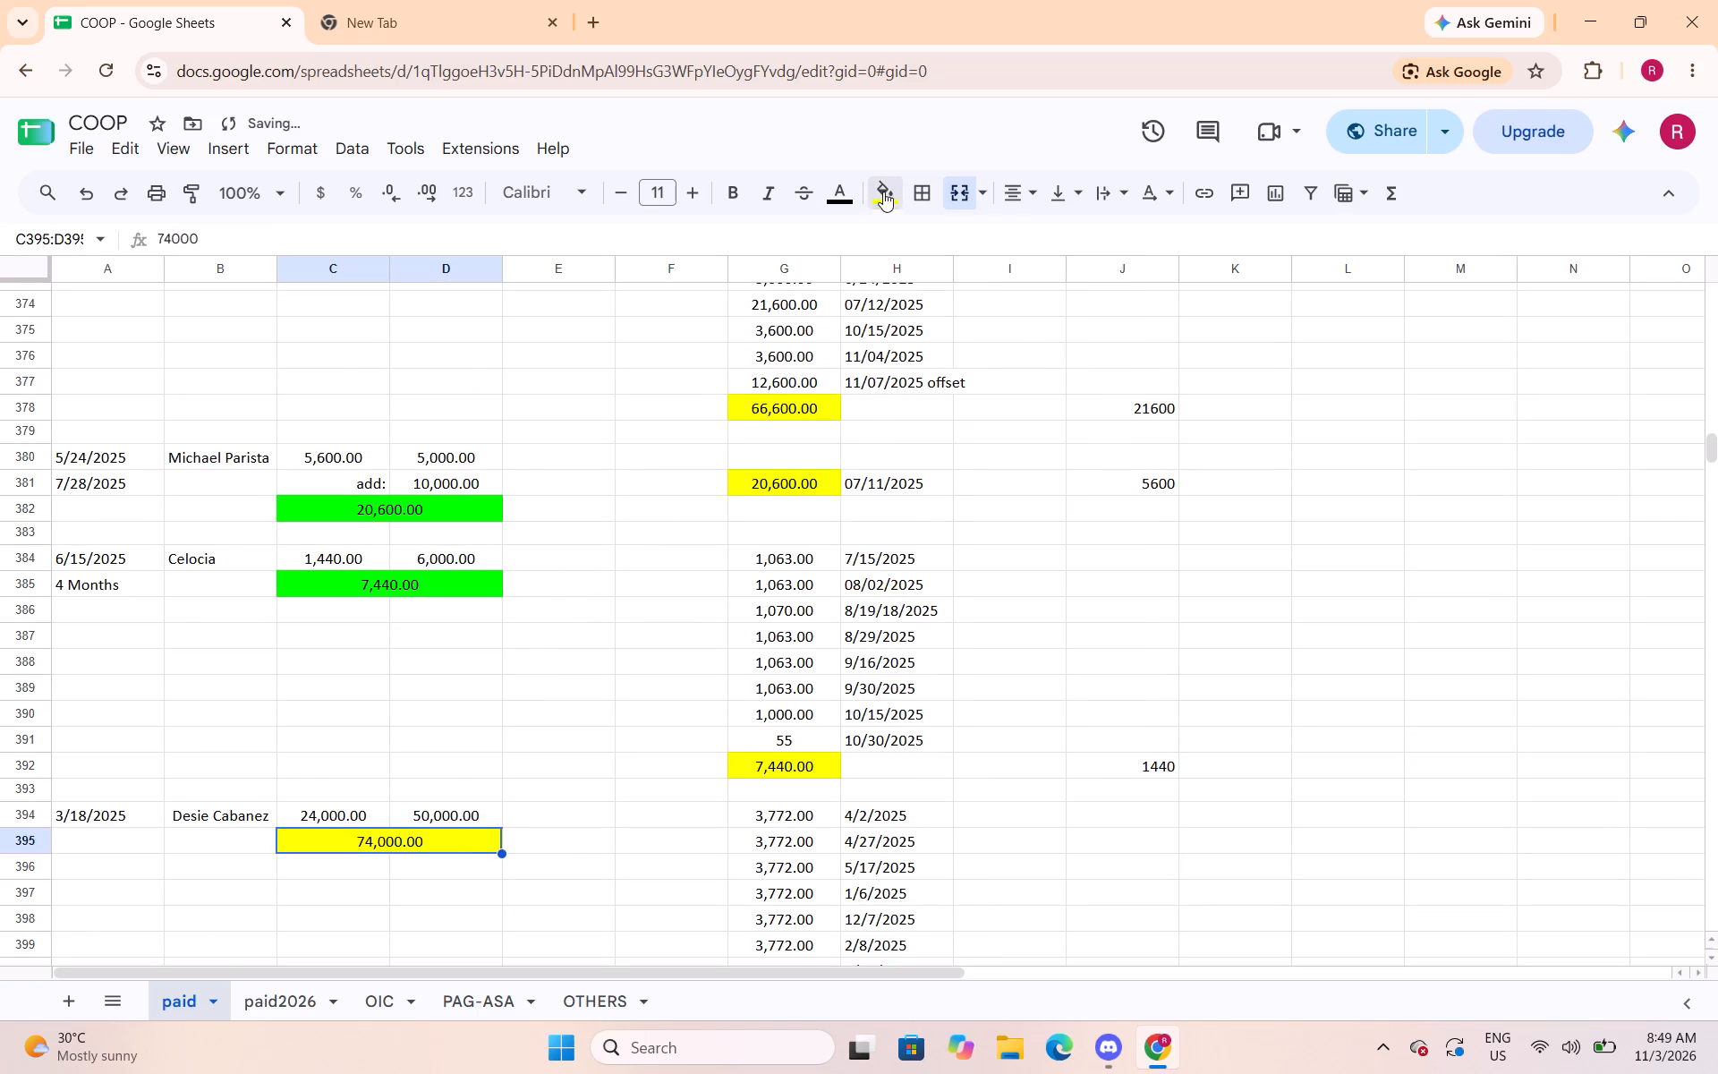
pyautogui.click(883, 192)
pyautogui.click(985, 289)
# Fill the merged loan total in C408:D408 with bright green.
pyautogui.scroll(-5, 717, 340)
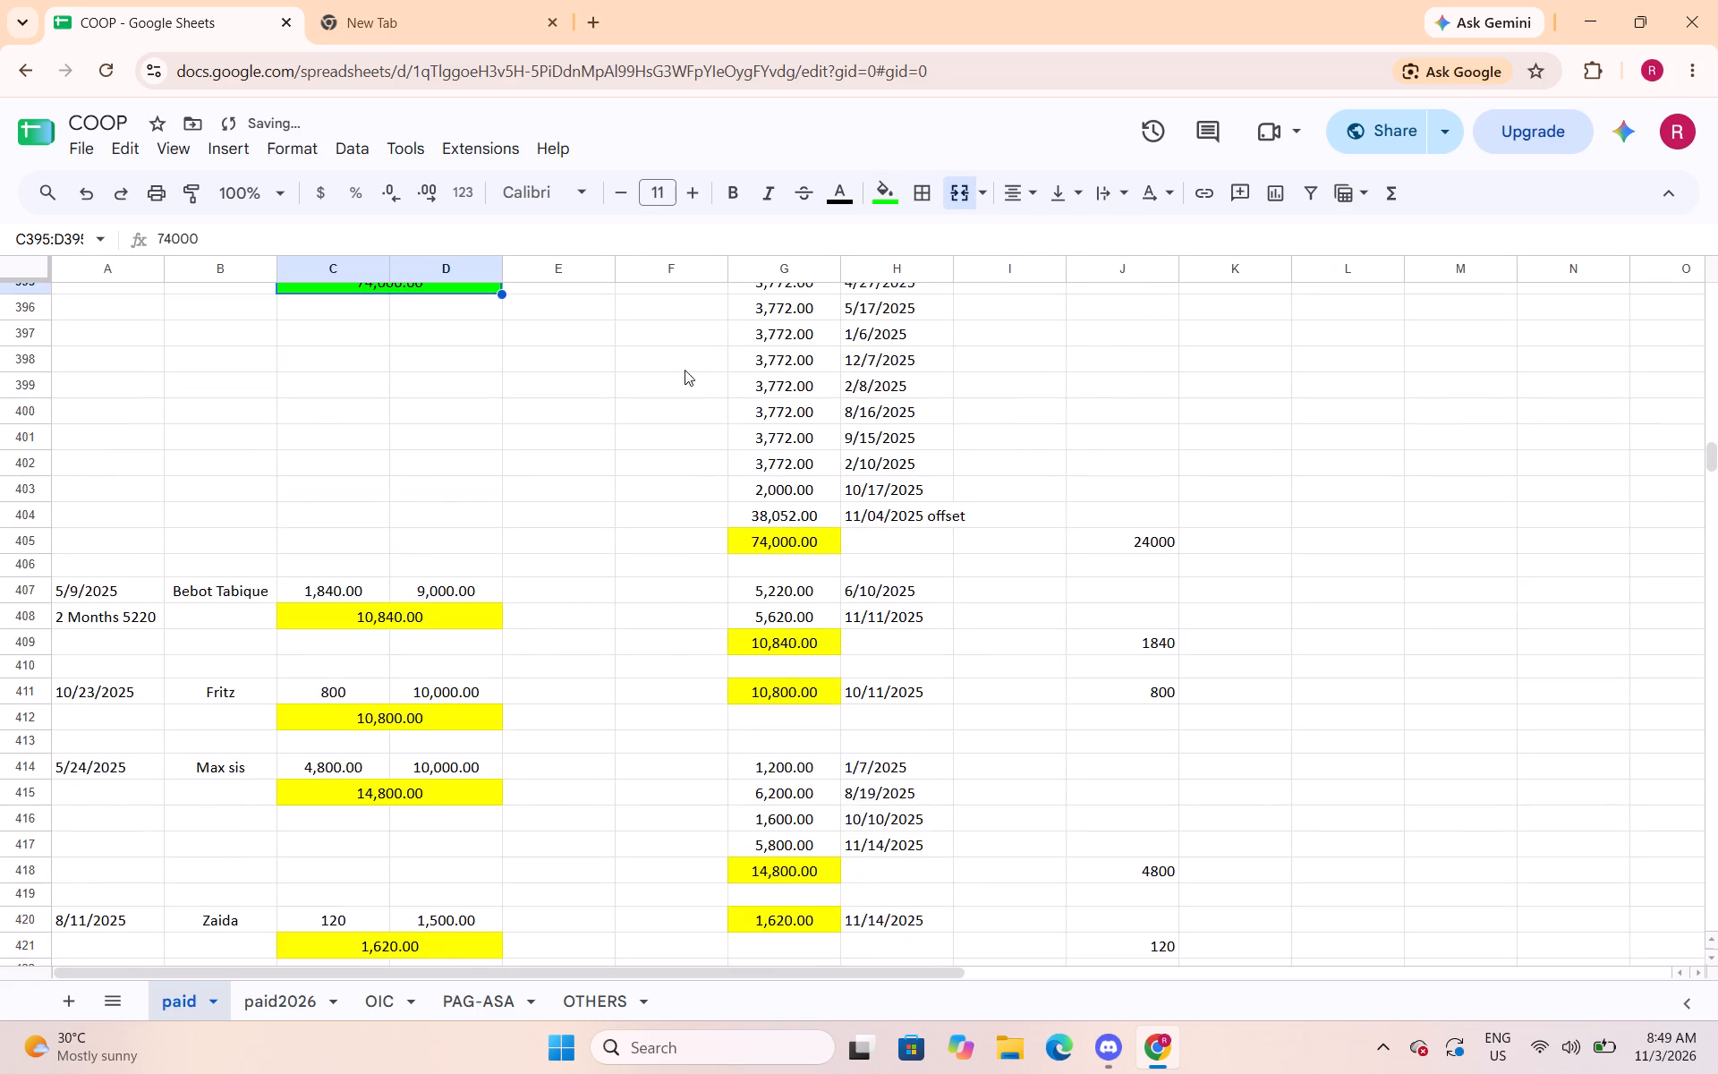
pyautogui.scroll(-3, 685, 370)
pyautogui.scroll(3, 574, 355)
pyautogui.scroll(-3, 574, 355)
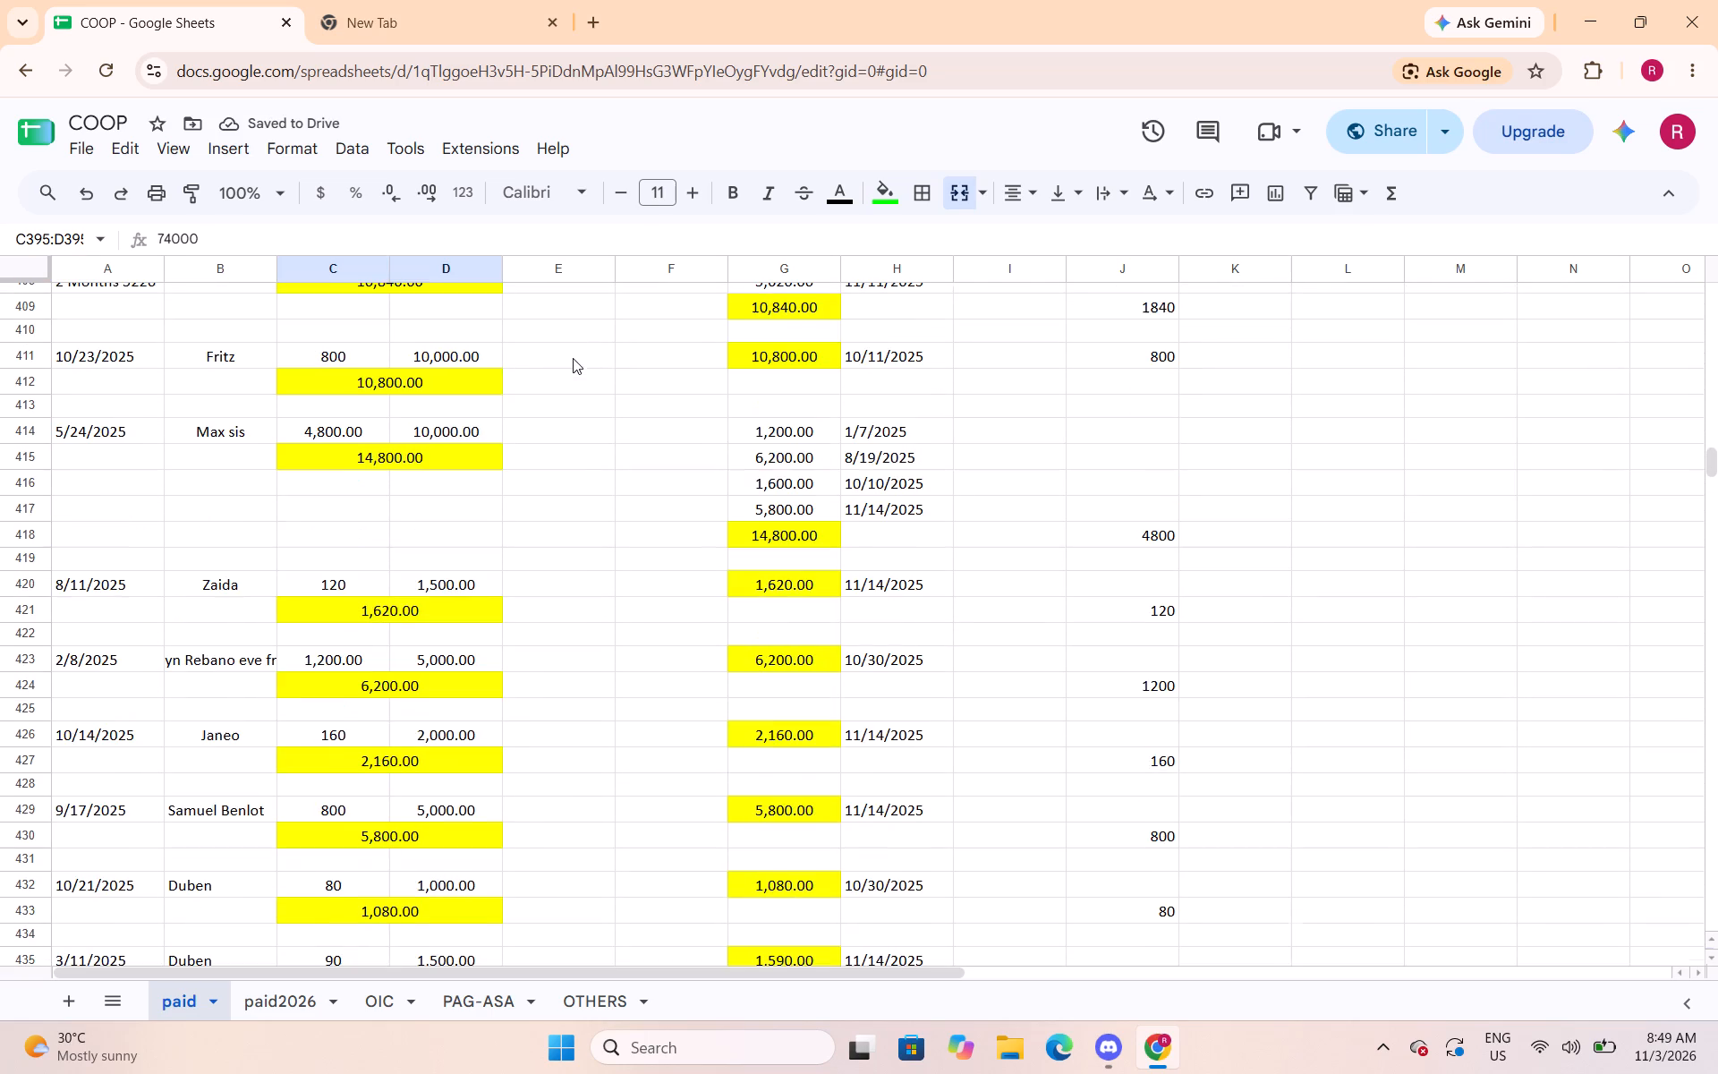
pyautogui.scroll(1, 496, 357)
pyautogui.click(478, 394)
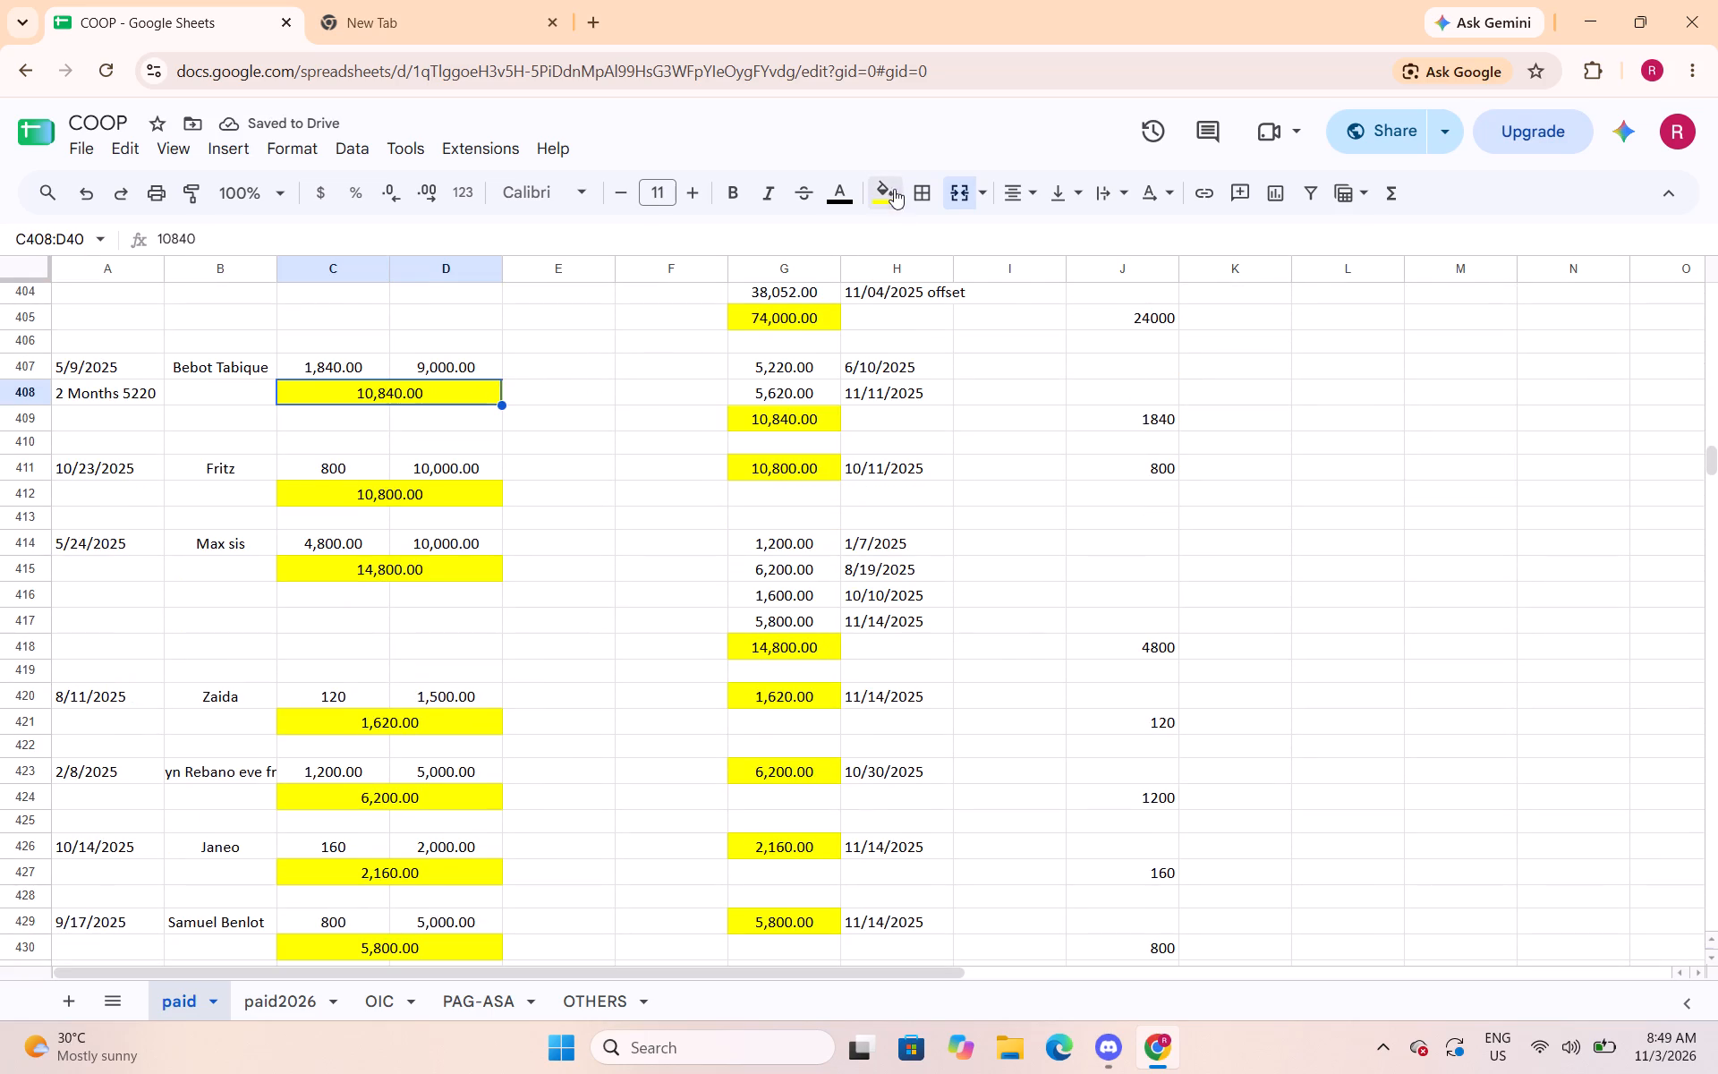
pyautogui.click(893, 189)
pyautogui.click(983, 299)
# Fill the merged loan totals in C412:D412 and C415:D415 with bright green.
pyautogui.click(436, 495)
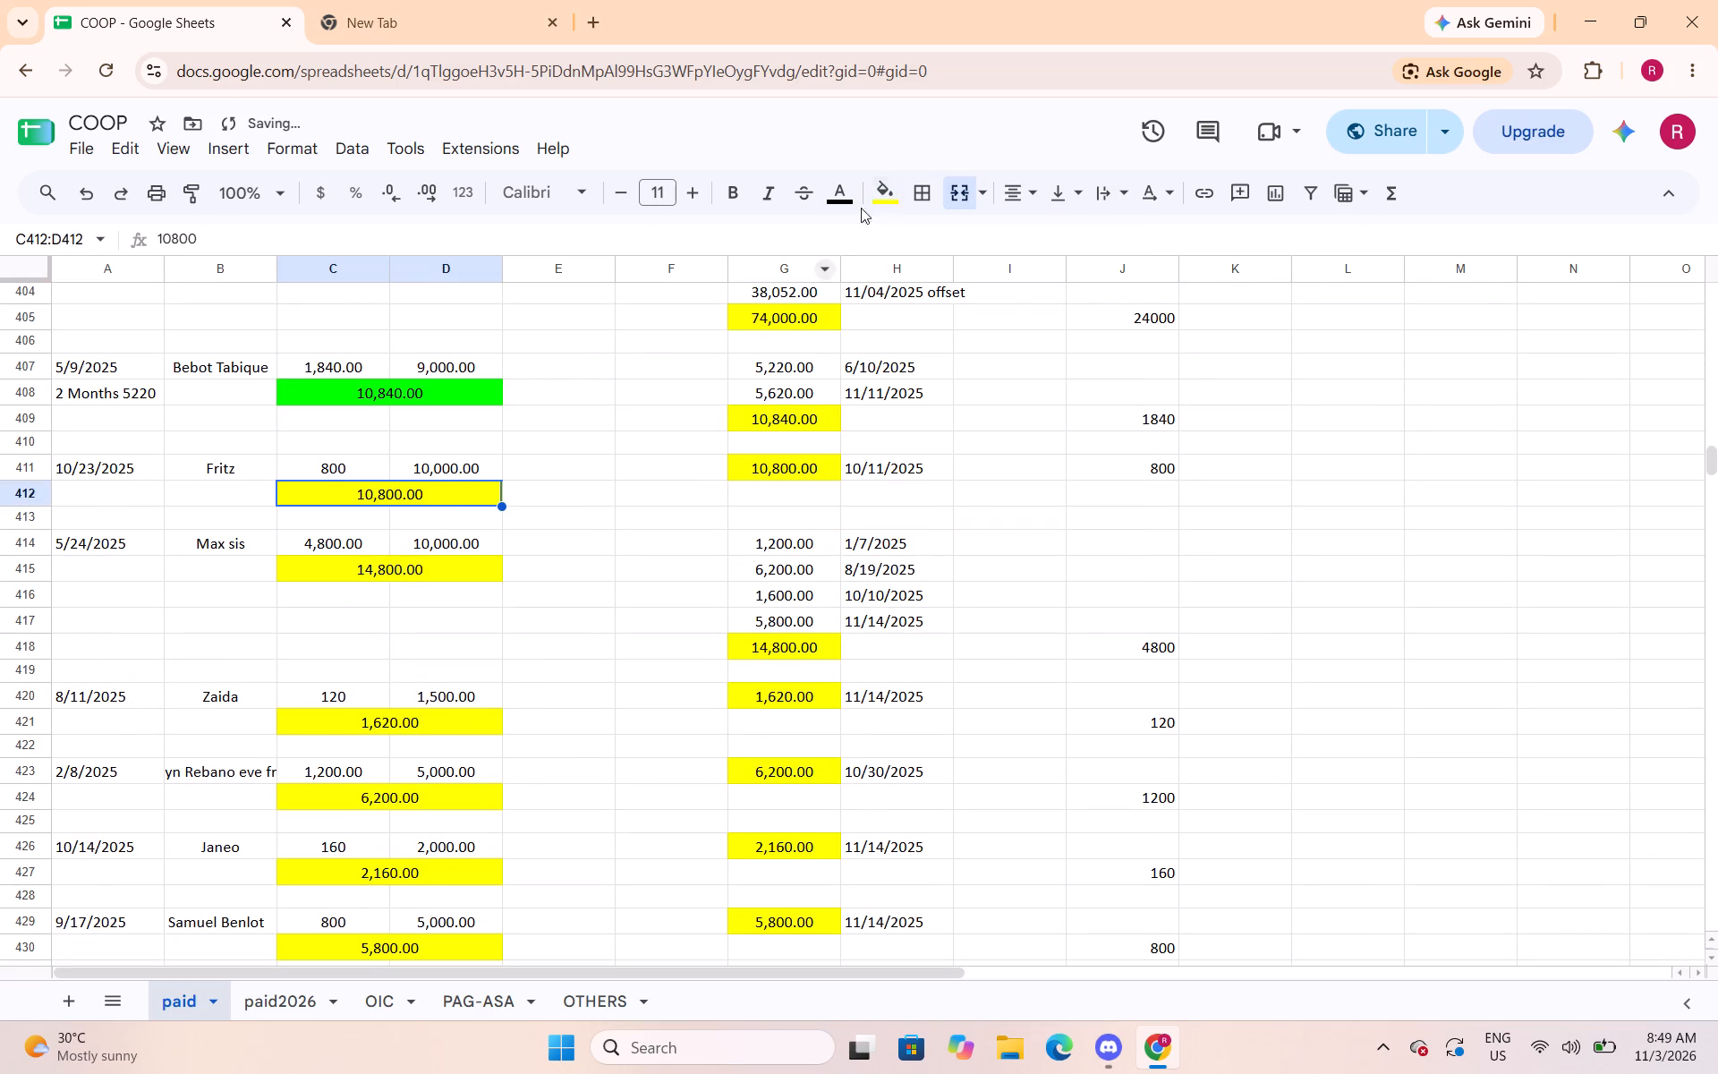
pyautogui.click(873, 193)
pyautogui.moveTo(990, 299); pyautogui.dragTo(983, 308)
pyautogui.click(461, 505)
pyautogui.click(879, 195)
pyautogui.click(988, 299)
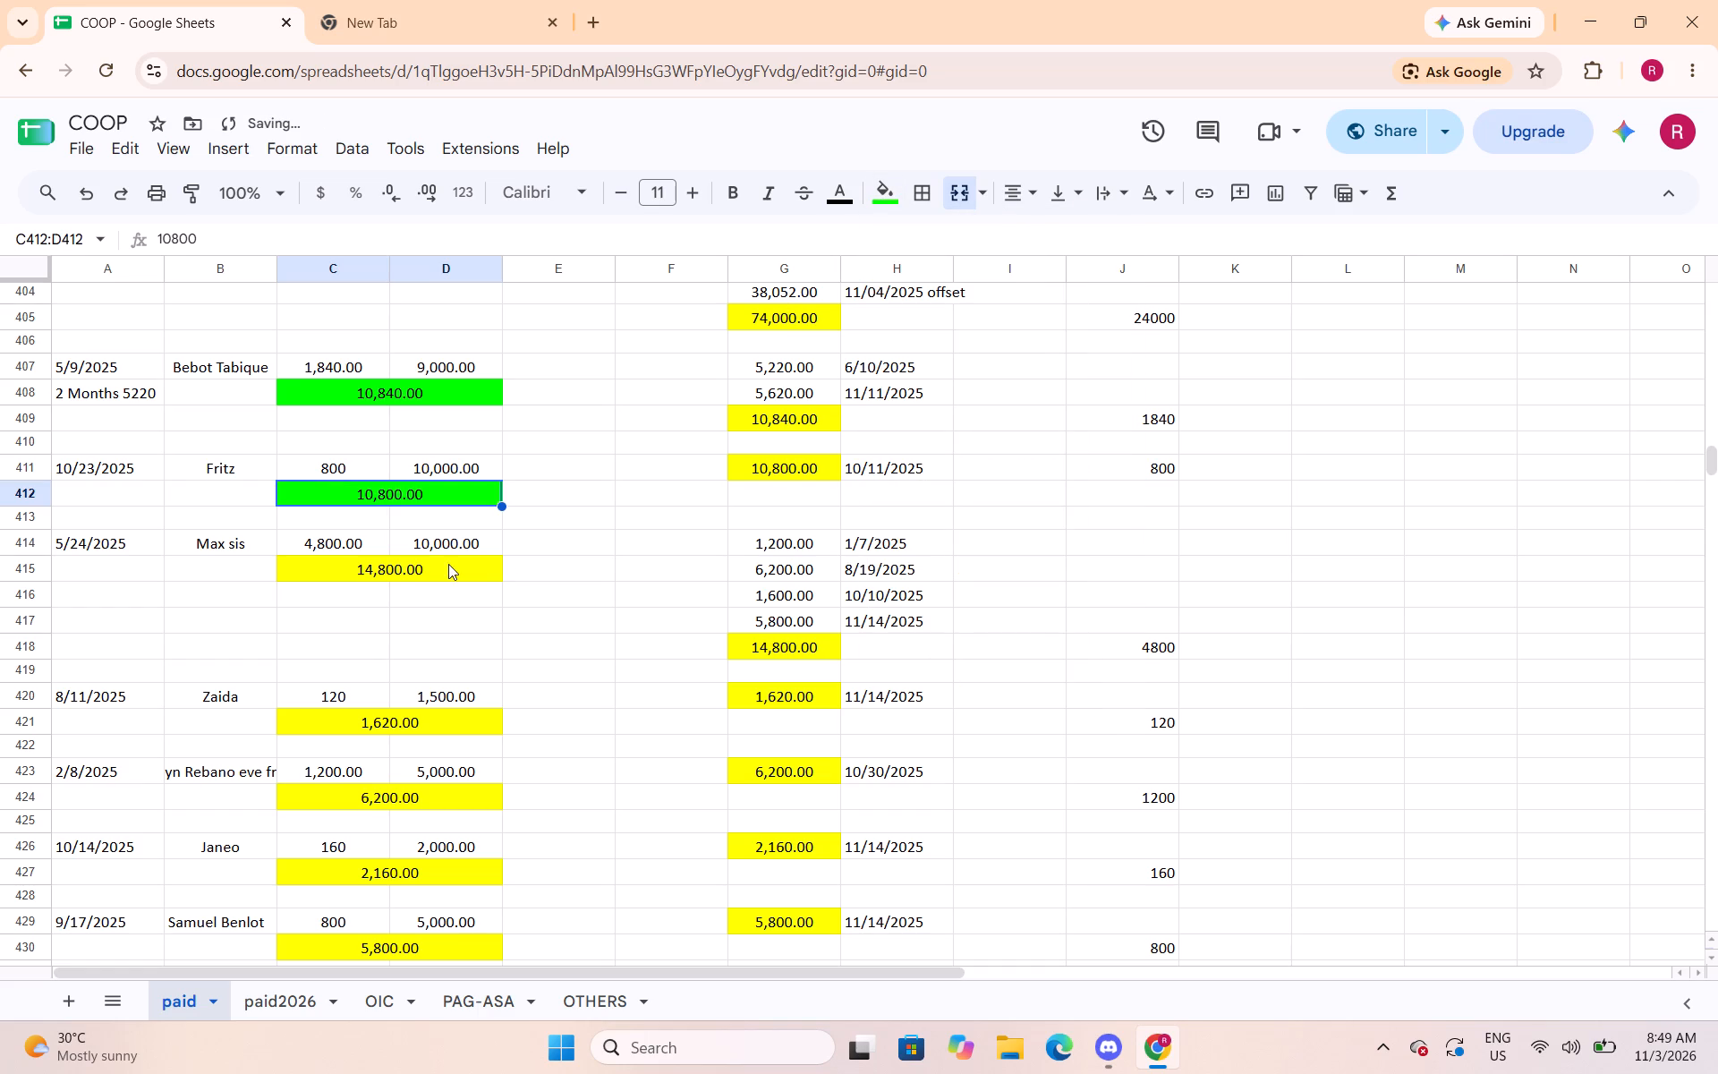
pyautogui.click(438, 564)
pyautogui.click(878, 191)
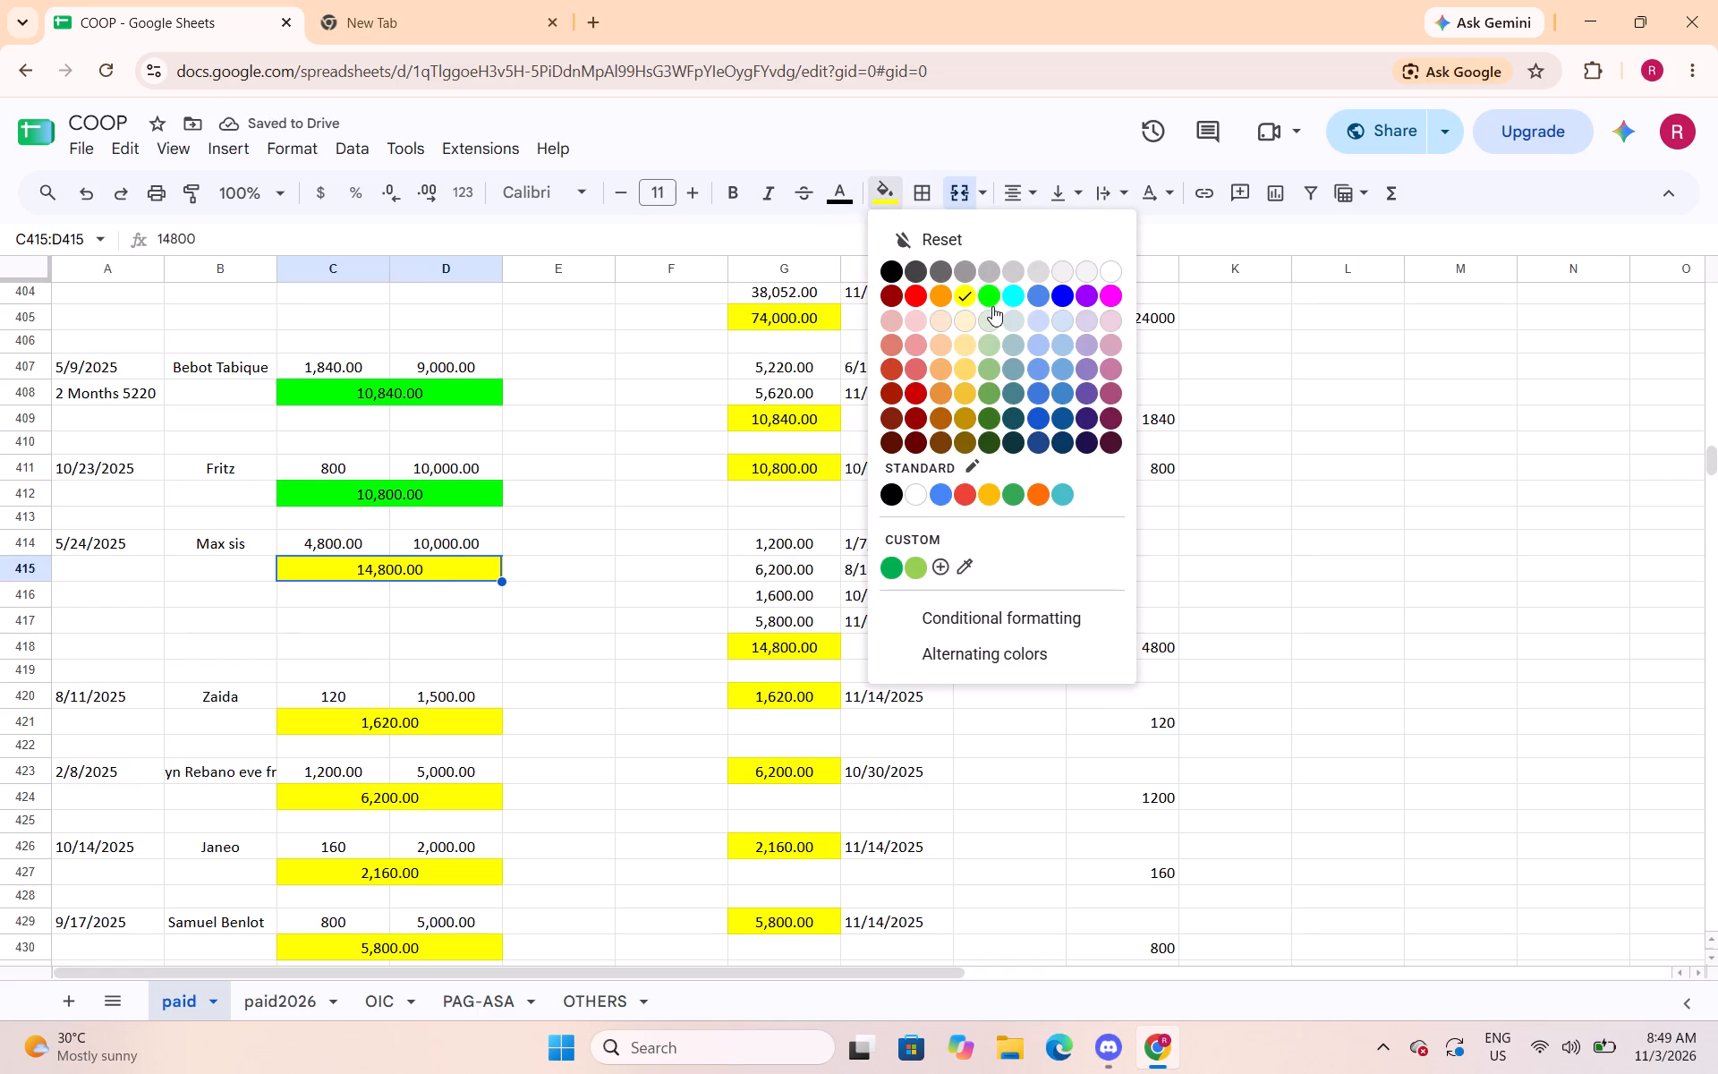
pyautogui.click(992, 297)
# Fill the merged loan totals in C421:D421 and C424:D424 with bright green.
pyautogui.click(395, 721)
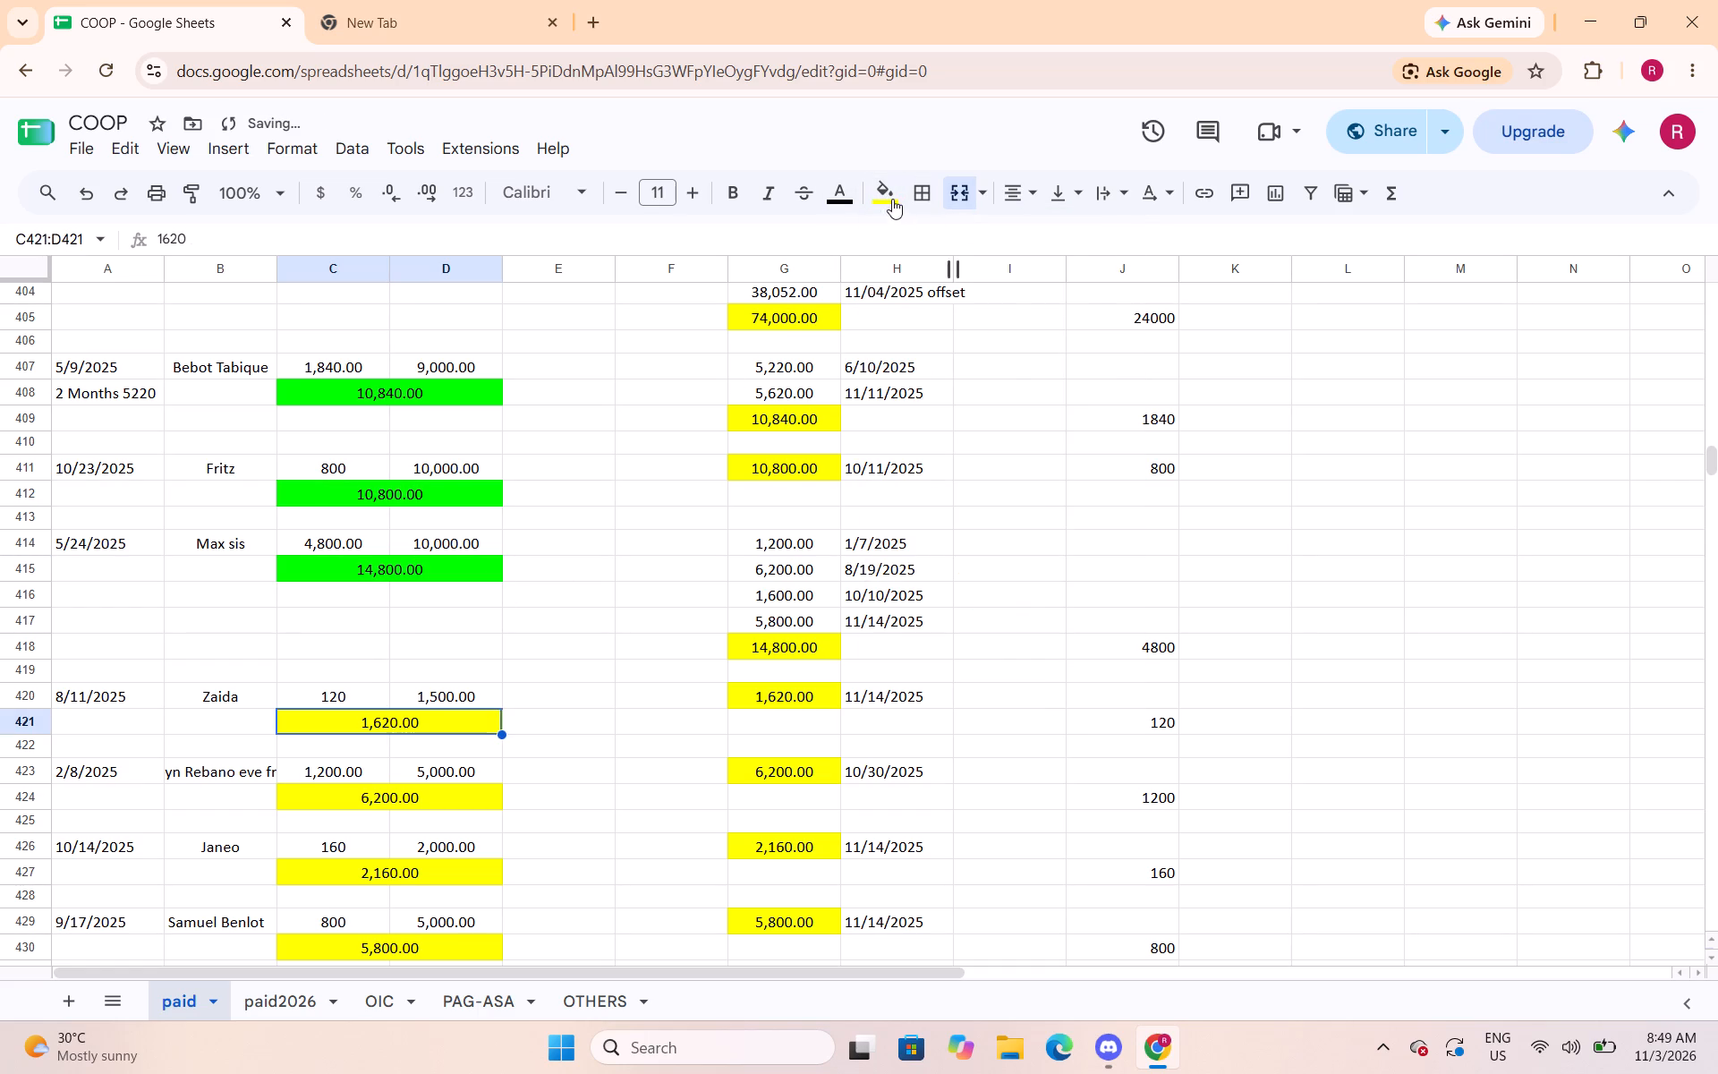
pyautogui.click(892, 199)
pyautogui.click(988, 295)
pyautogui.click(412, 798)
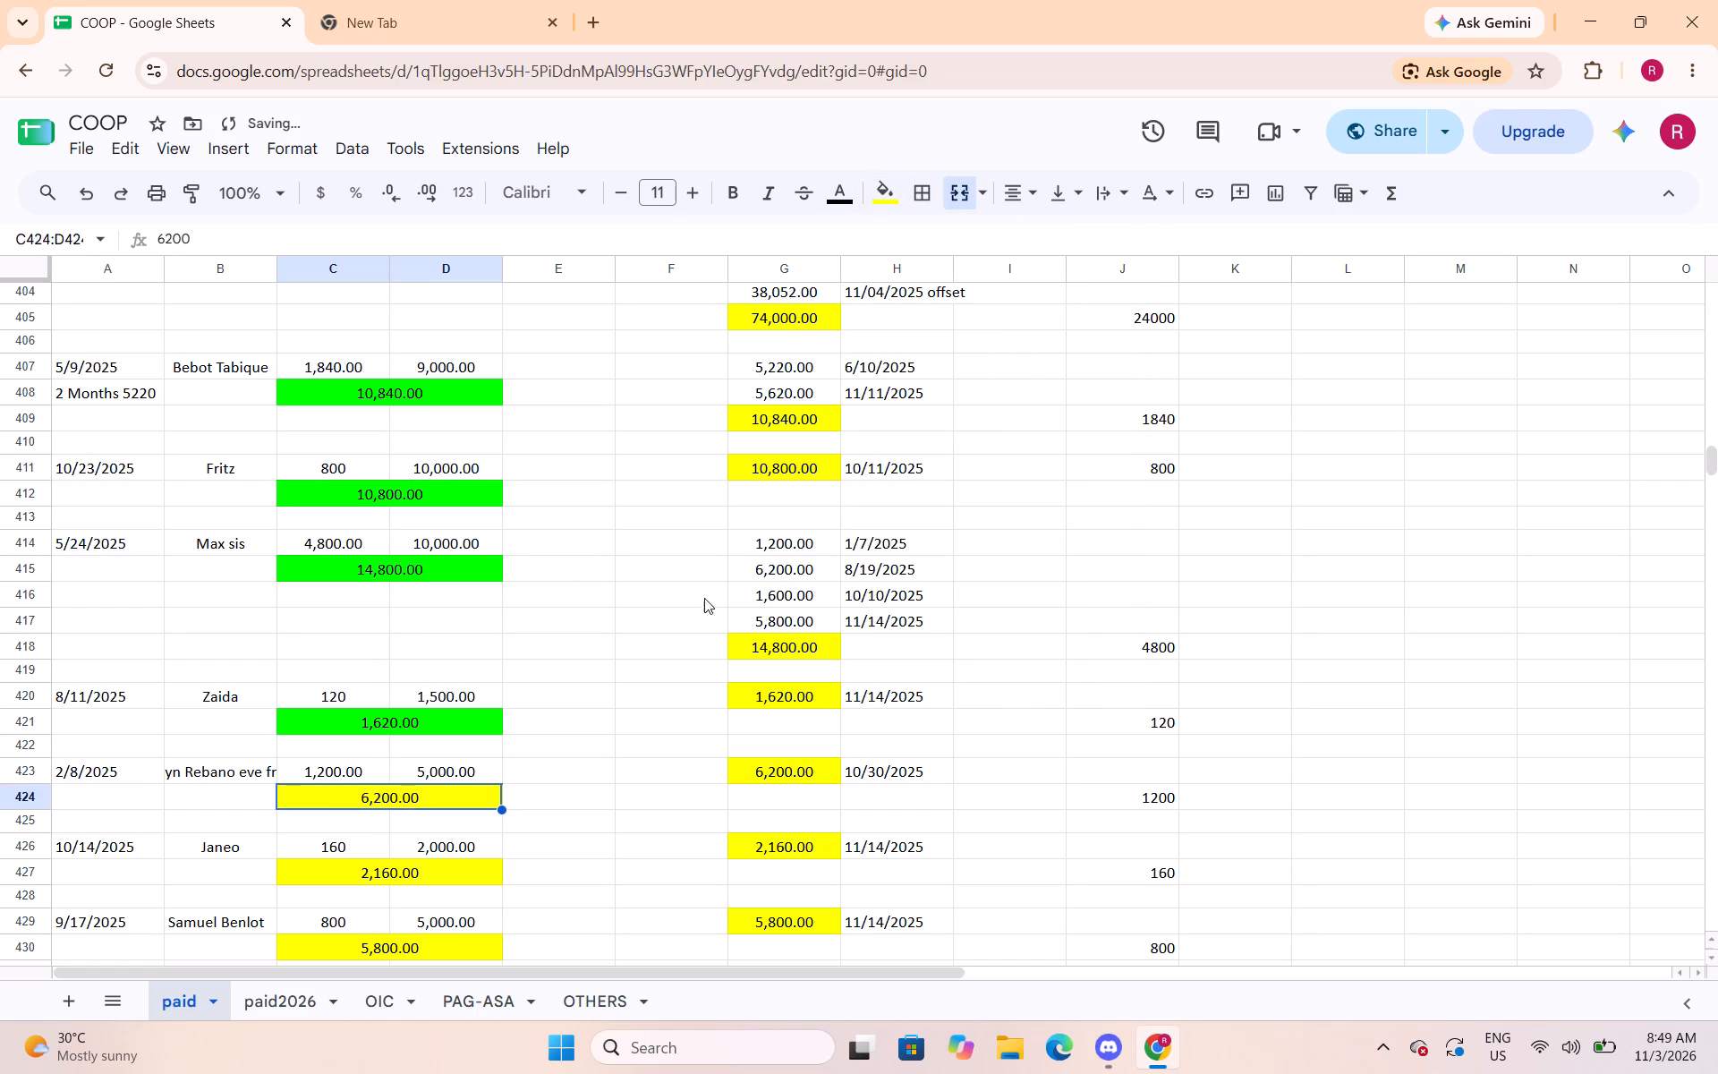
pyautogui.click(890, 201)
pyautogui.click(992, 293)
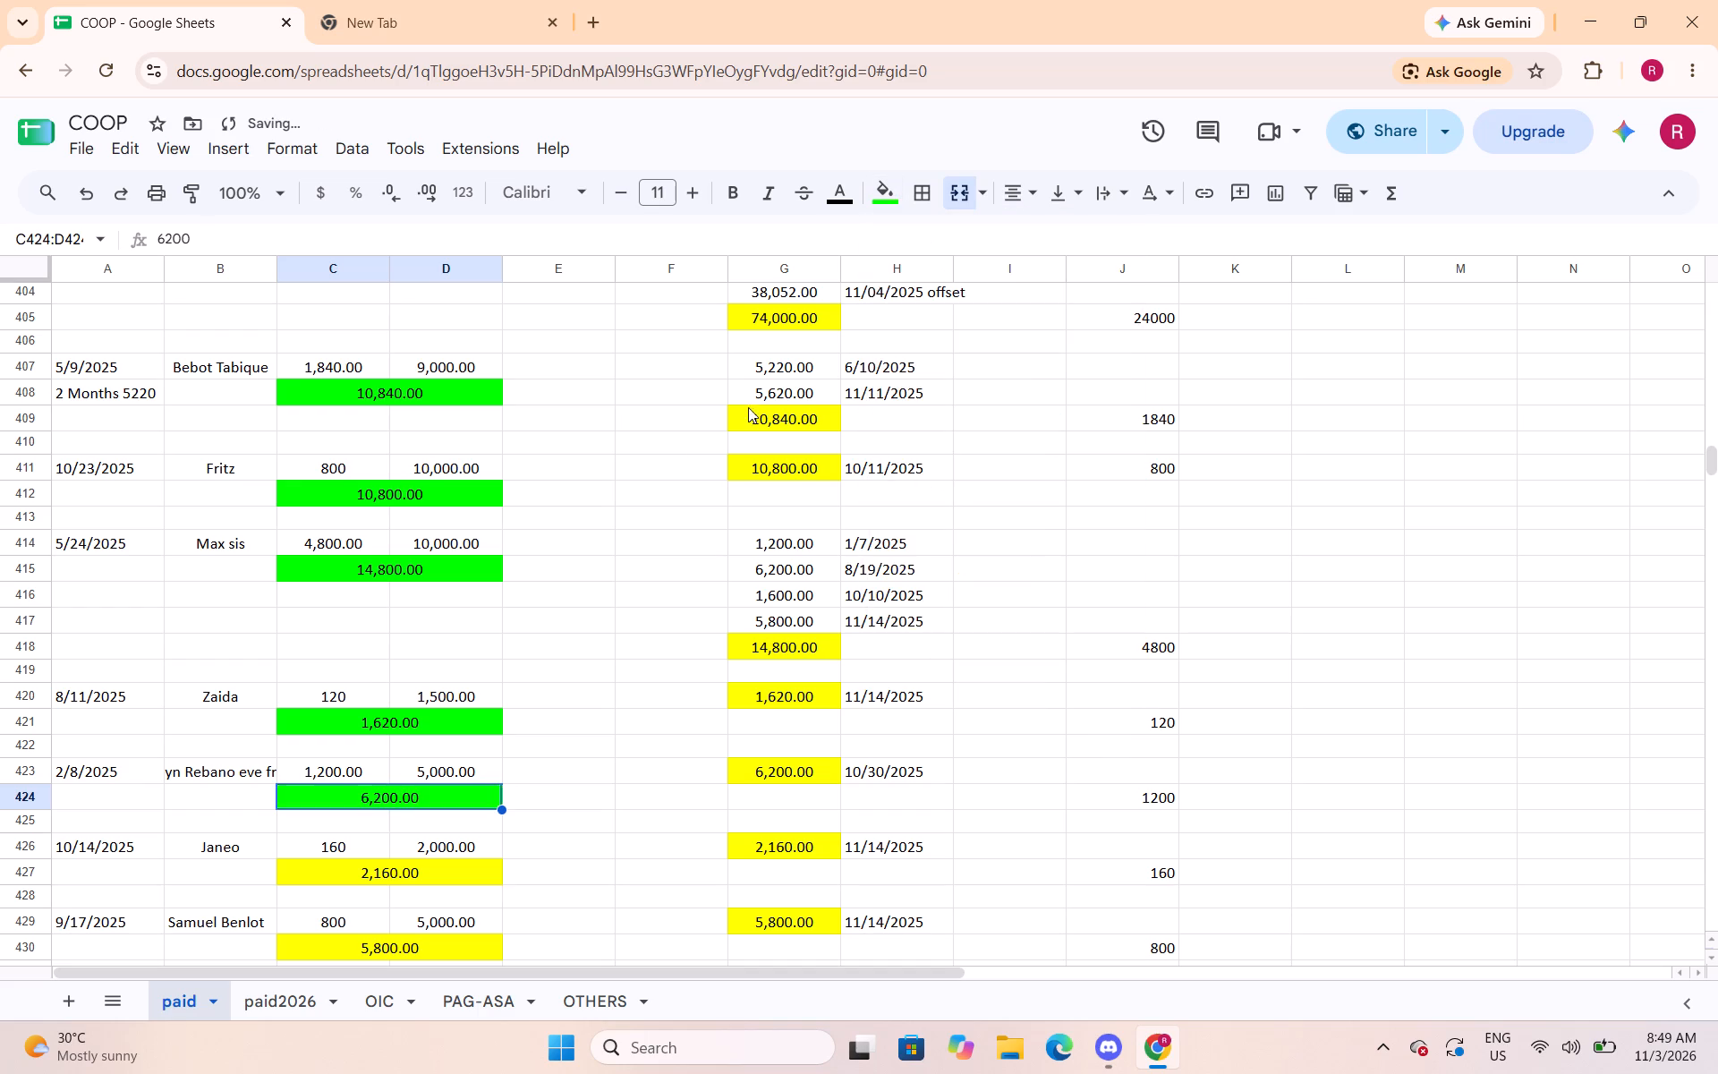
# Fill the merged loan totals in C427:D427 and C430:D430 with bright green.
pyautogui.scroll(-4, 610, 471)
pyautogui.click(474, 424)
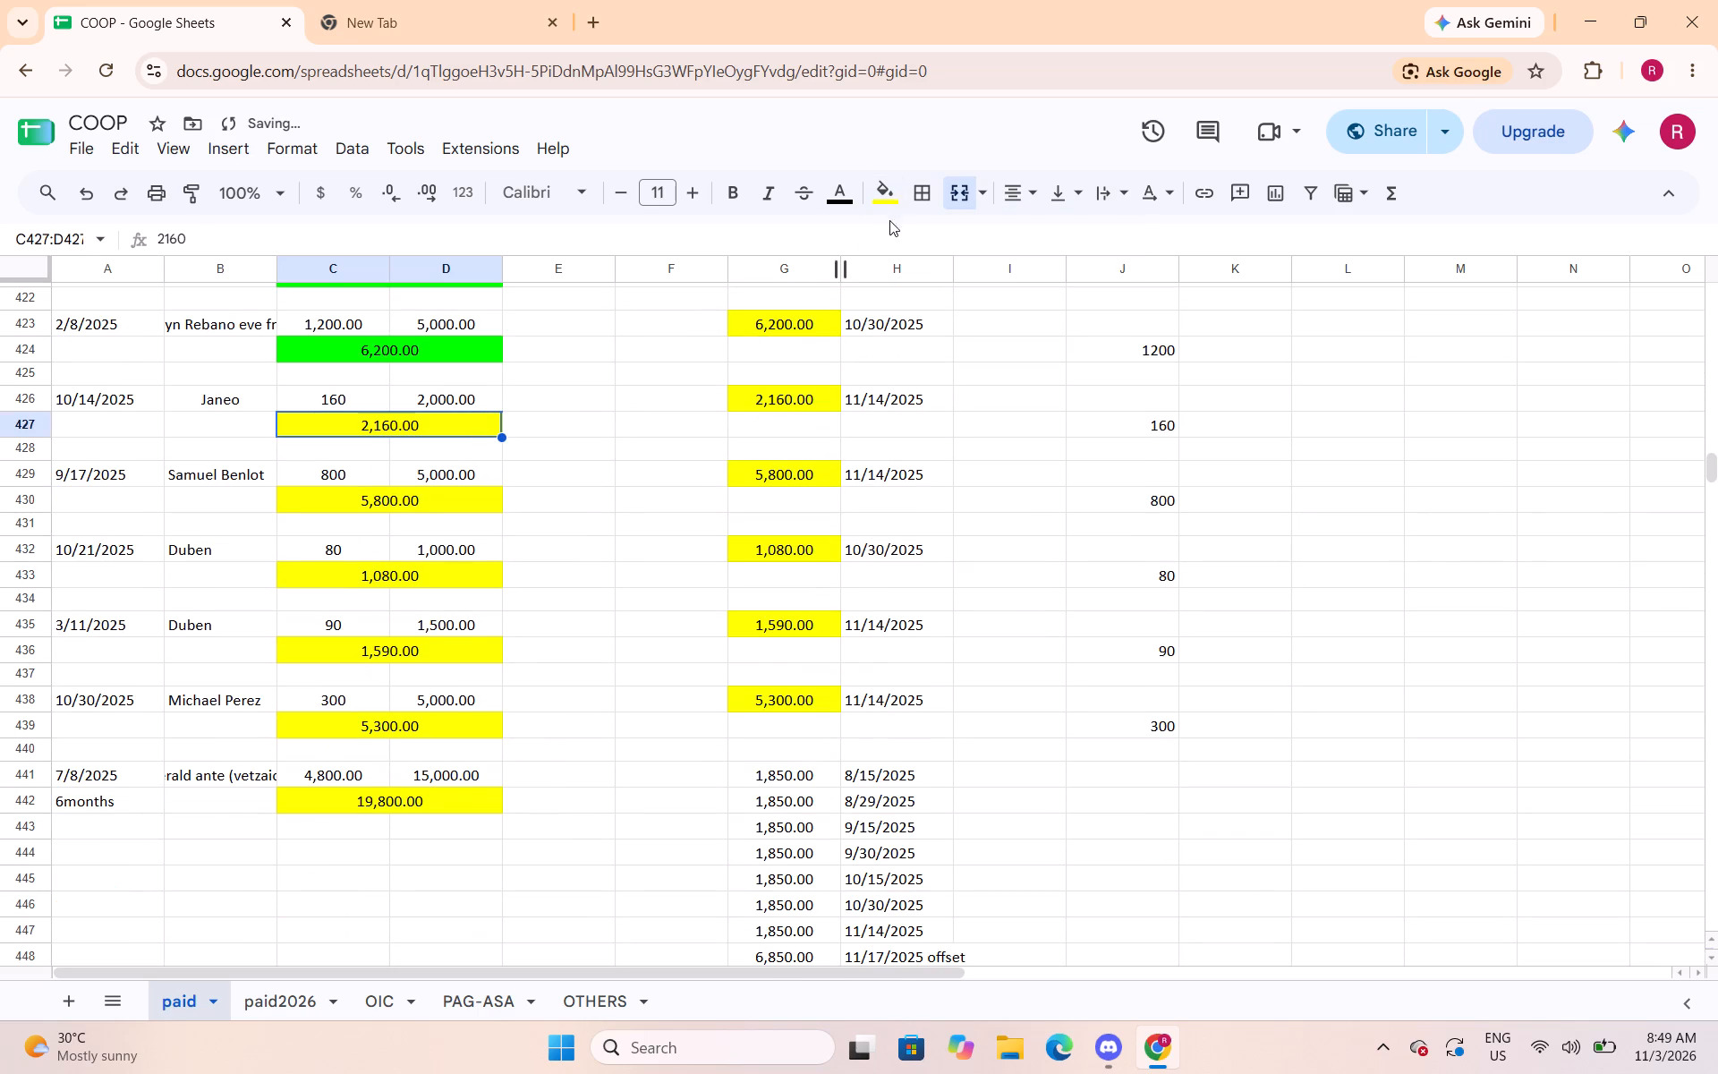
pyautogui.click(893, 195)
pyautogui.click(984, 294)
pyautogui.click(457, 494)
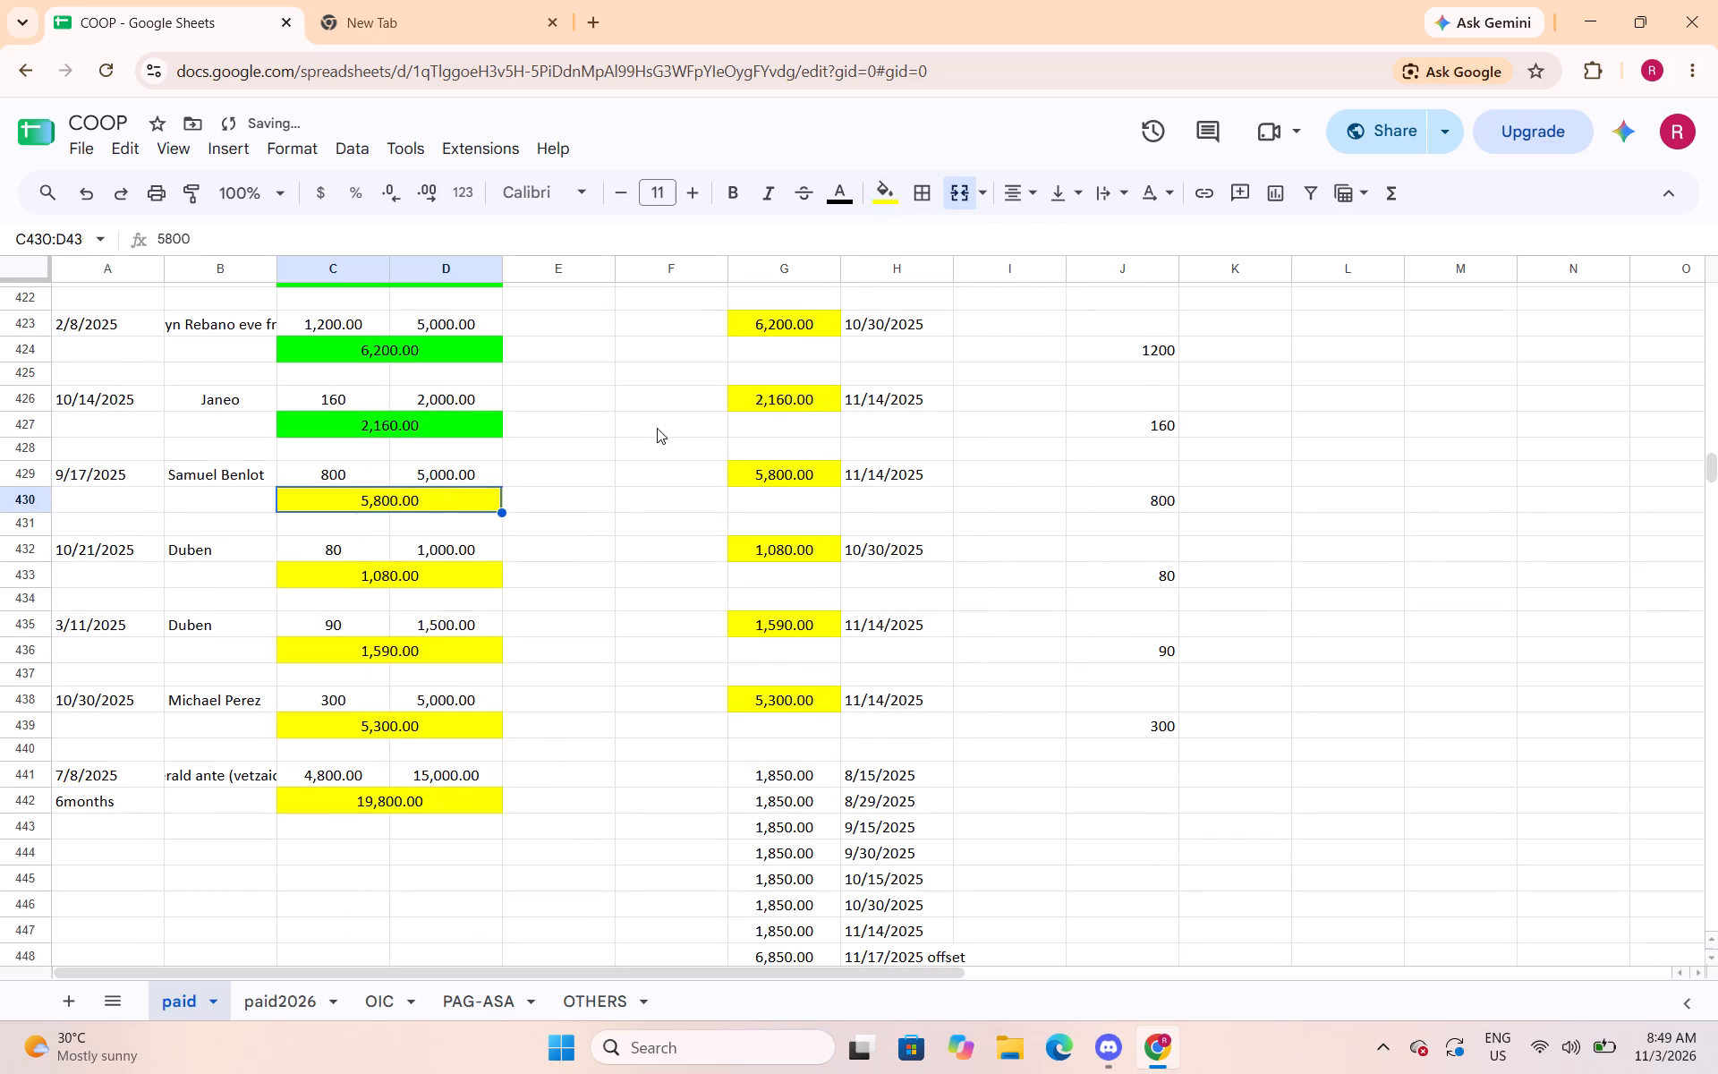
pyautogui.click(881, 197)
pyautogui.click(990, 295)
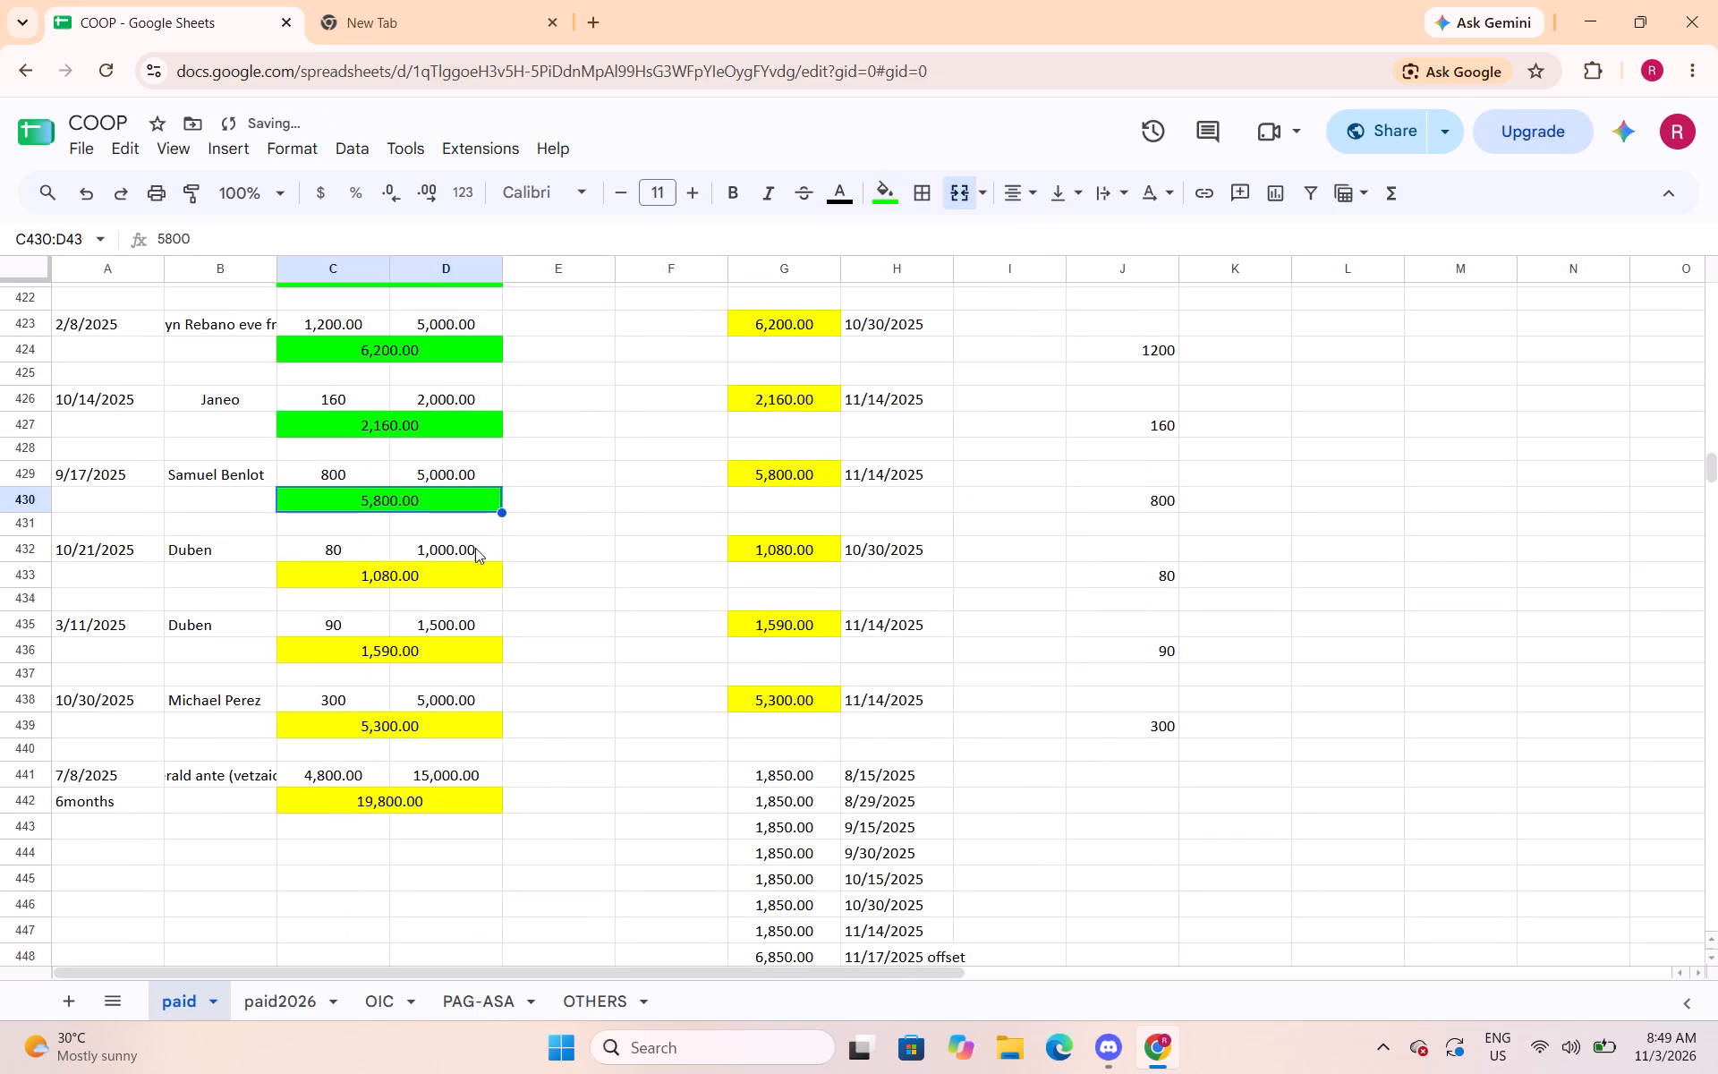
# Fill the merged loan totals in C433:D433 and C436:D436 with bright green.
pyautogui.click(458, 577)
pyautogui.click(875, 189)
pyautogui.moveTo(990, 294); pyautogui.dragTo(992, 297)
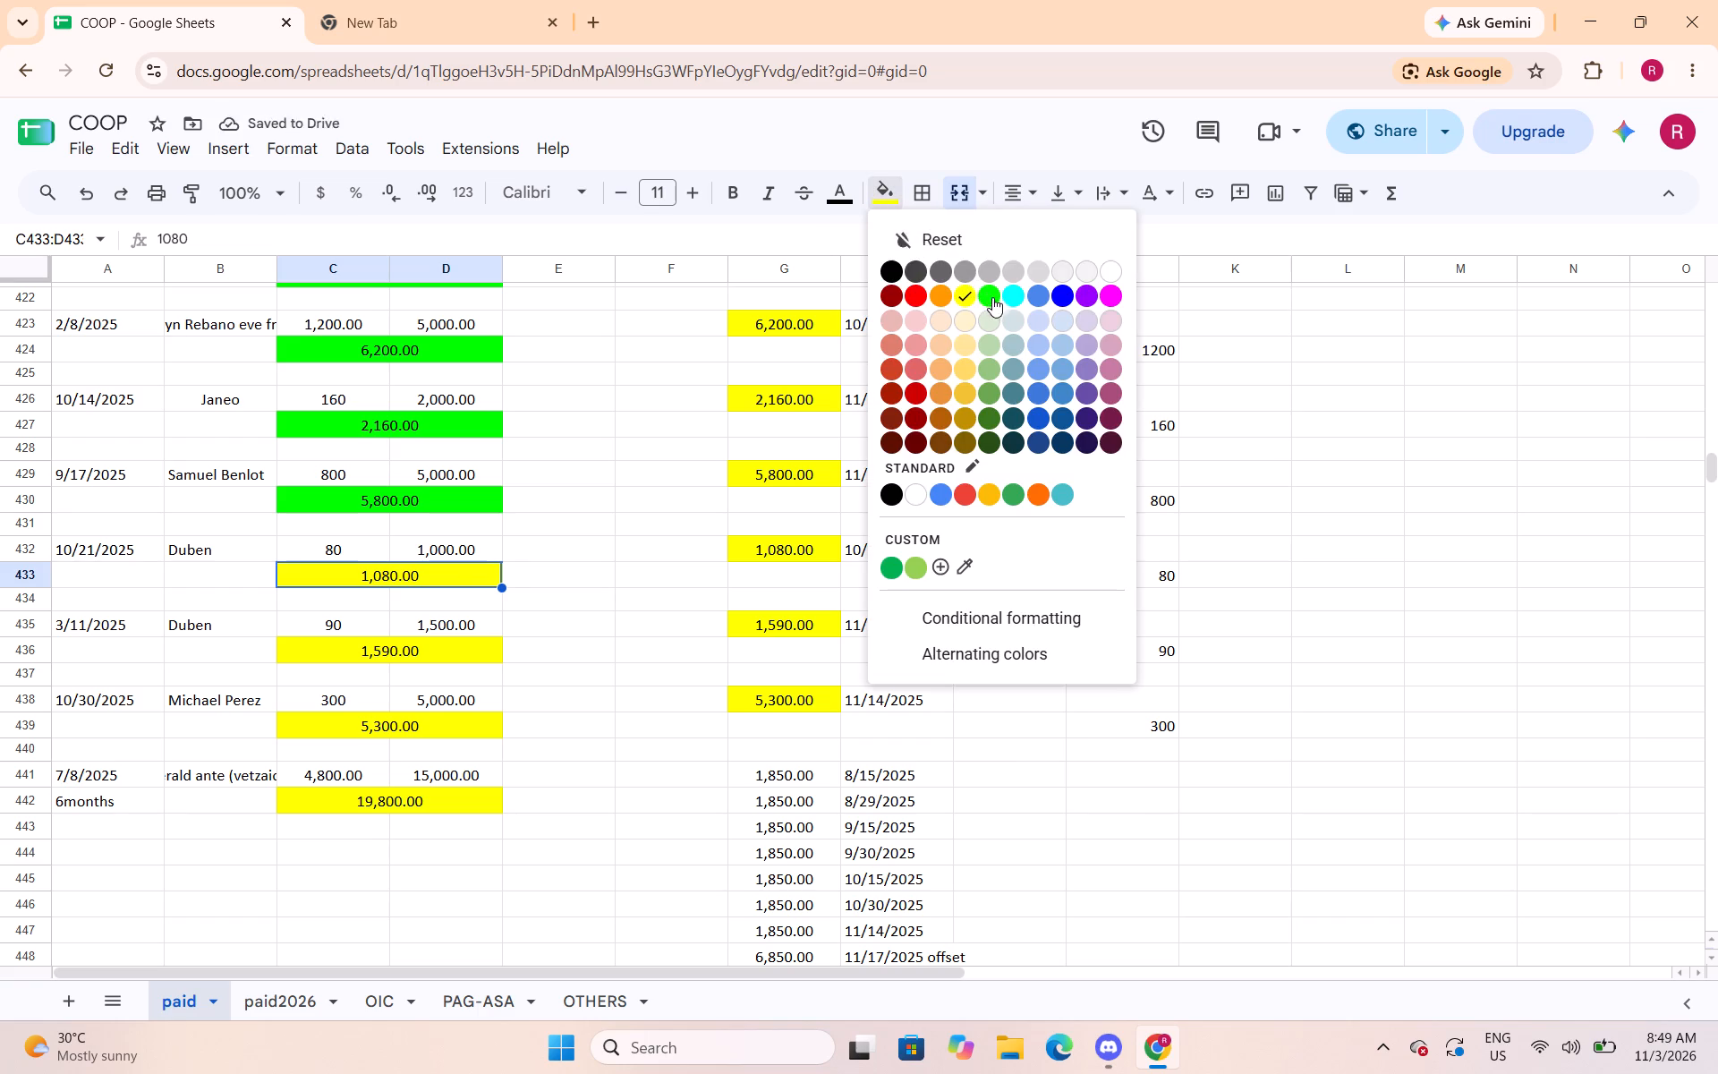
pyautogui.moveTo(992, 297); pyautogui.dragTo(993, 307)
pyautogui.click(465, 567)
pyautogui.click(894, 198)
pyautogui.click(988, 301)
pyautogui.click(489, 652)
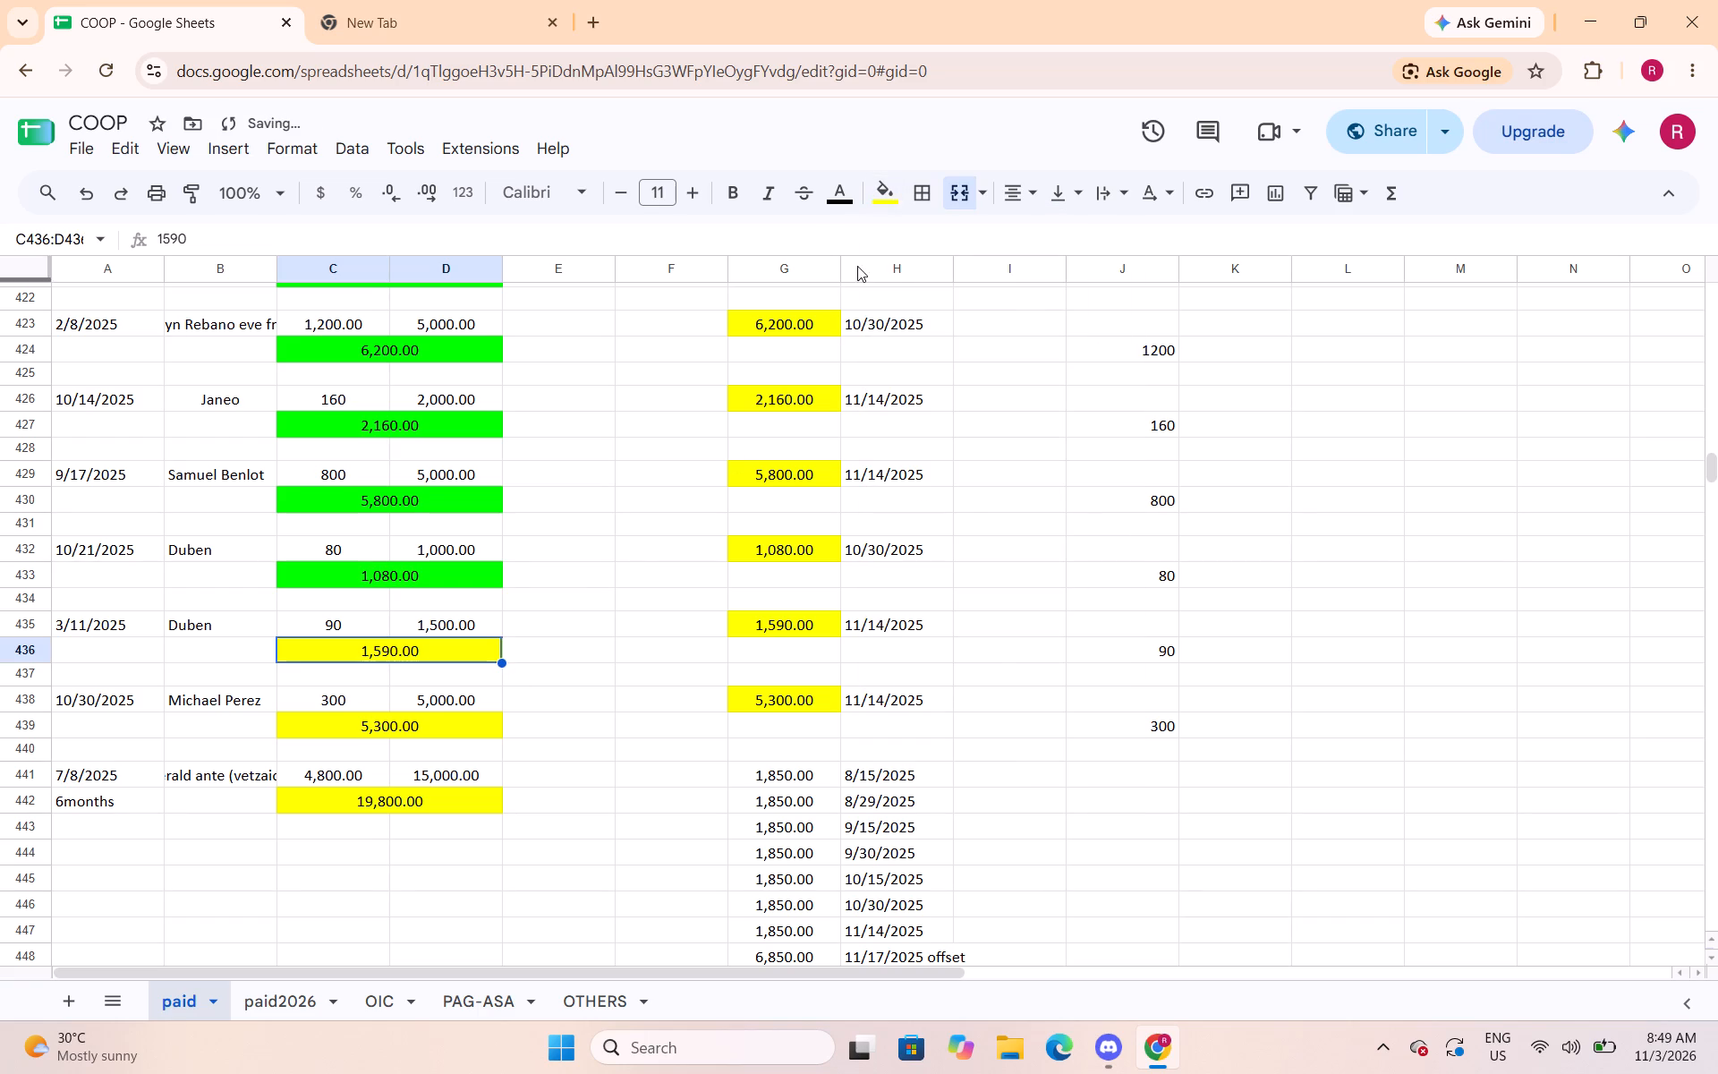
pyautogui.click(882, 192)
pyautogui.click(989, 298)
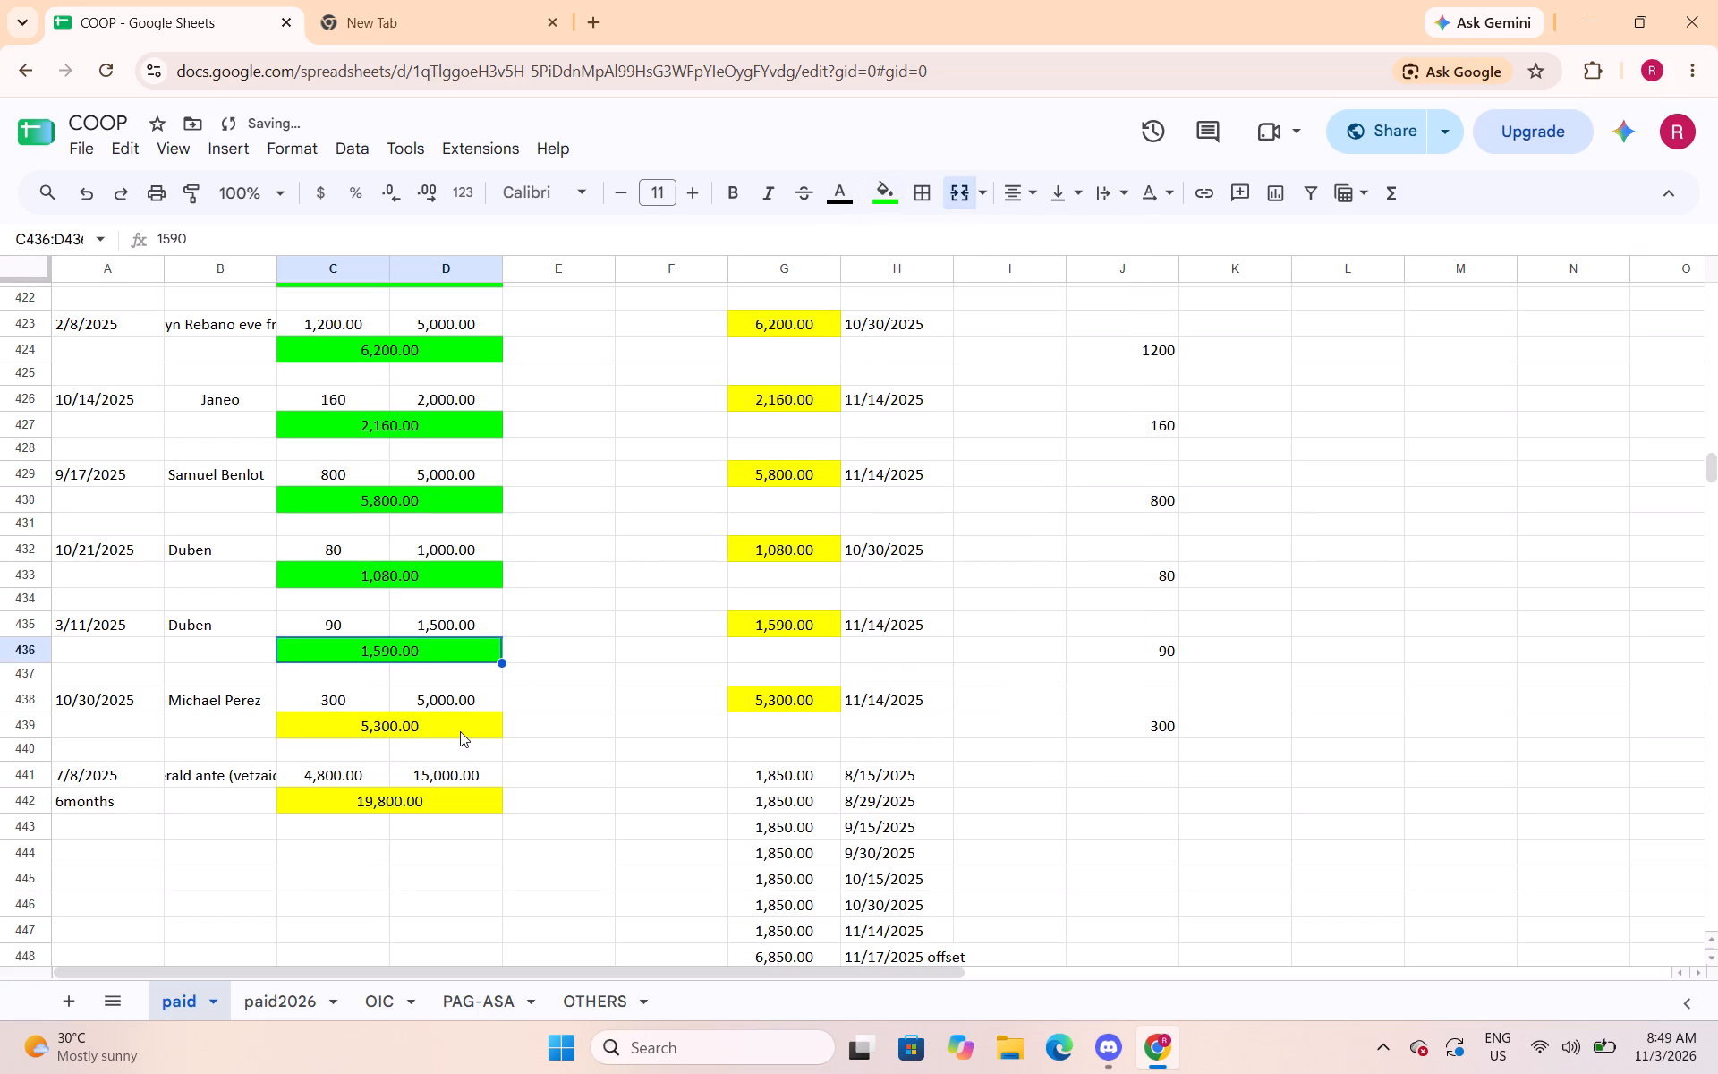
# Fill the merged loan totals in C439:D439 and C442:D442 with bright green.
pyautogui.click(460, 731)
pyautogui.click(874, 198)
pyautogui.click(983, 299)
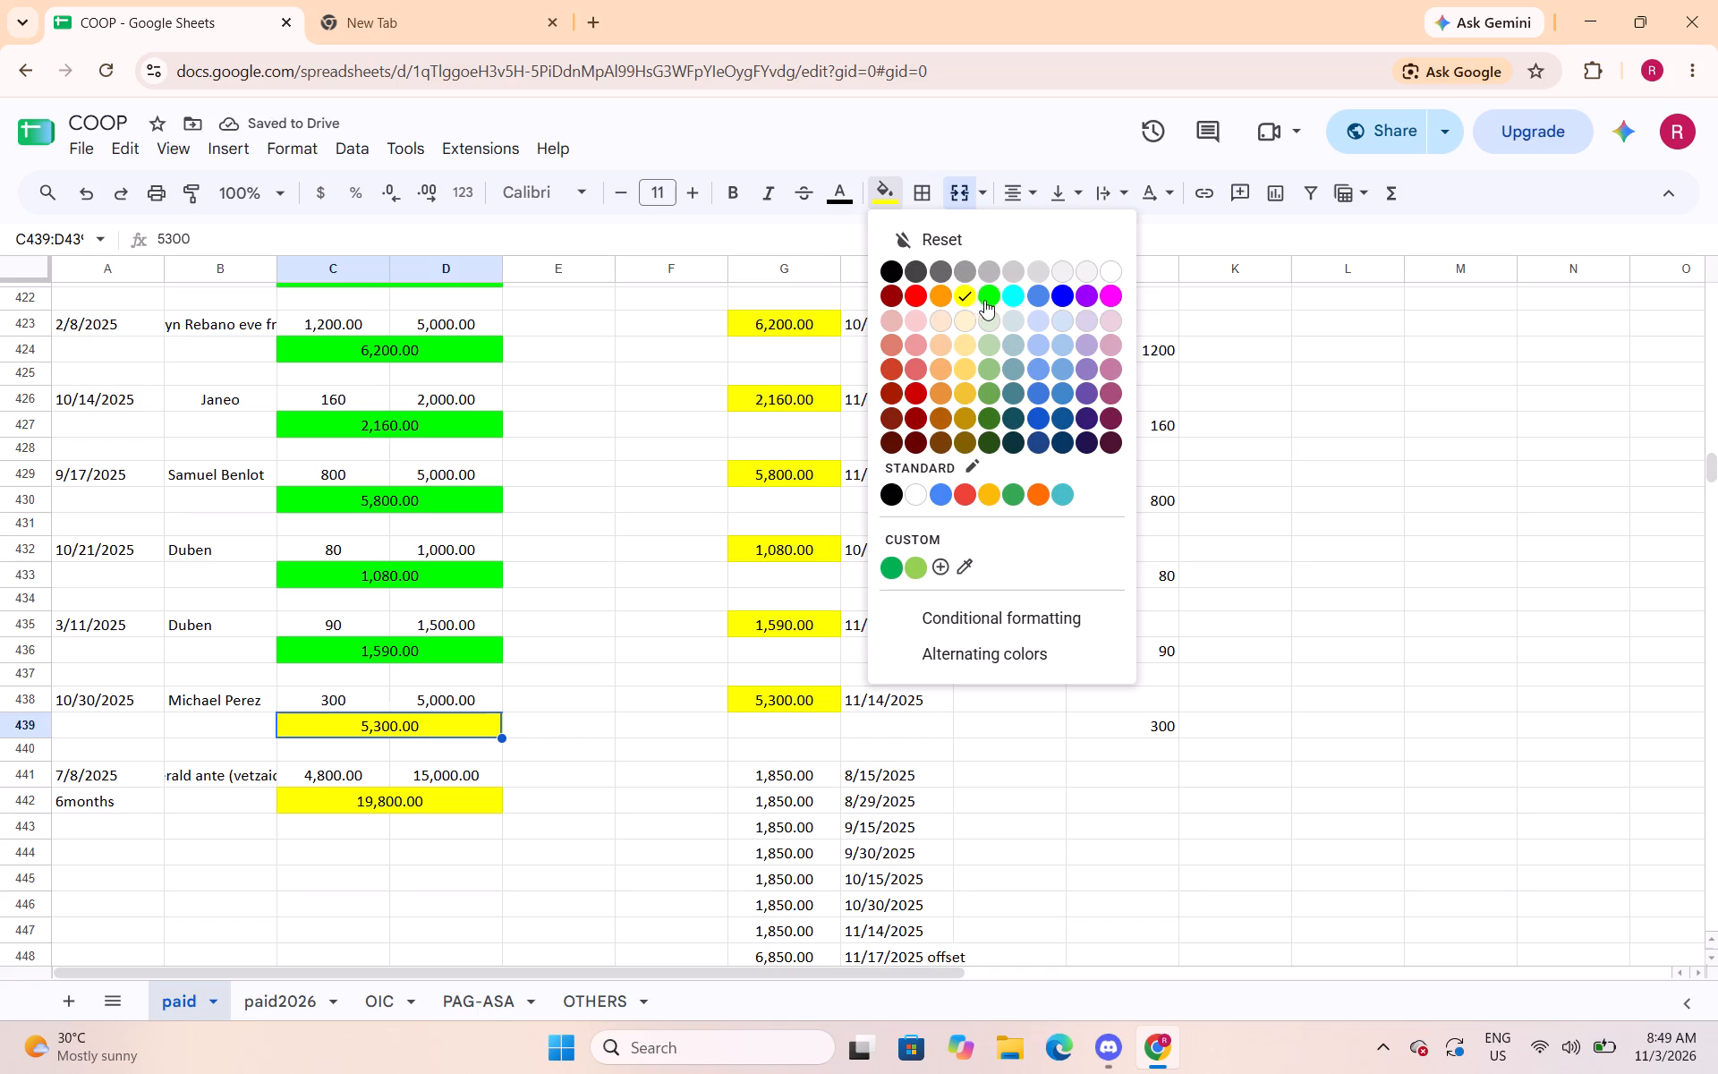
pyautogui.click(392, 800)
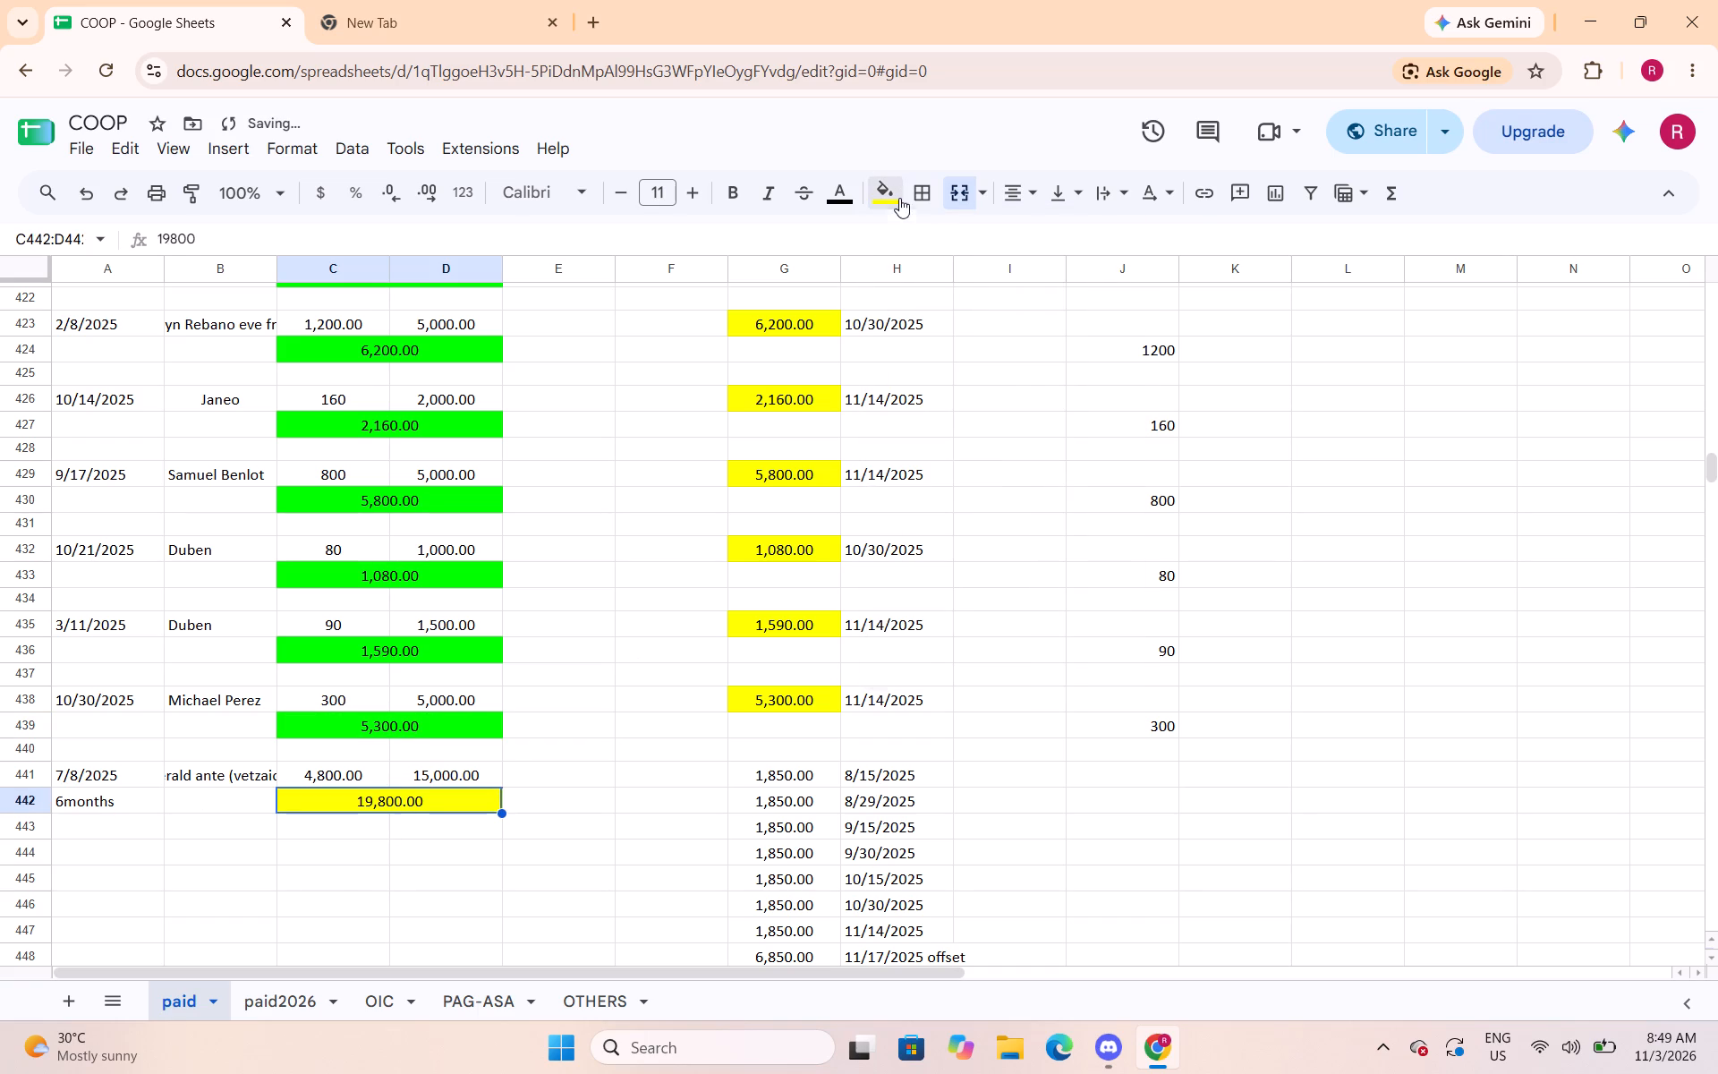
pyautogui.click(899, 198)
pyautogui.click(984, 290)
# Fill the merged loan totals in C452:D452 and C465:D465 with bright green.
pyautogui.scroll(-4, 597, 462)
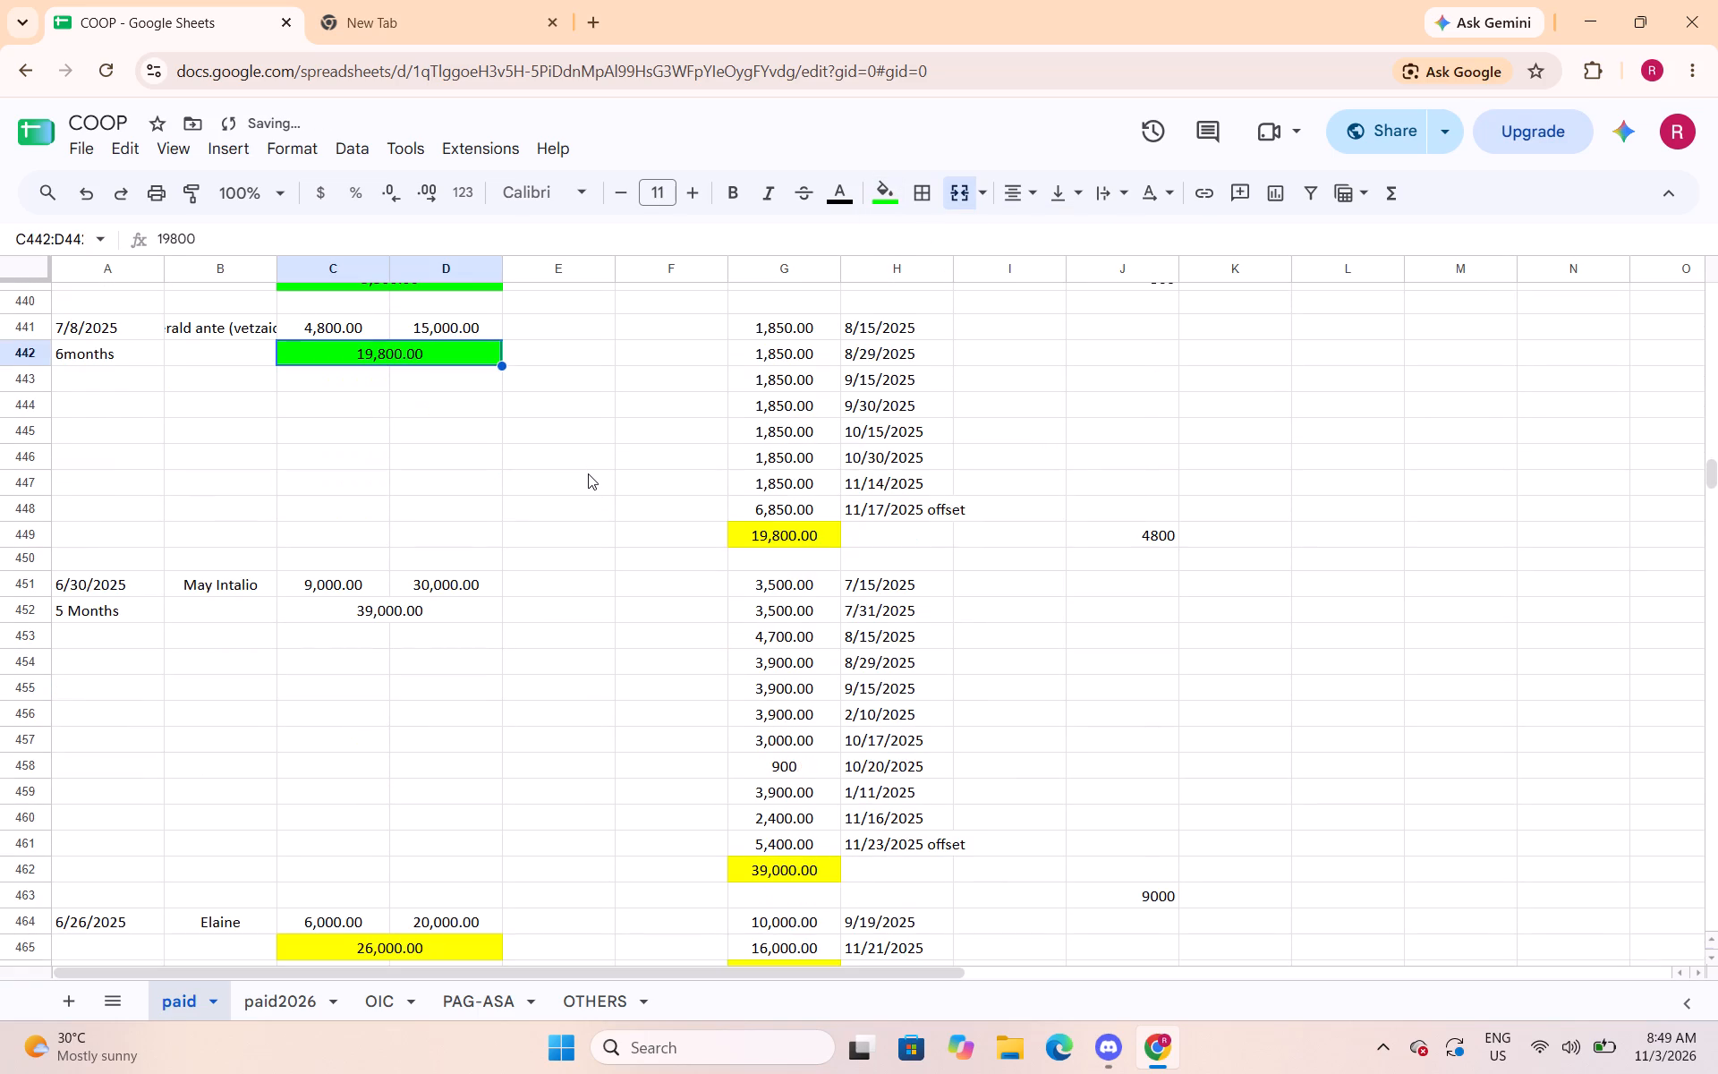
pyautogui.scroll(-1, 588, 474)
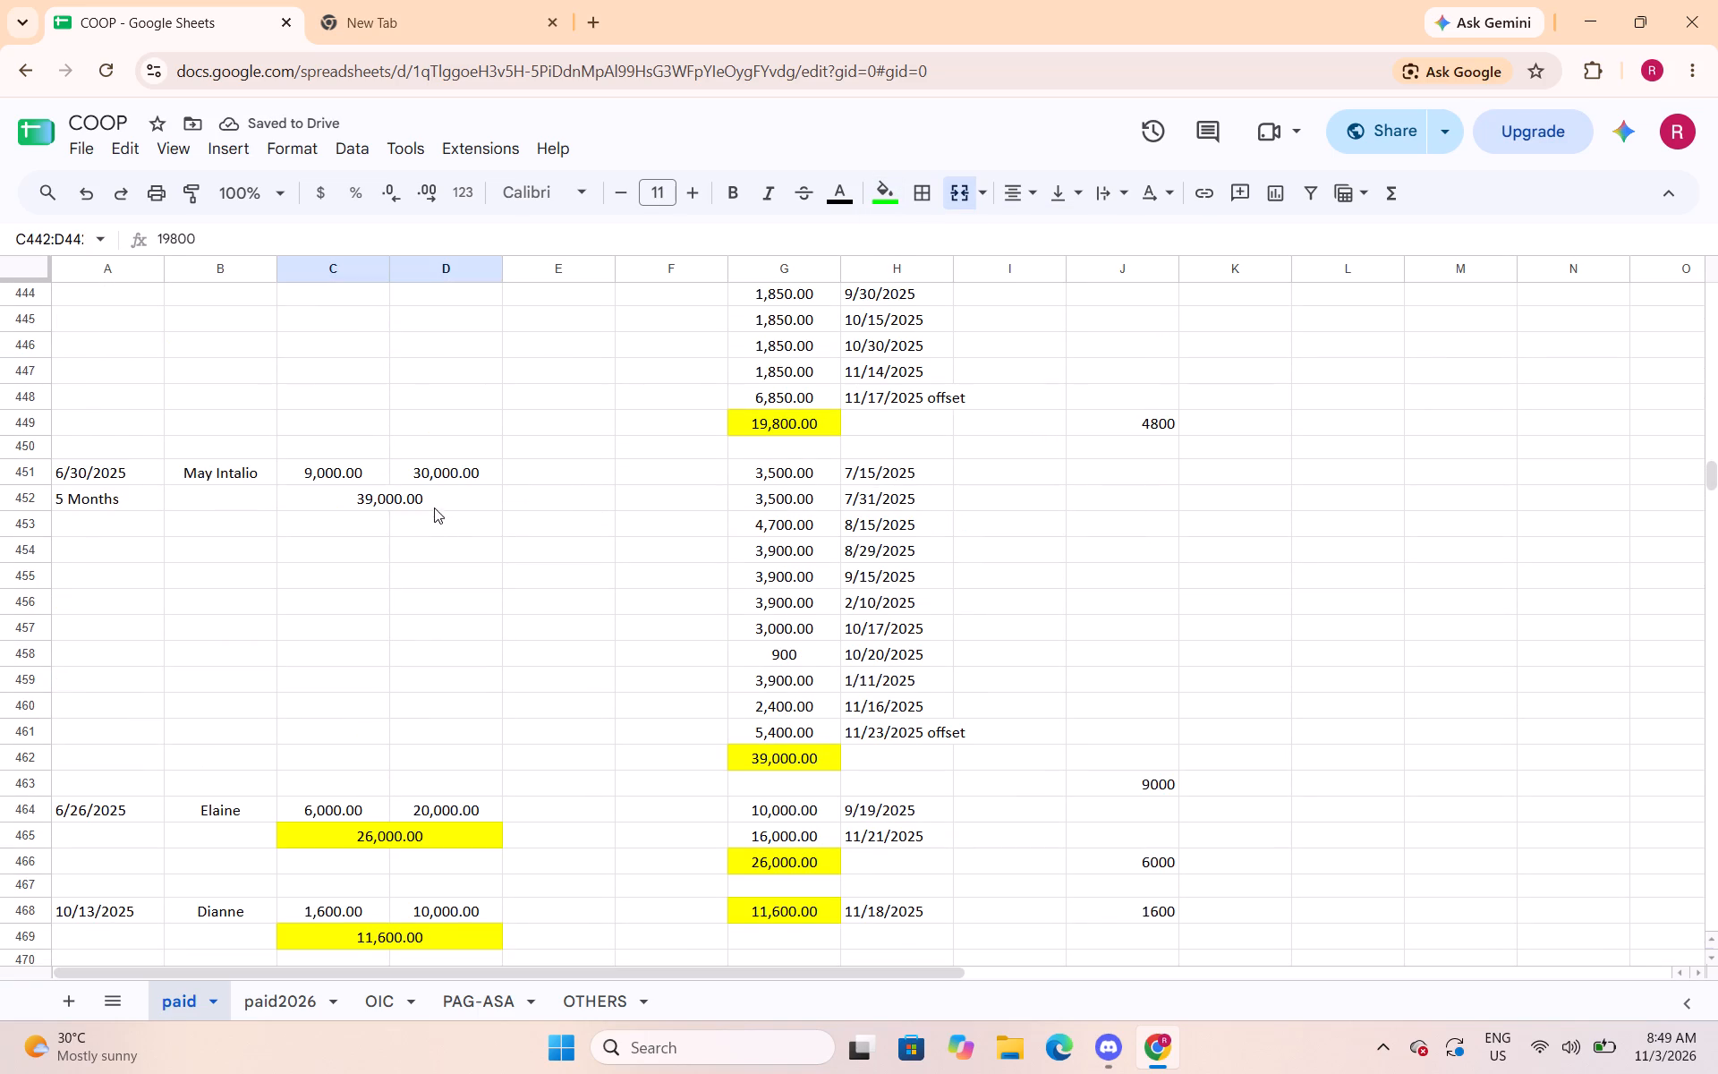
pyautogui.click(429, 501)
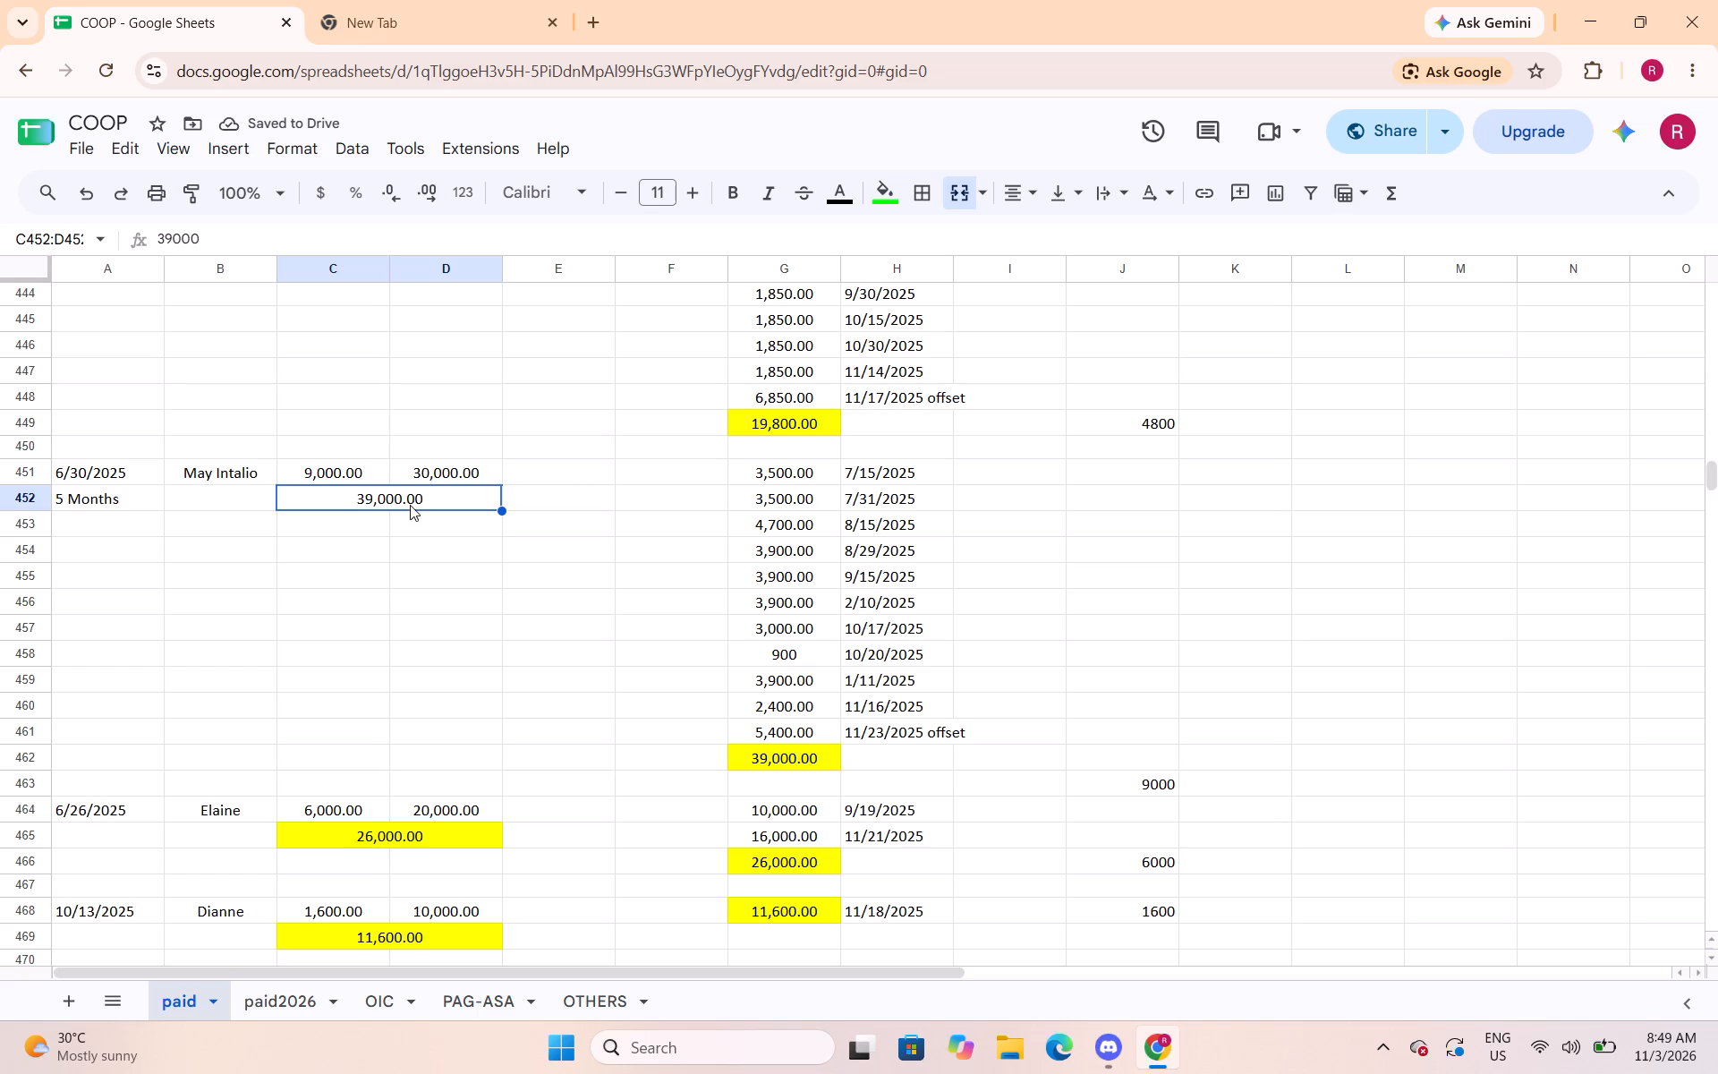
pyautogui.click(891, 204)
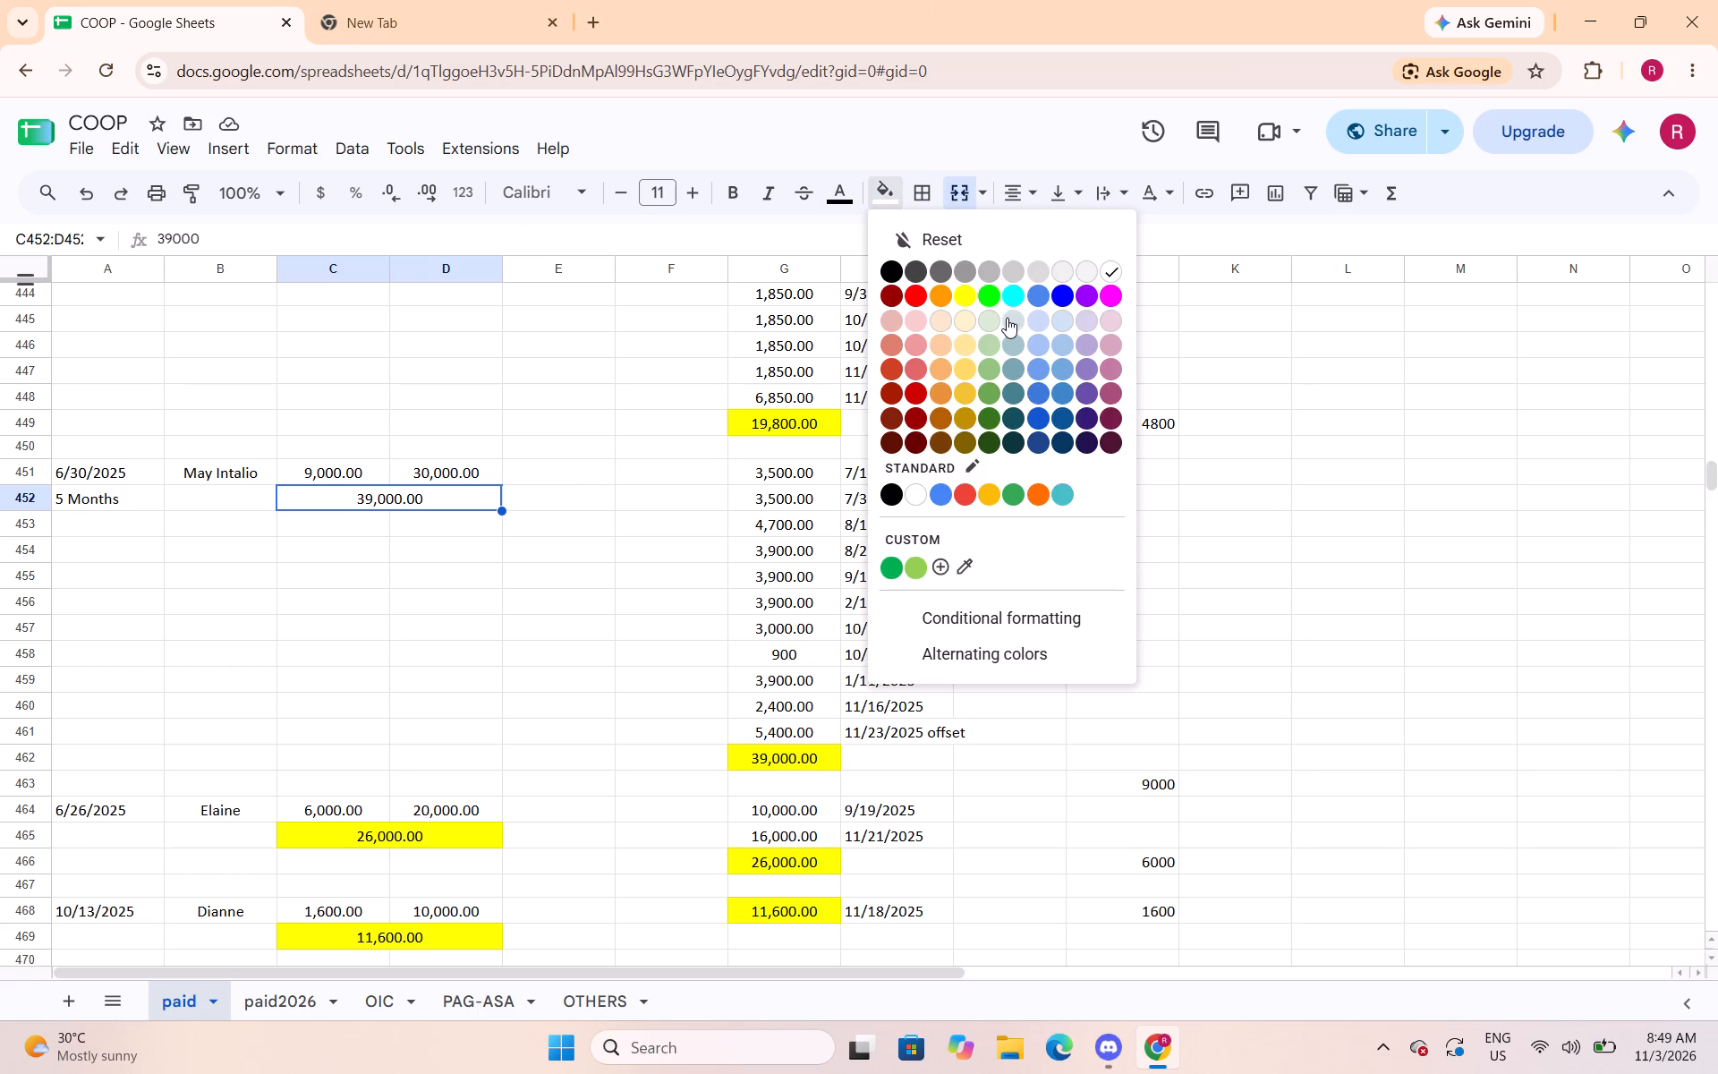
pyautogui.click(994, 292)
pyautogui.scroll(-4, 324, 450)
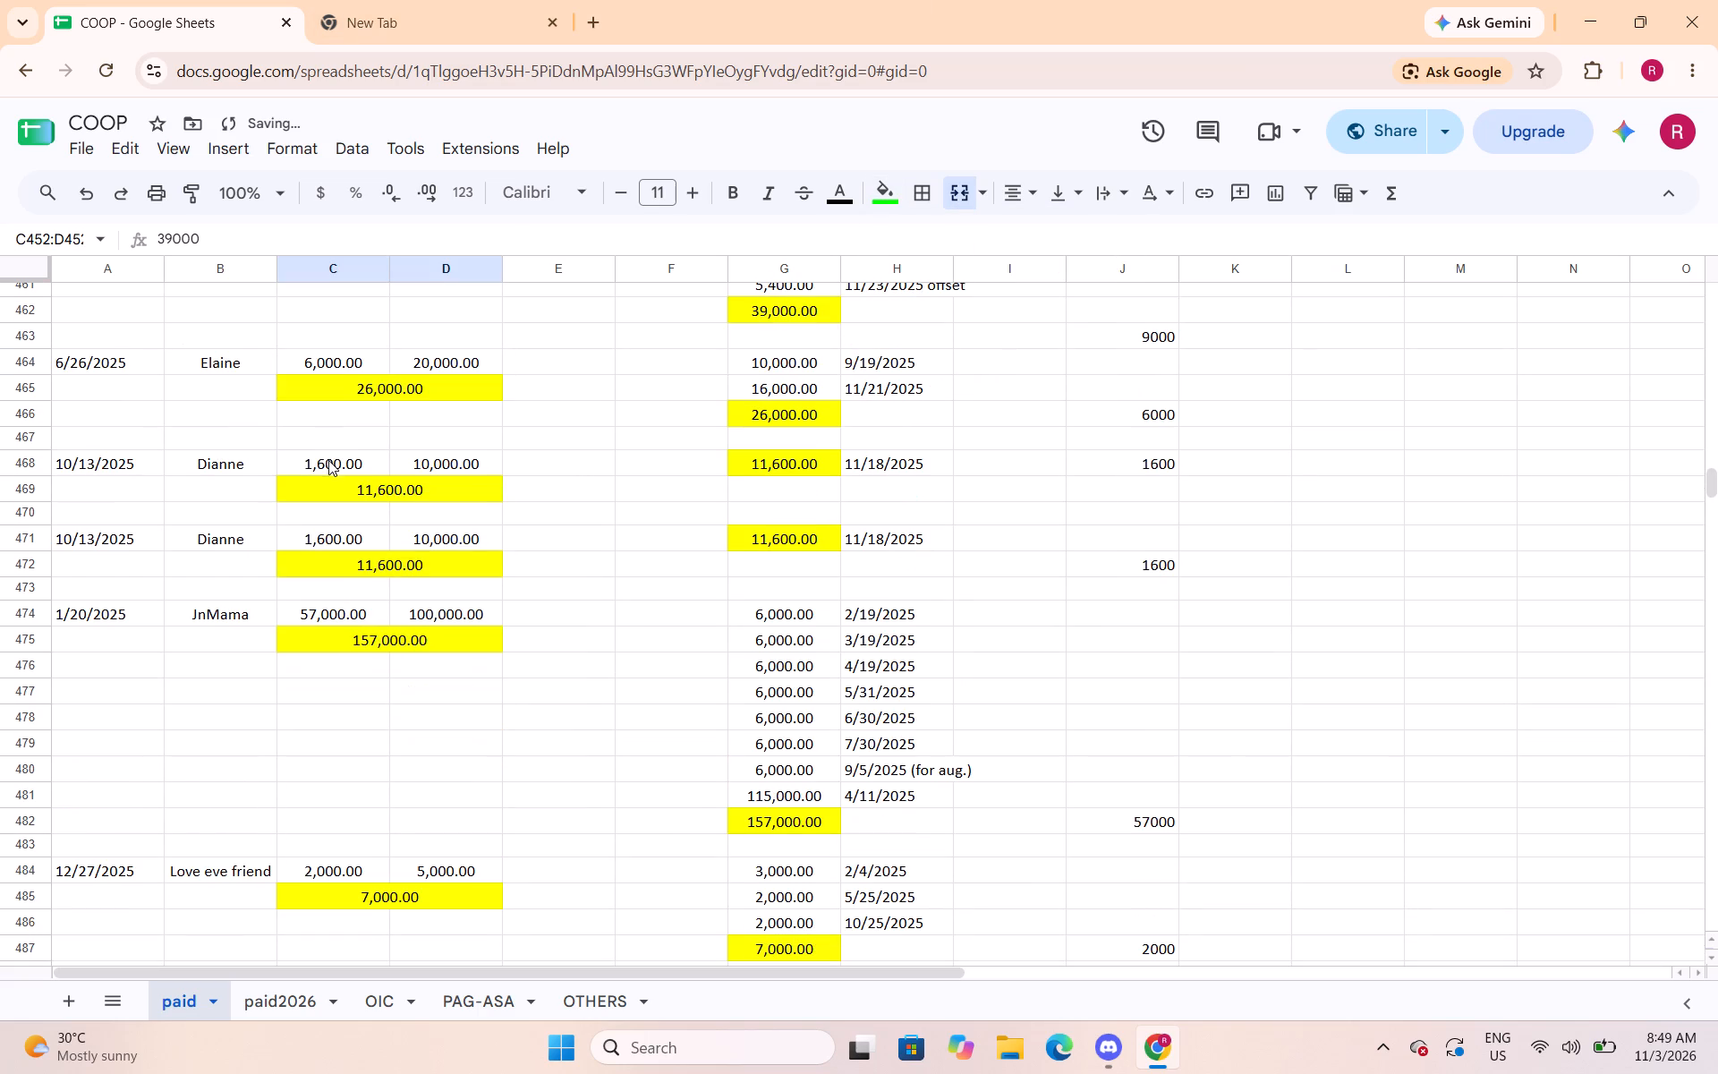
pyautogui.click(400, 391)
pyautogui.click(893, 202)
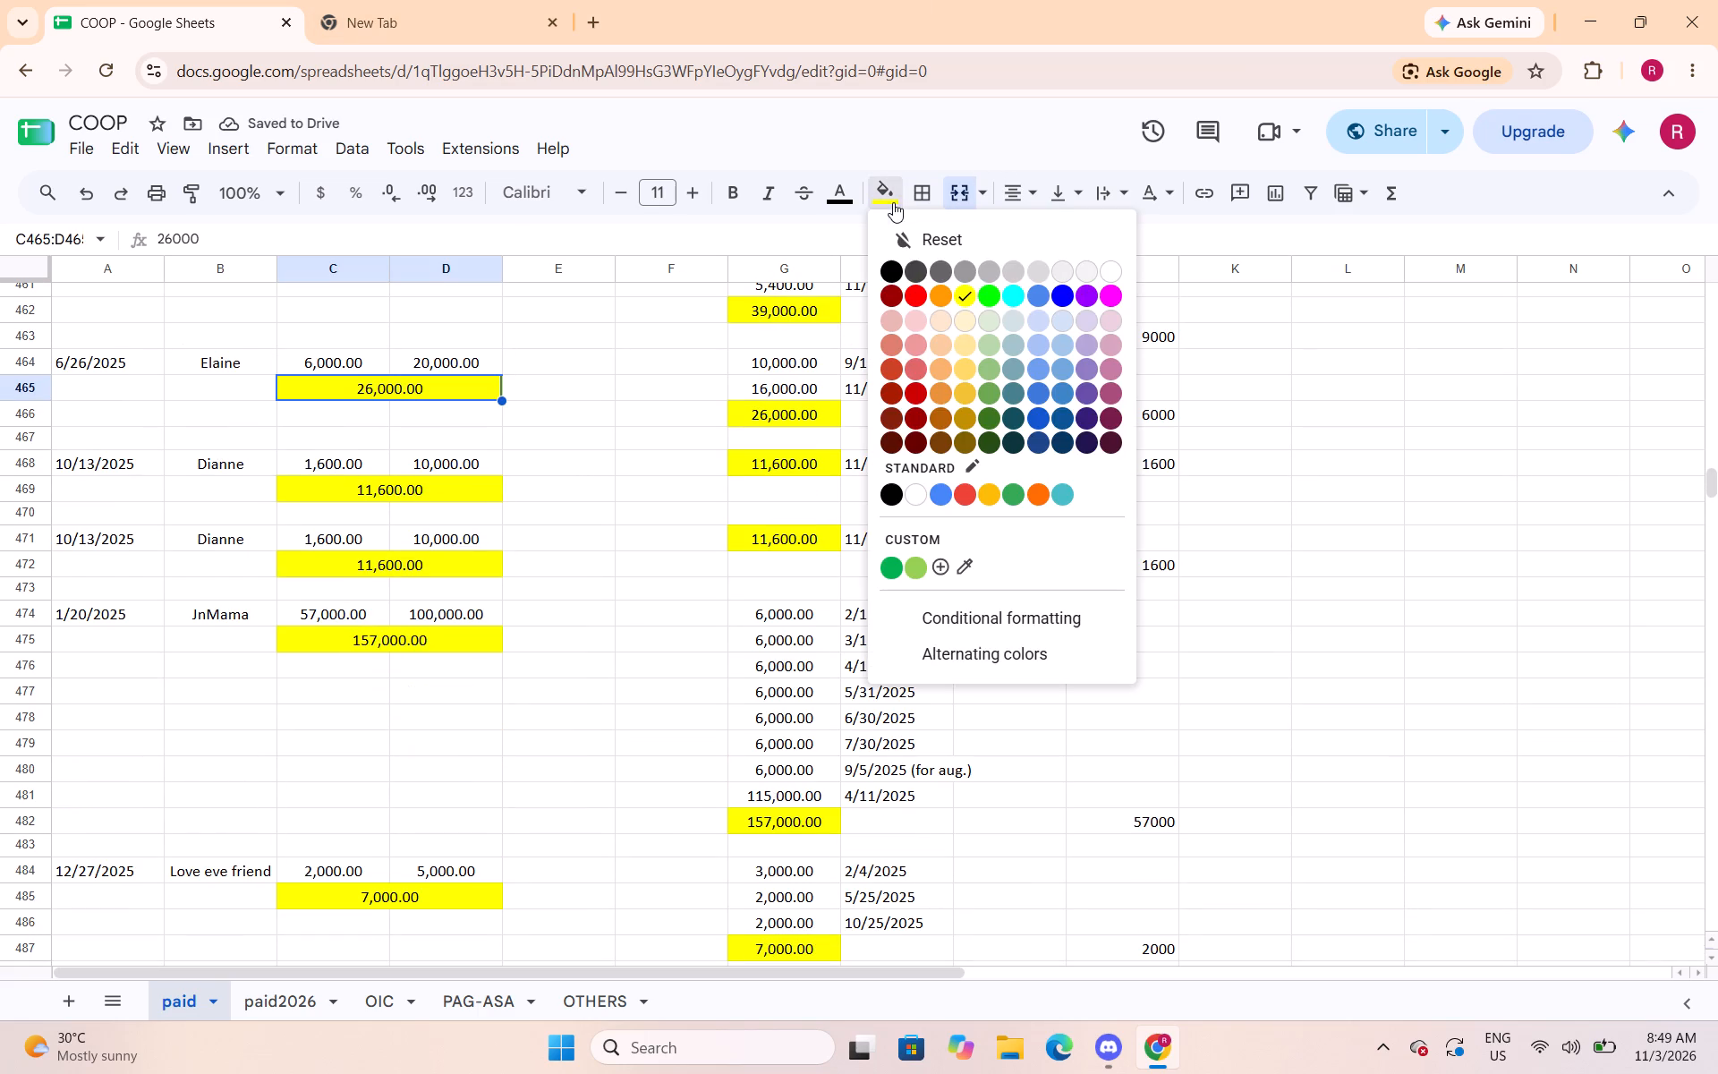
pyautogui.click(994, 294)
# Fill the merged loan totals in C469:D469 and C472:D472 with bright green.
pyautogui.click(448, 482)
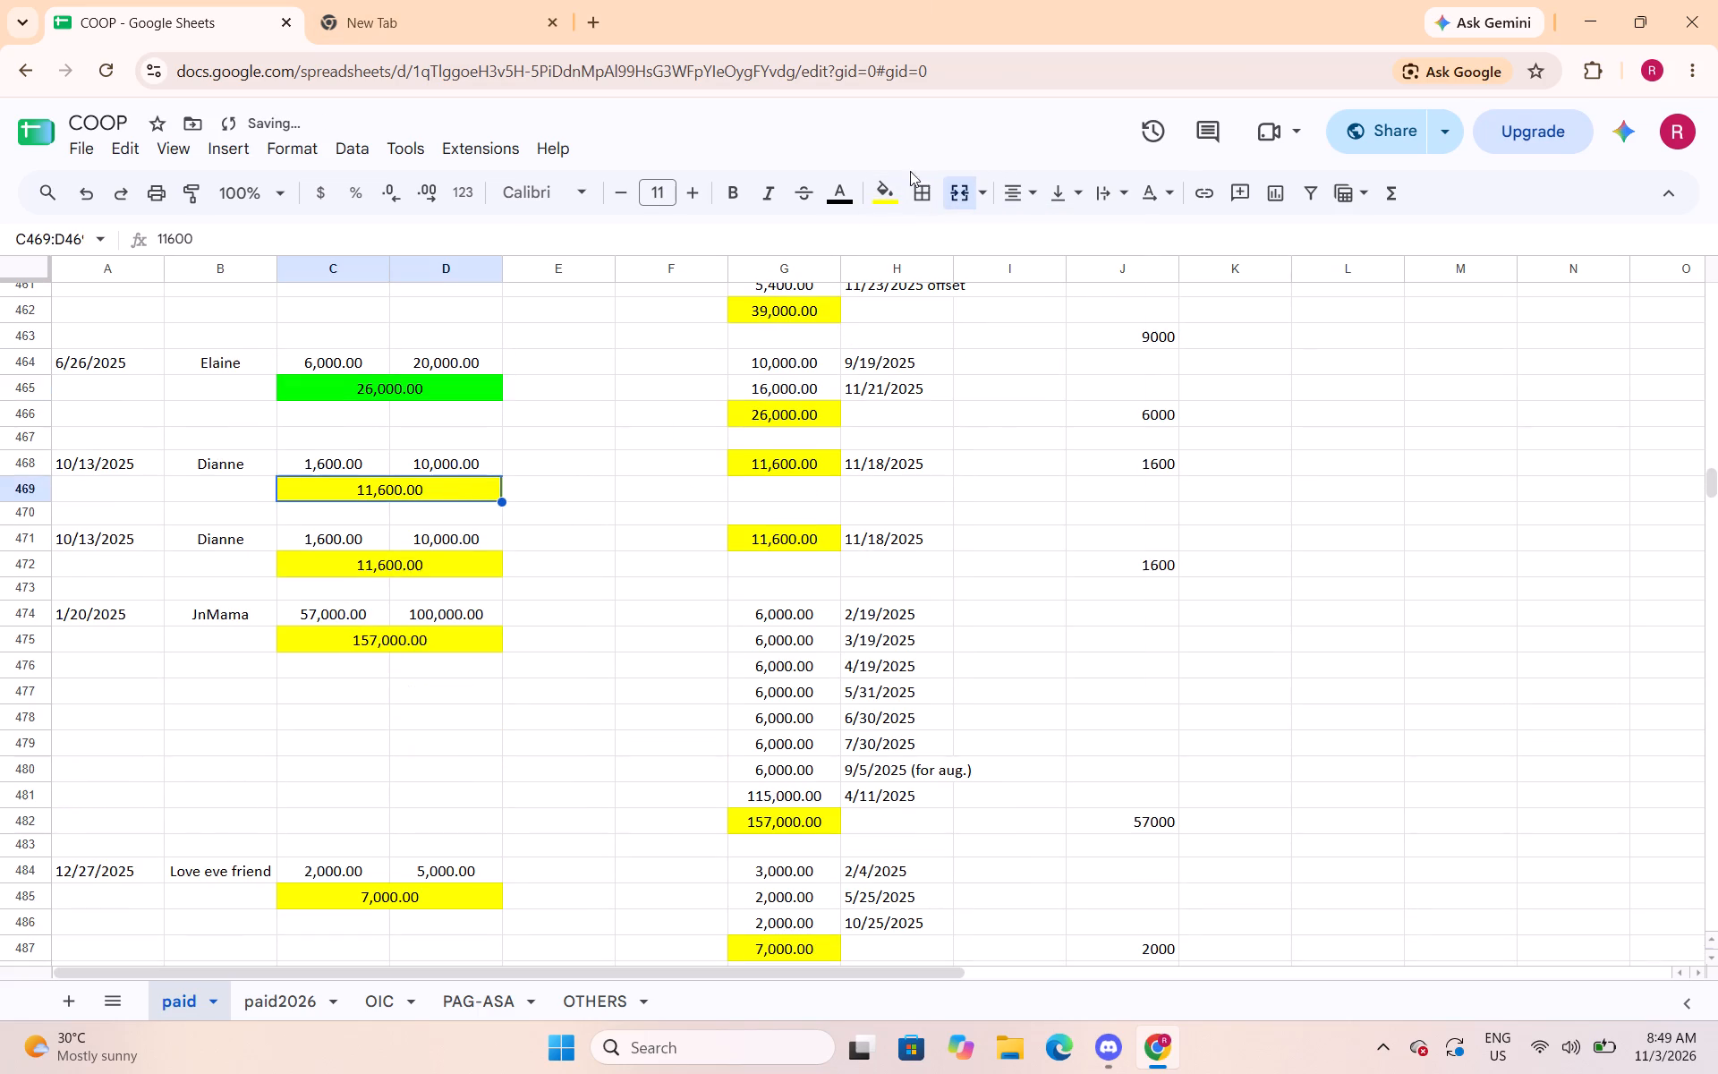
pyautogui.click(890, 189)
pyautogui.click(995, 293)
pyautogui.click(468, 566)
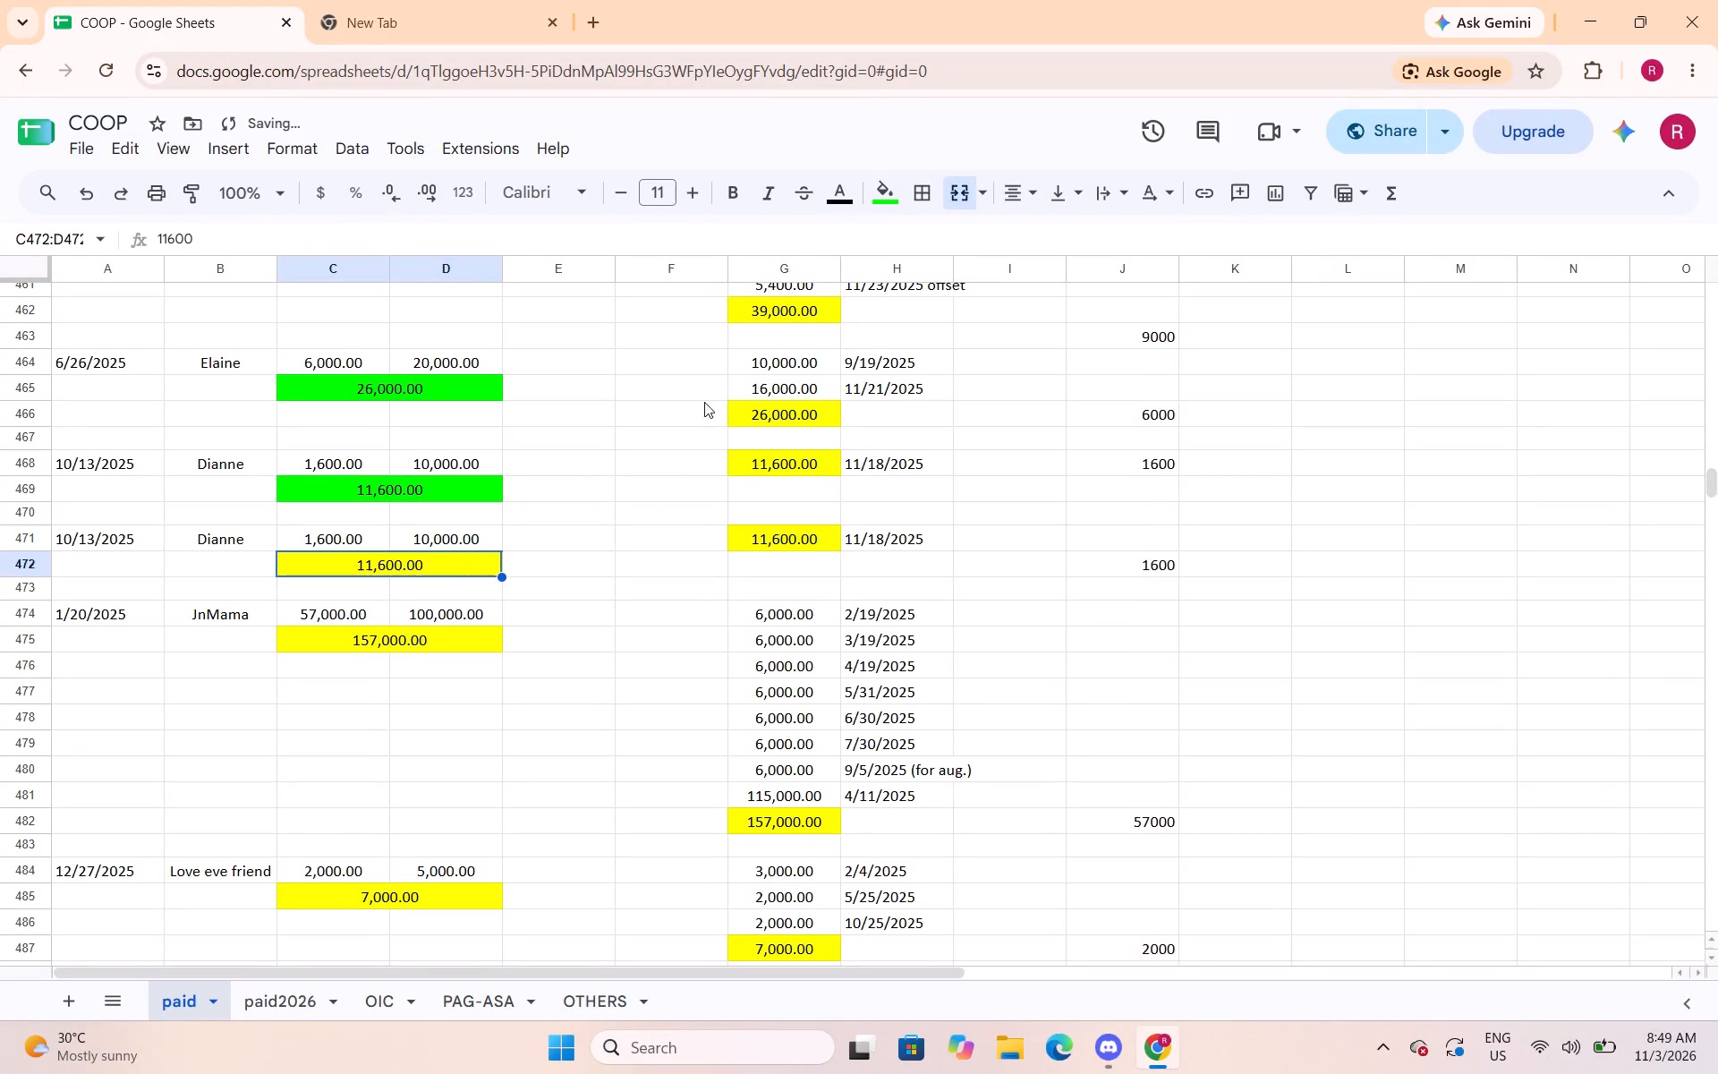
pyautogui.click(894, 184)
pyautogui.click(991, 292)
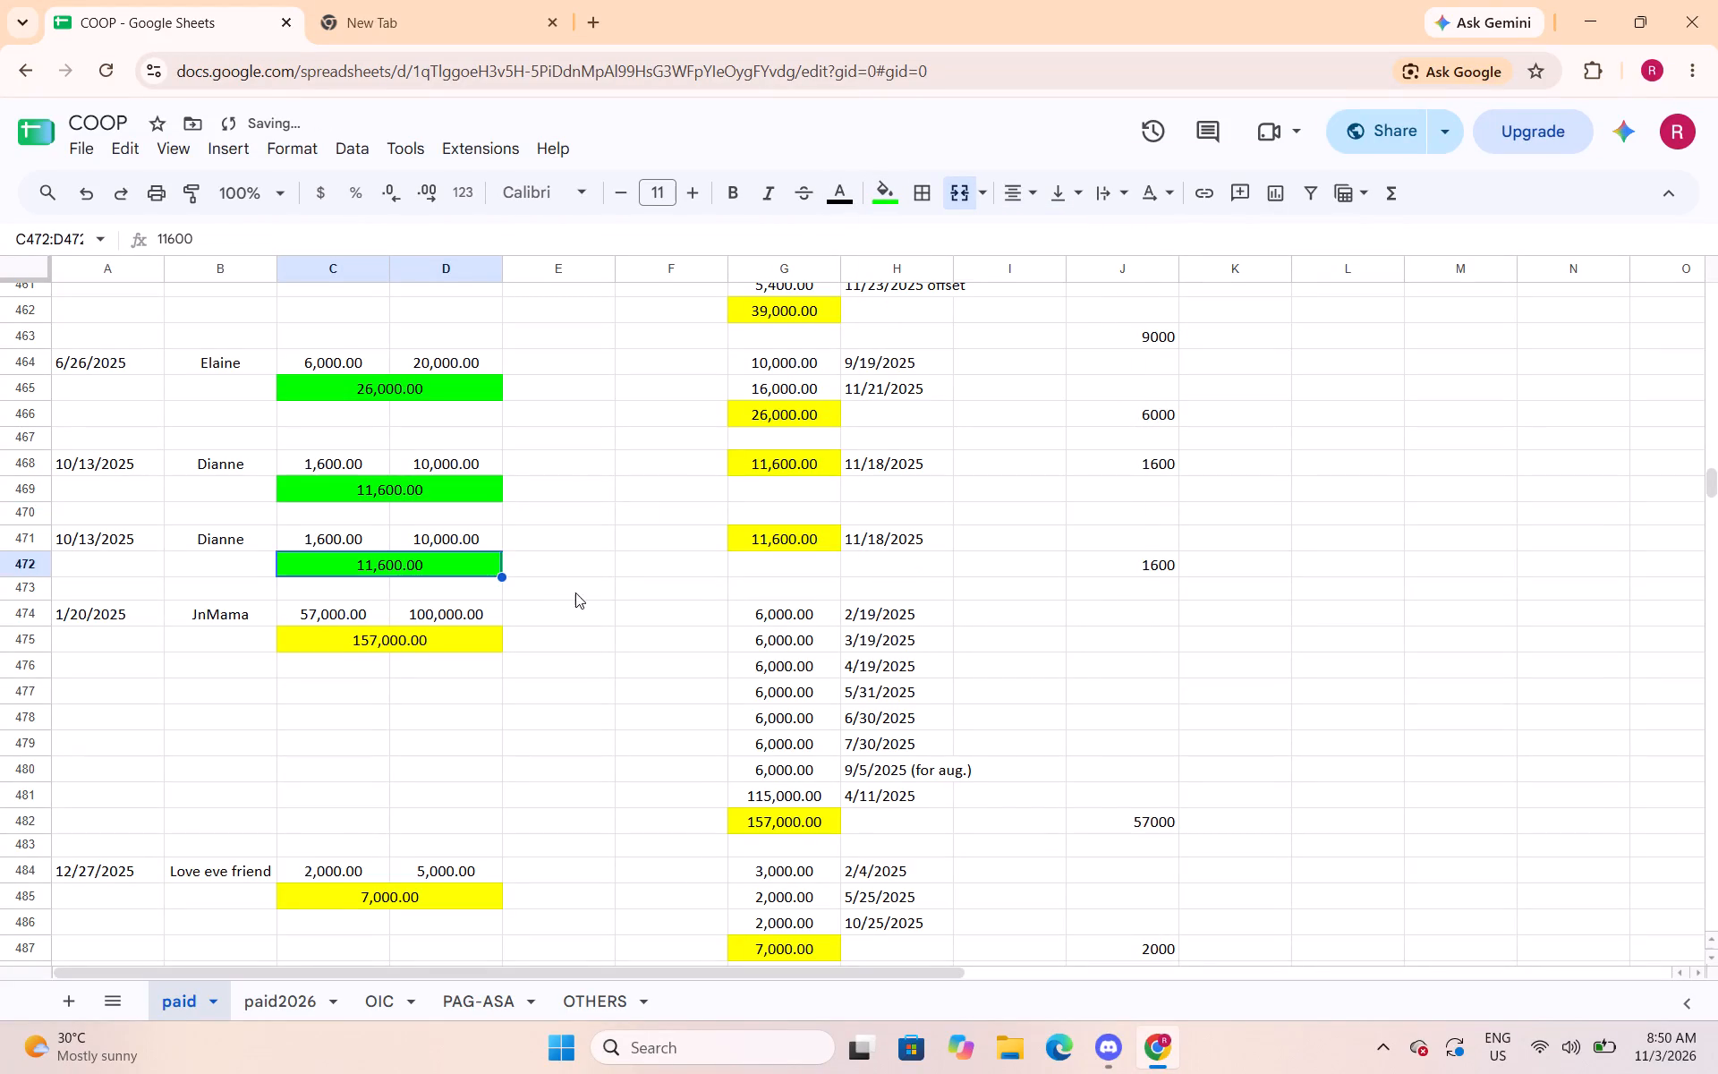
# Fill the merged loan totals in C475:D475 and C485:D485 with bright green.
pyautogui.click(479, 642)
pyautogui.click(890, 196)
pyautogui.click(991, 305)
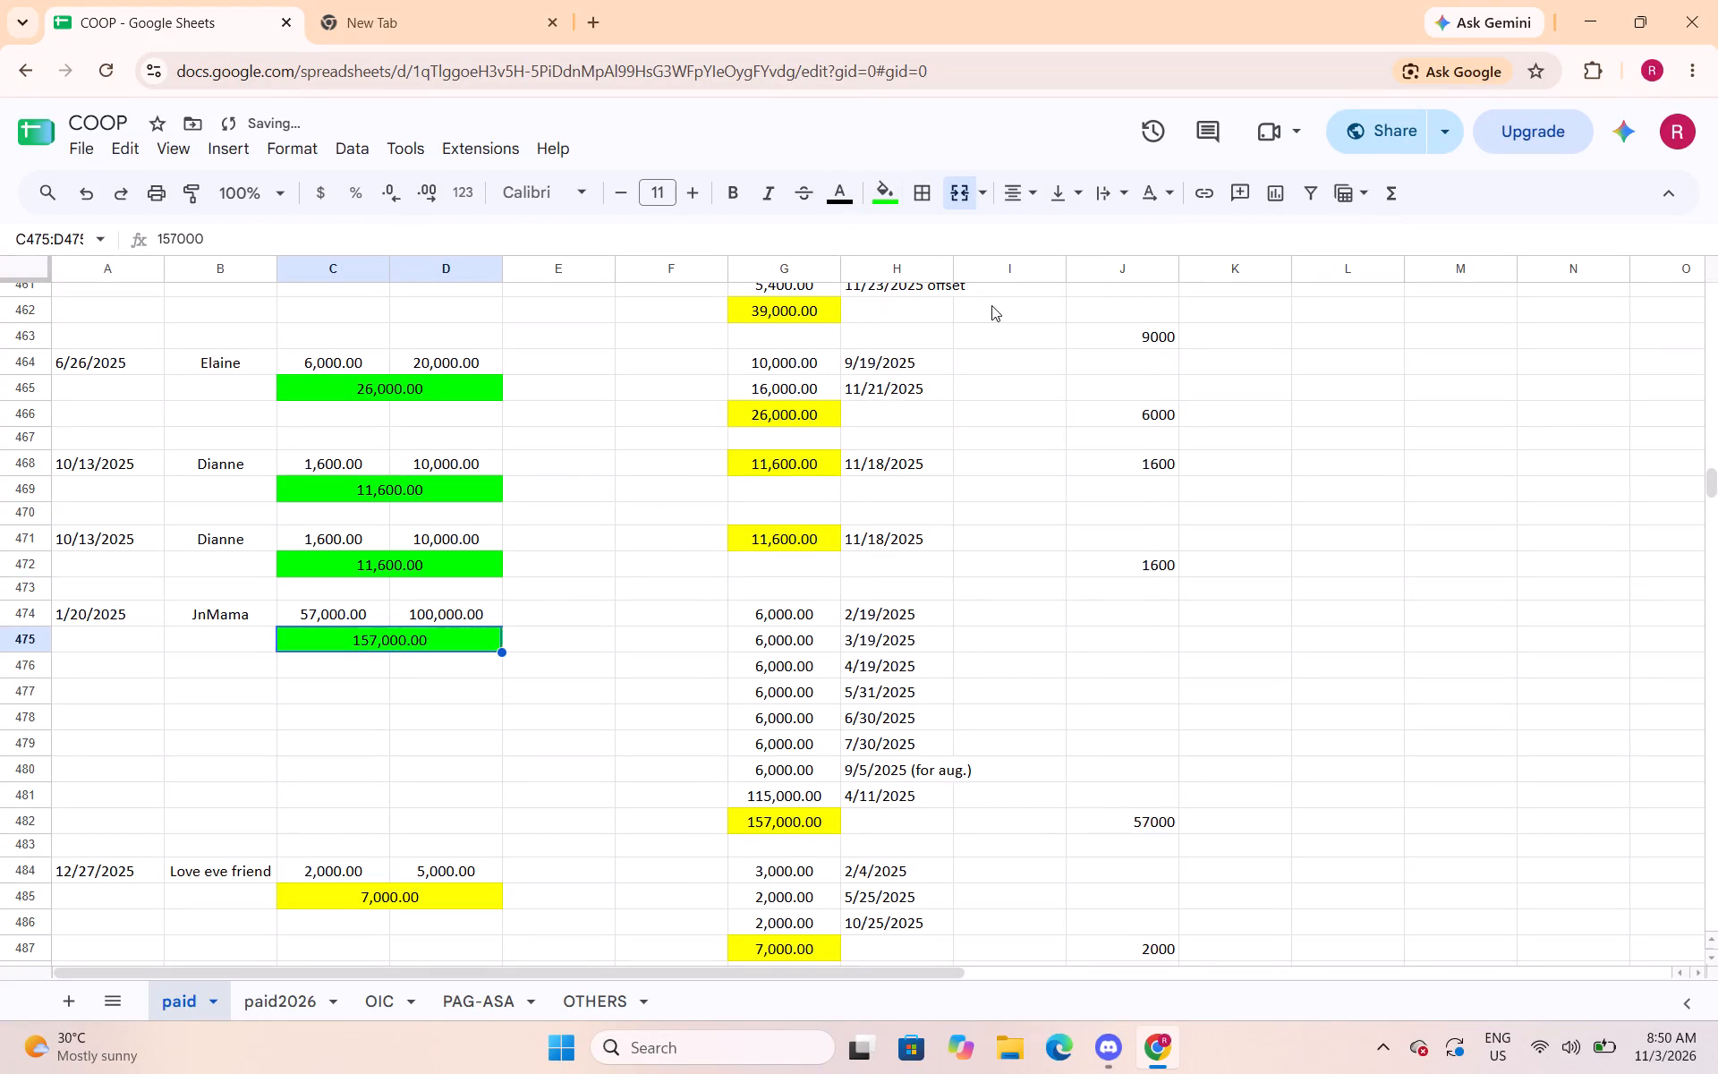
pyautogui.scroll(-5, 648, 340)
pyautogui.click(482, 348)
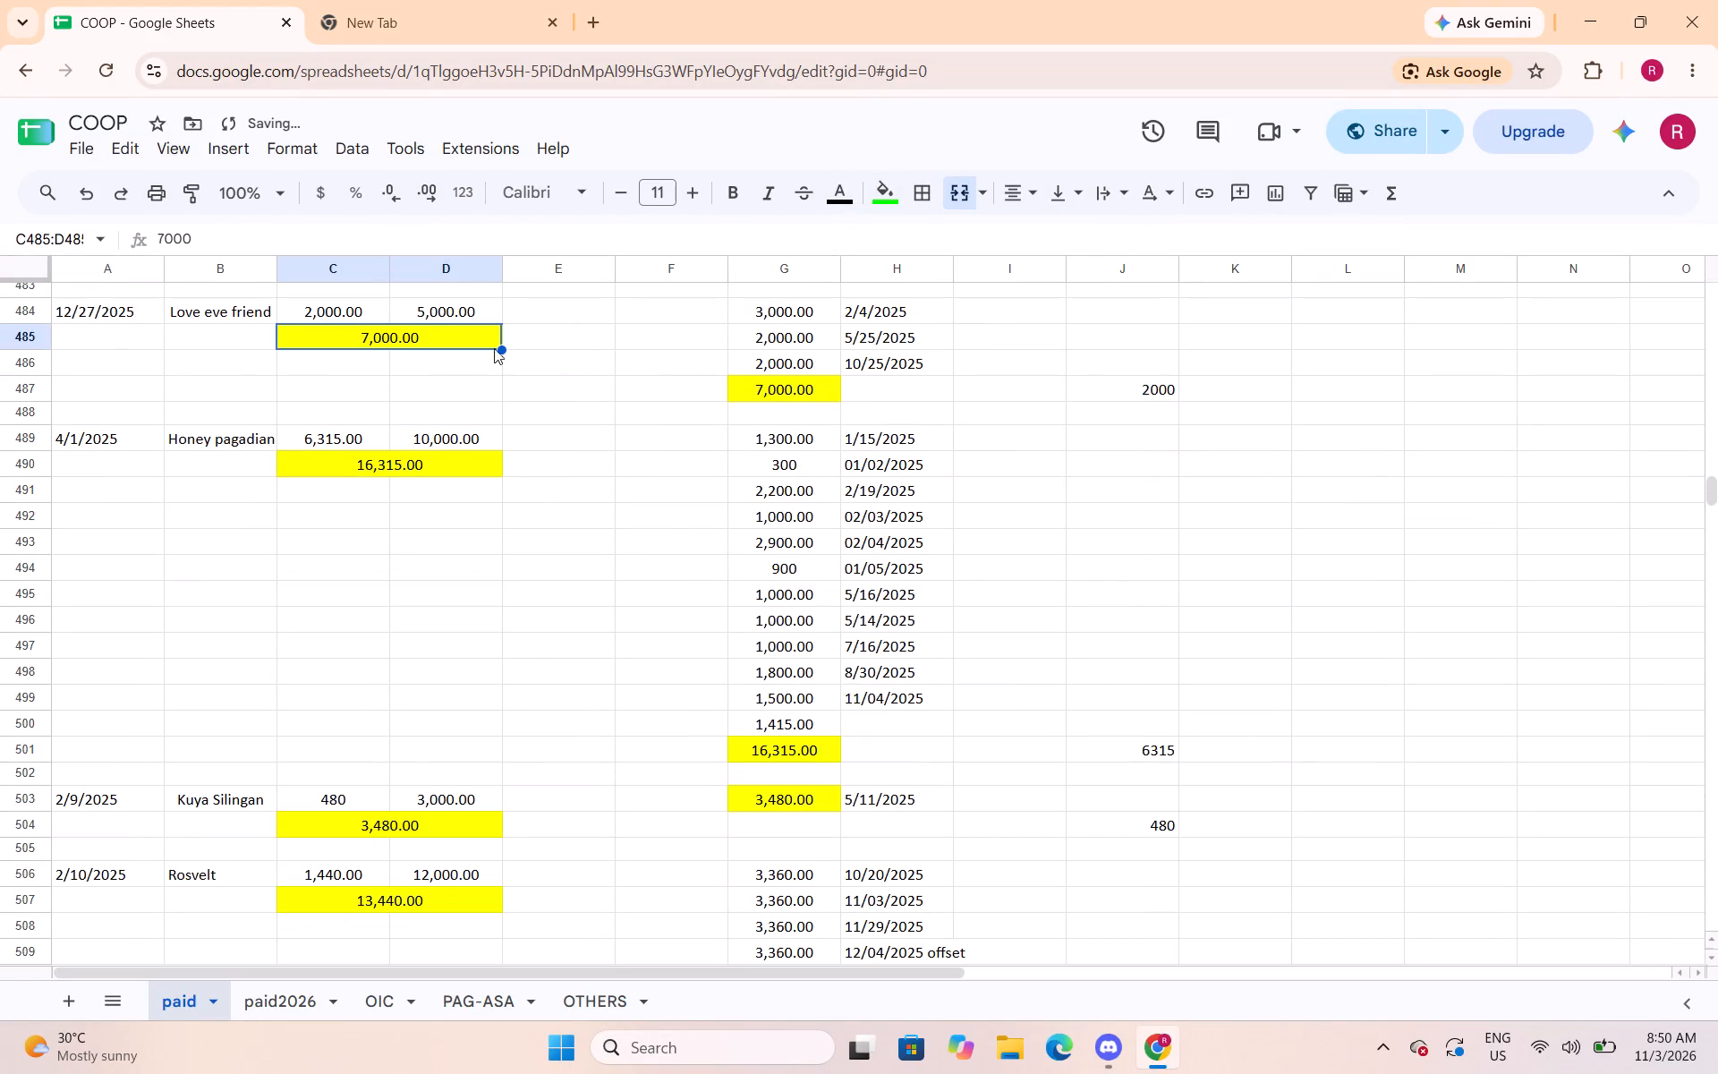
pyautogui.click(893, 193)
pyautogui.click(990, 296)
# Fill the merged loan totals in C490:D490 and C504:D504 with bright green.
pyautogui.click(470, 468)
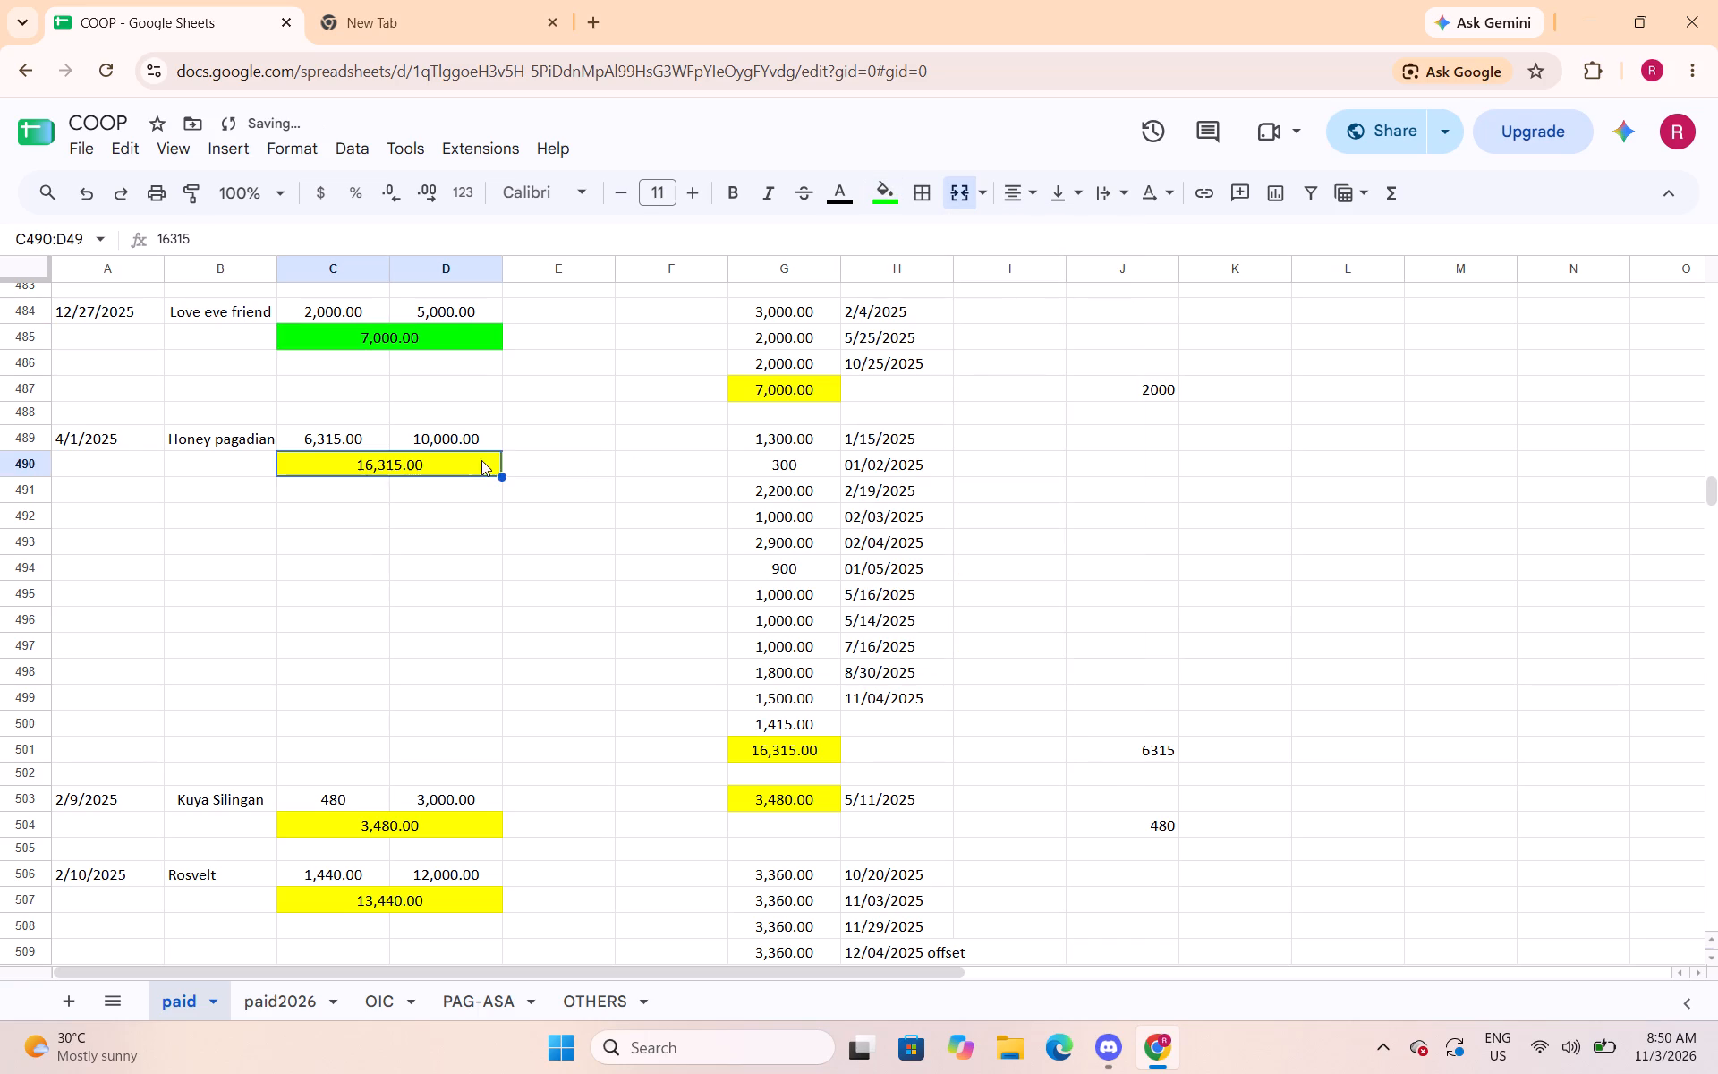
pyautogui.click(887, 194)
pyautogui.moveTo(989, 294); pyautogui.dragTo(988, 307)
pyautogui.click(897, 187)
pyautogui.click(989, 294)
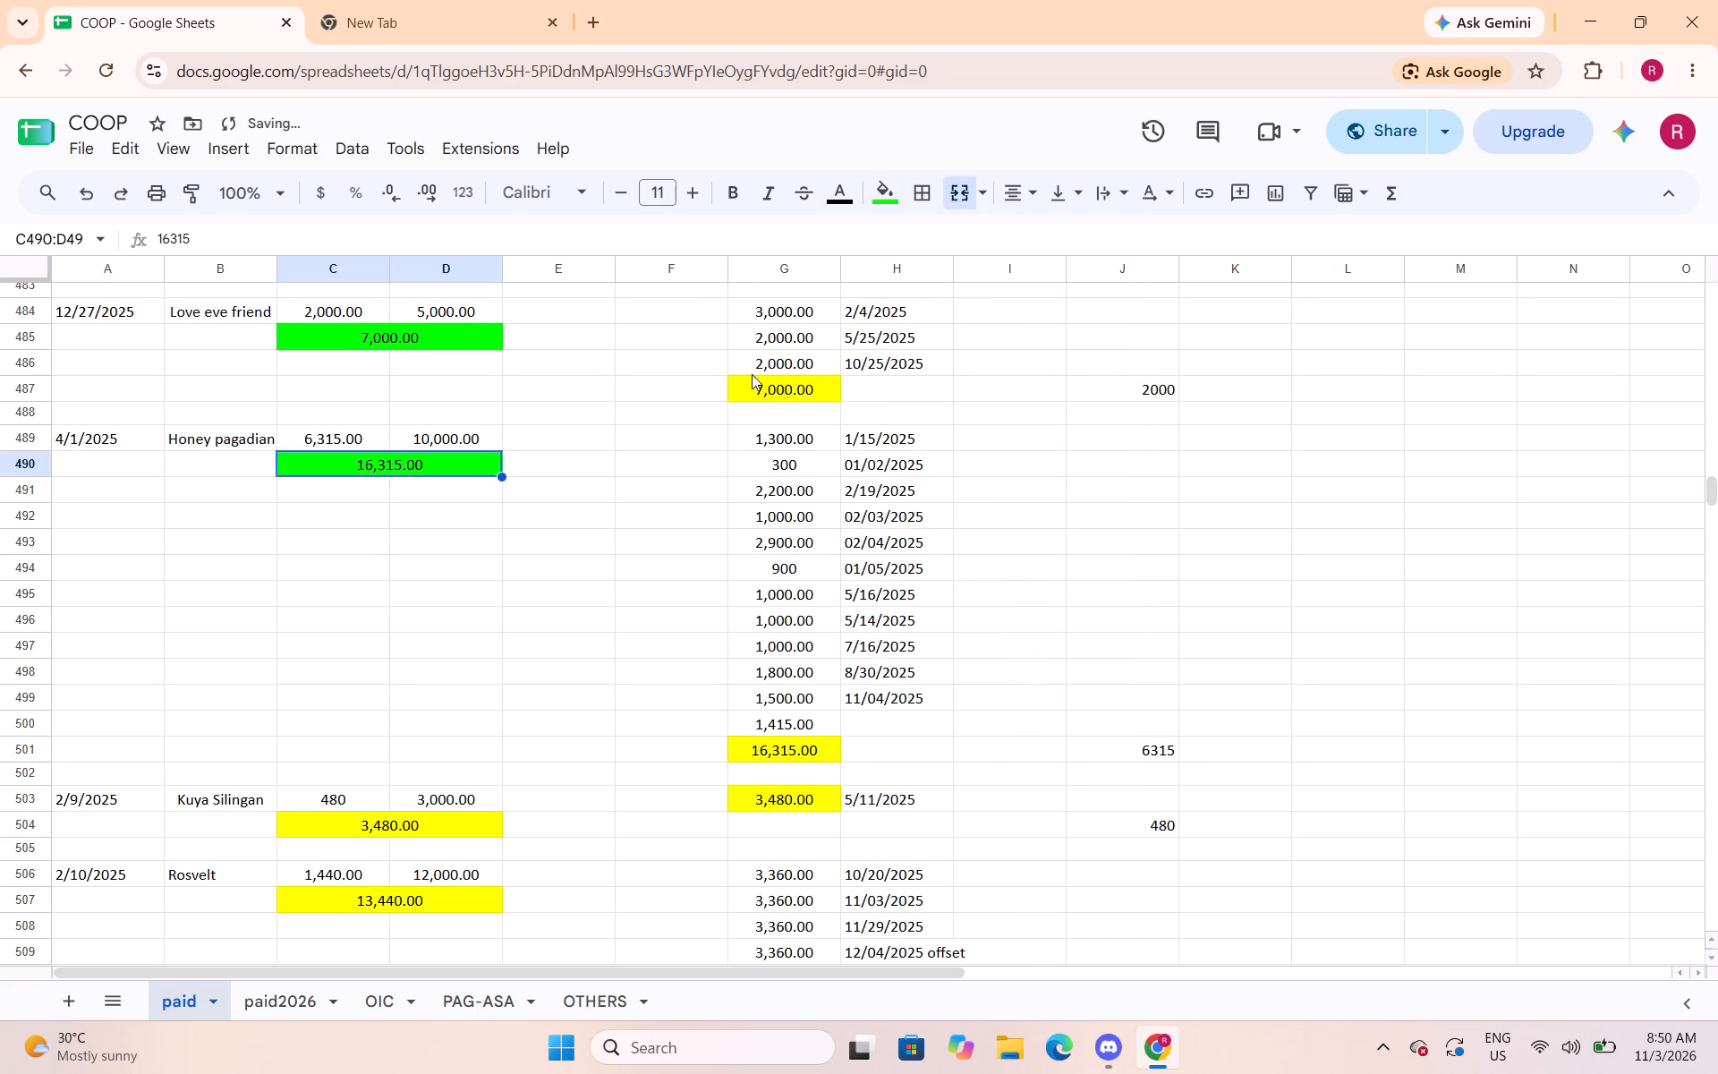
pyautogui.scroll(-4, 688, 373)
pyautogui.click(465, 376)
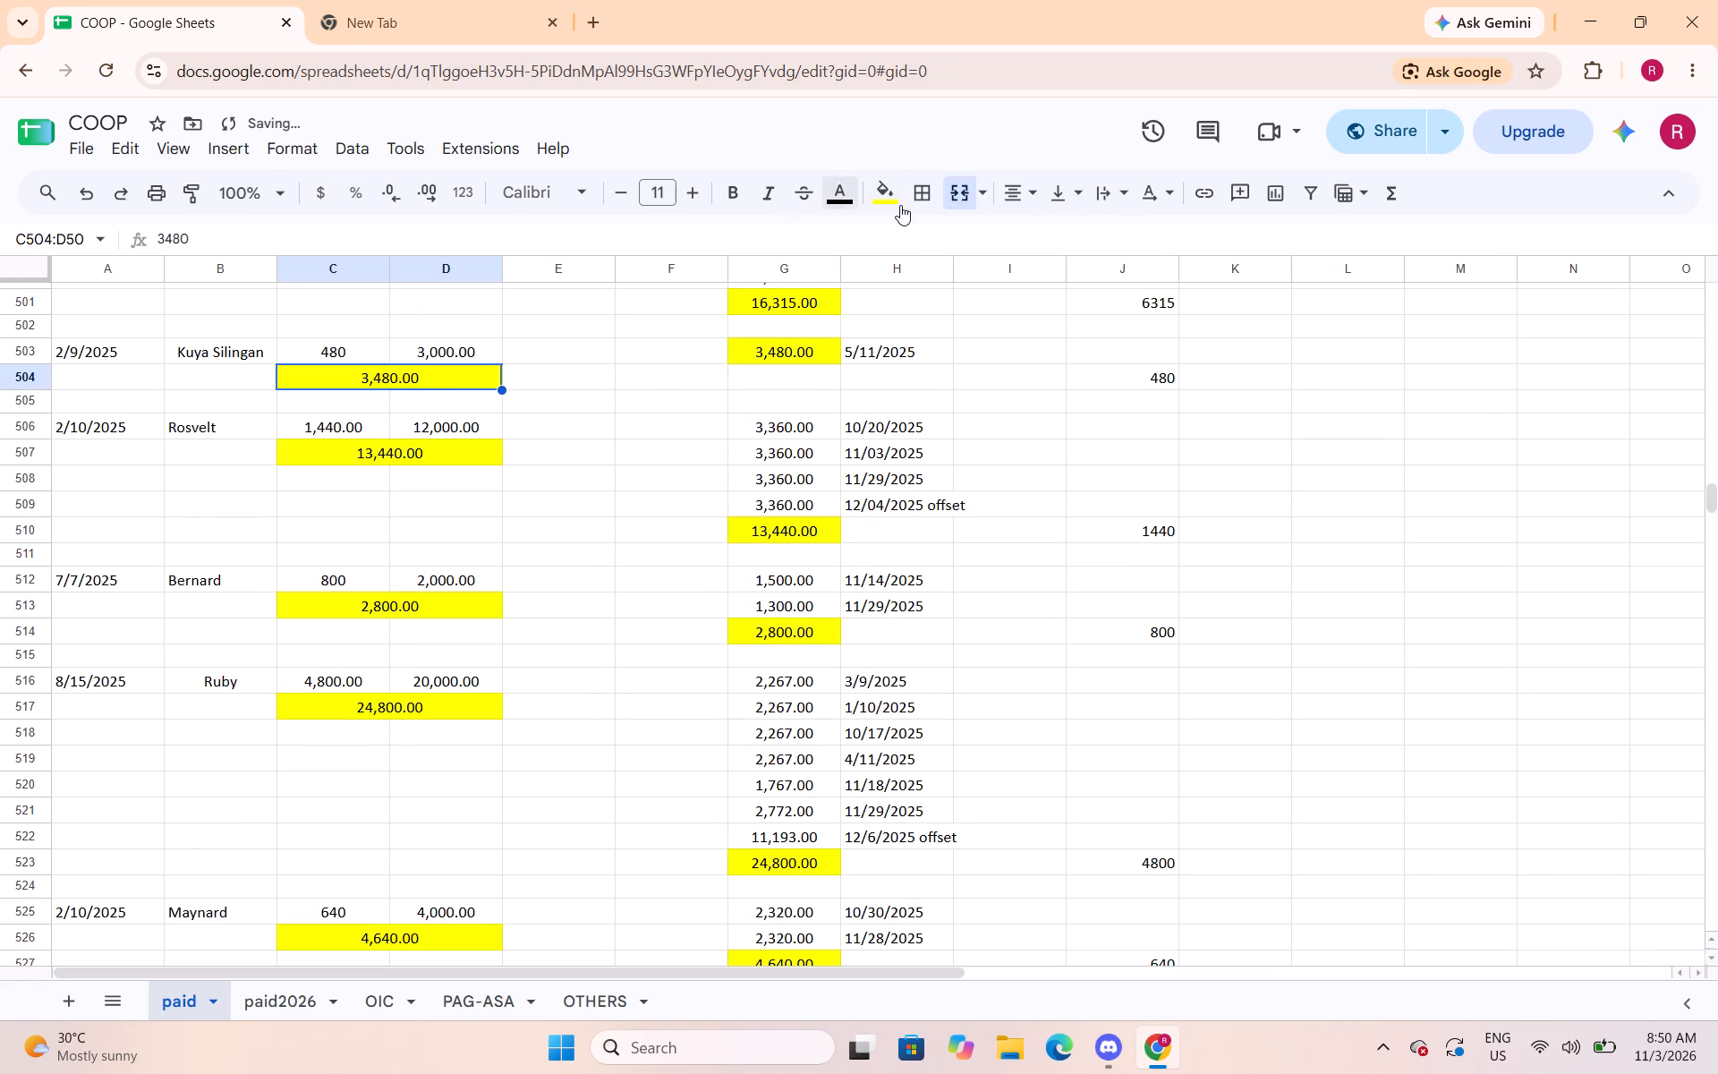
pyautogui.click(899, 205)
pyautogui.moveTo(985, 289); pyautogui.dragTo(987, 297)
# Fill the merged loan totals in C507:D507 and C513:D513 with bright green.
pyautogui.click(454, 456)
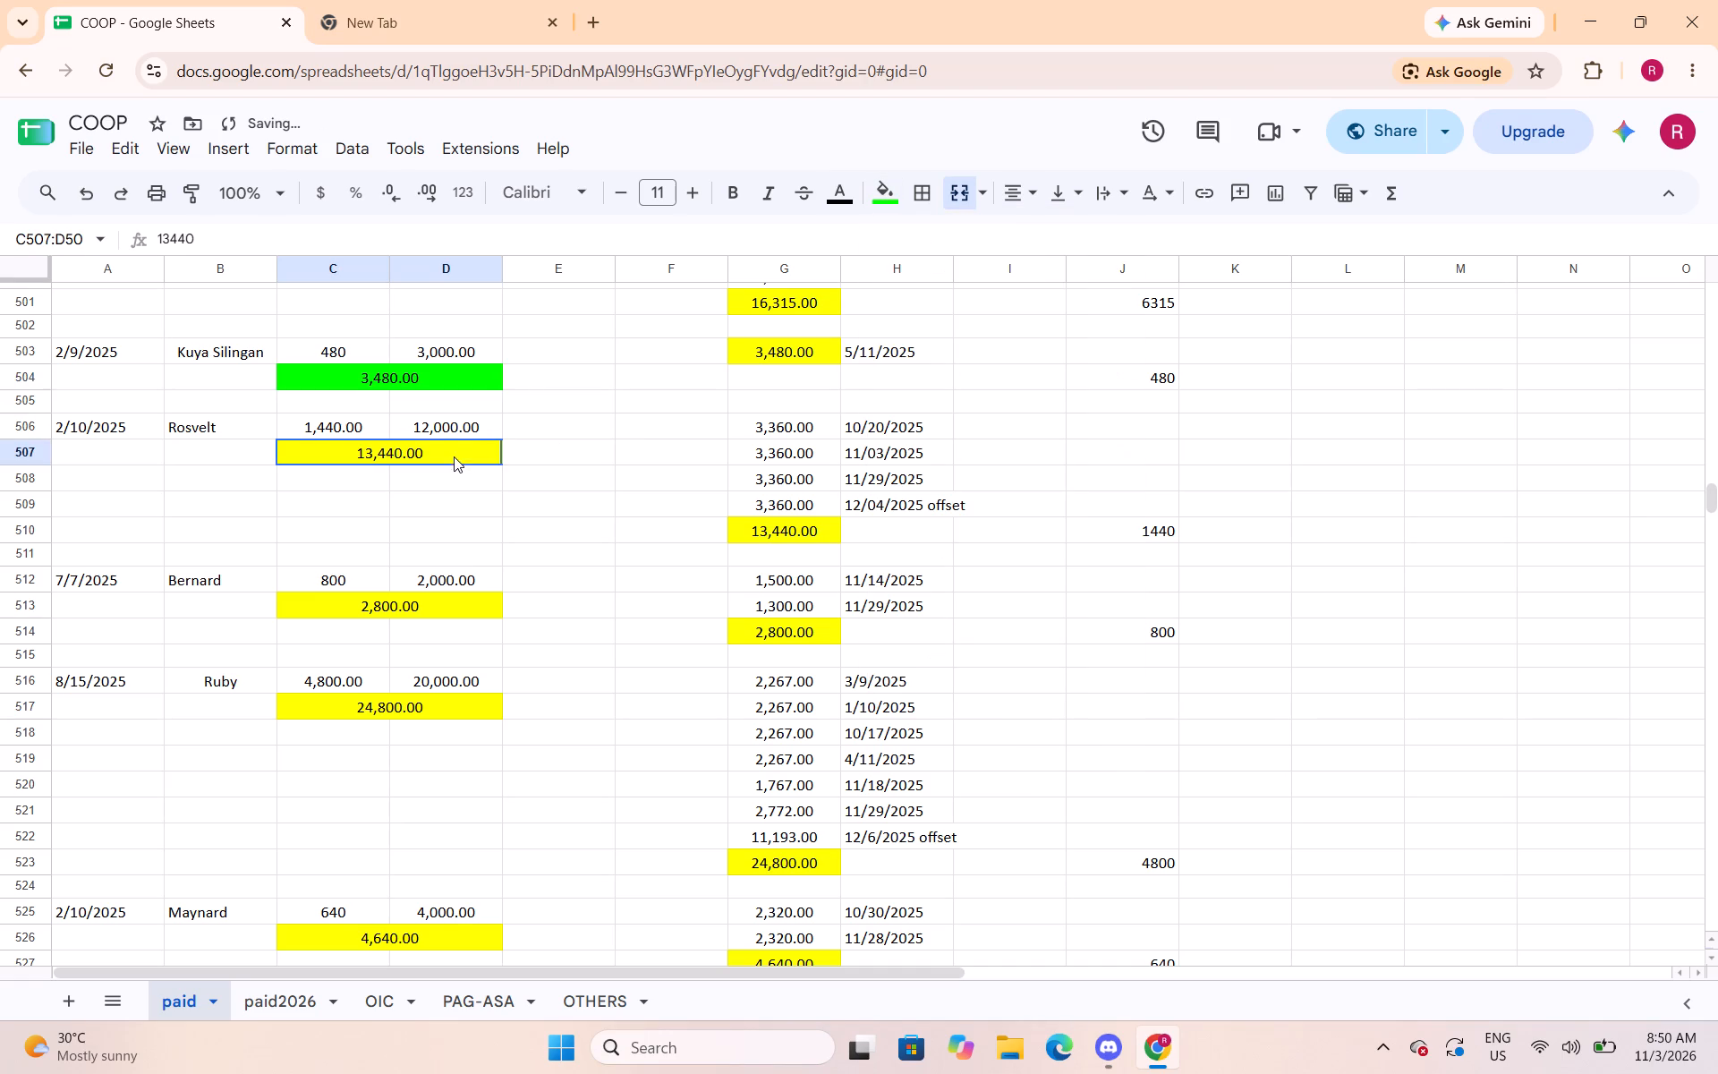
pyautogui.click(888, 188)
pyautogui.click(992, 299)
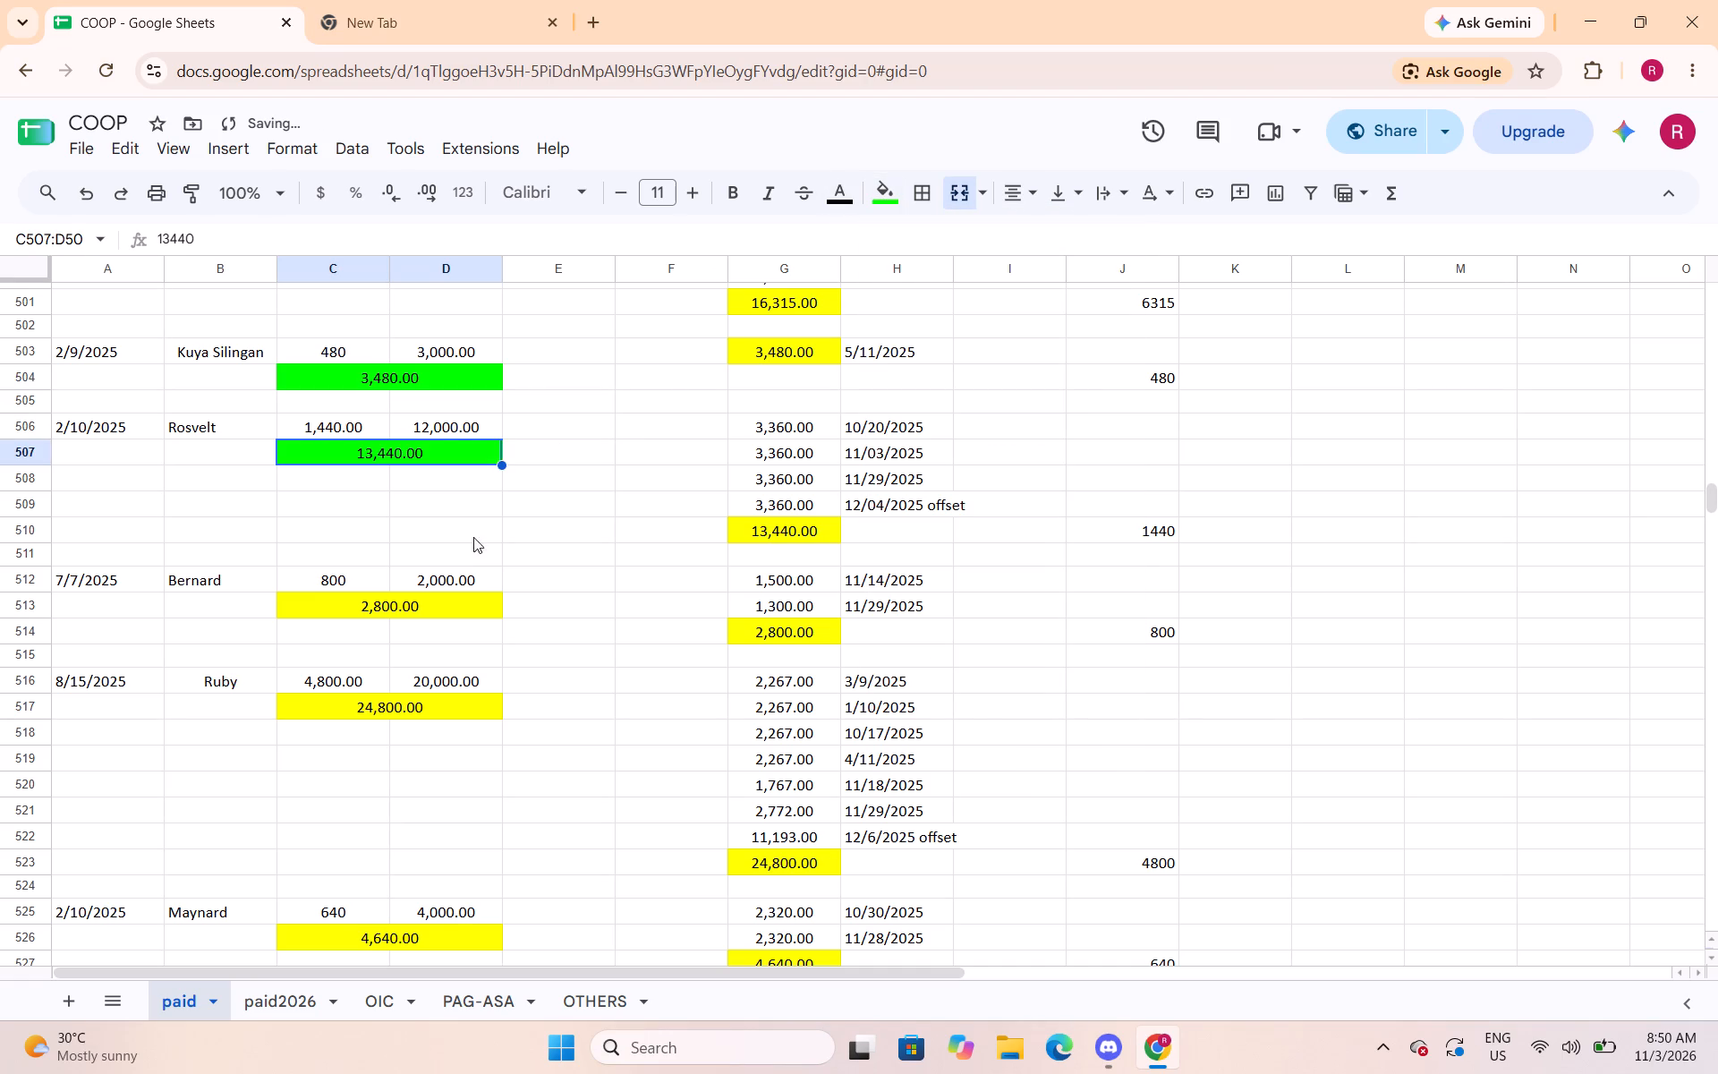
pyautogui.click(477, 618)
pyautogui.click(895, 188)
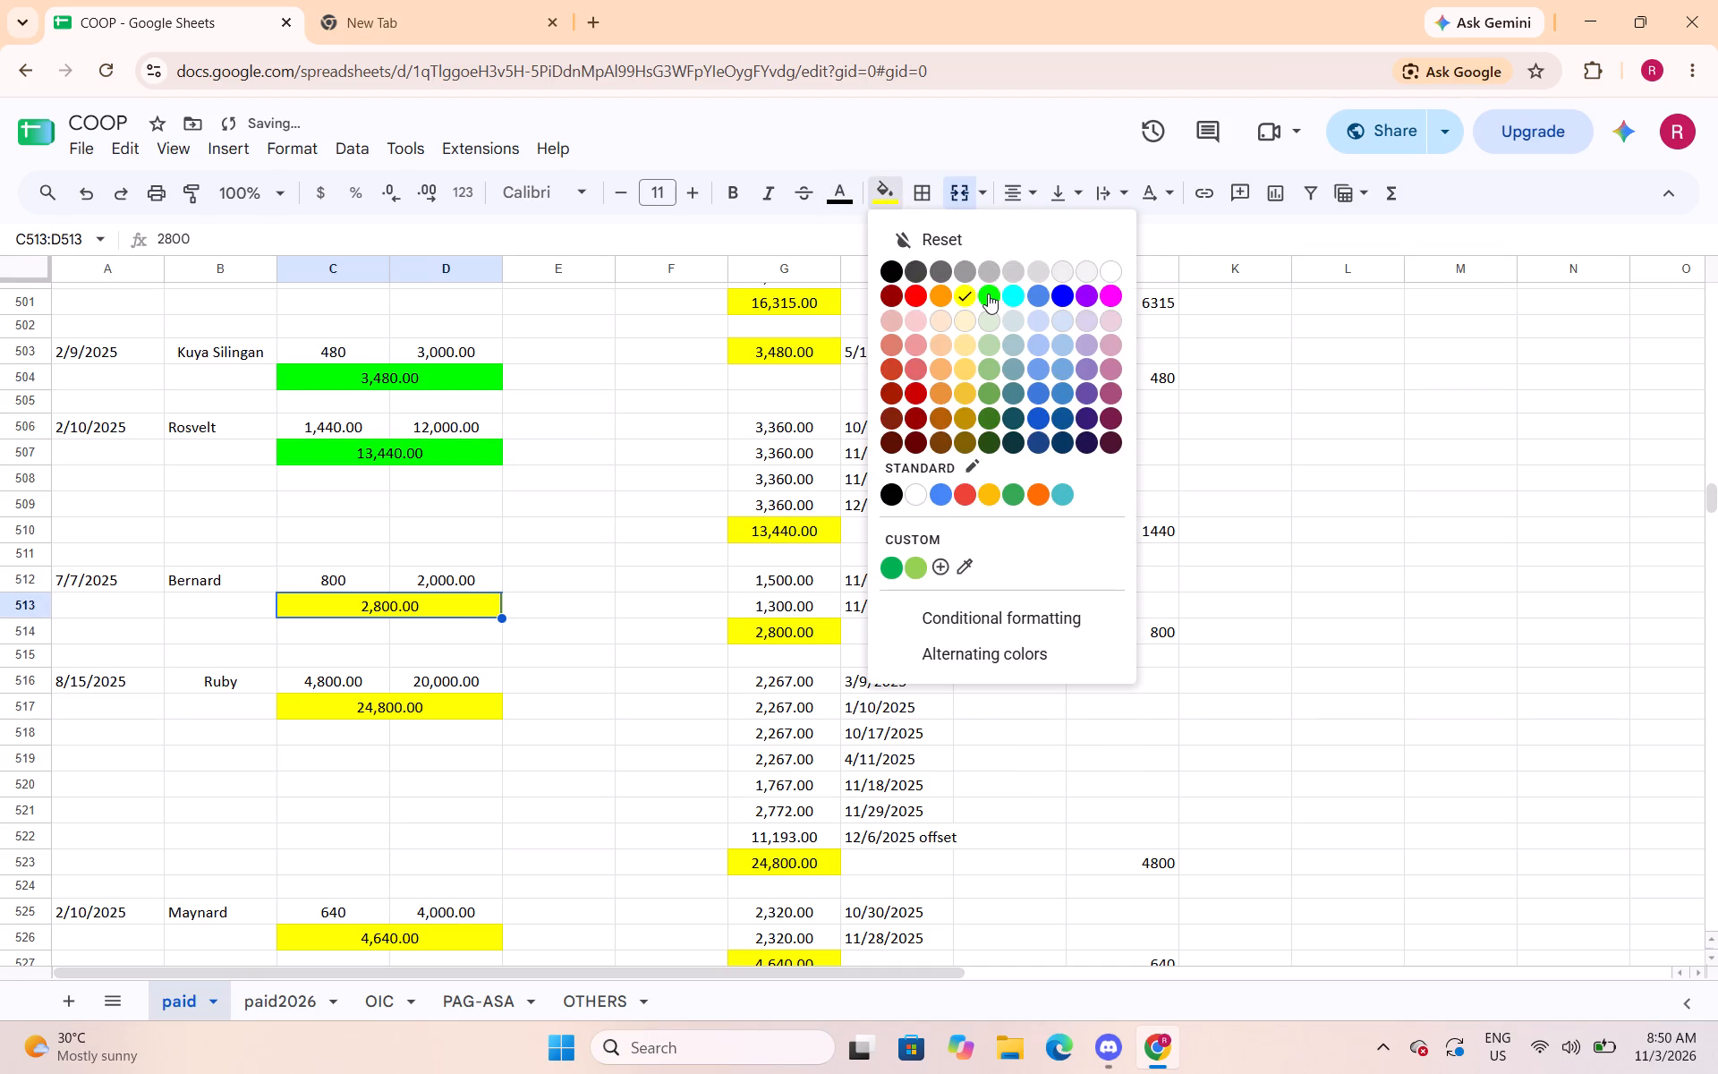
pyautogui.click(988, 294)
# Fill the merged loan total in C517:D517 with bright green.
pyautogui.scroll(-3, 549, 407)
pyautogui.scroll(1, 535, 385)
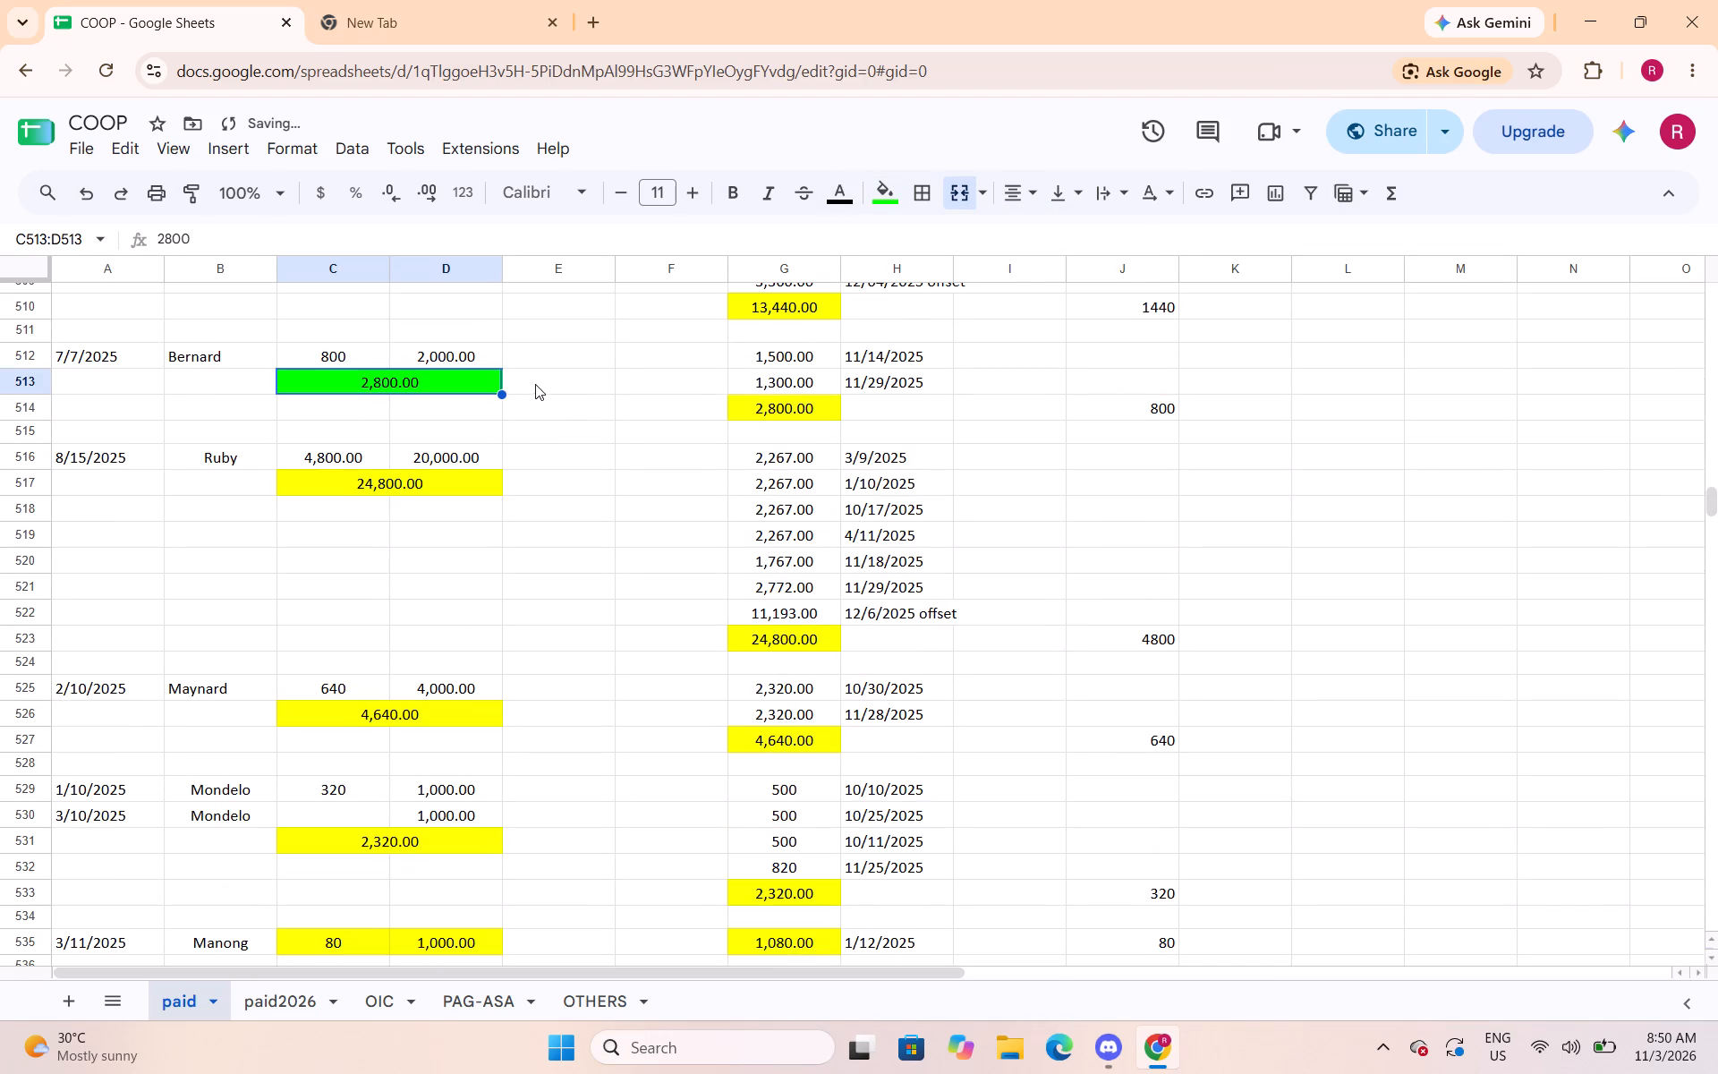
pyautogui.click(459, 499)
pyautogui.click(460, 483)
pyautogui.click(889, 197)
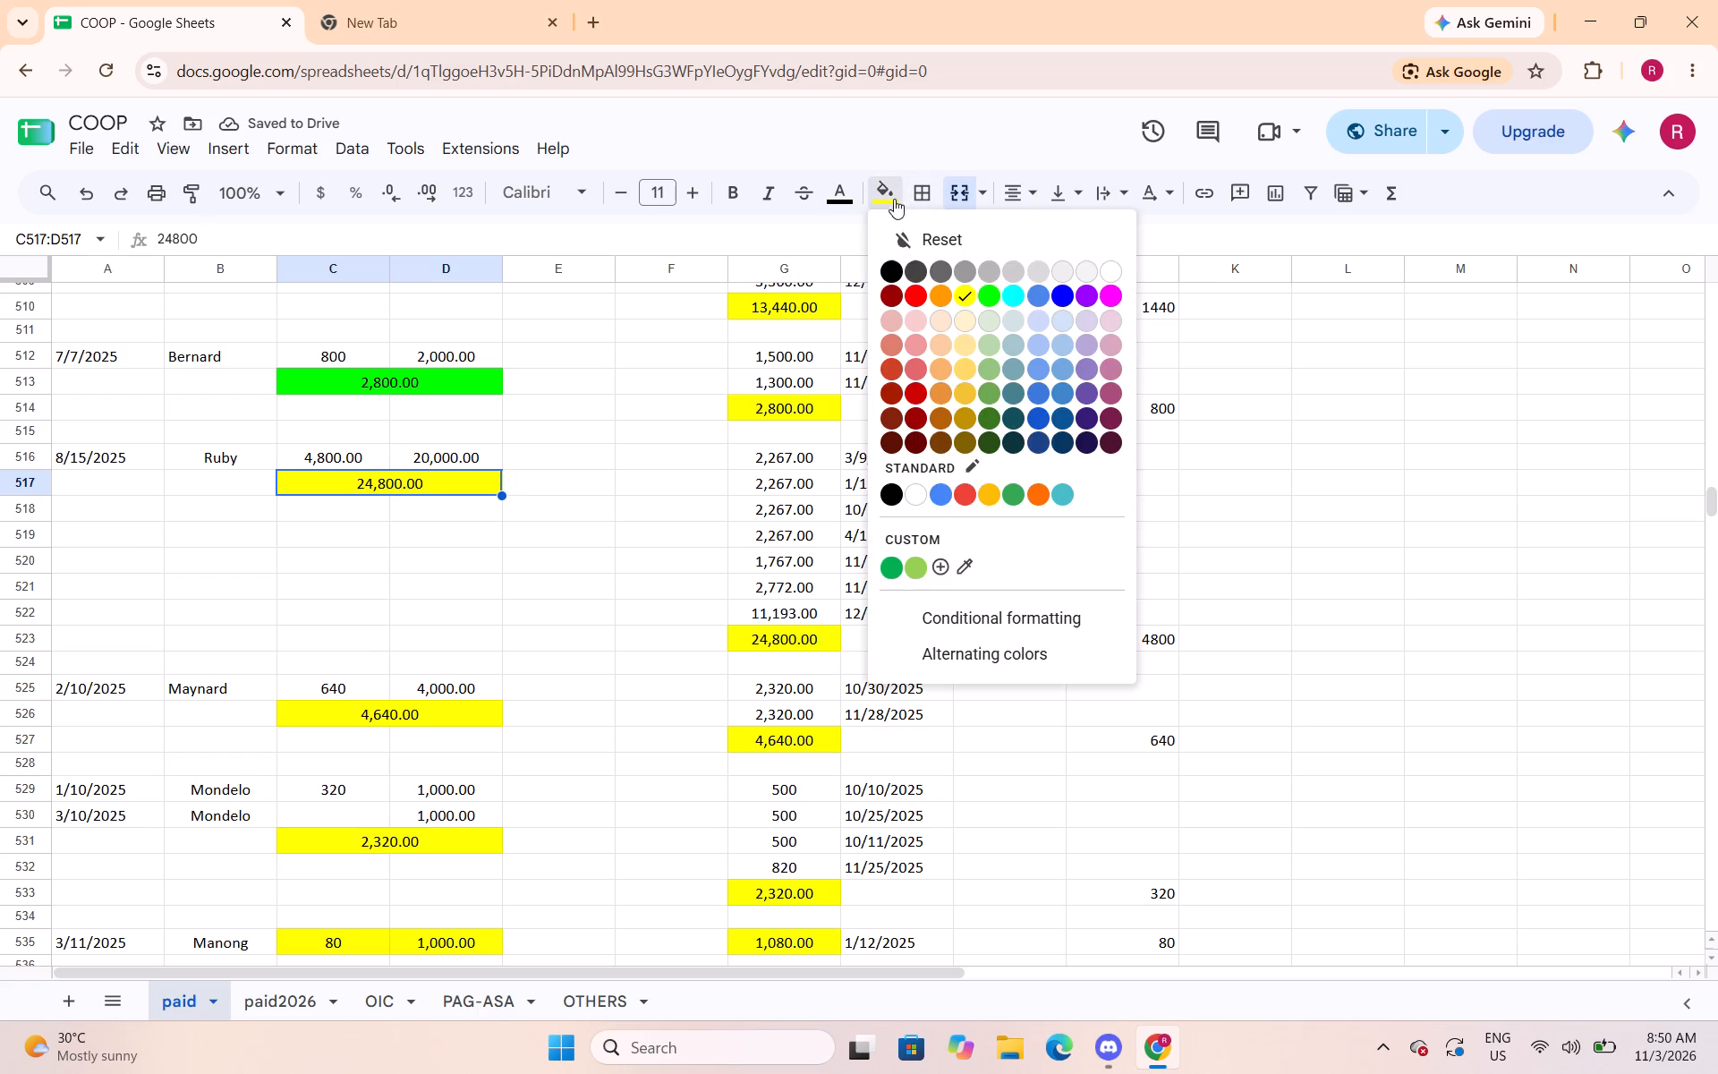
pyautogui.click(981, 298)
# Fill the merged loan totals in C526:D526 and C531:D531 with bright green.
pyautogui.scroll(-2, 688, 146)
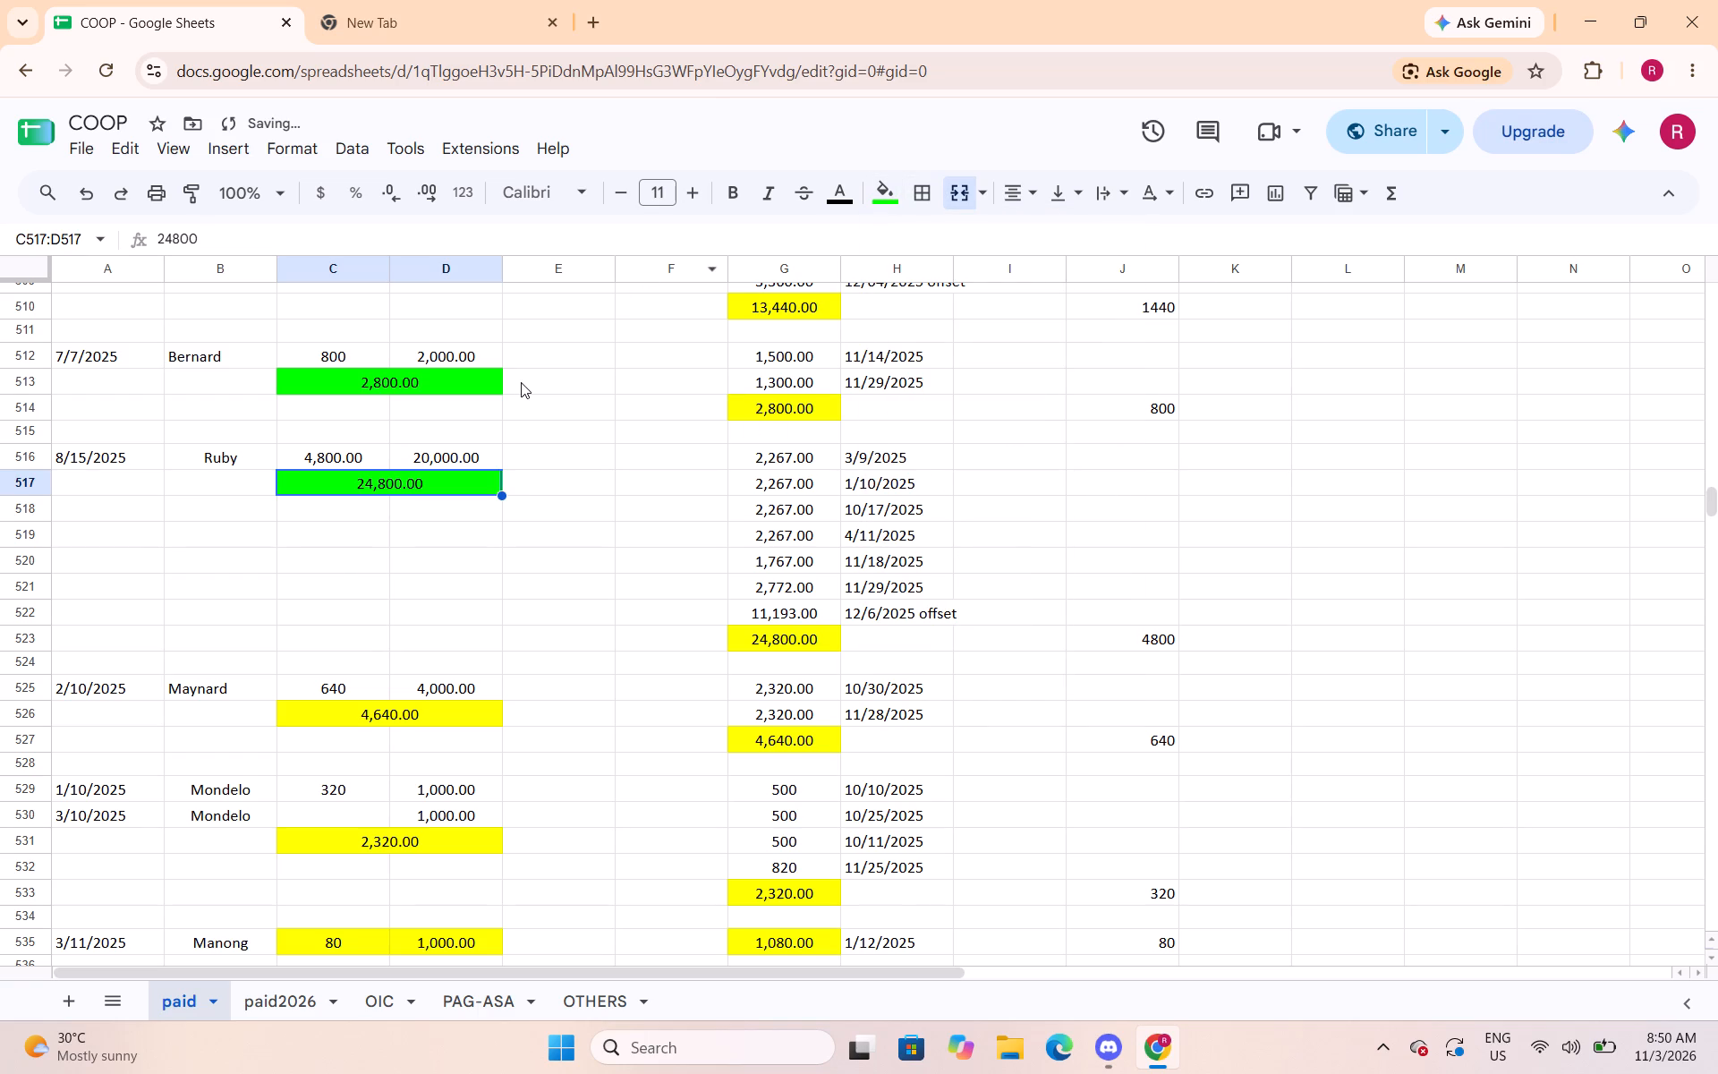
pyautogui.scroll(-3, 521, 386)
pyautogui.click(477, 379)
pyautogui.click(896, 185)
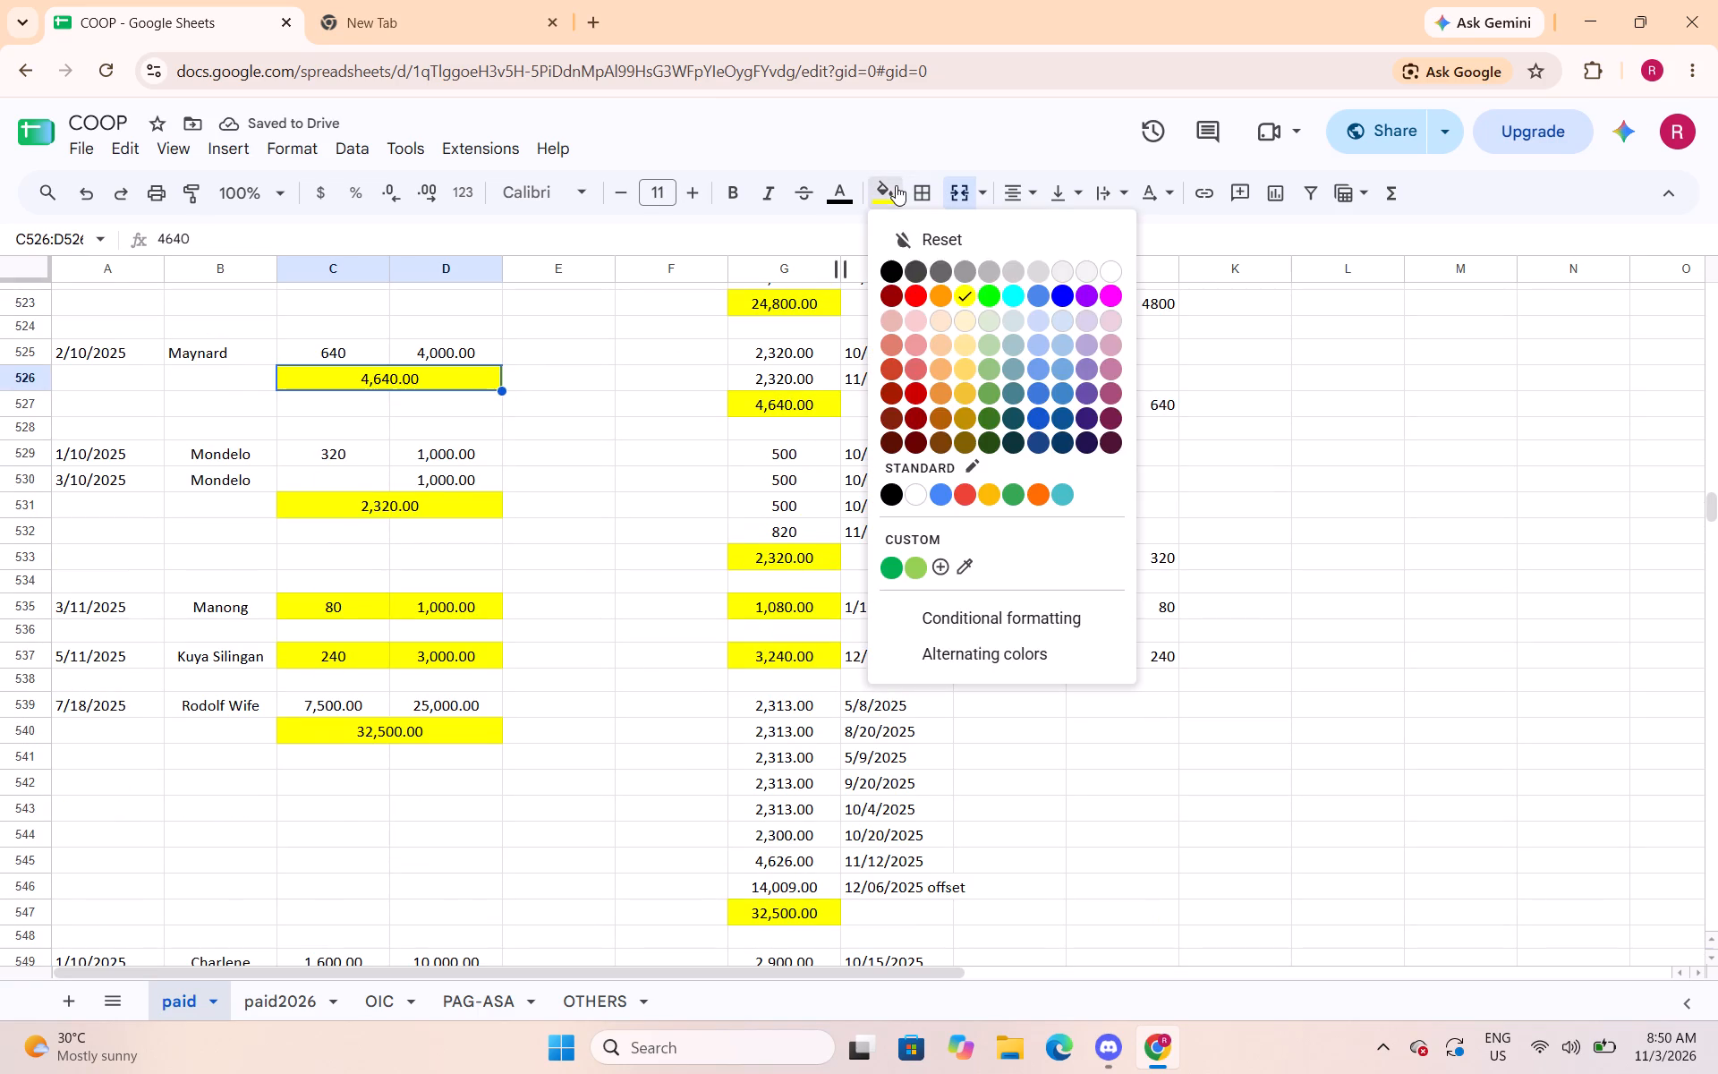
pyautogui.click(992, 305)
pyautogui.click(472, 509)
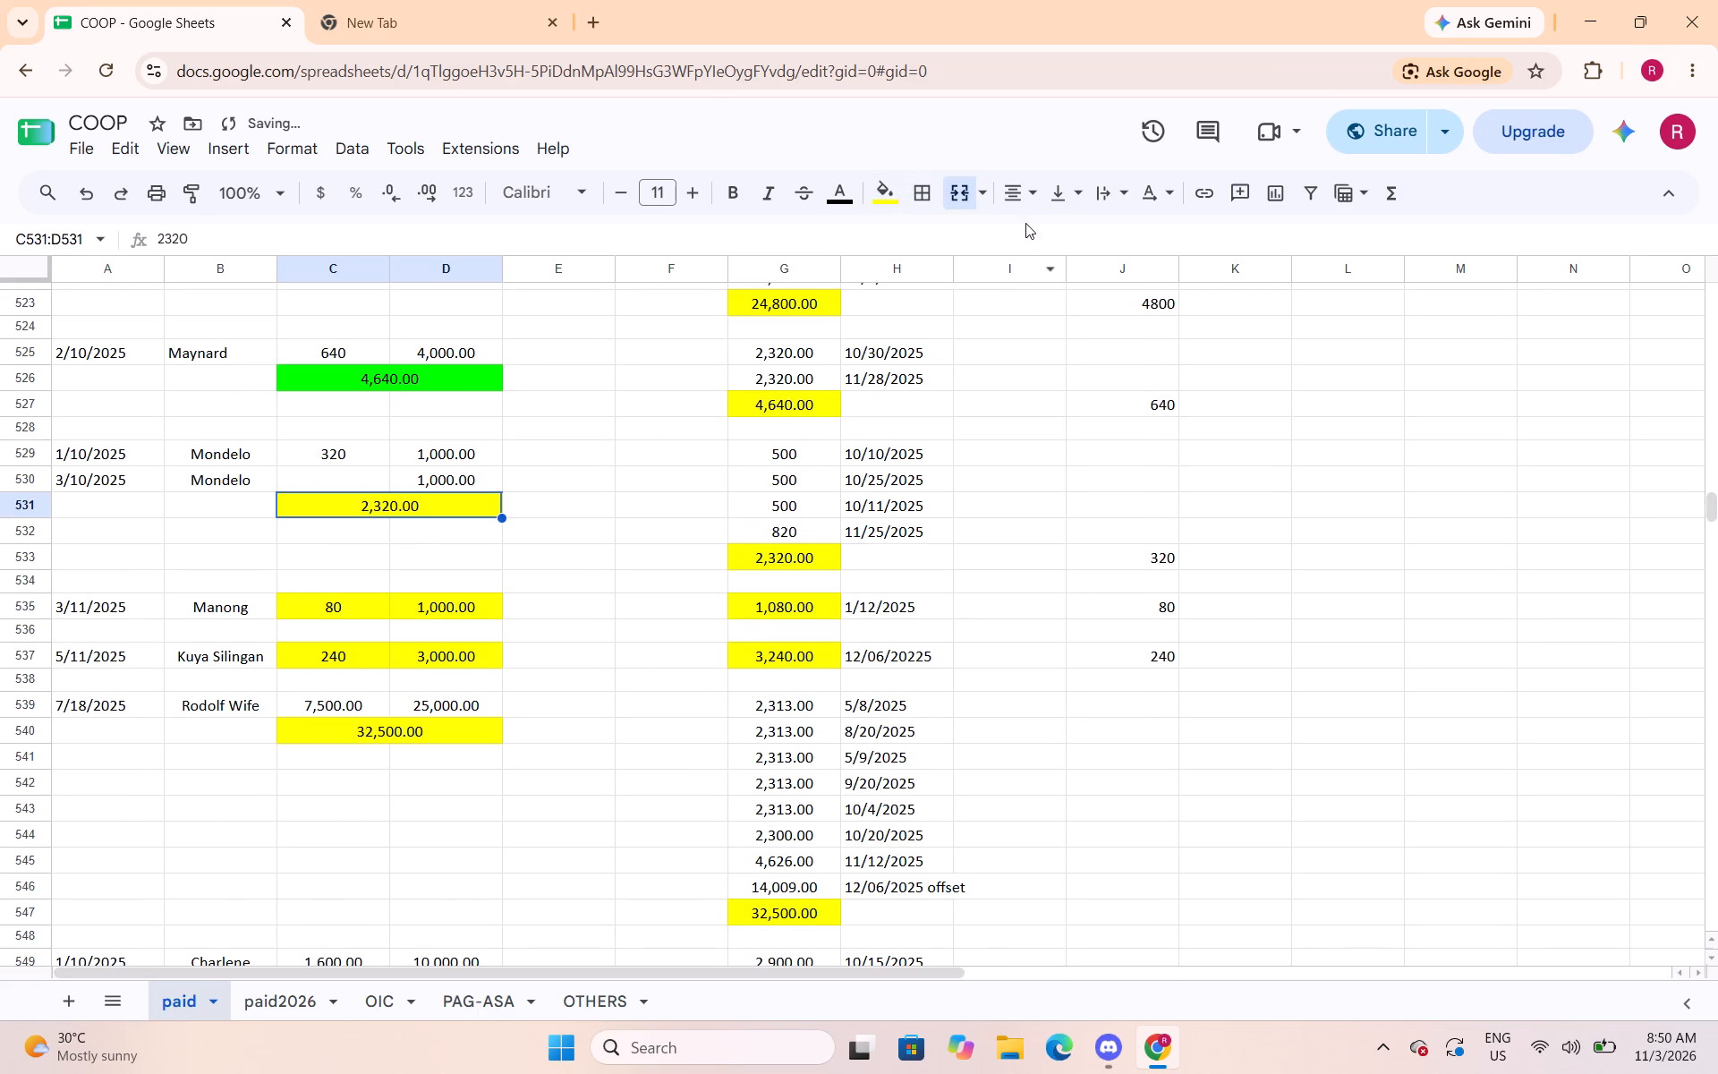
pyautogui.click(895, 198)
pyautogui.click(985, 288)
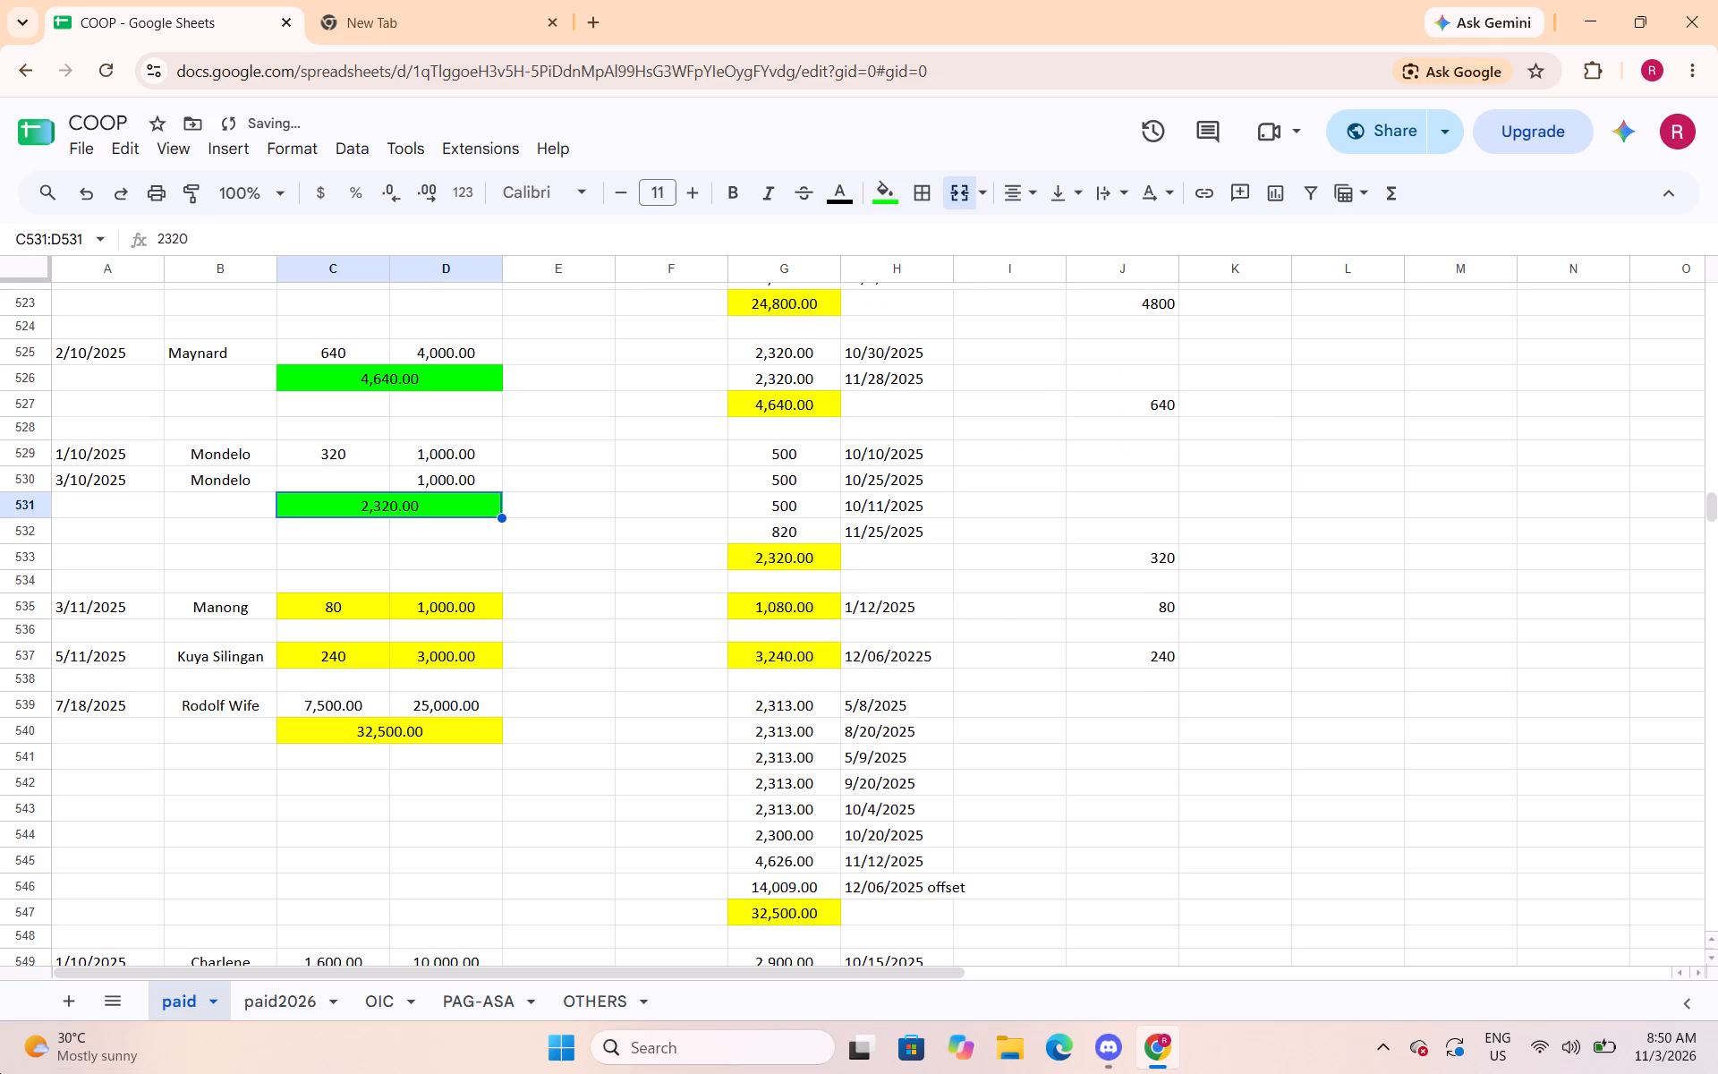
# Insert a row above row 536 and merge C536:D536 below the 3/11/2025 loan's amounts.
pyautogui.click(431, 618)
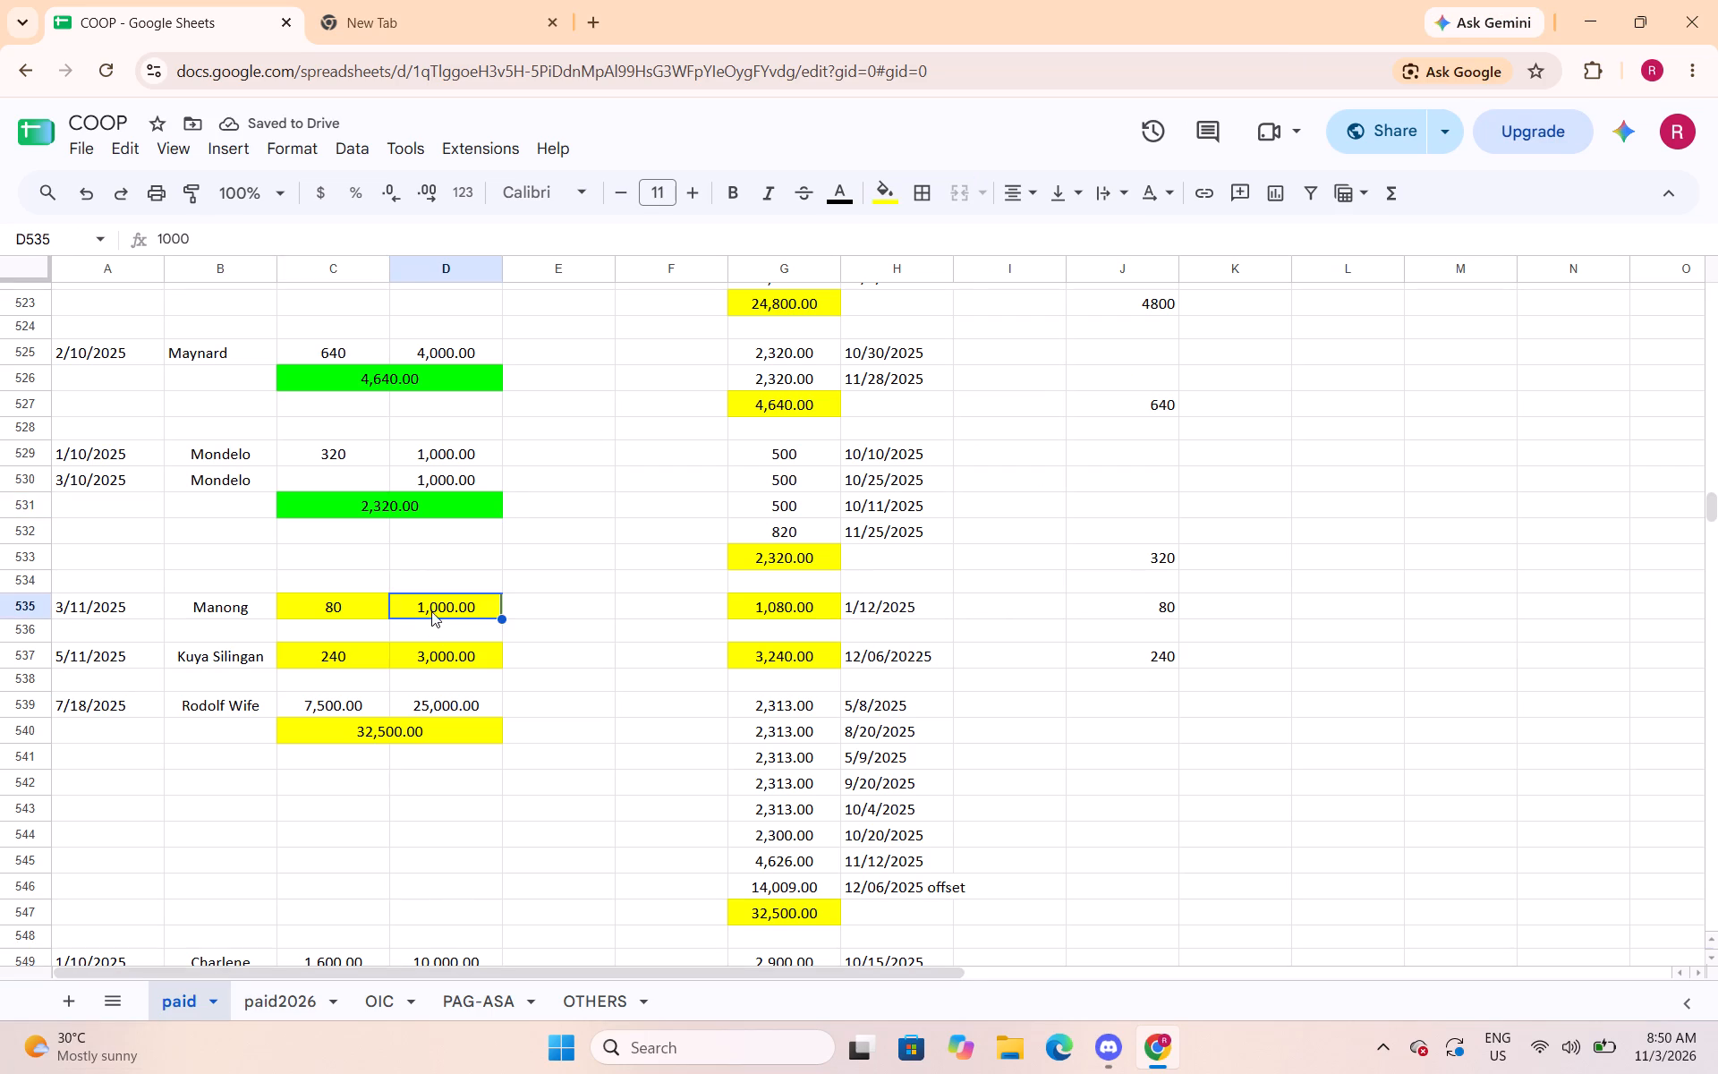
pyautogui.click(360, 611)
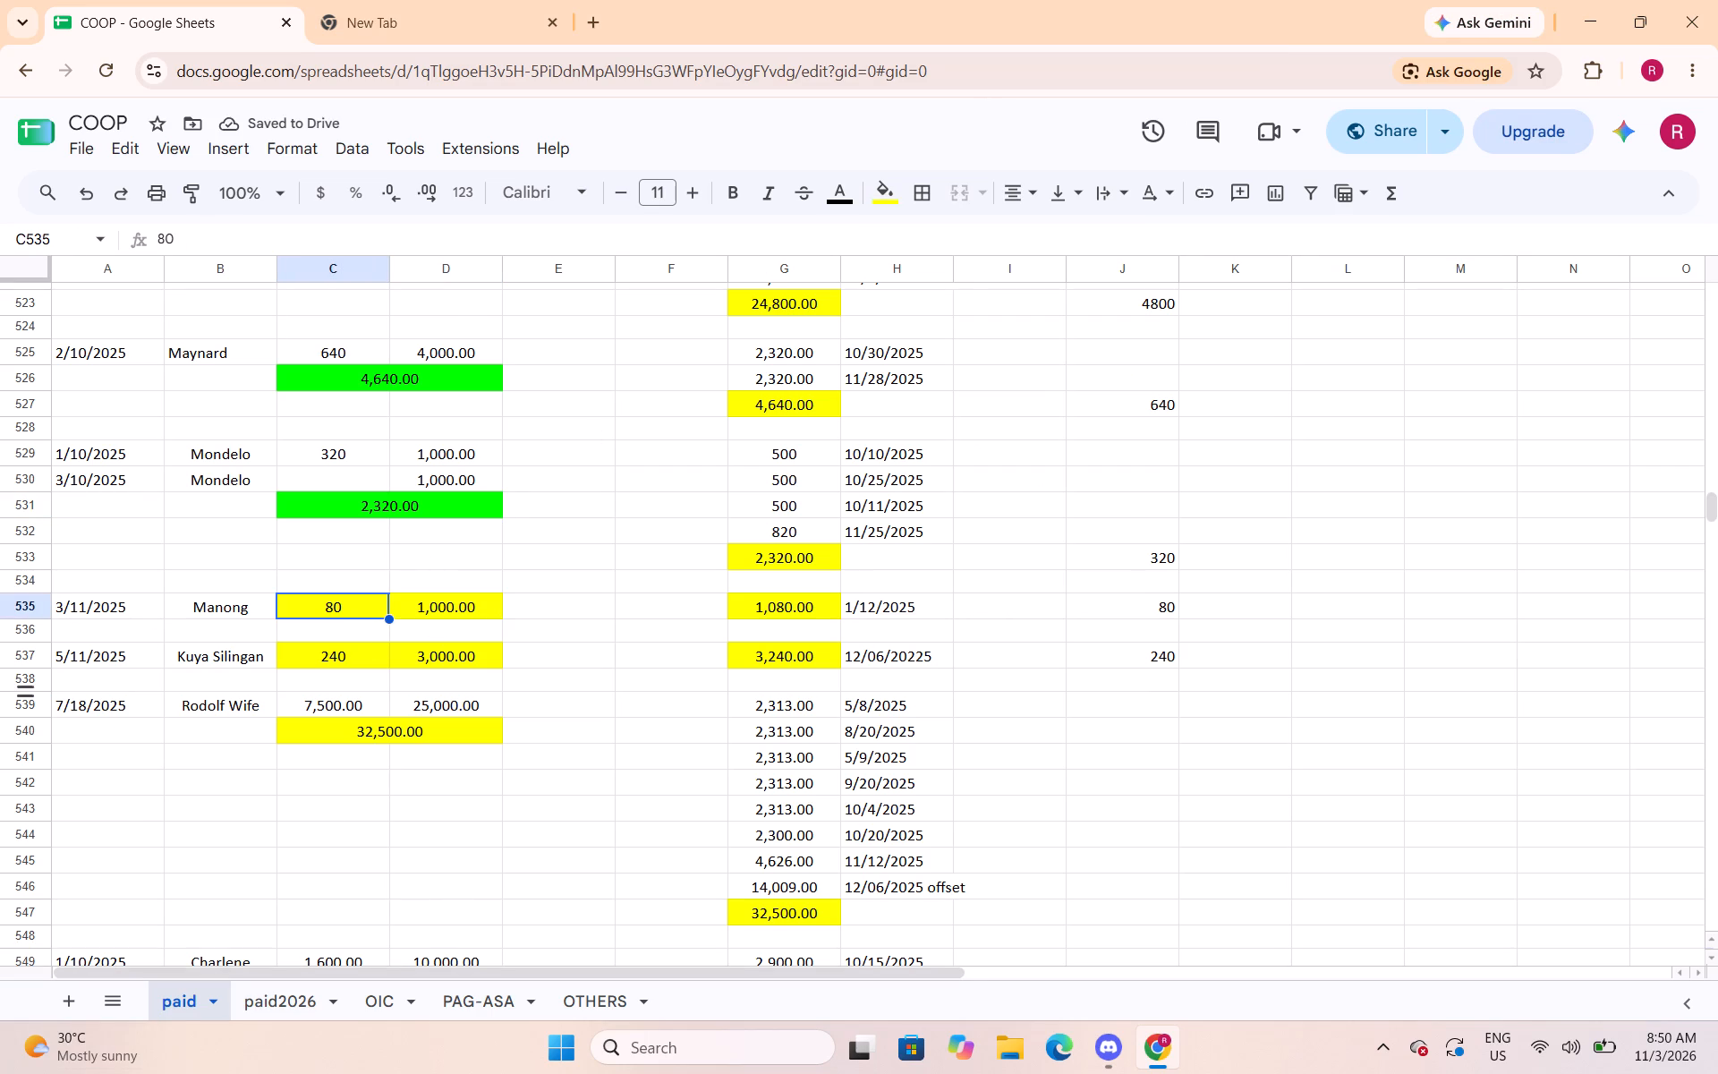
pyautogui.click(41, 629)
pyautogui.rightClick(41, 629)
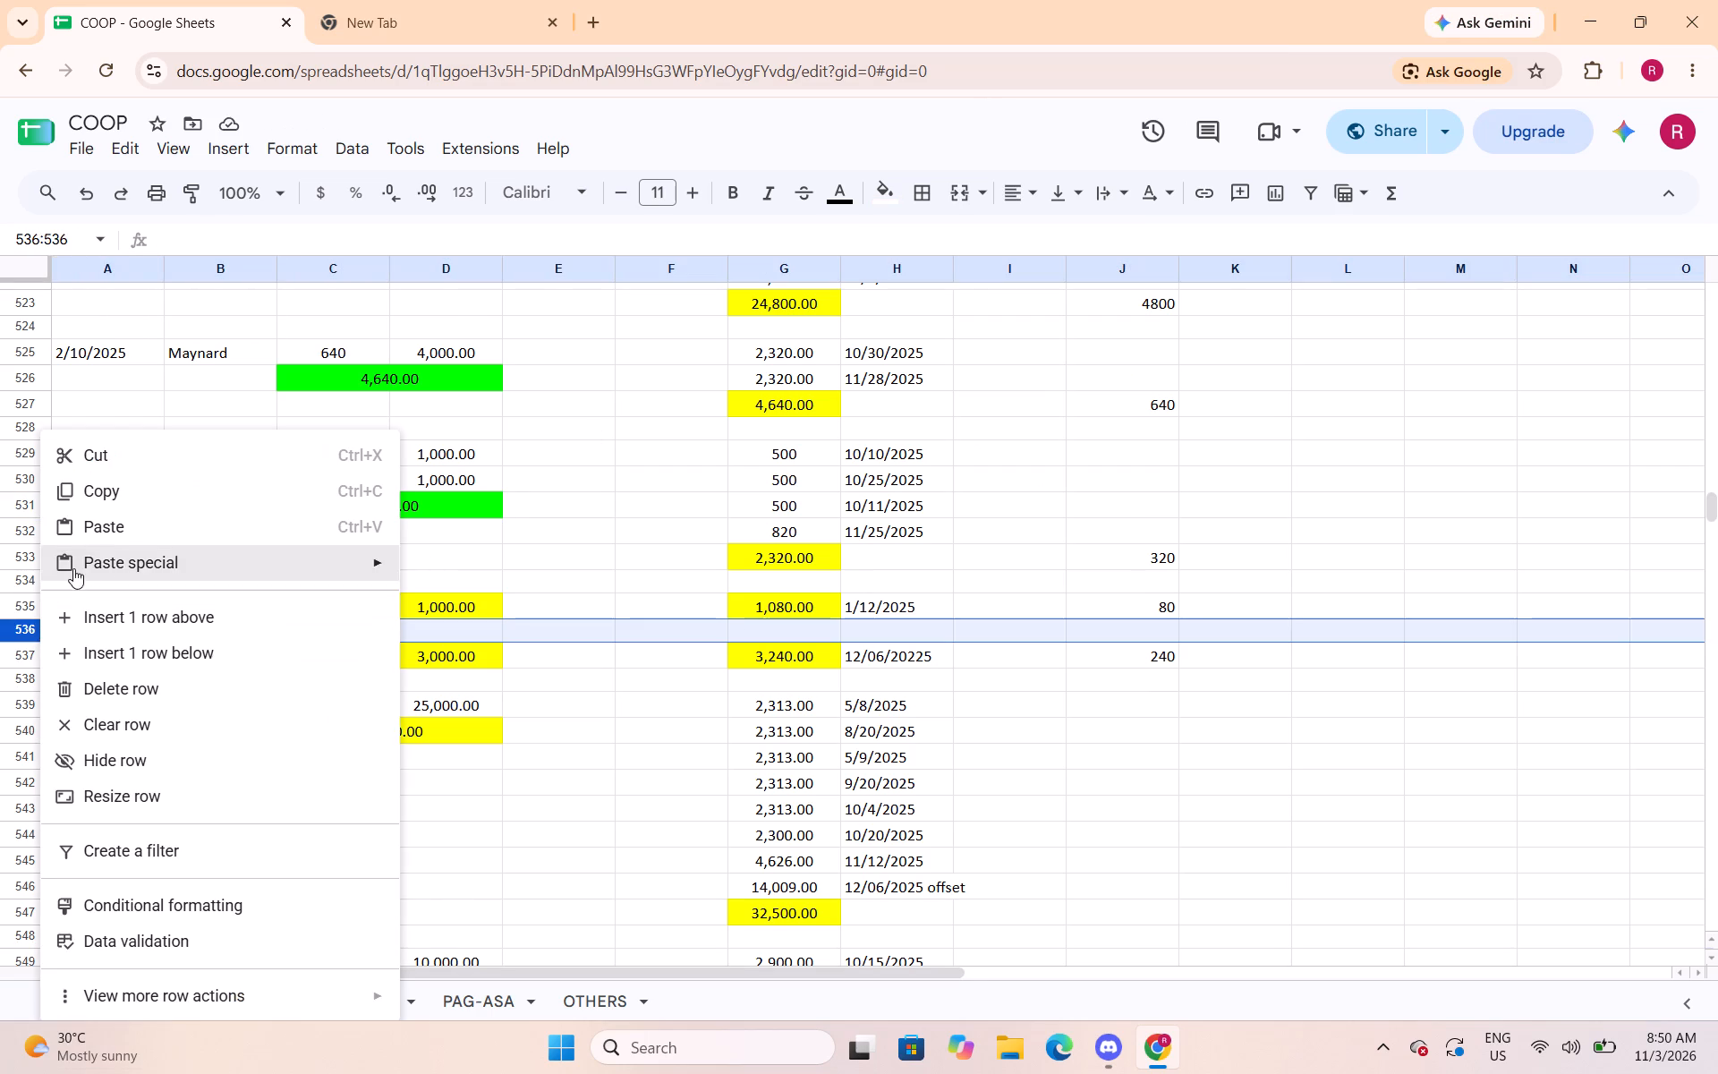
pyautogui.click(115, 620)
pyautogui.moveTo(385, 633); pyautogui.dragTo(404, 632)
pyautogui.click(958, 189)
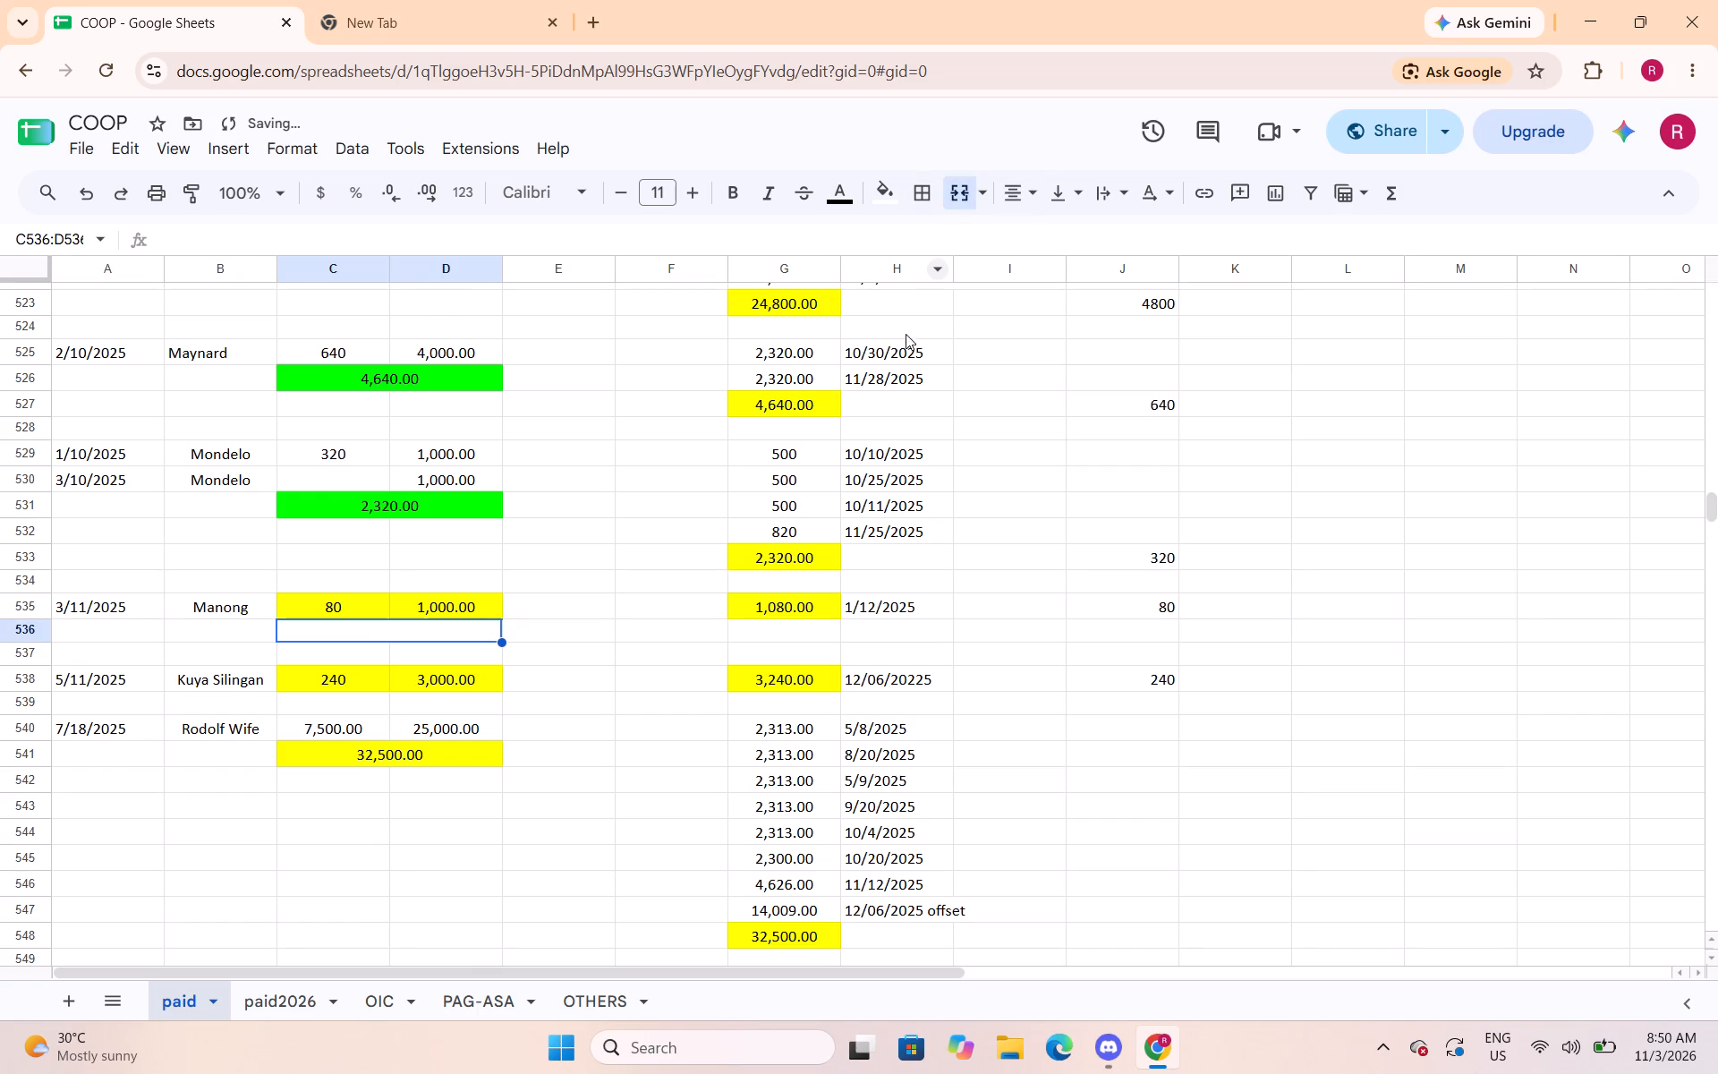
# Enter a SUM formula in the merged cell C536:D536 totalling C535:D535.
pyautogui.write('=sum(')
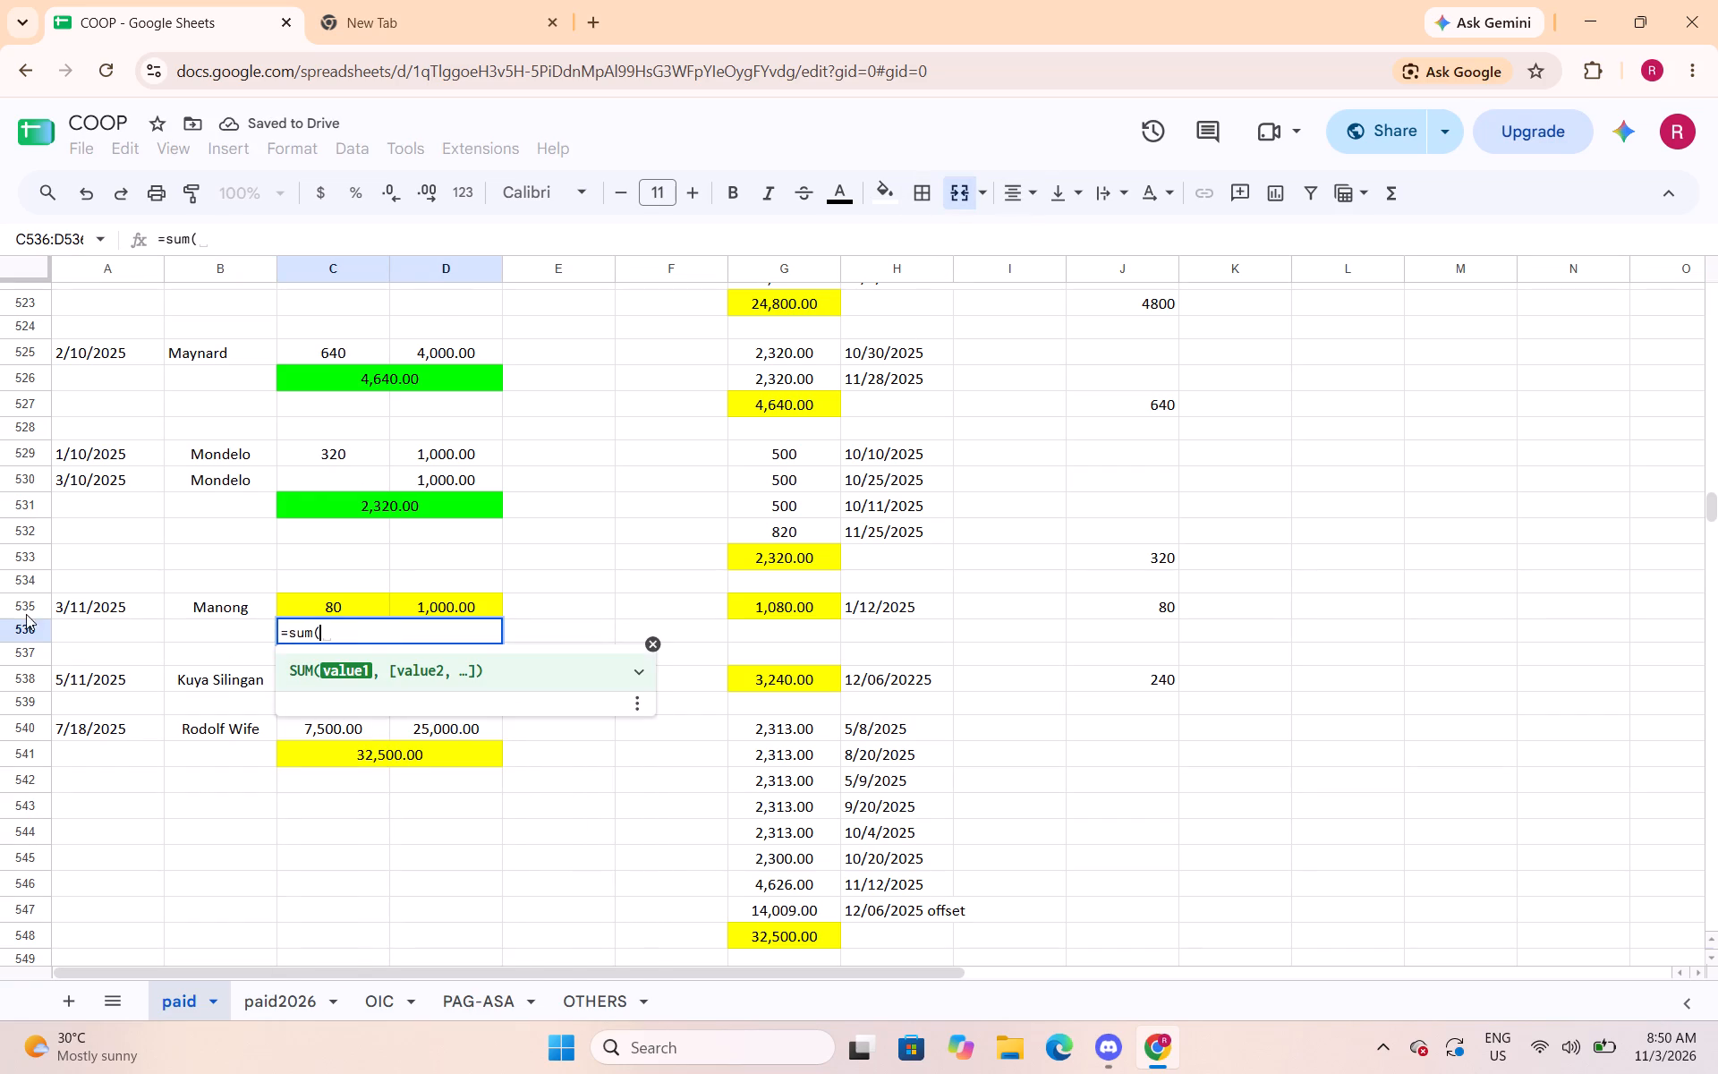
pyautogui.moveTo(376, 604); pyautogui.dragTo(412, 601)
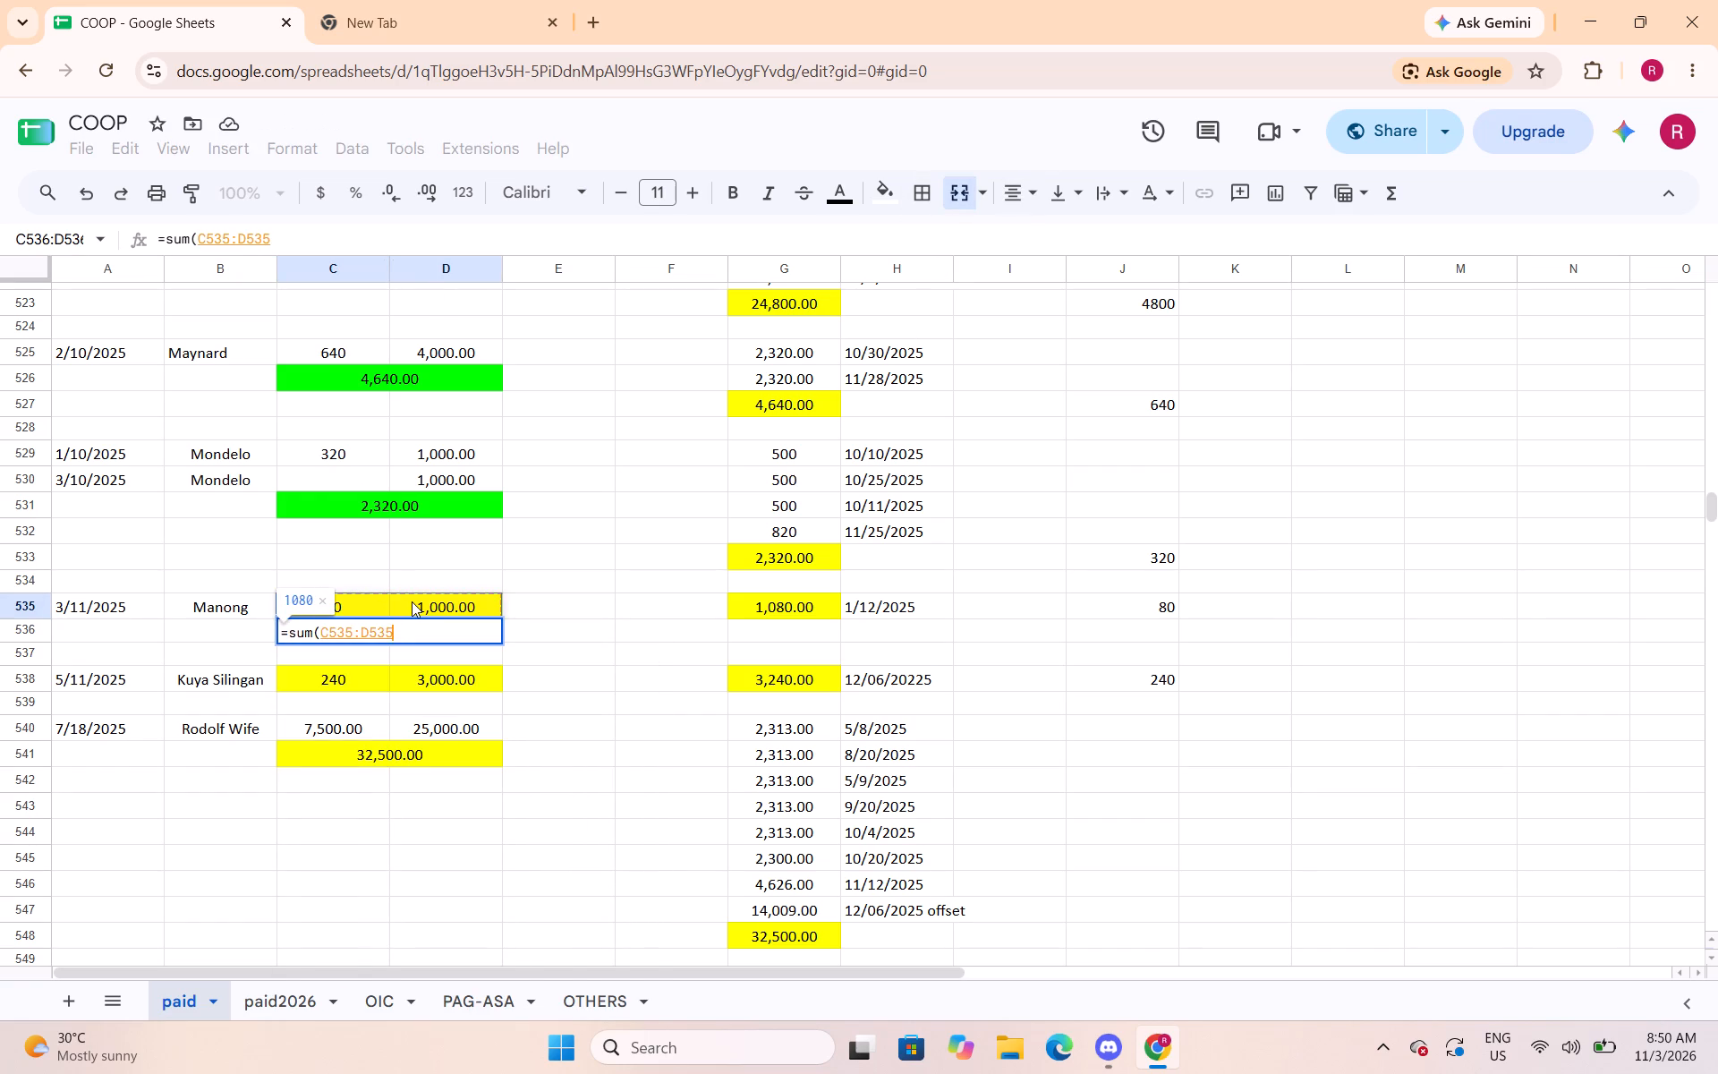
pyautogui.hotkey('shift', ')')
pyautogui.press('Return')
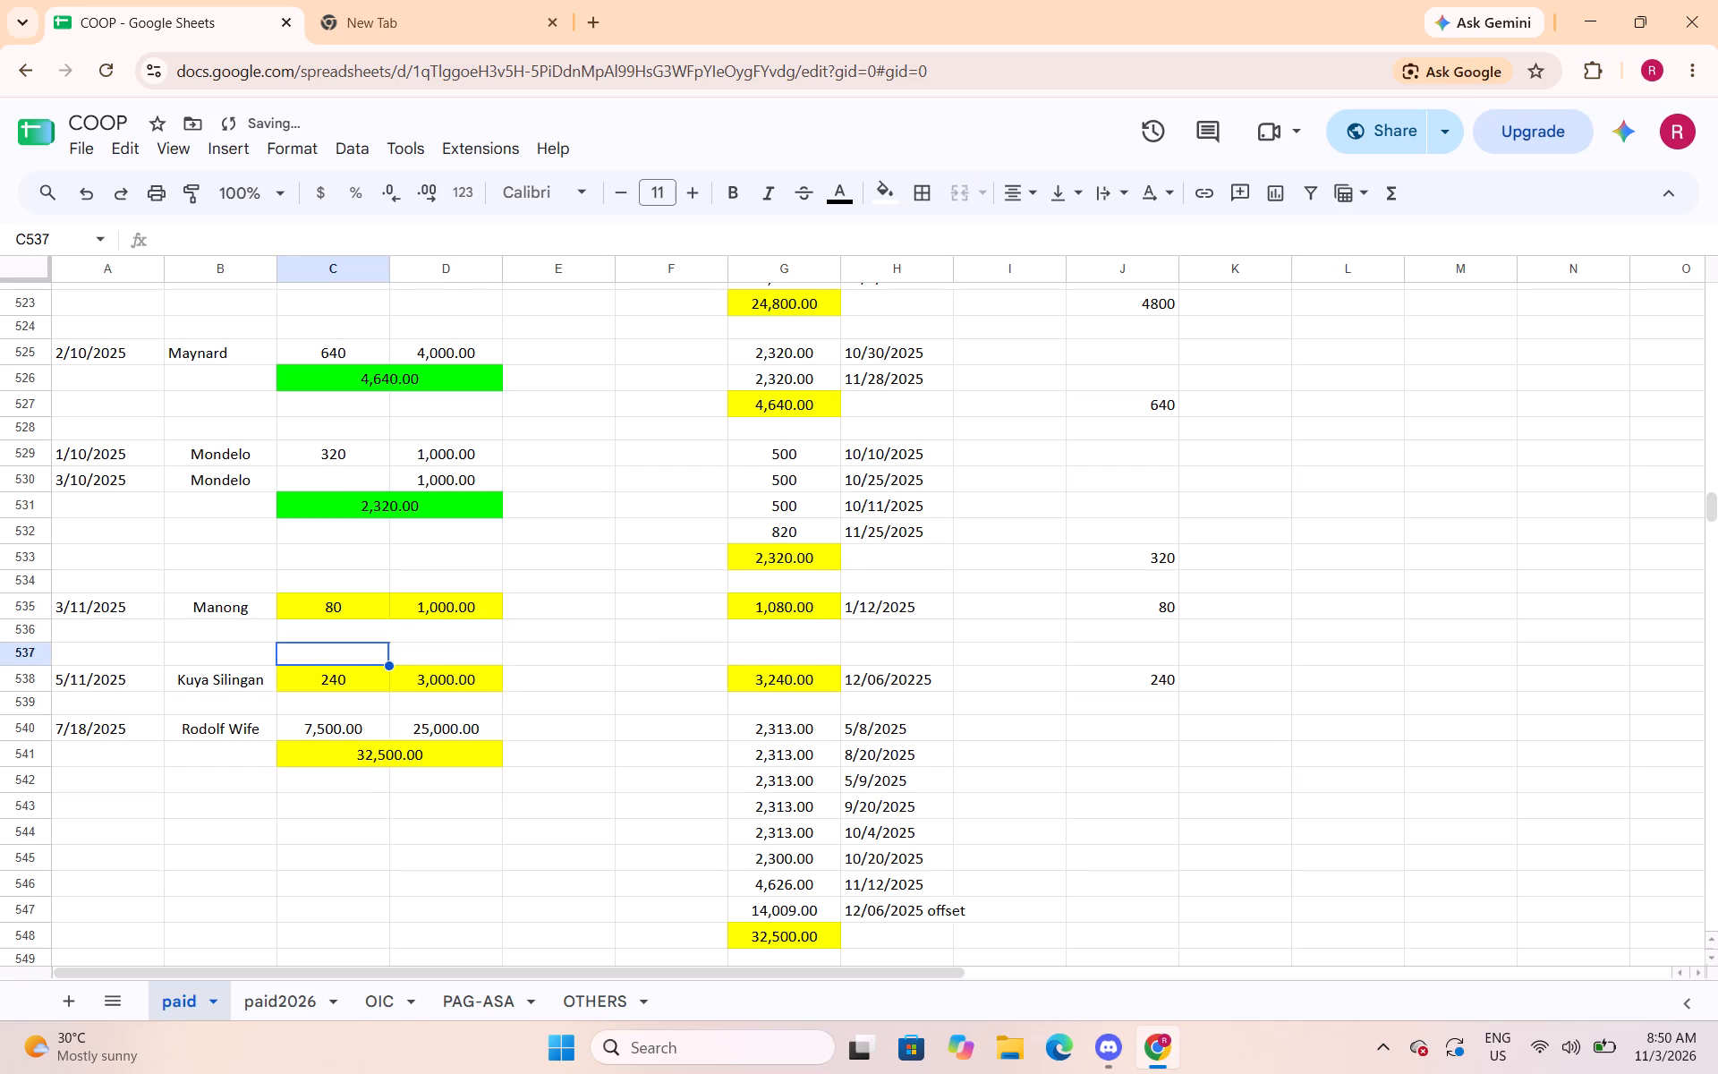
# Fill the merged total in C536:D536 with bright green and the amounts above it in C535:D535 with white.
pyautogui.press('Up')
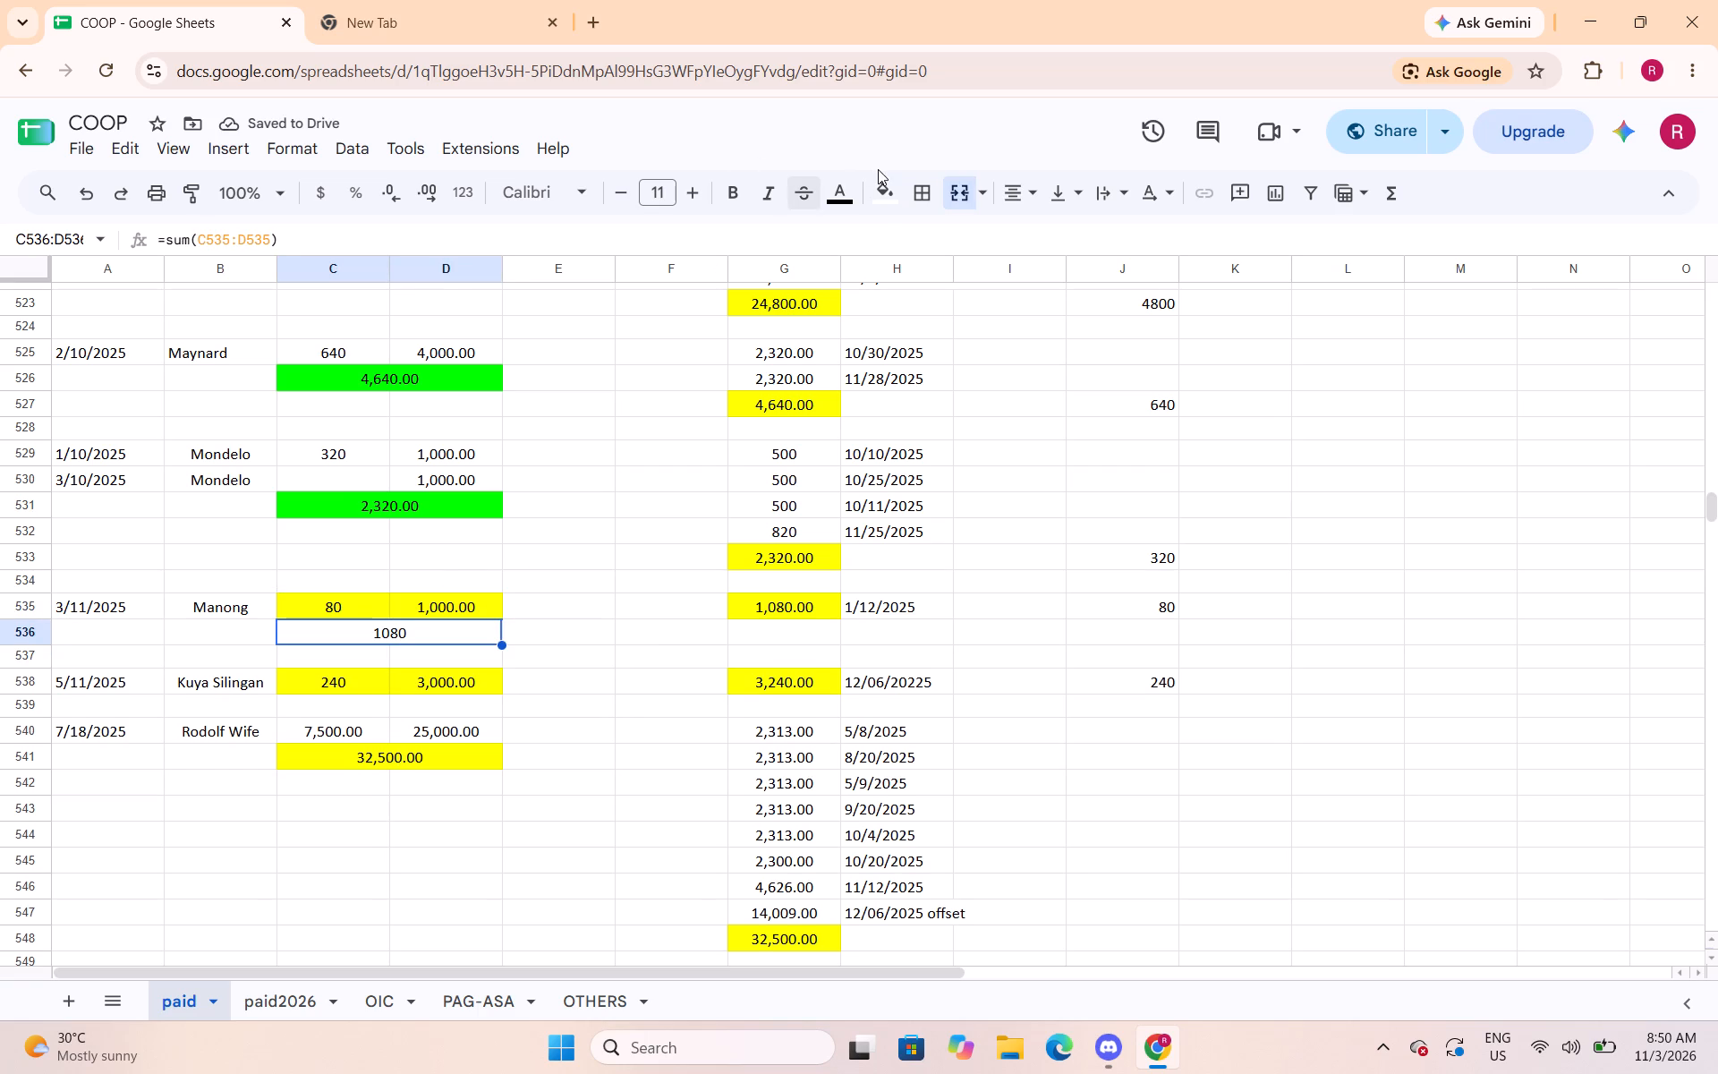
pyautogui.click(888, 193)
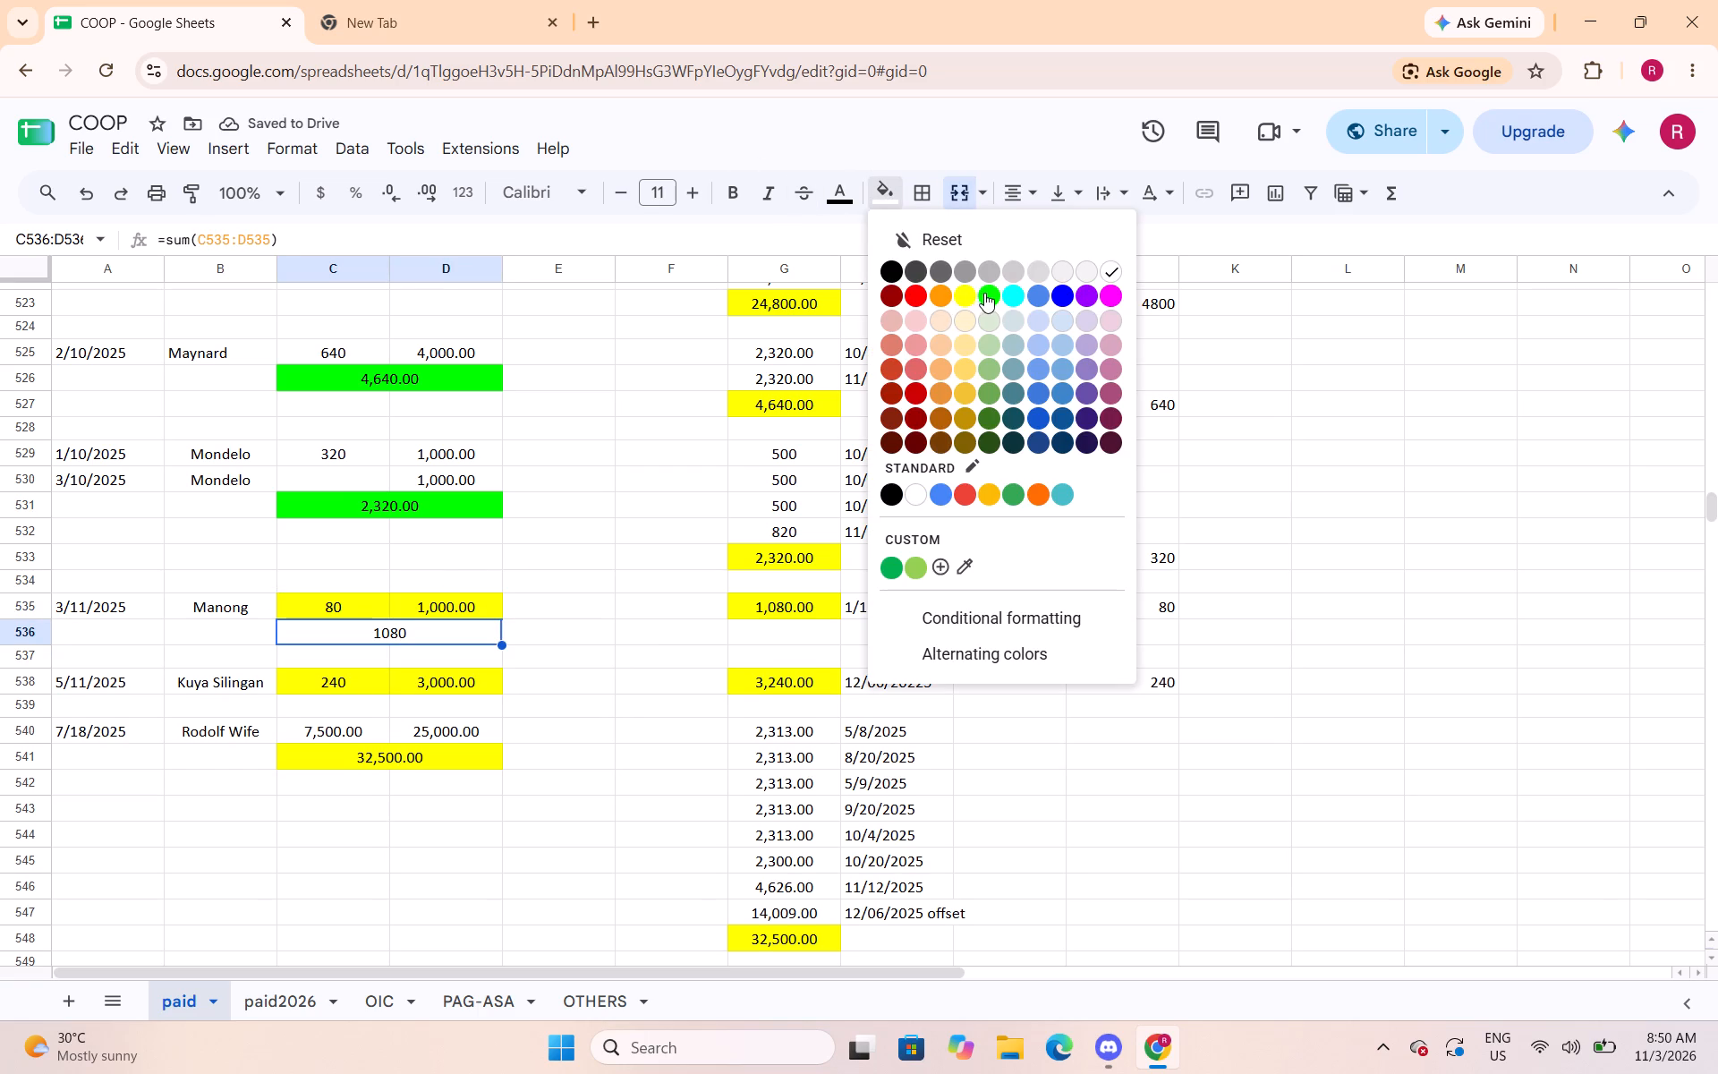
pyautogui.click(986, 293)
pyautogui.click(474, 601)
pyautogui.moveTo(359, 611); pyautogui.dragTo(385, 606)
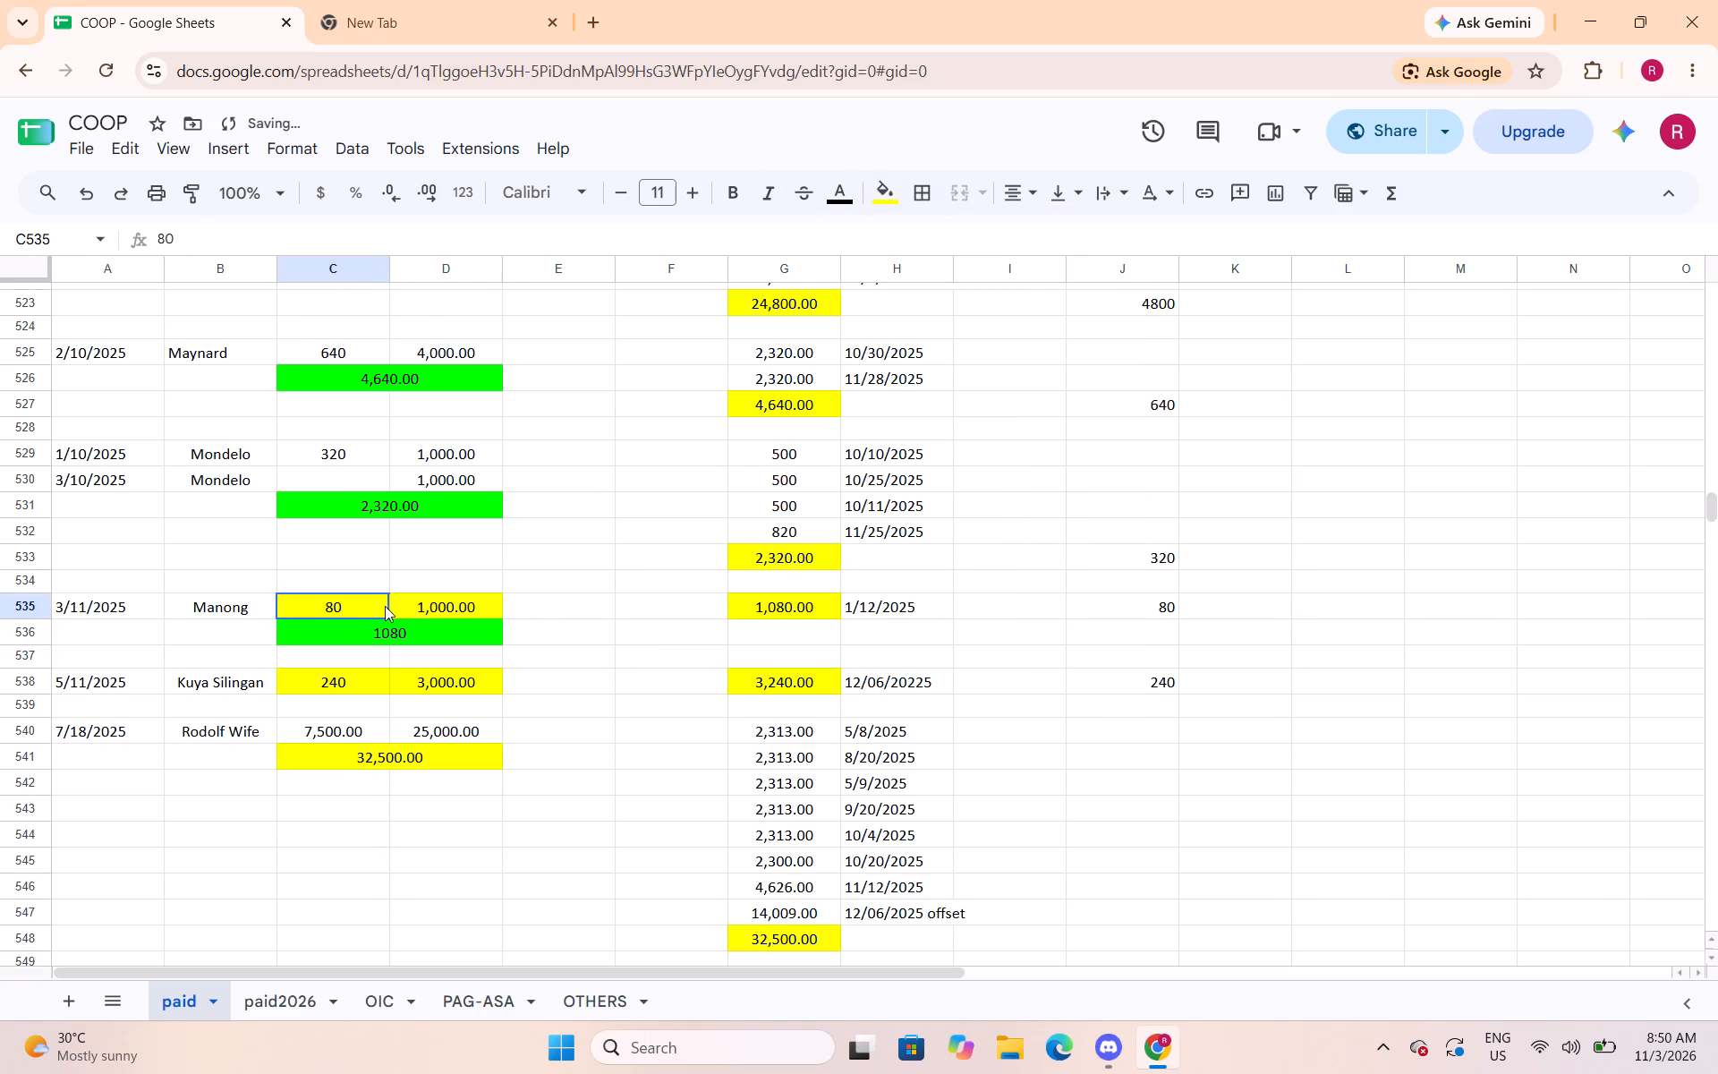
pyautogui.moveTo(385, 606); pyautogui.dragTo(419, 605)
pyautogui.click(881, 196)
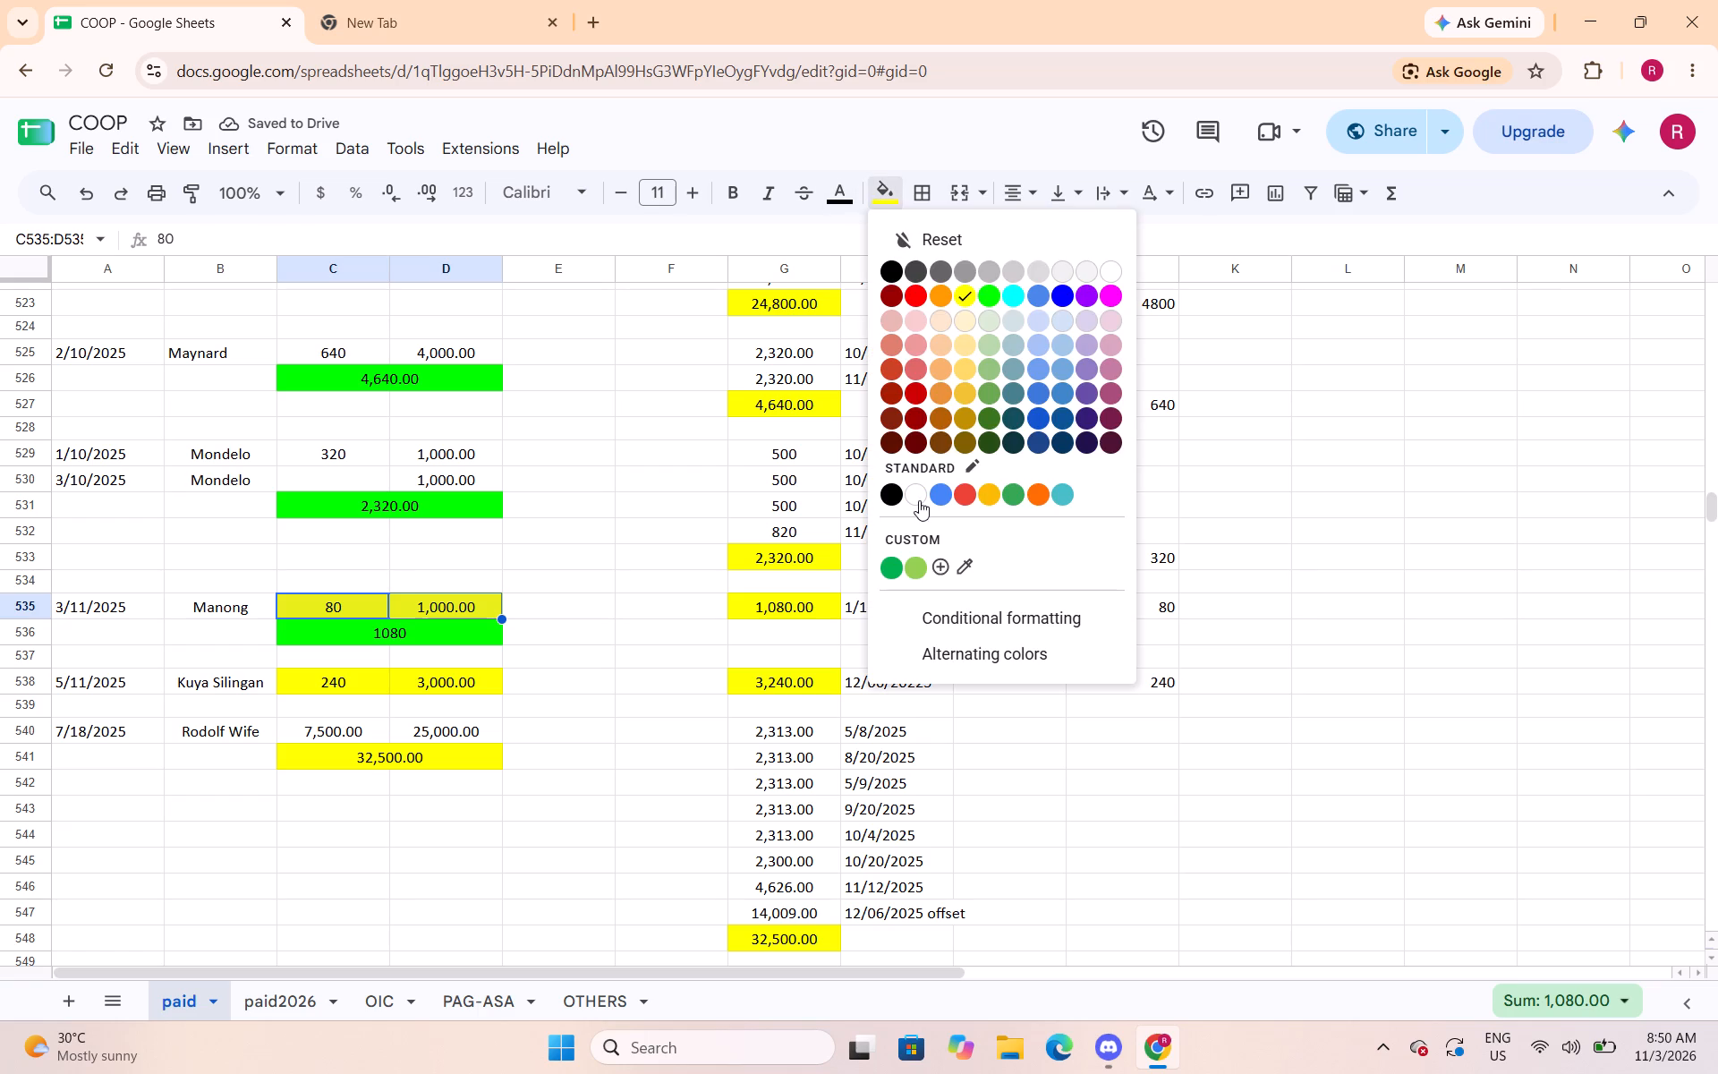
pyautogui.click(914, 498)
# Insert a row at row 539 and merge C539:D539 below the 5/11/2025 loan's amounts.
pyautogui.click(357, 685)
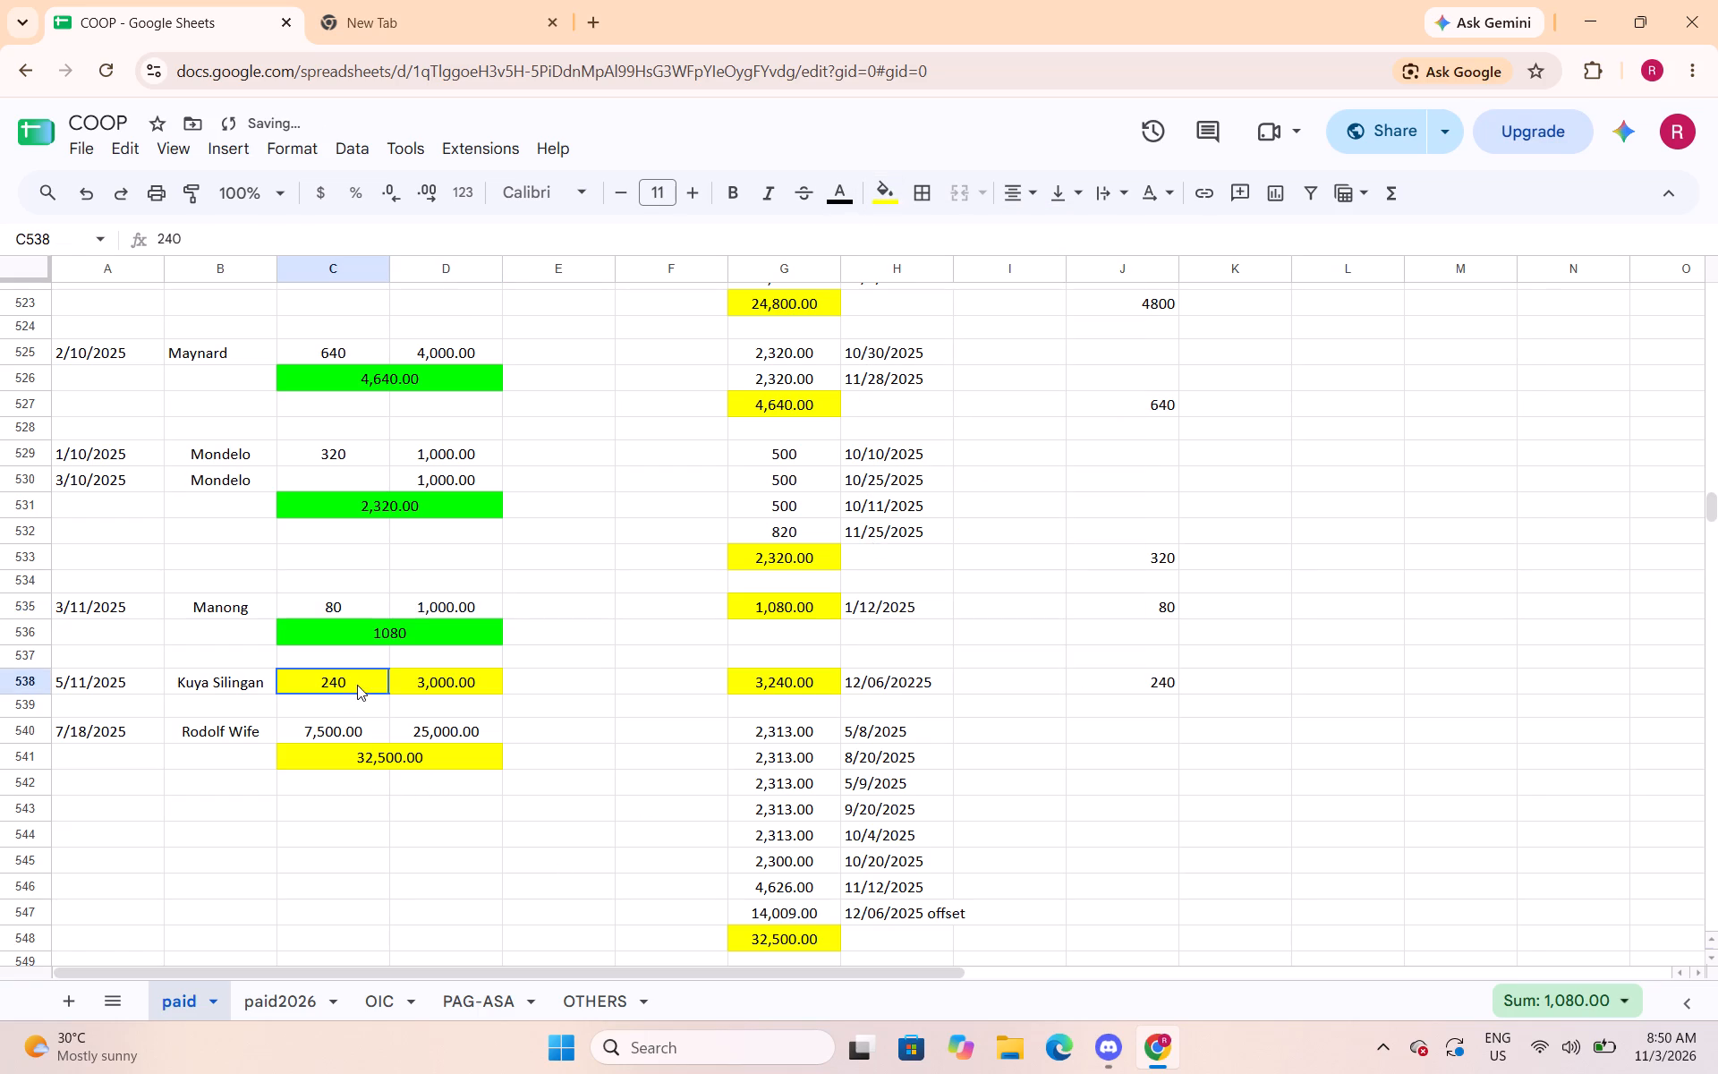
pyautogui.click(26, 705)
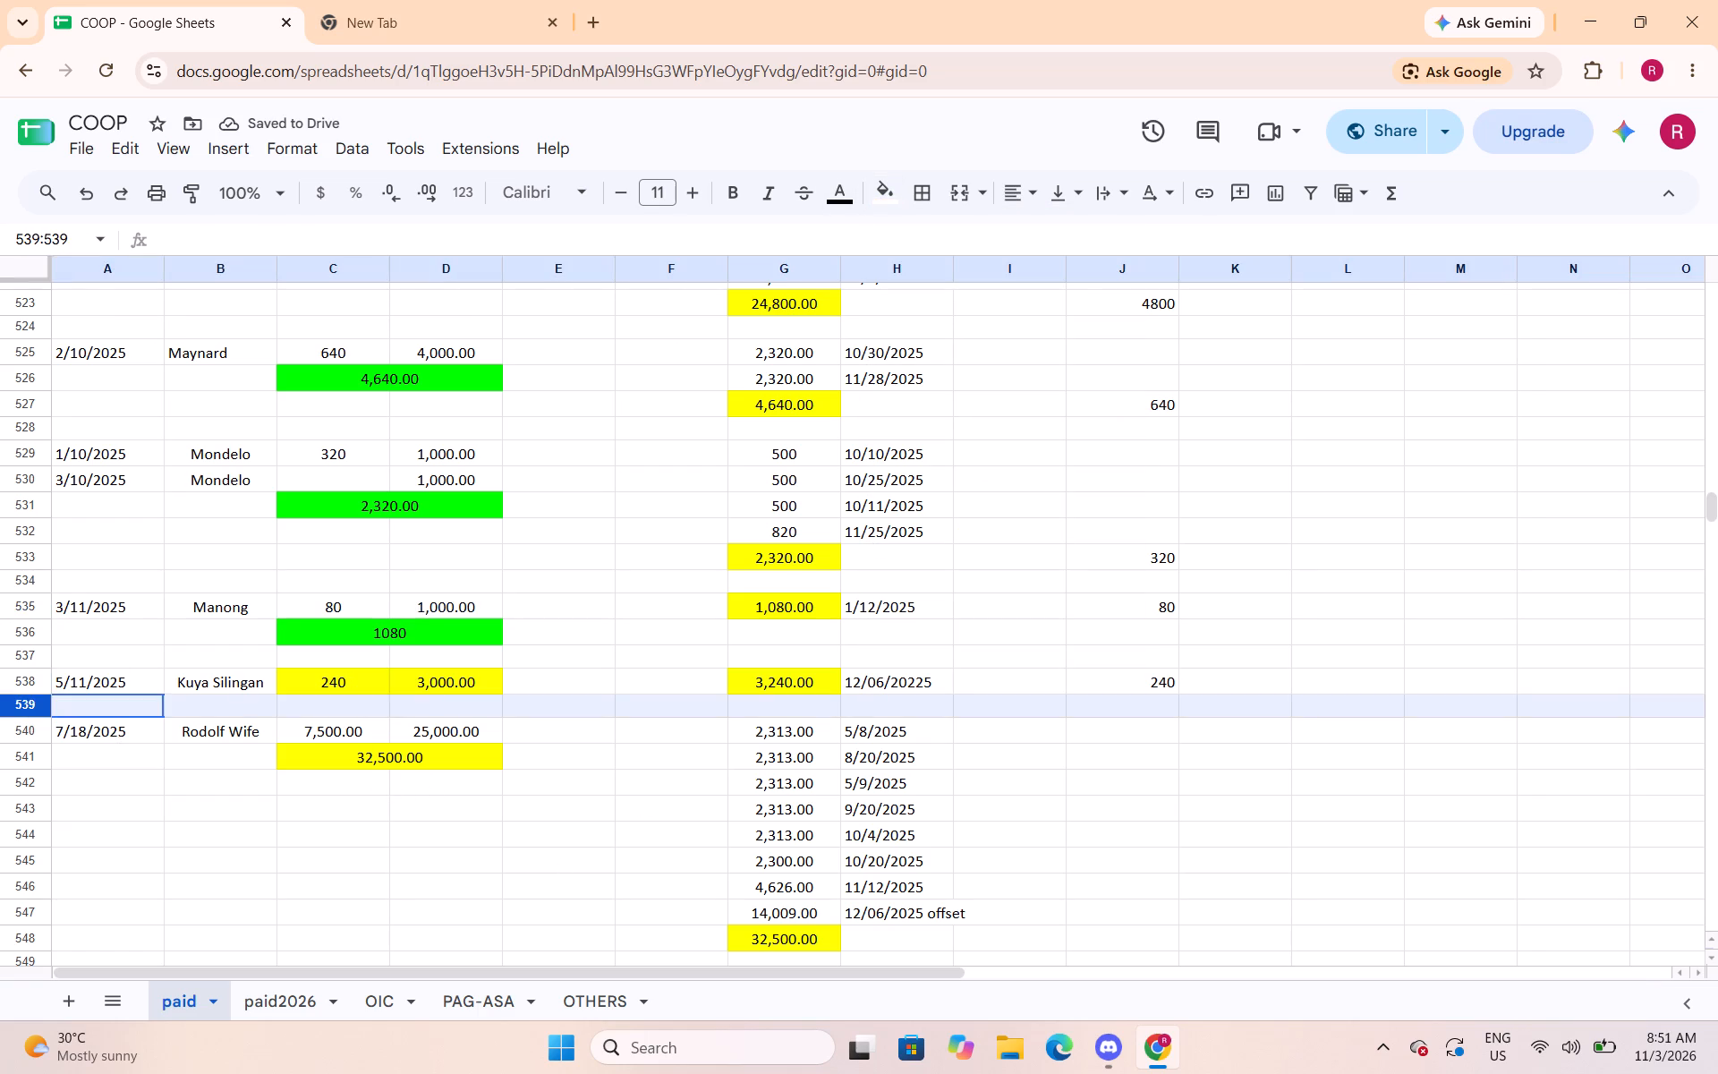
pyautogui.rightClick(27, 706)
pyautogui.click(121, 303)
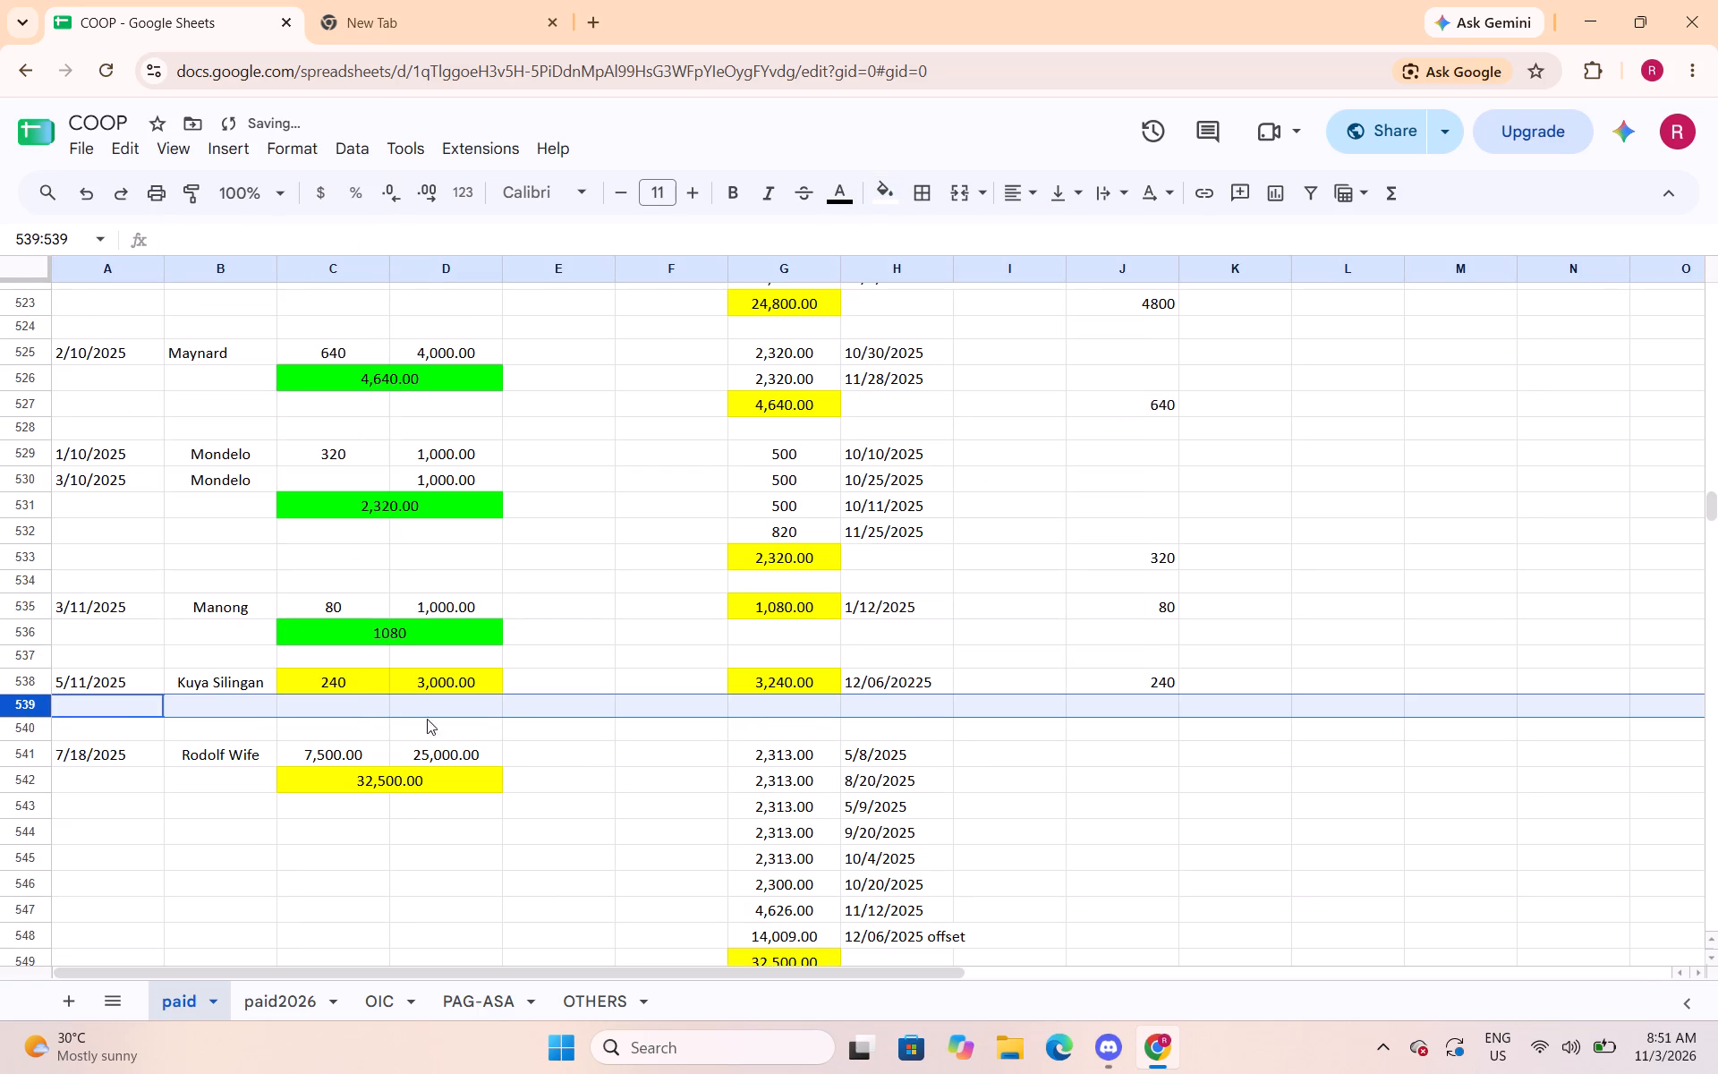
pyautogui.moveTo(378, 704); pyautogui.dragTo(421, 698)
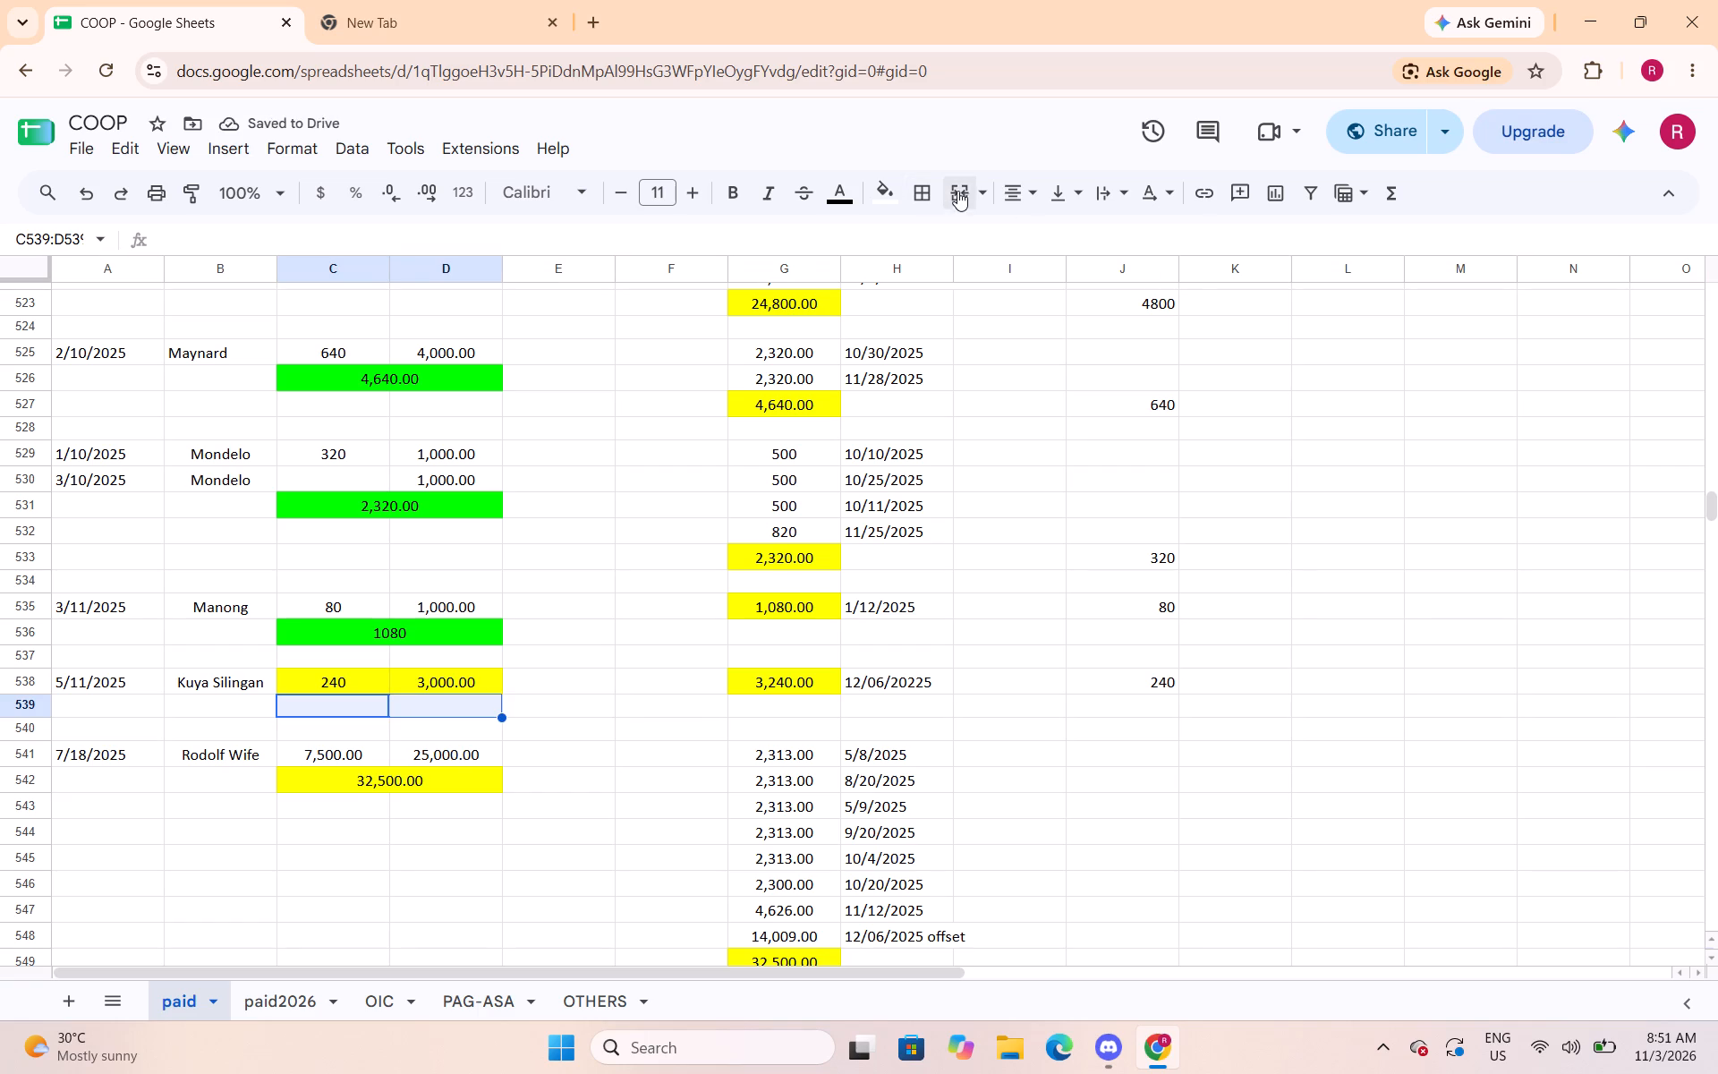
pyautogui.click(959, 192)
# Enter a SUM formula in the merged cell C539:D539 totalling C538:D538.
pyautogui.write('=sum(')
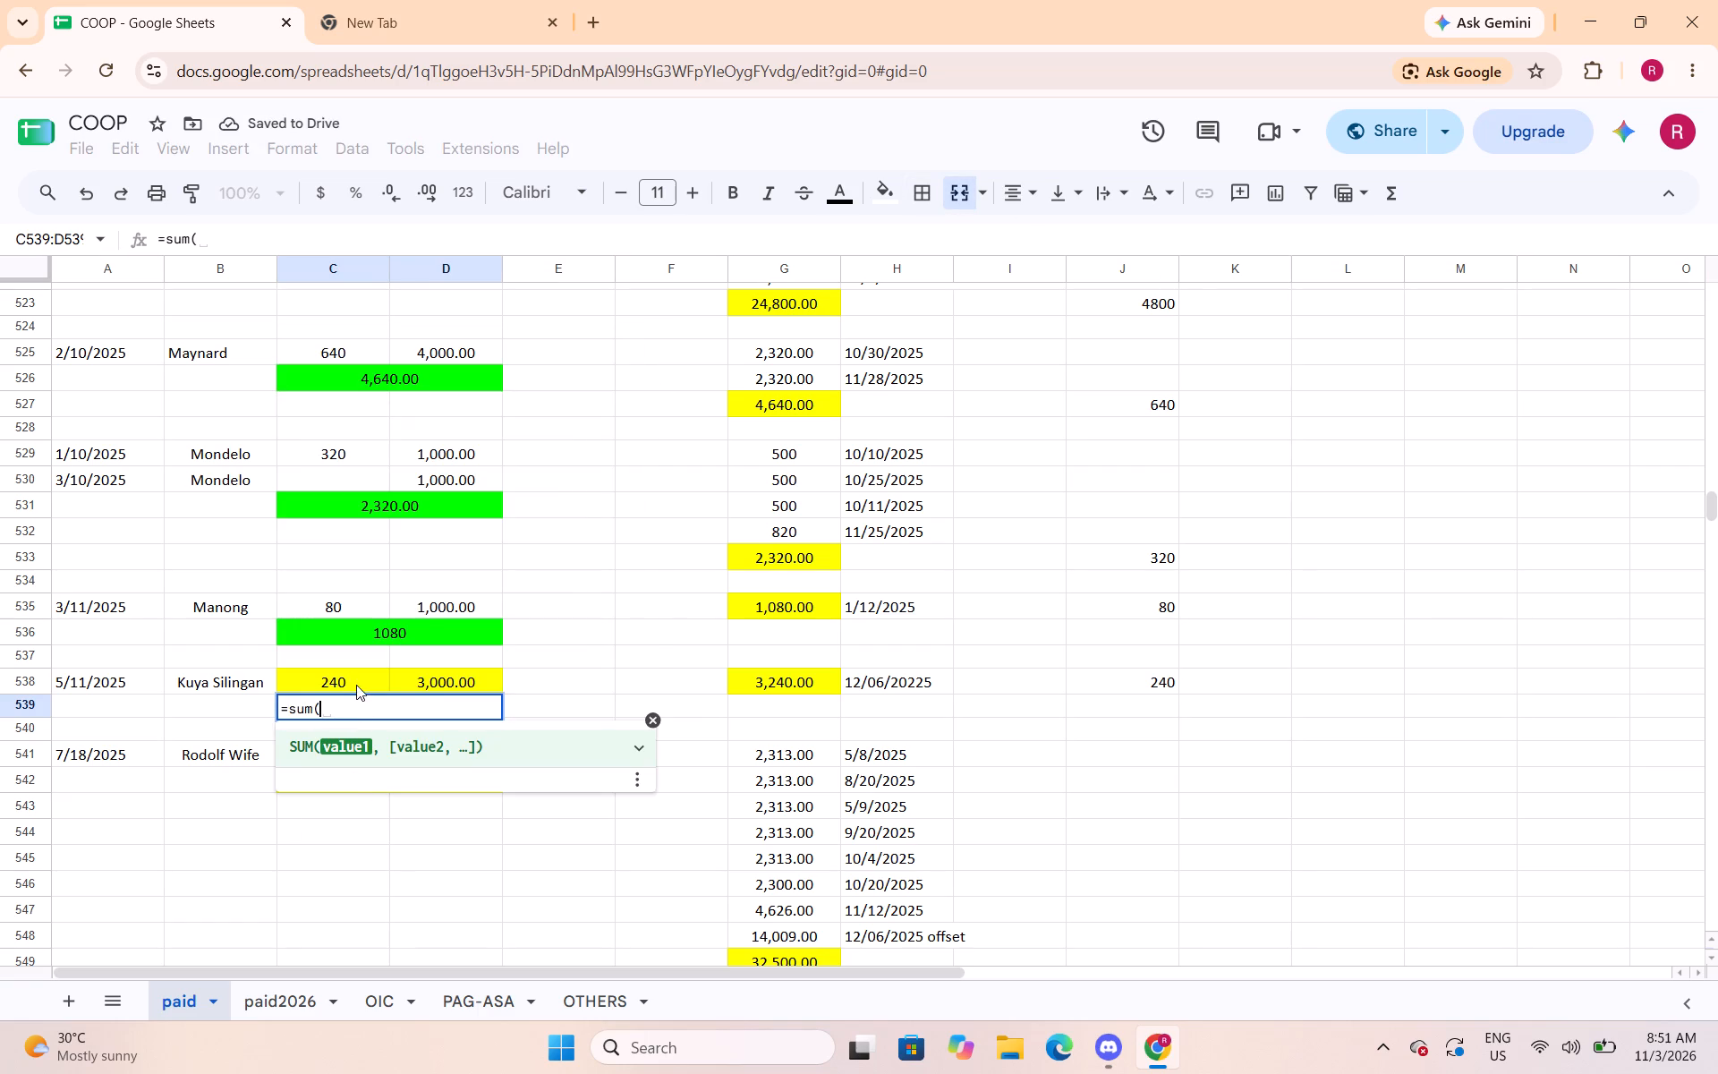
pyautogui.moveTo(360, 686); pyautogui.dragTo(425, 678)
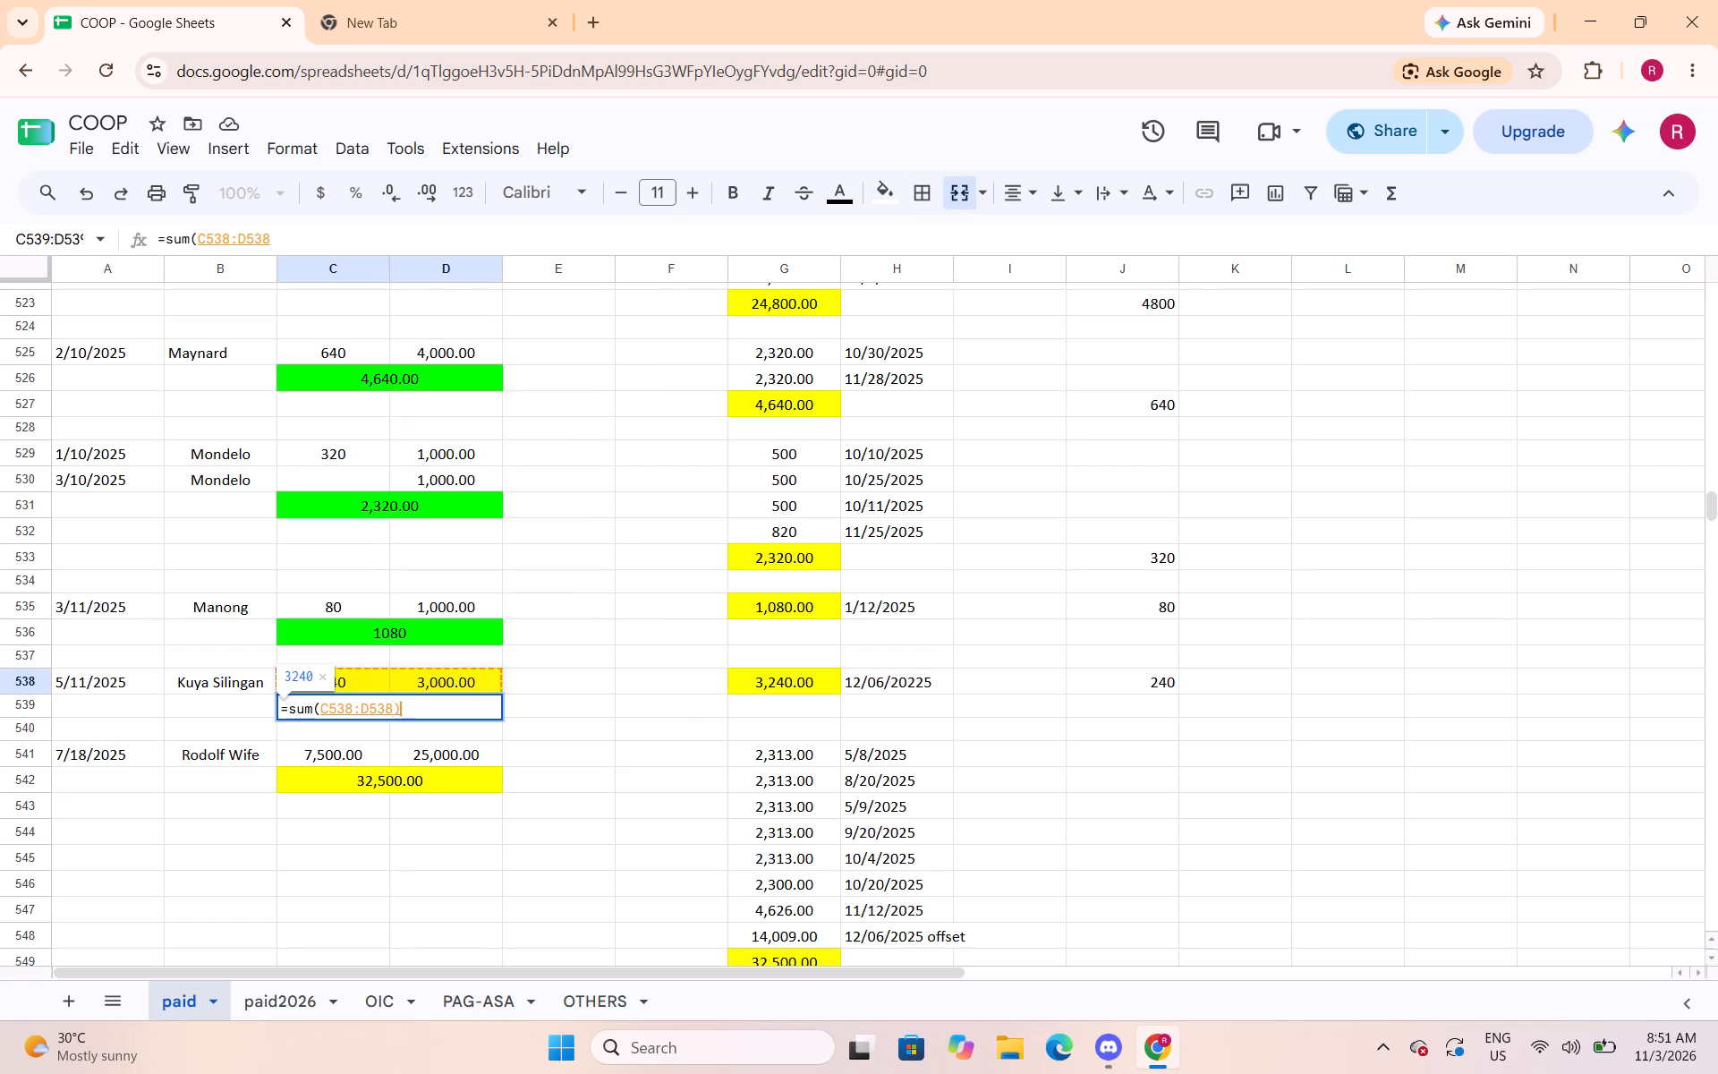
pyautogui.hotkey('shift', ')')
pyautogui.press('Return')
# Fill the merged total in C539:D539 with bright green and the amounts in C538:D538 with white.
pyautogui.press('Up')
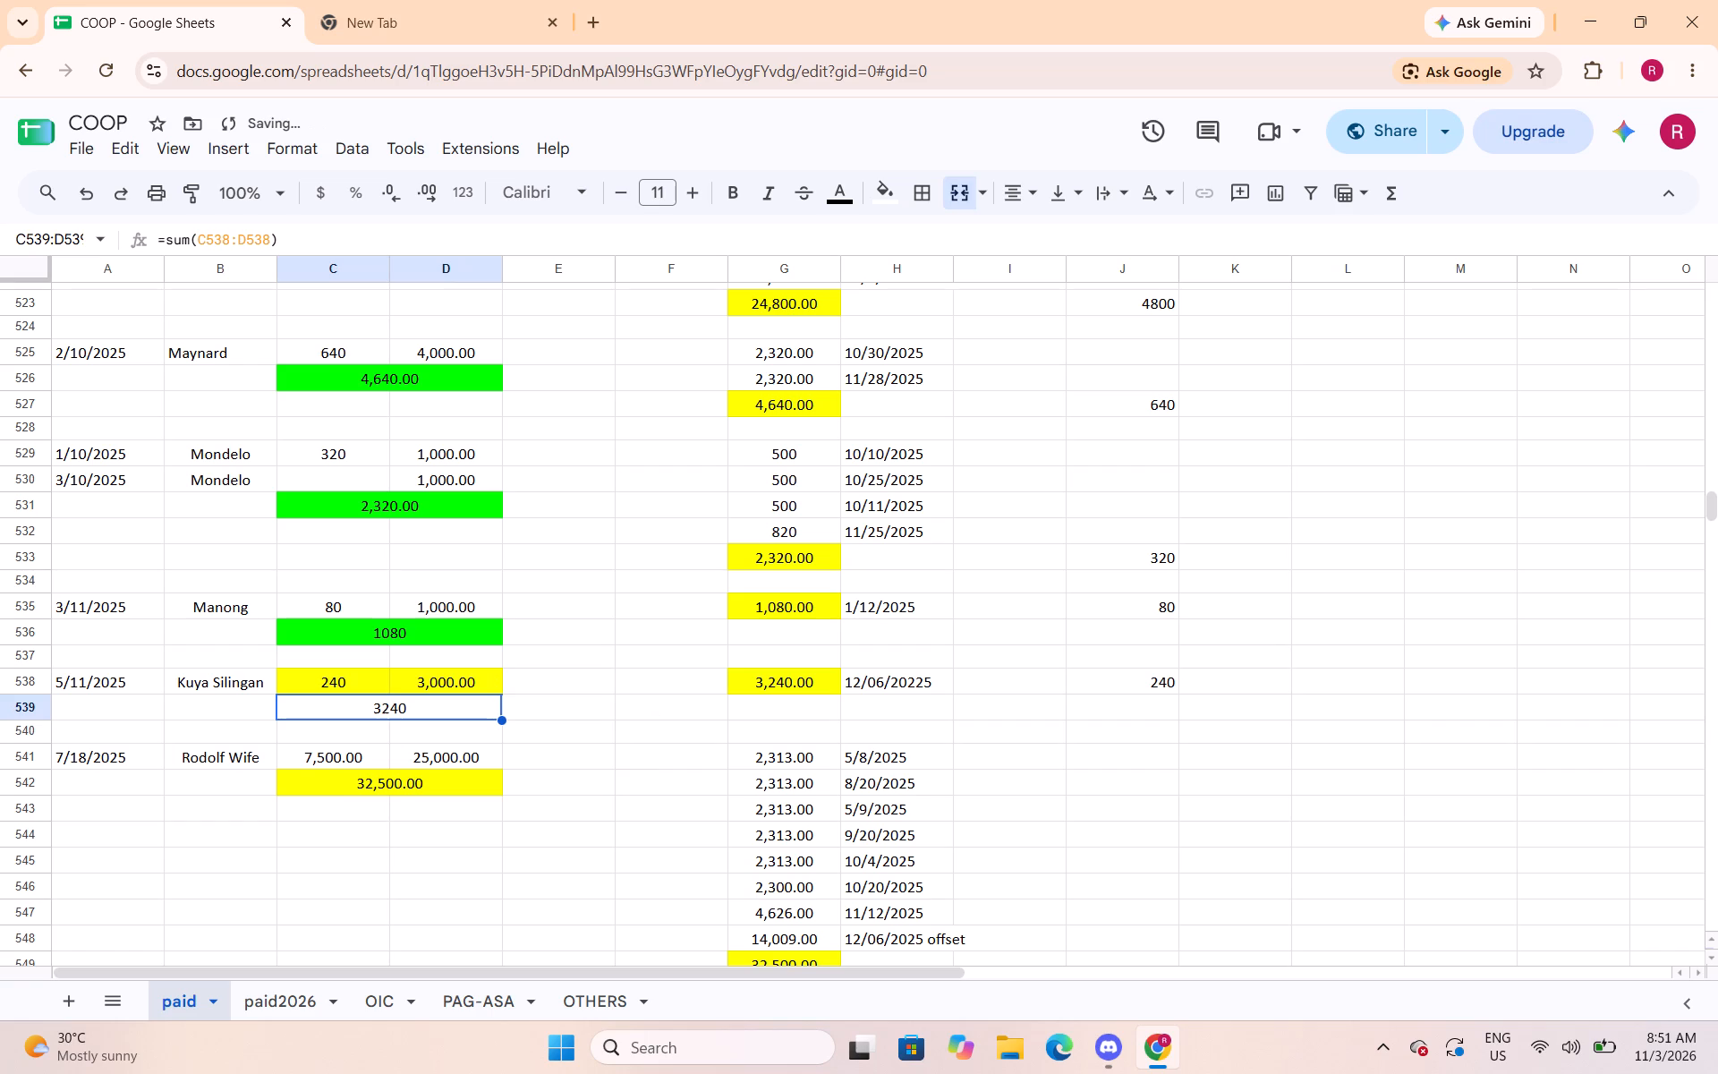
pyautogui.click(895, 192)
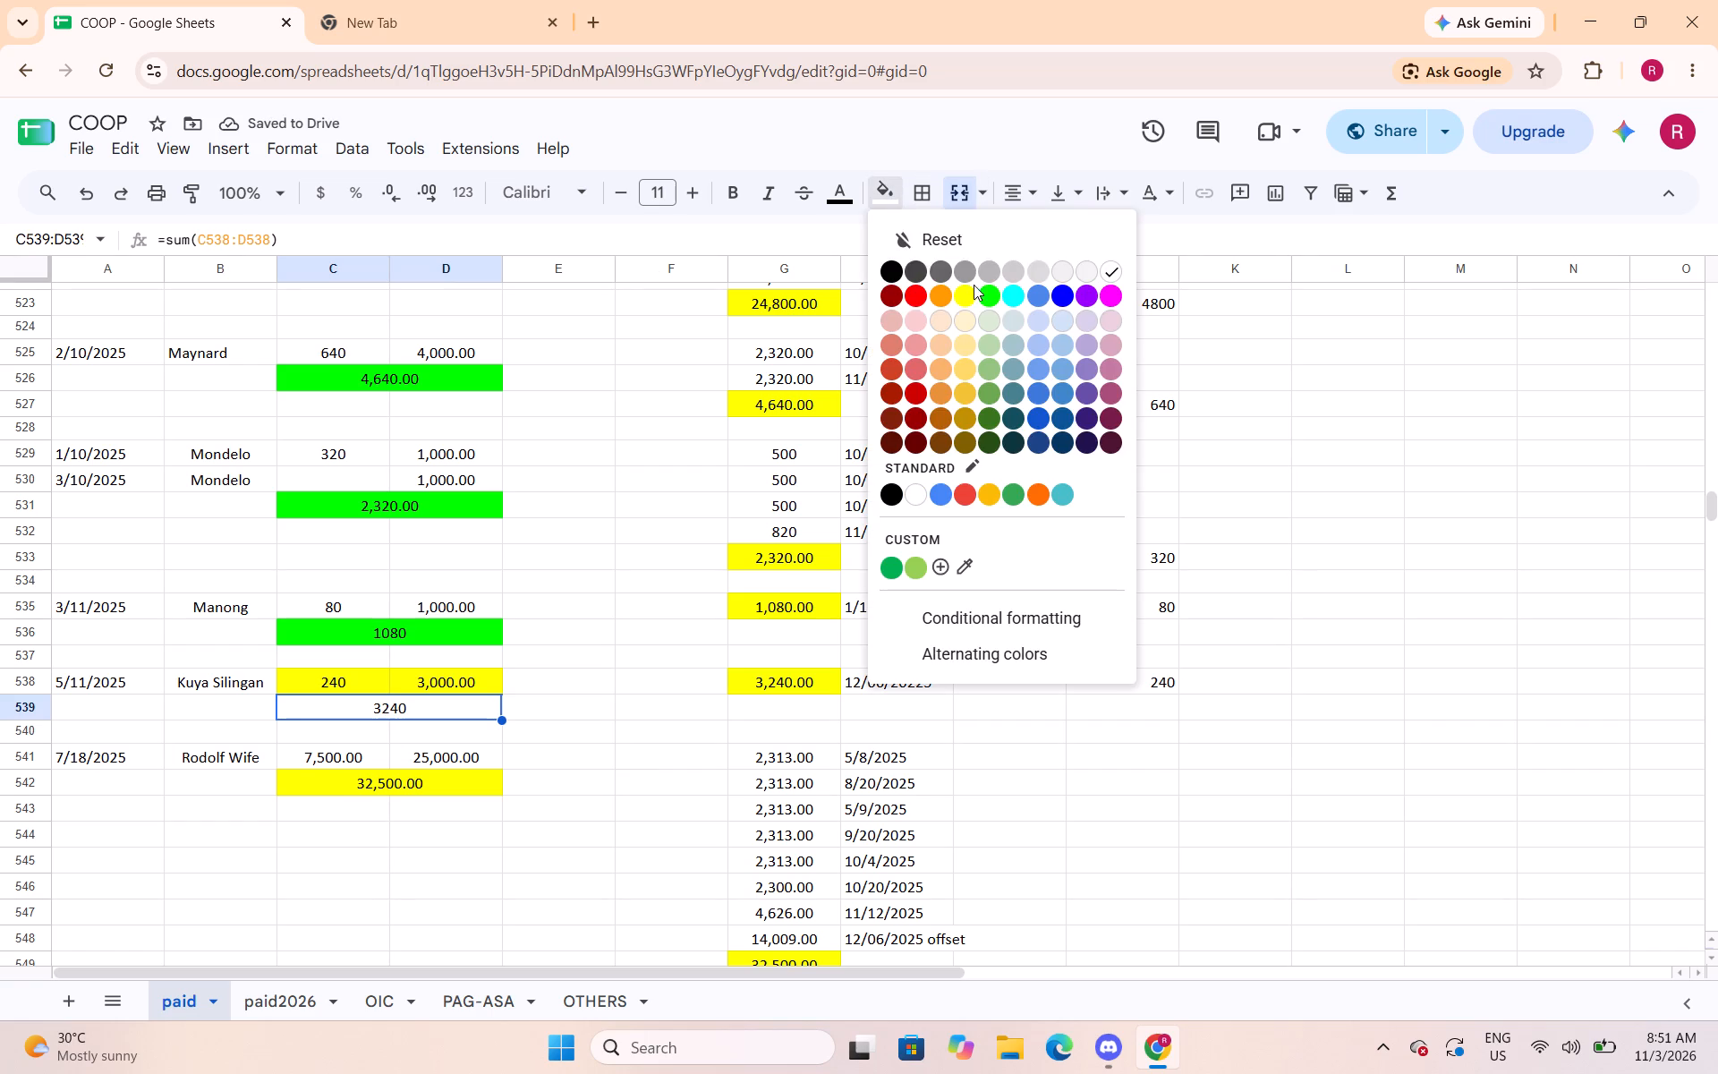
pyautogui.click(989, 294)
pyautogui.moveTo(380, 683); pyautogui.dragTo(413, 673)
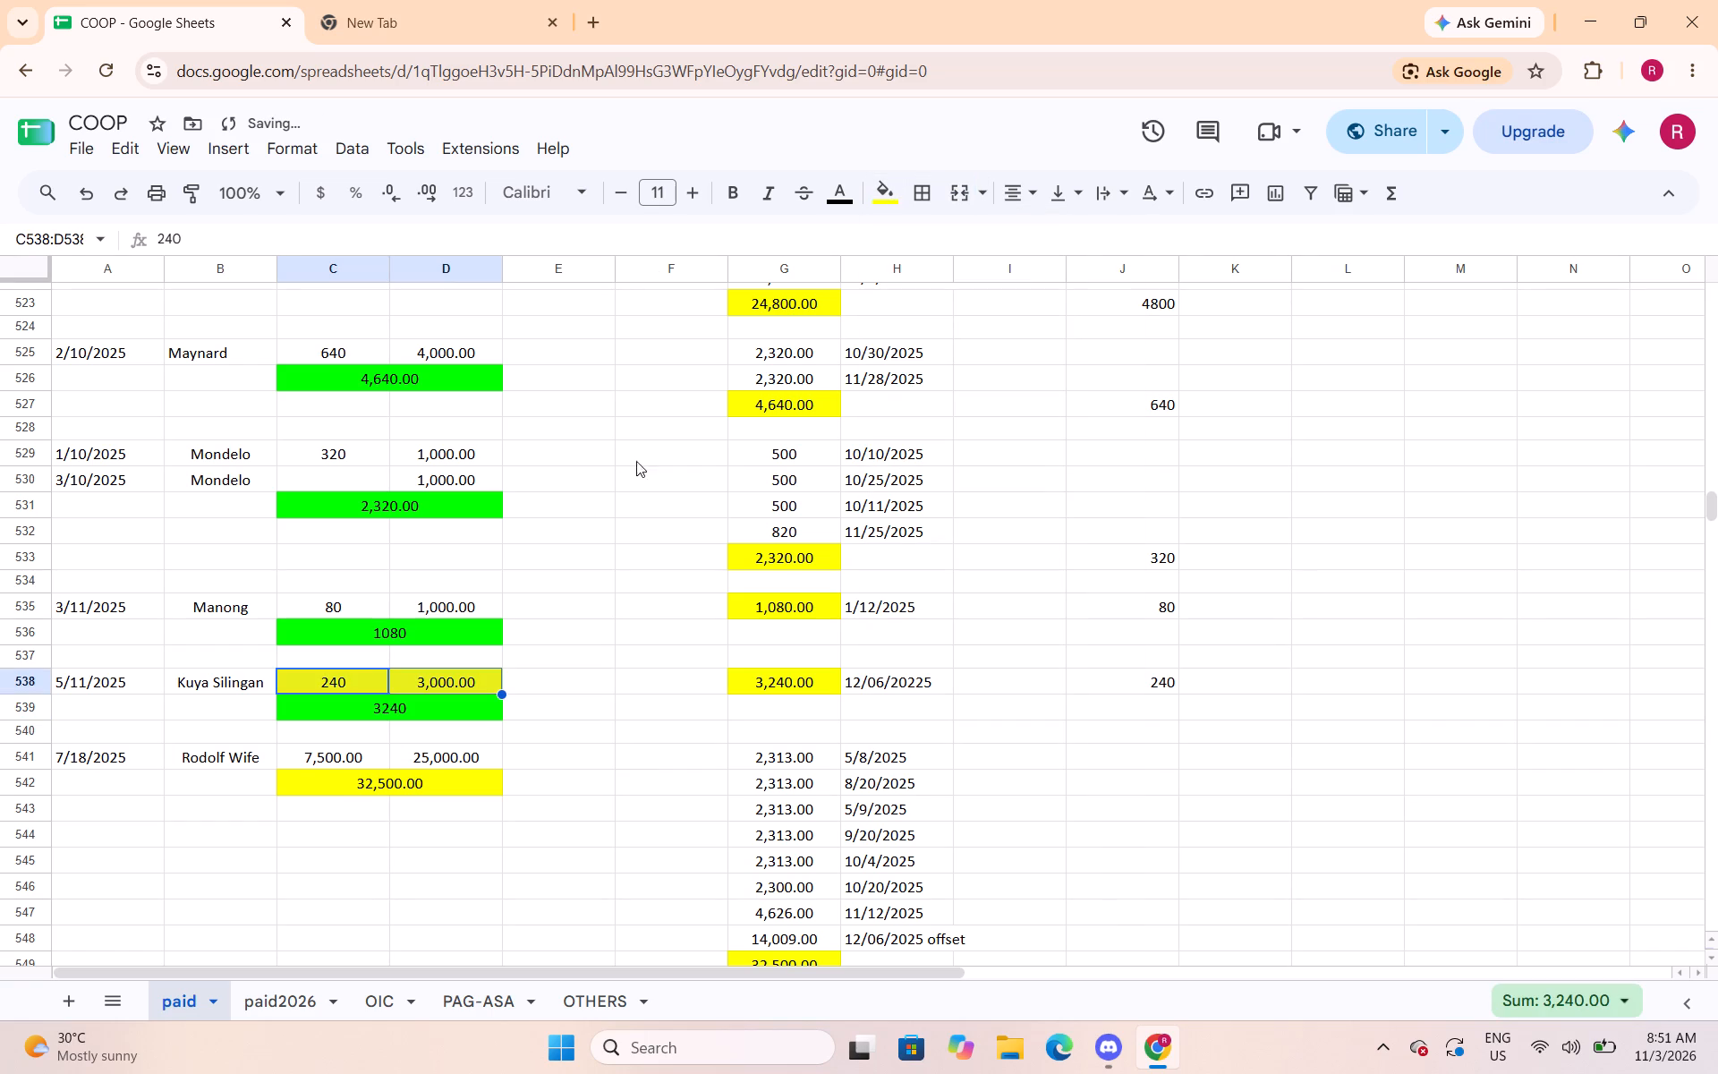
pyautogui.click(885, 199)
pyautogui.moveTo(982, 291); pyautogui.dragTo(913, 488)
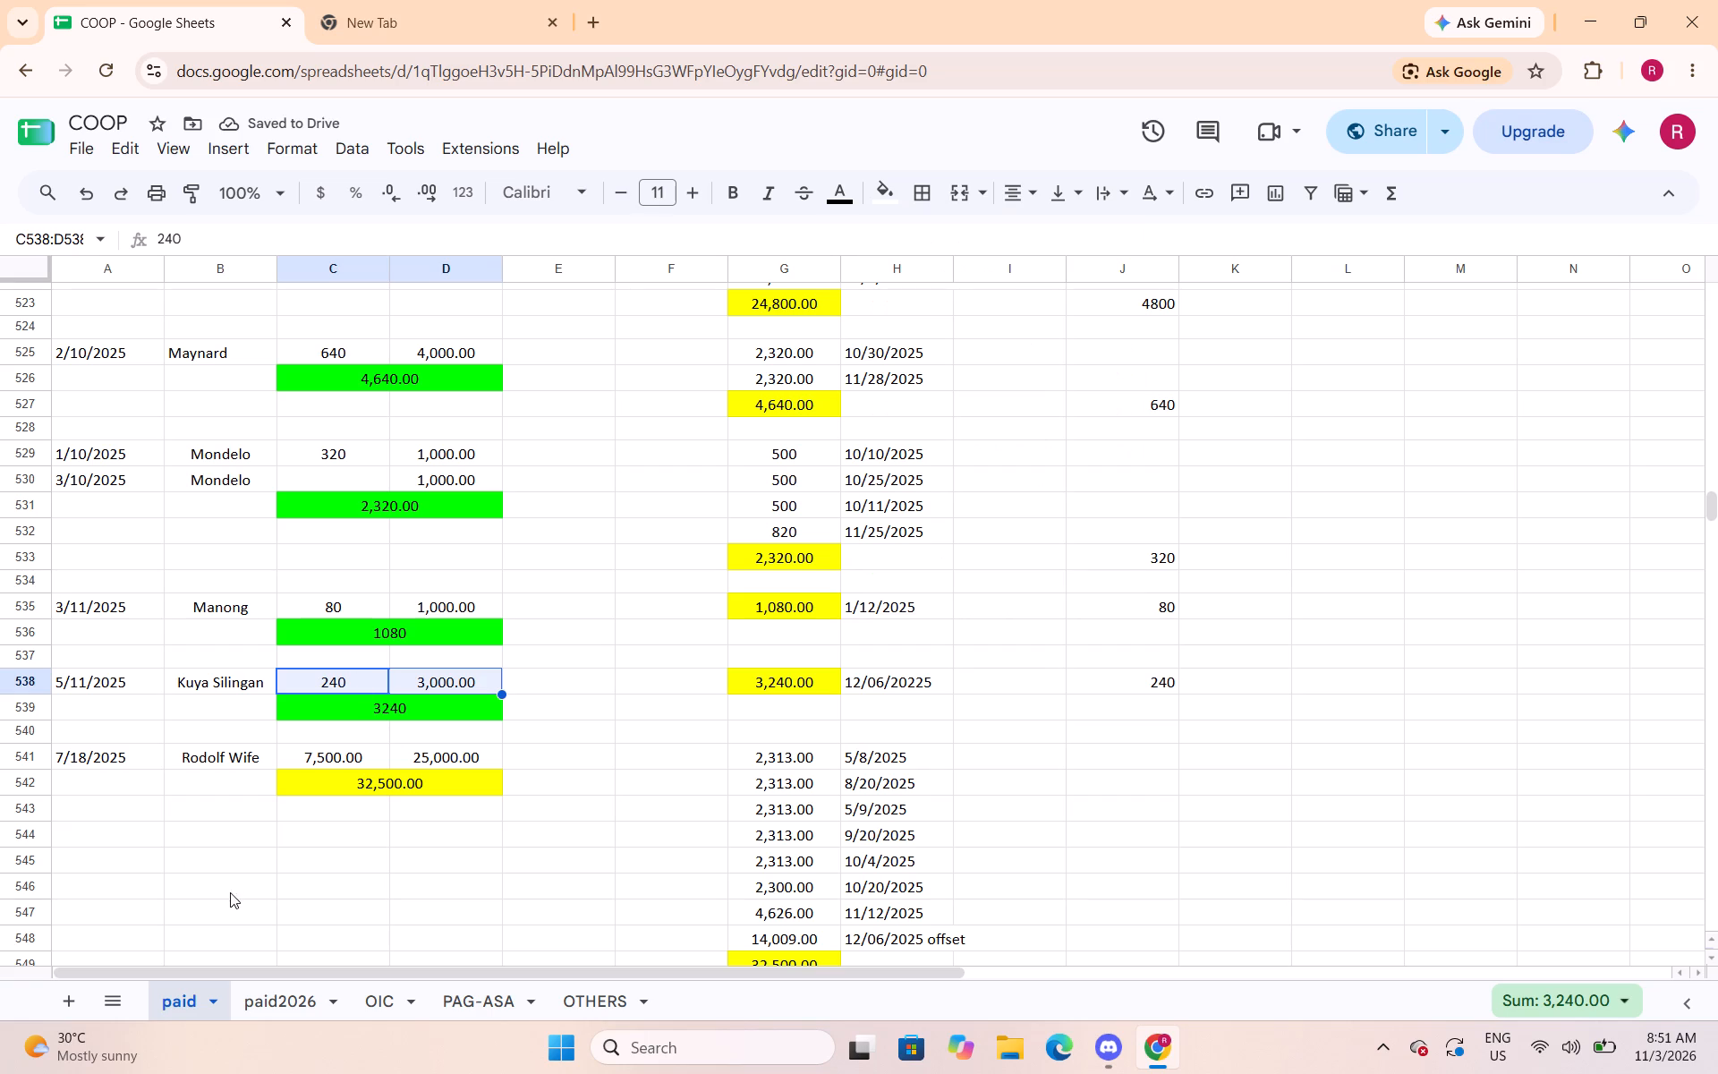
# Fill the merged loan totals in C542:D542 and C552:D552 with bright green.
pyautogui.click(395, 791)
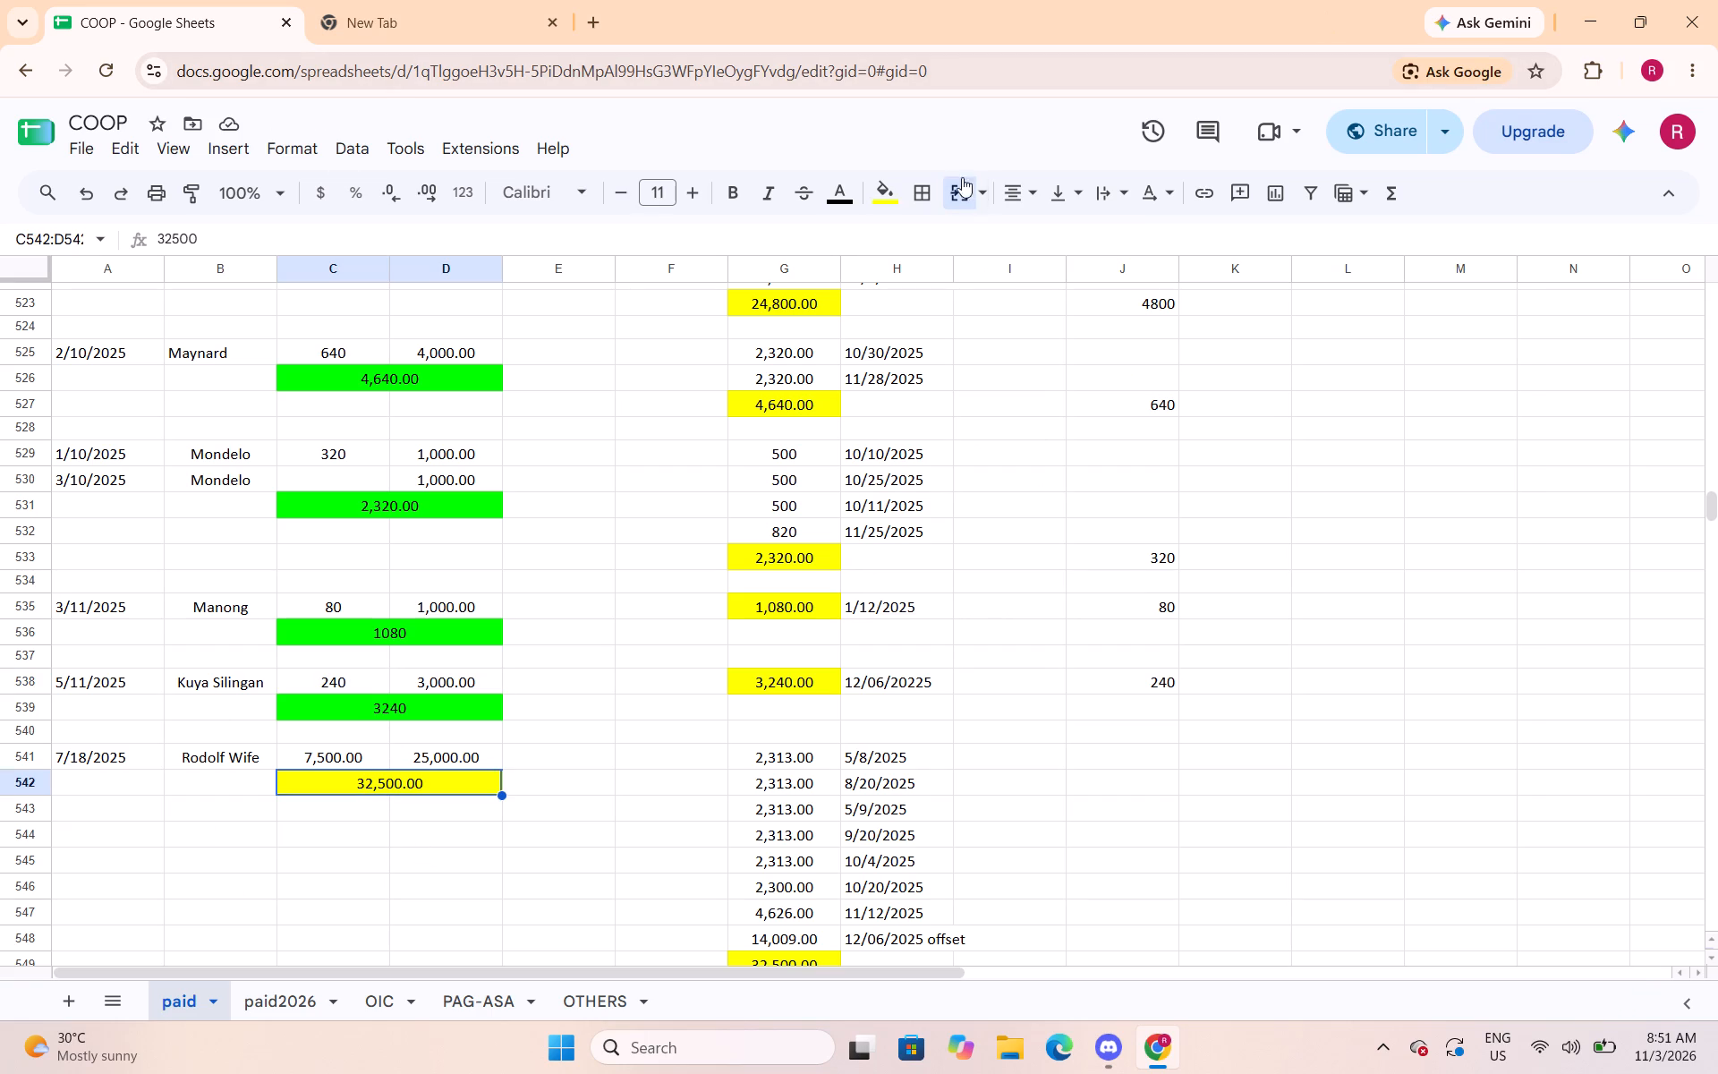
pyautogui.click(874, 203)
pyautogui.click(983, 294)
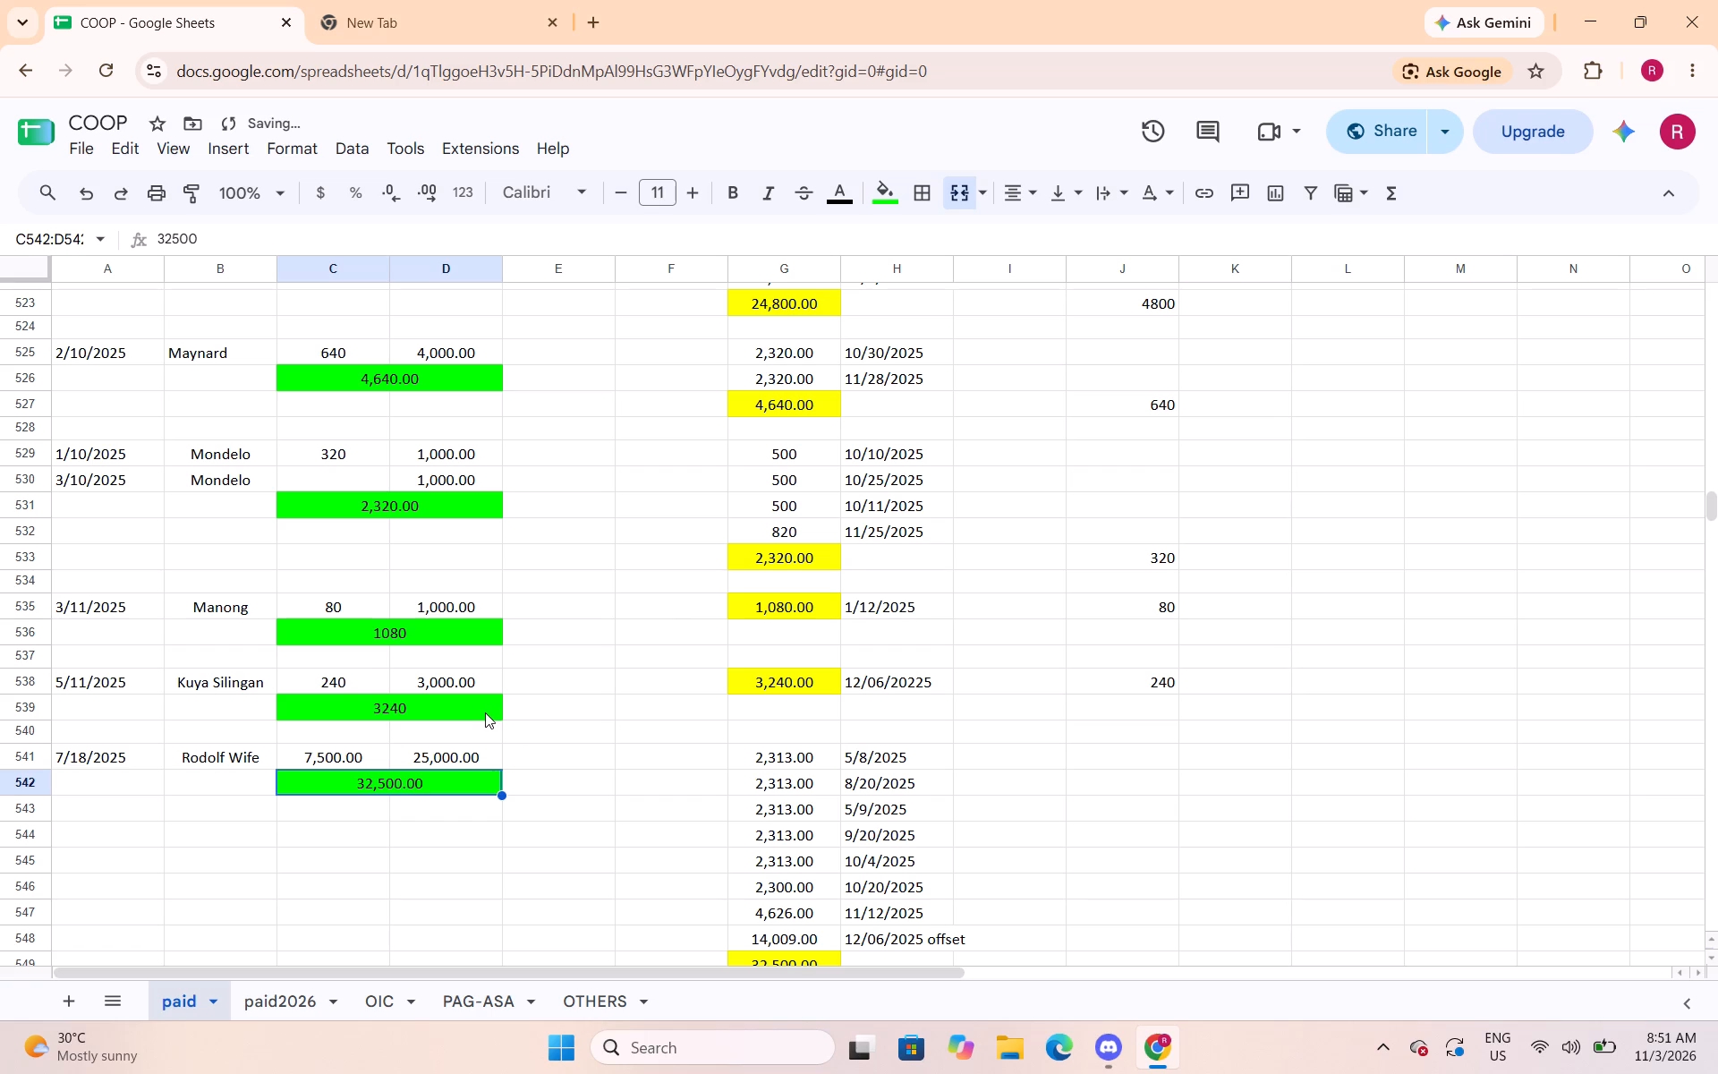
pyautogui.scroll(-4, 483, 718)
pyautogui.scroll(1, 481, 722)
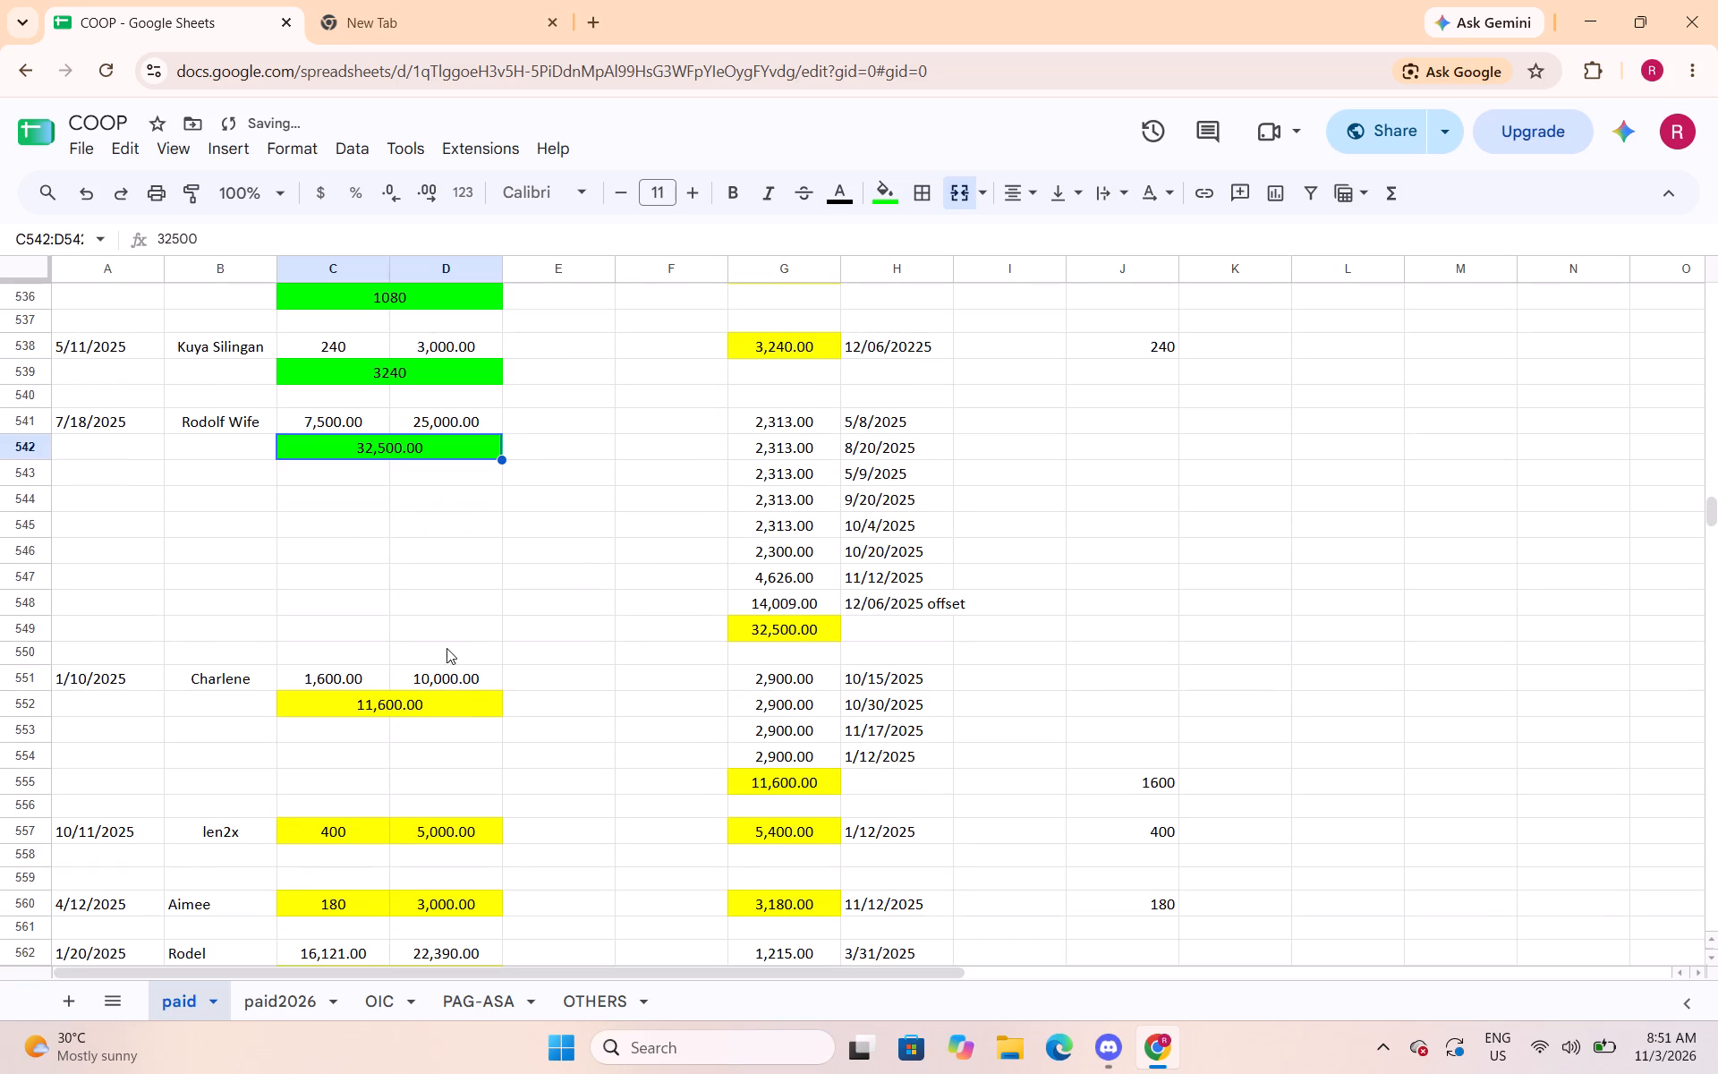
pyautogui.click(429, 707)
pyautogui.click(875, 191)
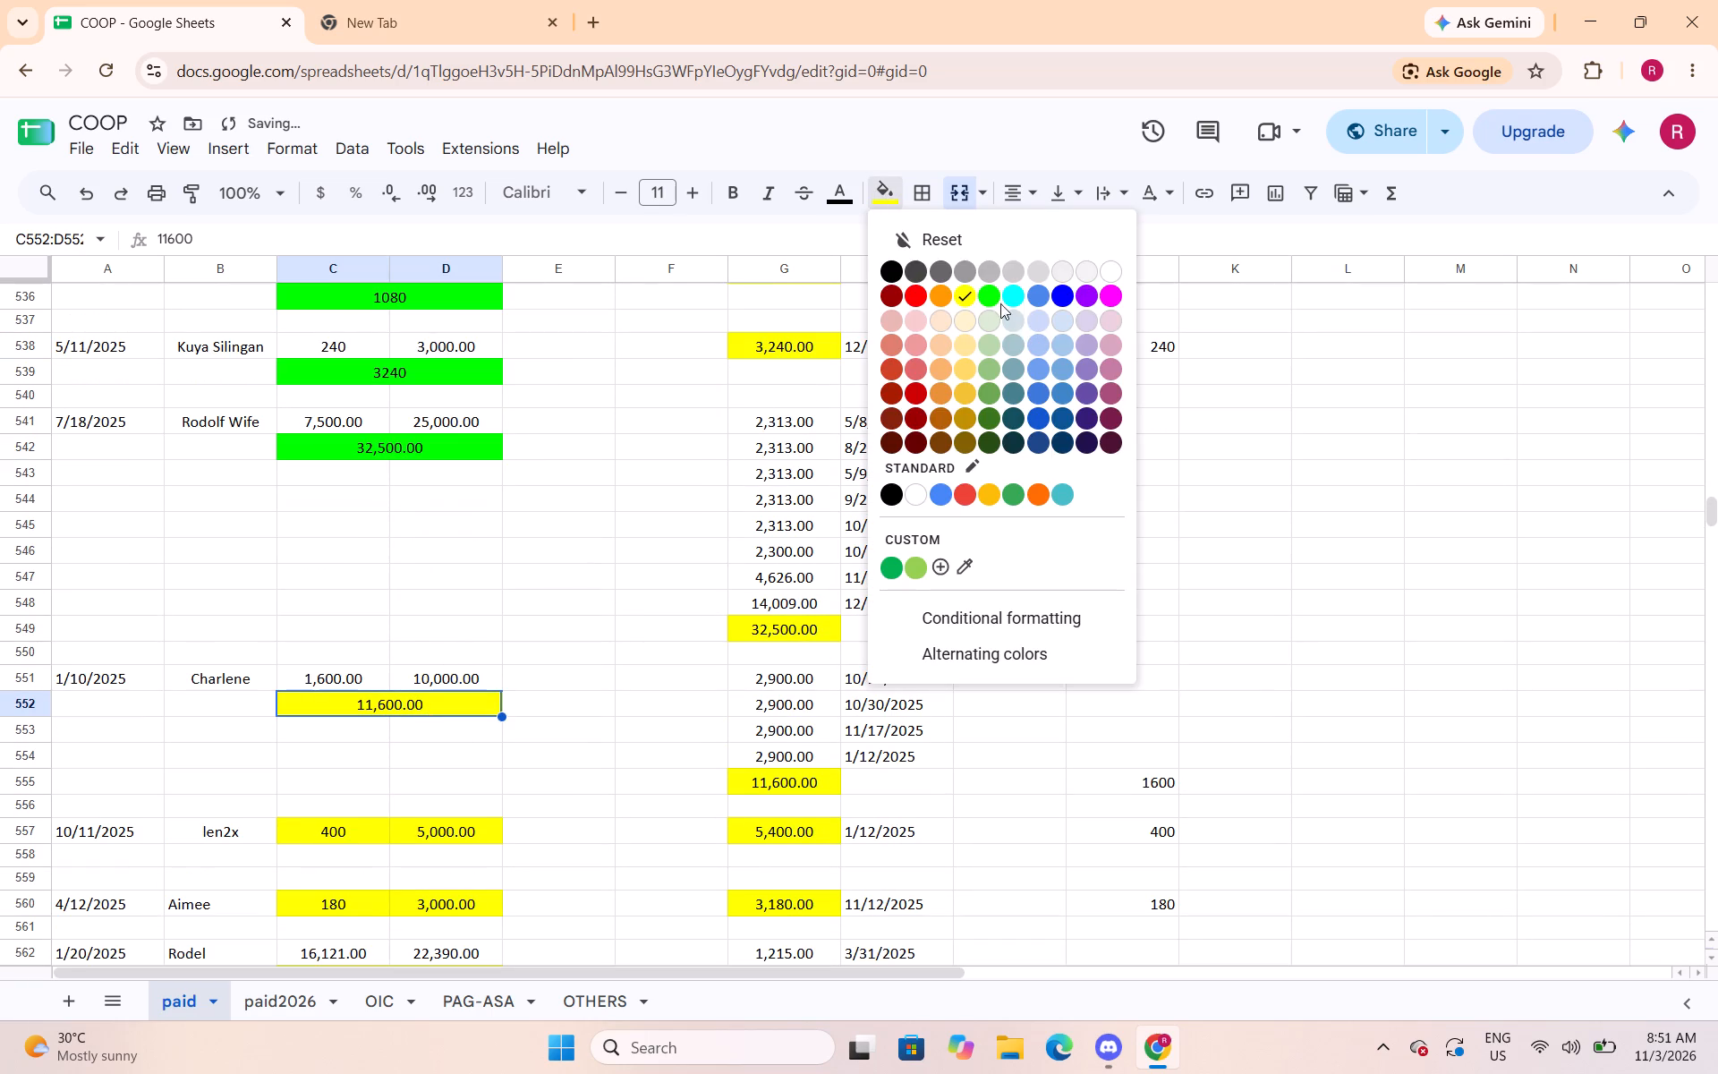
pyautogui.click(989, 295)
# Insert a row at row 558 and merge C558:D558 below the 10/11/2025 loan's amounts.
pyautogui.scroll(-2, 430, 405)
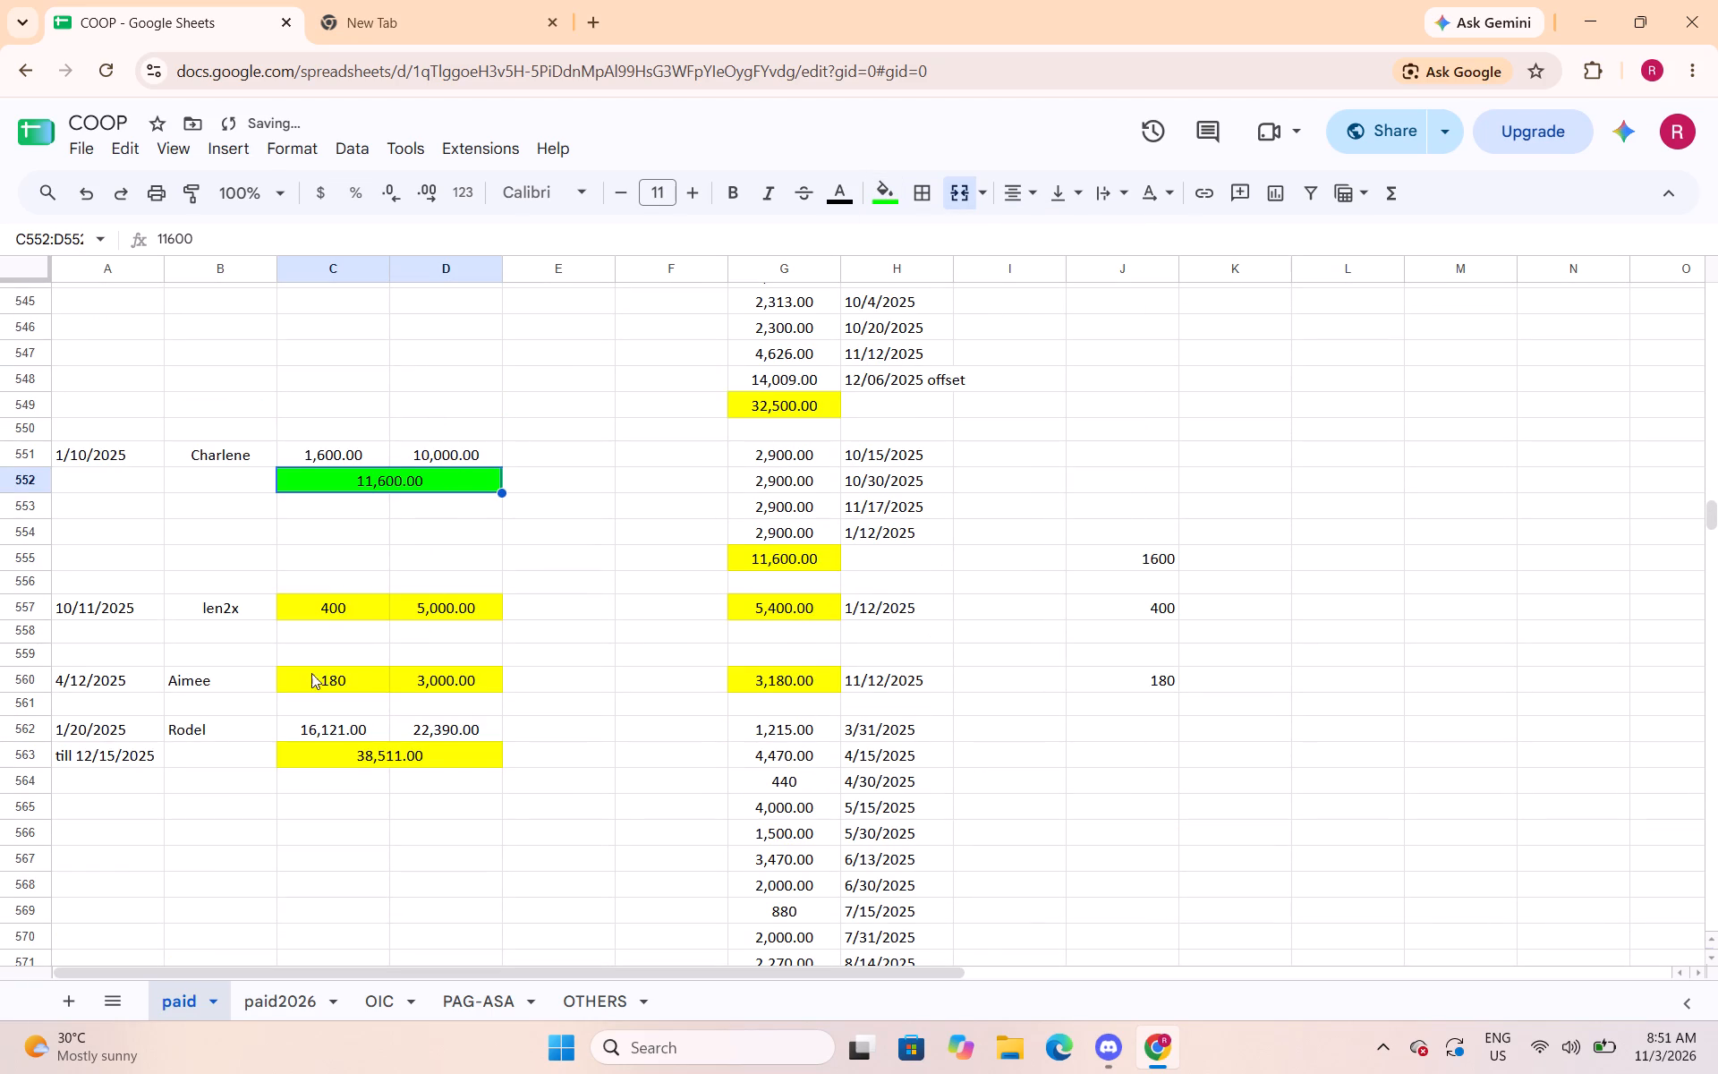
pyautogui.click(44, 636)
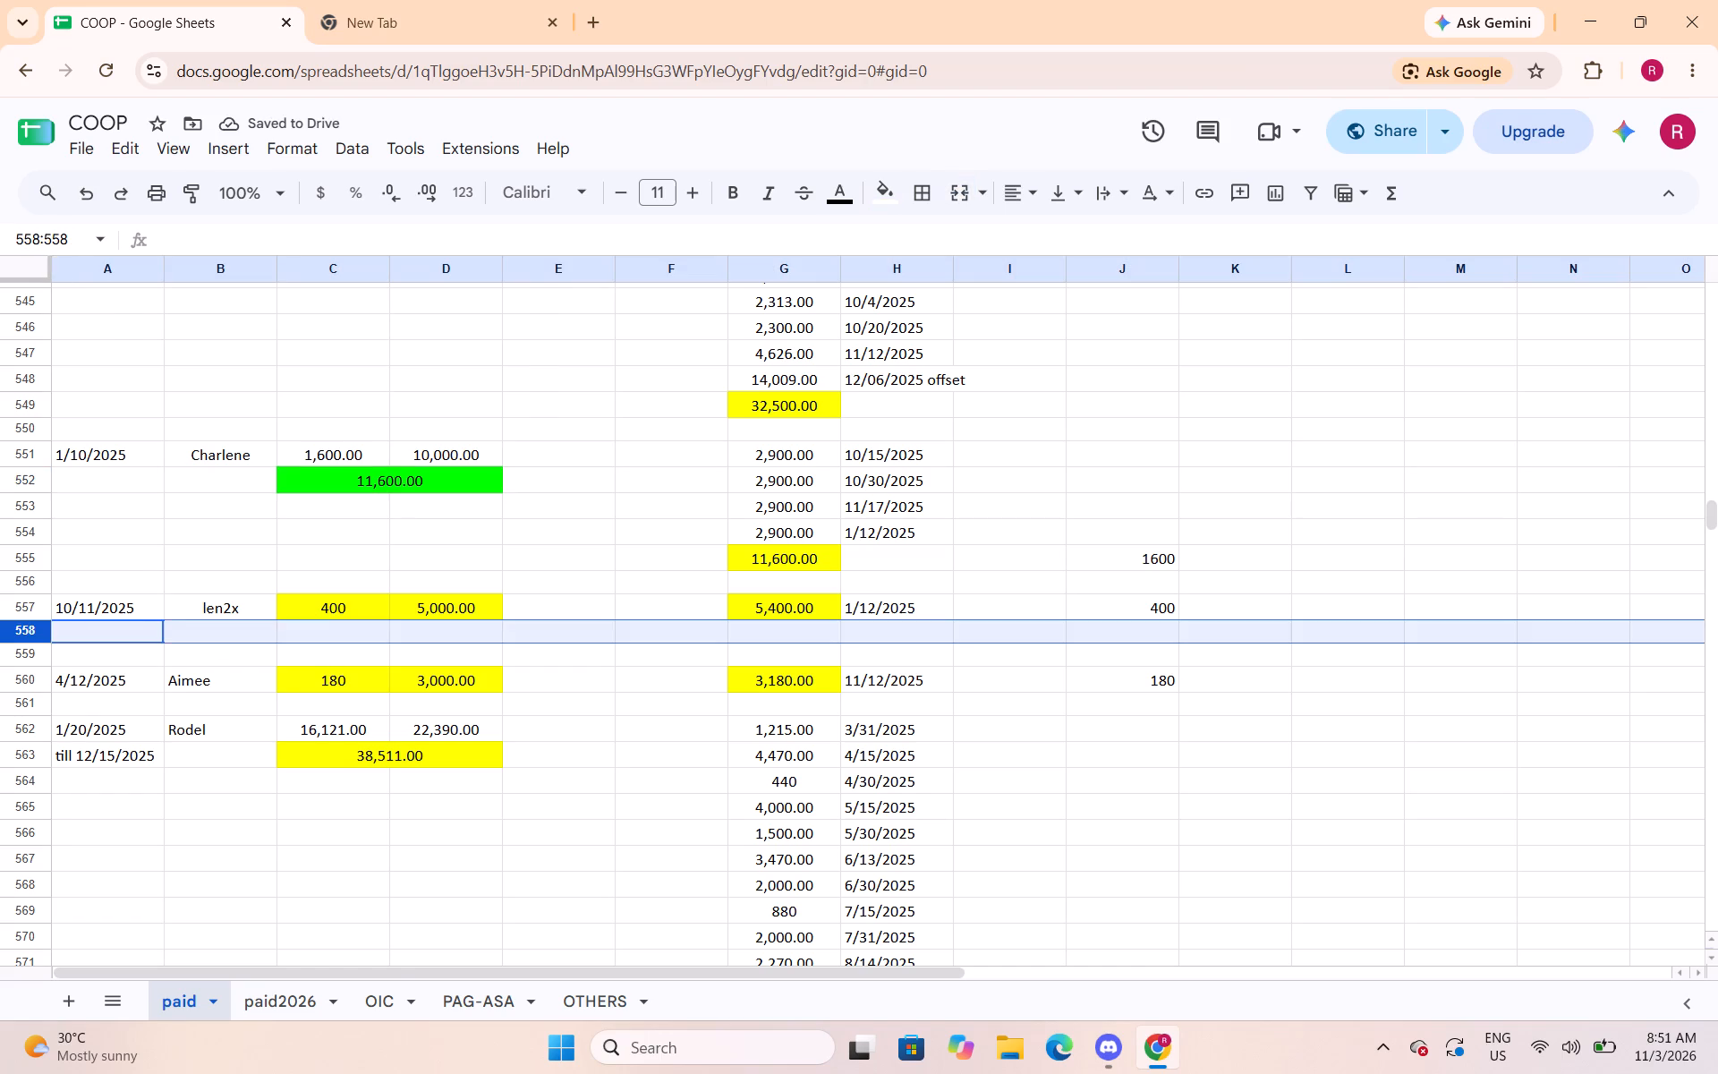
pyautogui.rightClick(44, 636)
pyautogui.click(109, 615)
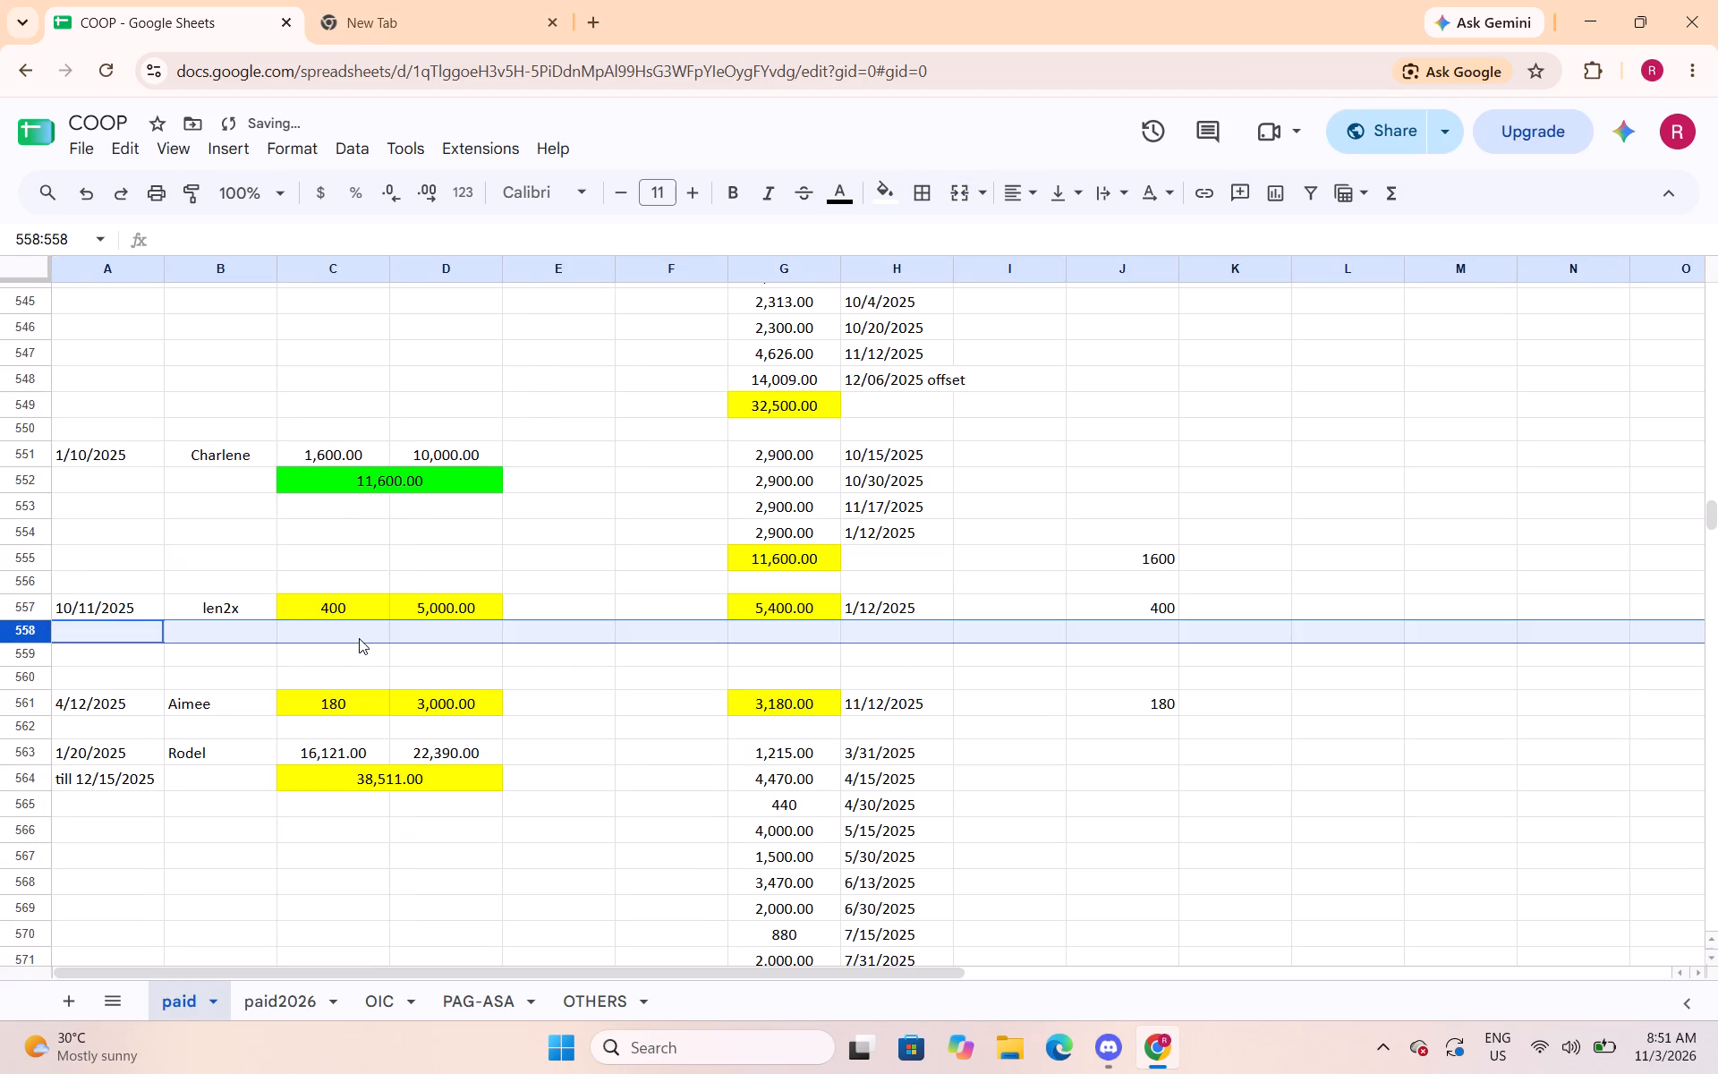
pyautogui.click(359, 638)
pyautogui.moveTo(369, 635); pyautogui.dragTo(423, 635)
pyautogui.click(955, 194)
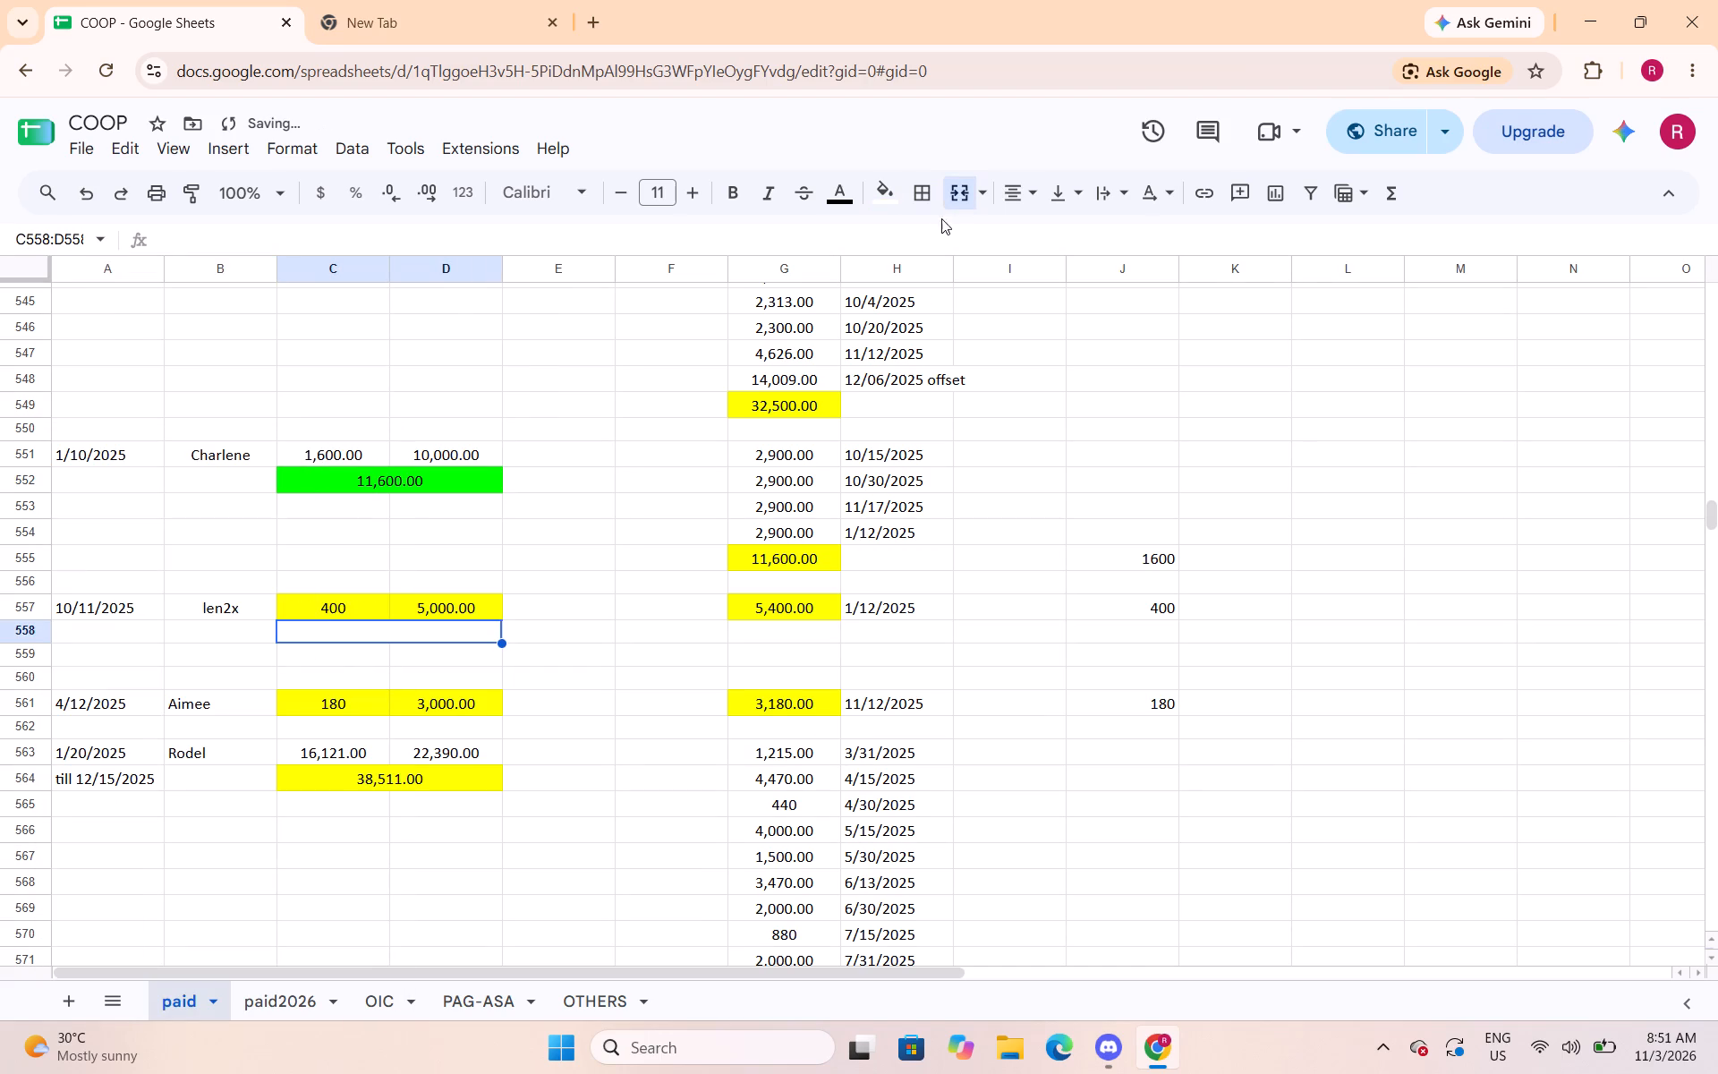
# Enter a SUM formula in the merged cell C558:D558 totalling C557:D557.
pyautogui.write('=sum')
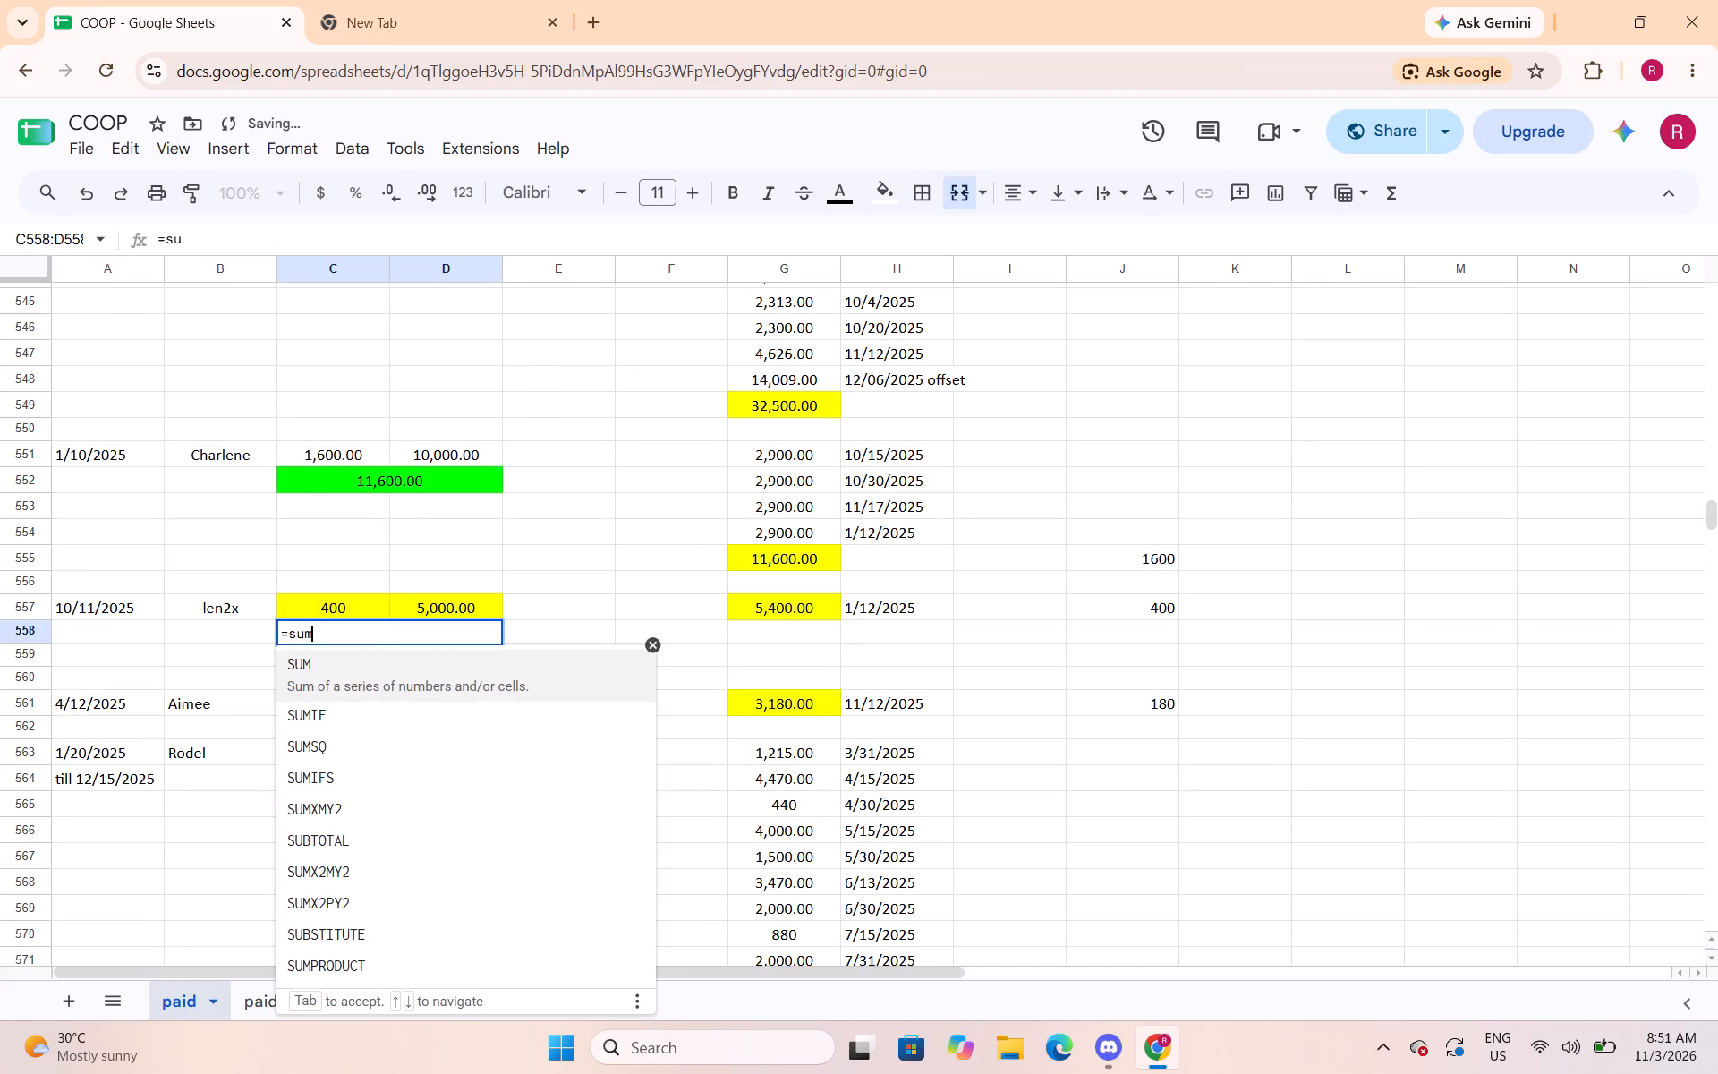
pyautogui.hotkey('shift', '(')
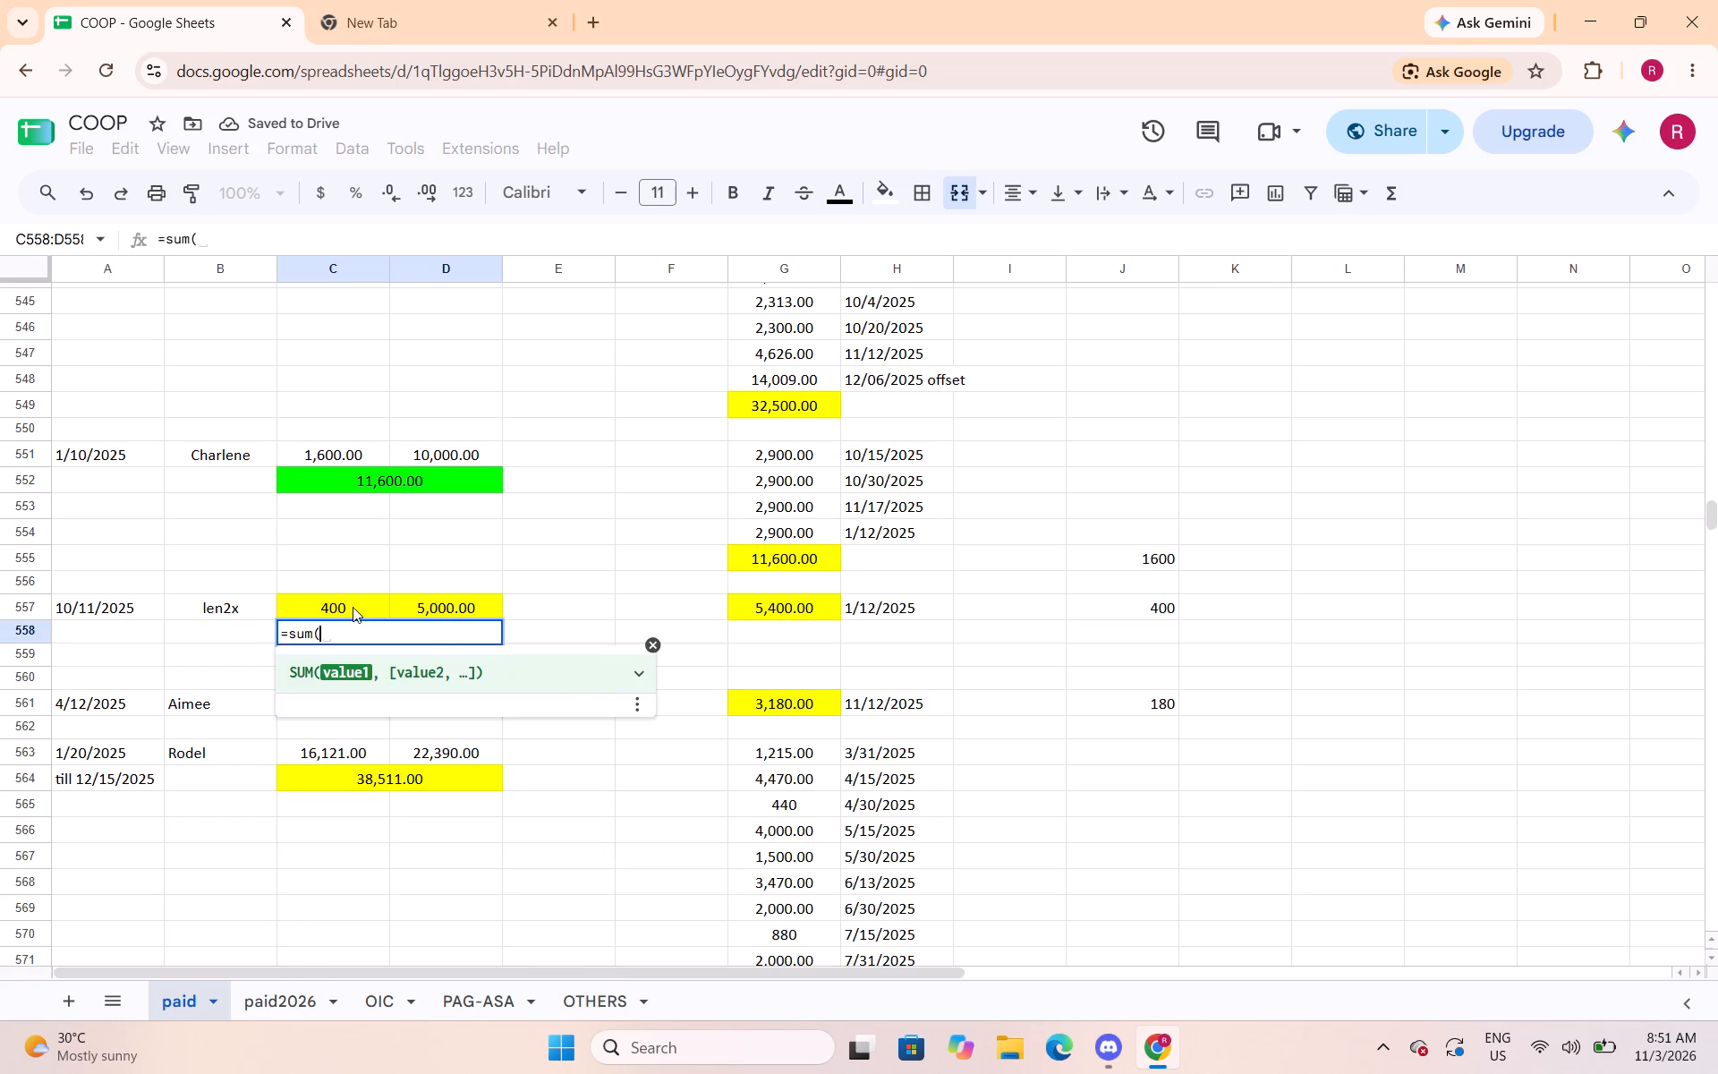
pyautogui.moveTo(352, 607); pyautogui.dragTo(422, 604)
pyautogui.hotkey('shift', ')')
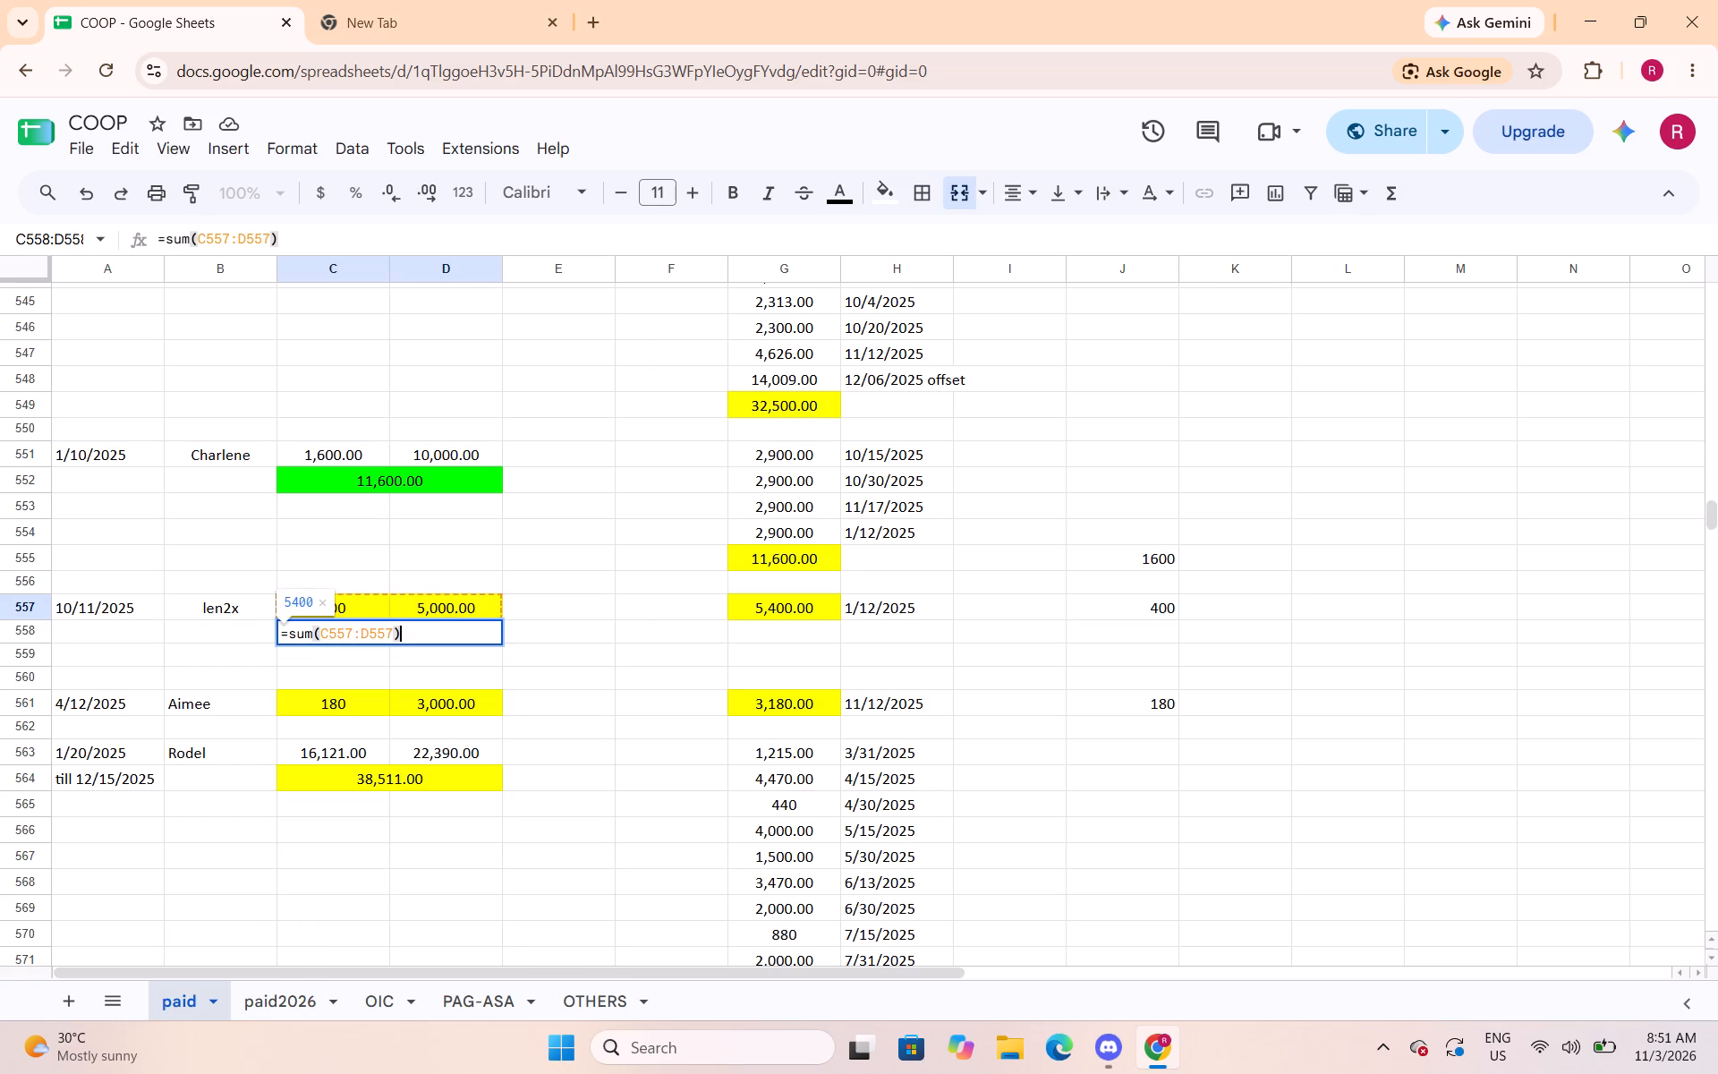
pyautogui.press('Return')
# Fill the merged total in C558:D558 with bright green and the amounts in C557:D557 with white.
pyautogui.press('Up')
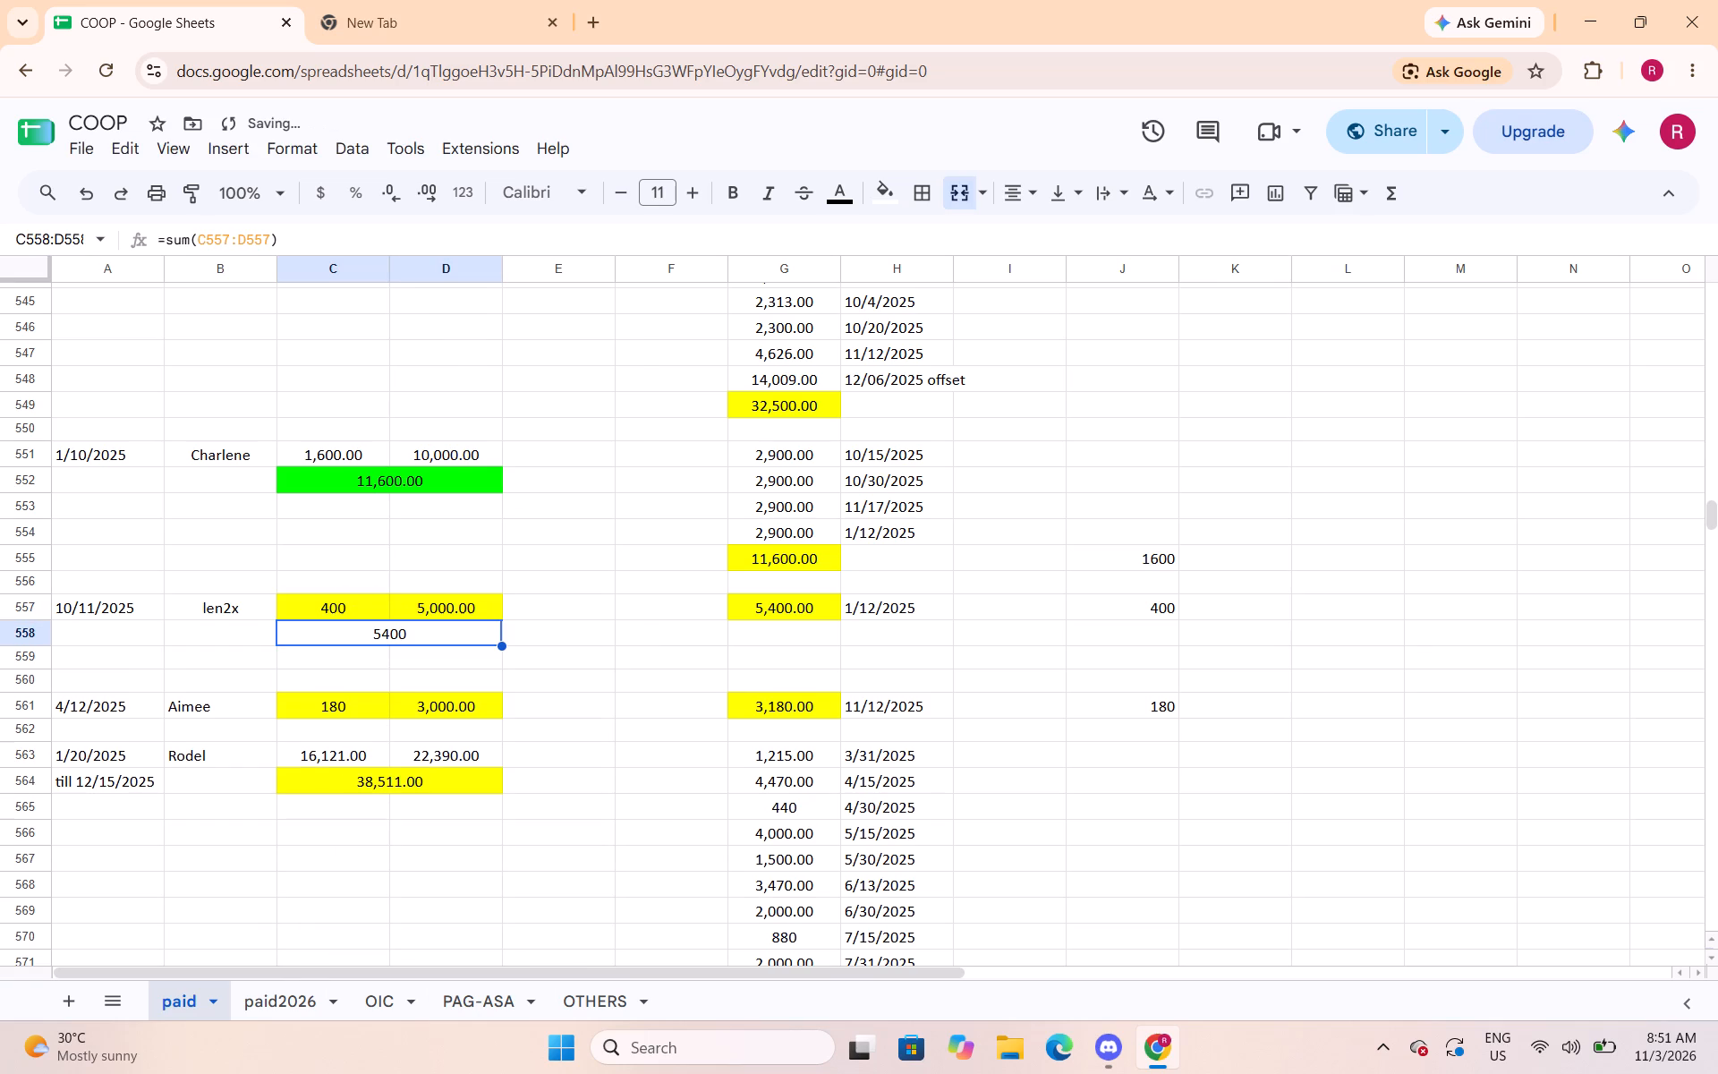
pyautogui.click(875, 193)
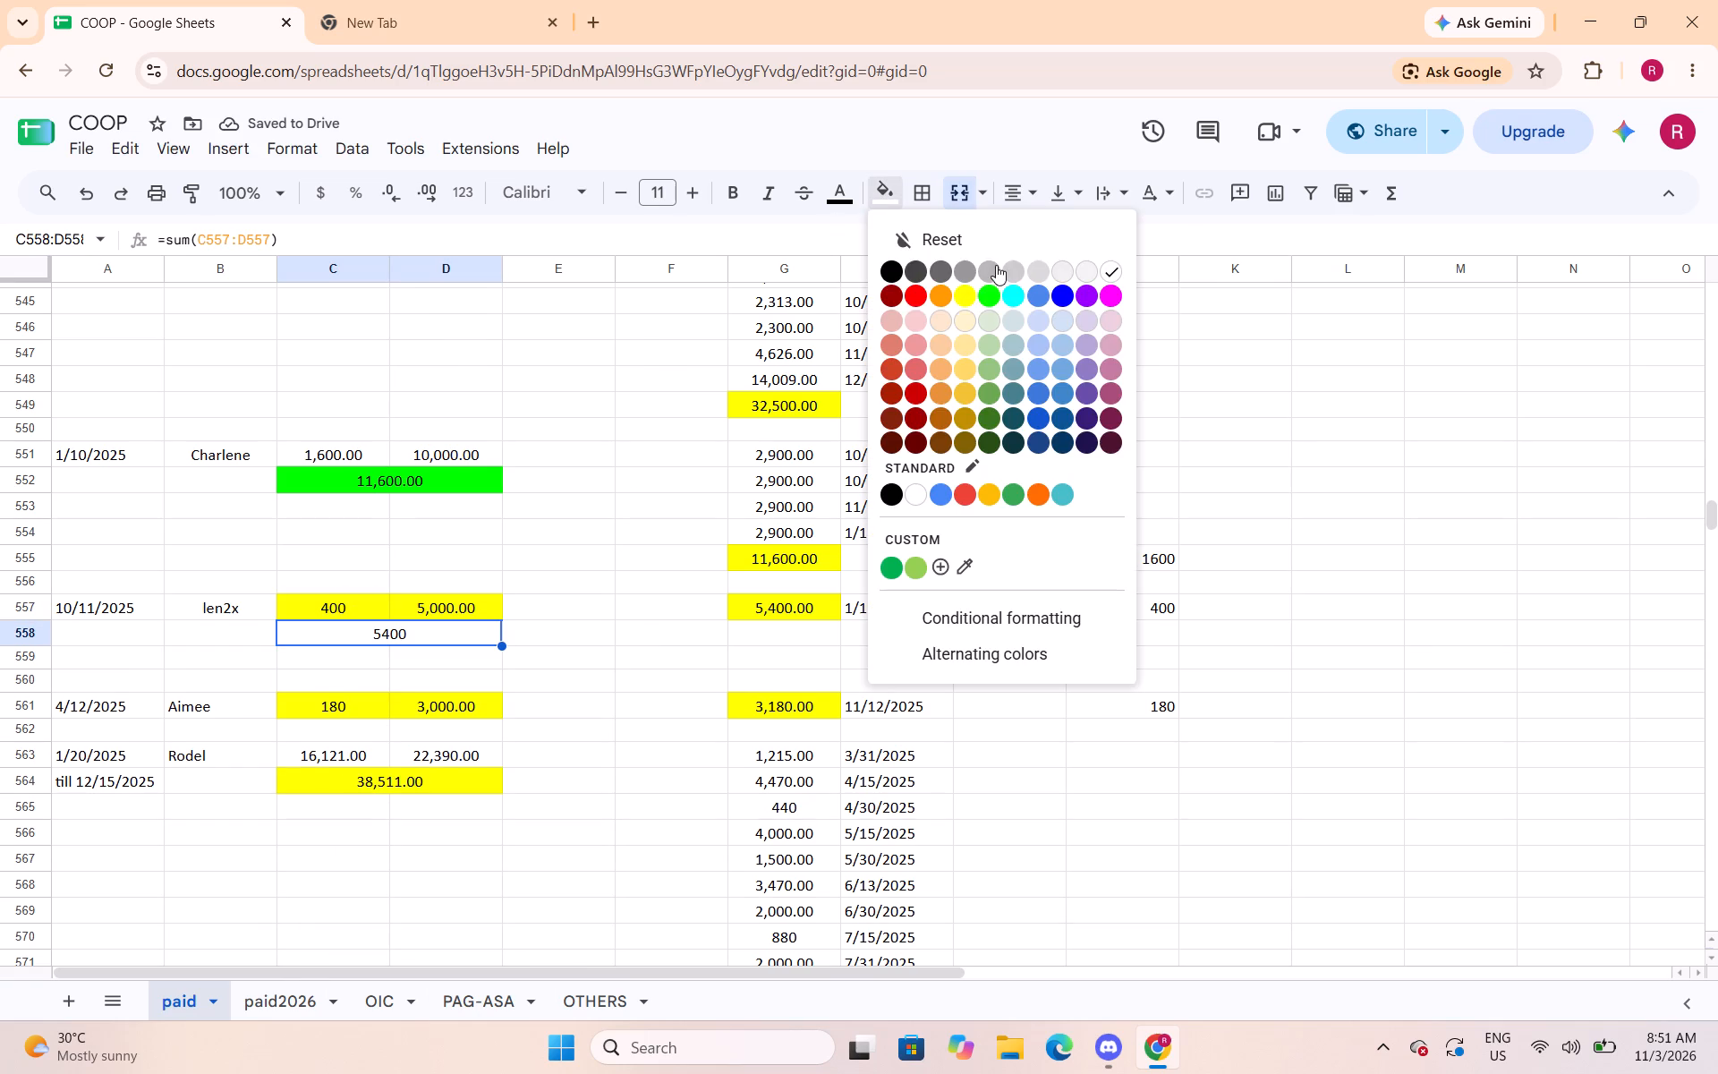
pyautogui.click(989, 290)
pyautogui.moveTo(383, 609); pyautogui.dragTo(414, 601)
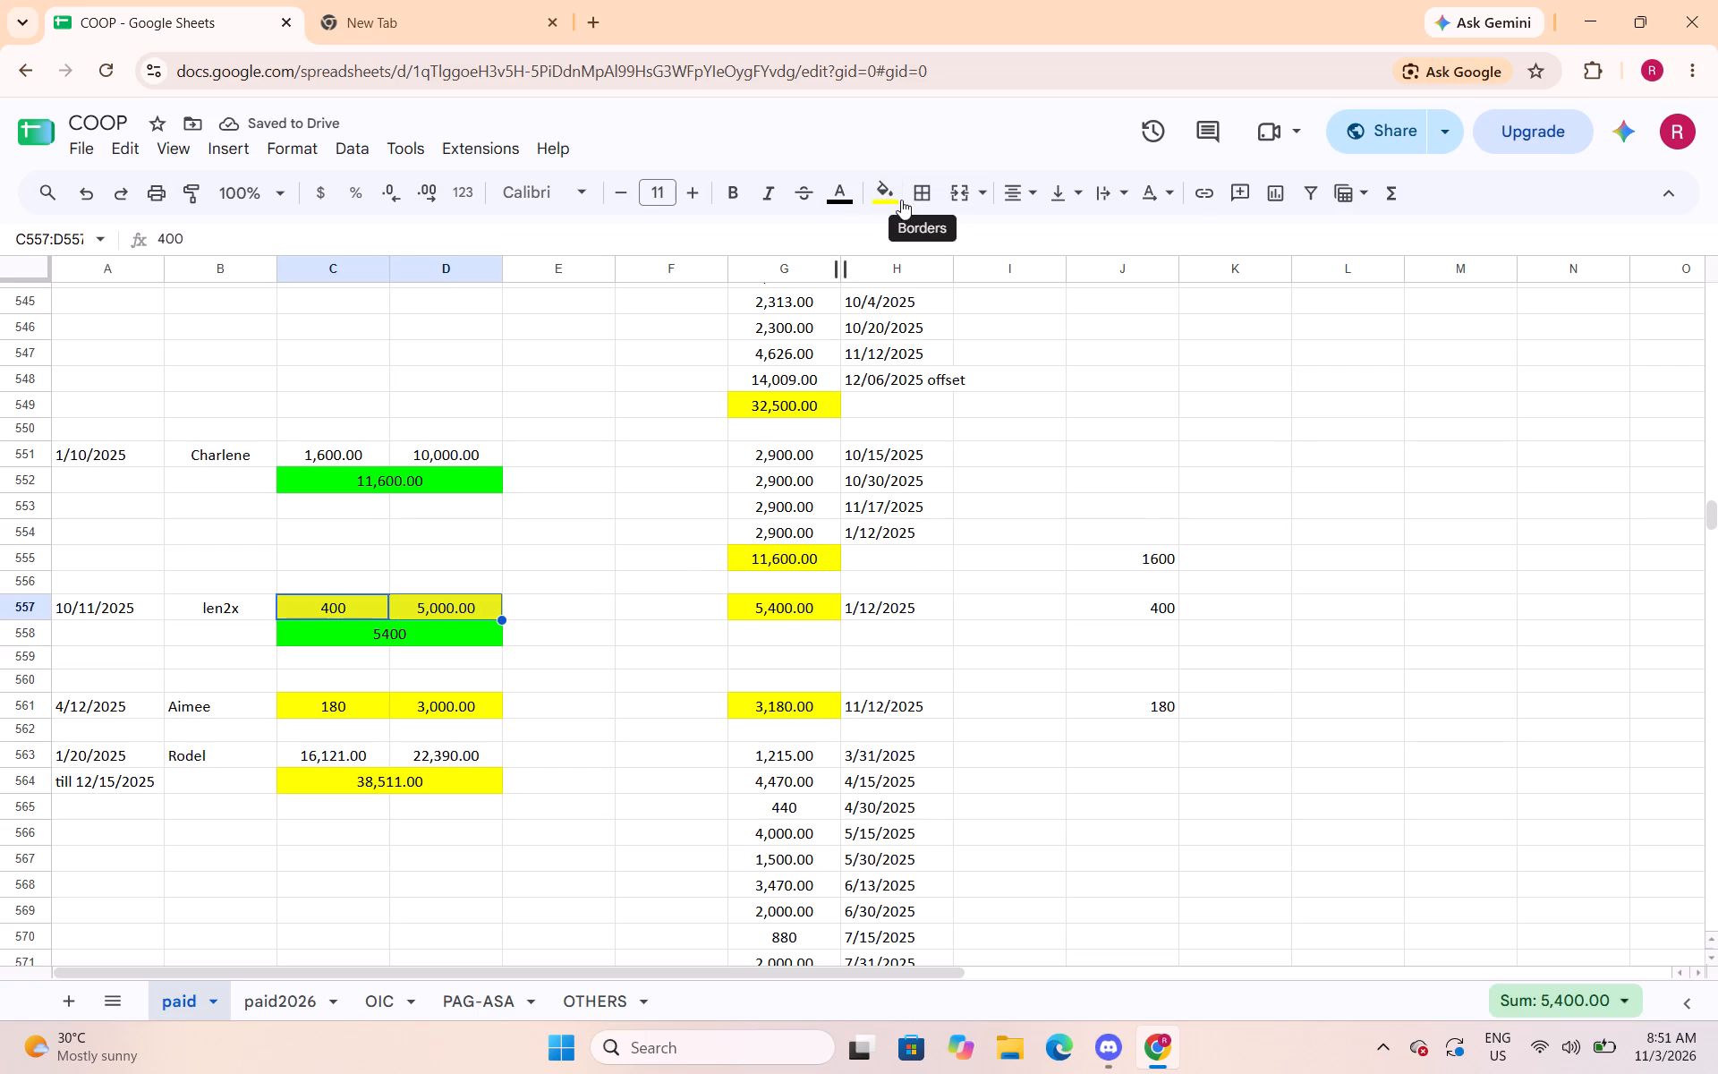
pyautogui.click(893, 199)
pyautogui.click(916, 496)
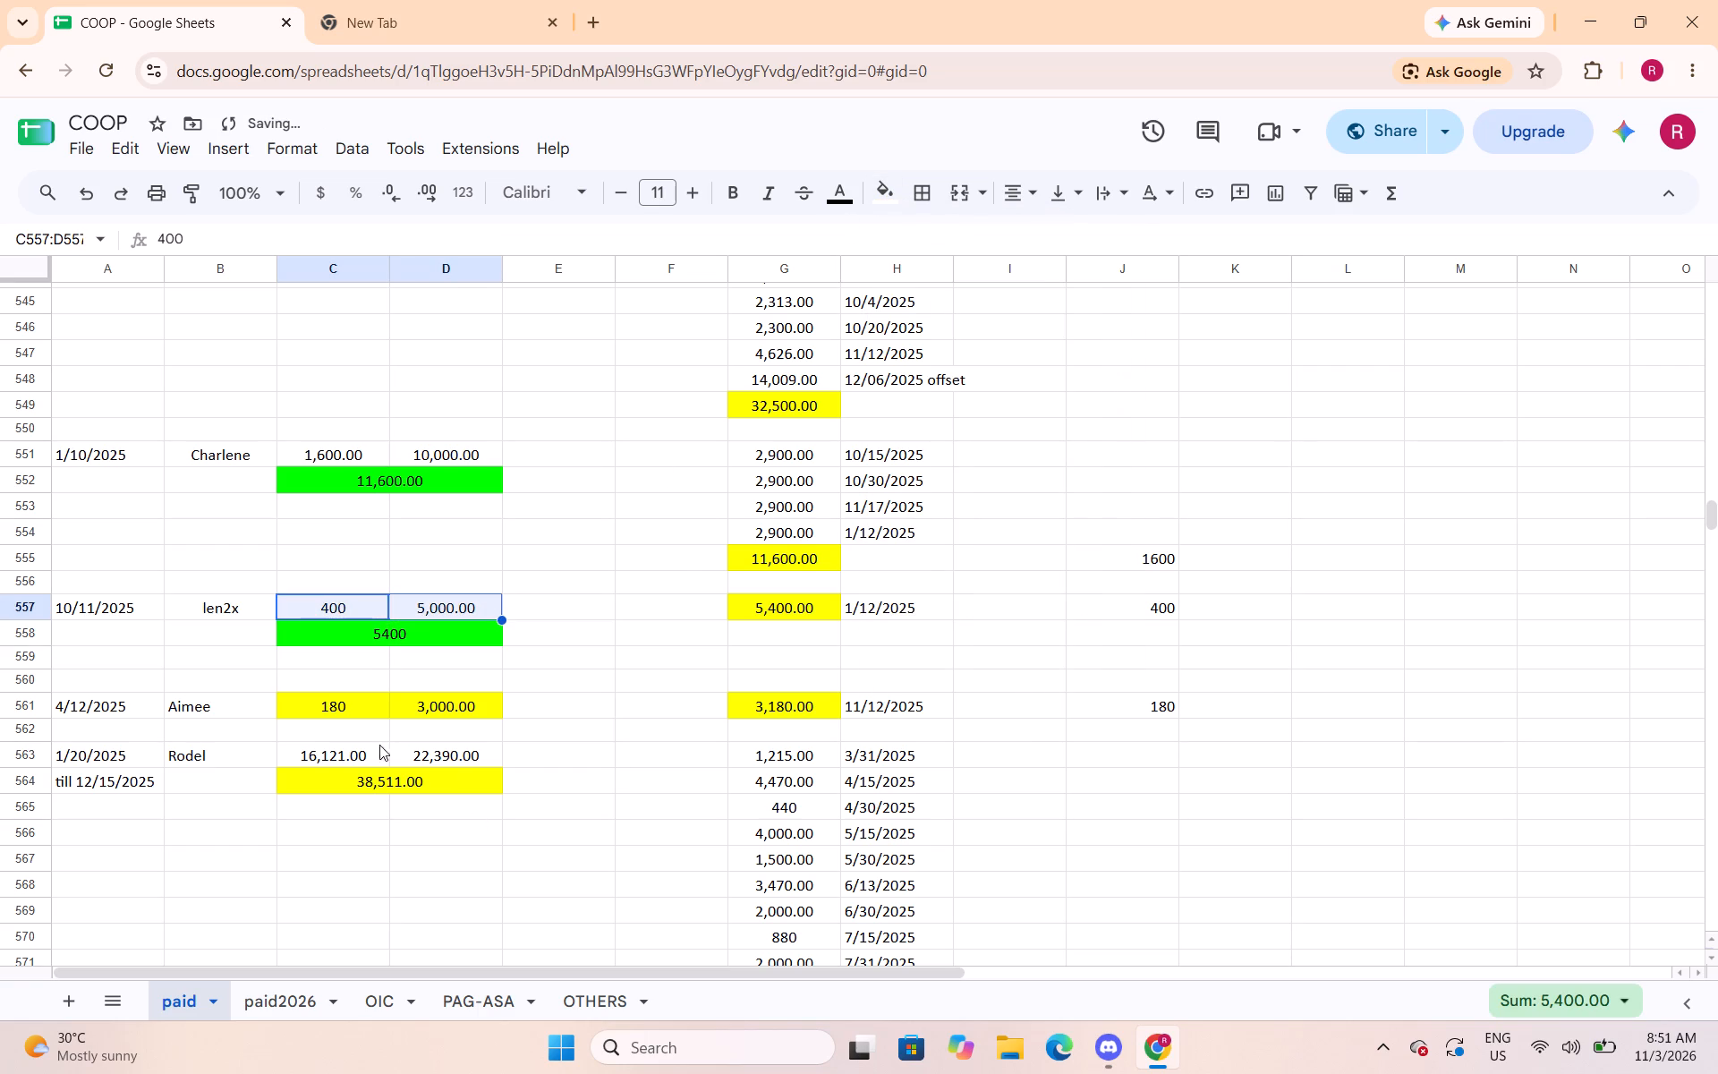
# Insert a row above row 562 and merge C562:D562 below the 4/12/2025 loan's amounts.
pyautogui.scroll(-1, 64, 707)
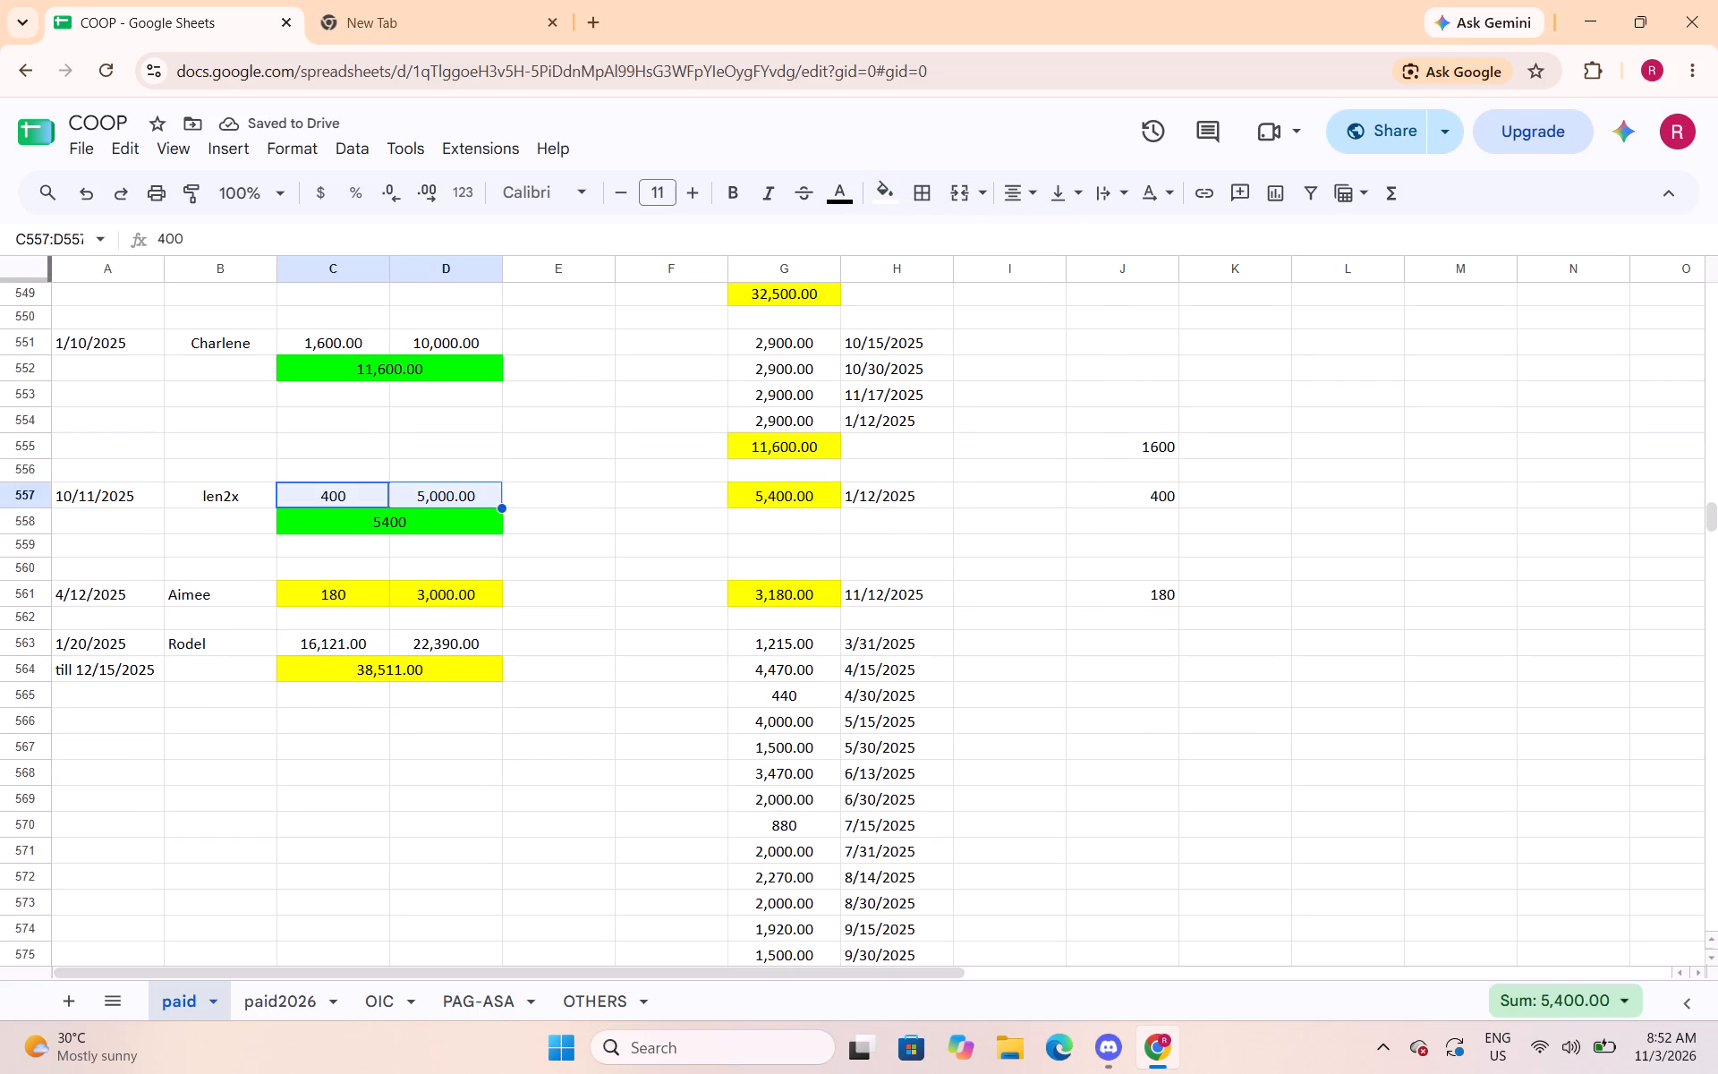
pyautogui.click(30, 621)
pyautogui.rightClick(30, 621)
pyautogui.click(73, 613)
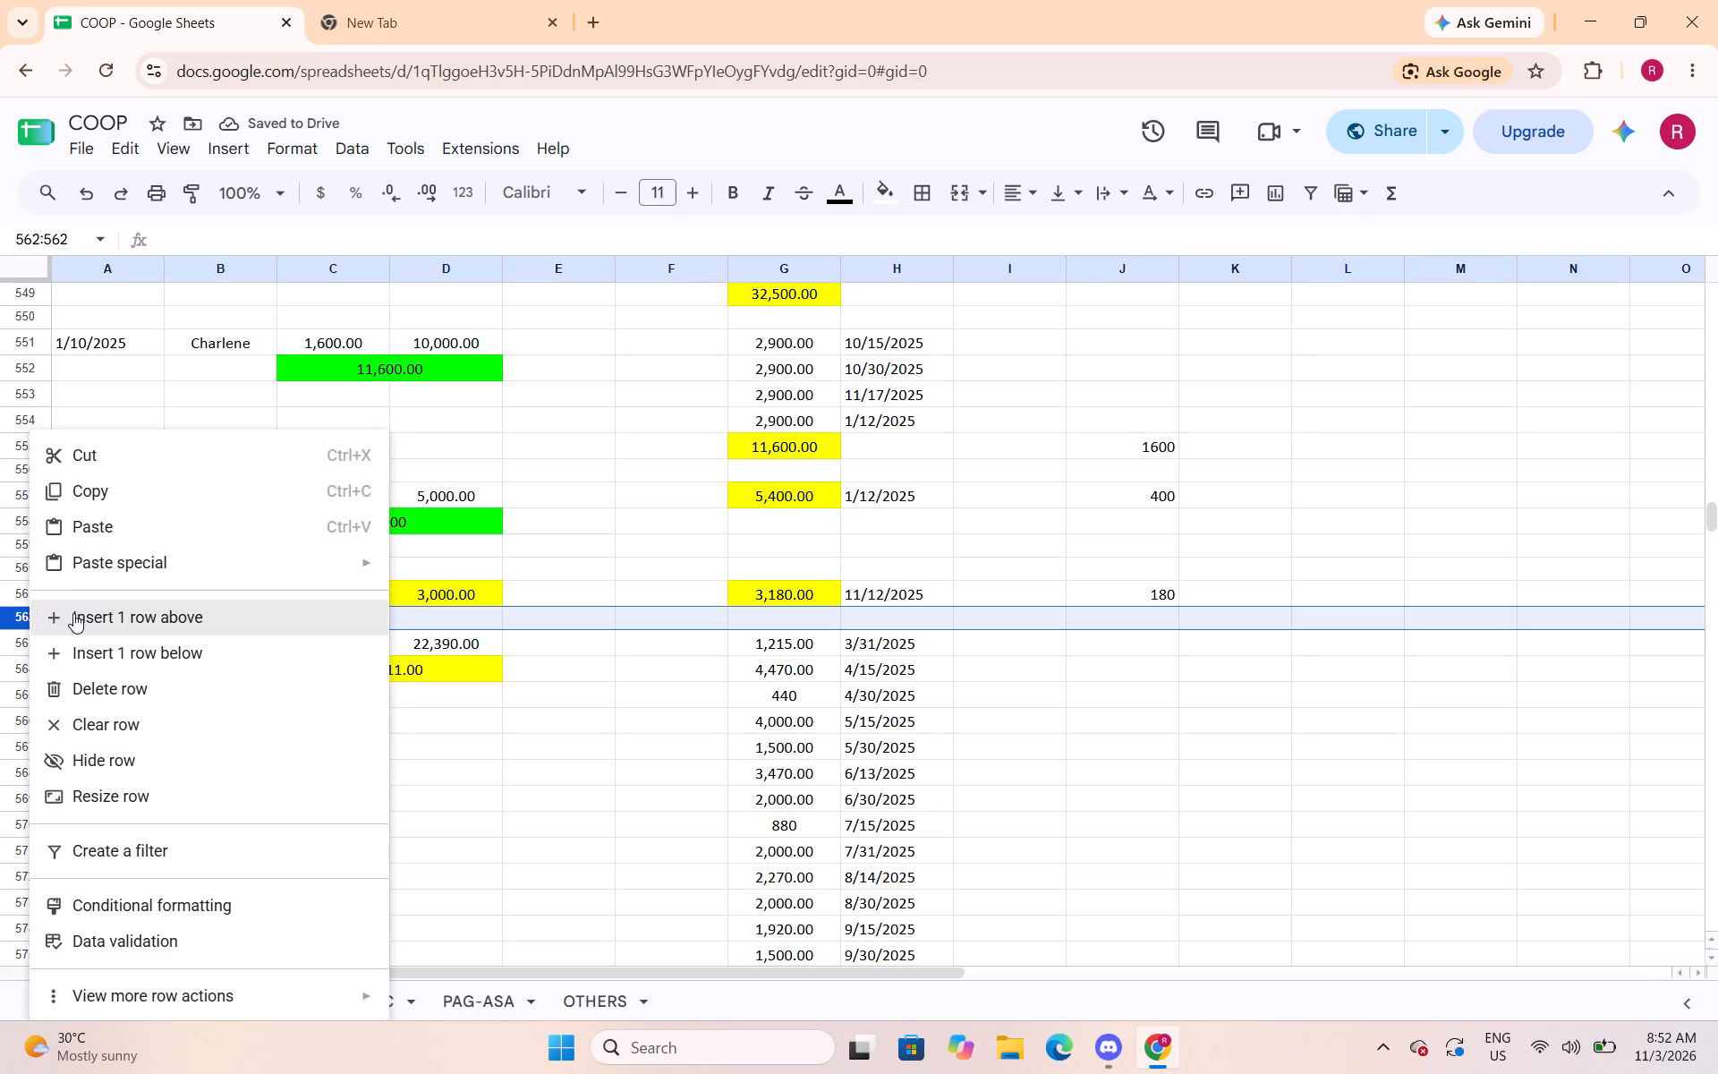
pyautogui.moveTo(358, 624); pyautogui.dragTo(419, 615)
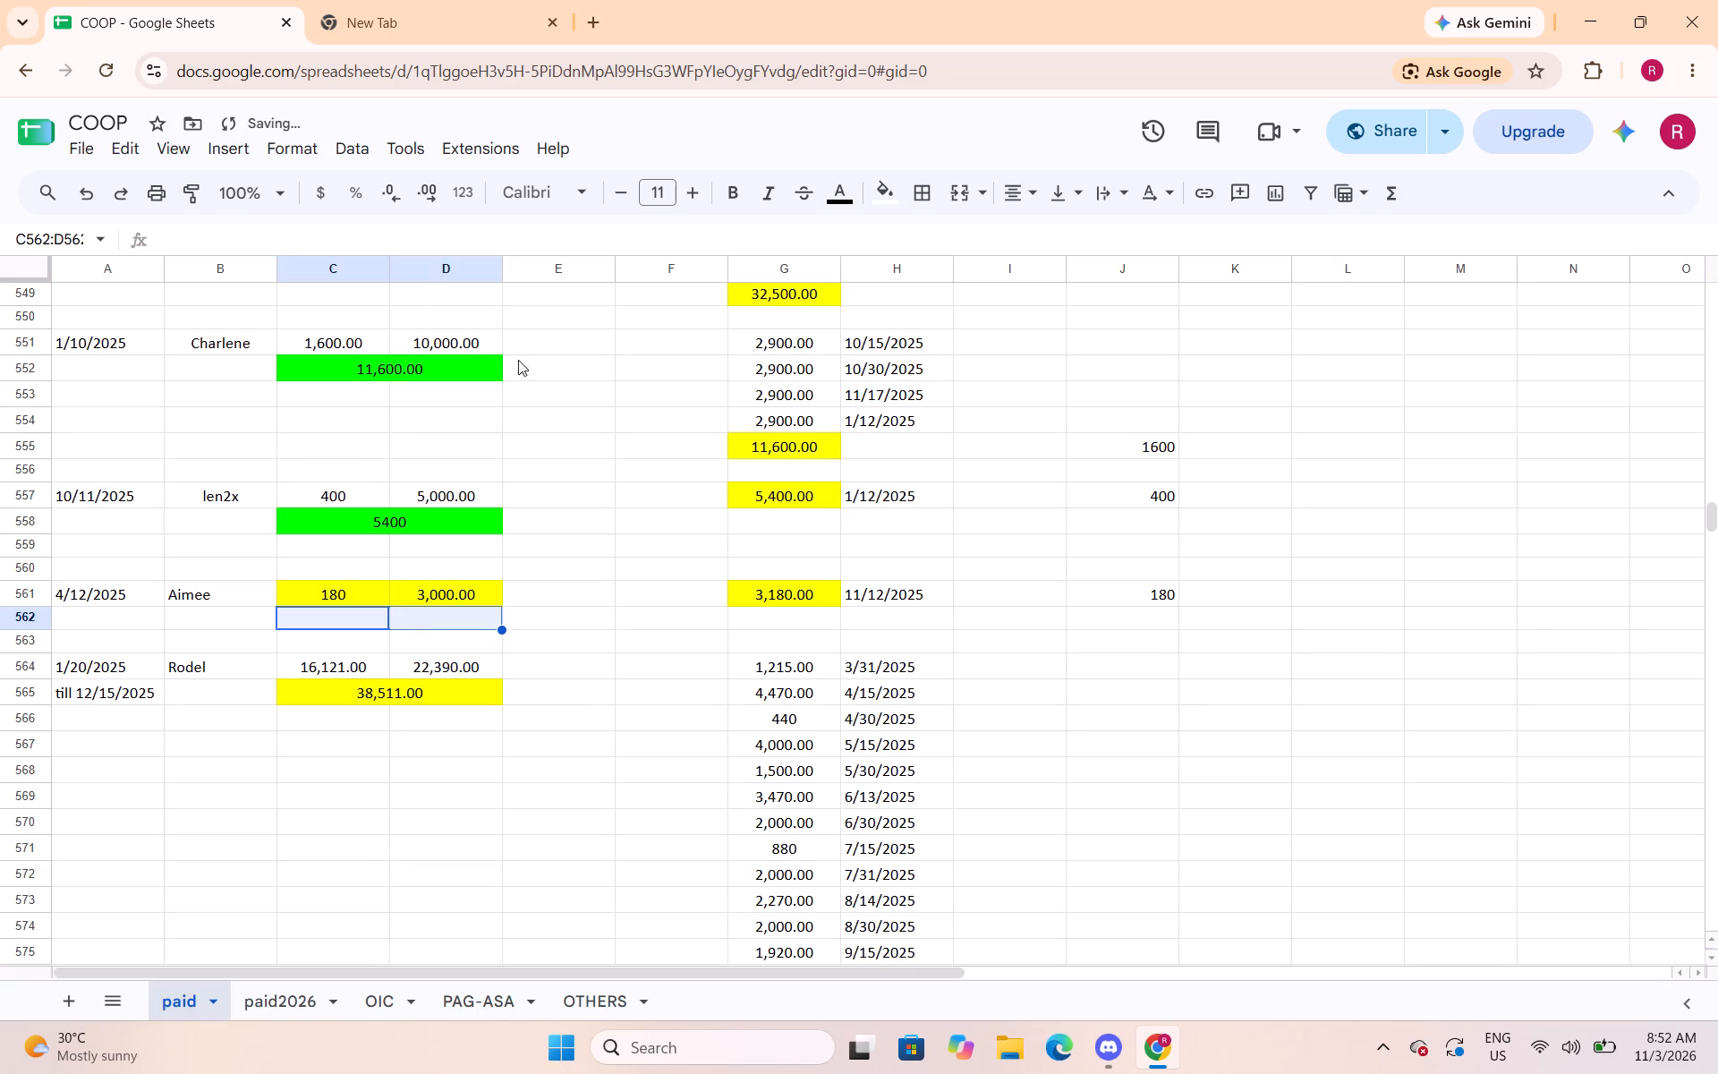
pyautogui.click(949, 189)
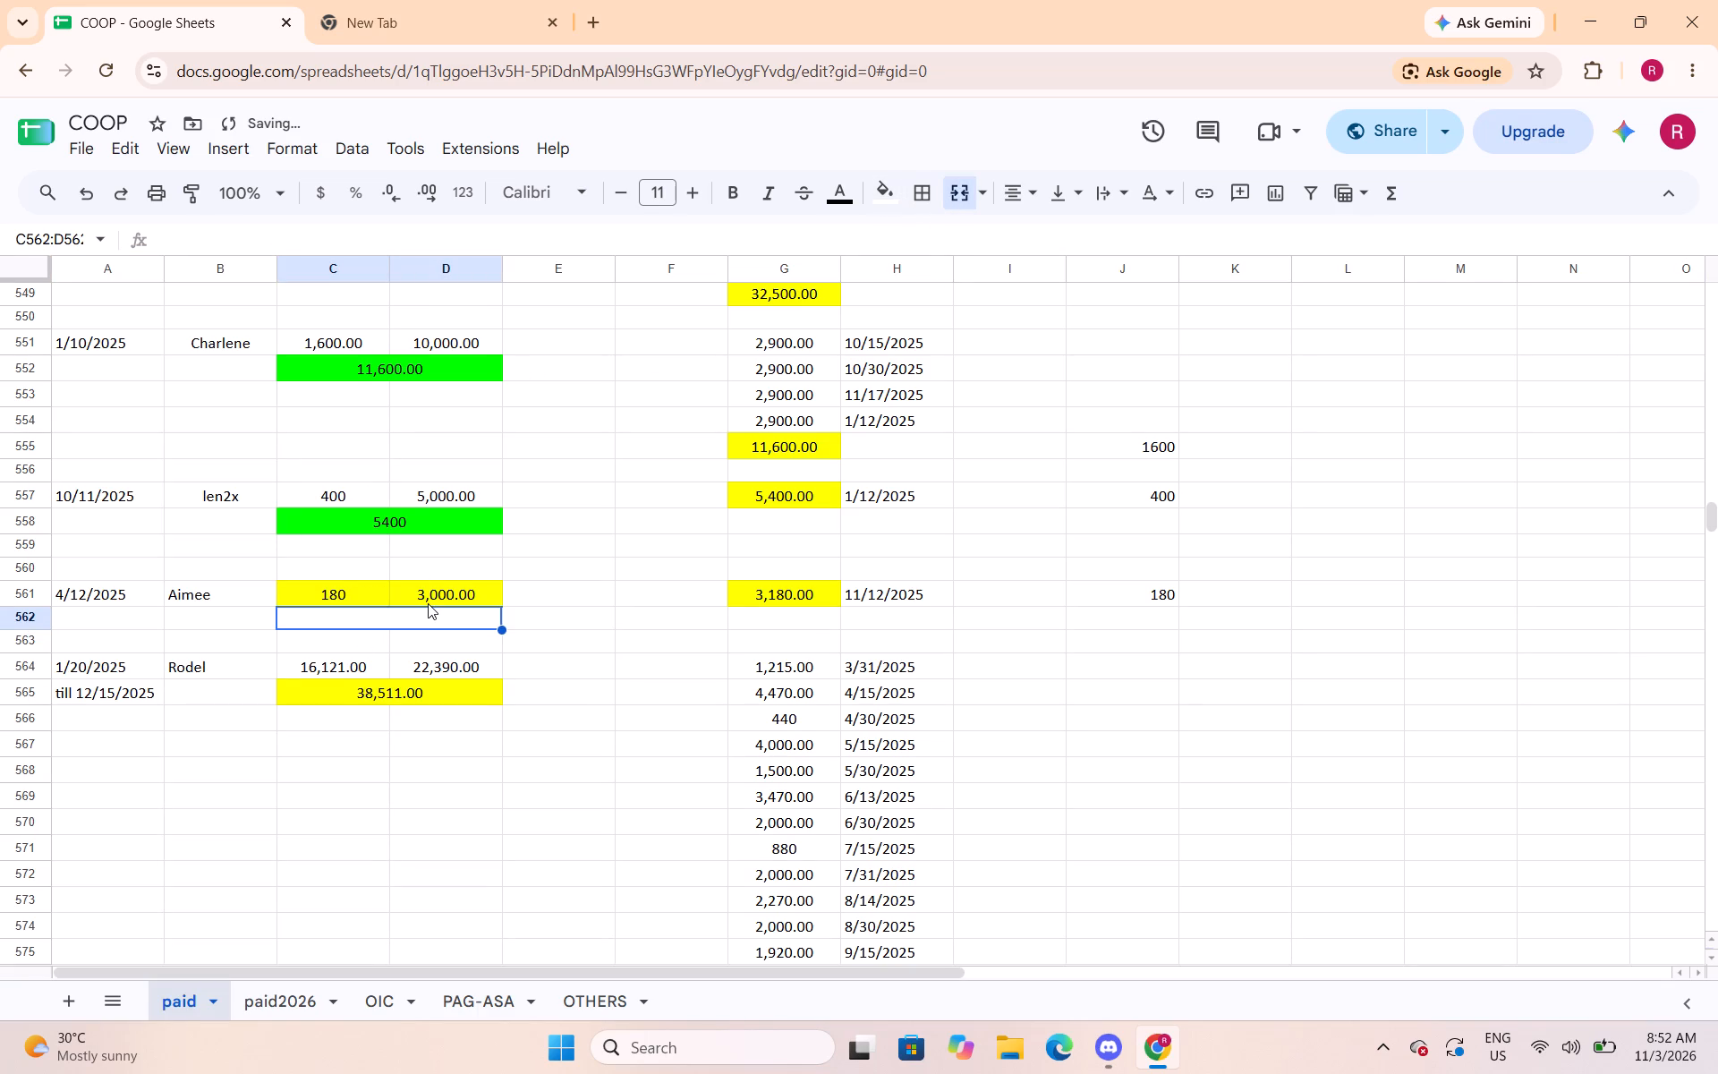
# Enter a SUM formula in the merged cell C562:D562 totalling C561:D561.
pyautogui.write('=sum(')
pyautogui.moveTo(327, 599); pyautogui.dragTo(330, 598)
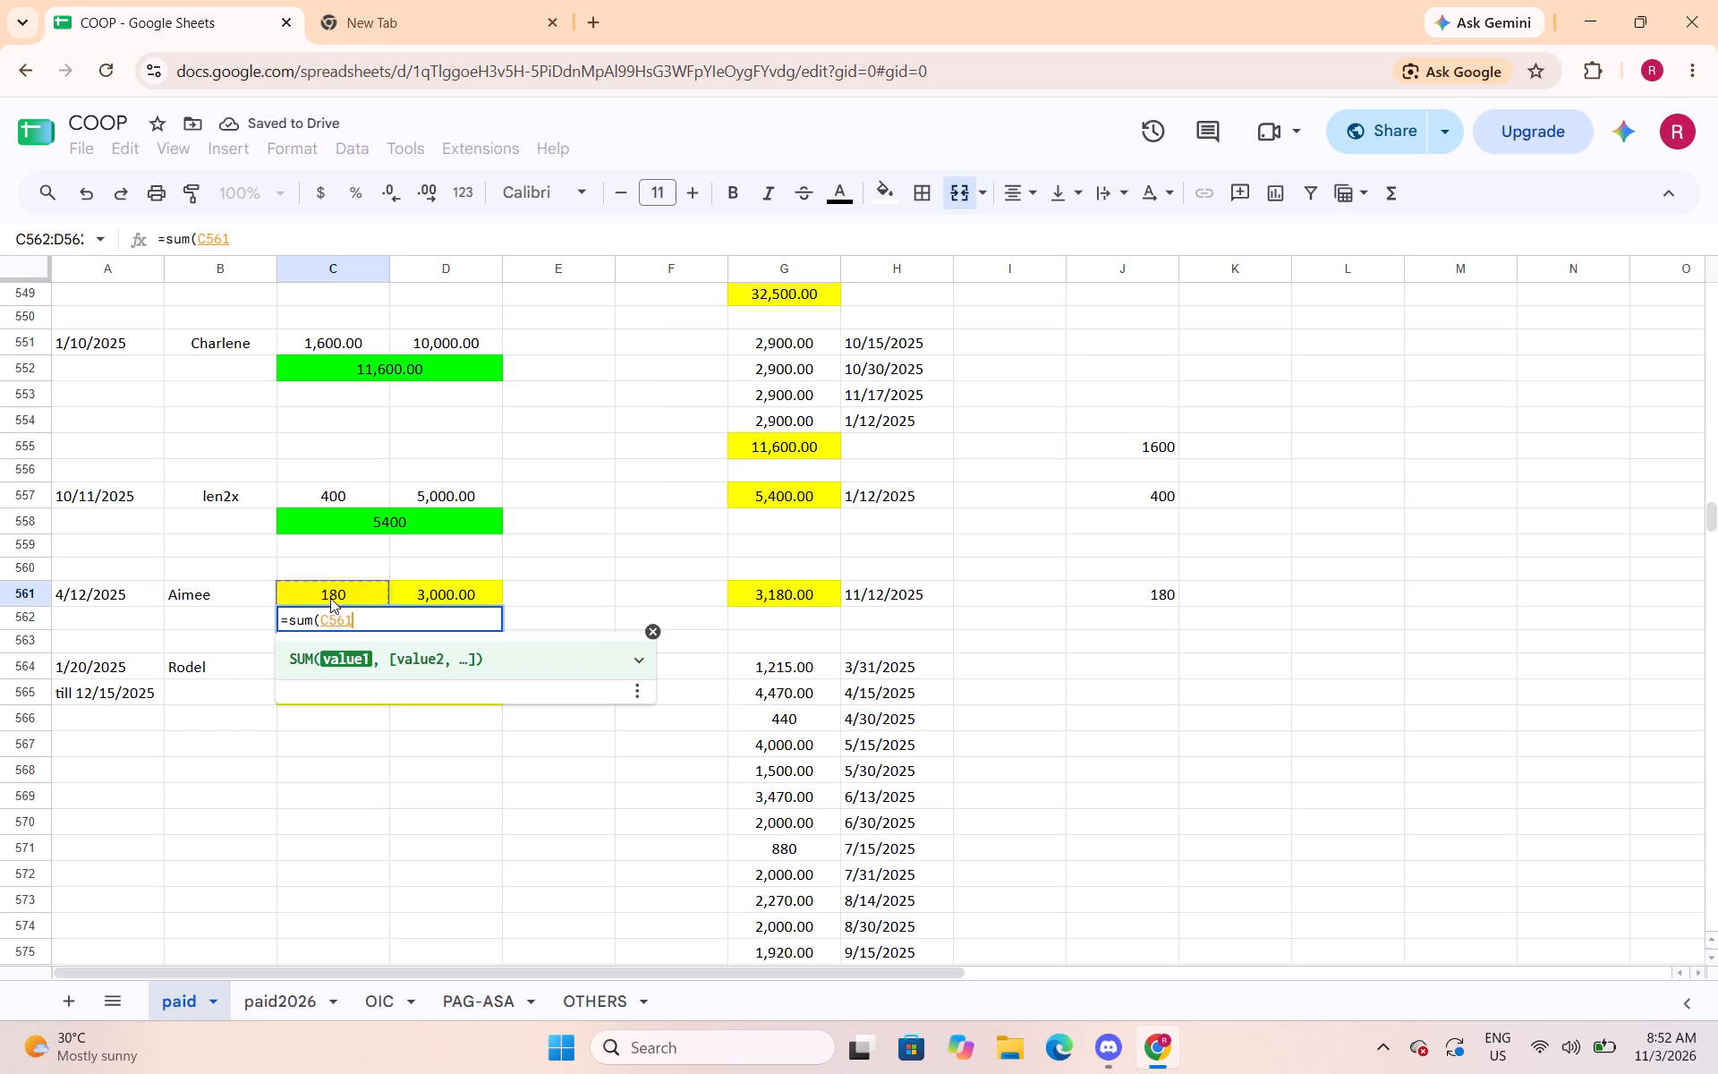
pyautogui.moveTo(330, 598); pyautogui.dragTo(435, 601)
pyautogui.hotkey('shift', ')')
pyautogui.press('Return')
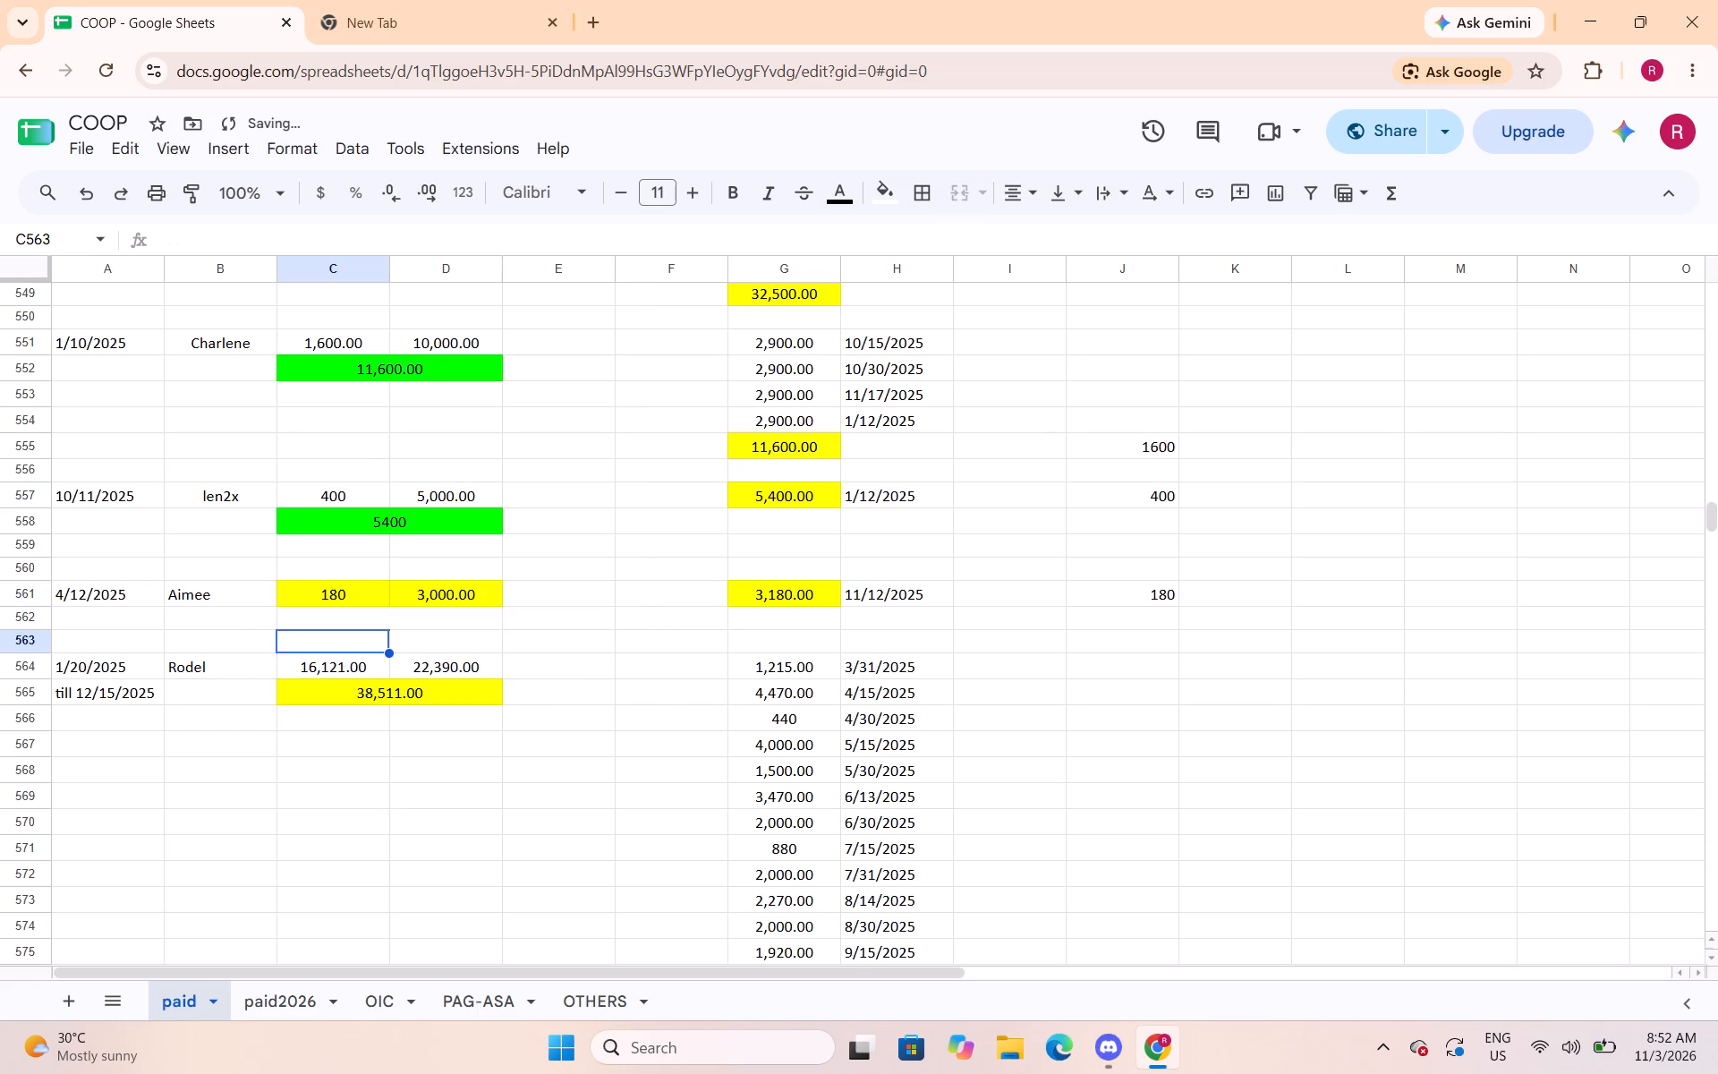
# Fill the merged total in C562:D562 with bright green and the amounts in C561:D561 with white.
pyautogui.press('Up')
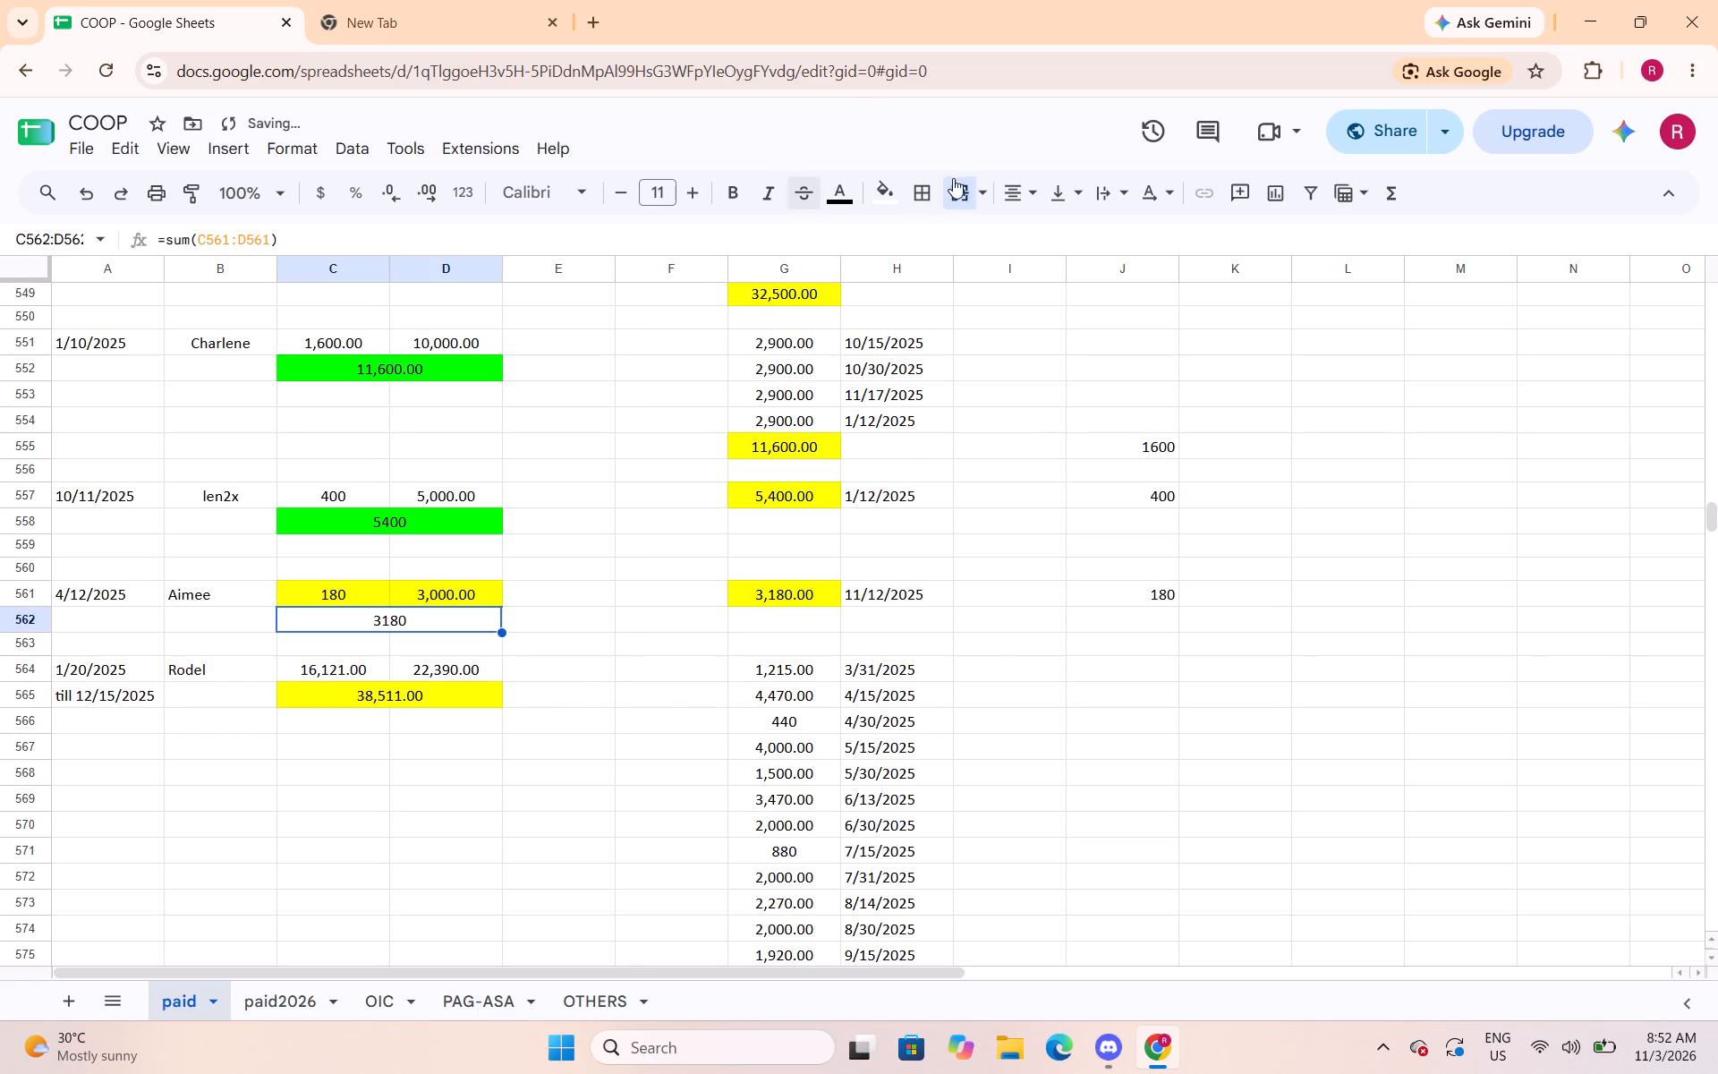
pyautogui.click(883, 196)
pyautogui.click(960, 294)
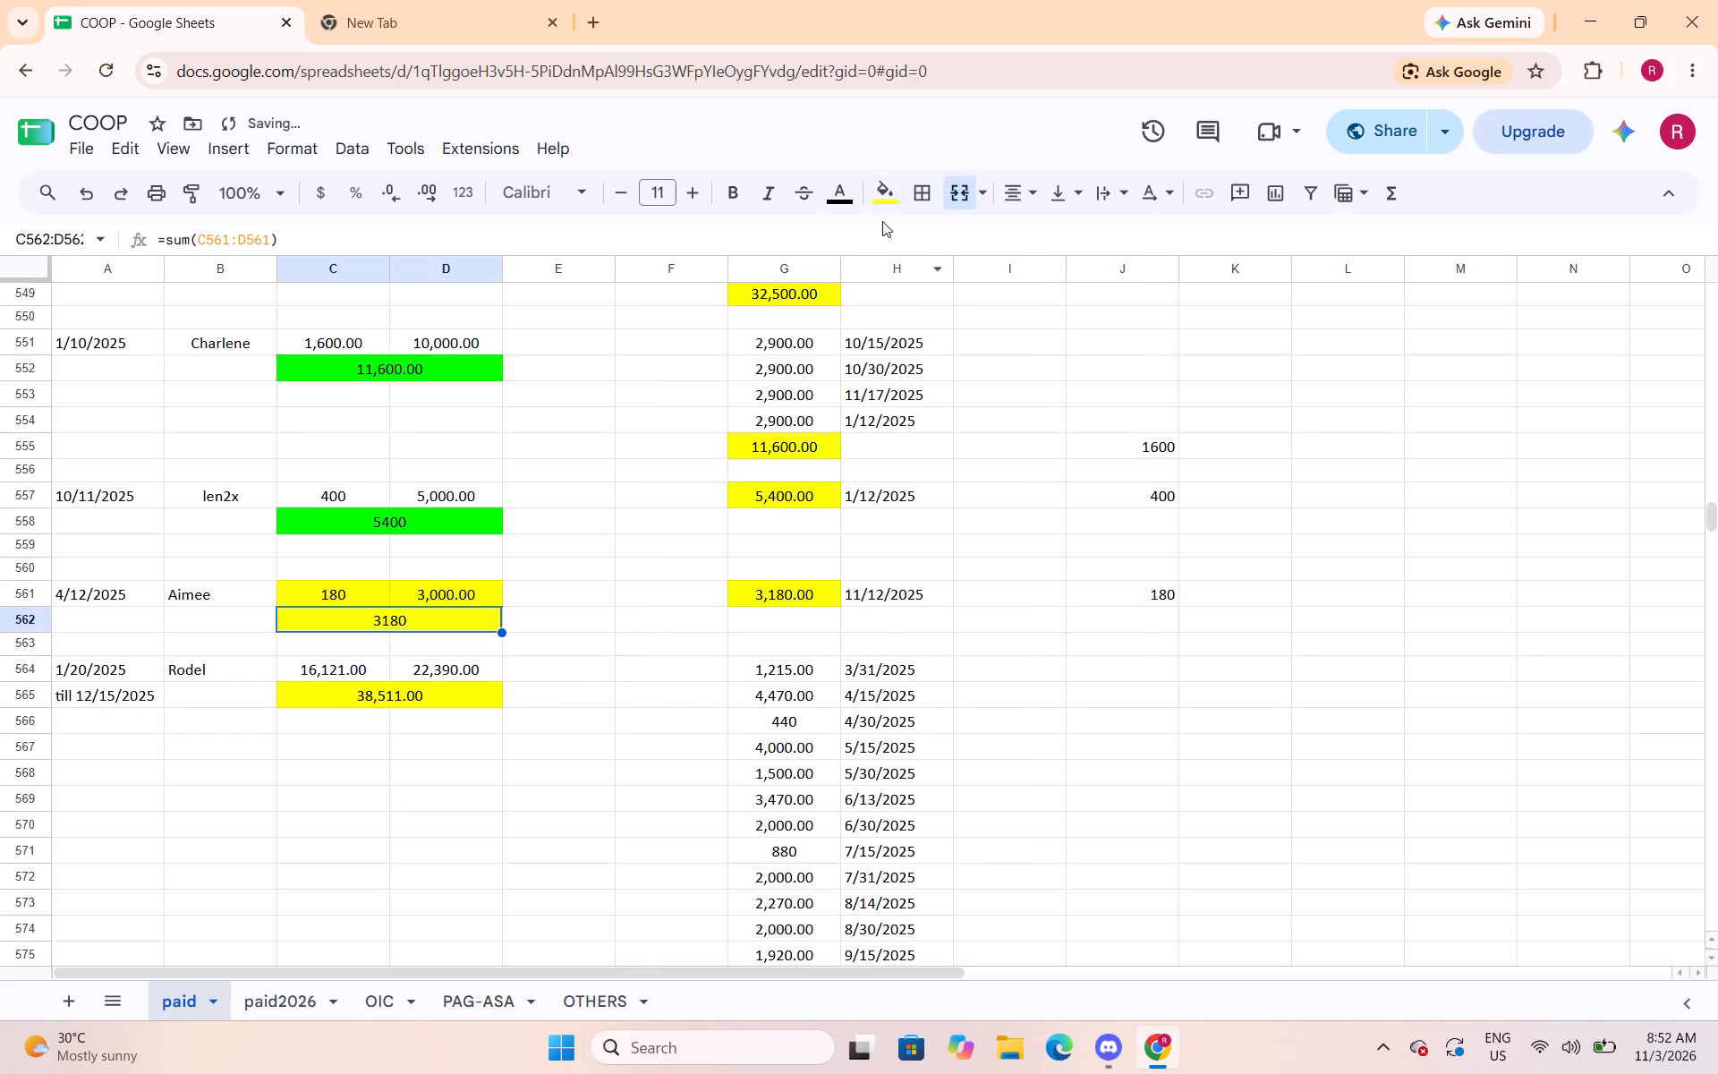
pyautogui.click(882, 206)
pyautogui.click(991, 297)
pyautogui.moveTo(377, 591); pyautogui.dragTo(439, 587)
pyautogui.click(888, 176)
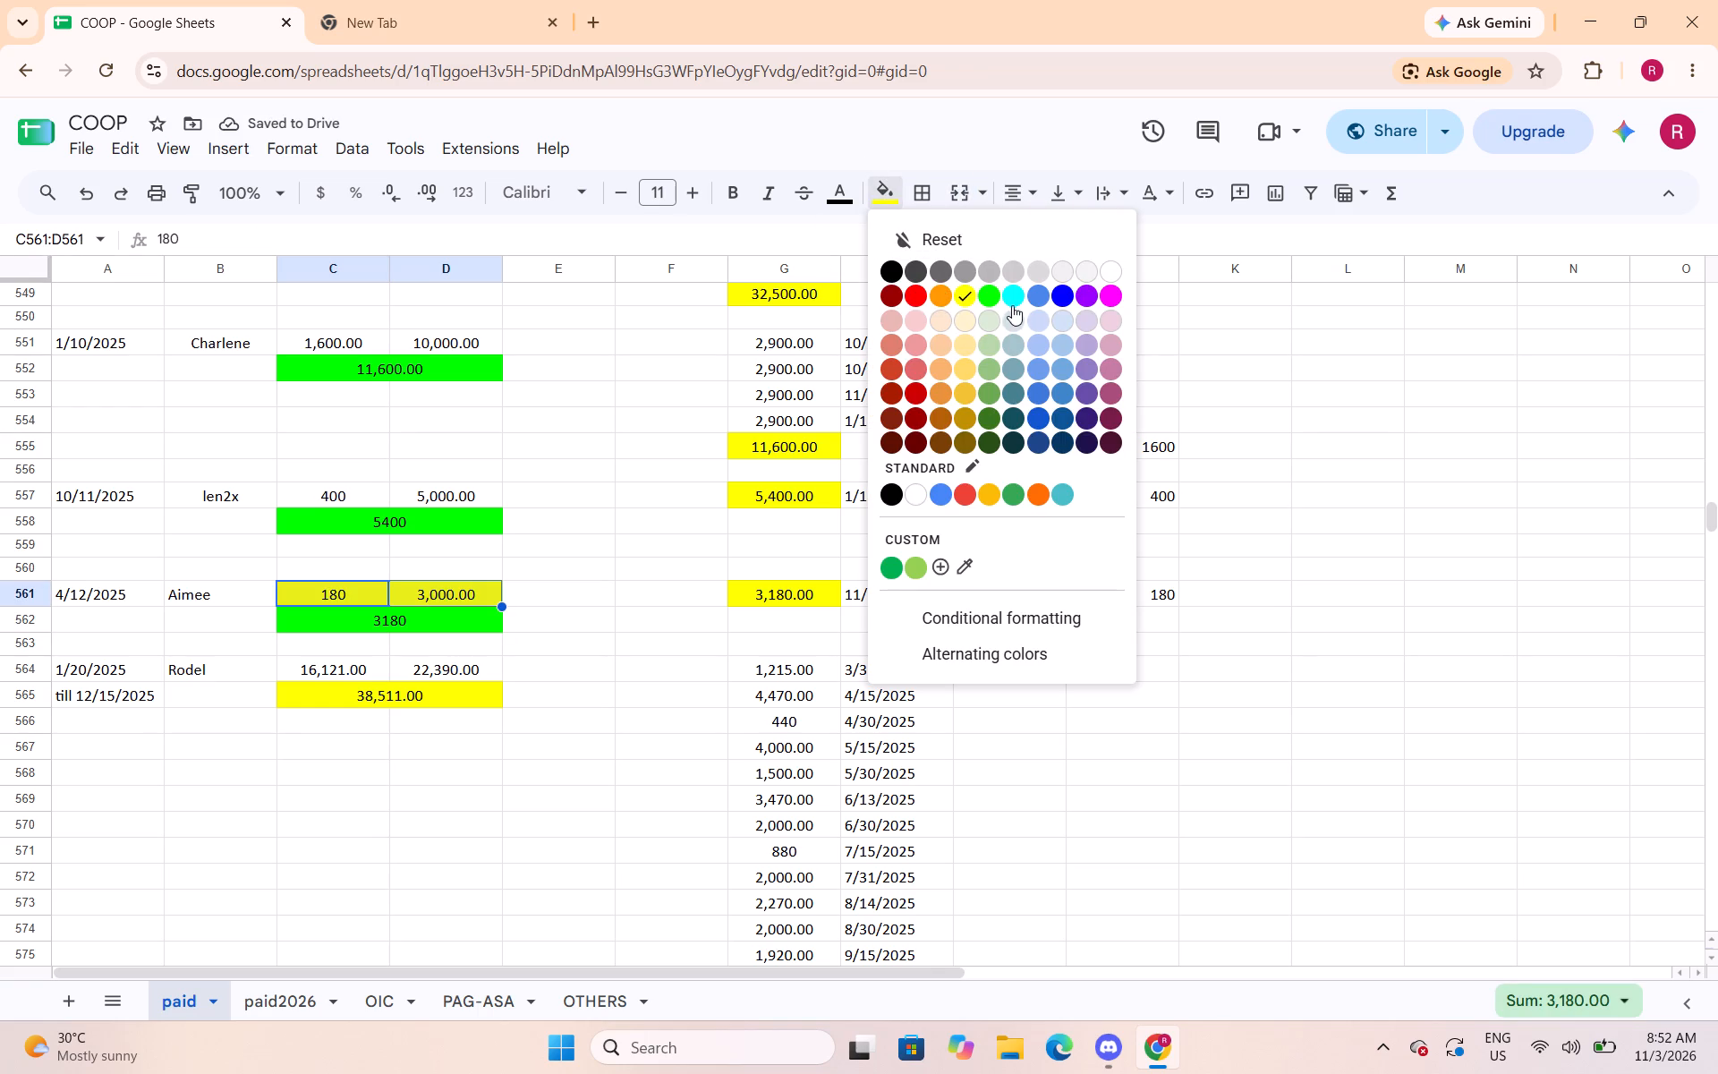
pyautogui.click(916, 492)
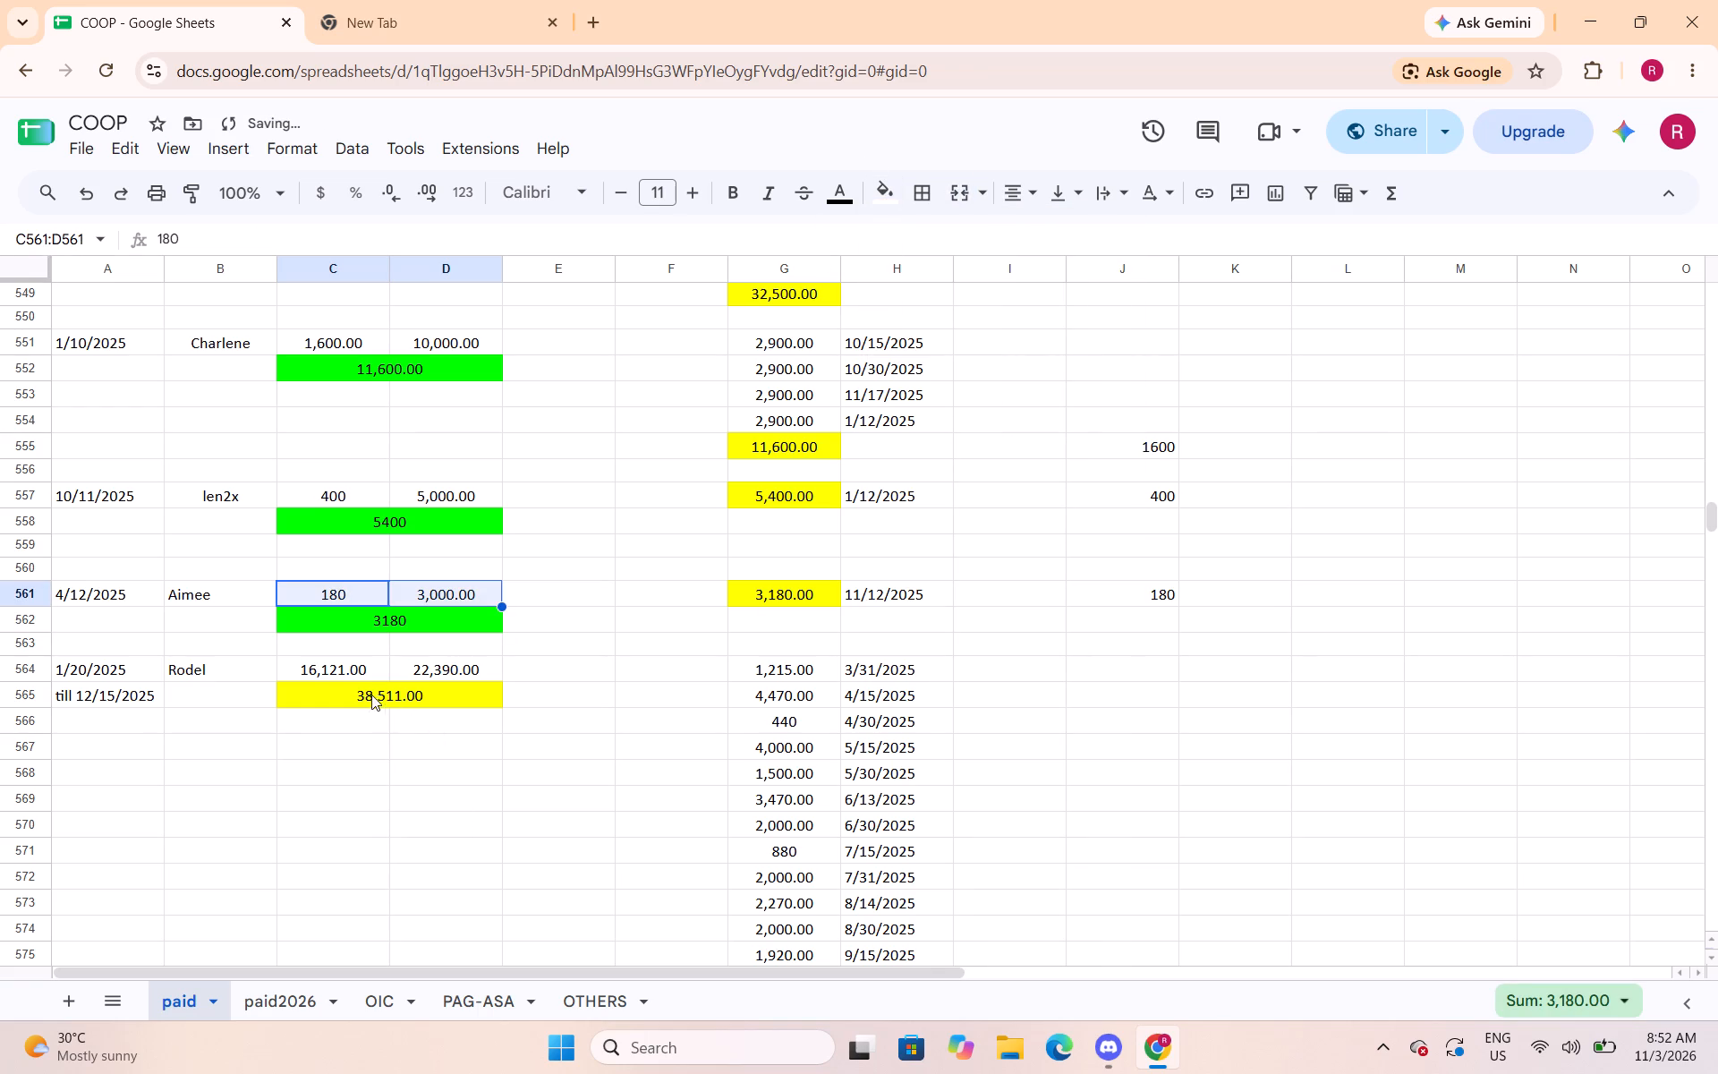
# Fill the merged total in C565:D565 of the 1/20/2025 loan with bright green.
pyautogui.click(367, 691)
pyautogui.click(880, 185)
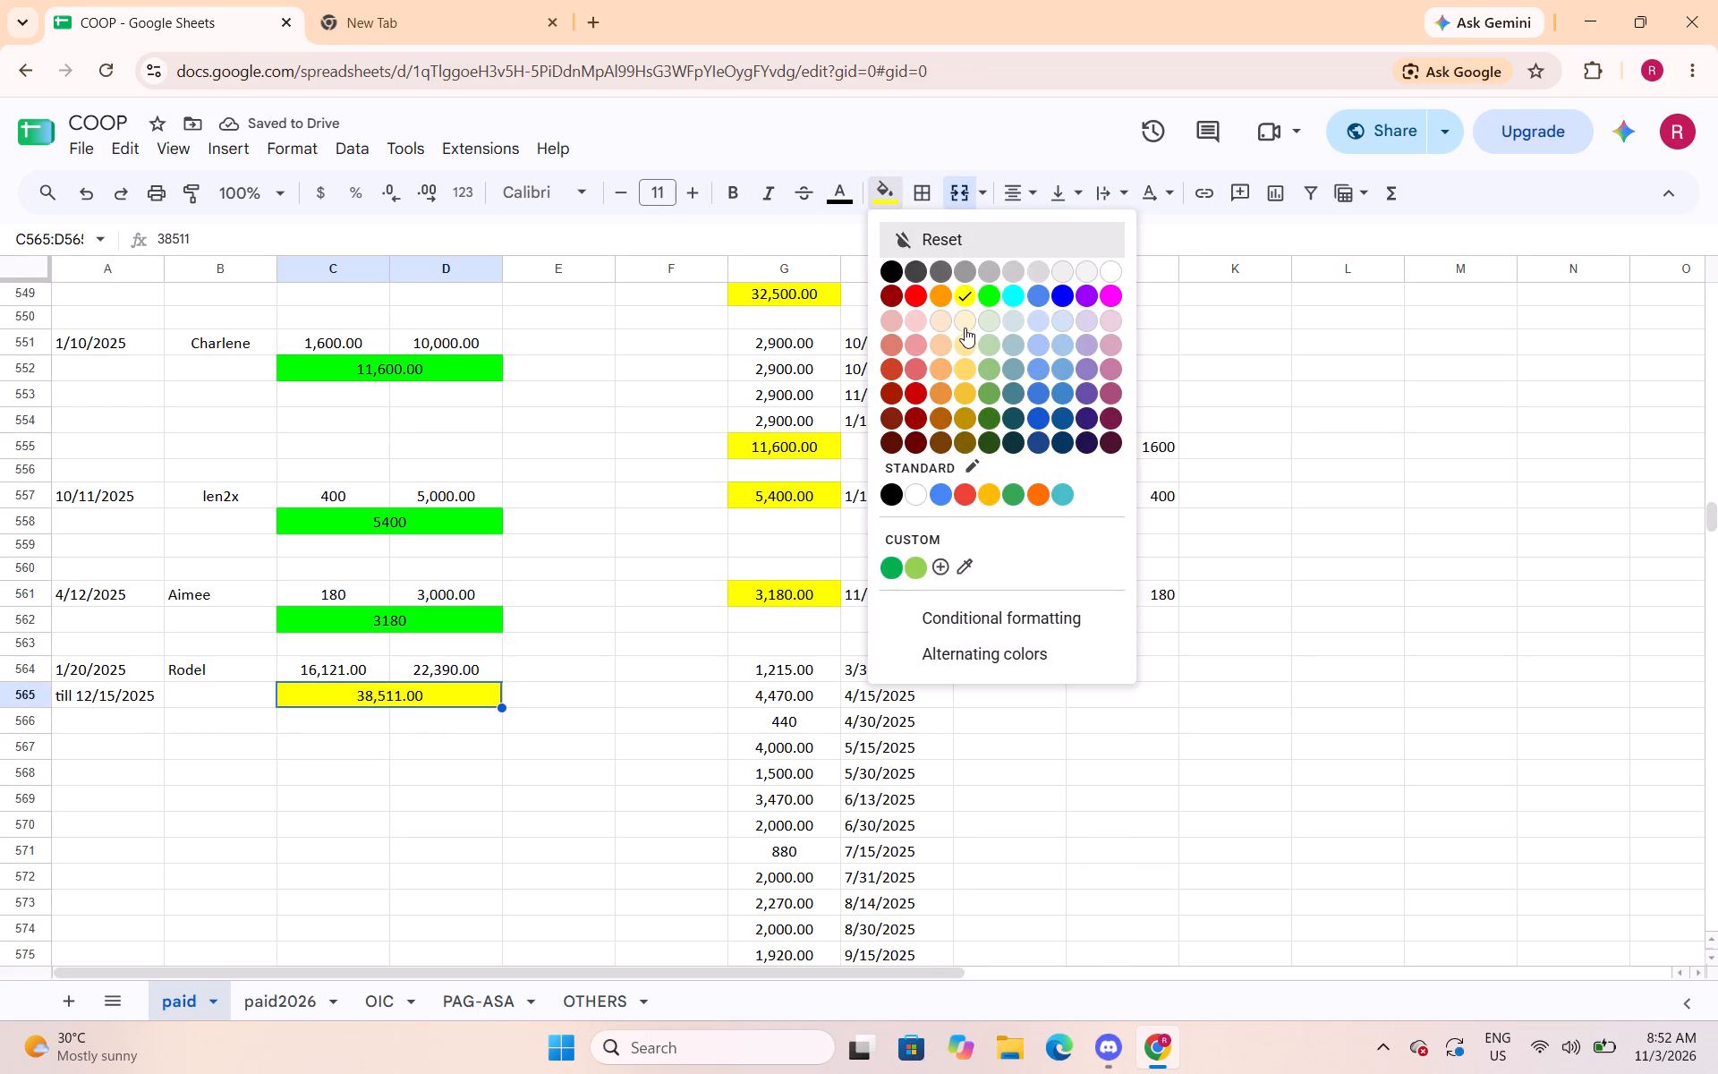
pyautogui.click(988, 293)
# Fill the merged total in C585:D585 of the 4/9/2025 loan with bright green.
pyautogui.scroll(-1, 642, 597)
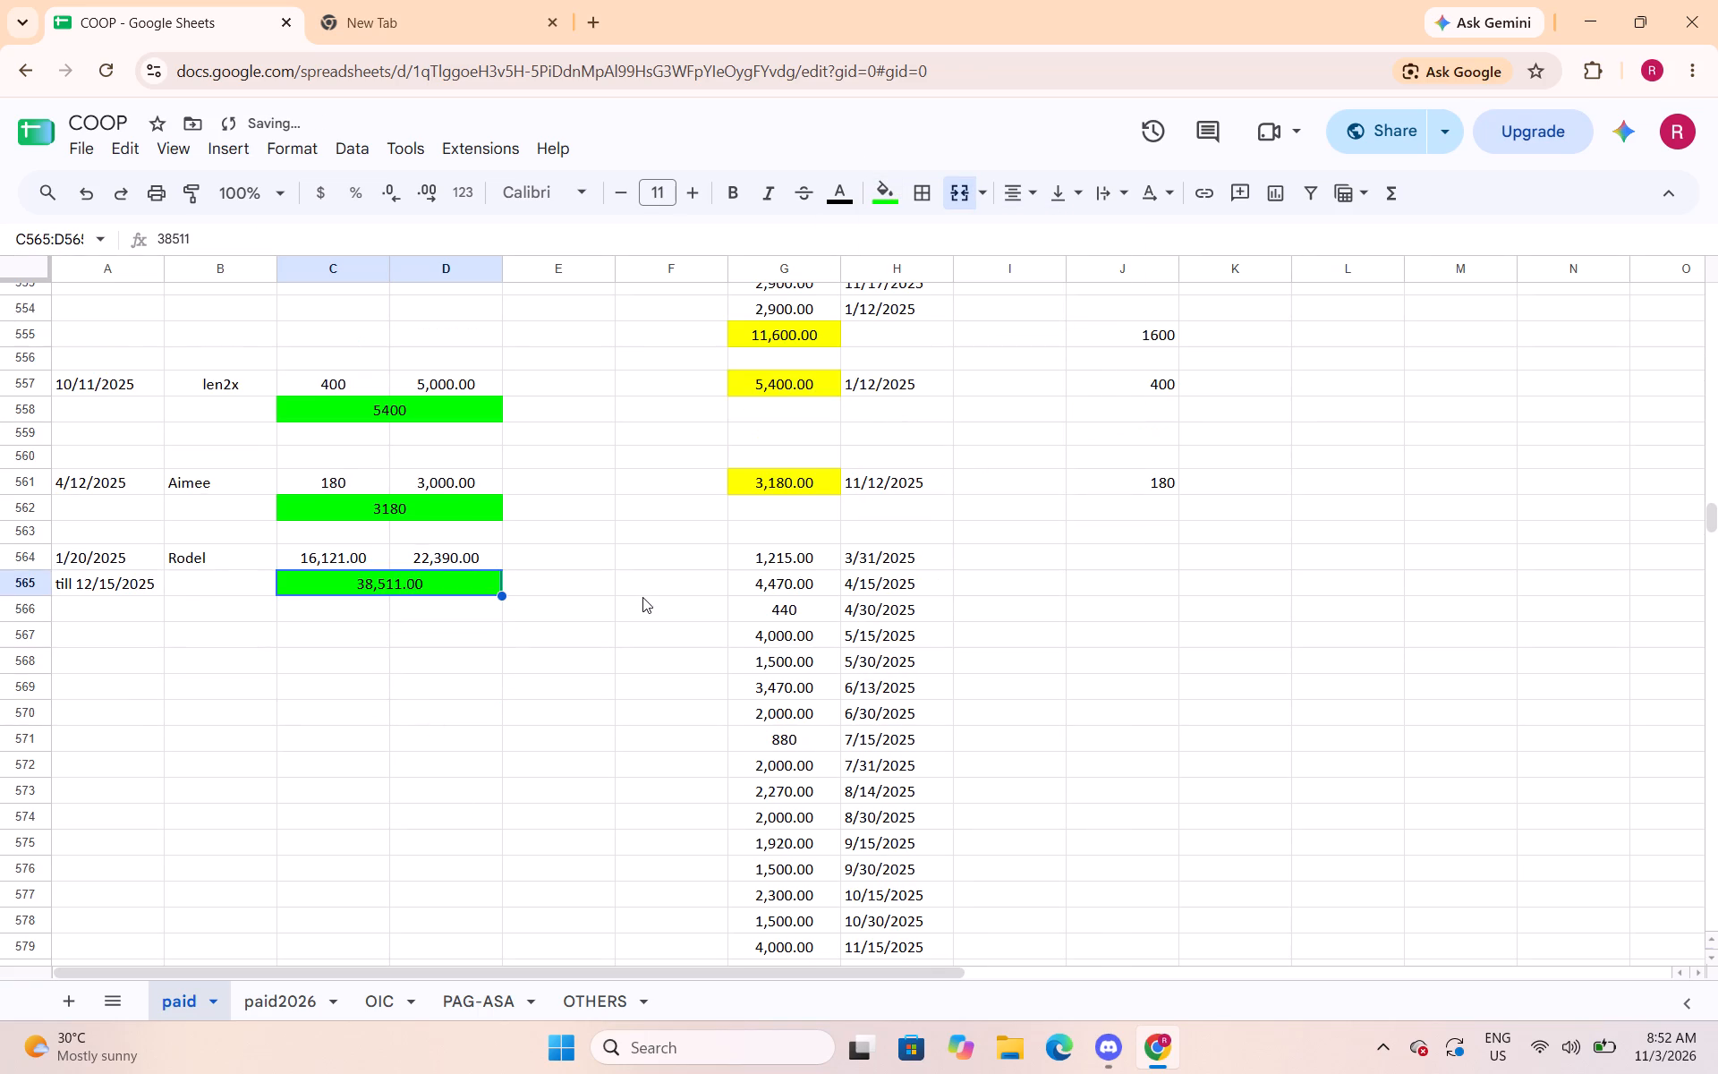
pyautogui.scroll(-1, 642, 597)
pyautogui.scroll(1, 642, 597)
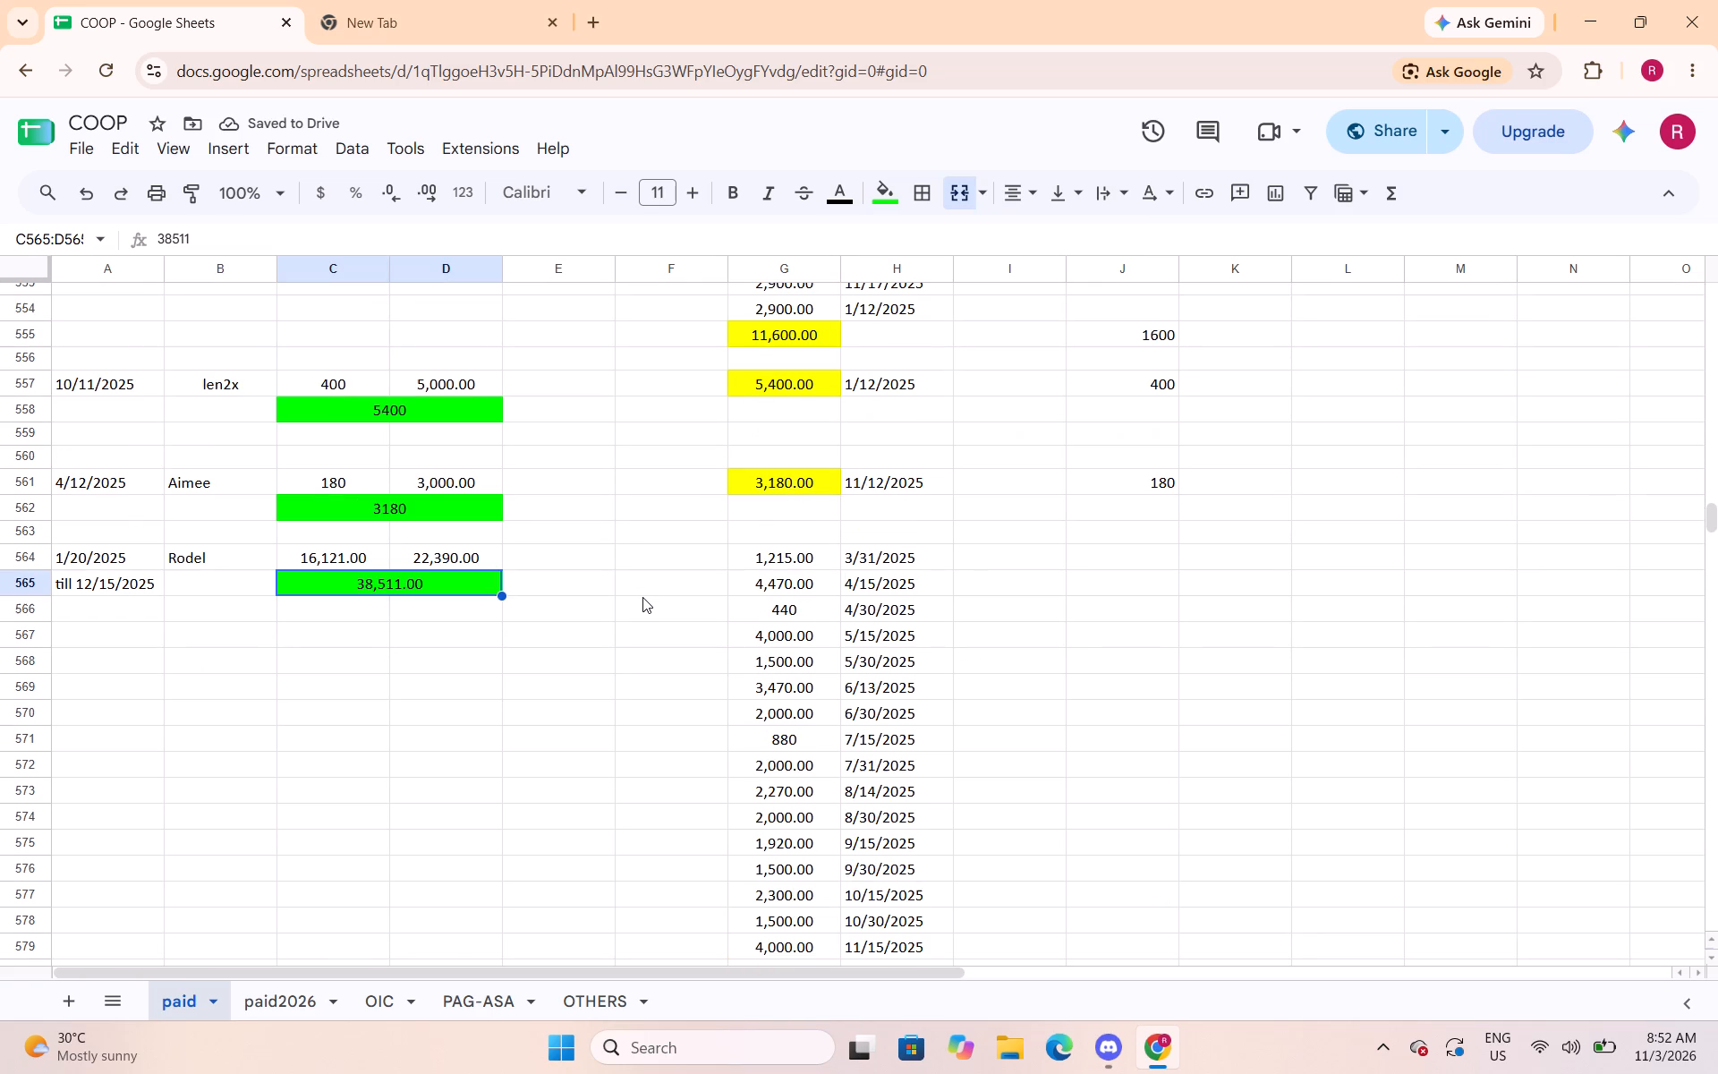
pyautogui.scroll(-3, 642, 597)
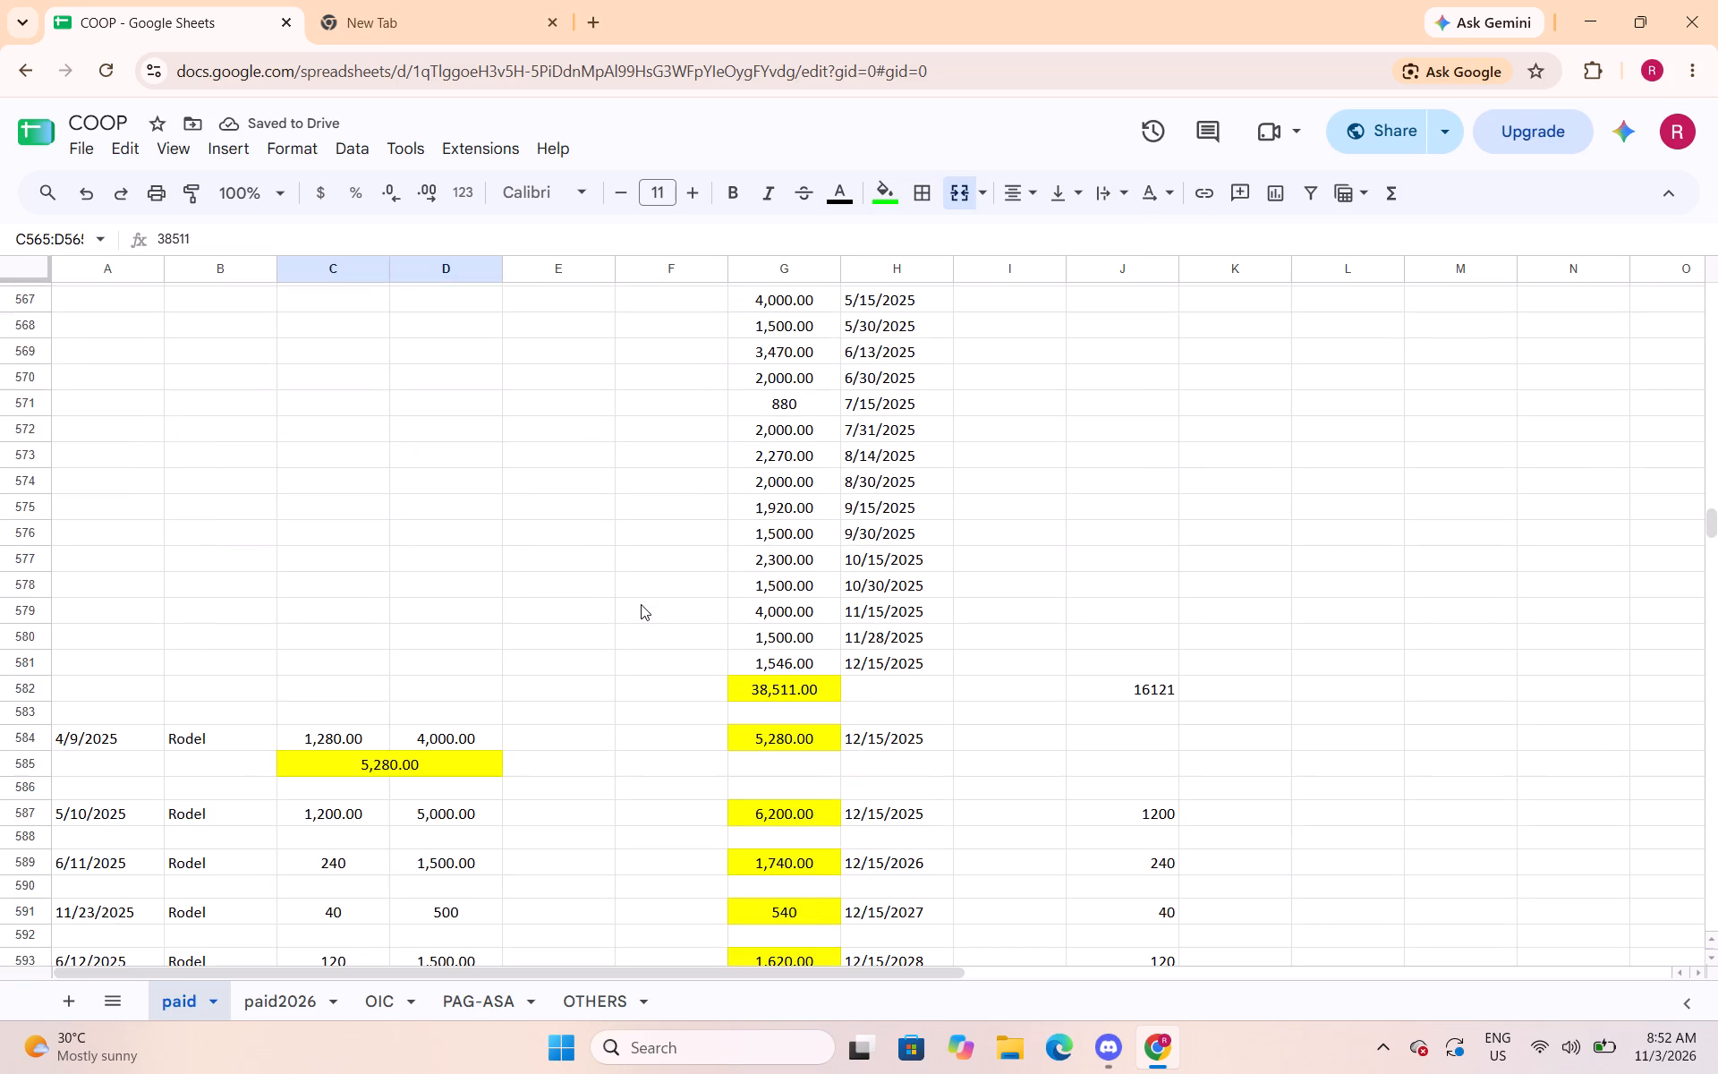
pyautogui.scroll(-2, 641, 604)
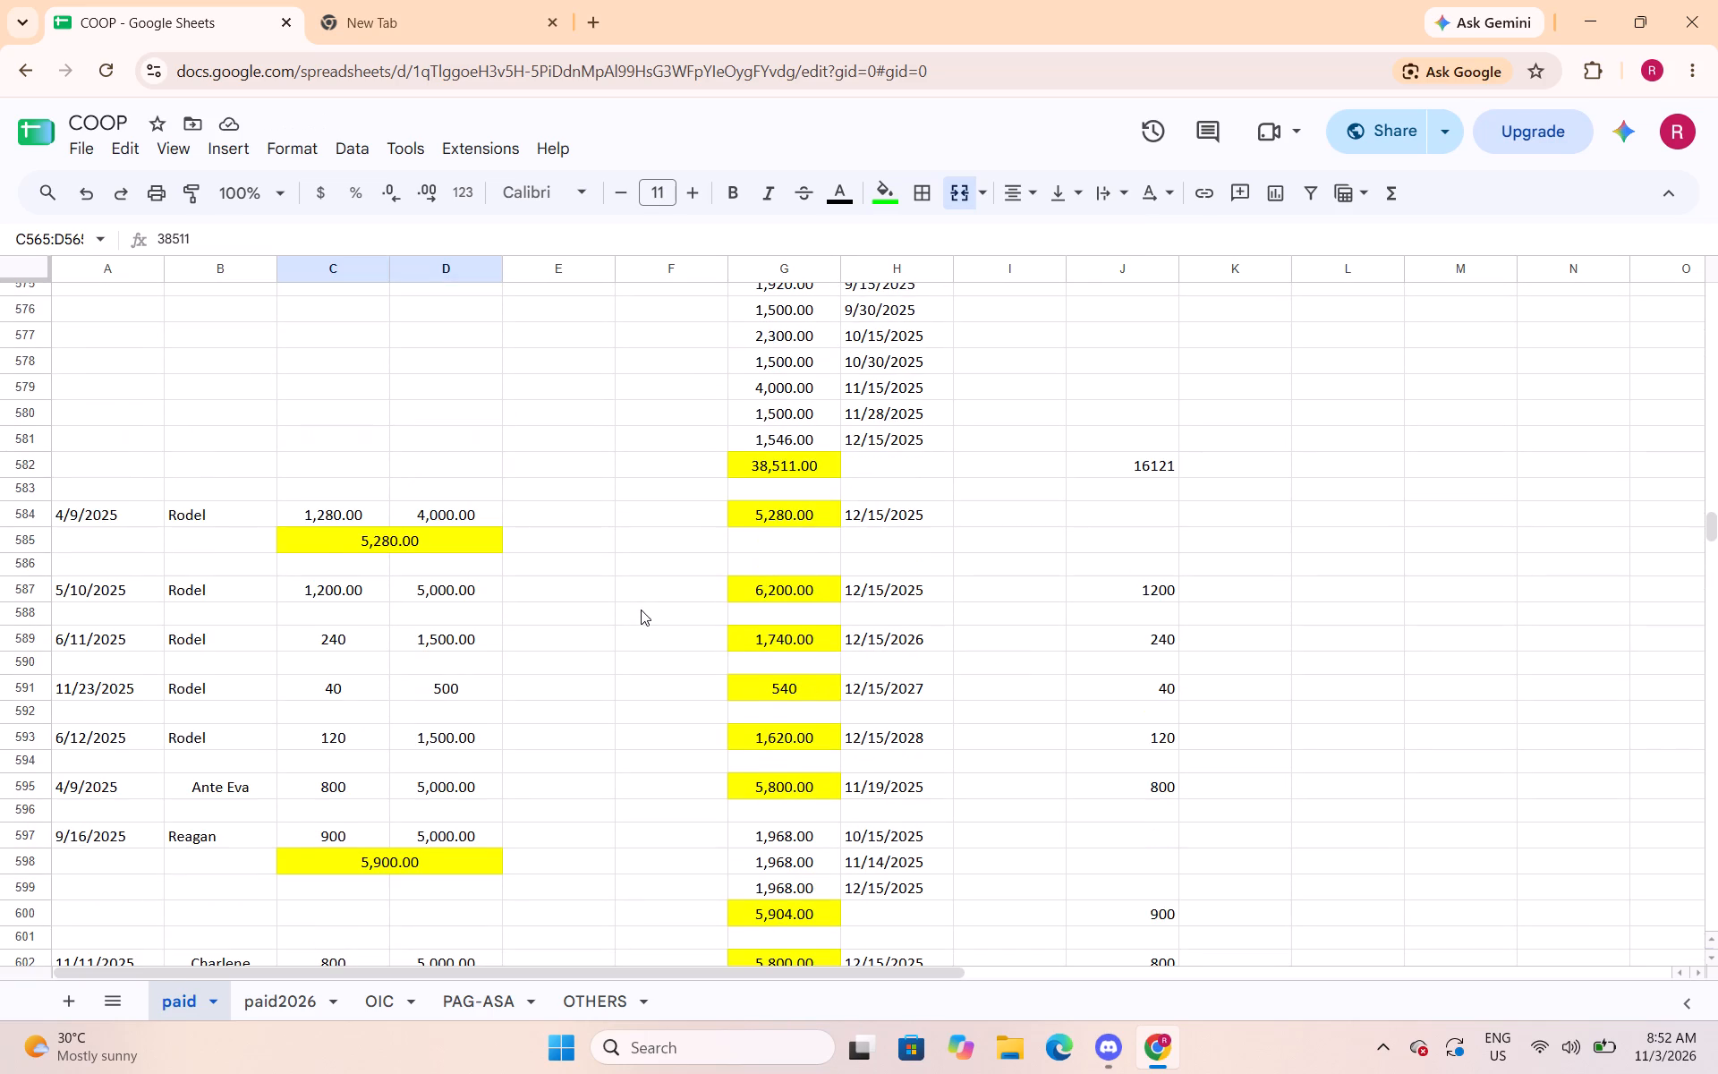
pyautogui.scroll(-1, 641, 609)
pyautogui.click(333, 429)
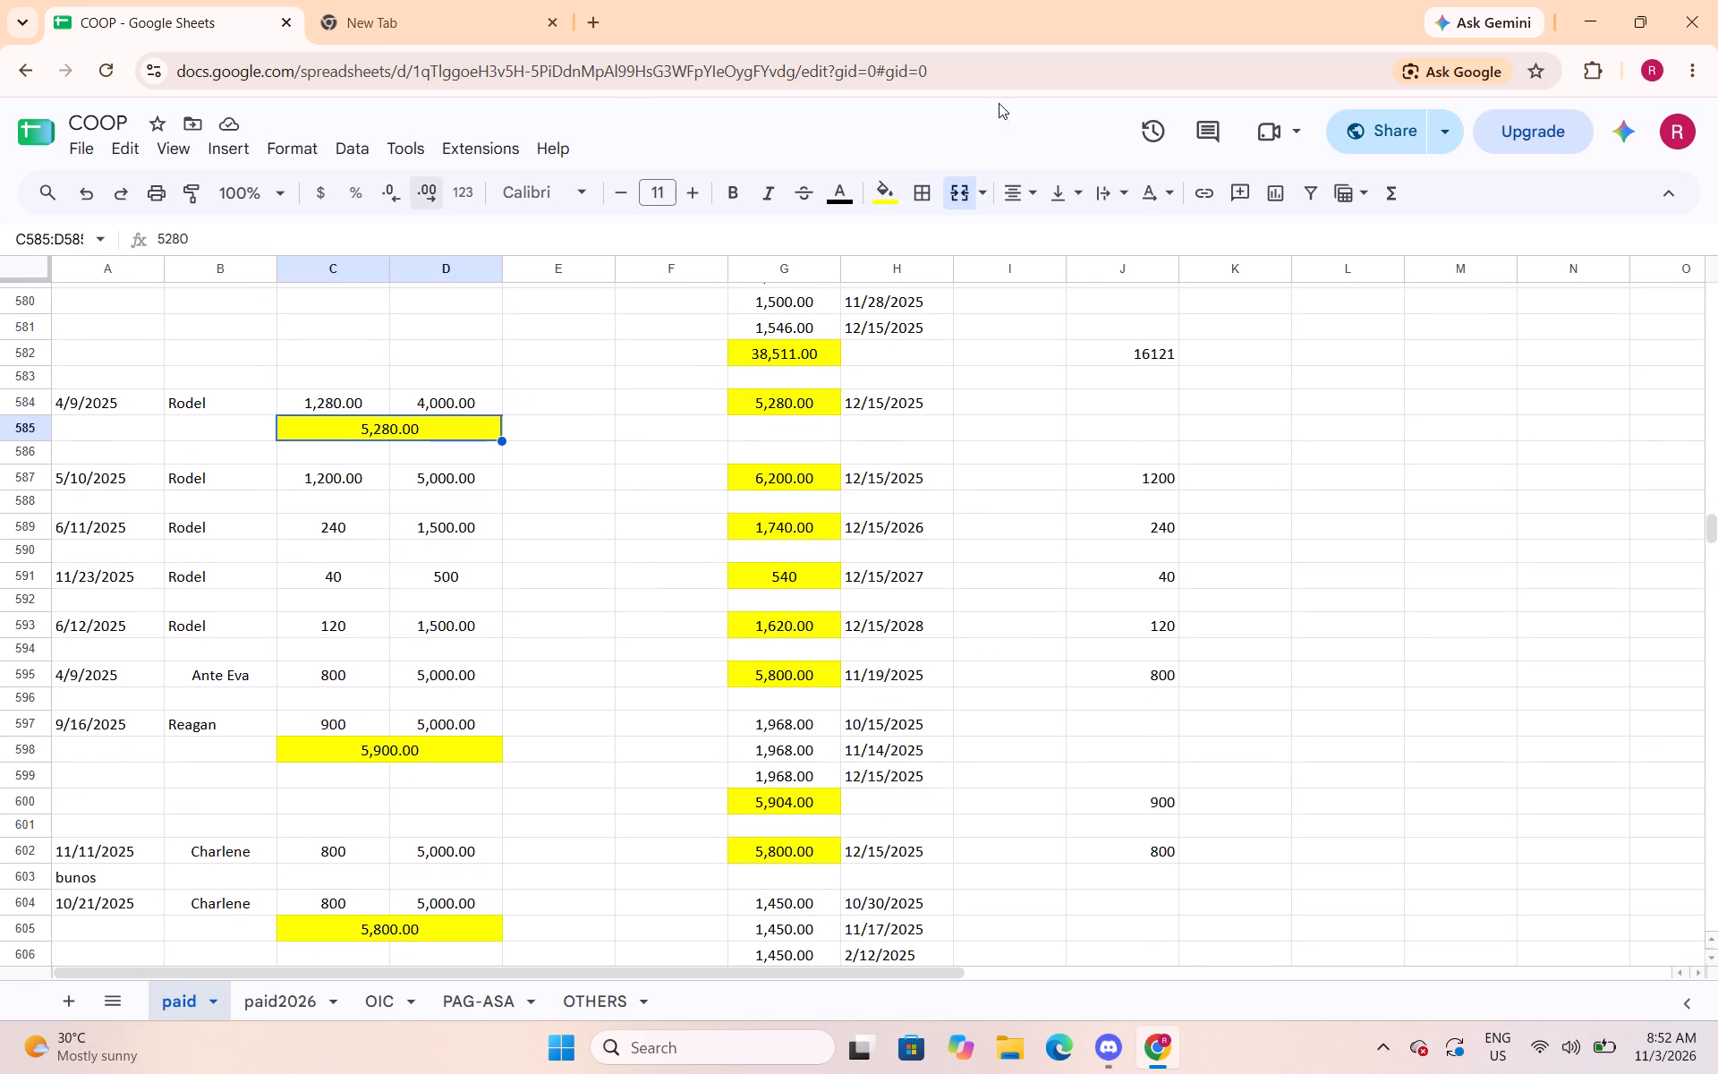
pyautogui.click(877, 200)
pyautogui.click(991, 294)
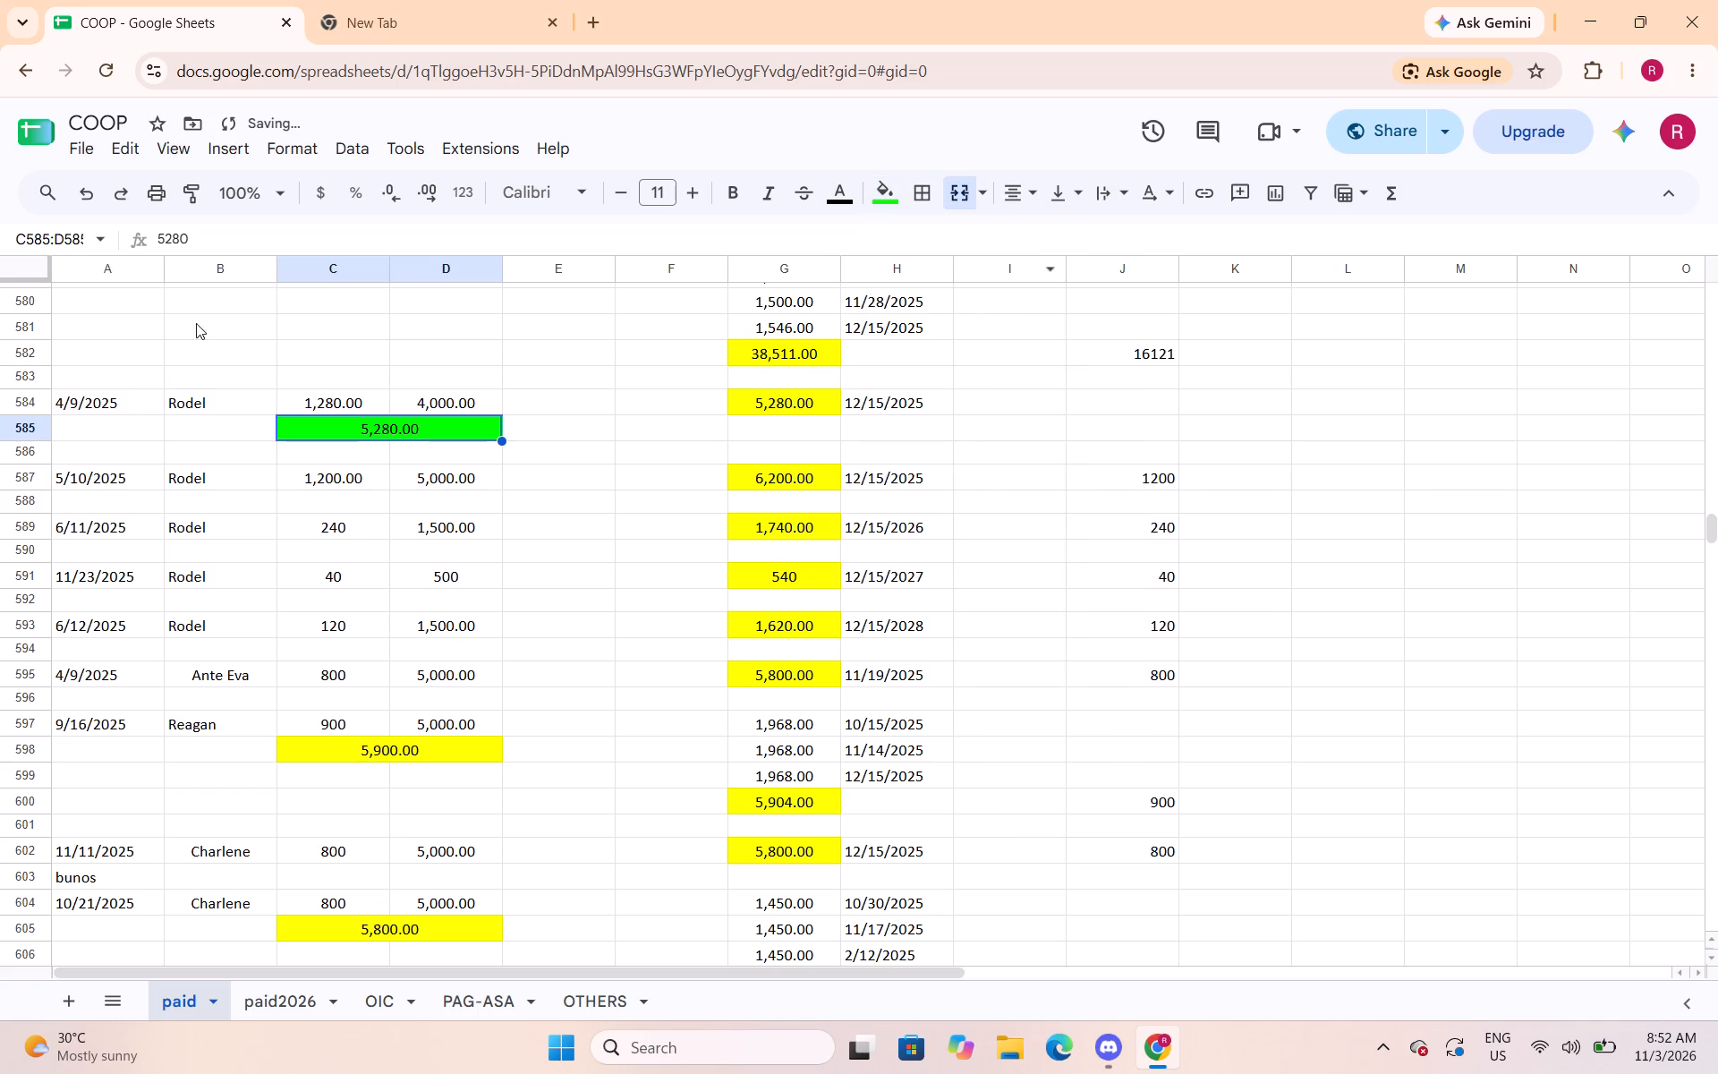
# Insert a row above row 588 and merge C588:D588 below the 5/10/2025 loan's amounts.
pyautogui.click(35, 507)
pyautogui.rightClick(35, 507)
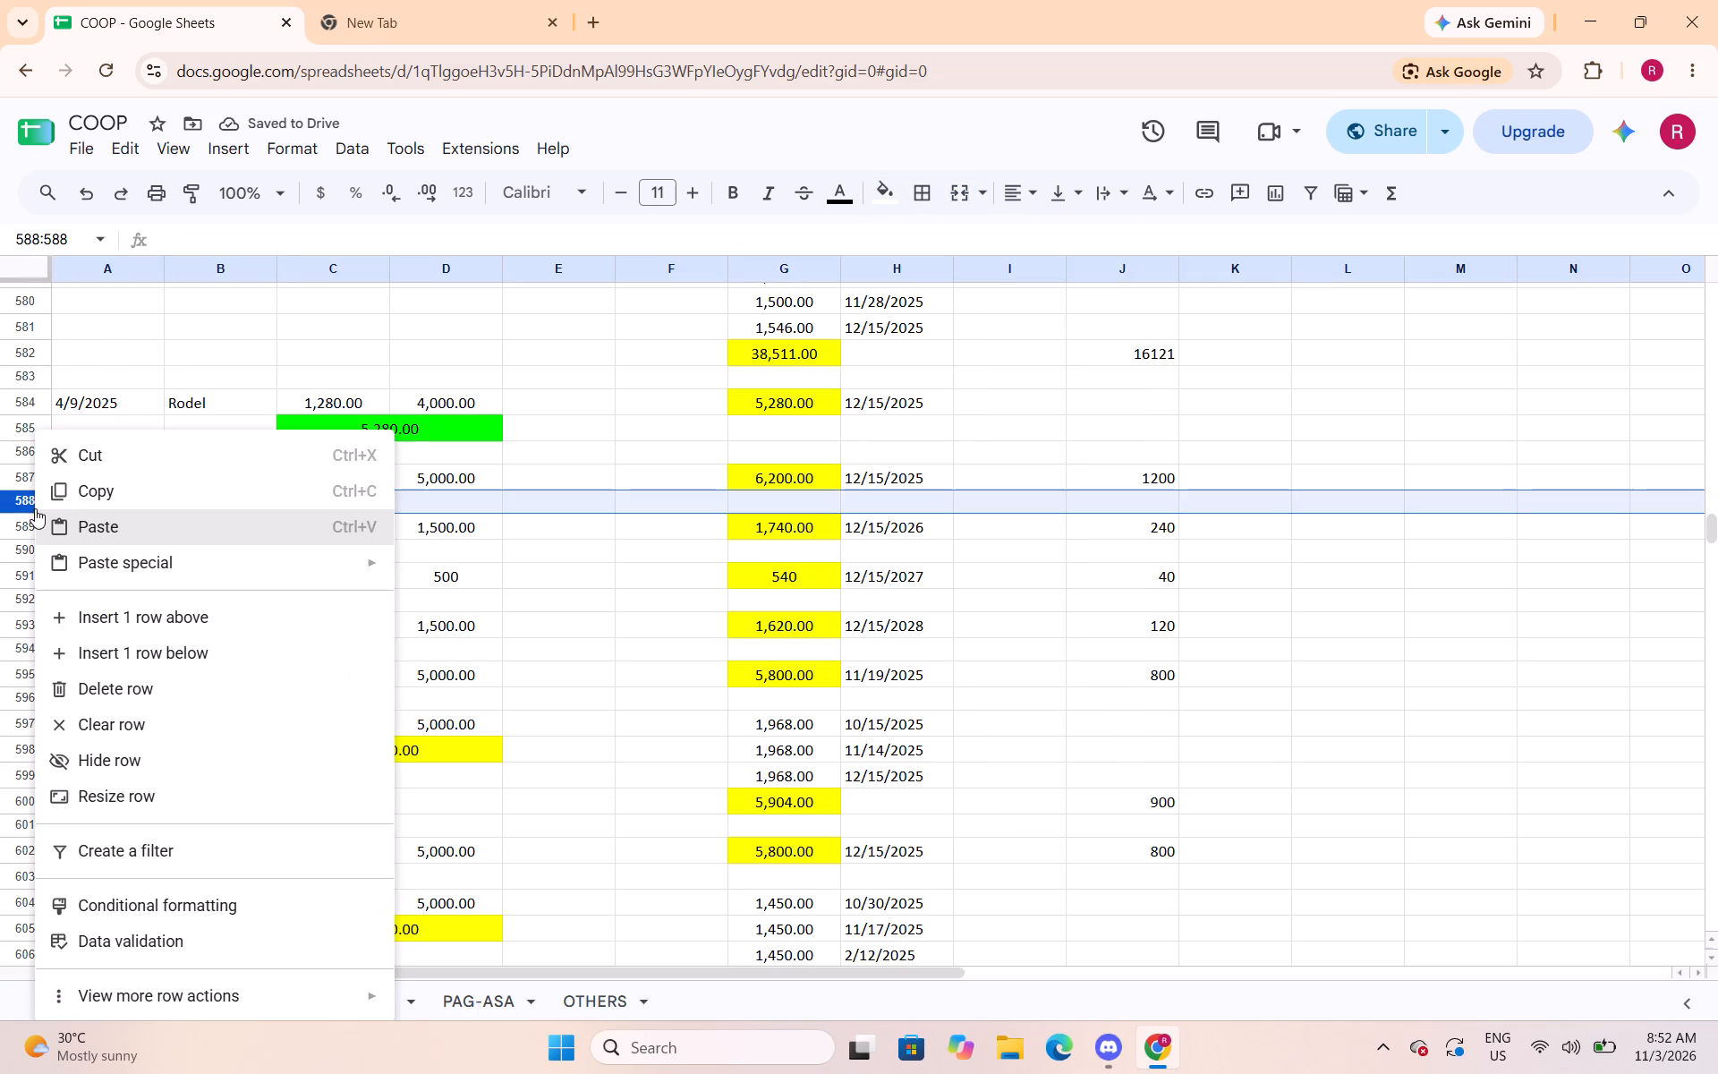
pyautogui.click(127, 618)
pyautogui.click(357, 509)
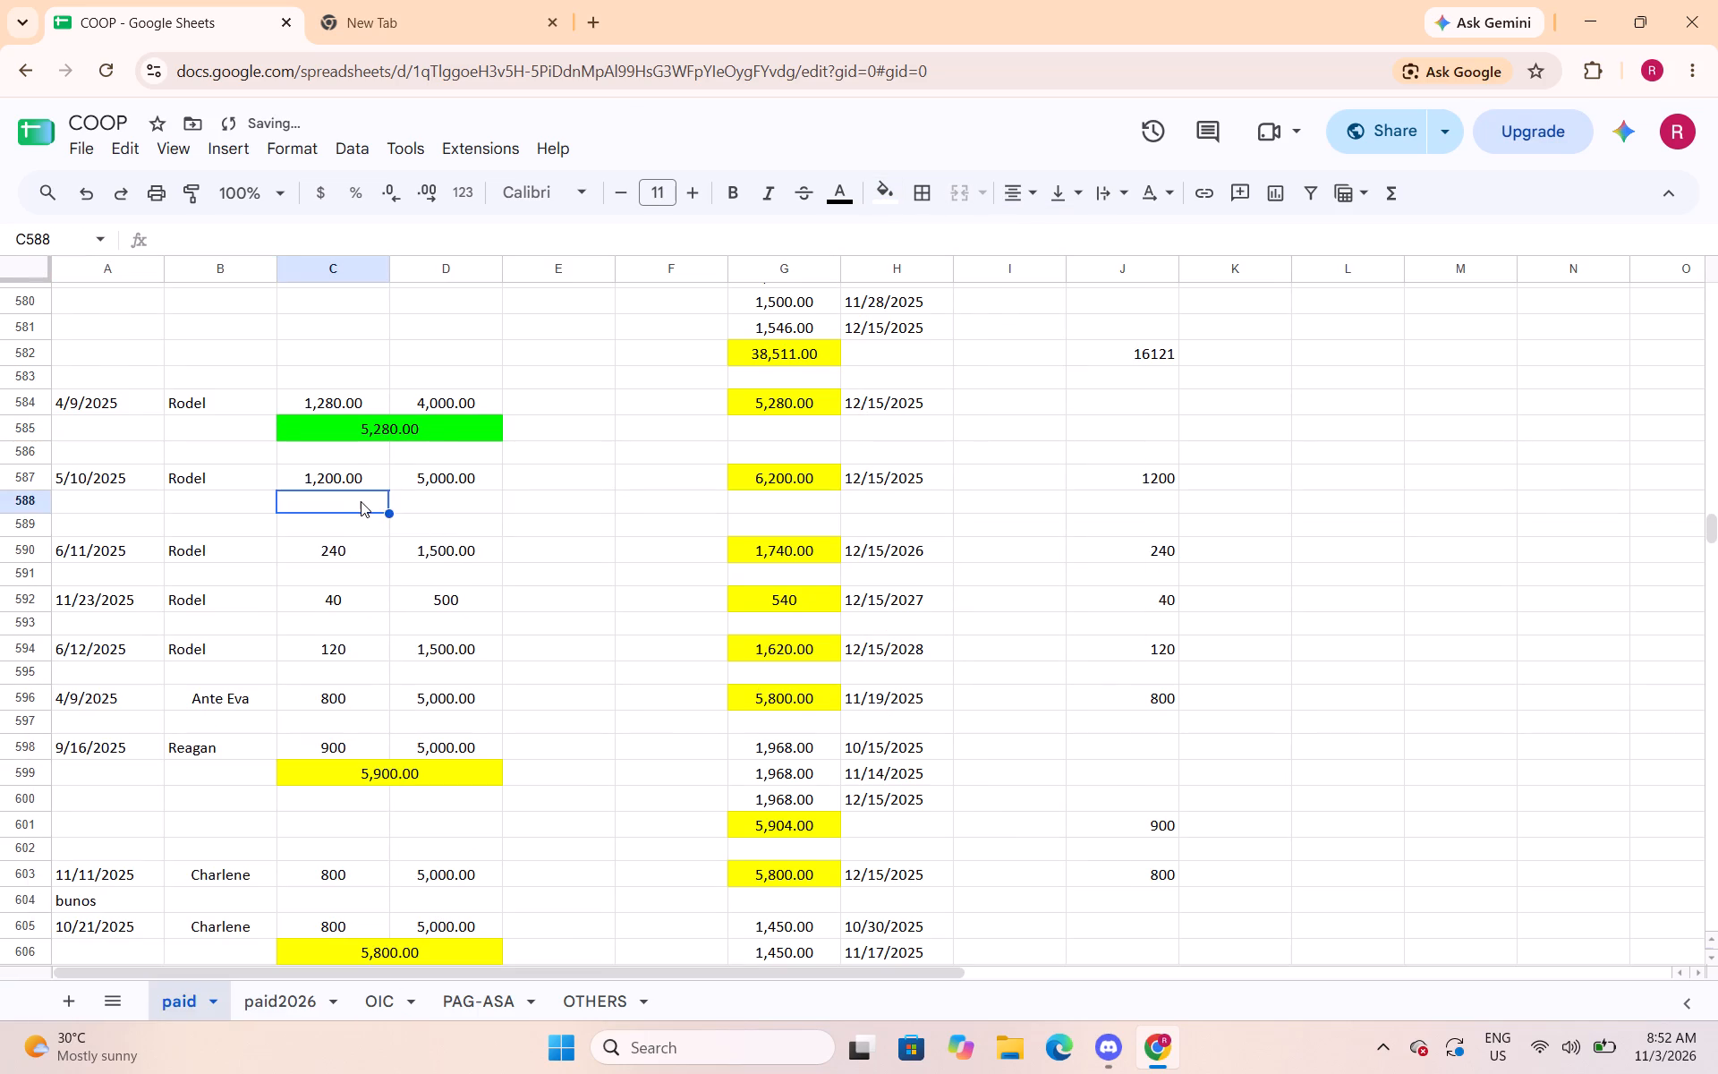
pyautogui.moveTo(361, 501); pyautogui.dragTo(421, 500)
pyautogui.click(954, 190)
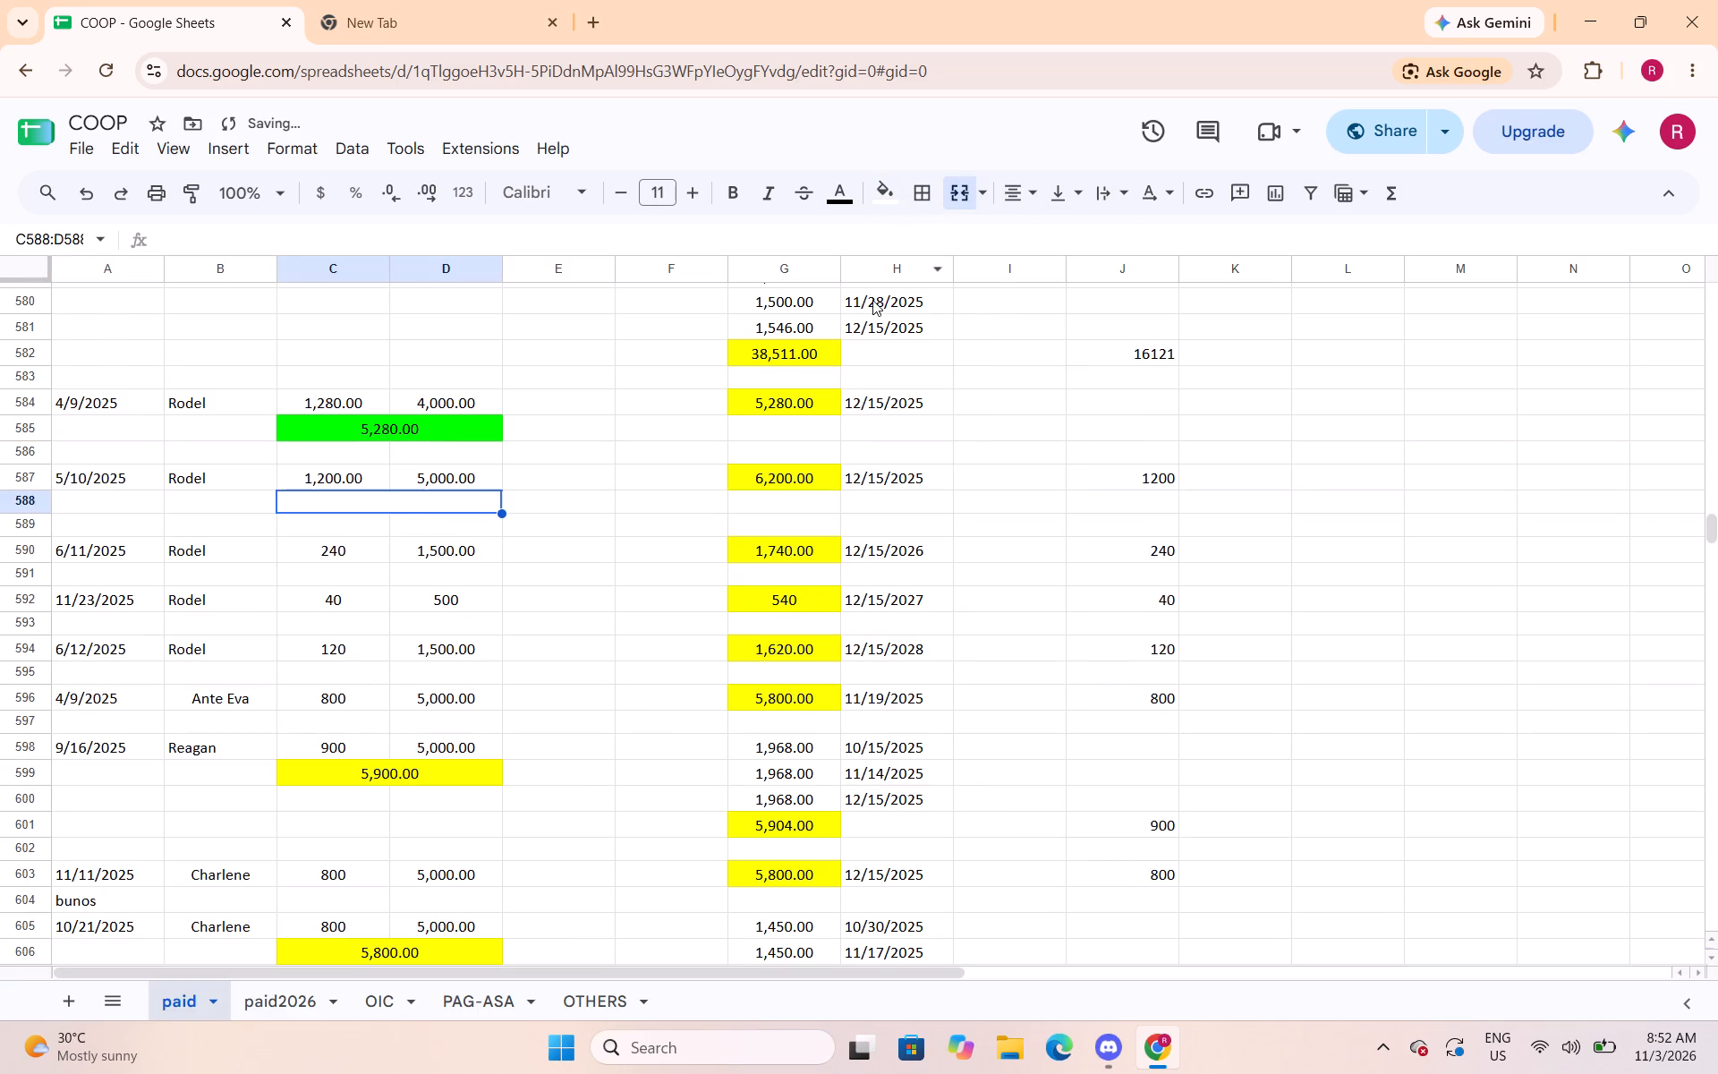
# Enter a SUM formula totalling C587:D587 in the merged cell C588:D588 and fill it with bright green.
pyautogui.write('=sum(')
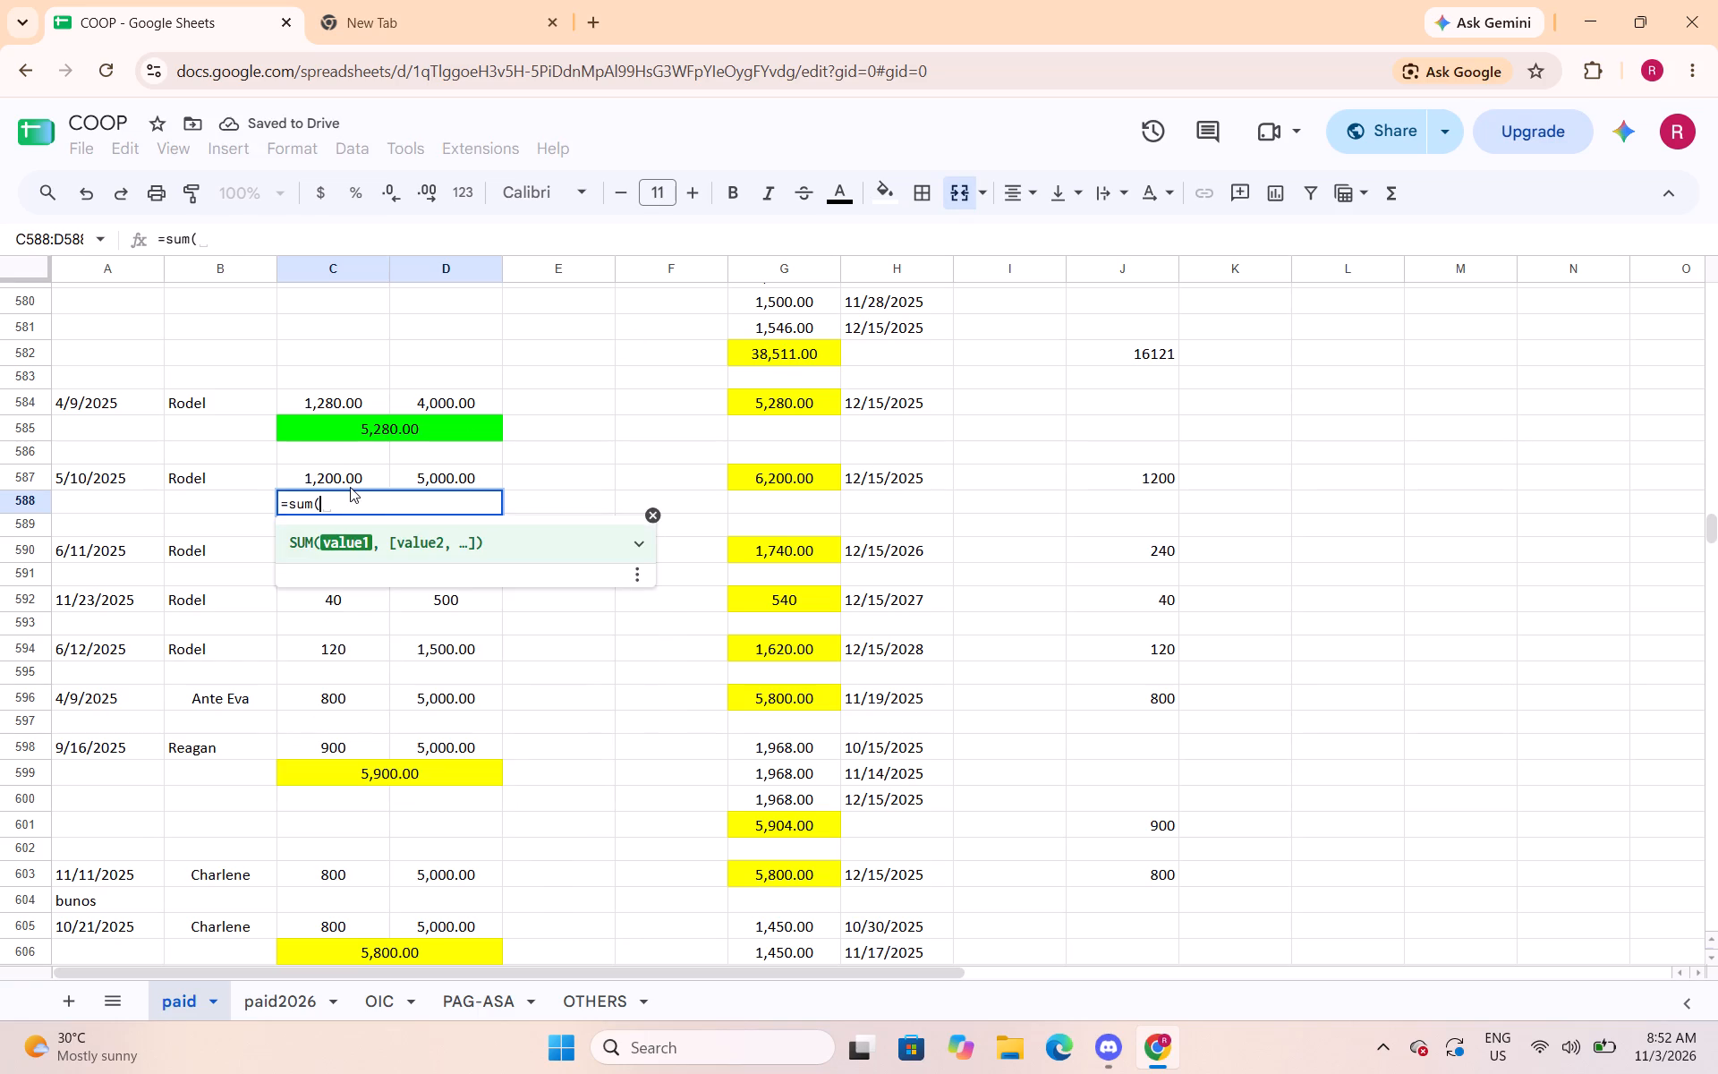
pyautogui.moveTo(350, 484); pyautogui.dragTo(435, 477)
pyautogui.hotkey('shift', ')')
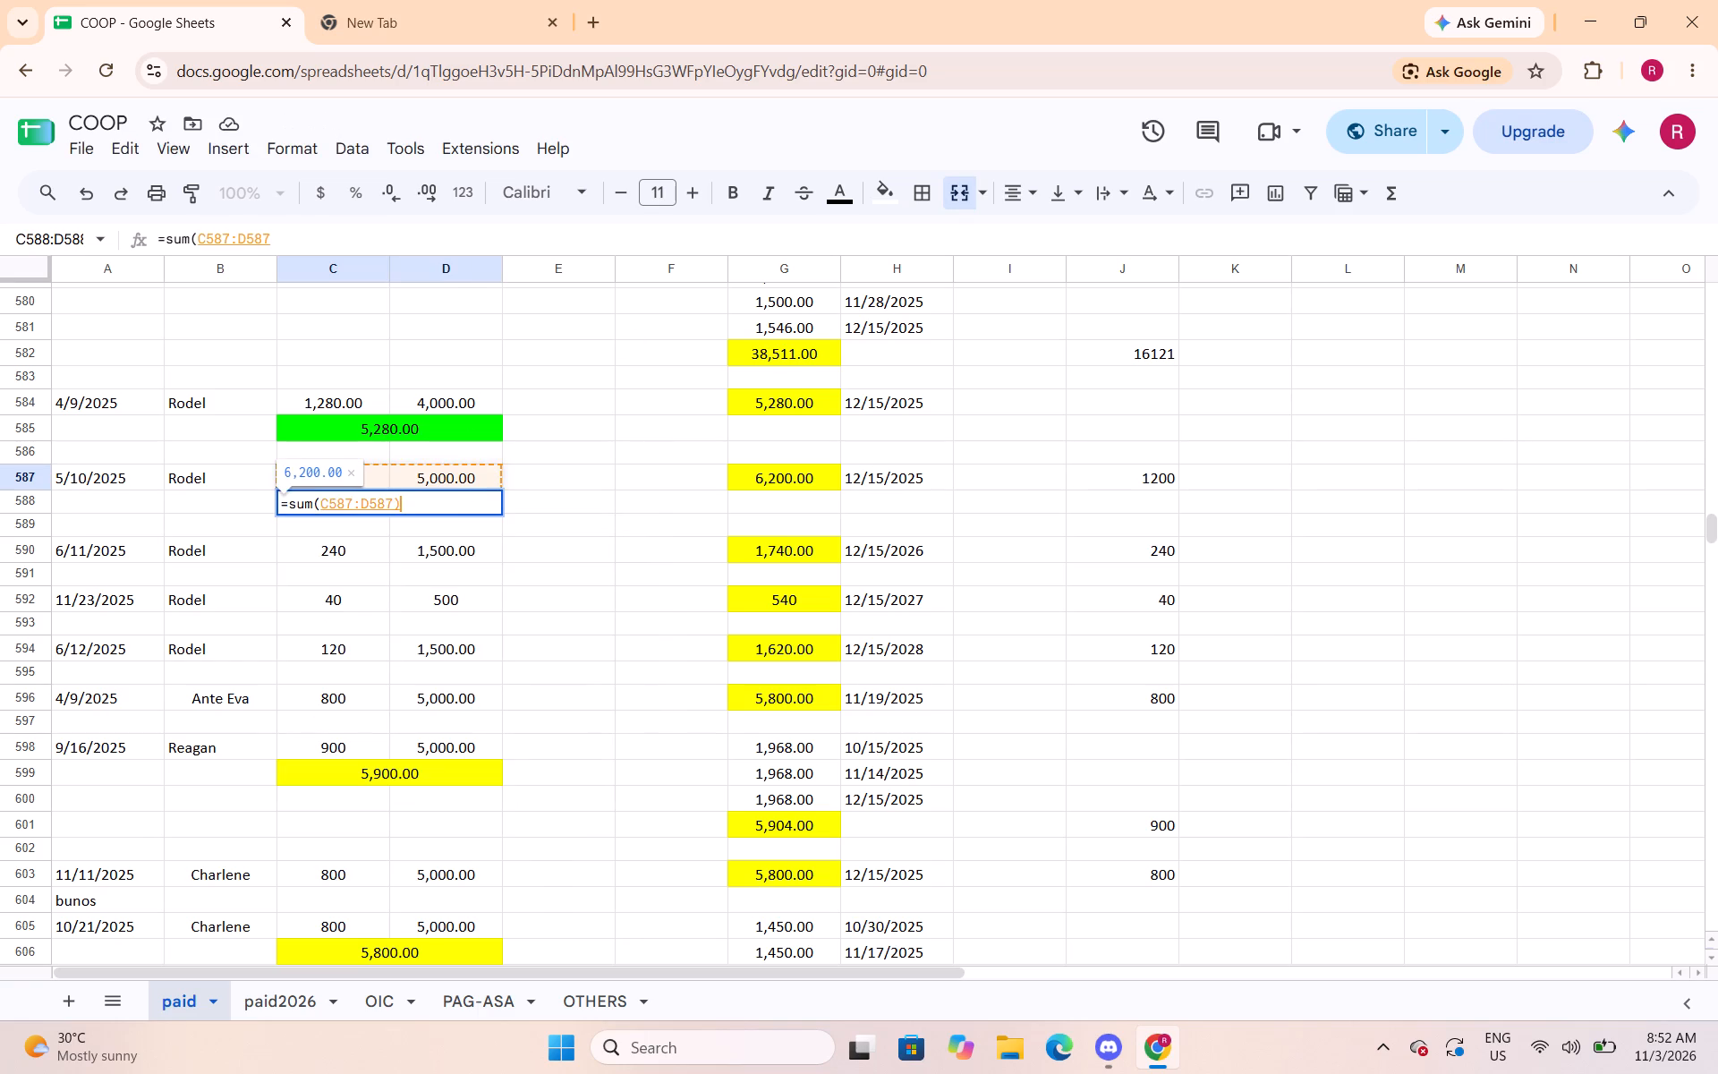
pyautogui.press('Return')
pyautogui.press('Up')
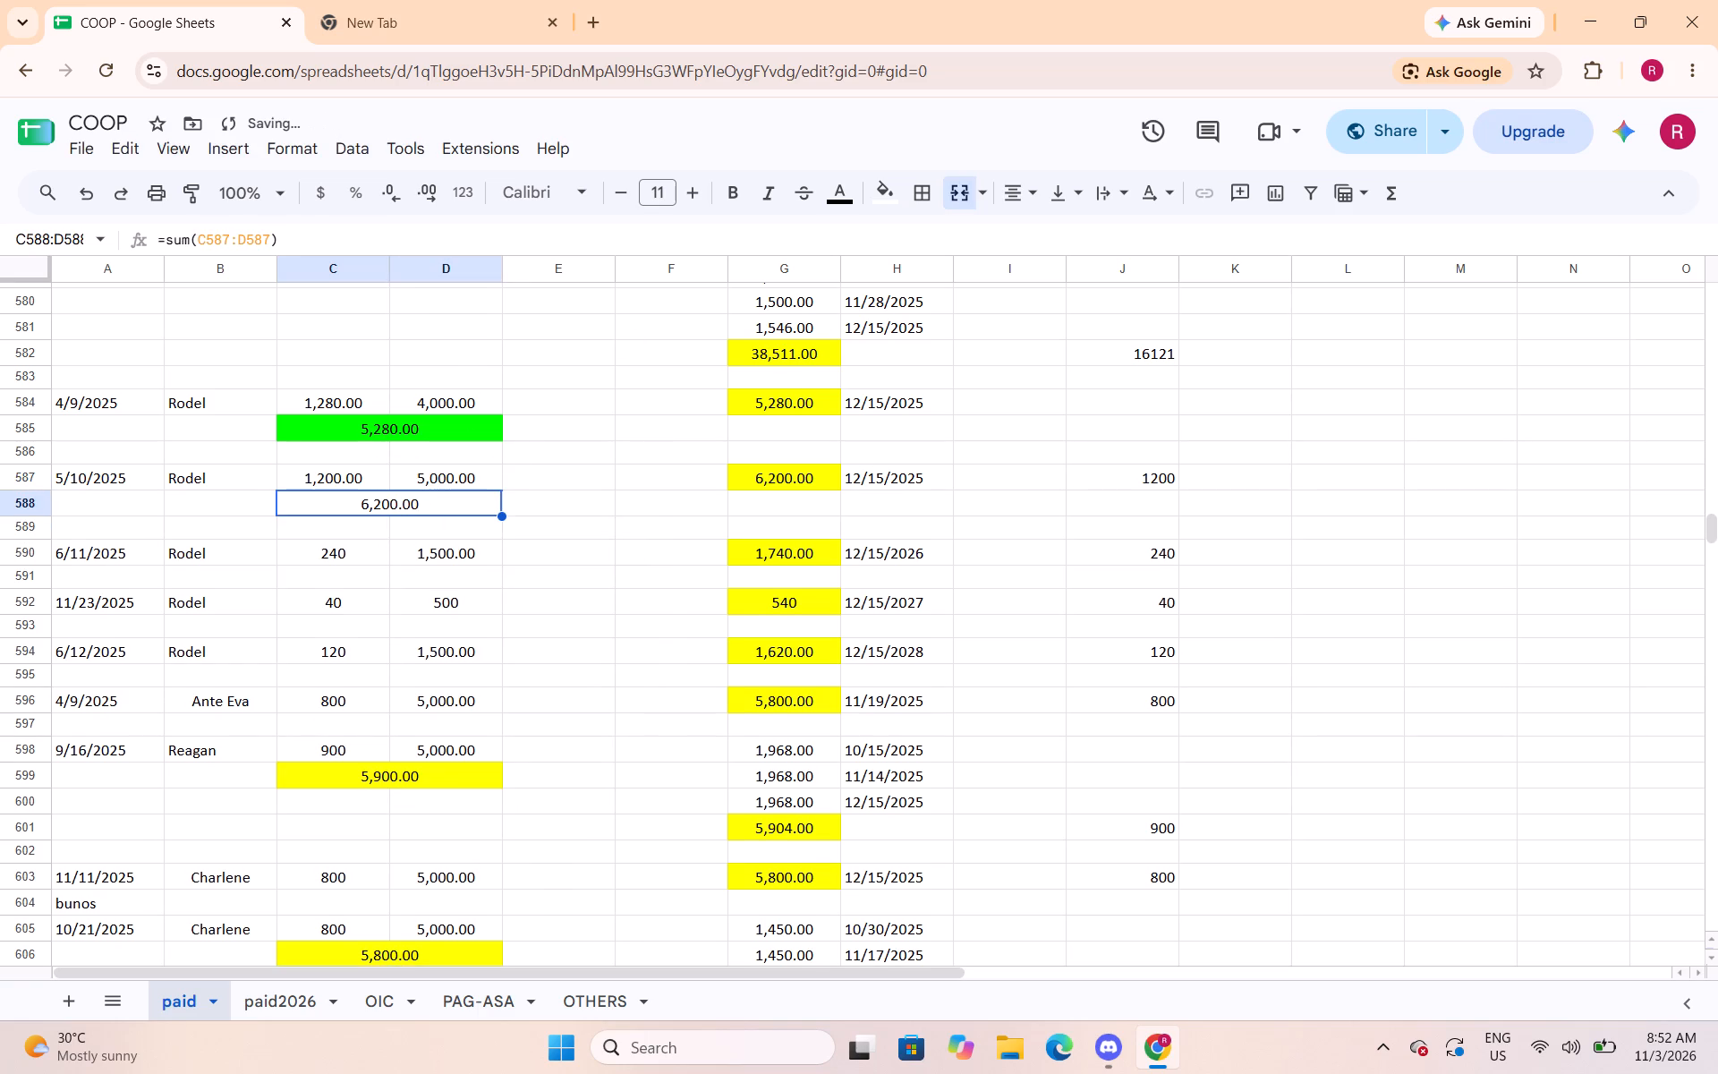
pyautogui.click(888, 196)
pyautogui.click(990, 293)
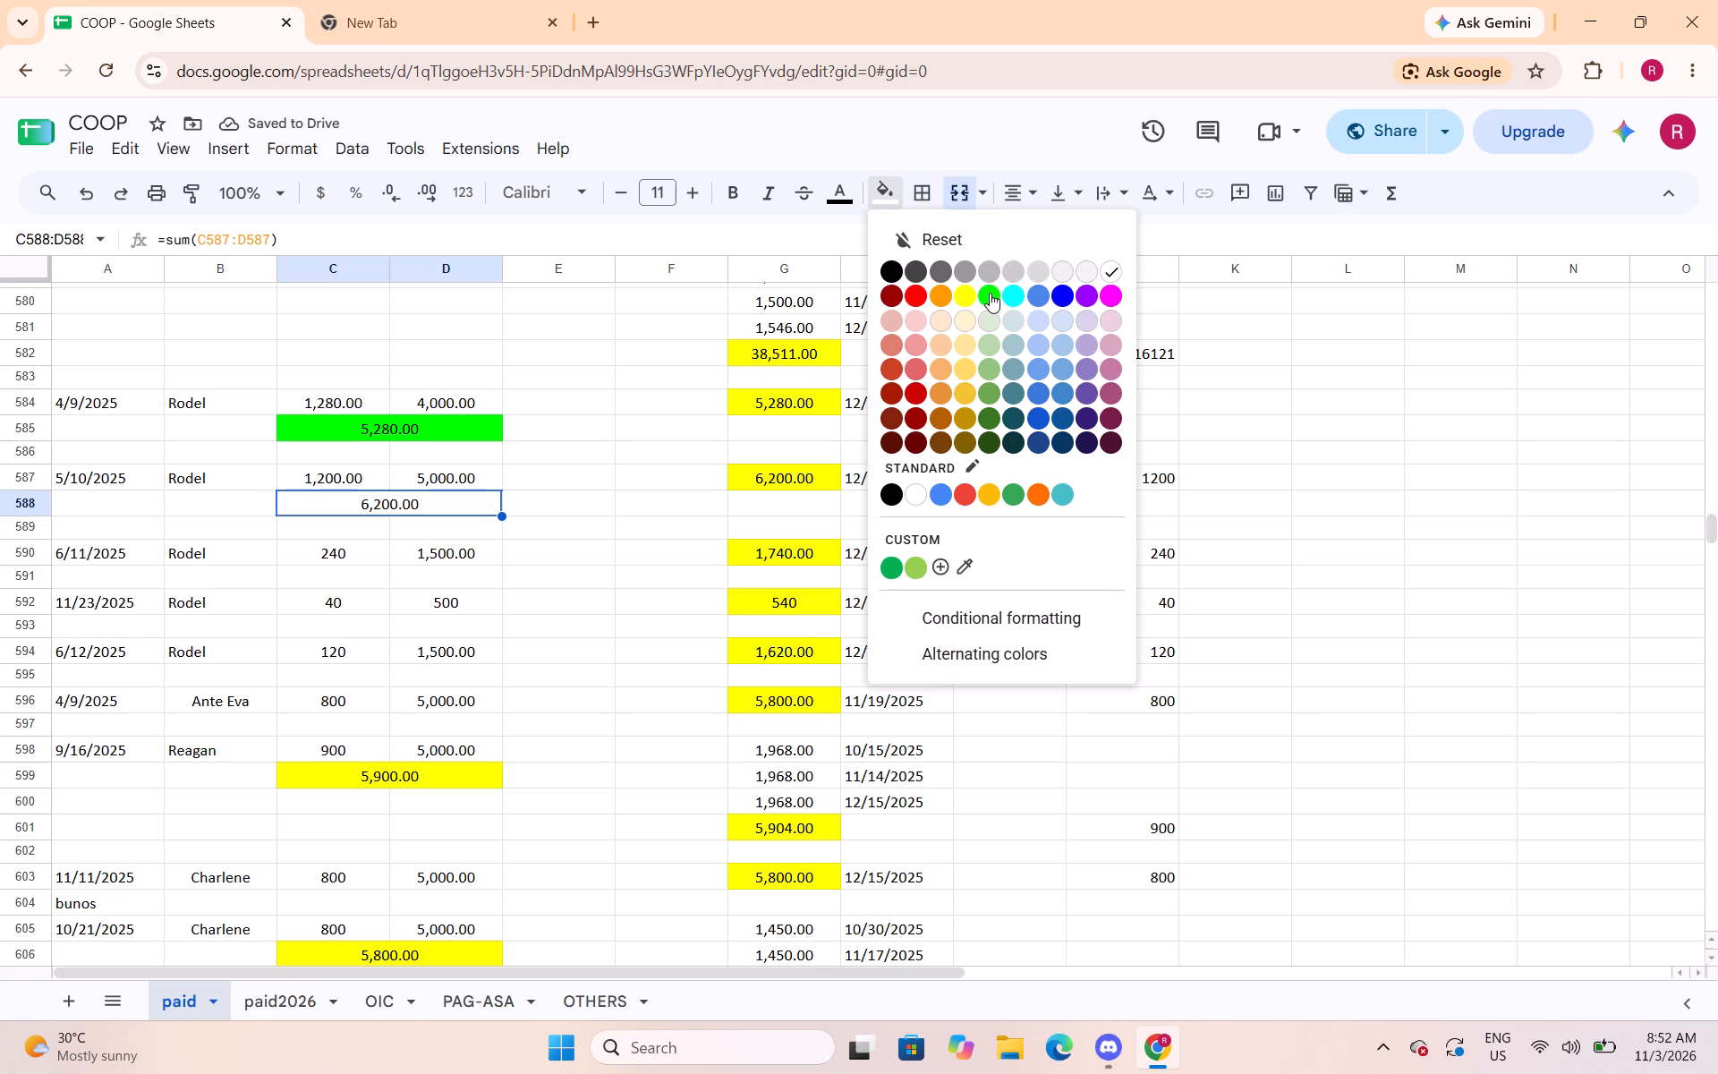
# Insert a row above row 591 and merge C591:D591 below the 6/11/2025 loan's amounts.
pyautogui.click(26, 578)
pyautogui.rightClick(26, 578)
pyautogui.click(85, 613)
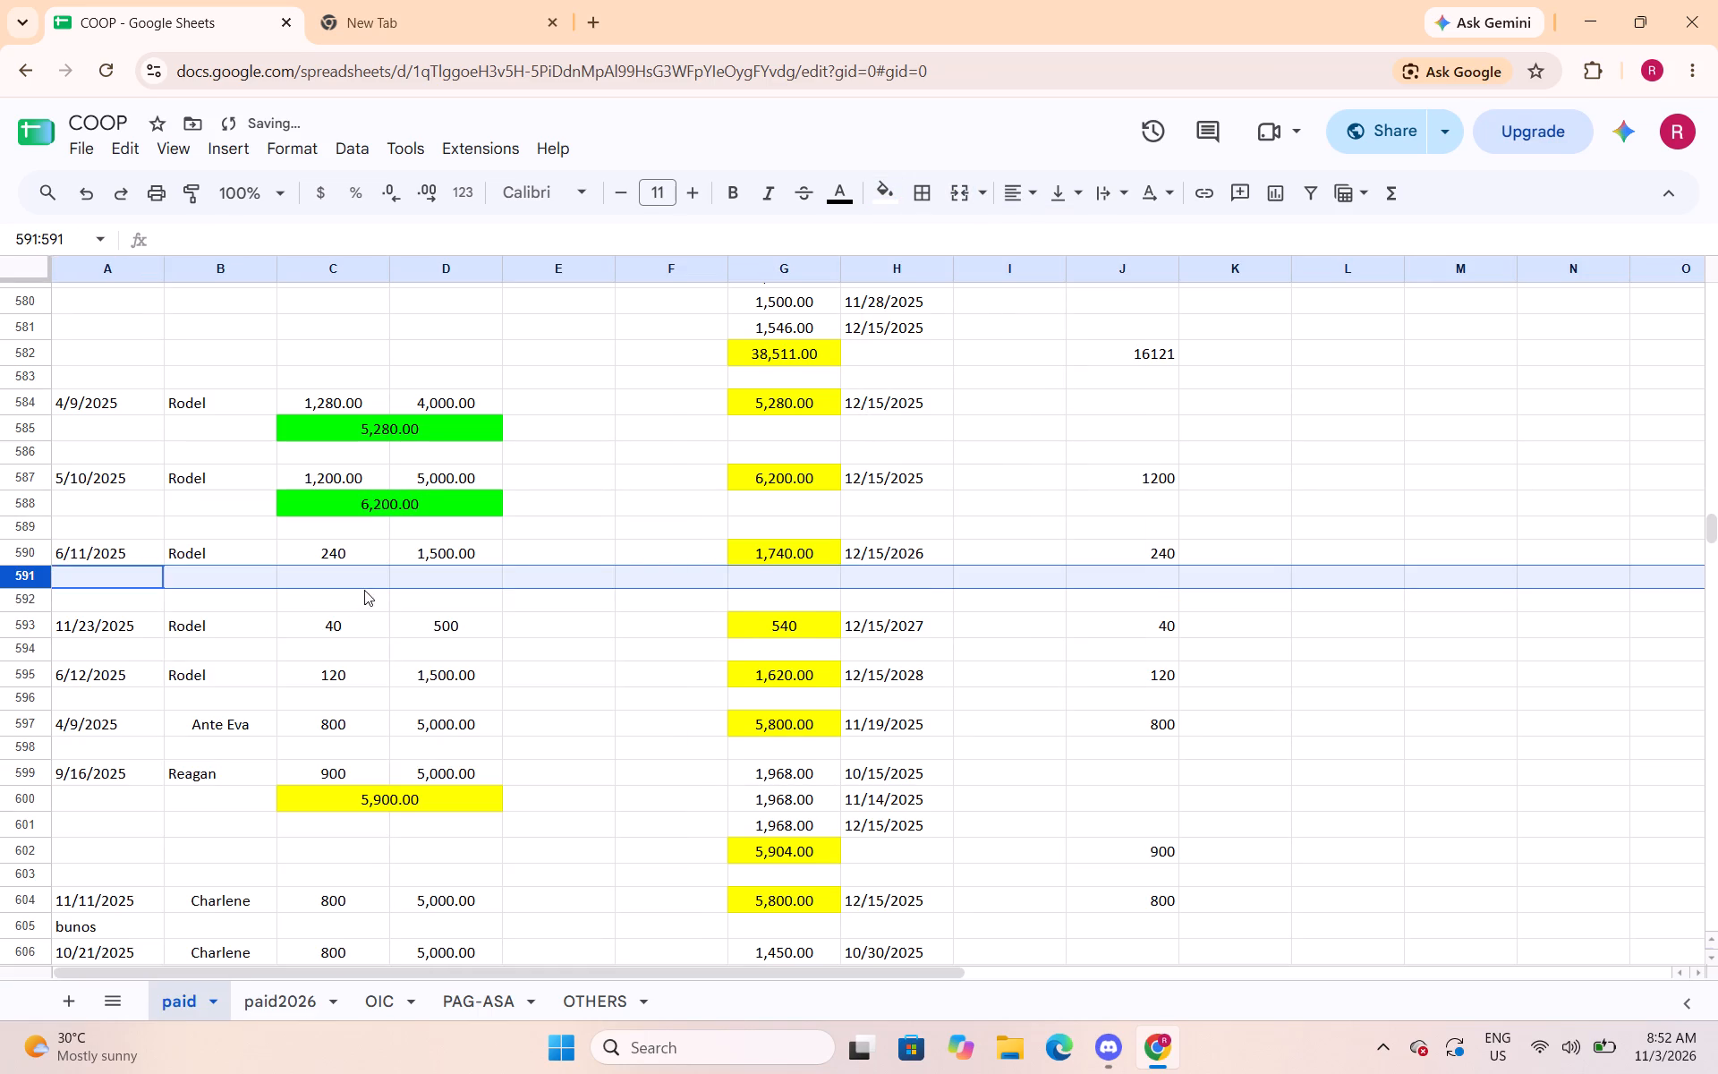
pyautogui.moveTo(364, 584); pyautogui.dragTo(410, 580)
pyautogui.click(959, 185)
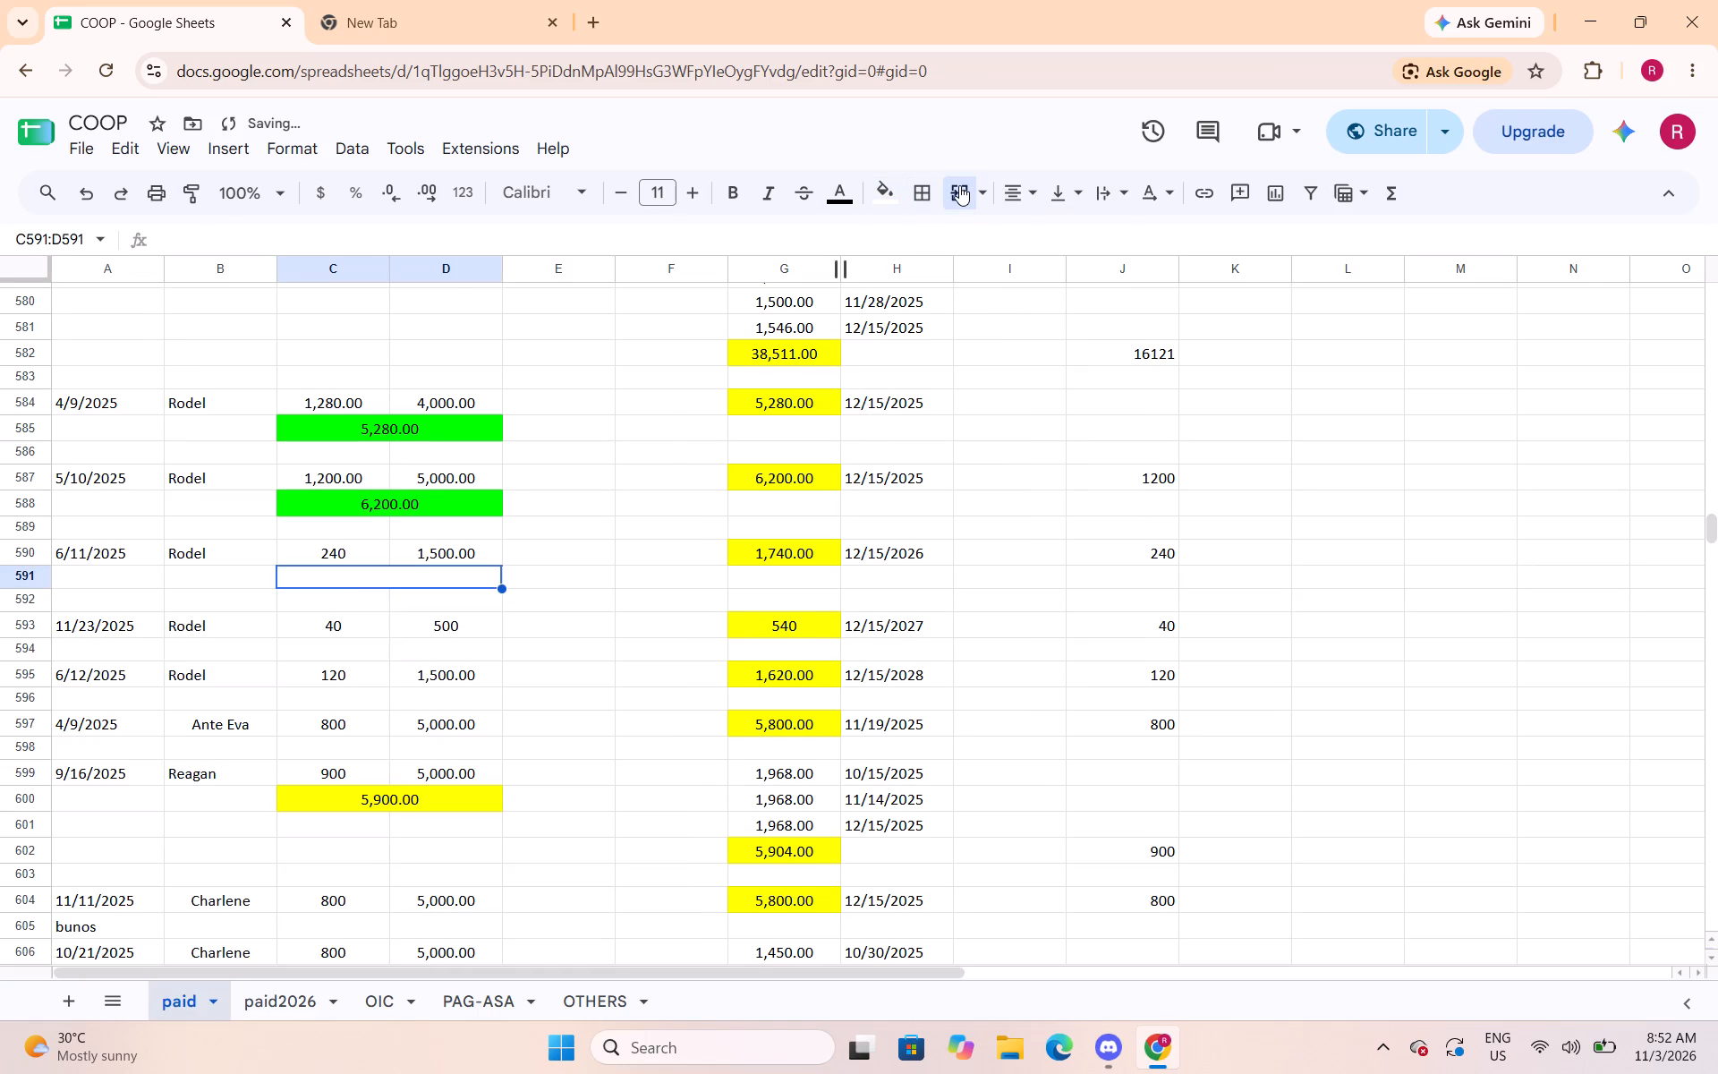
# Enter a SUM formula totalling C590:D590 in the merged cell C591:D591 and fill it with bright green.
pyautogui.write('=sum(')
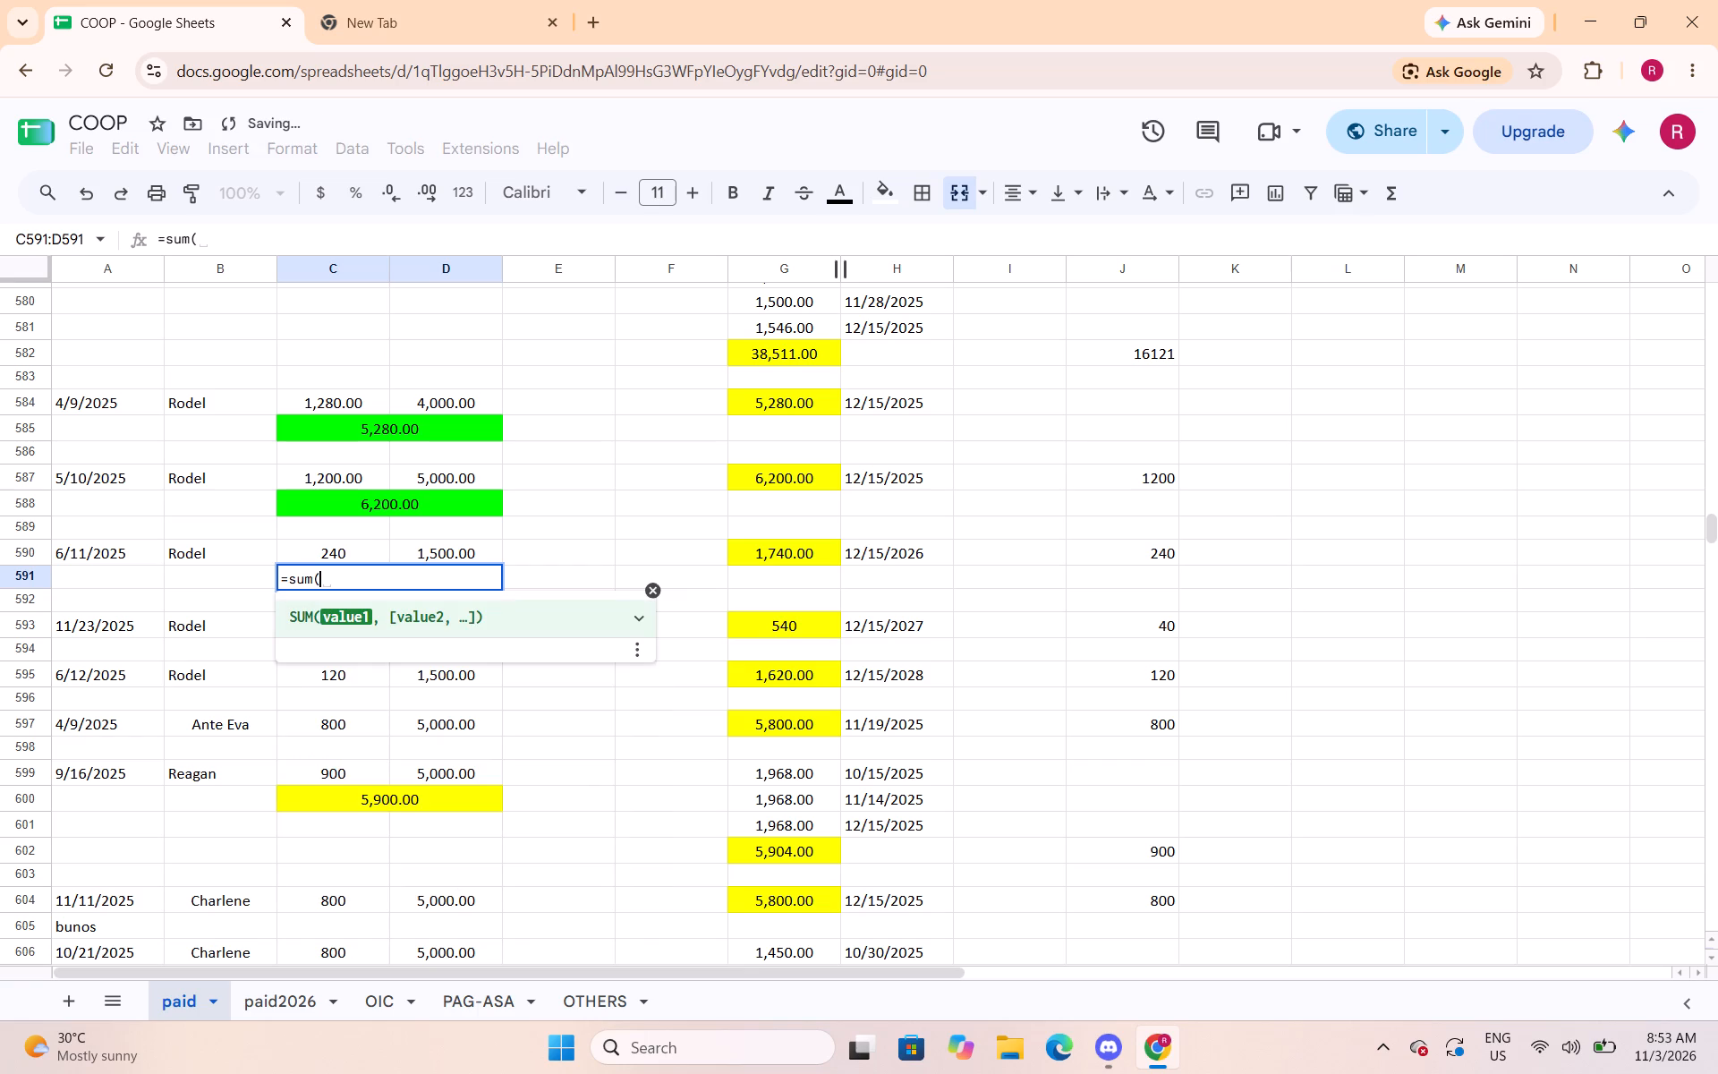
pyautogui.moveTo(348, 551); pyautogui.dragTo(420, 562)
pyautogui.hotkey('shift', ')')
pyautogui.press('Return')
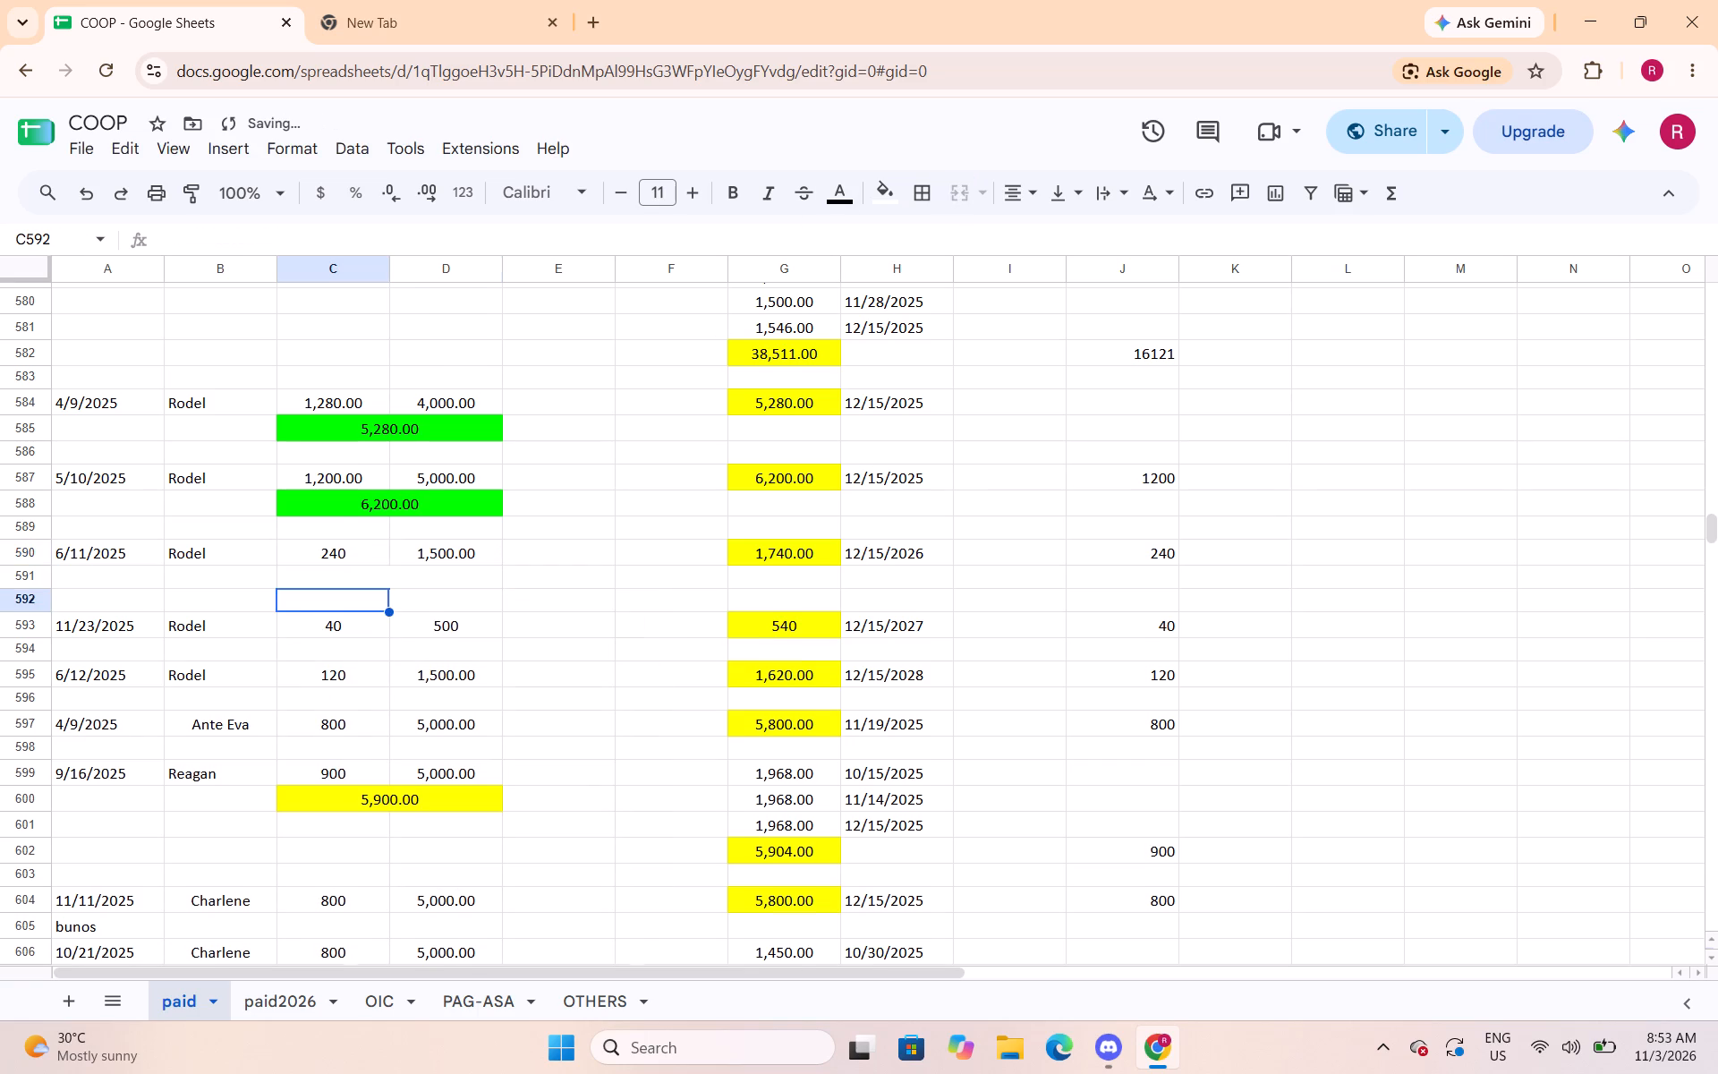
pyautogui.press('Up')
pyautogui.click(883, 195)
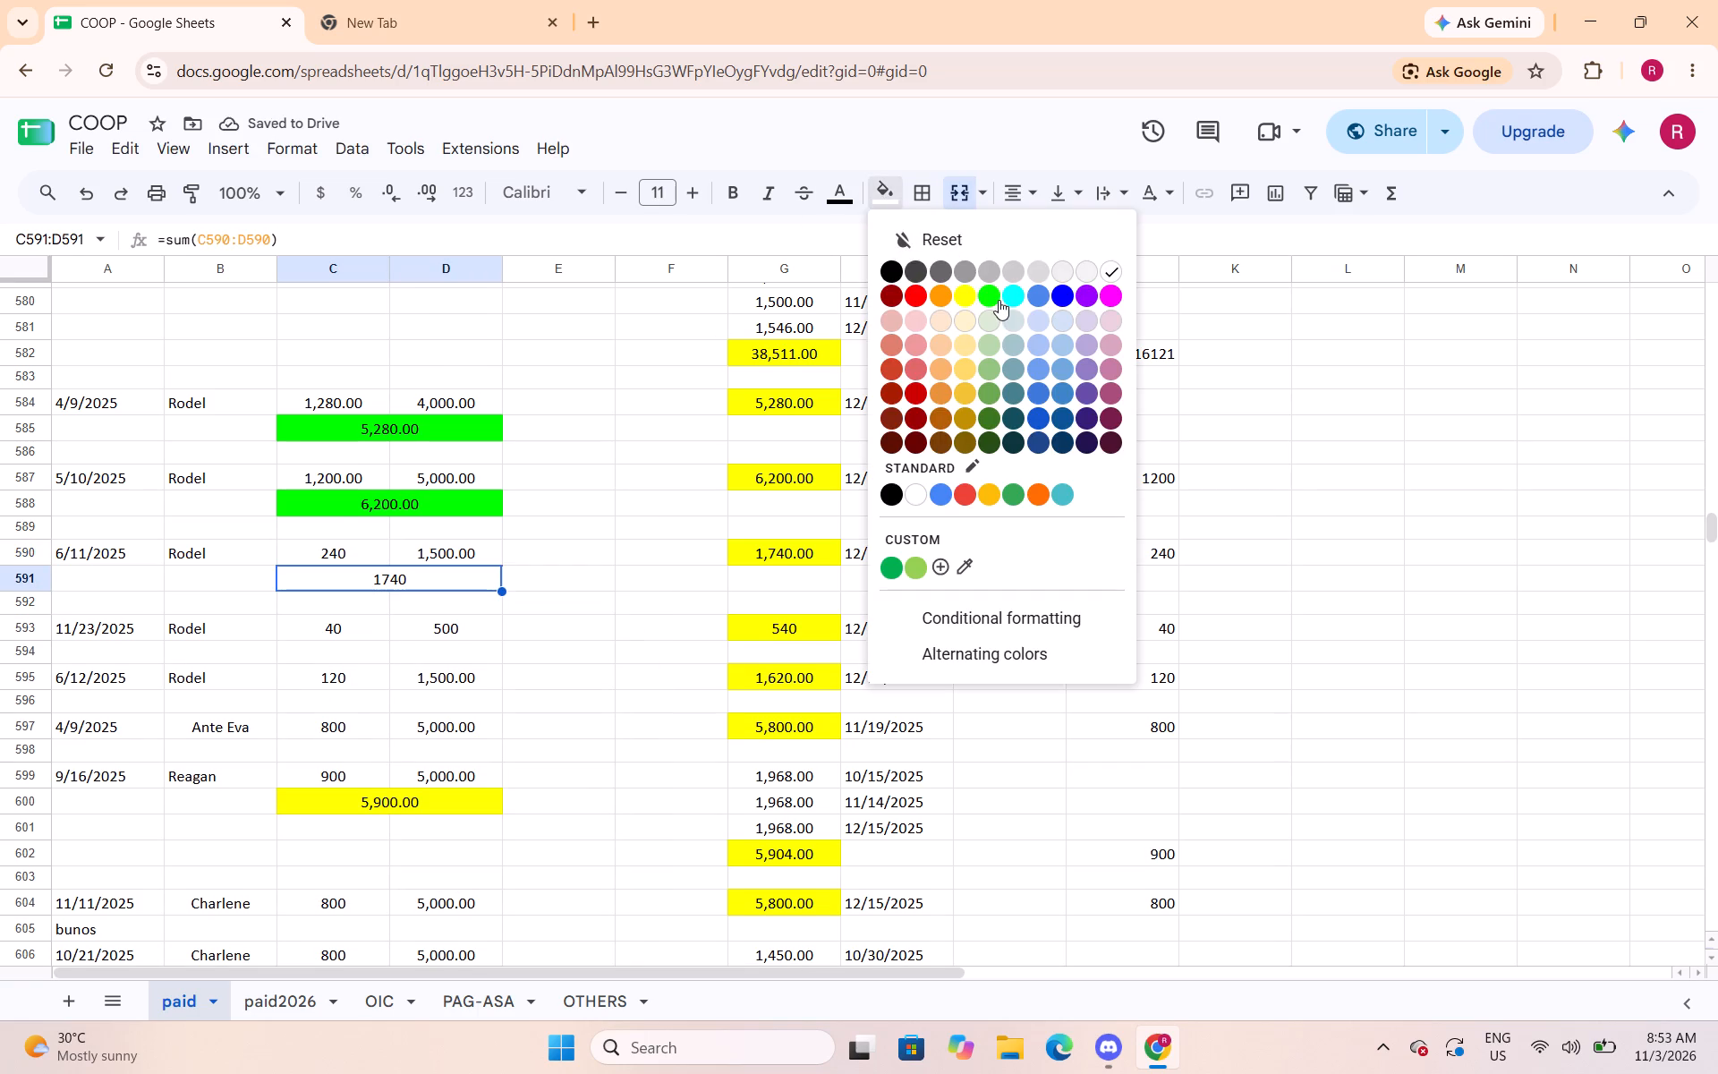
pyautogui.click(995, 300)
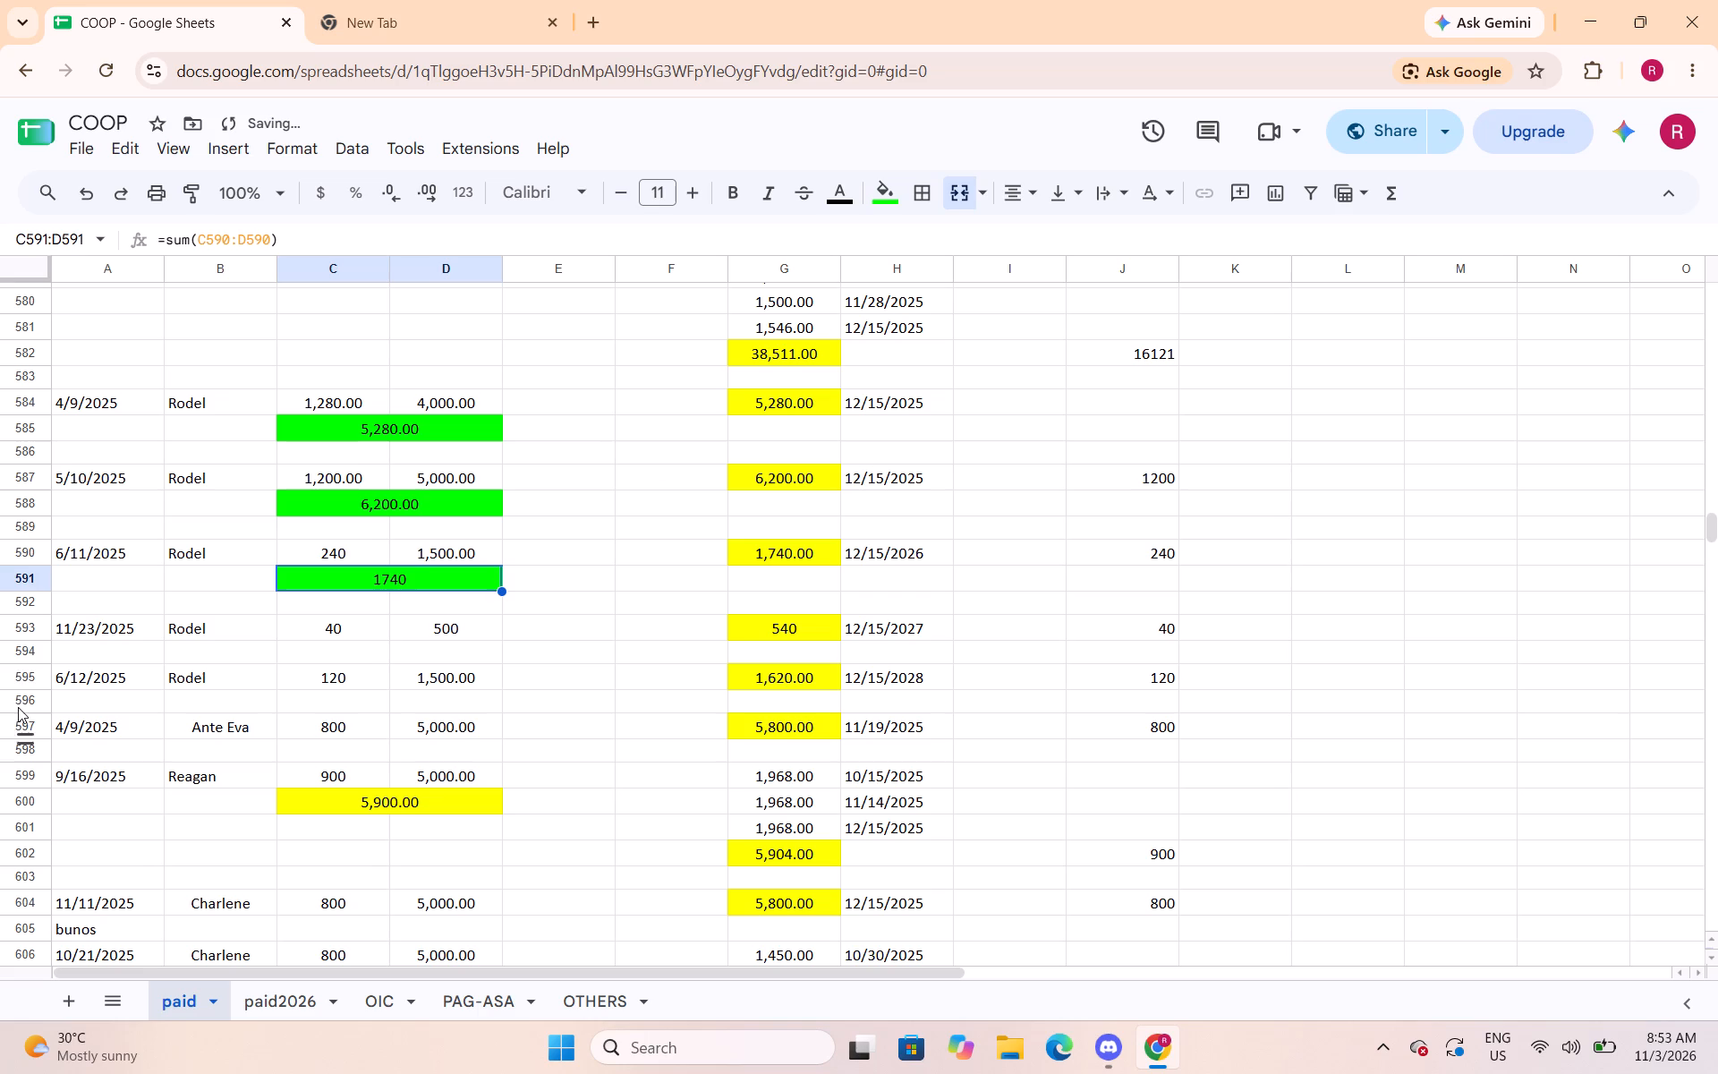
# Insert a row above row 594 and merge C594:D594 below the 11/23/2025 loan's amounts.
pyautogui.click(34, 651)
pyautogui.rightClick(34, 651)
pyautogui.click(70, 610)
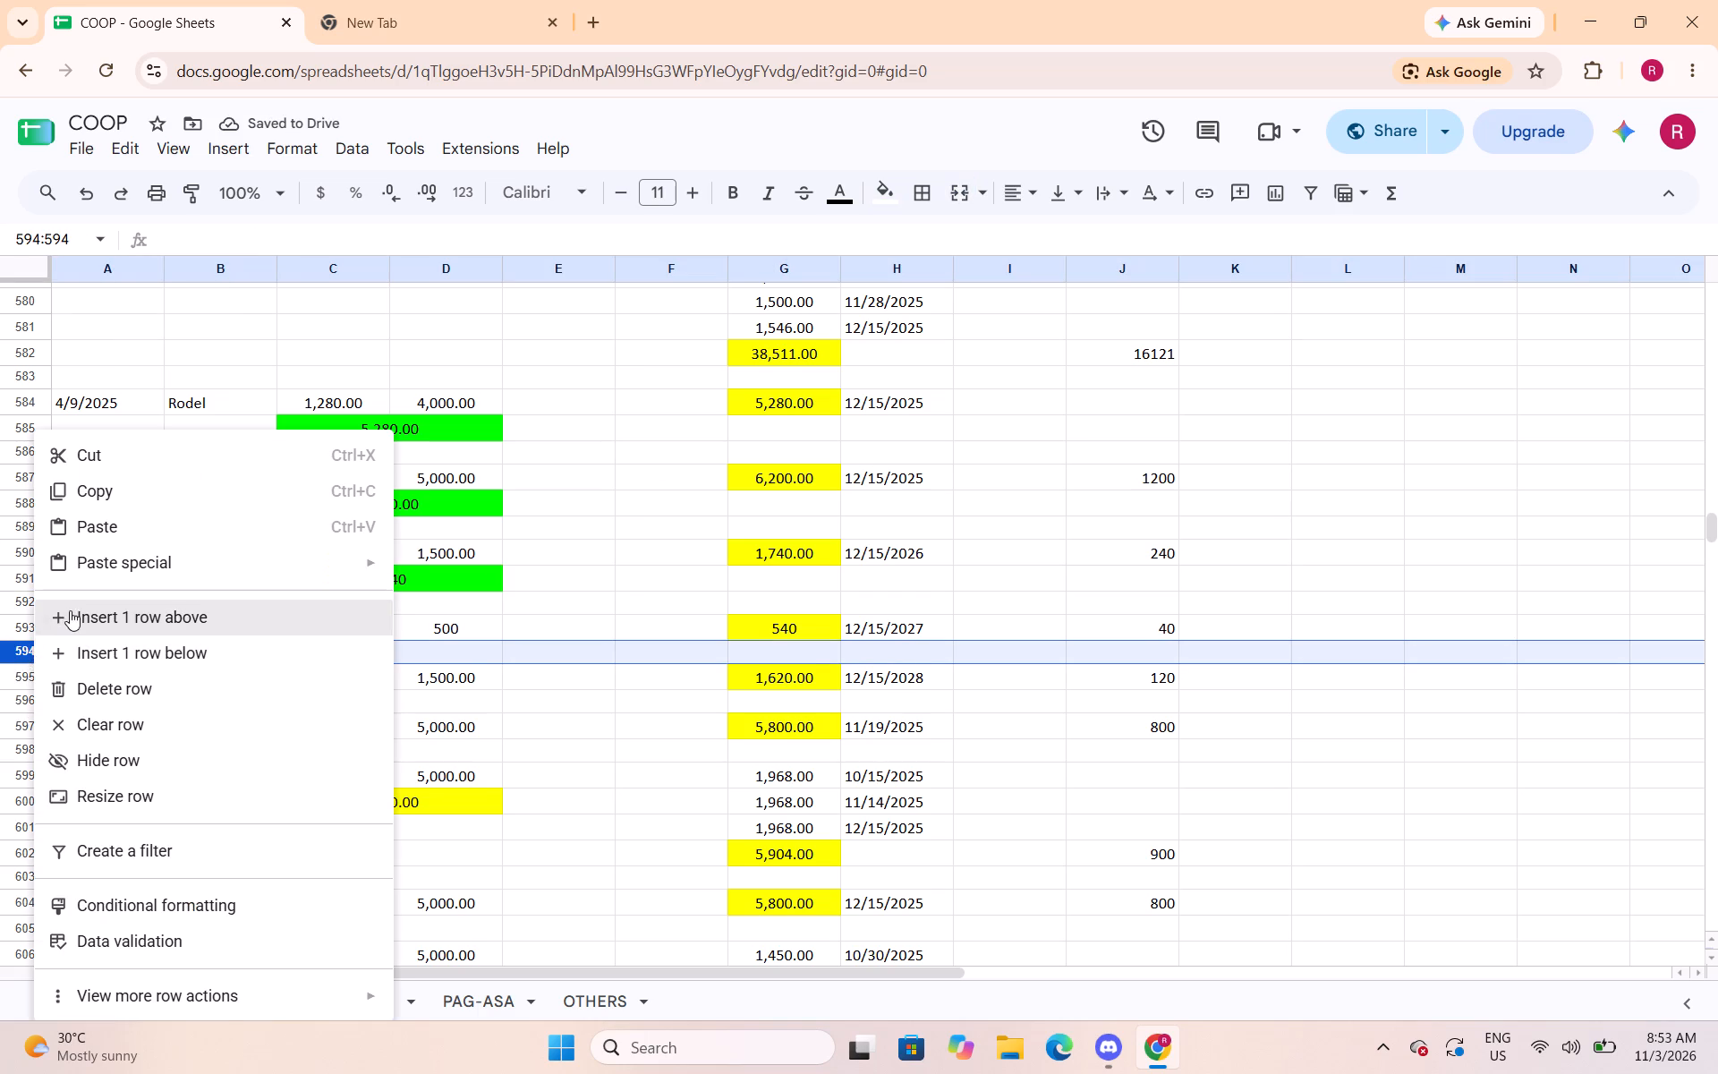
pyautogui.moveTo(364, 653); pyautogui.dragTo(419, 657)
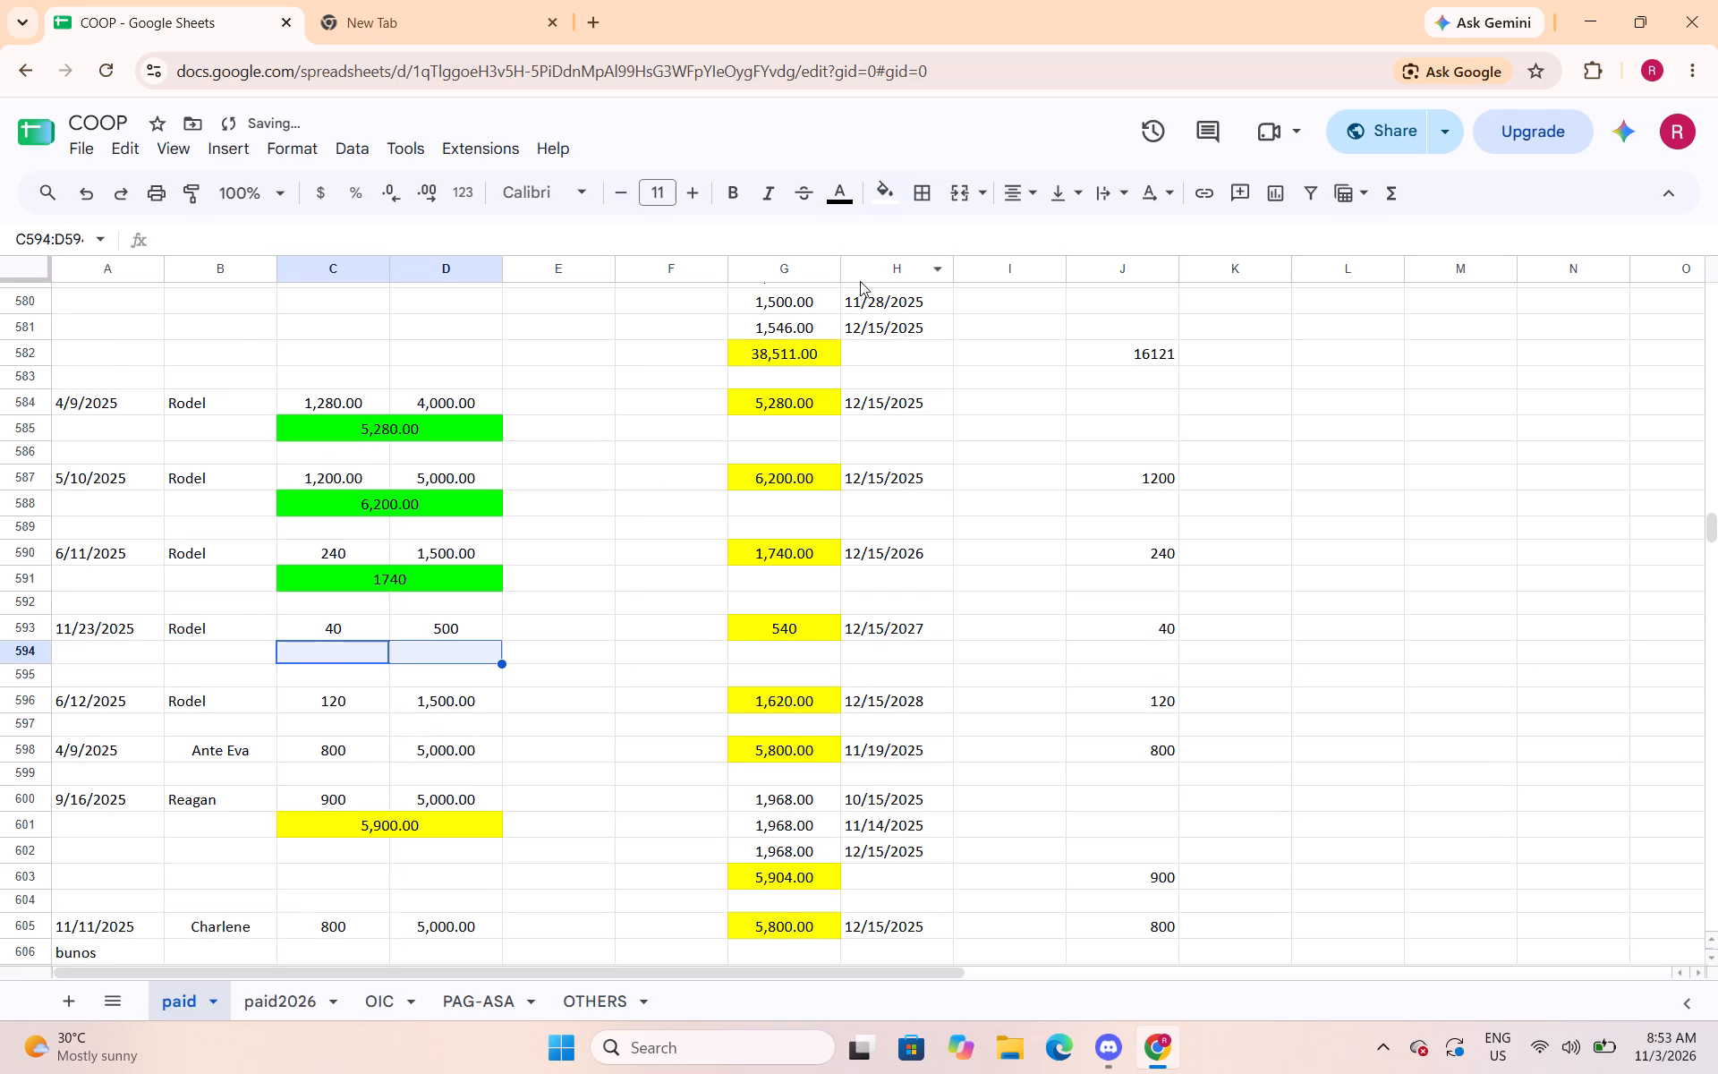
pyautogui.click(957, 196)
# Enter a SUM formula totalling C593:D593 in the merged cell C594:D594 and fill it with bright green.
pyautogui.write('=sum(')
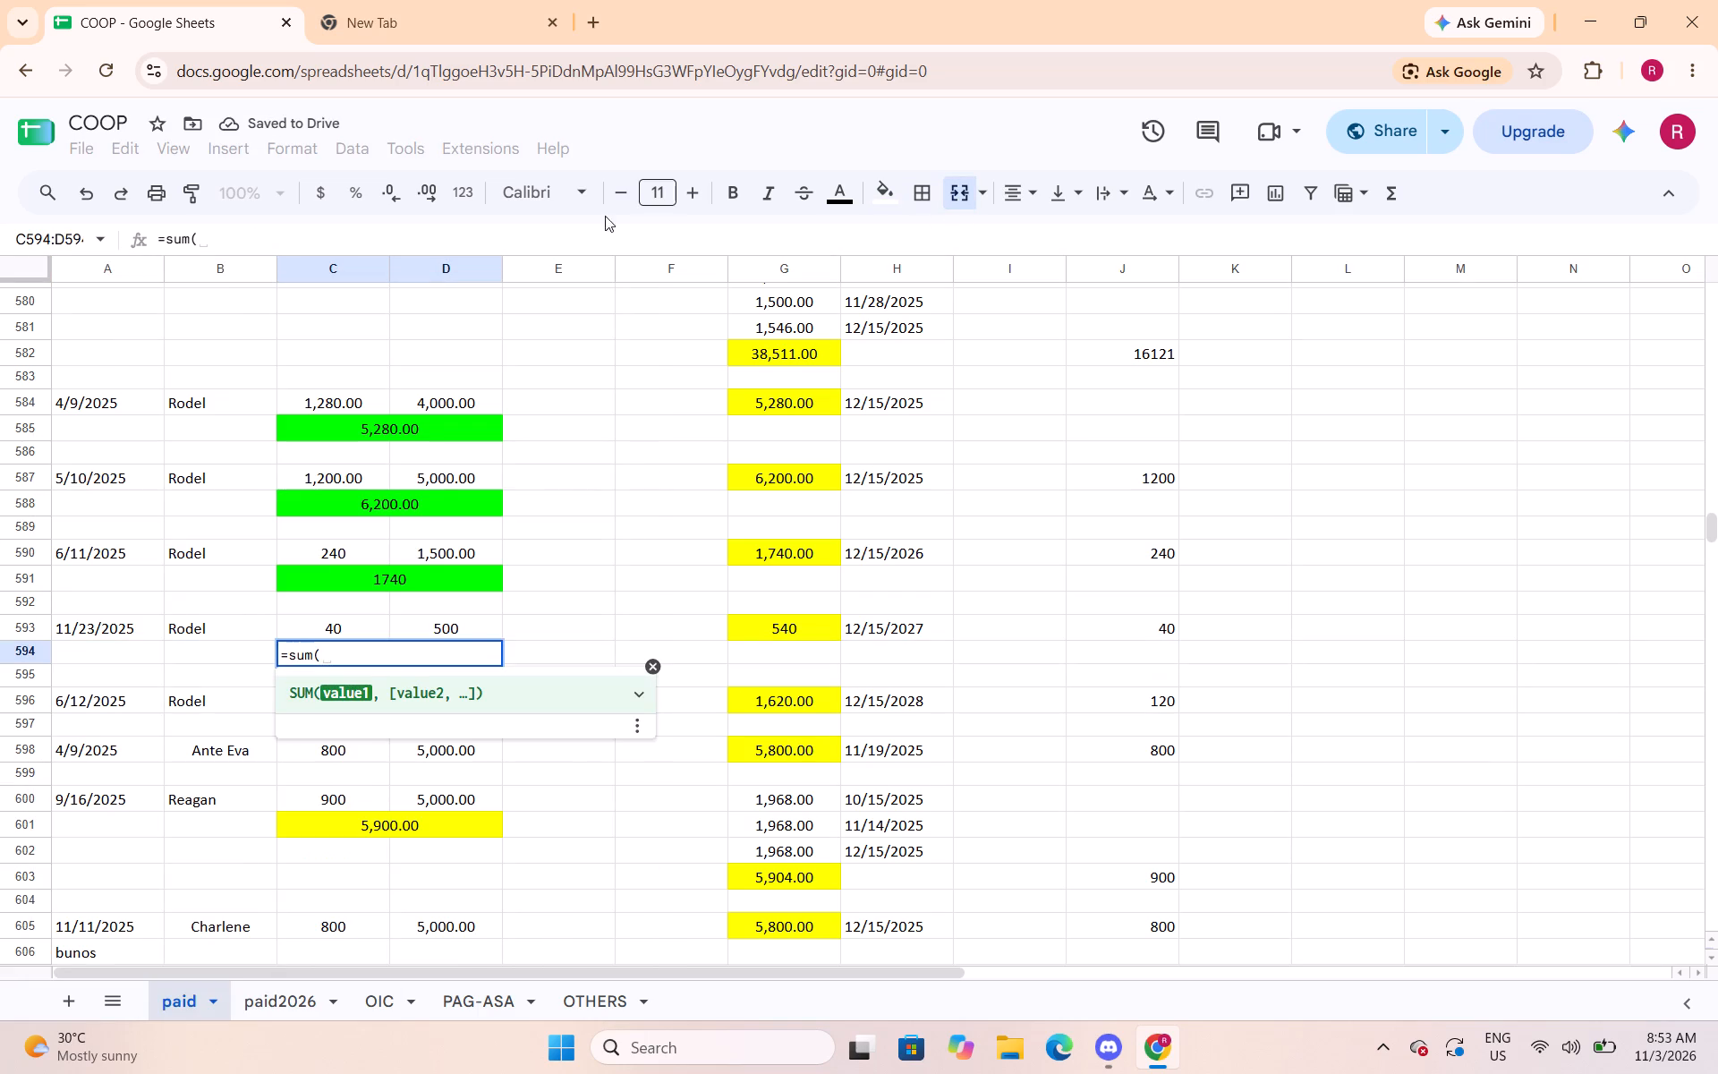
pyautogui.moveTo(341, 626); pyautogui.dragTo(412, 629)
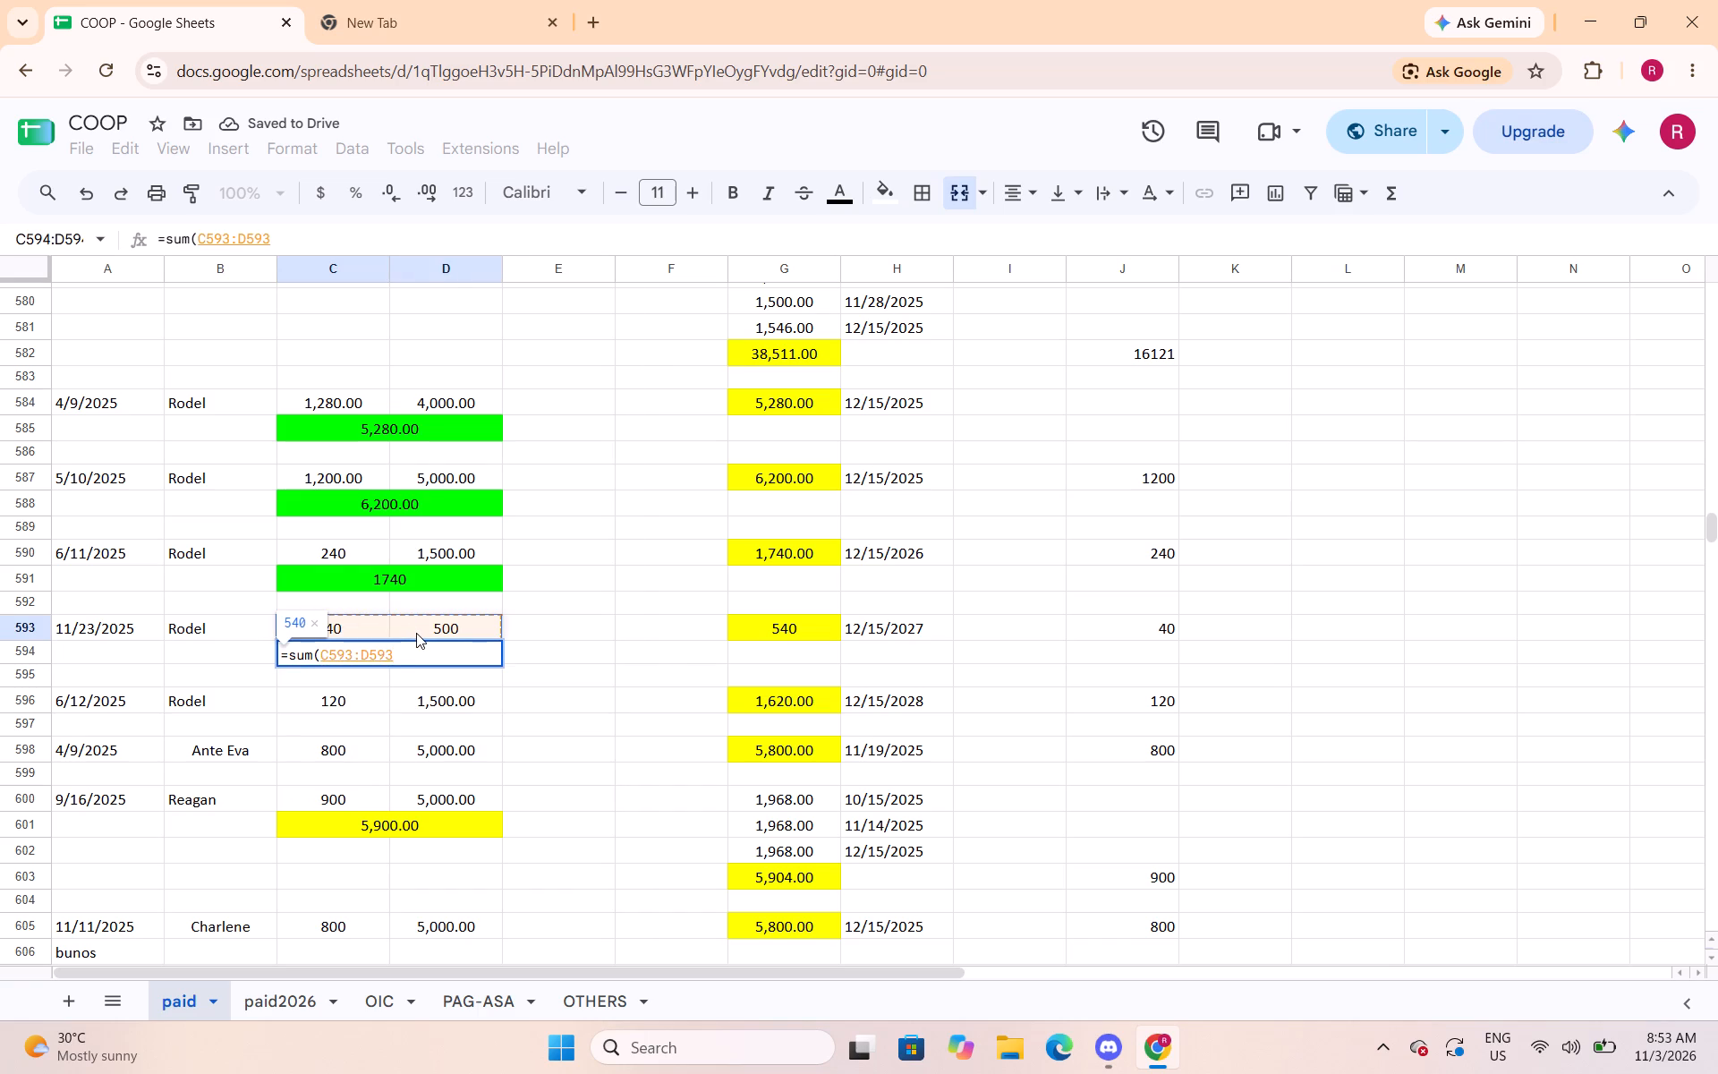
pyautogui.hotkey('shift', ')')
pyautogui.press('Return')
pyautogui.press('Up')
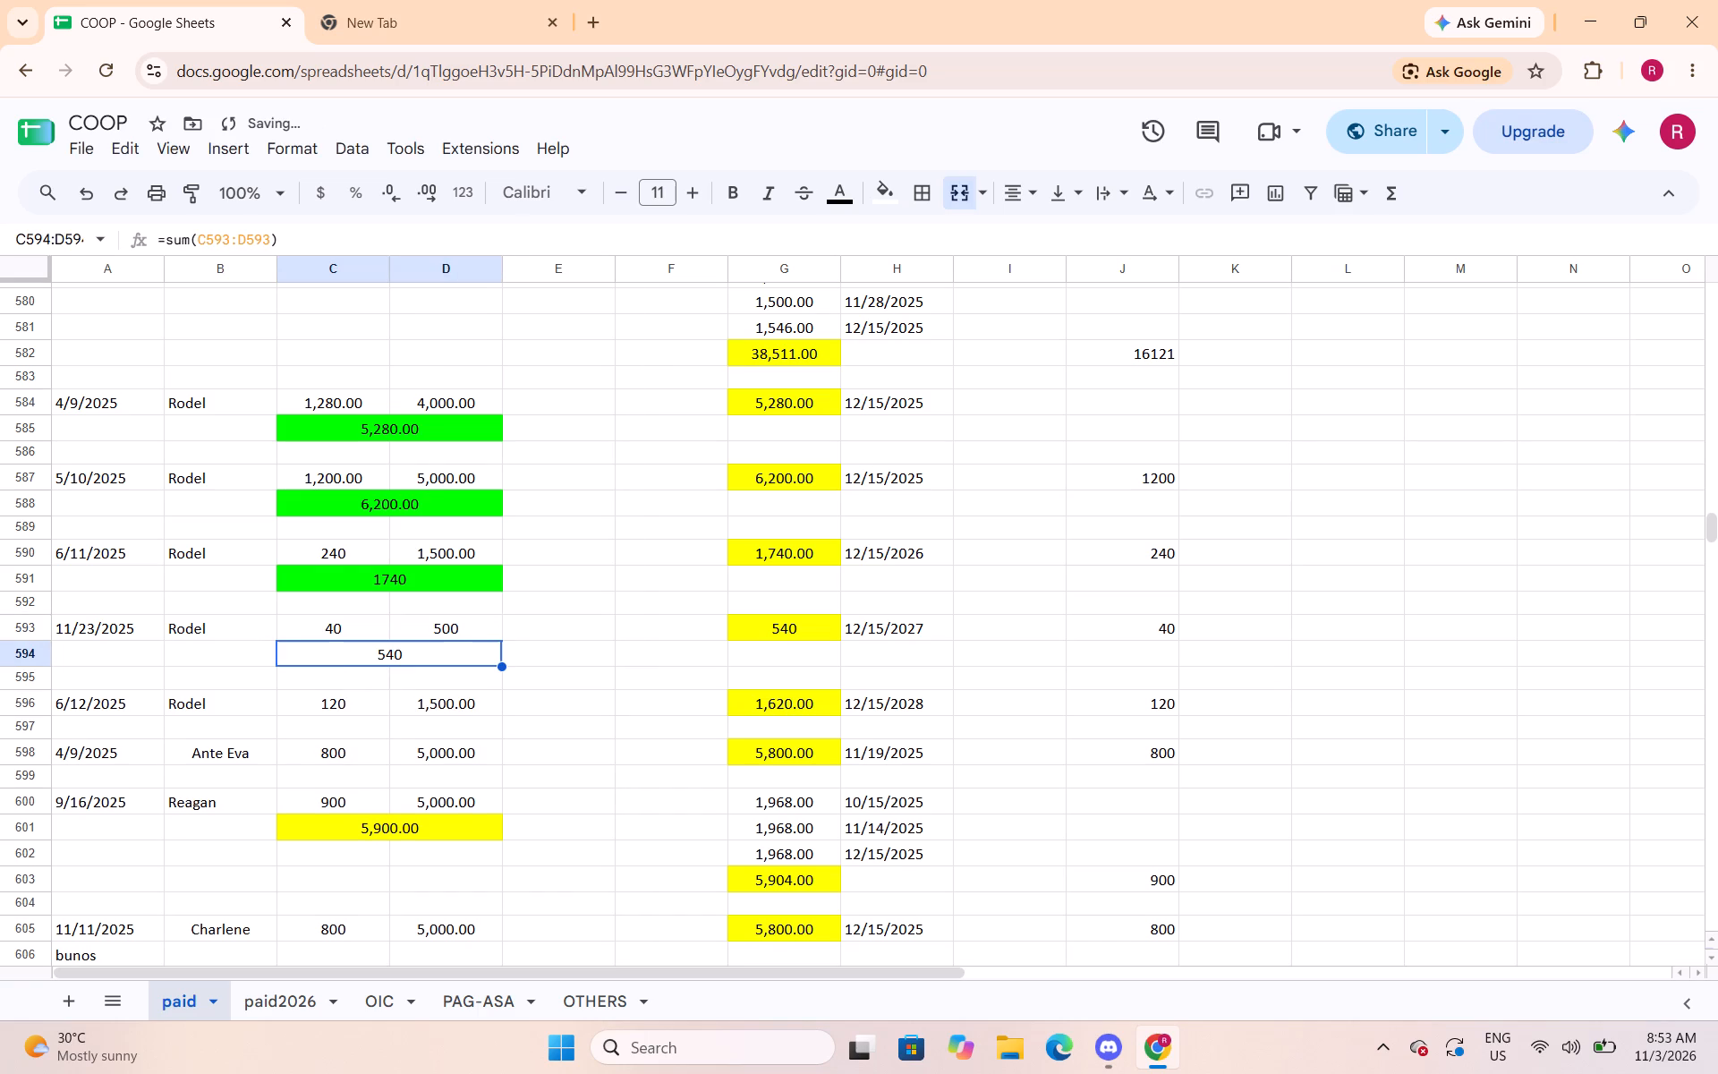
pyautogui.click(888, 193)
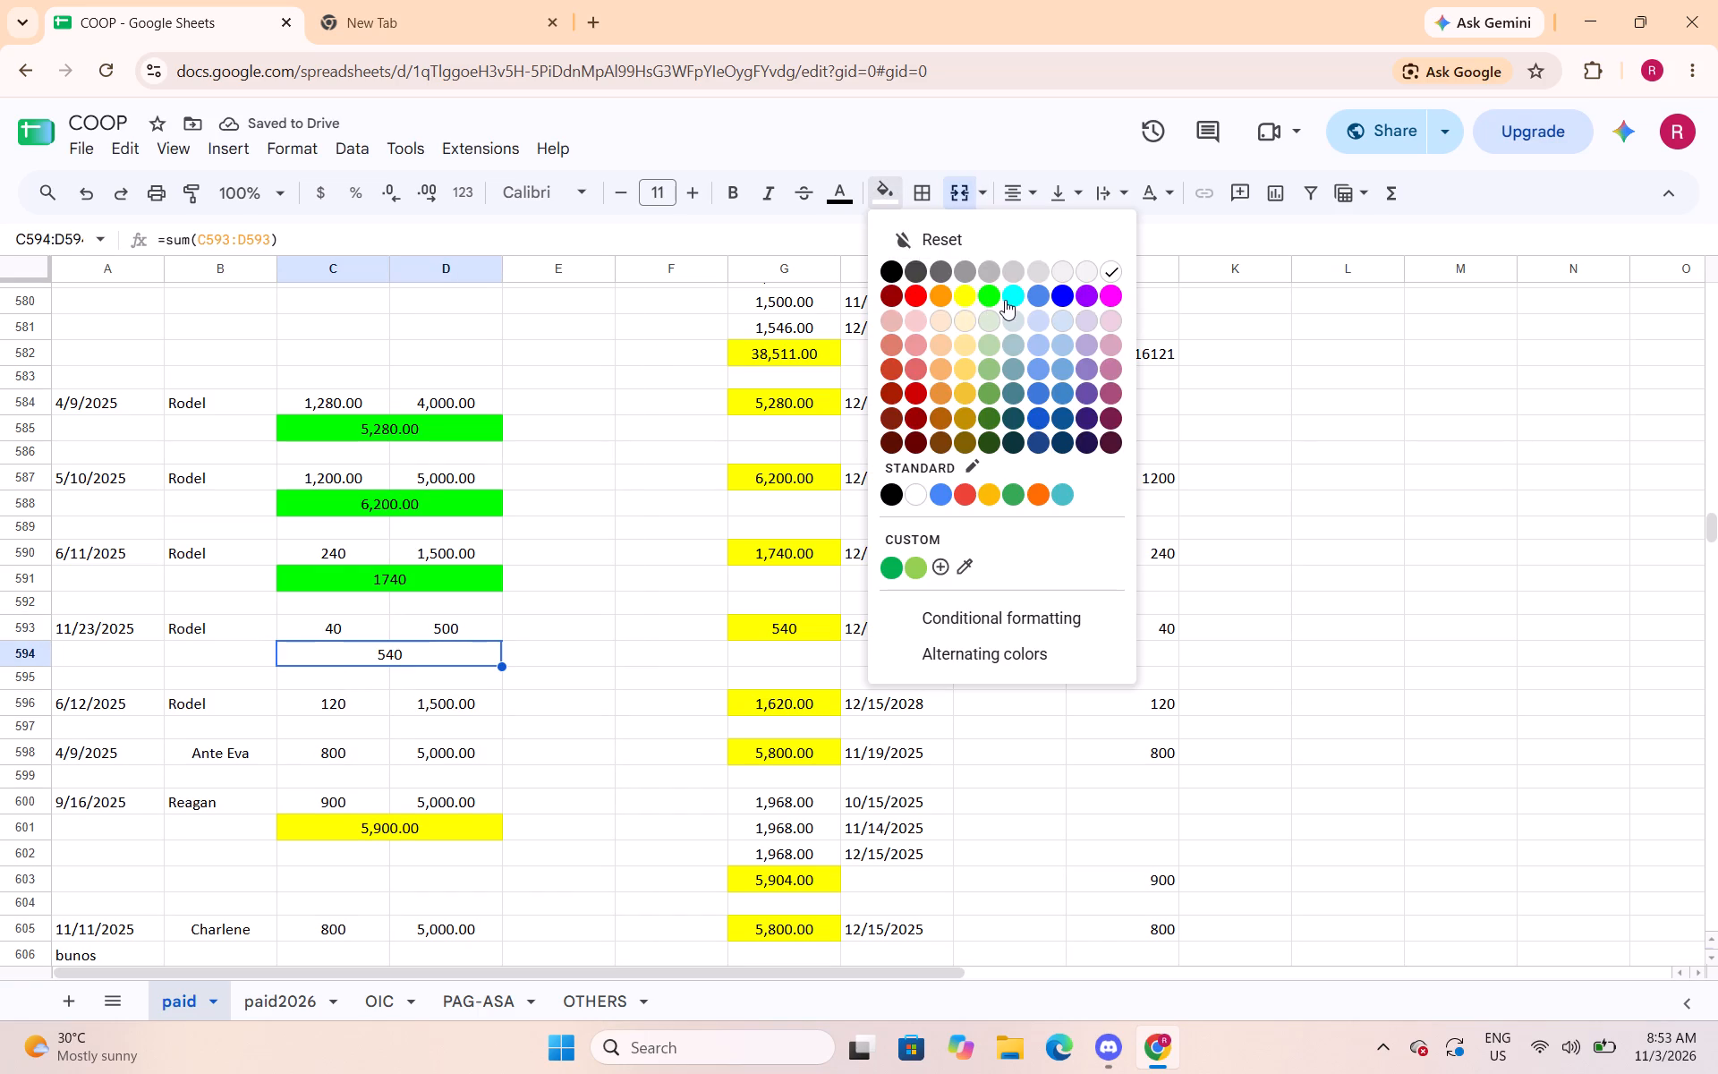
pyautogui.click(1005, 300)
pyautogui.click(892, 189)
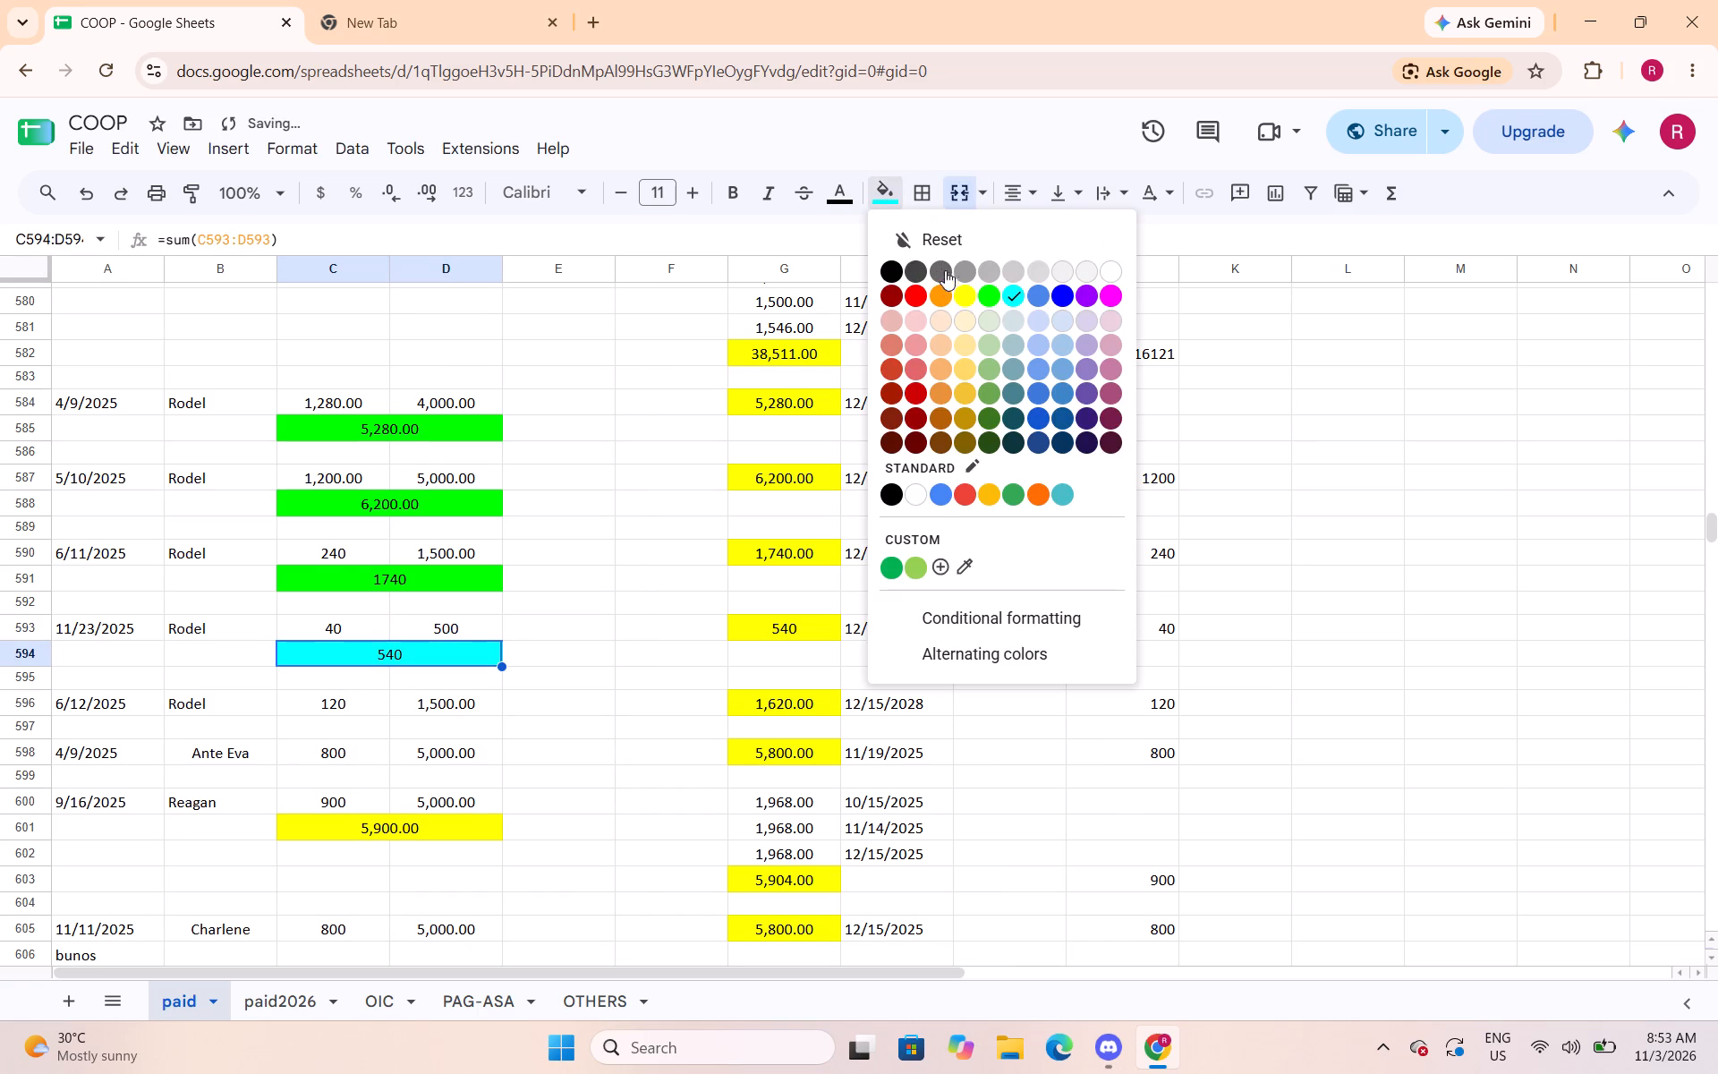
pyautogui.click(994, 291)
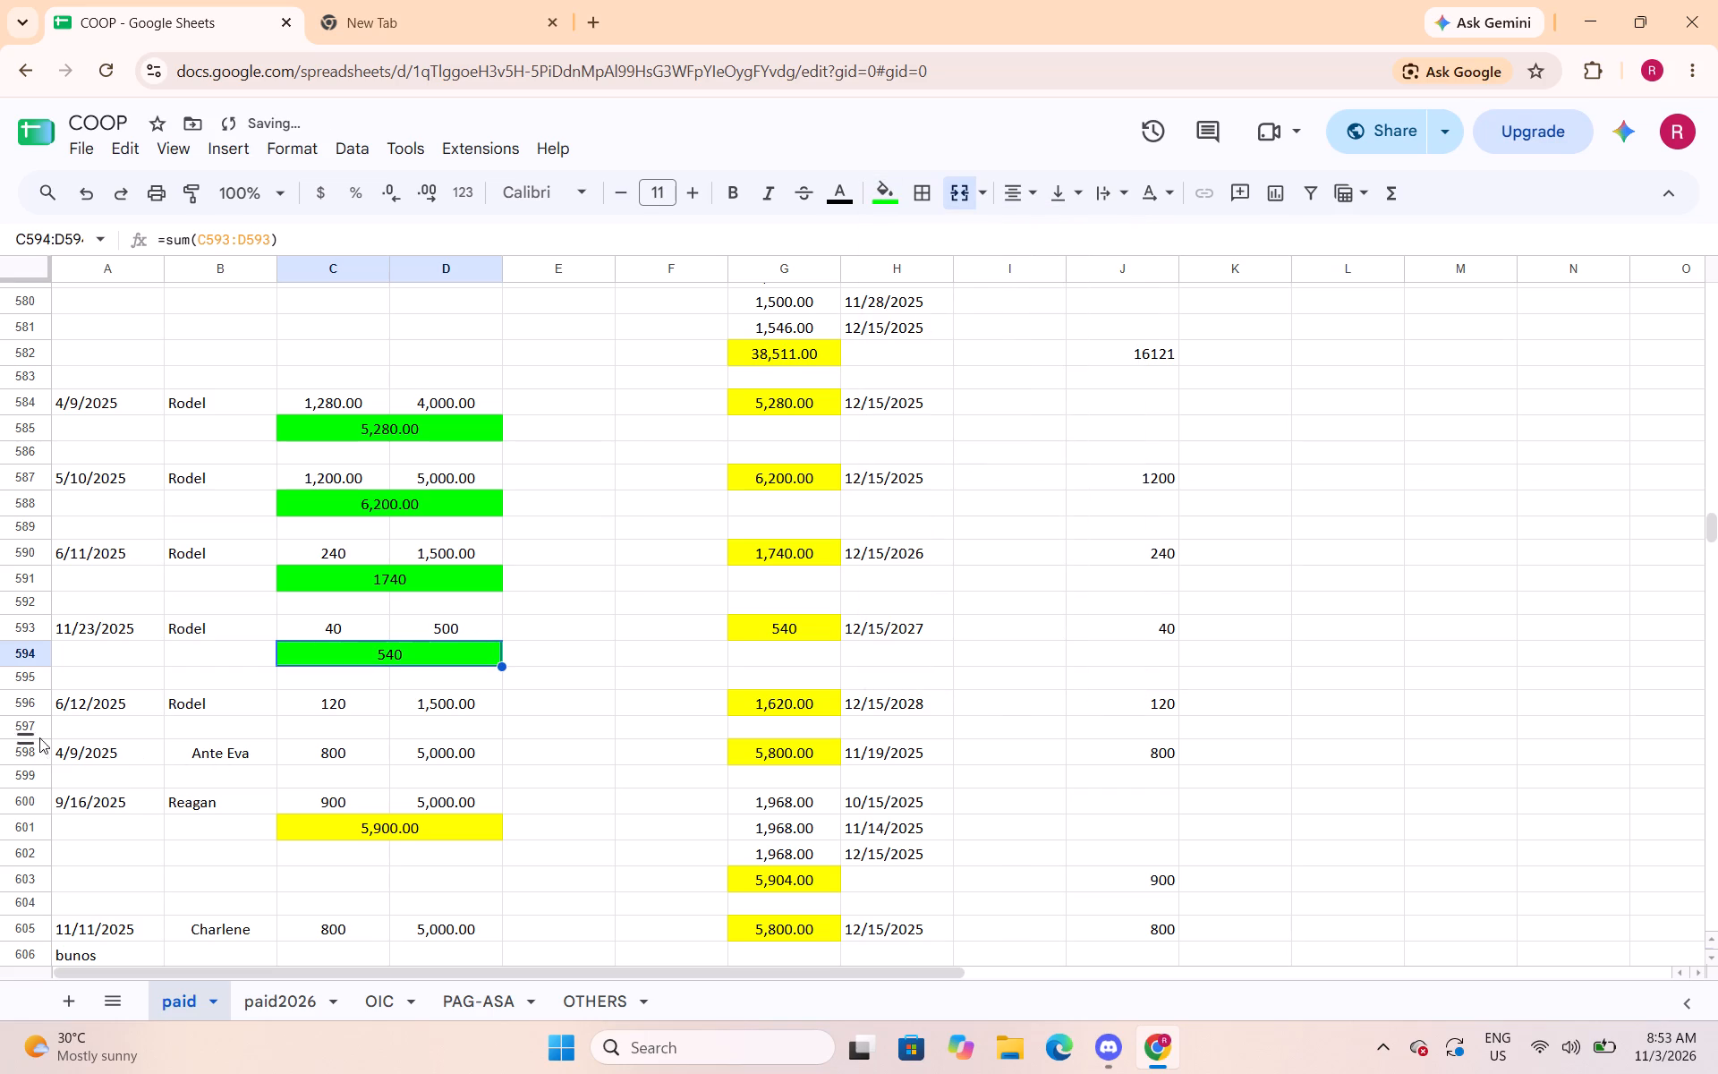
# Insert a row above row 597 and merge C597:D597 below the 6/12/2025 loan's amounts.
pyautogui.click(39, 733)
pyautogui.rightClick(39, 733)
pyautogui.click(149, 336)
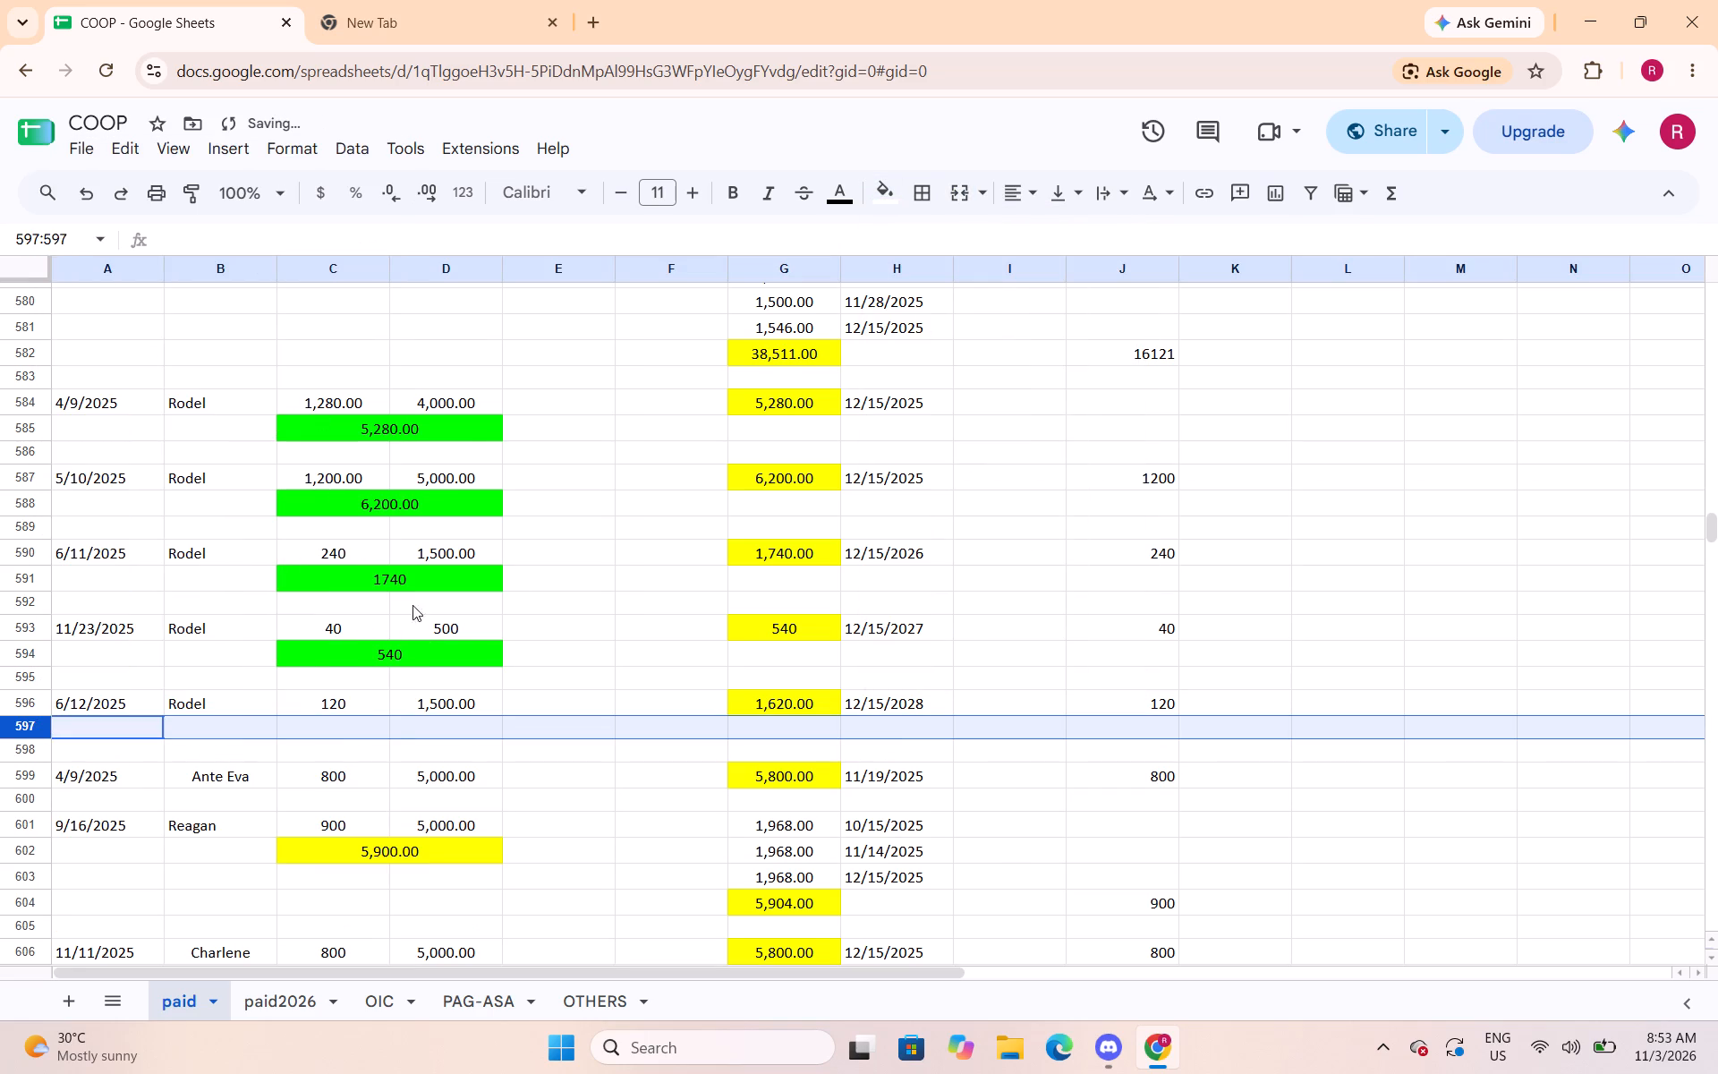
pyautogui.moveTo(372, 736); pyautogui.dragTo(412, 731)
pyautogui.click(949, 193)
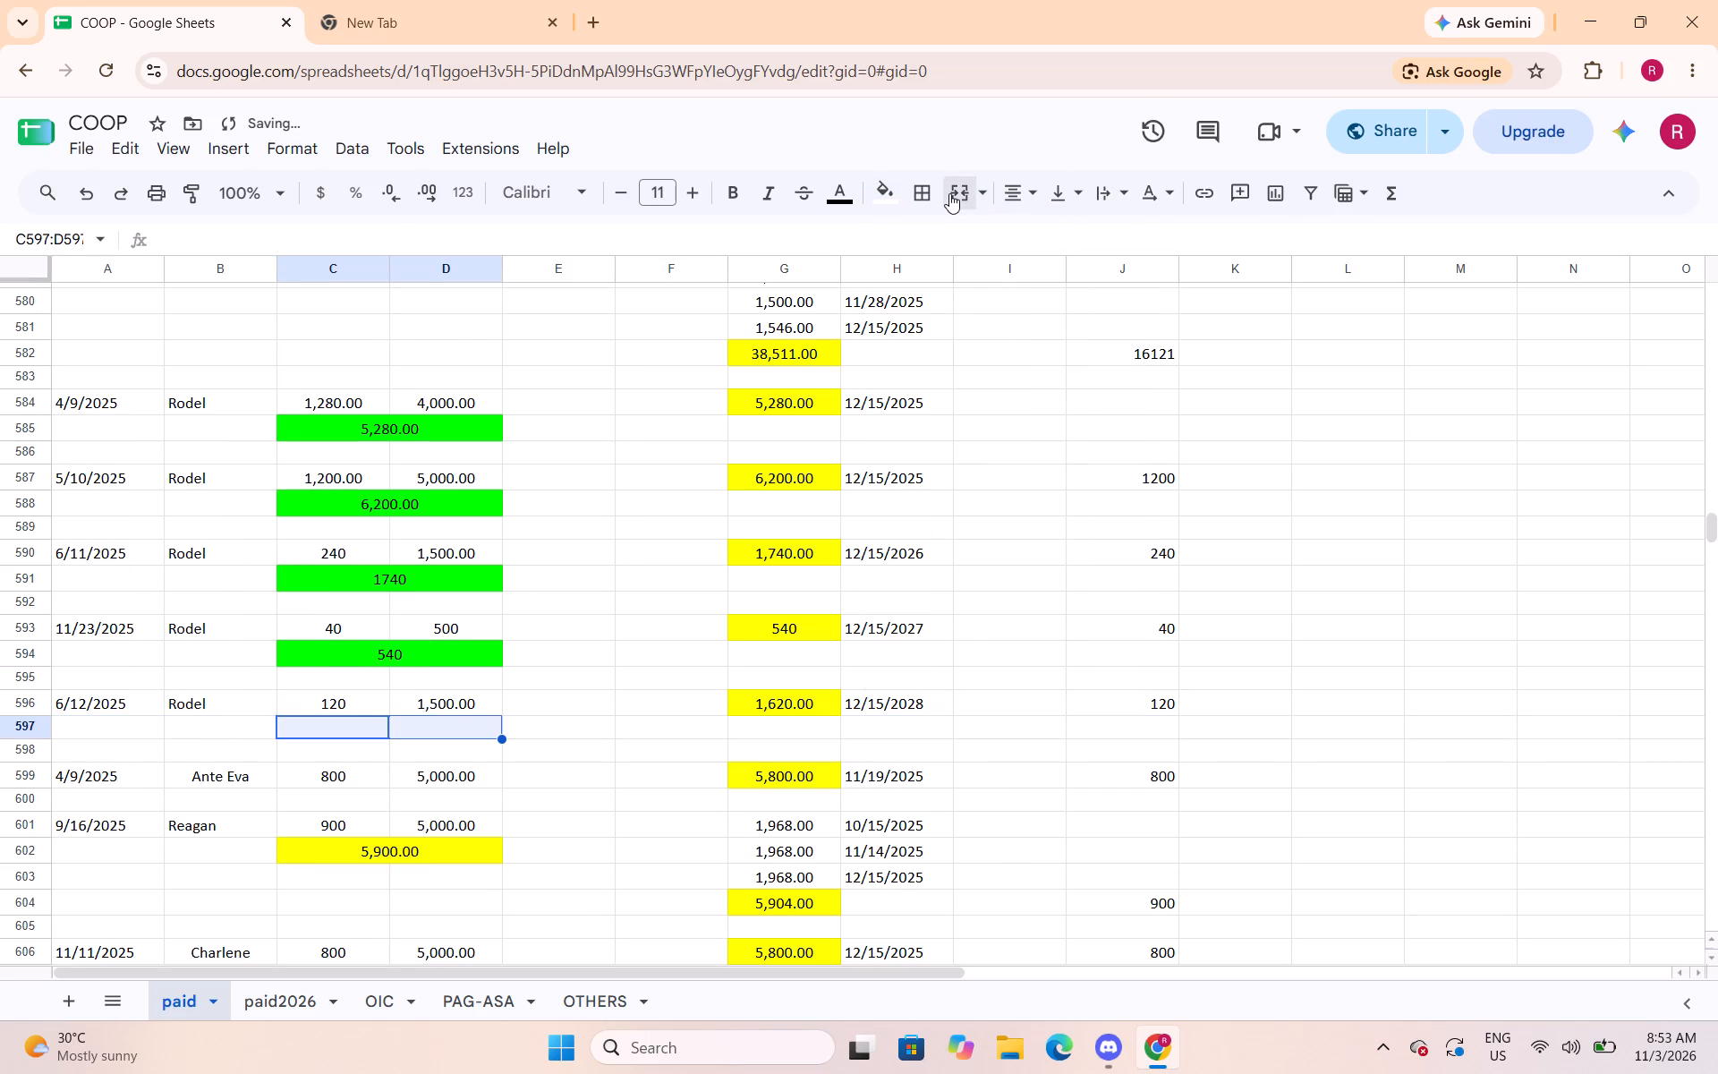
# Enter a SUM formula in the merged cell C597:D597 totalling C596:D596.
pyautogui.write('=sum(')
pyautogui.moveTo(378, 710); pyautogui.dragTo(414, 707)
pyautogui.hotkey('shift', ')')
pyautogui.press('Return')
pyautogui.press('Up')
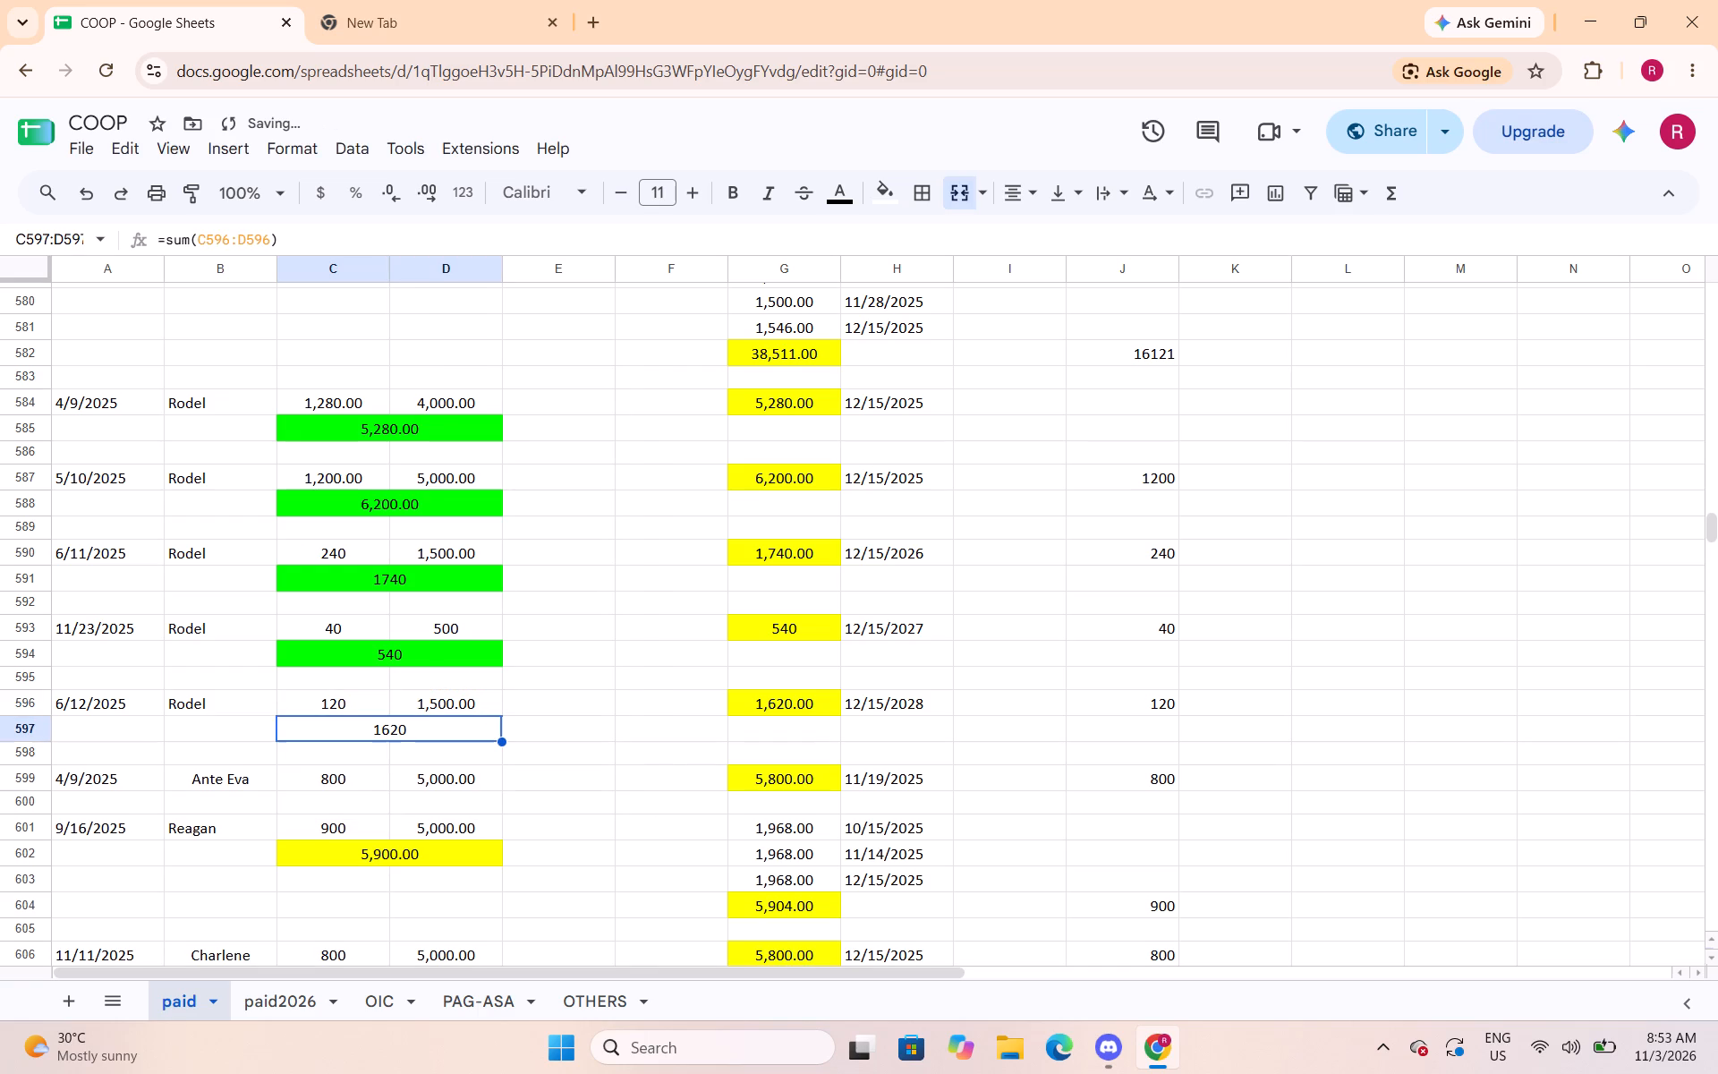
# Fill the merged total C597:D597 of the 6/12/2025 loan with bright green.
pyautogui.click(882, 192)
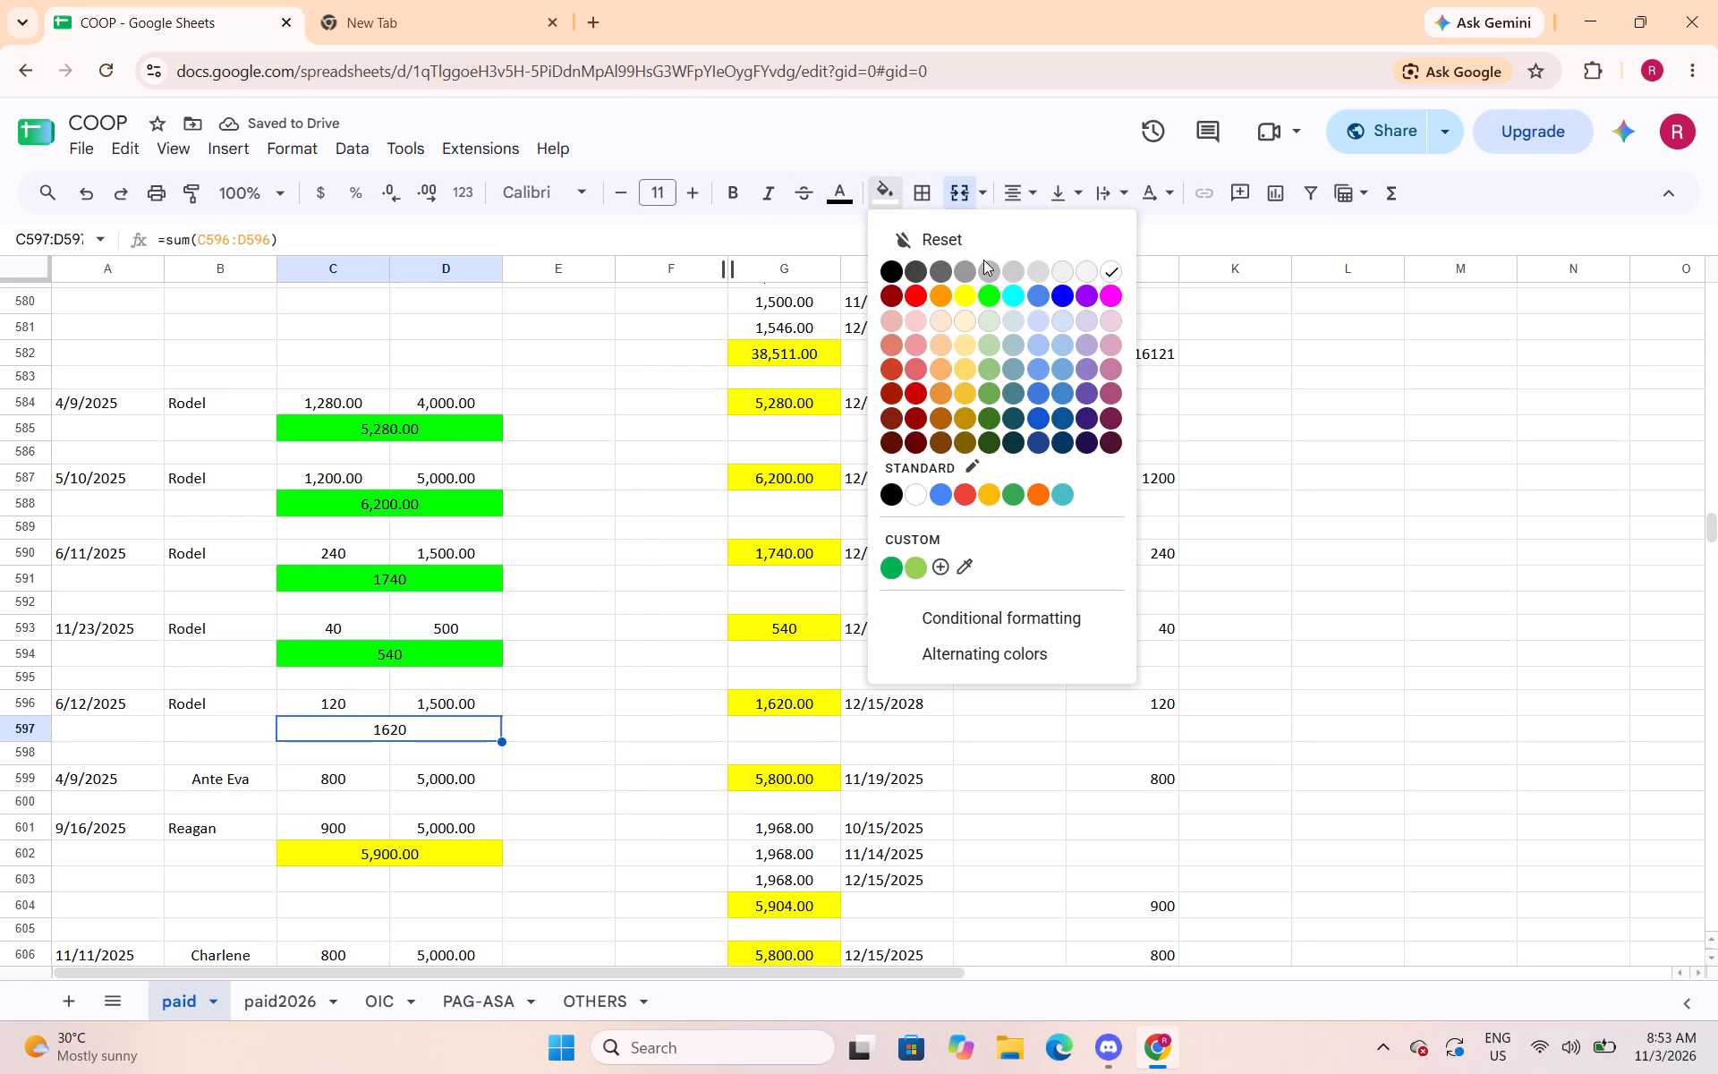
pyautogui.click(989, 286)
pyautogui.scroll(-2, 365, 610)
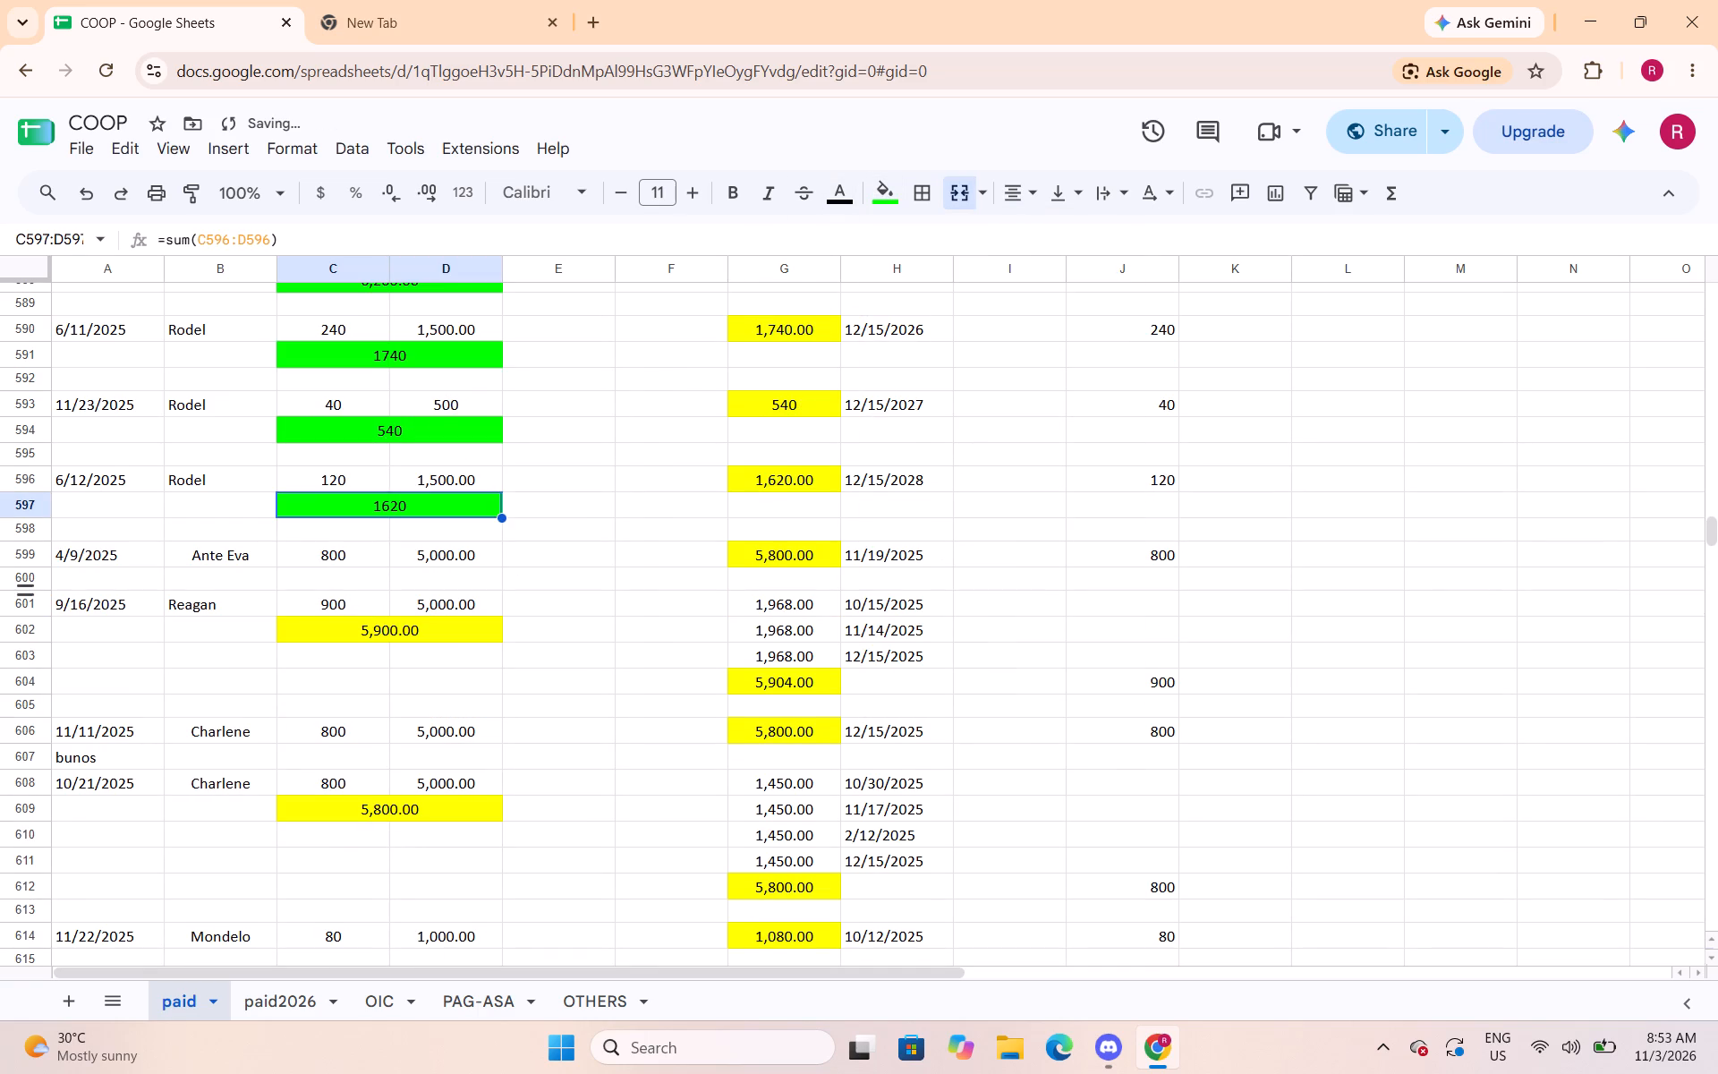
pyautogui.click(27, 577)
pyautogui.rightClick(27, 577)
pyautogui.click(85, 623)
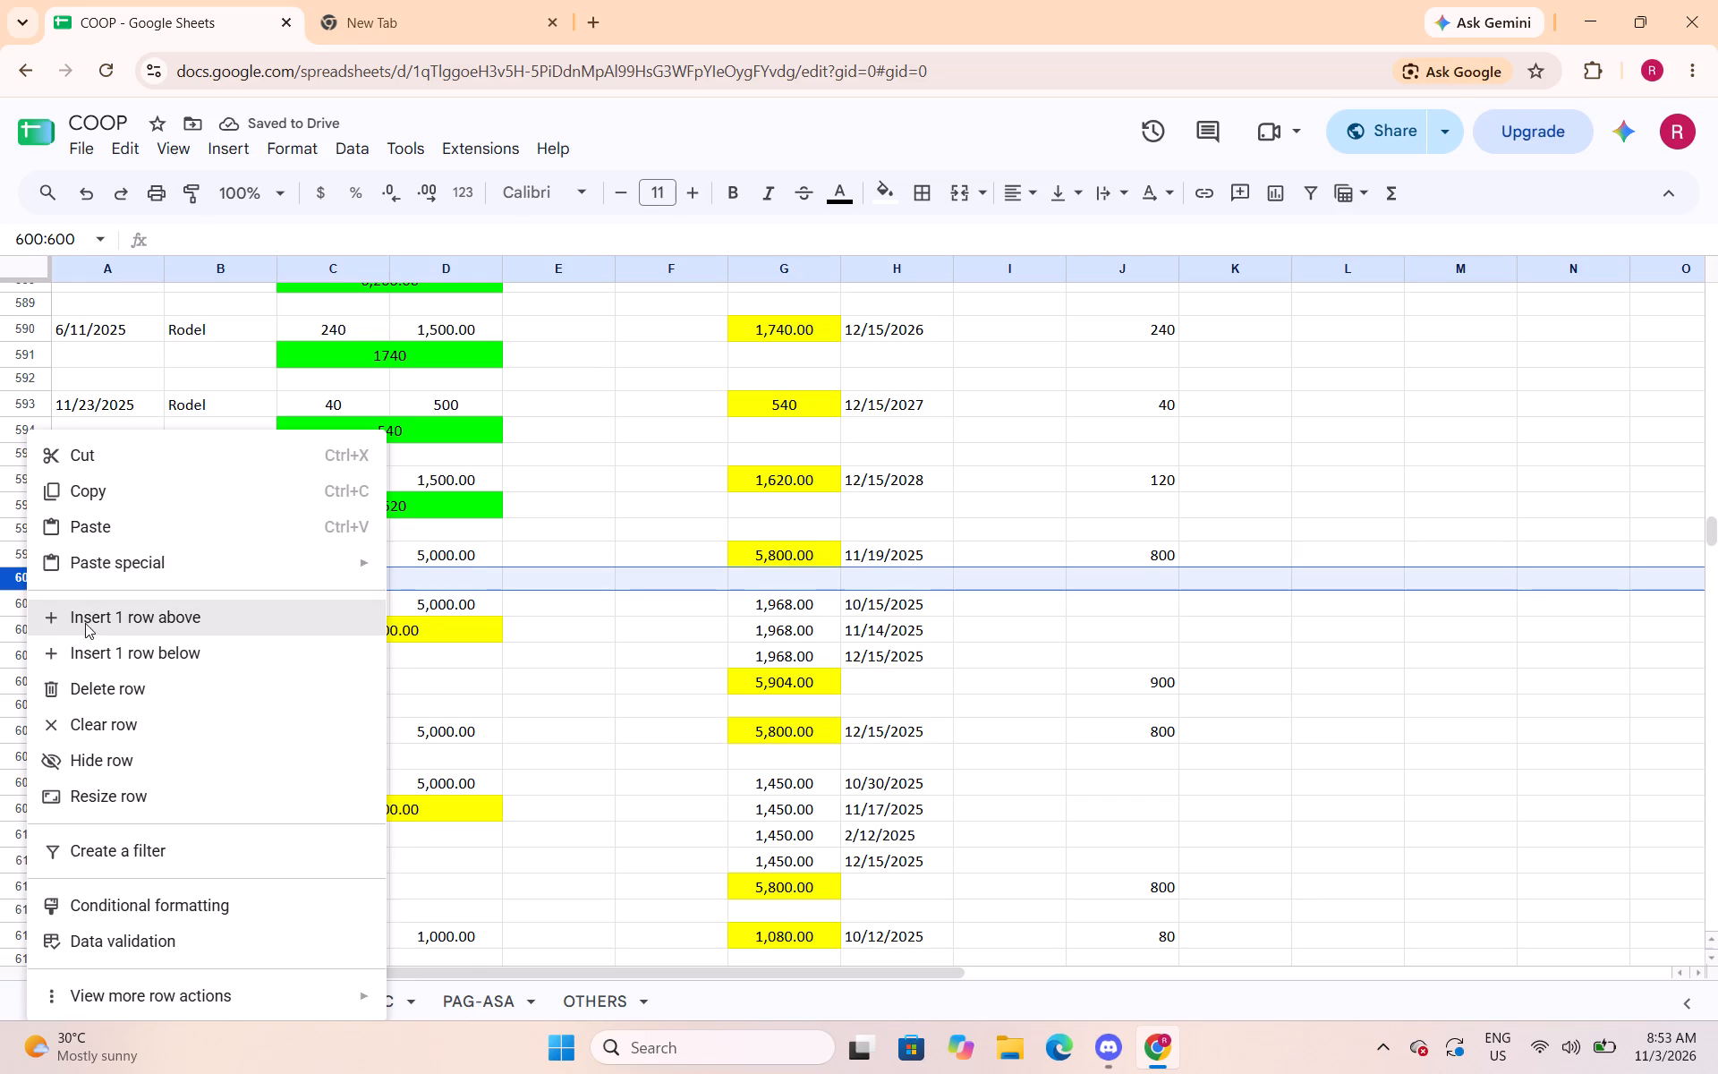
pyautogui.moveTo(363, 584); pyautogui.dragTo(404, 575)
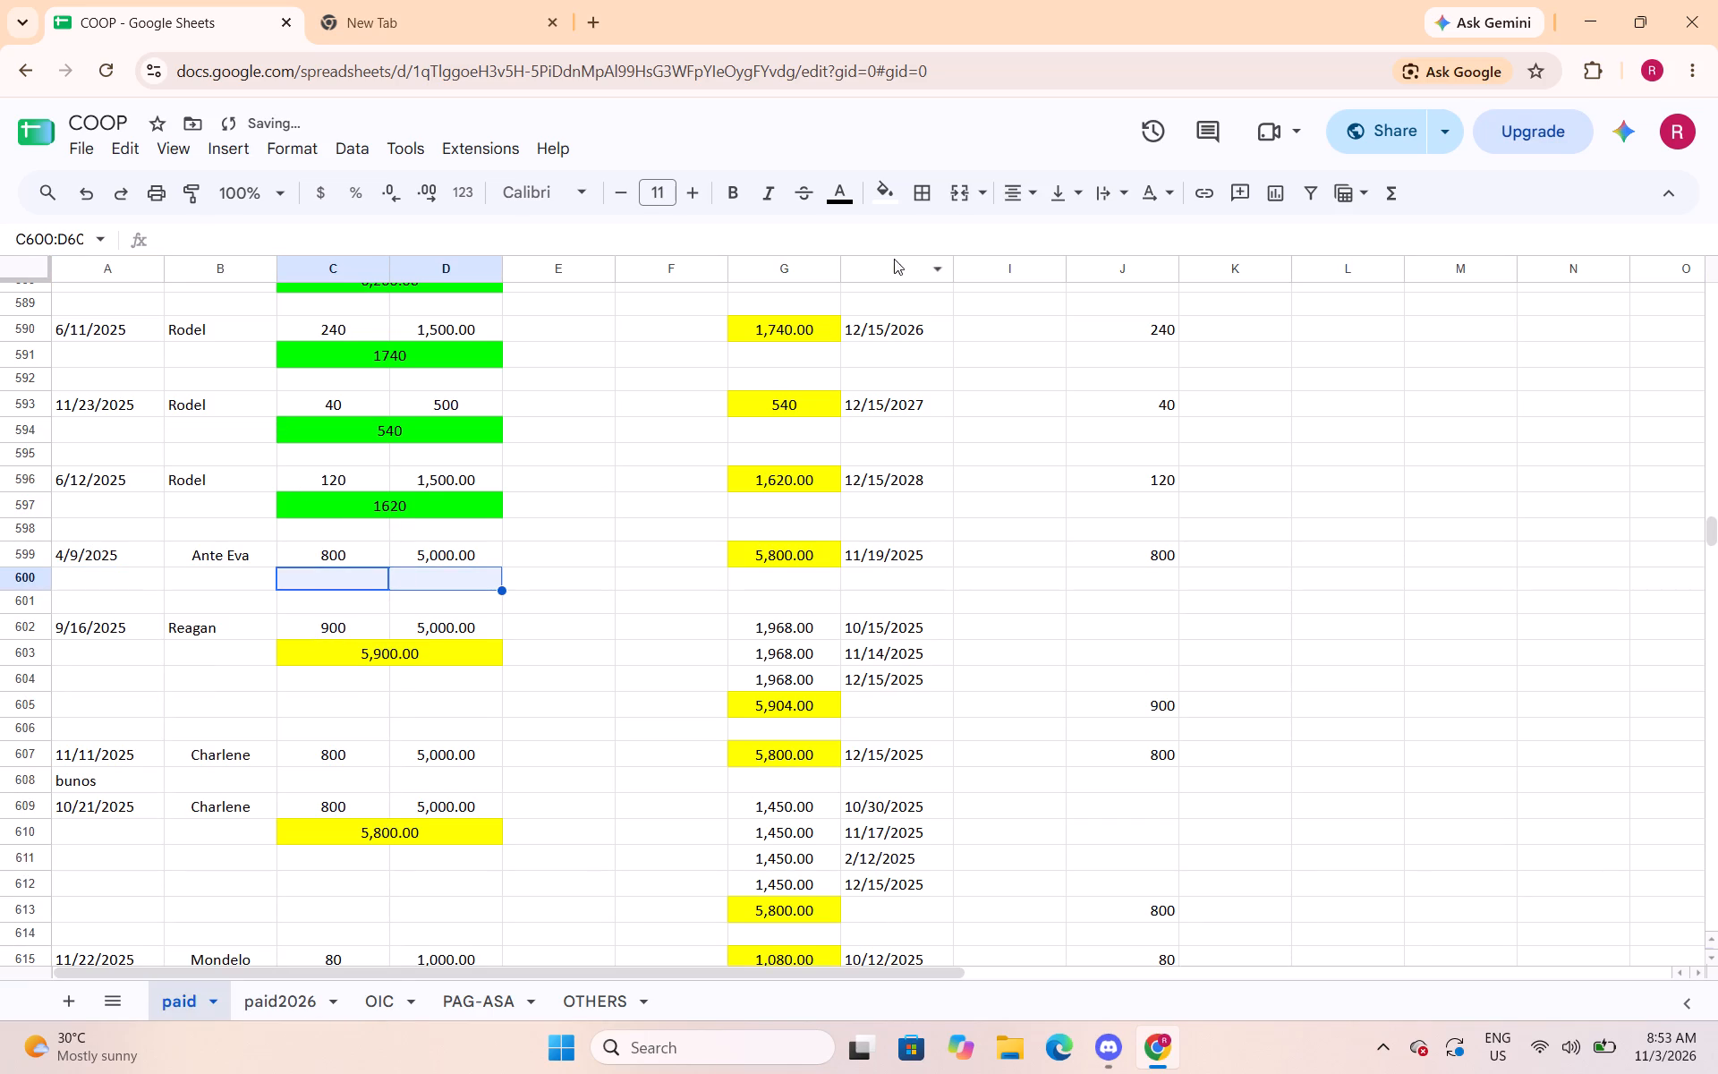
pyautogui.click(957, 199)
# Enter a SUM formula totalling C599:D599 in the merged cell C600:D600 and fill it with bright green.
pyautogui.write('=sum(')
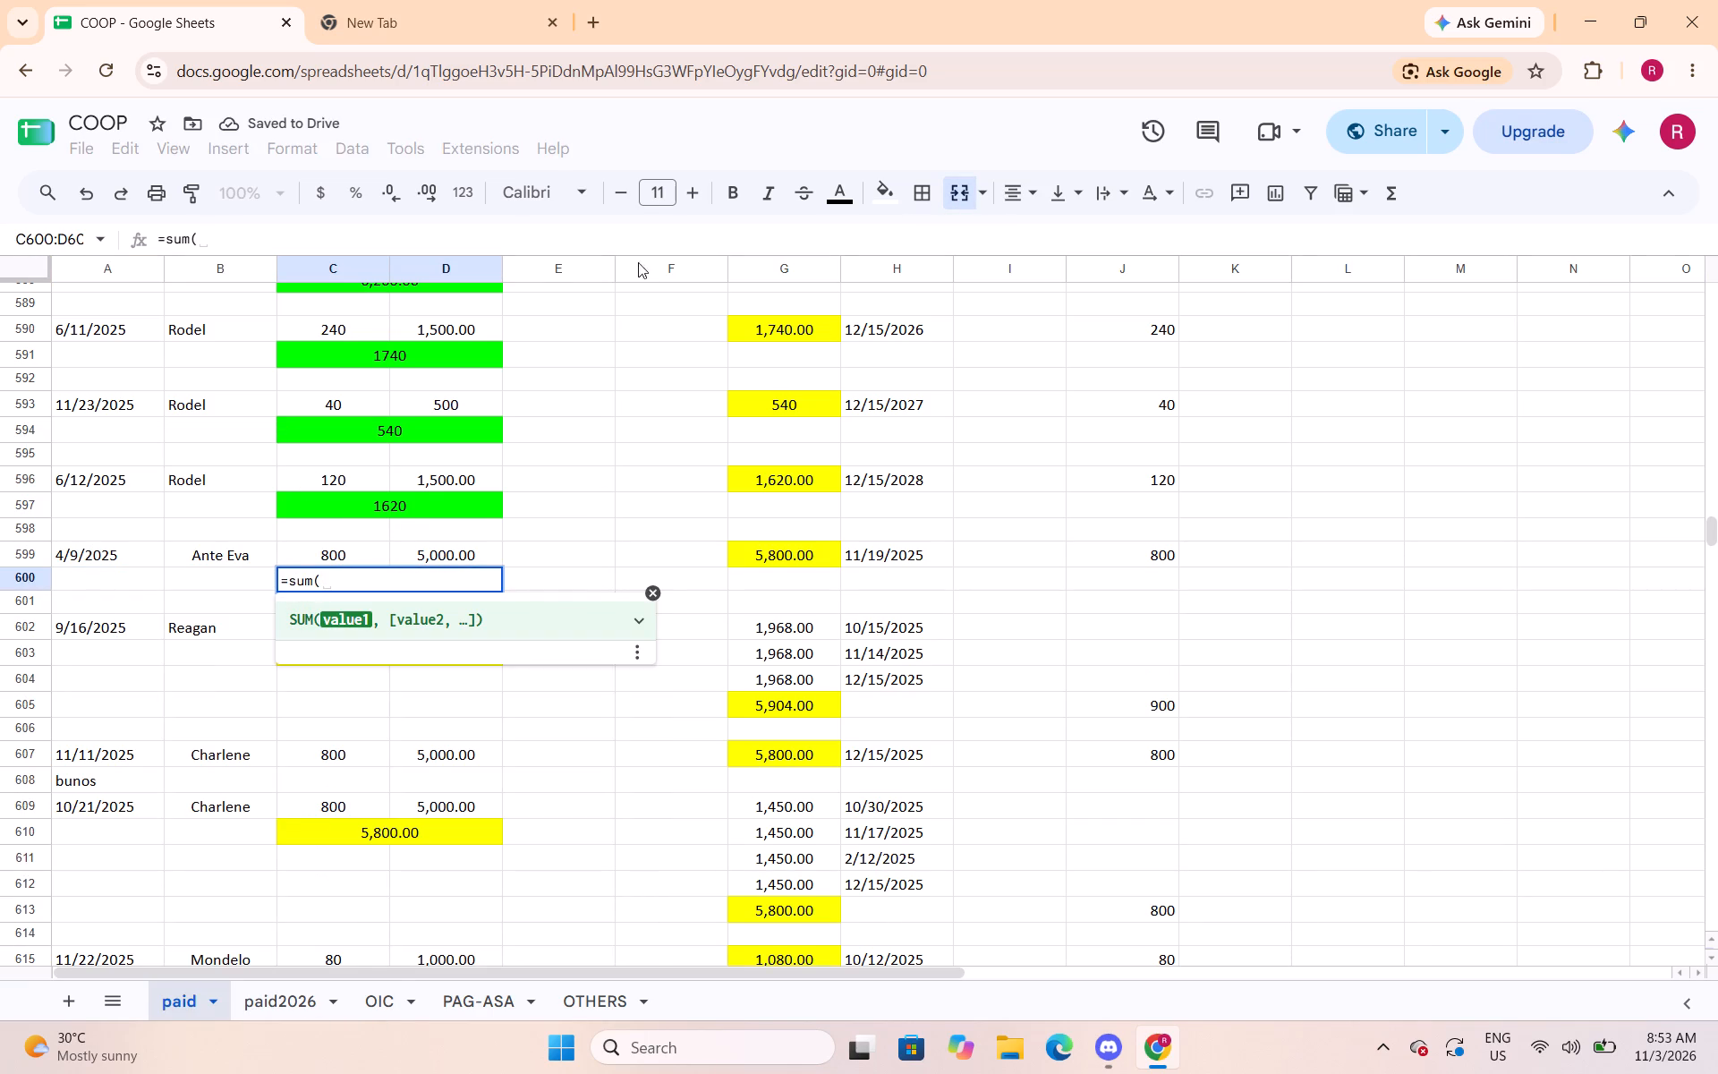
pyautogui.moveTo(358, 549); pyautogui.dragTo(408, 550)
pyautogui.hotkey('shift', ')')
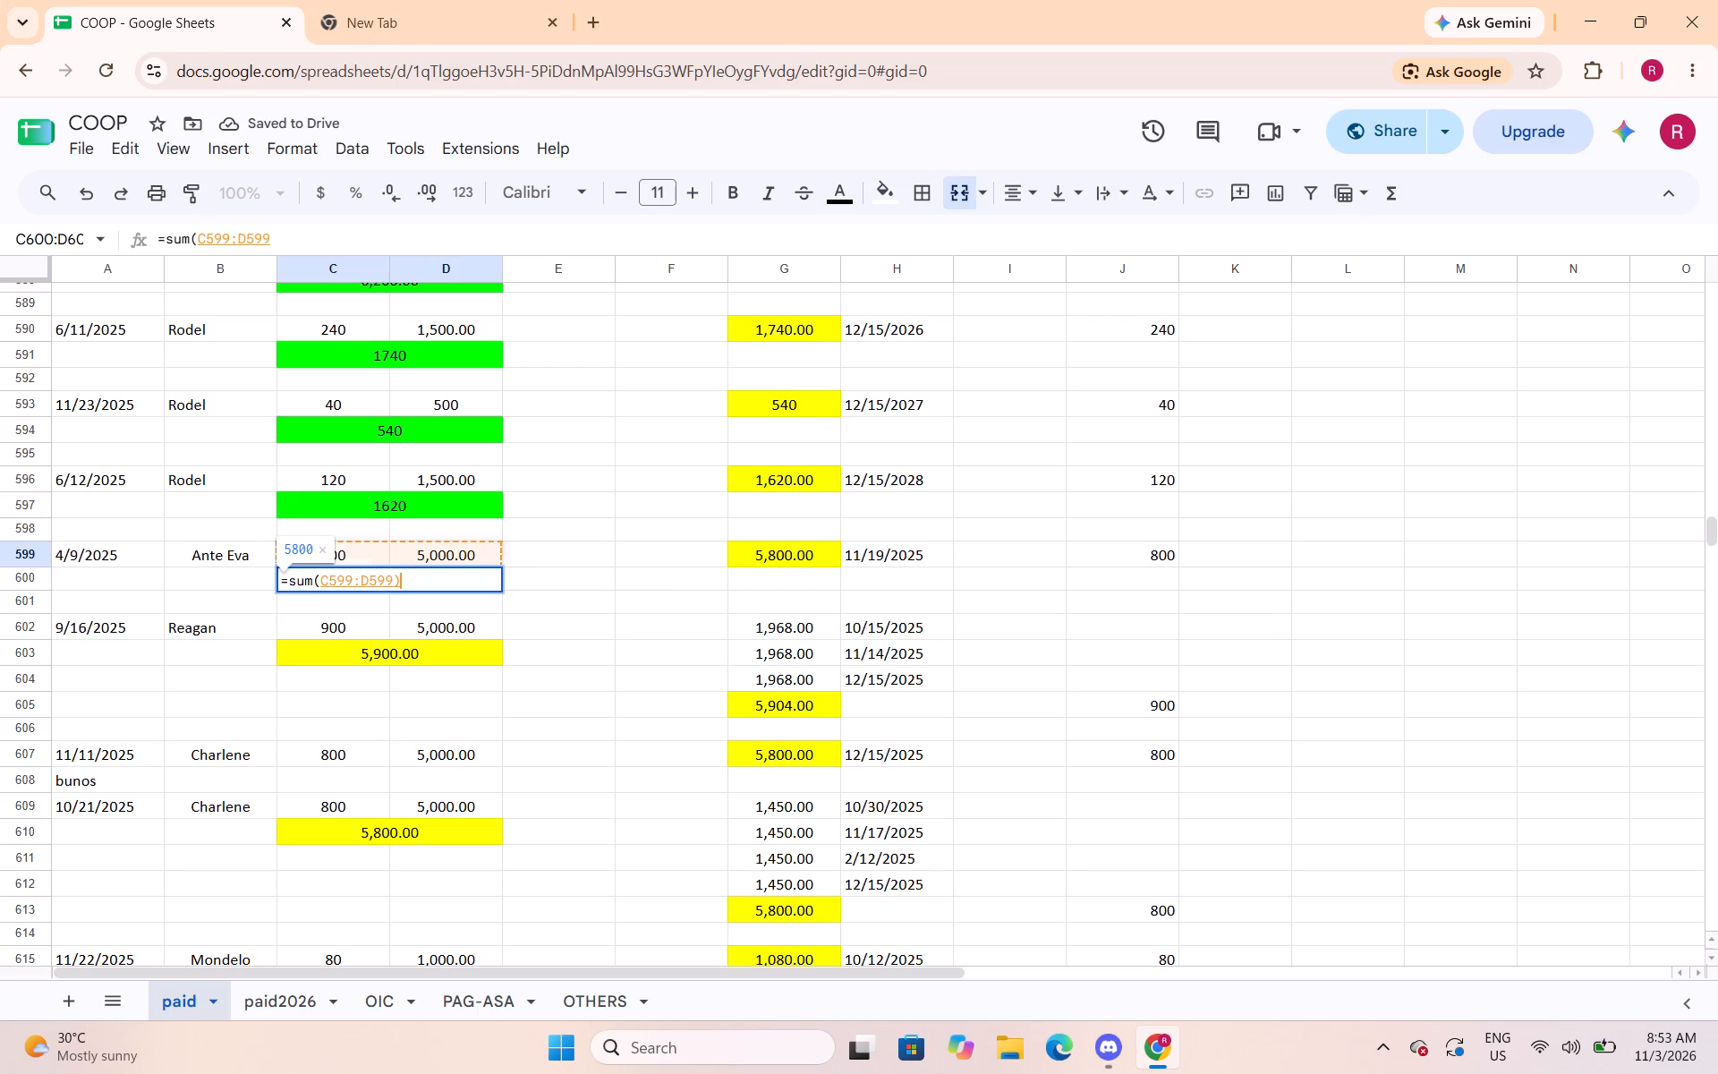
pyautogui.press('Return')
pyautogui.press('Up')
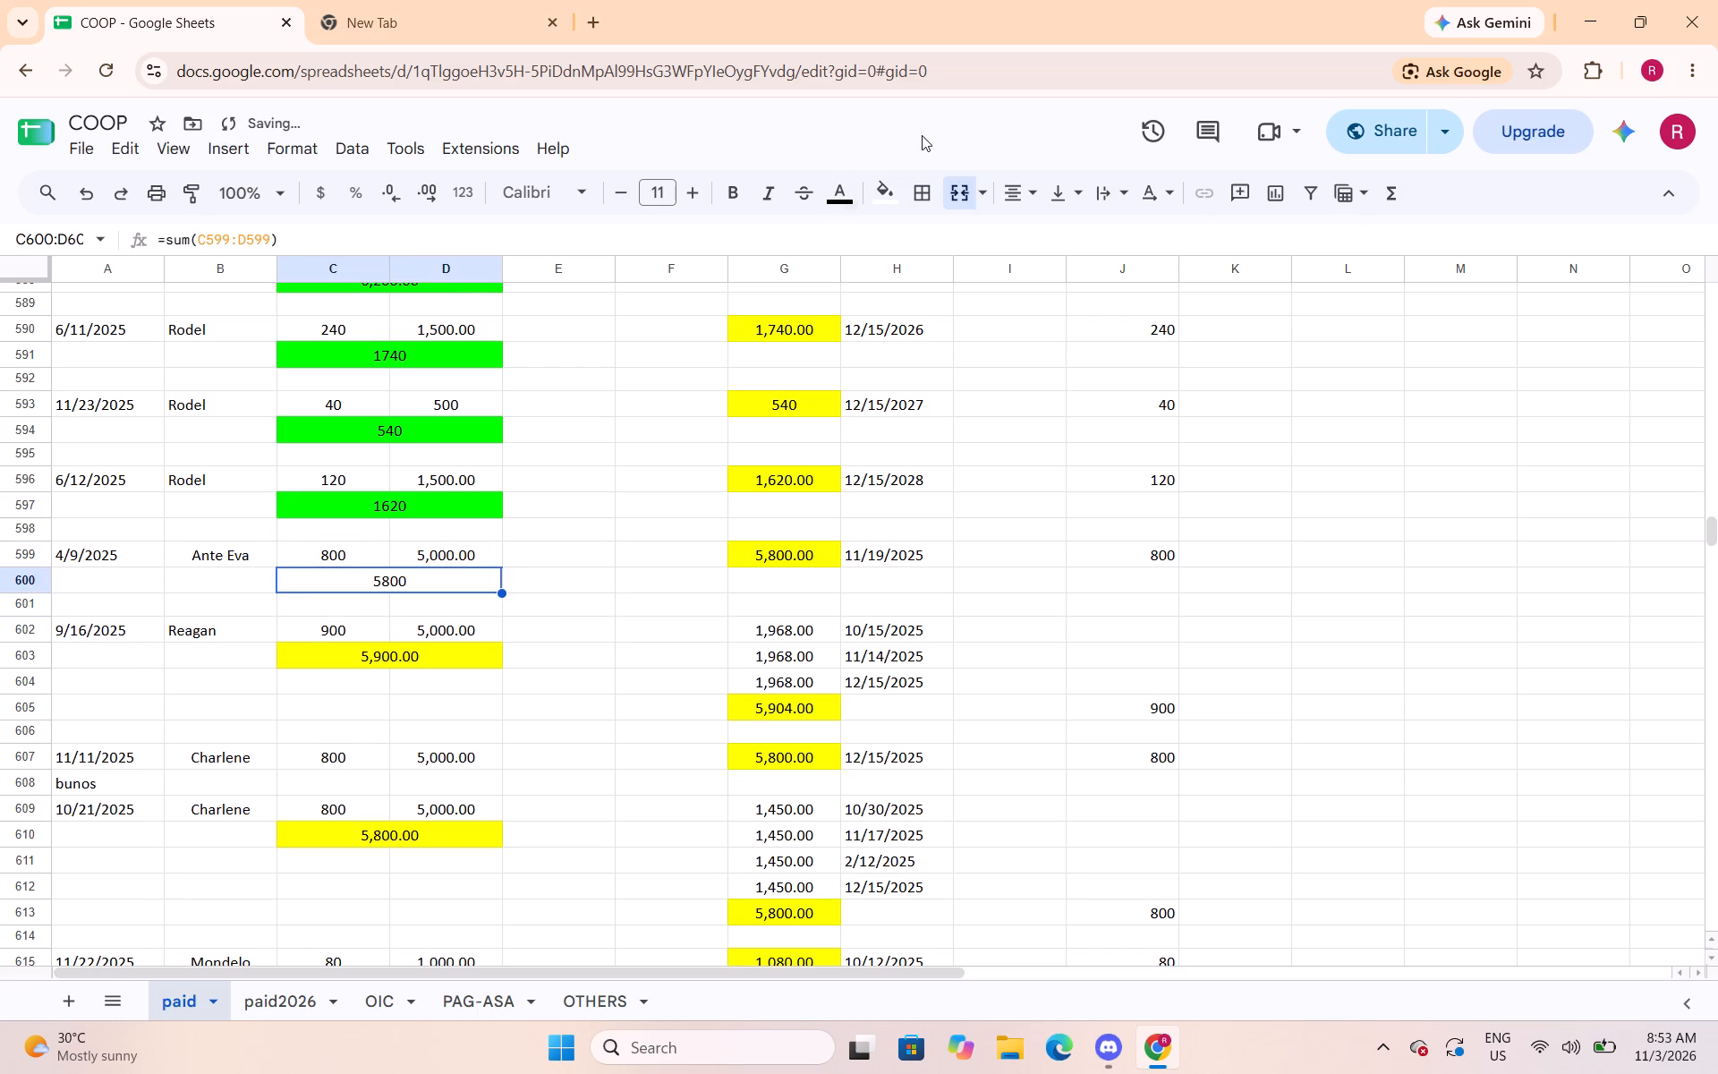
pyautogui.click(896, 200)
pyautogui.click(989, 292)
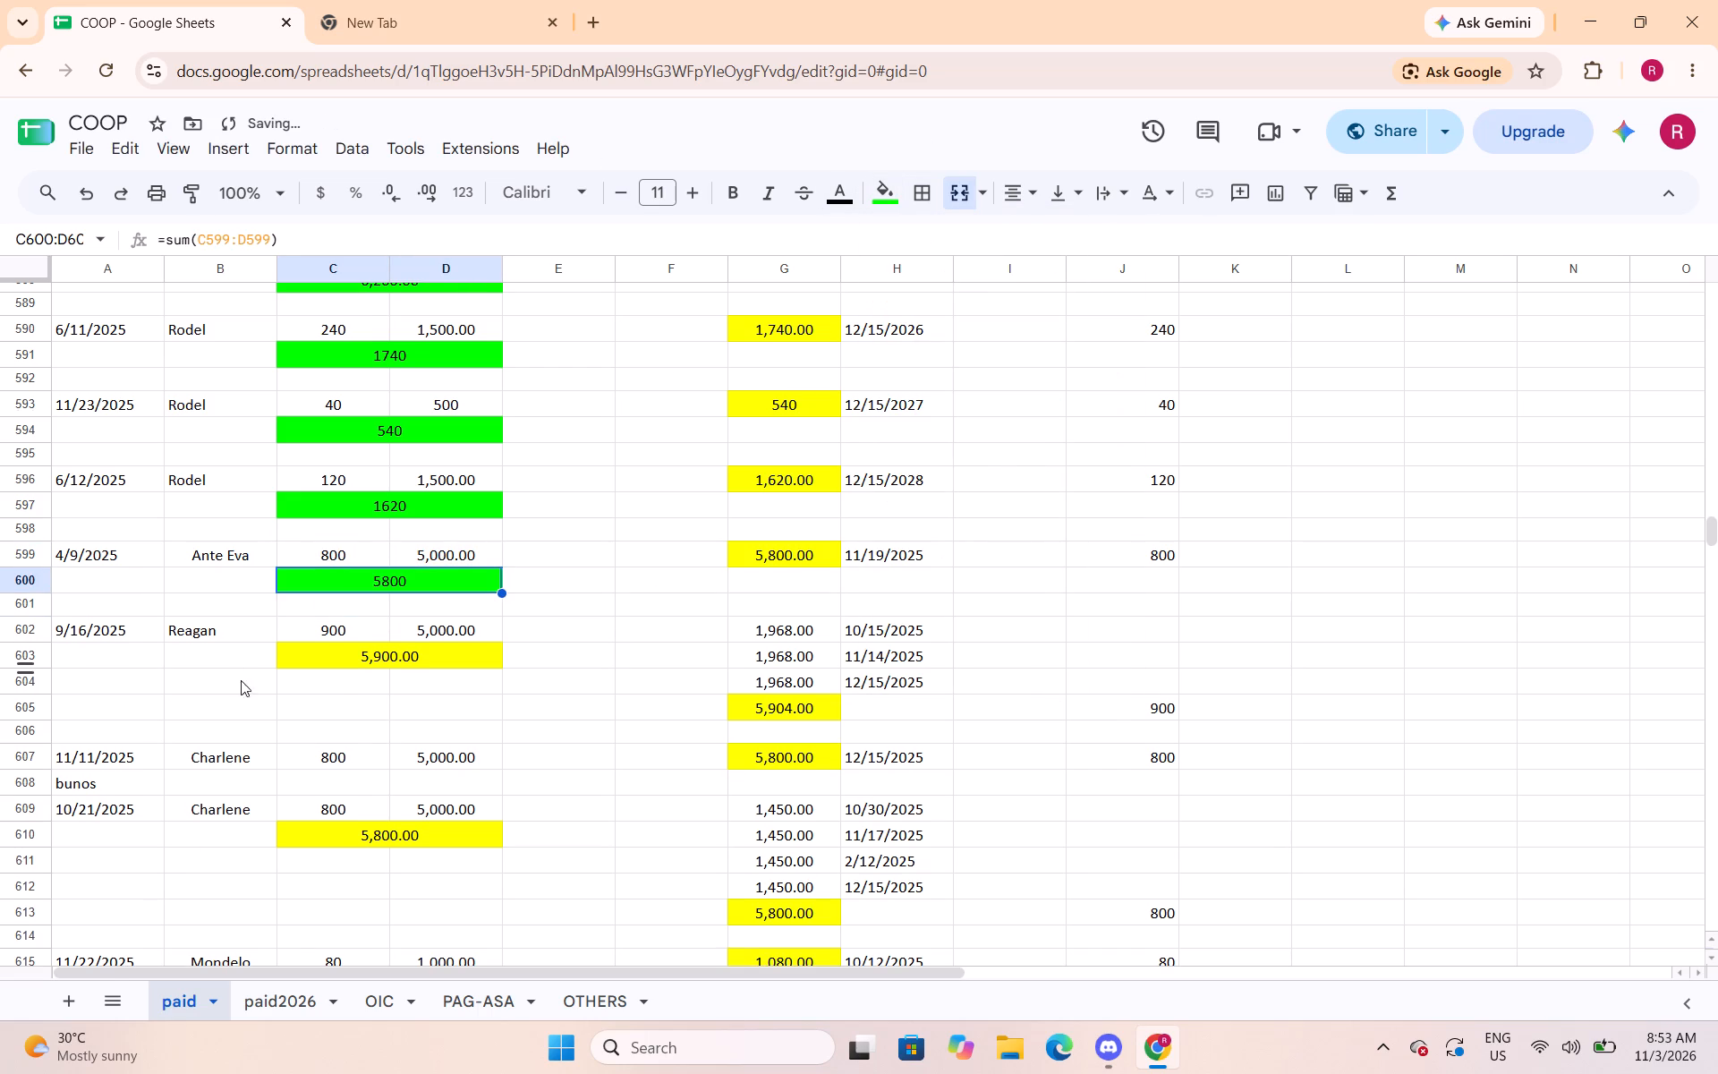
# Recolour the merged total C603:D603 of the 9/16/2025 loan to bright green.
pyautogui.click(344, 660)
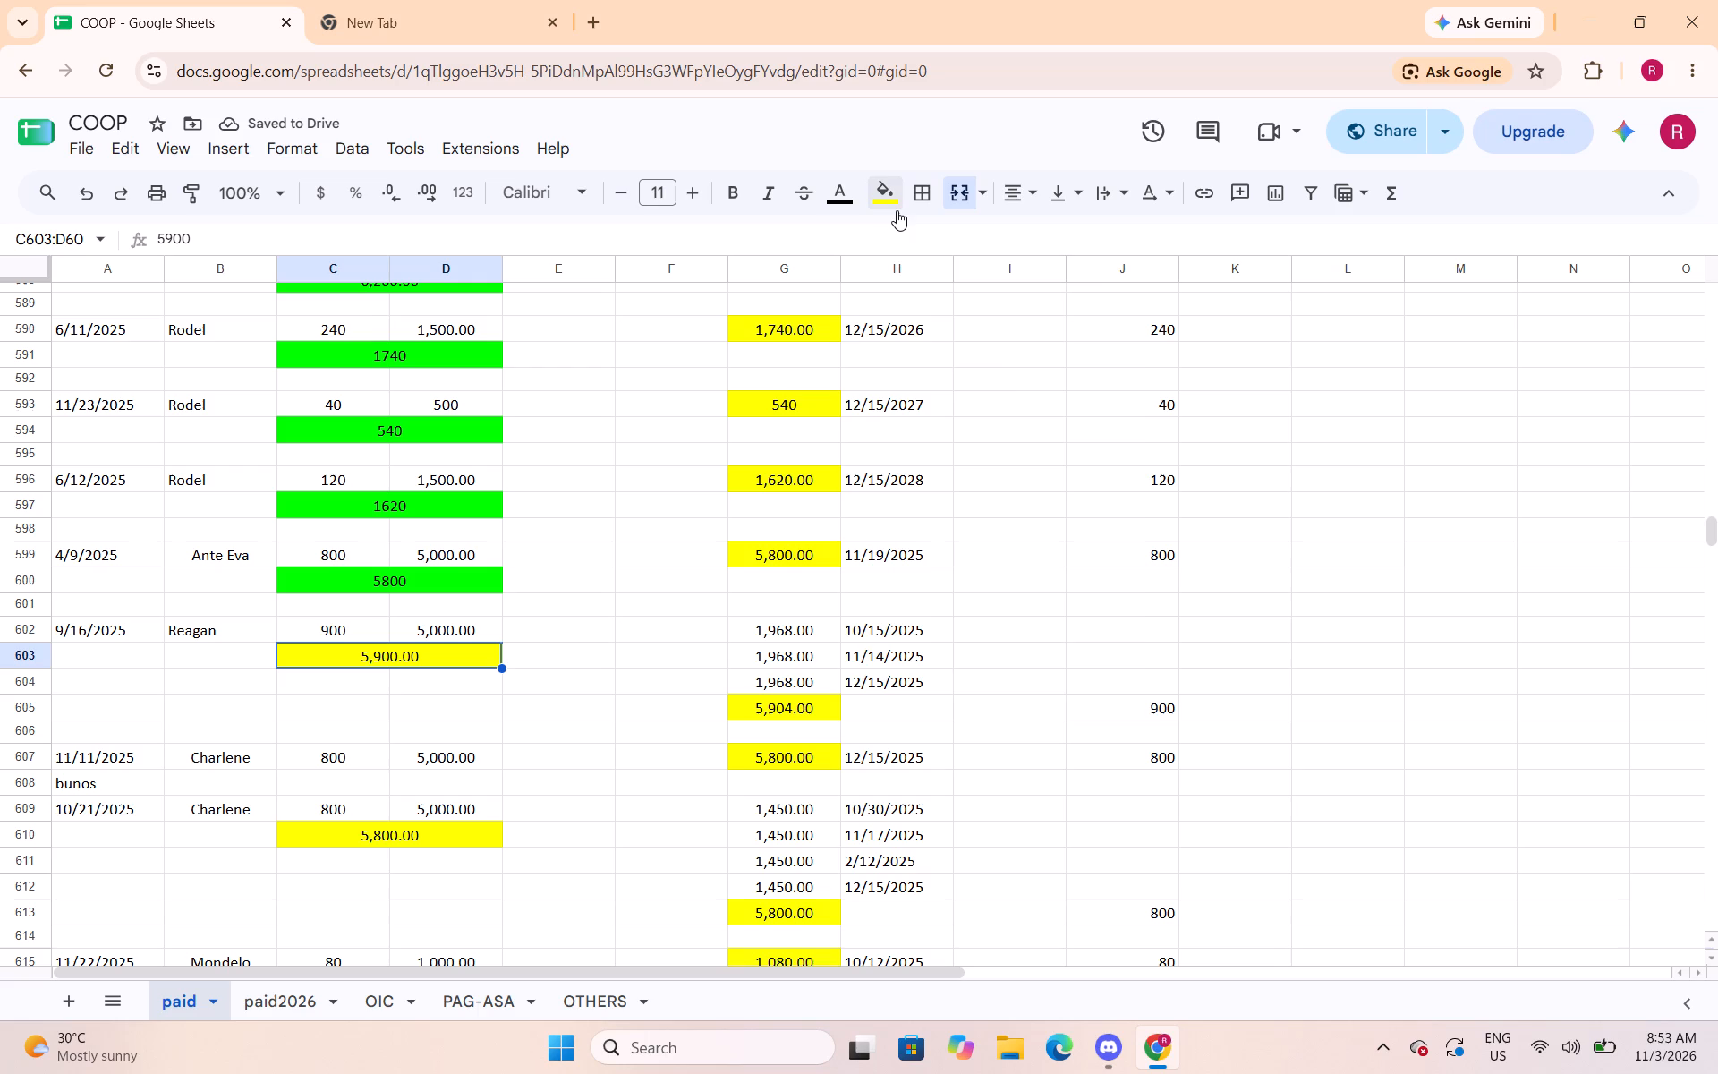
pyautogui.click(893, 199)
pyautogui.click(992, 298)
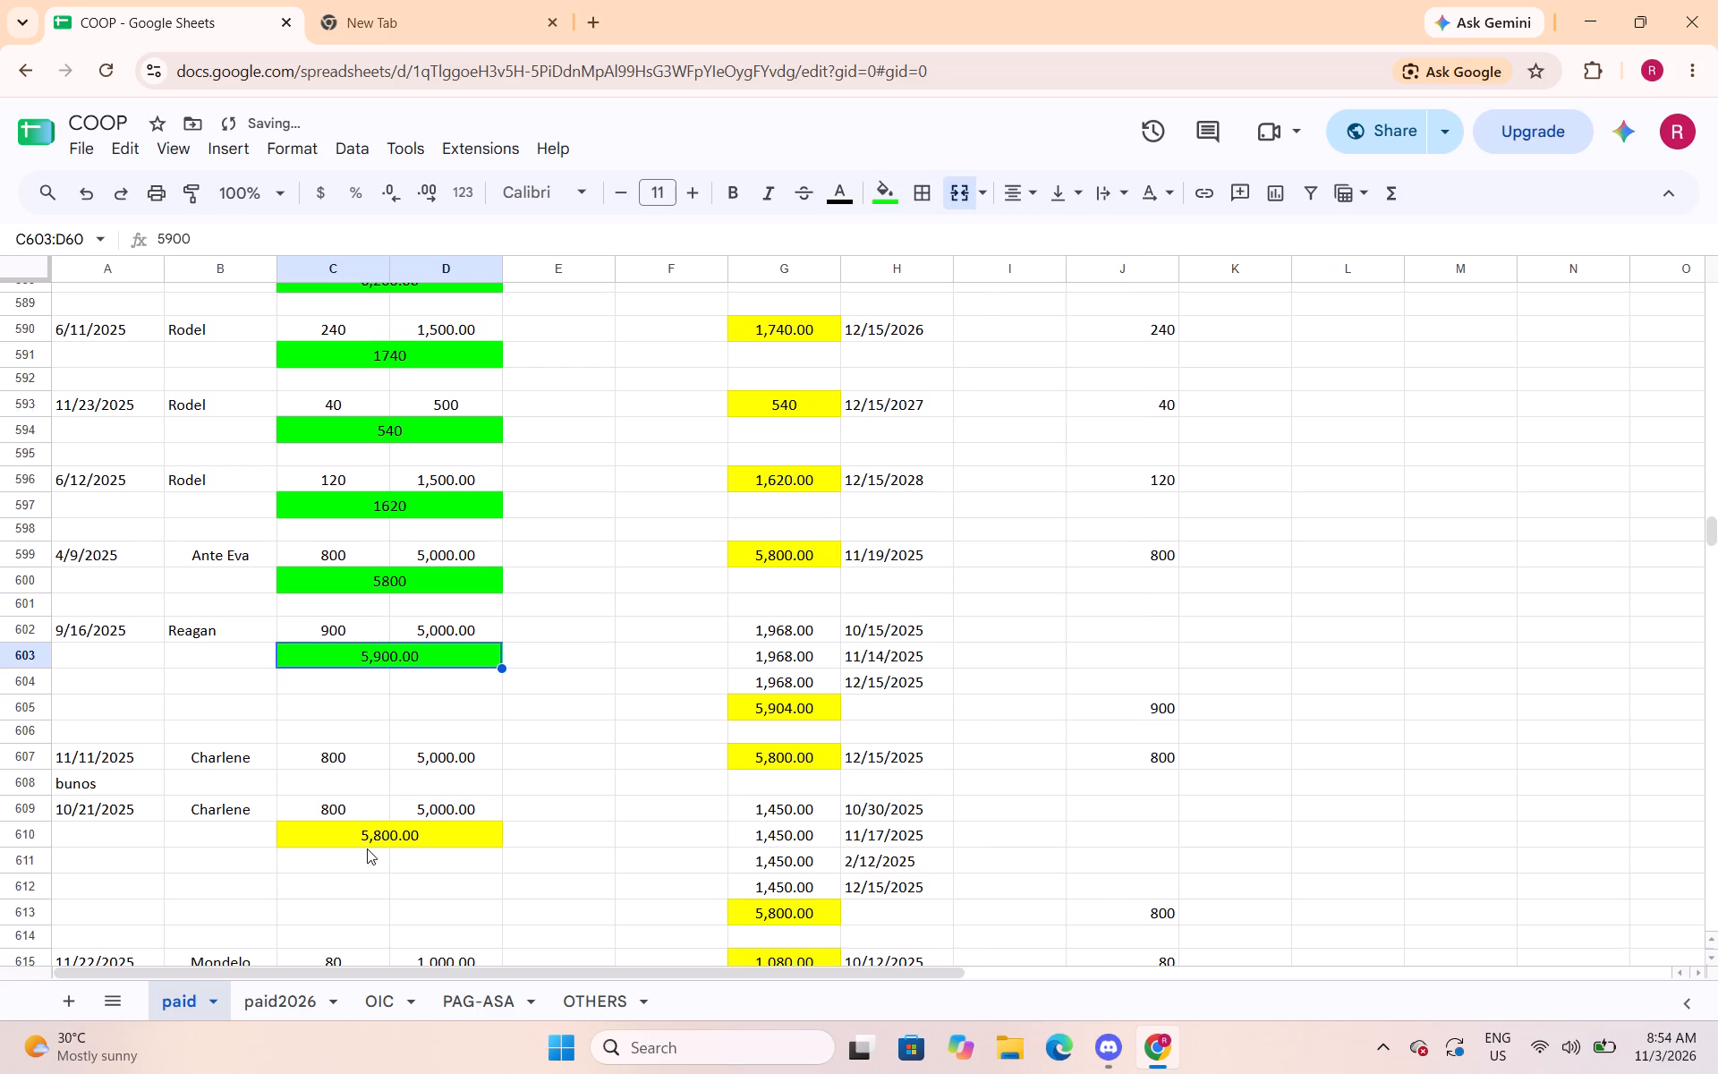
# Apply the Number format (1,000.12) to the merged totals C597:D597, C600:D600 and C591:D591.
pyautogui.rightClick(382, 507)
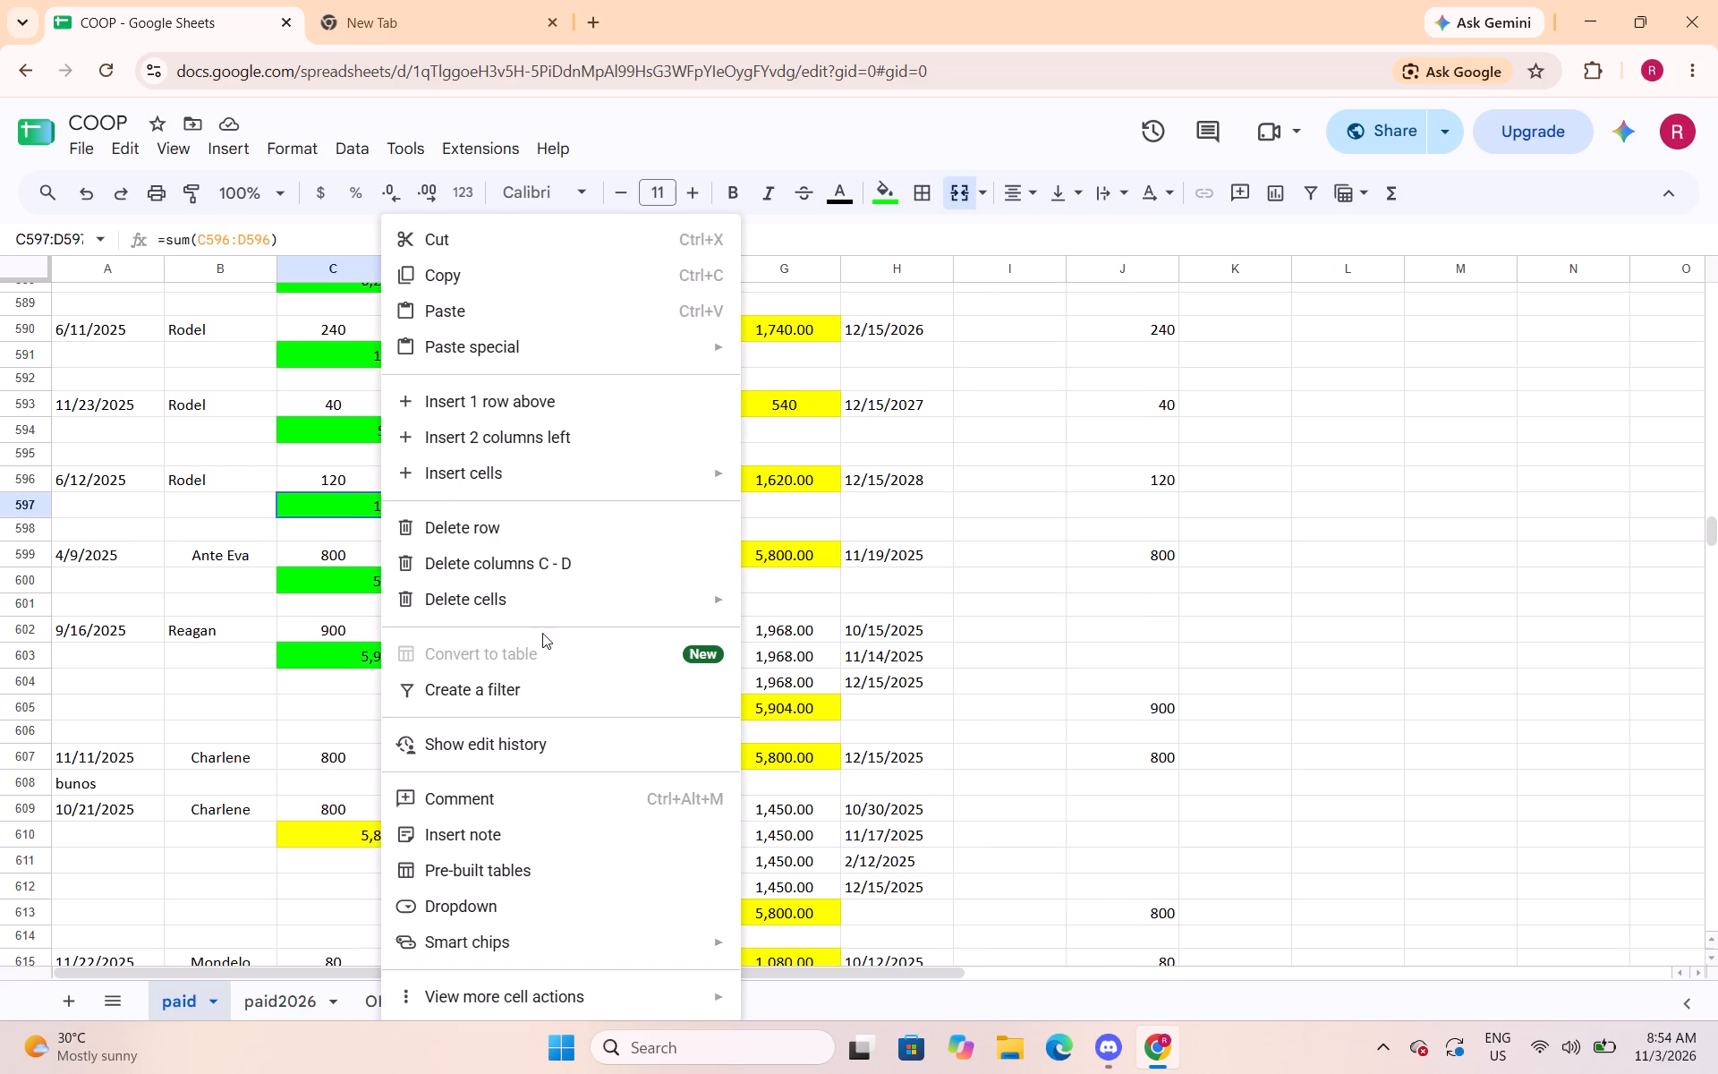
pyautogui.click(336, 508)
pyautogui.click(391, 510)
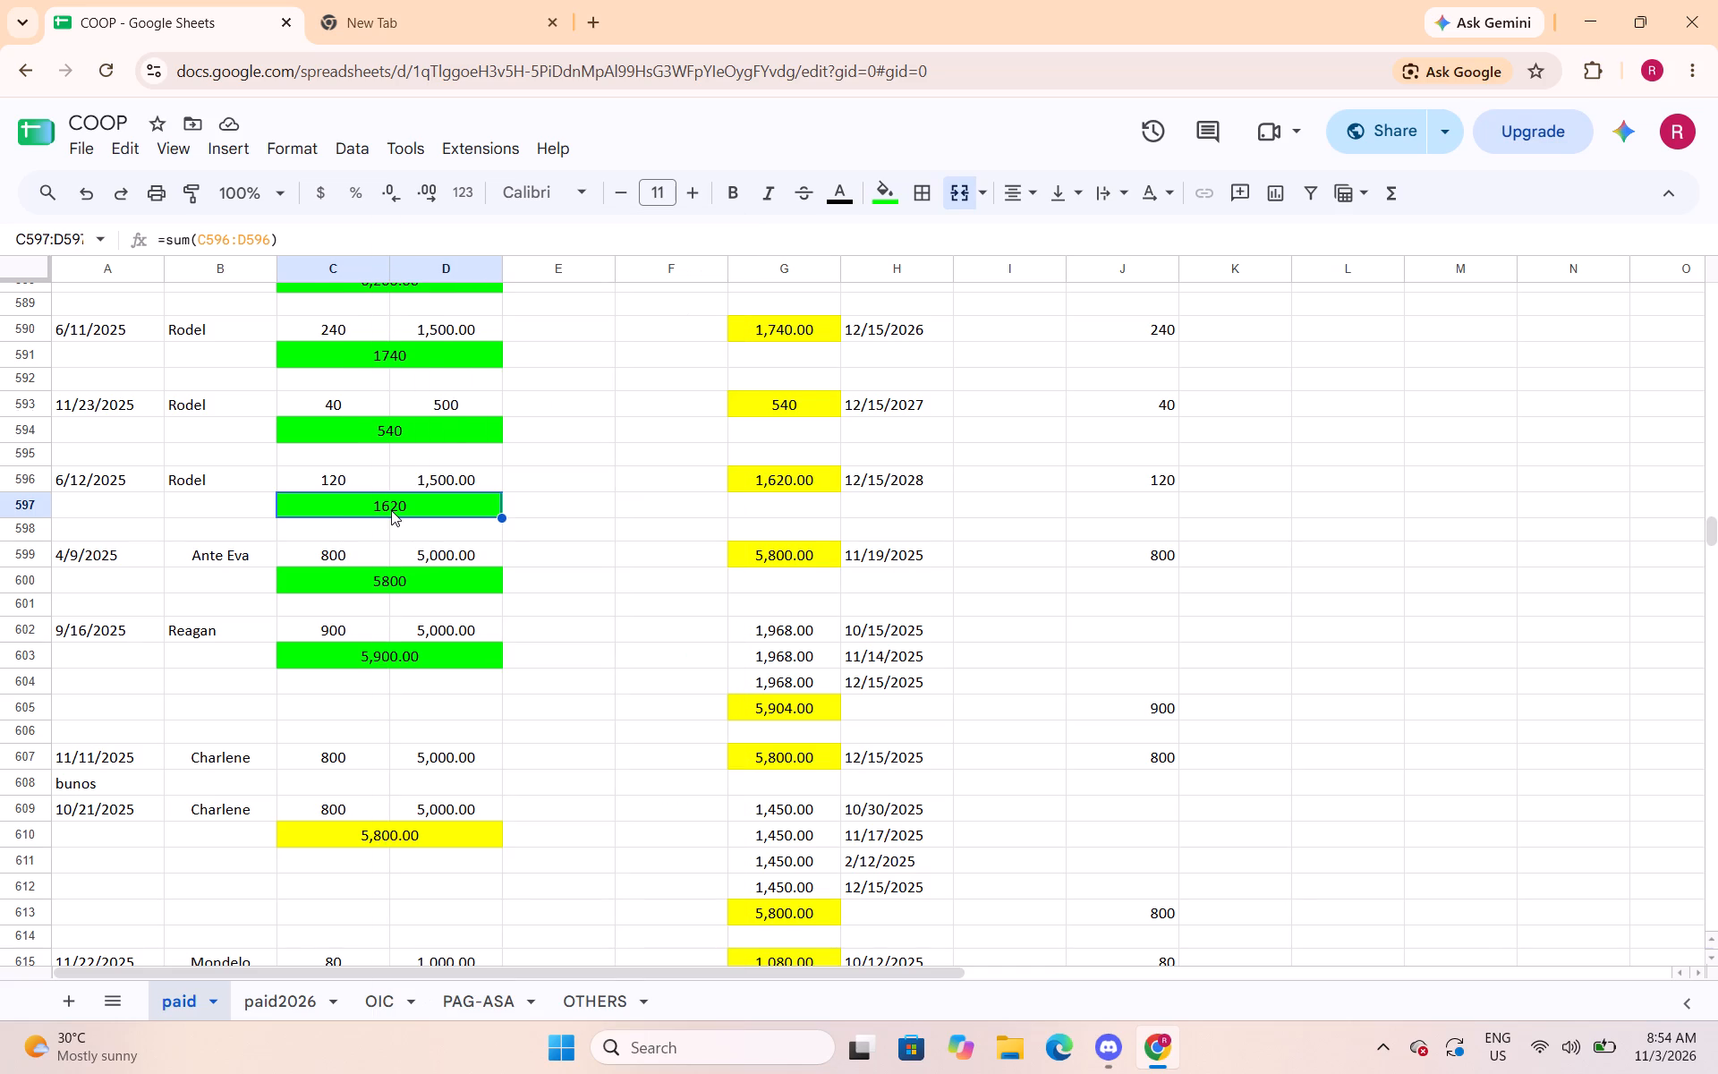
pyautogui.click(295, 149)
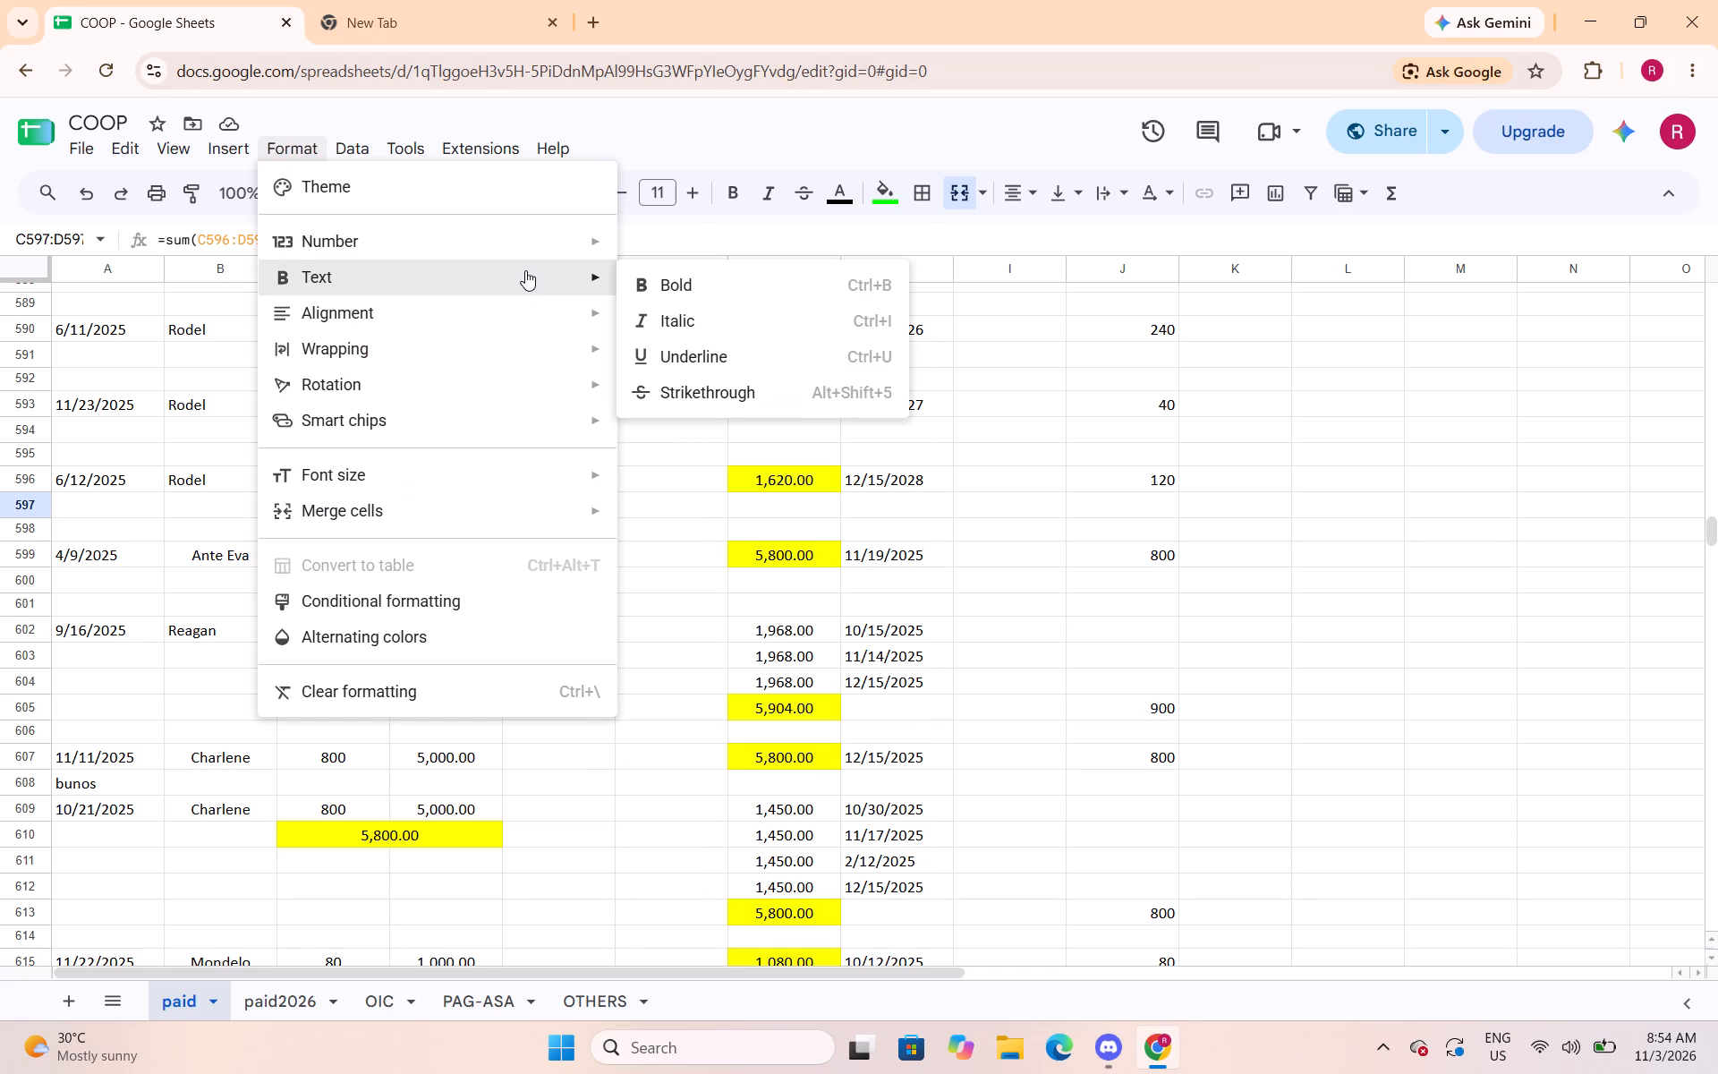
pyautogui.click(695, 338)
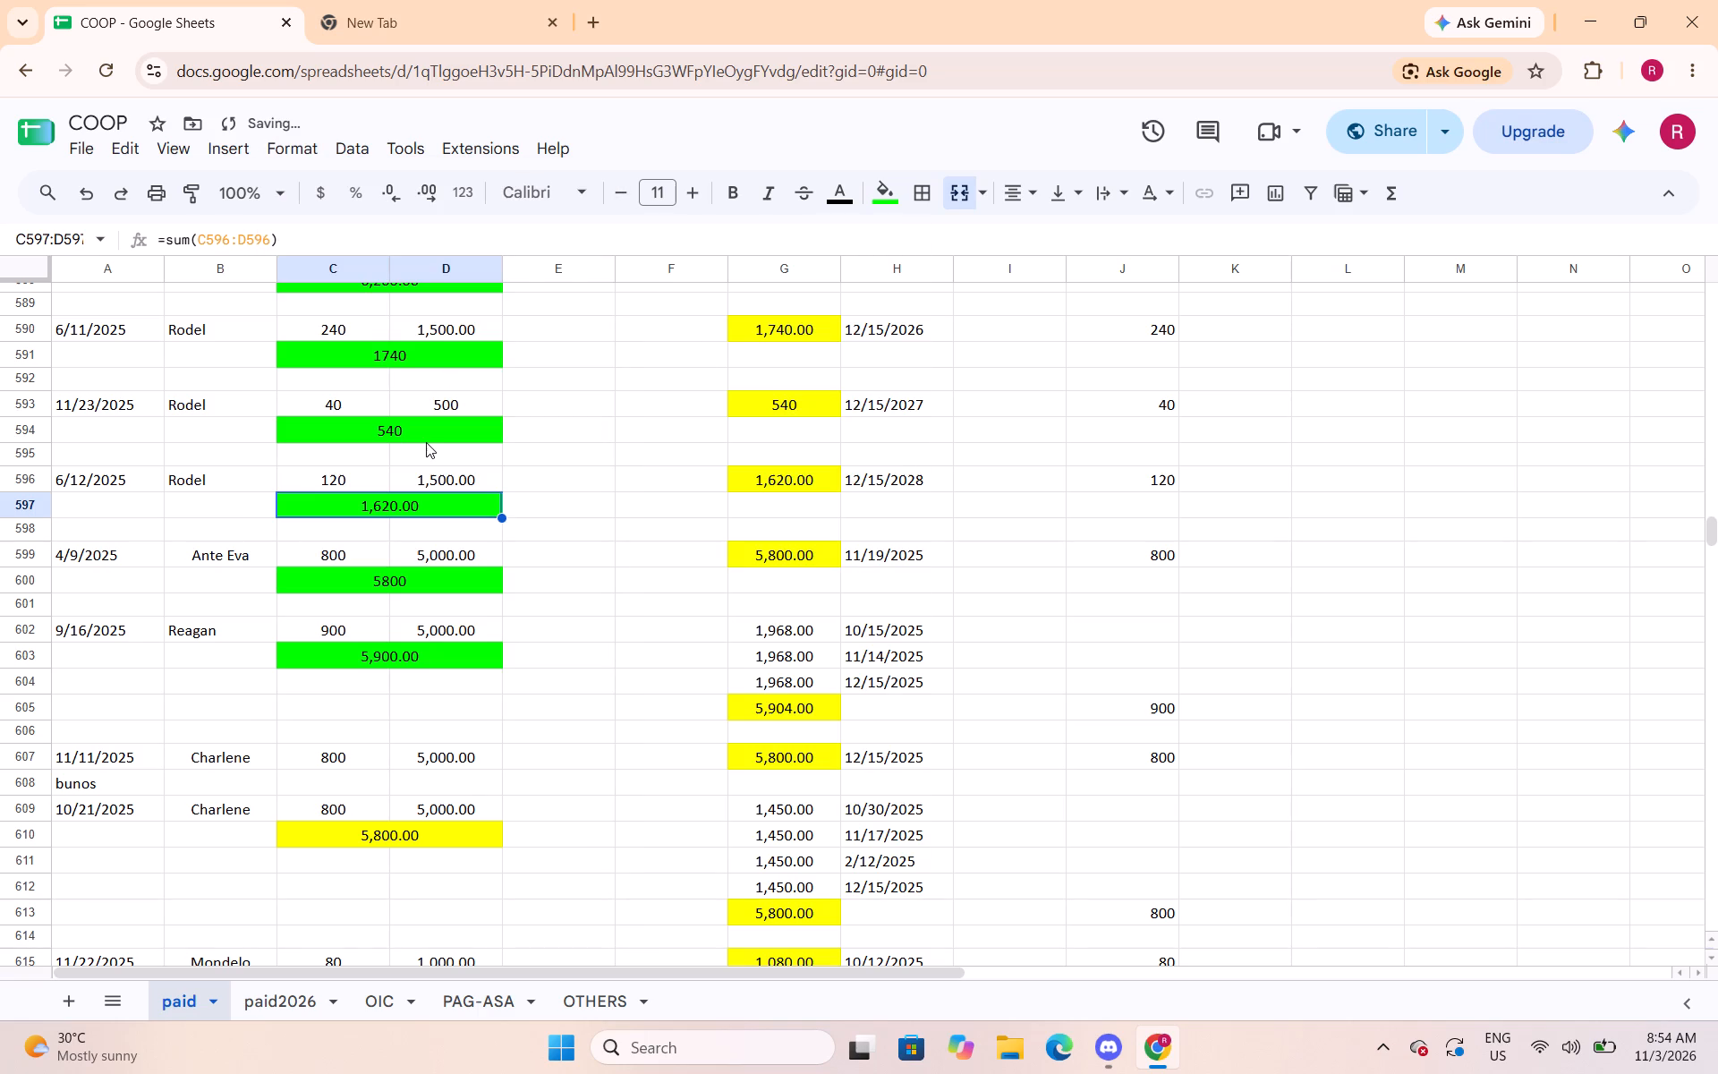
pyautogui.click(399, 586)
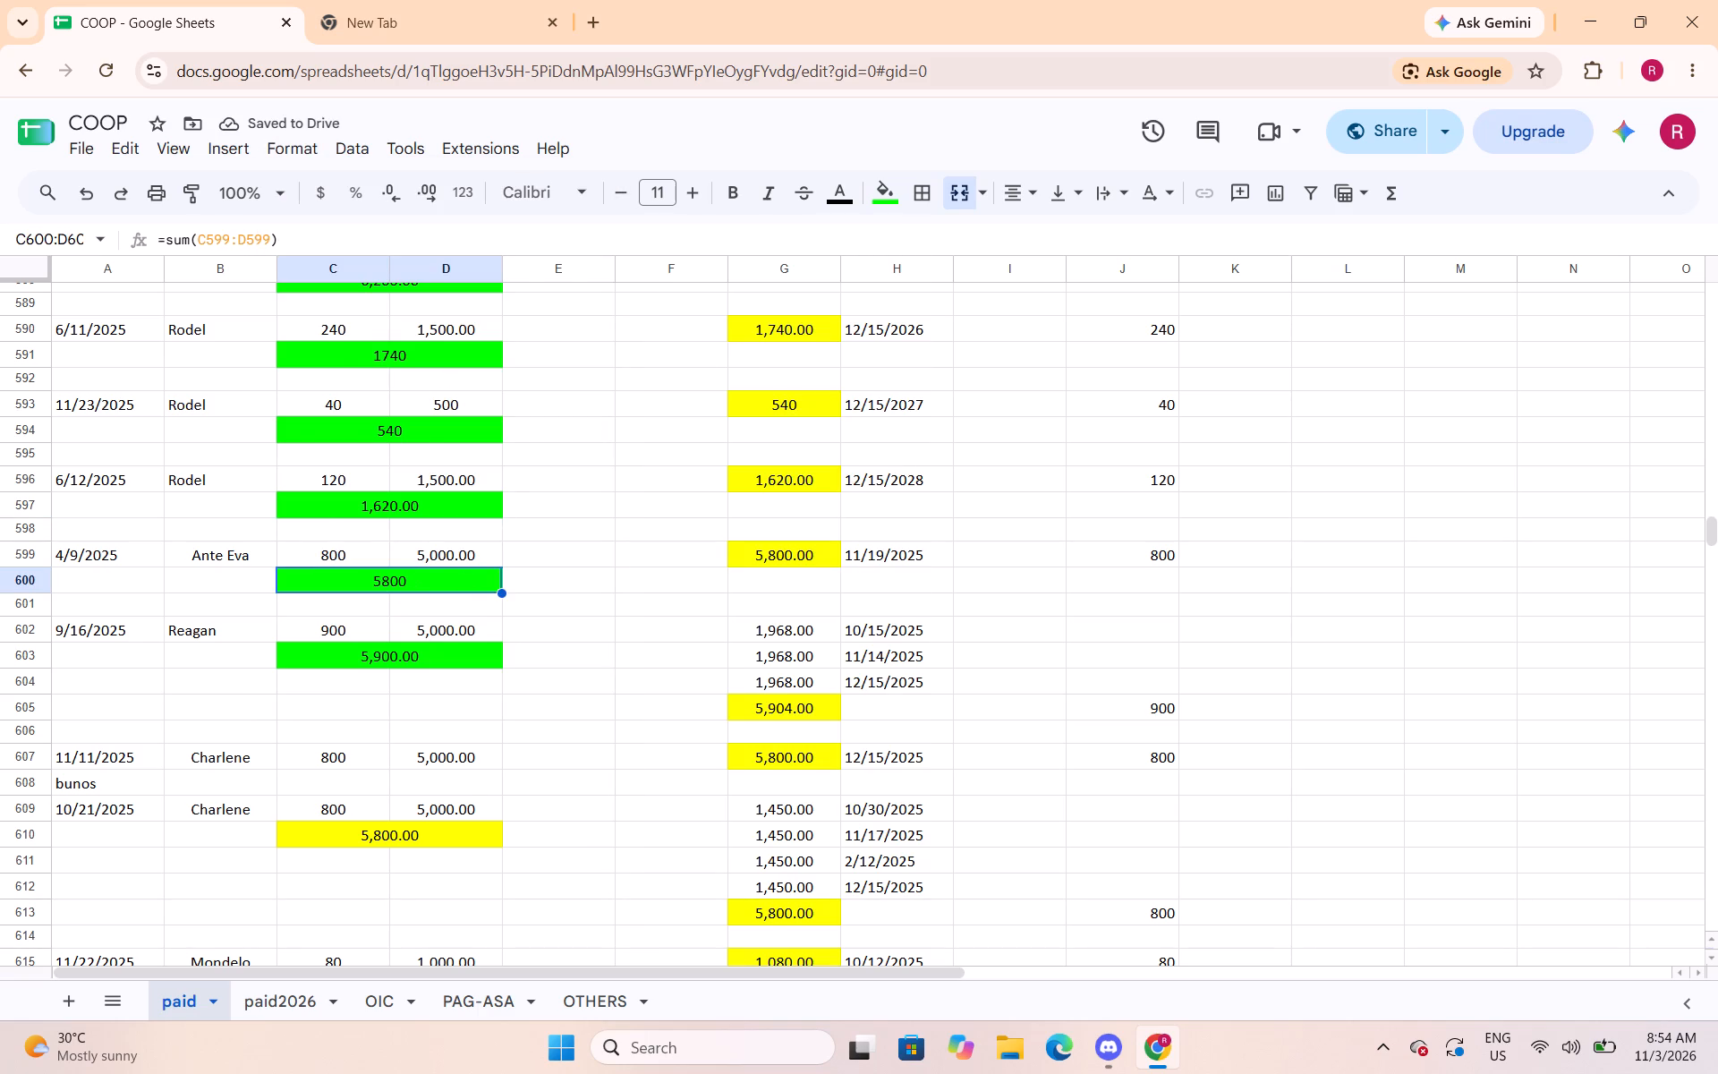
pyautogui.click(288, 151)
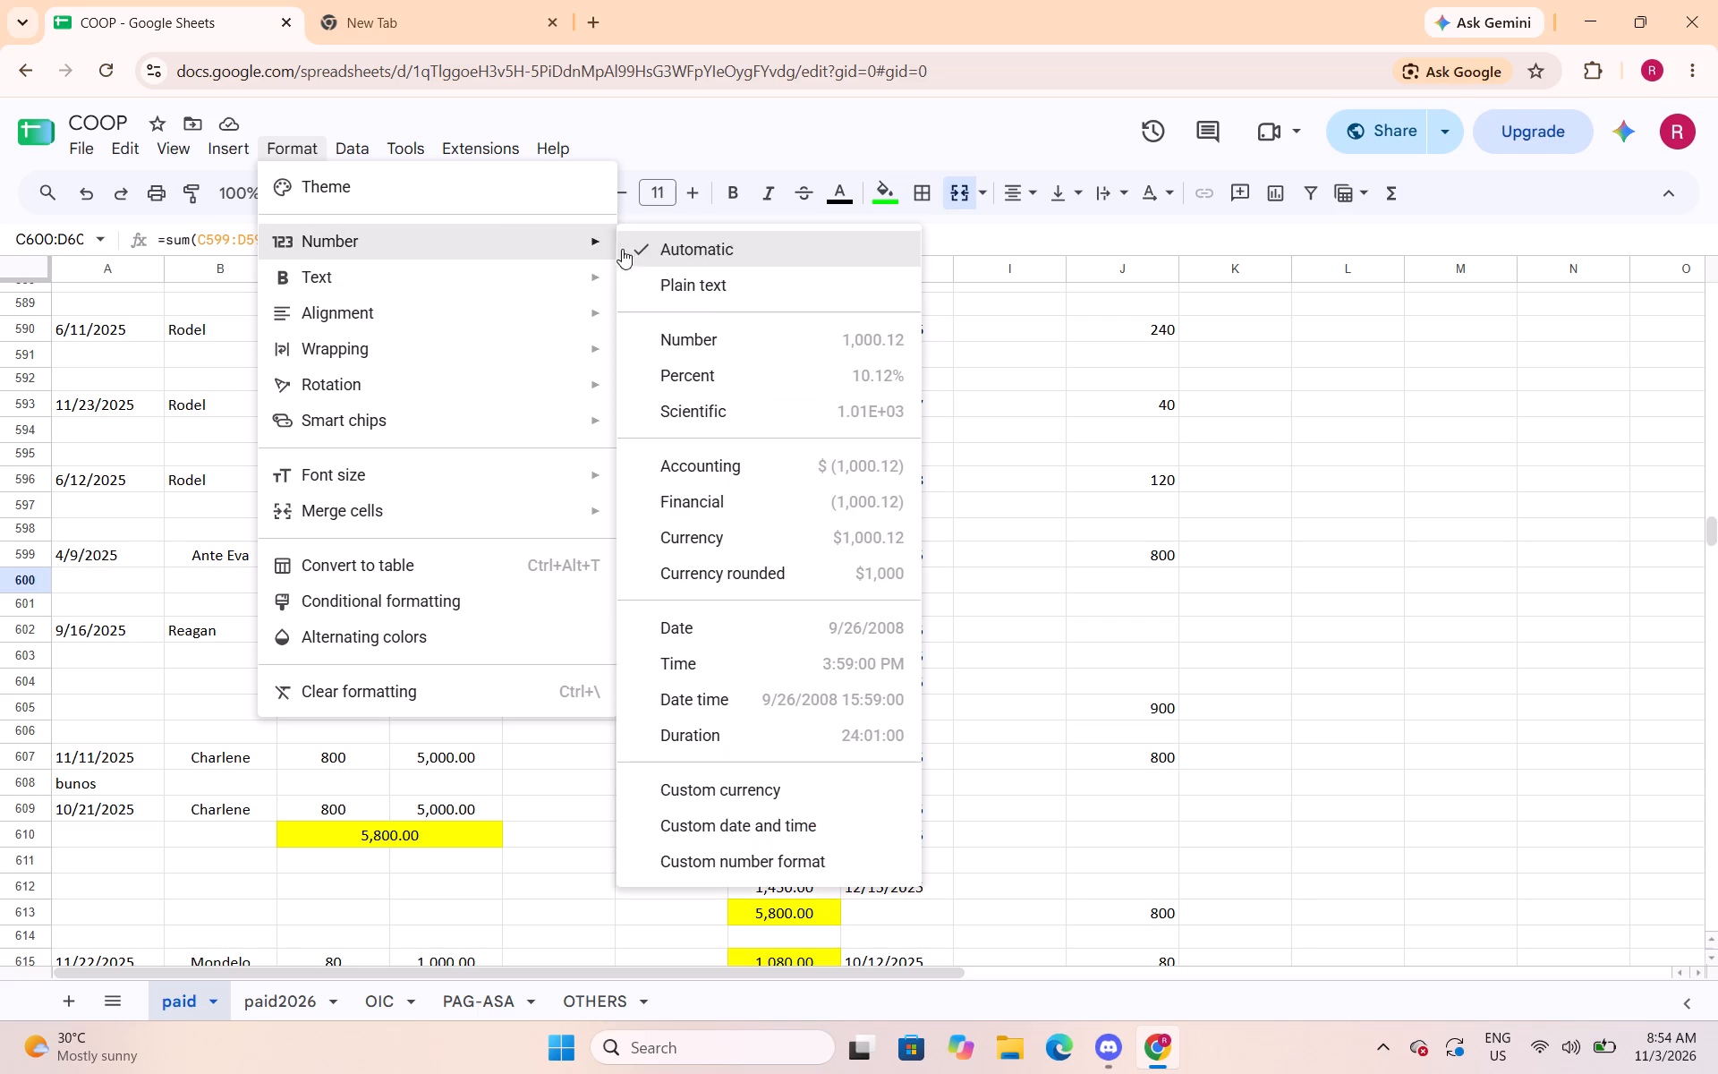
pyautogui.click(719, 351)
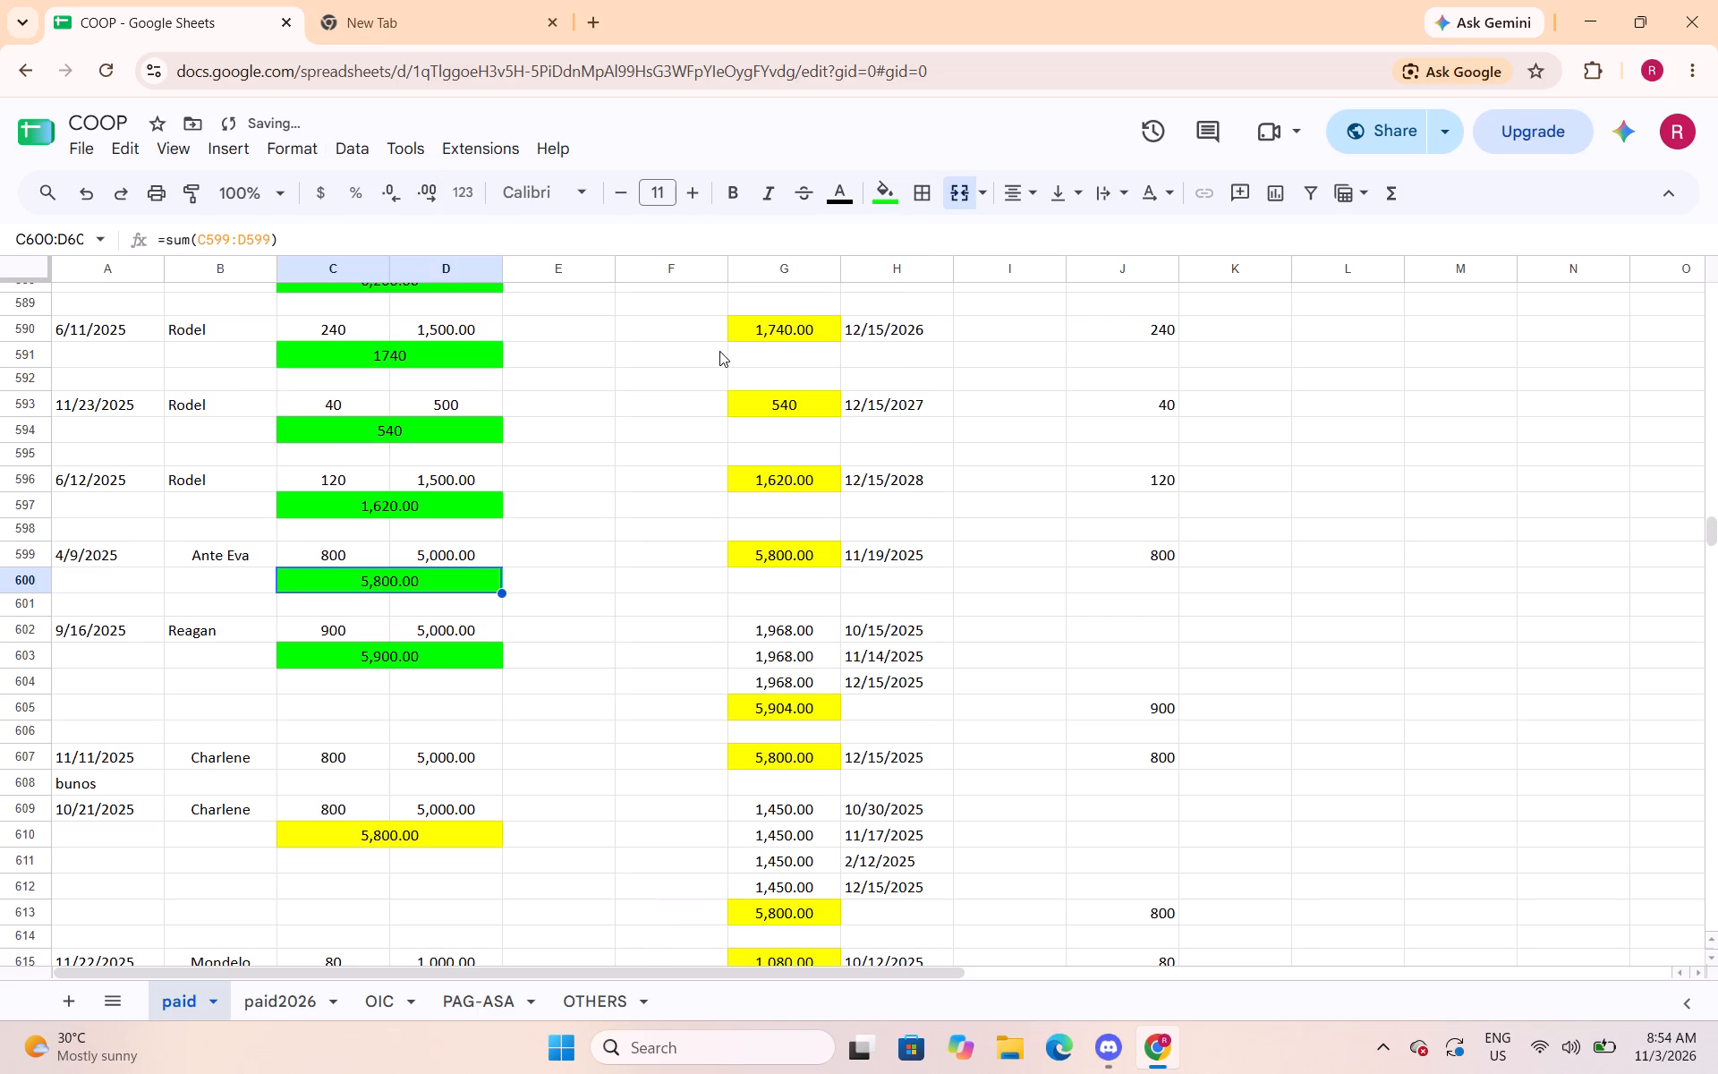
pyautogui.click(369, 428)
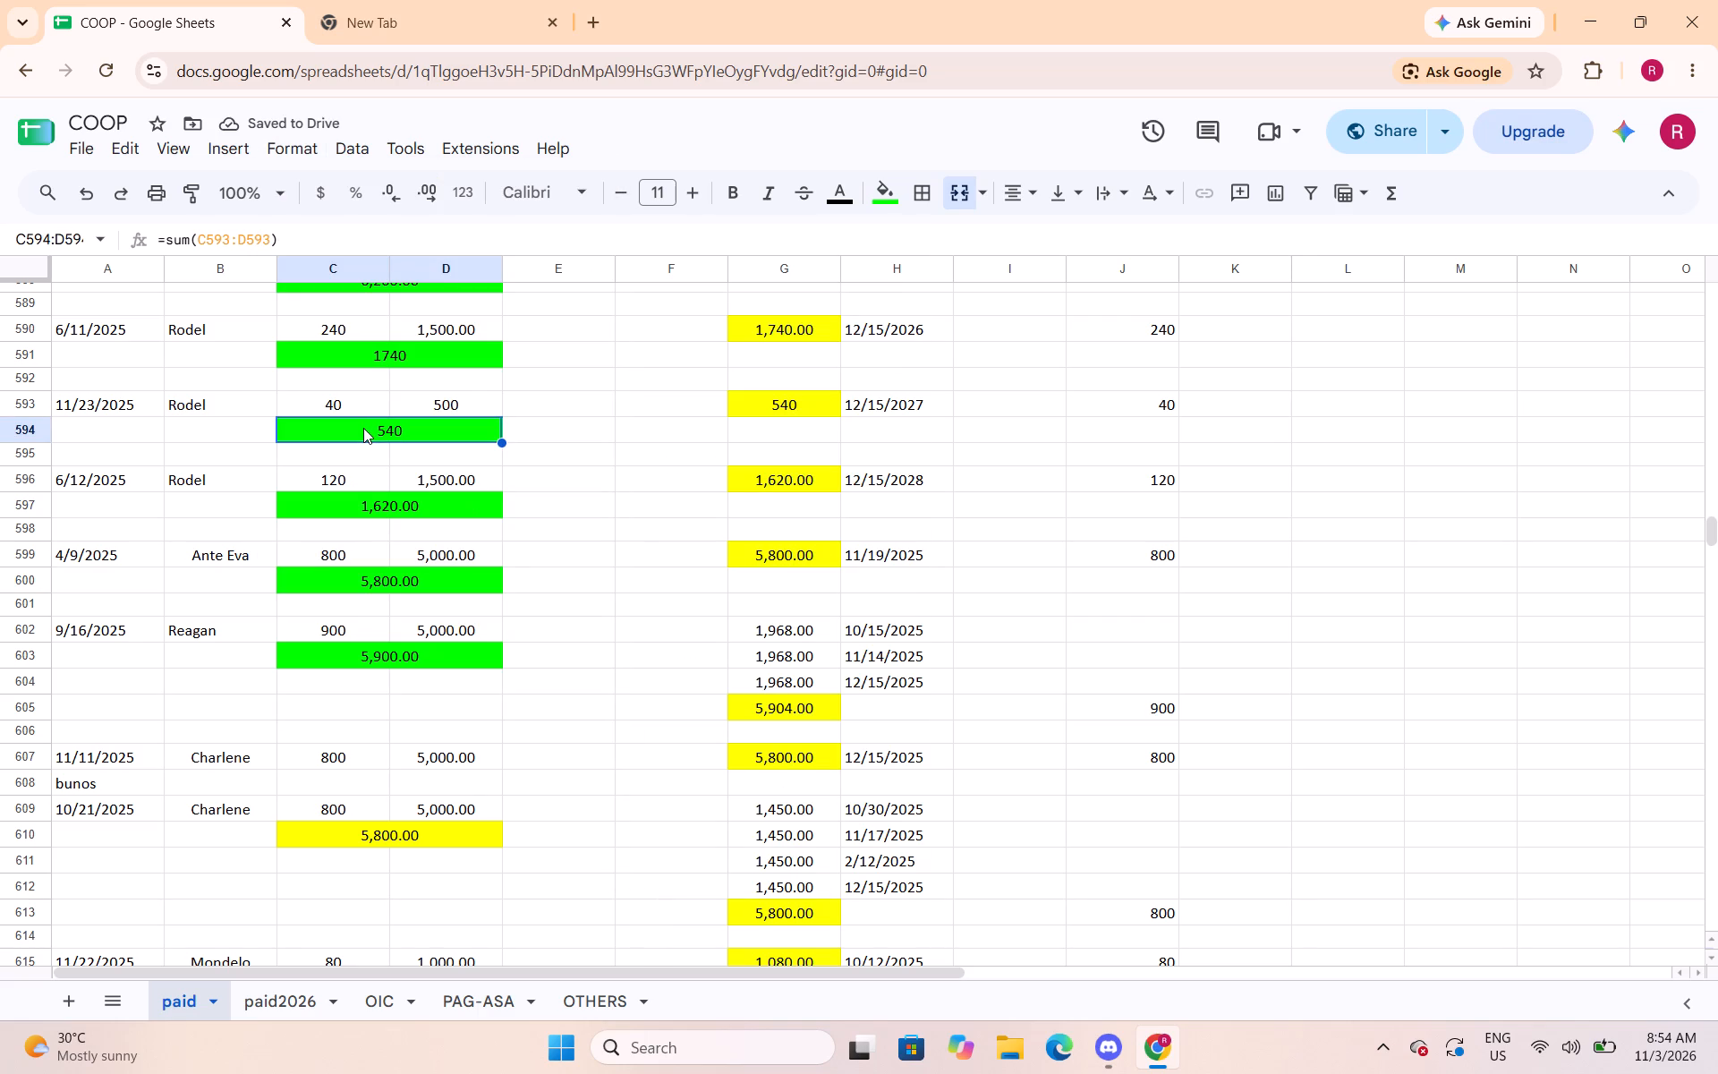
pyautogui.click(375, 367)
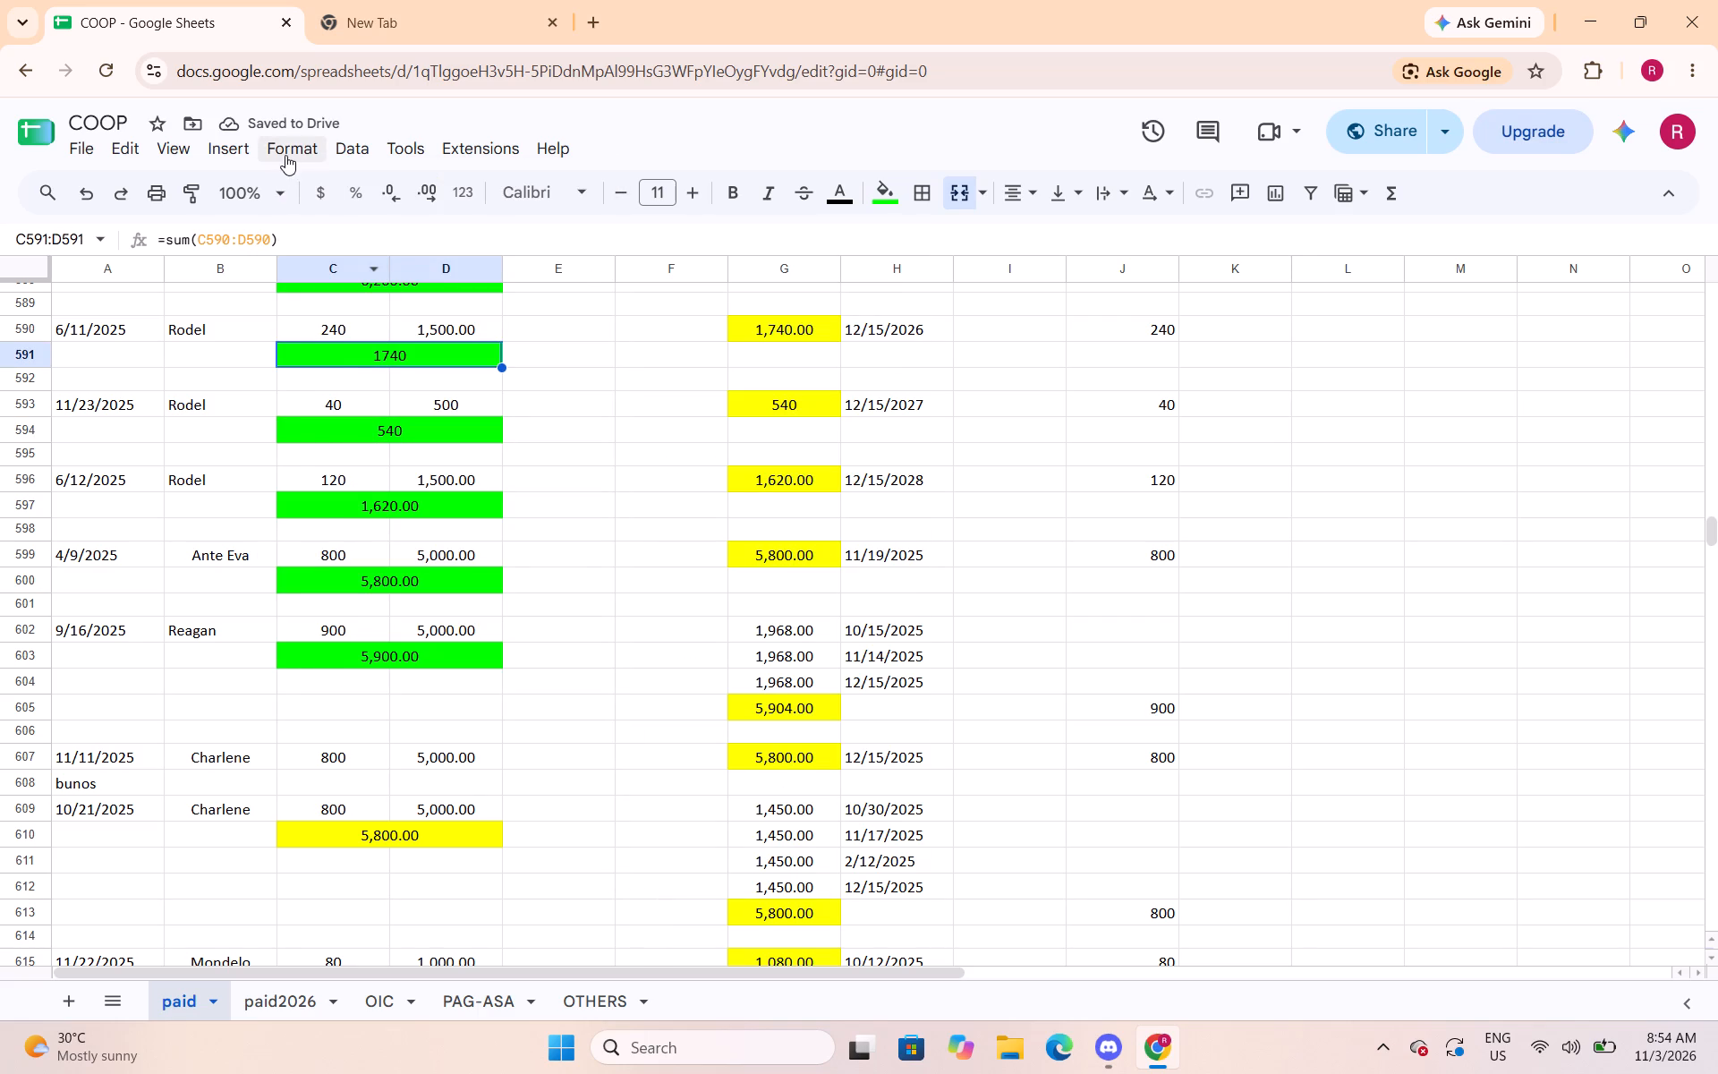
pyautogui.click(285, 155)
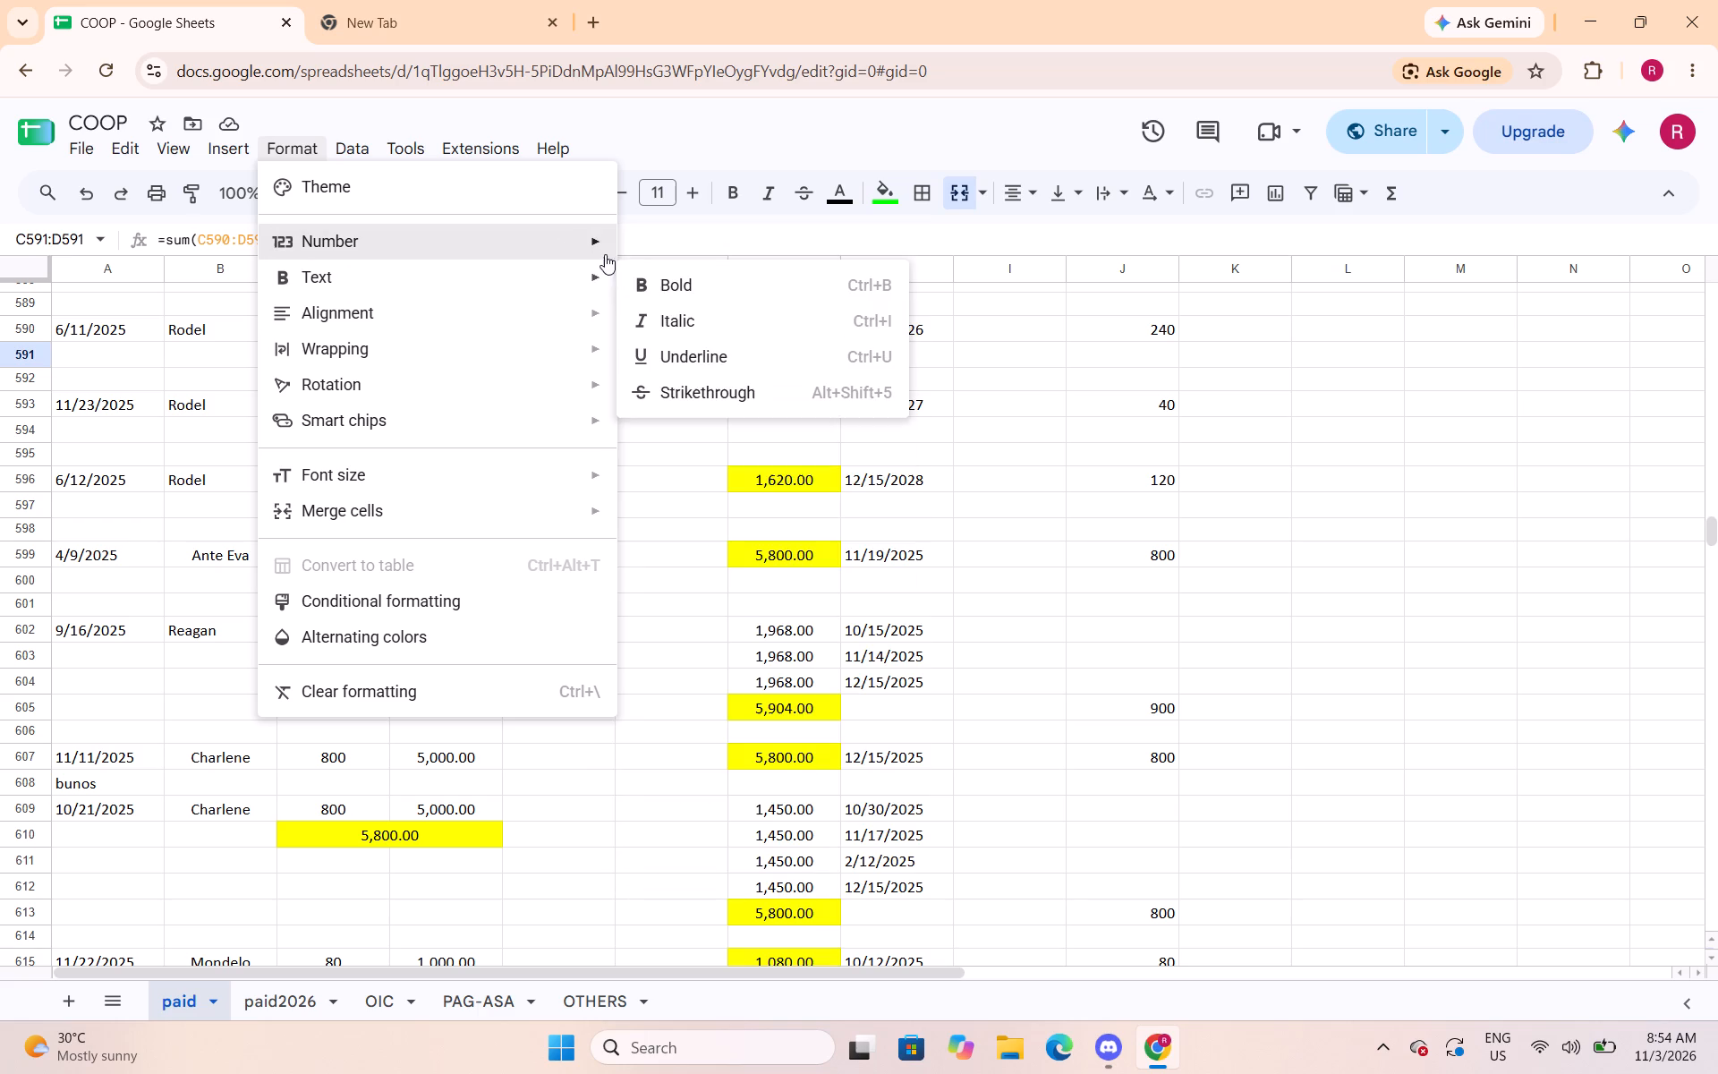
pyautogui.click(699, 328)
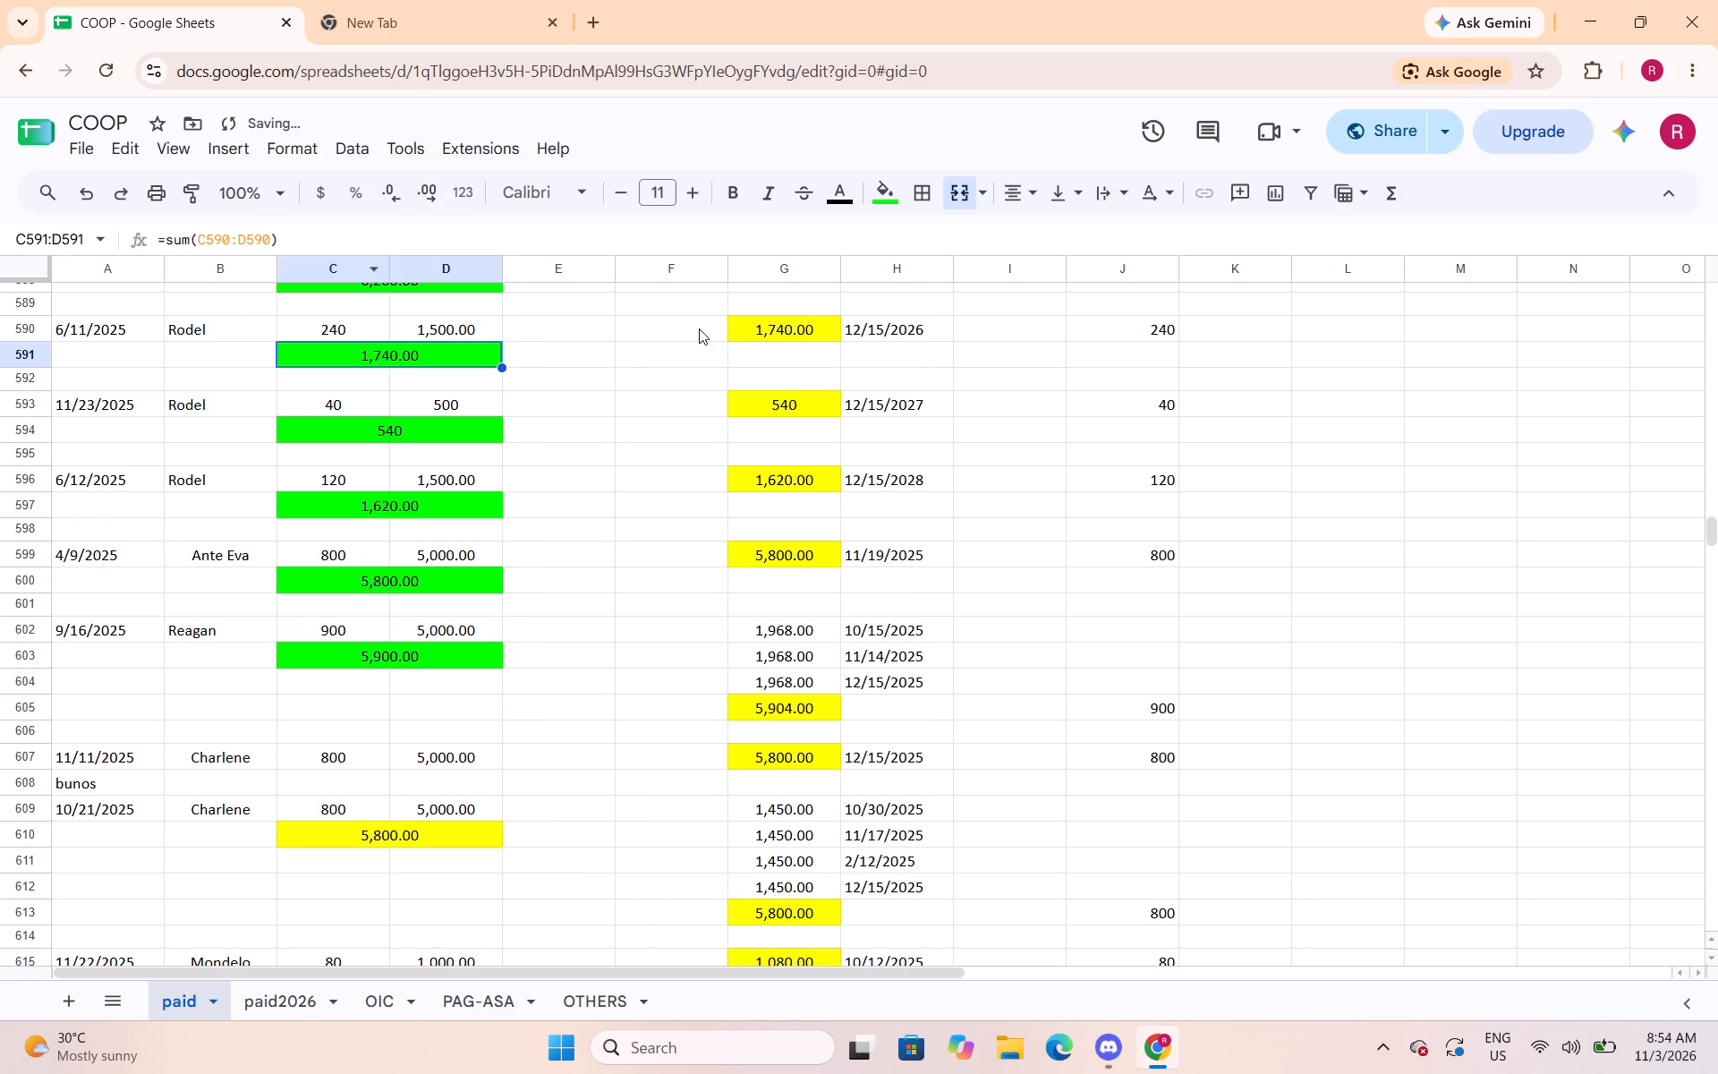
# Apply the Number format (1,000.12) to the merged totals C562:D562 and C558:D558.
pyautogui.scroll(8, 484, 405)
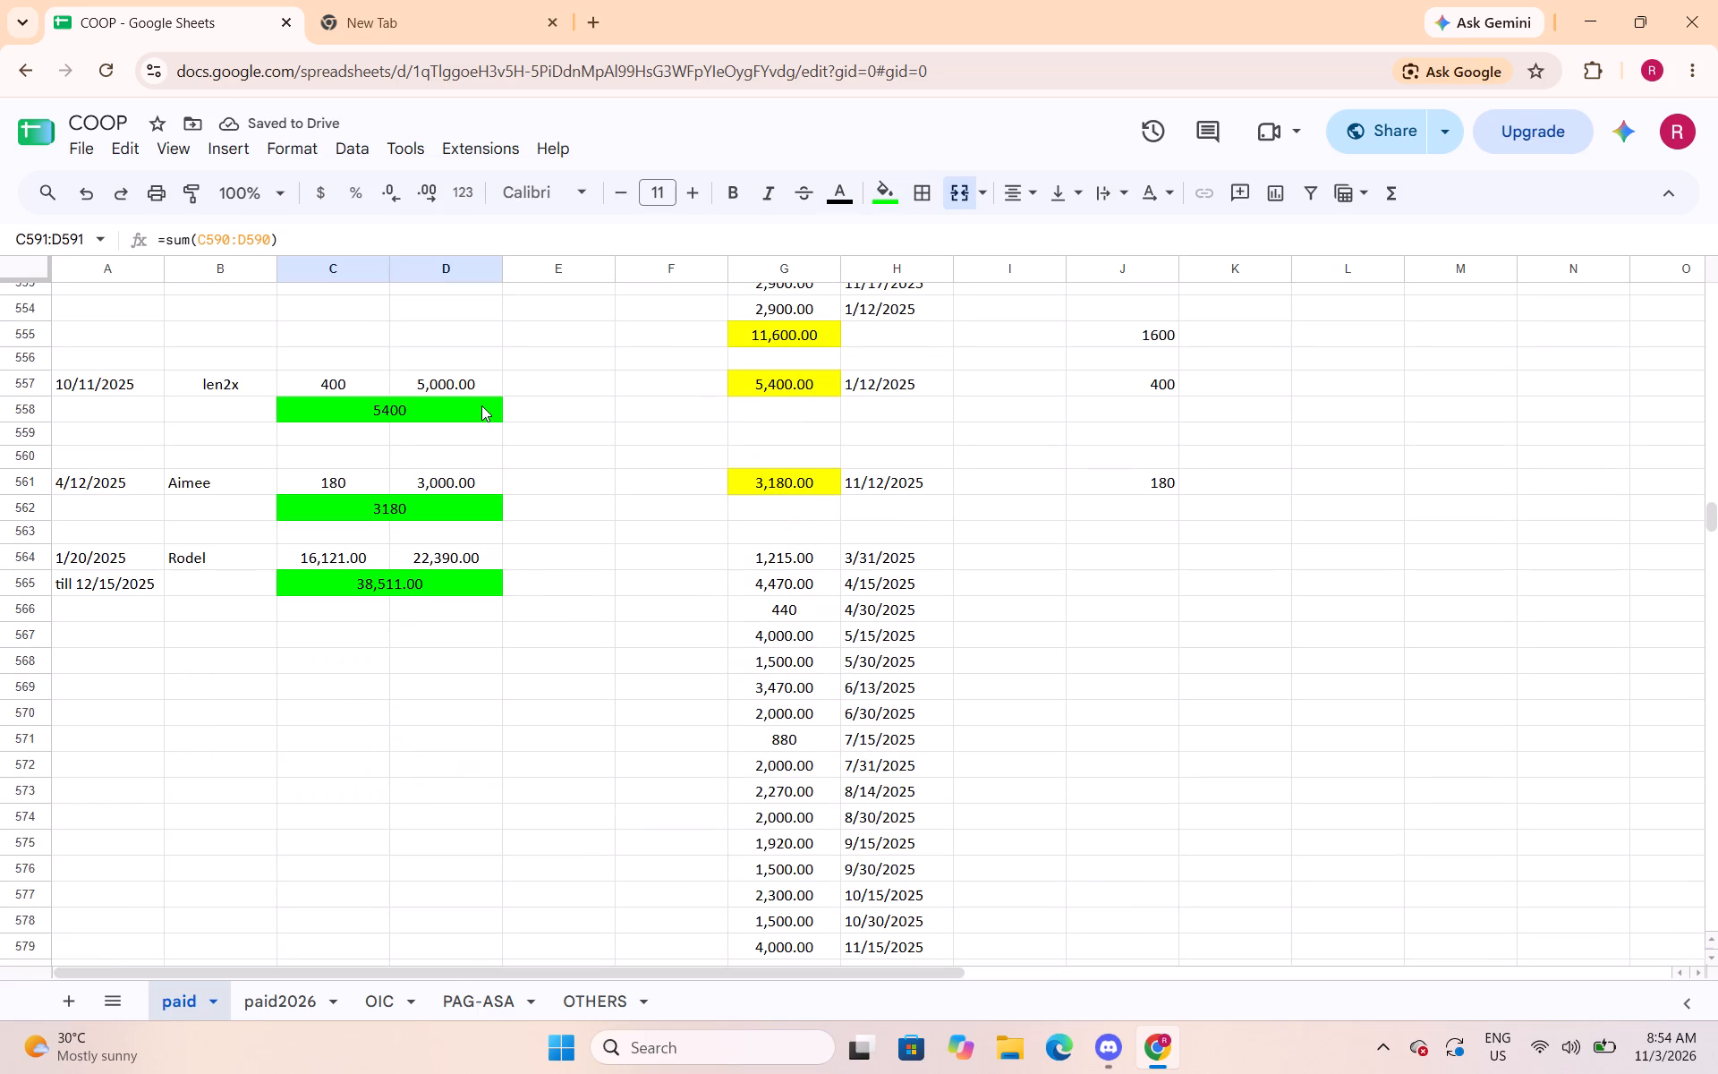
pyautogui.click(423, 507)
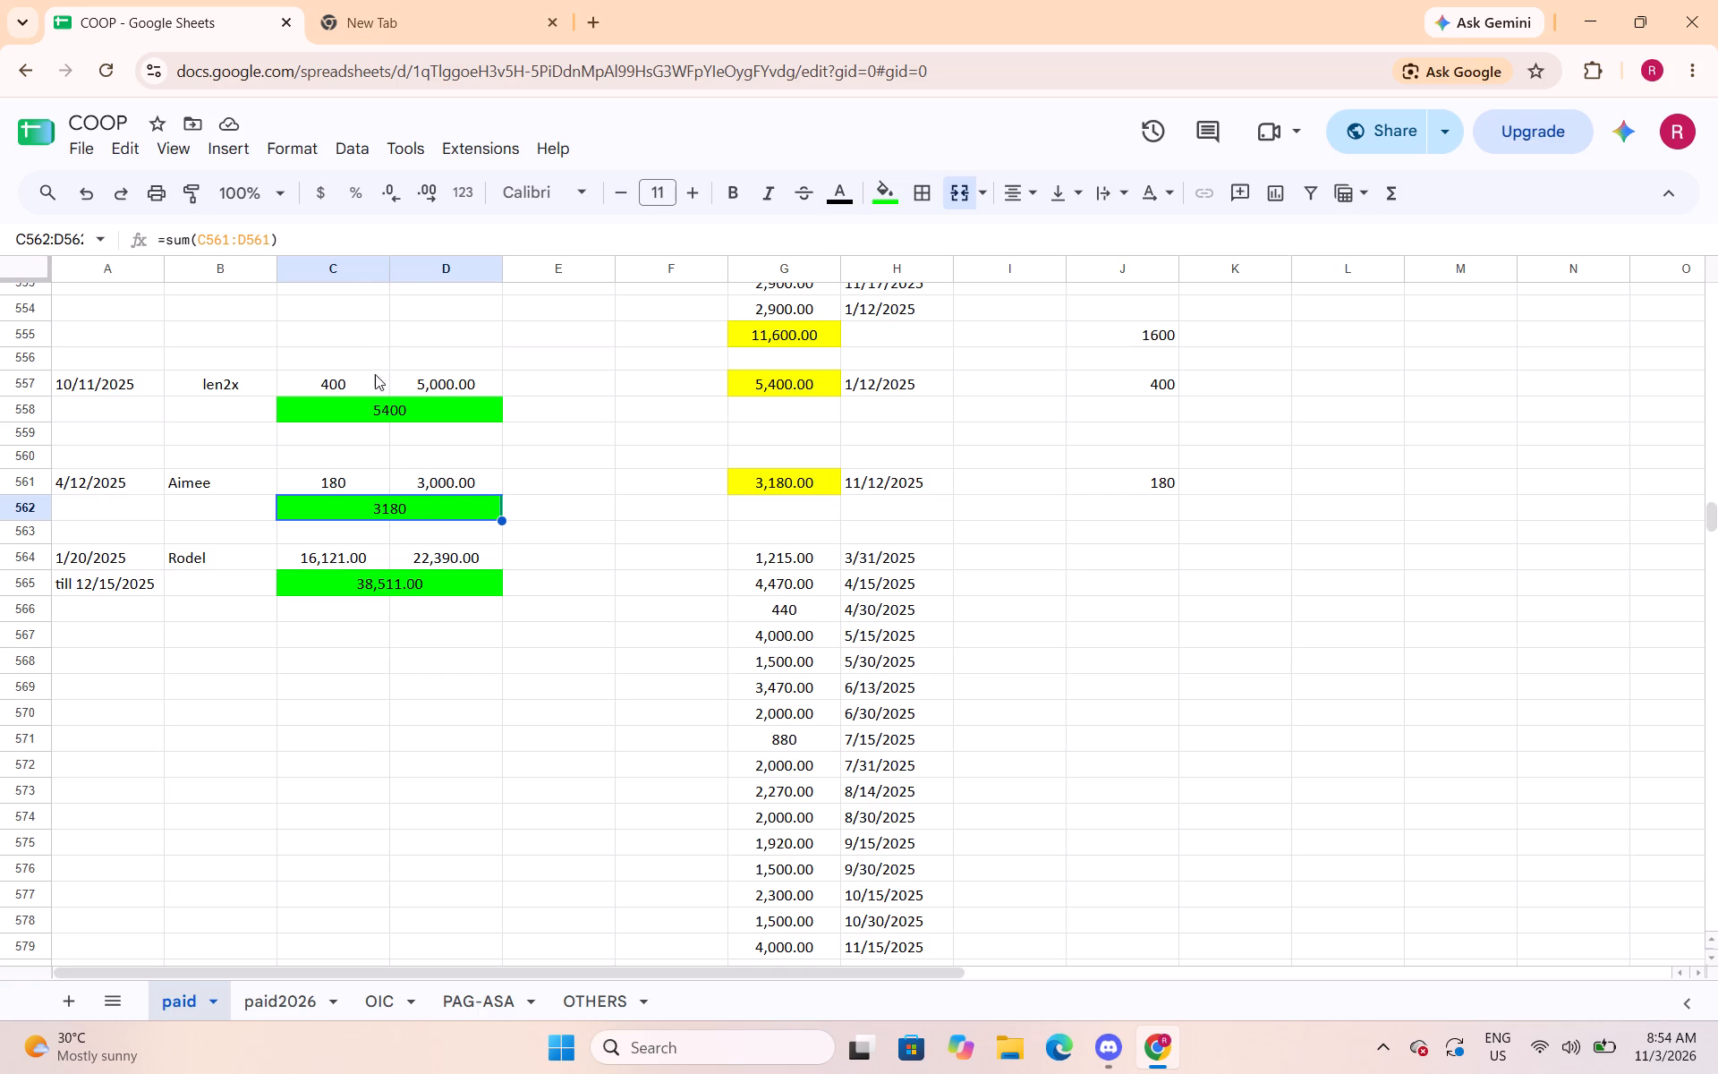
pyautogui.click(280, 153)
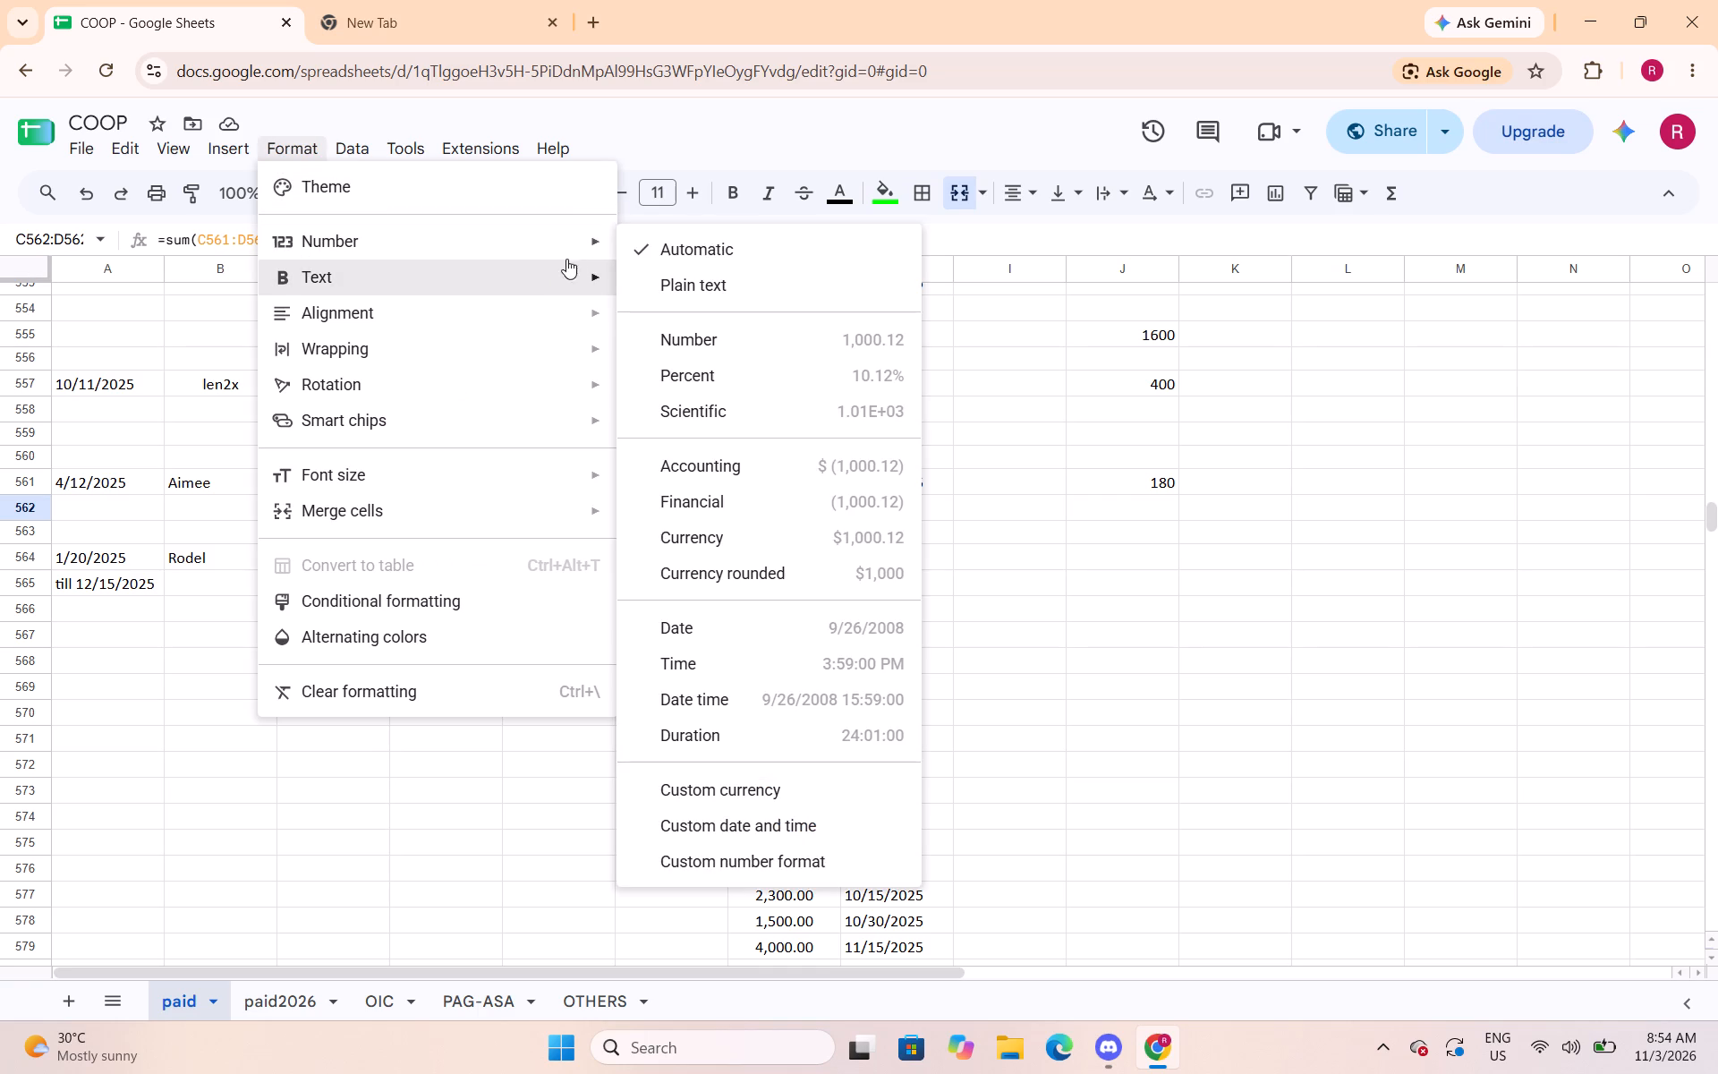
pyautogui.click(662, 347)
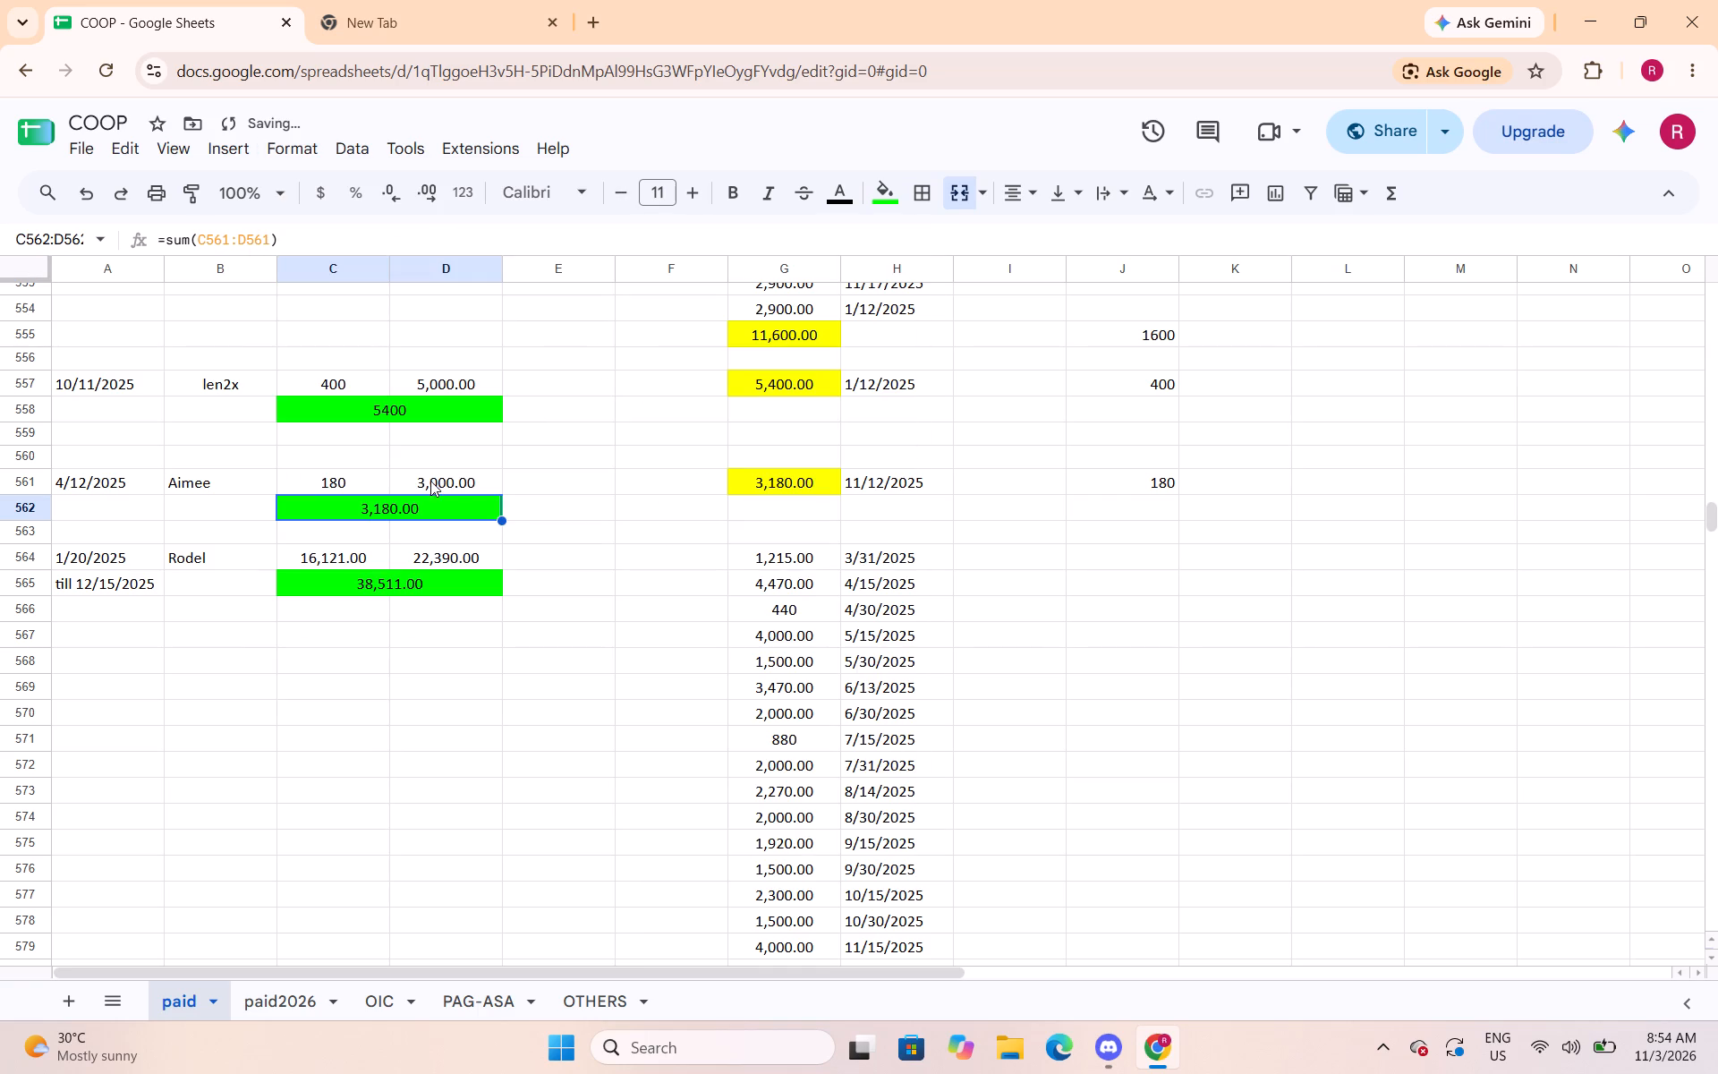
pyautogui.click(413, 403)
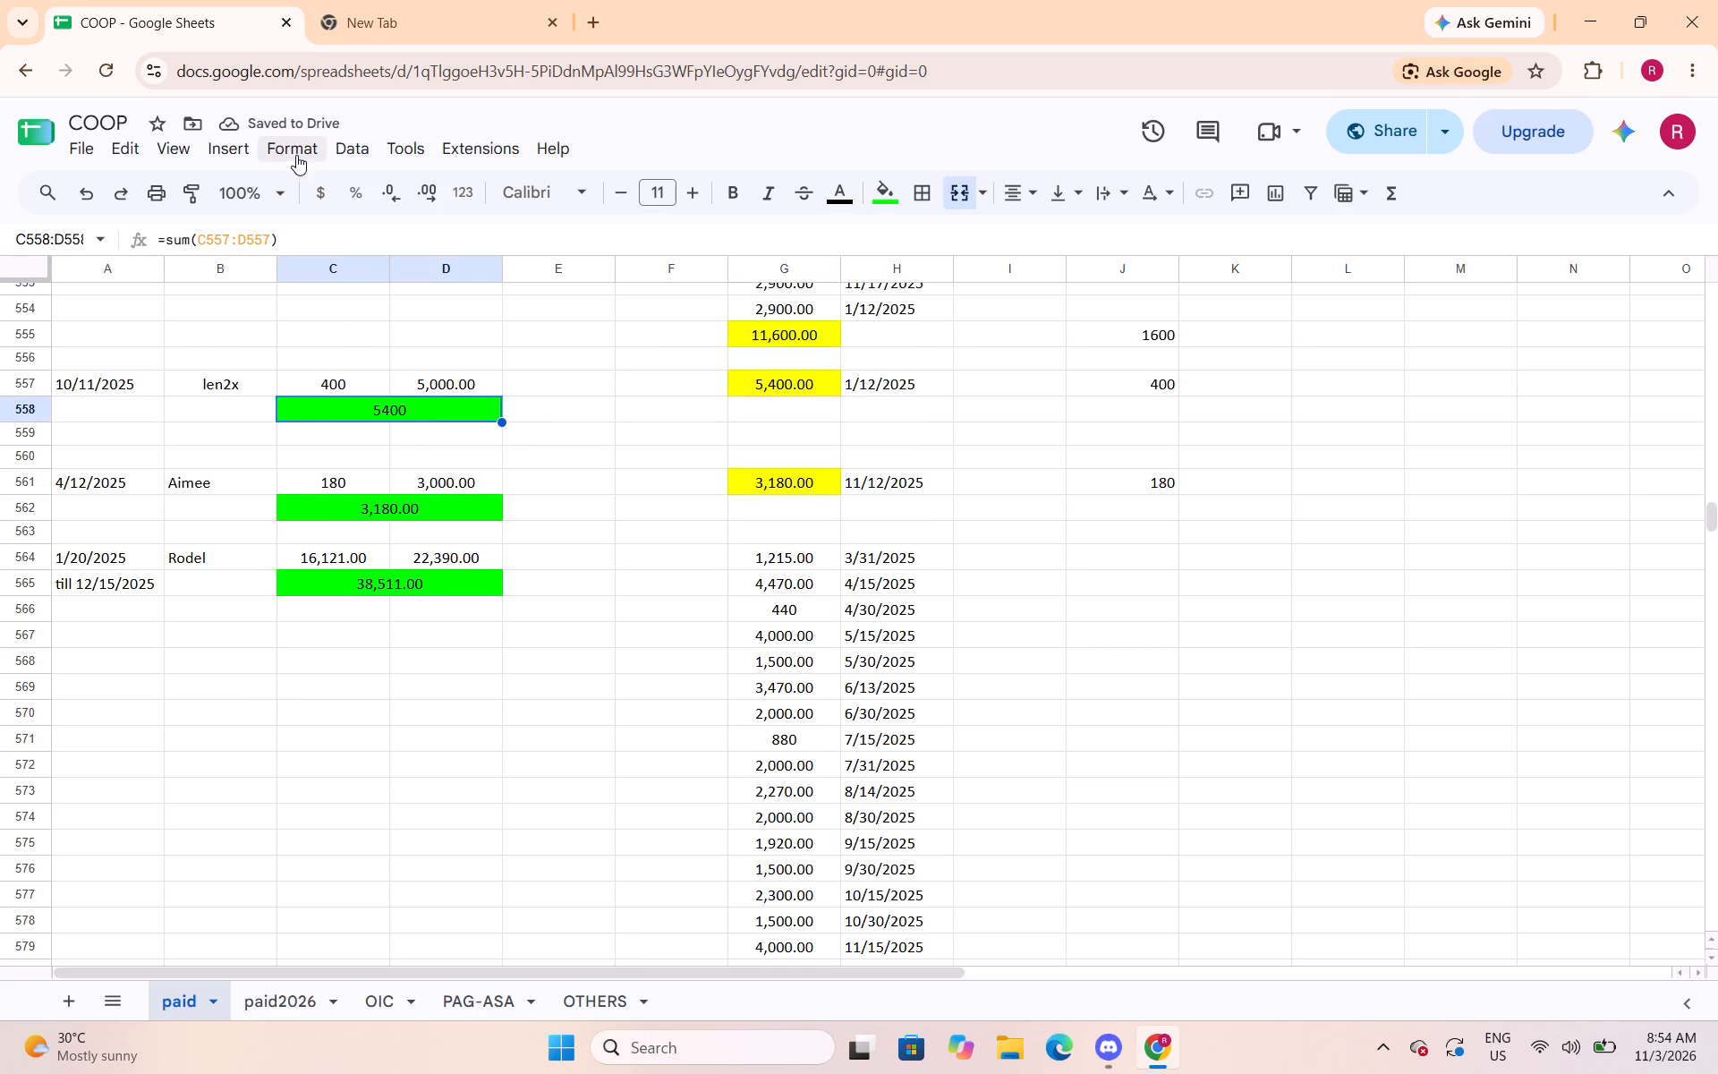
pyautogui.click(296, 155)
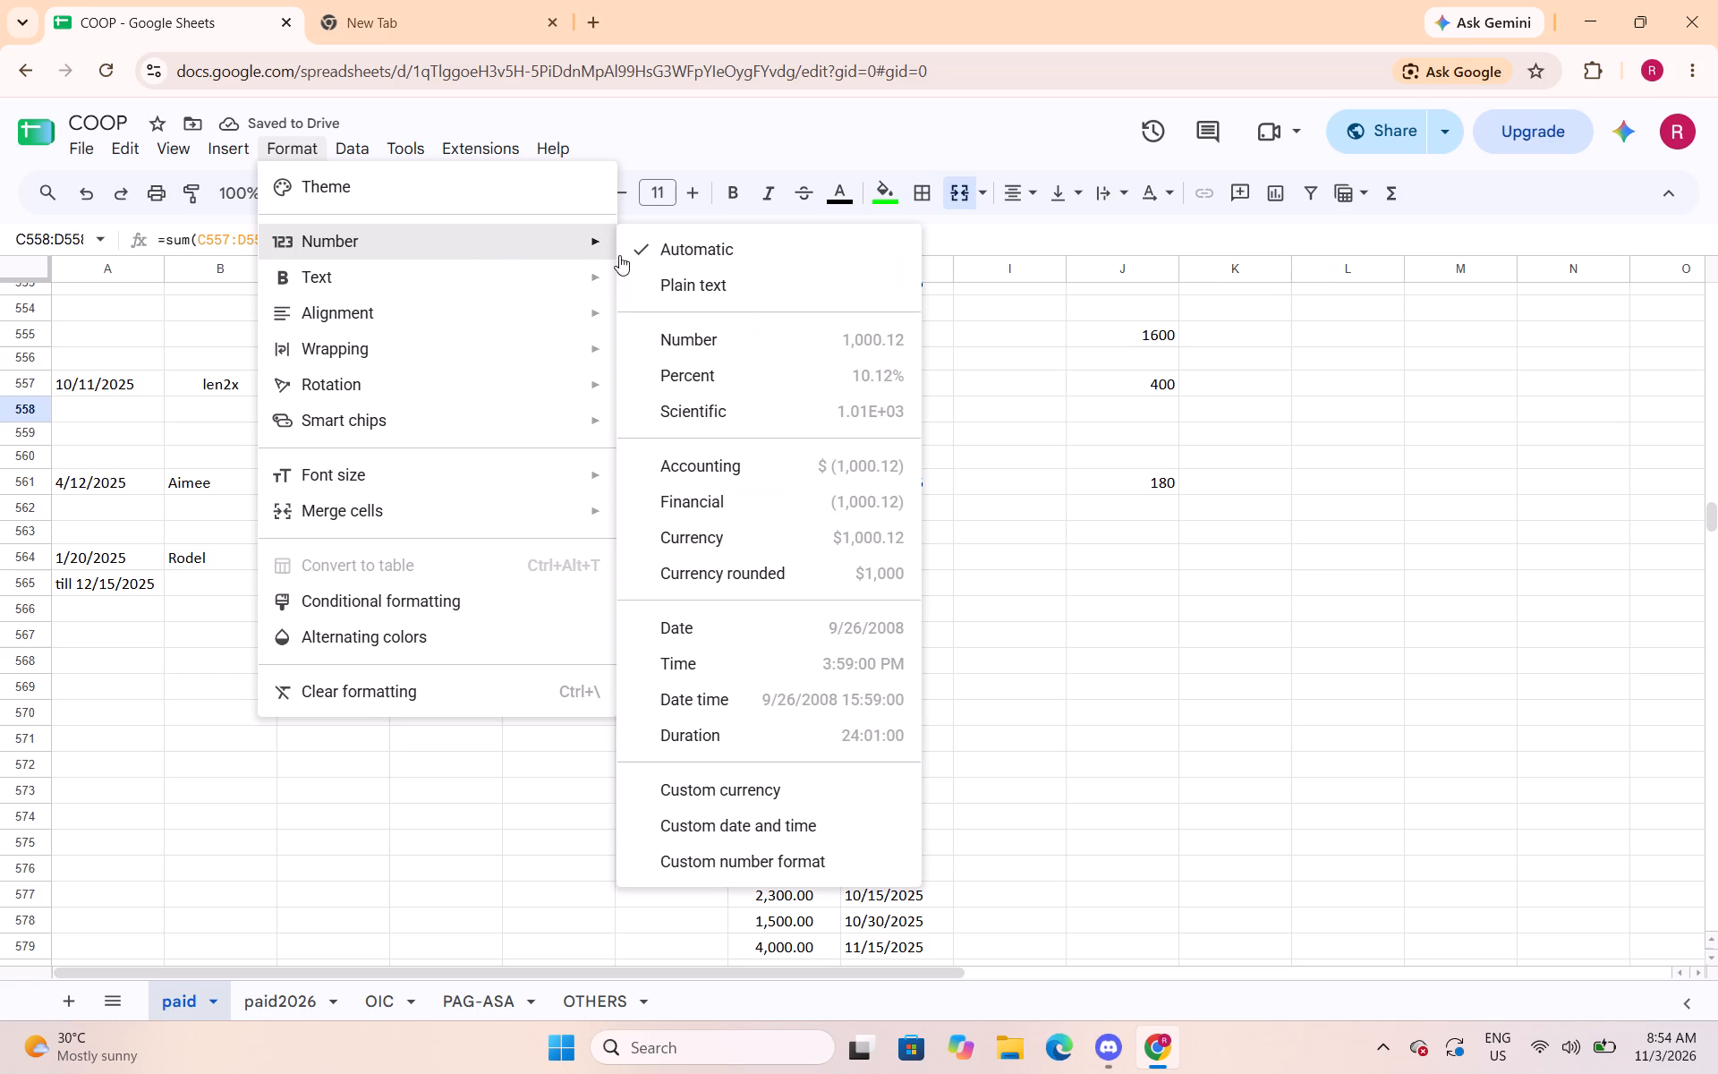
pyautogui.click(658, 348)
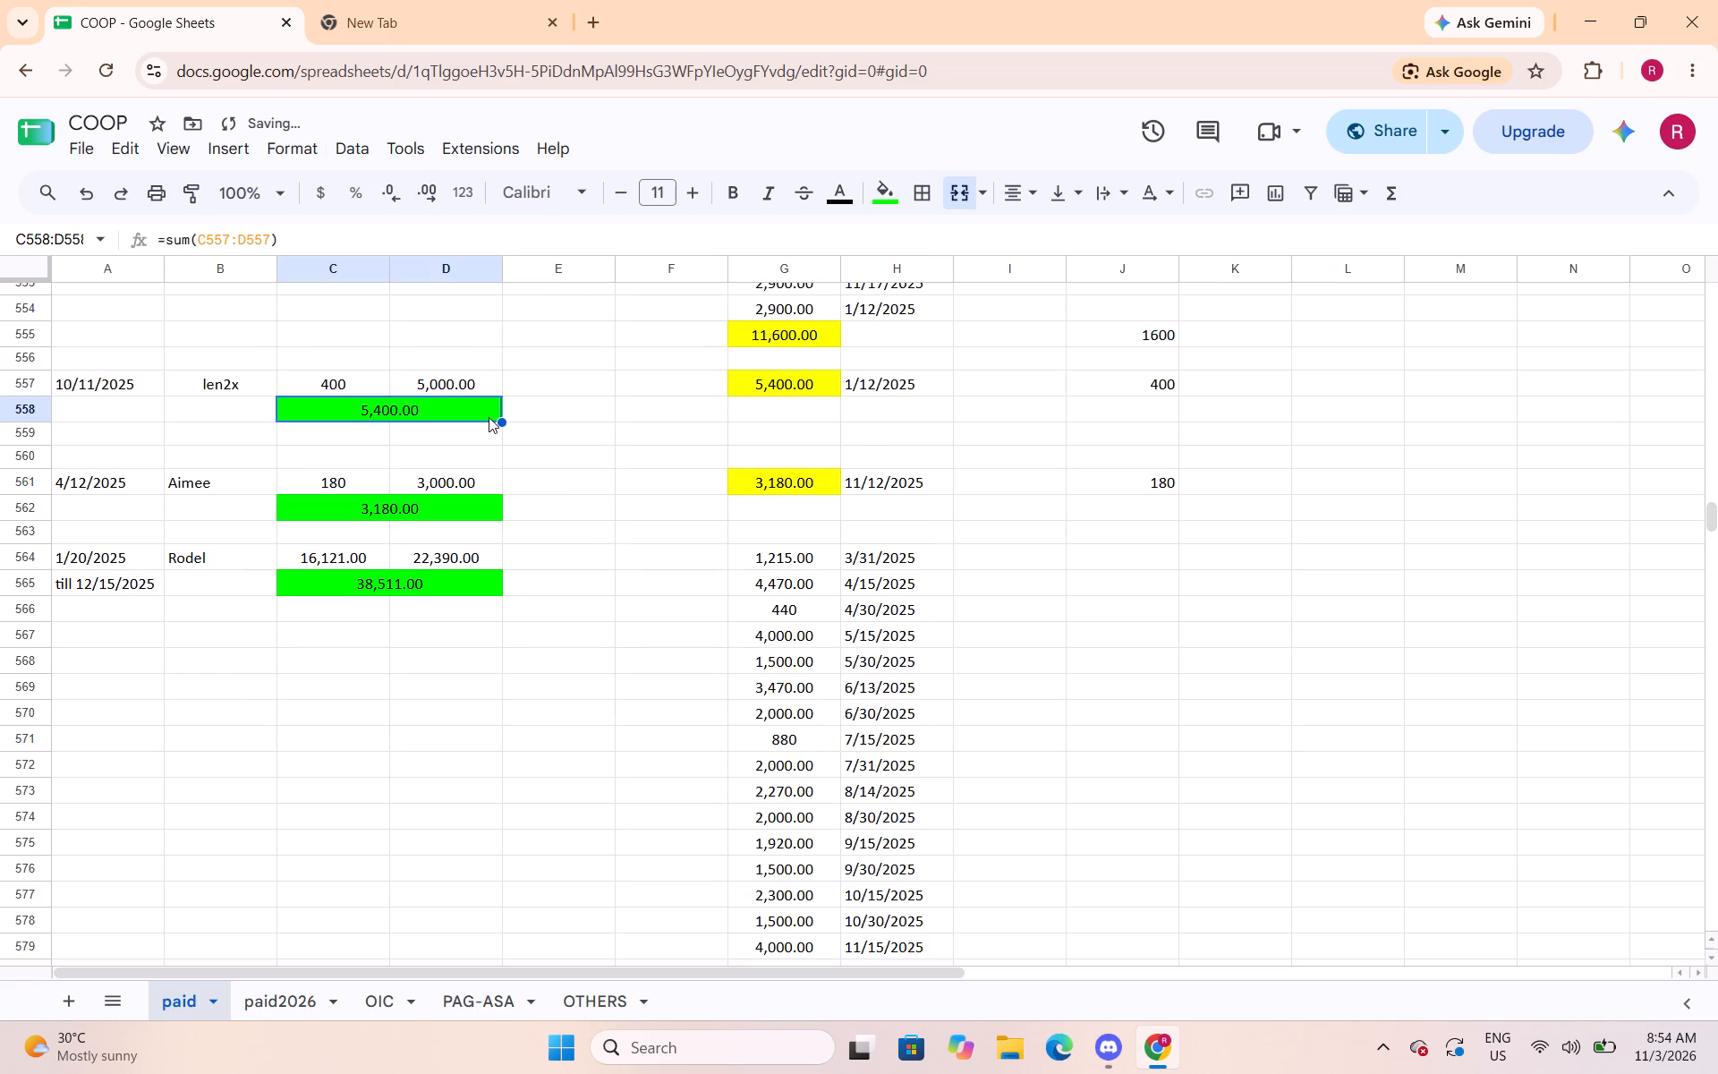
# Apply the Number format (1,000.12) to the merged total C536:D536 of the 3/11/2025 loan.
pyautogui.scroll(-2, 489, 417)
pyautogui.scroll(6, 489, 417)
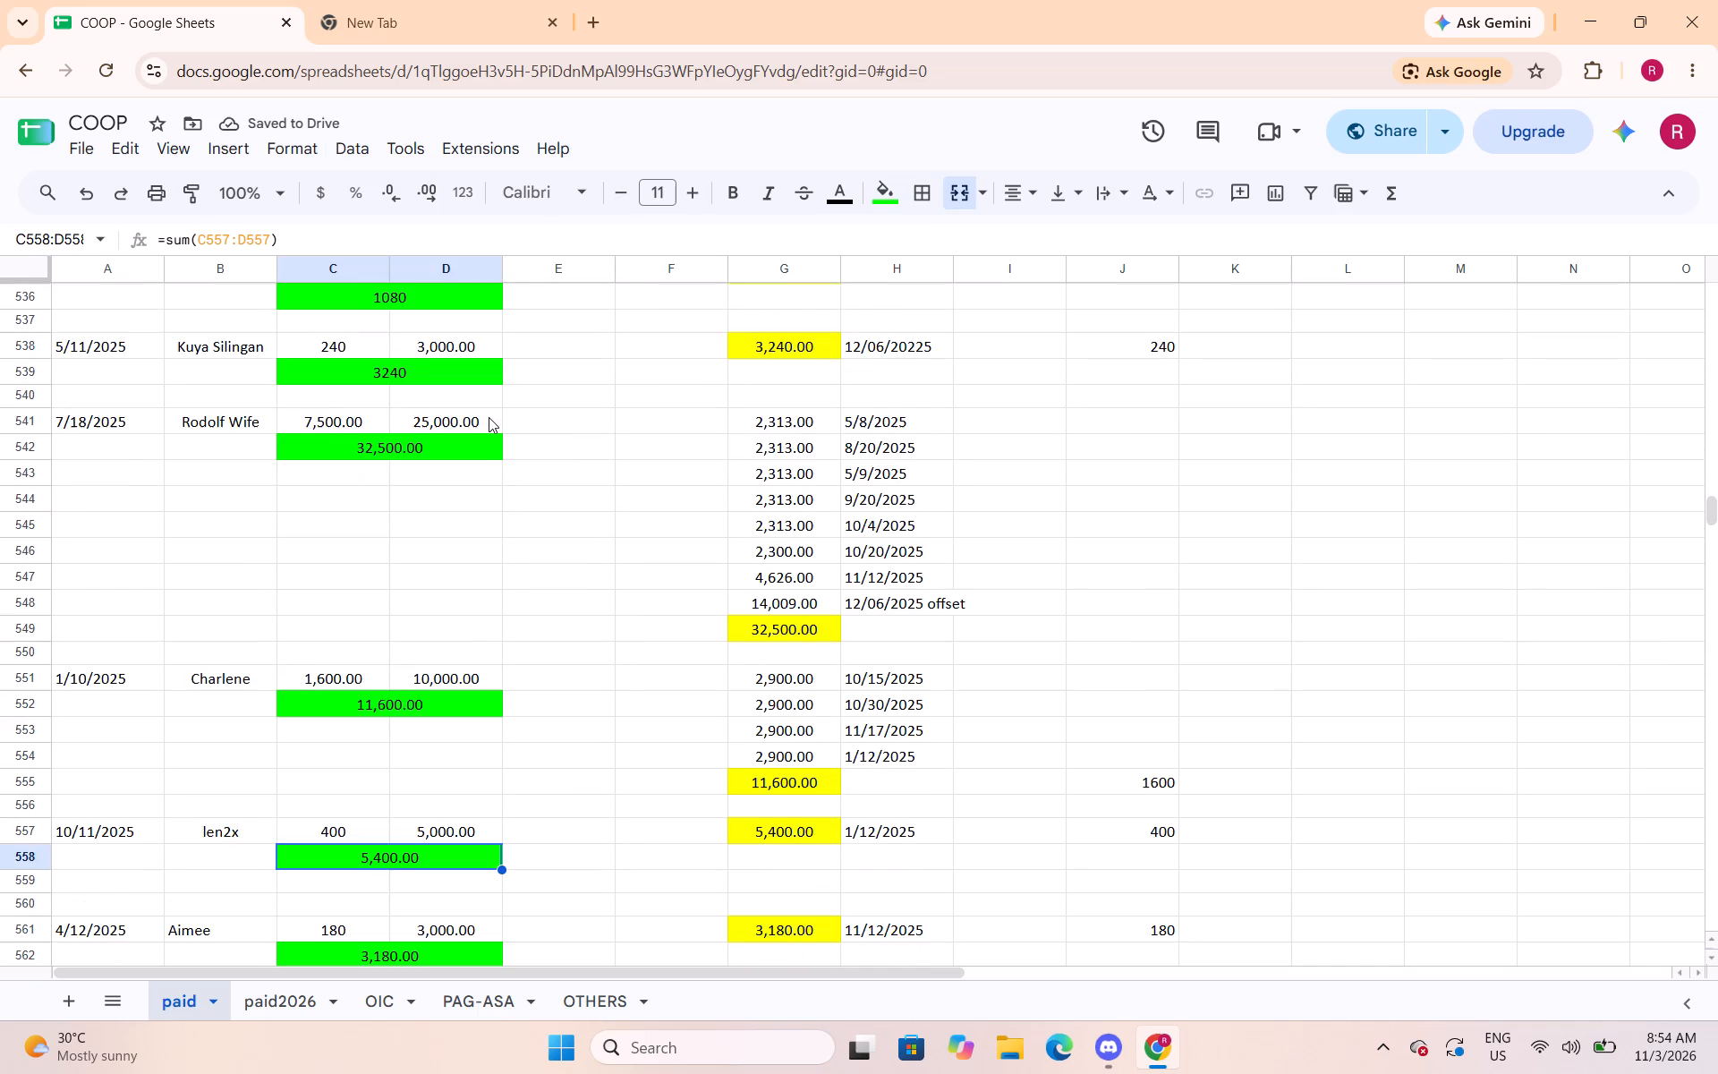
pyautogui.scroll(1, 489, 417)
pyautogui.click(465, 420)
pyautogui.click(286, 150)
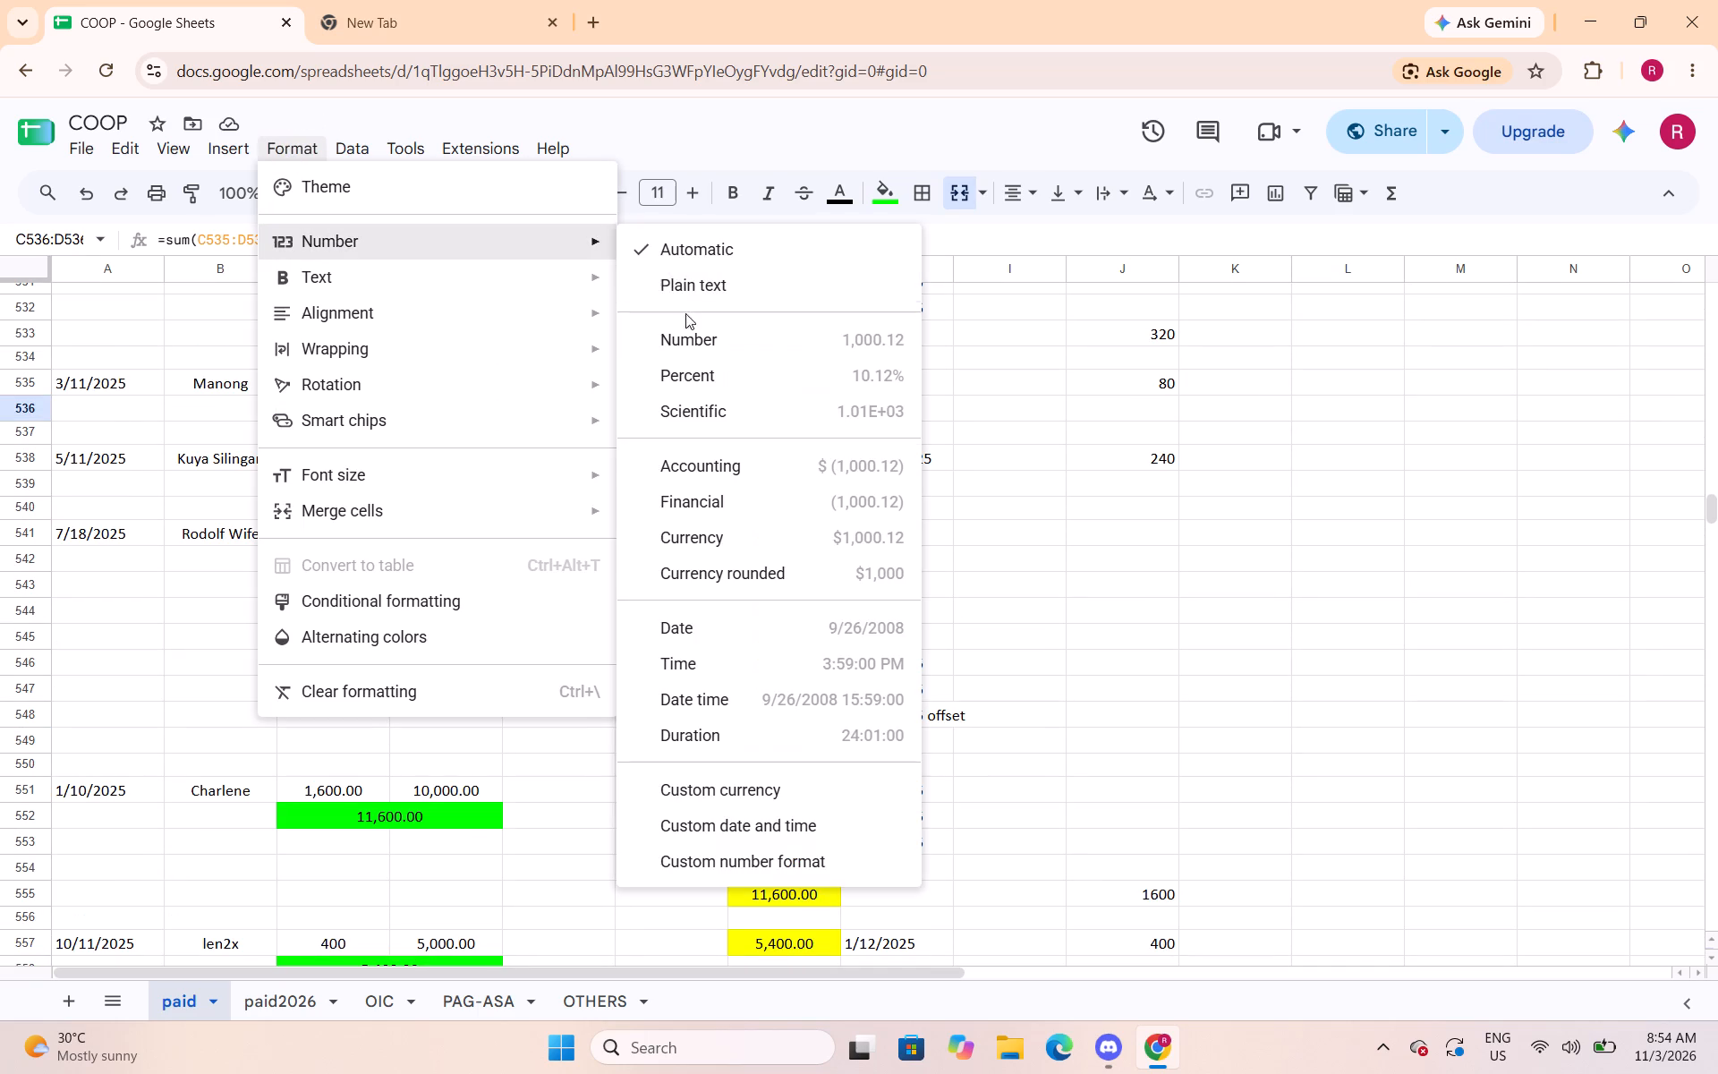
pyautogui.click(687, 338)
# Review the green merged totals above row 536 for any still lacking the Number format.
pyautogui.scroll(2, 462, 419)
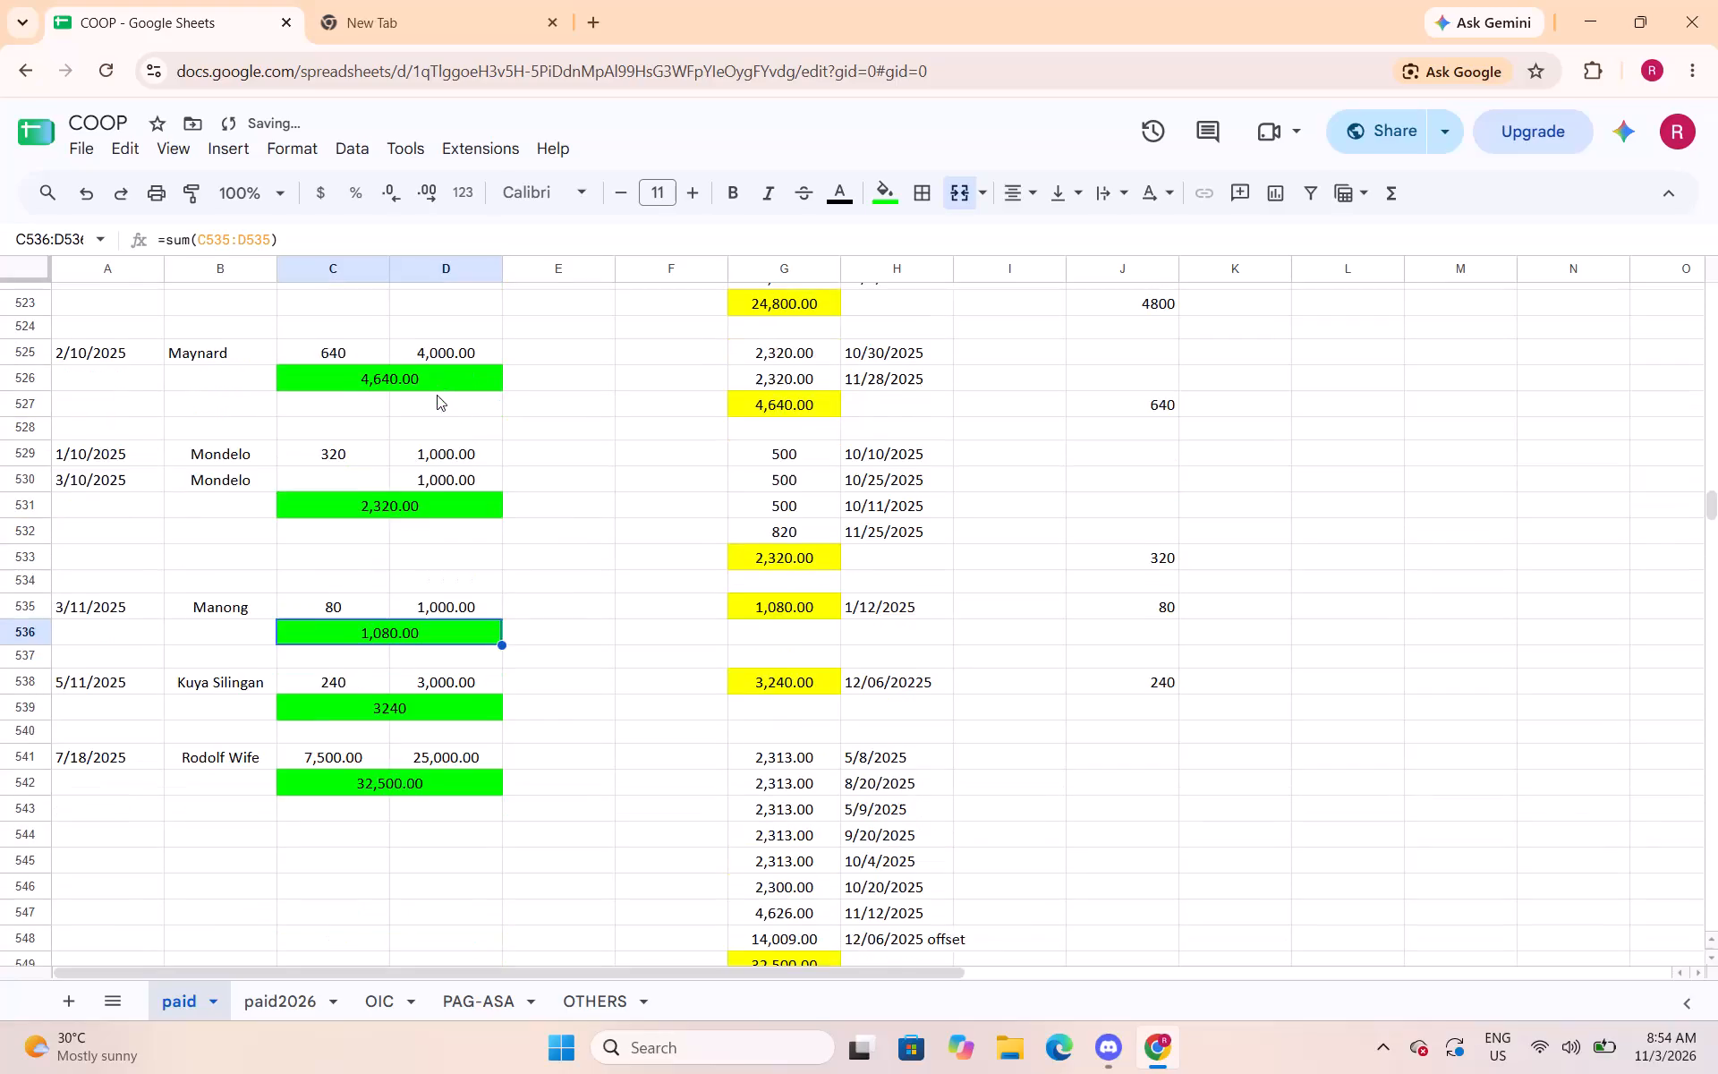
pyautogui.scroll(5, 437, 395)
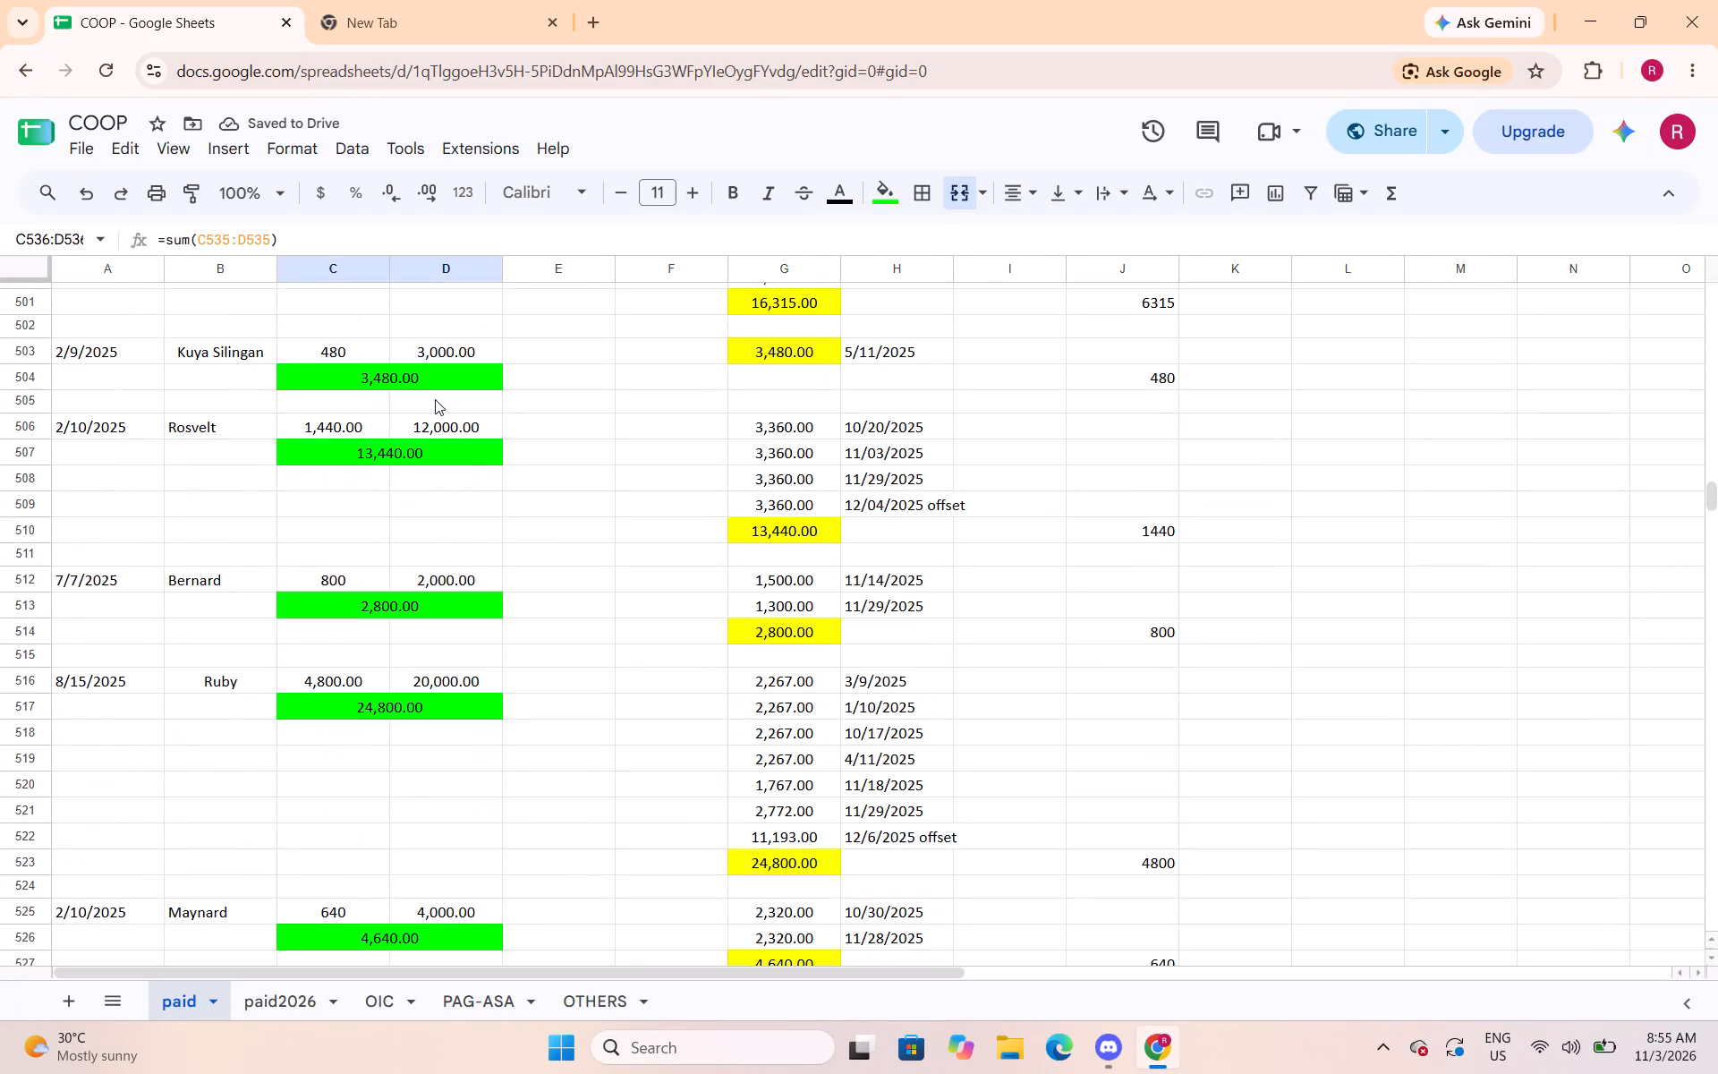
pyautogui.scroll(4, 435, 399)
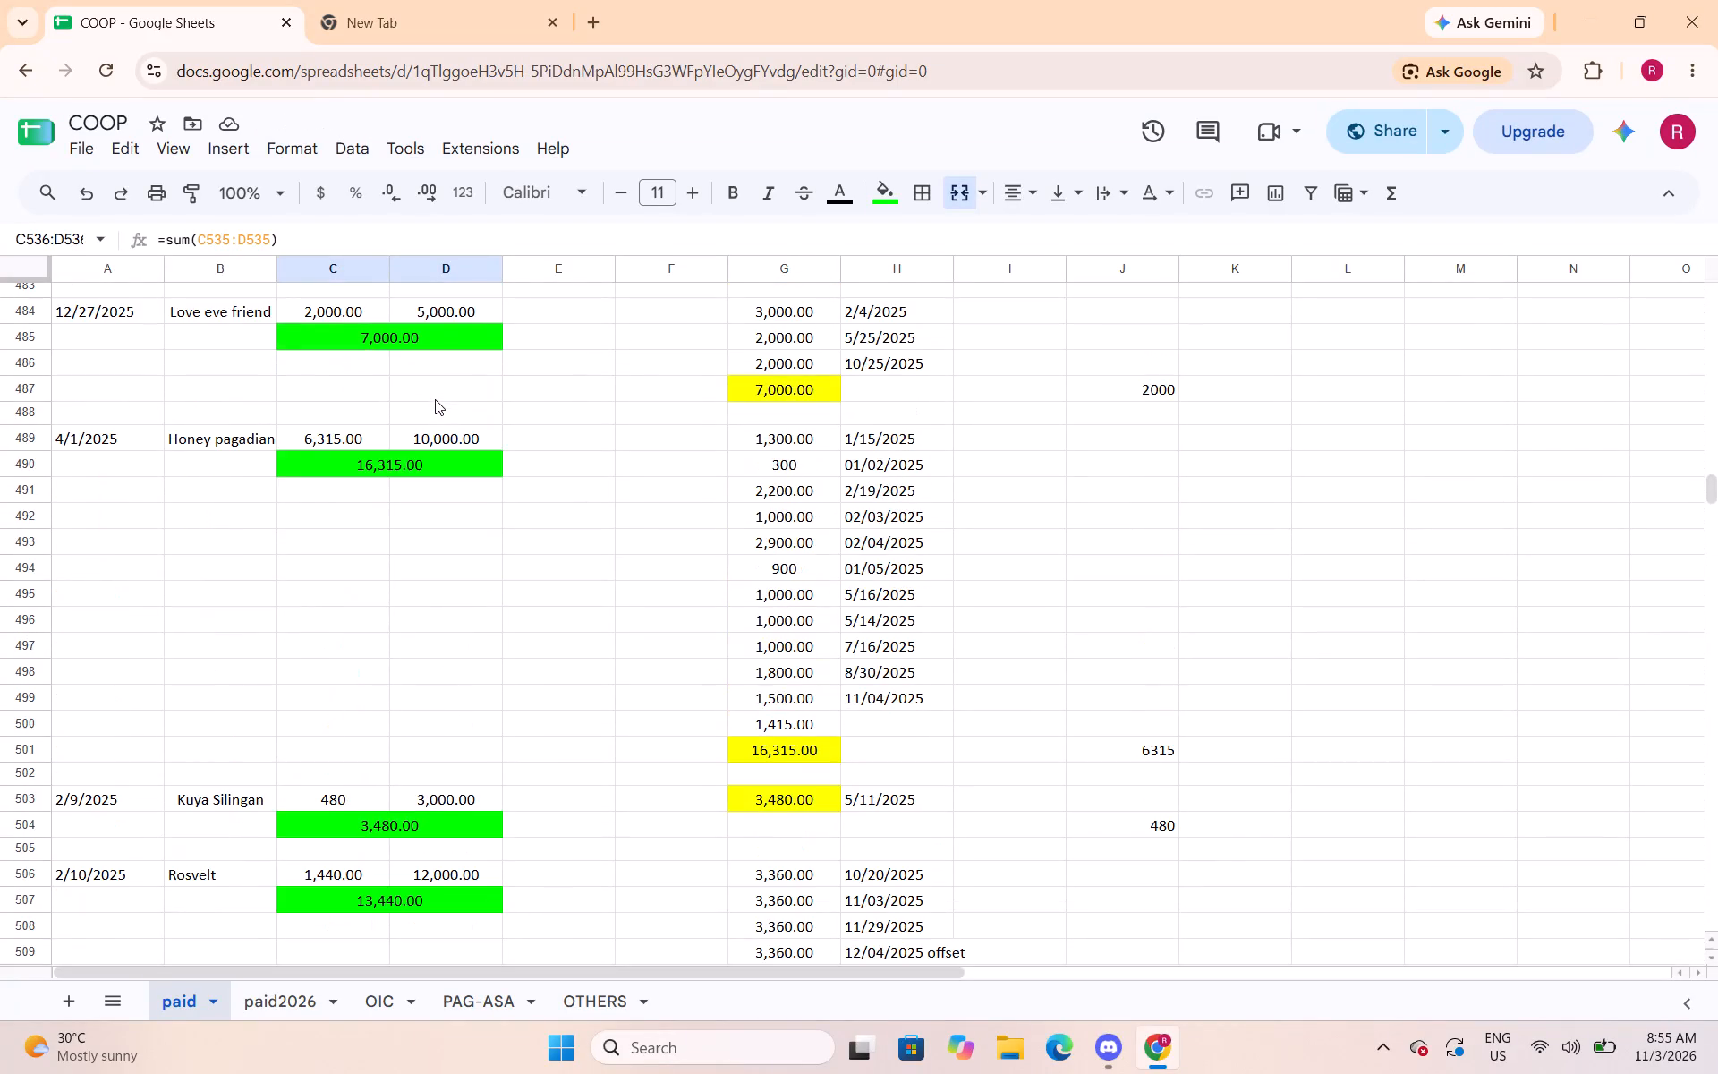
pyautogui.scroll(8, 435, 399)
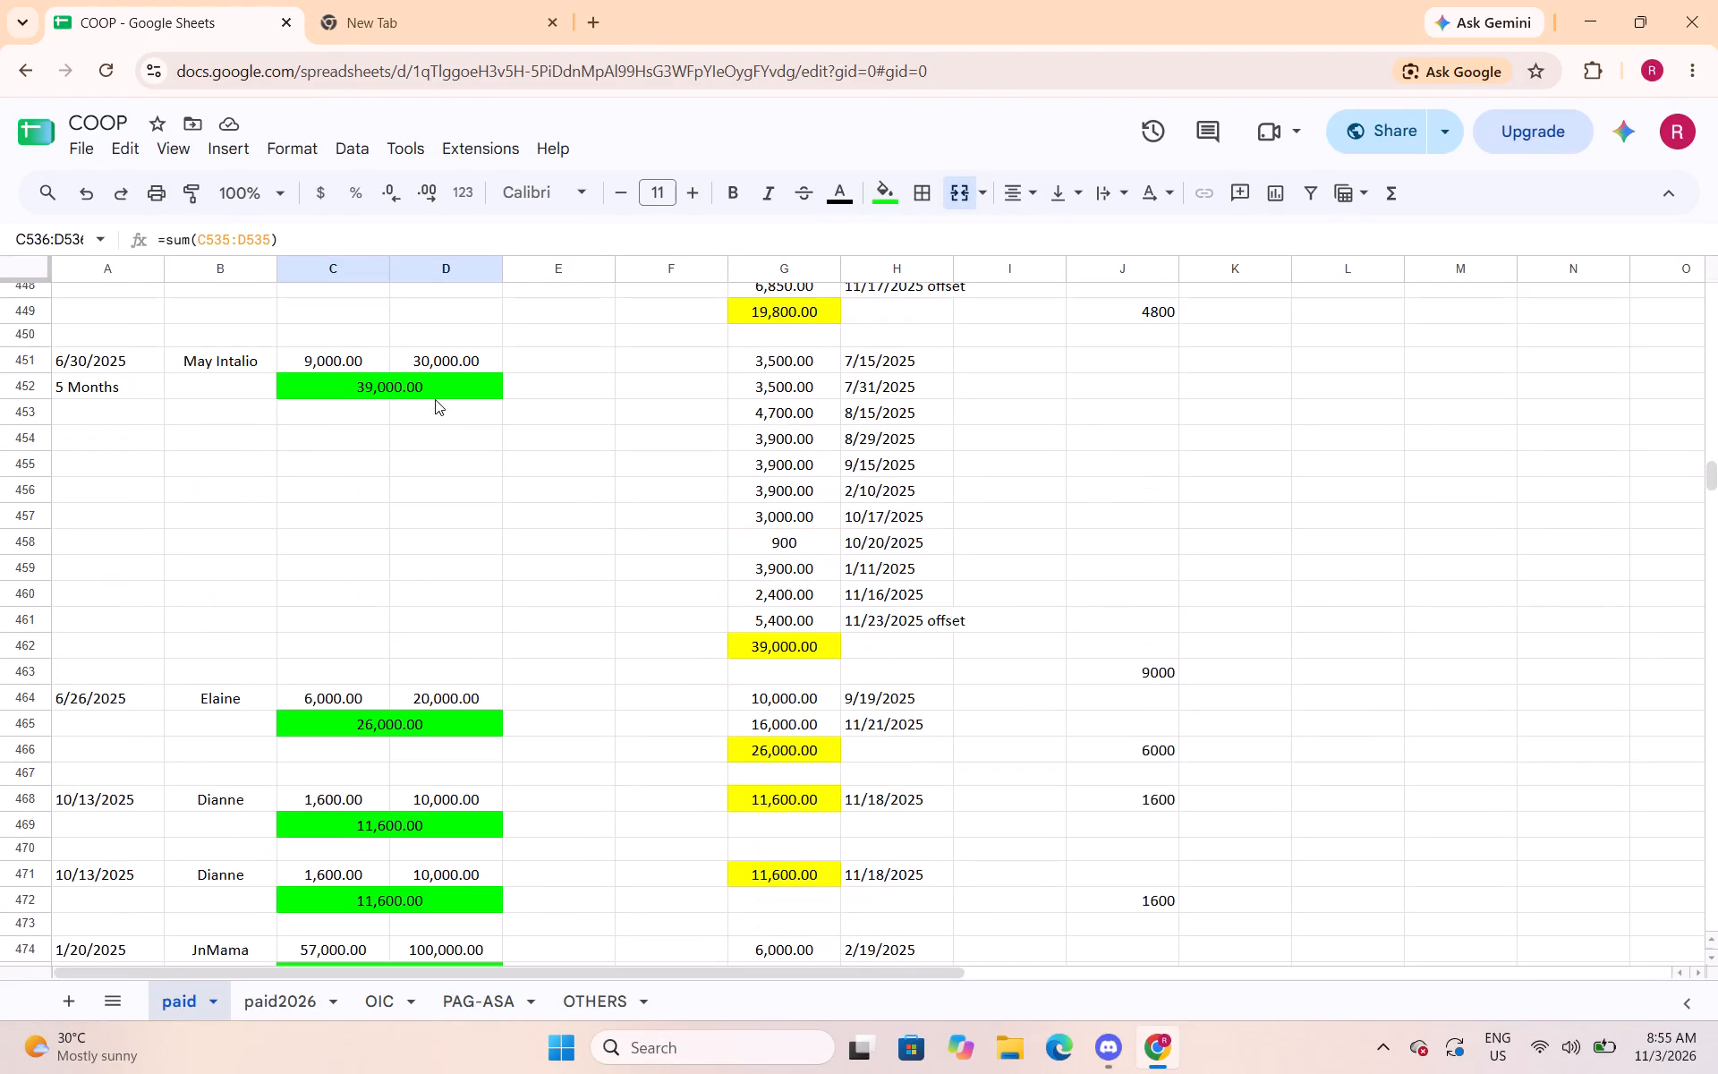
pyautogui.scroll(-18, 435, 403)
pyautogui.scroll(-5, 438, 412)
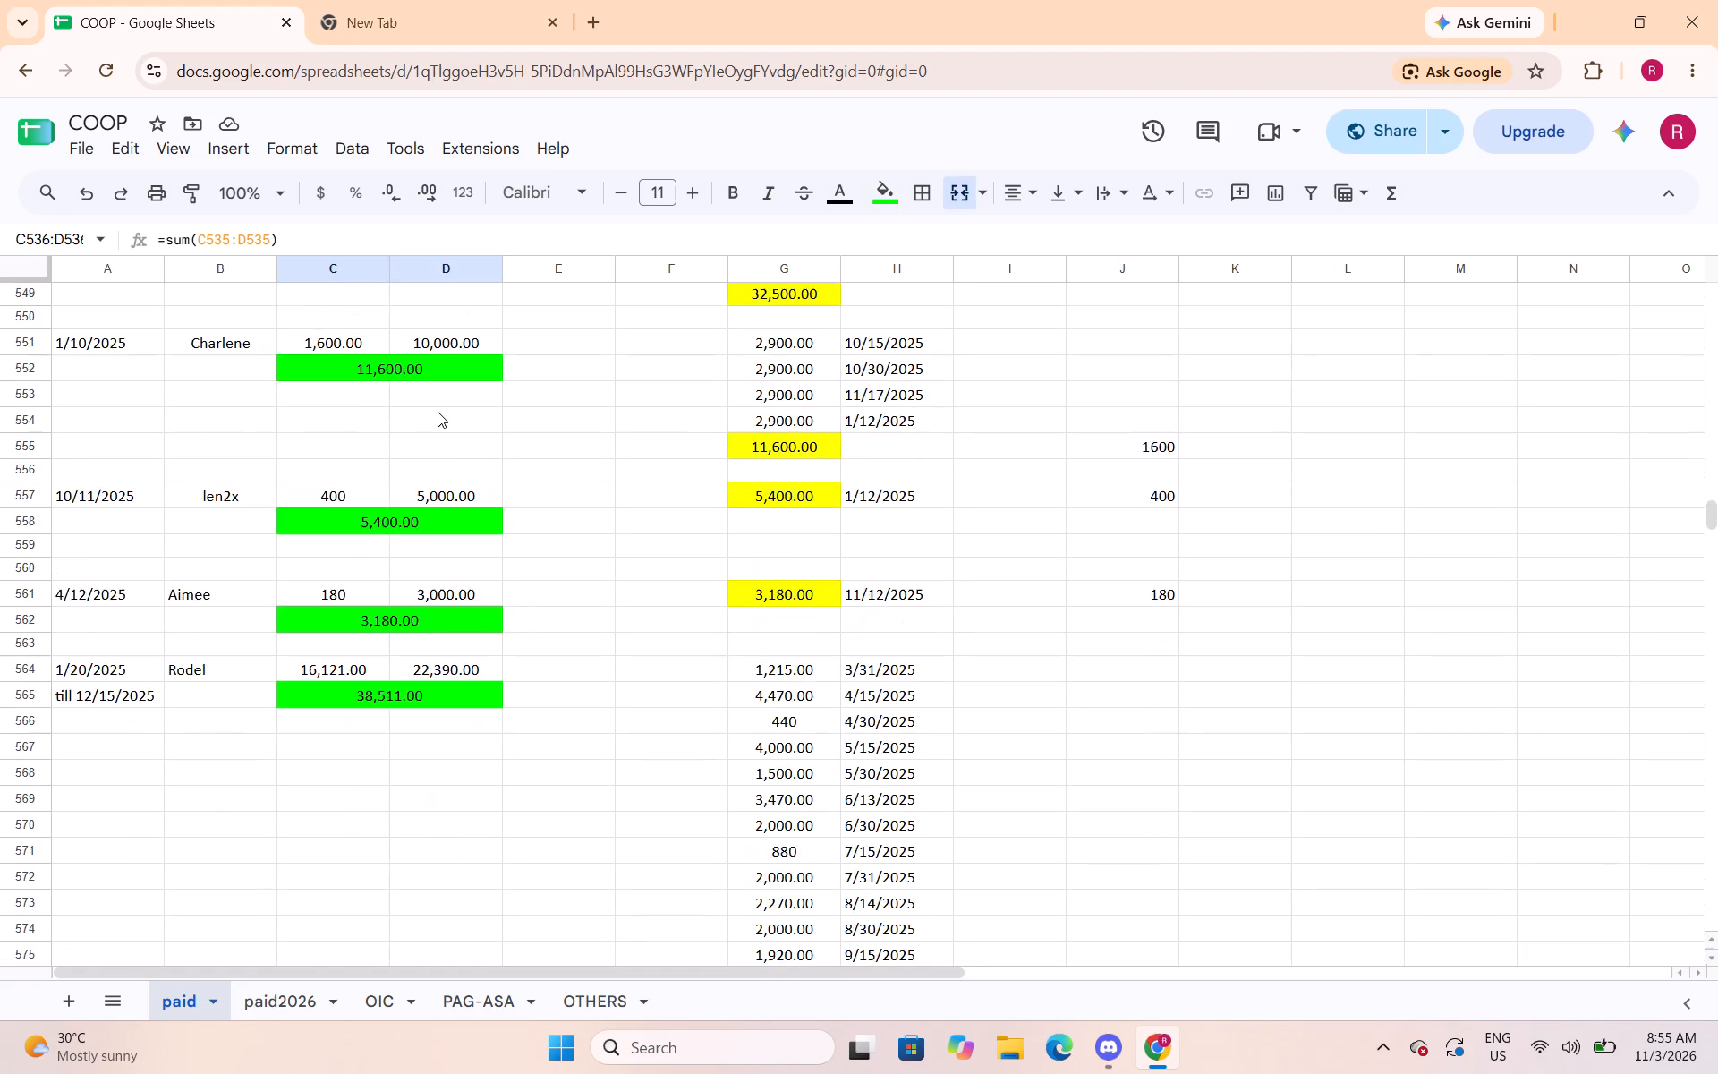
# Insert a blank row above the 10/21/2025 loan in row 609.
pyautogui.scroll(-8, 438, 412)
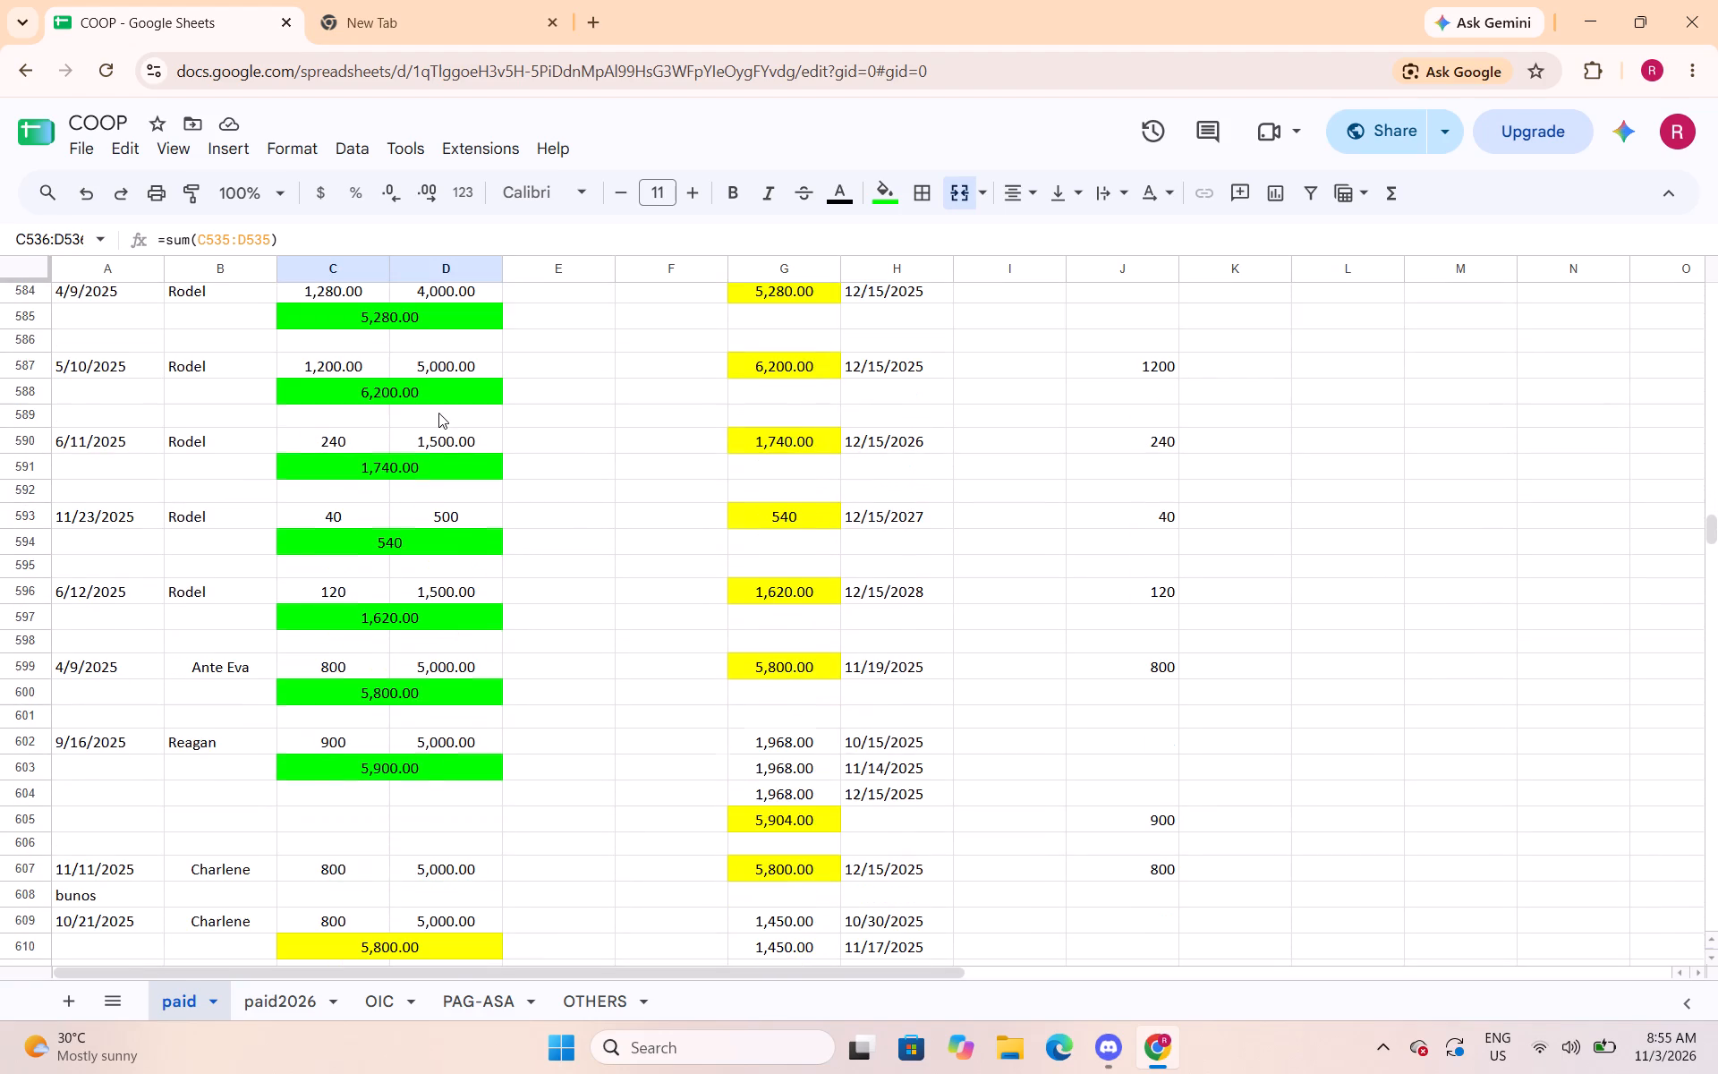
pyautogui.scroll(-2, 434, 496)
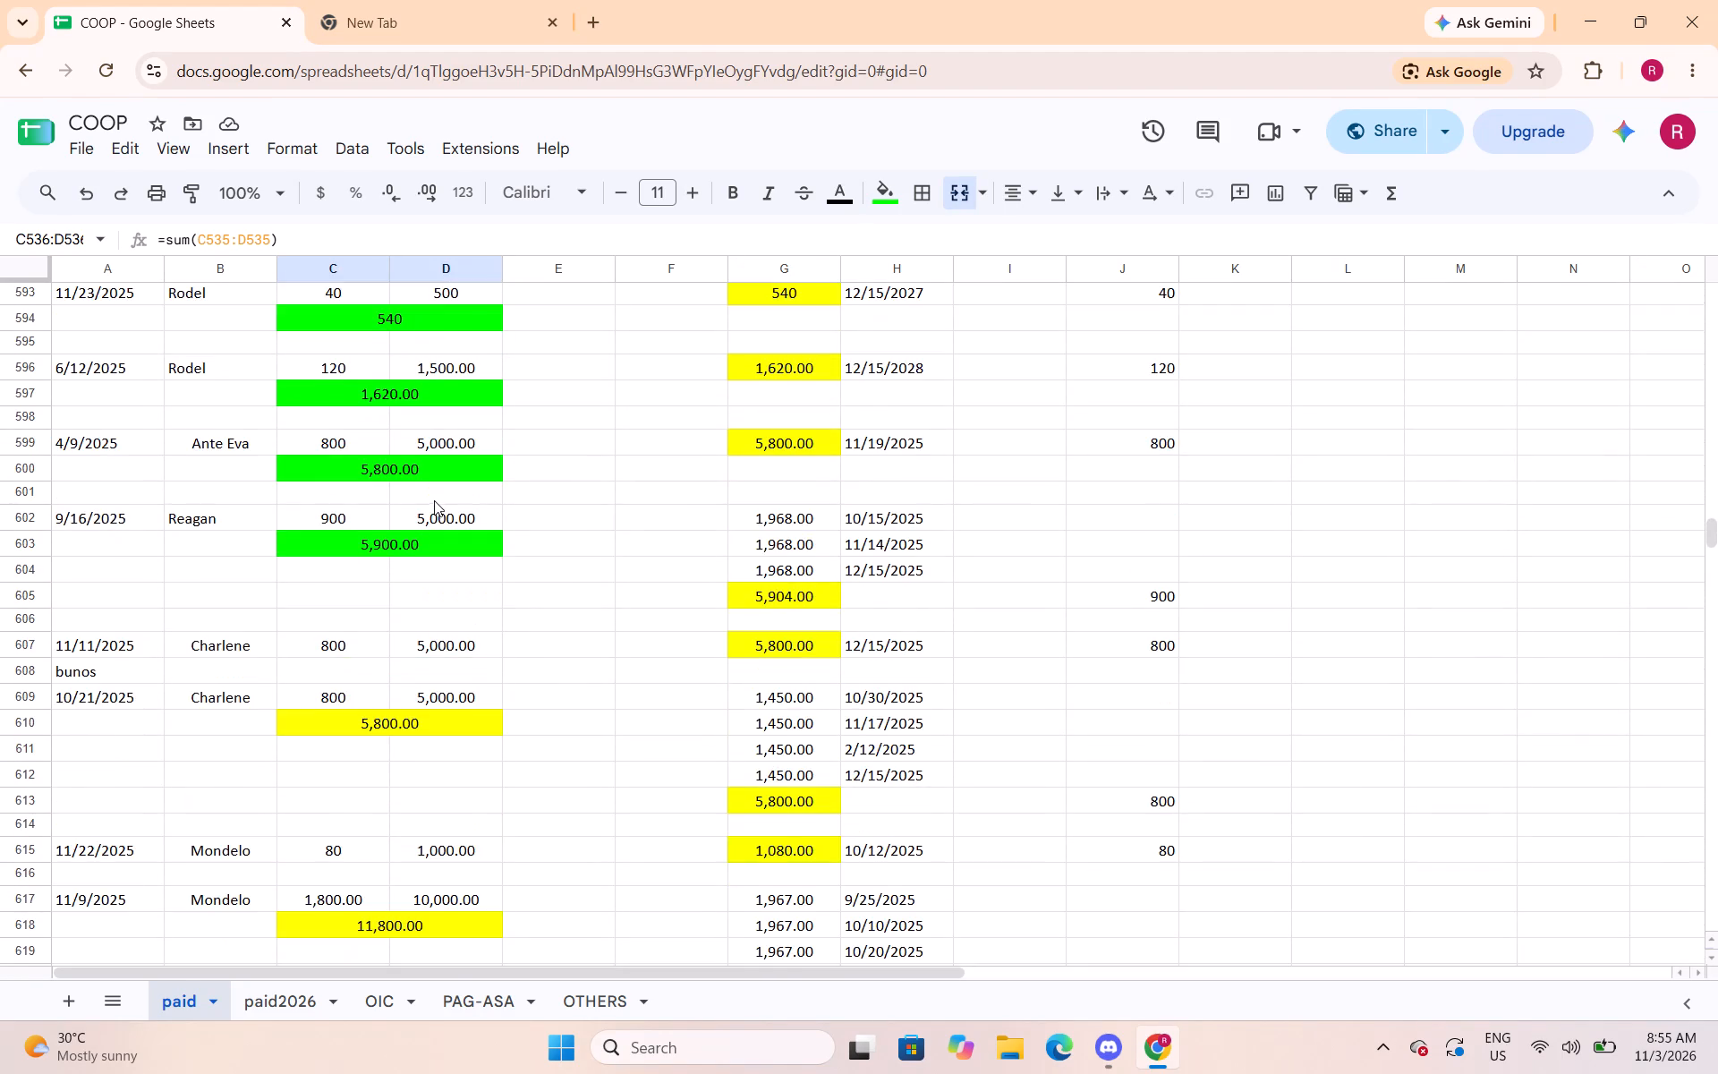
pyautogui.scroll(-2, 434, 504)
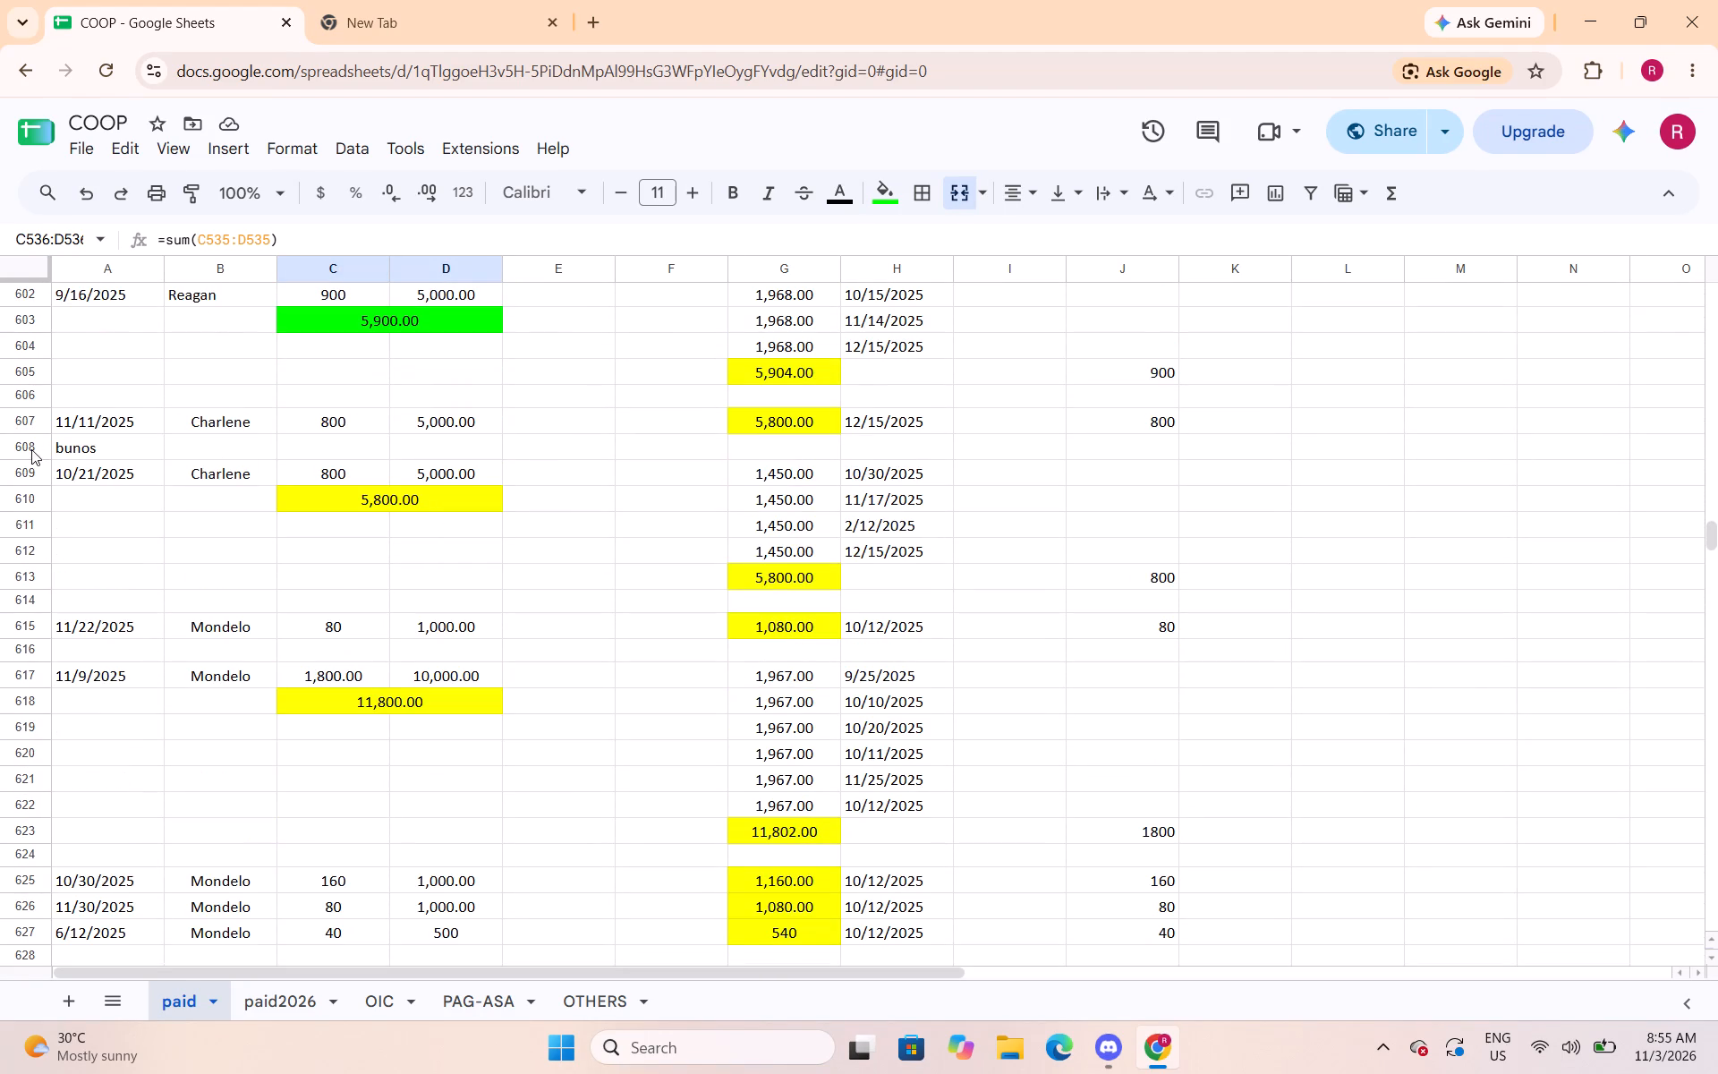
pyautogui.click(32, 474)
pyautogui.rightClick(40, 479)
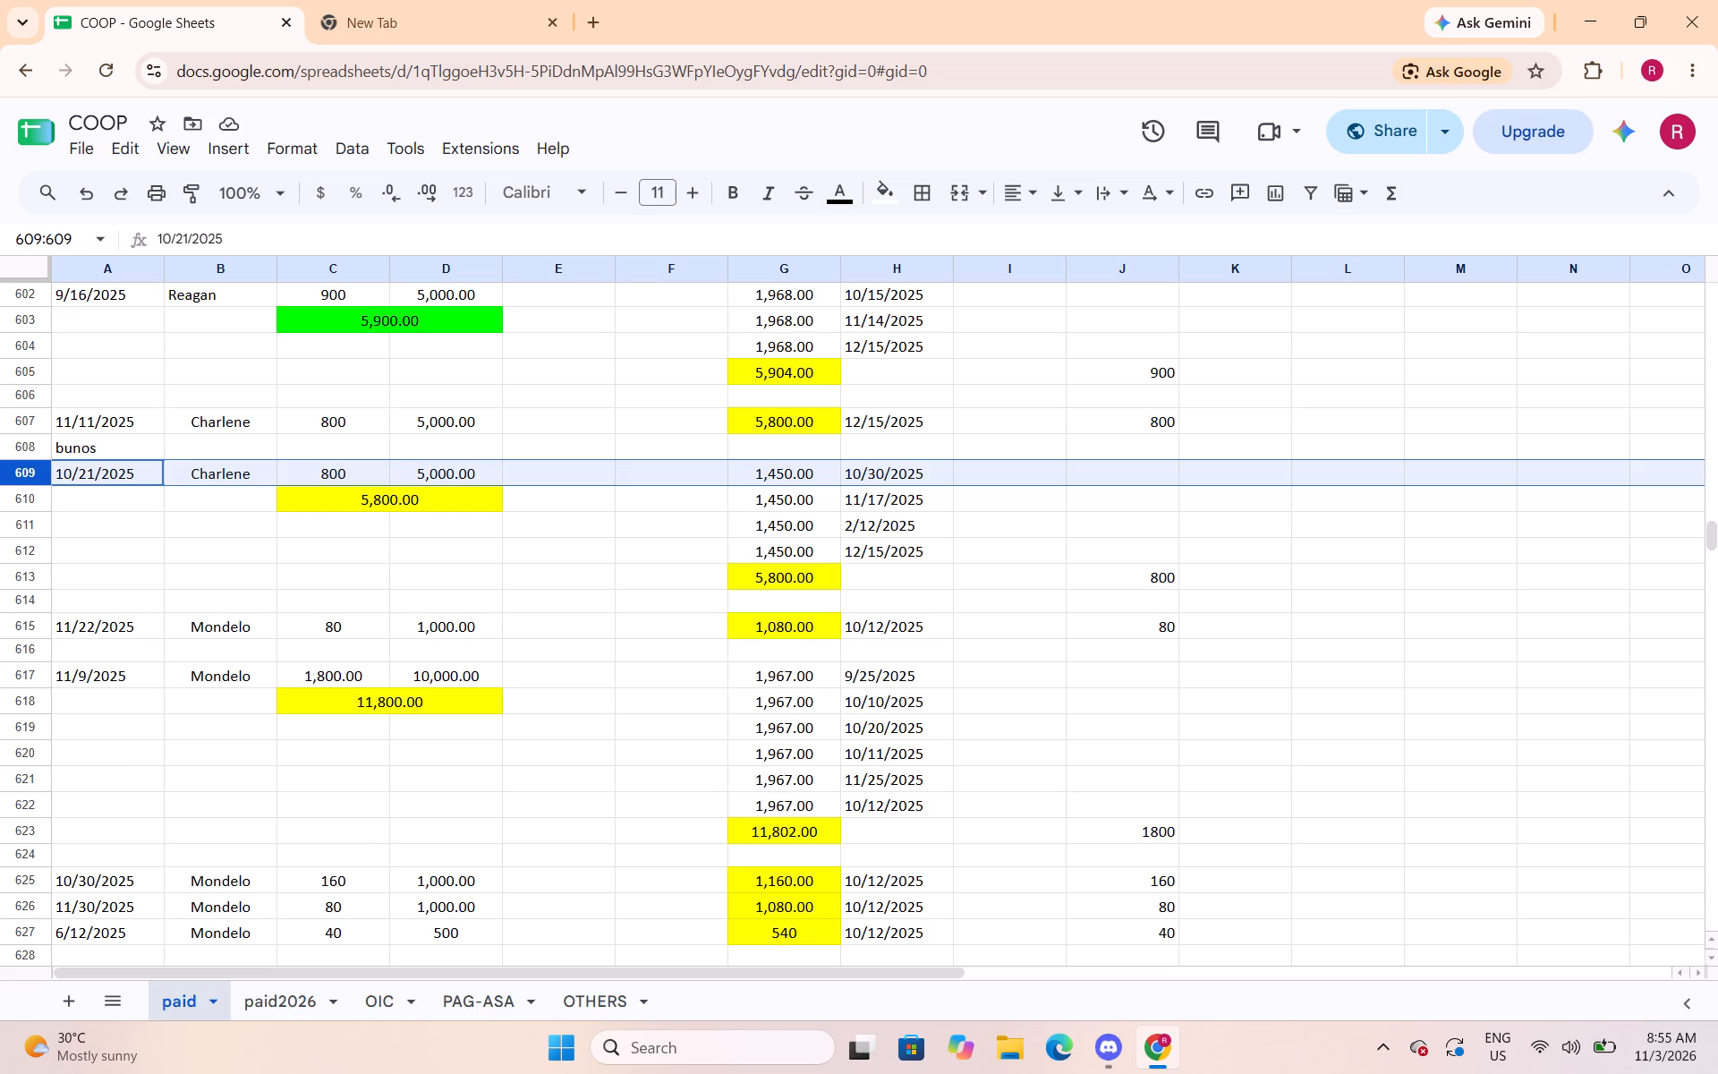
pyautogui.click(183, 613)
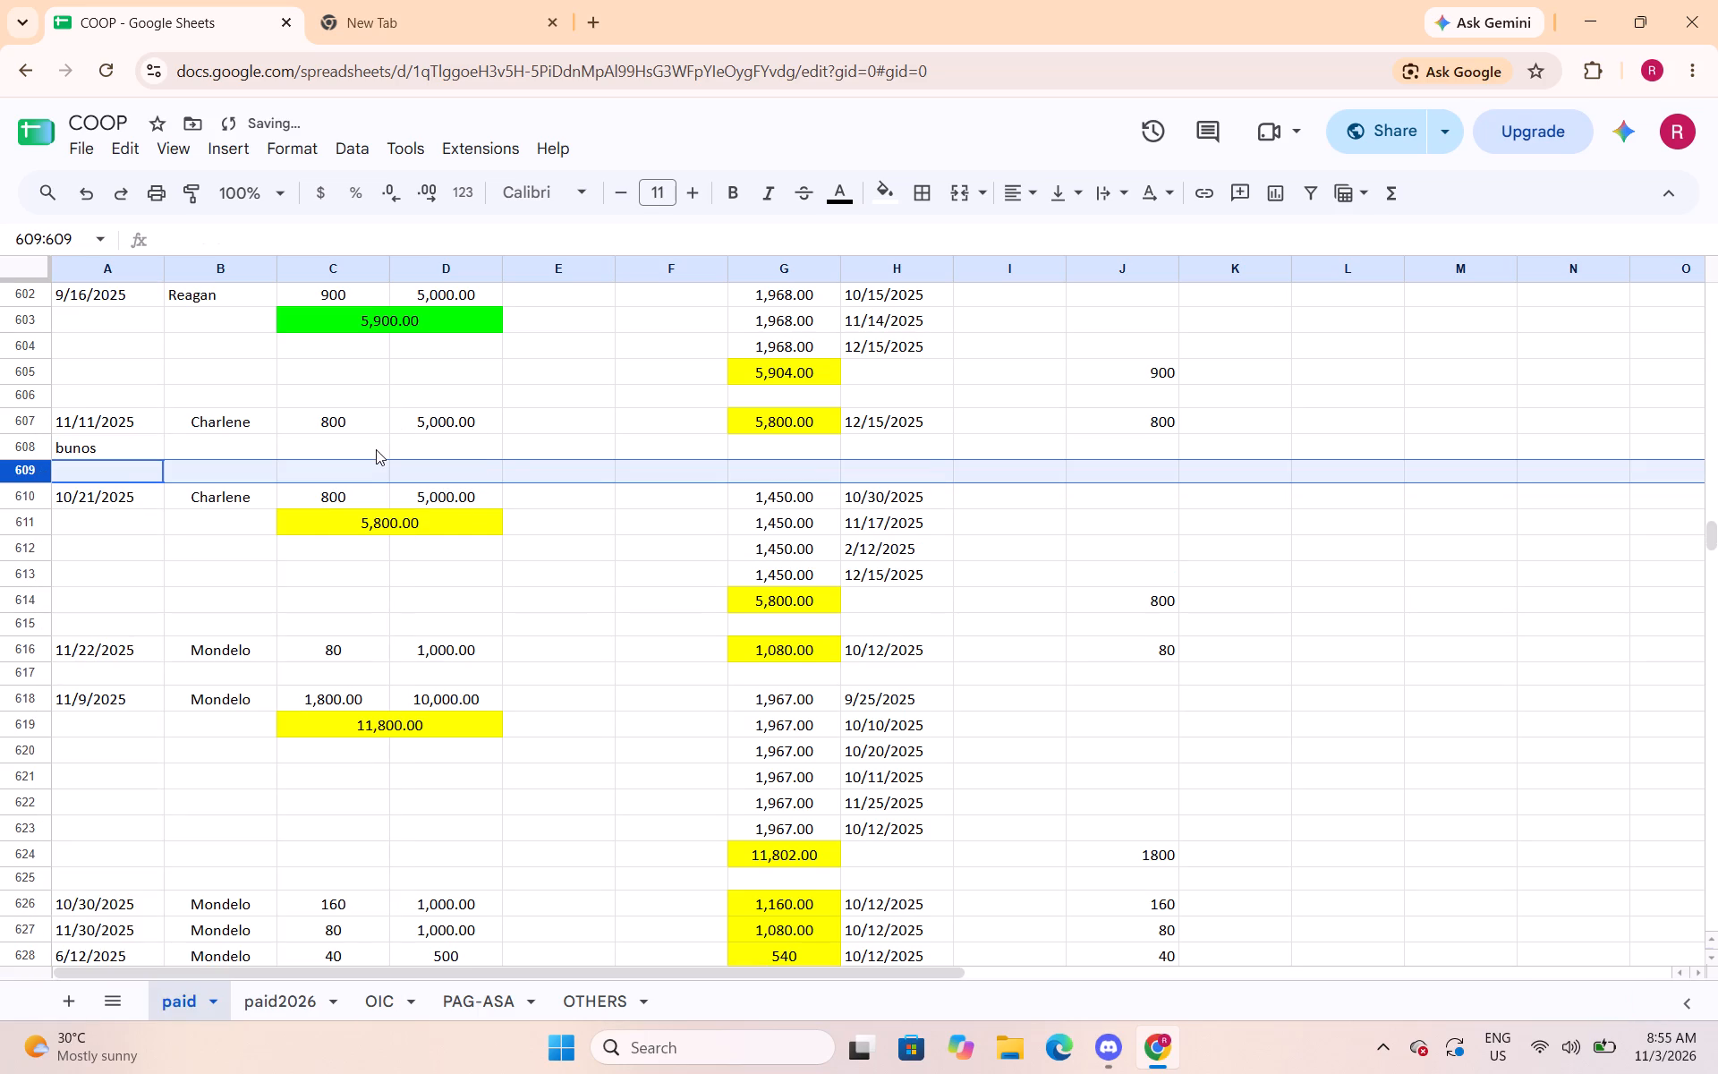
# Merge C608:D608 under the 11/11/2025 loan and enter =sum(C607:D607) in it.
pyautogui.moveTo(374, 449); pyautogui.dragTo(428, 449)
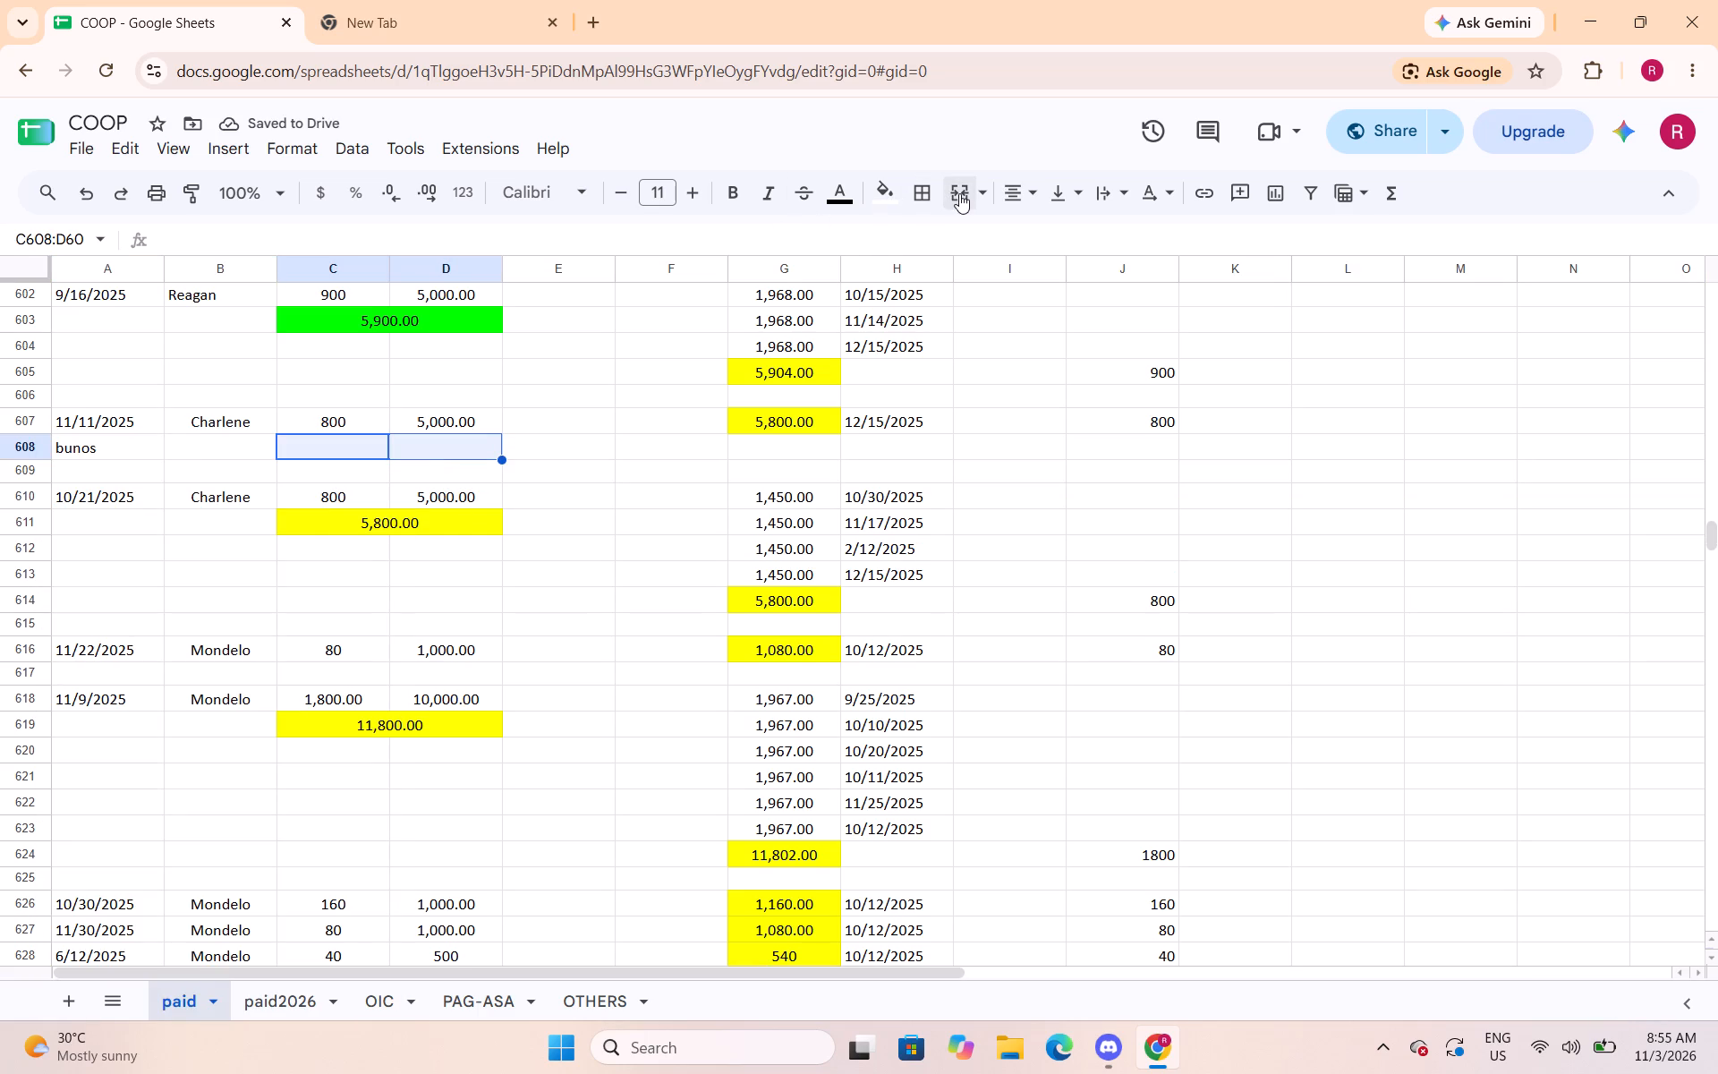
pyautogui.click(959, 193)
pyautogui.write('=sum(')
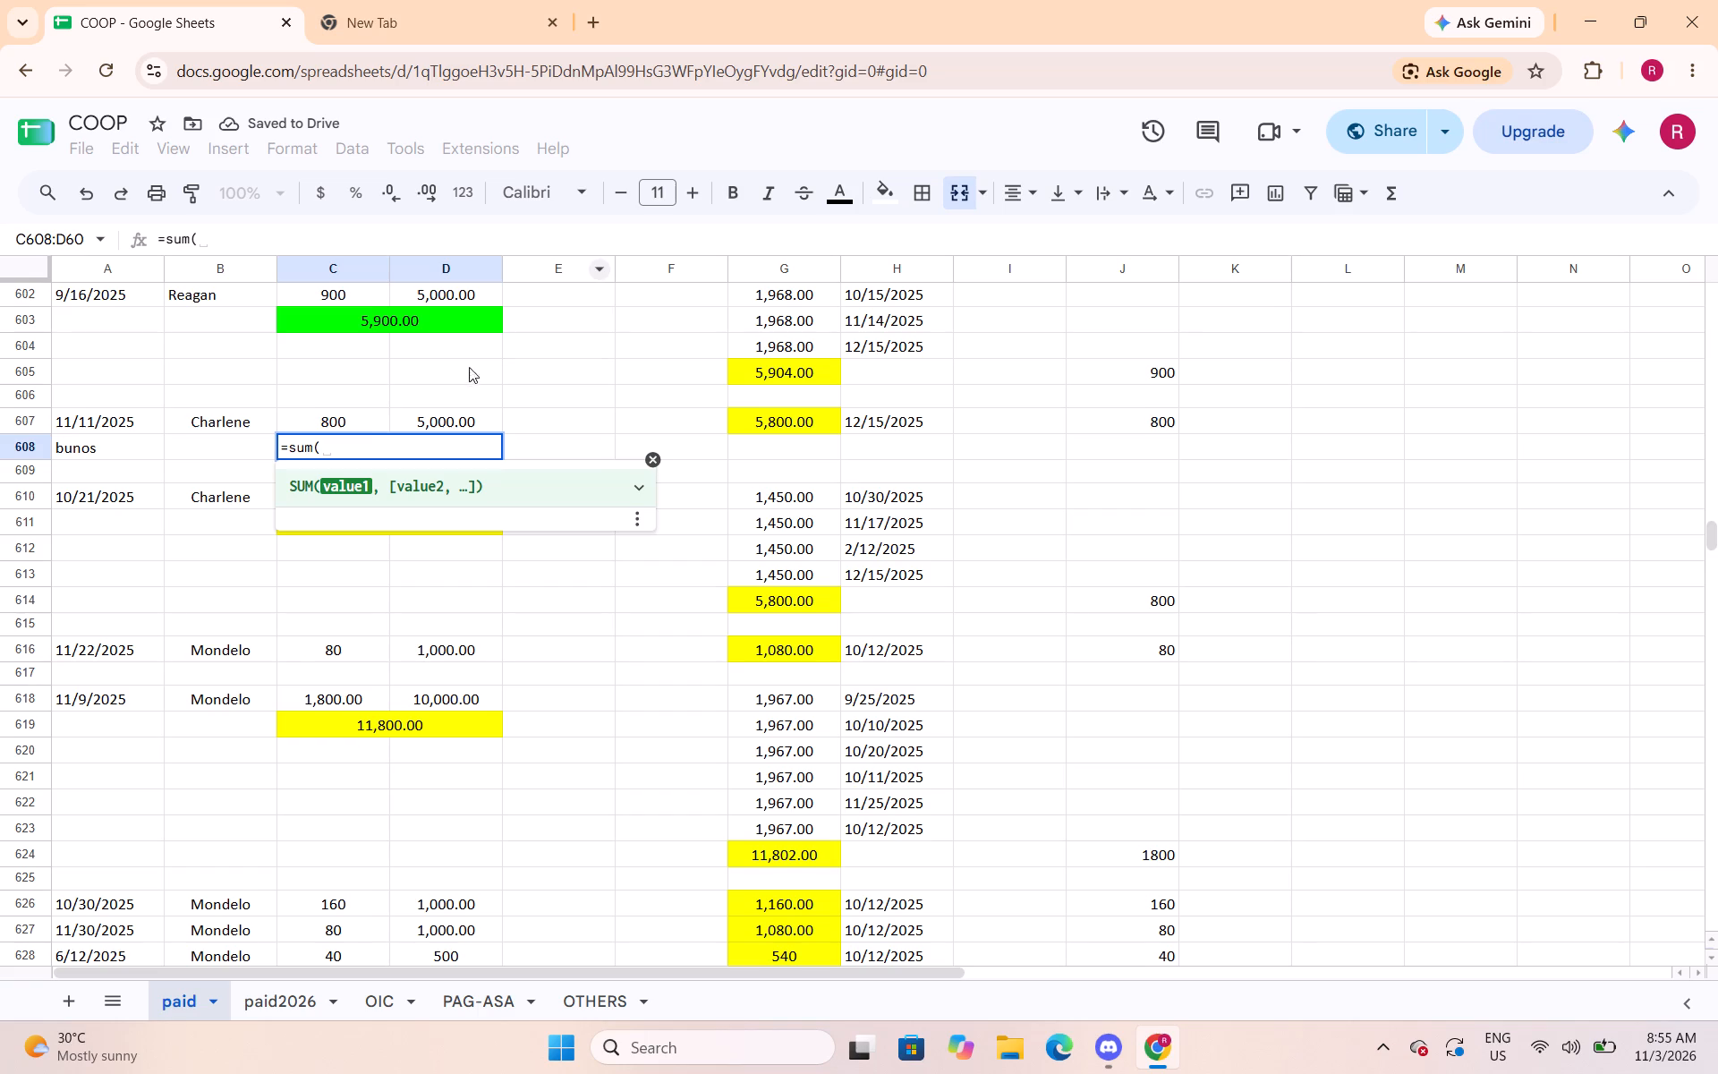
pyautogui.moveTo(361, 422); pyautogui.dragTo(416, 422)
pyautogui.hotkey('shift', ')')
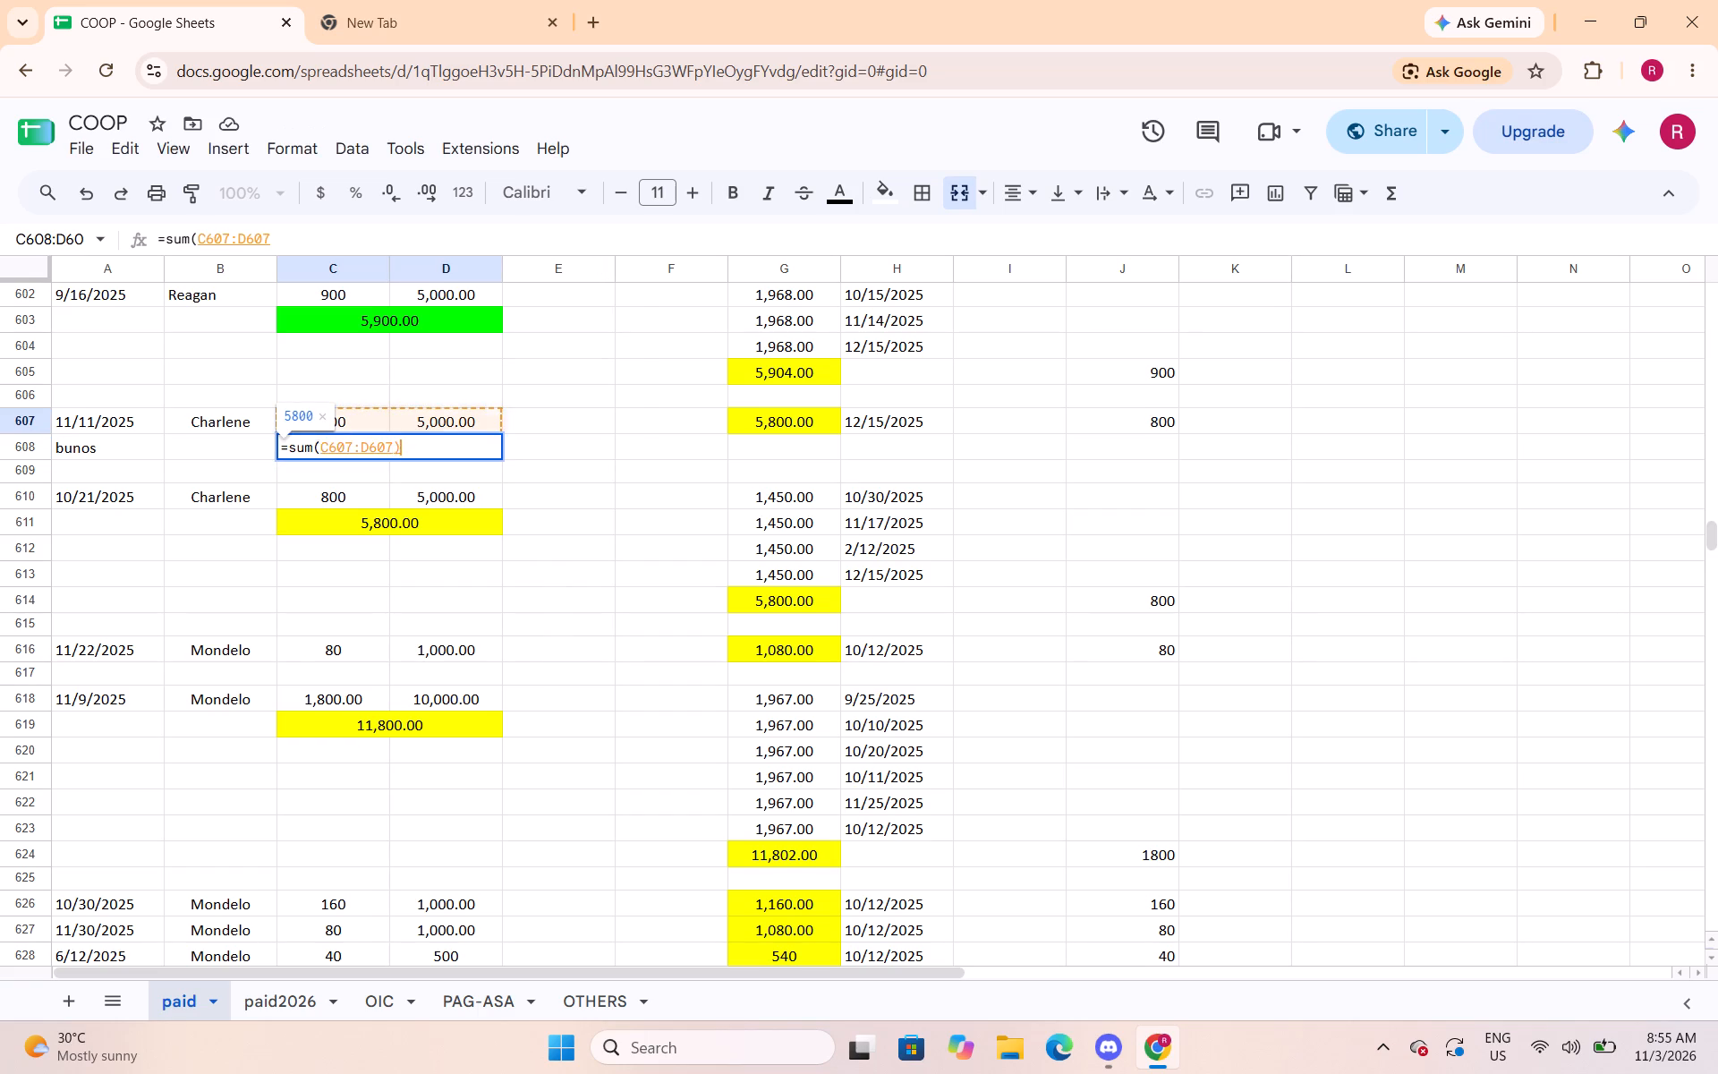
pyautogui.press('Return')
pyautogui.press('Up')
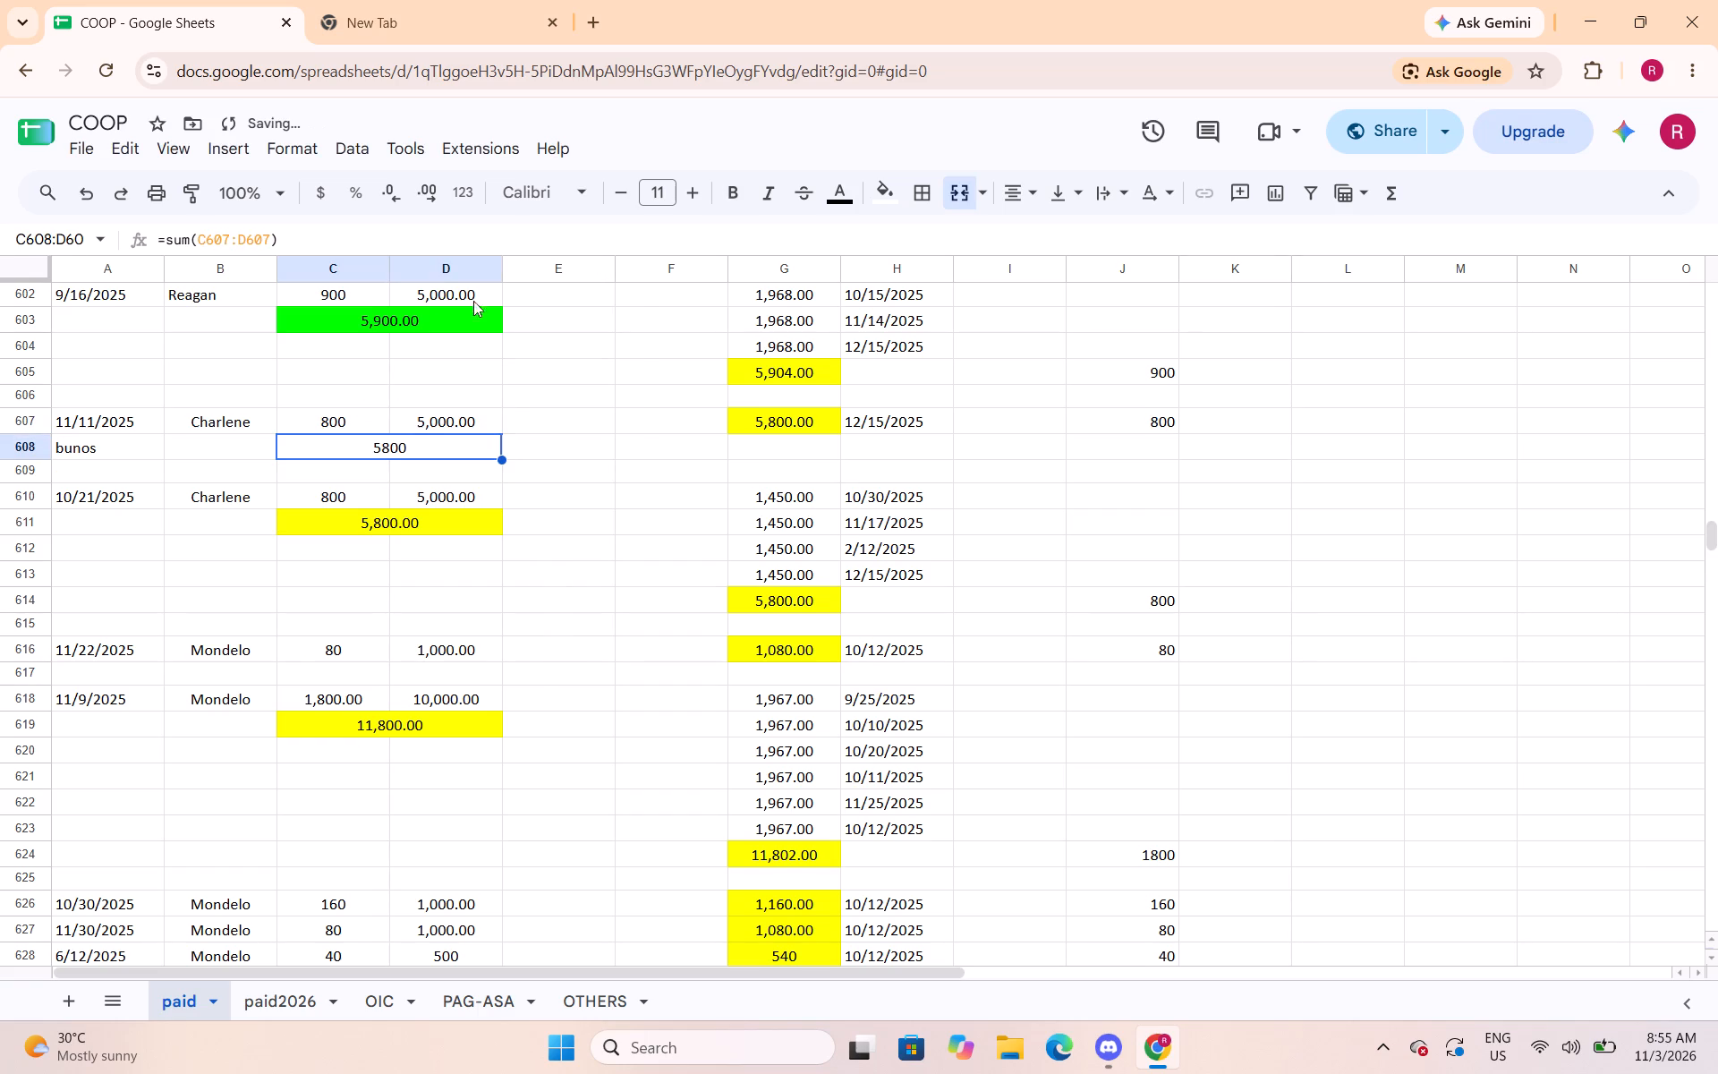
# Fill the merged total C608:D608 bright green and apply the Number format (1,000.12).
pyautogui.click(896, 191)
pyautogui.click(995, 300)
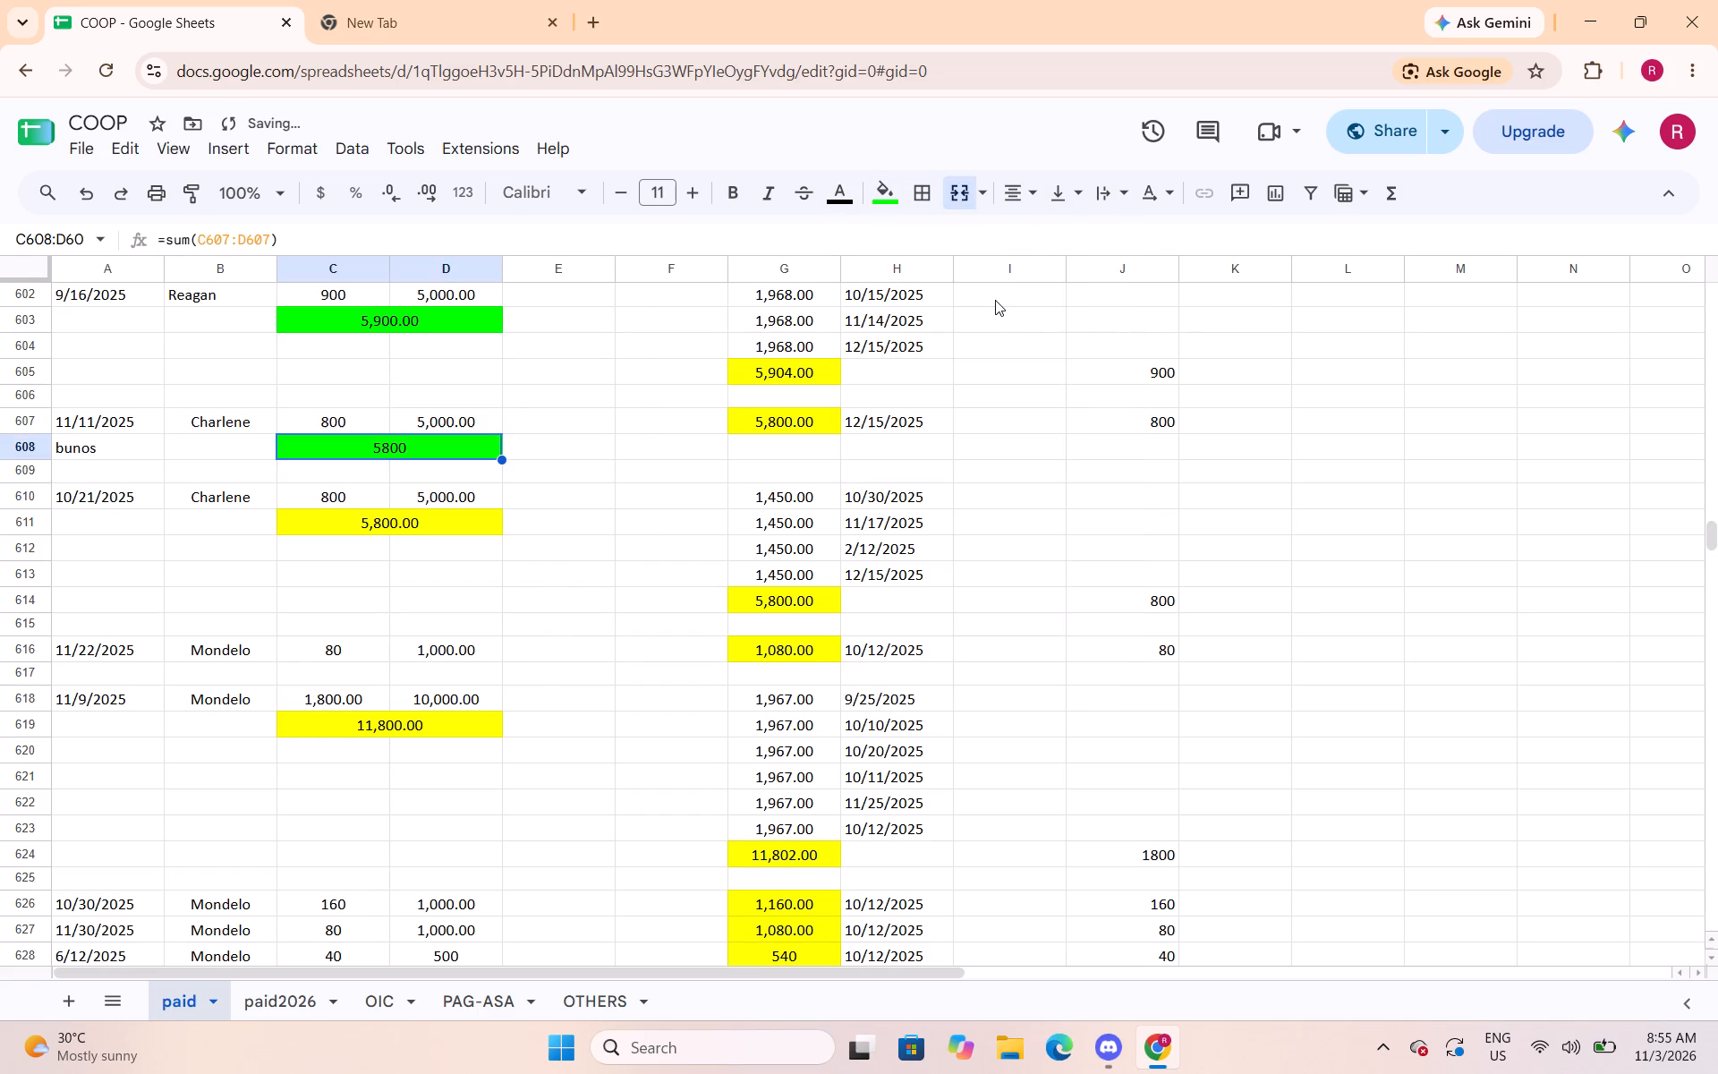
pyautogui.click(281, 152)
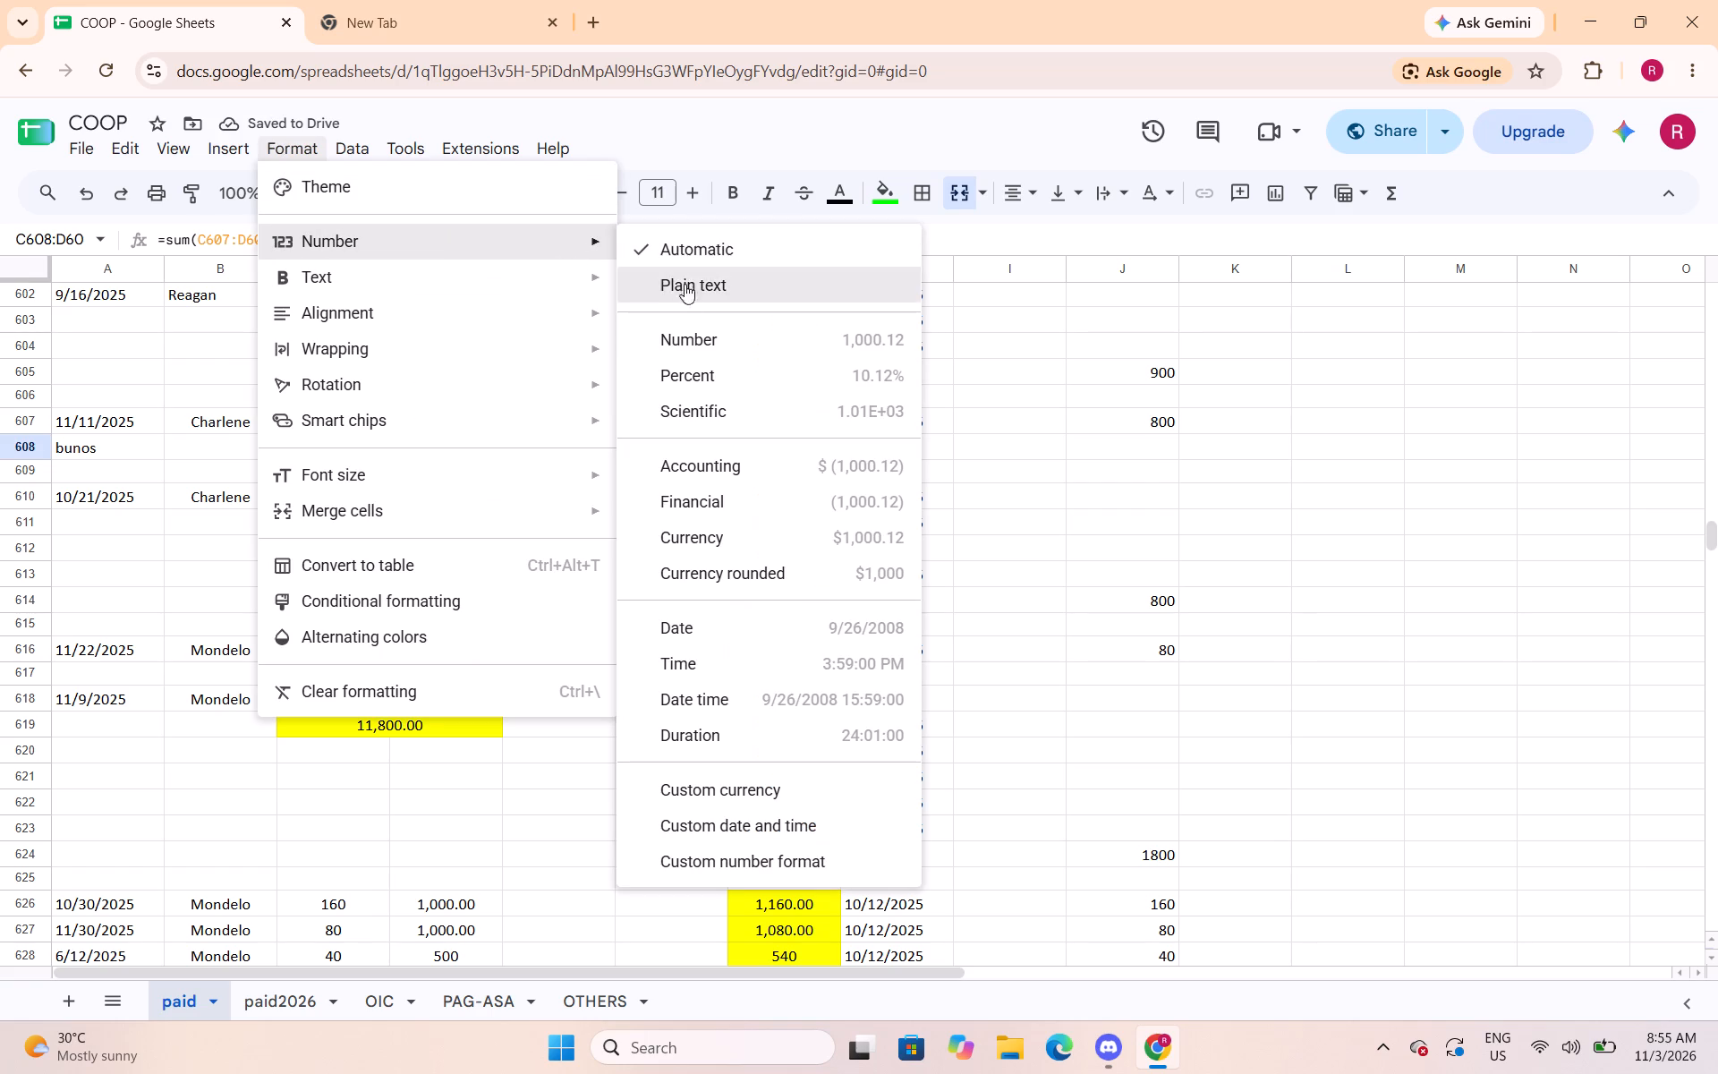
pyautogui.click(691, 338)
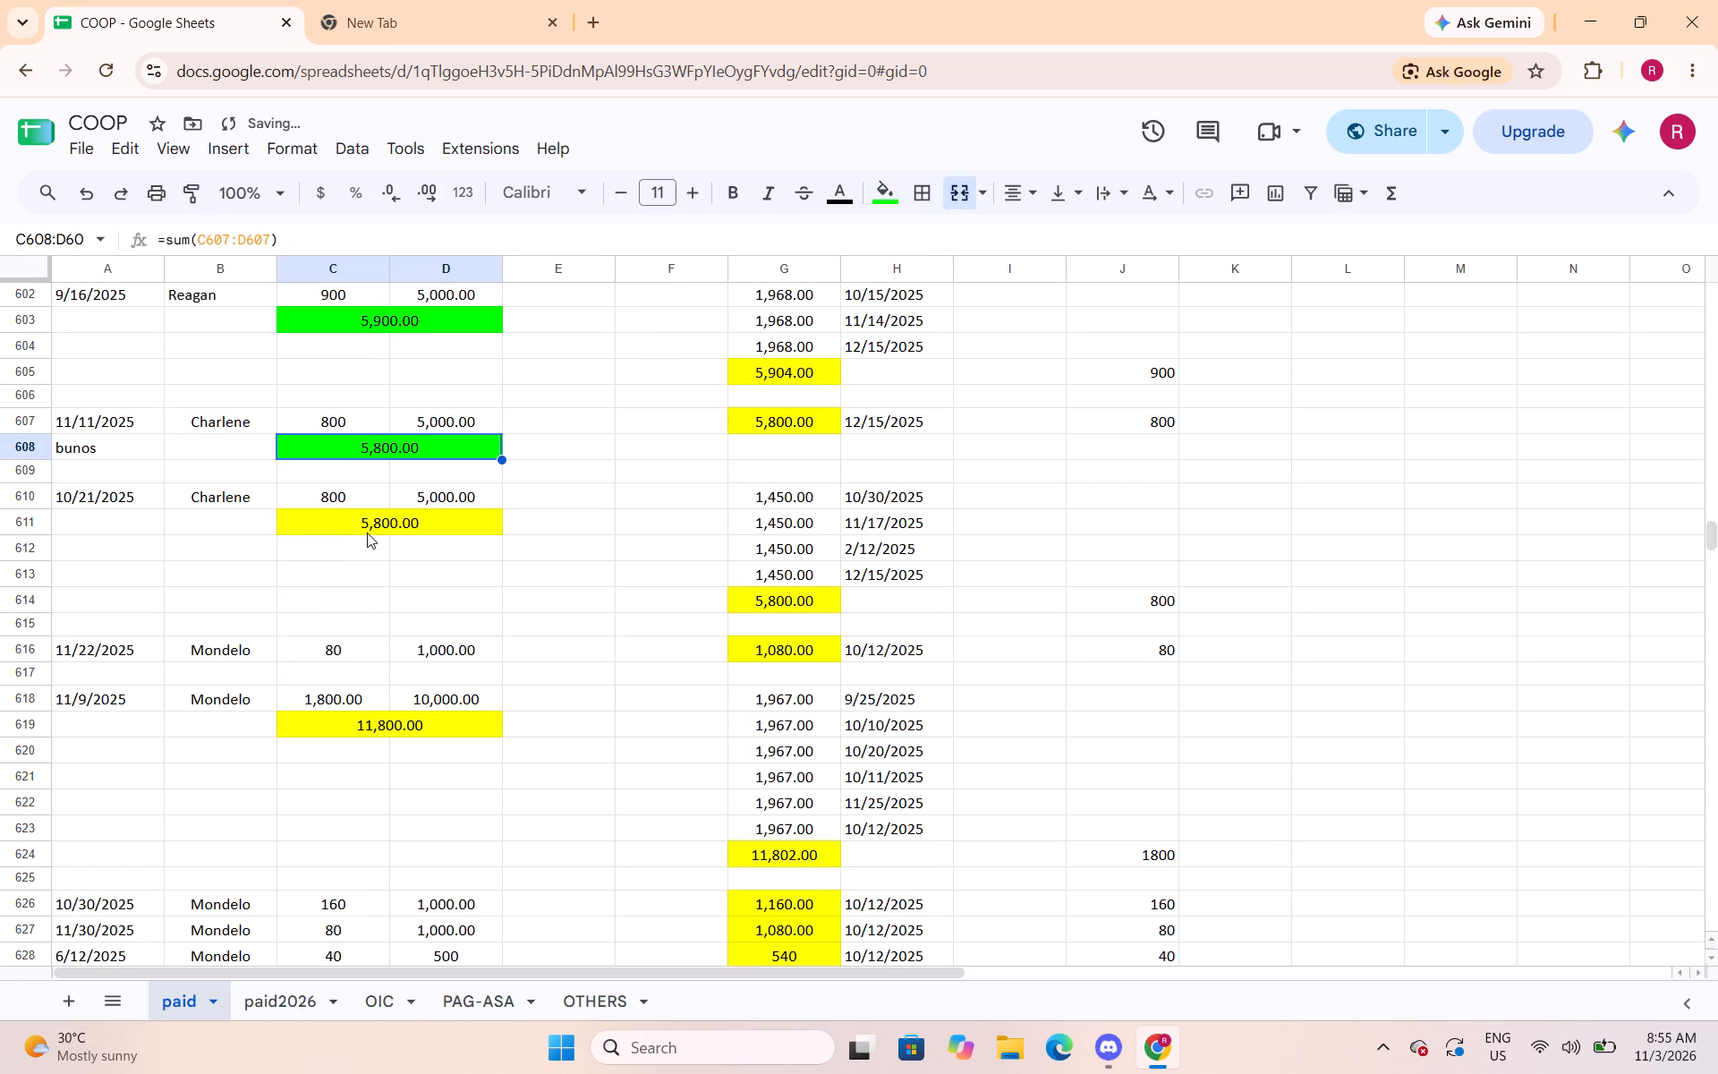
# Recolour the merged total C611:D611 of the 10/21/2025 loan bright green.
pyautogui.click(367, 533)
pyautogui.click(880, 184)
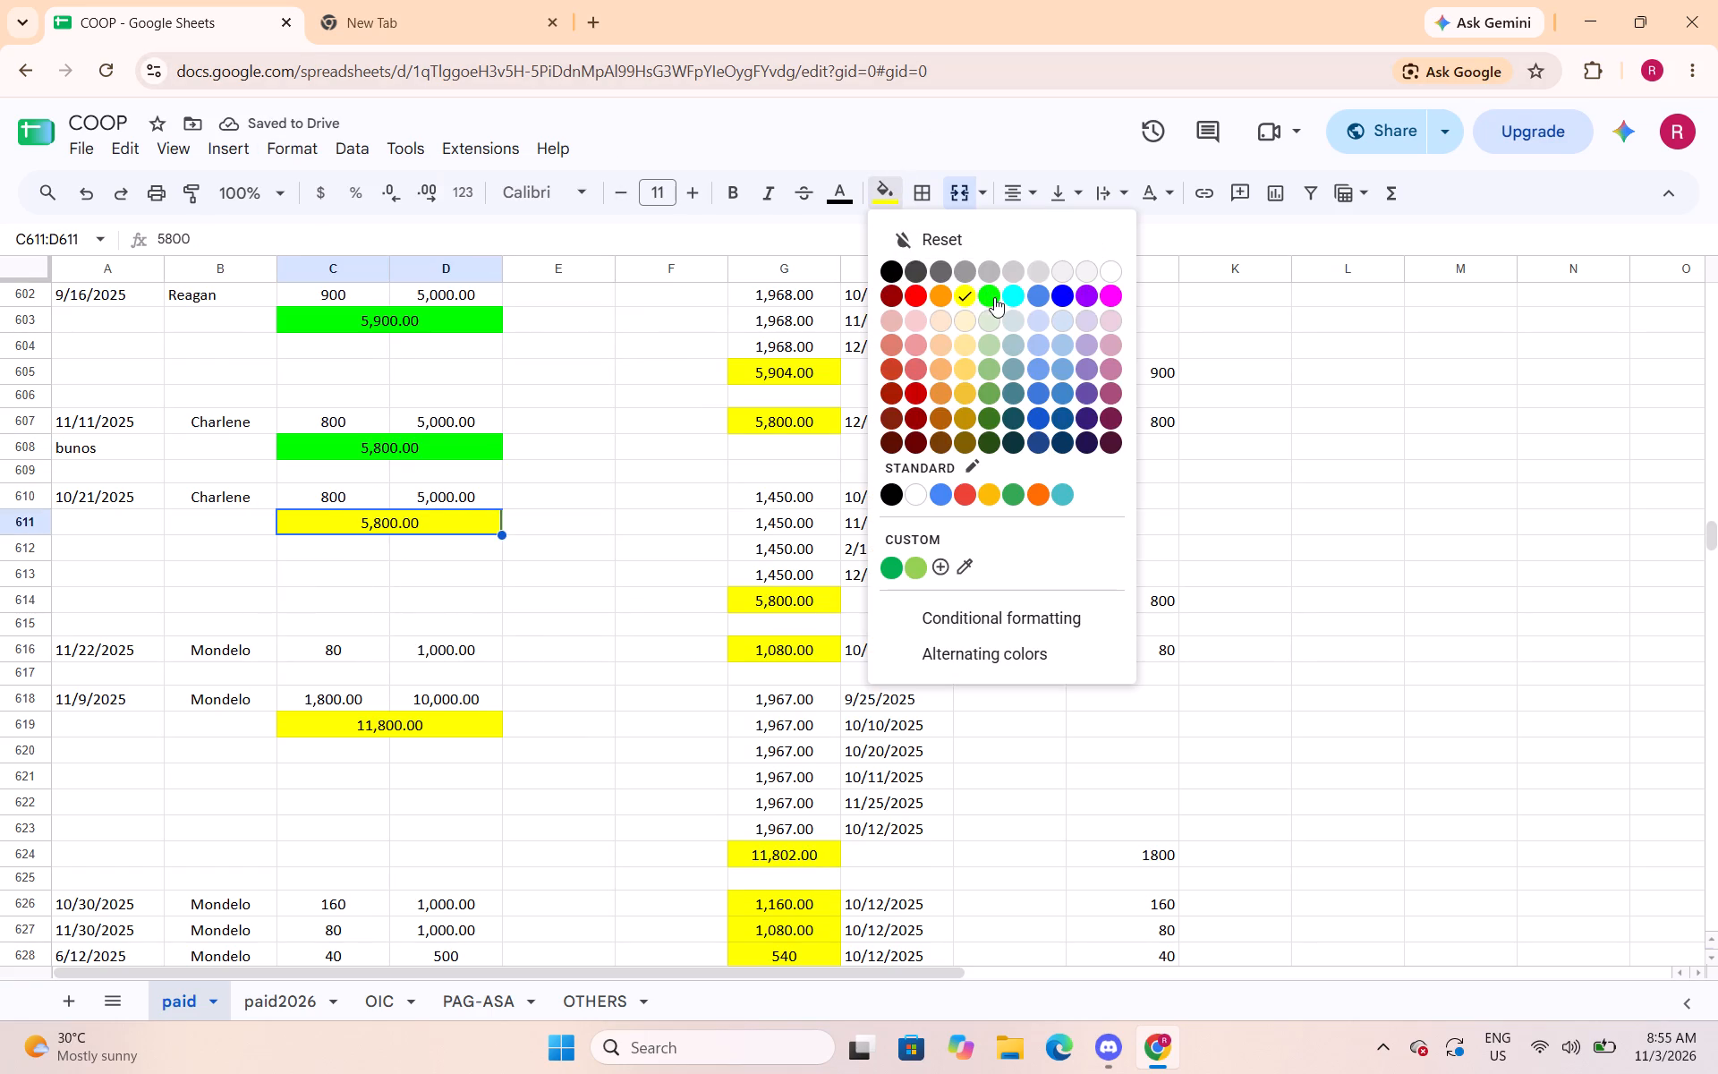
pyautogui.click(994, 297)
# Insert one more blank row at row 617, between the 11/22/2025 and 11/9/2025 loans.
pyautogui.click(35, 676)
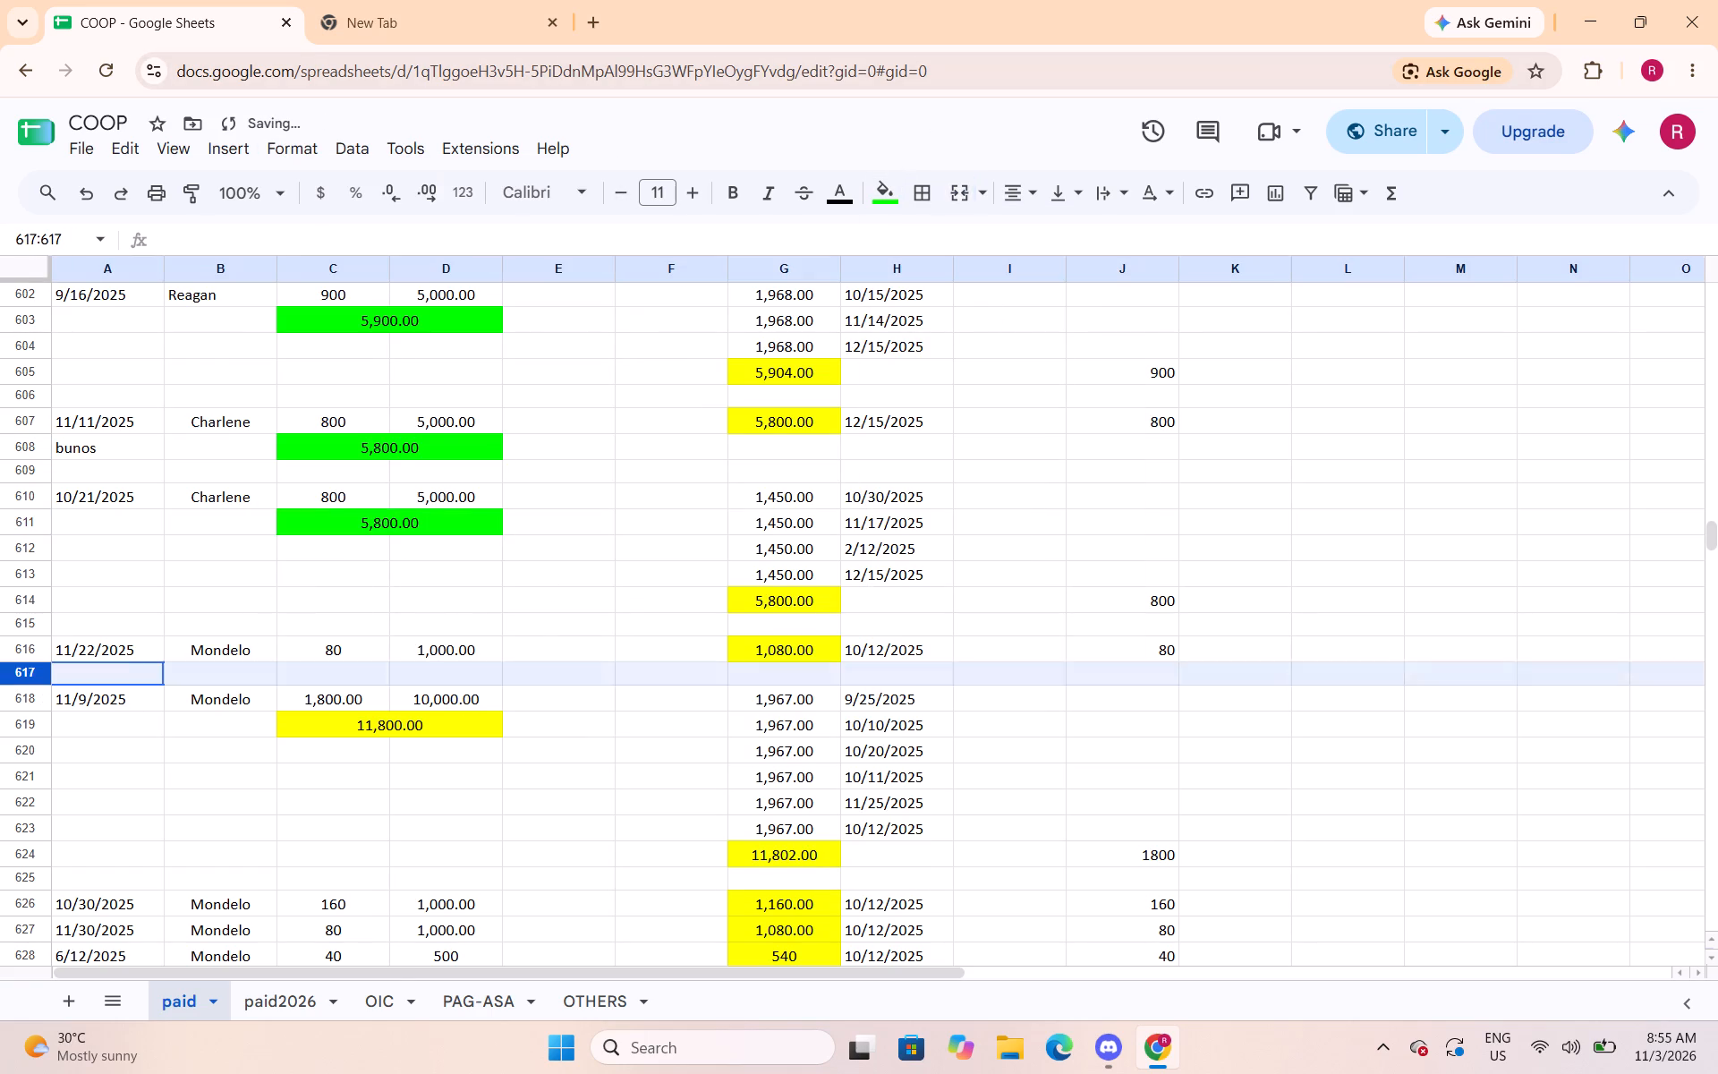
pyautogui.rightClick(38, 674)
pyautogui.click(106, 608)
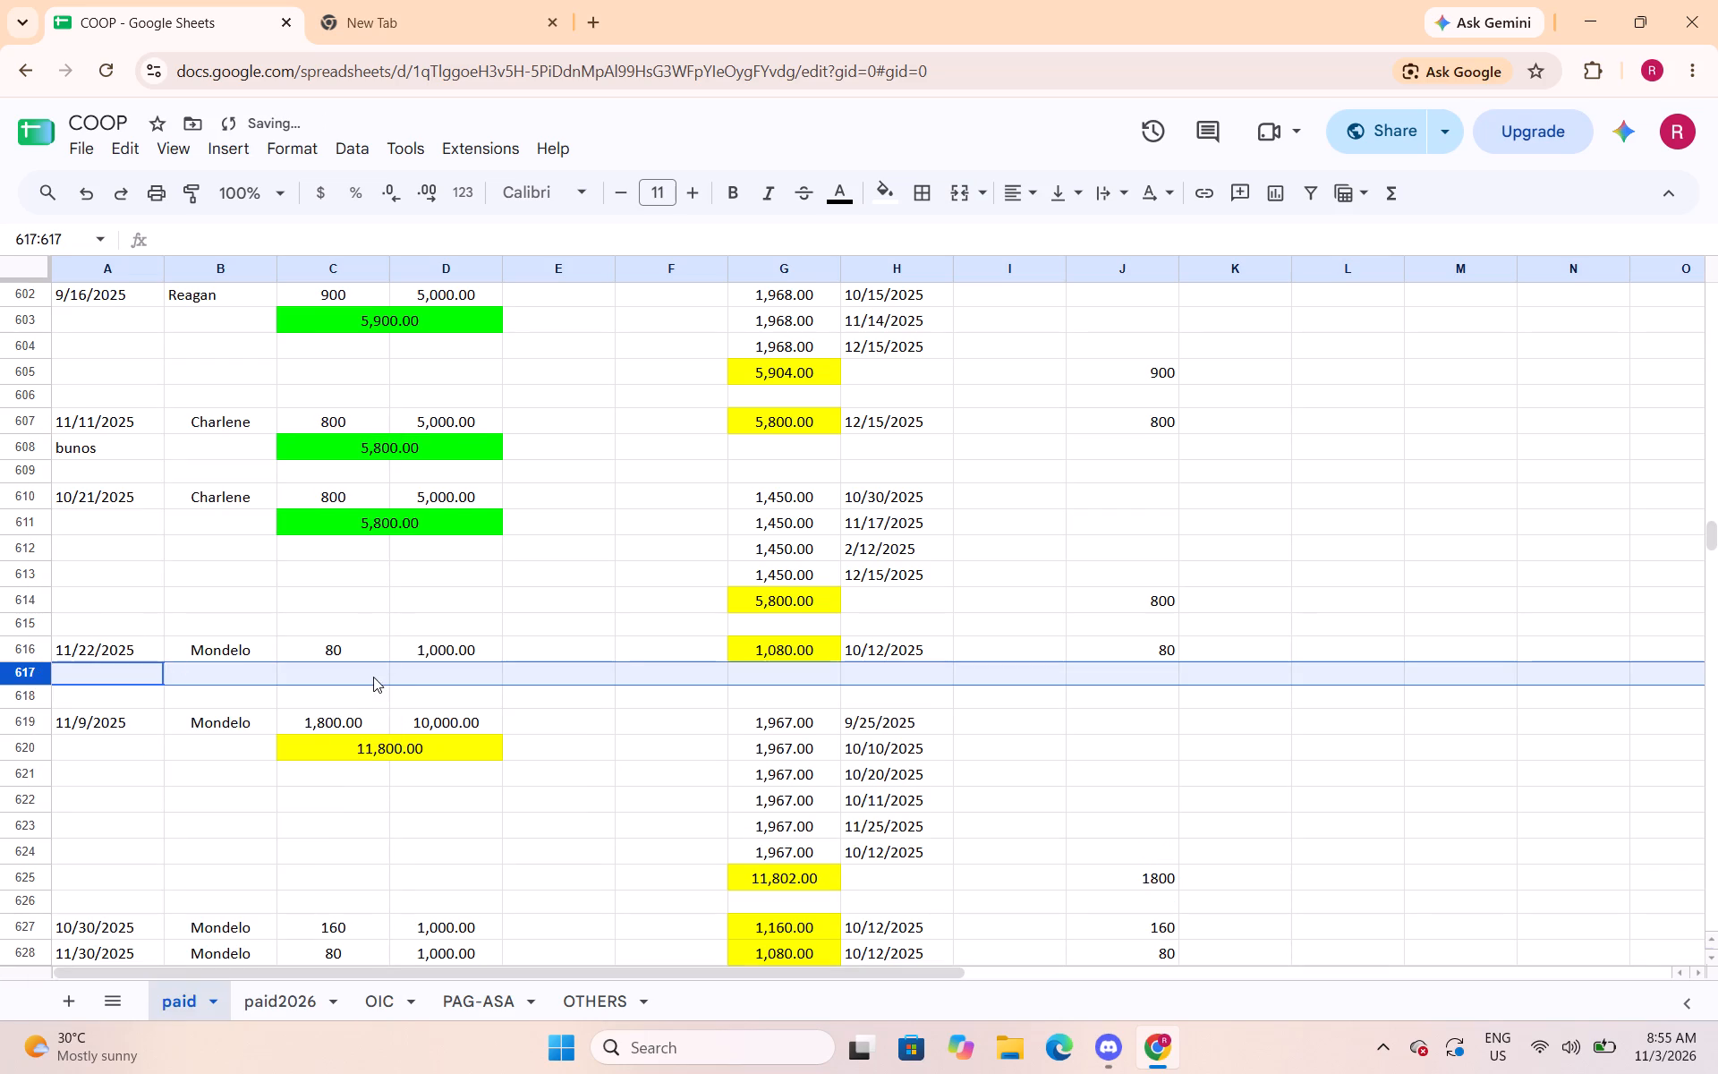
# Merge C617:D617 under the 11/22/2025 loan and enter =sum(C616:D616) in it.
pyautogui.moveTo(373, 677); pyautogui.dragTo(420, 670)
pyautogui.click(965, 192)
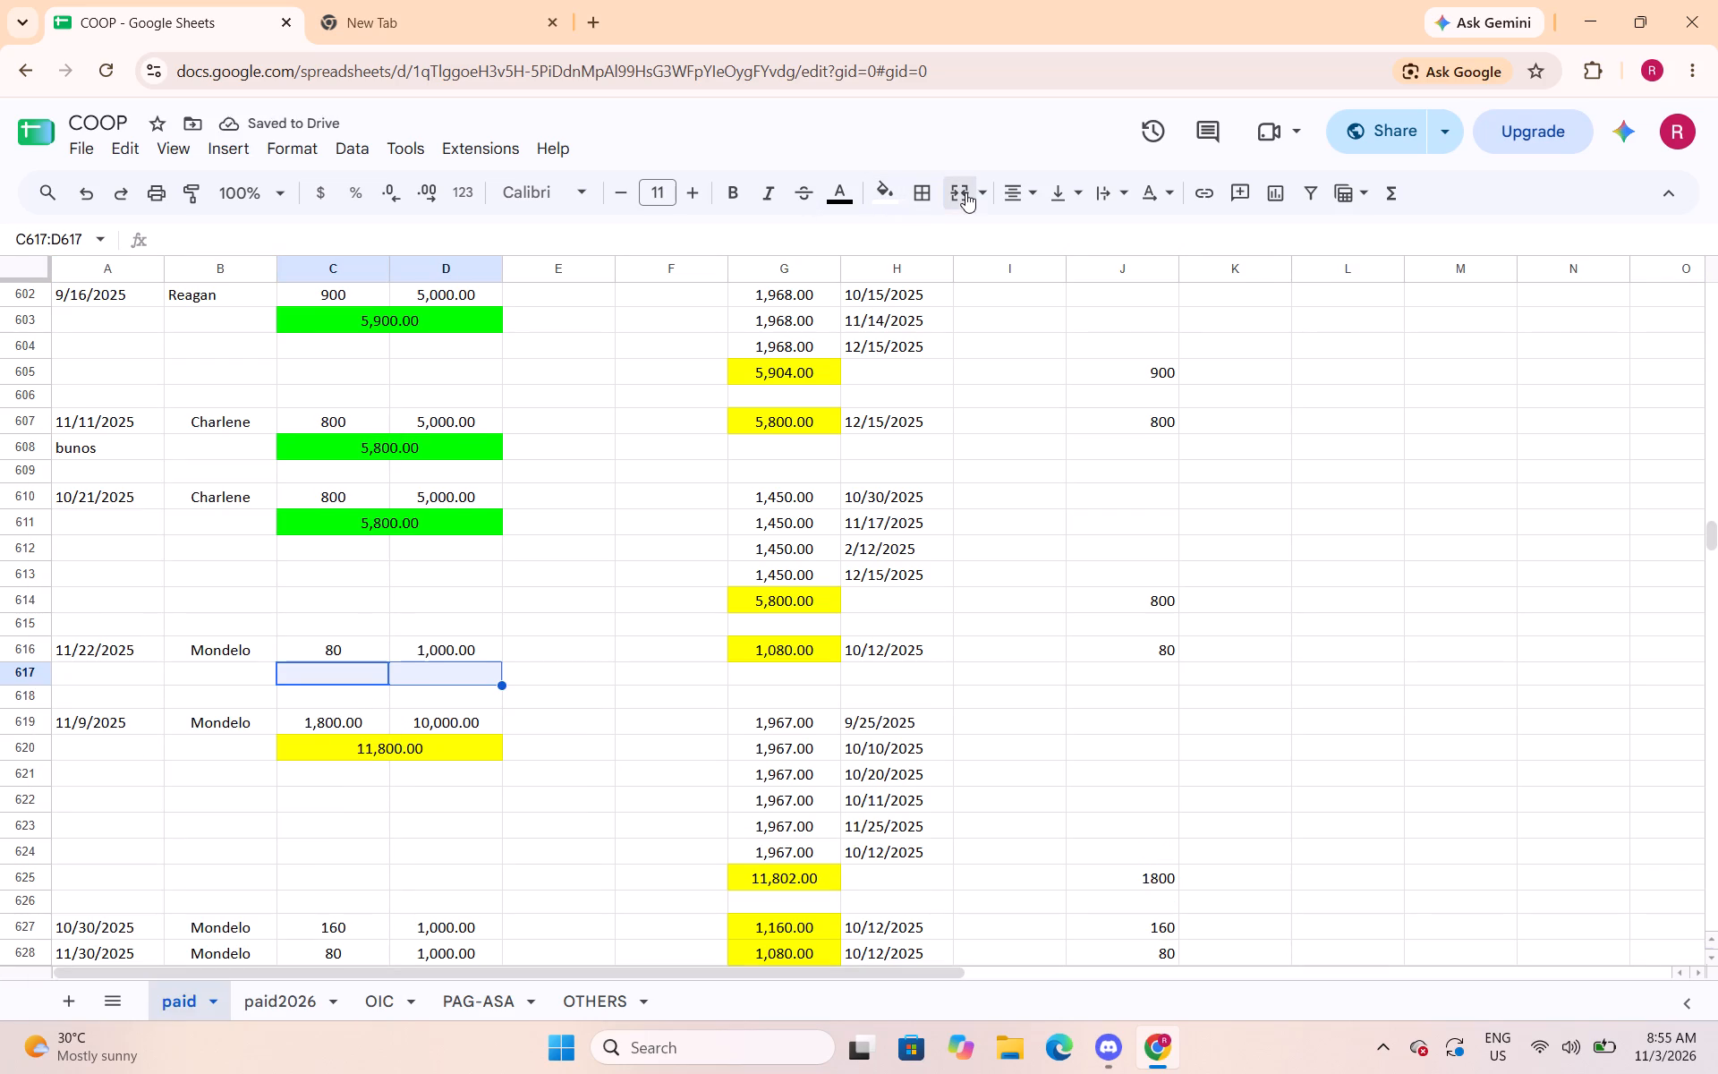
pyautogui.write('=sum(')
pyautogui.moveTo(363, 652); pyautogui.dragTo(387, 651)
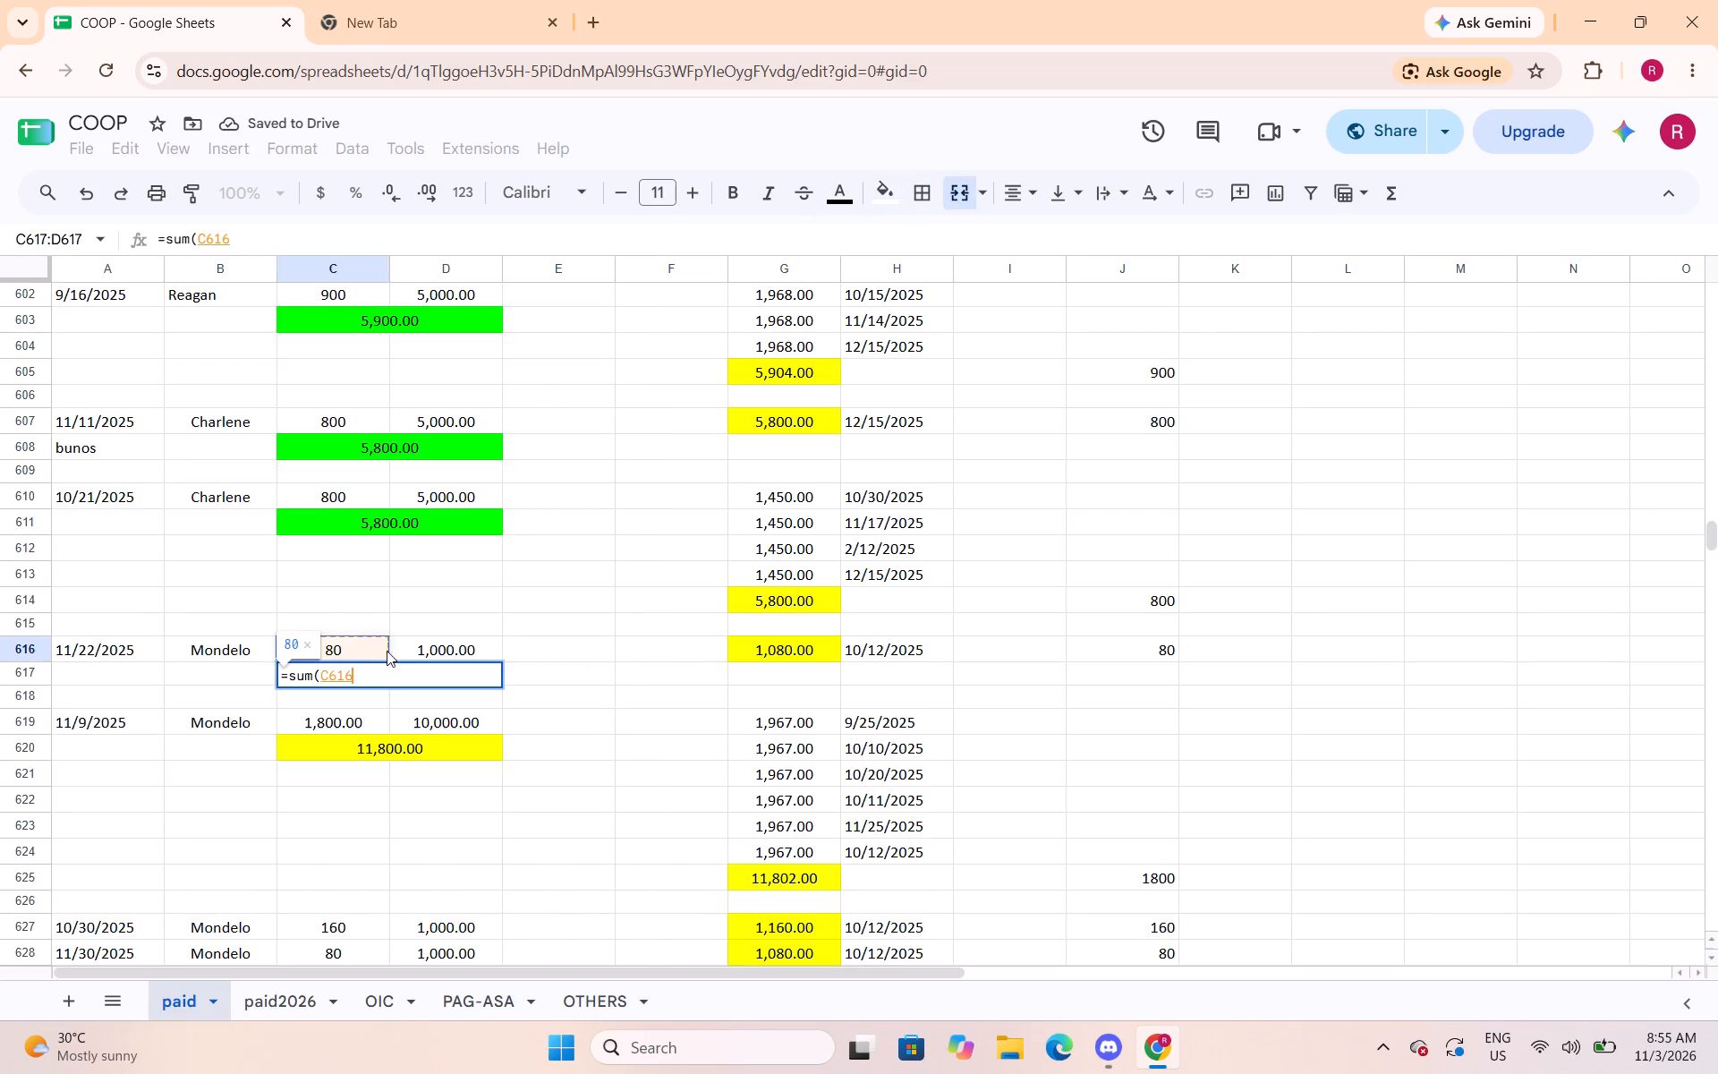
pyautogui.moveTo(387, 651); pyautogui.dragTo(408, 651)
pyautogui.hotkey('shift', ')')
pyautogui.press('Return')
pyautogui.press('Up')
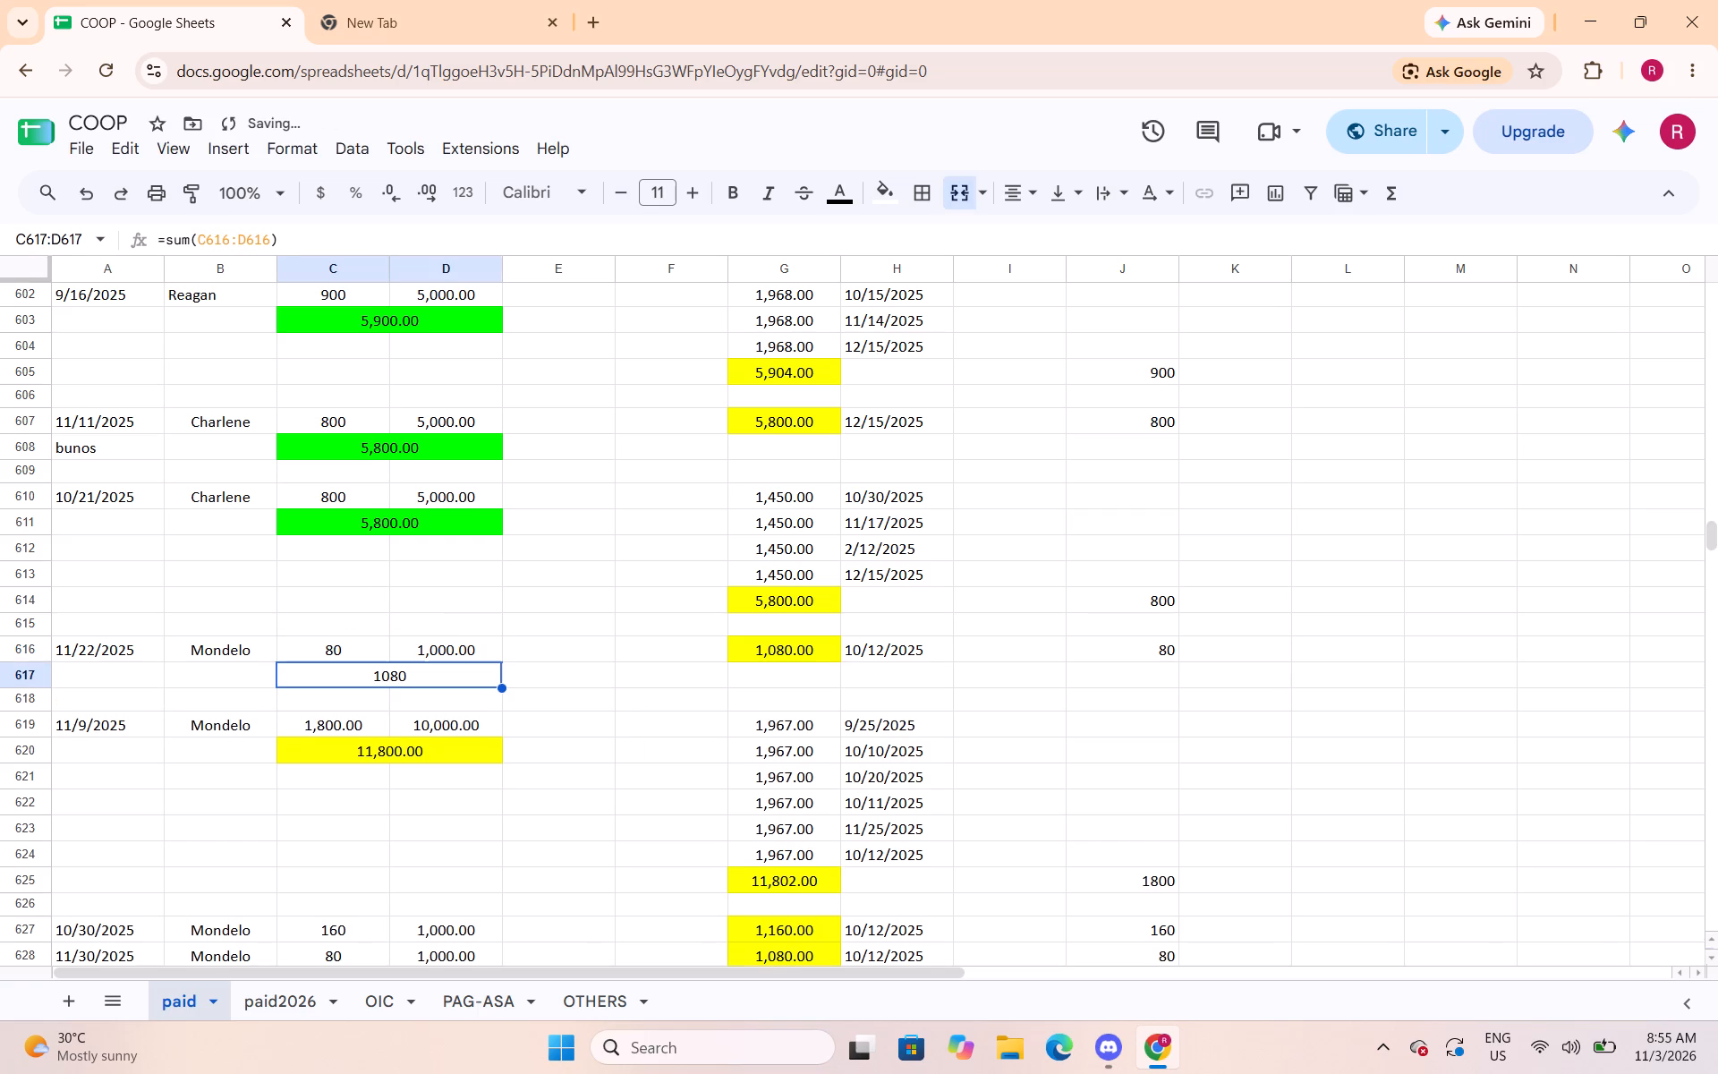
# Apply the Number format (1,000.12) to the merged total C617:D617 and fill it bright green.
pyautogui.click(301, 154)
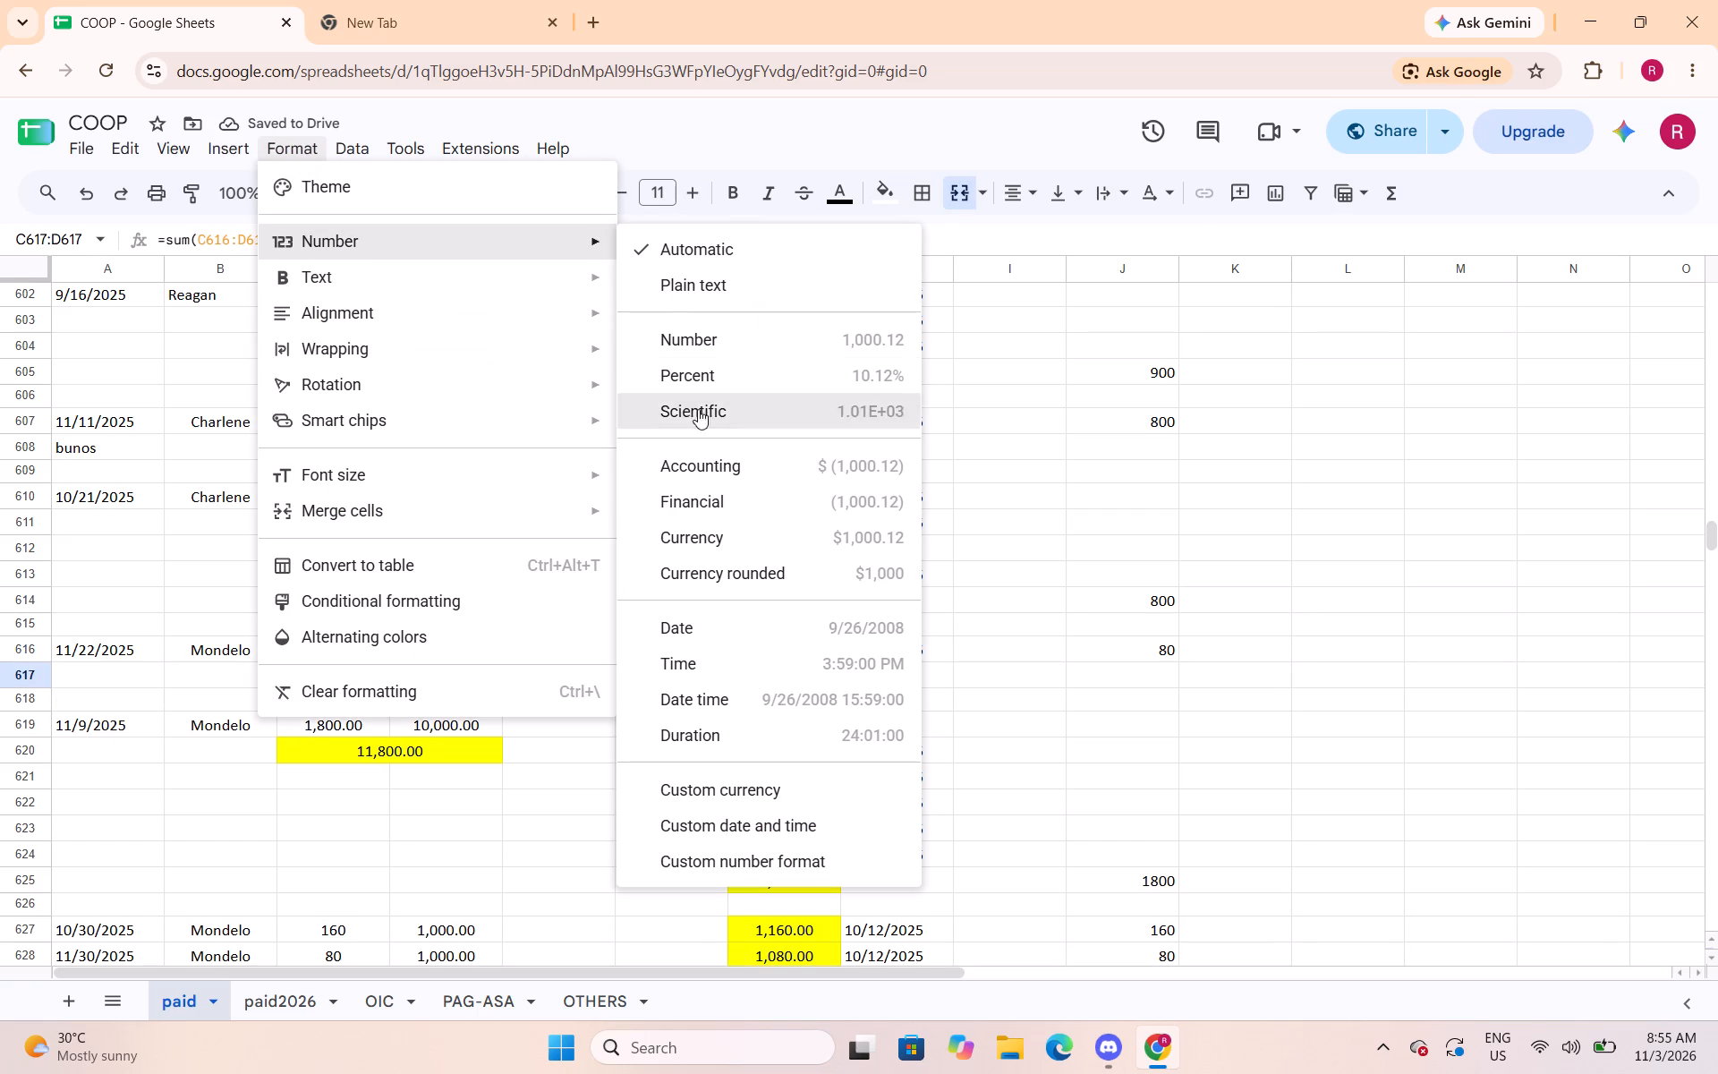
pyautogui.click(719, 334)
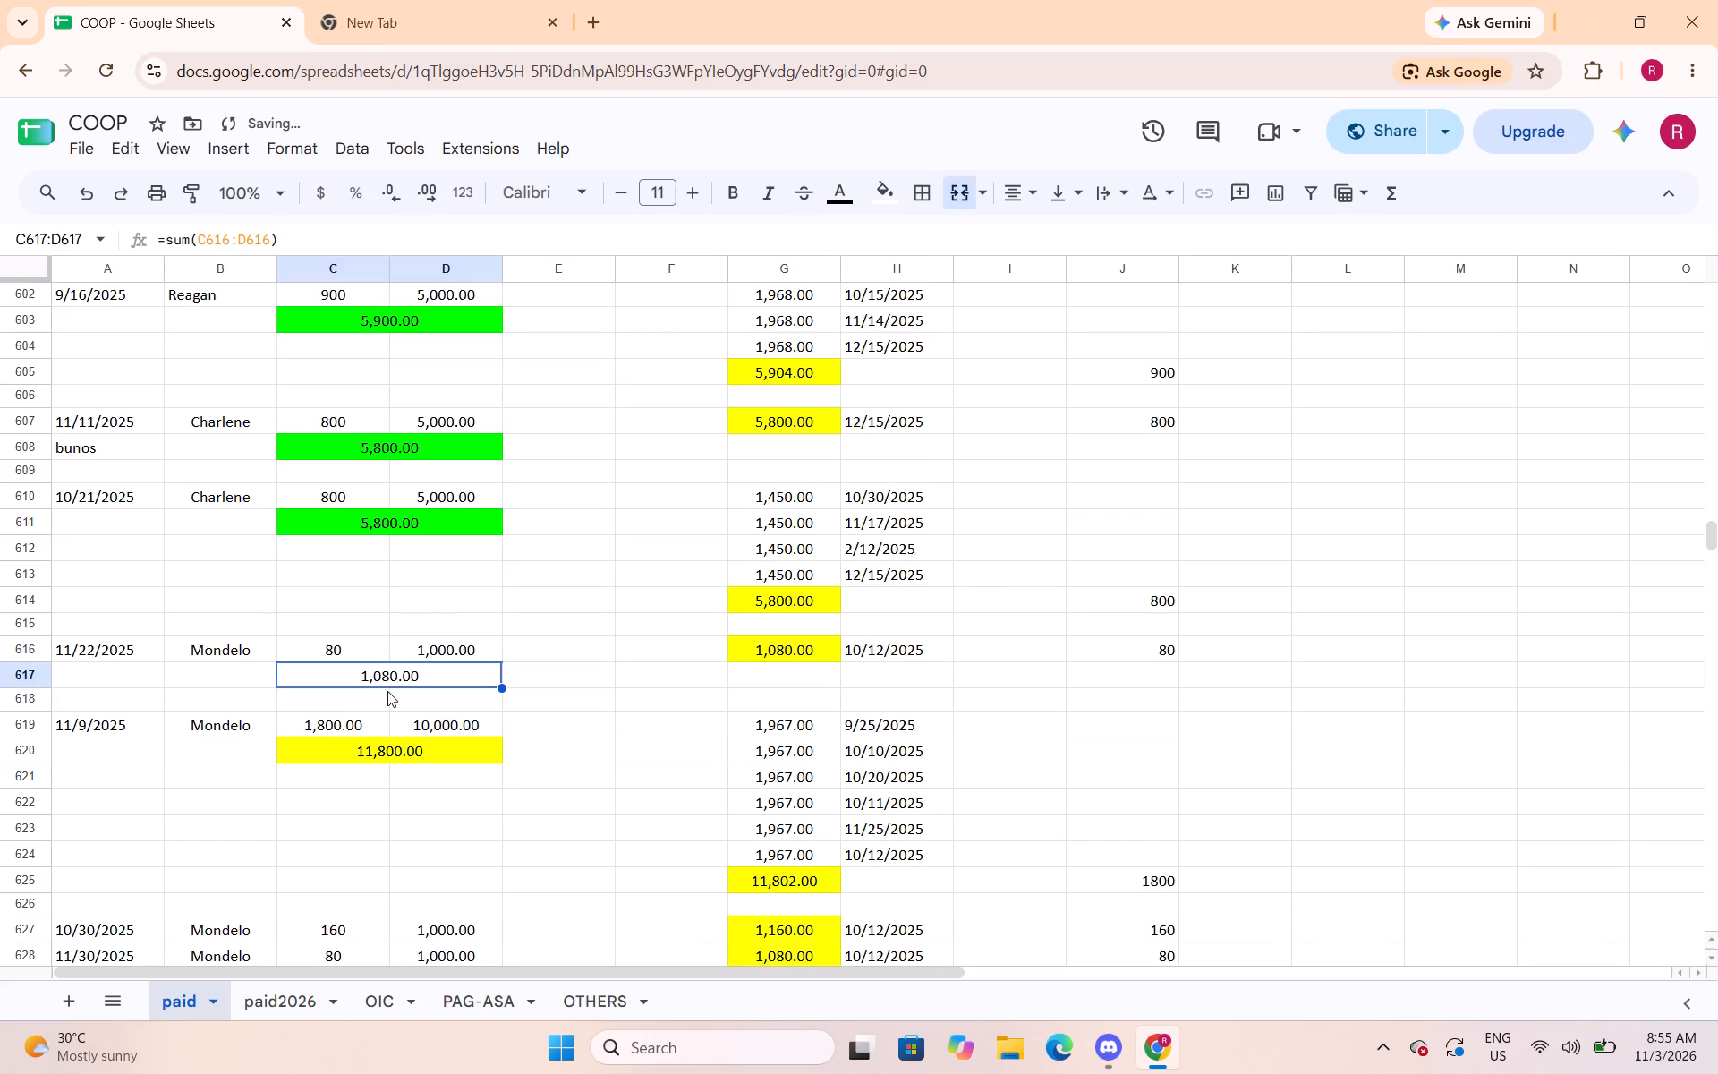
pyautogui.click(870, 192)
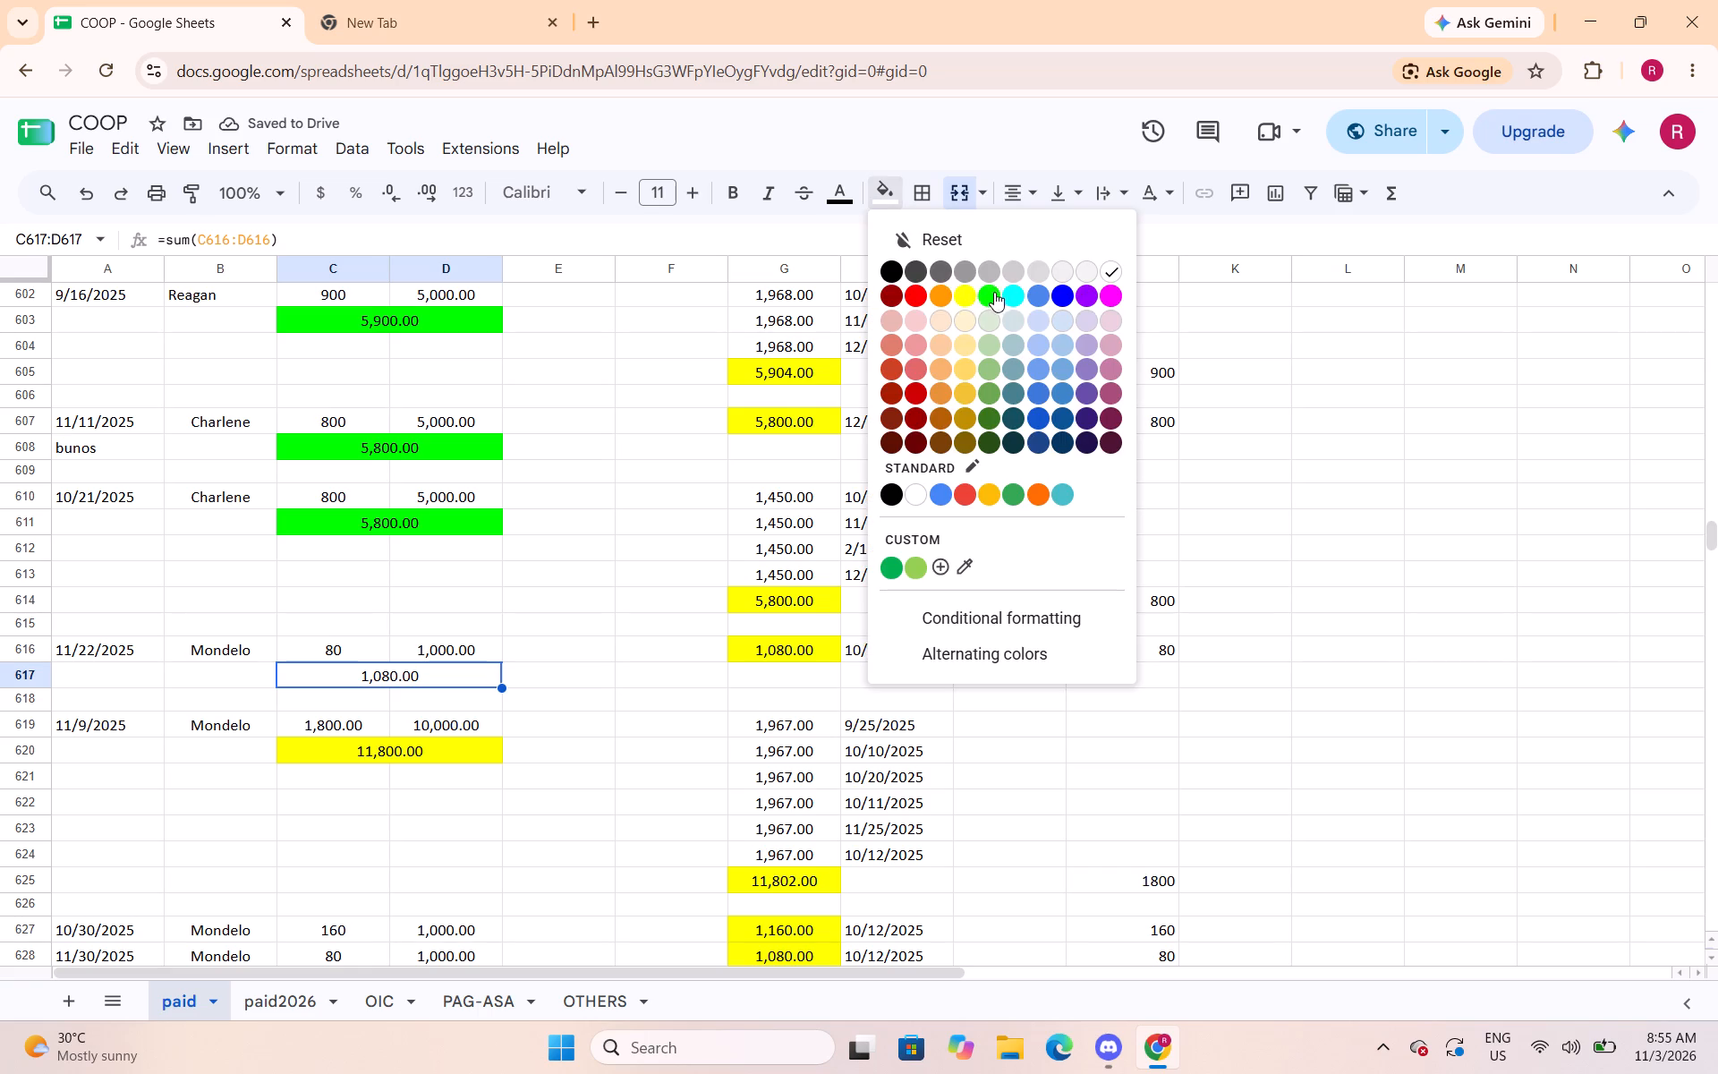
pyautogui.click(996, 291)
# Recolour the merged total C620:D620 of the 11/9/2025 loan bright green.
pyautogui.scroll(-2, 416, 500)
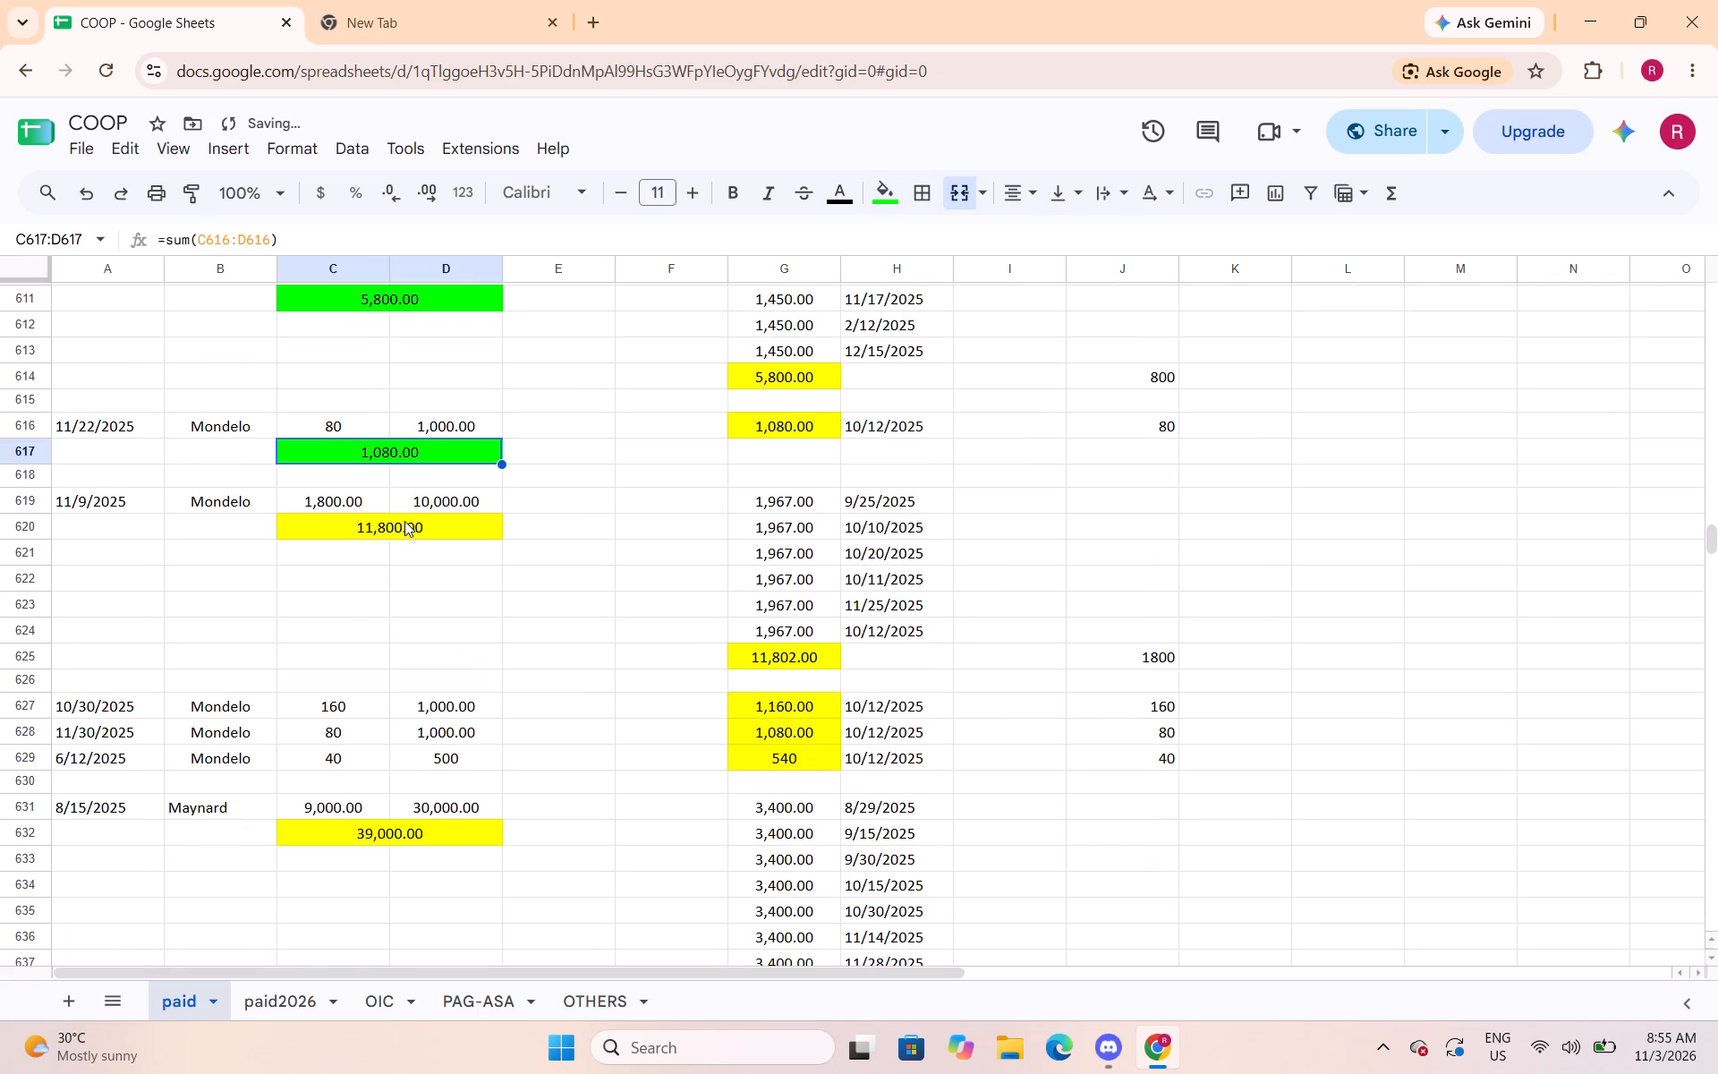
pyautogui.click(404, 520)
pyautogui.click(878, 187)
pyautogui.click(983, 285)
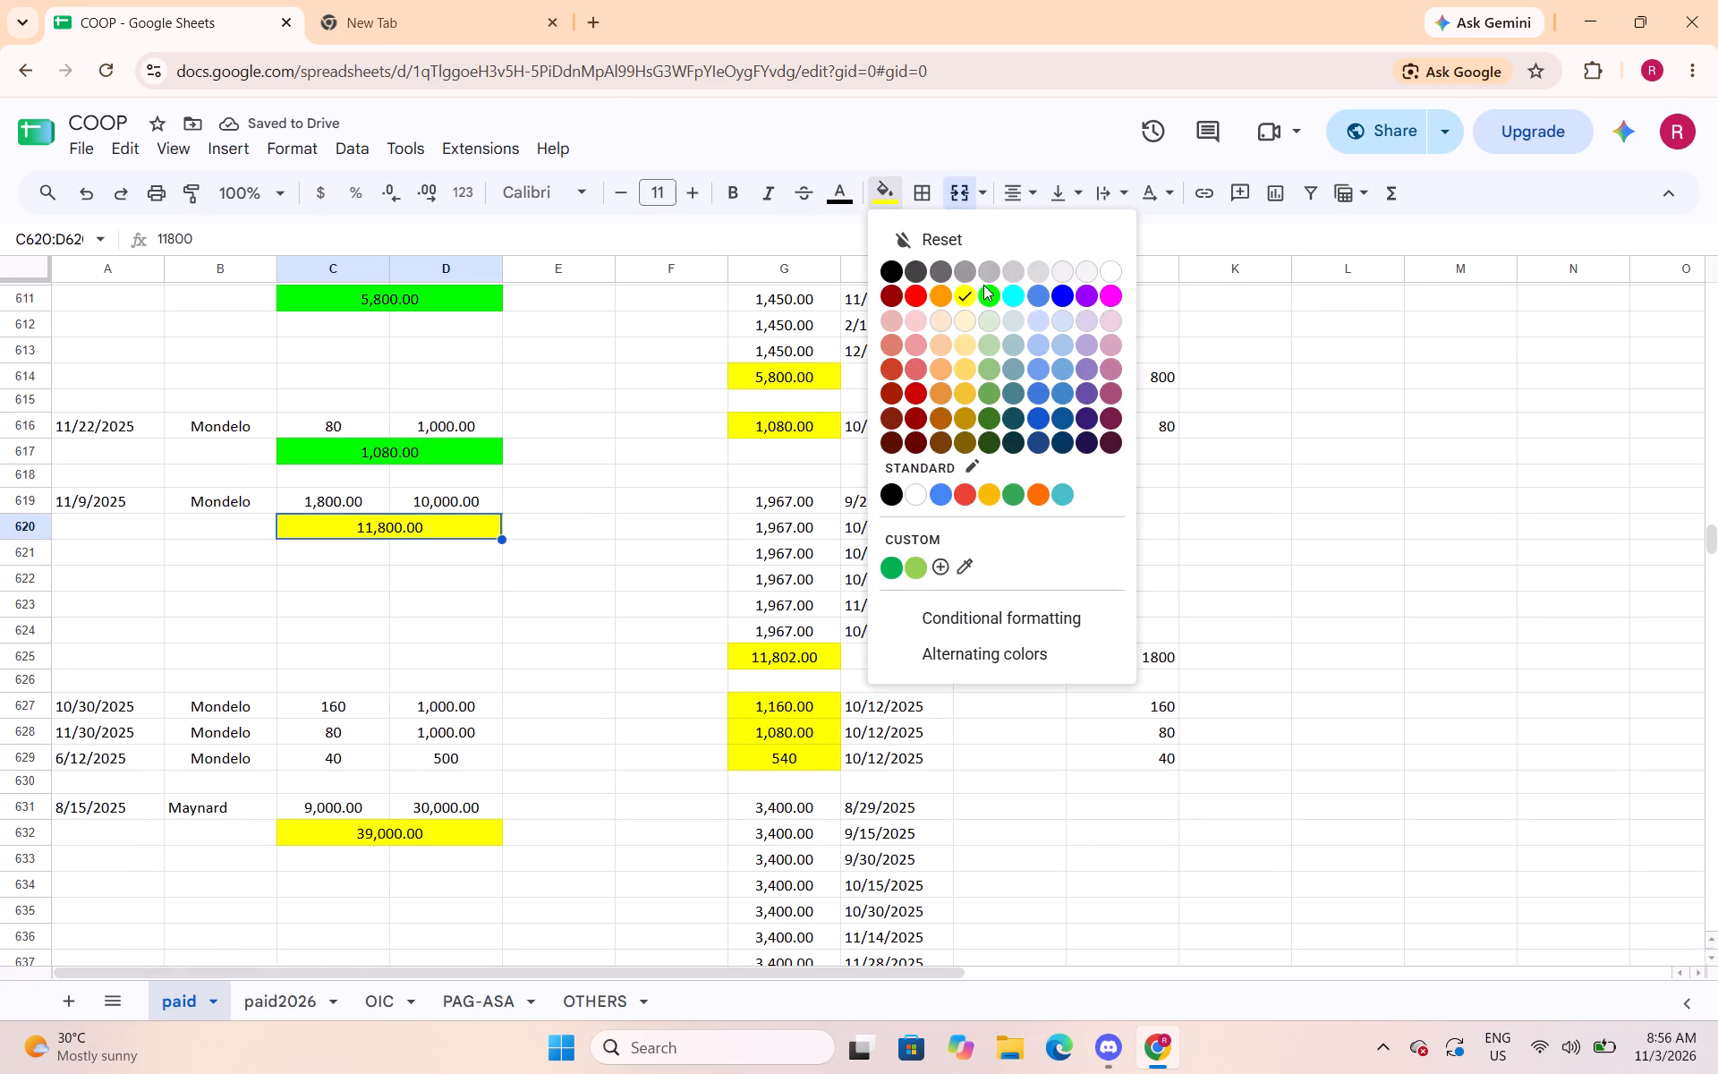
# Insert two blank rows between the 10/30/2025 loan in row 627 and the 11/30/2025 loan.
pyautogui.scroll(-2, 466, 548)
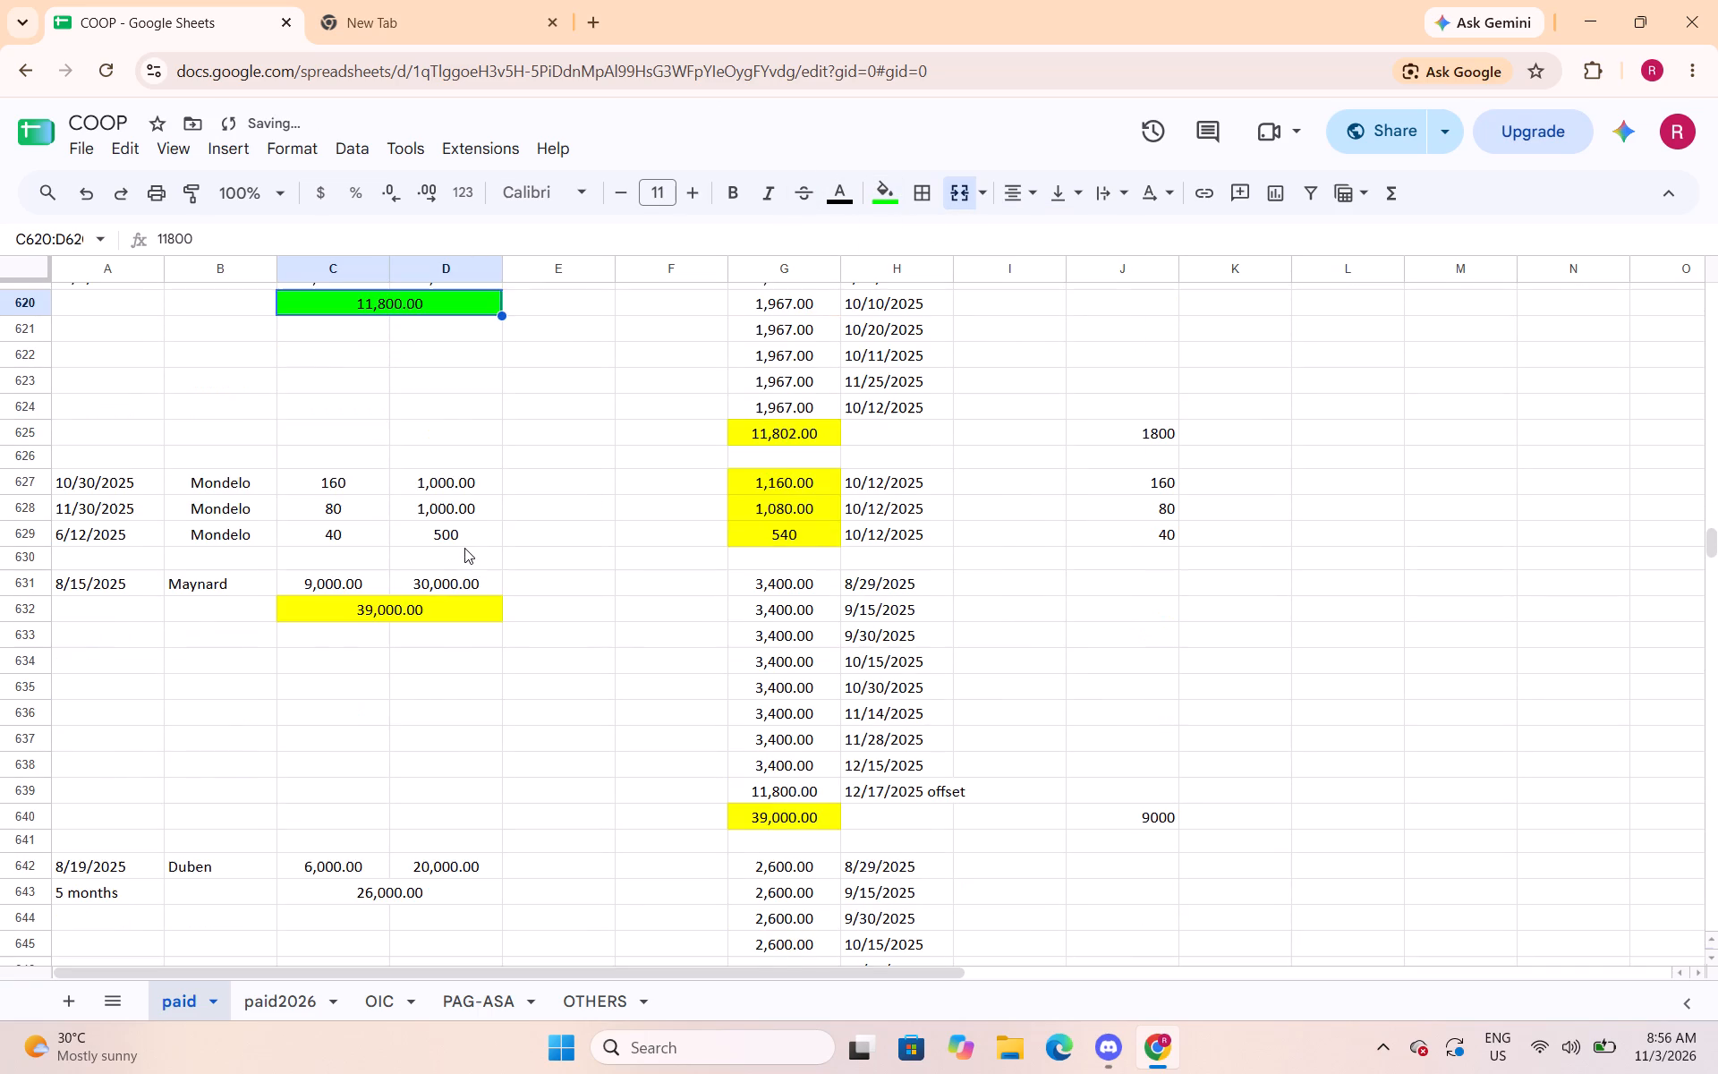
pyautogui.scroll(-1, 464, 548)
pyautogui.scroll(-1, 576, 483)
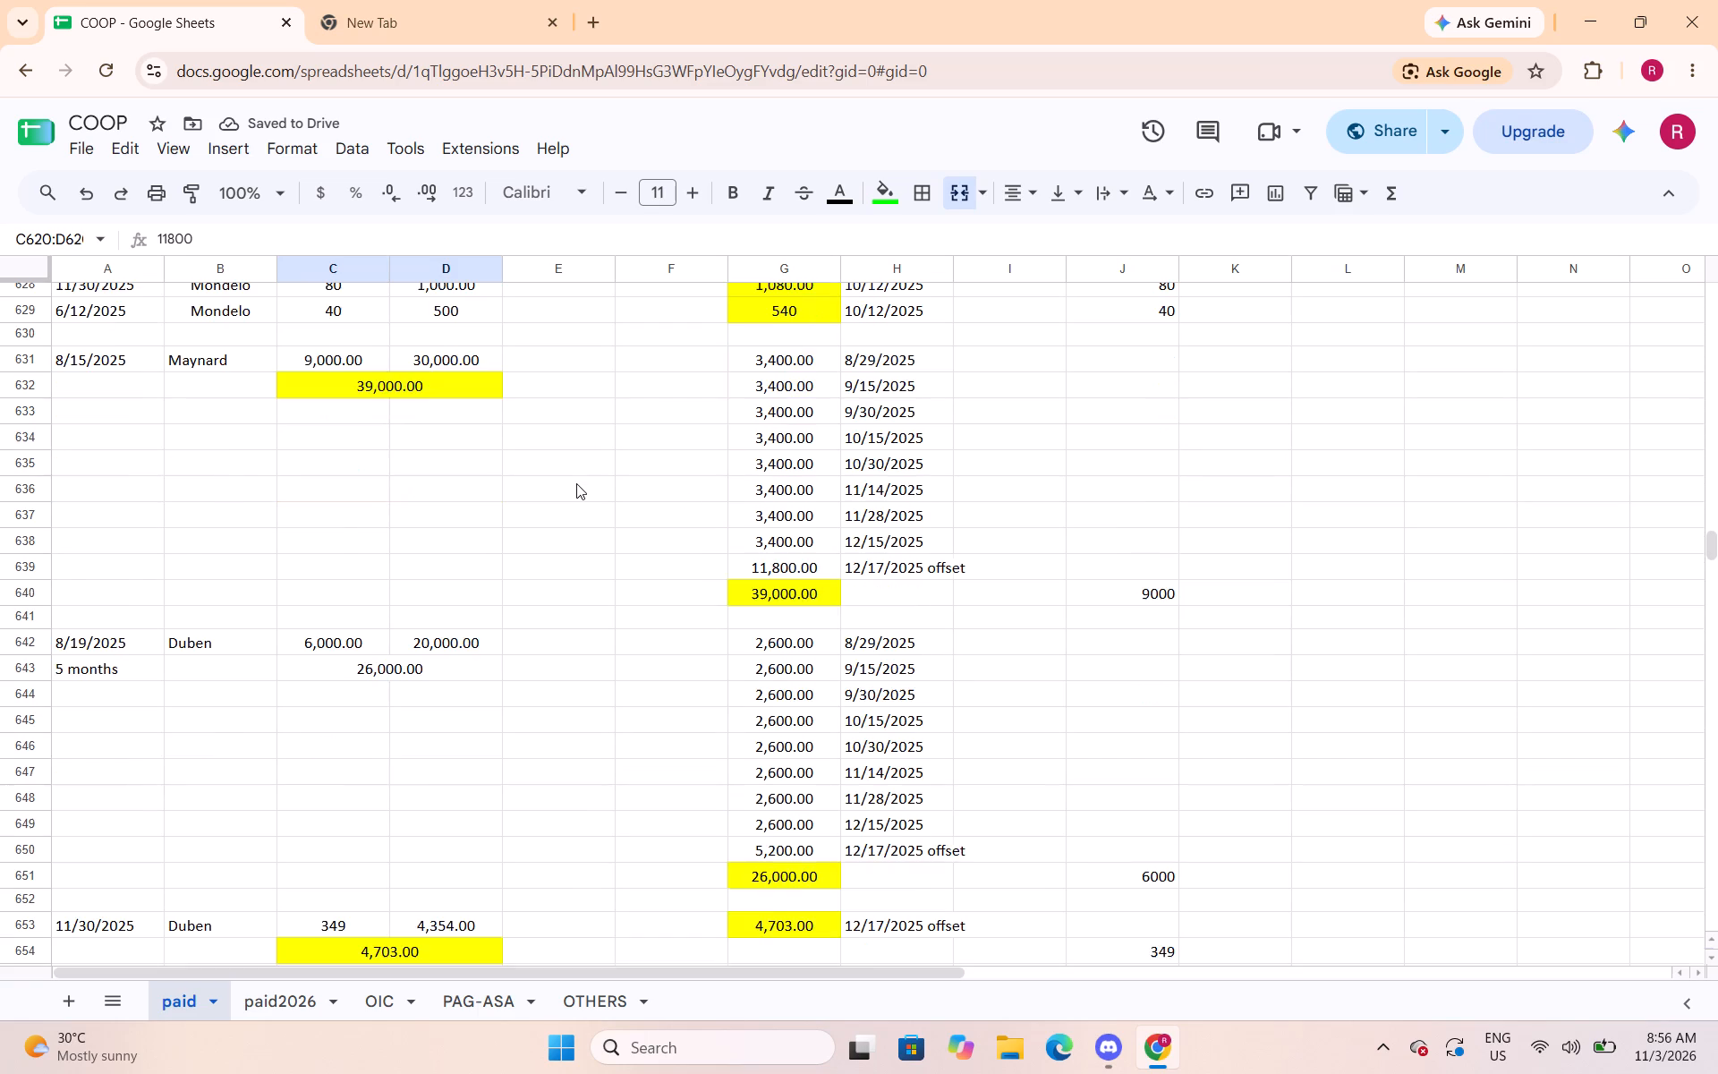
pyautogui.scroll(2, 575, 482)
pyautogui.scroll(-1, 575, 482)
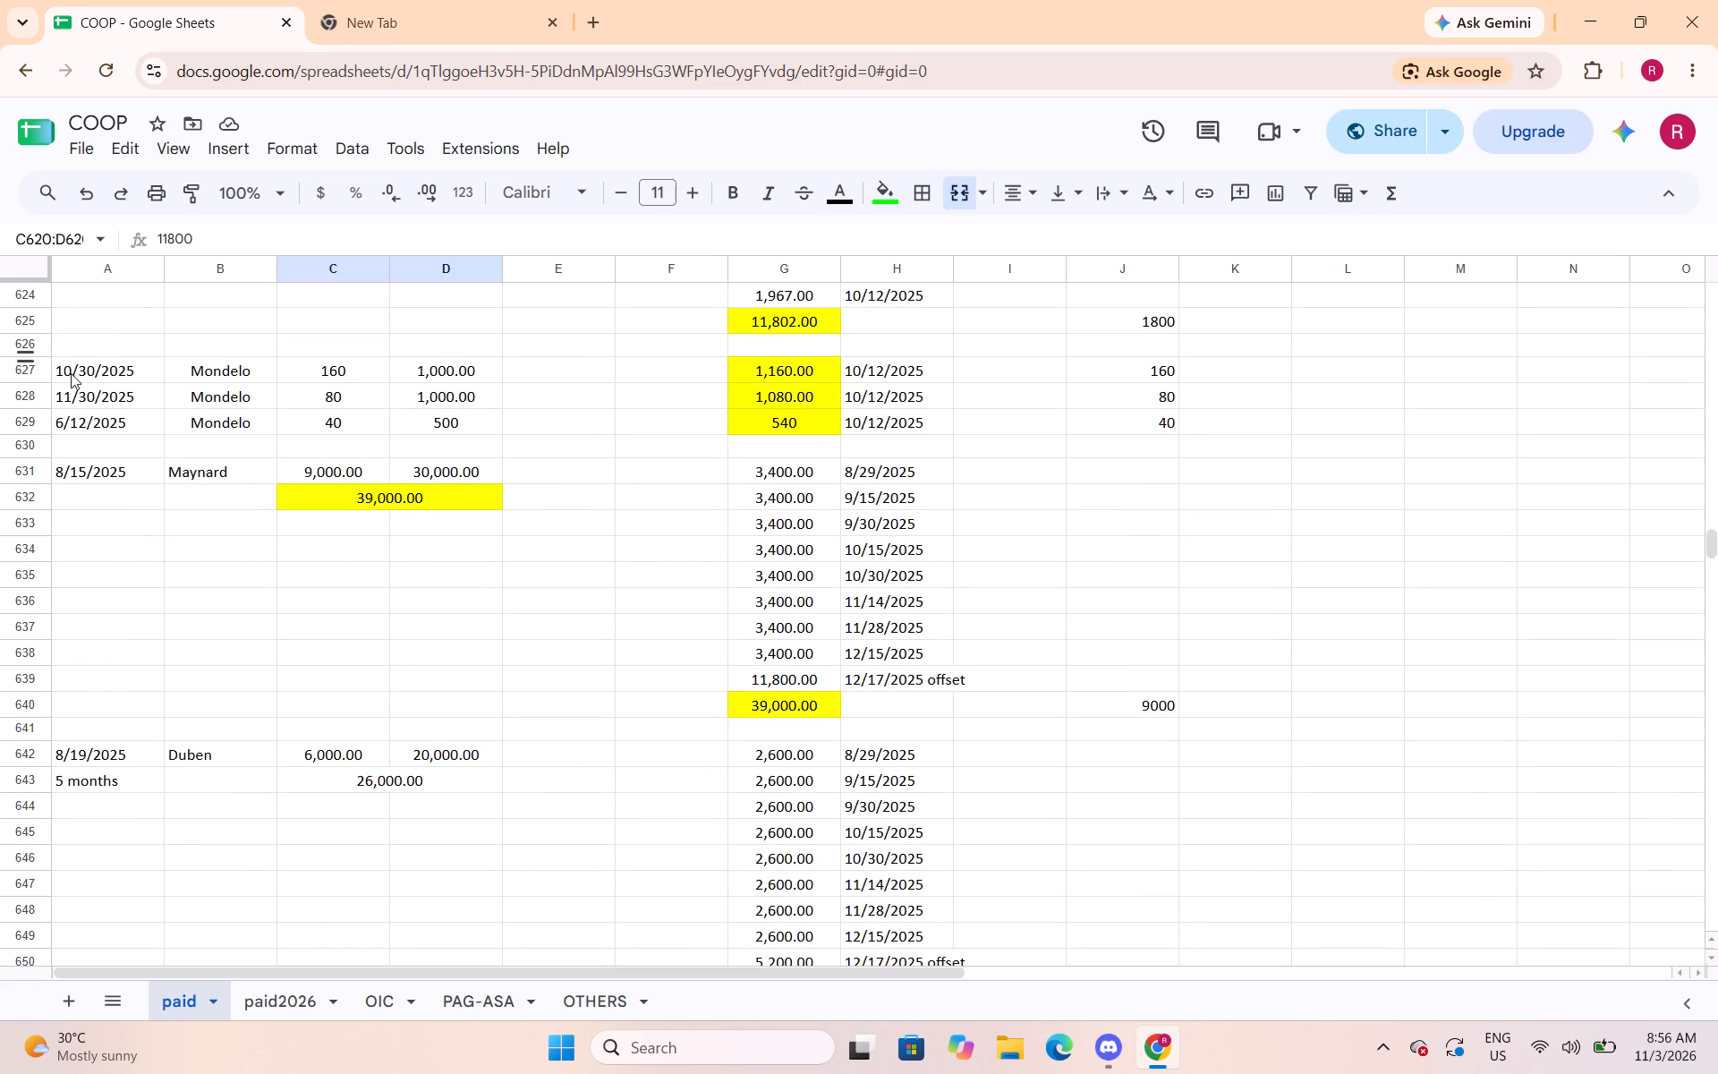
pyautogui.click(26, 396)
pyautogui.rightClick(26, 395)
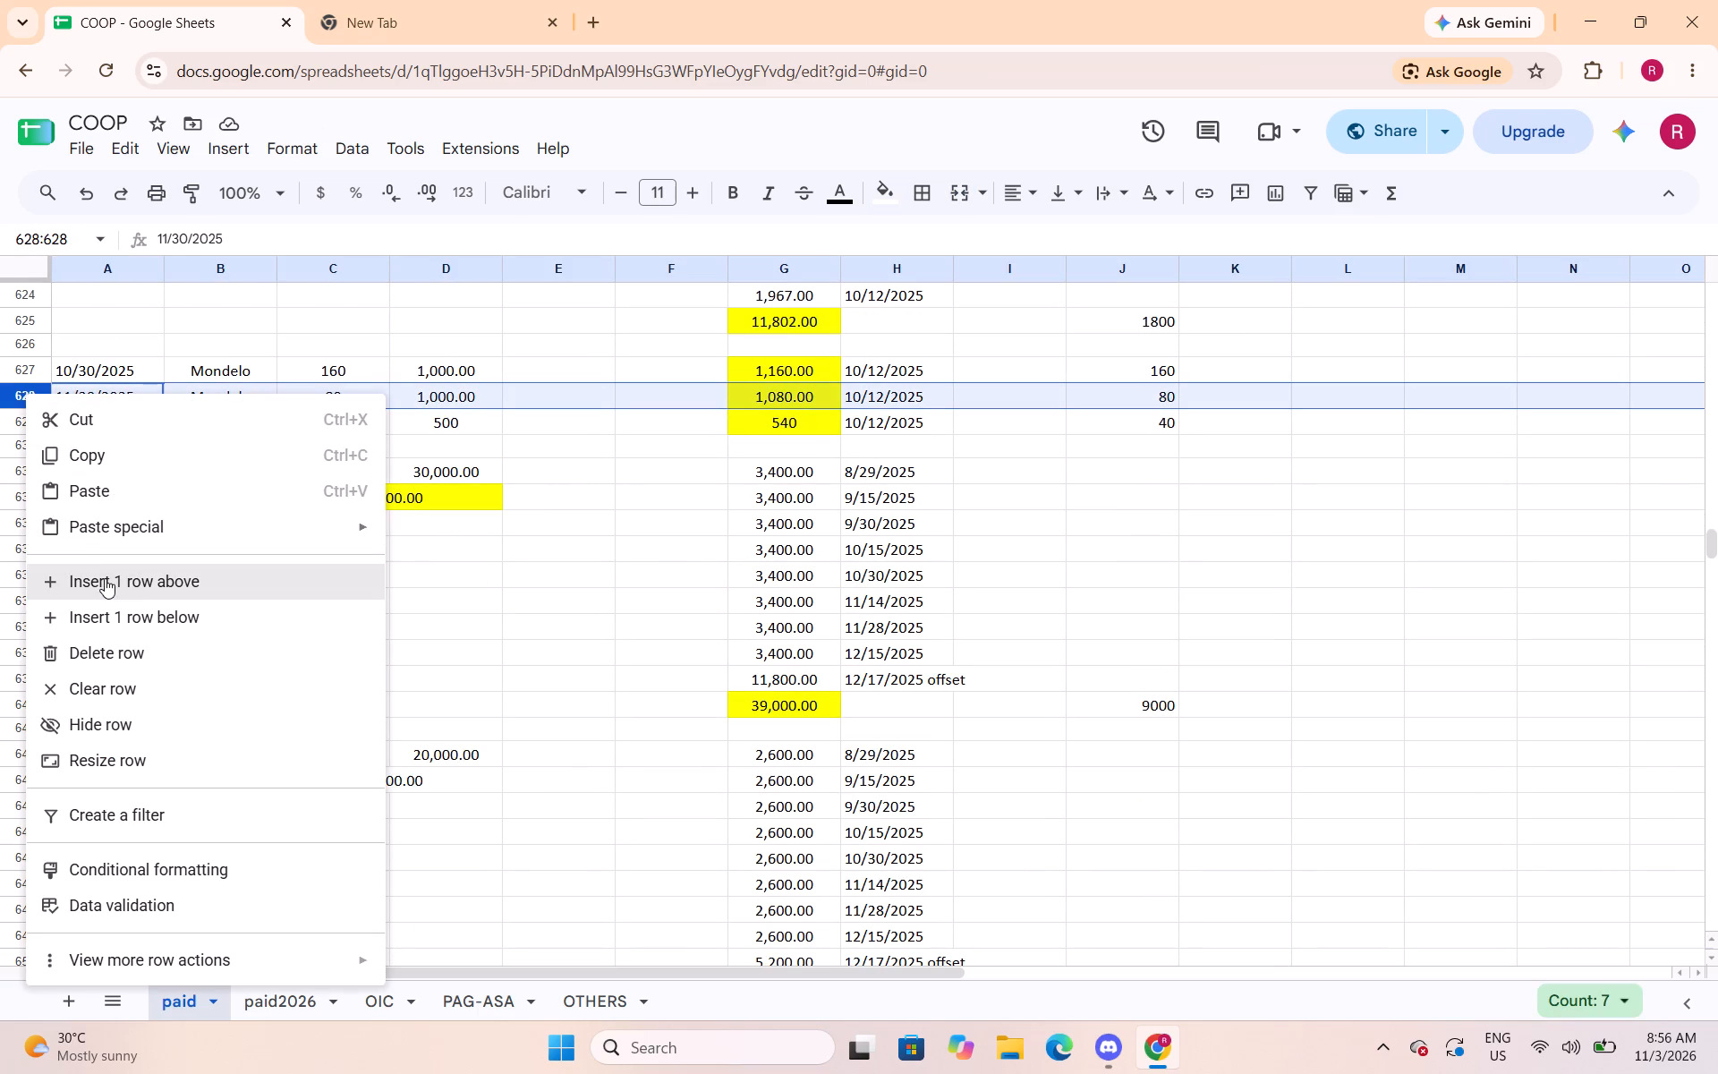
pyautogui.click(106, 581)
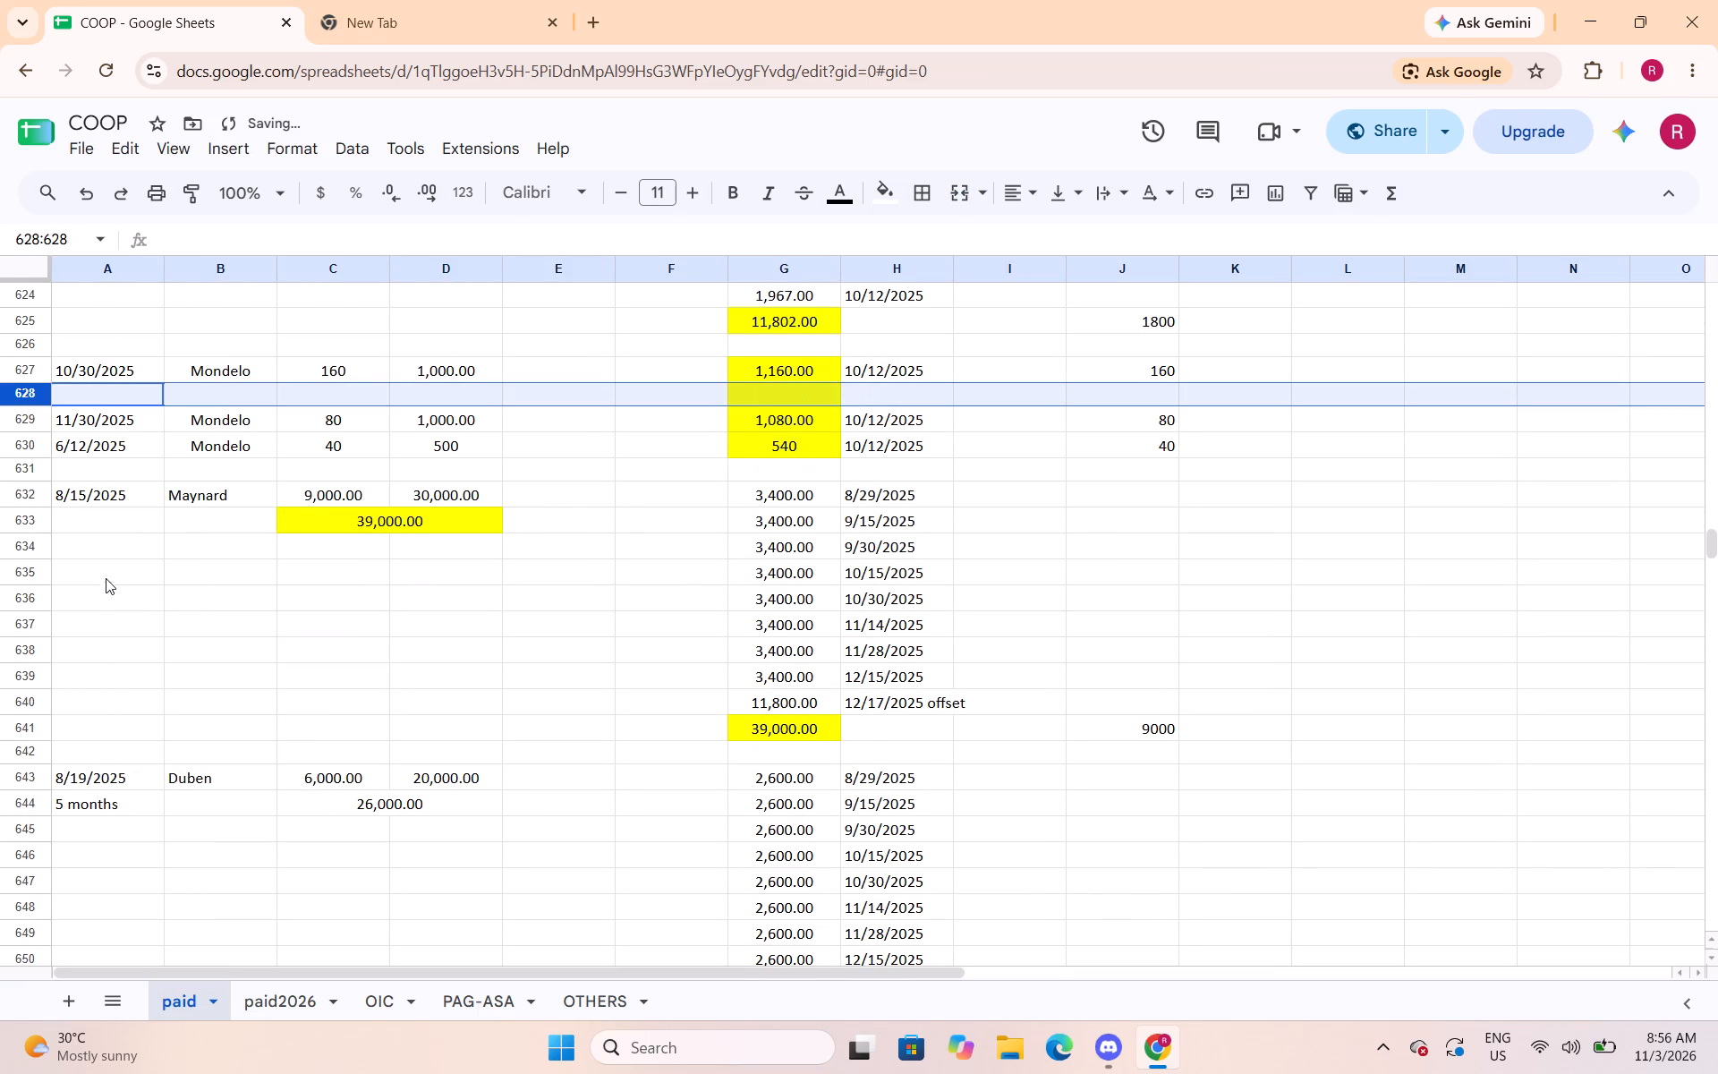
pyautogui.rightClick(35, 396)
pyautogui.click(140, 584)
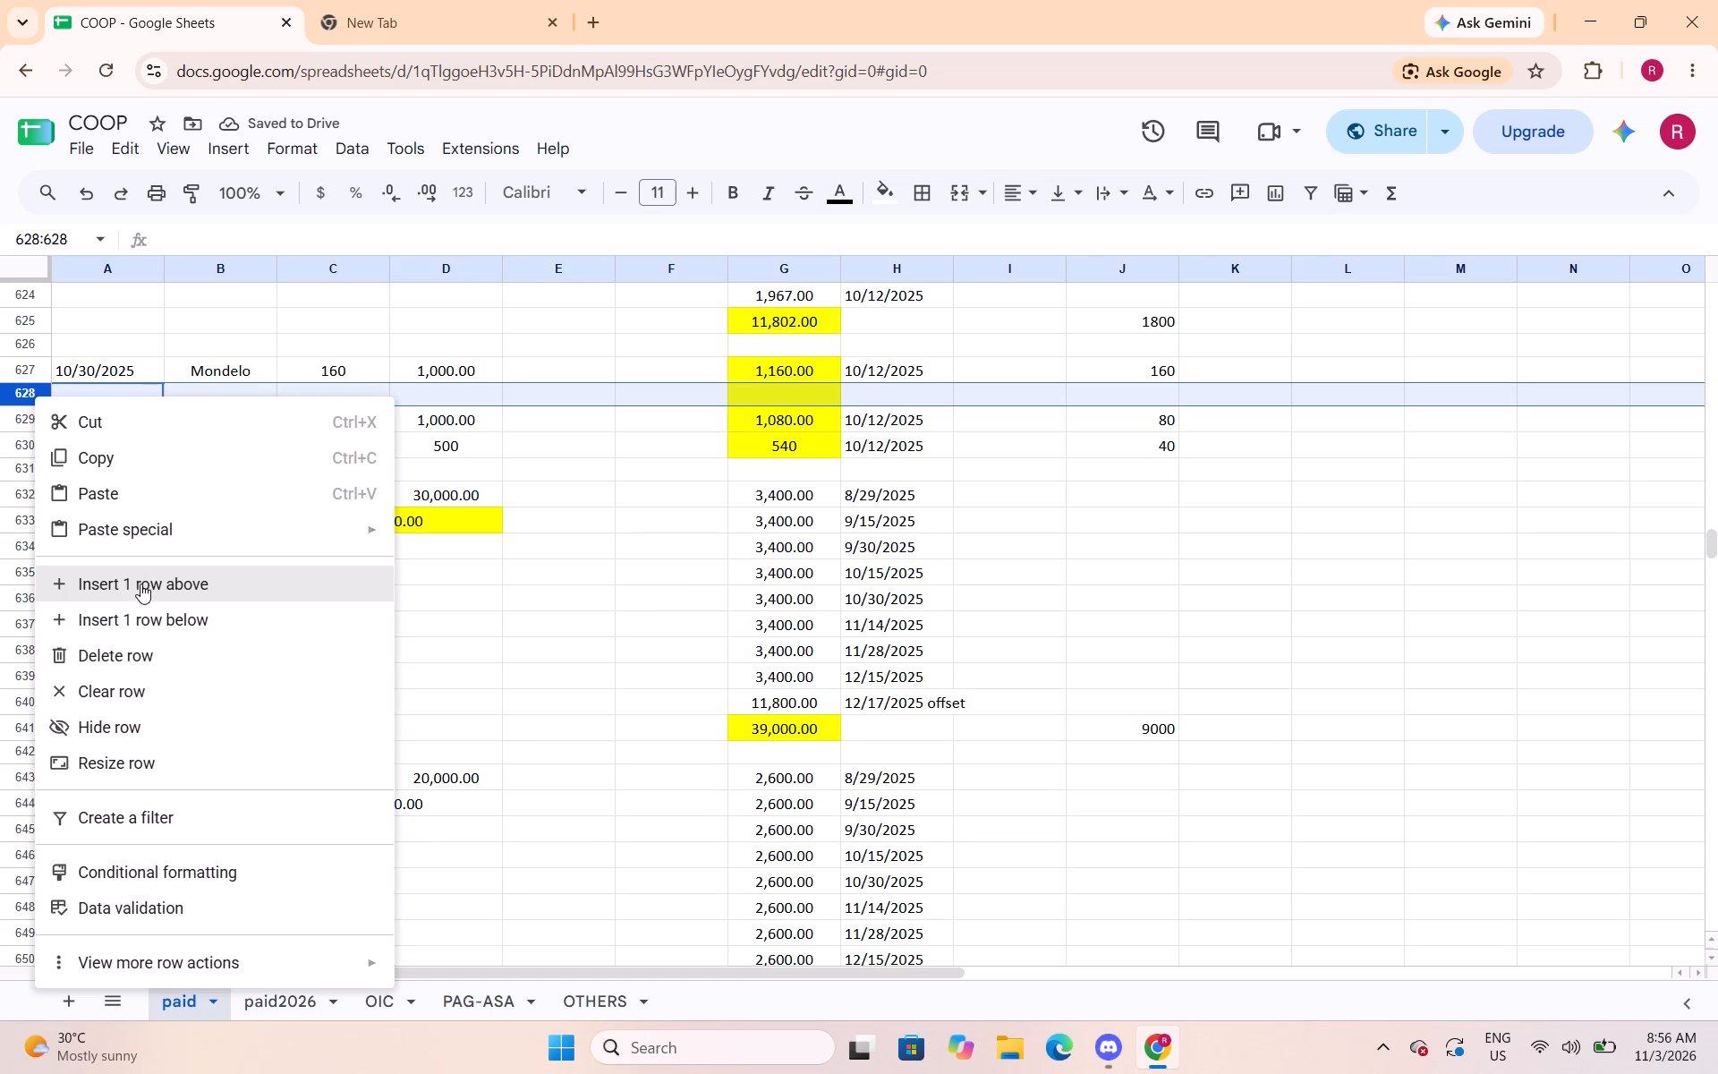
# Merge C628:D628 under the 10/30/2025 loan and enter =sum(C627:D627) in it.
pyautogui.moveTo(342, 391); pyautogui.dragTo(423, 391)
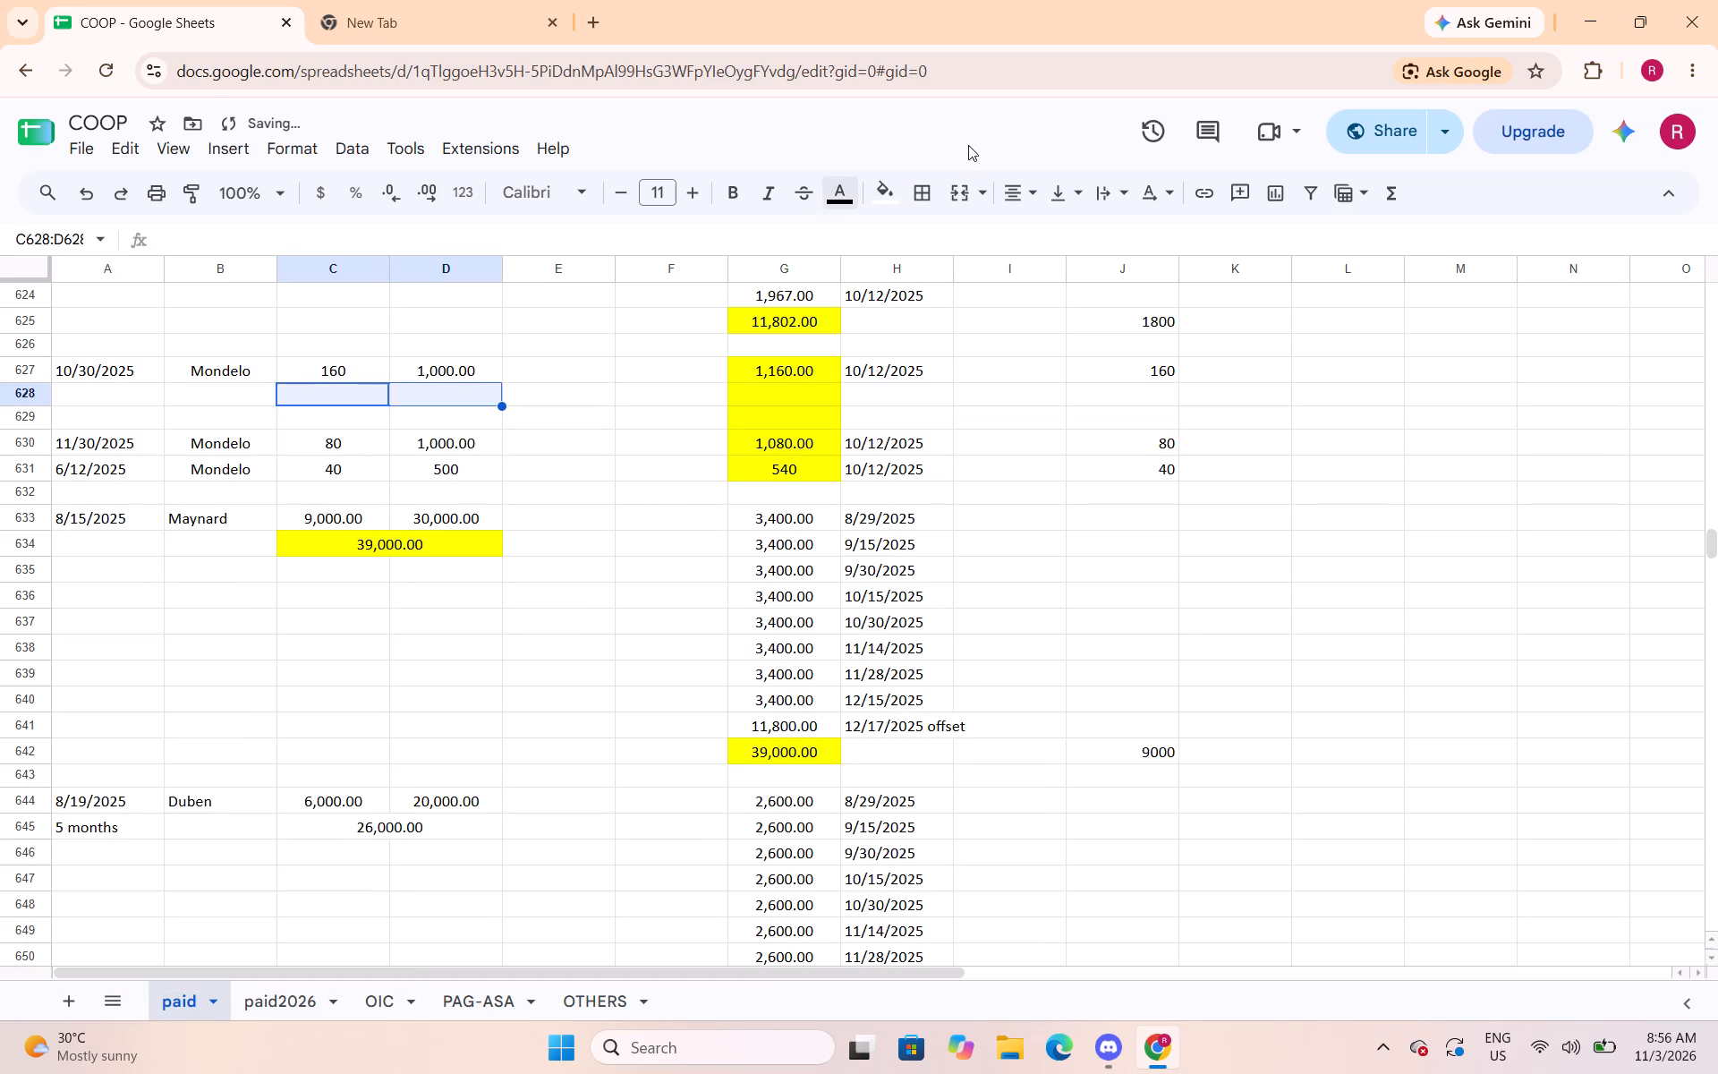
pyautogui.click(957, 194)
pyautogui.write('=sum(')
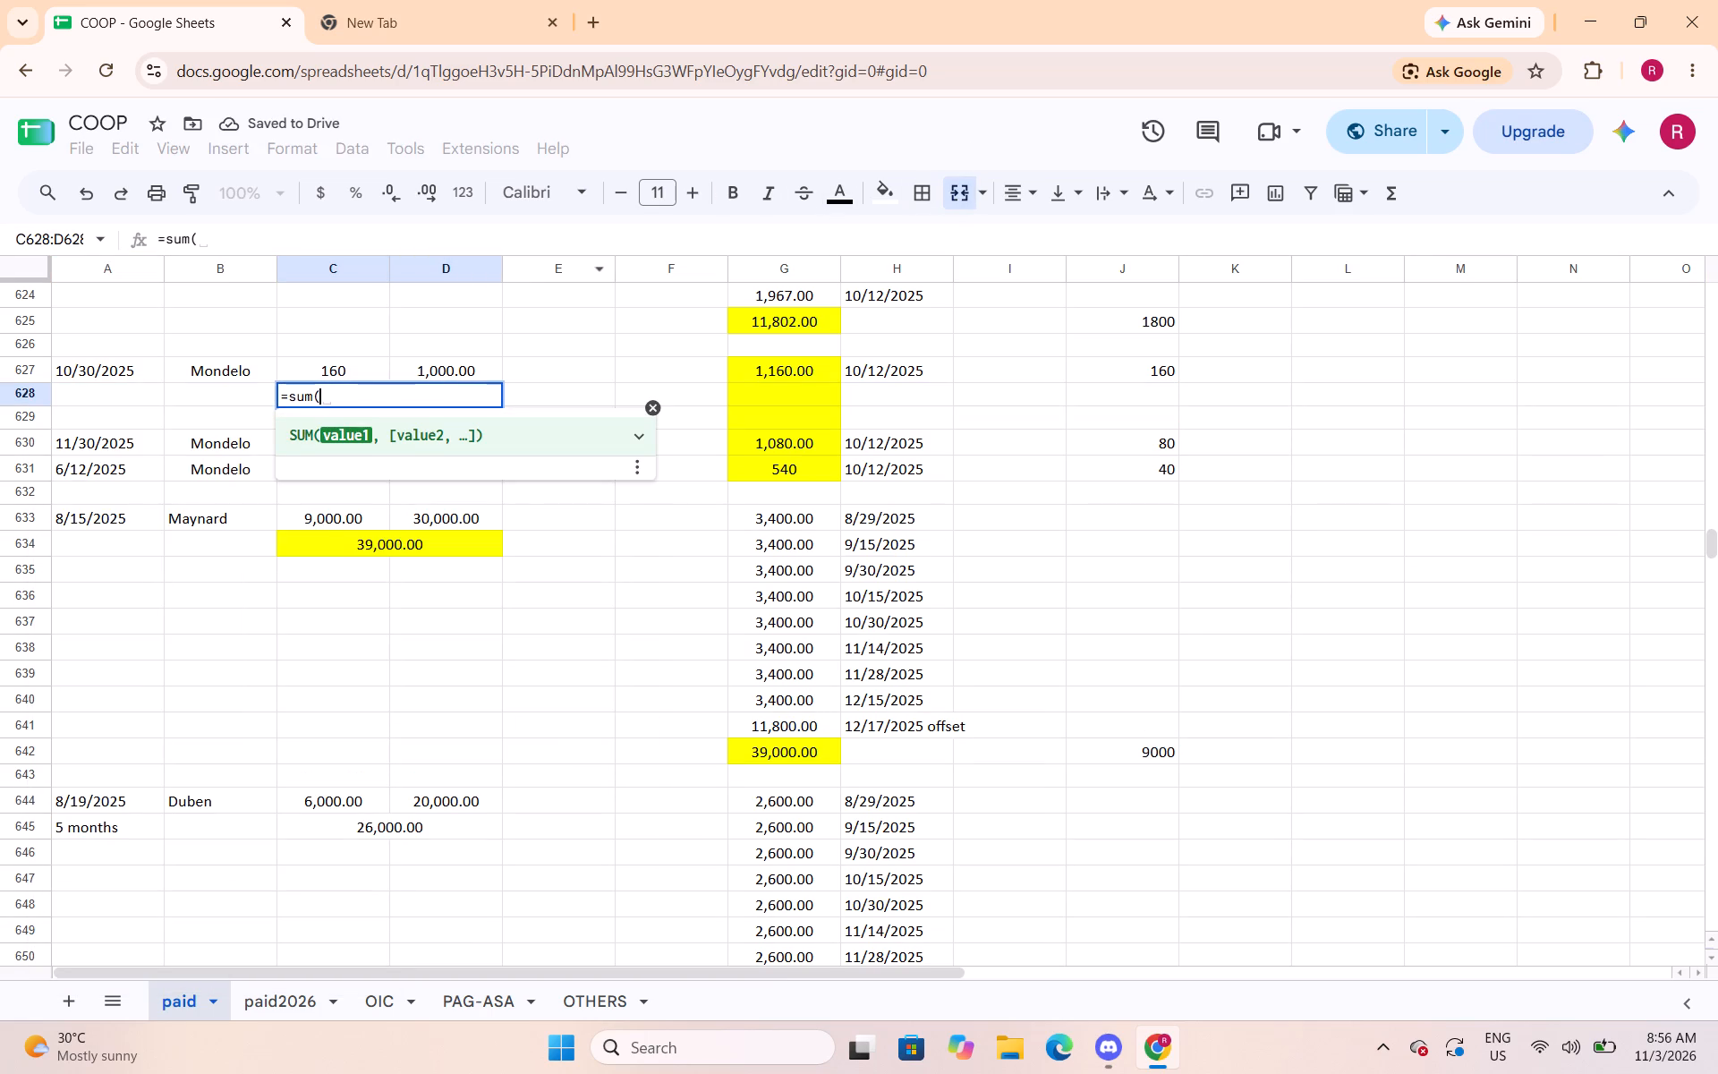
pyautogui.moveTo(373, 364); pyautogui.dragTo(423, 366)
pyautogui.hotkey('shift', ')')
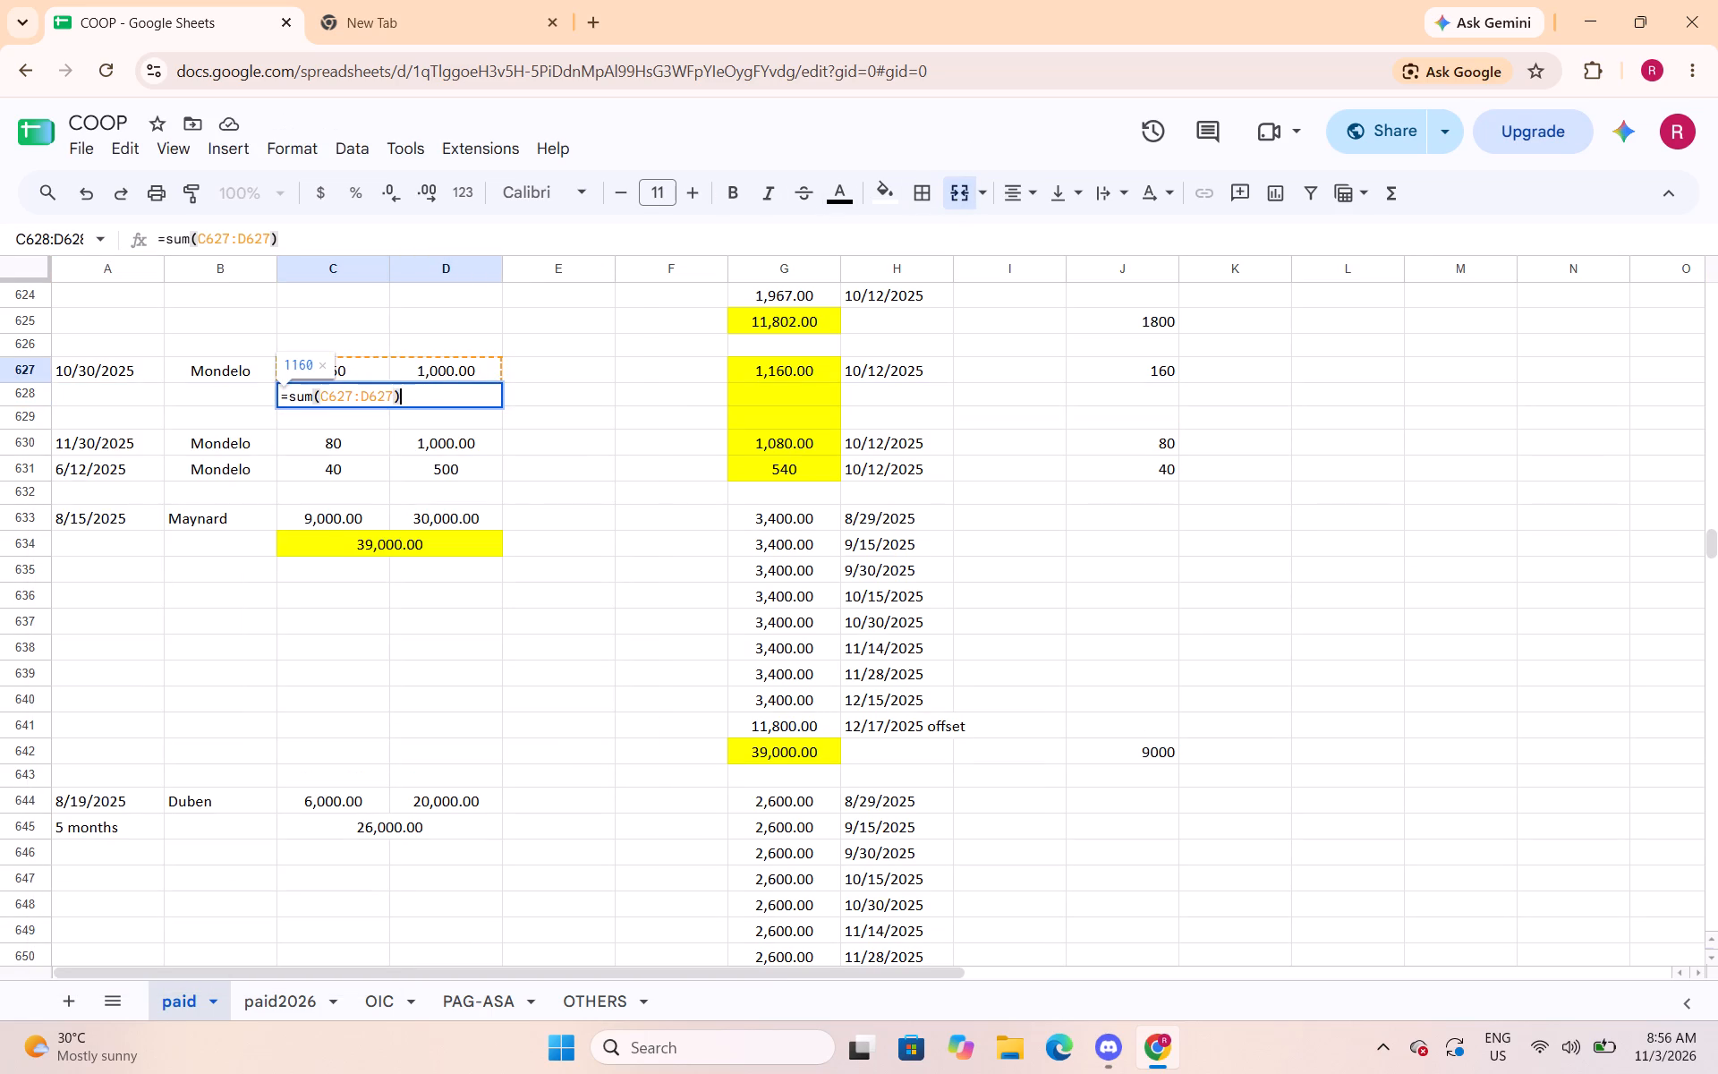
pyautogui.press('Return')
pyautogui.press('Up')
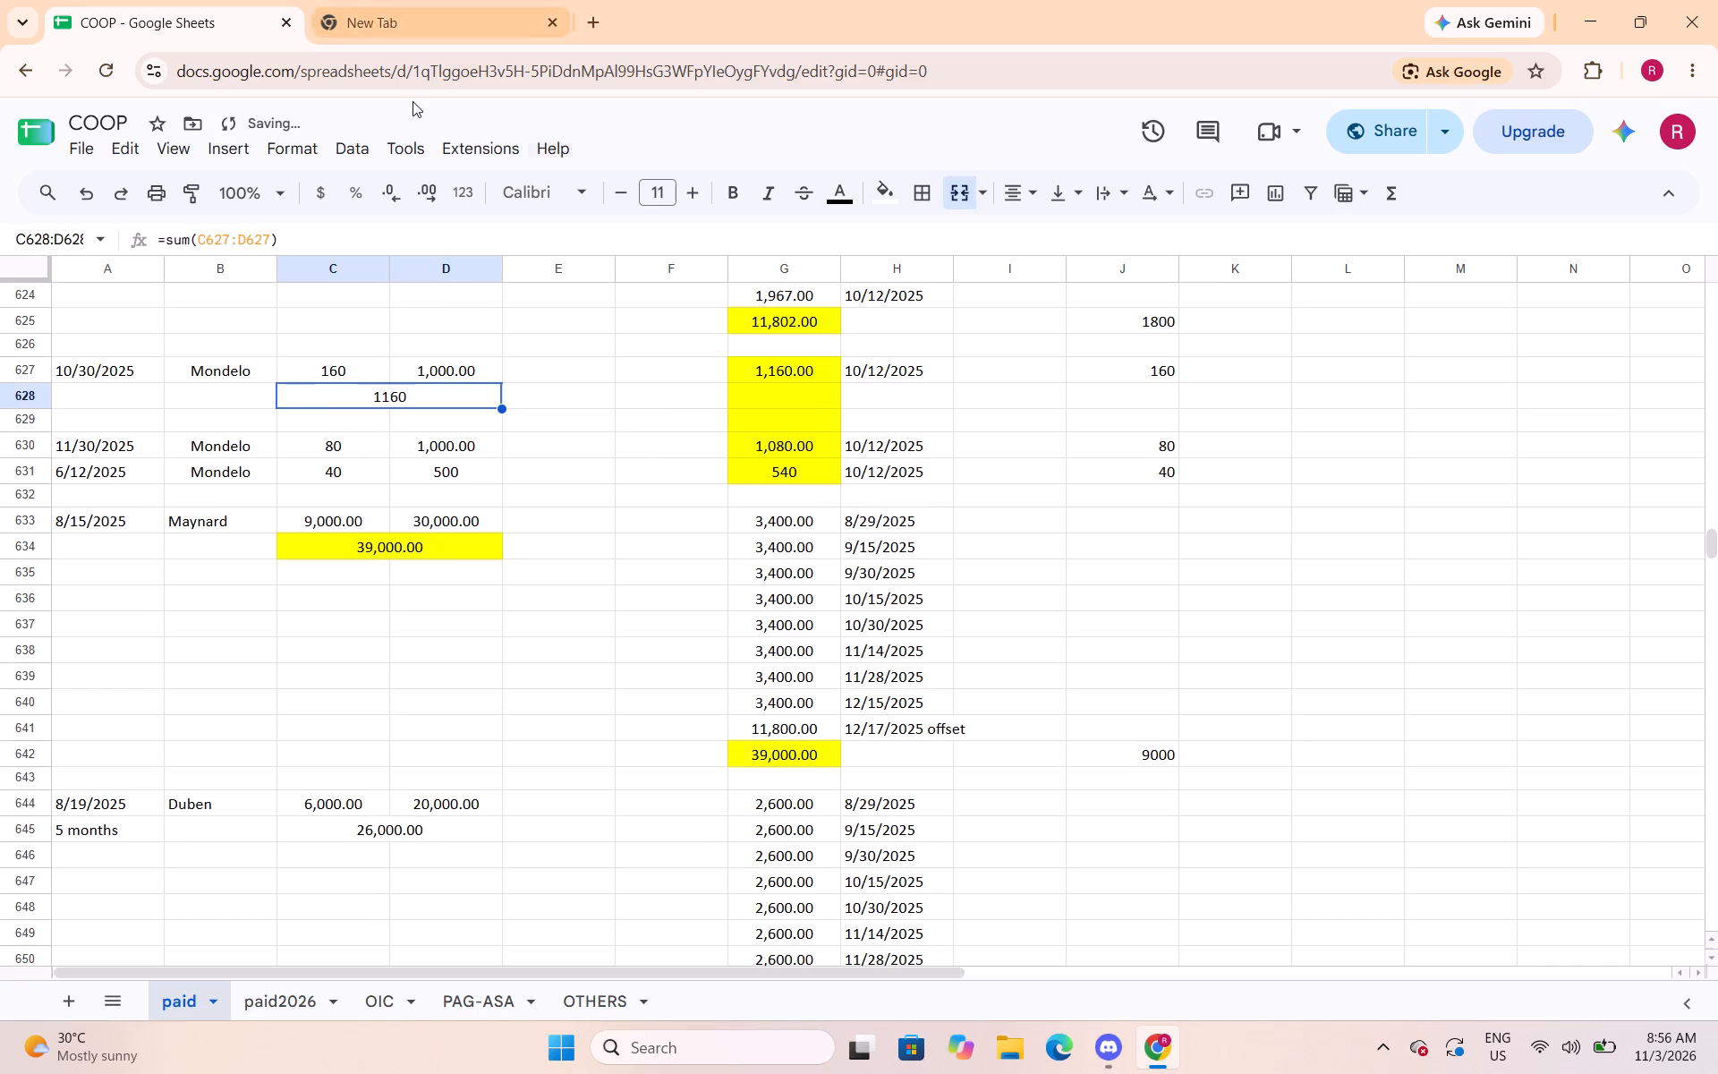
# Fill the merged total C628:D628 of the 10/30/2025 loan bright green and apply the Number format (1,000.12).
pyautogui.click(872, 190)
pyautogui.click(991, 295)
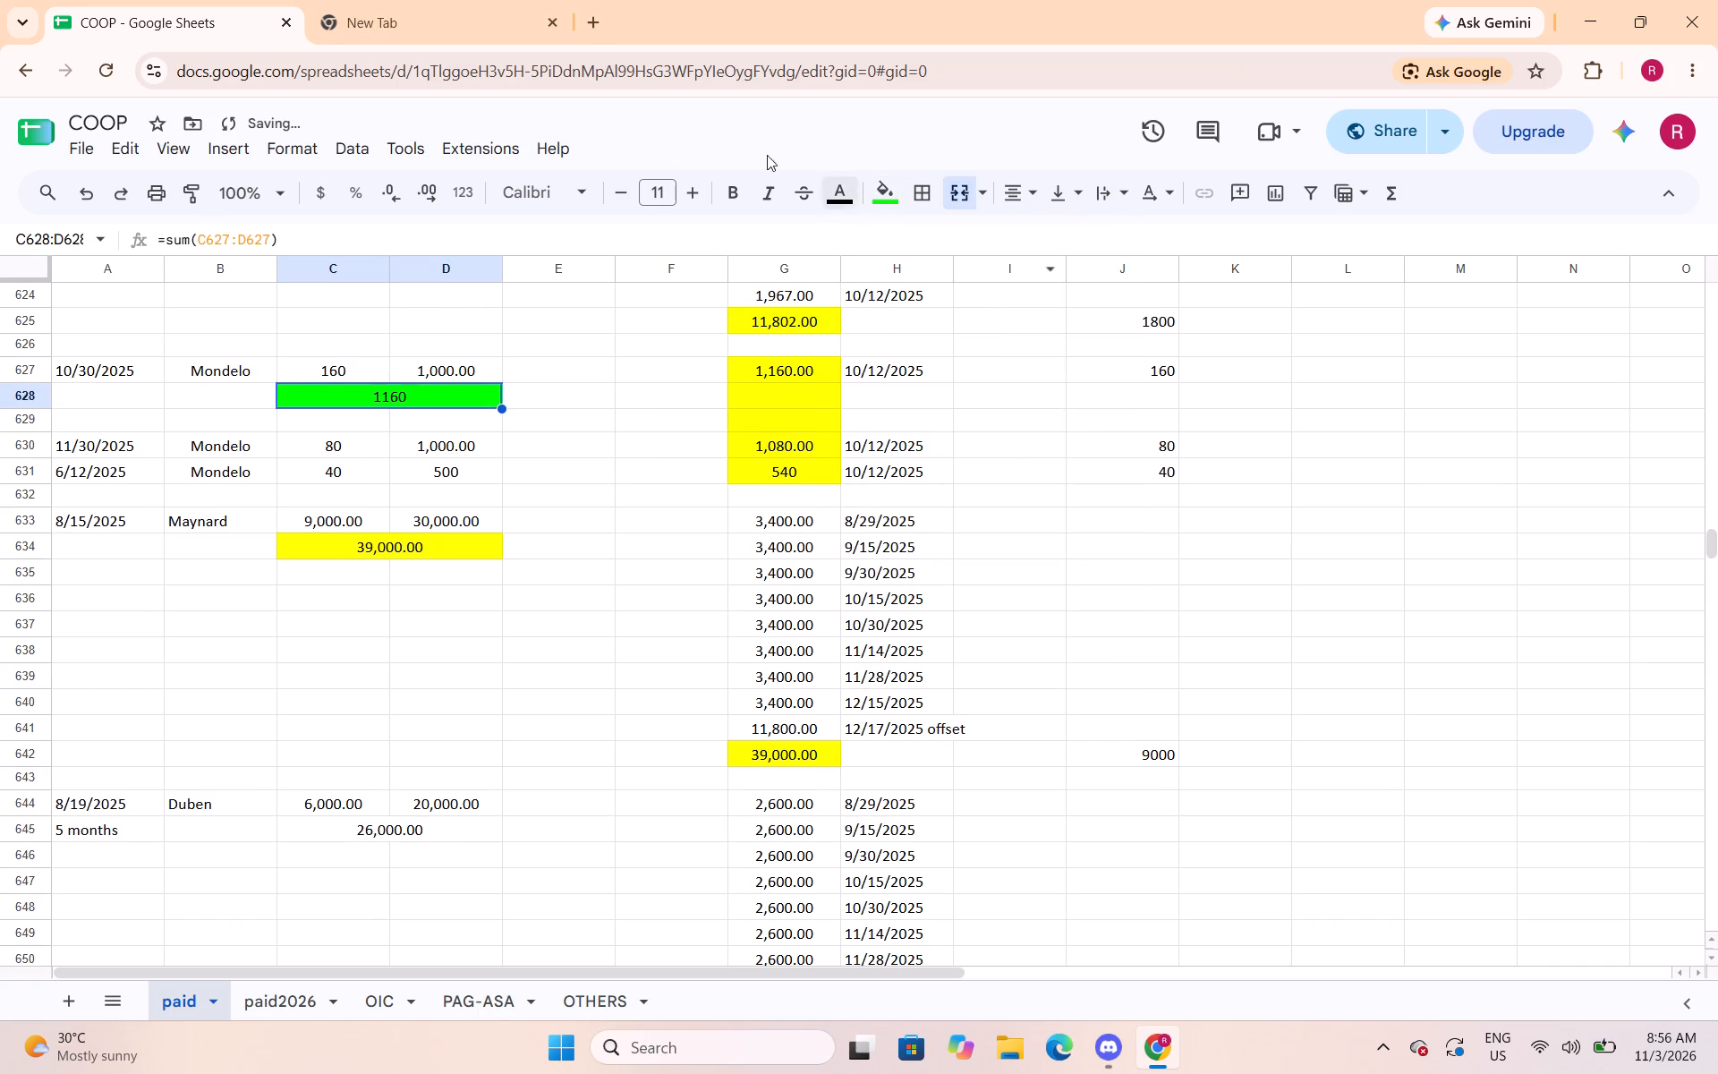
pyautogui.click(296, 145)
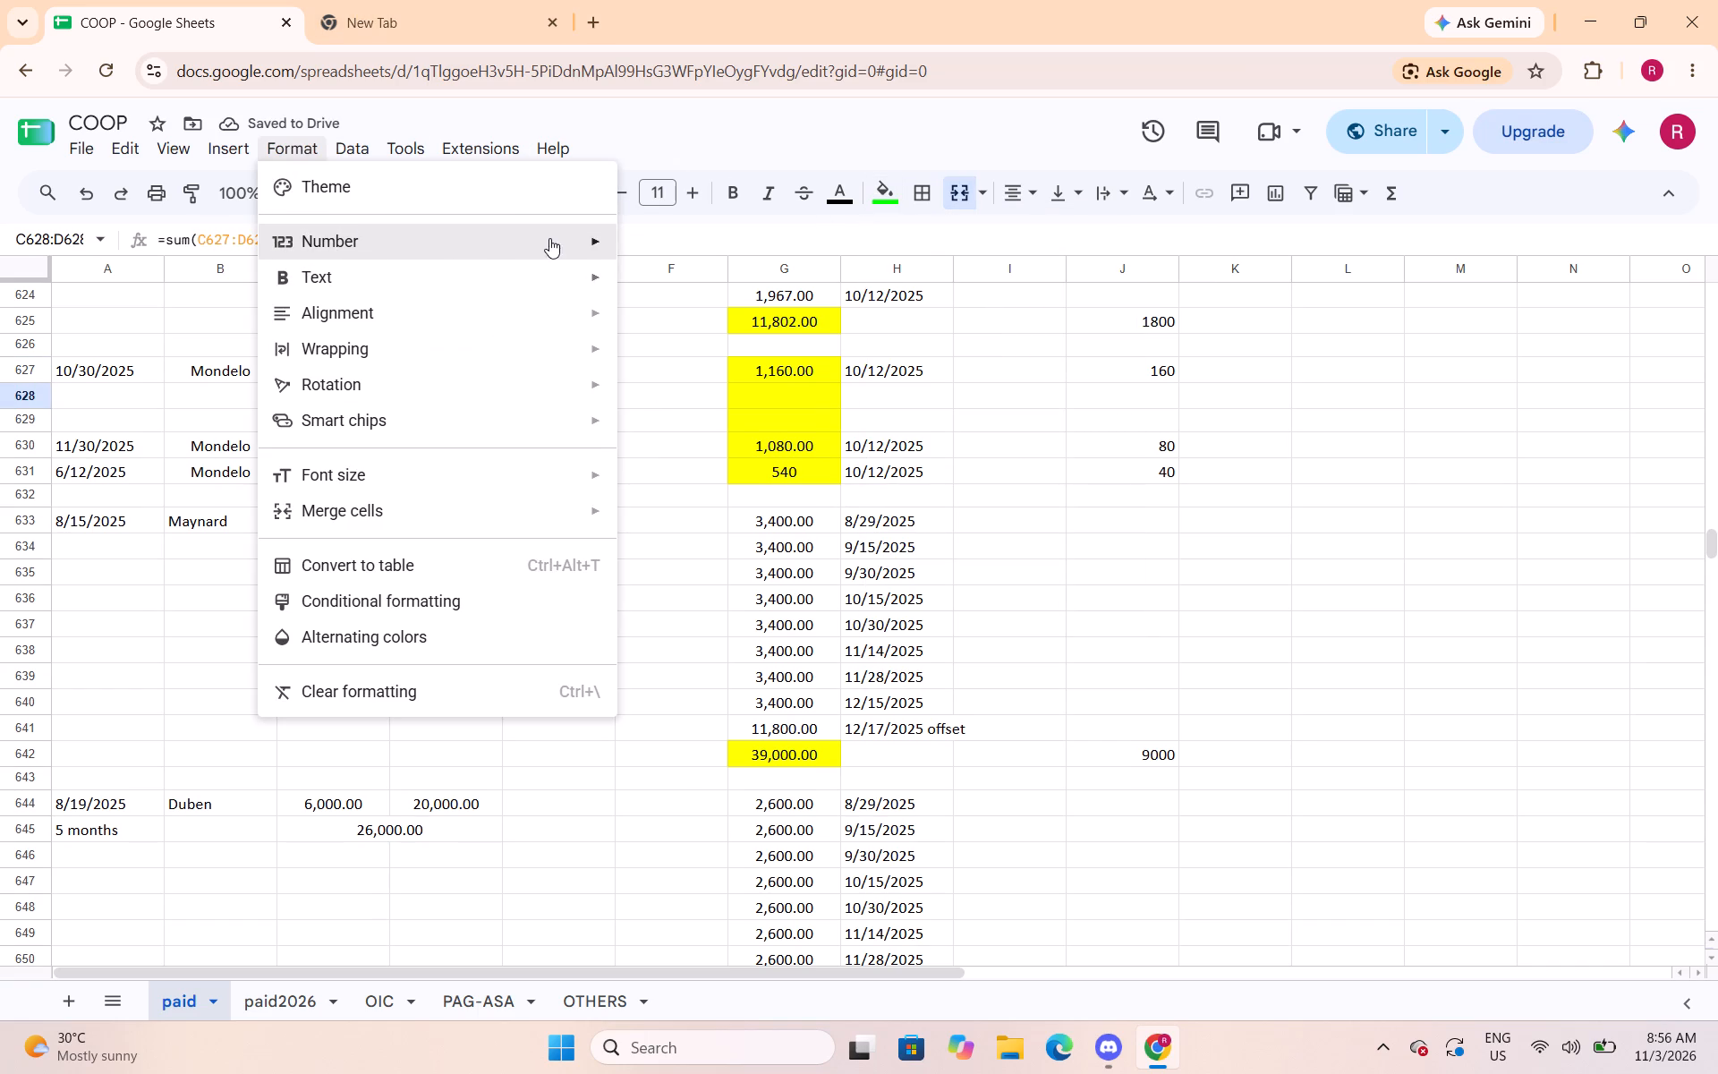
pyautogui.click(672, 332)
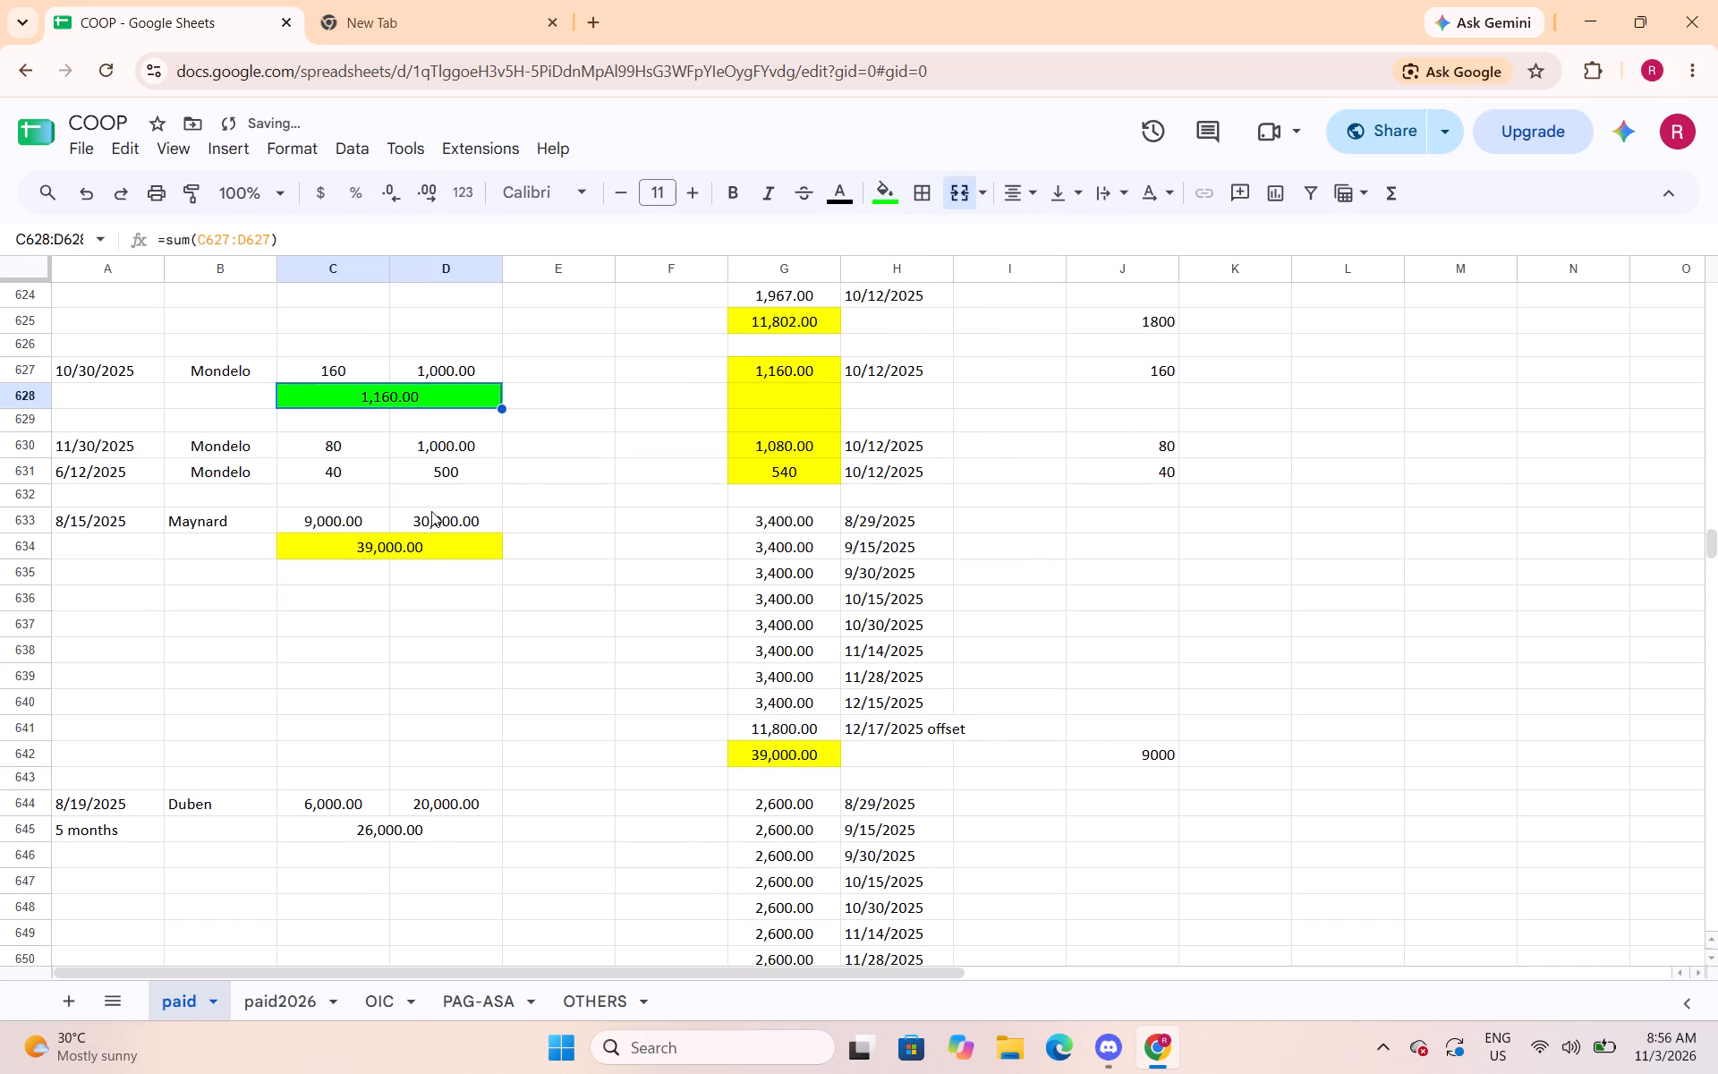
# Insert two blank rows between the 11/30/2025 loan in row 630 and the 6/12/2025 loan.
pyautogui.click(39, 471)
pyautogui.rightClick(39, 471)
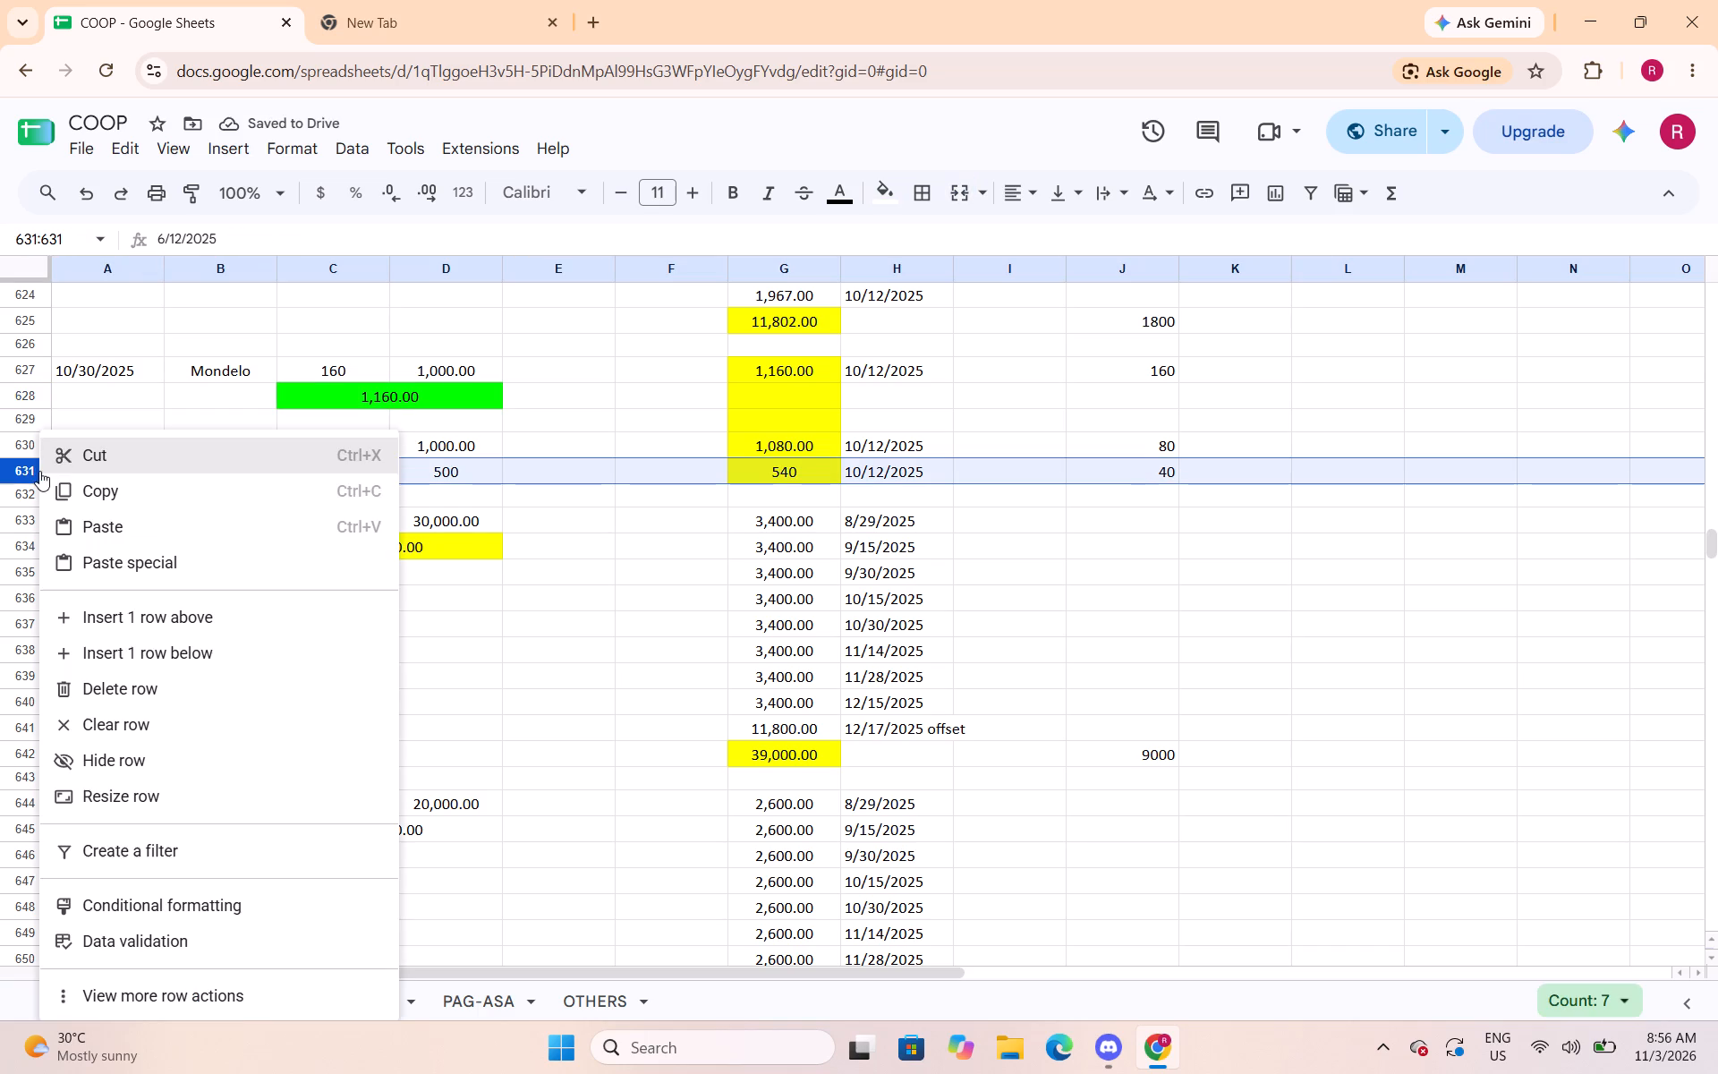
pyautogui.click(137, 625)
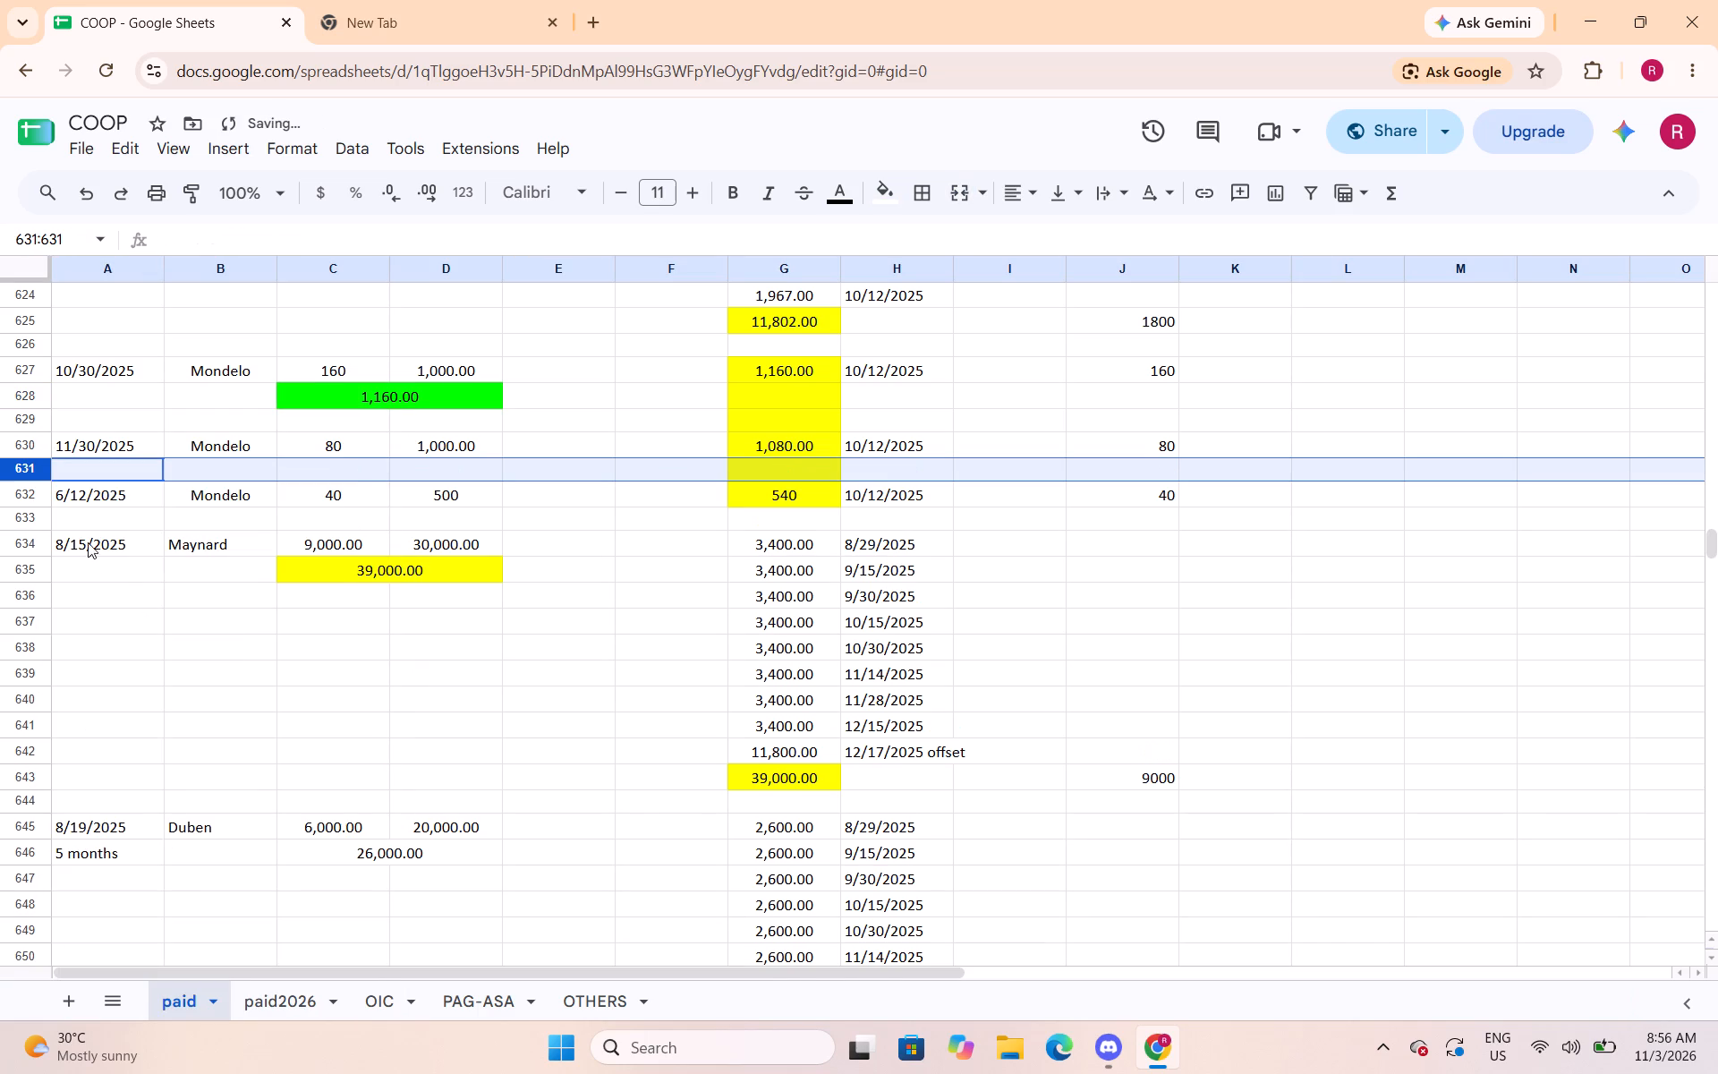
pyautogui.rightClick(38, 474)
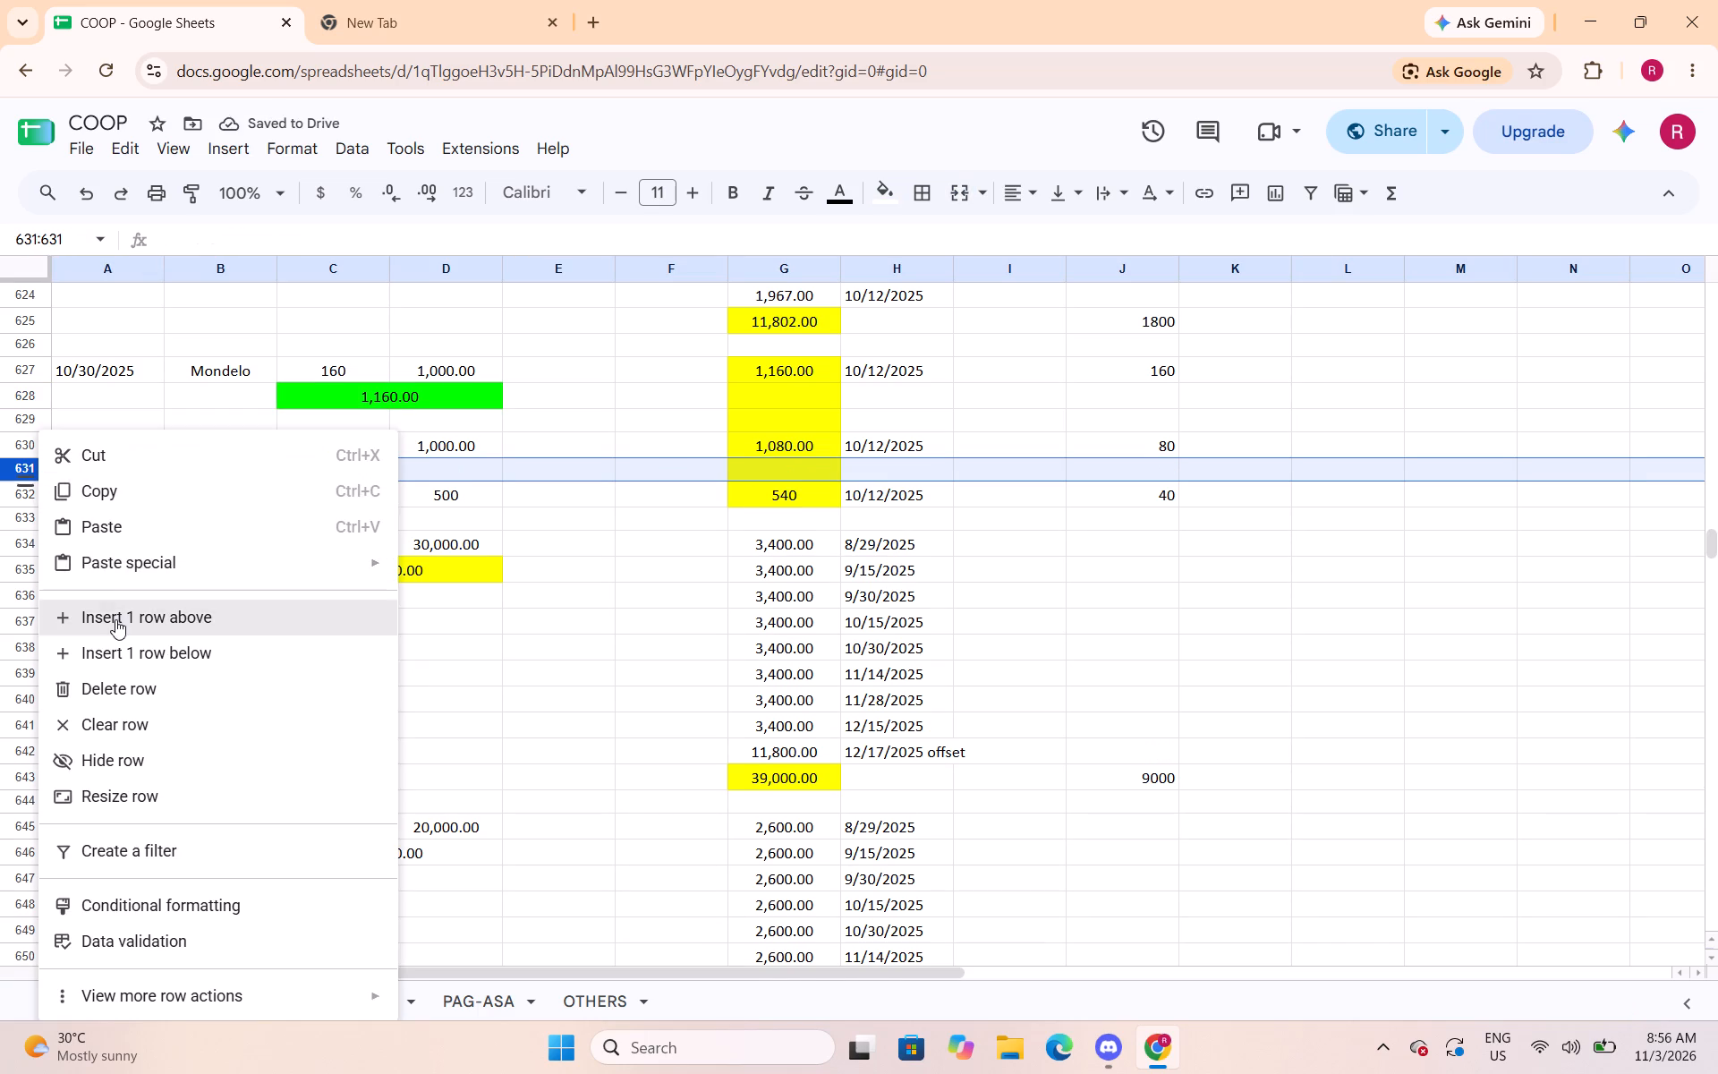
pyautogui.click(115, 619)
# Merge C631:D631 under the 11/30/2025 loan and enter =sum(C630:D630) in it.
pyautogui.moveTo(368, 471); pyautogui.dragTo(427, 467)
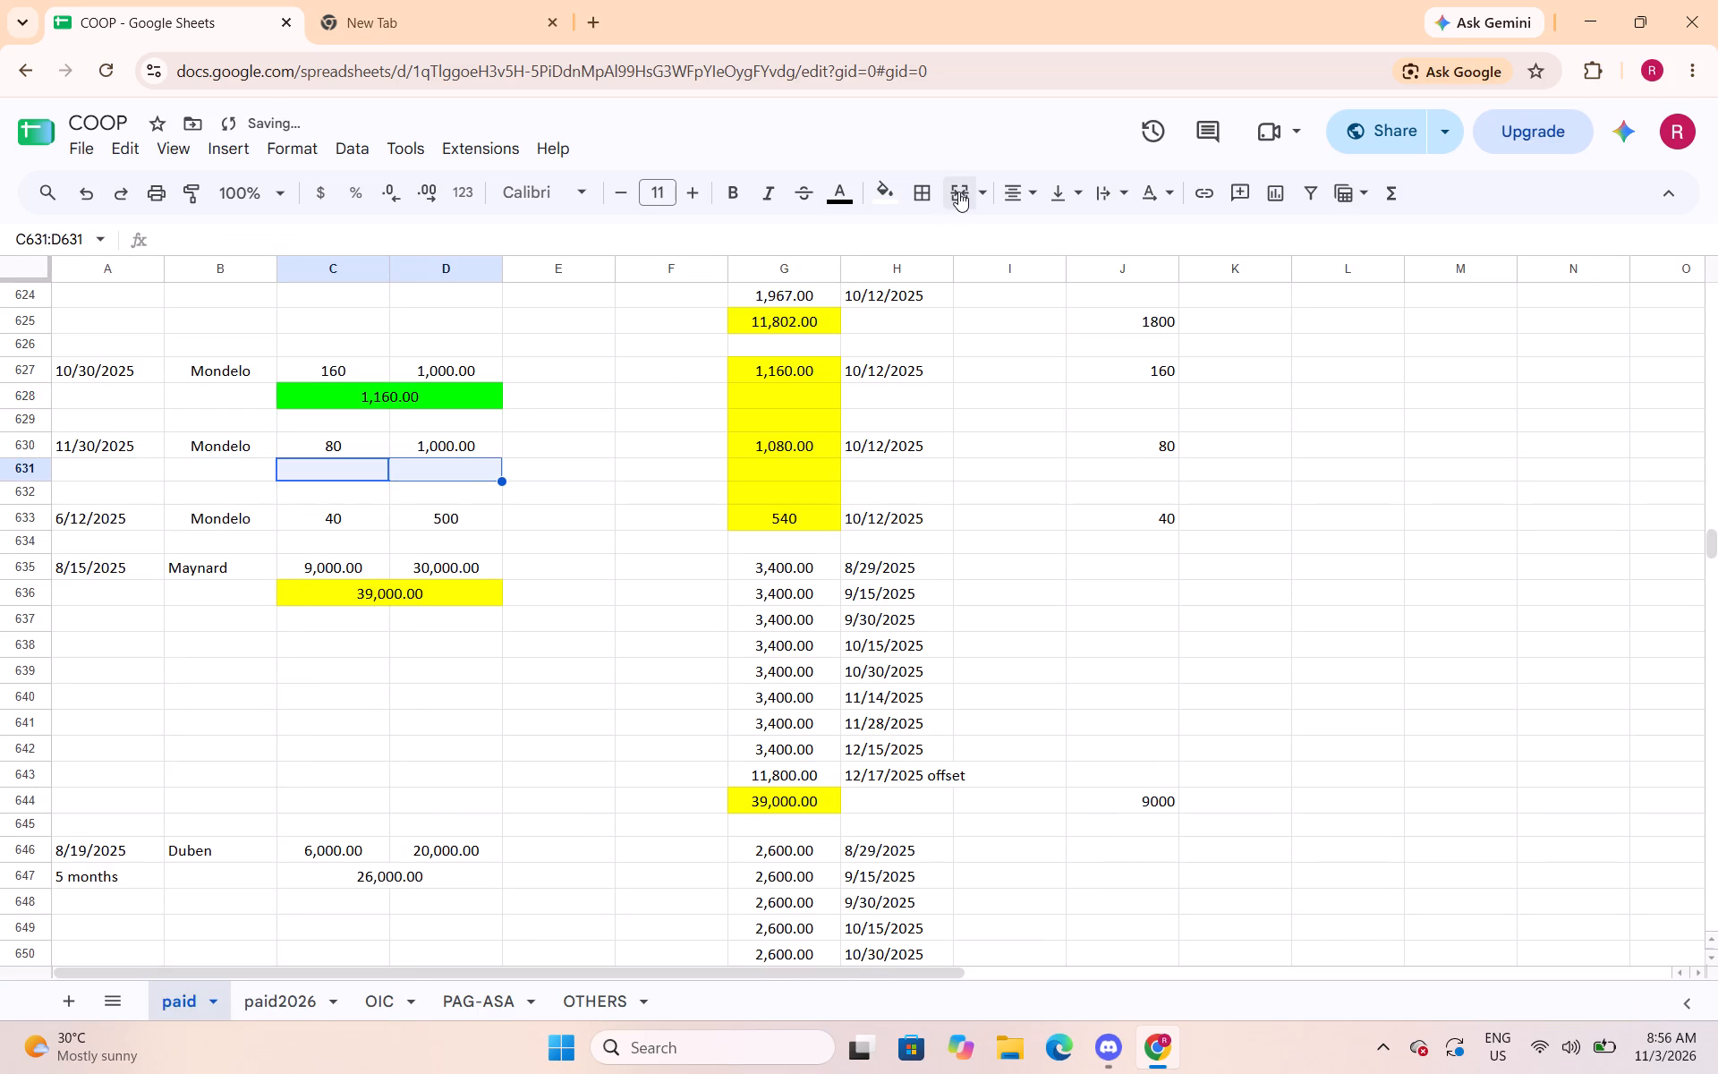
pyautogui.click(958, 192)
pyautogui.write('=sum(')
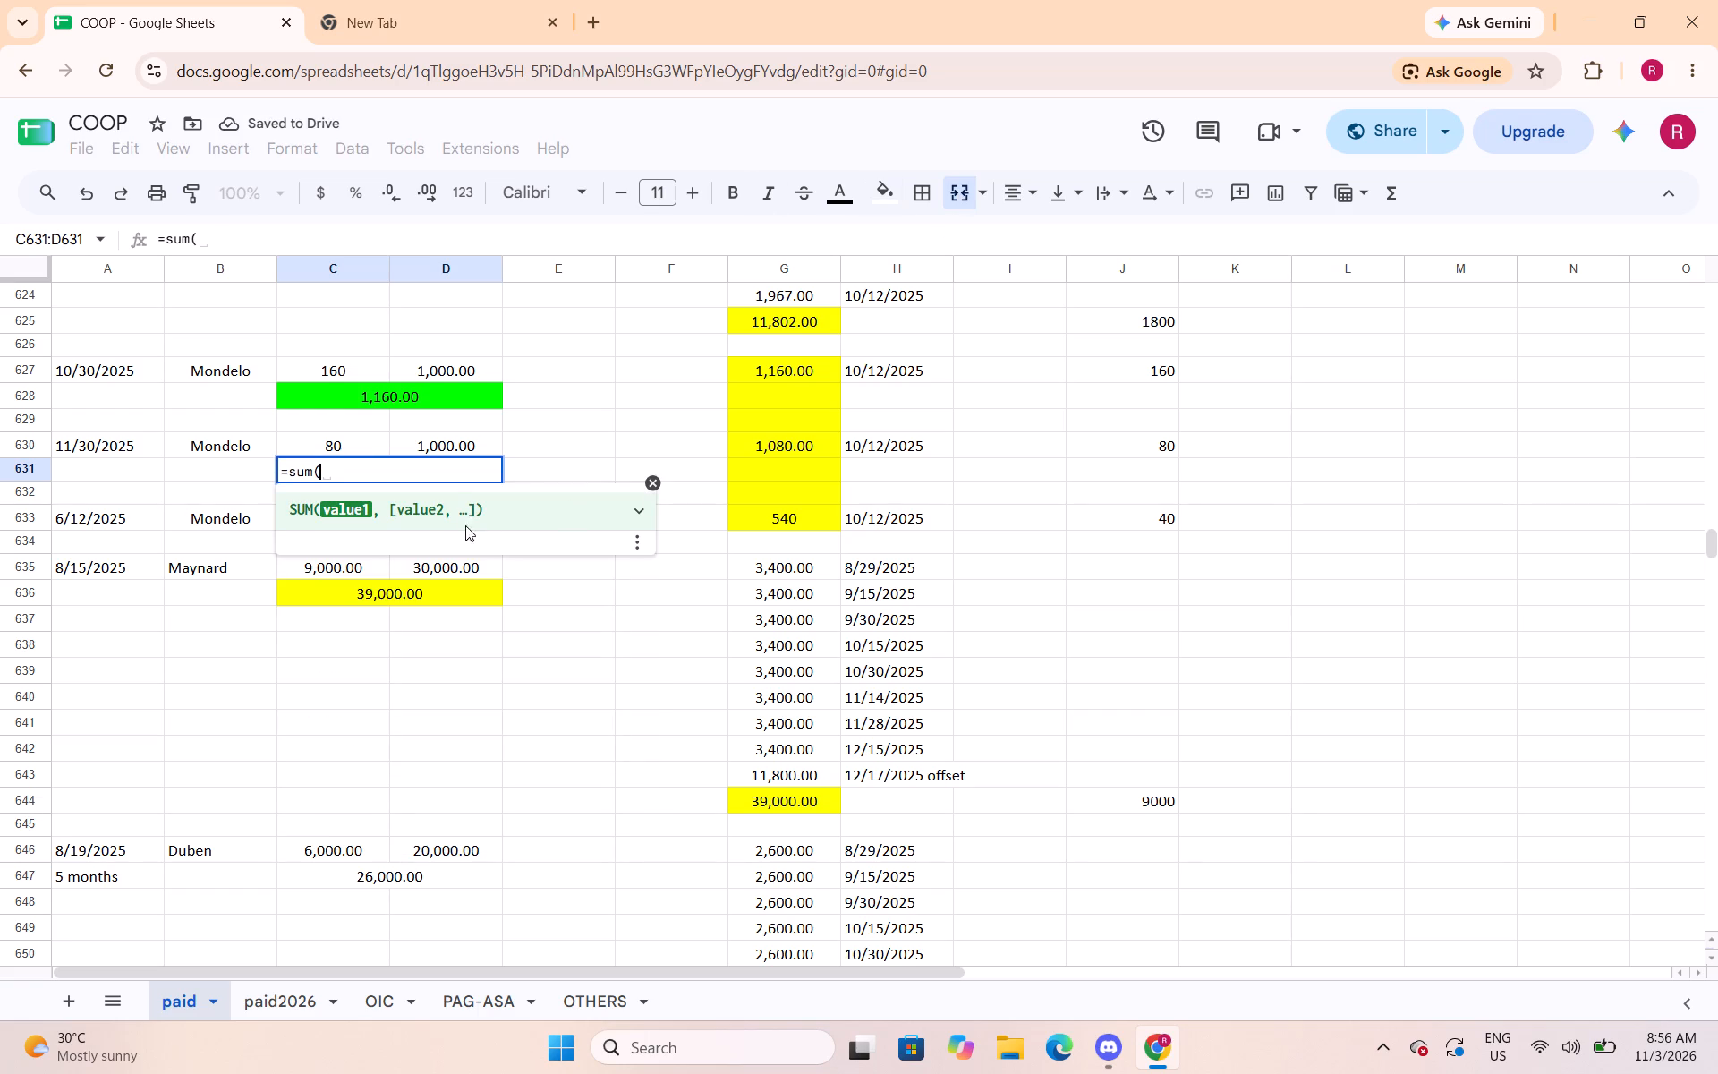
pyautogui.moveTo(377, 444); pyautogui.dragTo(412, 438)
pyautogui.hotkey('shift', ')')
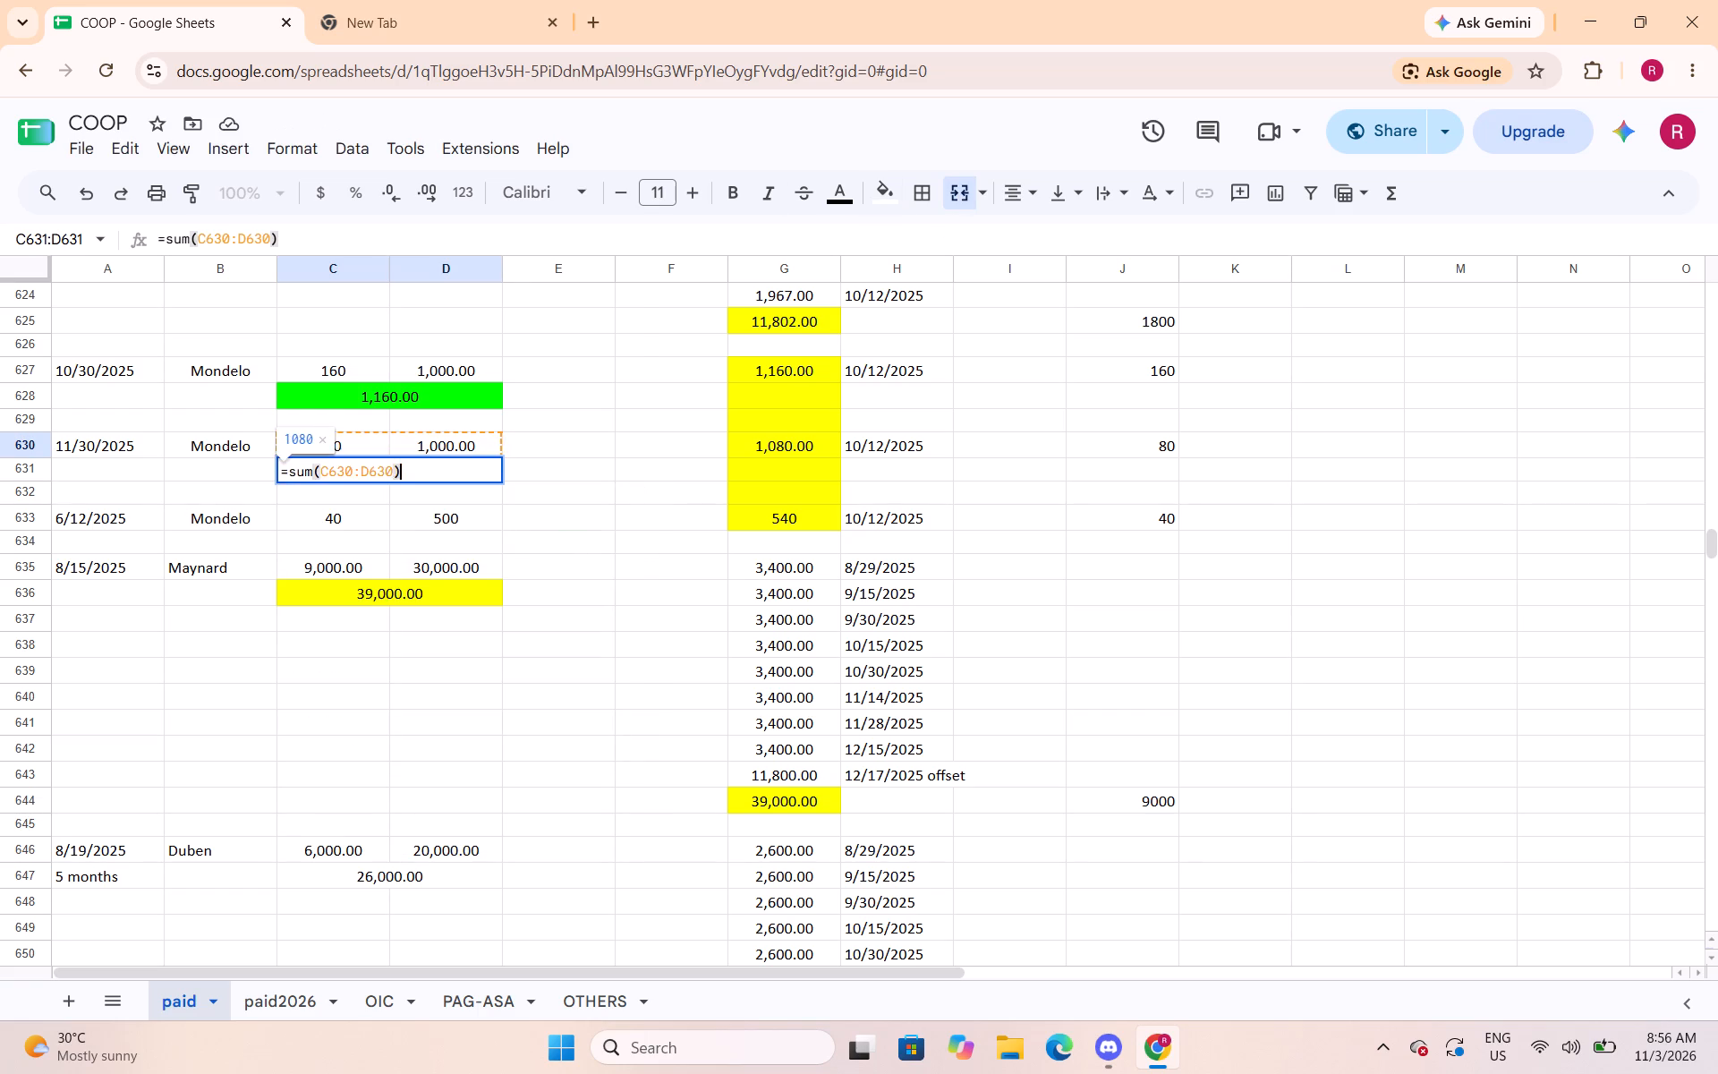
pyautogui.press('Return')
pyautogui.press('Up')
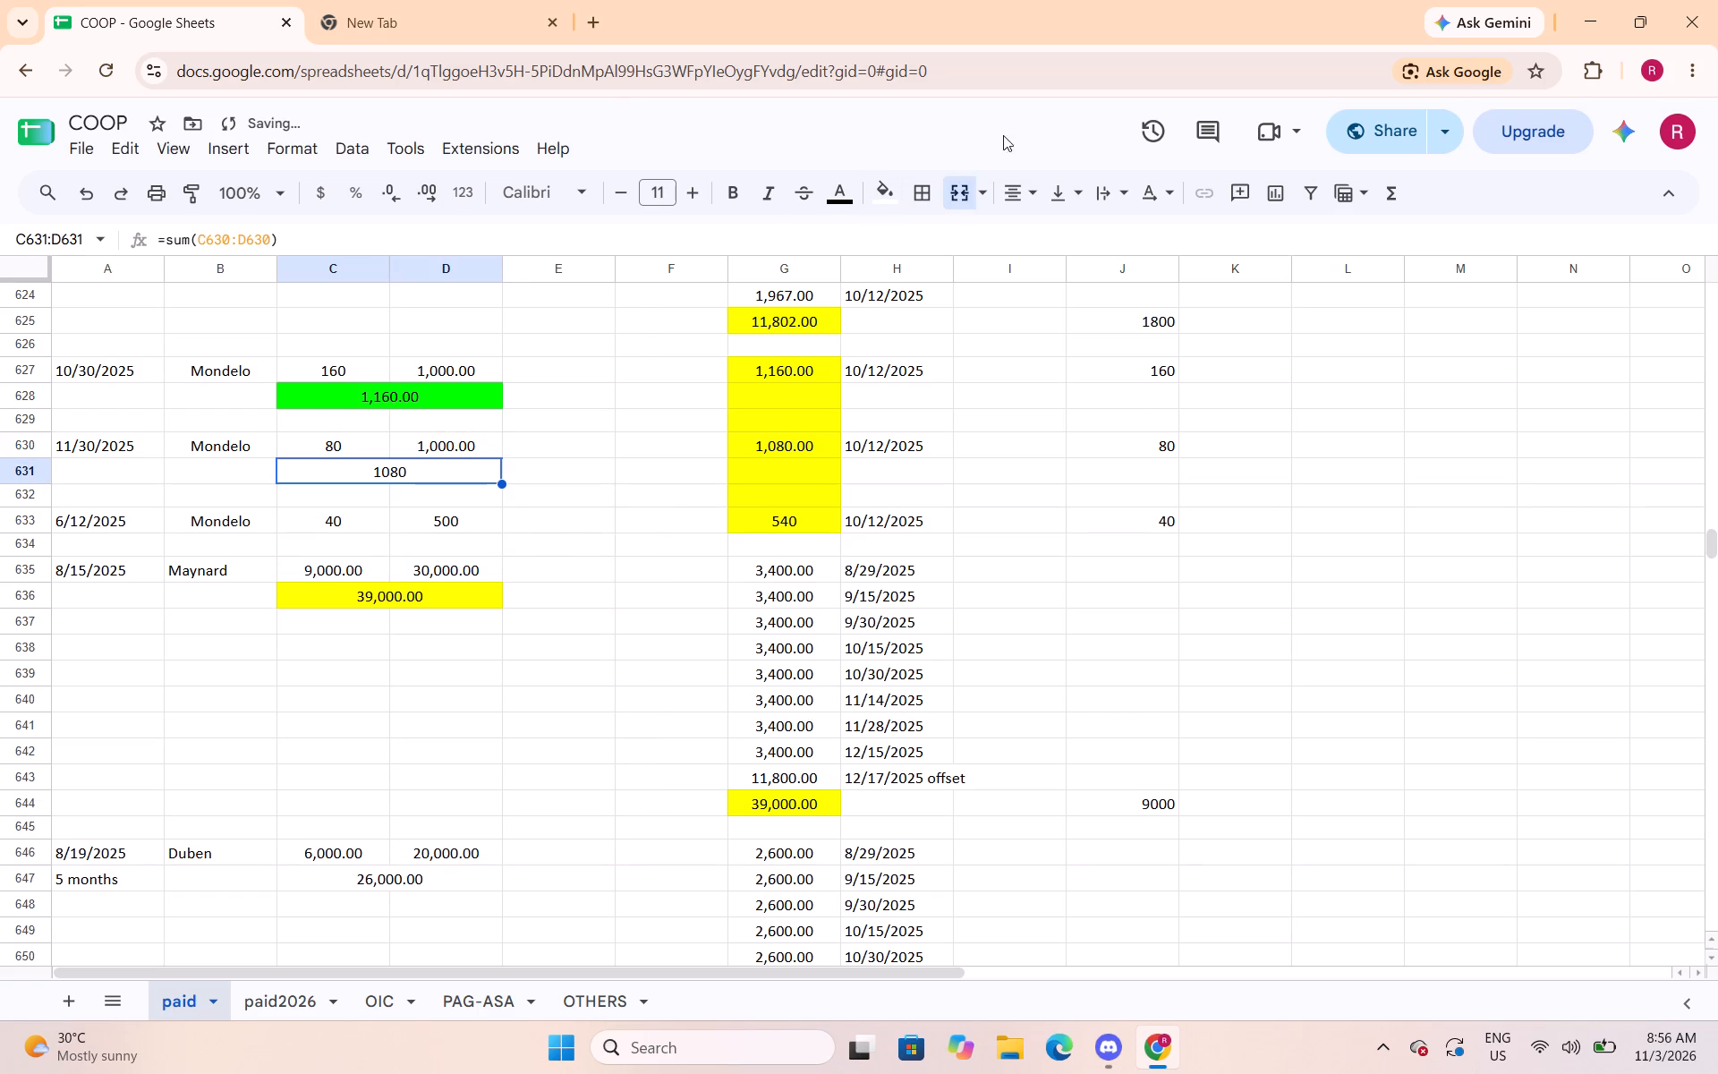
# Fill the merged total C631:D631 bright green and apply the Number format (1,000.12).
pyautogui.click(893, 192)
pyautogui.click(988, 292)
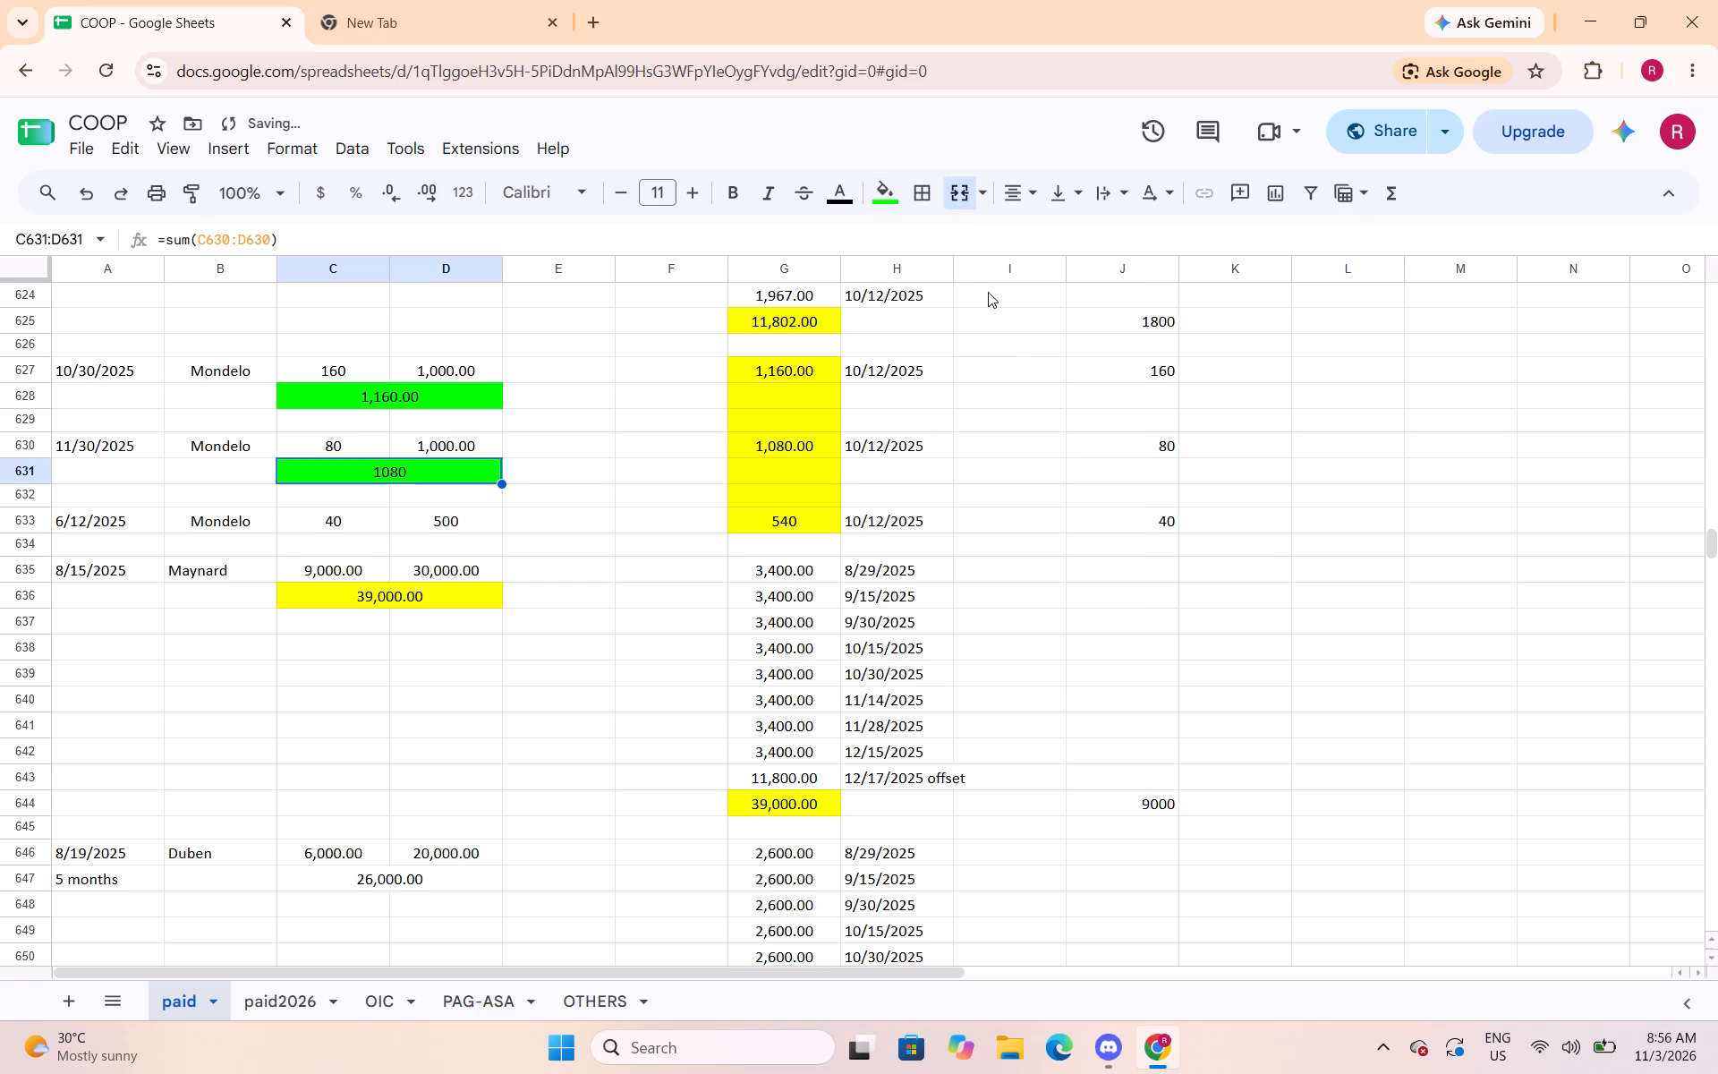
pyautogui.click(286, 146)
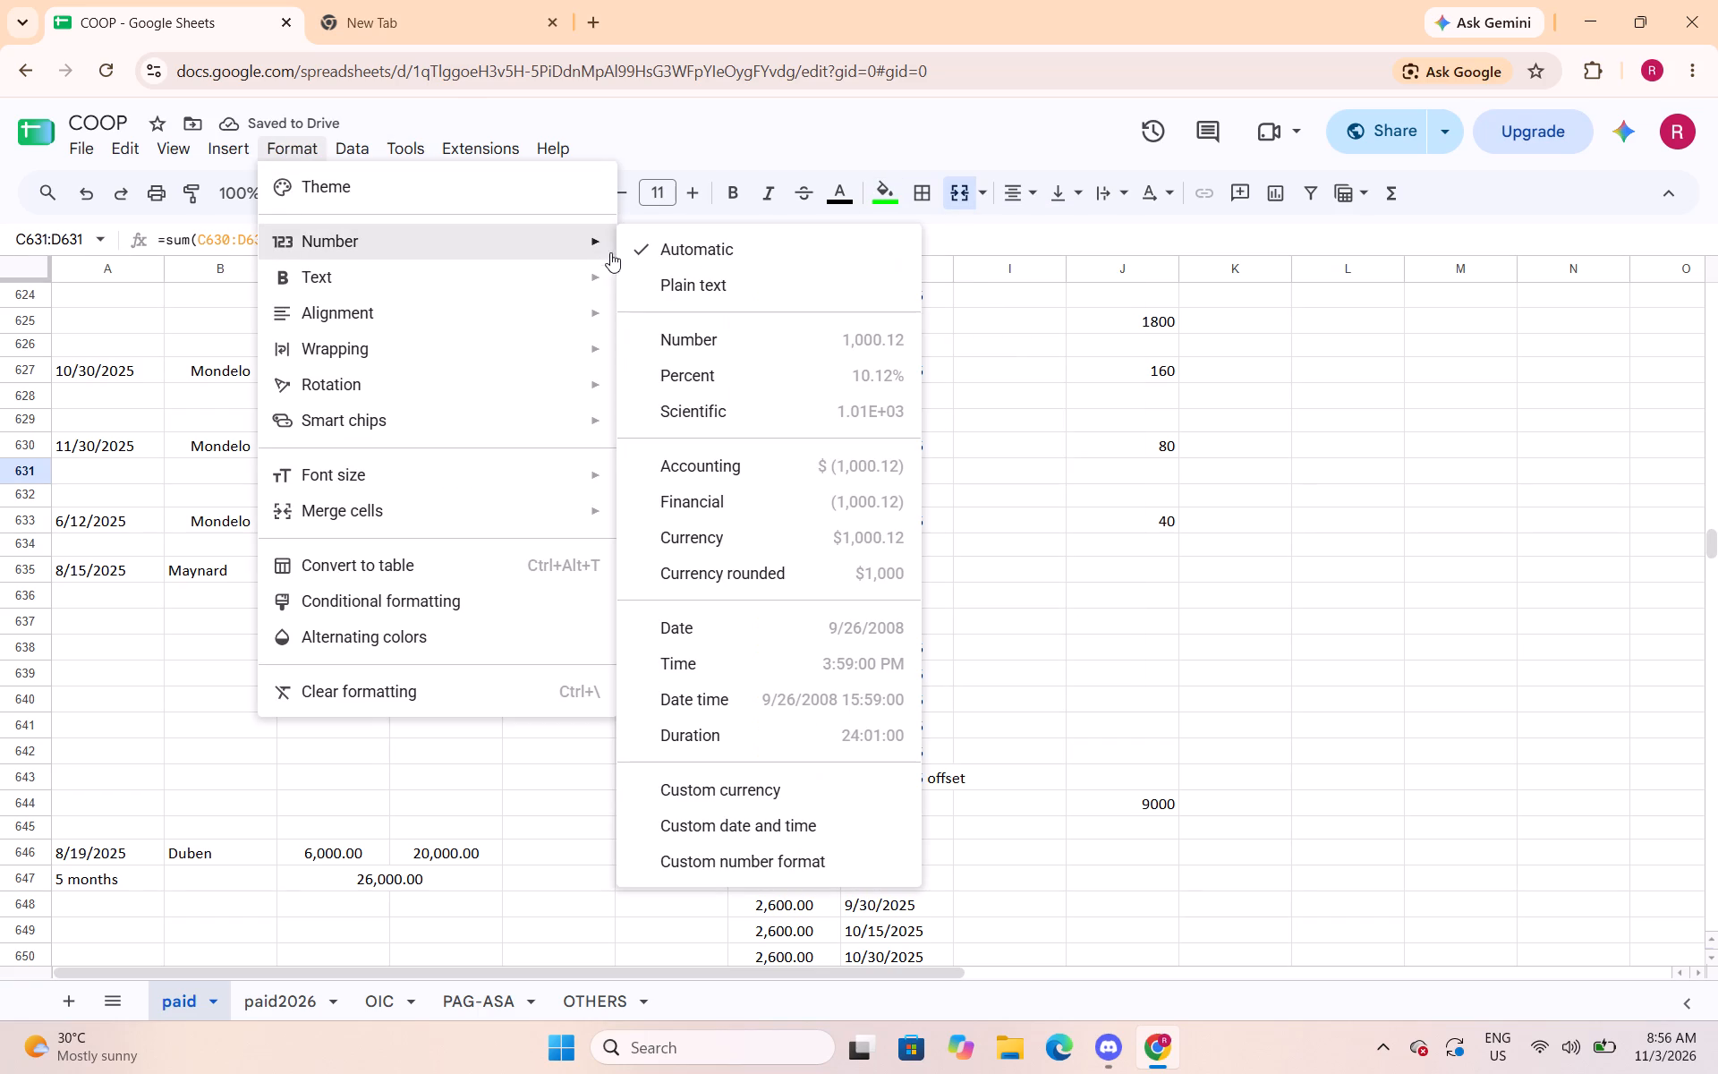
pyautogui.click(662, 337)
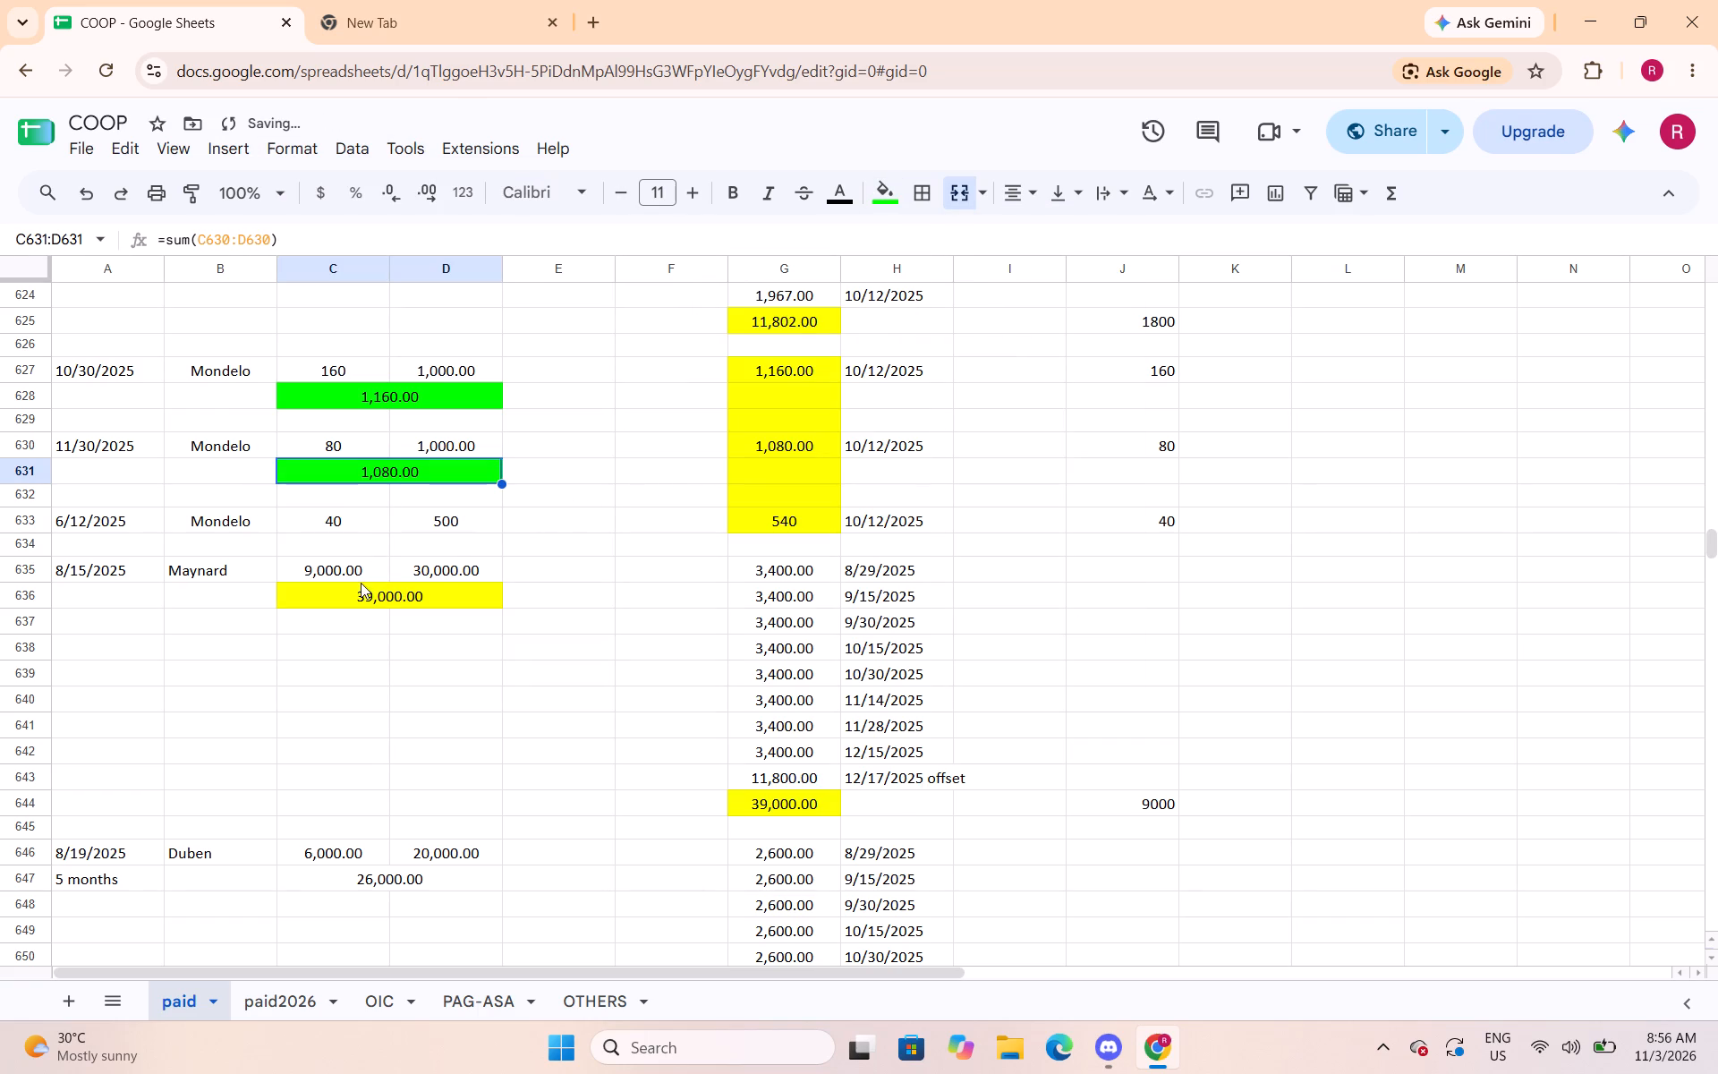
# Insert one blank row directly below the 6/12/2025 loan in row 633.
pyautogui.click(41, 547)
pyautogui.rightClick(41, 547)
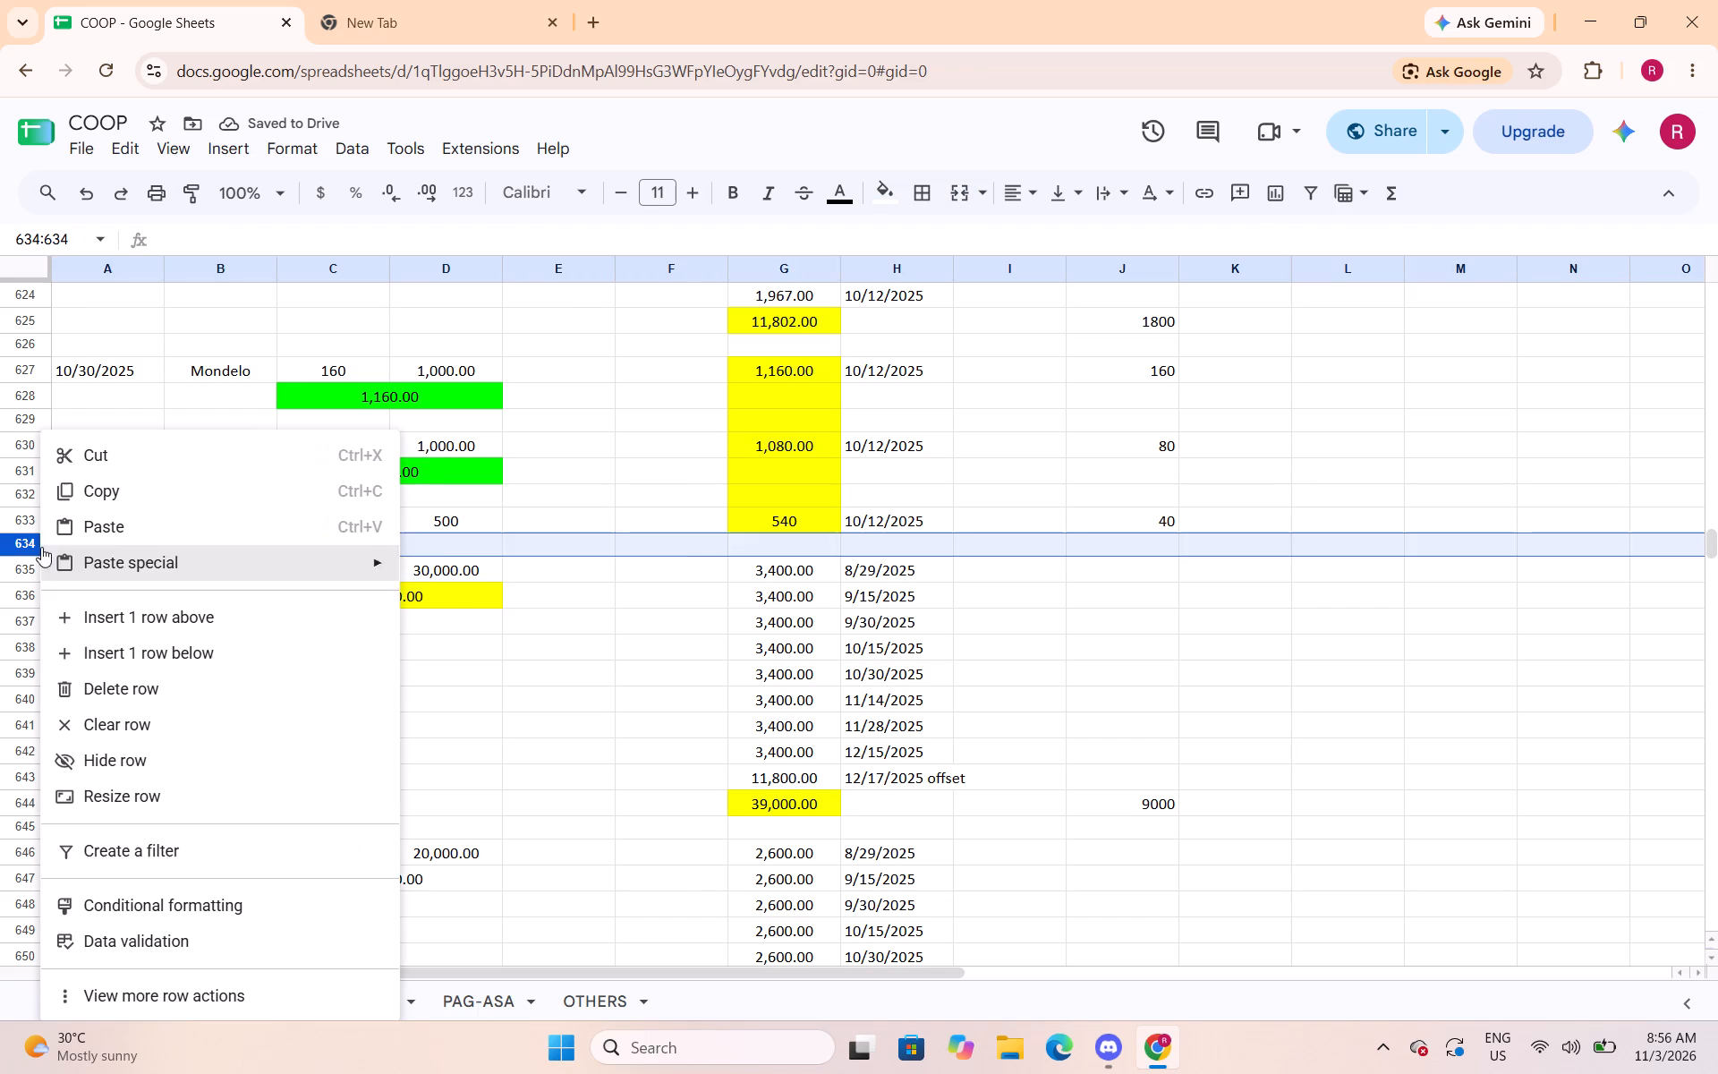
pyautogui.click(77, 613)
# Merge C634:D634 under the 6/12/2025 loan and enter =sum(C633:D633) in it.
pyautogui.moveTo(368, 550); pyautogui.dragTo(470, 547)
pyautogui.click(956, 201)
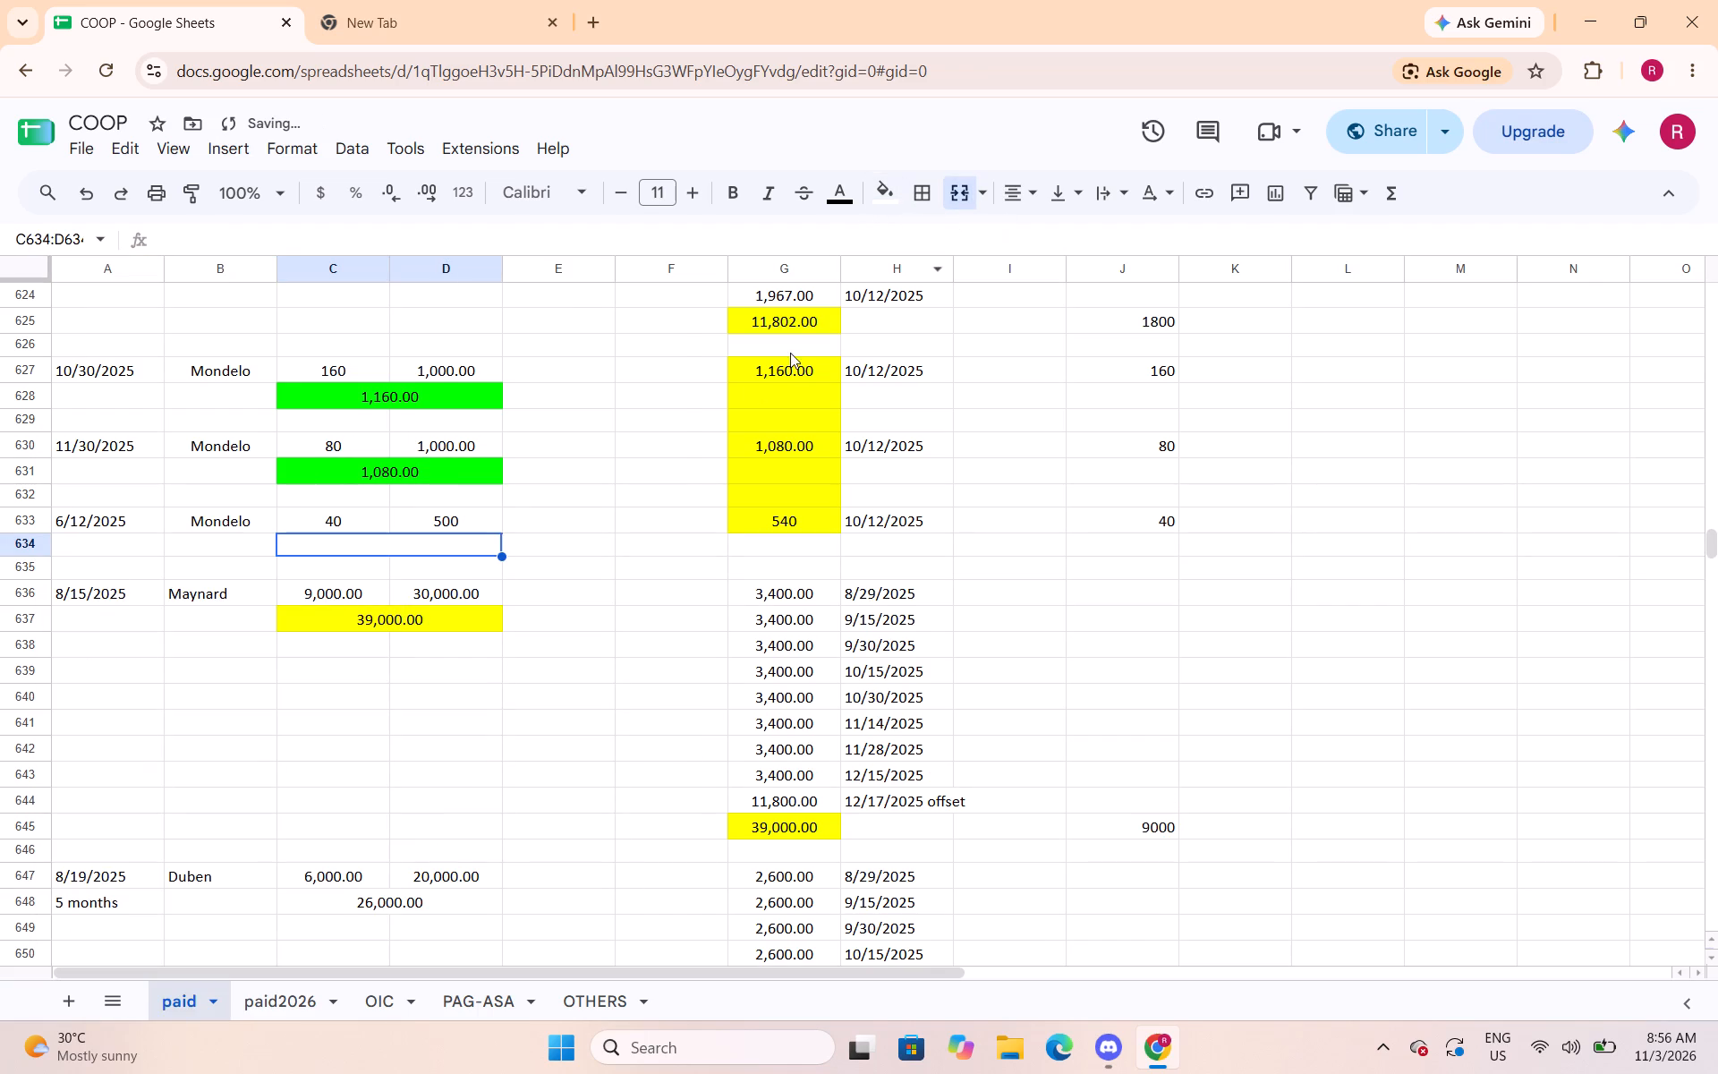
pyautogui.write('=sum(')
pyautogui.moveTo(332, 516); pyautogui.dragTo(435, 518)
pyautogui.hotkey('shift', ')')
pyautogui.press('Return')
pyautogui.press('Up')
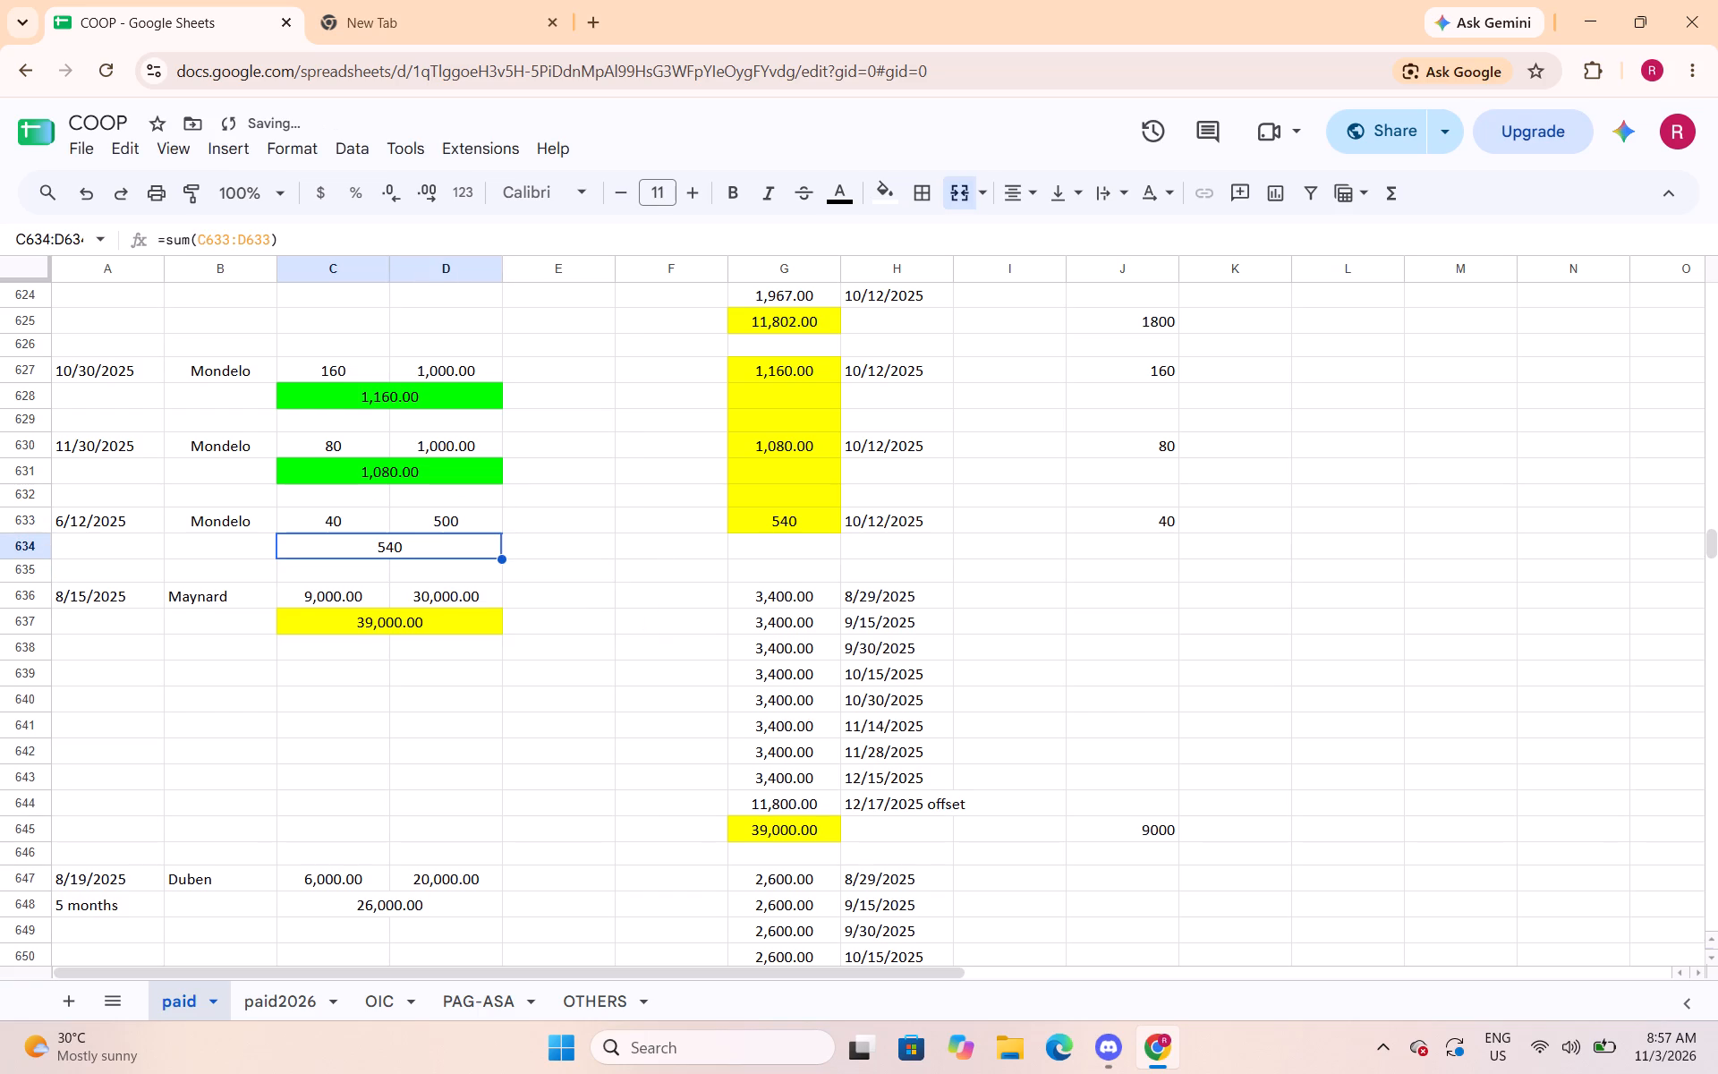
# Fill the merged total C634:D634 of the 6/12/2025 loan bright green.
pyautogui.click(881, 197)
pyautogui.click(991, 296)
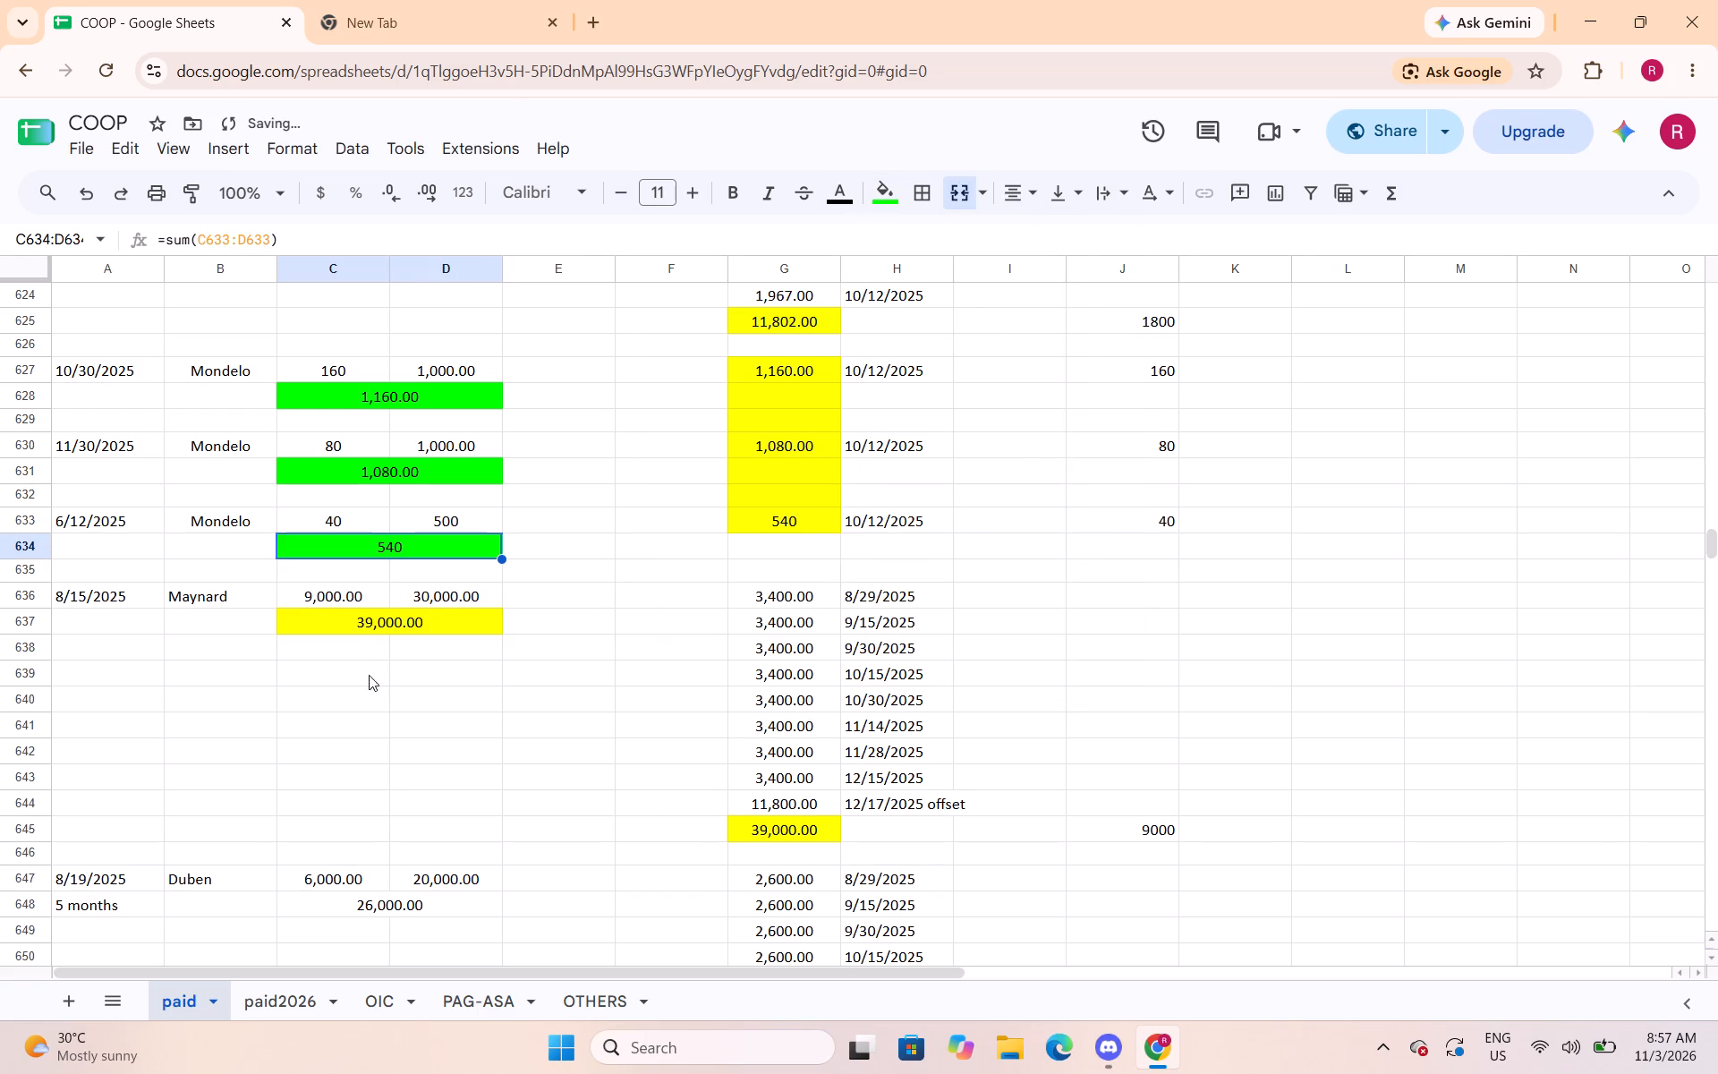
# Recolour the merged total C637:D637 of the 8/15/2025 loan bright green.
pyautogui.click(359, 631)
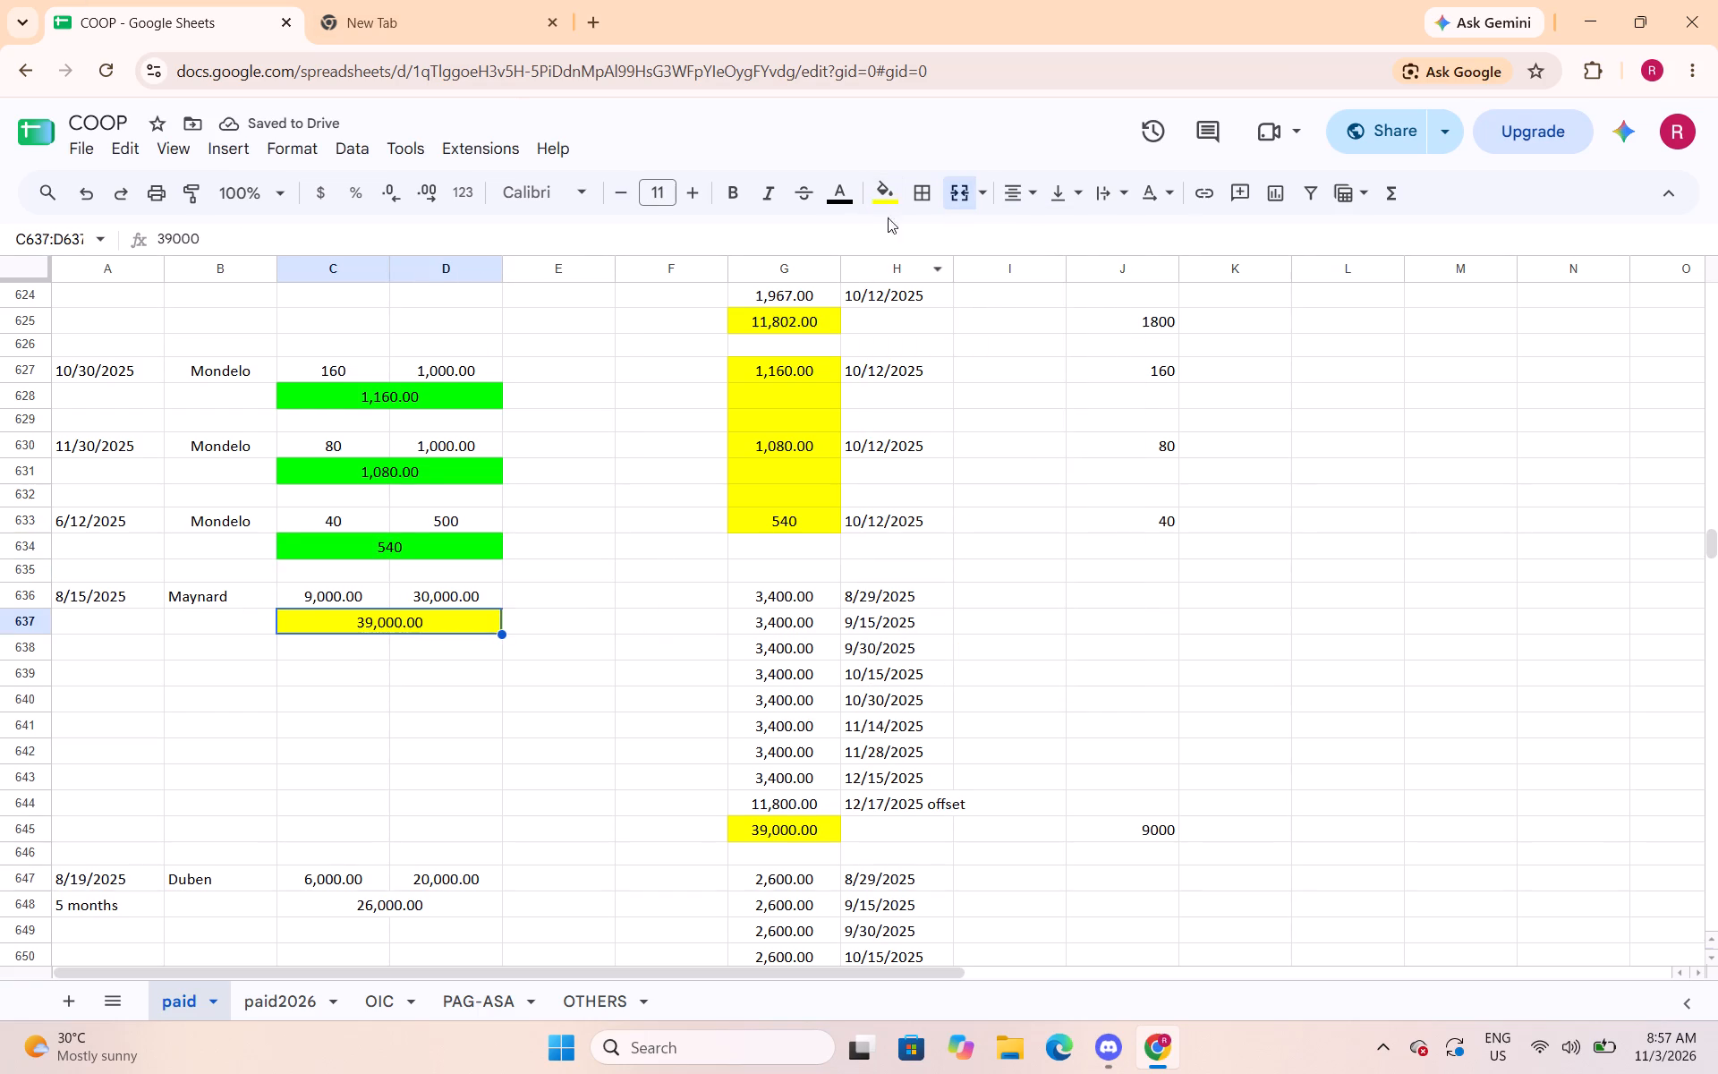
pyautogui.click(883, 195)
pyautogui.click(987, 291)
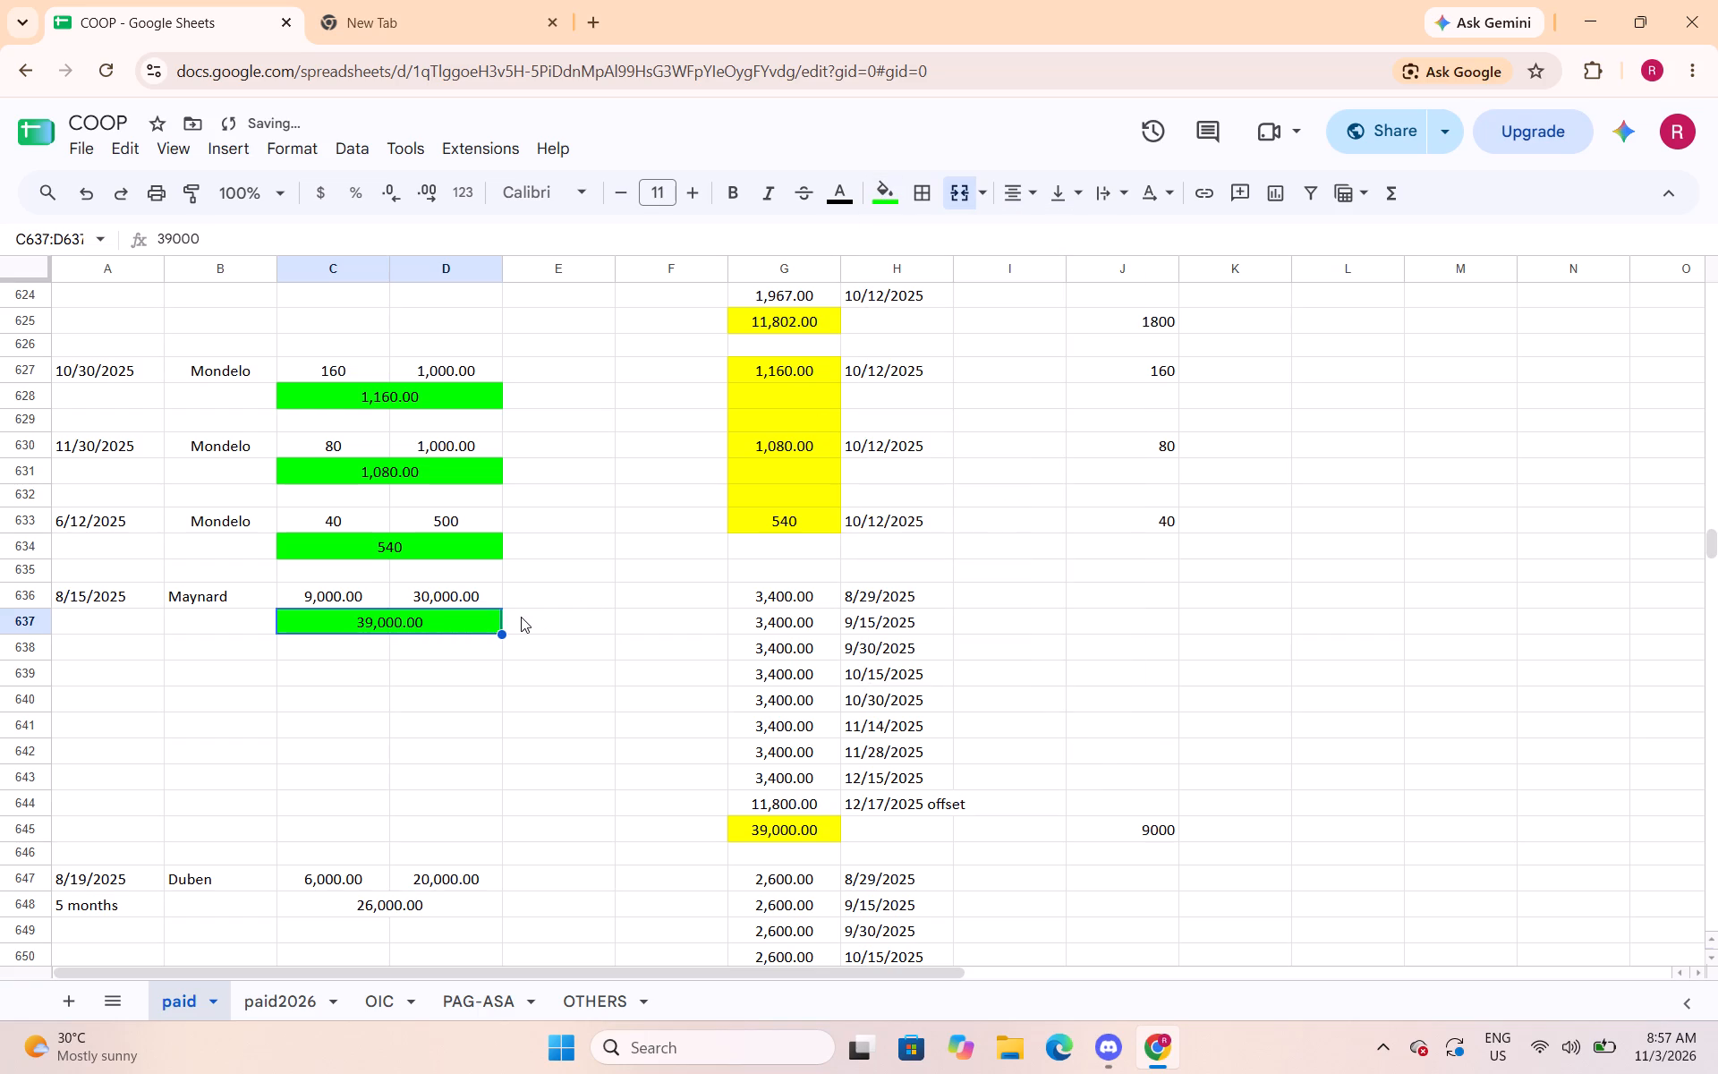
# Fill the merged total C648:D648 of the 8/19/2025 loan bright green.
pyautogui.scroll(-2, 521, 617)
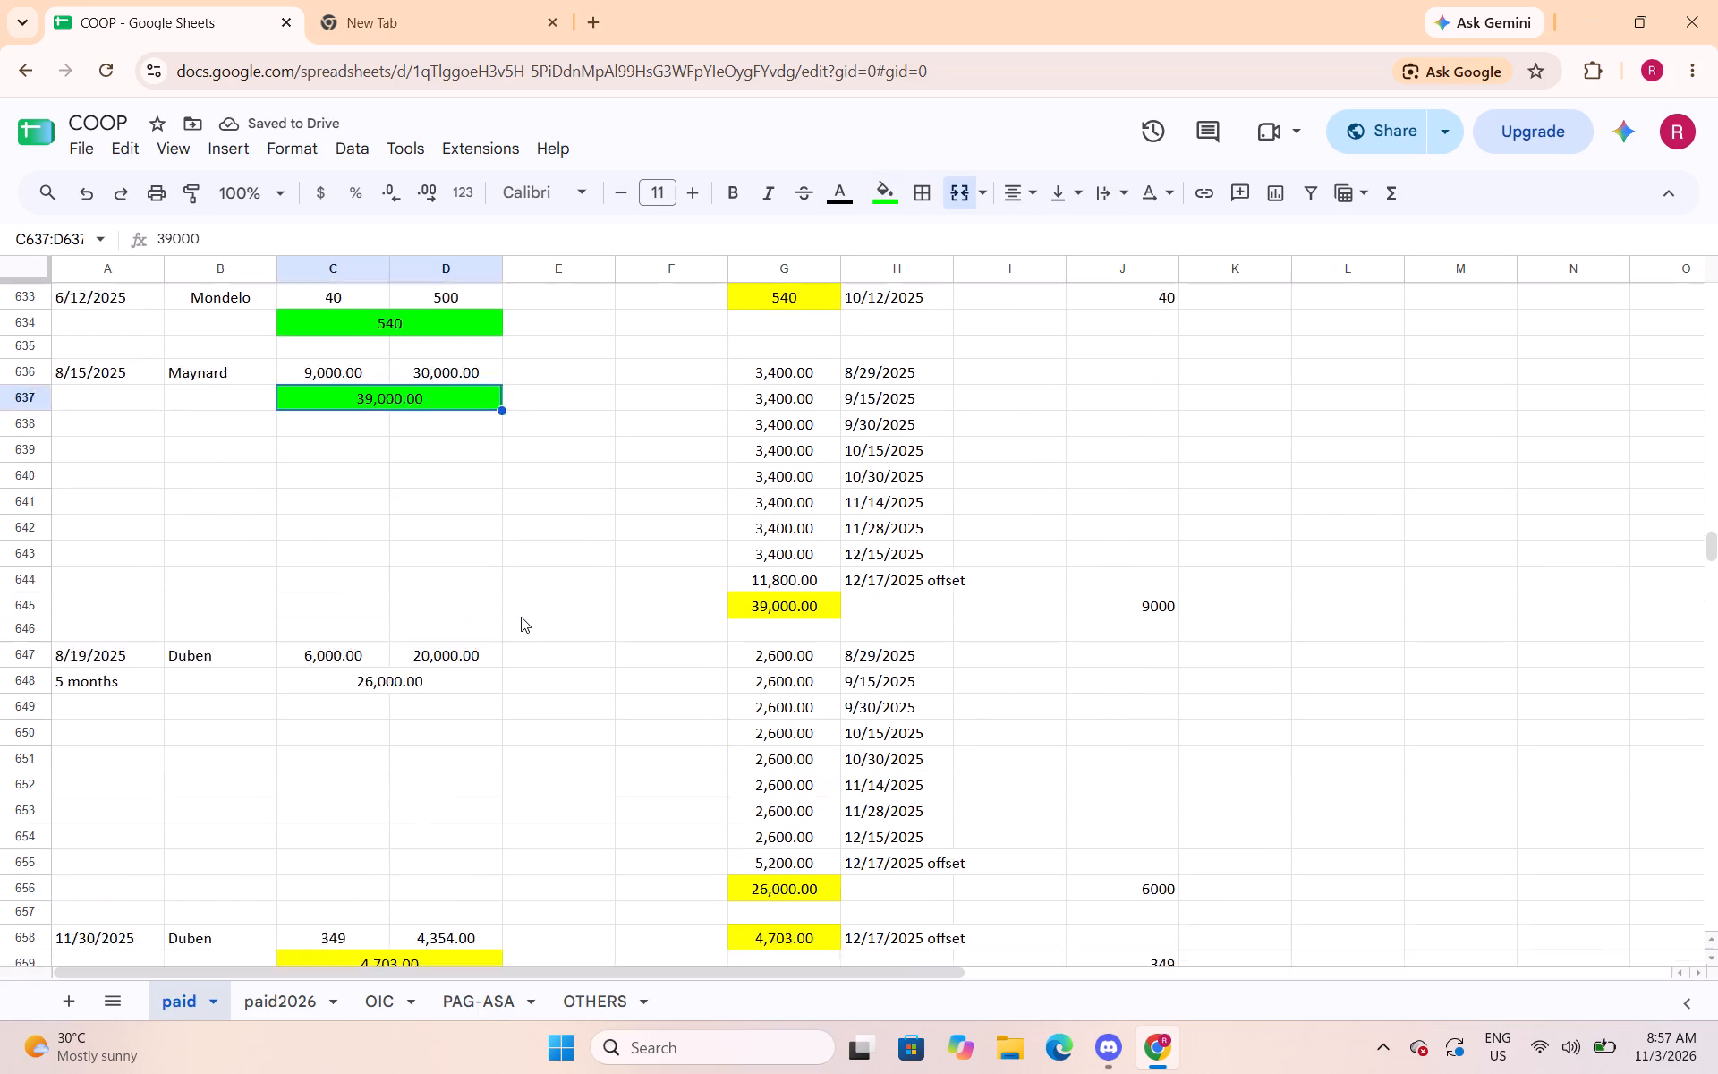
pyautogui.scroll(-2, 521, 617)
pyautogui.click(447, 458)
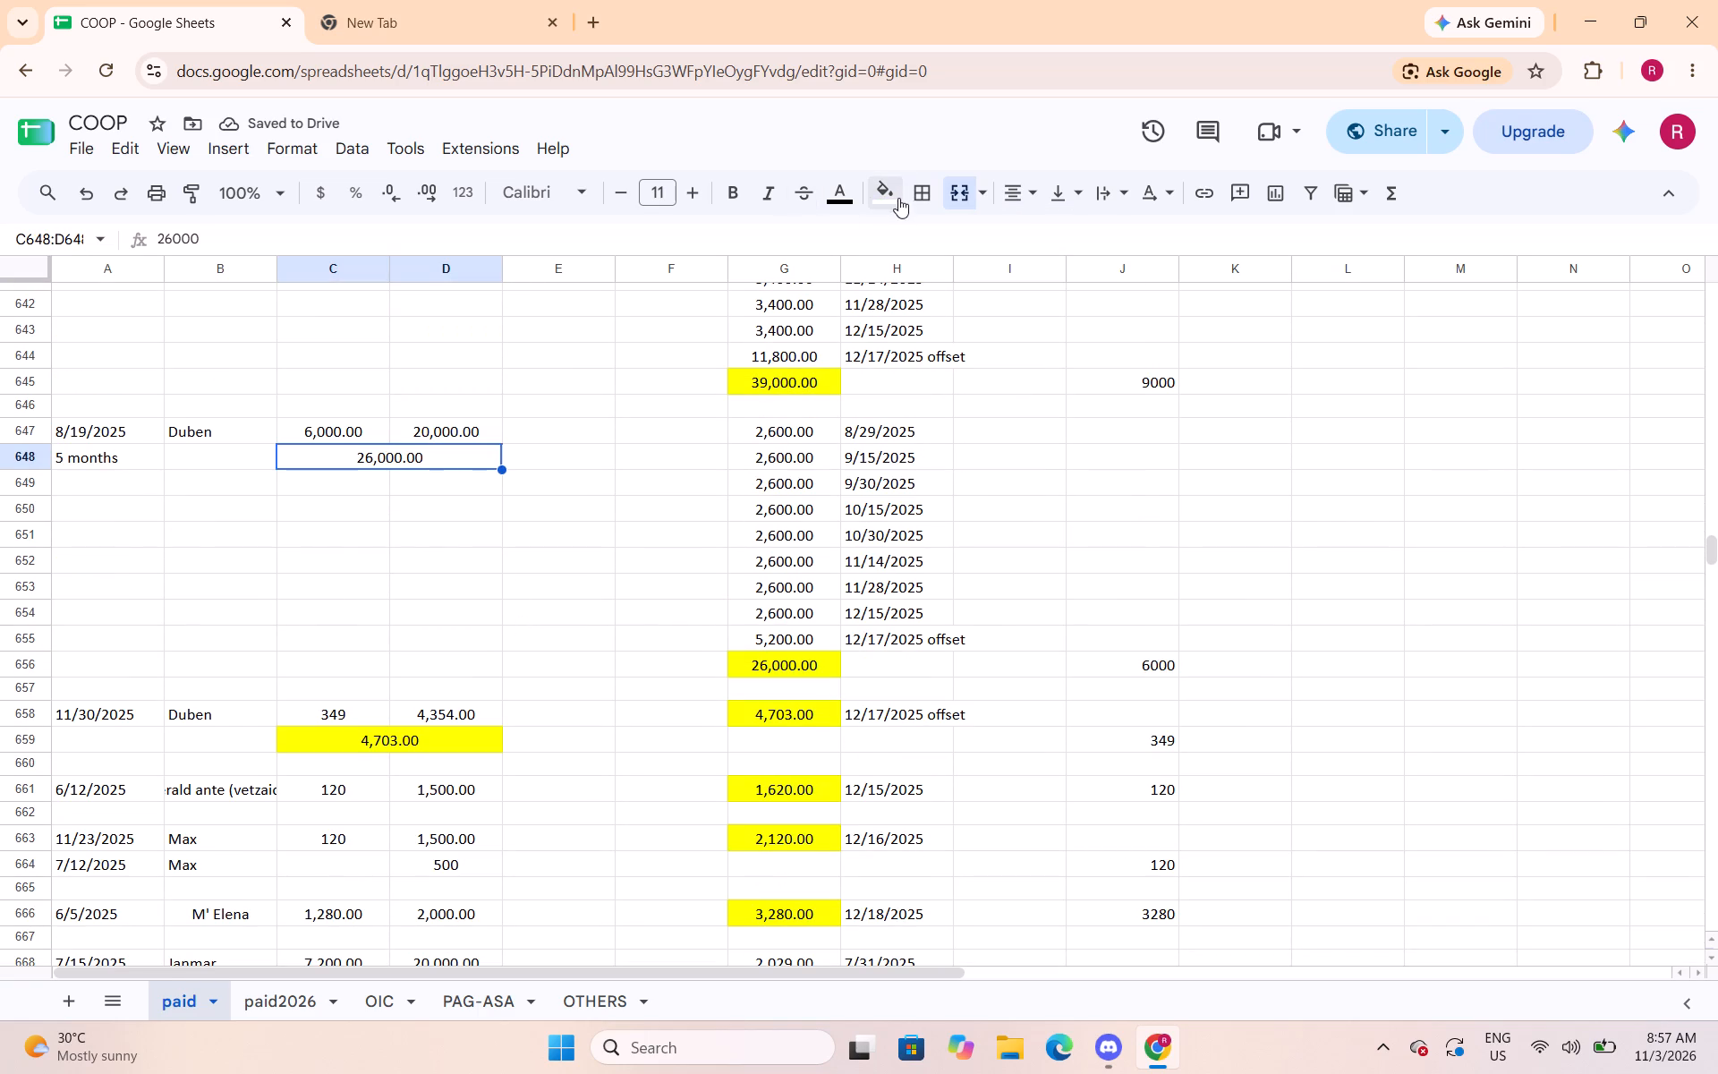
pyautogui.click(896, 198)
pyautogui.click(994, 298)
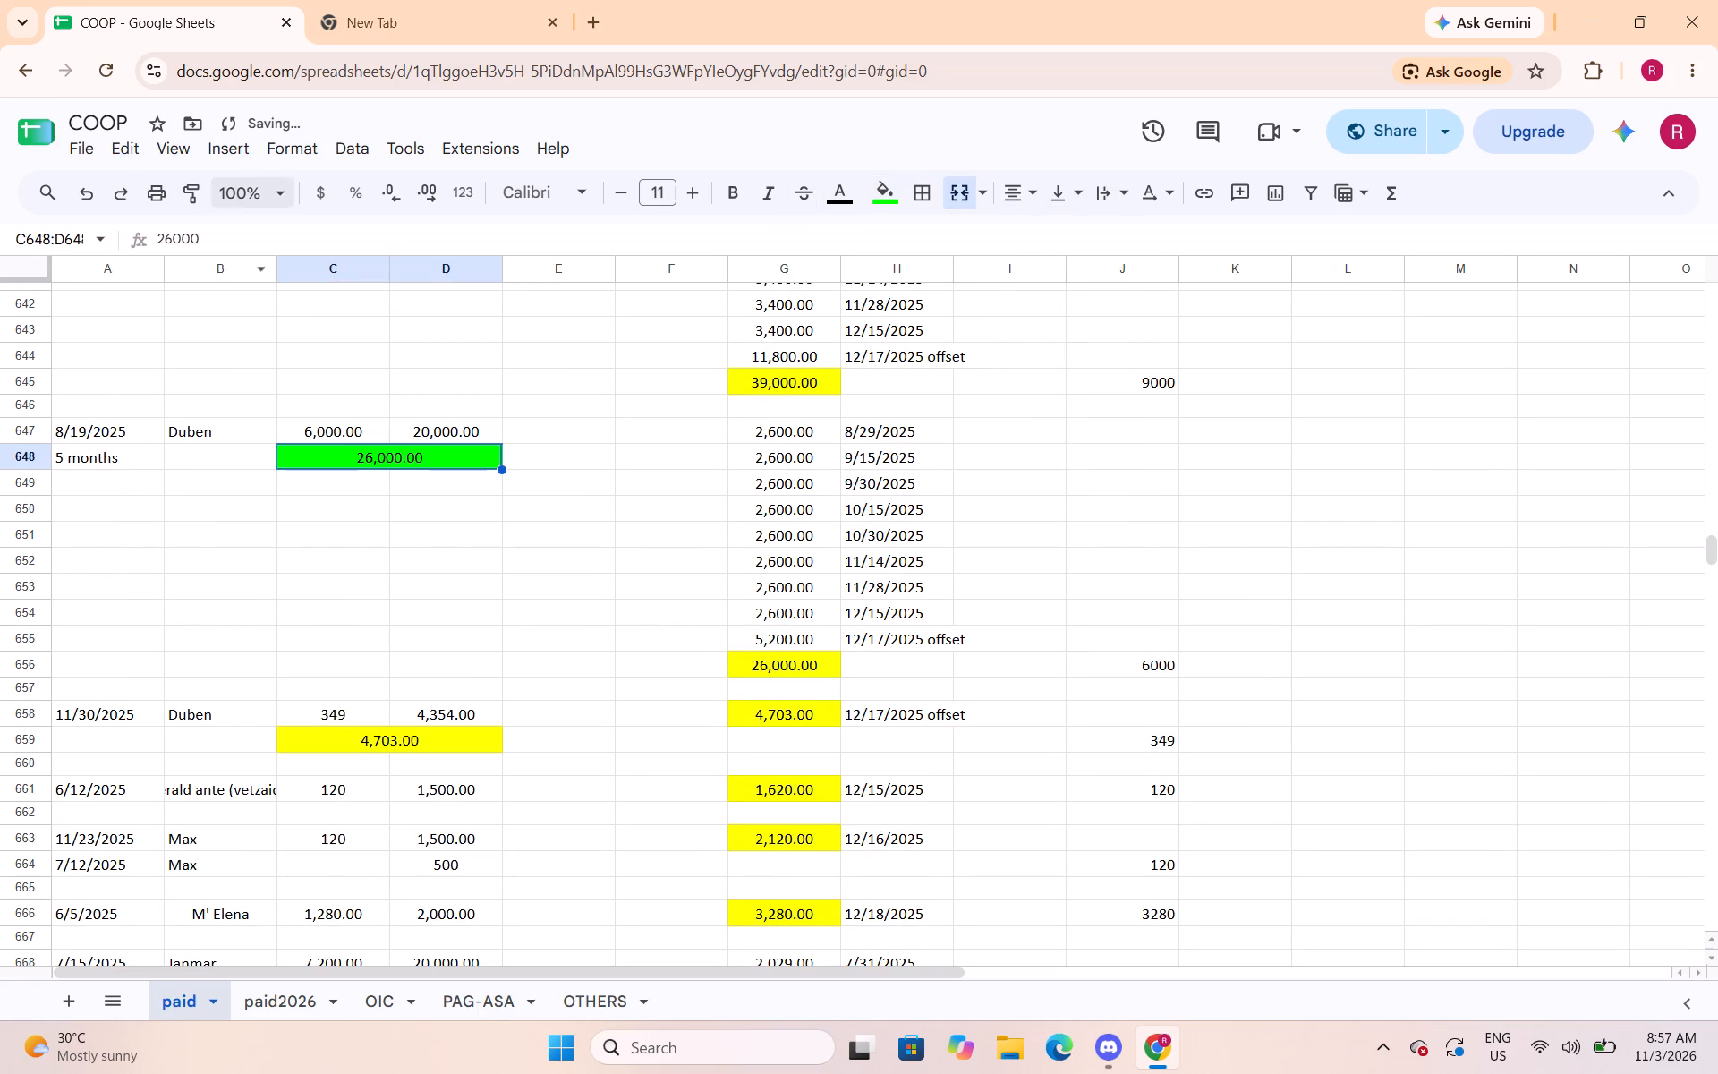
# Recolour the merged total C659:D659 of the 11/30/2025 loan bright green.
pyautogui.scroll(-1, 310, 534)
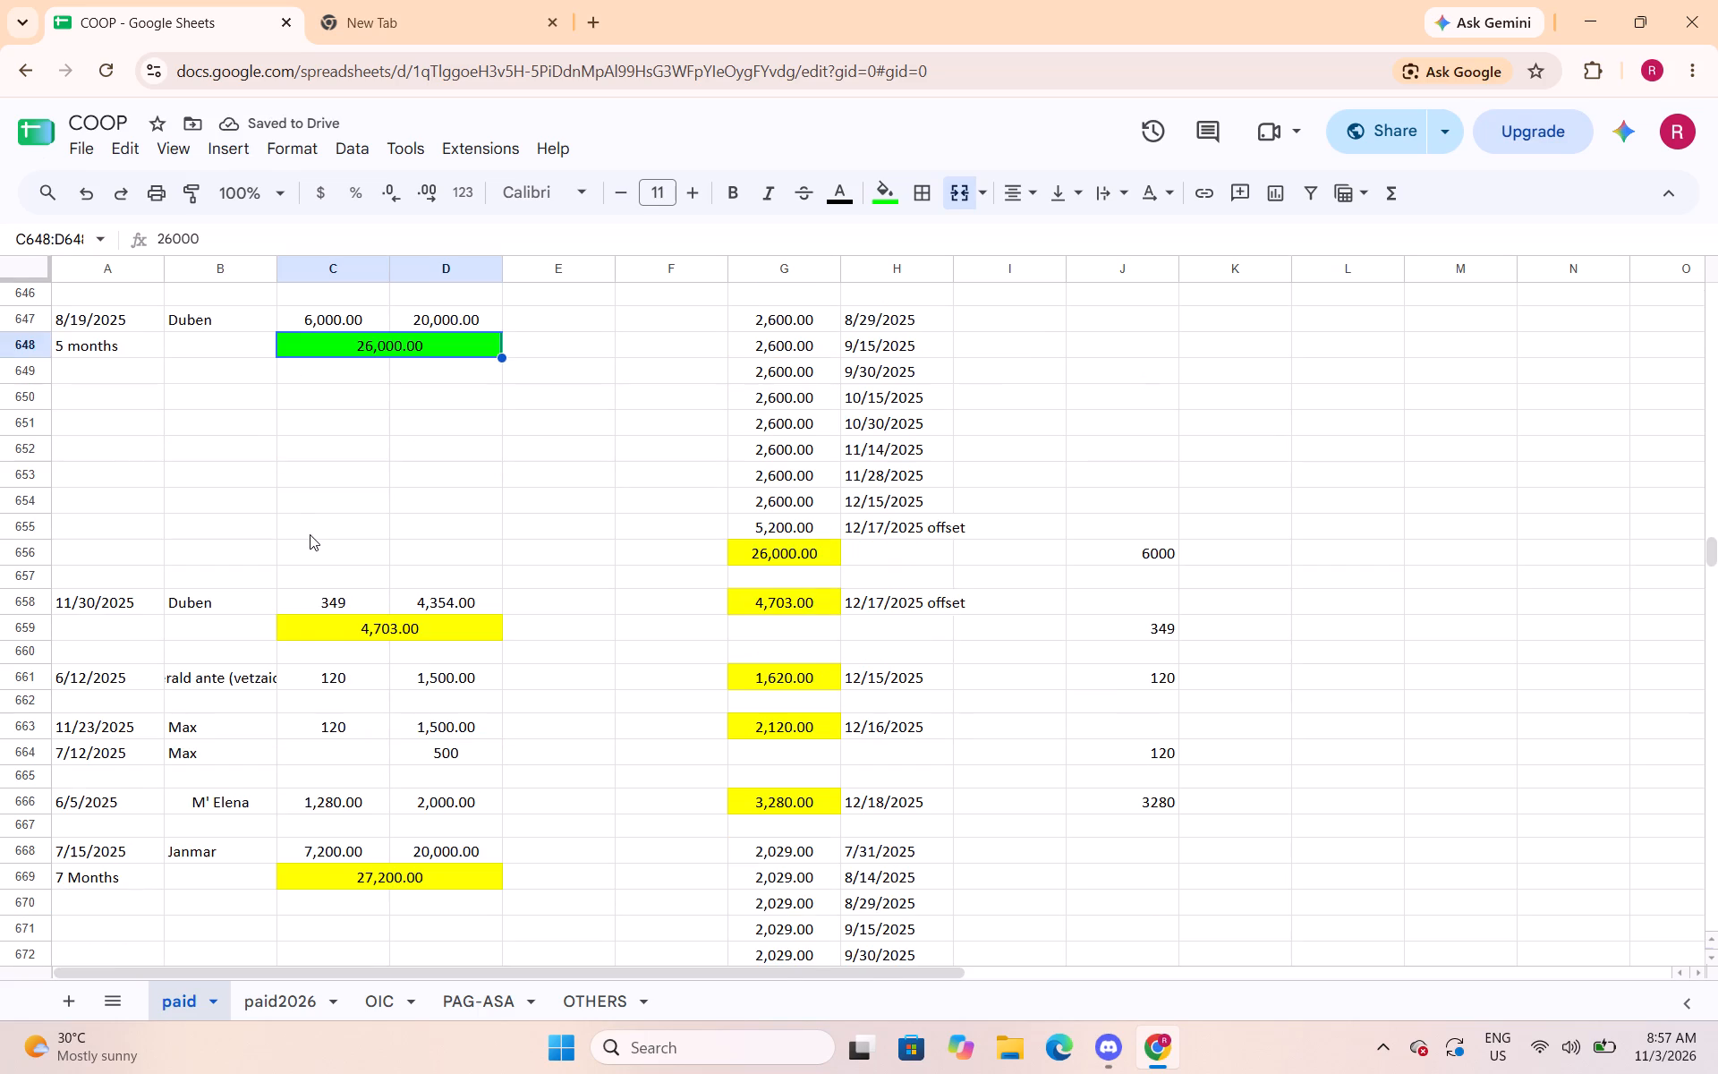
pyautogui.click(353, 634)
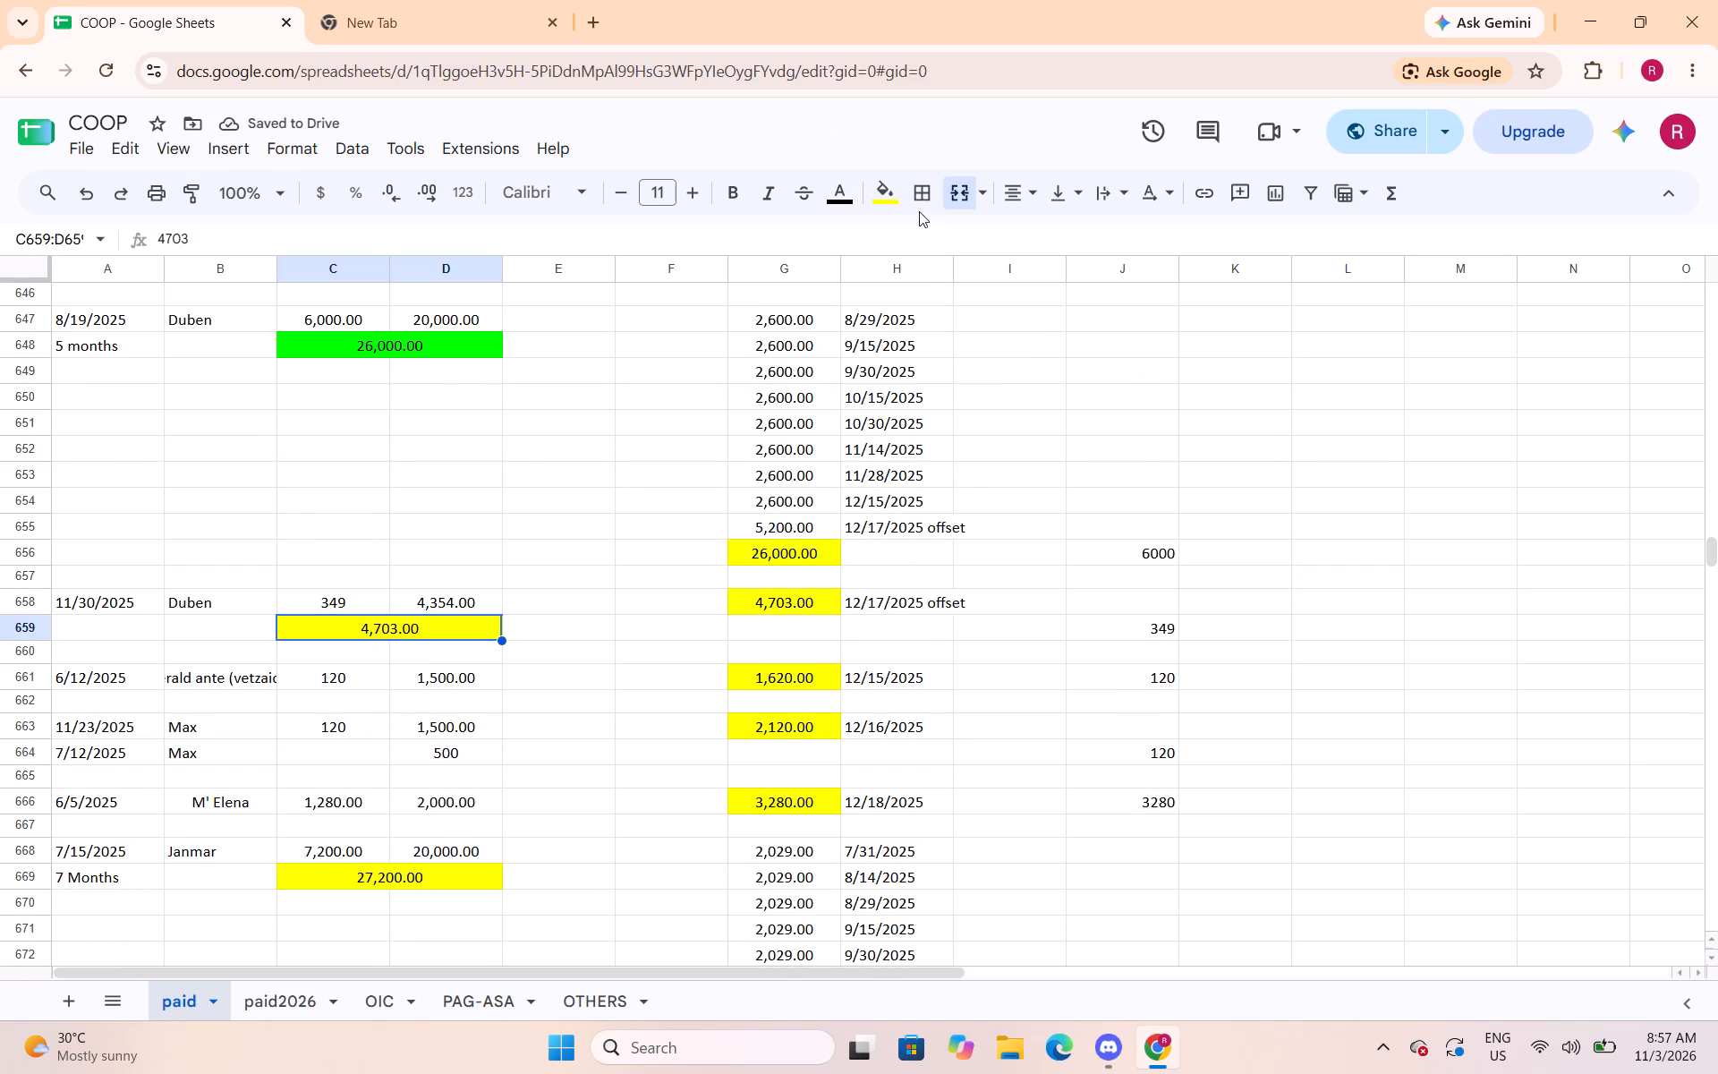
pyautogui.click(881, 200)
pyautogui.click(985, 302)
# Insert one blank row directly below the 6/12/2025 loan in row 661.
pyautogui.scroll(-2, 672, 457)
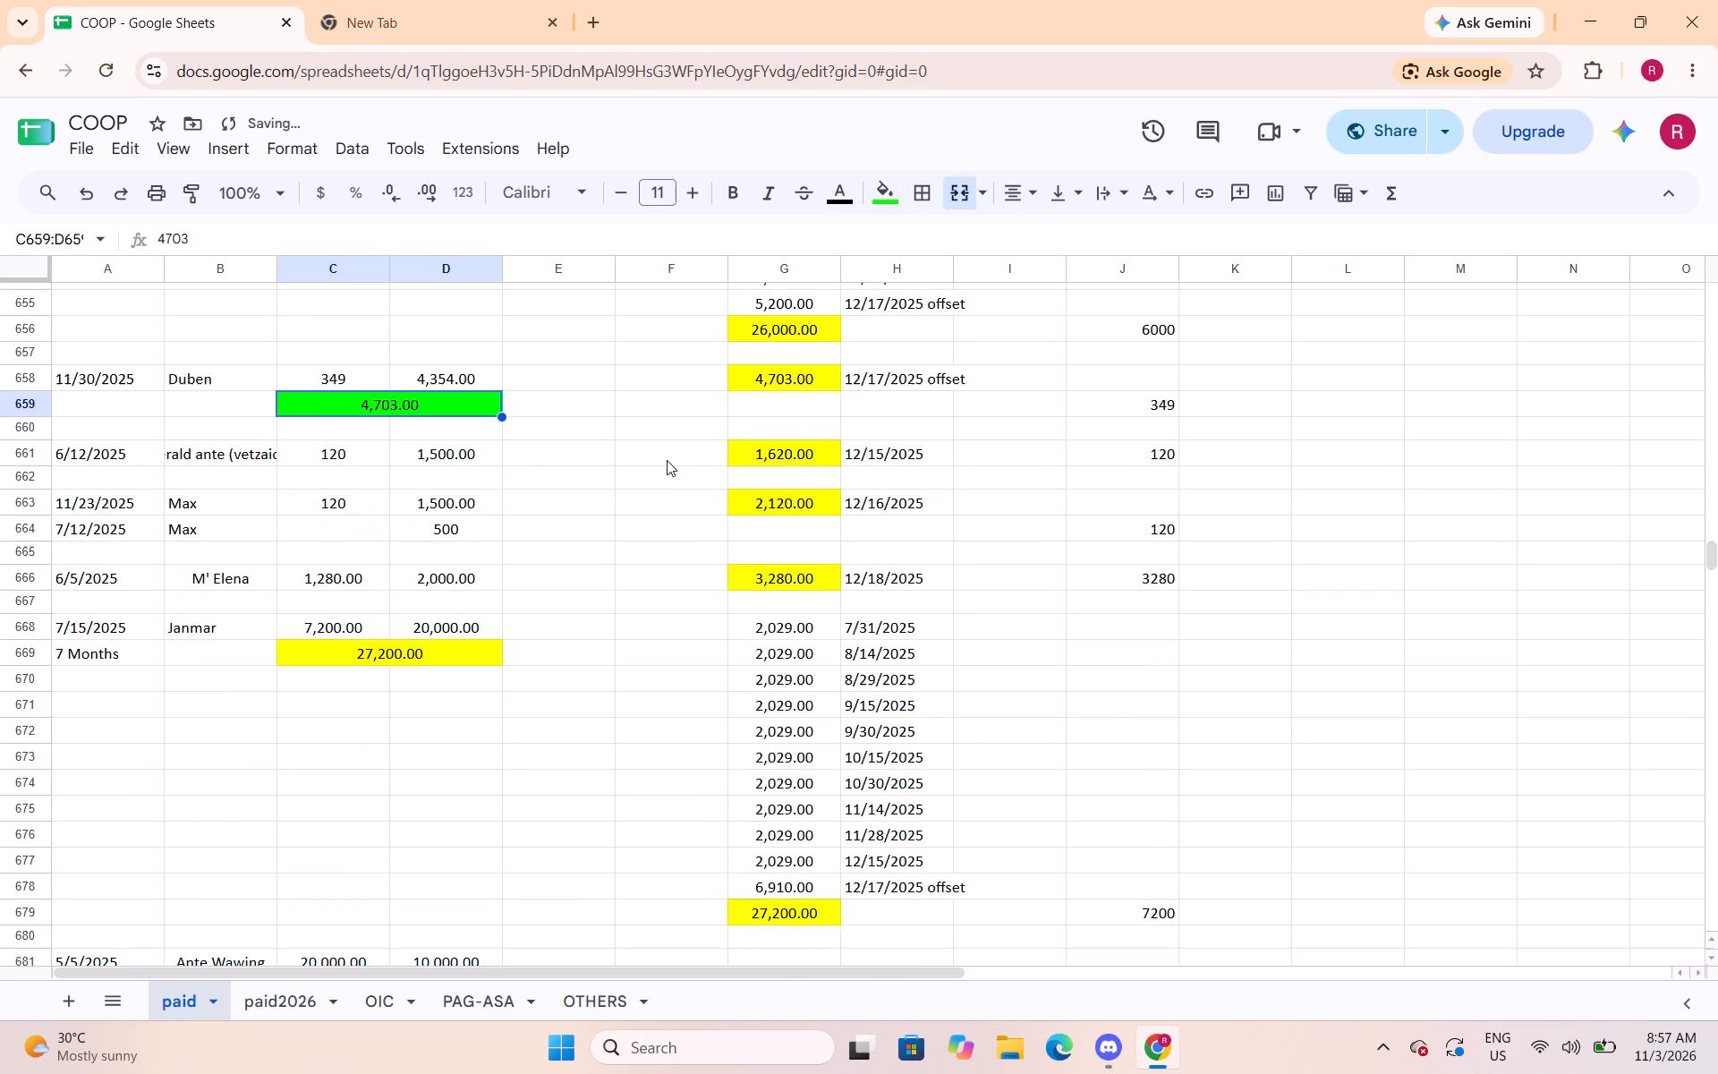
pyautogui.click(23, 480)
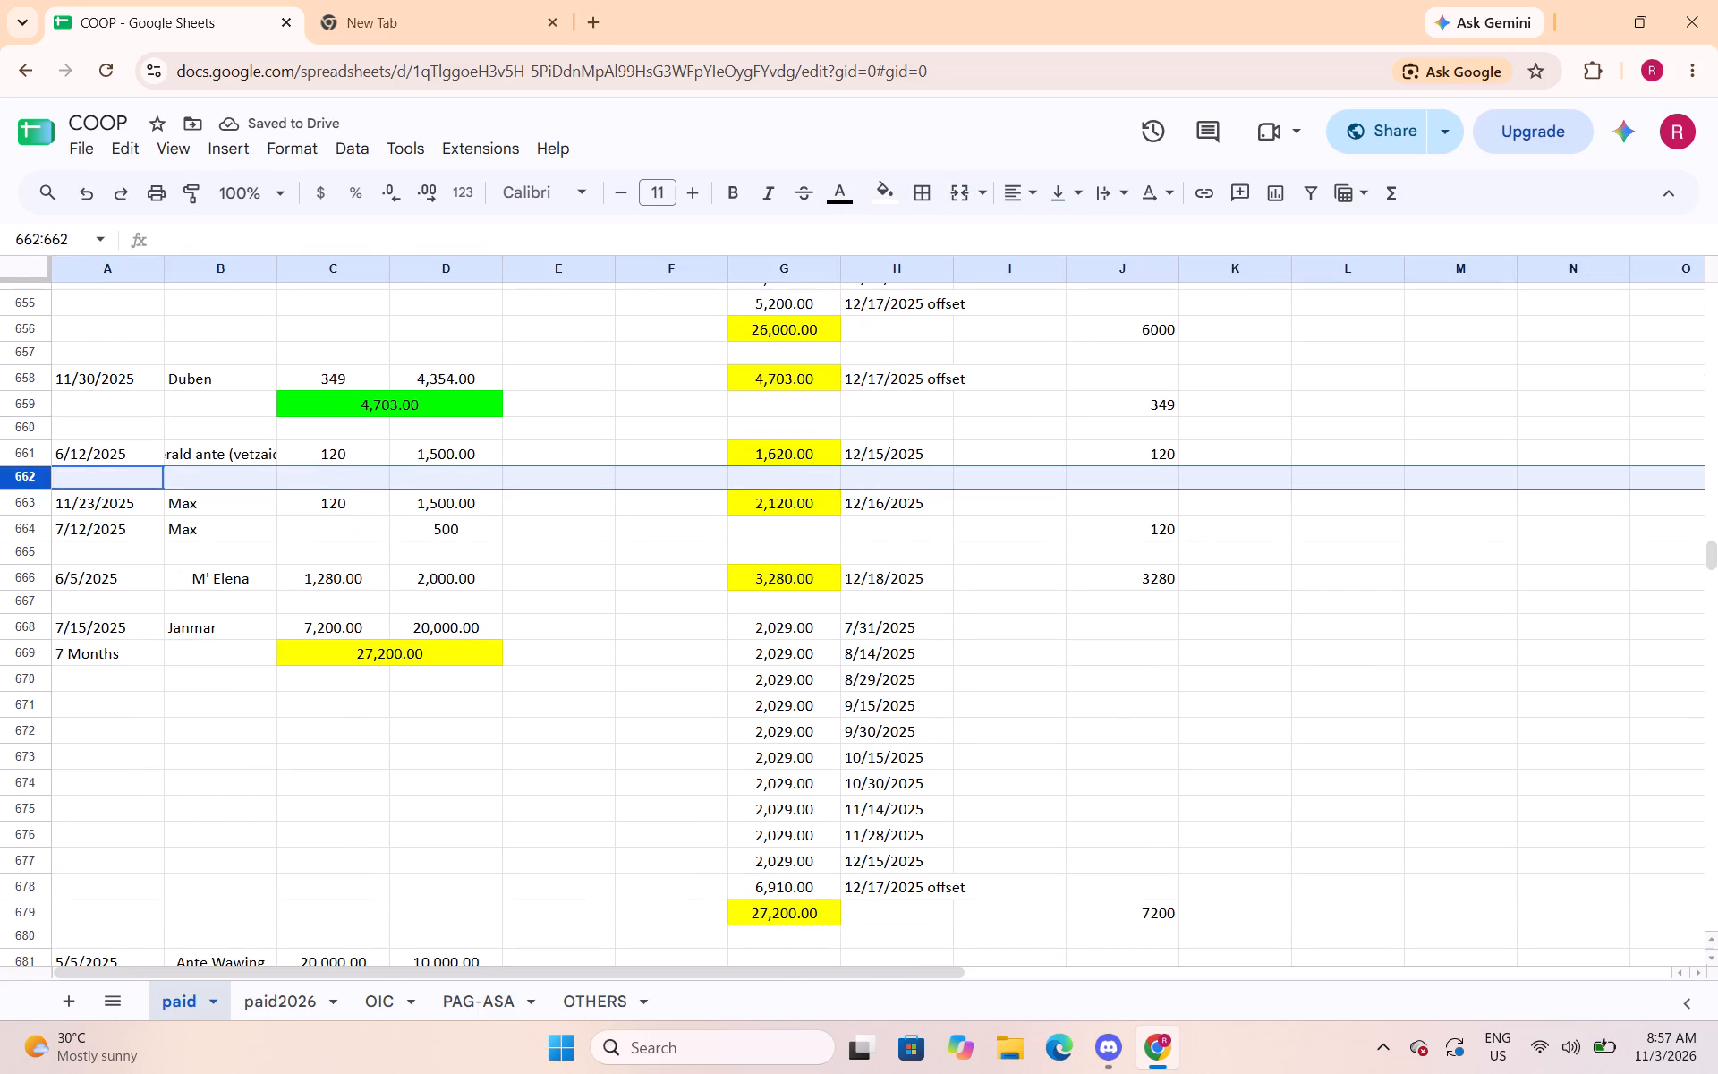
pyautogui.rightClick(23, 480)
pyautogui.click(95, 626)
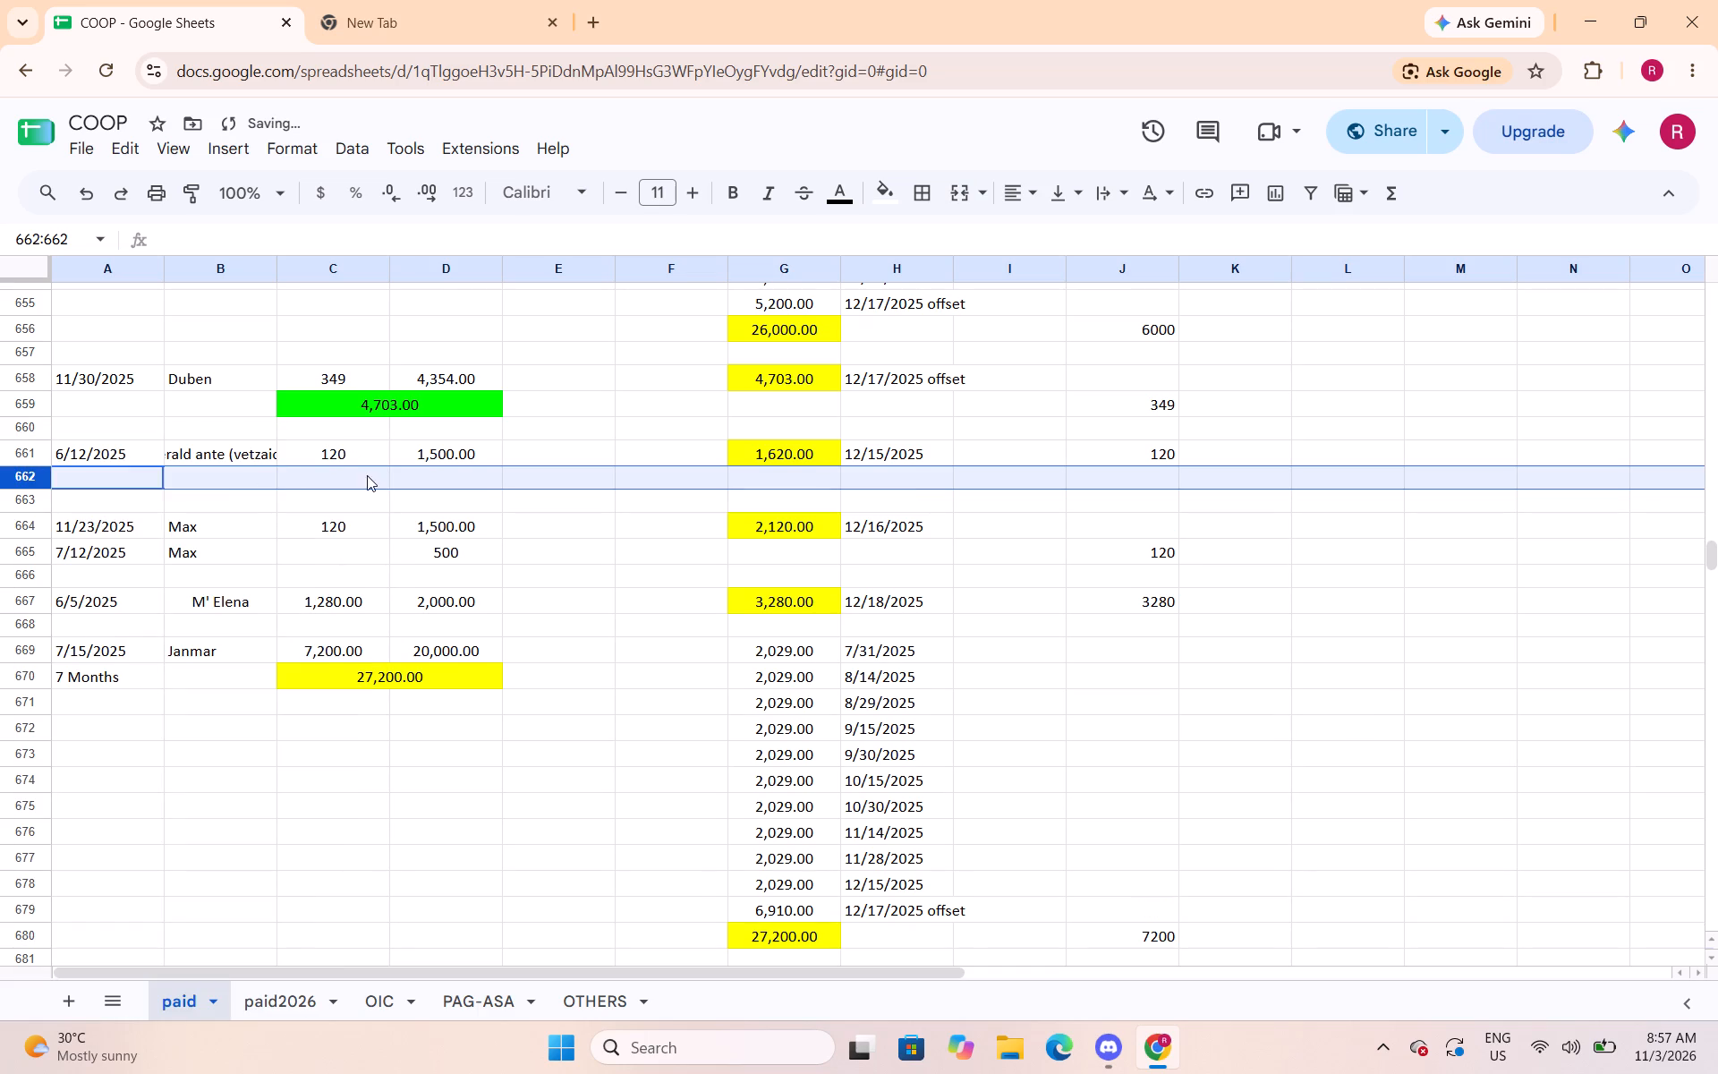
# Merge C662:D662 under the loan in row 661 and enter =sum(C661:D661) in it.
pyautogui.moveTo(367, 480); pyautogui.dragTo(412, 482)
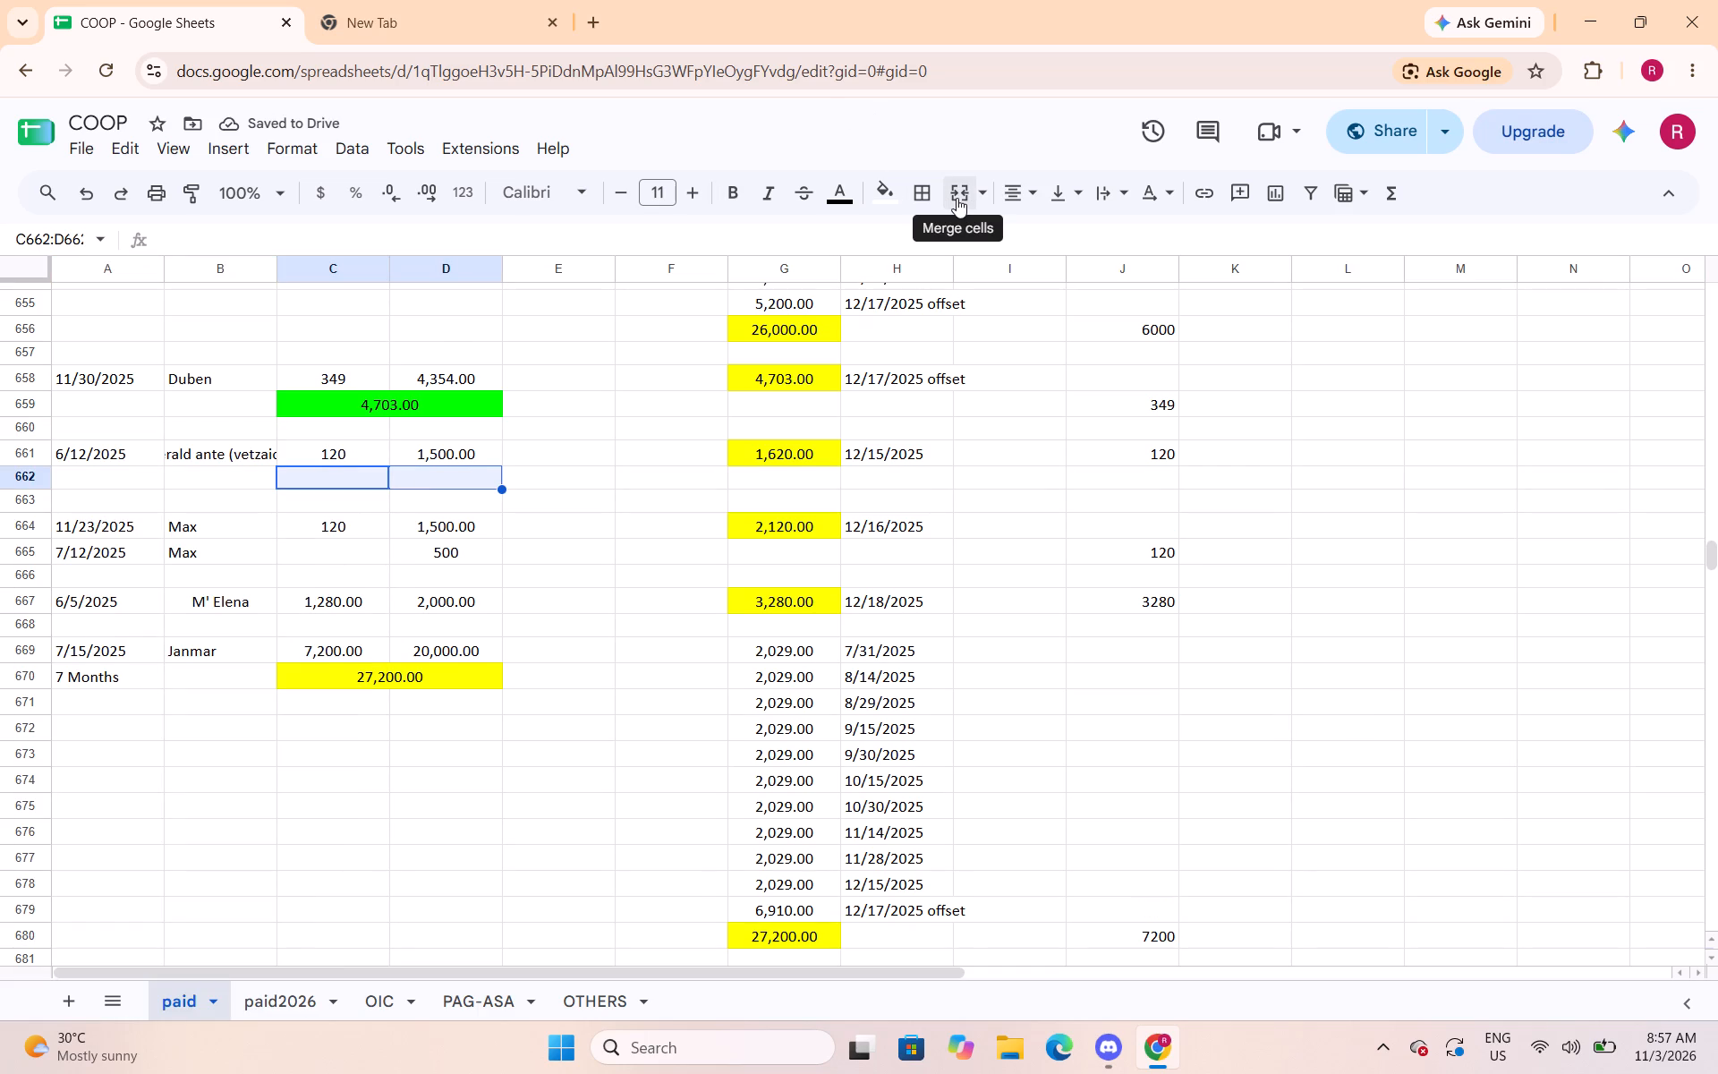
pyautogui.click(957, 198)
pyautogui.write('=sum(')
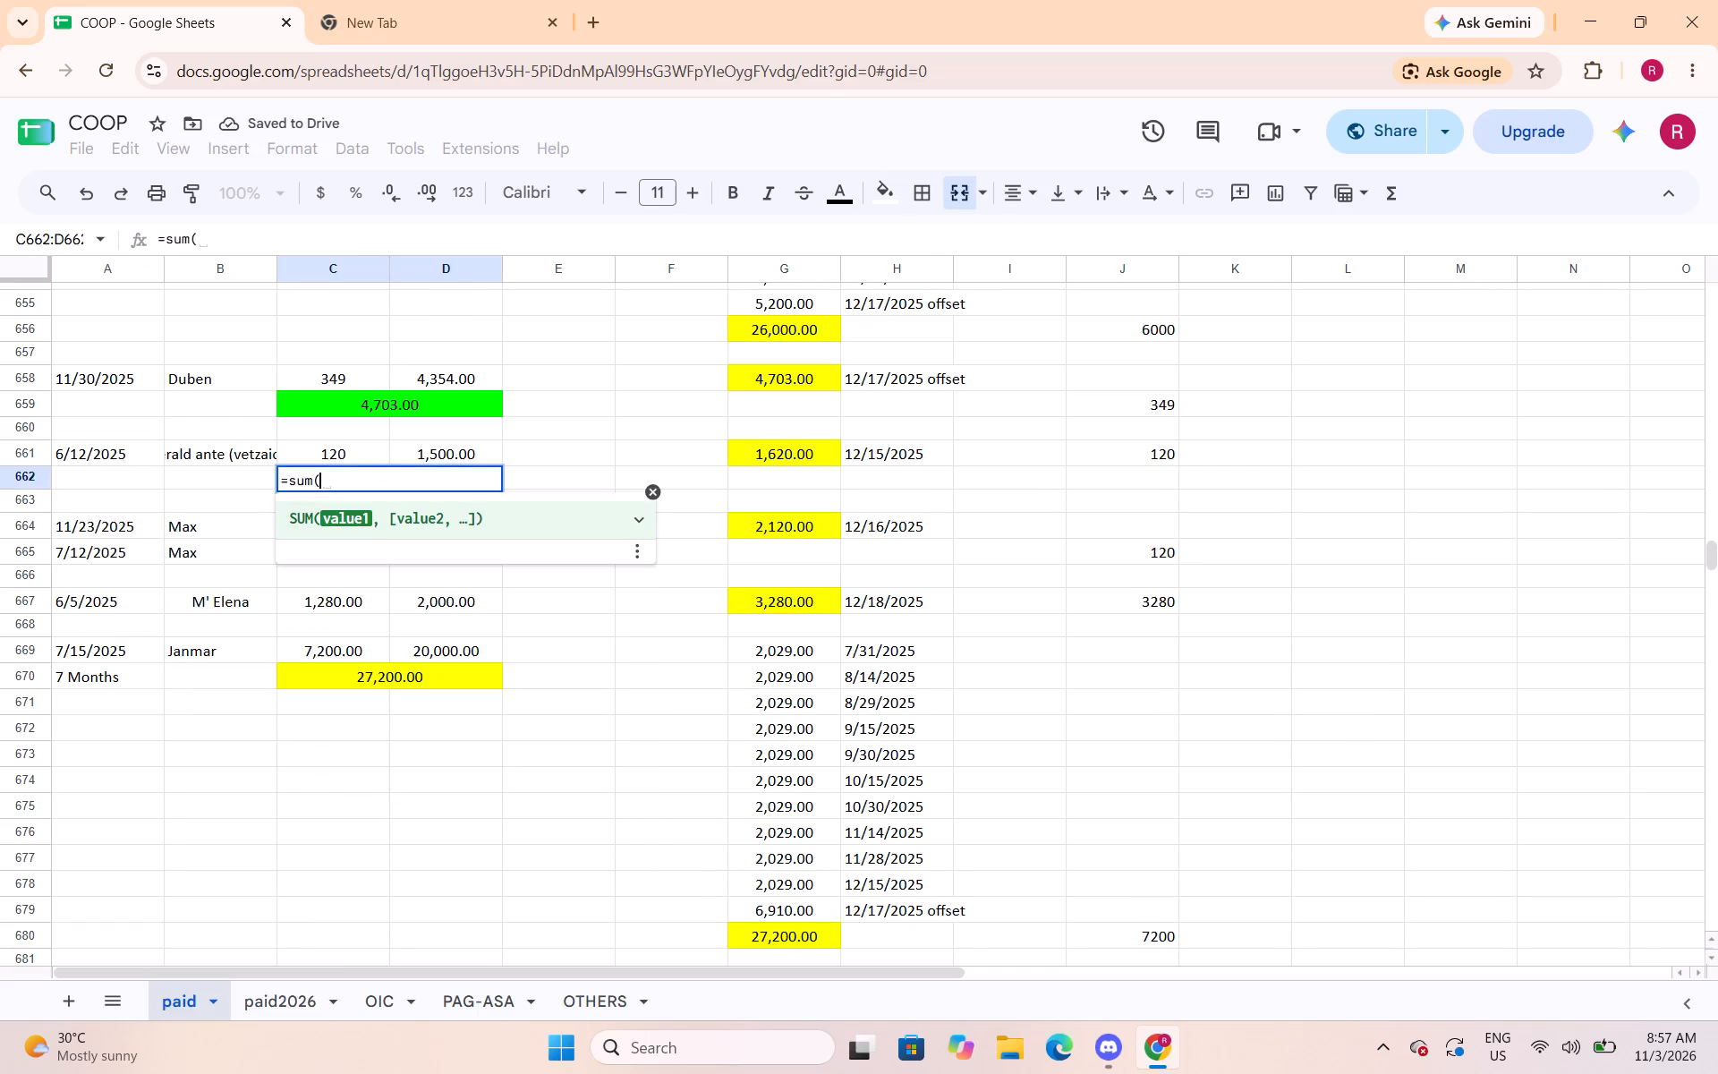
pyautogui.moveTo(370, 453); pyautogui.dragTo(412, 452)
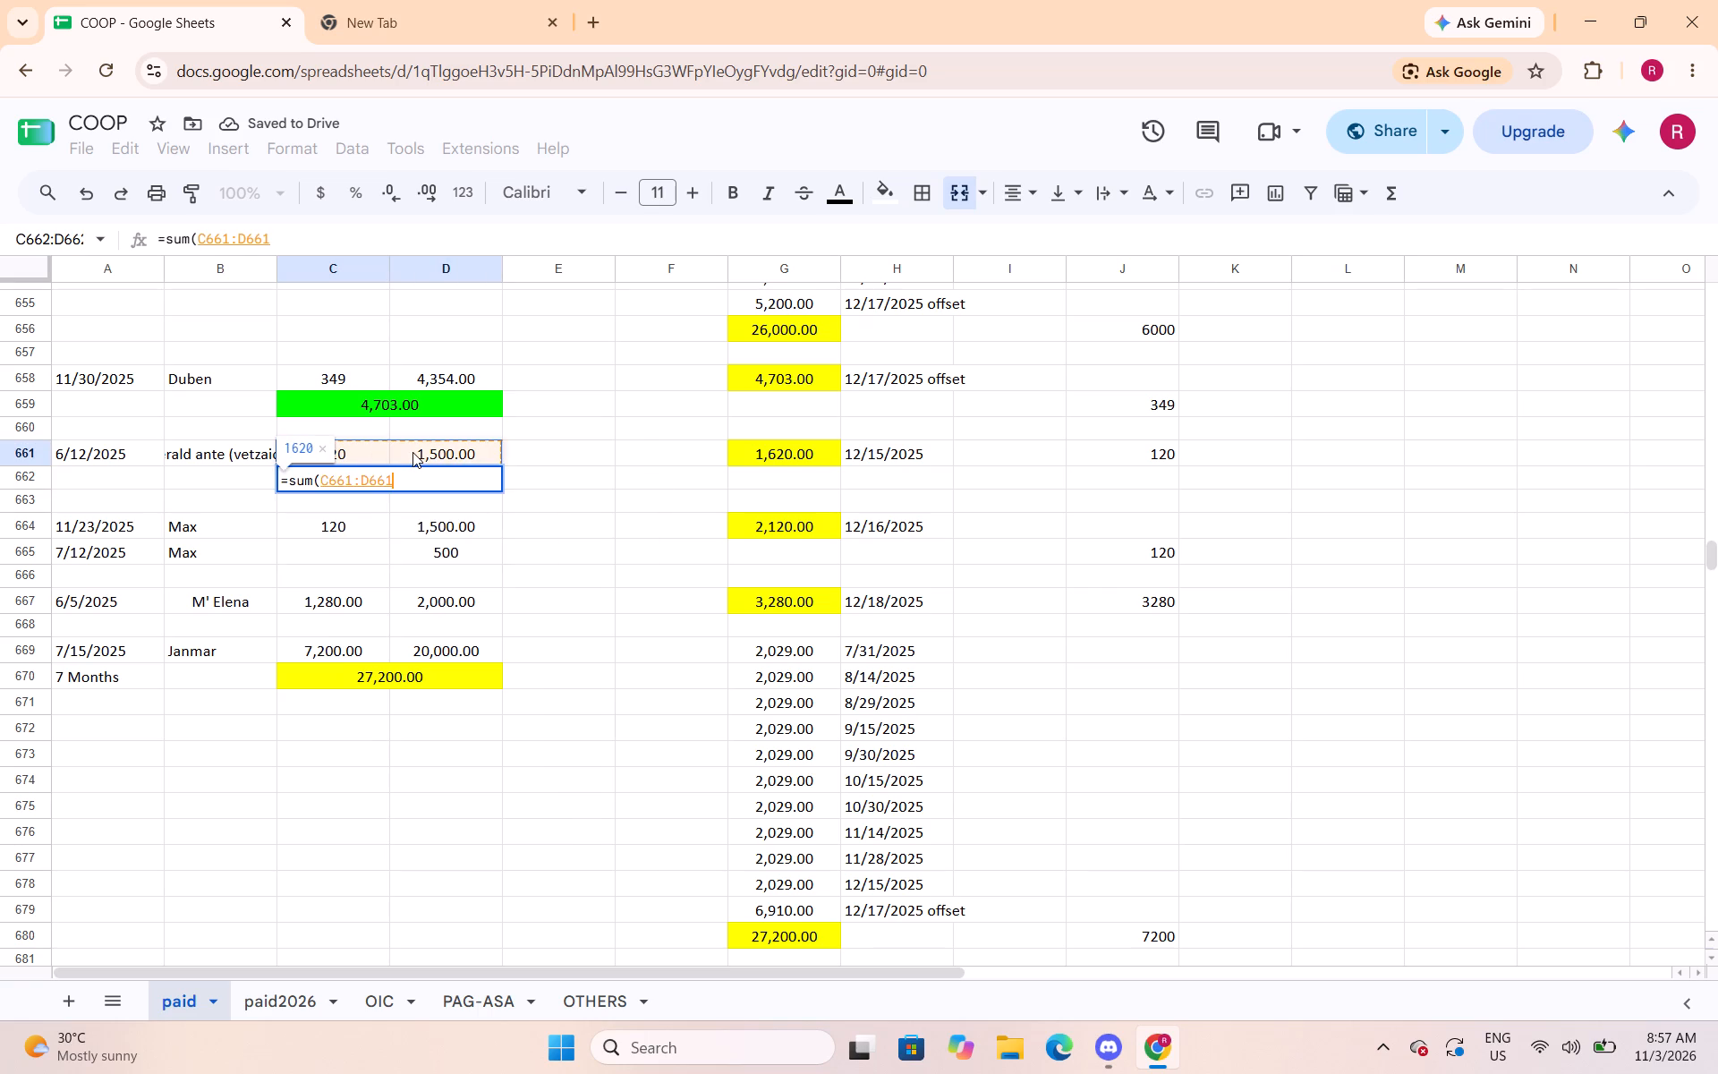
pyautogui.hotkey('shift', ')')
pyautogui.press('Return')
pyautogui.press('Up')
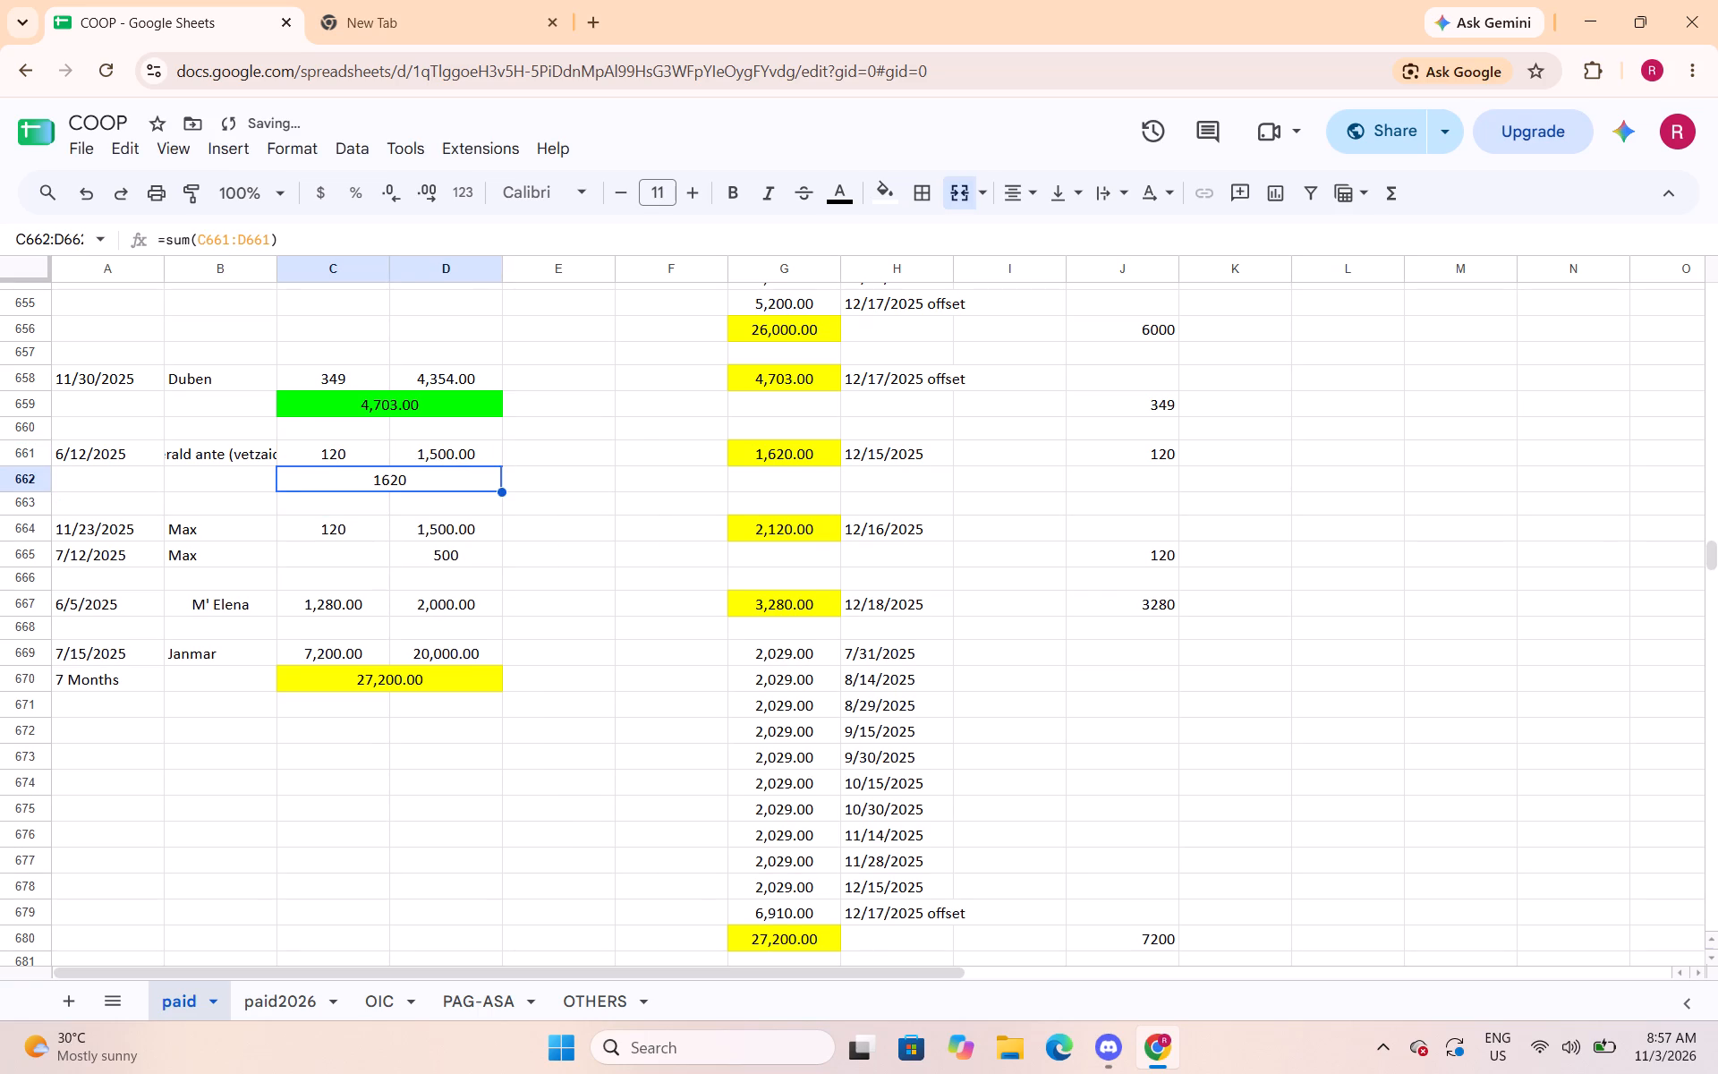
# Fill the merged total C662:D662 bright green and apply the Number format (1,000.12).
pyautogui.click(884, 196)
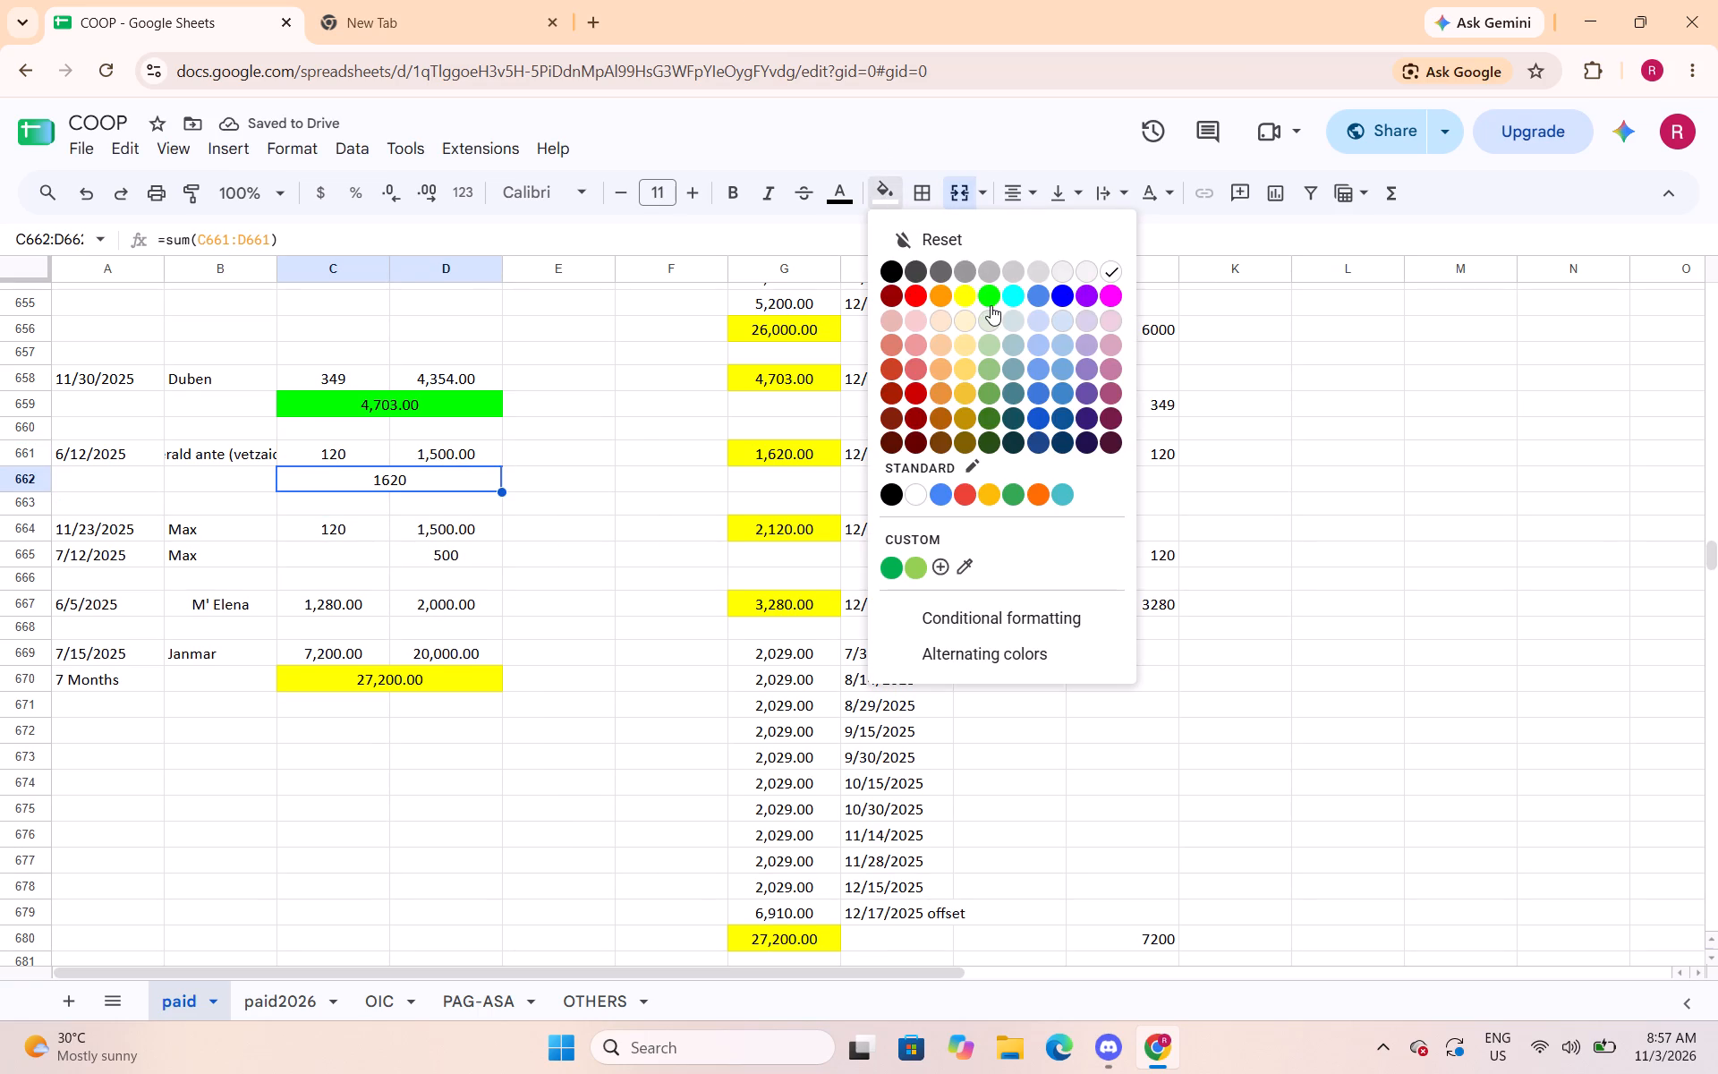
pyautogui.click(991, 305)
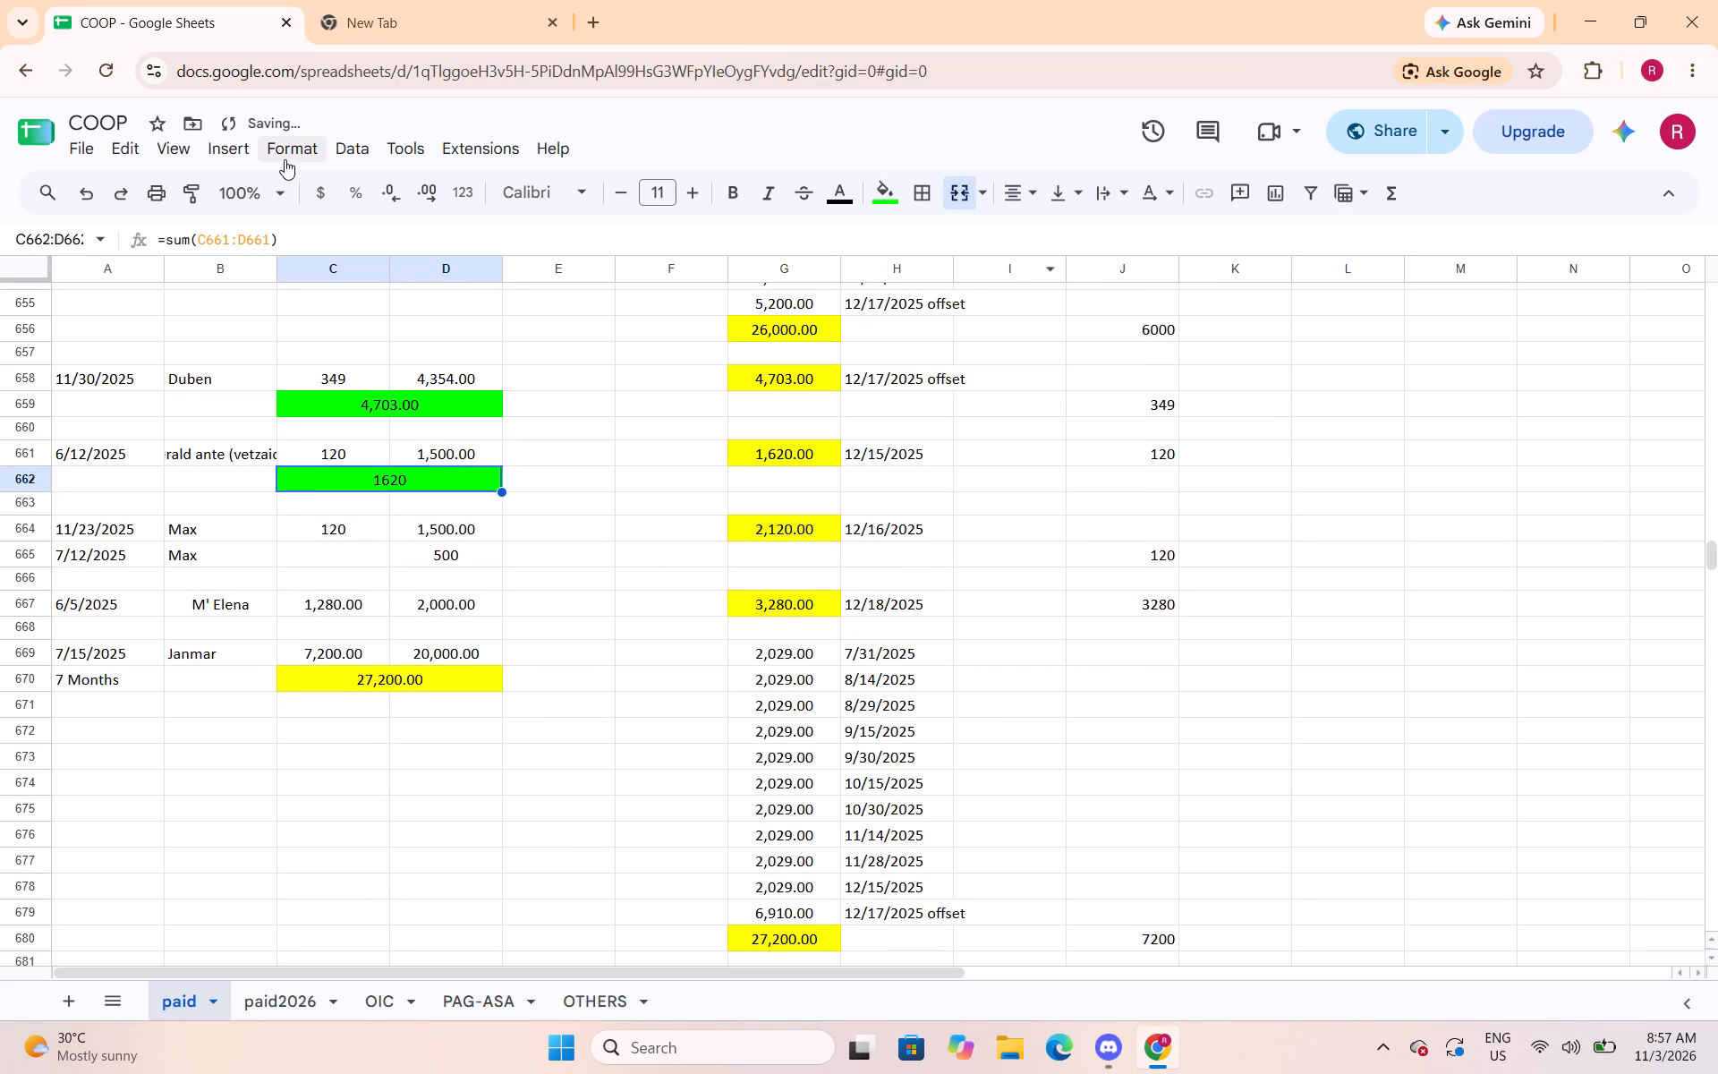
pyautogui.click(281, 157)
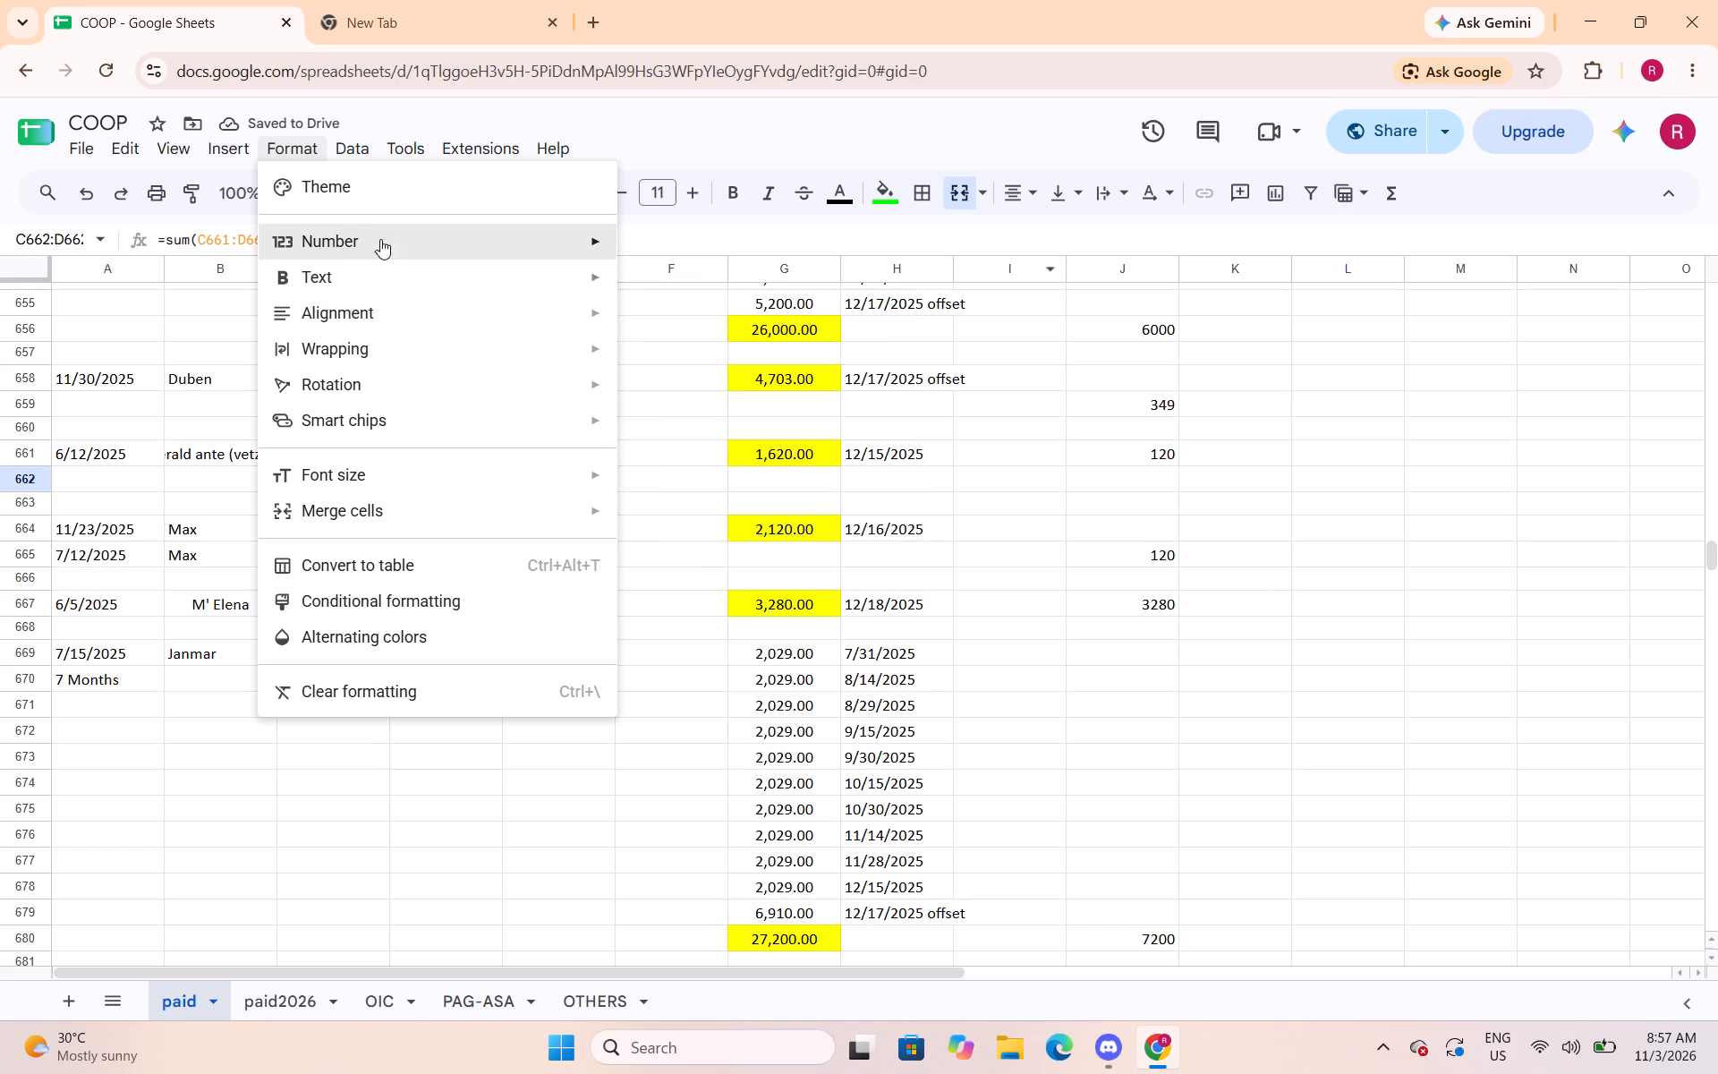
pyautogui.click(681, 345)
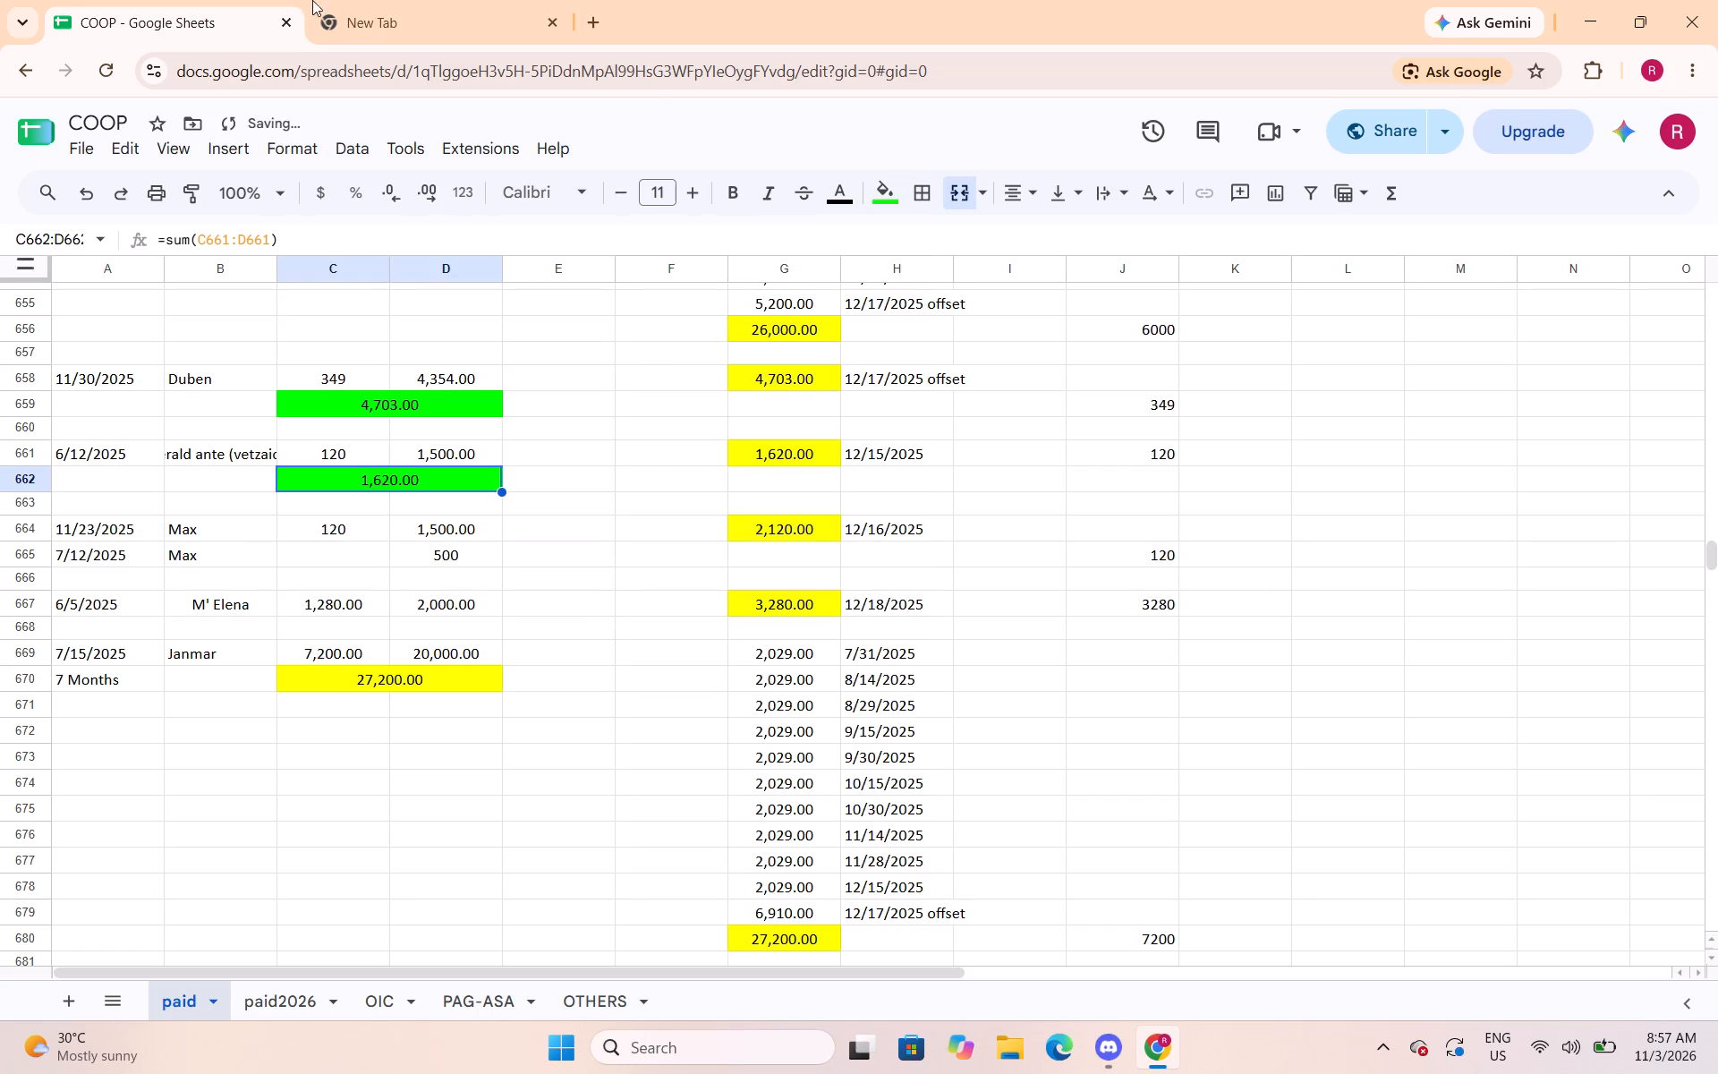
# Fill the blank yellow payment cells G628:G629 and G631:G632 white.
pyautogui.scroll(3, 773, 339)
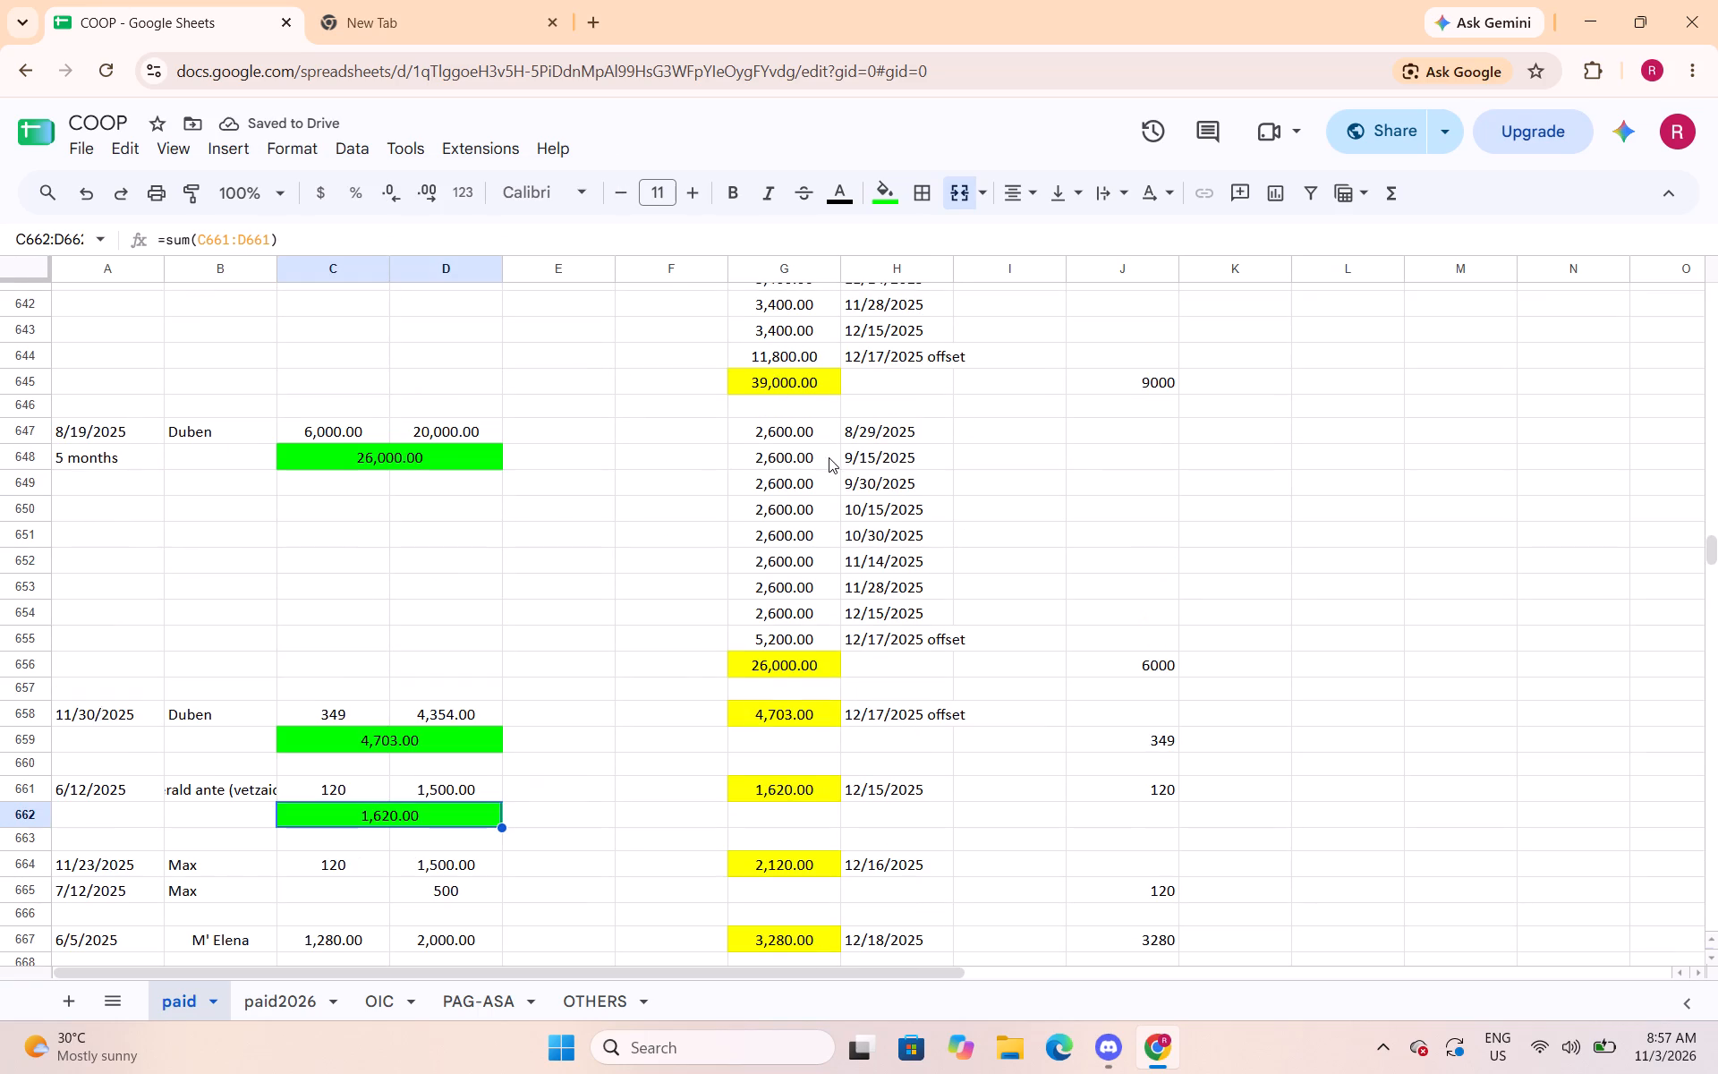
pyautogui.scroll(5, 831, 456)
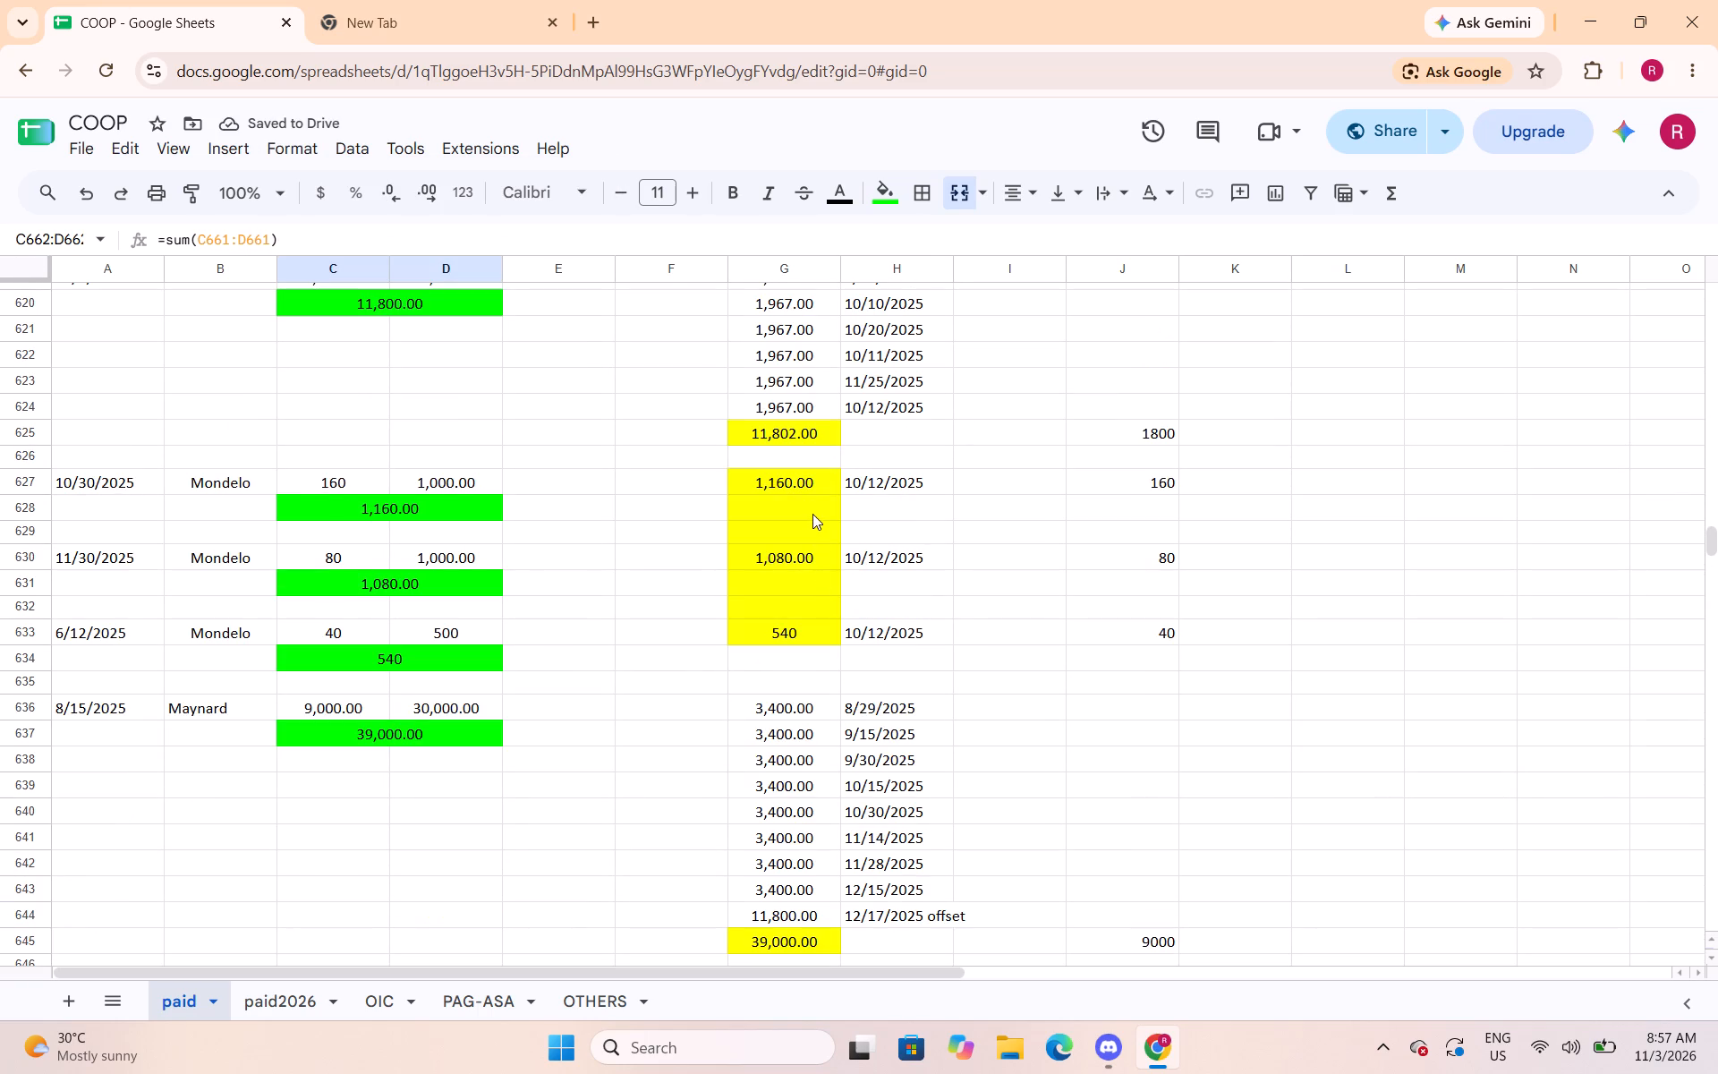
pyautogui.moveTo(812, 514); pyautogui.dragTo(811, 529)
pyautogui.click(899, 198)
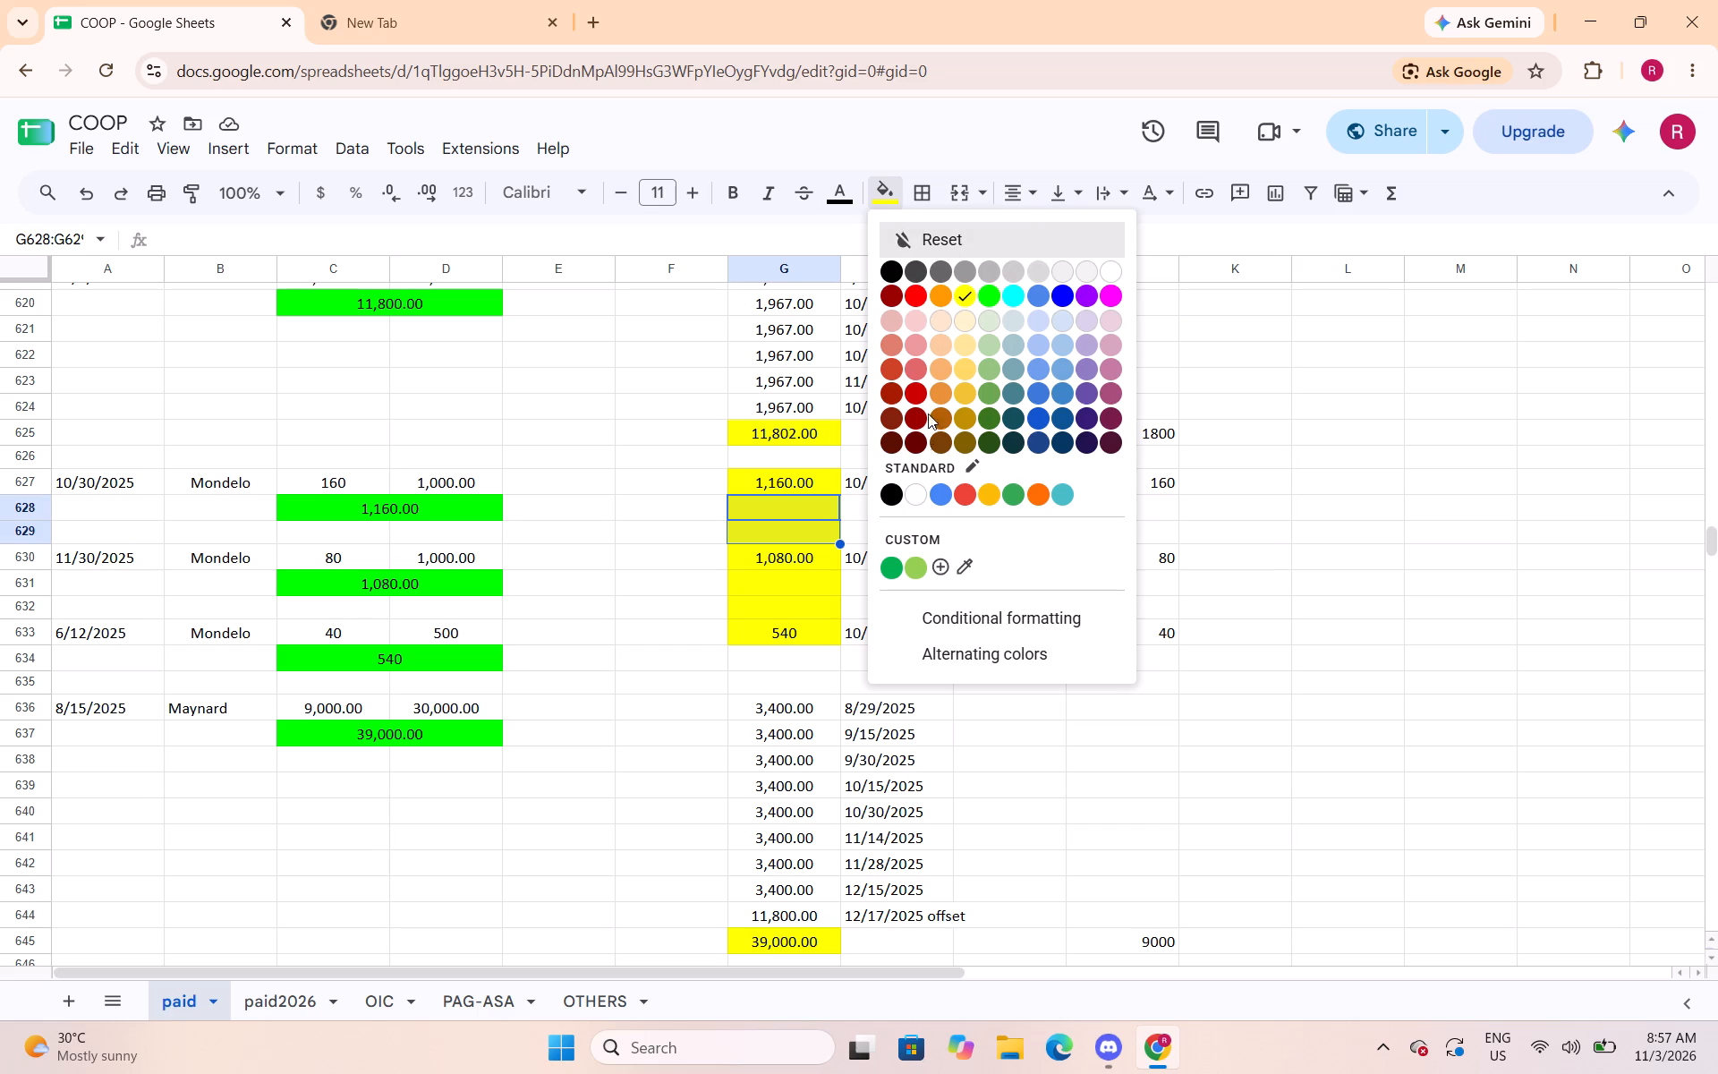
pyautogui.click(917, 498)
pyautogui.moveTo(806, 575); pyautogui.dragTo(809, 614)
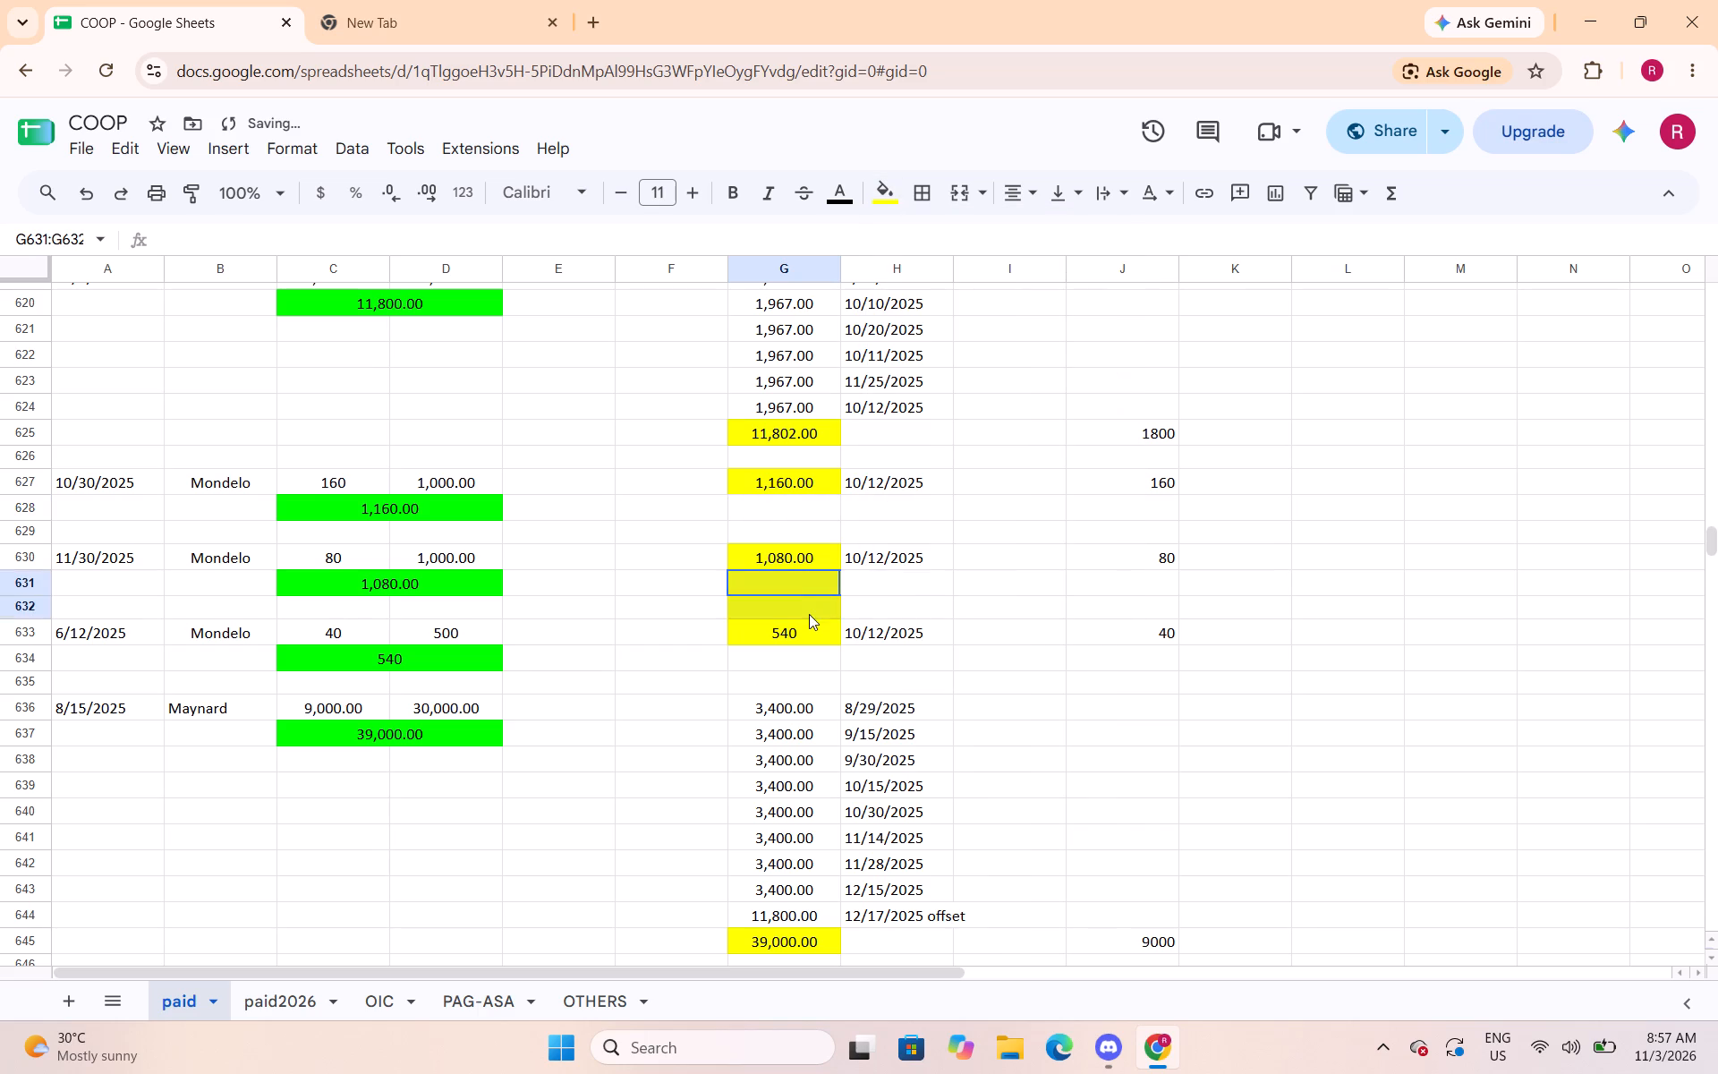
pyautogui.moveTo(809, 614); pyautogui.dragTo(809, 615)
pyautogui.click(877, 194)
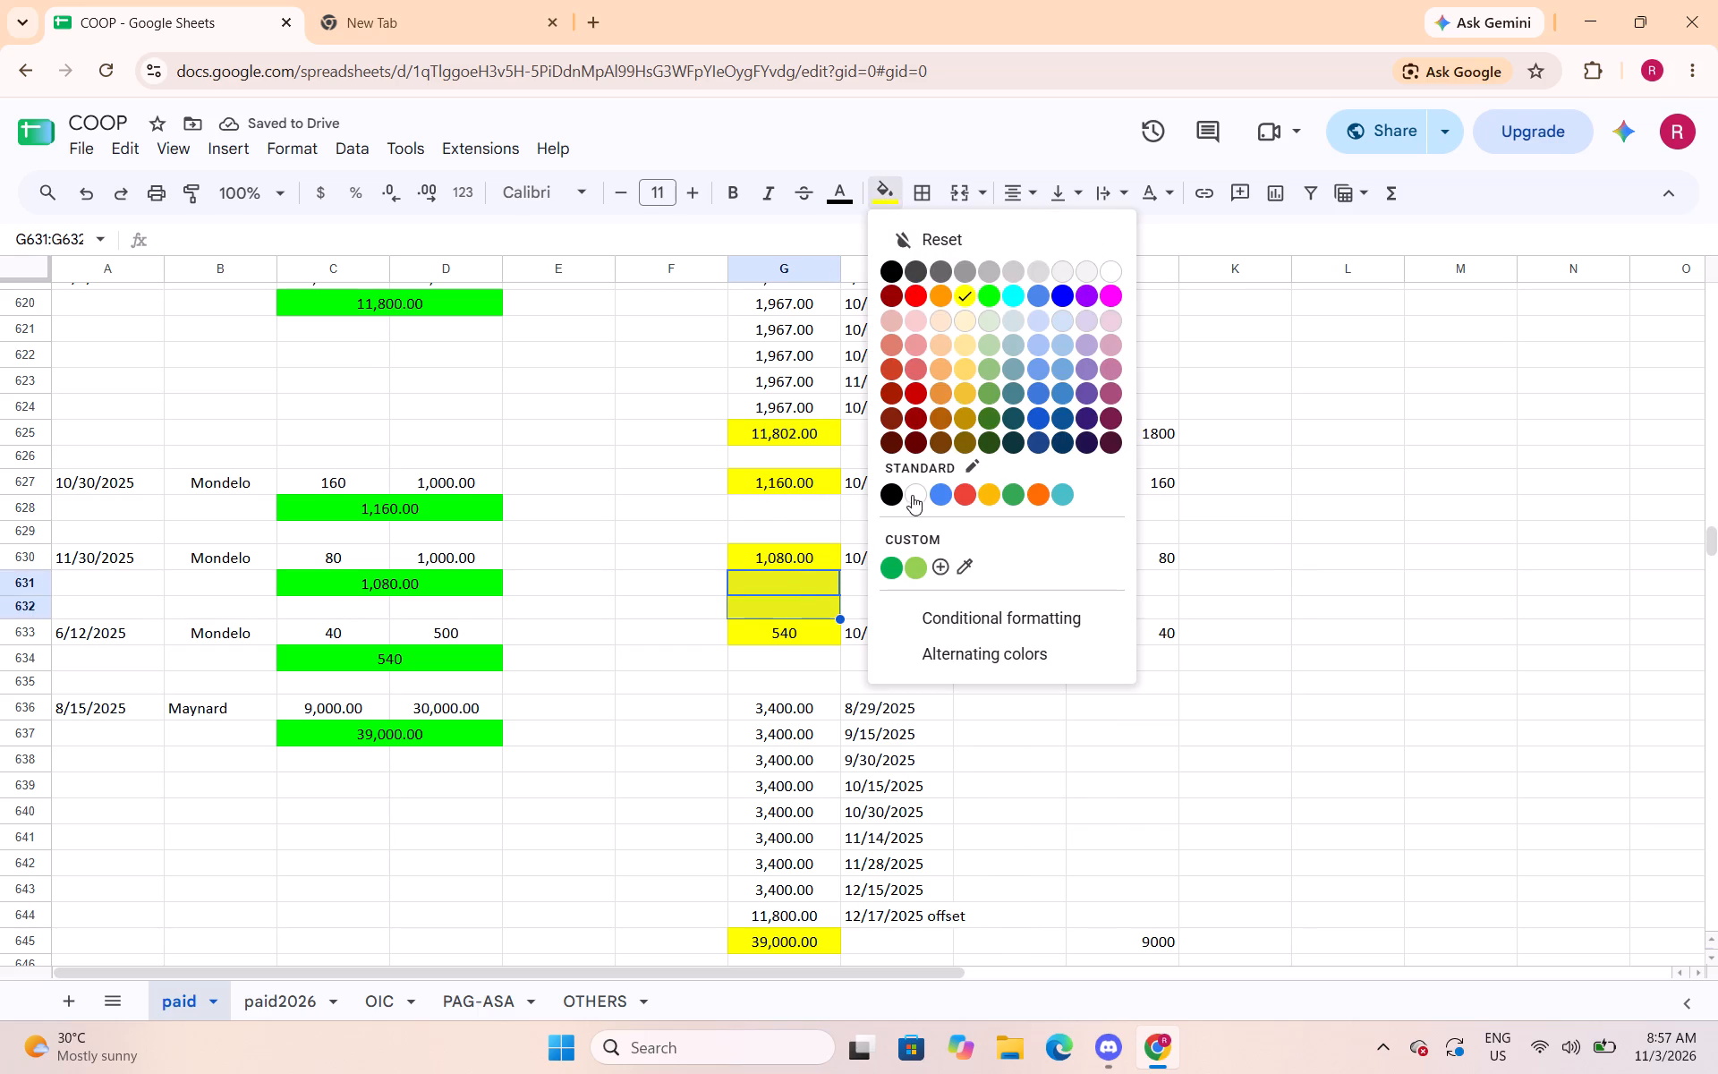
pyautogui.click(912, 495)
# Review the loan blocks from about row 598 to row 680 for stray yellow fills and missing merged totals.
pyautogui.scroll(5, 813, 628)
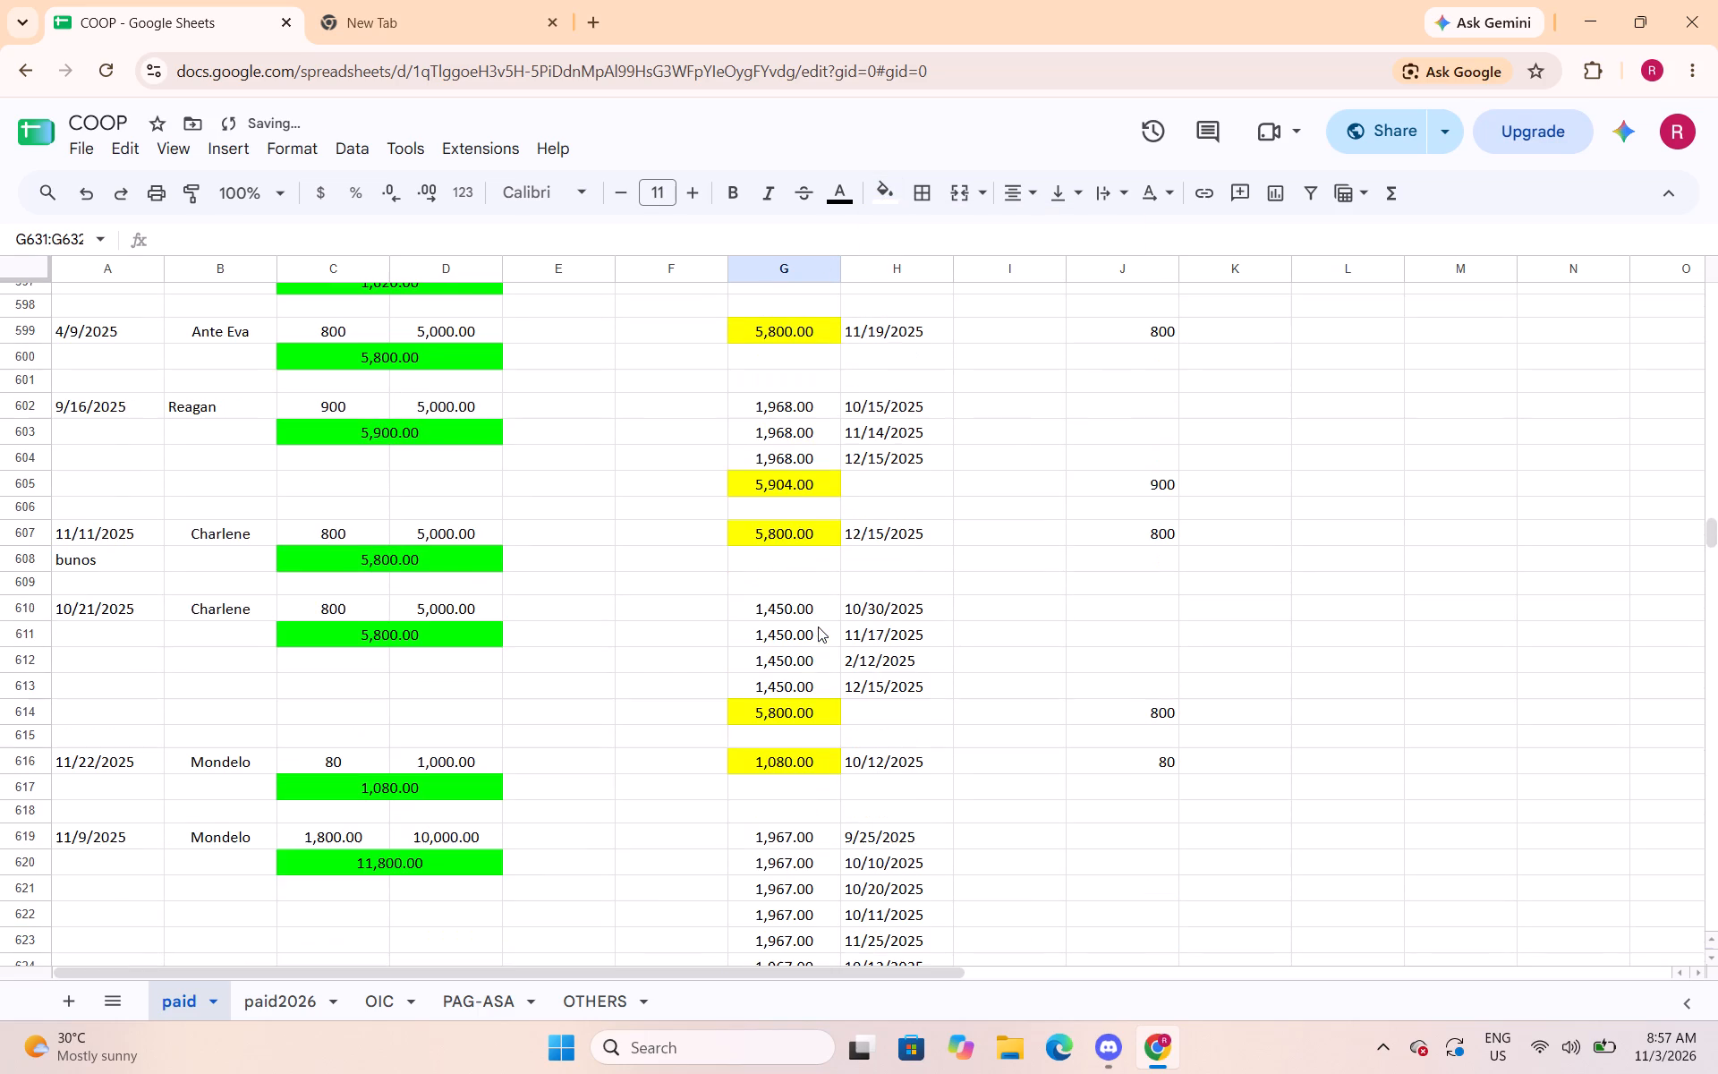
pyautogui.scroll(-7, 821, 625)
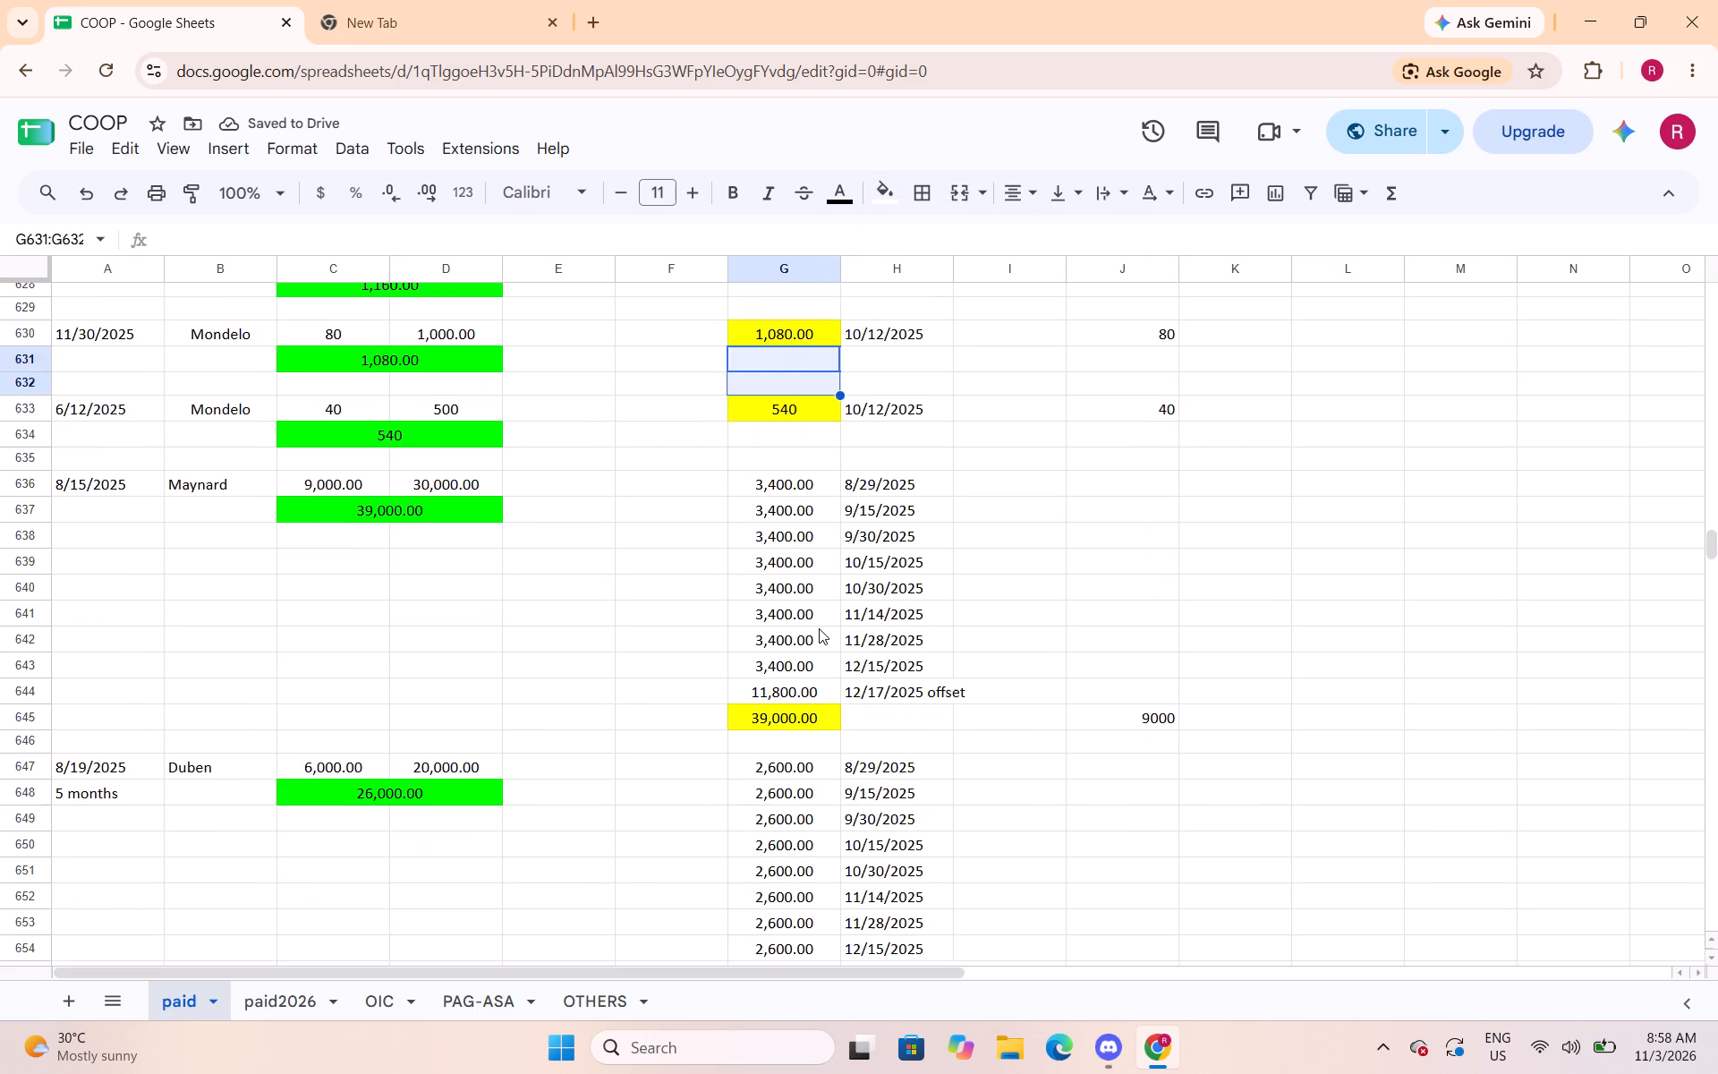
pyautogui.scroll(-4, 818, 630)
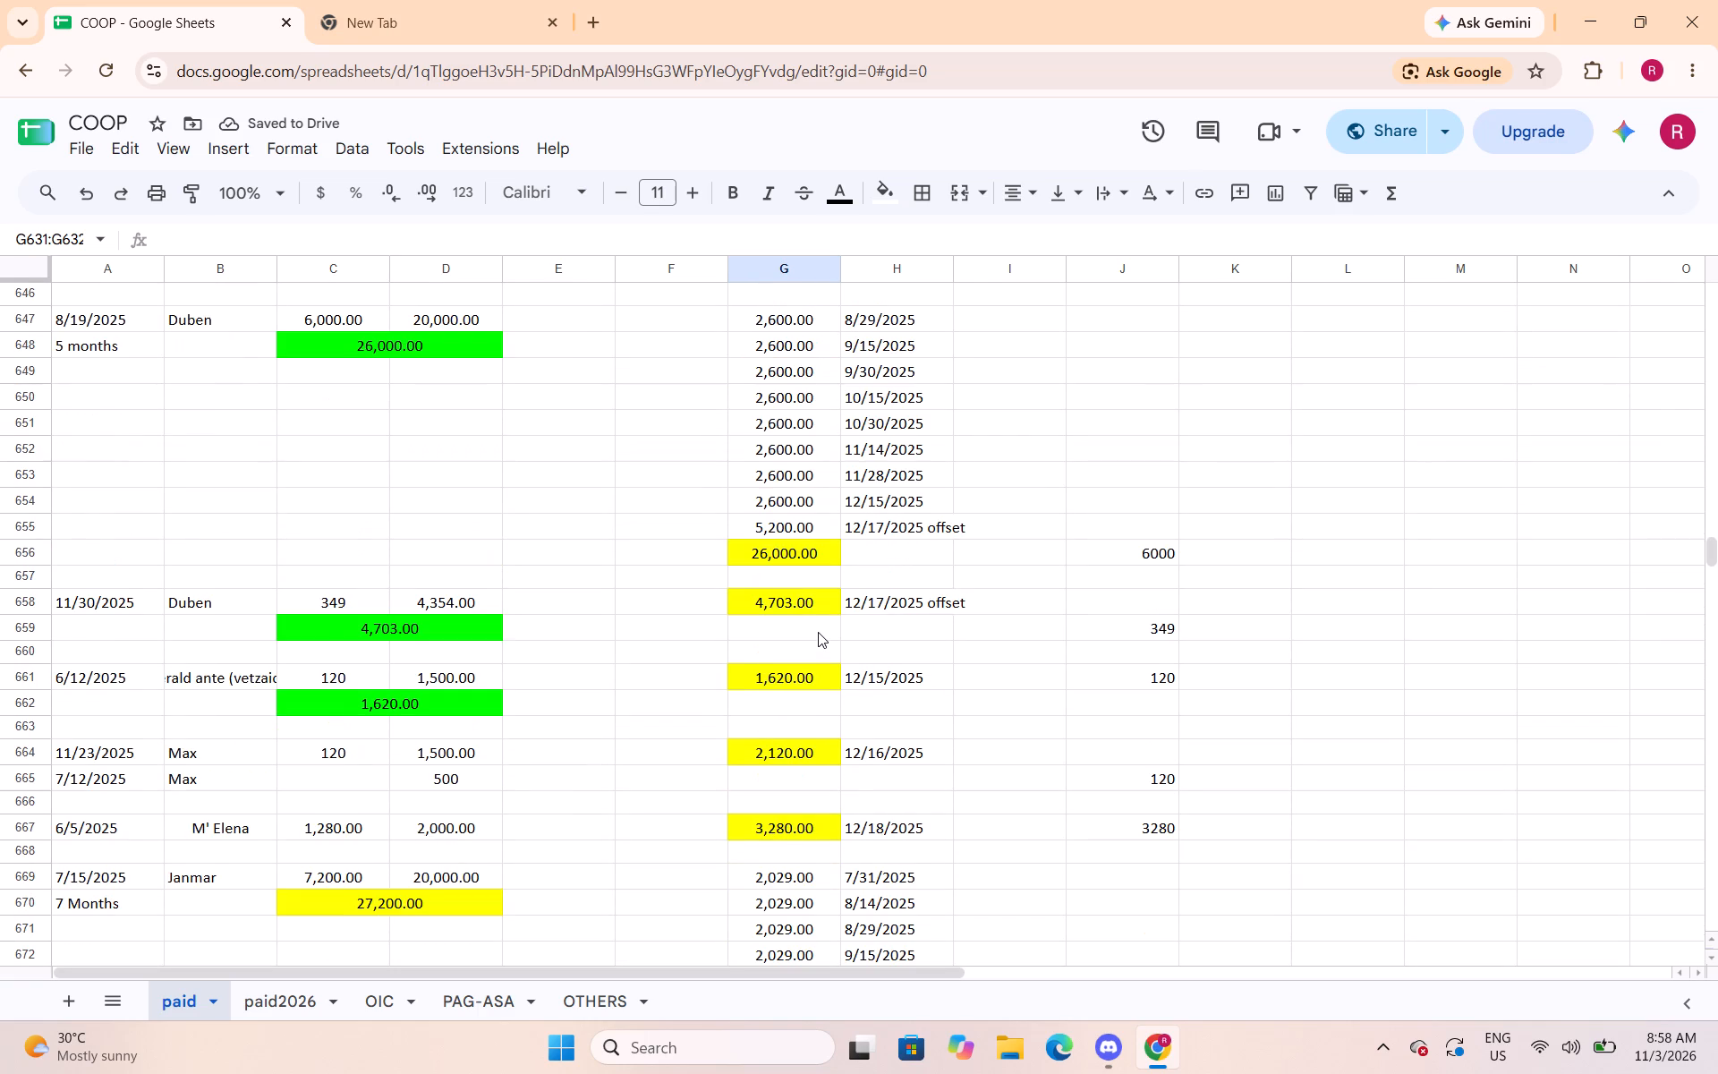
pyautogui.scroll(-3, 818, 632)
# Insert one blank row directly below the 7/12/2025 loan in row 665.
pyautogui.scroll(1, 817, 637)
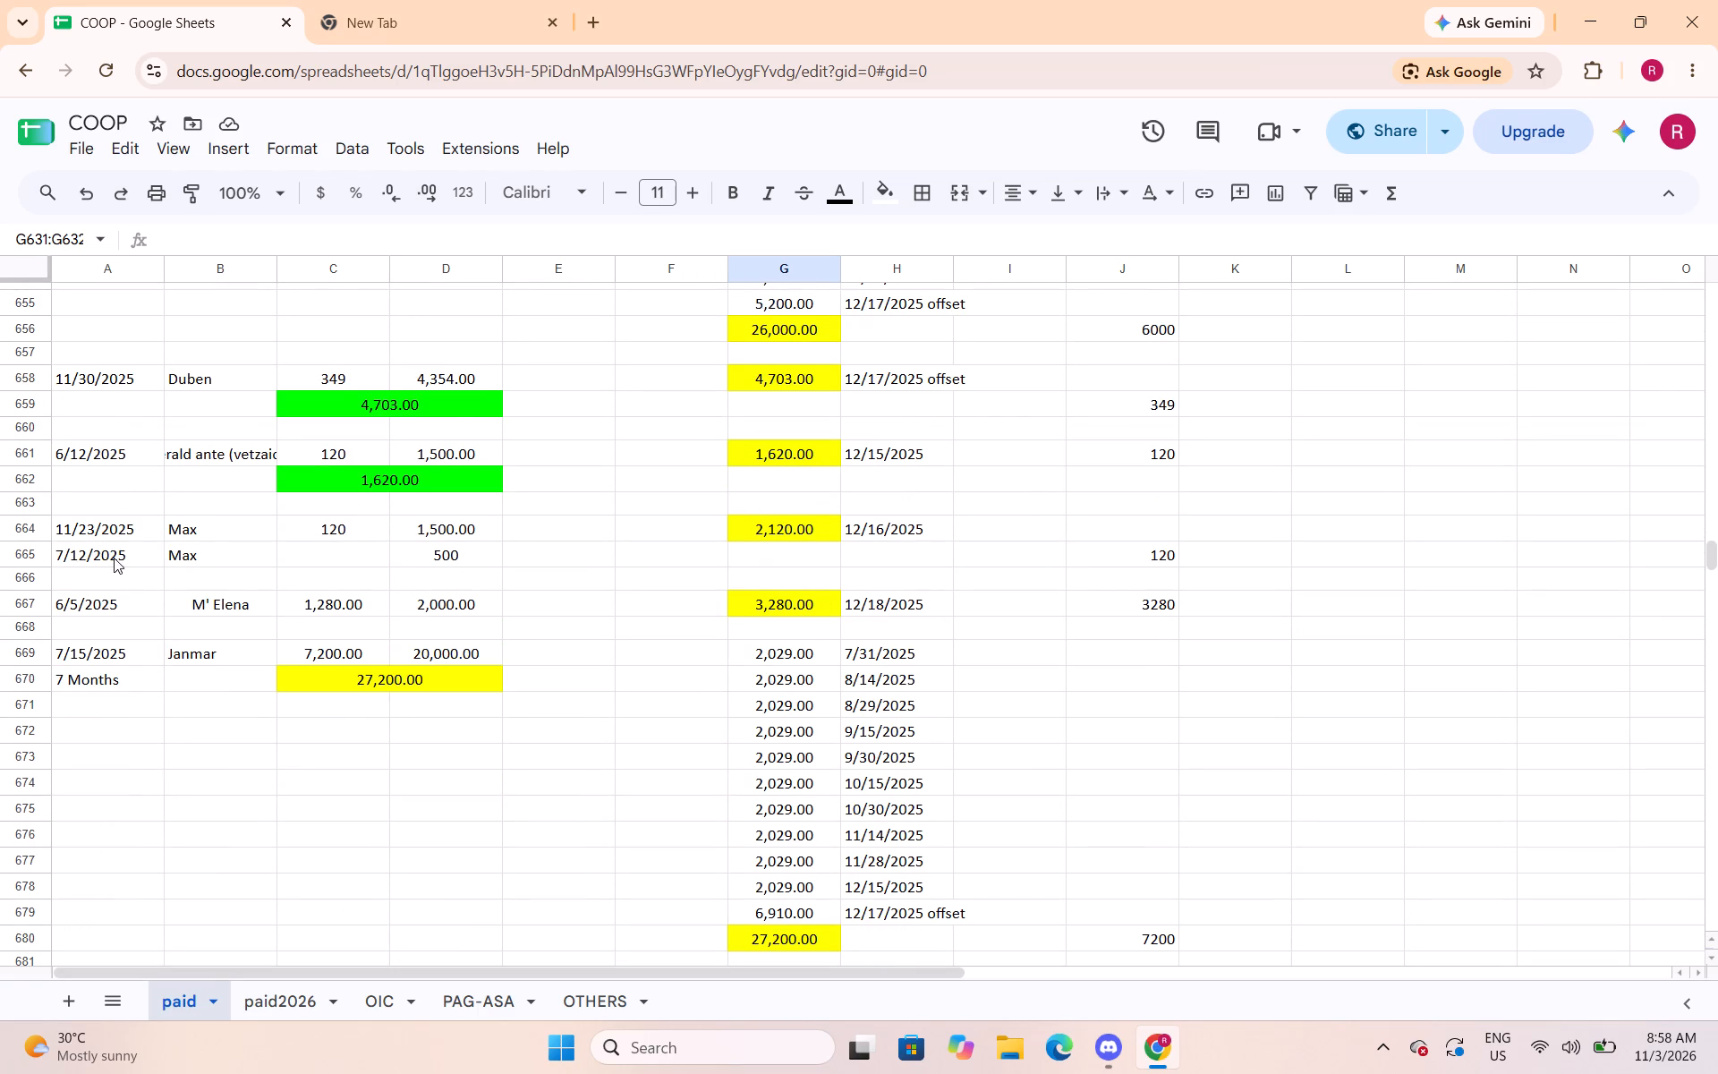
pyautogui.scroll(-1, 110, 561)
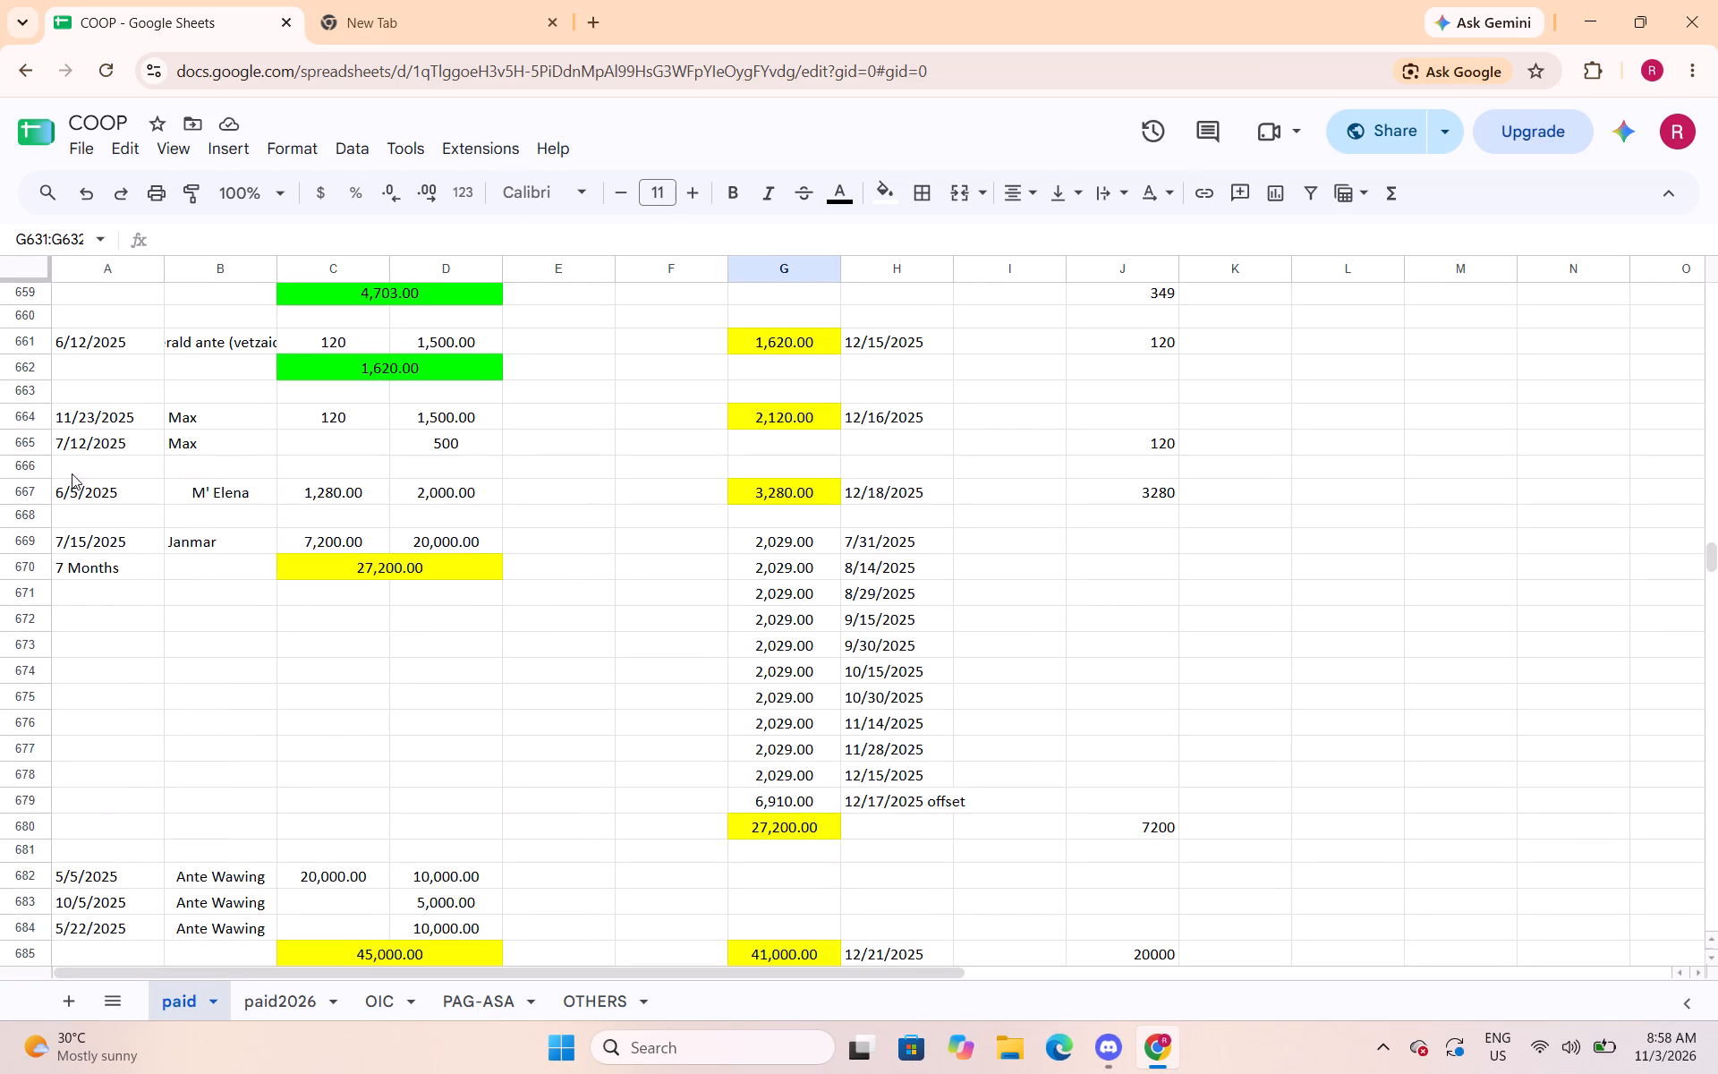
pyautogui.click(30, 468)
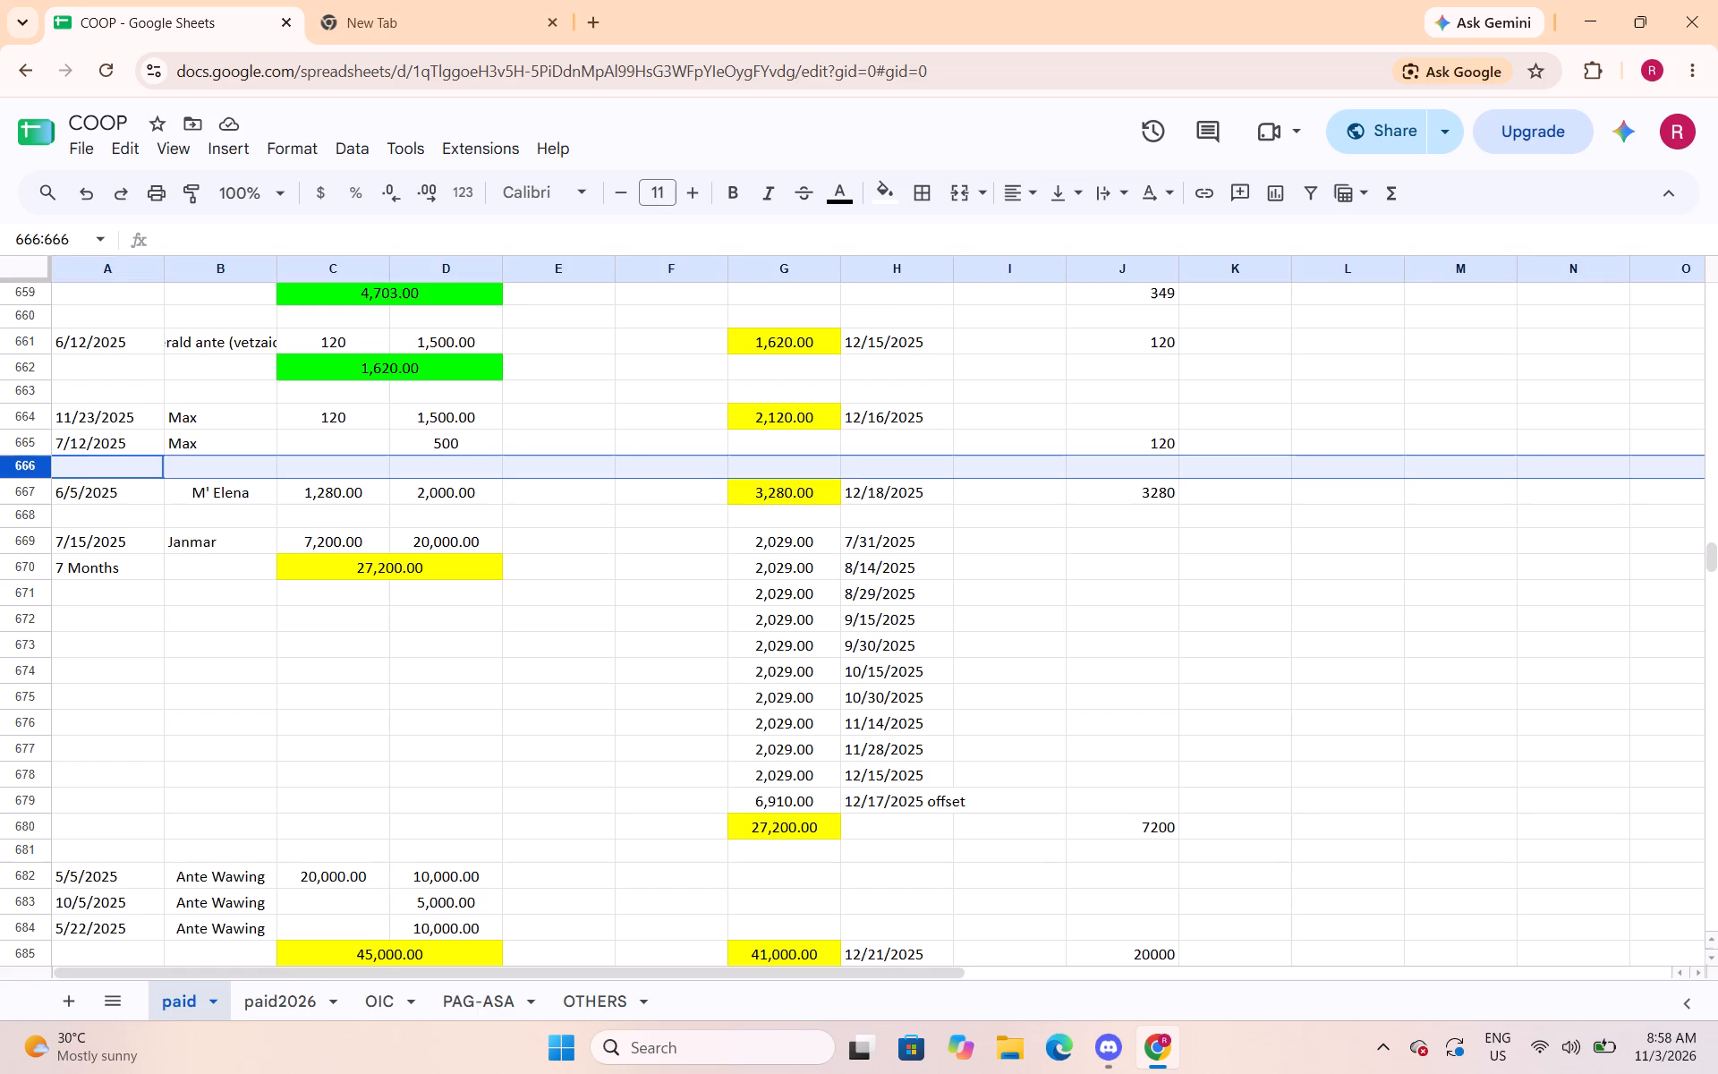
pyautogui.rightClick(30, 468)
pyautogui.click(196, 613)
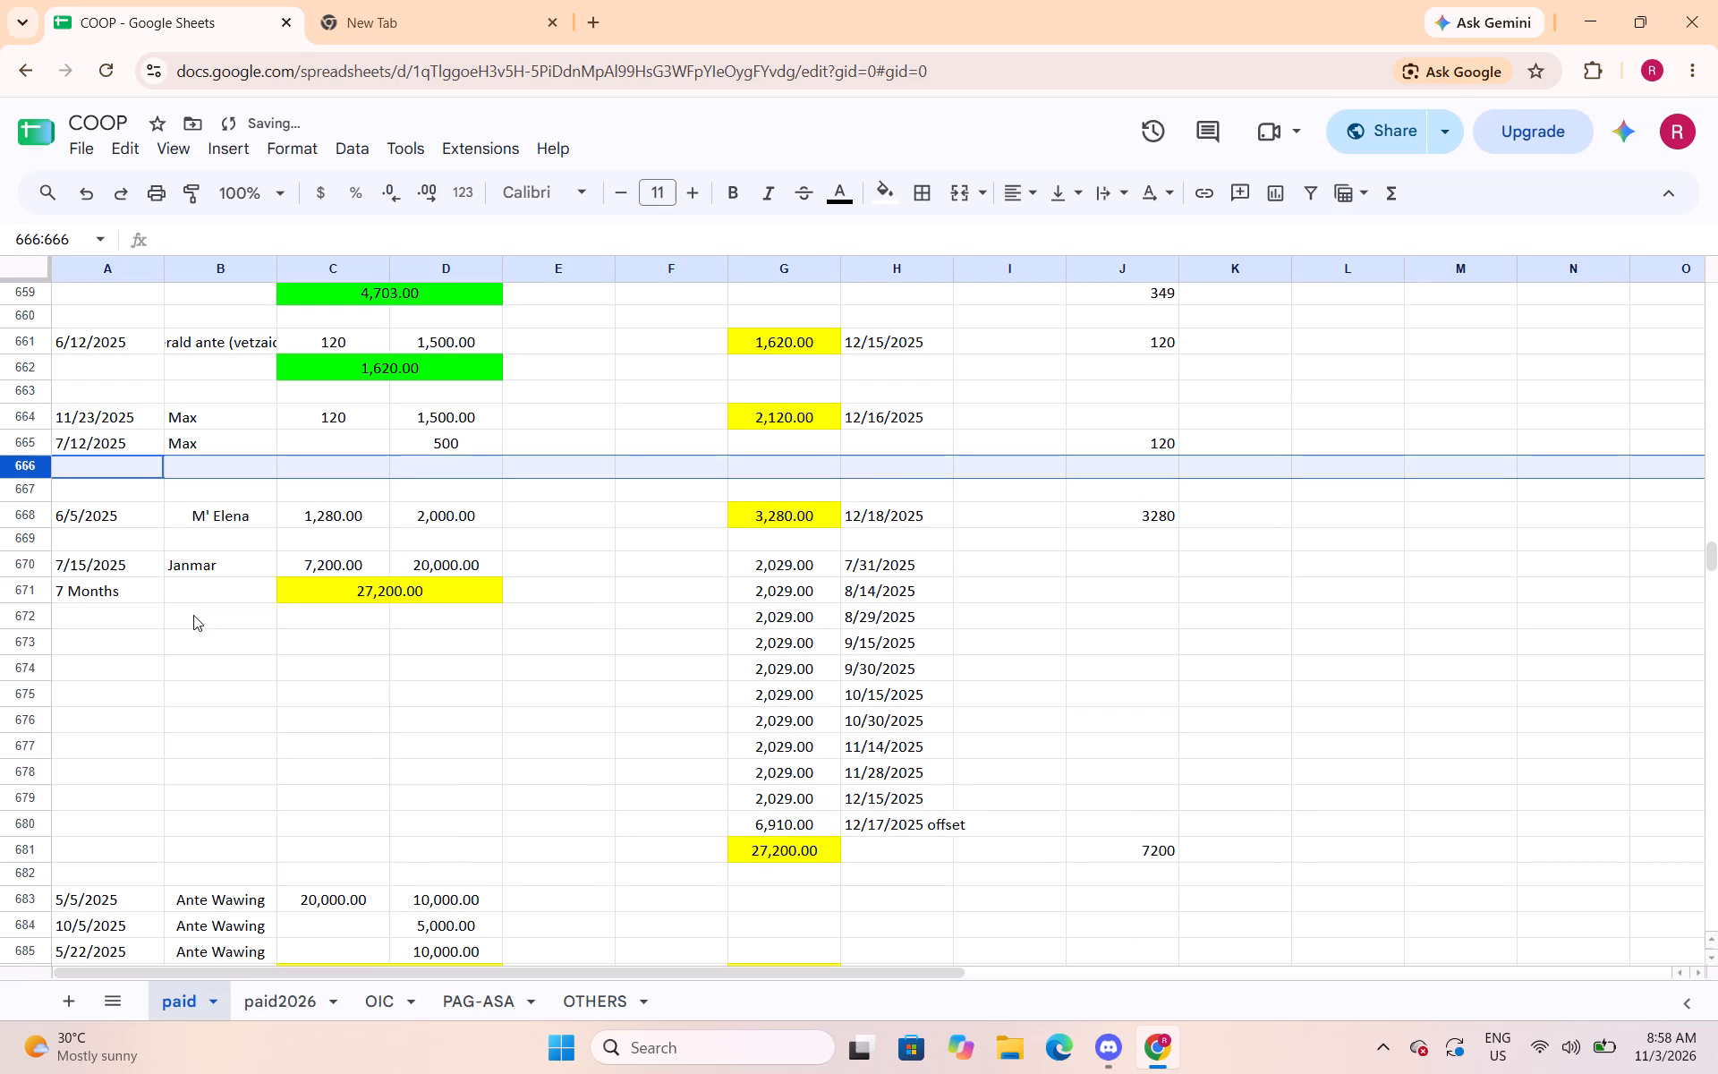
# Merge C666:D666 under the loans in rows 664 and 665 and enter =sum(C664:D665) in it.
pyautogui.click(375, 476)
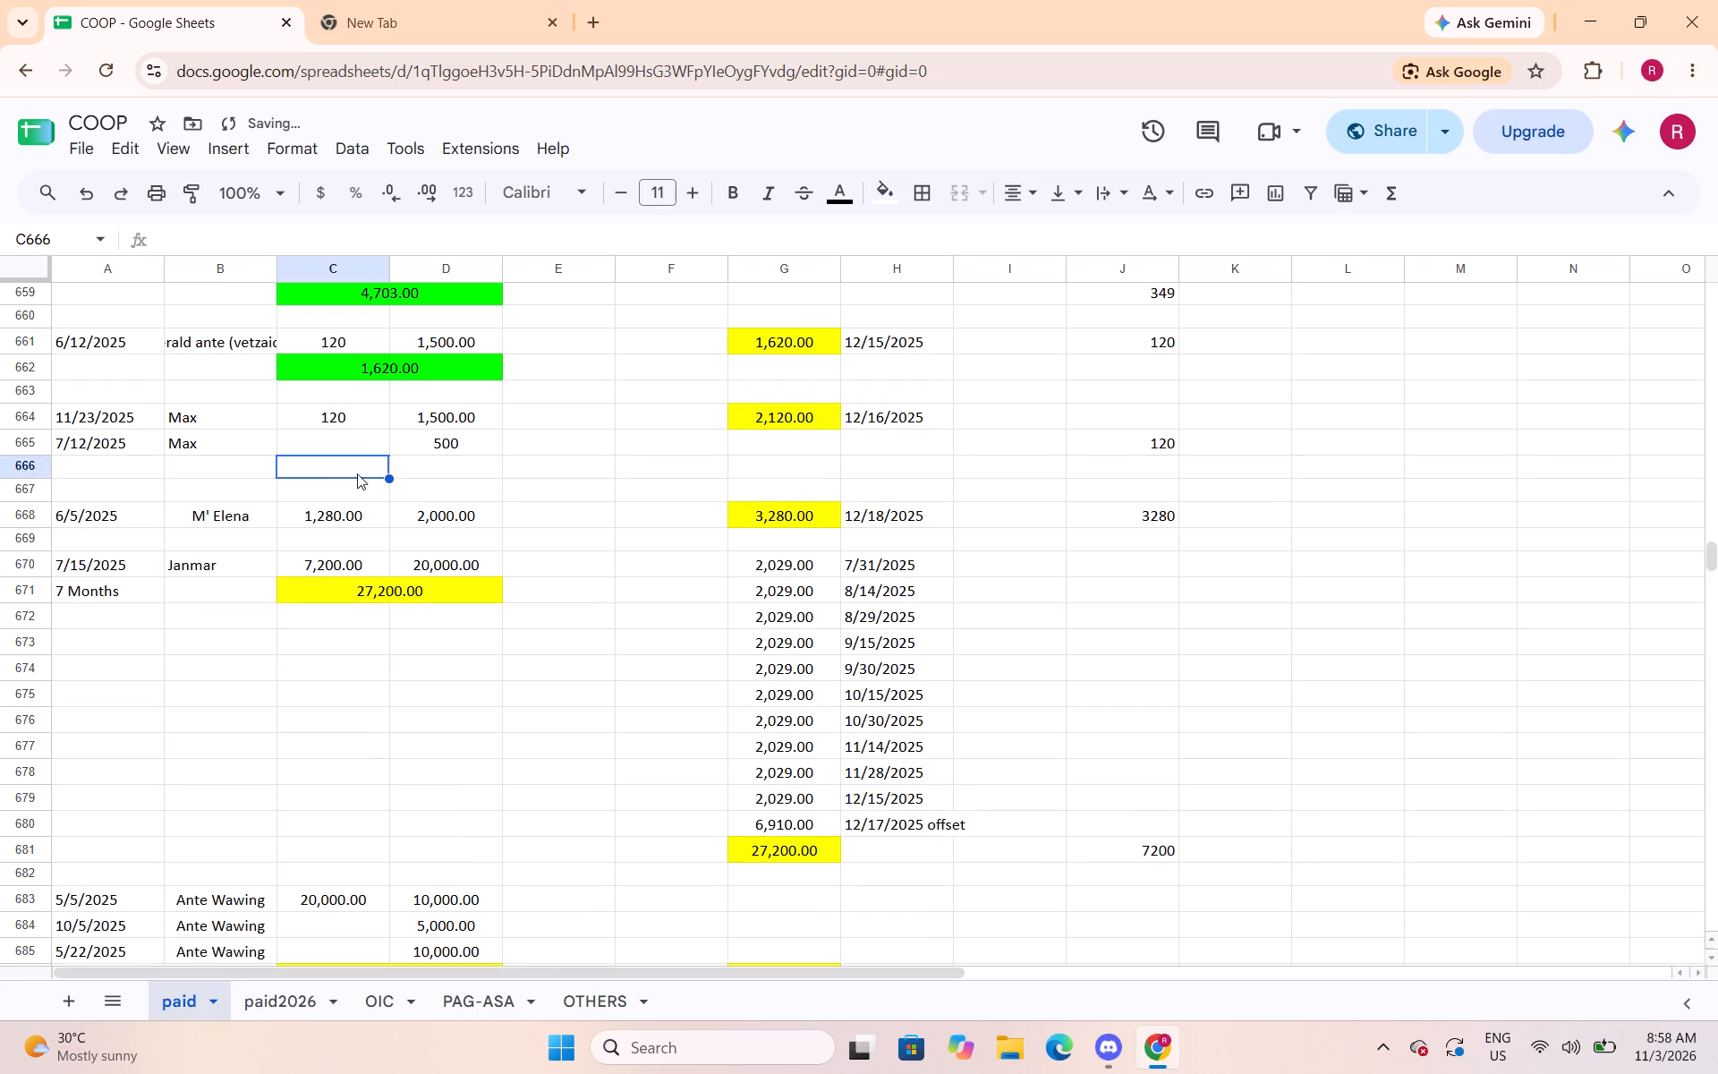
pyautogui.moveTo(363, 464); pyautogui.dragTo(414, 468)
pyautogui.click(957, 194)
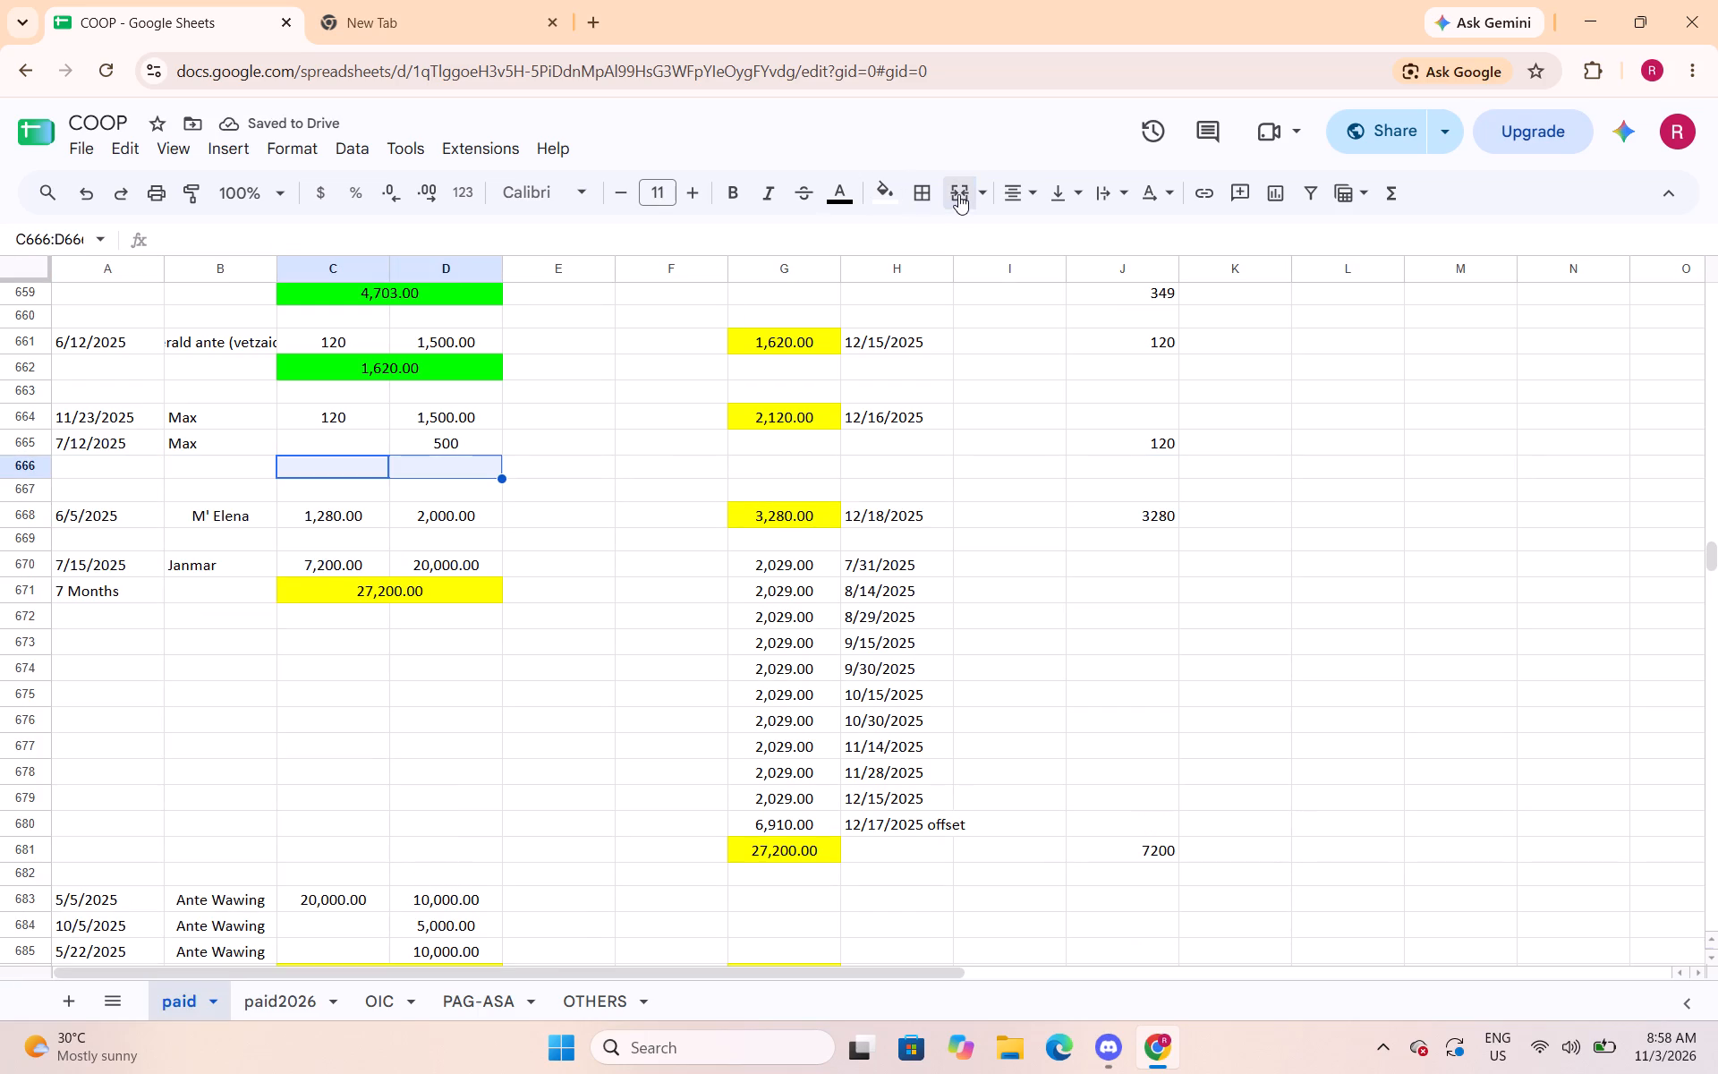
pyautogui.write('=sum(')
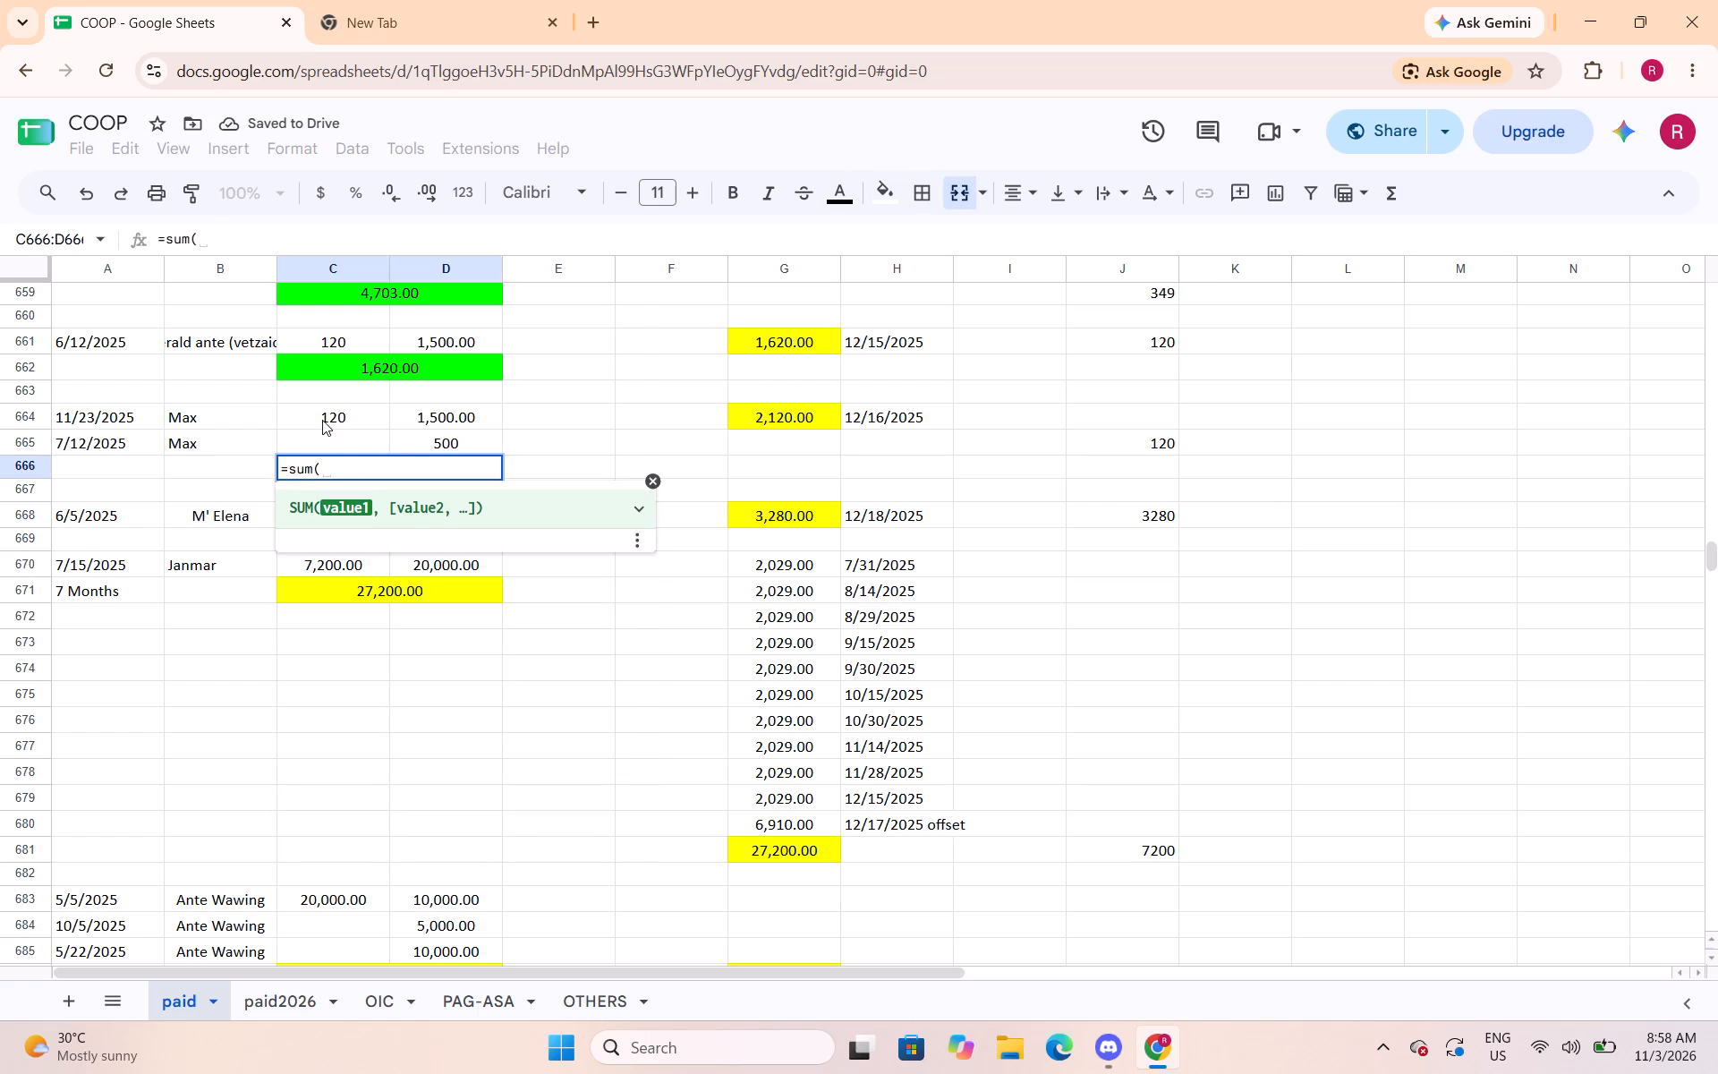
pyautogui.moveTo(322, 420); pyautogui.dragTo(419, 440)
pyautogui.hotkey('shift', ')')
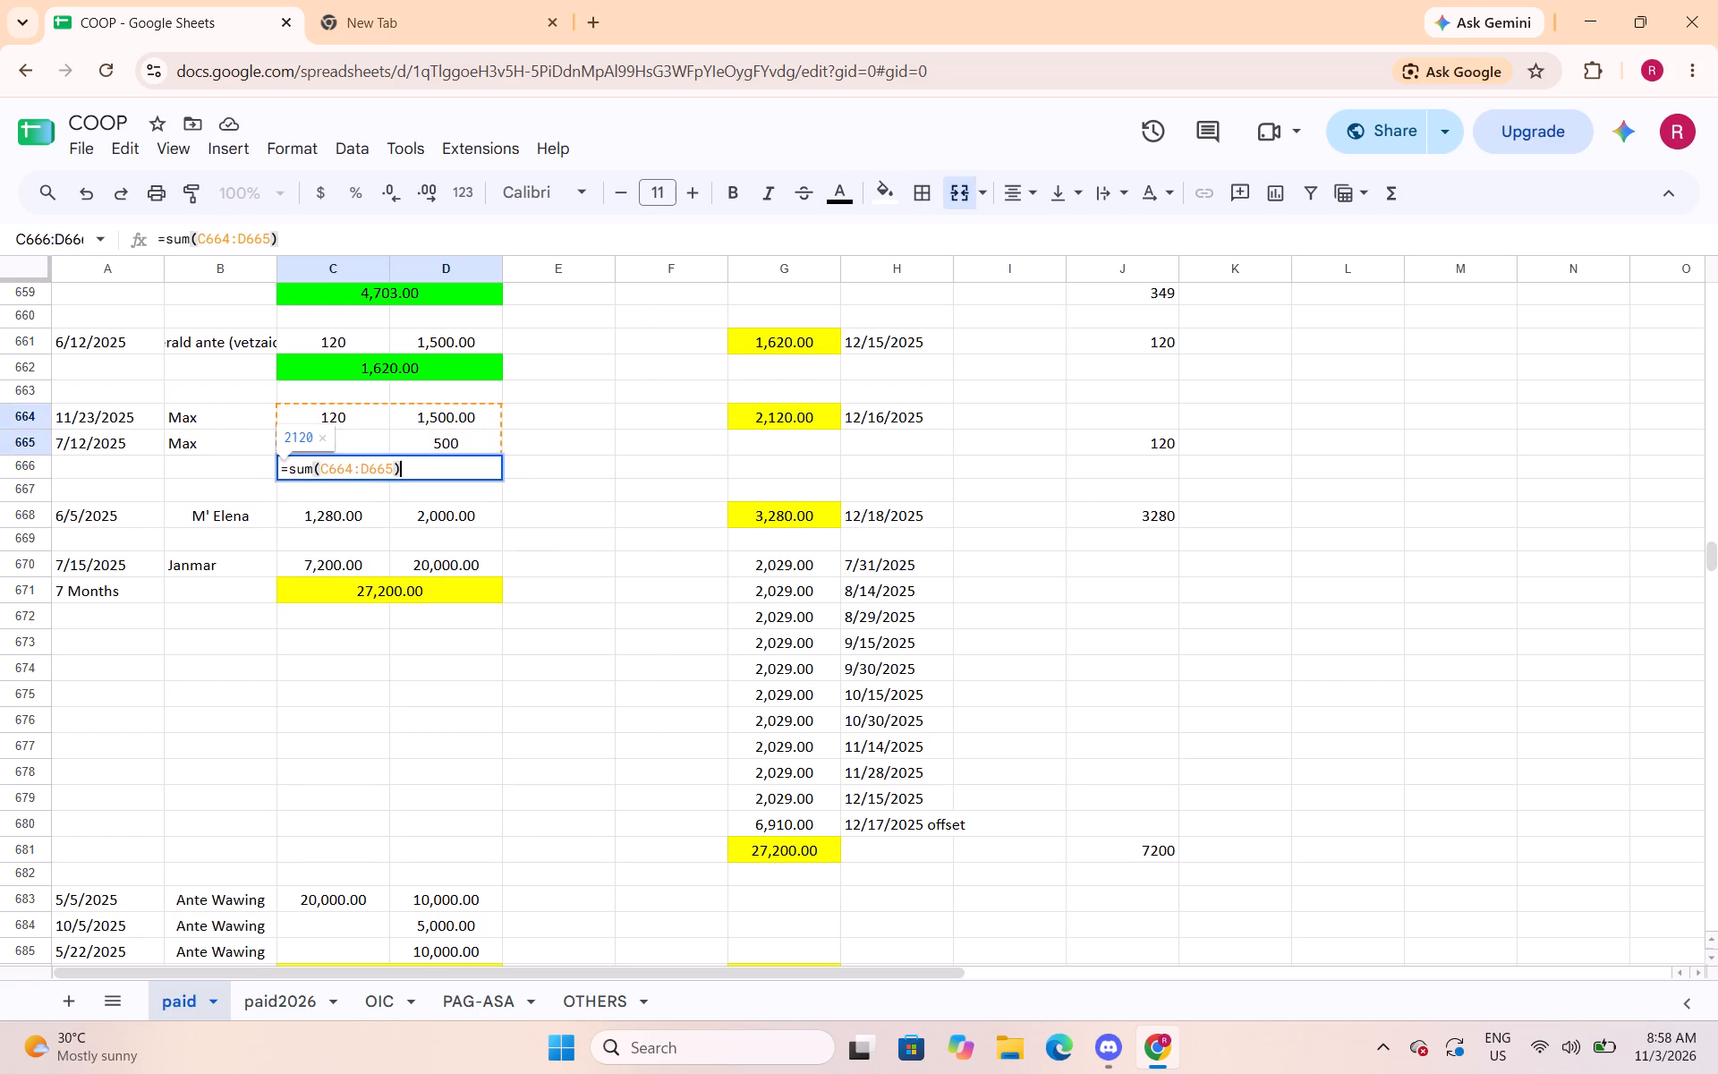
pyautogui.press('Return')
# Fill the merged total C666:D666 bright green and apply the Number format (1,000.12).
pyautogui.press('Up')
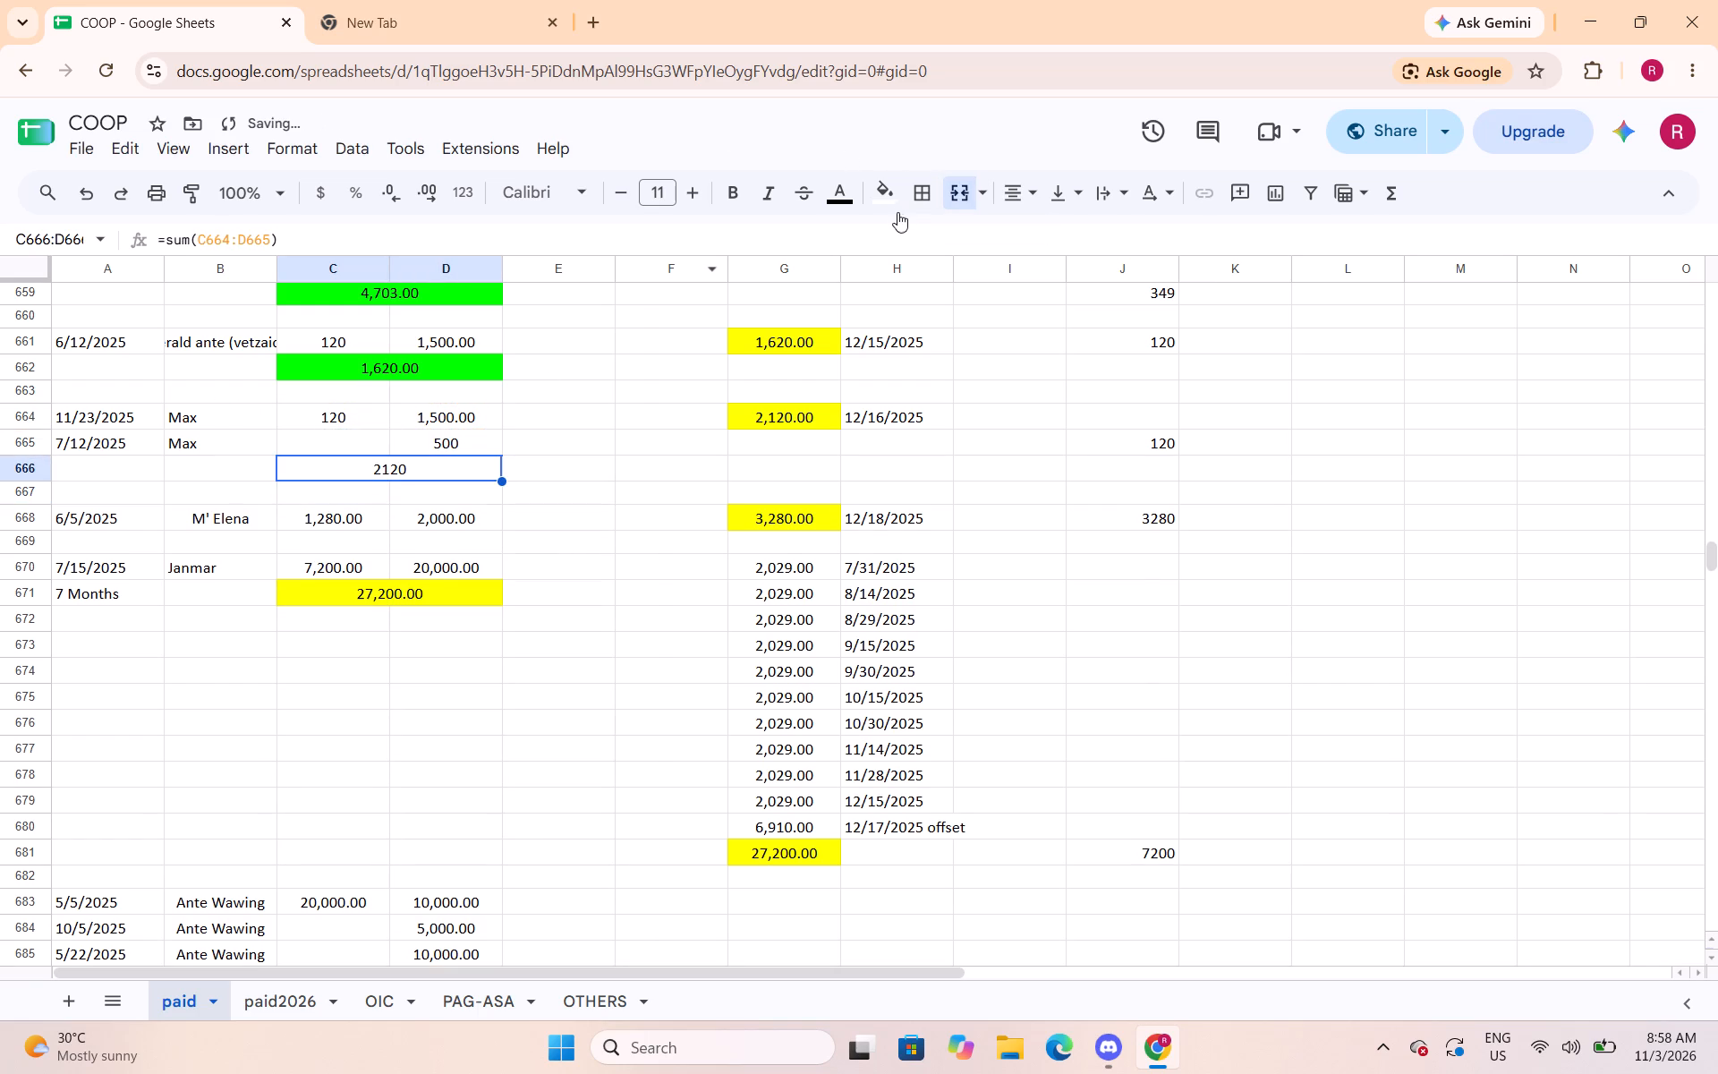
pyautogui.click(892, 195)
pyautogui.click(991, 300)
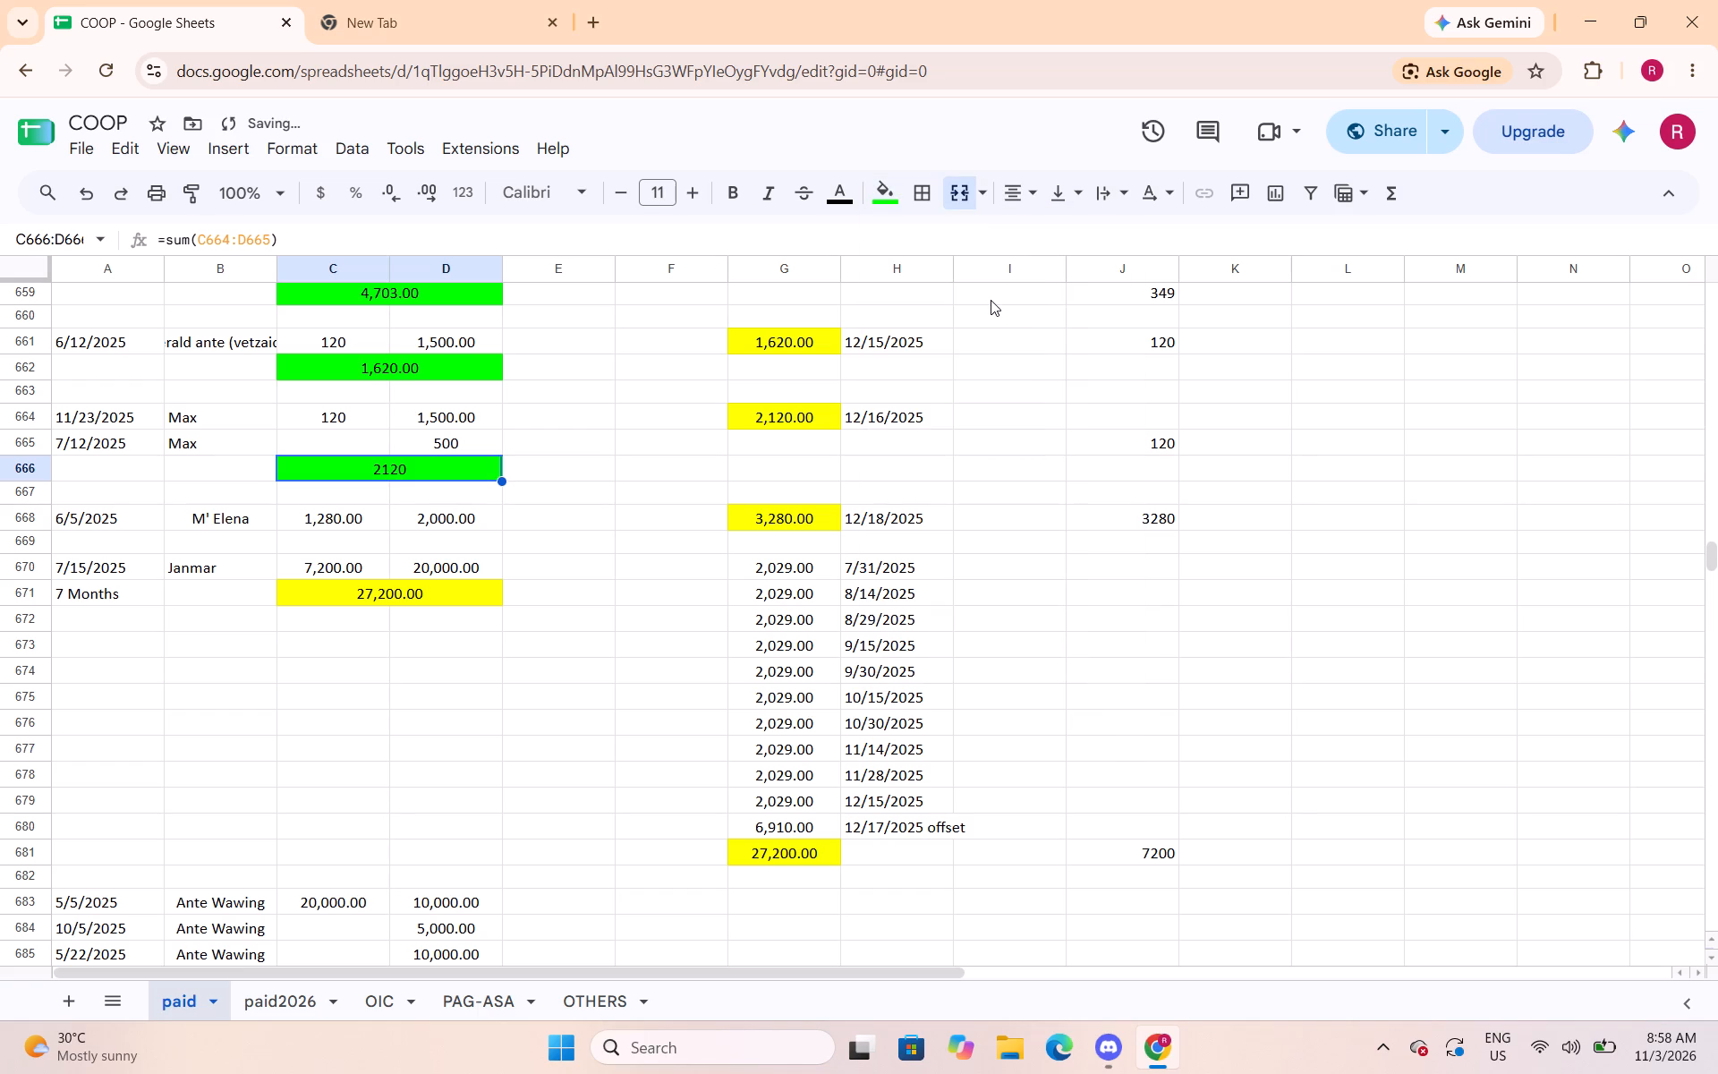
pyautogui.click(302, 152)
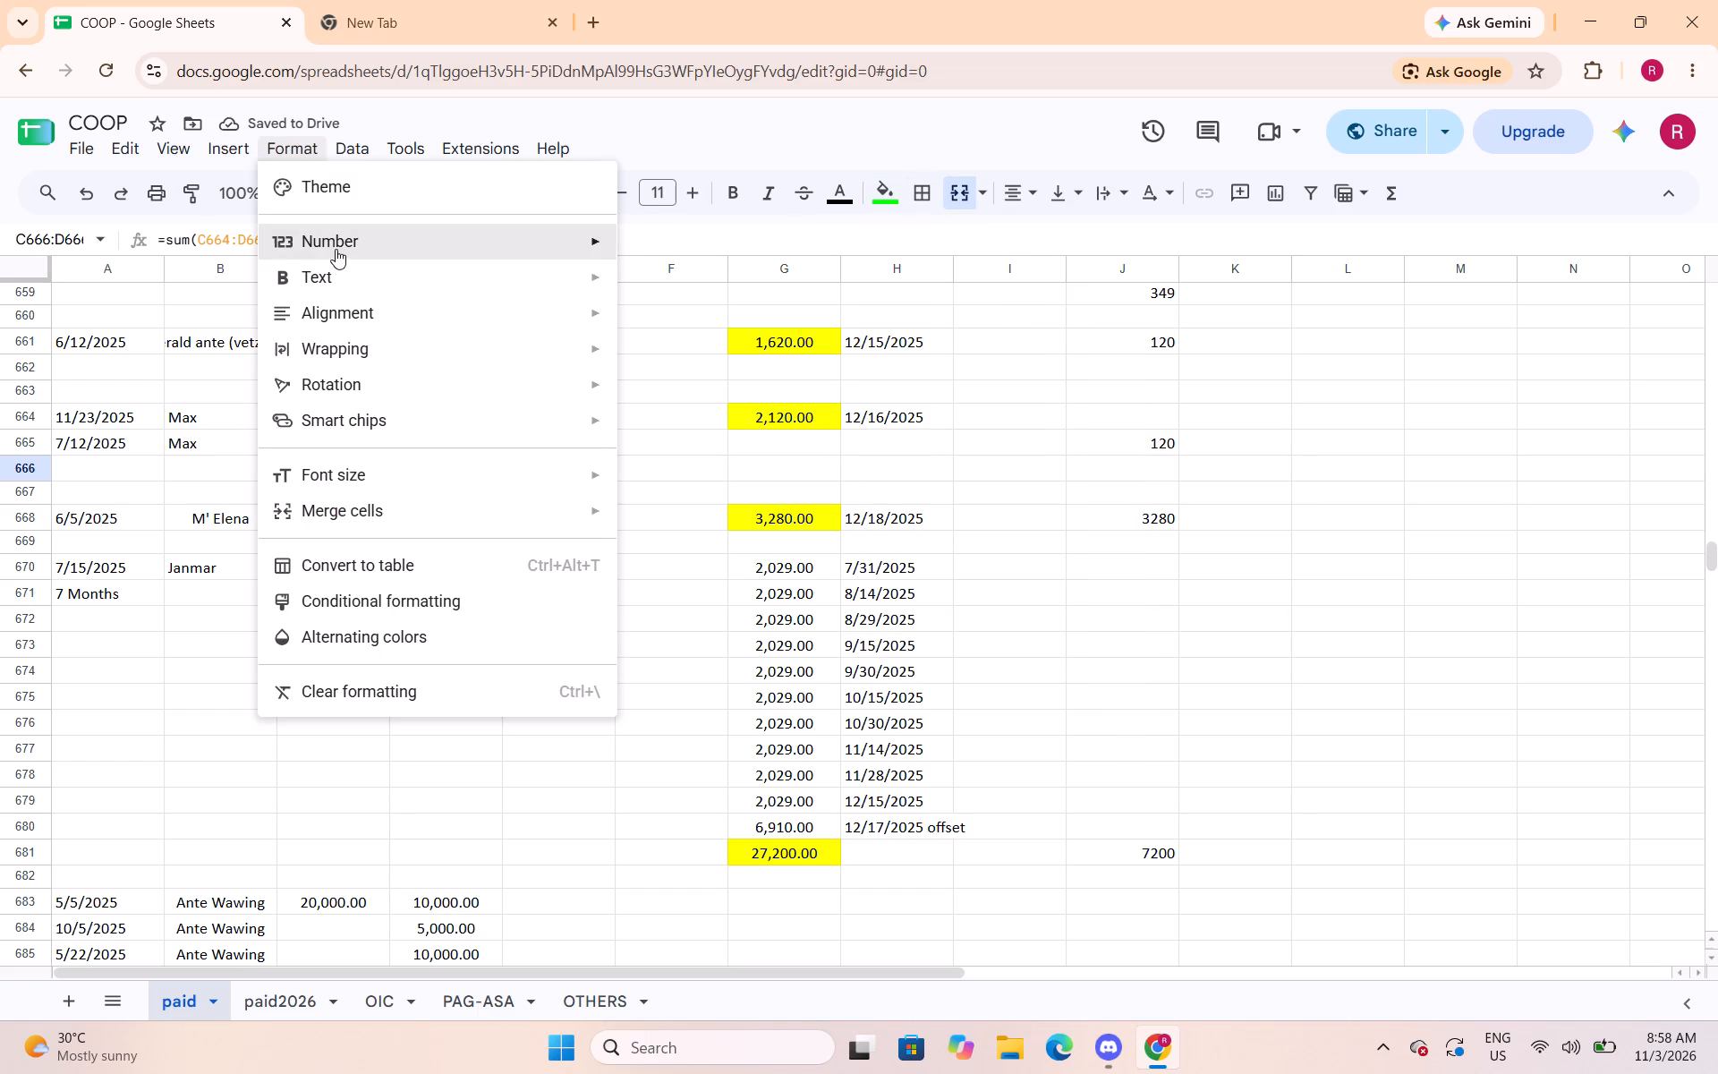
pyautogui.click(680, 334)
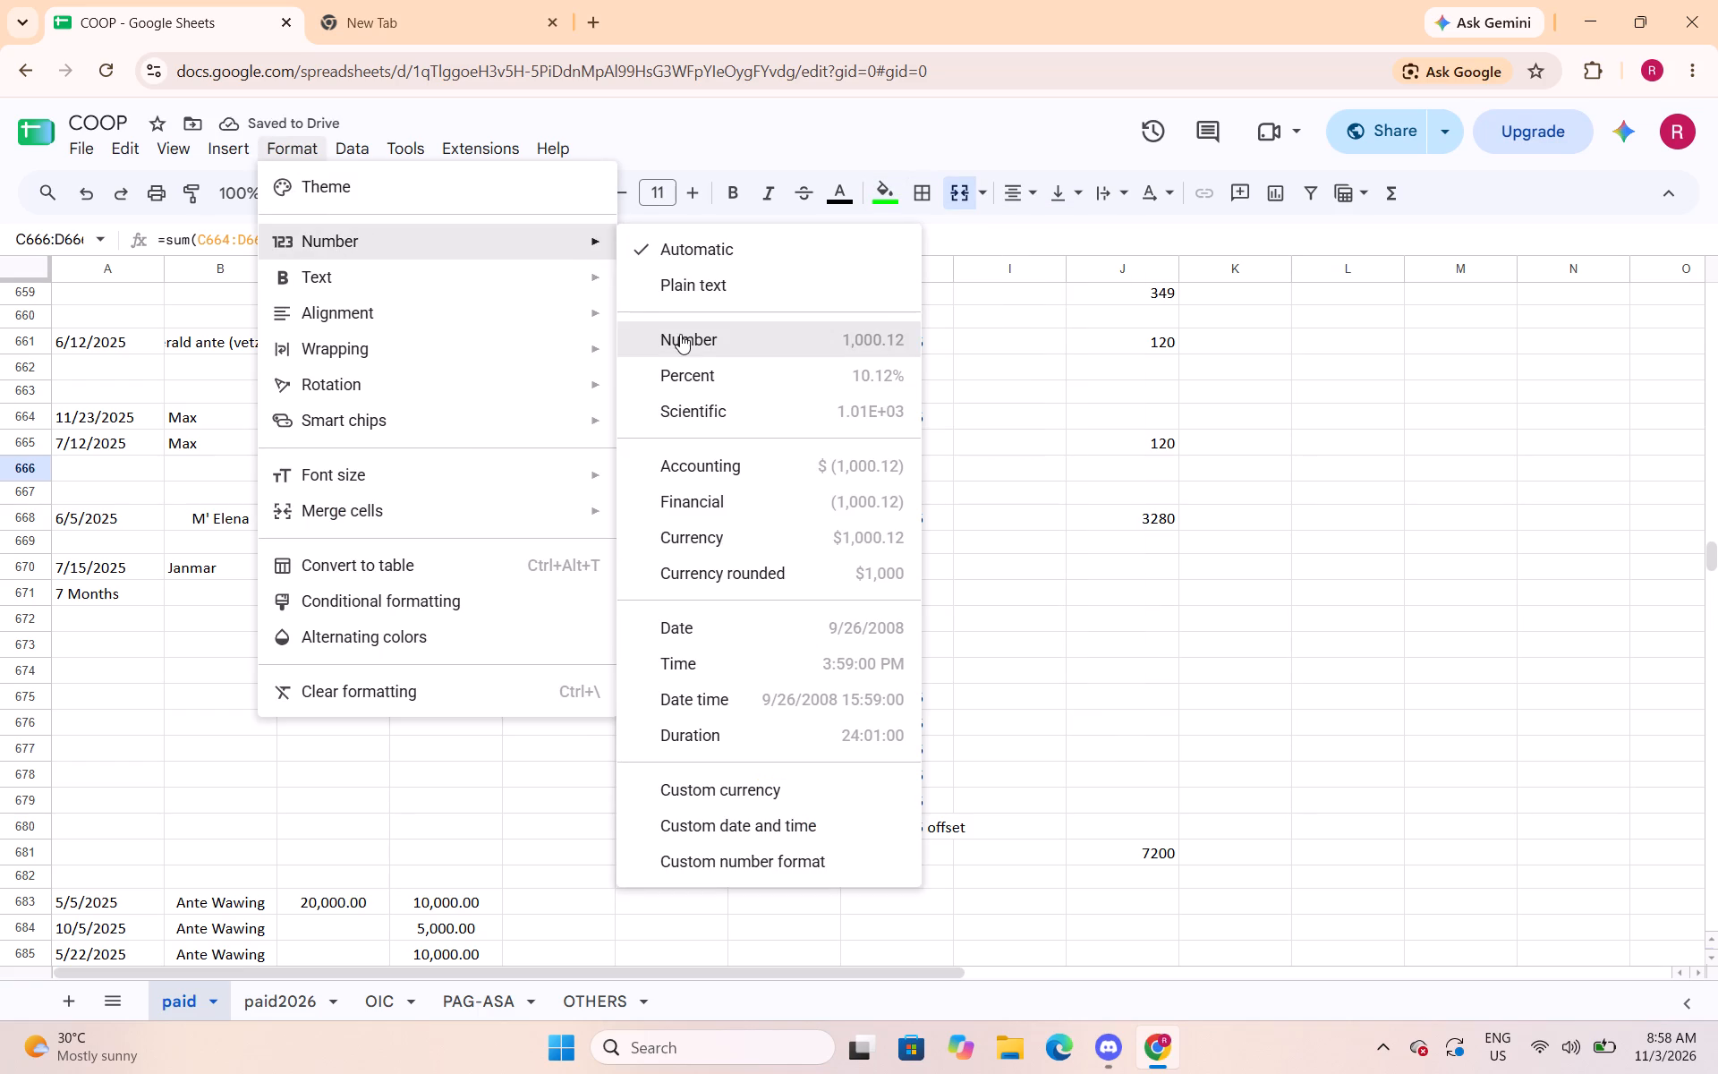
# Insert one blank row directly below the 6/5/2025 loan in row 668.
pyautogui.click(31, 546)
pyautogui.rightClick(31, 546)
pyautogui.click(91, 617)
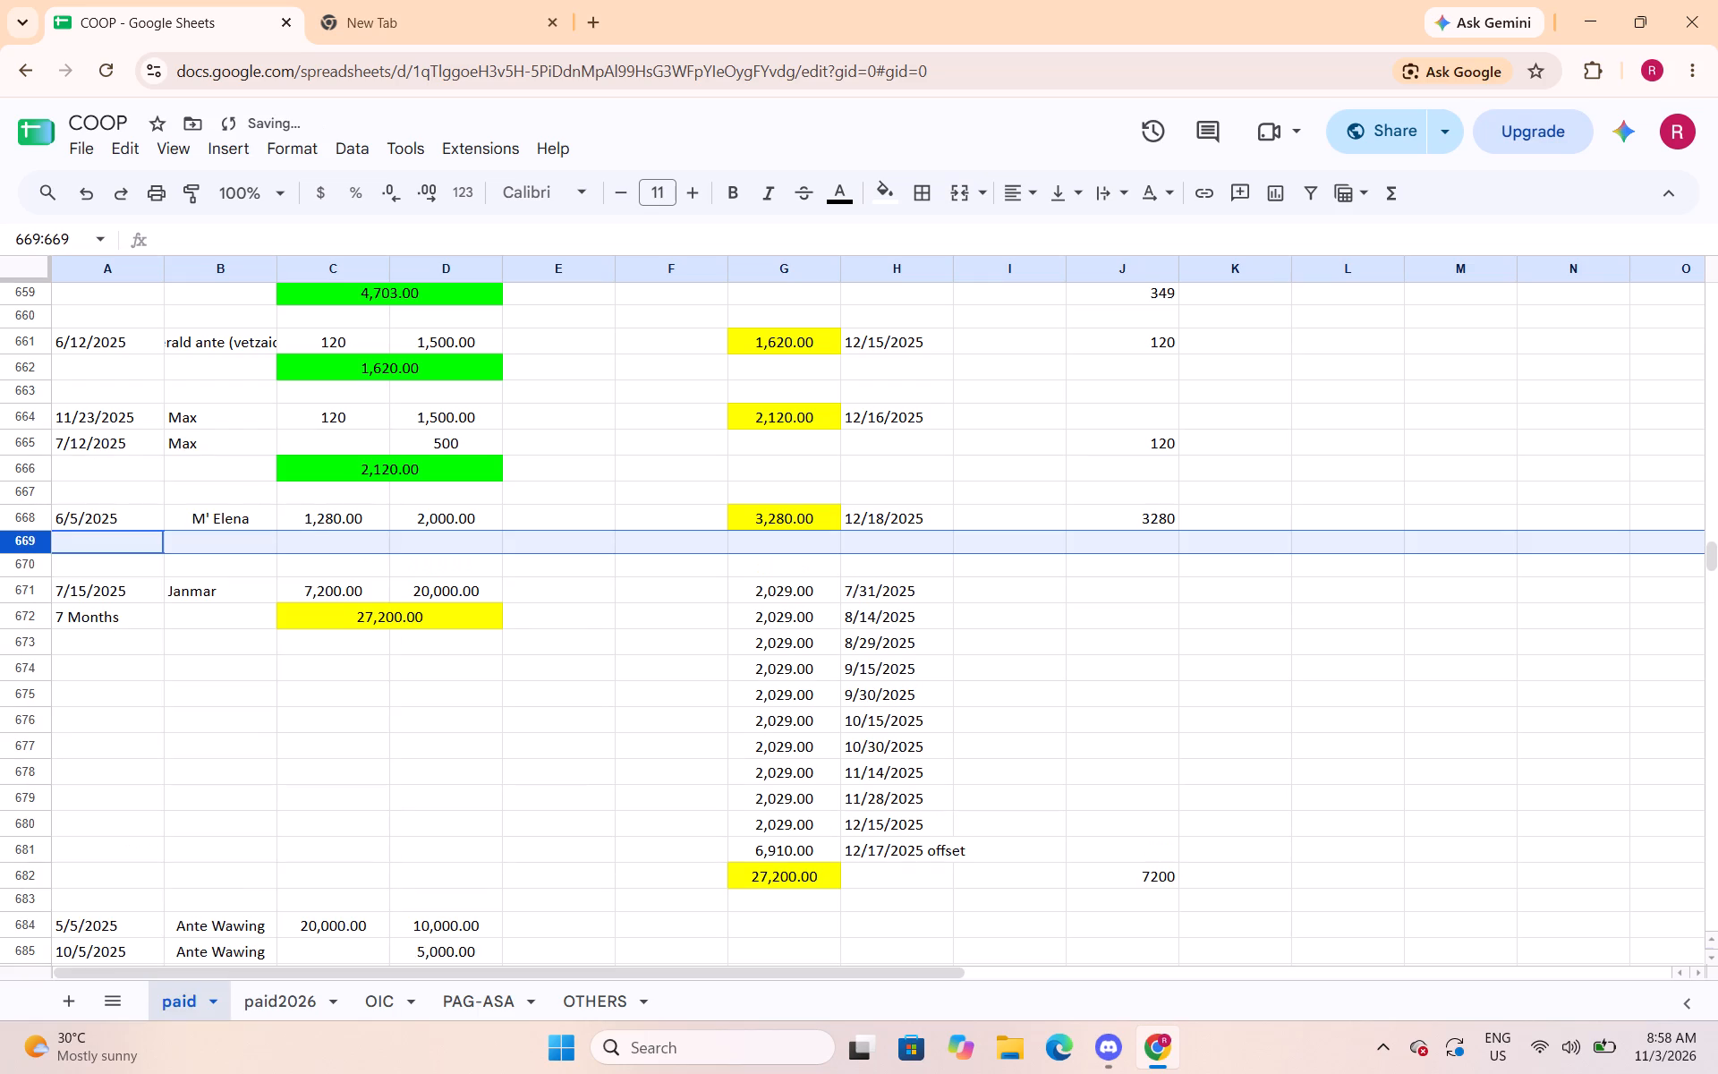
# Merge C669:D669 under the loan in row 668 and enter =sum(C668:D668) in it.
pyautogui.moveTo(335, 539); pyautogui.dragTo(419, 545)
pyautogui.click(956, 192)
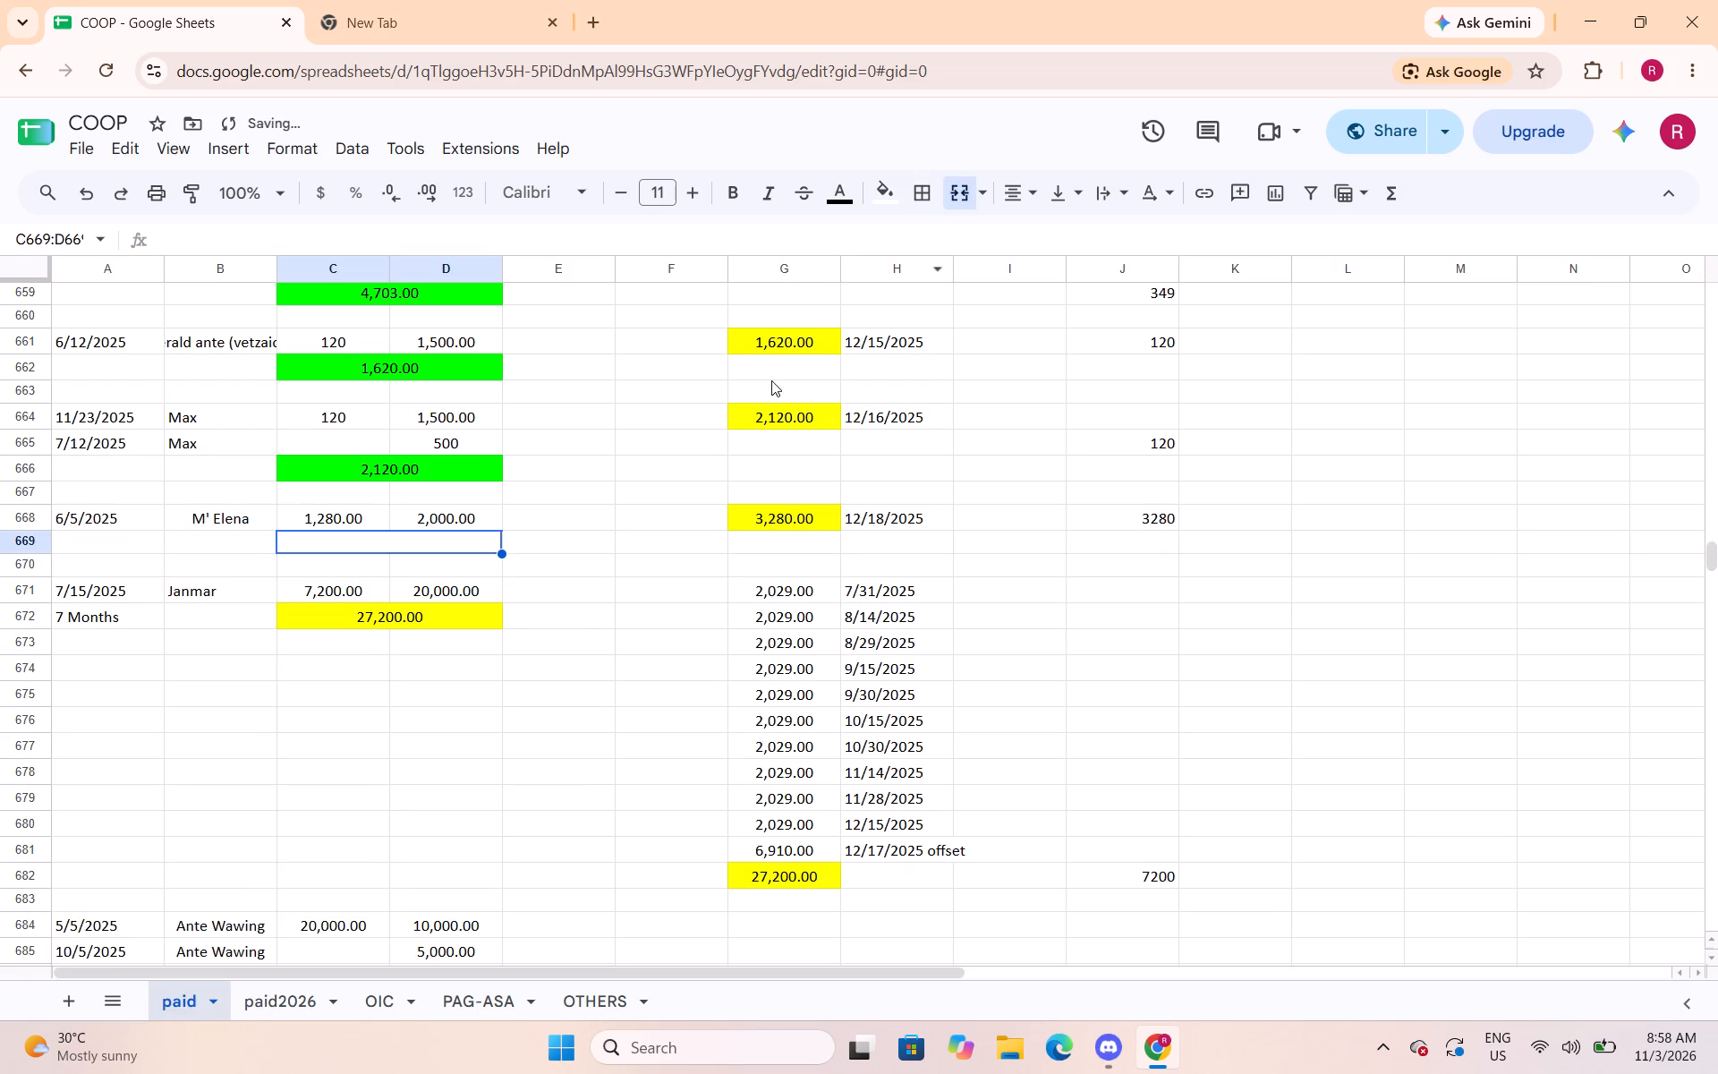
pyautogui.write('=sum(')
pyautogui.moveTo(369, 512); pyautogui.dragTo(369, 511)
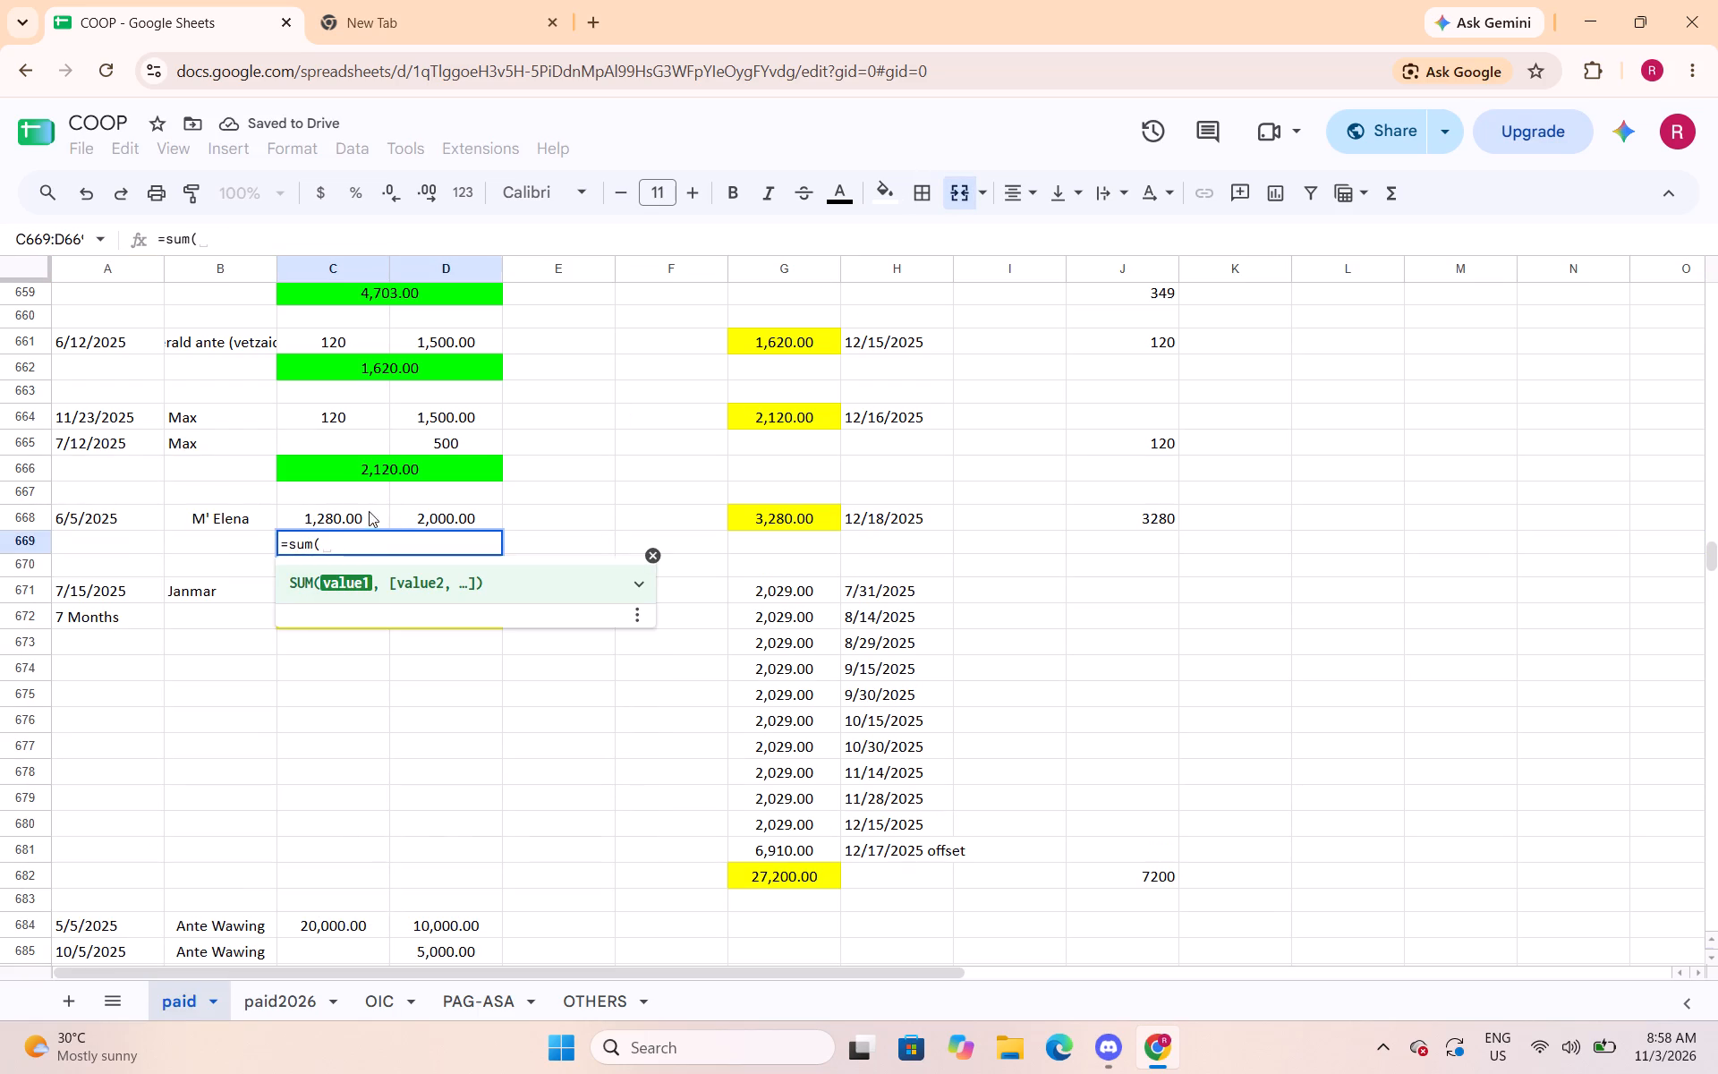
pyautogui.moveTo(369, 511); pyautogui.dragTo(409, 515)
pyautogui.hotkey('shift', ')')
pyautogui.press('Return')
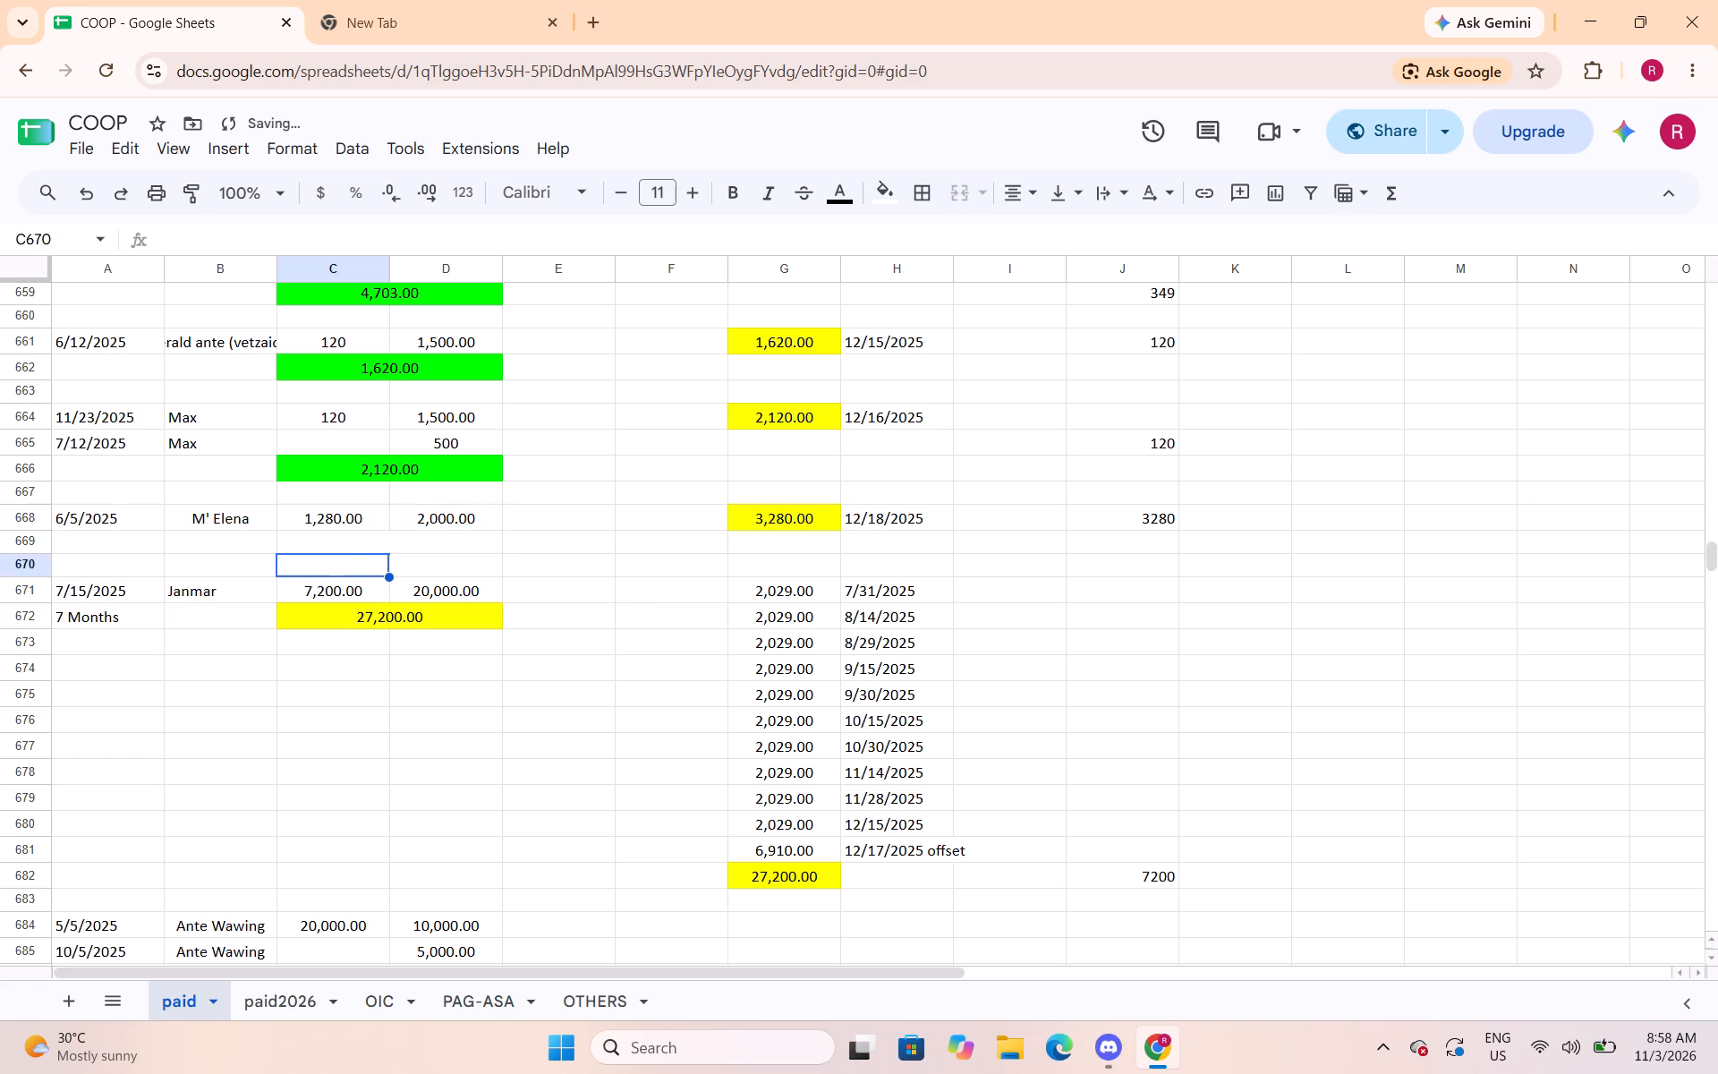
# Fill the merged total C669:D669 of the 6/5/2025 loan bright green.
pyautogui.press('Up')
pyautogui.click(893, 191)
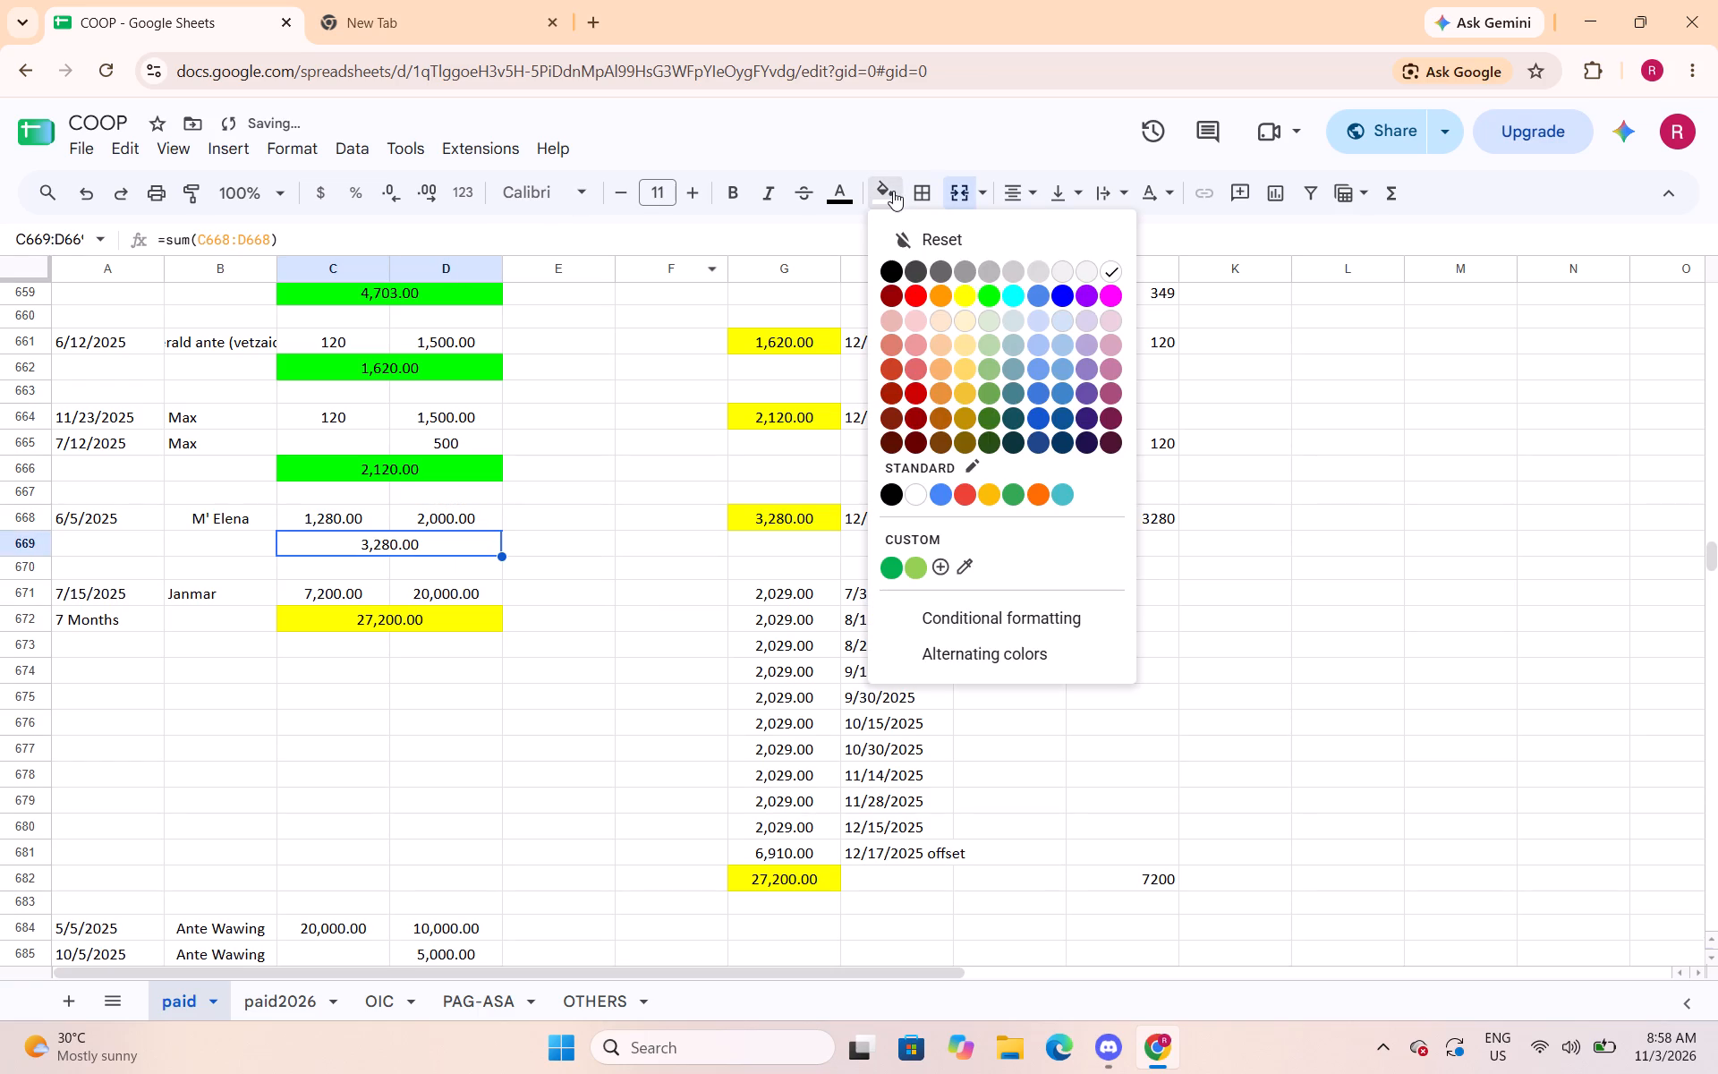
pyautogui.click(991, 298)
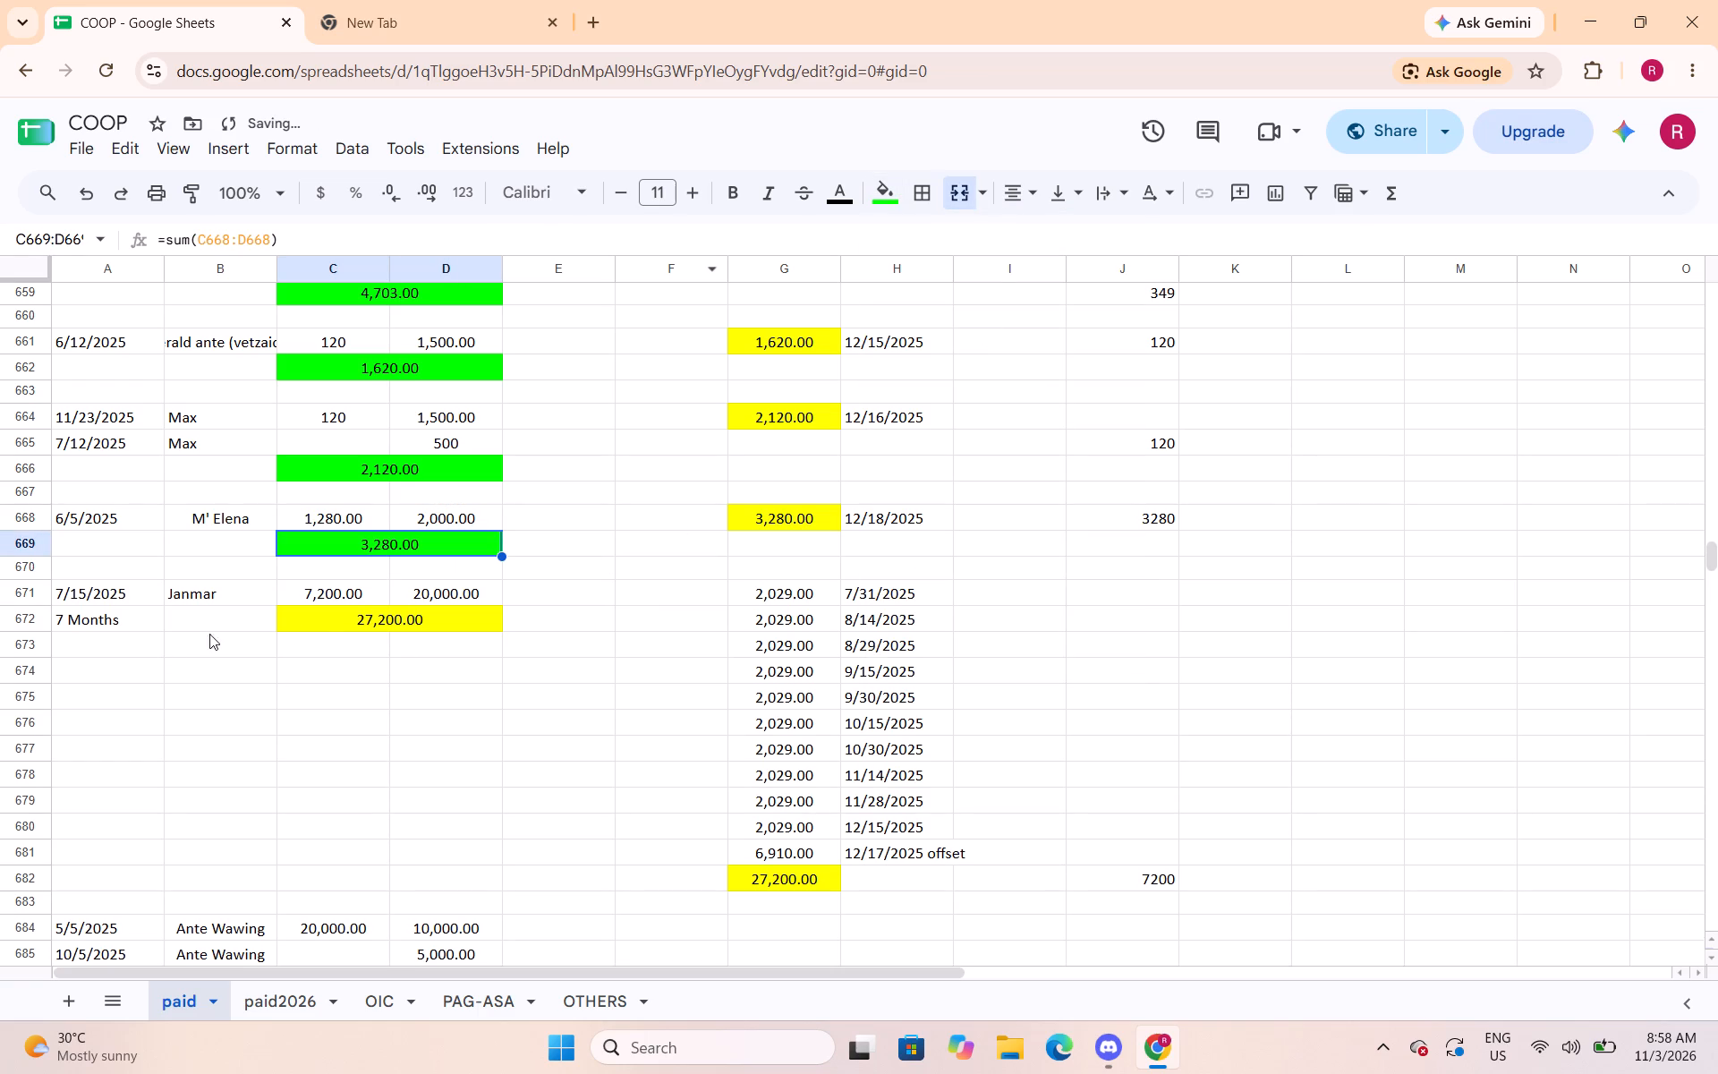
# Recolour the merged total C672:D672 of the 7/15/2025 loan bright green and save the spreadsheet.
pyautogui.click(323, 620)
pyautogui.click(882, 199)
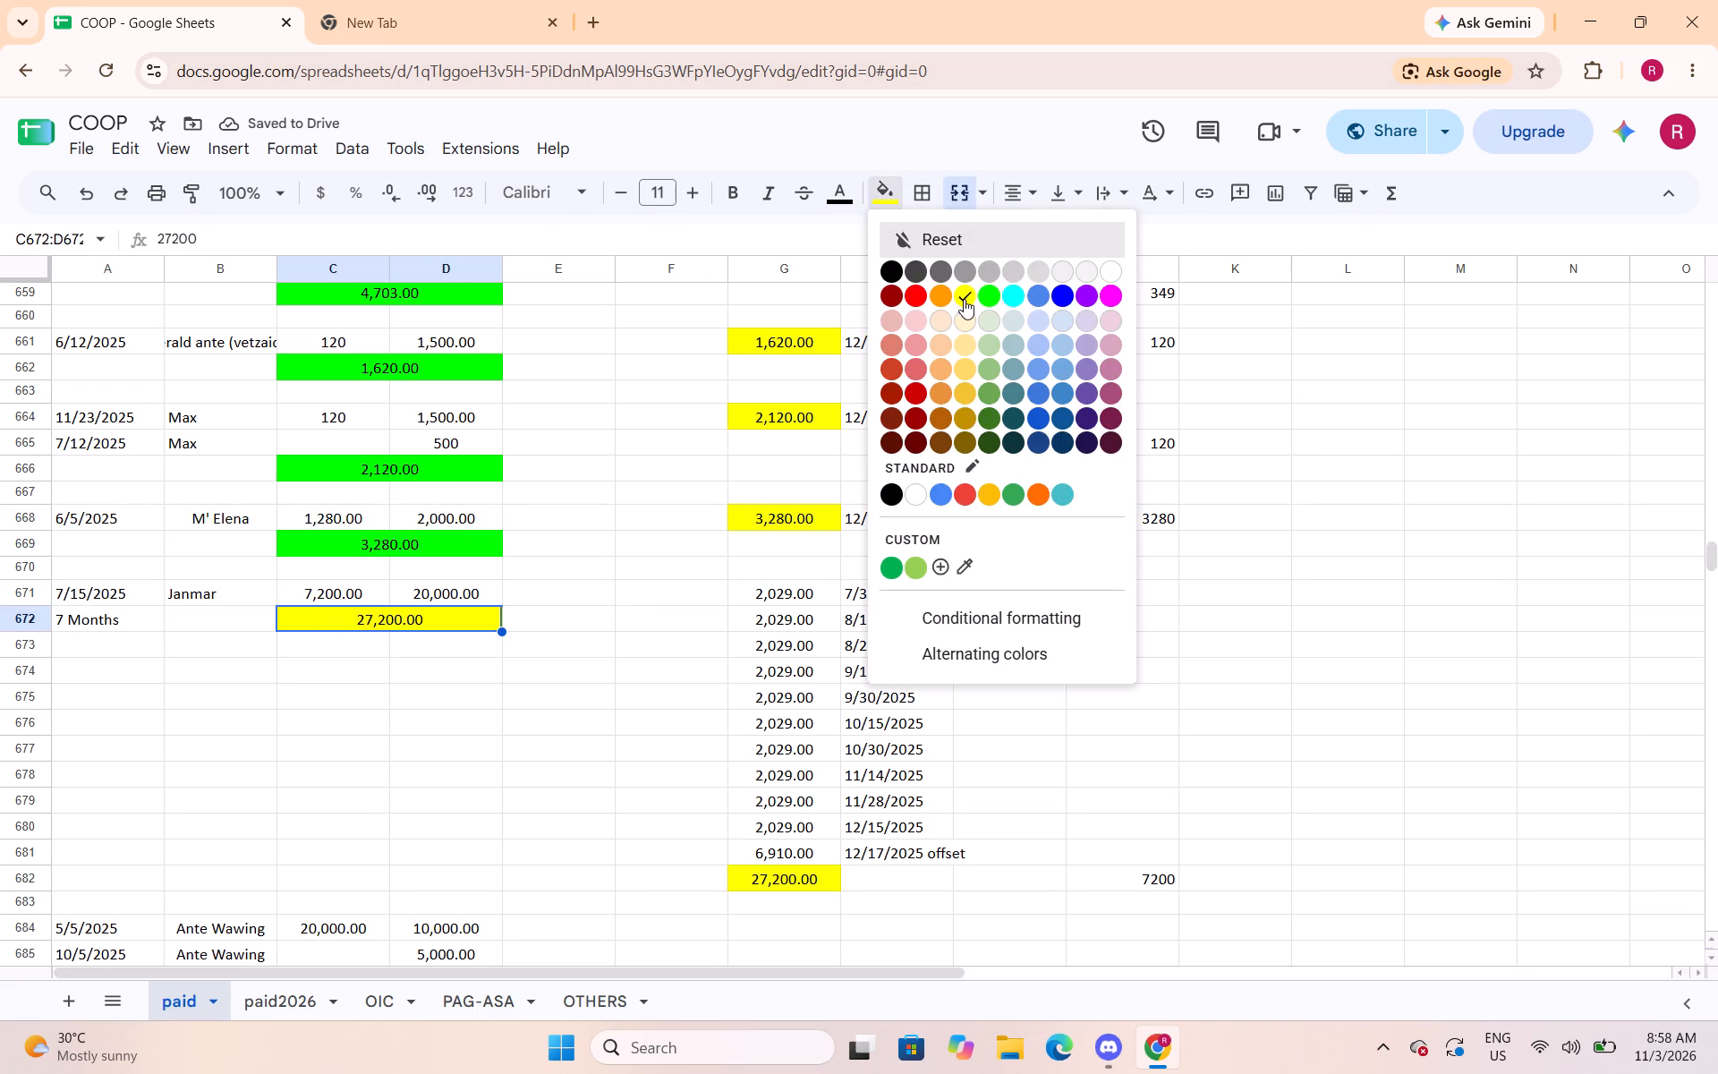
pyautogui.click(987, 293)
pyautogui.scroll(-4, 547, 446)
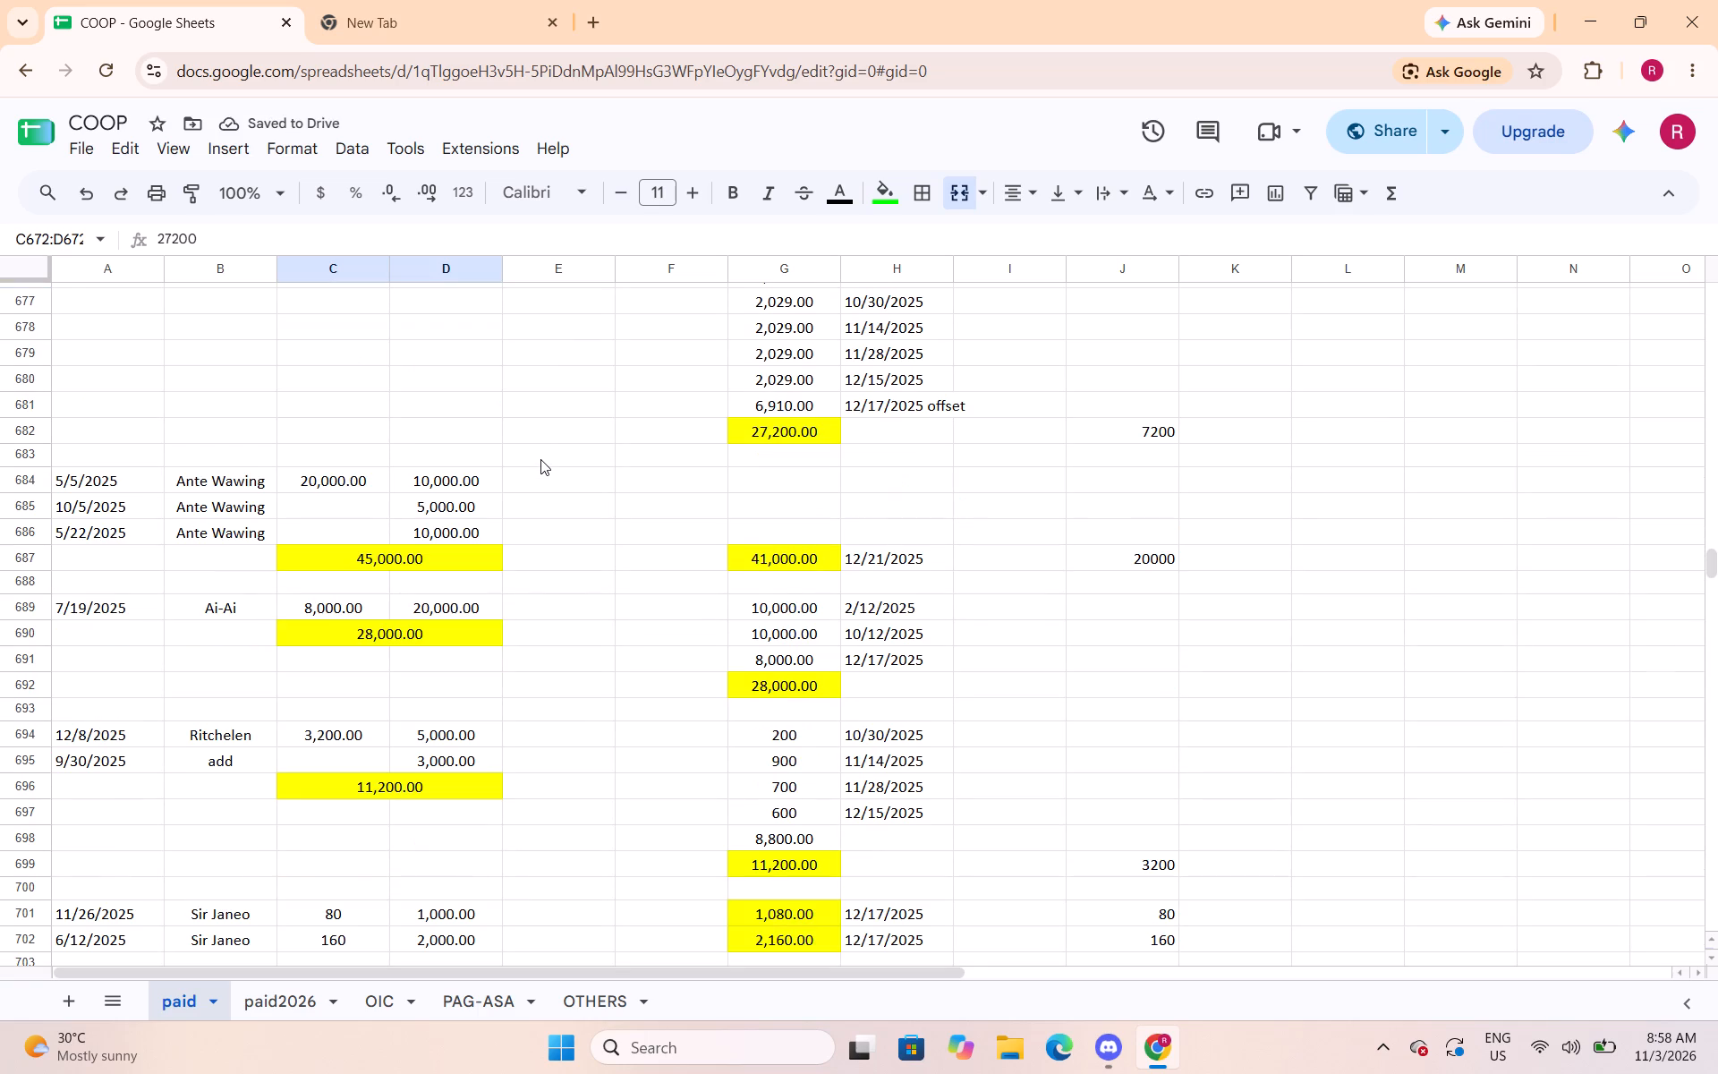
pyautogui.hotkey('ctrl', 's')
# Recolour the merged total C687:D687 under the loans in rows 684 to 686 bright green.
pyautogui.scroll(2, 529, 452)
pyautogui.scroll(-2, 529, 452)
pyautogui.scroll(1, 523, 515)
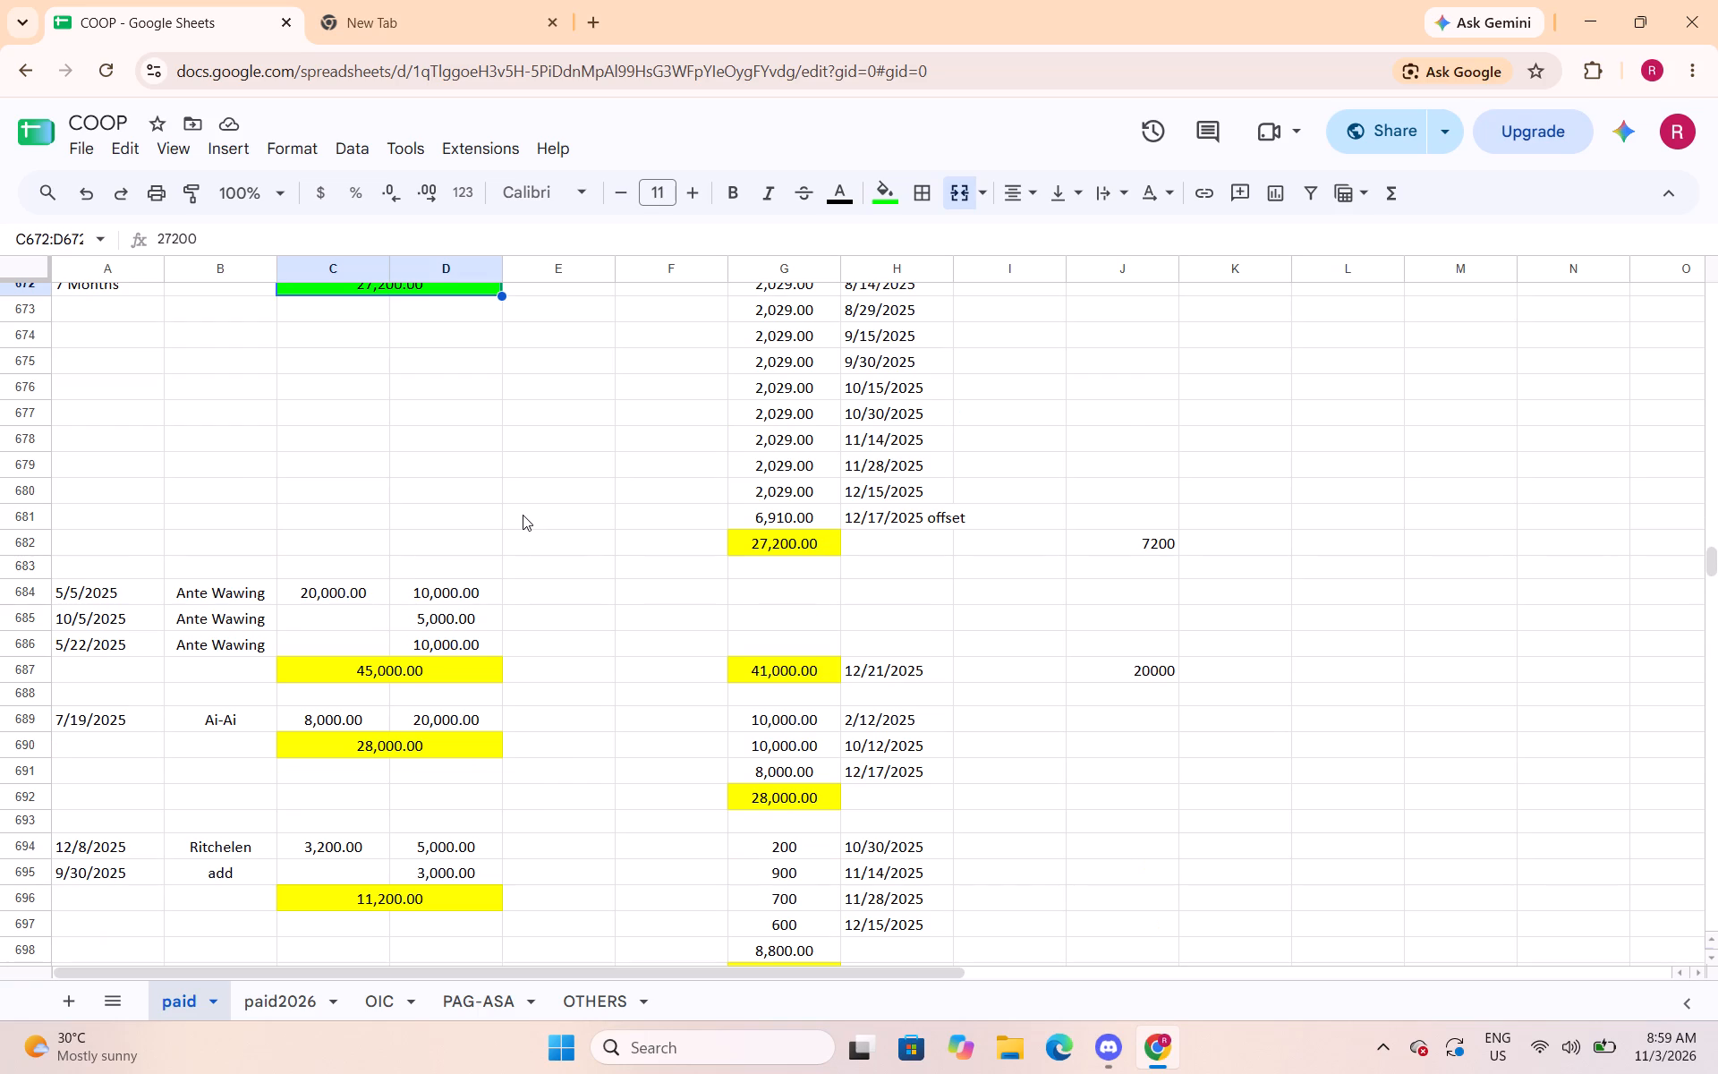
pyautogui.click(438, 678)
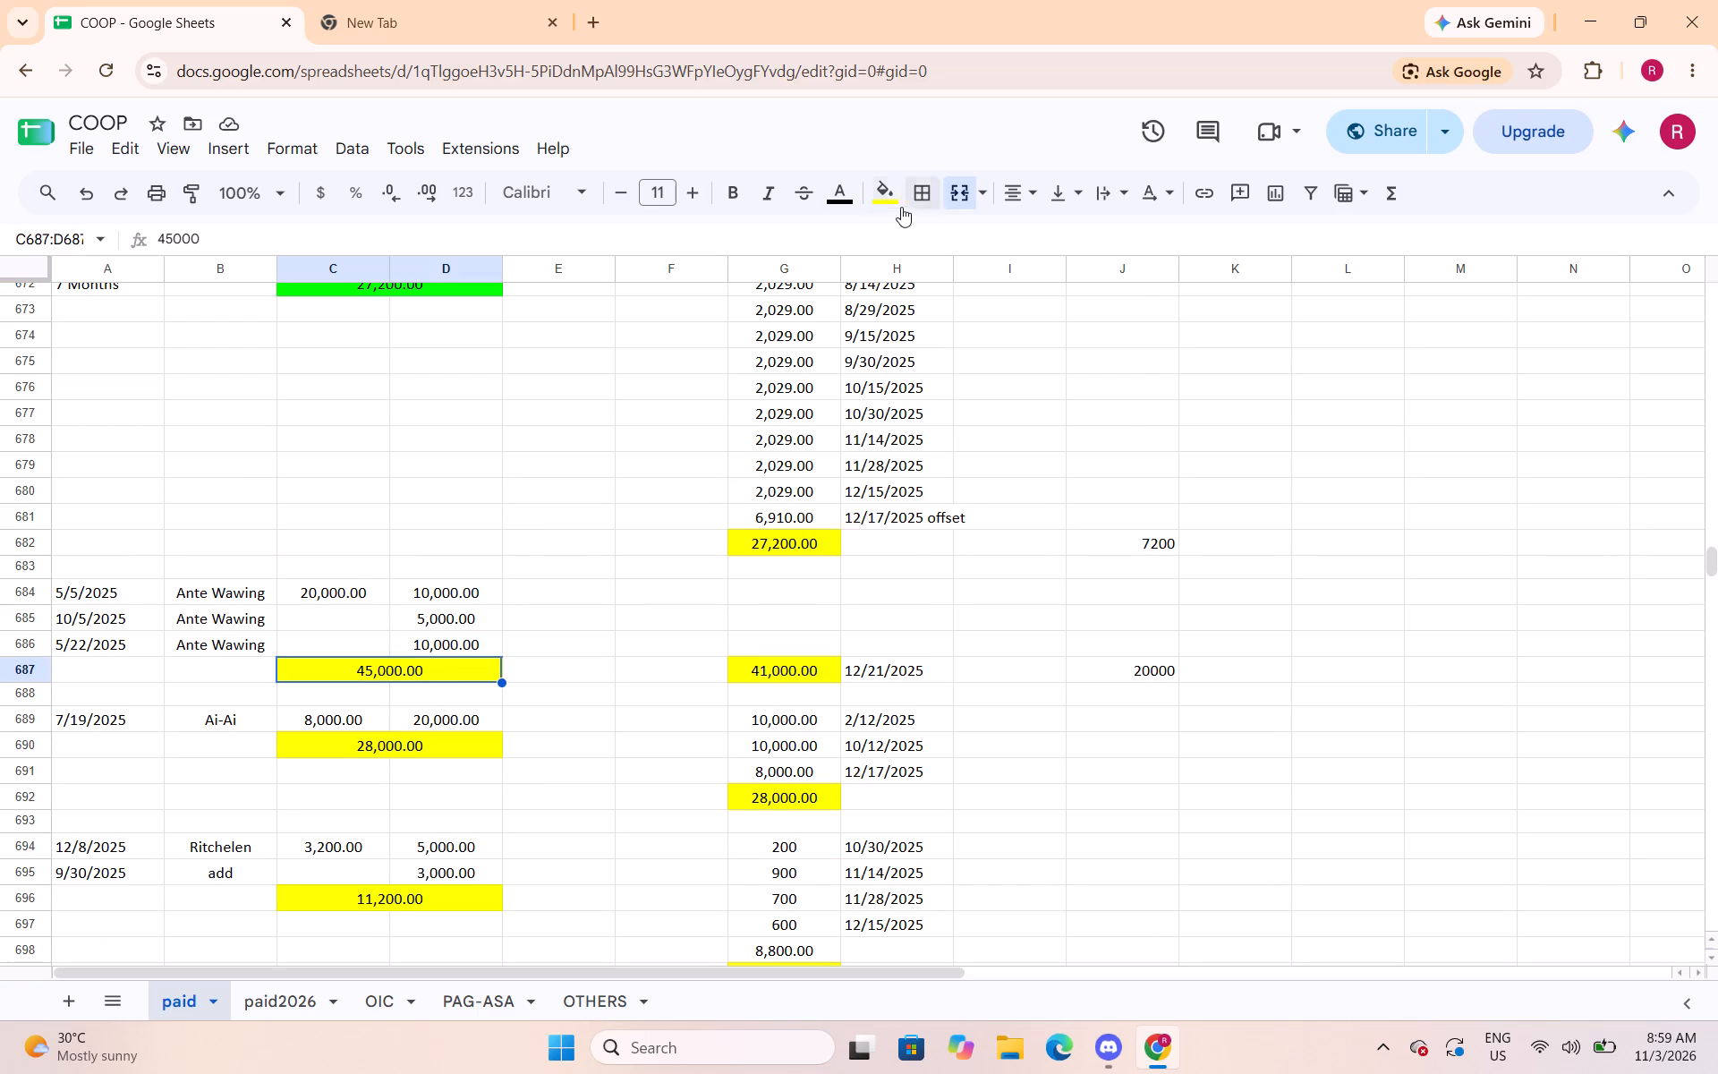
pyautogui.click(887, 209)
pyautogui.click(999, 291)
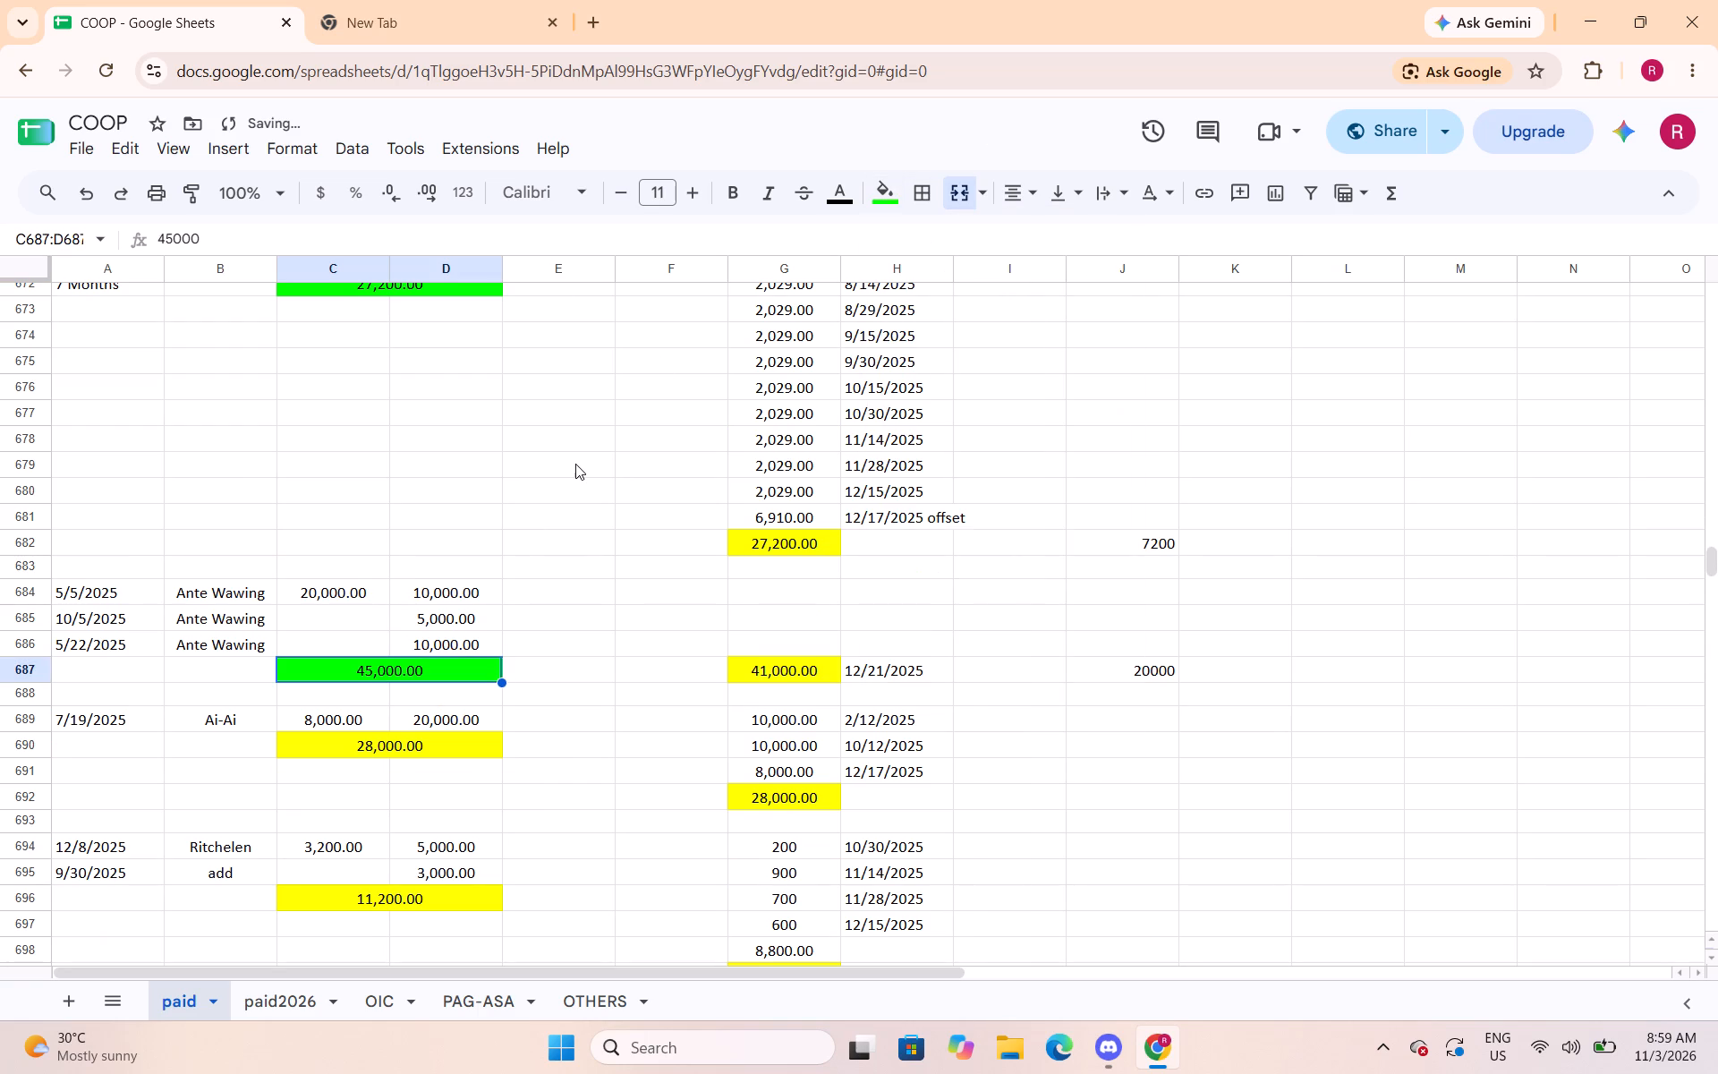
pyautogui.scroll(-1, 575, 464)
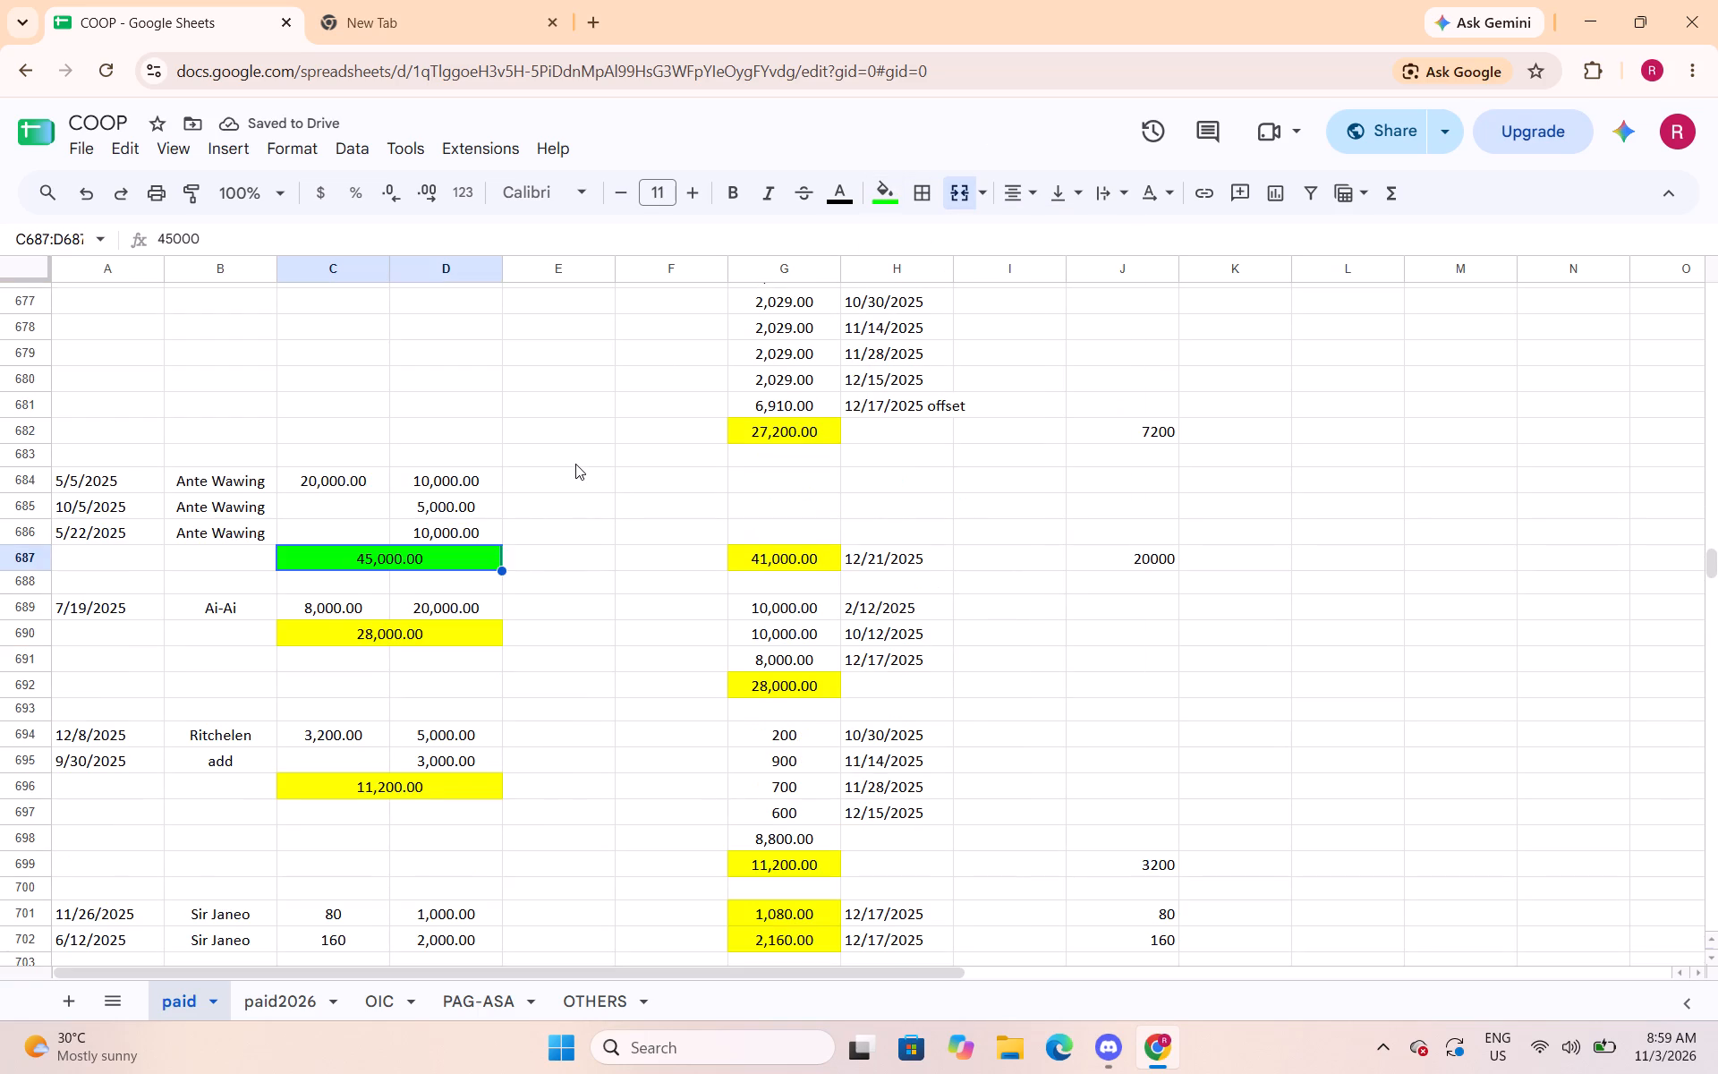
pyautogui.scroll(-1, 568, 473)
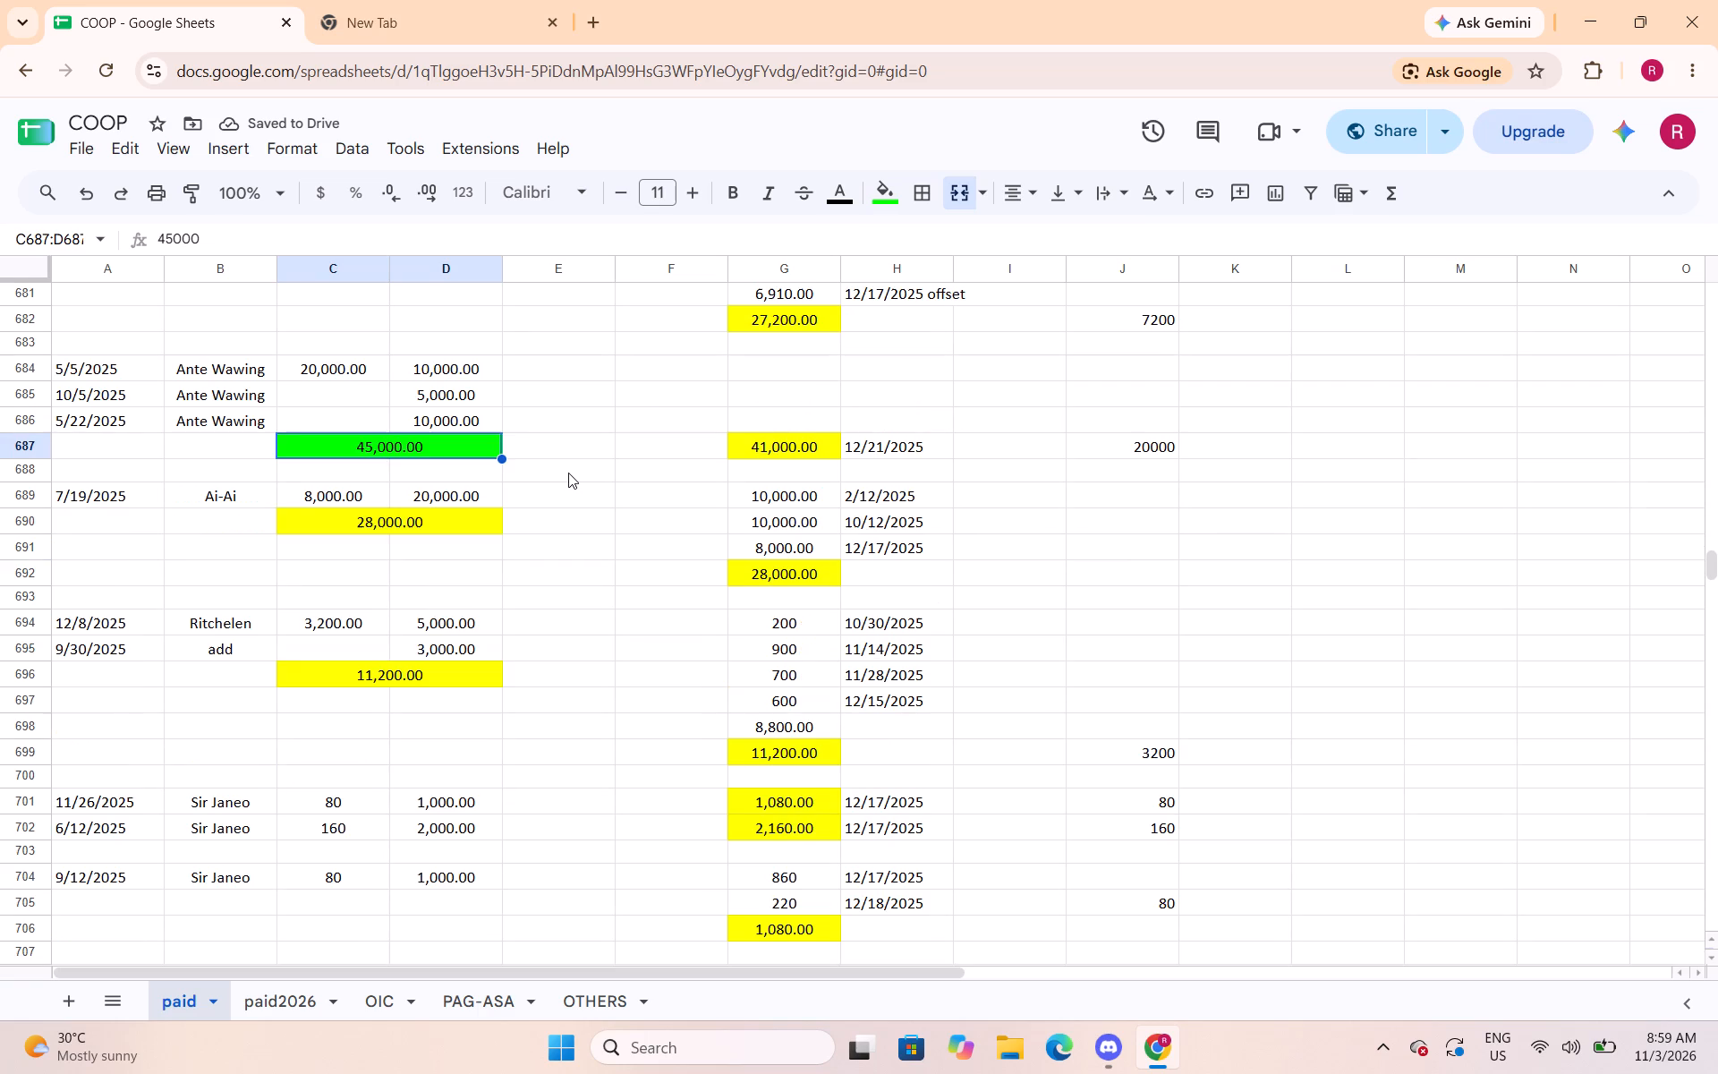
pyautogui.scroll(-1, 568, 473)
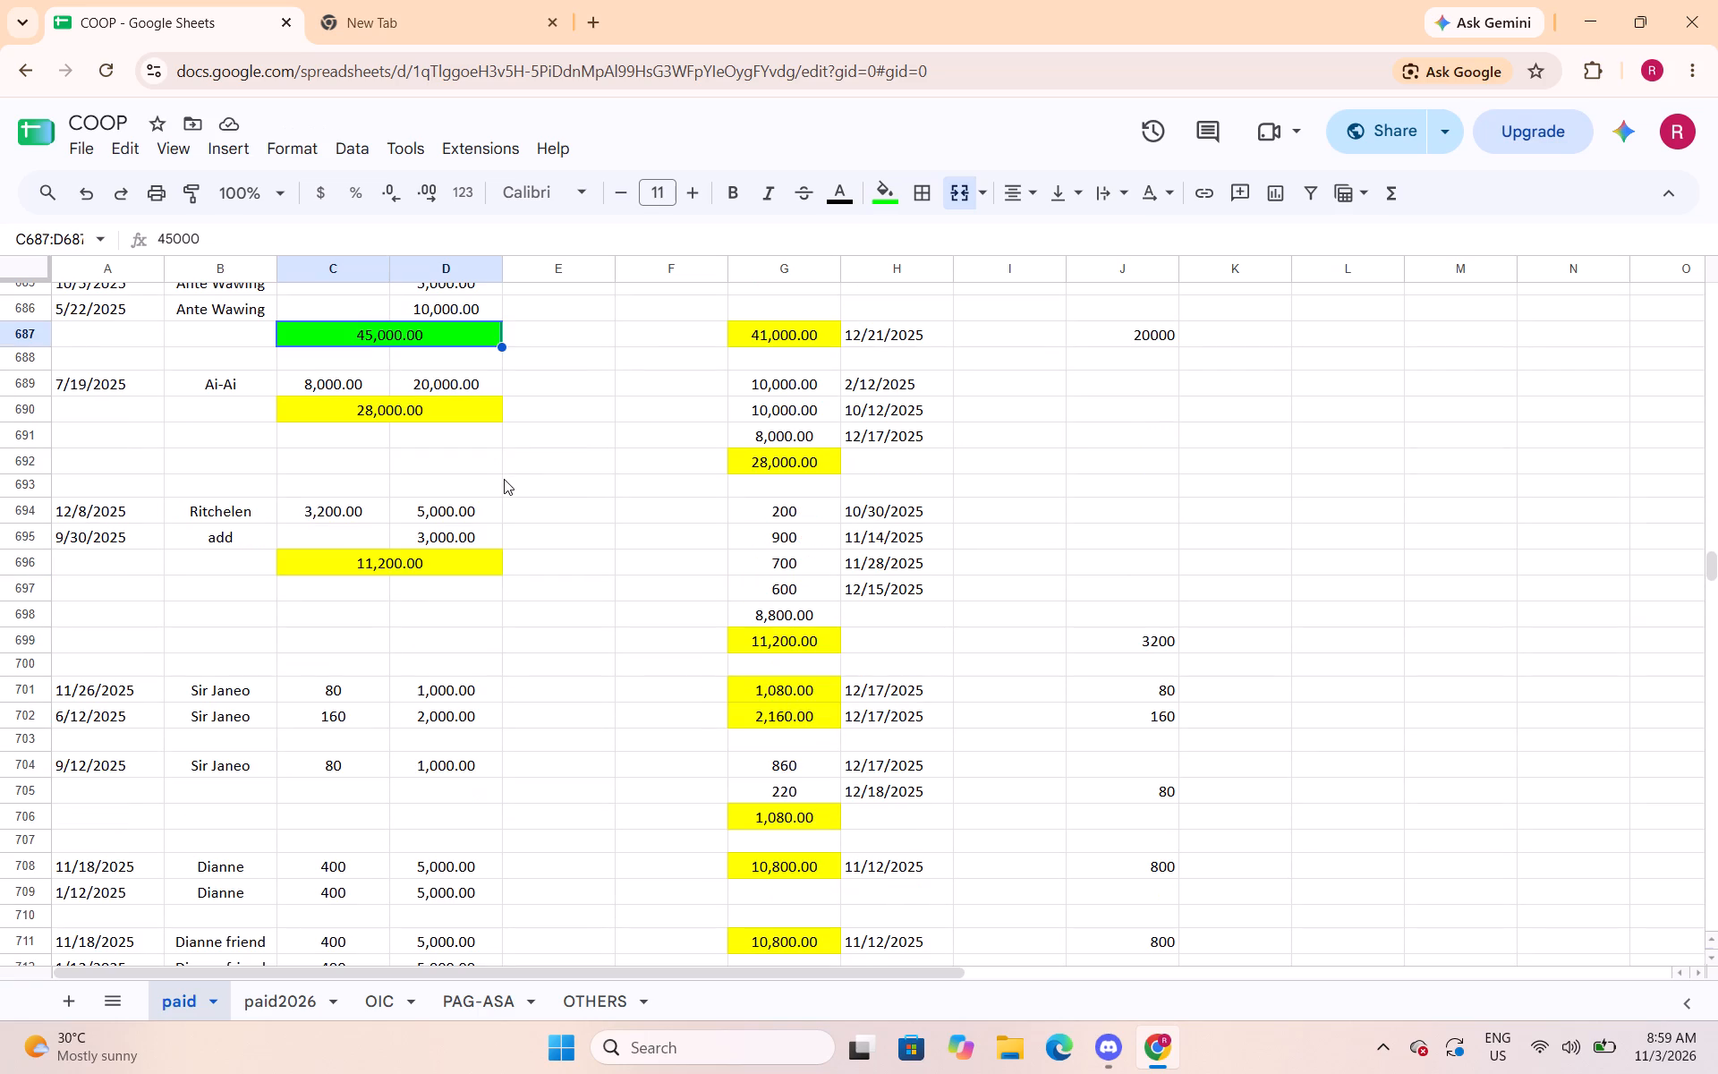
# Recolour the merged totals C690:D690 and C696:D696 bright green.
pyautogui.click(472, 417)
pyautogui.click(895, 206)
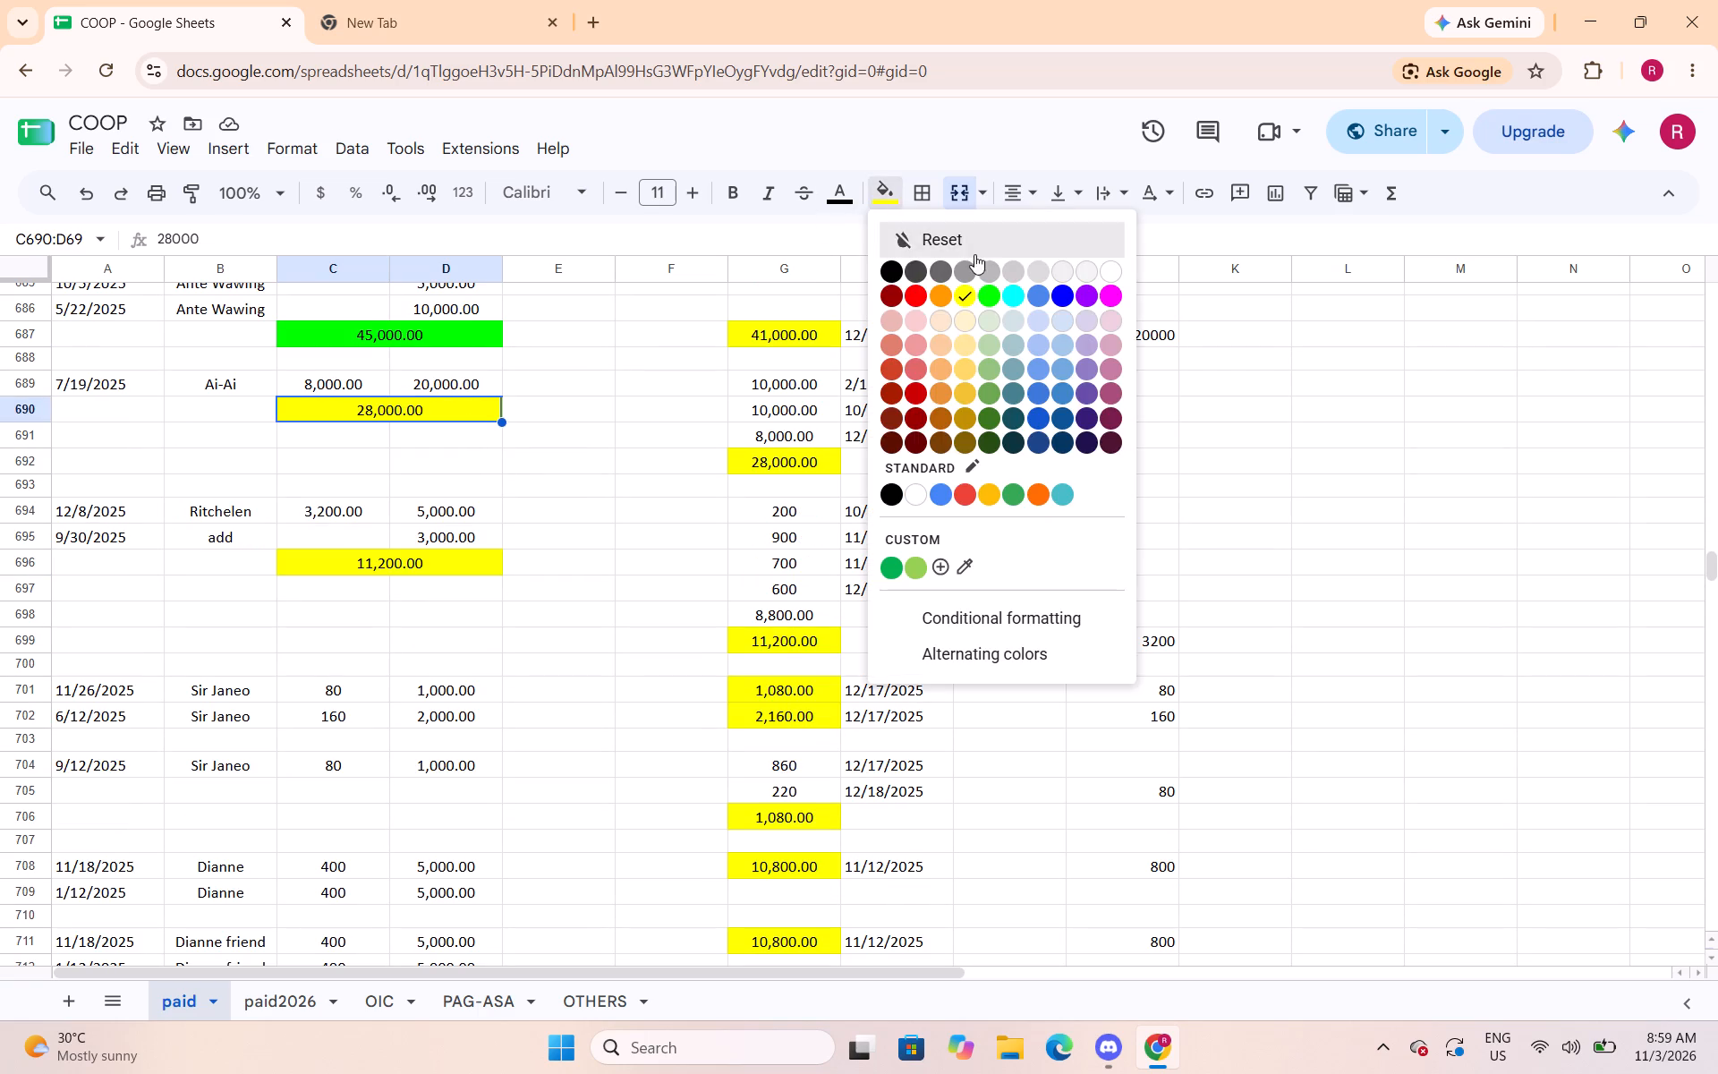
pyautogui.click(994, 304)
pyautogui.click(463, 567)
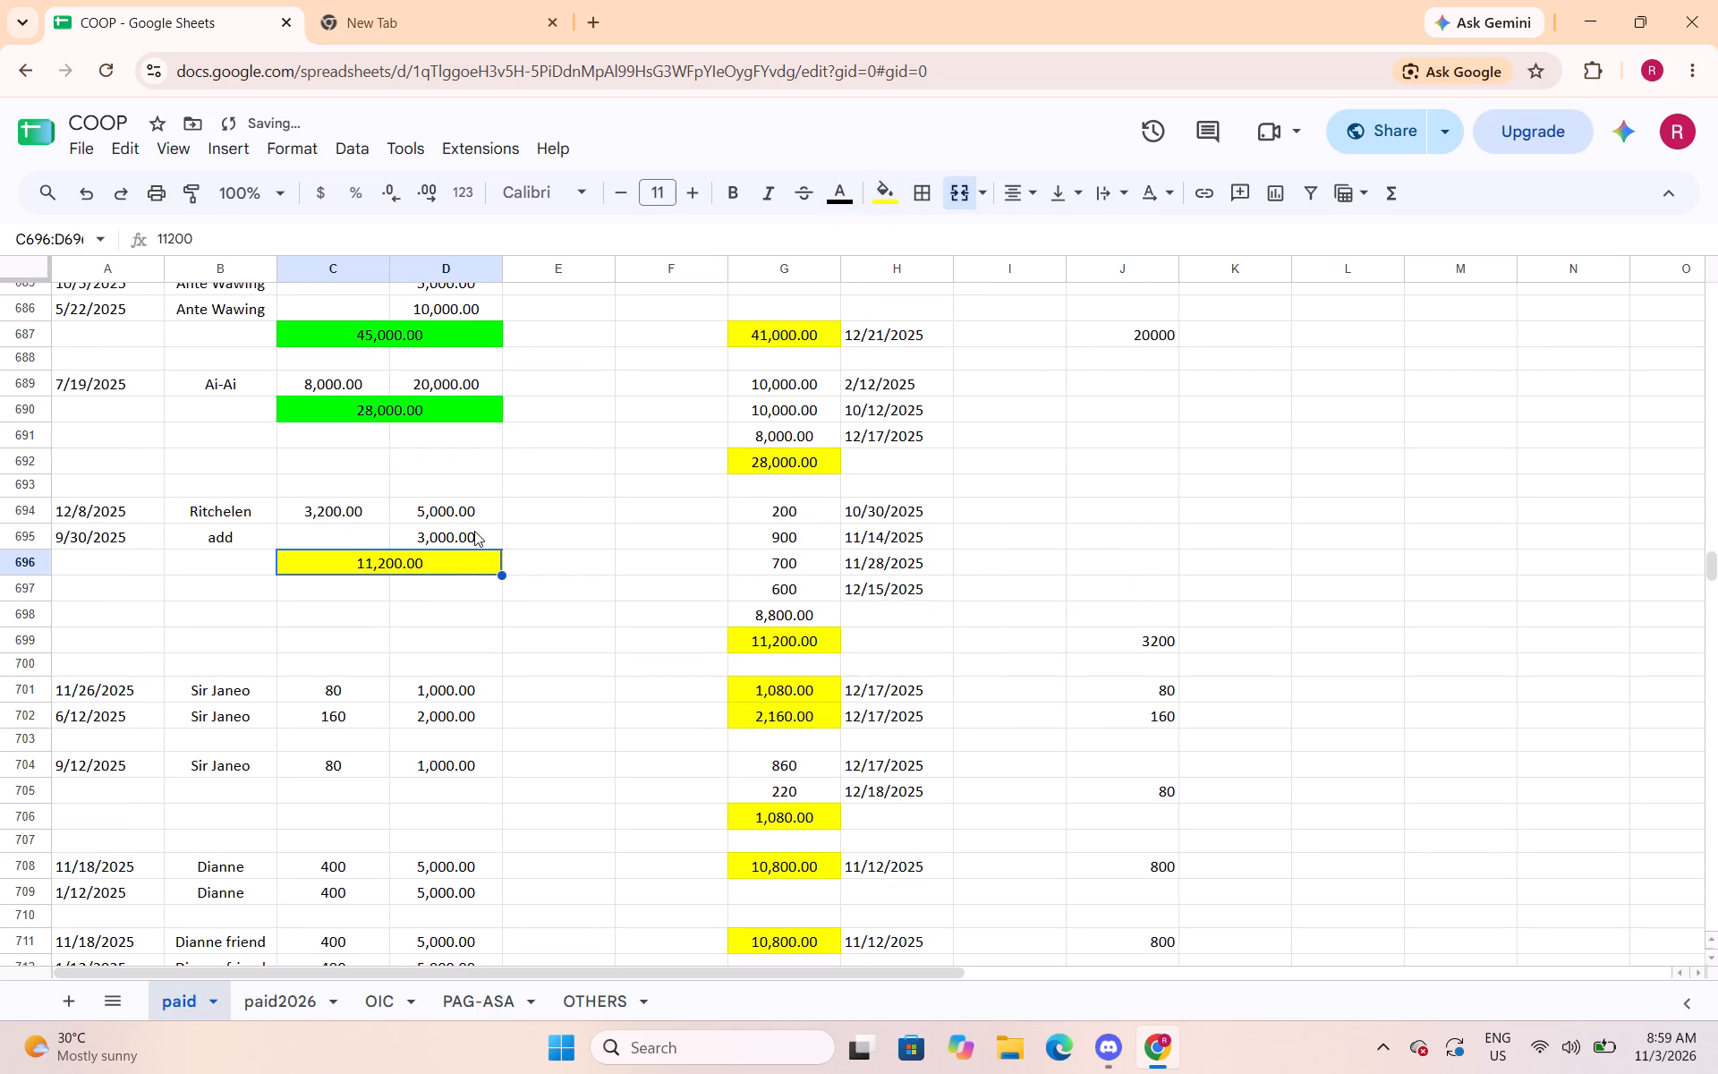
pyautogui.click(884, 199)
pyautogui.click(995, 292)
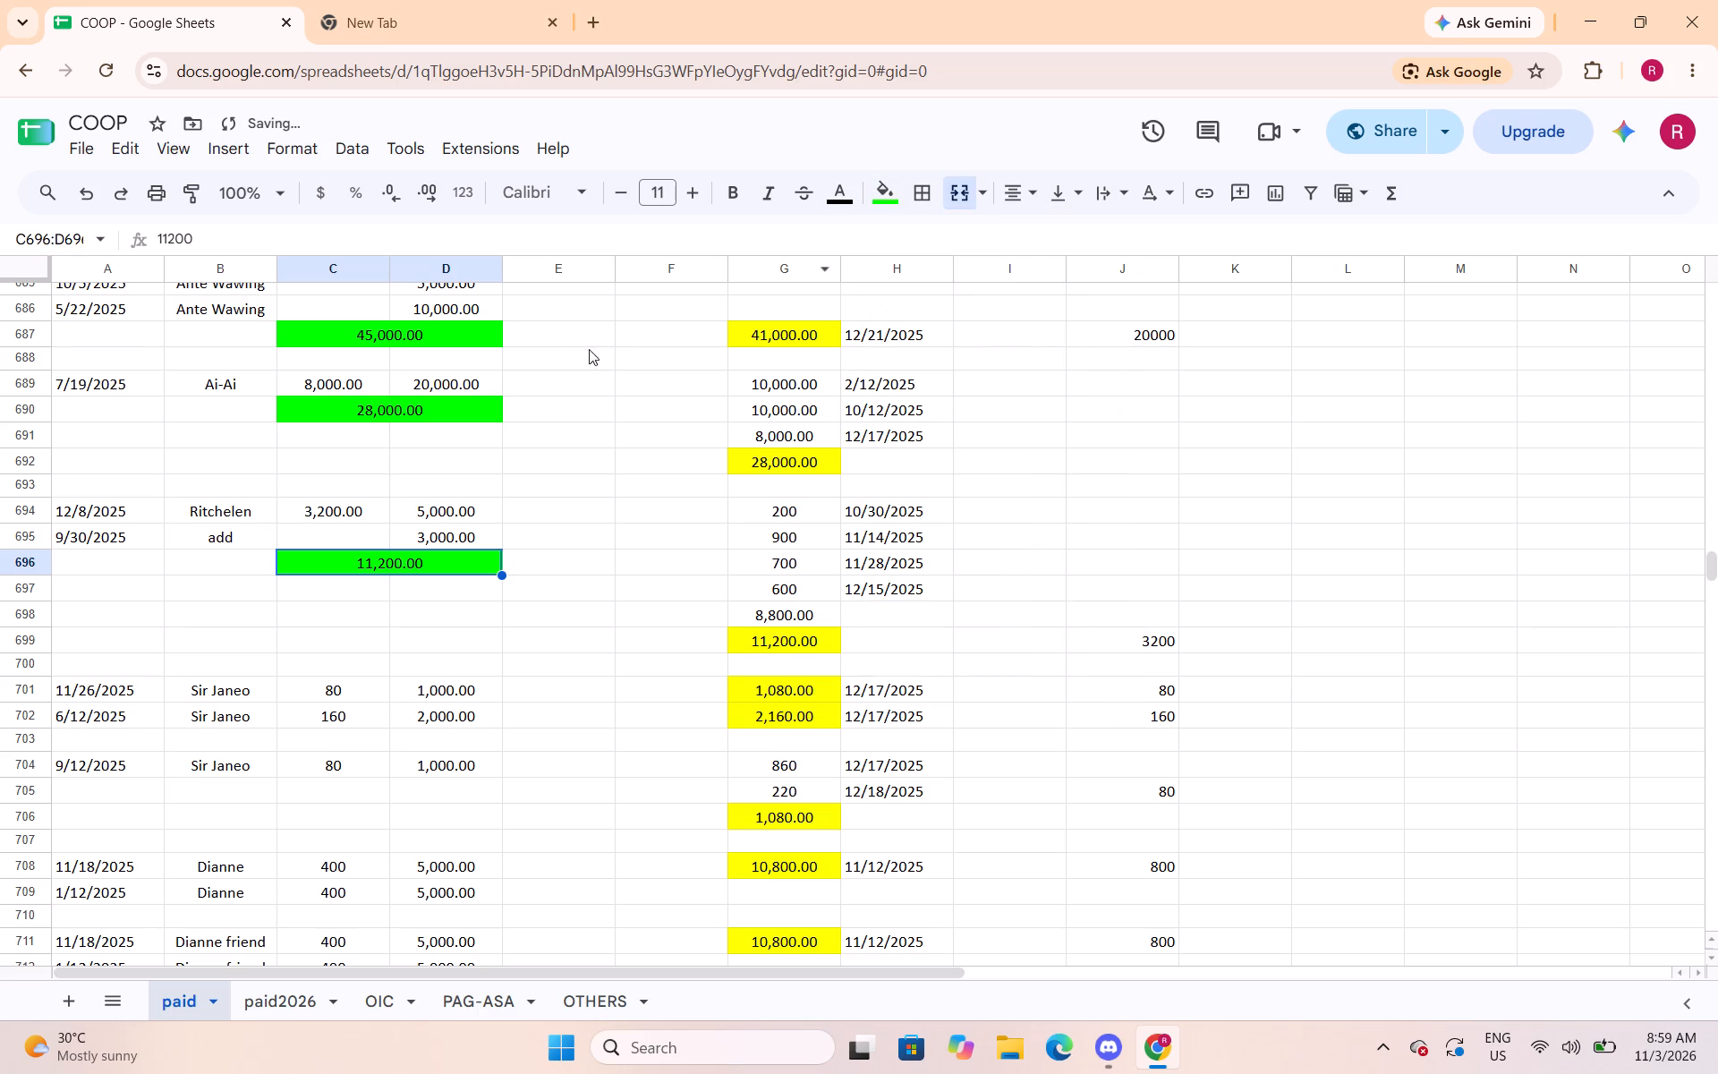
# Insert one blank row above row 702, between the 11/26/2025 and 6/12/2025 loans.
pyautogui.scroll(-3, 526, 372)
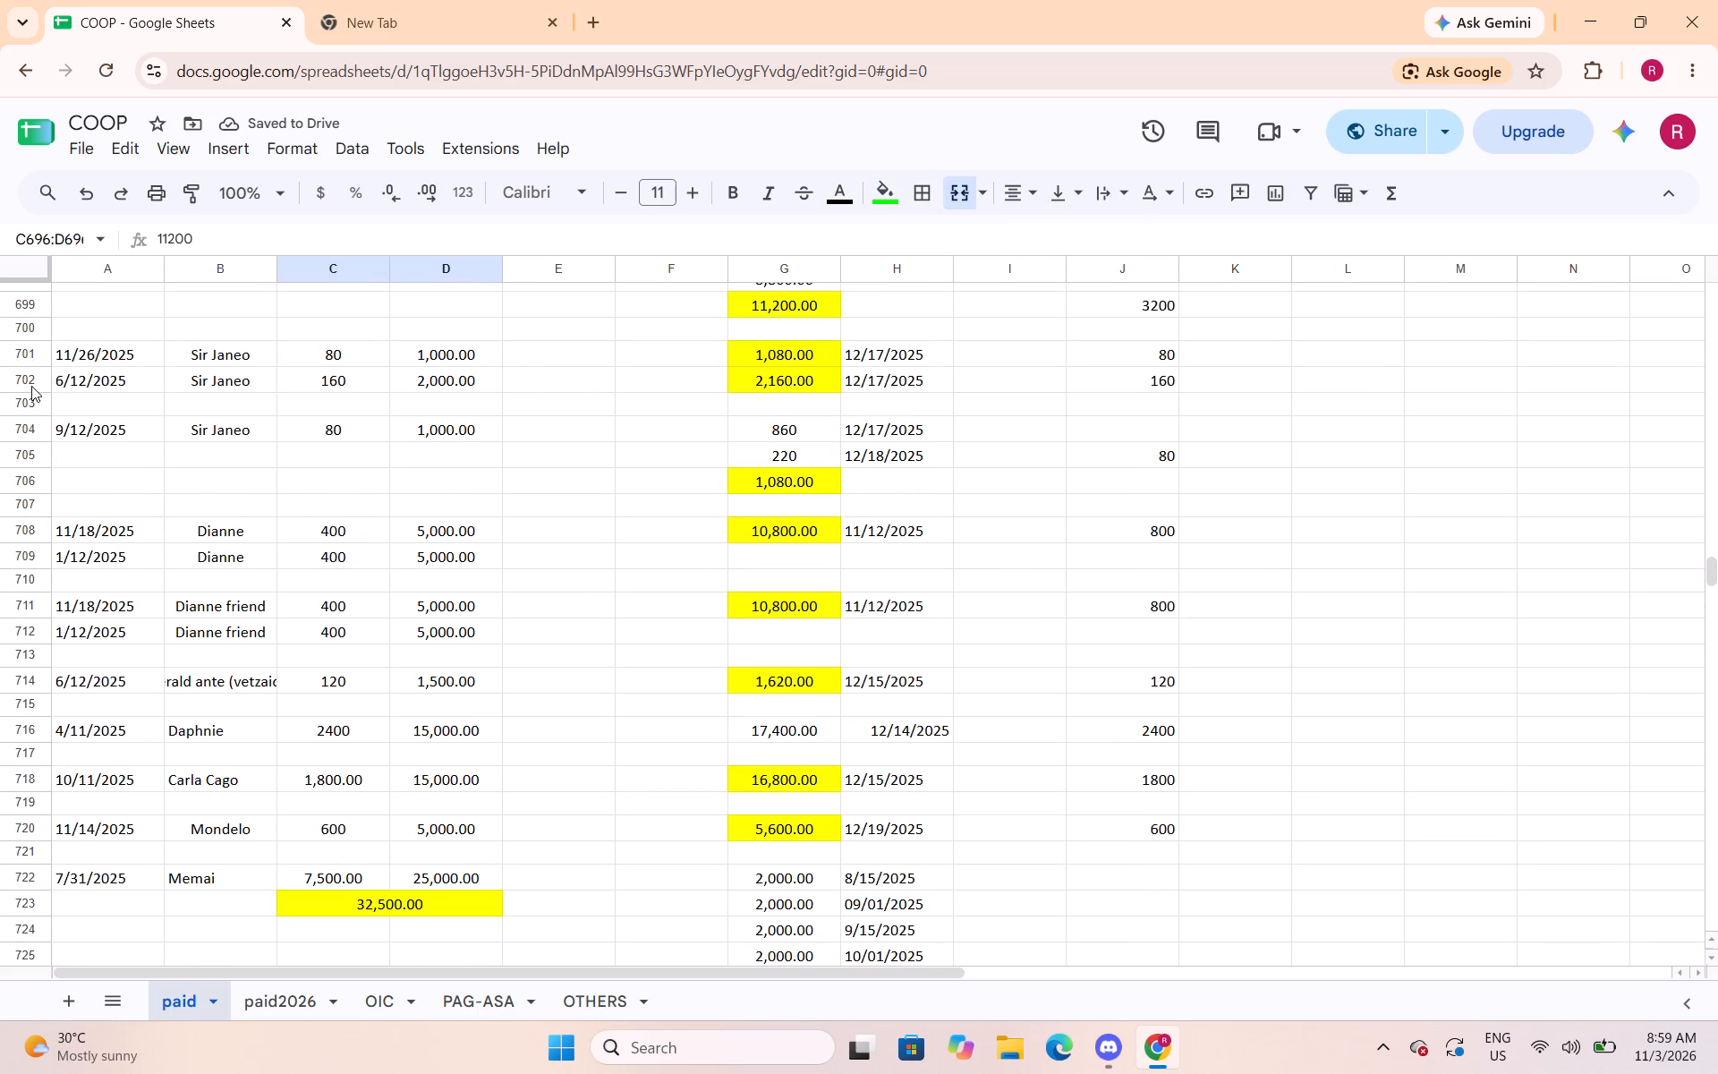
pyautogui.click(31, 386)
pyautogui.rightClick(31, 386)
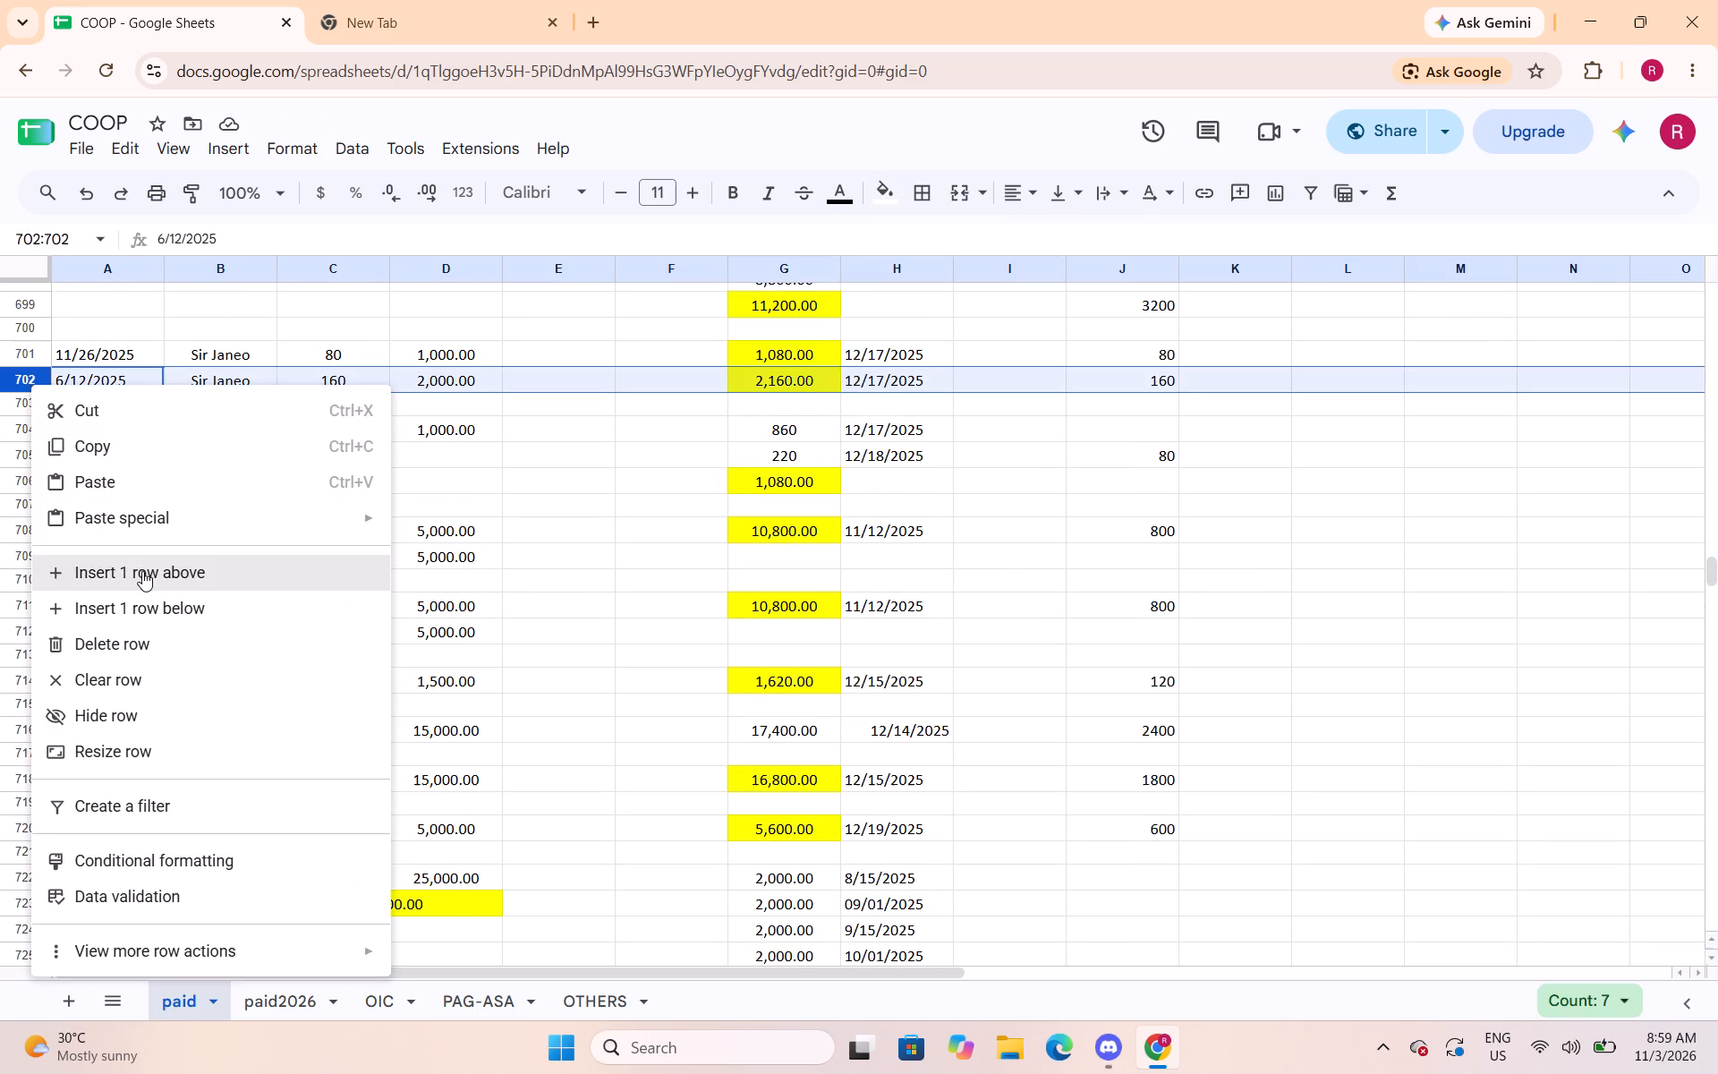
pyautogui.click(142, 571)
# Merge C702:D702 under the 11/26/2025 loan and enter =sum(C701:D701) in it.
pyautogui.moveTo(377, 379); pyautogui.dragTo(418, 379)
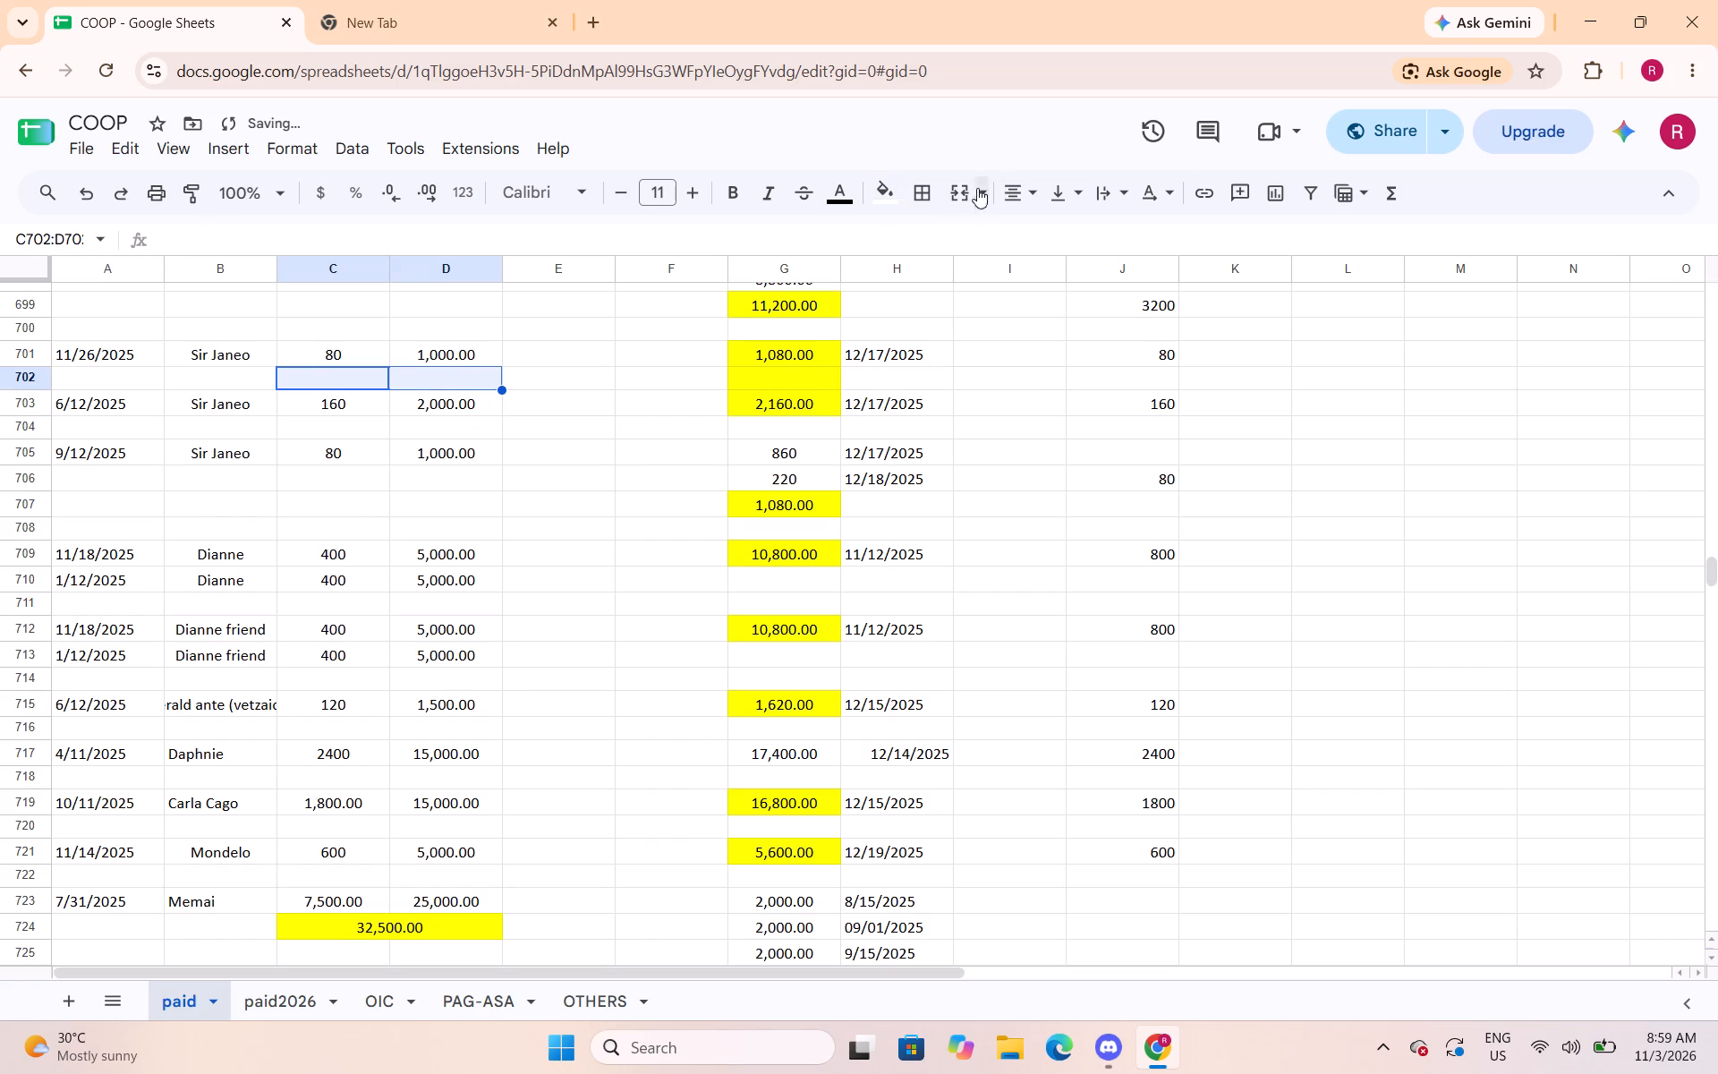
pyautogui.click(963, 199)
pyautogui.write('=sum(')
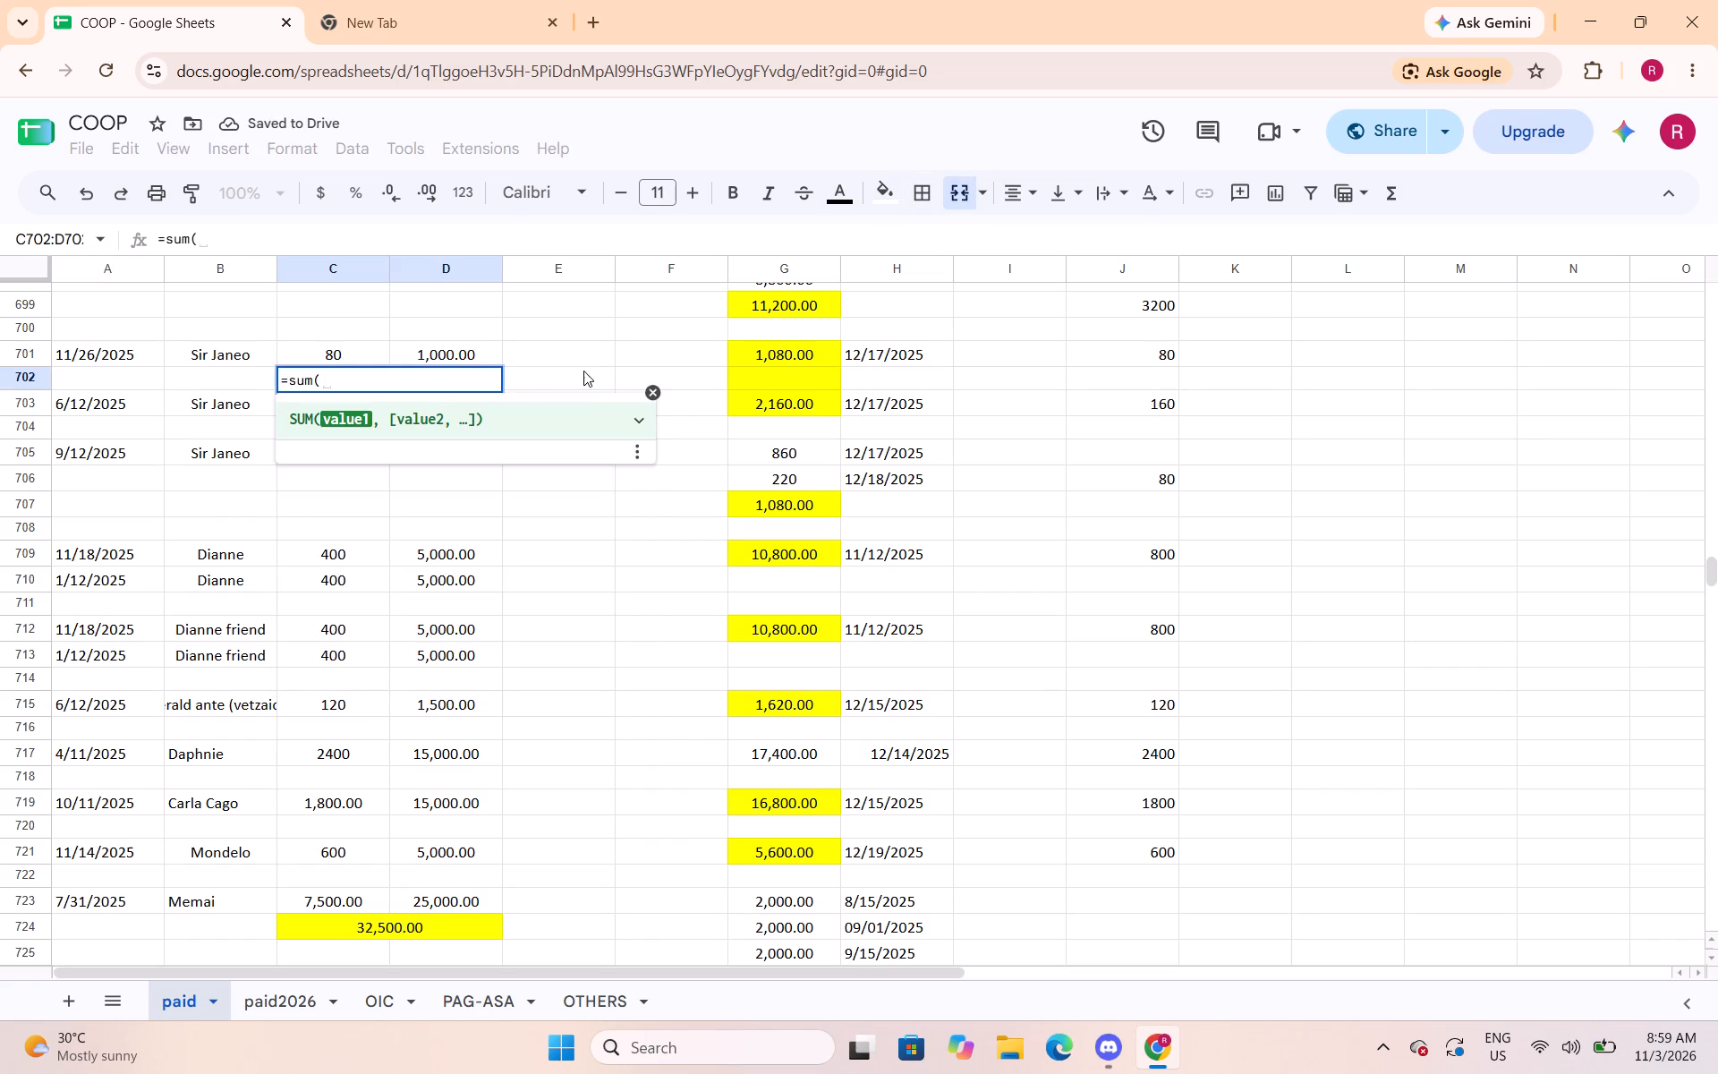
pyautogui.moveTo(370, 350); pyautogui.dragTo(413, 359)
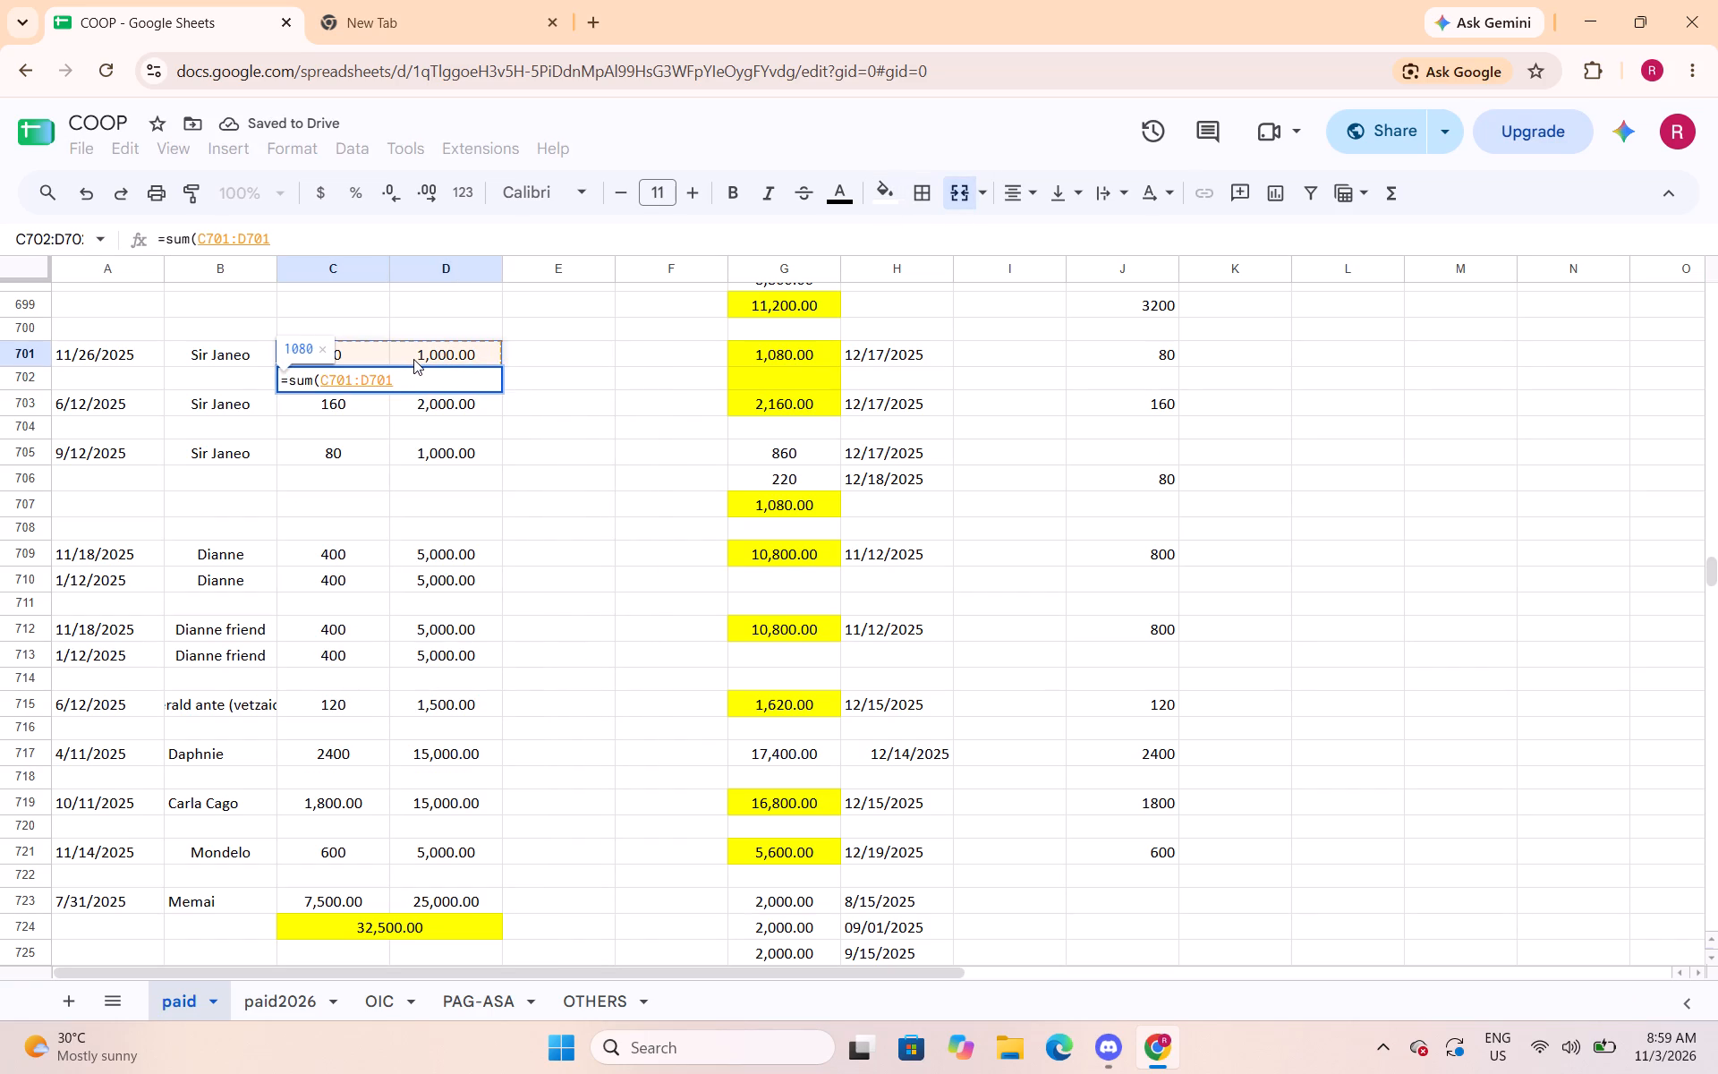
pyautogui.hotkey('shift', ')')
pyautogui.press('Return')
pyautogui.press('Up')
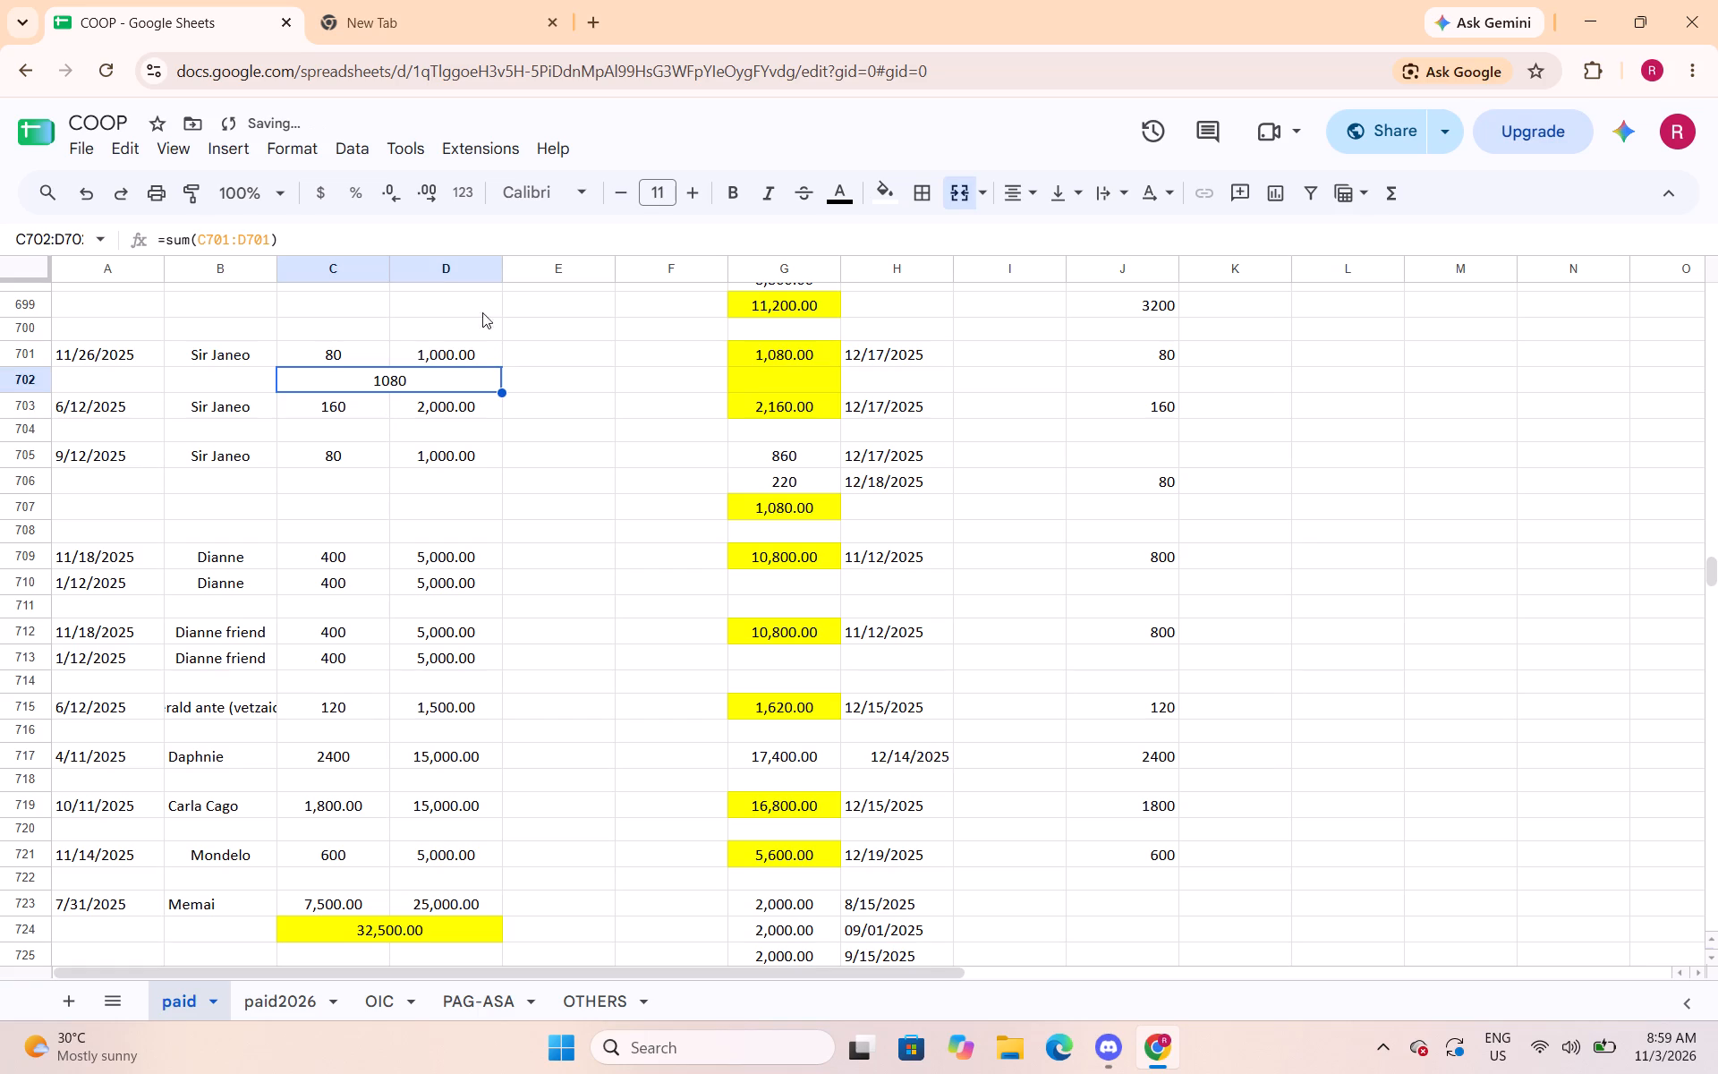
# Fill the merged total C702:D702 bright green and give it the Number format 1,000.12.
pyautogui.click(879, 200)
pyautogui.click(992, 295)
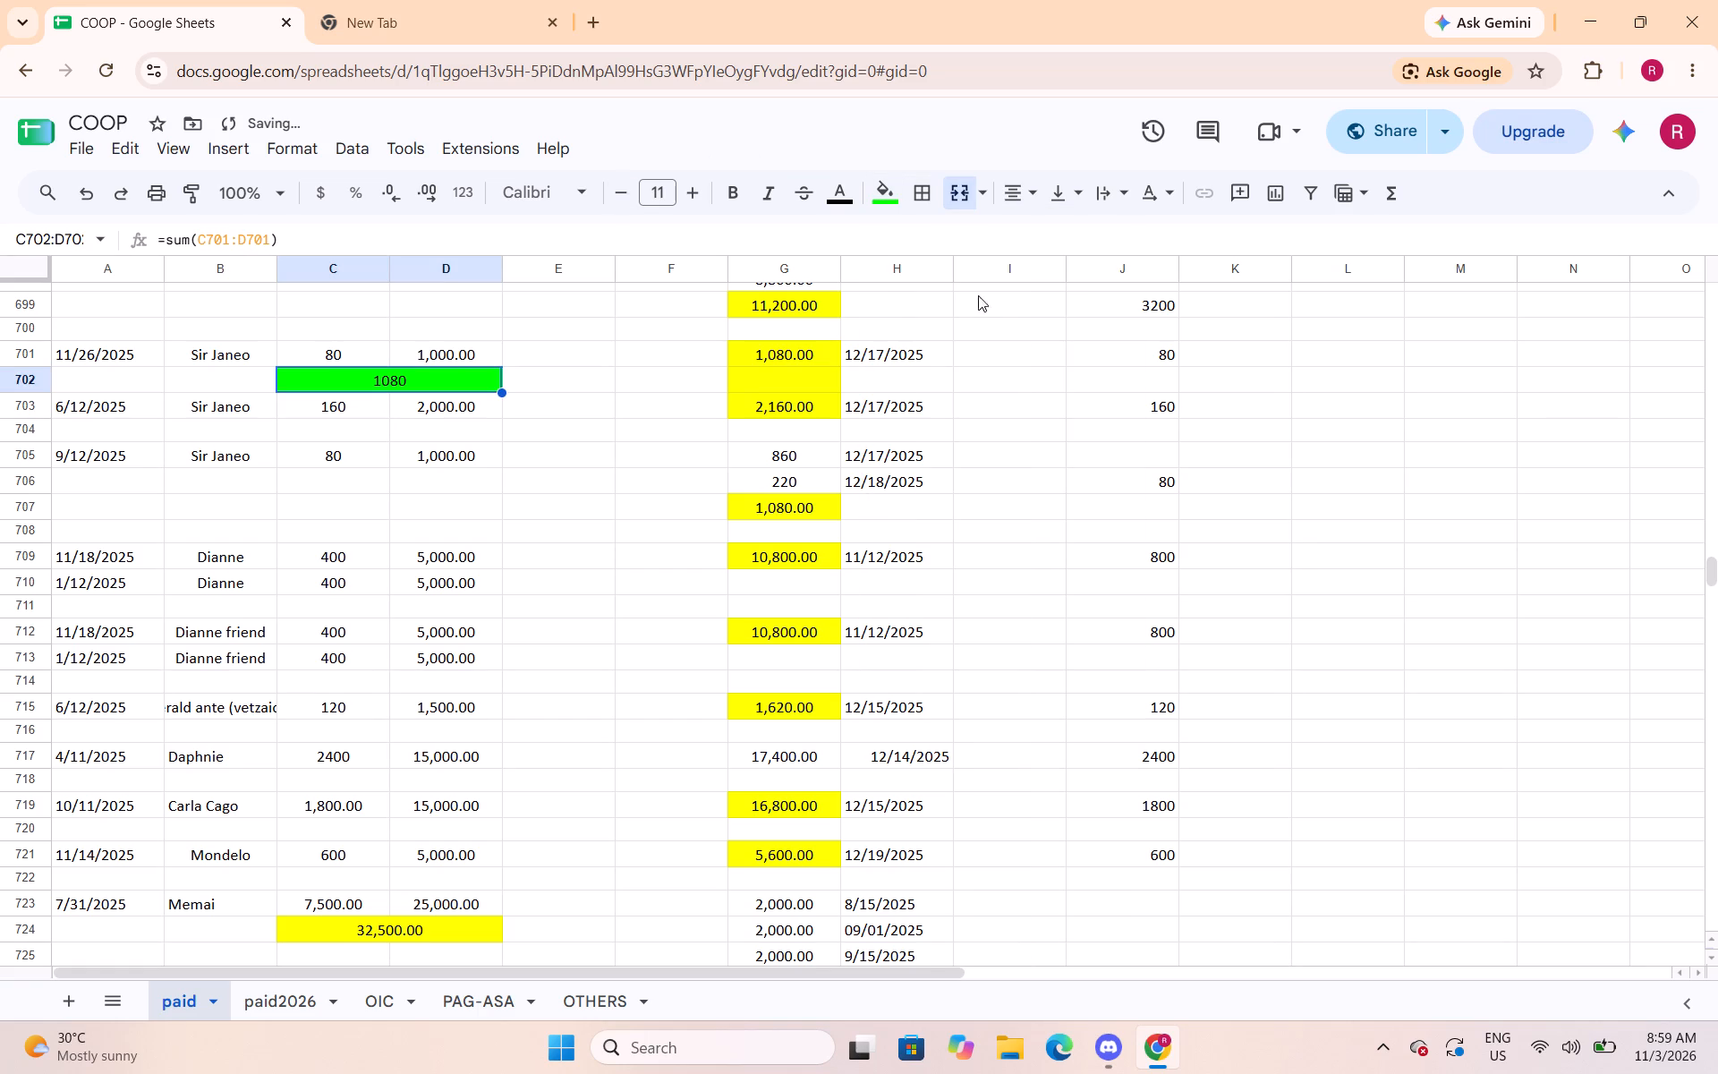
pyautogui.click(279, 145)
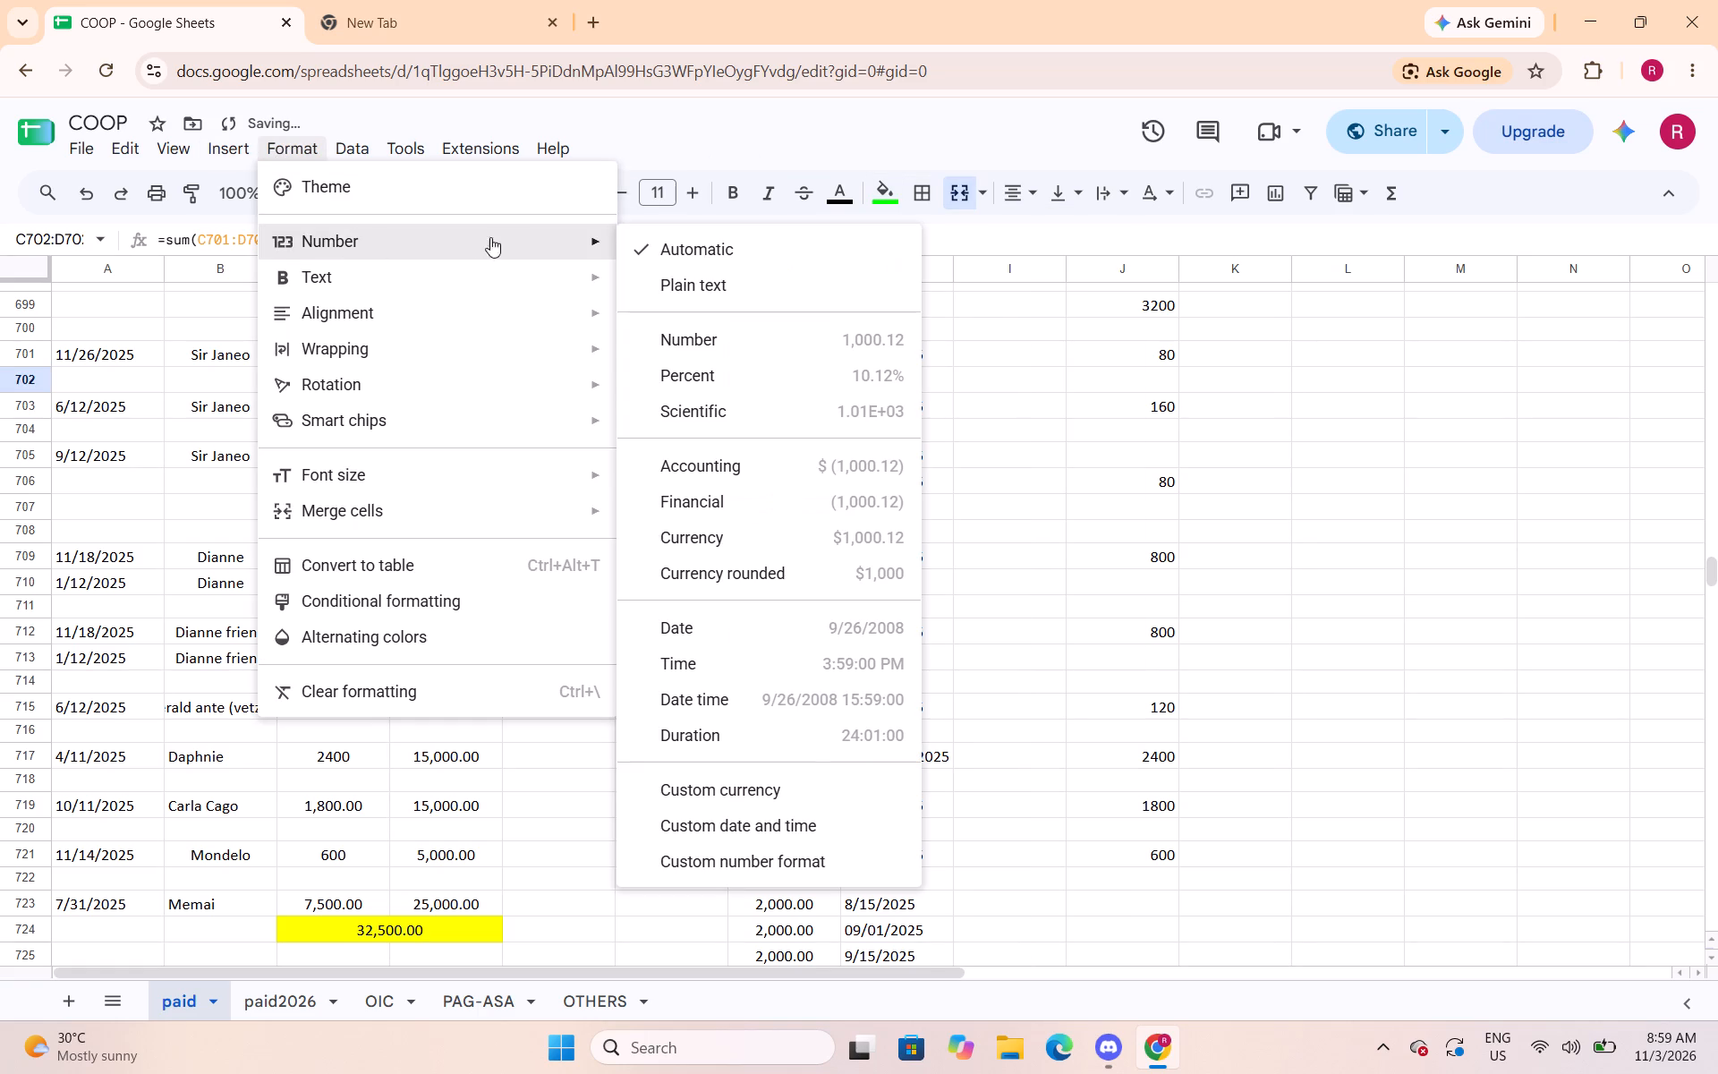
pyautogui.click(662, 340)
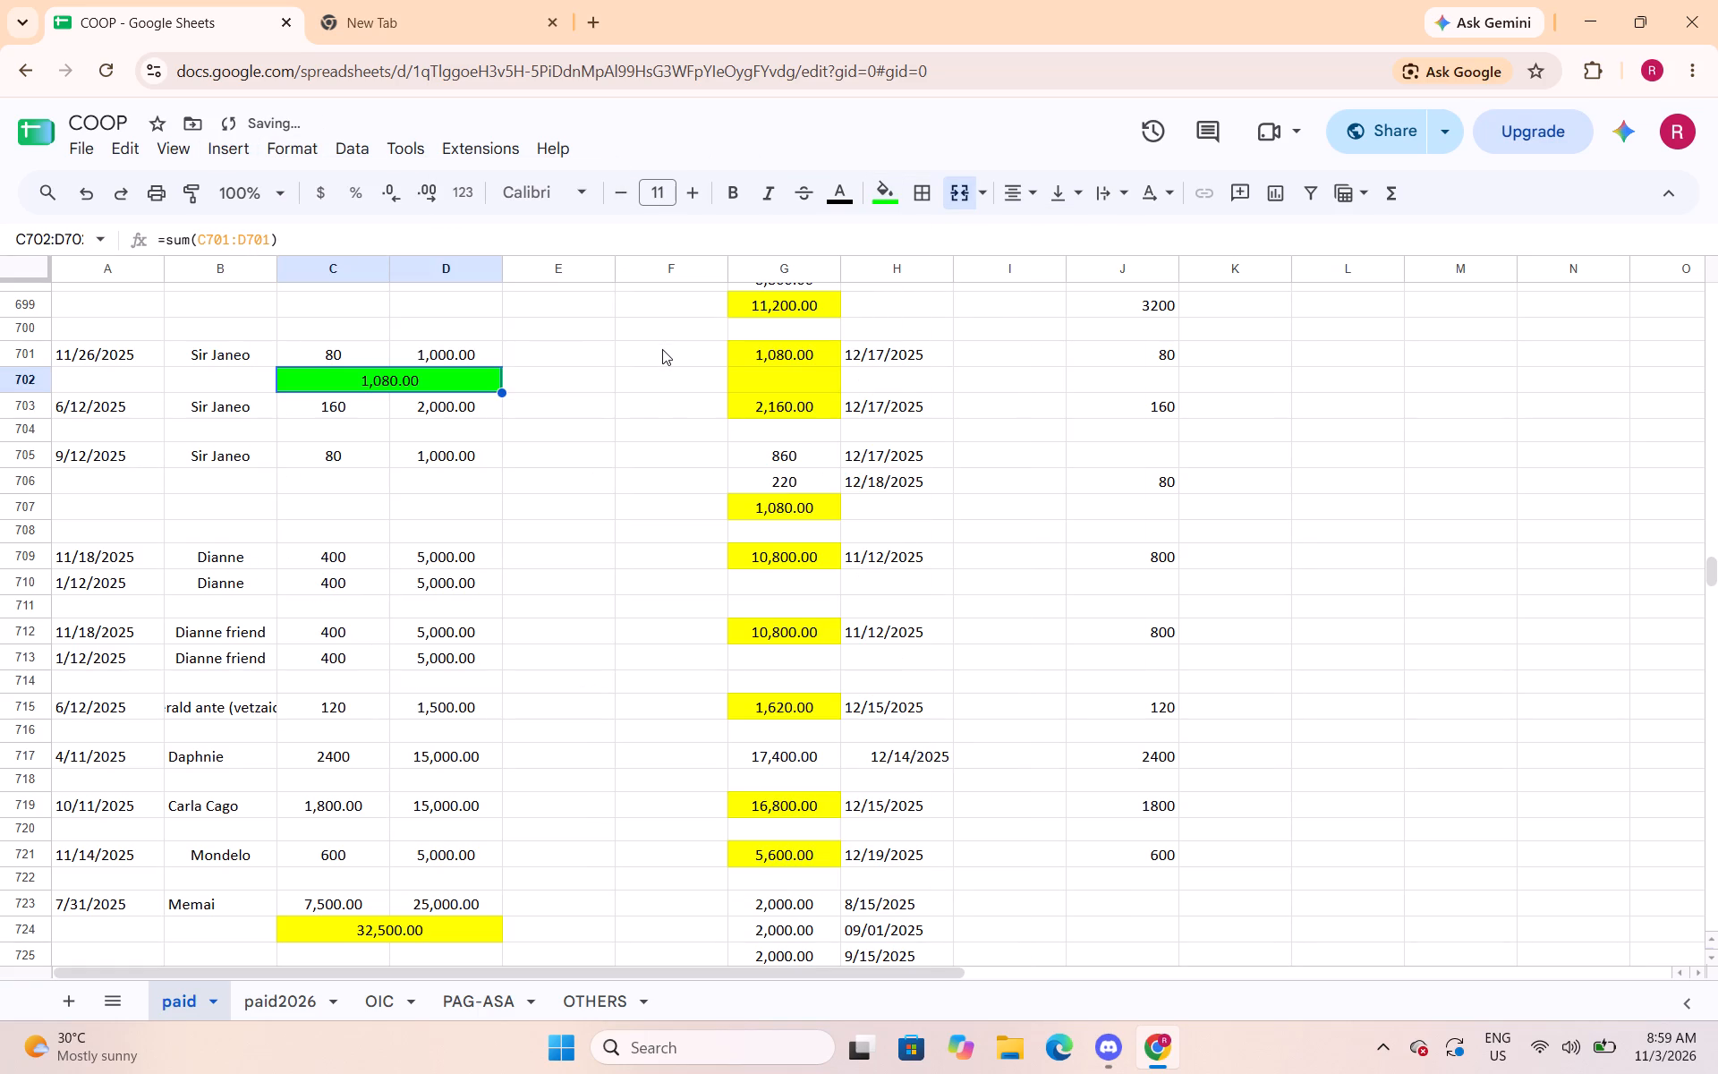
# Replace the stray yellow fill of the empty cell G702 with white.
pyautogui.click(788, 372)
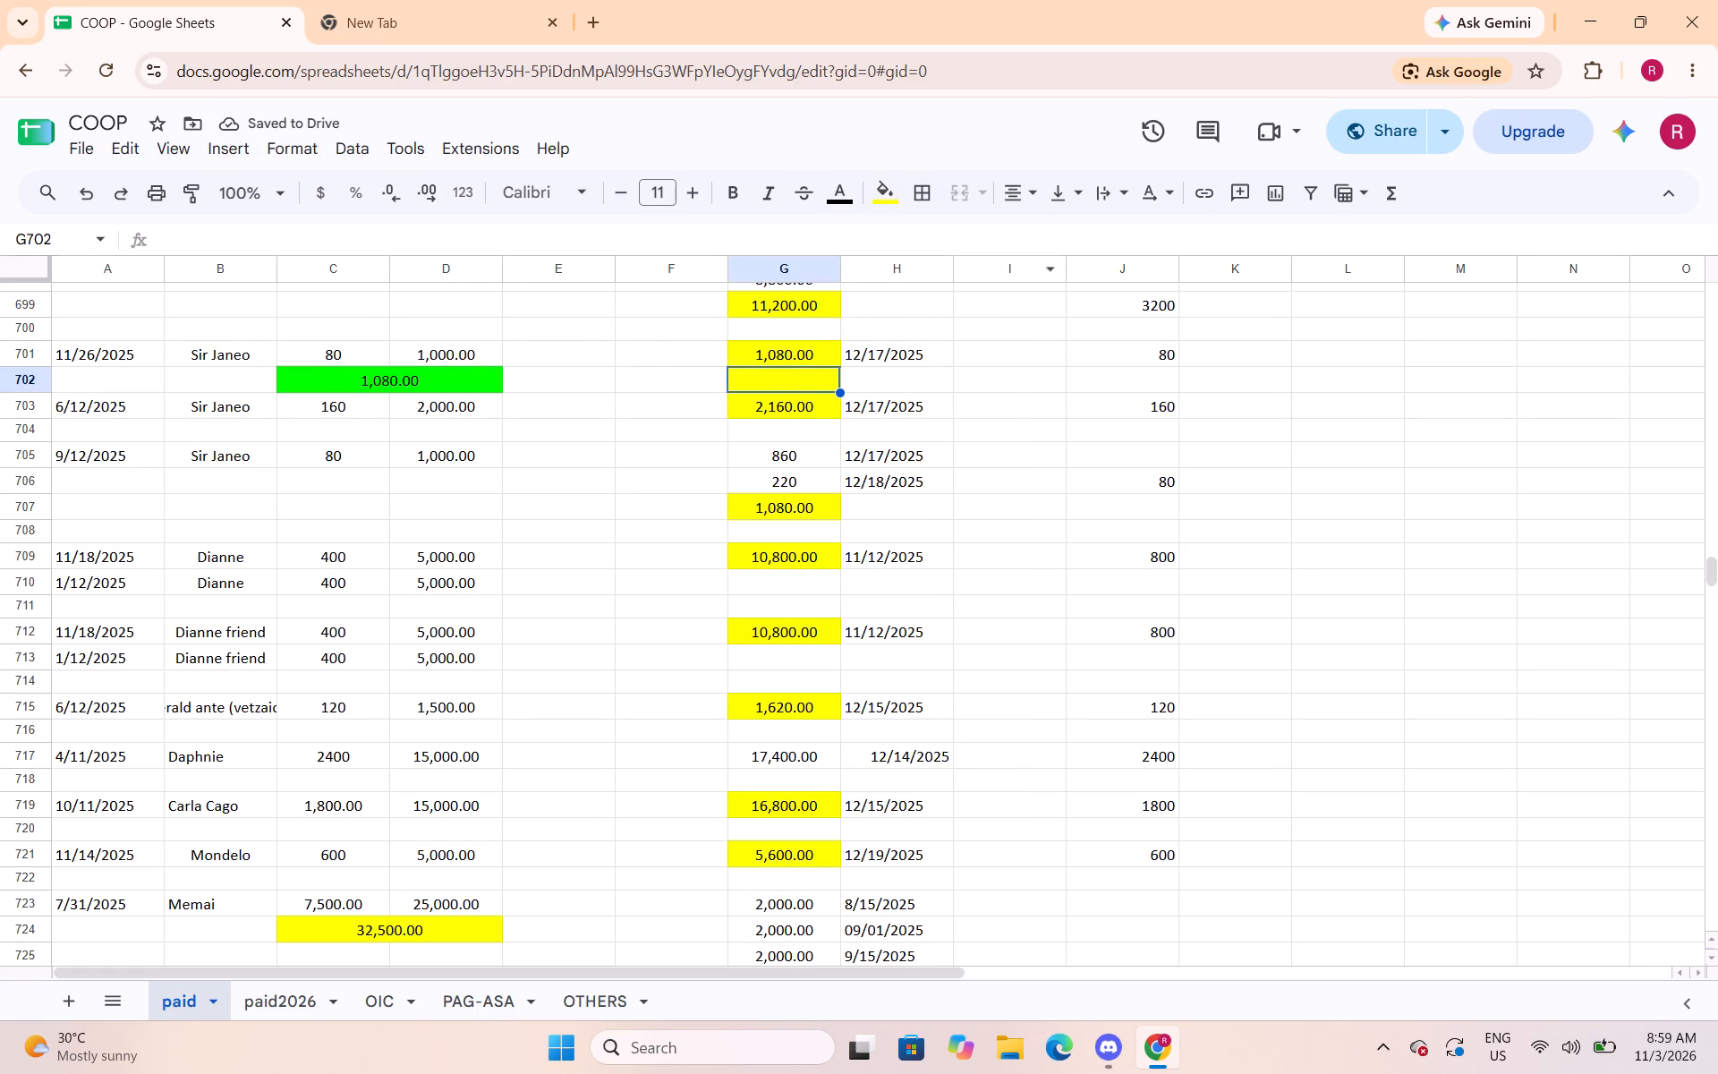
pyautogui.click(897, 195)
pyautogui.click(917, 493)
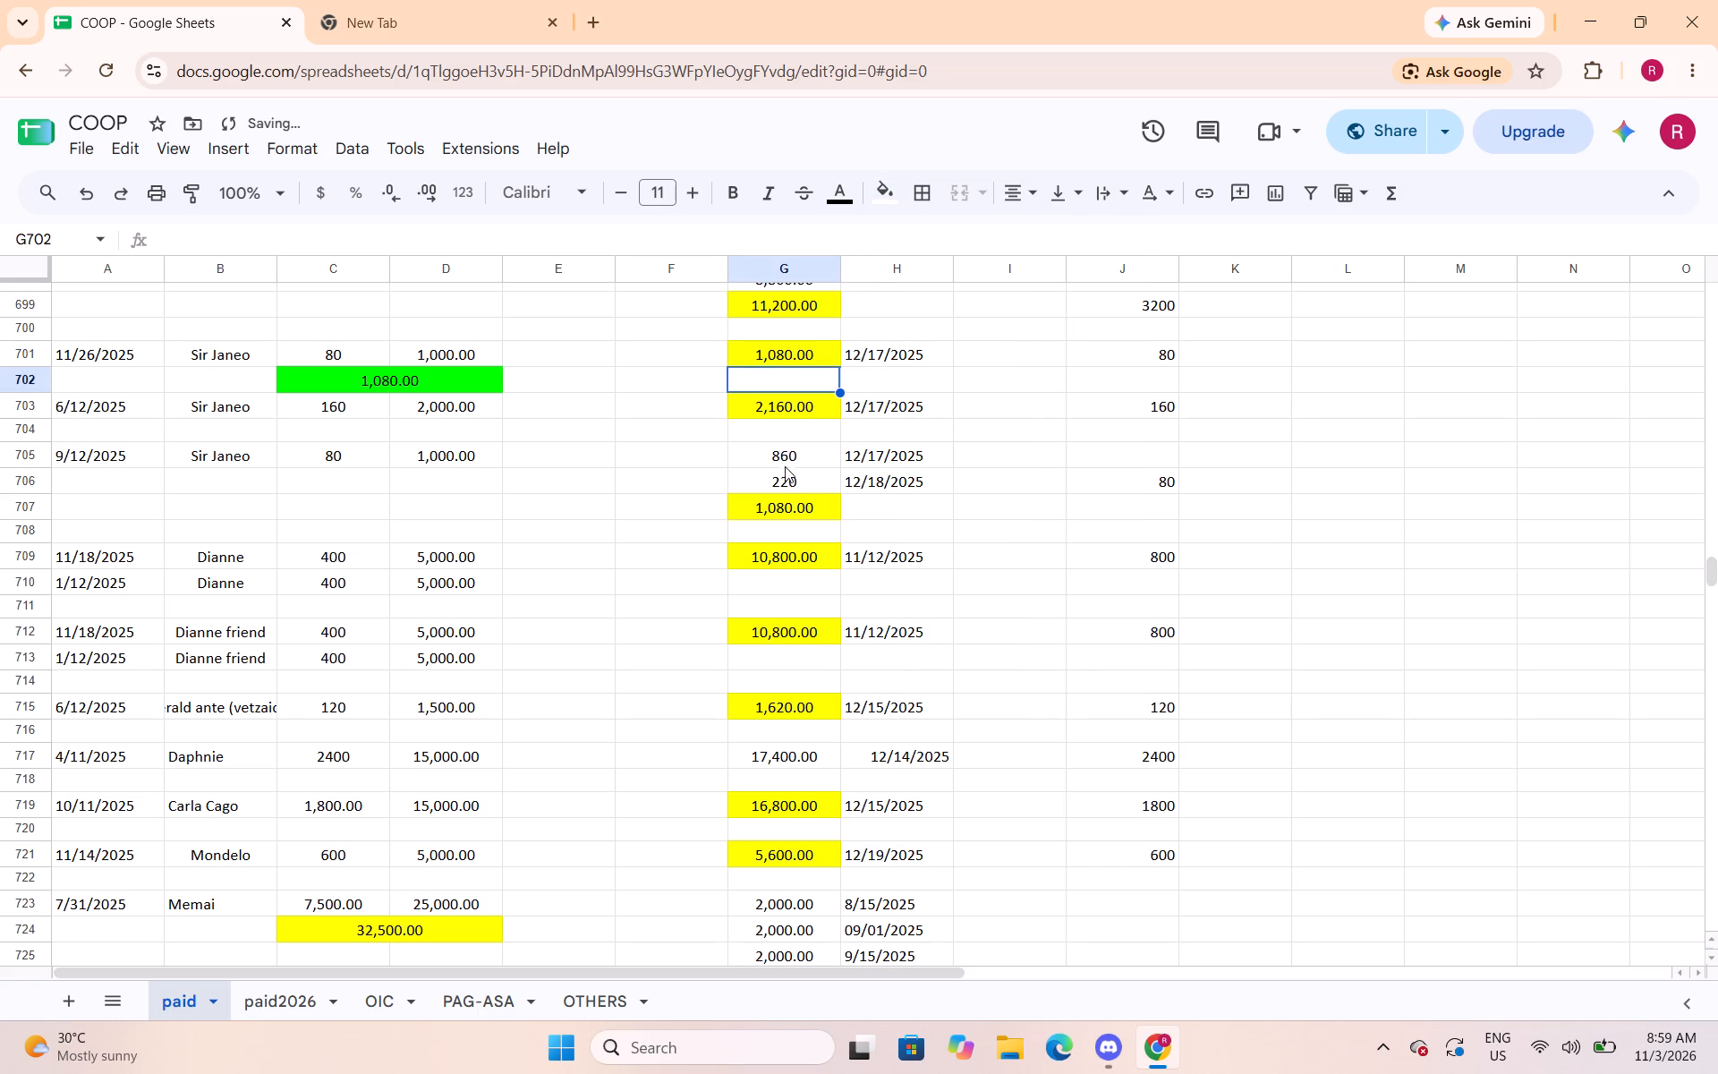
# Insert one blank row above row 704, below the 6/12/2025 loan in row 703.
pyautogui.click(35, 431)
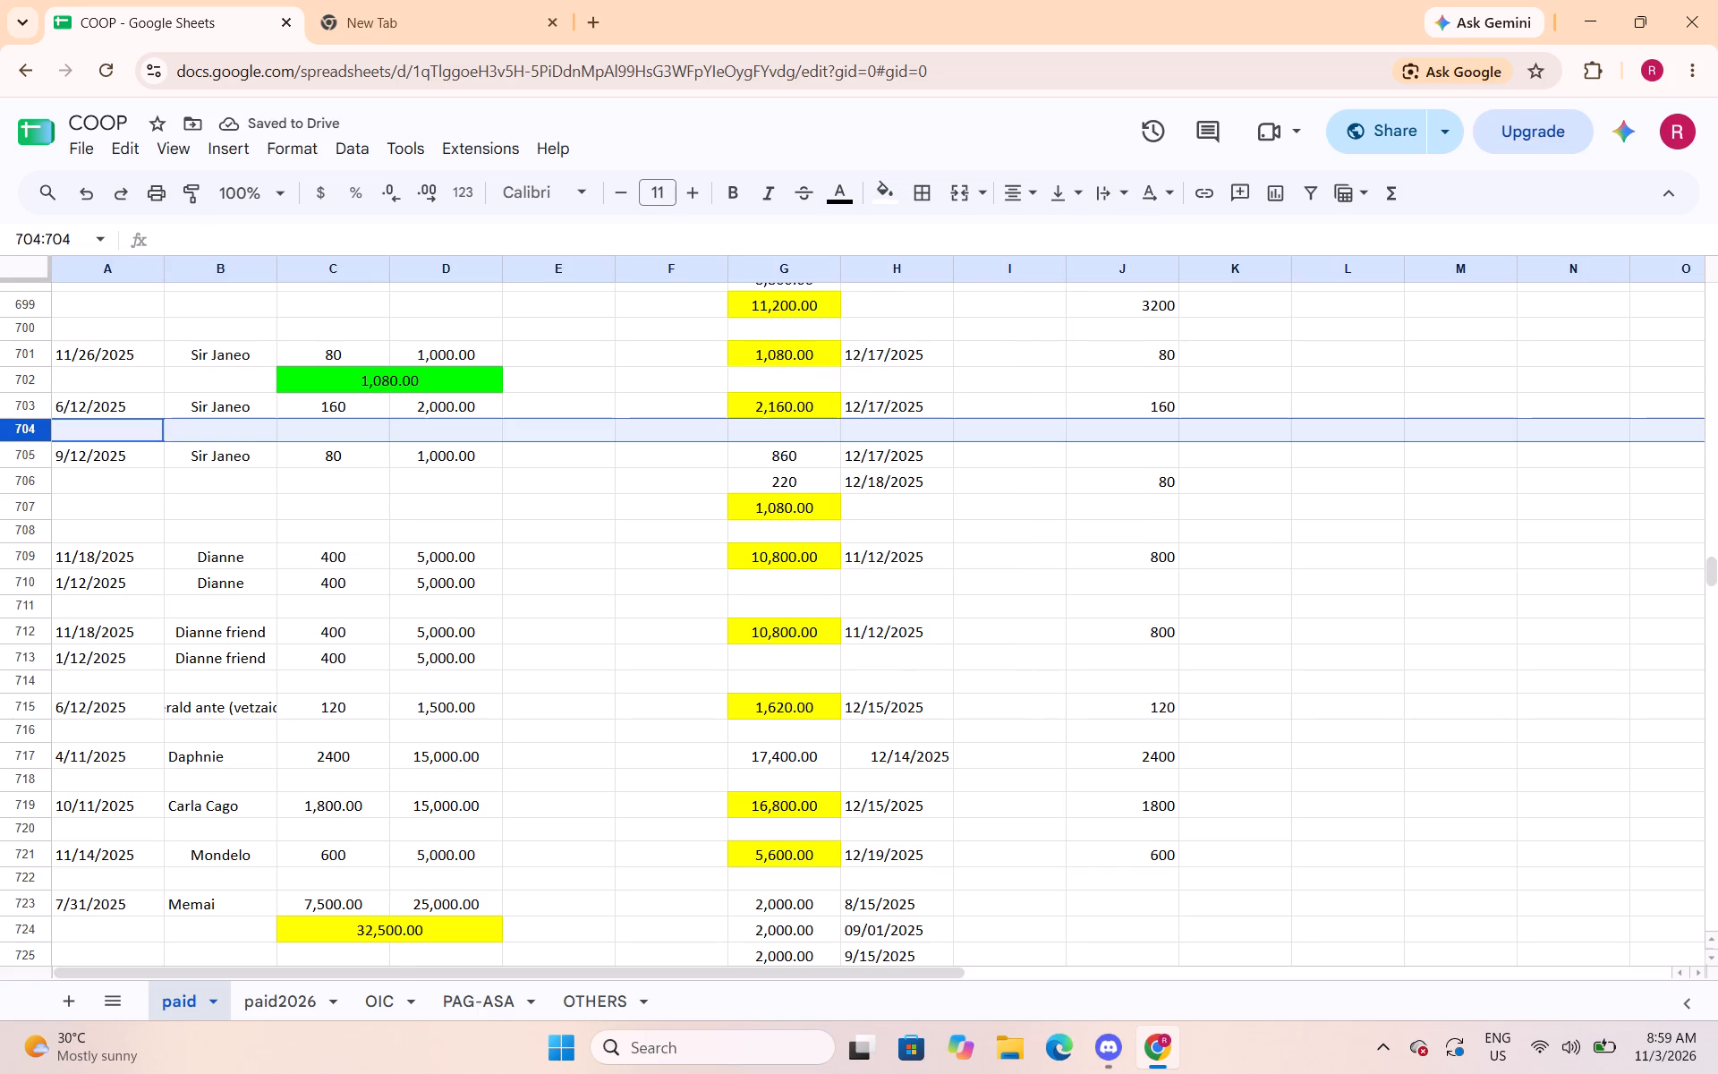
pyautogui.rightClick(35, 431)
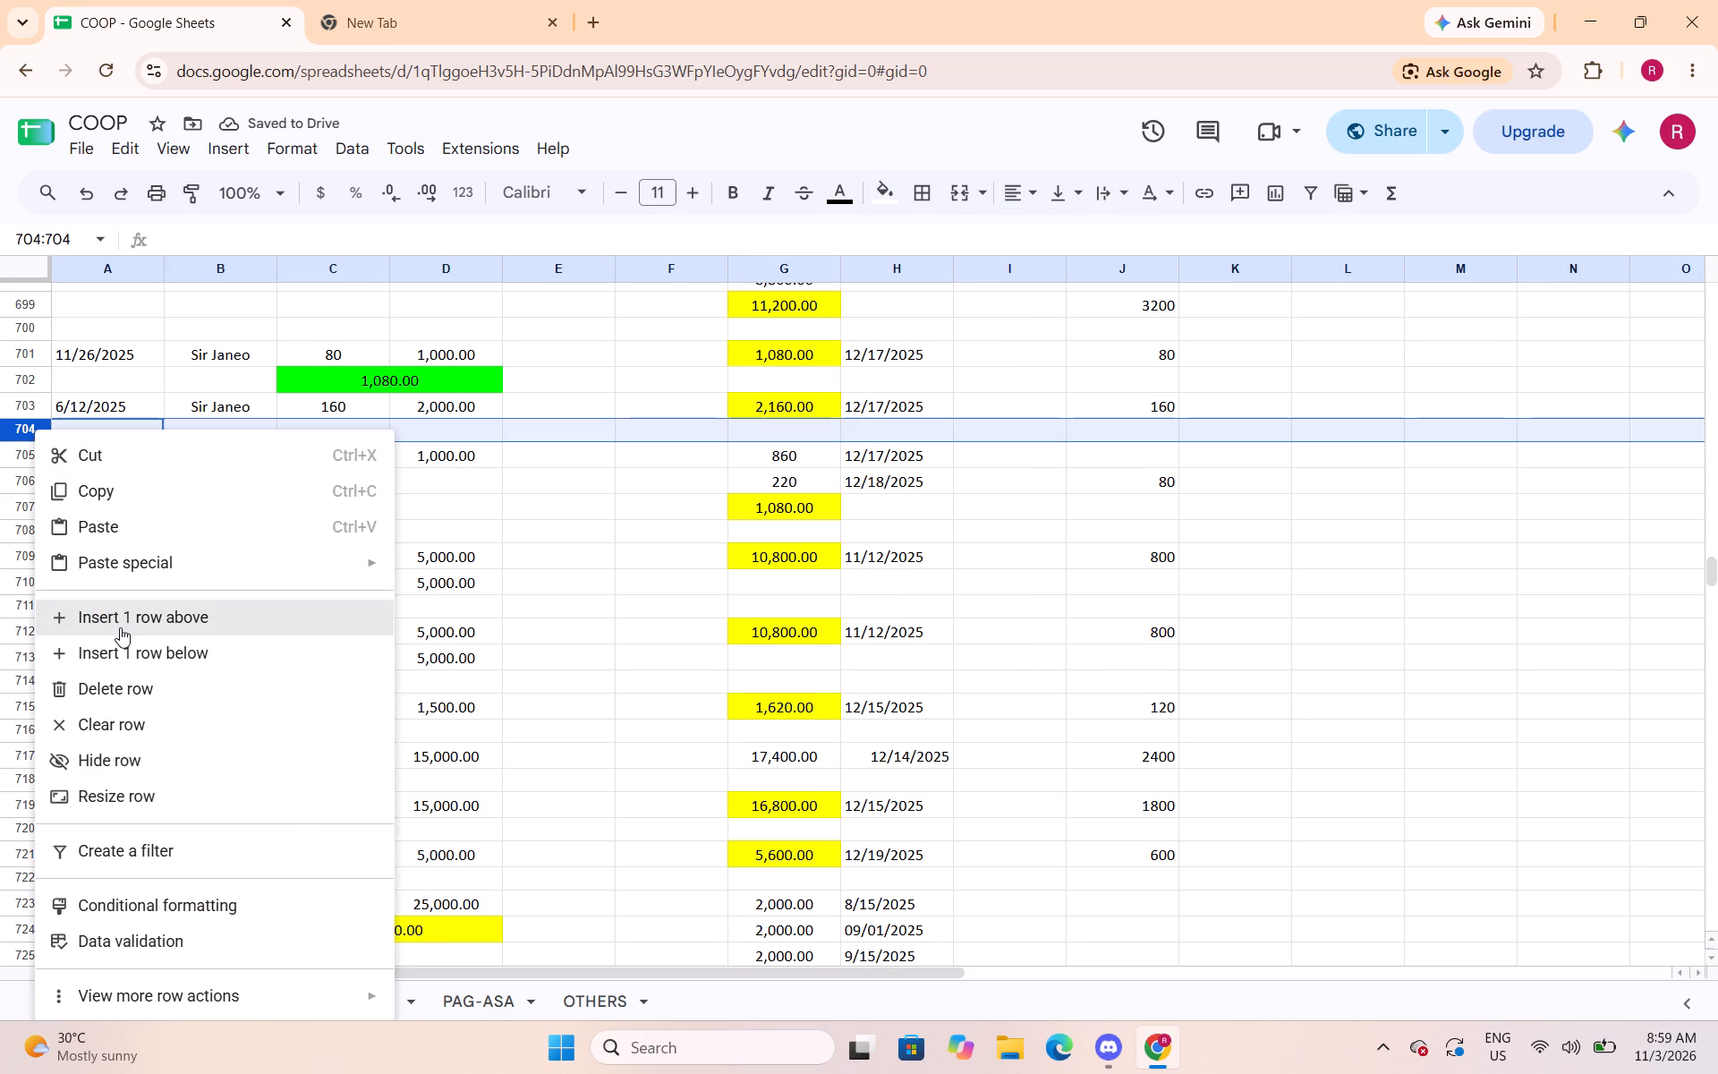
pyautogui.click(120, 627)
# Merge C704:D704 under the 6/12/2025 loan and enter =sum(C703:D703) in it.
pyautogui.moveTo(374, 435); pyautogui.dragTo(404, 435)
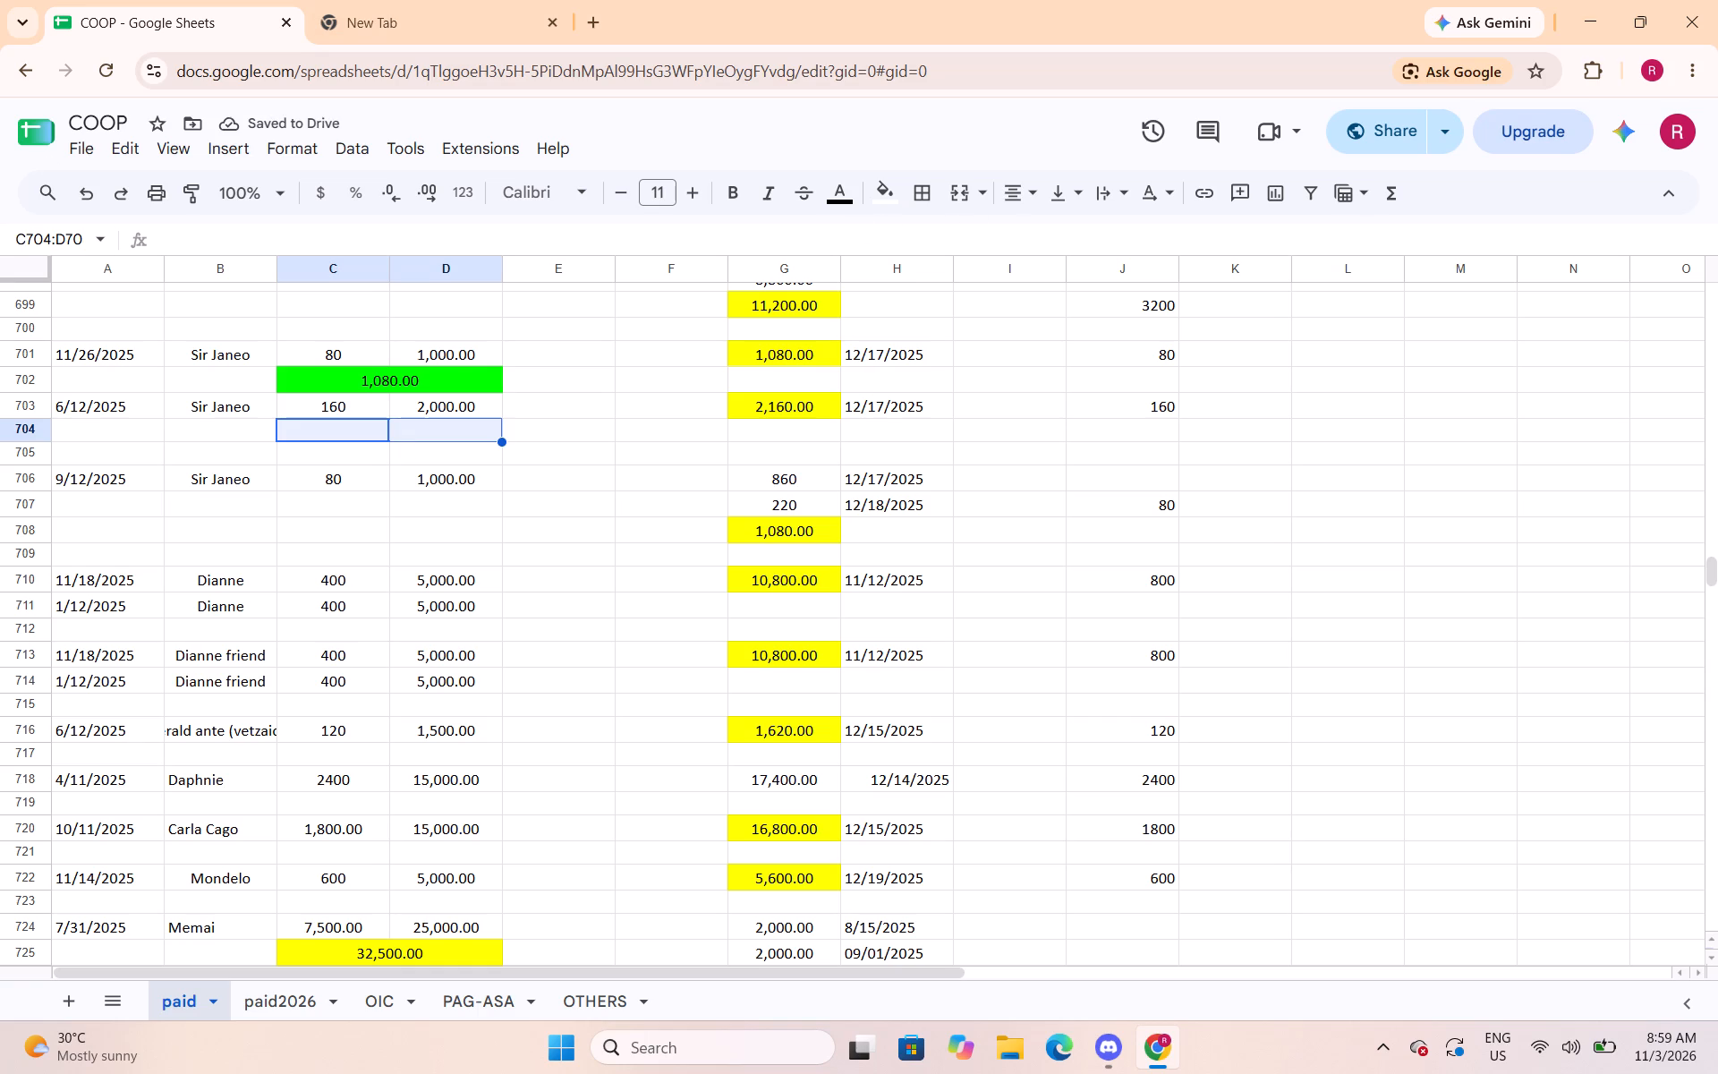
pyautogui.click(955, 191)
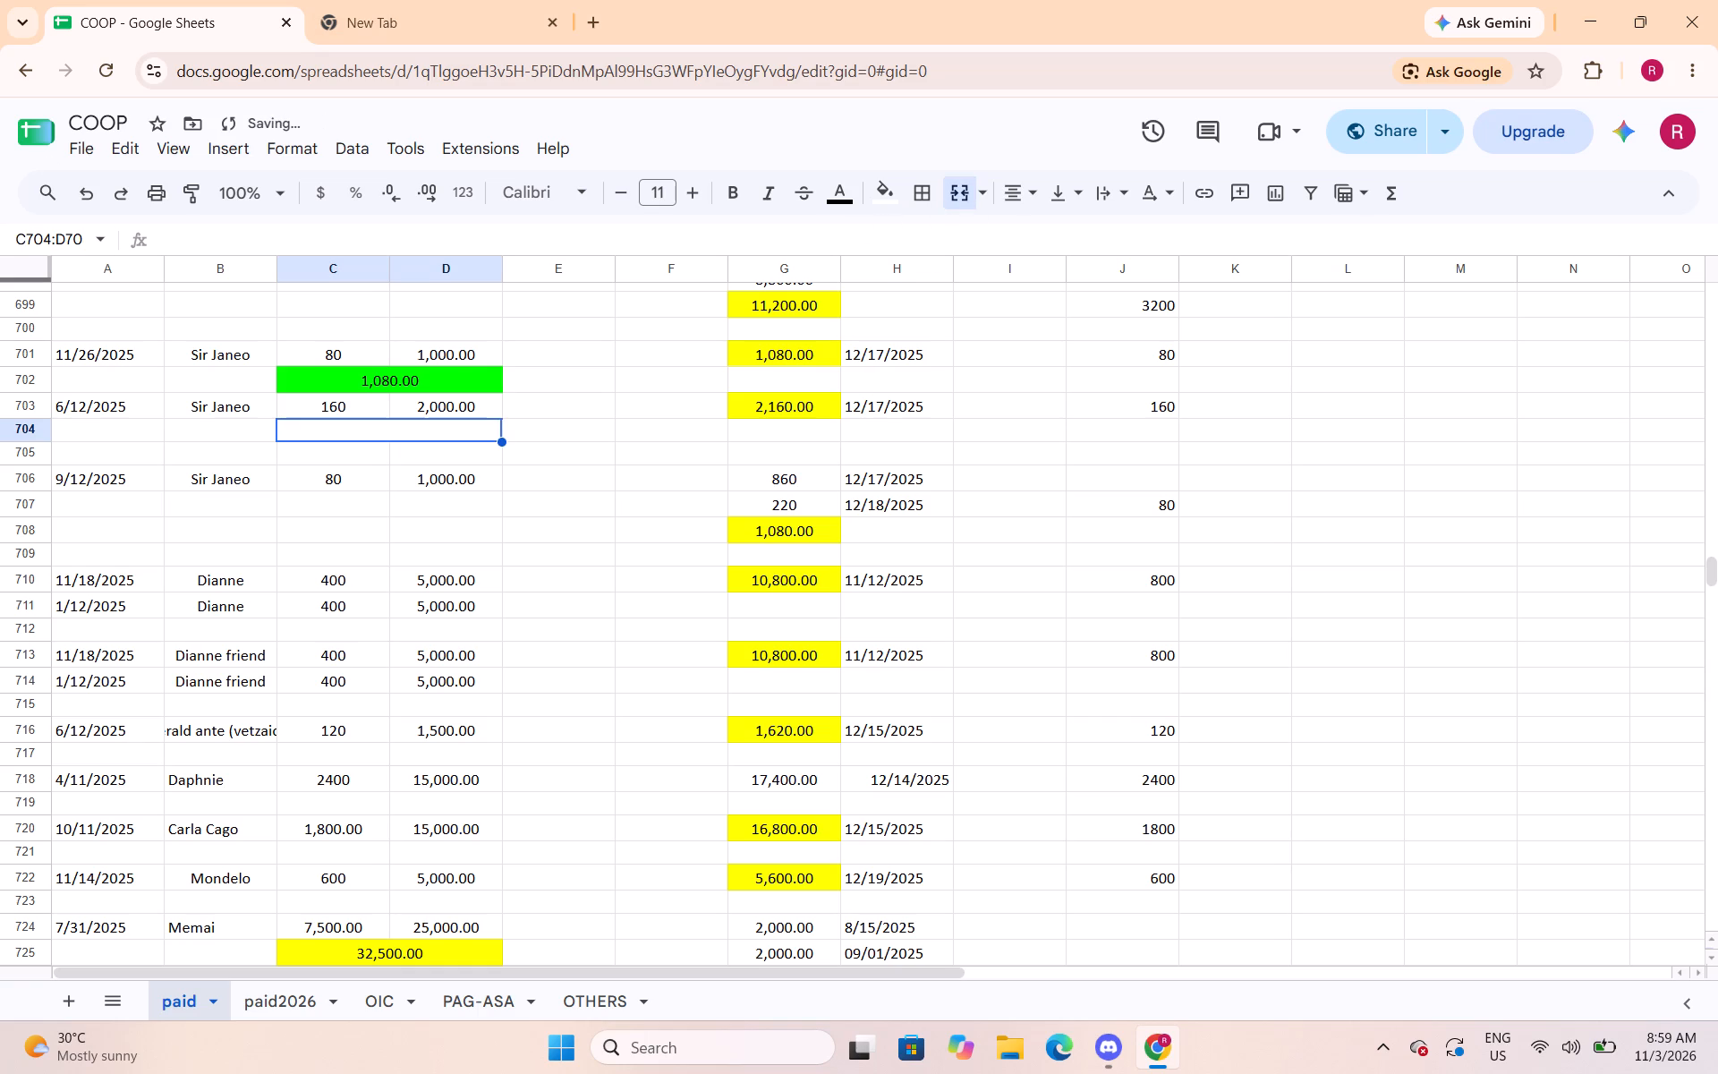
pyautogui.write('=sum(')
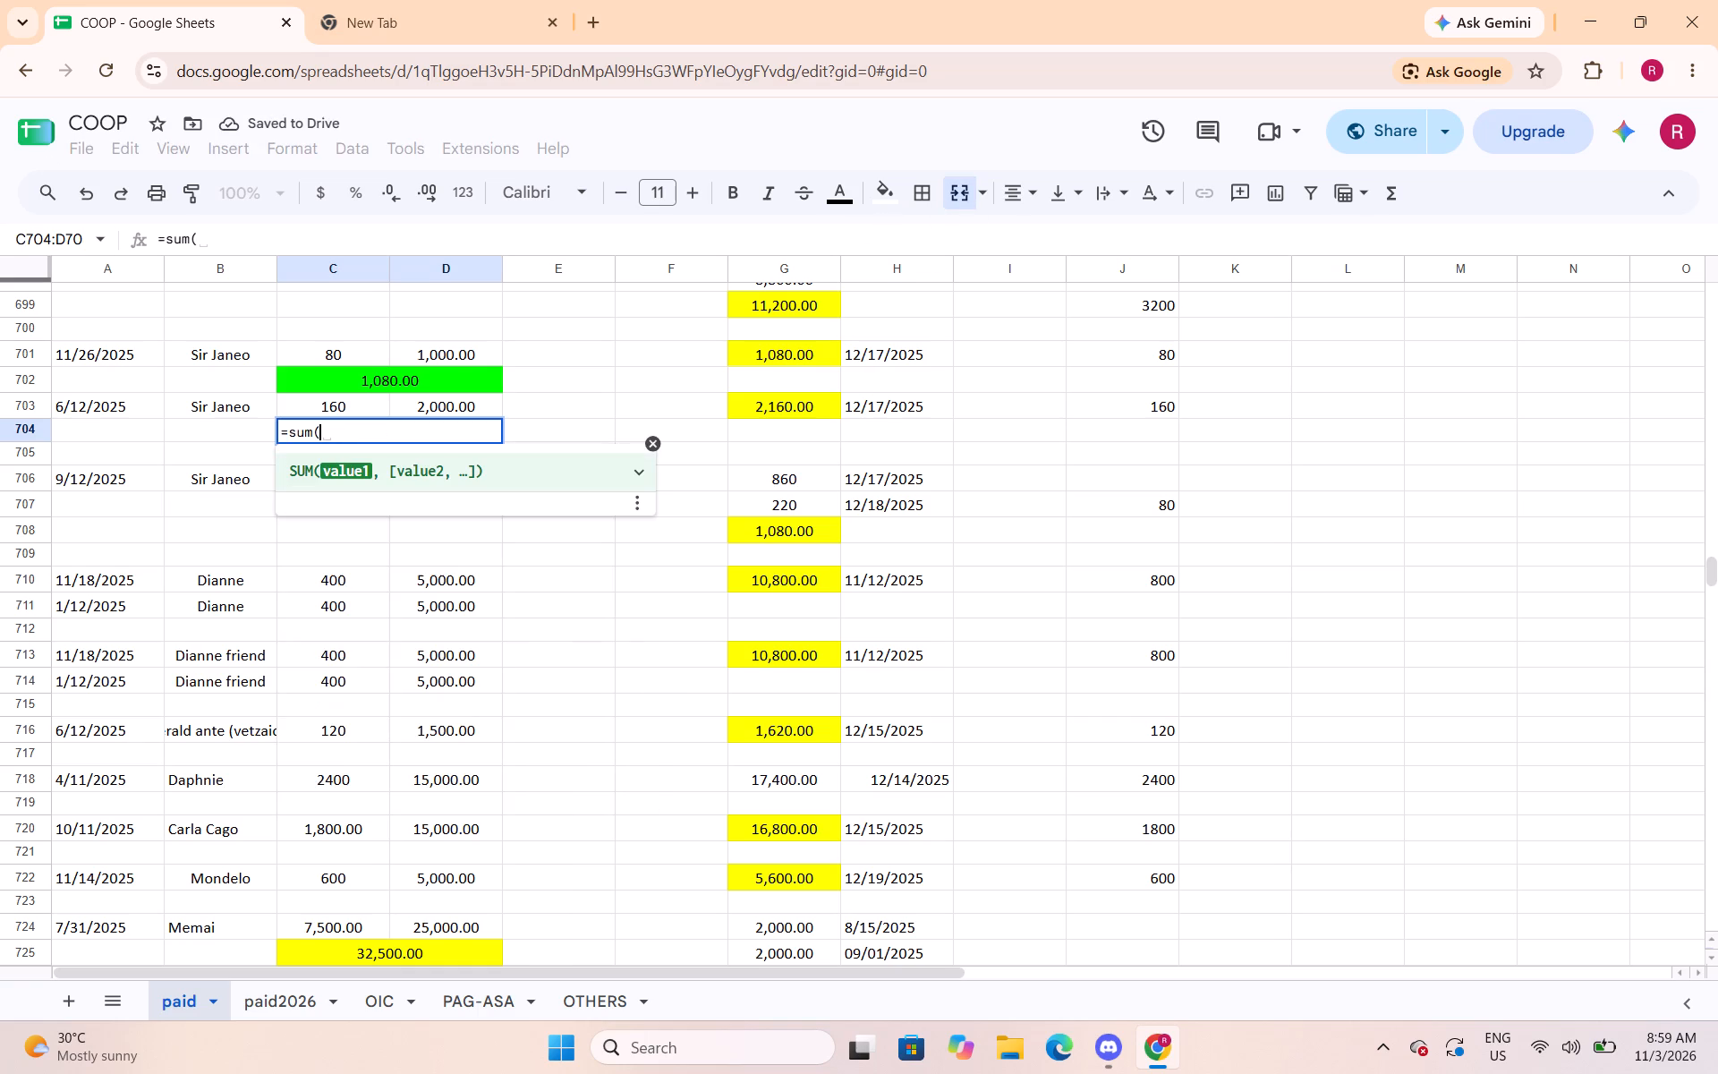
pyautogui.moveTo(368, 406); pyautogui.dragTo(409, 402)
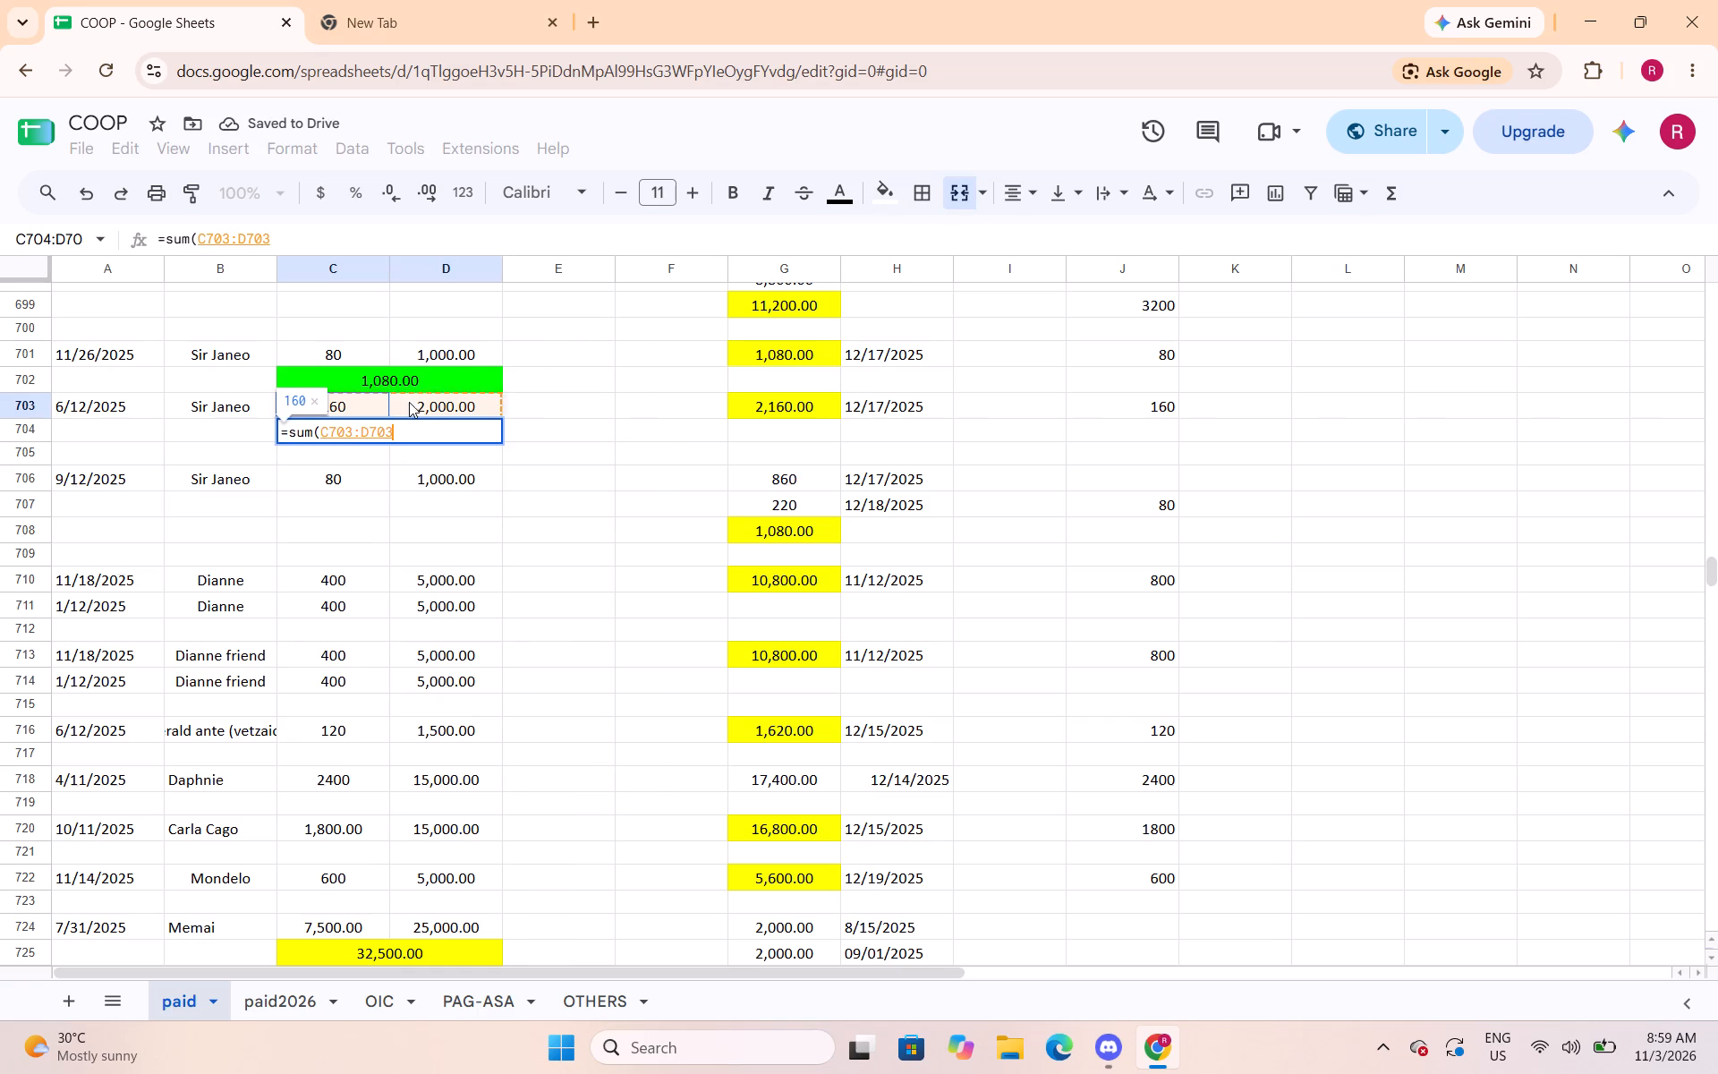
pyautogui.moveTo(409, 402); pyautogui.dragTo(412, 402)
pyautogui.hotkey('shift', ')')
pyautogui.press('Return')
pyautogui.press('Up')
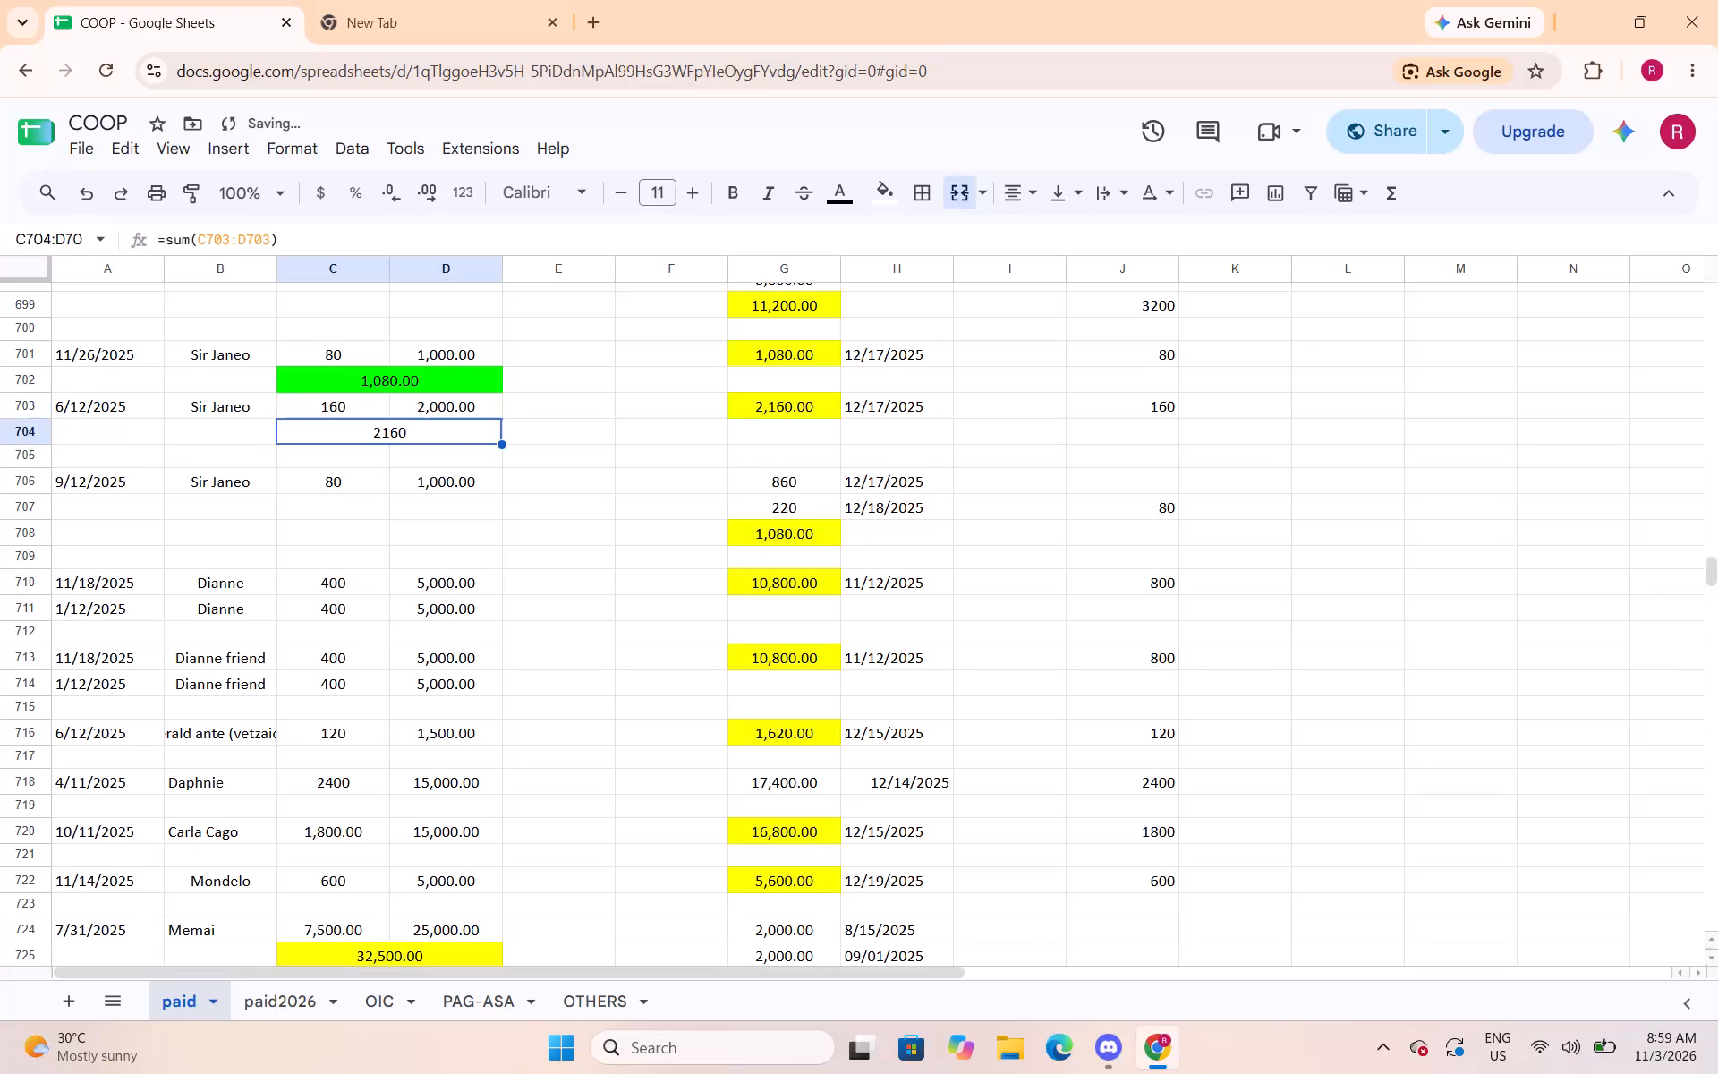
# Fill the merged total C704:D704 bright green and give it the Number format 1,000.12.
pyautogui.click(875, 201)
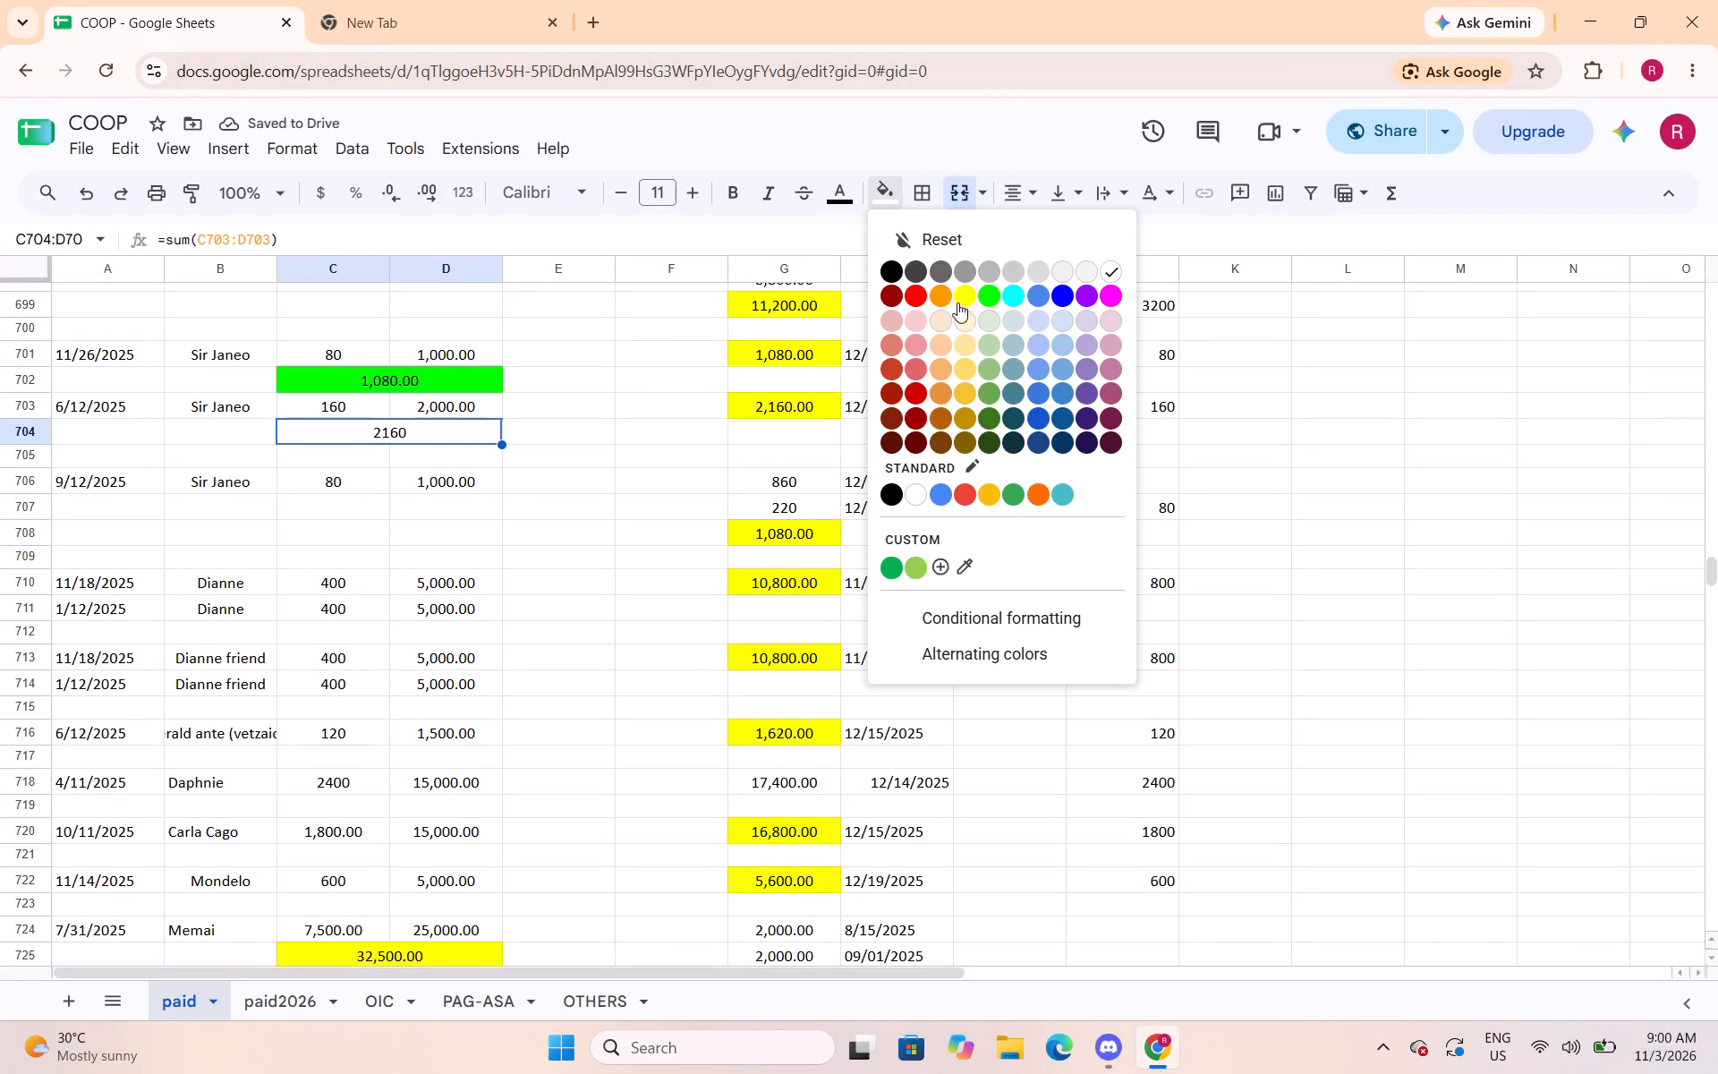
pyautogui.click(990, 297)
pyautogui.click(318, 154)
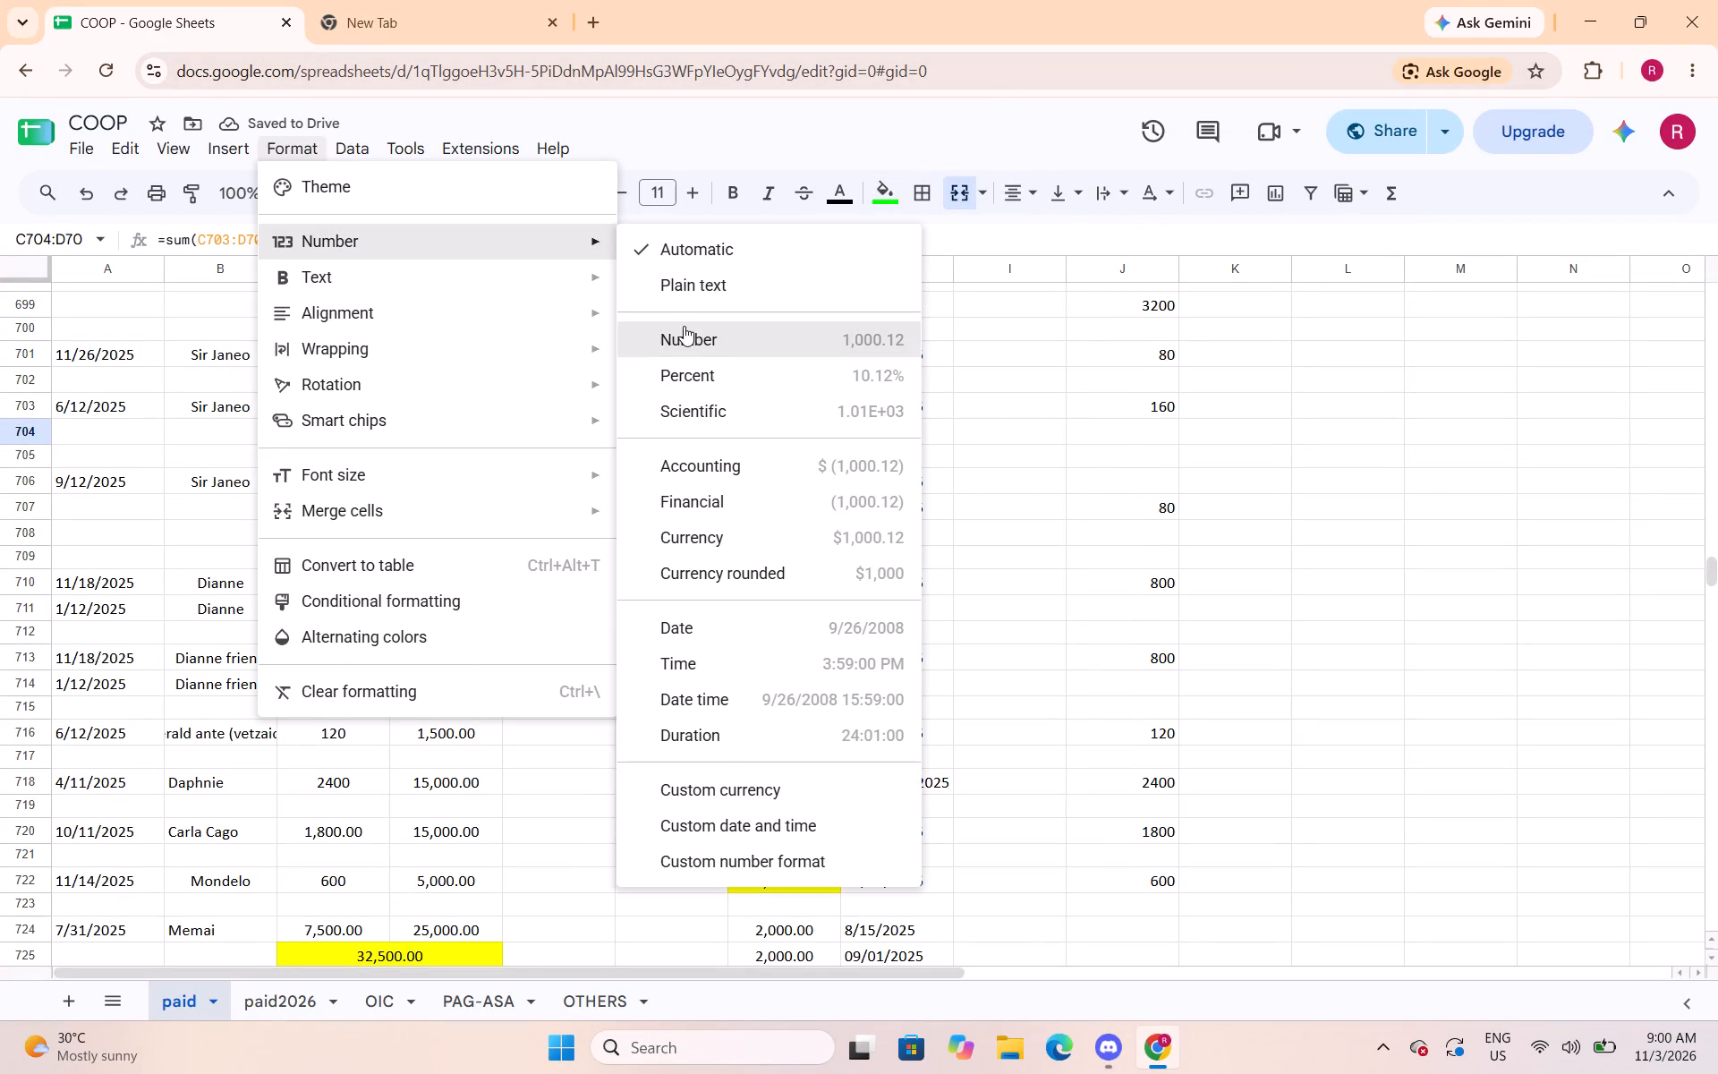
pyautogui.click(685, 342)
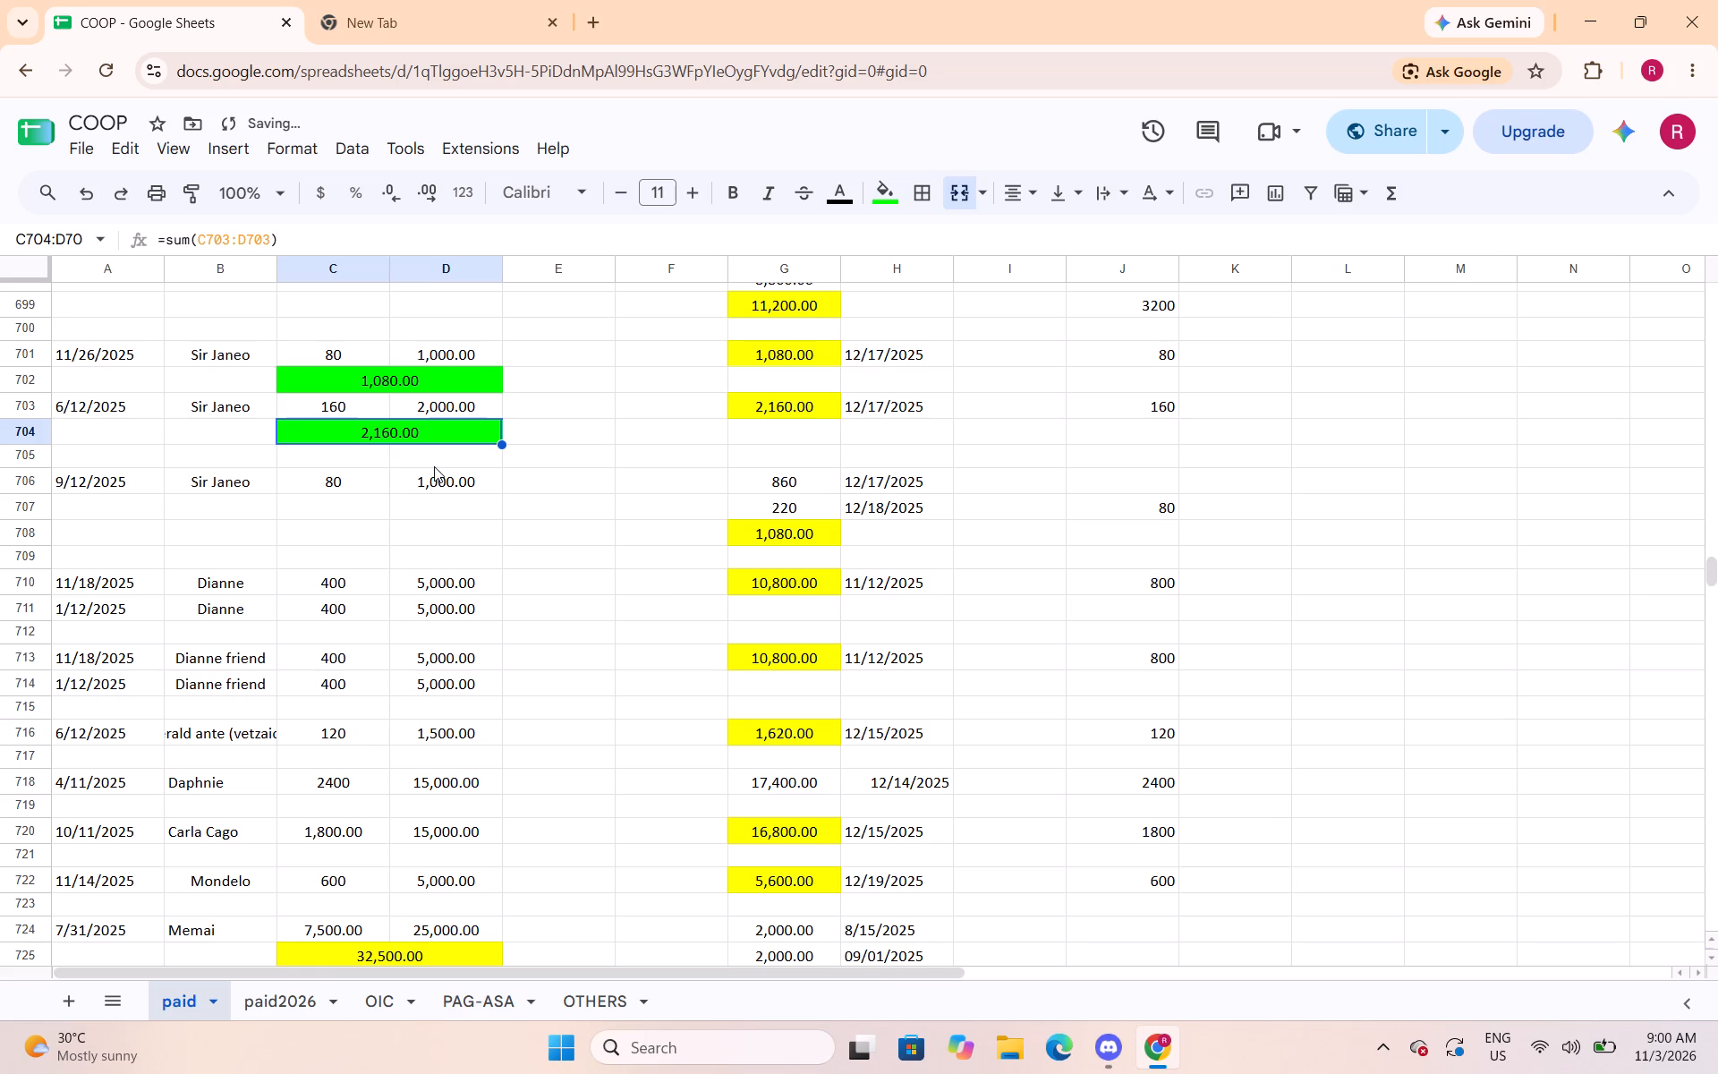
# Merge C707:D707 under the 9/12/2025 loan and enter =sum(C706:D706) in it.
pyautogui.moveTo(370, 511); pyautogui.dragTo(400, 505)
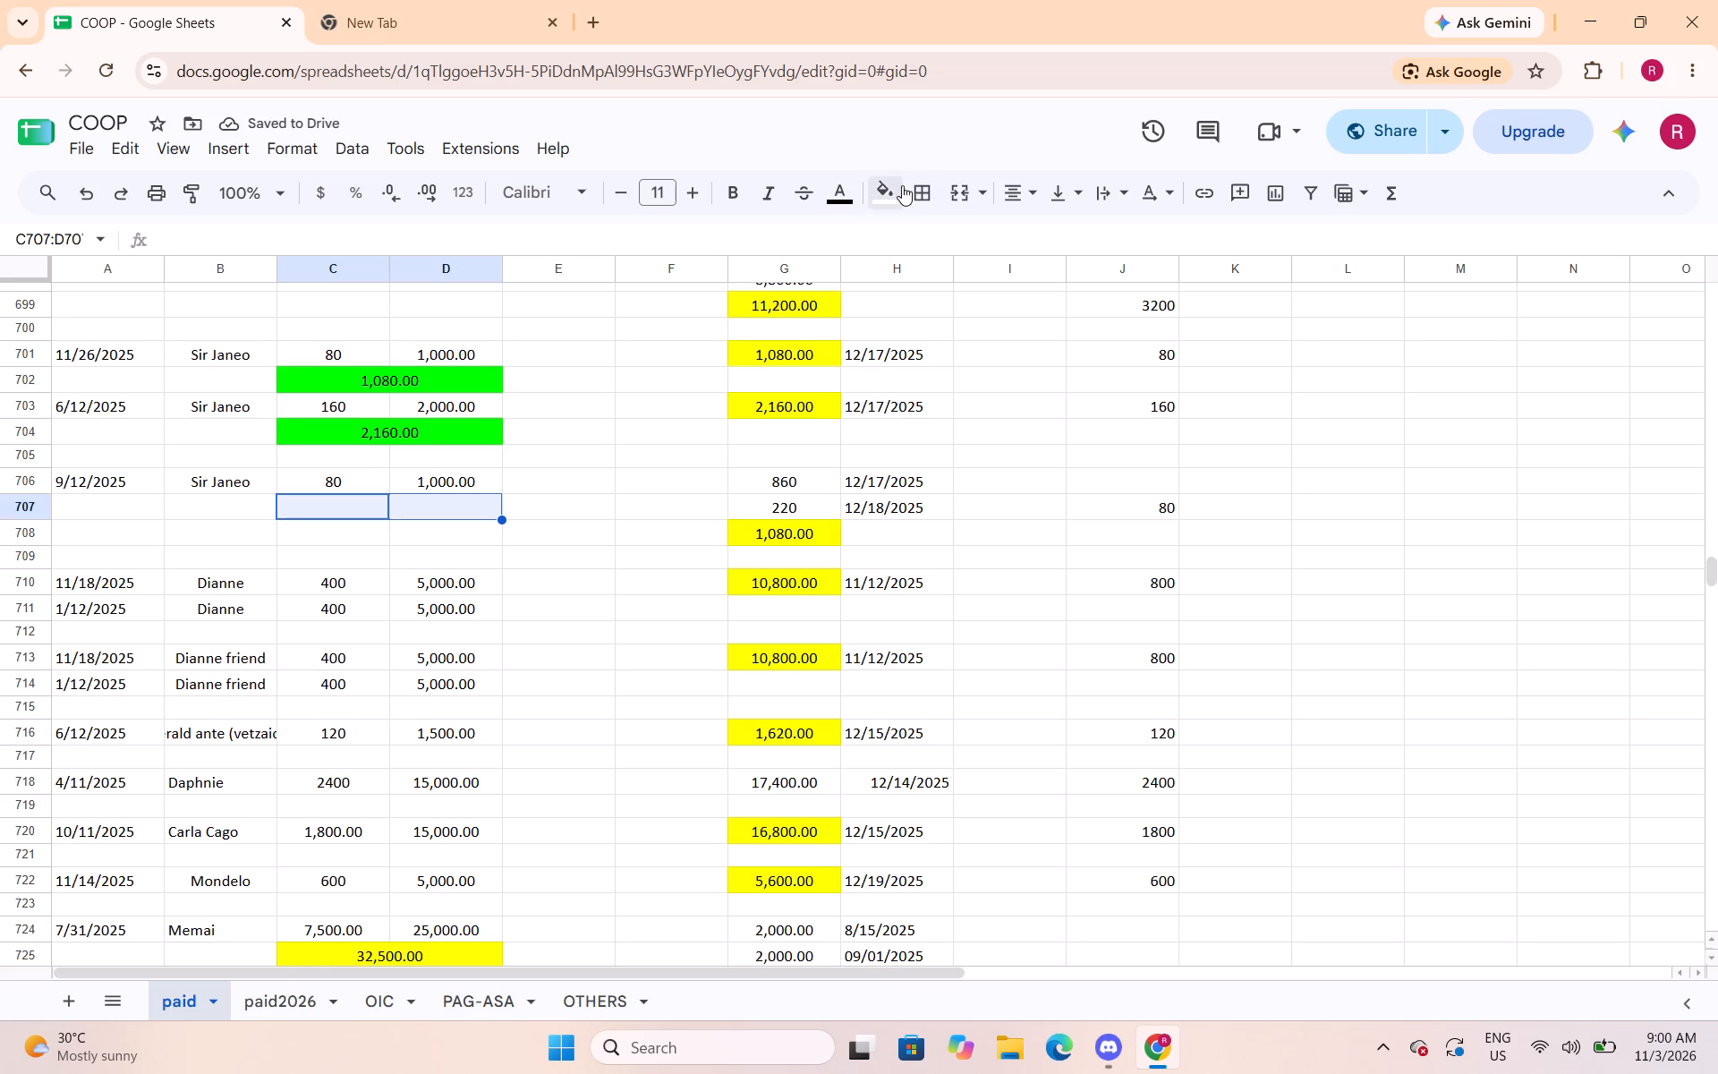
pyautogui.click(956, 192)
pyautogui.write('=sum(')
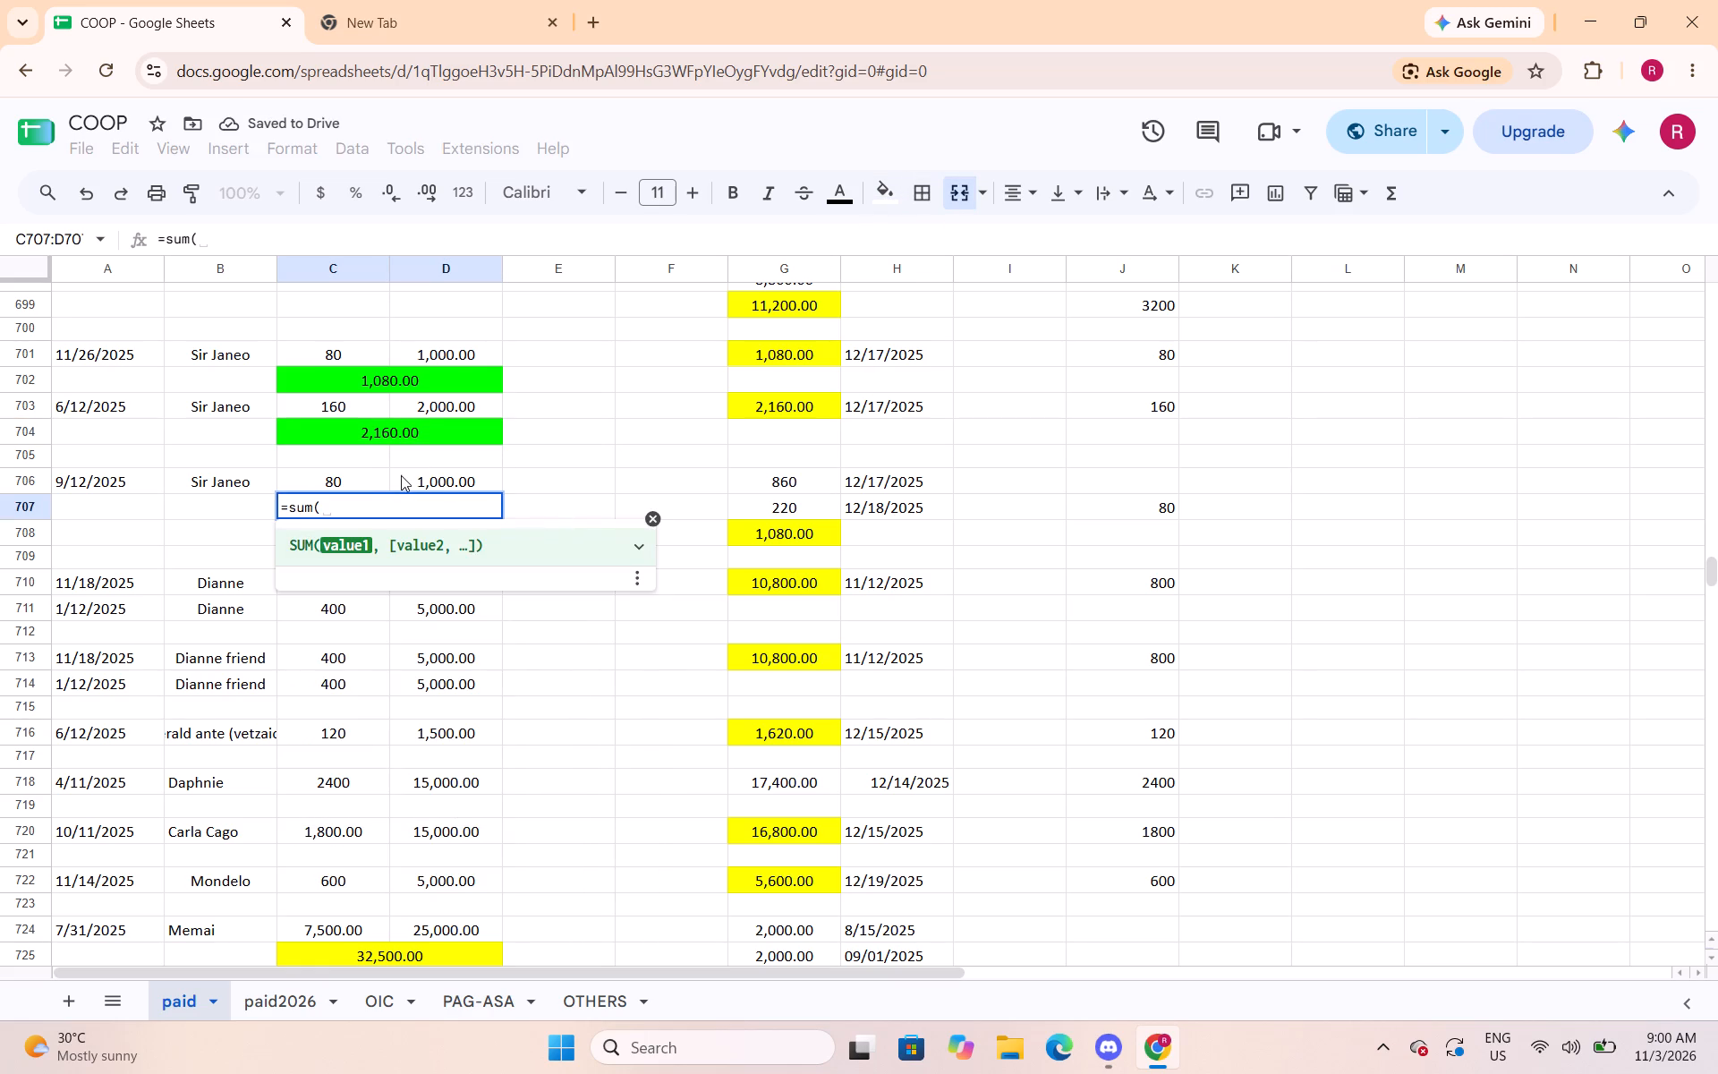
pyautogui.moveTo(383, 475); pyautogui.dragTo(418, 475)
pyautogui.hotkey('shift', ')')
pyautogui.press('Return')
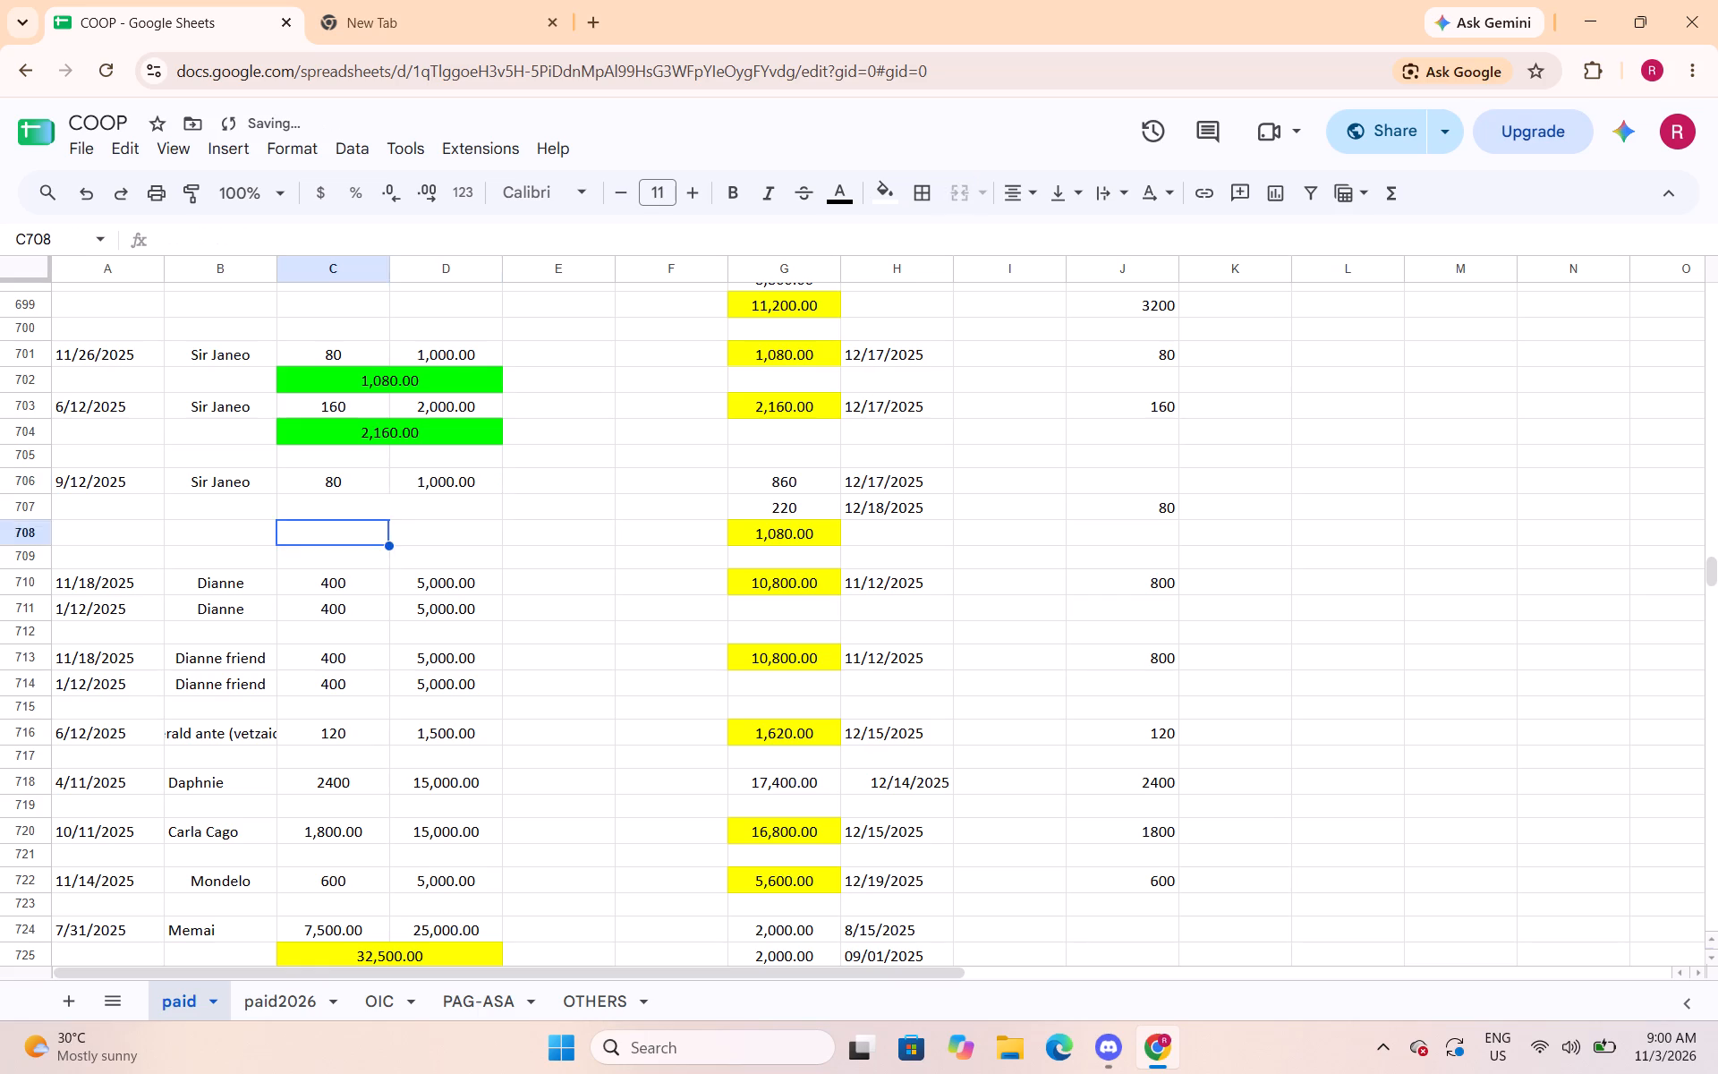
pyautogui.press('Up')
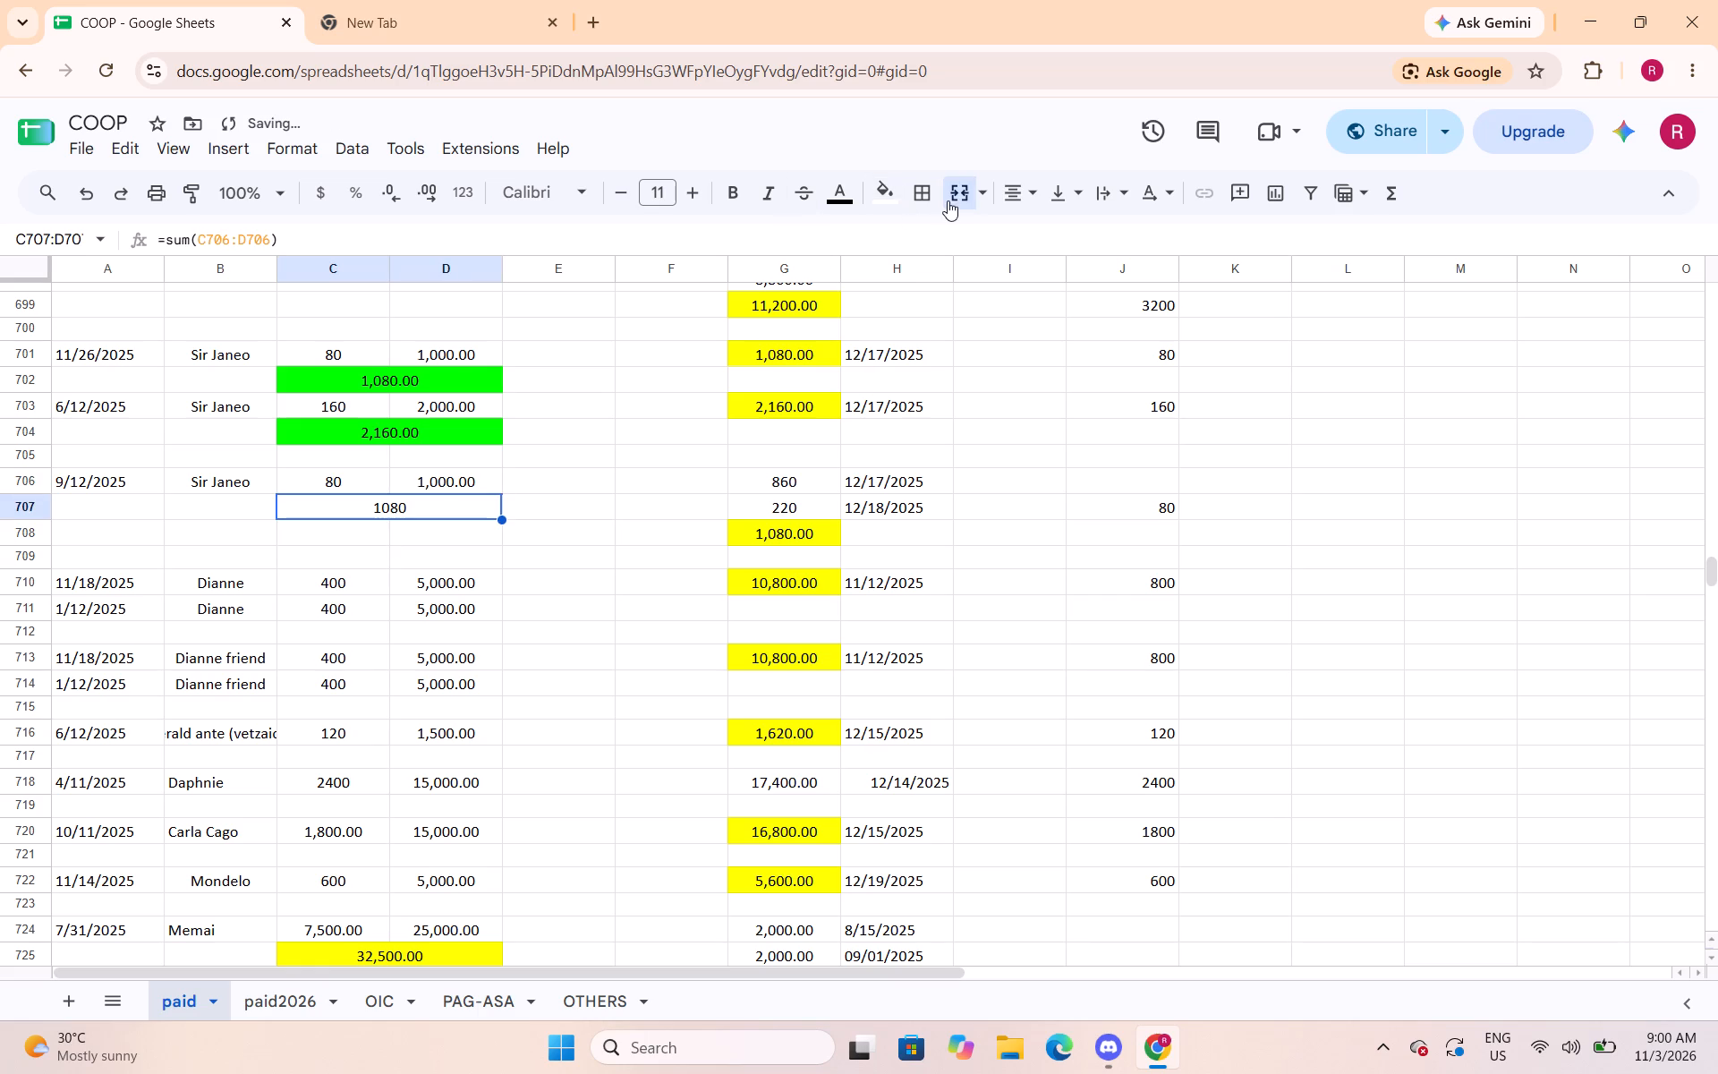
# Fill the merged total C707:D707 bright green and give it the Number format 1,000.12.
pyautogui.click(880, 190)
pyautogui.click(982, 297)
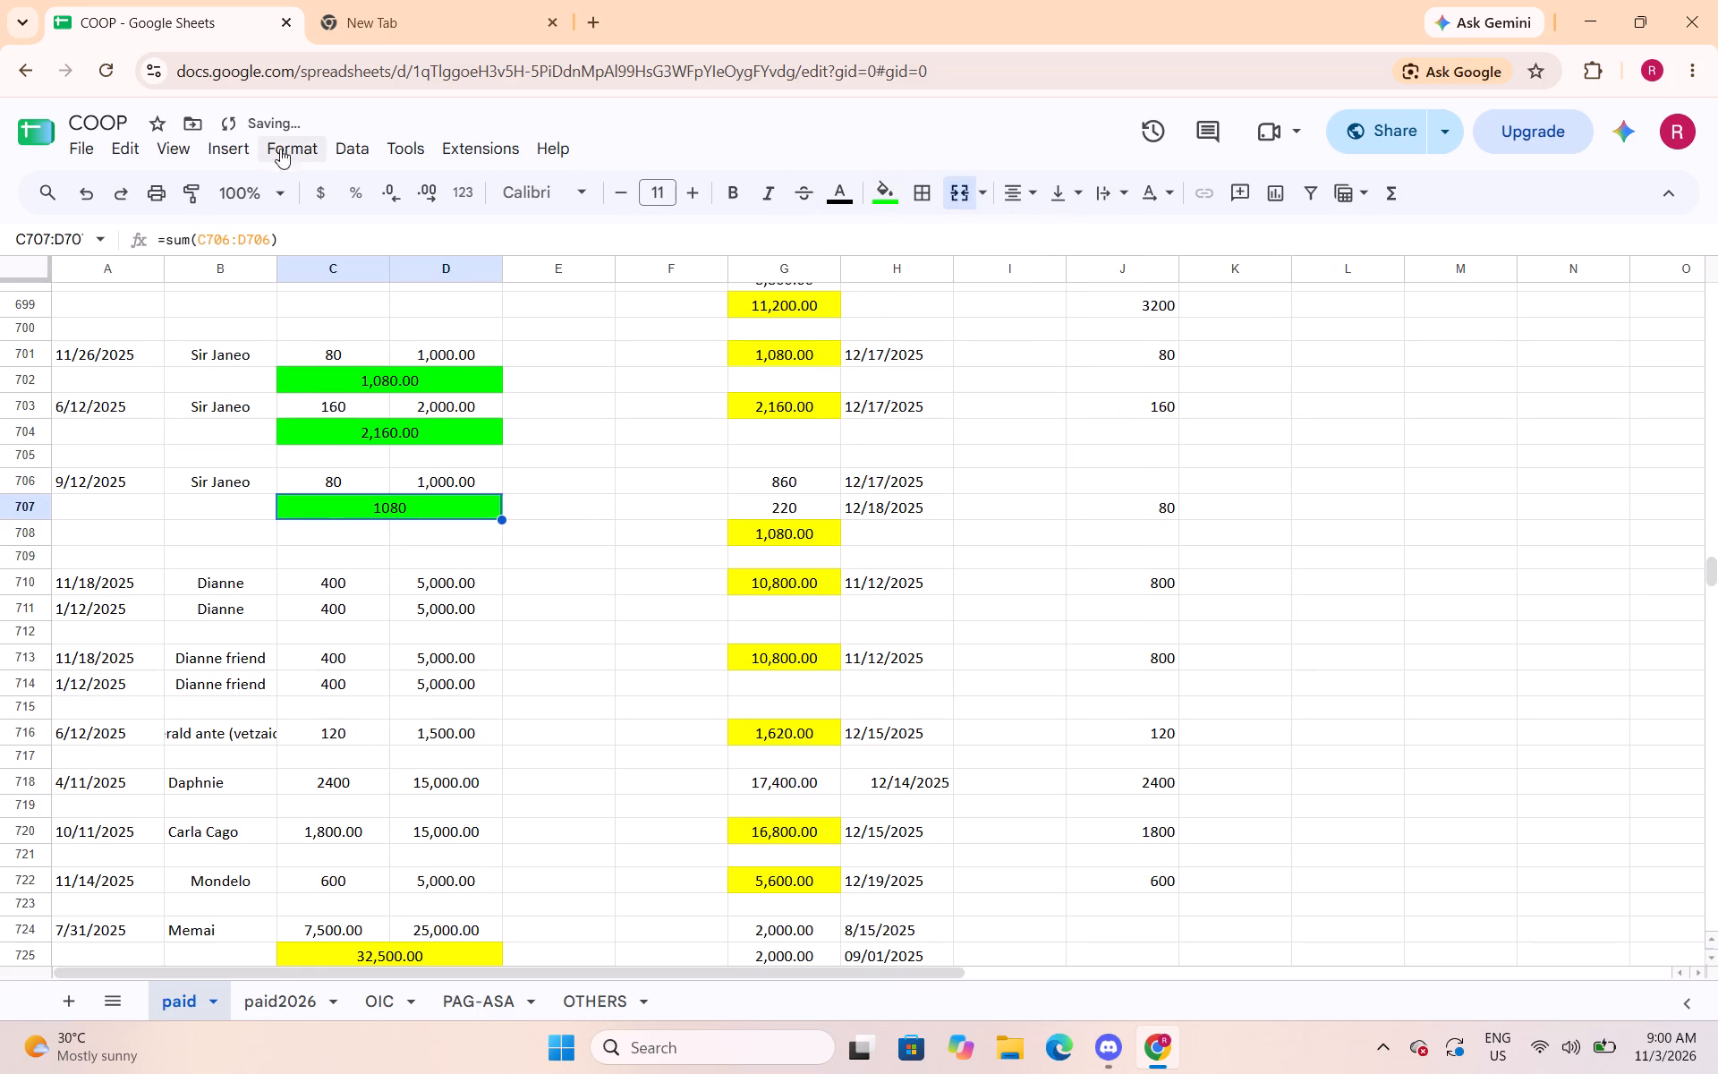
pyautogui.click(270, 148)
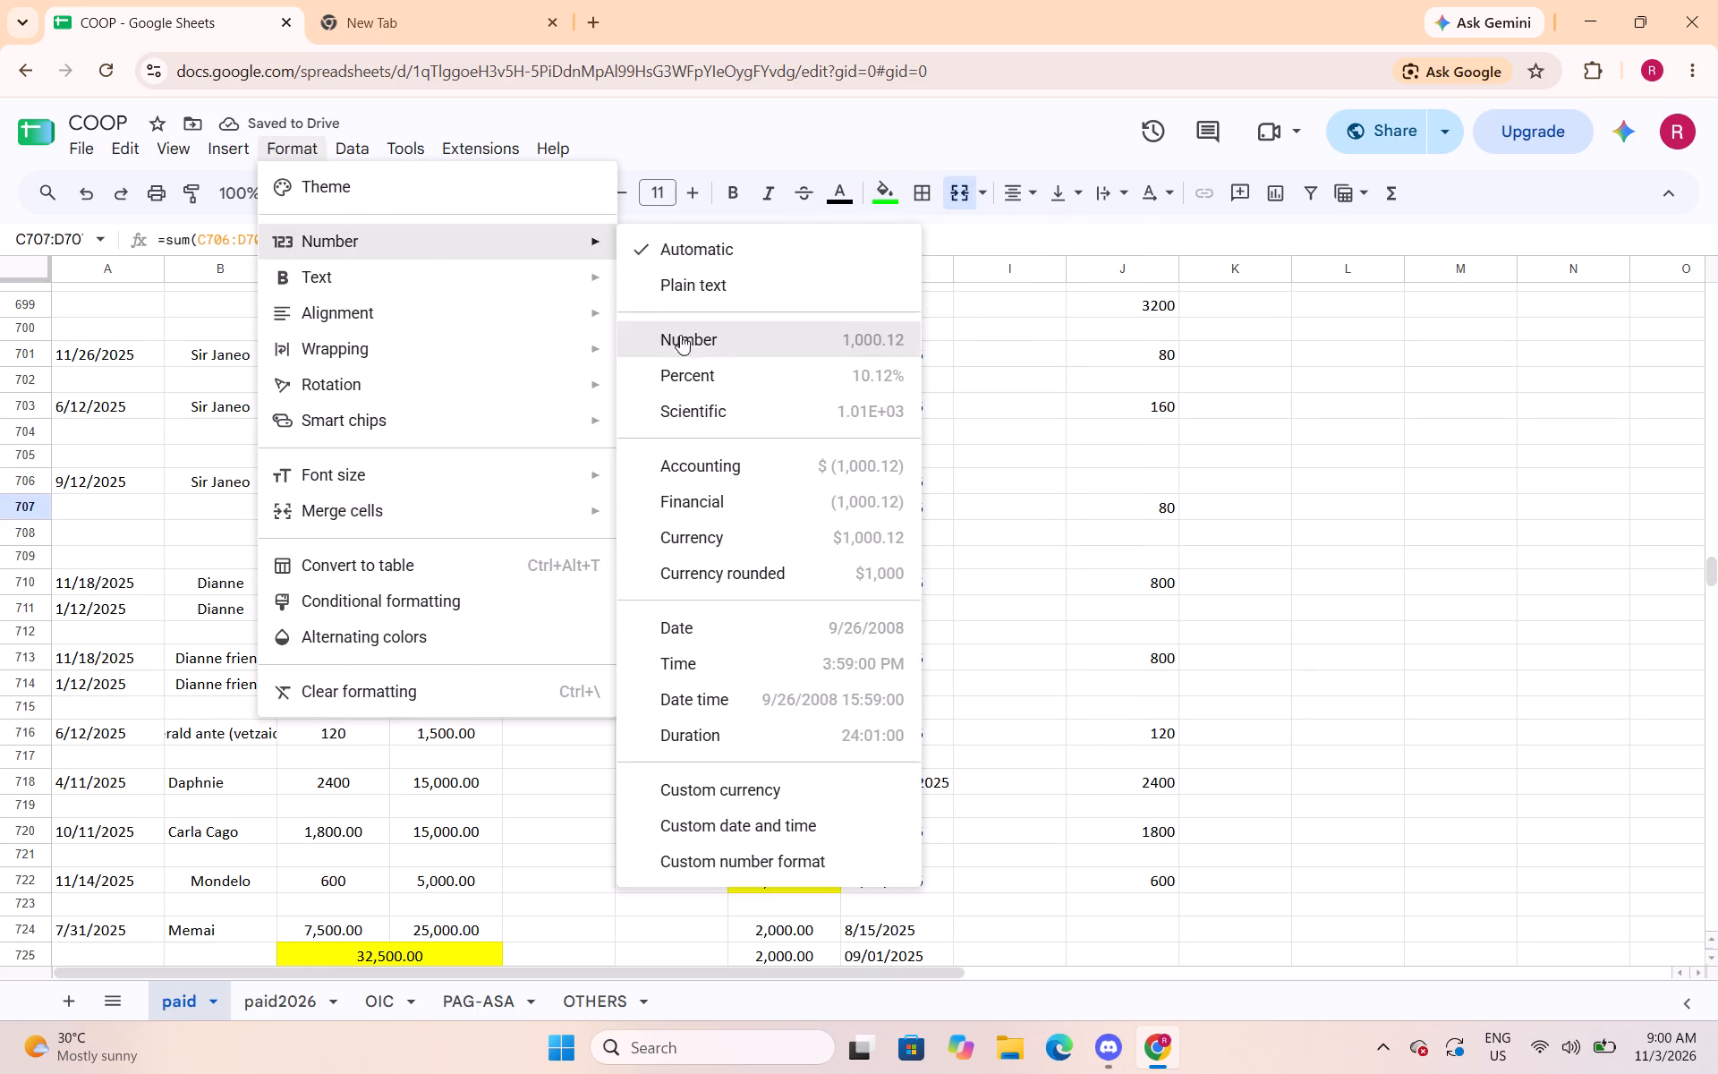
pyautogui.click(697, 348)
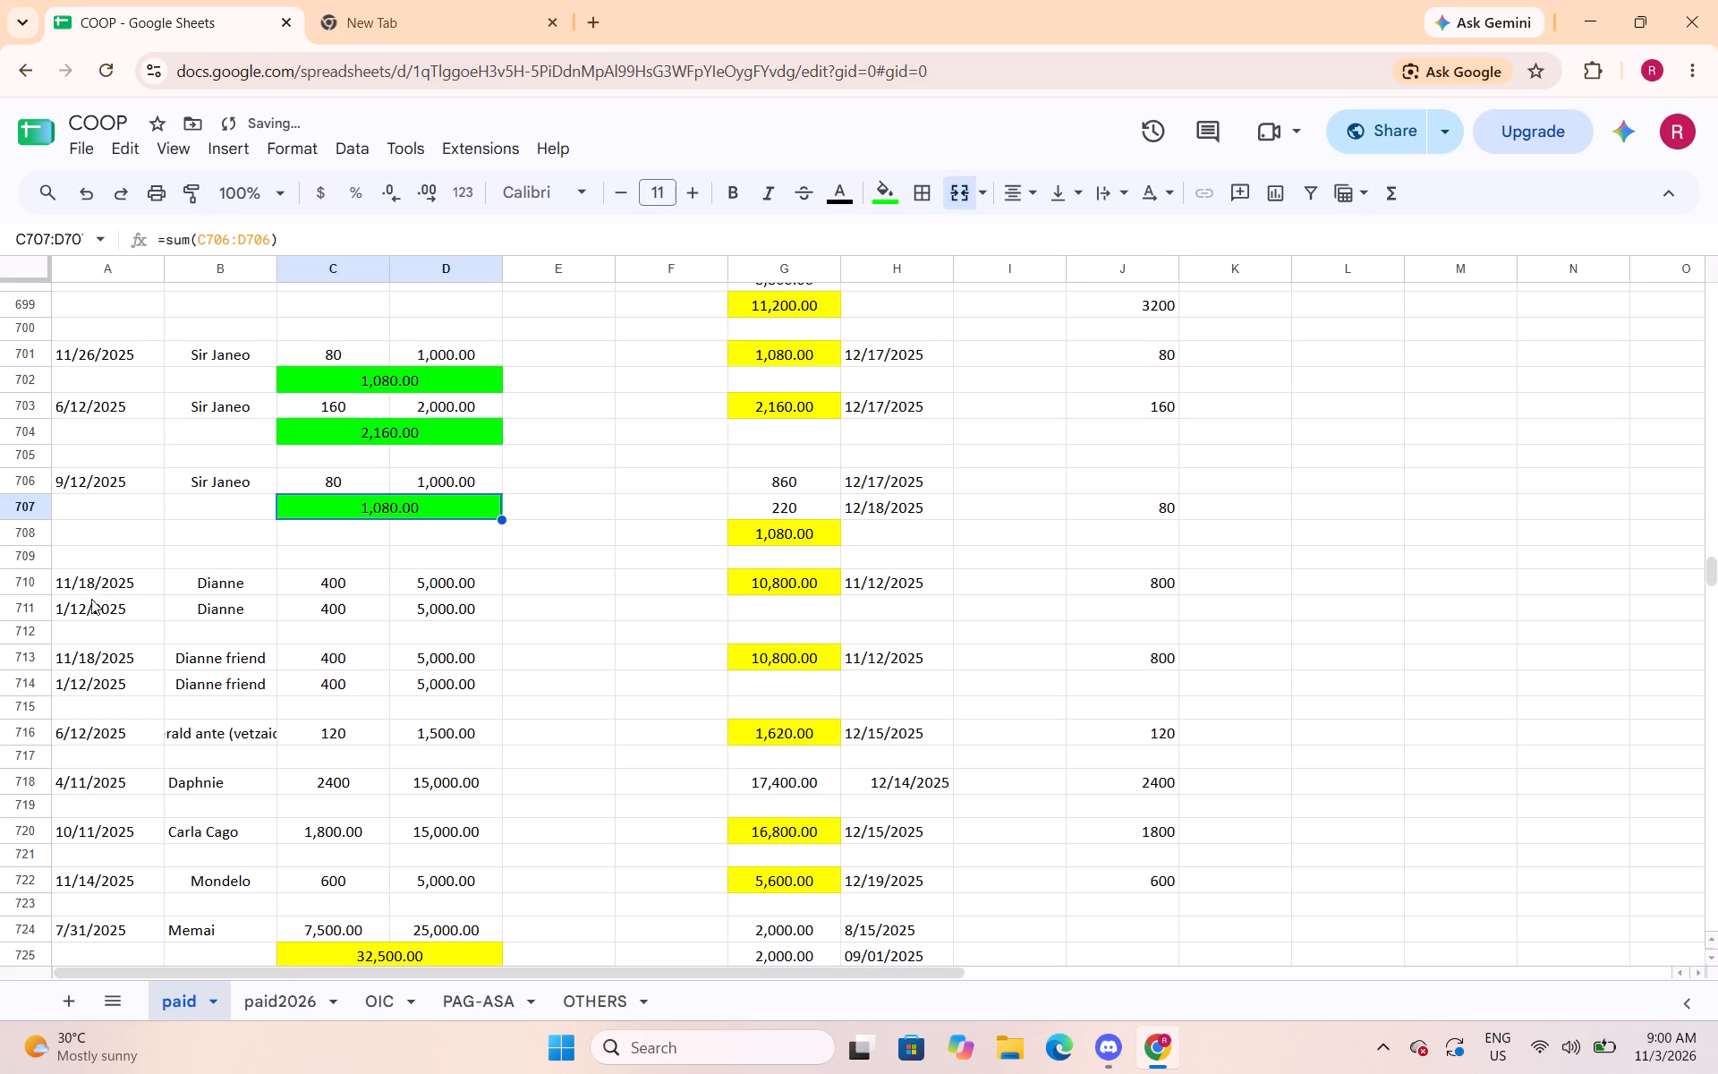
# Insert two blank rows above row 711, between the 11/18/2025 loan in row 710 and the 1/12/2025 loan.
pyautogui.click(28, 609)
pyautogui.rightClick(28, 609)
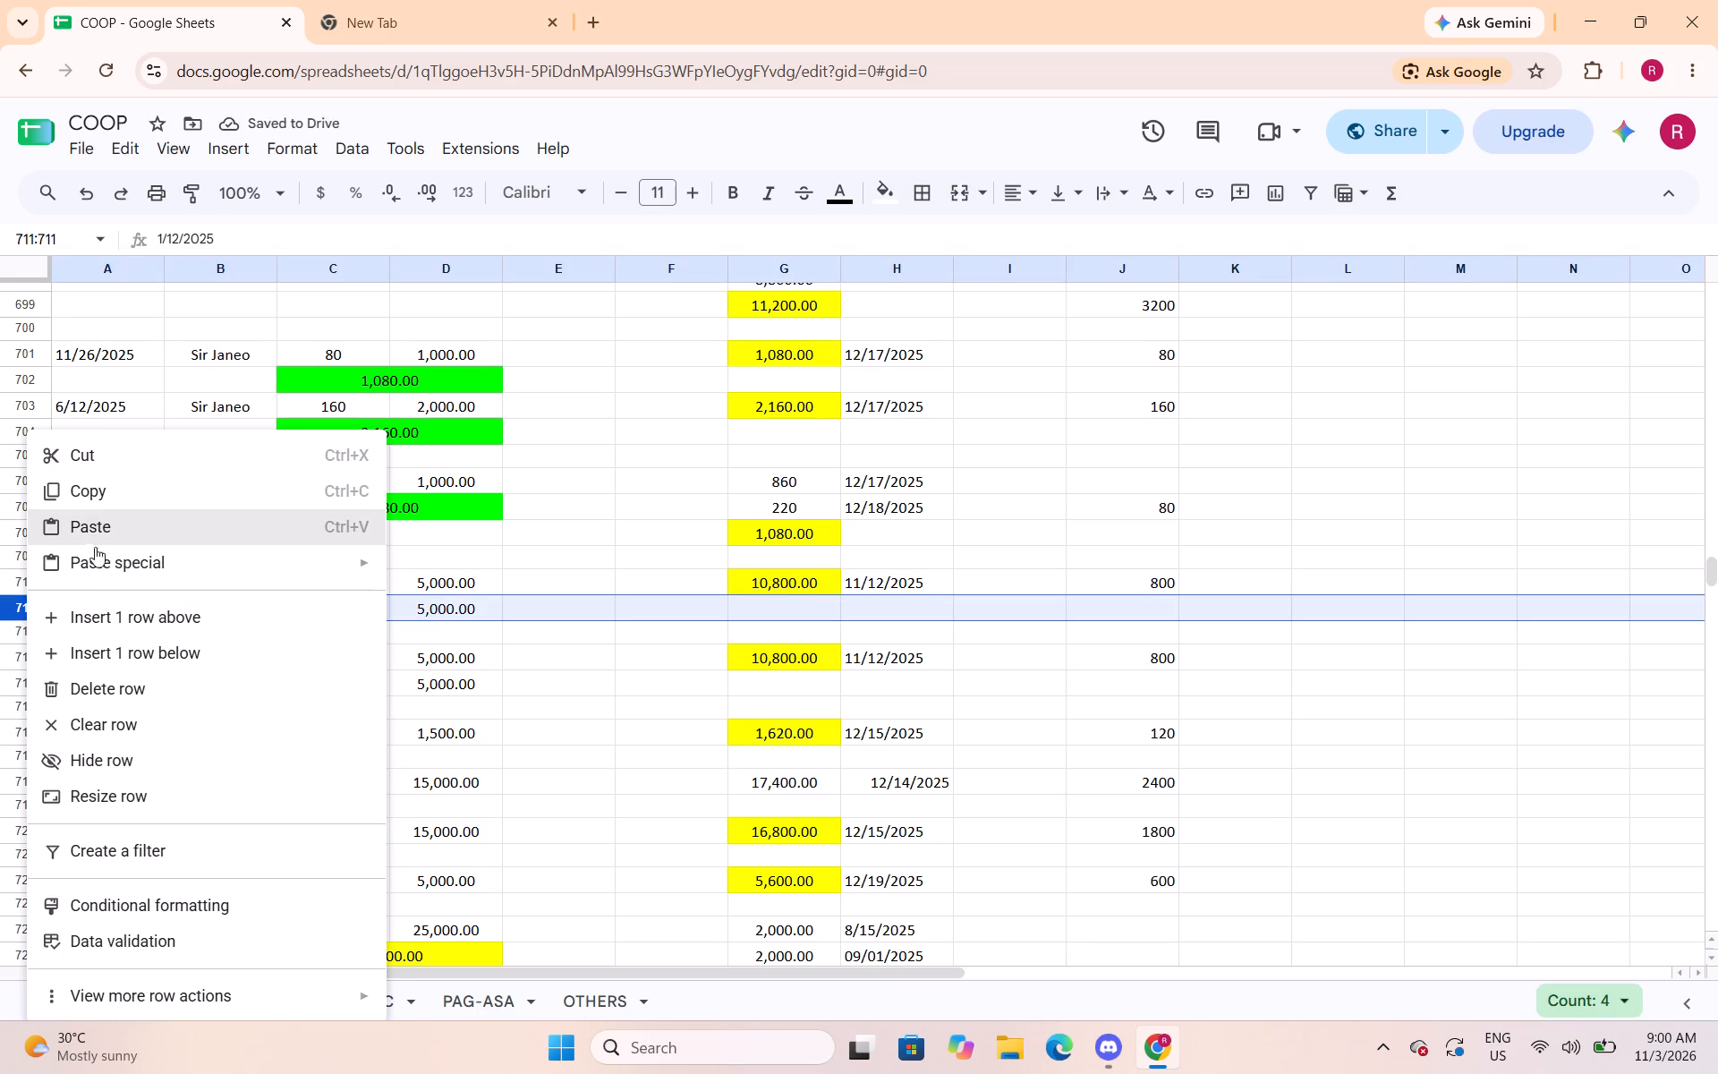
pyautogui.click(96, 616)
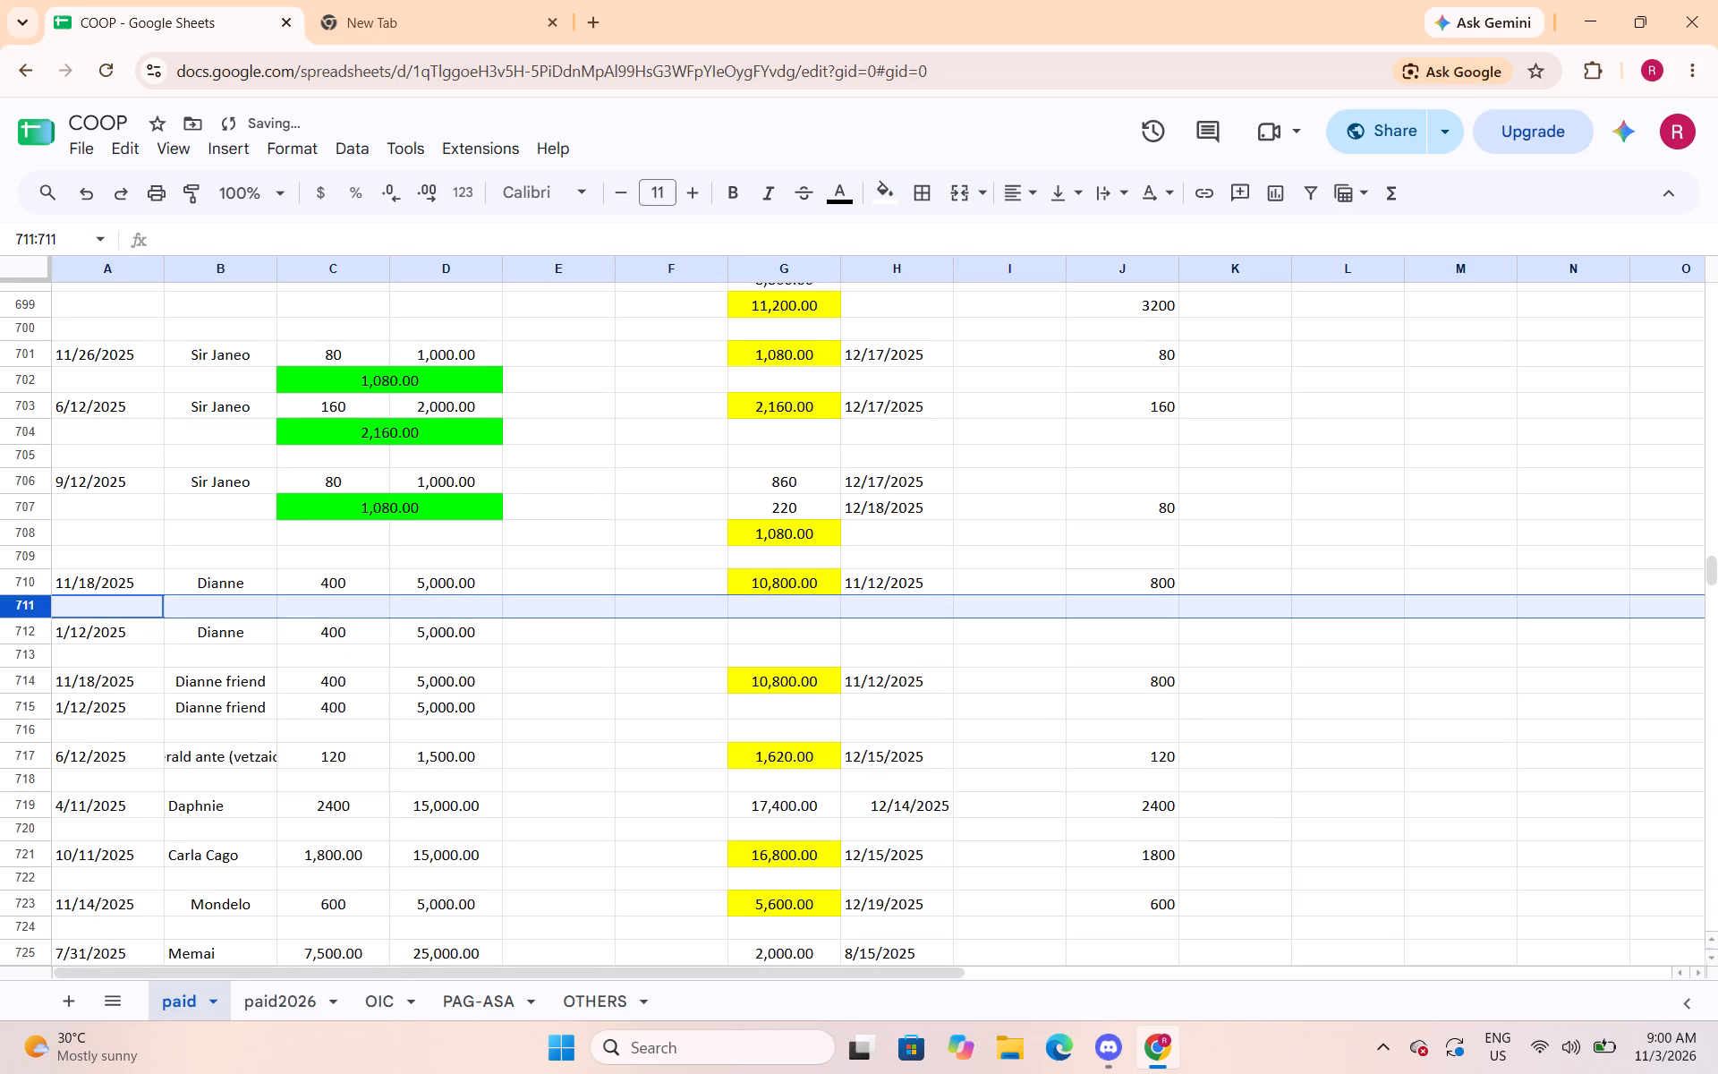
pyautogui.rightClick(25, 611)
pyautogui.click(95, 617)
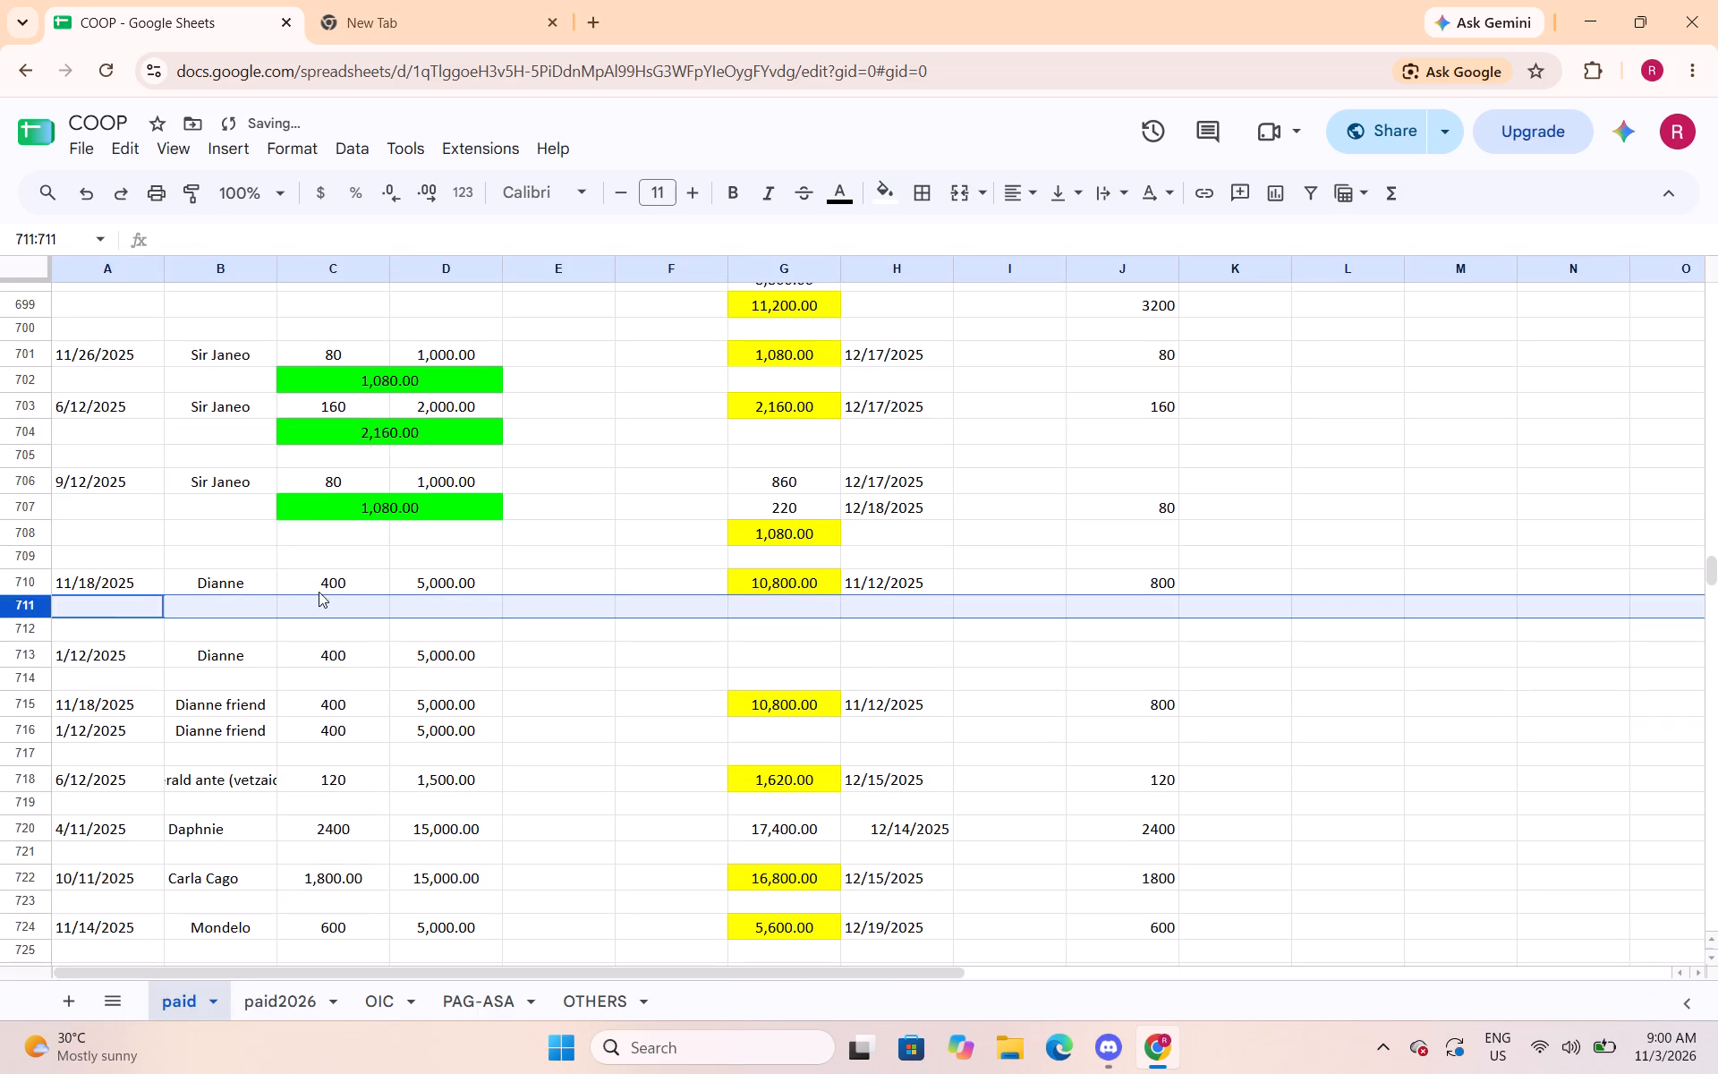
# Merge C711:D711 under the 11/18/2025 loan in row 710 and enter =sum(C710:D710) in it.
pyautogui.moveTo(337, 612); pyautogui.dragTo(418, 612)
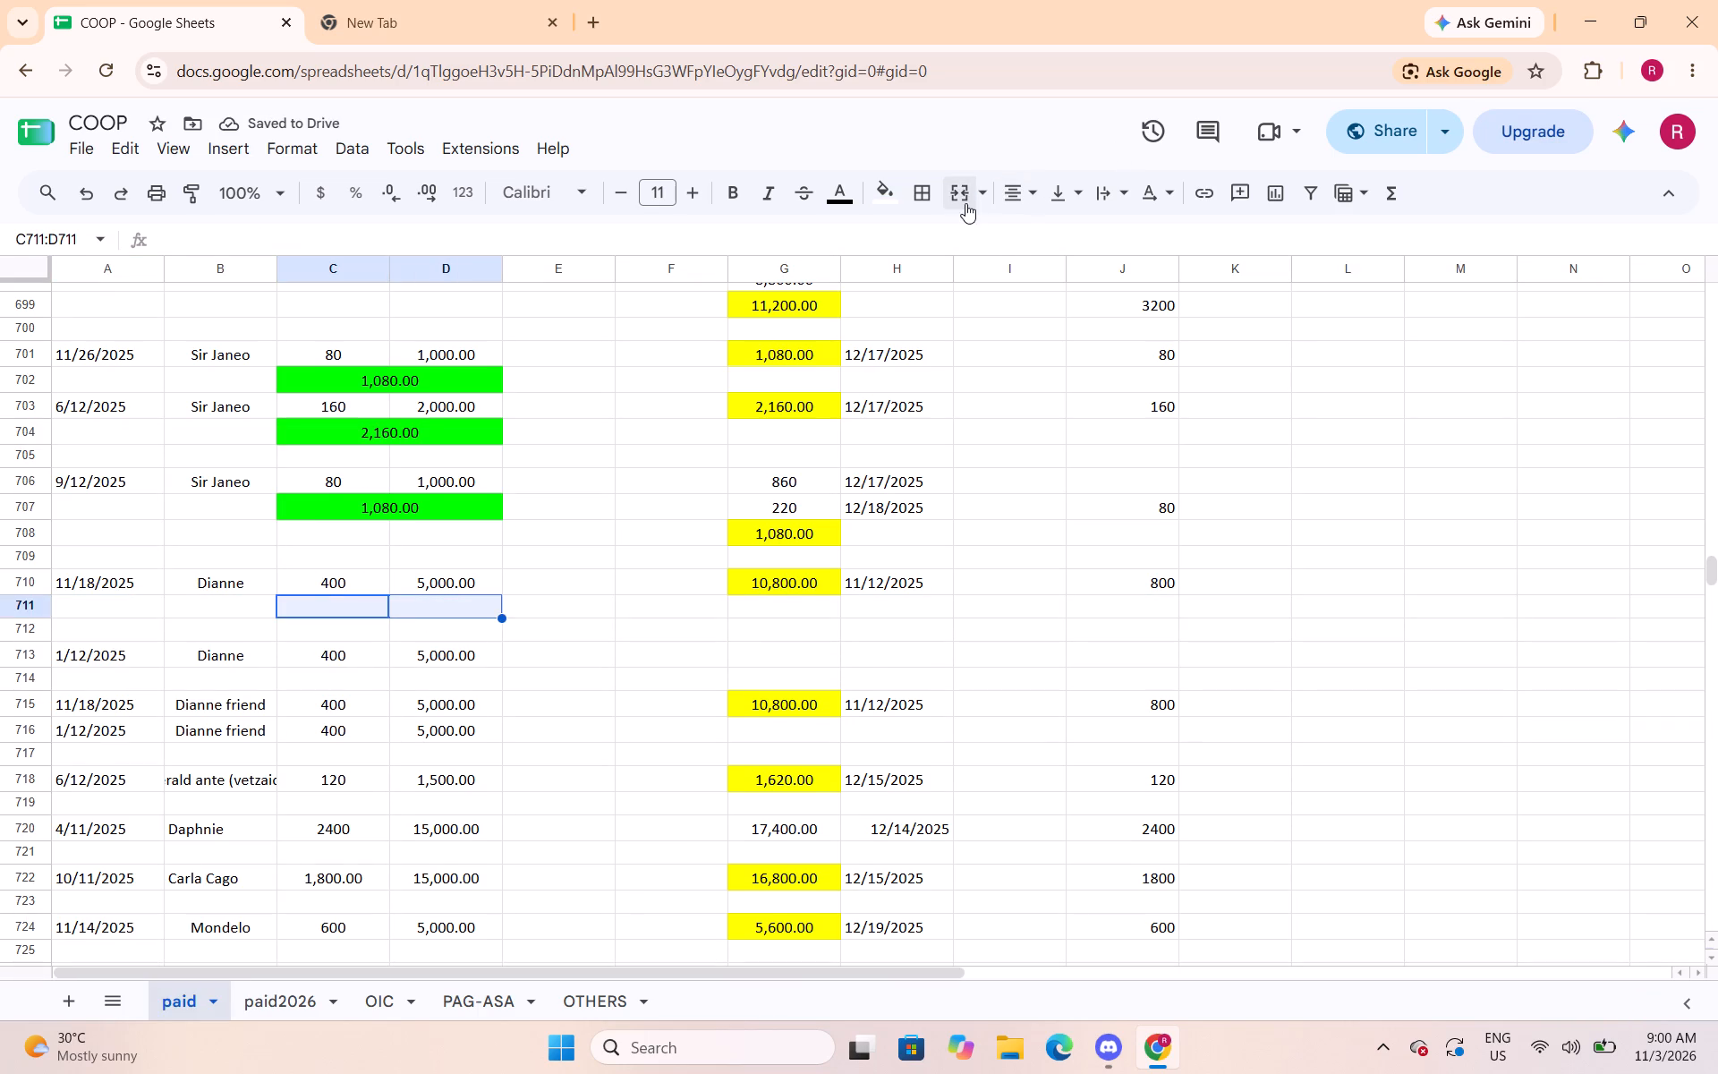
pyautogui.click(963, 195)
pyautogui.write('=sum(')
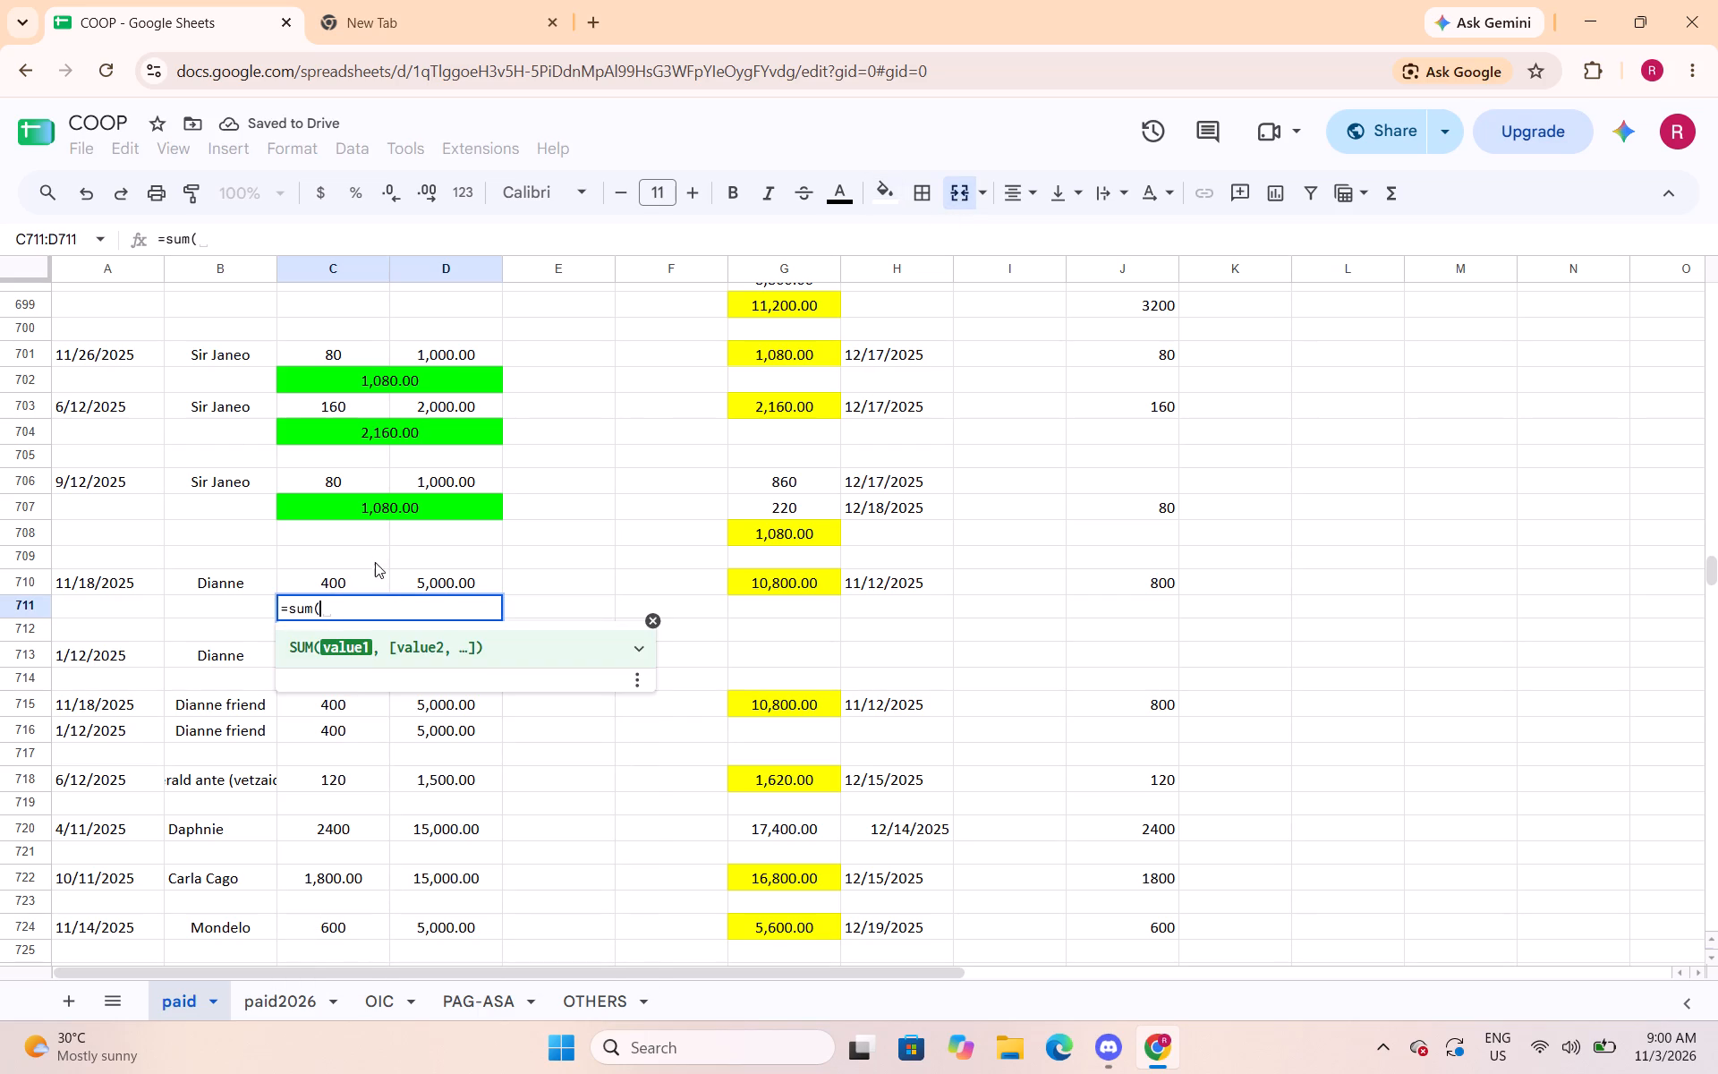
pyautogui.moveTo(371, 579); pyautogui.dragTo(430, 581)
pyautogui.hotkey('shift', ')')
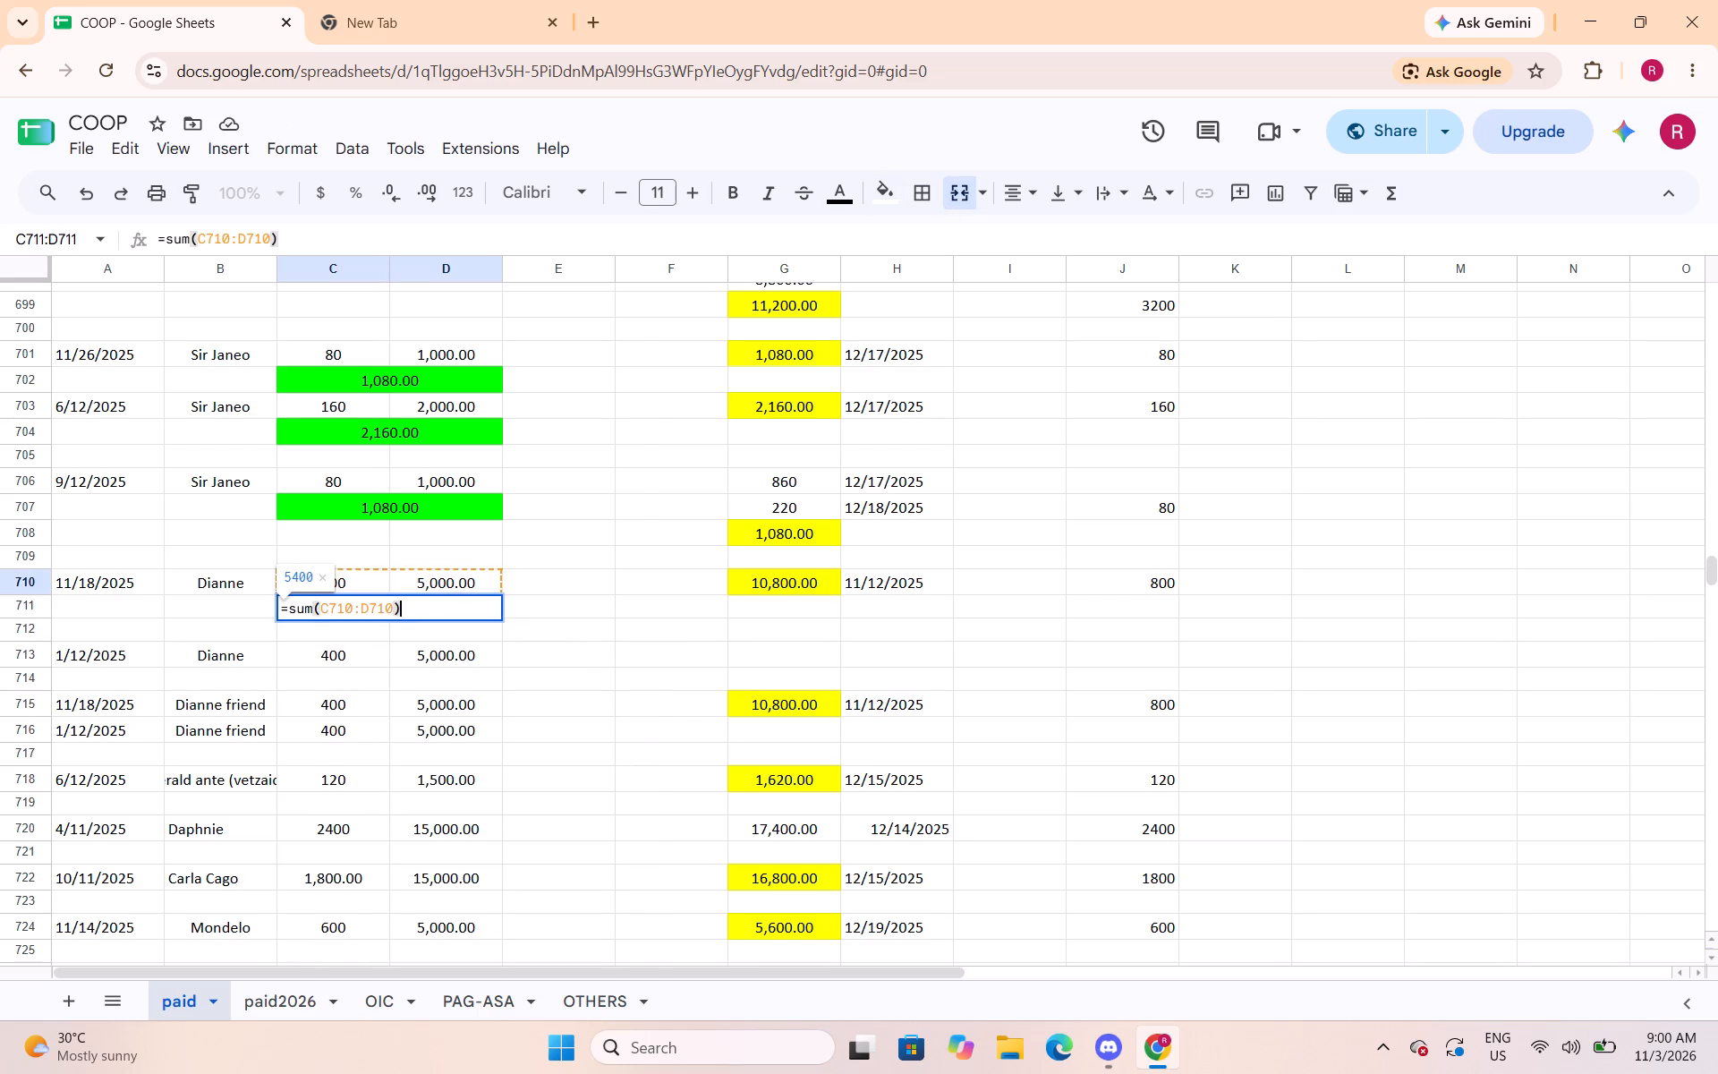
pyautogui.press('Return')
# Format the merged total C711:D711 with bright green fill and the Number format 1,000.12, and save the sheet.
pyautogui.press('Up')
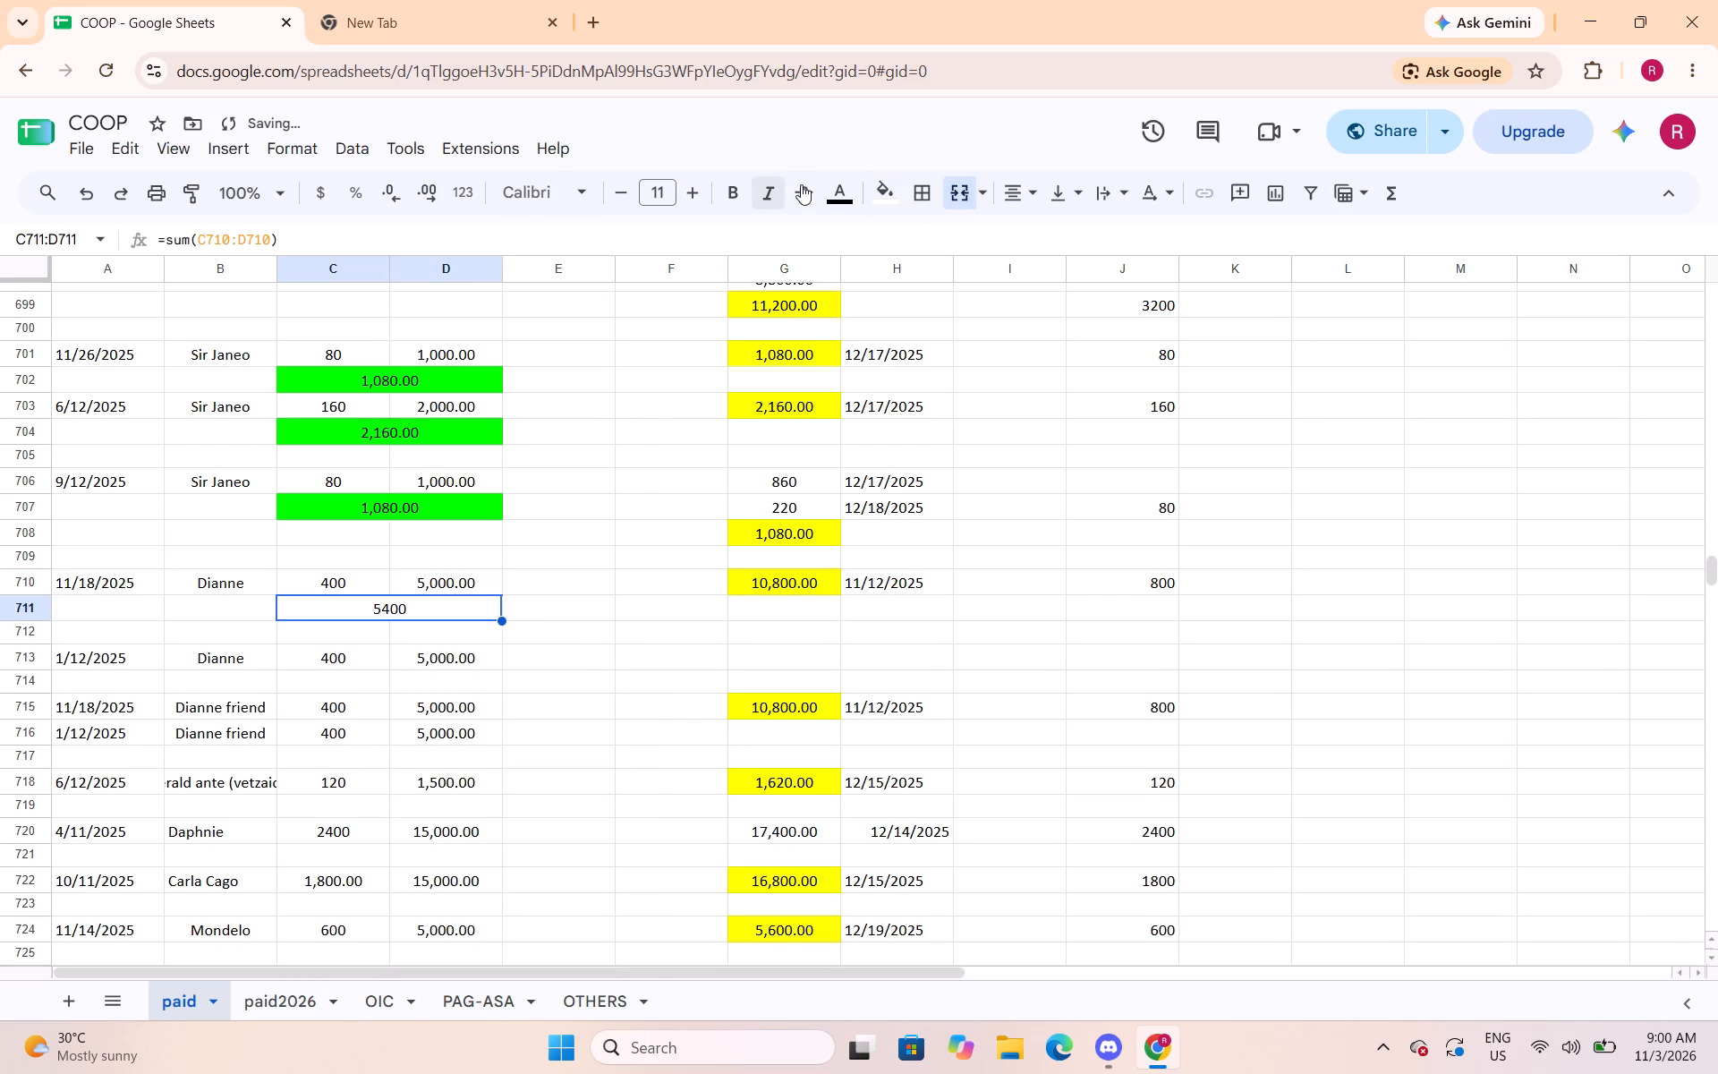
pyautogui.click(886, 189)
pyautogui.click(988, 293)
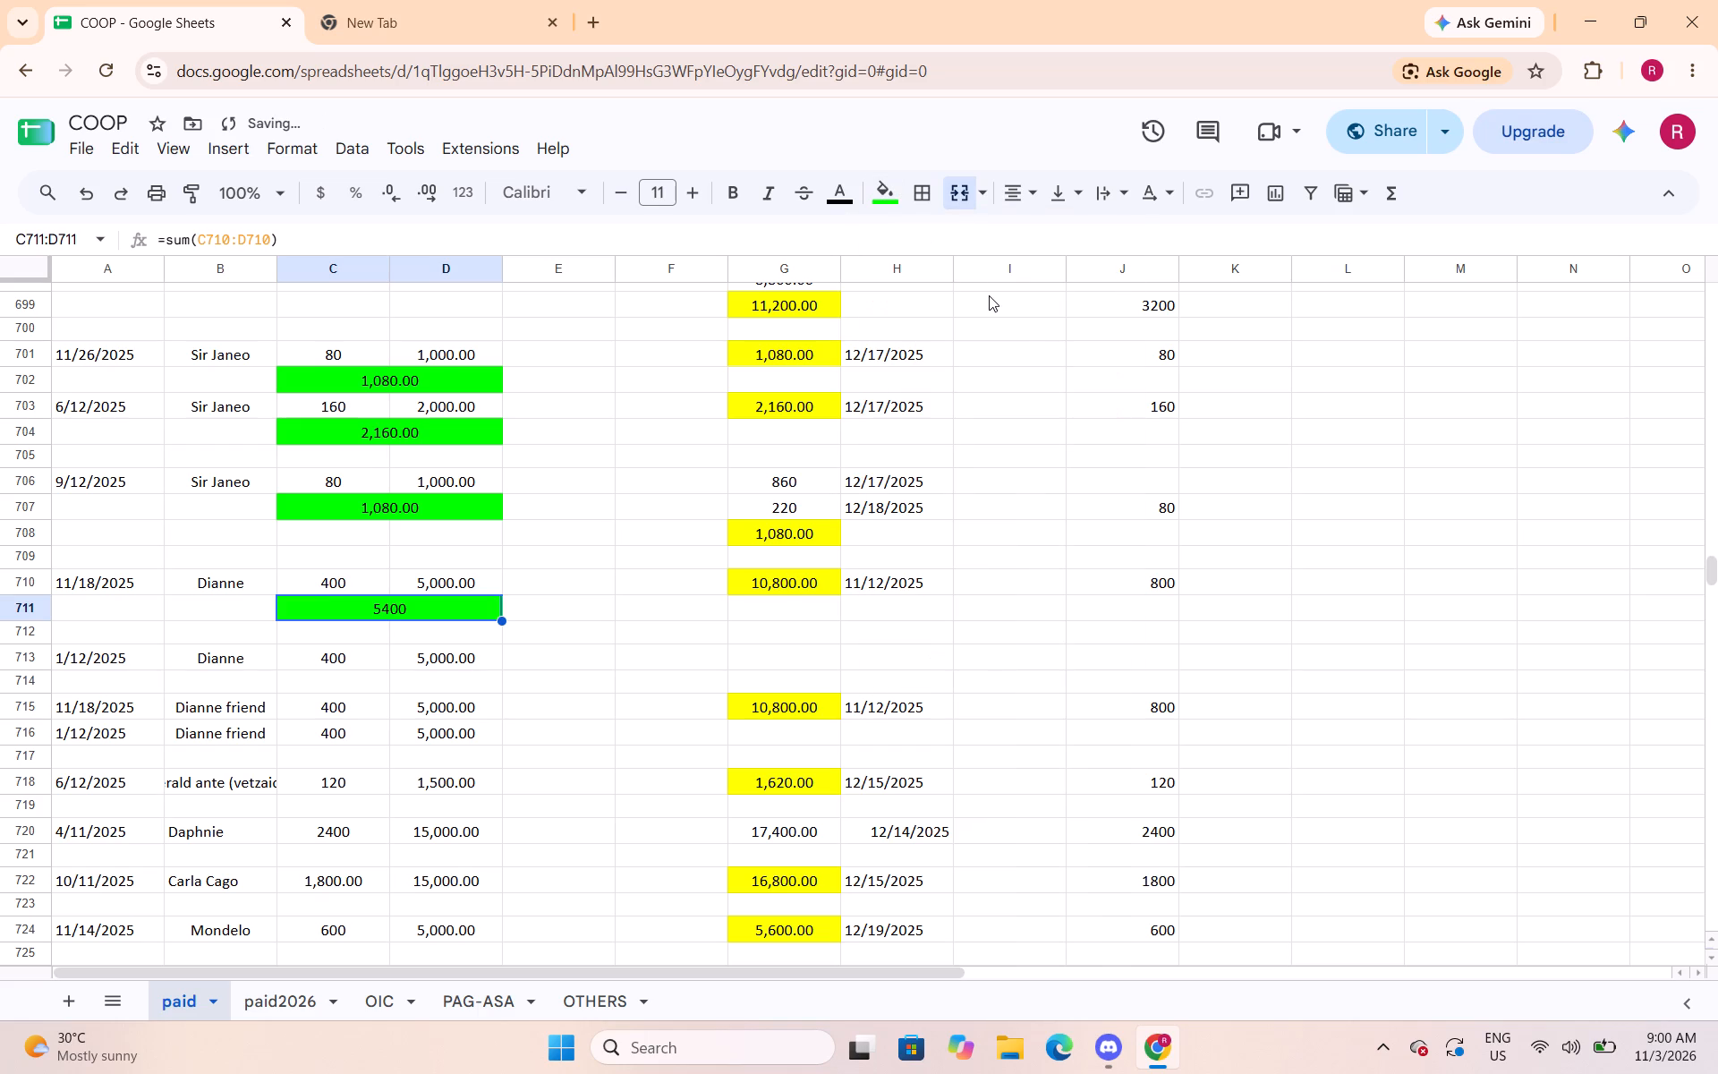
pyautogui.click(273, 149)
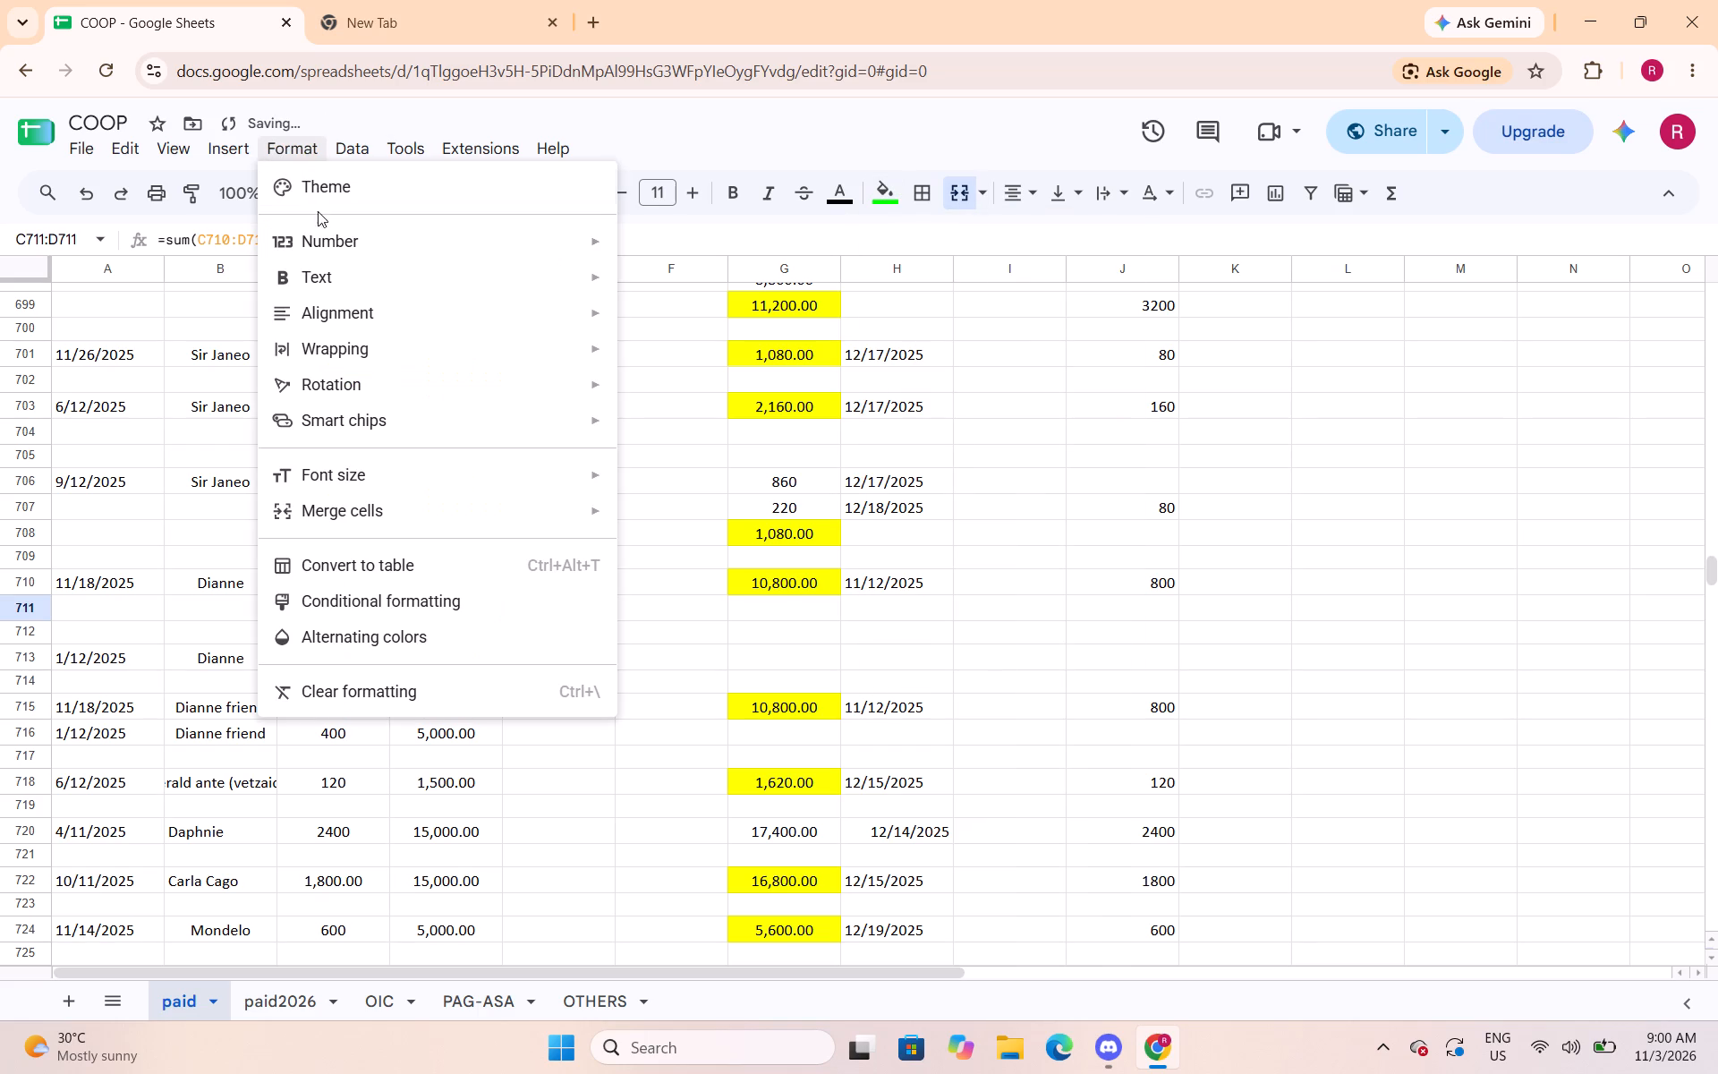
pyautogui.click(678, 345)
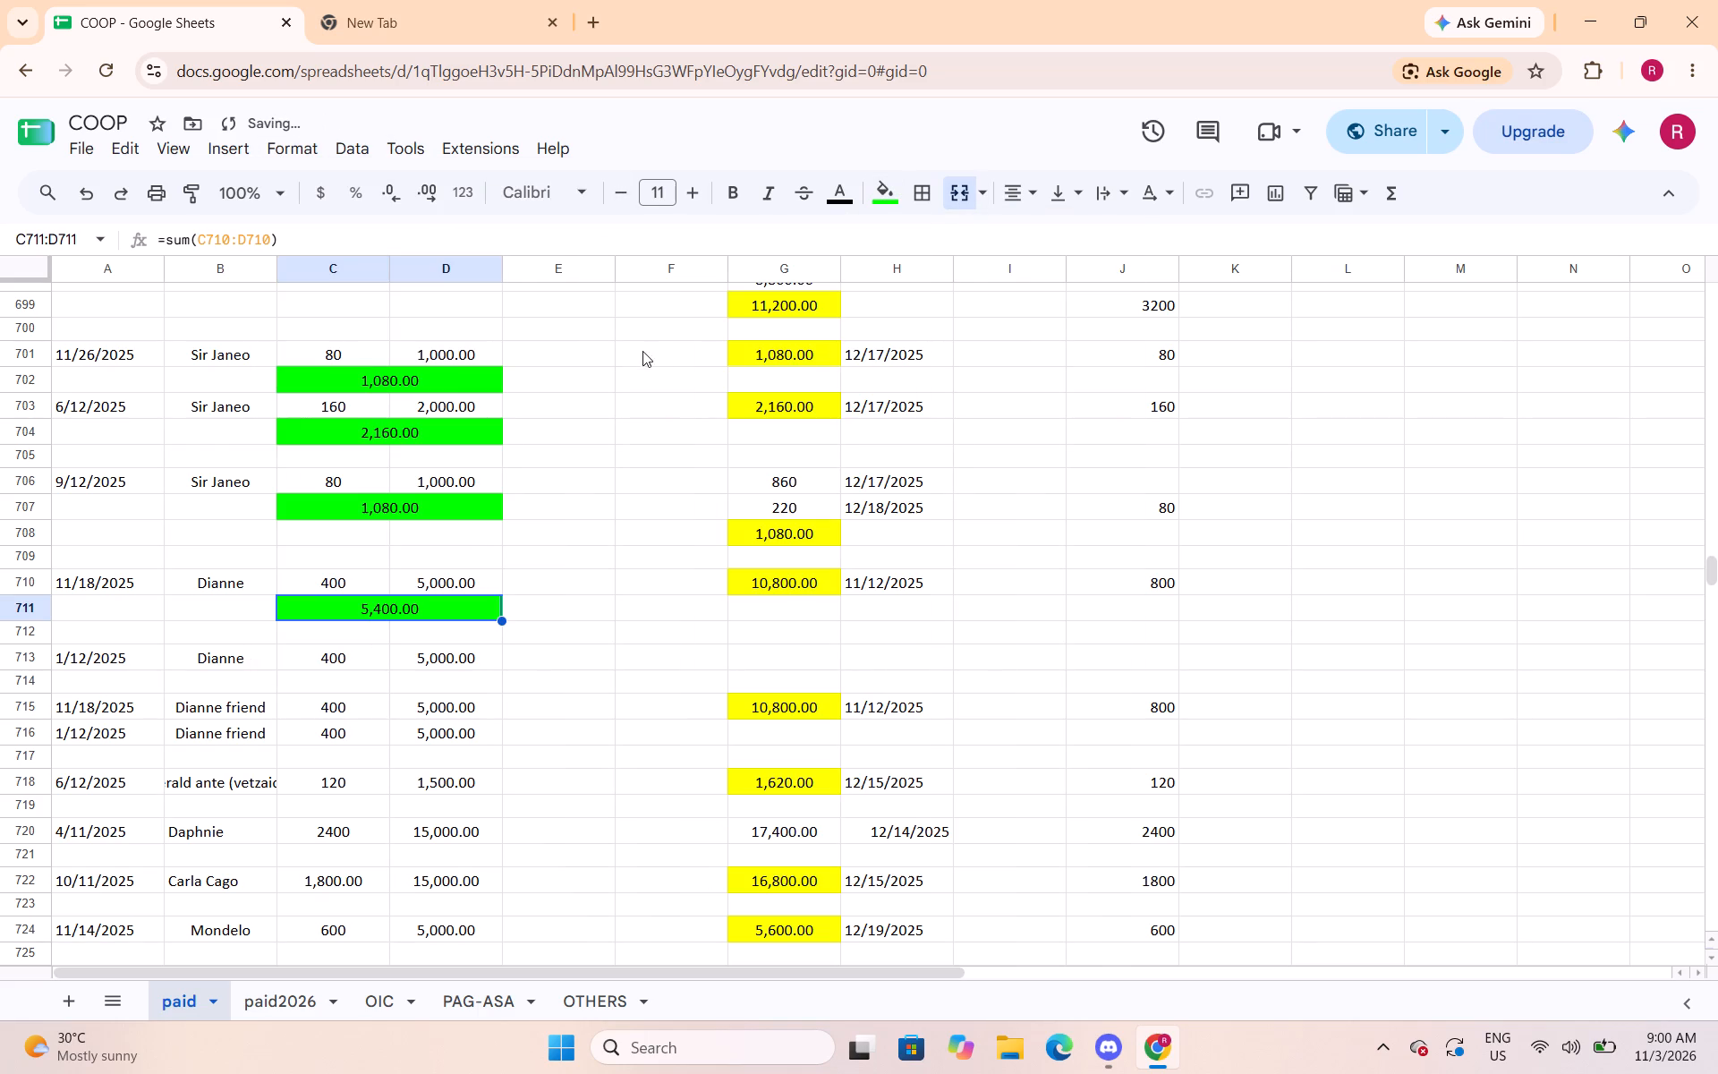
pyautogui.scroll(-2, 451, 679)
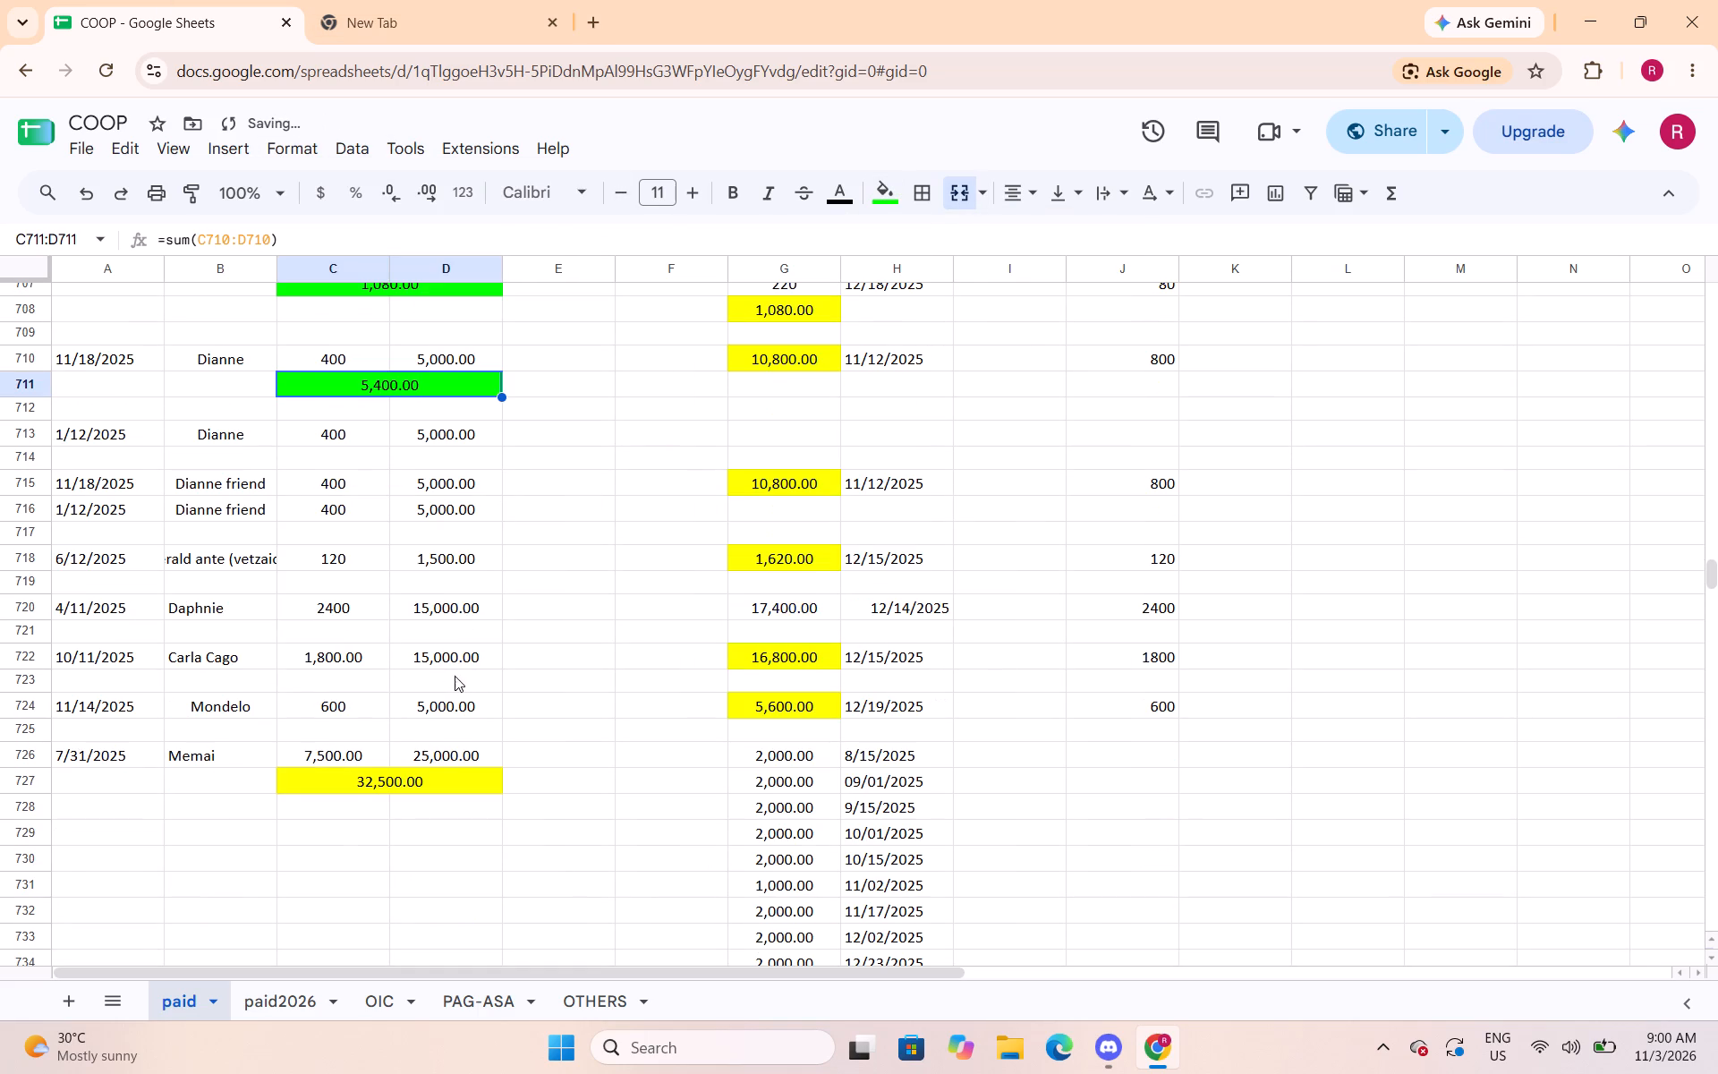
pyautogui.hotkey('ctrl', 's')
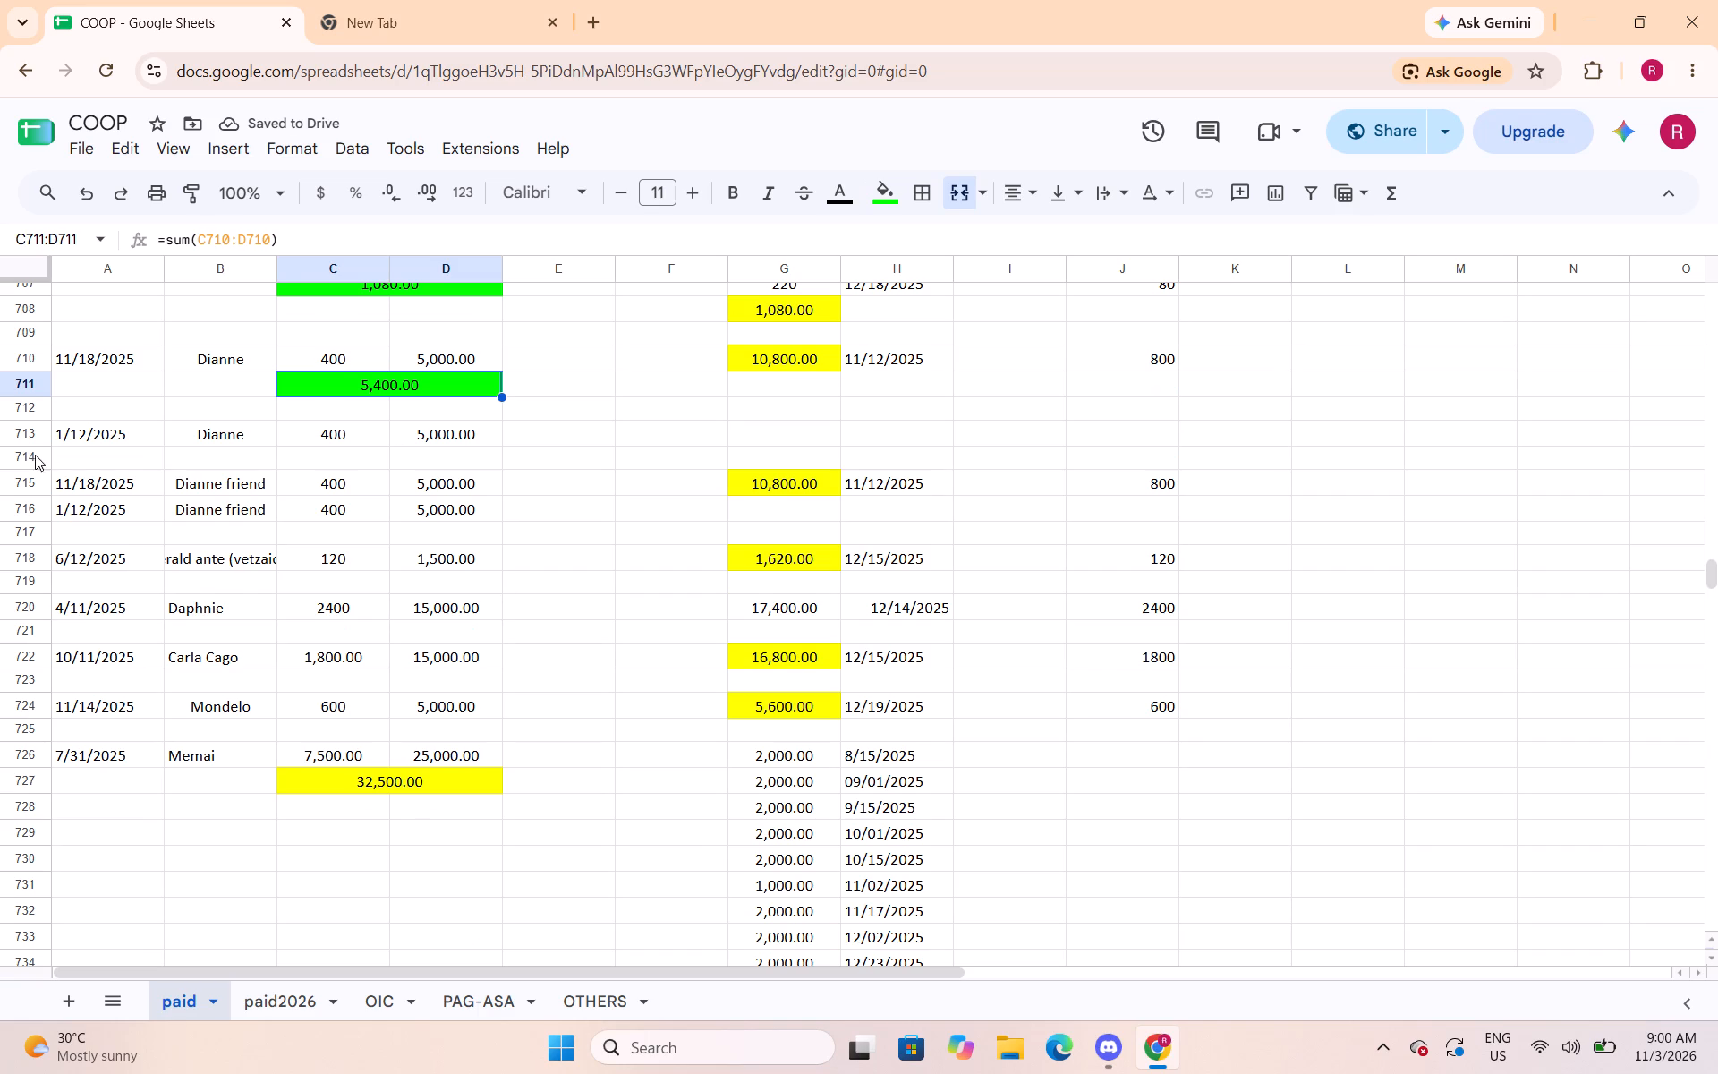
# Insert one blank row above row 714, below the 1/12/2025 loan in row 713.
pyautogui.click(30, 456)
pyautogui.rightClick(30, 456)
pyautogui.click(105, 623)
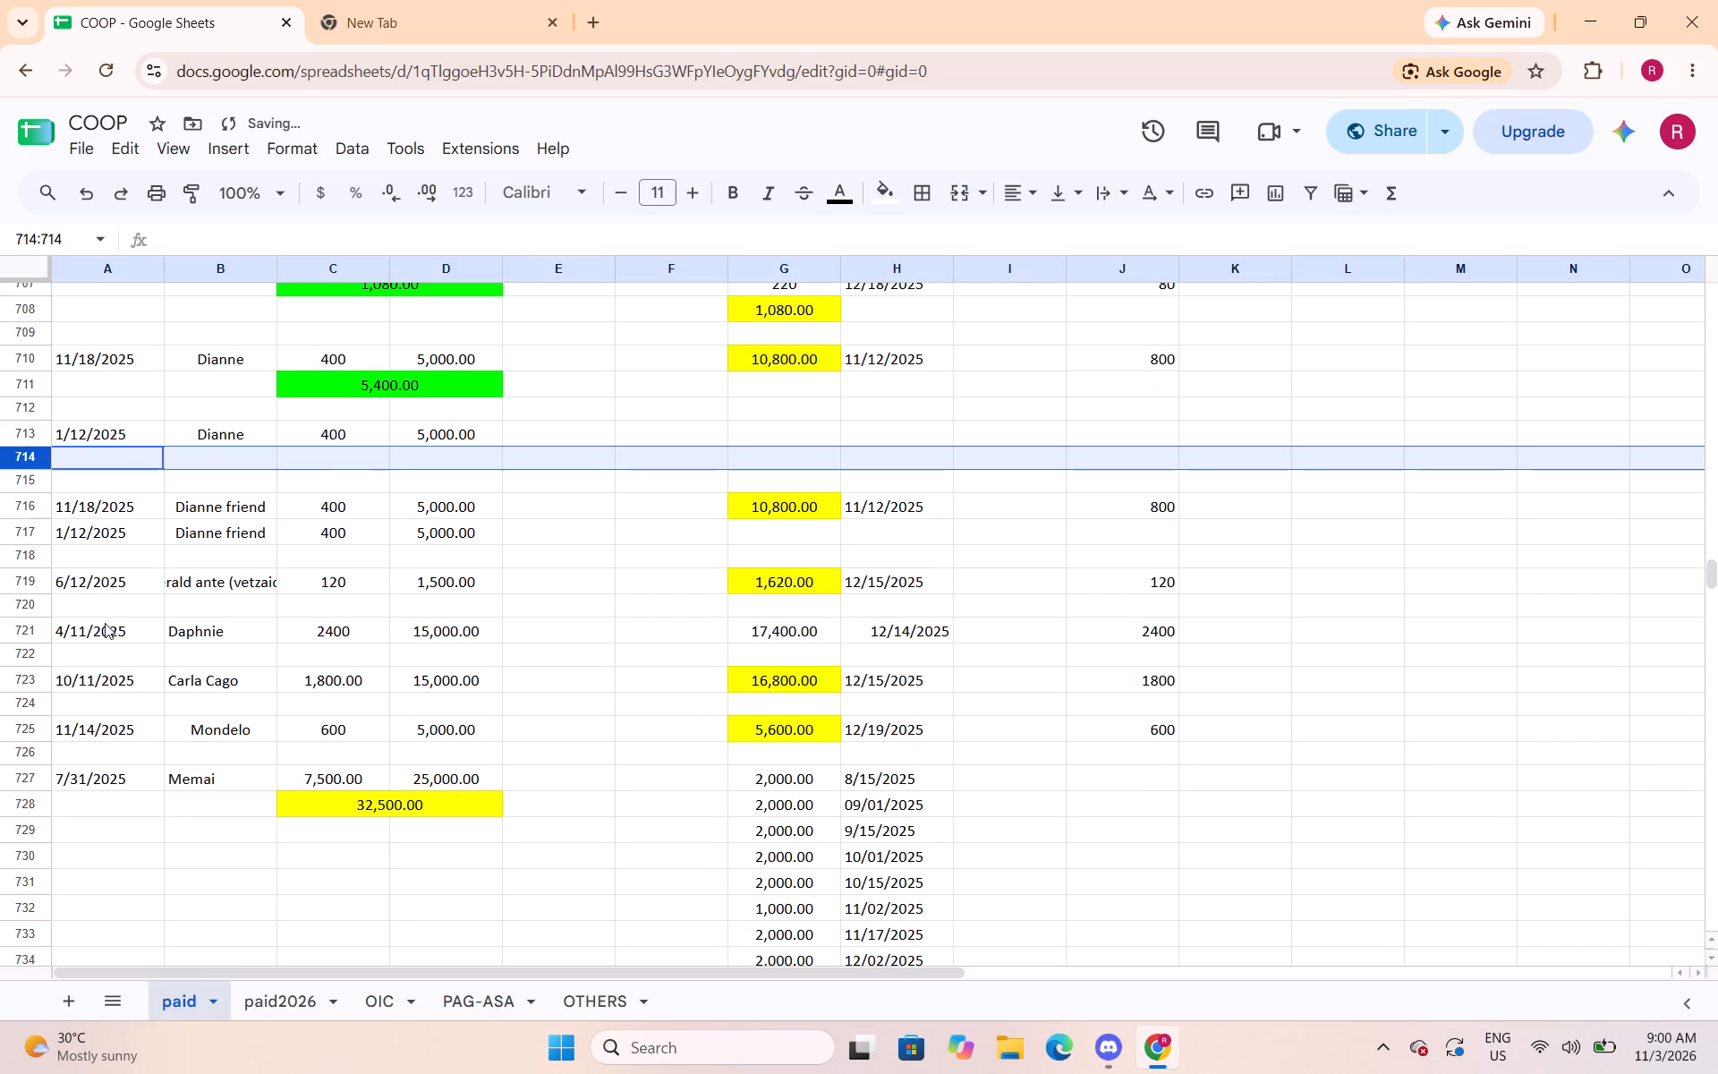
# Merge C714:D714 under the 1/12/2025 loan and enter =sum(C713:D713) in it.
pyautogui.moveTo(364, 462); pyautogui.dragTo(425, 465)
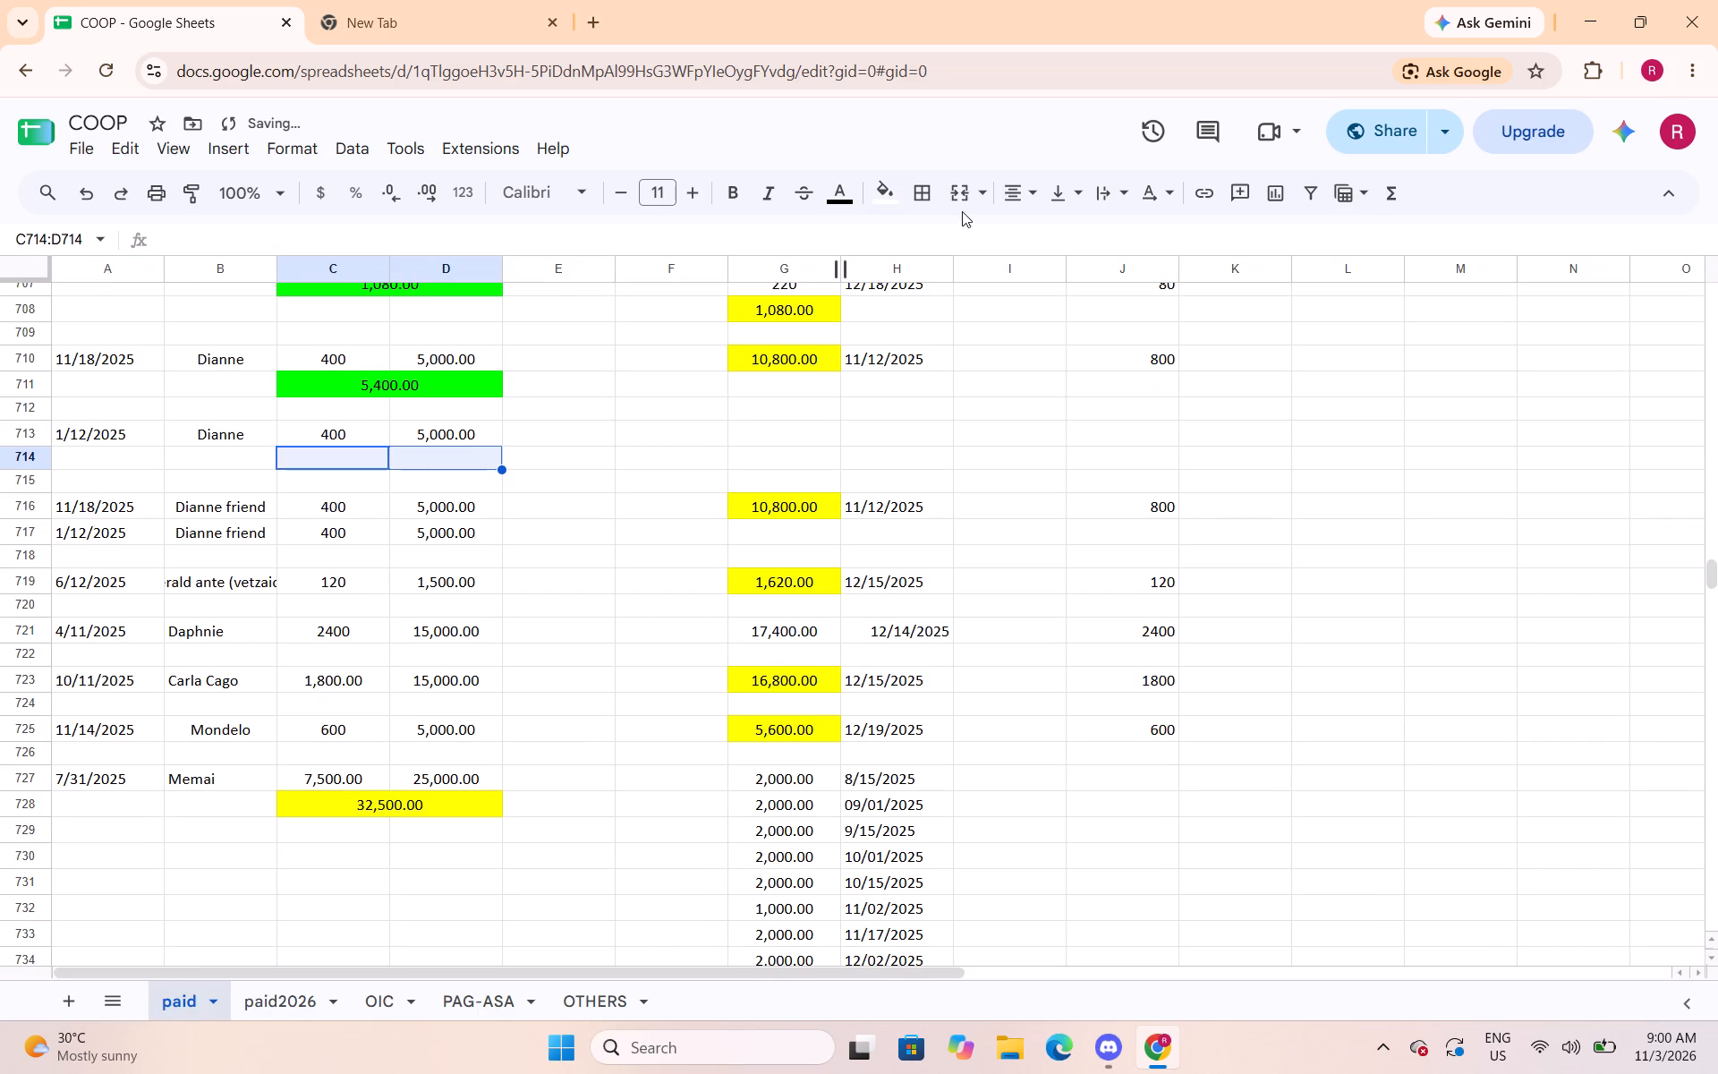
pyautogui.click(962, 190)
pyautogui.write('=sum(')
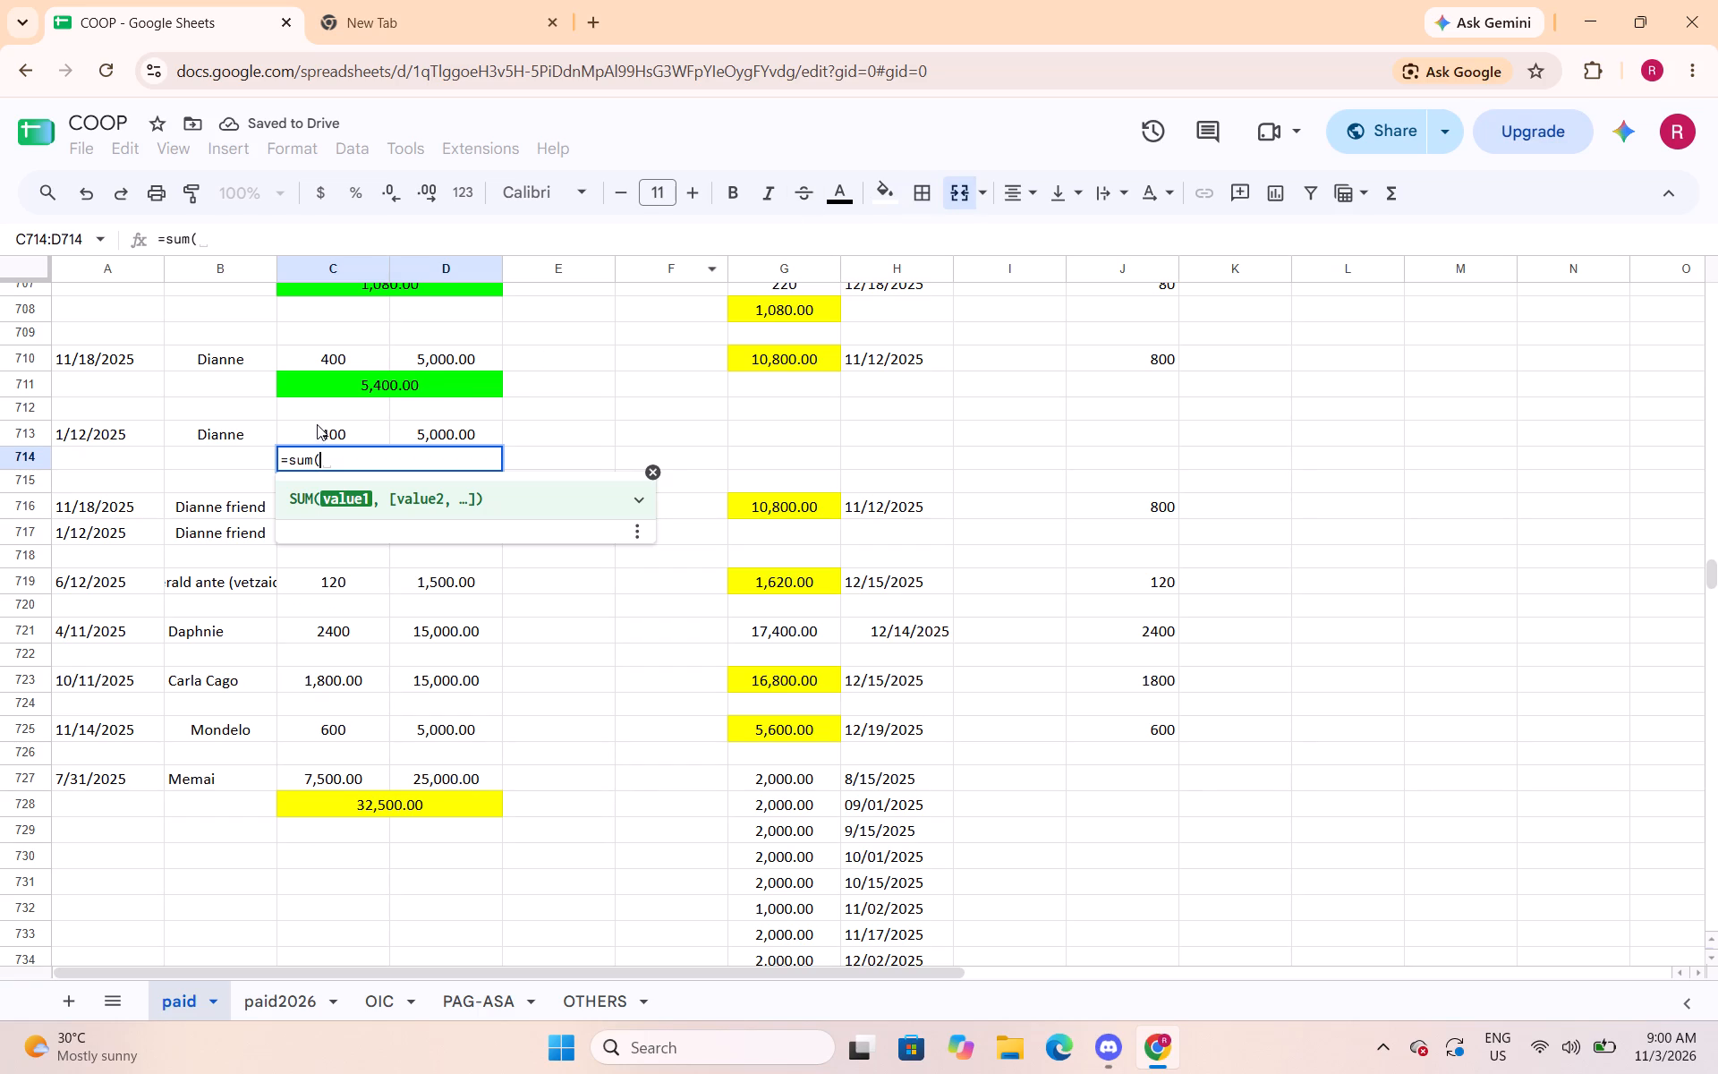
pyautogui.moveTo(325, 428); pyautogui.dragTo(412, 441)
pyautogui.hotkey('shift', ')')
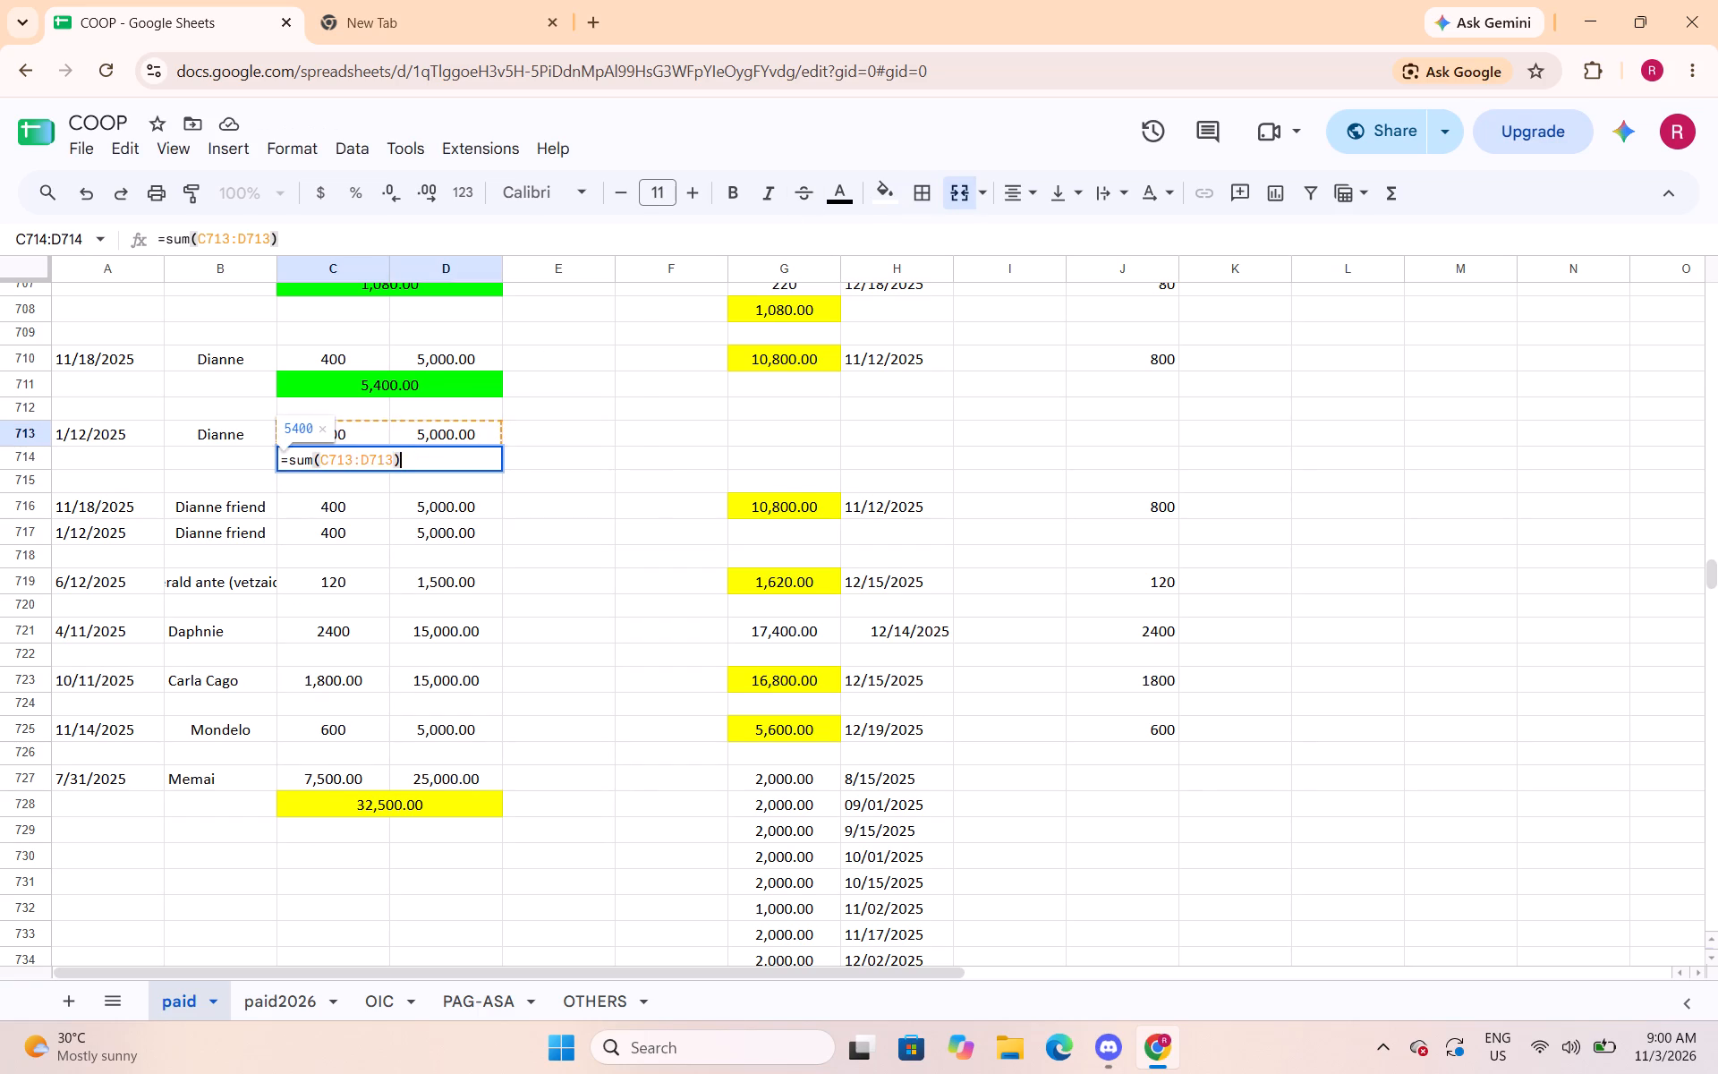
pyautogui.press('Return')
# Fill the merged total C714:D714 bright green and give it the Number format 1,000.12.
pyautogui.press('Up')
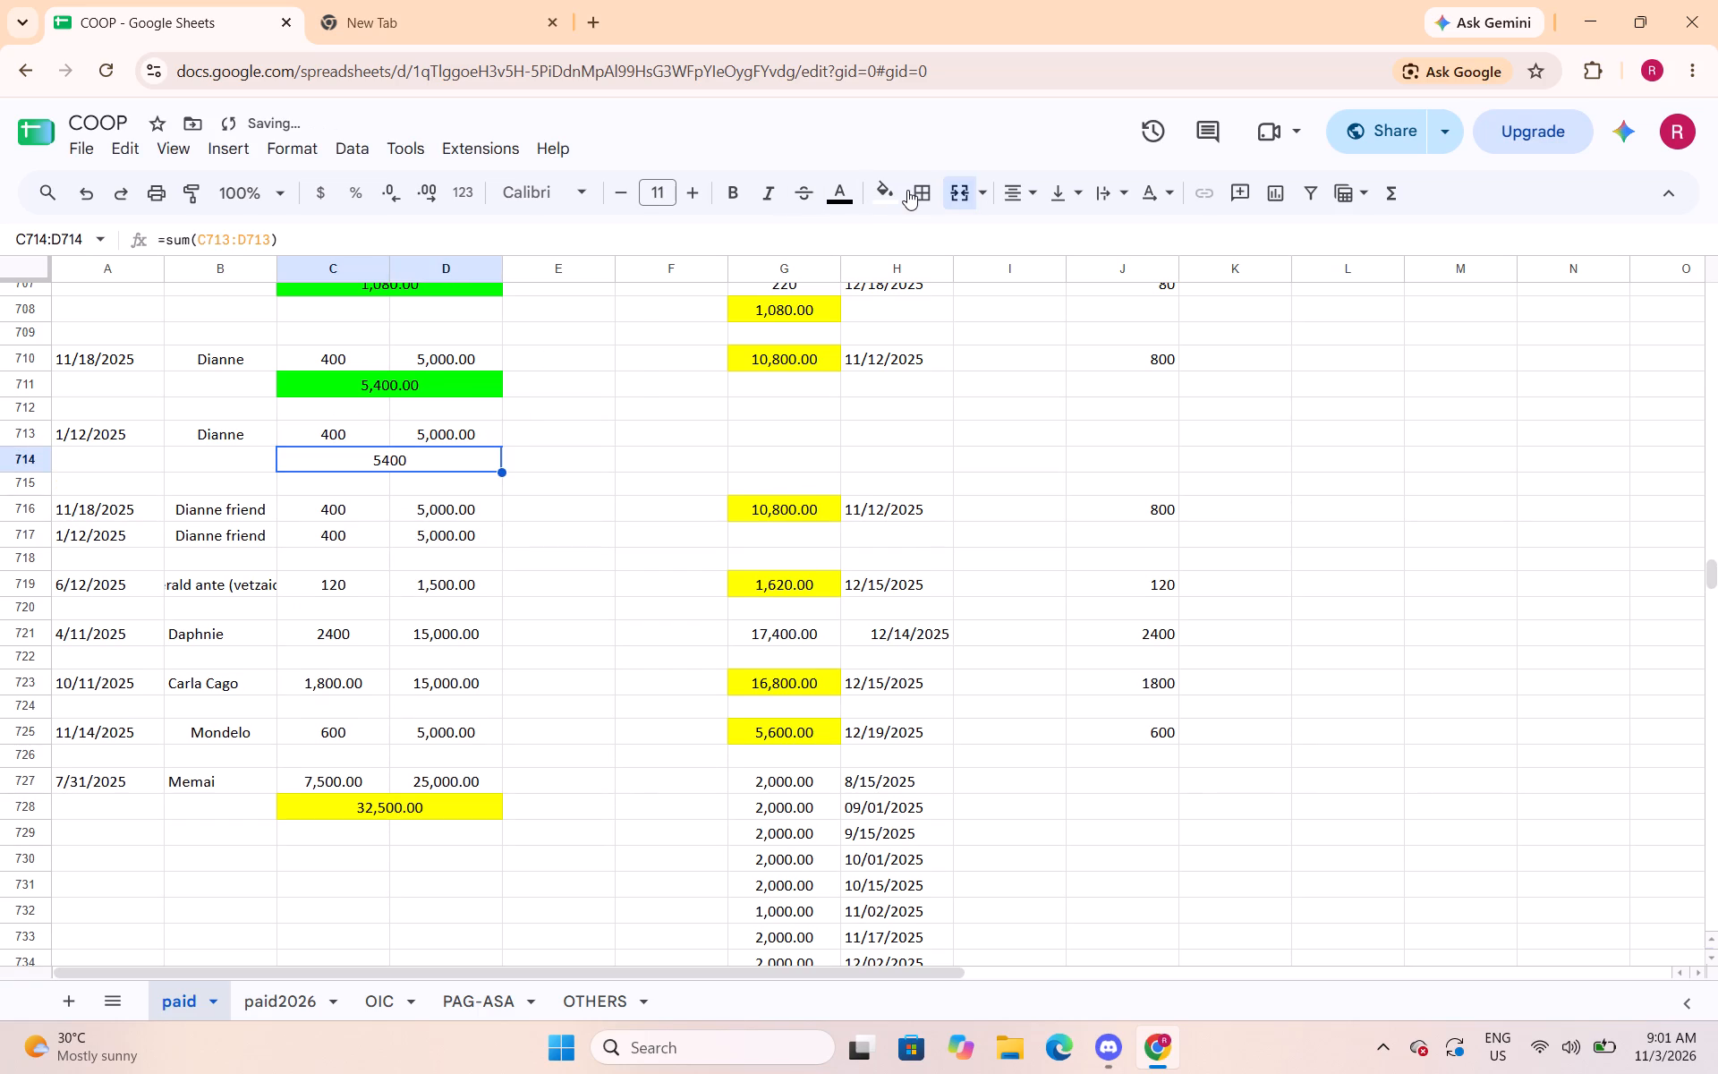
pyautogui.click(892, 192)
pyautogui.click(993, 295)
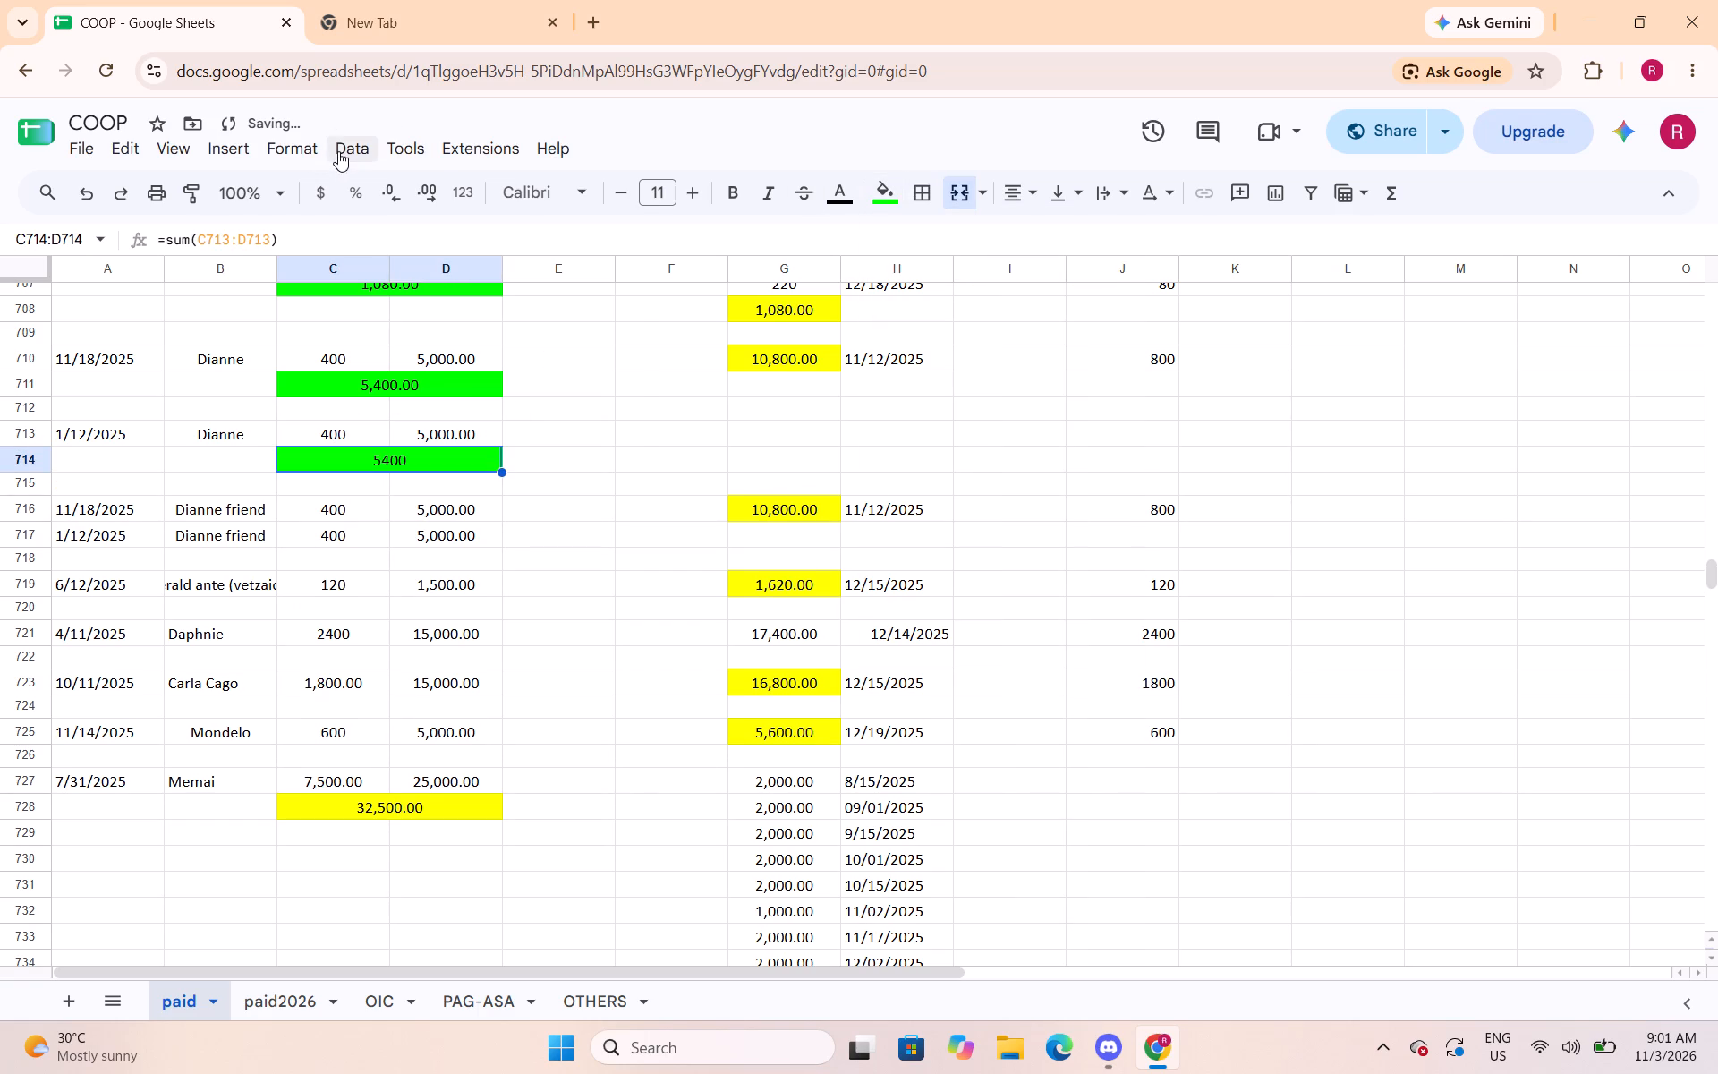
pyautogui.click(297, 150)
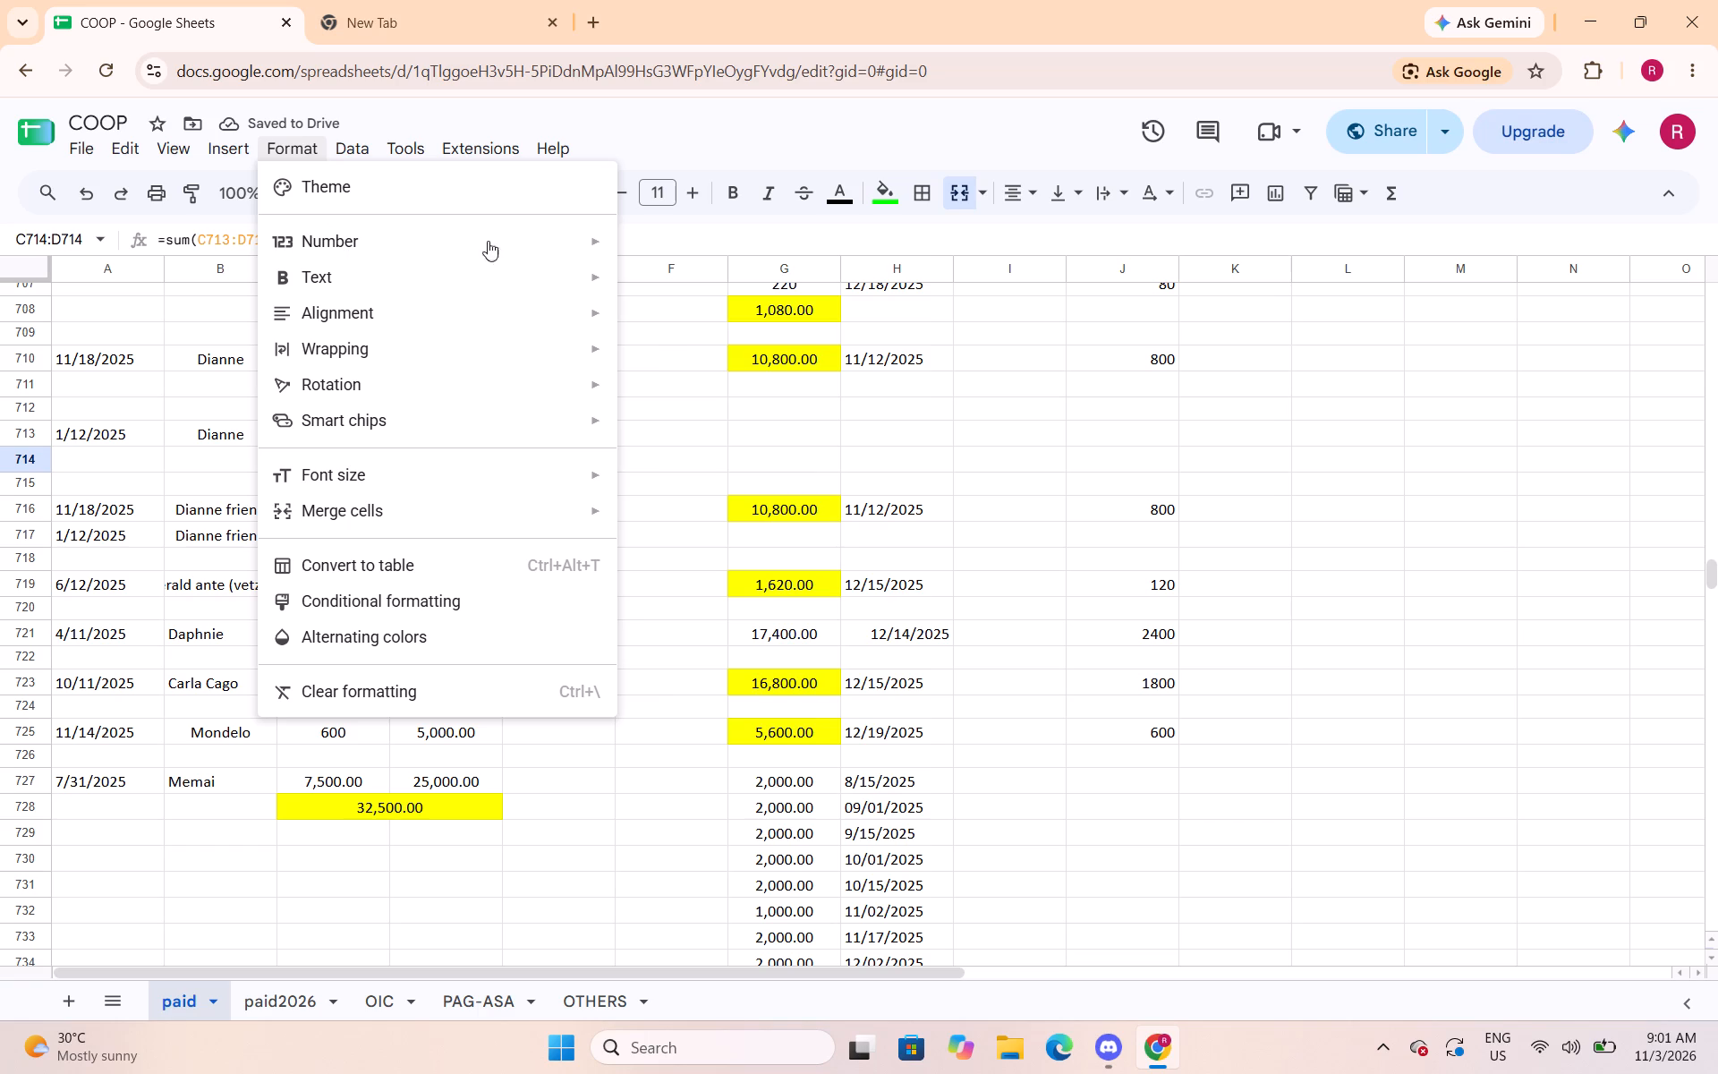
pyautogui.click(679, 334)
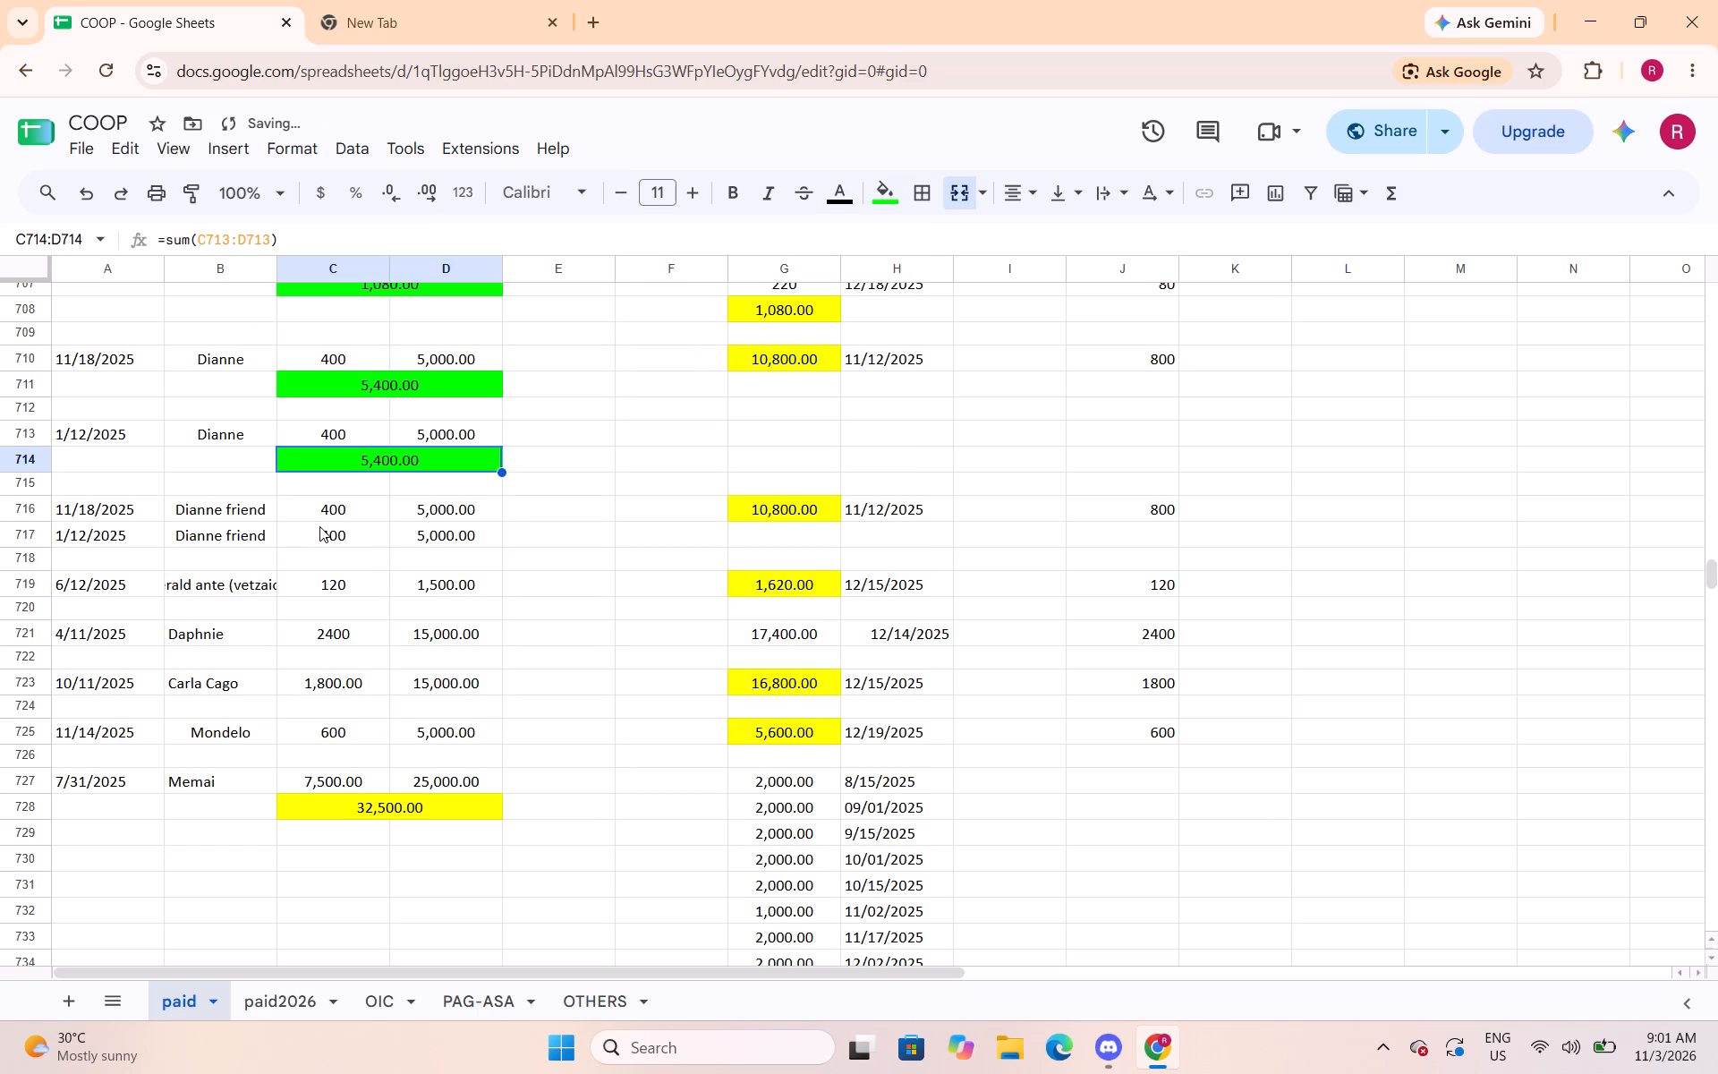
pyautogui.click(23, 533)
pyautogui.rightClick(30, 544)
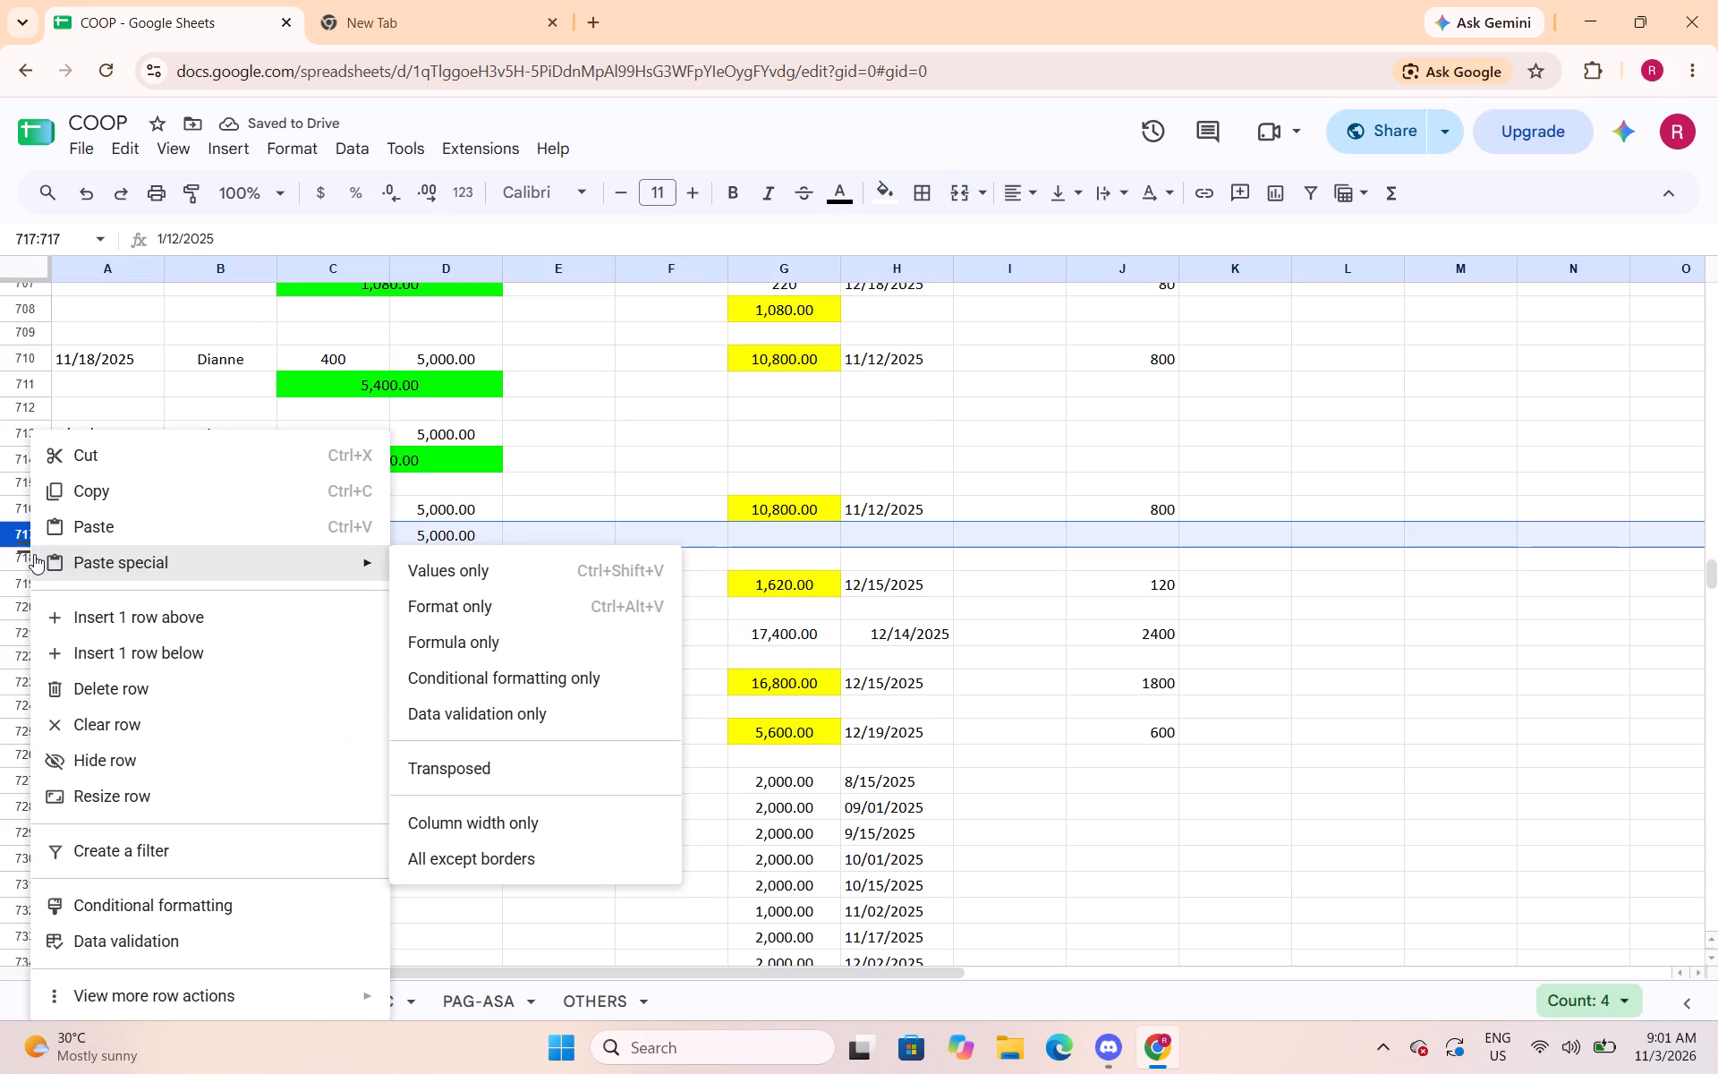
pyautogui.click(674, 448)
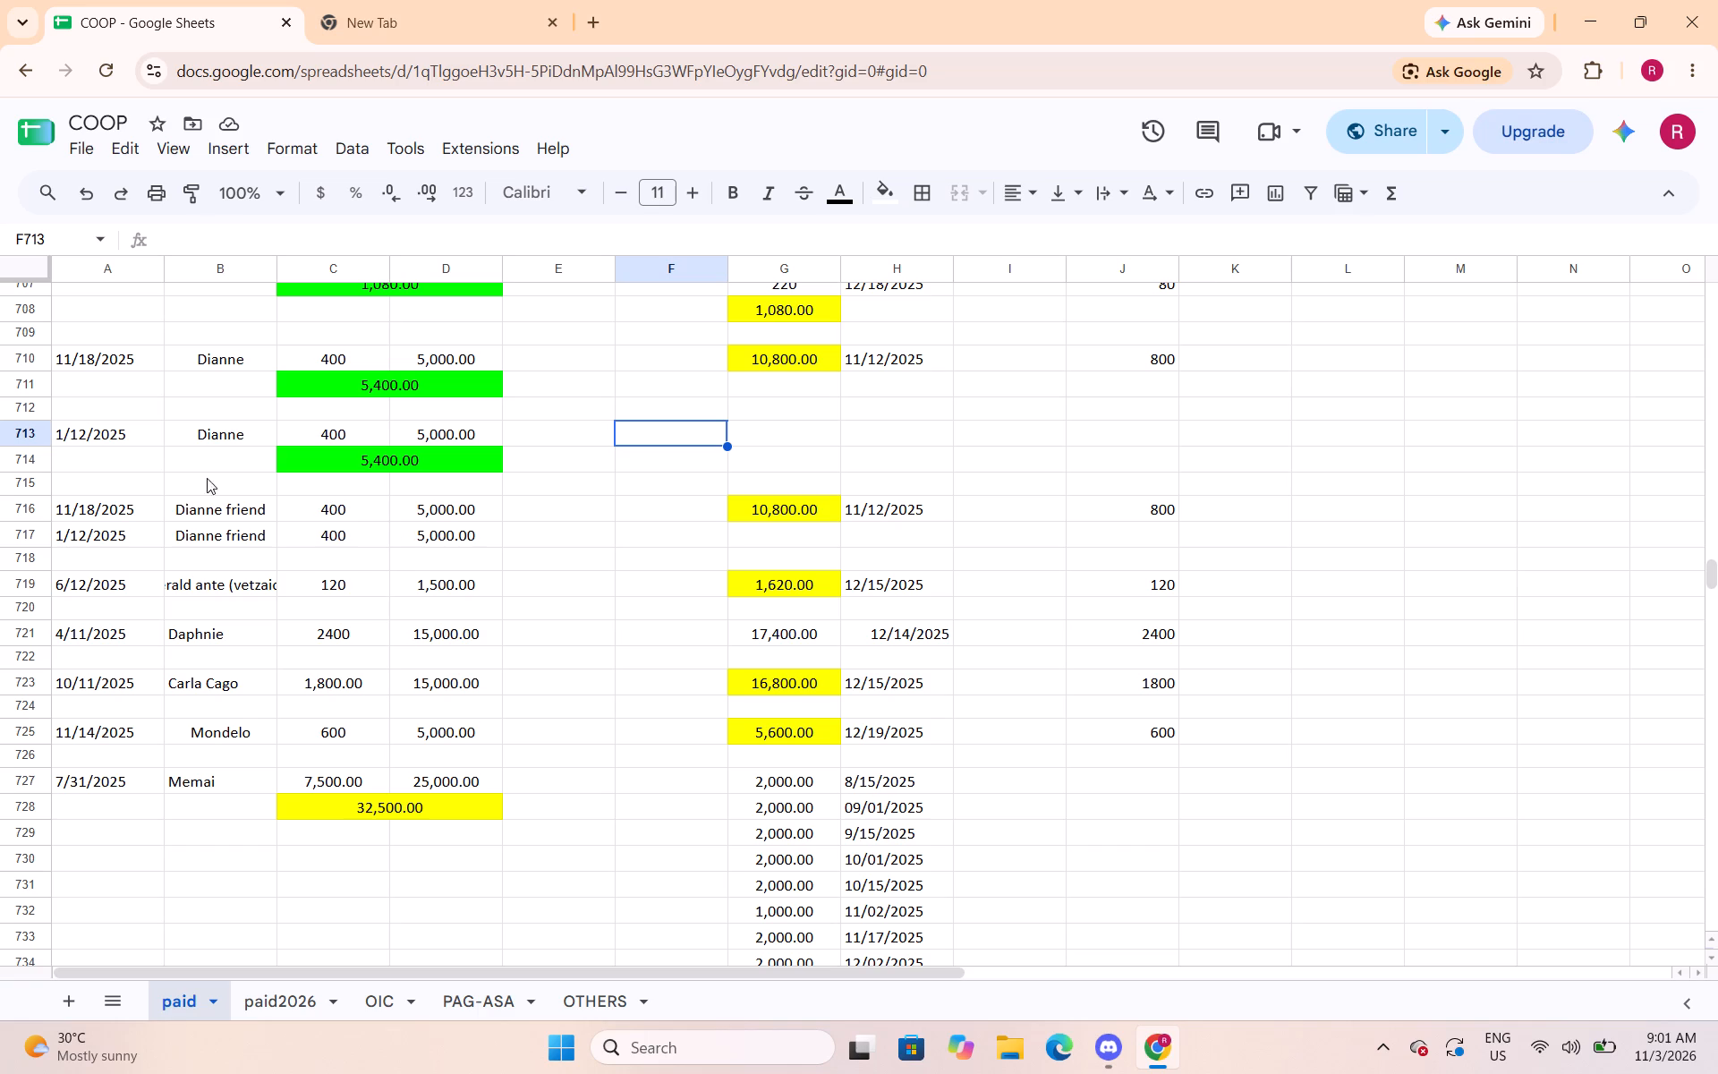
# Insert two blank rows above row 717, between the 11/18/2025 loan in row 716 and the 1/12/2025 loan.
pyautogui.click(30, 533)
pyautogui.rightClick(30, 533)
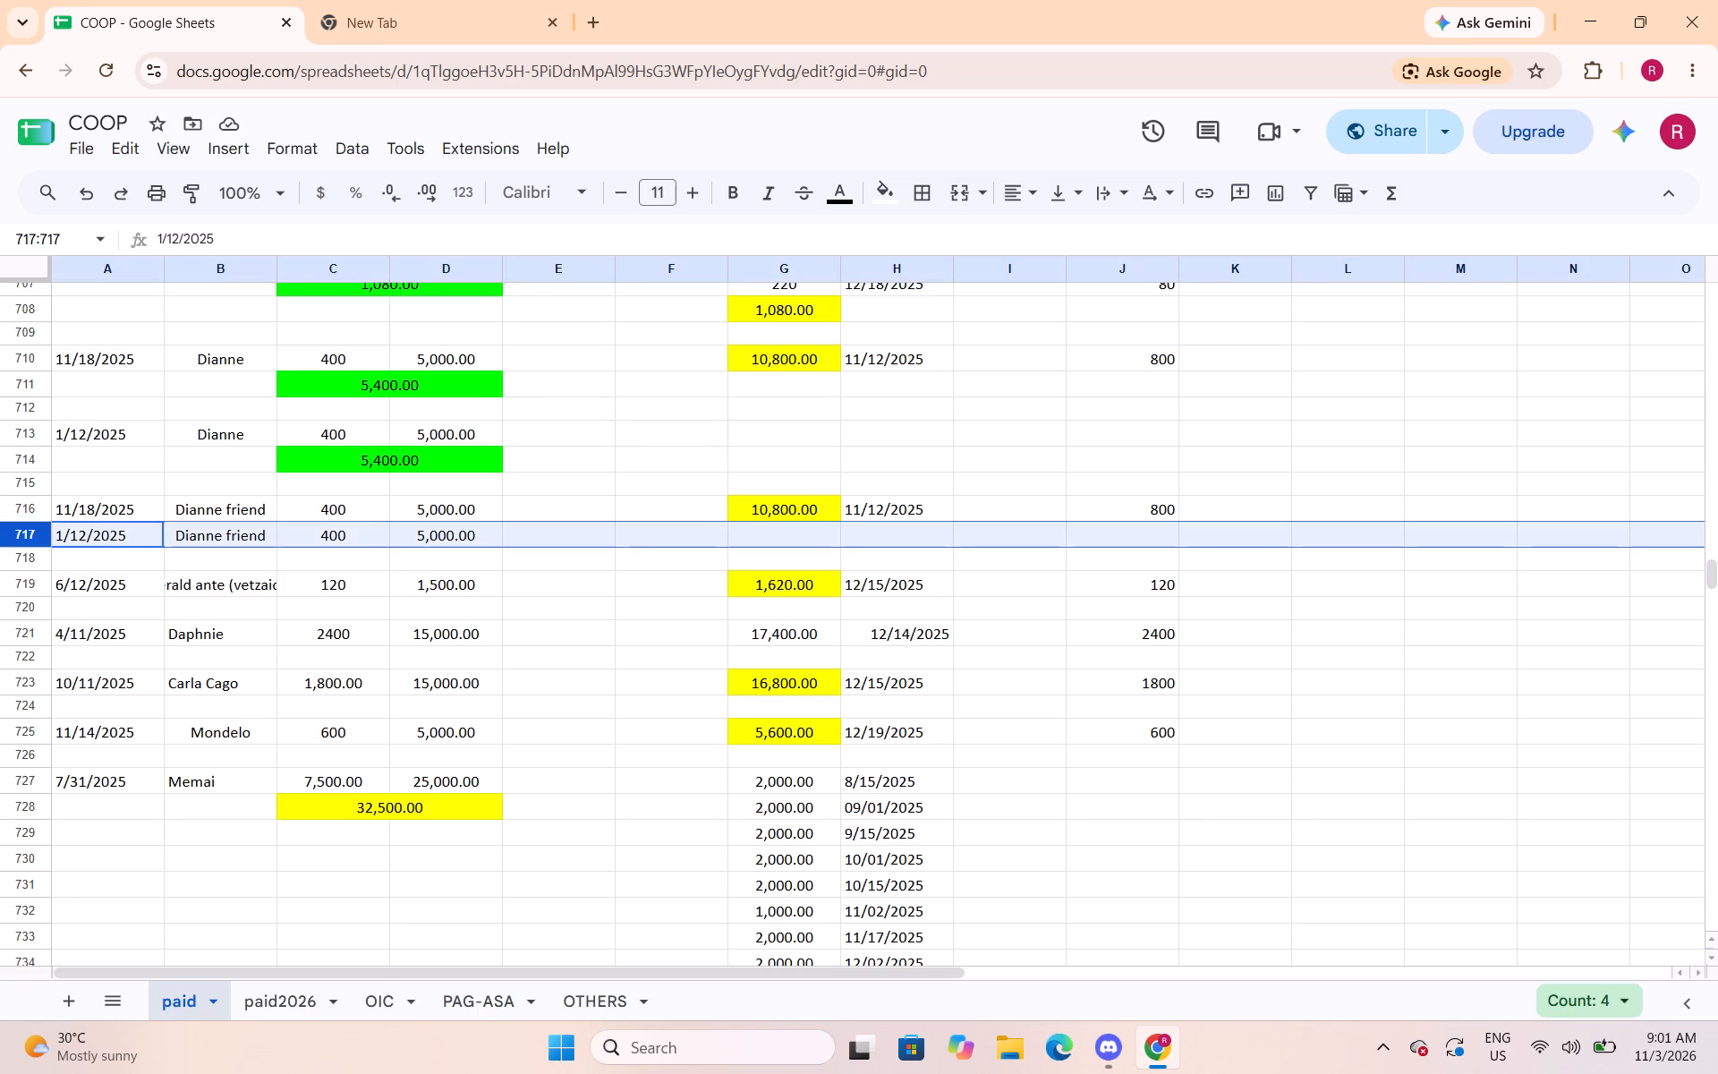
pyautogui.click(135, 627)
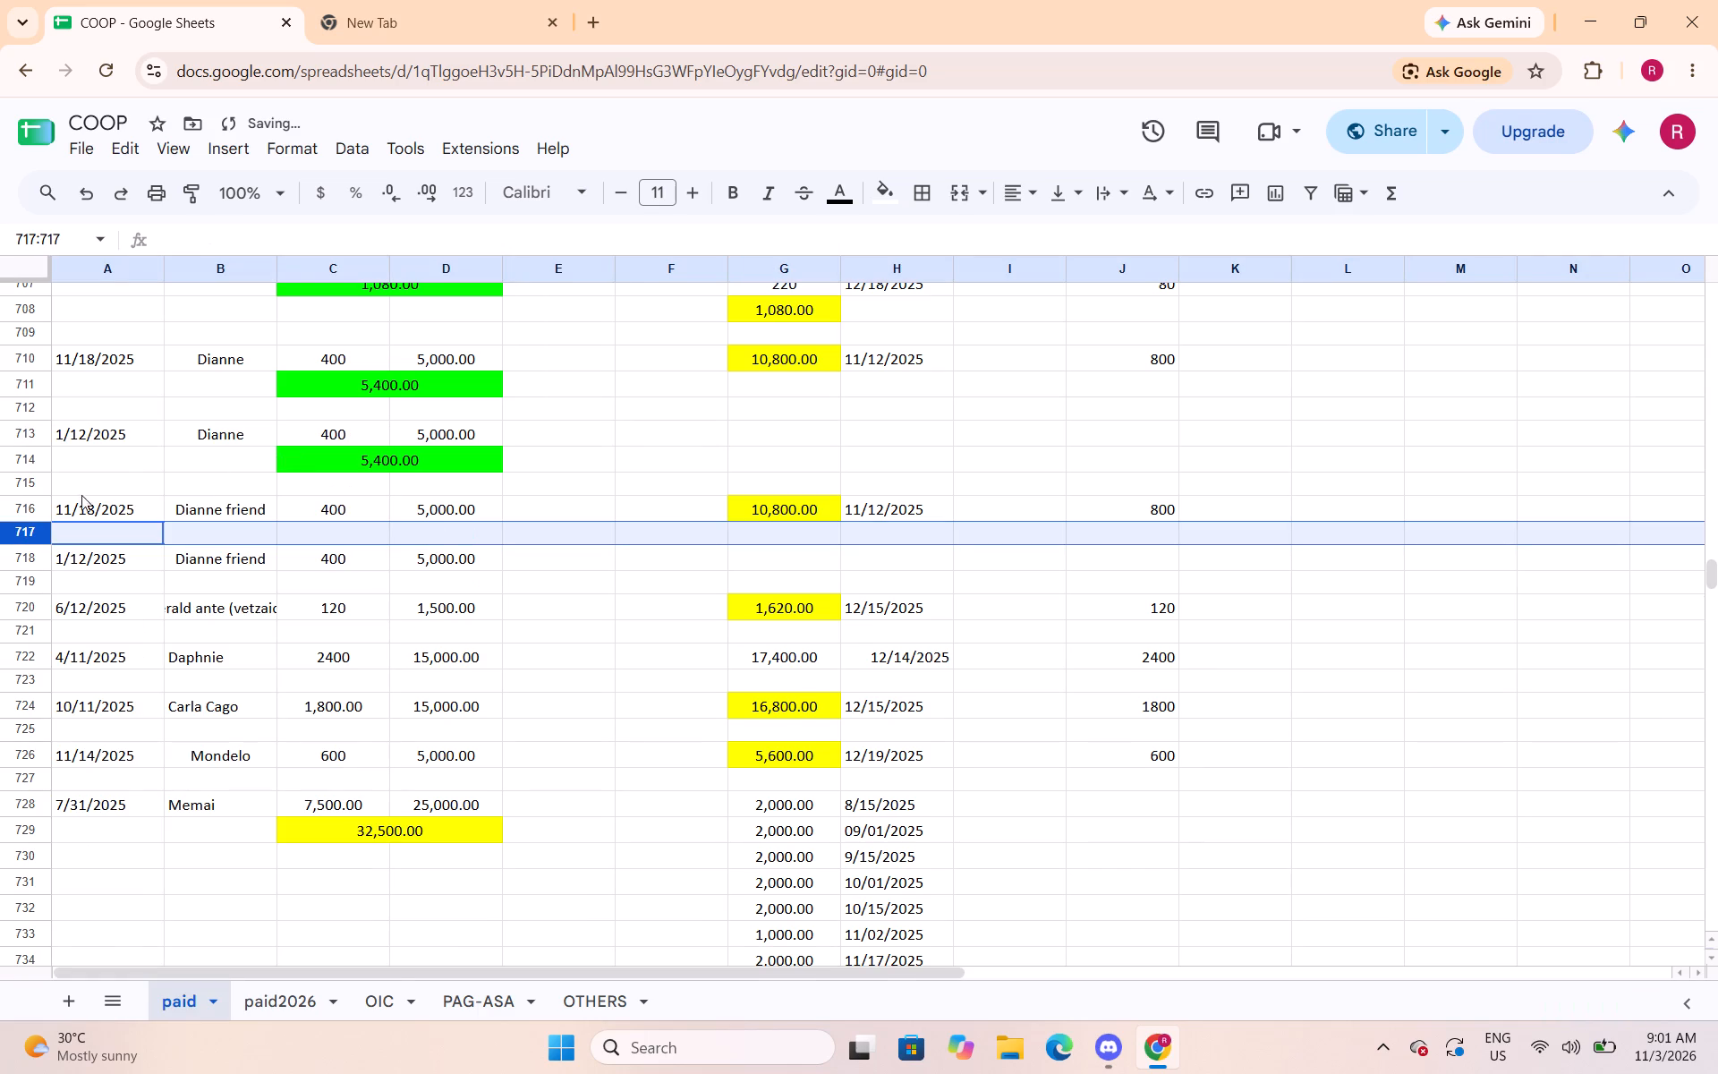
pyautogui.rightClick(33, 539)
pyautogui.click(118, 617)
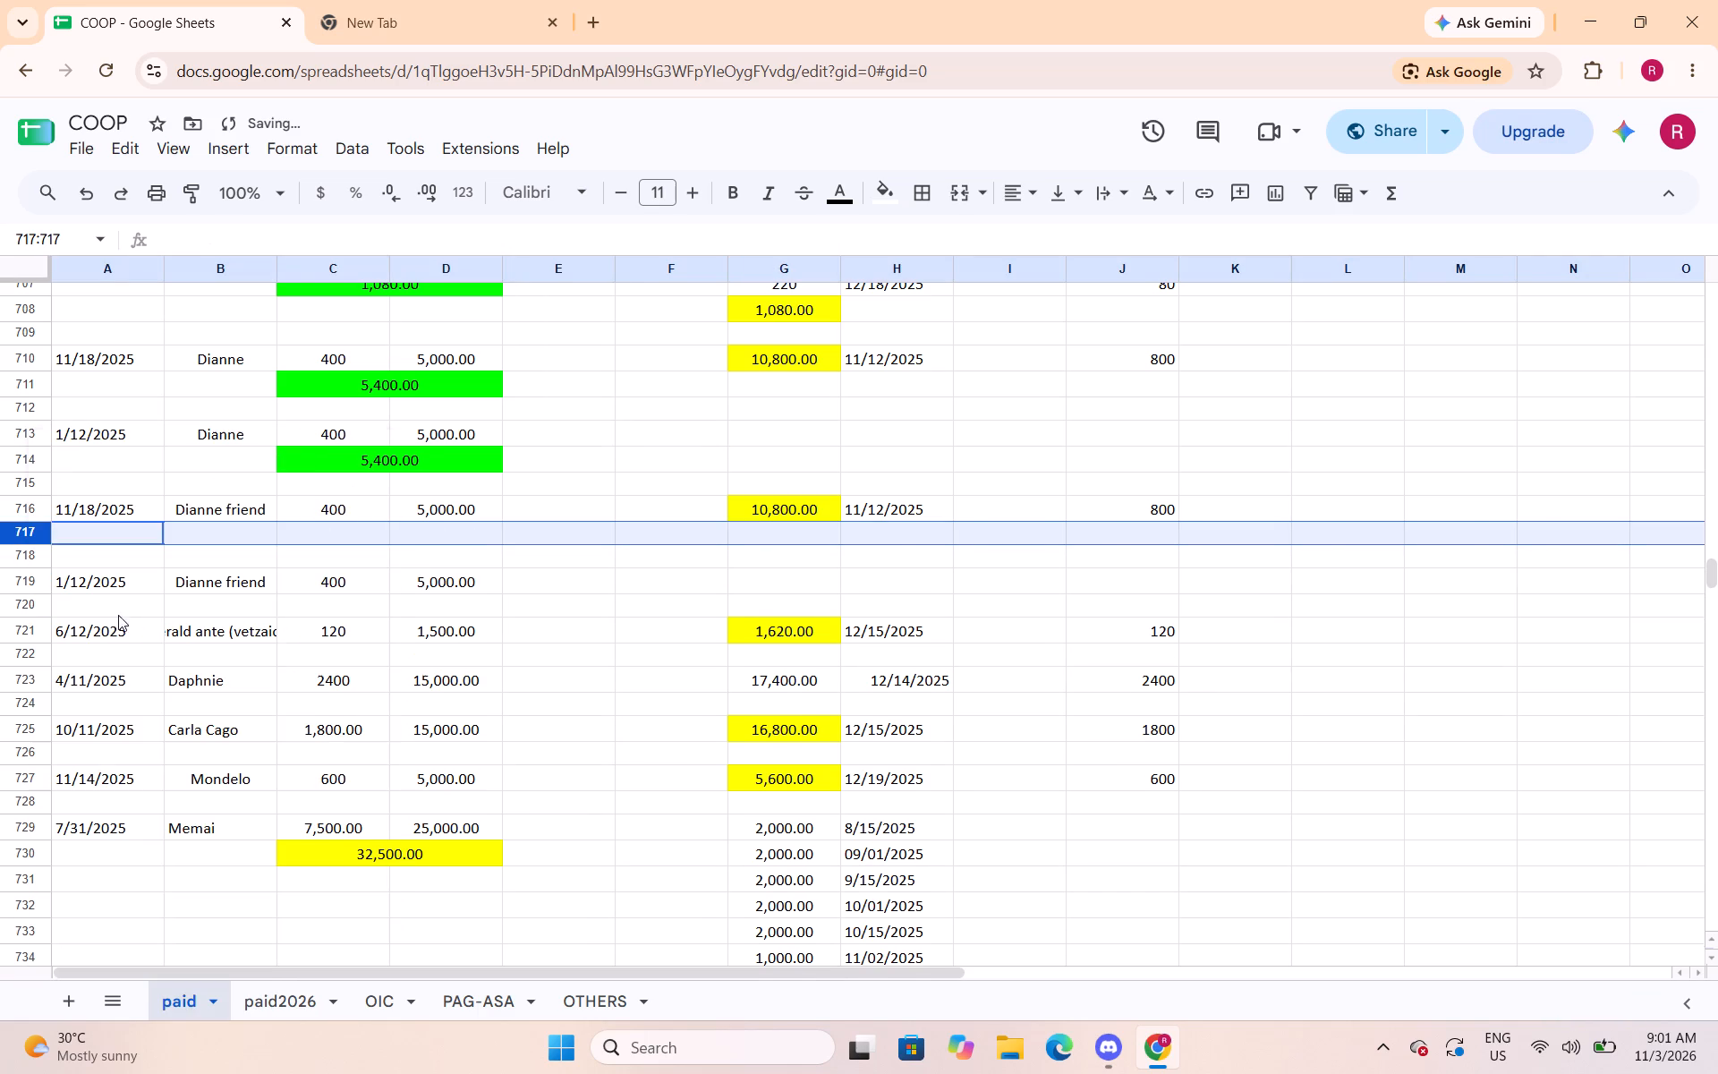
# Merge C717:D717 under the 11/18/2025 loan in row 716 and enter =sum(C716:D716) in it.
pyautogui.click(353, 542)
pyautogui.moveTo(371, 532); pyautogui.dragTo(418, 532)
pyautogui.click(952, 193)
pyautogui.write('=sum(')
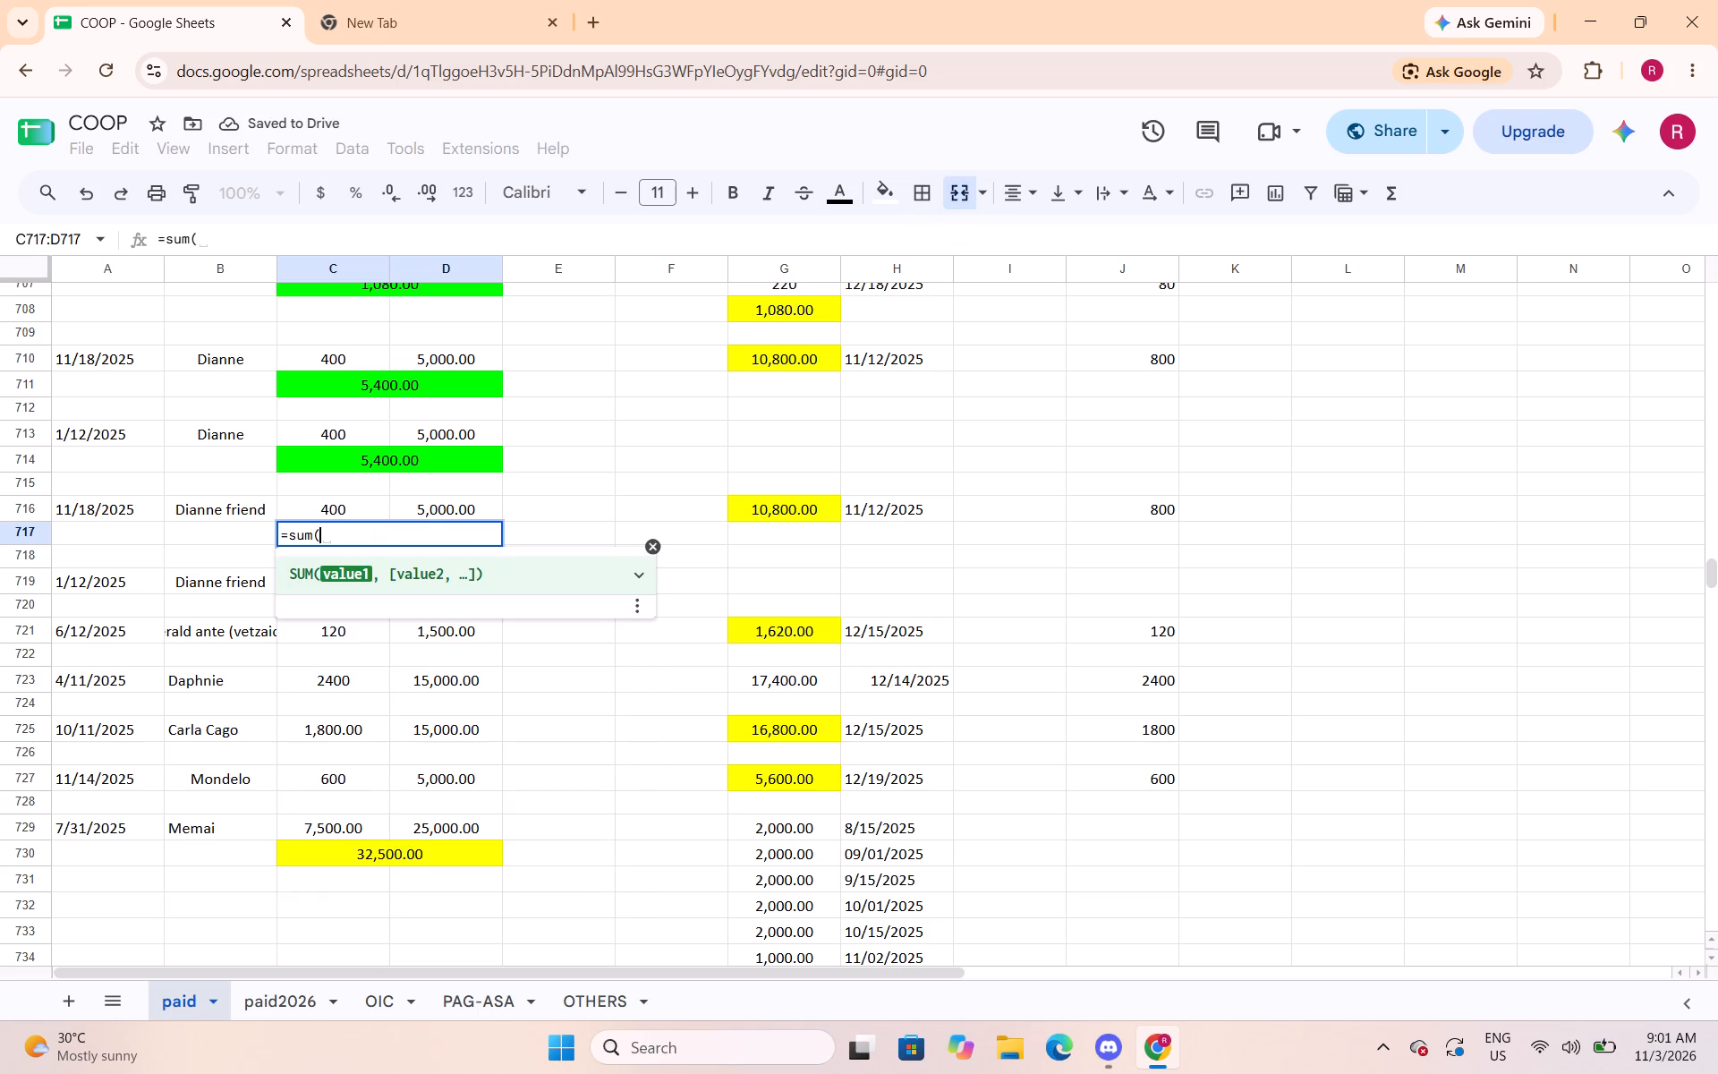
pyautogui.moveTo(344, 507); pyautogui.dragTo(434, 505)
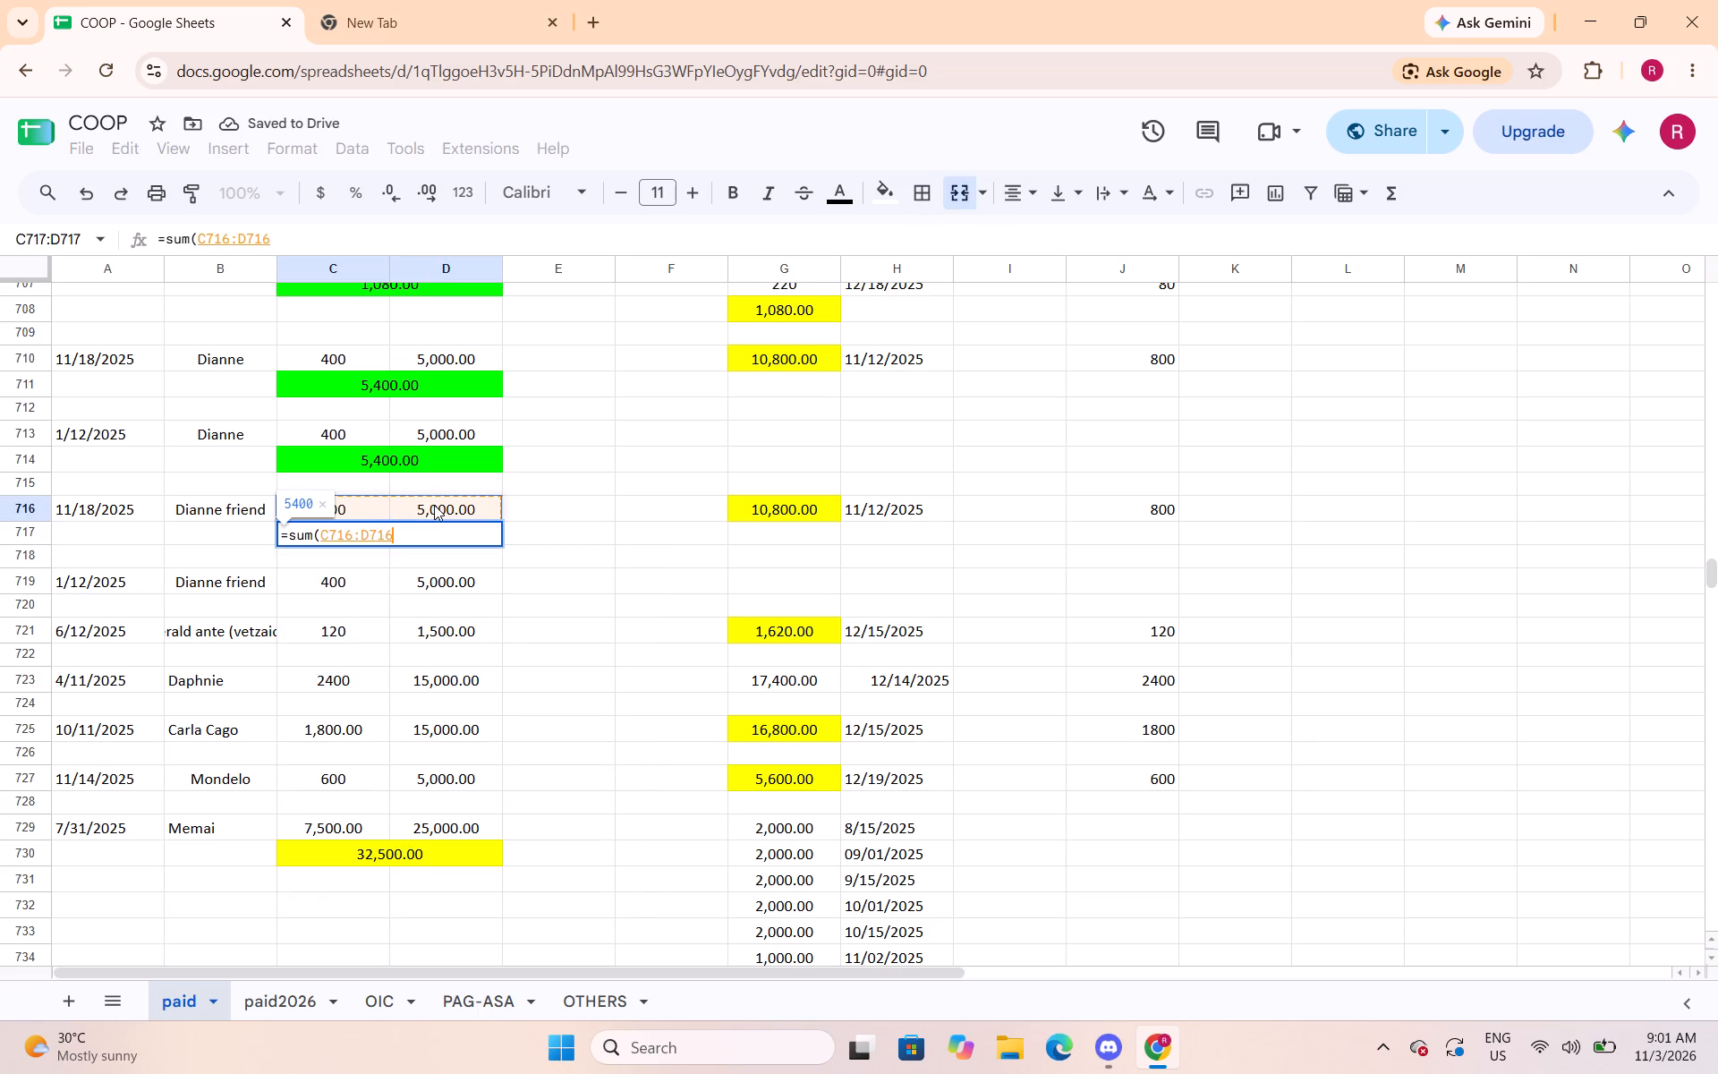
pyautogui.hotkey('shift', ')')
pyautogui.press('Return')
# Fill the merged total C717:D717 bright green and give it the Number format 1,000.12.
pyautogui.press('Up')
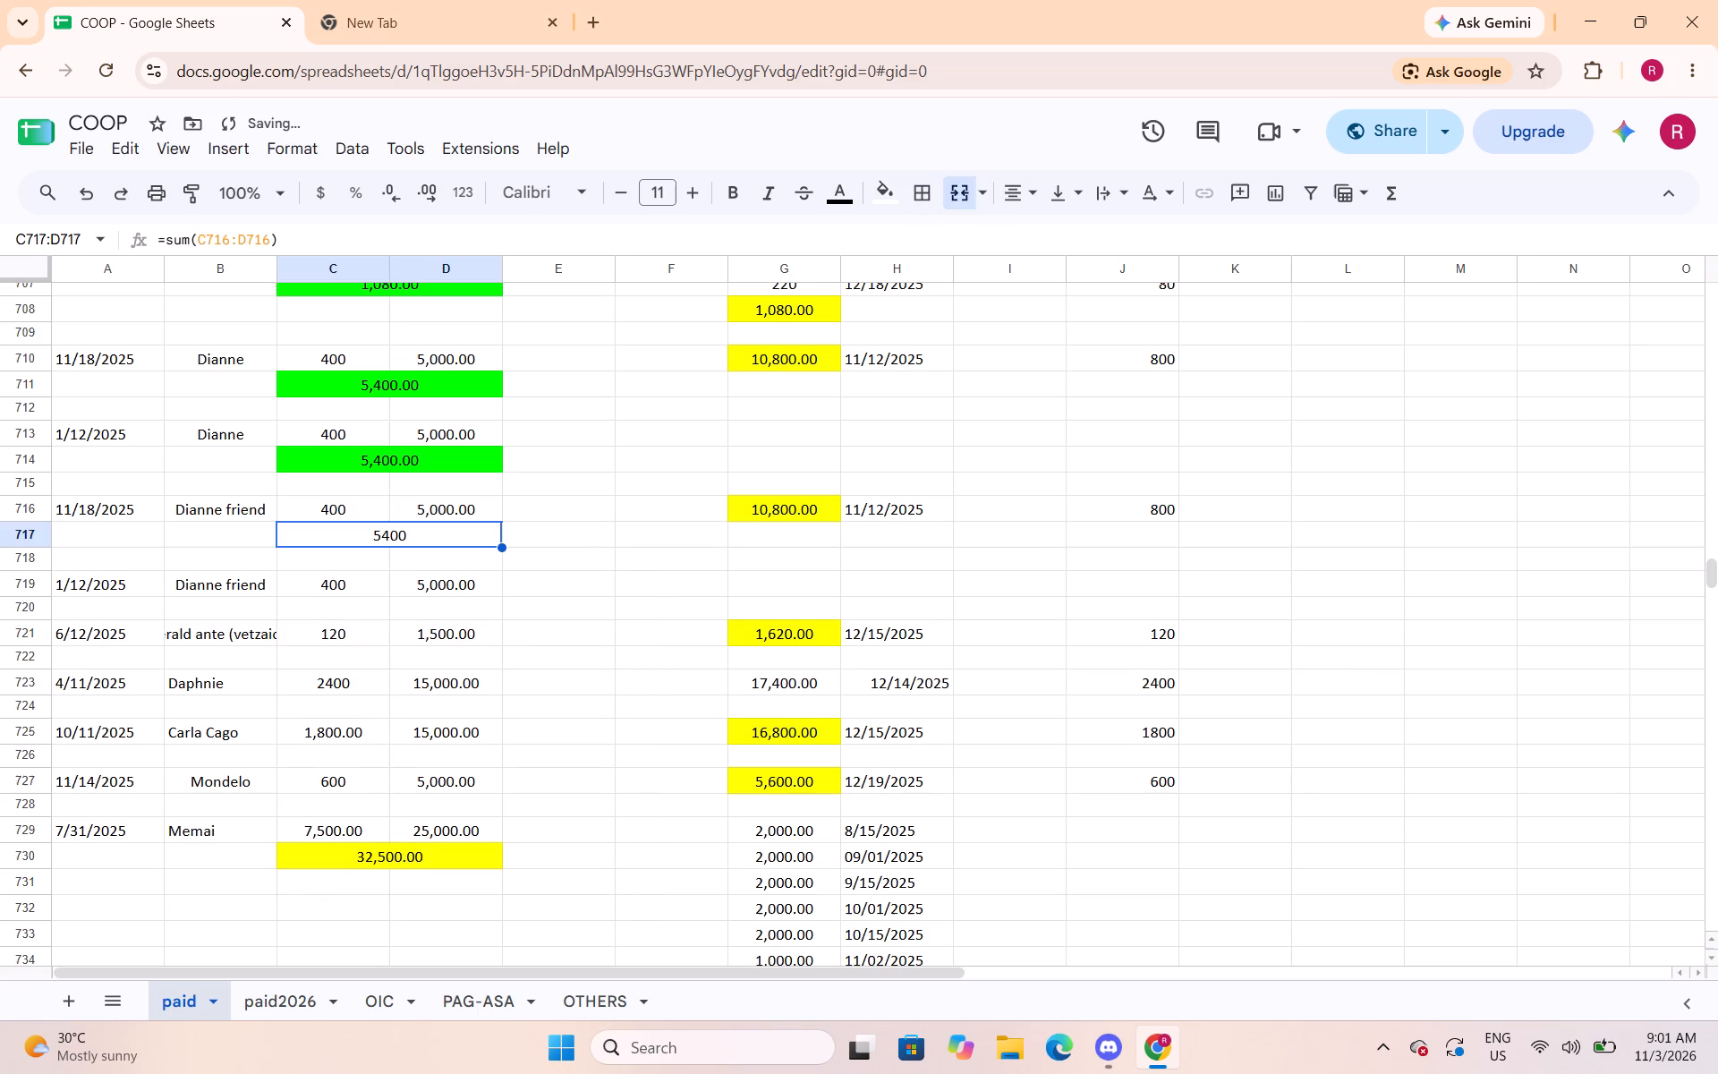
pyautogui.click(887, 188)
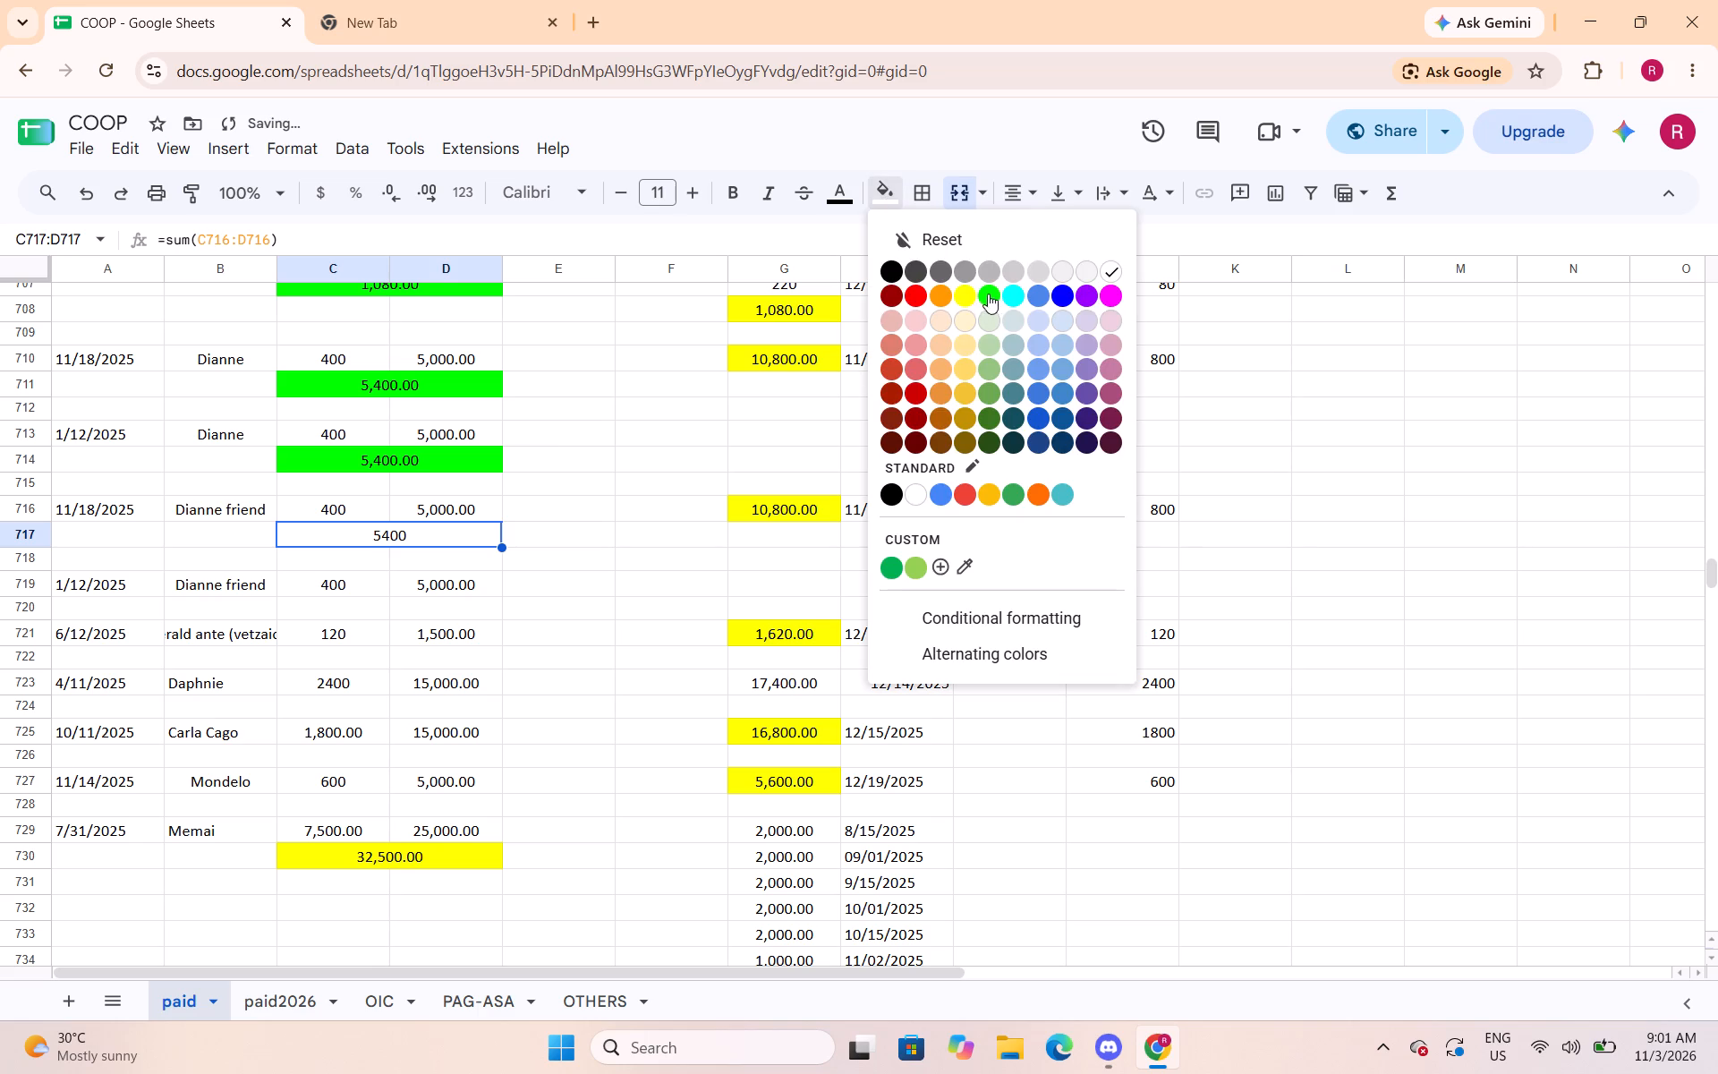
pyautogui.click(988, 294)
pyautogui.click(319, 152)
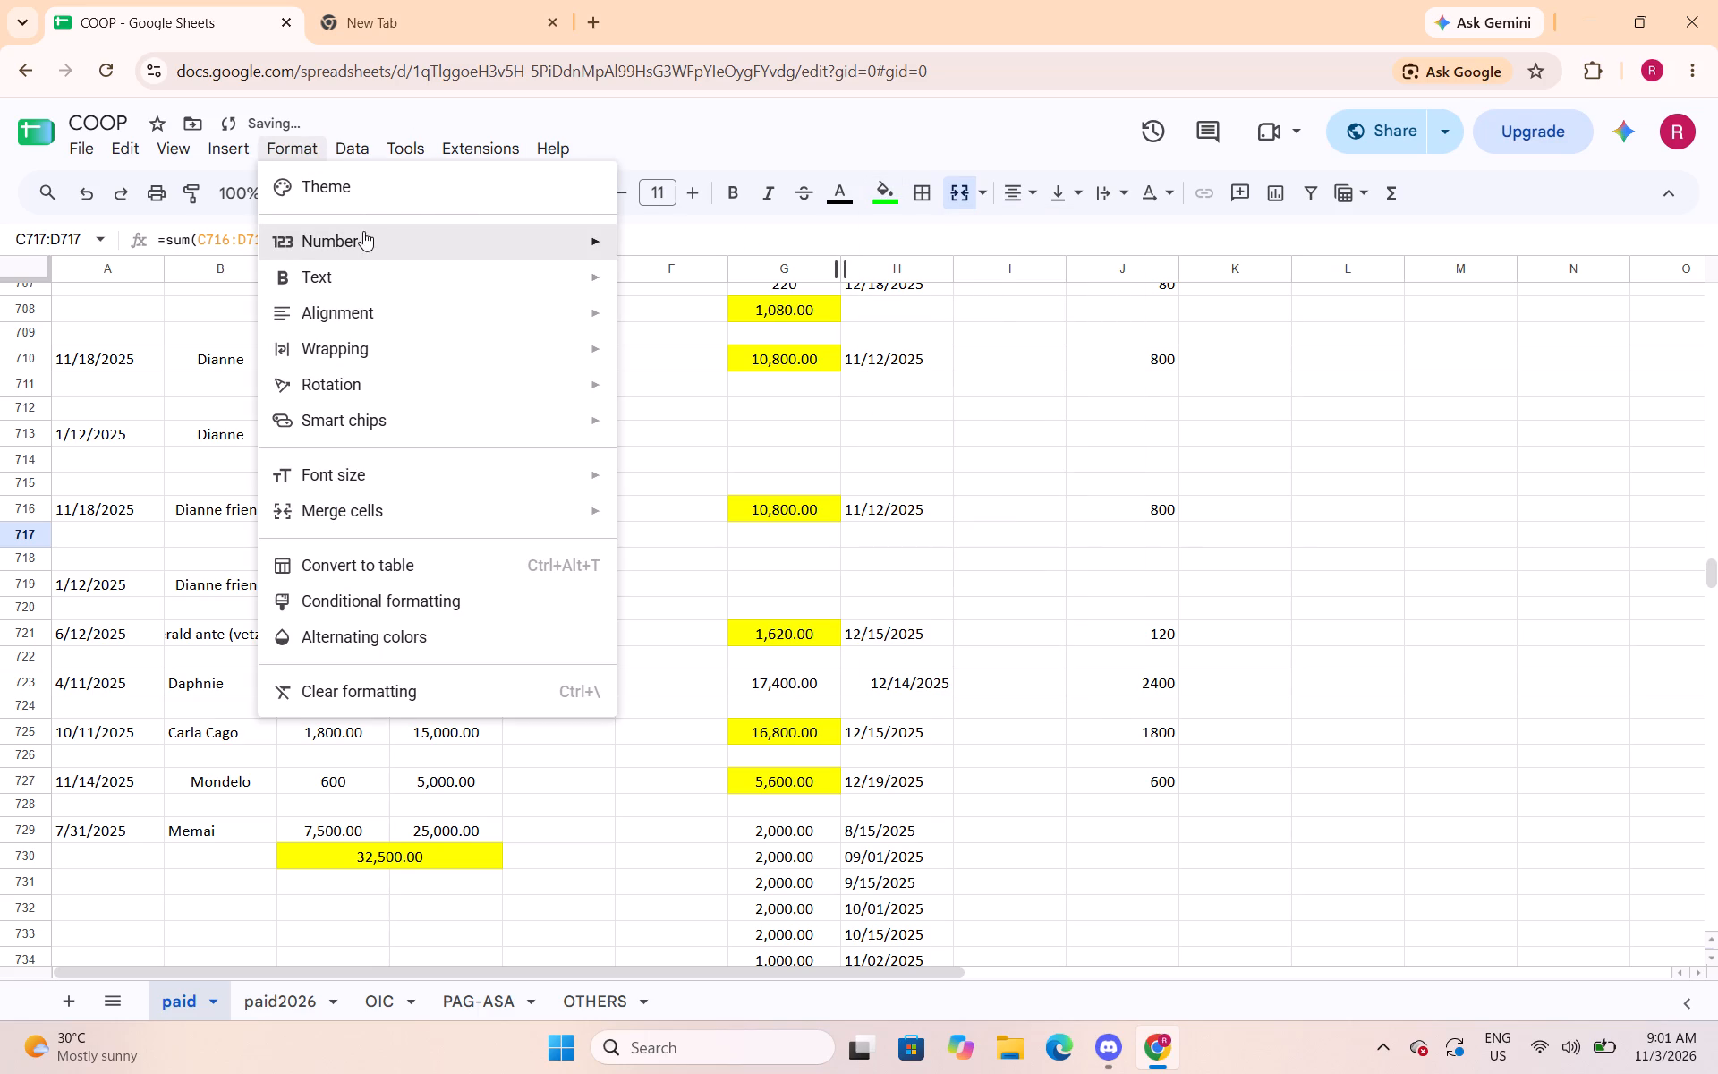
pyautogui.click(702, 345)
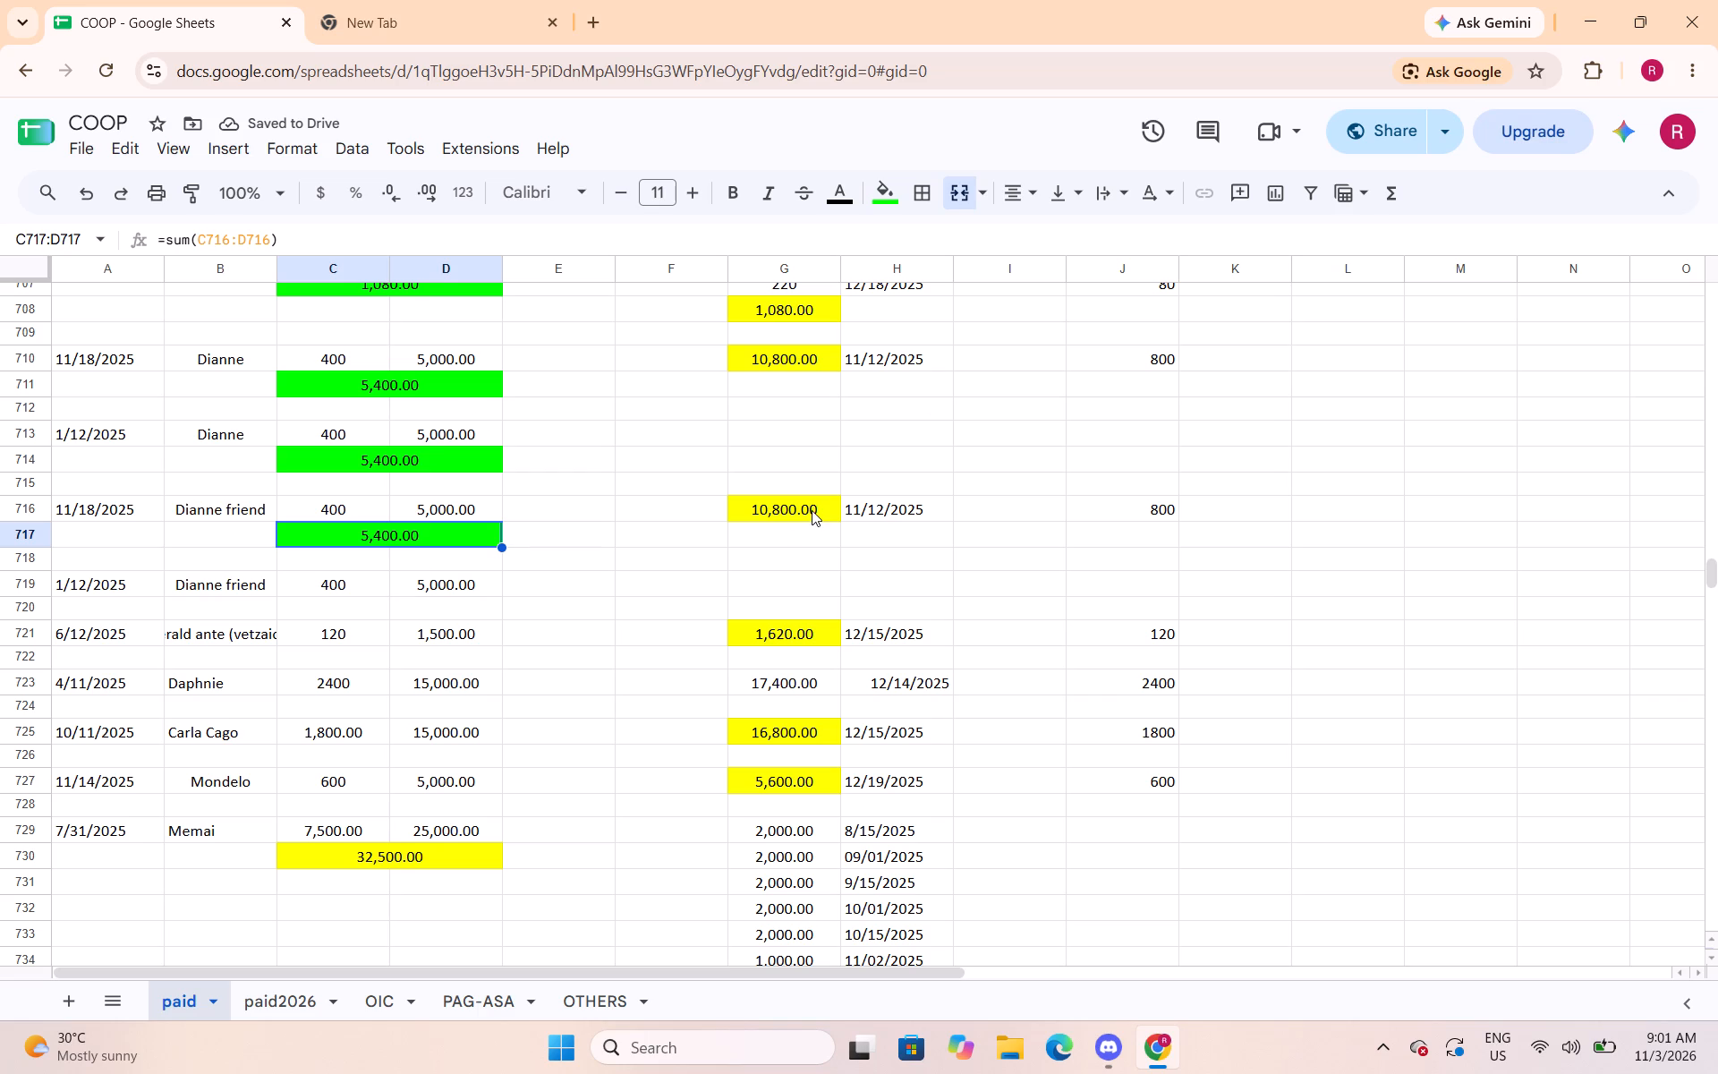
# Enter a 5400 payment in G714 for the 1/12/2025 loan, with the date 11/12/2026 in H714.
pyautogui.click(814, 458)
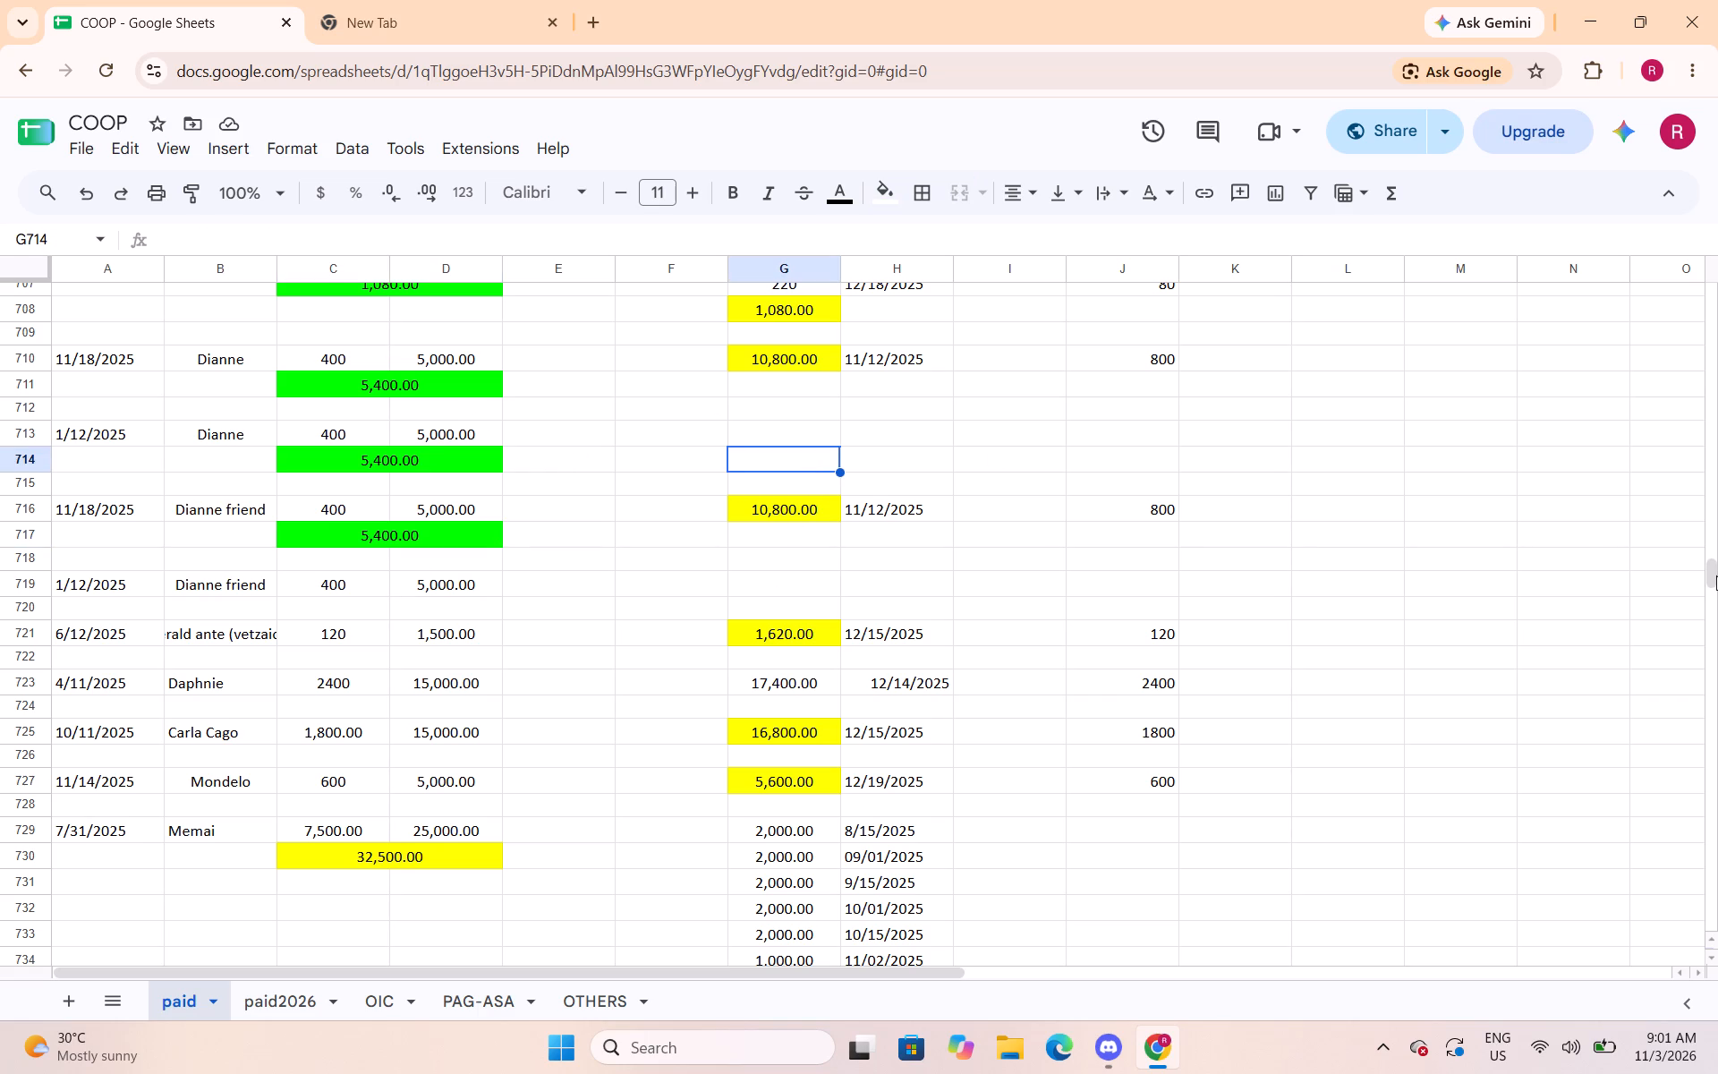
pyautogui.write('5400')
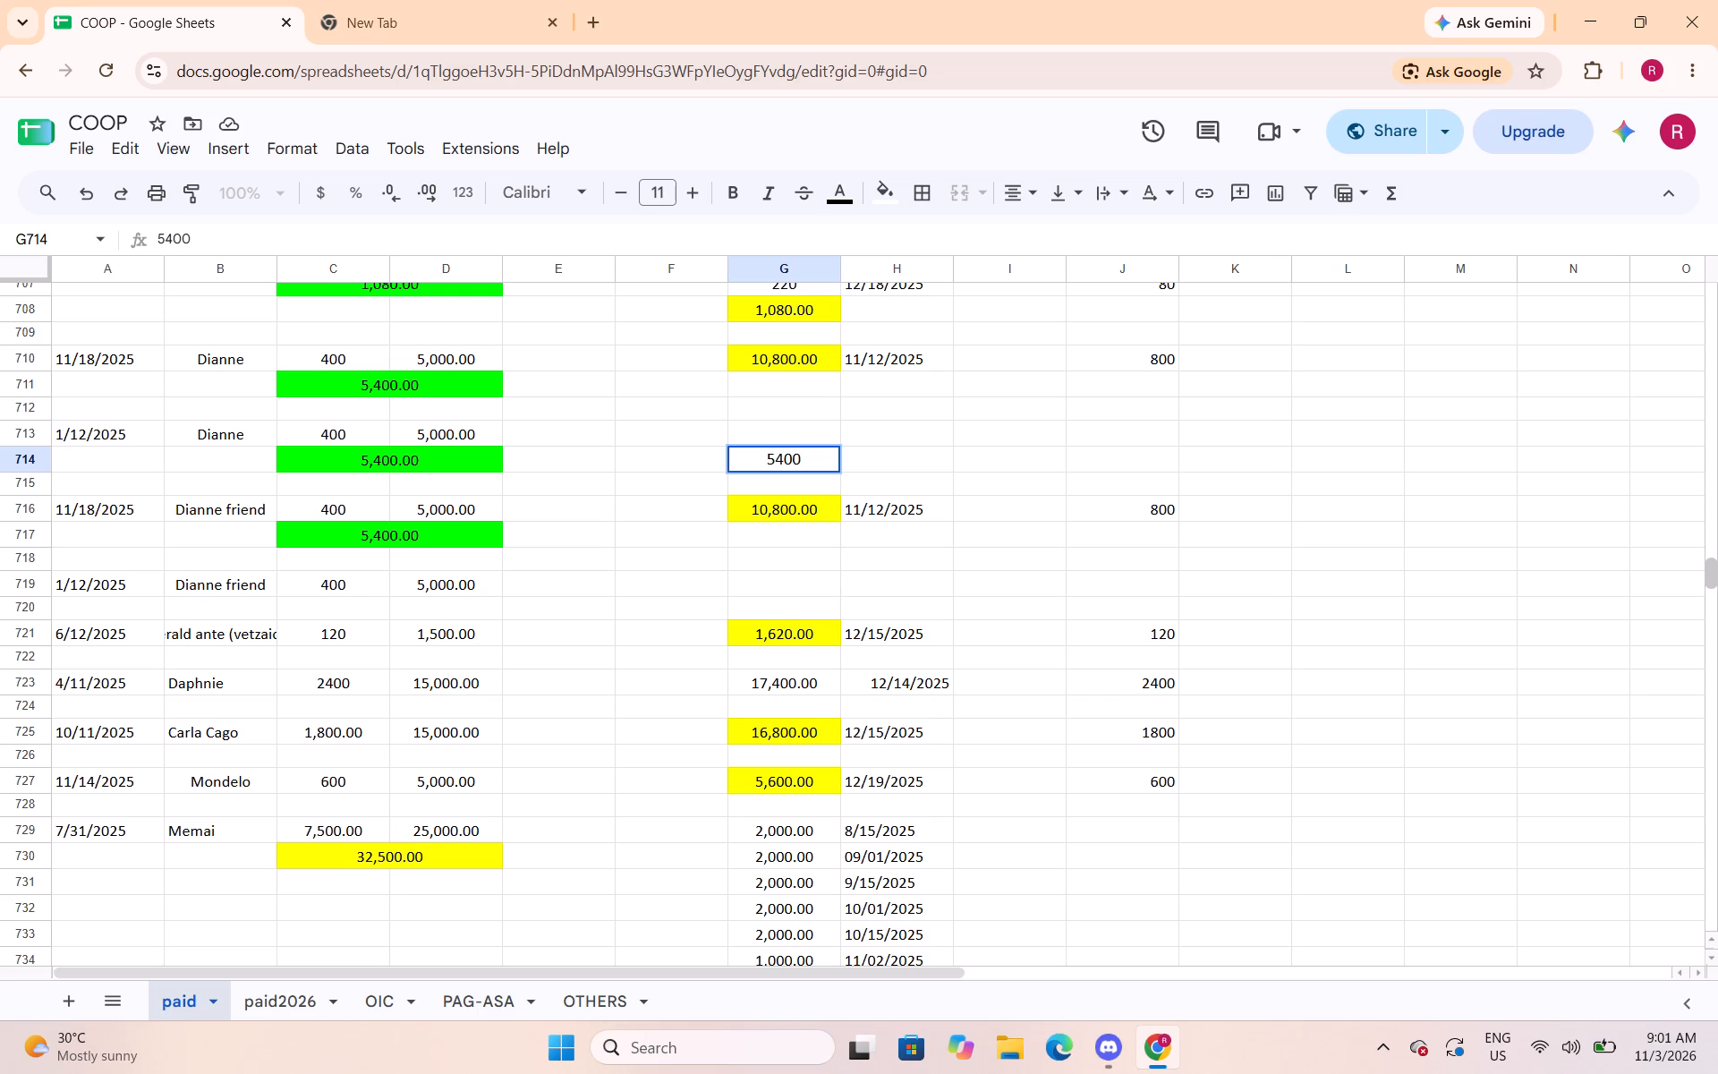
pyautogui.press('Right')
pyautogui.write('11/12/2026')
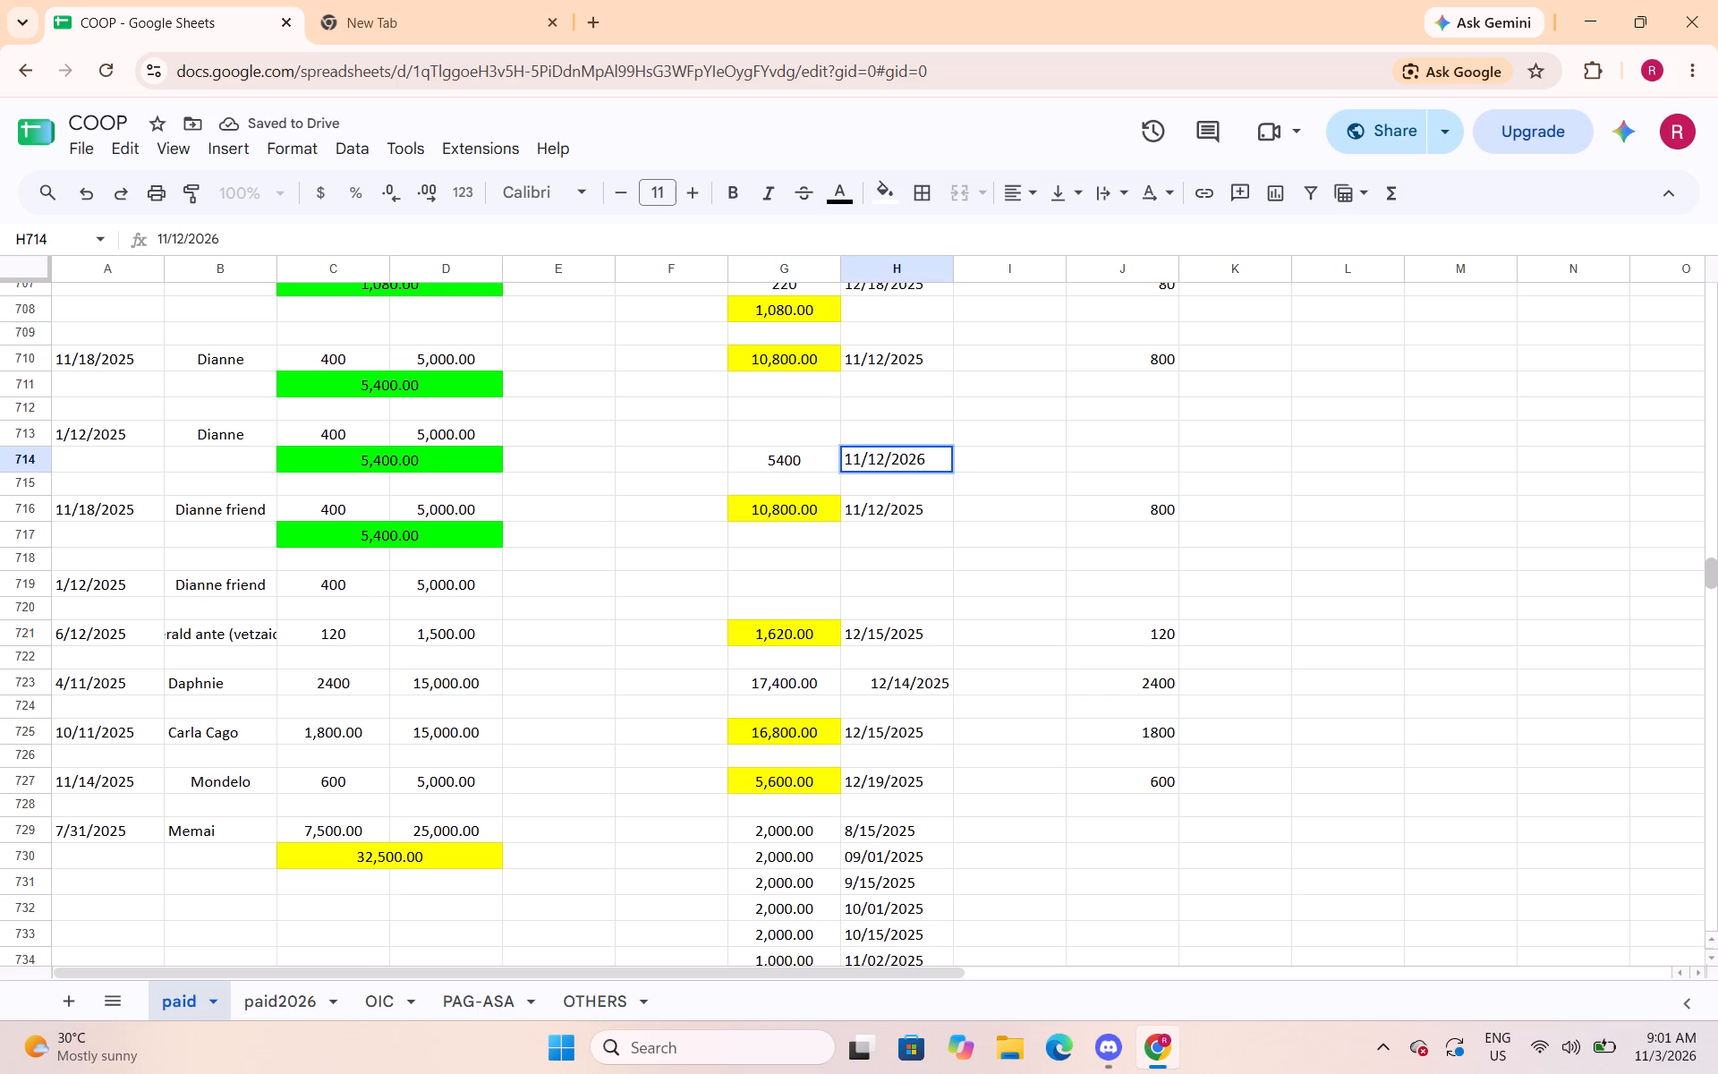
pyautogui.press('Left')
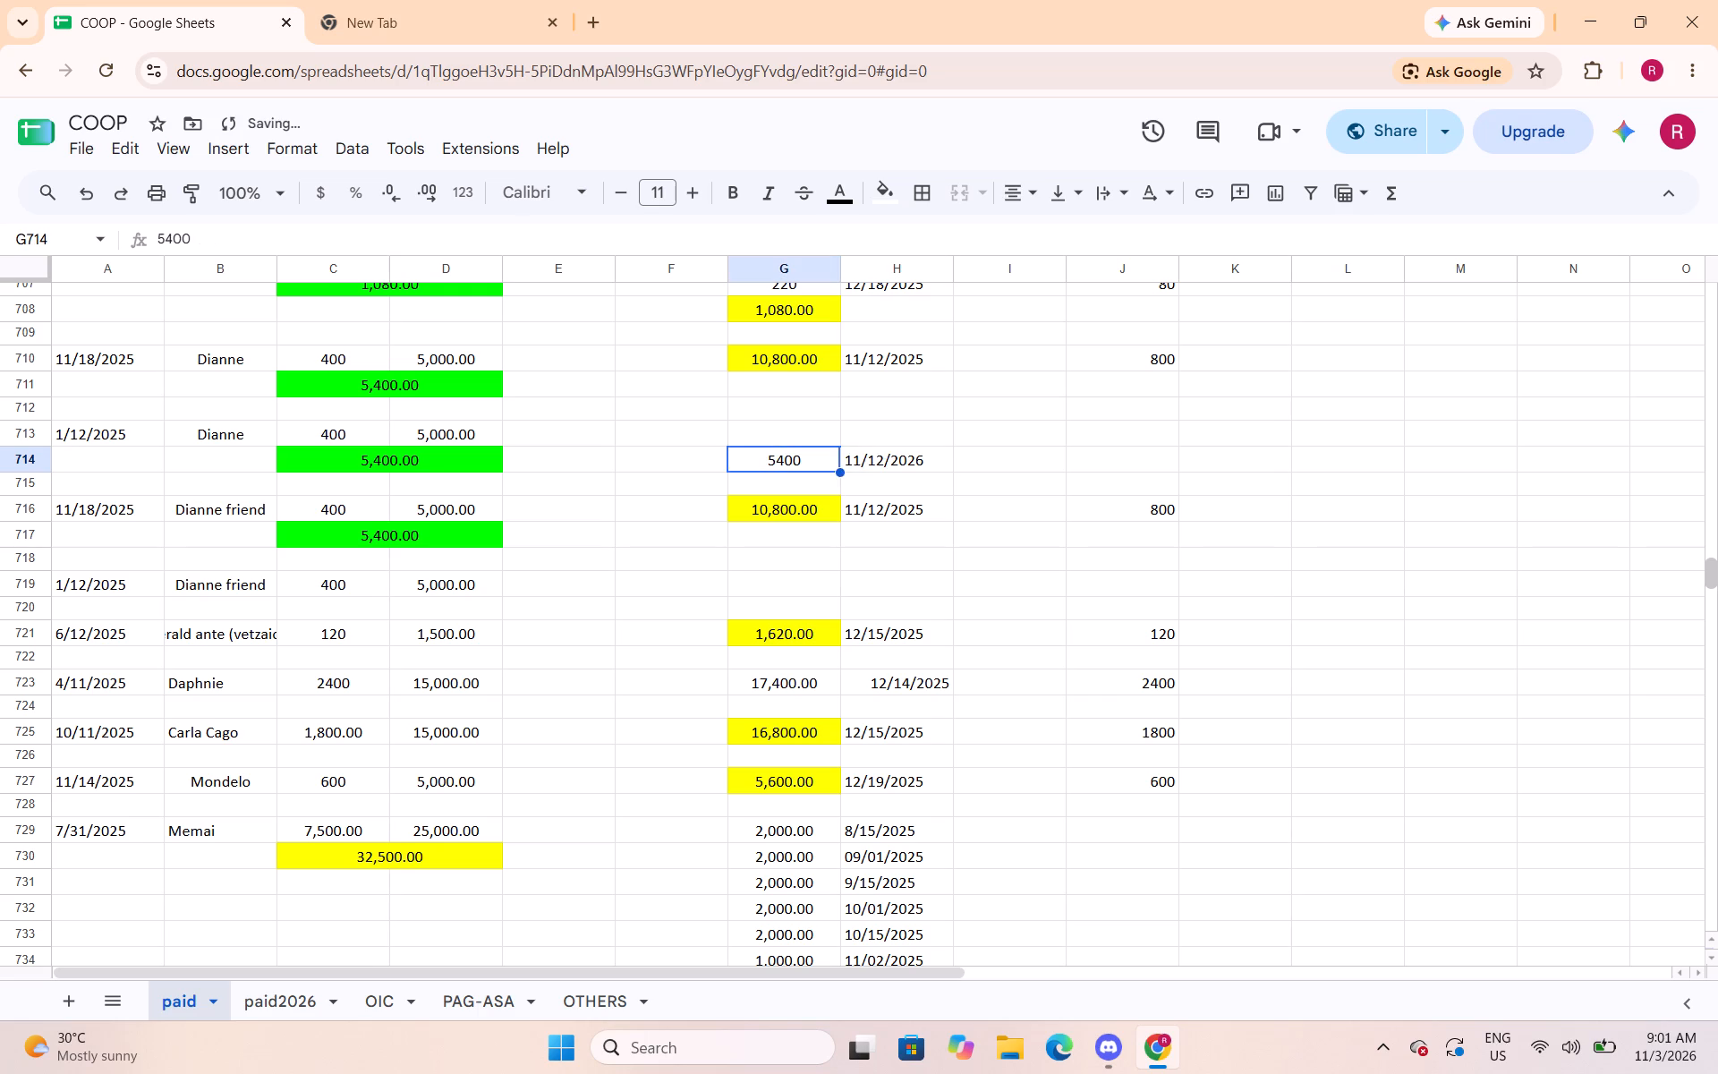
# Set the payment in G716 for the 11/18/2025 loan to 5400.
pyautogui.press('Down')
pyautogui.press('Down')
pyautogui.write('5400')
pyautogui.press('Right')
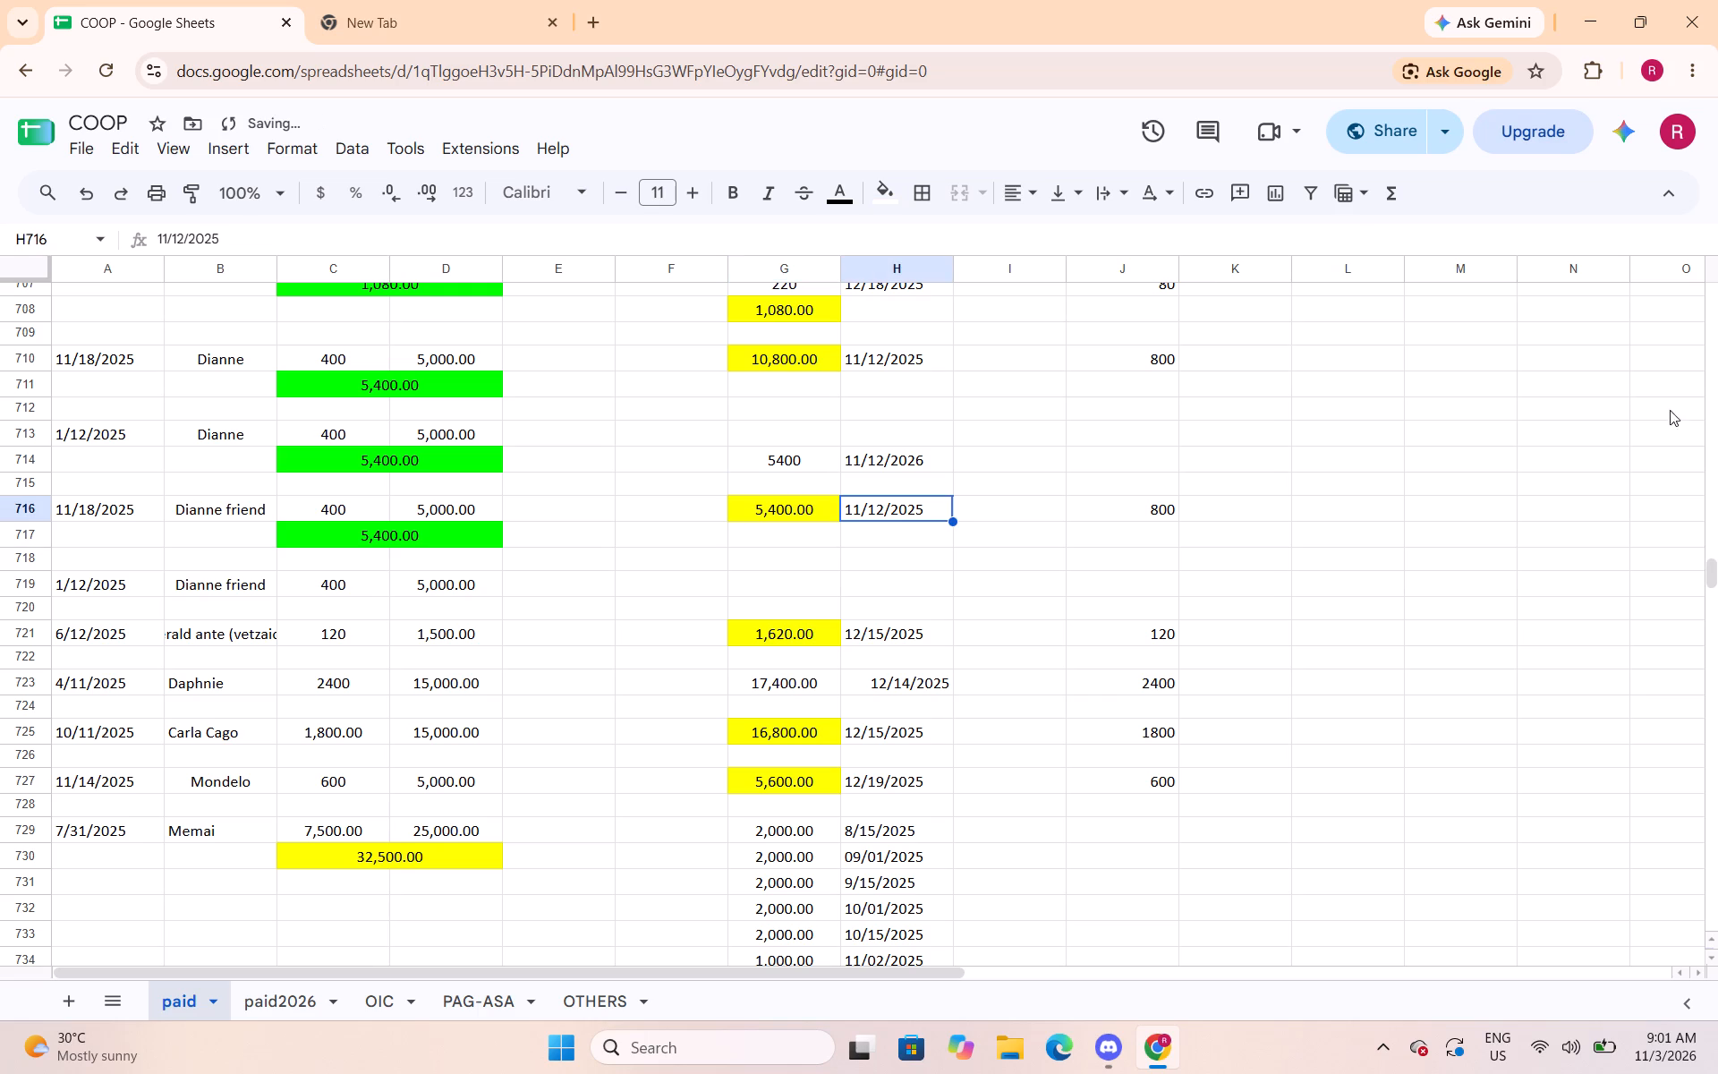
# Fill the payment cell G714 yellow.
pyautogui.click(798, 469)
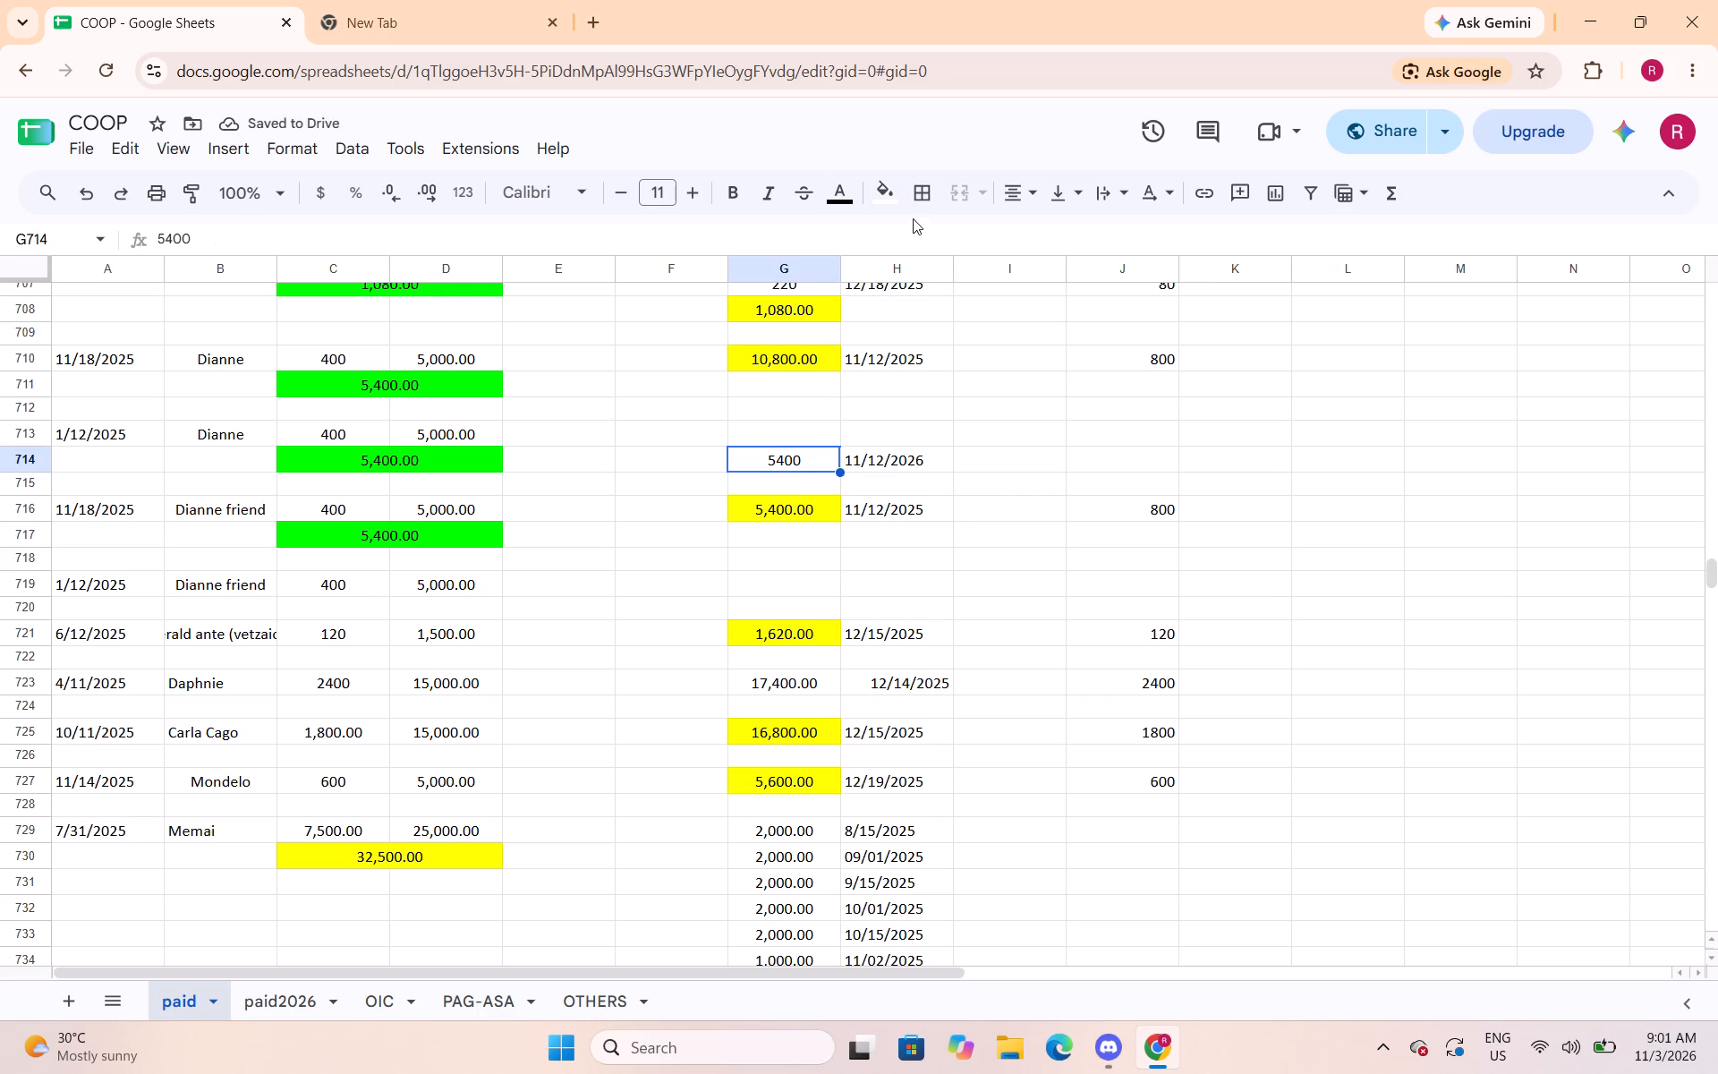
pyautogui.click(886, 193)
pyautogui.click(965, 293)
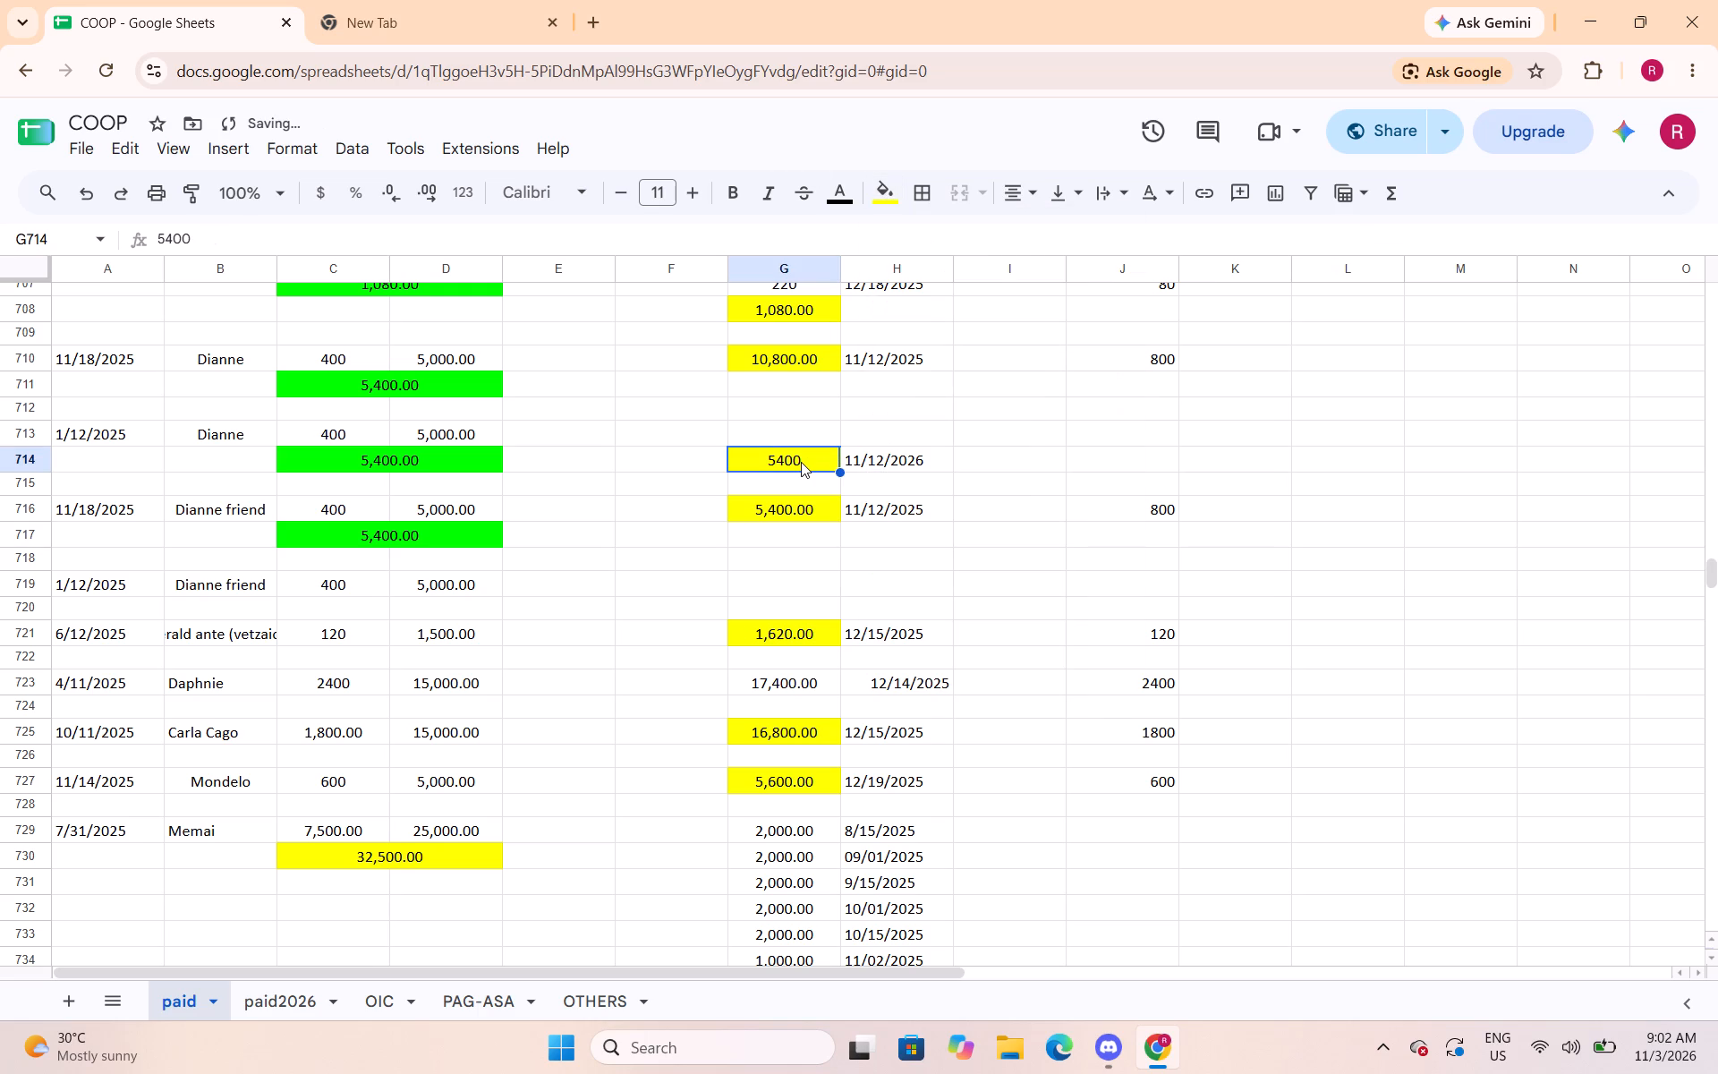
# Give the payment cell G714 the Number format 1,000.12.
pyautogui.click(801, 462)
pyautogui.click(291, 160)
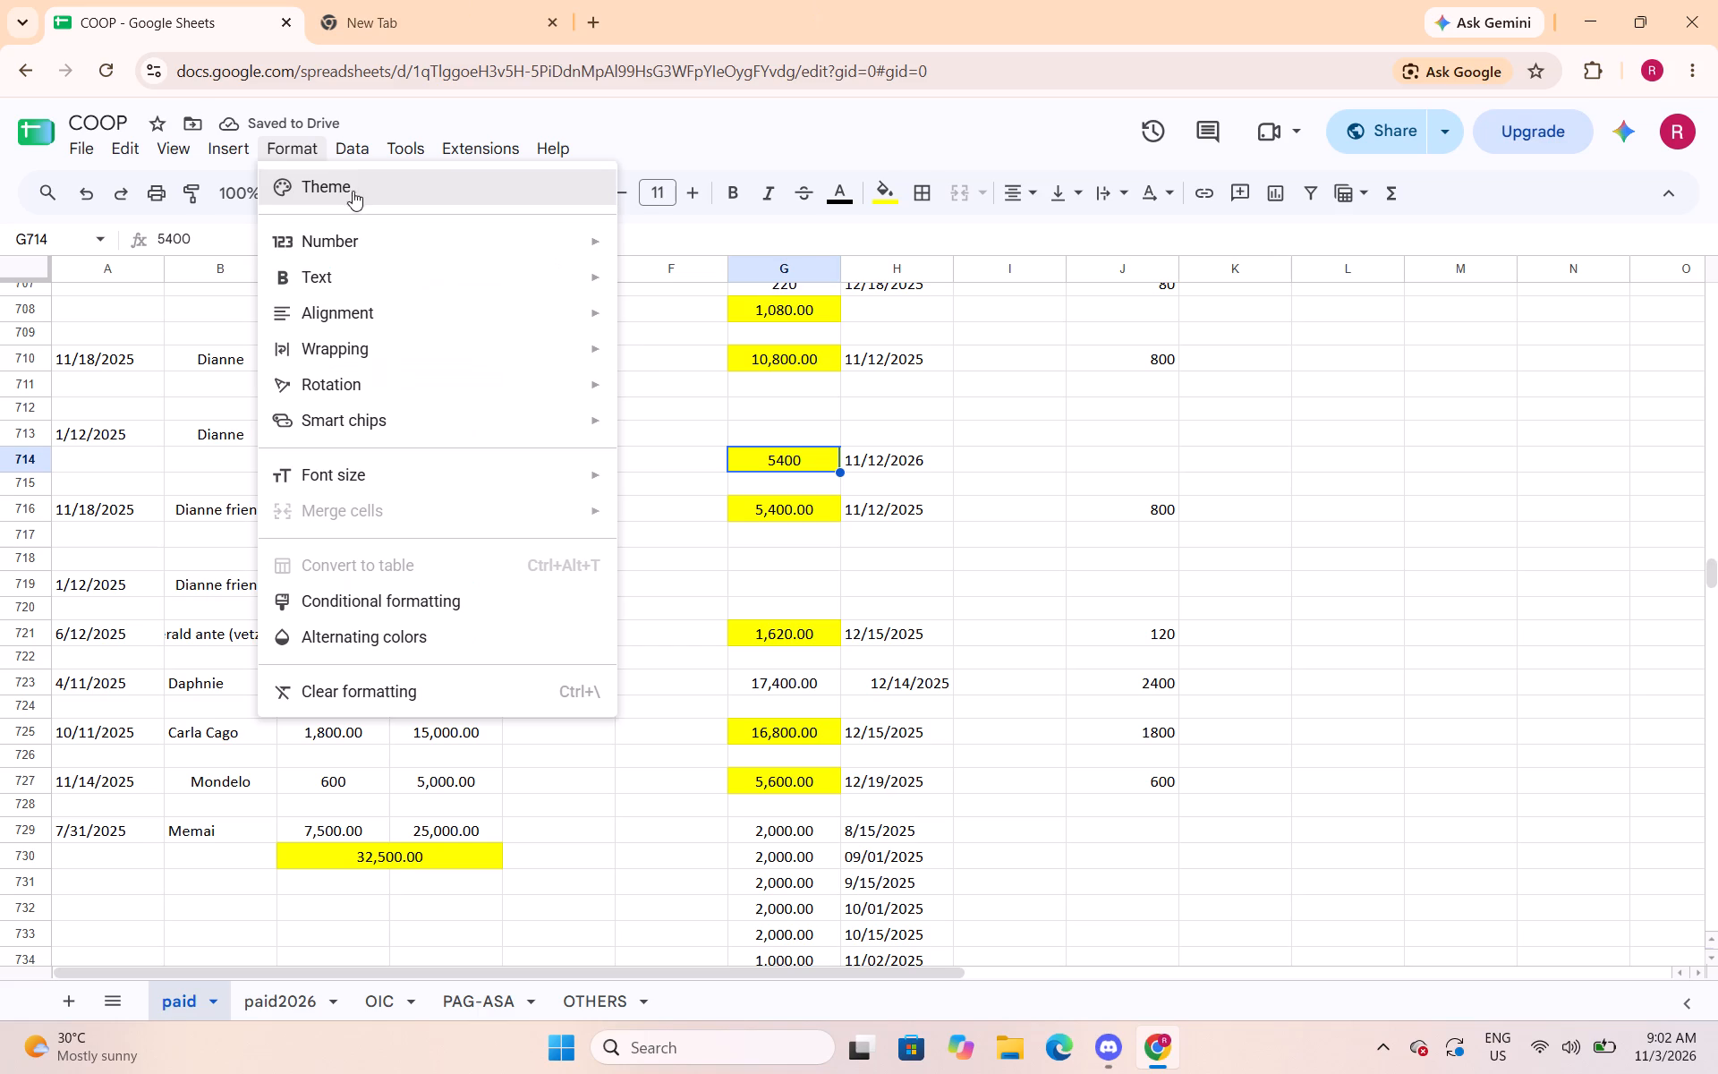
pyautogui.click(675, 340)
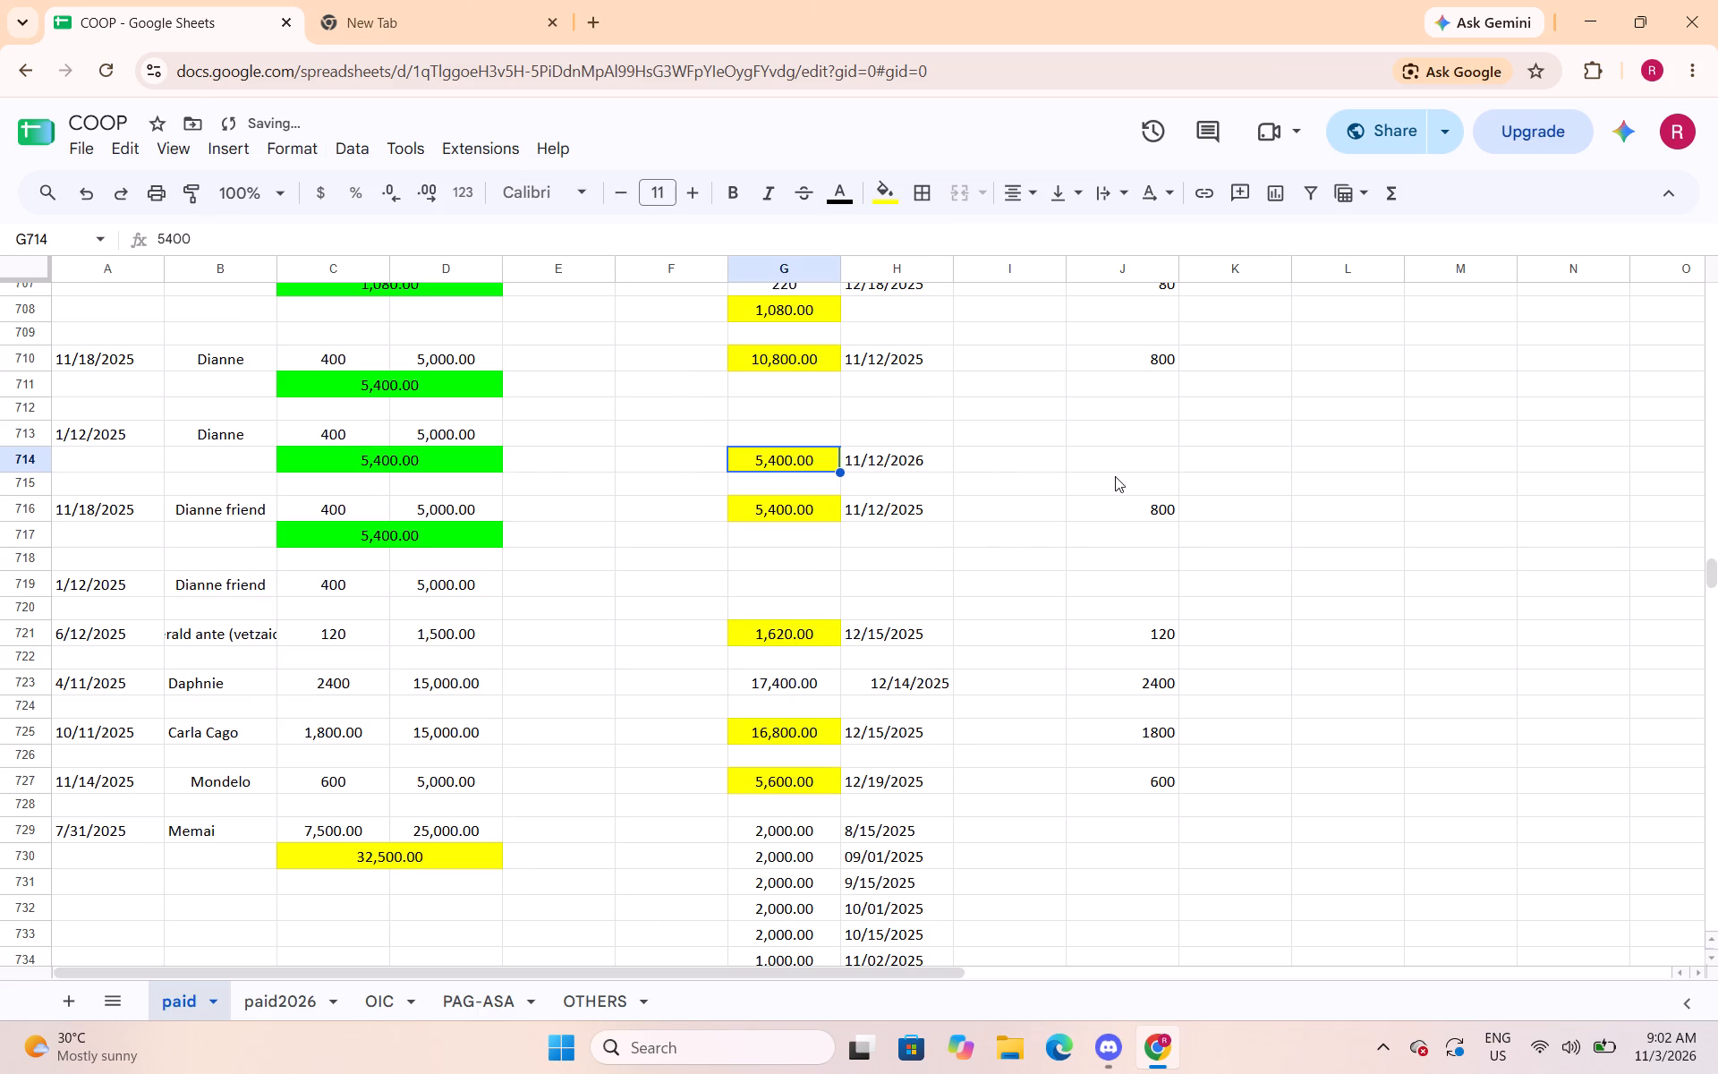
# Enter 400 as the column J interest in both J714 and J716, and save the sheet.
pyautogui.click(1135, 456)
pyautogui.write('400')
pyautogui.press('Down')
pyautogui.press('Down')
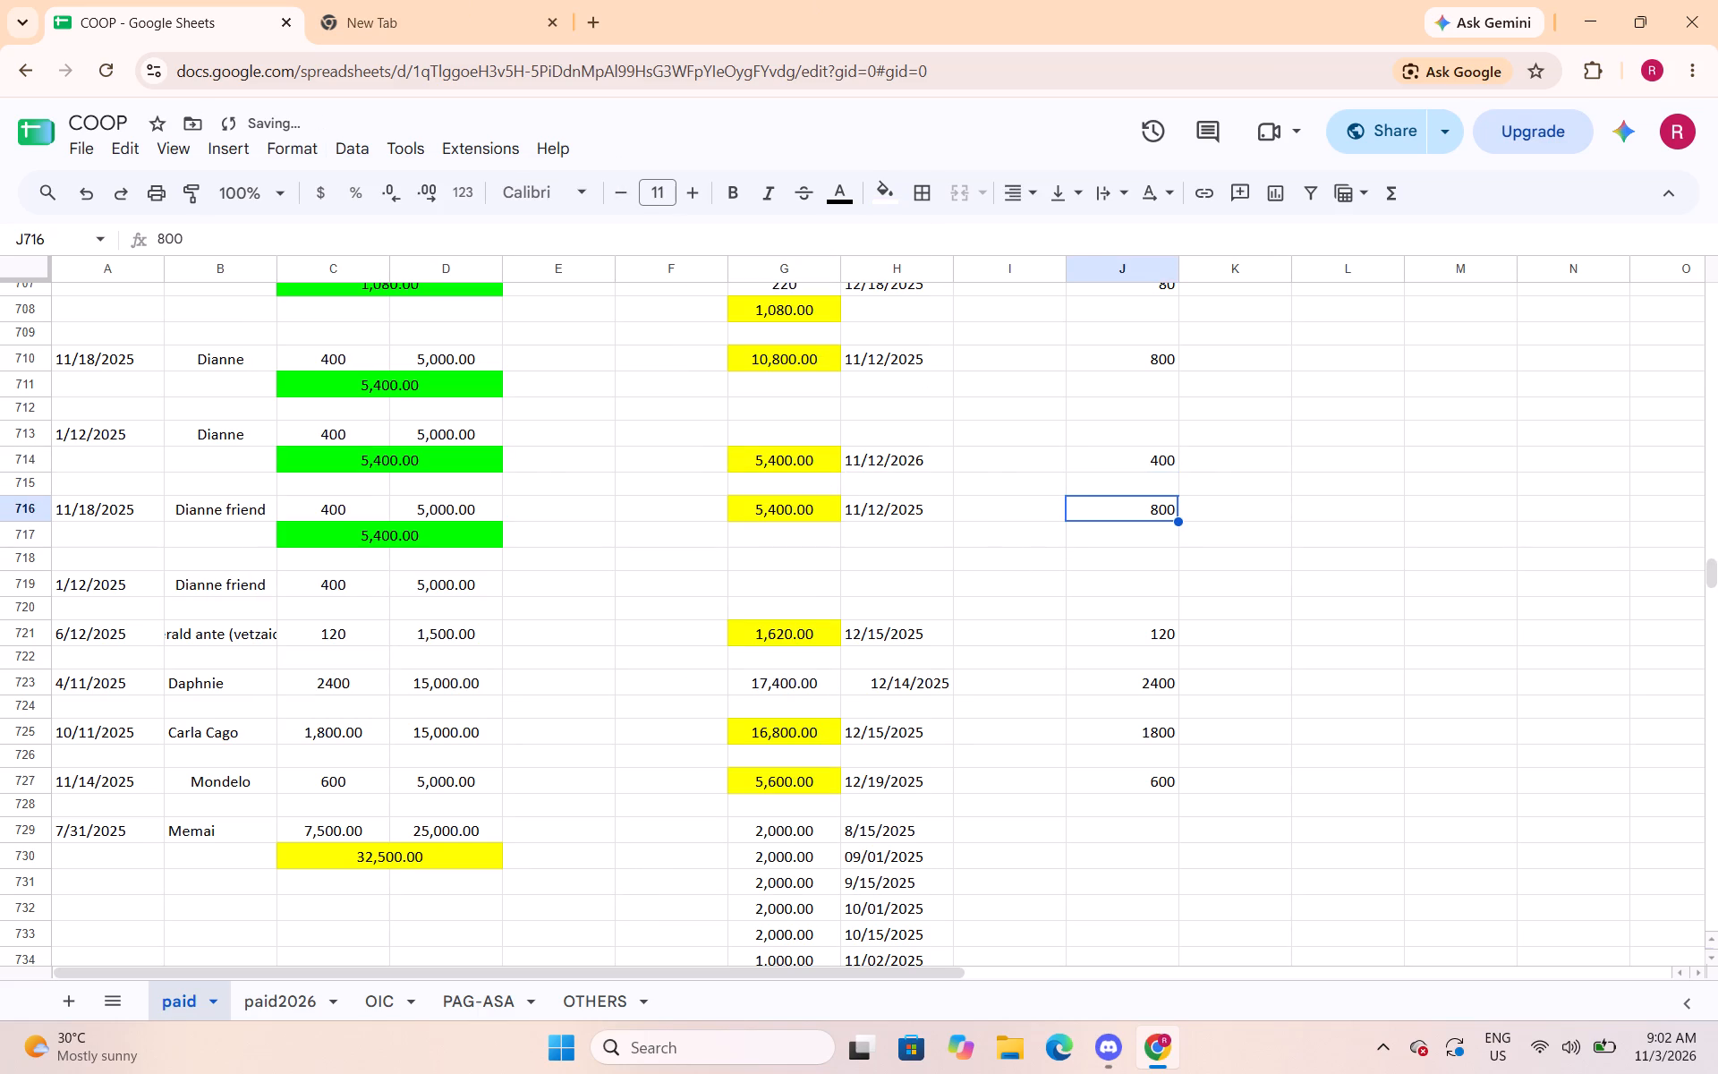
pyautogui.write('400')
pyautogui.press('Down')
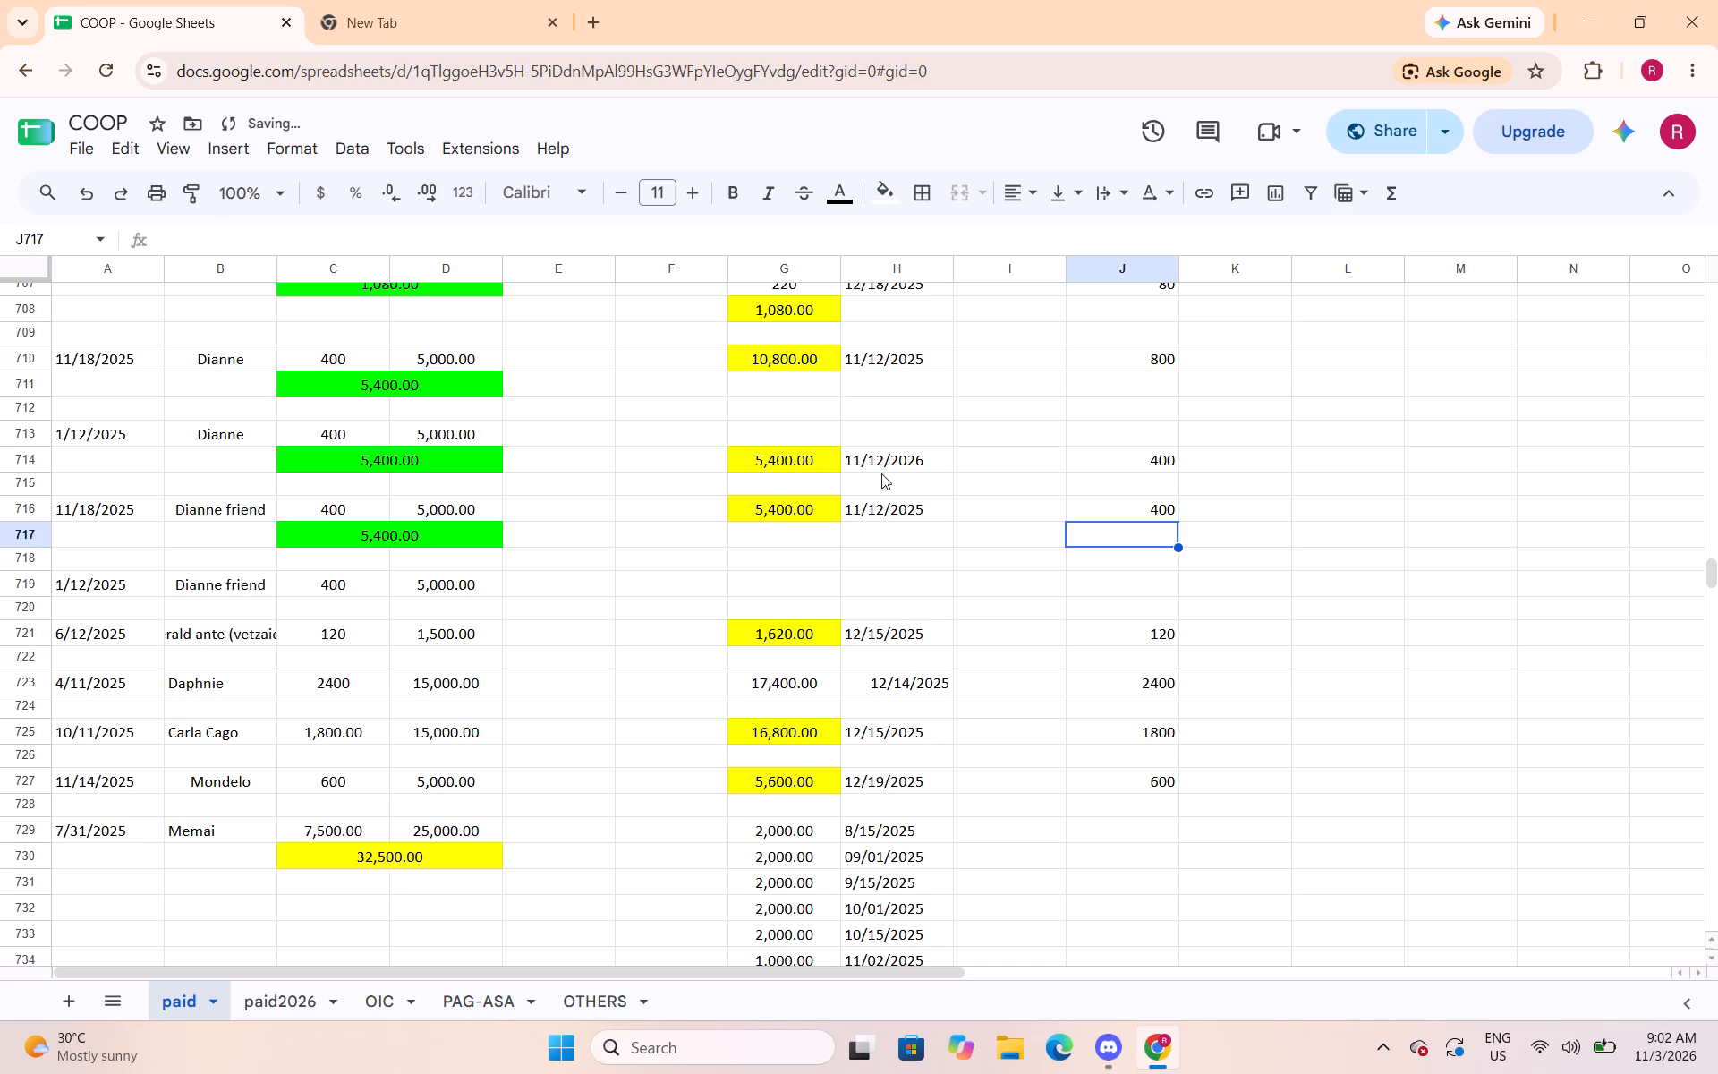
pyautogui.scroll(-1, 770, 555)
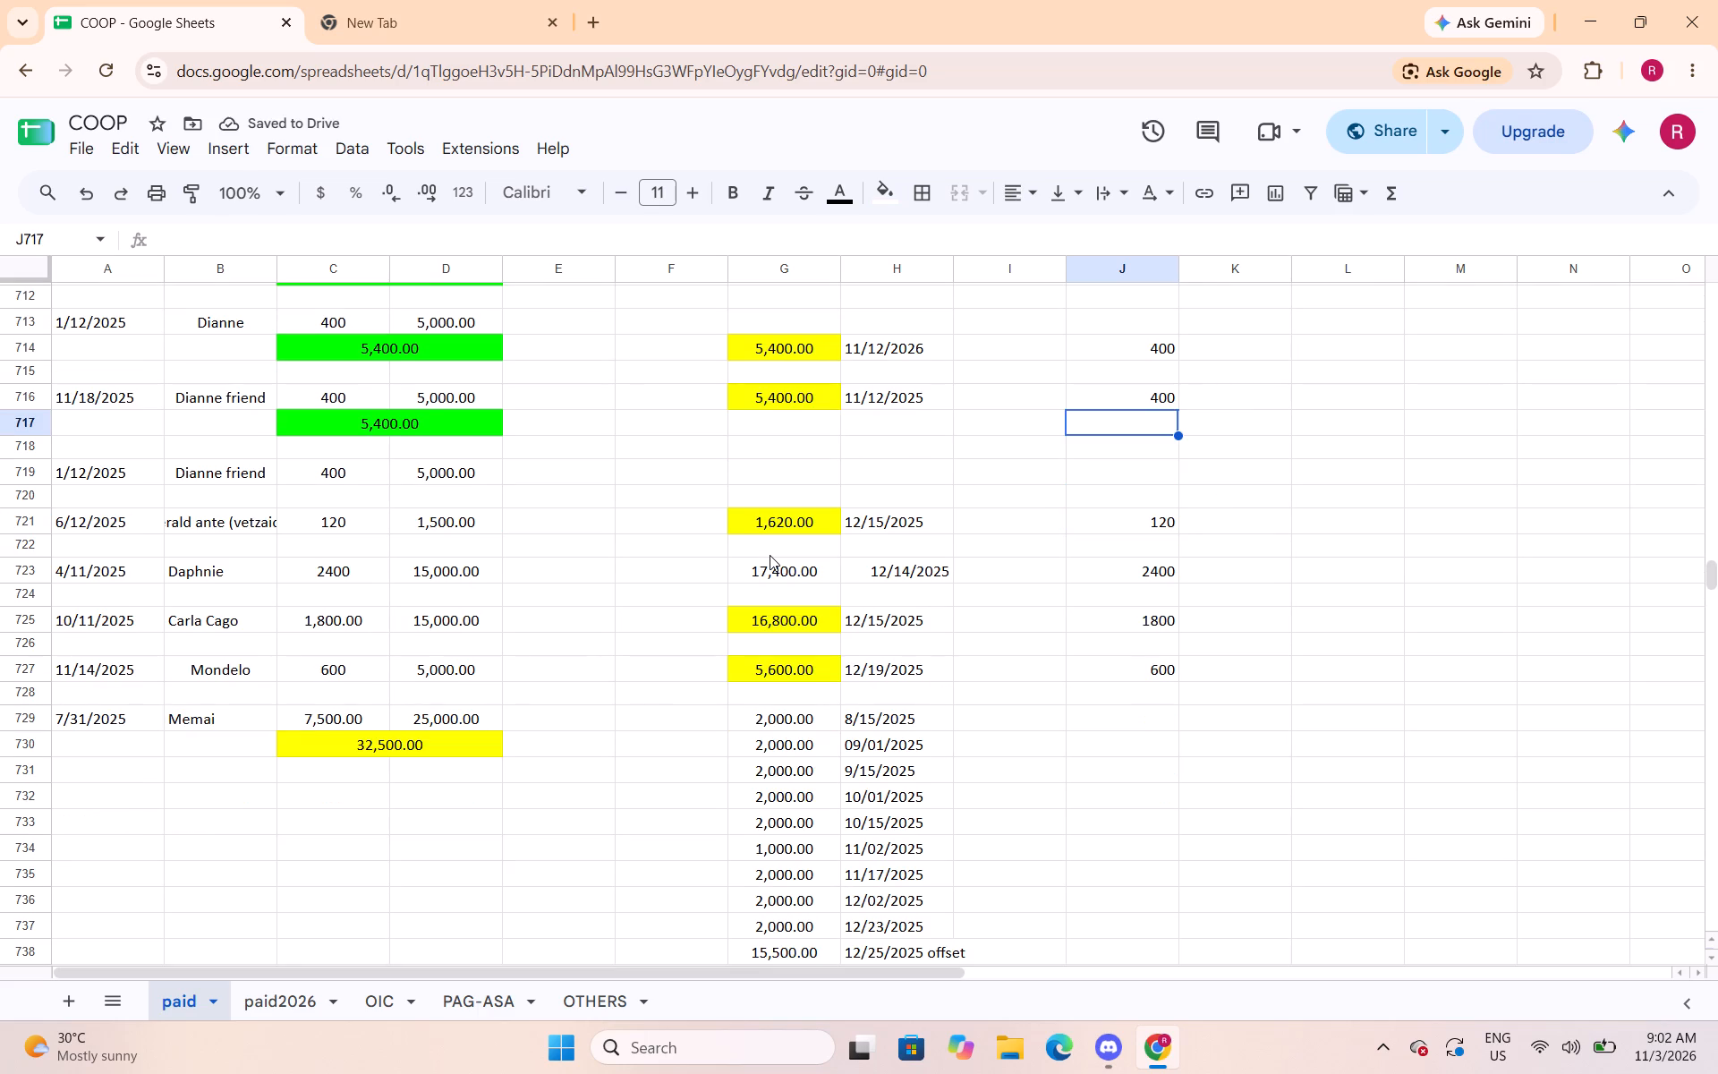
pyautogui.hotkey('ctrl', 's')
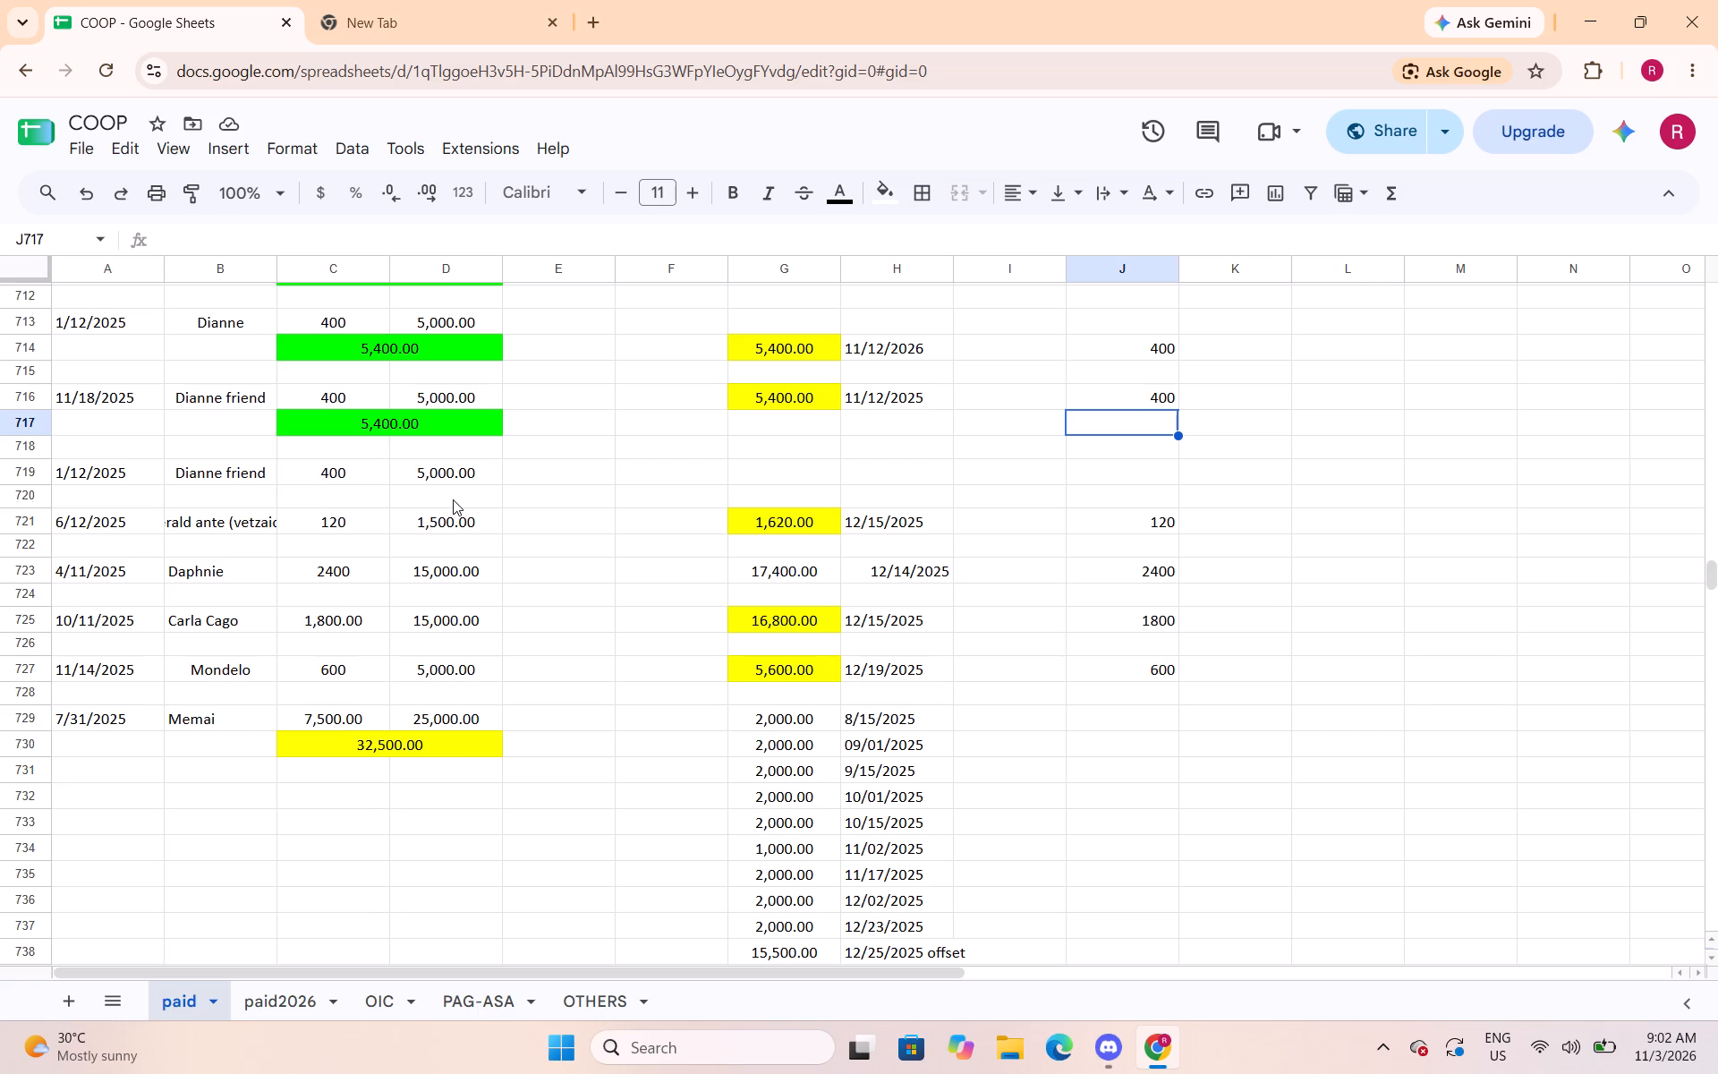
# Insert a blank row above row 720, below the 1/12/2025 loan in row 719.
pyautogui.click(31, 498)
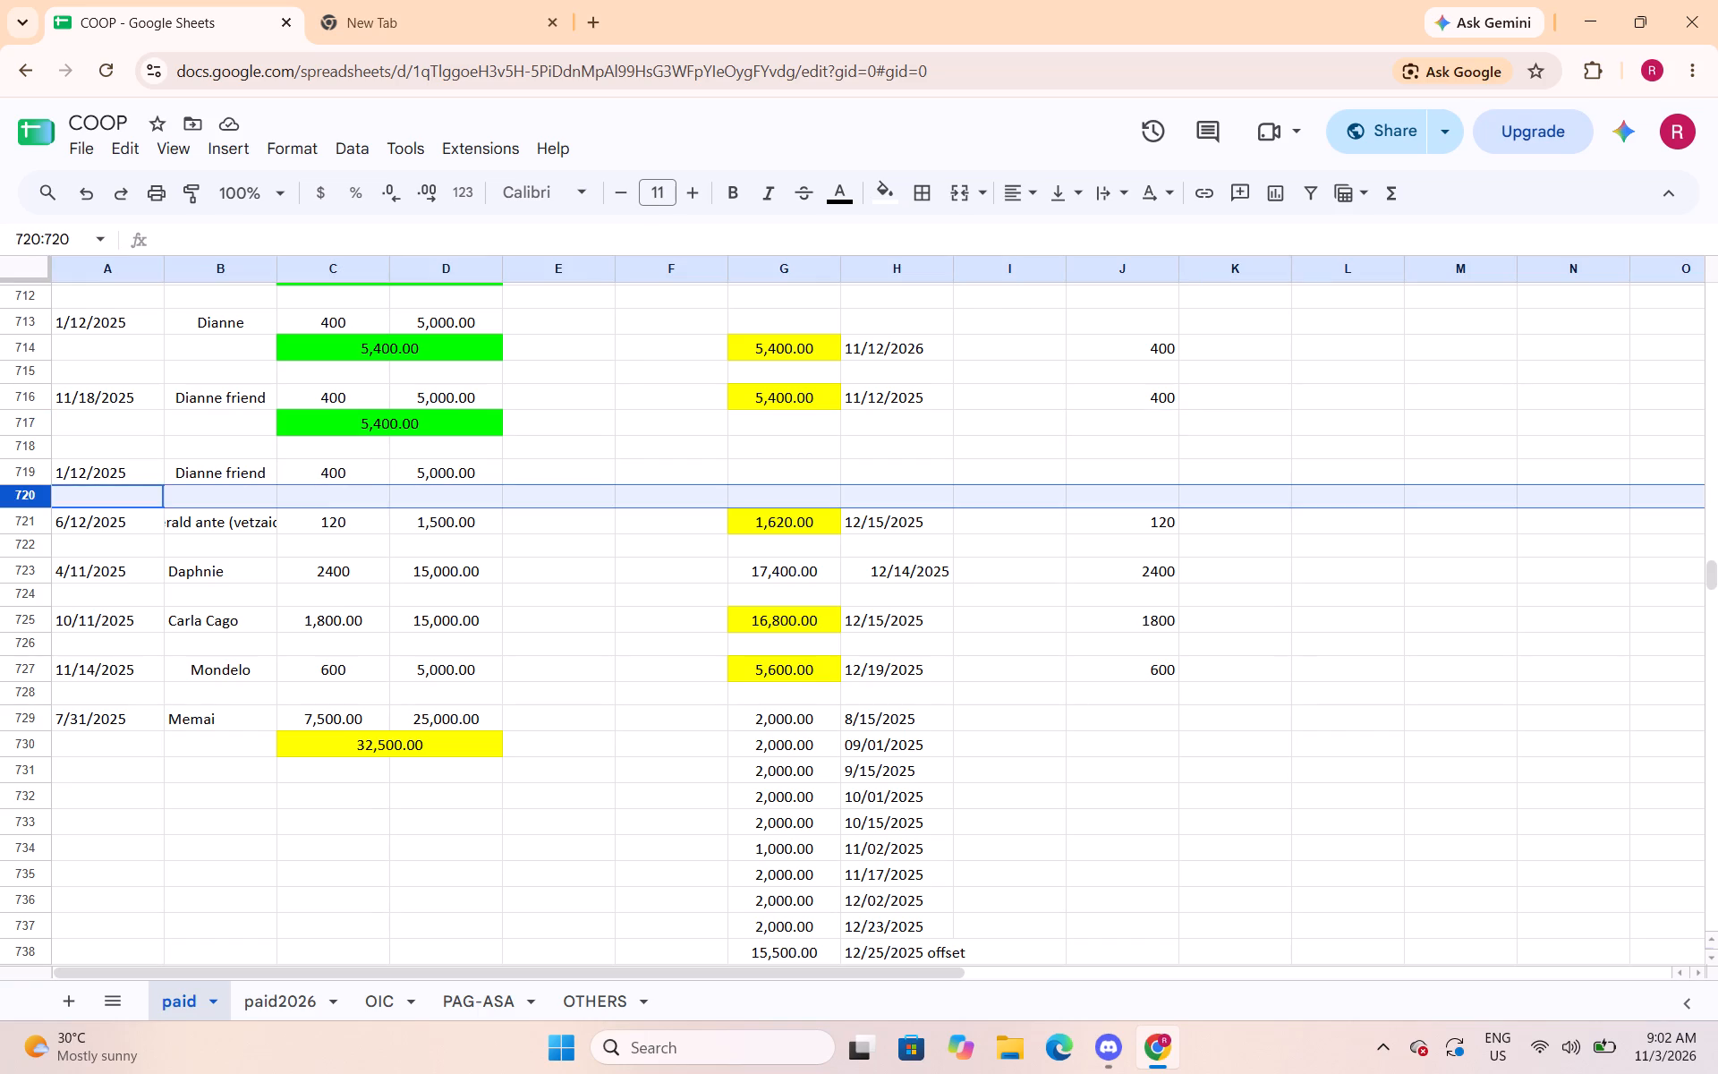
pyautogui.rightClick(31, 498)
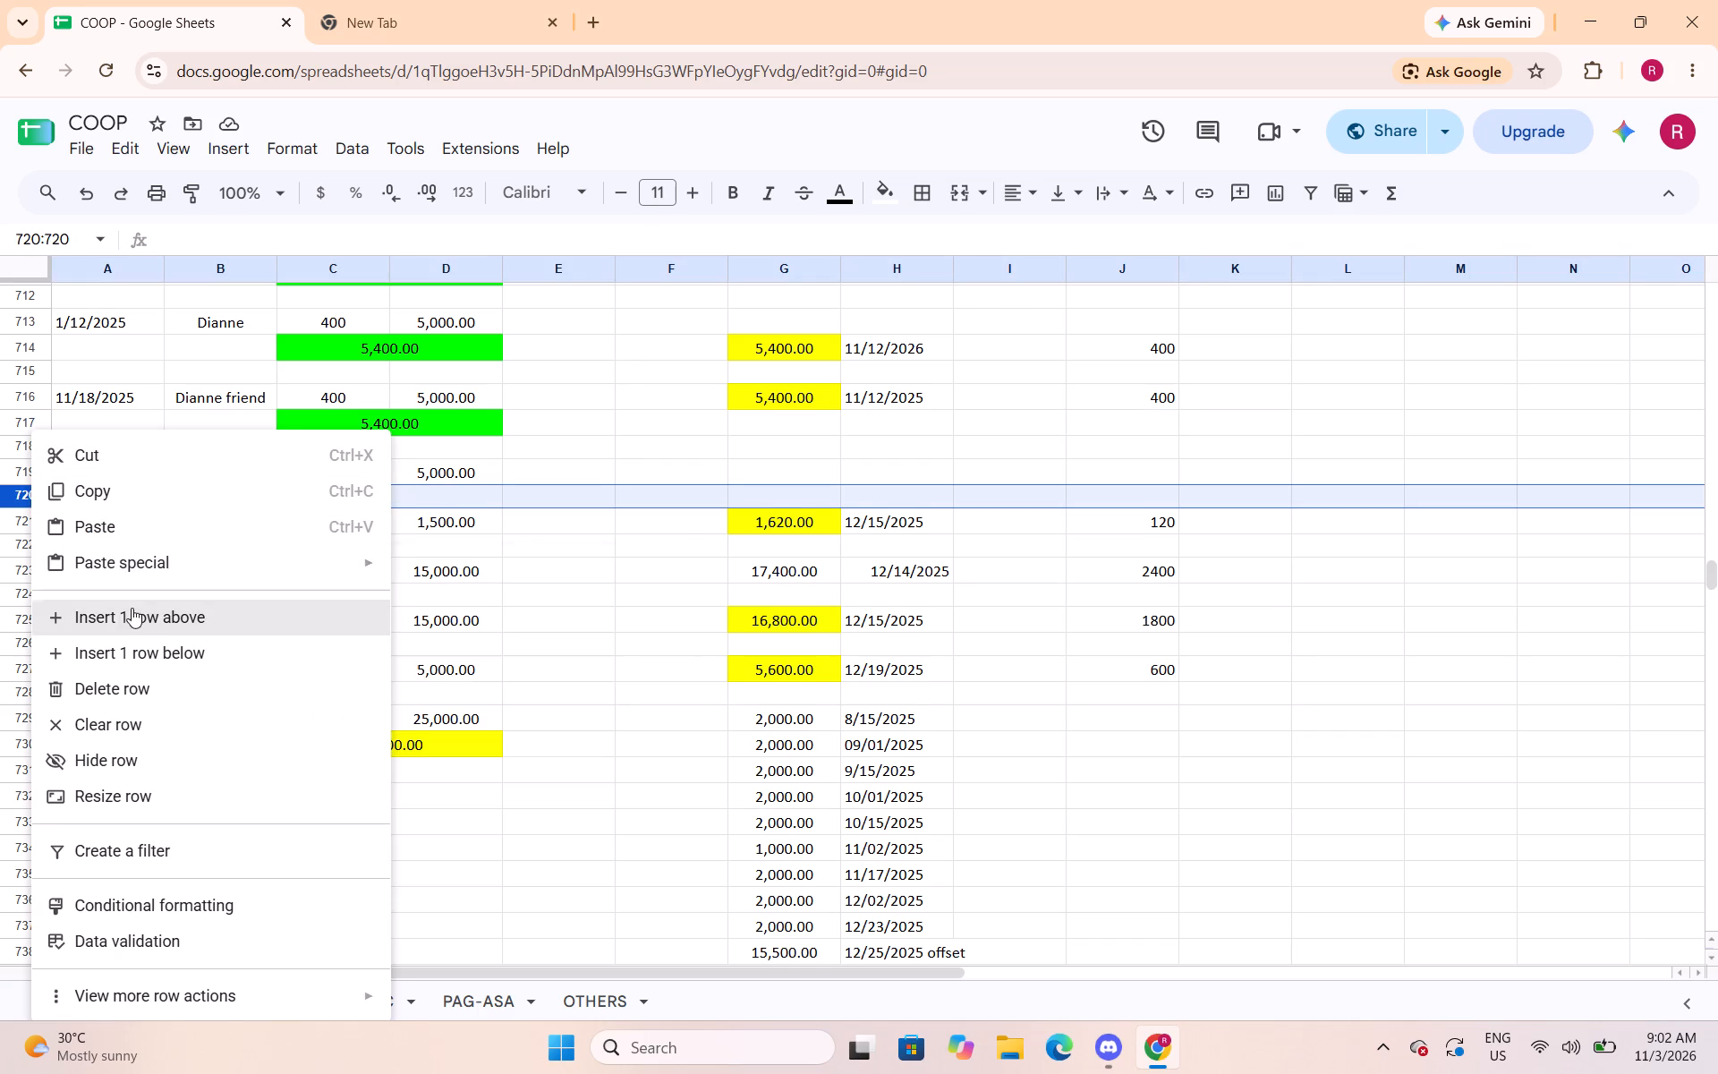
pyautogui.click(132, 613)
# Enter a 5400 payment in G719 for the 1/12/2025 loan, filled yellow and in the Number format 1,000.12.
pyautogui.click(804, 473)
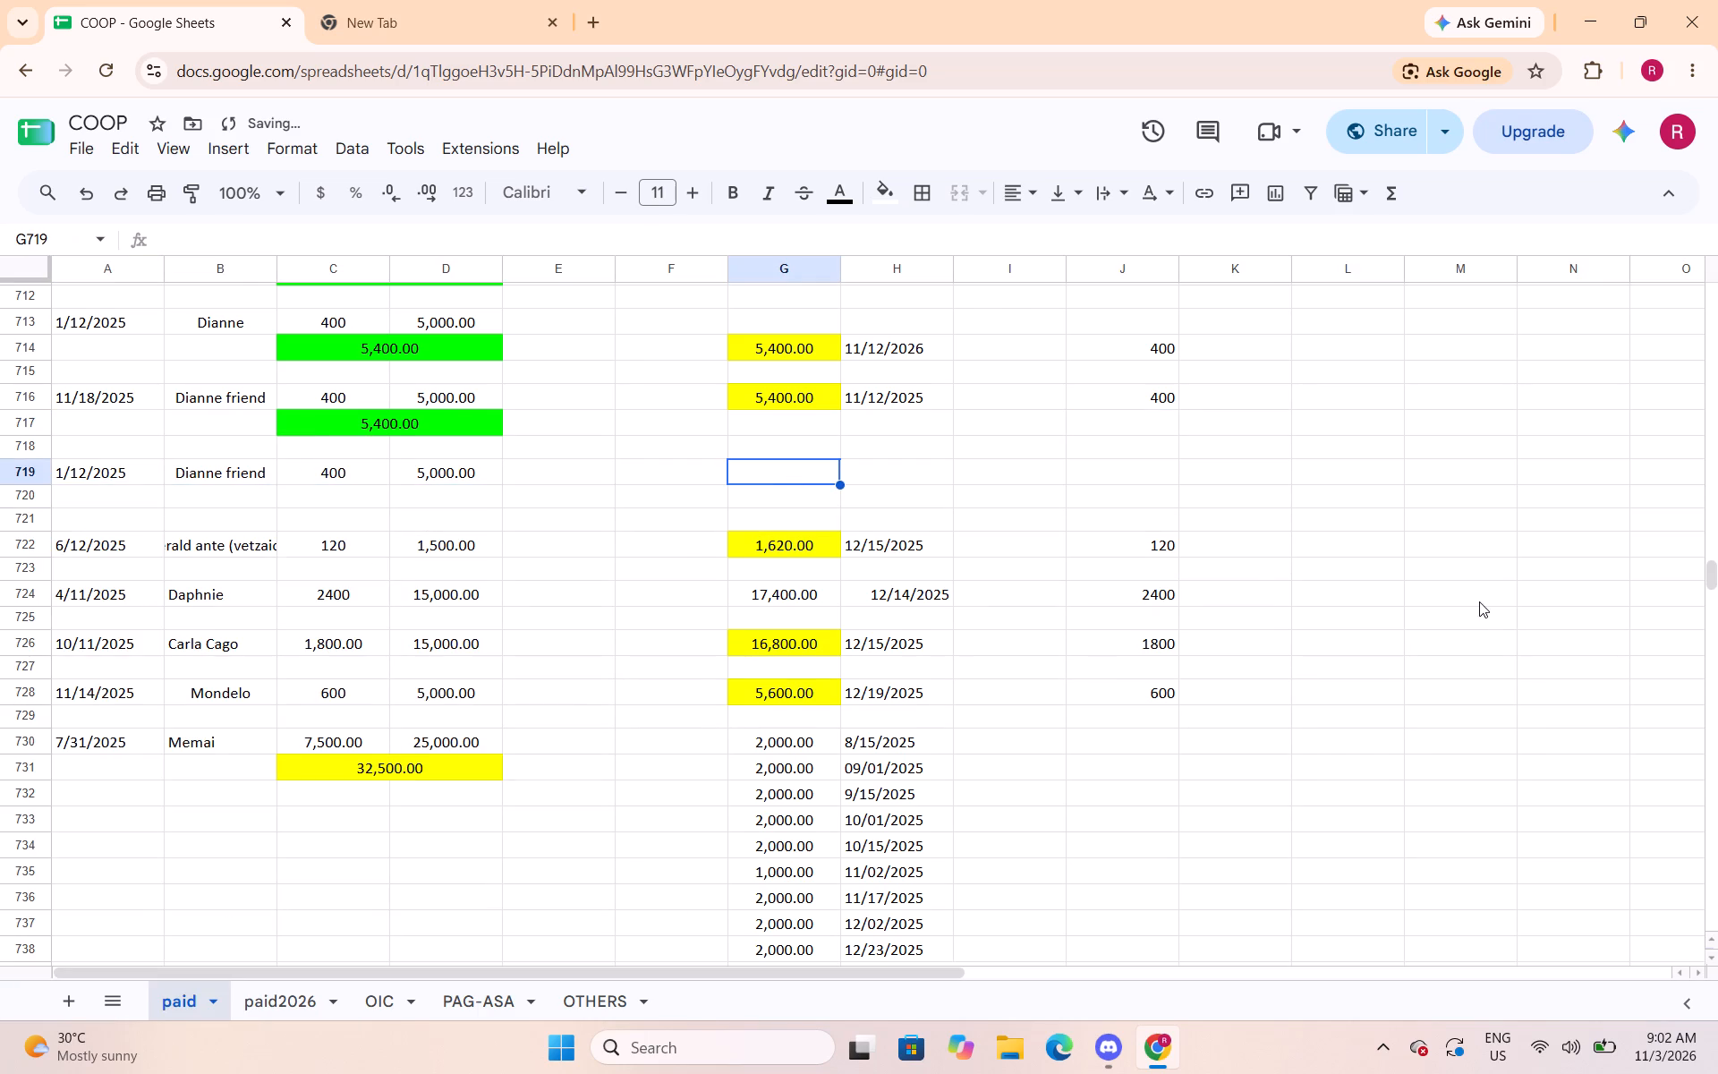
pyautogui.write('5400')
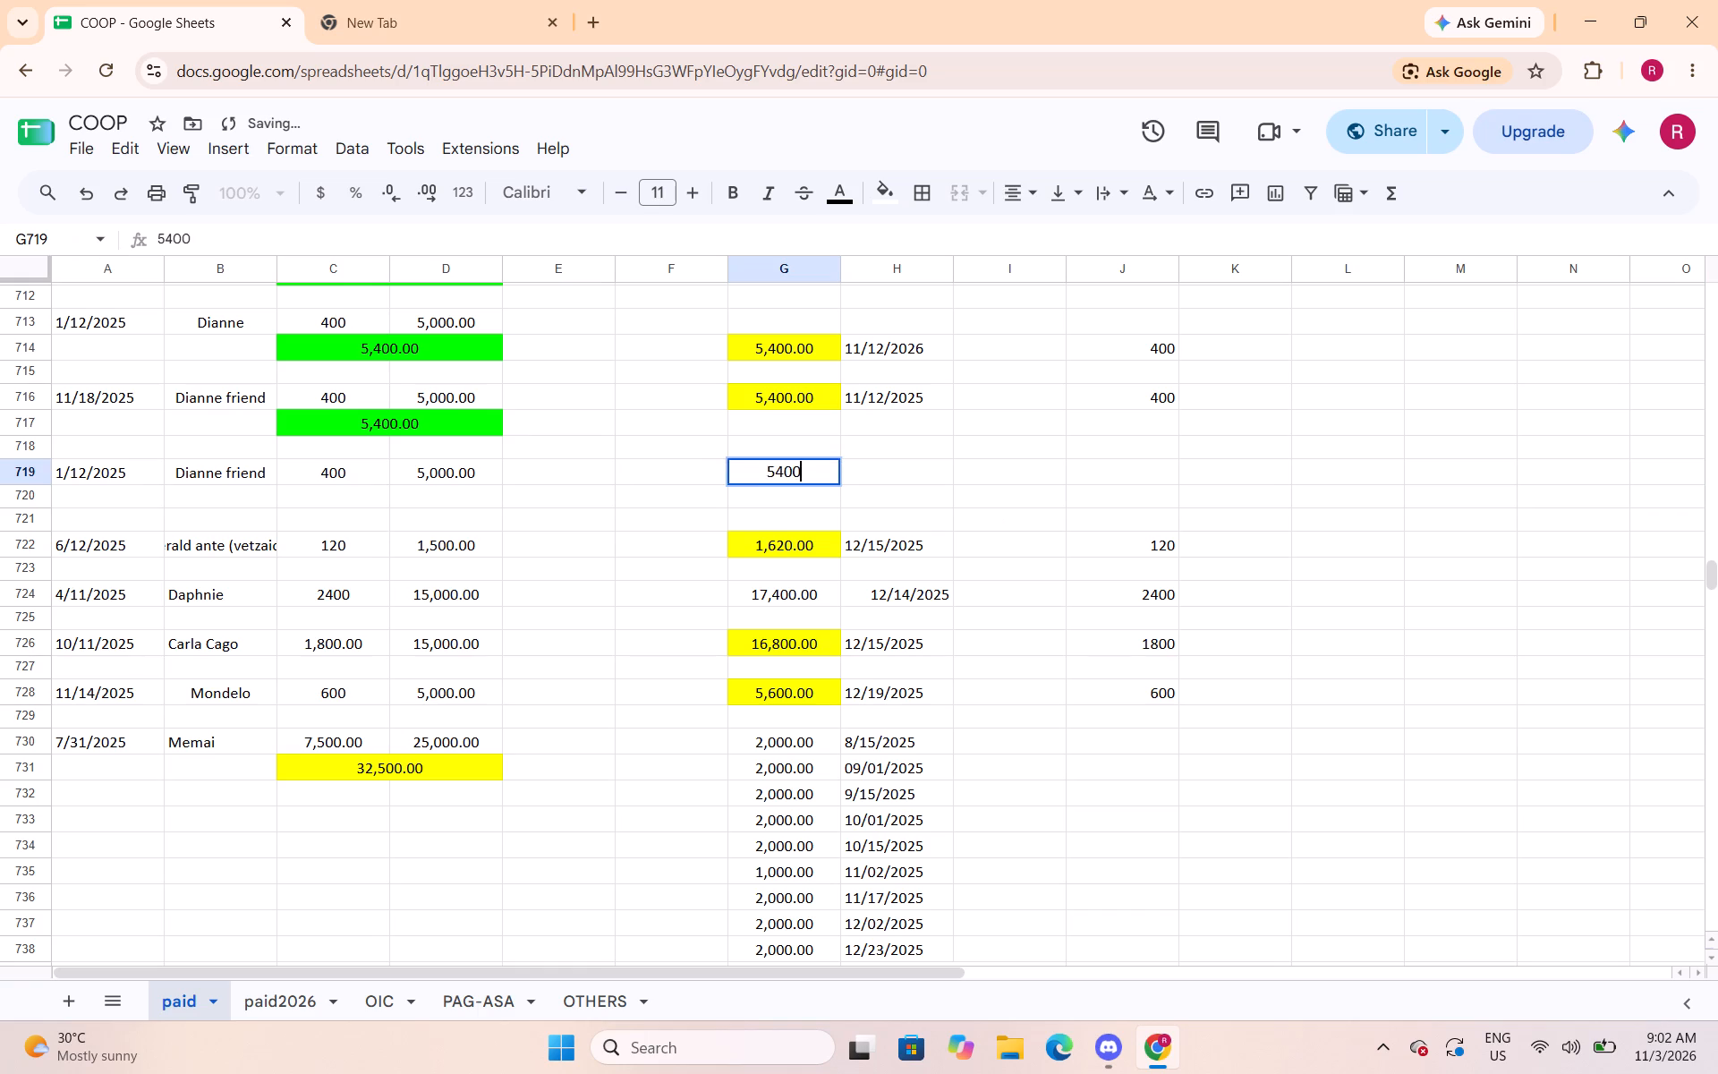
pyautogui.press('Right')
pyautogui.press('Left')
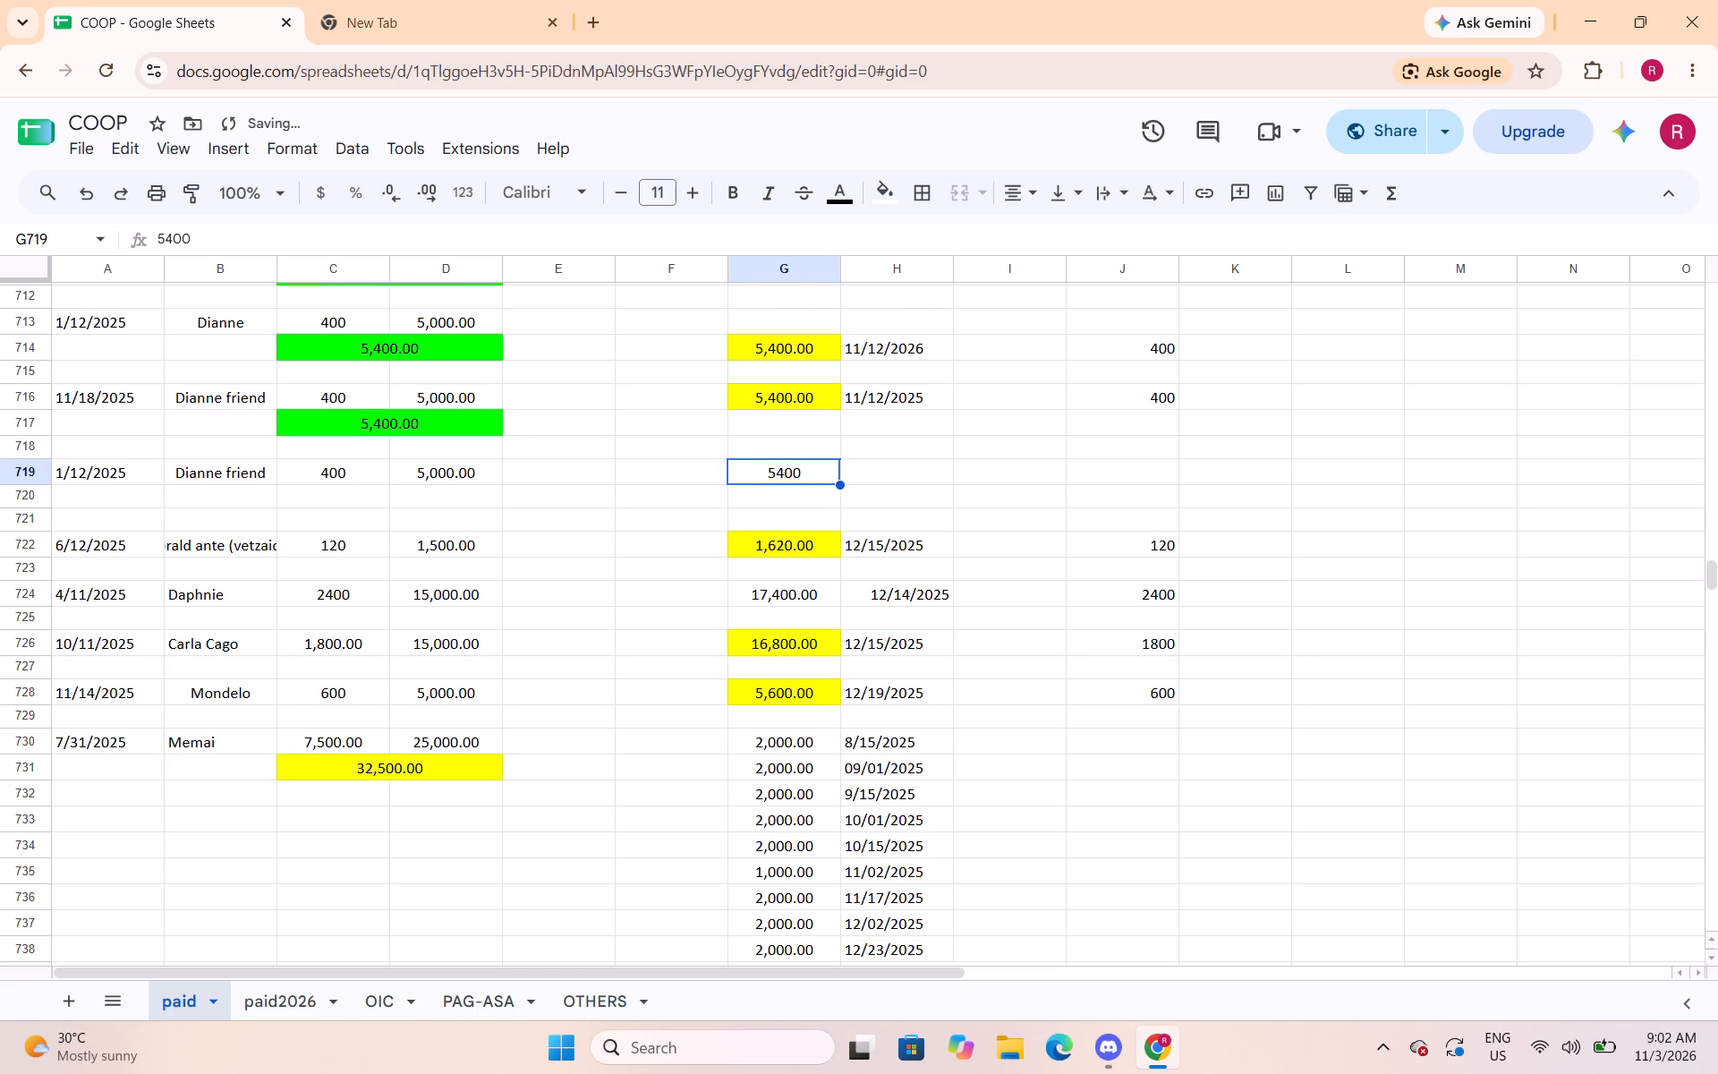
pyautogui.click(893, 192)
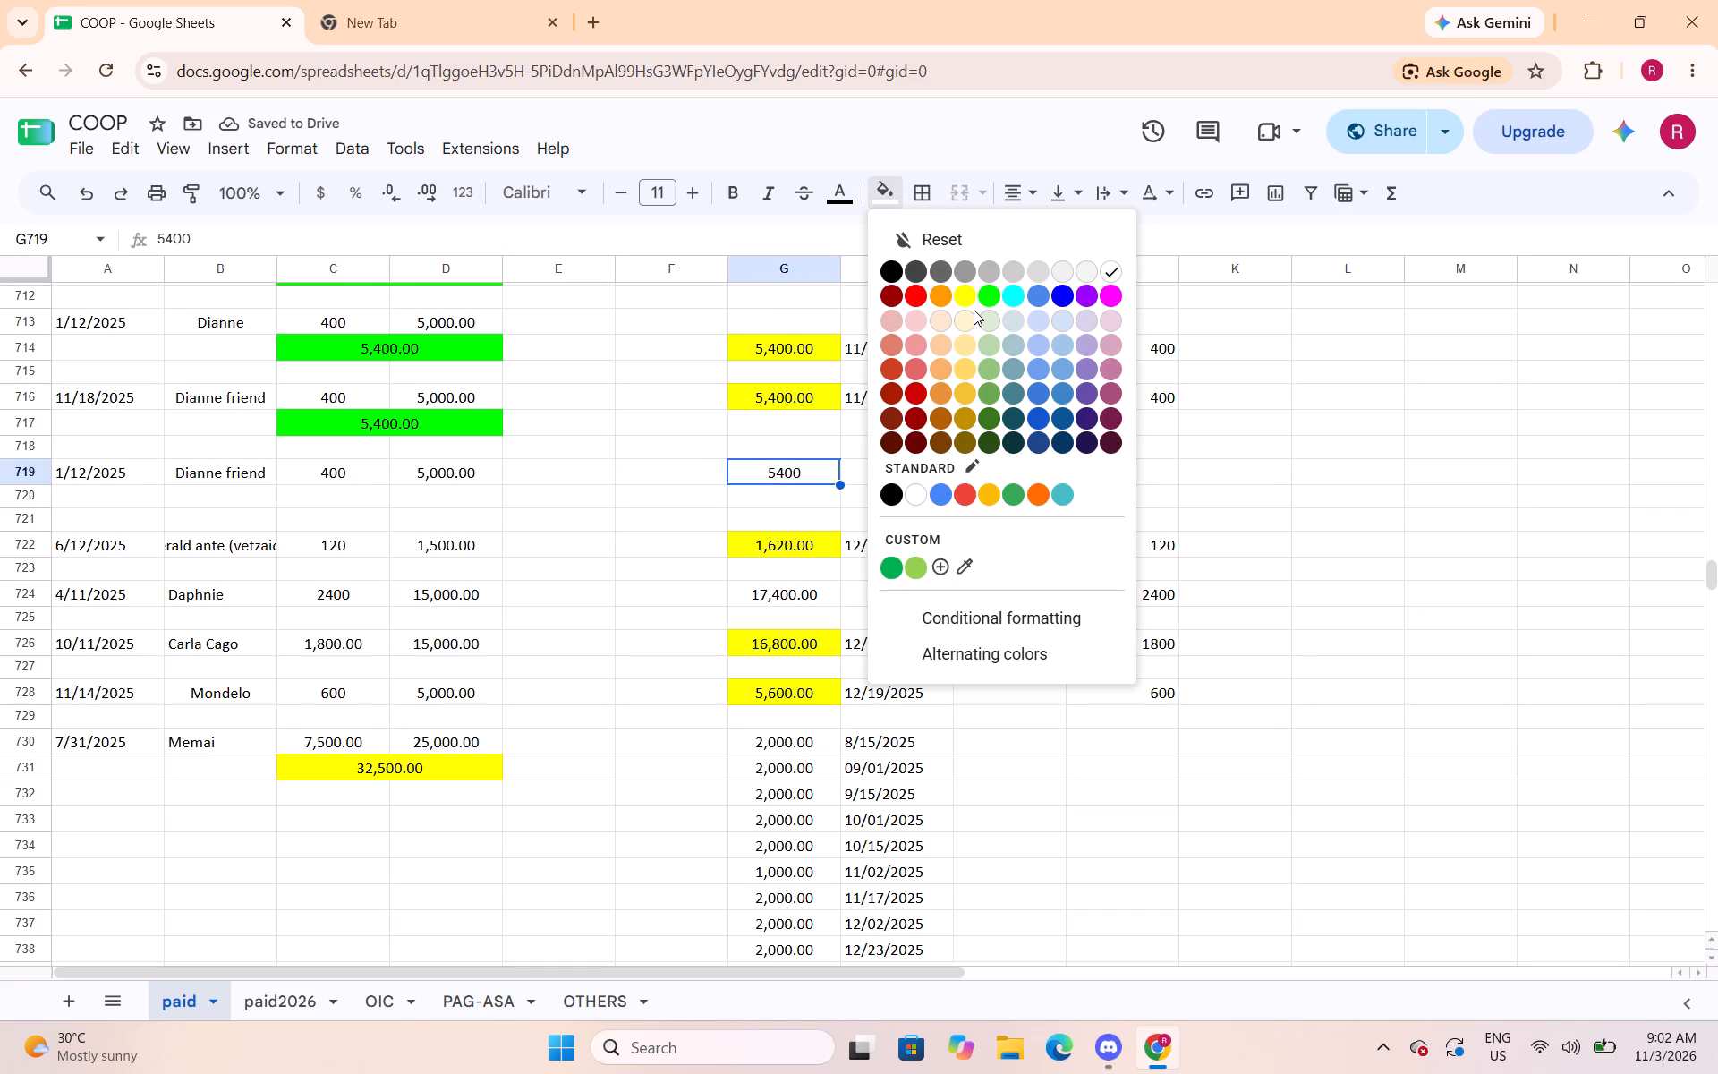
pyautogui.click(974, 294)
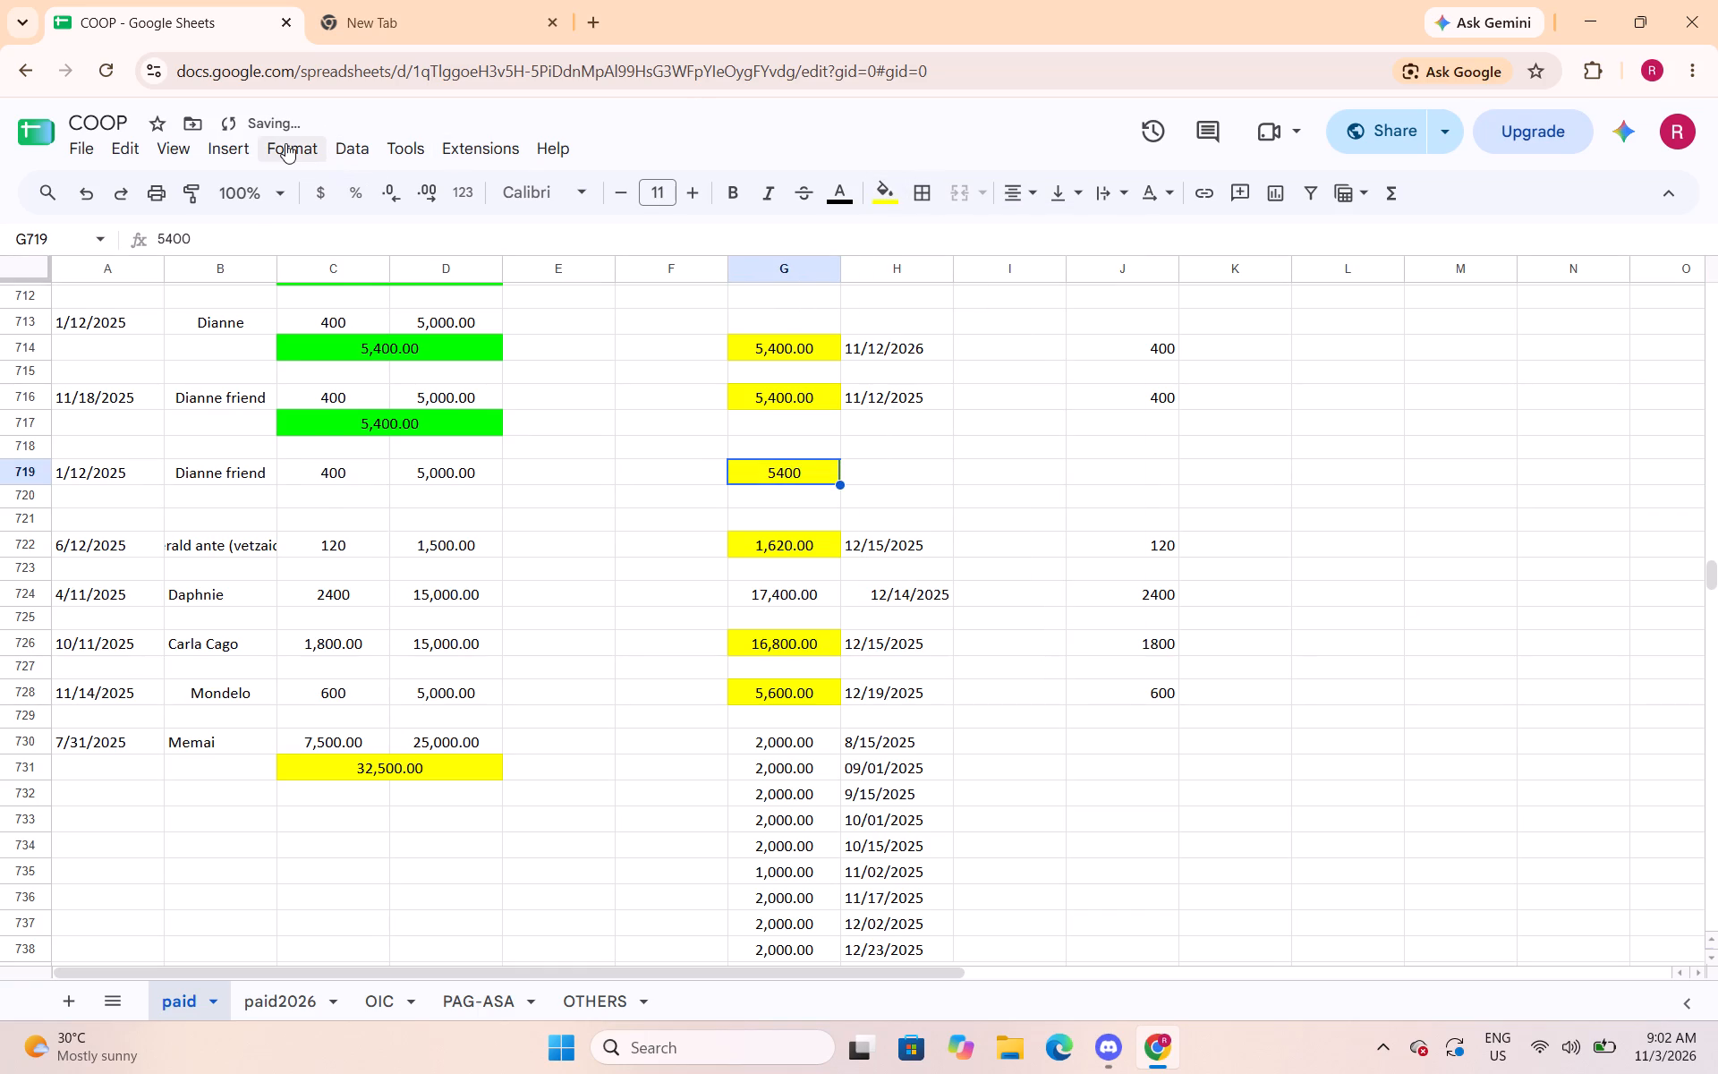
pyautogui.click(285, 143)
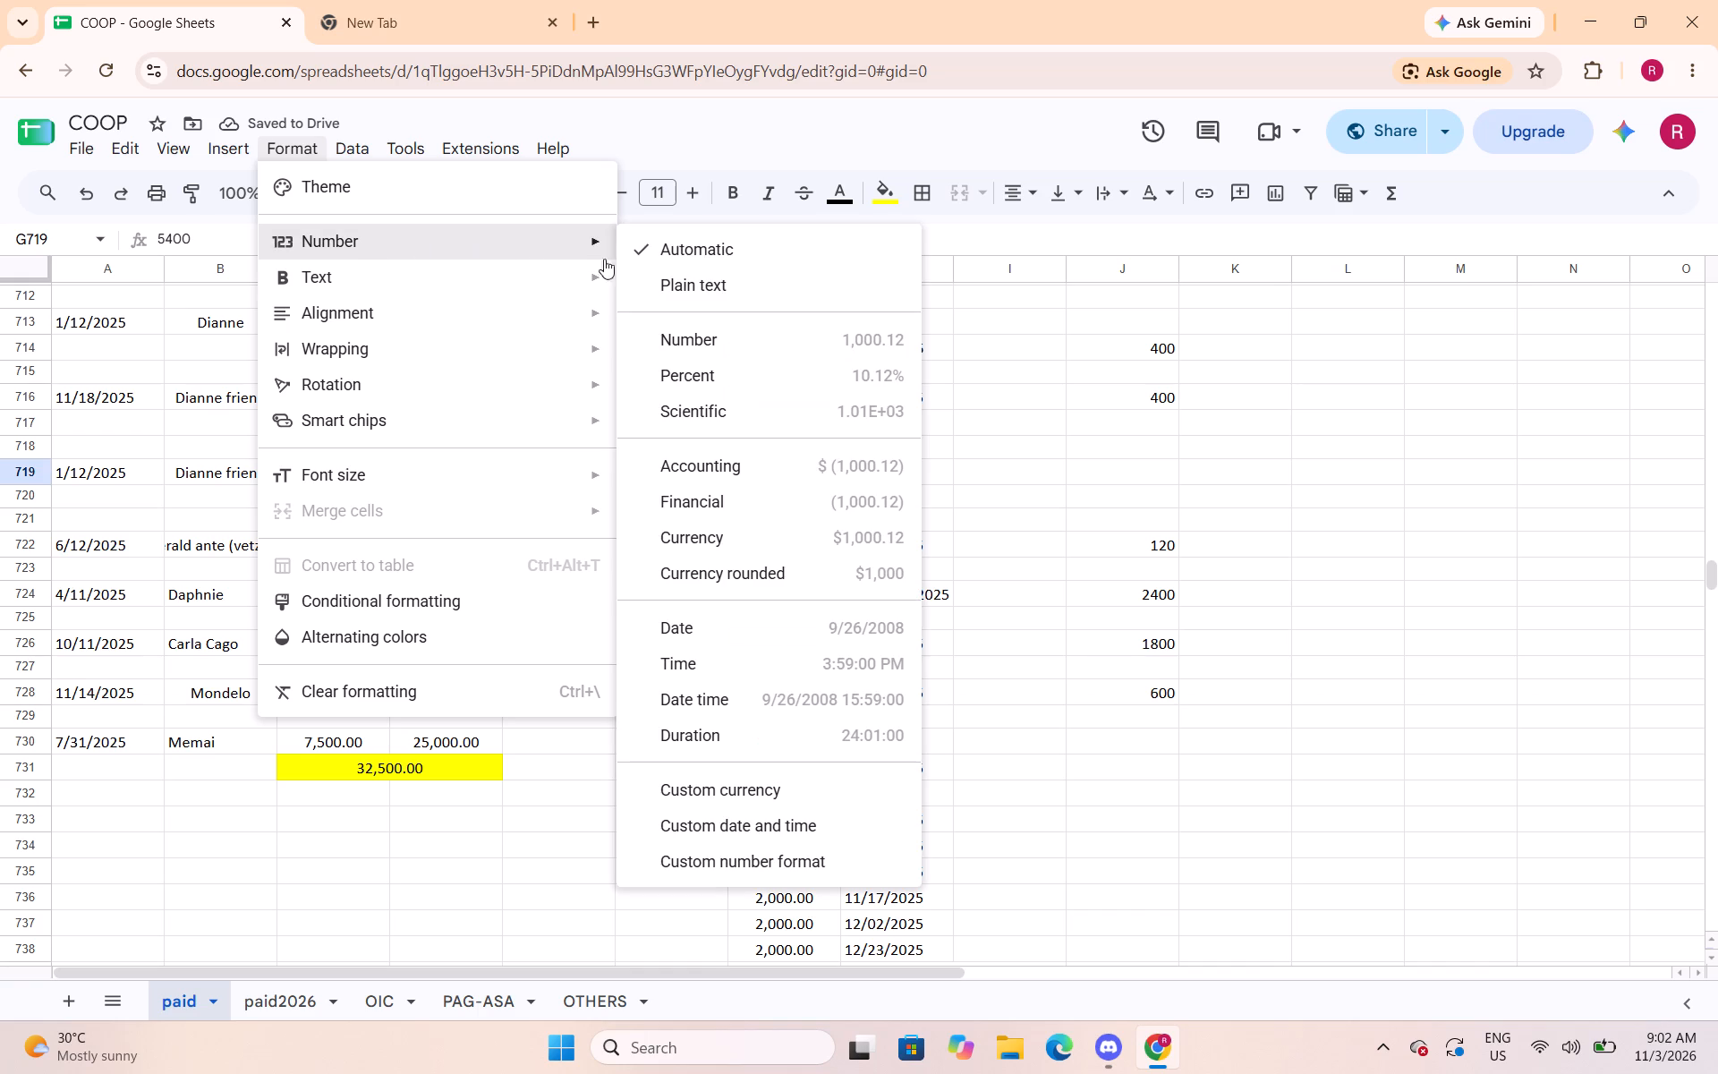
pyautogui.click(665, 337)
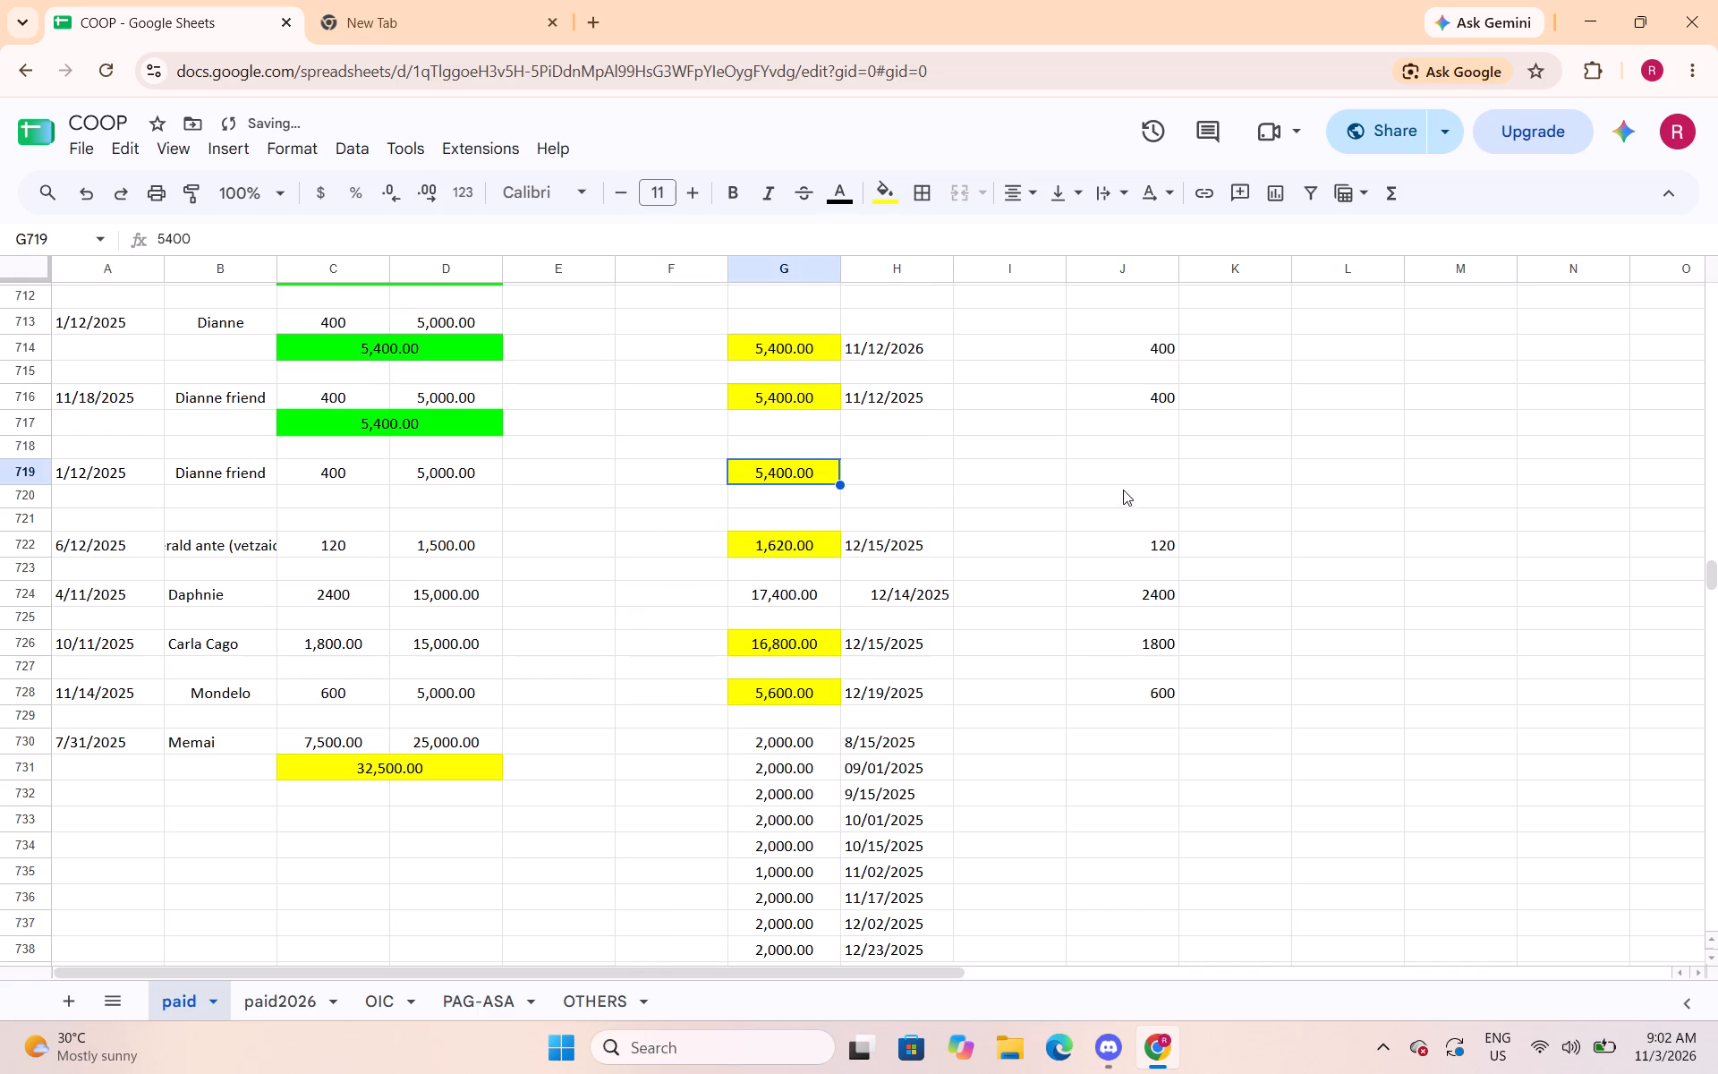
# Enter 400 in J719 for the 1/12/2025 loan.
pyautogui.click(1131, 473)
pyautogui.write('400')
pyautogui.press('Down')
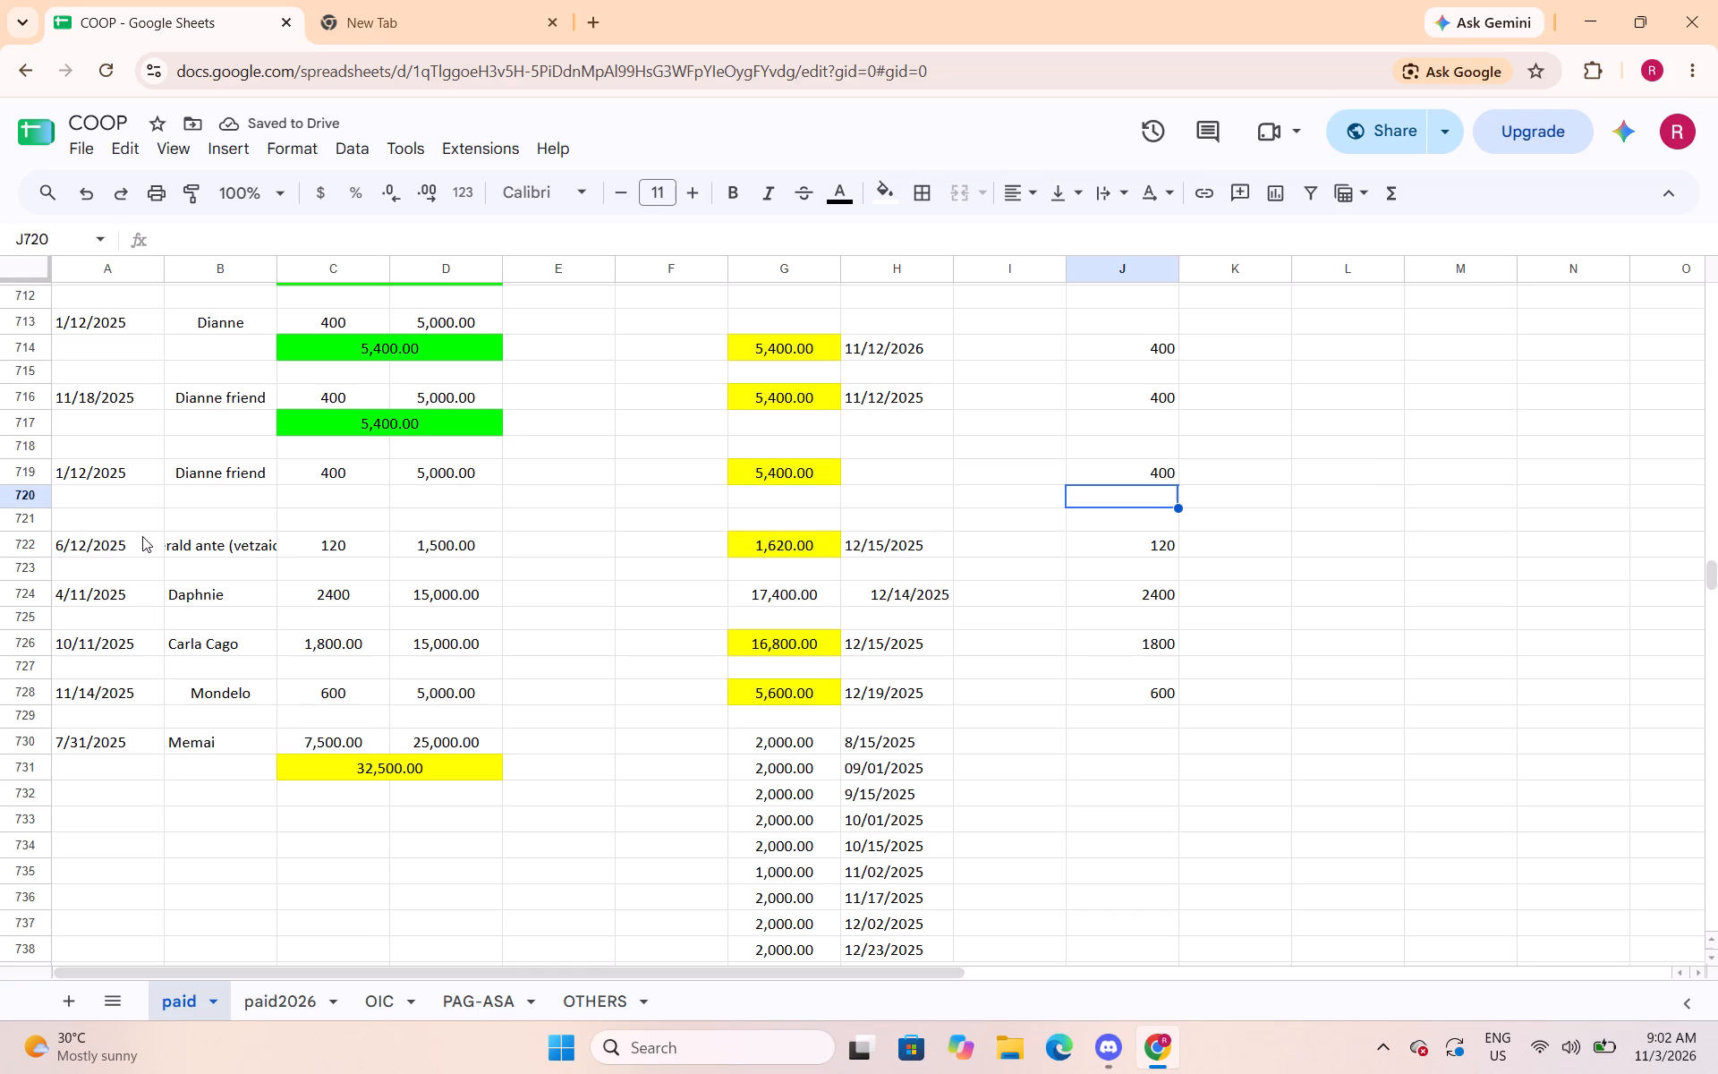
# Merge C720:D720 and enter a SUM formula totalling C719:D719 in it.
pyautogui.scroll(-1, 180, 509)
pyautogui.scroll(1, 191, 490)
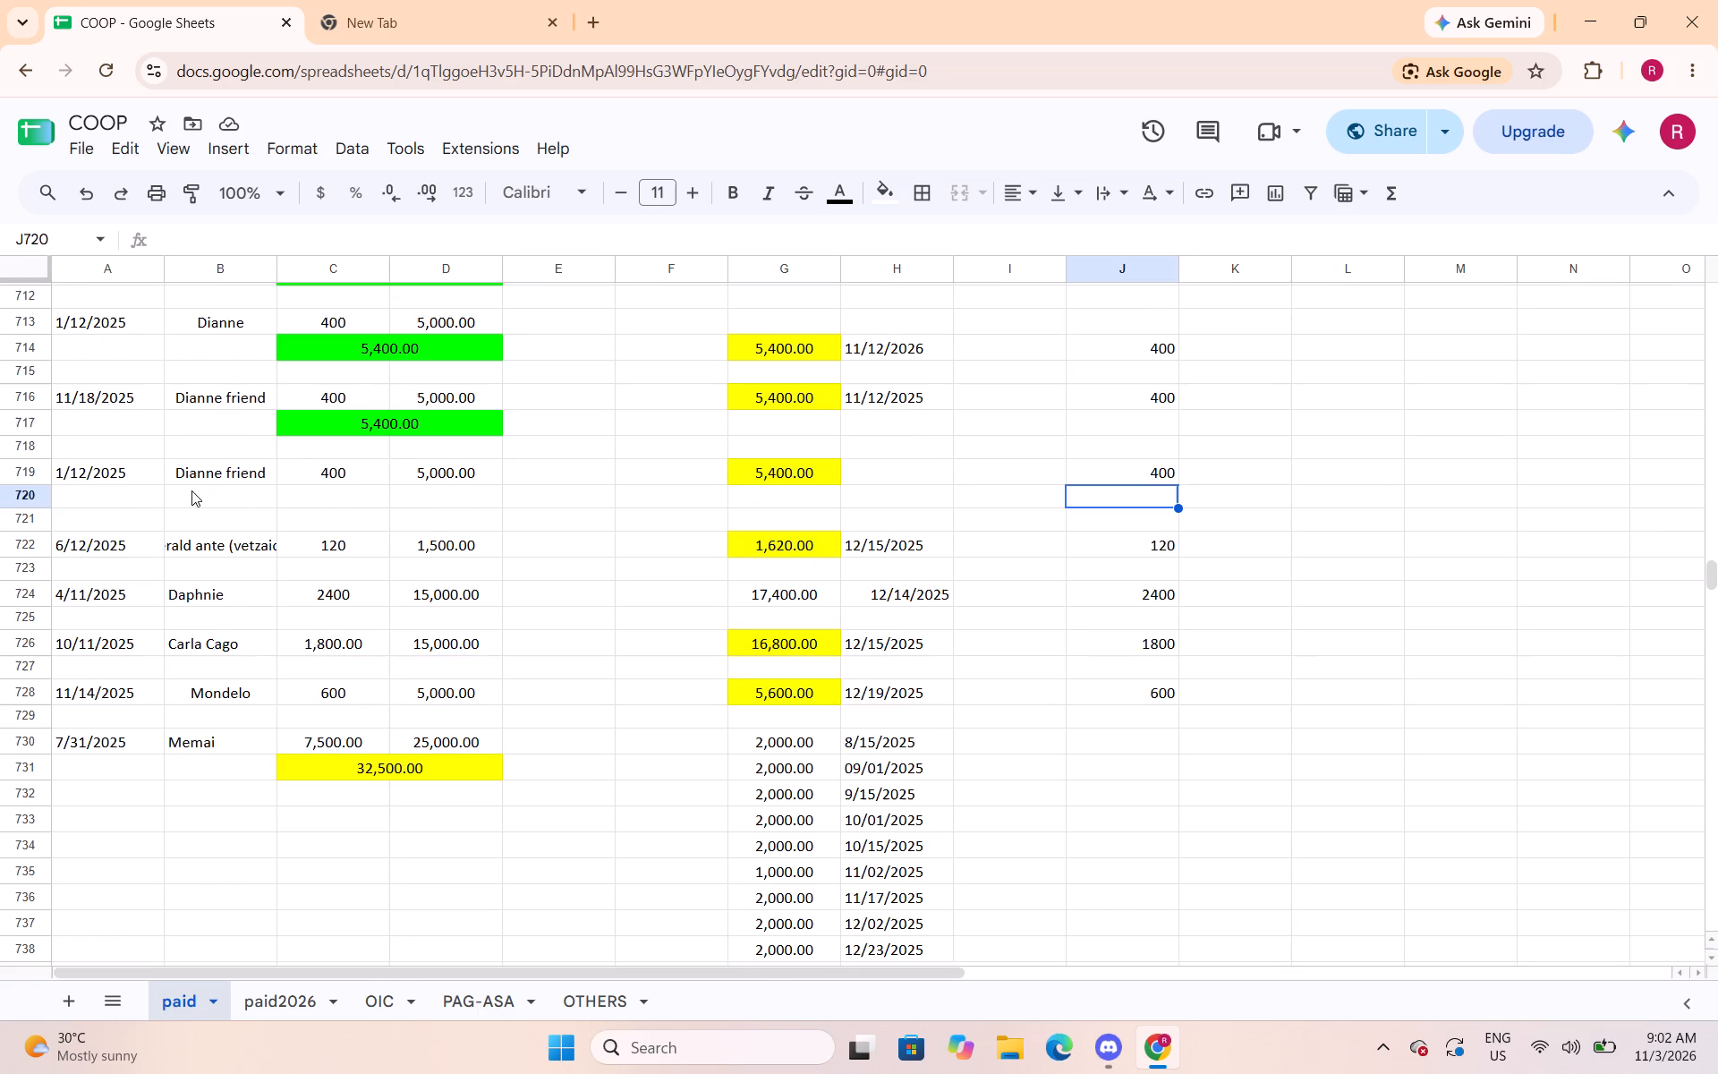
pyautogui.moveTo(334, 496); pyautogui.dragTo(396, 499)
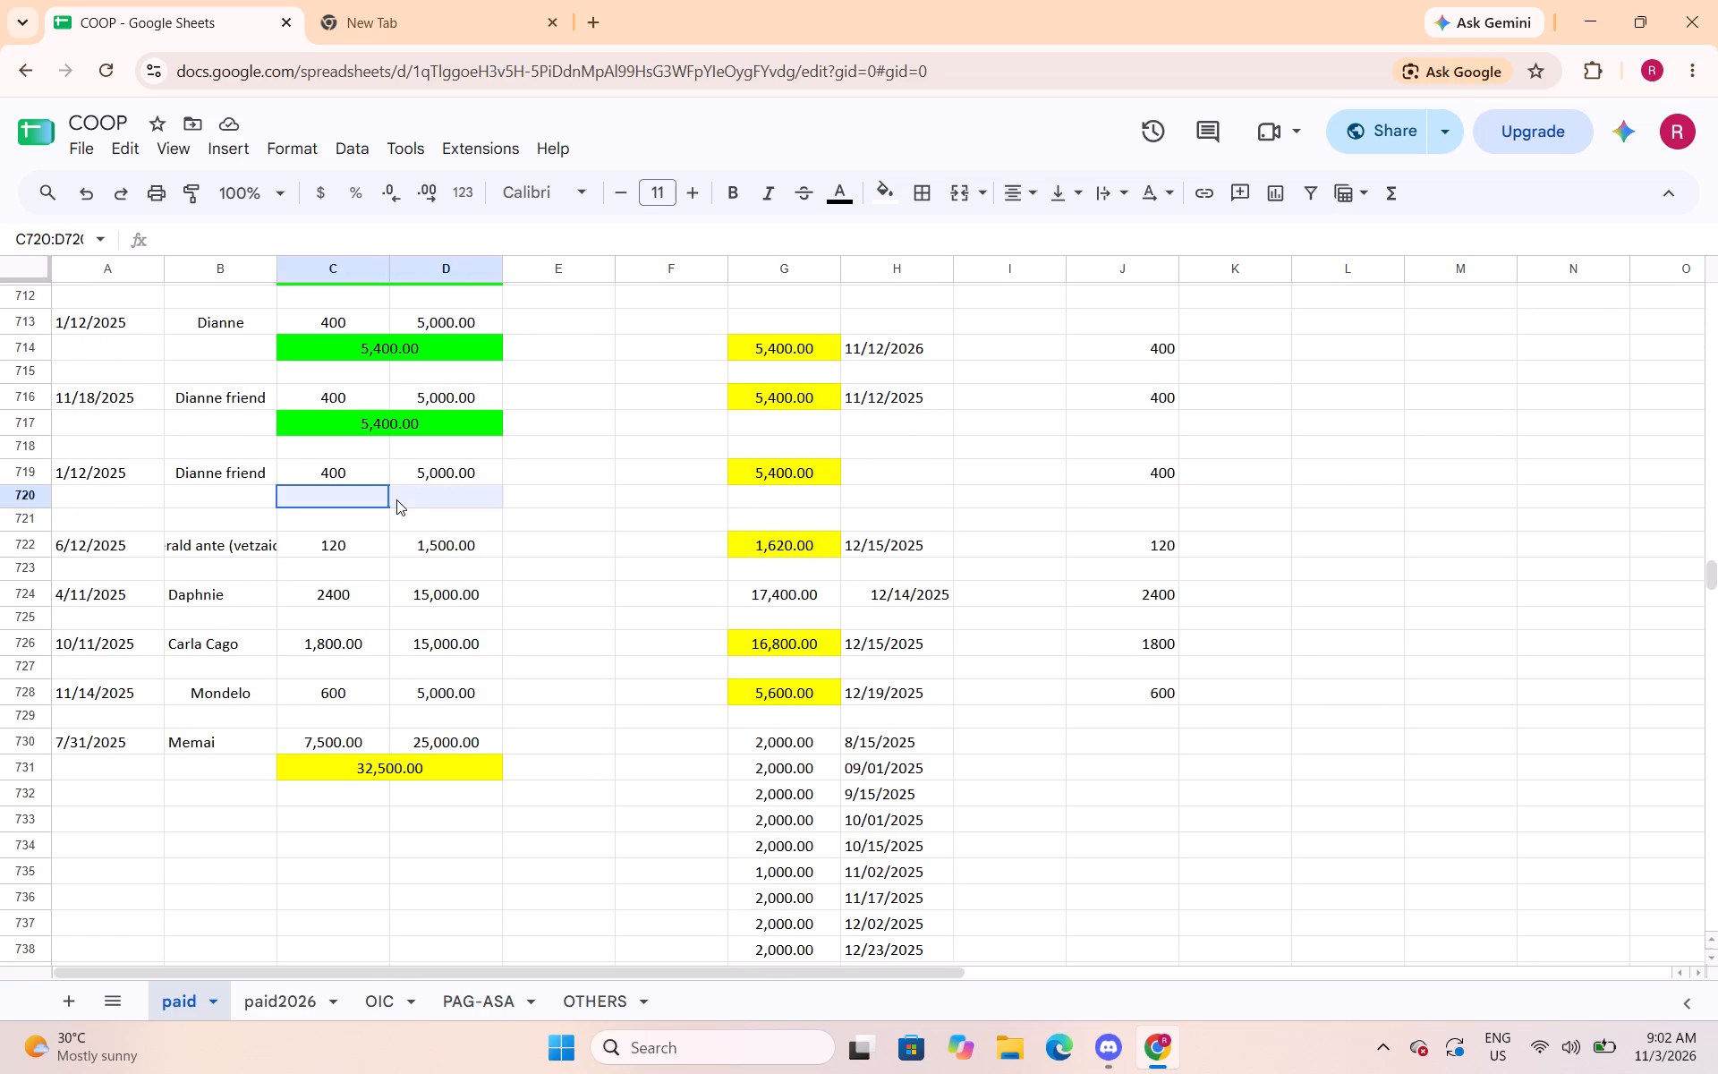
pyautogui.moveTo(396, 499); pyautogui.dragTo(399, 499)
pyautogui.click(953, 190)
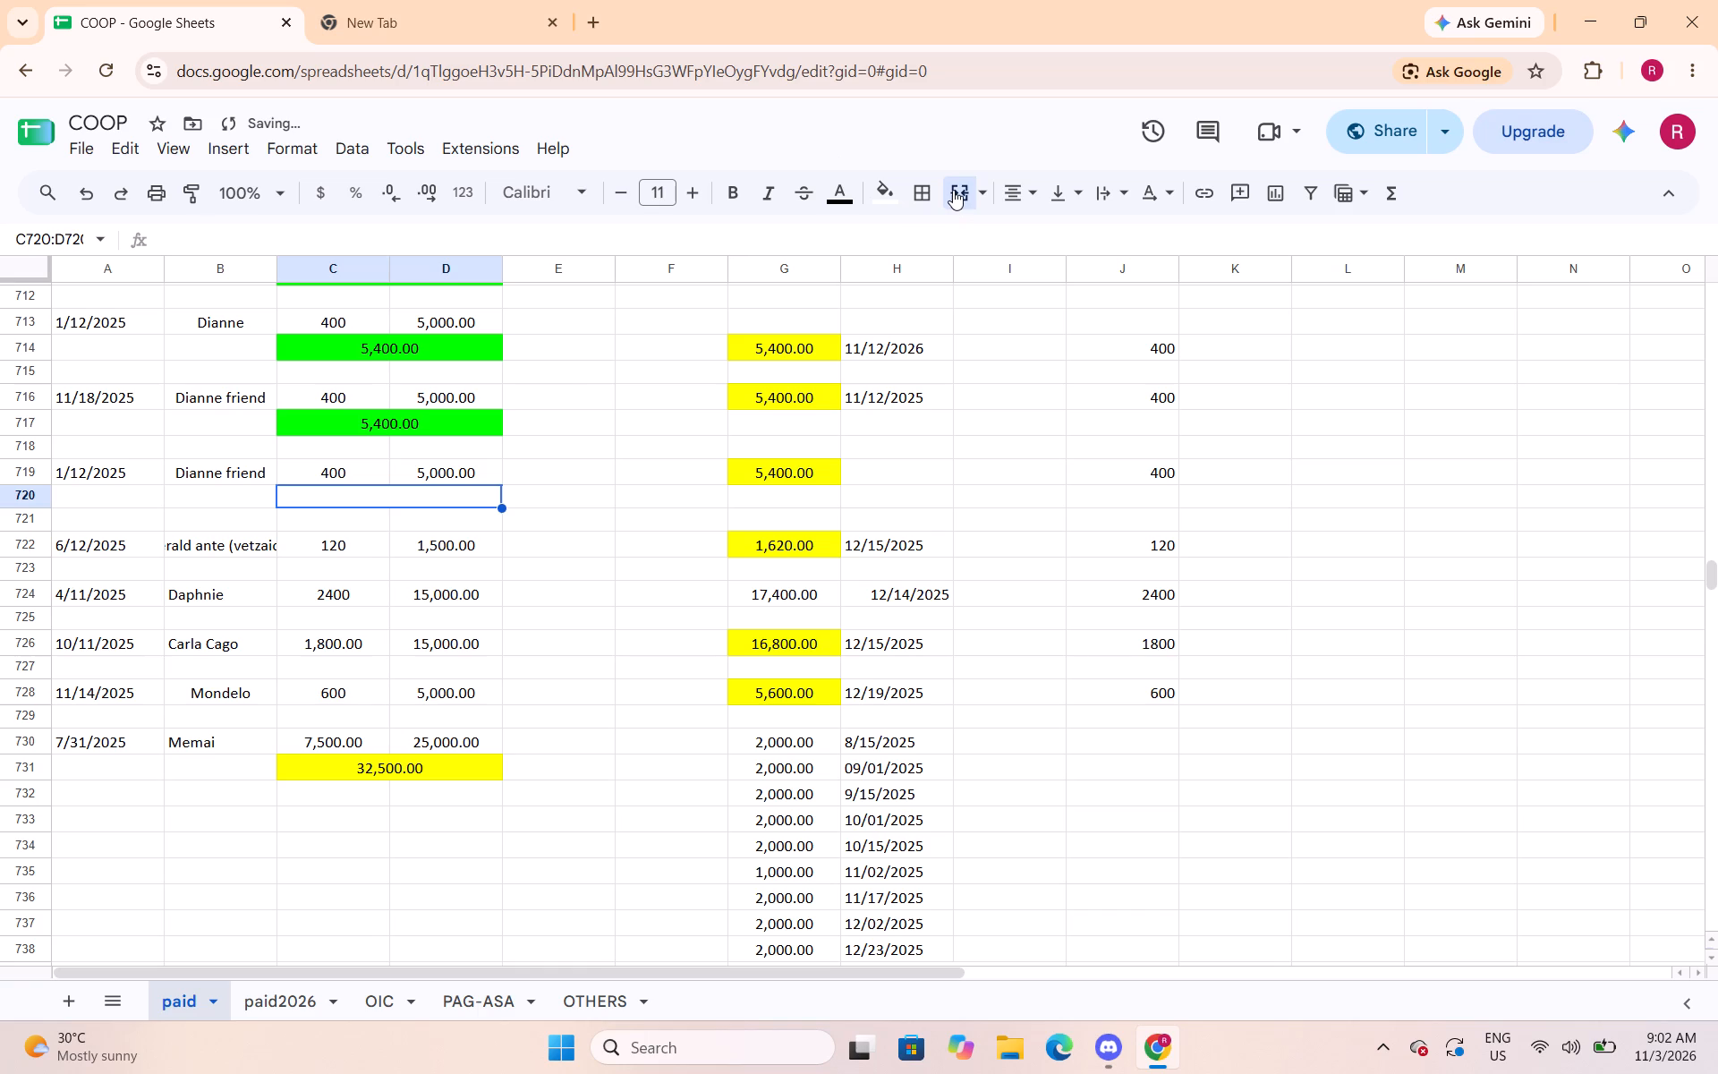
pyautogui.write('=sum(')
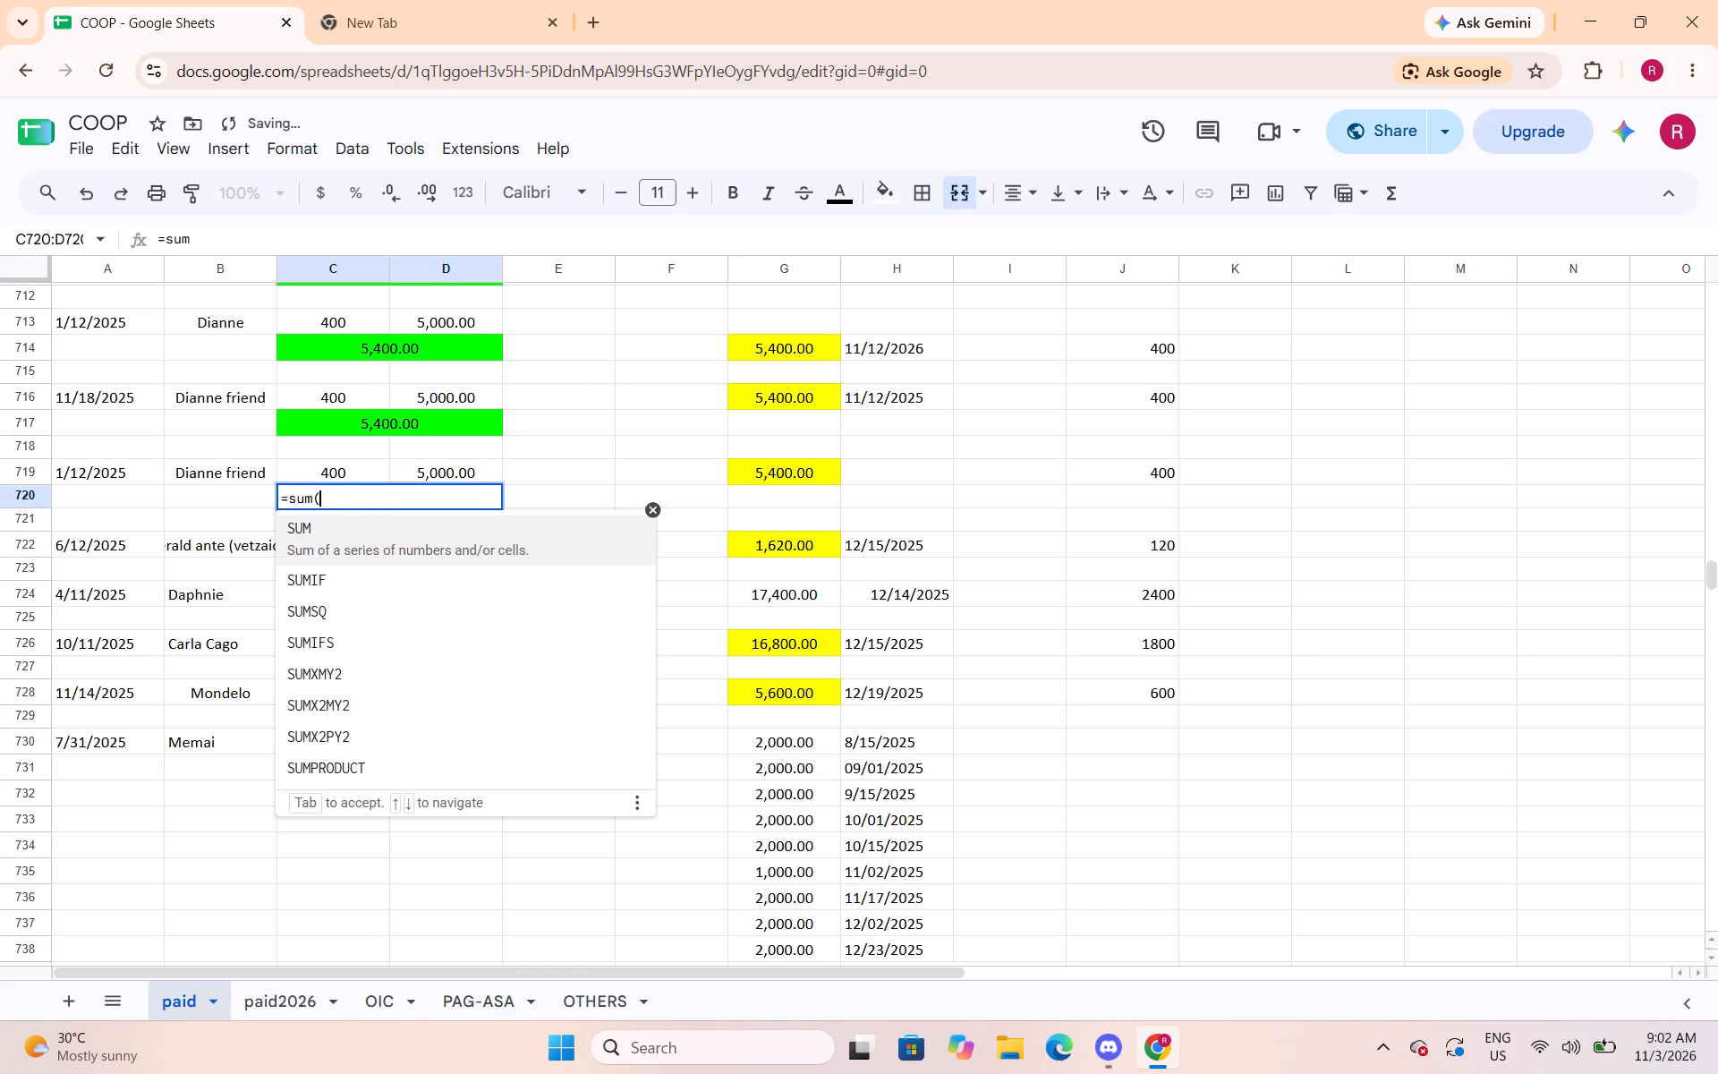
pyautogui.moveTo(339, 472); pyautogui.dragTo(417, 470)
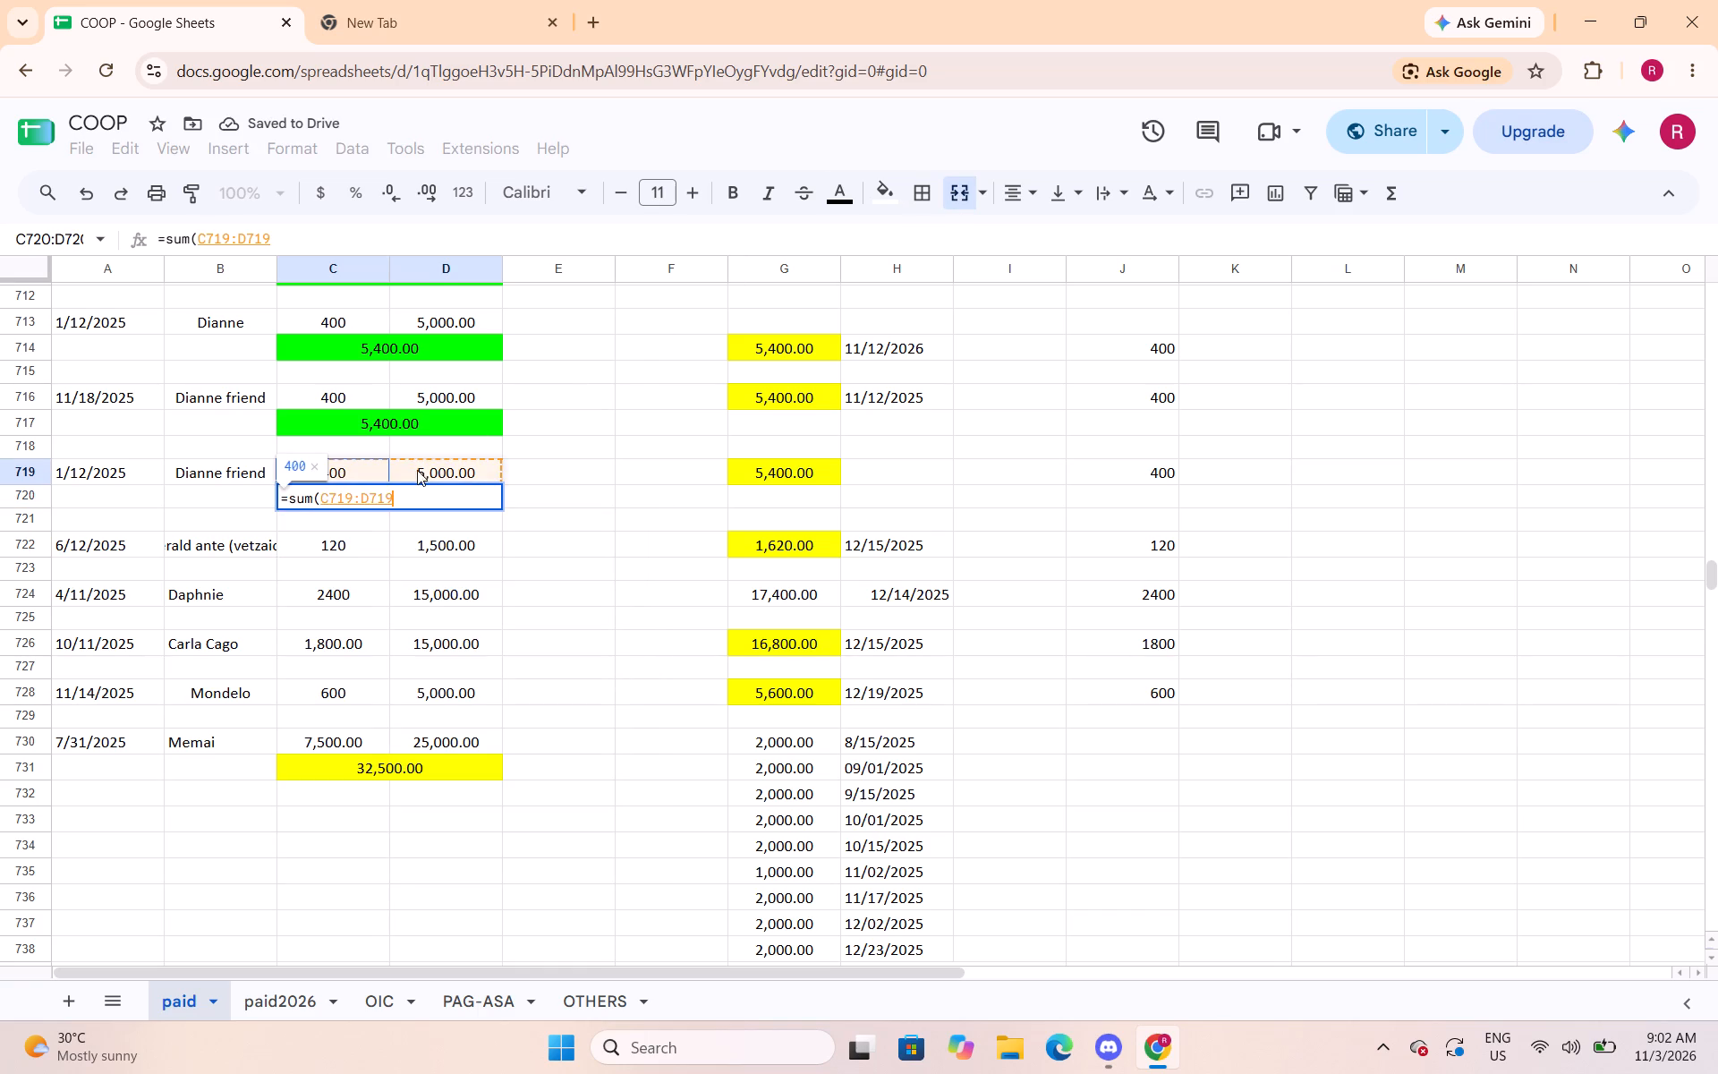
pyautogui.moveTo(417, 470); pyautogui.dragTo(422, 470)
pyautogui.hotkey('shift', ')')
pyautogui.press('Return')
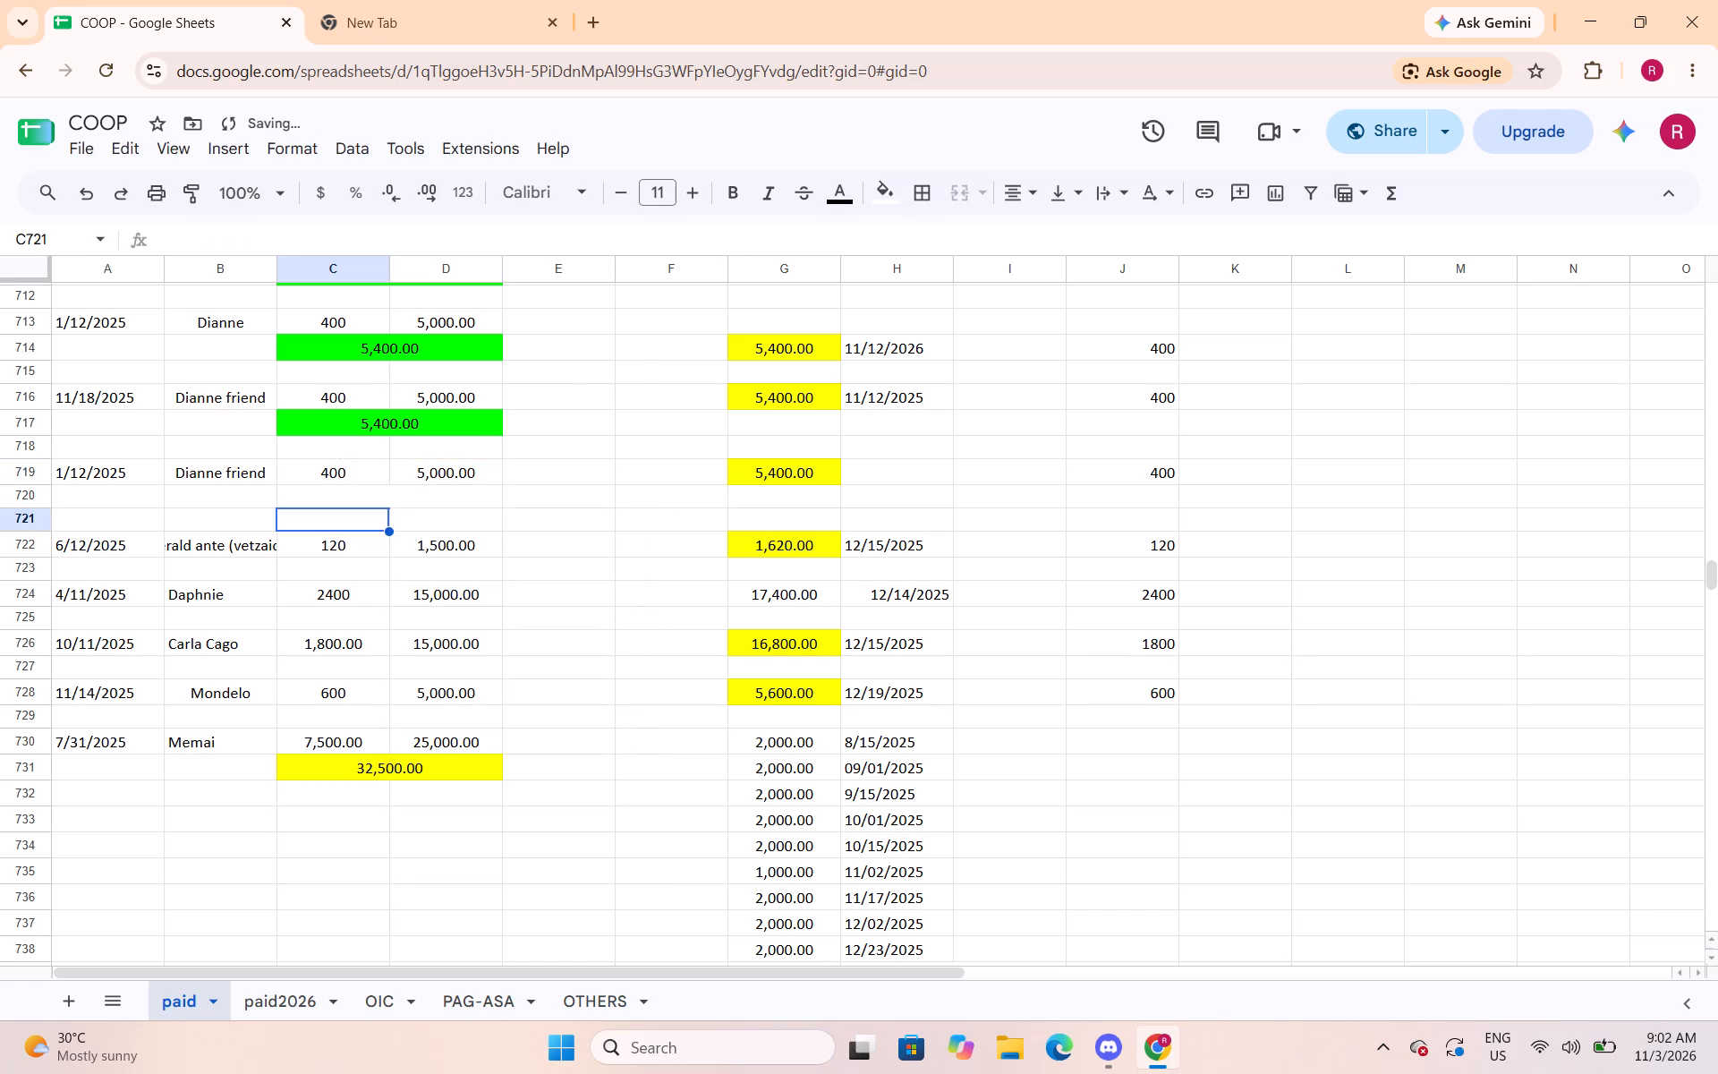
# Fill the merged total C720:D720 bright green and give it the Number format 1,000.12.
pyautogui.press('Up')
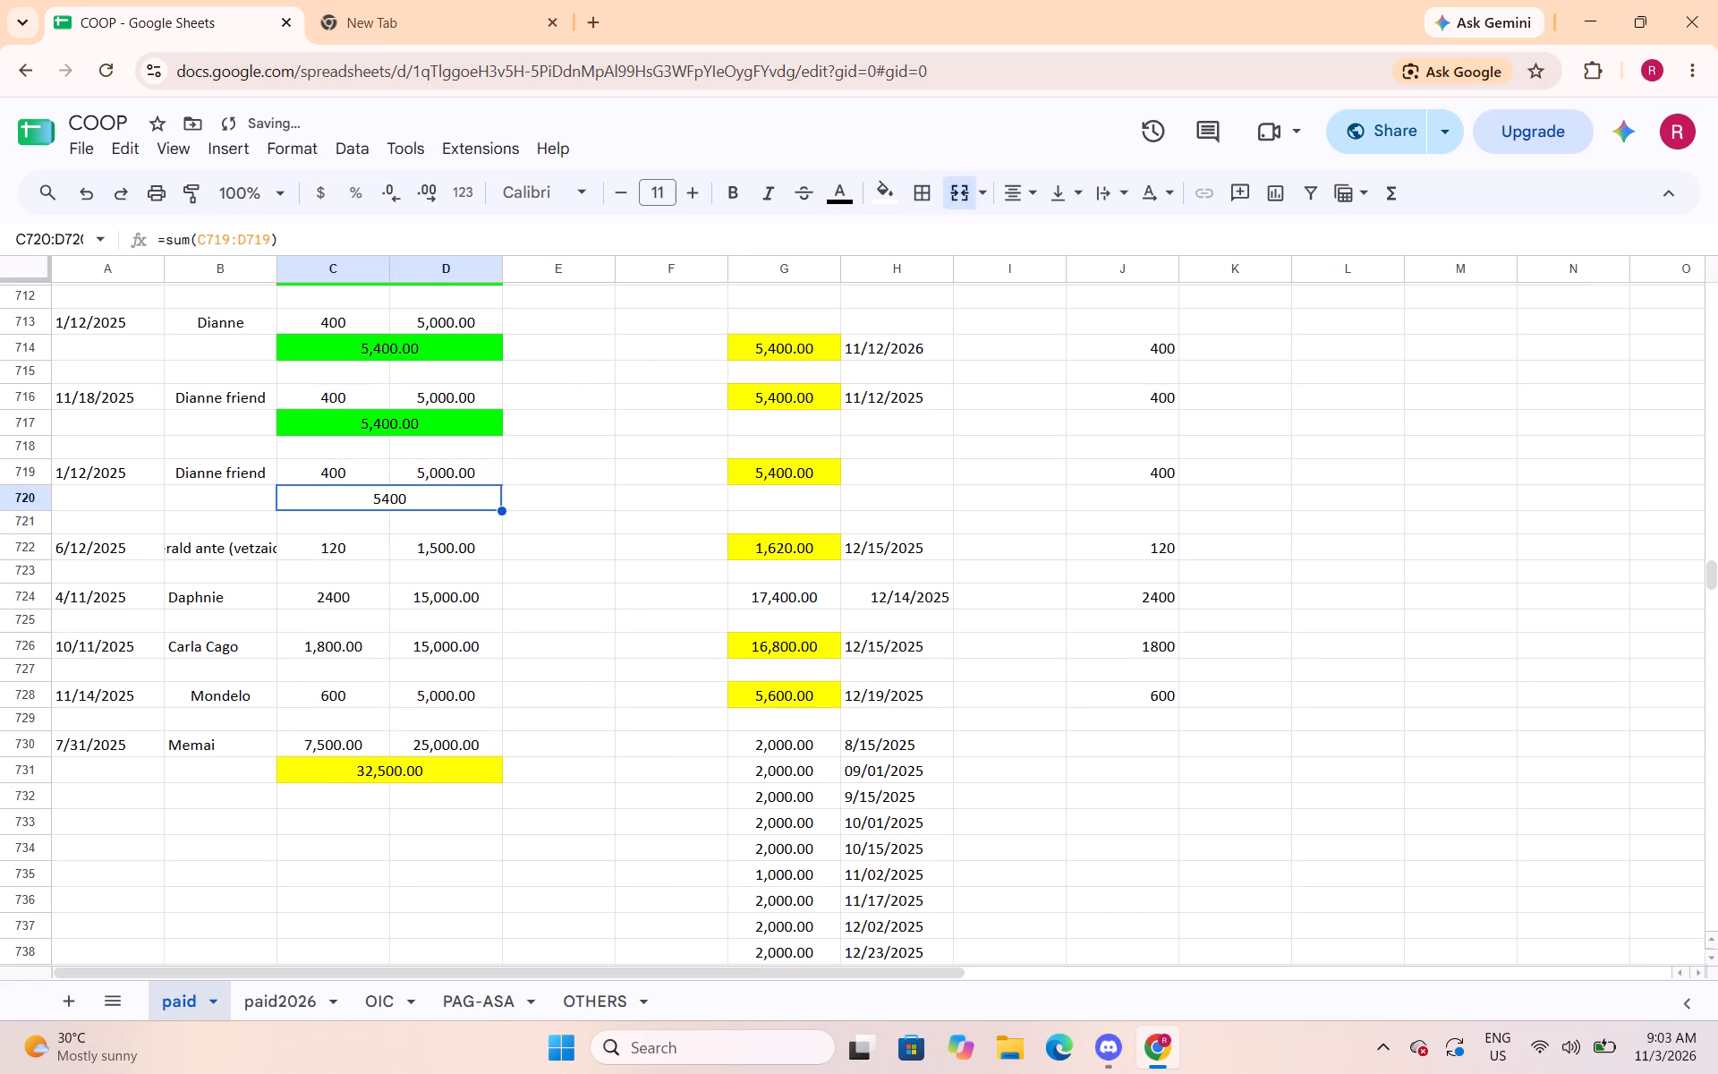
pyautogui.click(876, 191)
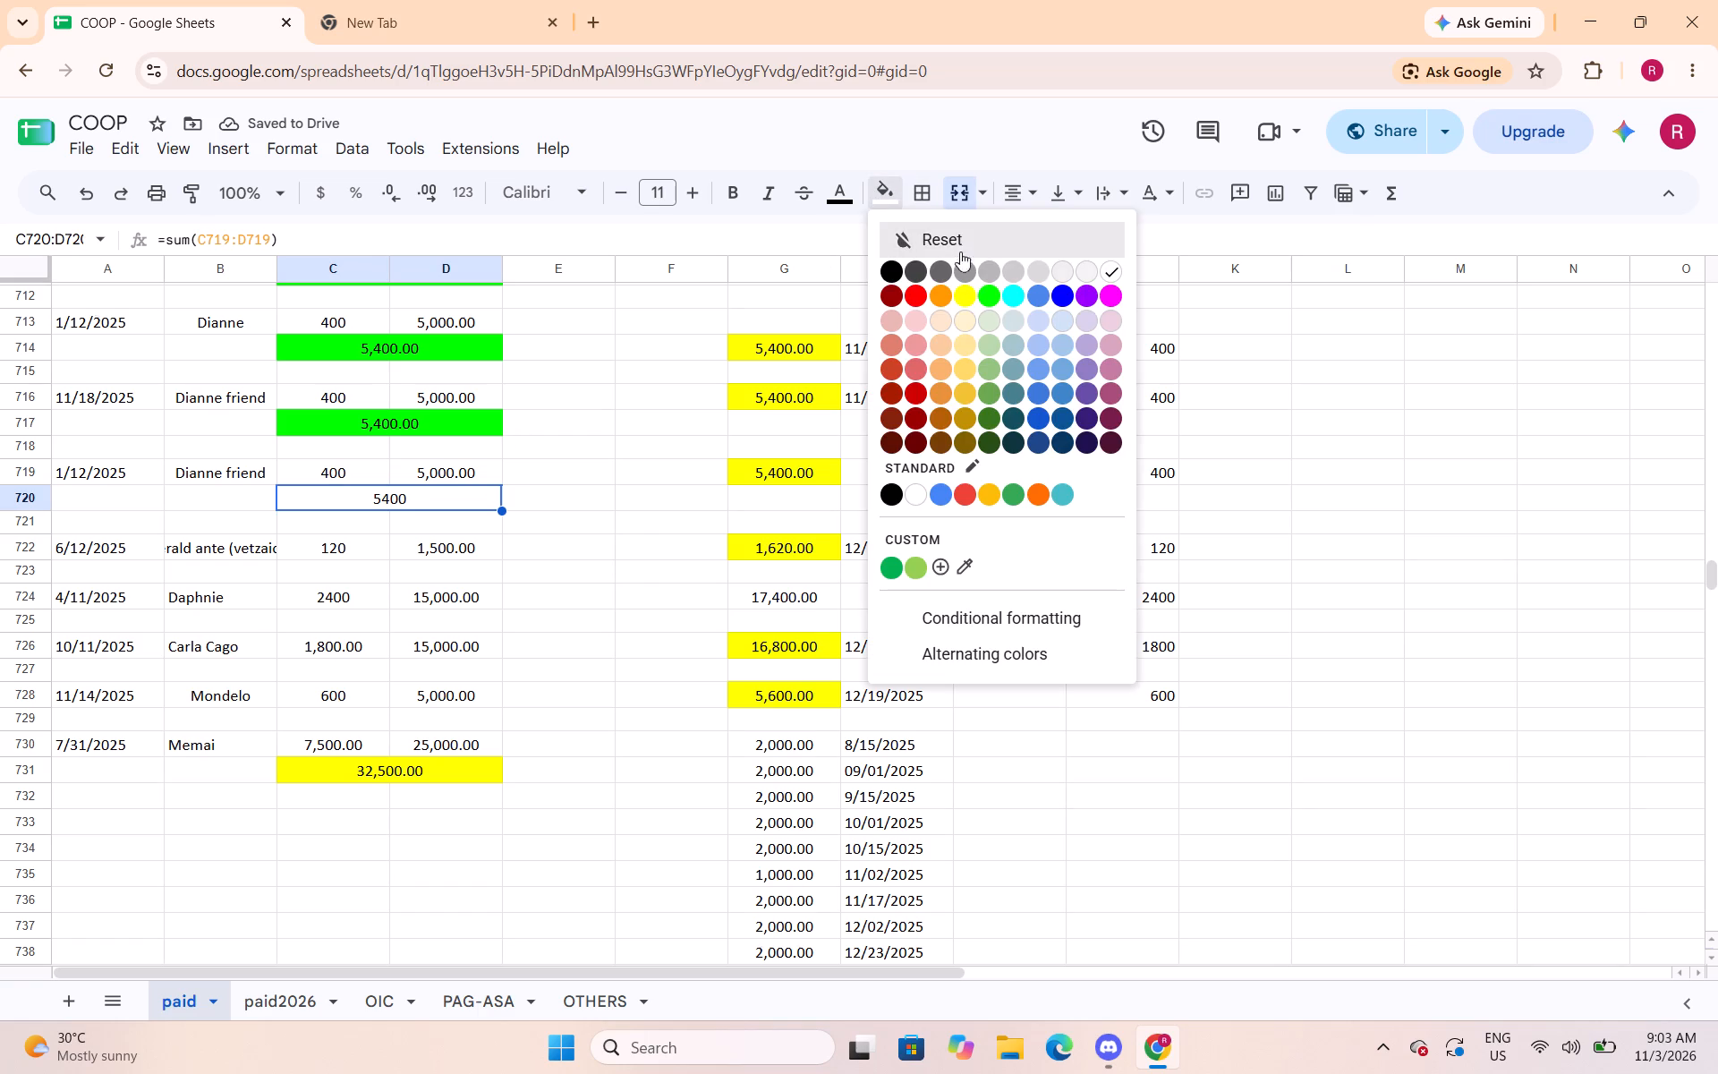
pyautogui.click(990, 294)
pyautogui.click(275, 148)
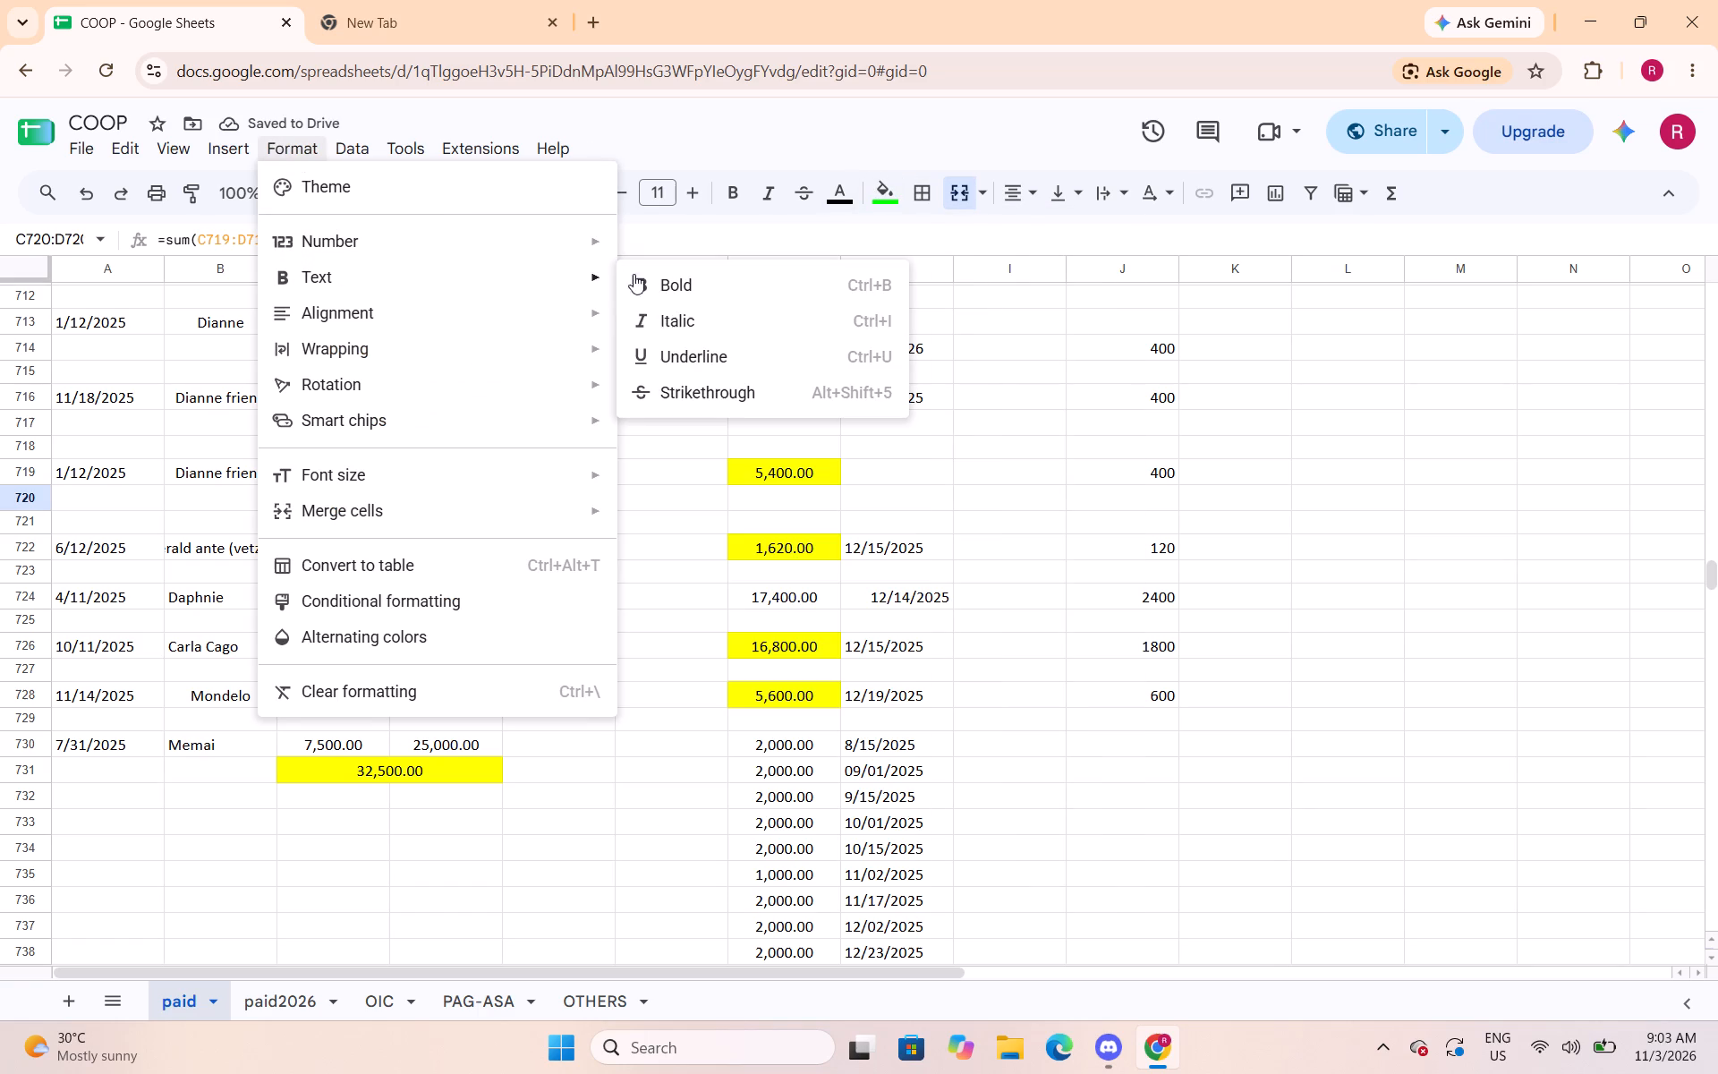
pyautogui.moveTo(664, 337); pyautogui.dragTo(665, 345)
# Auto-fit the width of column B to its longest borrower name.
pyautogui.scroll(-1, 344, 537)
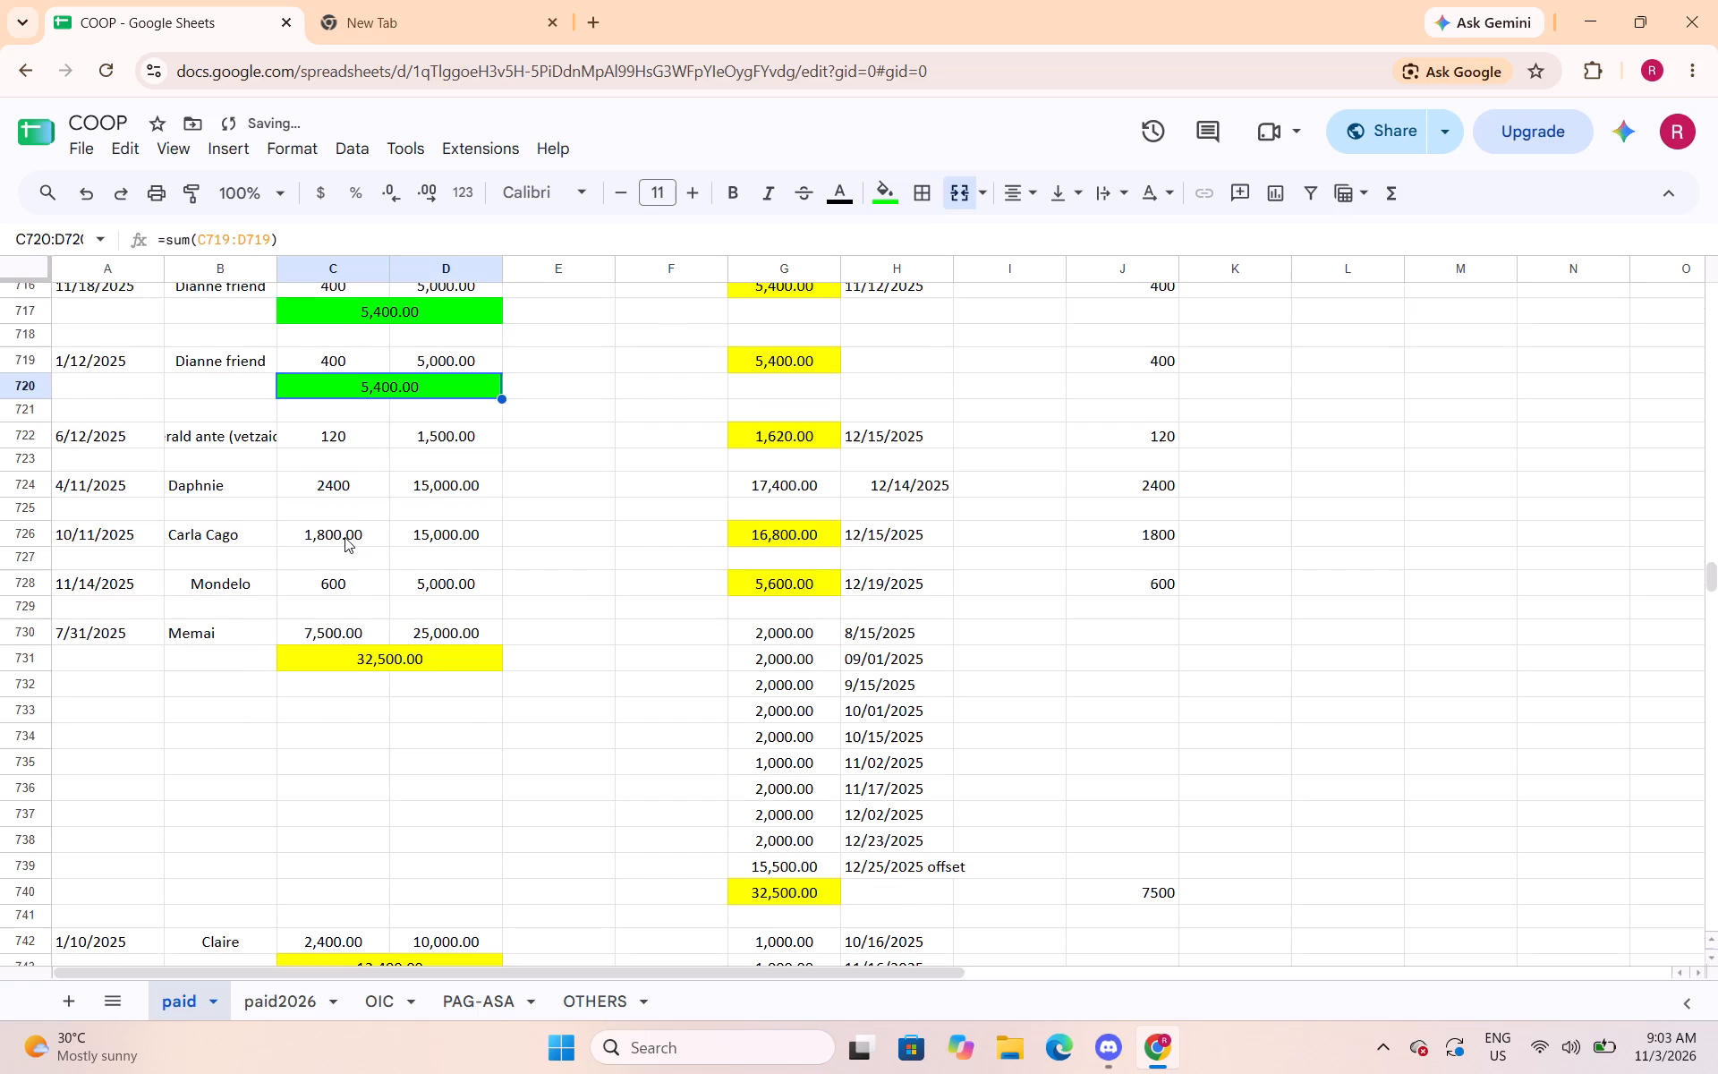
pyautogui.doubleClick(272, 269)
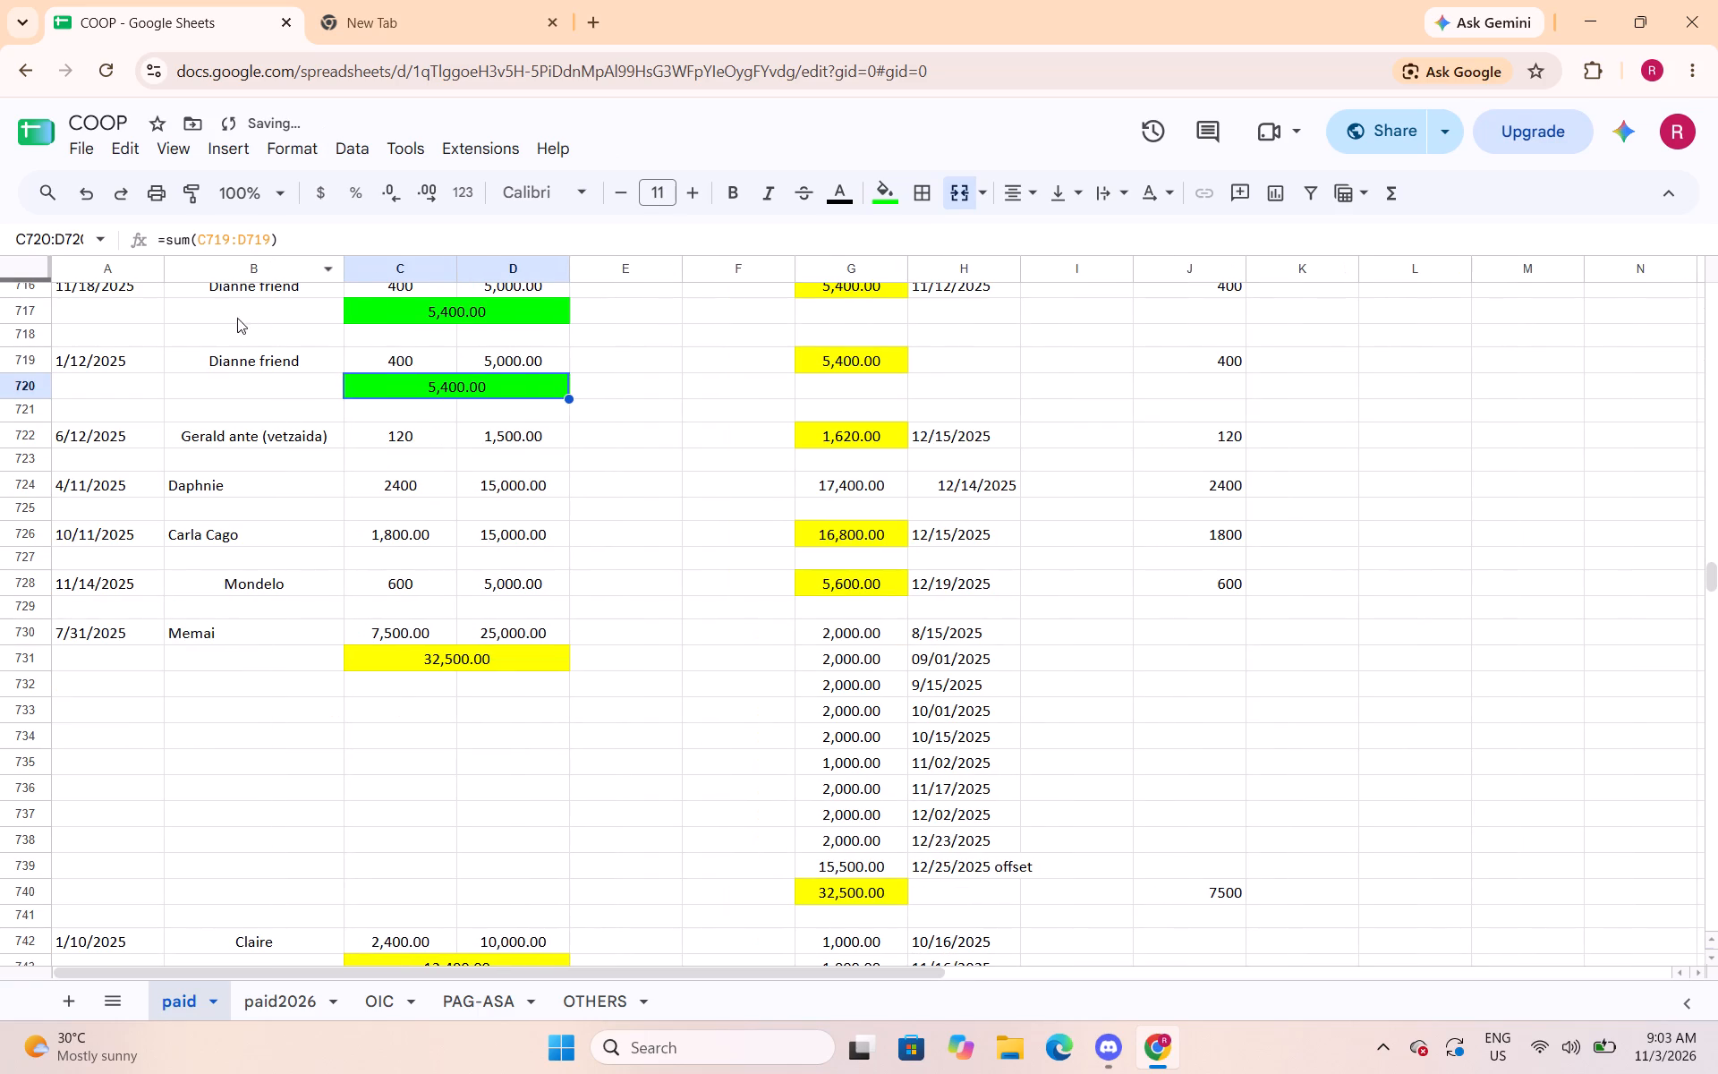
# Insert a blank row above row 723, below the 6/12/2025 loan.
pyautogui.click(27, 457)
pyautogui.rightClick(27, 457)
pyautogui.click(133, 617)
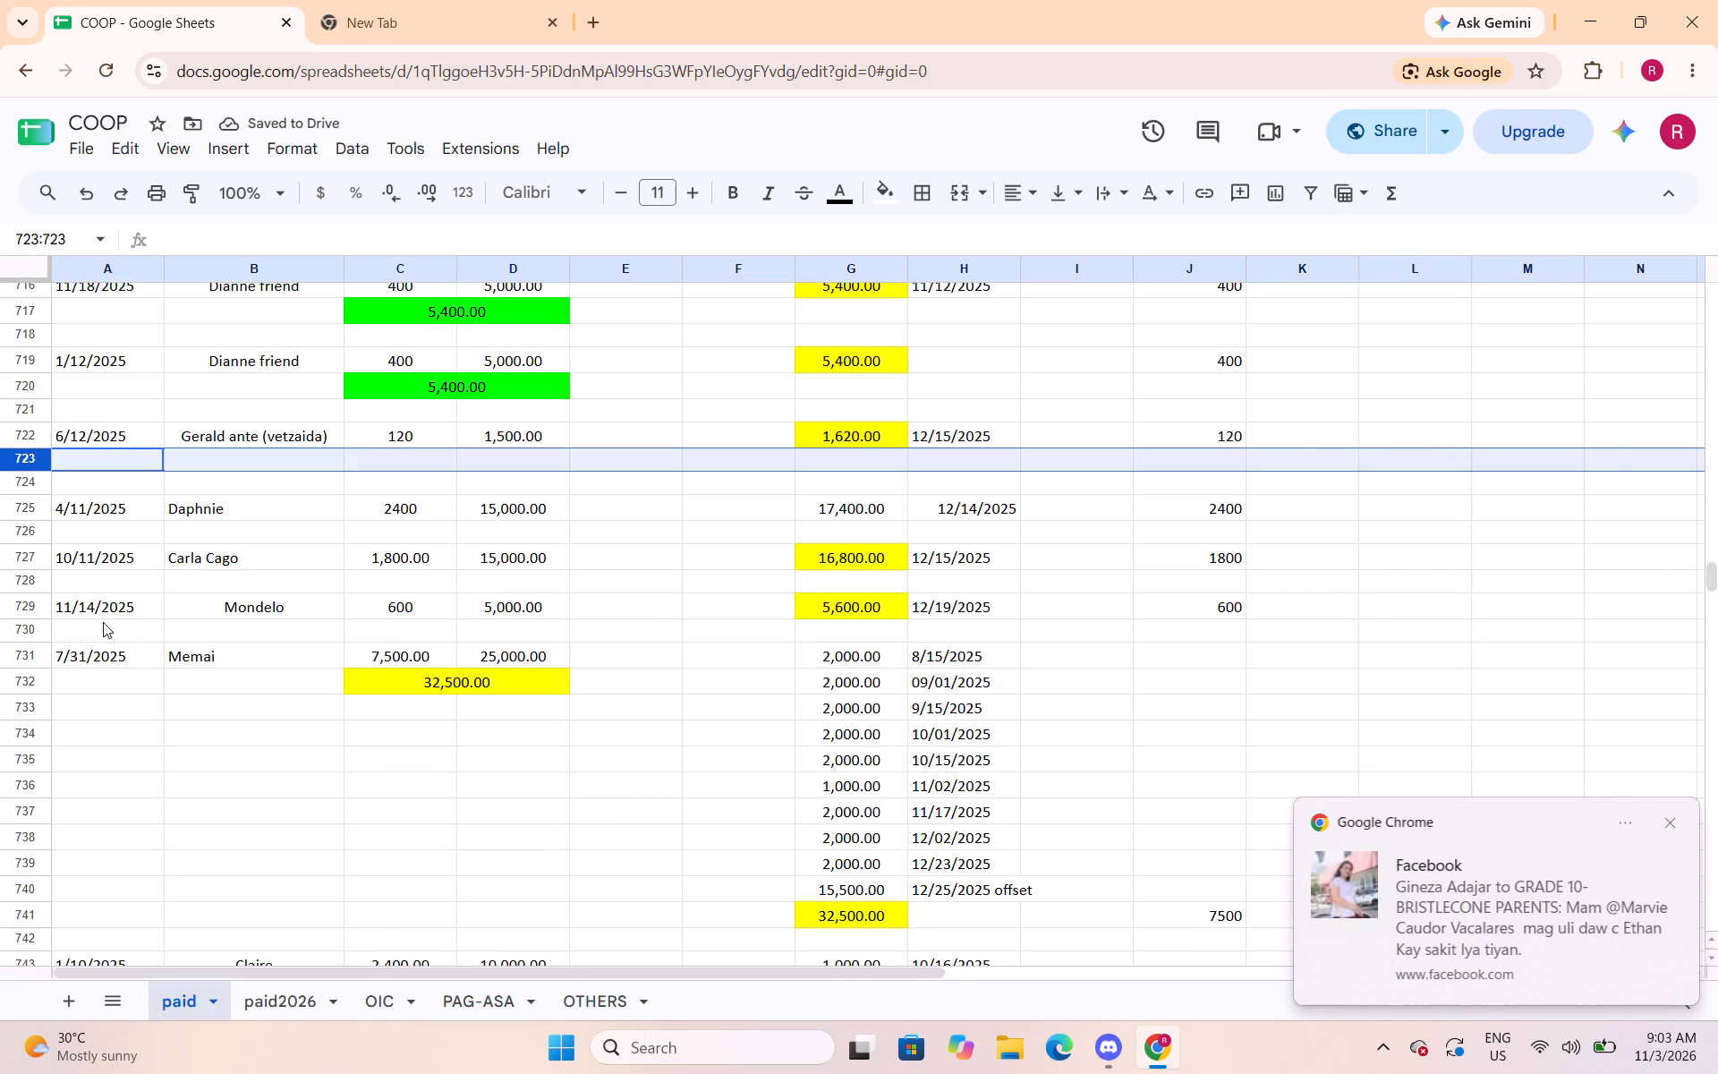
# Merge C723:D723 and enter a SUM formula totalling C722:D722 in it.
pyautogui.moveTo(442, 465); pyautogui.dragTo(485, 465)
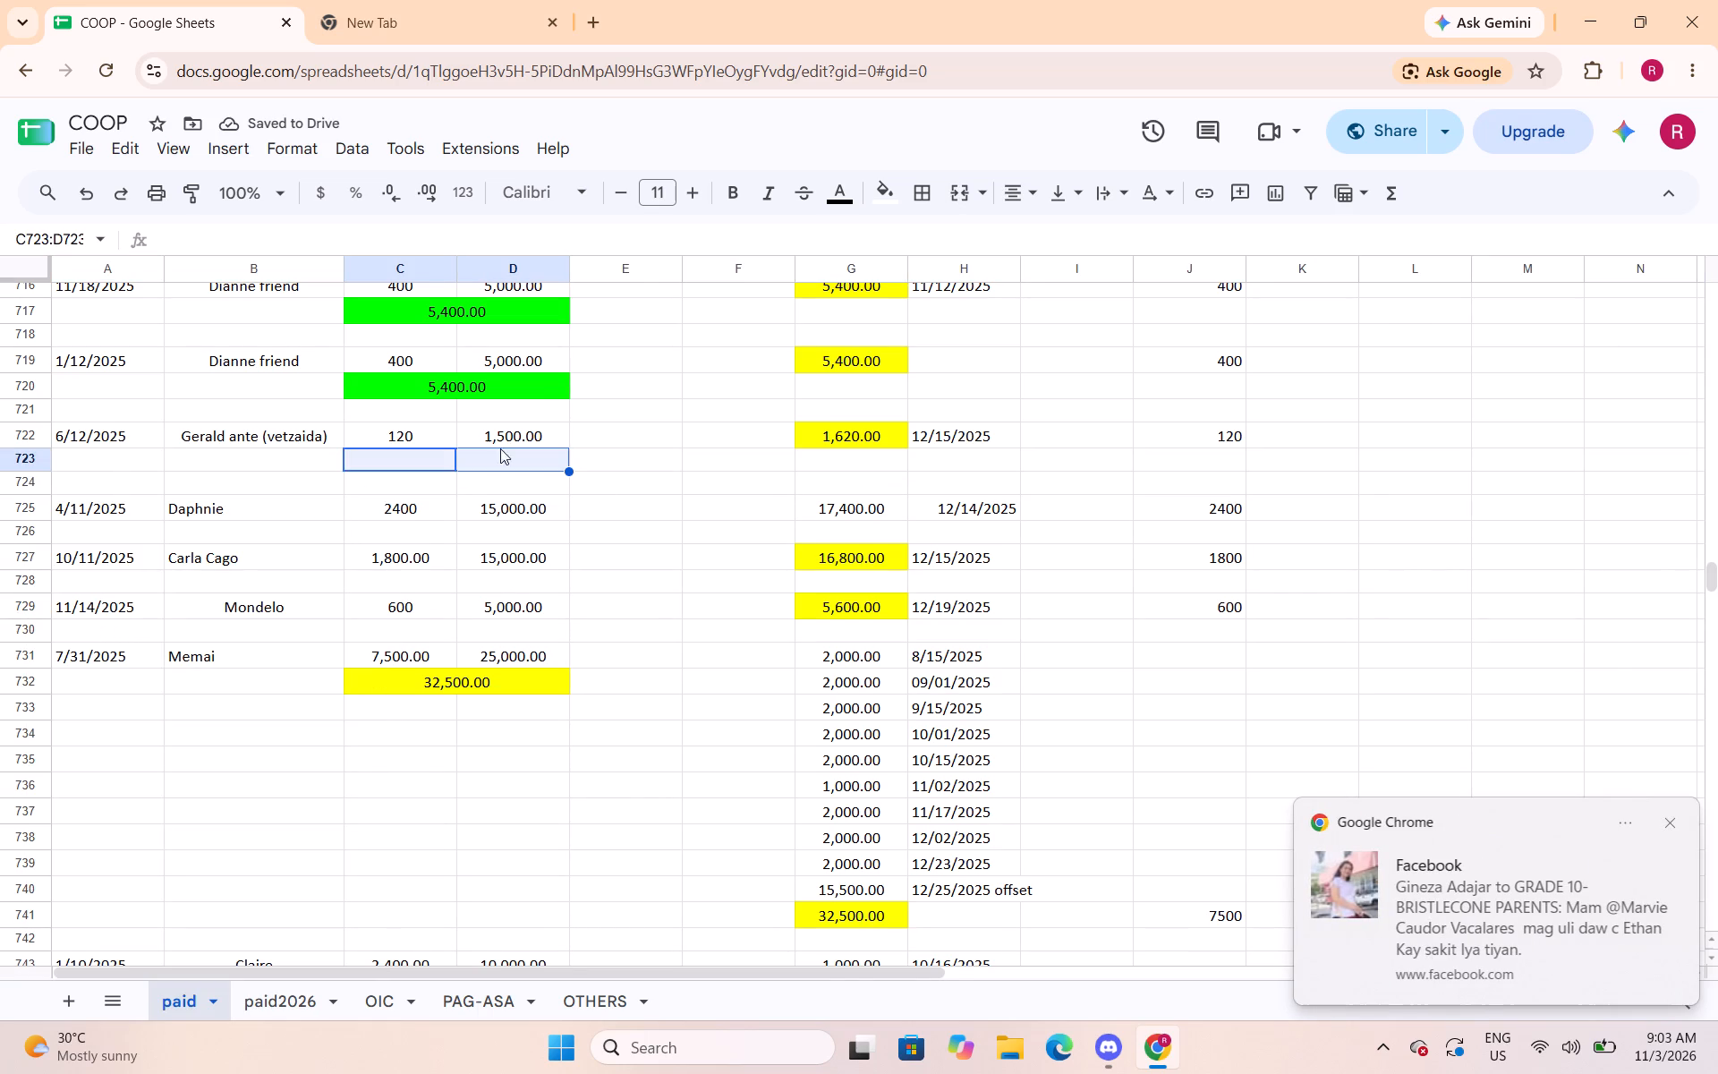
pyautogui.click(950, 196)
pyautogui.write('=sum(')
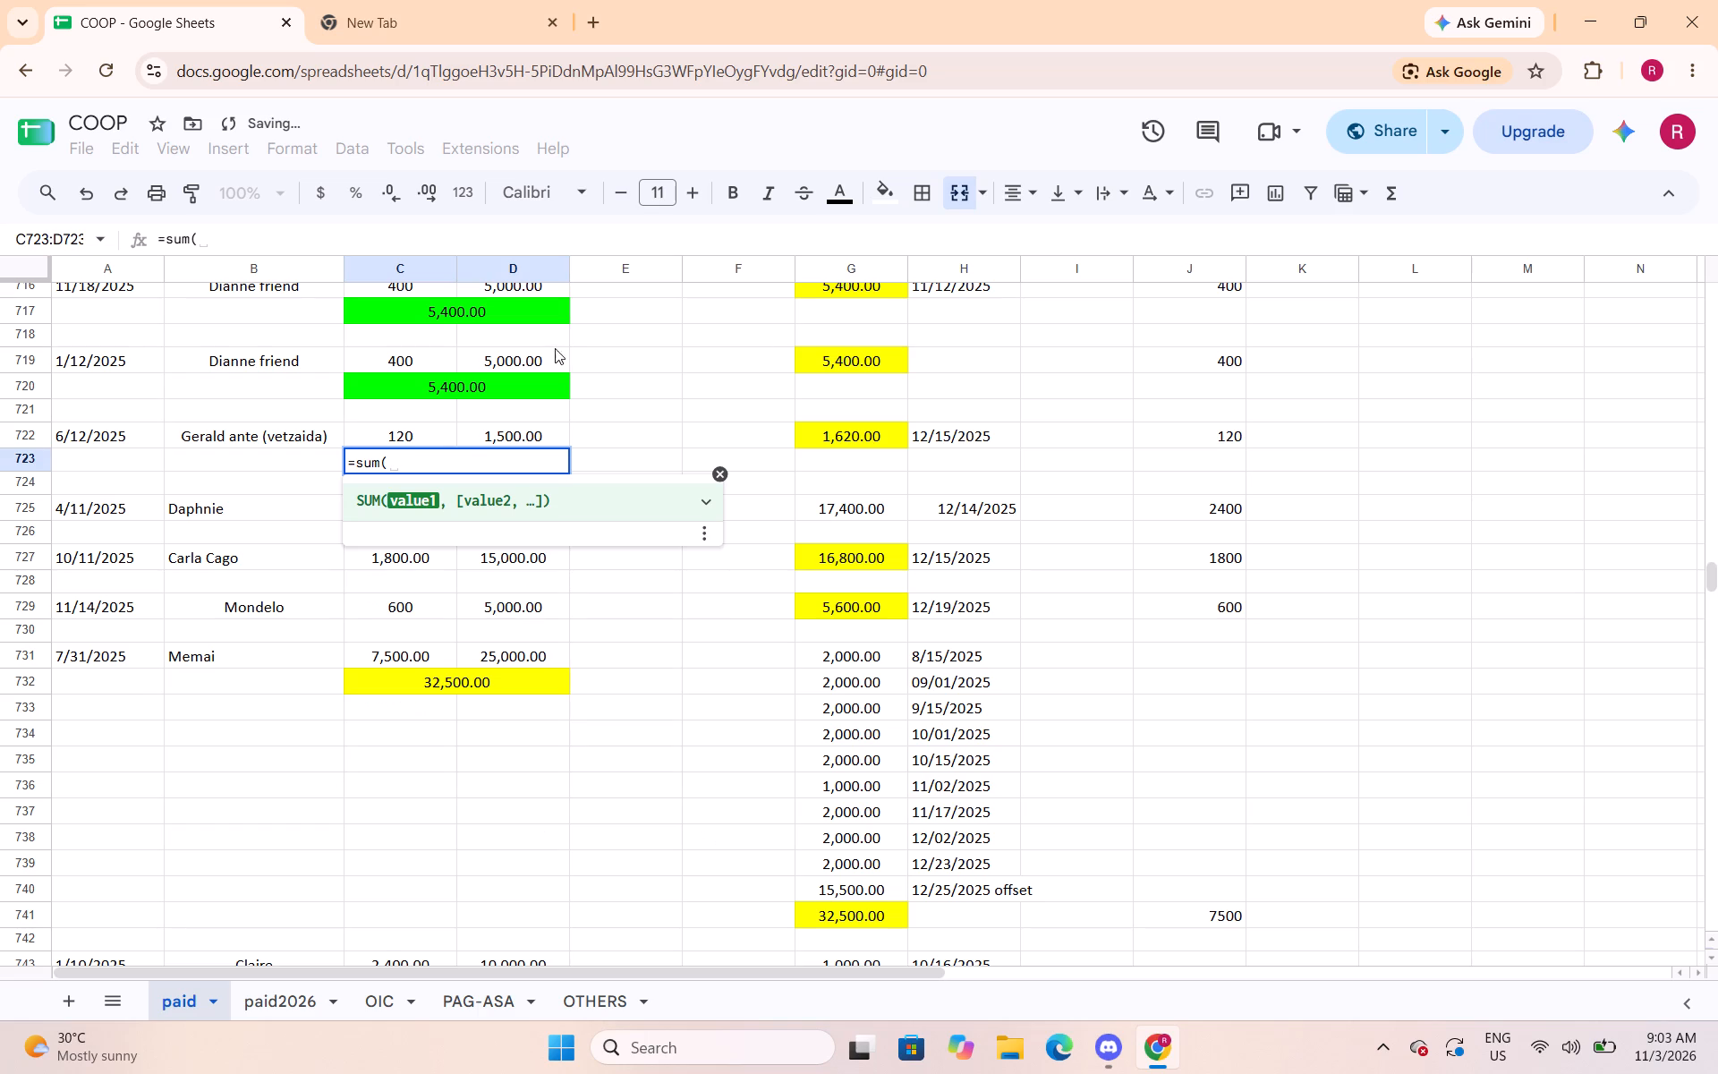
pyautogui.moveTo(438, 439); pyautogui.dragTo(487, 439)
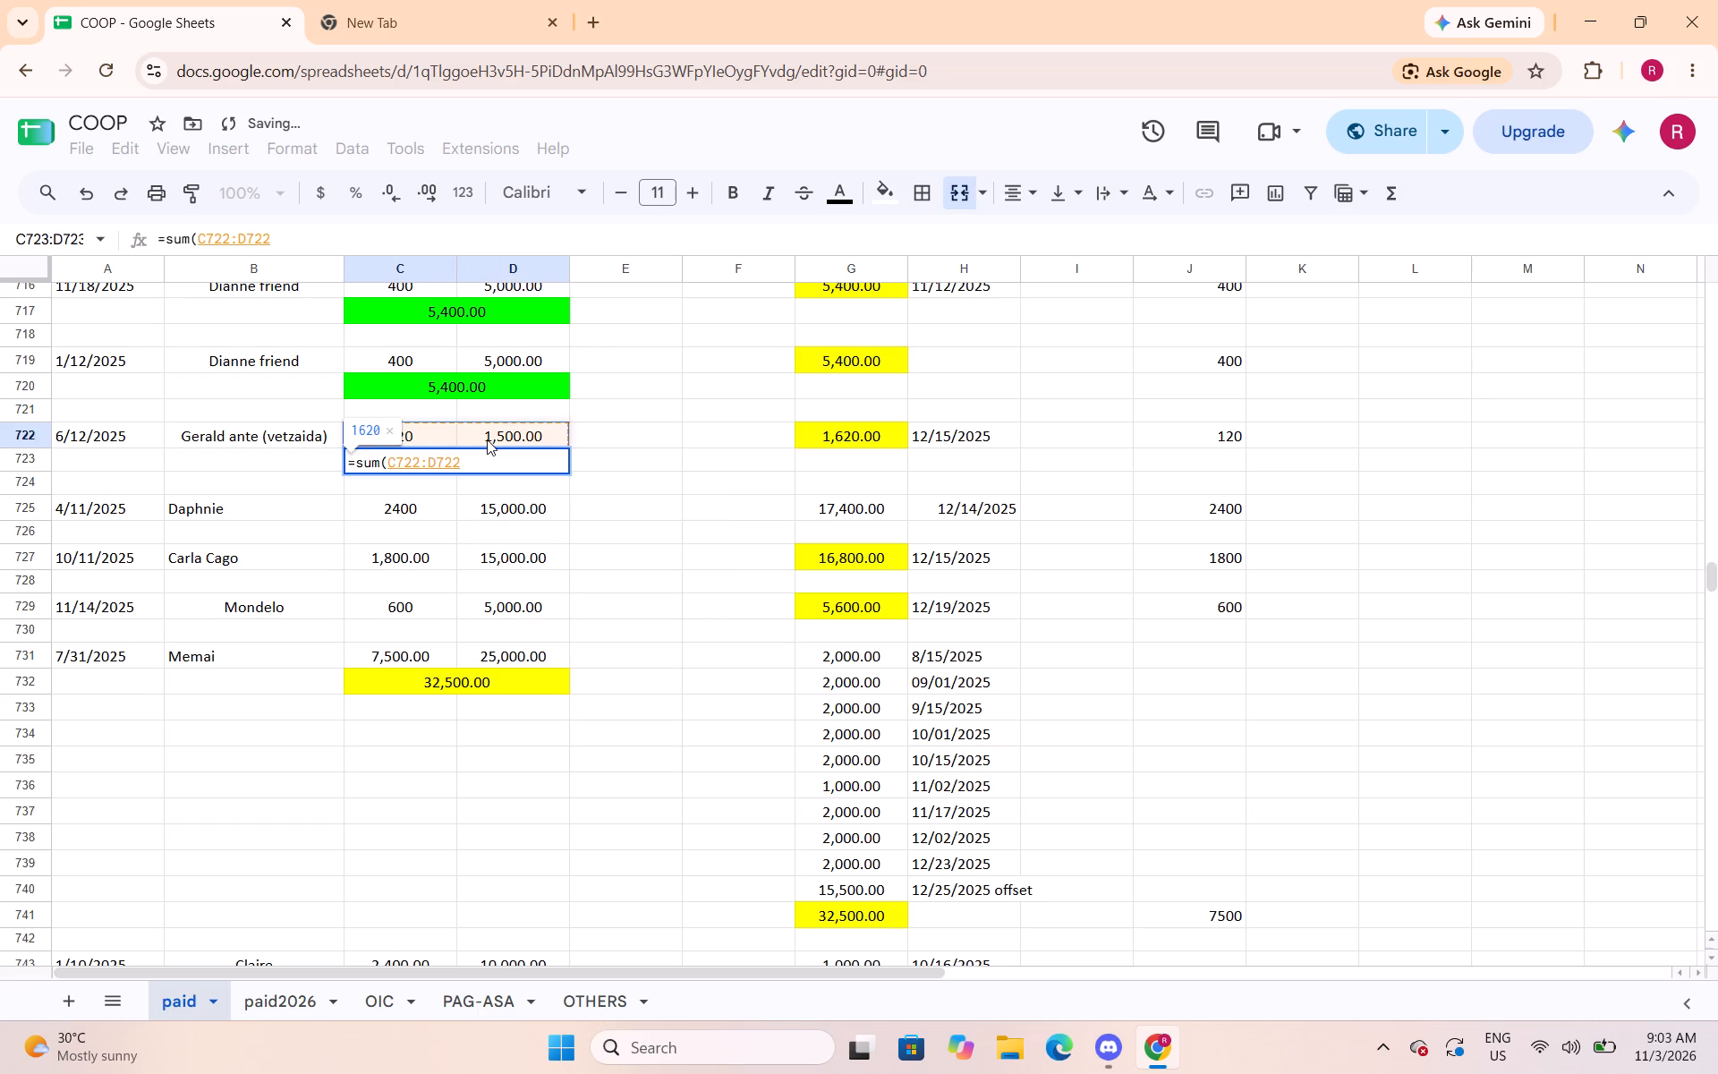
pyautogui.hotkey('shift', ')')
pyautogui.press('Return')
# Fill the merged total C723:D723 bright green and give it the Number format 1,000.12.
pyautogui.press('Up')
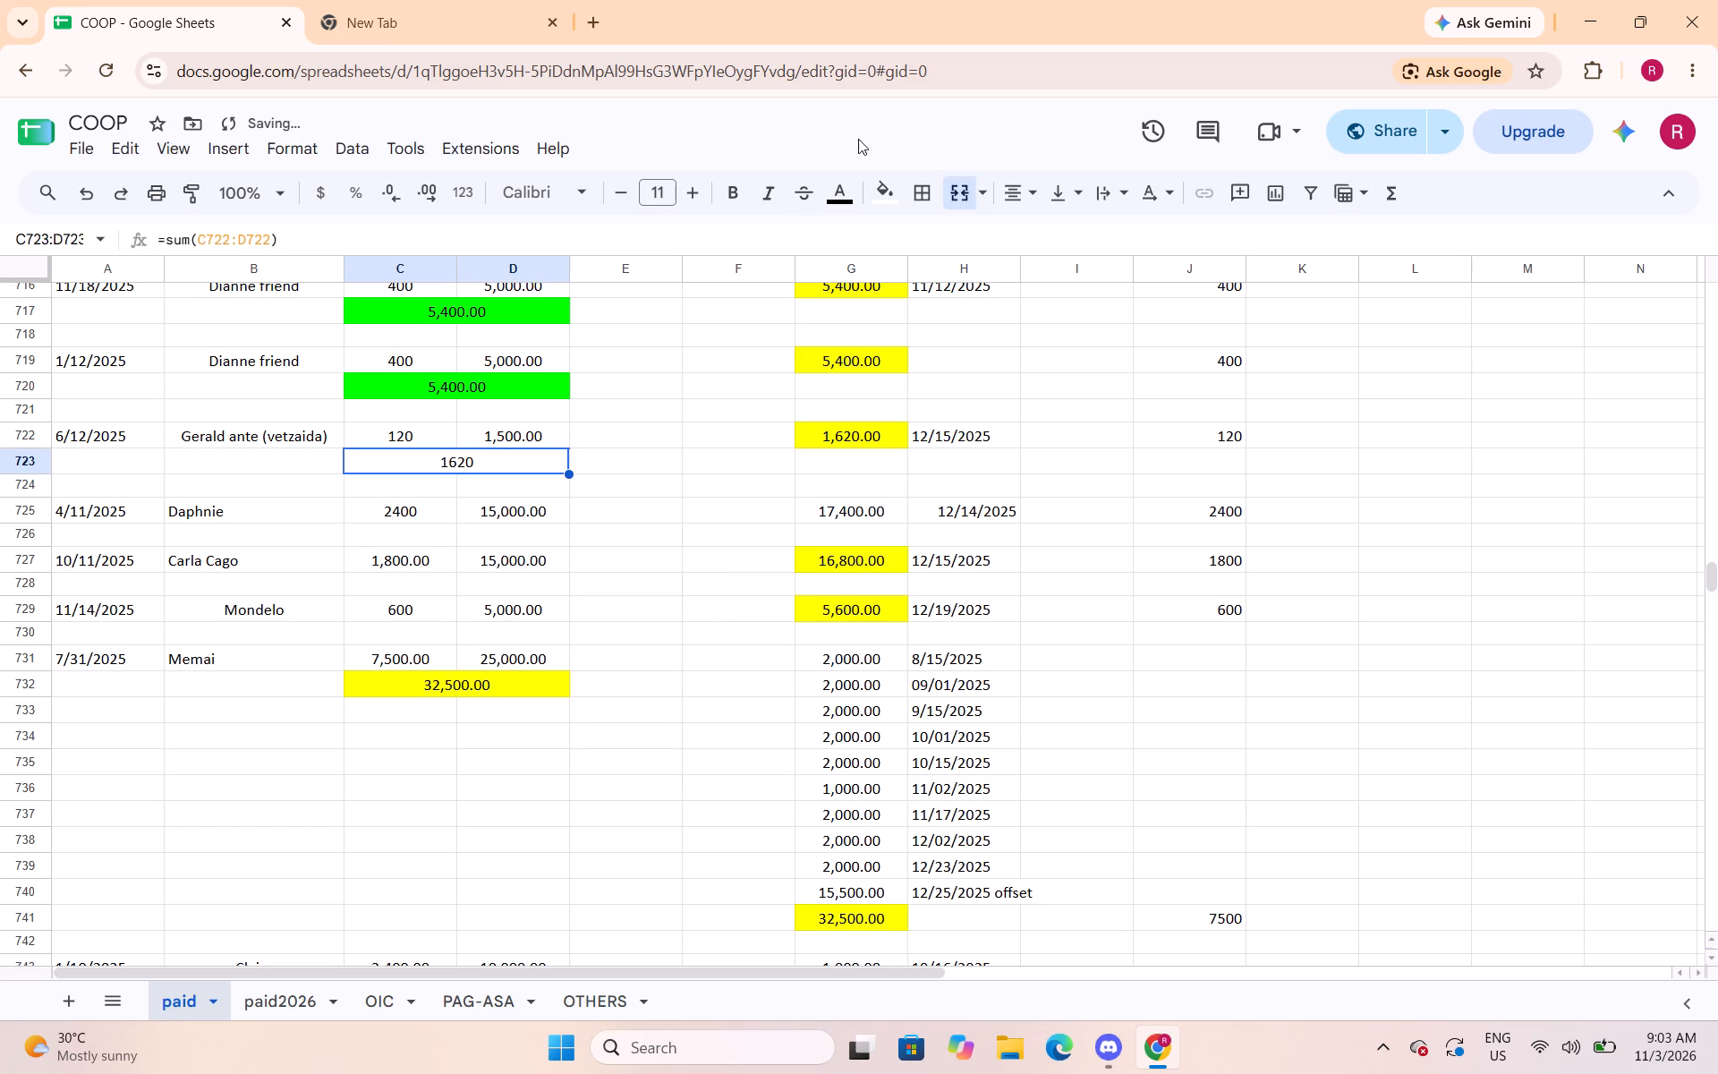
pyautogui.click(883, 191)
pyautogui.click(988, 293)
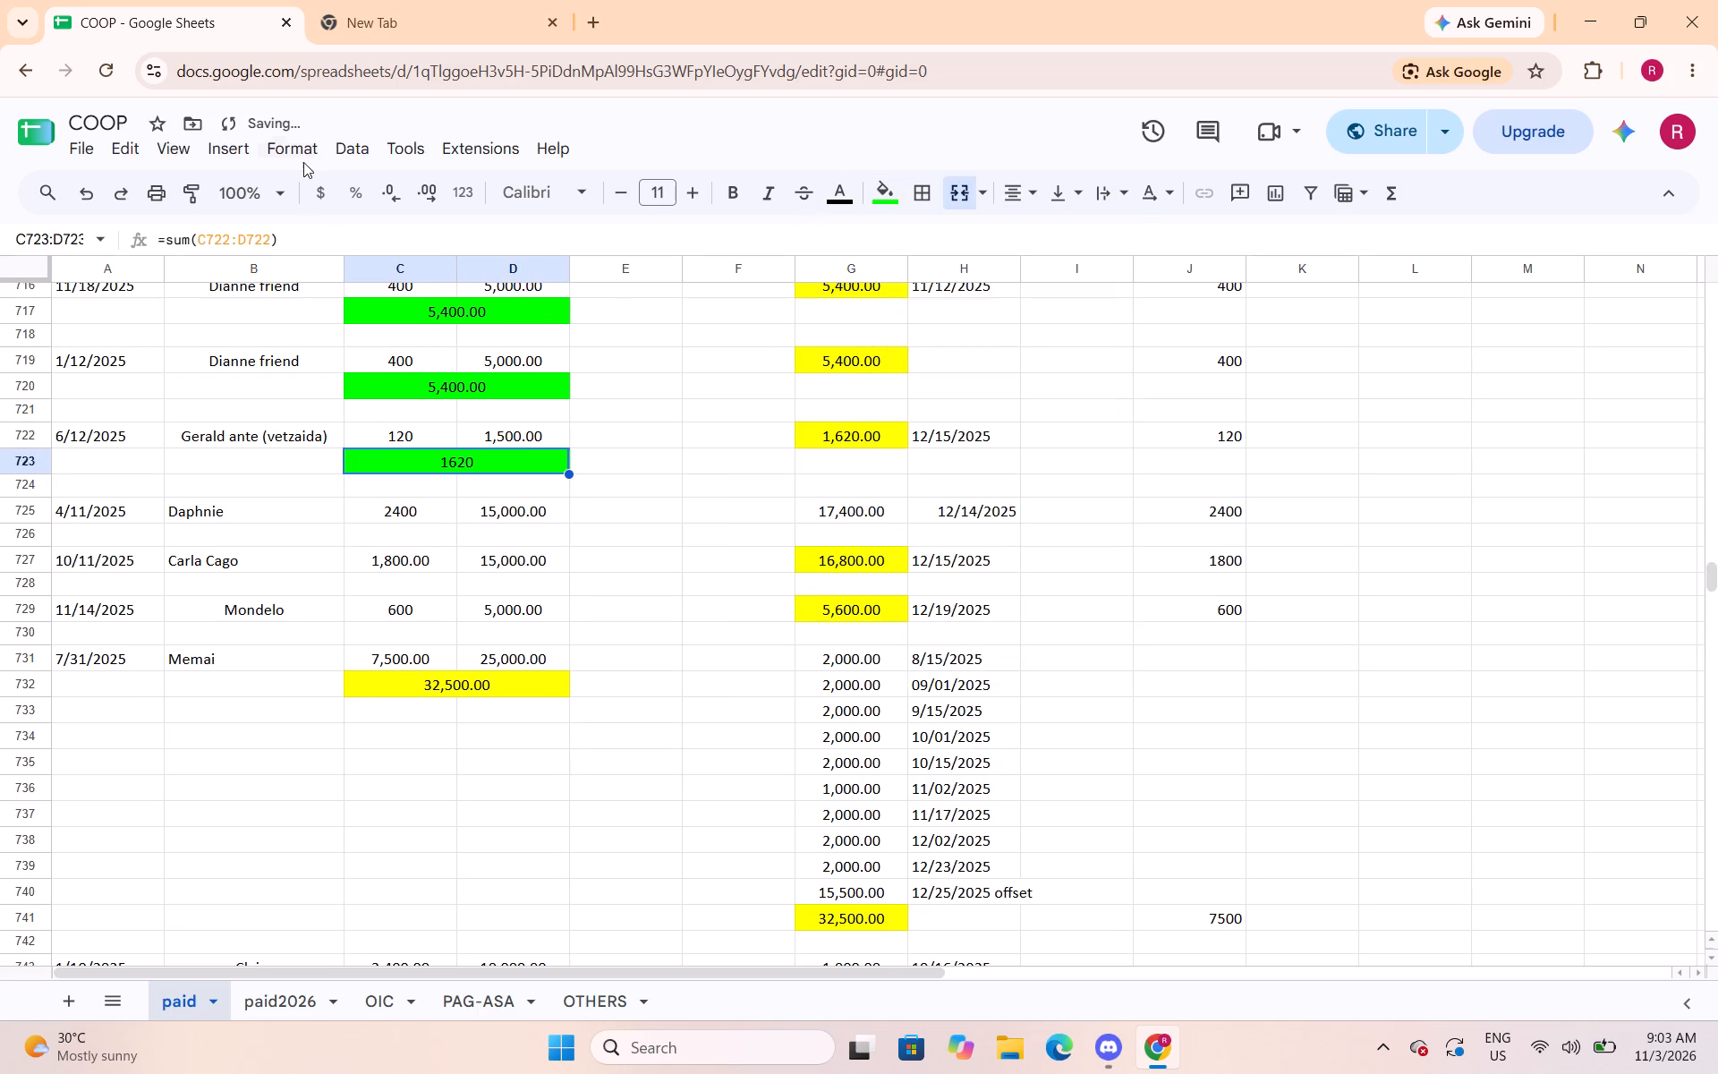
pyautogui.click(295, 151)
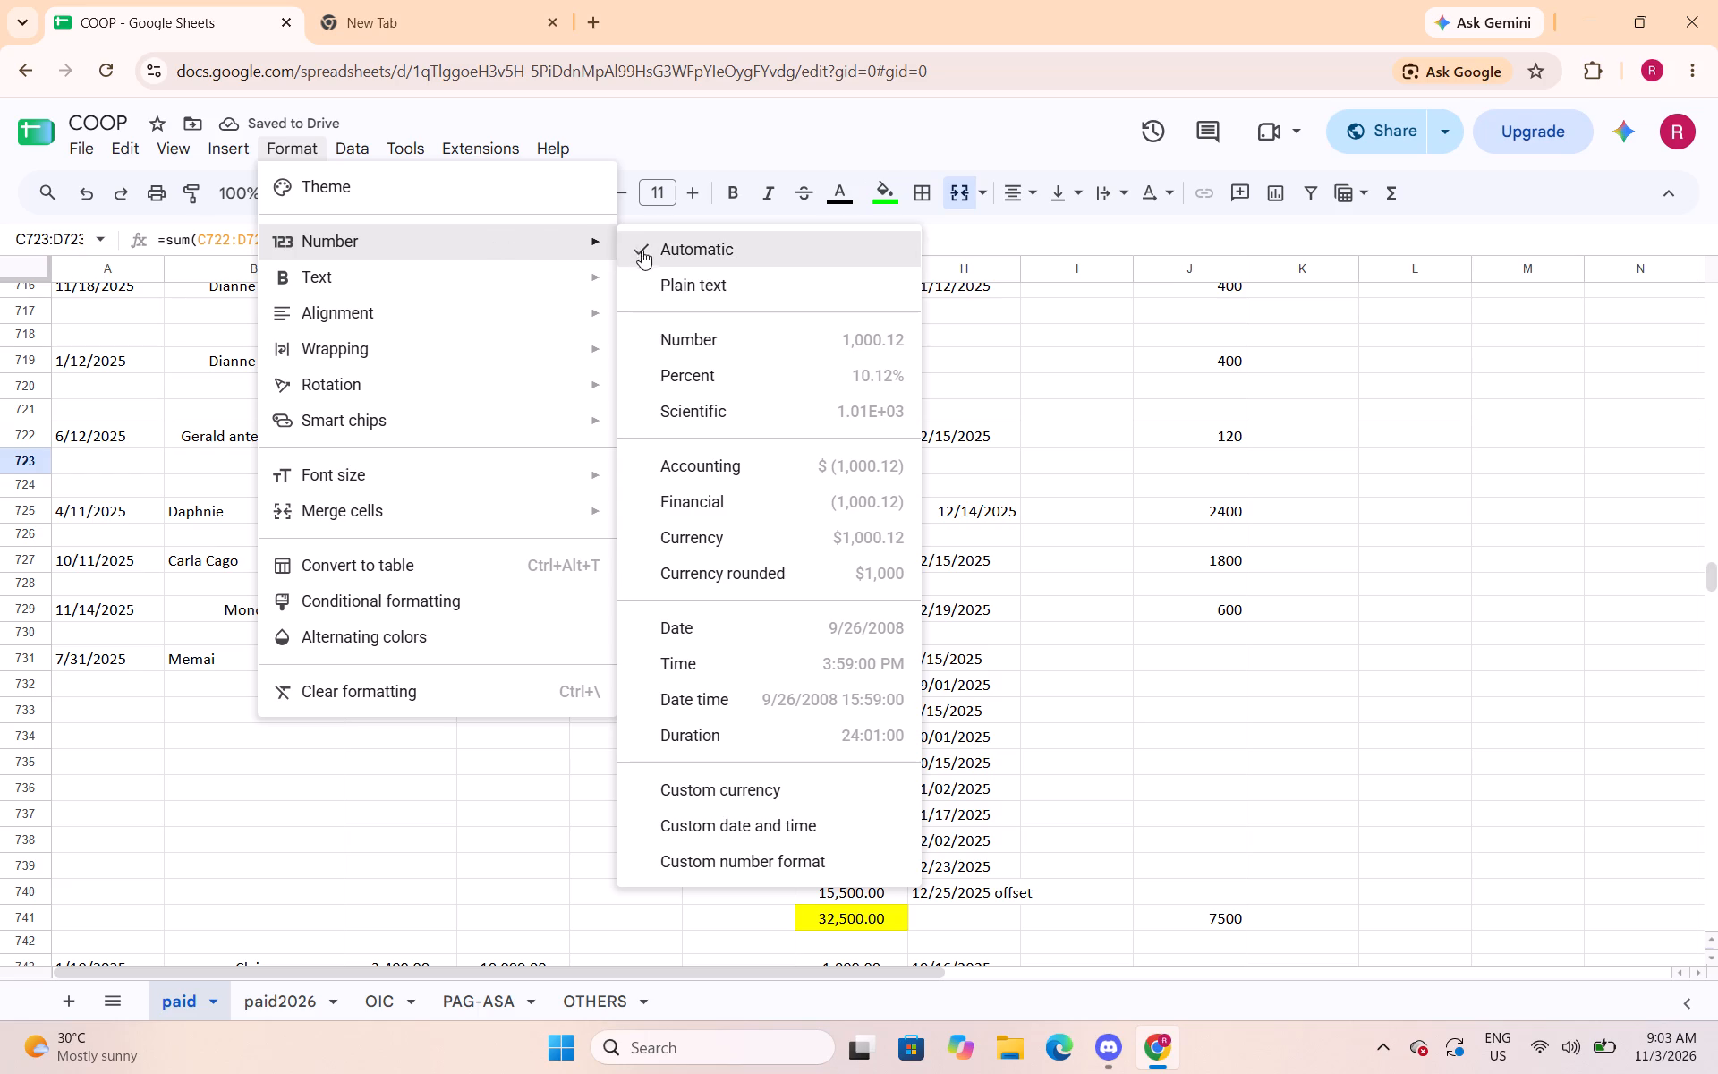
pyautogui.click(664, 337)
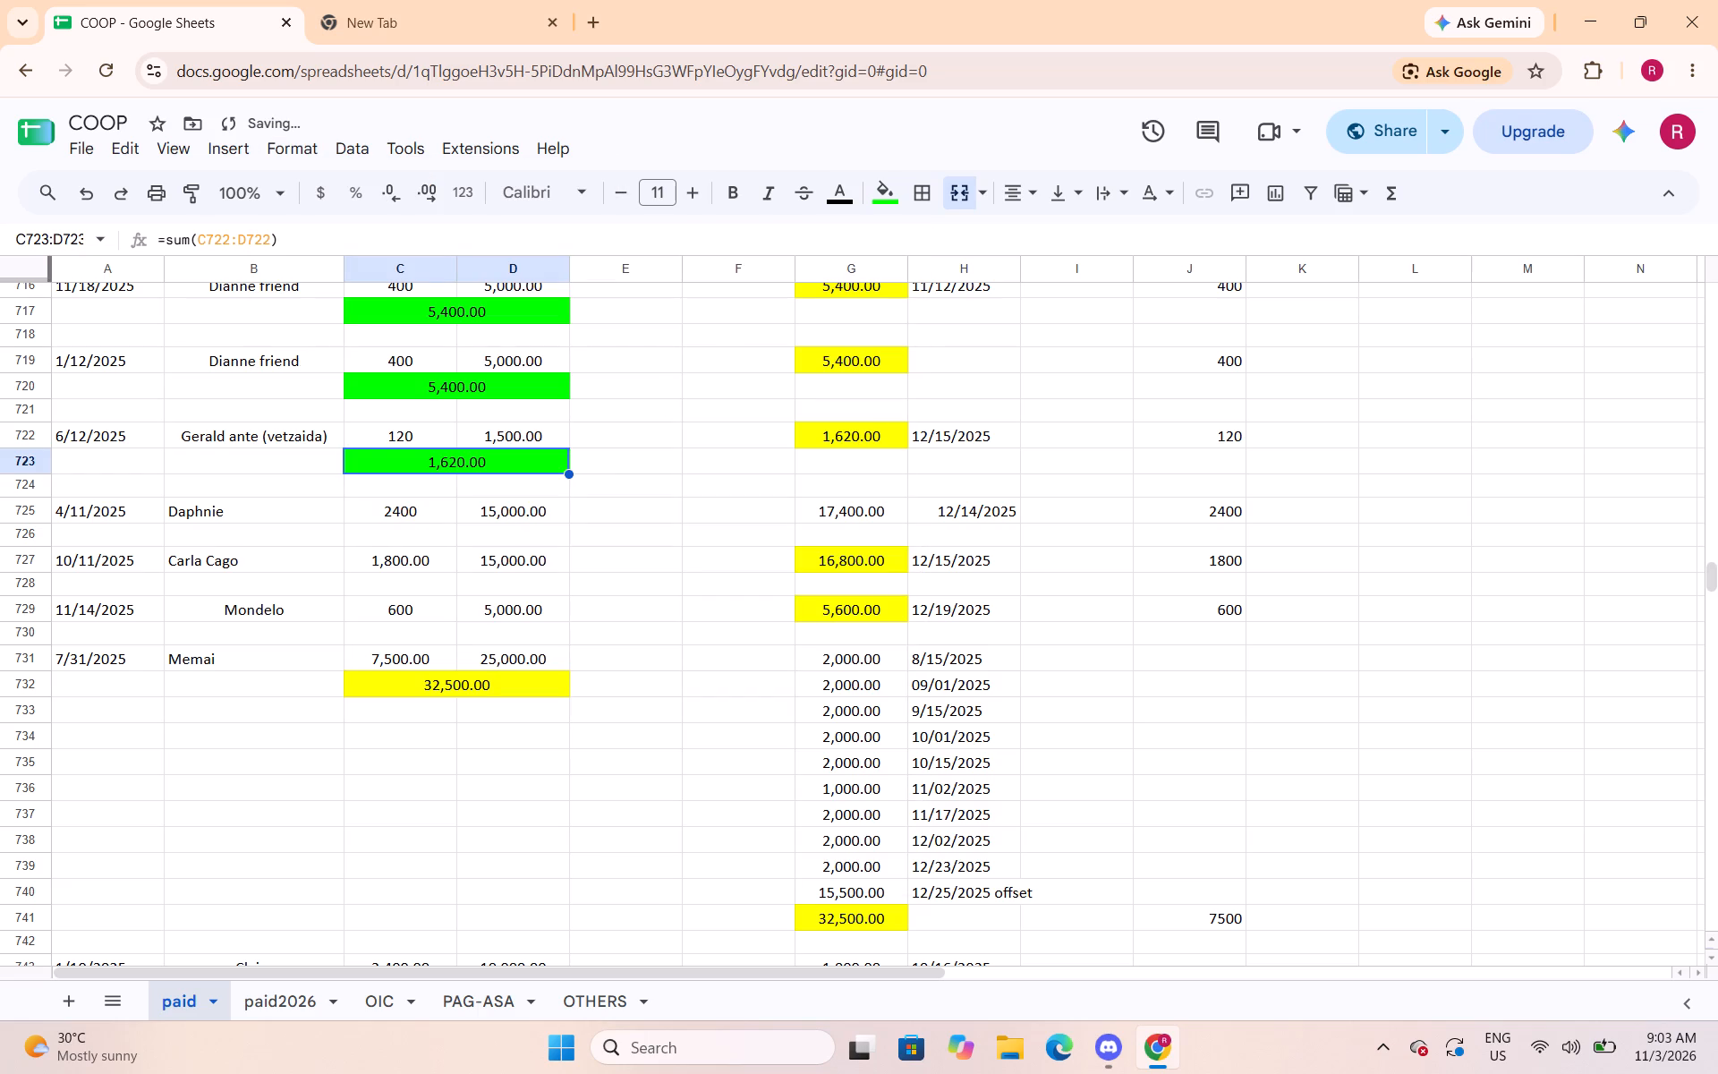
# Insert a blank row above row 726, below the 4/11/2025 loan.
pyautogui.click(26, 537)
pyautogui.rightClick(26, 537)
pyautogui.click(82, 613)
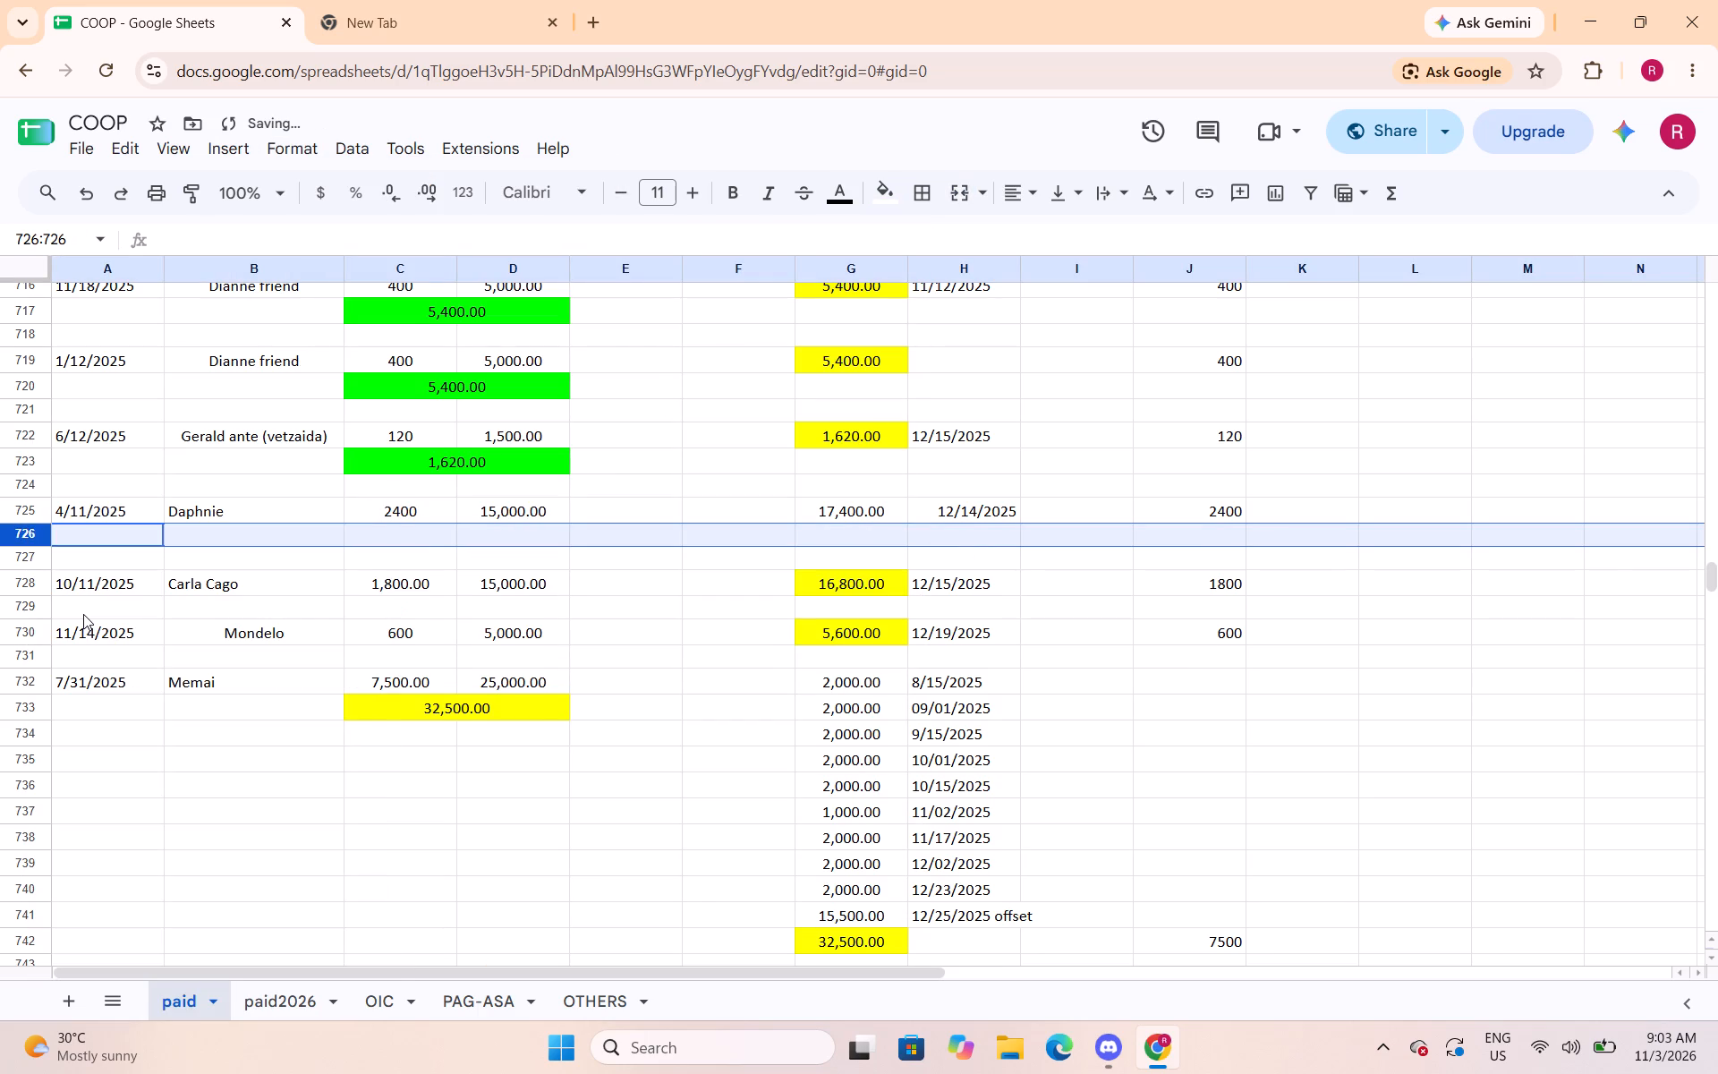
# Merge C726:D726 and enter a SUM formula totalling C725:D725 in it.
pyautogui.moveTo(432, 535); pyautogui.dragTo(486, 527)
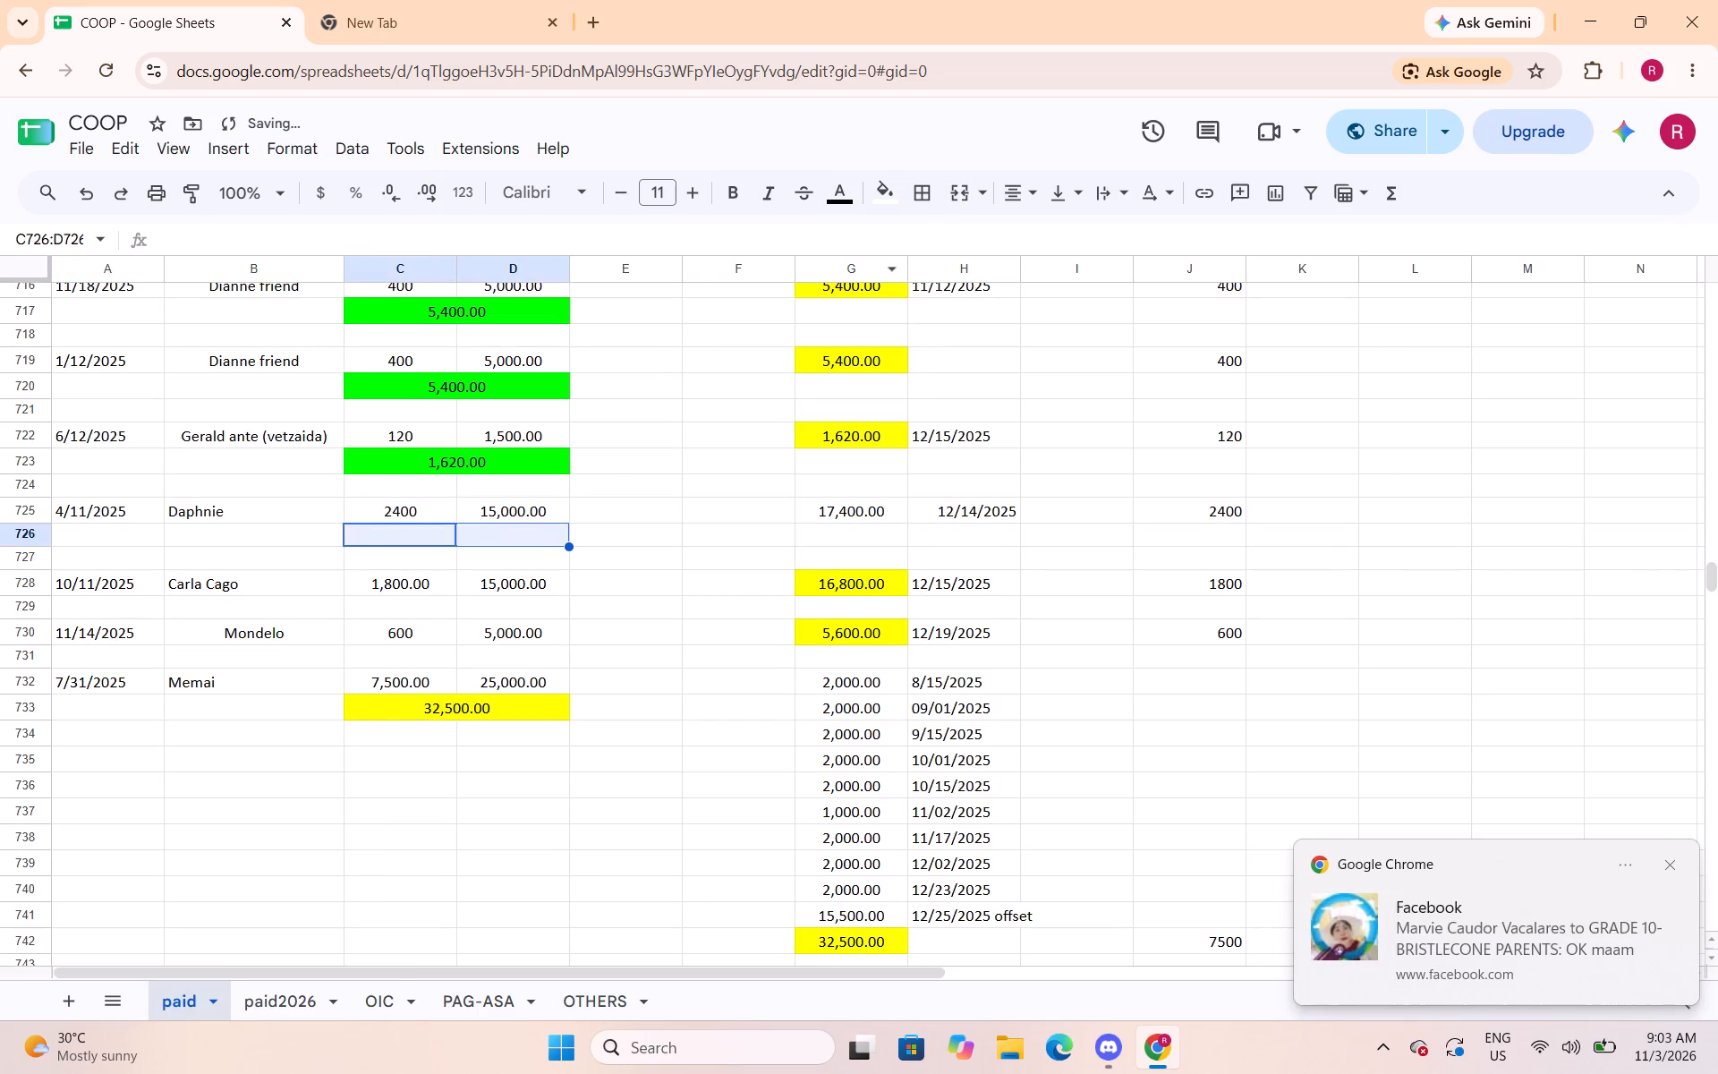
pyautogui.click(956, 192)
pyautogui.write('=sum(')
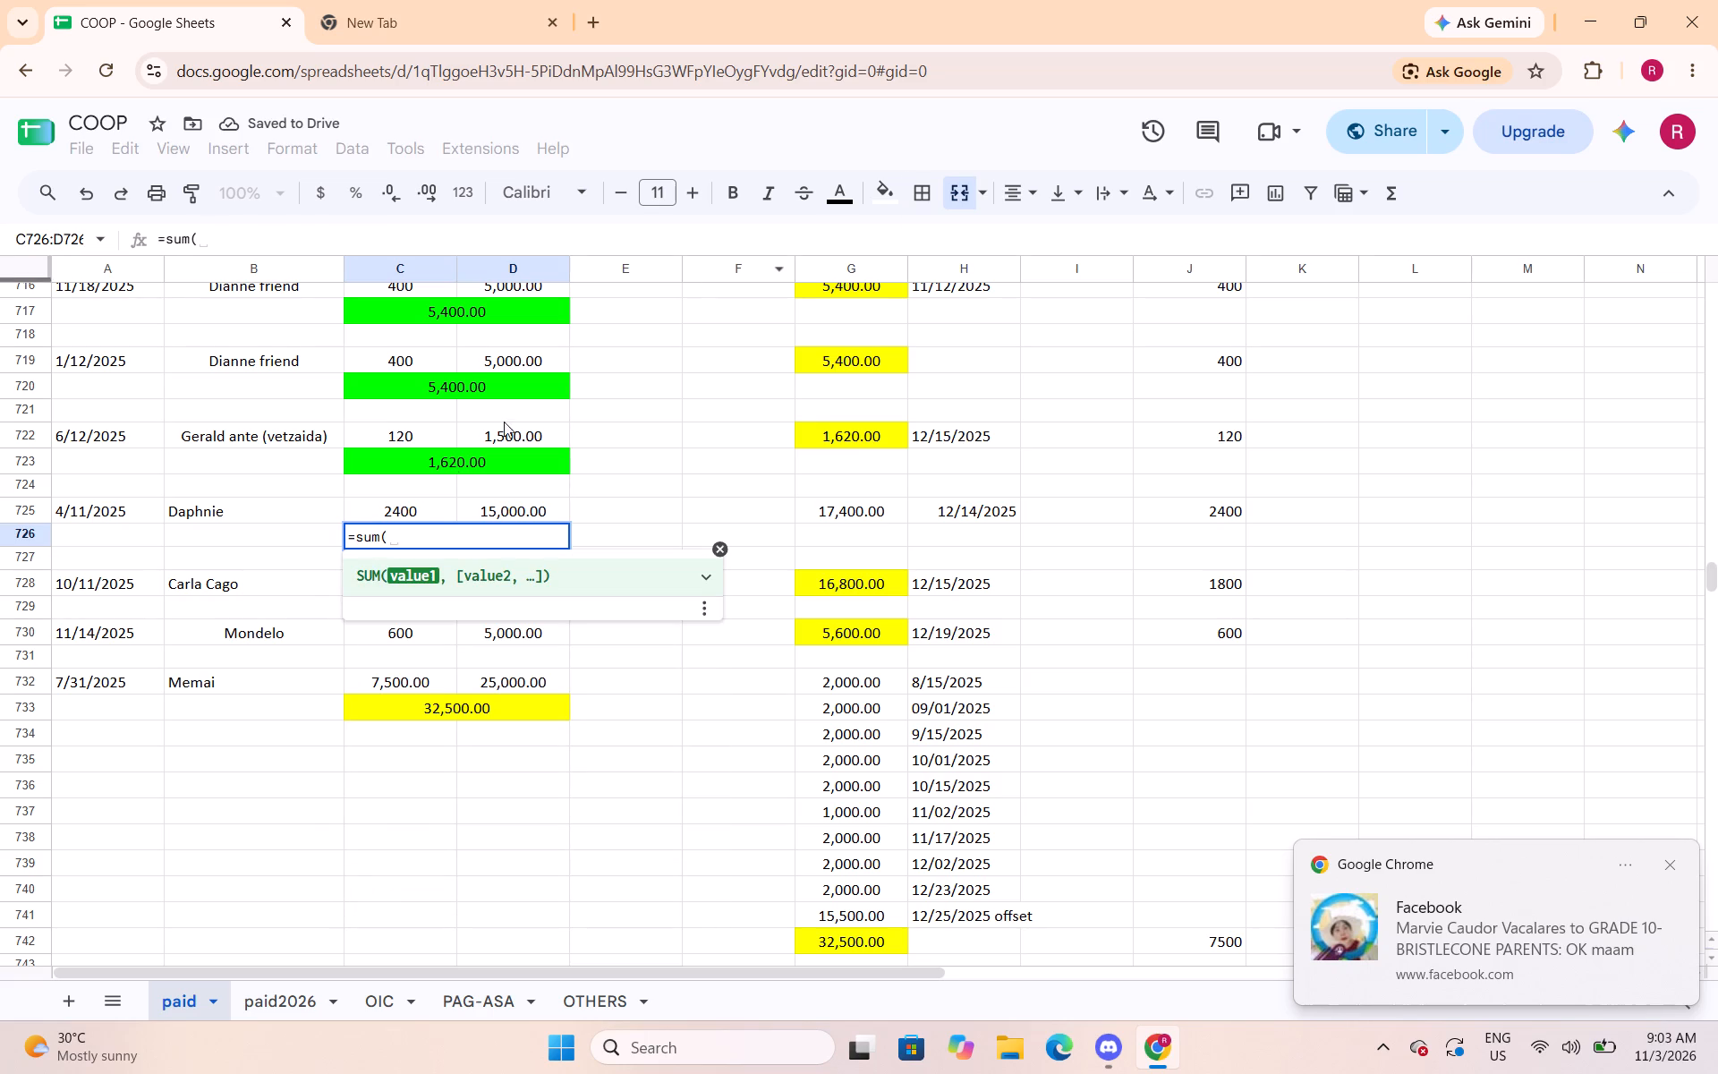
pyautogui.moveTo(416, 510); pyautogui.dragTo(496, 504)
pyautogui.hotkey('shift', ')')
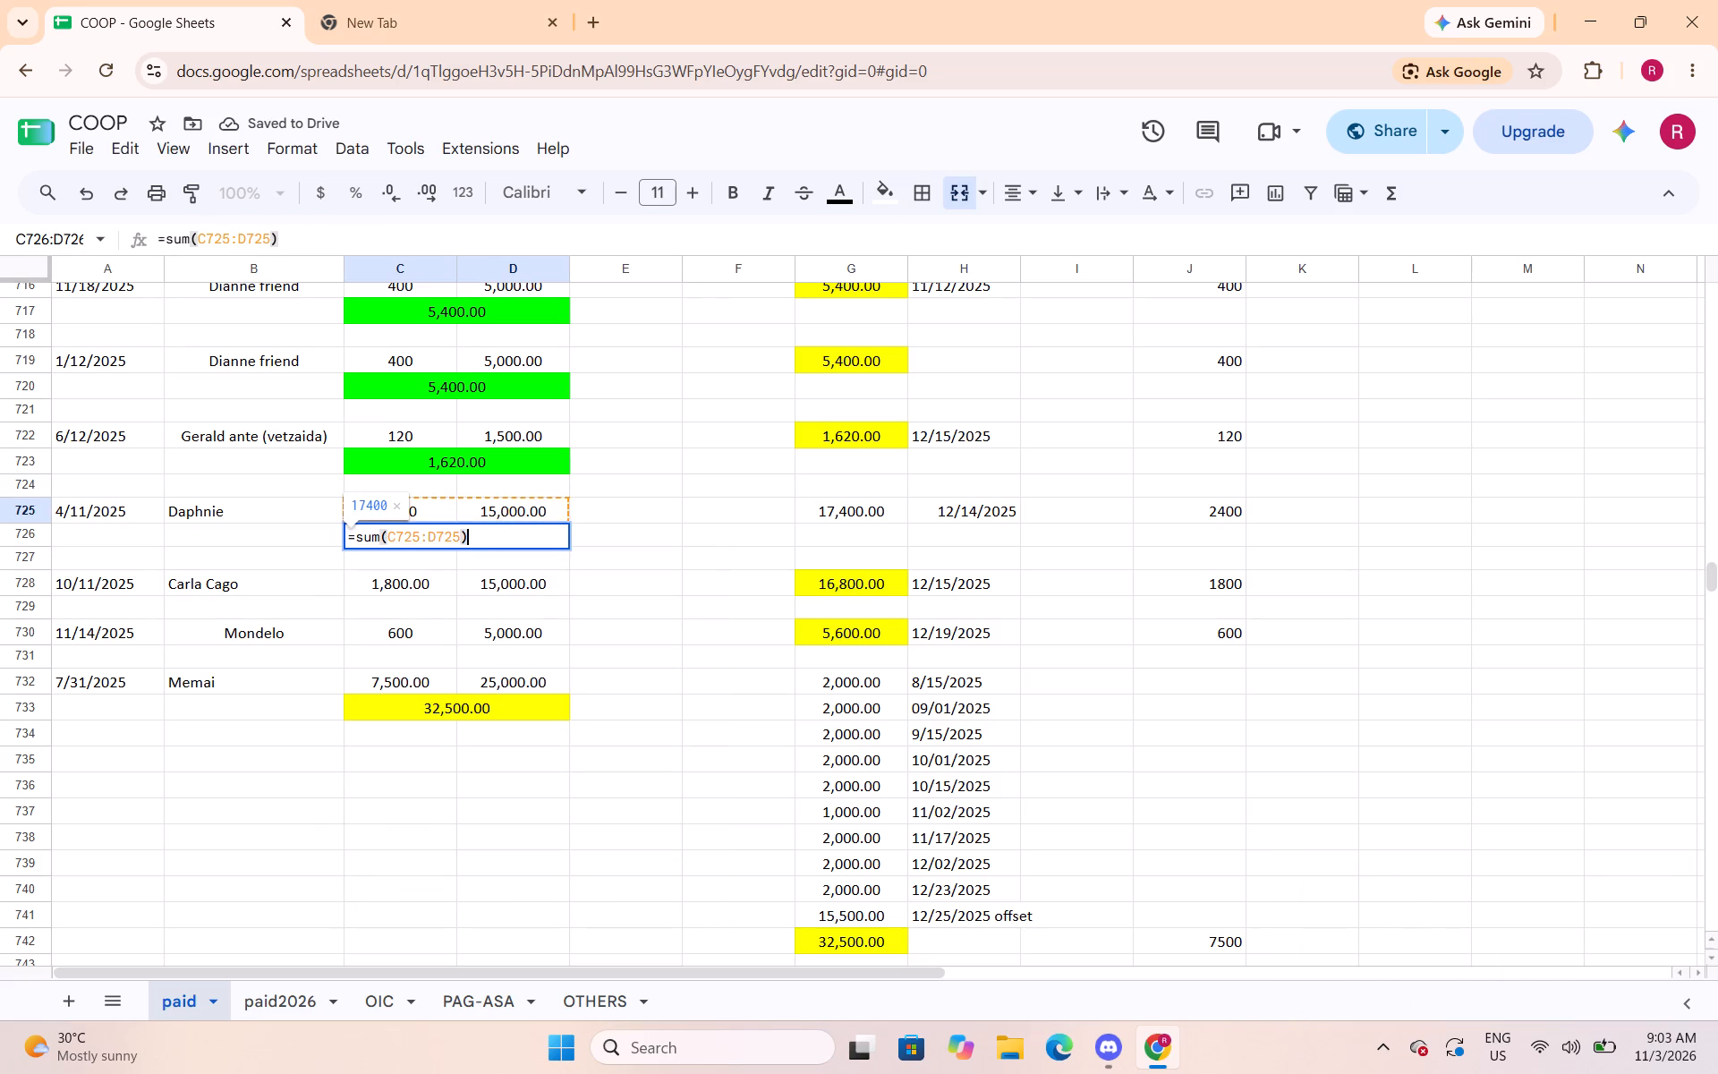
pyautogui.press('Return')
pyautogui.press('Up')
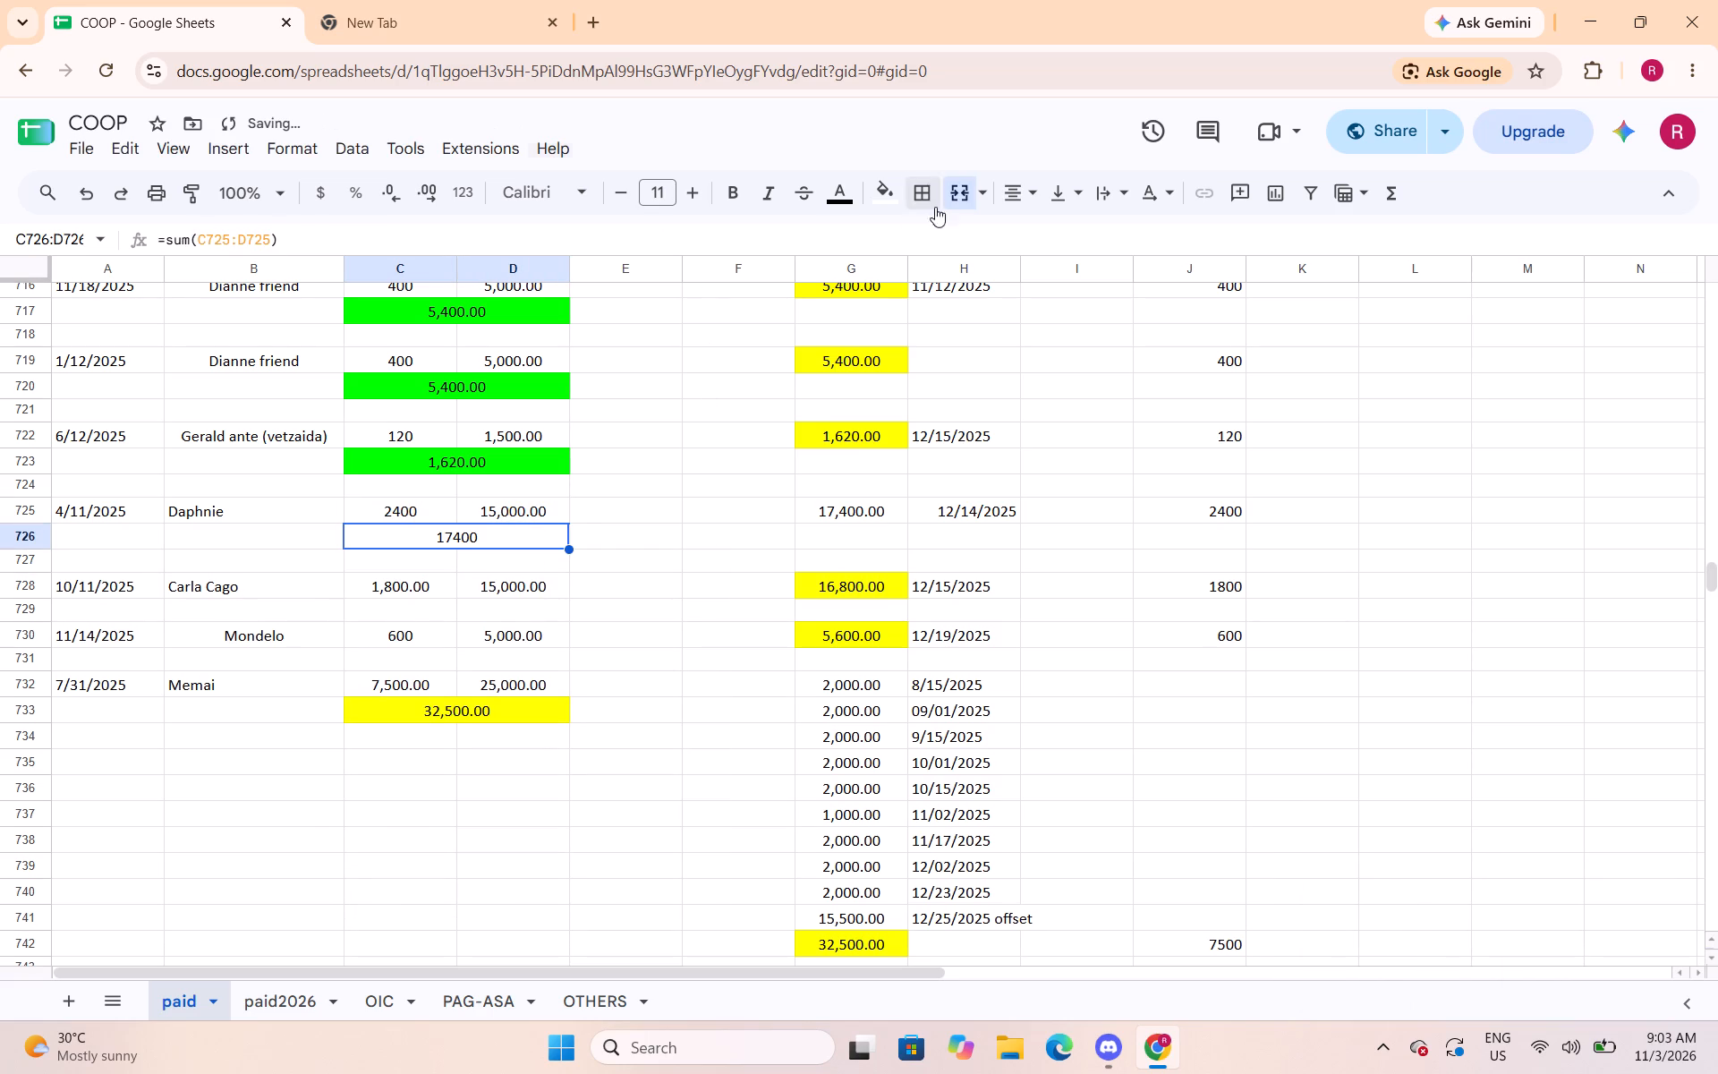
# Give the merged total C726:D726 the Number format 1,000.12 and fill it bright green.
pyautogui.click(302, 143)
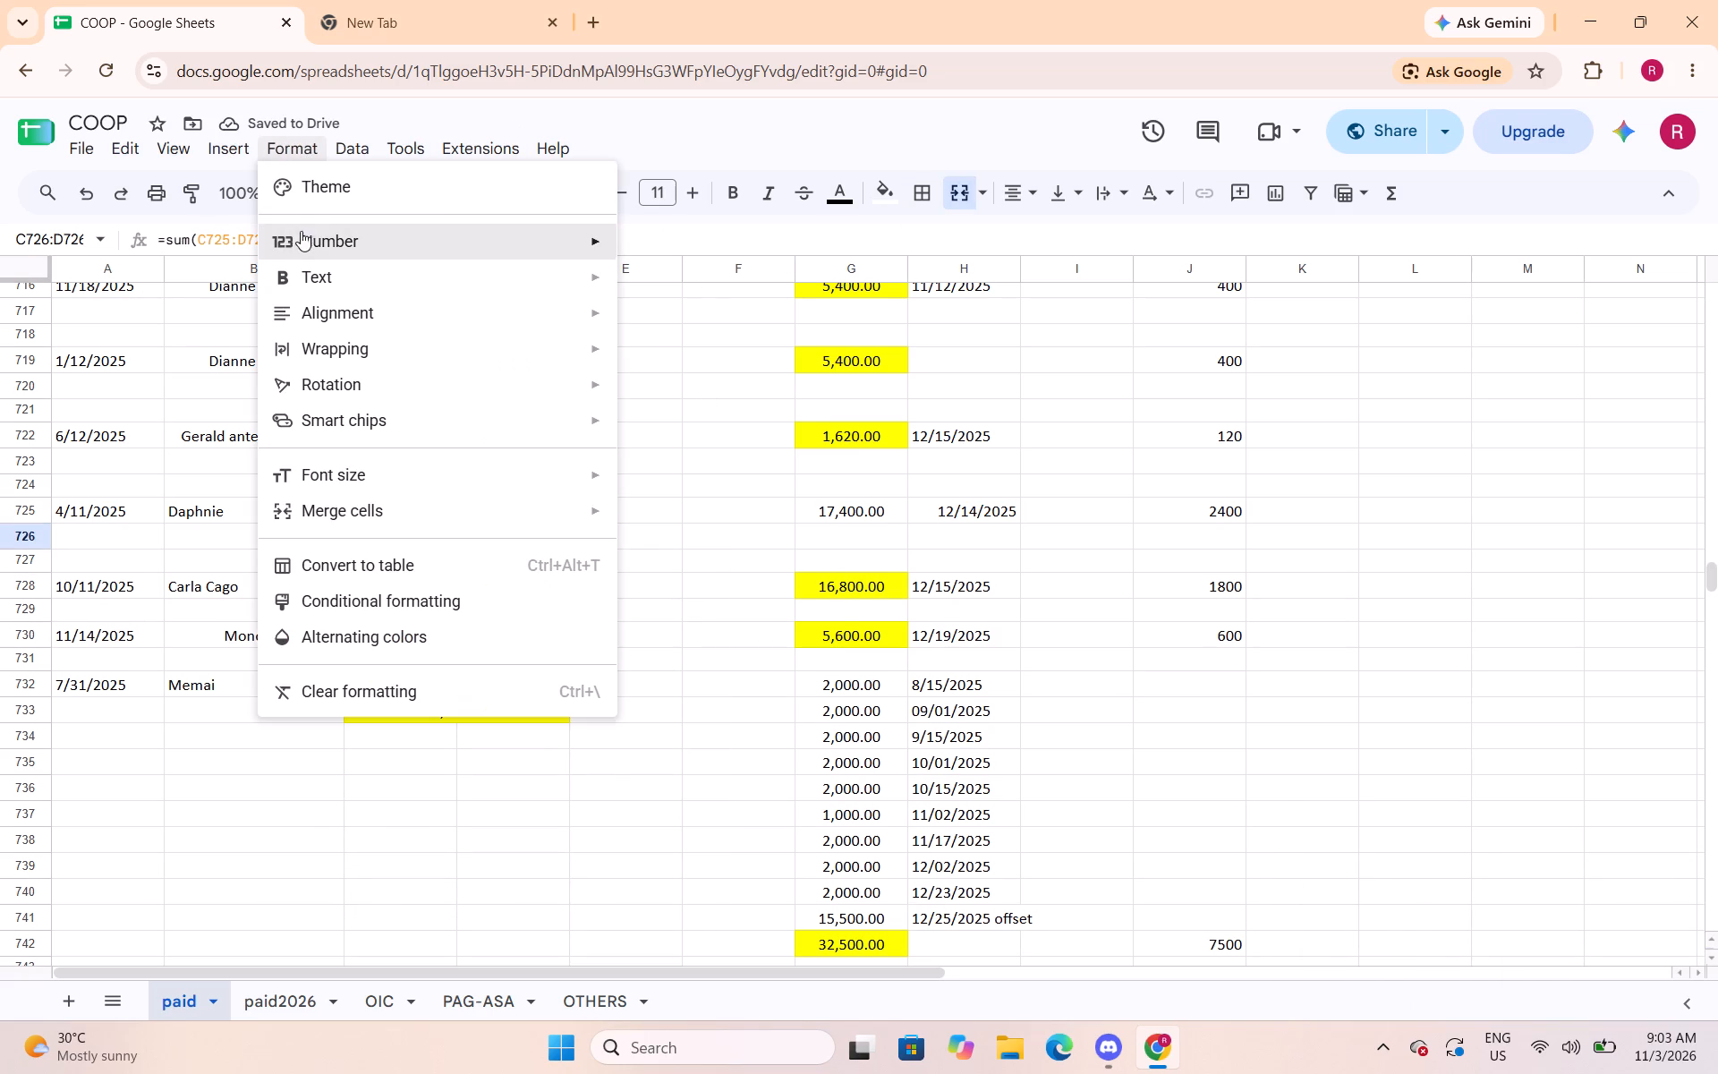
pyautogui.click(673, 331)
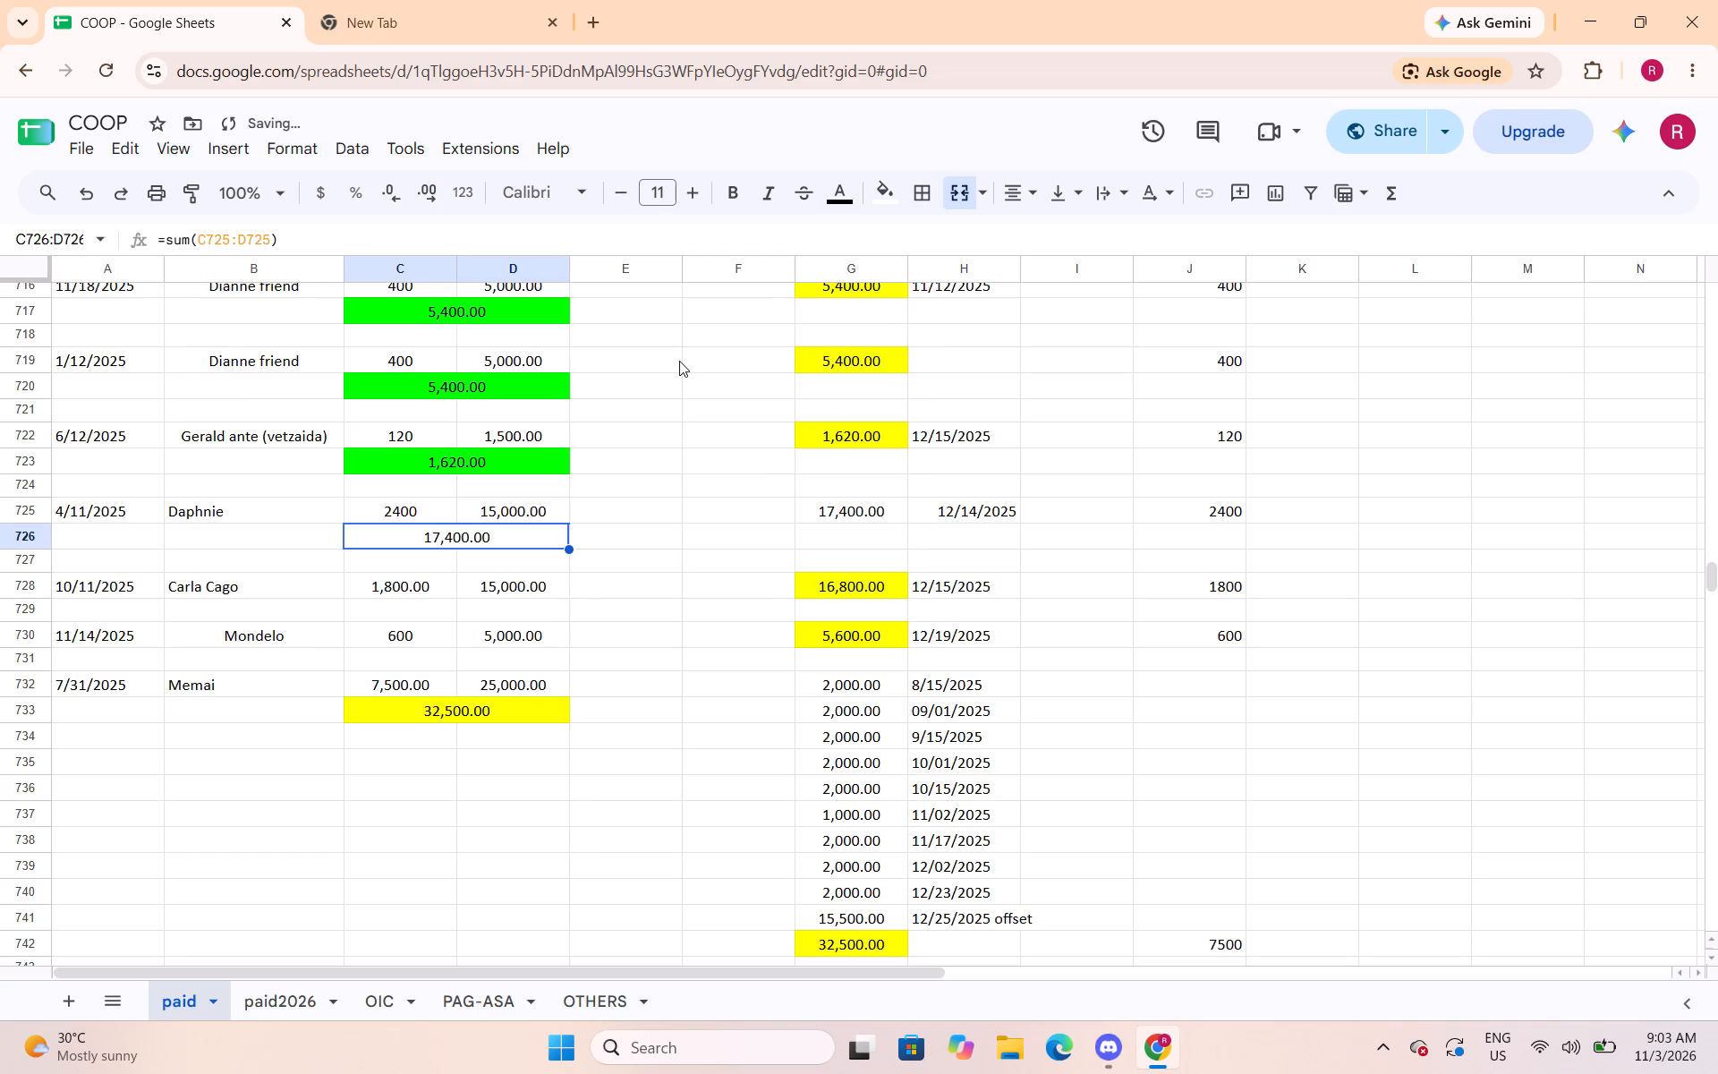
pyautogui.click(892, 199)
pyautogui.click(986, 298)
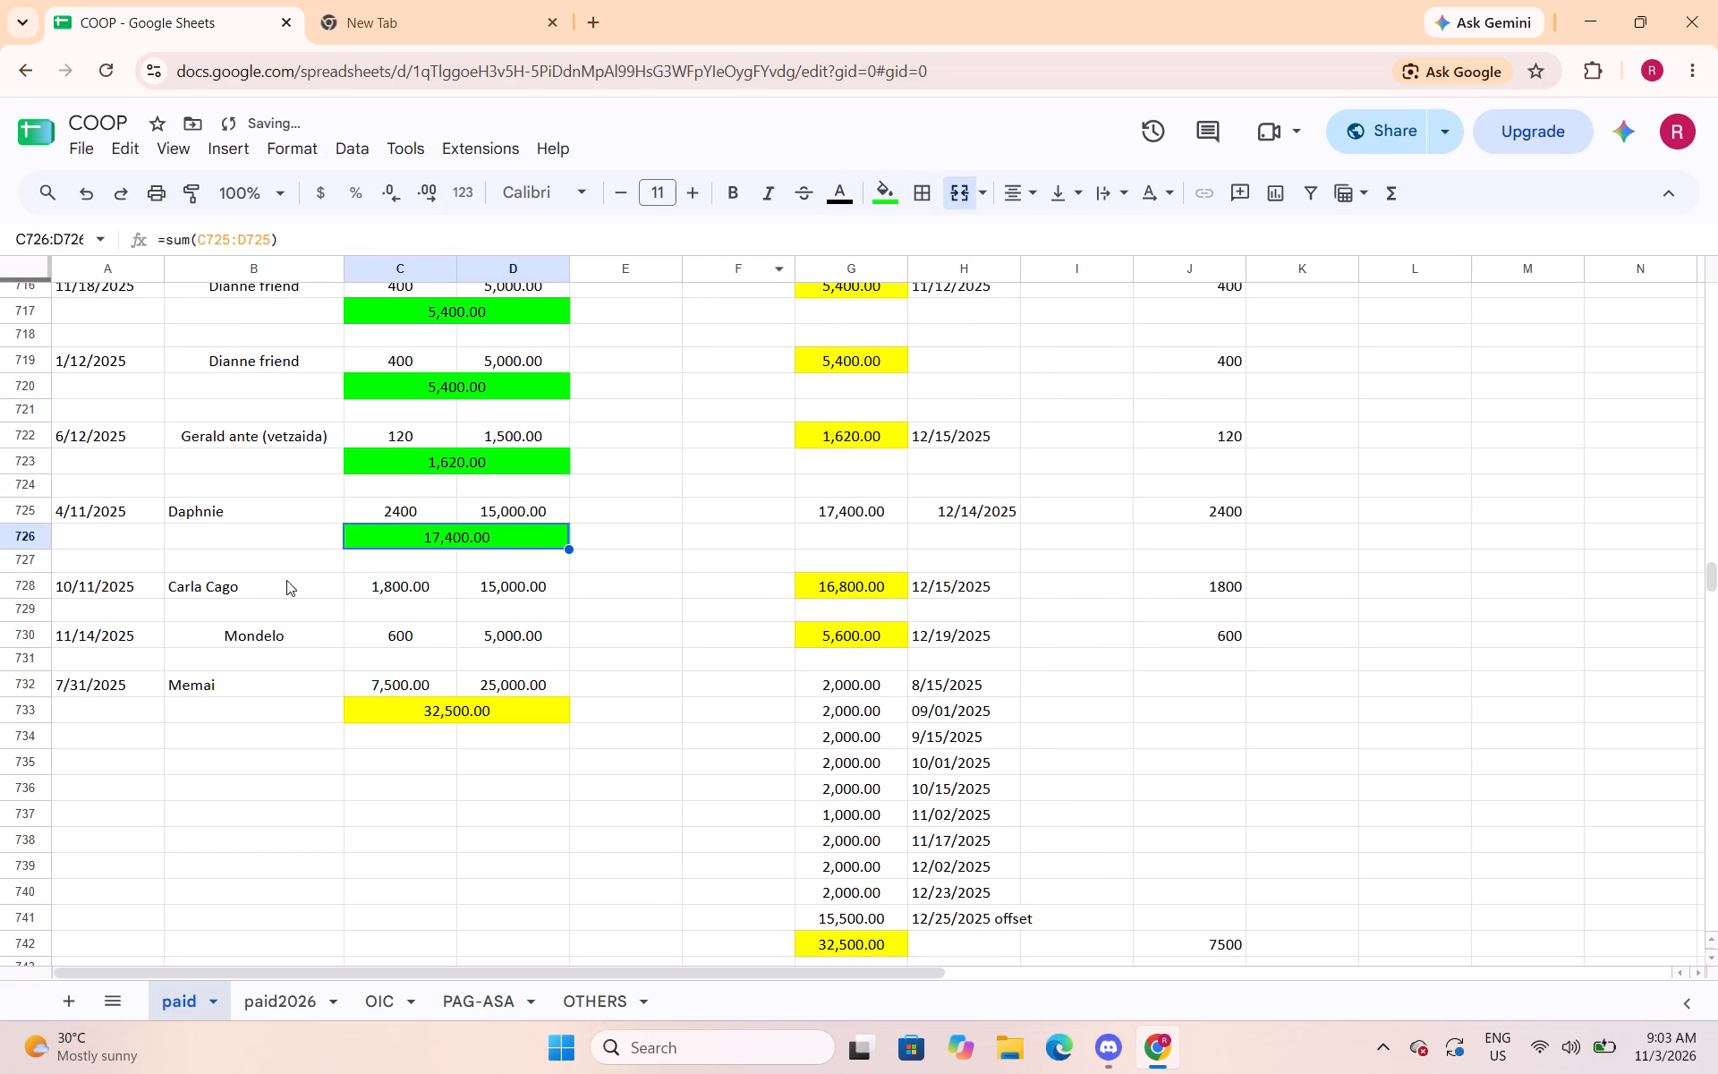
# Fill the payment amount in G725 yellow for the 4/11/2025 loan.
pyautogui.click(835, 514)
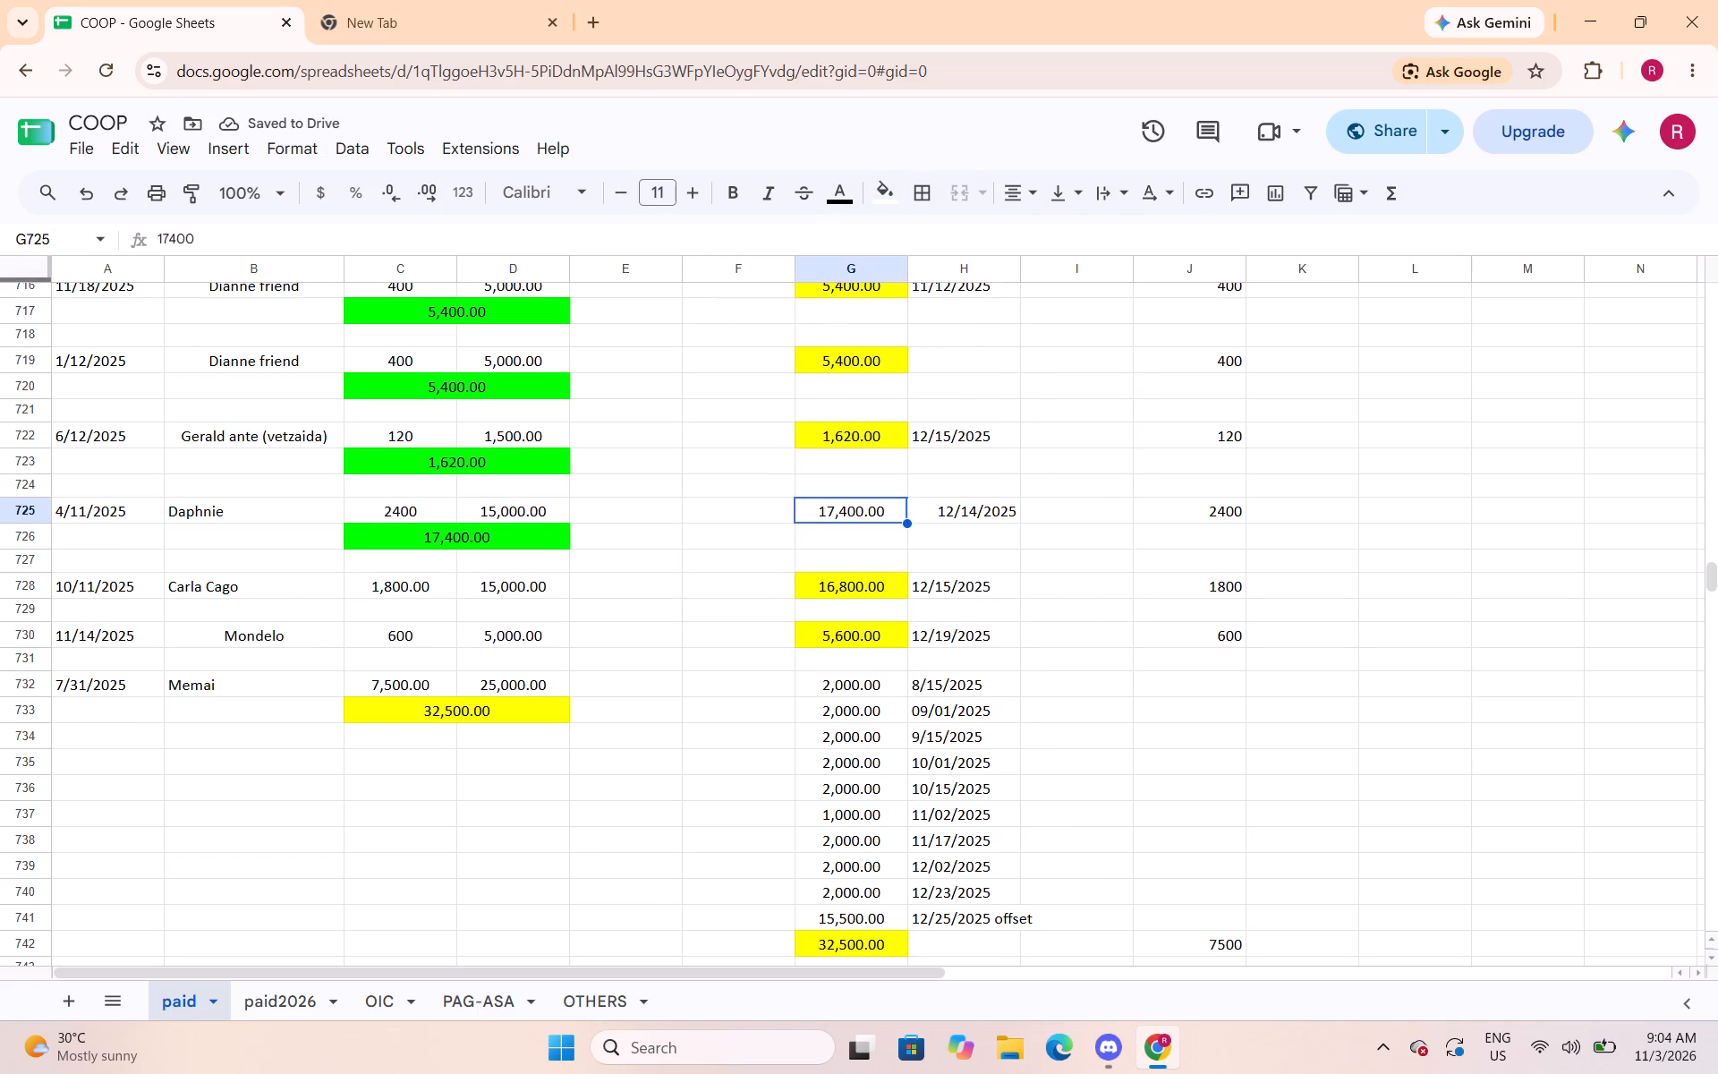
pyautogui.click(880, 192)
pyautogui.click(965, 291)
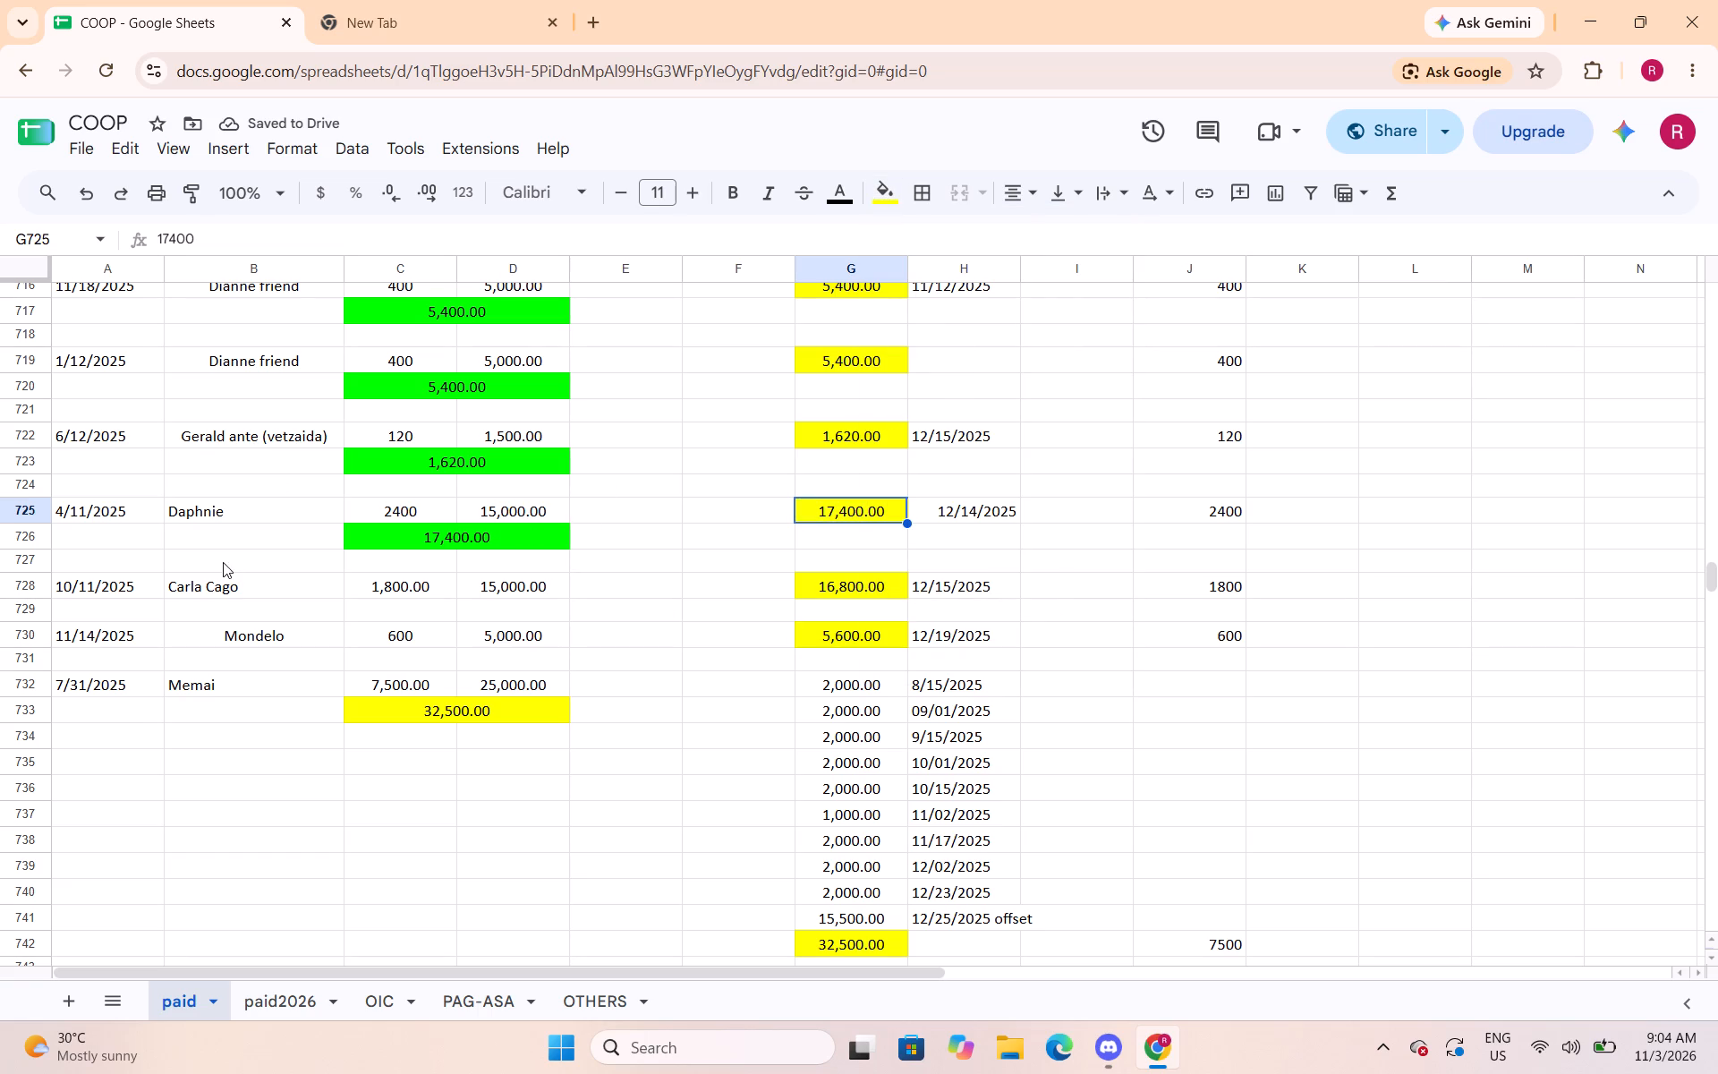
# Insert a blank row above row 729, below the 10/11/2025 loan.
pyautogui.scroll(-1, 285, 514)
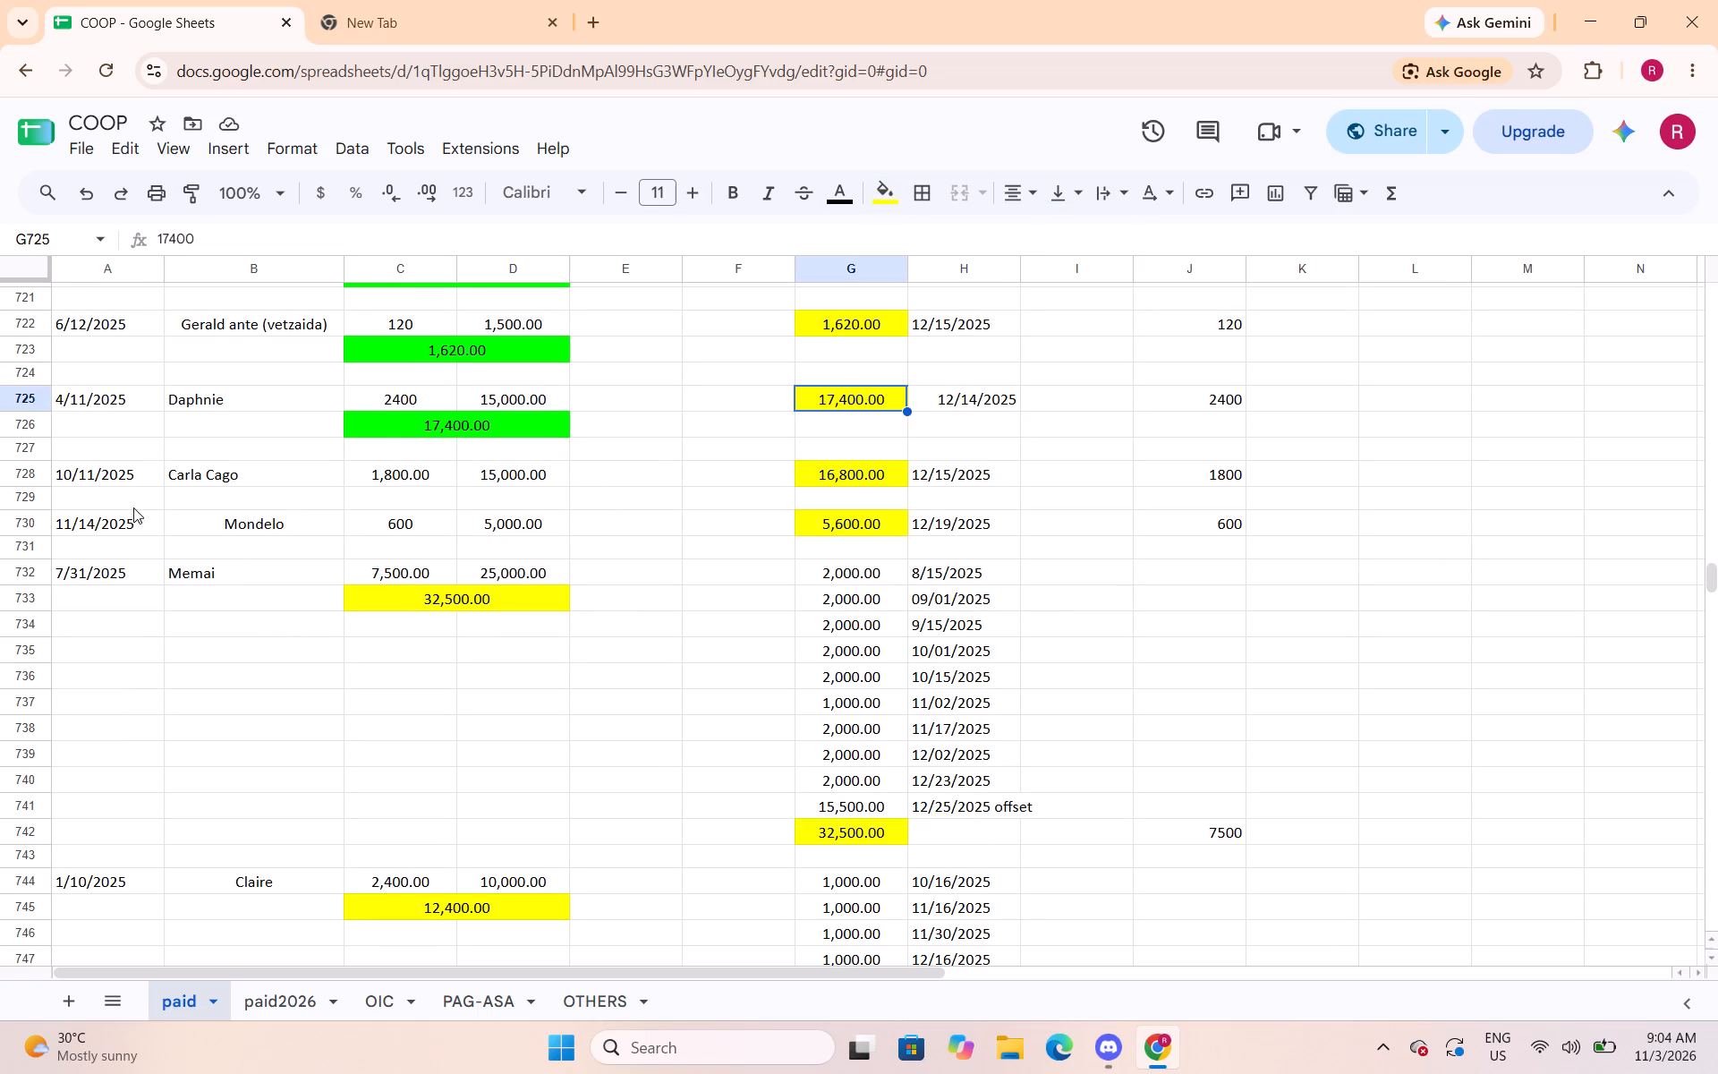
pyautogui.click(30, 496)
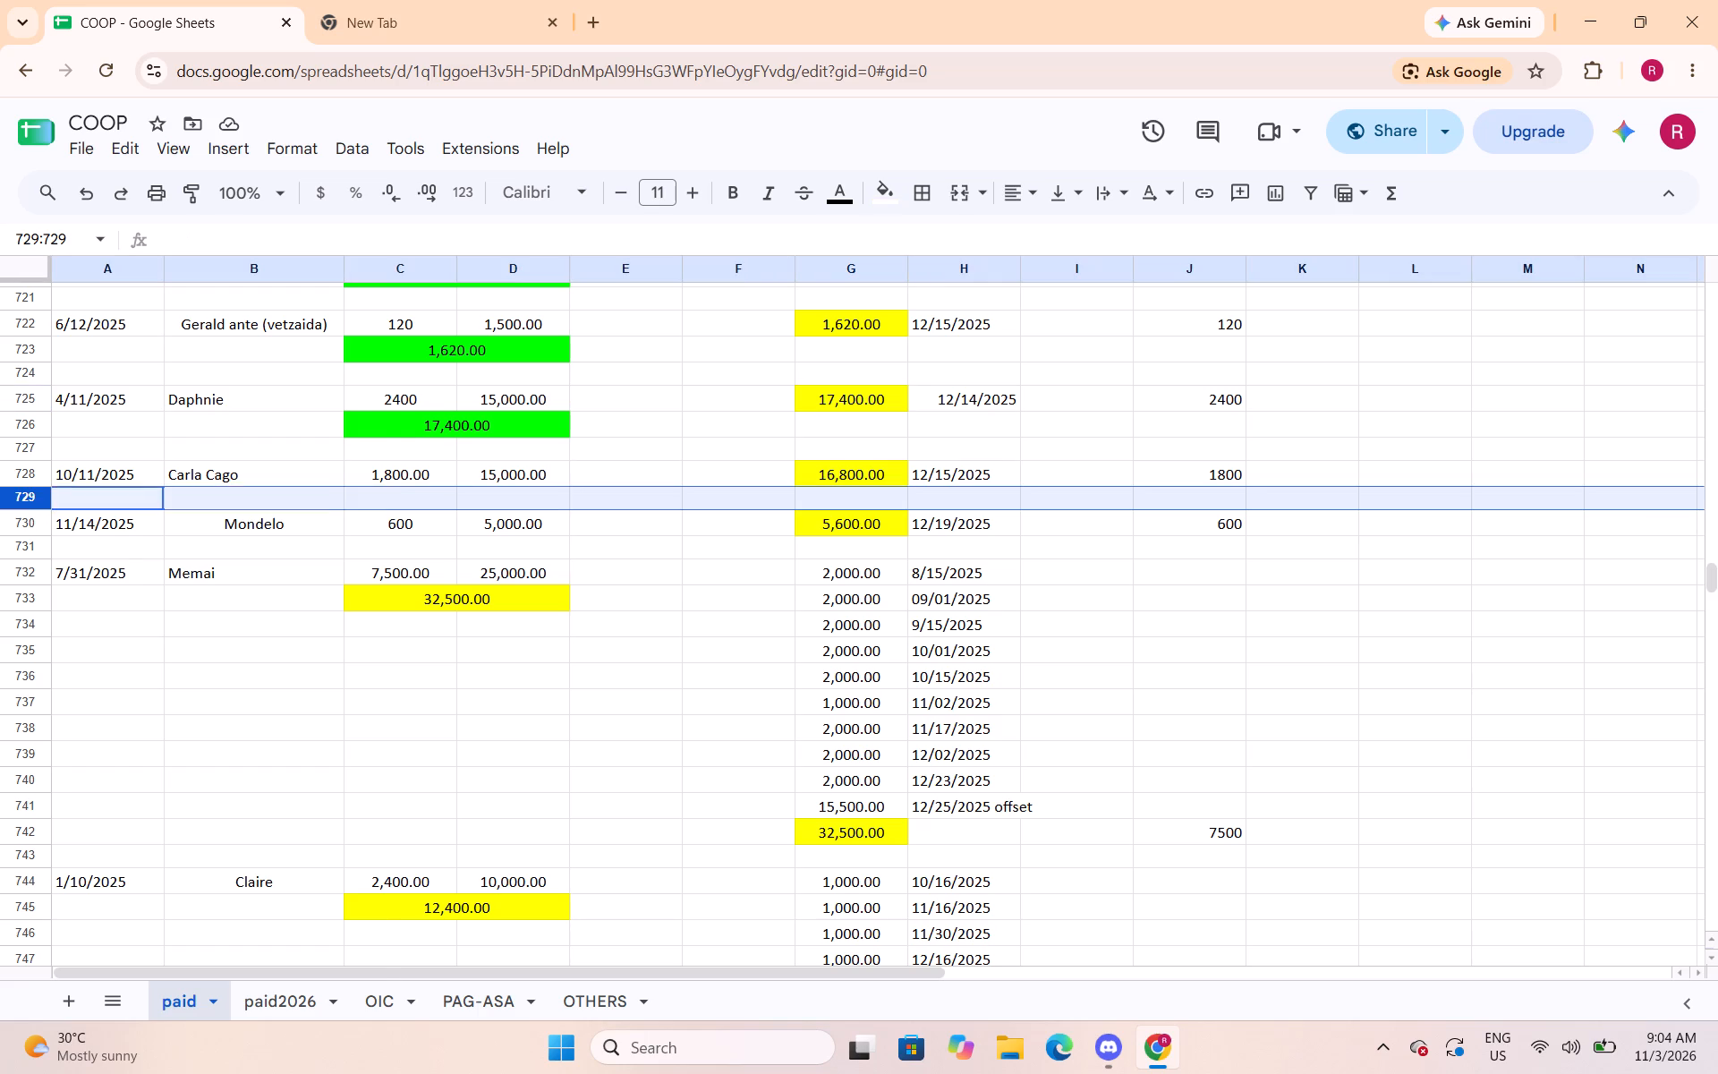
pyautogui.rightClick(30, 496)
pyautogui.click(102, 618)
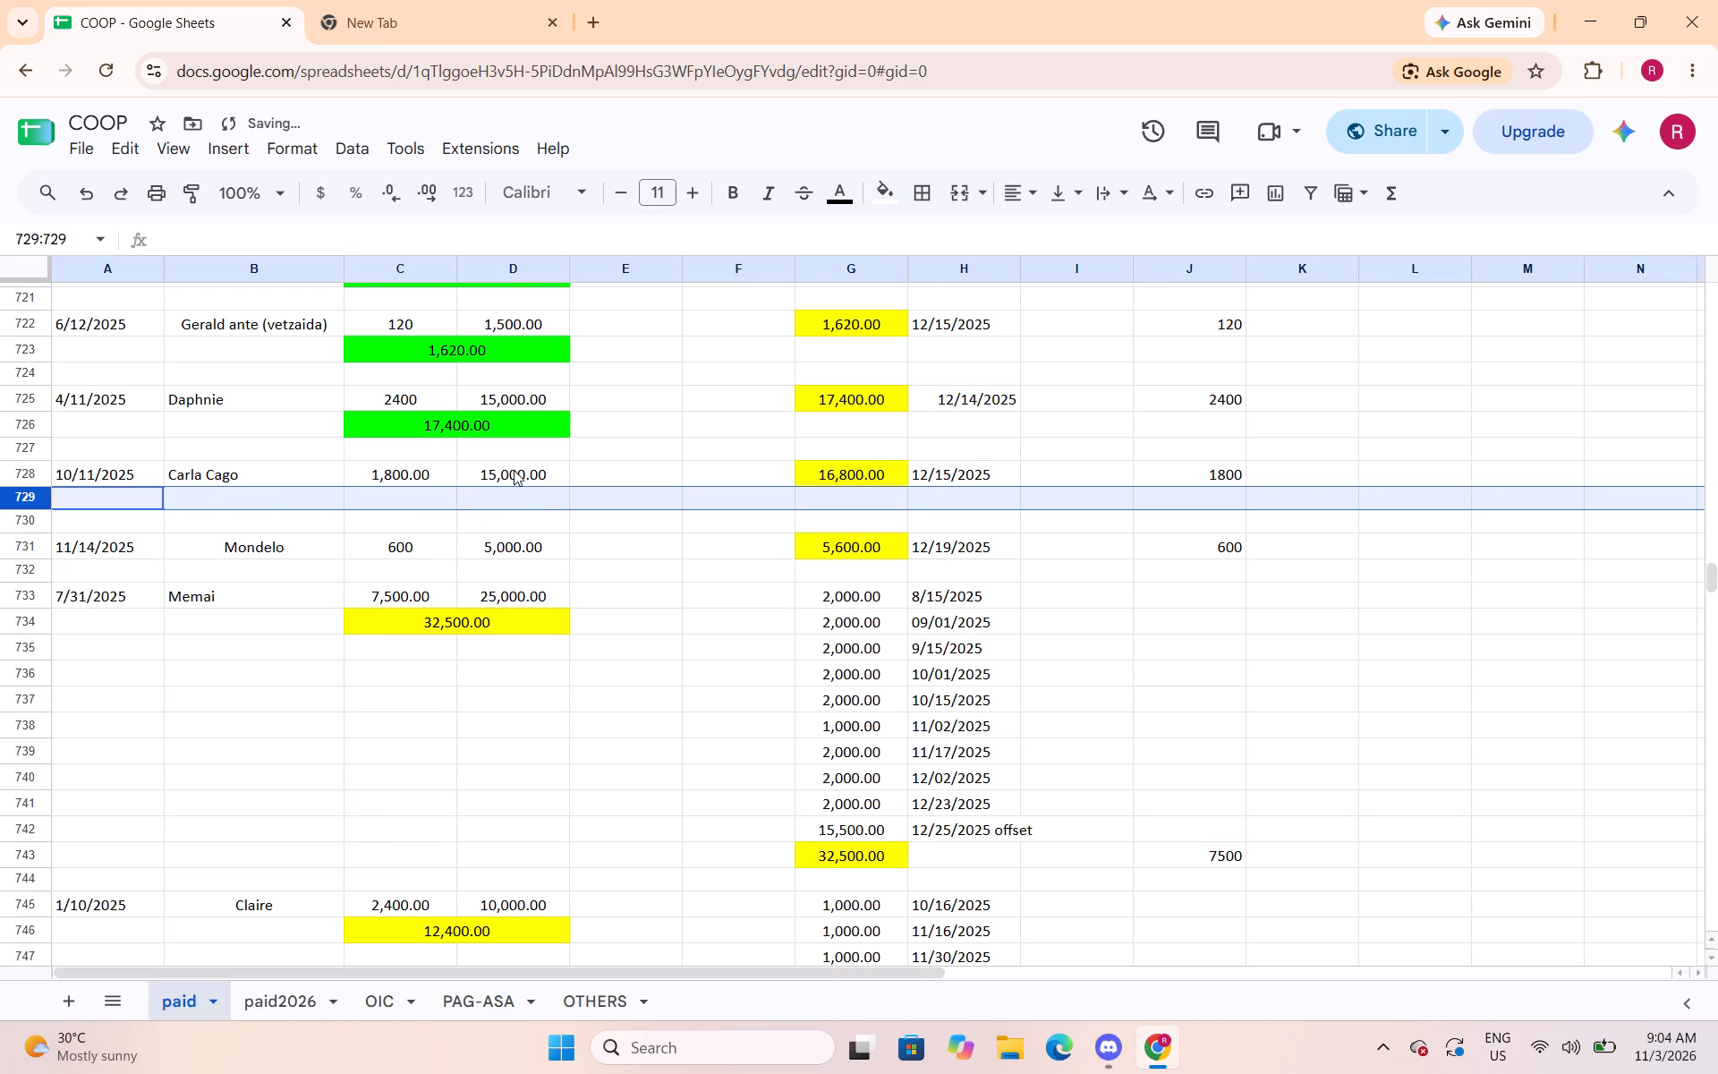
# Merge C729:D729 and enter a SUM formula totalling C728:D728 in it.
pyautogui.moveTo(441, 499); pyautogui.dragTo(478, 498)
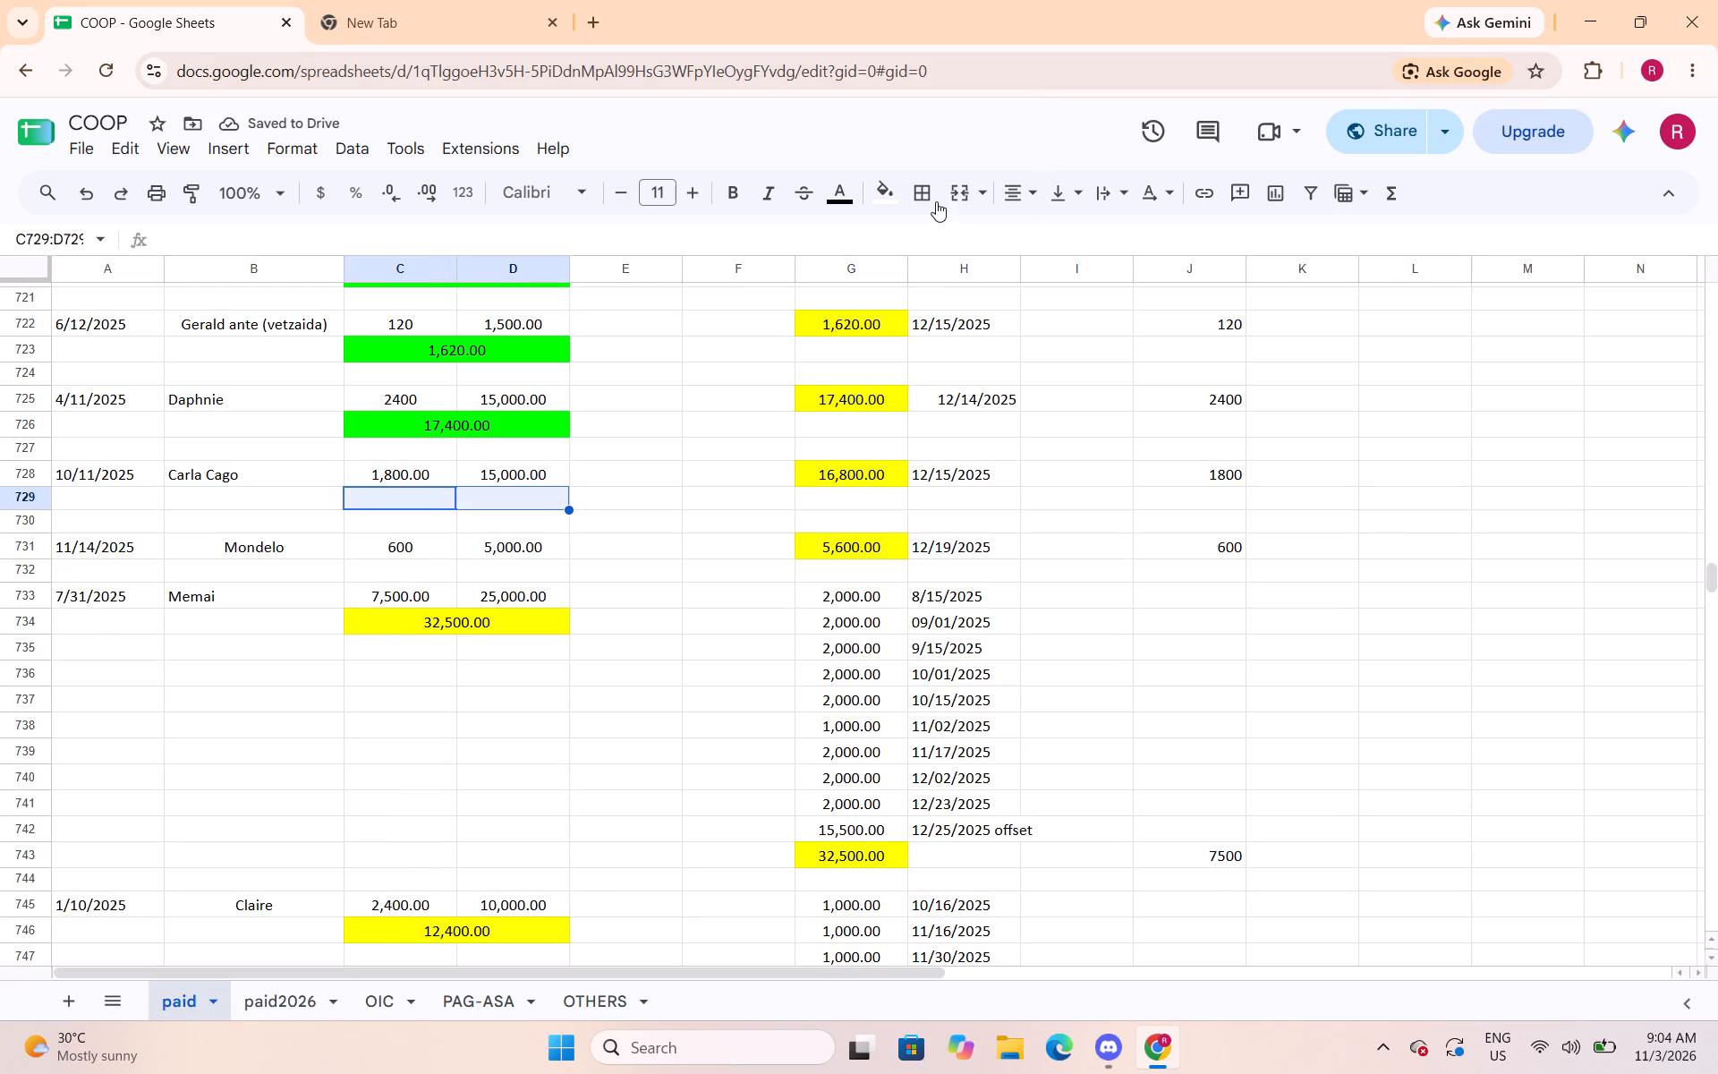
pyautogui.click(958, 194)
pyautogui.write('=sum(')
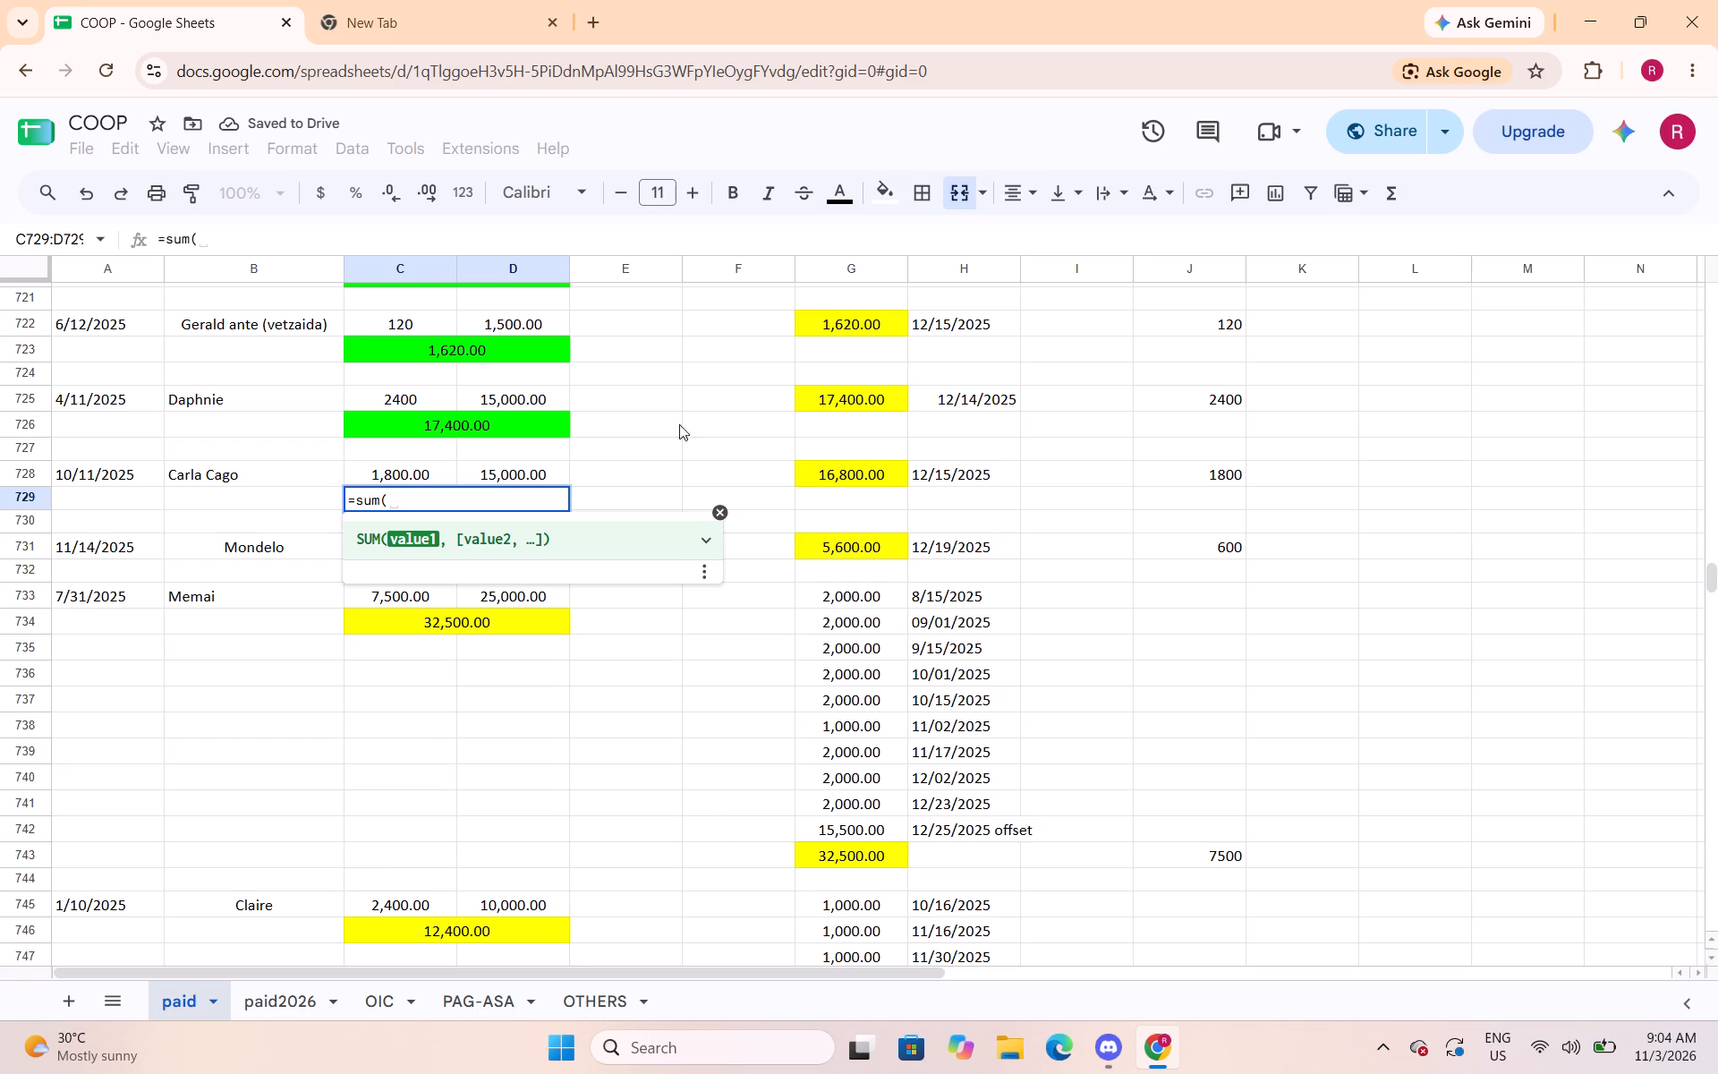
pyautogui.moveTo(434, 471); pyautogui.dragTo(471, 469)
pyautogui.hotkey('shift', ')')
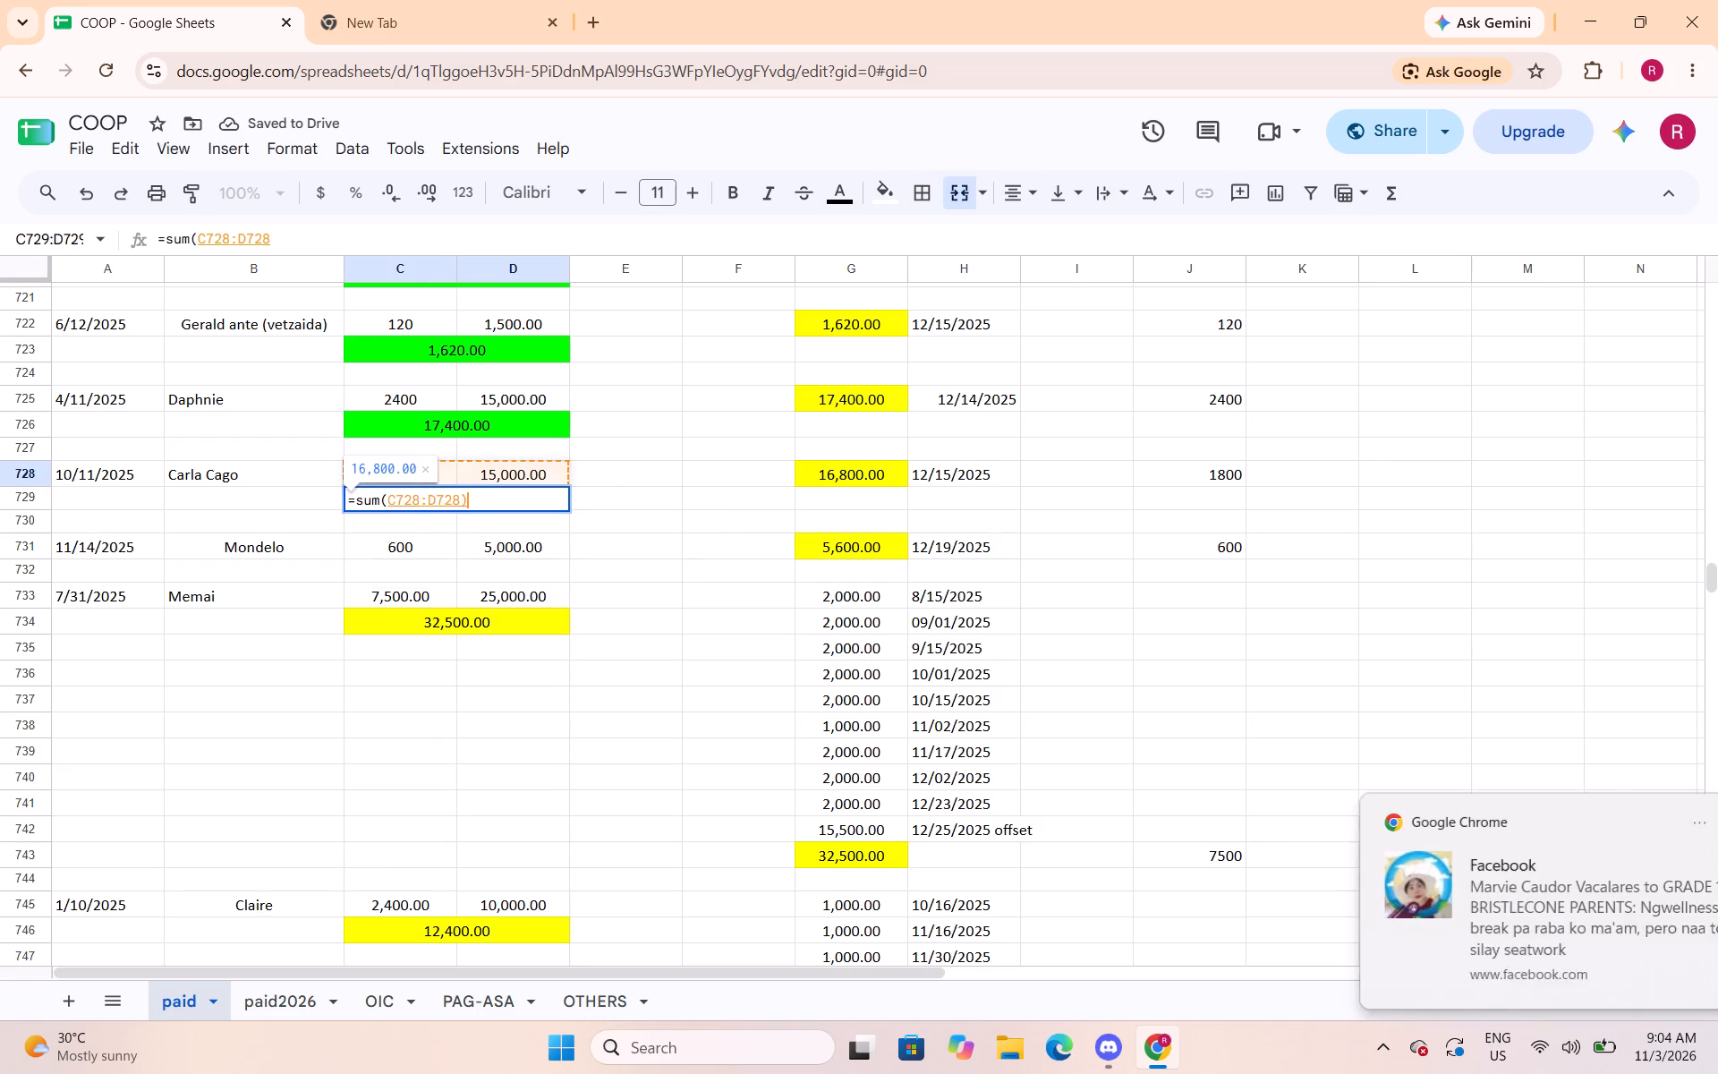
pyautogui.press('Return')
pyautogui.press('Up')
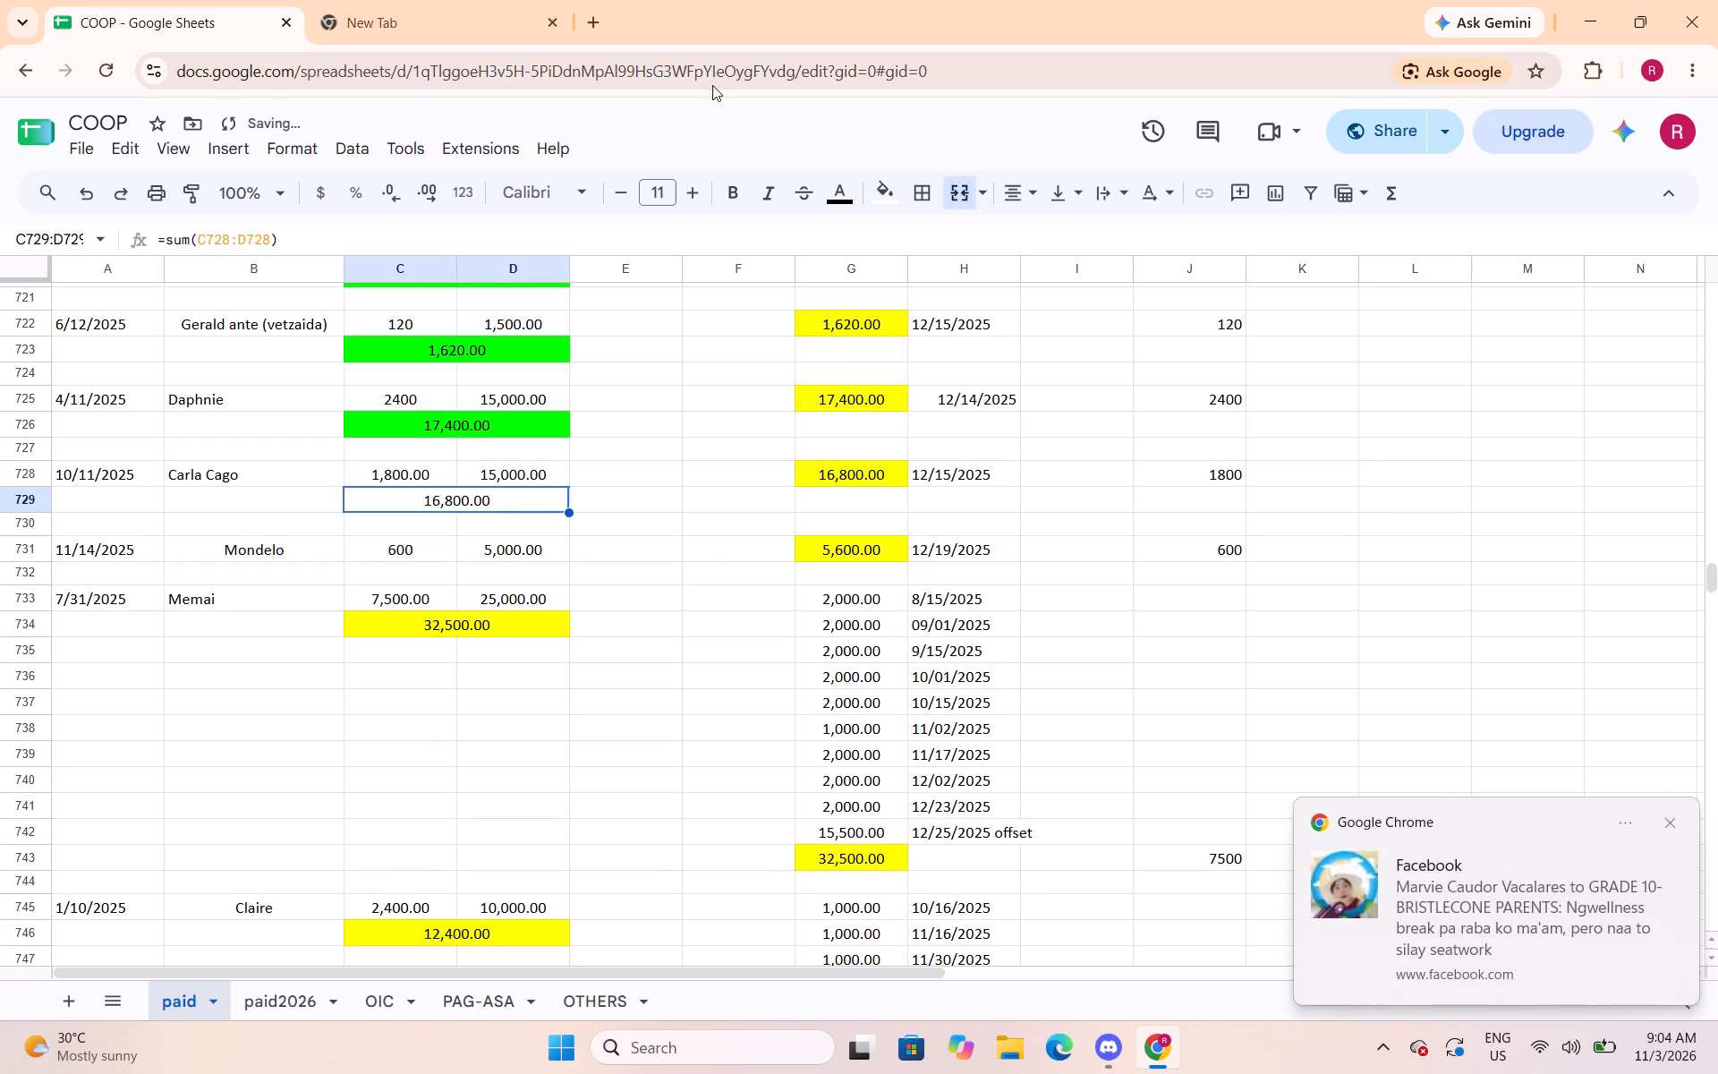
# Fill the merged total C729:D729 bright green and give it the Number format 1,000.12.
pyautogui.click(872, 196)
pyautogui.click(986, 297)
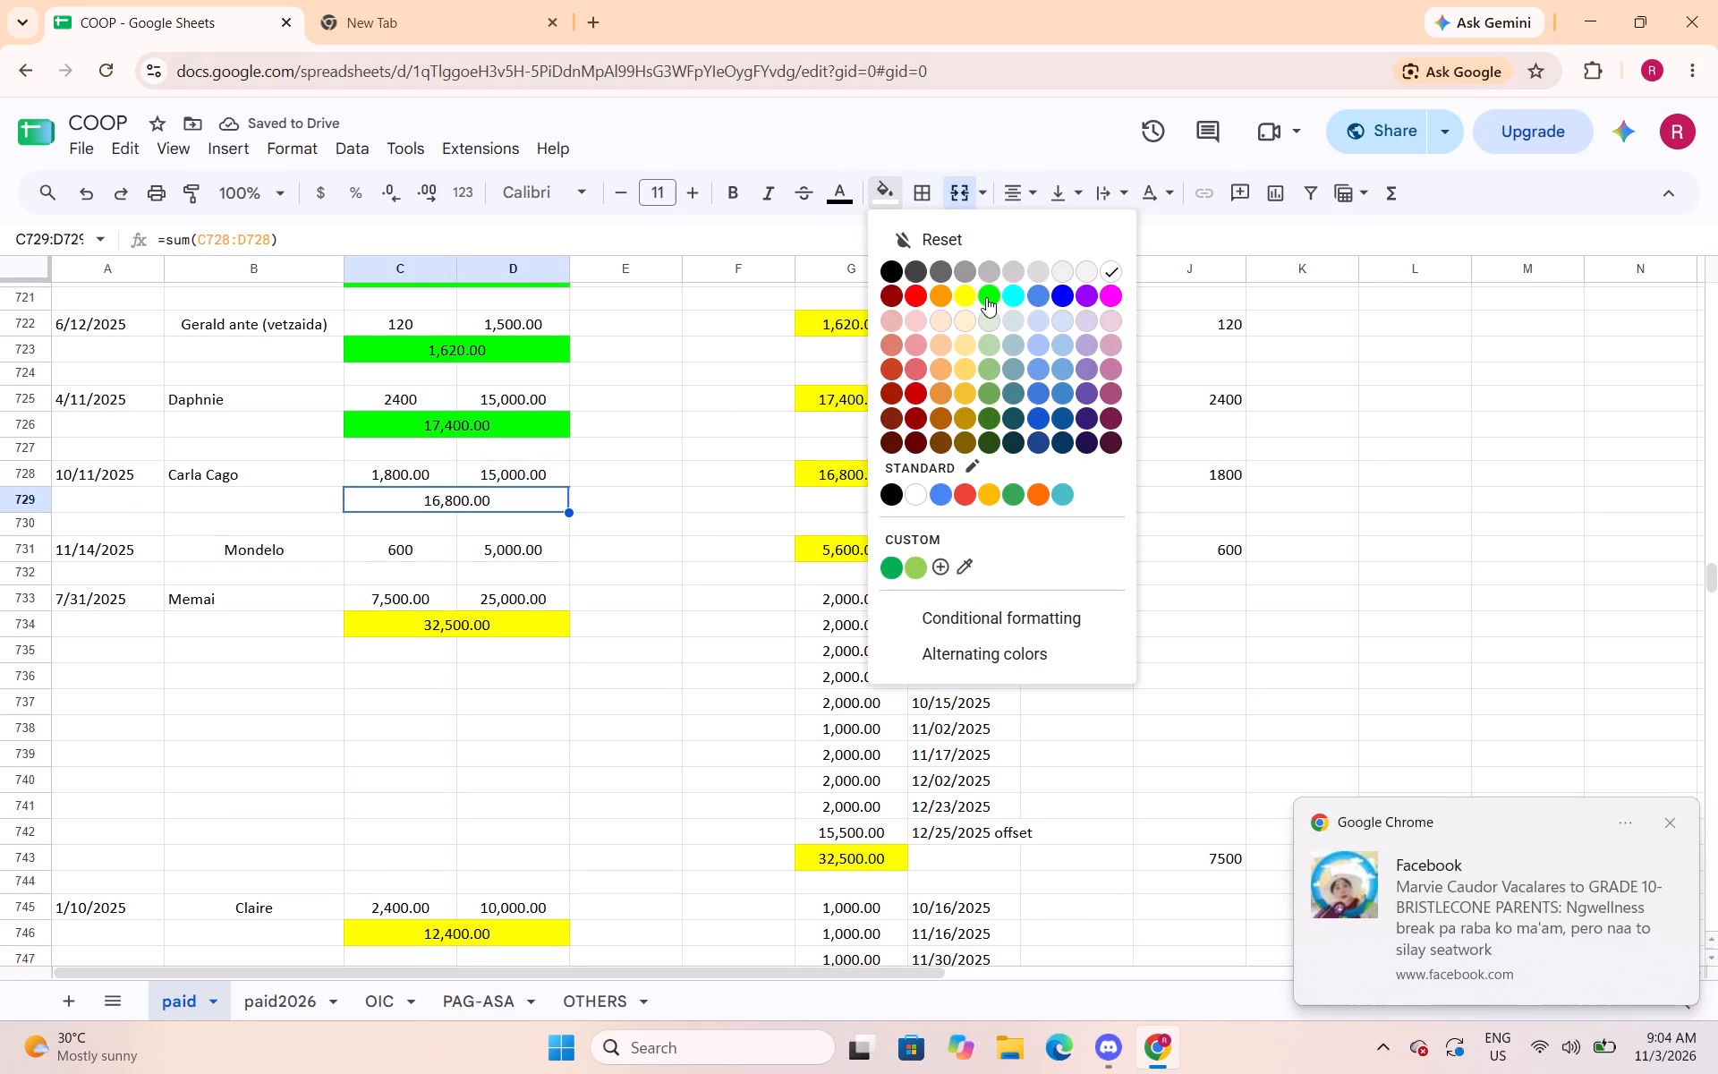
pyautogui.click(278, 148)
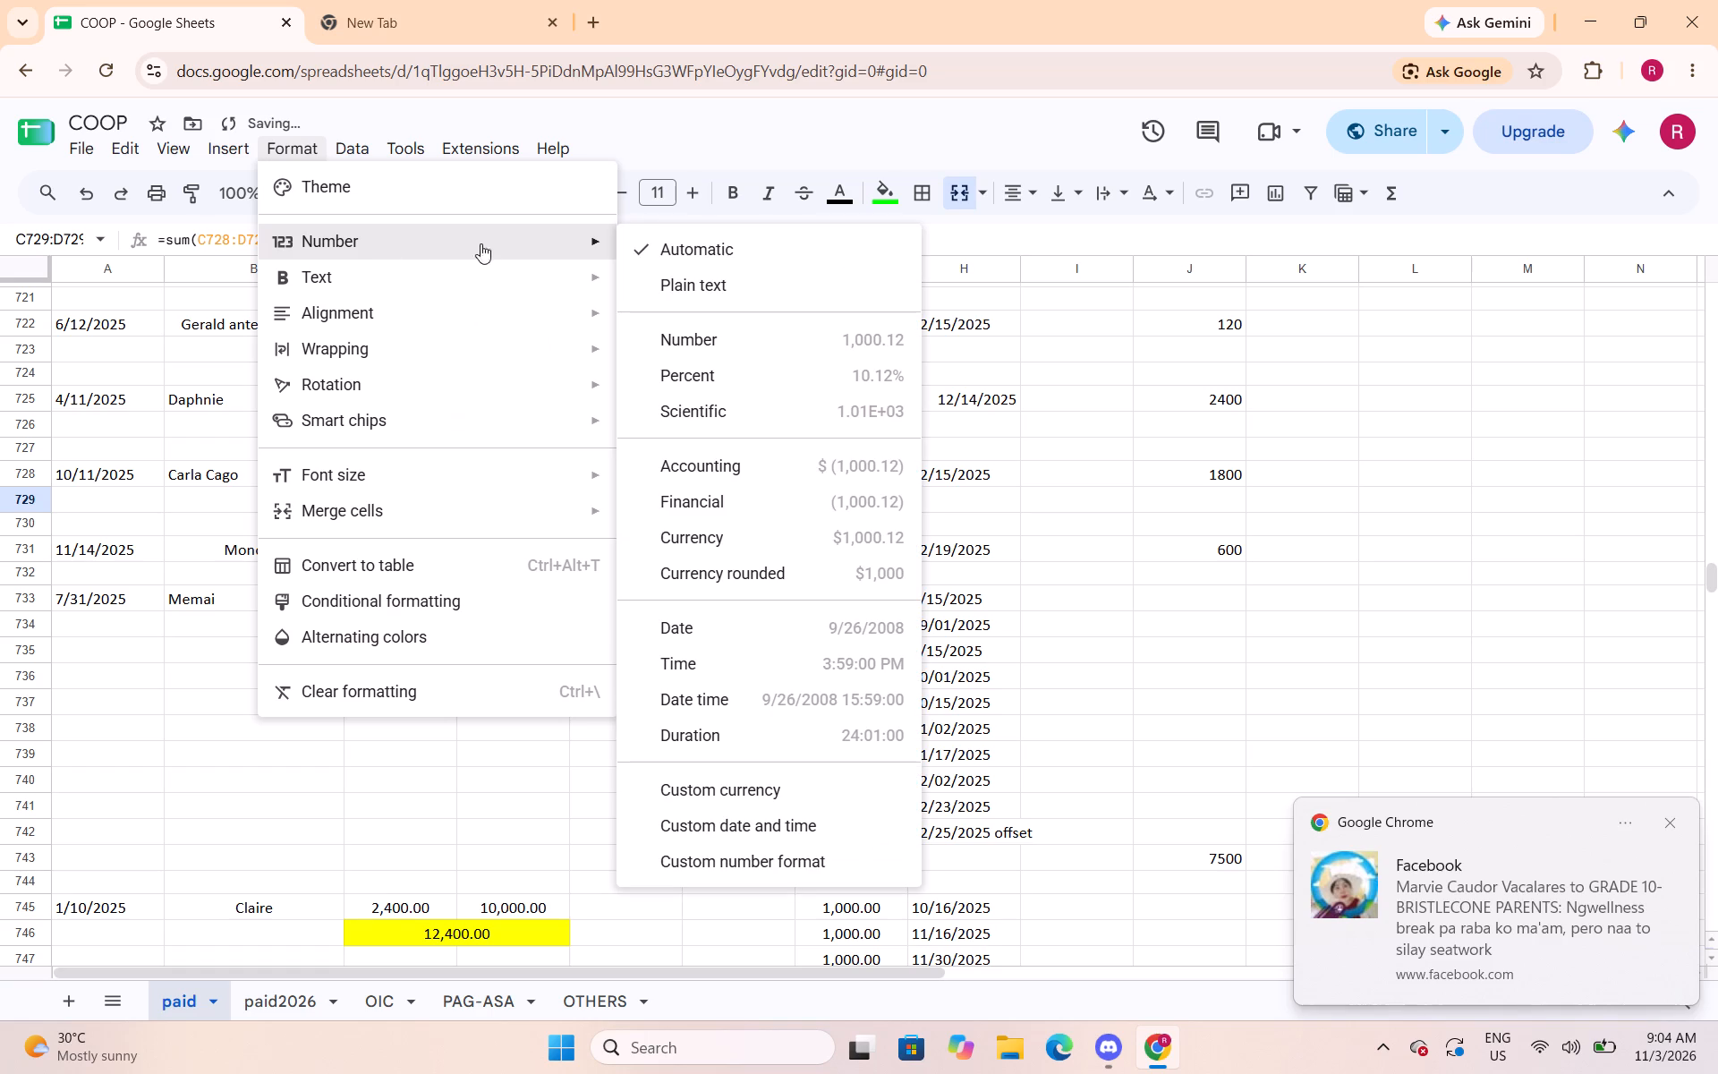
pyautogui.click(686, 339)
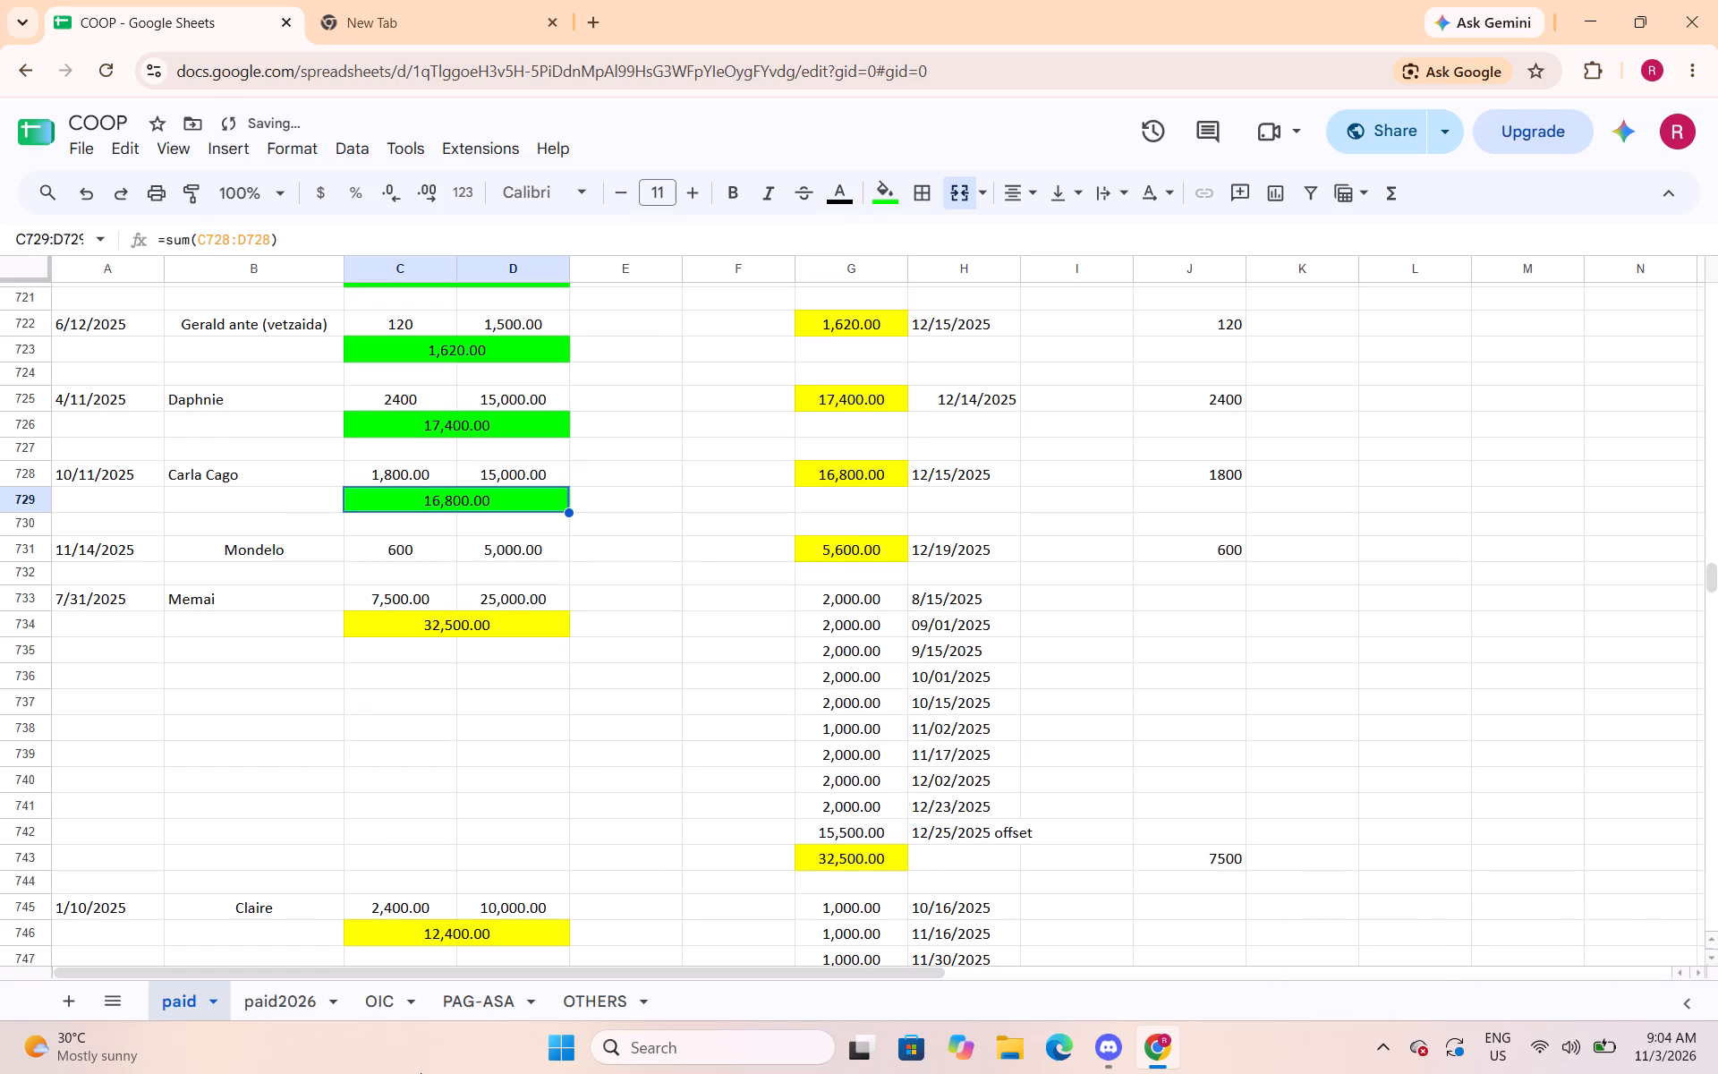
# Insert a blank row above row 732, below the 11/14/2025 loan.
pyautogui.click(36, 569)
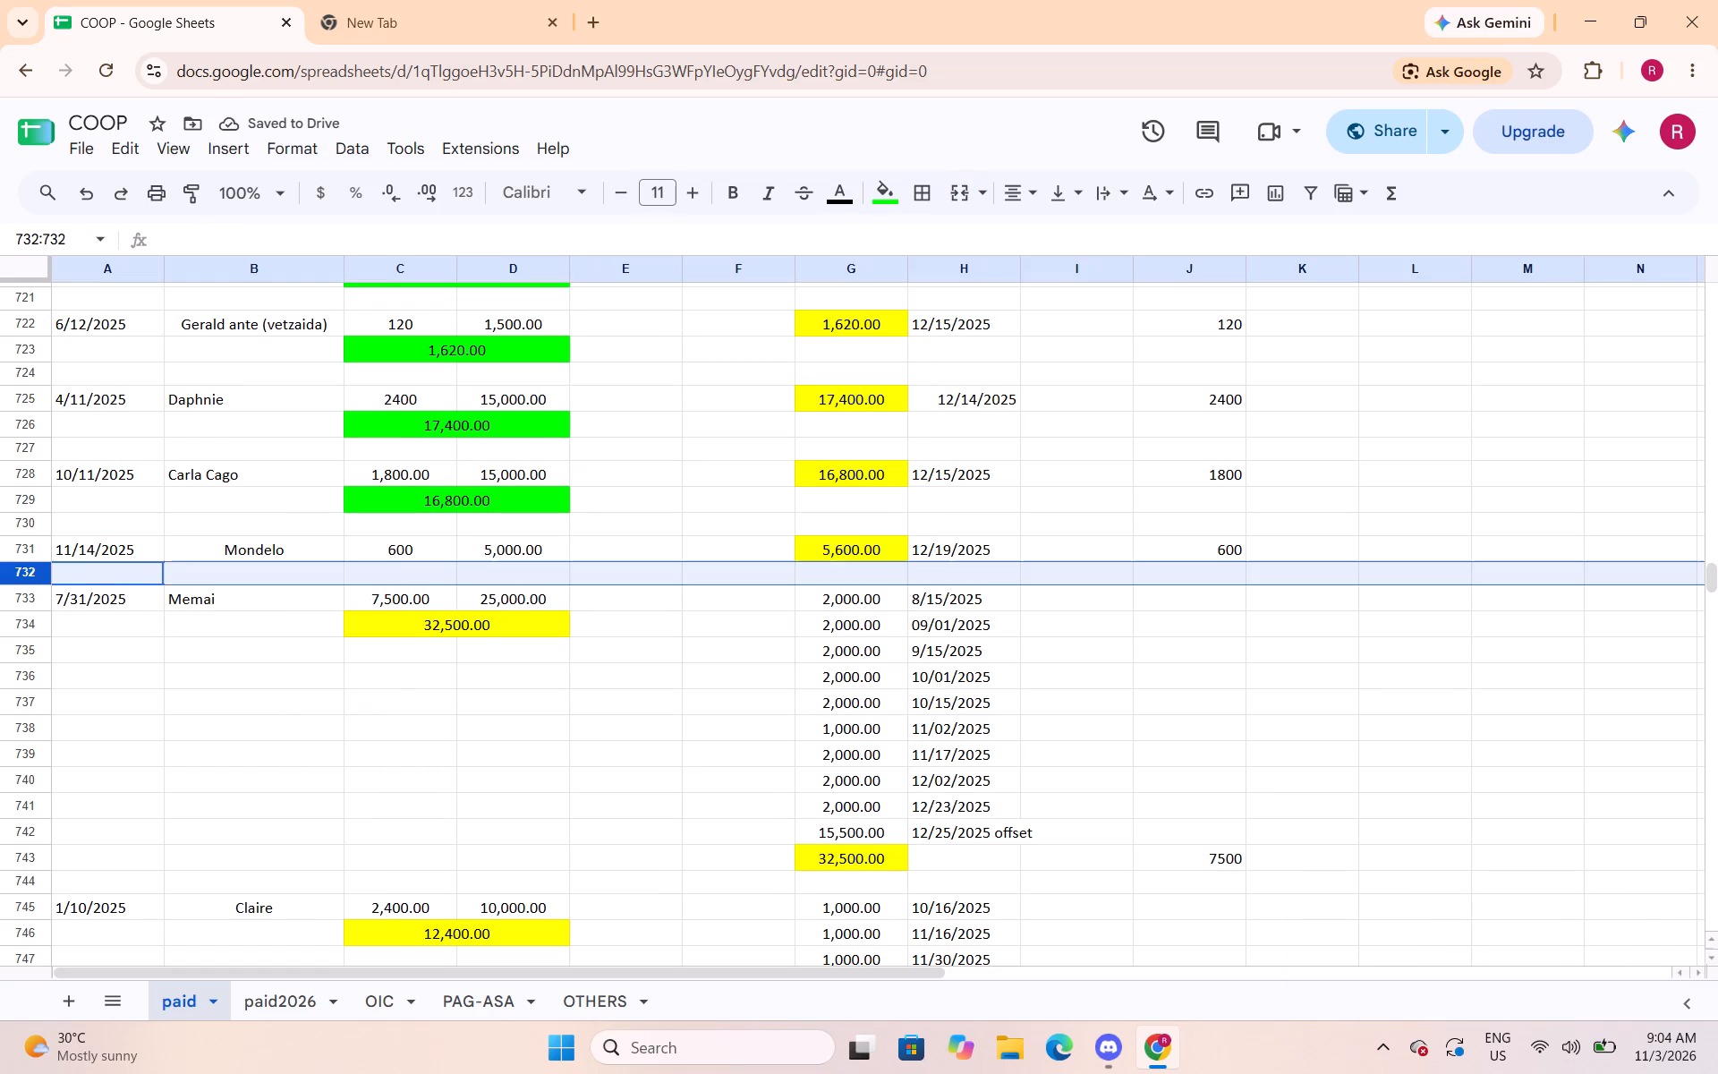
pyautogui.rightClick(36, 569)
pyautogui.click(52, 617)
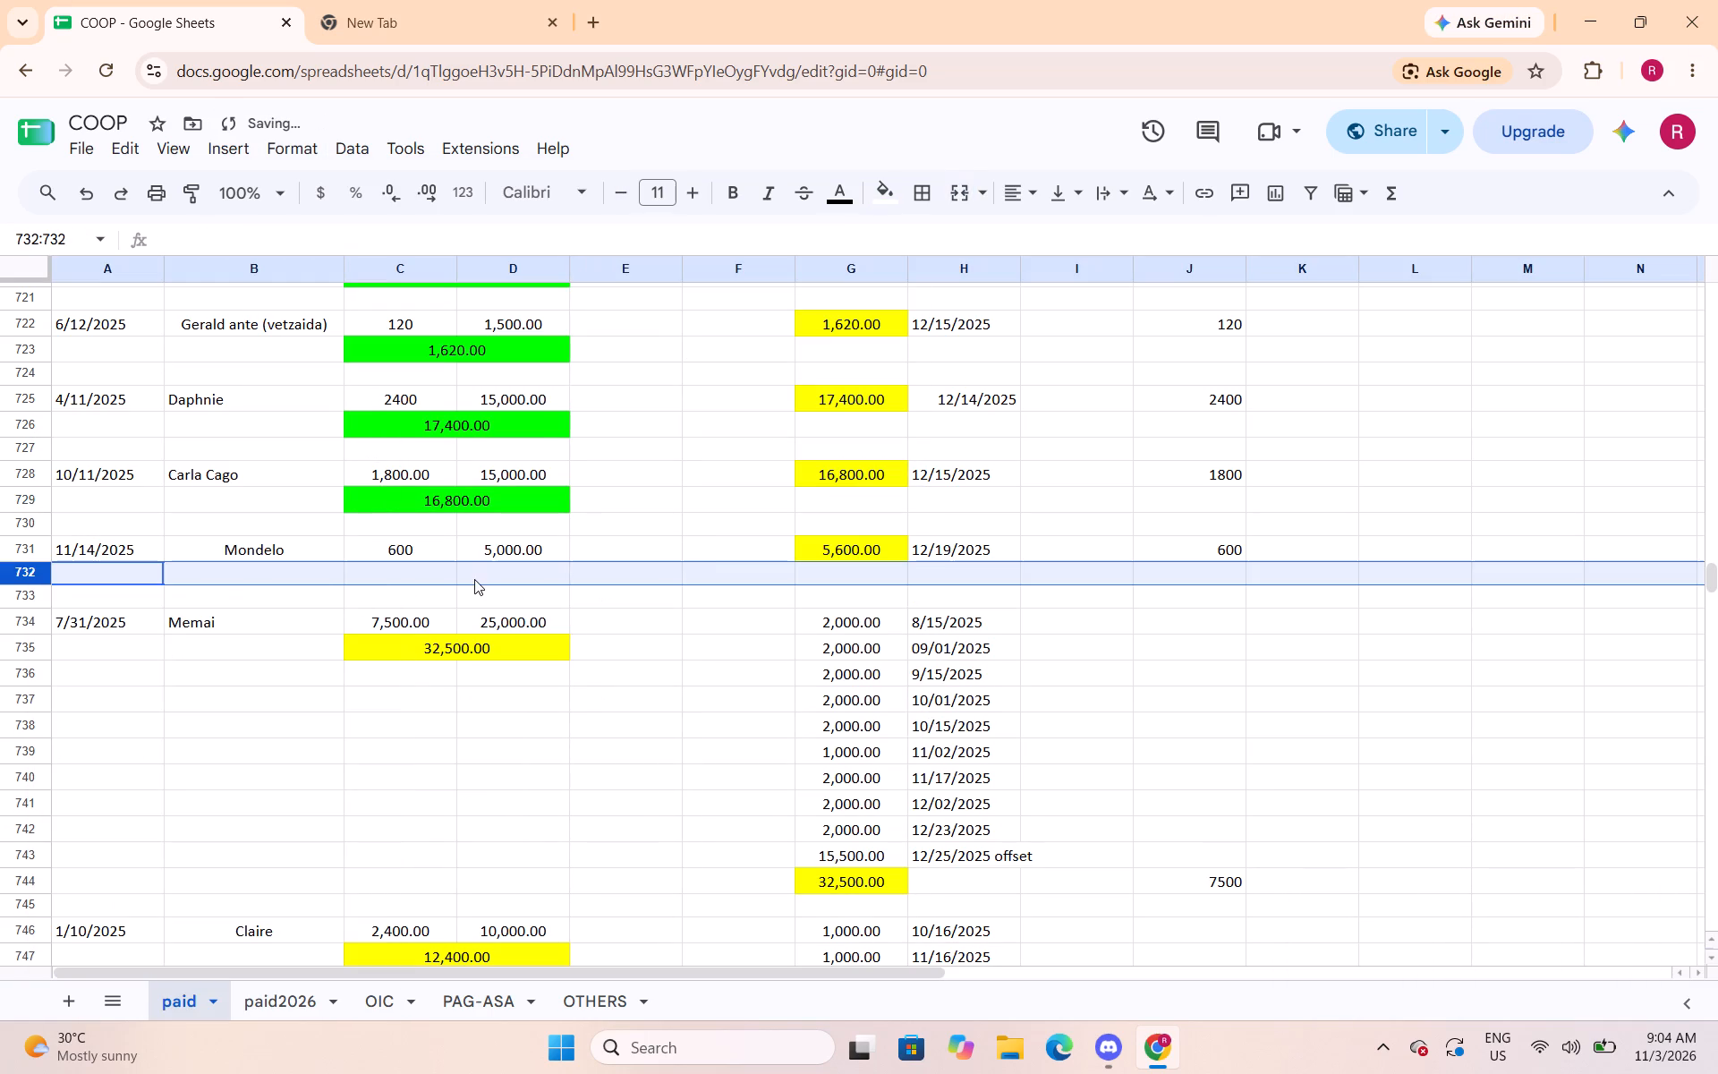
# Merge C732:D732 and enter a SUM formula totalling C731:D731 in it.
pyautogui.moveTo(444, 577); pyautogui.dragTo(474, 575)
pyautogui.click(964, 192)
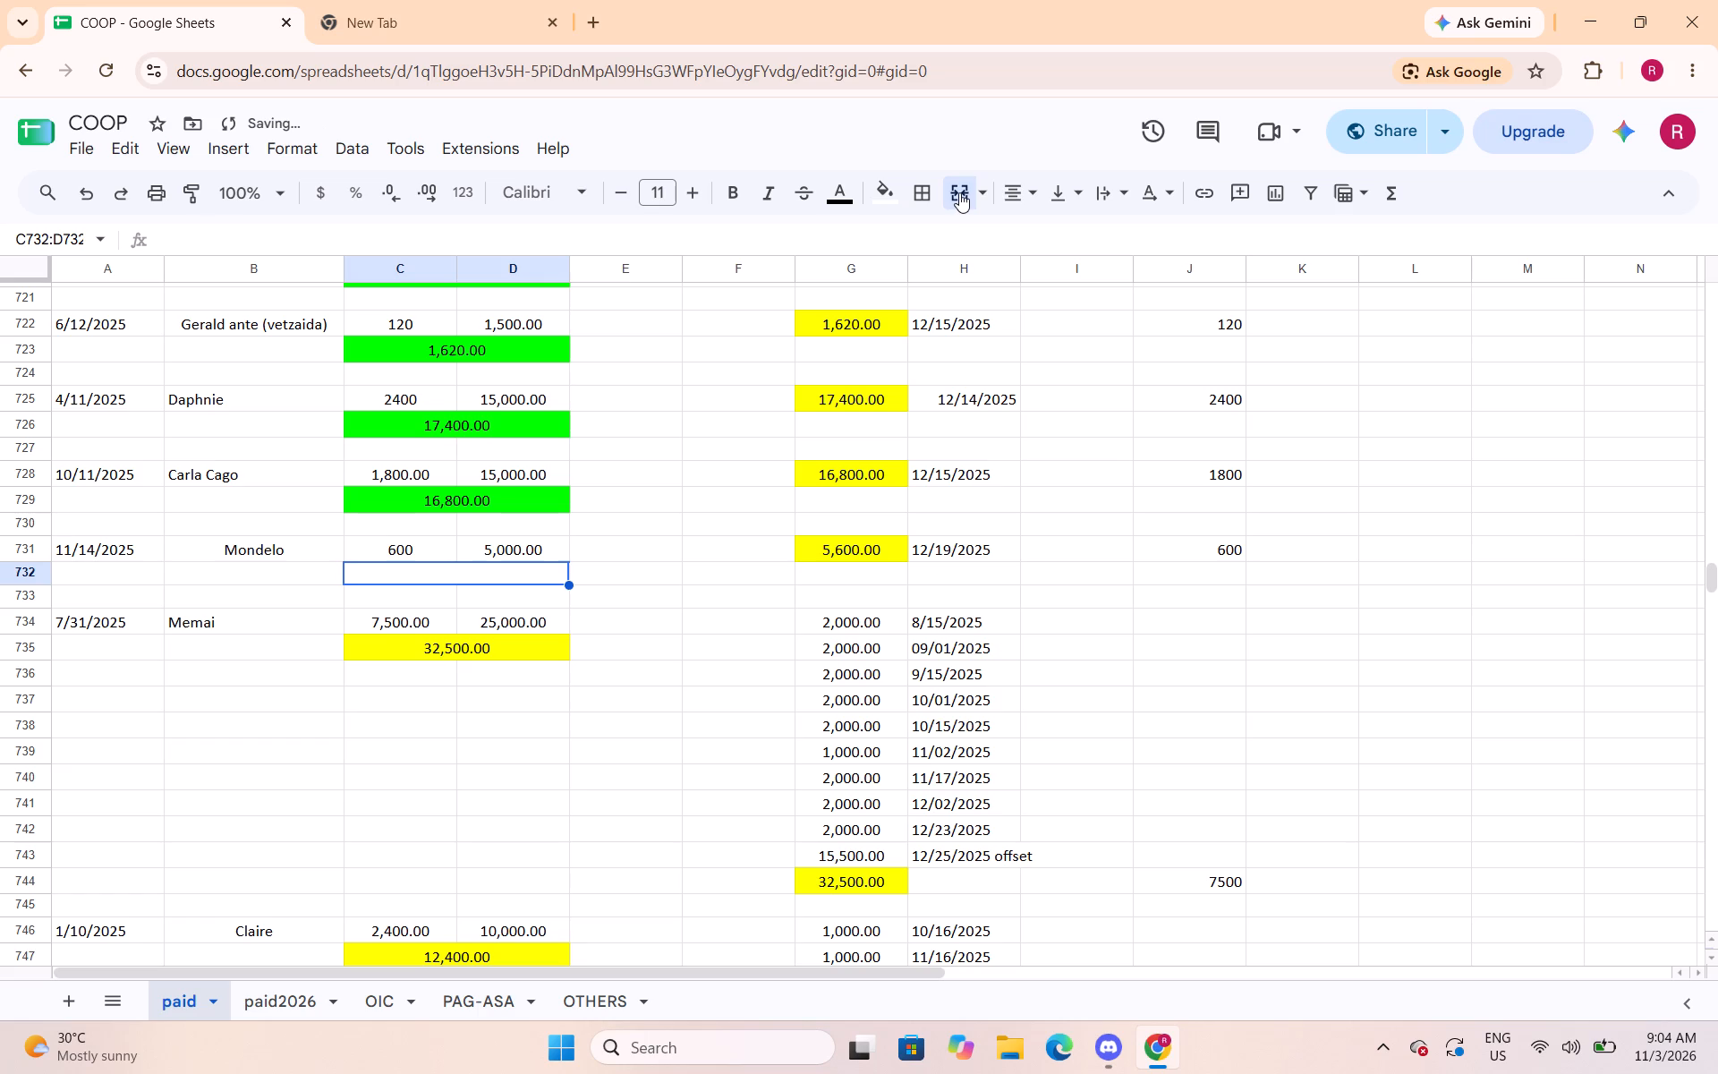
pyautogui.write('=sum(')
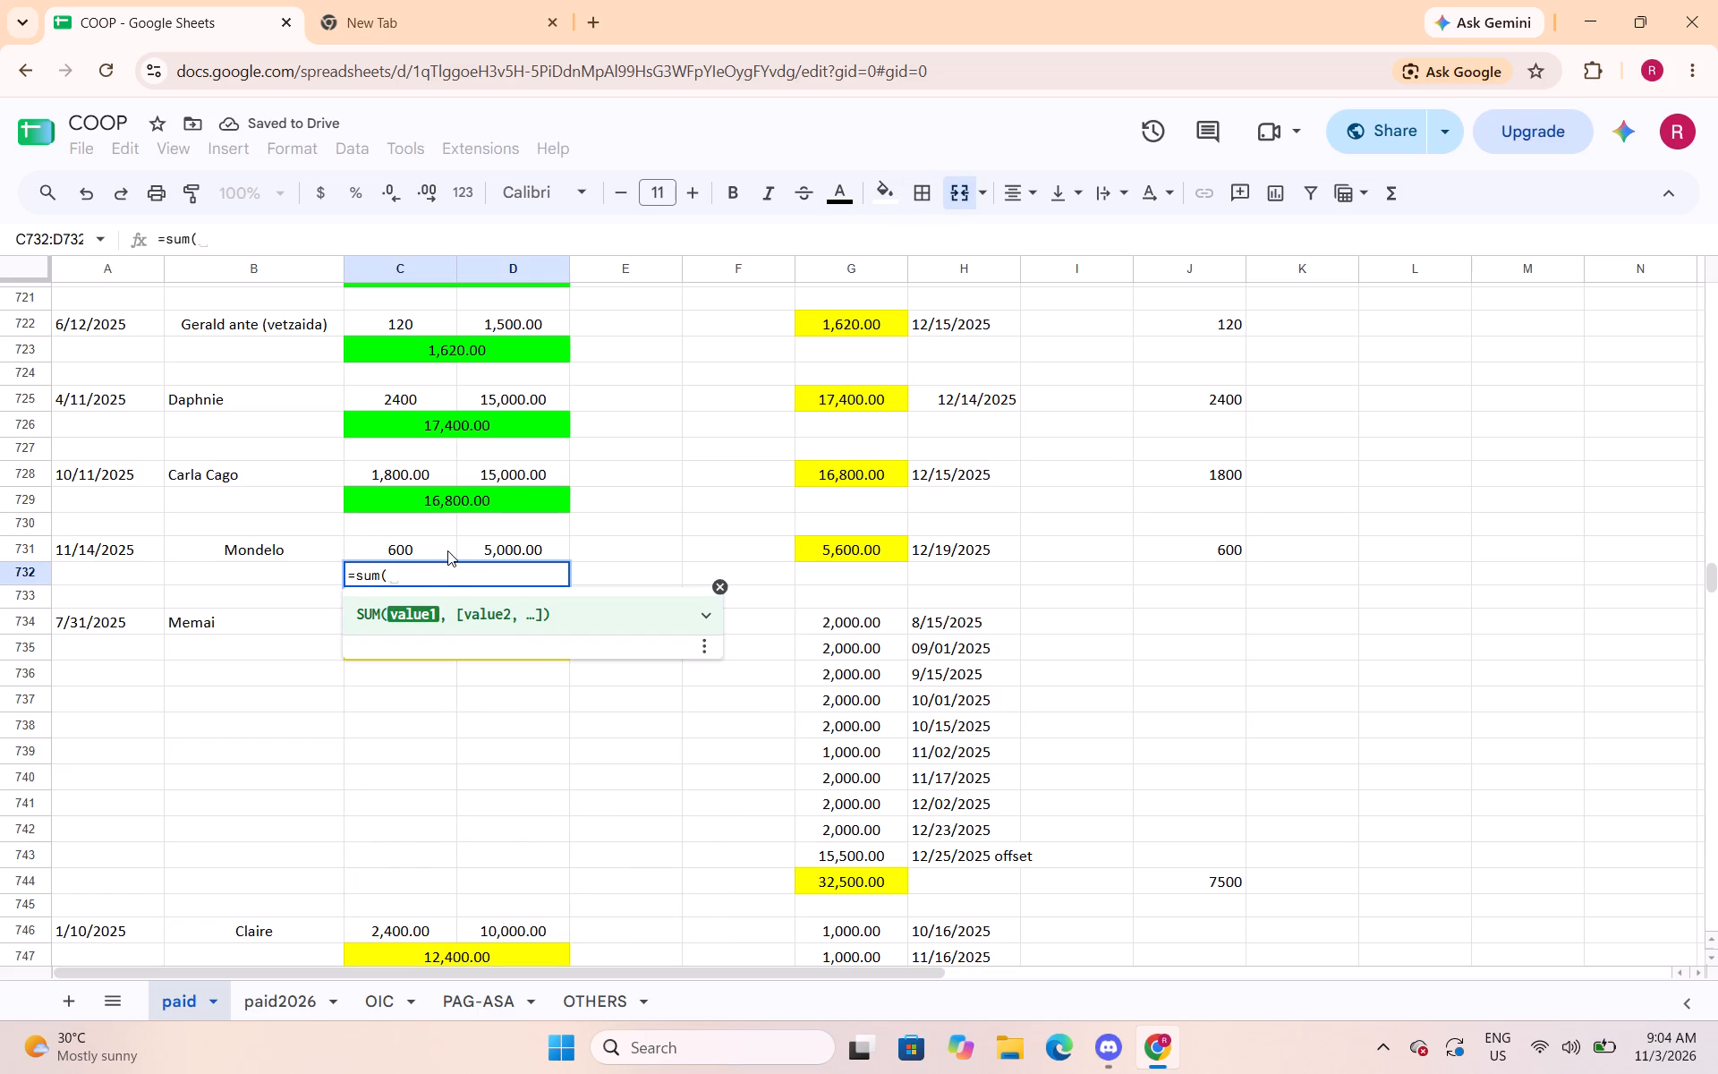
pyautogui.moveTo(447, 550); pyautogui.dragTo(476, 550)
pyautogui.hotkey('shift', ')')
pyautogui.press('Return')
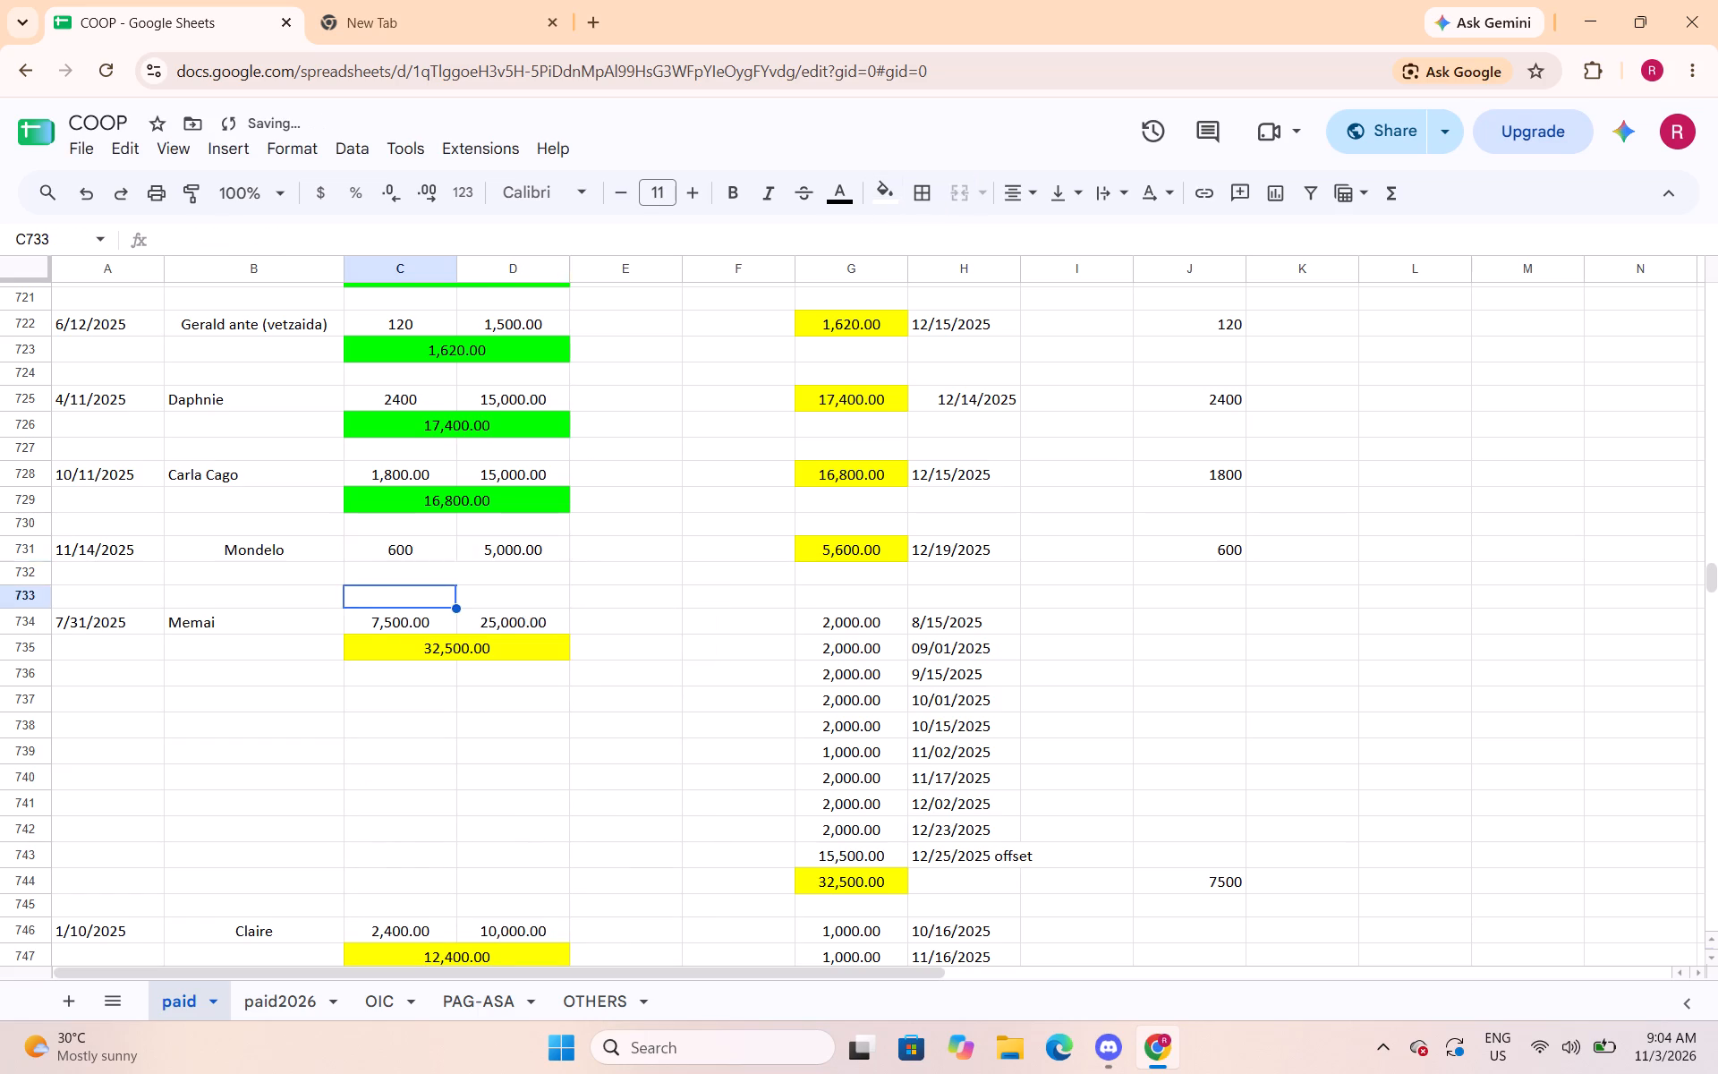
pyautogui.press('Up')
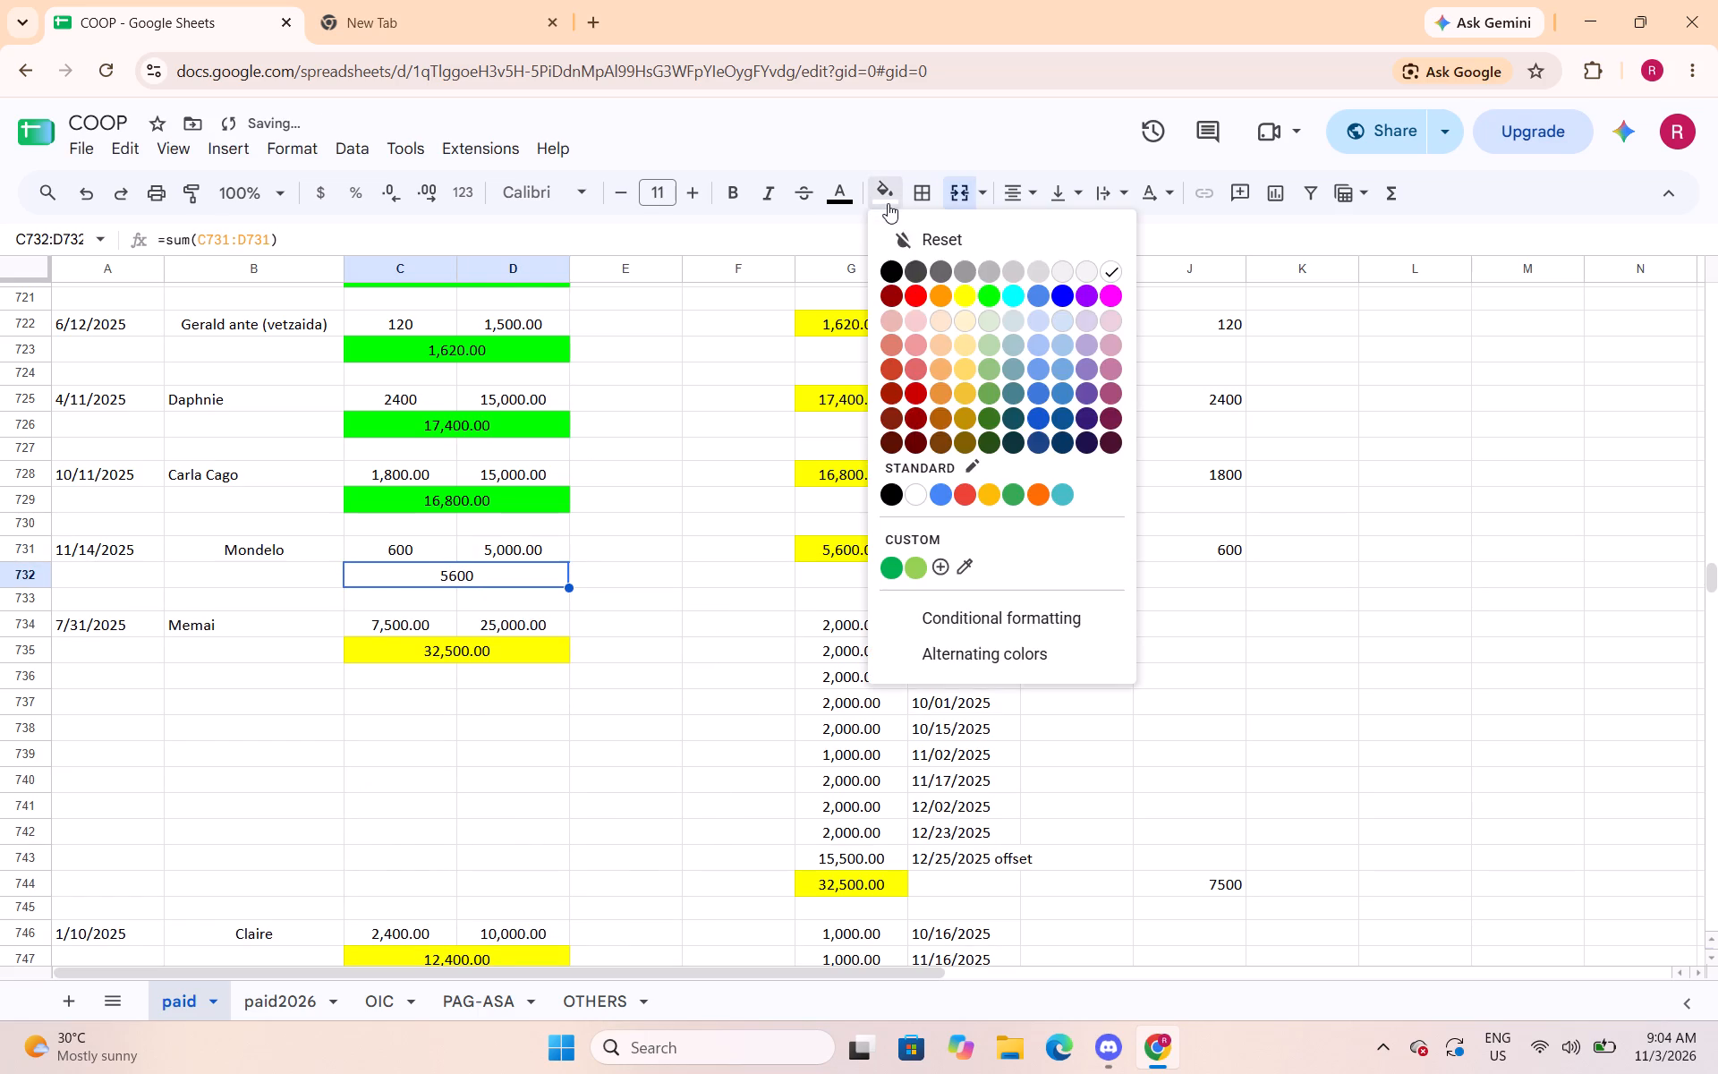
# Fill the merged total C732:D732 bright green and give it the Number format 1,000.12.
pyautogui.click(888, 203)
pyautogui.click(992, 286)
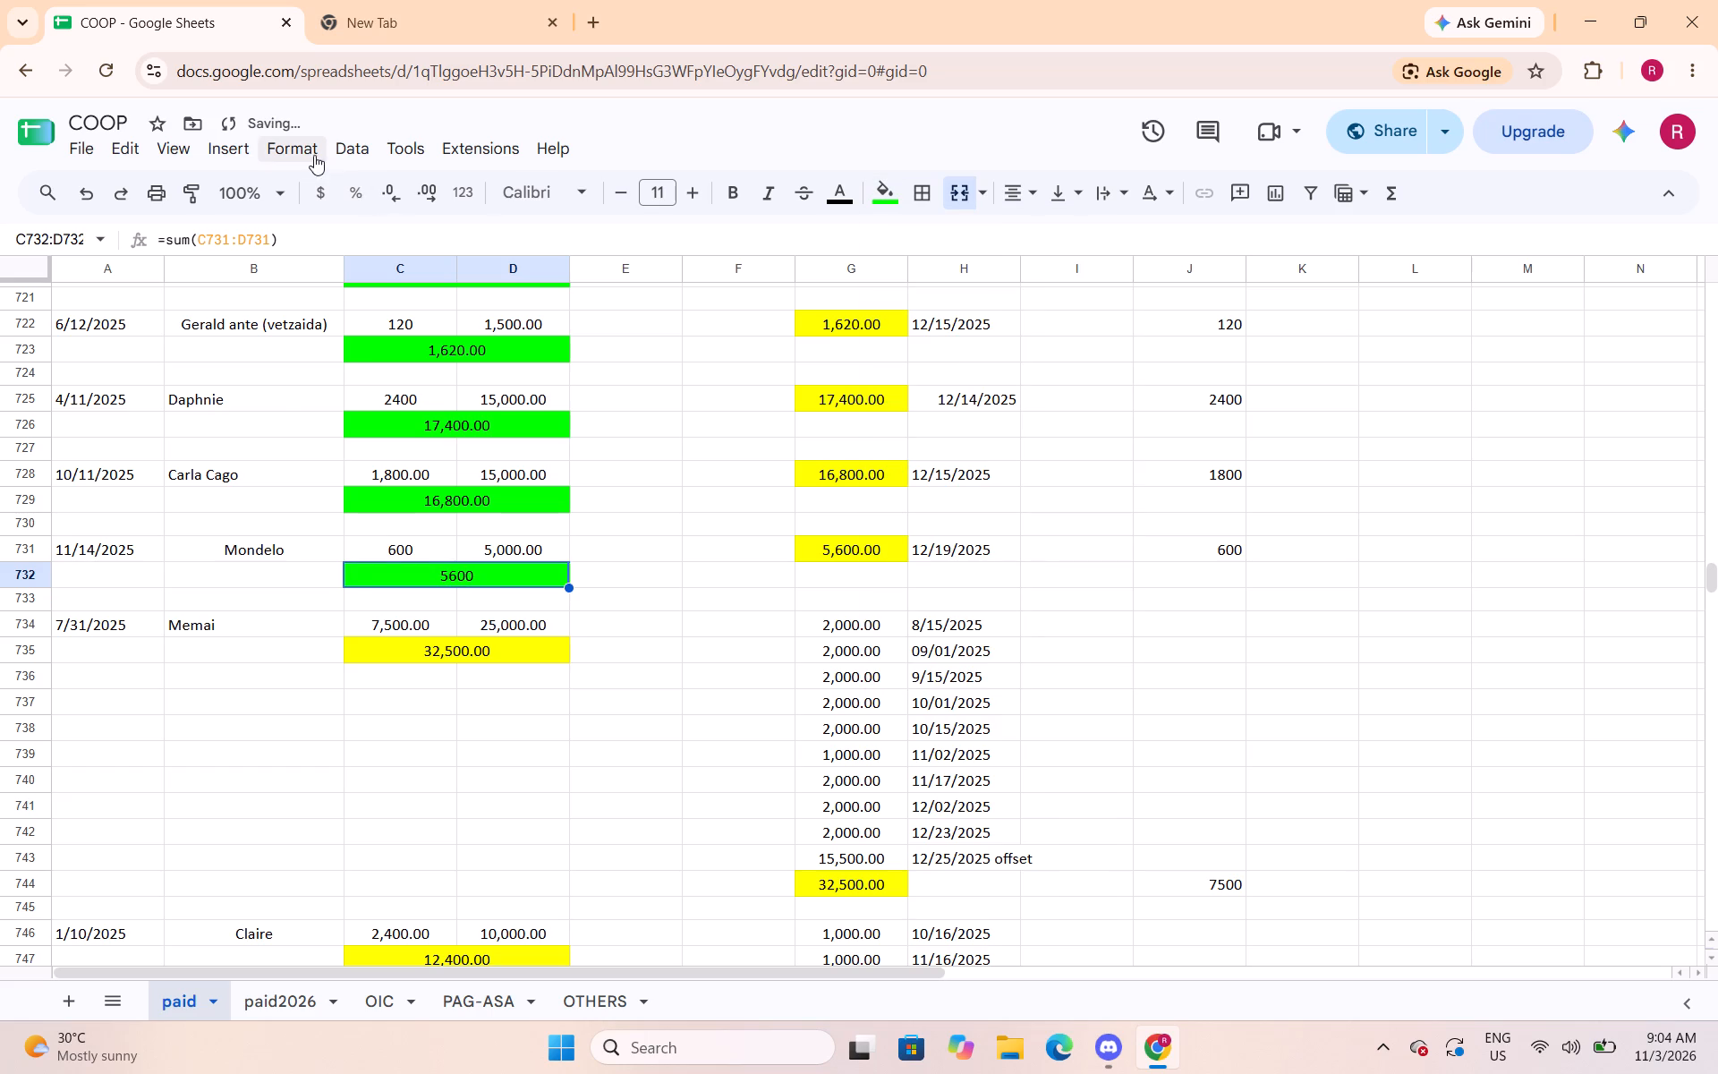
pyautogui.click(310, 152)
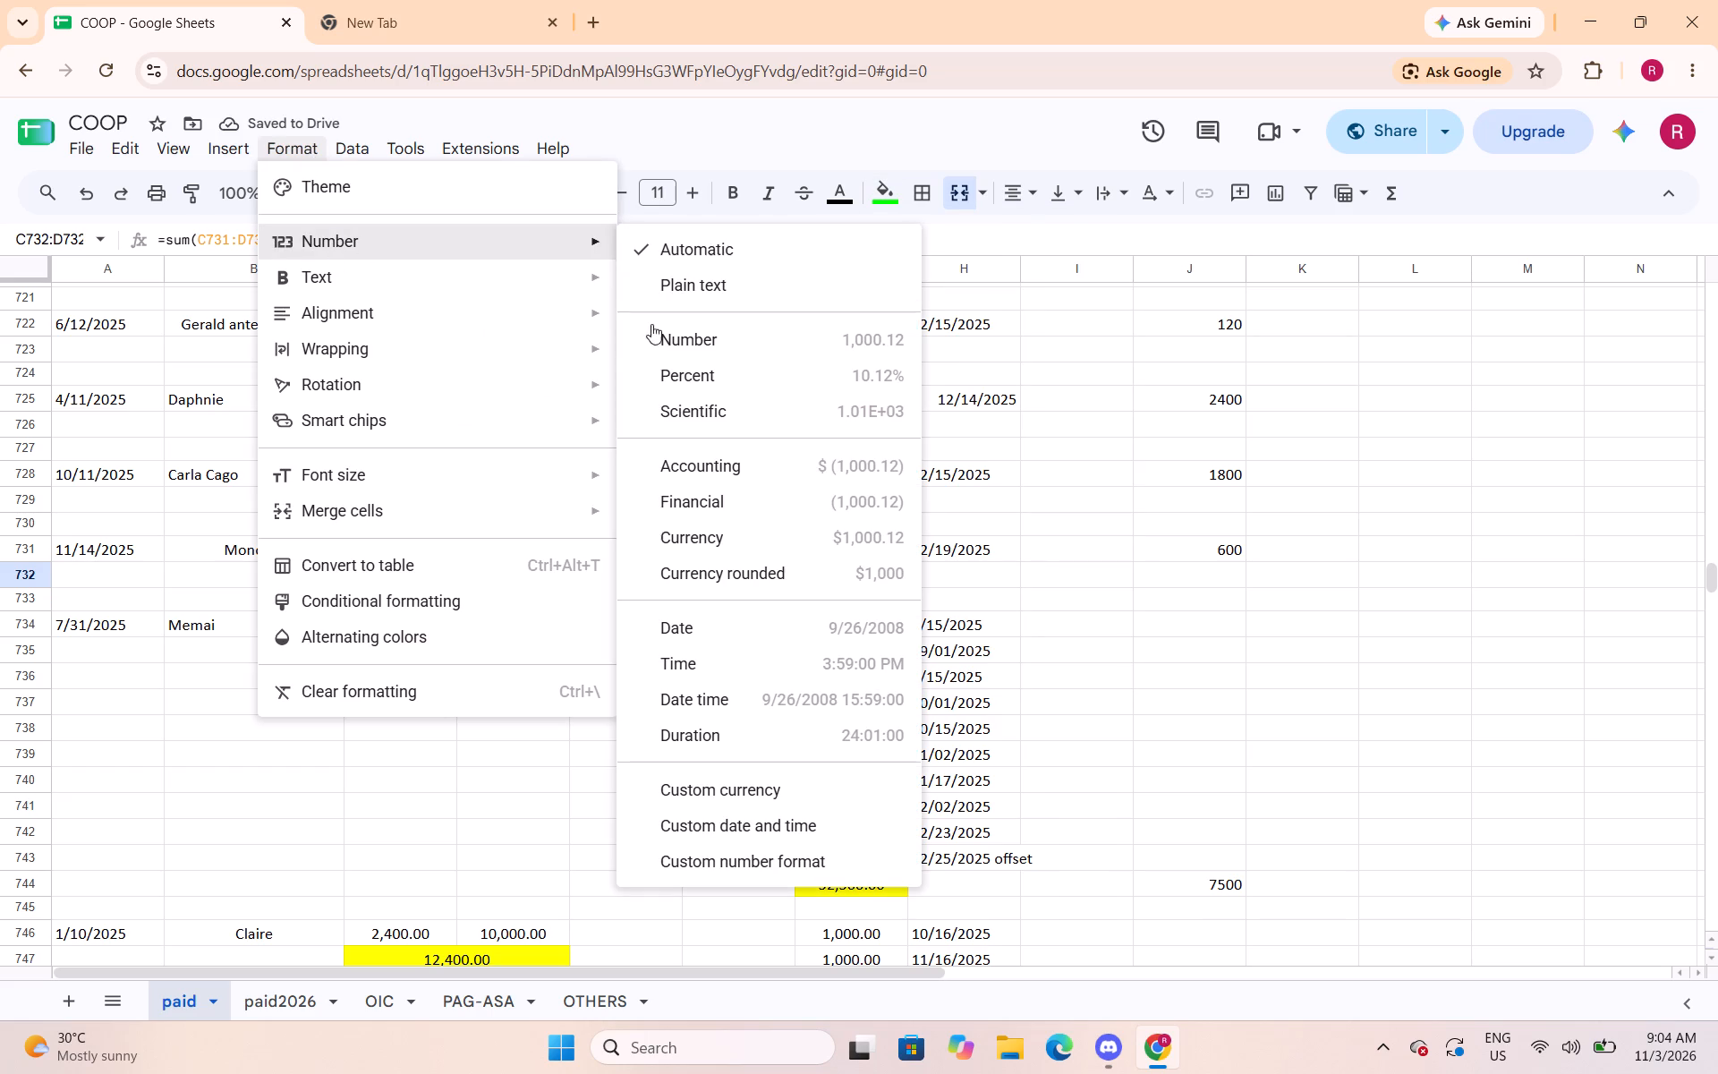
pyautogui.click(659, 340)
# Change the fill of the 7/31/2025 loan's merged total C735:D735 to bright green and save the spreadsheet.
pyautogui.scroll(-1, 447, 598)
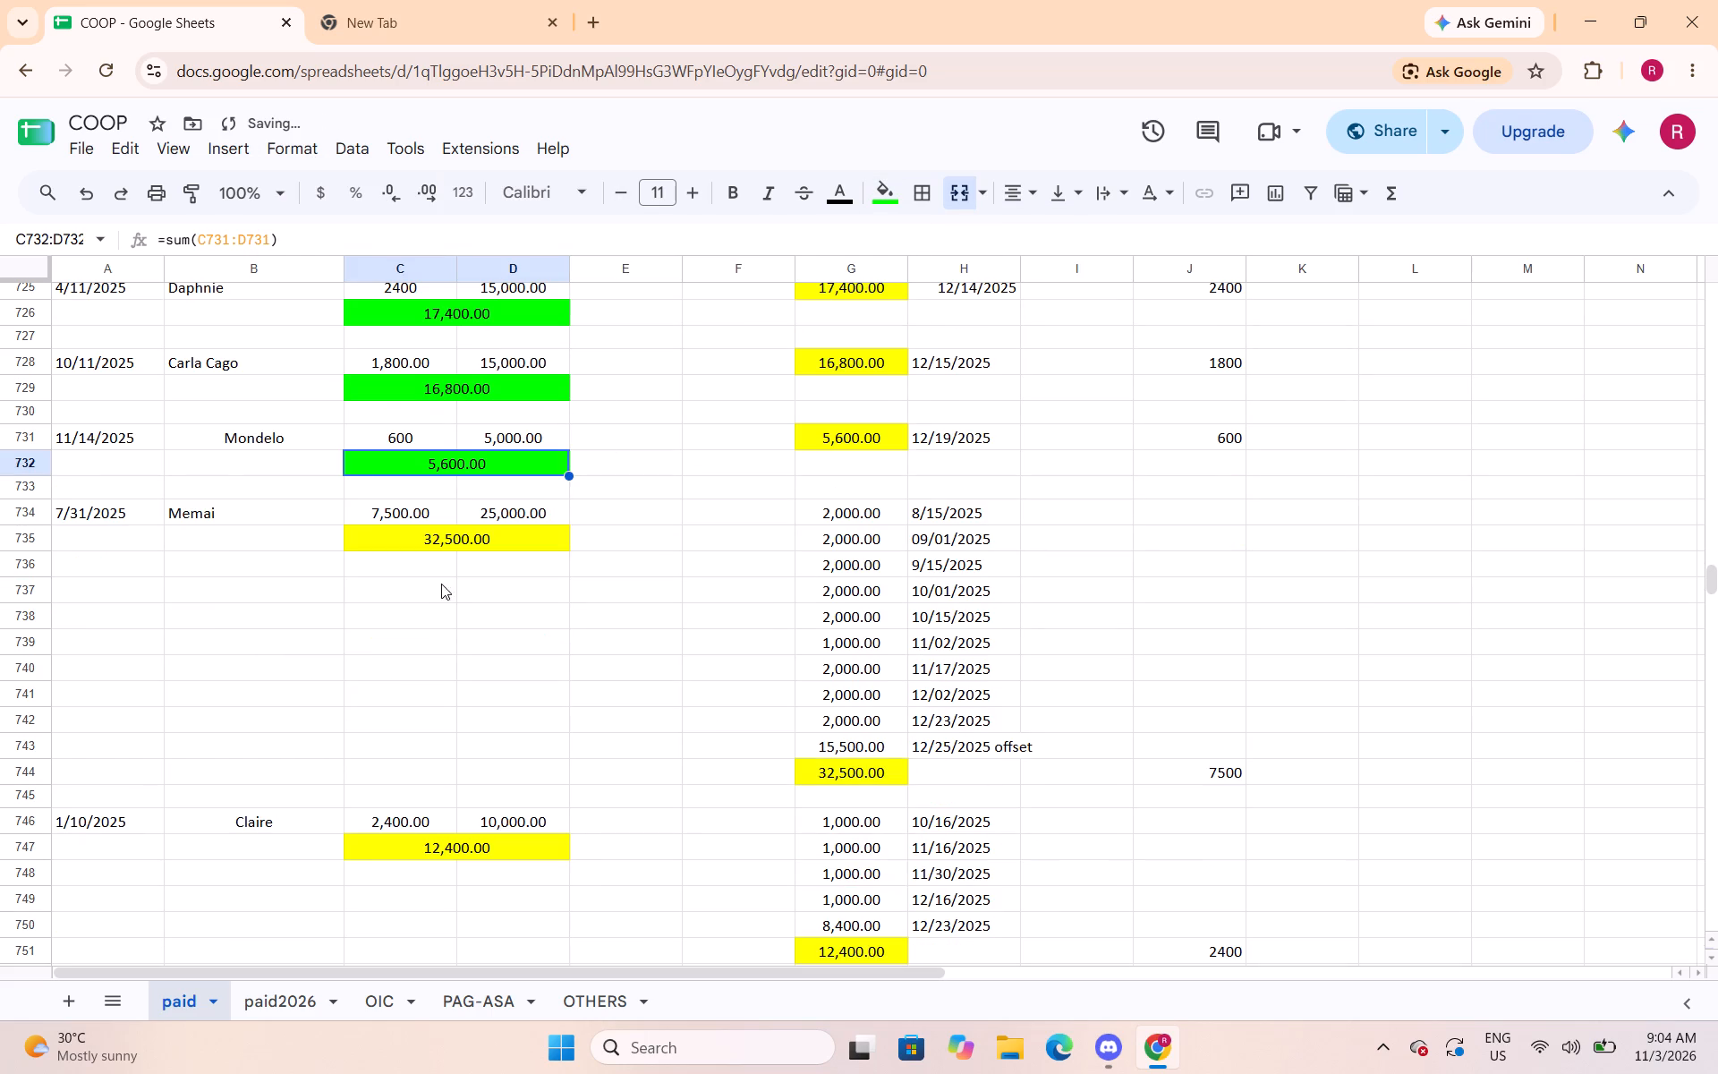
pyautogui.click(439, 545)
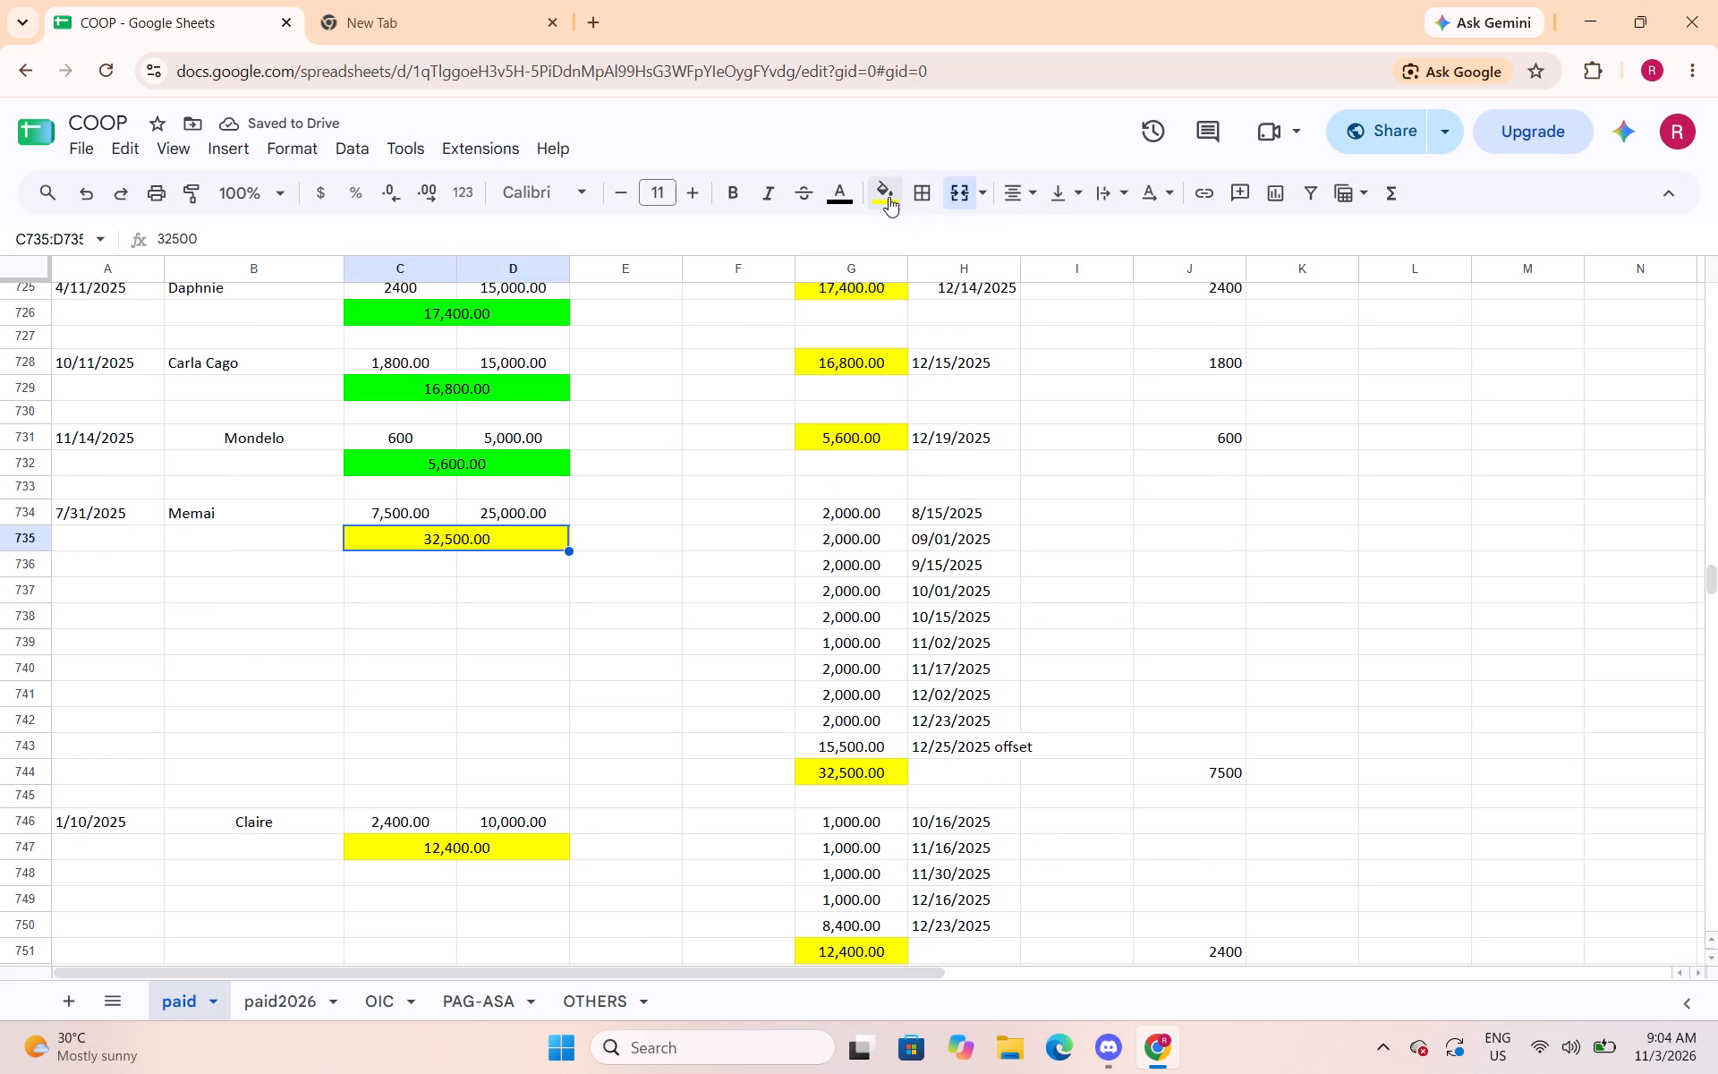
pyautogui.click(889, 197)
pyautogui.click(984, 293)
pyautogui.scroll(-1, 675, 524)
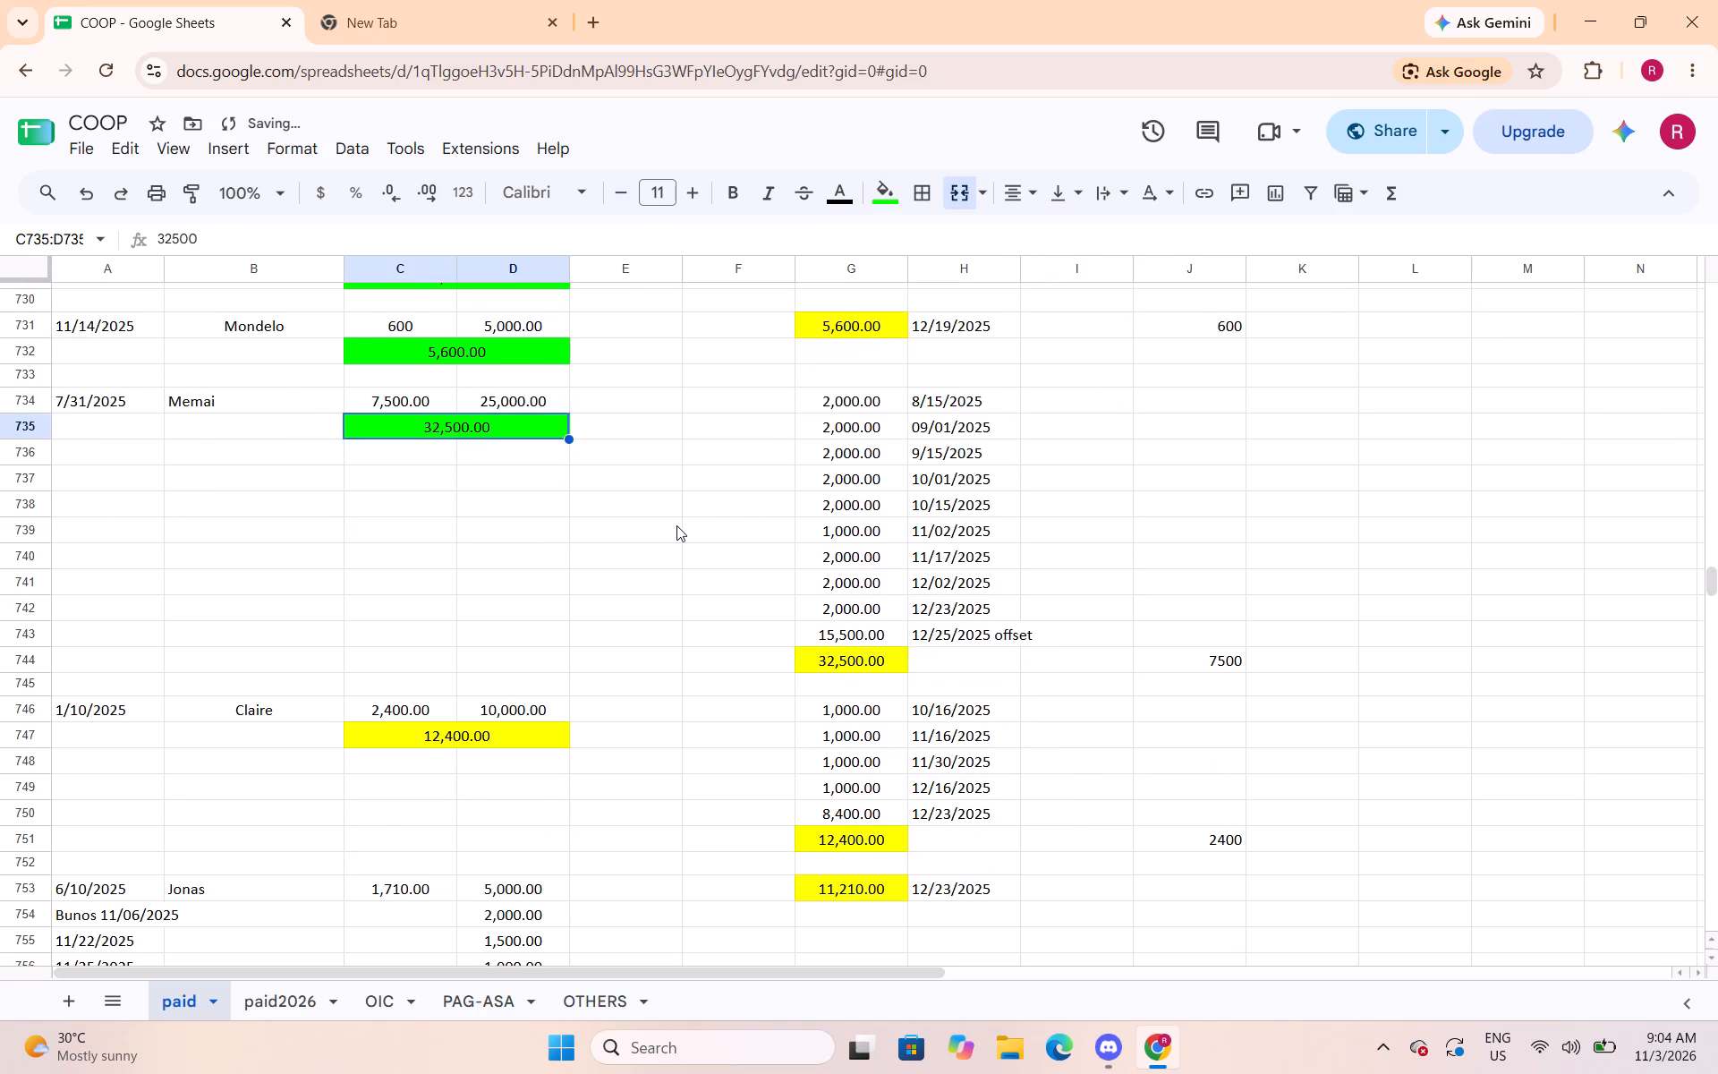
pyautogui.scroll(2, 676, 525)
pyautogui.hotkey('ctrl', 's')
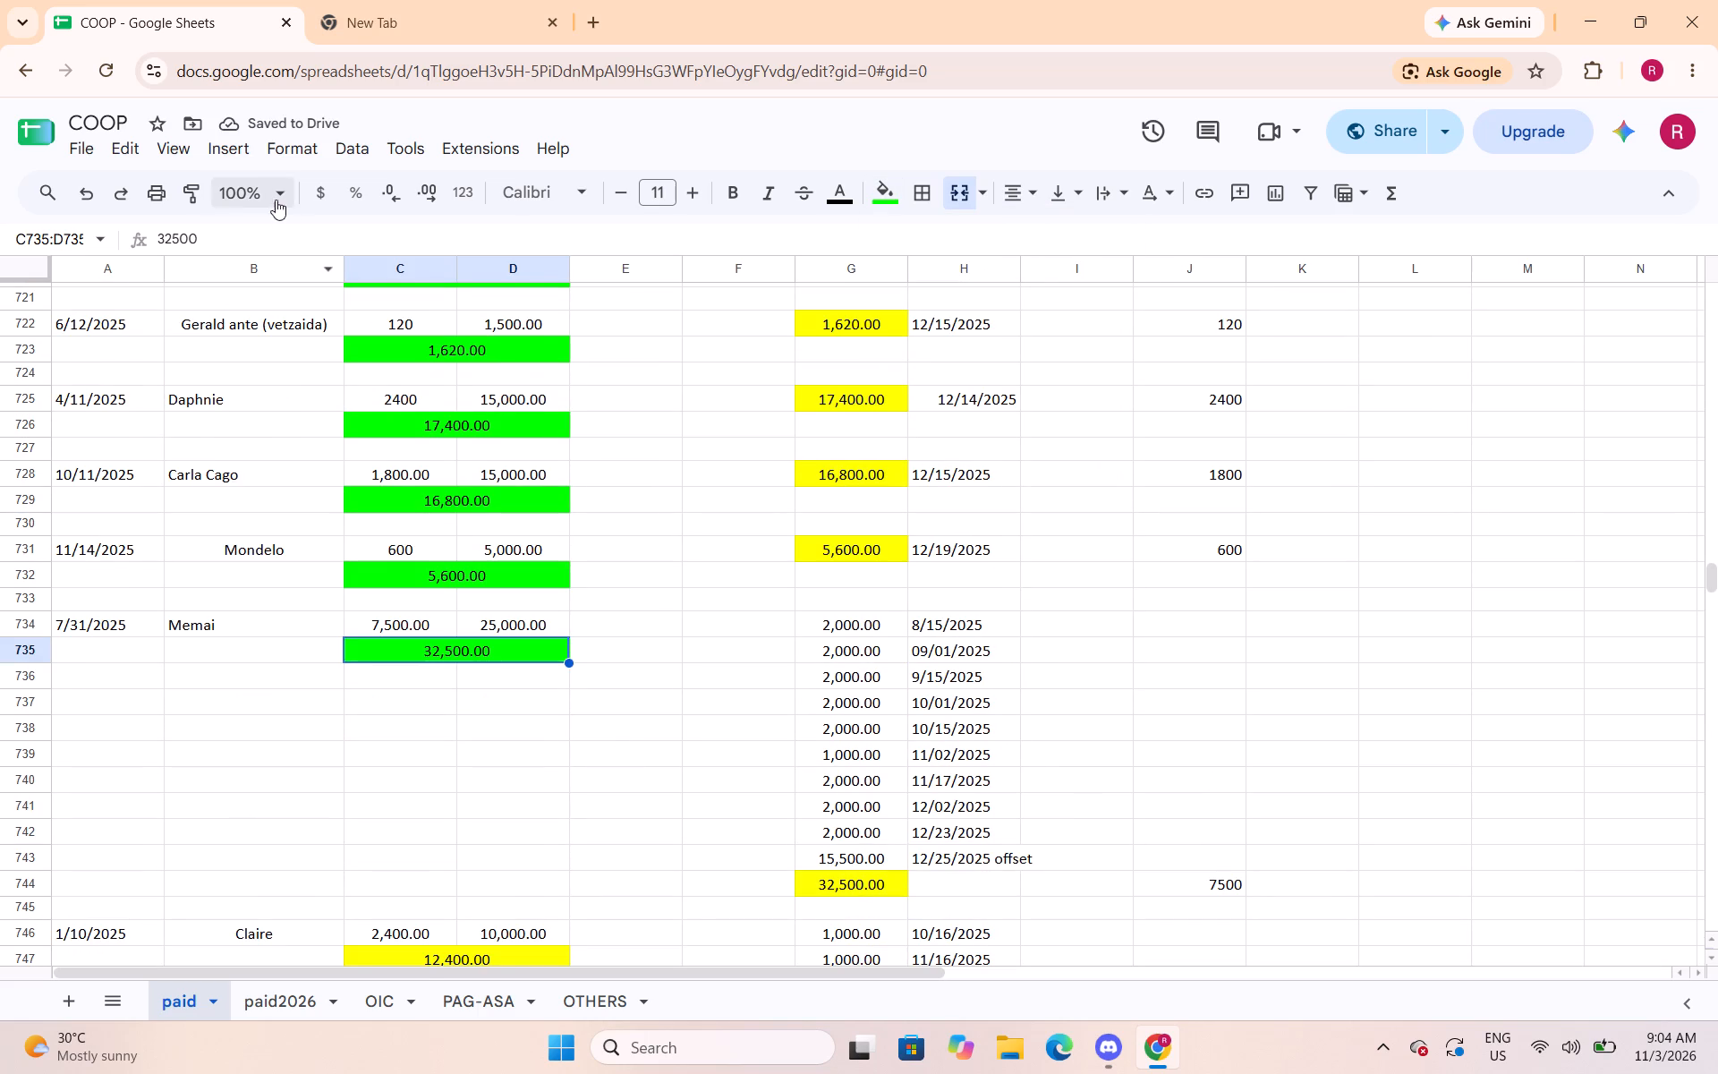
# Left-align all the borrower names in column B.
pyautogui.click(252, 270)
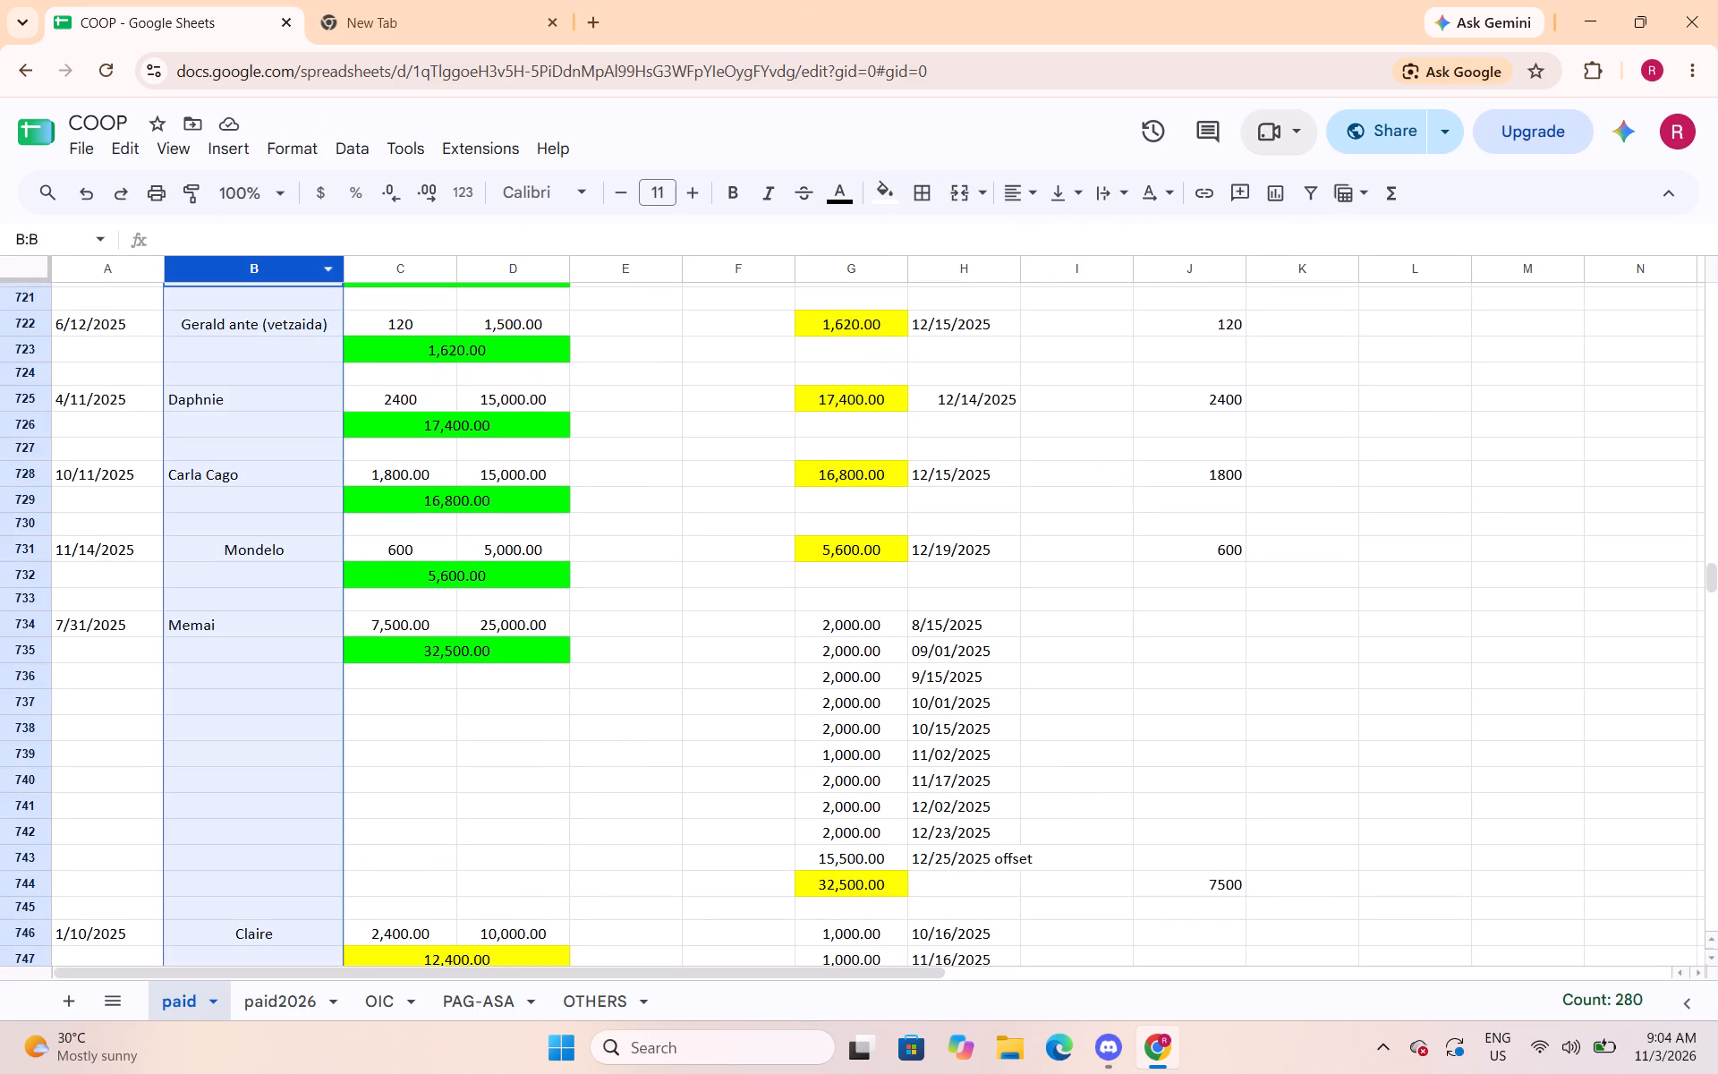
pyautogui.click(1006, 200)
pyautogui.click(1019, 237)
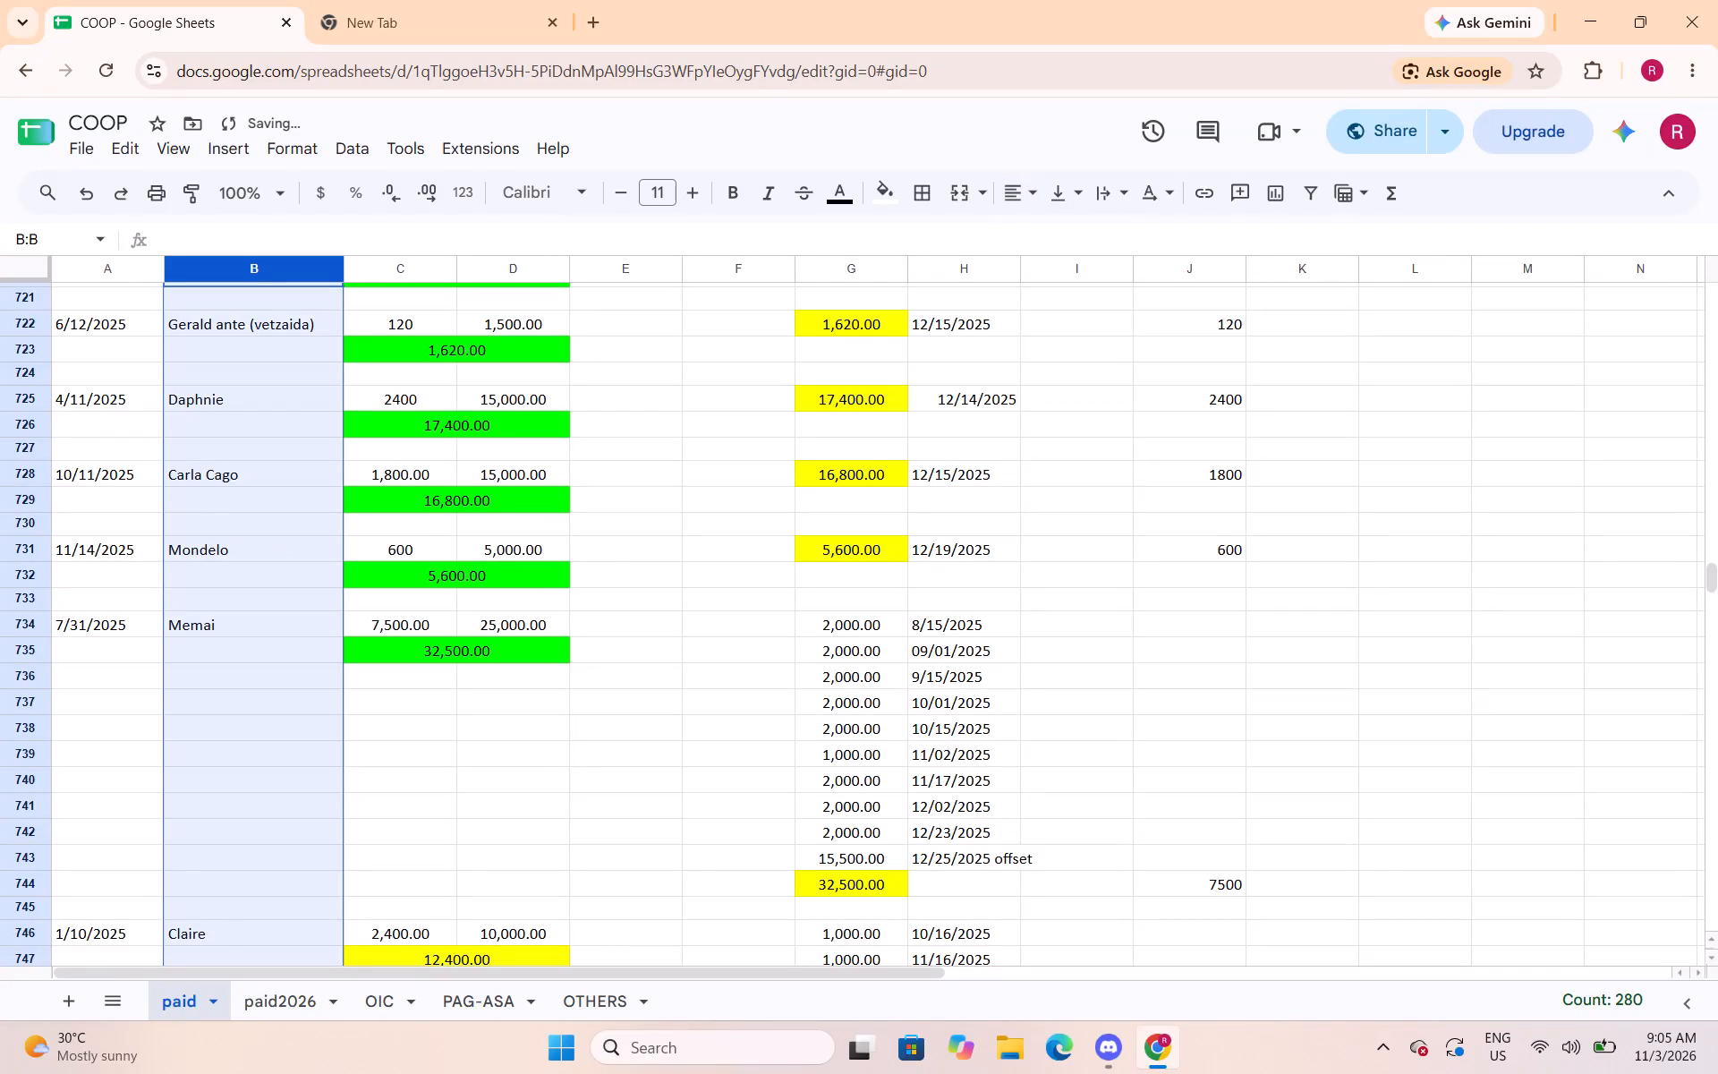
pyautogui.click(562, 745)
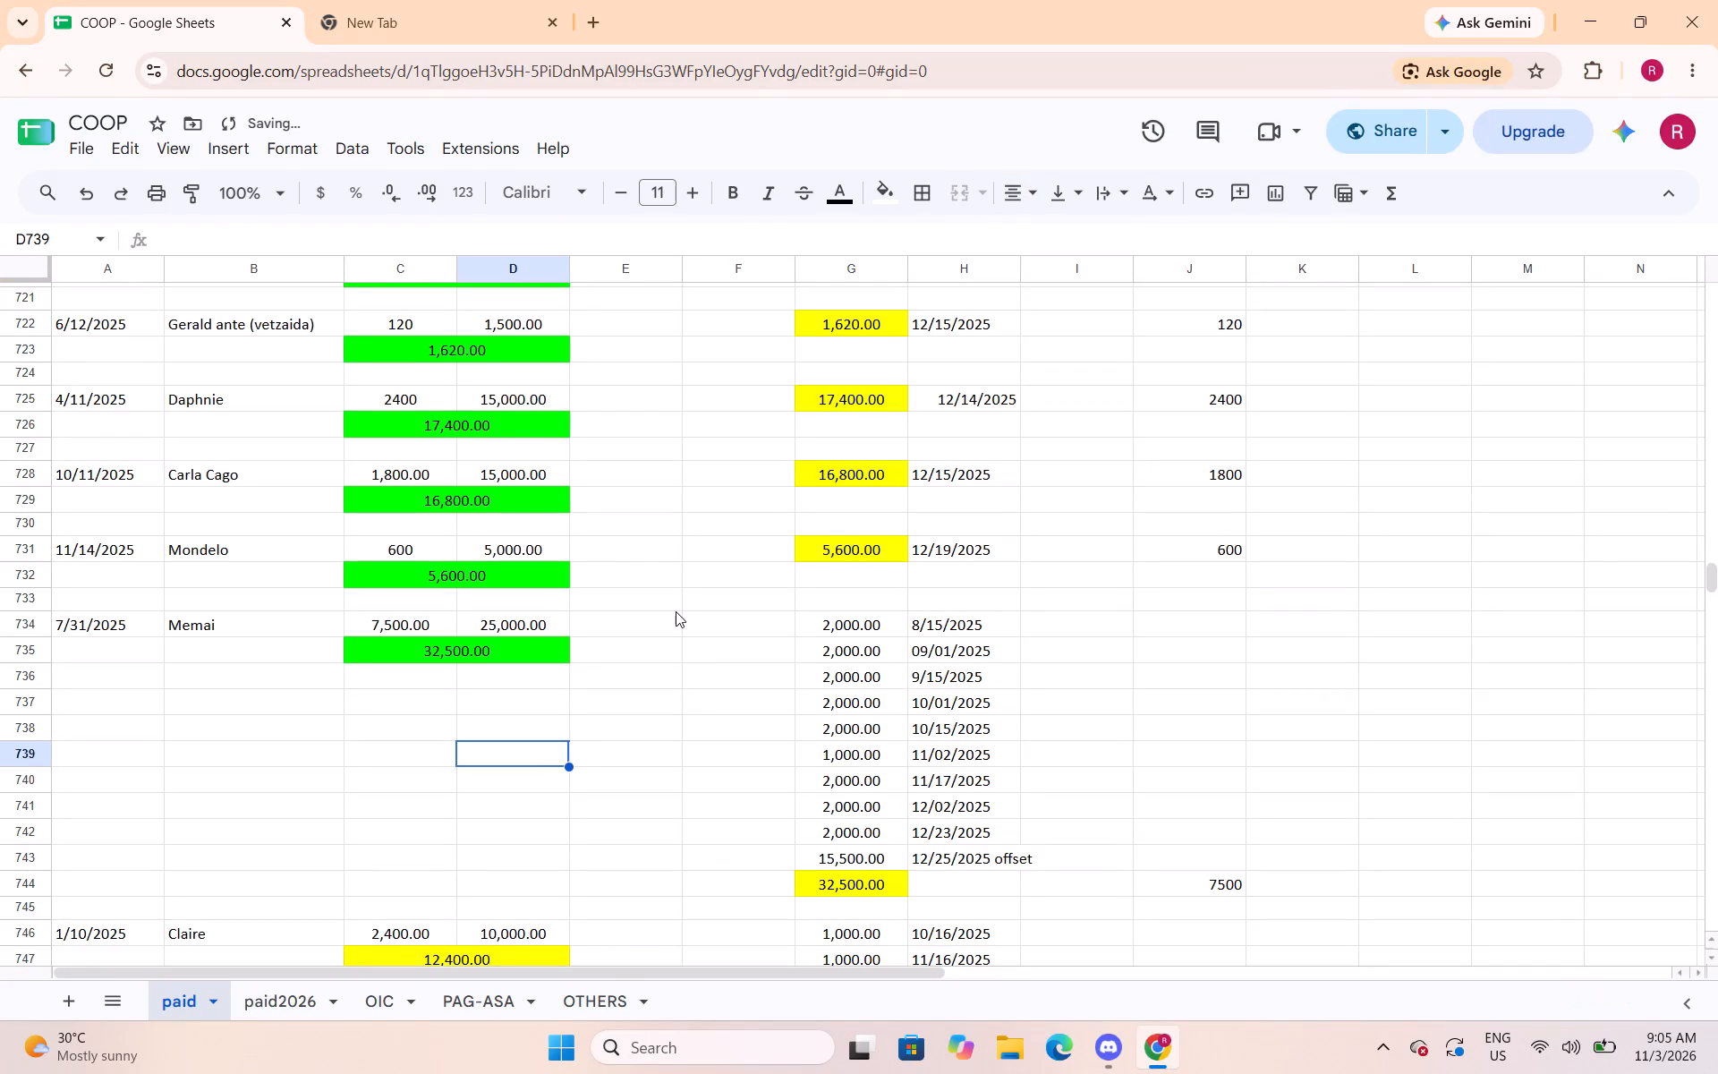
# Save the spreadsheet and change the fill of the 1/10/2025 loan's merged total C747:D747 to bright green.
pyautogui.scroll(-3, 676, 611)
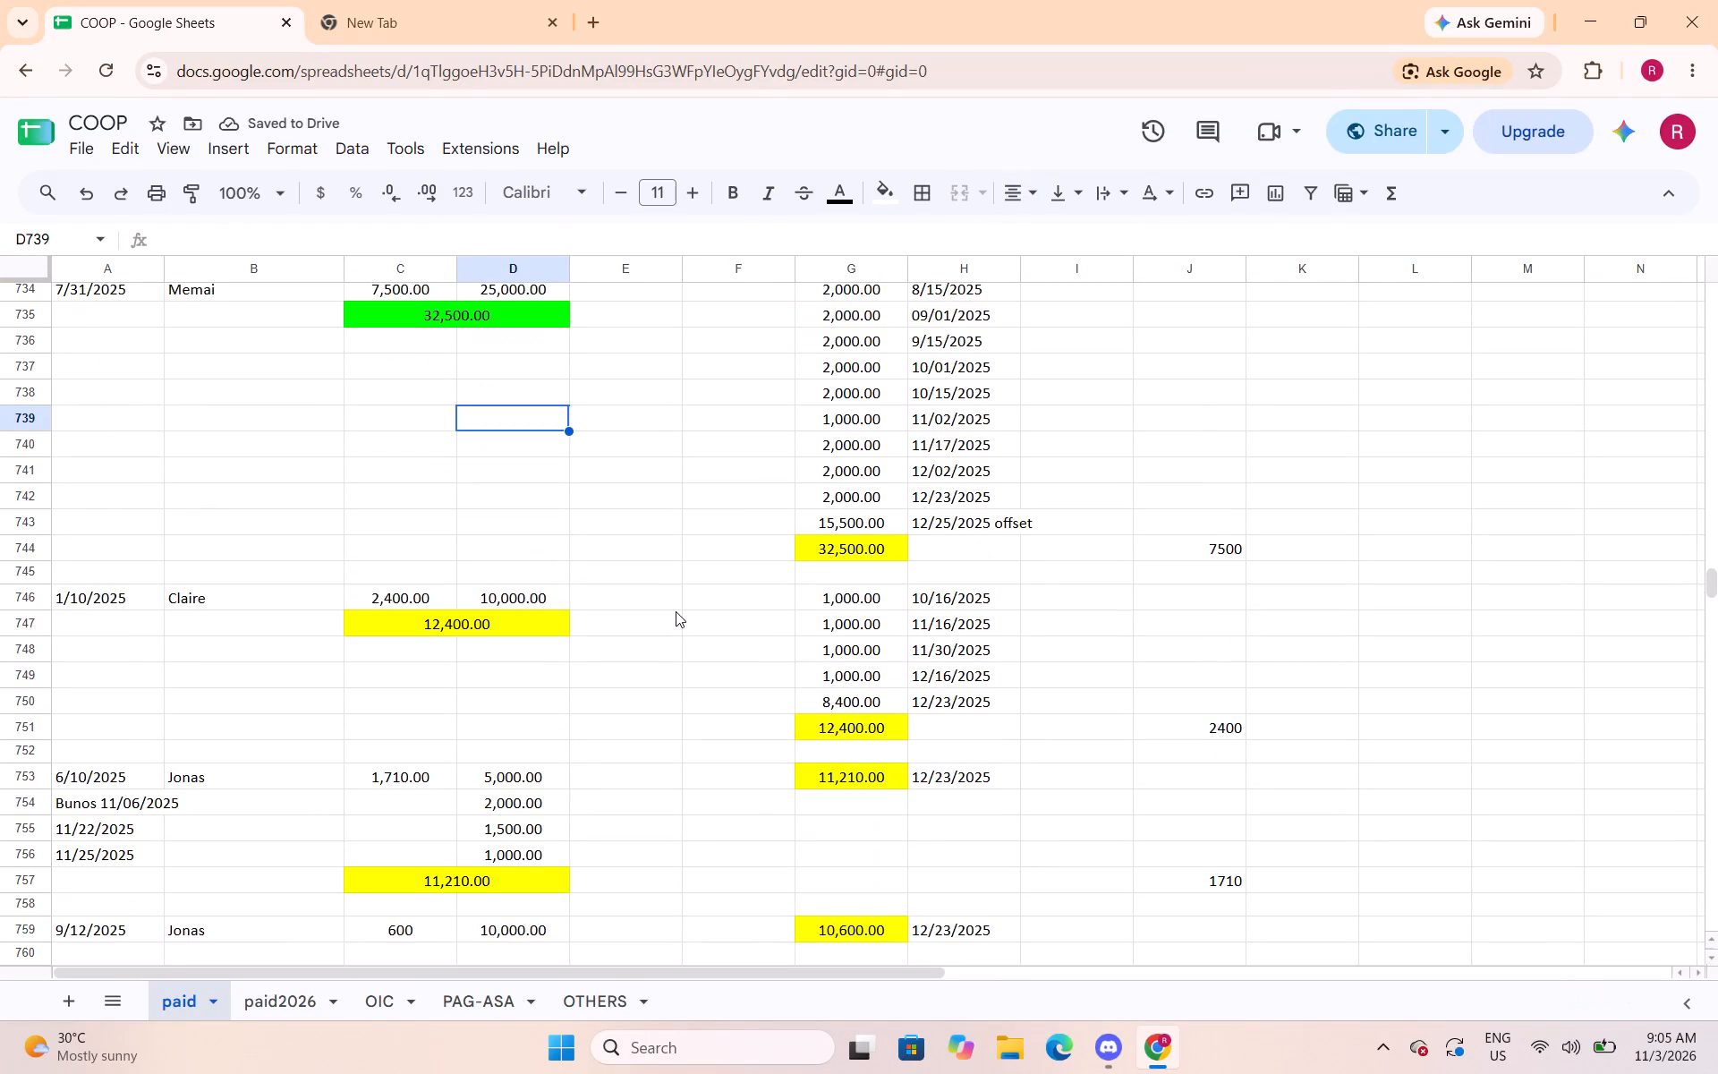
pyautogui.scroll(-1, 676, 611)
pyautogui.scroll(1, 676, 611)
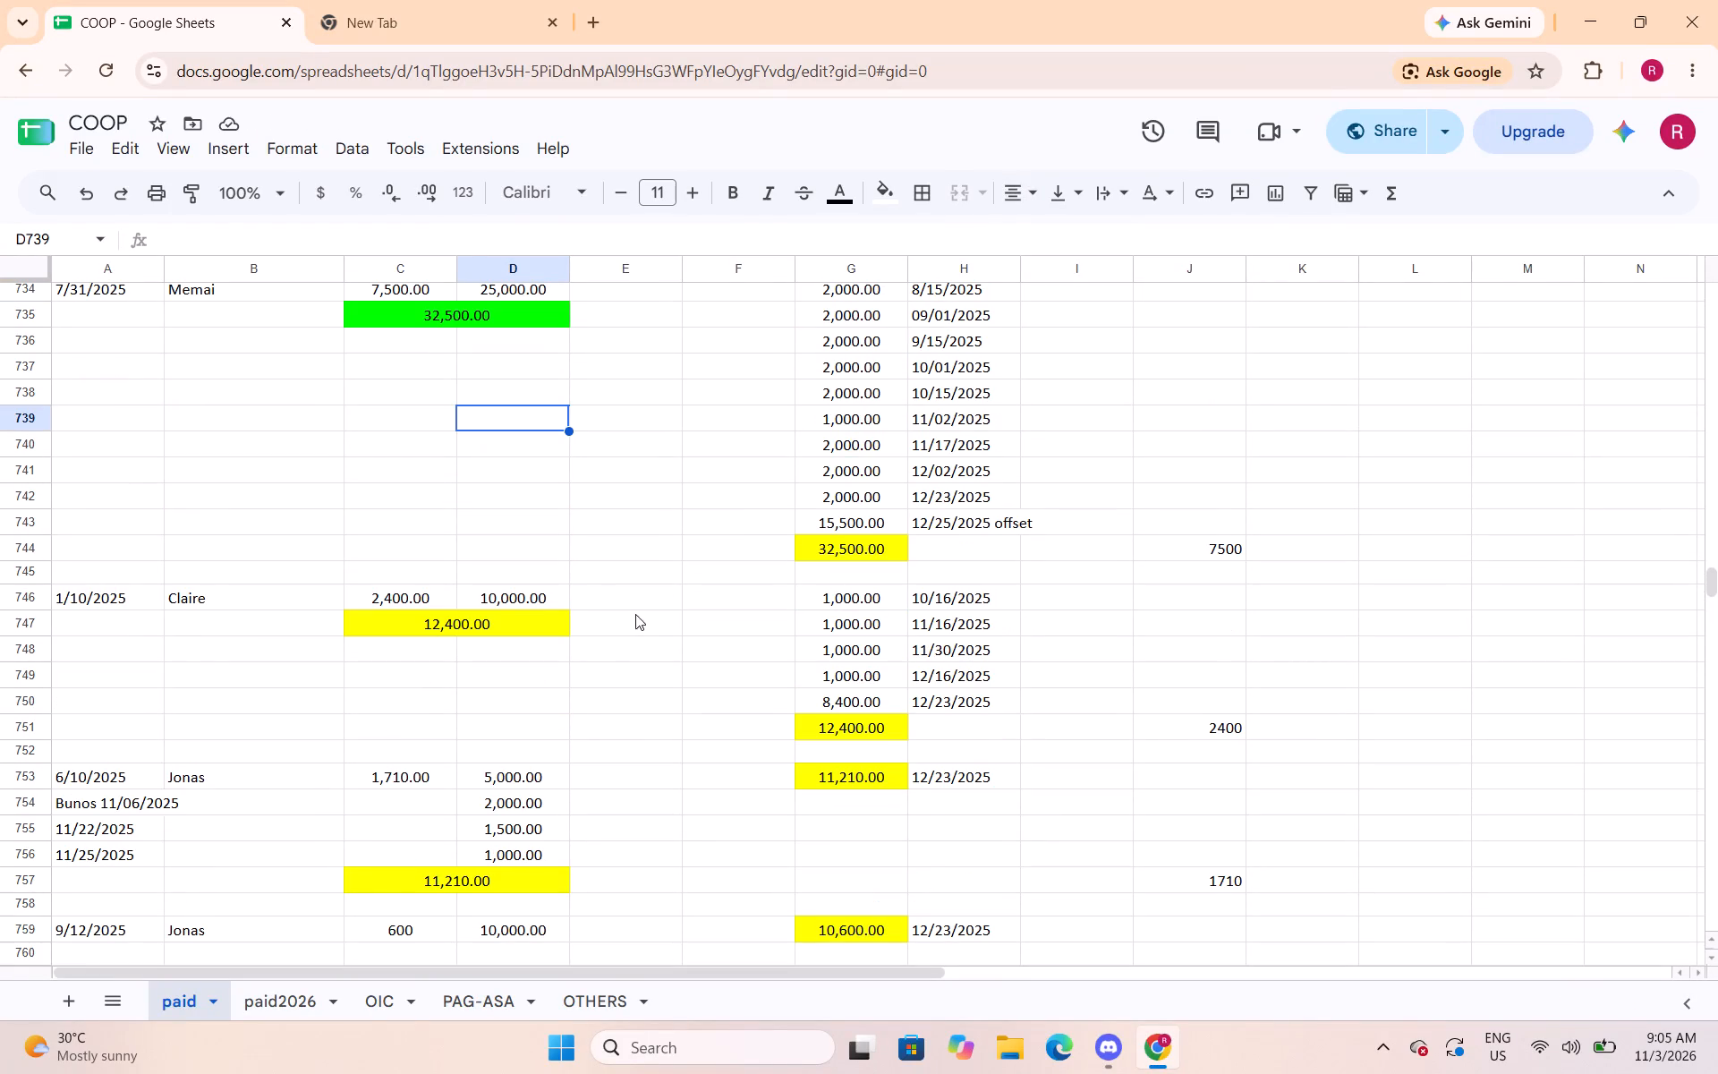
pyautogui.hotkey('ctrl', 's')
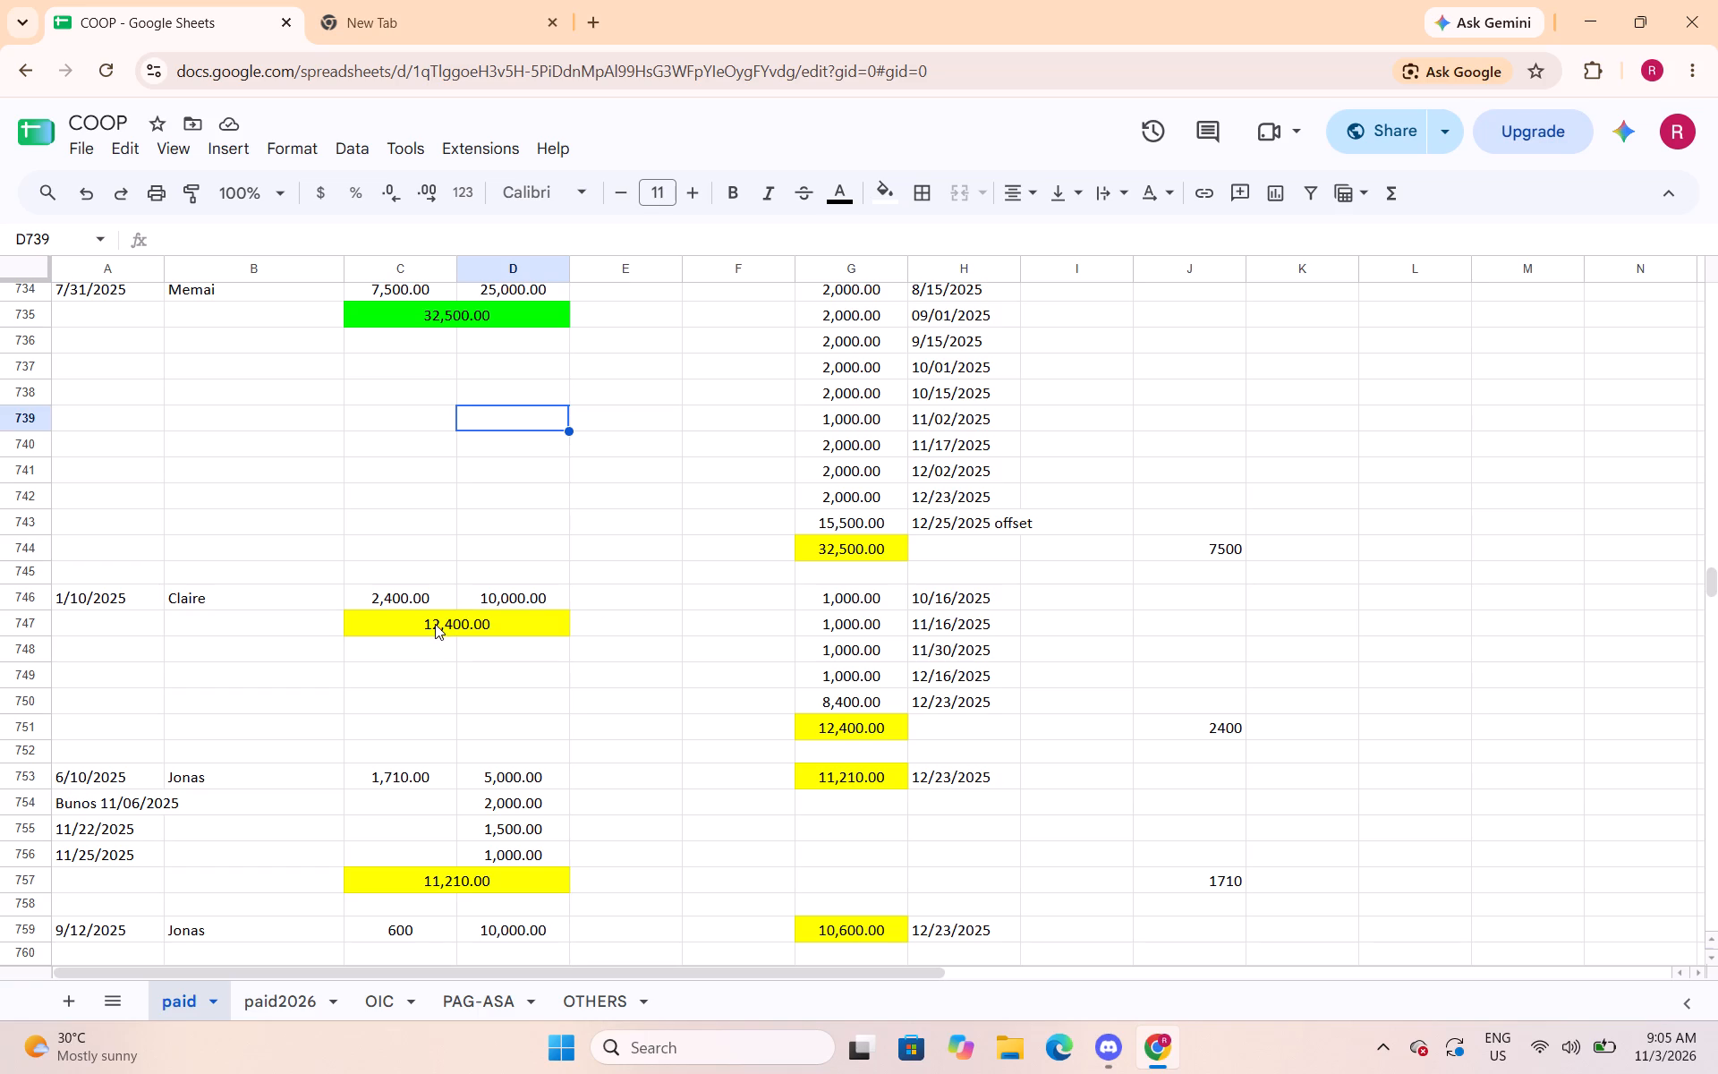
pyautogui.click(435, 624)
pyautogui.click(893, 199)
pyautogui.click(991, 295)
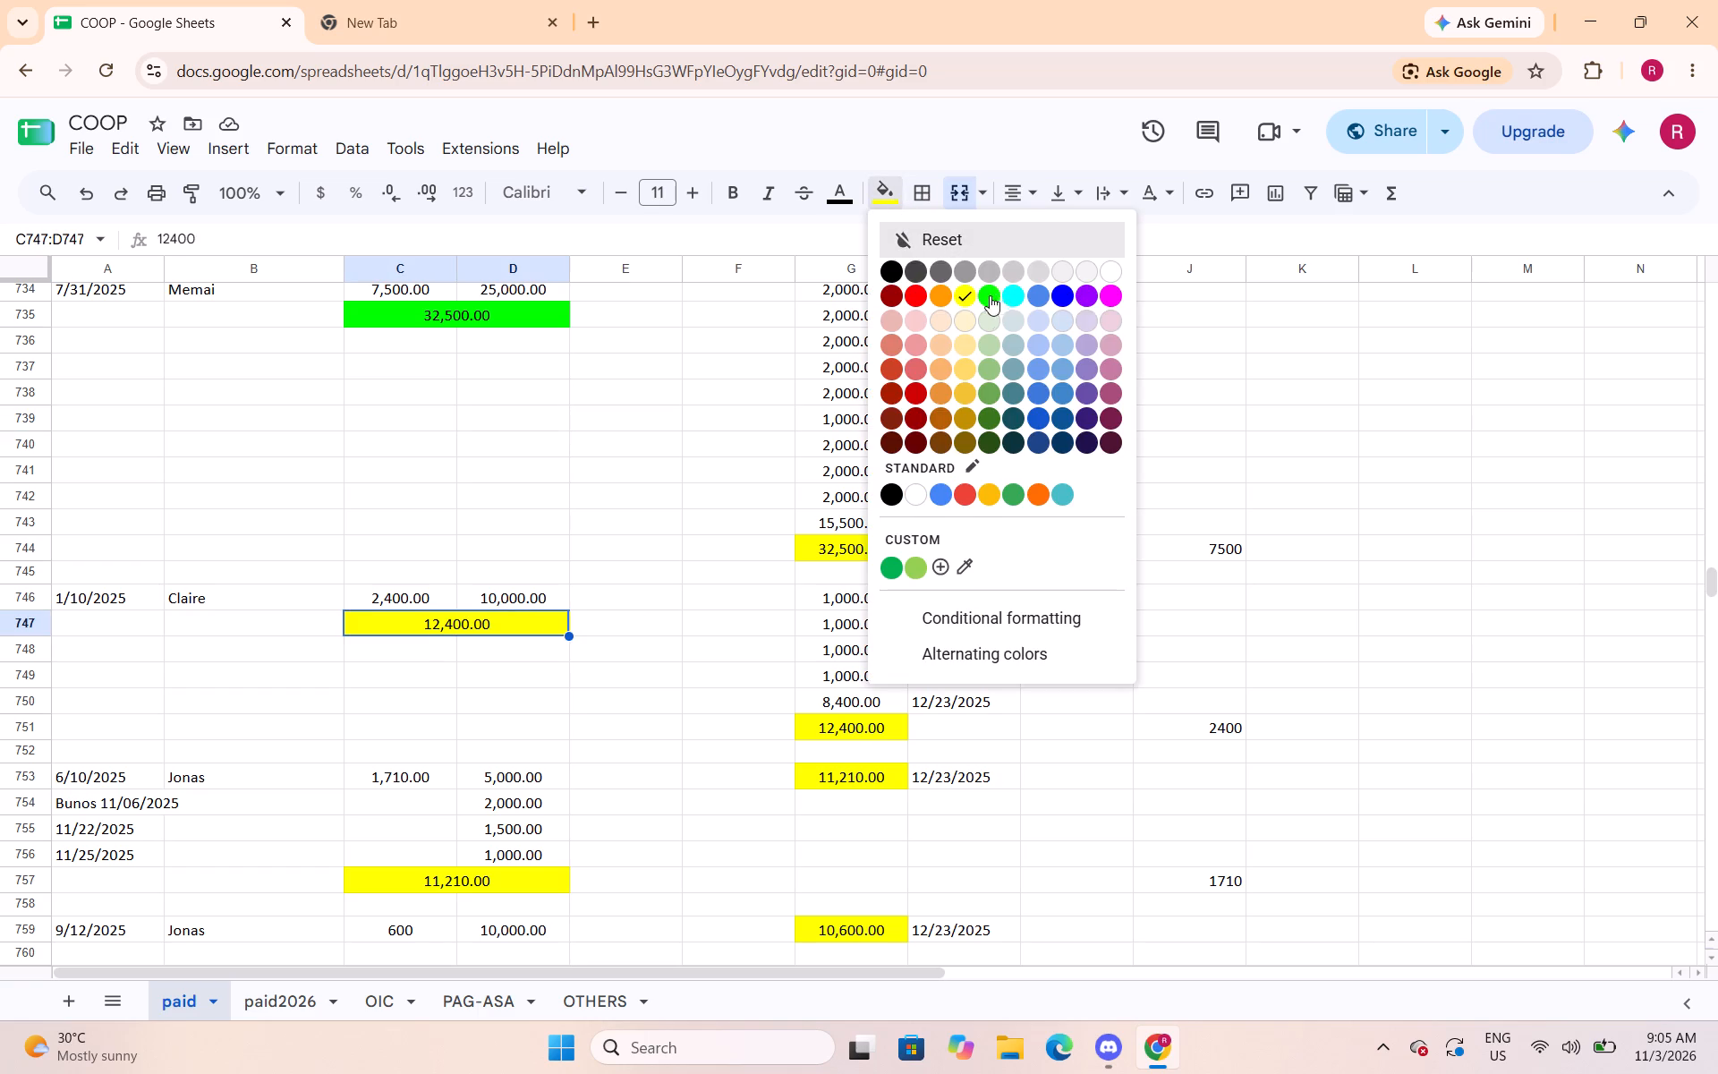
# Change the fill of the 6/10/2025 loan's merged total C757:D757 to bright green.
pyautogui.scroll(-2, 579, 569)
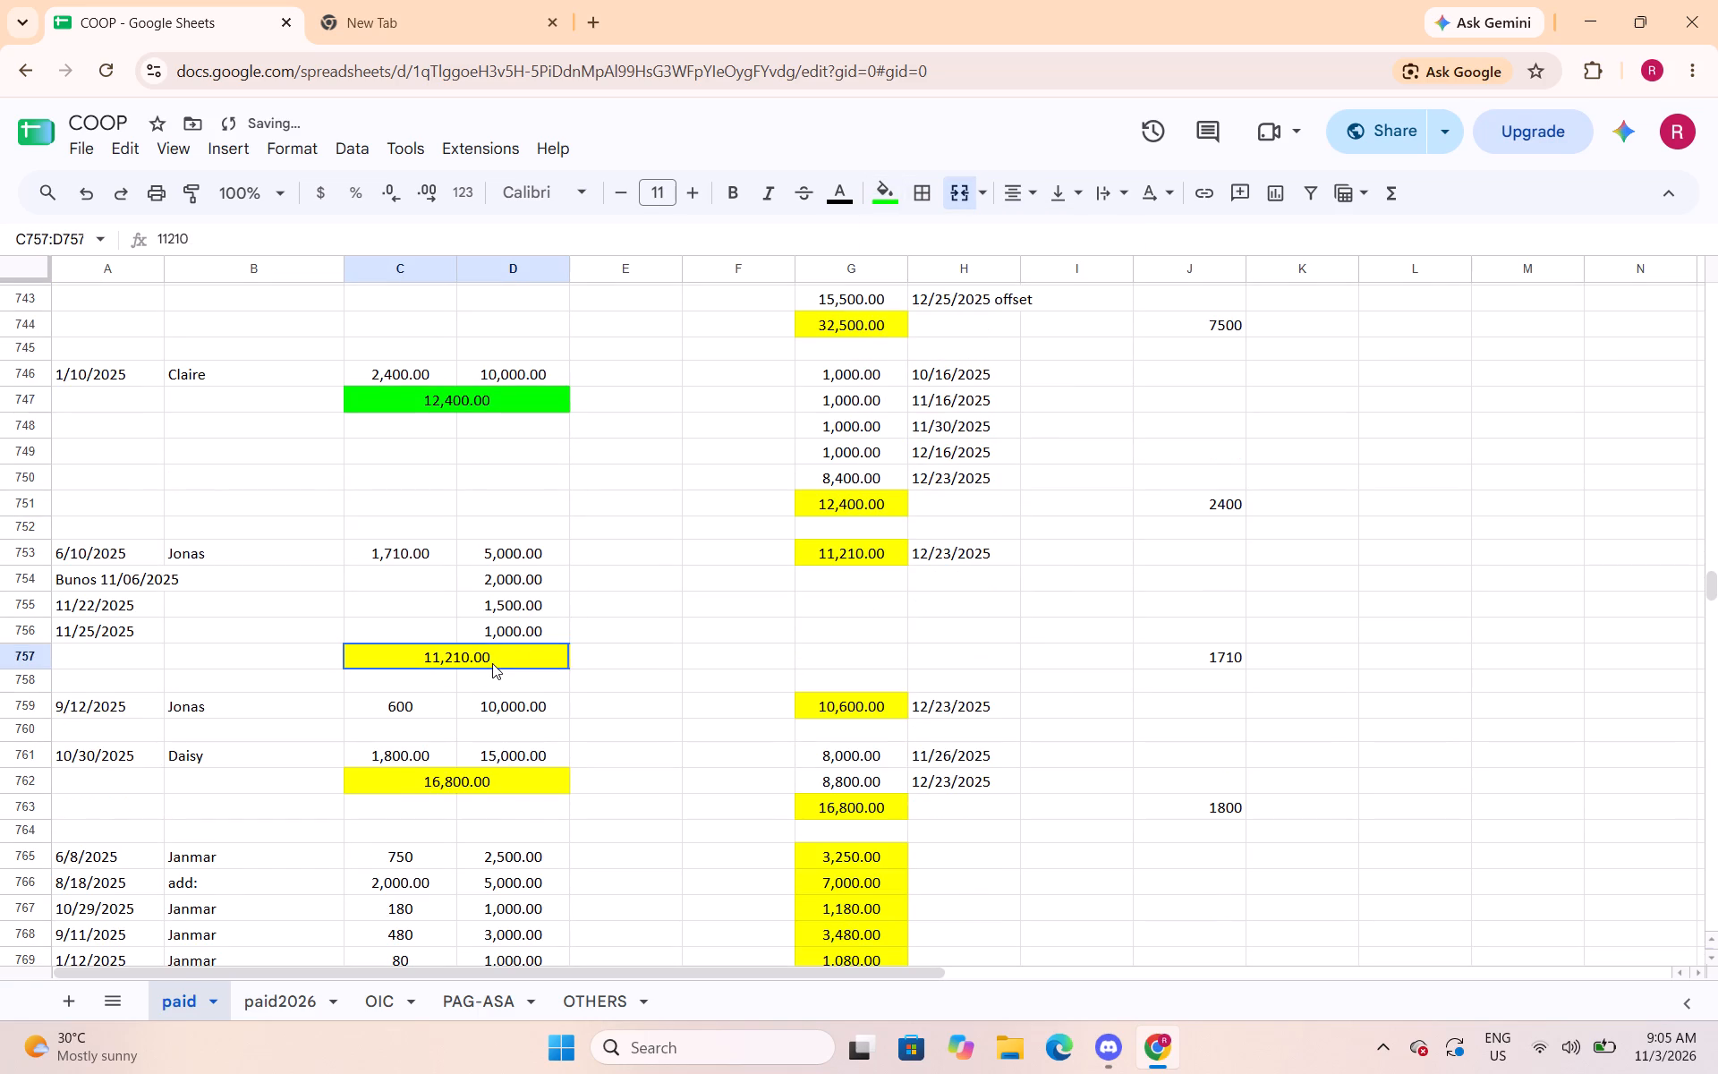
pyautogui.click(492, 663)
pyautogui.click(889, 200)
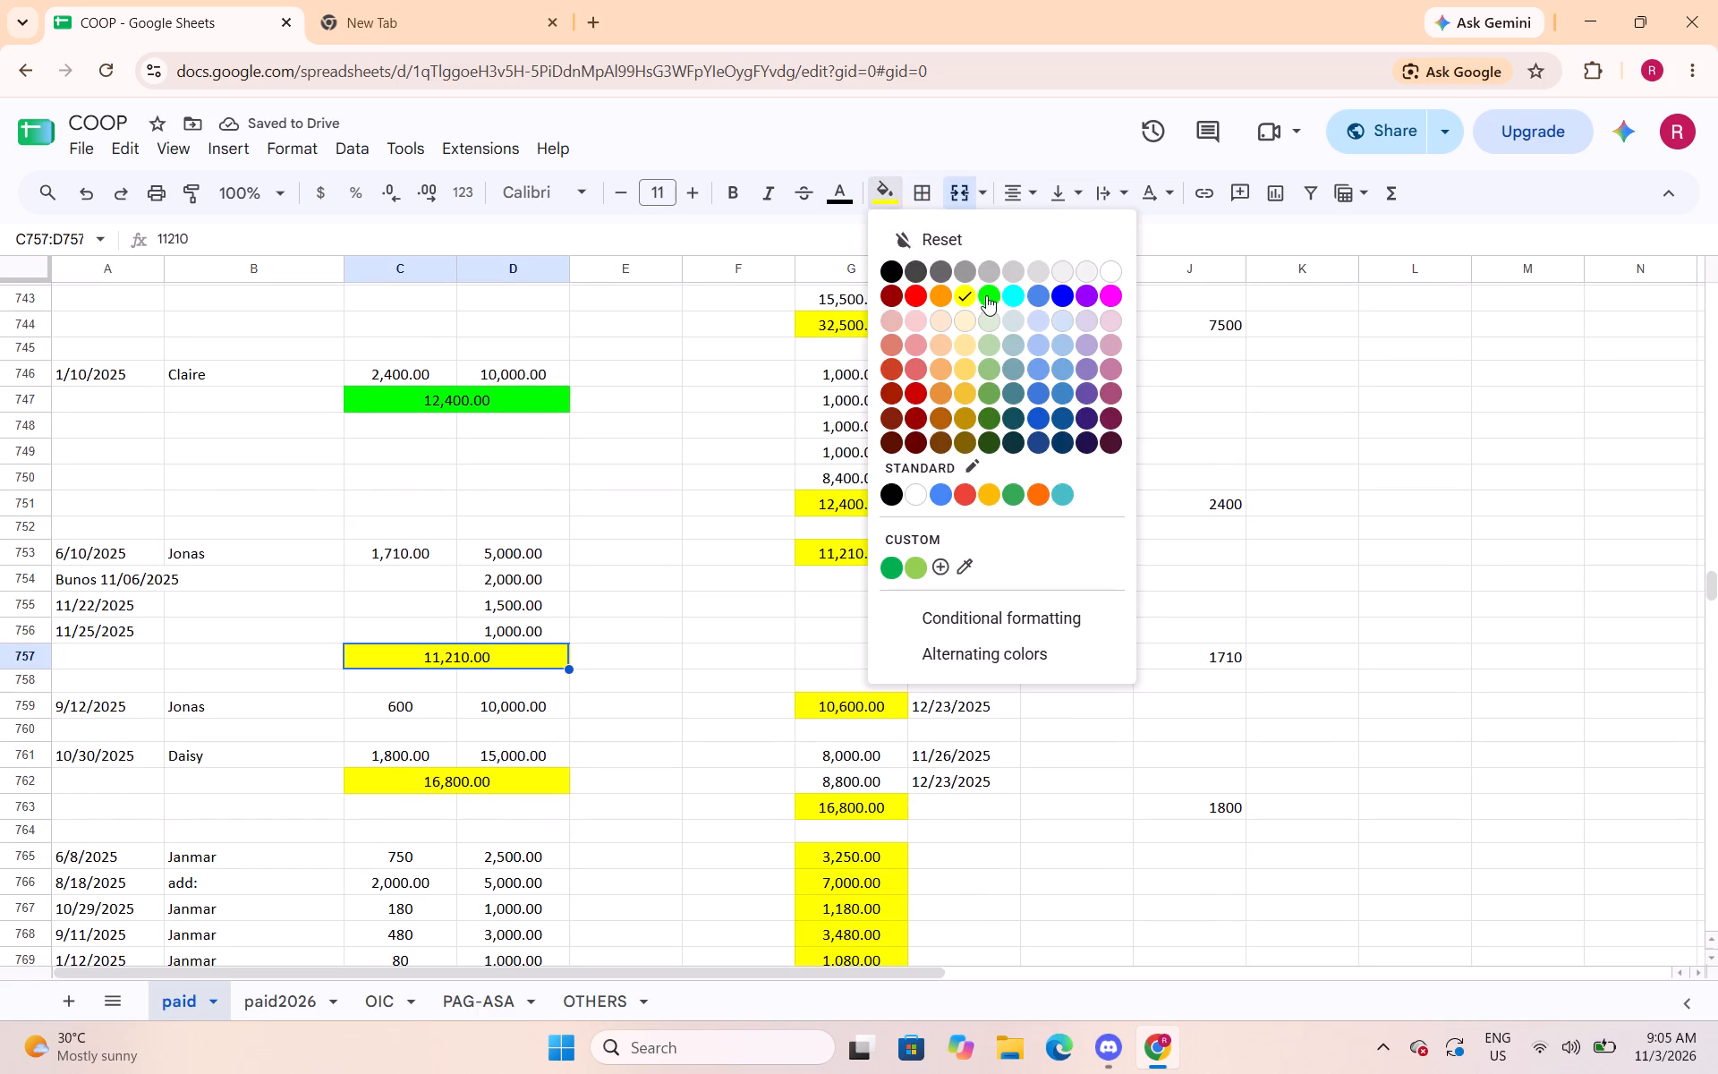
pyautogui.click(990, 298)
# Insert one blank row at row 760, between the 9/12/2025 and 10/30/2025 loans.
pyautogui.scroll(-2, 656, 562)
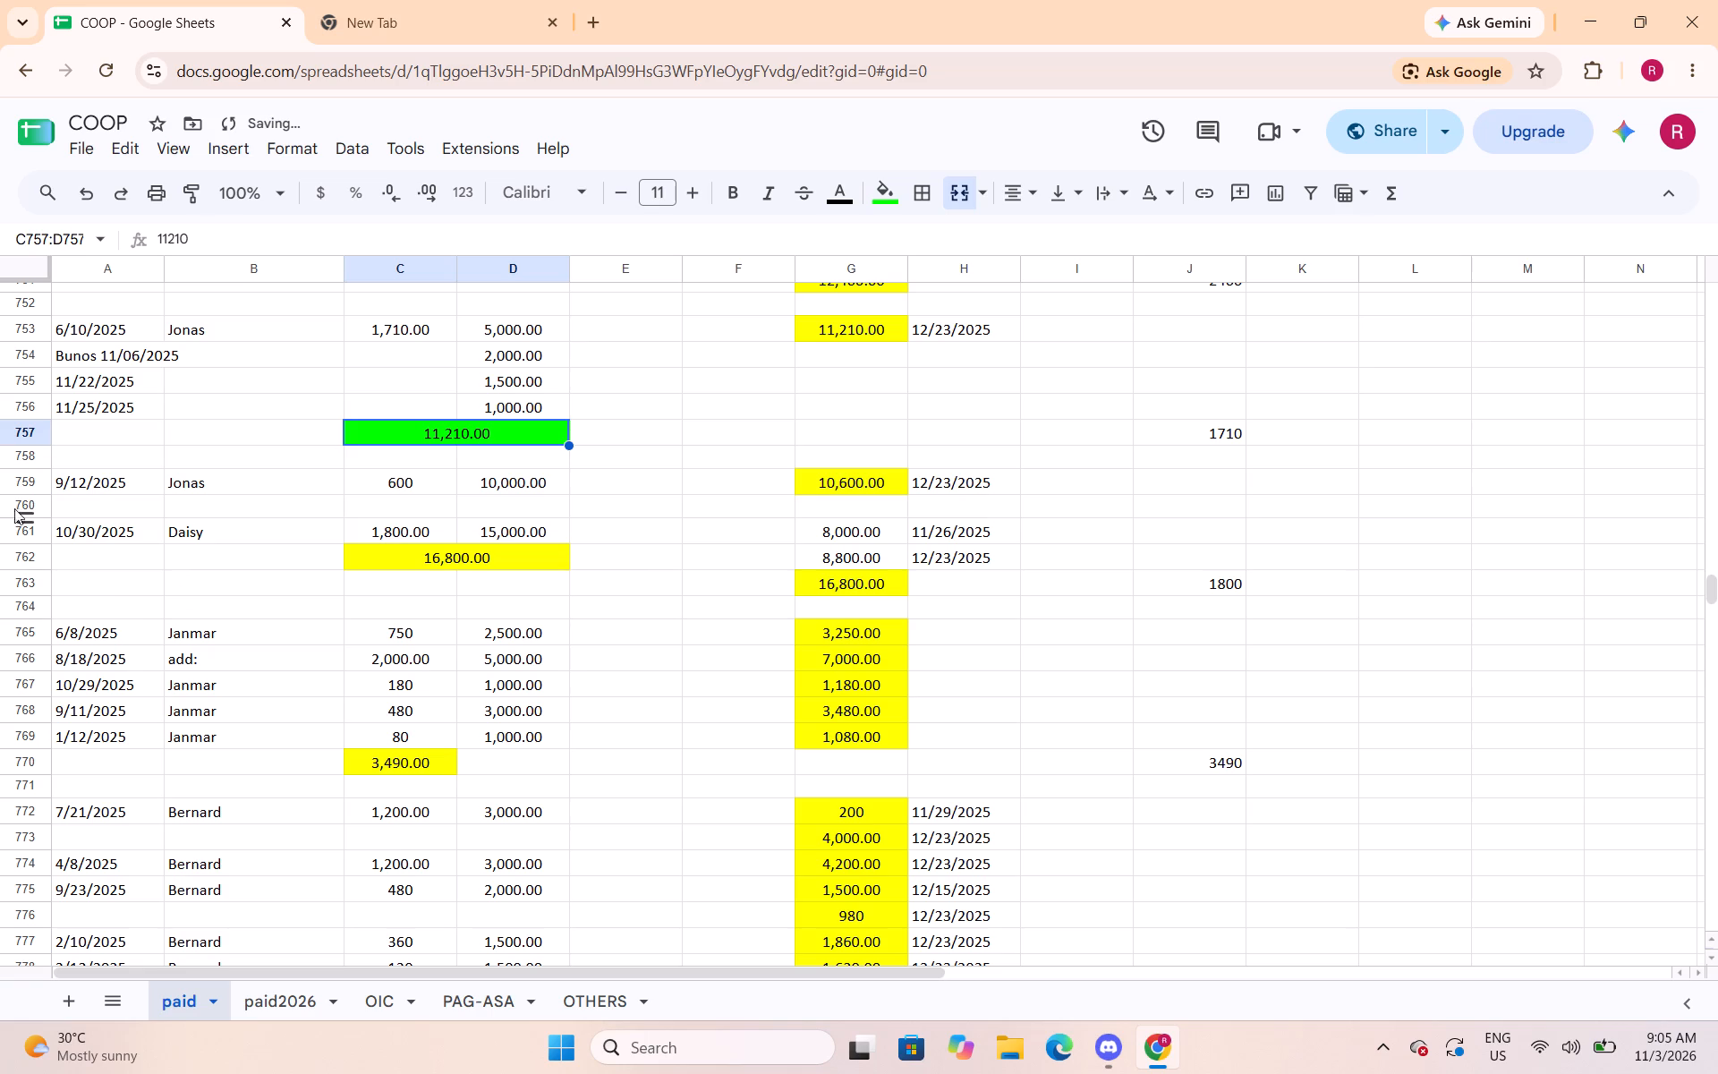
pyautogui.click(24, 508)
pyautogui.rightClick(24, 508)
pyautogui.click(81, 620)
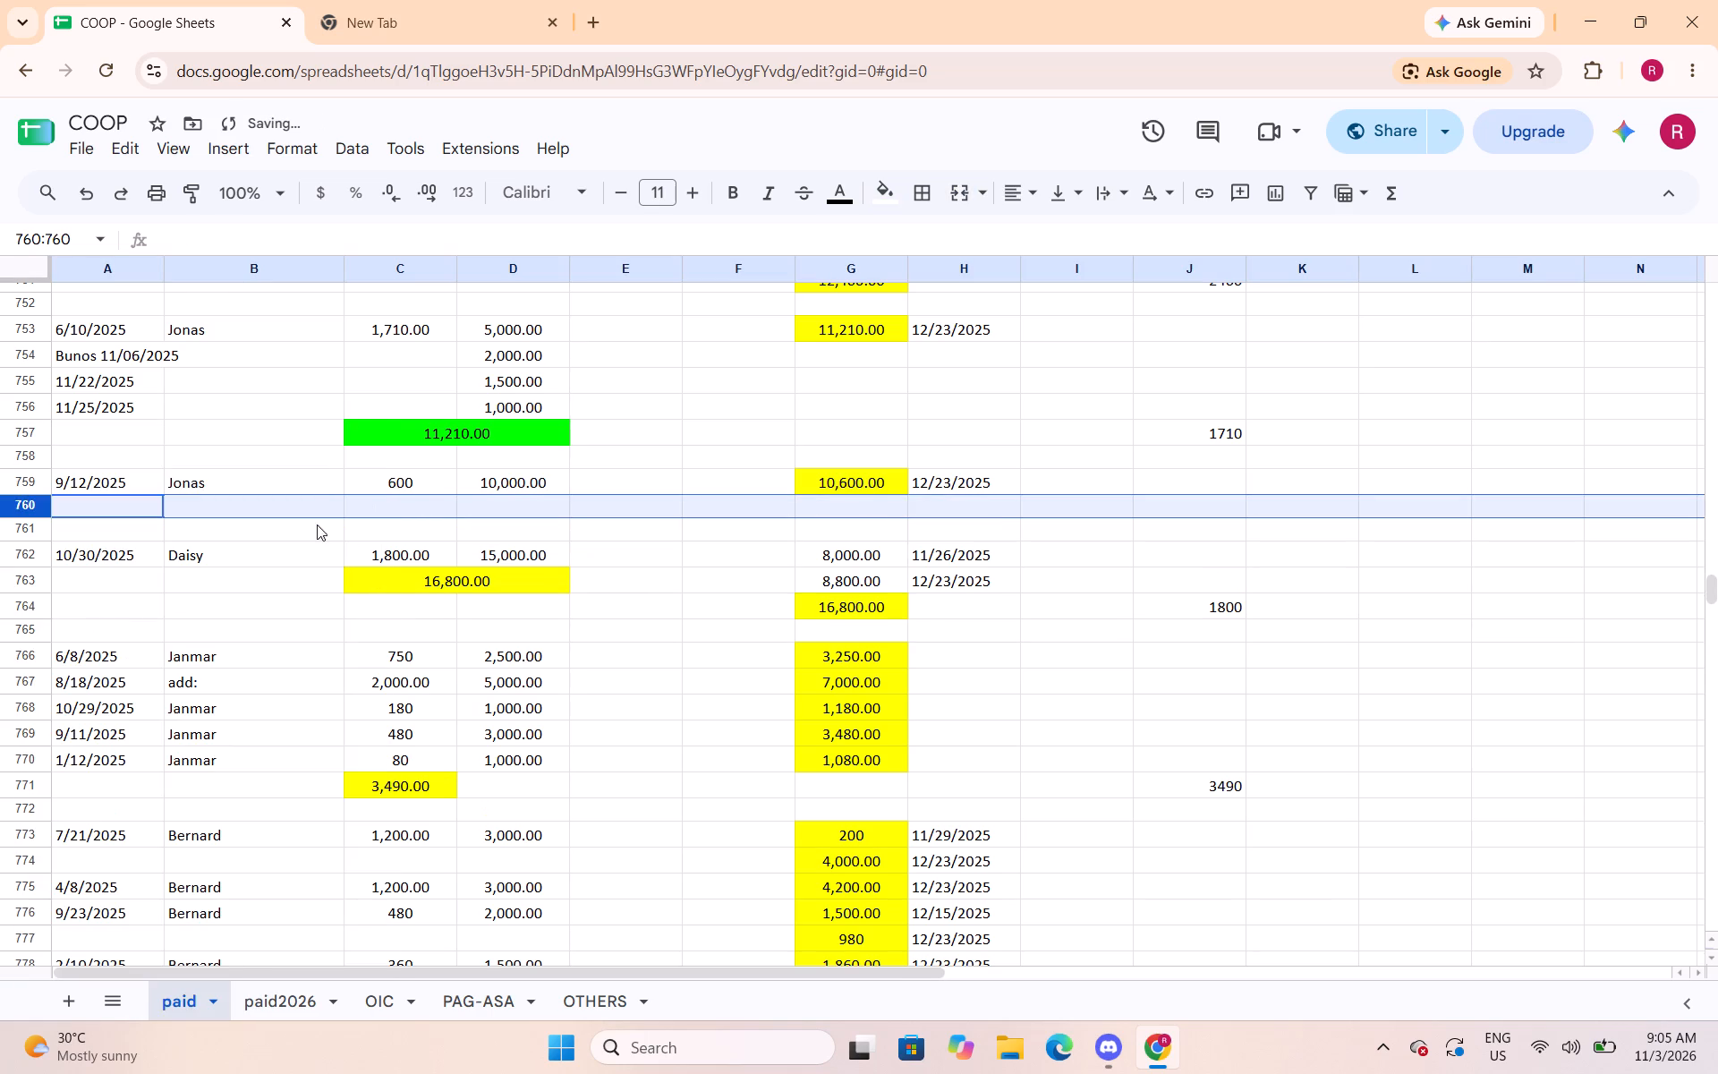
# Merge C760:D760 and enter a SUM formula totalling C759:D759 in it.
pyautogui.moveTo(447, 511); pyautogui.dragTo(484, 512)
pyautogui.click(957, 196)
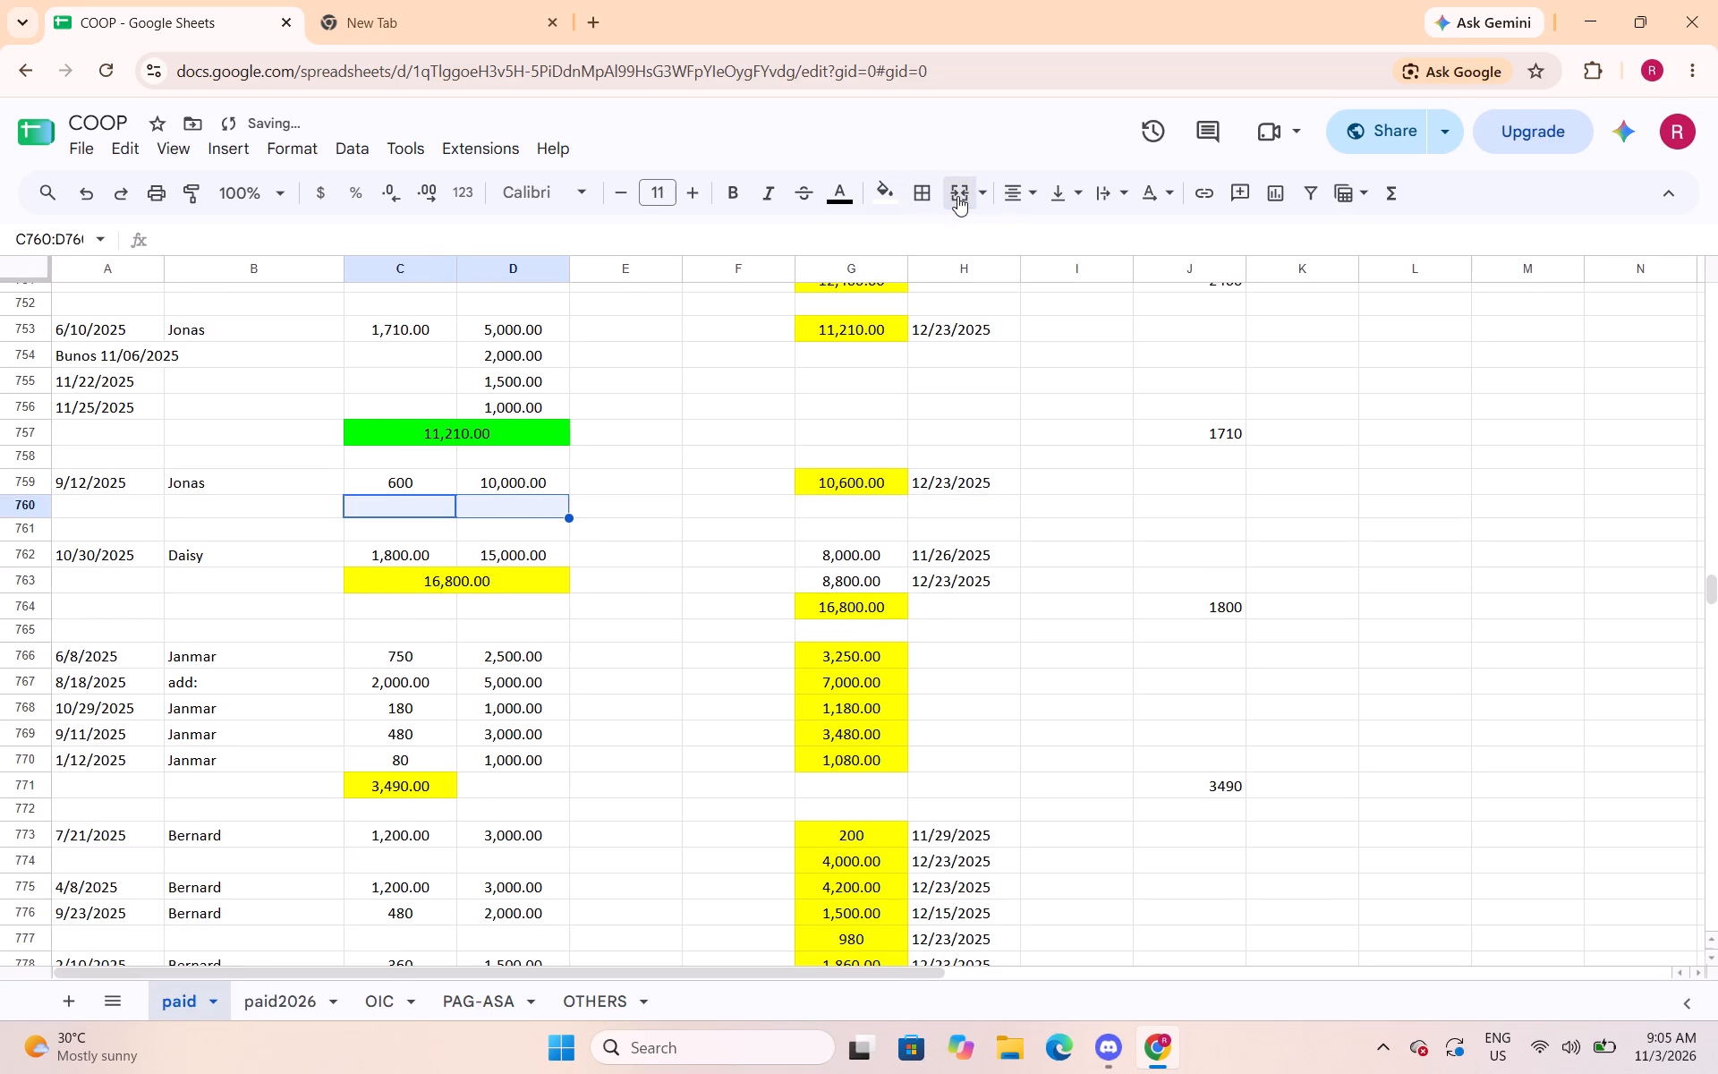
pyautogui.write('=sum(')
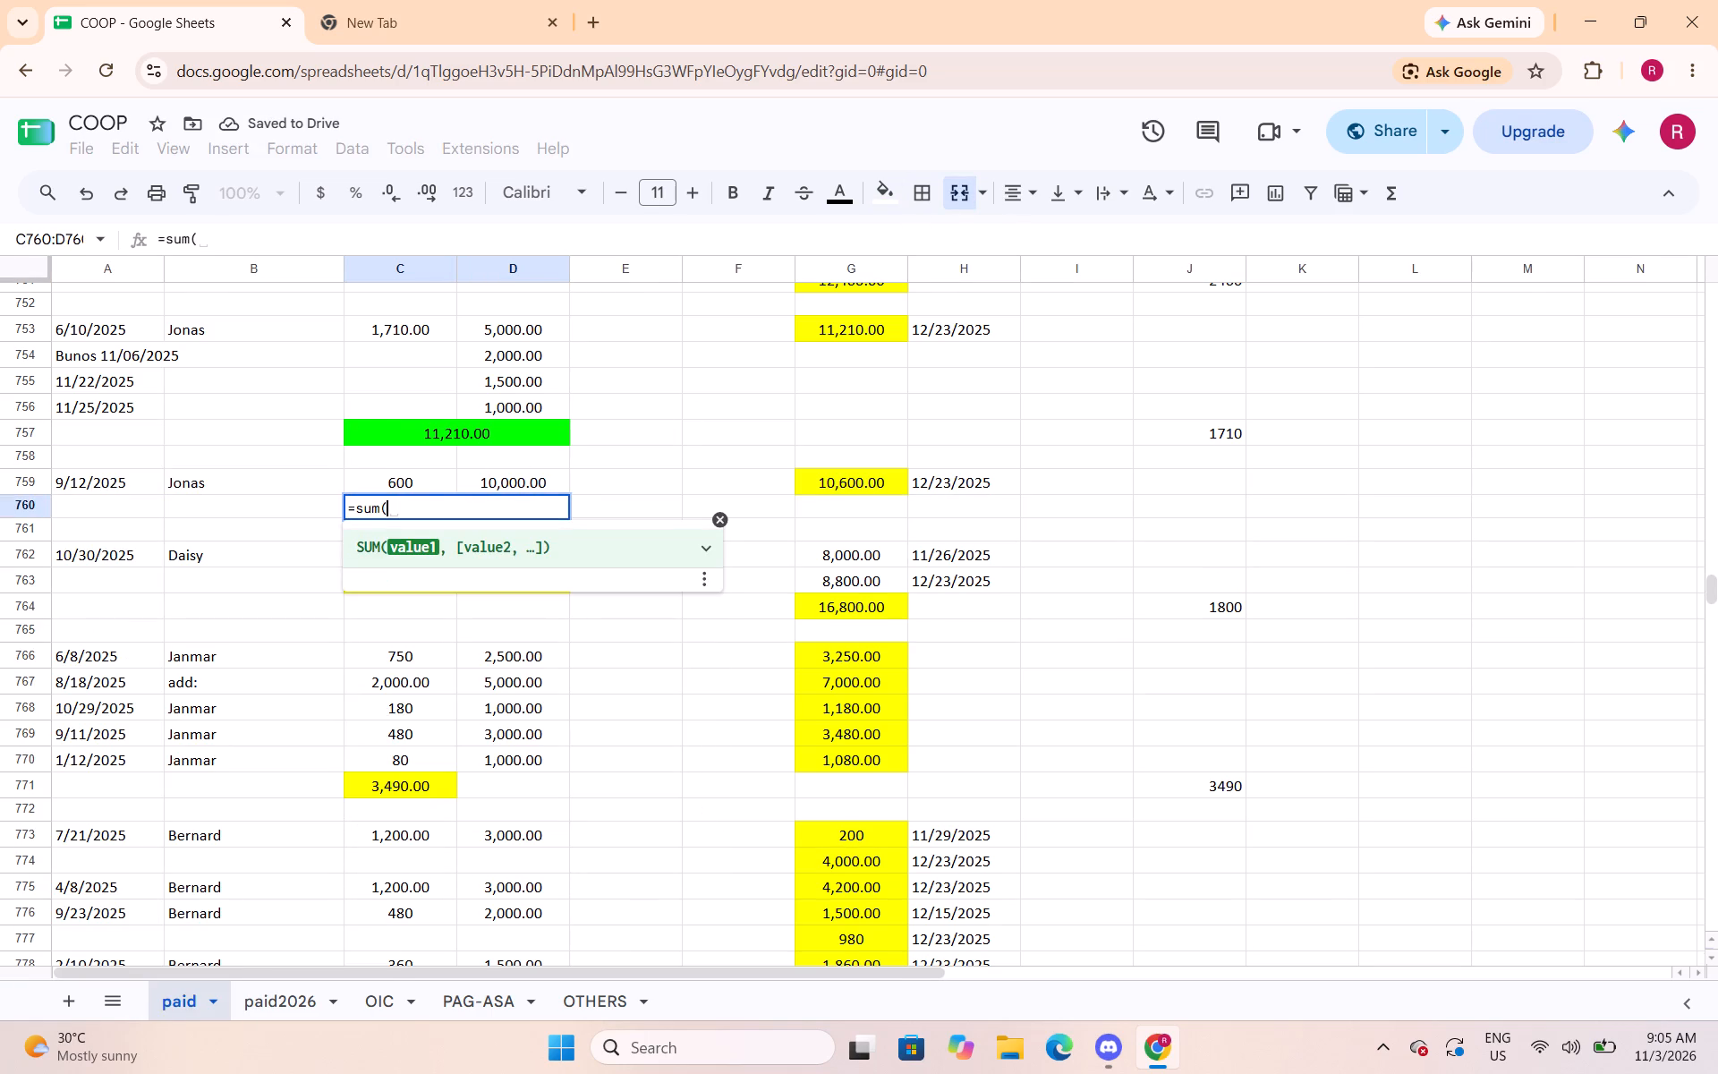
pyautogui.moveTo(429, 484); pyautogui.dragTo(495, 485)
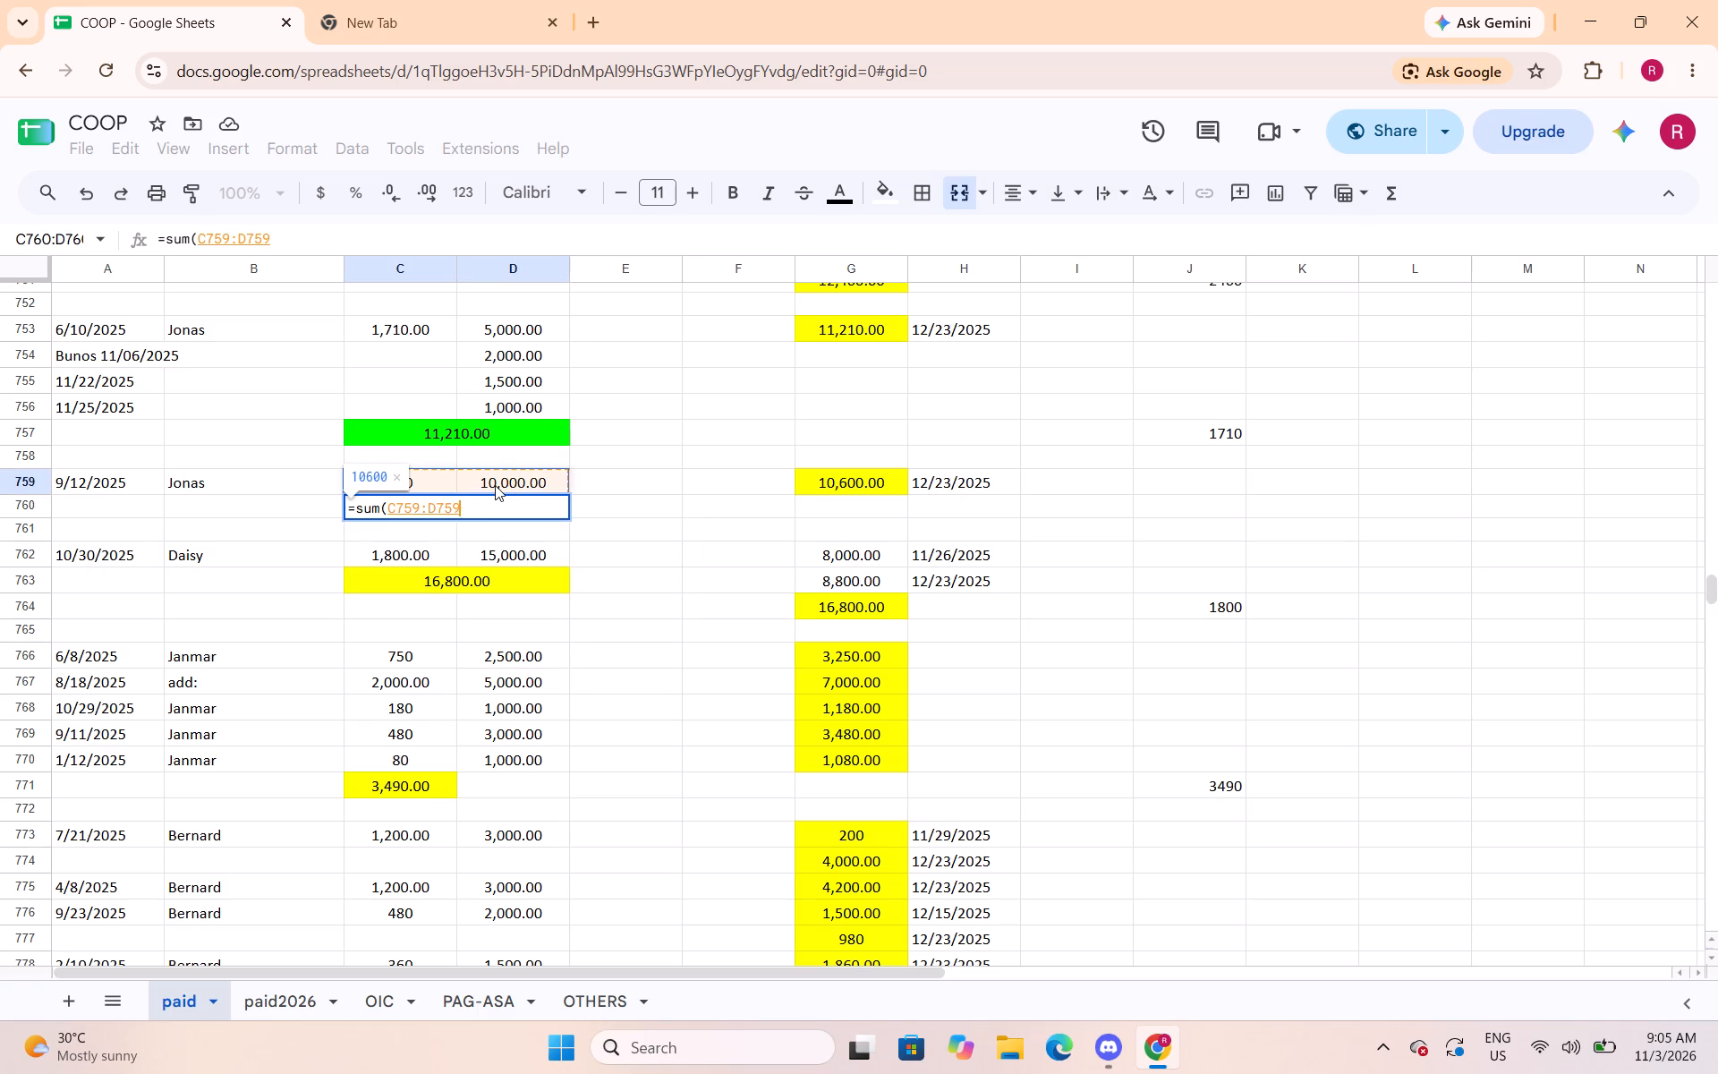
pyautogui.hotkey('shift', ')')
pyautogui.press('Return')
# Fill the 9/12/2025 loan's merged total C760:D760 bright green.
pyautogui.press('Up')
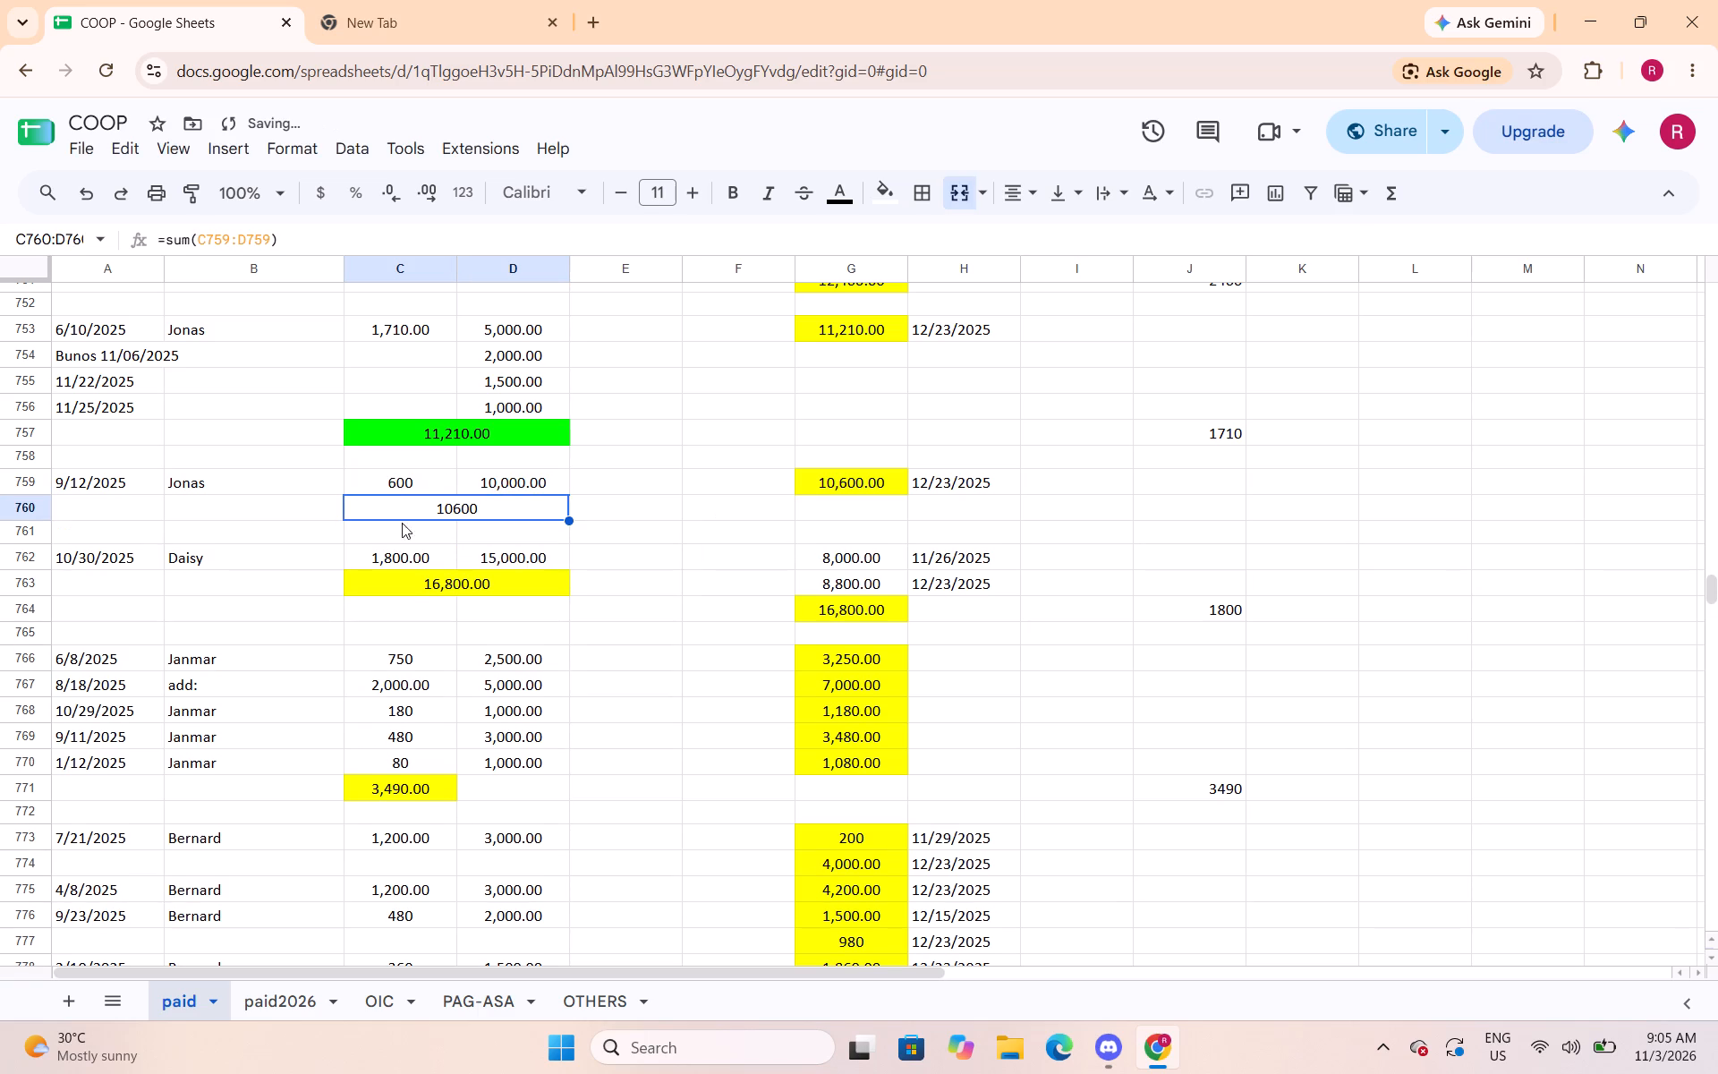
pyautogui.click(878, 202)
pyautogui.click(991, 302)
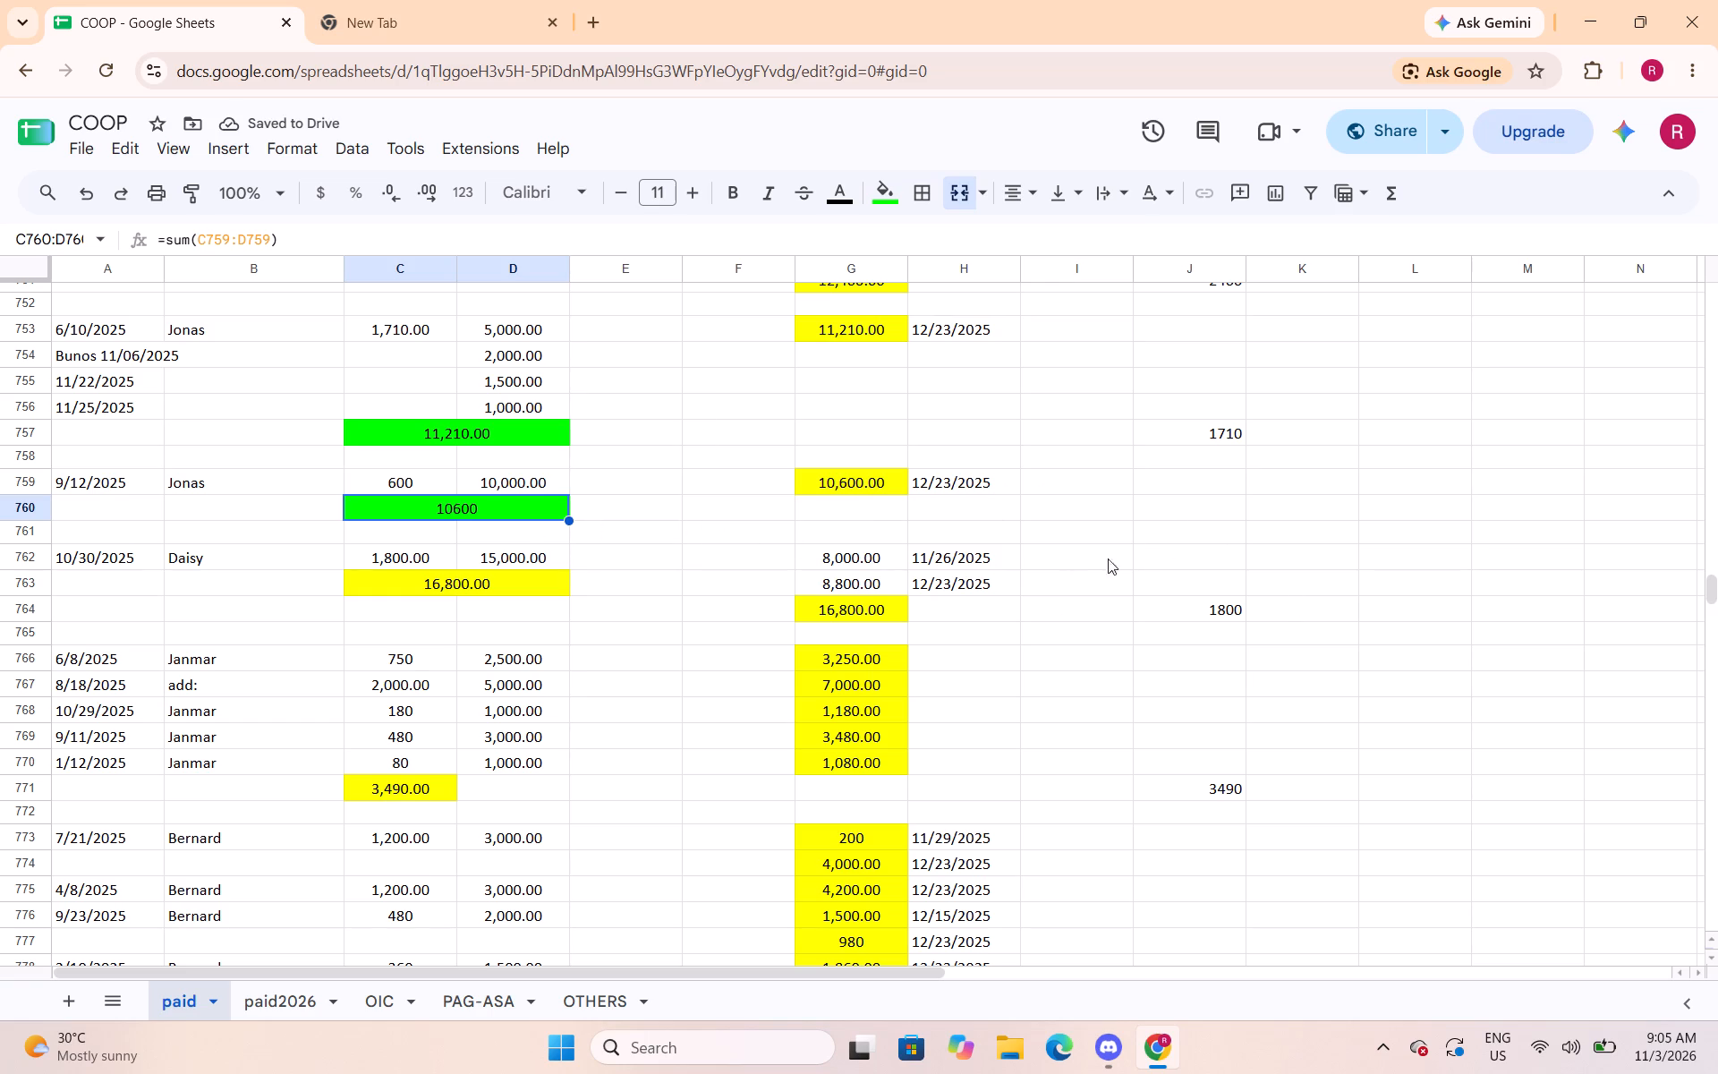
# Enter the 9/12/2025 loan's interest of 600 in cell J759.
pyautogui.click(1201, 482)
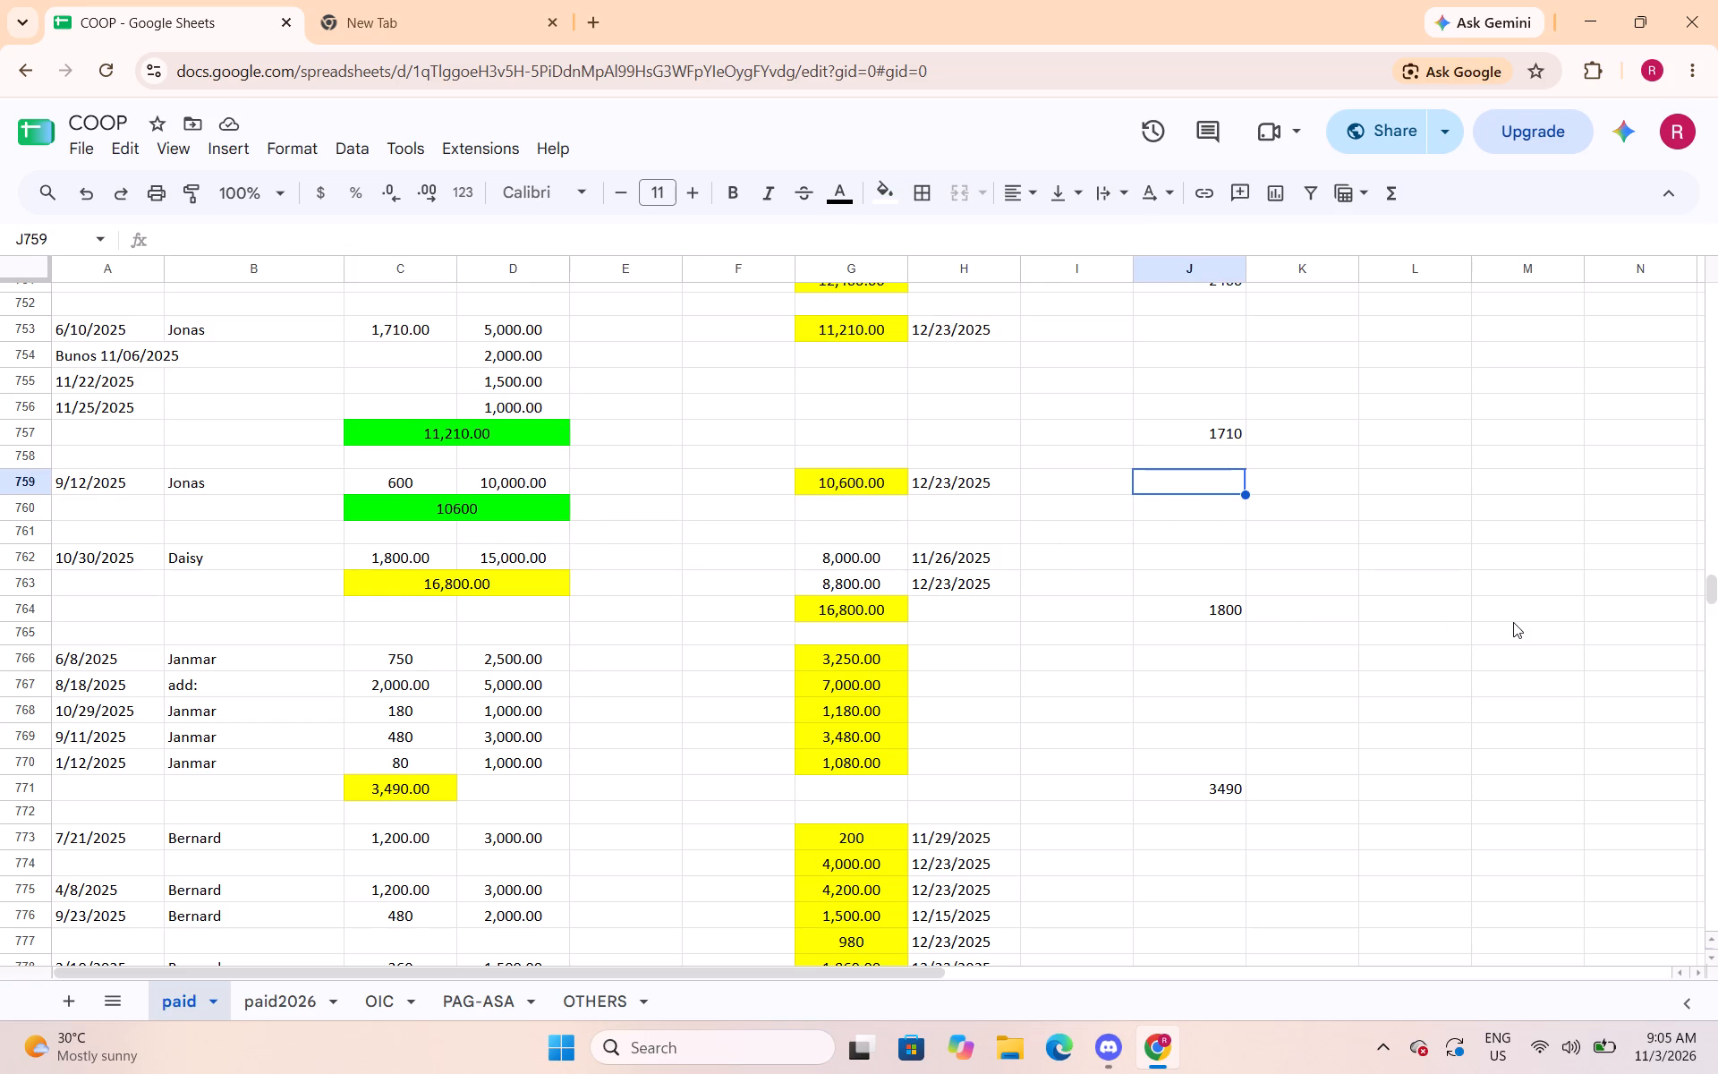
pyautogui.write('600')
pyautogui.press('Down')
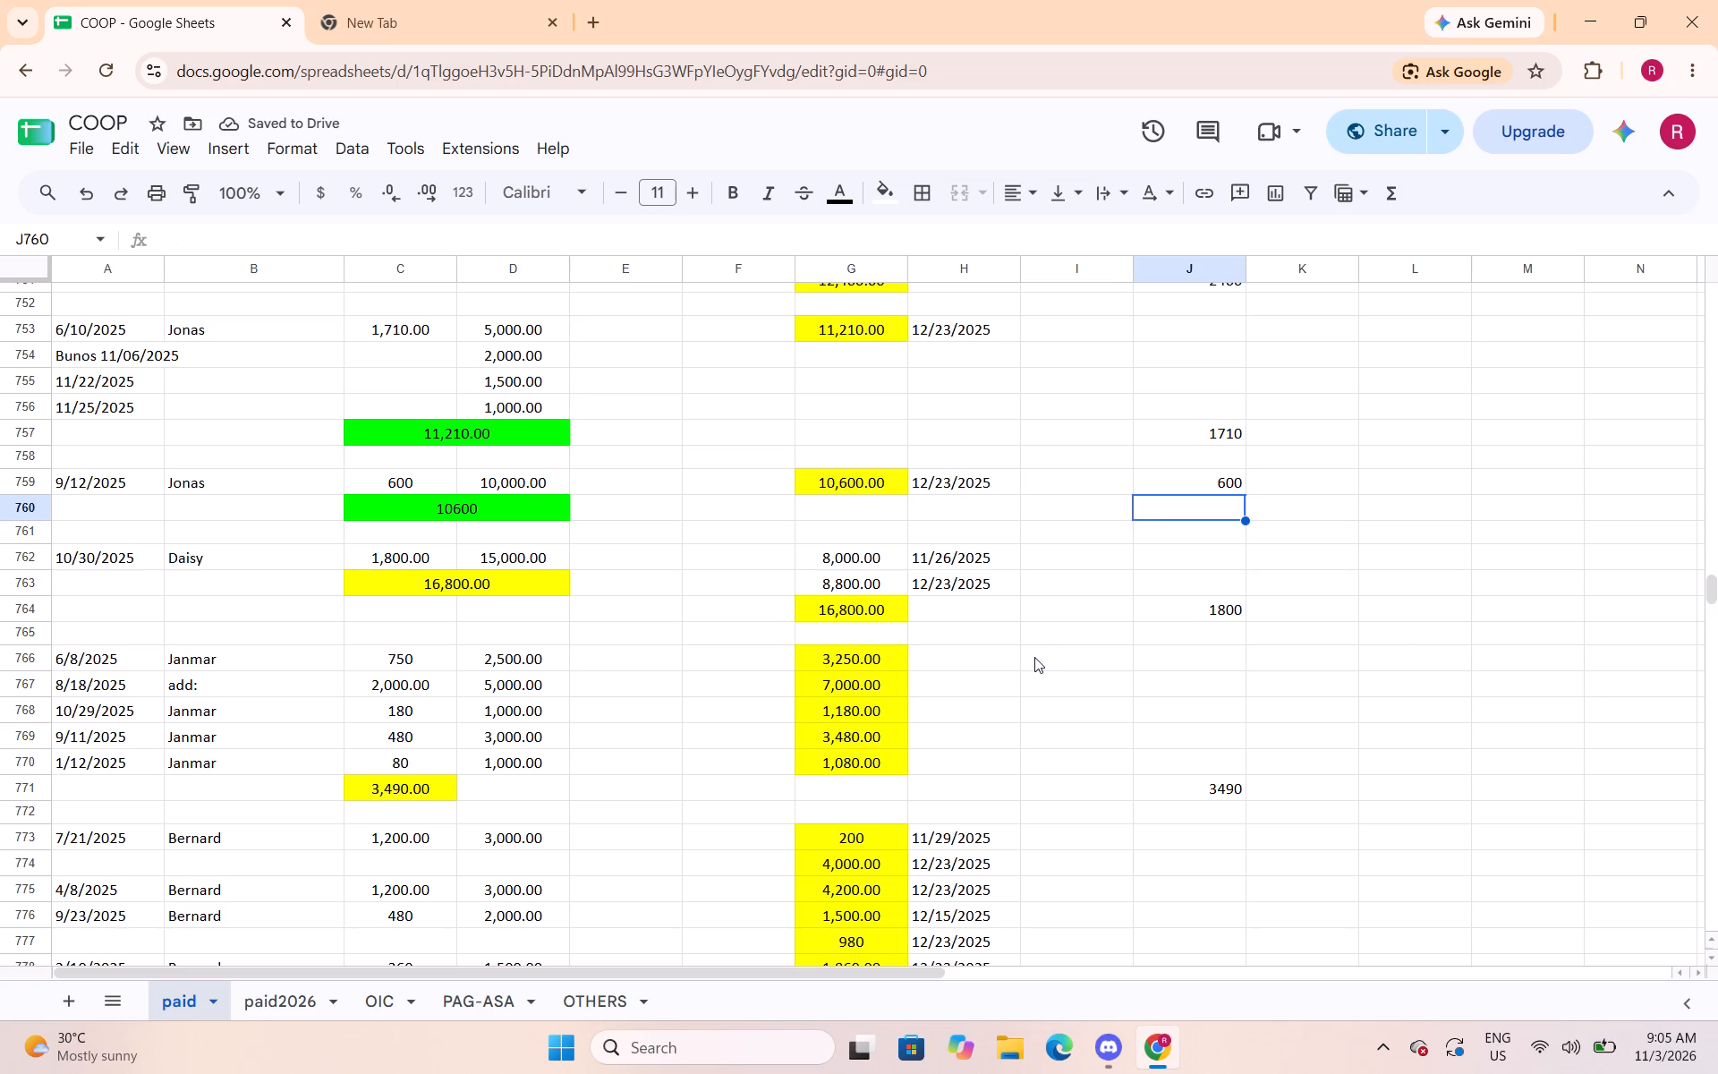
# Change the fill of the 10/30/2025 loan's merged total C763:D763 to bright green.
pyautogui.scroll(-1, 1027, 648)
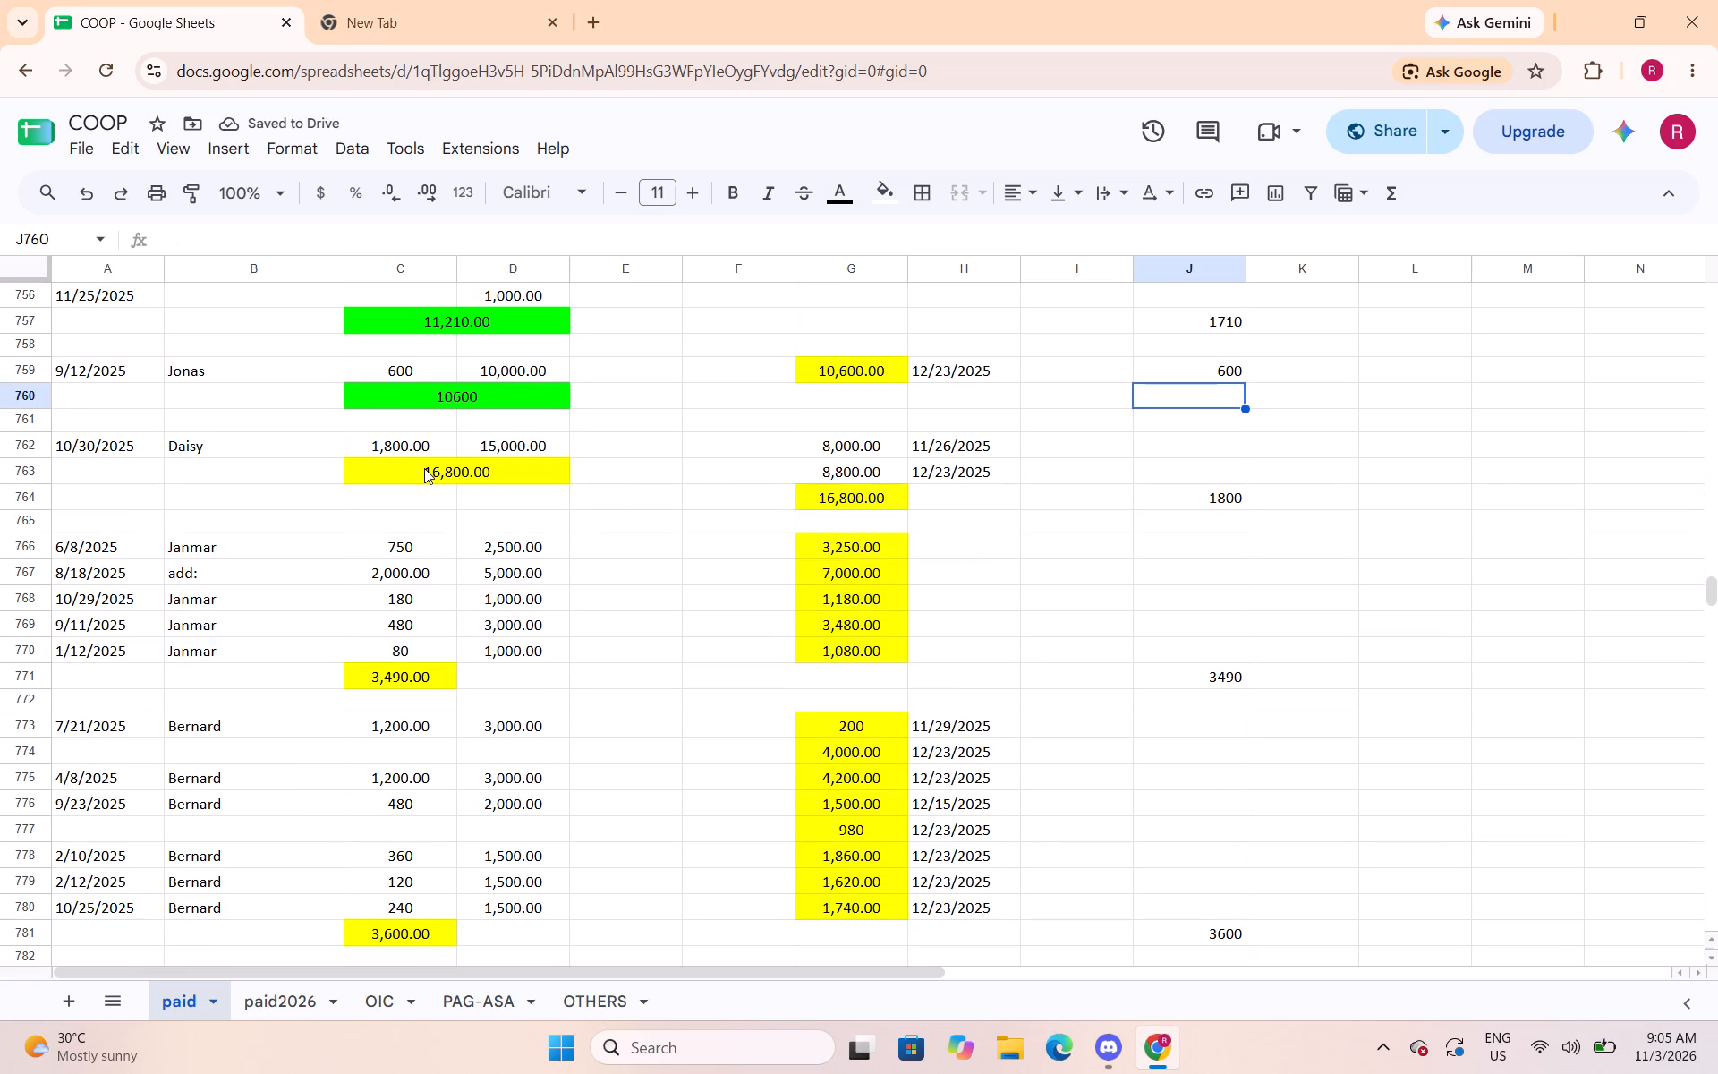
pyautogui.click(438, 467)
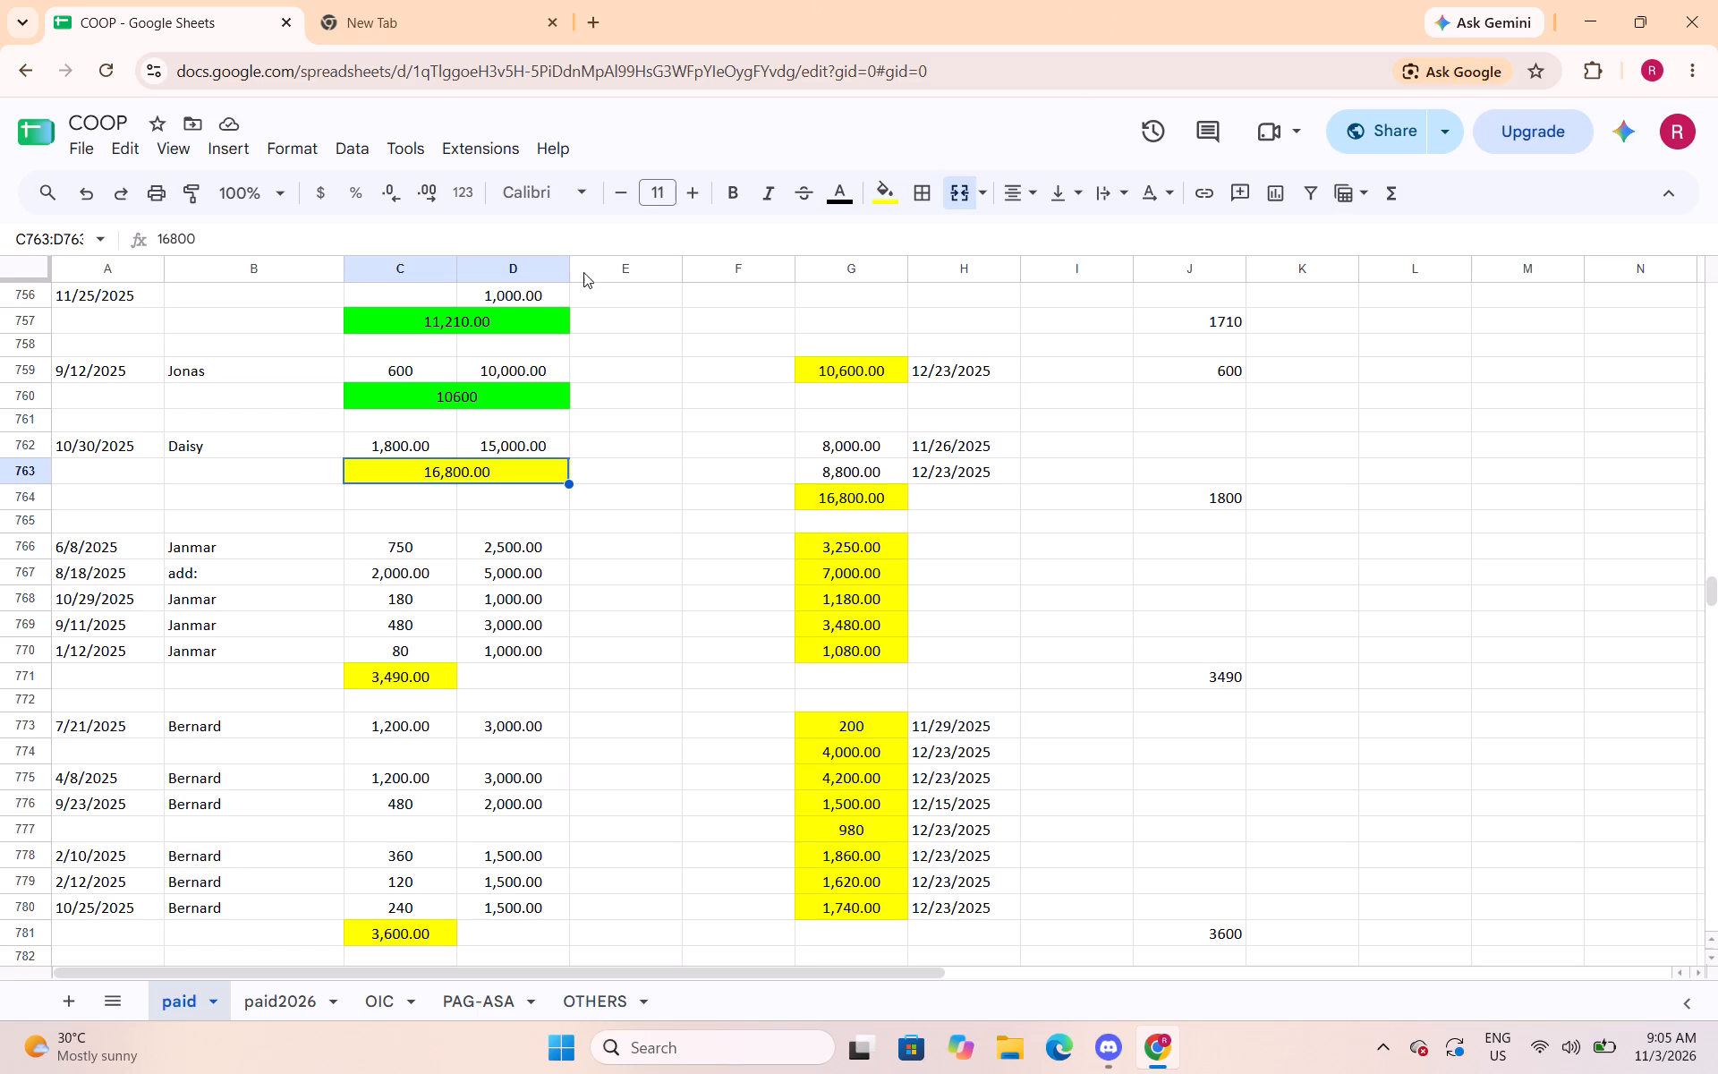
pyautogui.click(880, 193)
pyautogui.click(992, 296)
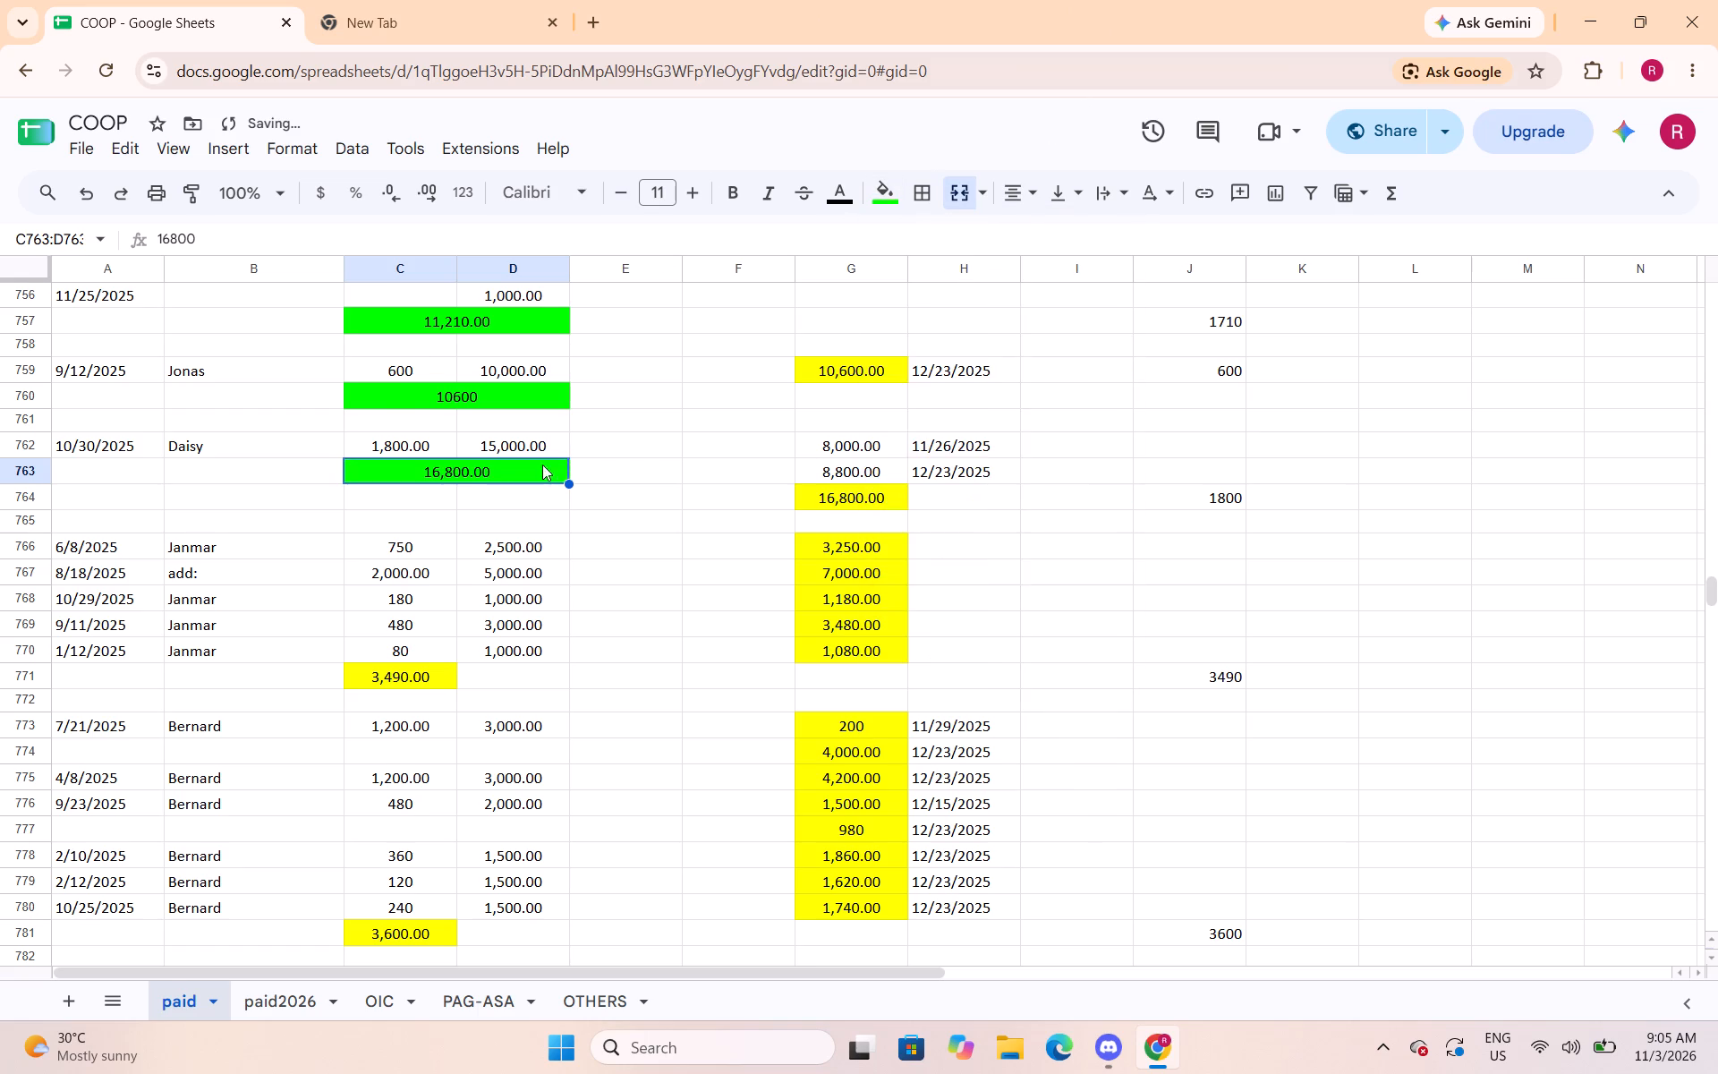
# Merge C771:D771 beneath the five-loan group dated 6/8/2025 to 1/12/2025 and fill it bright green.
pyautogui.scroll(-2, 535, 478)
pyautogui.click(410, 465)
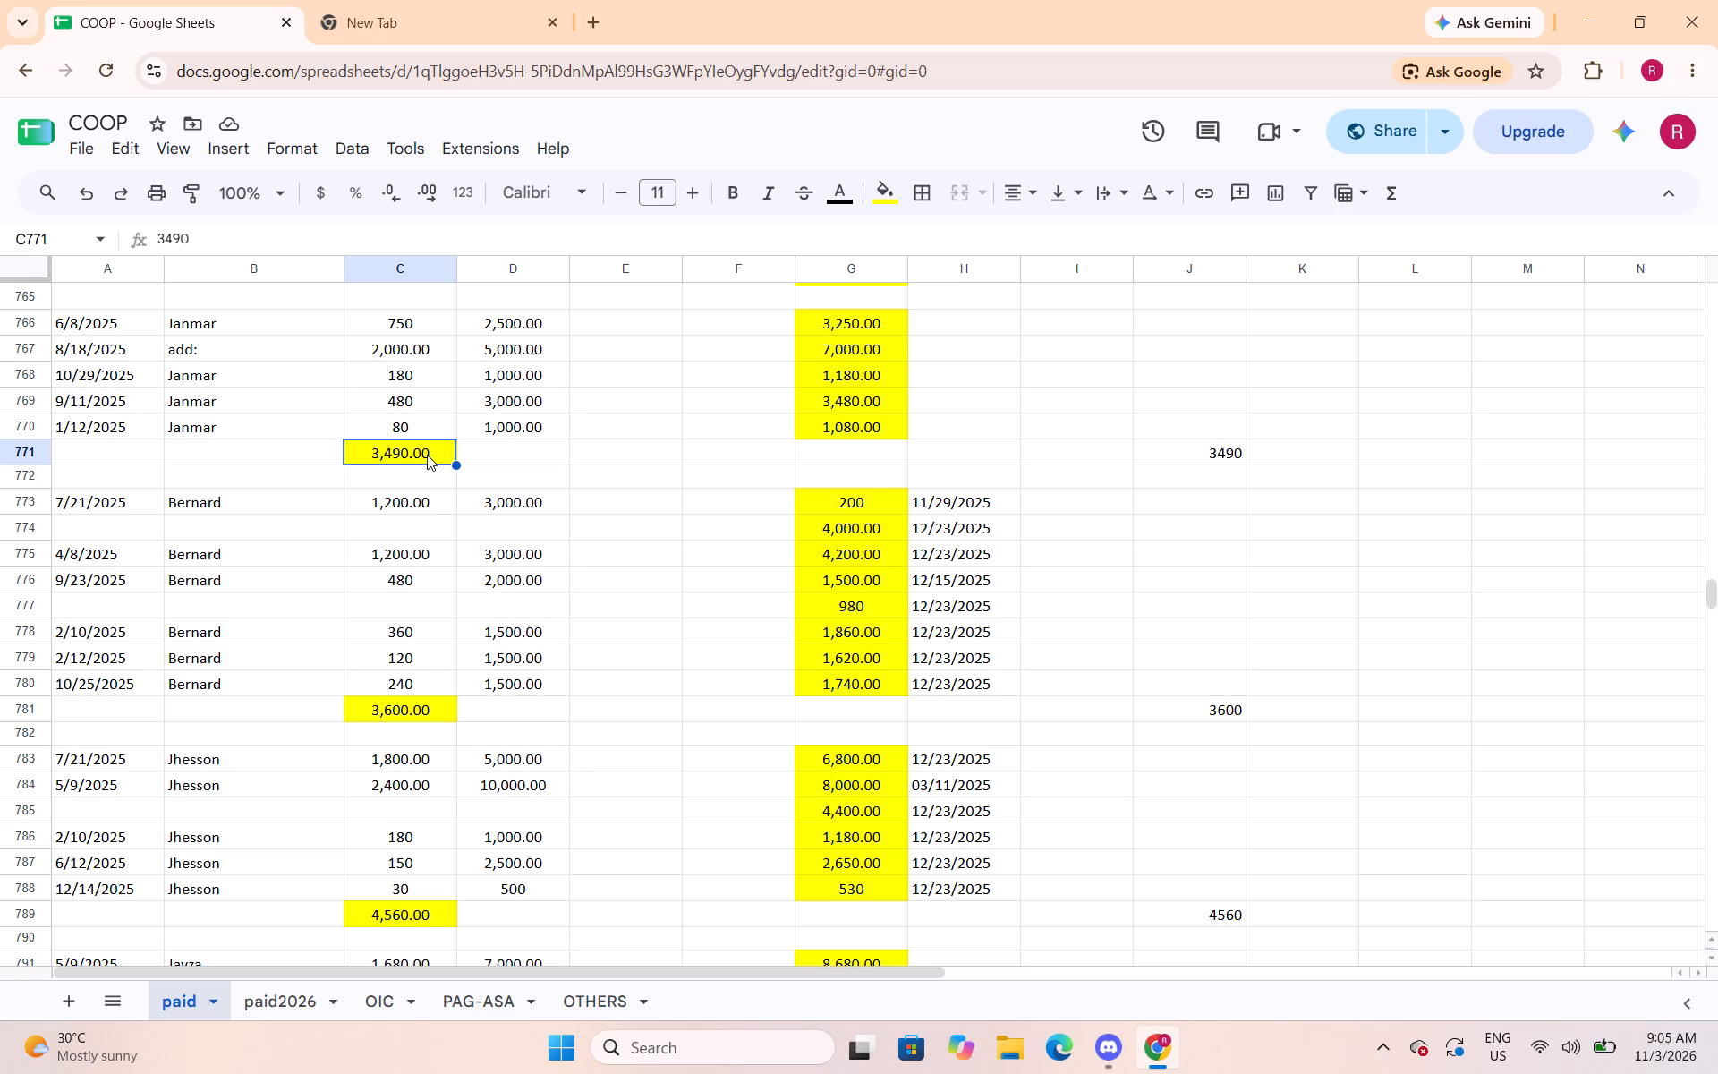
pyautogui.moveTo(427, 455); pyautogui.dragTo(469, 454)
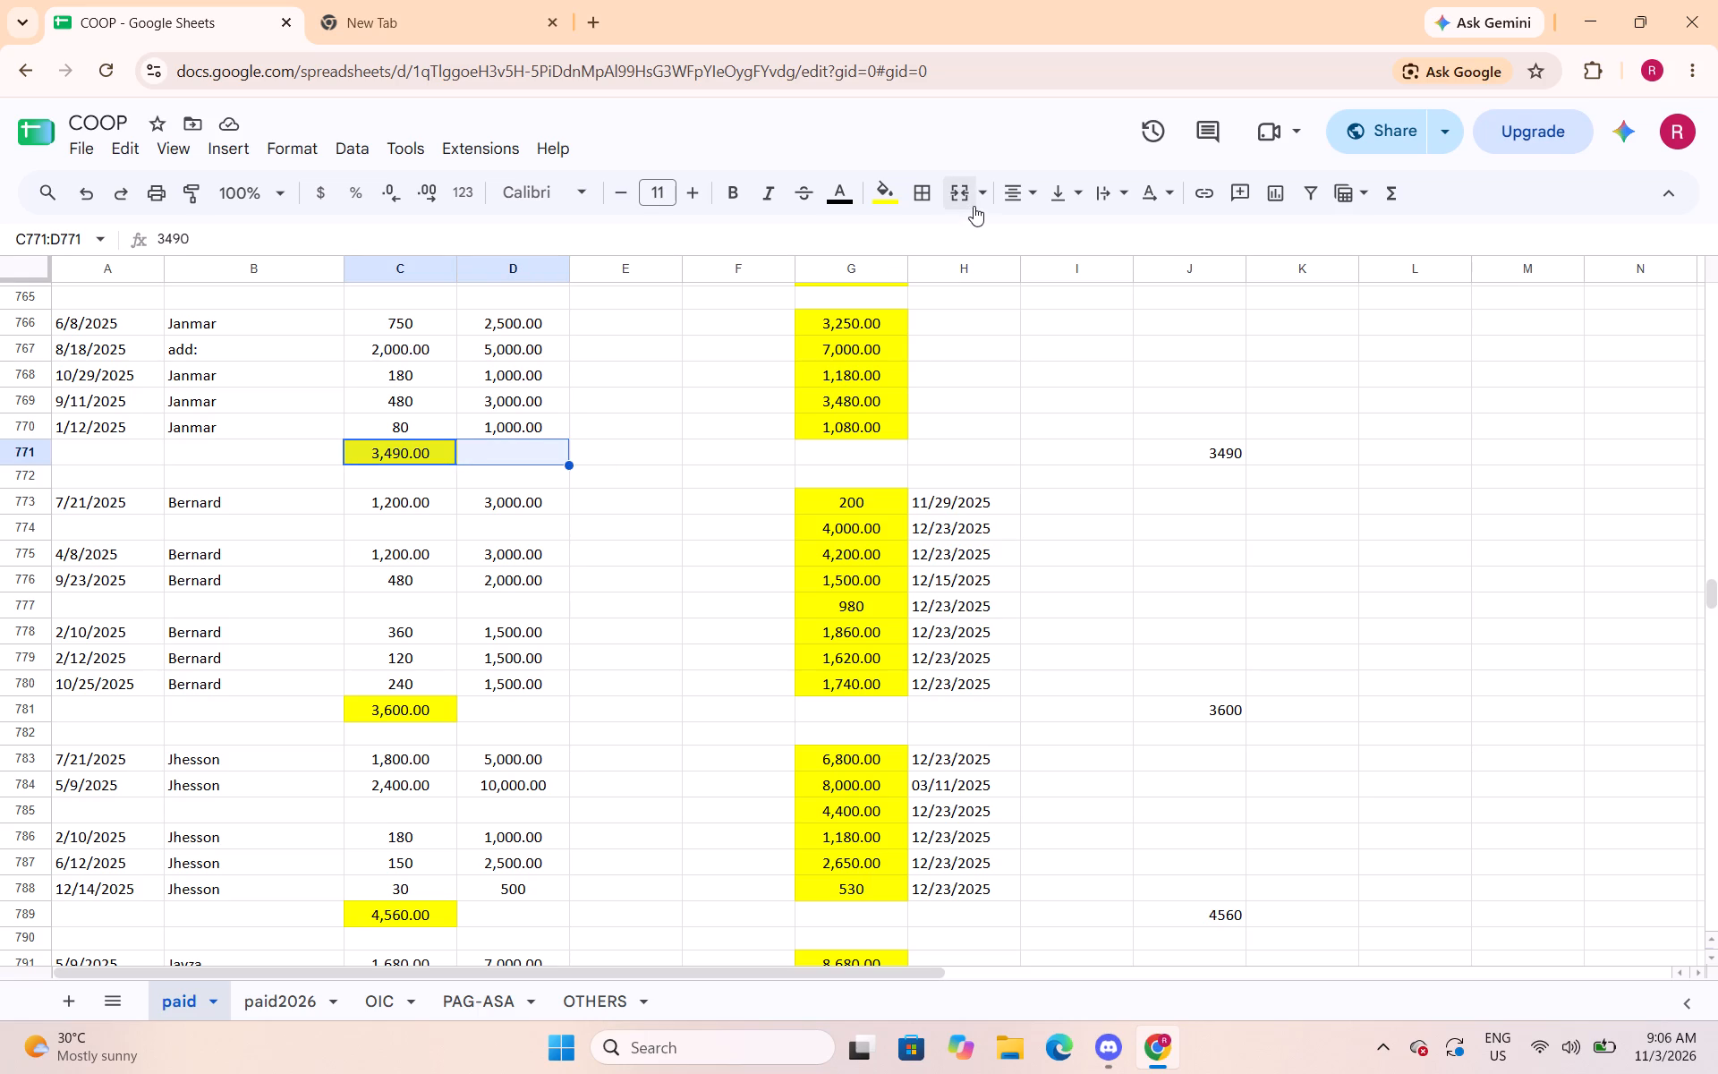
pyautogui.click(966, 201)
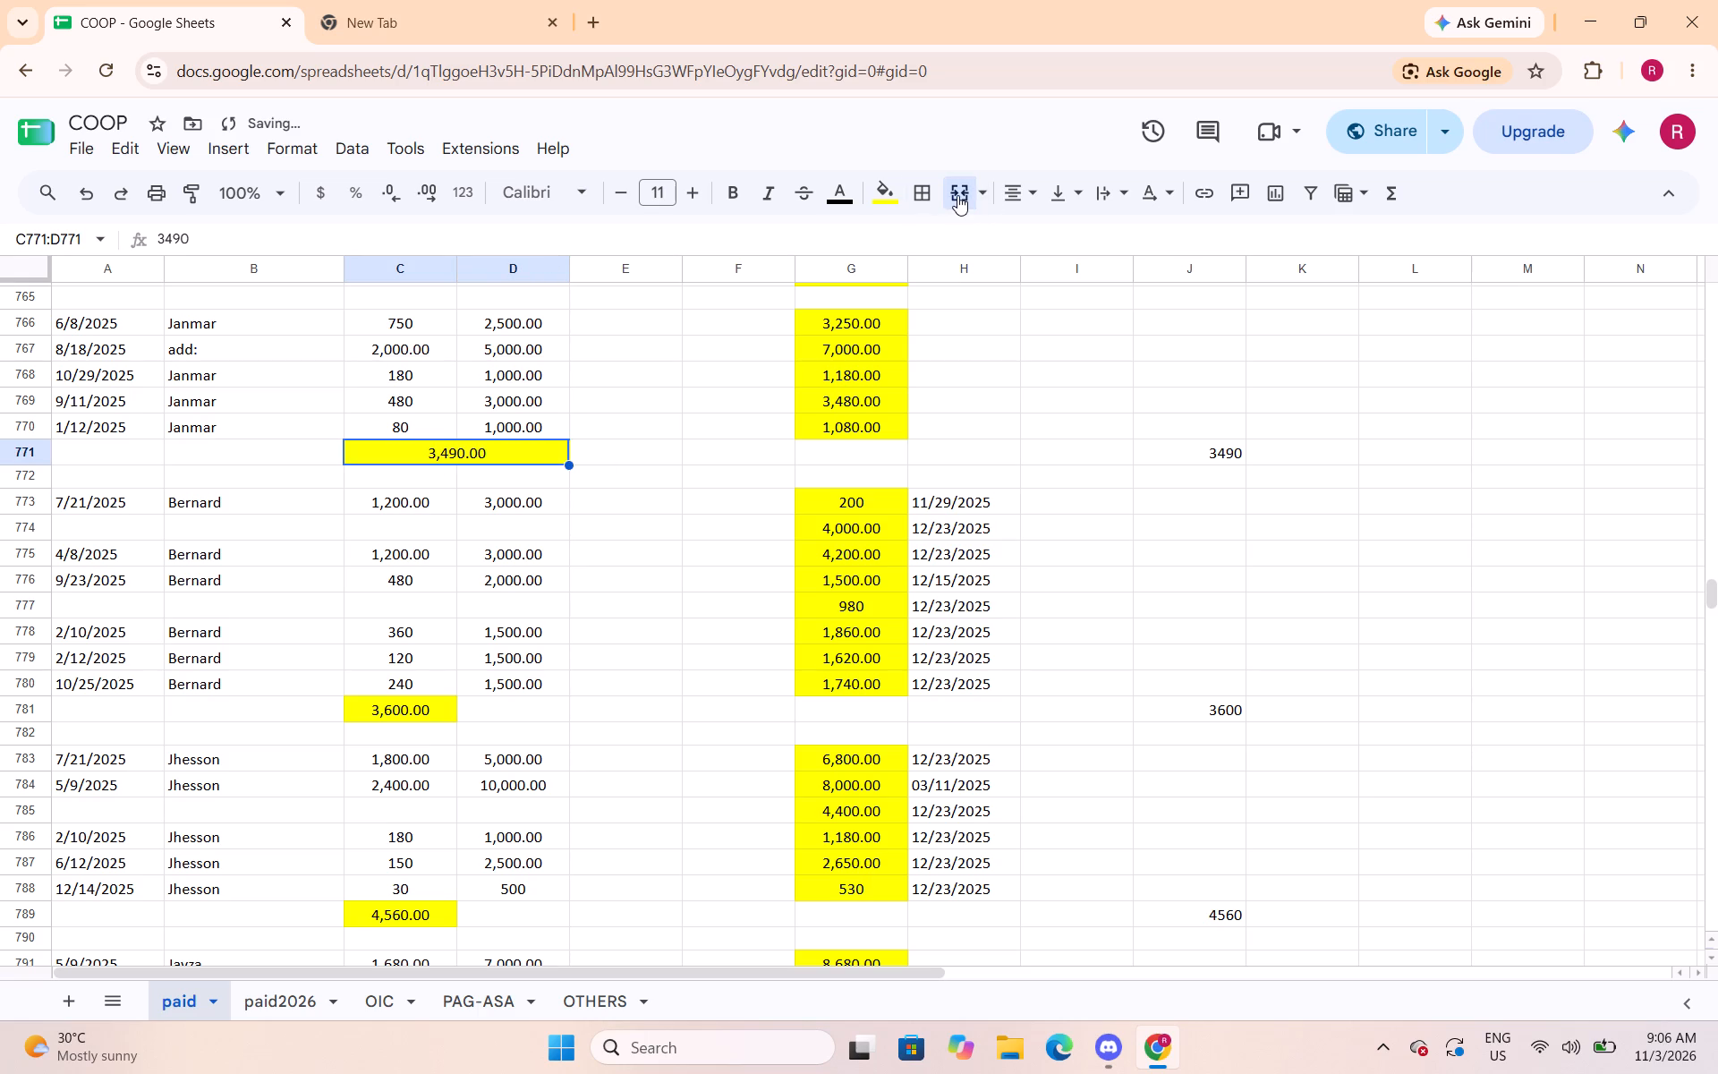
pyautogui.click(890, 202)
pyautogui.click(990, 288)
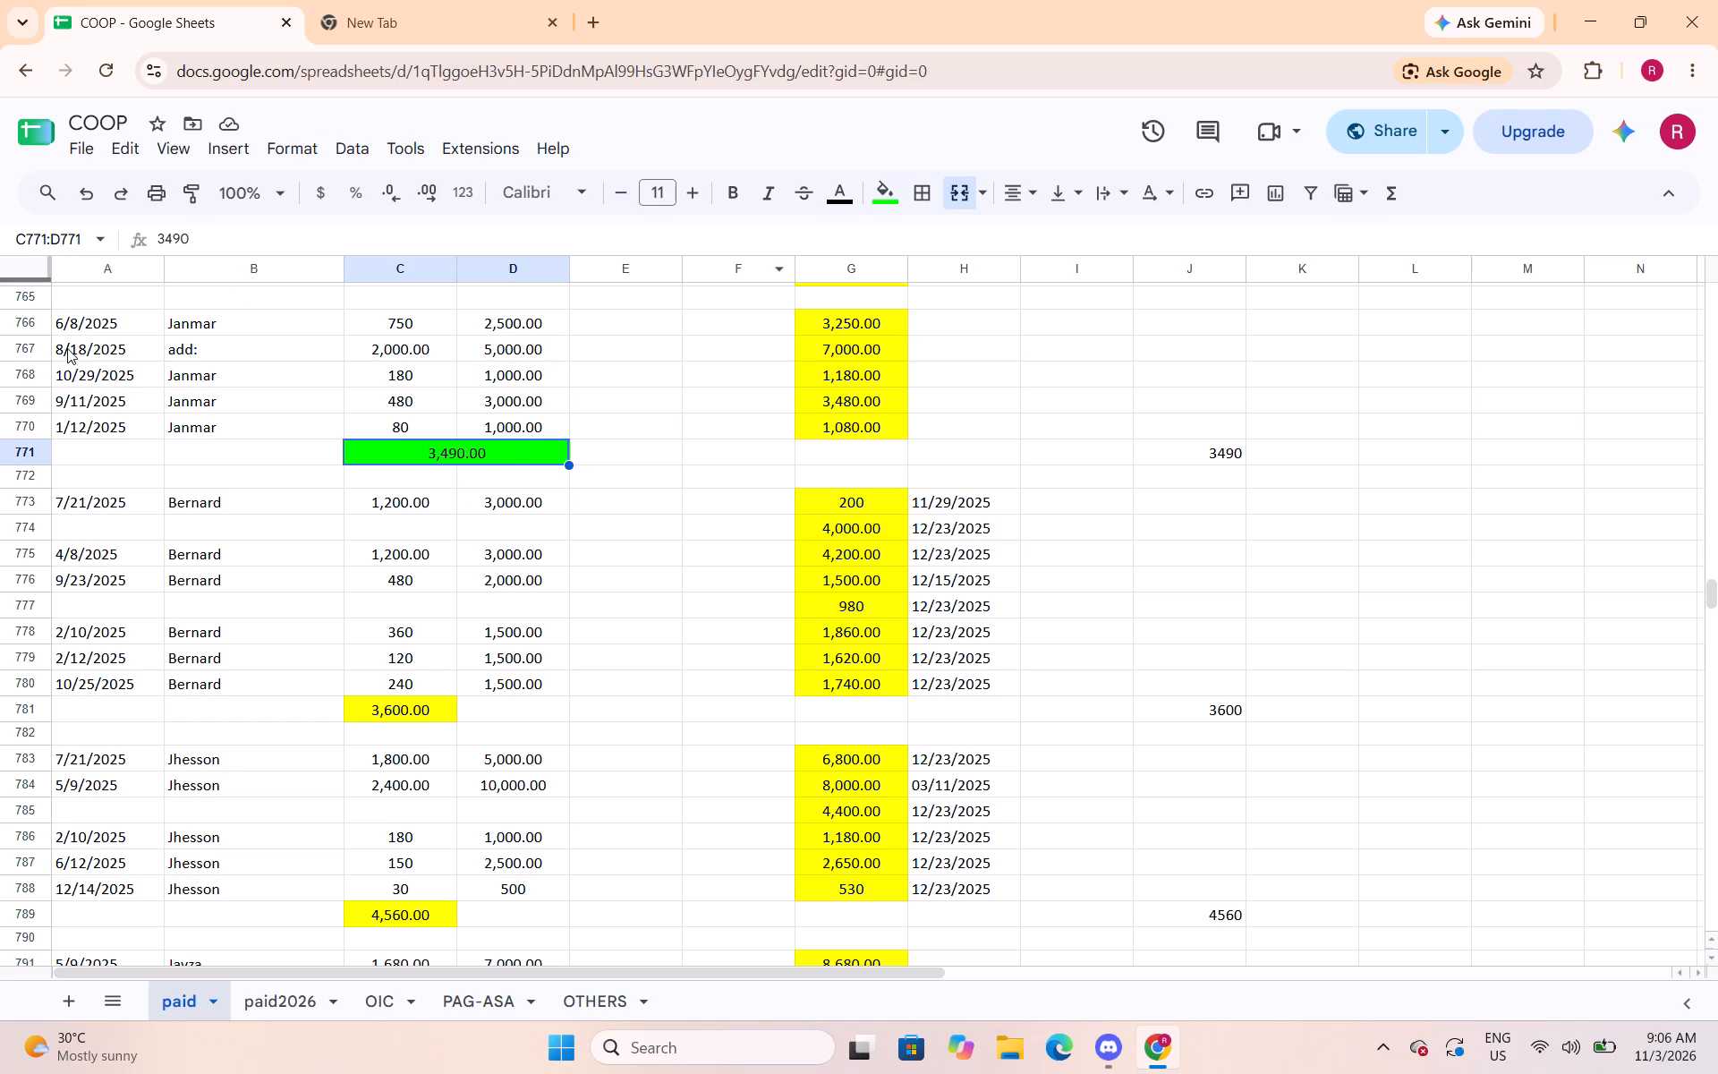
# Insert two blank rows between the 6/8/2025 loan in row 766 and the 8/18/2025 loan.
pyautogui.click(29, 377)
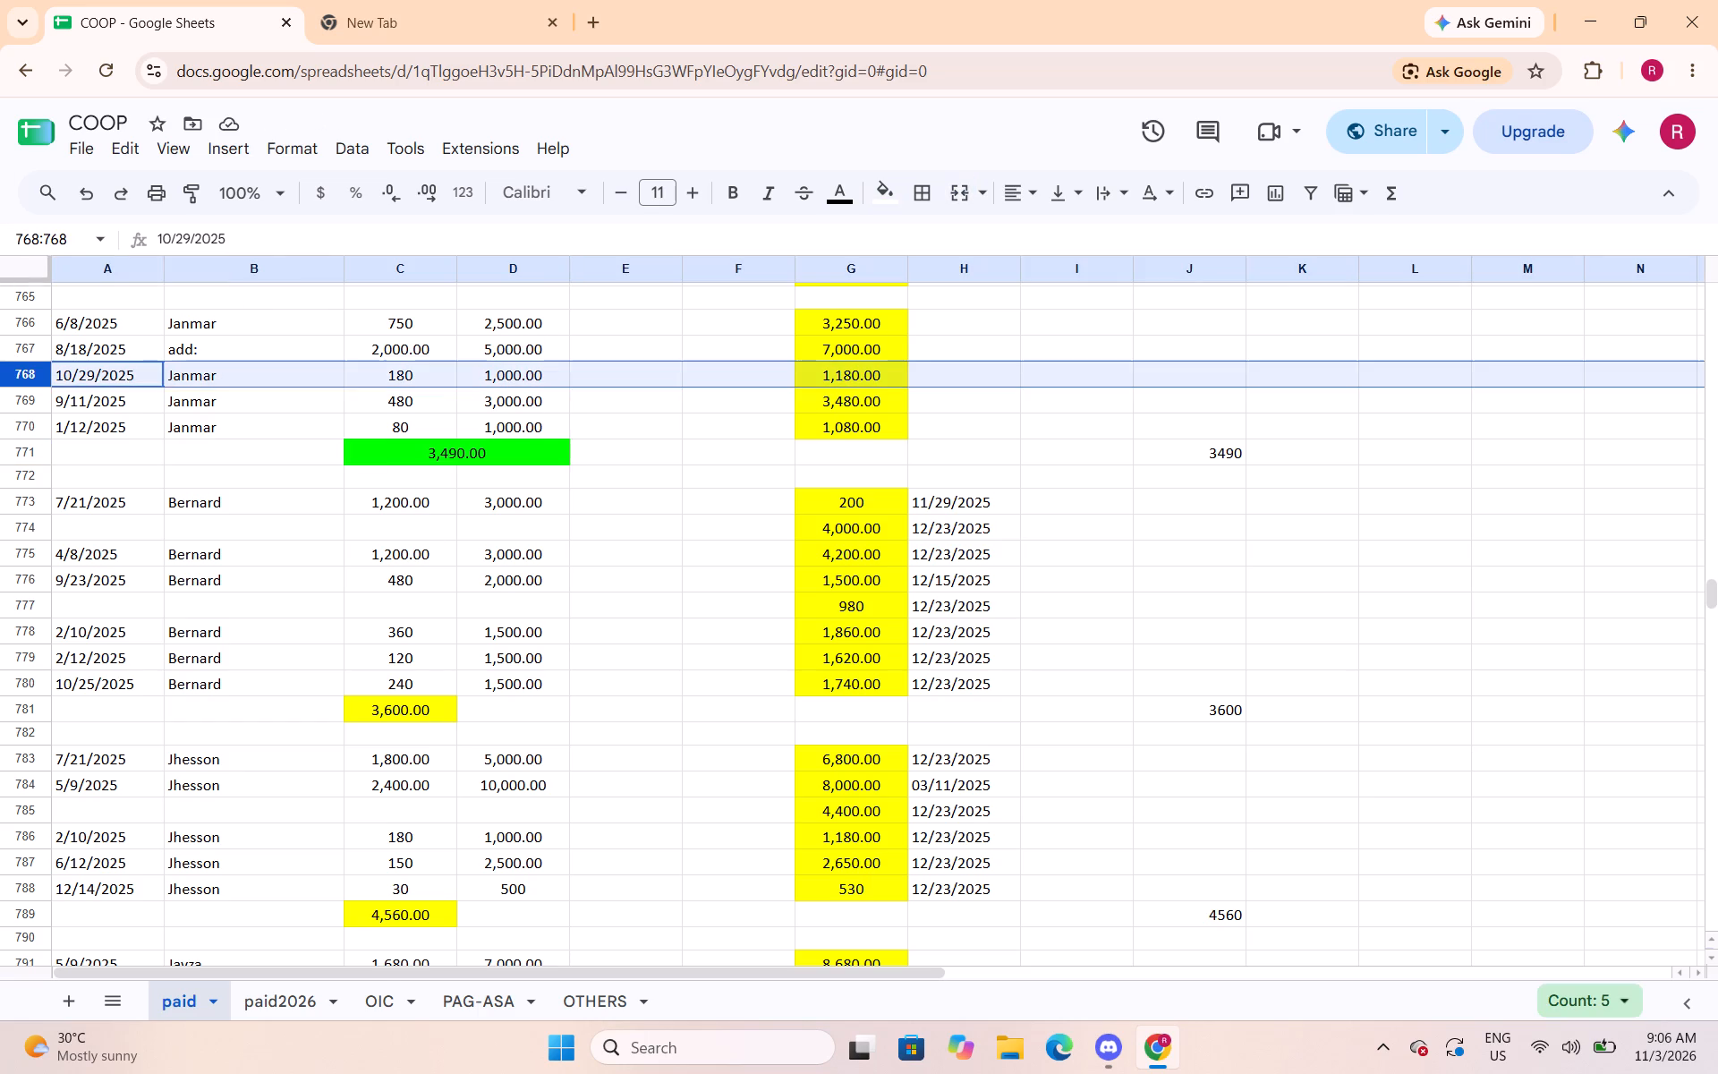
pyautogui.rightClick(27, 378)
pyautogui.click(108, 353)
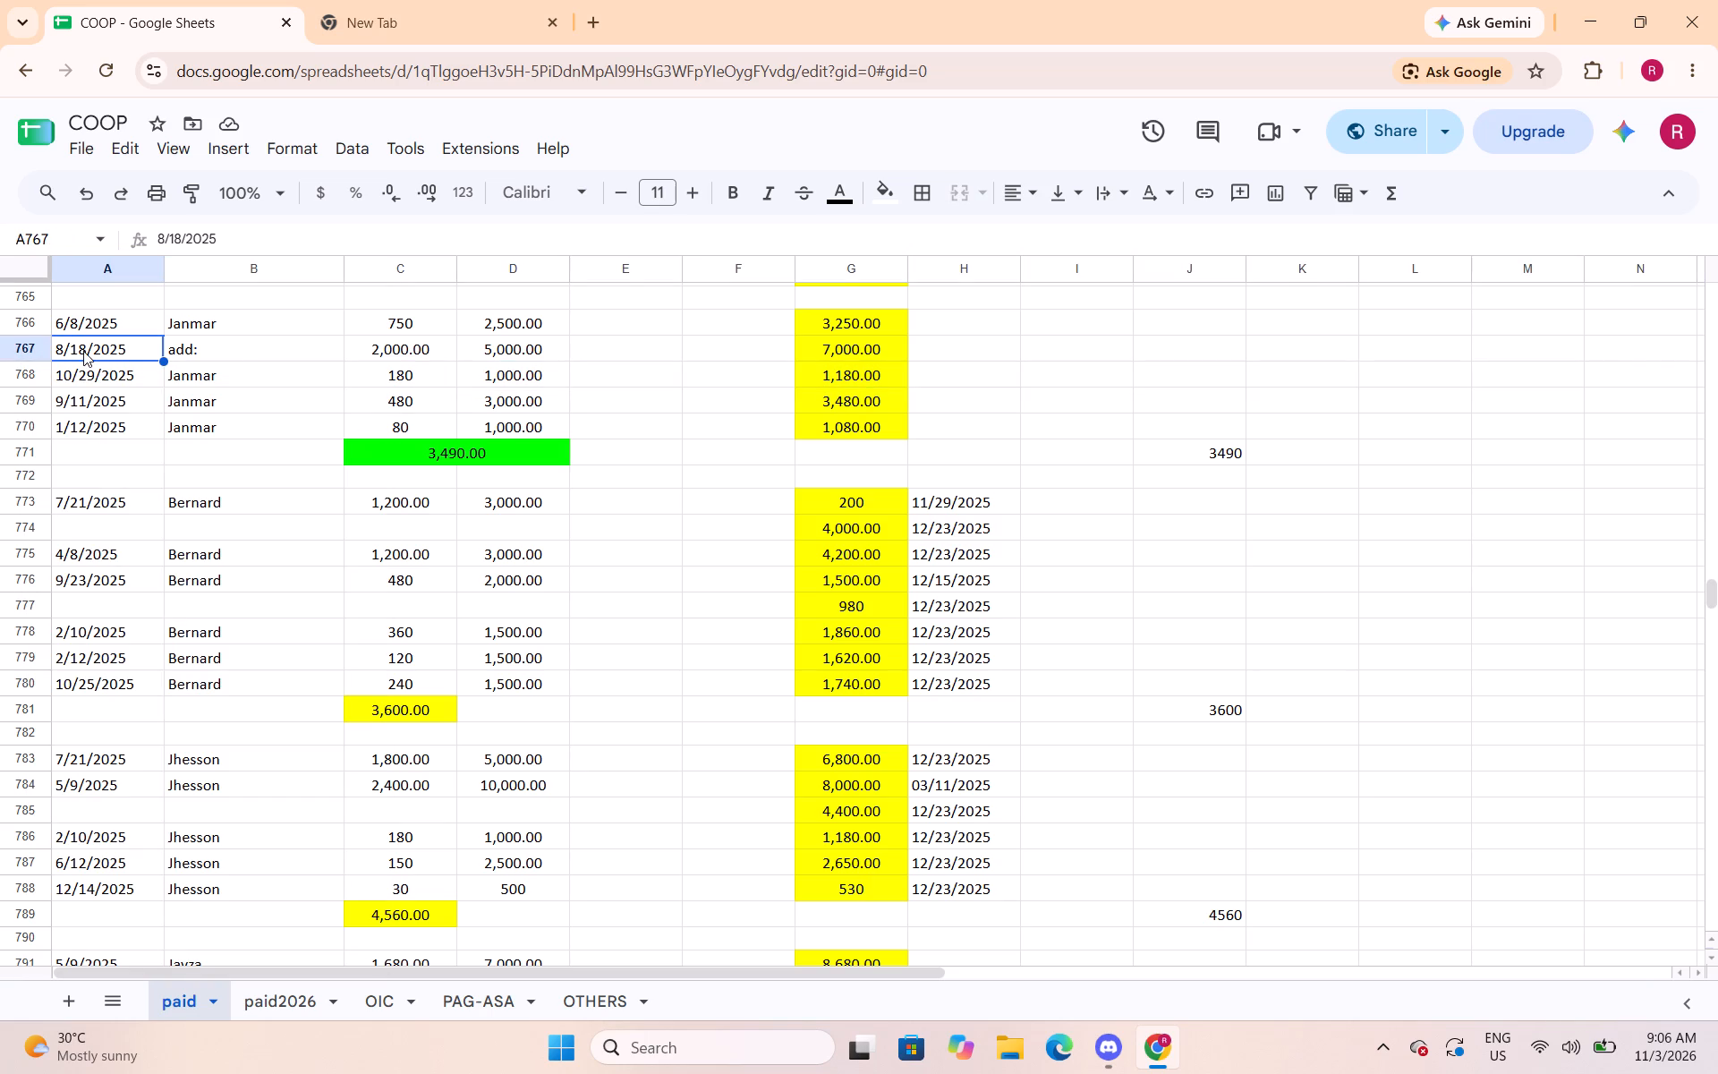
pyautogui.click(23, 346)
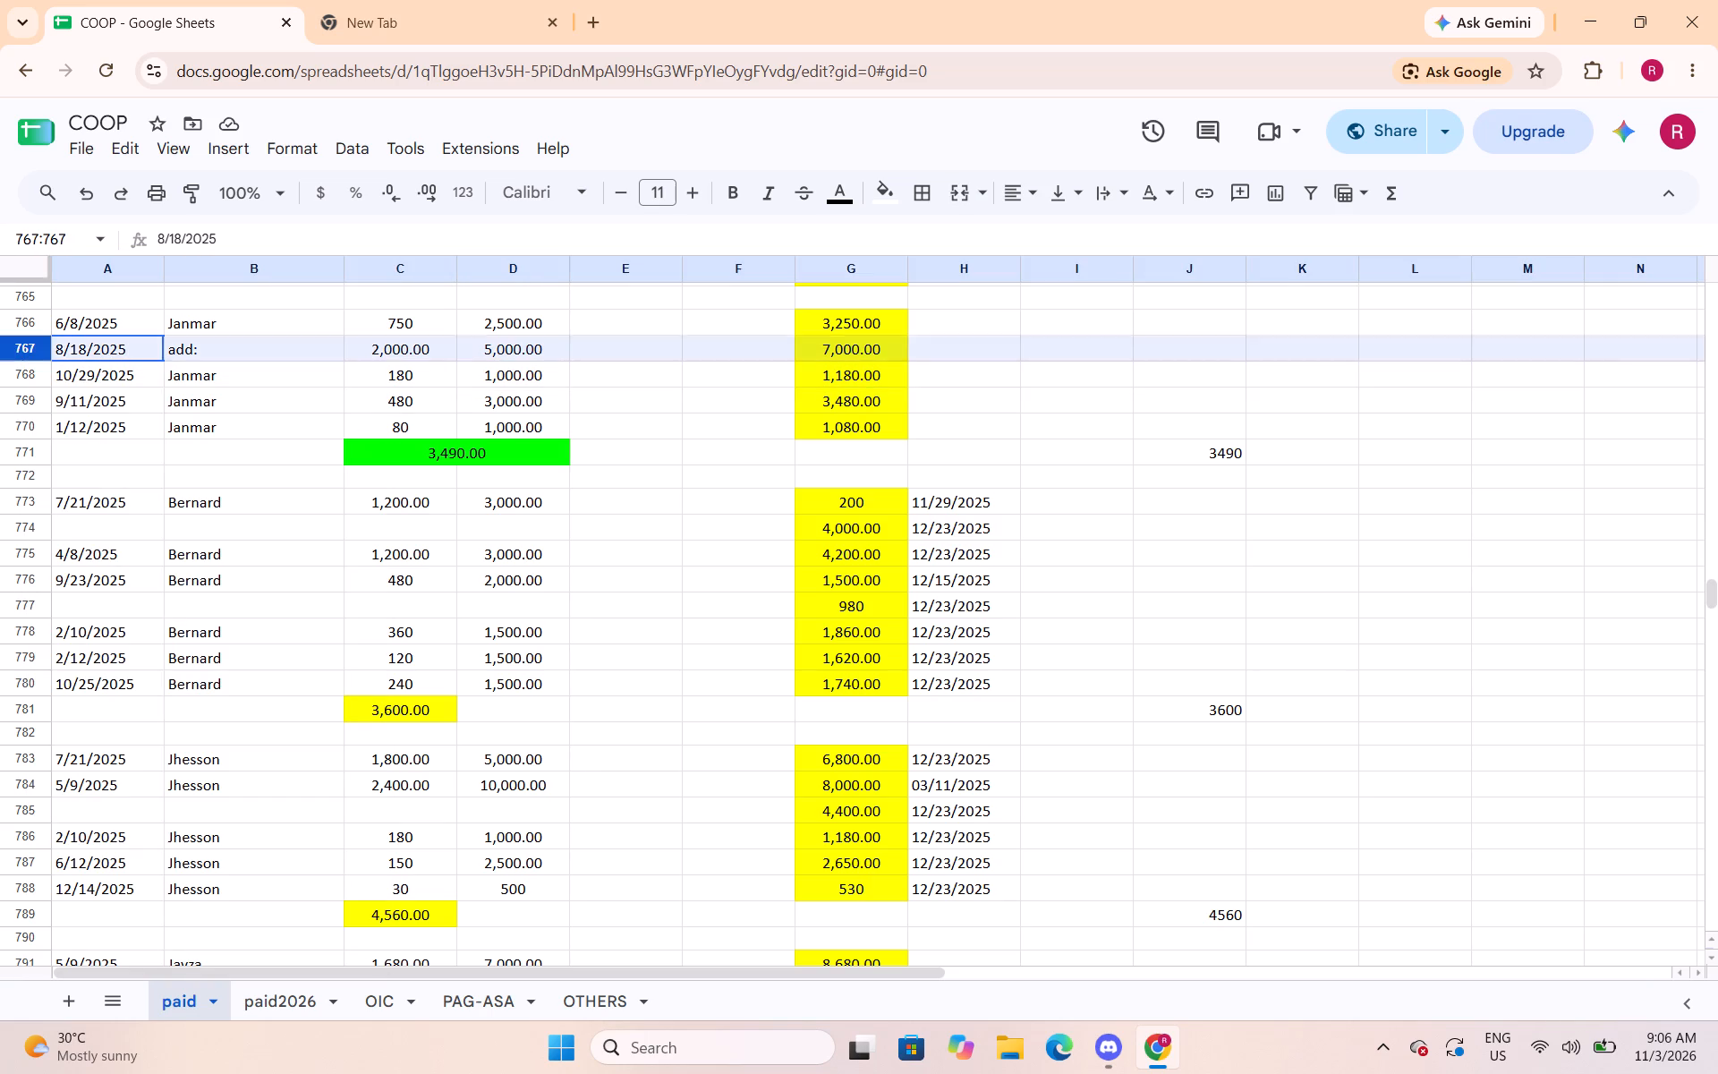
pyautogui.rightClick(24, 347)
pyautogui.click(87, 533)
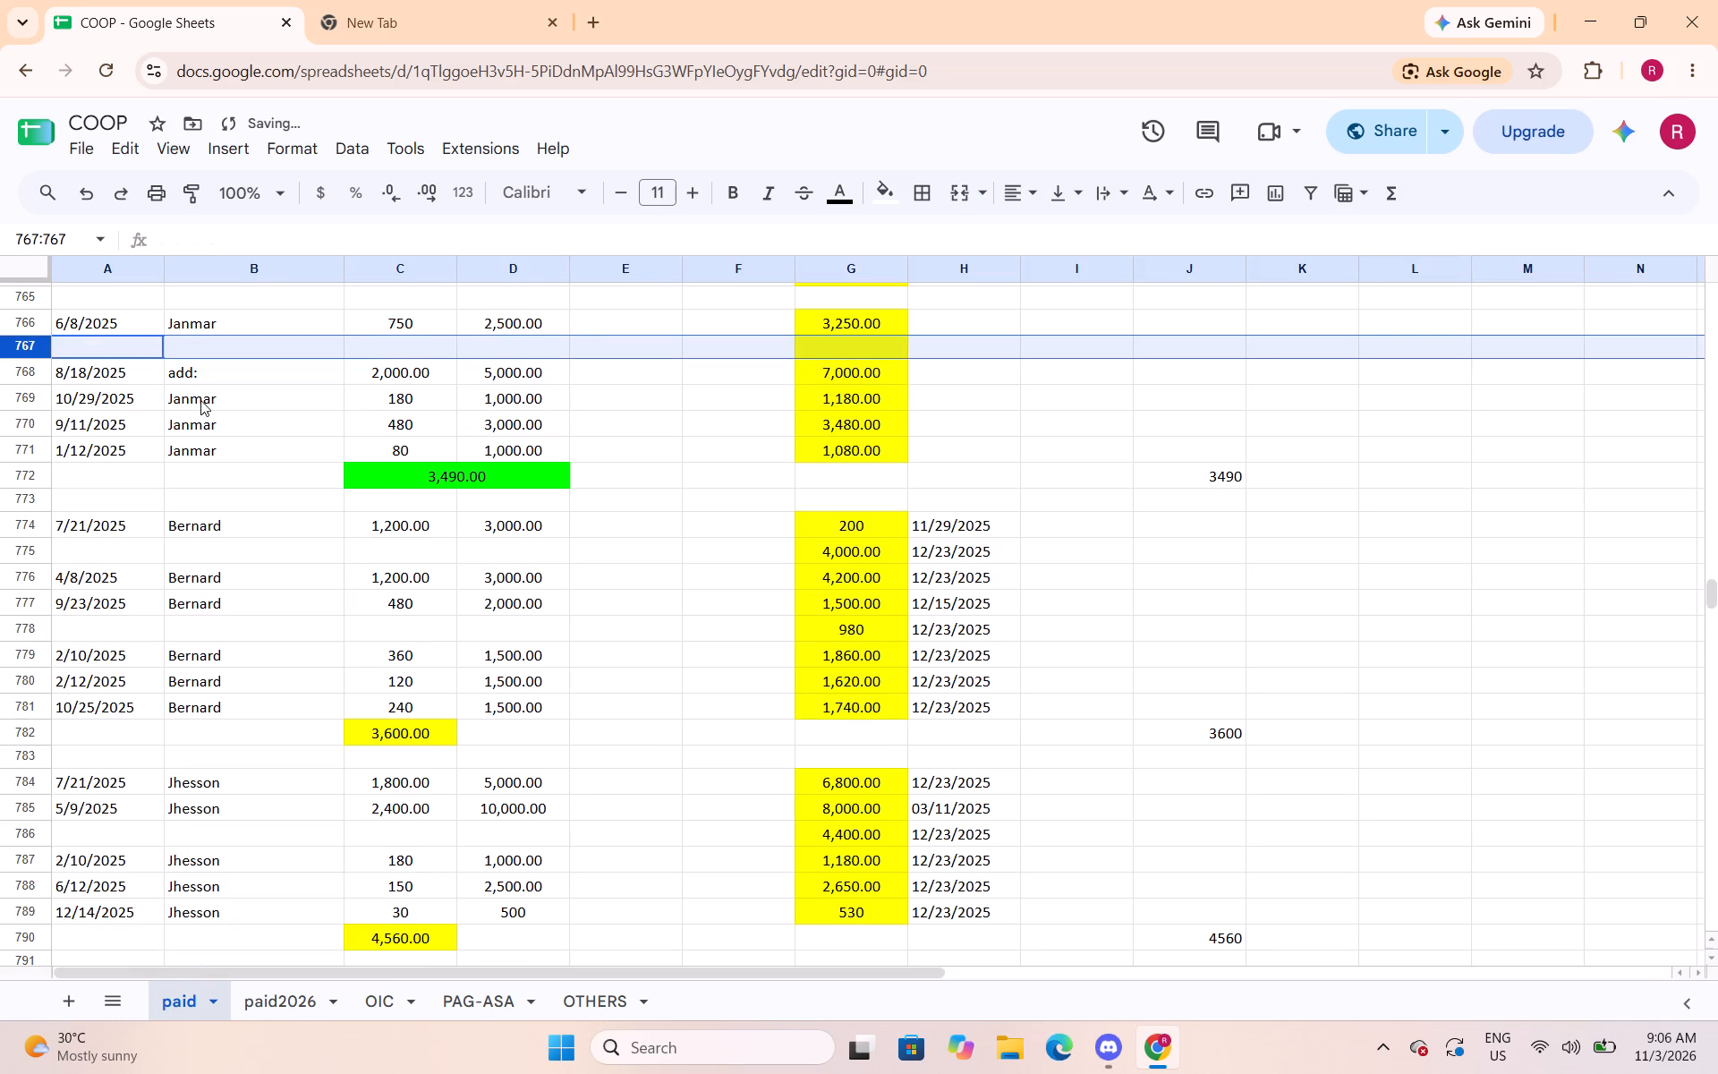
pyautogui.rightClick(27, 355)
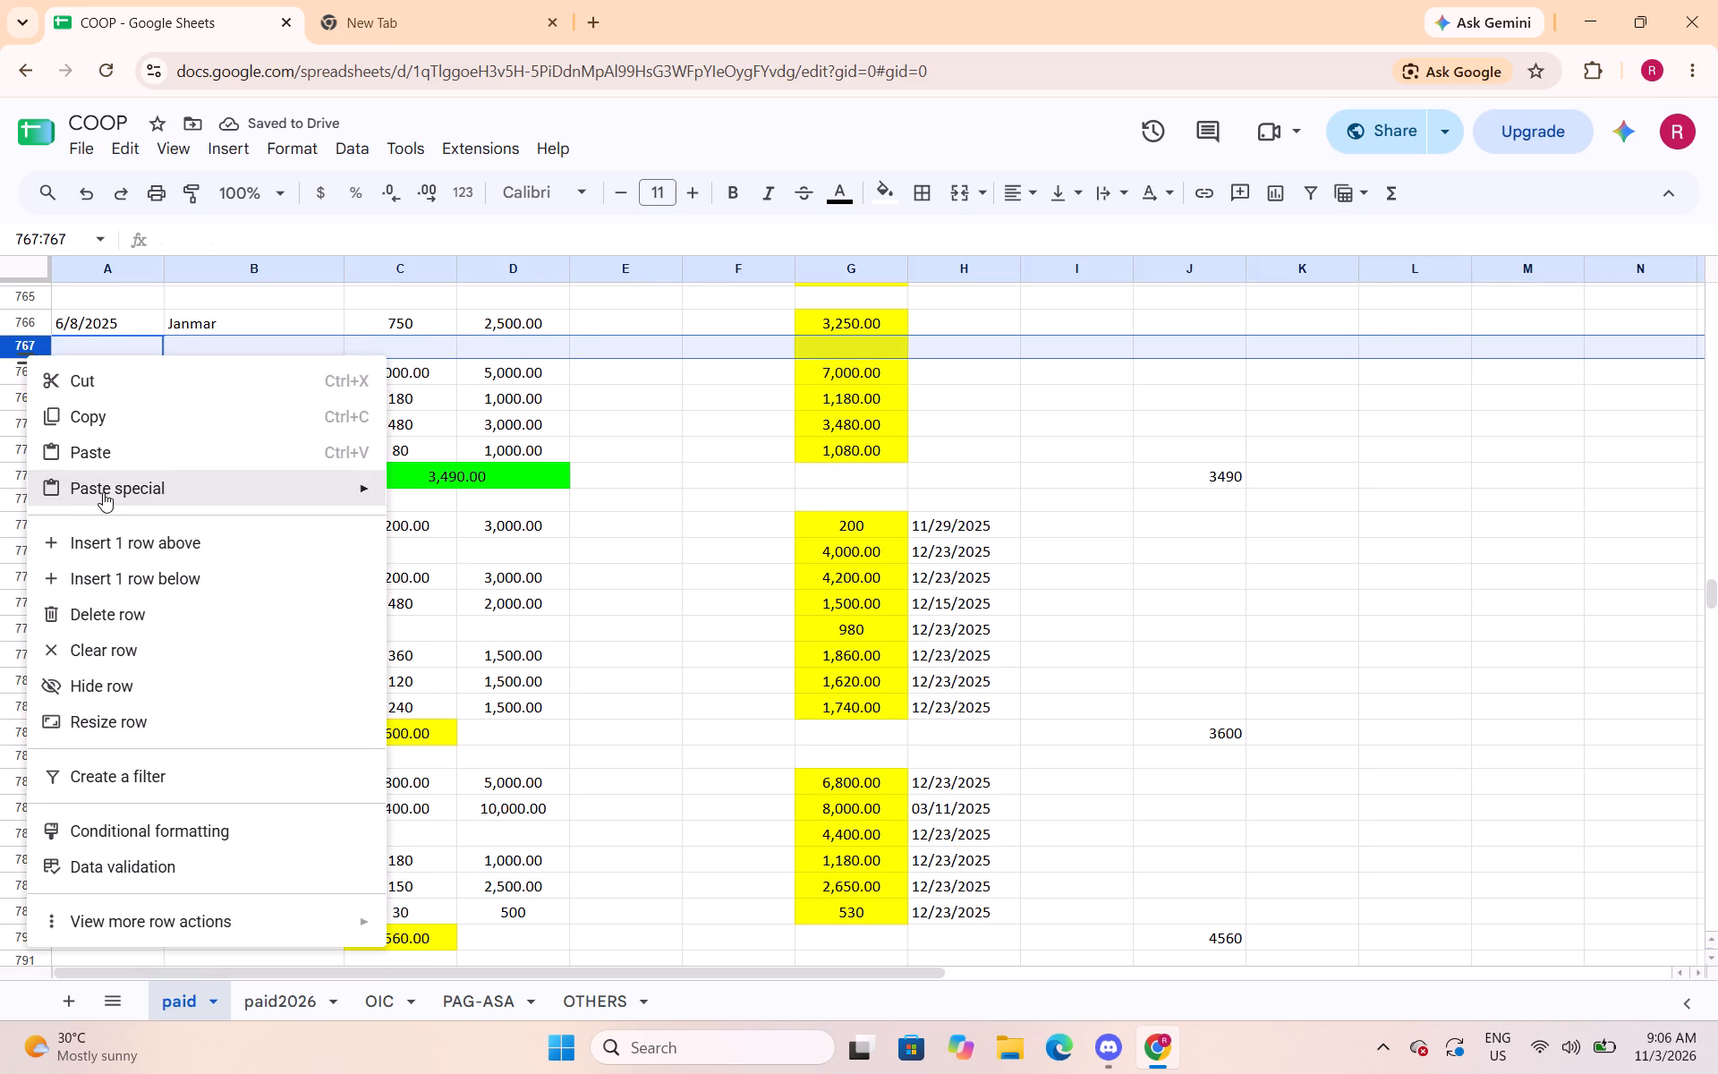
pyautogui.click(96, 534)
# Merge C767:D767 and enter a SUM formula totalling C766:D766 in it.
pyautogui.moveTo(429, 354); pyautogui.dragTo(468, 354)
pyautogui.click(954, 198)
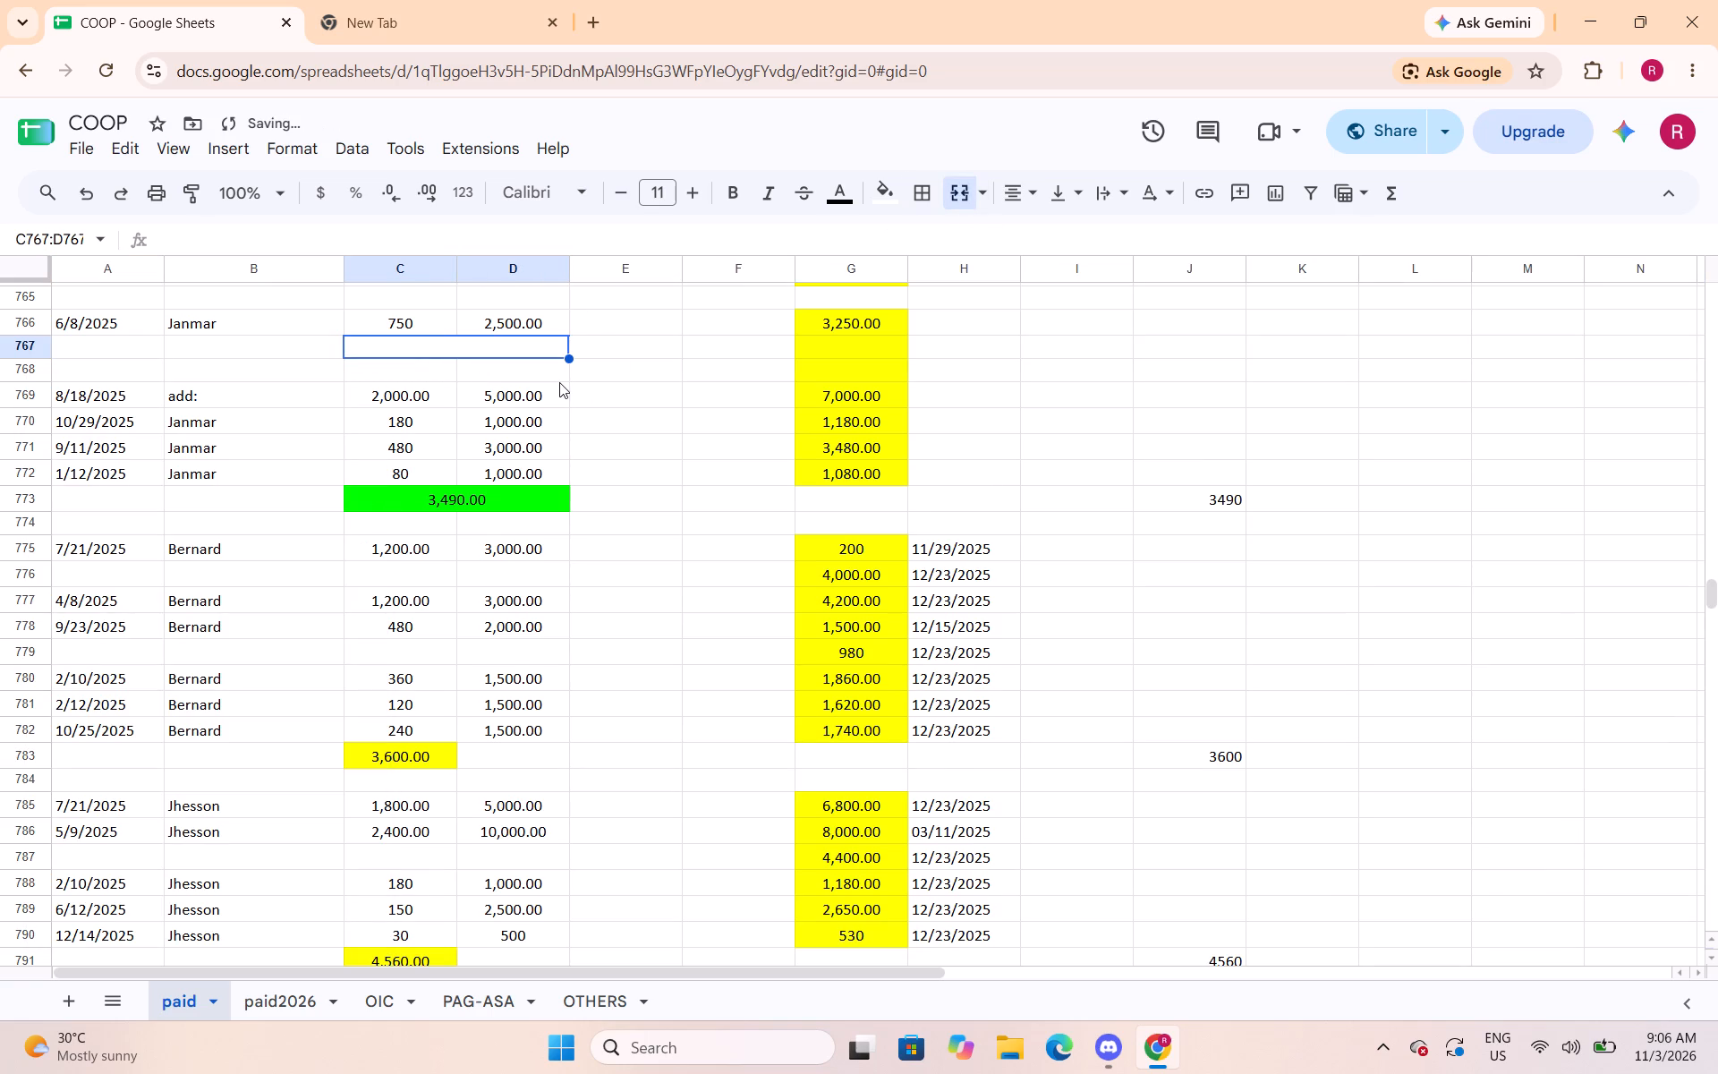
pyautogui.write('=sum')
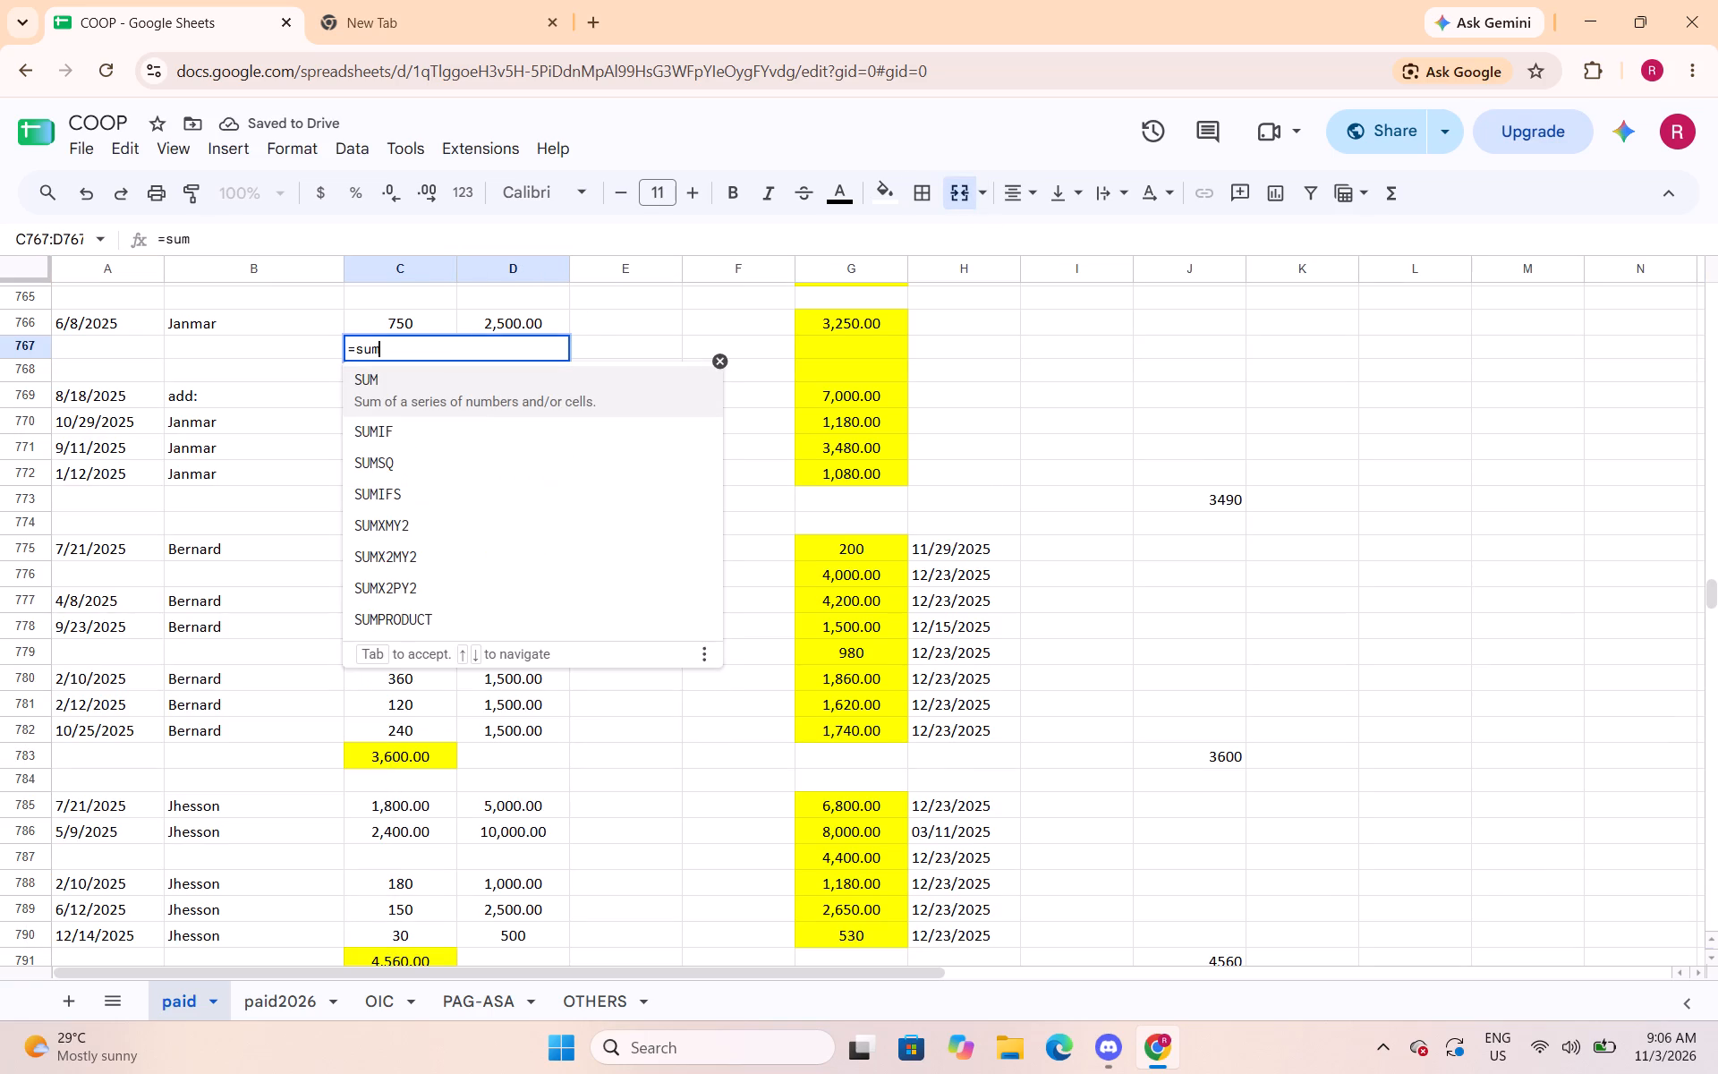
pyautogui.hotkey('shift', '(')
pyautogui.moveTo(449, 324); pyautogui.dragTo(451, 324)
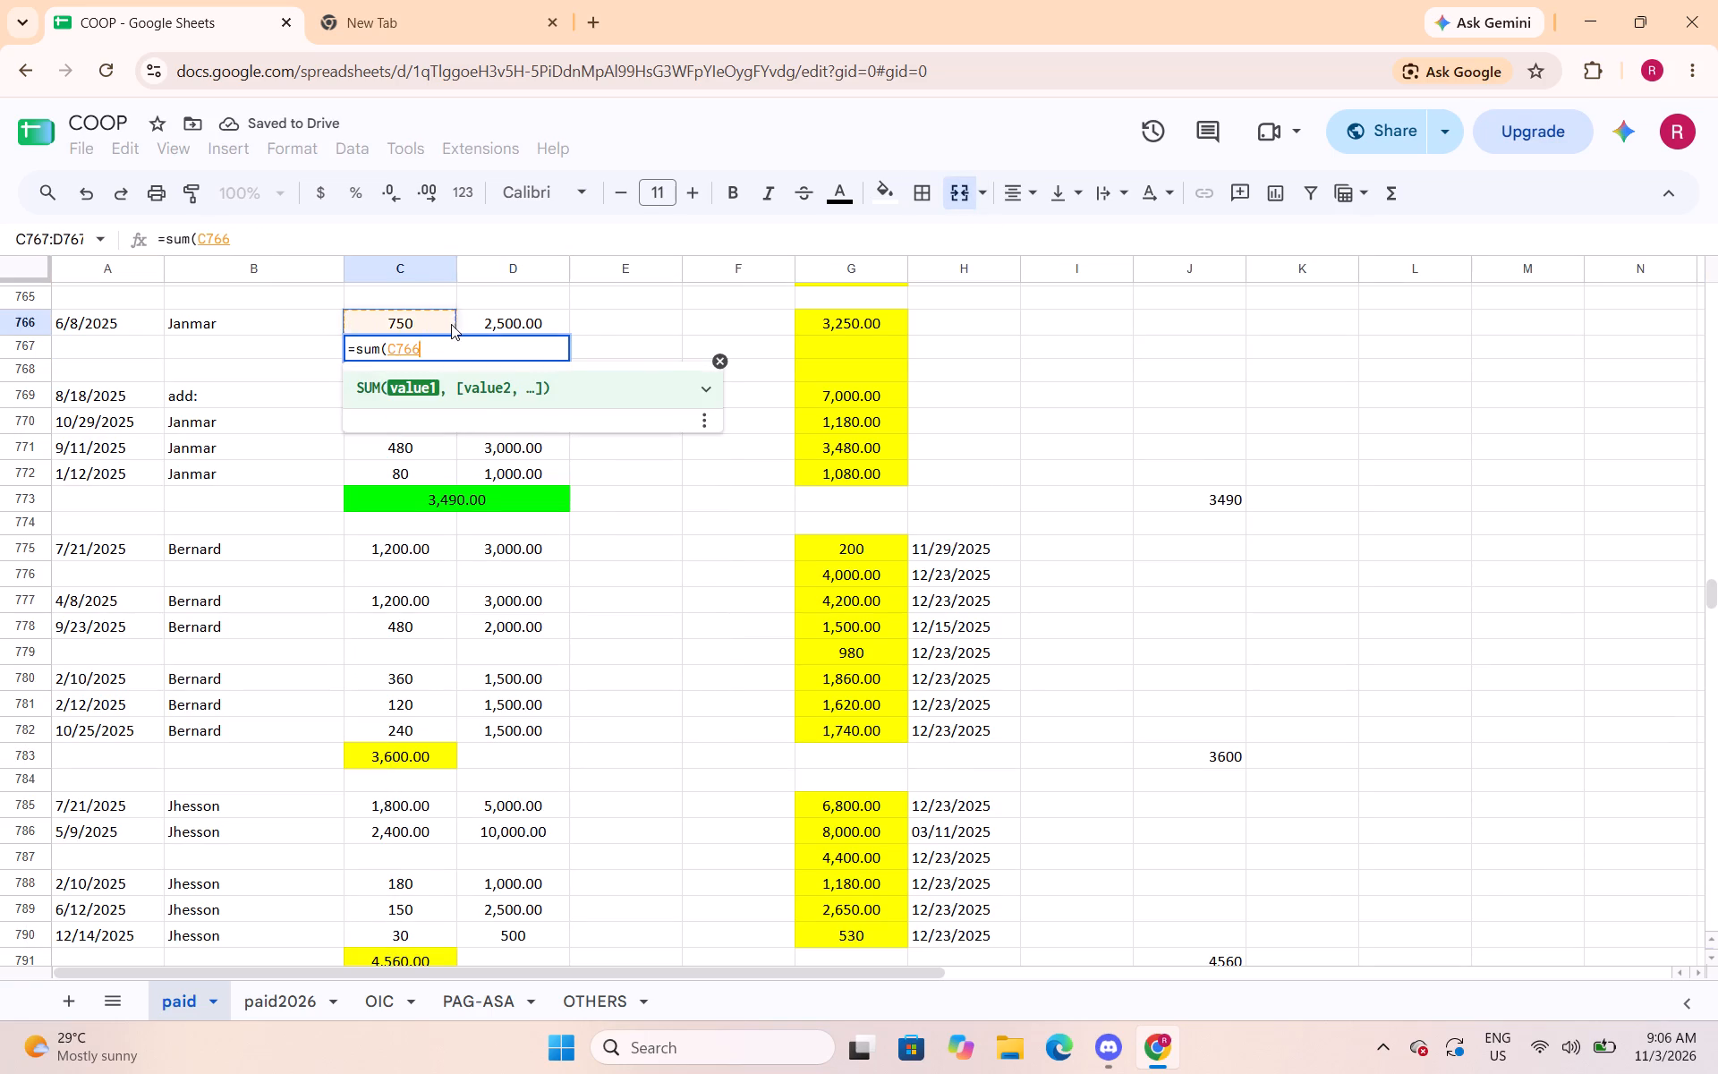
pyautogui.moveTo(451, 324); pyautogui.dragTo(476, 324)
pyautogui.hotkey('shift', ')')
pyautogui.press('Return')
# Fill the 6/8/2025 loan's merged total C767:D767 bright green.
pyautogui.press('Up')
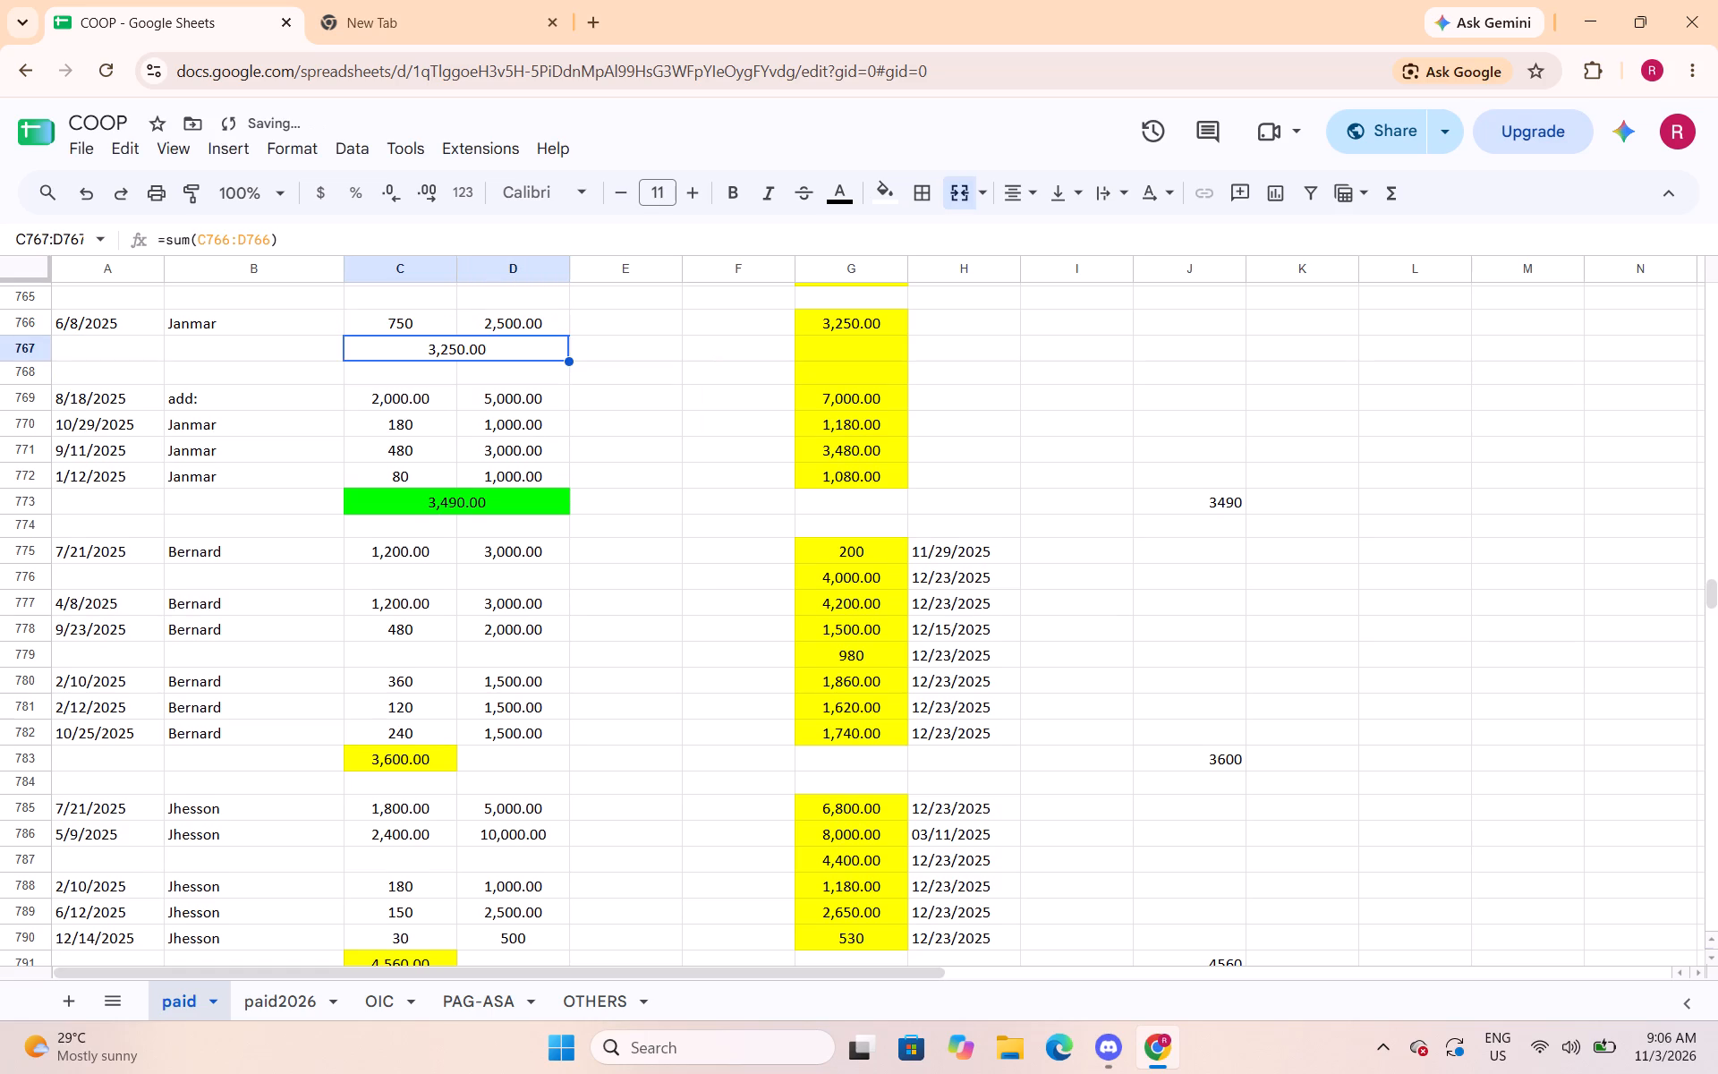
pyautogui.click(880, 195)
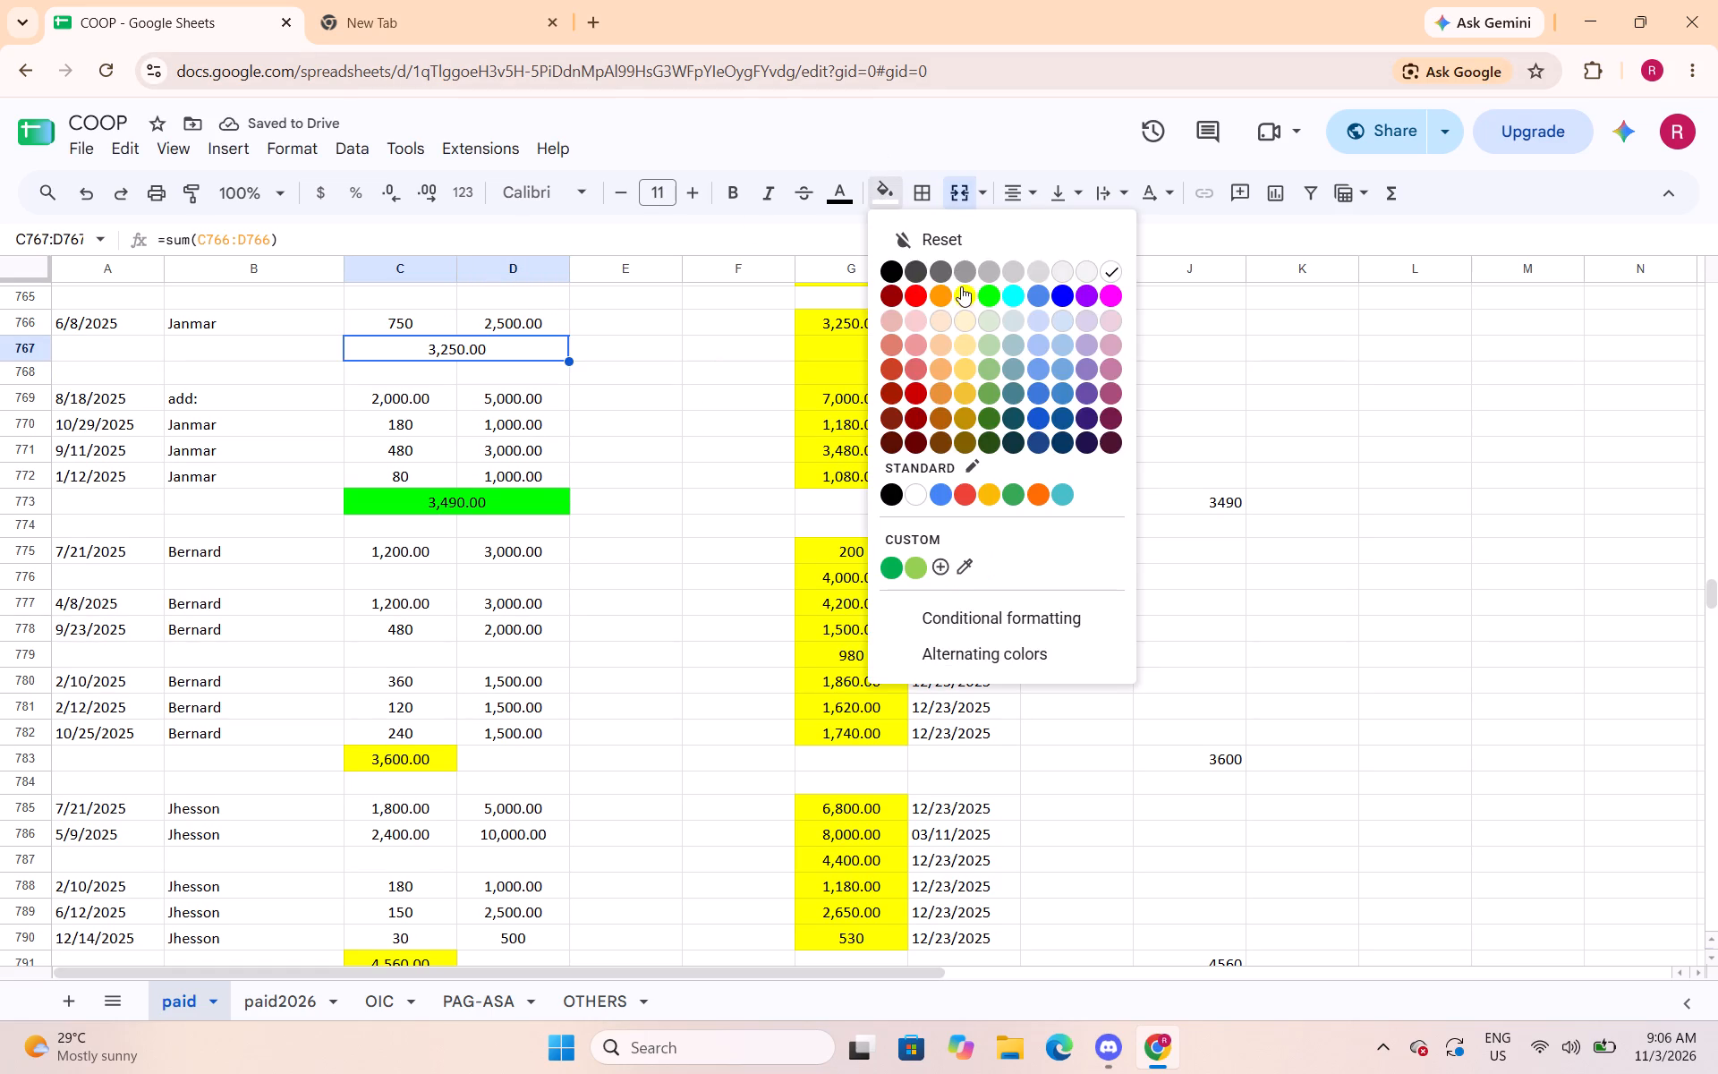
pyautogui.click(961, 301)
pyautogui.click(890, 192)
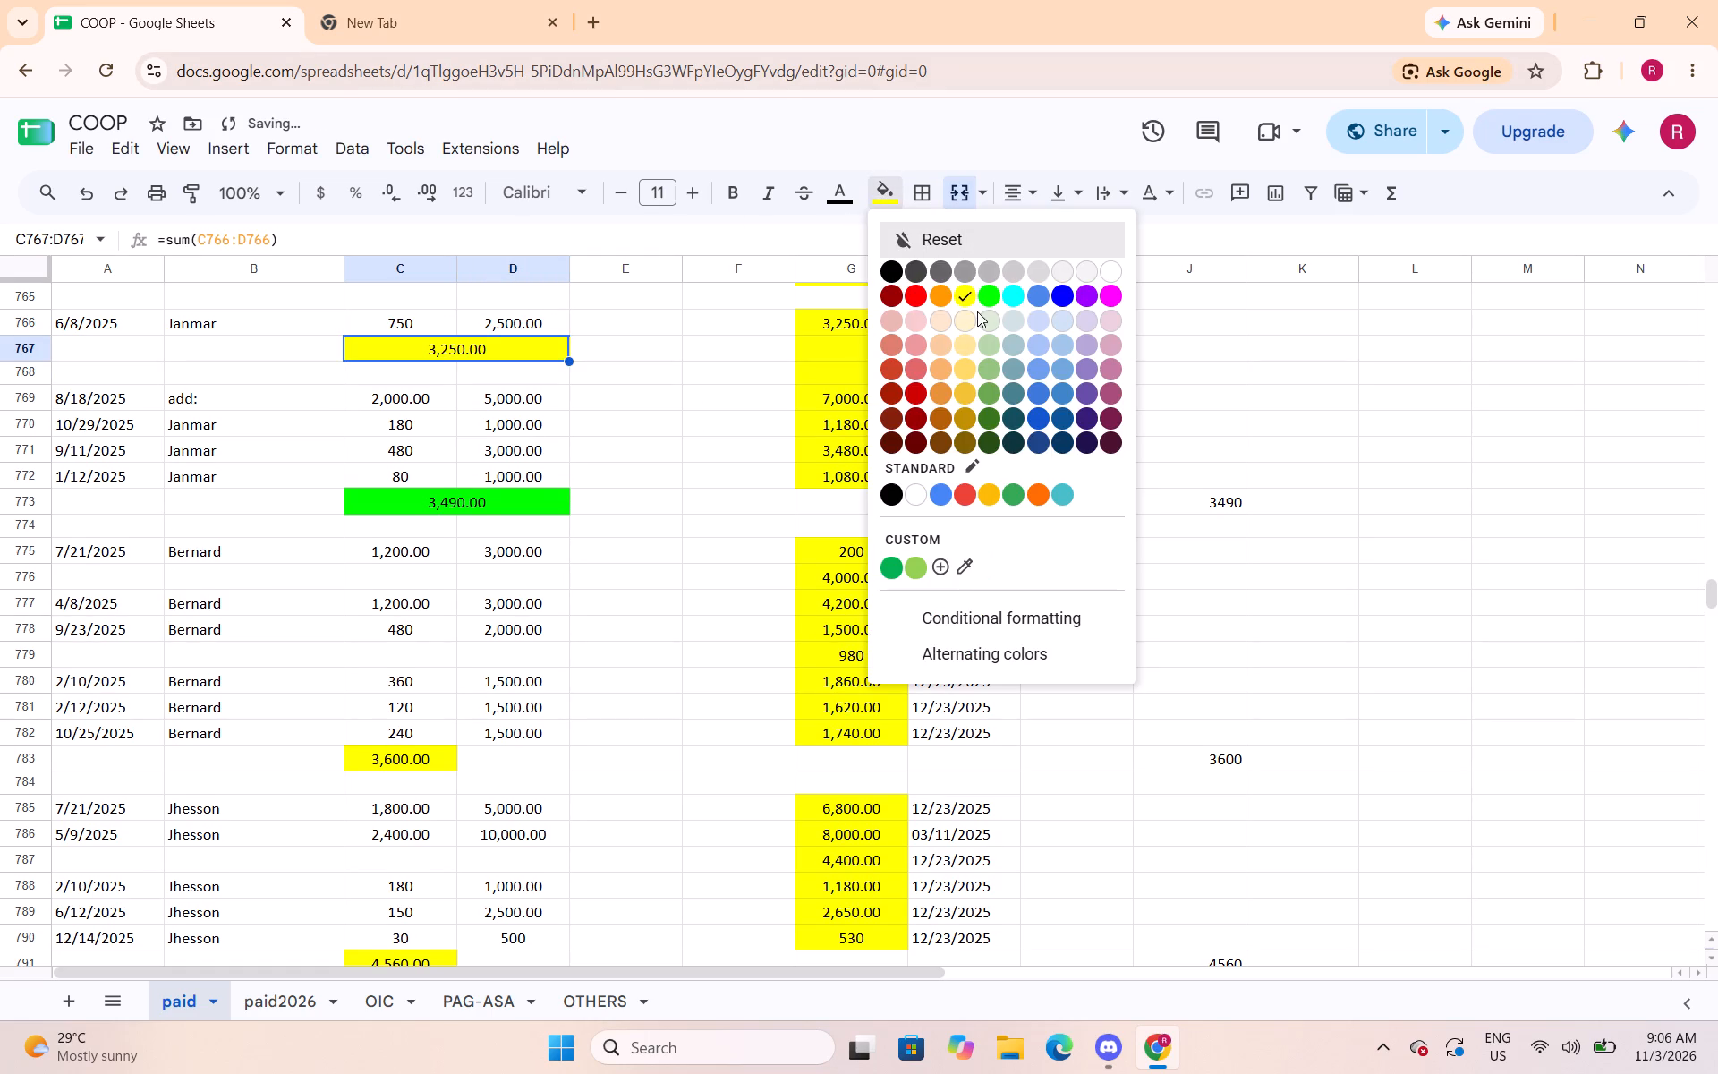
pyautogui.click(986, 296)
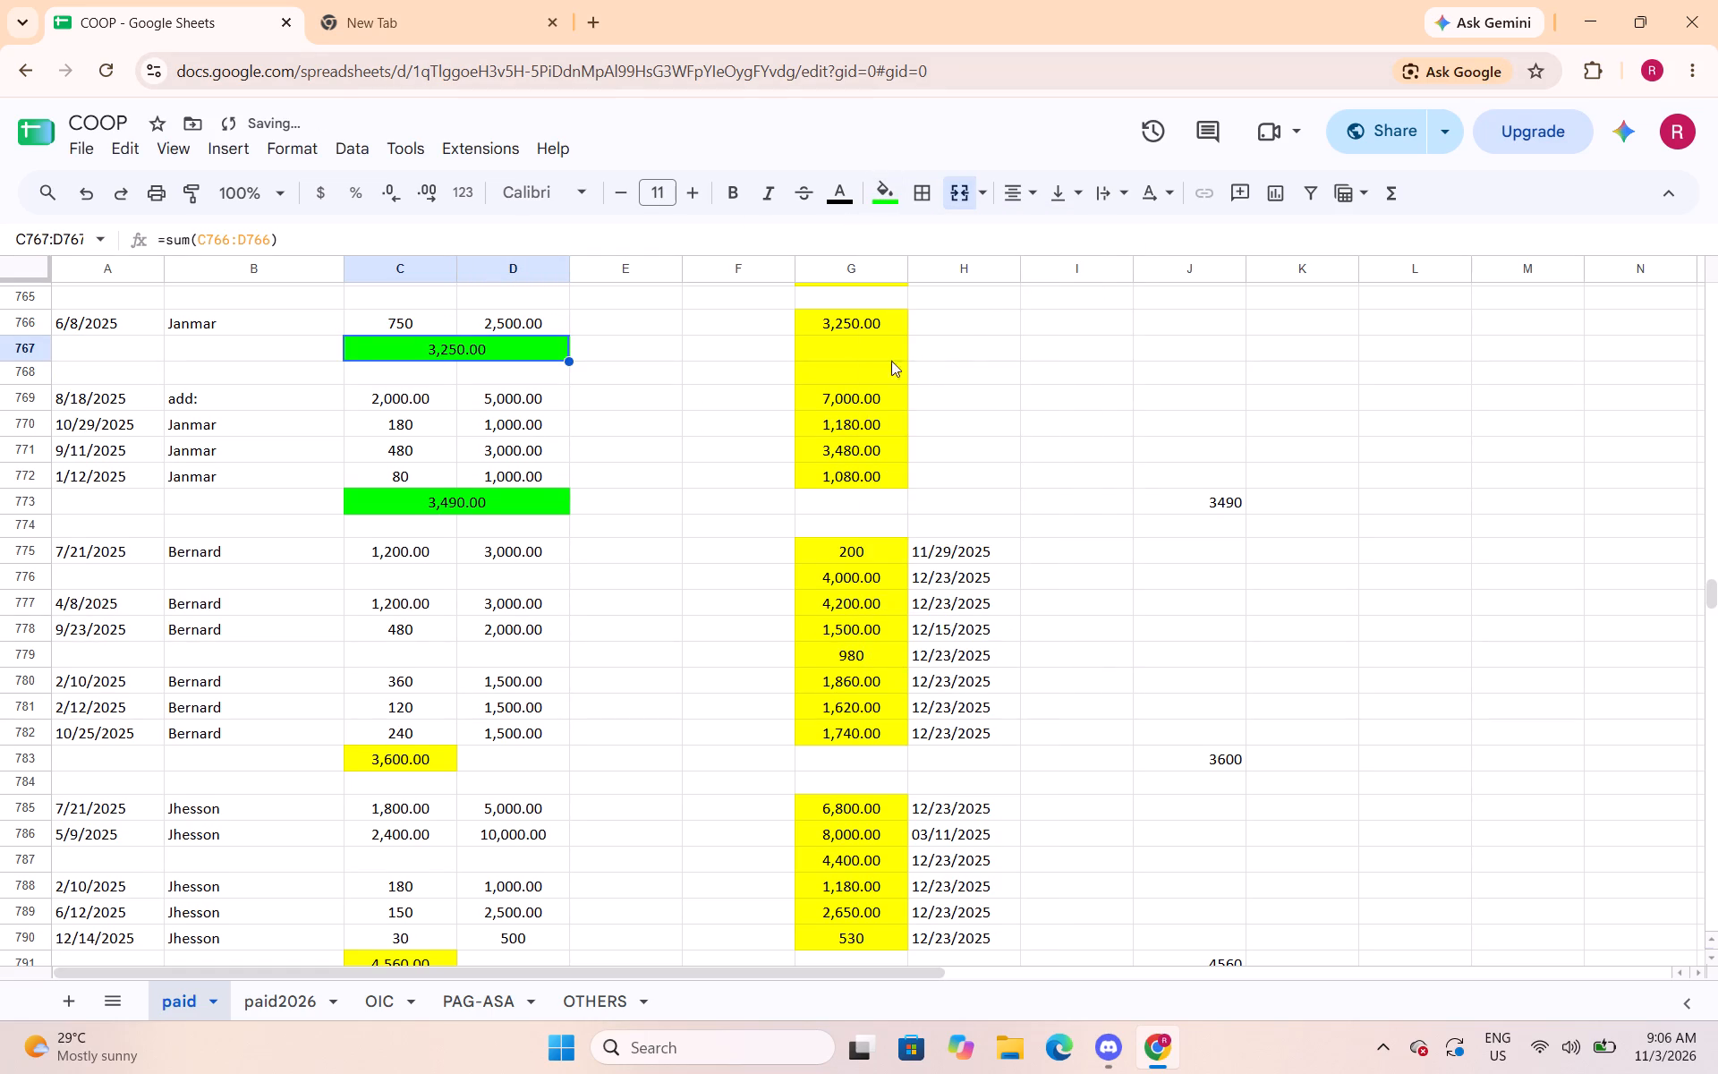
# Change the fill of the blank cells G767:G768 to white.
pyautogui.moveTo(881, 354); pyautogui.dragTo(882, 370)
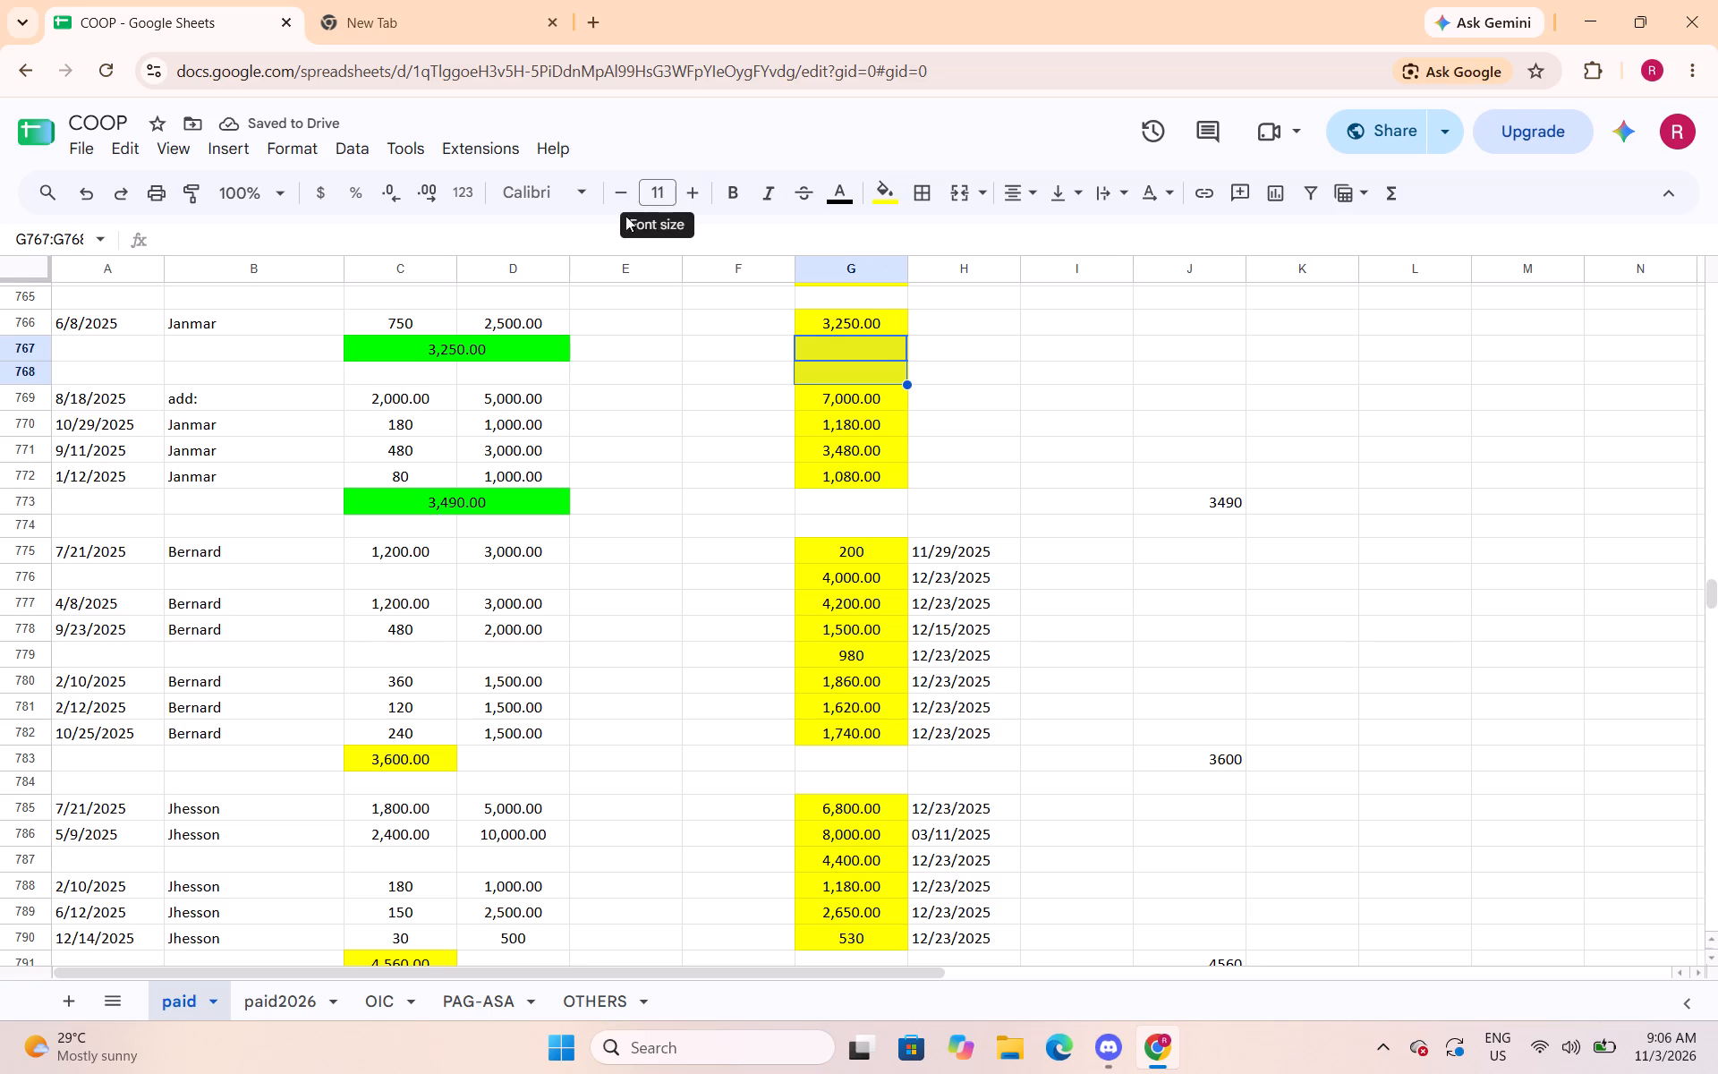
pyautogui.click(888, 200)
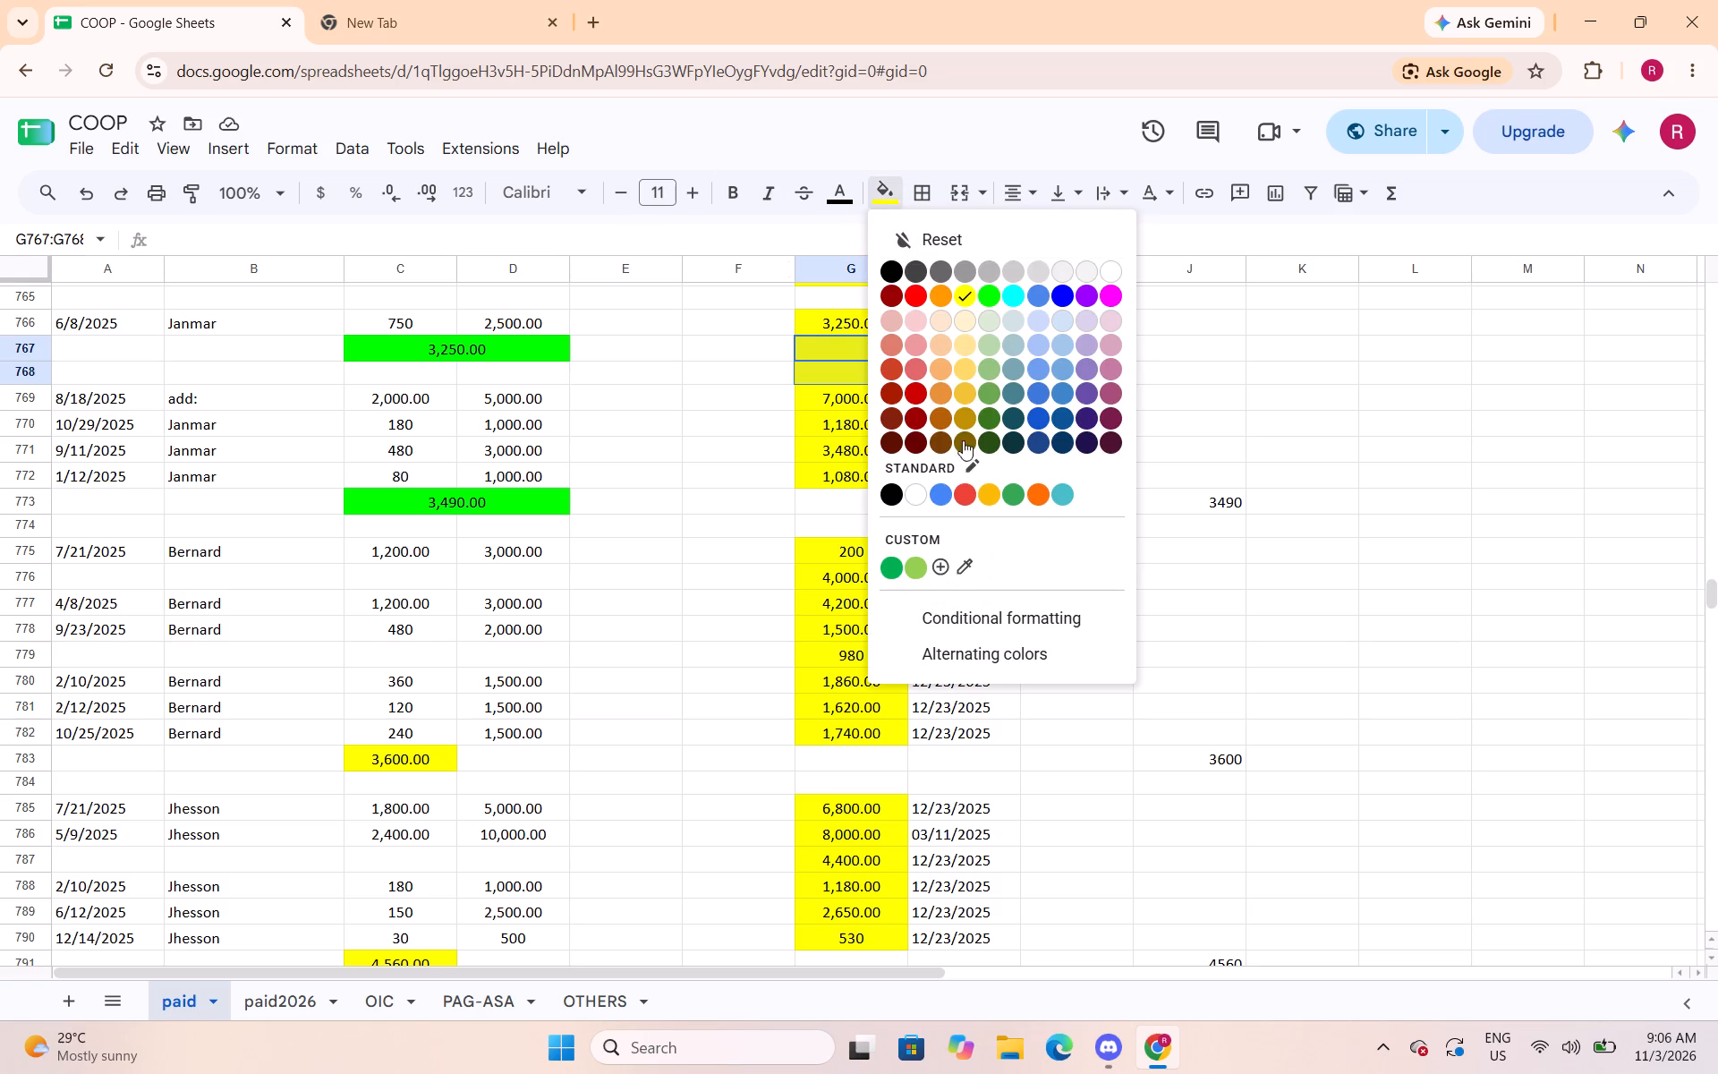
pyautogui.click(923, 492)
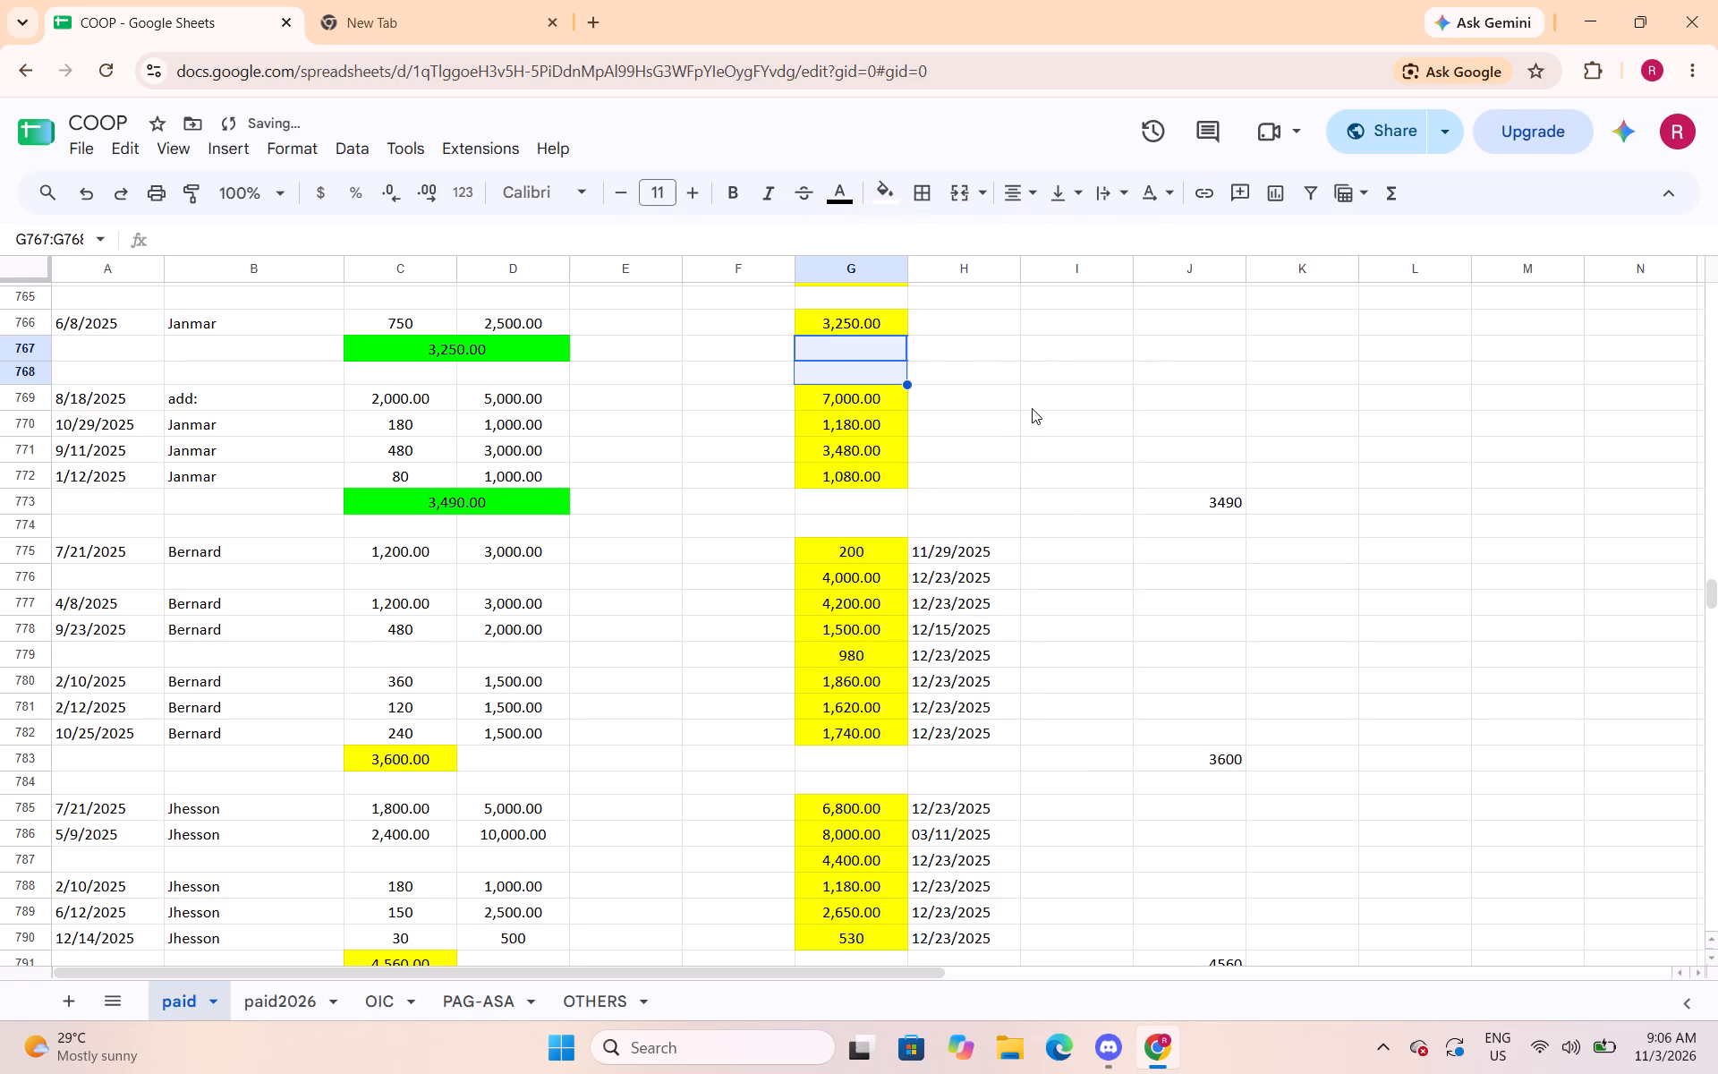
# Enter the 6/8/2025 loan's interest of 750 in cell J766.
pyautogui.scroll(1, 1035, 396)
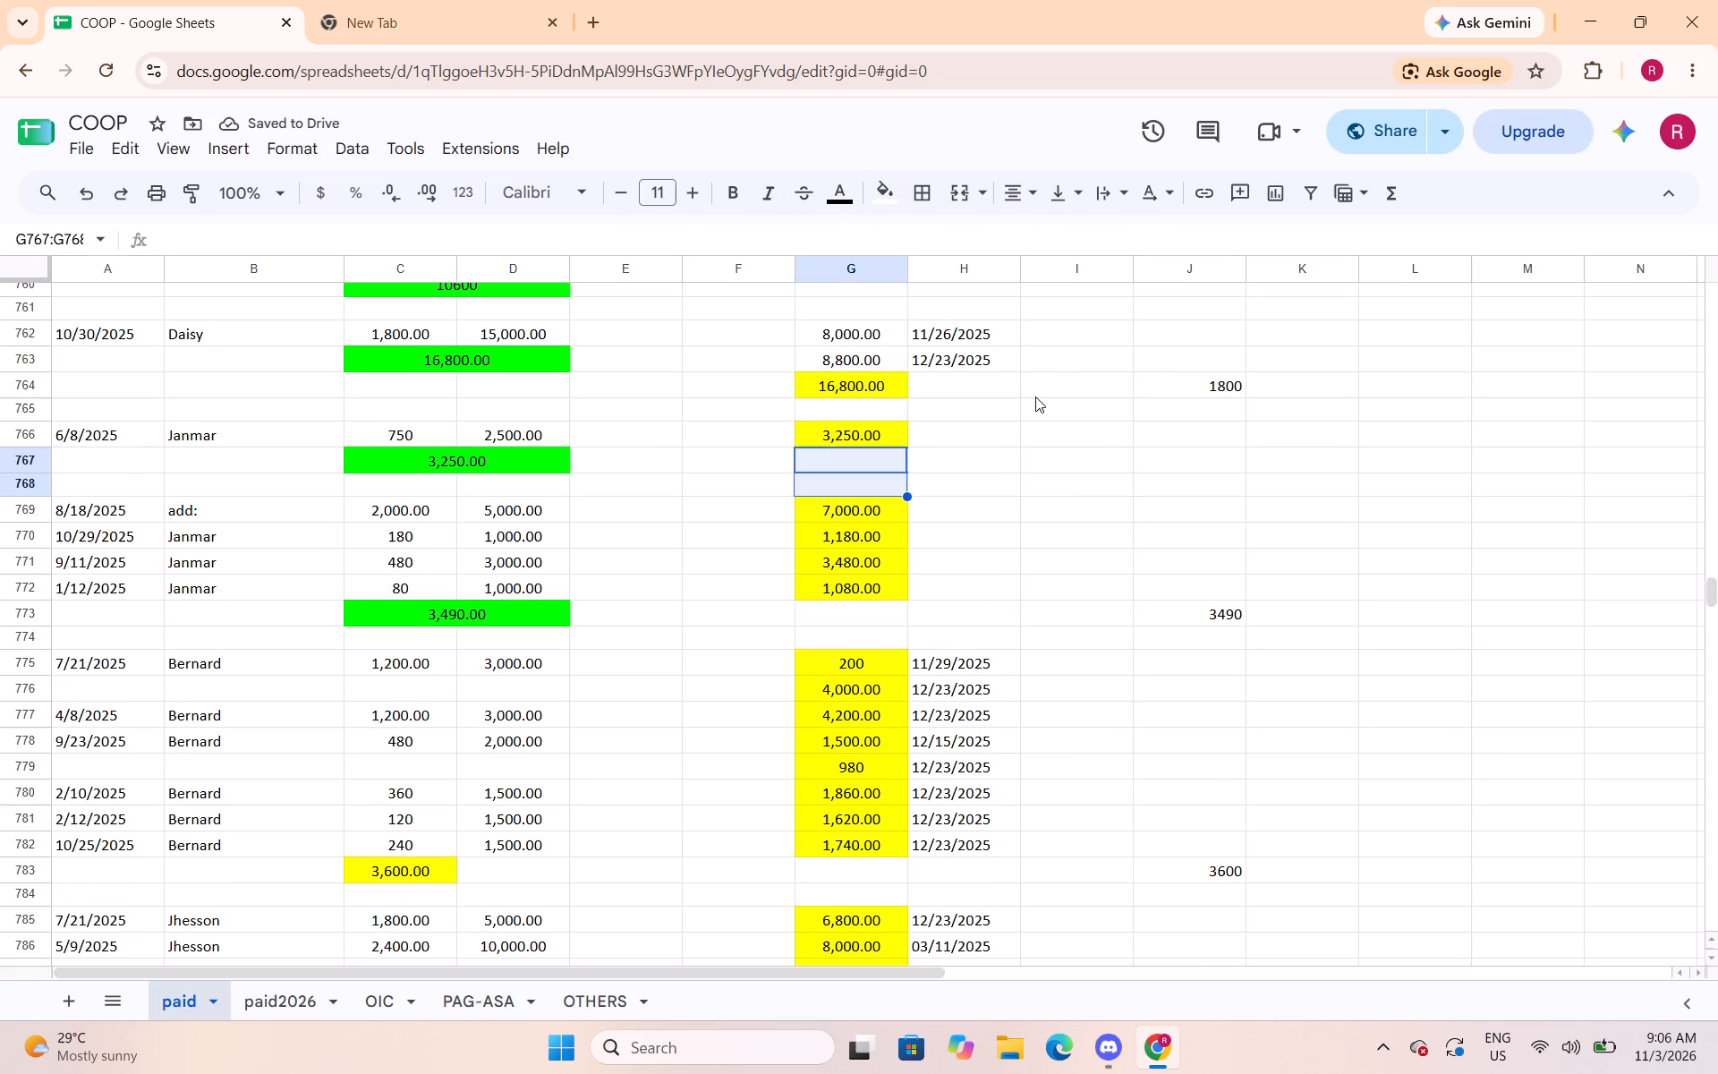
pyautogui.scroll(-1, 1035, 397)
pyautogui.scroll(1, 1035, 397)
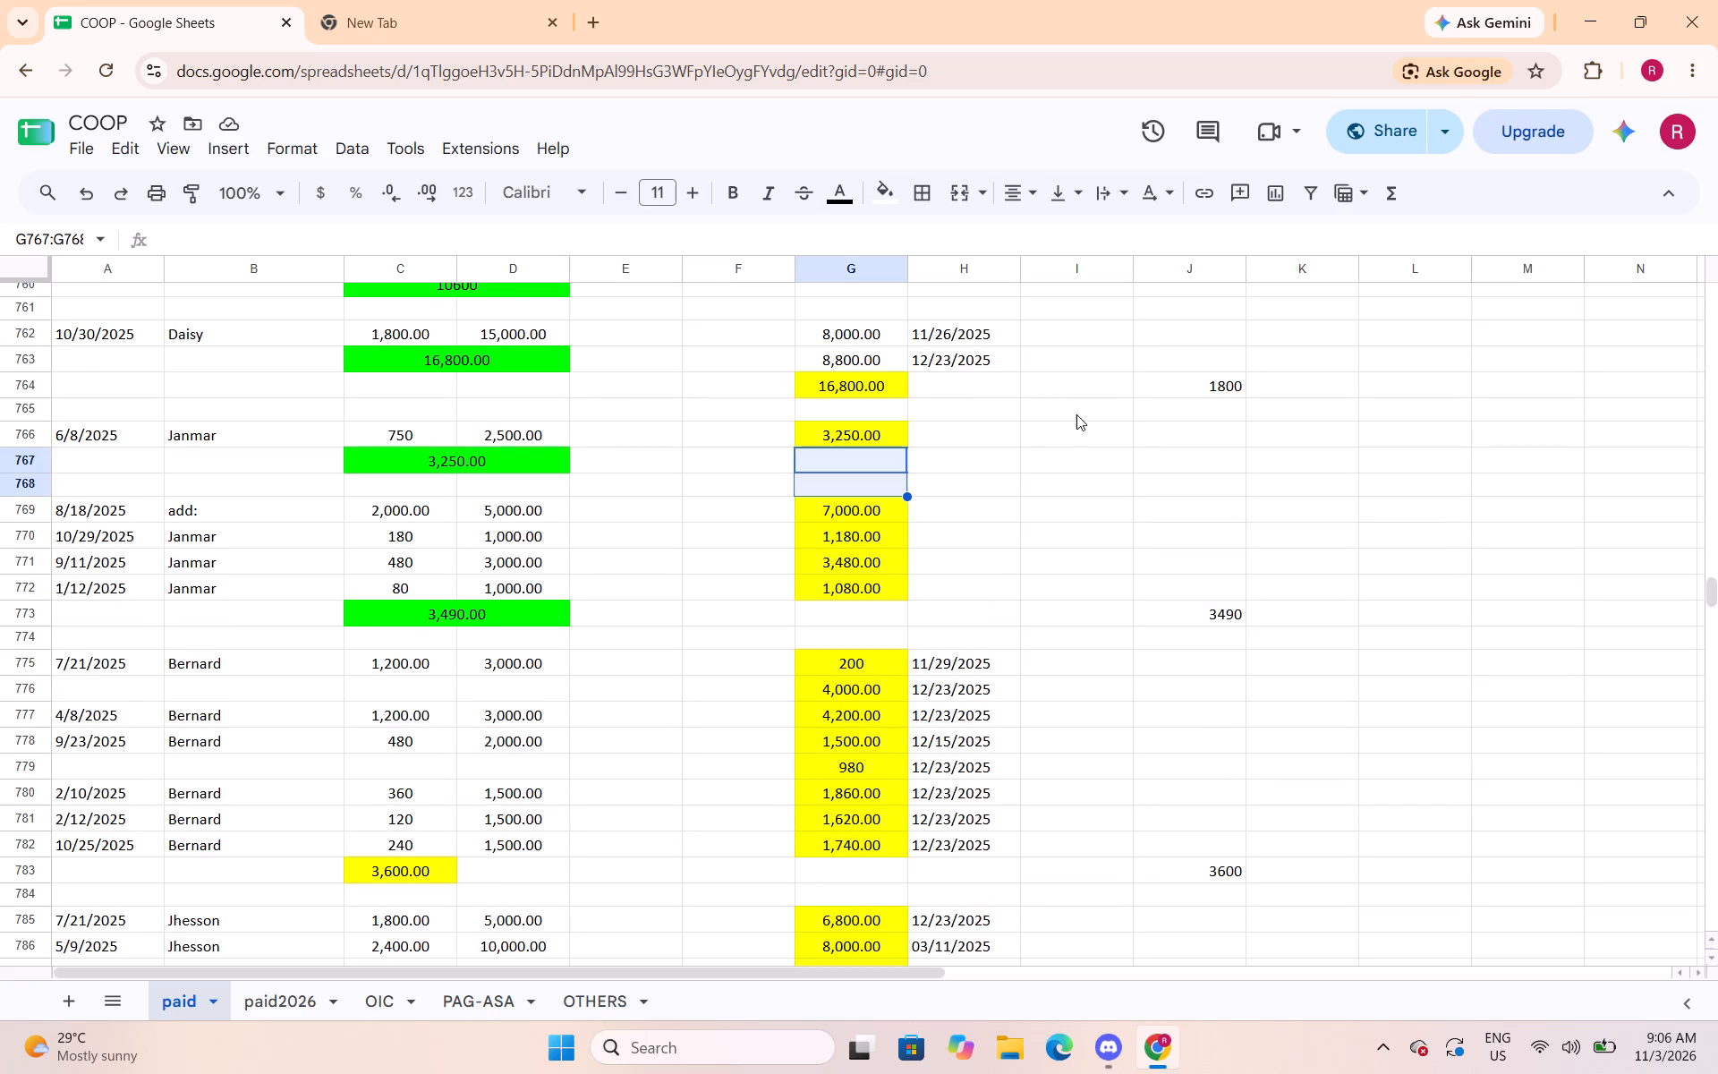
pyautogui.click(1209, 439)
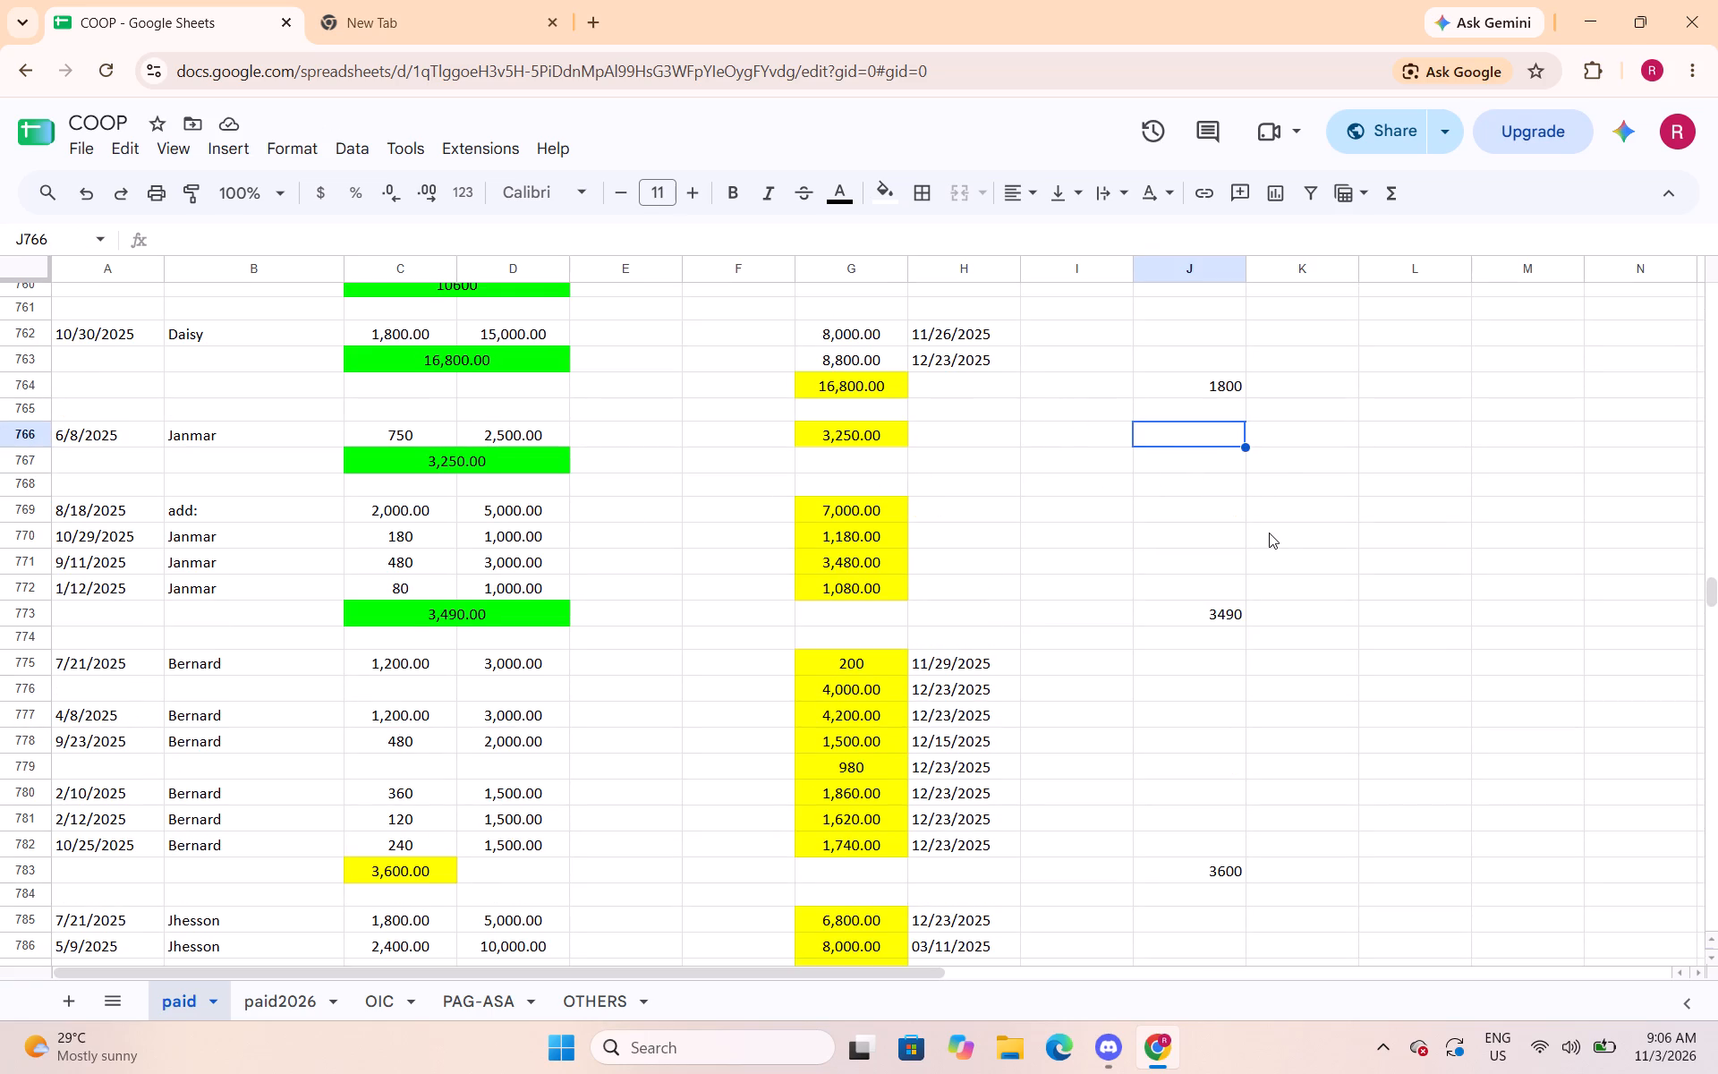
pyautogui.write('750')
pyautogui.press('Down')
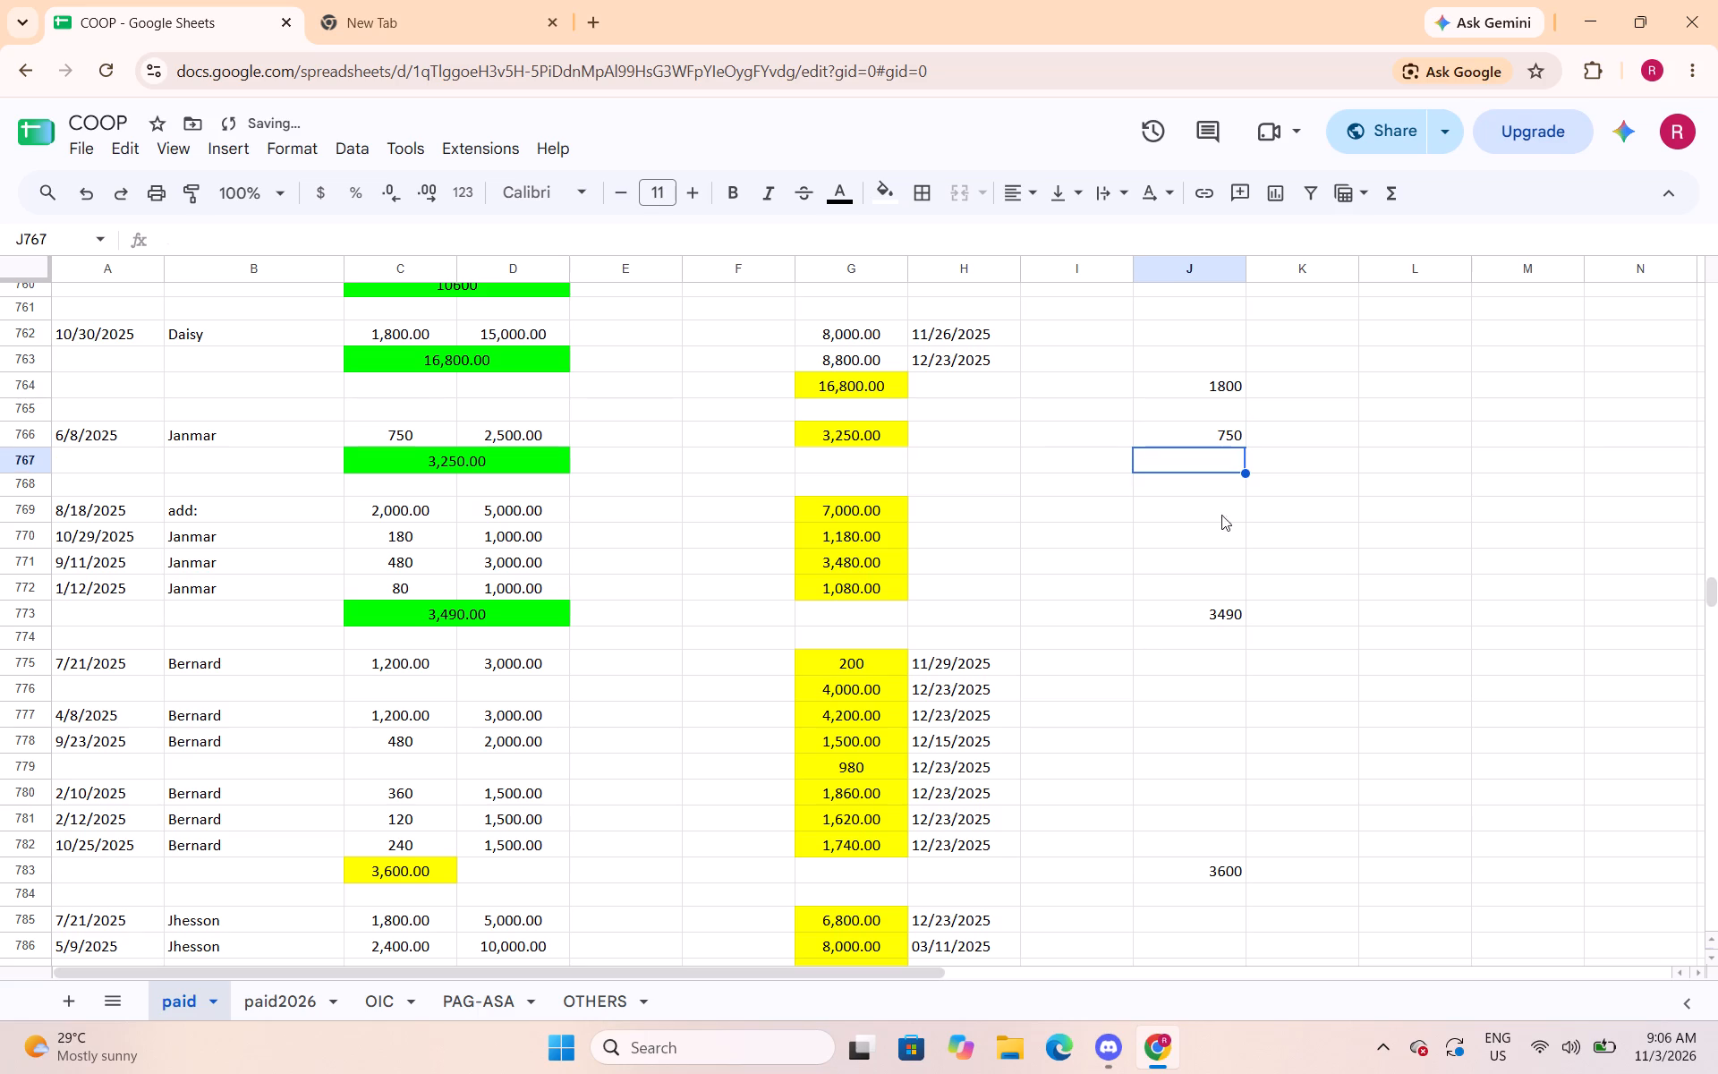
# Insert two blank rows between the 8/18/2025 loan in row 769 and the 10/29/2025 loan.
pyautogui.click(32, 531)
pyautogui.rightClick(32, 531)
pyautogui.click(135, 617)
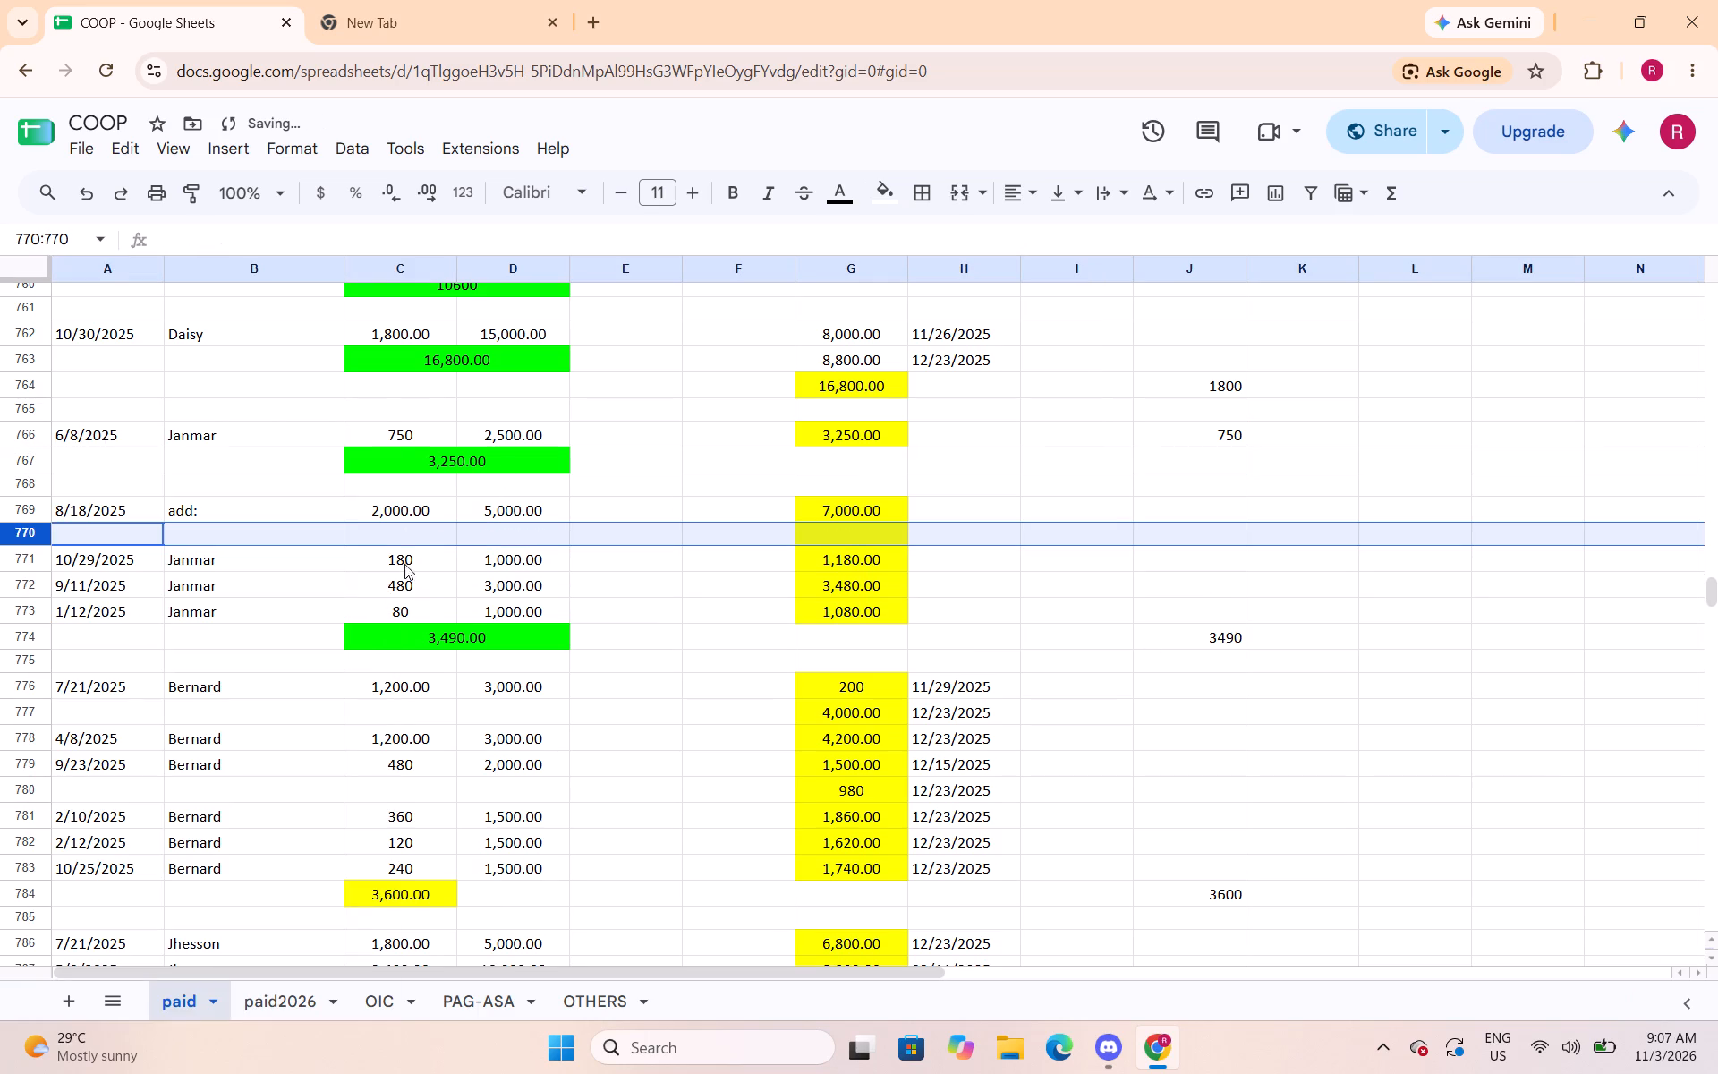
pyautogui.rightClick(21, 538)
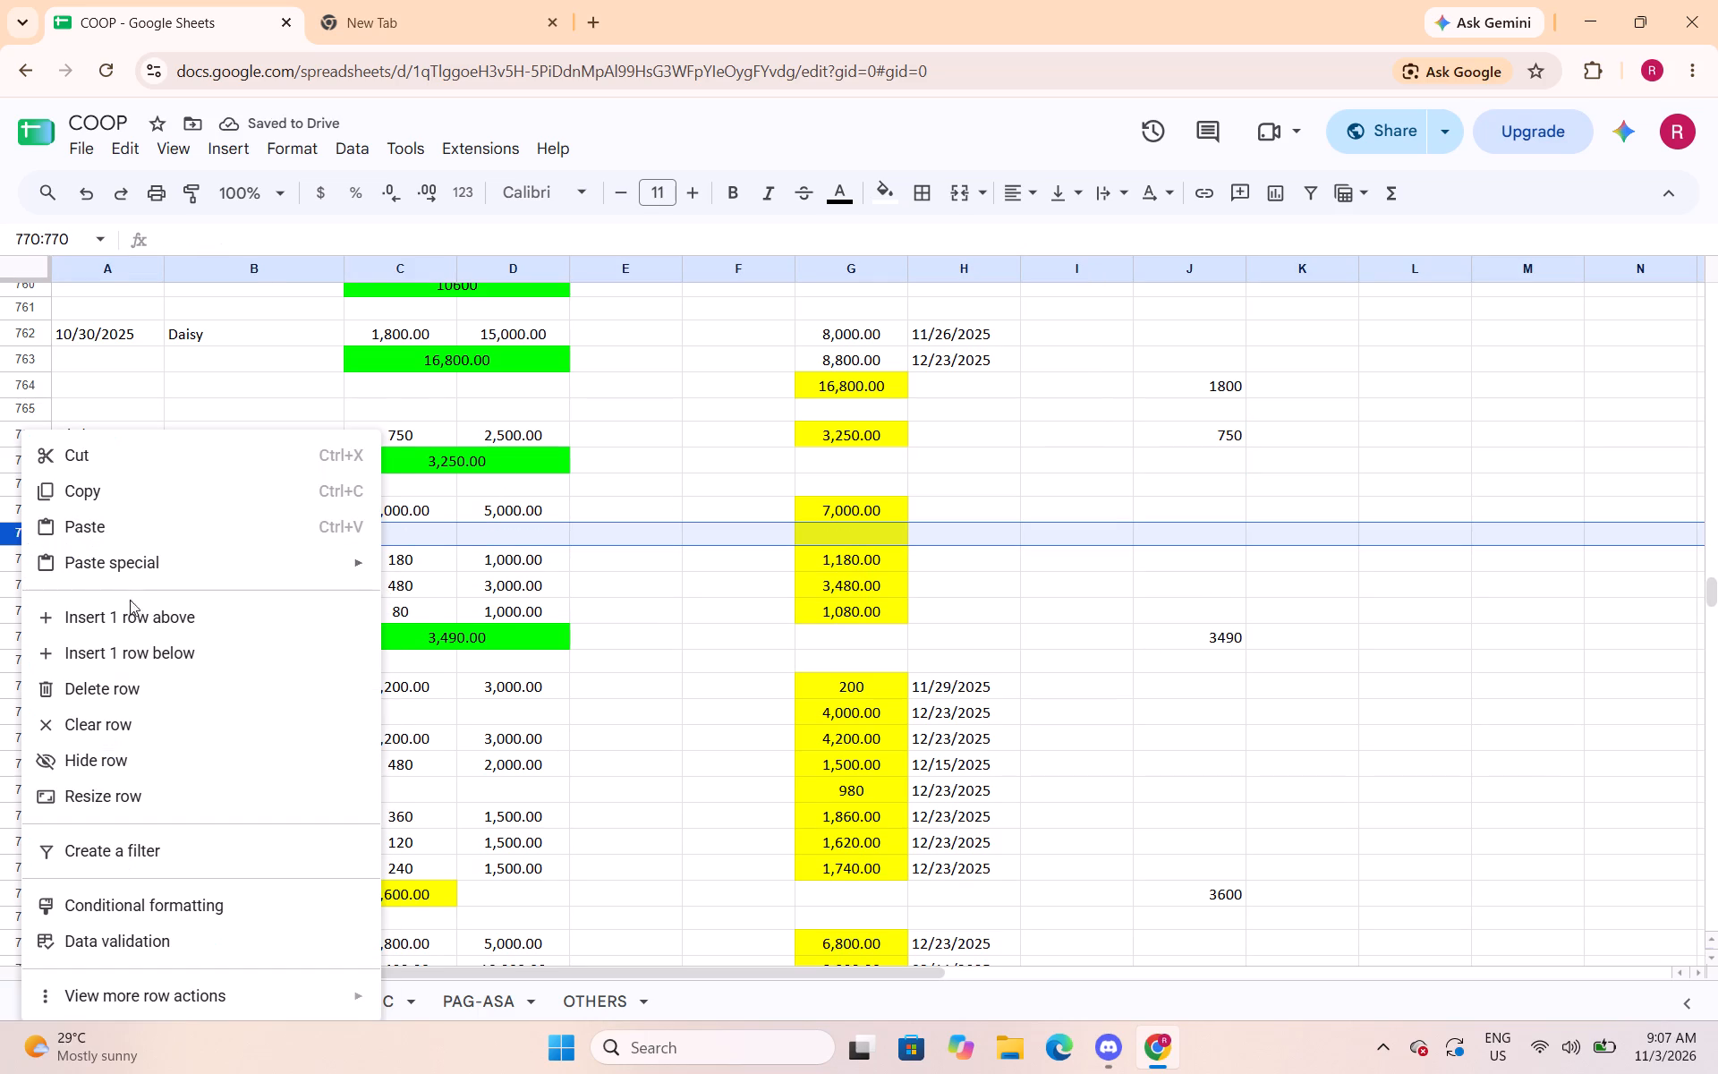
pyautogui.click(132, 606)
# Merge C770:D770 and enter a SUM formula totalling C769:D769 in it.
pyautogui.moveTo(447, 530); pyautogui.dragTo(486, 529)
pyautogui.click(962, 192)
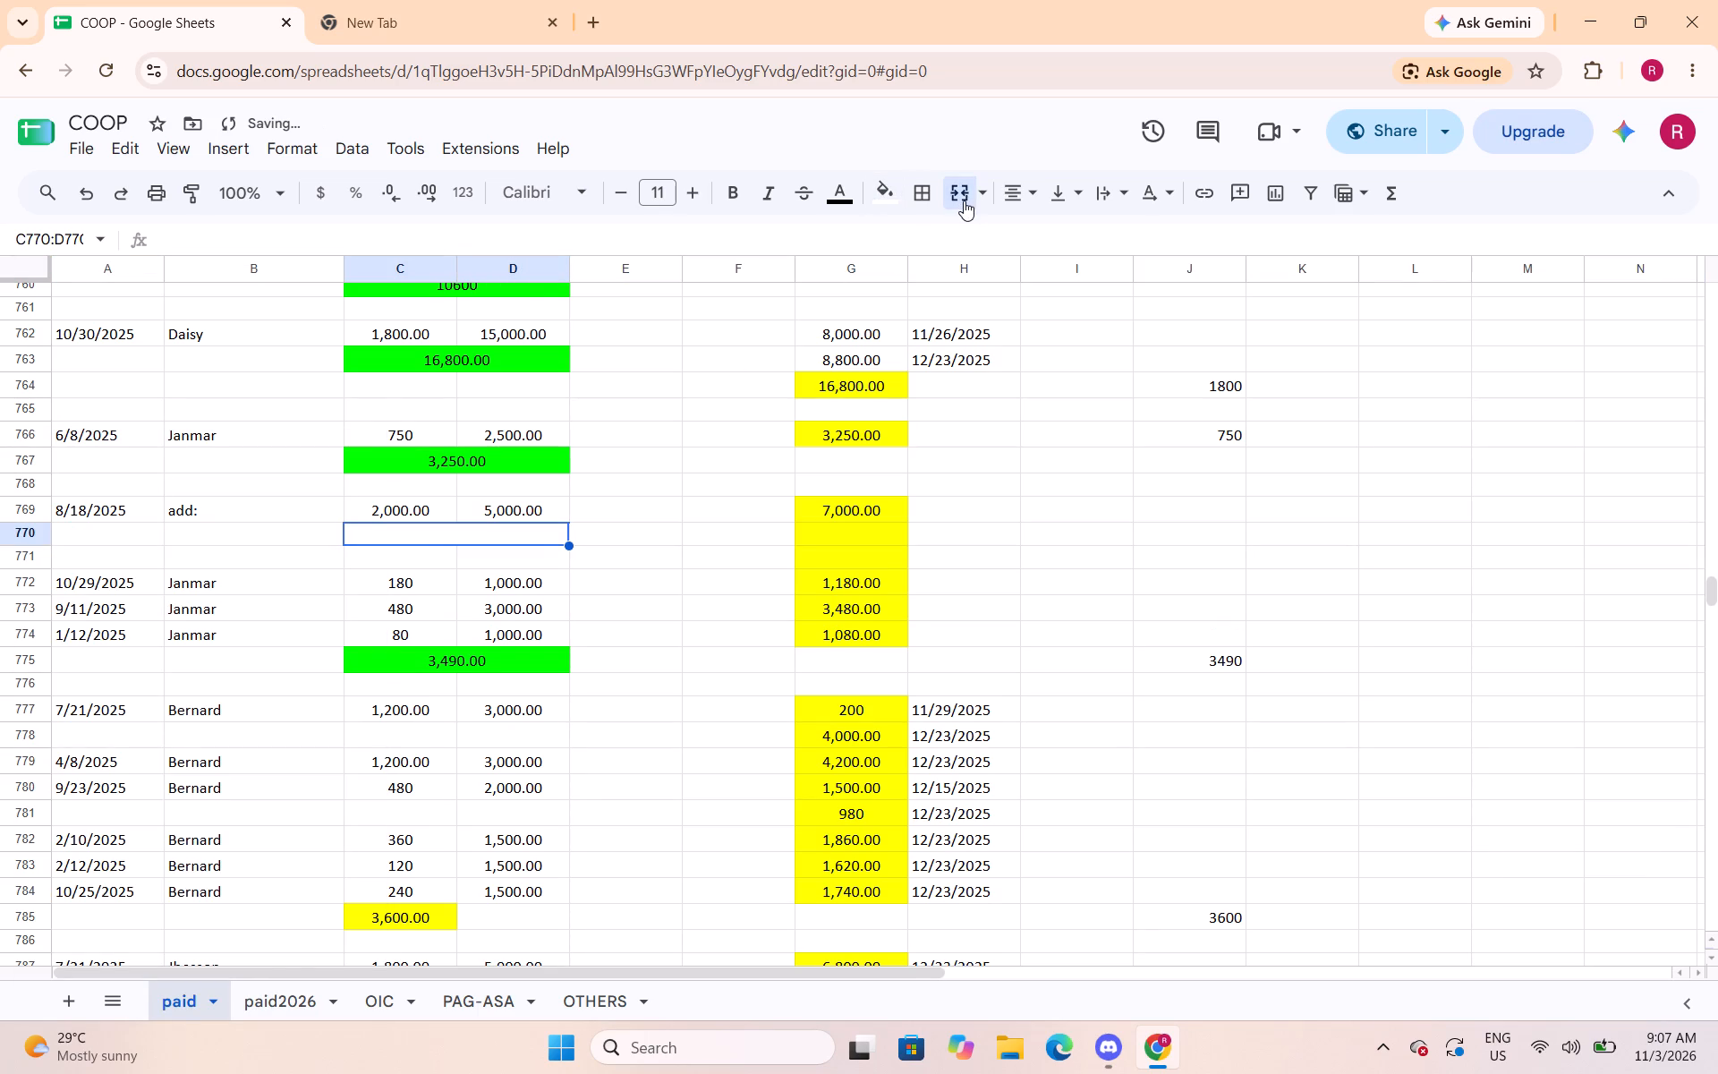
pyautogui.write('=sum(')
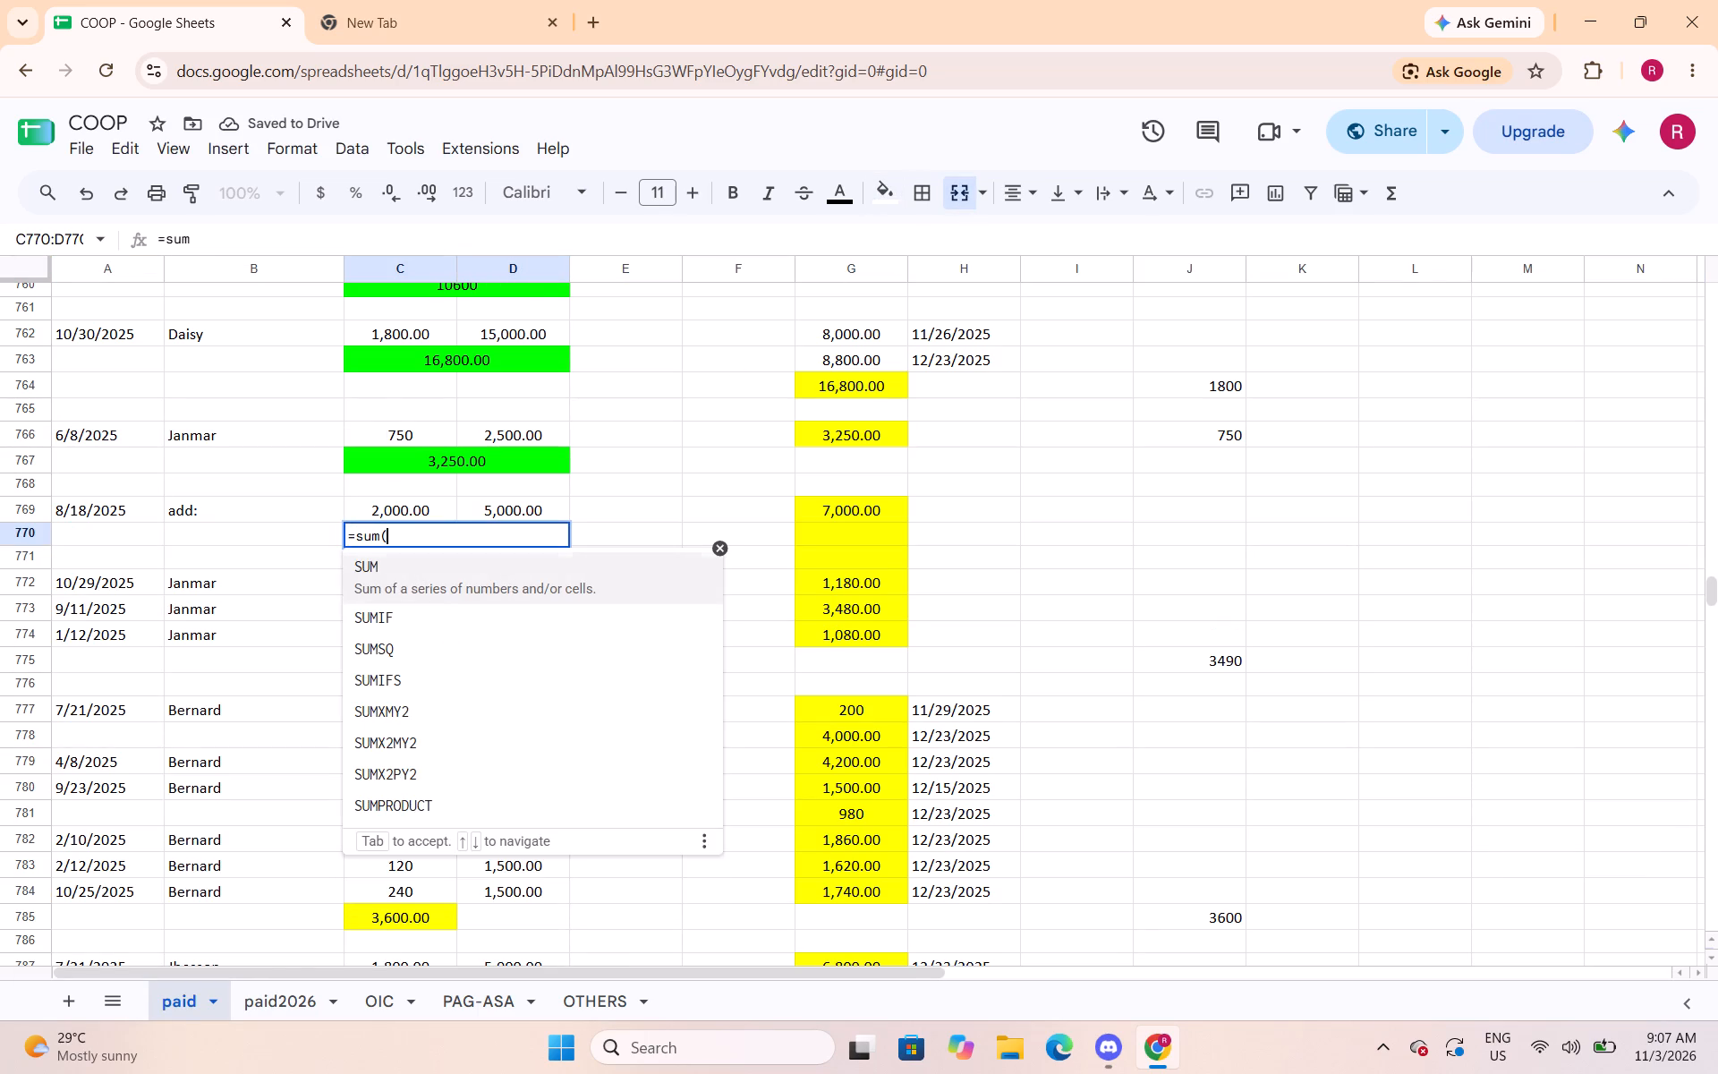
pyautogui.moveTo(396, 509); pyautogui.dragTo(517, 523)
pyautogui.hotkey('shift', ')')
pyautogui.press('Return')
# Fill the 8/18/2025 loan's merged total C770:D770 bright green.
pyautogui.press('Up')
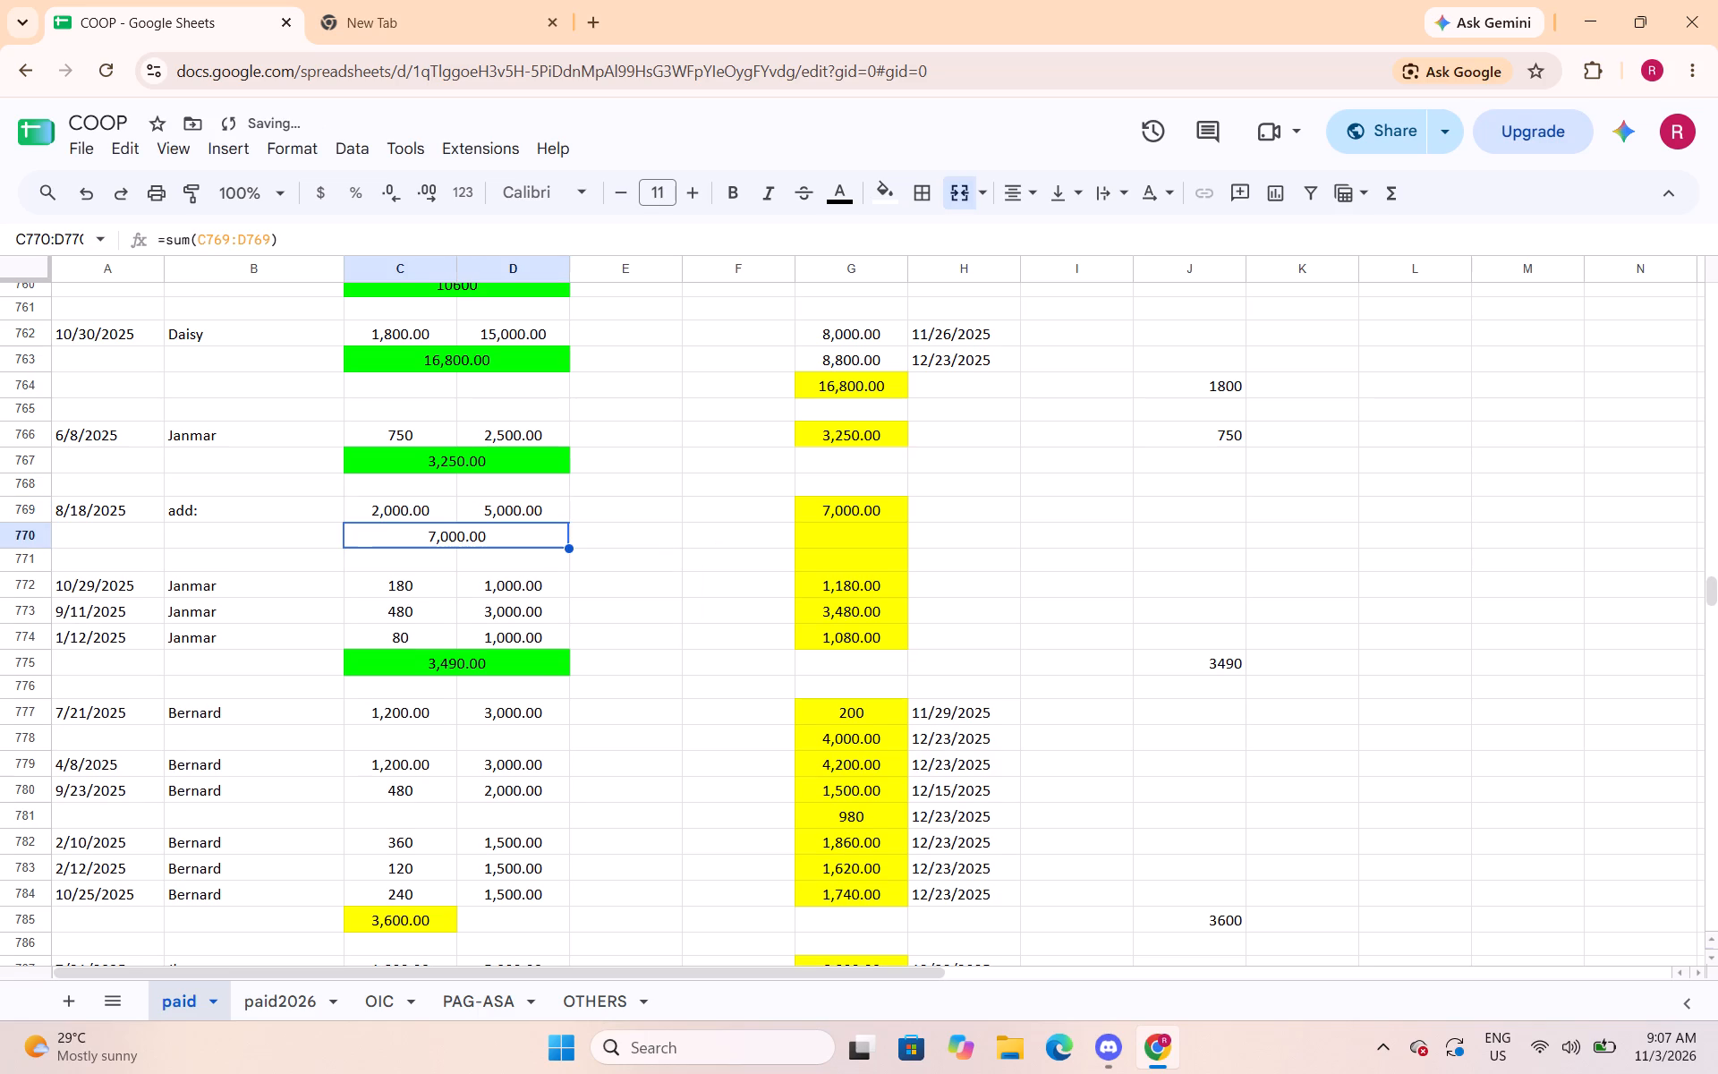
pyautogui.click(884, 186)
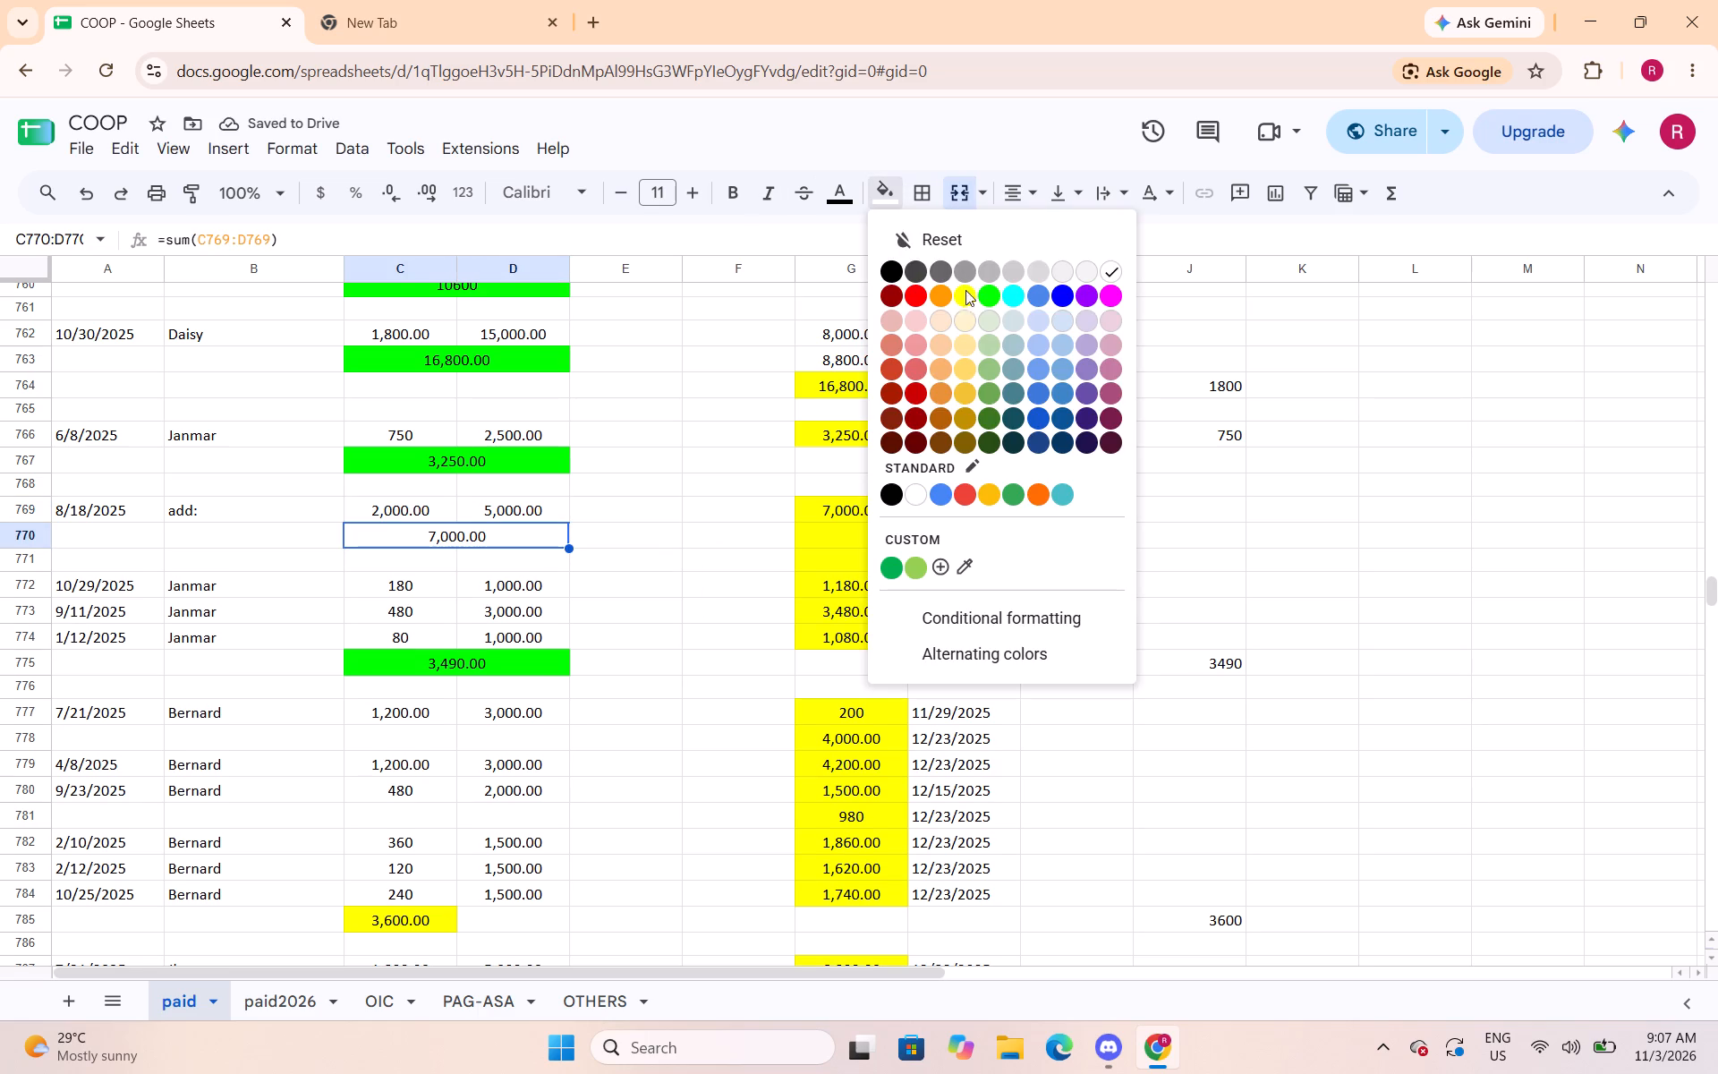
pyautogui.click(995, 295)
# Change the fill of the blank cells G770:G771 to white.
pyautogui.moveTo(894, 537); pyautogui.dragTo(894, 550)
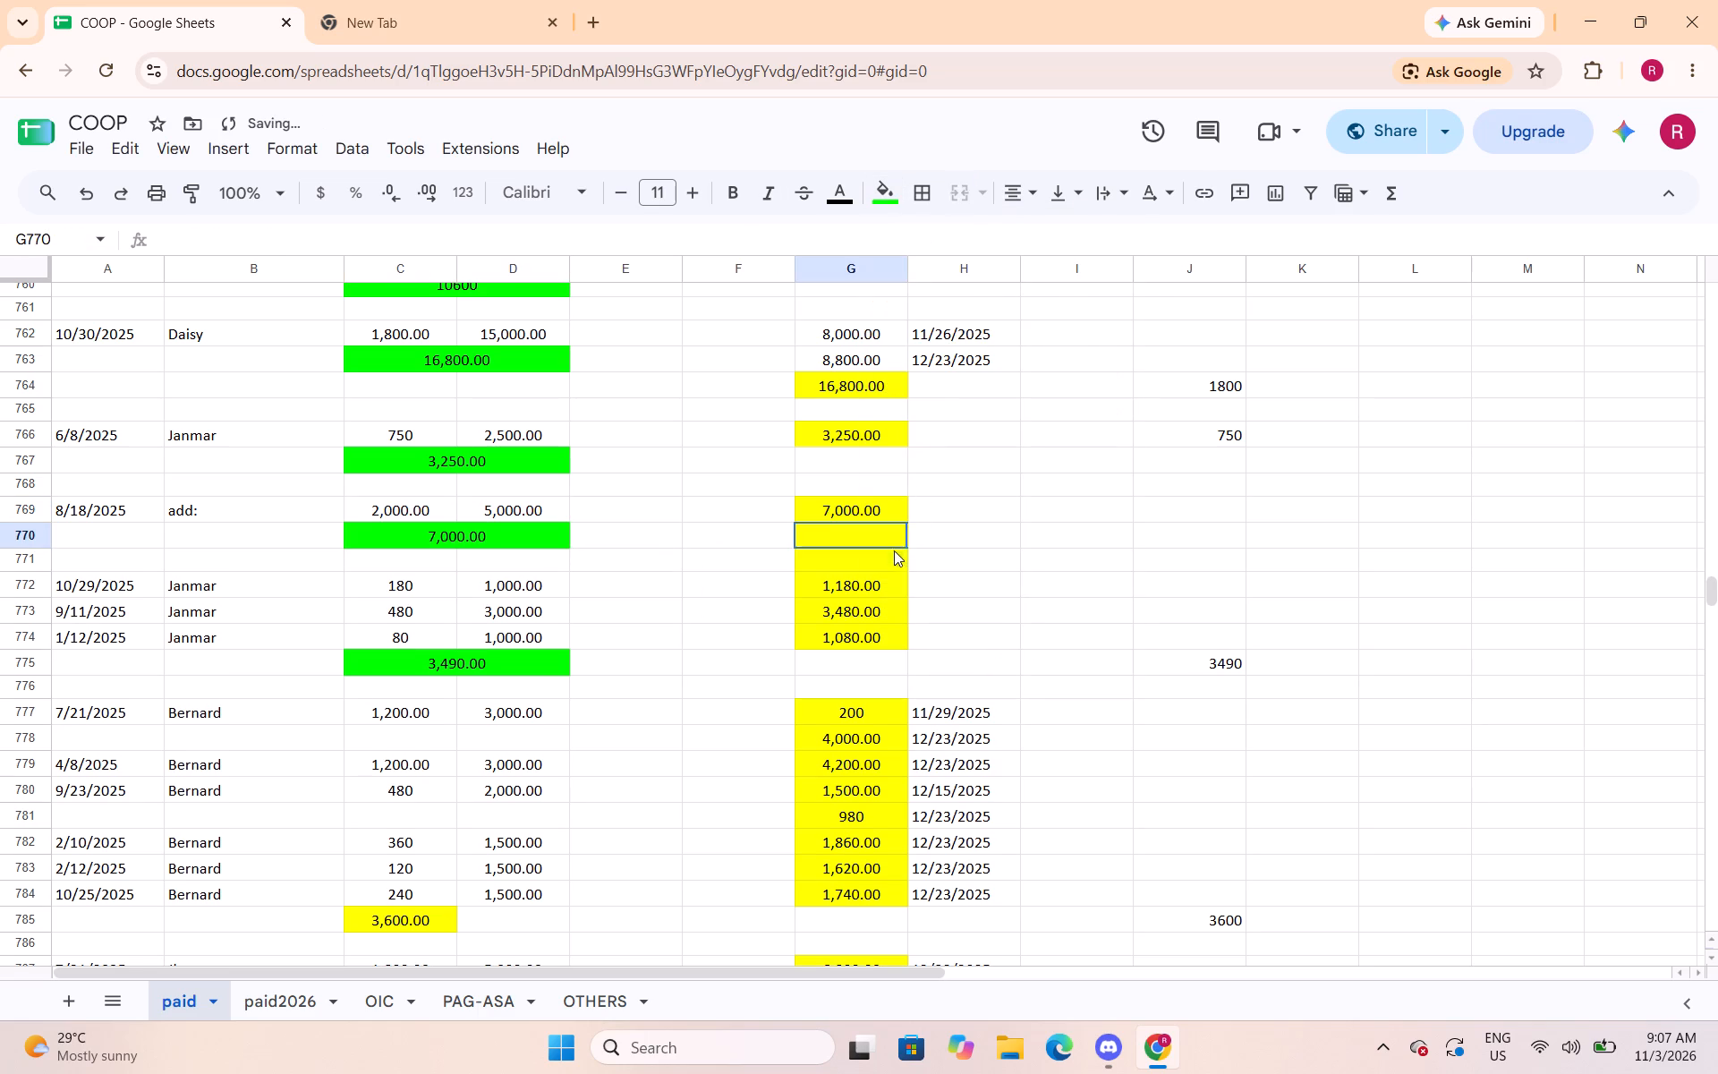
pyautogui.moveTo(894, 550); pyautogui.dragTo(894, 561)
pyautogui.click(889, 180)
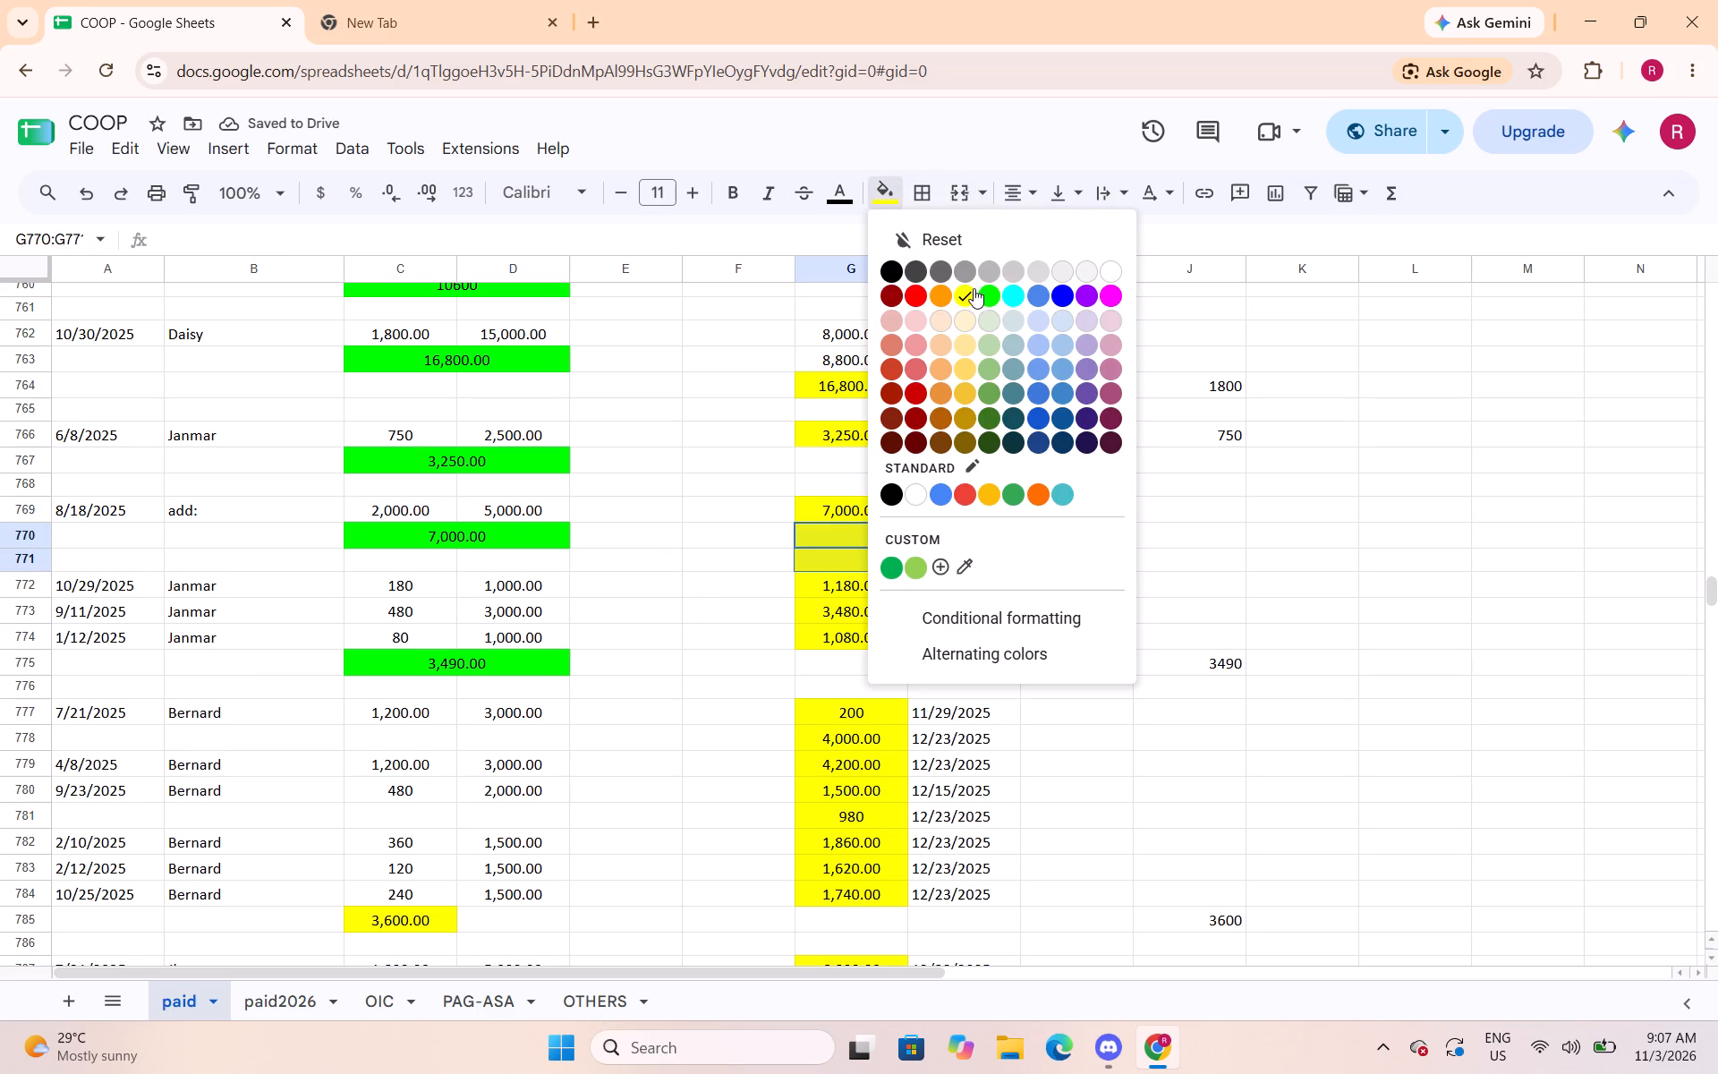
pyautogui.click(917, 507)
pyautogui.click(920, 499)
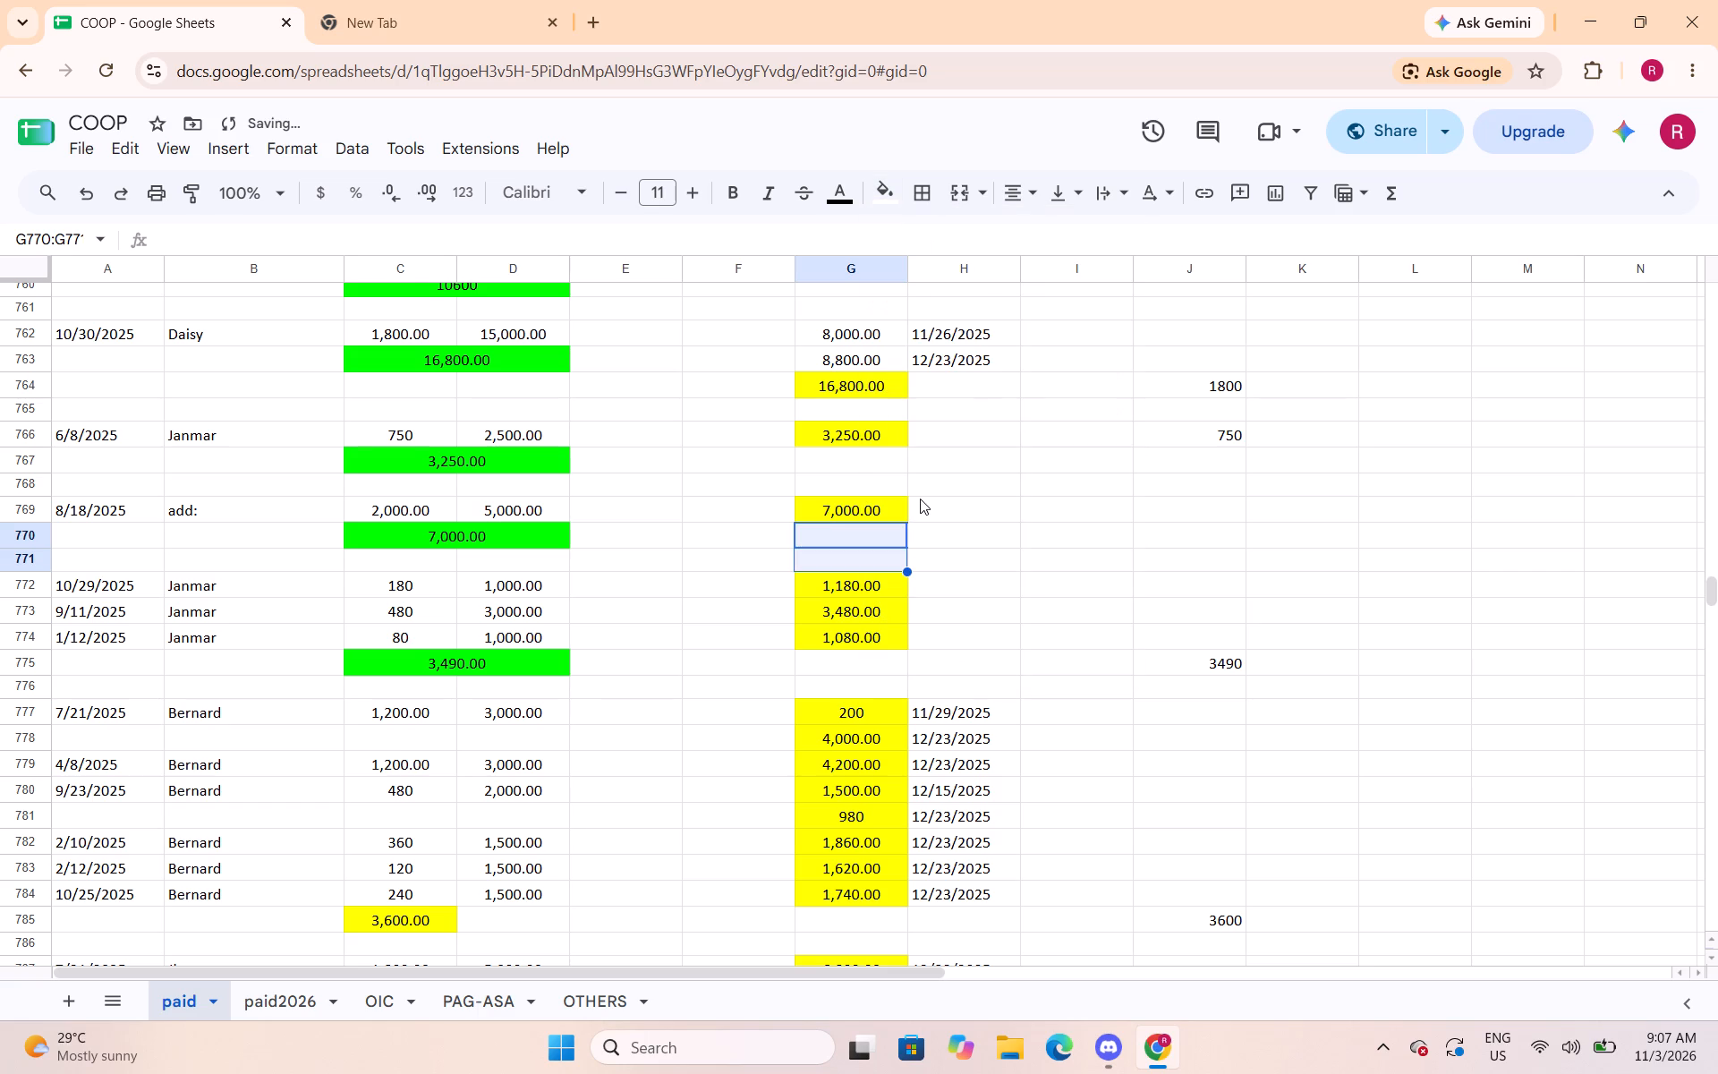
# Enter the 8/18/2025 loan's interest of 2000 in cell J769.
pyautogui.click(1214, 510)
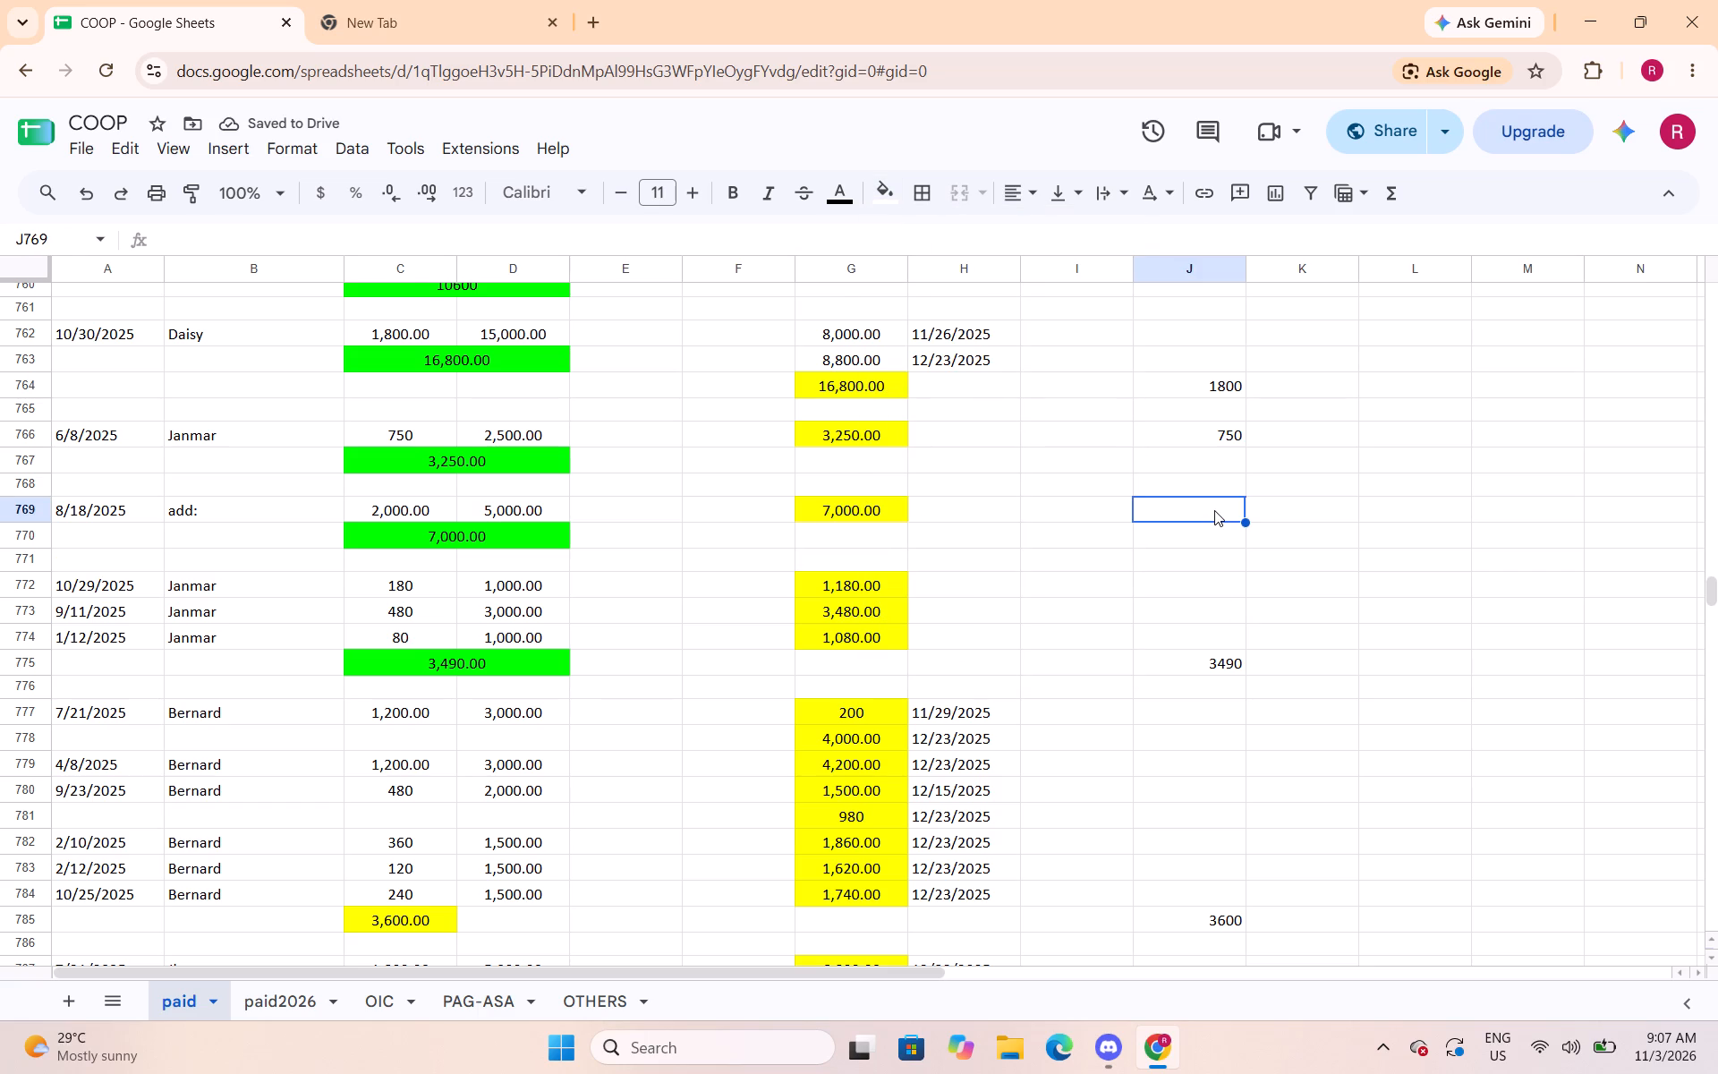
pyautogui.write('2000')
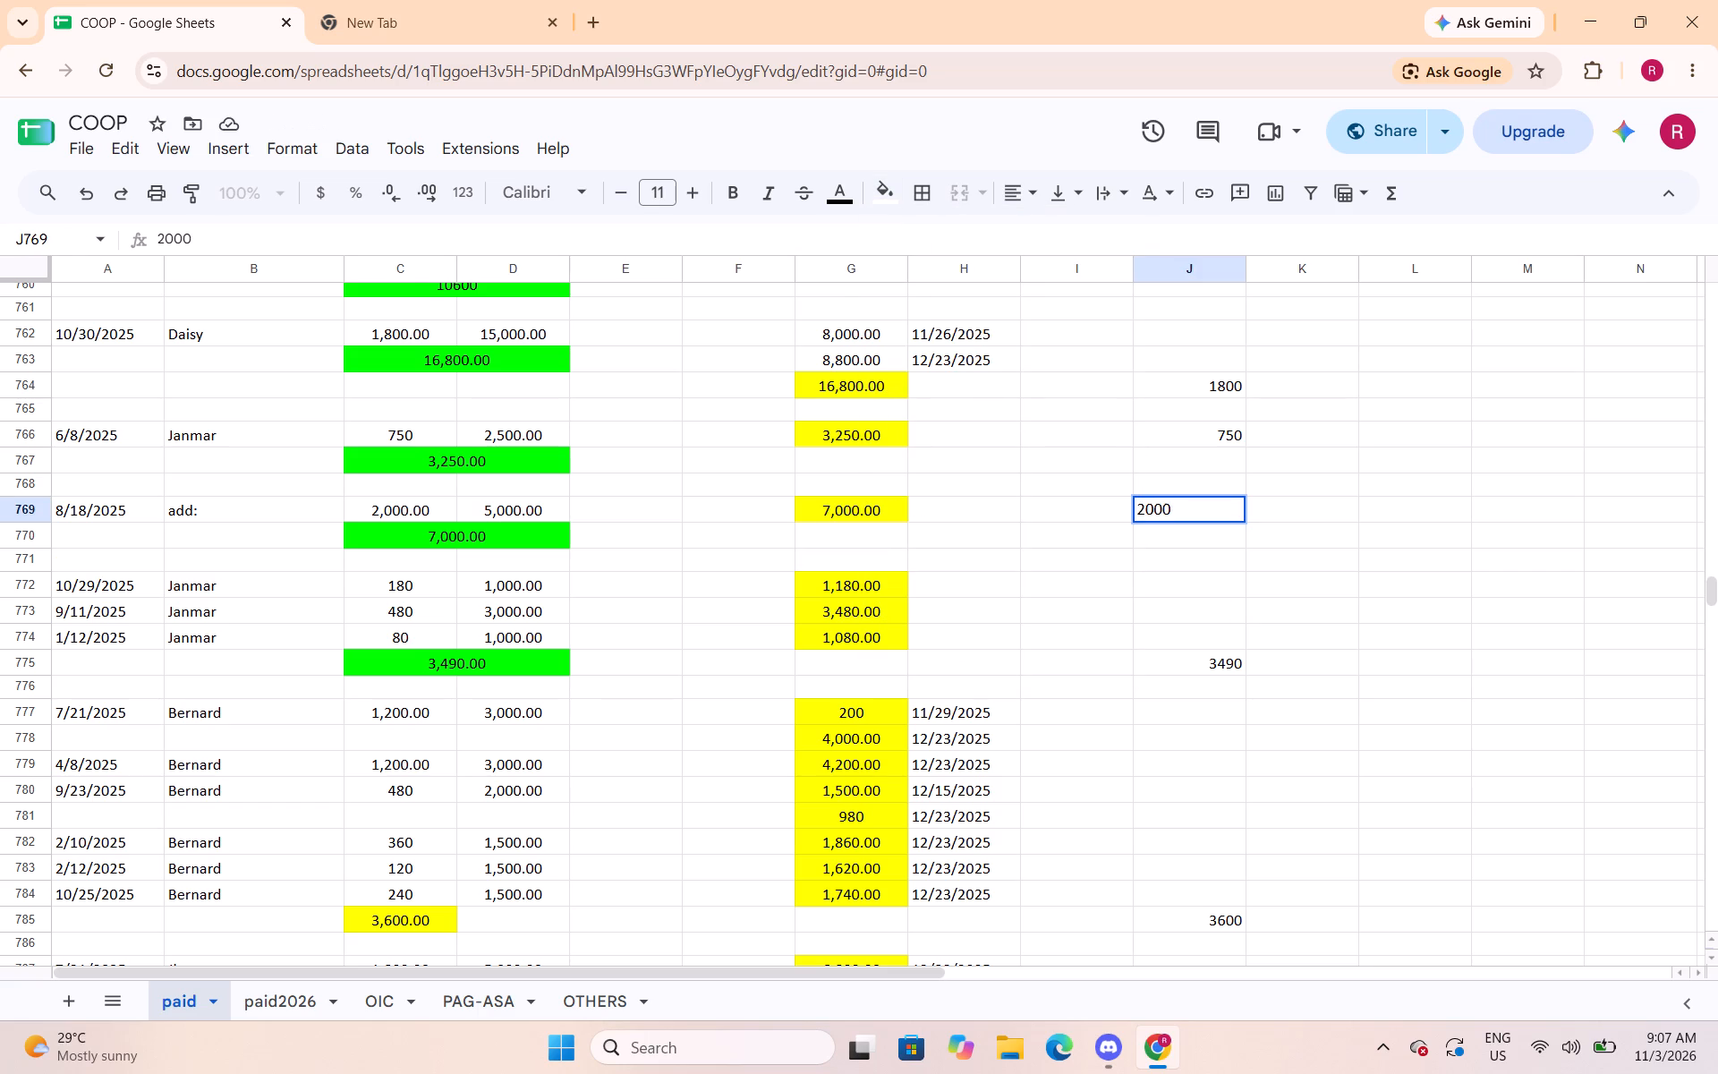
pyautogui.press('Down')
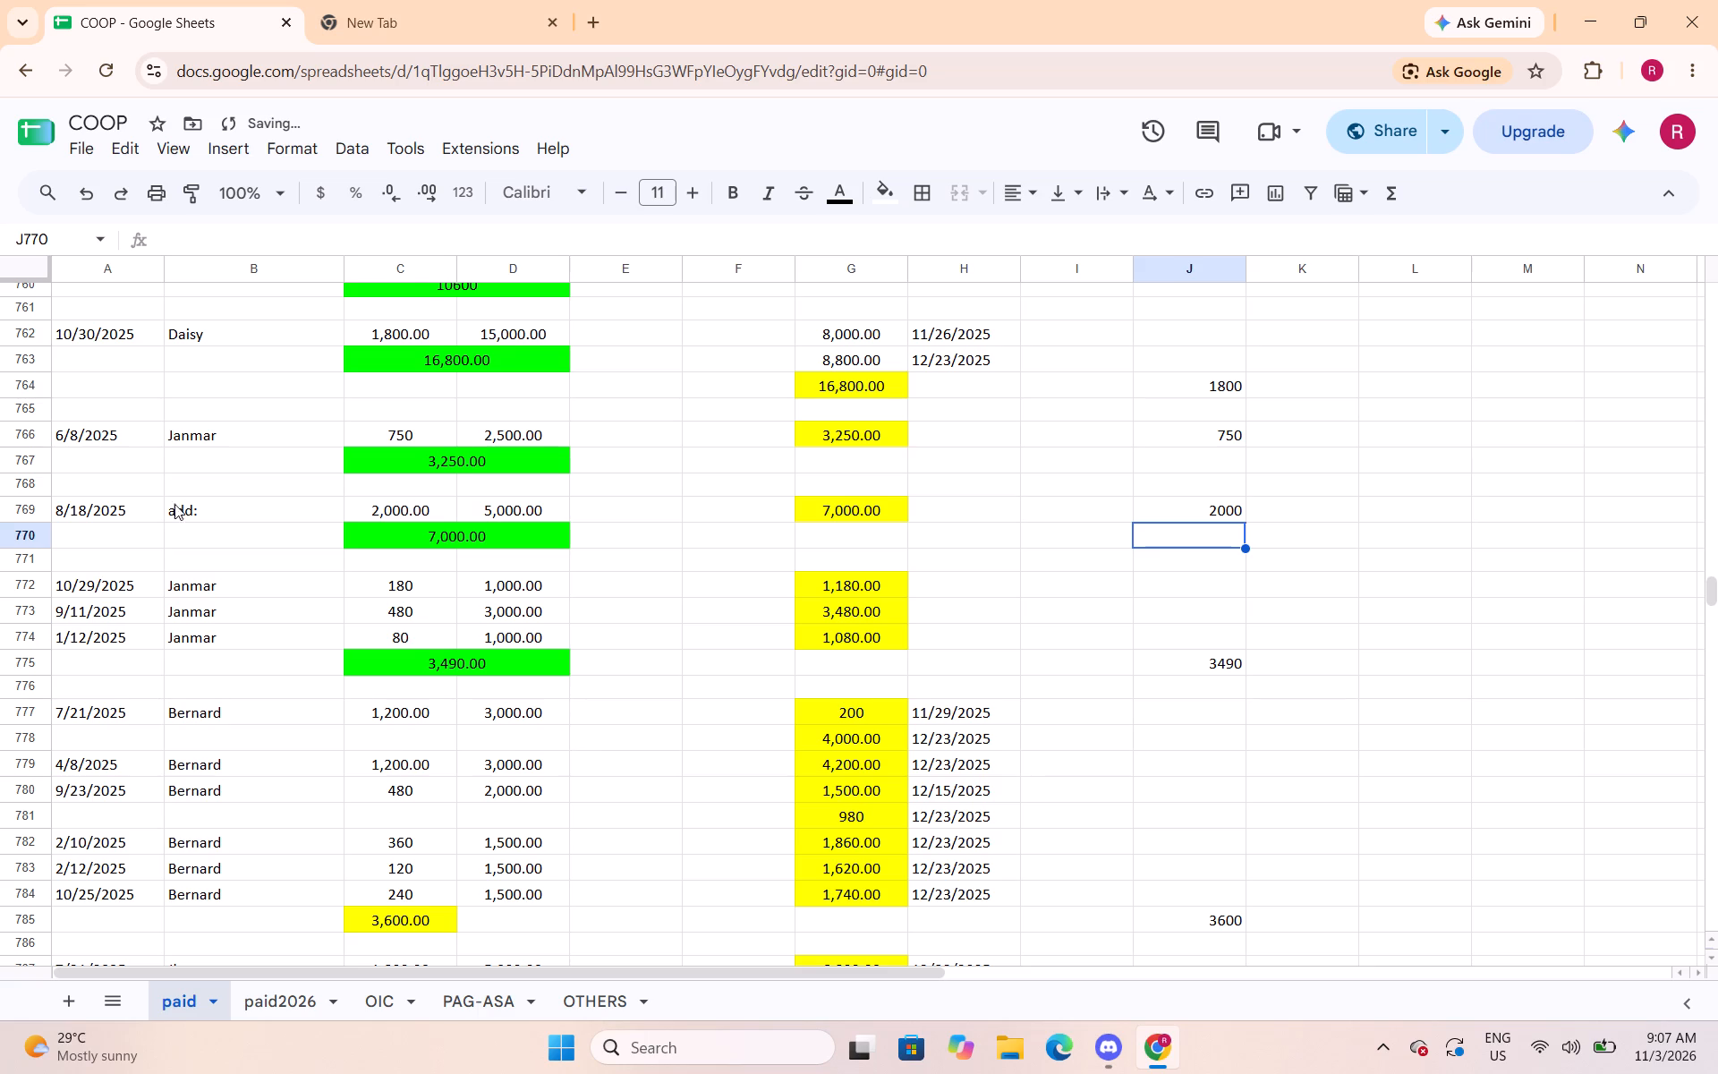
# Insert two blank rows above Janmar's 9/11/2025 loan, directly below the 10/29/2025 loan.
pyautogui.scroll(-1, 182, 521)
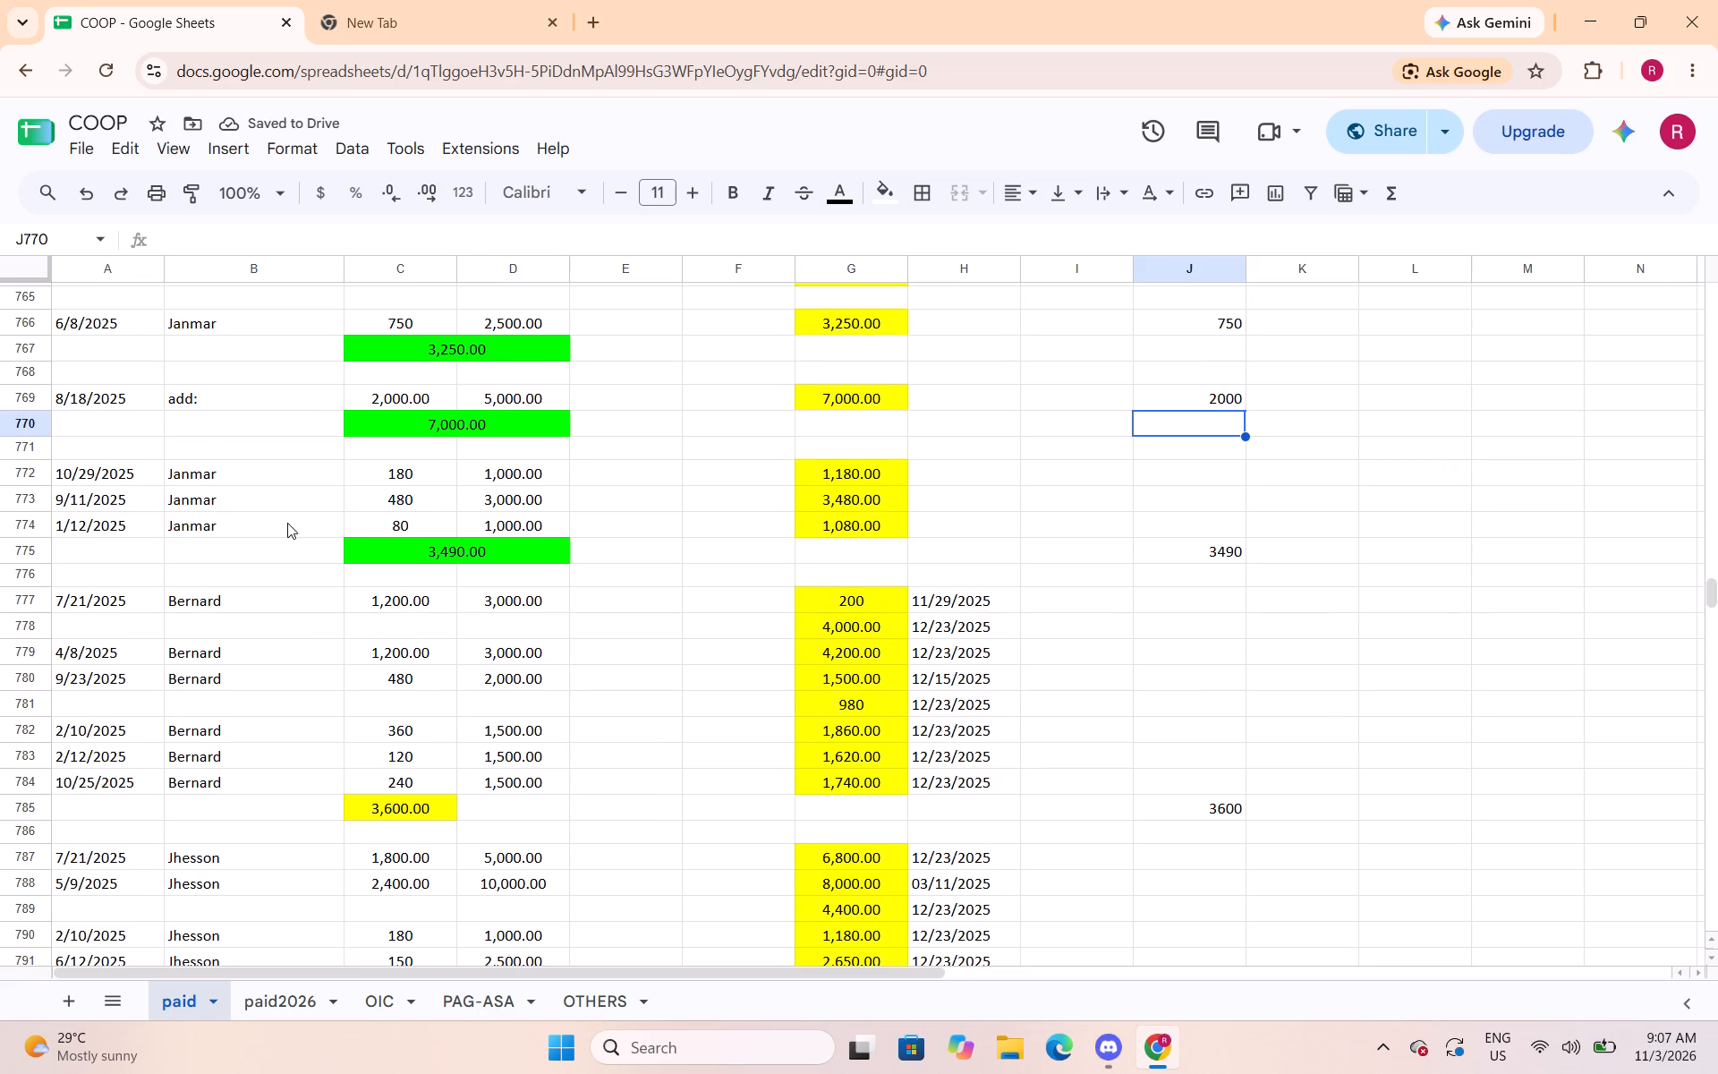
pyautogui.click(21, 503)
pyautogui.rightClick(21, 503)
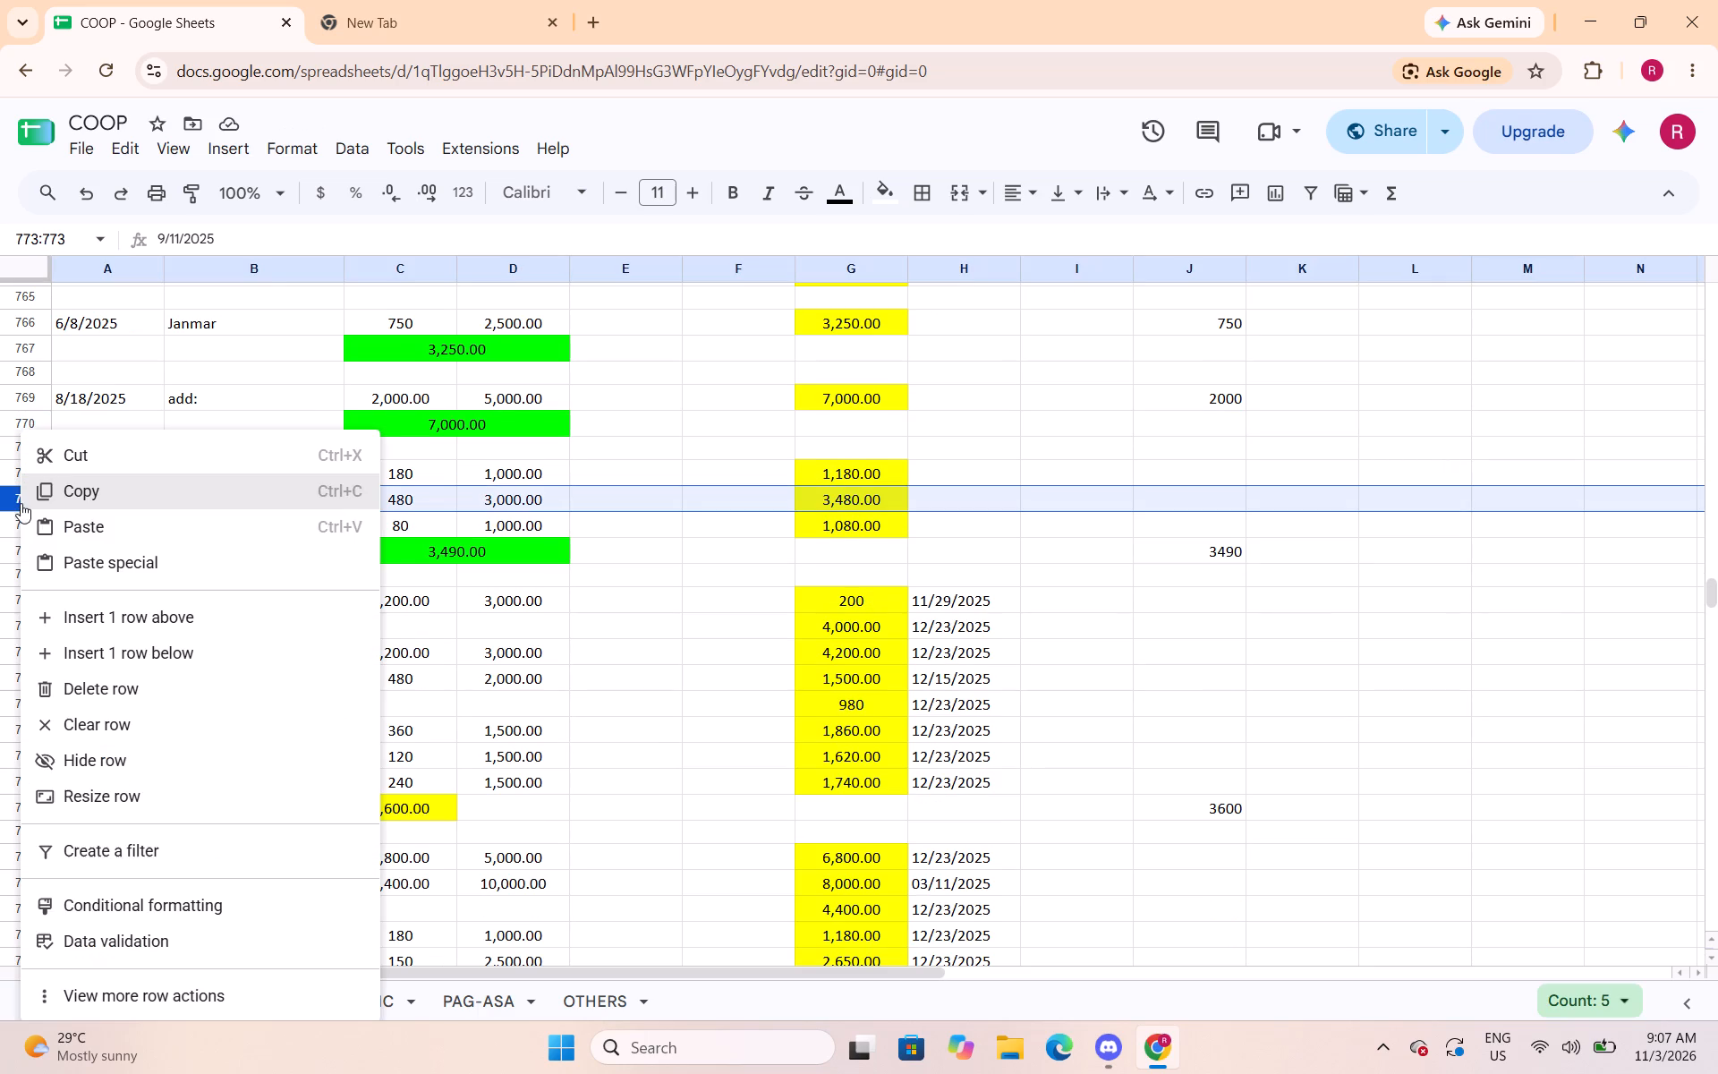
pyautogui.click(64, 619)
pyautogui.rightClick(30, 498)
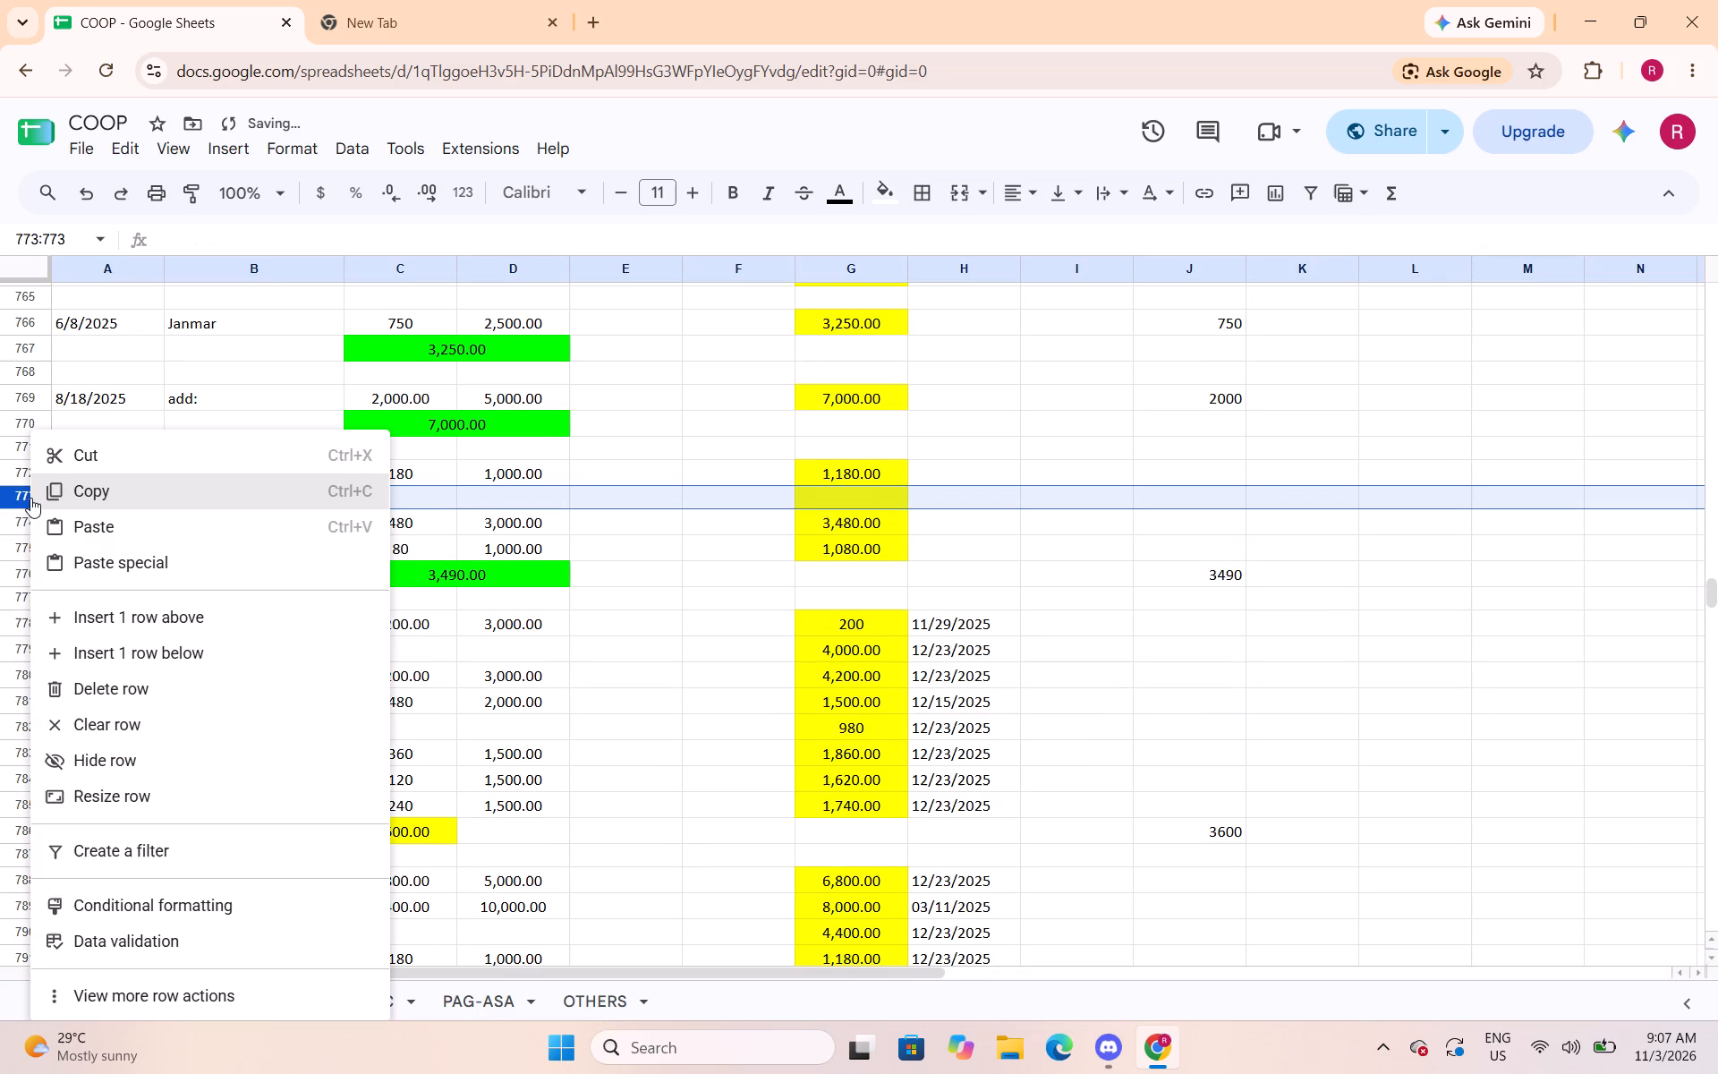
pyautogui.click(103, 616)
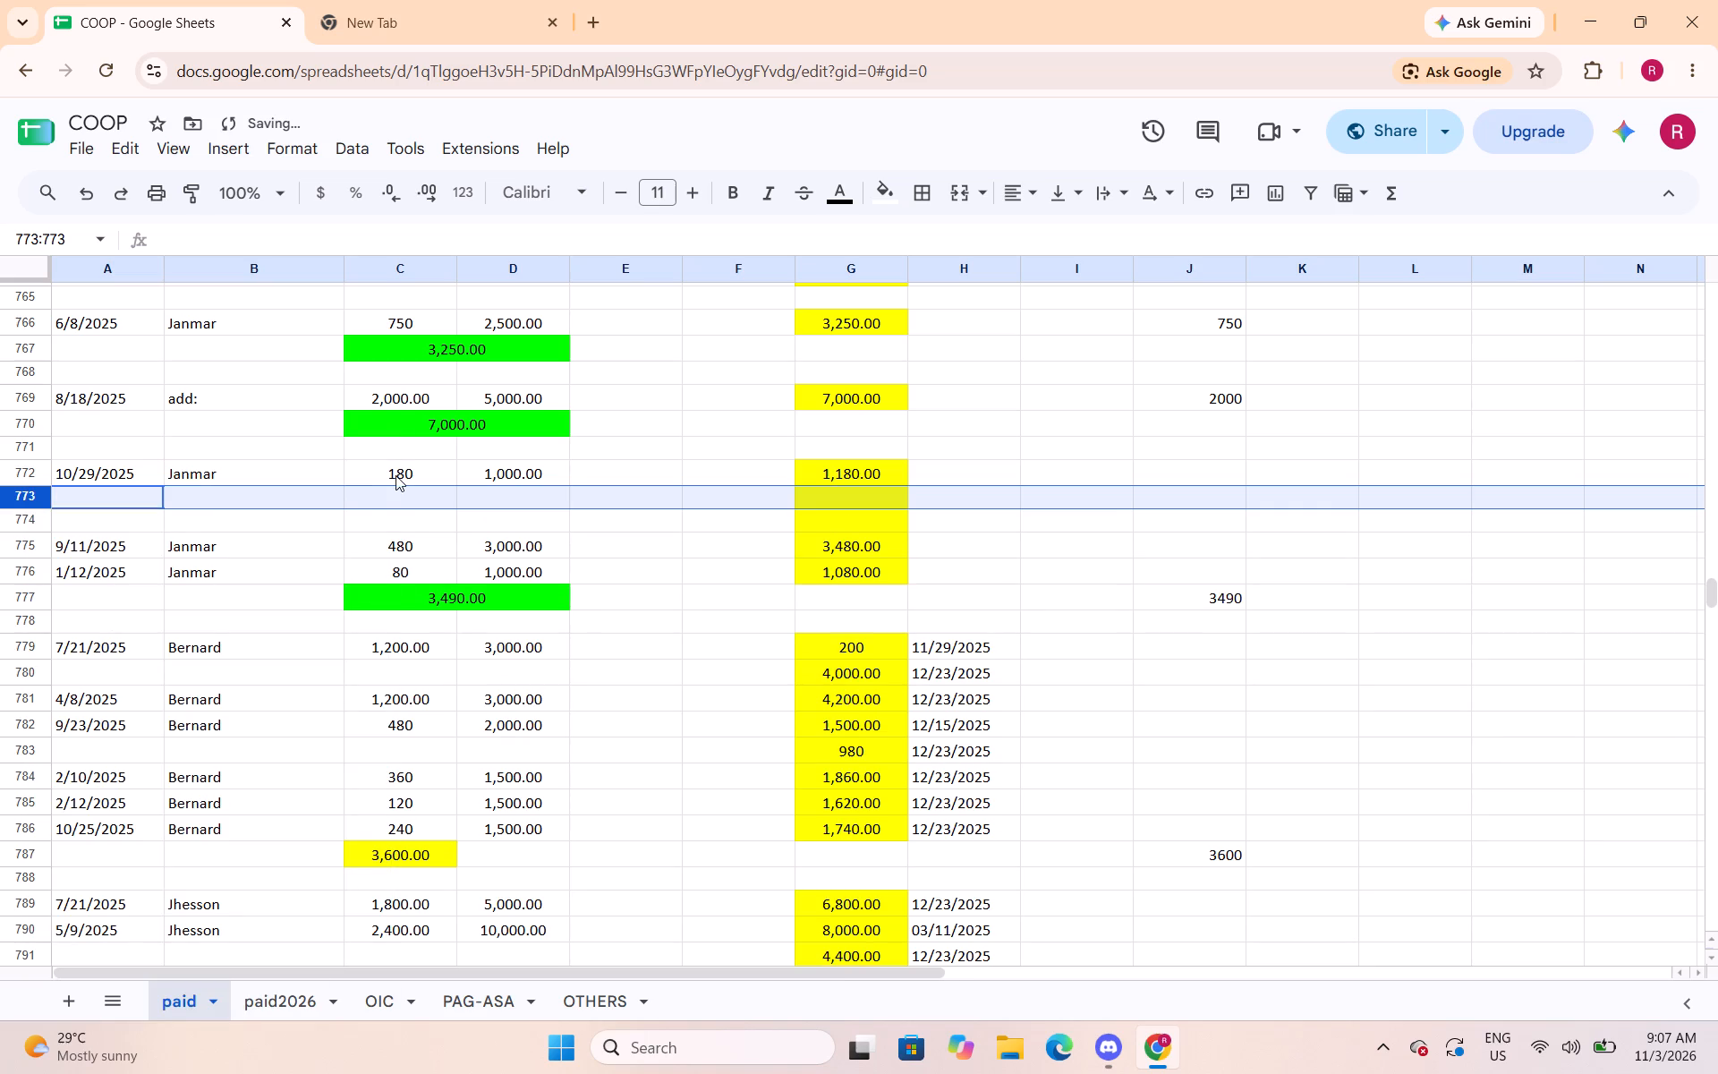
# Merge C773:D773 and enter a SUM formula totalling C772:D772 in it.
pyautogui.moveTo(412, 498); pyautogui.dragTo(507, 499)
pyautogui.click(954, 190)
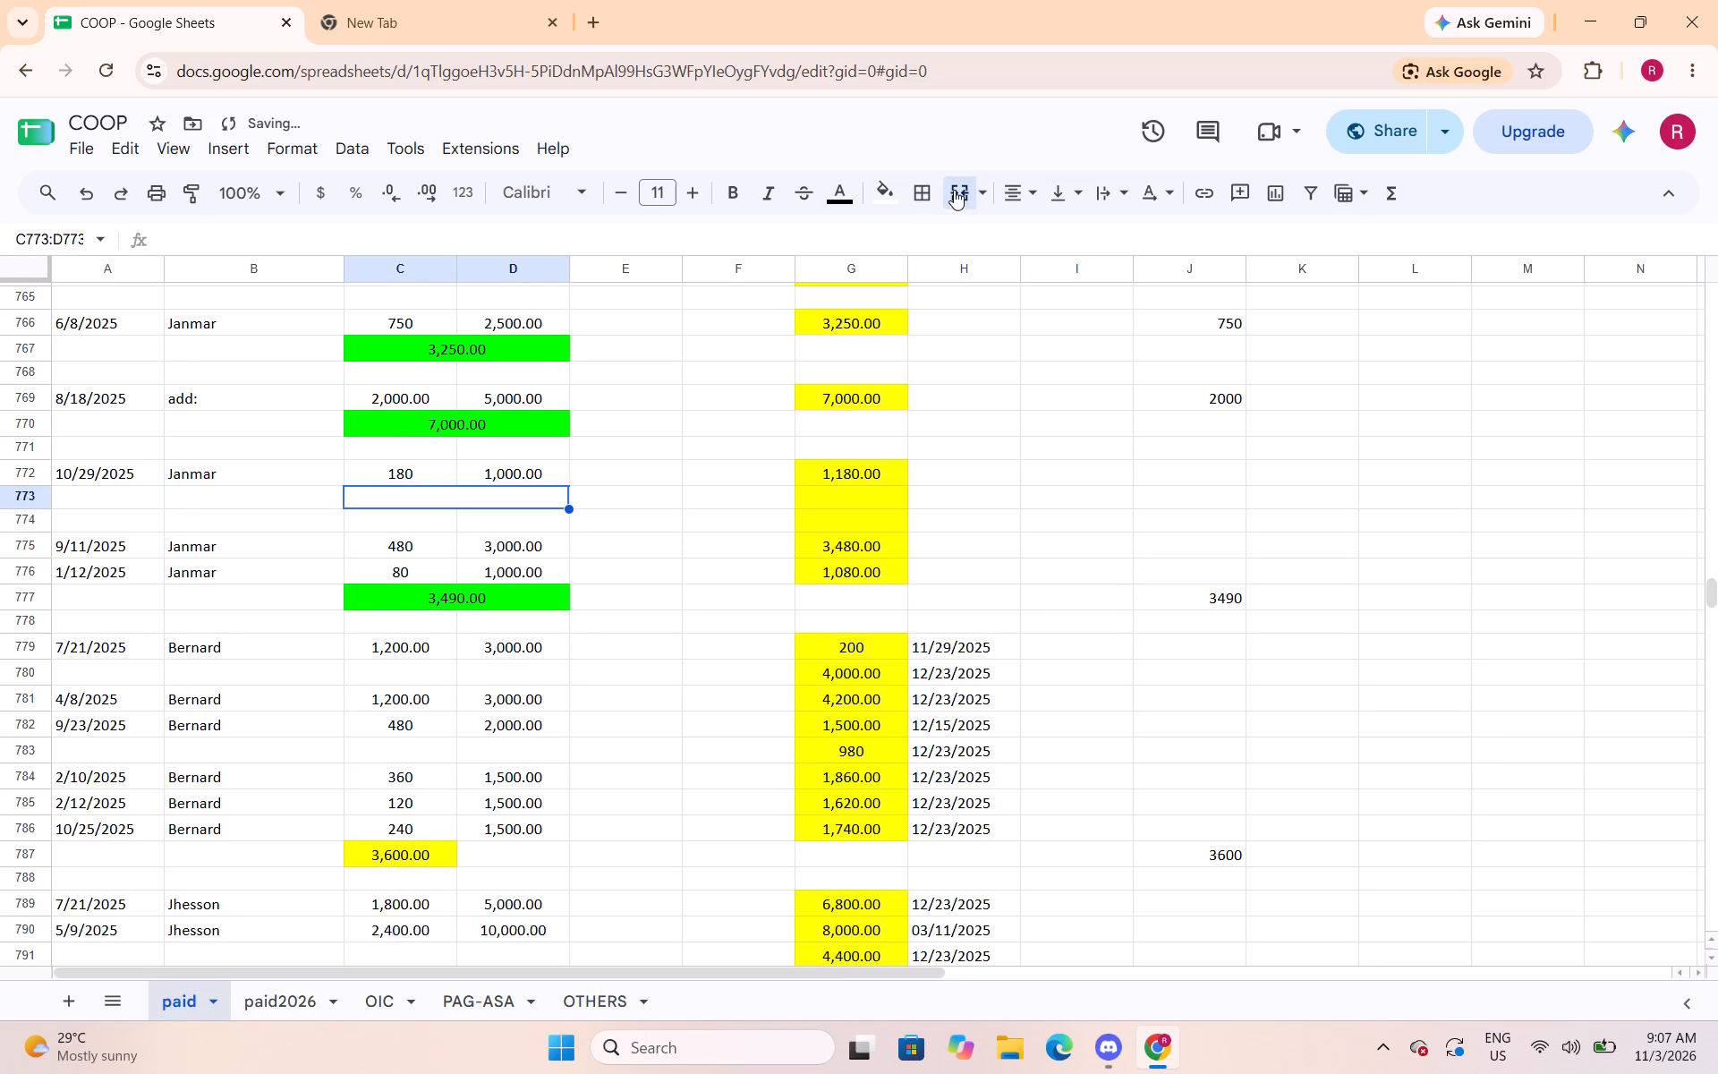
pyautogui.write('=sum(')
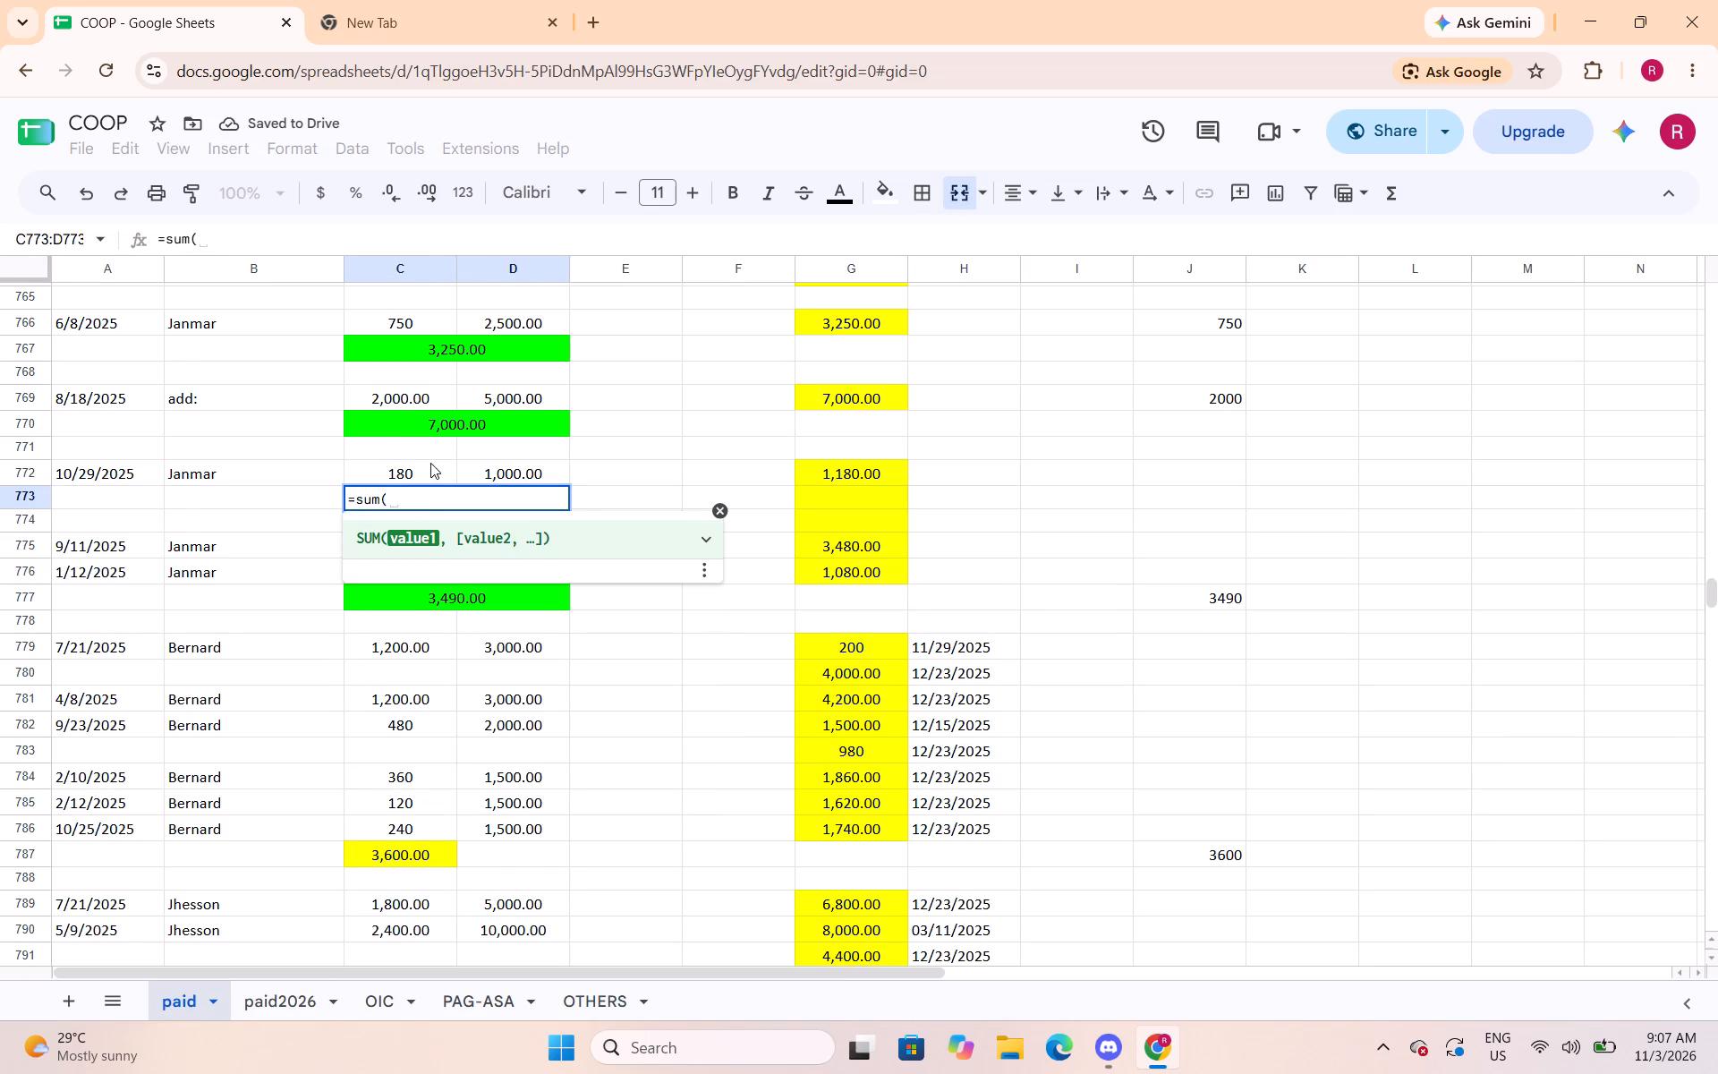
pyautogui.moveTo(430, 463); pyautogui.dragTo(478, 476)
pyautogui.hotkey('shift', ')')
pyautogui.press('Return')
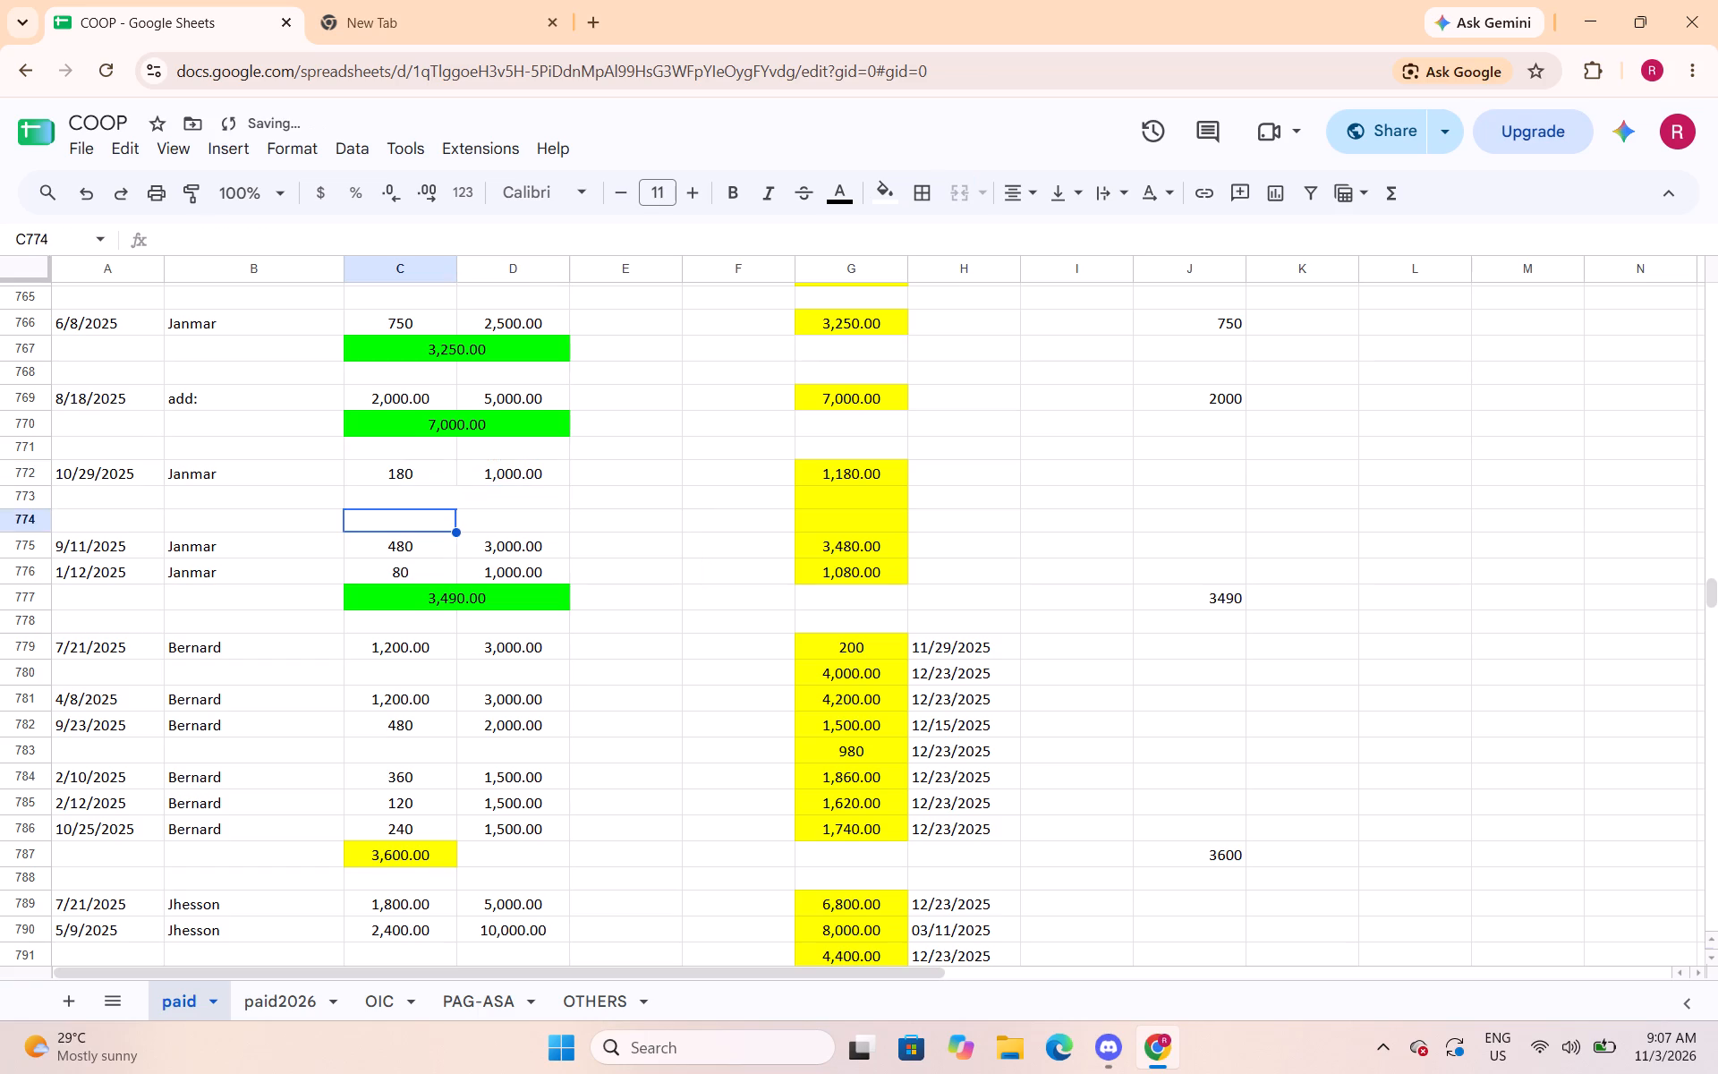
# Fill the 10/29/2025 loan's merged total C773:D773 bright green and apply the Number format with two decimals.
pyautogui.press('Up')
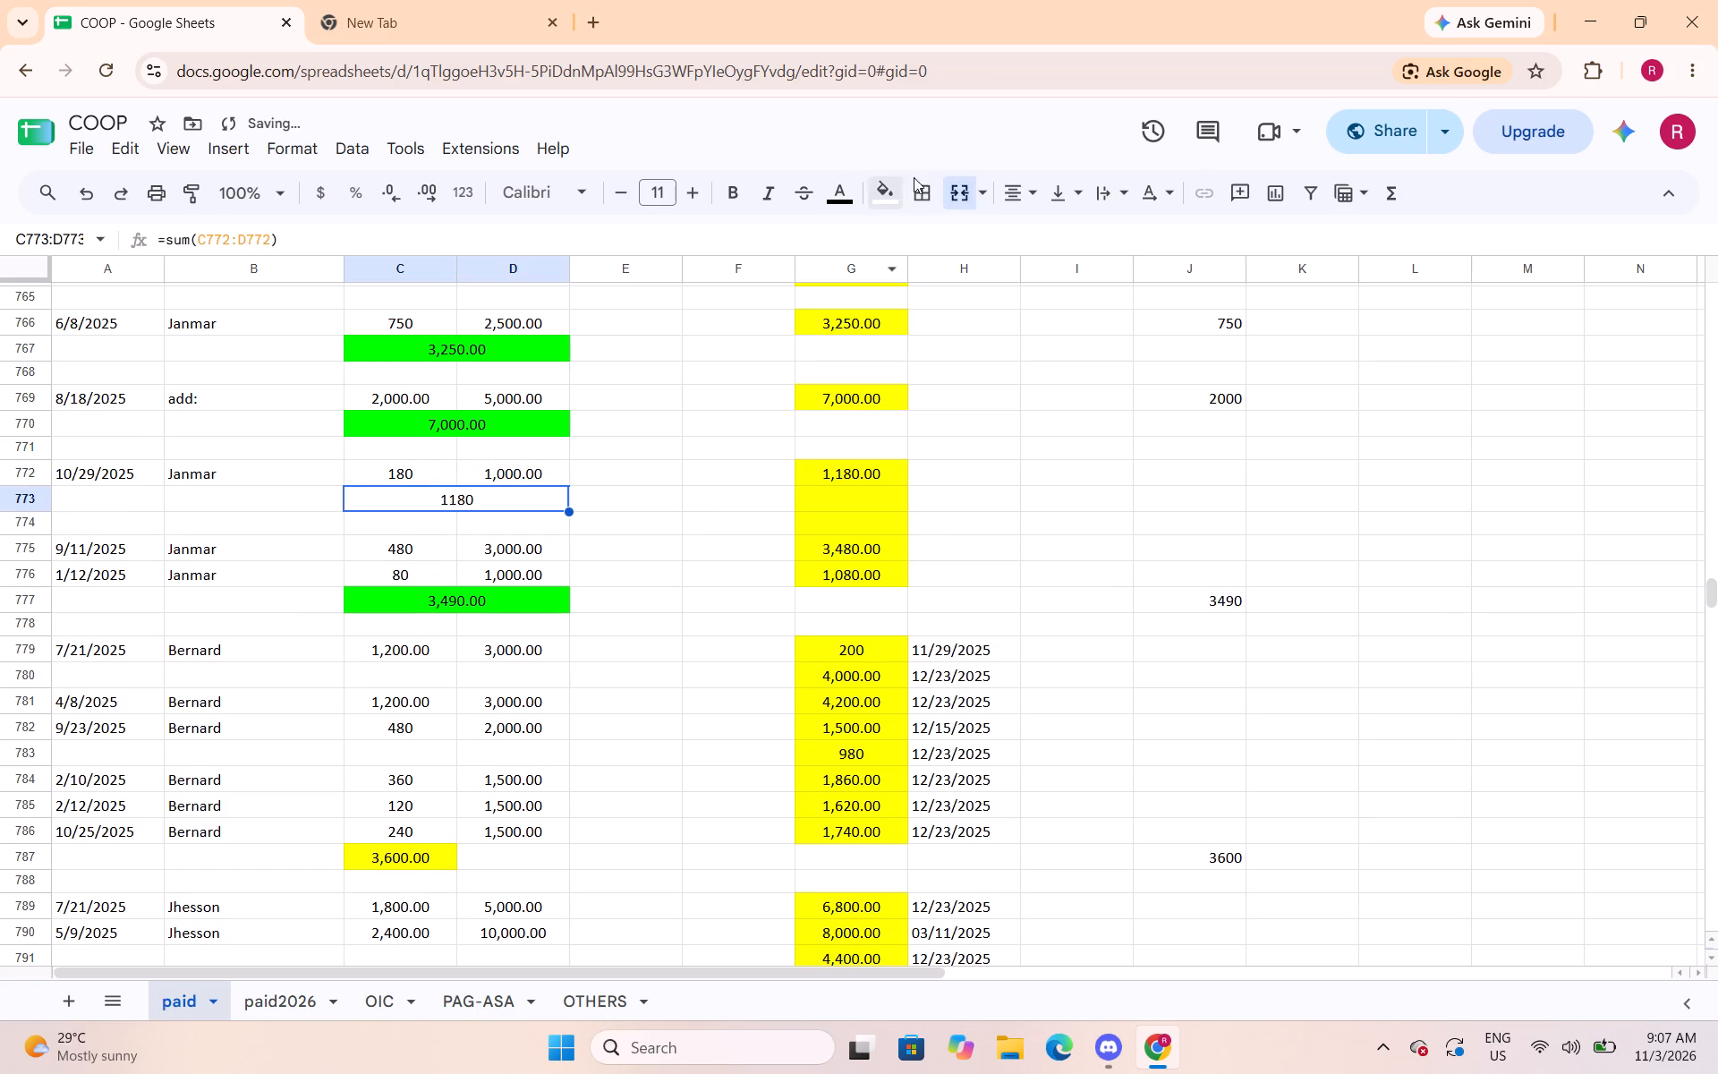
pyautogui.click(887, 196)
pyautogui.click(991, 298)
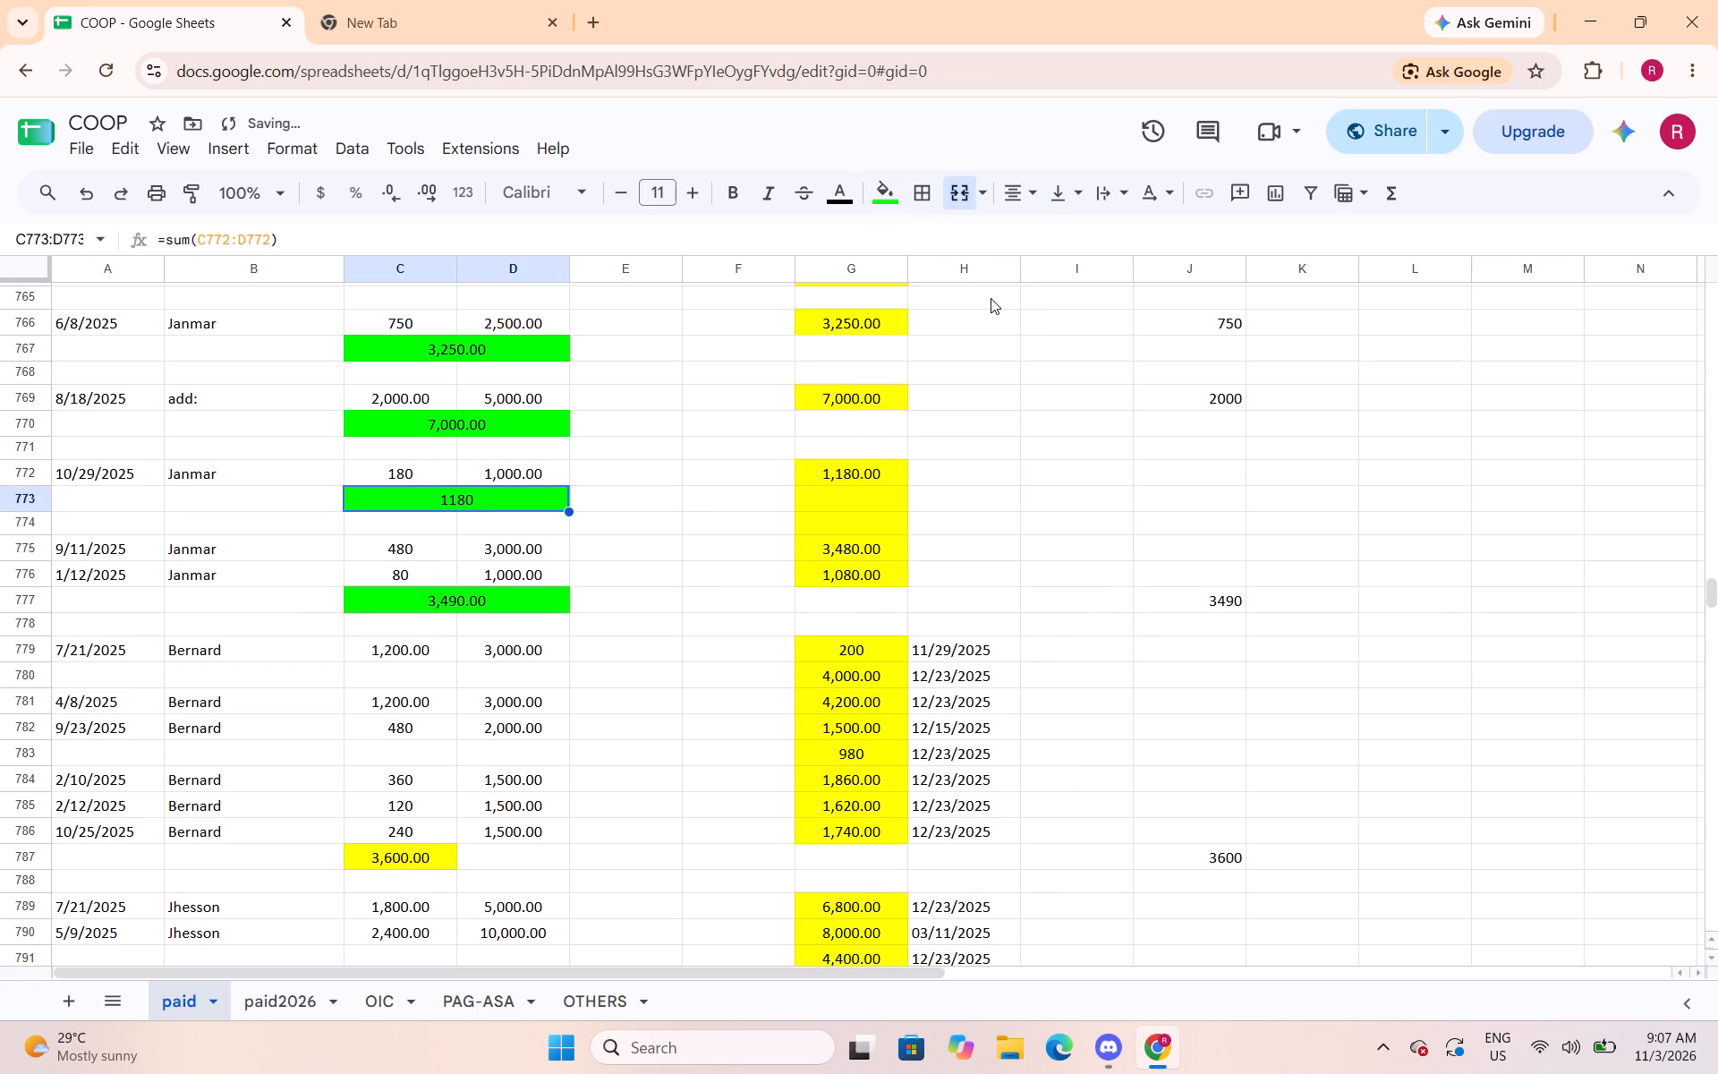
pyautogui.click(311, 154)
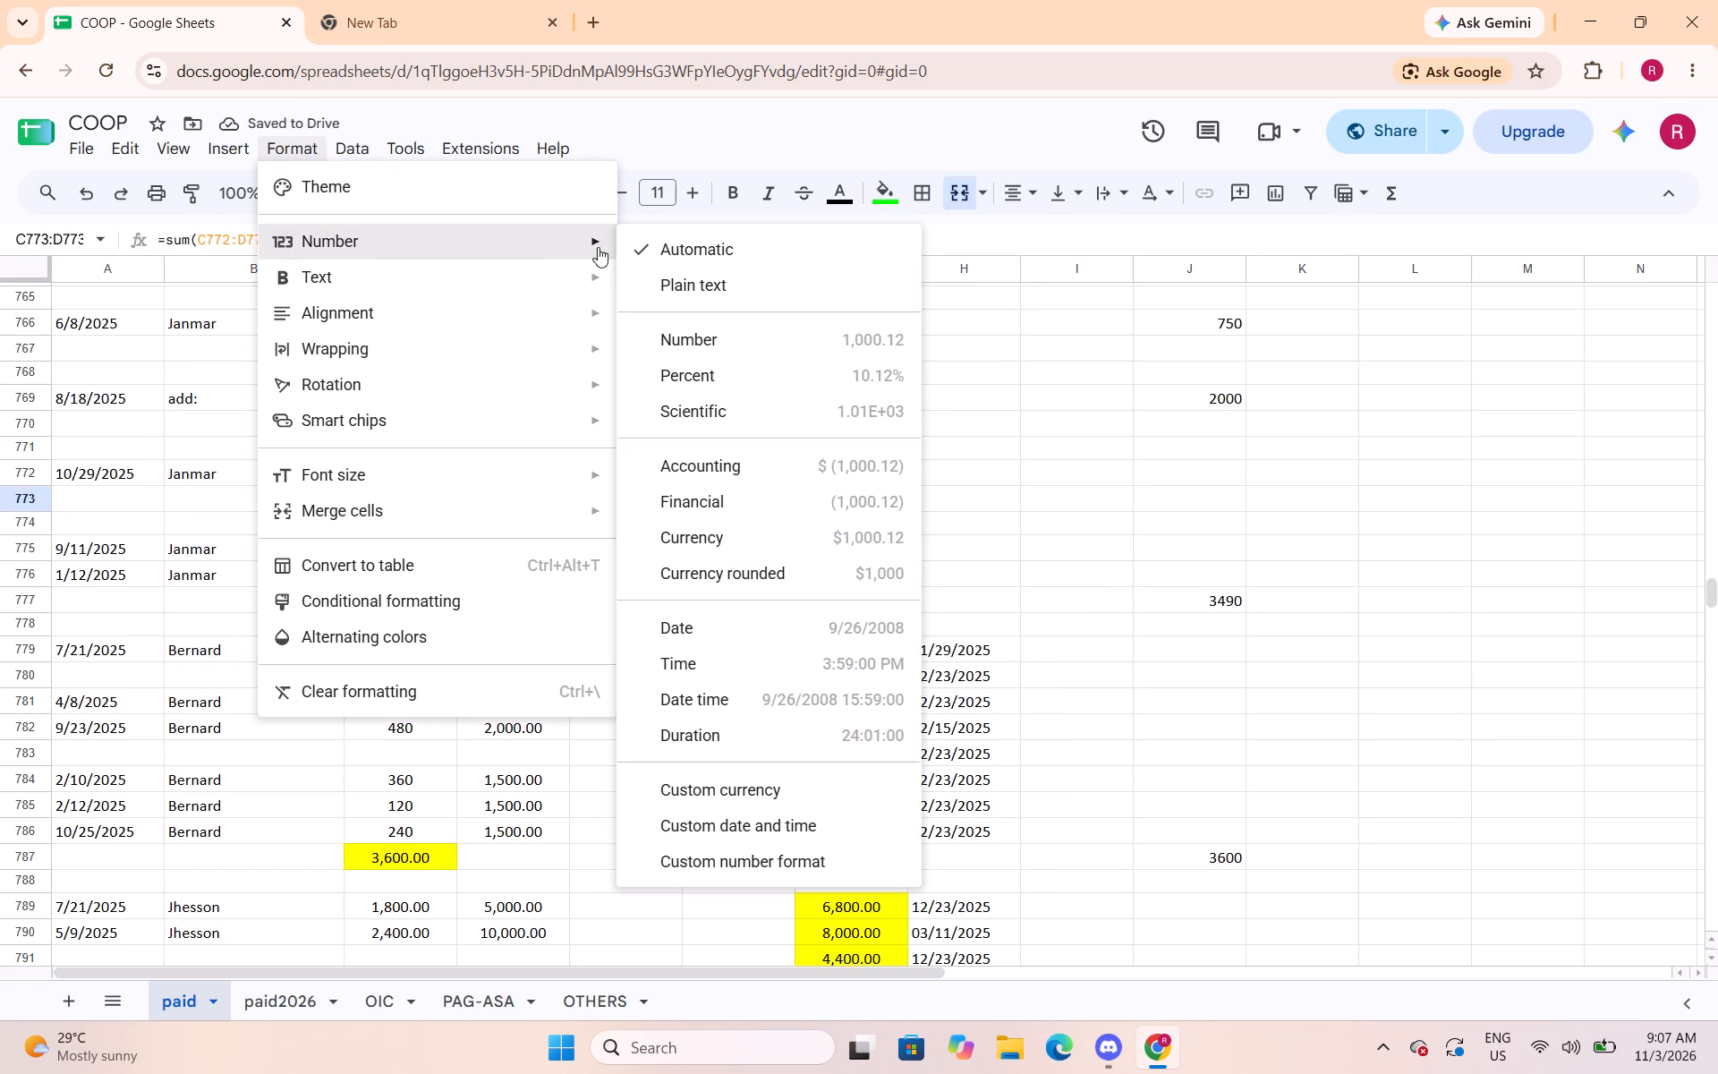
pyautogui.click(692, 339)
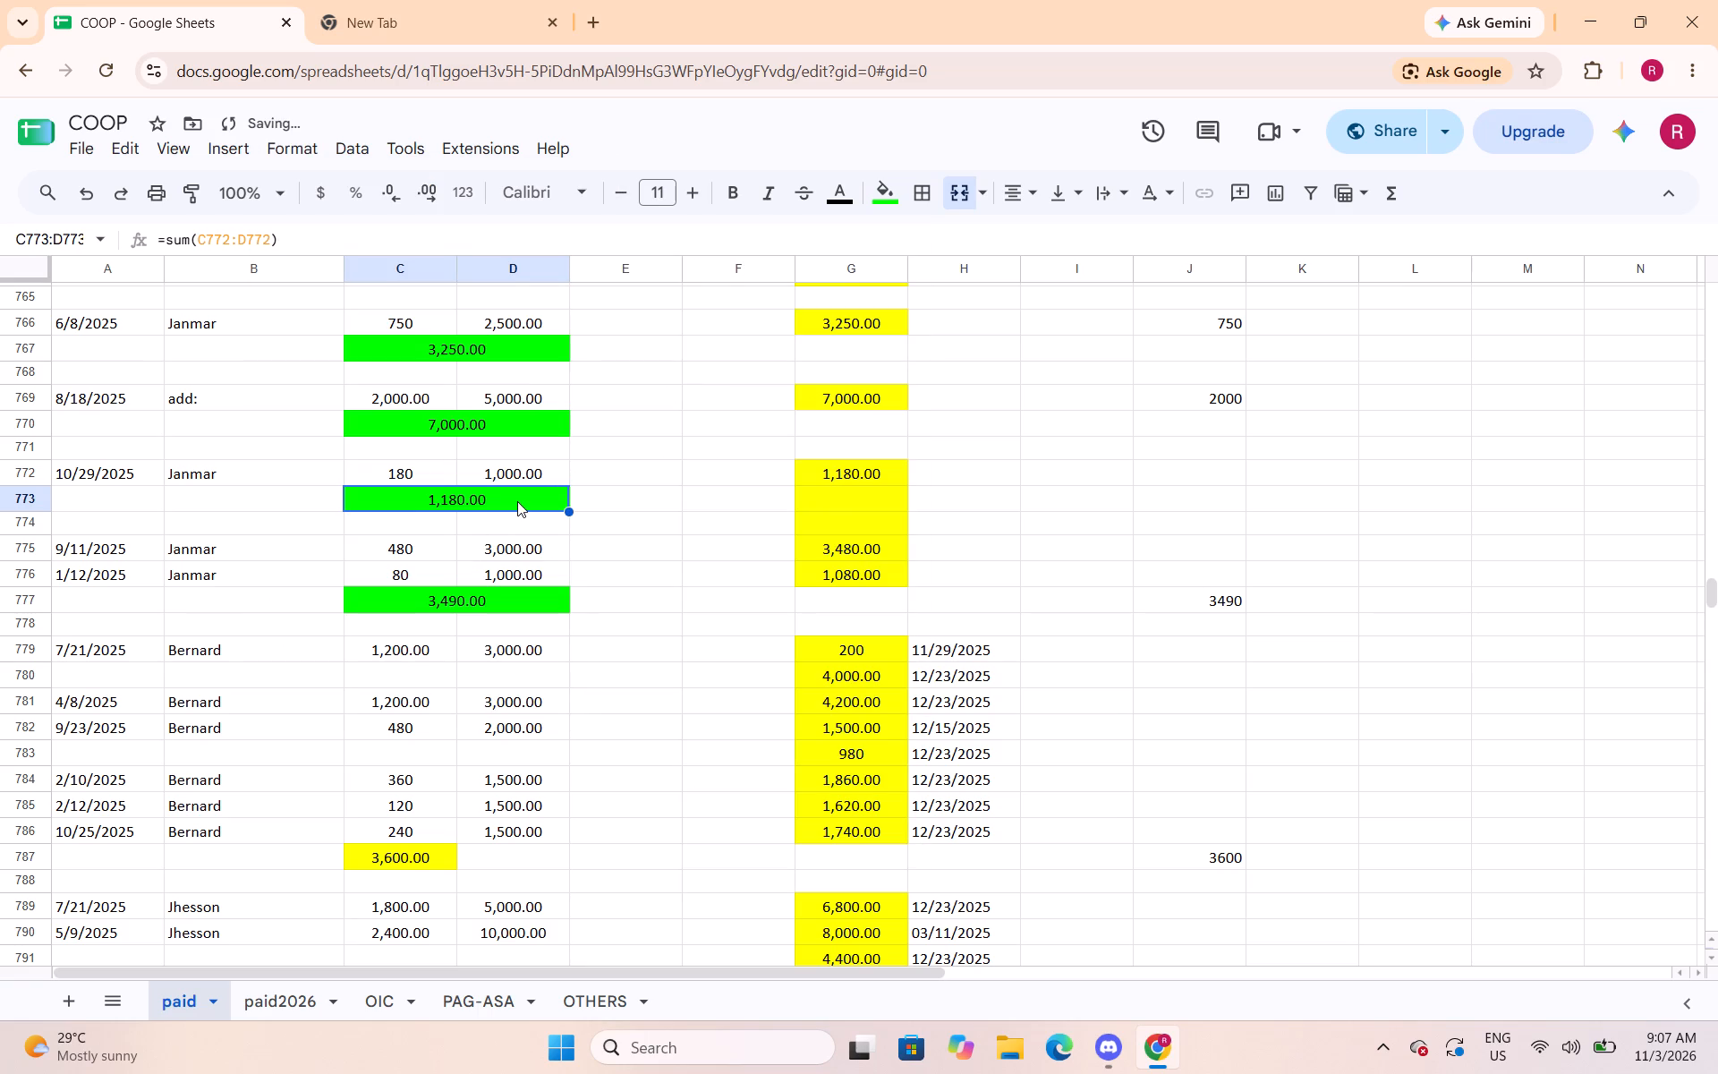
# Enter the 10/29/2025 loan's interest of 180 in cell J772.
pyautogui.scroll(-1, 517, 501)
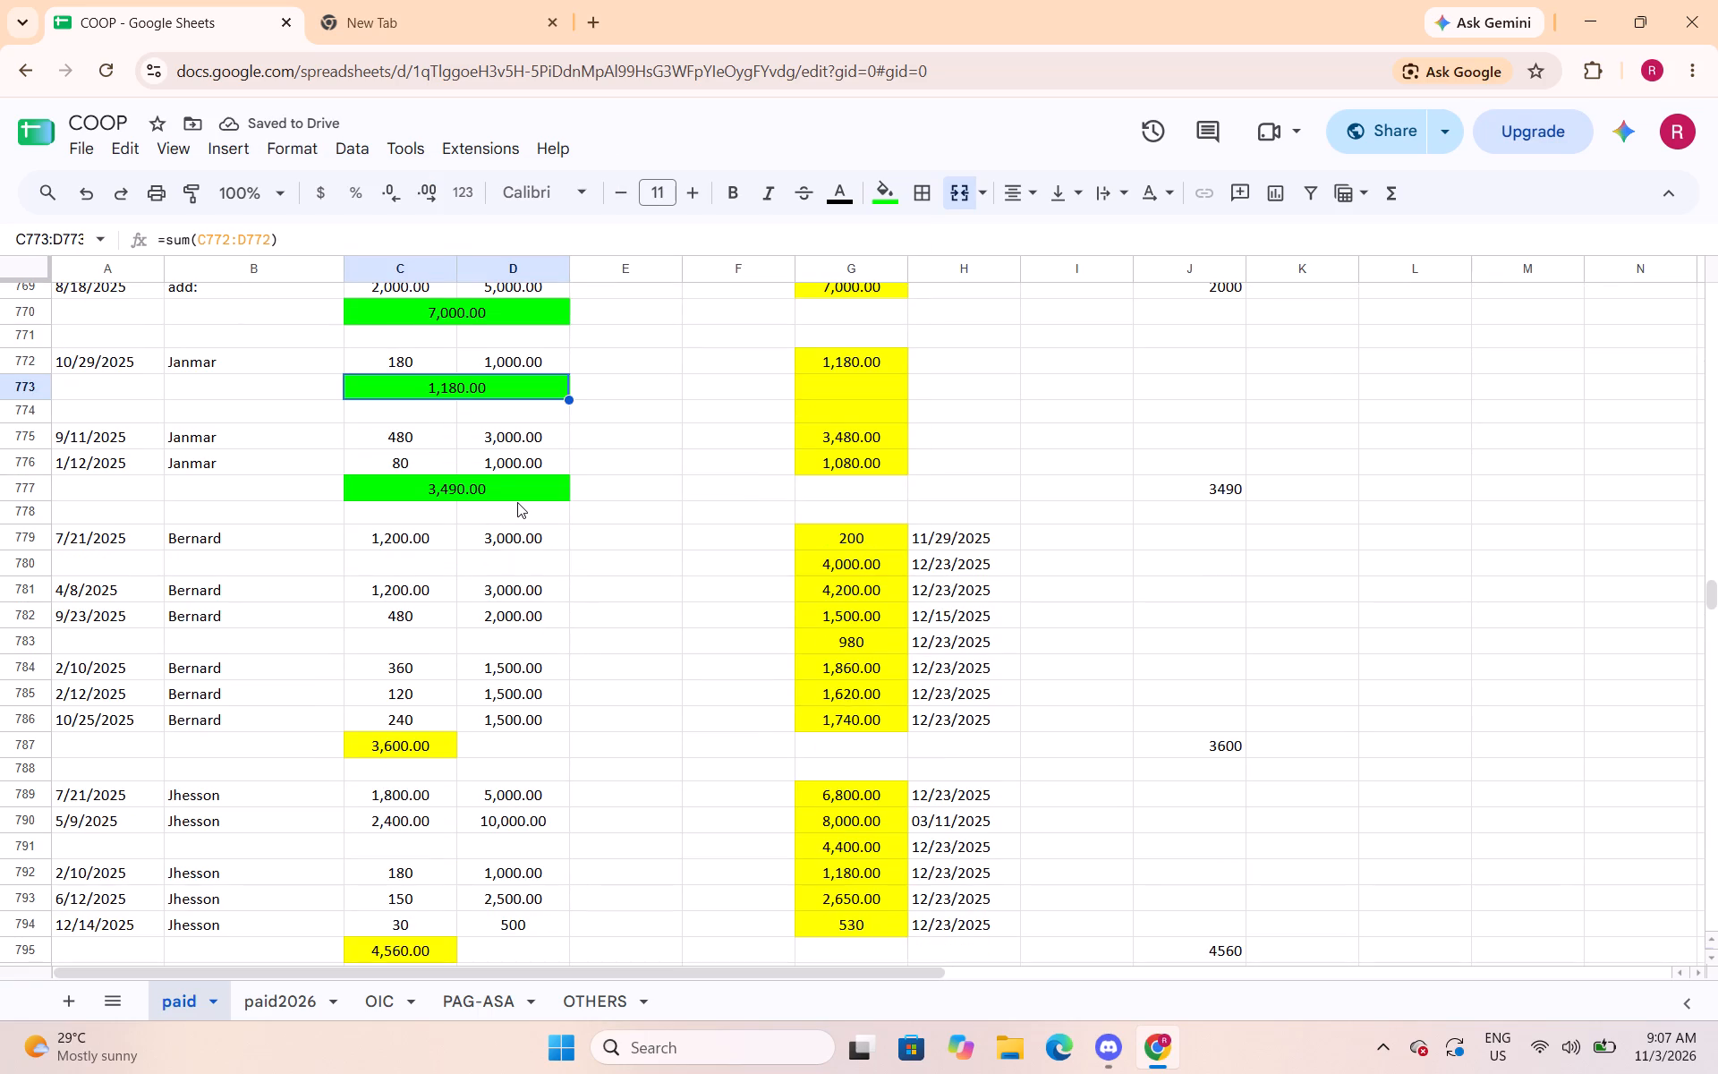
pyautogui.click(1181, 362)
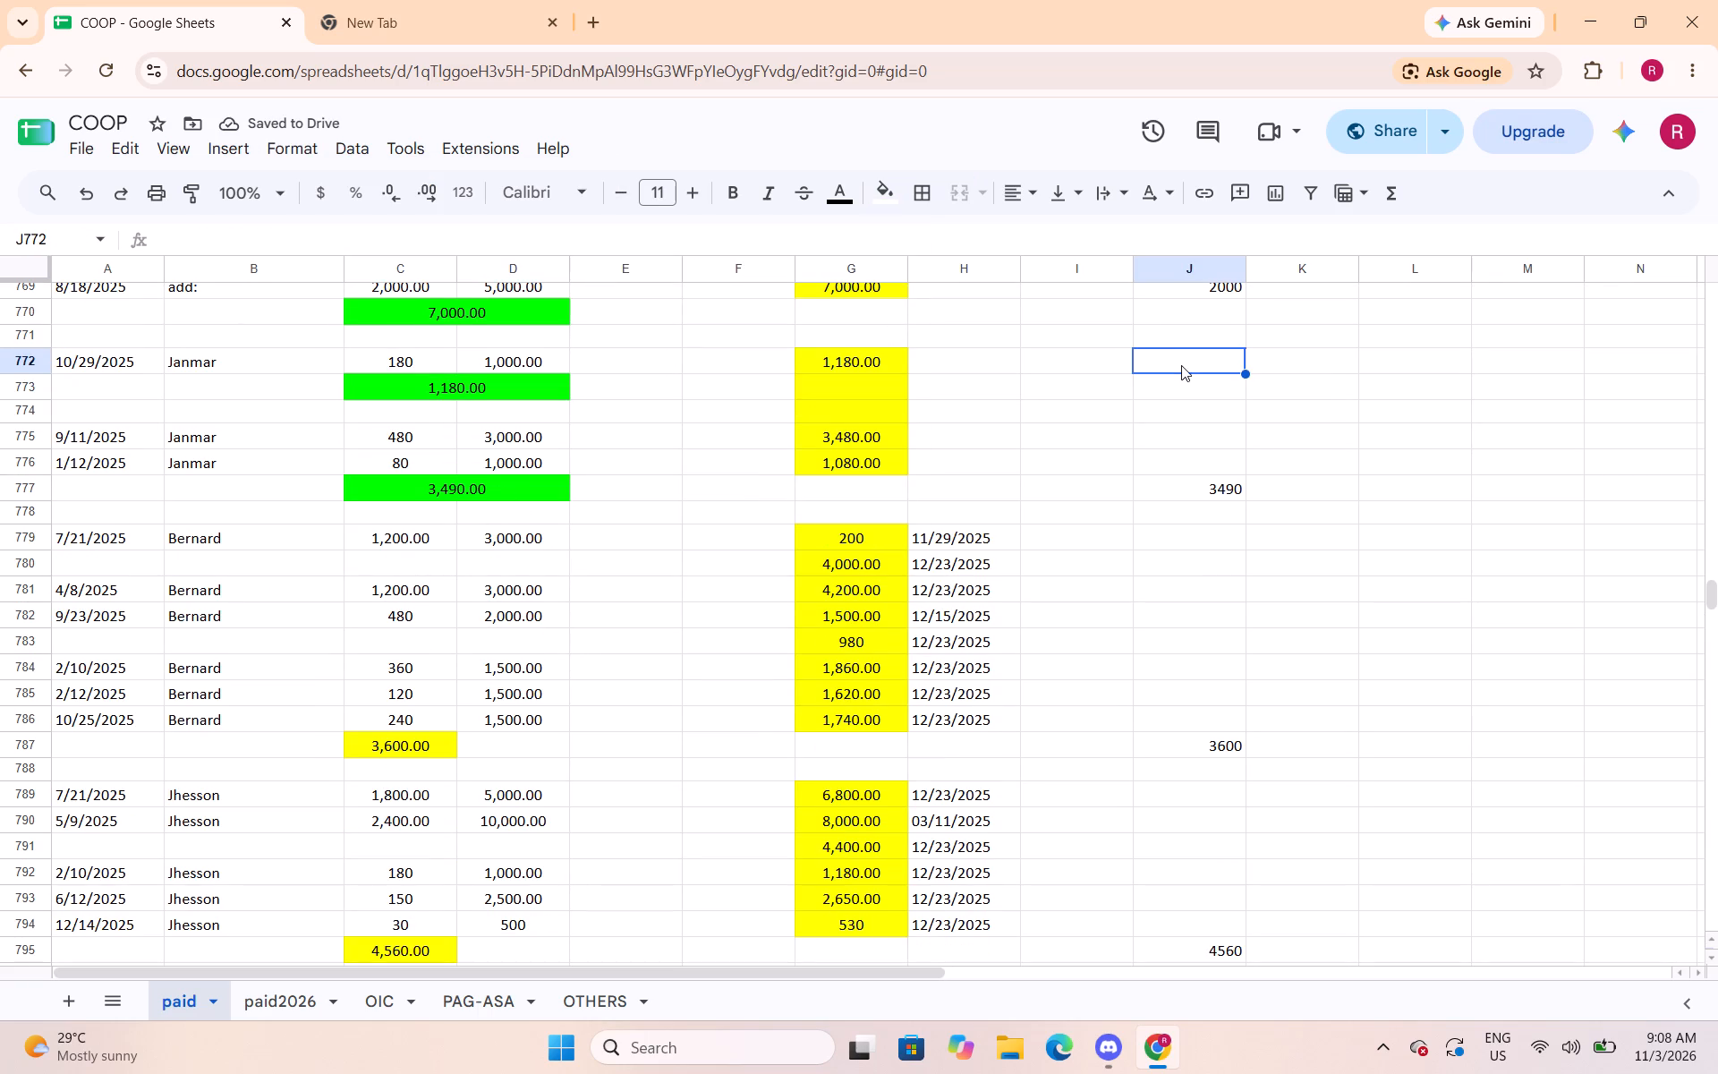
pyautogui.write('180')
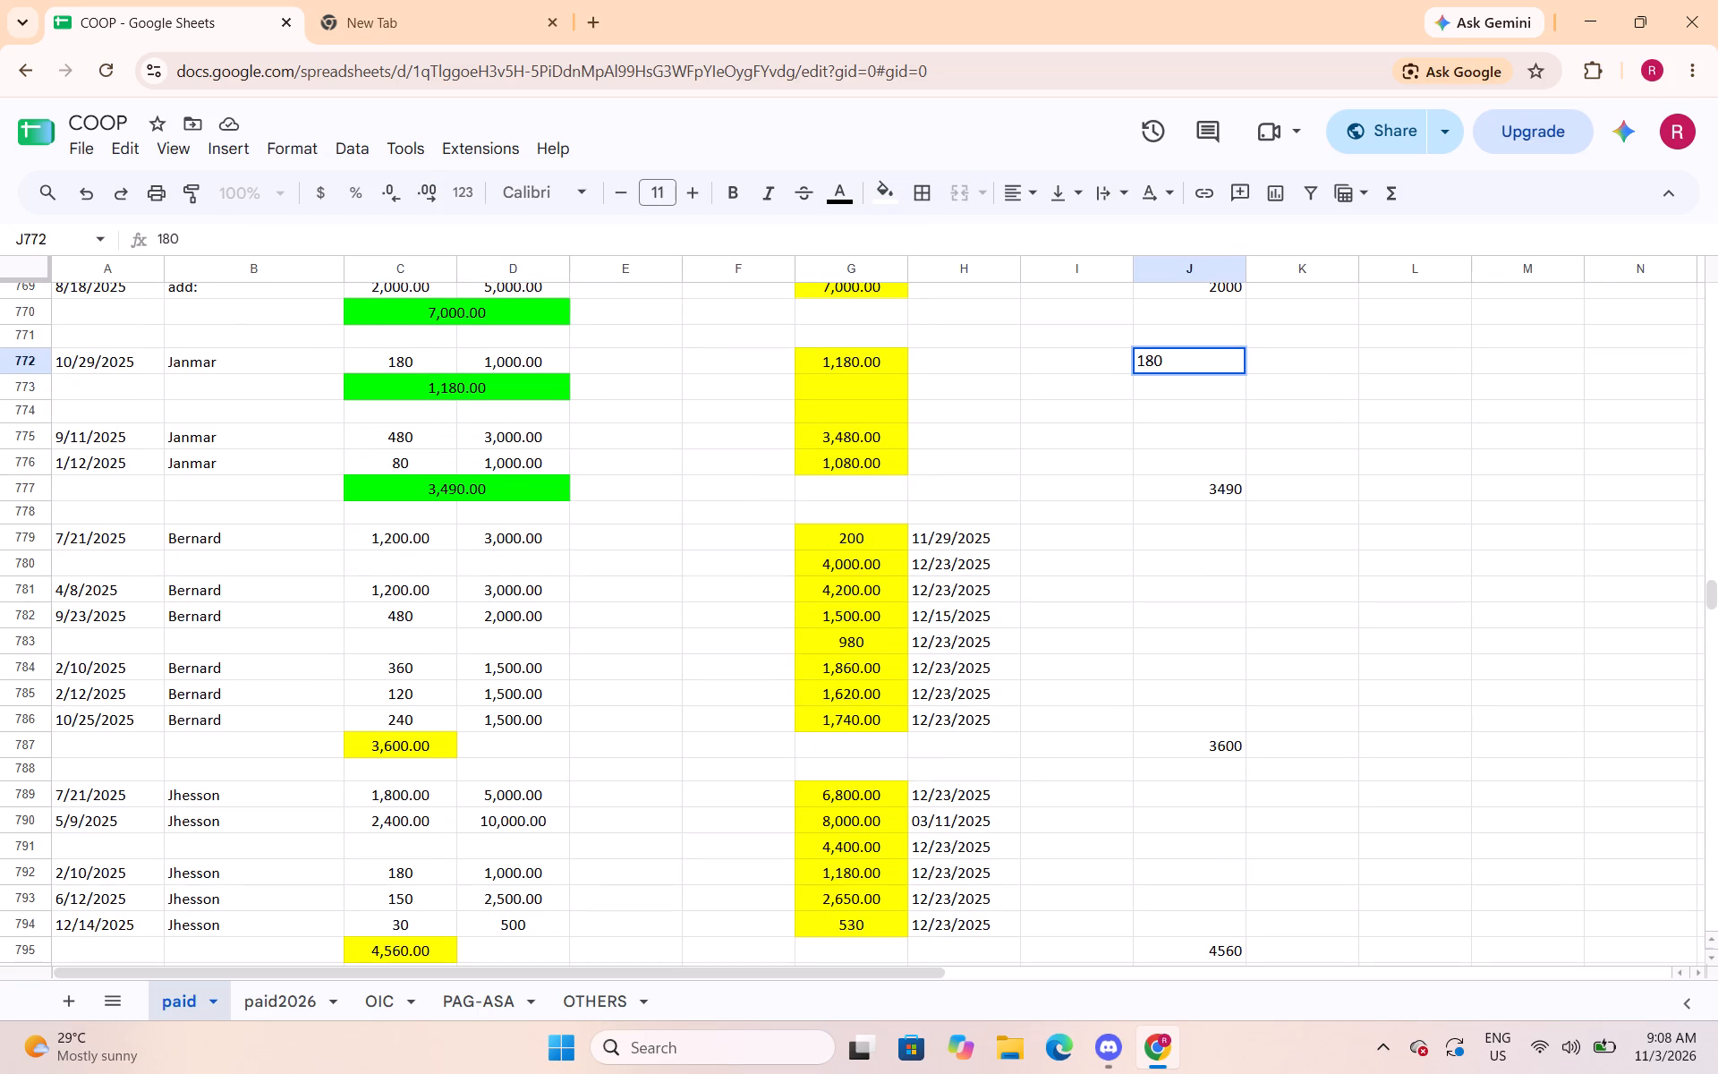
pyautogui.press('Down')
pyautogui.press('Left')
# Change the fill of the blank cells G773:G774 to white.
pyautogui.moveTo(855, 381); pyautogui.dragTo(860, 408)
pyautogui.click(889, 209)
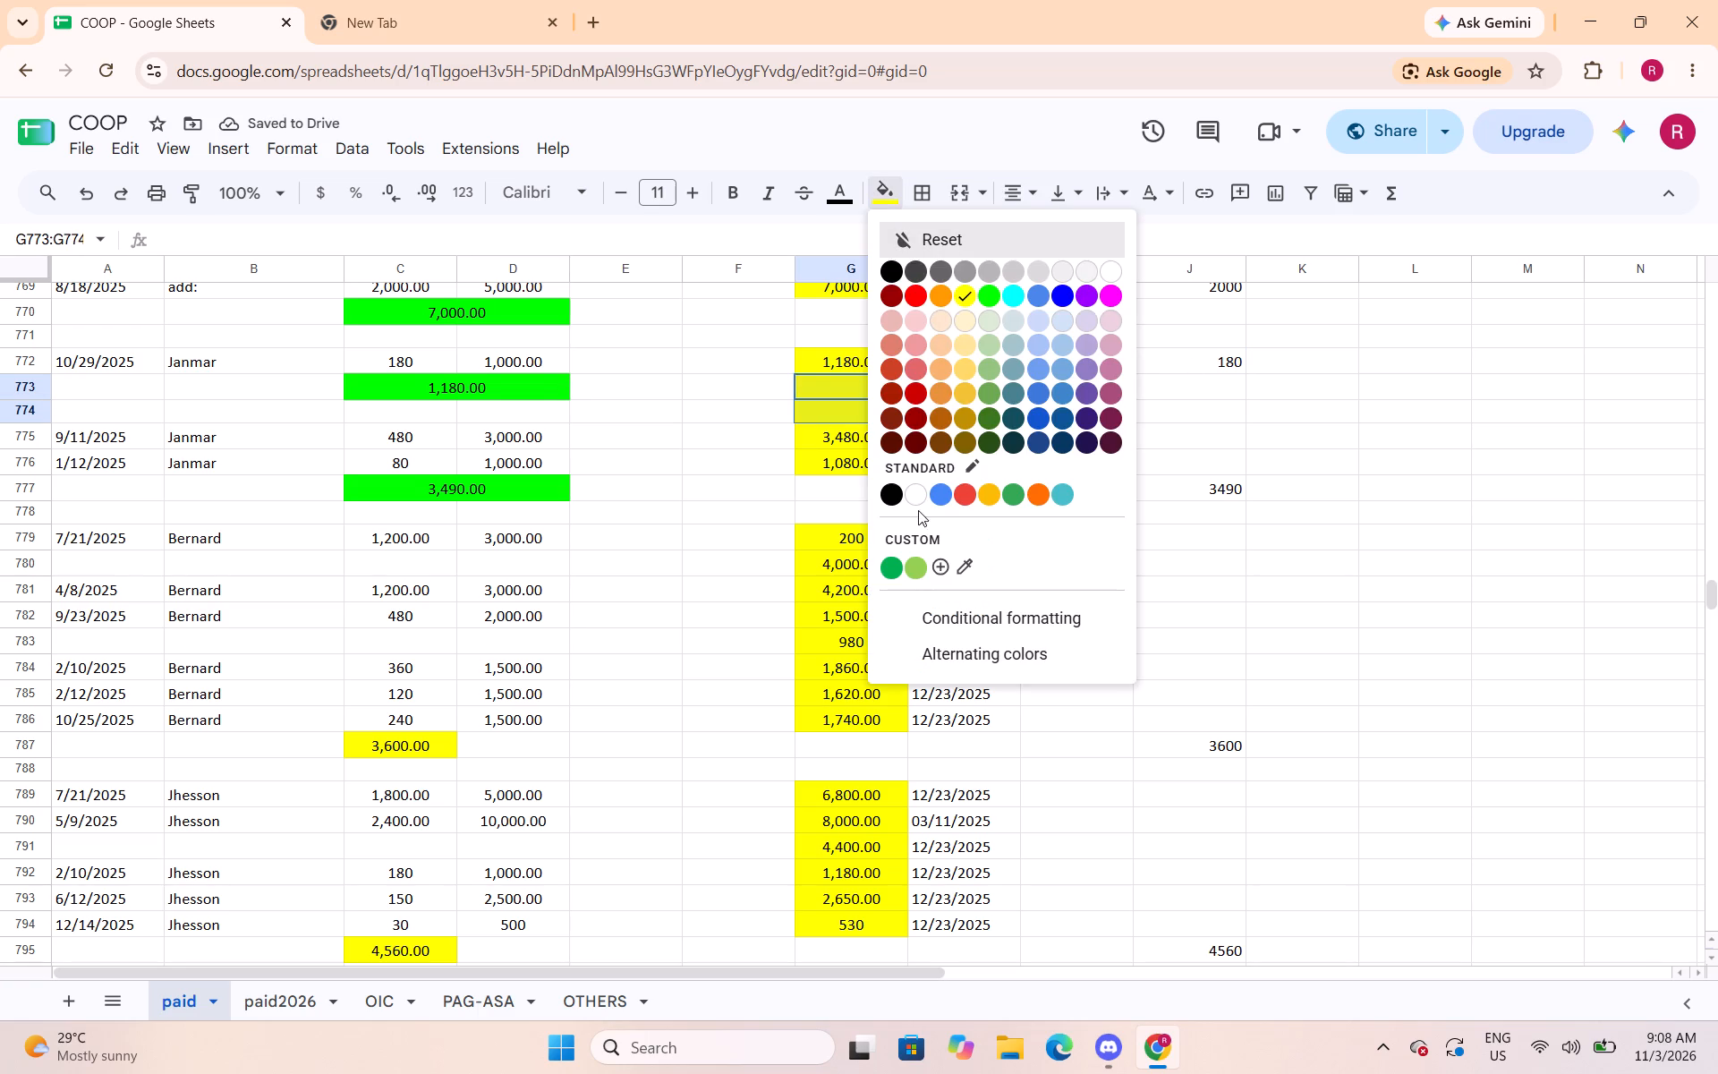
pyautogui.click(914, 497)
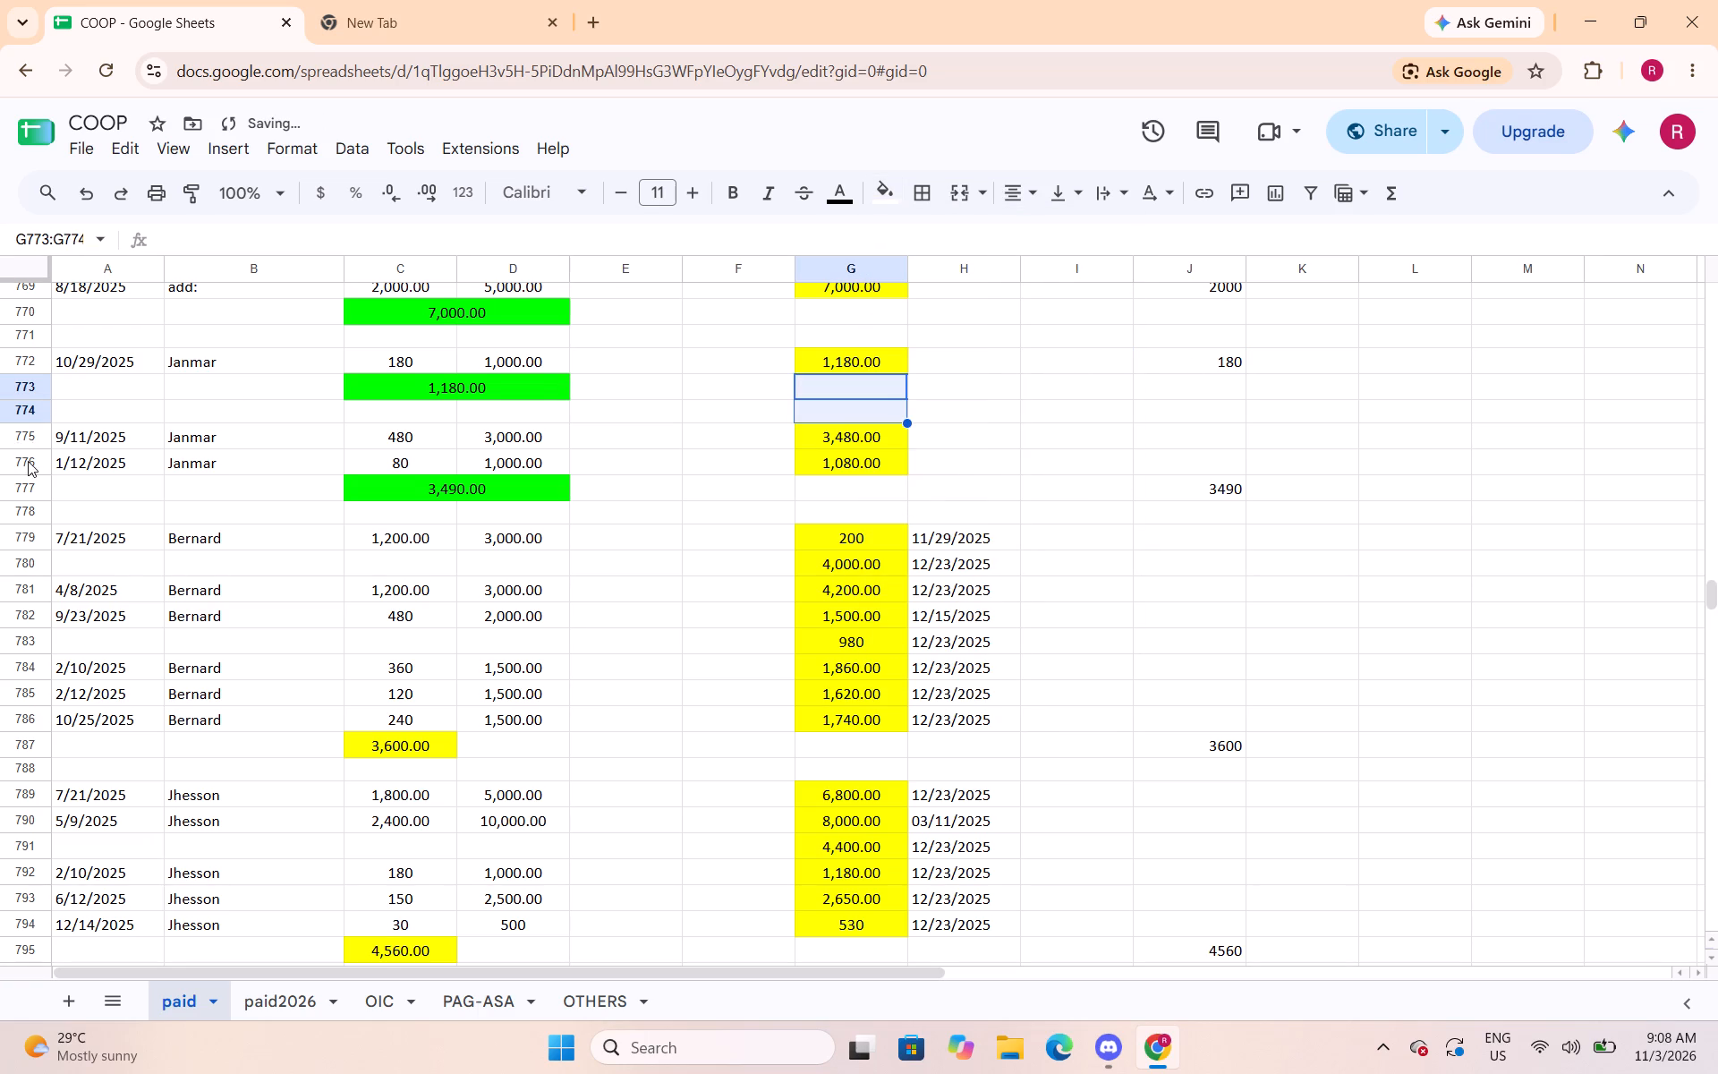
# Insert two blank rows above Janmar's 1/12/2025 loan, directly below the 9/11/2025 loan.
pyautogui.click(28, 461)
pyautogui.rightClick(28, 461)
pyautogui.click(85, 609)
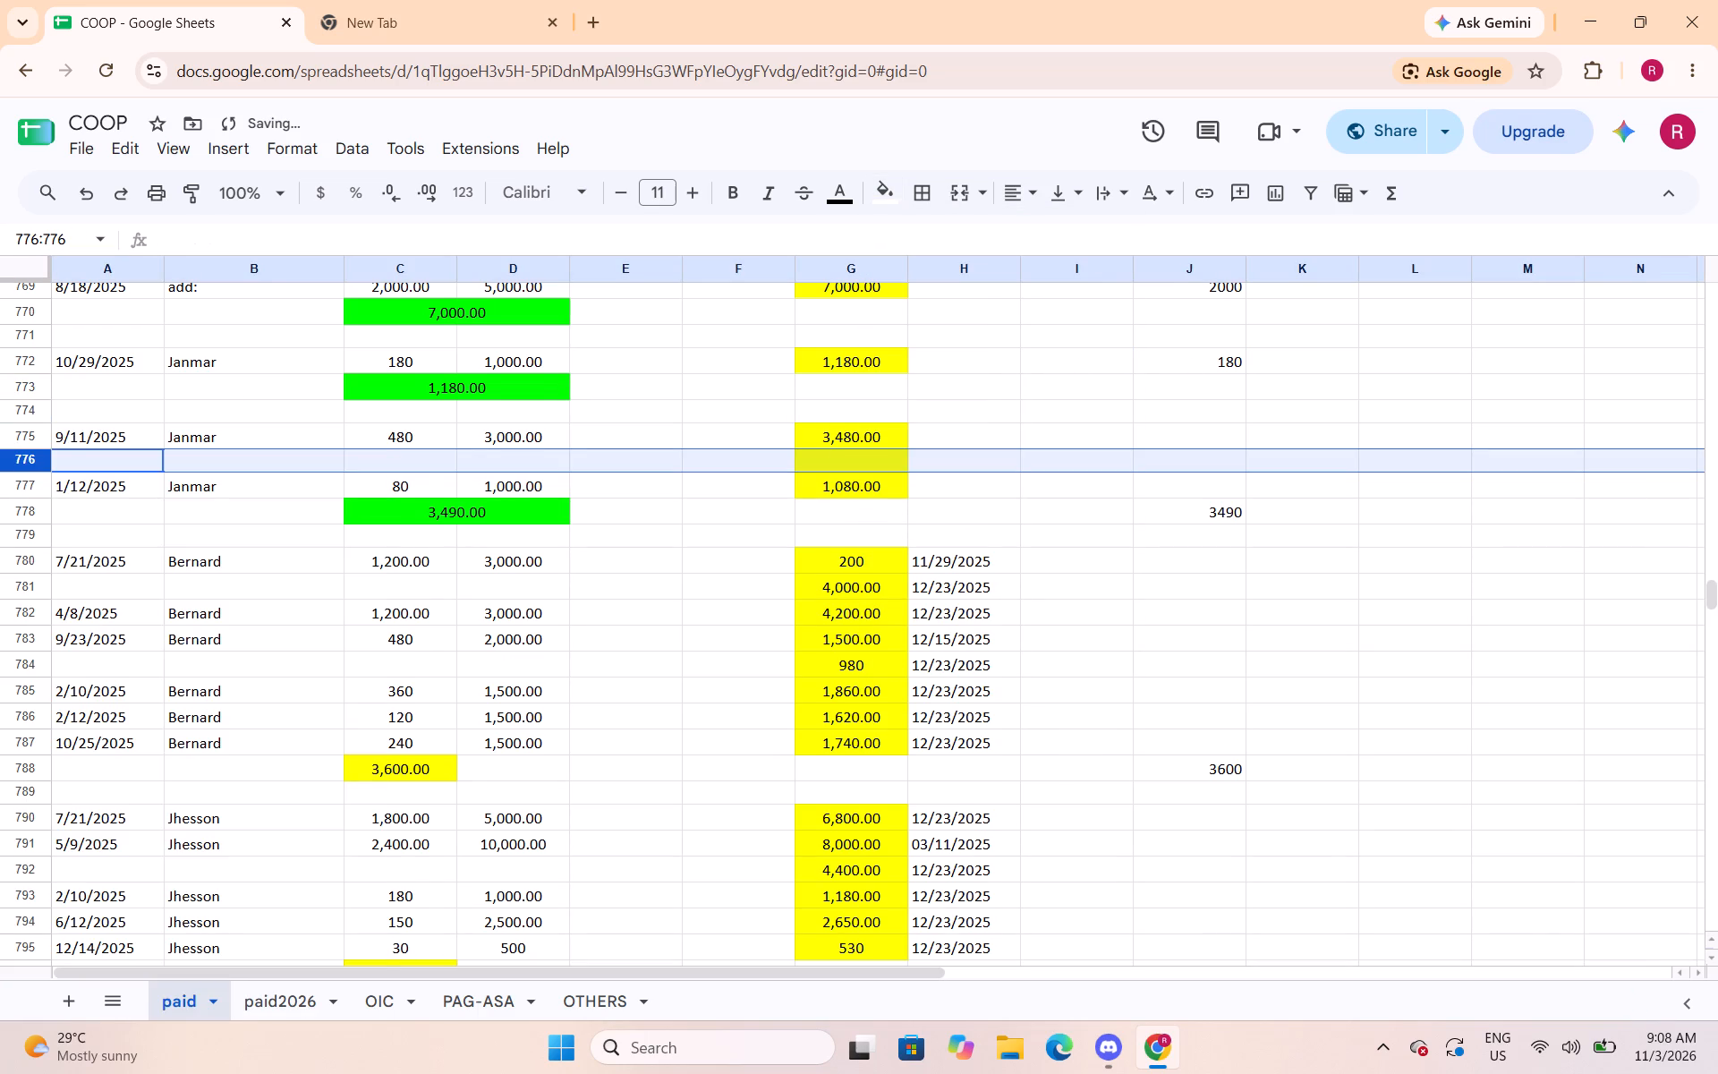
pyautogui.rightClick(28, 461)
pyautogui.click(109, 623)
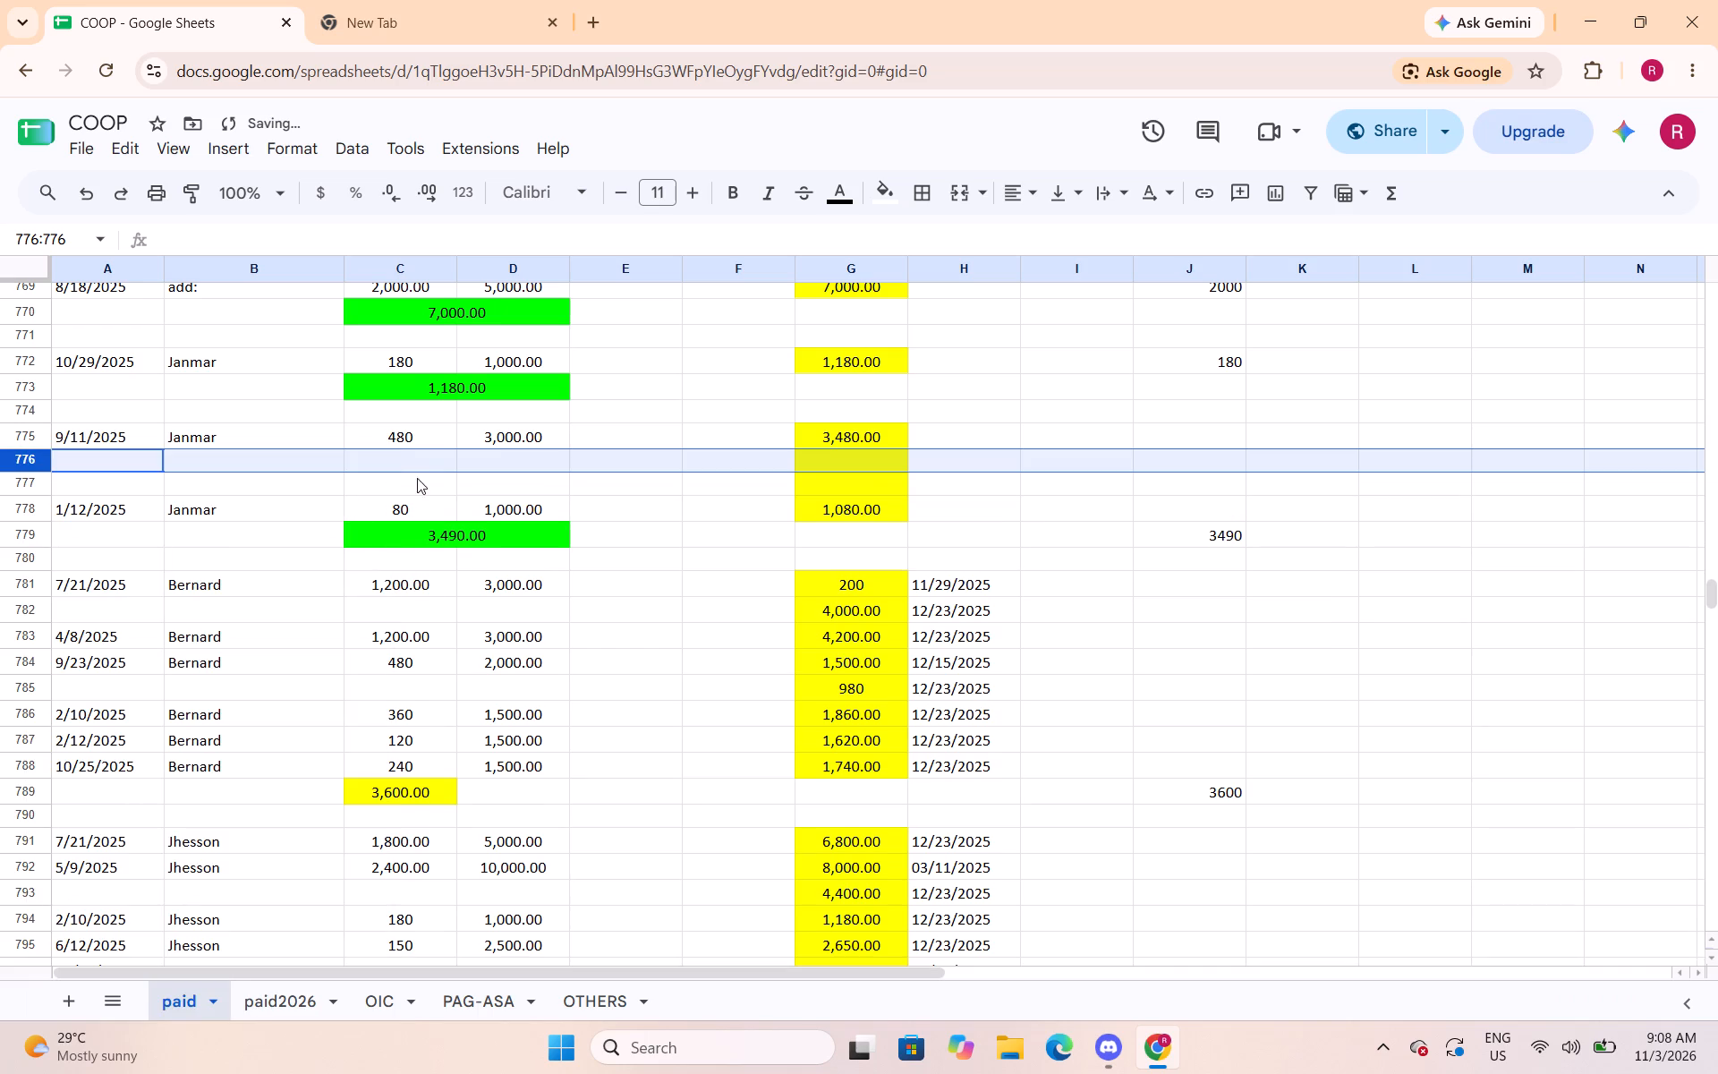
# Merge C776:D776 and enter a SUM formula totalling C775:D775 in it.
pyautogui.moveTo(421, 465); pyautogui.dragTo(480, 465)
pyautogui.click(966, 192)
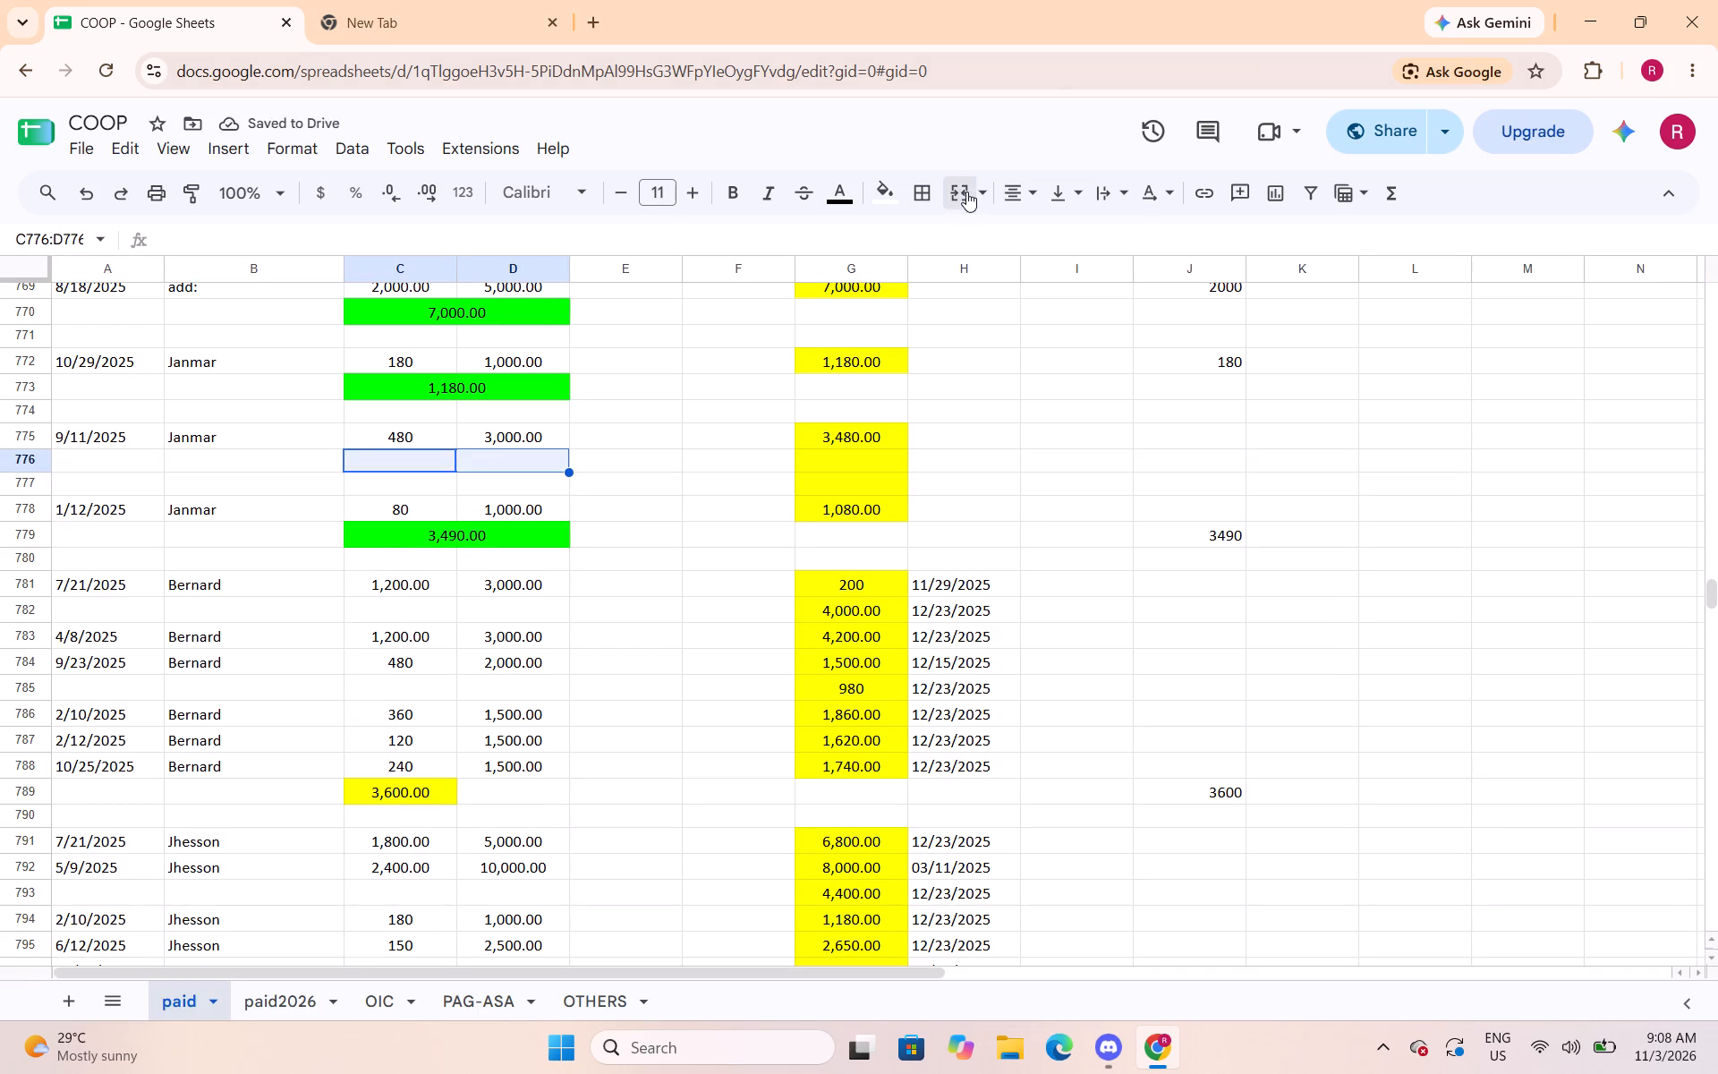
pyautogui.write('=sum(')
pyautogui.moveTo(429, 430); pyautogui.dragTo(474, 432)
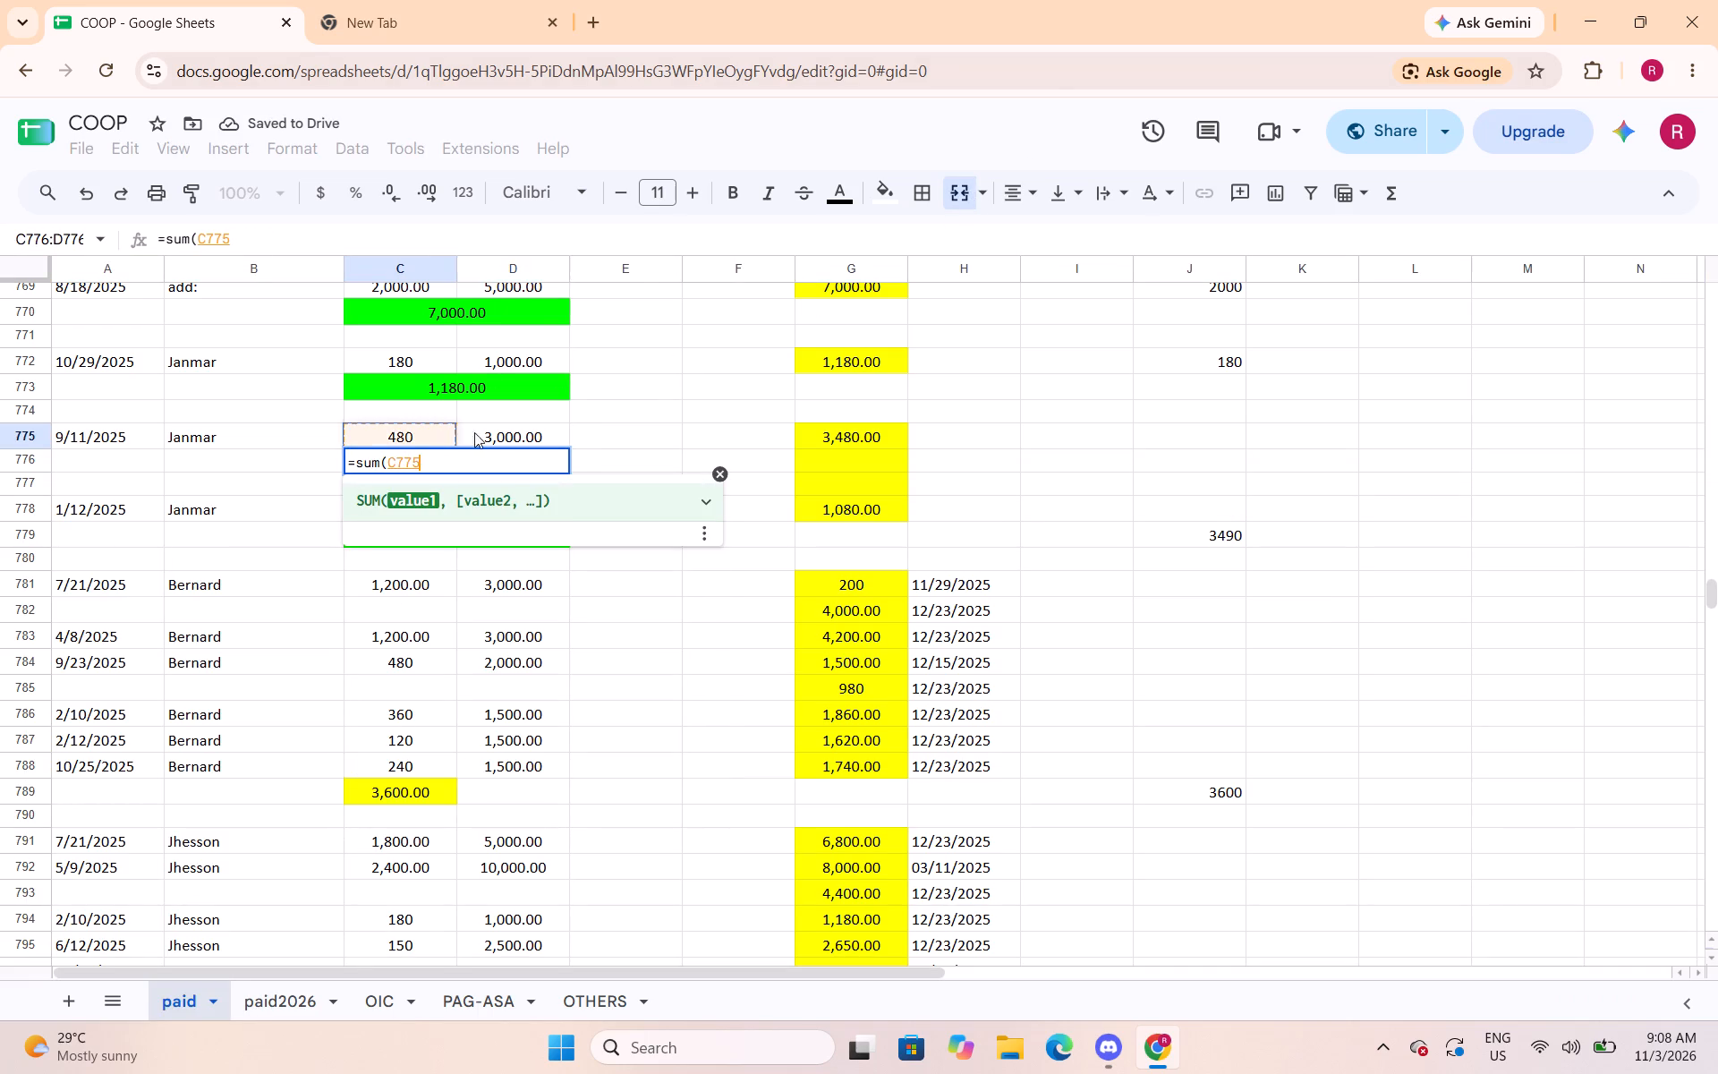
pyautogui.moveTo(474, 432); pyautogui.dragTo(492, 438)
pyautogui.hotkey('shift', ')')
pyautogui.press('Return')
# Fill the 9/11/2025 loan's merged total C776:D776 bright green and apply the Number format with two decimals.
pyautogui.press('Up')
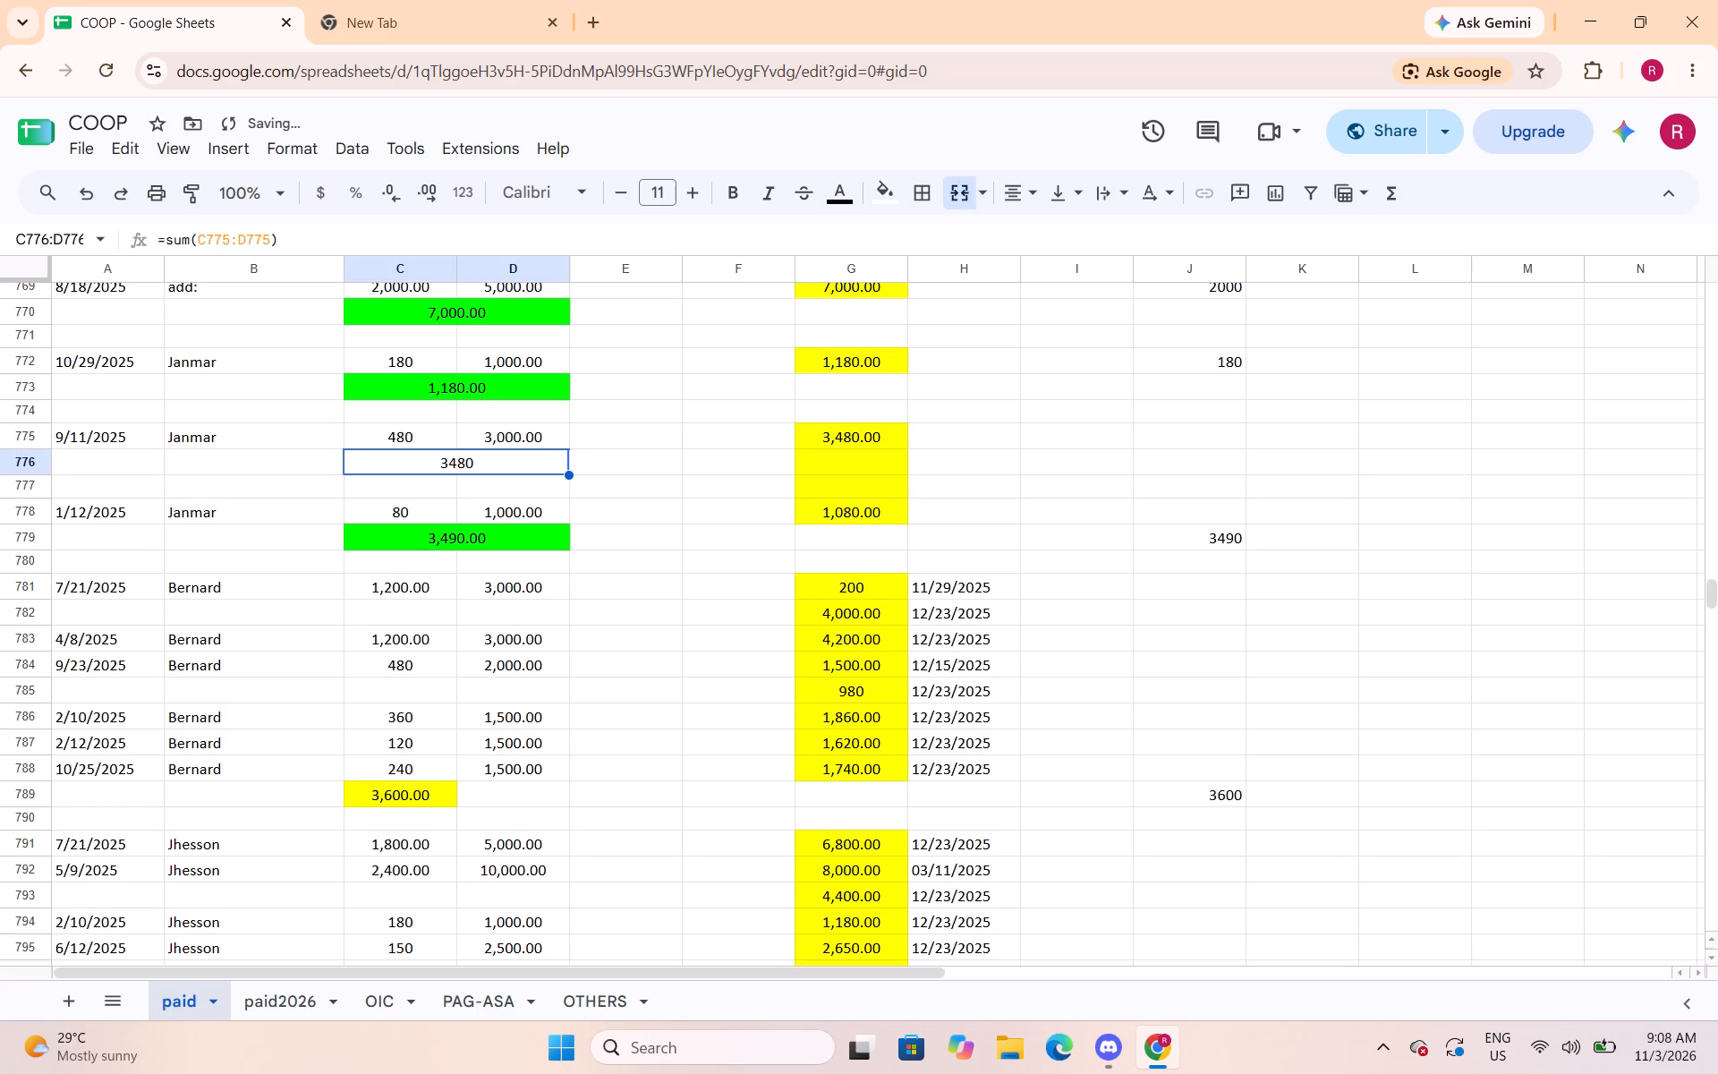
pyautogui.click(884, 187)
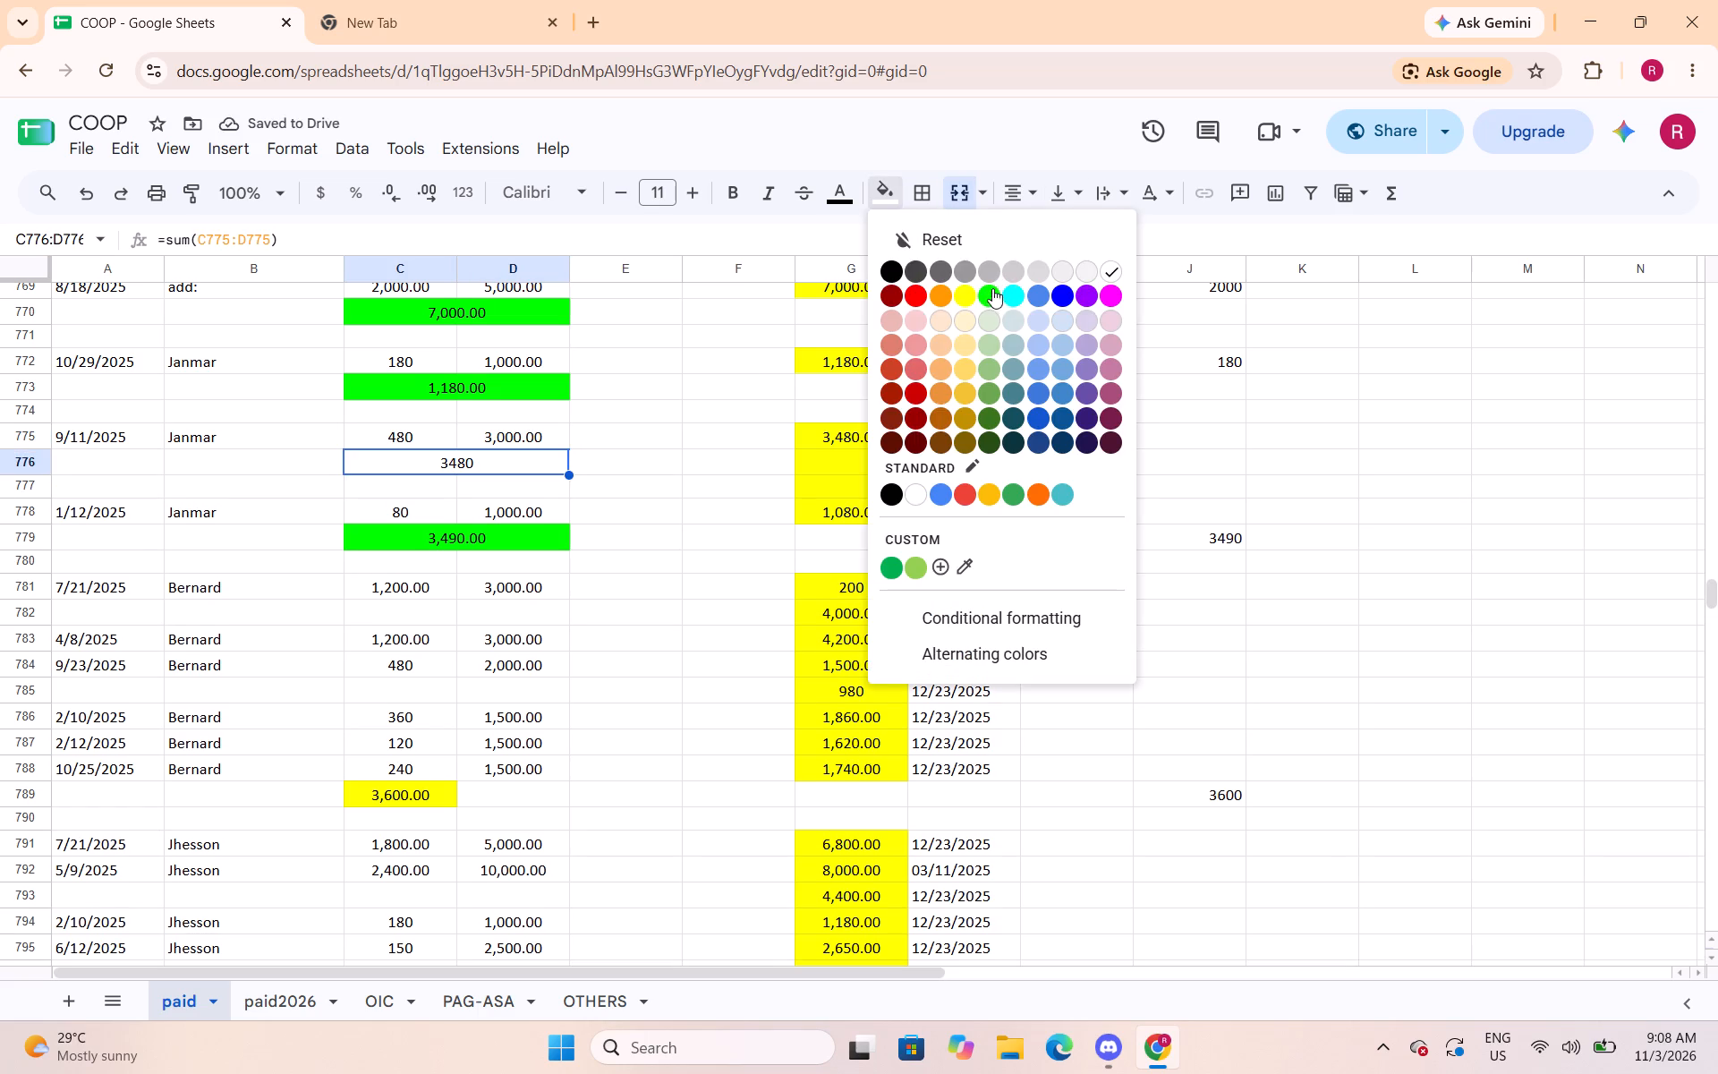
pyautogui.click(988, 294)
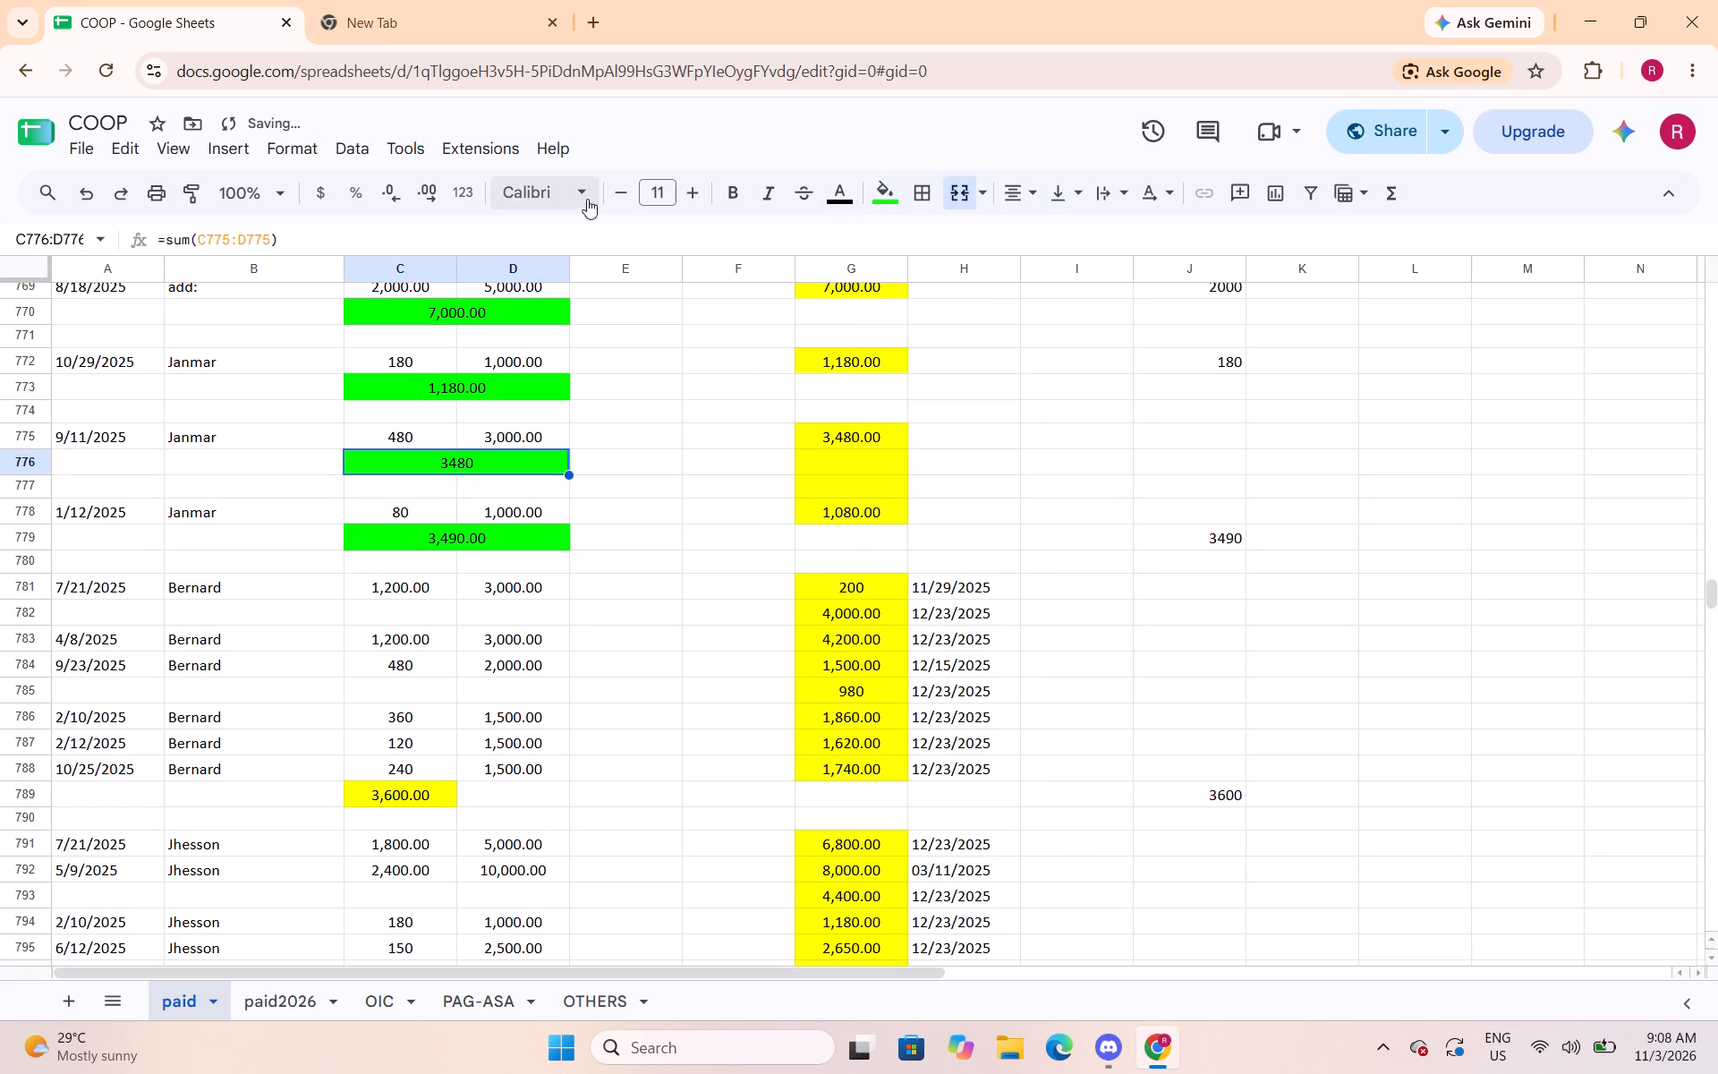
pyautogui.click(294, 153)
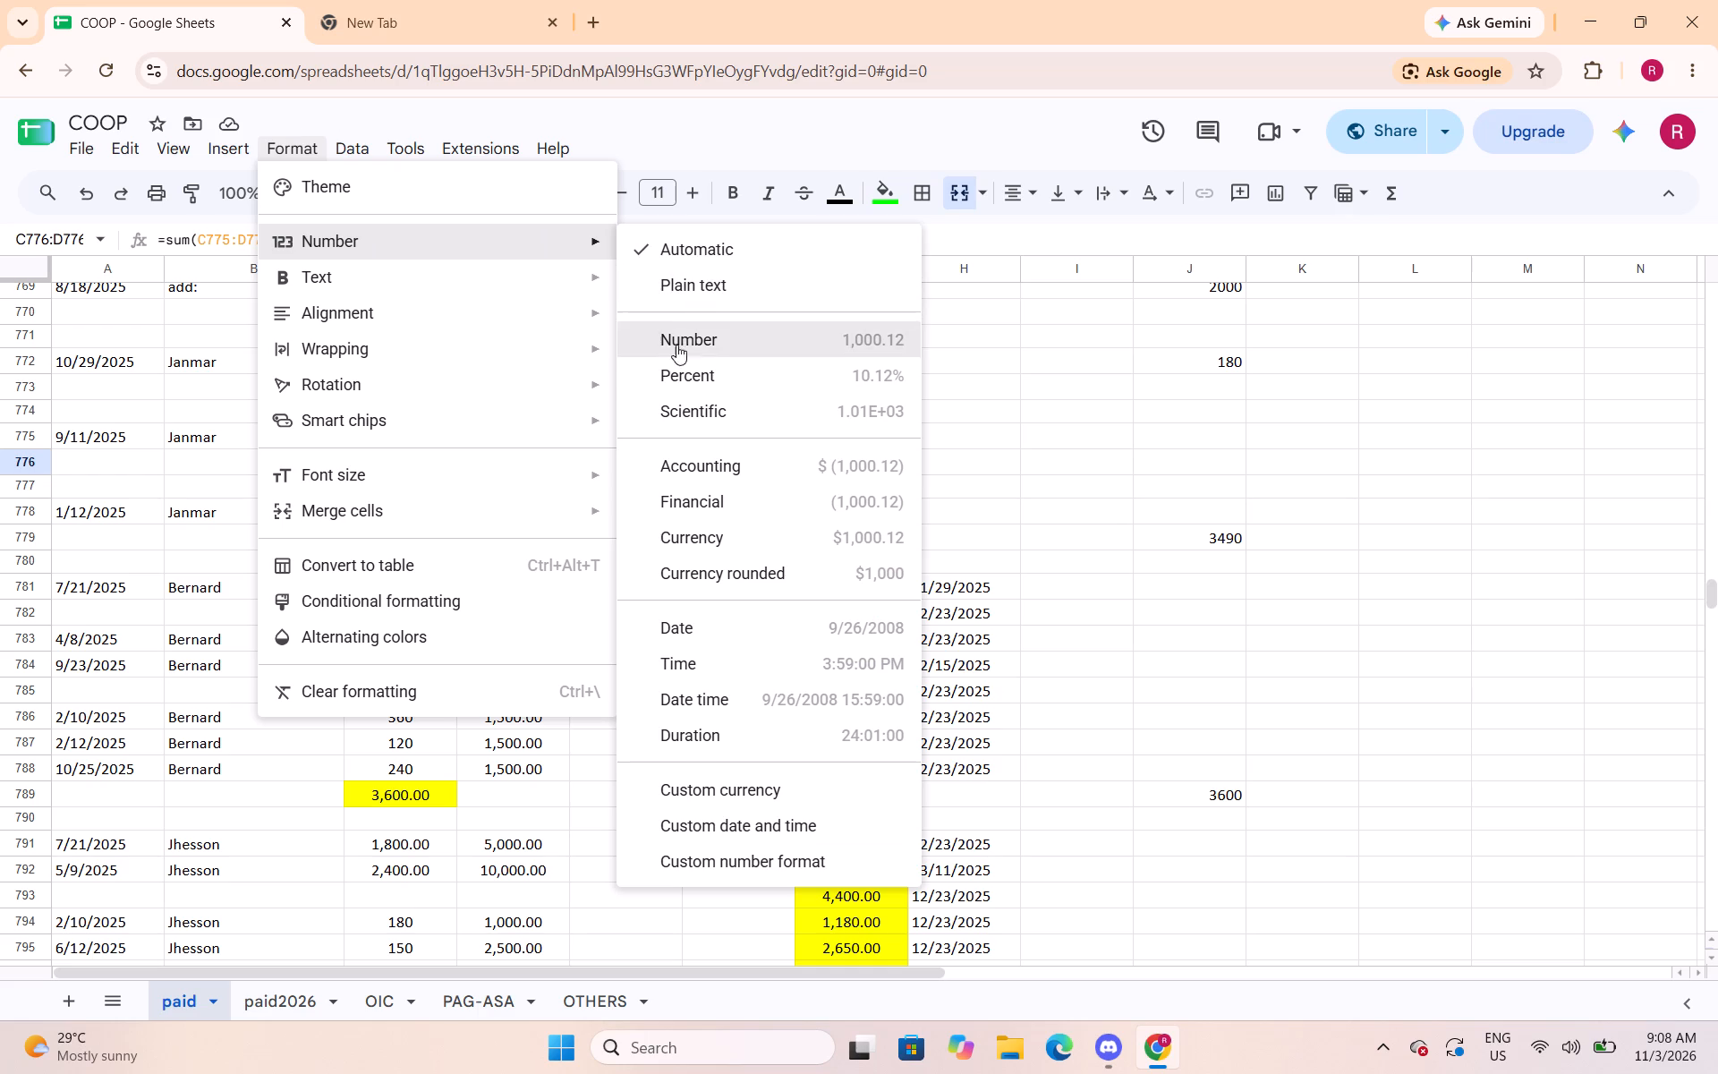
pyautogui.click(725, 335)
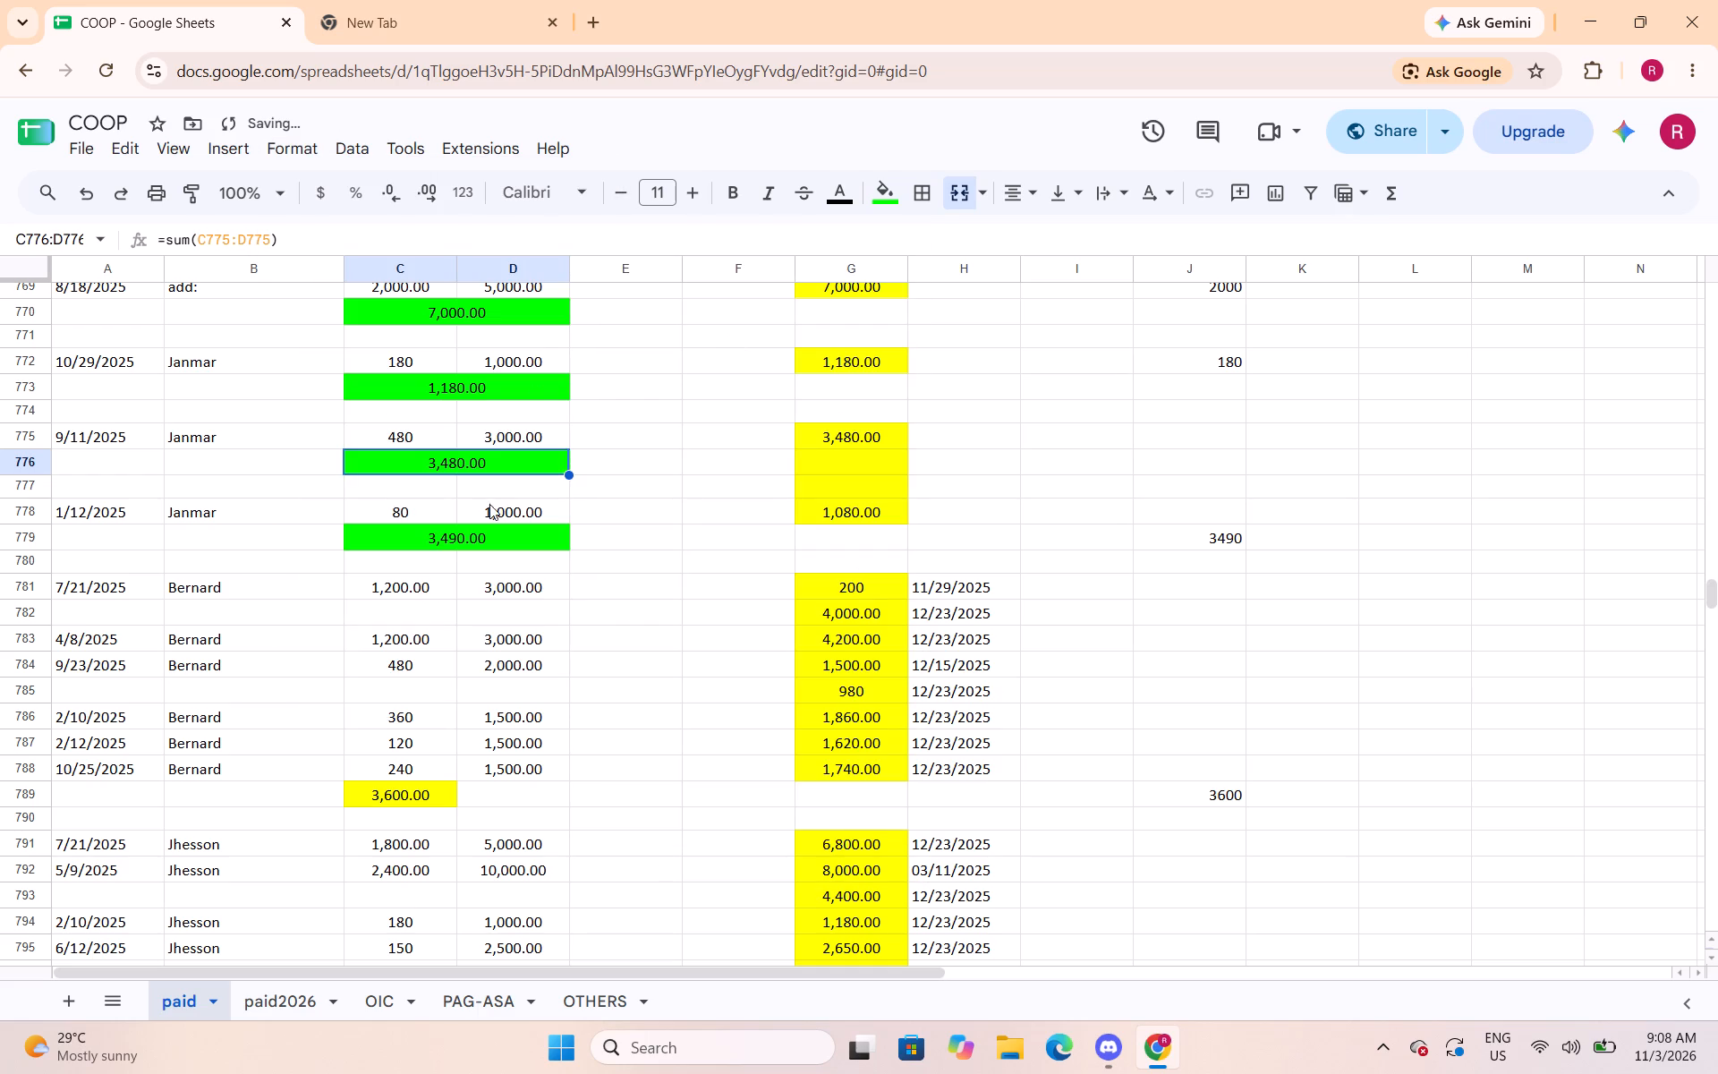
# Change the fill of the blank cells G776:G777 to white.
pyautogui.moveTo(836, 465); pyautogui.dragTo(840, 482)
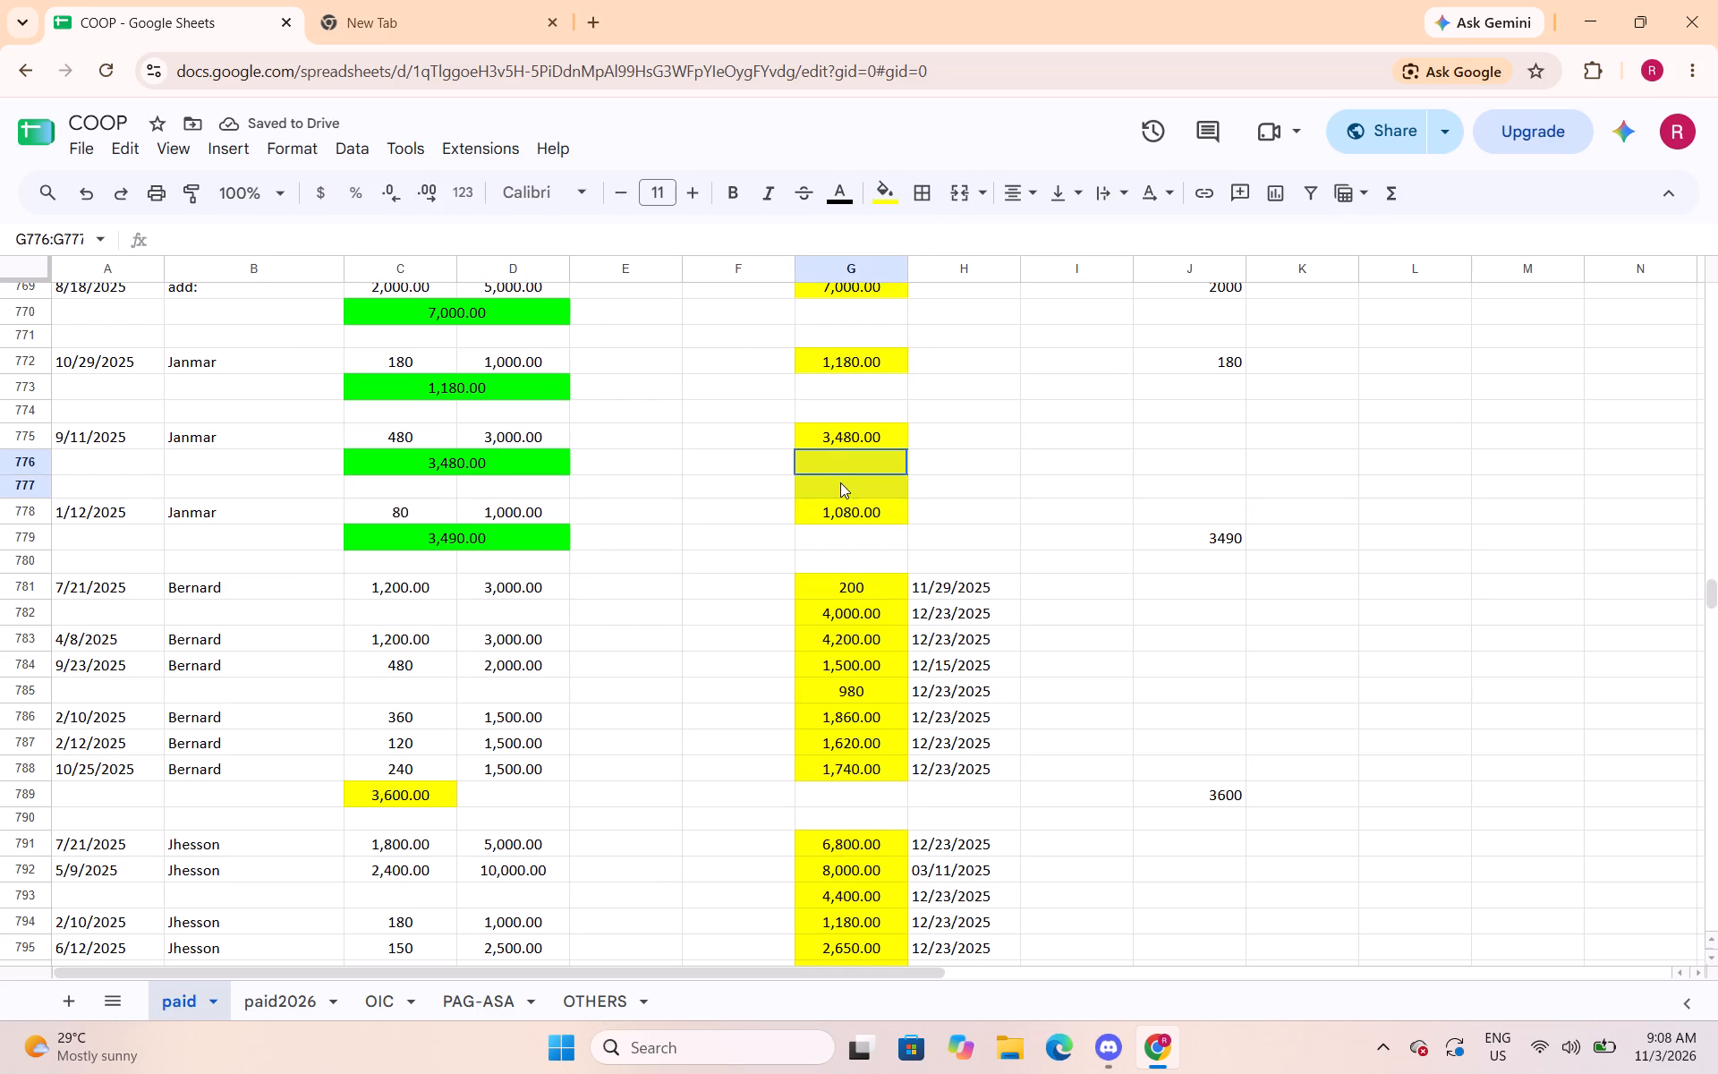
pyautogui.moveTo(840, 482); pyautogui.dragTo(840, 483)
pyautogui.click(883, 195)
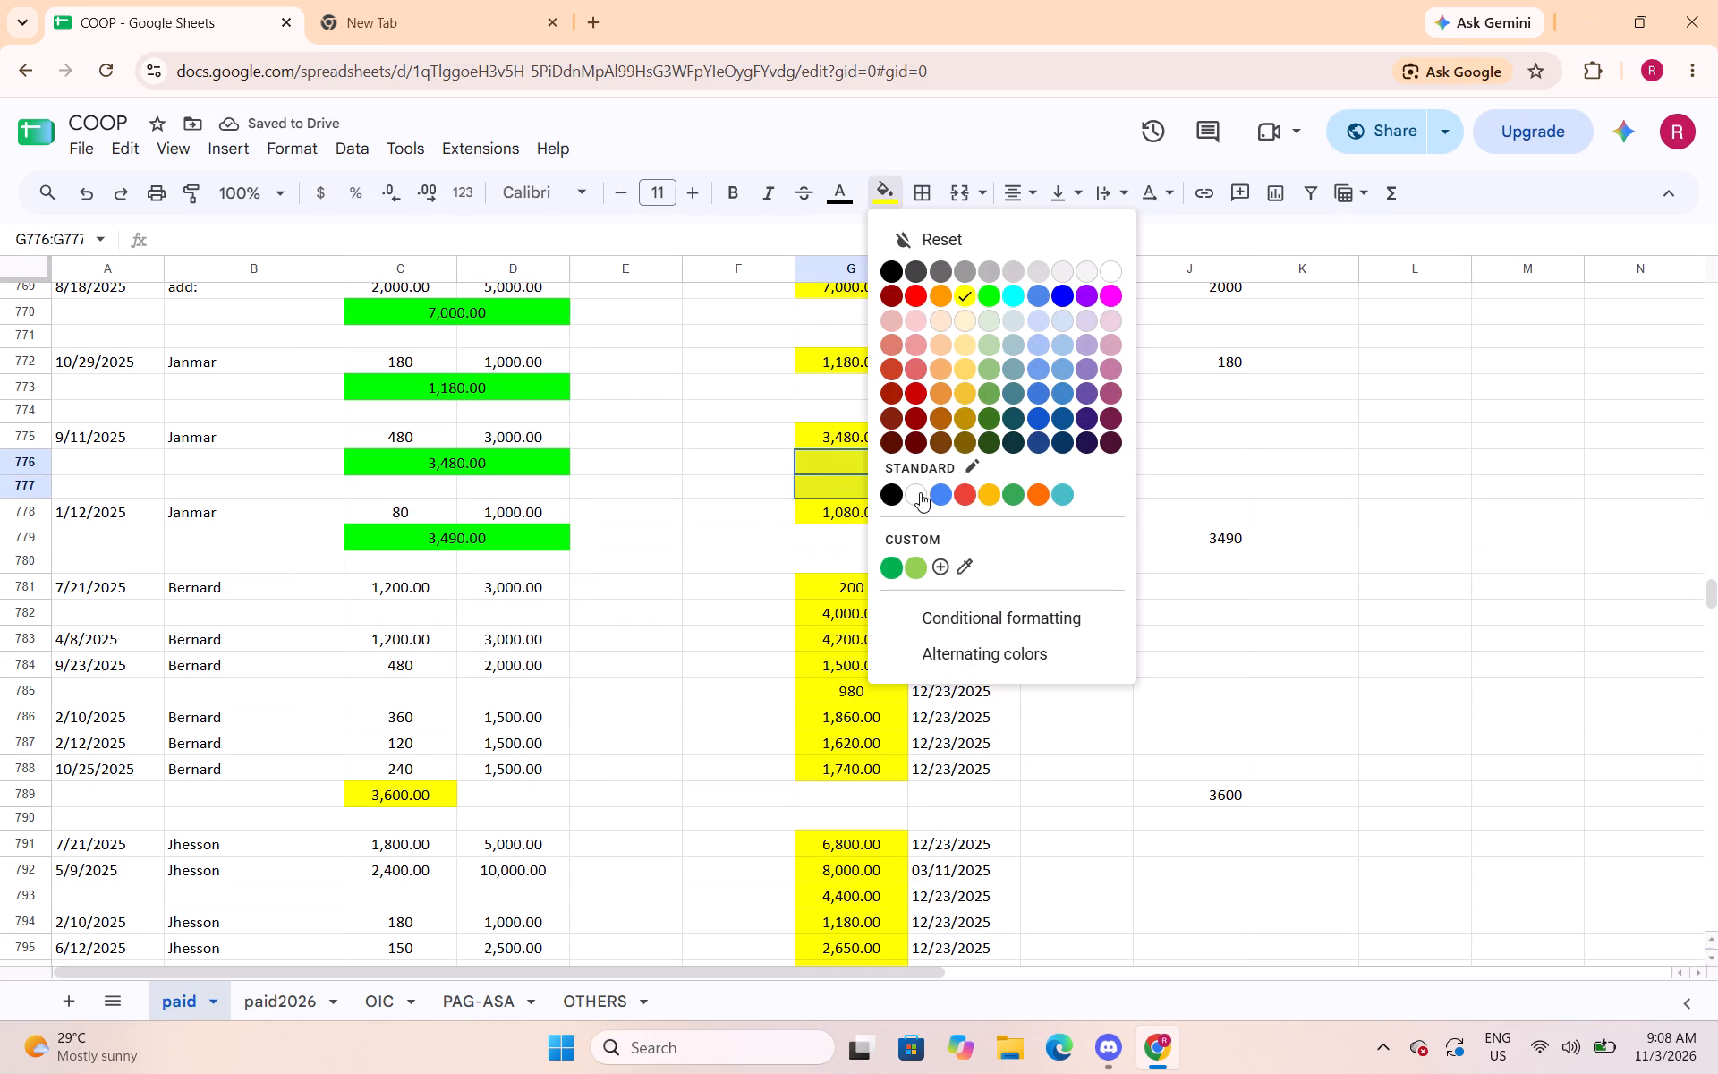
pyautogui.click(919, 492)
# Enter the 9/11/2025 loan's interest of 480 in cell J775.
pyautogui.click(1173, 443)
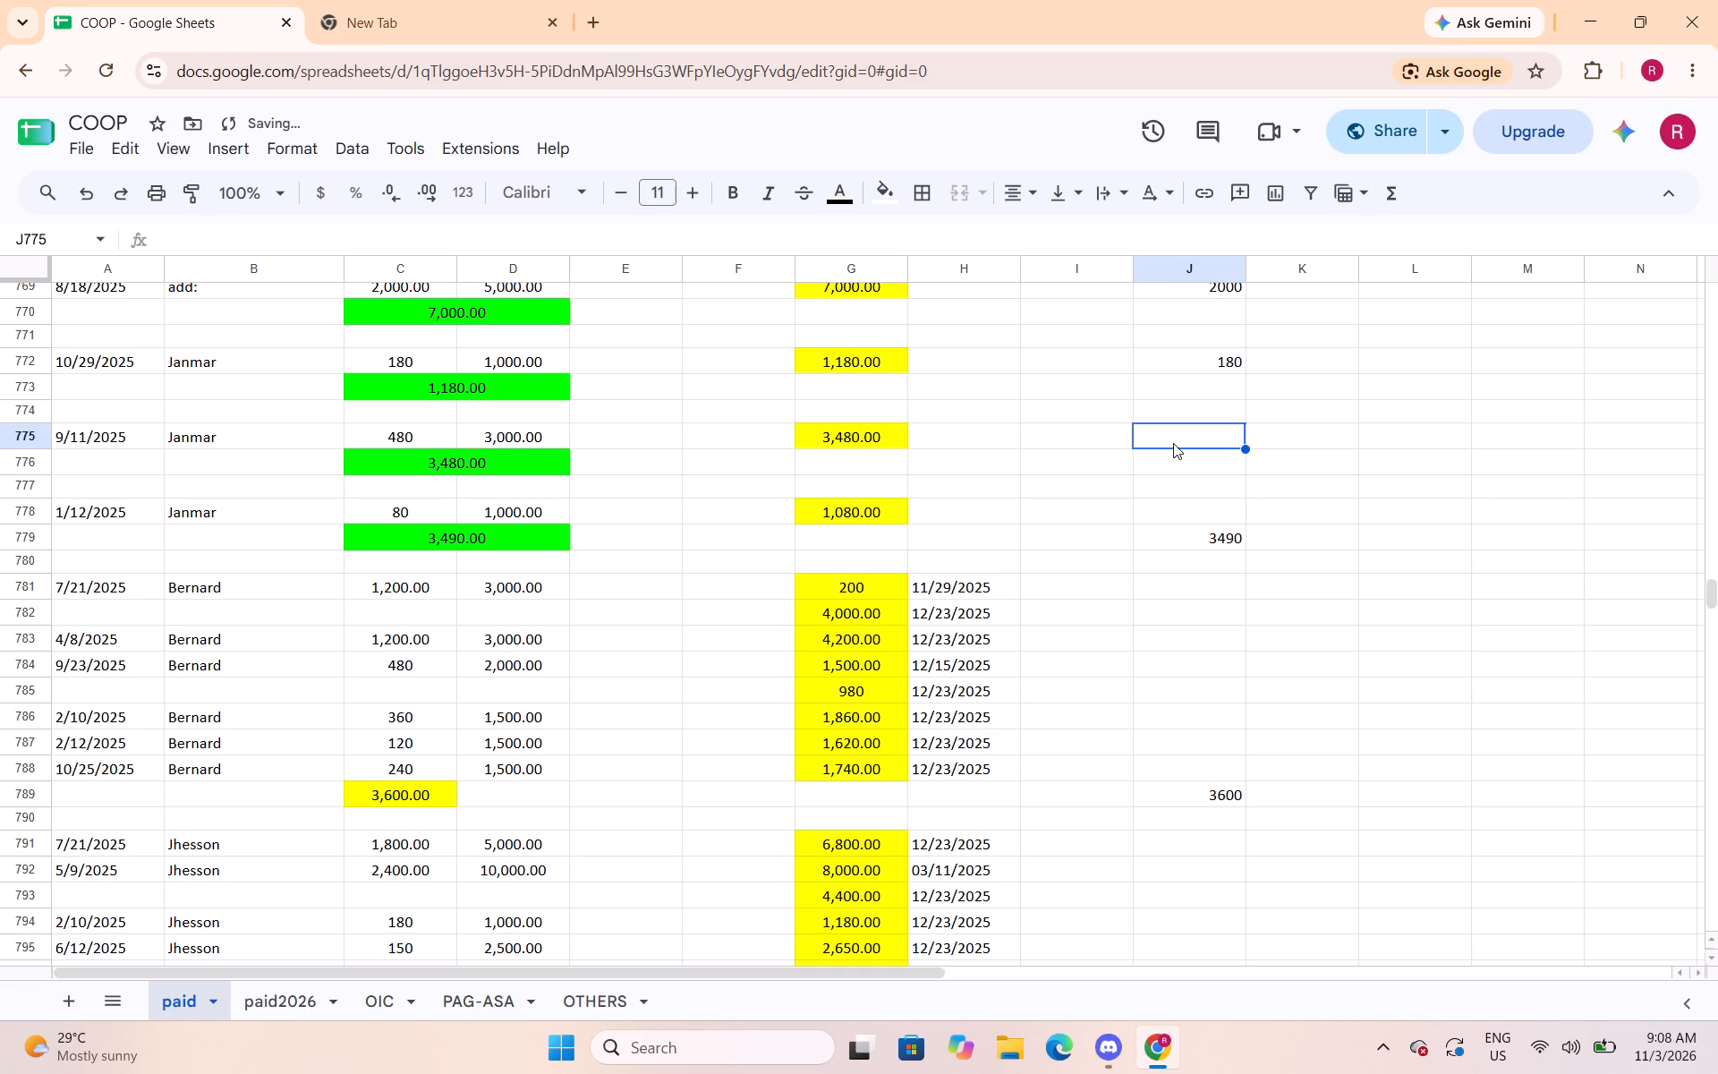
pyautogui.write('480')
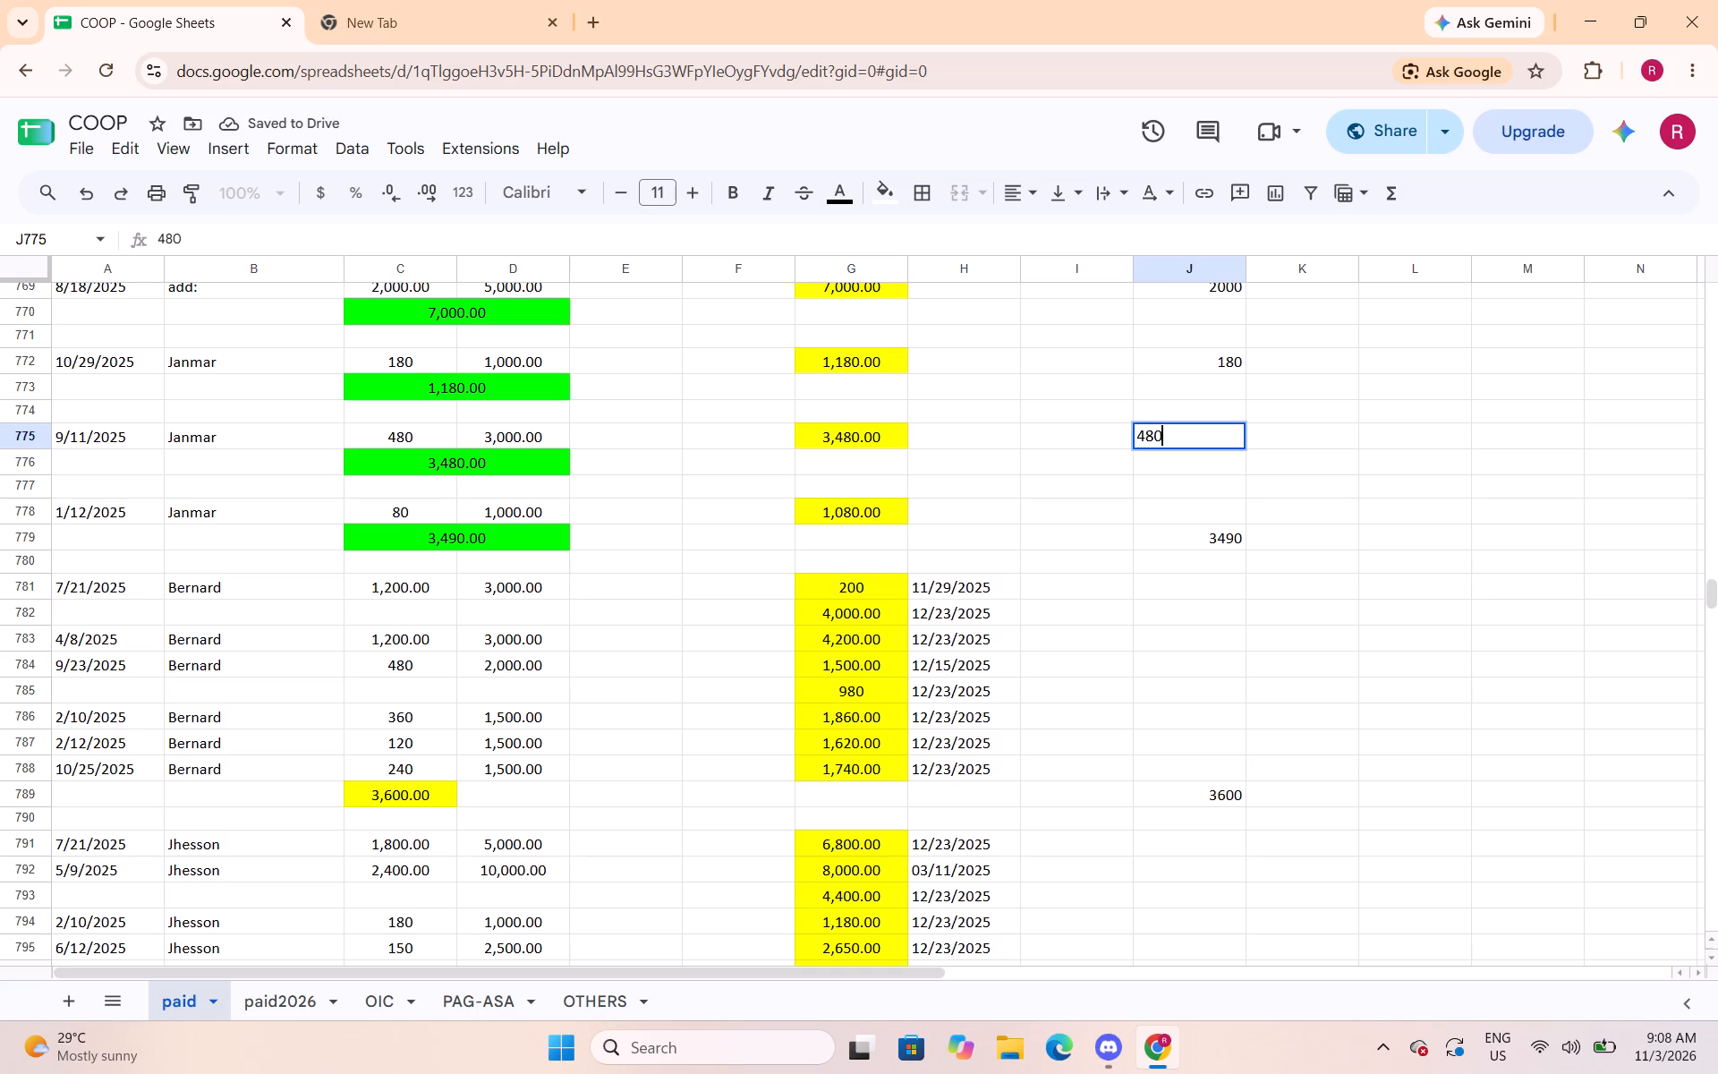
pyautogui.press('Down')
# Replace the combined amount in J779 with the 1/12/2025 loan's interest of 80.
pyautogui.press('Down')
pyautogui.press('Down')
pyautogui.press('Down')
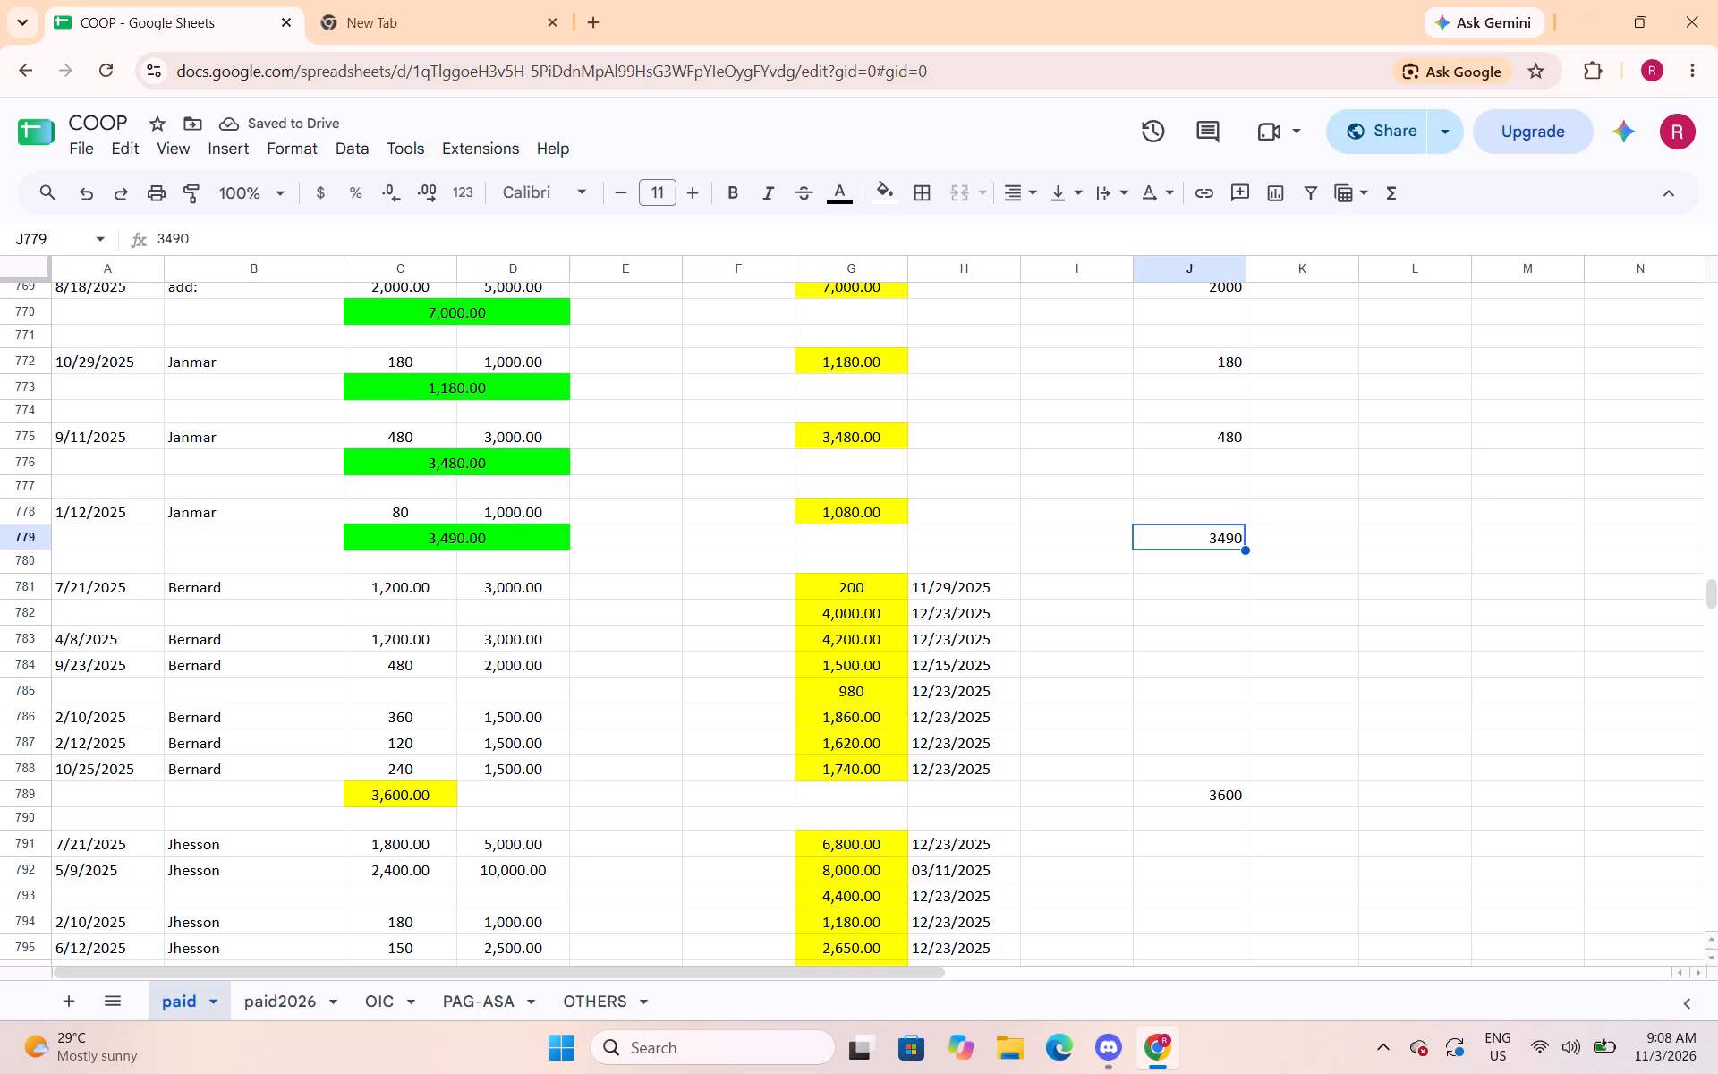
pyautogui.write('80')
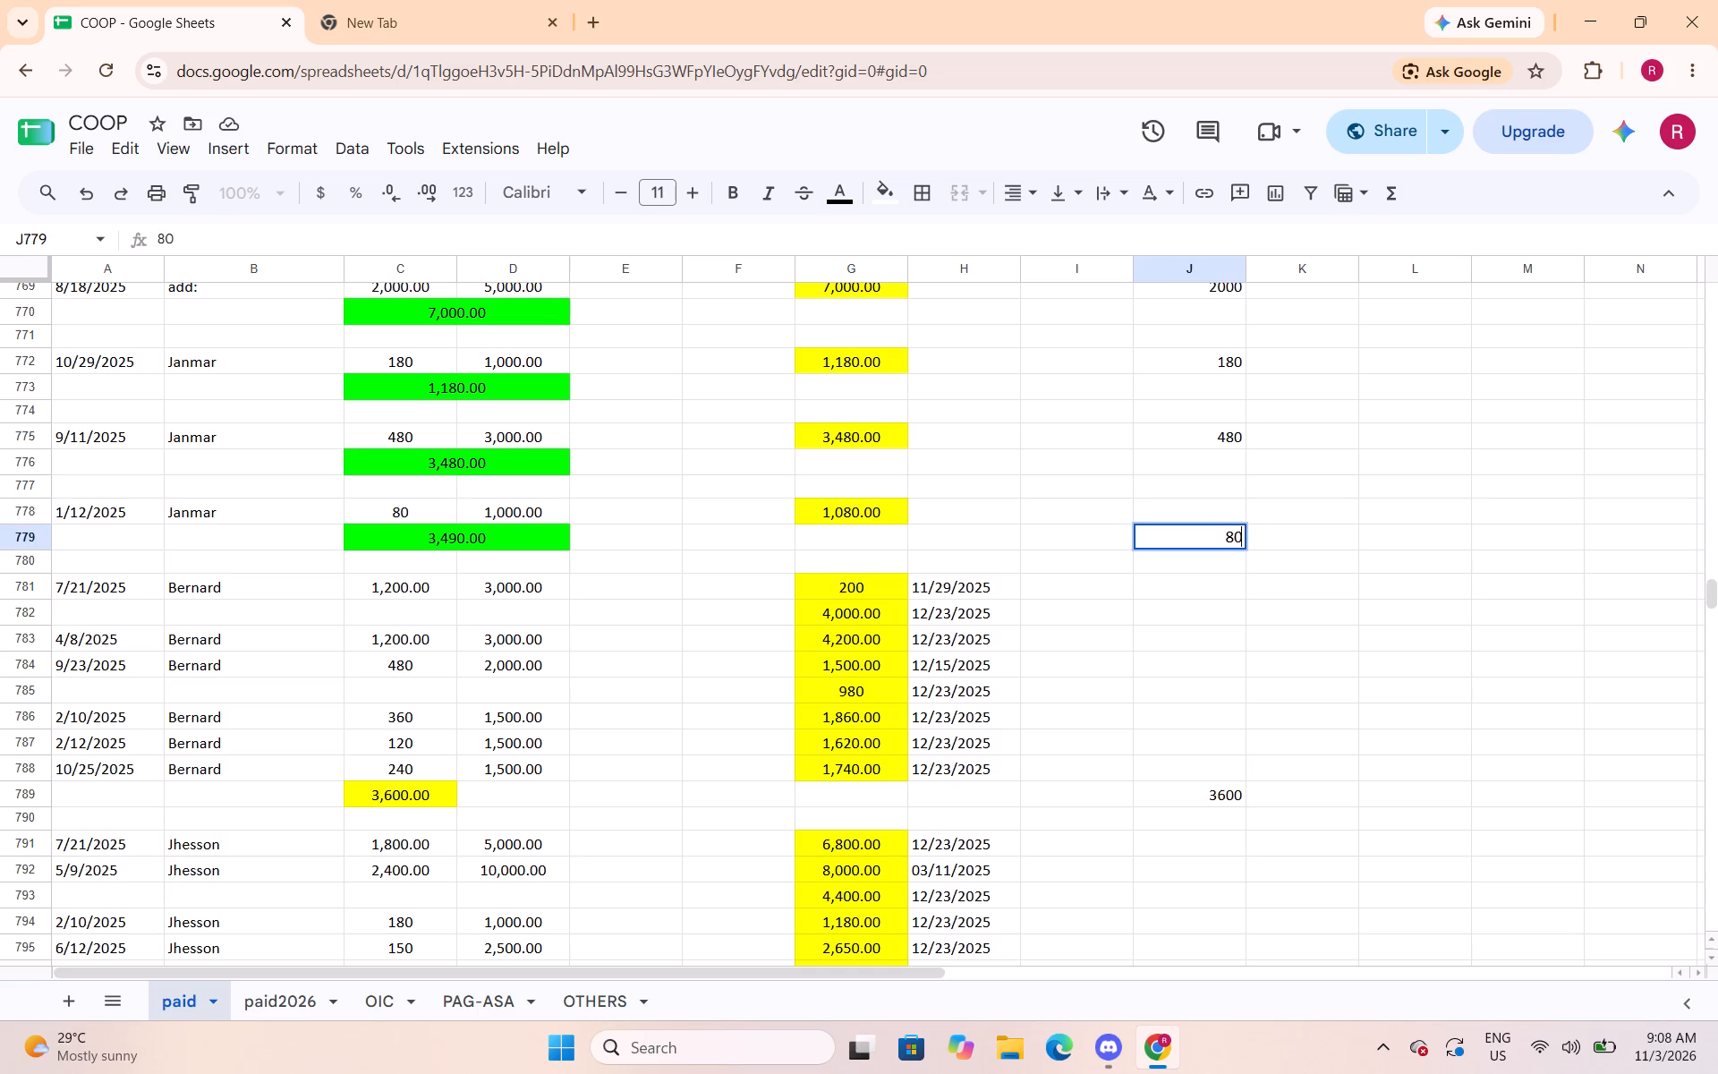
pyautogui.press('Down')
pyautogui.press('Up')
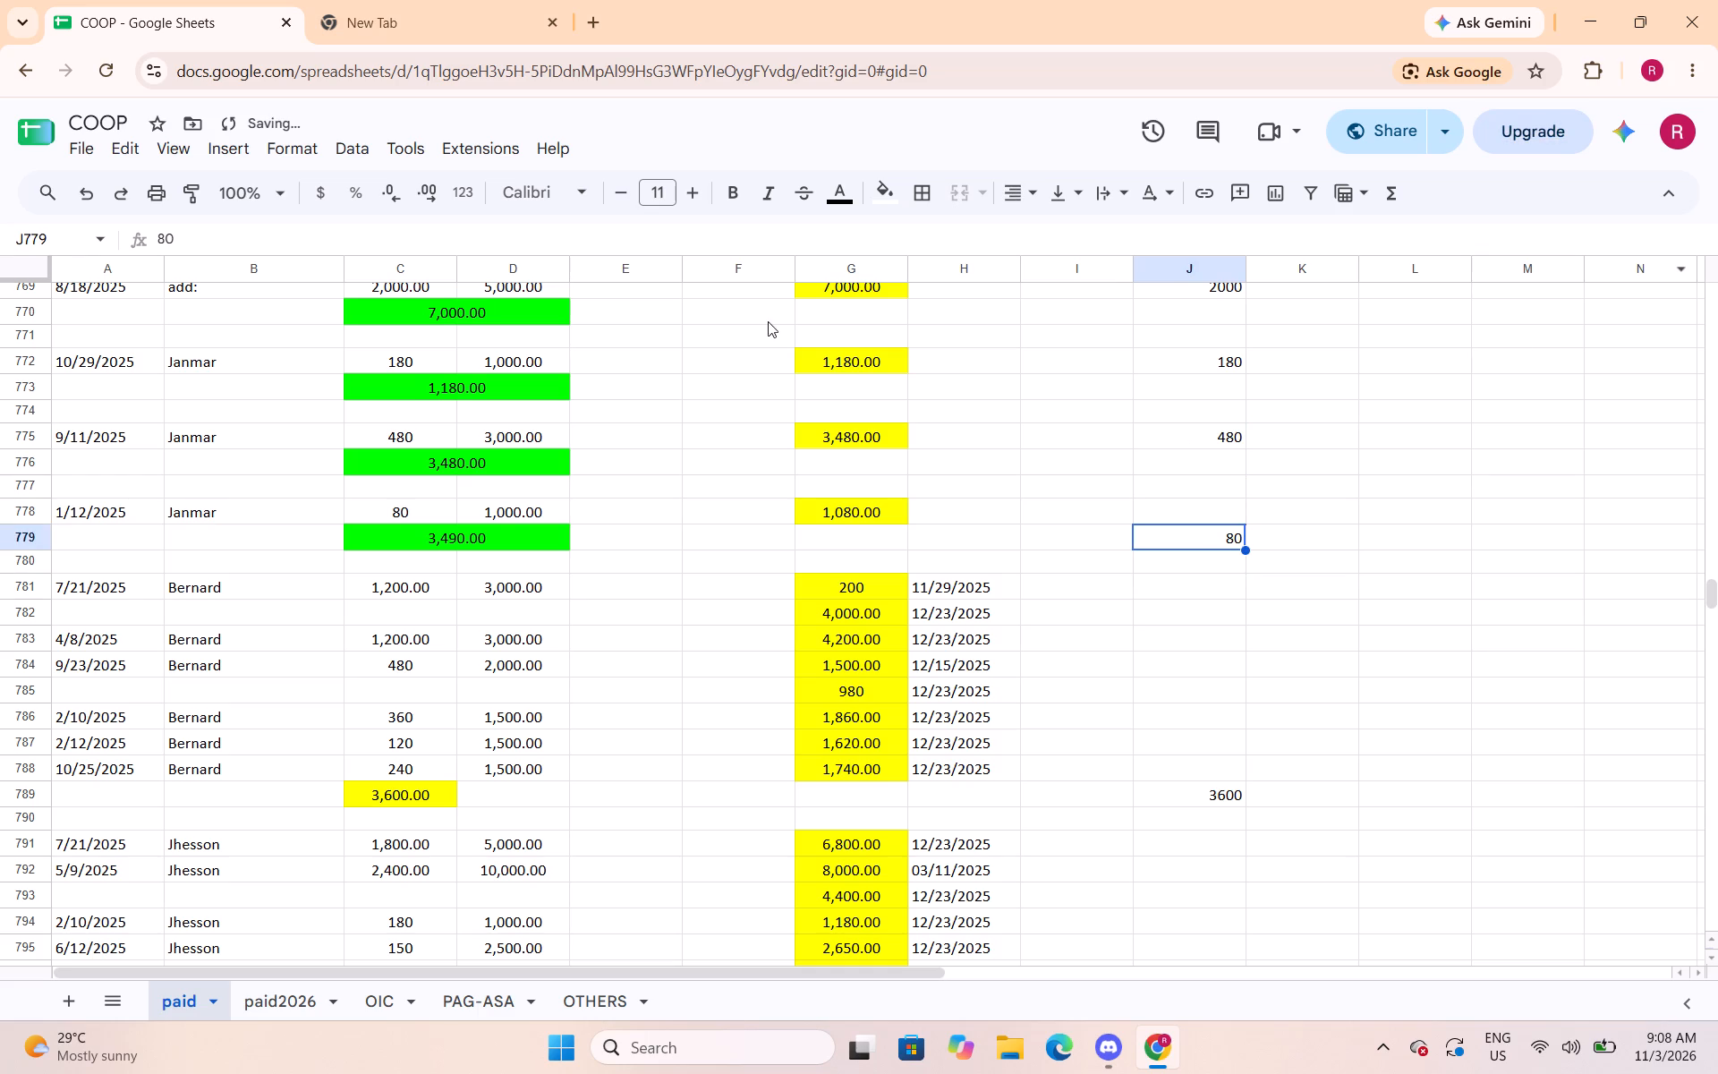
# Replace the merged total C779:D779 under the 1/12/2025 loan with =sum(C778:D778) and save the sheet.
pyautogui.click(455, 546)
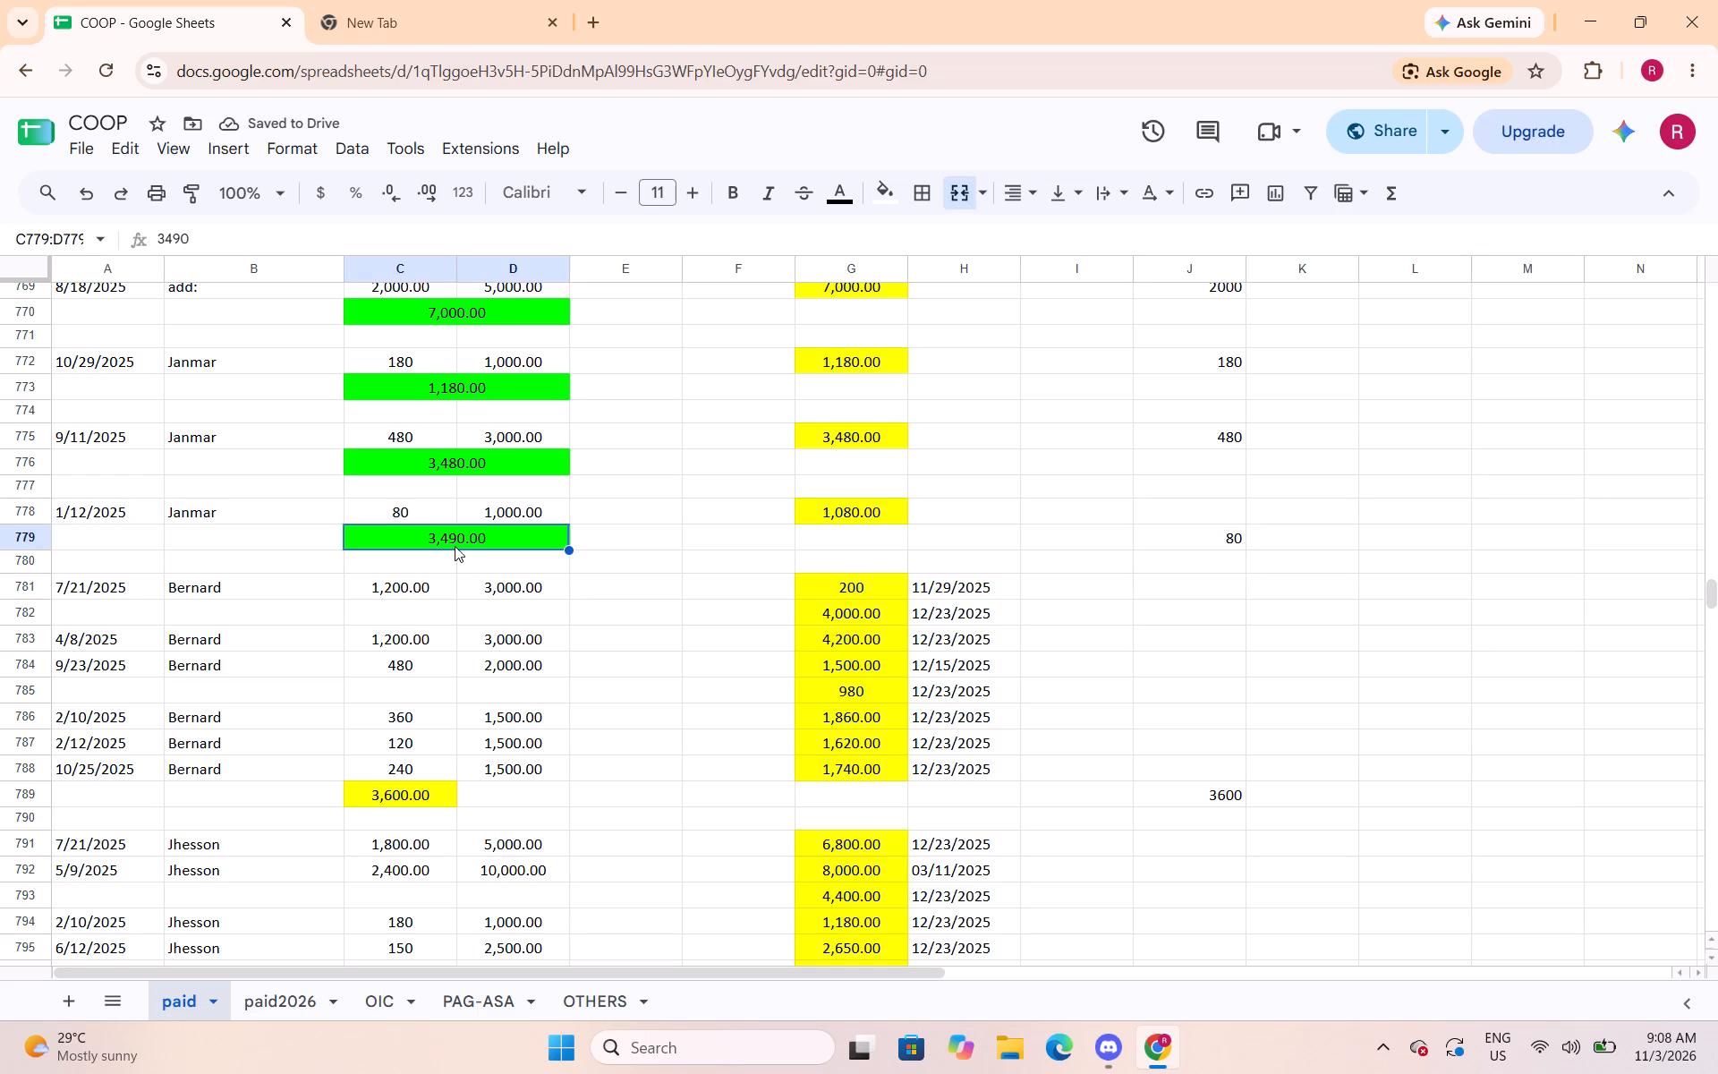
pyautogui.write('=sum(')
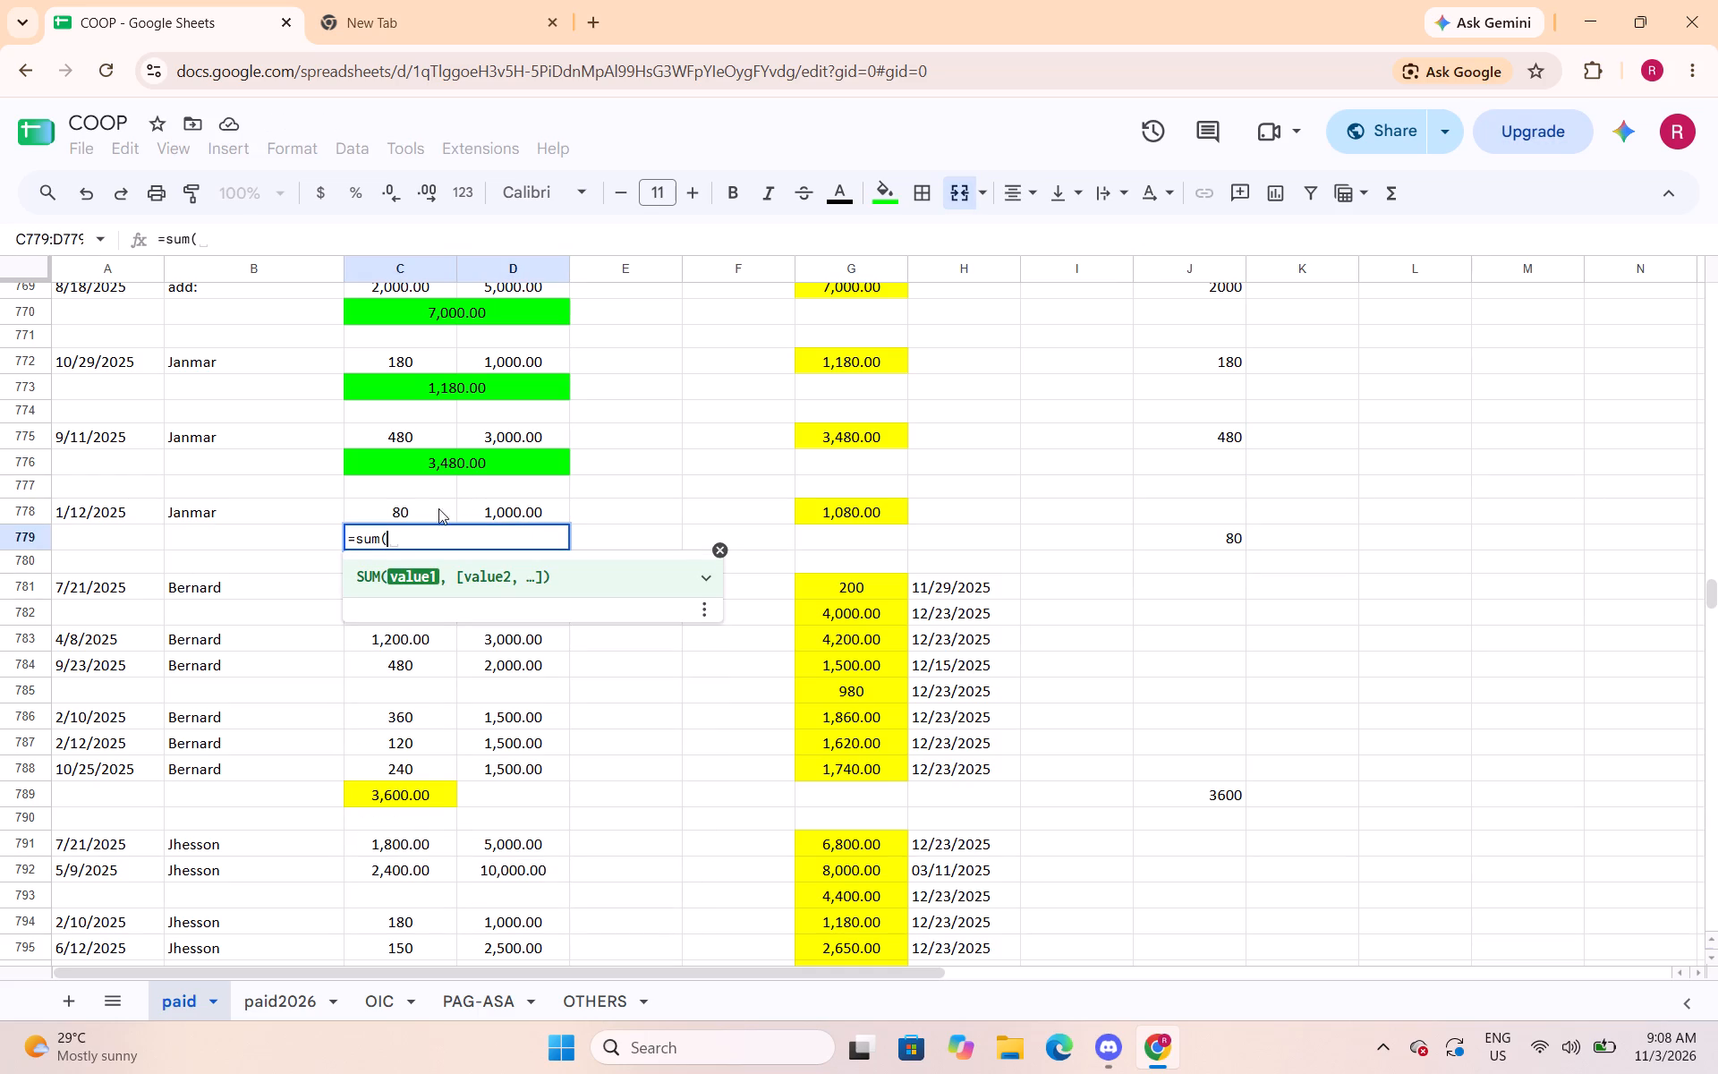
pyautogui.moveTo(434, 508); pyautogui.dragTo(508, 502)
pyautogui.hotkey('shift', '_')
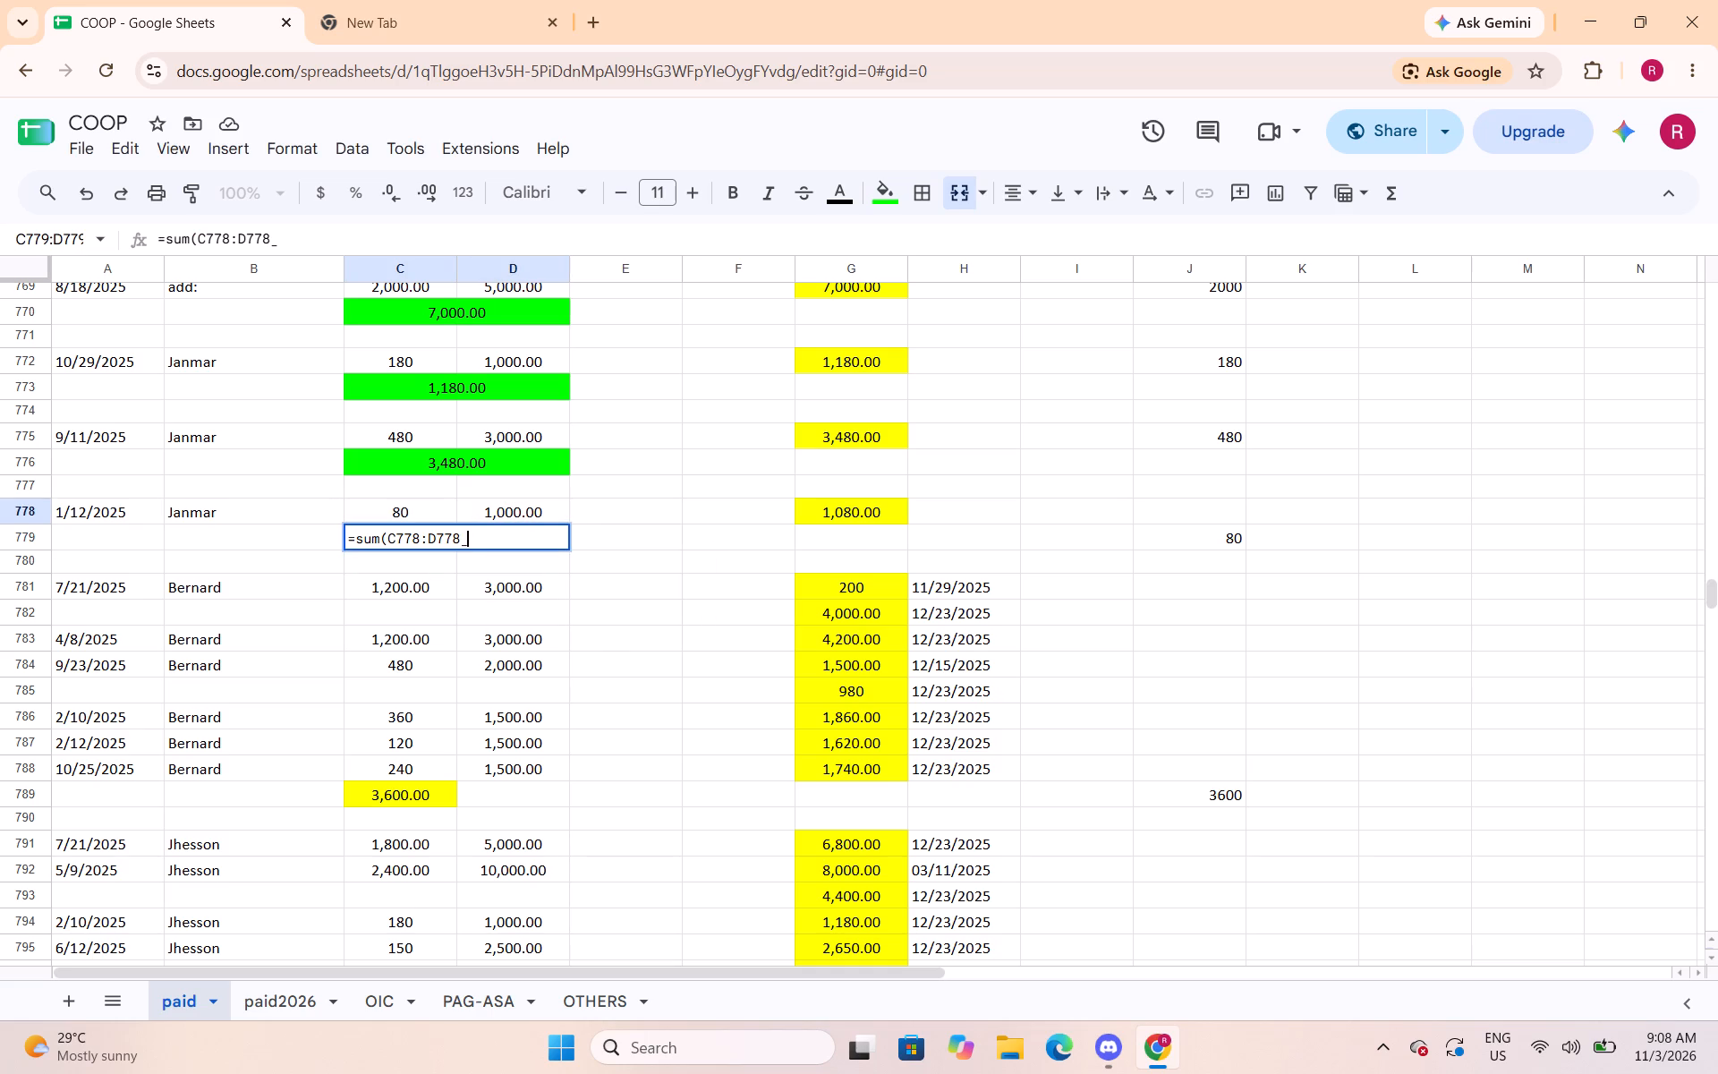
pyautogui.press('Return')
pyautogui.press('Up')
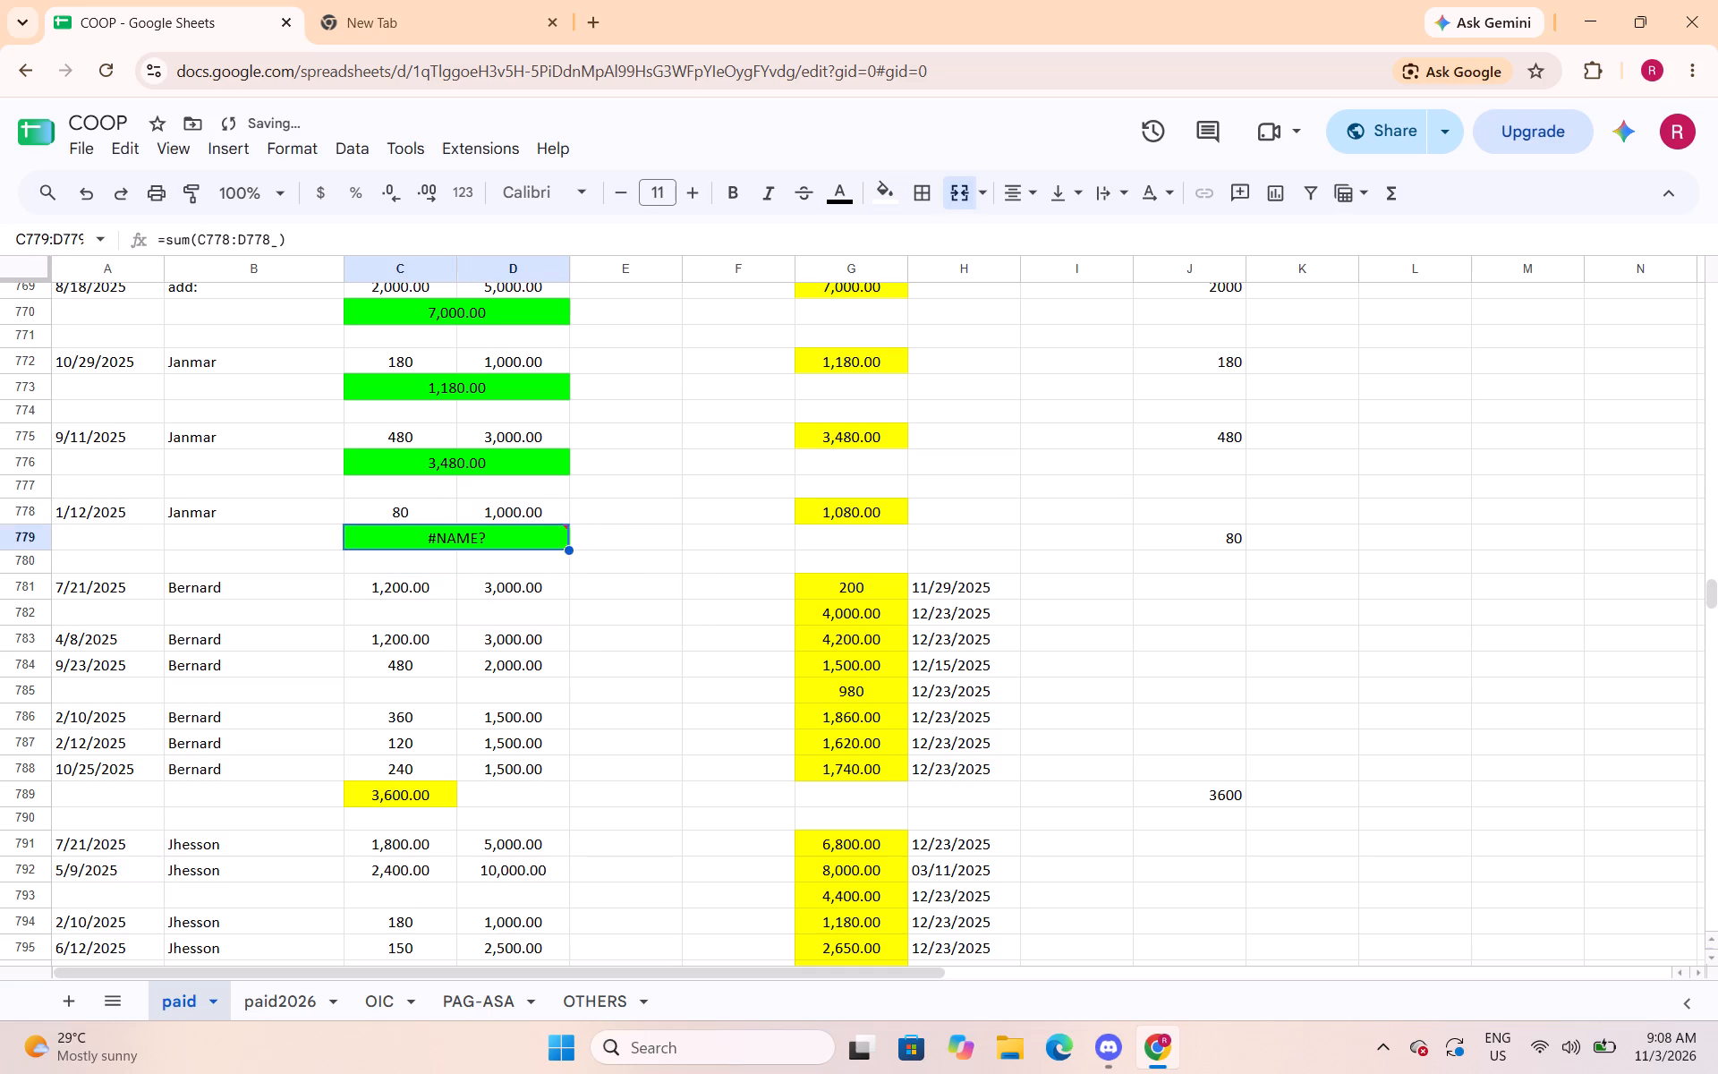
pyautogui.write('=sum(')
pyautogui.moveTo(429, 511); pyautogui.dragTo(479, 506)
pyautogui.hotkey('shift', ')')
pyautogui.press('Return')
pyautogui.press('Up')
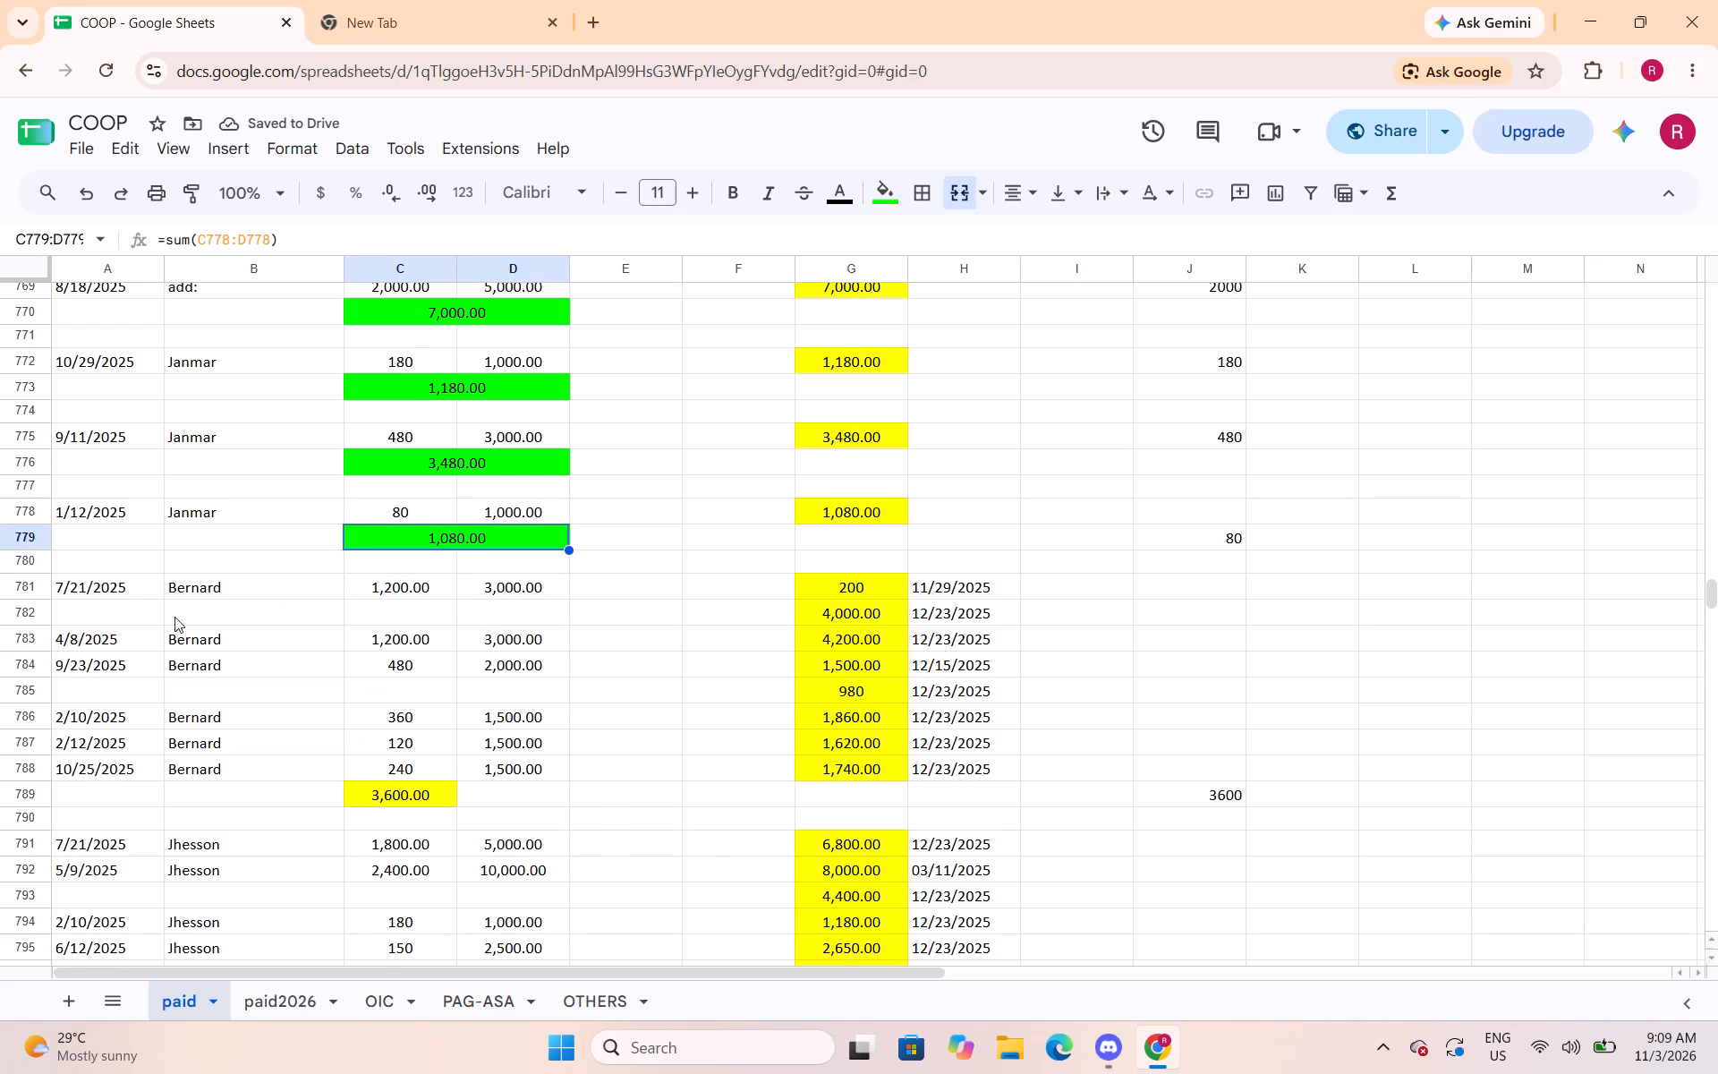
pyautogui.scroll(-1, 174, 617)
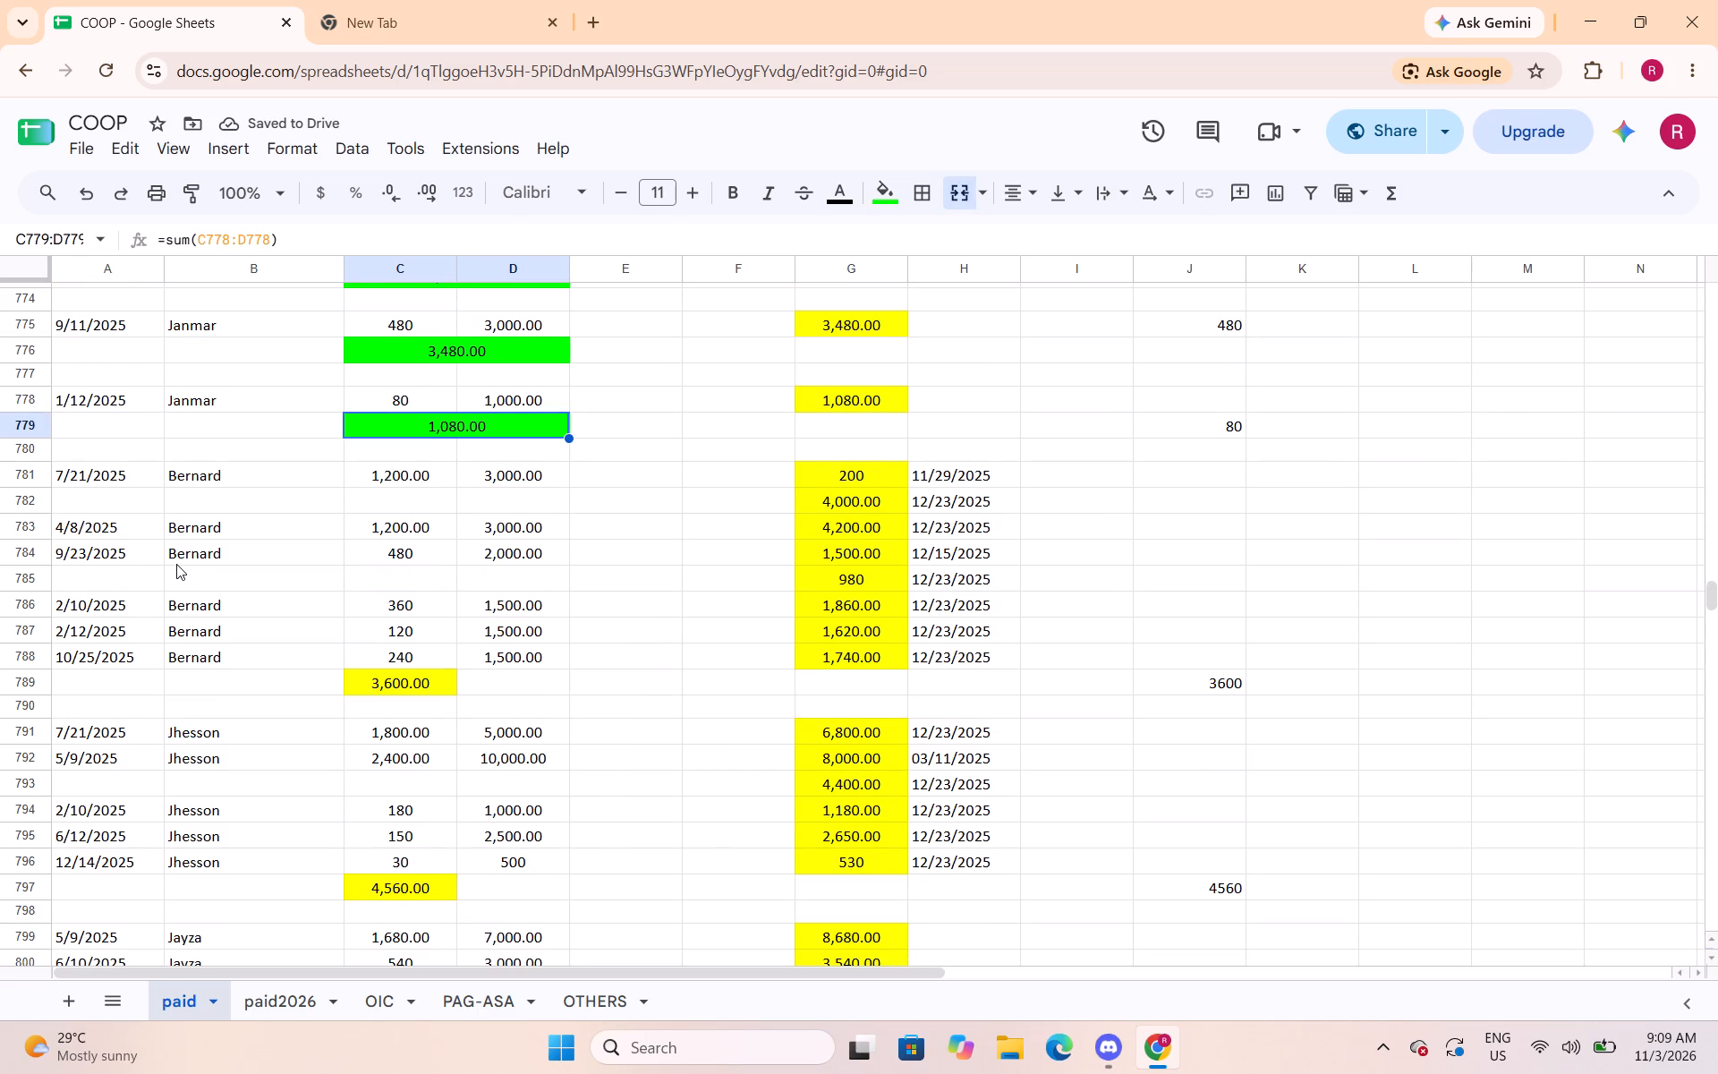
pyautogui.hotkey('ctrl', 's')
pyautogui.hotkey('ctrl', 's')
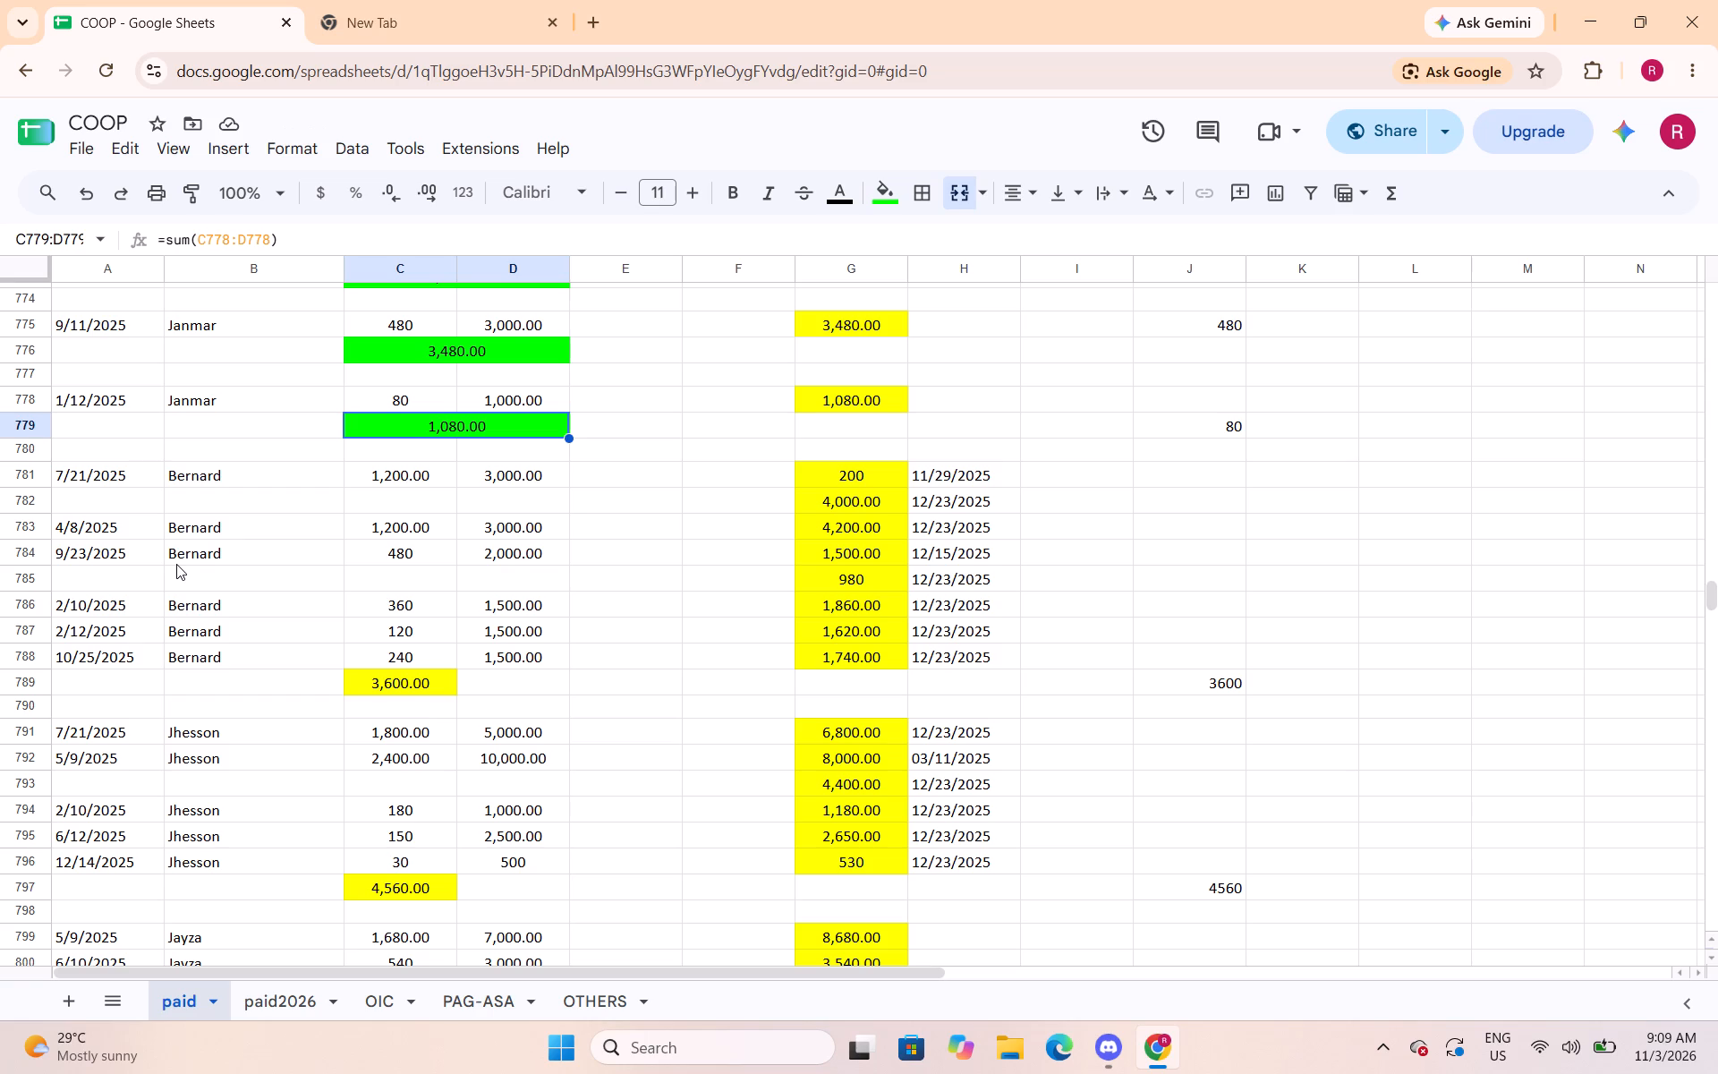
# Insert a row directly below Bernard's 7/21/2025 loan and merge its cells C782:D782.
pyautogui.click(27, 507)
pyautogui.rightClick(27, 507)
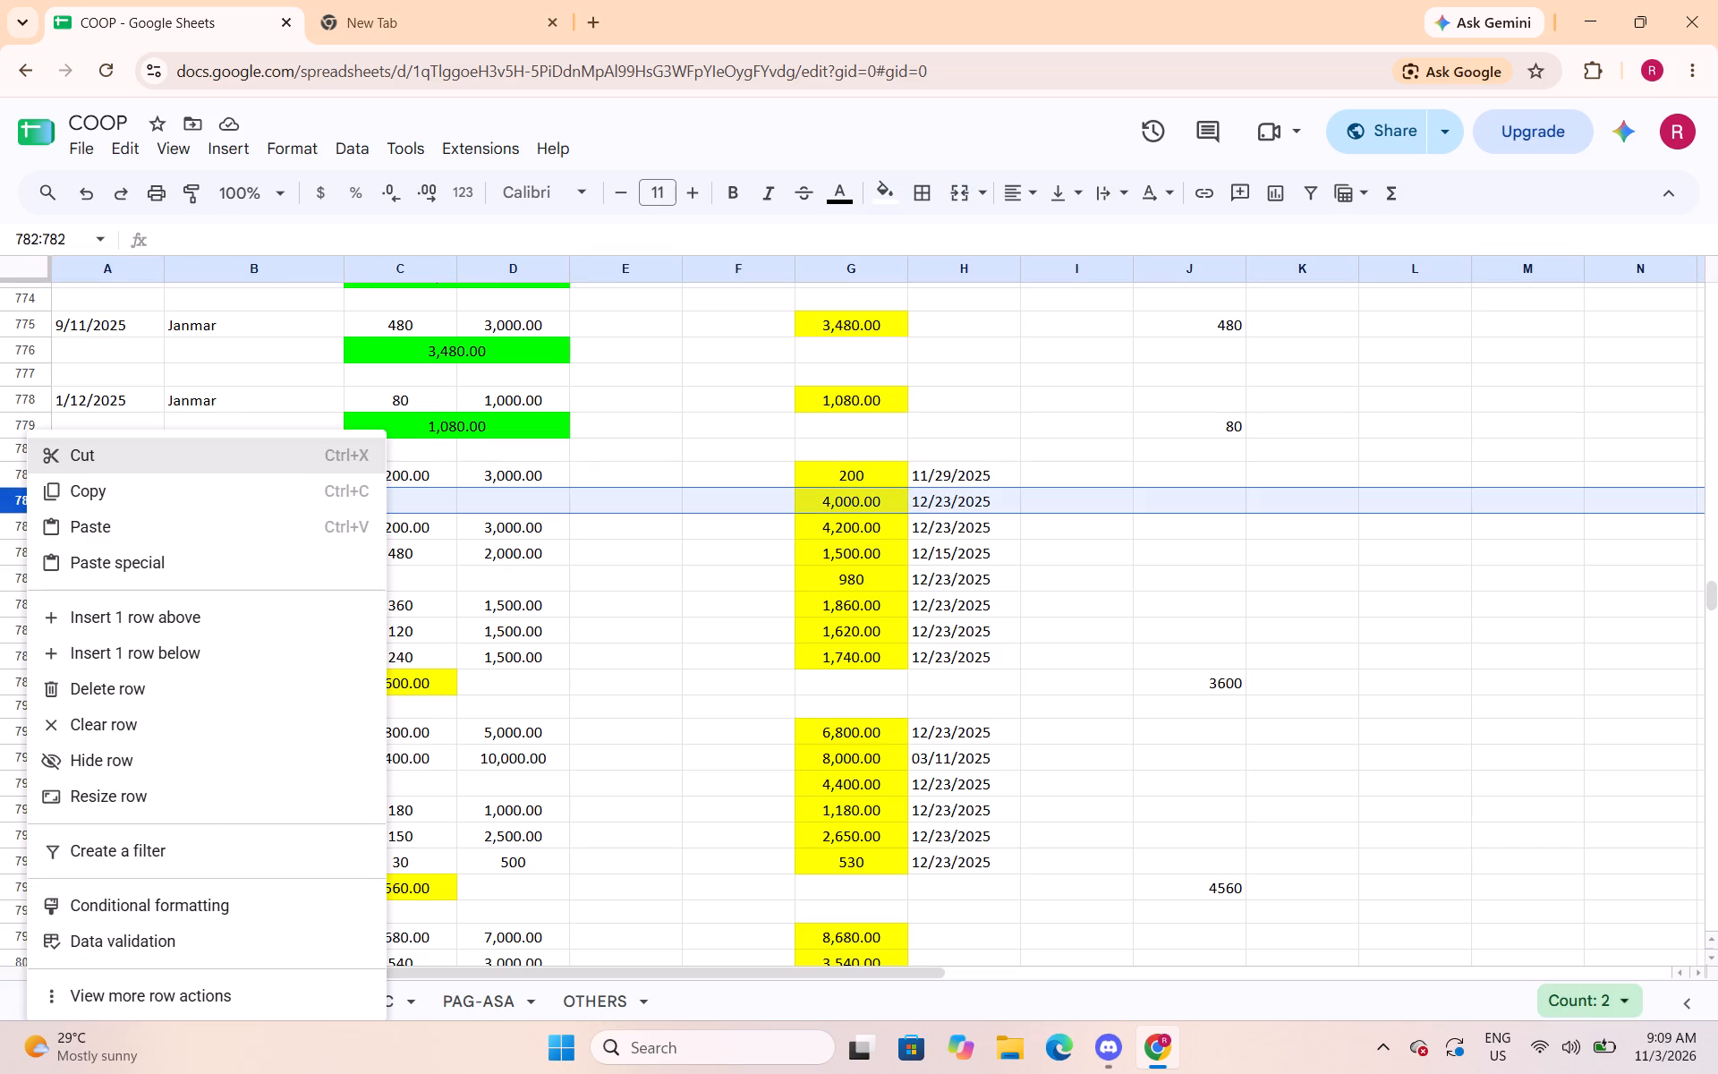
pyautogui.click(156, 623)
pyautogui.moveTo(379, 499); pyautogui.dragTo(455, 502)
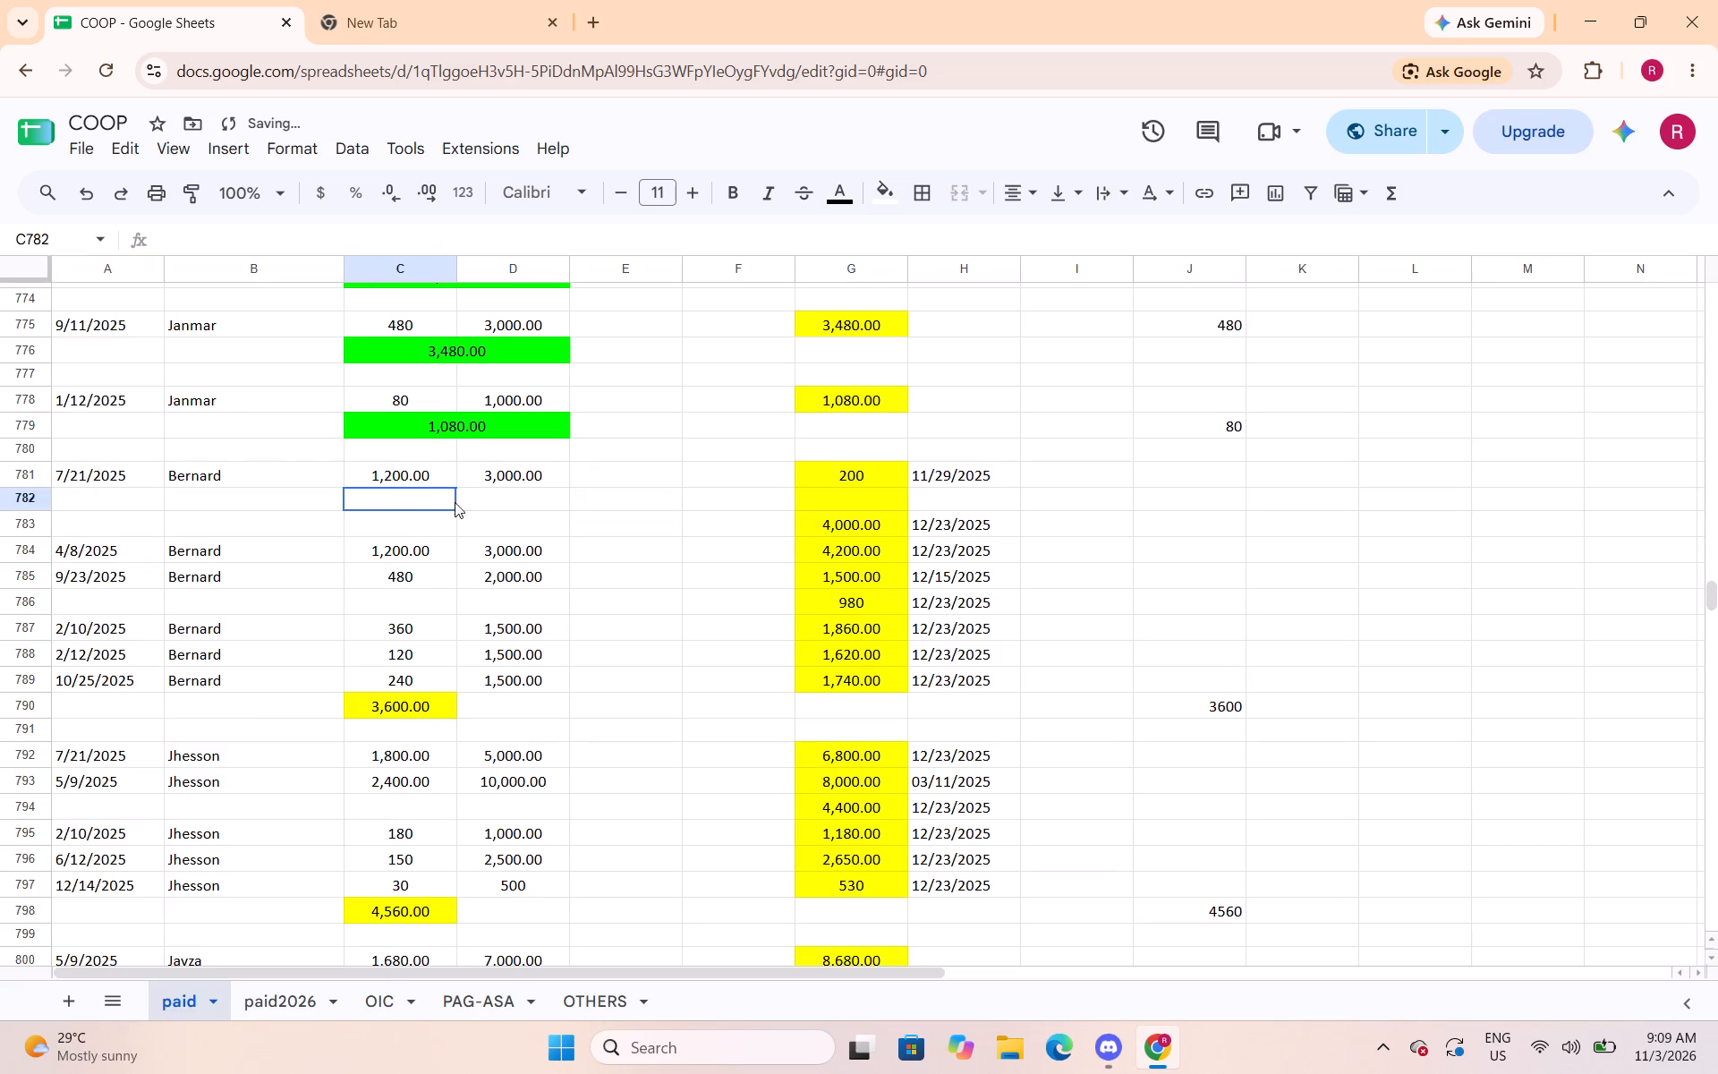
pyautogui.moveTo(455, 502); pyautogui.dragTo(510, 504)
pyautogui.click(966, 197)
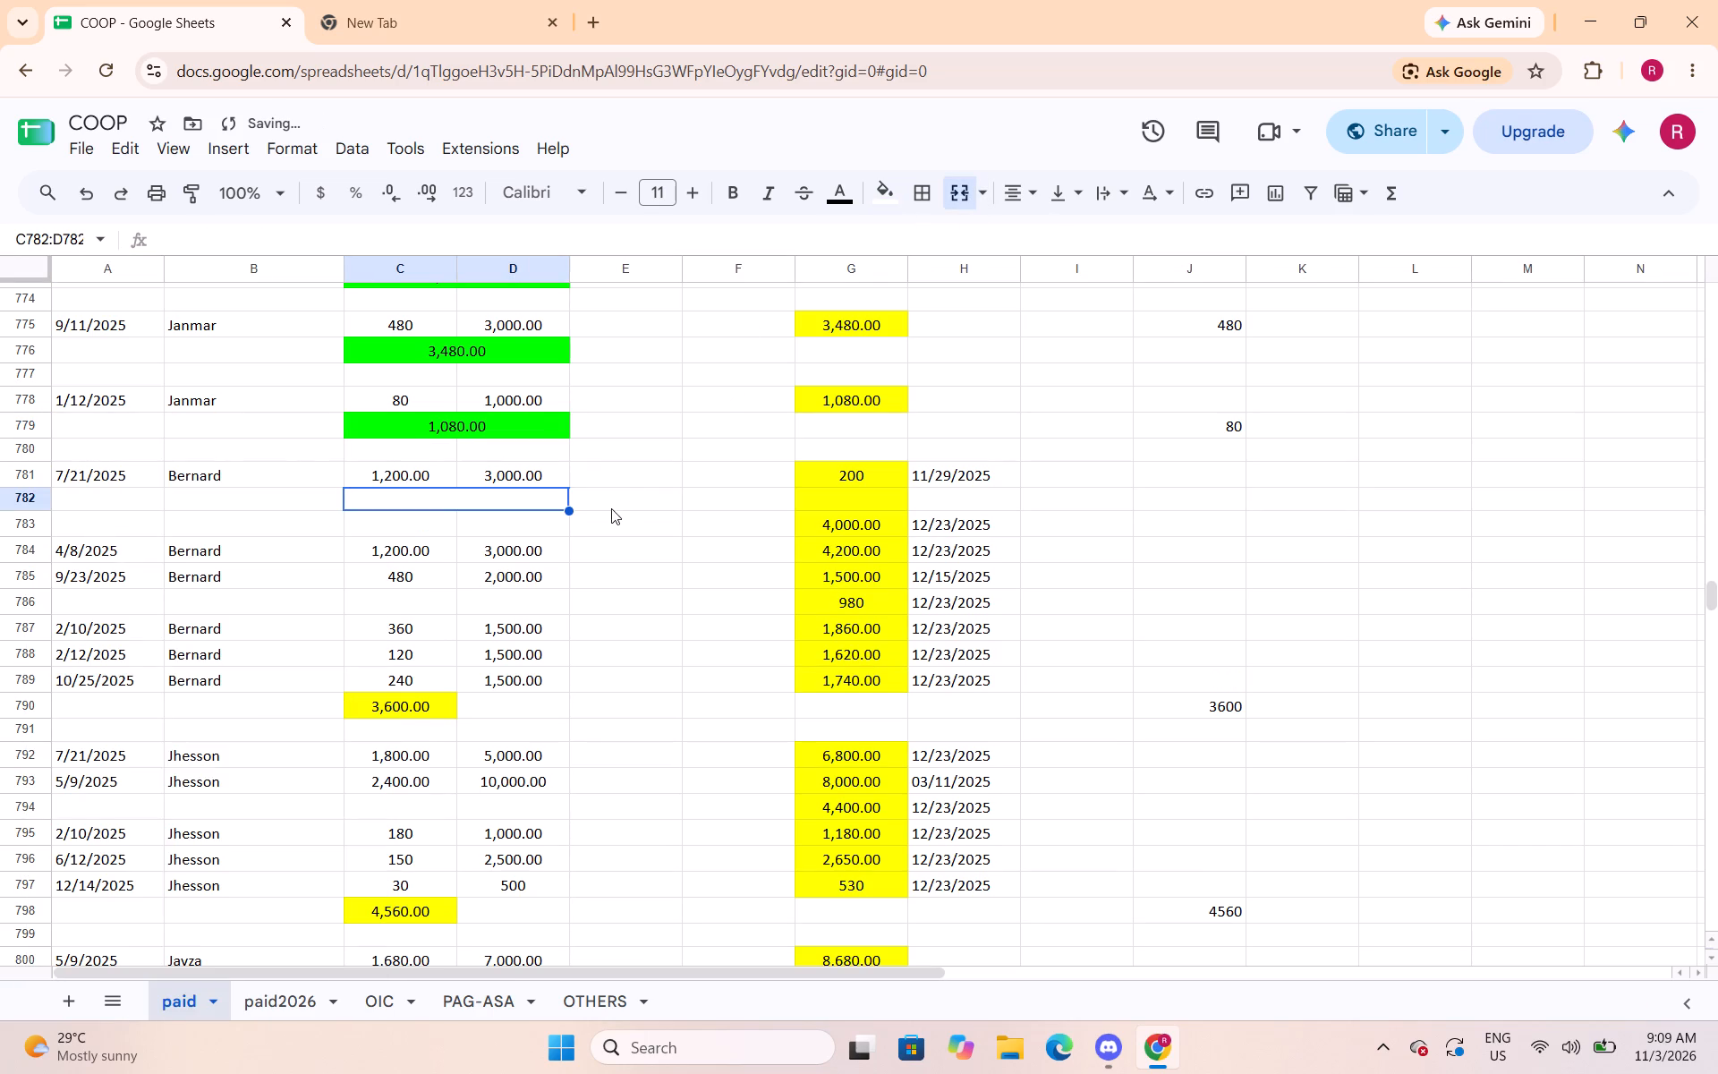
# Enter =sum(C781:D781) in the merged cell C782:D782 and fill it bright green.
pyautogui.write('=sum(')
pyautogui.moveTo(410, 474); pyautogui.dragTo(507, 474)
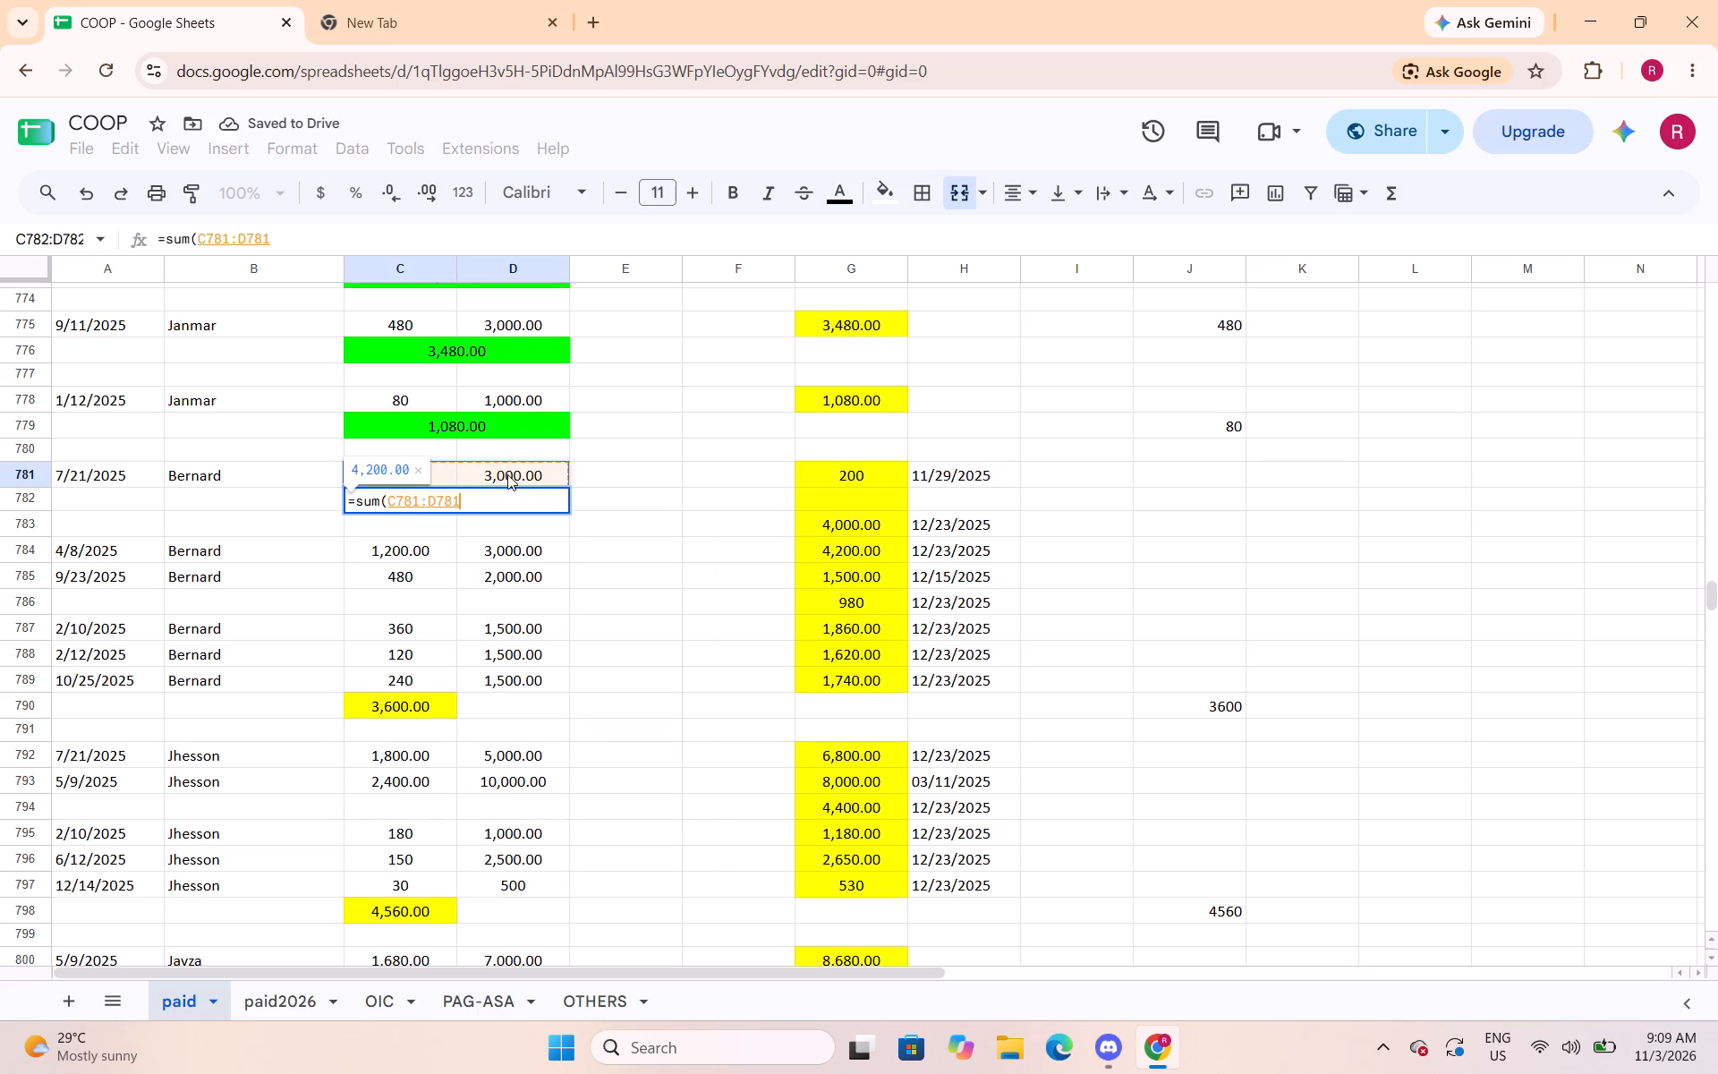
pyautogui.hotkey('shift', ')')
pyautogui.press('Return')
pyautogui.press('Up')
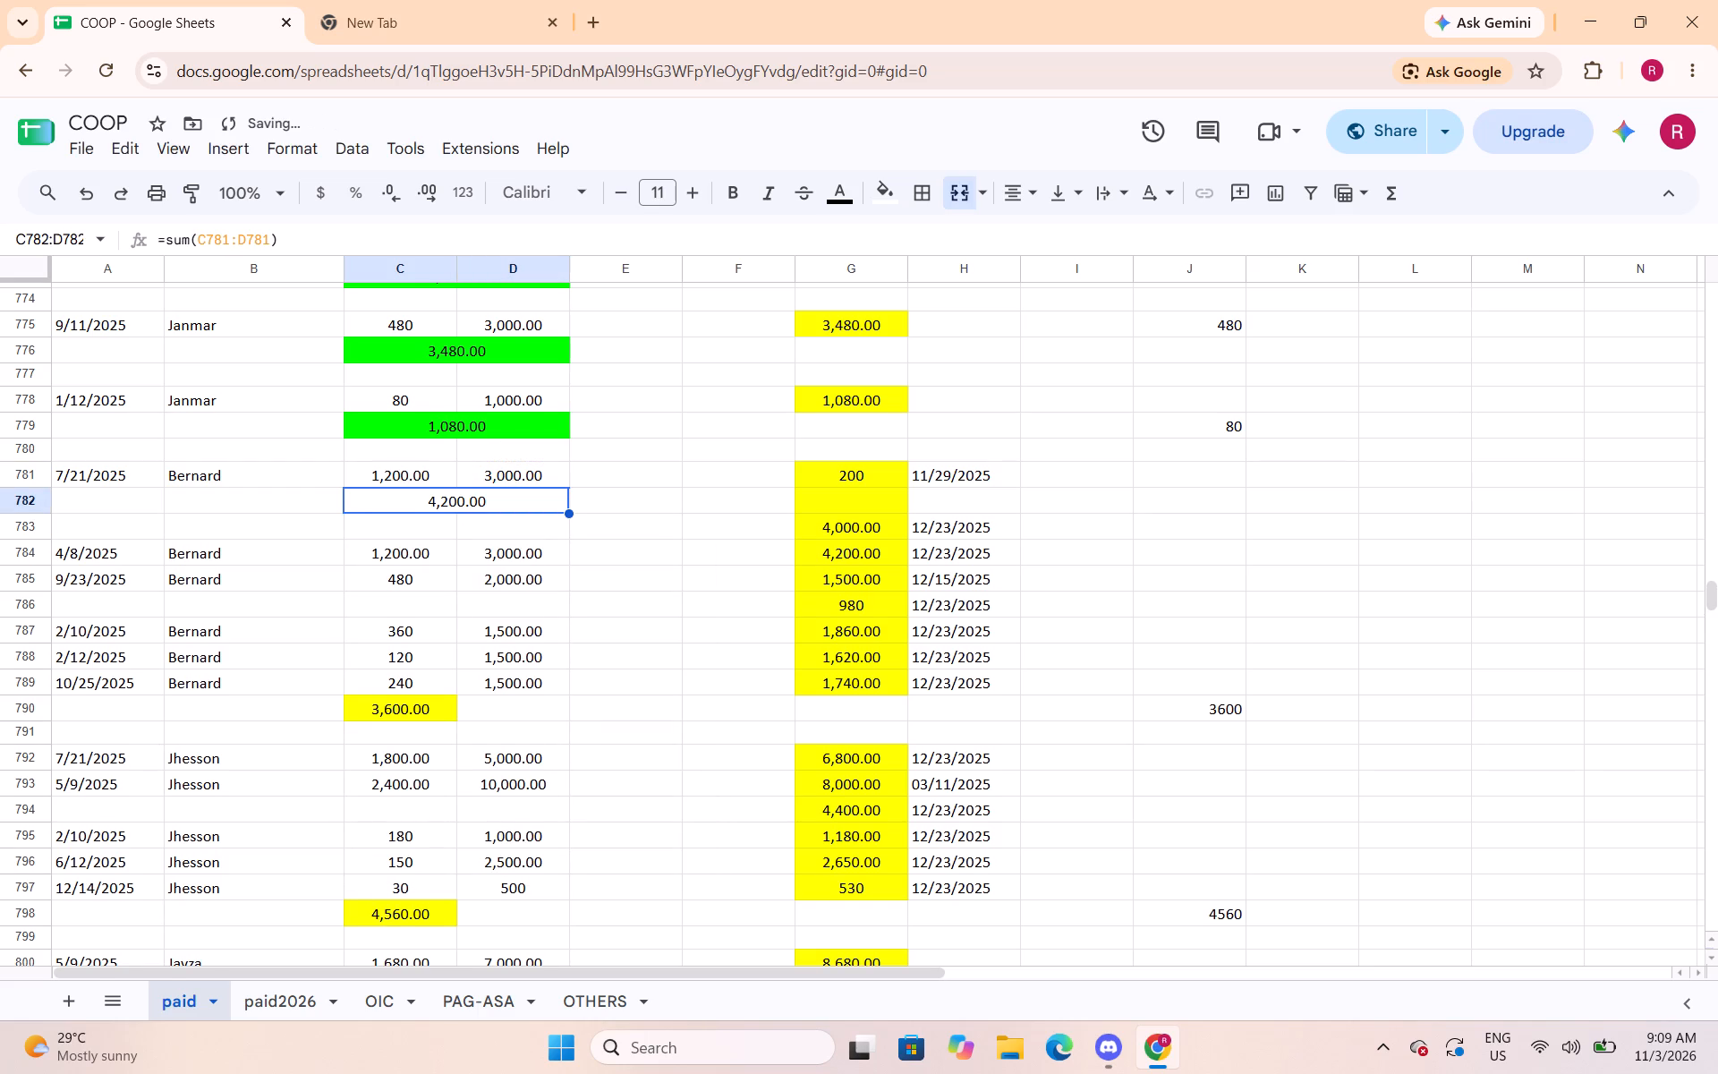
pyautogui.click(889, 194)
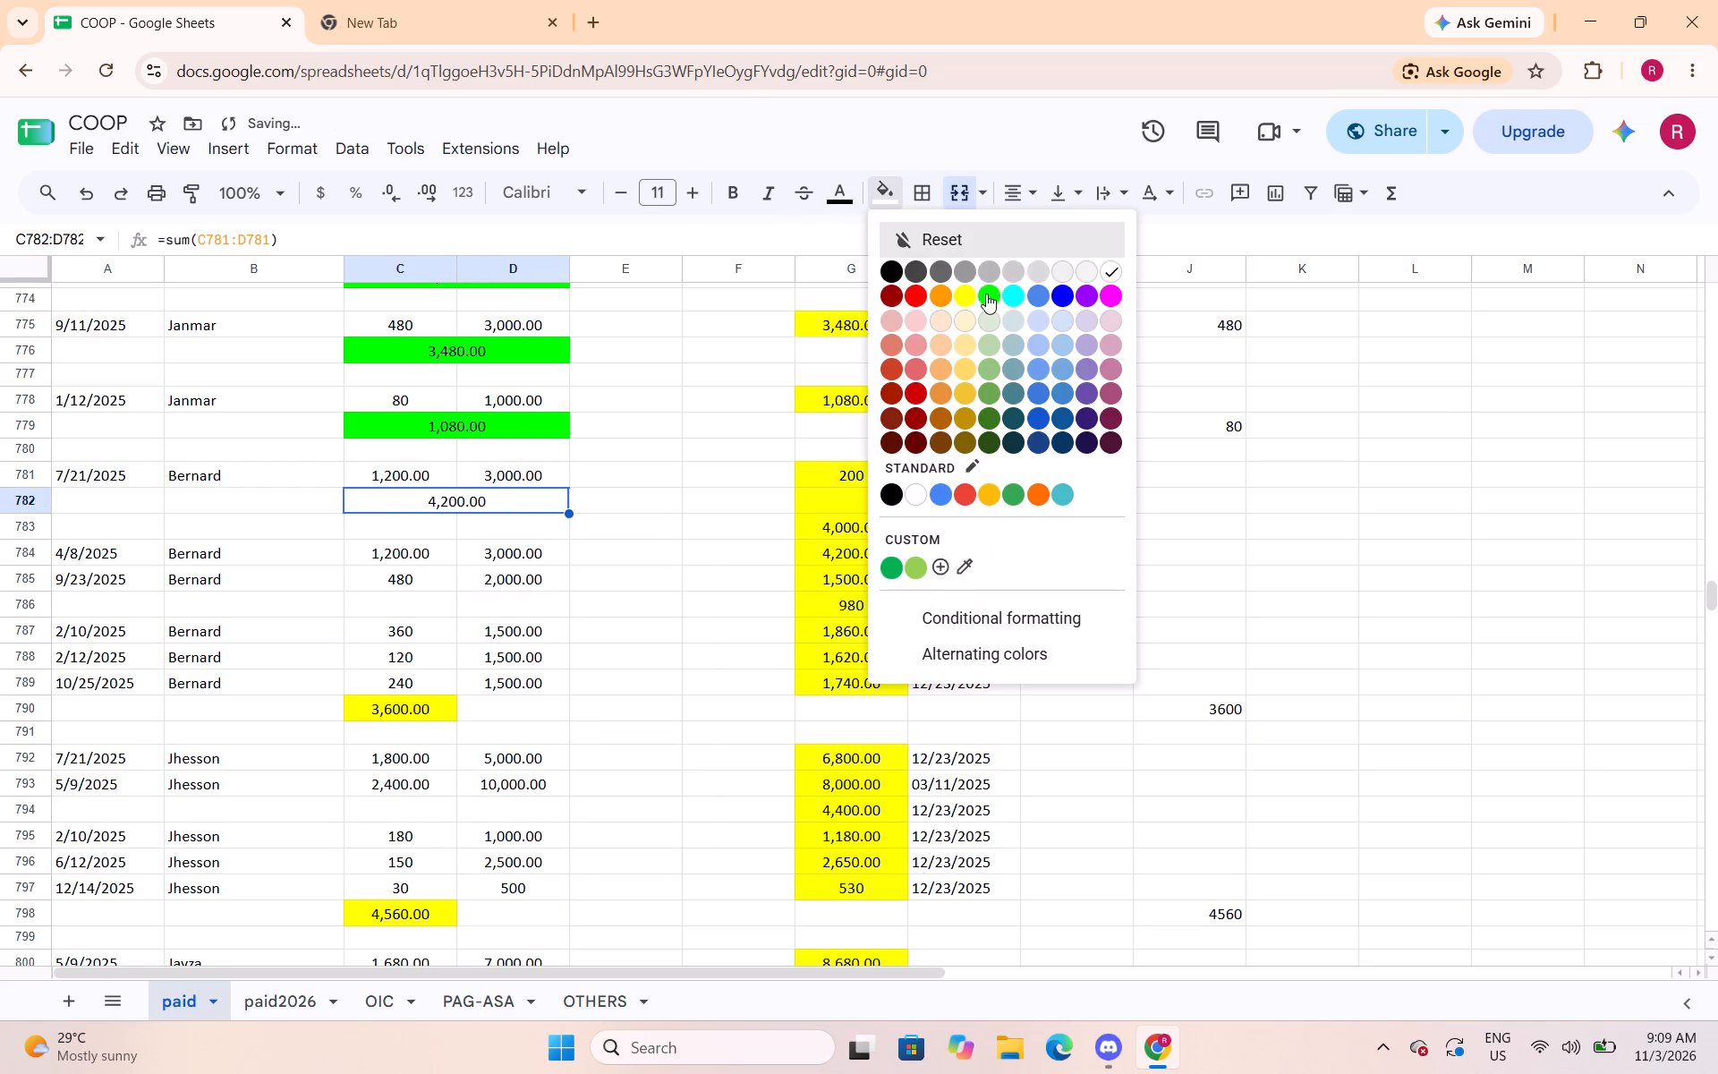
pyautogui.click(987, 294)
# Change the fill of the blank cell G782 to white.
pyautogui.click(839, 495)
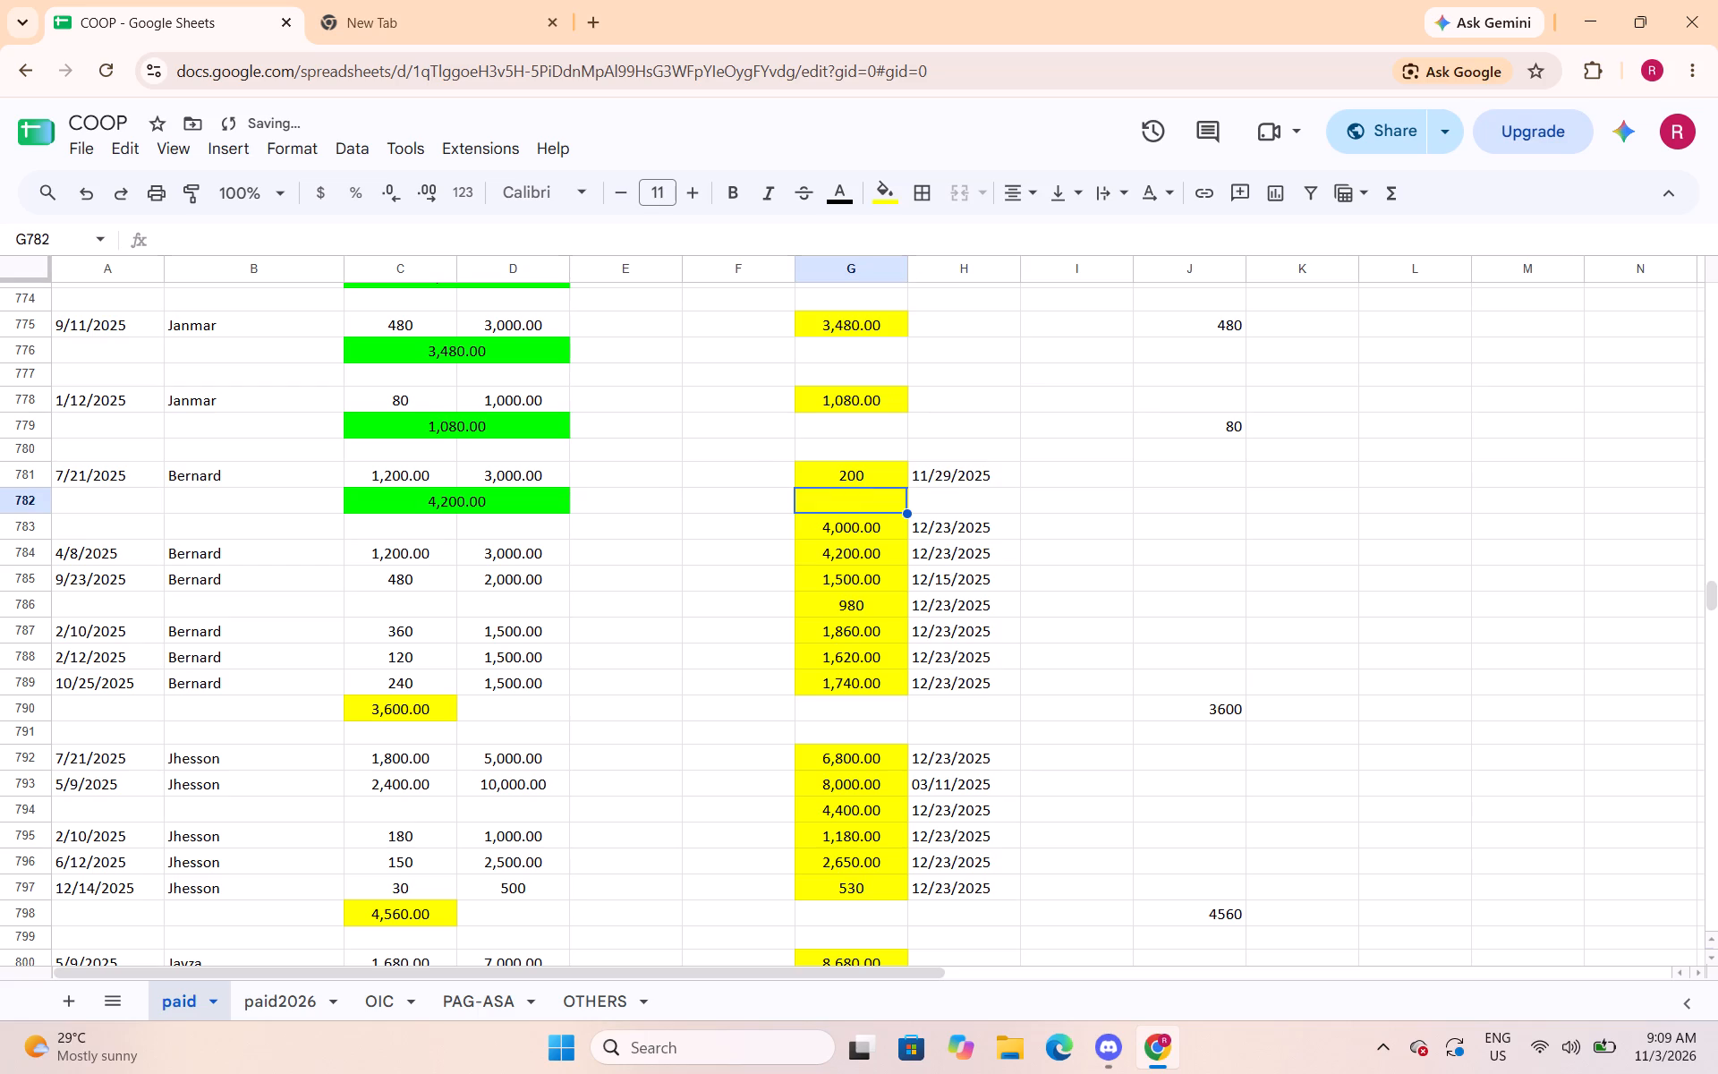
pyautogui.click(889, 196)
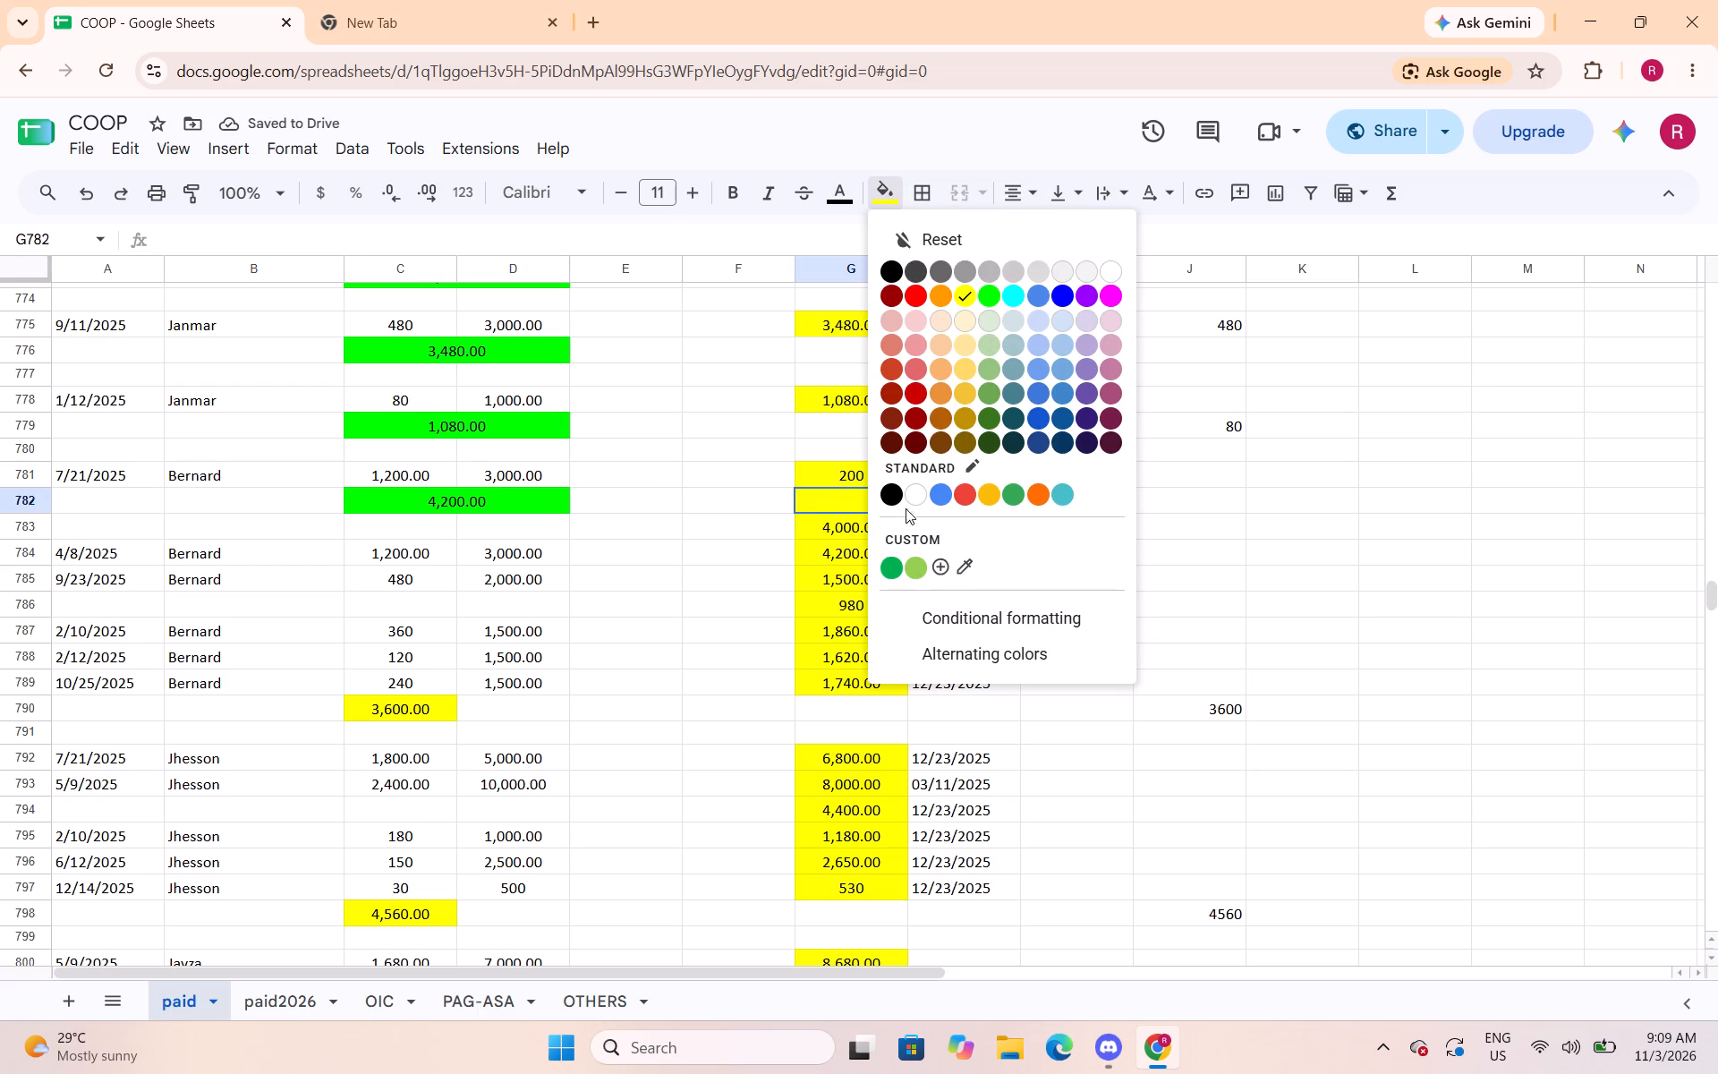
pyautogui.click(914, 484)
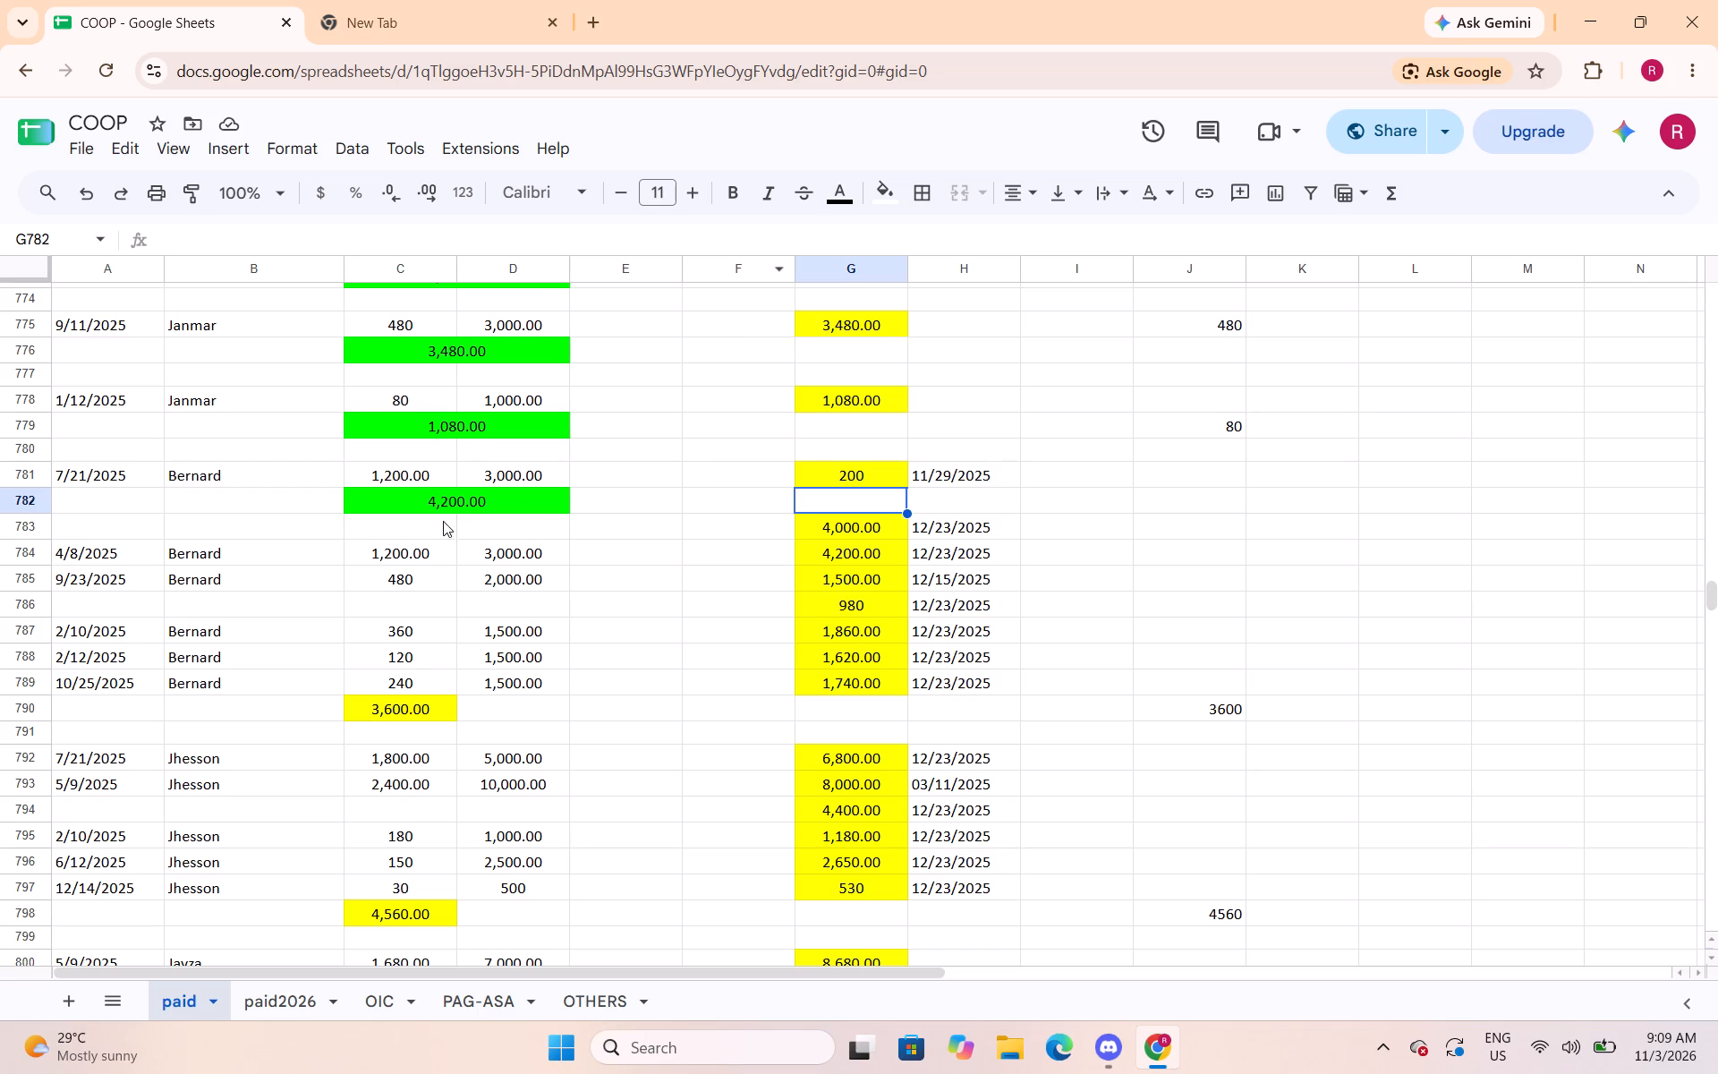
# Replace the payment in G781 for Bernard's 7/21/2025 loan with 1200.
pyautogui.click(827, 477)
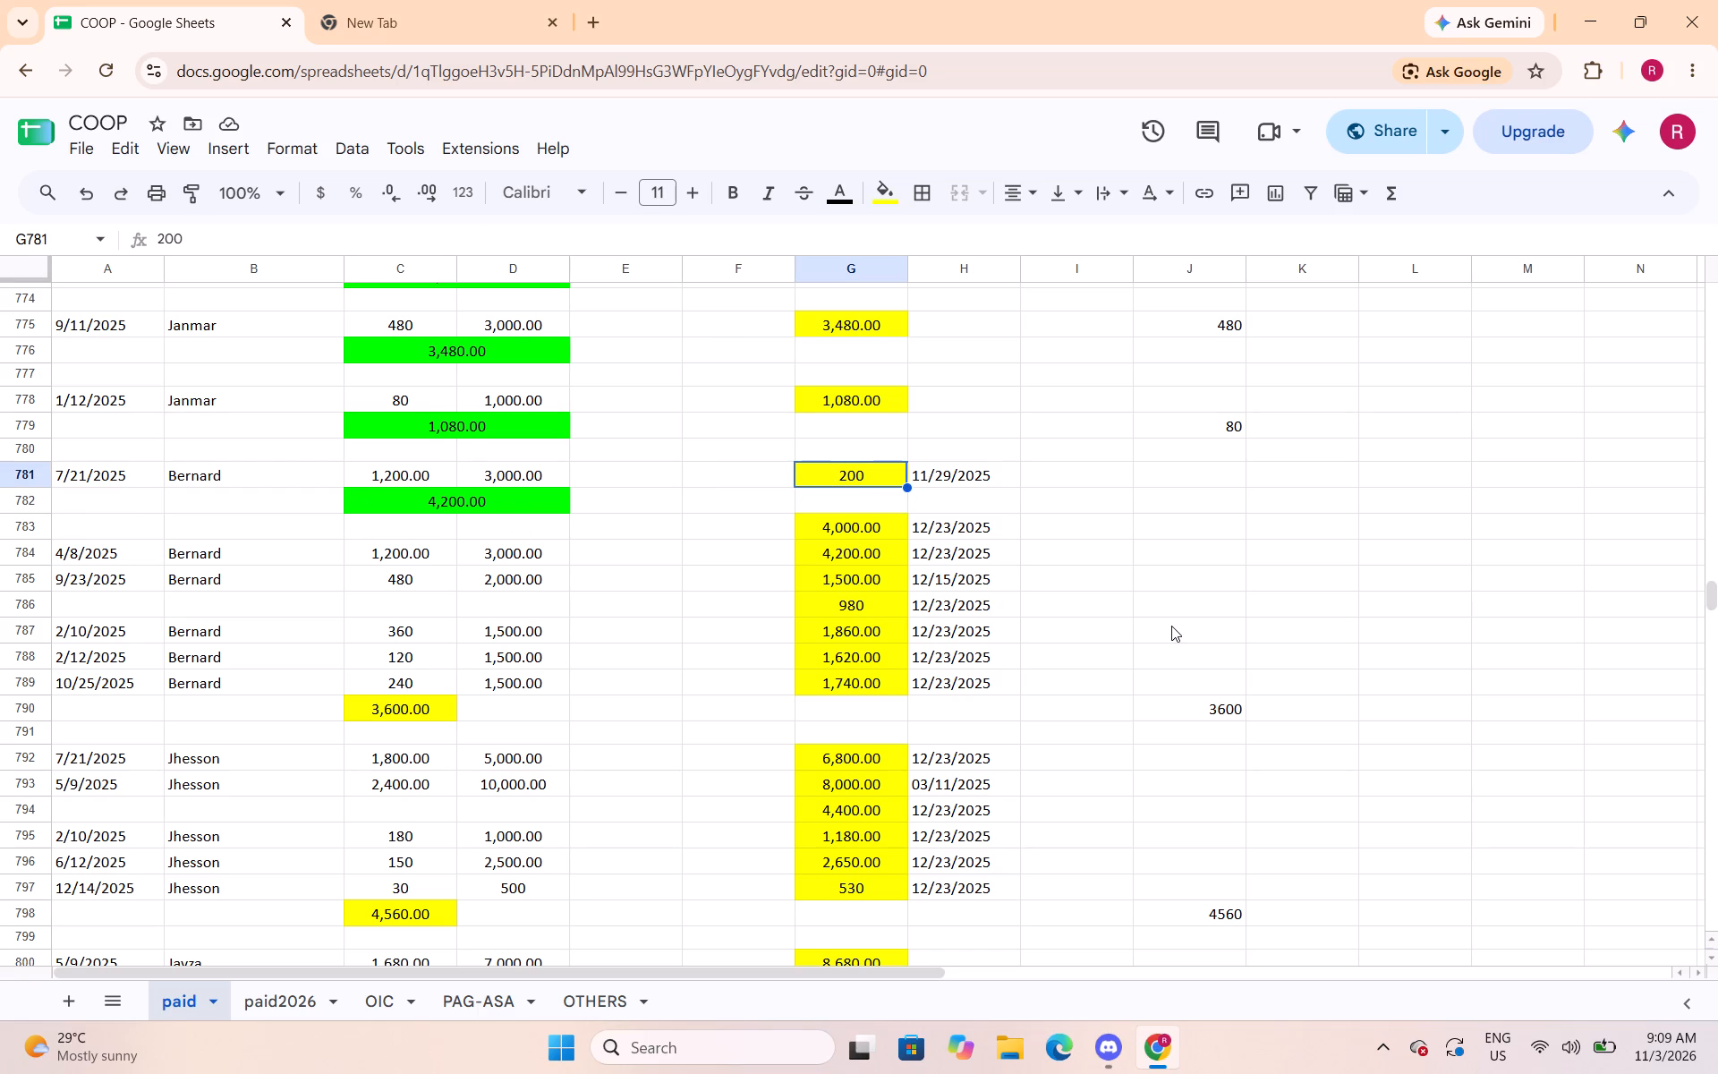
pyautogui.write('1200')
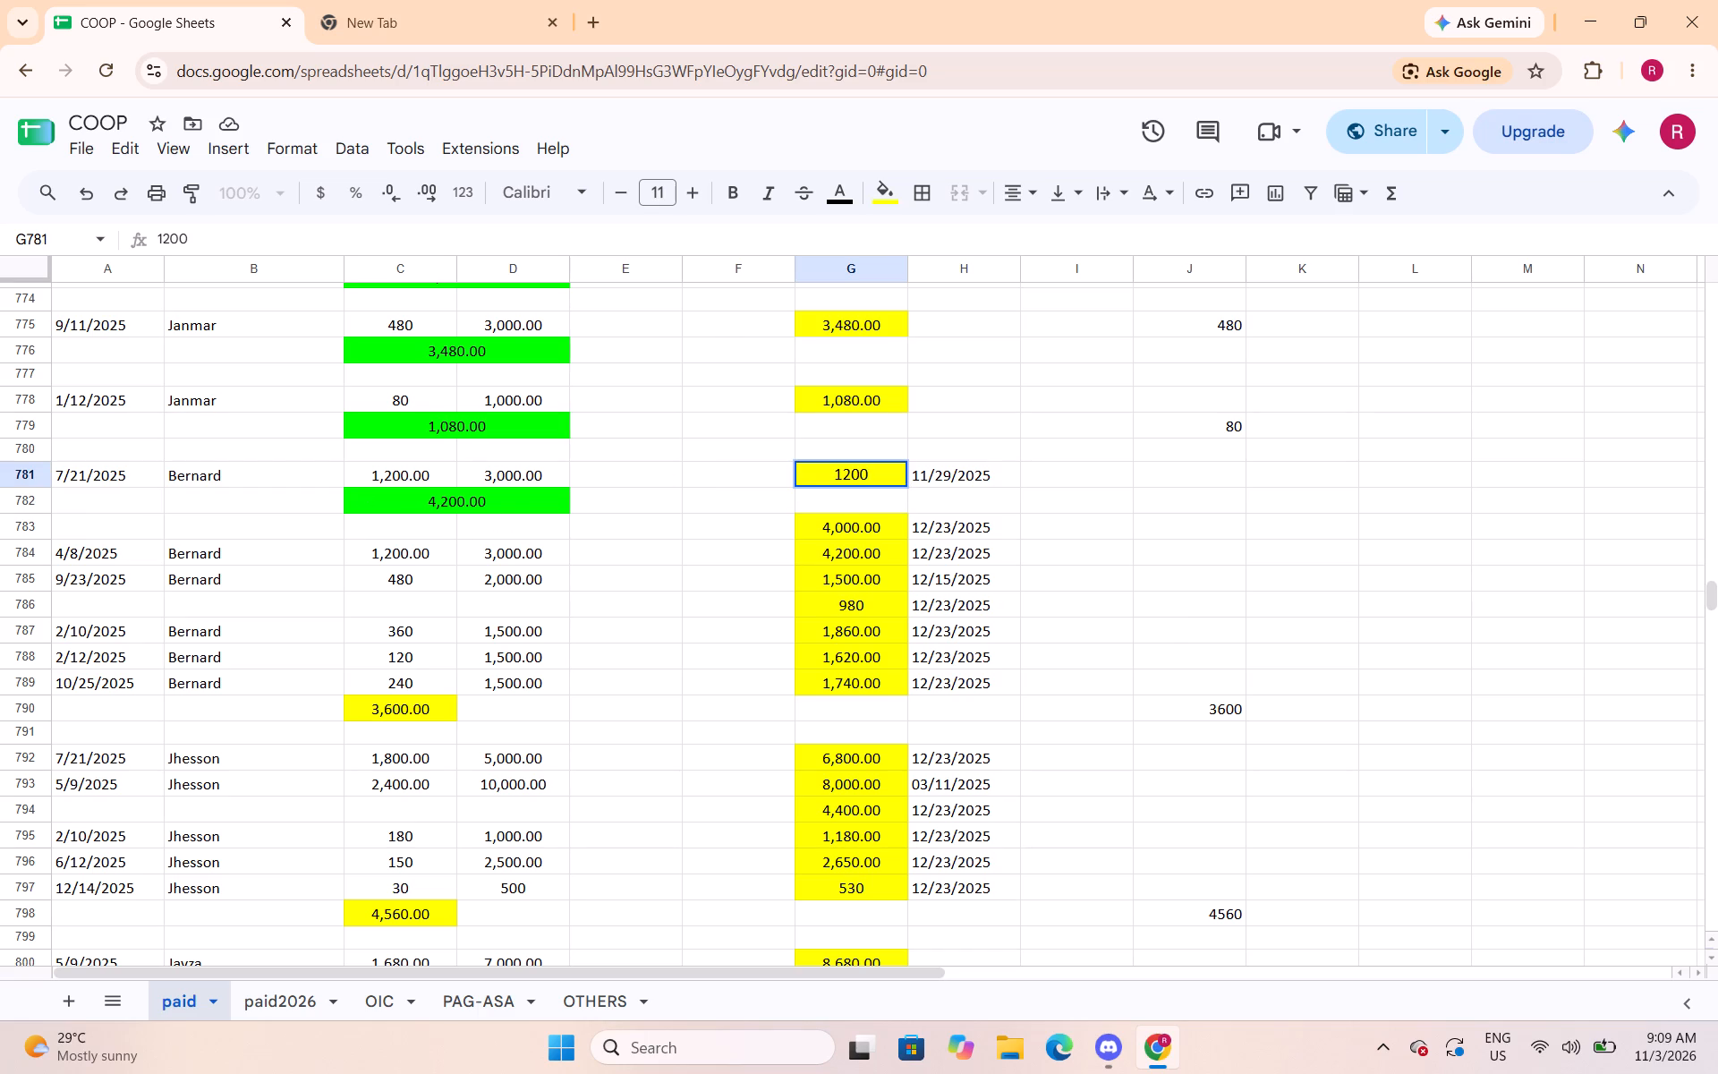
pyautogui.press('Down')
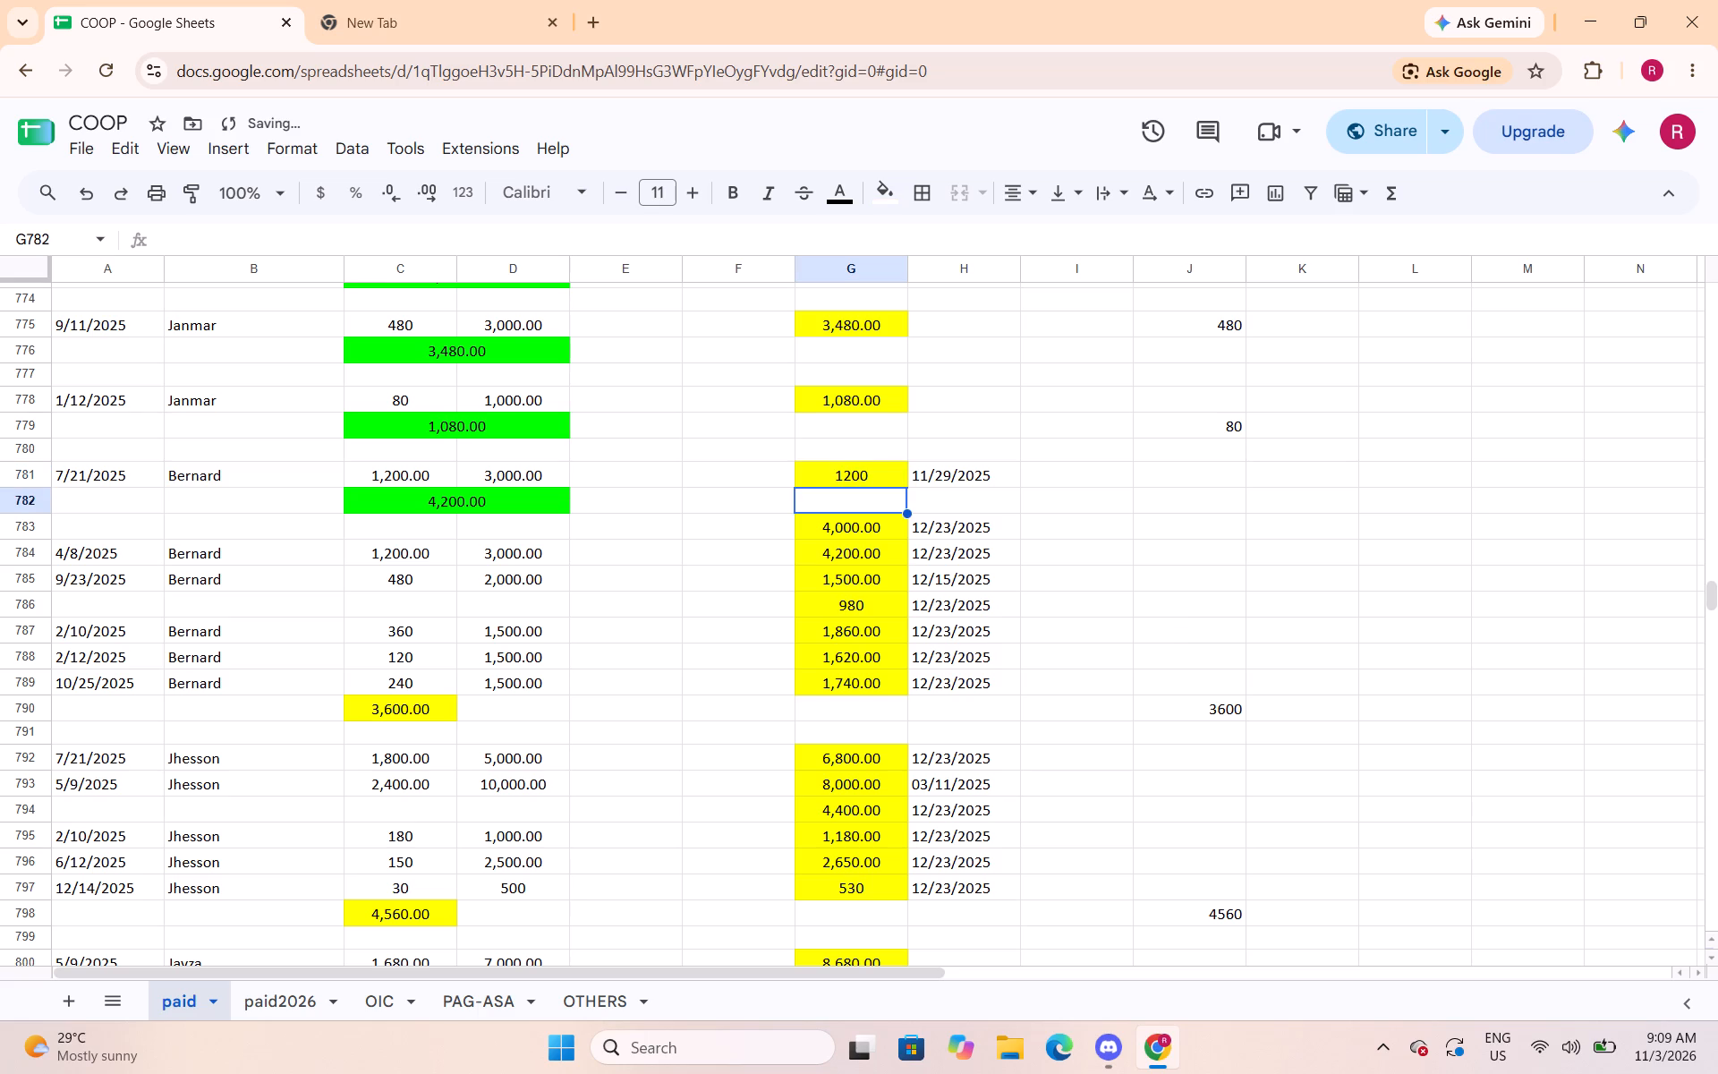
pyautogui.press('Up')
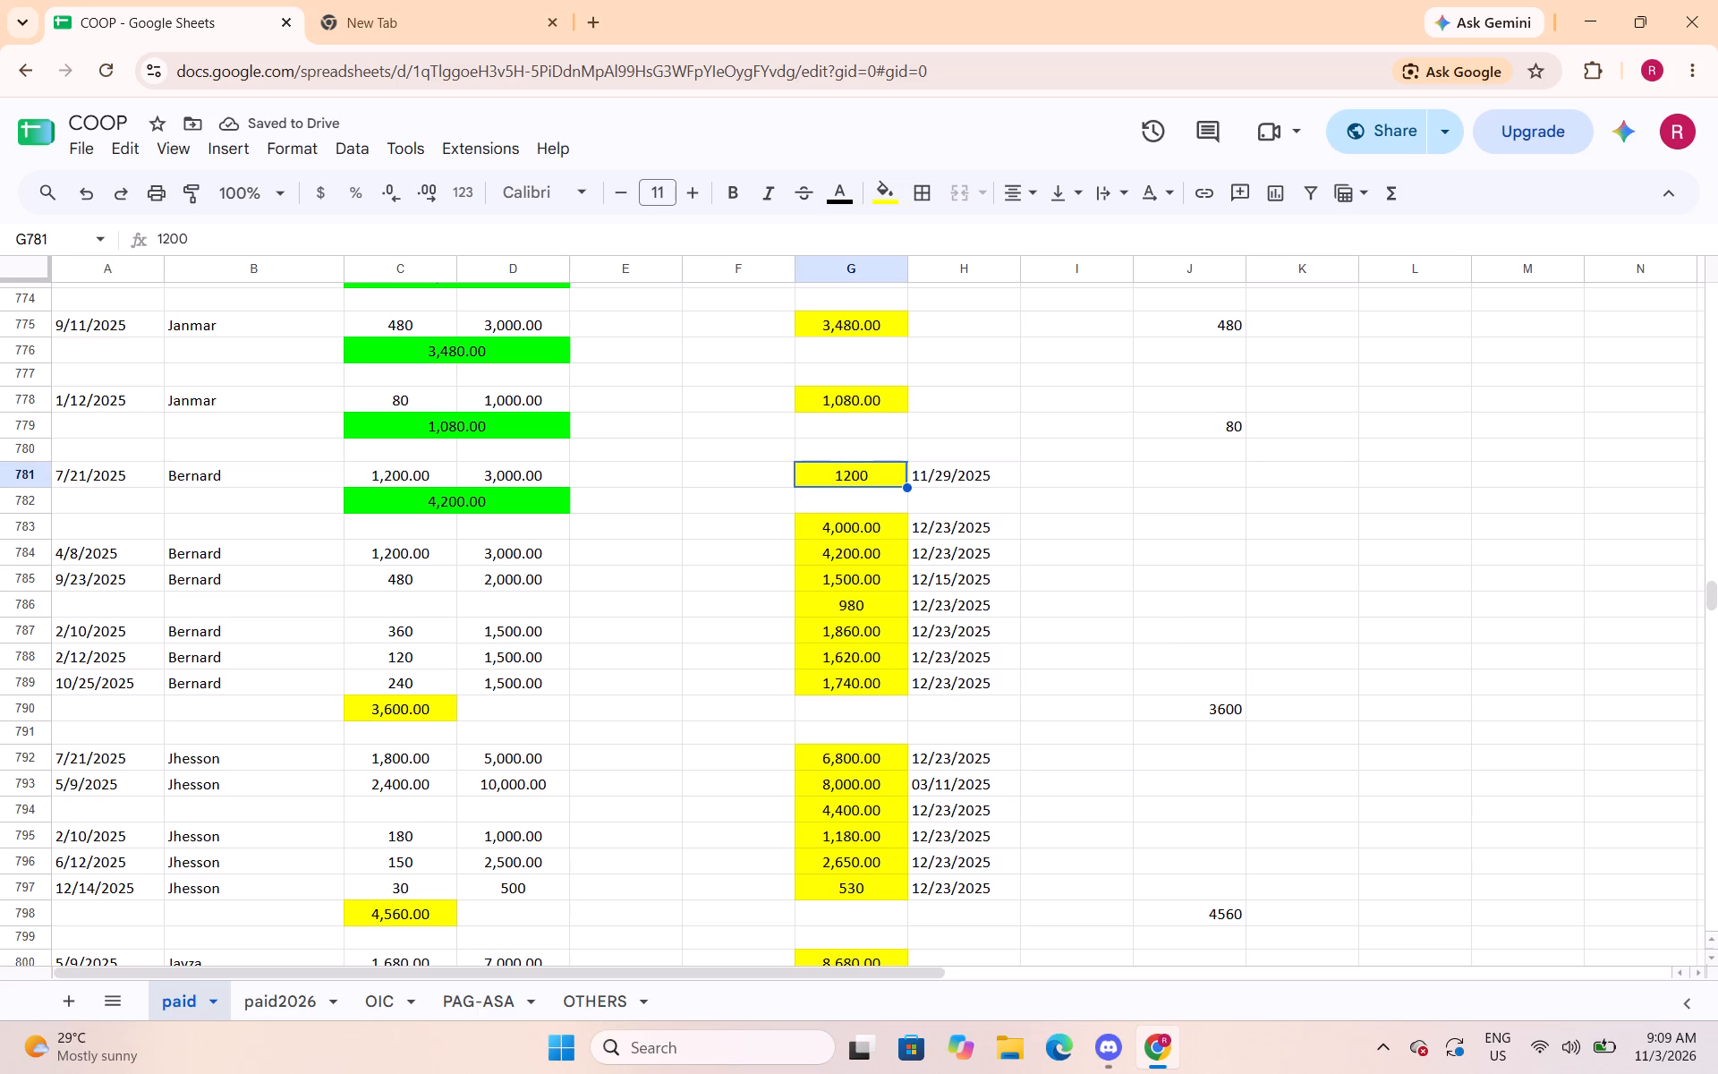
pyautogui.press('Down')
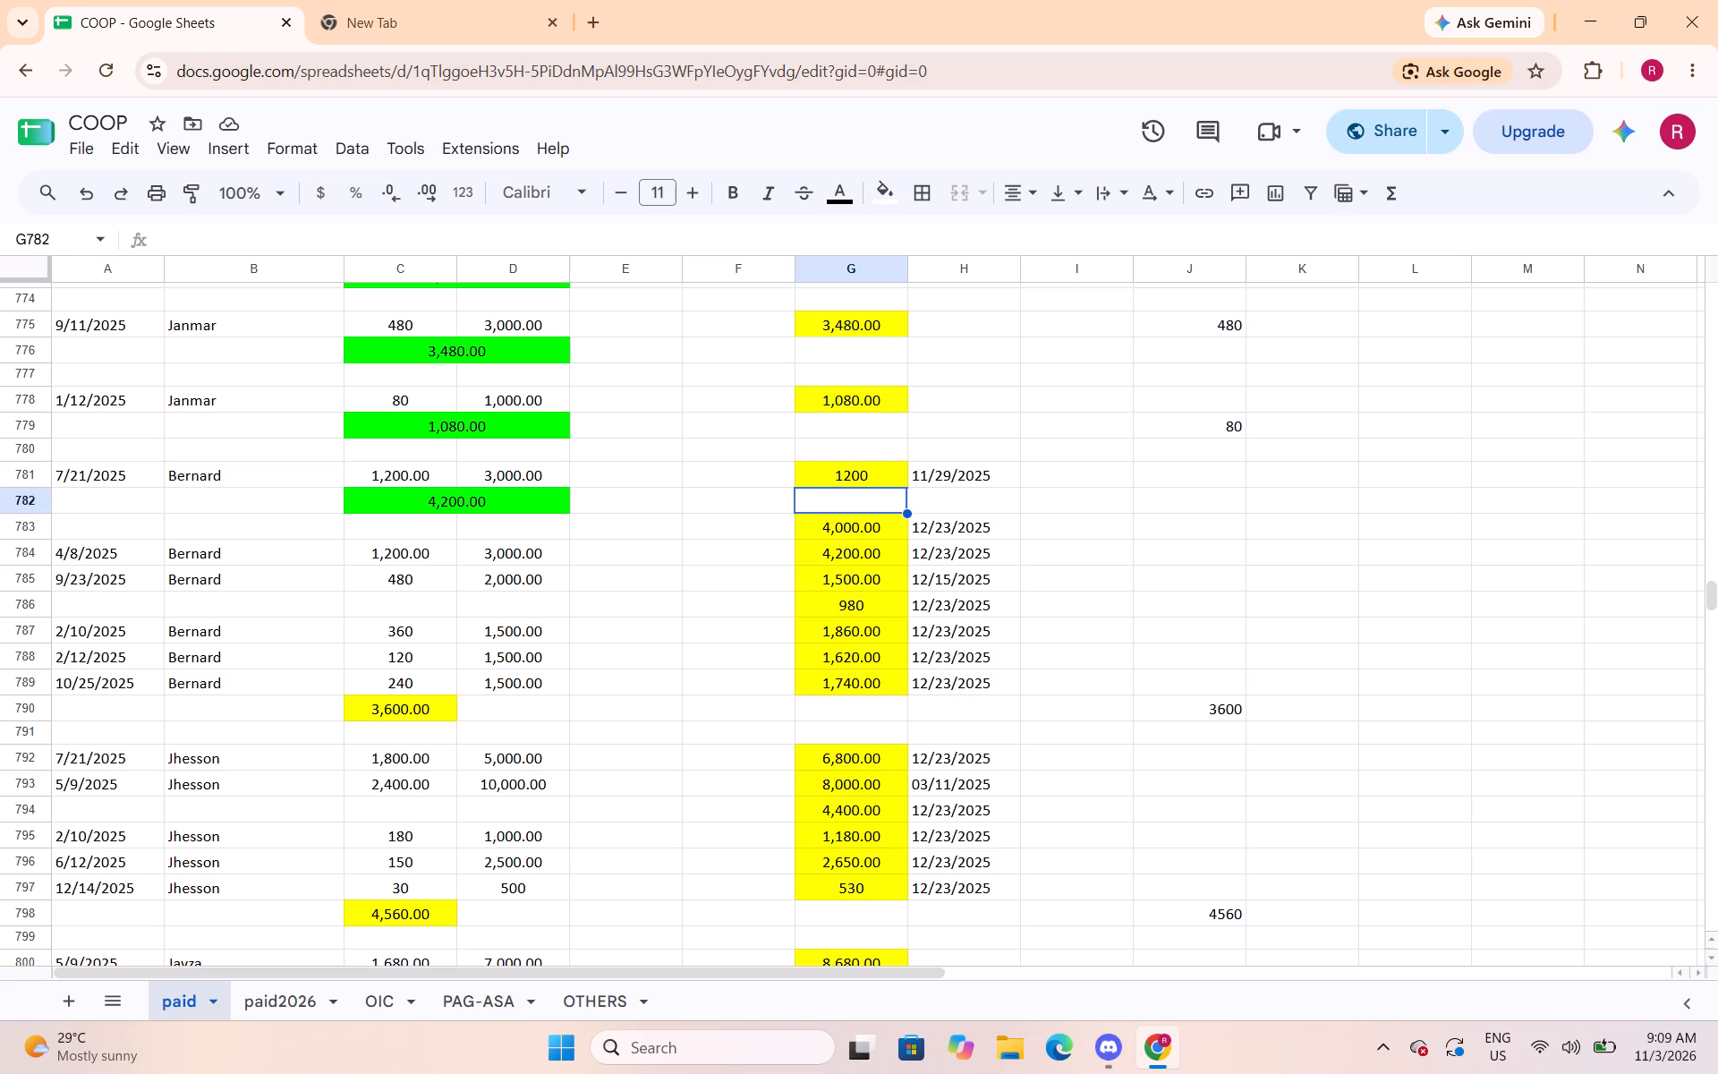
# Set the payment in G781 for Bernard's 7/21/2025 loan to 4200.
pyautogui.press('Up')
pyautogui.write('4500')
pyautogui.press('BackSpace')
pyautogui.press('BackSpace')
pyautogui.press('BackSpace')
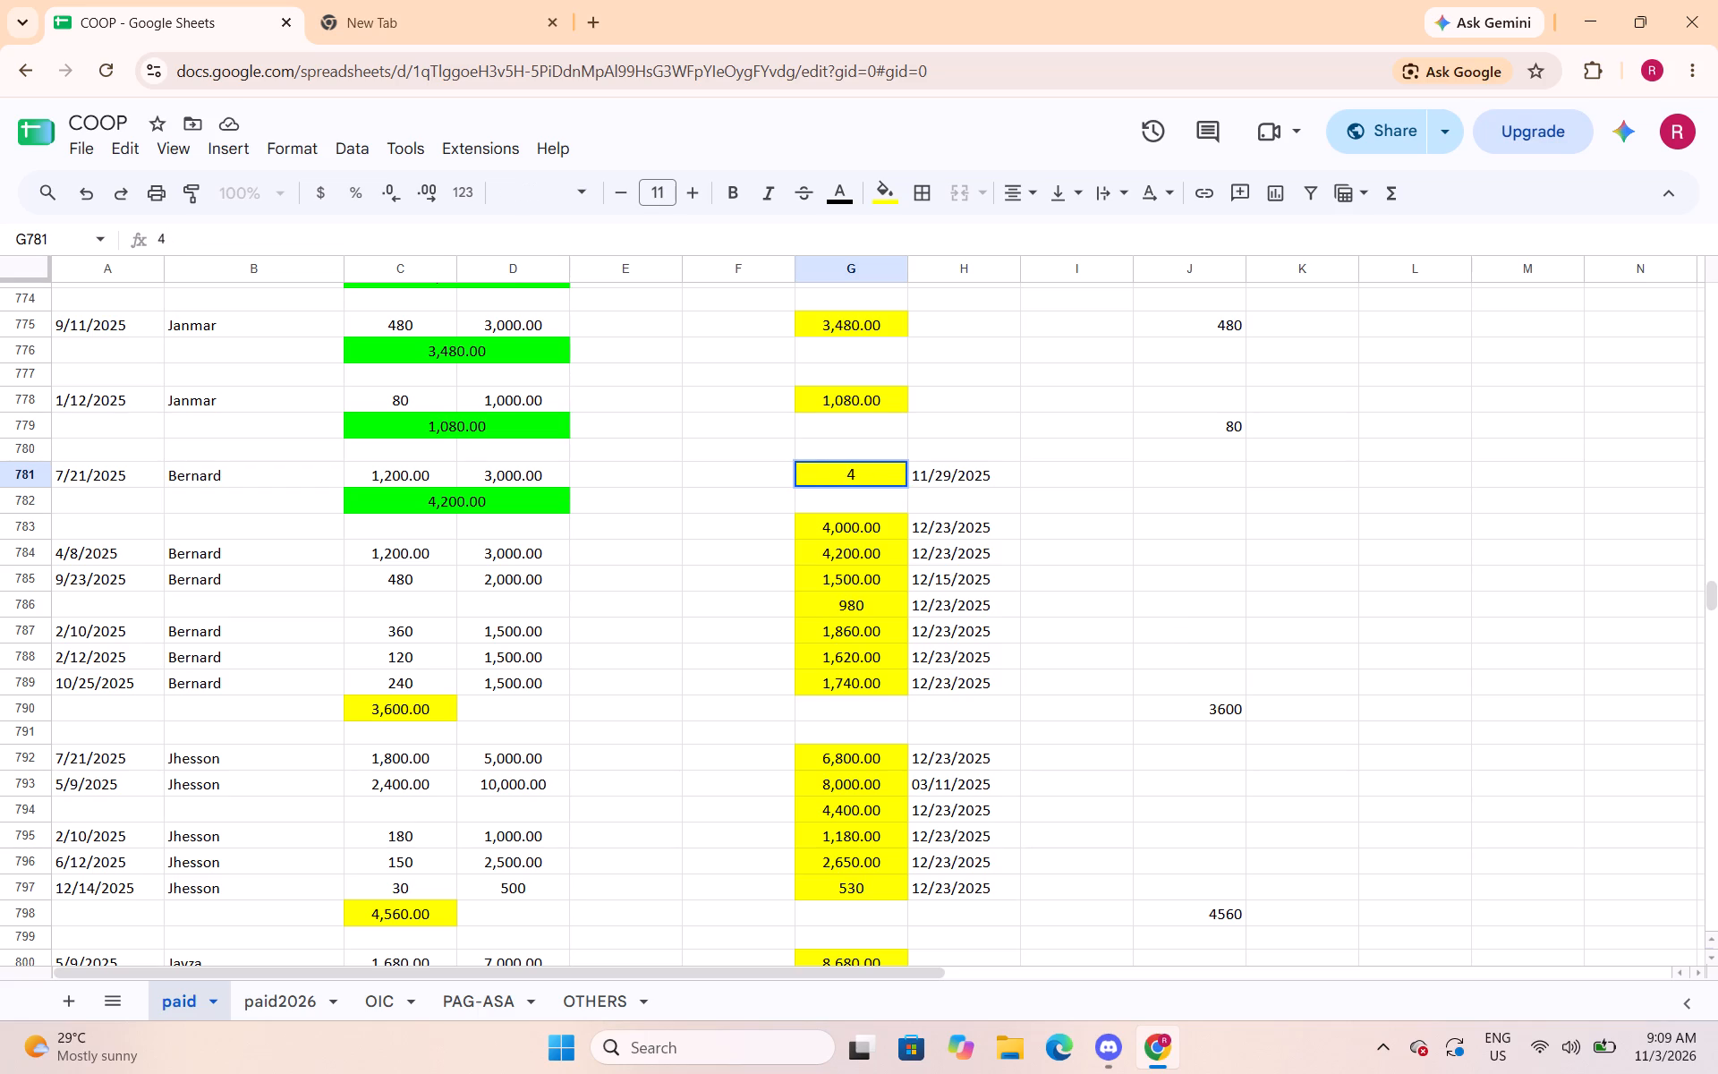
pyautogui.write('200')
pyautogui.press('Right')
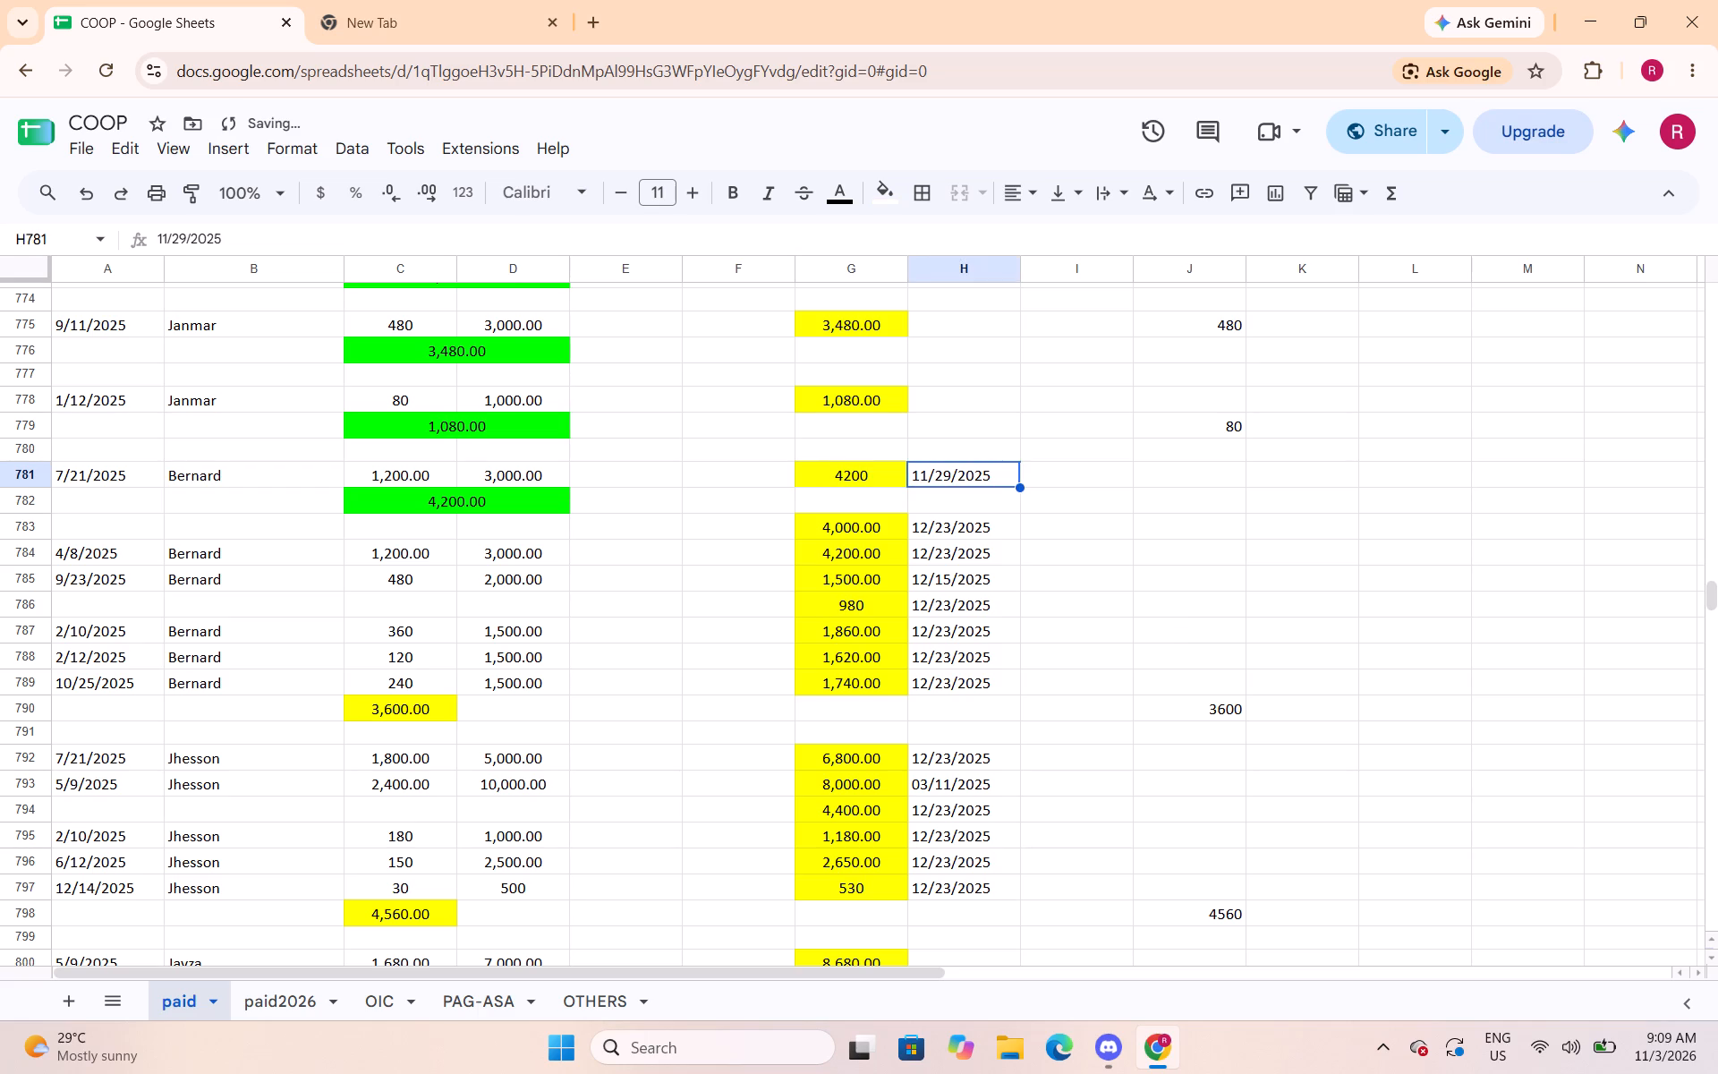
# Enter the interest of 1200 for Bernard's 7/21/2025 loan in cell J781.
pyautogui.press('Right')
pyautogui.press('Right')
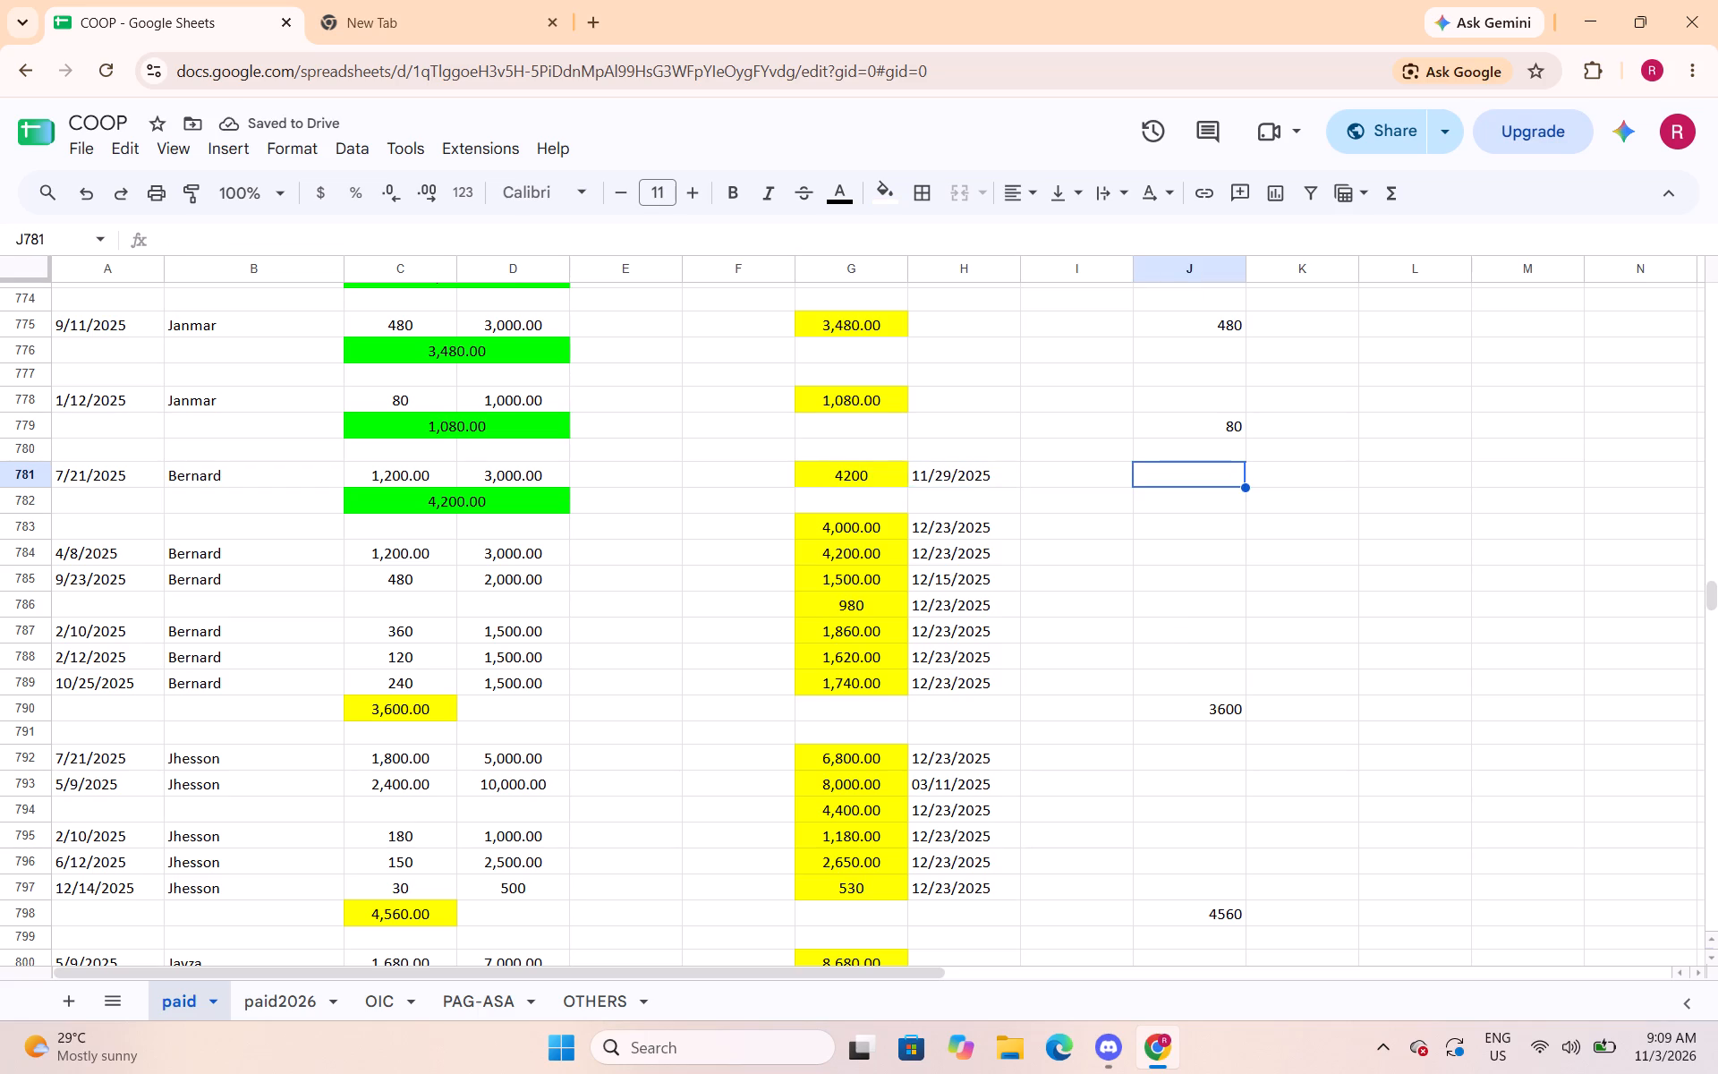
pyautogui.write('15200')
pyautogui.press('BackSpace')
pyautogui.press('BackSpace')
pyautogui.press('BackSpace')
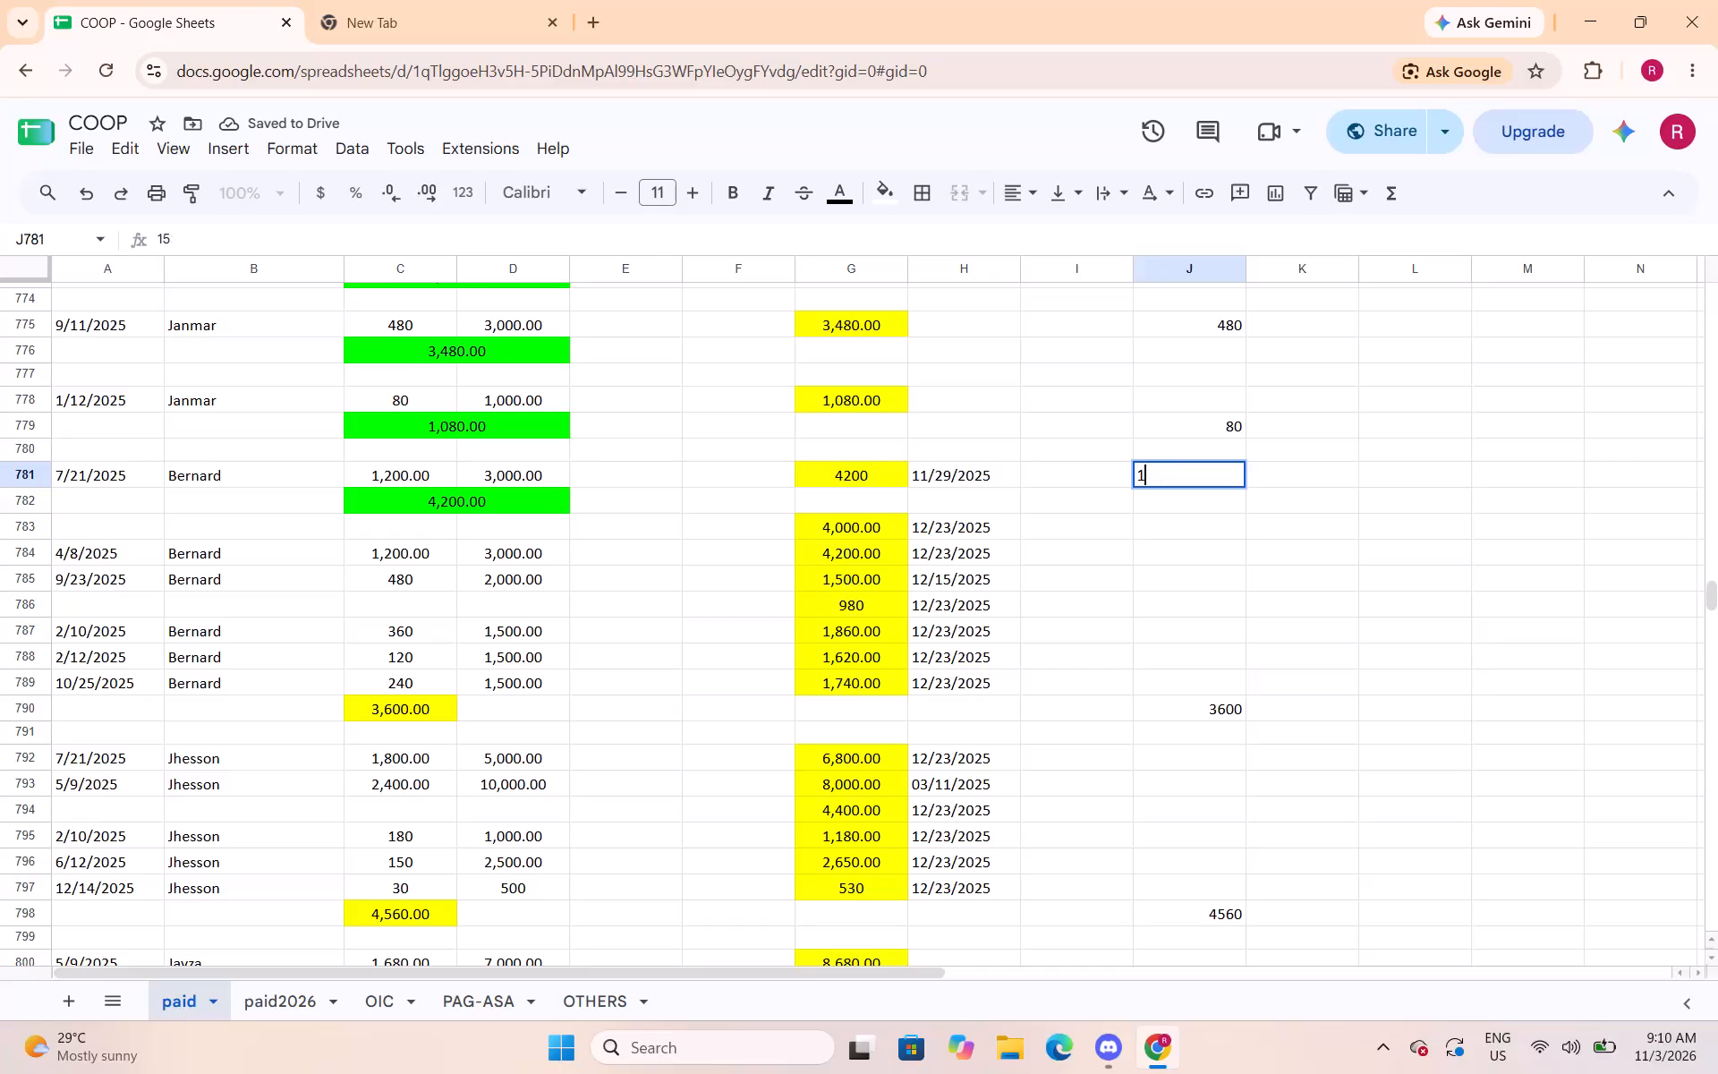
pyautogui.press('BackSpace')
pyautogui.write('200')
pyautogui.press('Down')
# Apply the Number format with two decimals to the payment in G781.
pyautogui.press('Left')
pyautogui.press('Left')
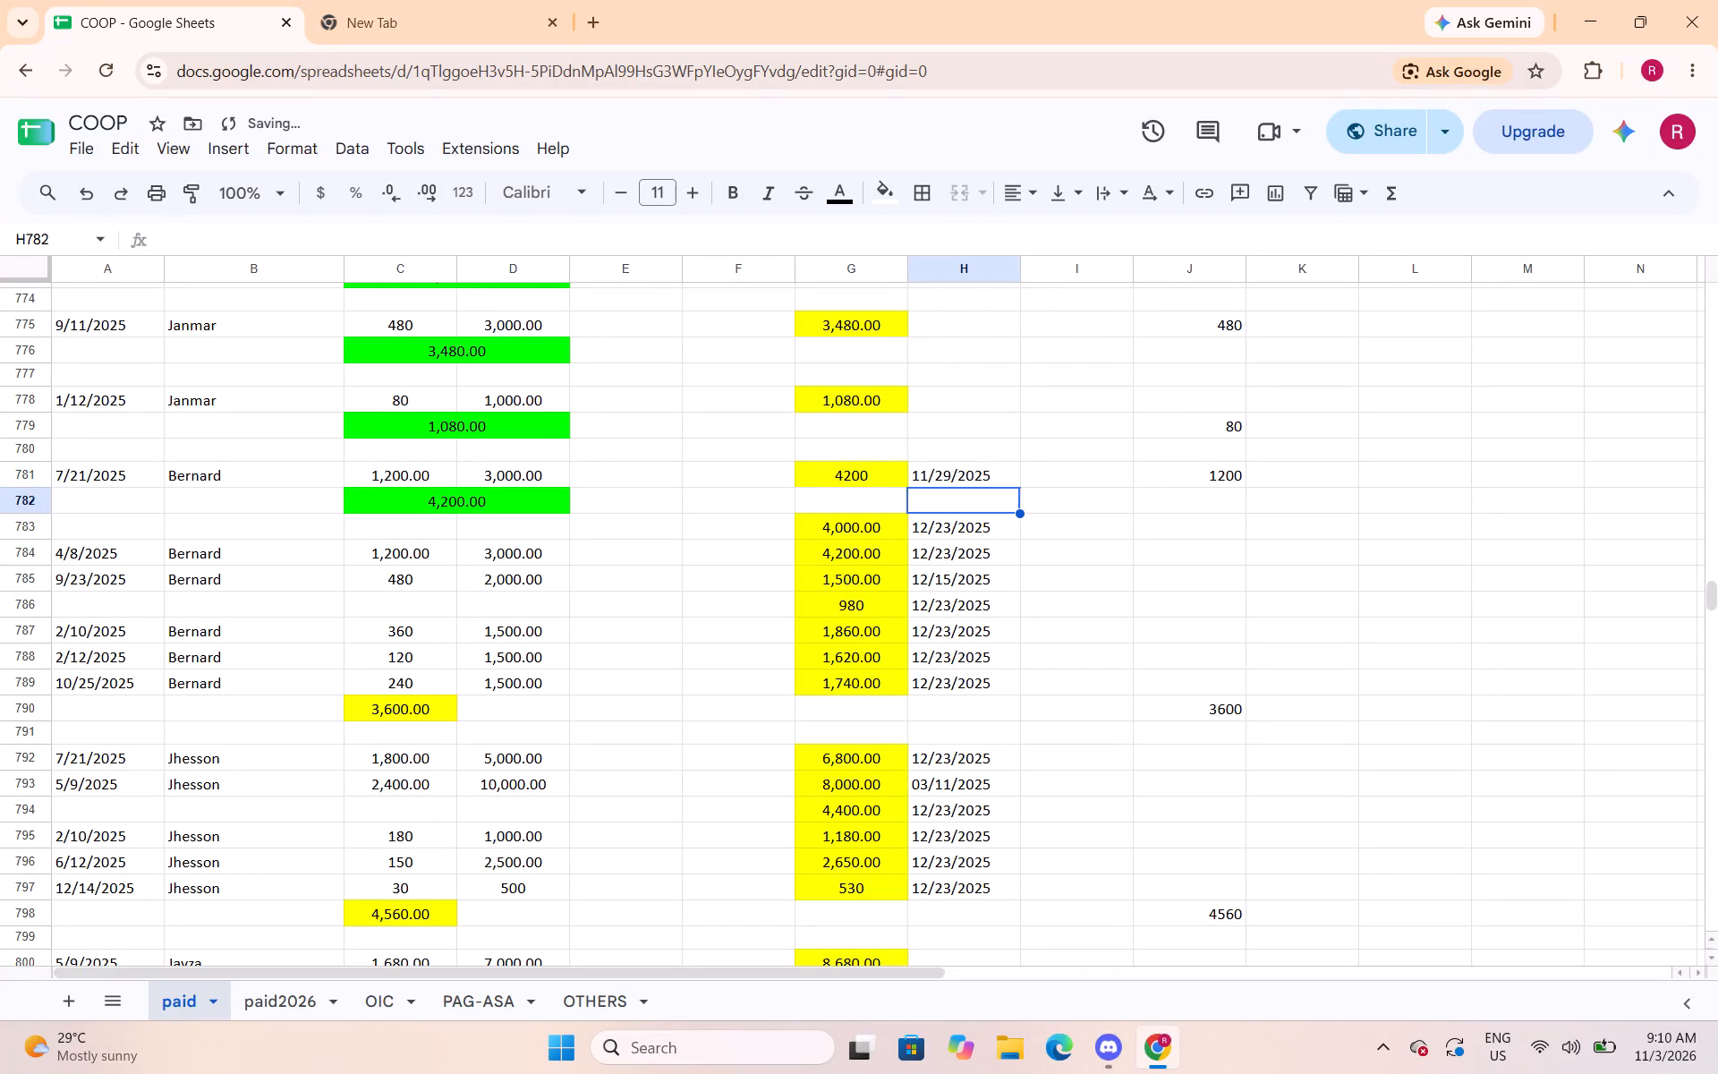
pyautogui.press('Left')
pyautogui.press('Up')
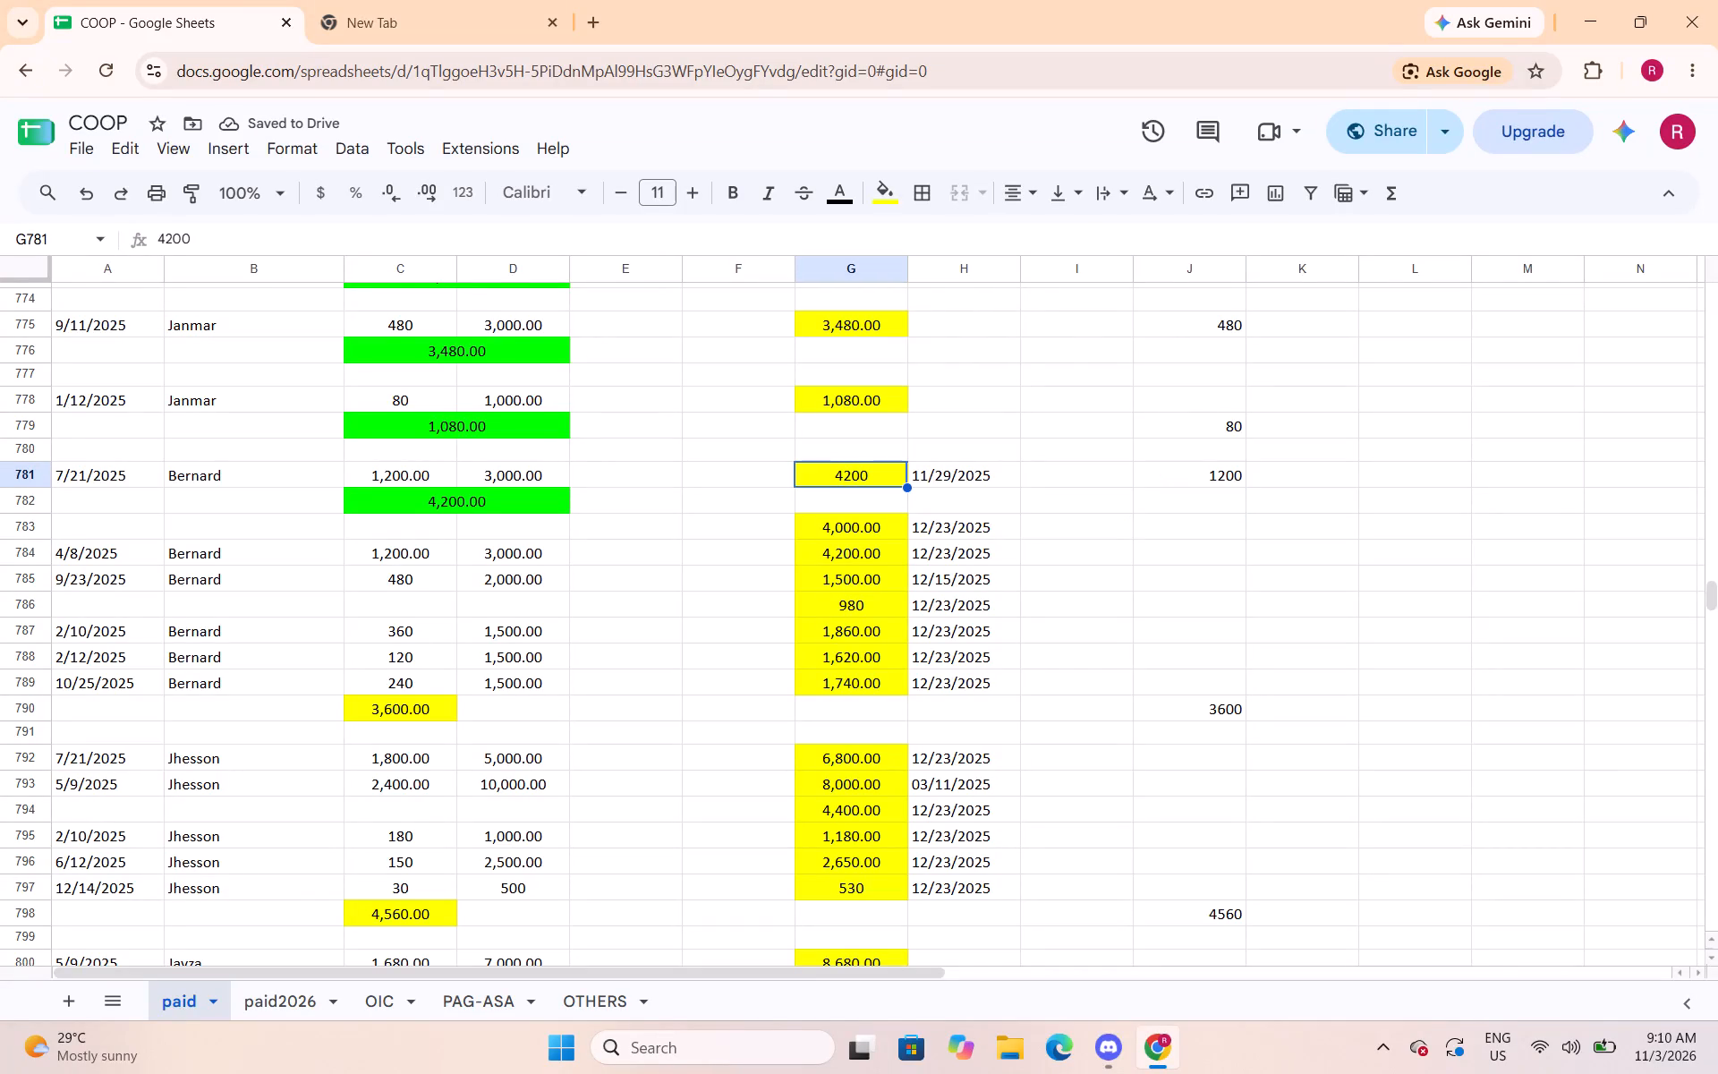
pyautogui.click(280, 145)
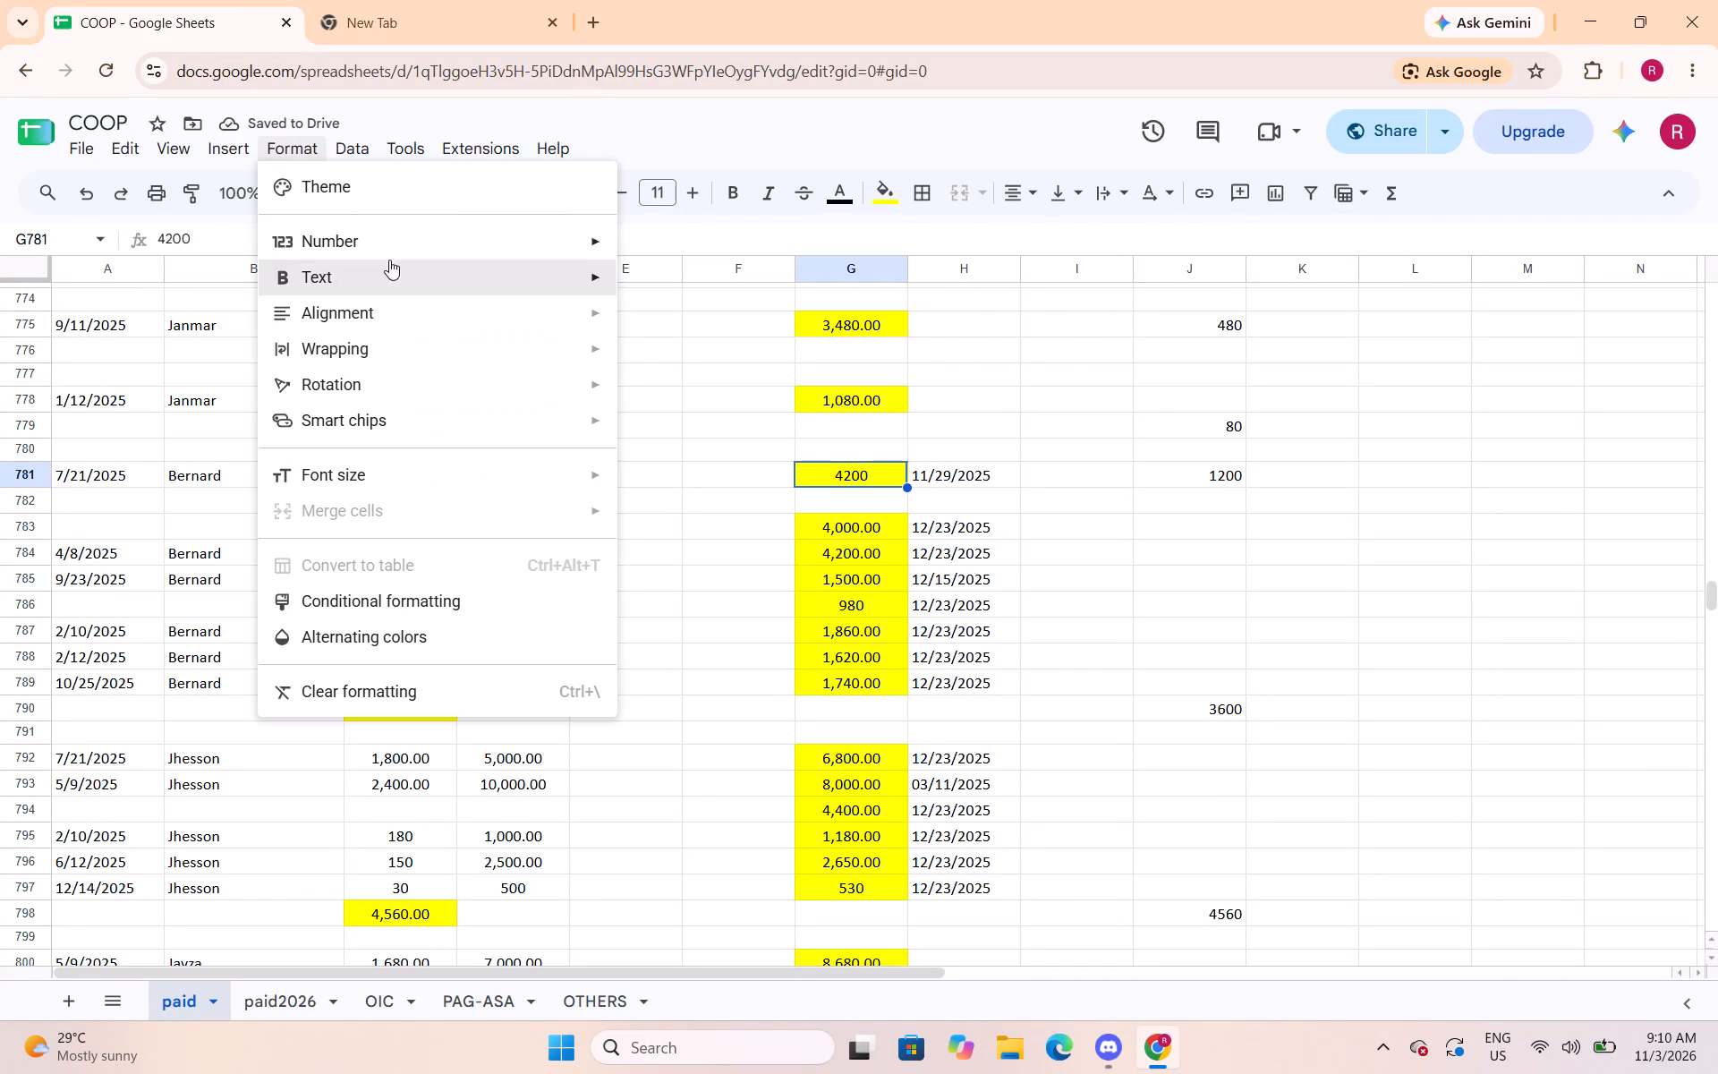
pyautogui.click(694, 340)
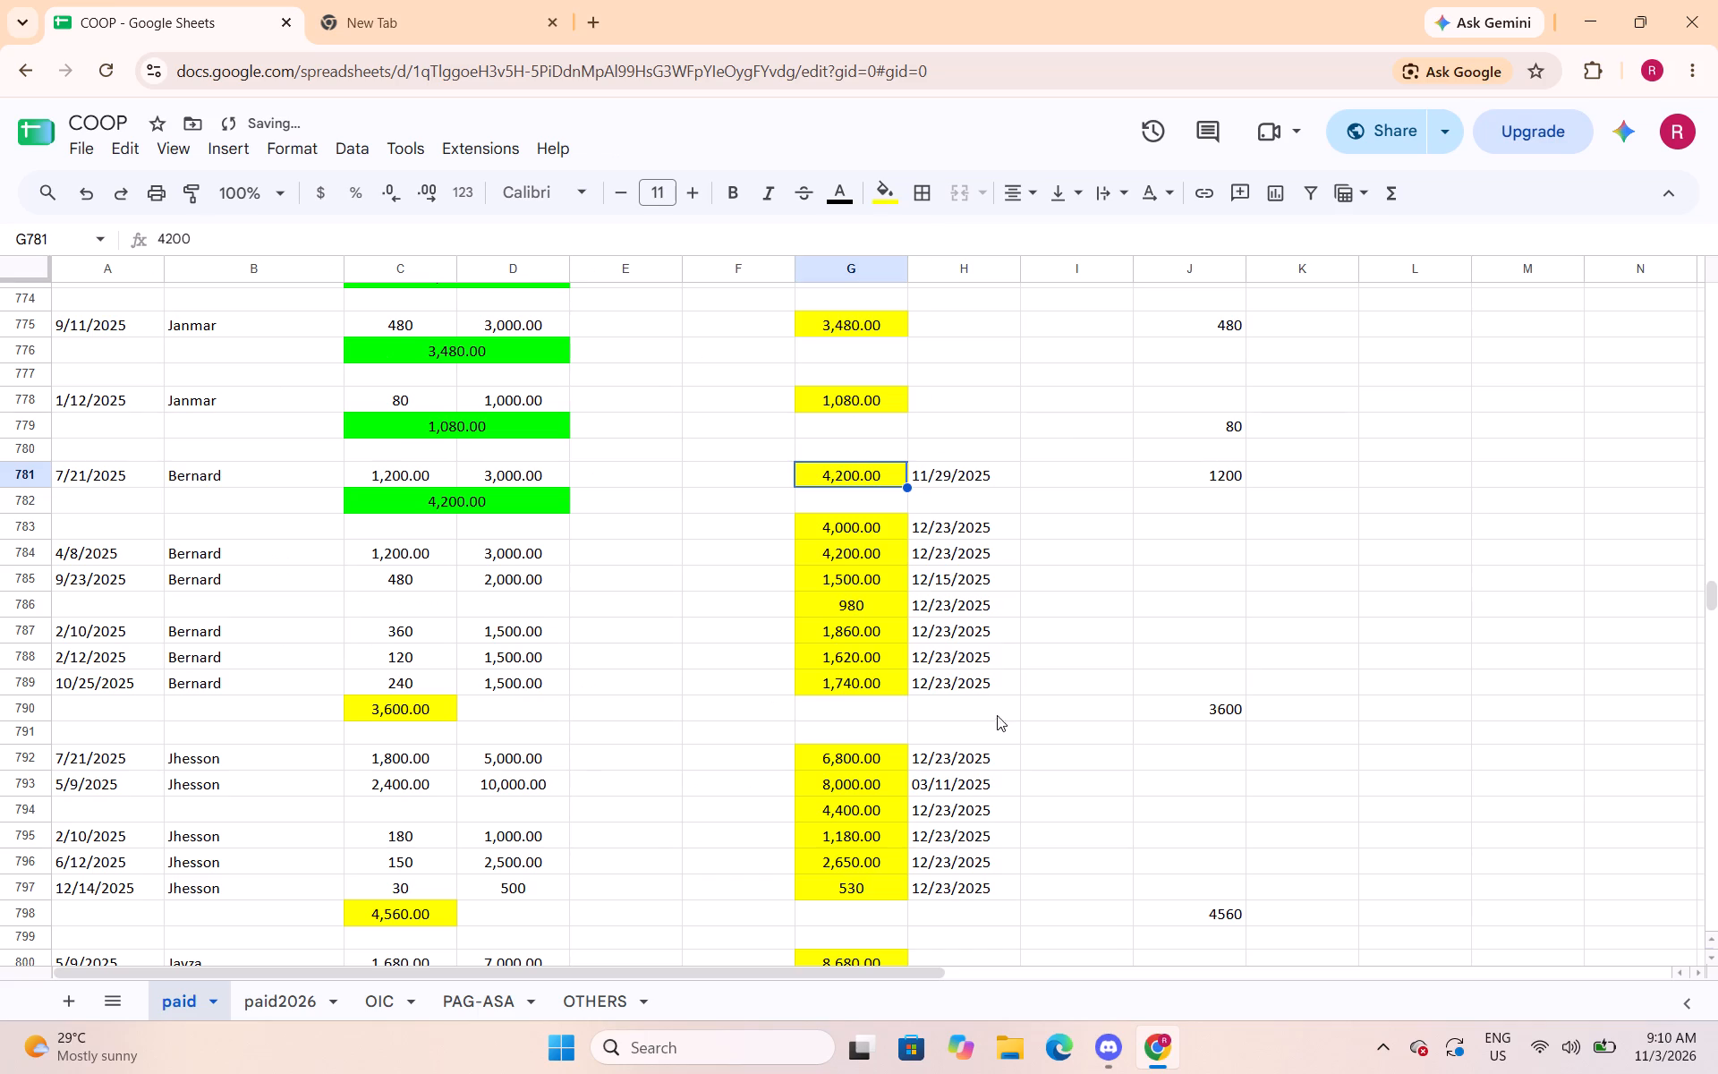
# Insert two blank rows between Bernard's 4/8/2025 and 9/23/2025 loans.
pyautogui.click(871, 534)
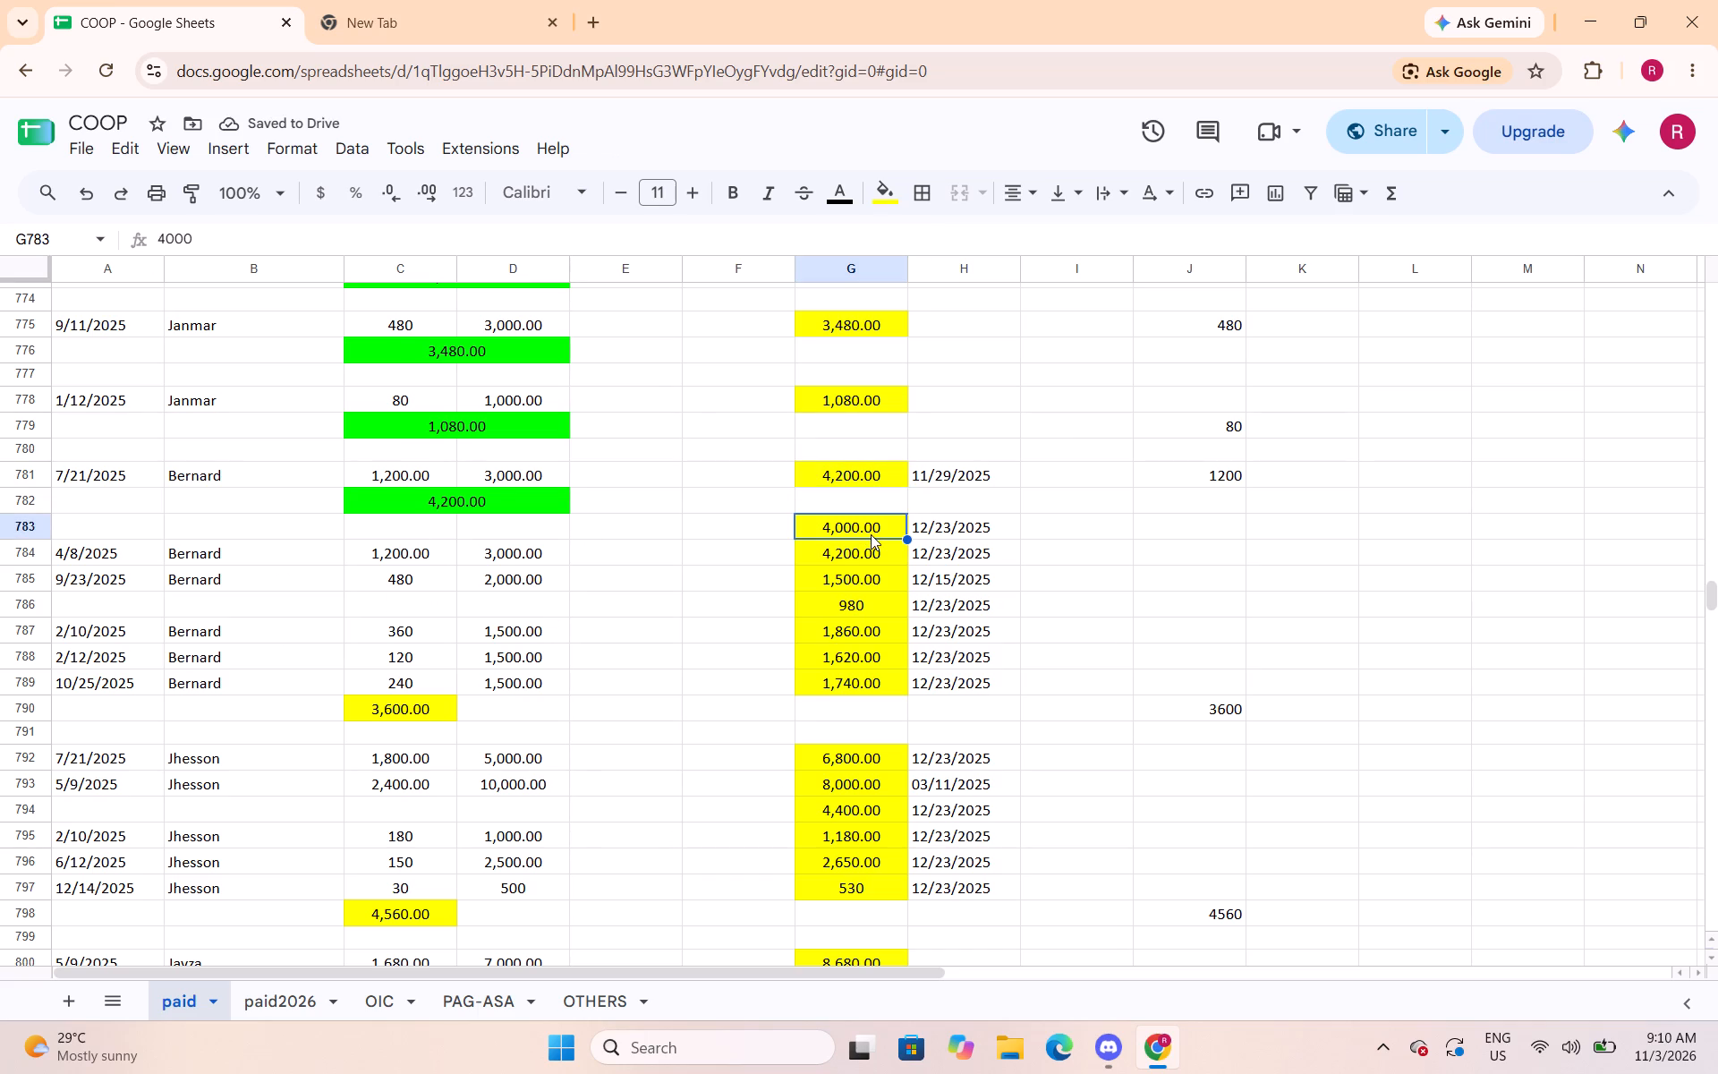
pyautogui.click(27, 577)
pyautogui.rightClick(27, 579)
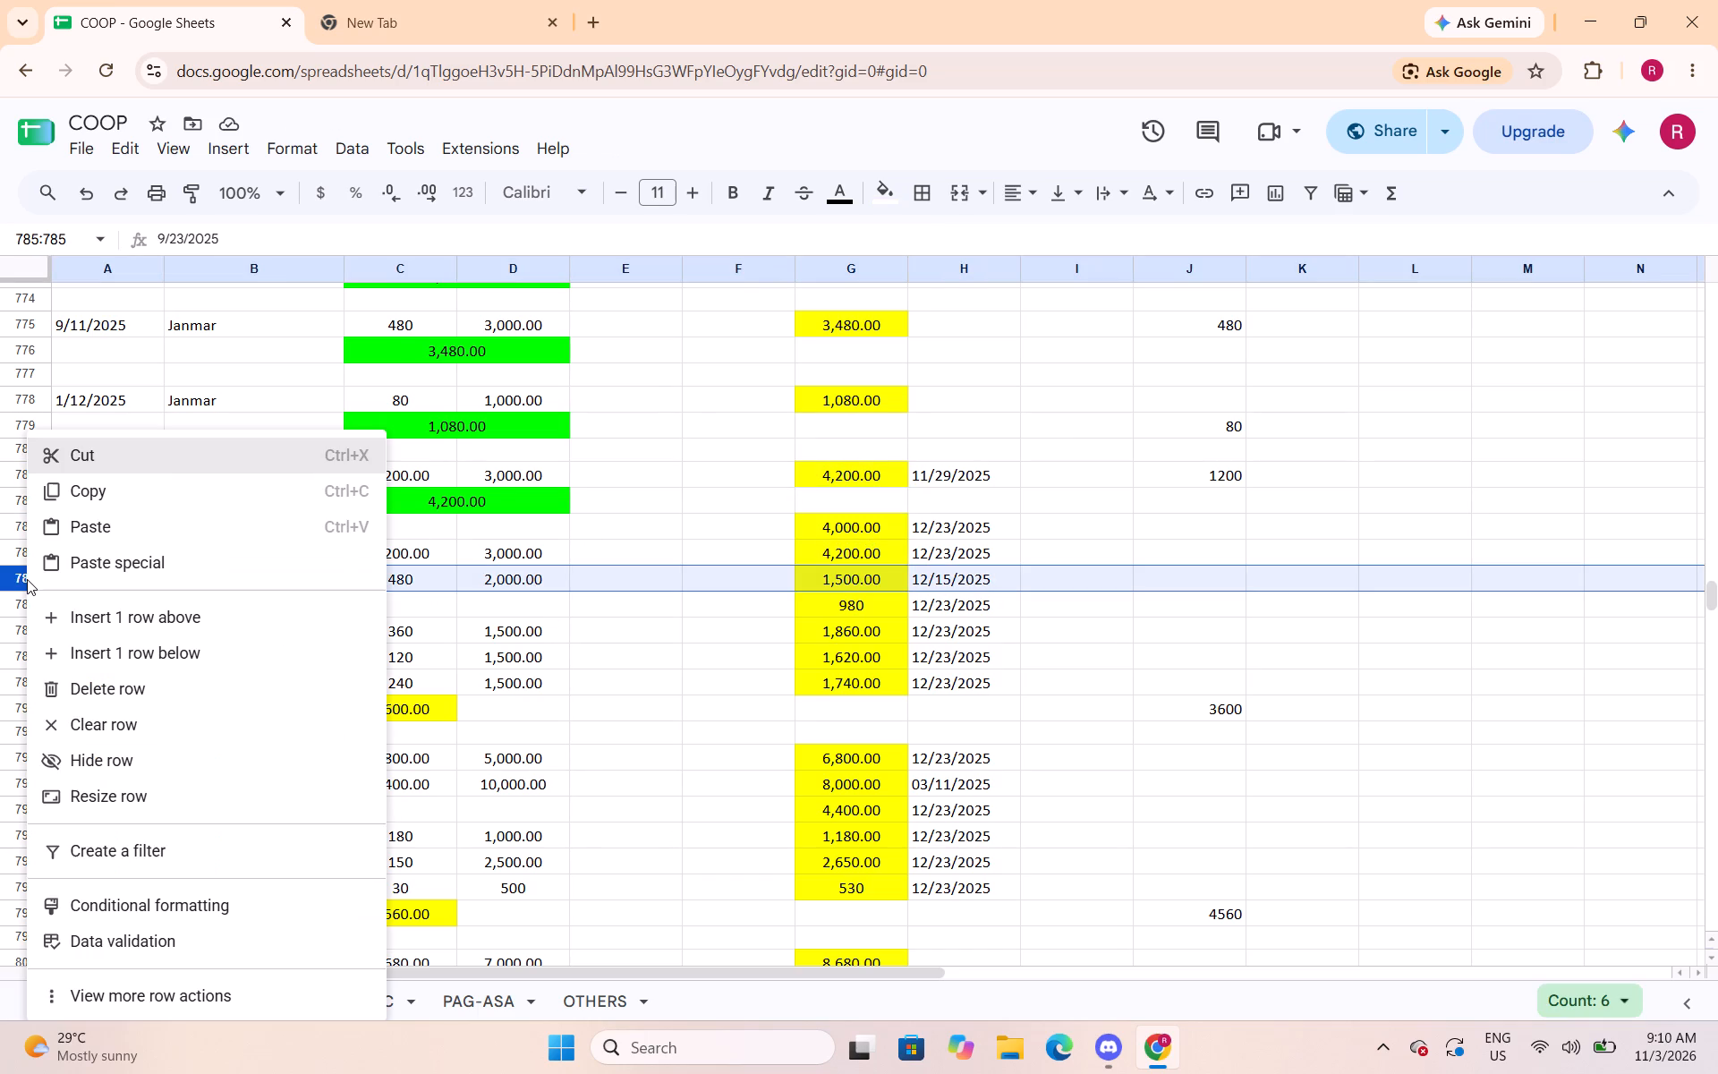
pyautogui.click(126, 624)
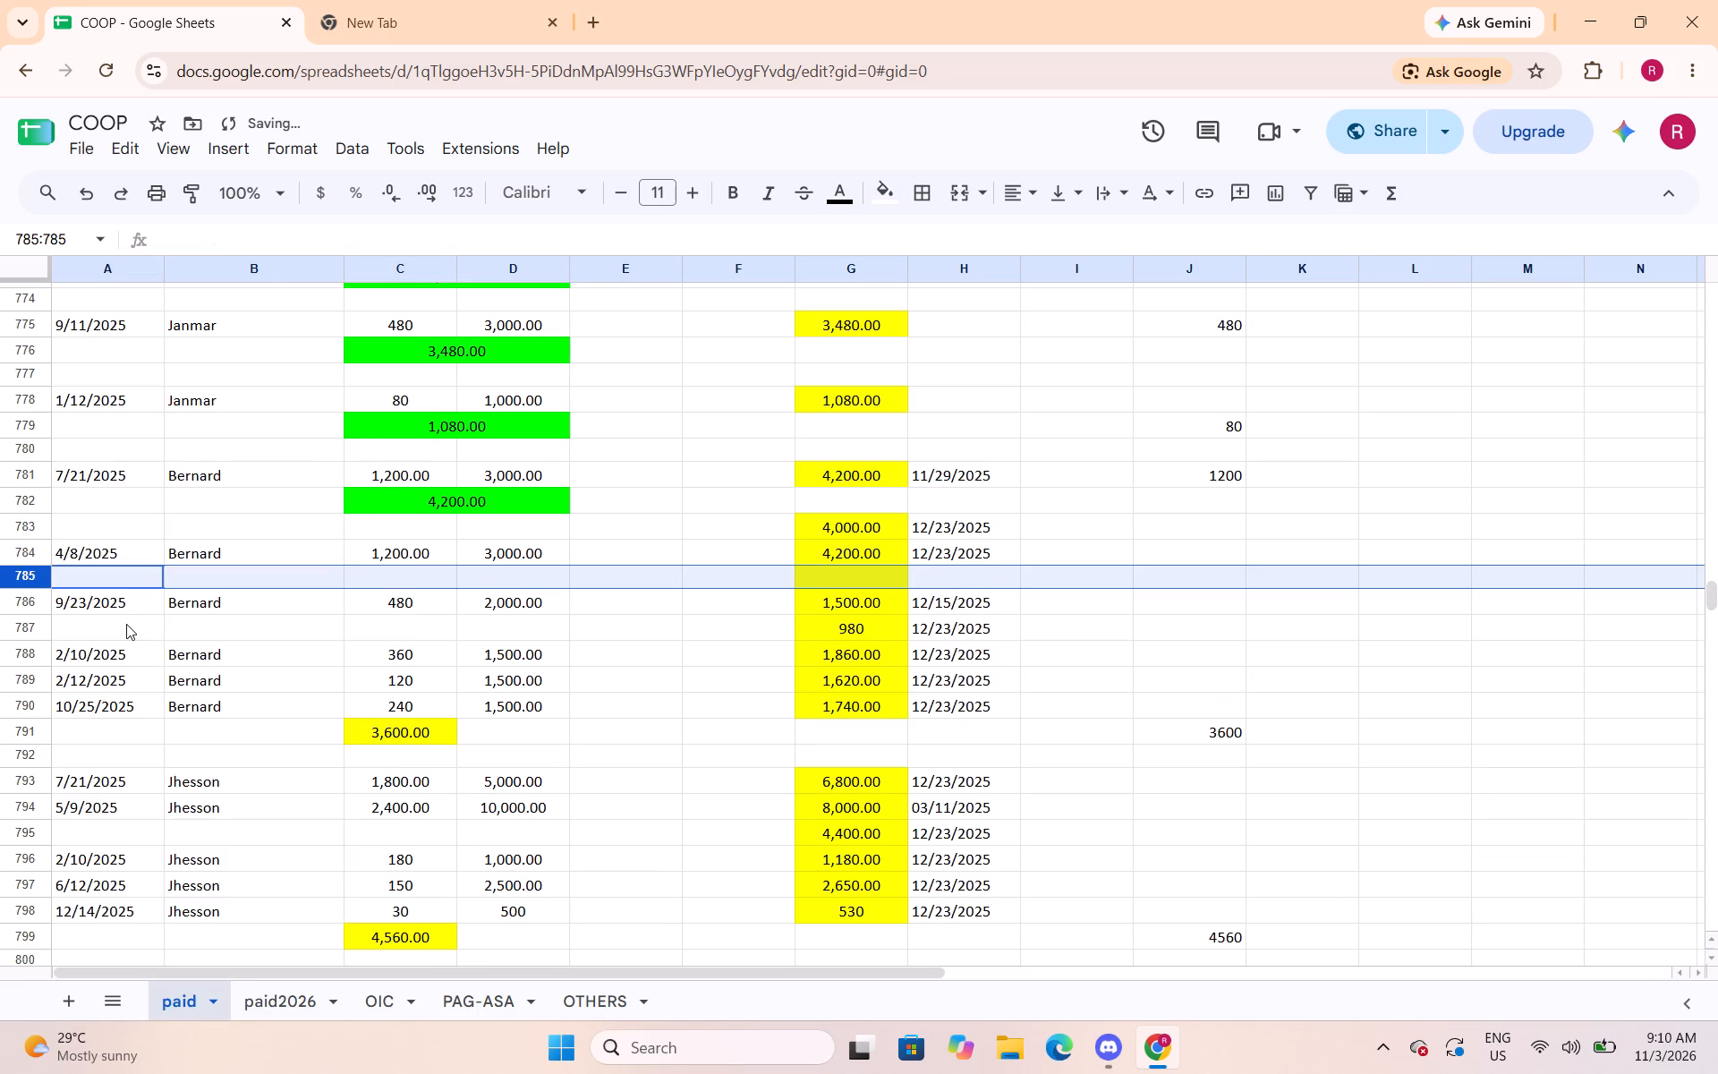
pyautogui.rightClick(30, 581)
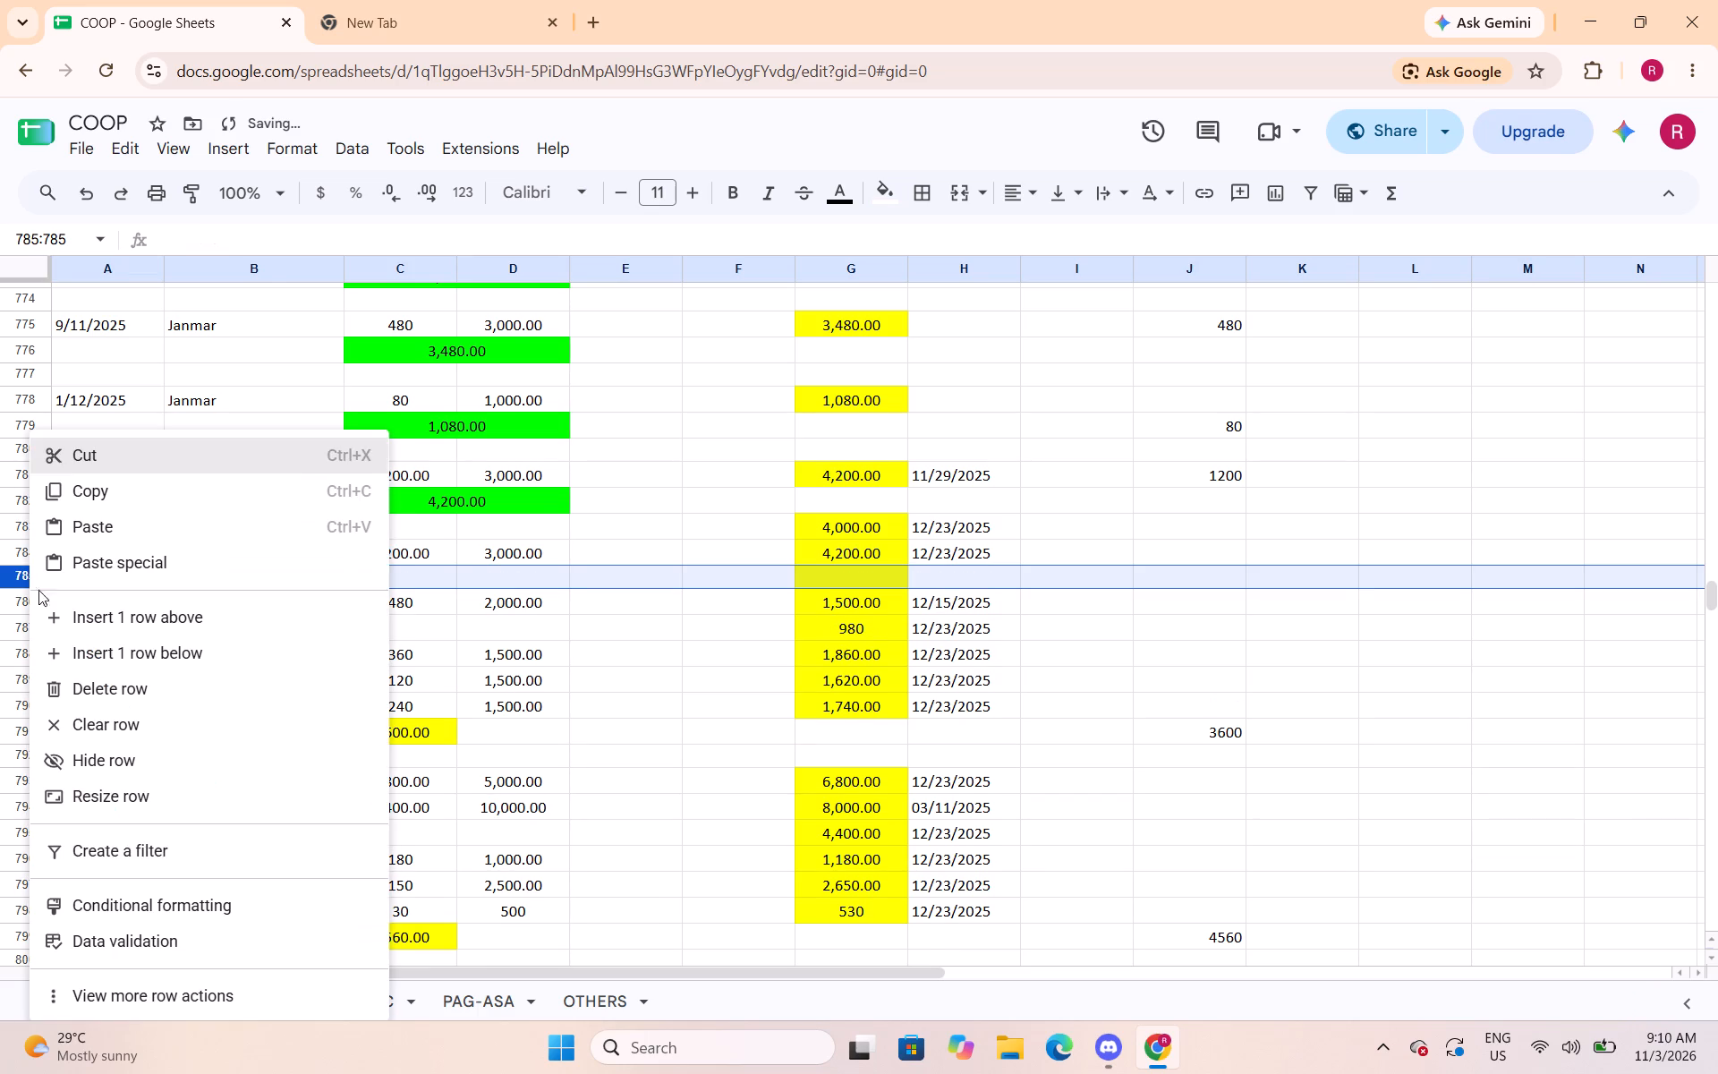
pyautogui.click(104, 614)
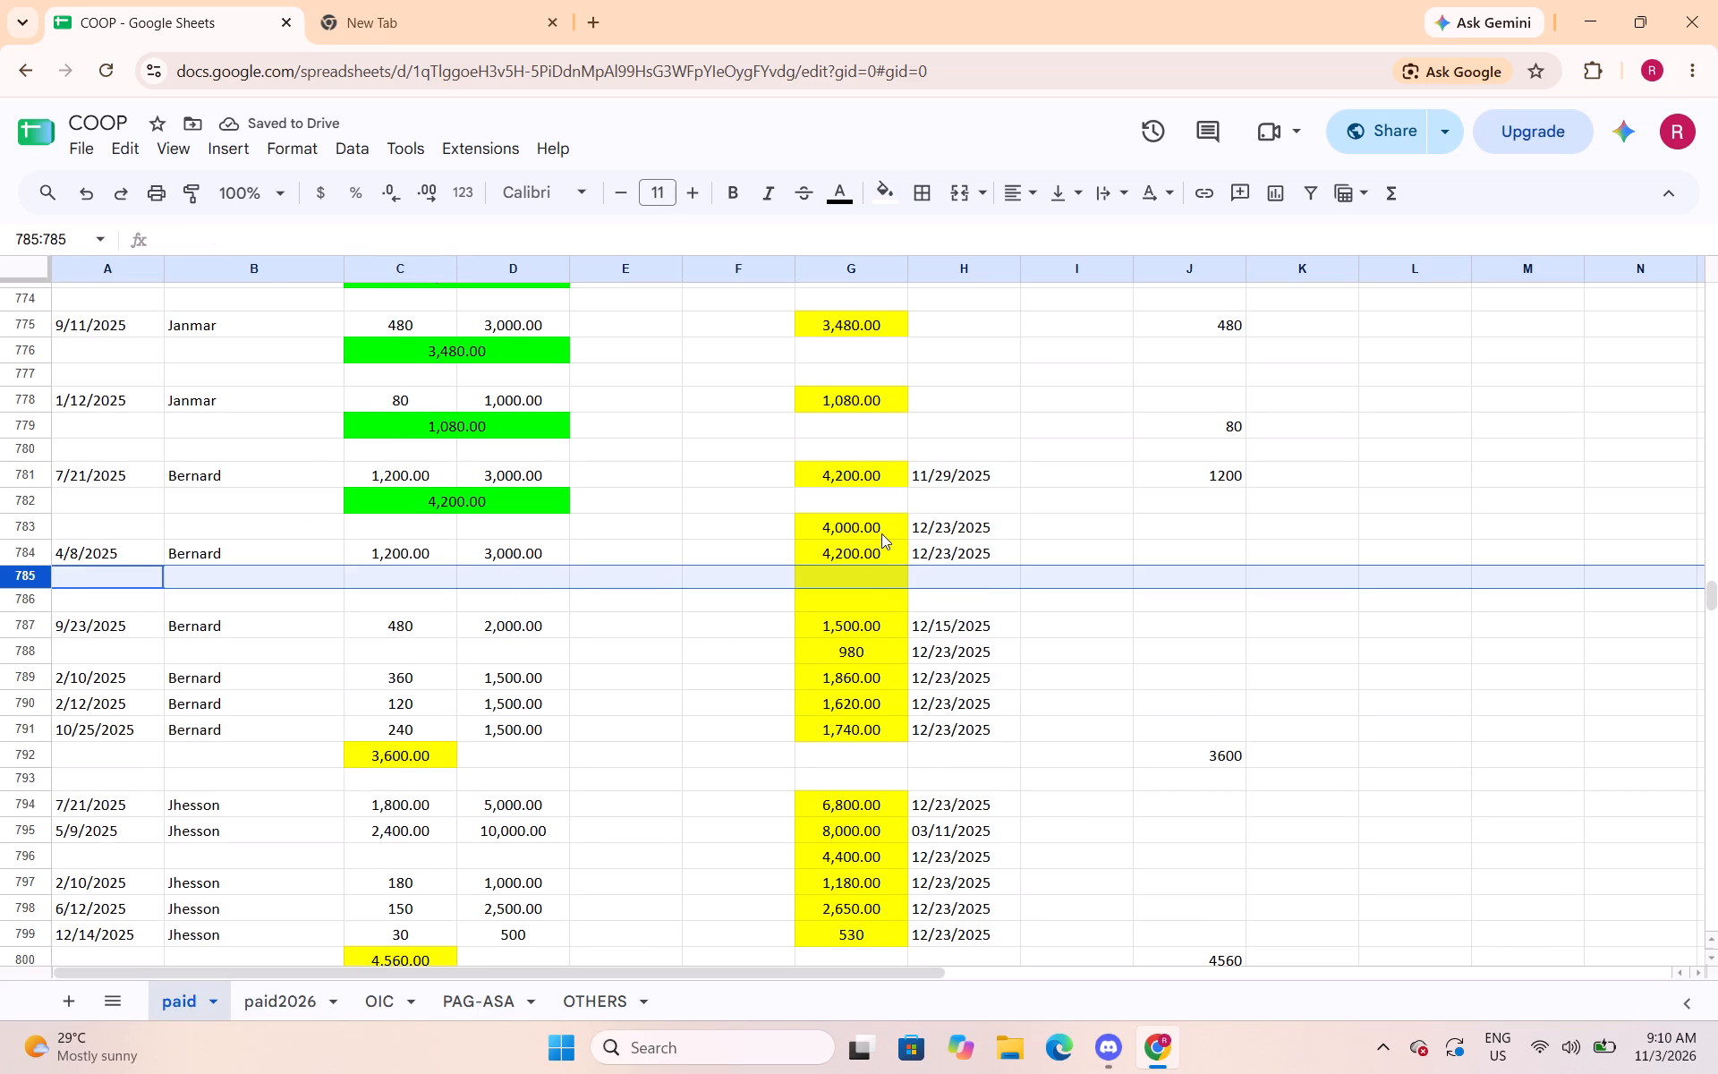
# Delete the leftover 4,000.00 payment and its 12/23/2025 date from G783:H783.
pyautogui.moveTo(881, 533); pyautogui.dragTo(951, 532)
pyautogui.press('BackSpace')
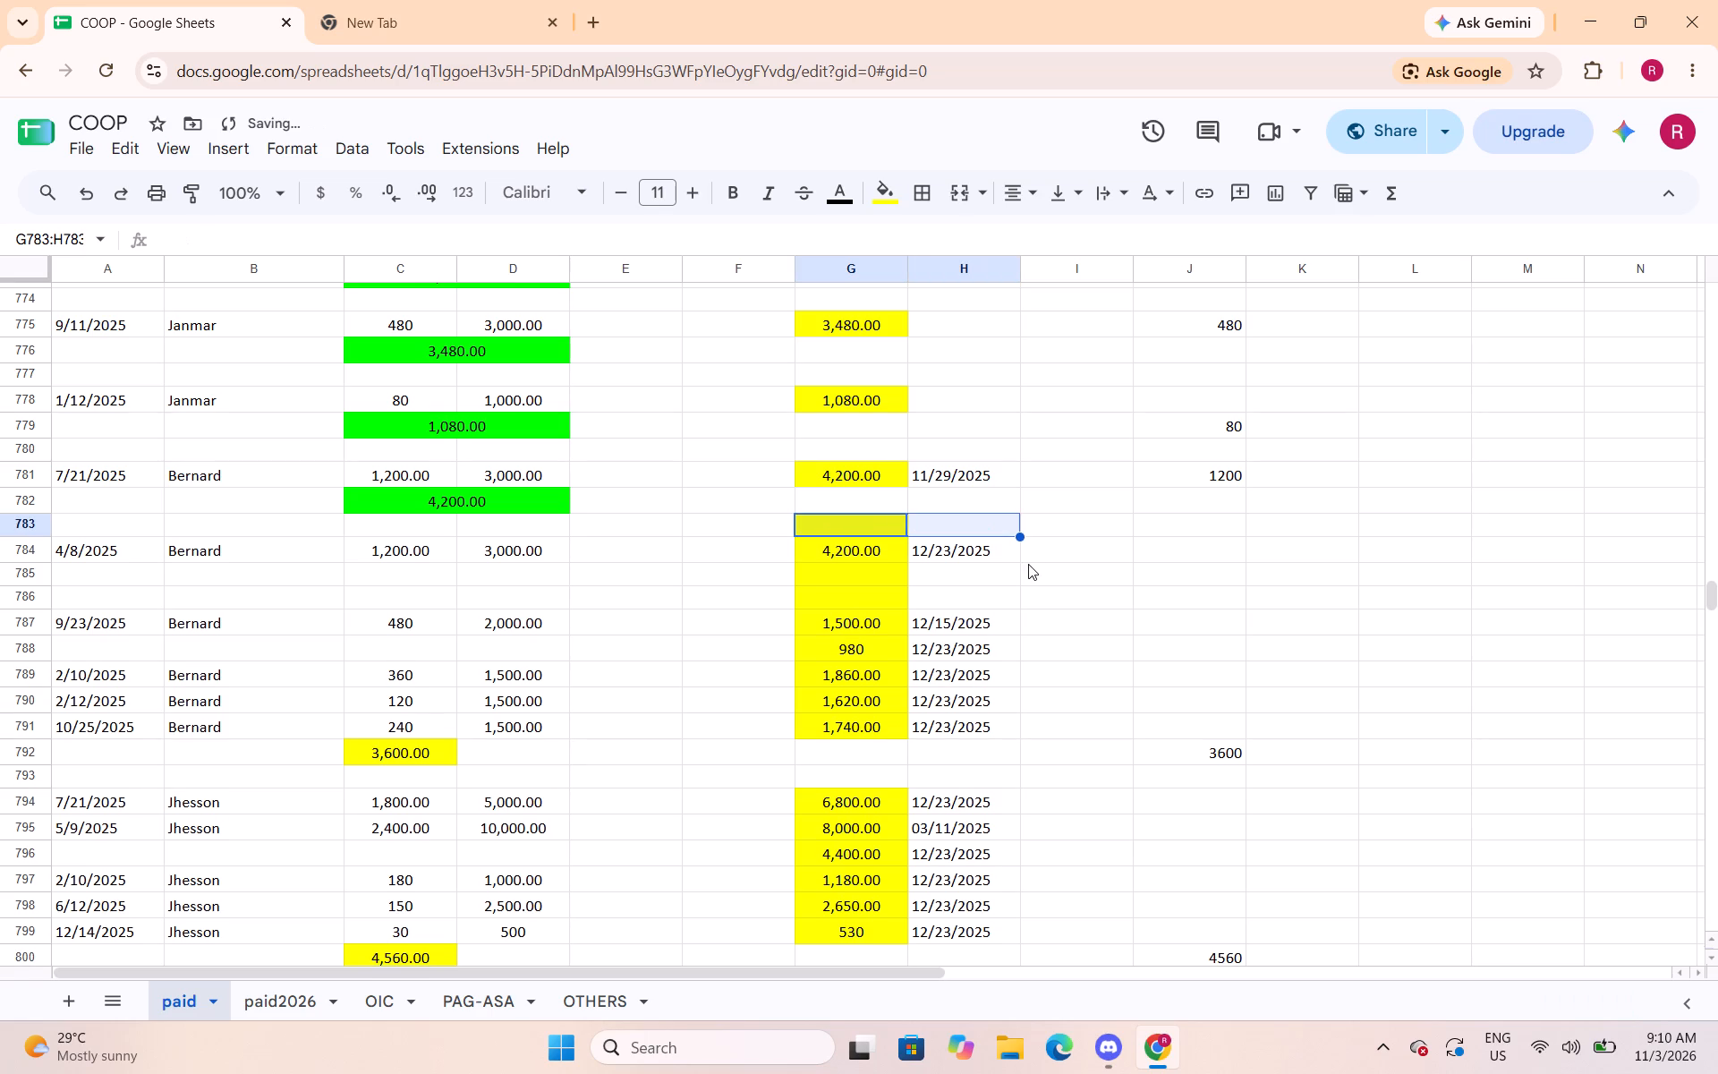
# Change the fill of the emptied payment cell G783 to white.
pyautogui.click(1045, 570)
pyautogui.click(889, 524)
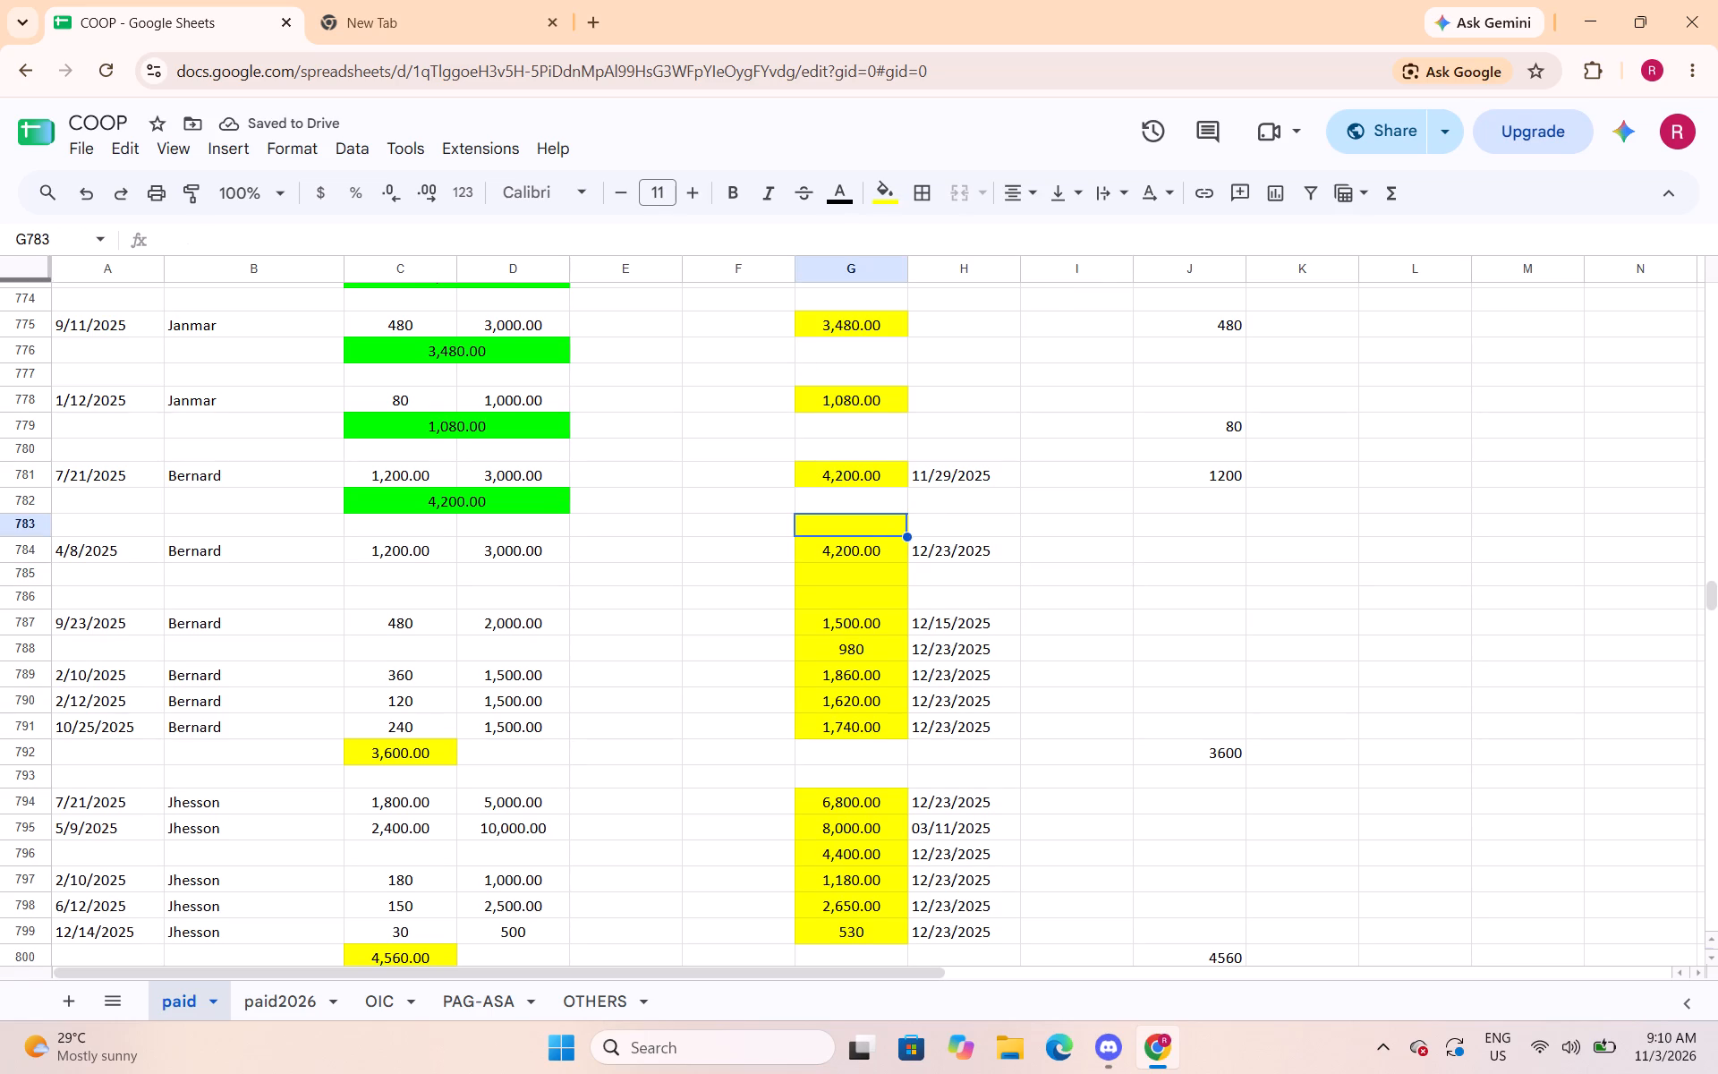
pyautogui.click(872, 189)
pyautogui.click(920, 497)
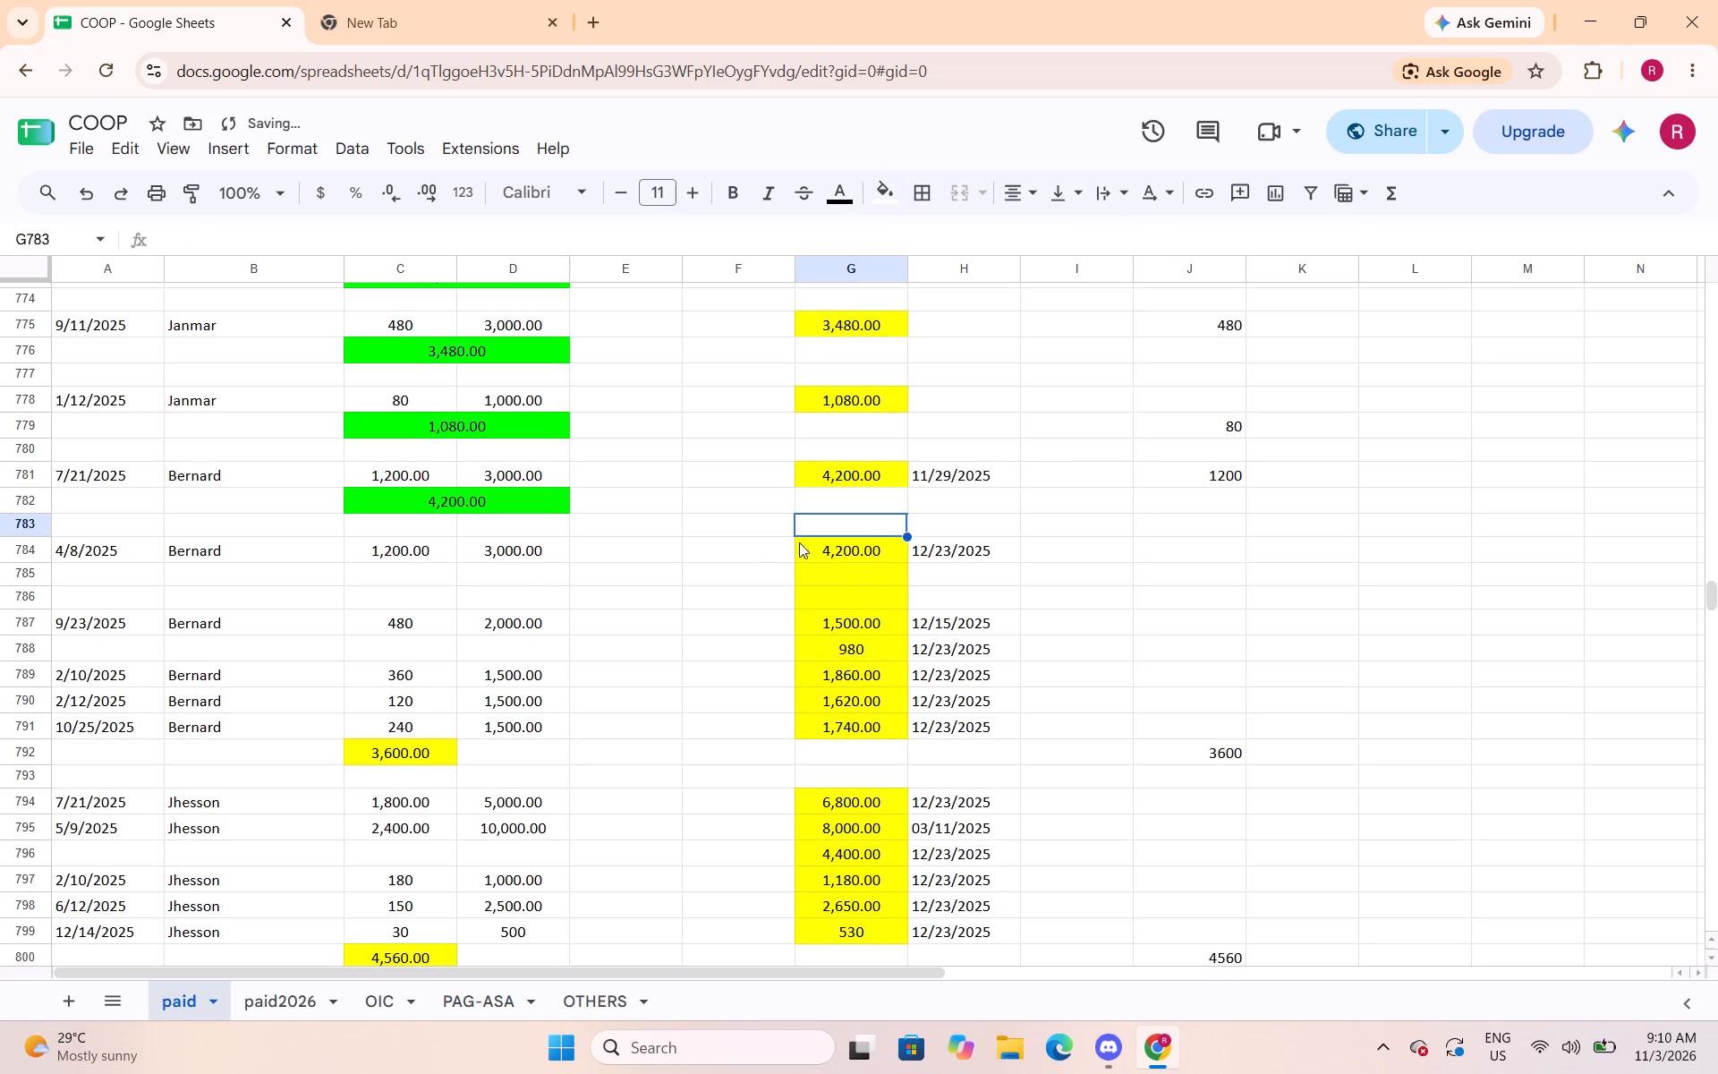
# Merge C785:D785 under Bernard's 4/8/2025 loan, sum C784:D784 in it and fill it bright green.
pyautogui.moveTo(412, 579); pyautogui.dragTo(478, 578)
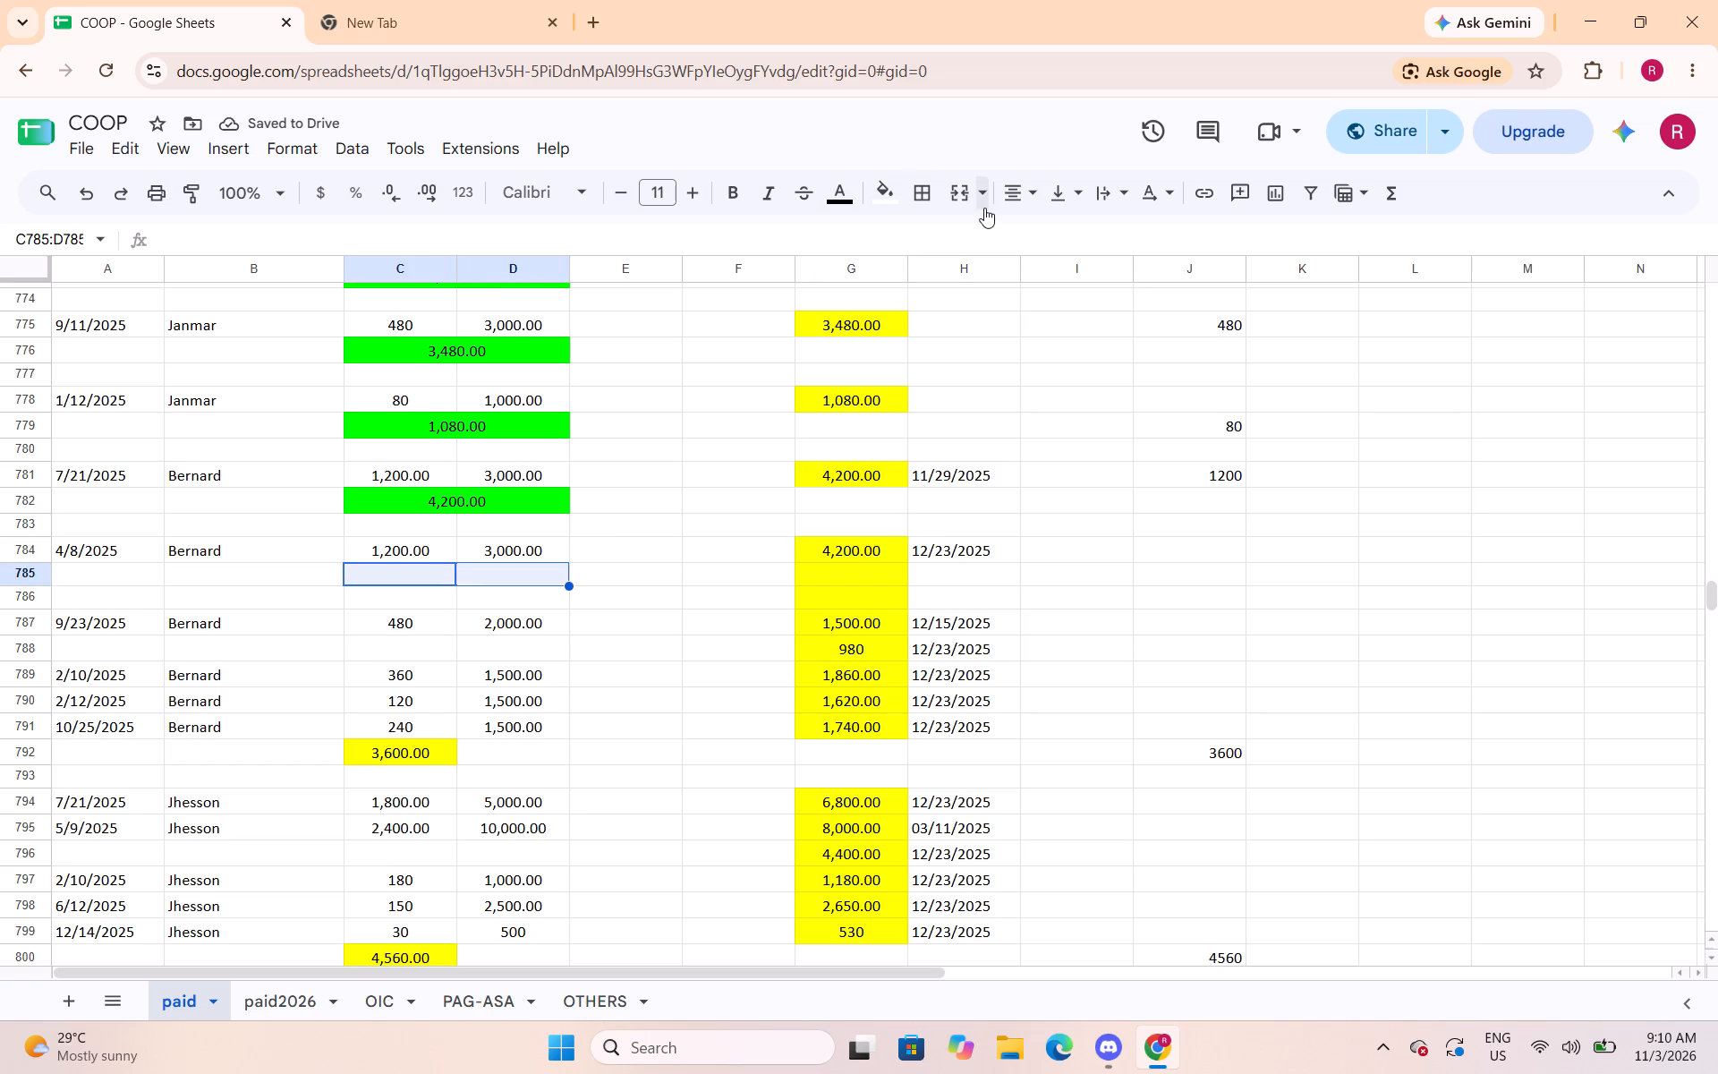
pyautogui.click(962, 204)
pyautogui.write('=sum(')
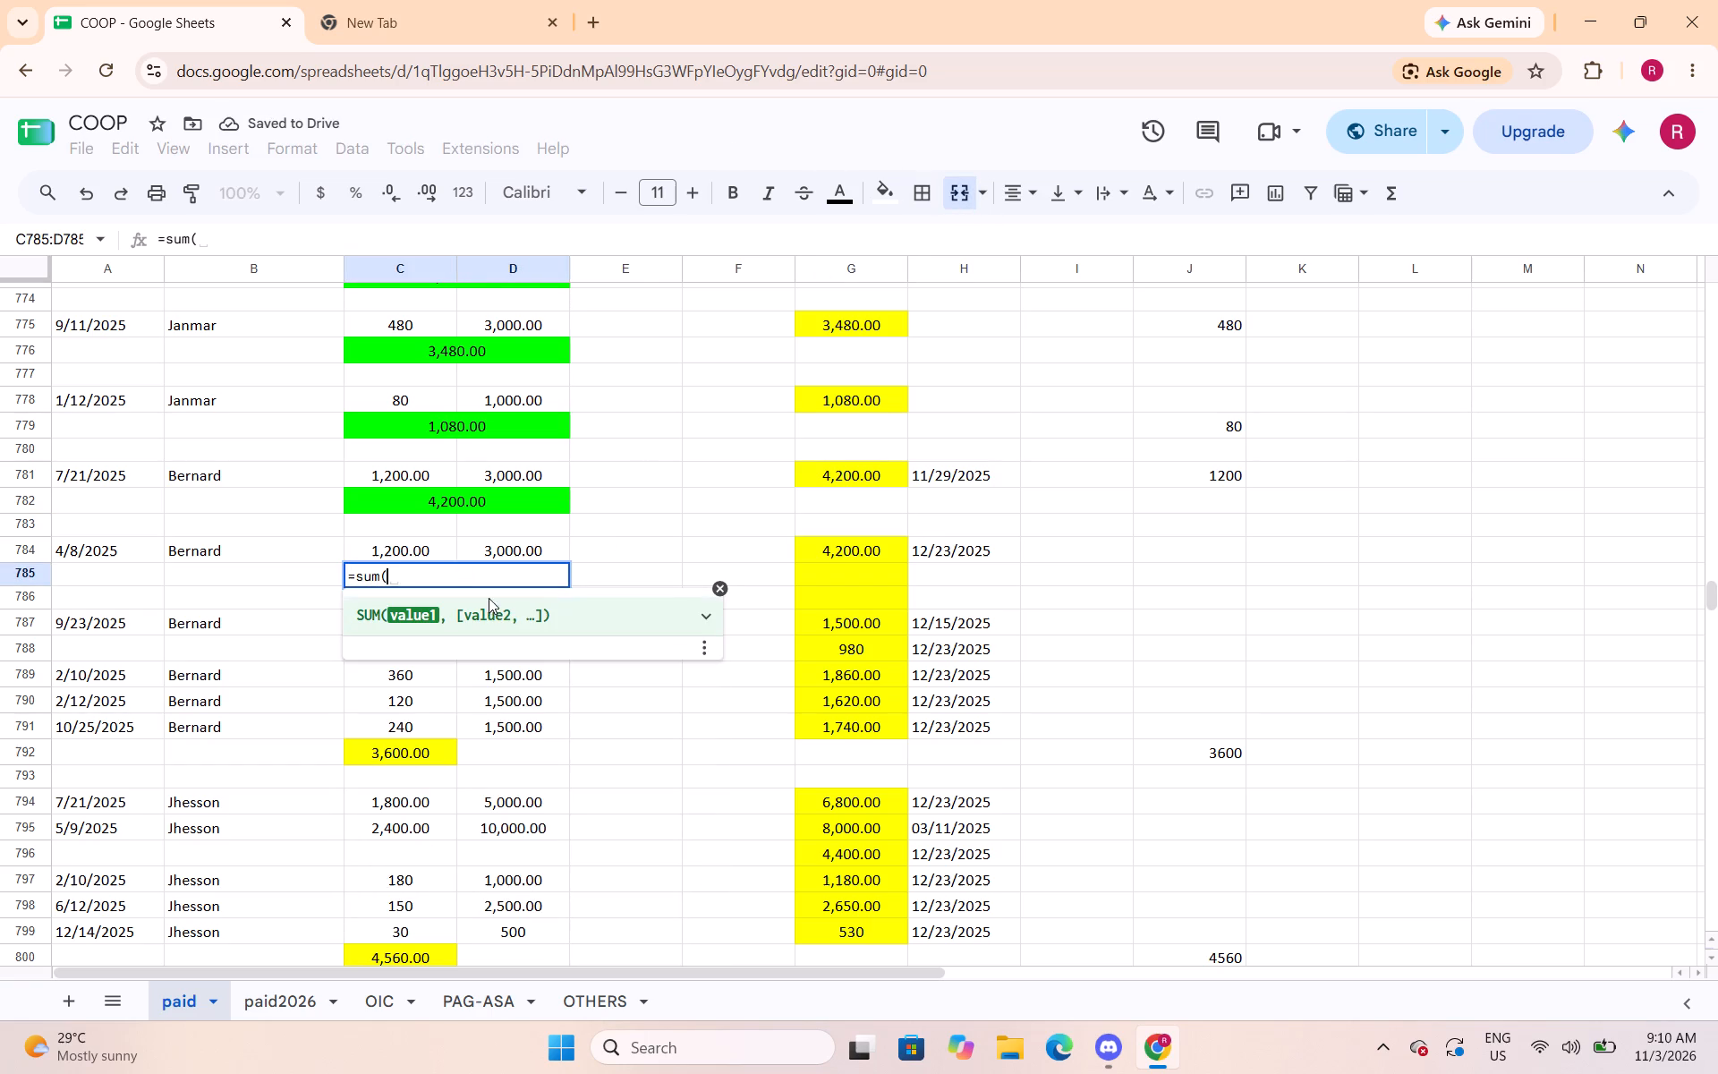
pyautogui.moveTo(438, 551); pyautogui.dragTo(475, 556)
pyautogui.hotkey('shift', ')')
pyautogui.press('Return')
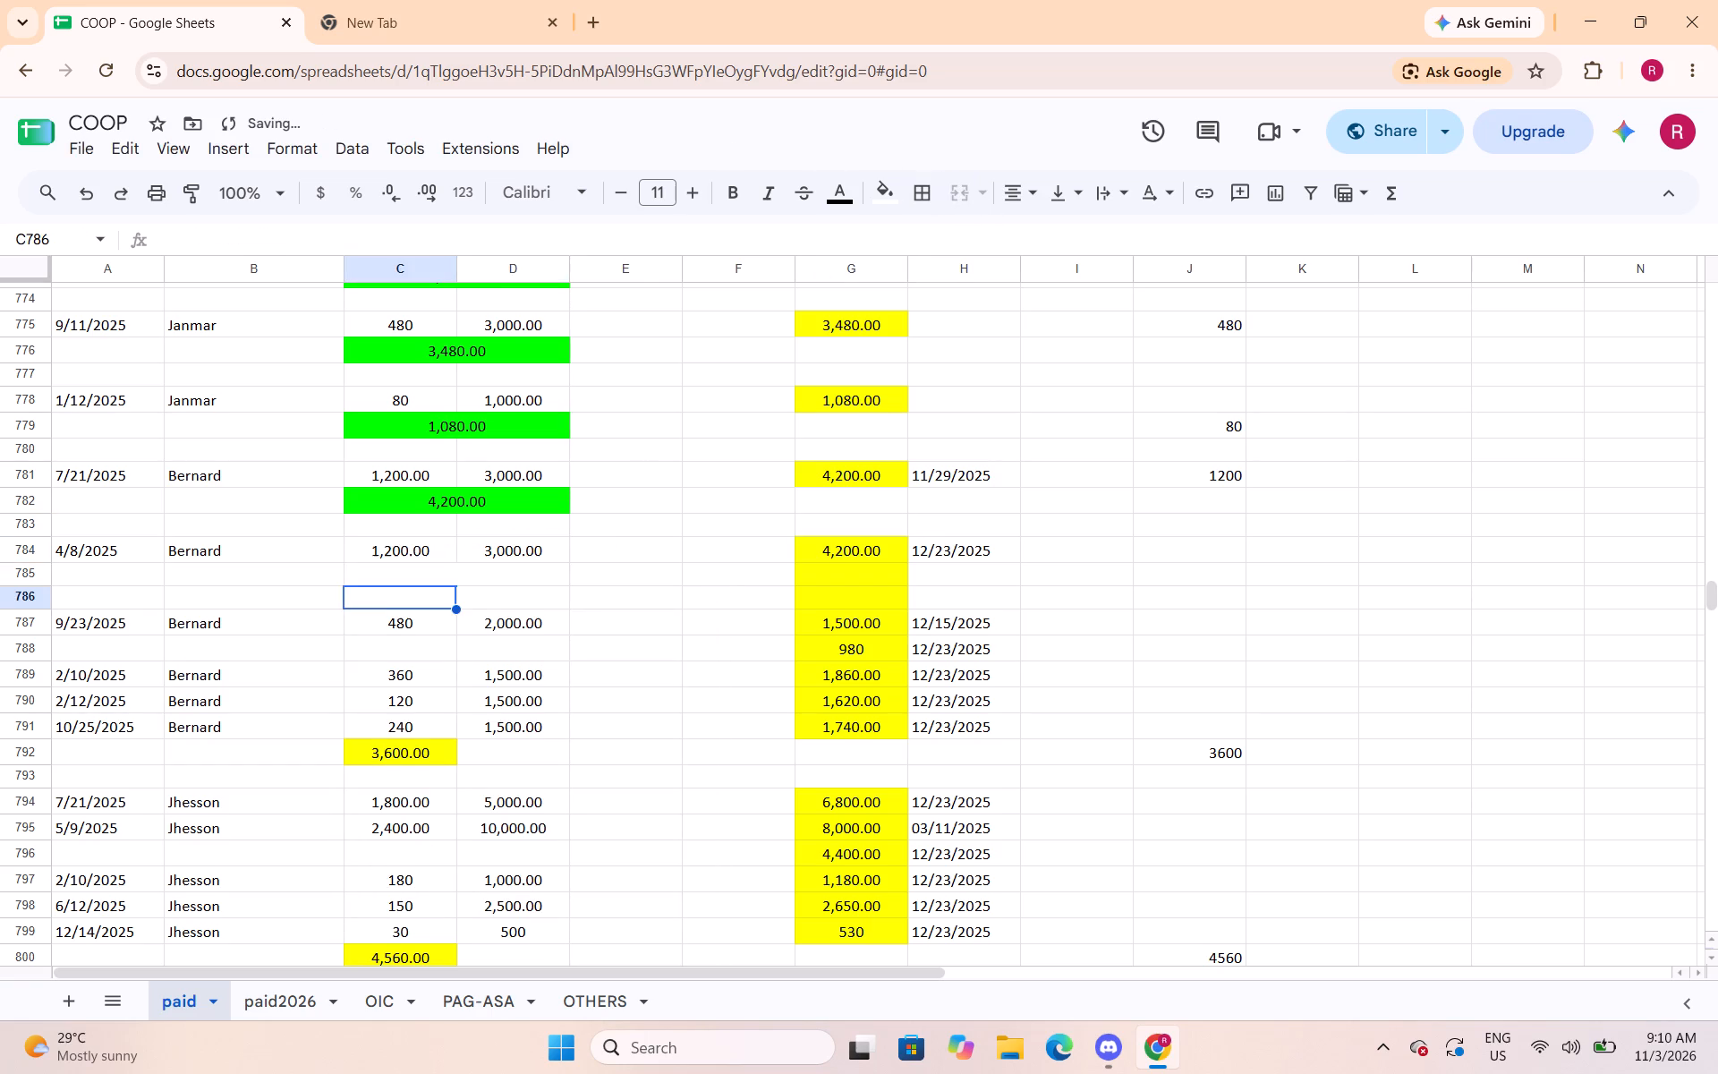
pyautogui.press('Up')
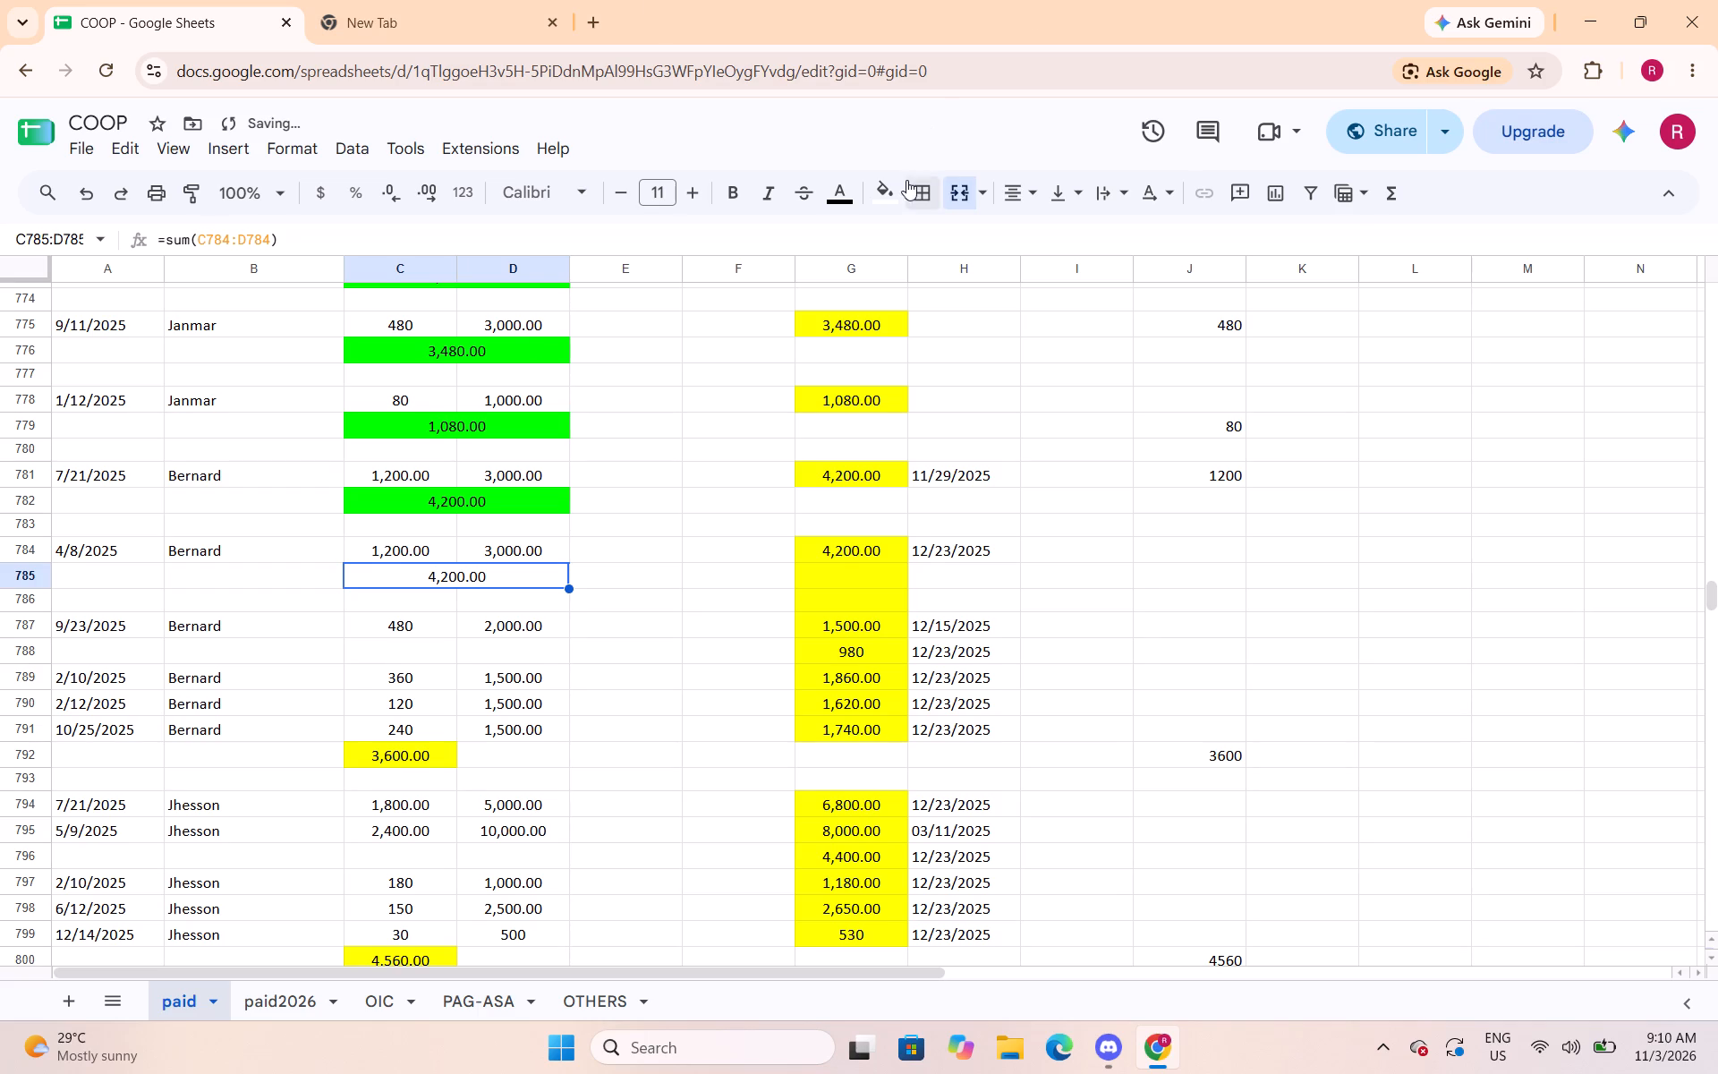
pyautogui.click(882, 204)
pyautogui.click(997, 302)
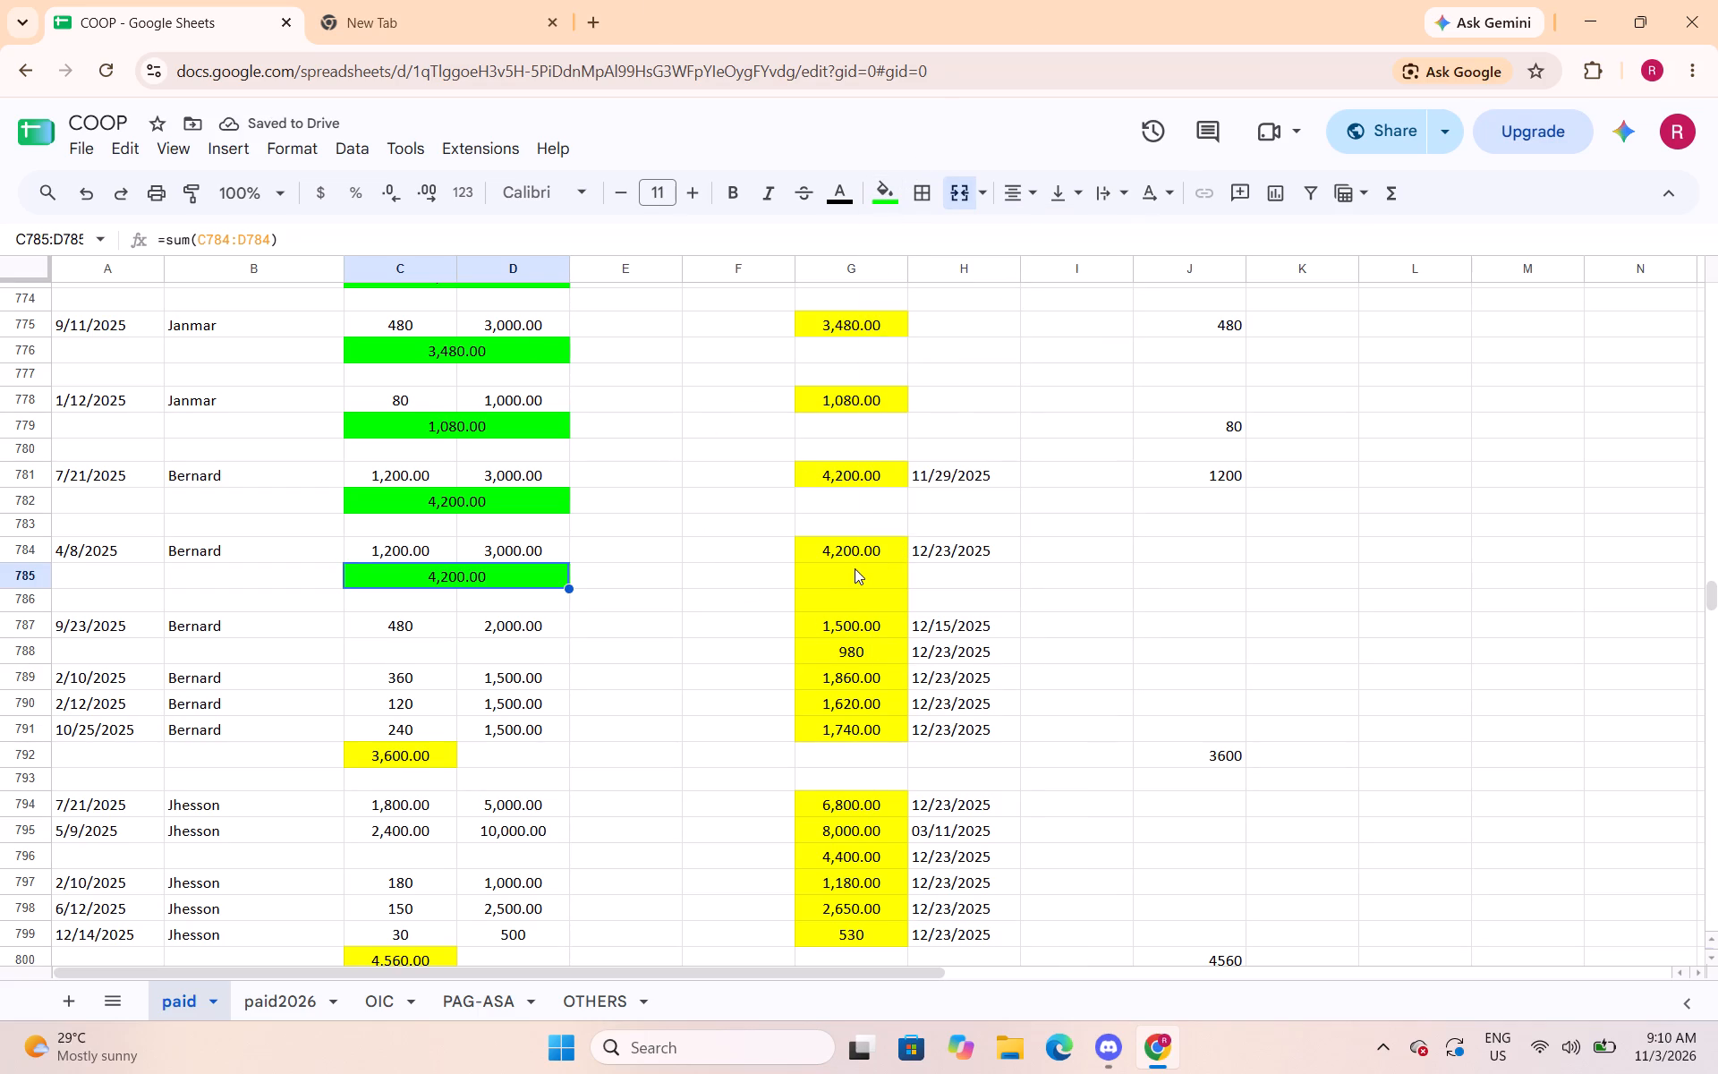
# Change the fill of the empty payment cells G785:G786 to white.
pyautogui.moveTo(855, 568); pyautogui.dragTo(856, 601)
pyautogui.click(887, 187)
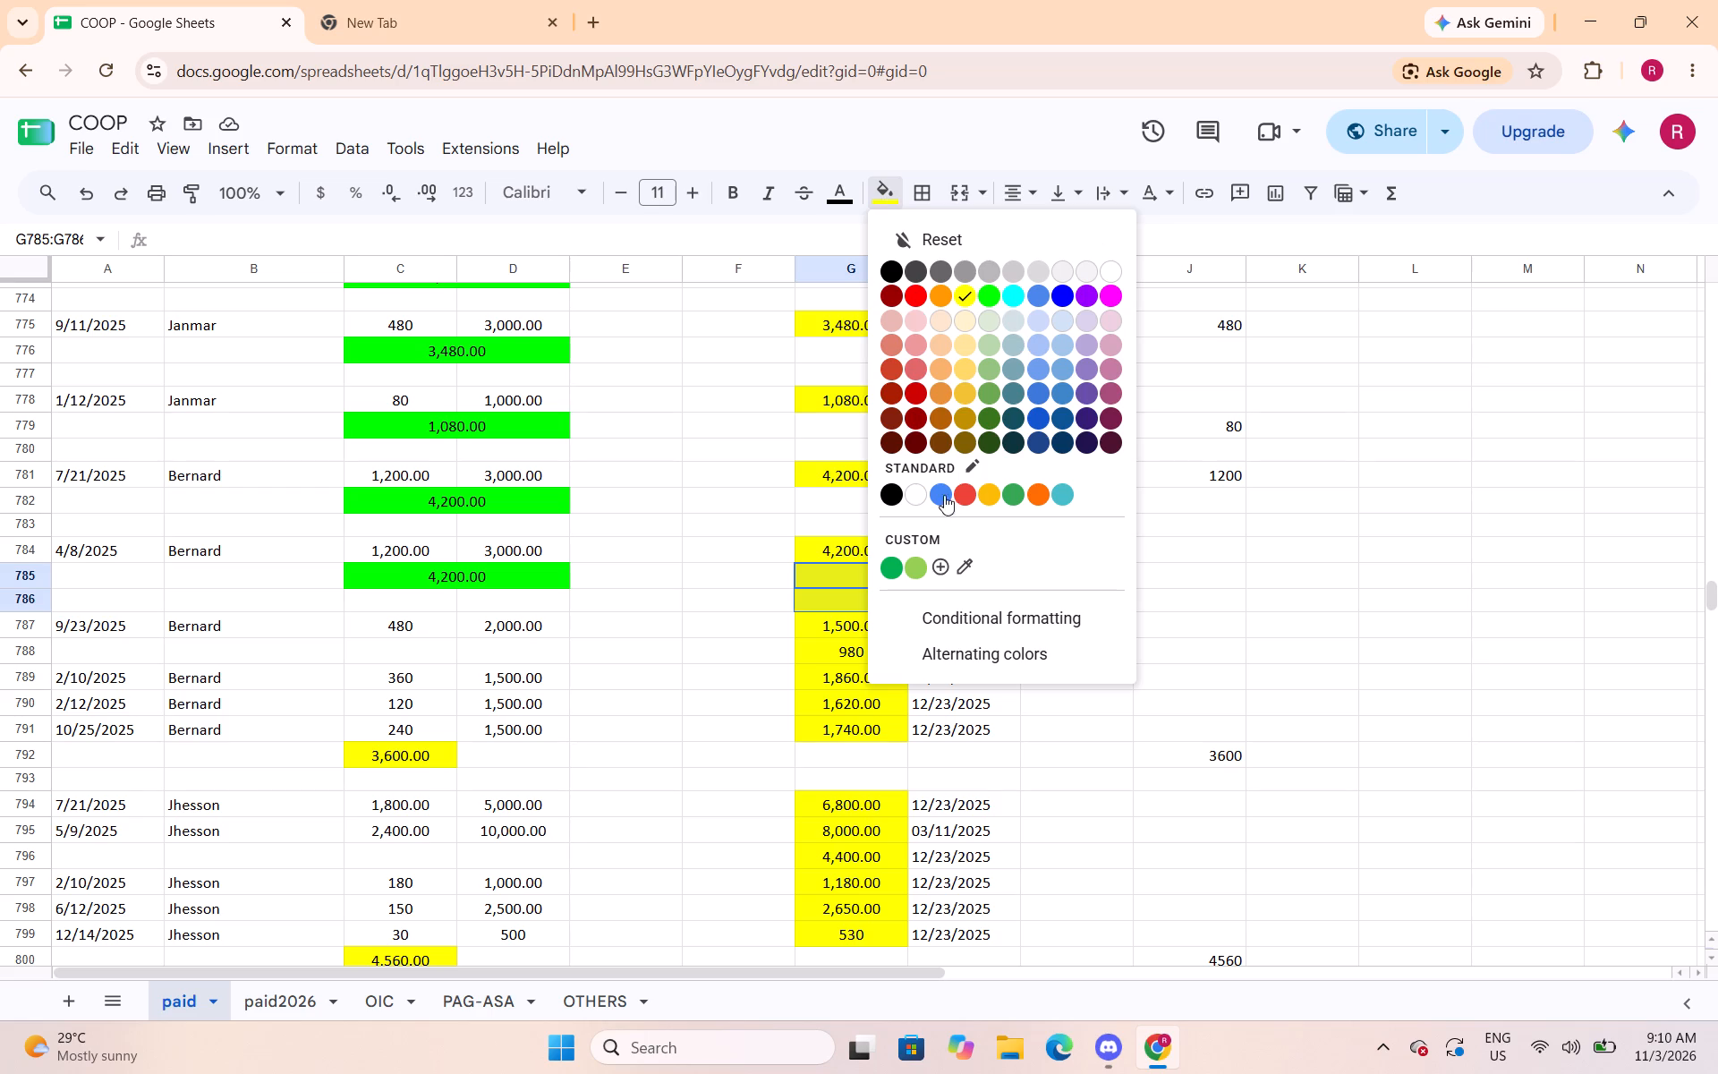
pyautogui.click(918, 499)
# Insert a blank row directly below Bernard's 9/23/2025 loan, above the 980 payment row.
pyautogui.scroll(-2, 812, 461)
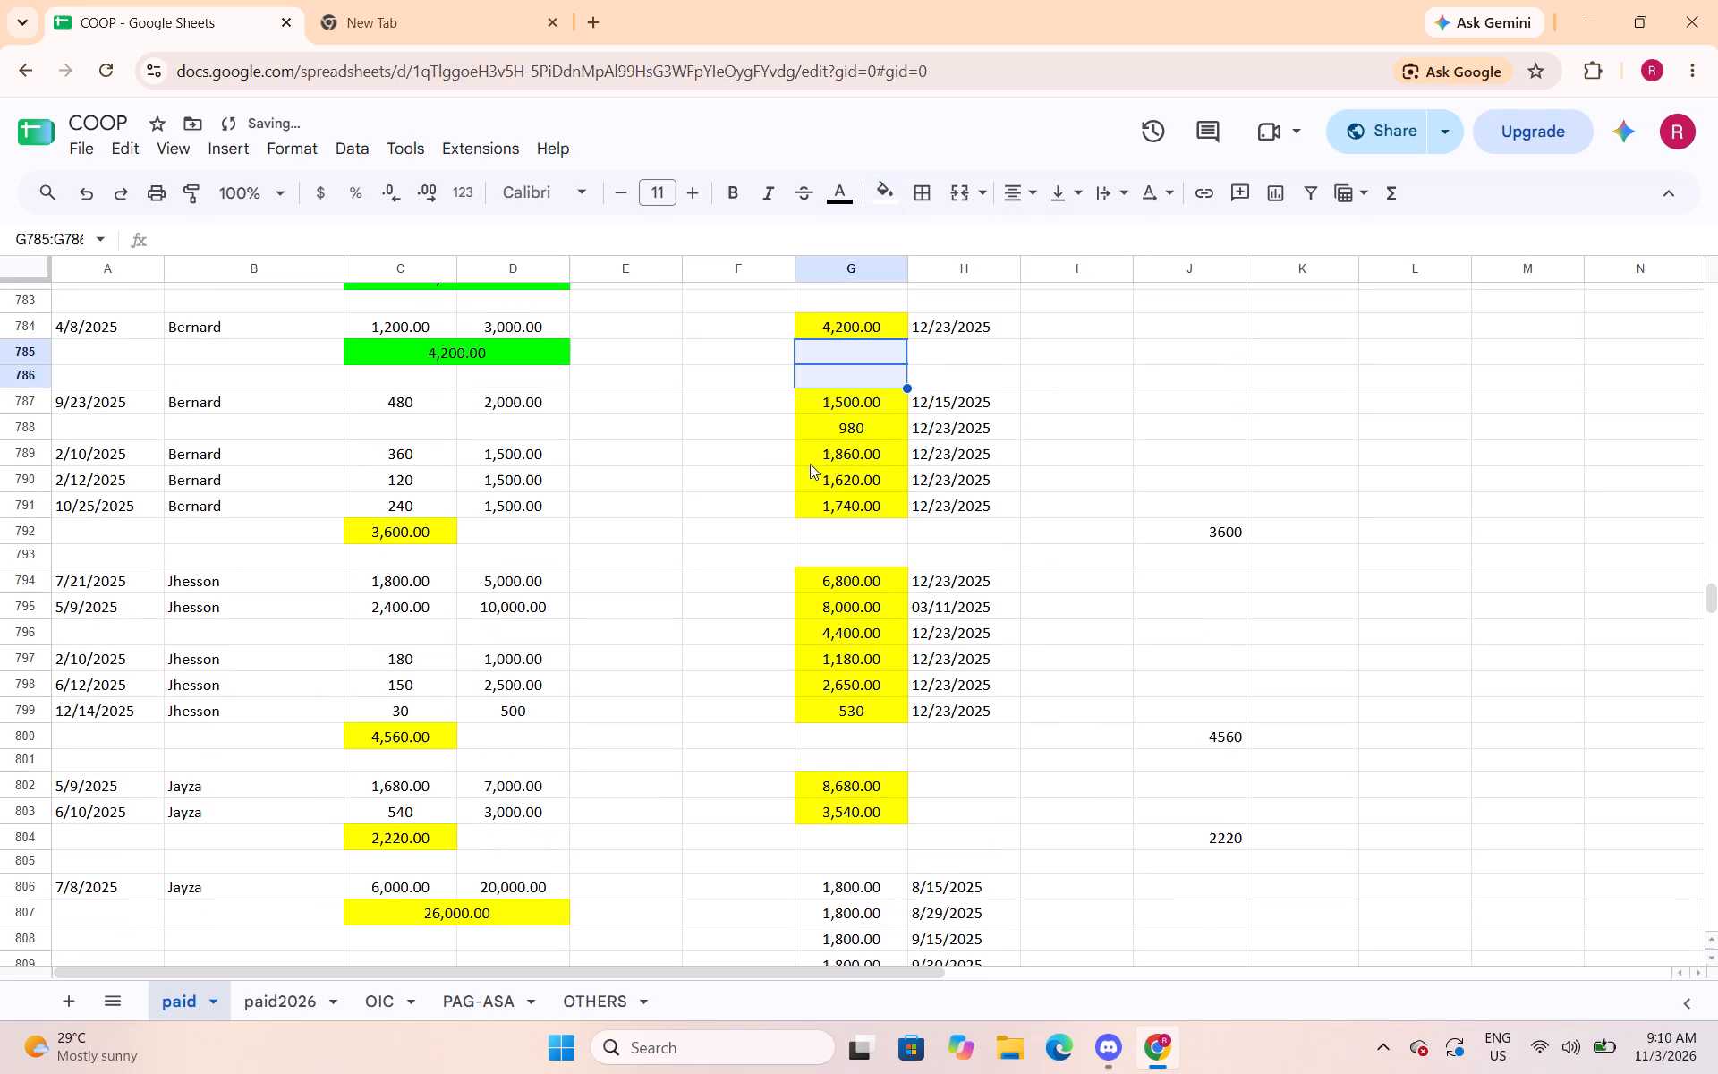
pyautogui.click(45, 430)
pyautogui.rightClick(45, 430)
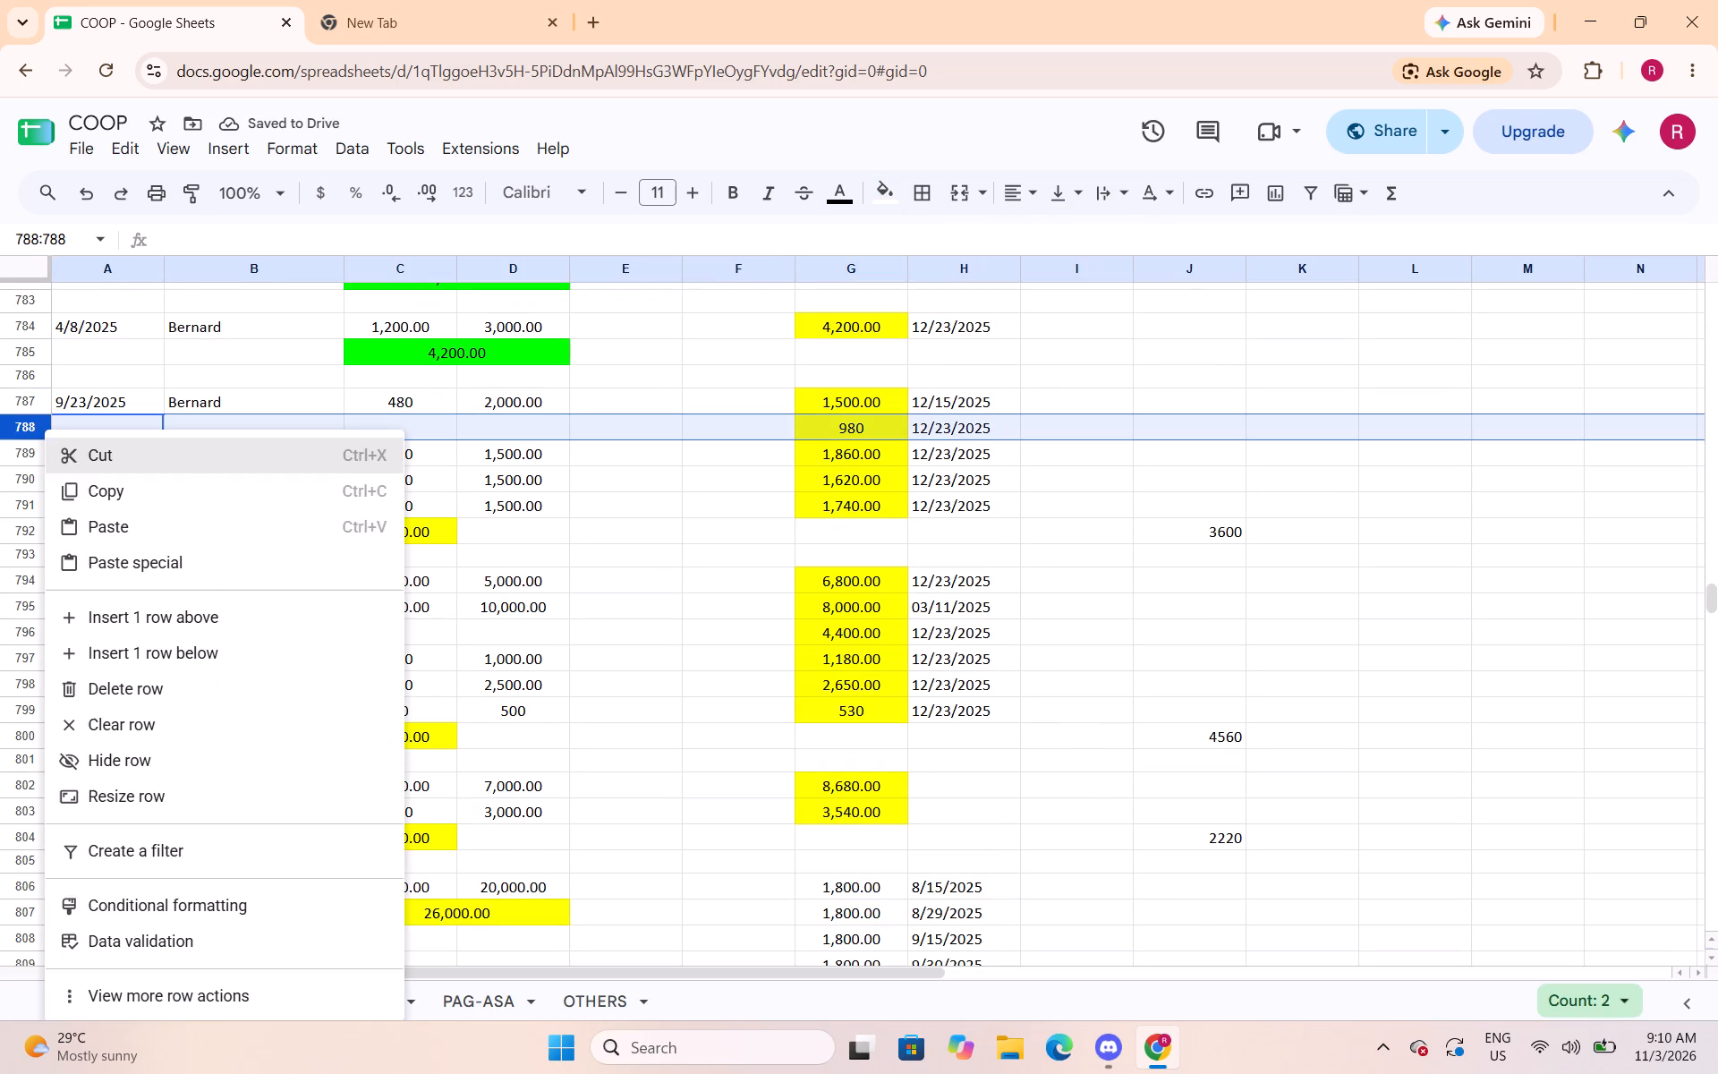
pyautogui.click(110, 617)
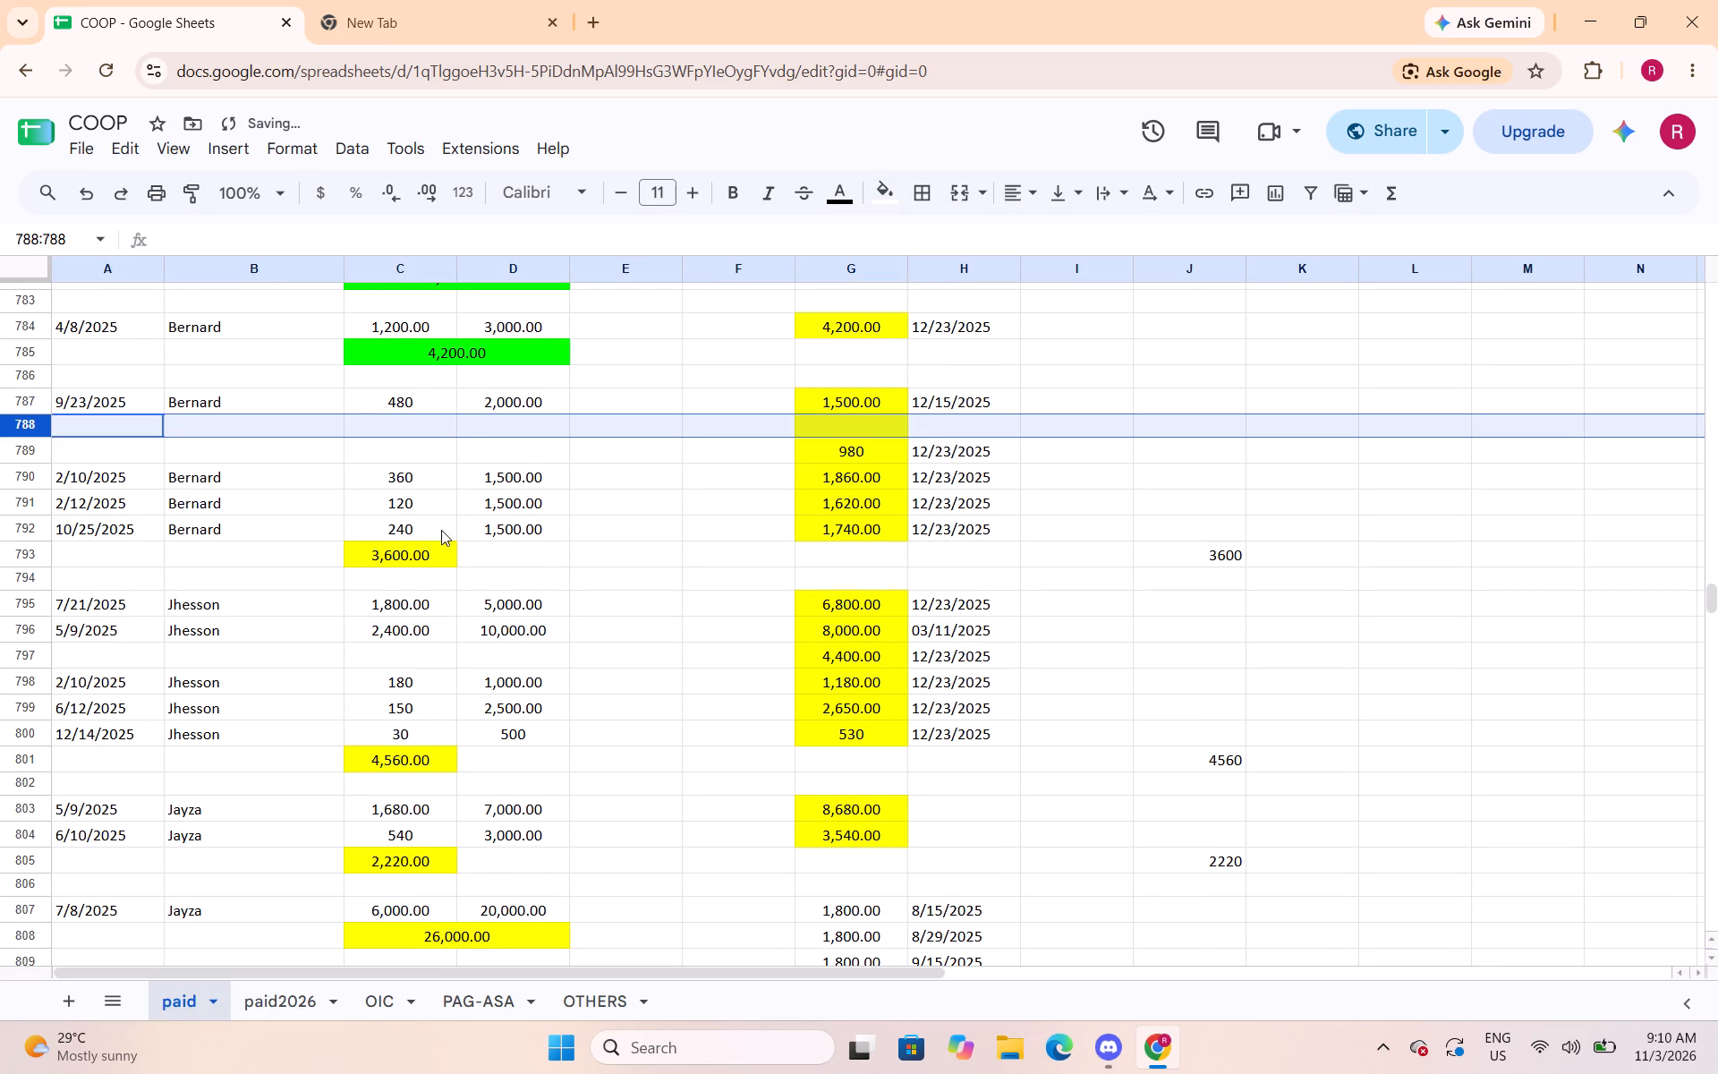
# Merge C788:D788 under Bernard's 9/23/2025 loan, sum C787:D787 in it and fill it bright green.
pyautogui.moveTo(454, 428); pyautogui.dragTo(468, 426)
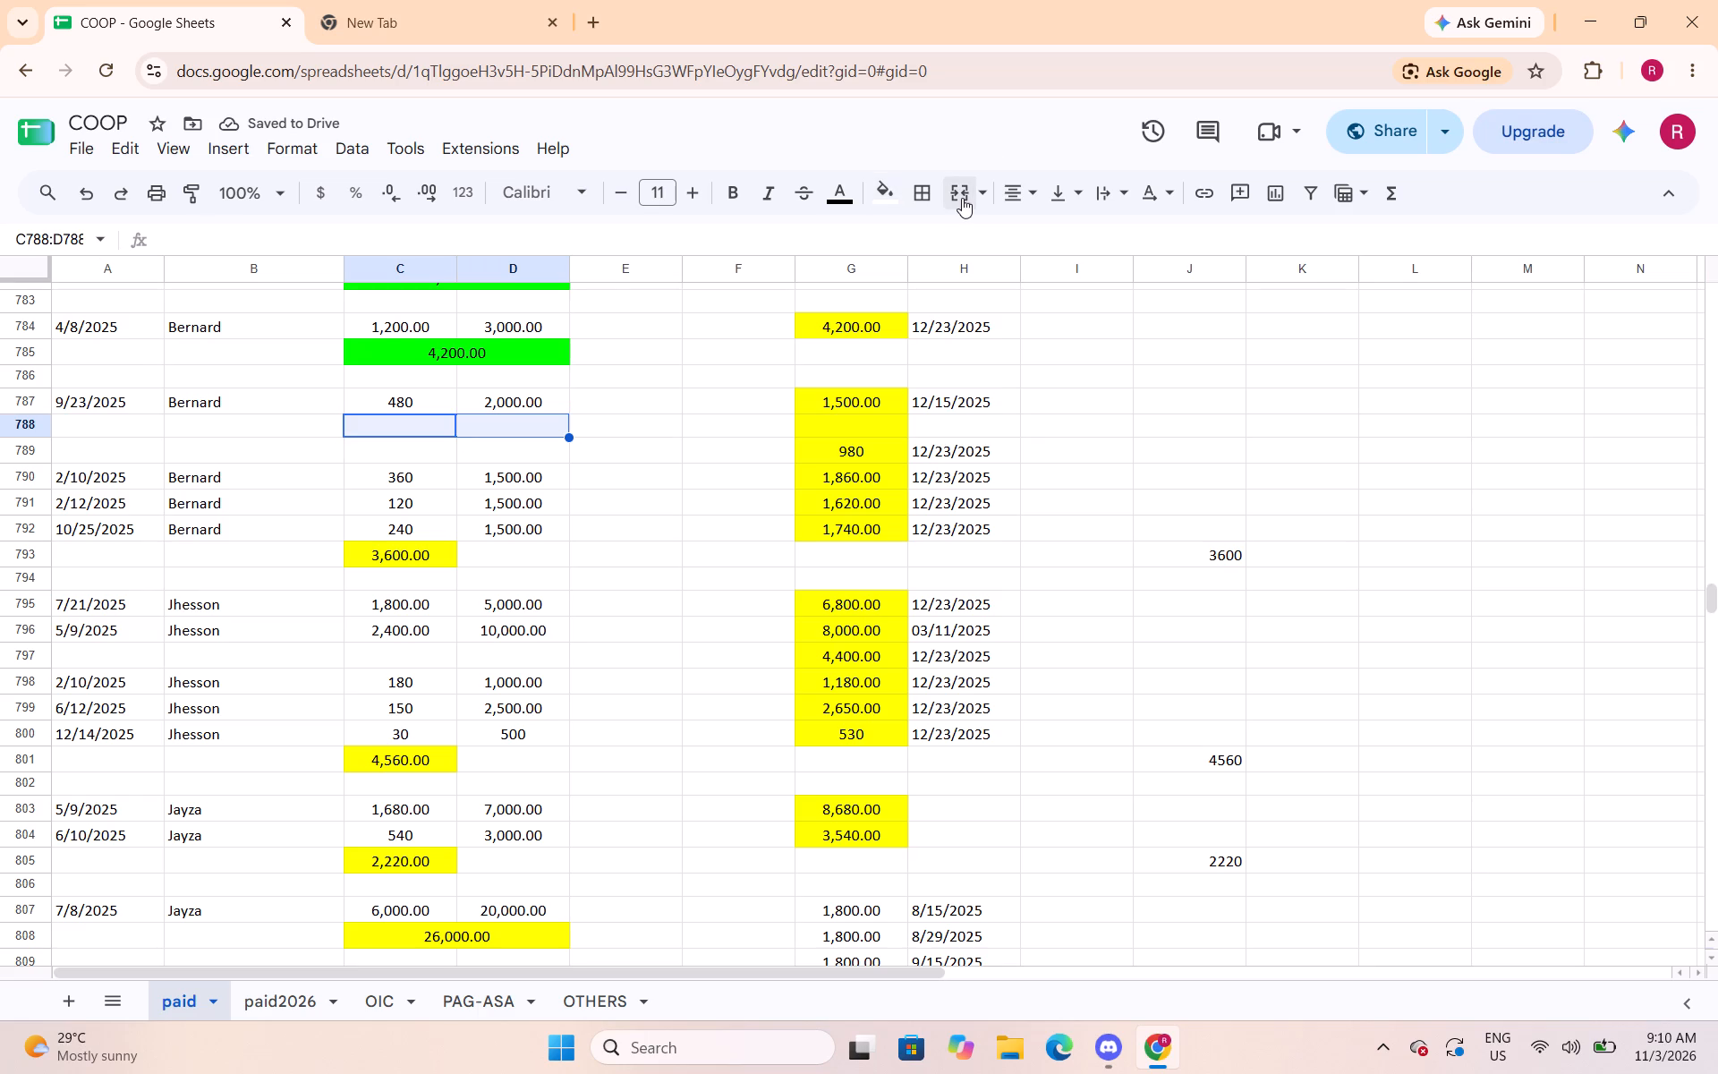
pyautogui.click(963, 197)
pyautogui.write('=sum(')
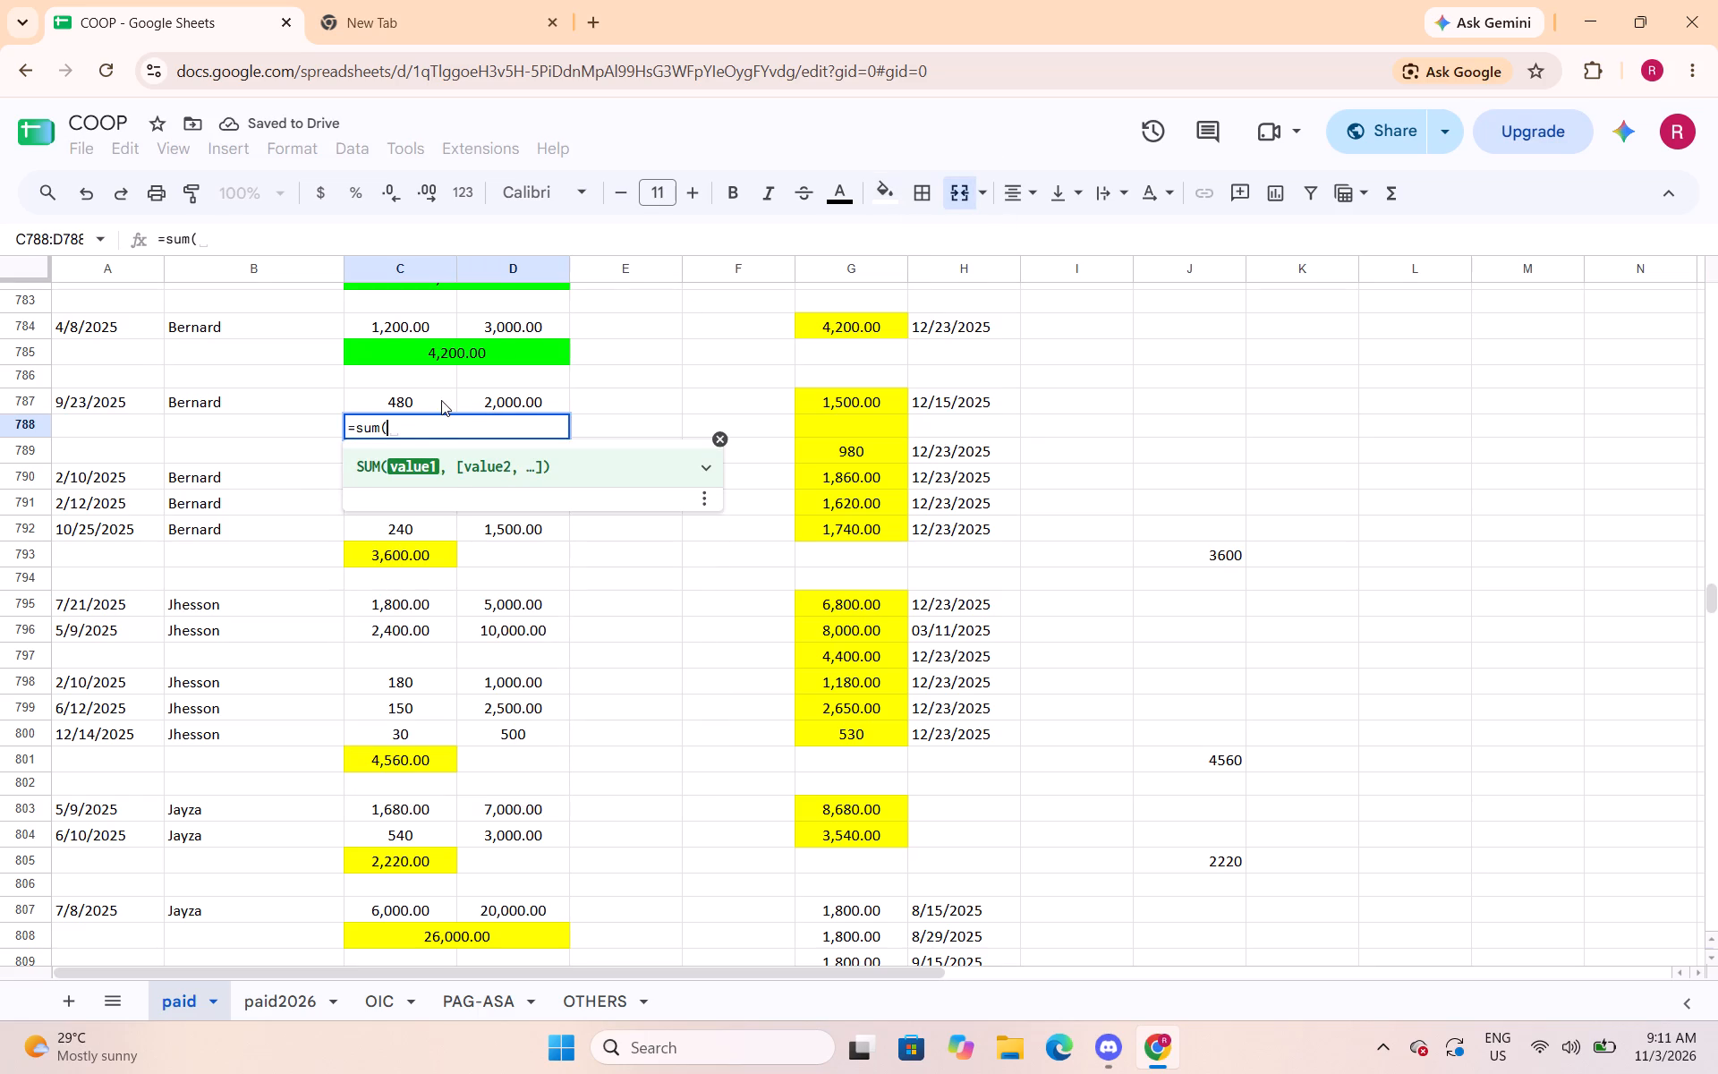
pyautogui.moveTo(441, 400); pyautogui.dragTo(488, 399)
pyautogui.hotkey('shift', ')')
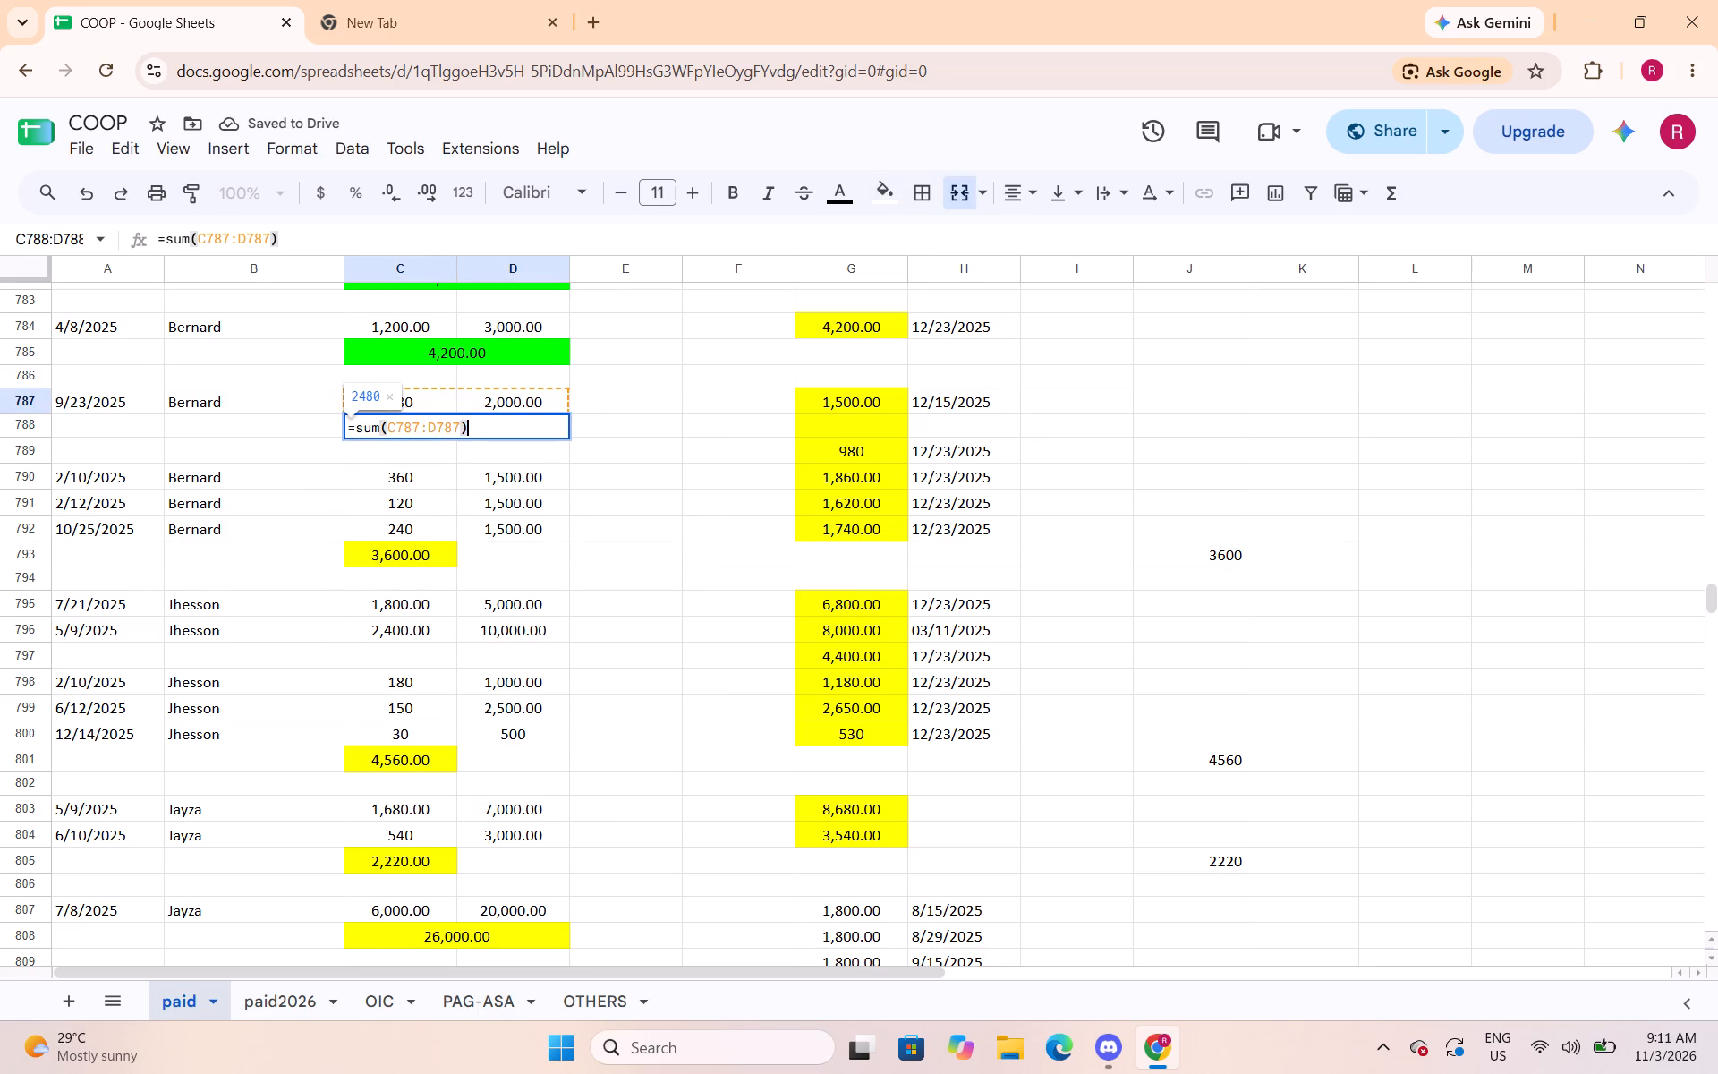
pyautogui.press('Return')
pyautogui.press('Up')
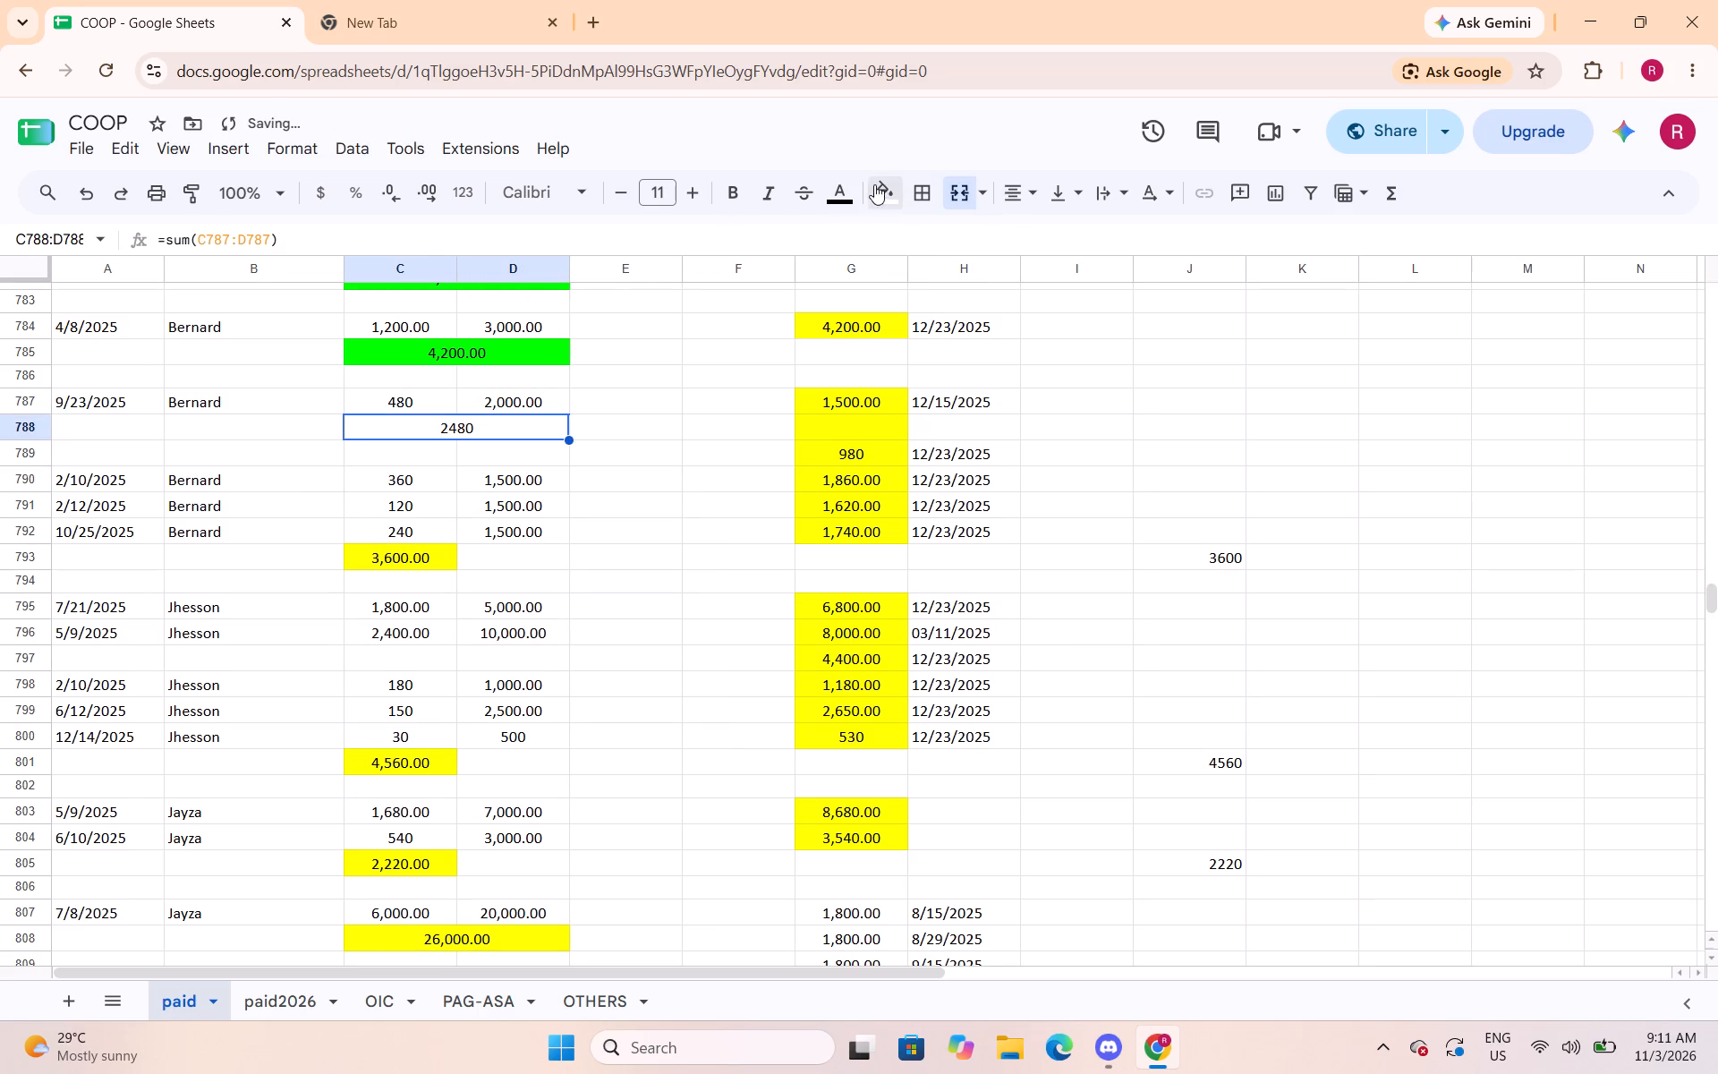
pyautogui.click(876, 185)
pyautogui.click(998, 294)
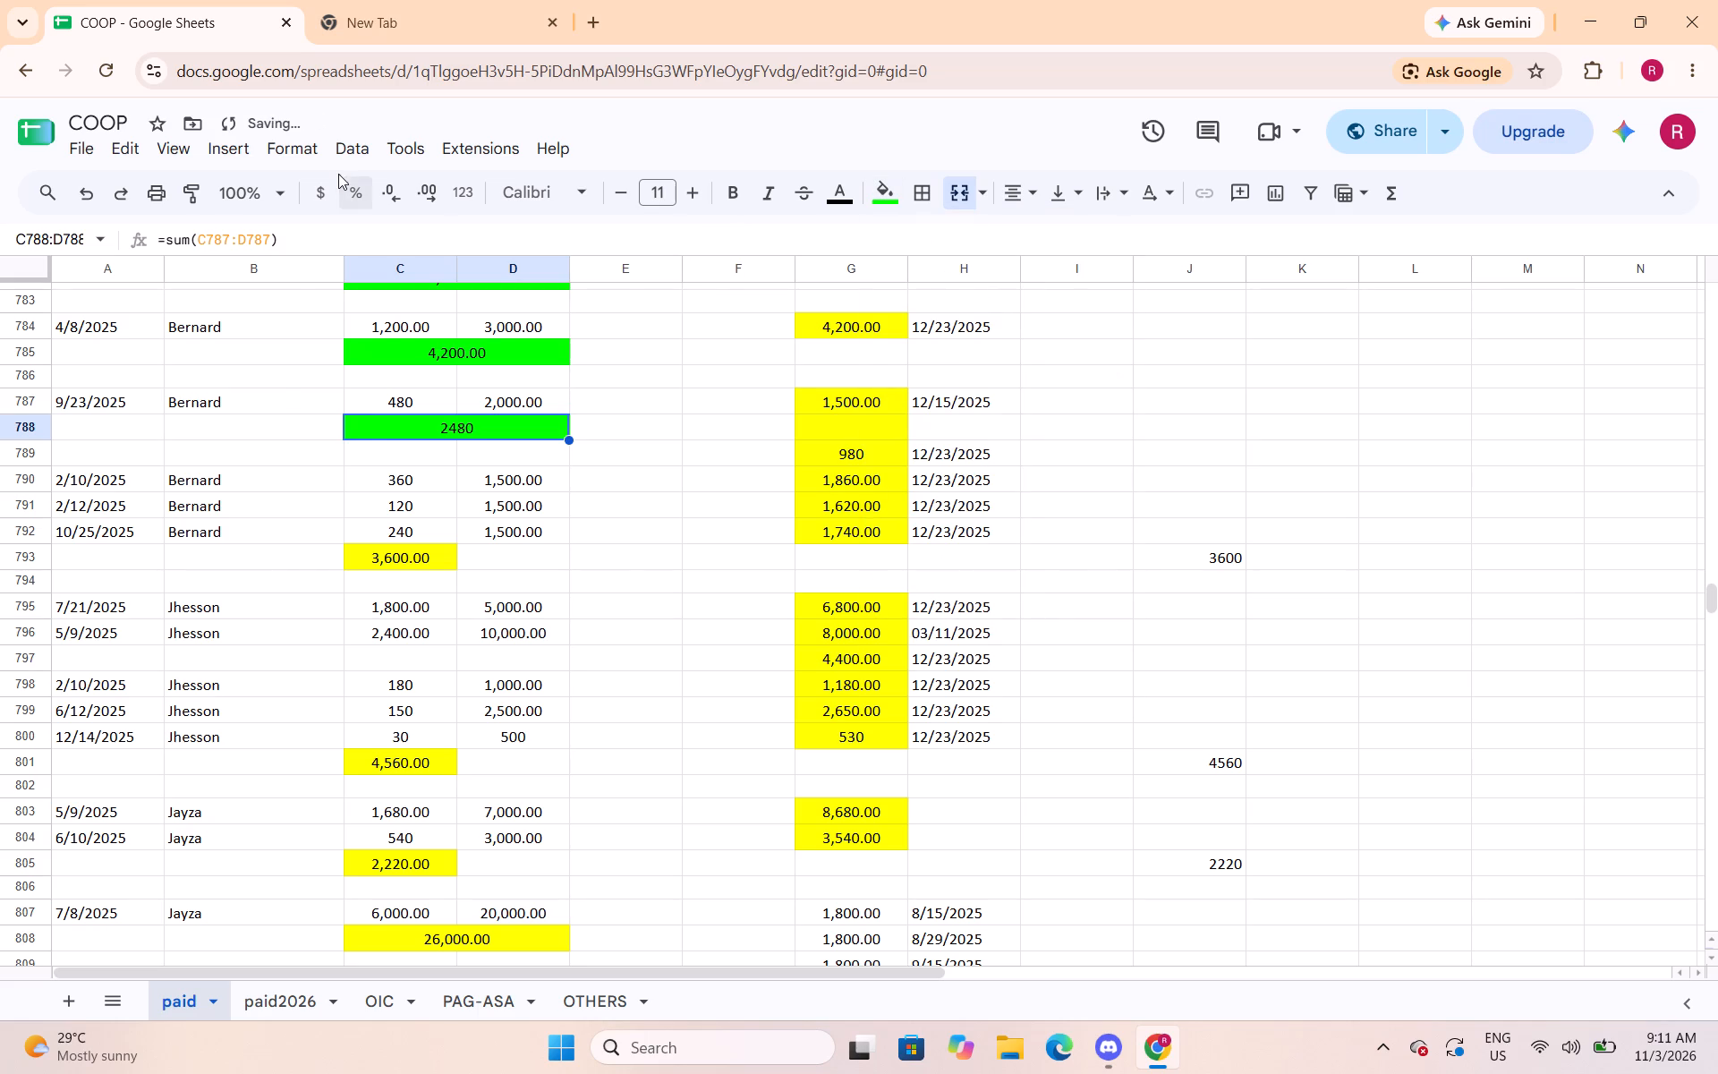
# Apply the Number format with two decimals to the merged total in C788:D788.
pyautogui.click(299, 157)
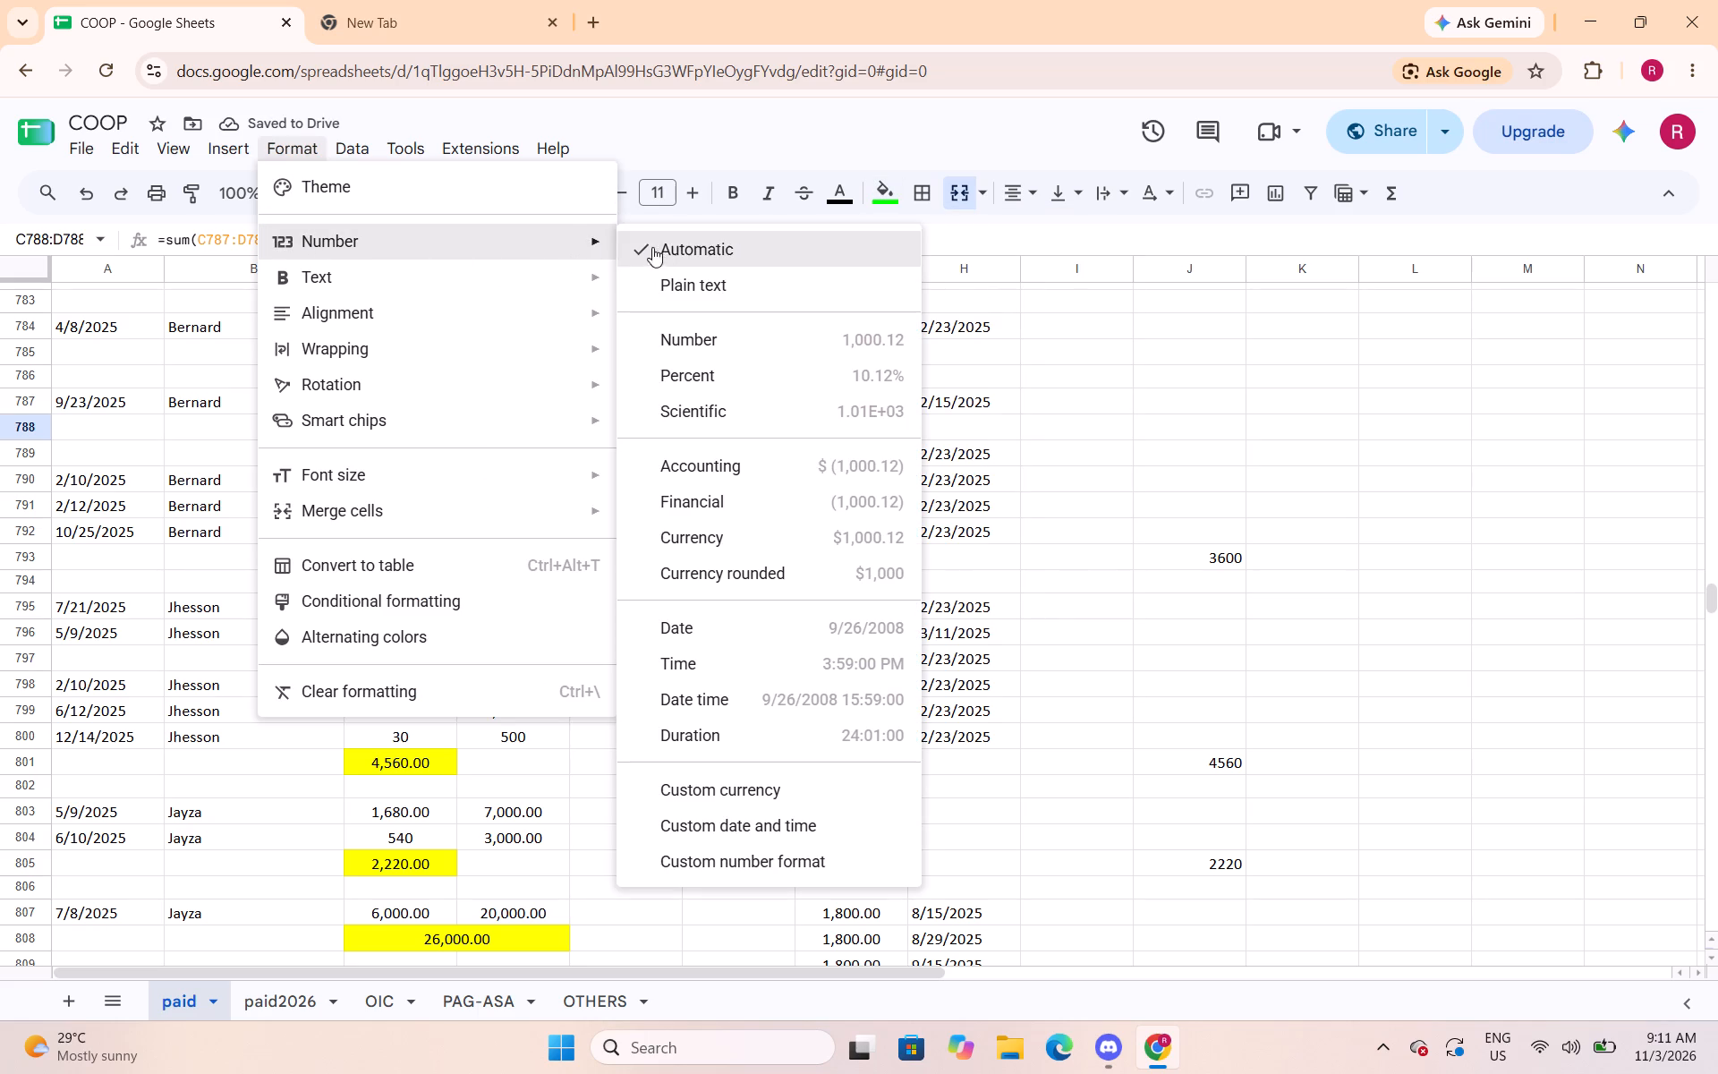
pyautogui.click(685, 343)
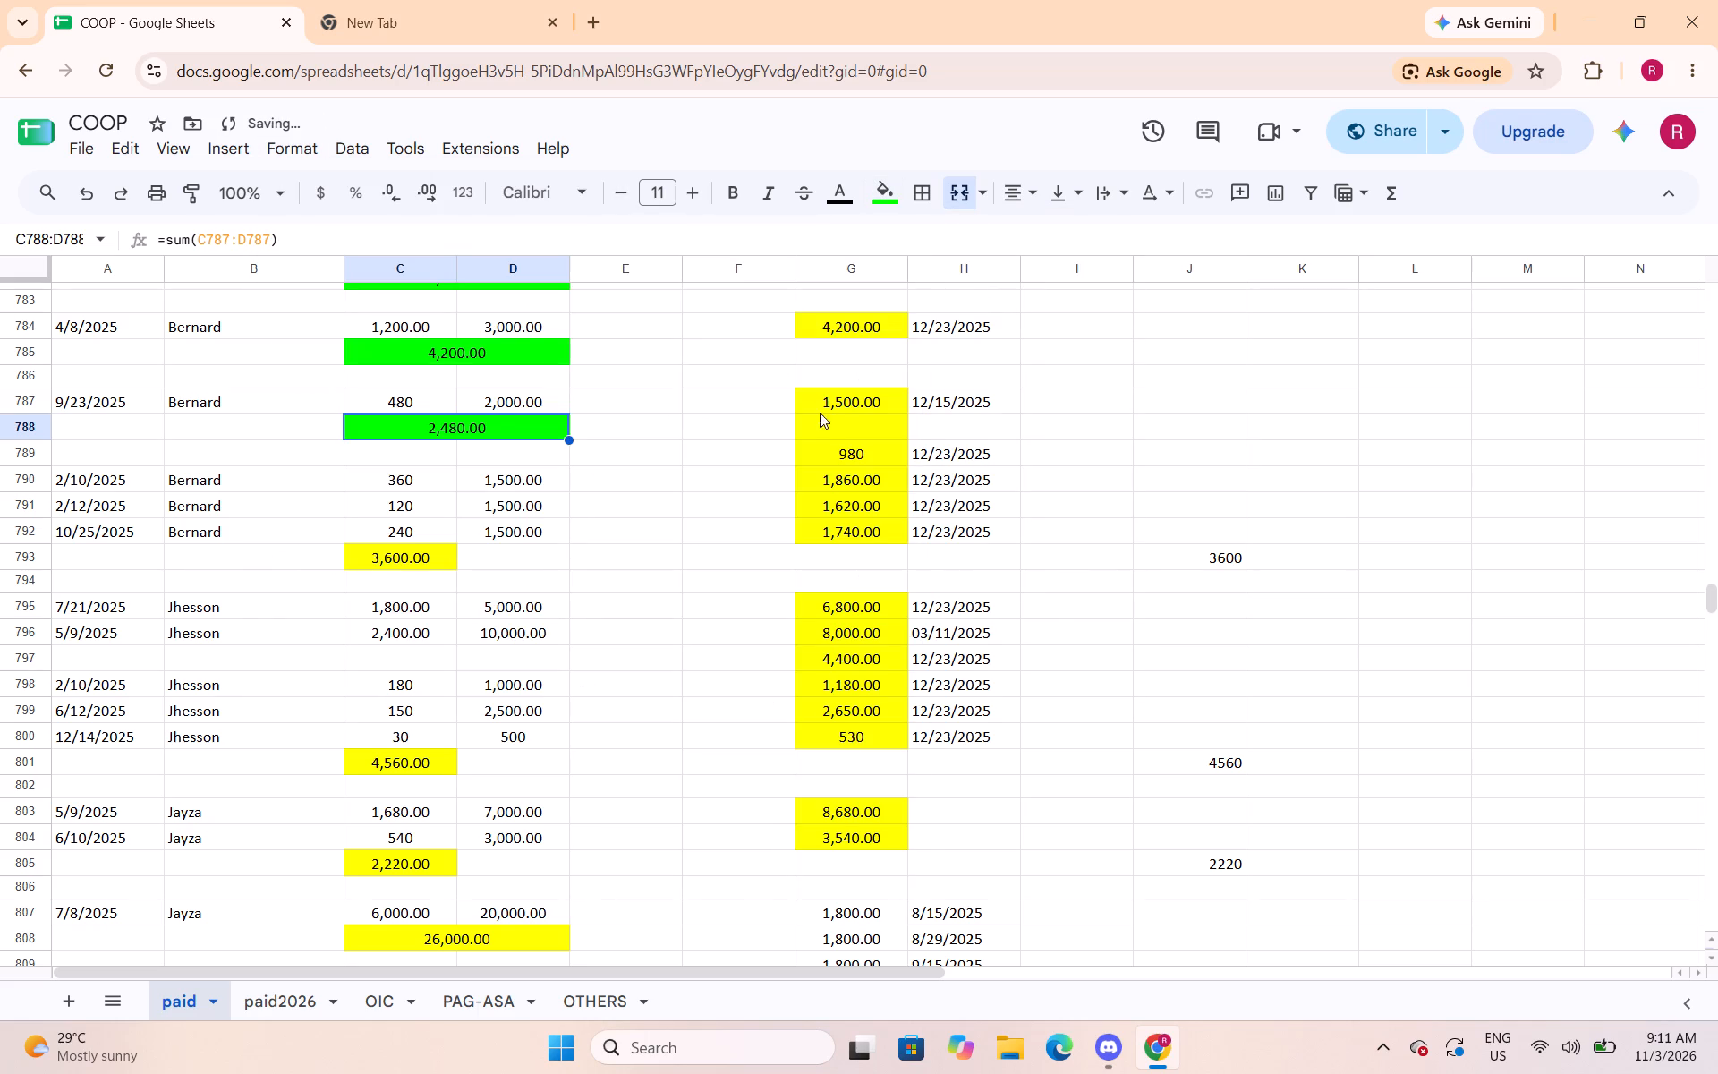
# Enter the interest of 1200 for Bernard's 4/8/2025 loan in cell J784.
pyautogui.scroll(2, 1042, 422)
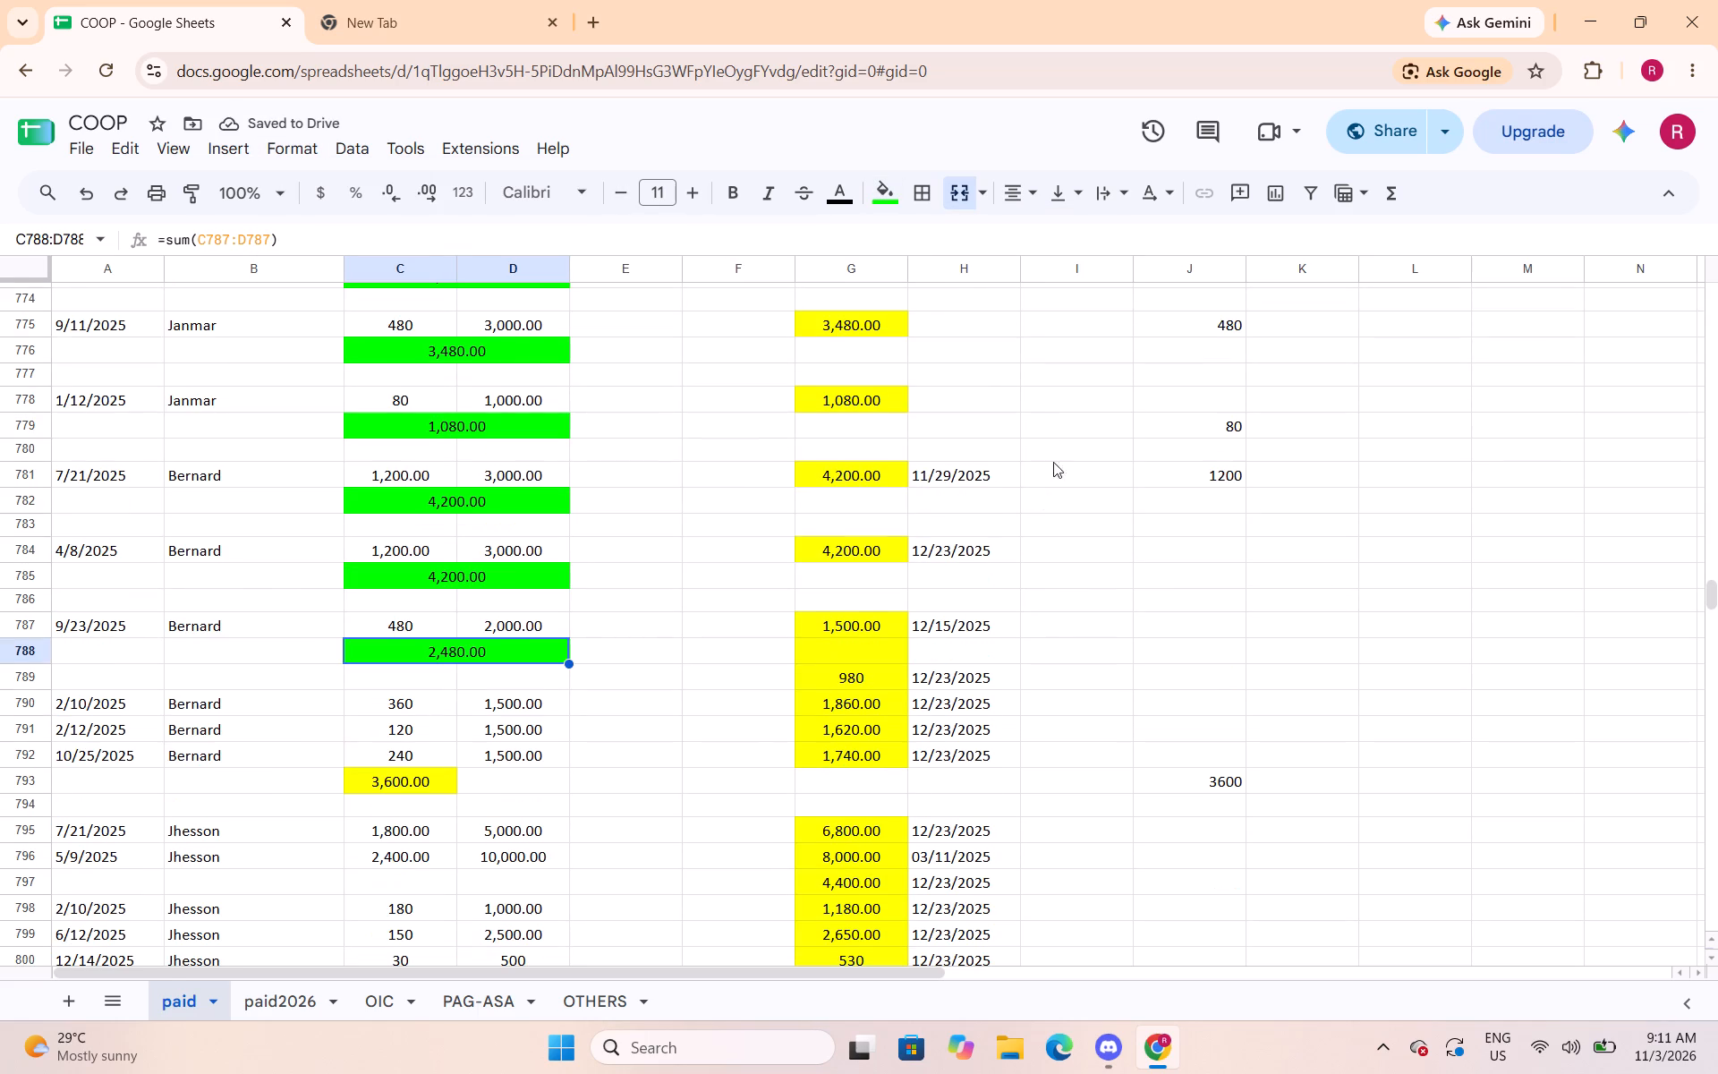
pyautogui.click(1198, 558)
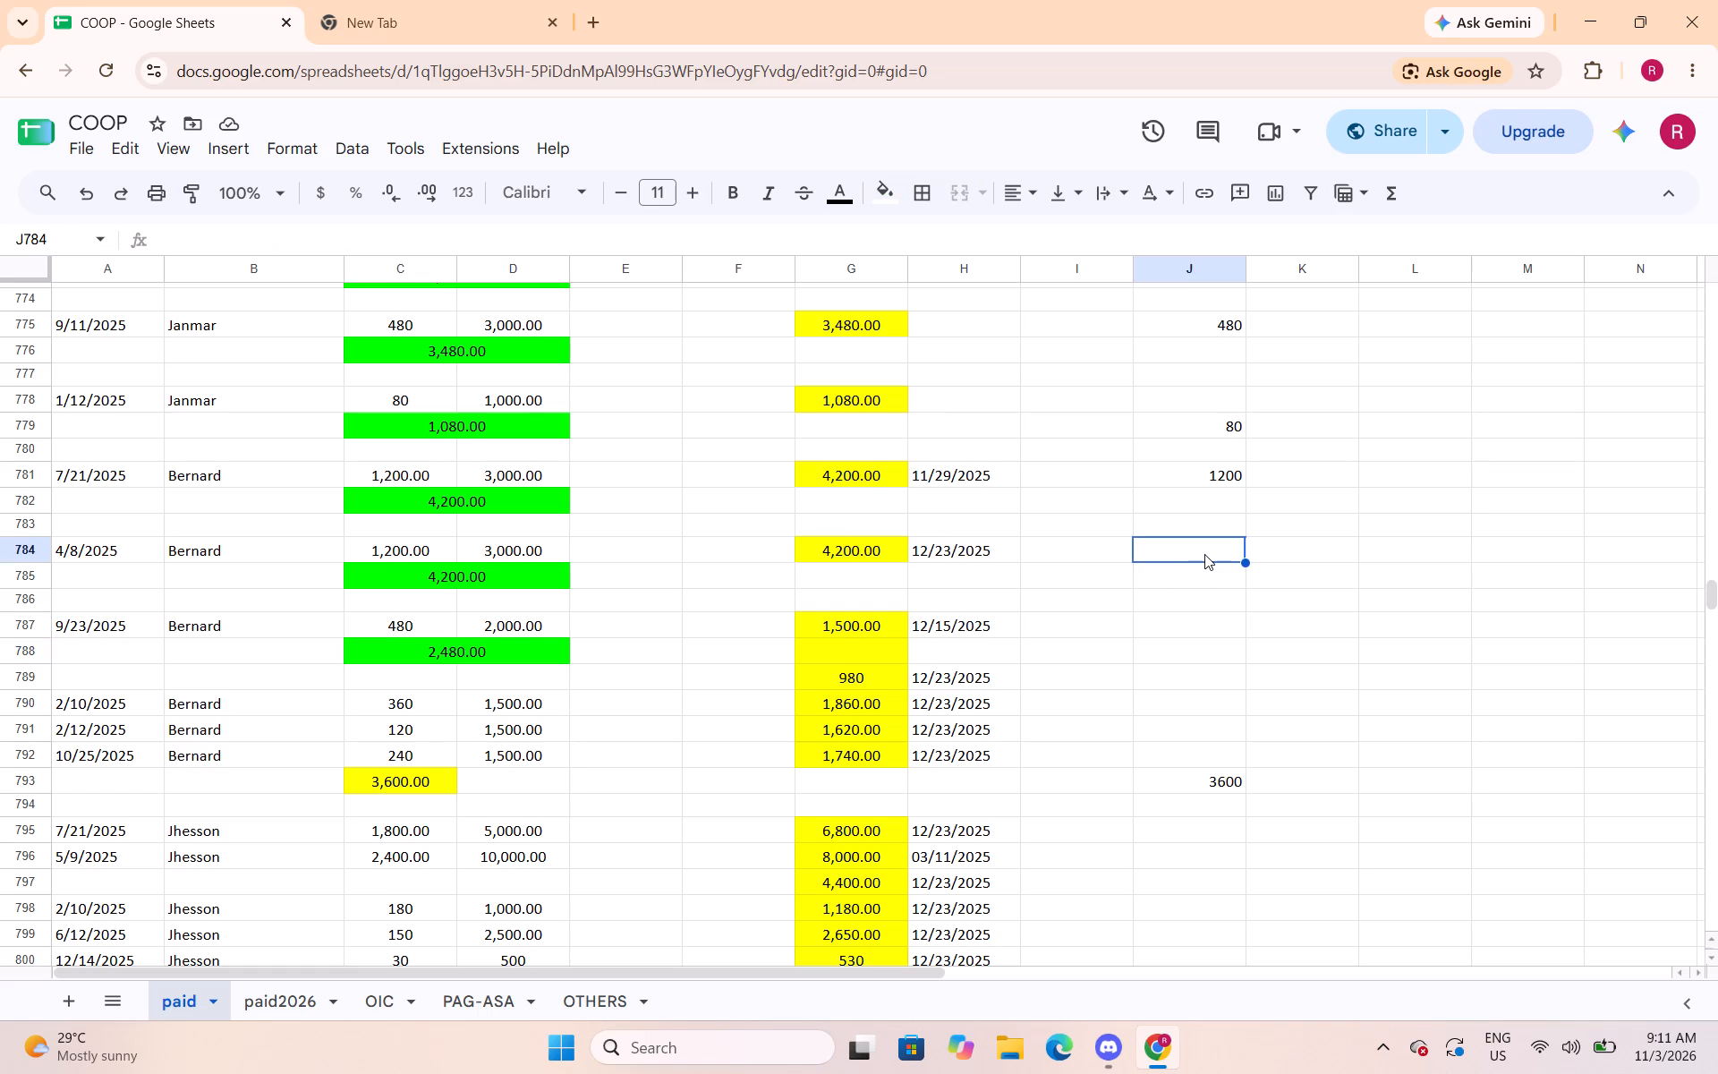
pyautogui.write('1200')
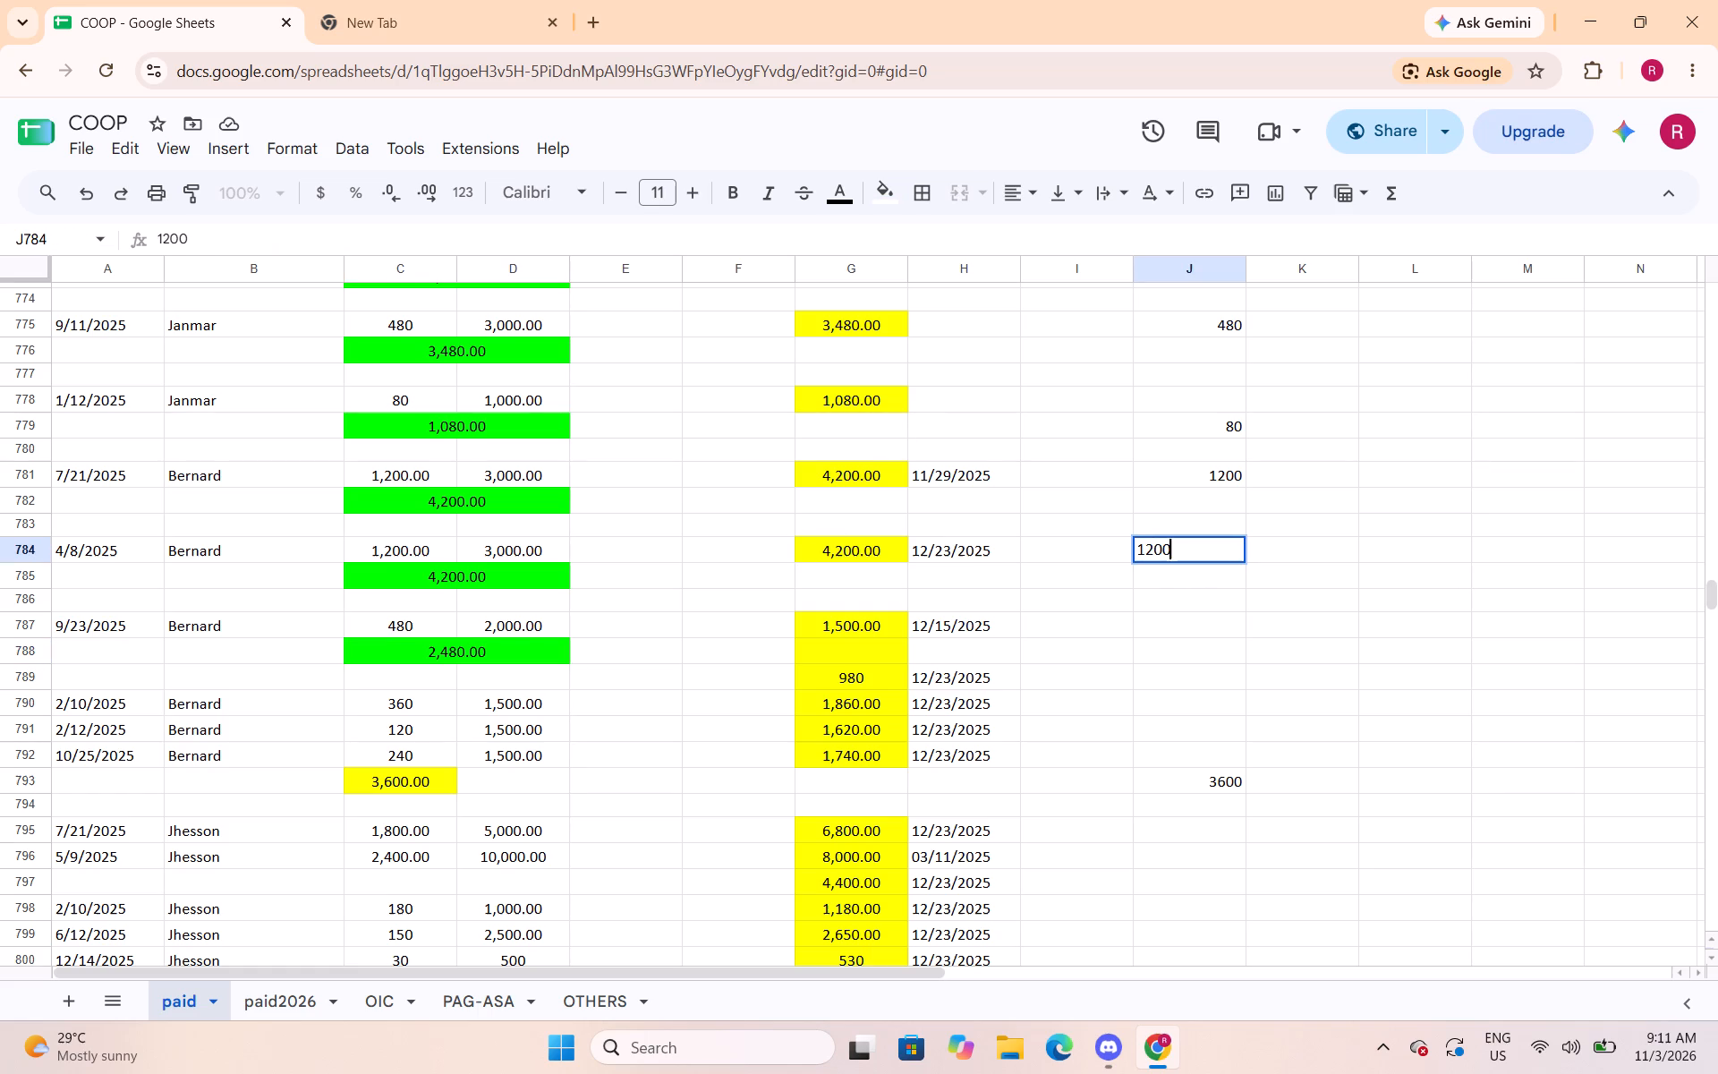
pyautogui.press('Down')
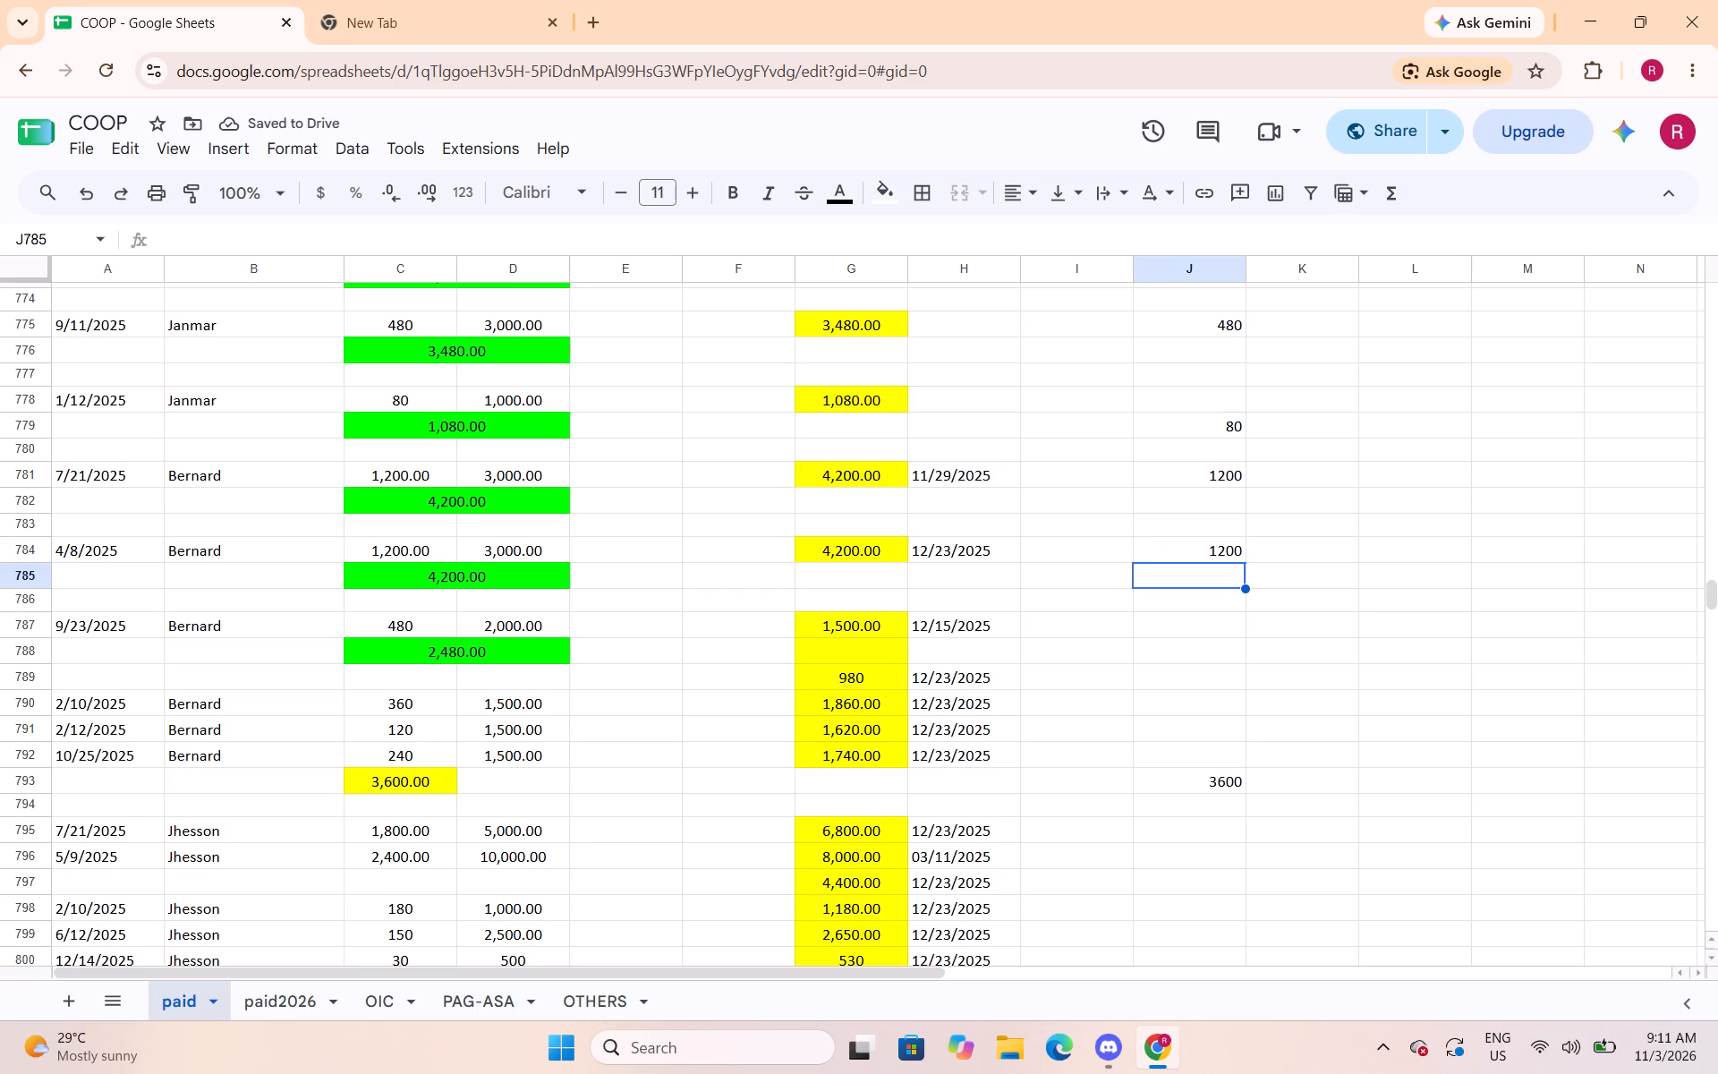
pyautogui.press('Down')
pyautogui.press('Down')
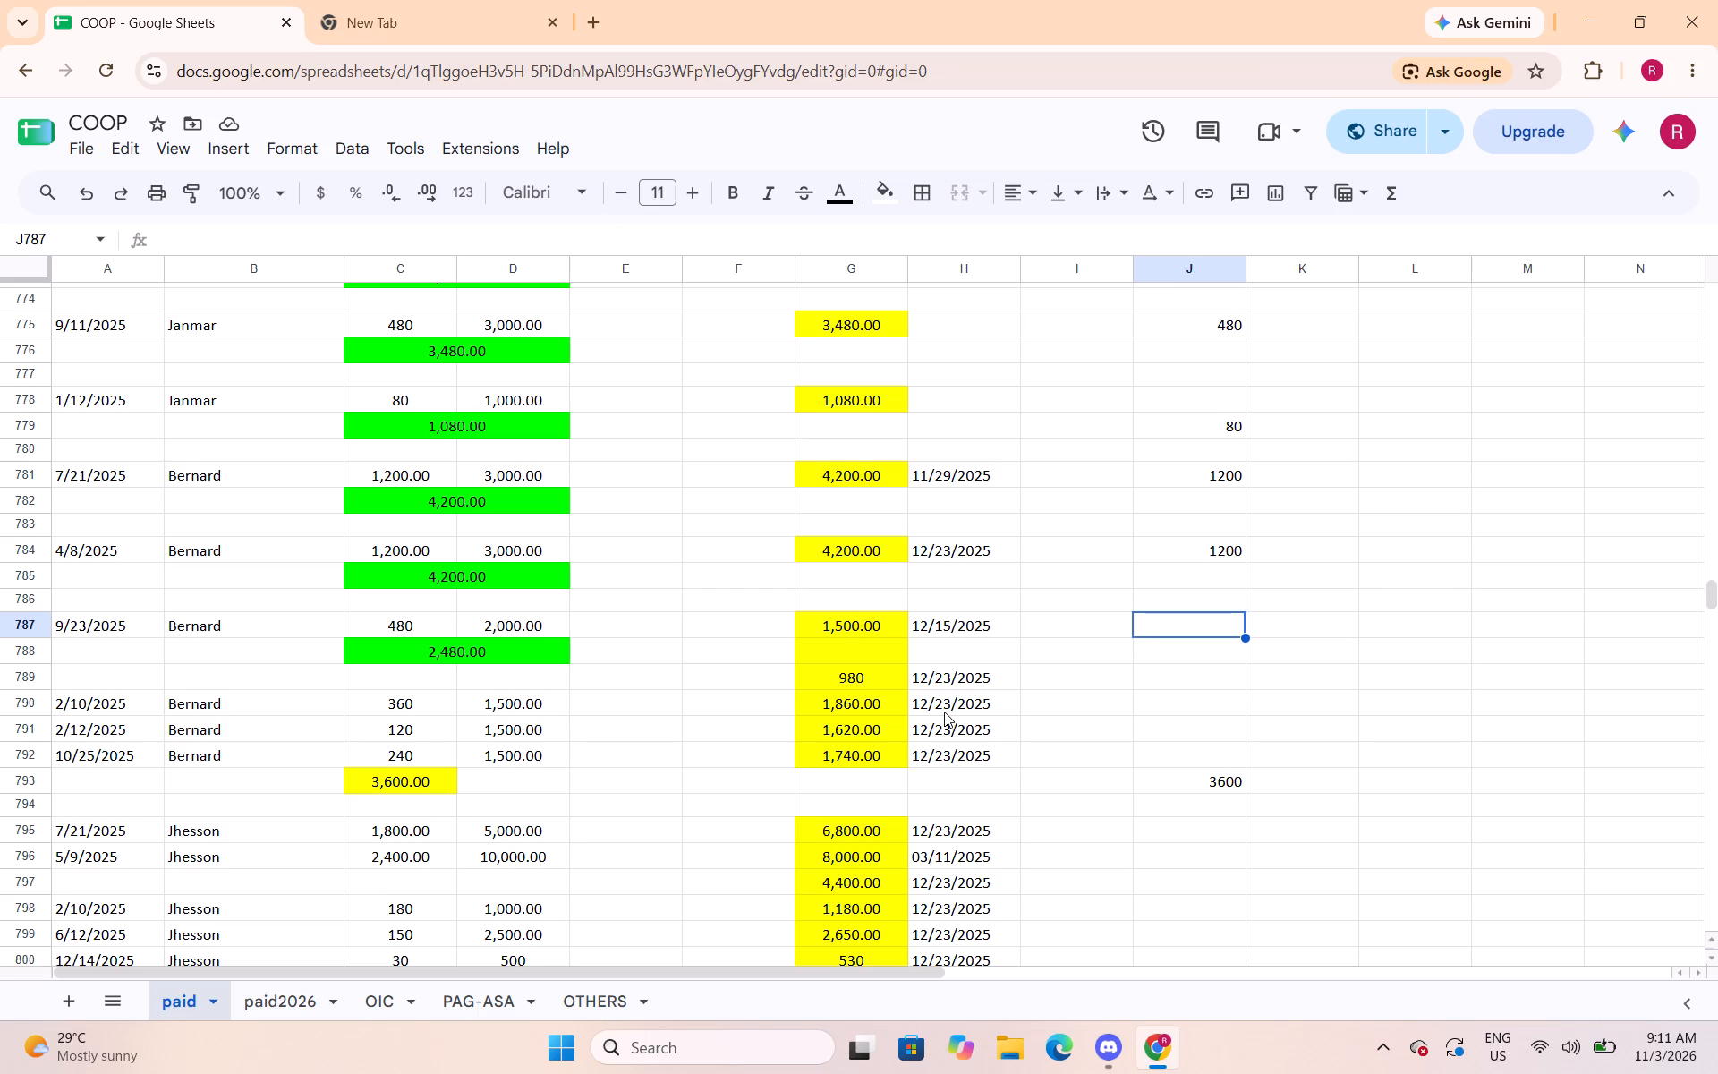
# Move the 980 payment and its 12/23/2025 date from G789:H789 up to G788:H788.
pyautogui.click(864, 684)
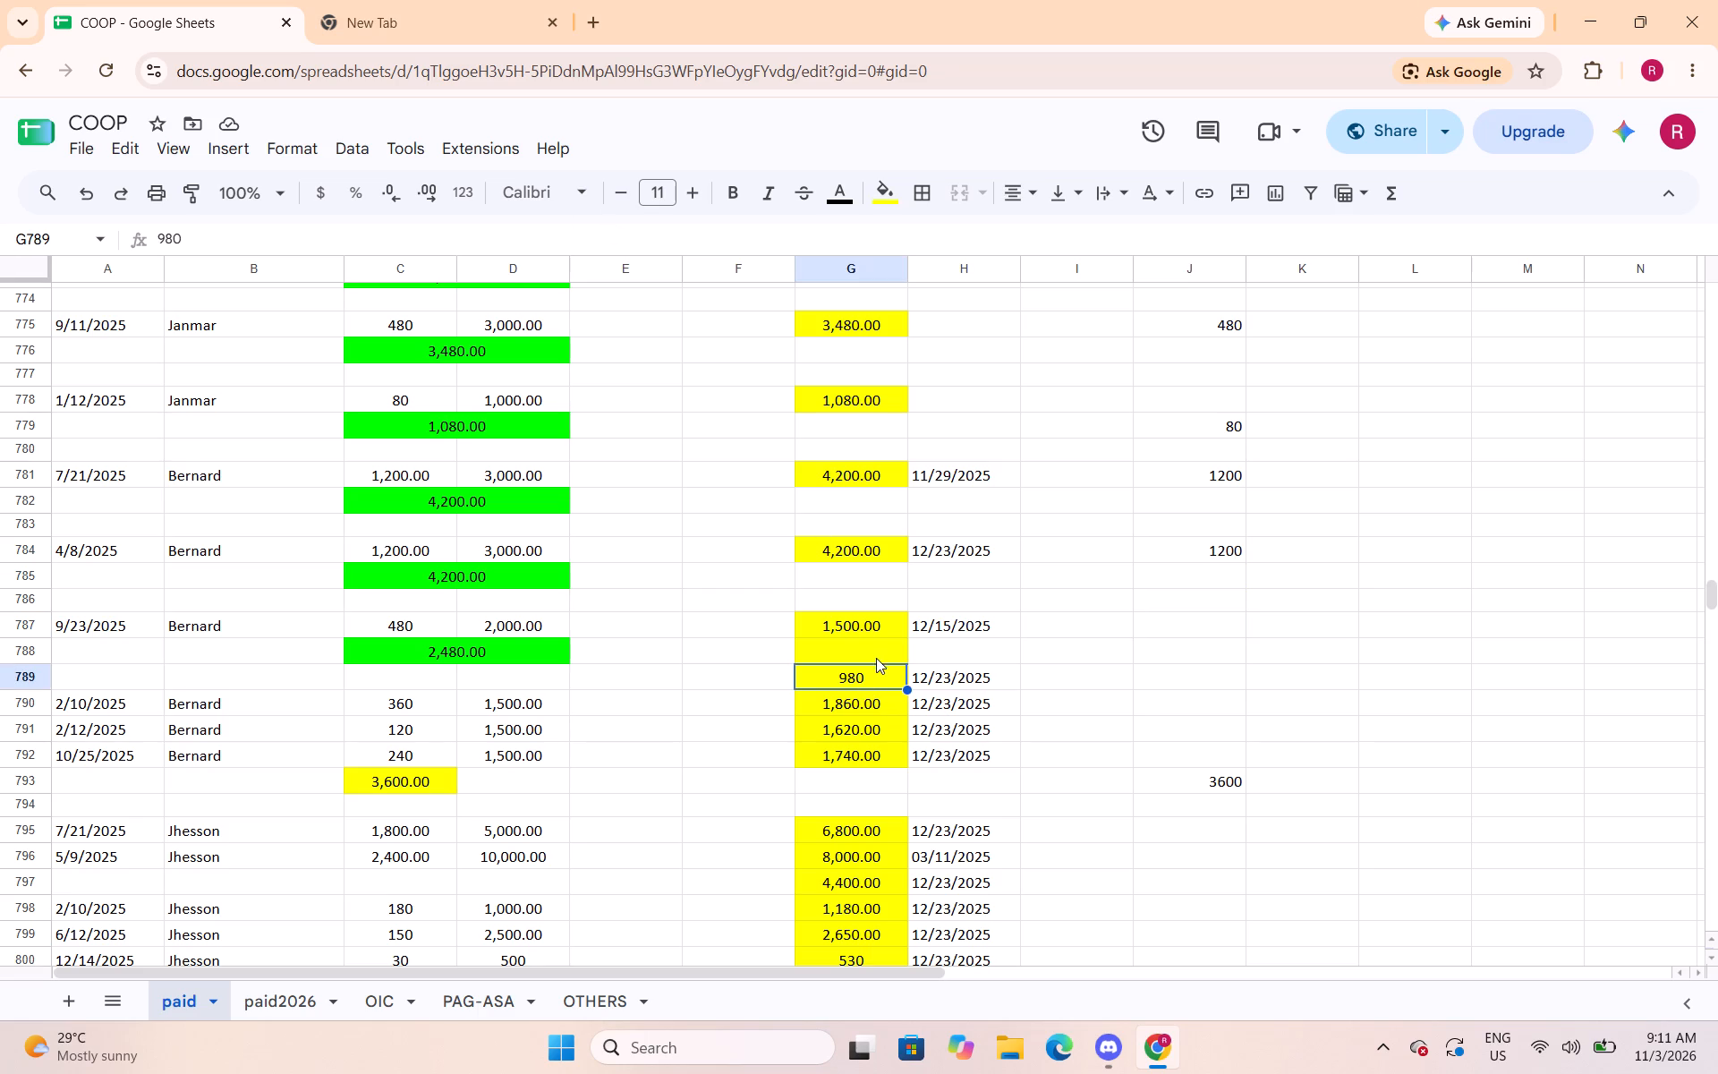
pyautogui.moveTo(862, 678); pyautogui.dragTo(953, 683)
pyautogui.rightClick(953, 683)
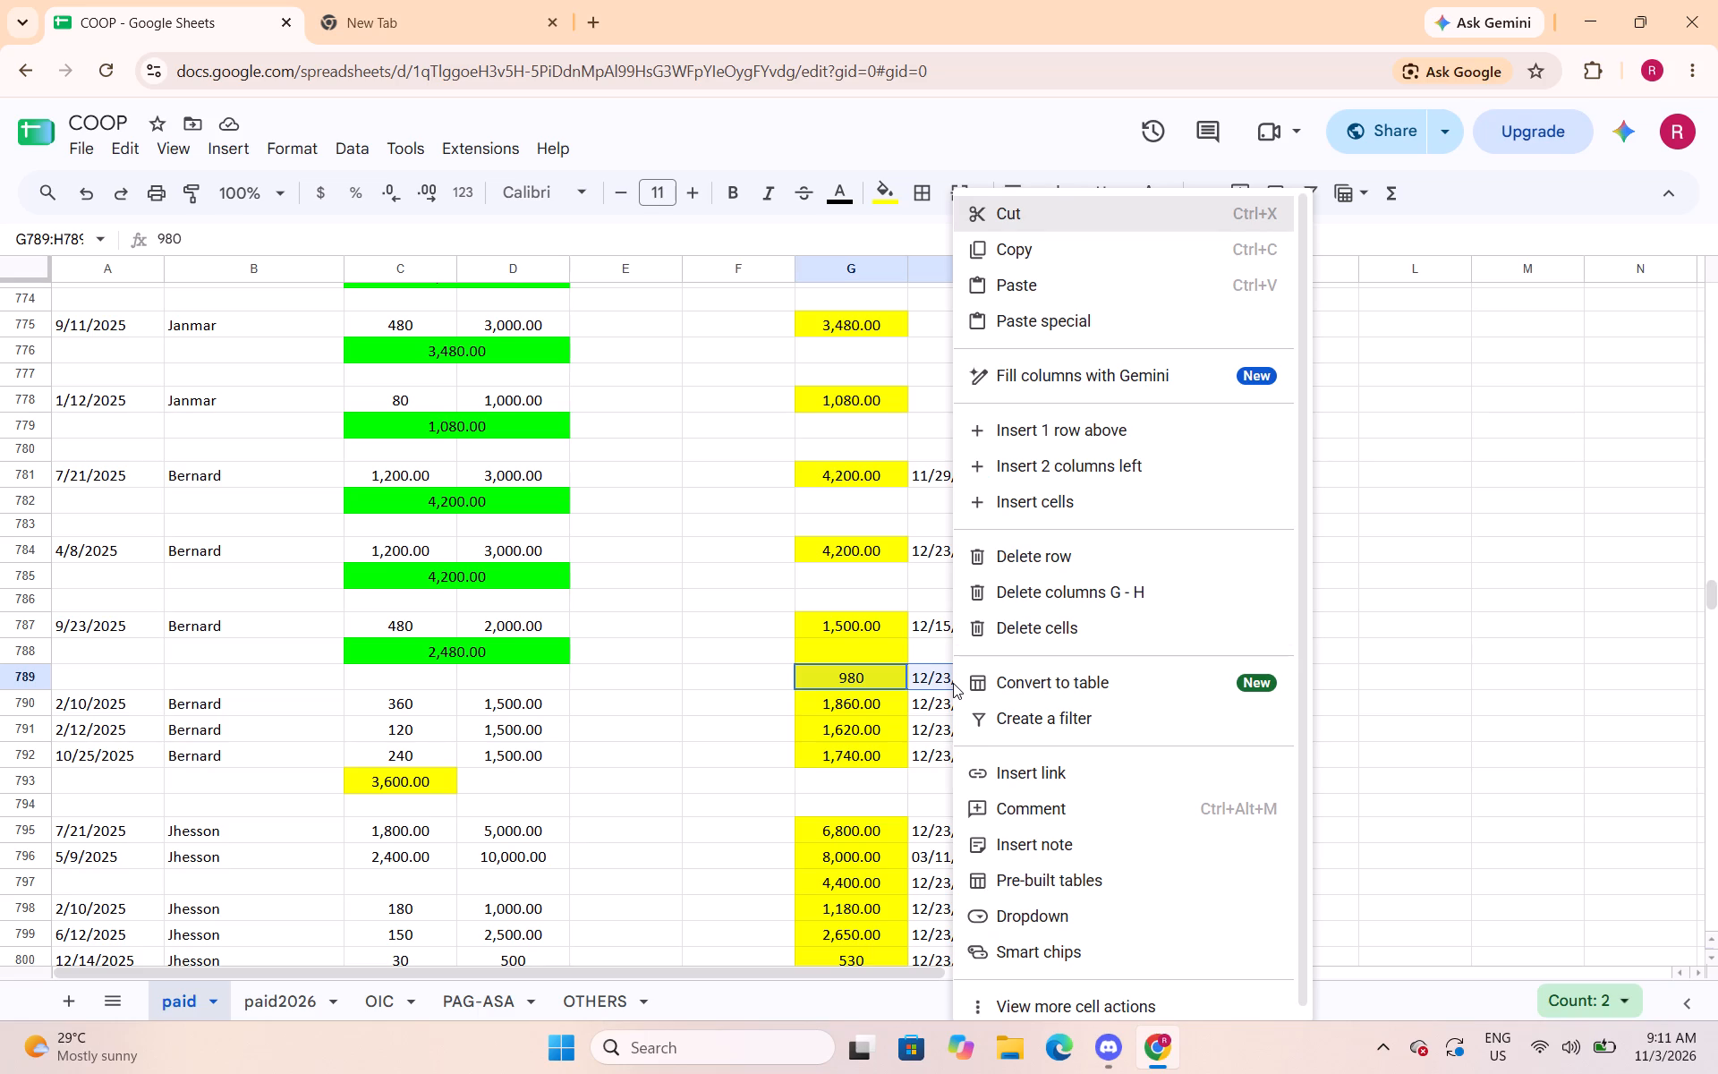
pyautogui.click(1027, 219)
pyautogui.click(857, 661)
pyautogui.rightClick(857, 661)
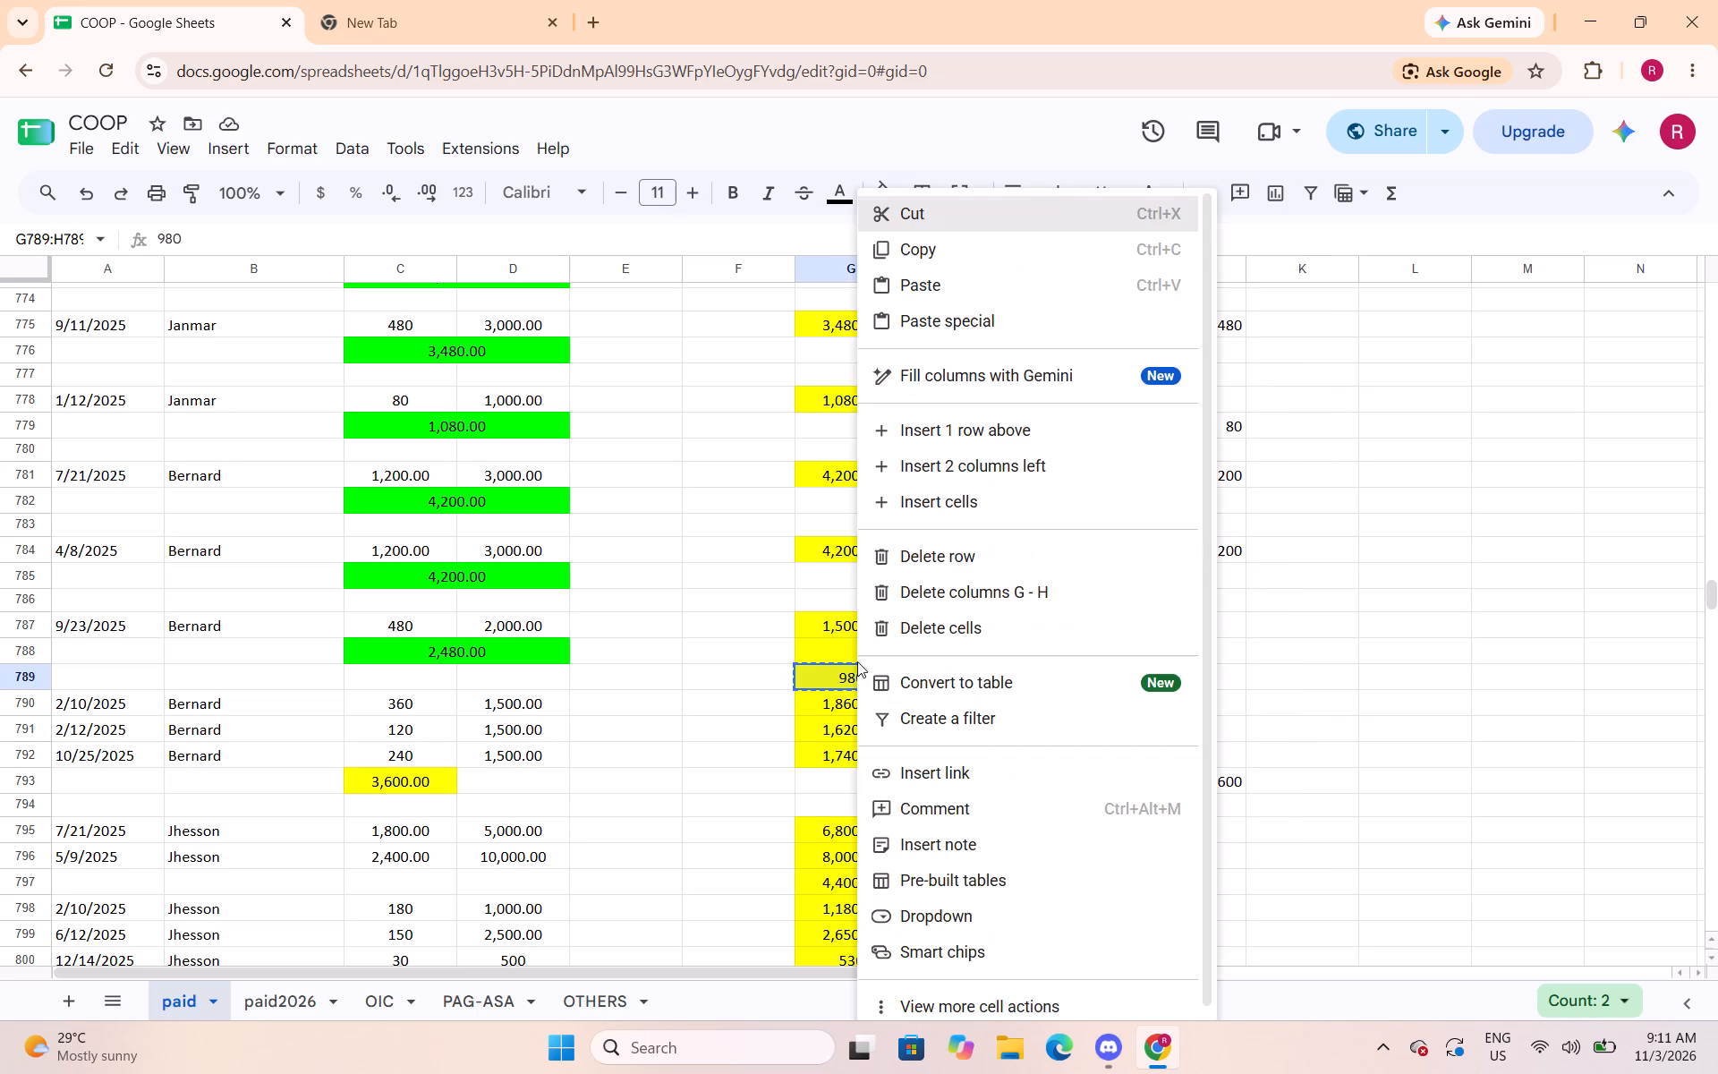
pyautogui.click(823, 655)
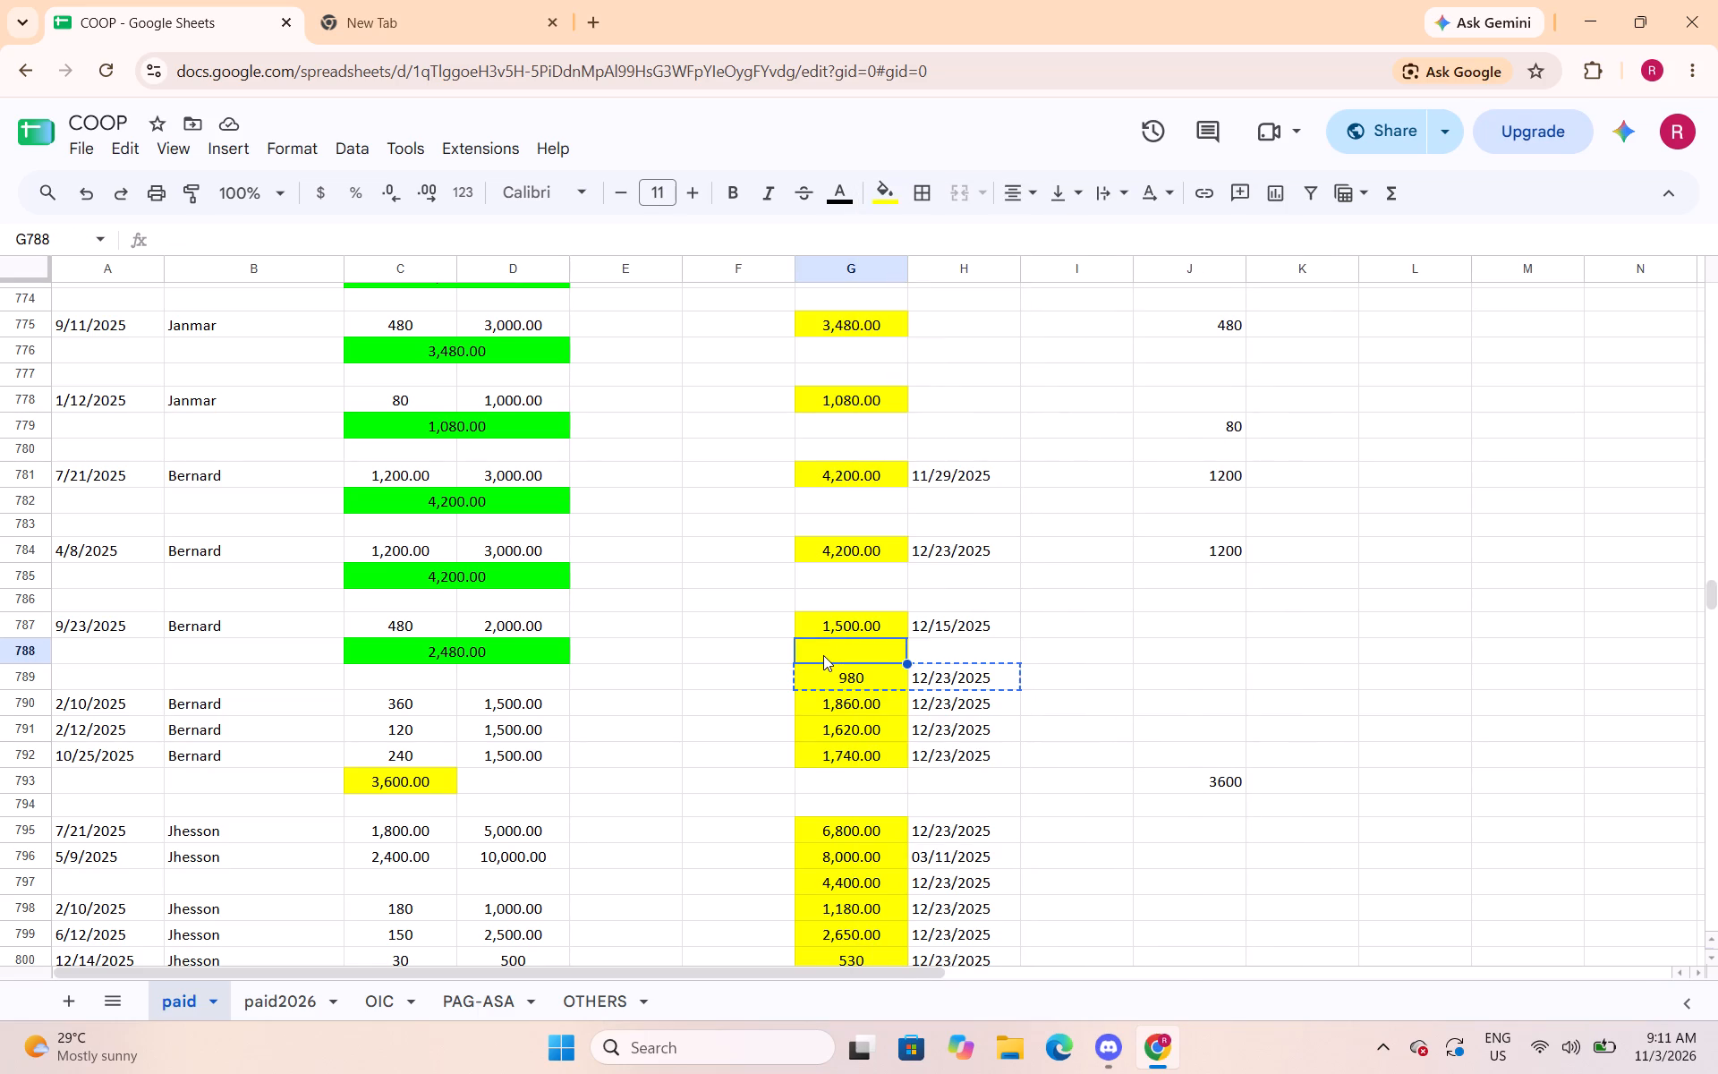
pyautogui.rightClick(823, 655)
pyautogui.click(919, 286)
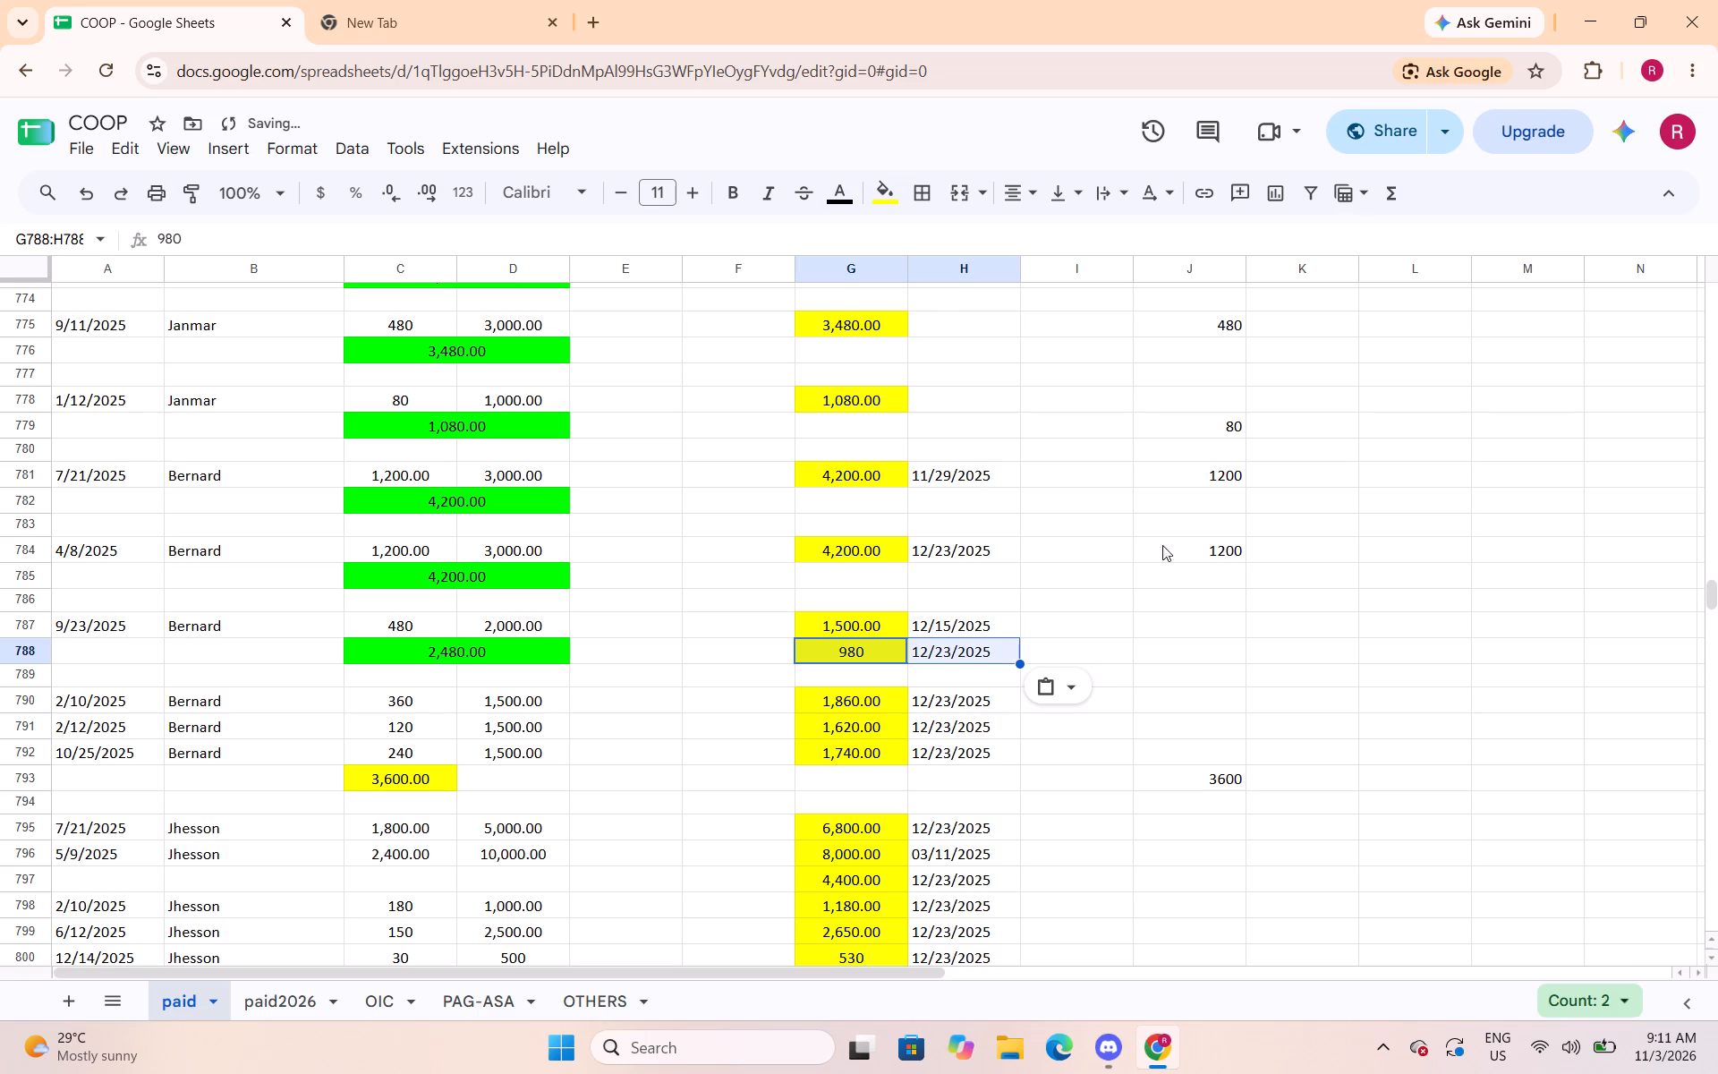
pyautogui.click(937, 677)
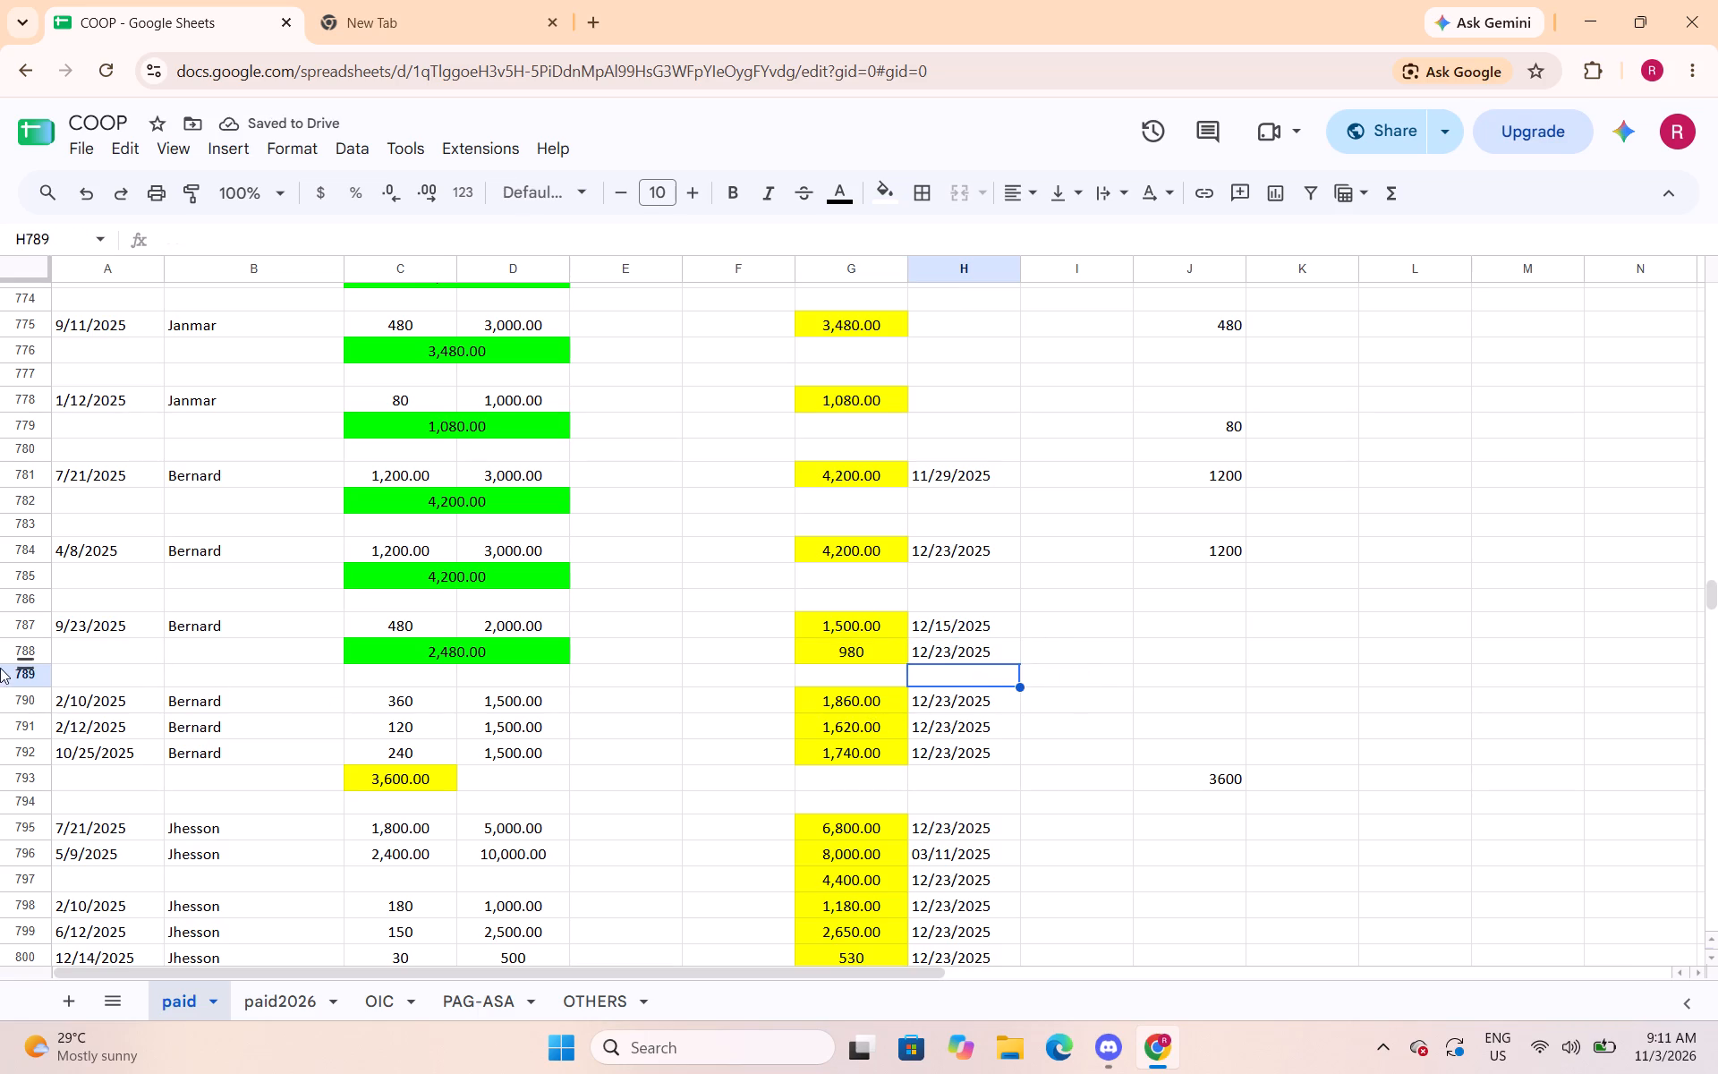
# Insert another blank row above row 789, between Bernard's 9/23/2025 and 2/10/2025 loans.
pyautogui.click(25, 674)
pyautogui.rightClick(25, 674)
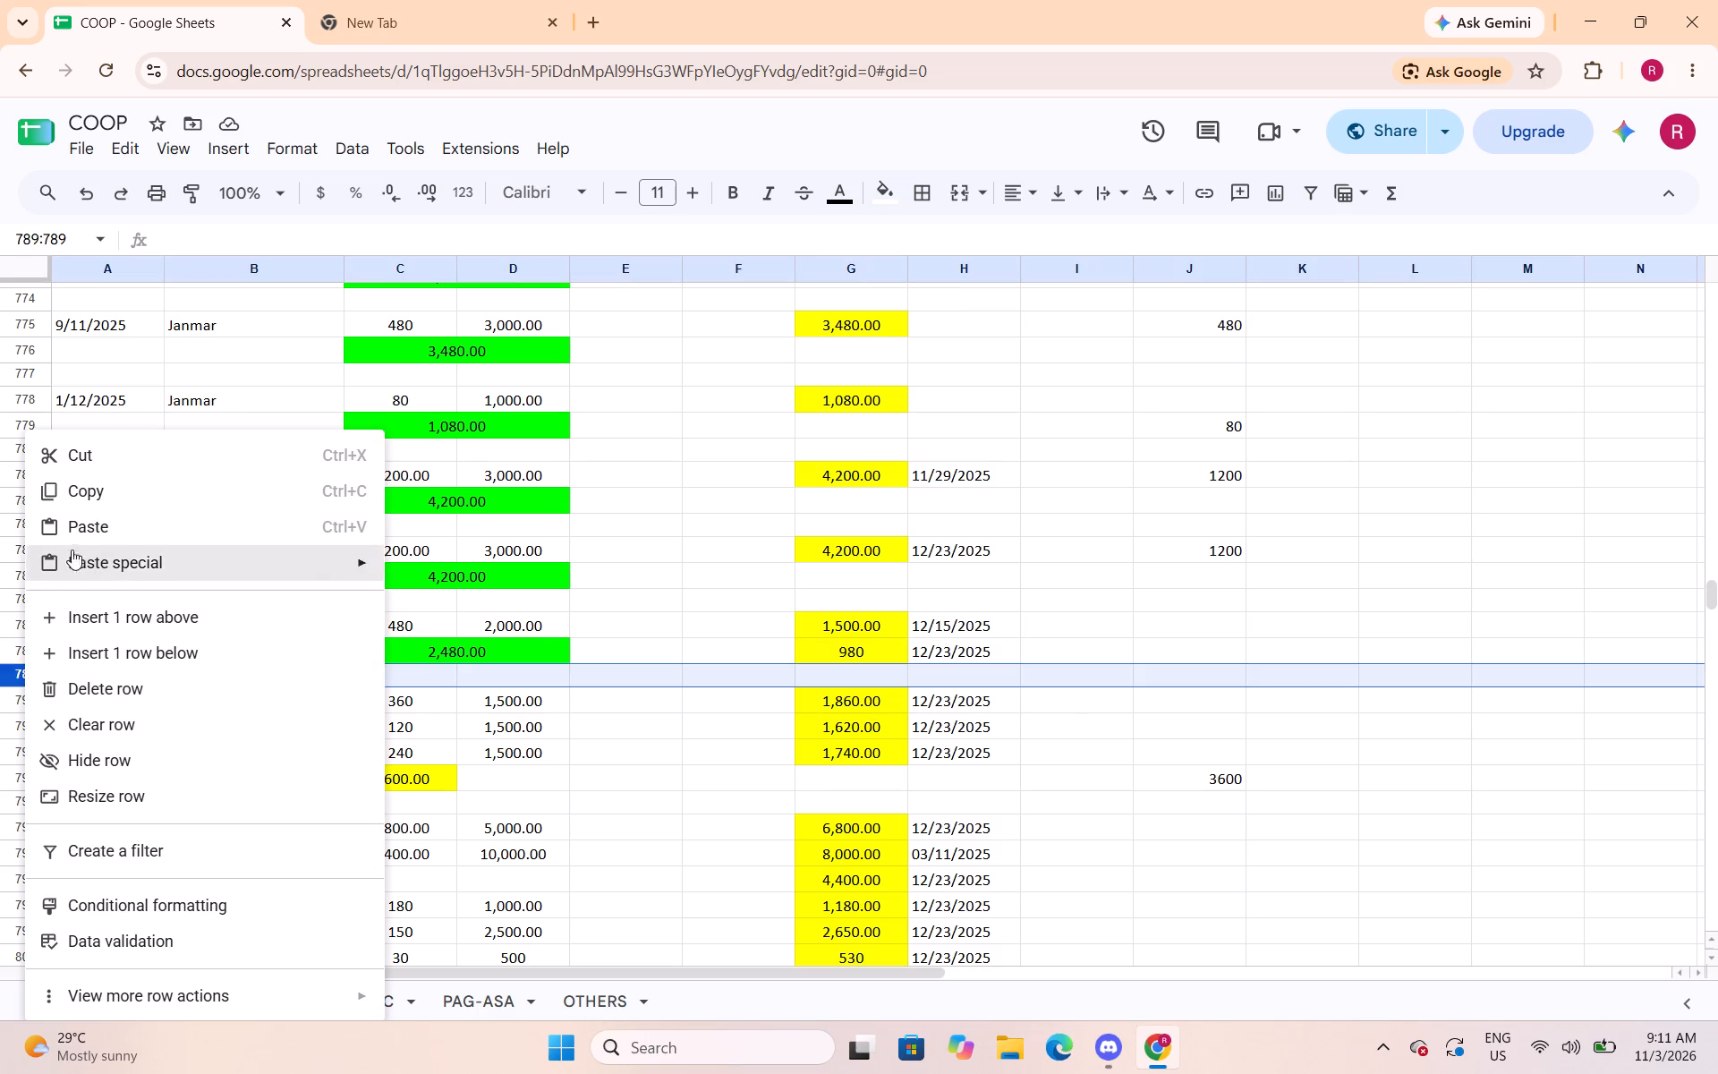
pyautogui.click(81, 614)
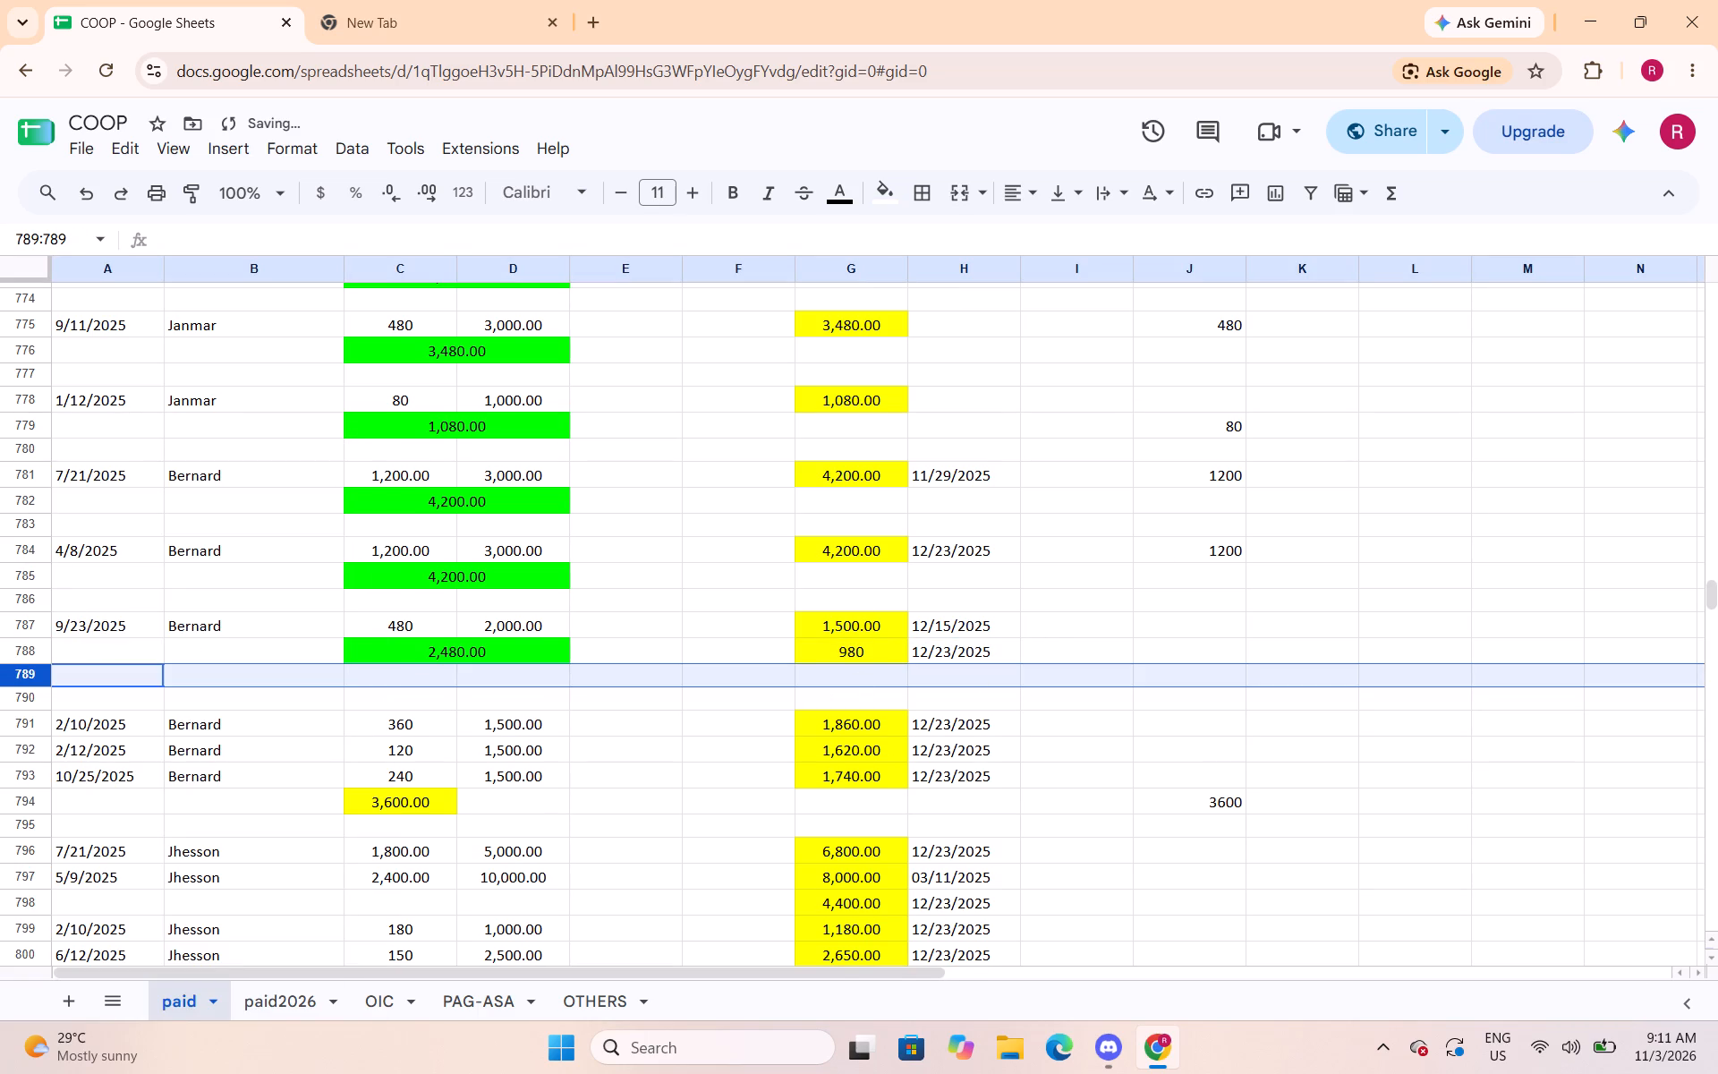
# Change the fill of Bernard's 1,500.00 and 980 payments in G787:G788 to white.
pyautogui.moveTo(866, 630); pyautogui.dragTo(867, 647)
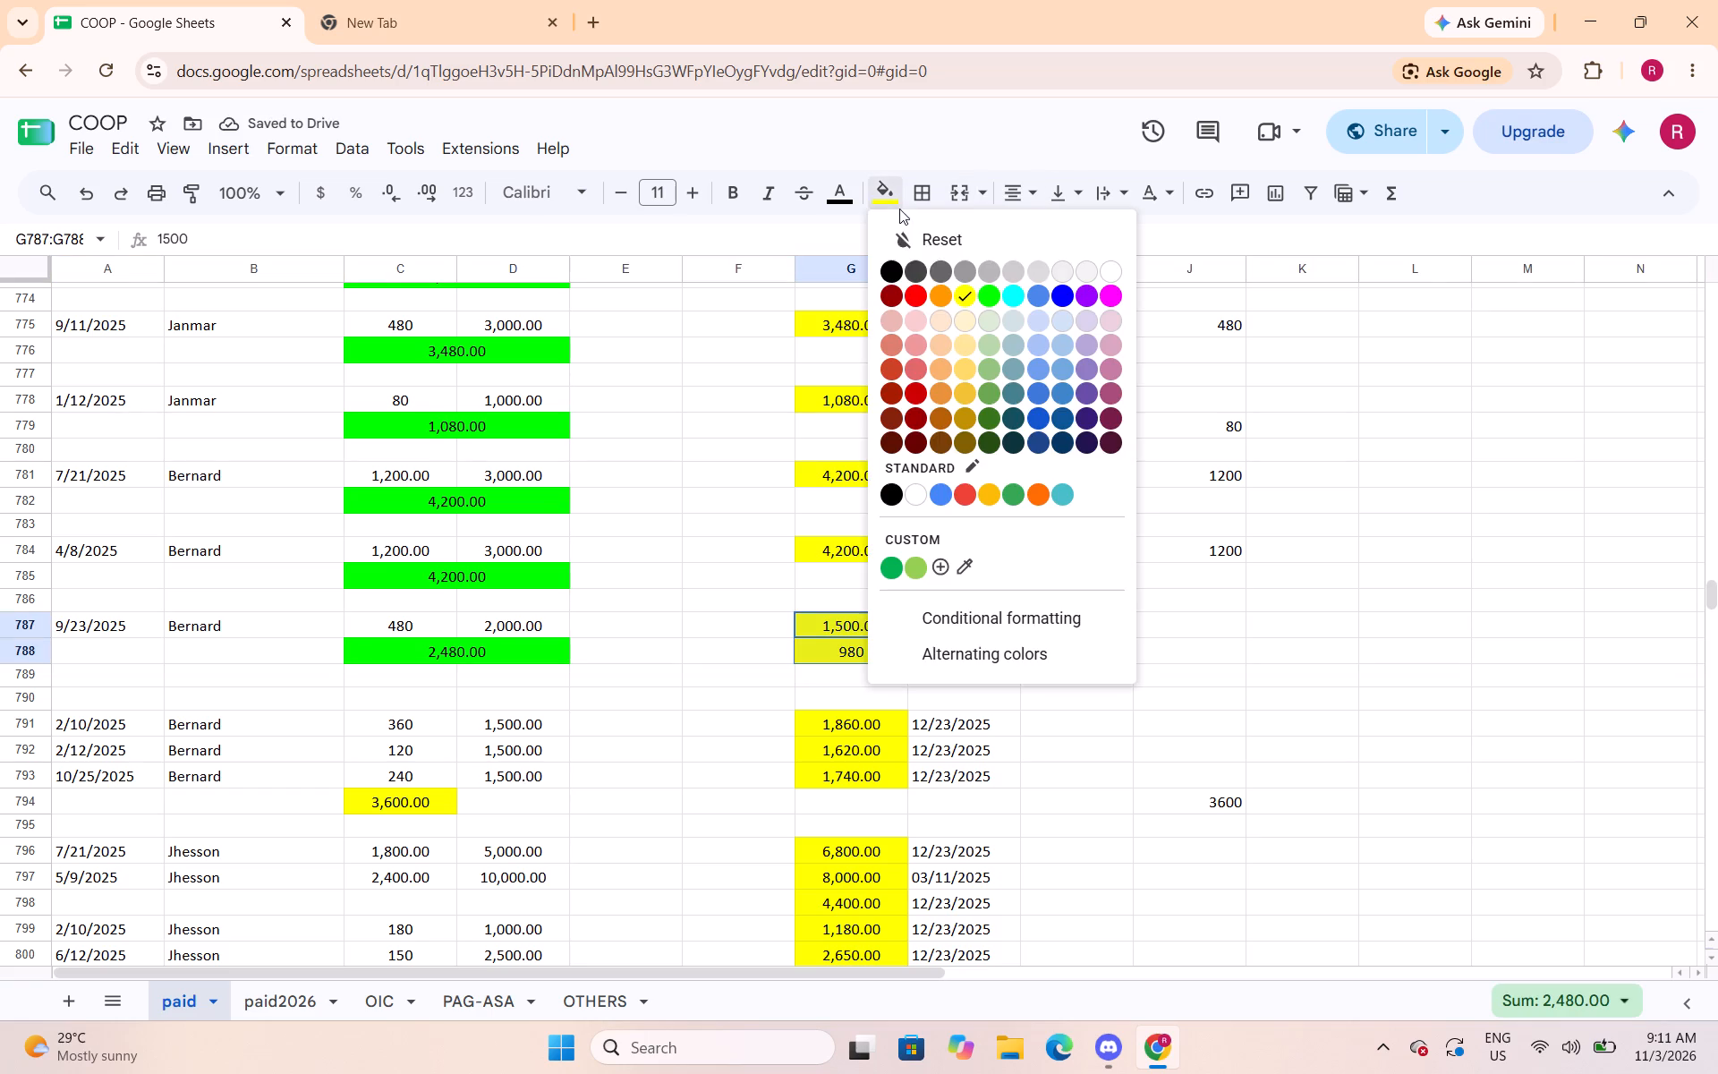
pyautogui.click(899, 209)
pyautogui.click(913, 492)
# Total Bernard's two 9/23/2025 loan payments in cell G789 with a SUM of G787:G788.
pyautogui.click(867, 681)
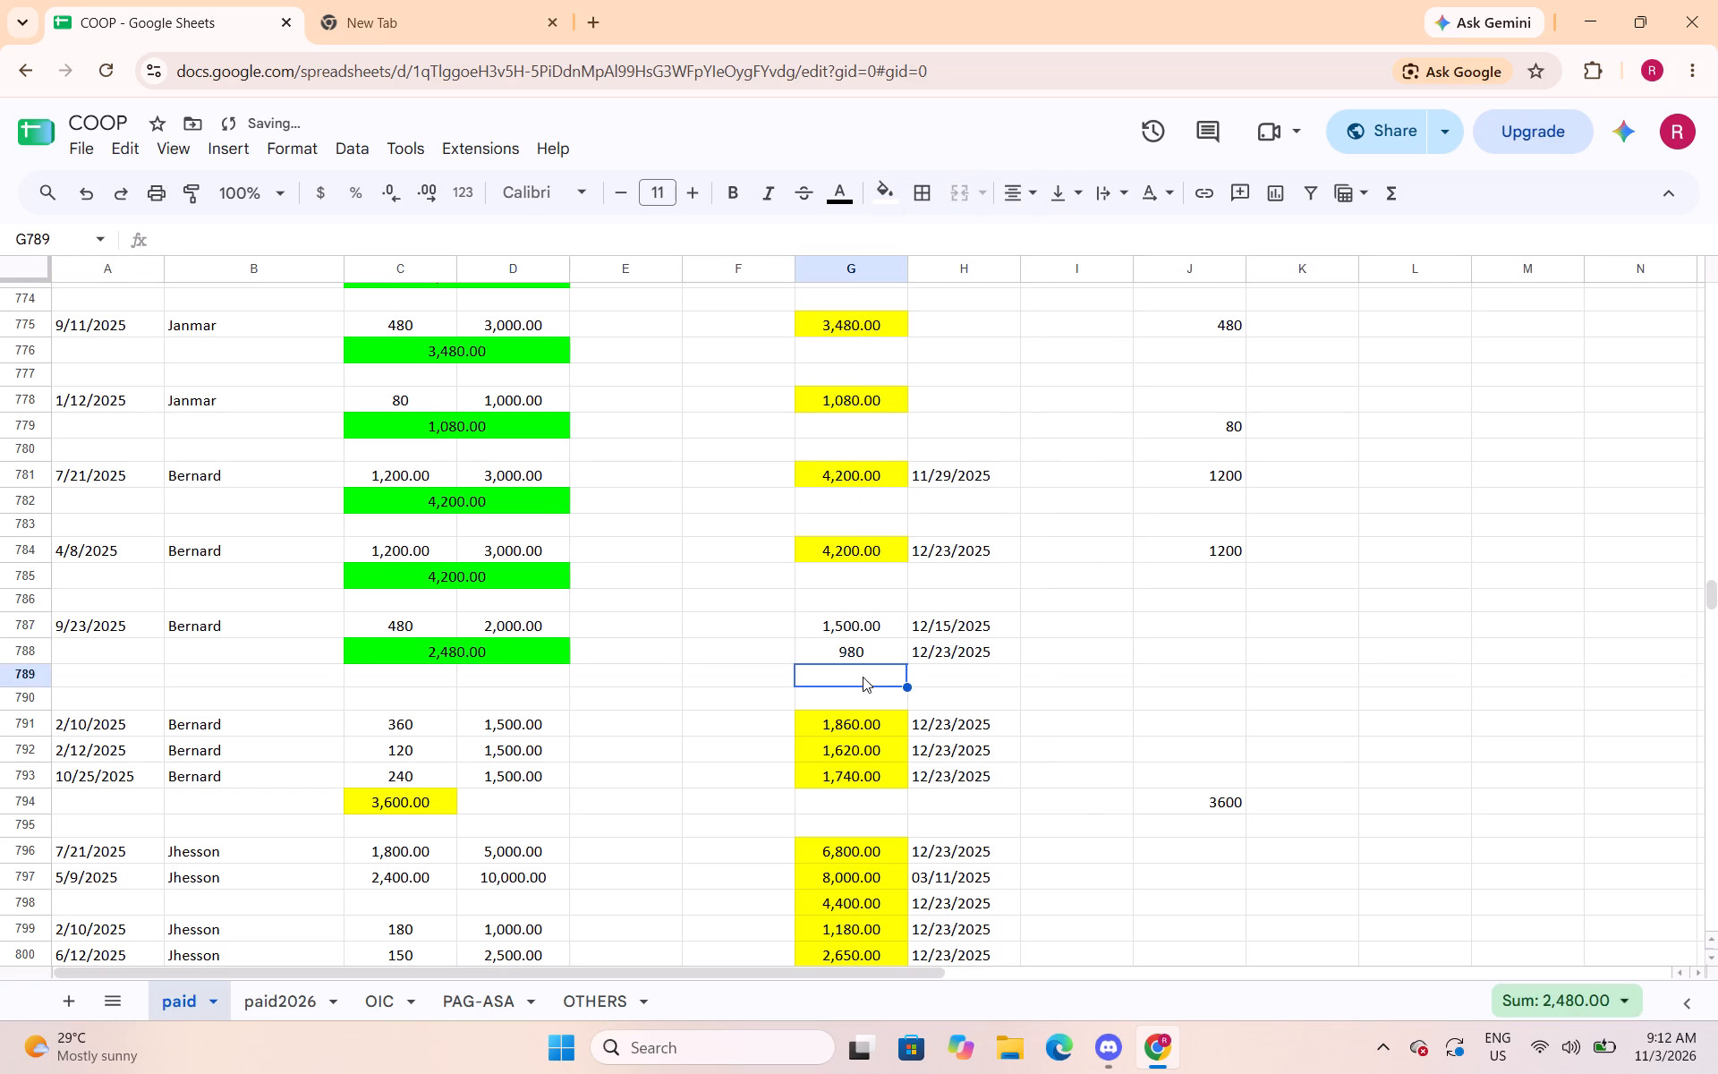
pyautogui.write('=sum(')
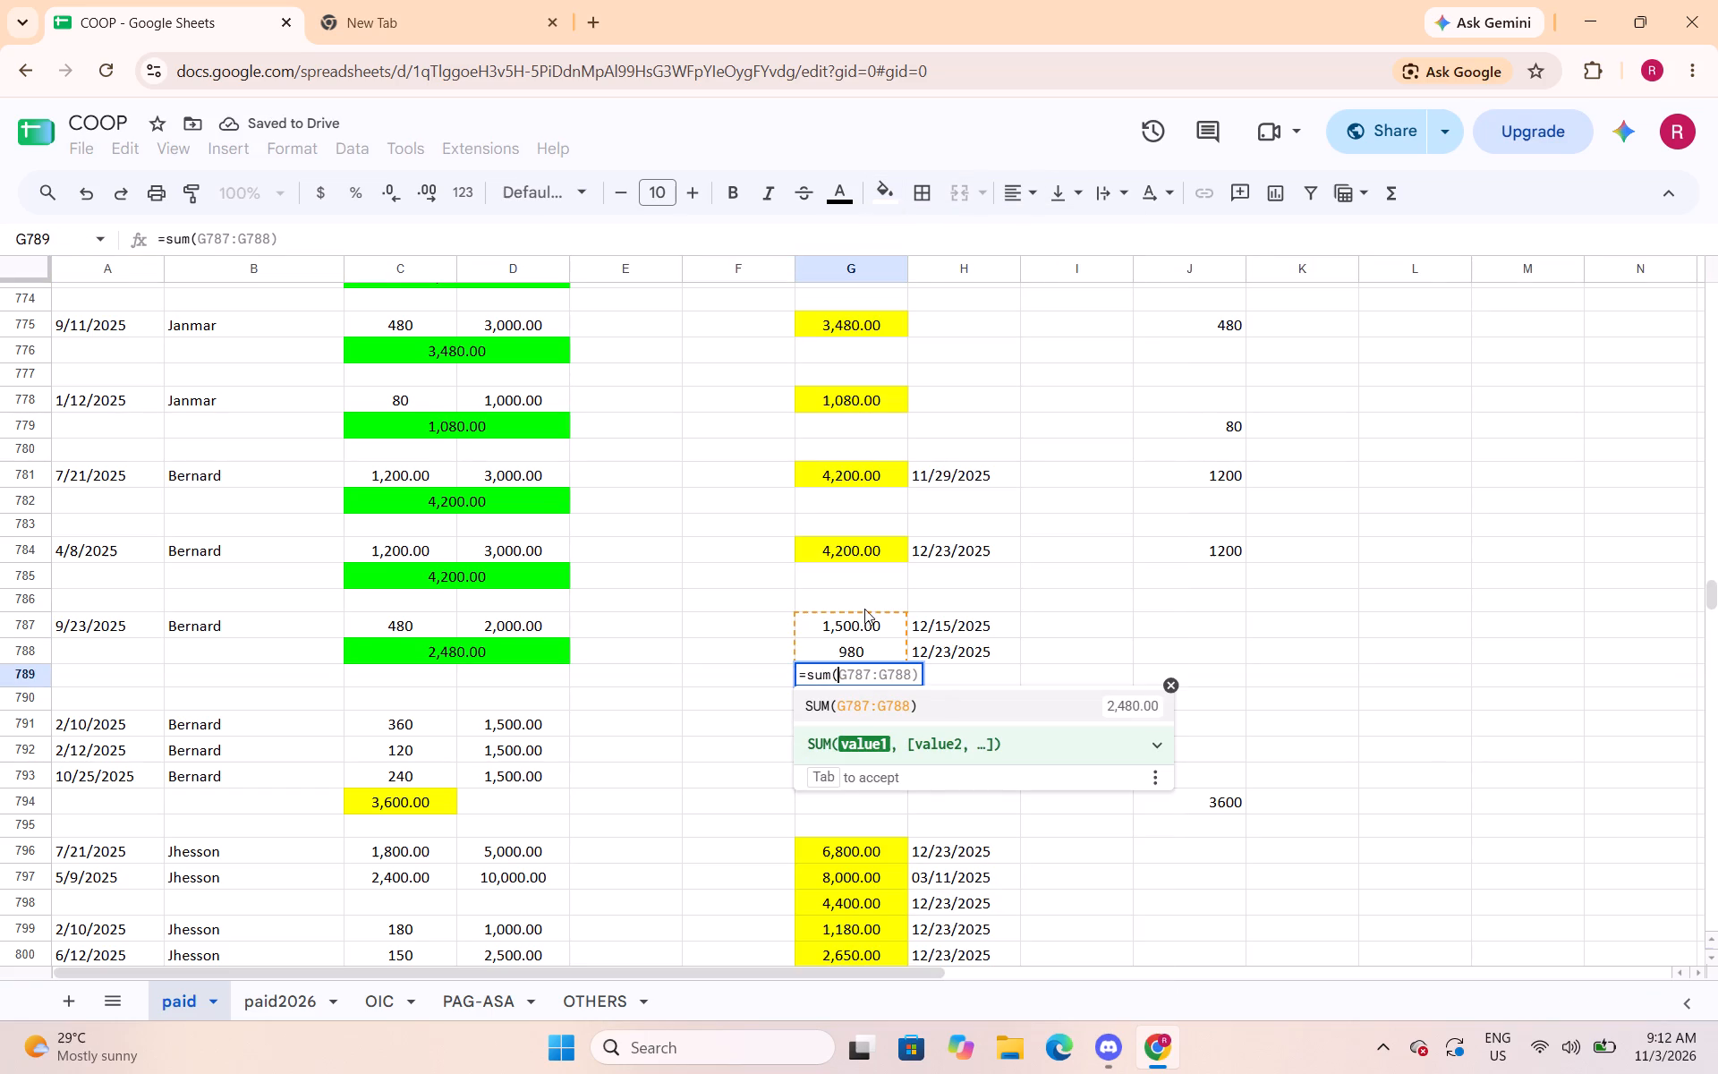
pyautogui.moveTo(859, 624); pyautogui.dragTo(860, 647)
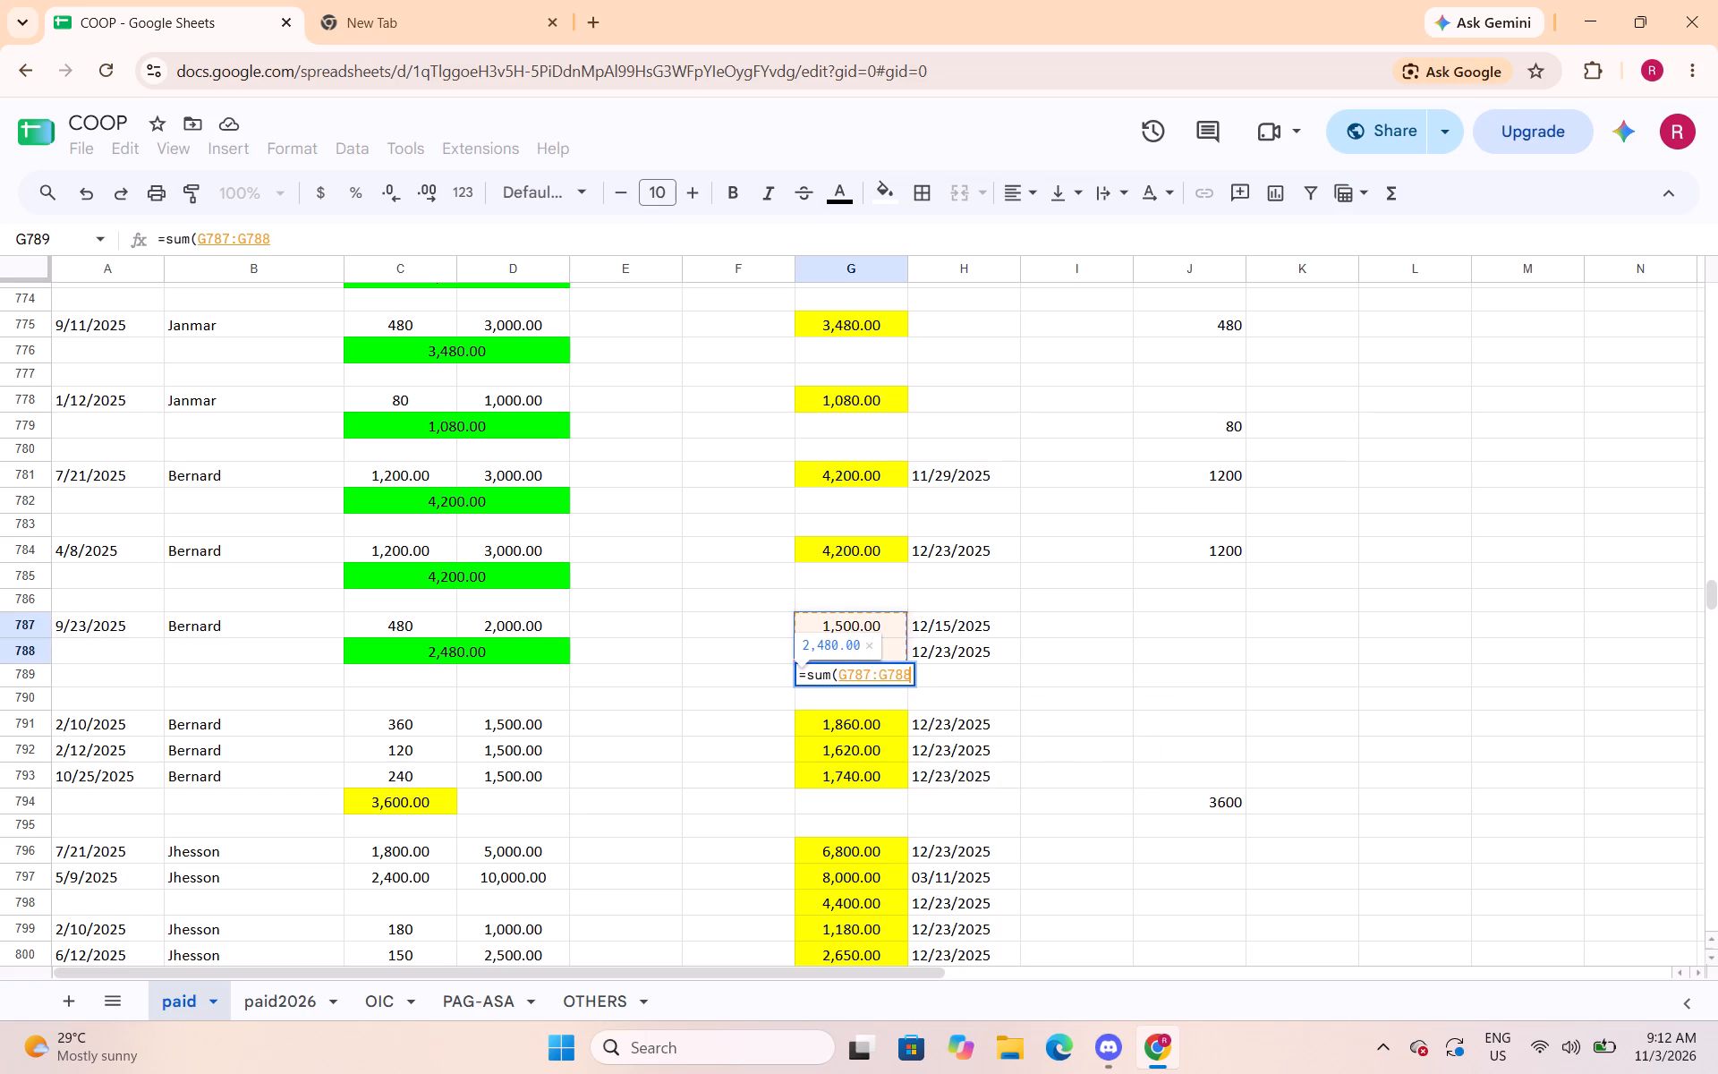
pyautogui.hotkey('shift', ')')
pyautogui.press('Return')
pyautogui.press('Up')
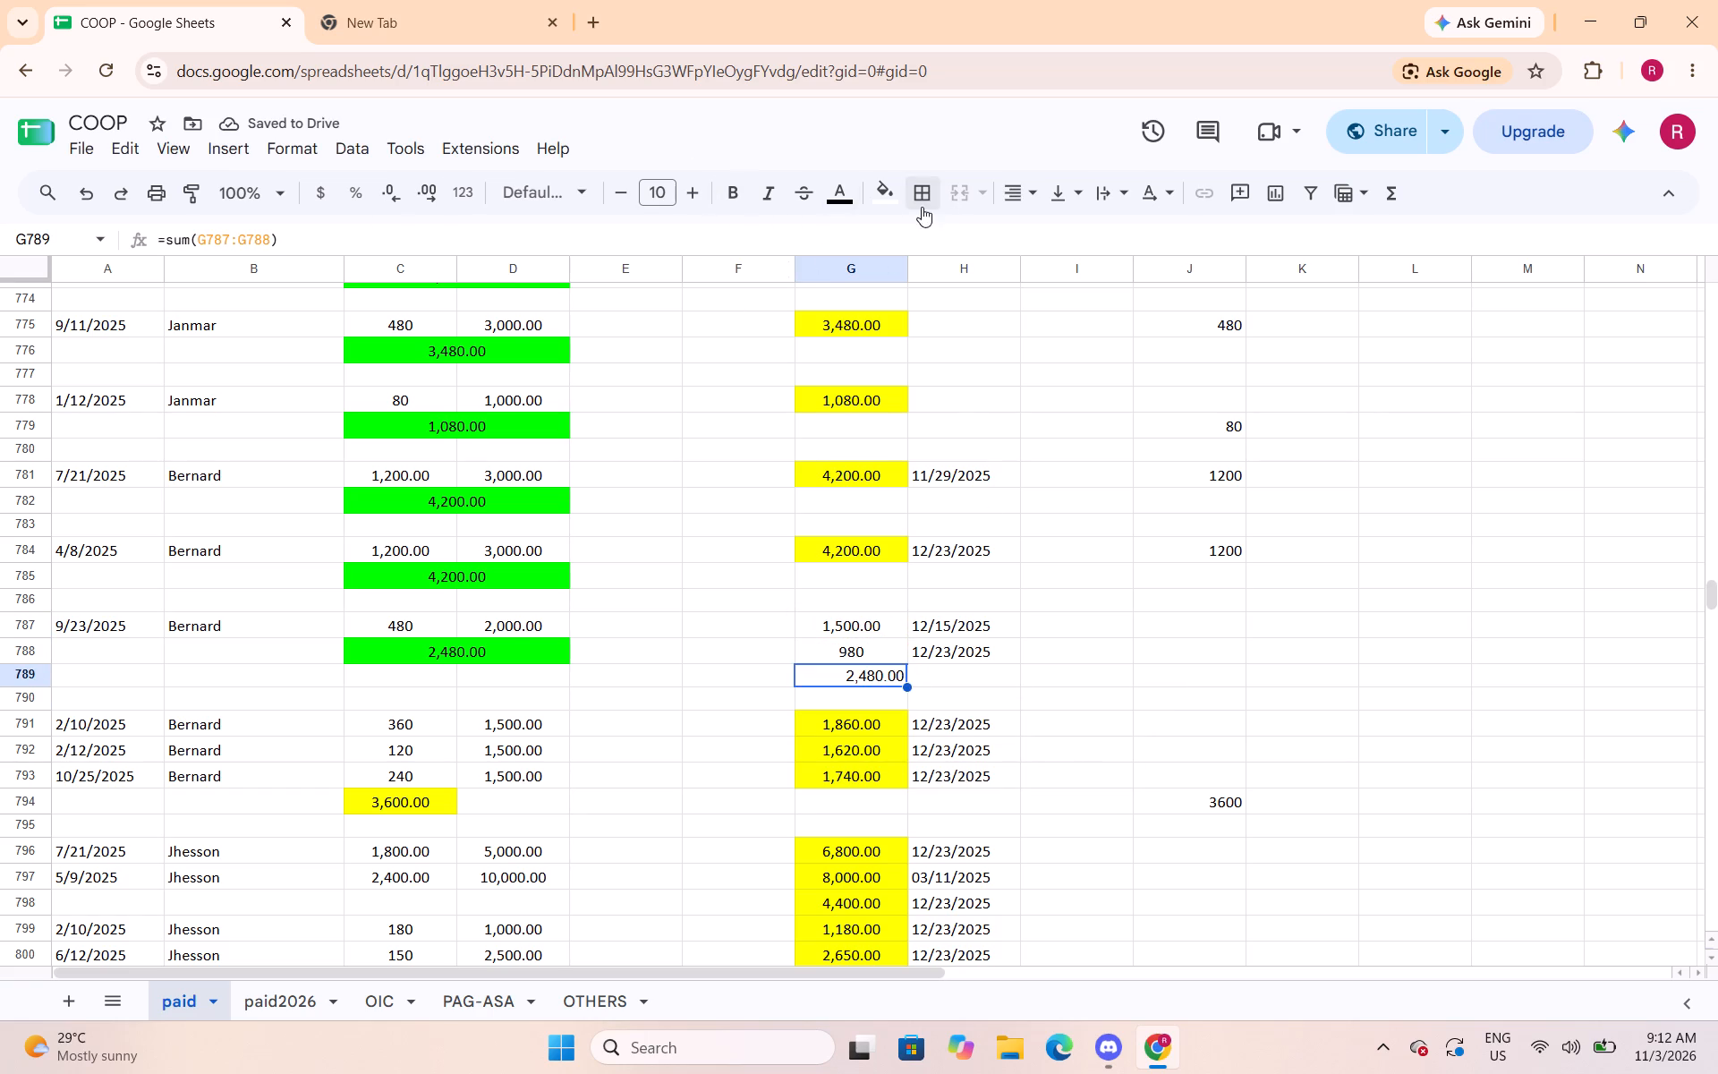
# Fill the payment total in G789 with yellow and centre it horizontally.
pyautogui.click(891, 198)
pyautogui.click(962, 293)
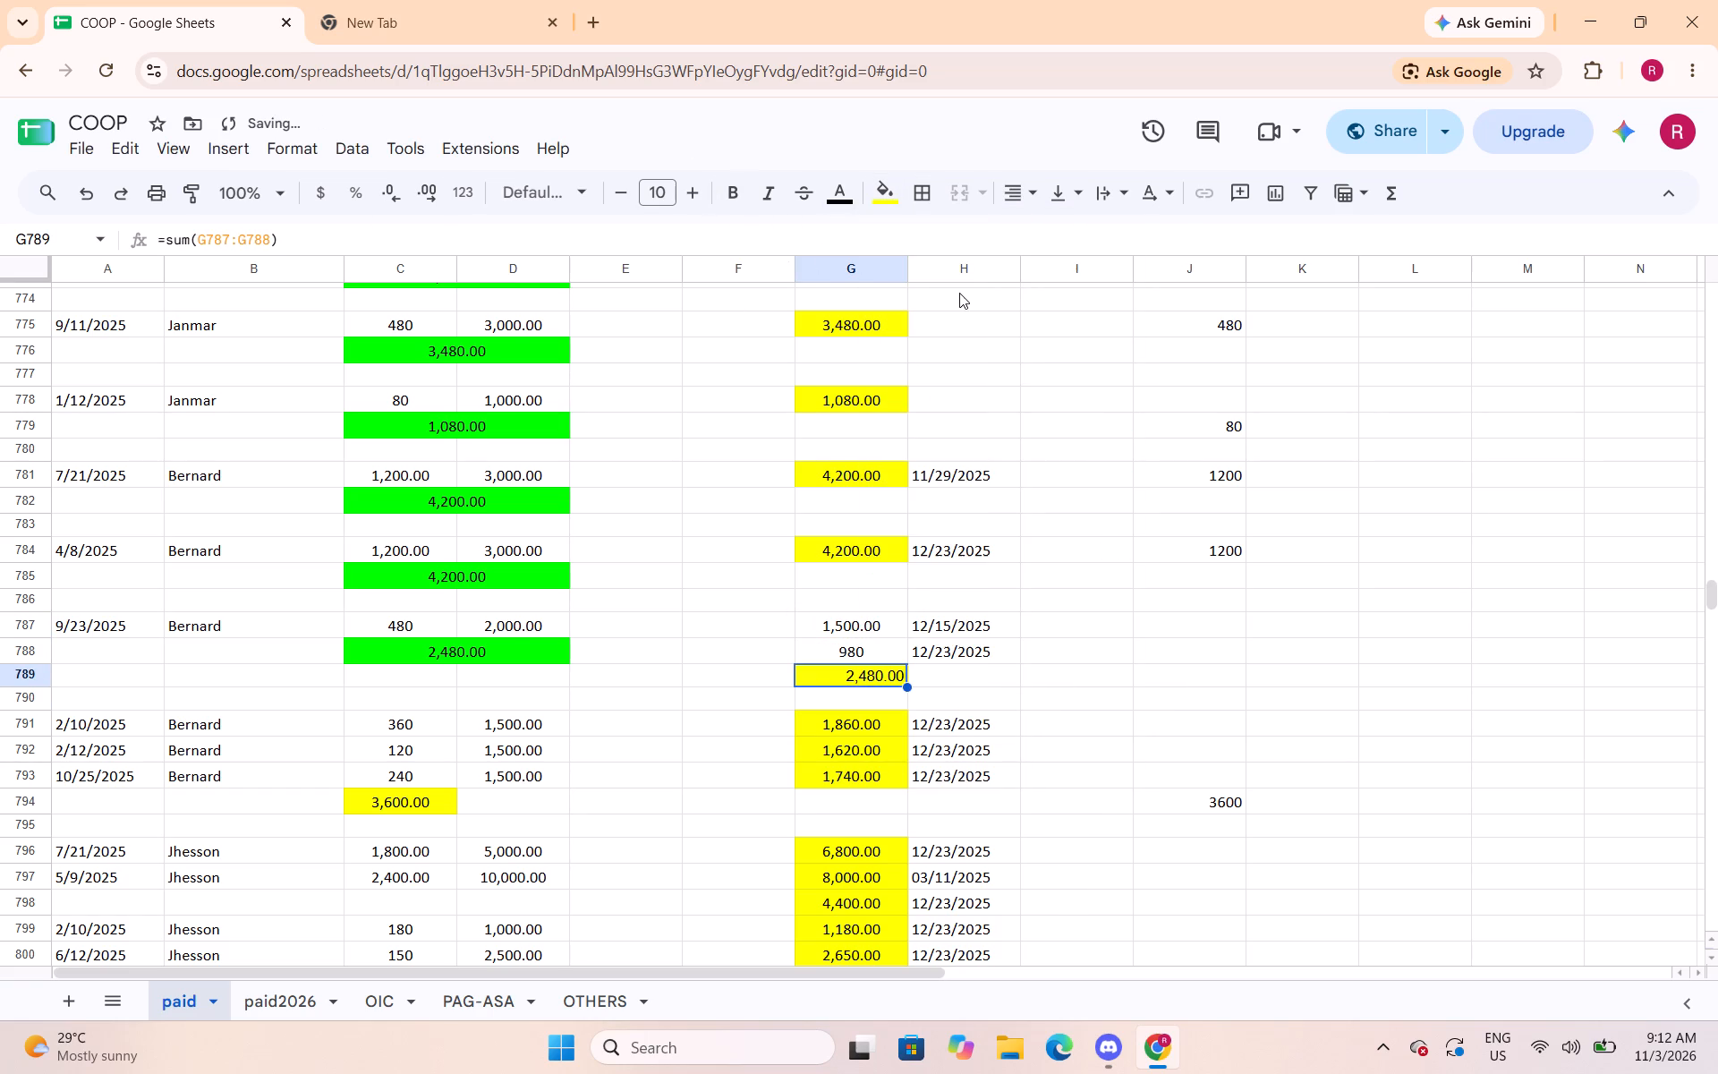
pyautogui.click(1016, 197)
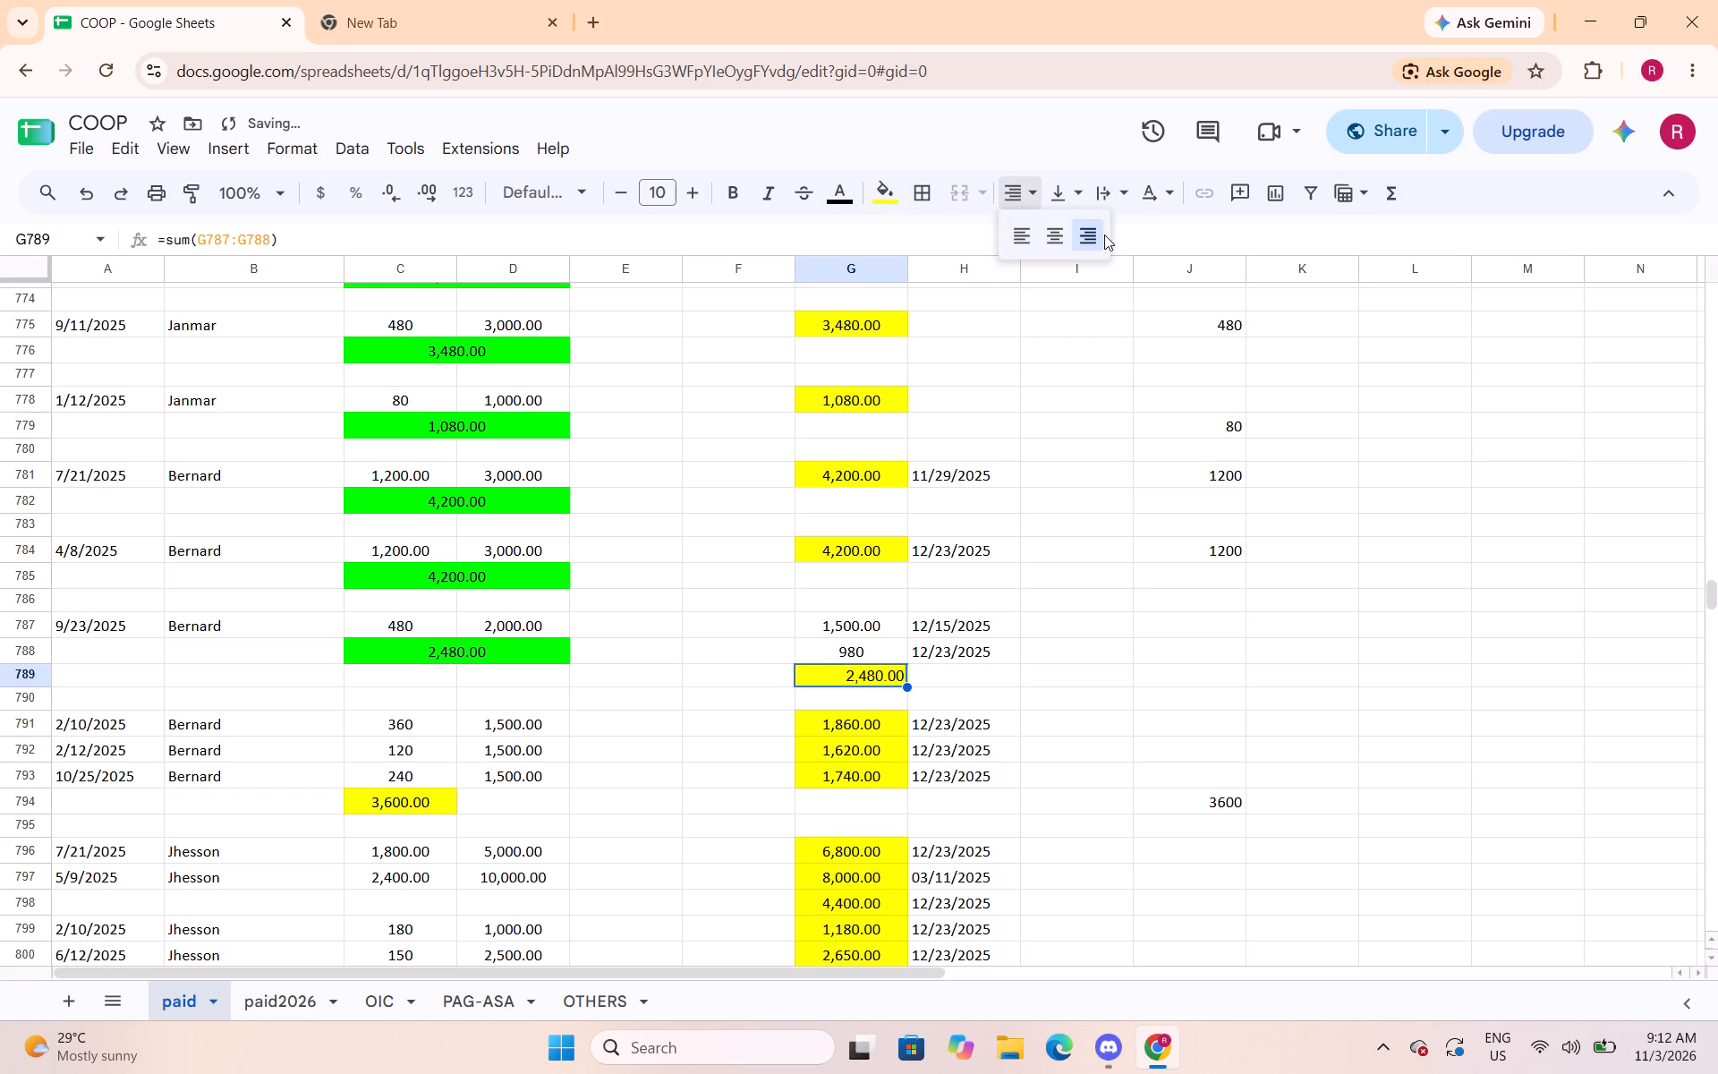
pyautogui.click(1061, 244)
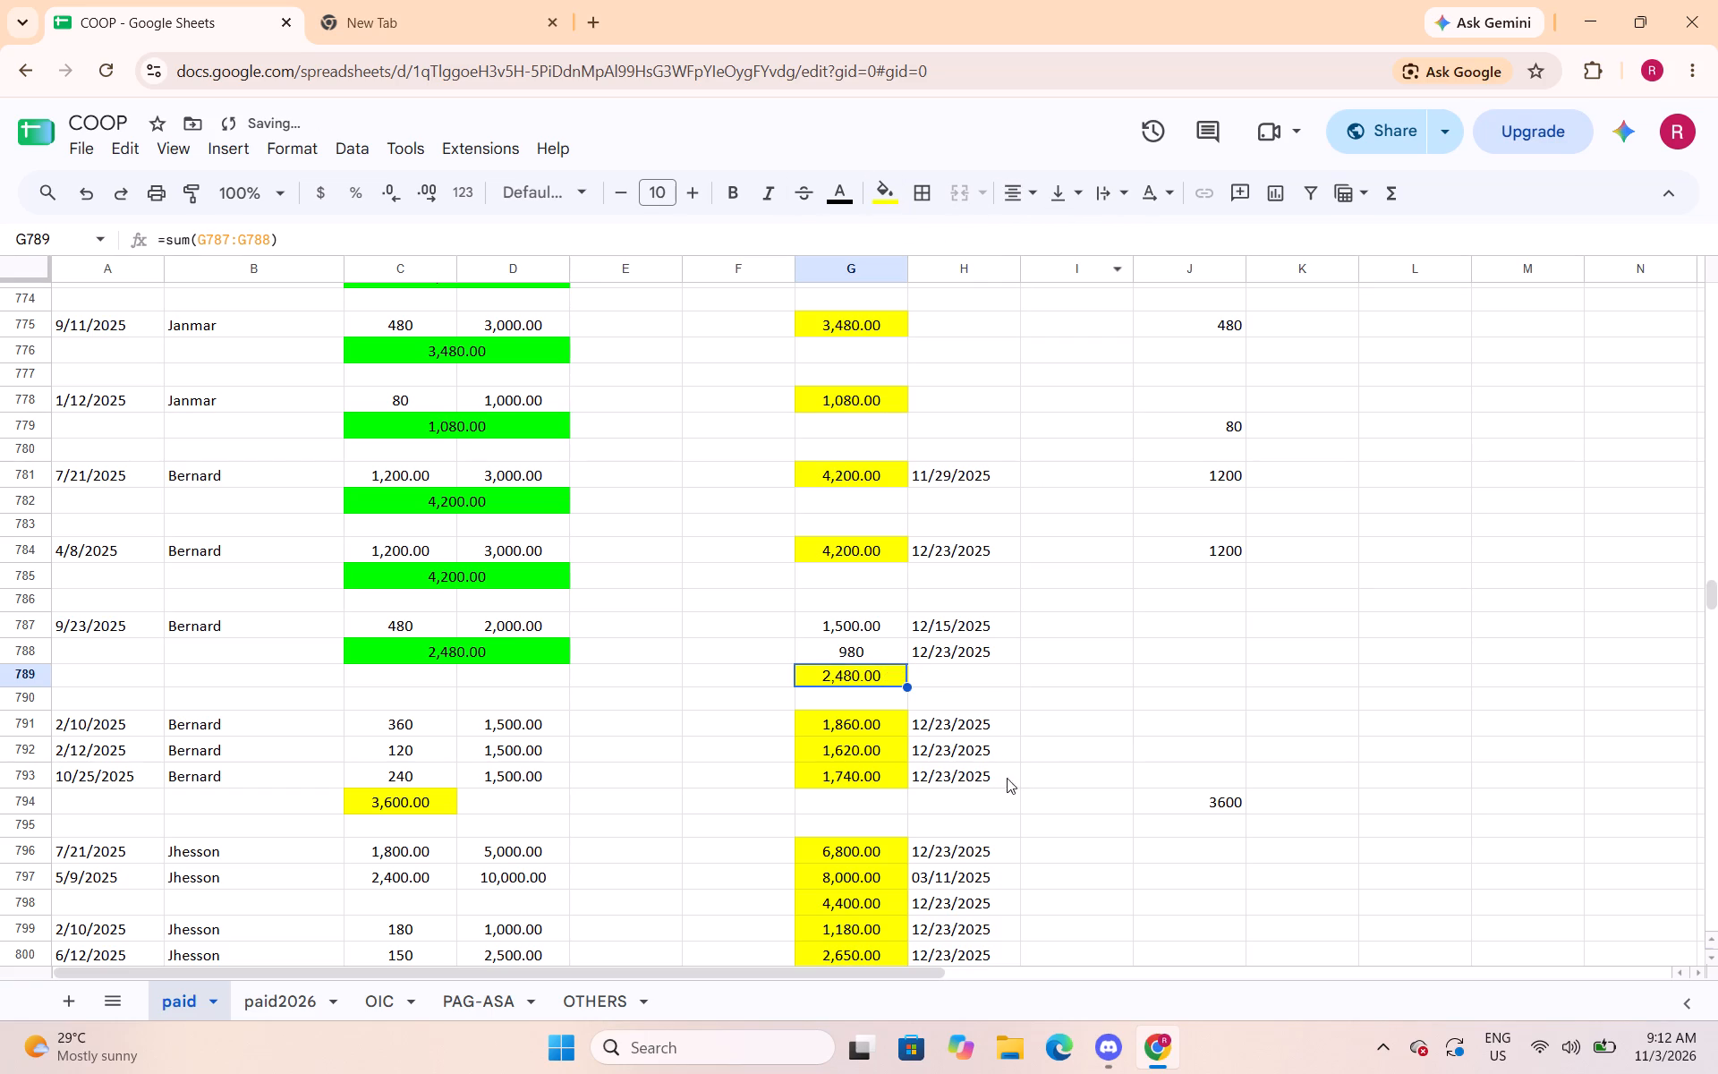
# Enter the interest of 480 for Bernard's 9/23/2025 loan in cell J789.
pyautogui.click(1186, 655)
pyautogui.click(1182, 670)
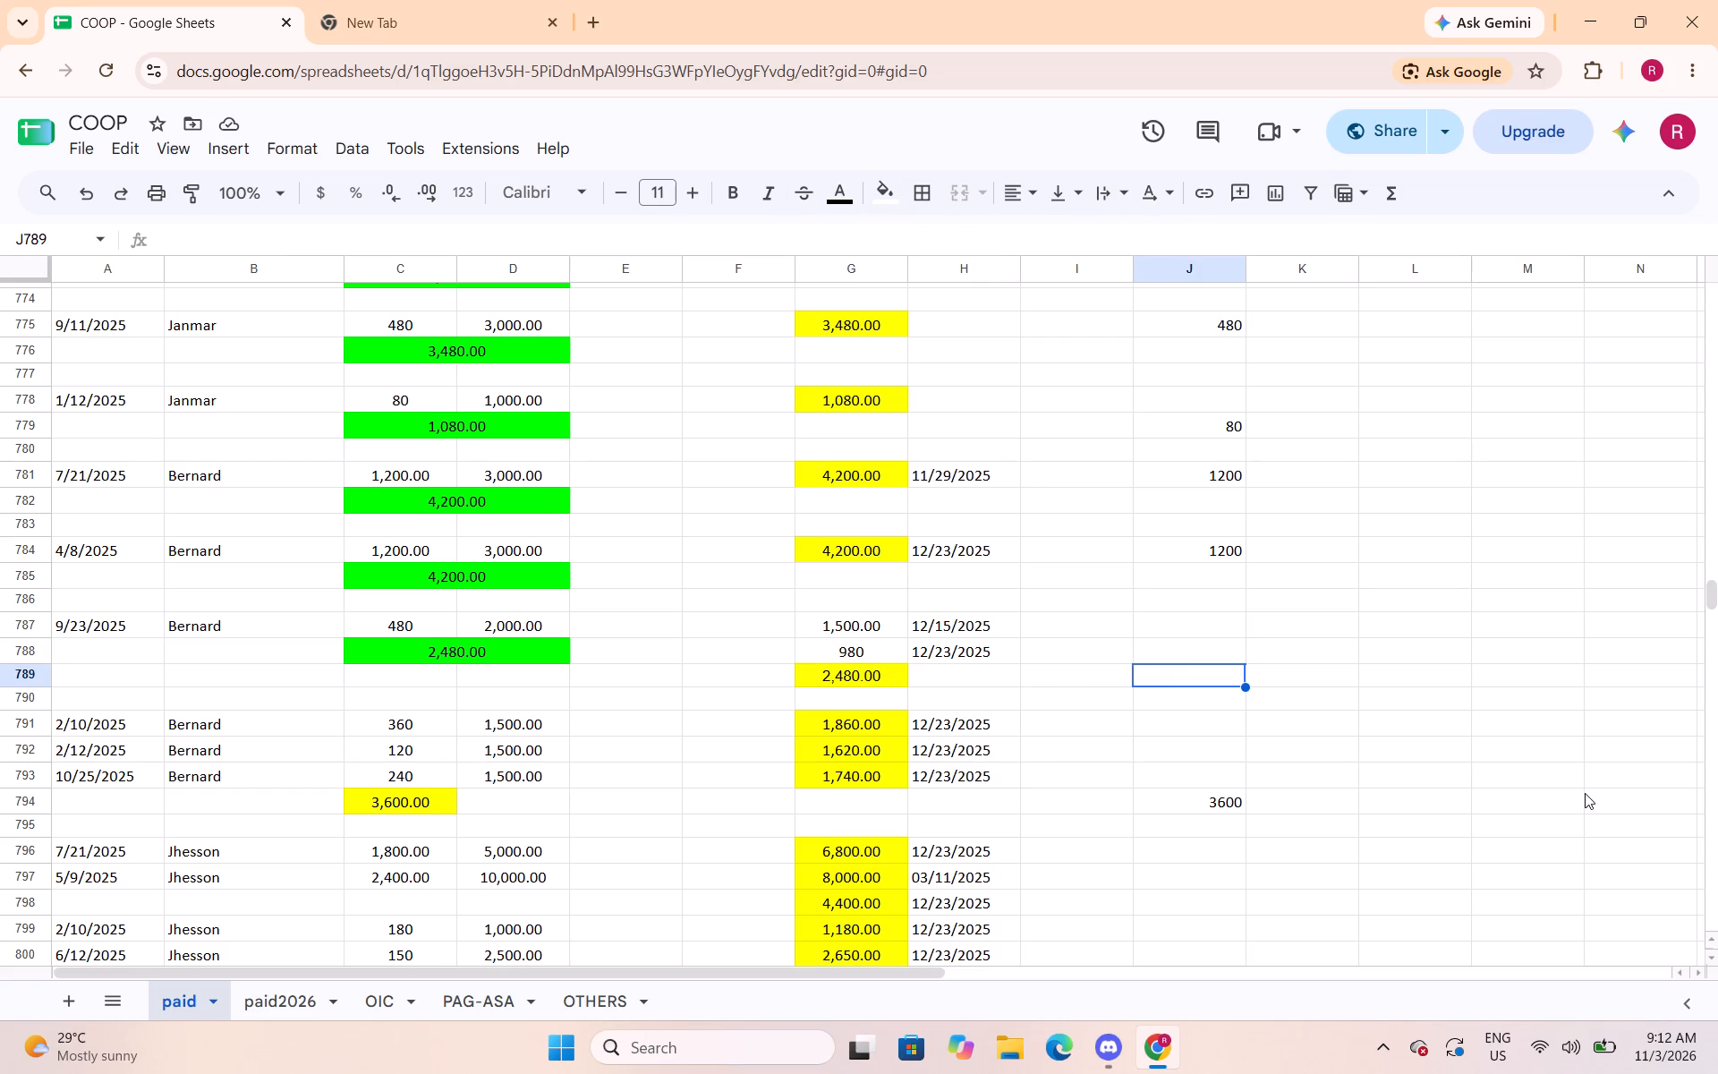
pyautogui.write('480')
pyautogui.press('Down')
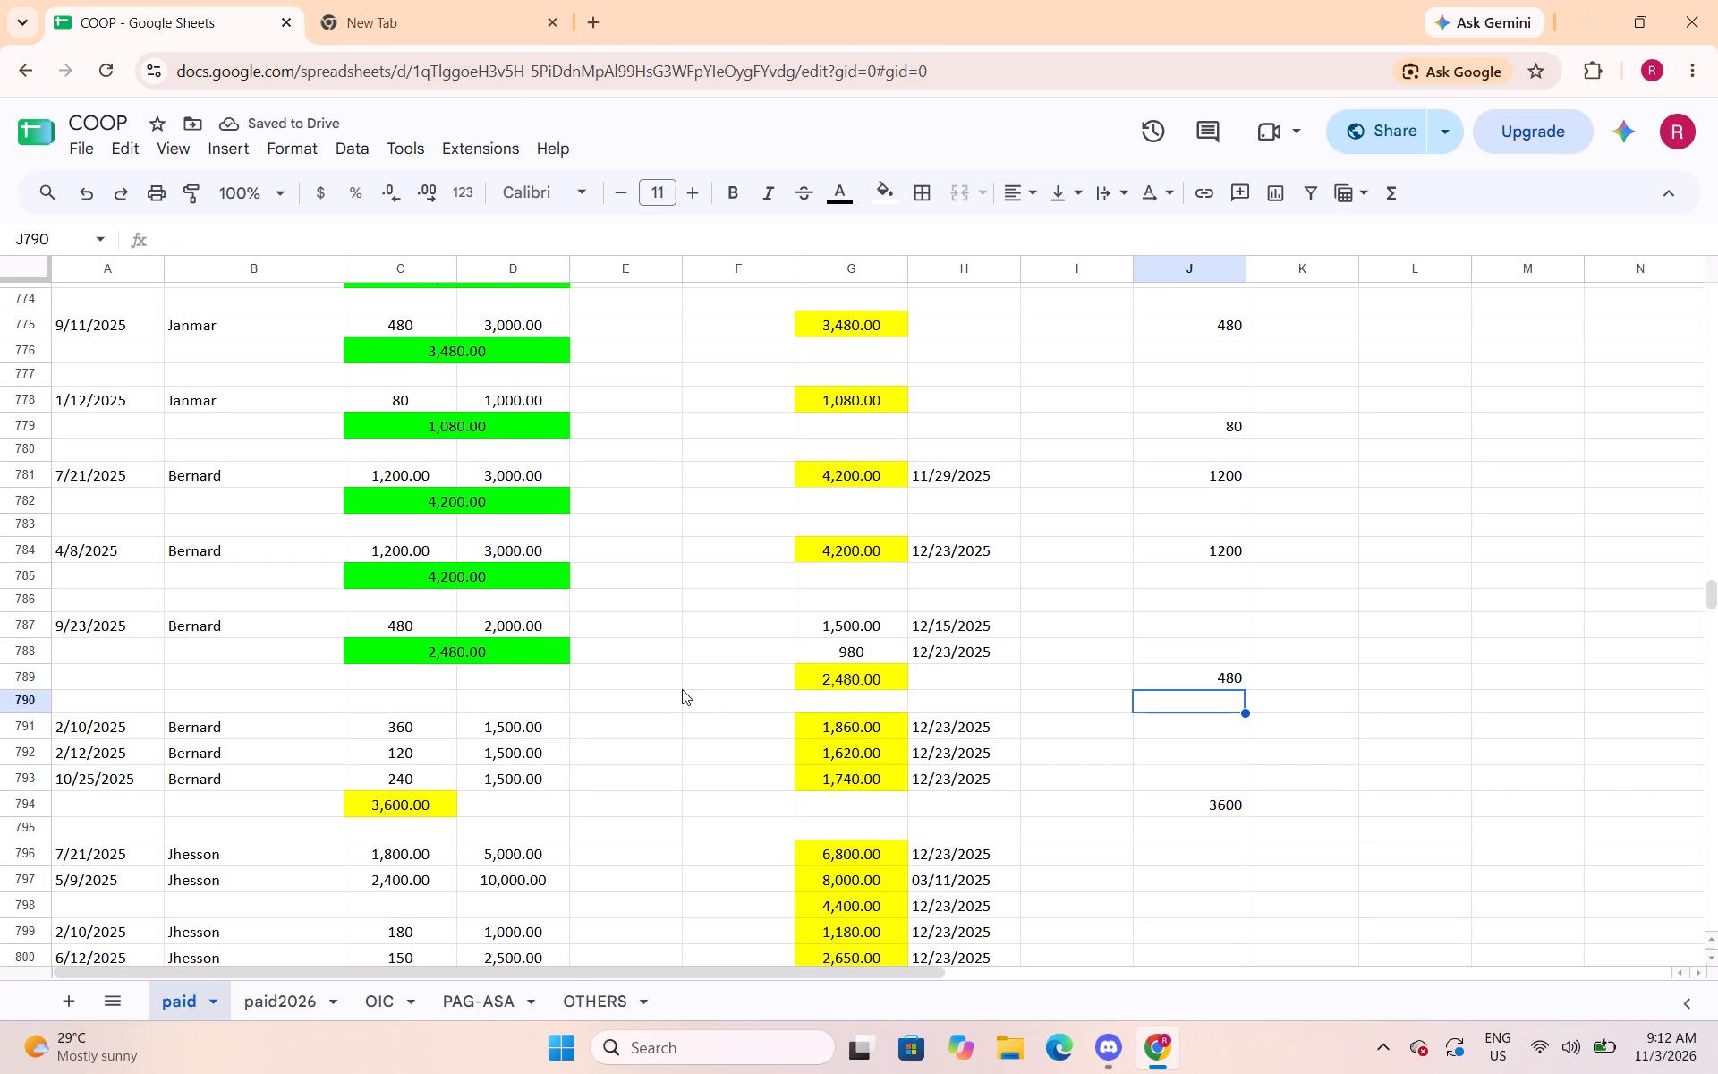
# Insert two blank rows above row 792, between Bernard's 2/10/2025 and 2/12/2025 loans.
pyautogui.scroll(-1, 761, 667)
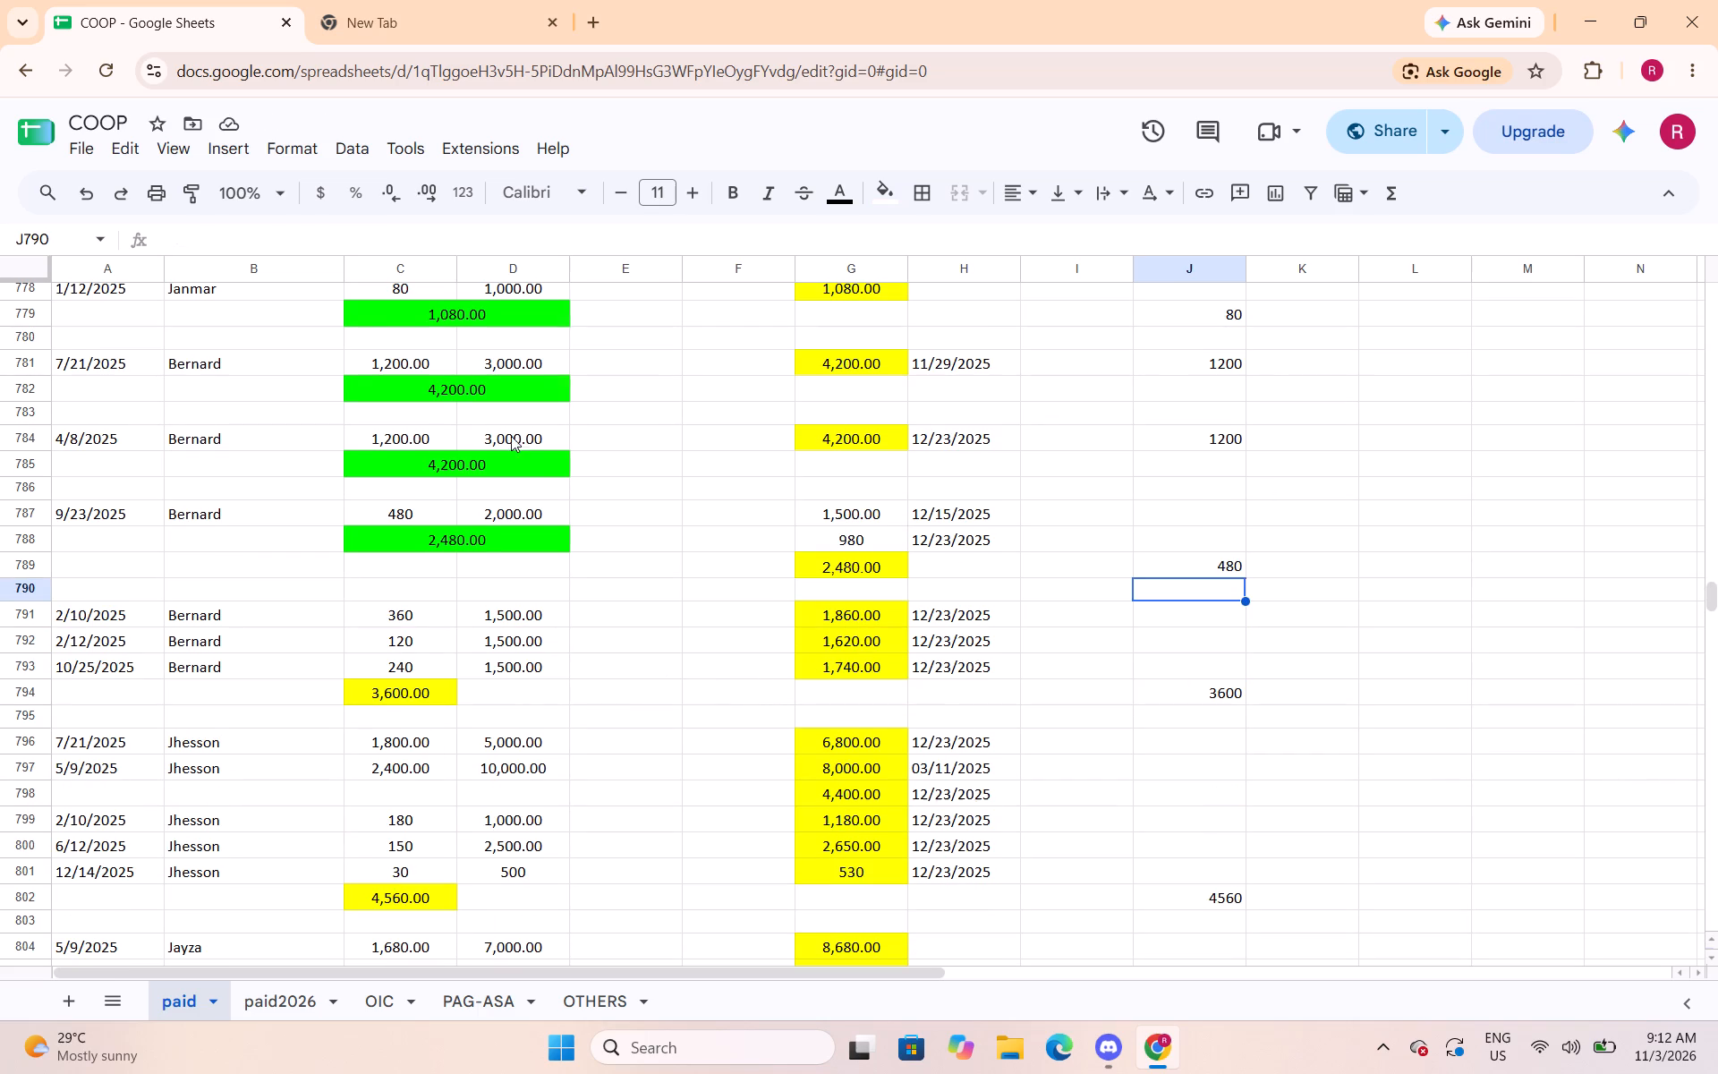
pyautogui.click(26, 640)
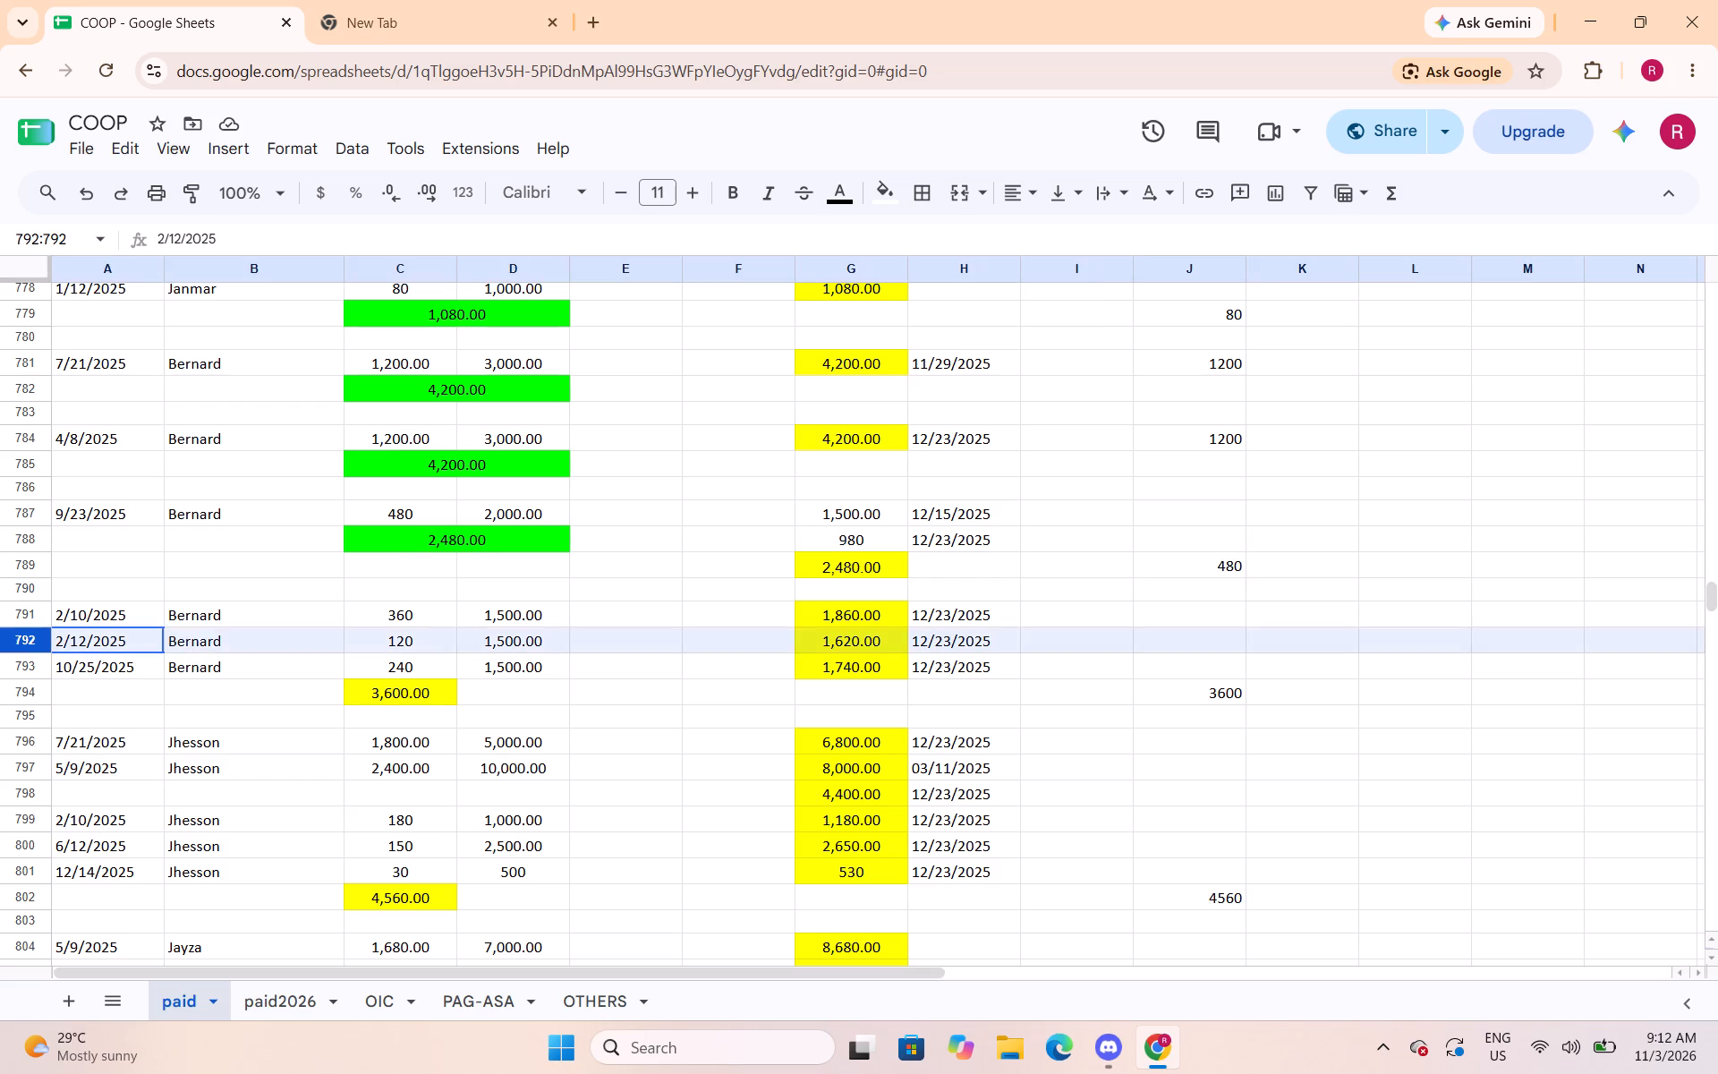
pyautogui.rightClick(26, 640)
pyautogui.click(83, 604)
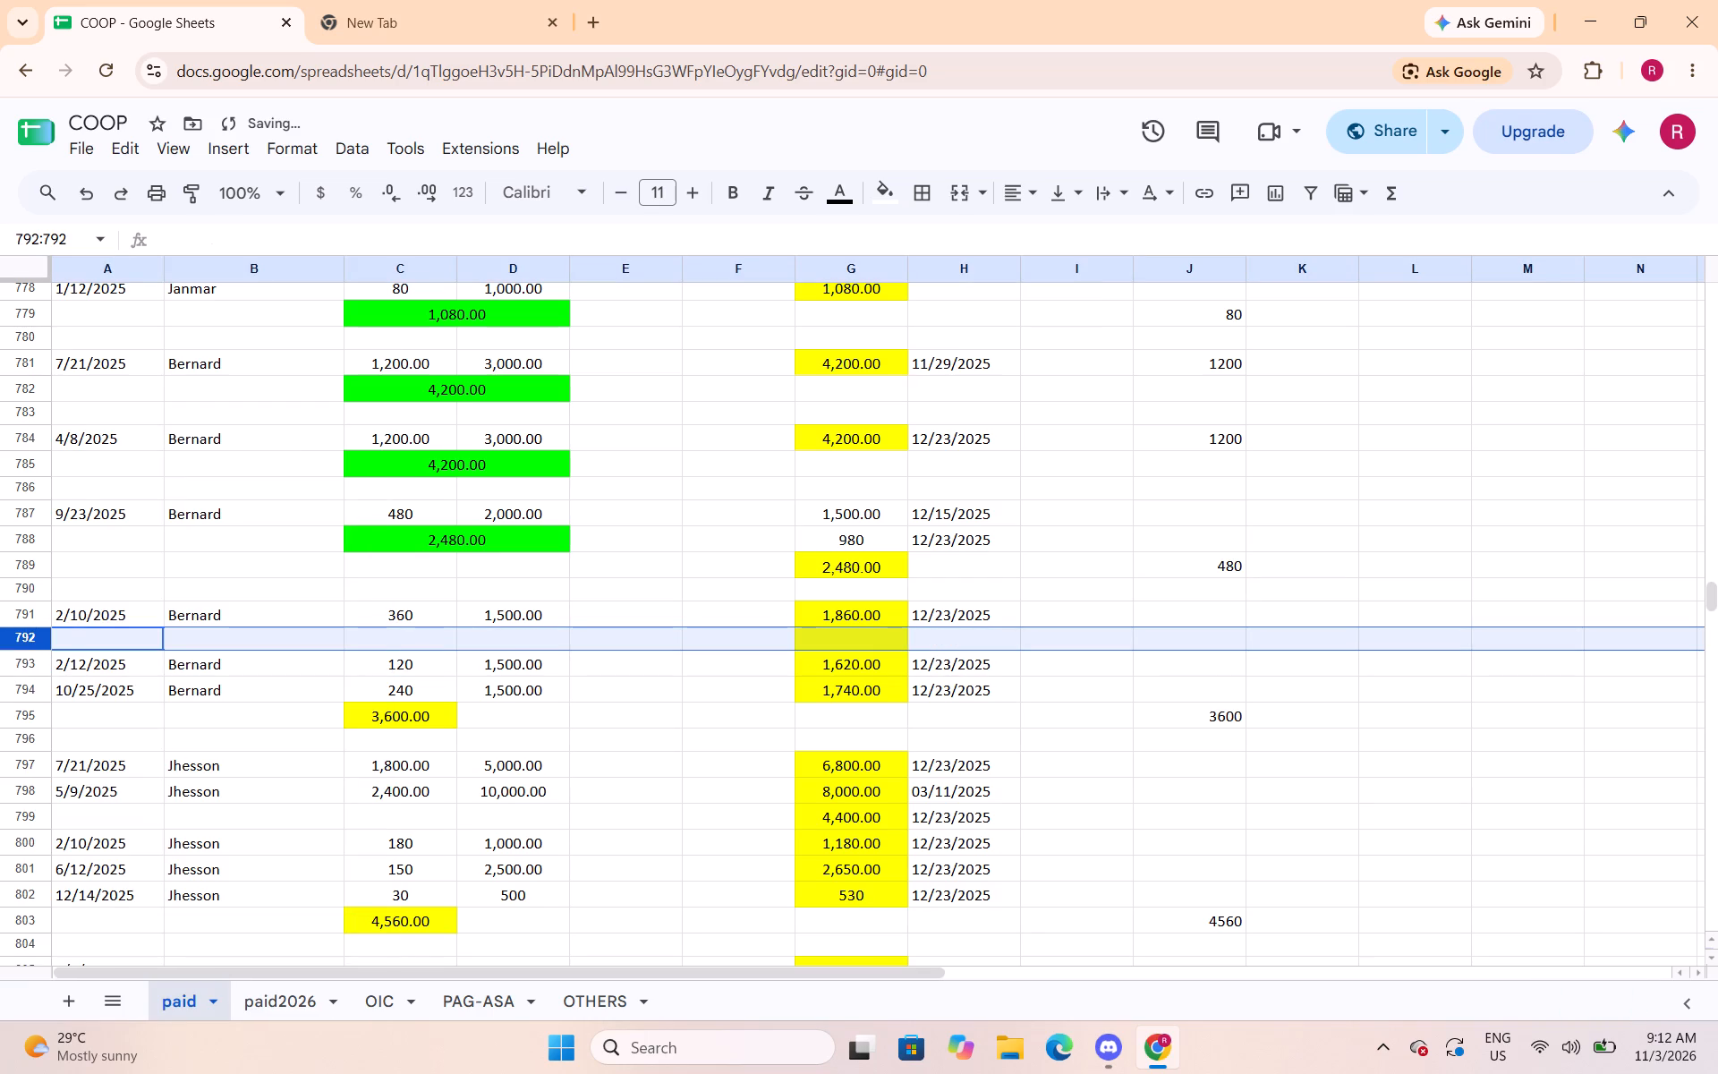
pyautogui.rightClick(26, 642)
pyautogui.click(55, 615)
# Merge C792:D792 and enter a SUM of C791:D791 as the total of Bernard's 2/10/2025 loan.
pyautogui.moveTo(419, 643); pyautogui.dragTo(505, 644)
pyautogui.click(965, 197)
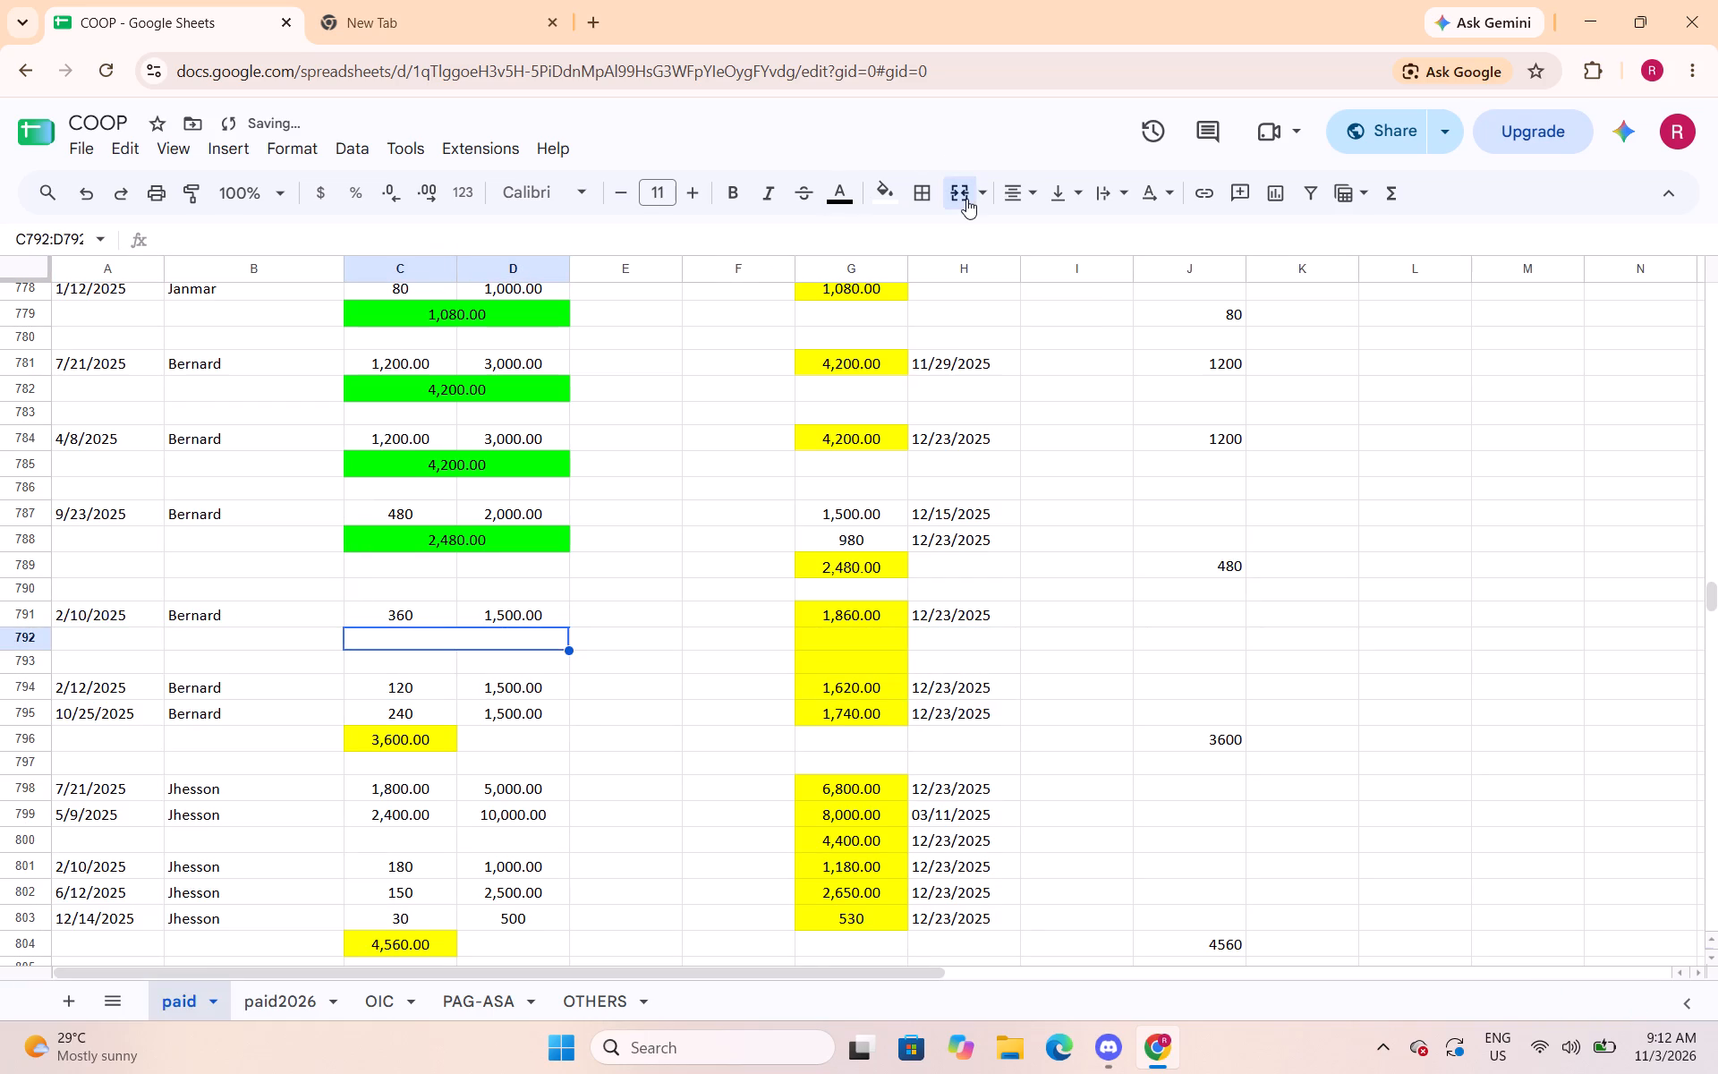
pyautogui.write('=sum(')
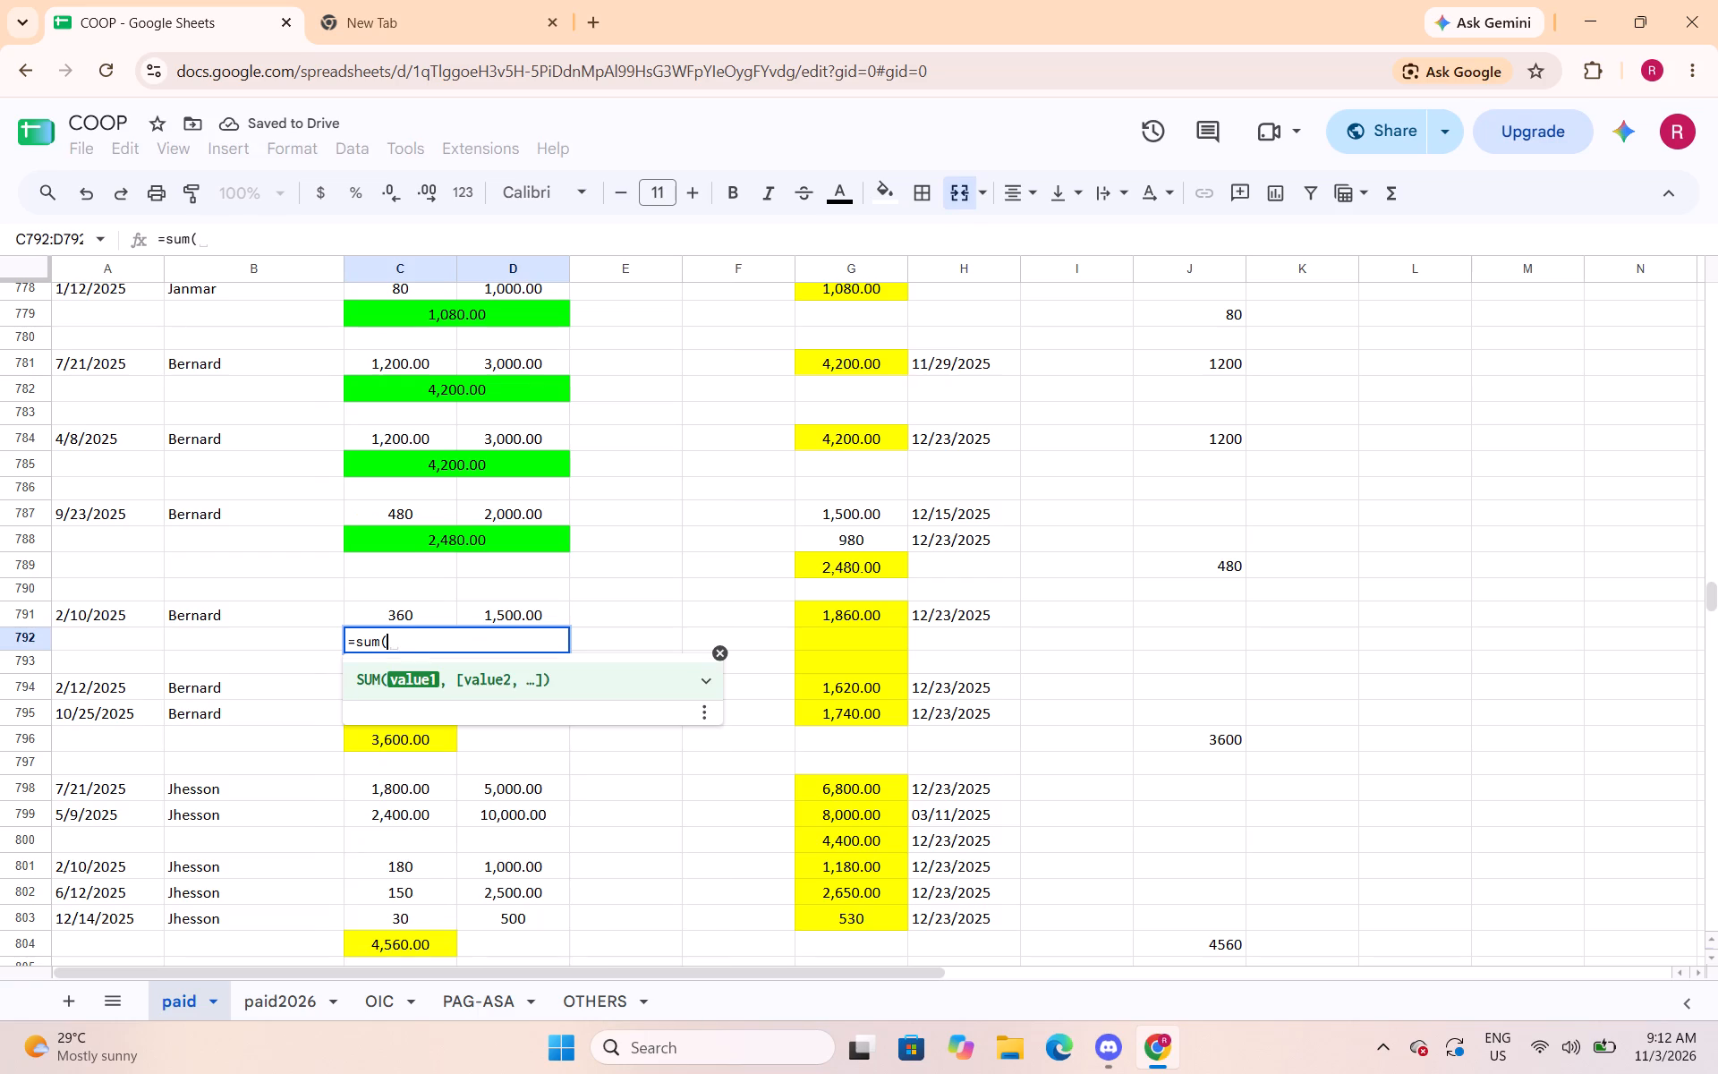
pyautogui.moveTo(423, 614); pyautogui.dragTo(470, 615)
pyautogui.hotkey('shift', ')')
pyautogui.press('Return')
pyautogui.press('Up')
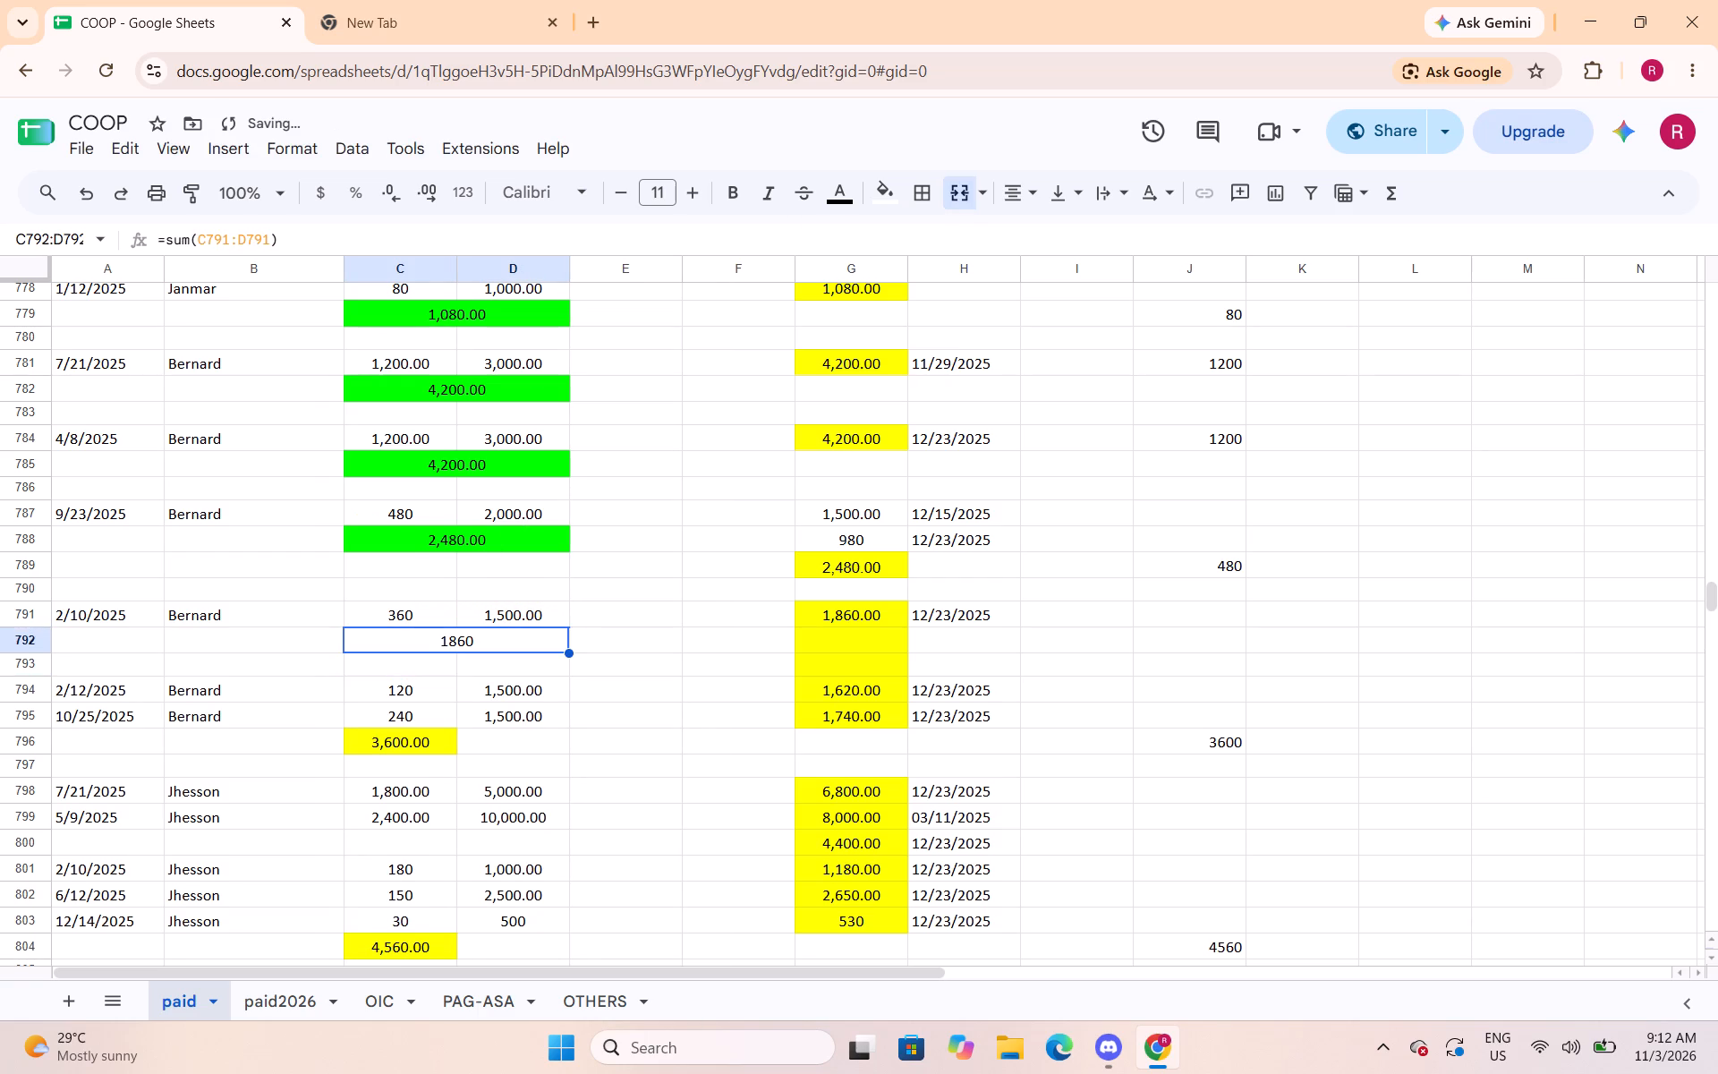
# Give the merged total in C792:D792 a bright green fill and the Number format with two decimals.
pyautogui.click(896, 195)
pyautogui.click(991, 295)
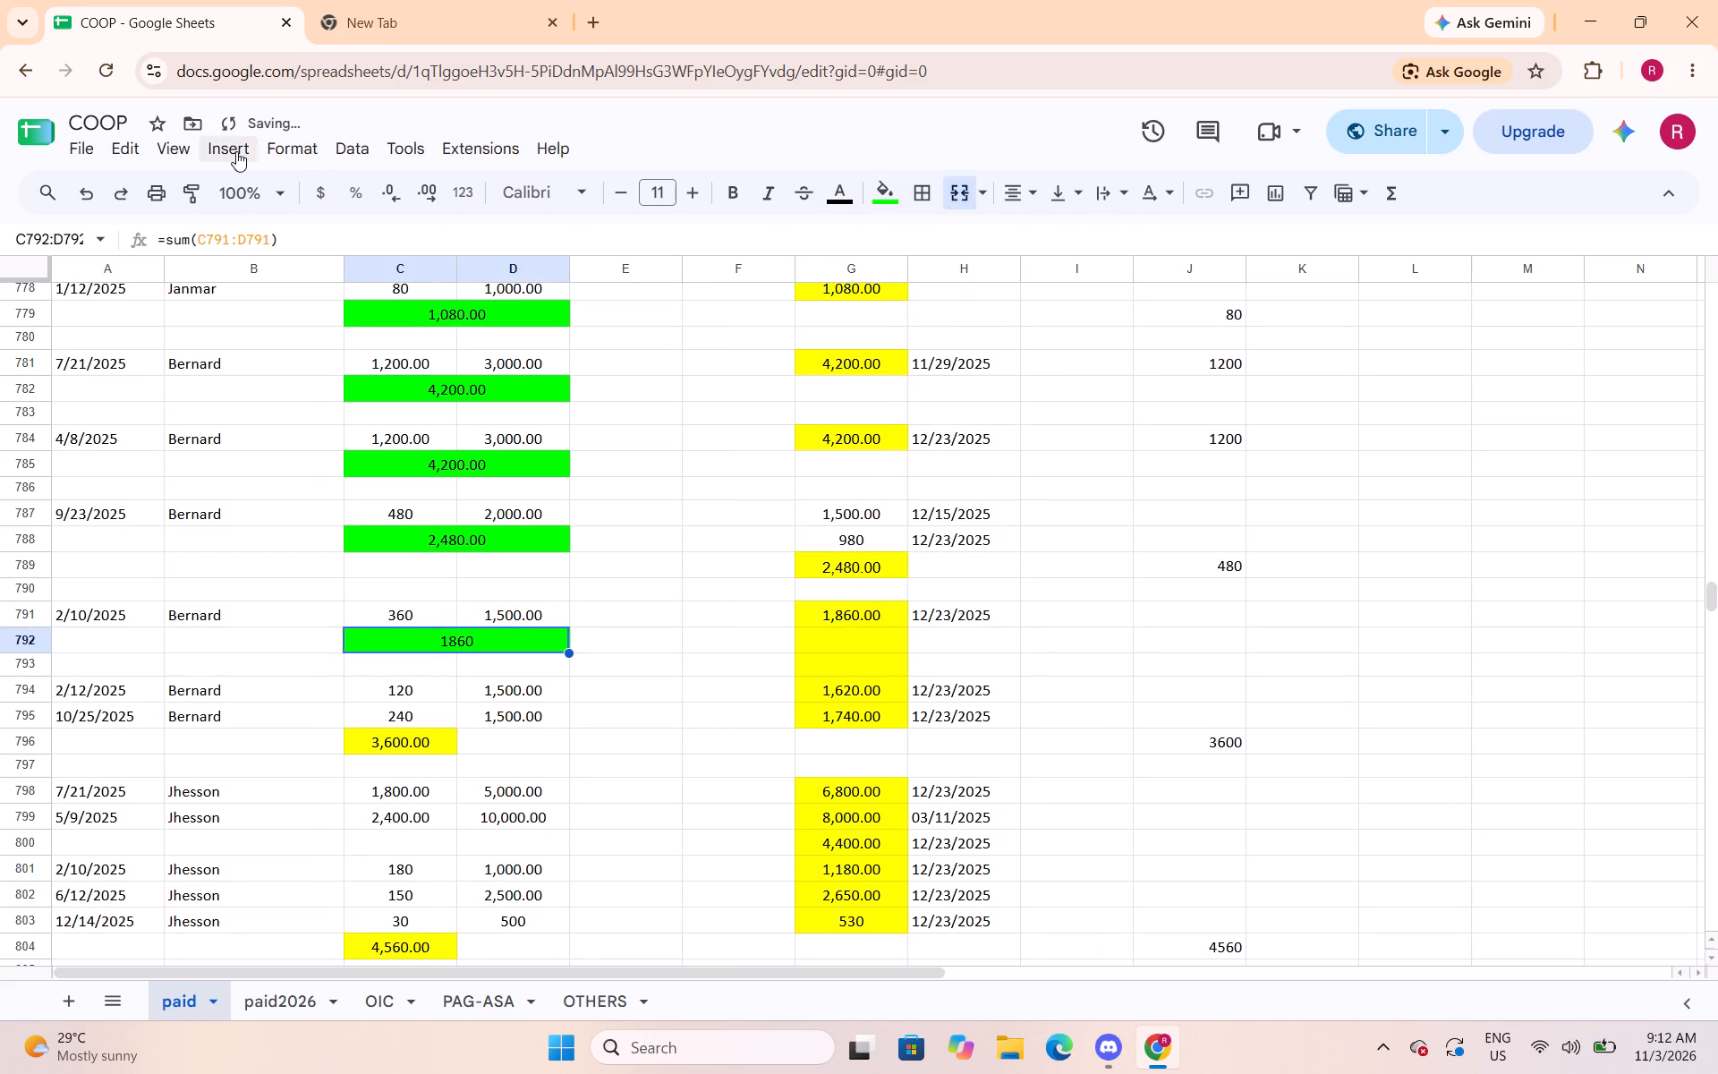
pyautogui.click(297, 154)
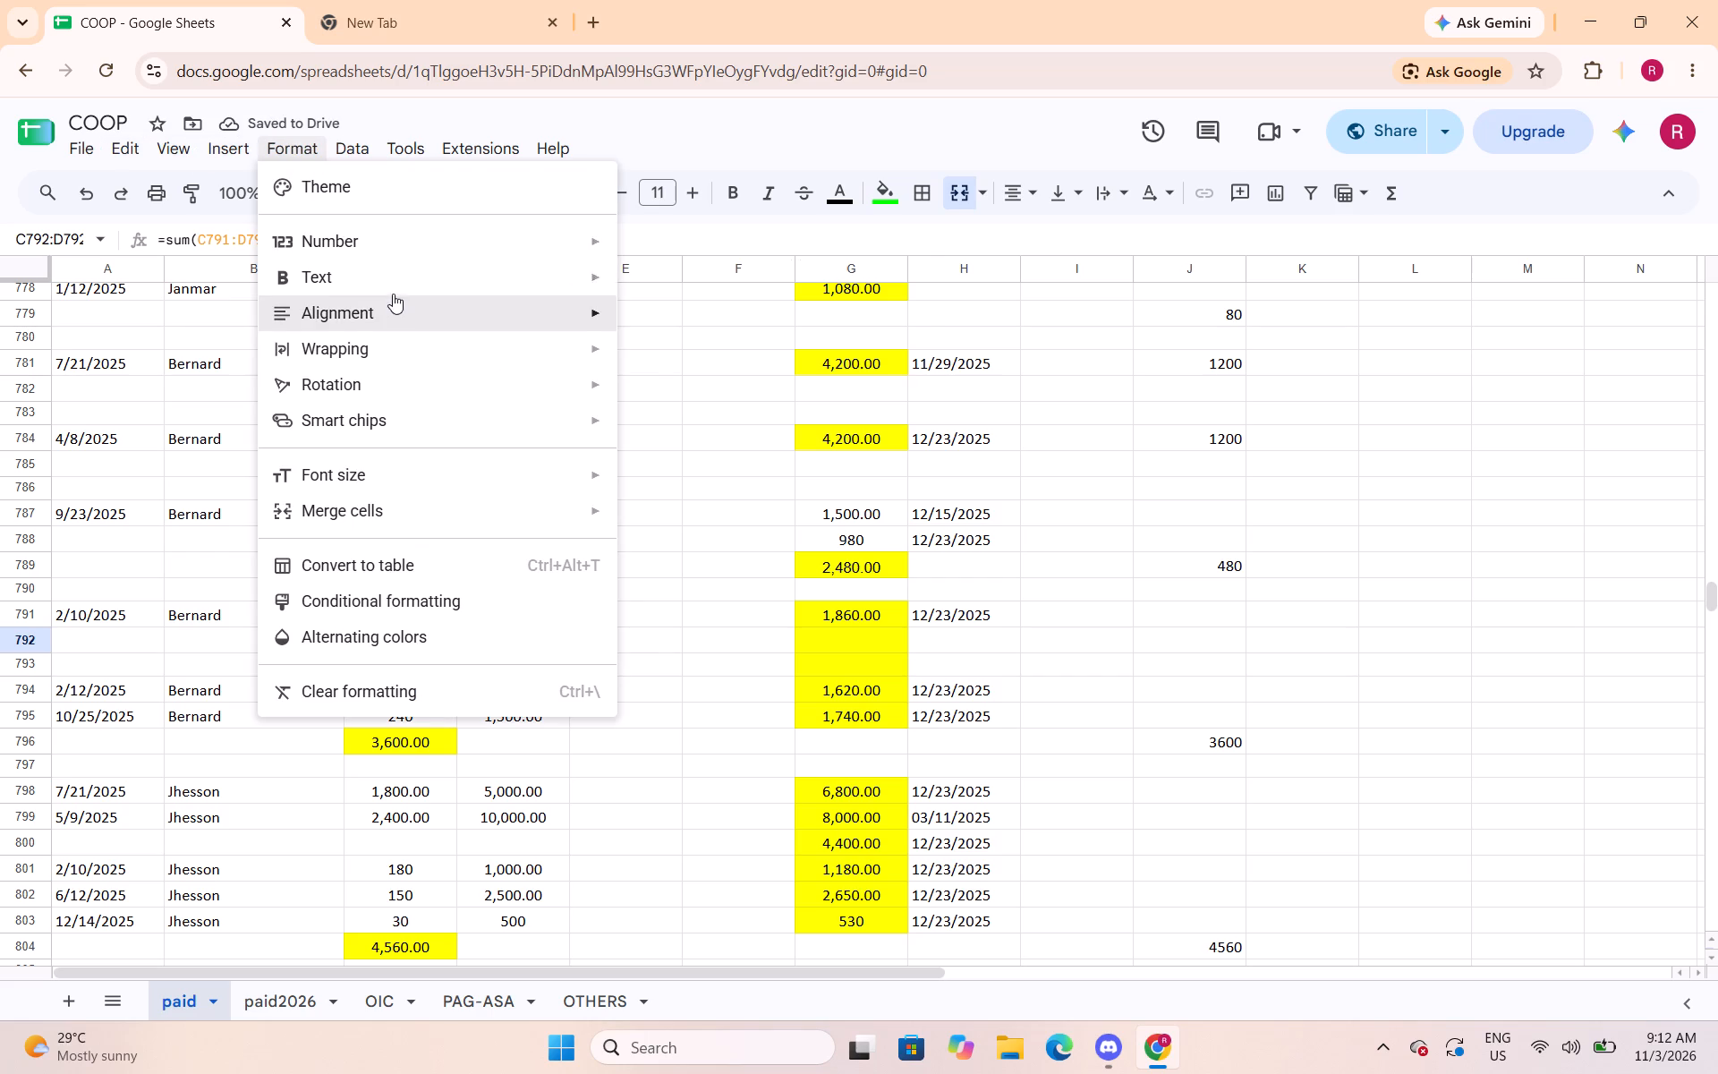
pyautogui.click(707, 351)
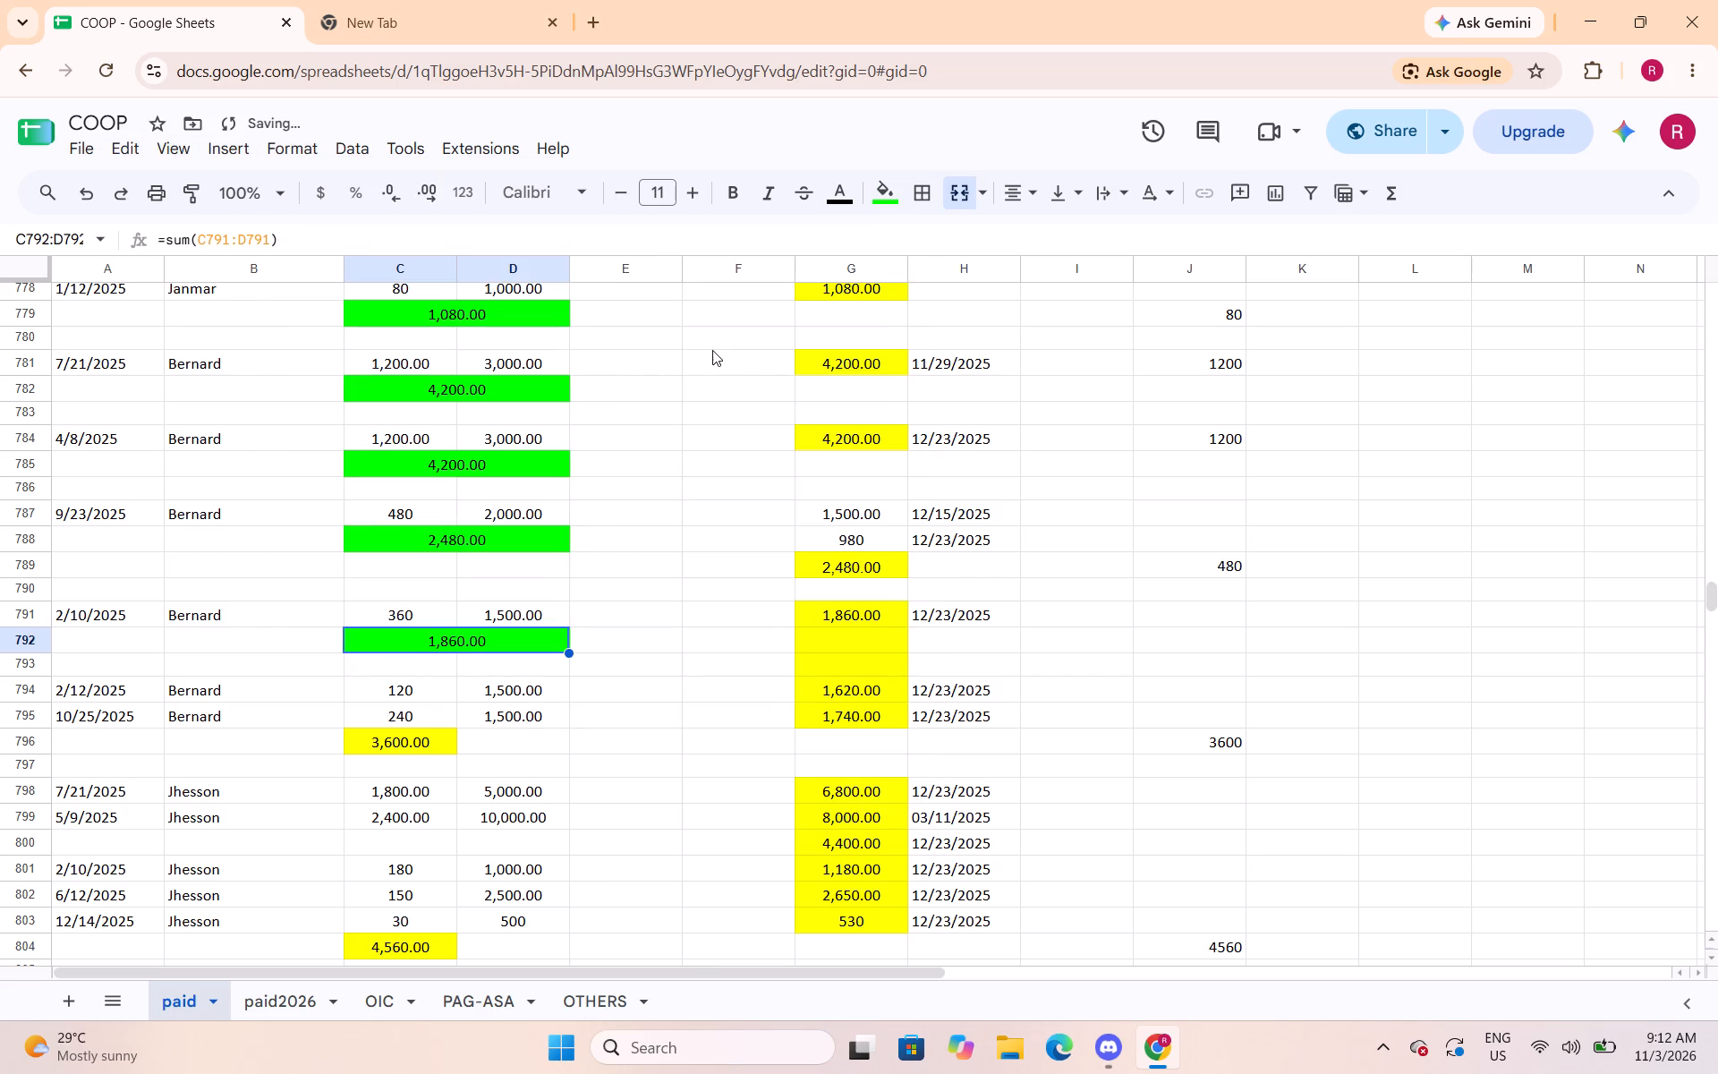
# Change the fill of the empty payment cells G792:G793 to white.
pyautogui.moveTo(889, 647); pyautogui.dragTo(889, 651)
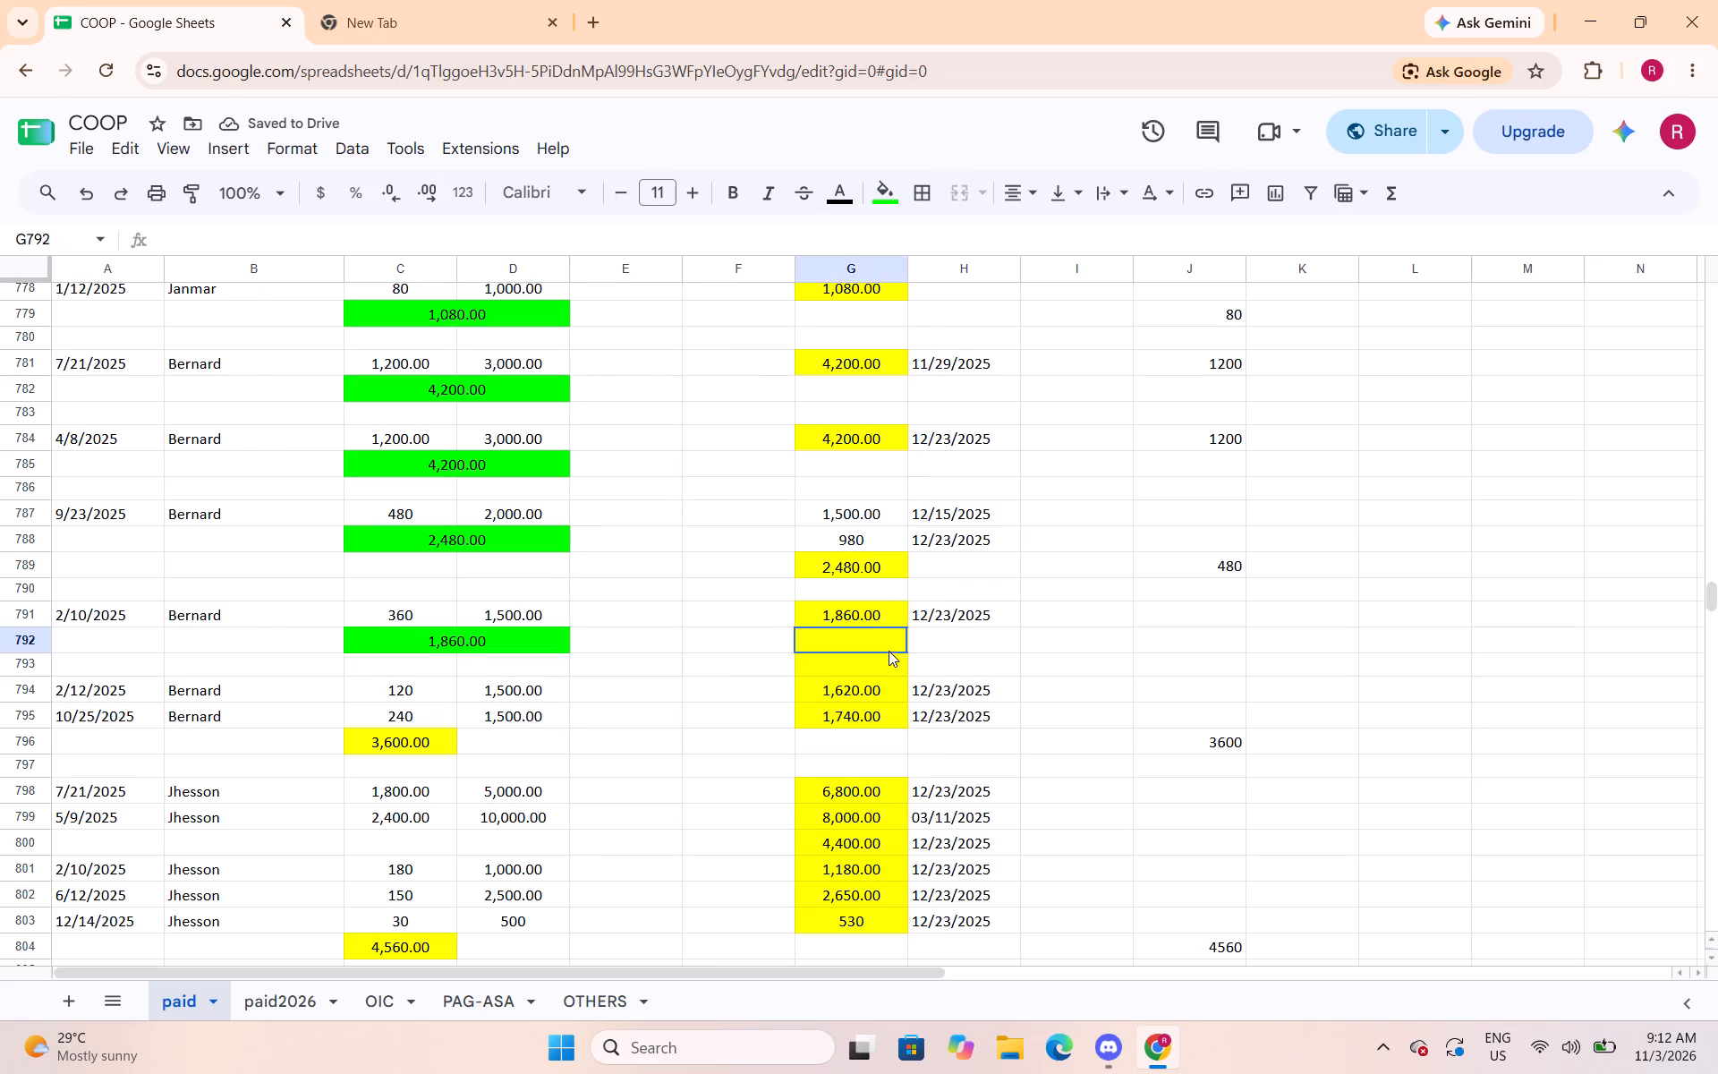
pyautogui.moveTo(889, 651); pyautogui.dragTo(889, 666)
pyautogui.click(870, 194)
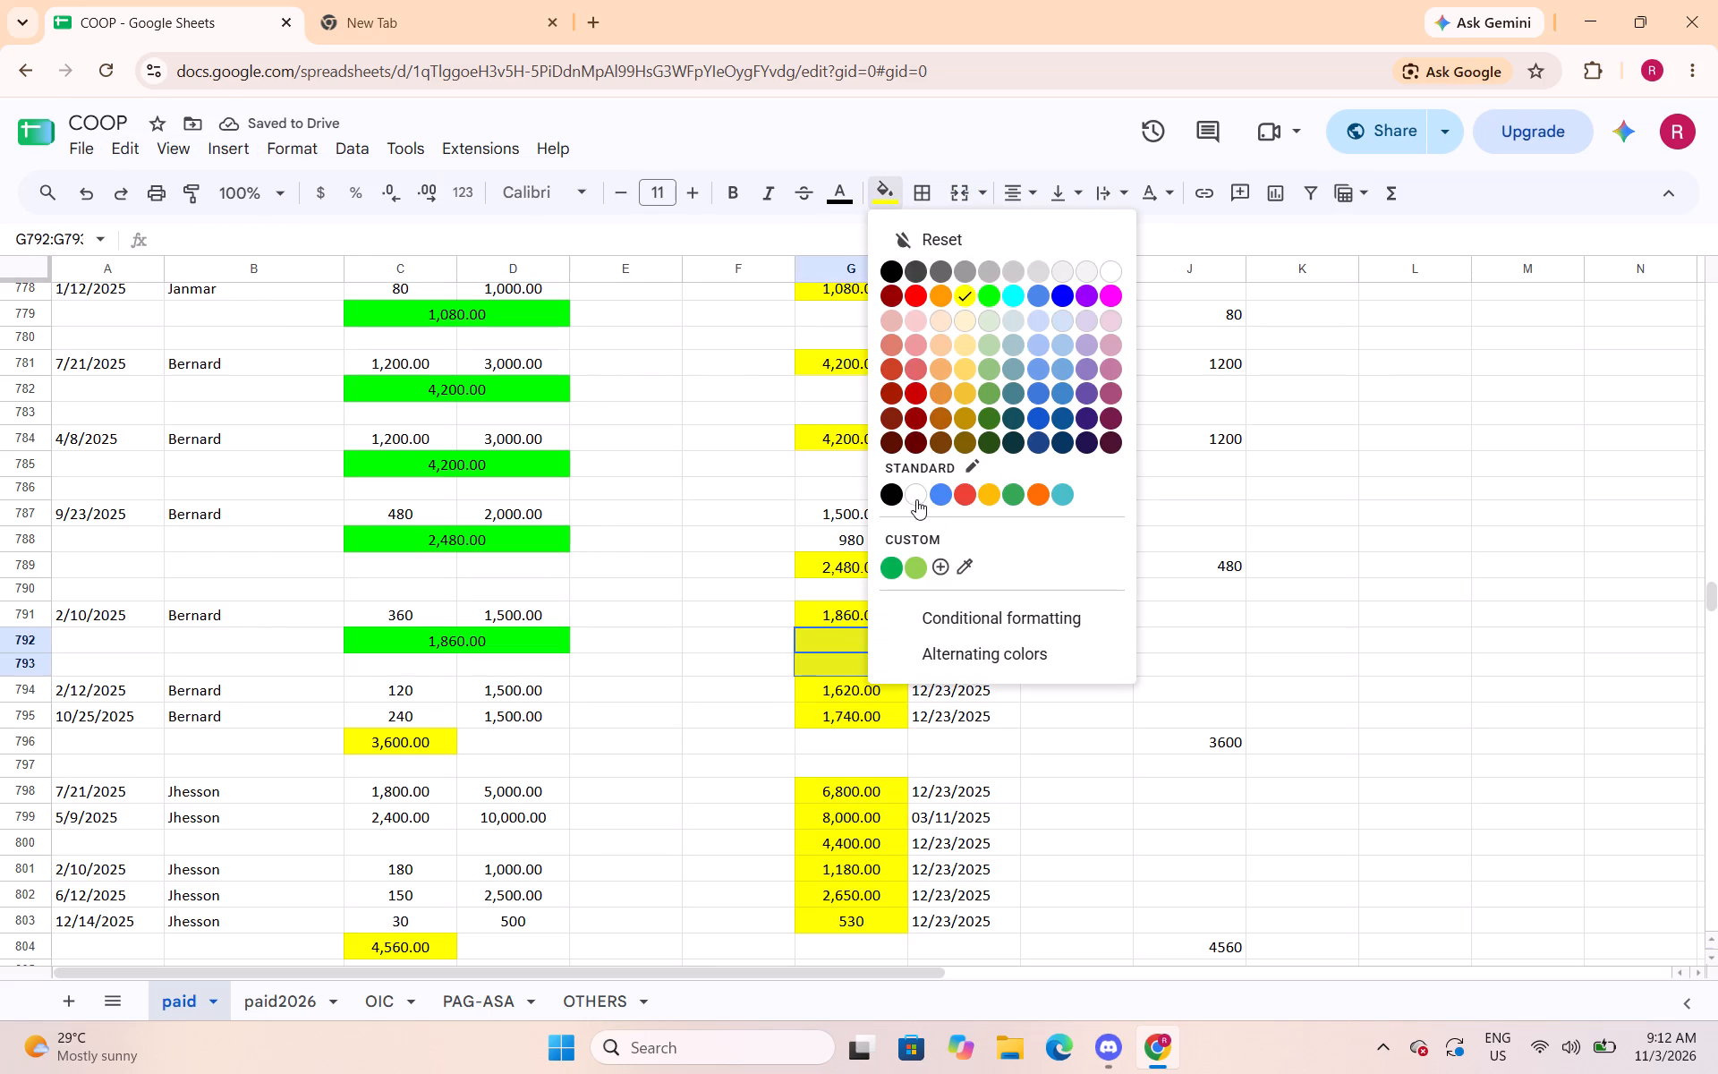
pyautogui.click(916, 499)
# Insert two blank rows above row 795, between Bernard's 2/12/2025 and 10/25/2025 loans.
pyautogui.scroll(-1, 802, 638)
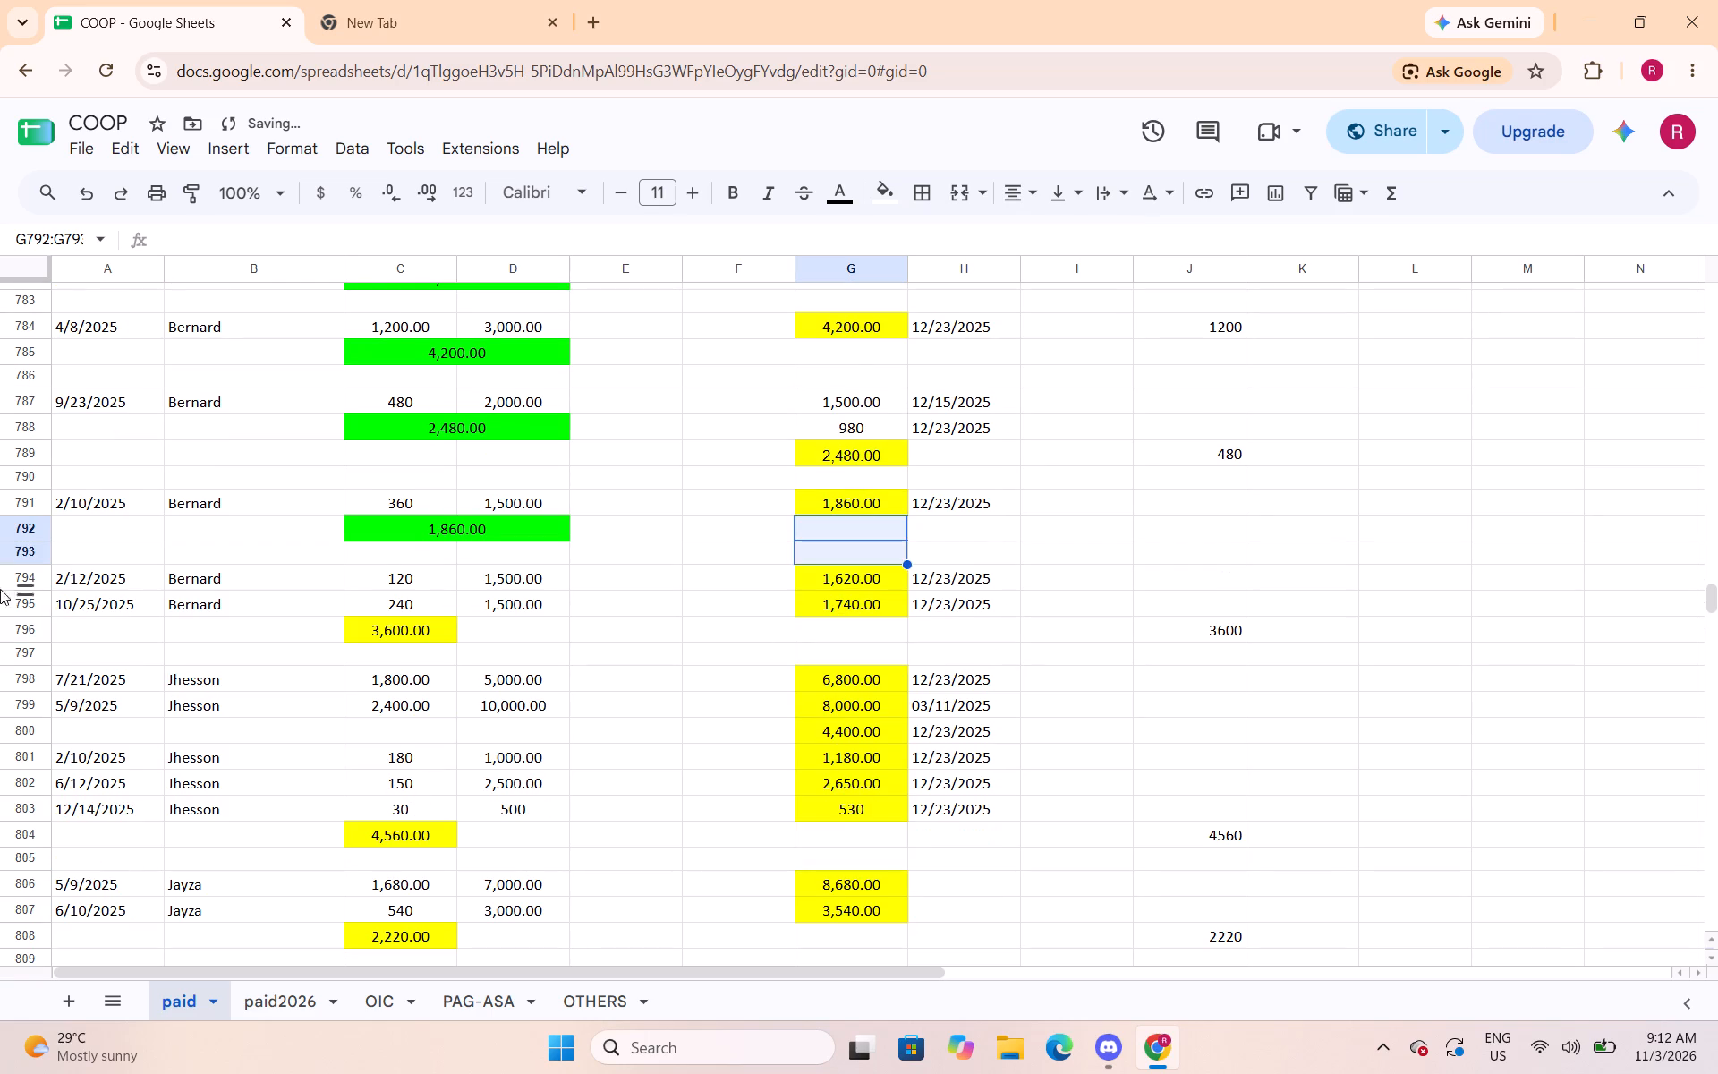
pyautogui.click(36, 602)
pyautogui.rightClick(36, 602)
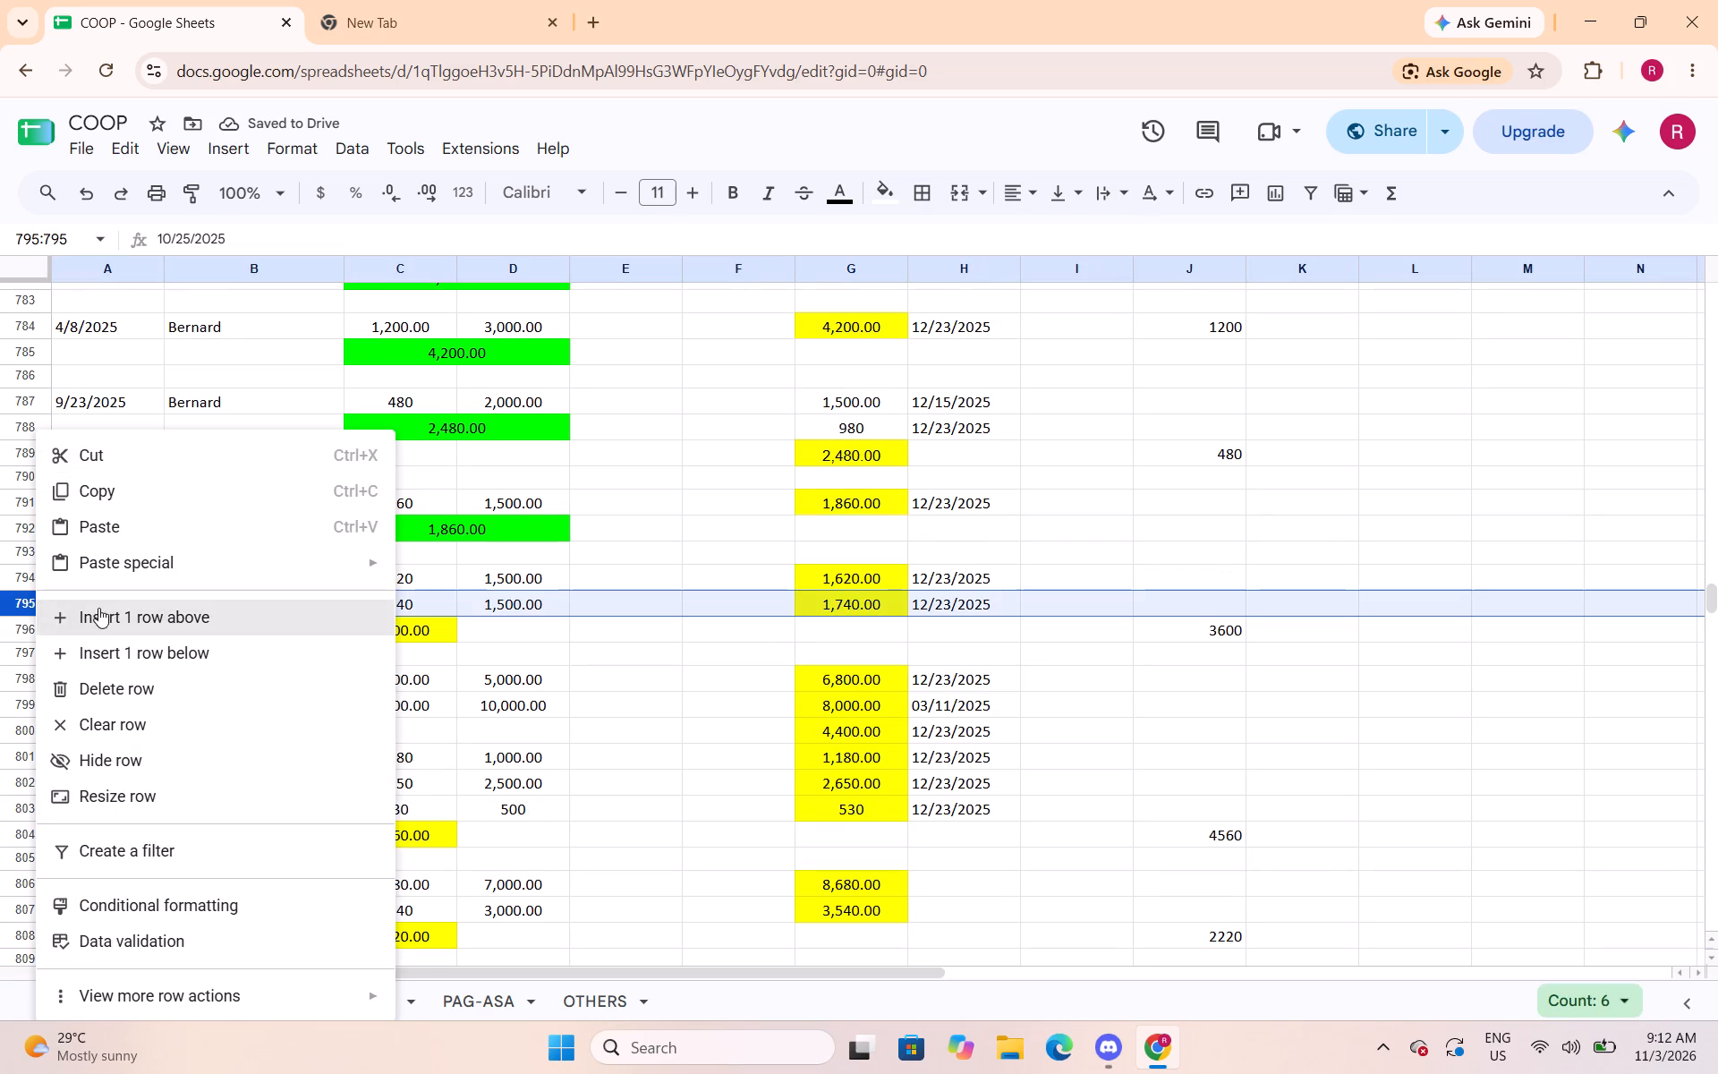
pyautogui.click(98, 608)
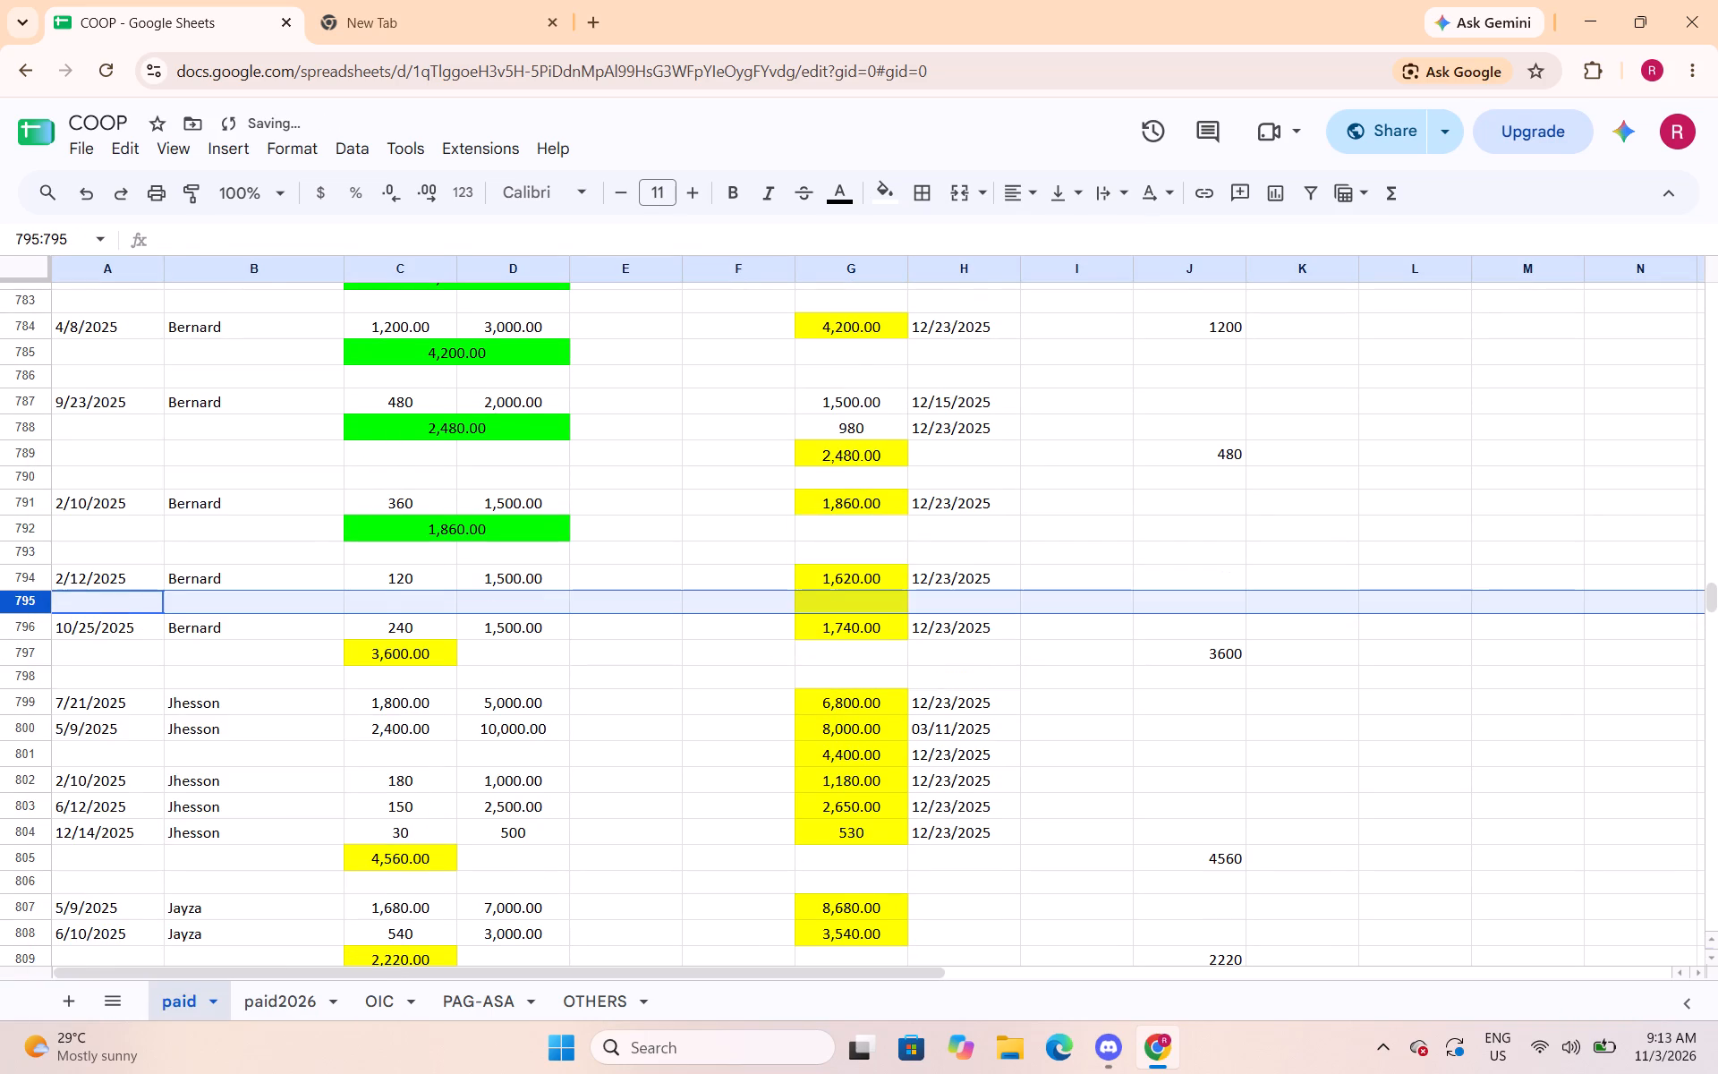
pyautogui.rightClick(23, 606)
pyautogui.click(89, 617)
# Merge C795:D795 and enter a SUM of C794:D794 as the total of Bernard's 2/12/2025 loan.
pyautogui.moveTo(438, 607); pyautogui.dragTo(464, 607)
pyautogui.click(954, 202)
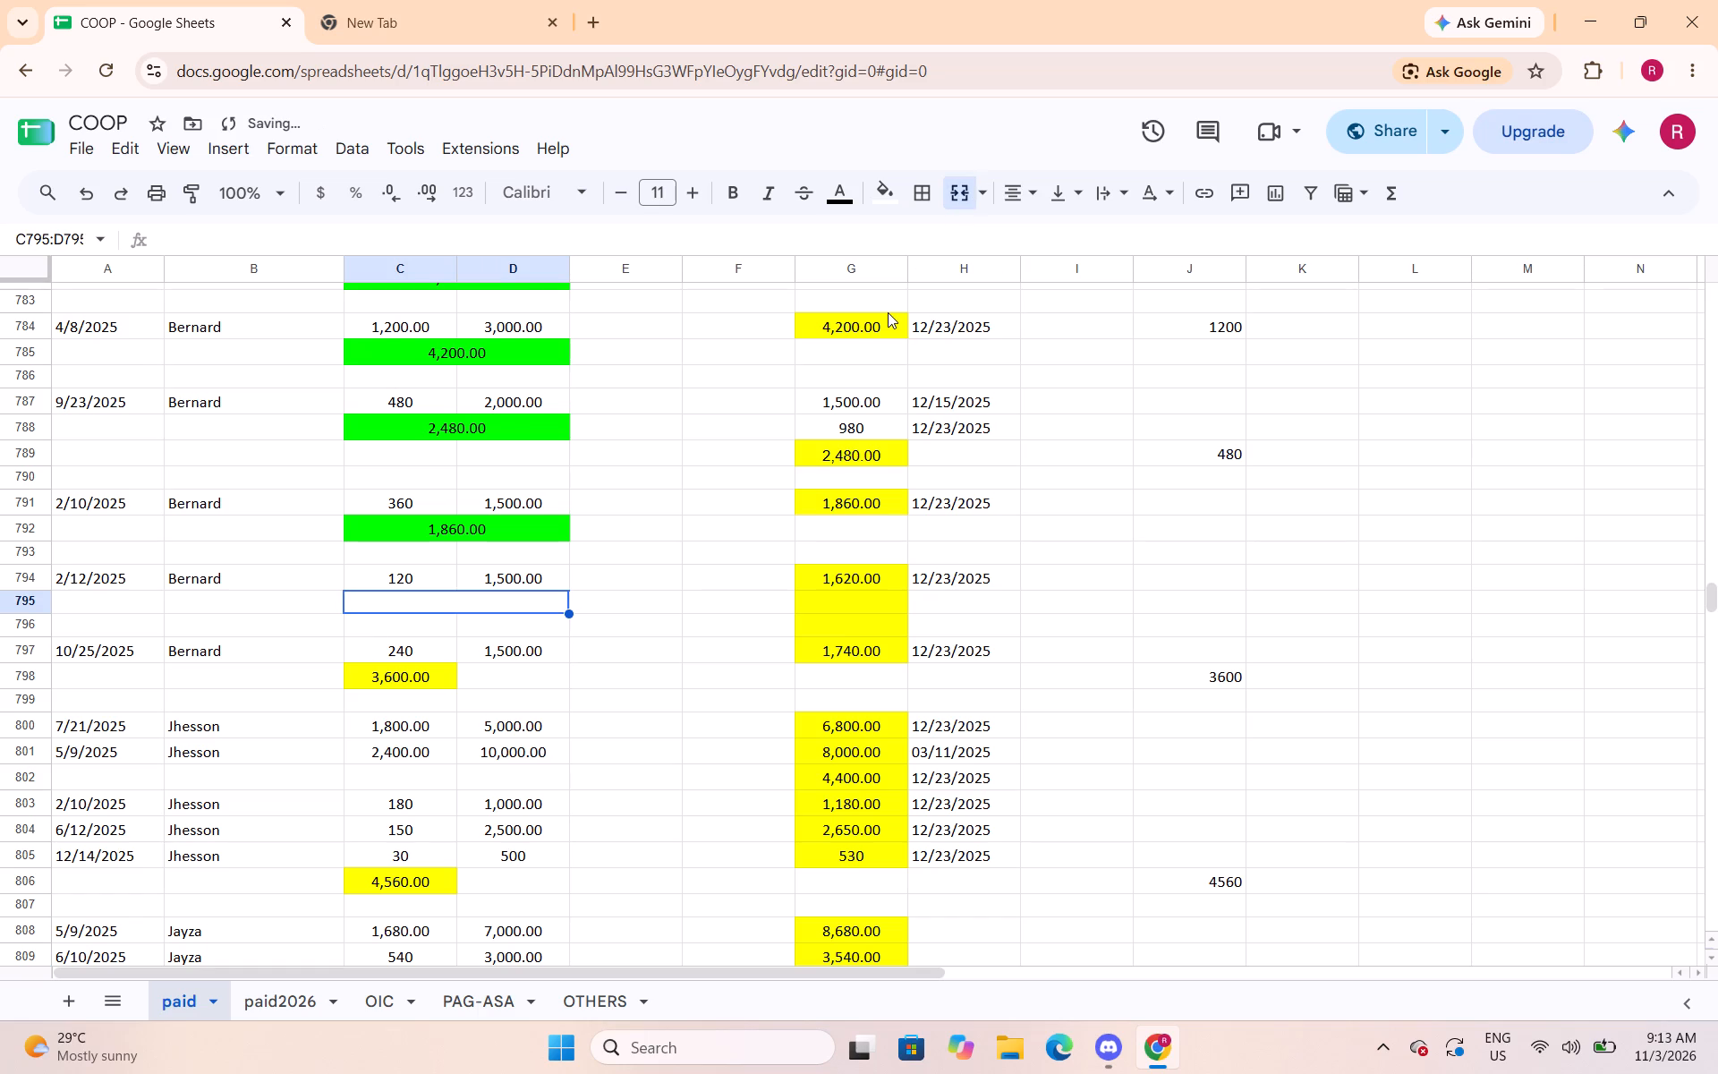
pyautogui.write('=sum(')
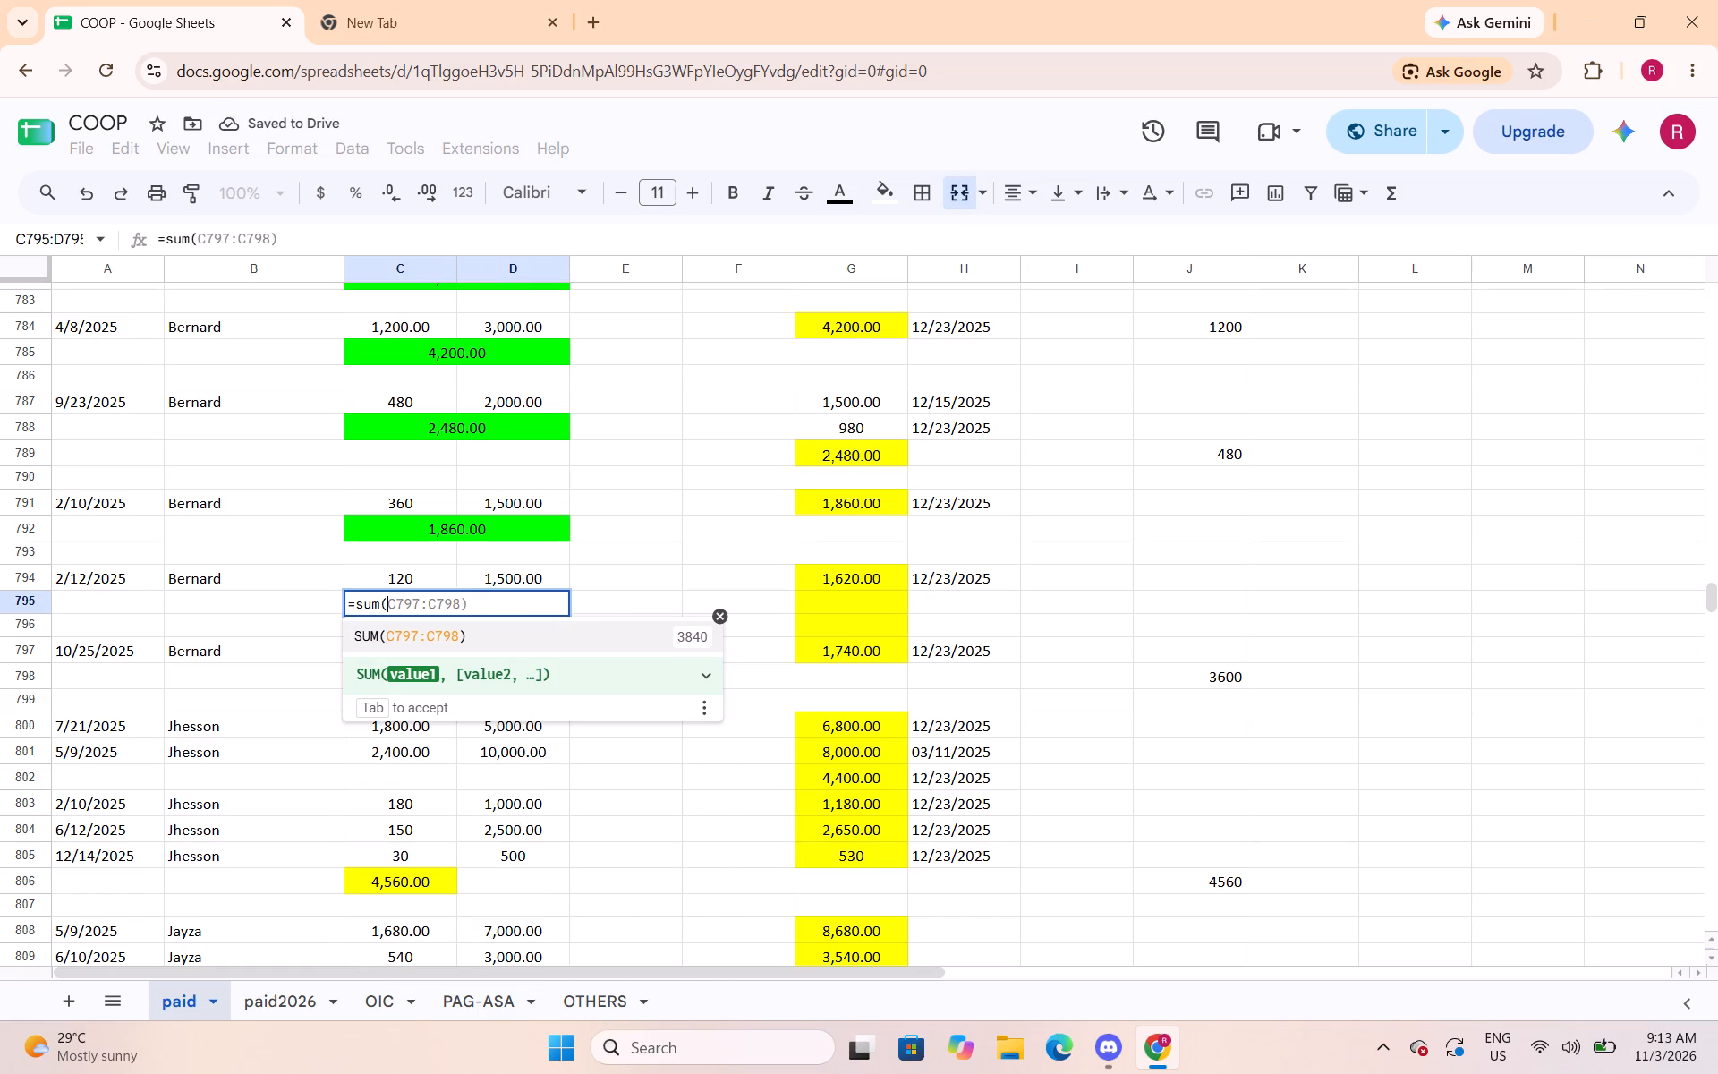
pyautogui.moveTo(437, 571); pyautogui.dragTo(506, 571)
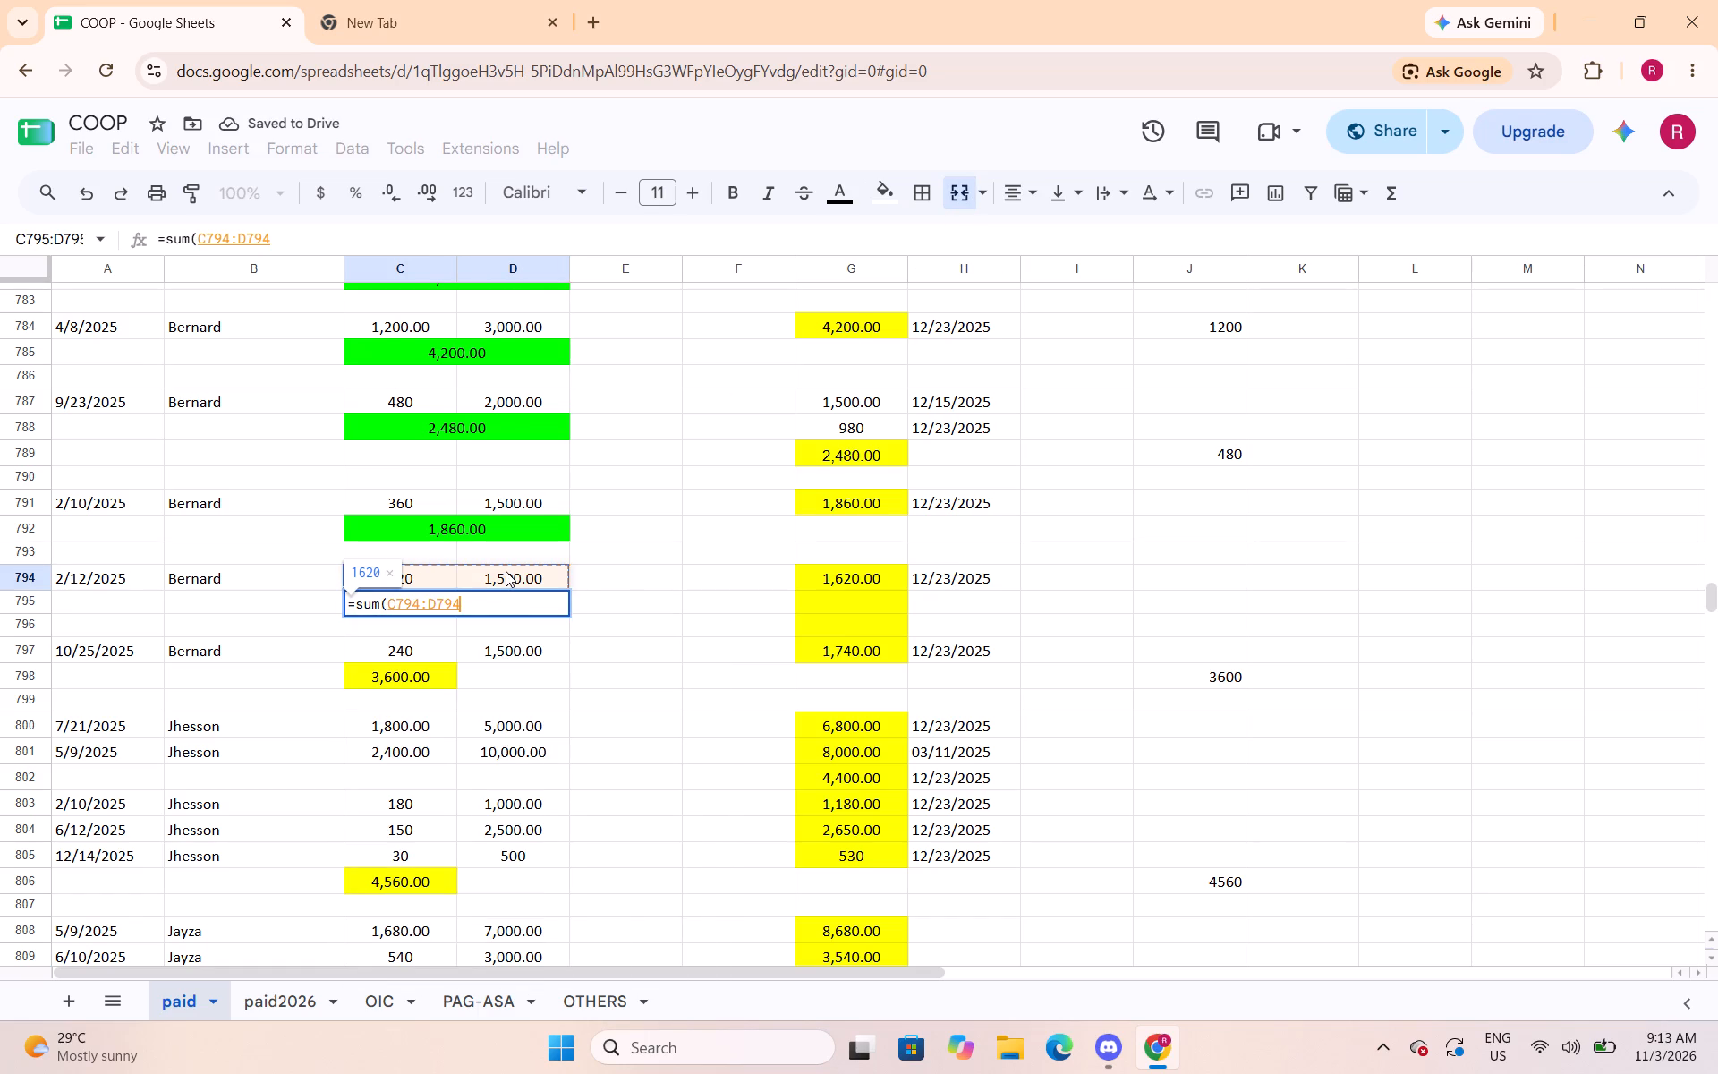
pyautogui.hotkey('shift', ')')
pyautogui.press('Return')
pyautogui.press('Up')
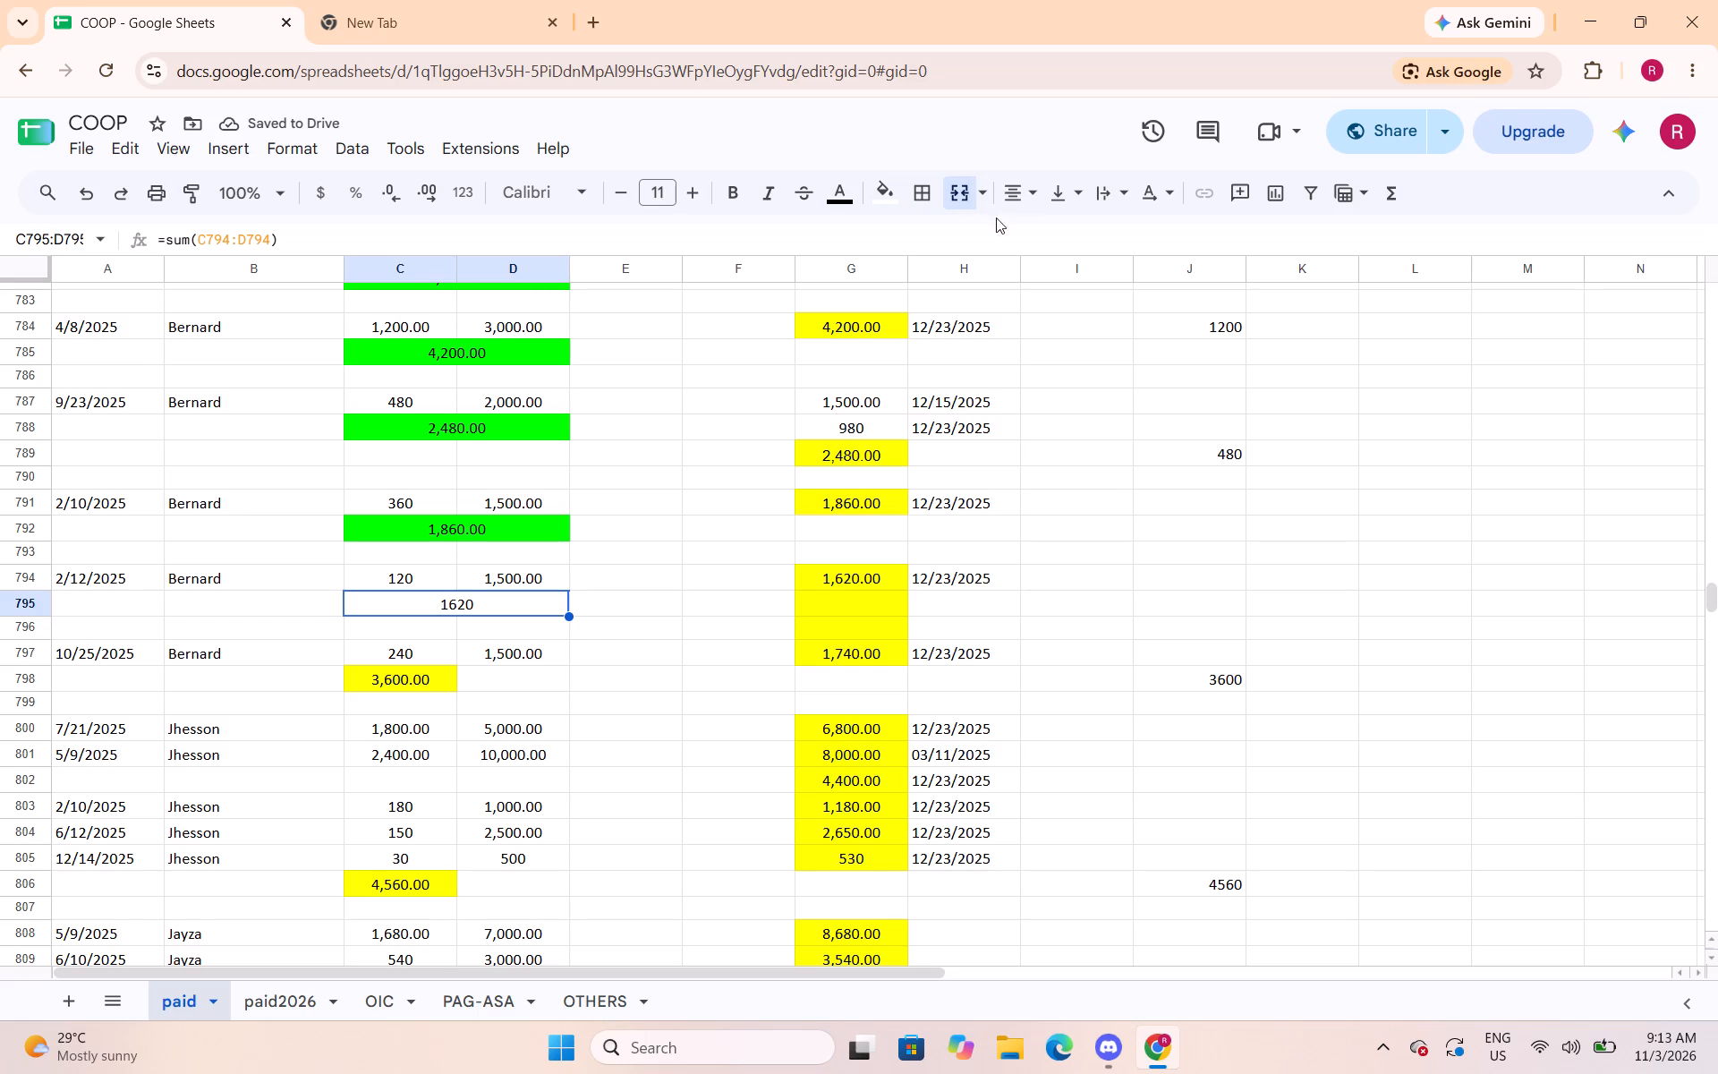
# Give the merged total in C795:D795 a bright green fill and the Number format with two decimals.
pyautogui.click(879, 197)
pyautogui.click(987, 294)
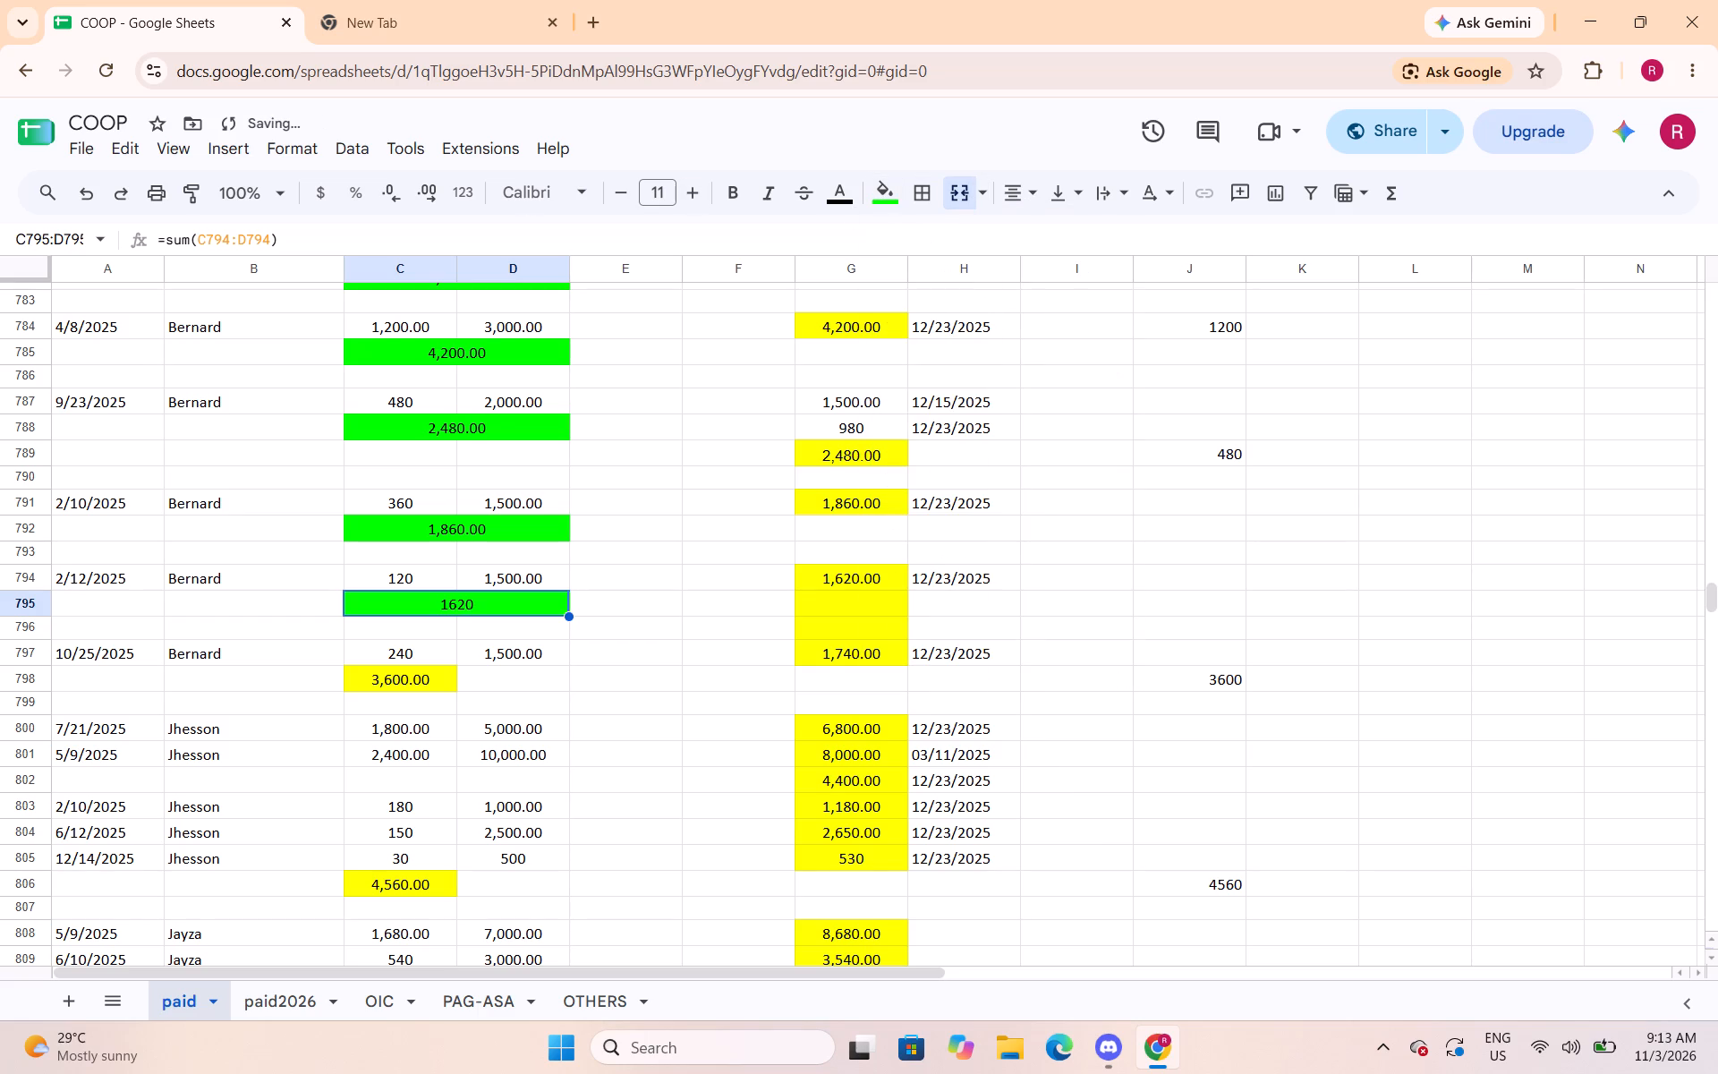
pyautogui.click(313, 154)
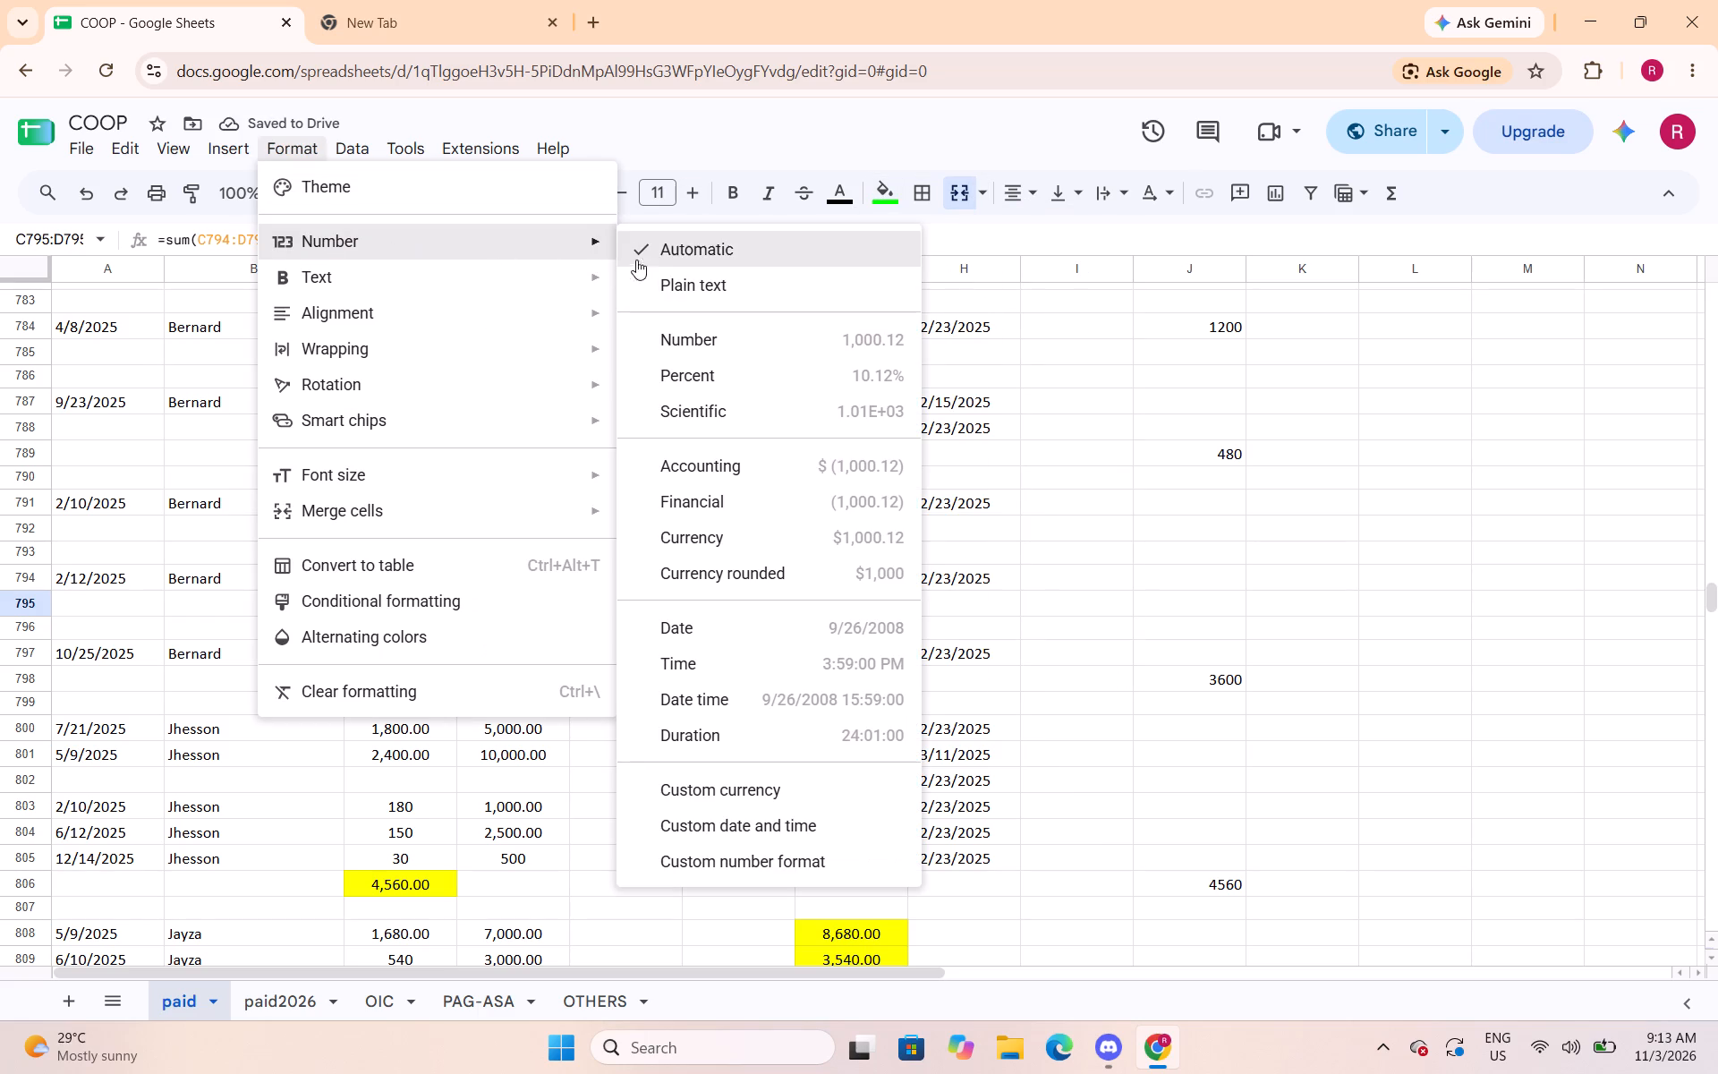
pyautogui.click(703, 334)
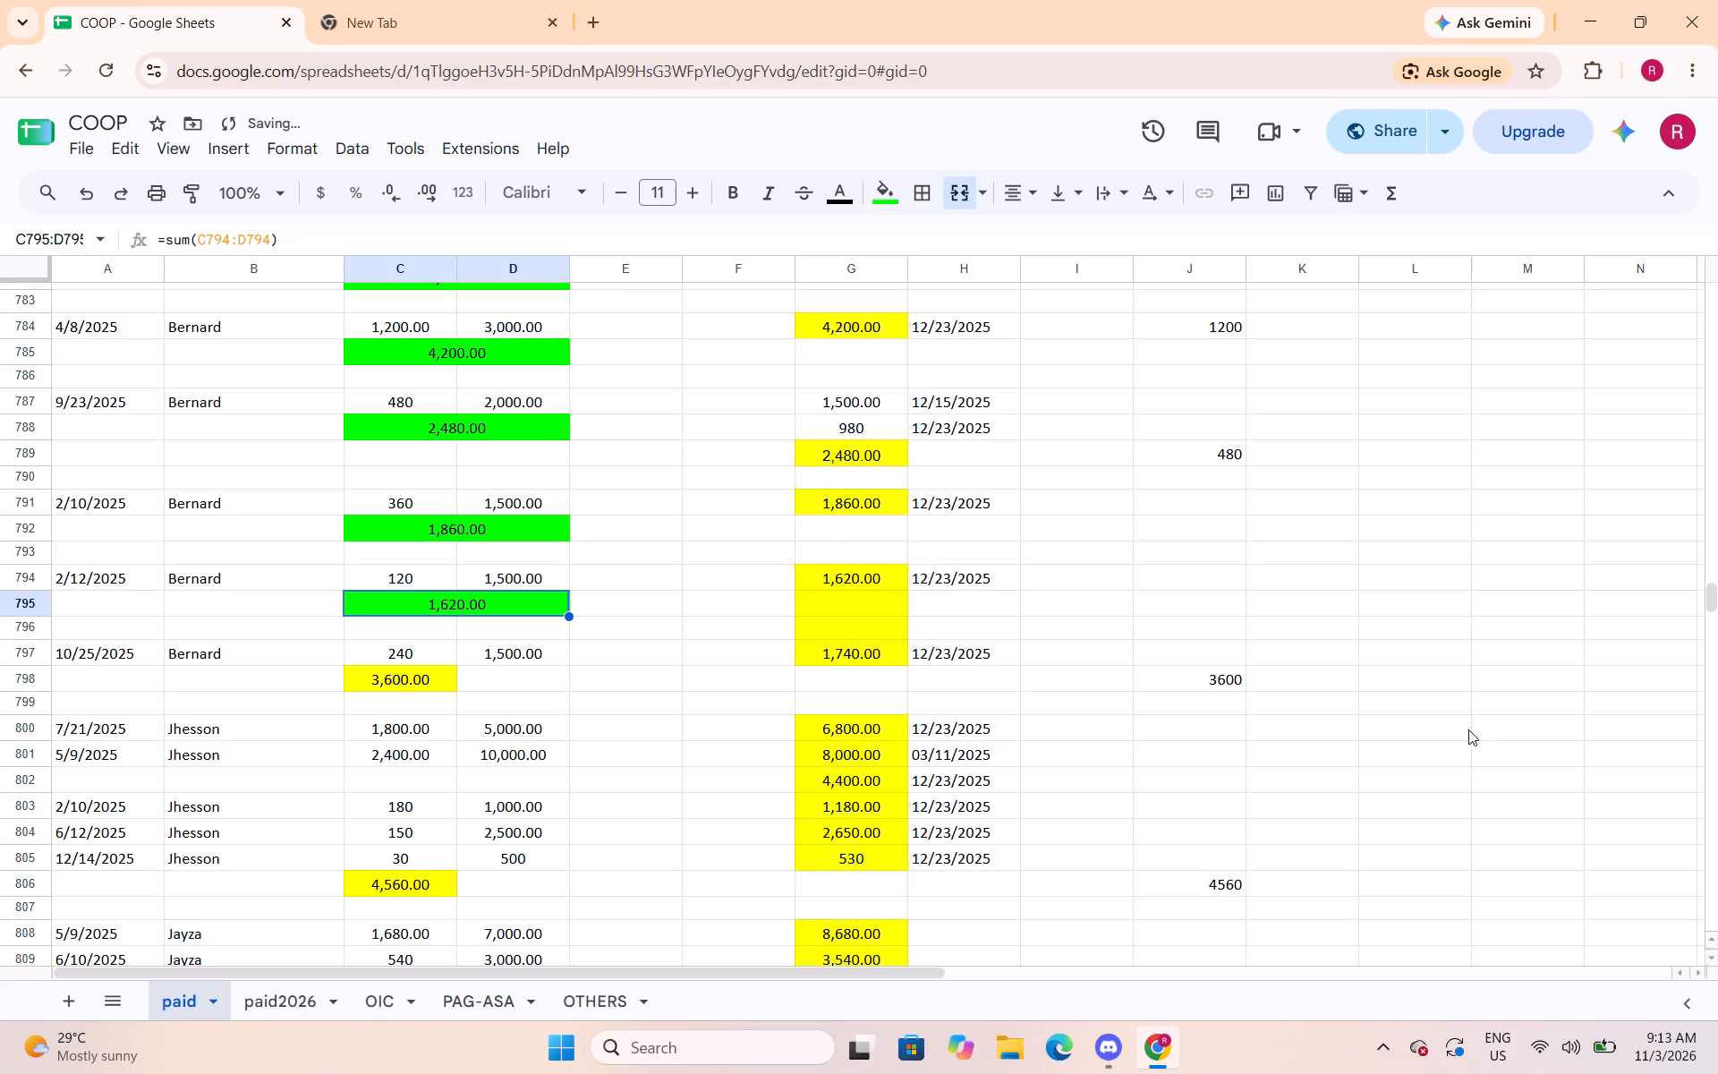
# Change the fill of the empty payment cells G795:G796 to white.
pyautogui.moveTo(880, 604); pyautogui.dragTo(885, 626)
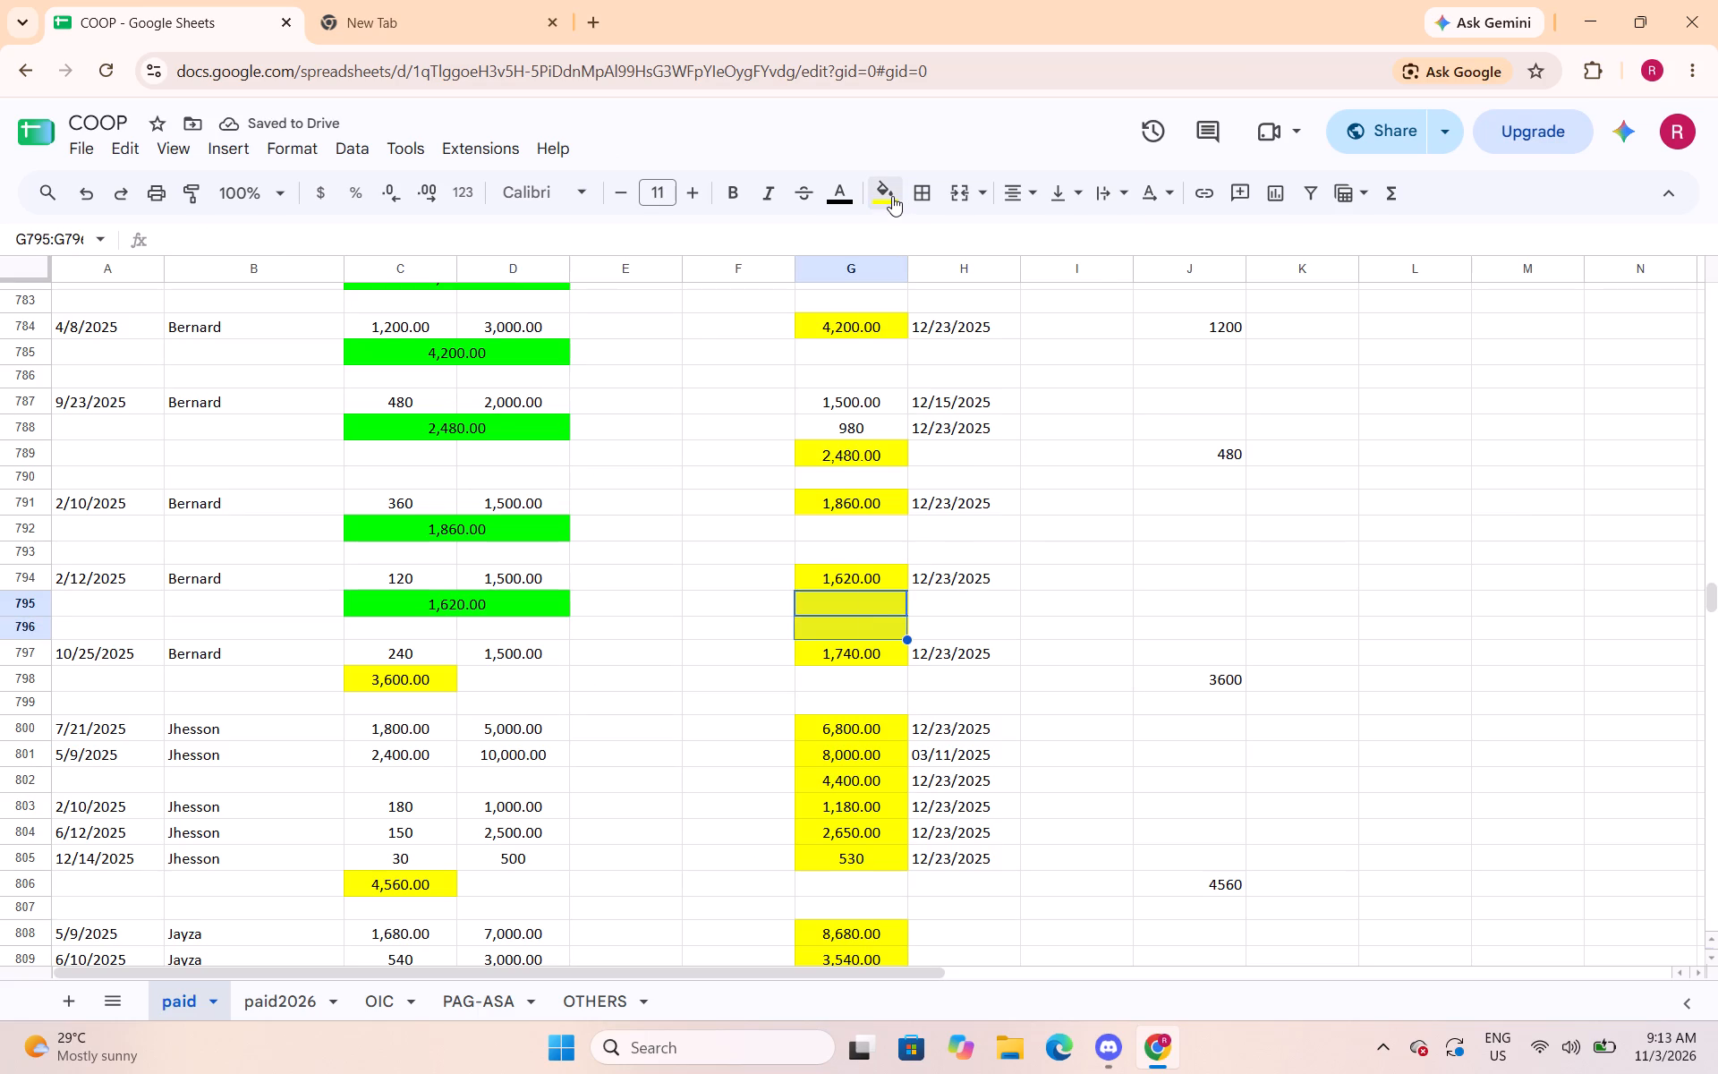
pyautogui.click(892, 196)
pyautogui.click(915, 500)
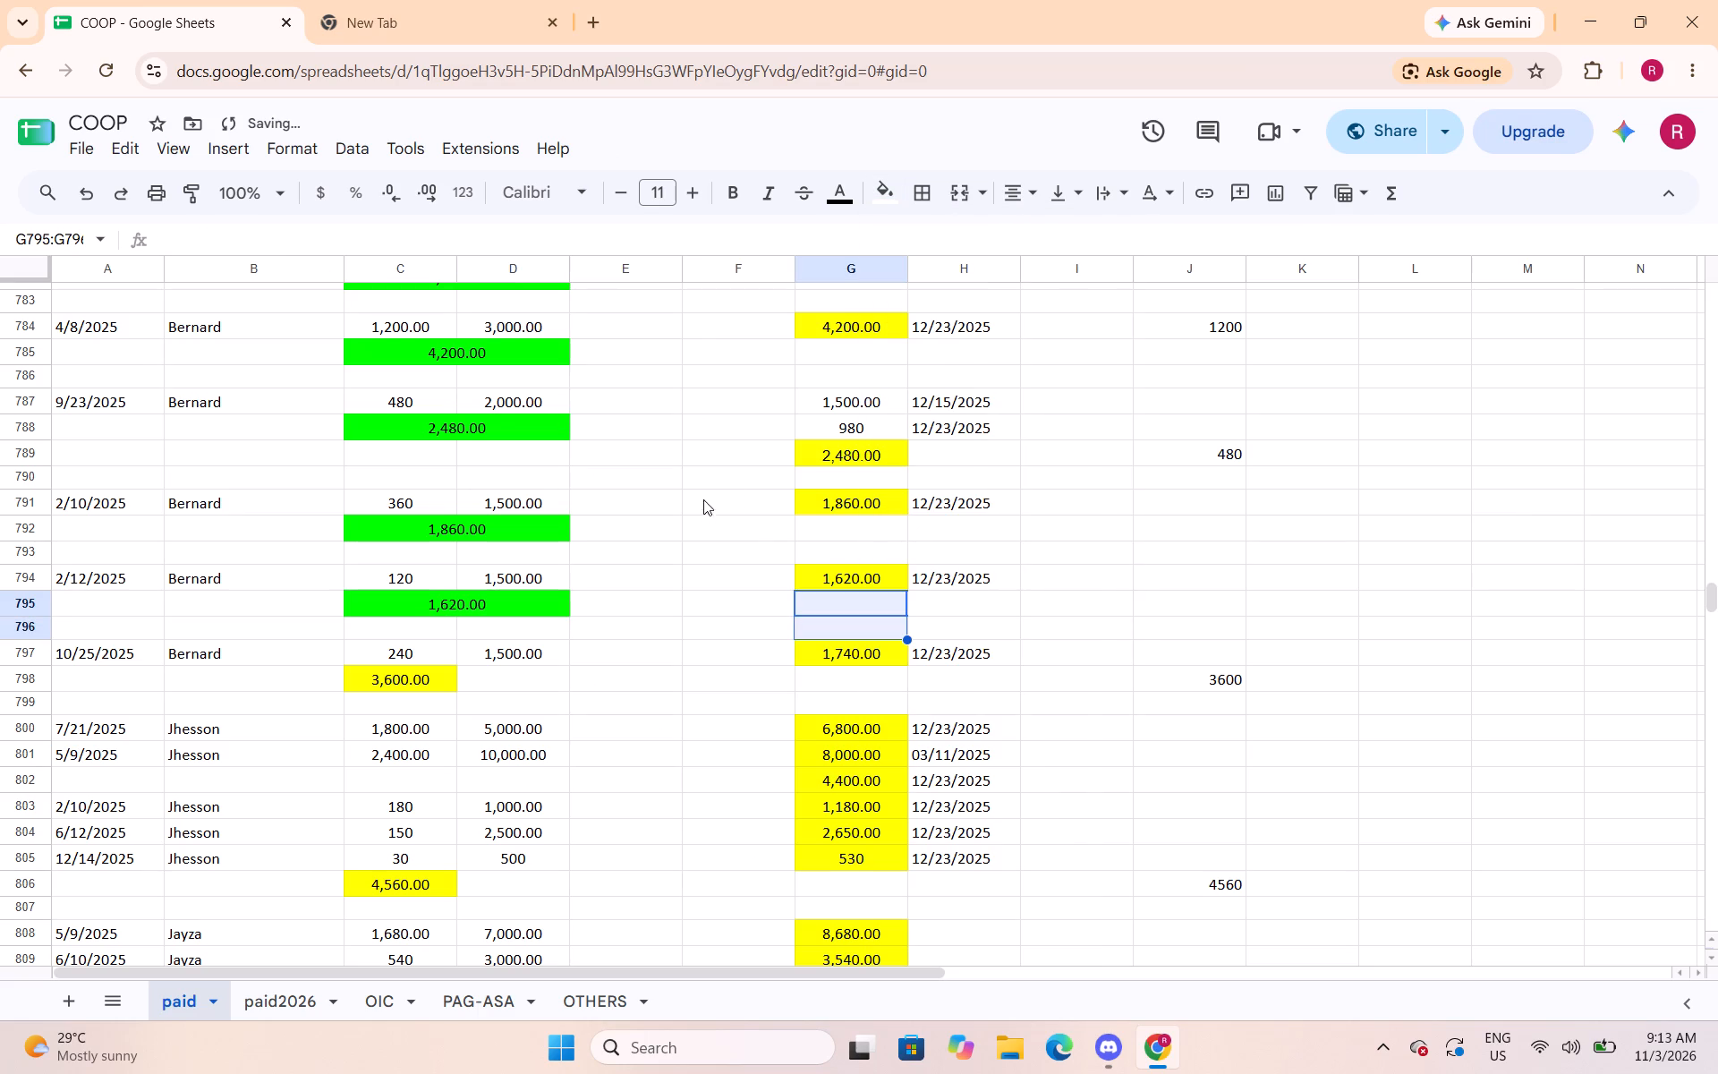
# Enter the interest of 360 for Bernard's 2/10/2025 loan in cell J791.
pyautogui.click(1239, 583)
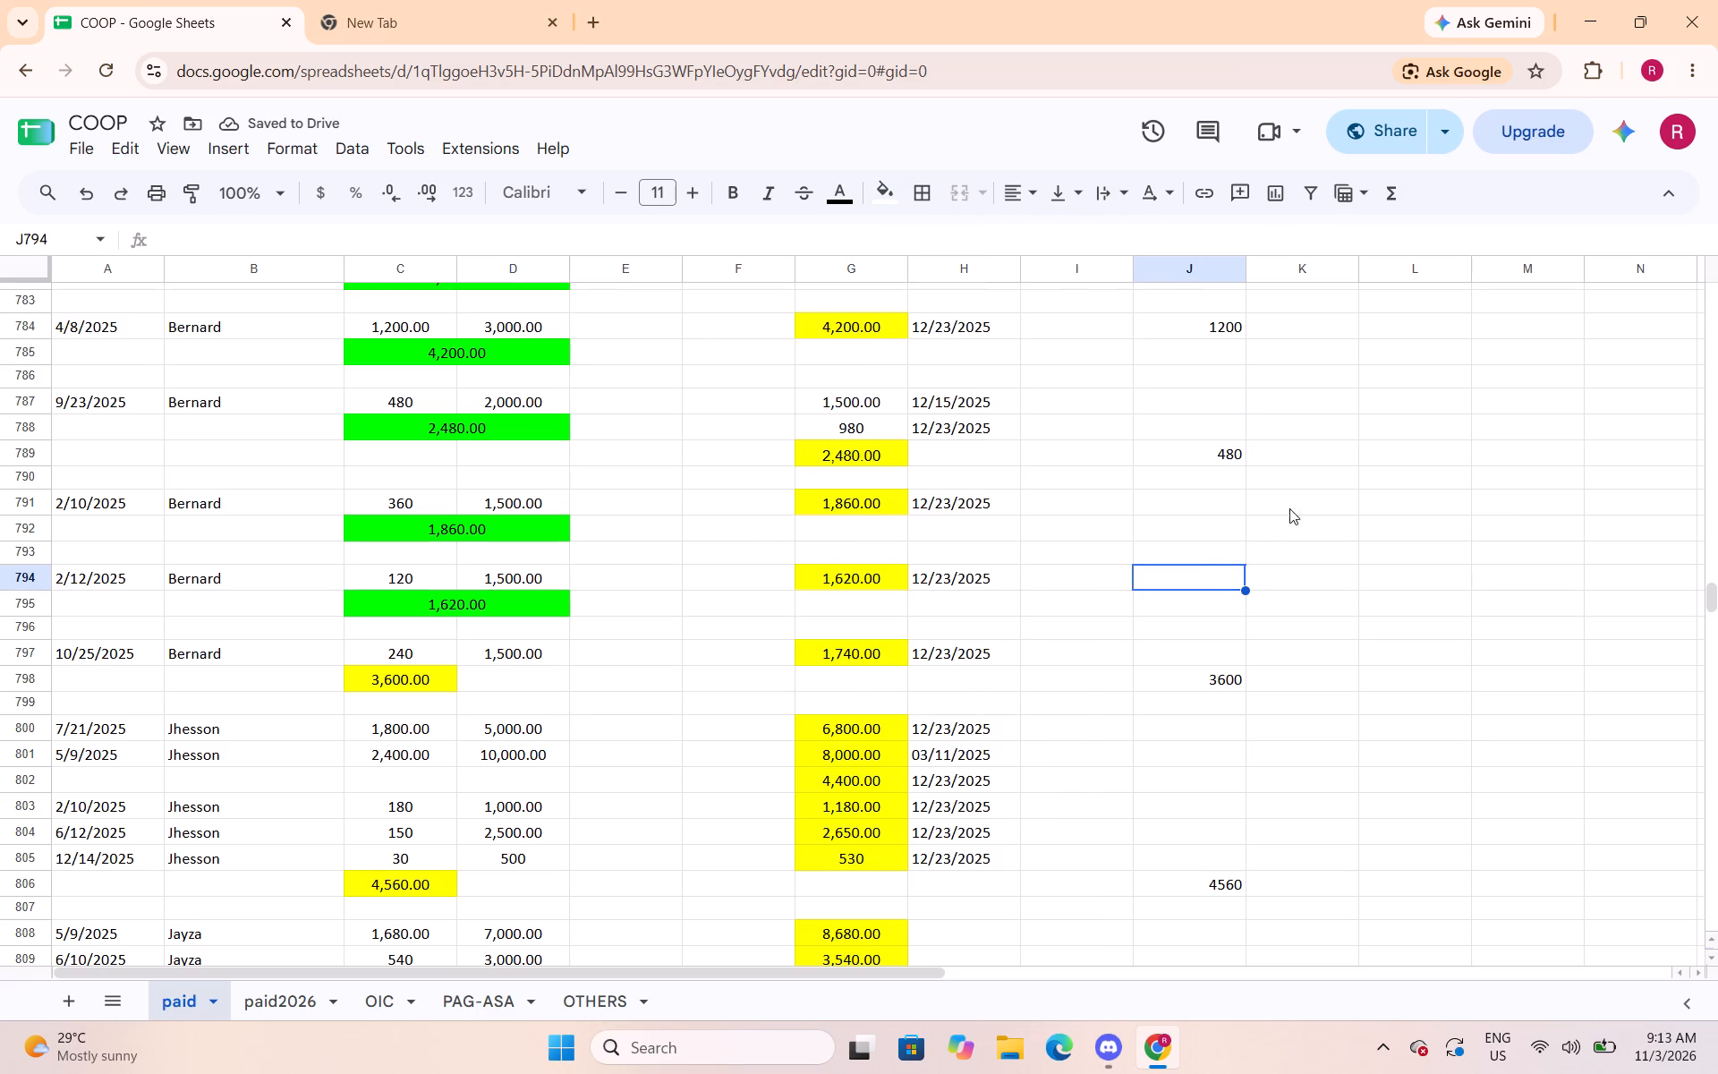
pyautogui.click(1217, 505)
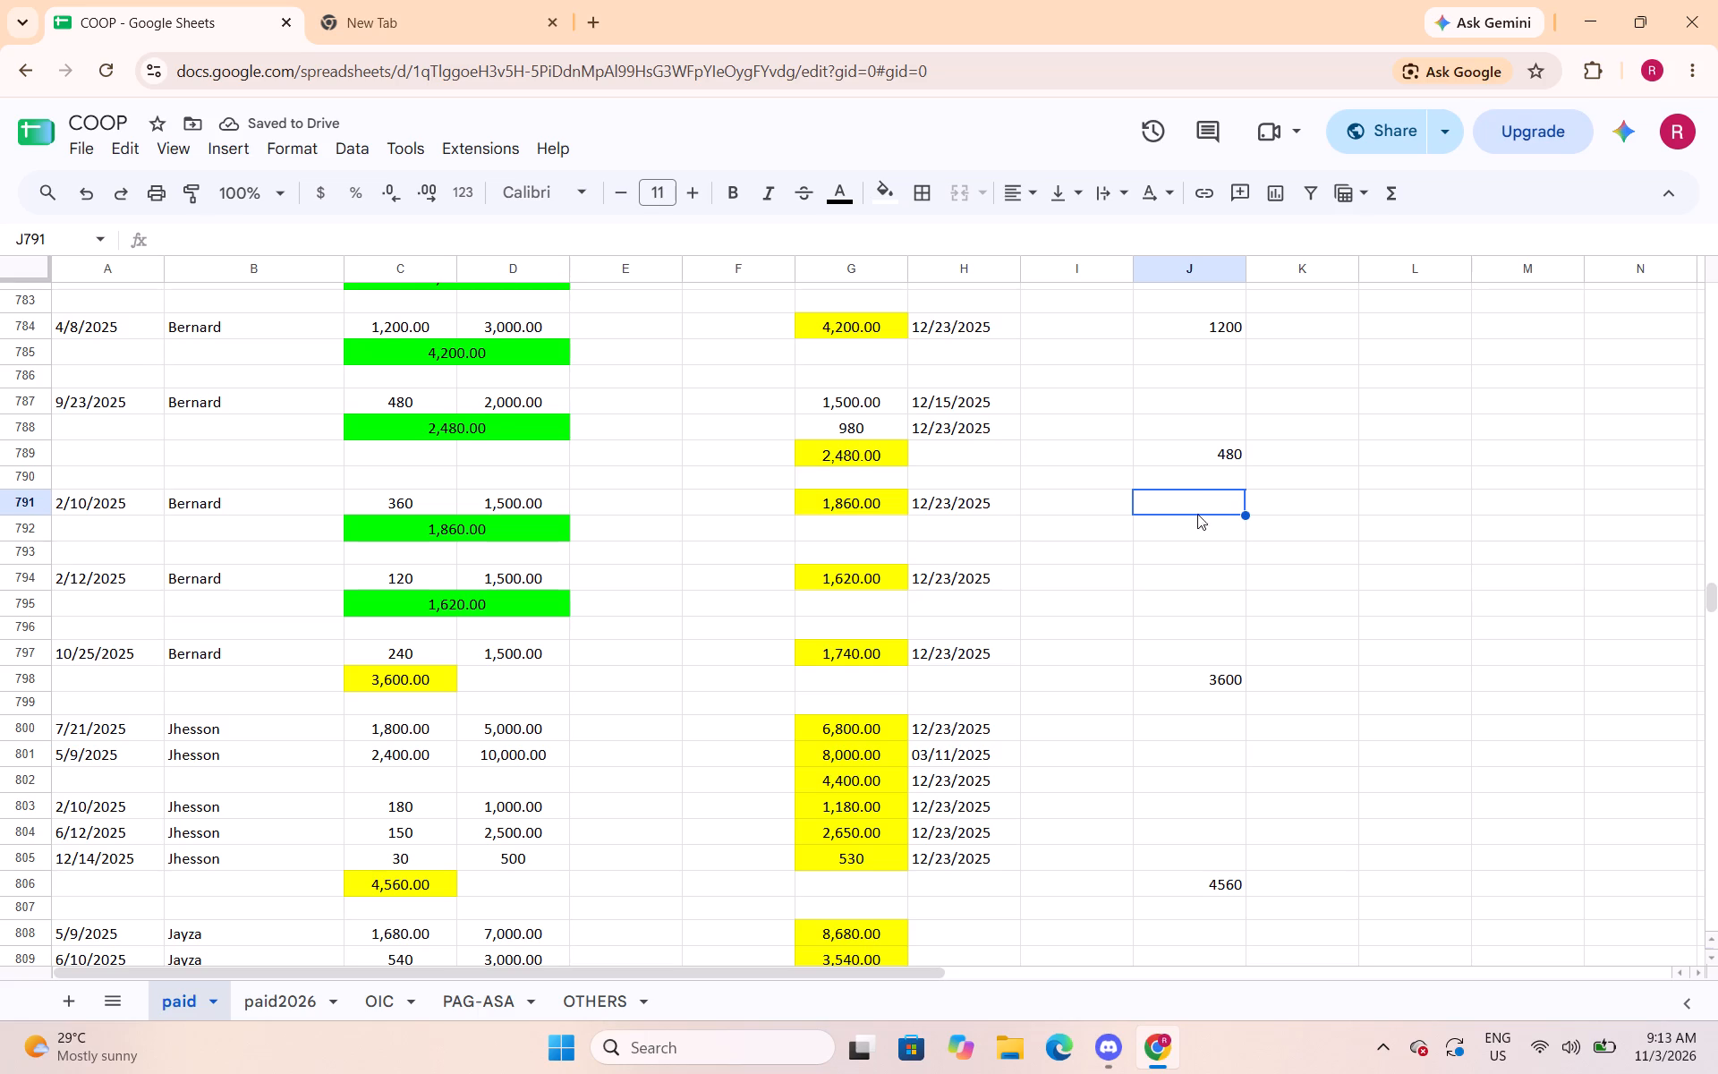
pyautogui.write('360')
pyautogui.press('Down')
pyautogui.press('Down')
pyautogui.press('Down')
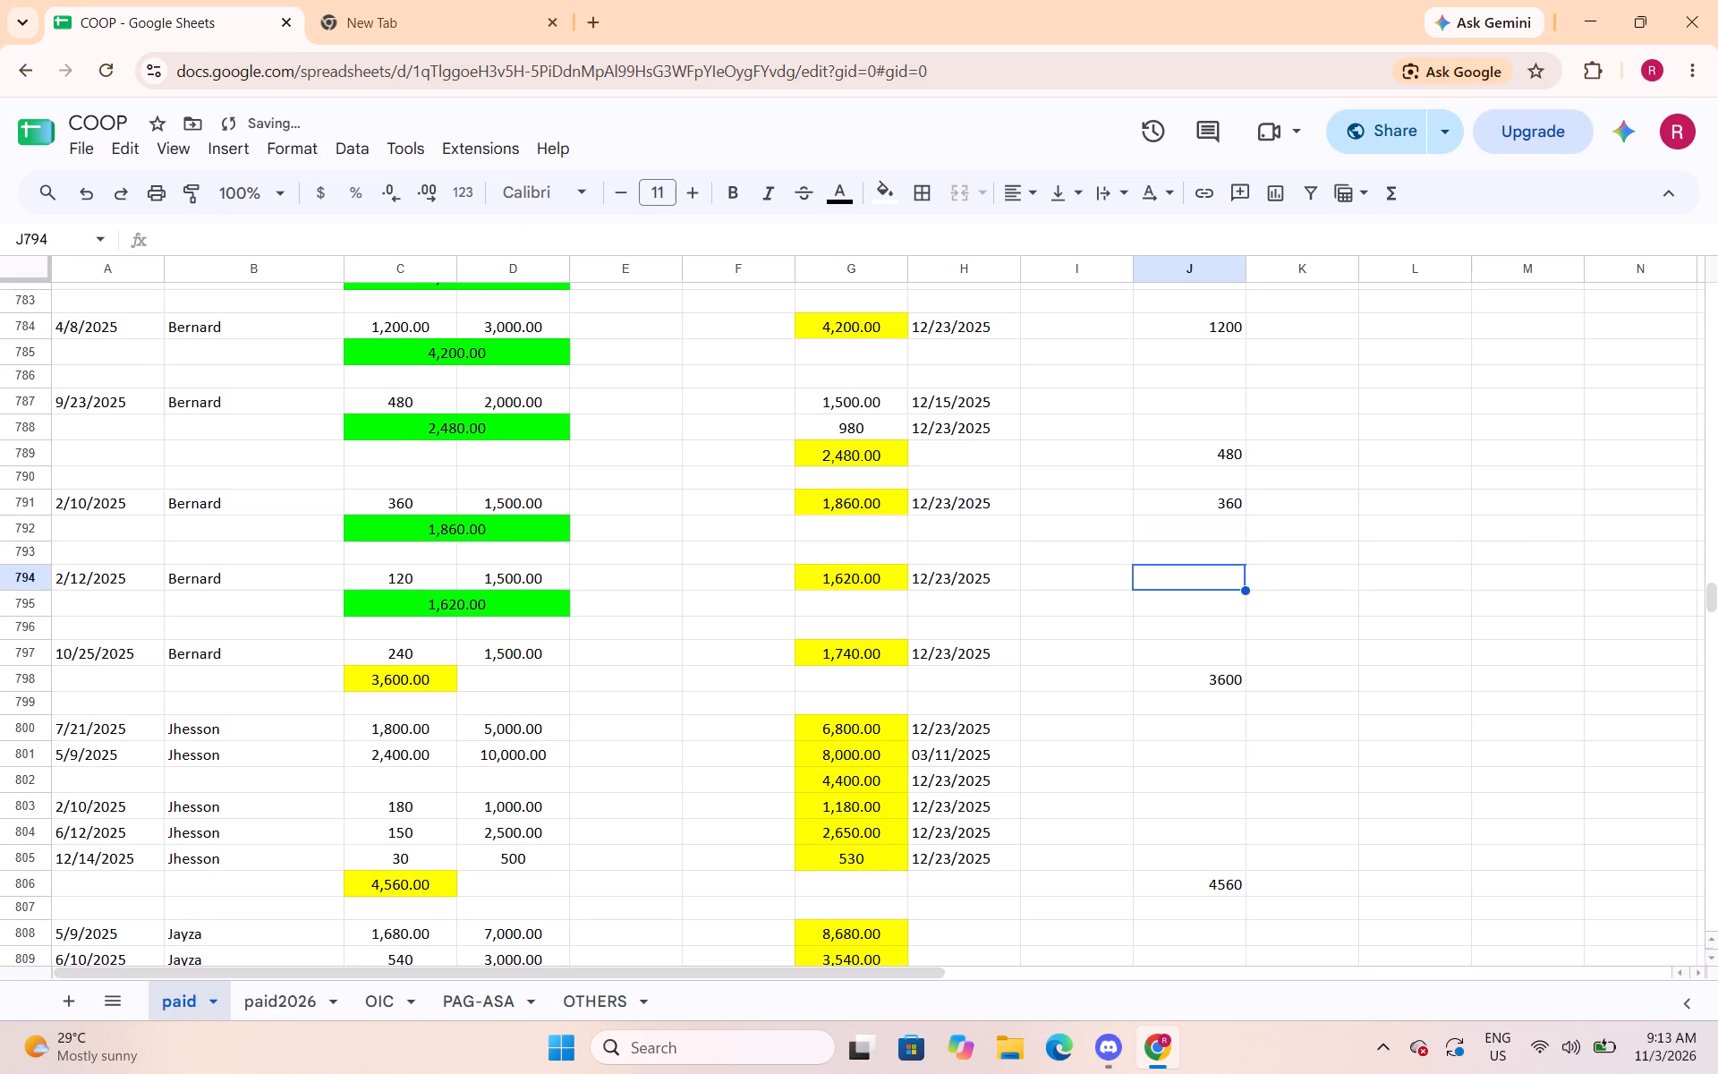
# Enter the interest of 120 for Bernard's 2/12/2025 loan in cell J794.
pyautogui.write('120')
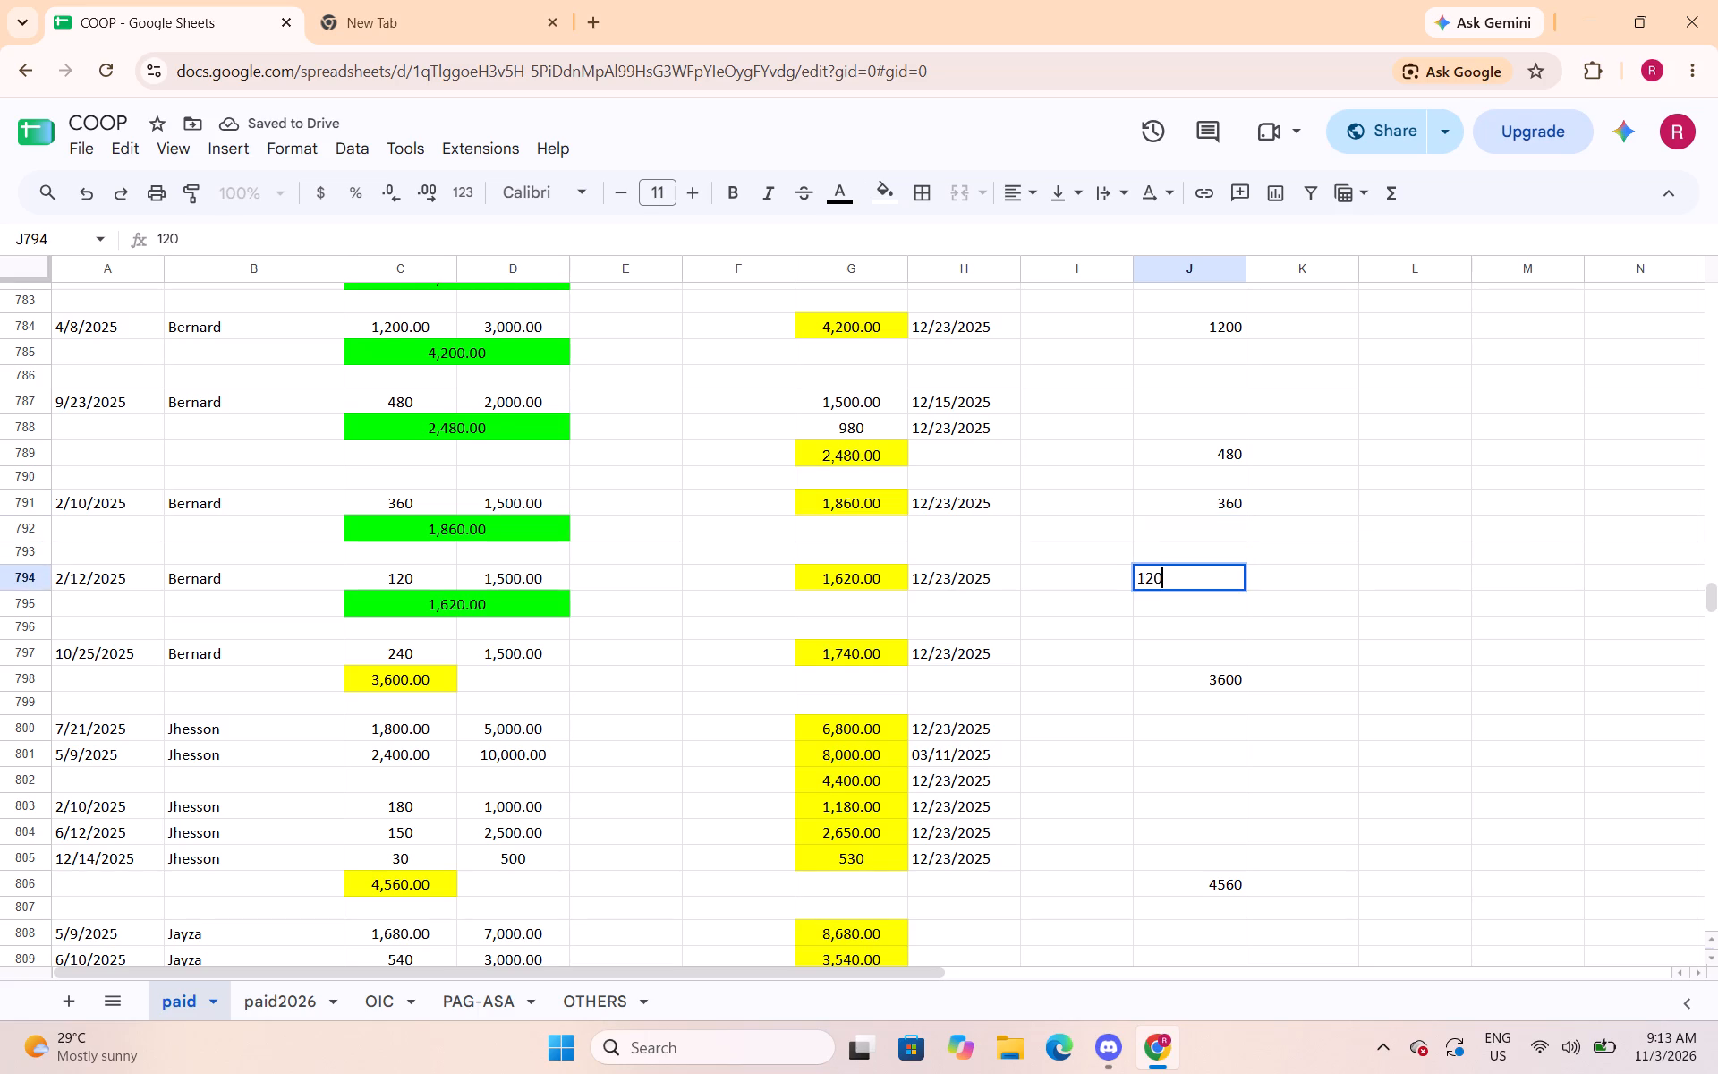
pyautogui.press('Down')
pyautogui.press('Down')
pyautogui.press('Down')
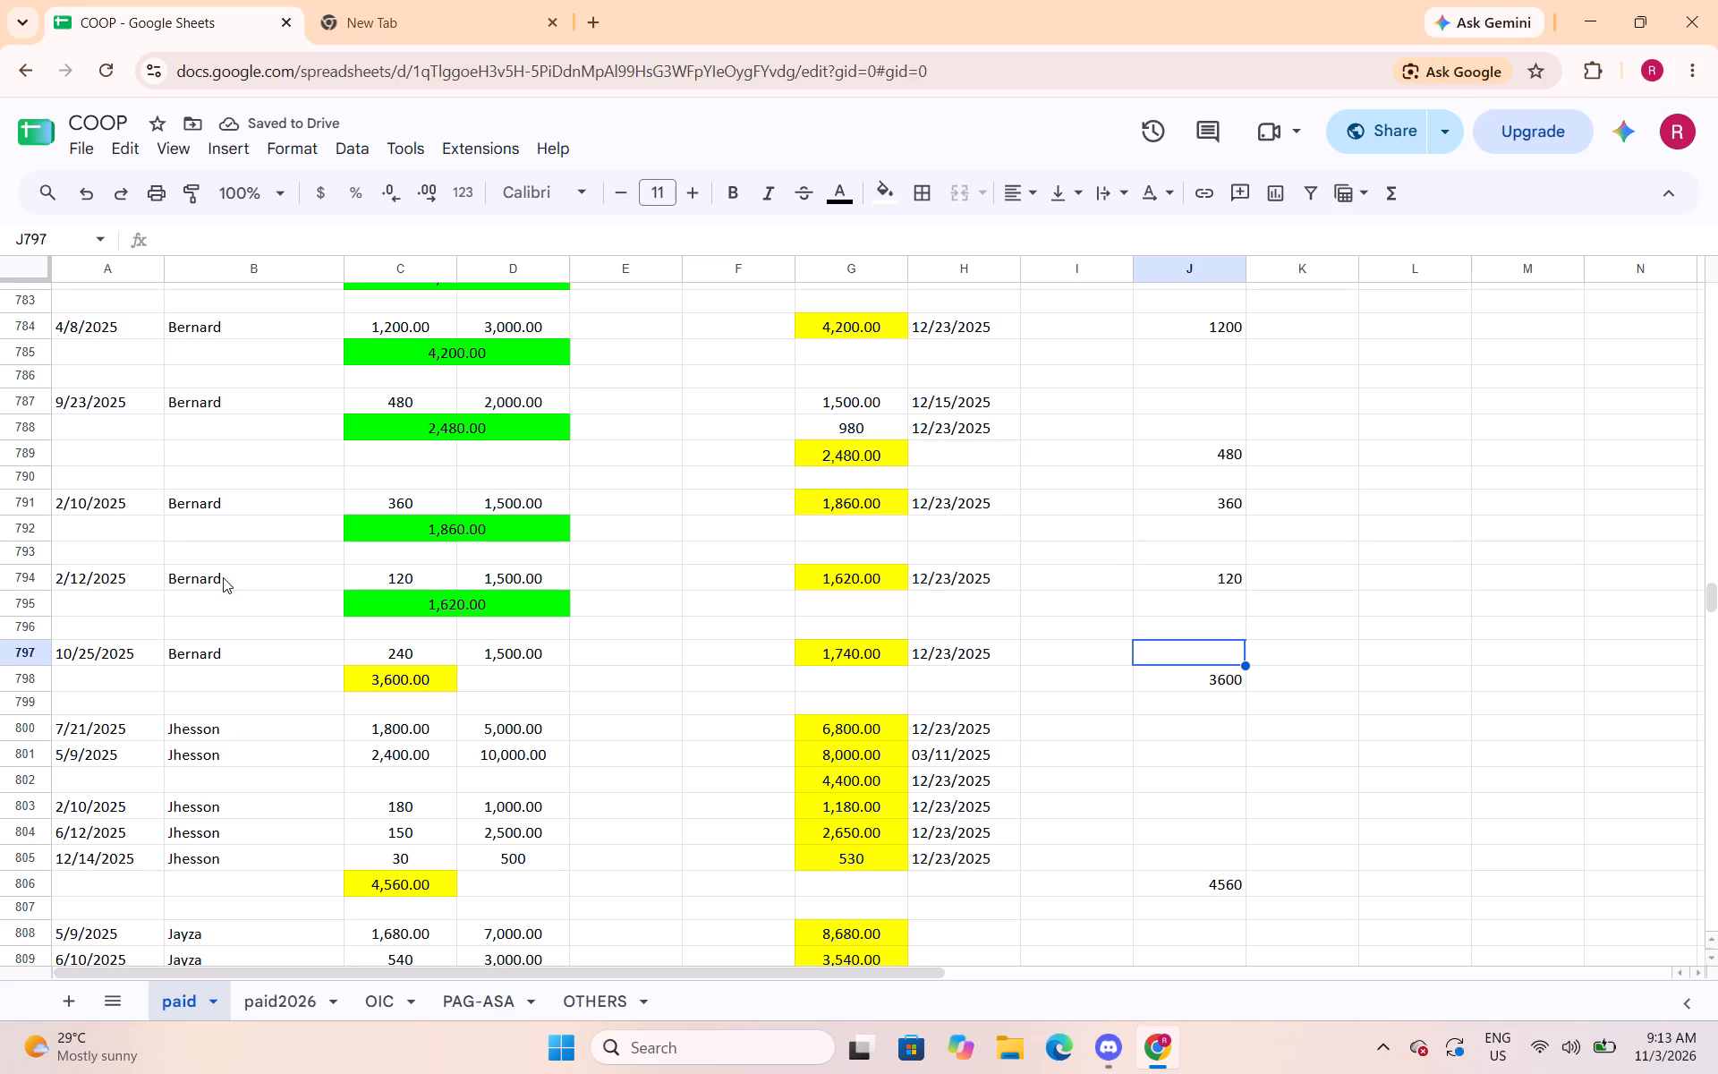
# Merge C798:D798 under Bernard's 10/25/2025 loan and give the merged cell a bright green fill.
pyautogui.moveTo(444, 683); pyautogui.dragTo(472, 679)
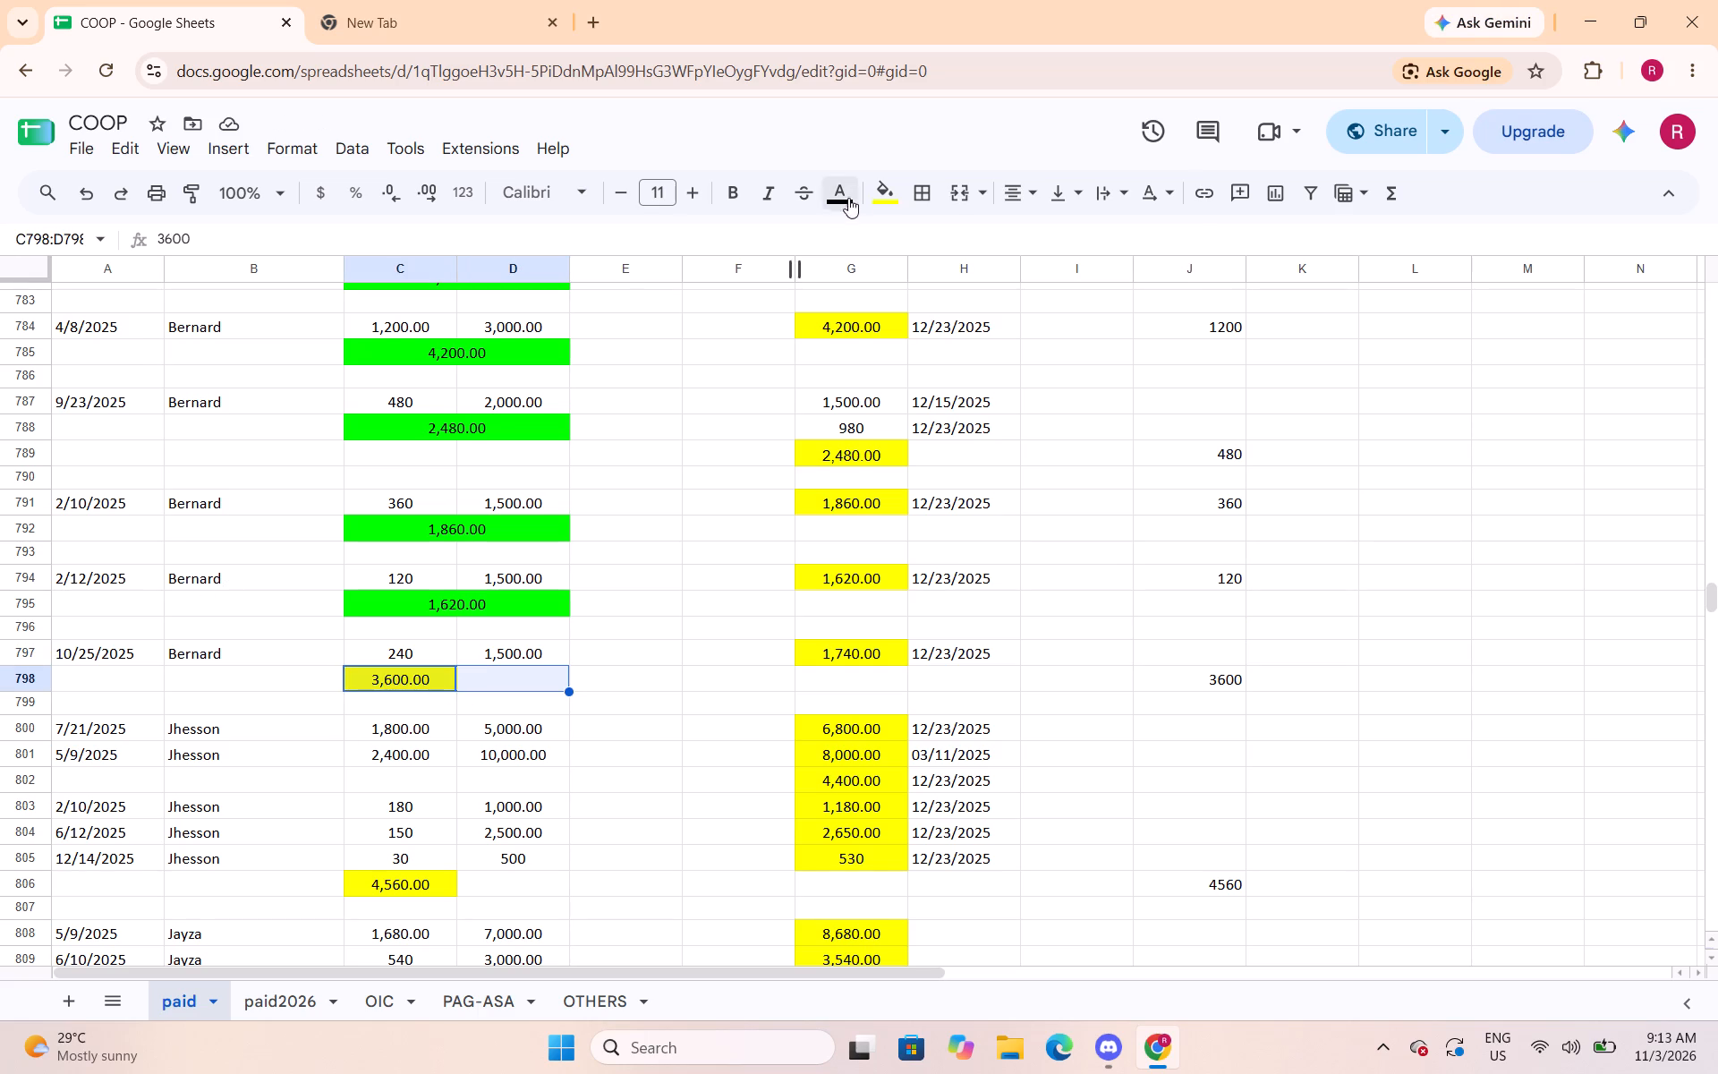
pyautogui.click(958, 190)
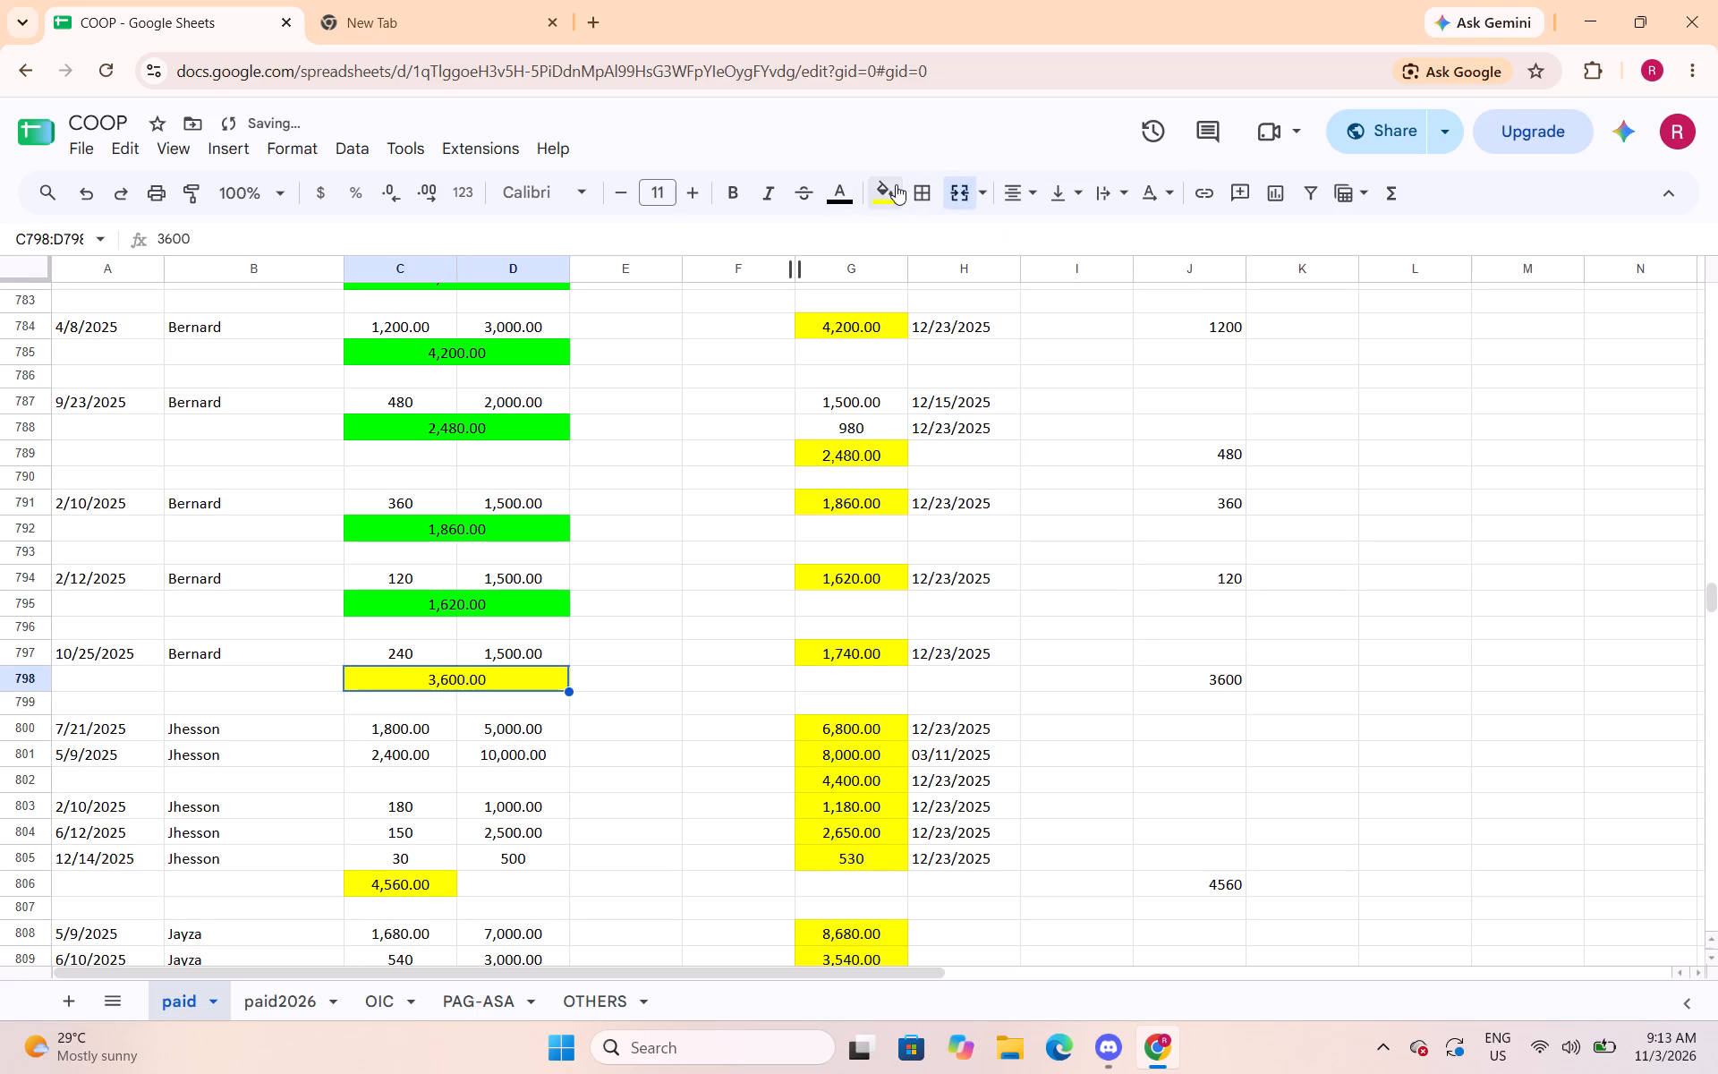
pyautogui.click(881, 189)
pyautogui.click(993, 292)
# Insert two empty rows between Jhesson's 7/21/2025 and 5/9/2025 loans, above row 801.
pyautogui.scroll(-1, 609, 508)
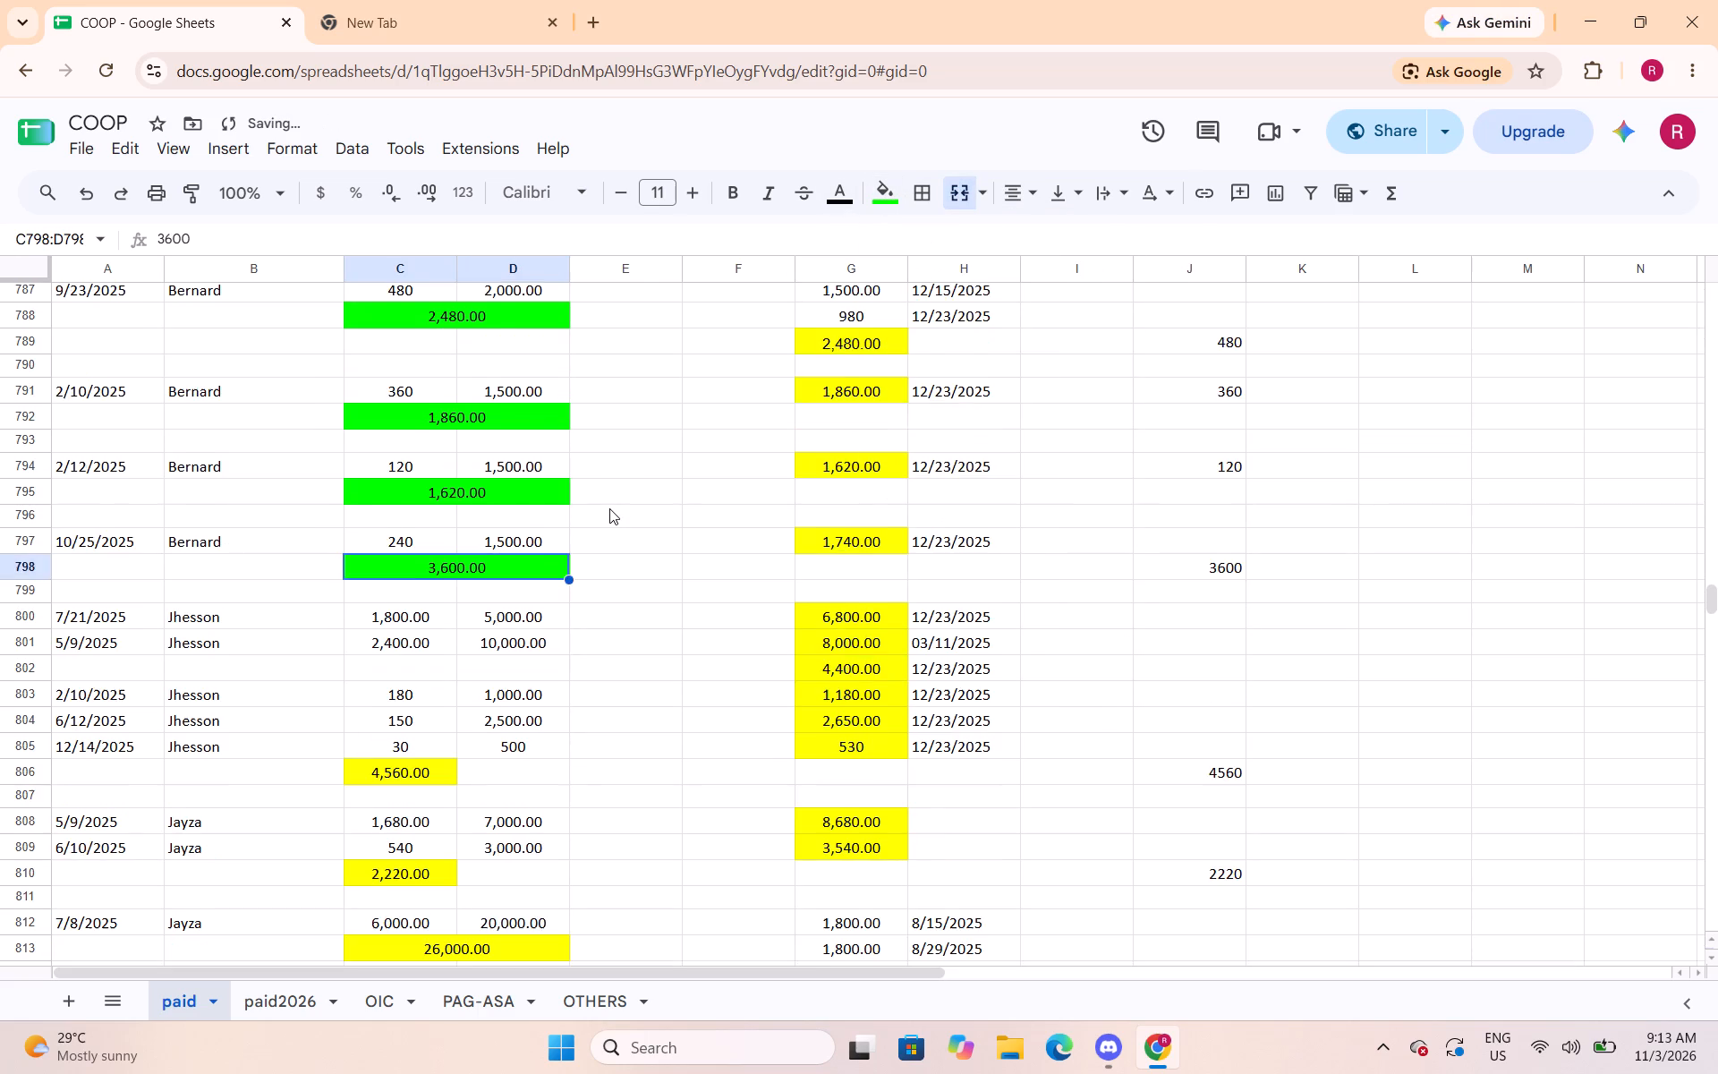
pyautogui.scroll(-1, 609, 508)
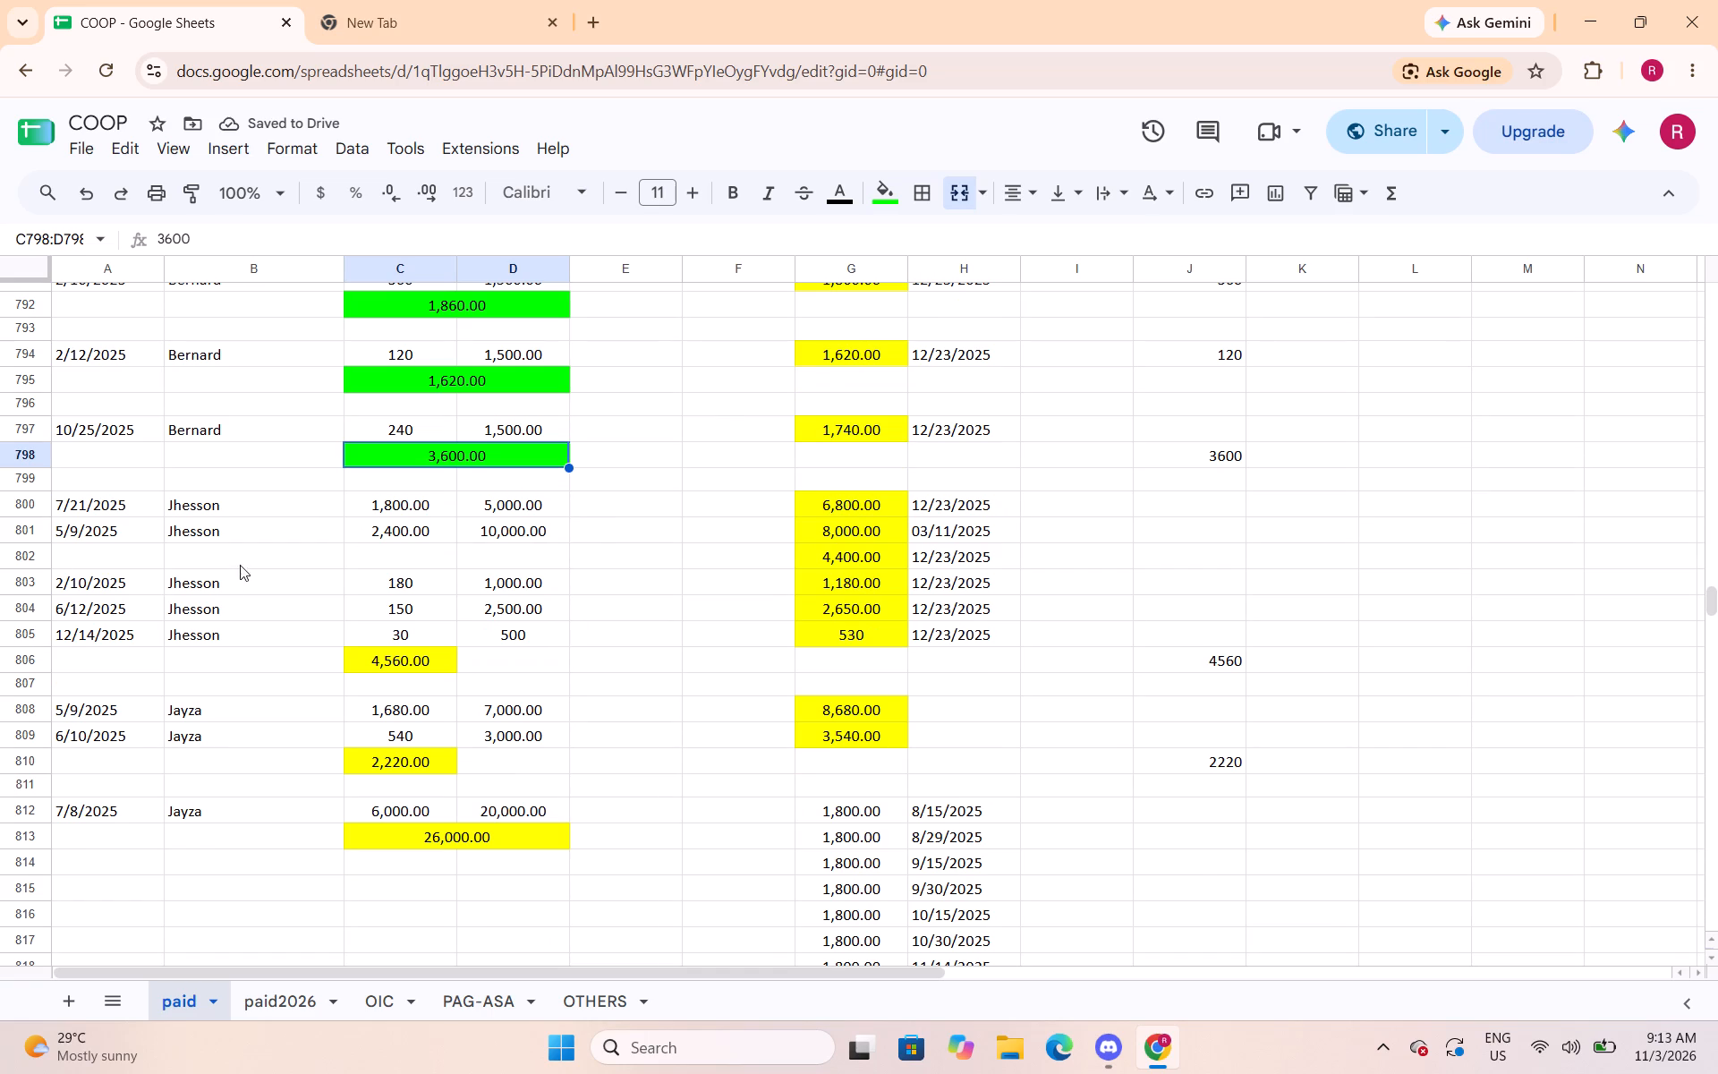
pyautogui.click(21, 524)
pyautogui.rightClick(21, 524)
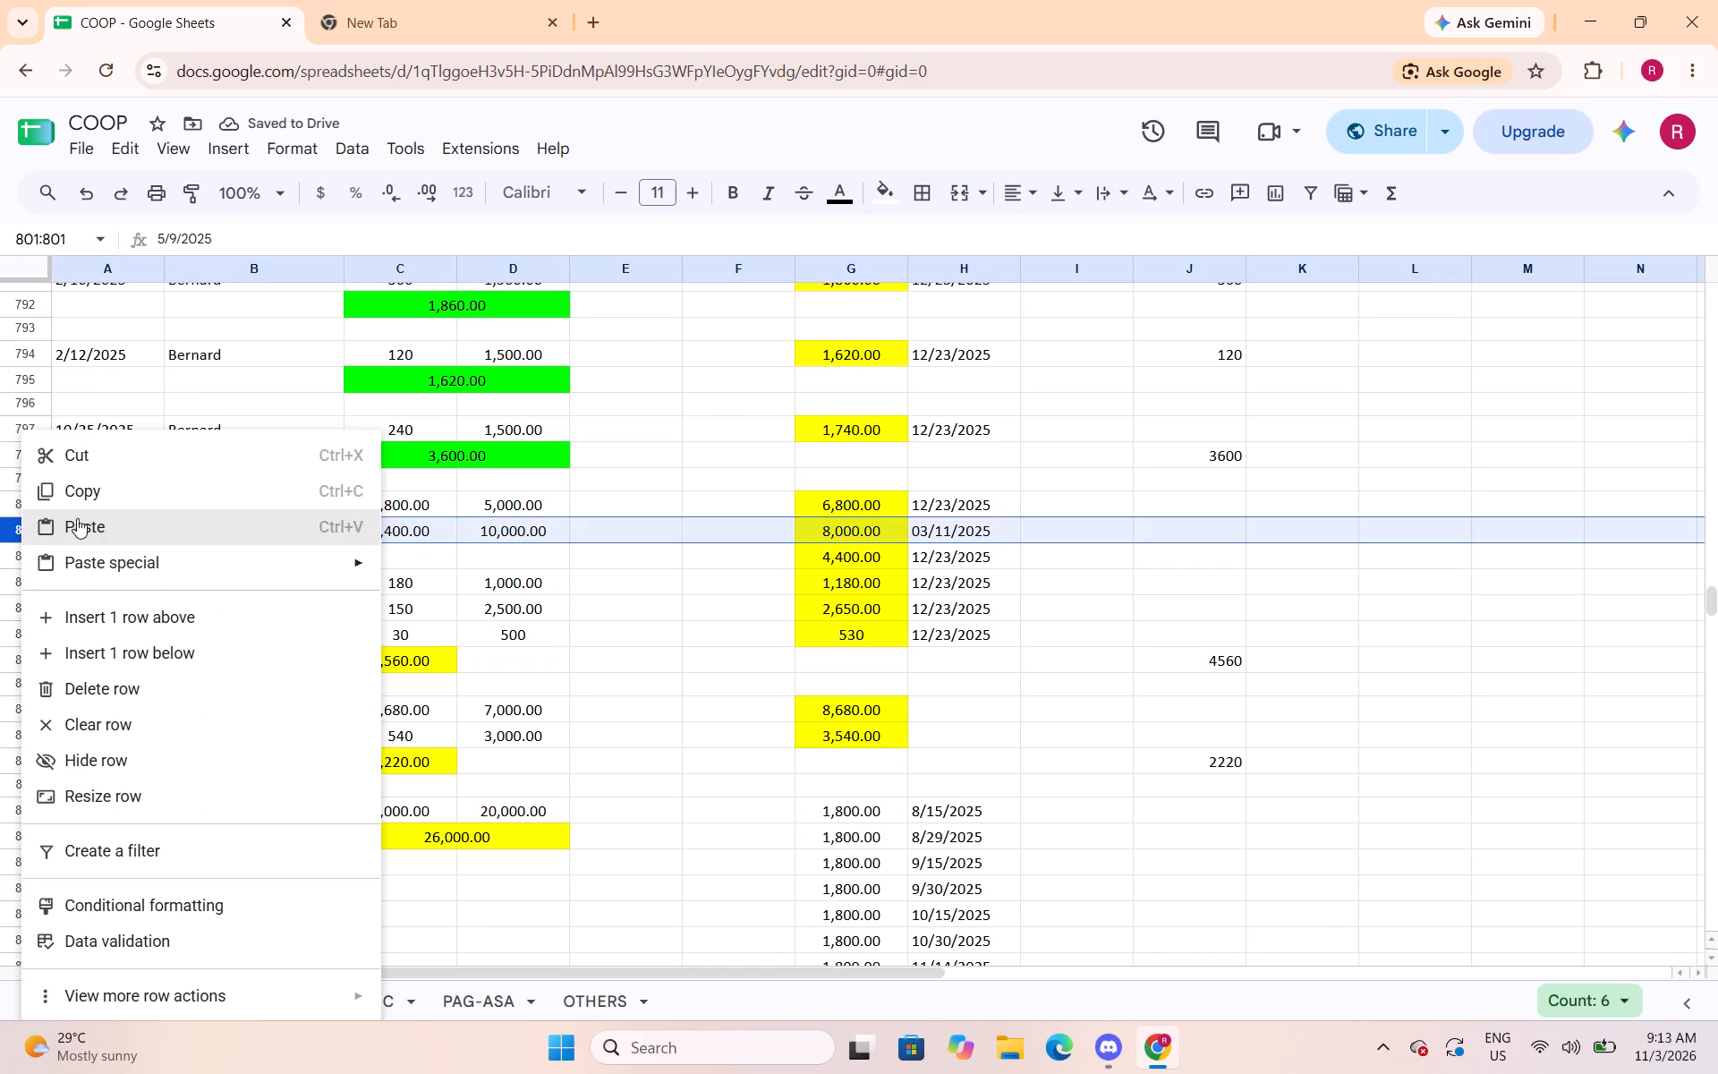
pyautogui.click(109, 611)
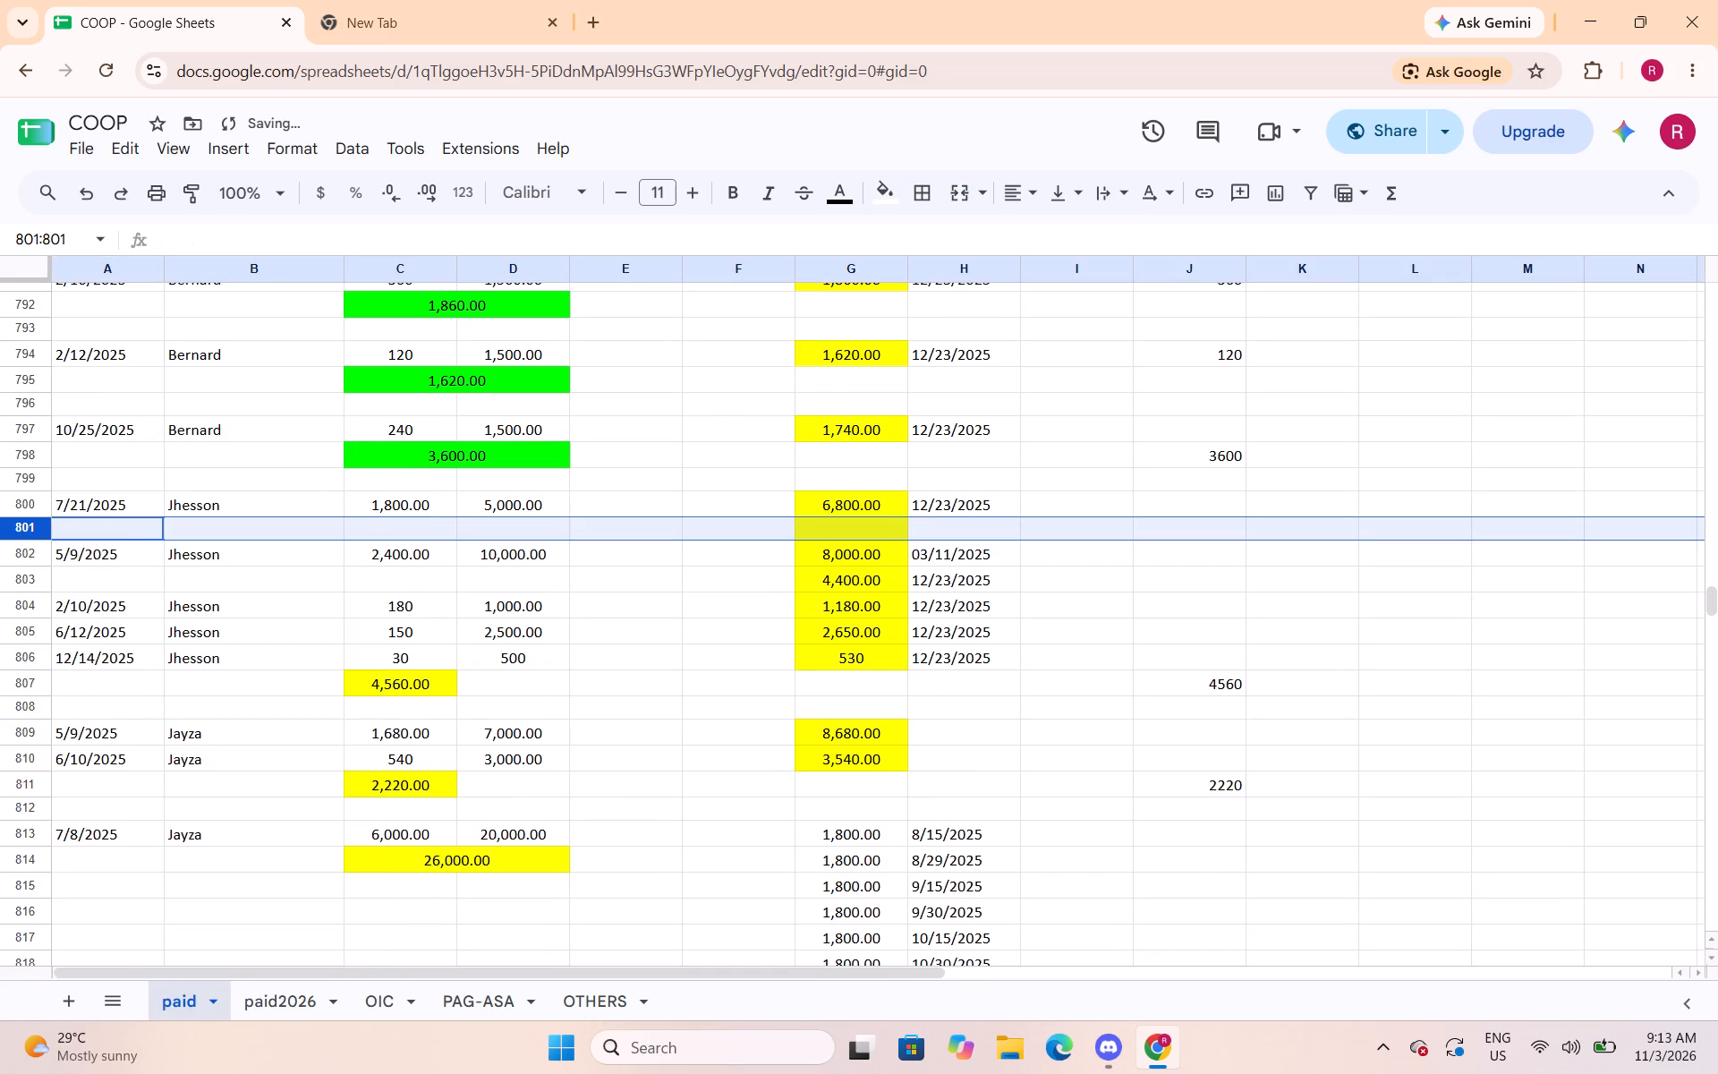
pyautogui.rightClick(15, 533)
pyautogui.click(143, 620)
# Merge C801:D801 and enter a SUM of C800:D800 as the total of Jhesson's 7/21/2025 loan.
pyautogui.moveTo(430, 533); pyautogui.dragTo(469, 527)
pyautogui.click(955, 191)
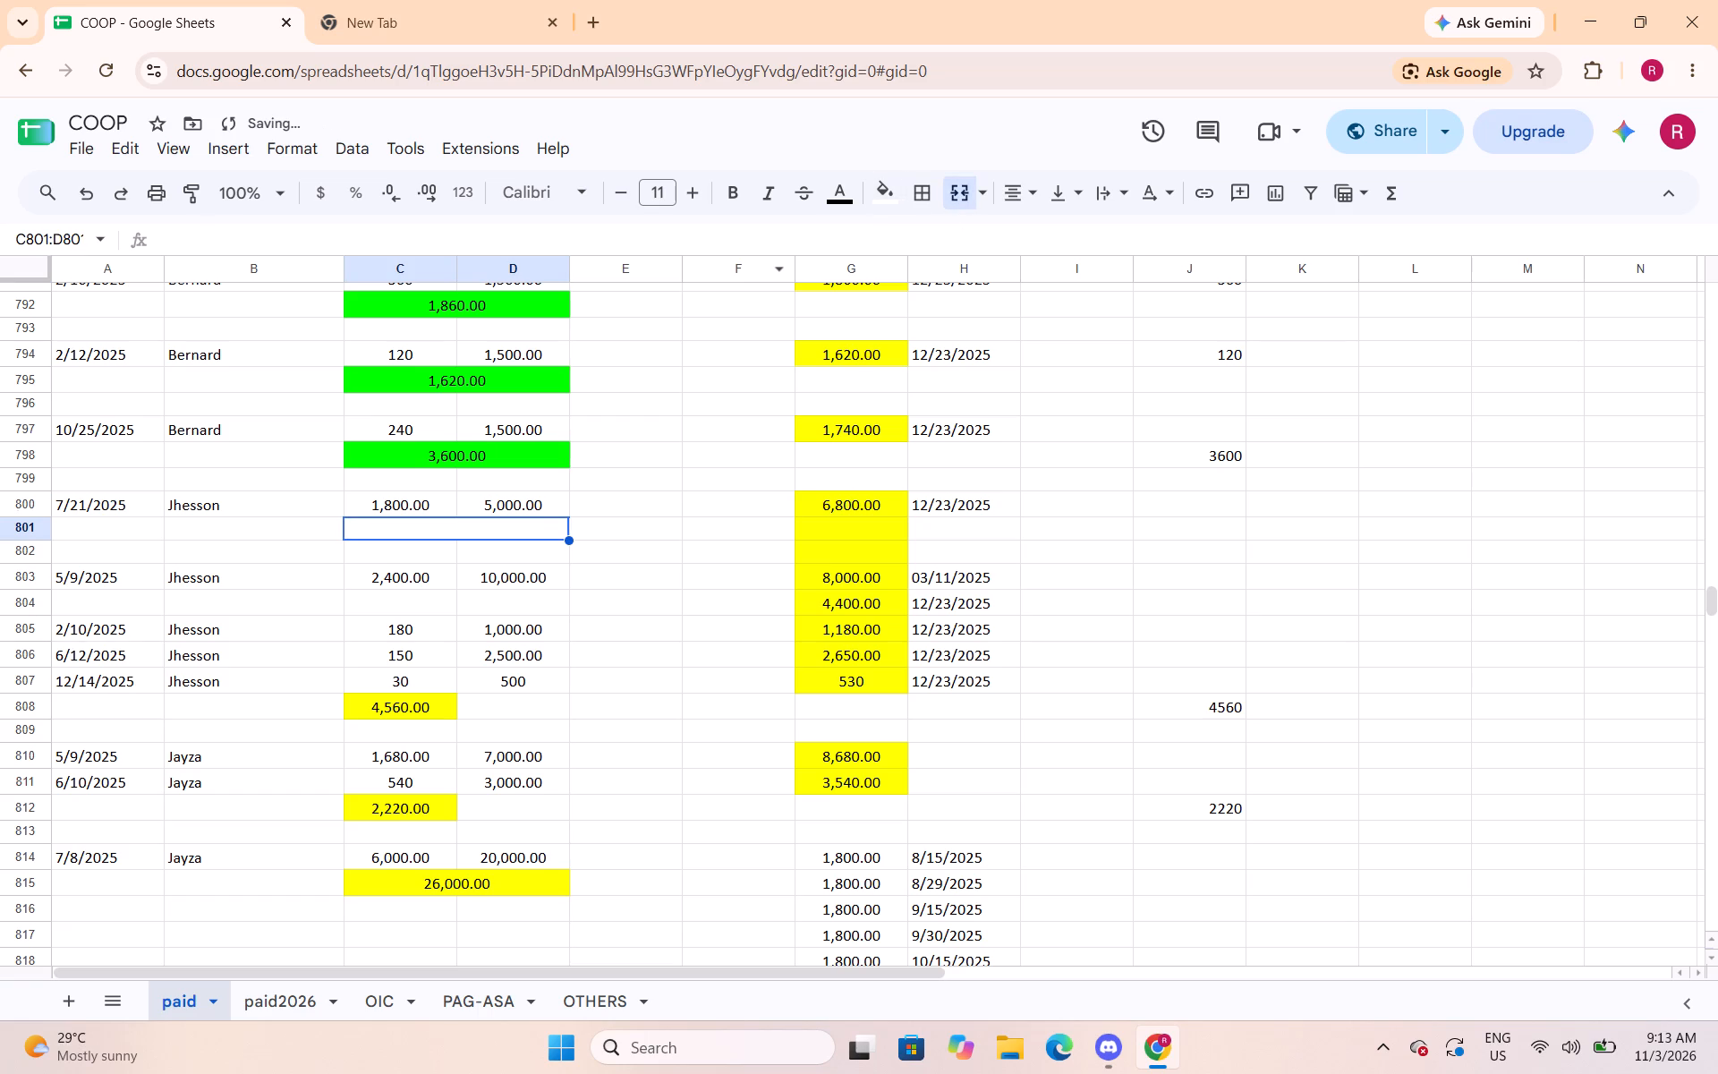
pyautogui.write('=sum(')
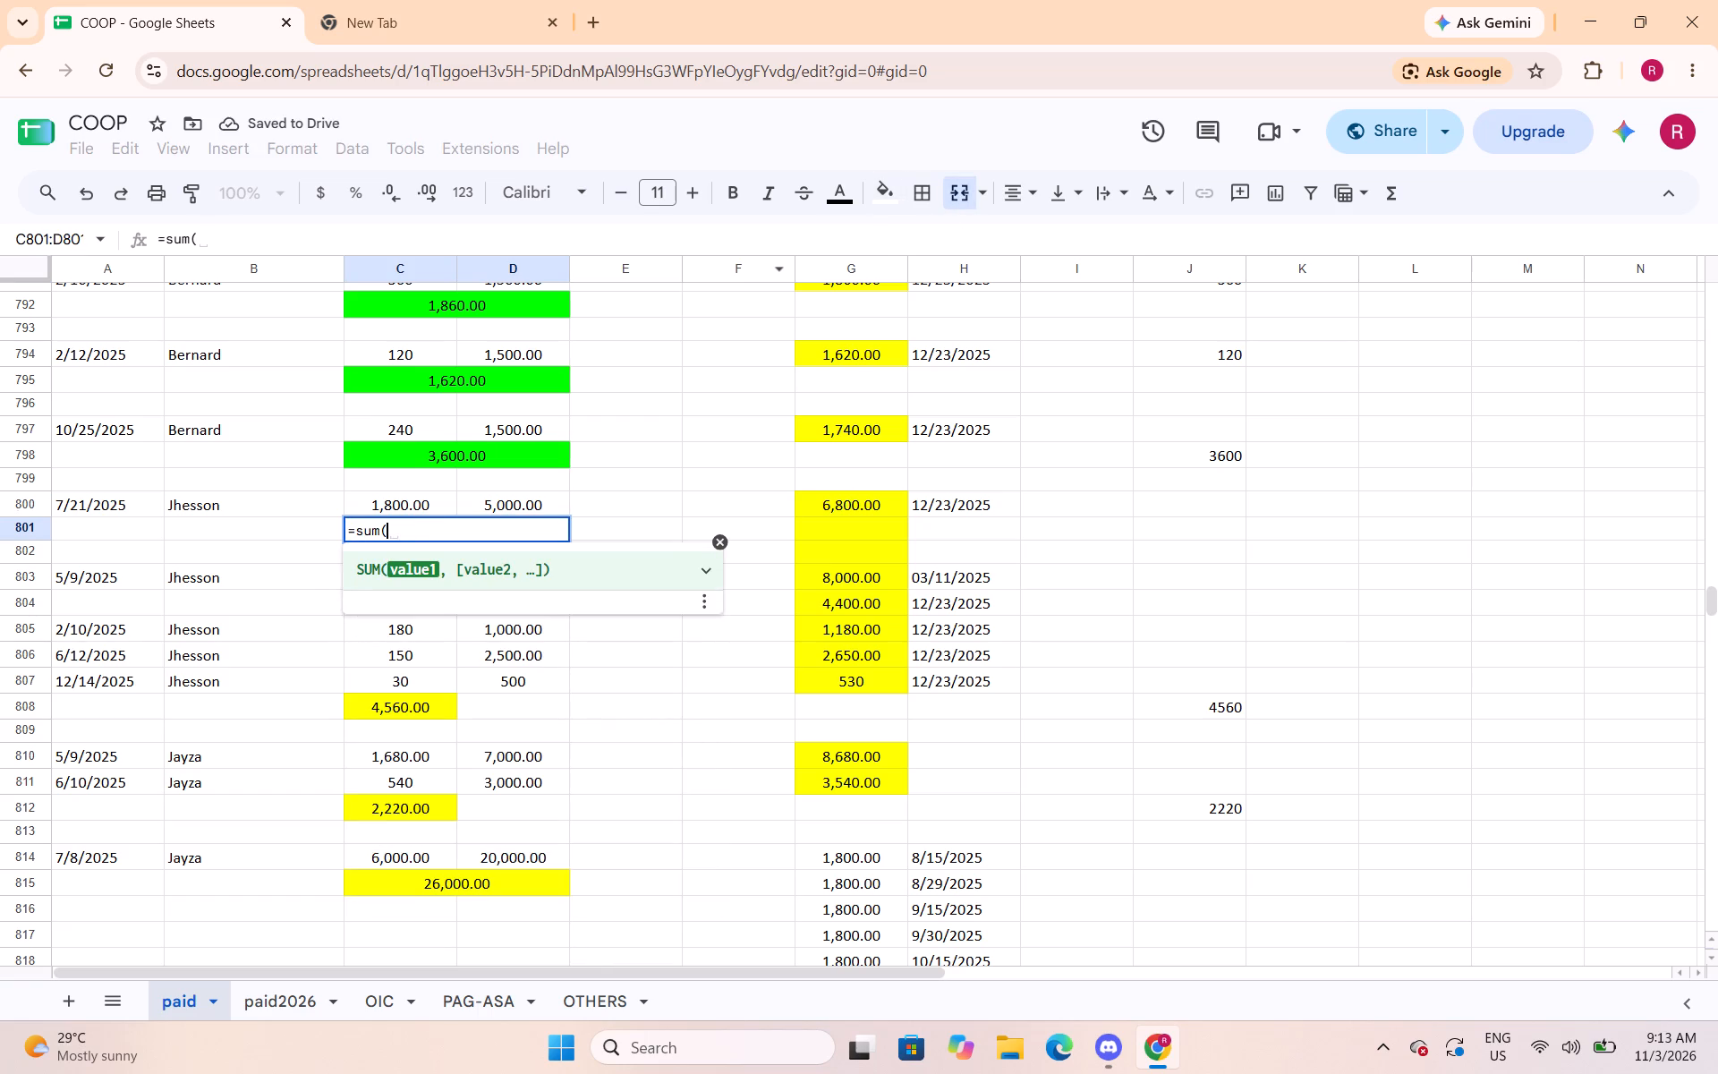
pyautogui.moveTo(455, 507); pyautogui.dragTo(469, 506)
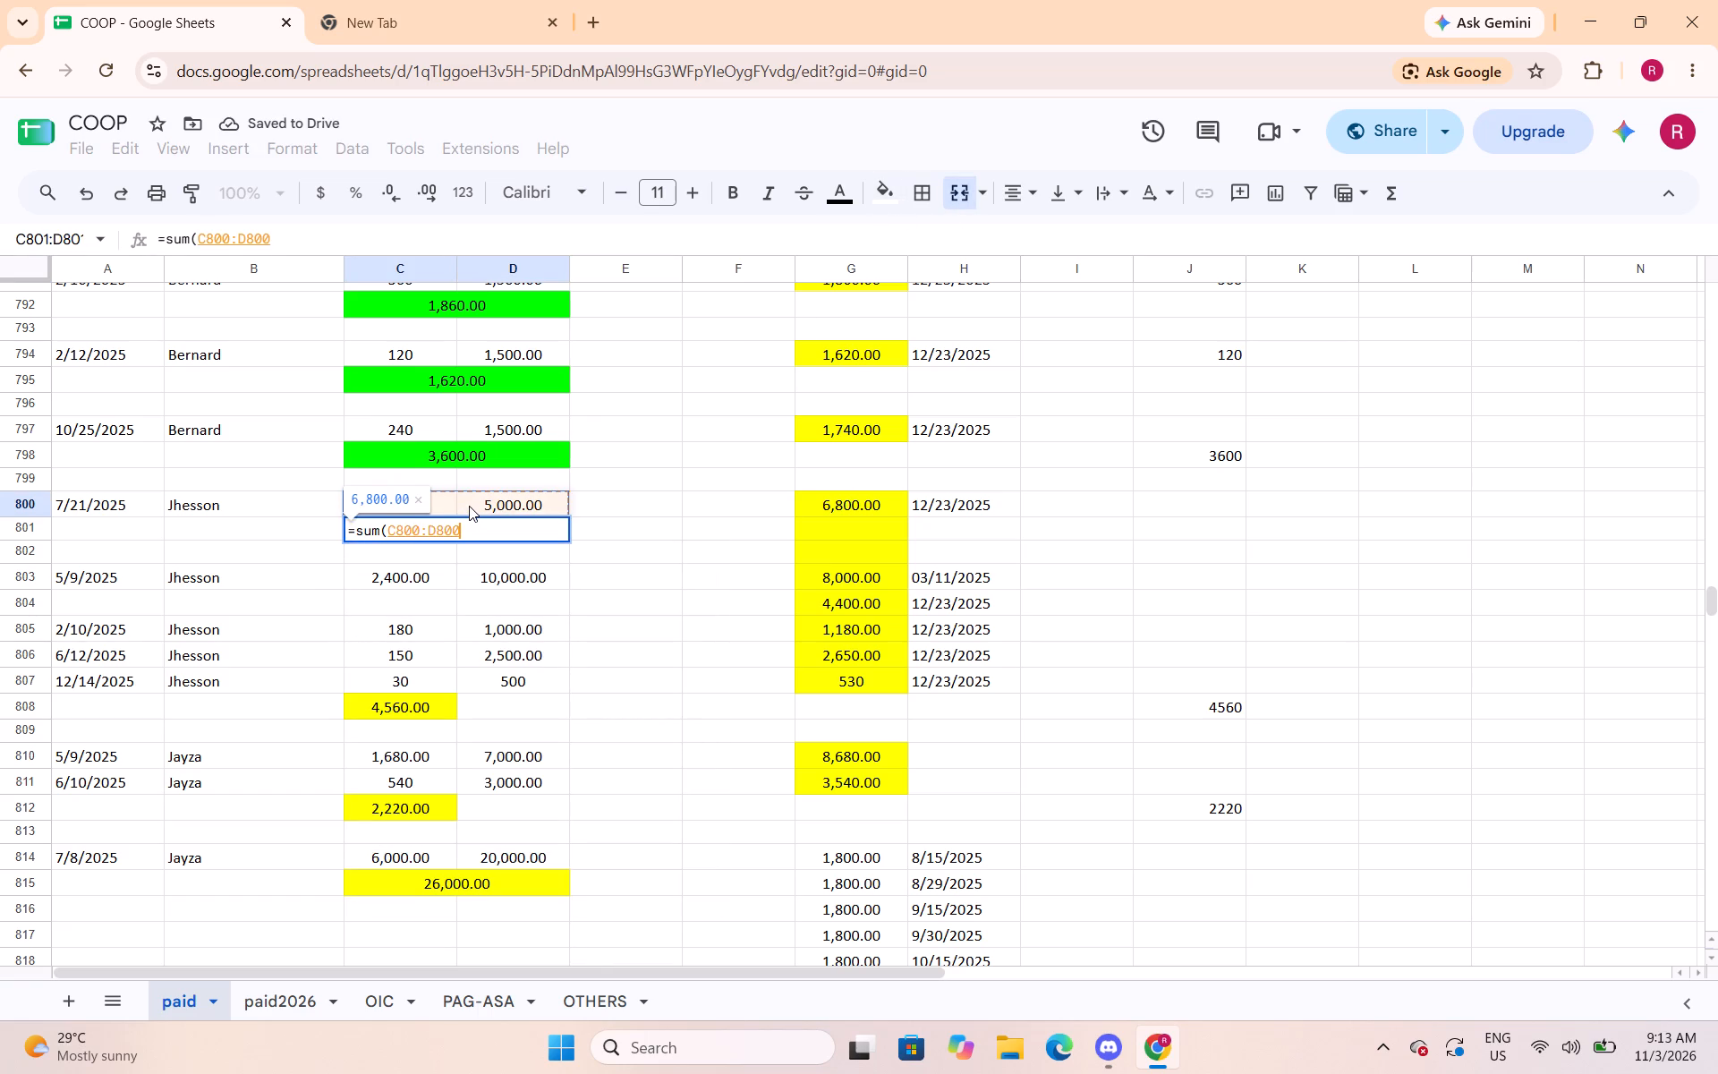
pyautogui.hotkey('shift', ')')
pyautogui.press('Return')
pyautogui.press('Up')
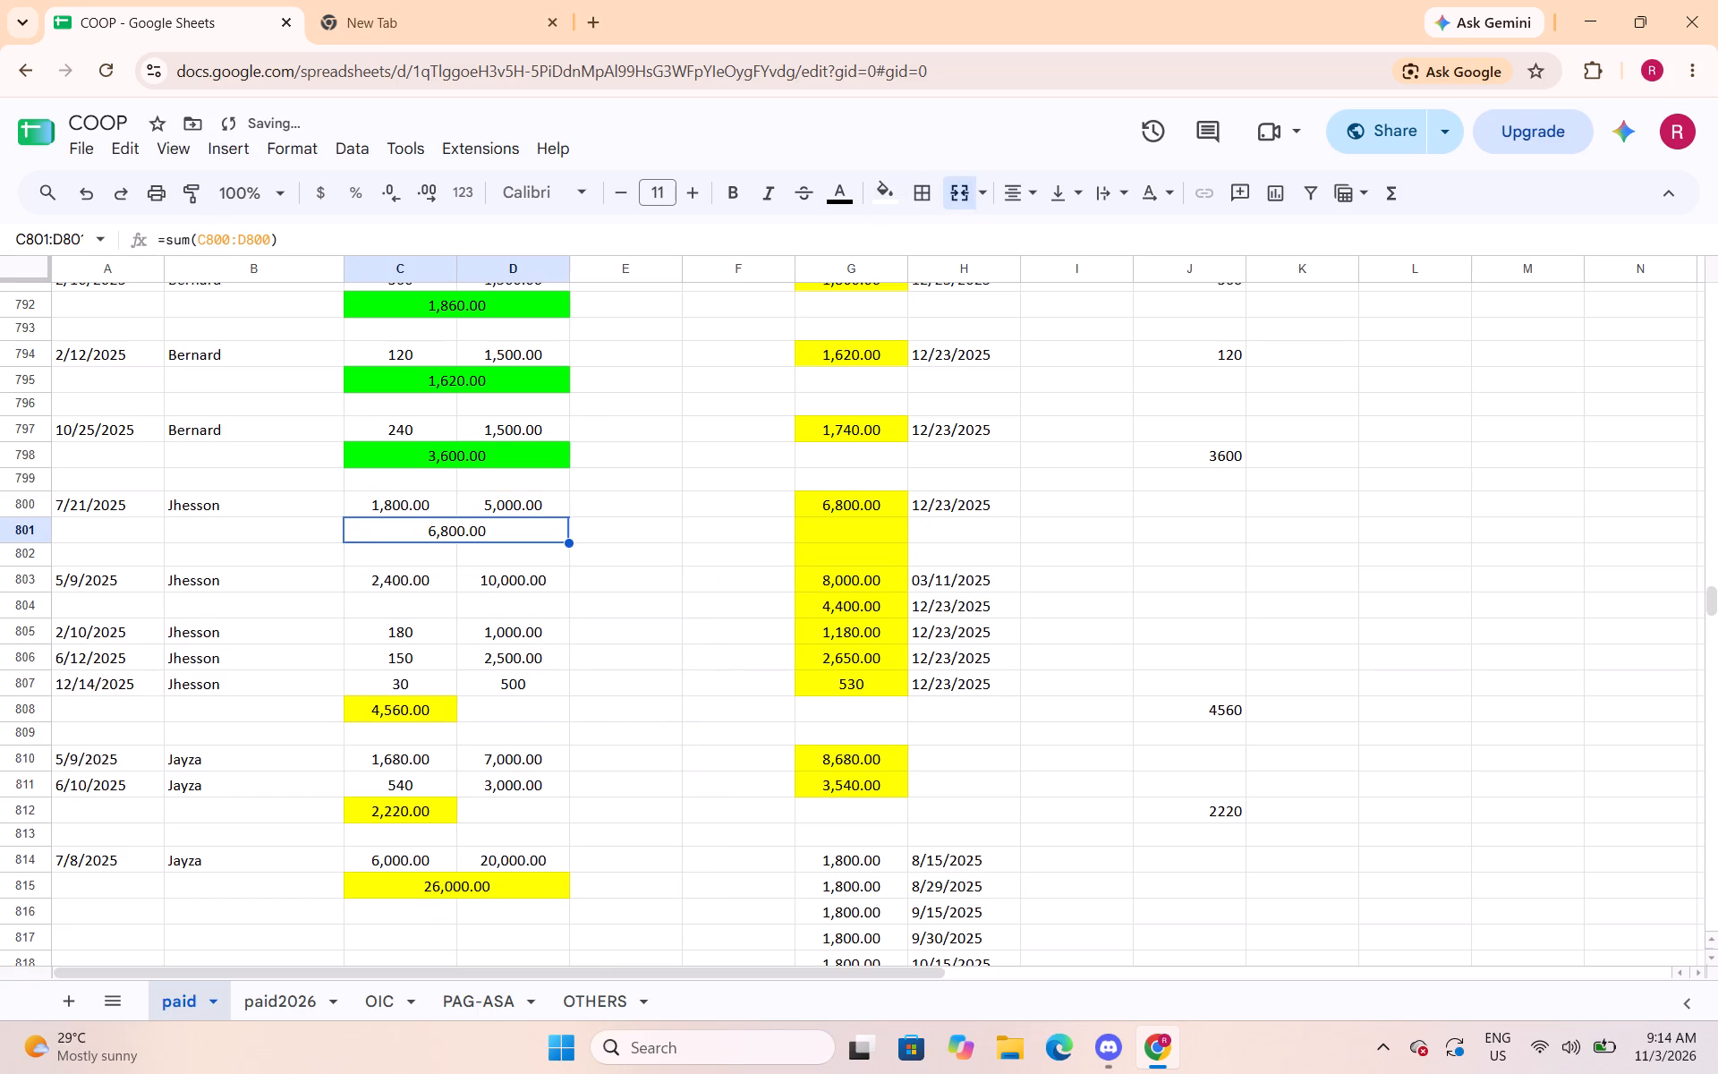
# Give the merged total in C801:D801 a bright green fill.
pyautogui.click(880, 195)
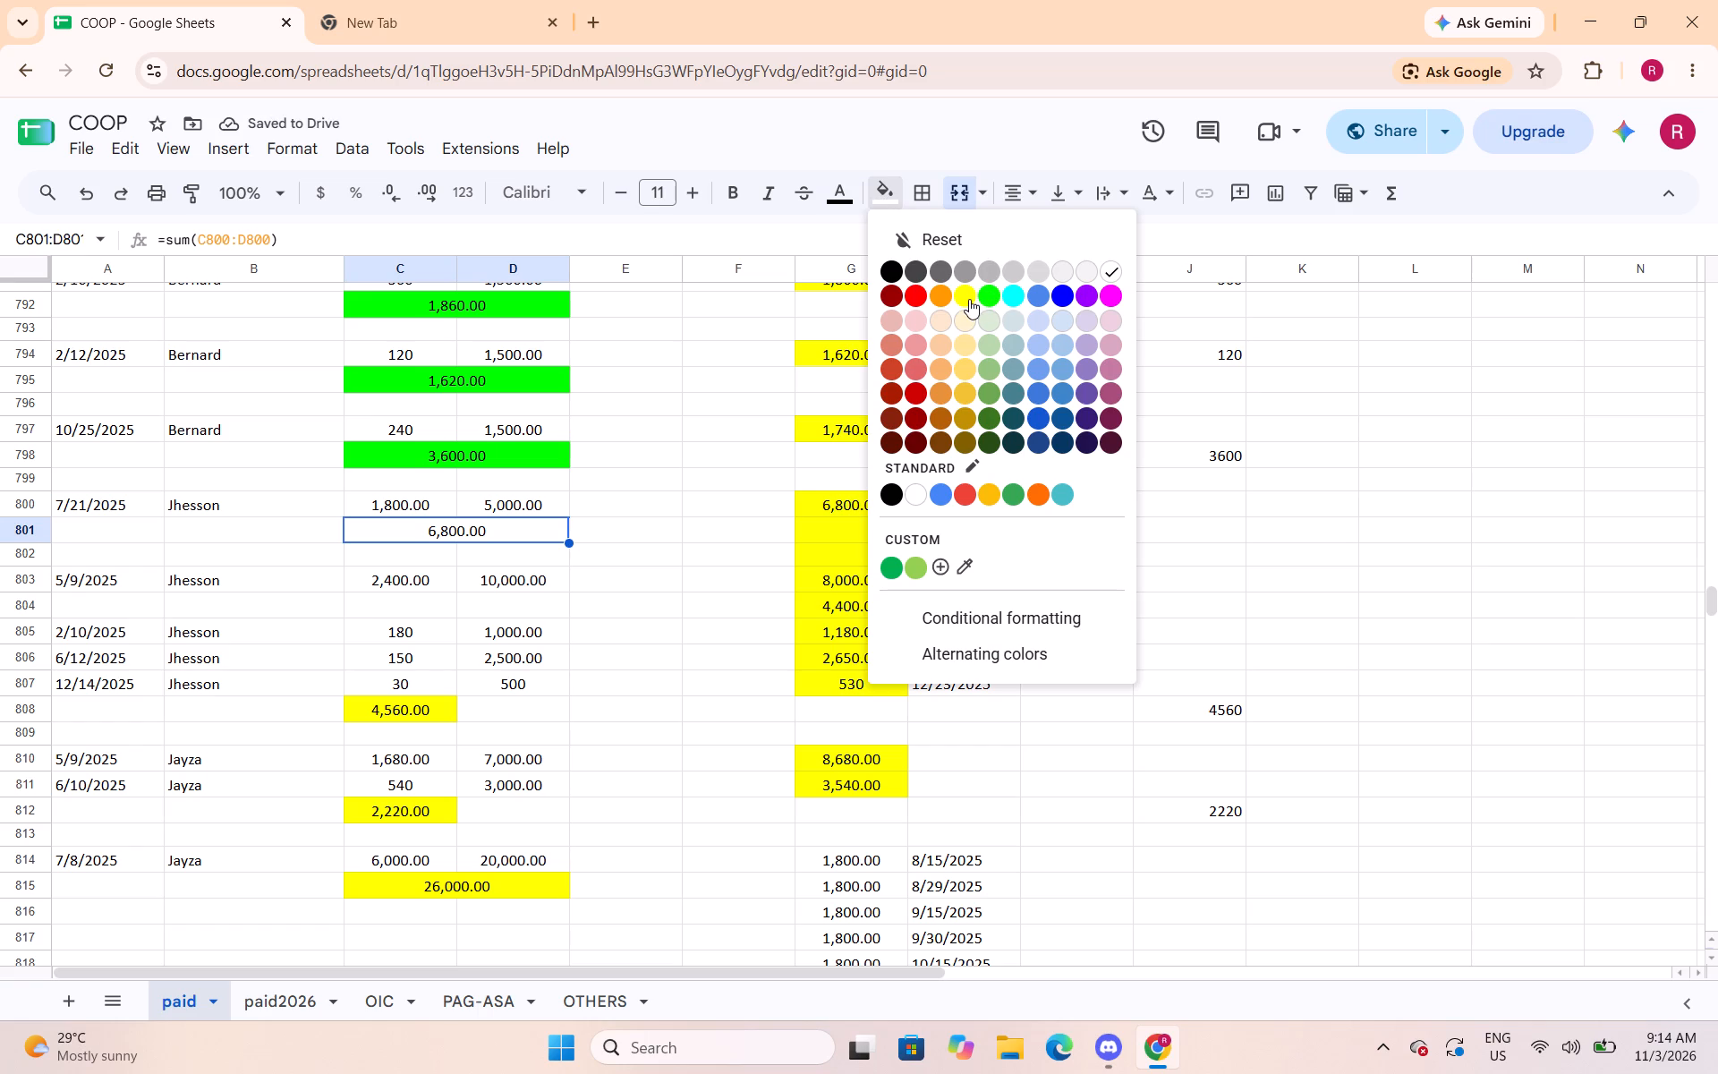
pyautogui.click(987, 289)
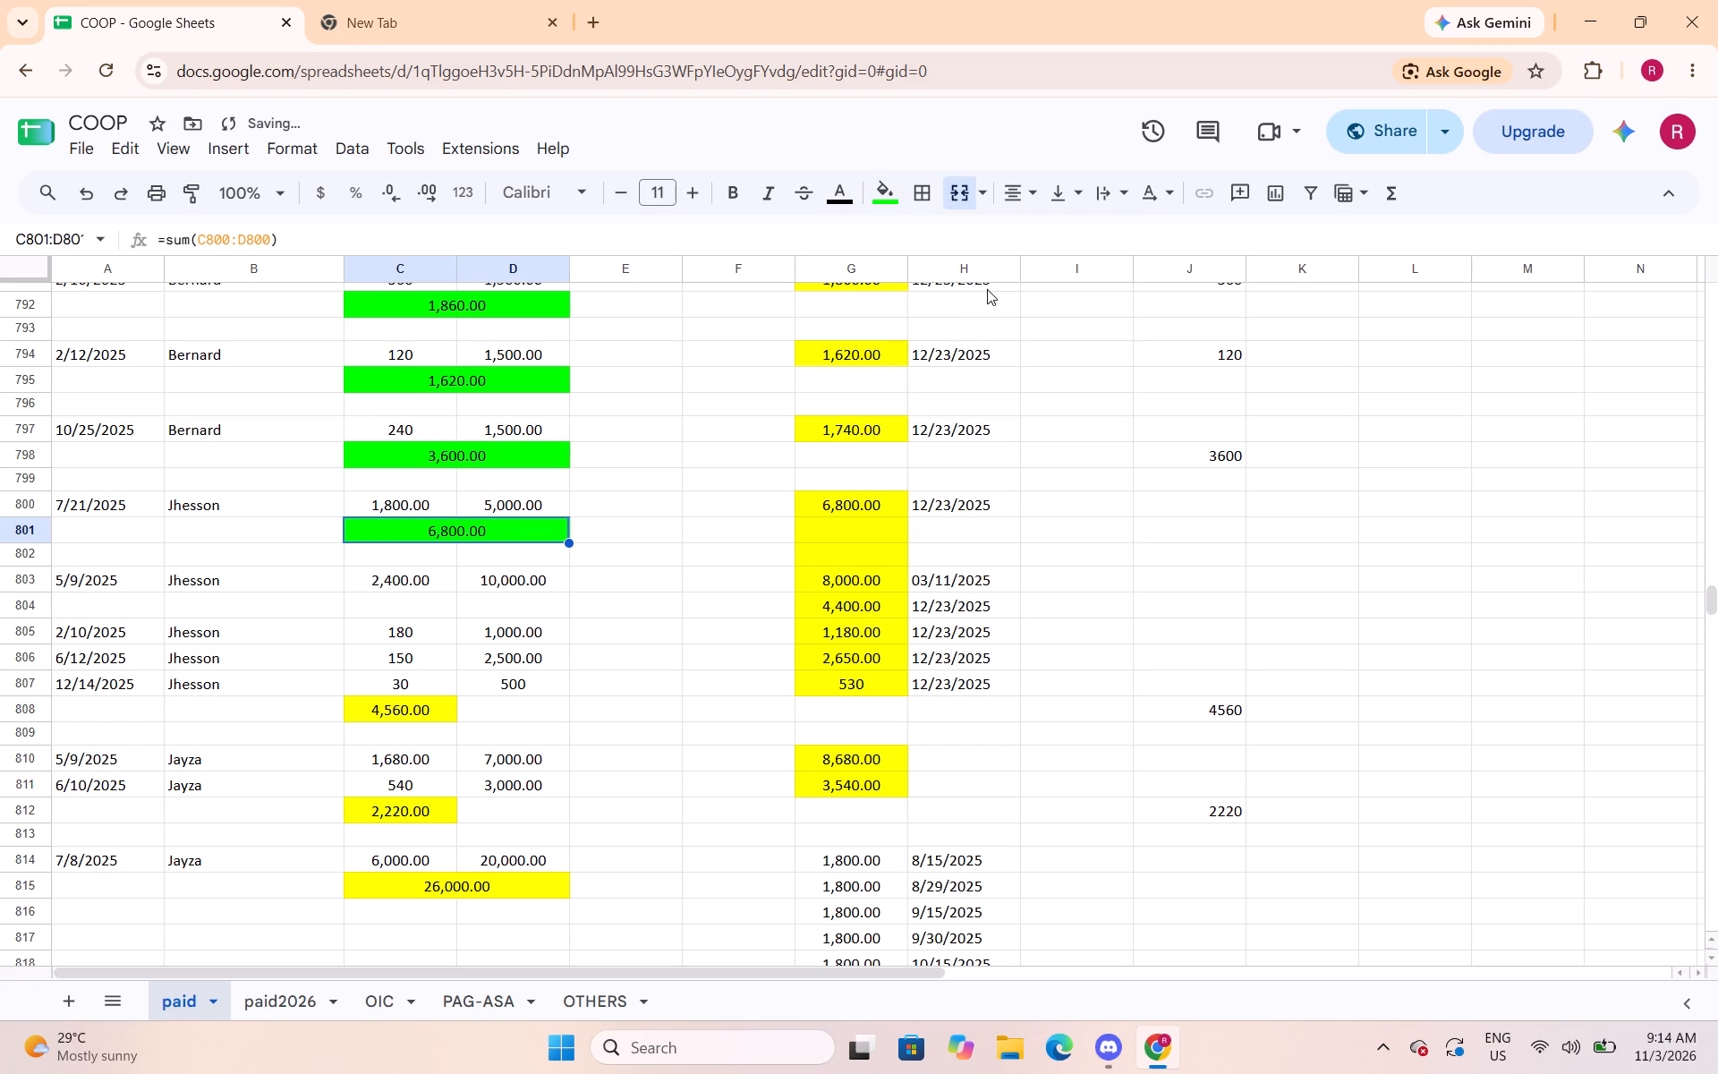
# Change the fill of the empty payment cells G801:G802 to white.
pyautogui.moveTo(847, 524); pyautogui.dragTo(857, 549)
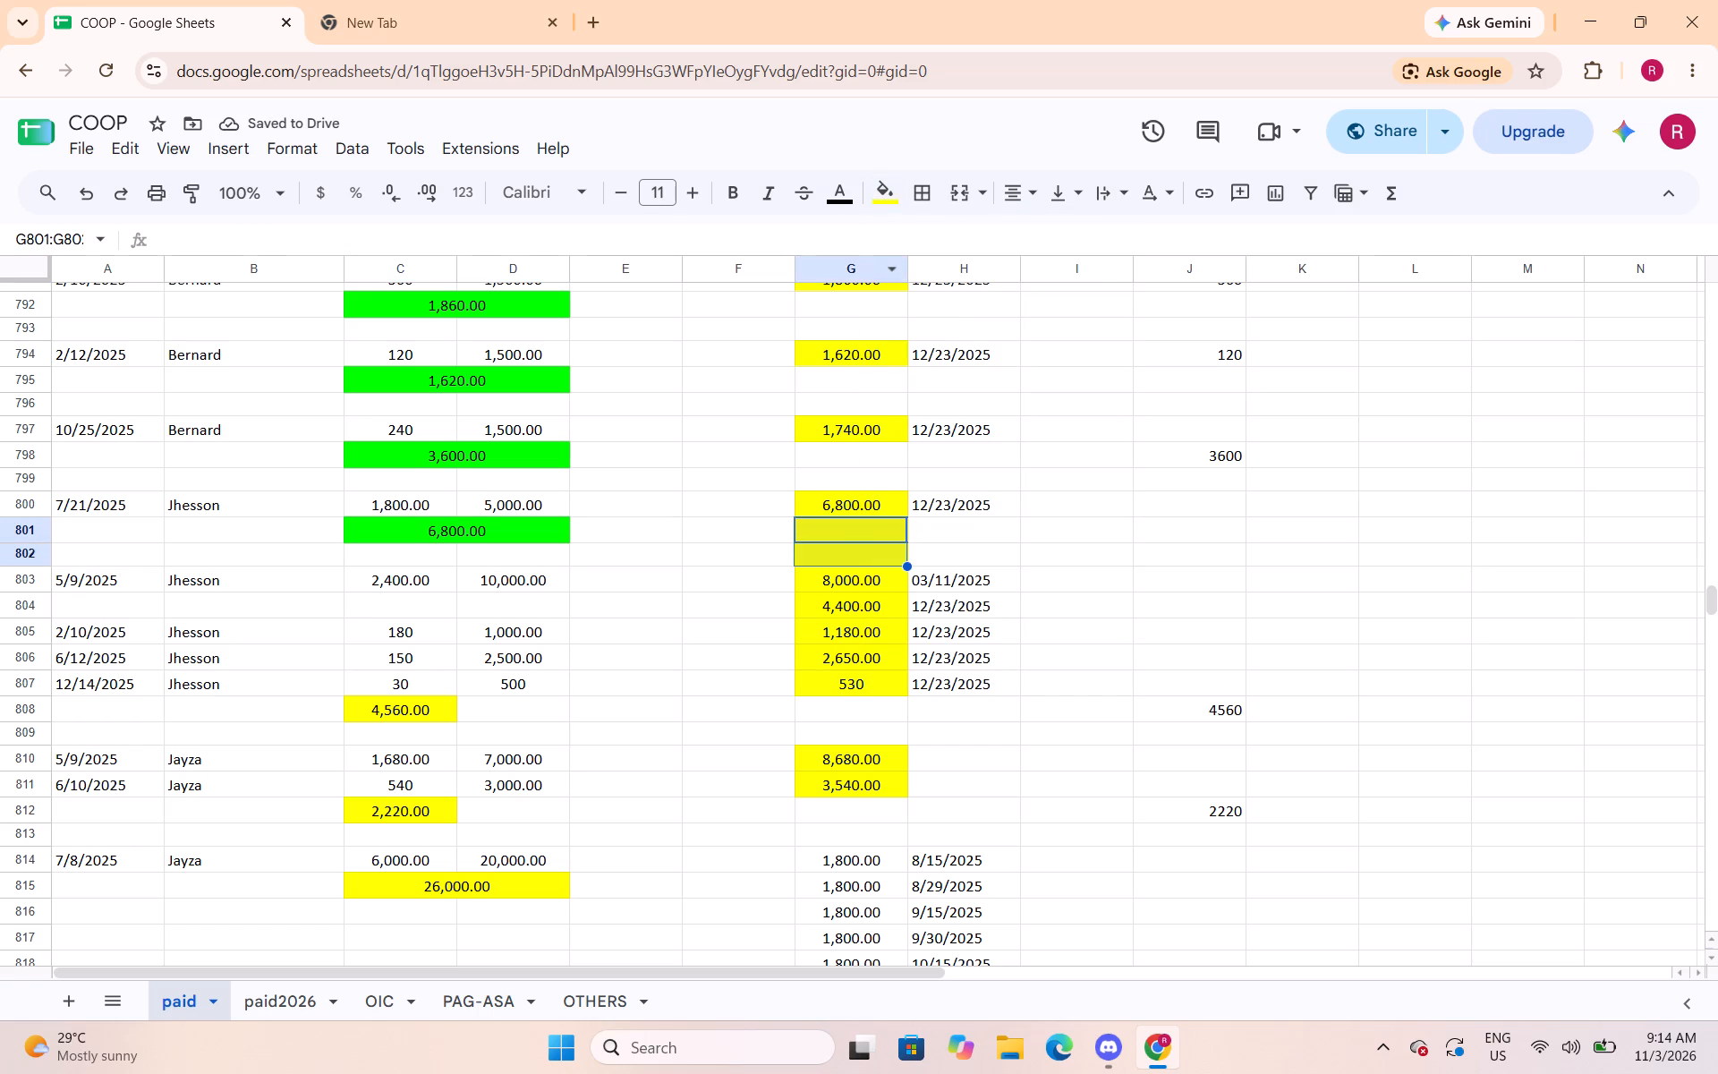
pyautogui.click(875, 192)
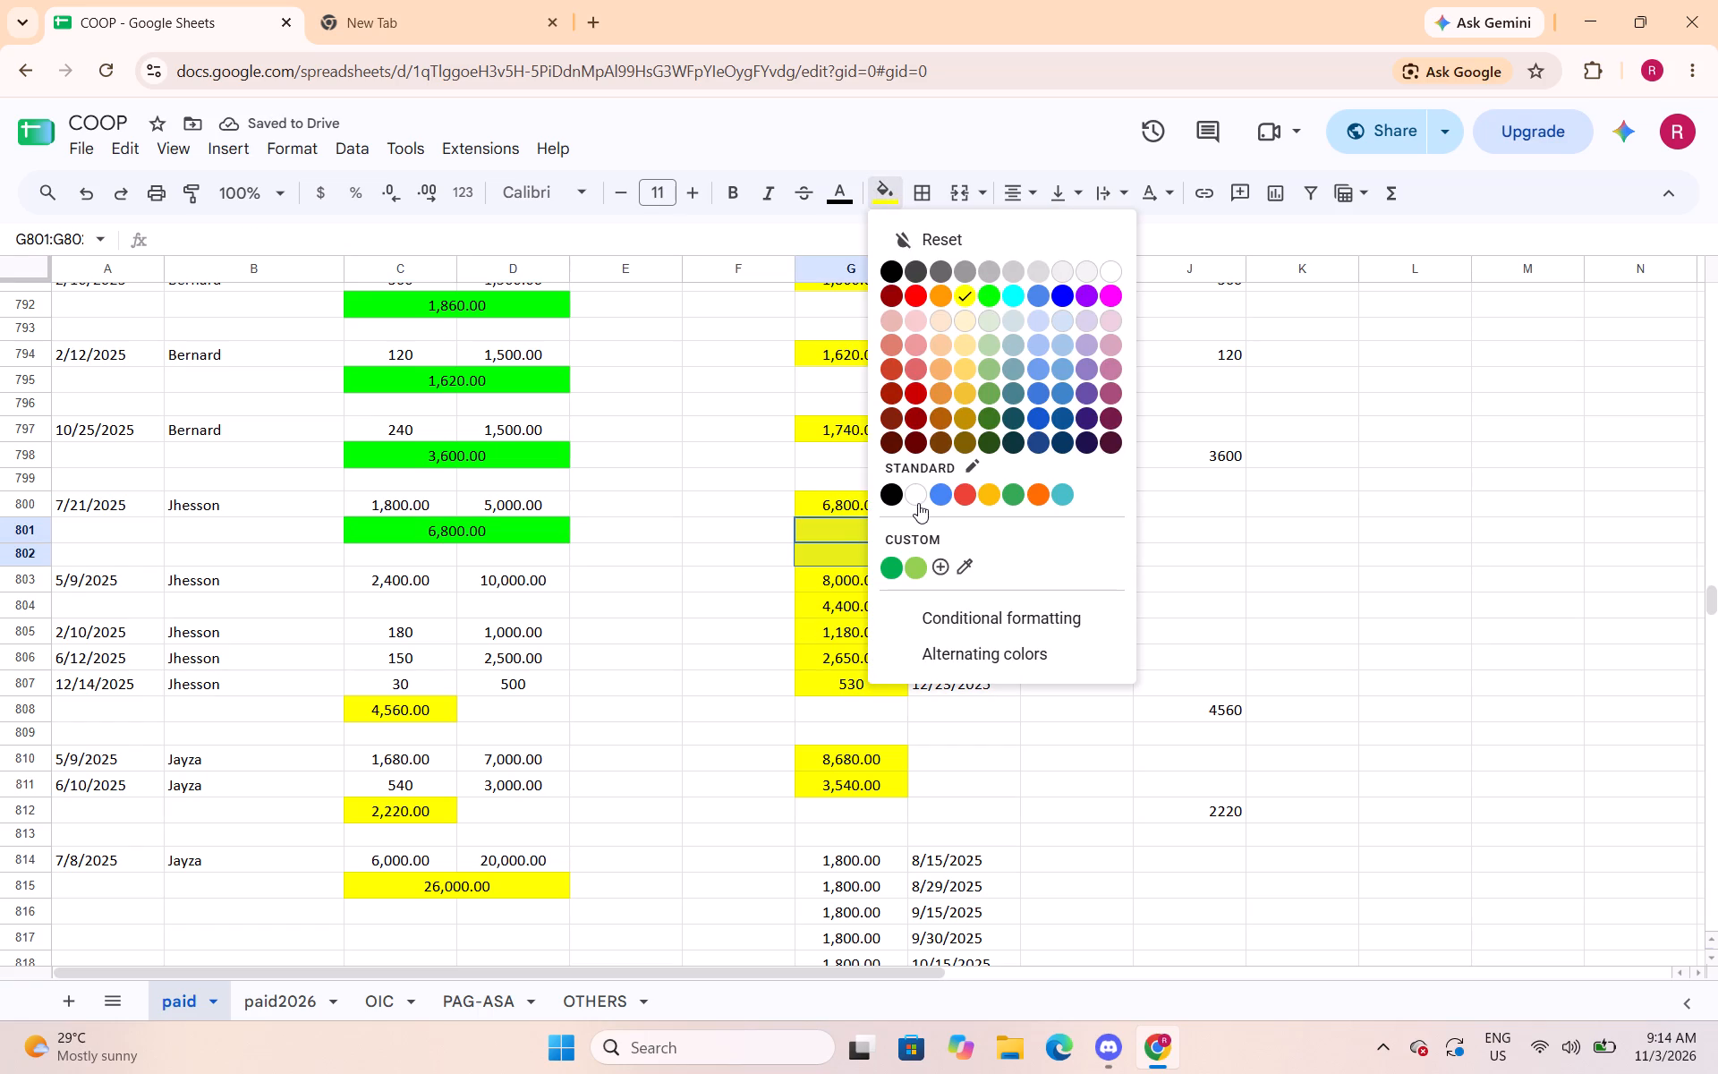
pyautogui.click(915, 497)
# Enter the interest of 1800 for Jhesson's 7/21/2025 loan in cell J800.
pyautogui.click(1179, 509)
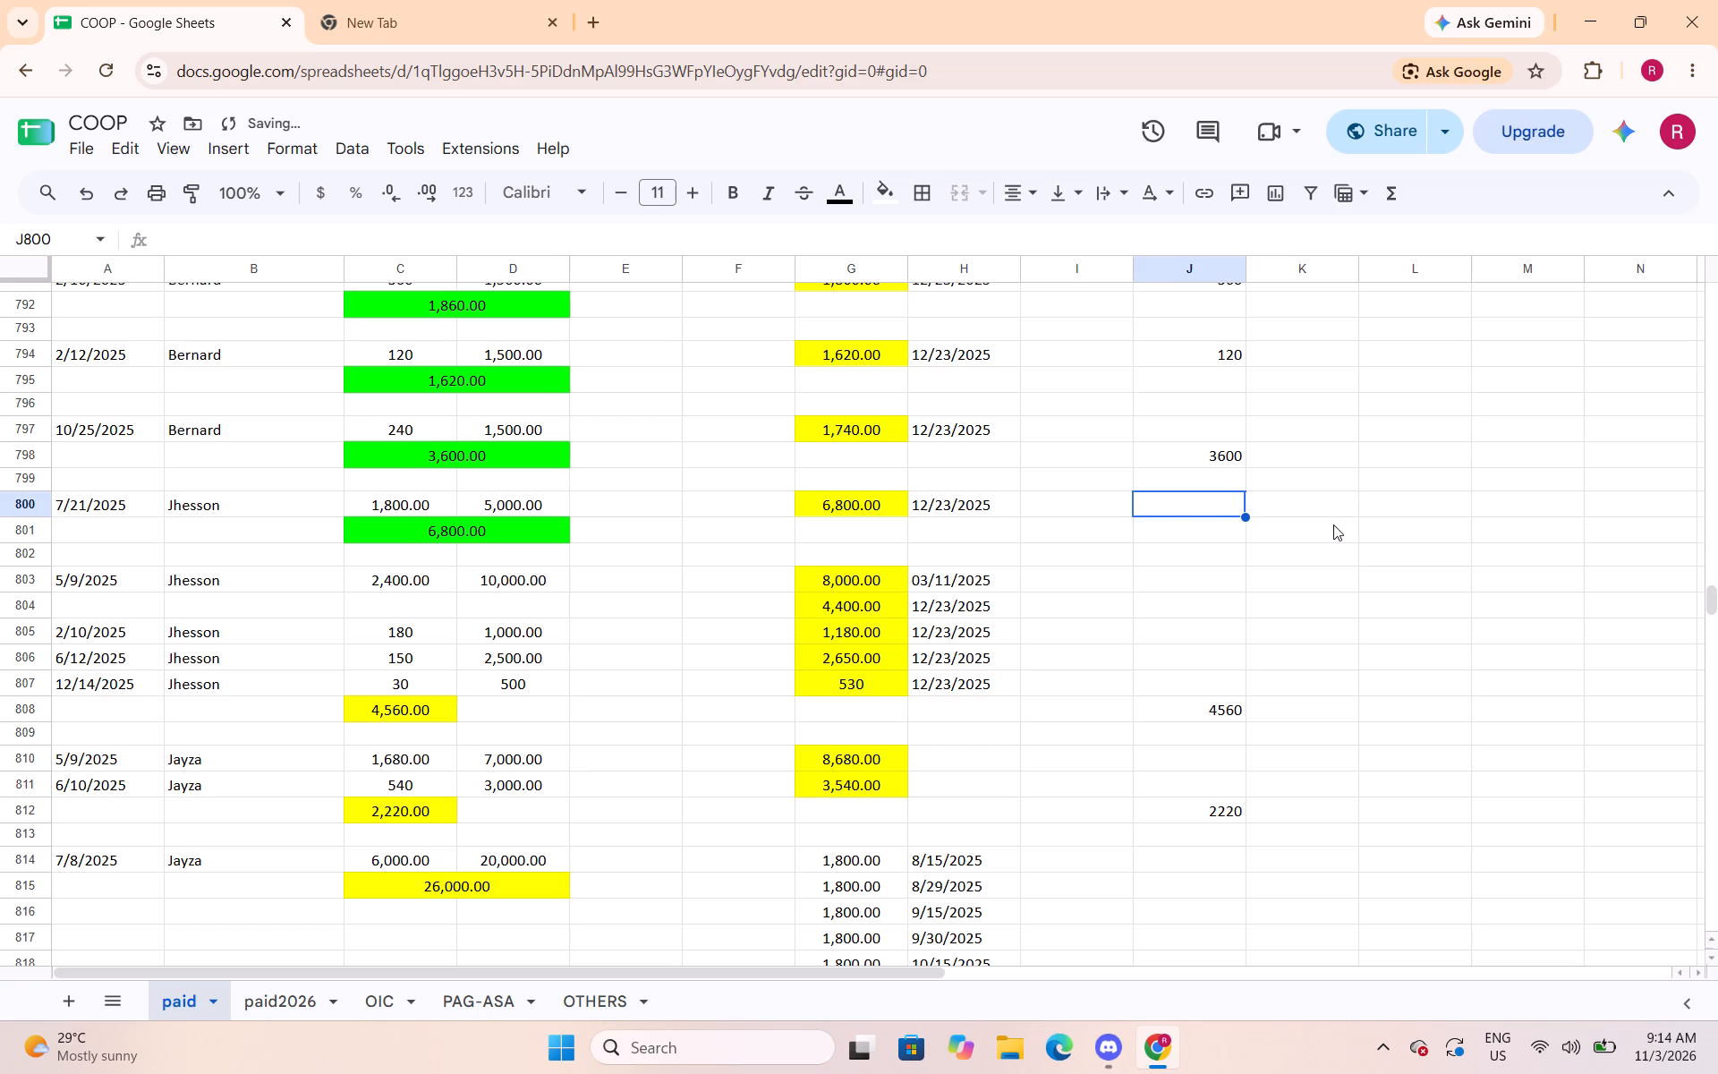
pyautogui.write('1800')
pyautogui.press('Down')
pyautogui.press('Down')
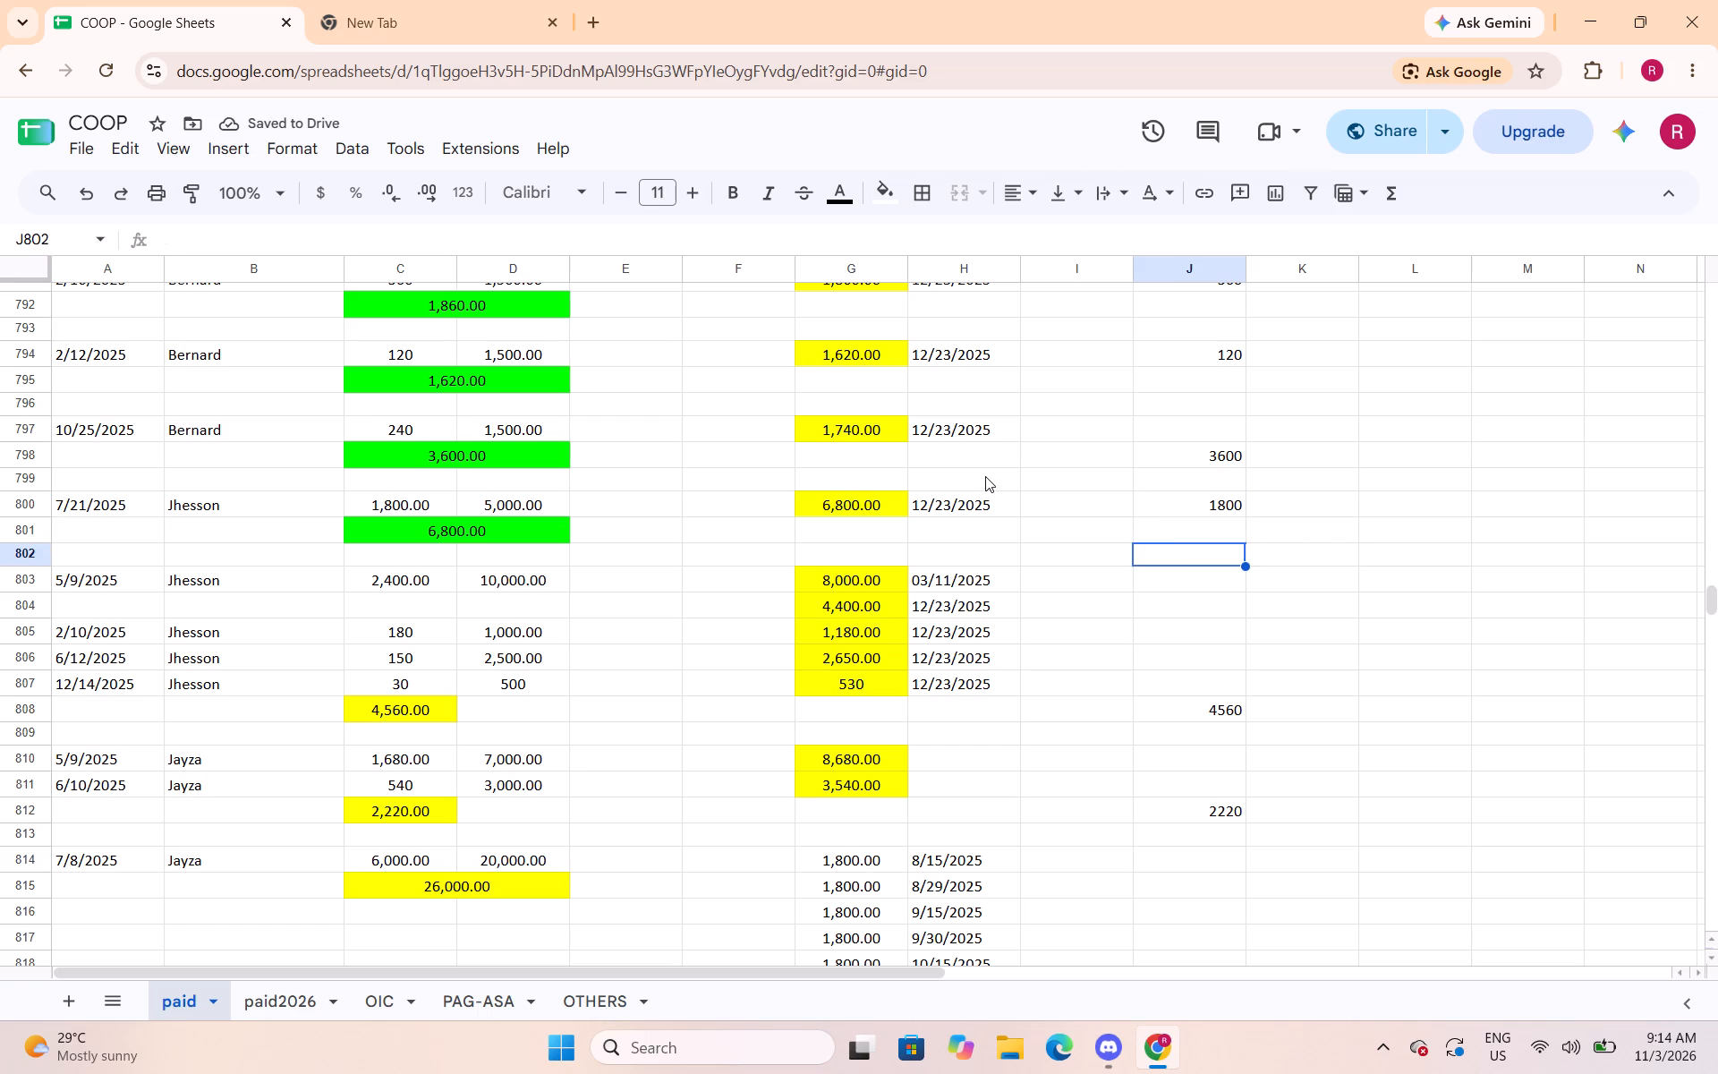
# Insert an empty row above row 804, directly below Jhesson's 5/9/2025 loan.
pyautogui.scroll(-1, 734, 570)
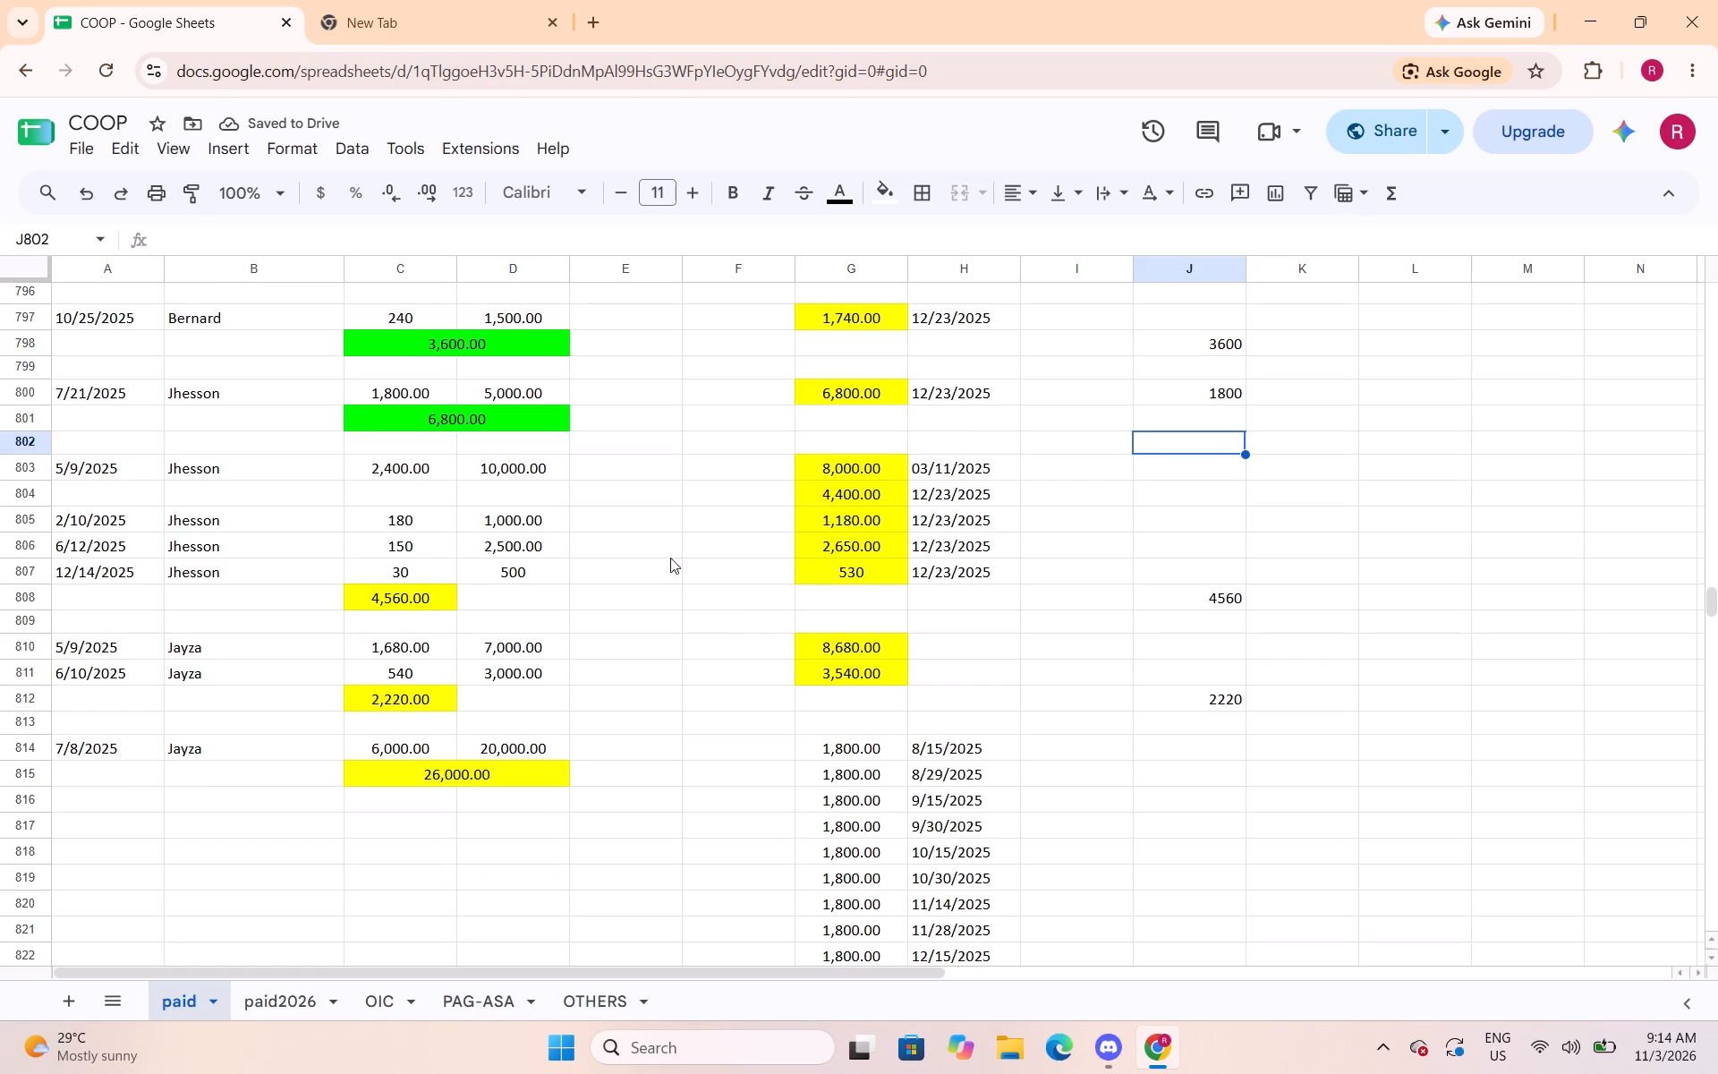
pyautogui.click(19, 490)
pyautogui.rightClick(19, 490)
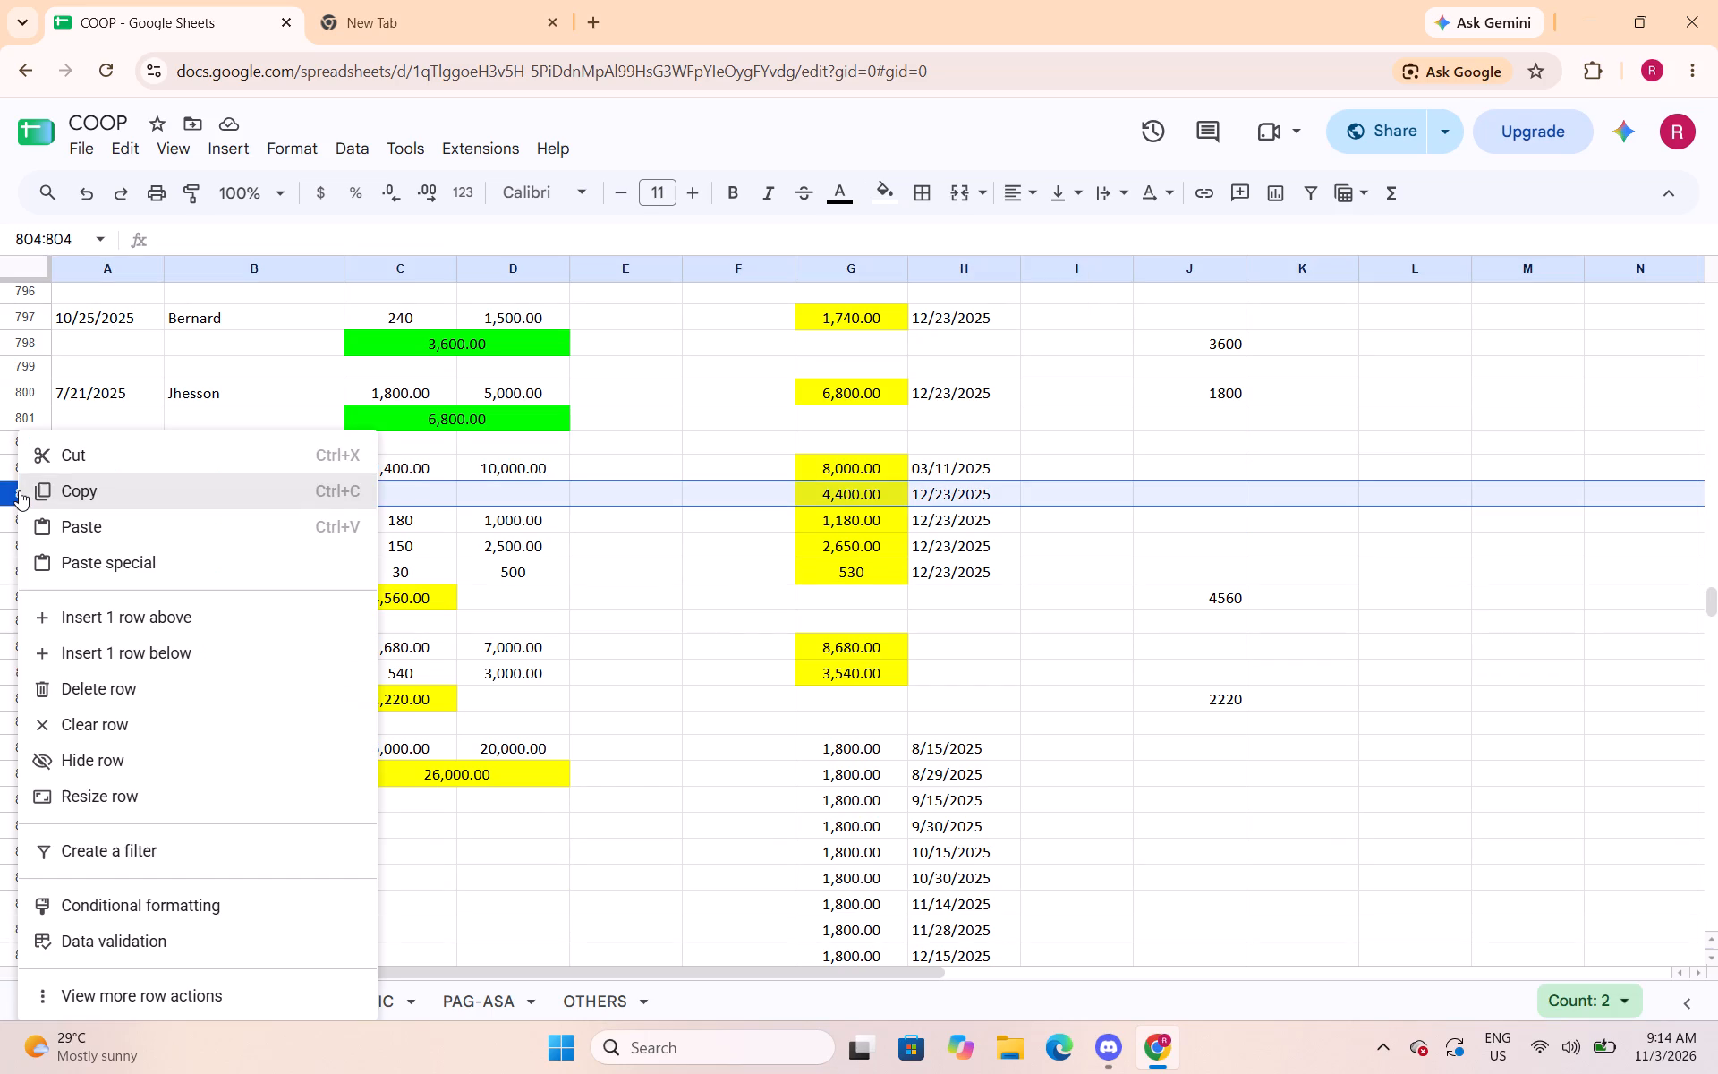
pyautogui.click(97, 613)
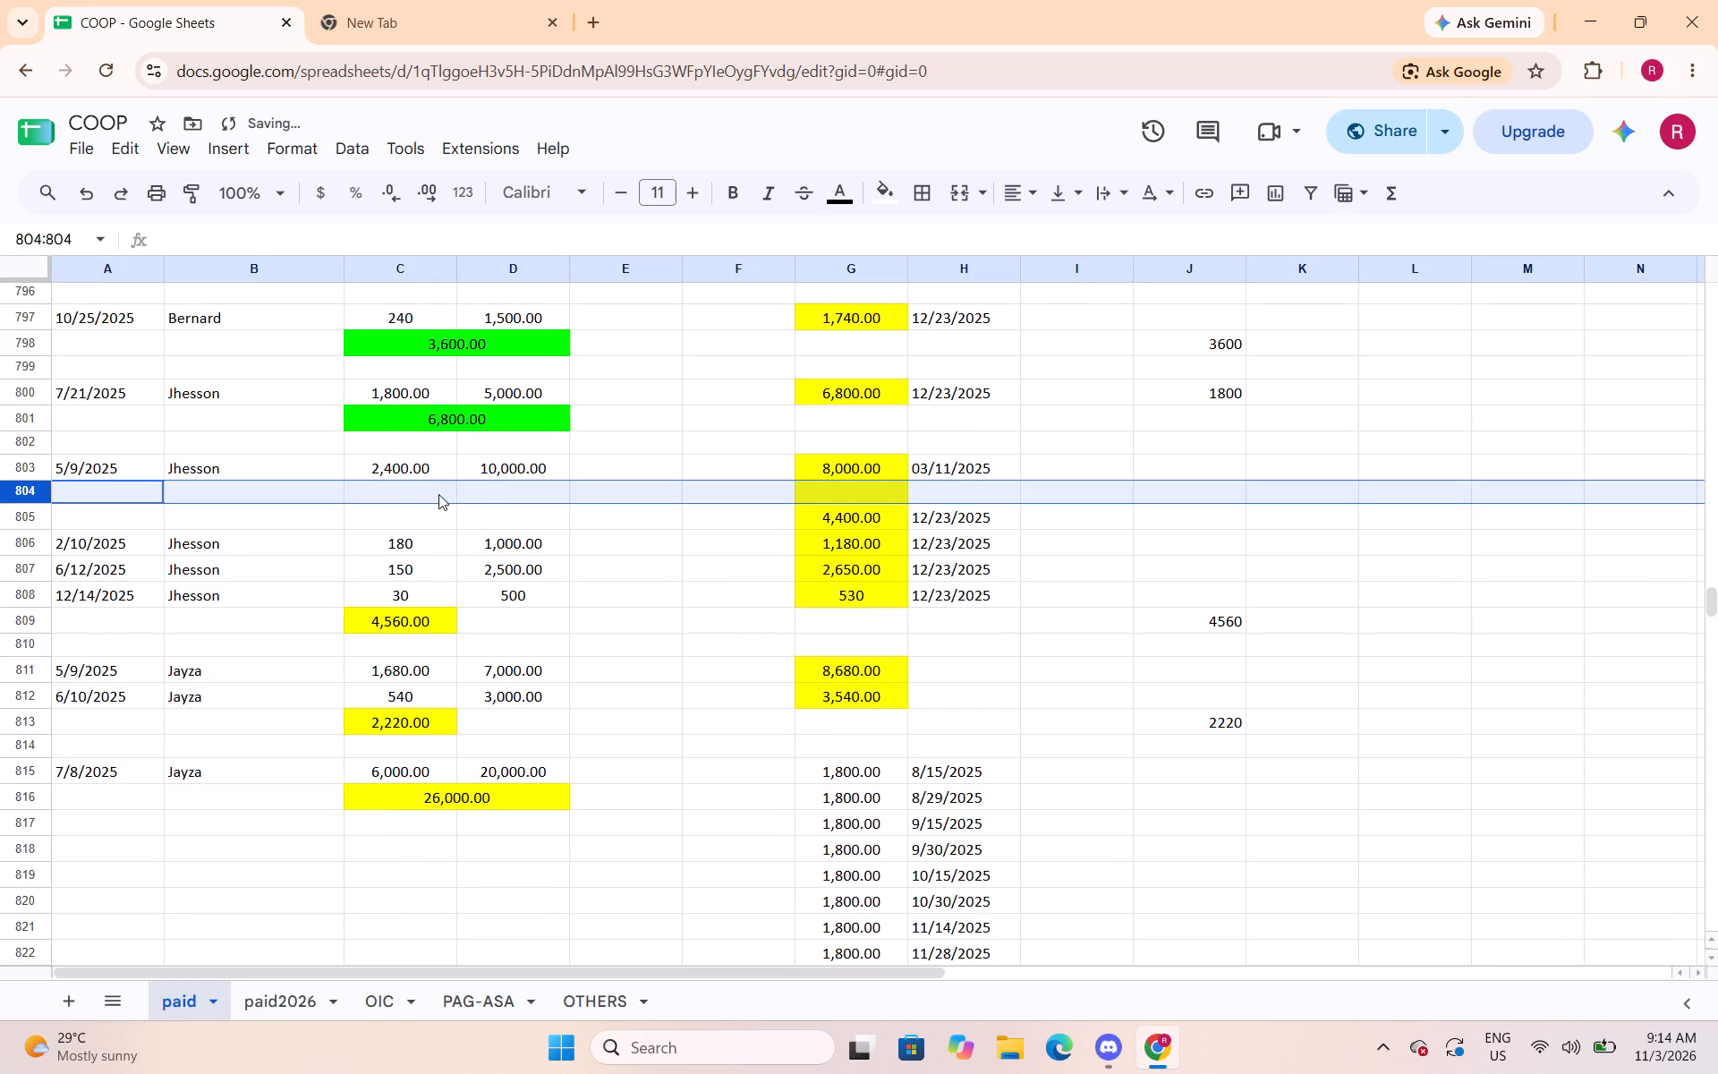
# Merge C804:D804 and enter a SUM of C803:D803 as the total of Jhesson's 5/9/2025 loan.
pyautogui.moveTo(438, 494); pyautogui.dragTo(506, 493)
pyautogui.click(953, 189)
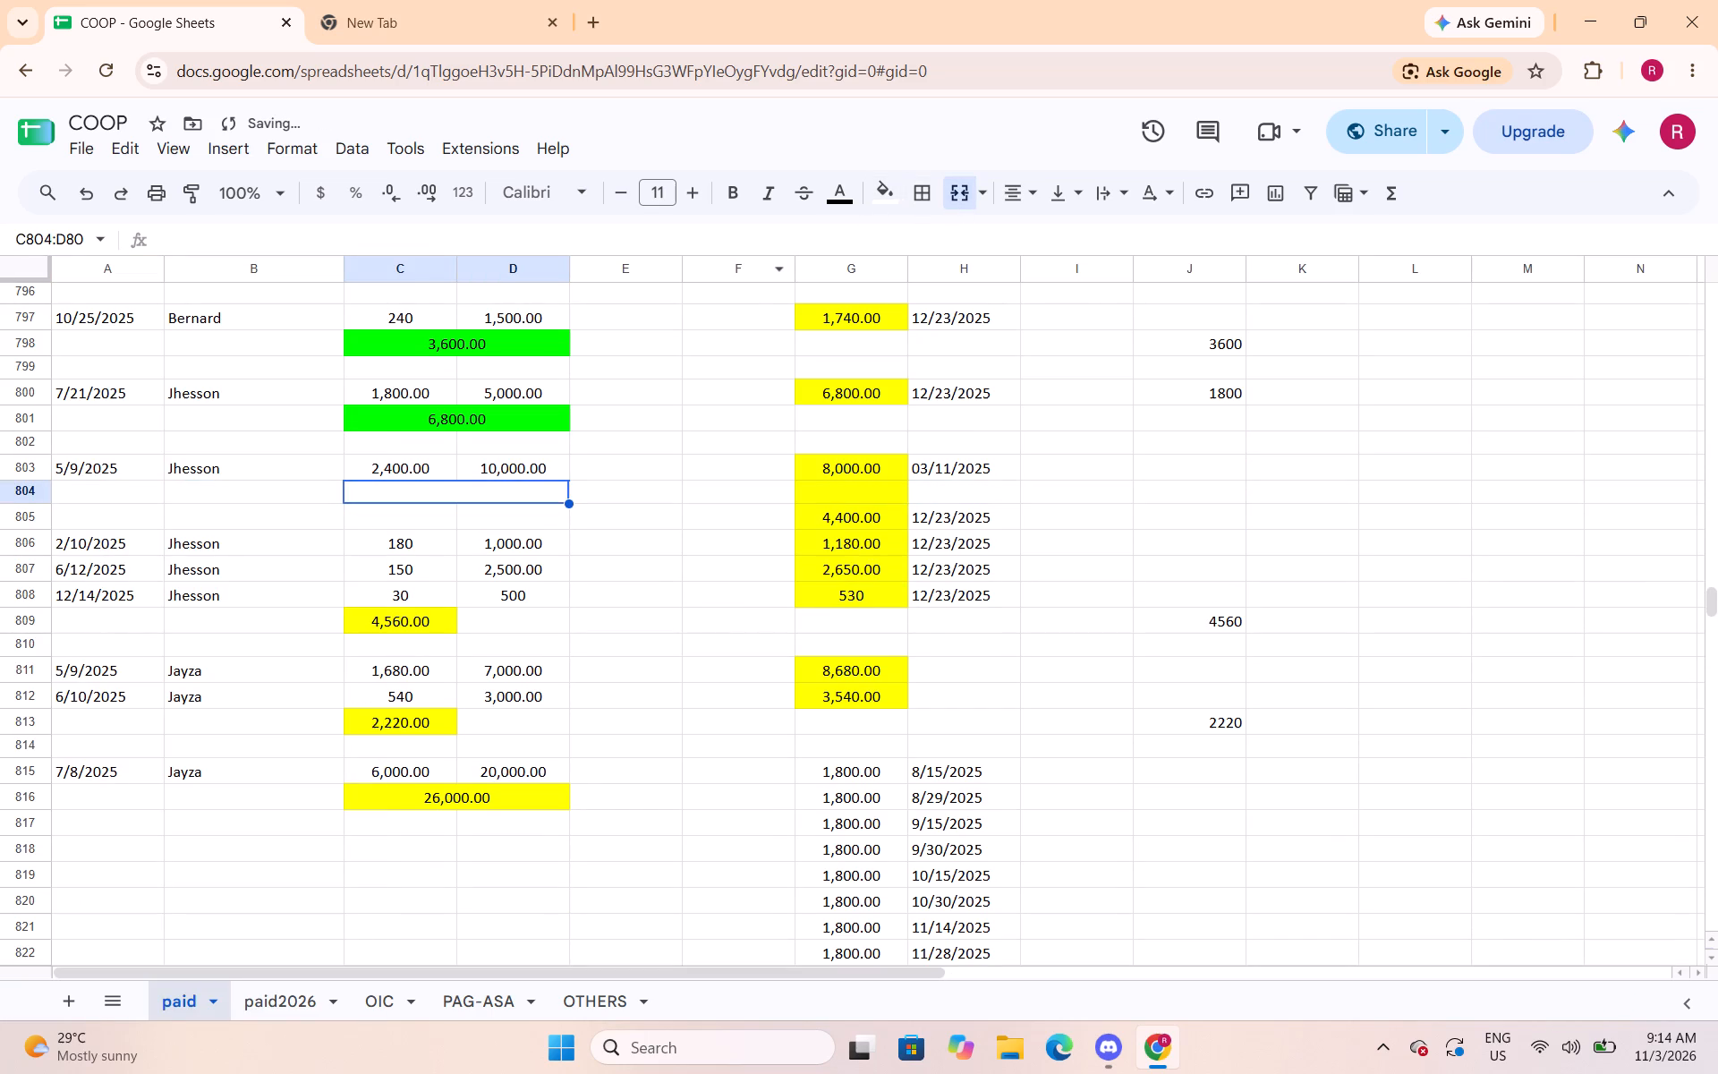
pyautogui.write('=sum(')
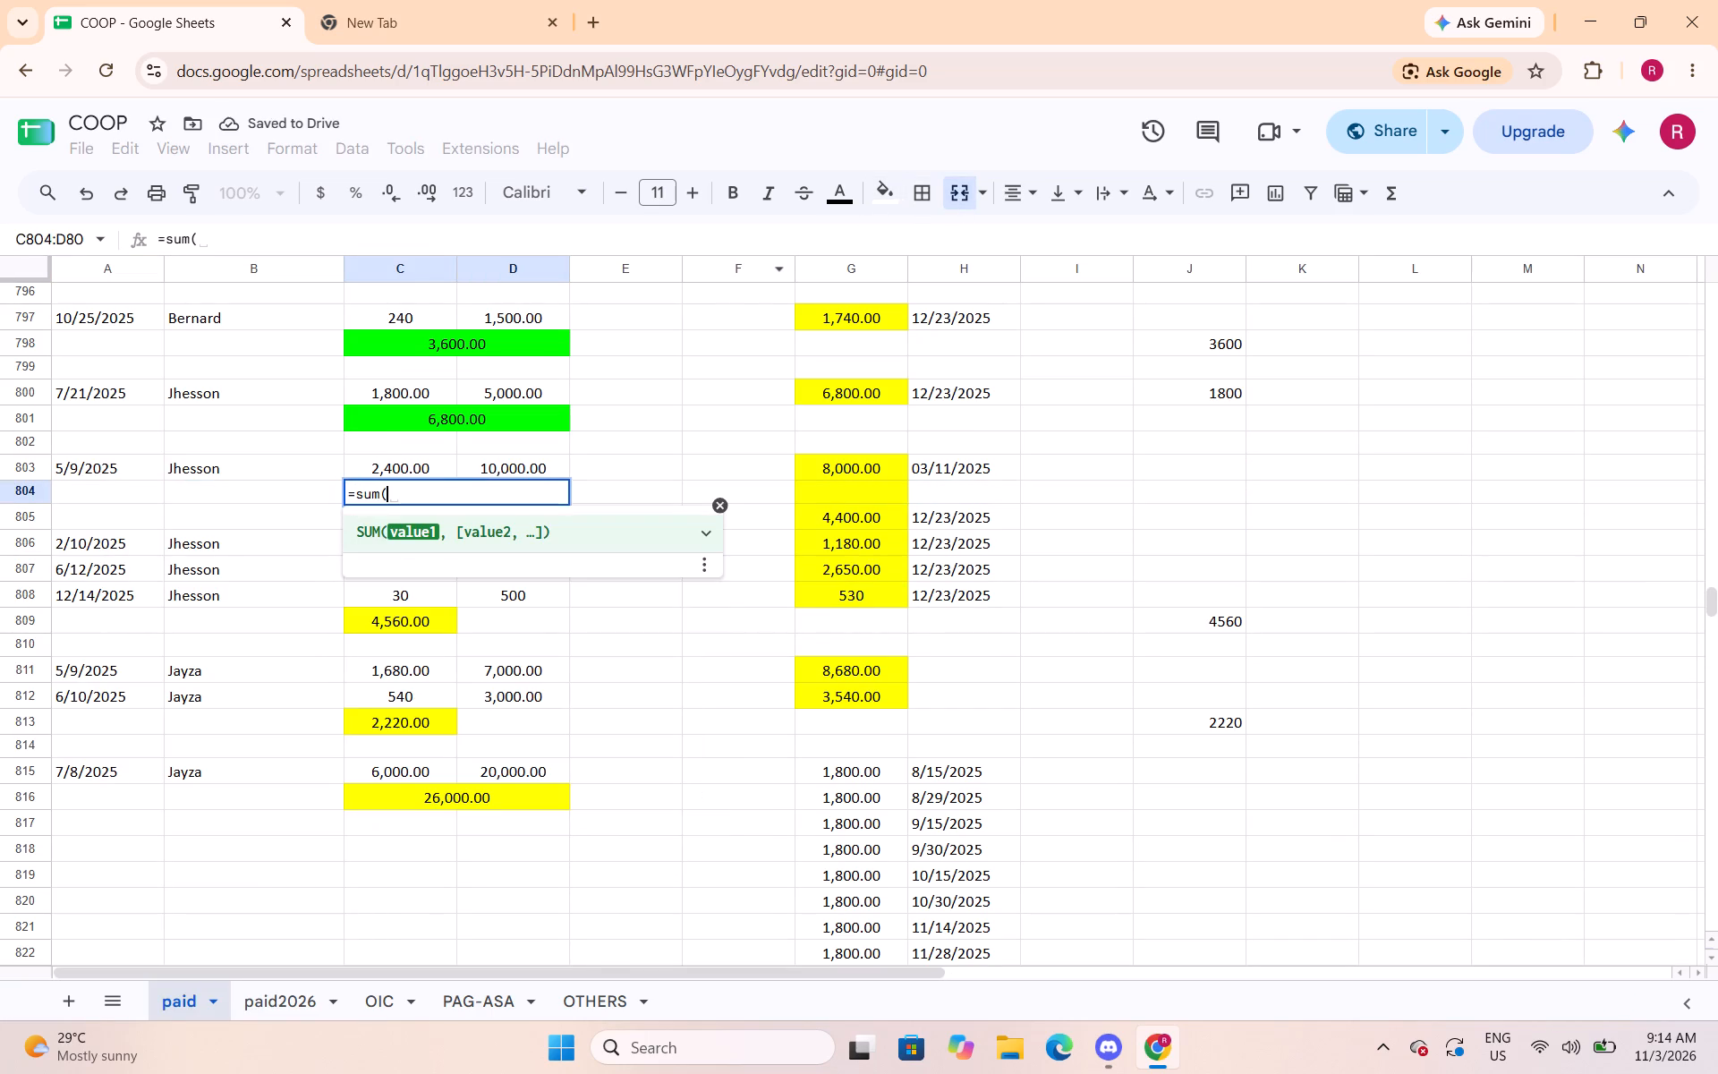
pyautogui.moveTo(427, 467); pyautogui.dragTo(472, 474)
pyautogui.hotkey('shift', ')')
pyautogui.press('Return')
pyautogui.press('Up')
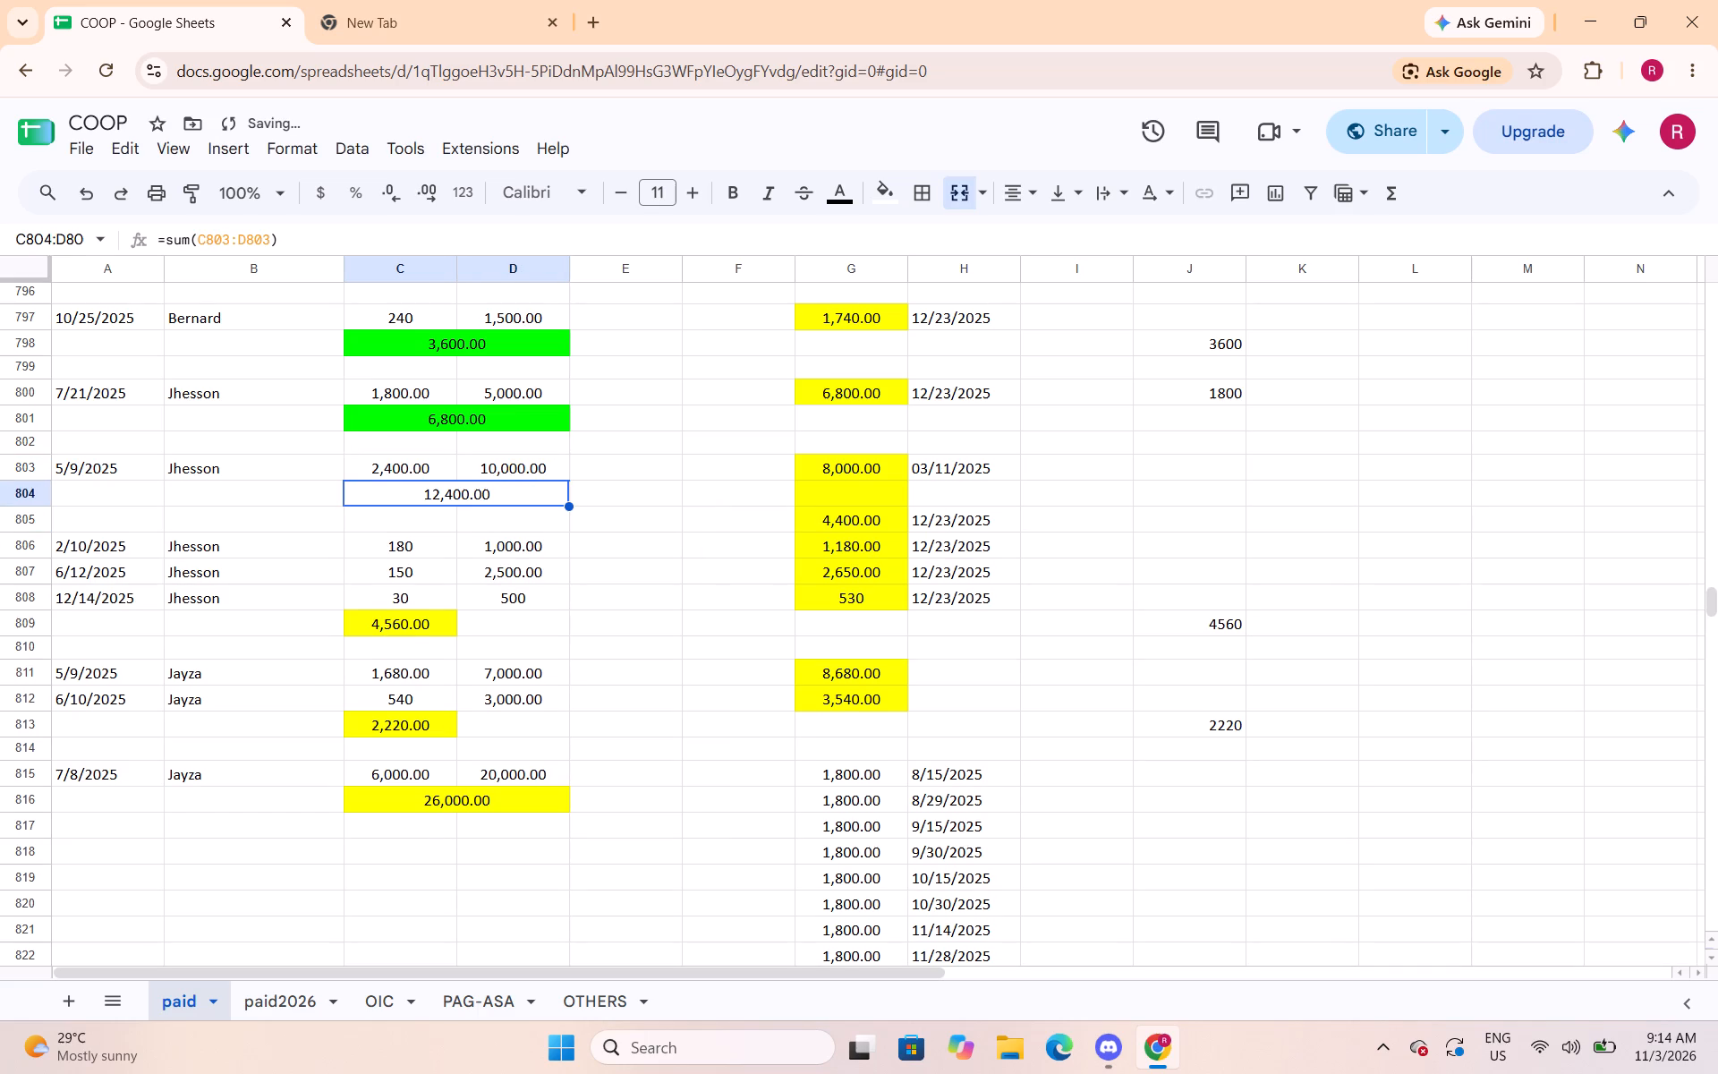
# Give the merged total in C804:D804 a bright green fill.
pyautogui.click(878, 194)
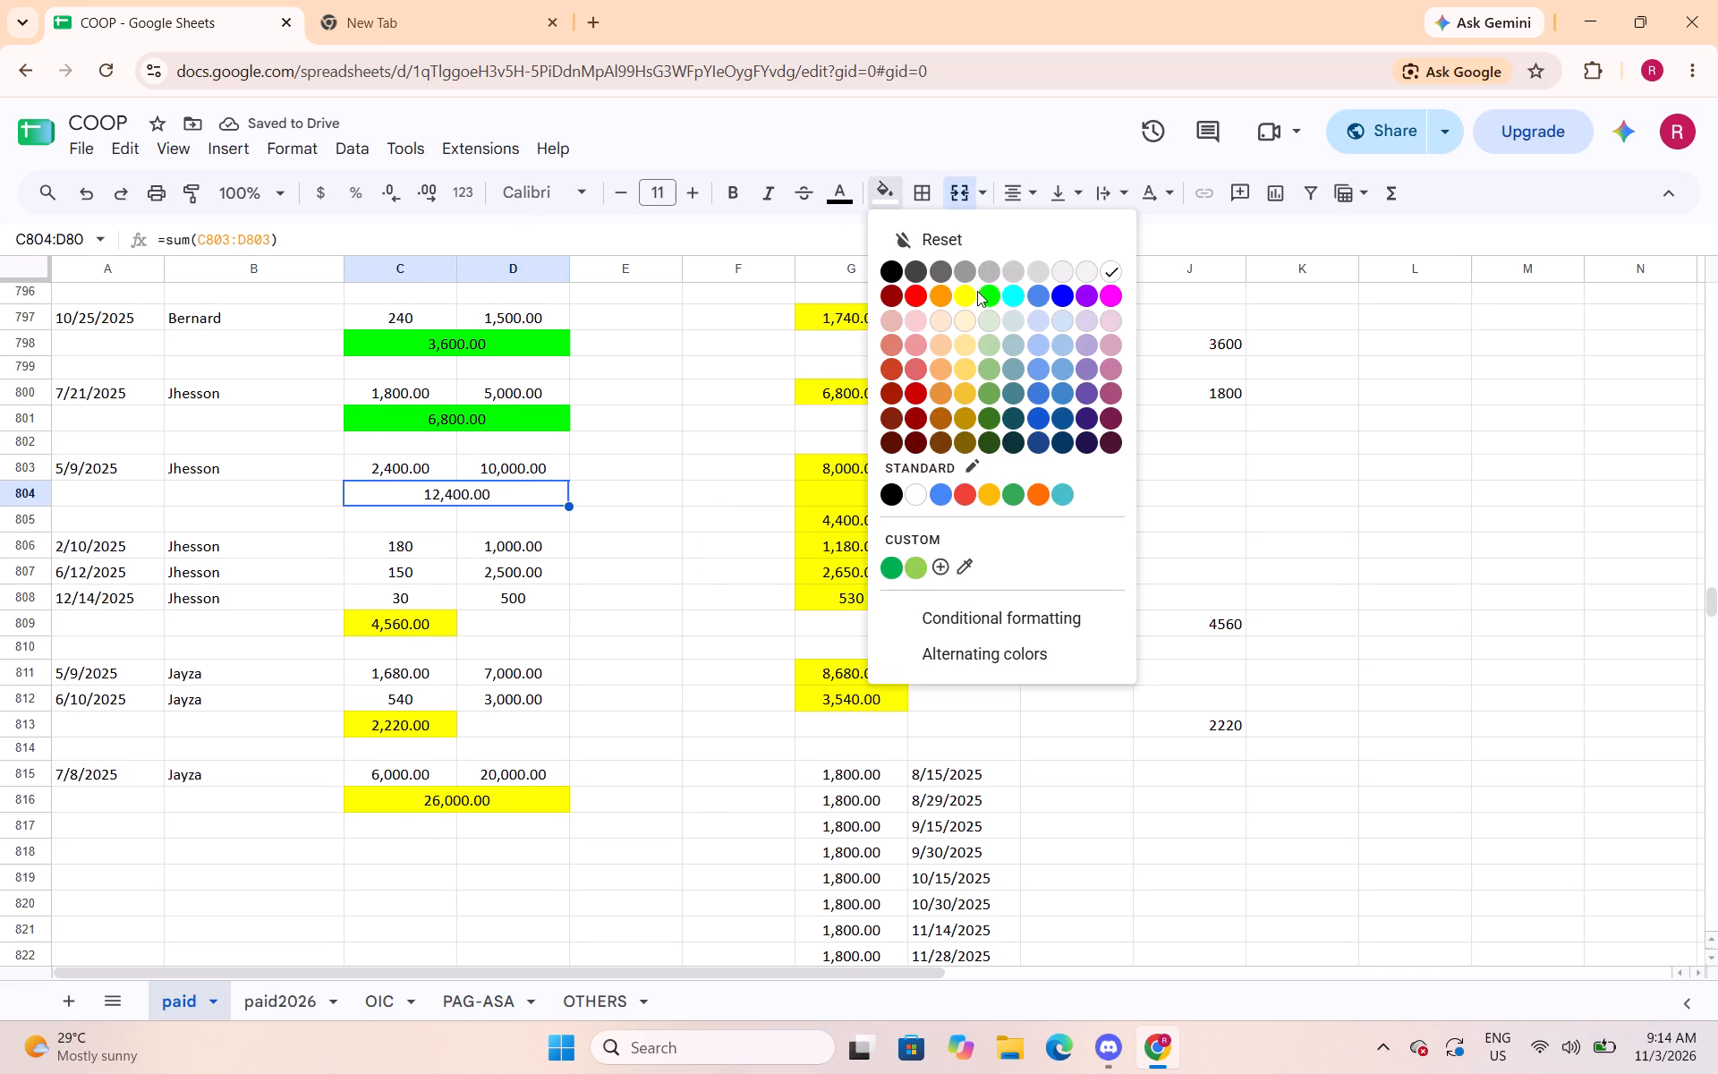
pyautogui.click(990, 293)
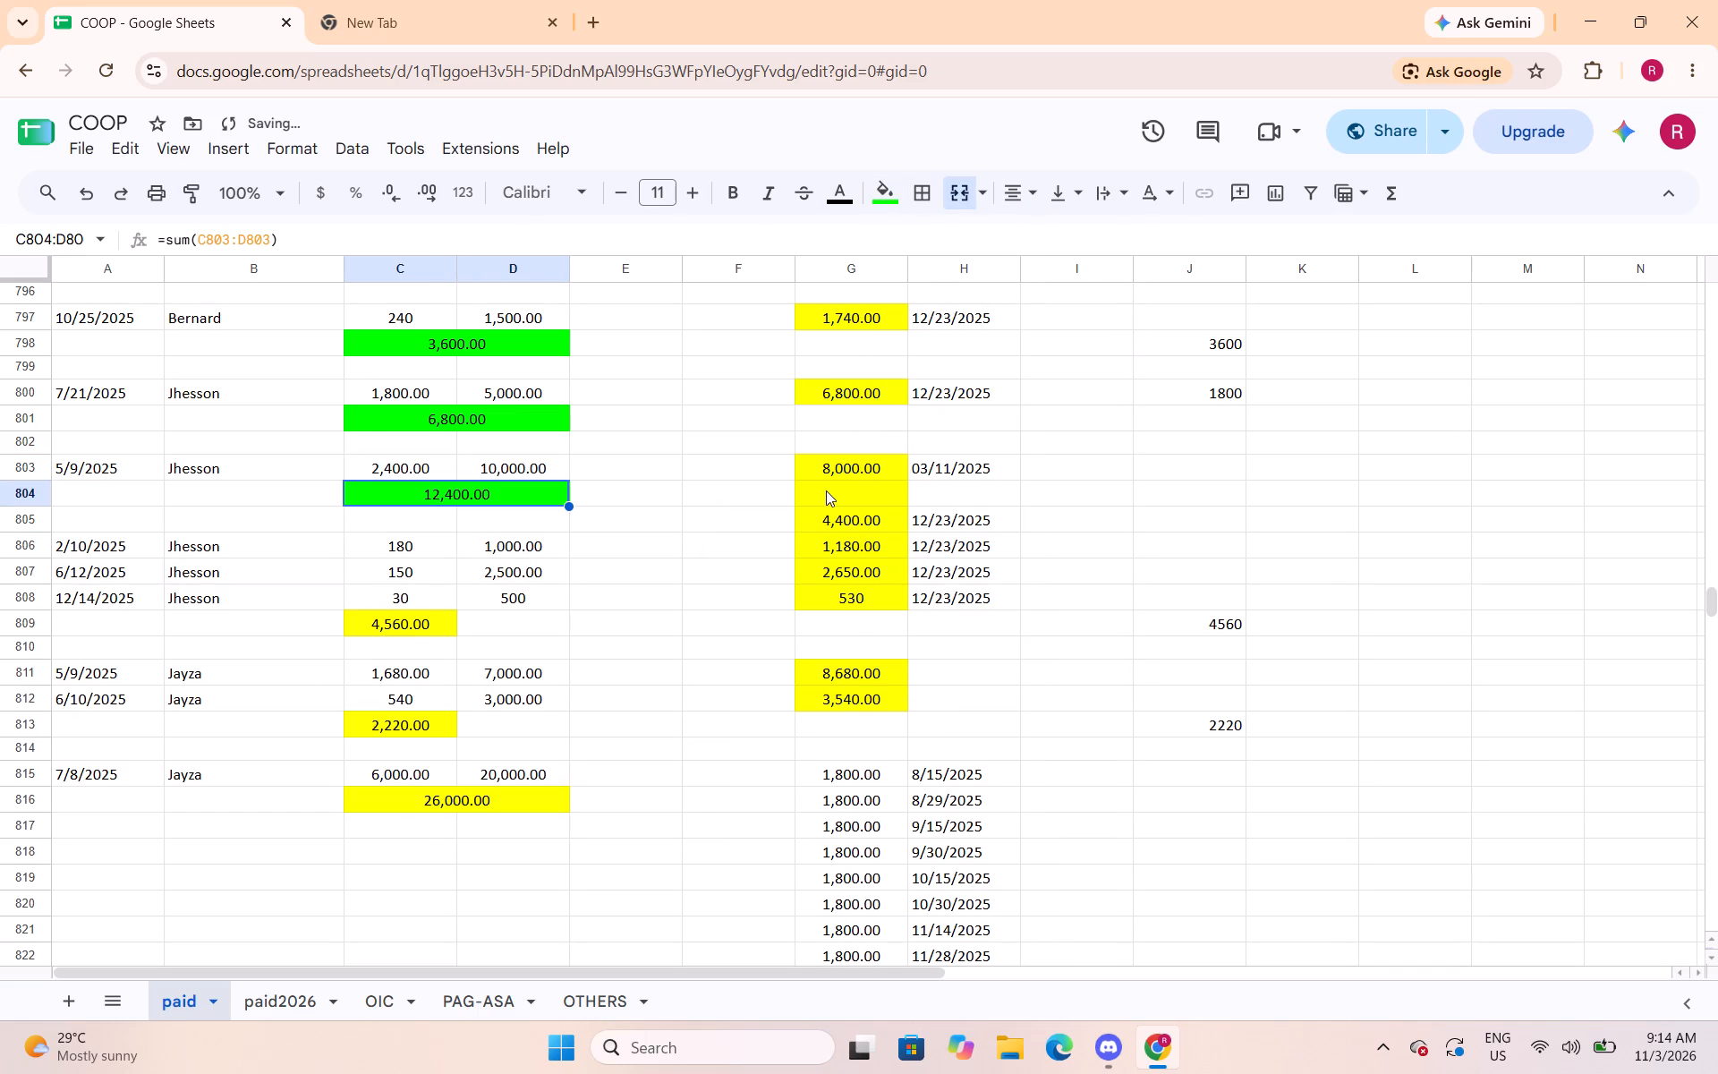
# Move the 4,400.00 payment and its 12/23/2025 date from G805:H805 up to G804:H804.
pyautogui.click(827, 490)
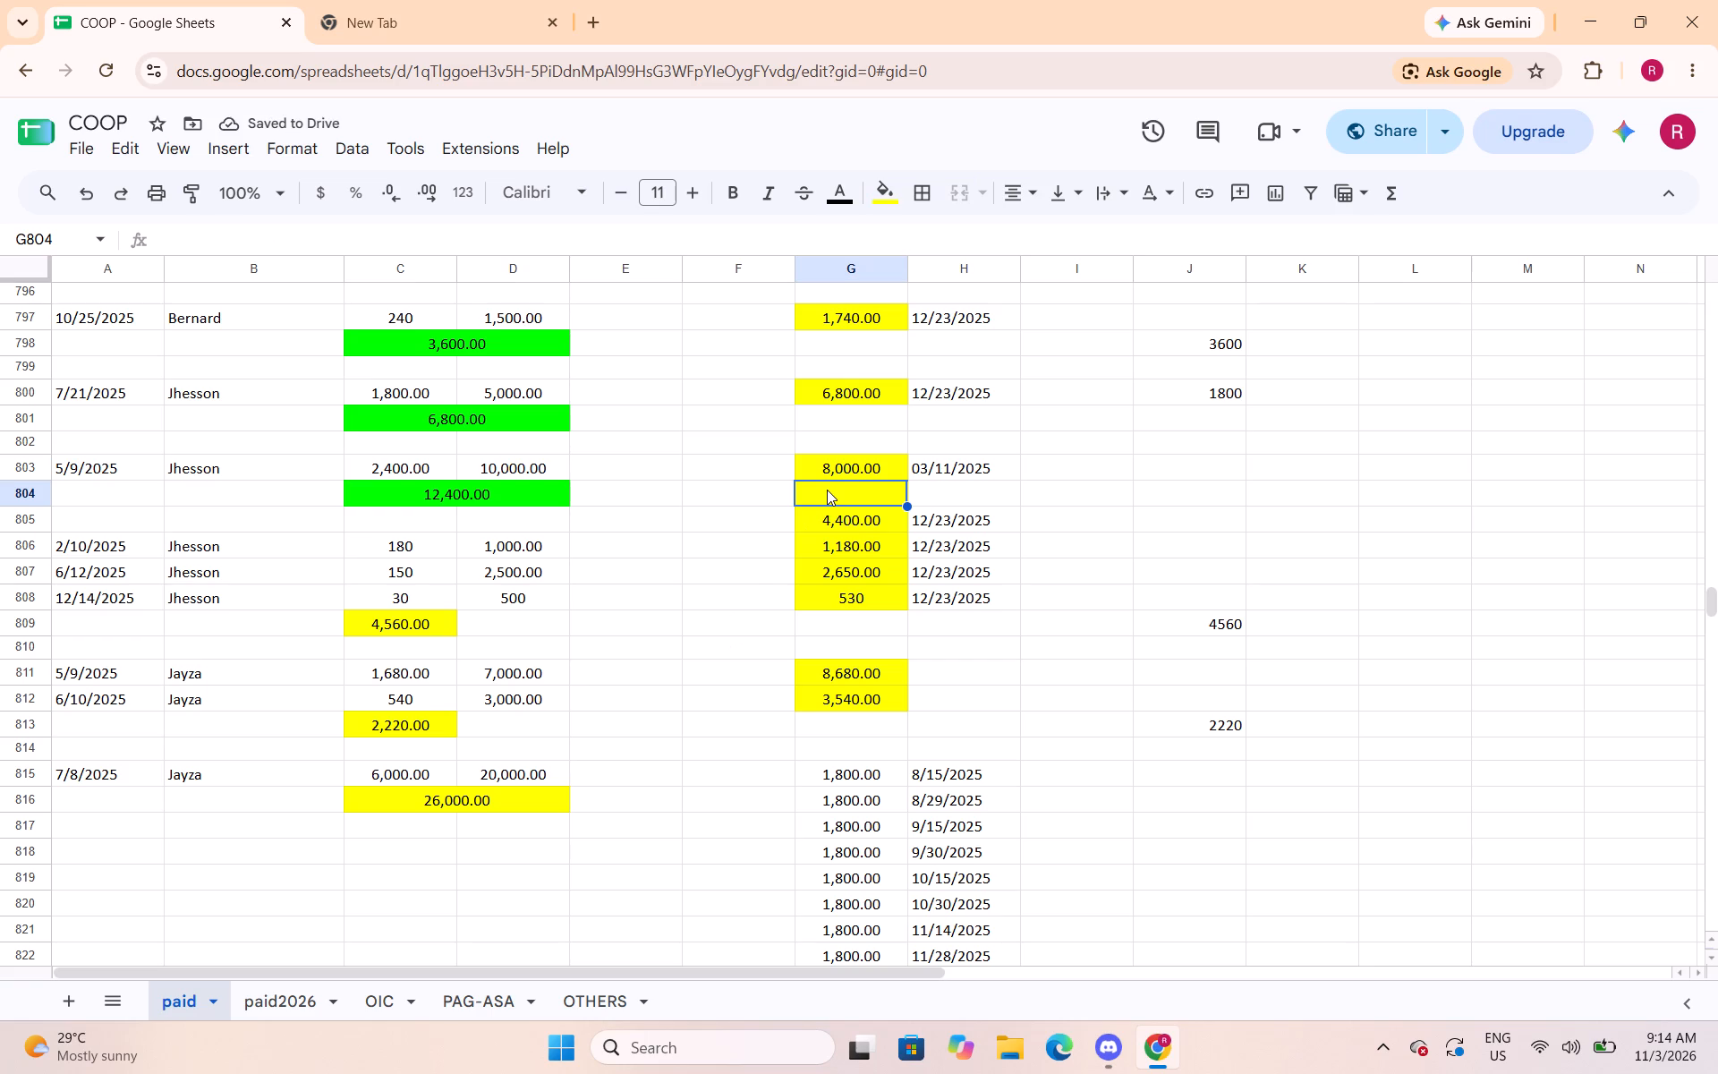
pyautogui.moveTo(844, 528); pyautogui.dragTo(934, 524)
pyautogui.rightClick(934, 524)
pyautogui.click(1029, 212)
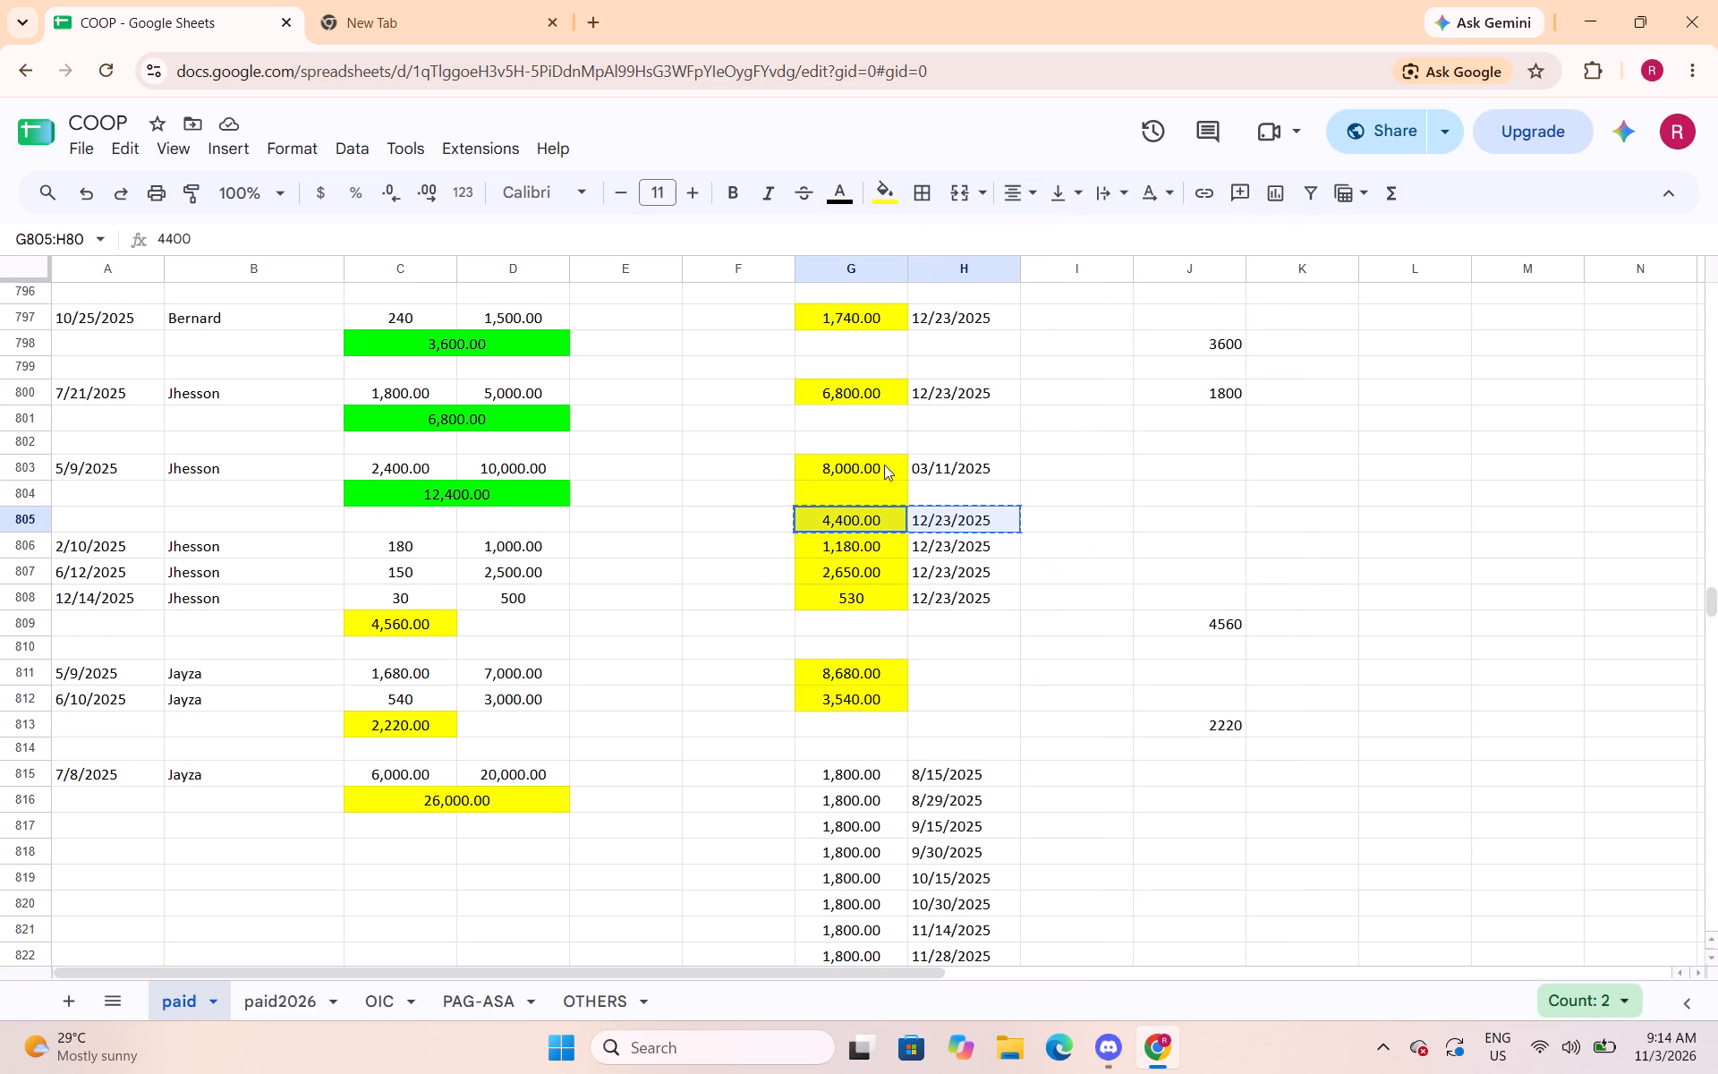
pyautogui.click(873, 489)
pyautogui.rightClick(873, 489)
pyautogui.click(936, 289)
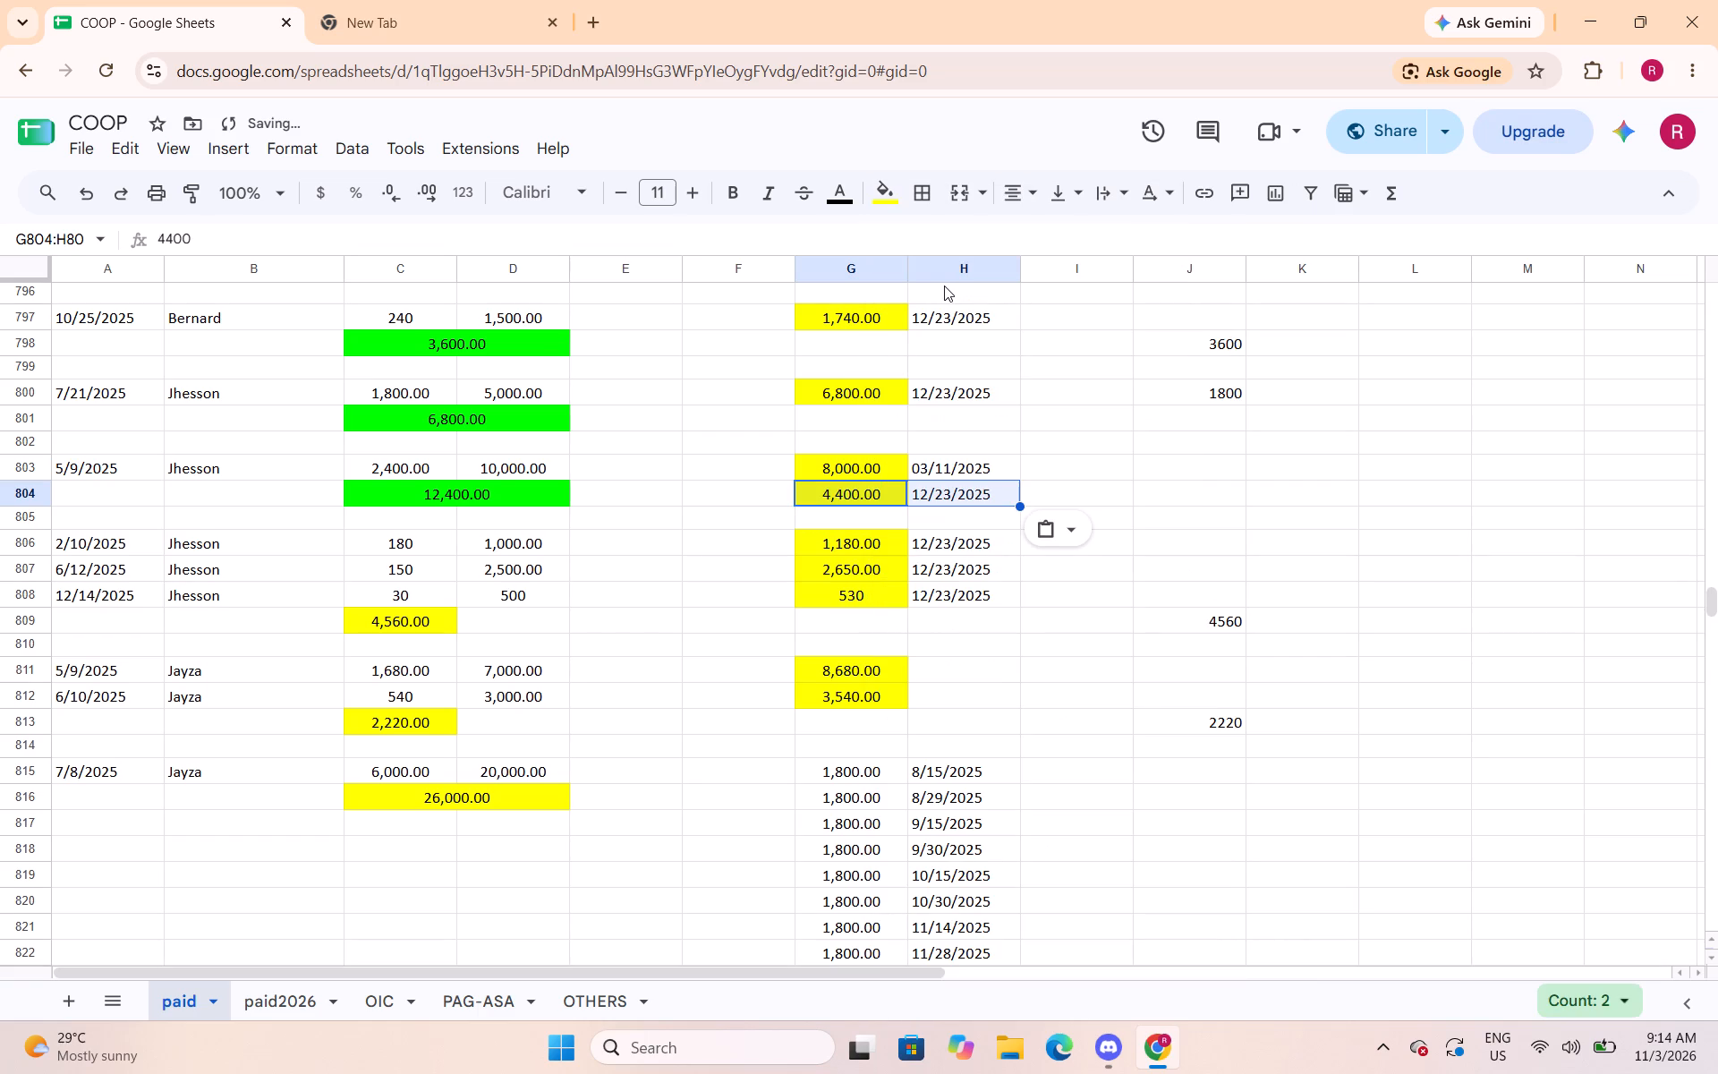
# Insert an empty row above row 806, before Jhesson's 2/10/2025 loan.
pyautogui.click(30, 541)
pyautogui.rightClick(30, 540)
pyautogui.click(140, 618)
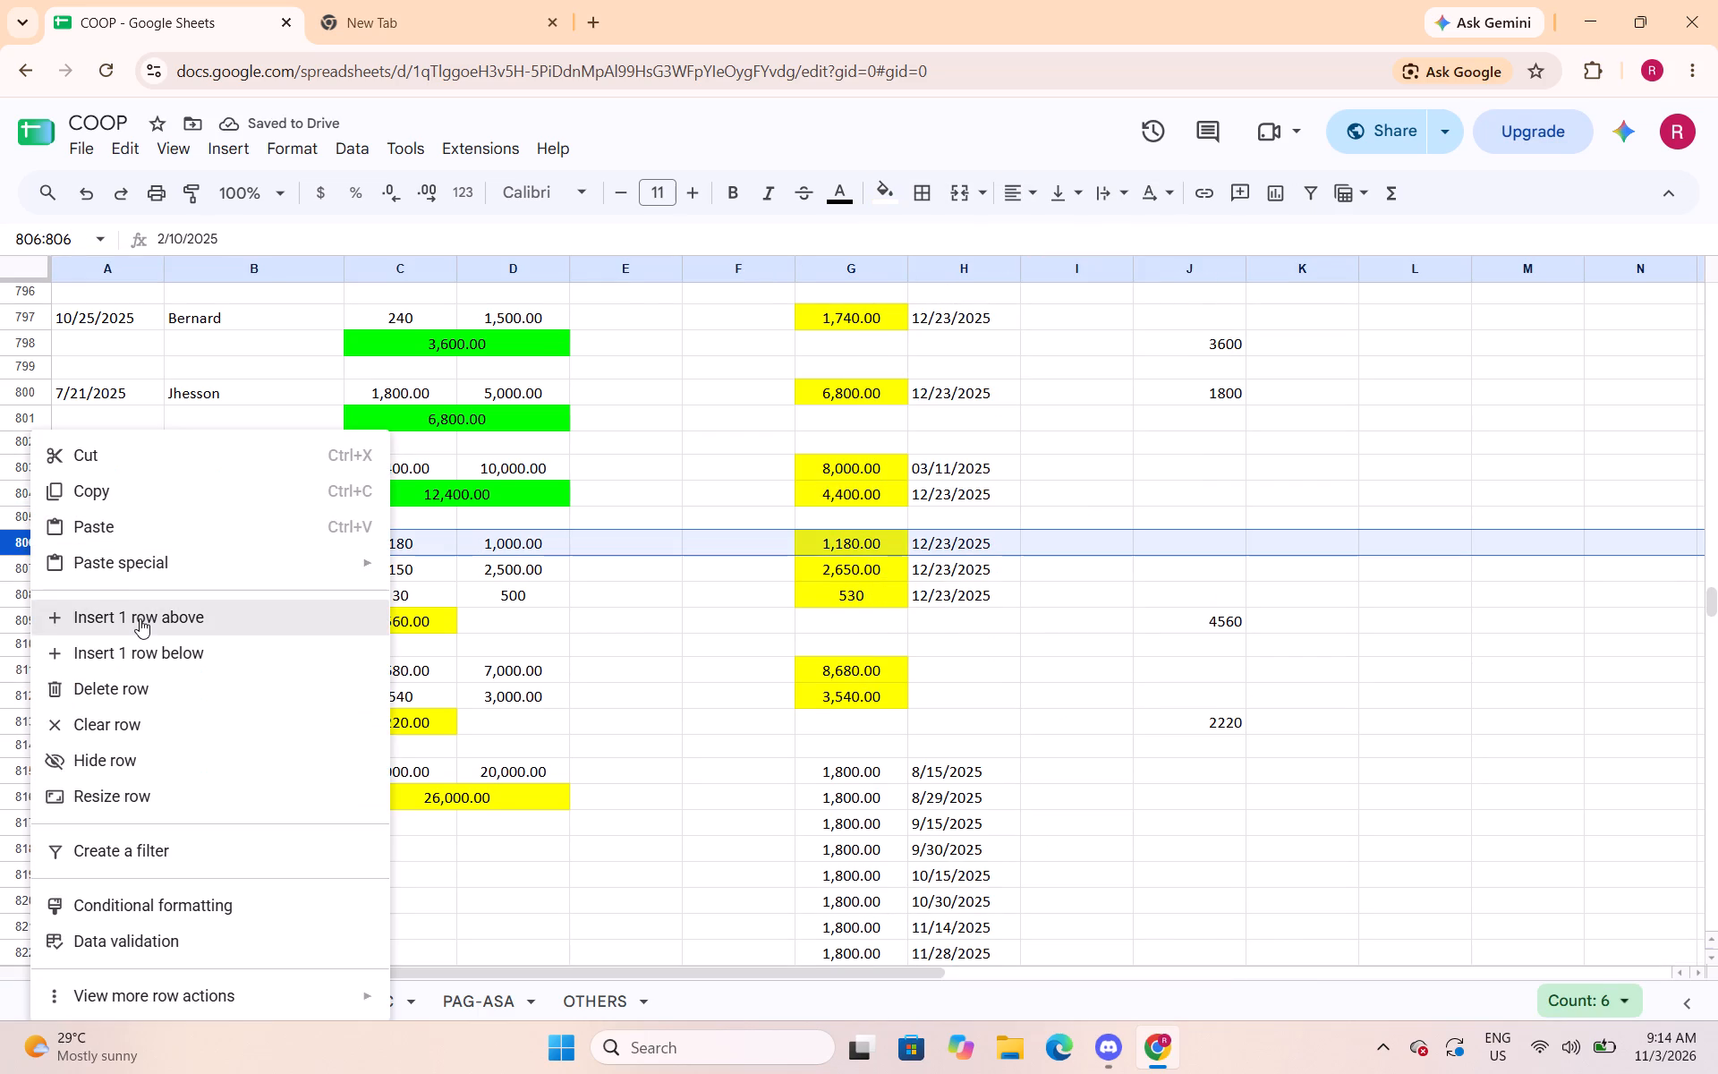
# Change the fill of the empty payment cell G806 to white.
pyautogui.moveTo(443, 521); pyautogui.dragTo(479, 521)
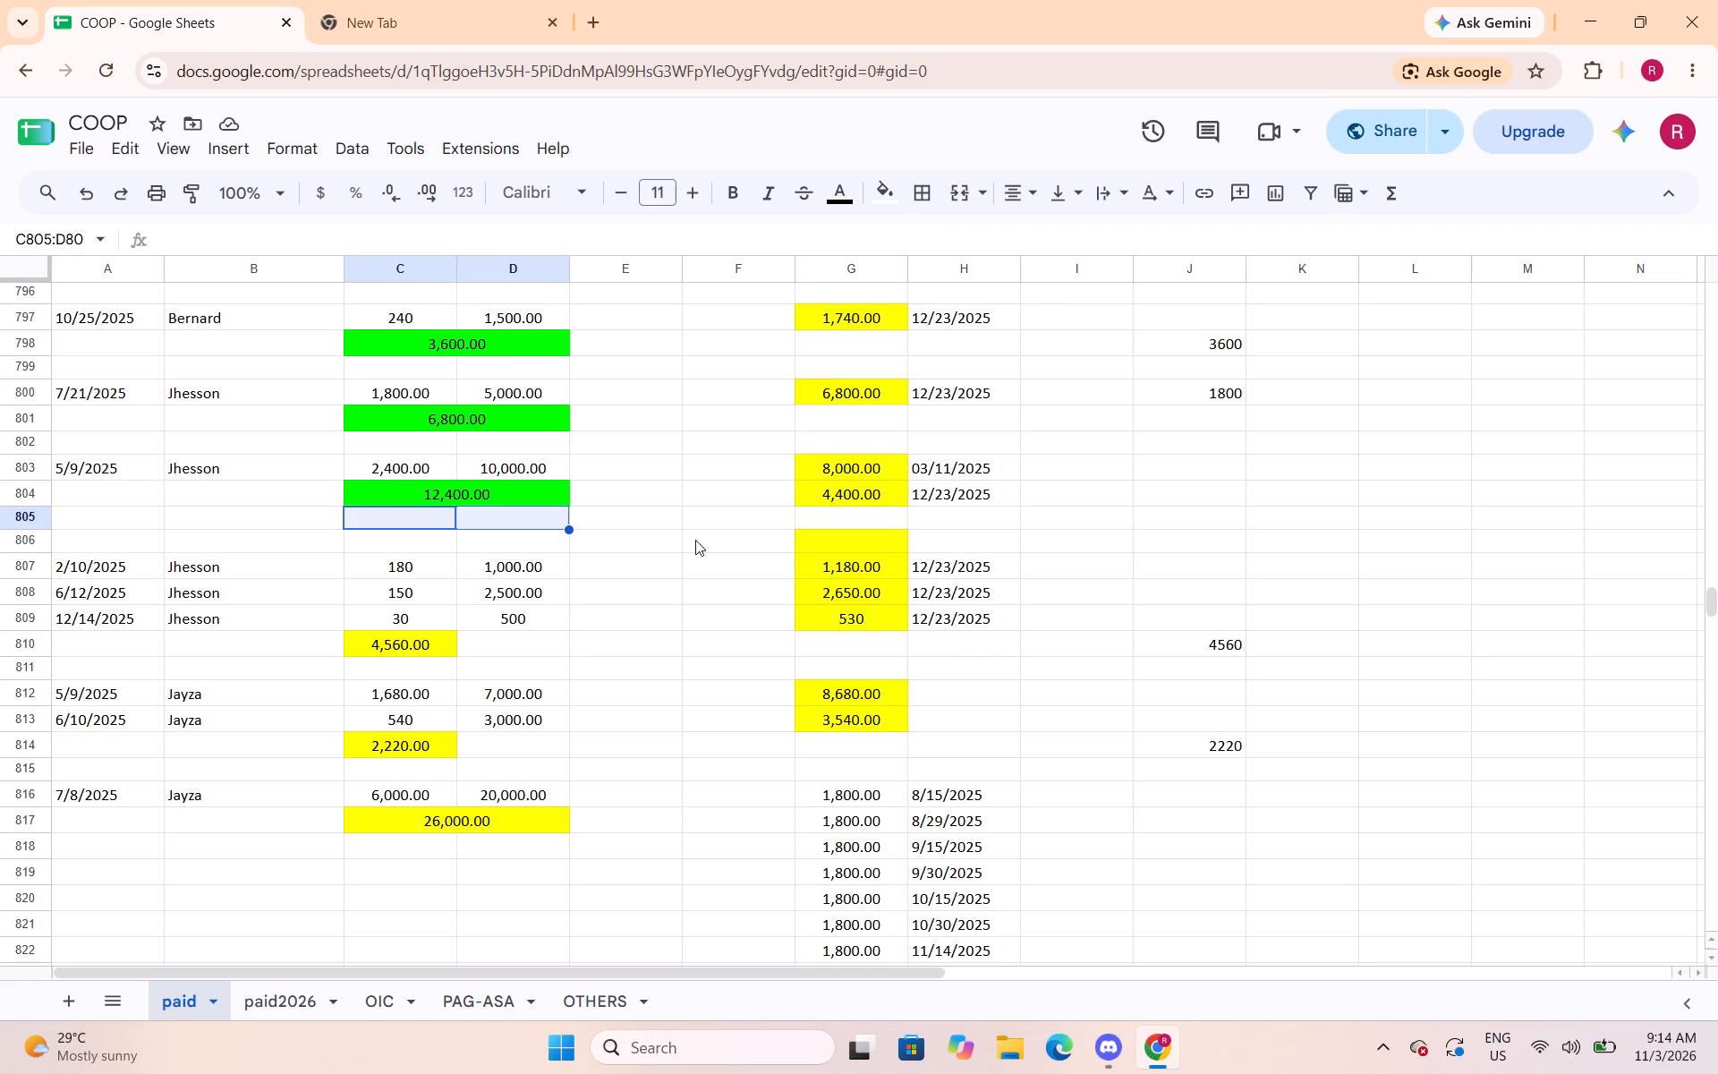
pyautogui.click(838, 539)
pyautogui.click(893, 201)
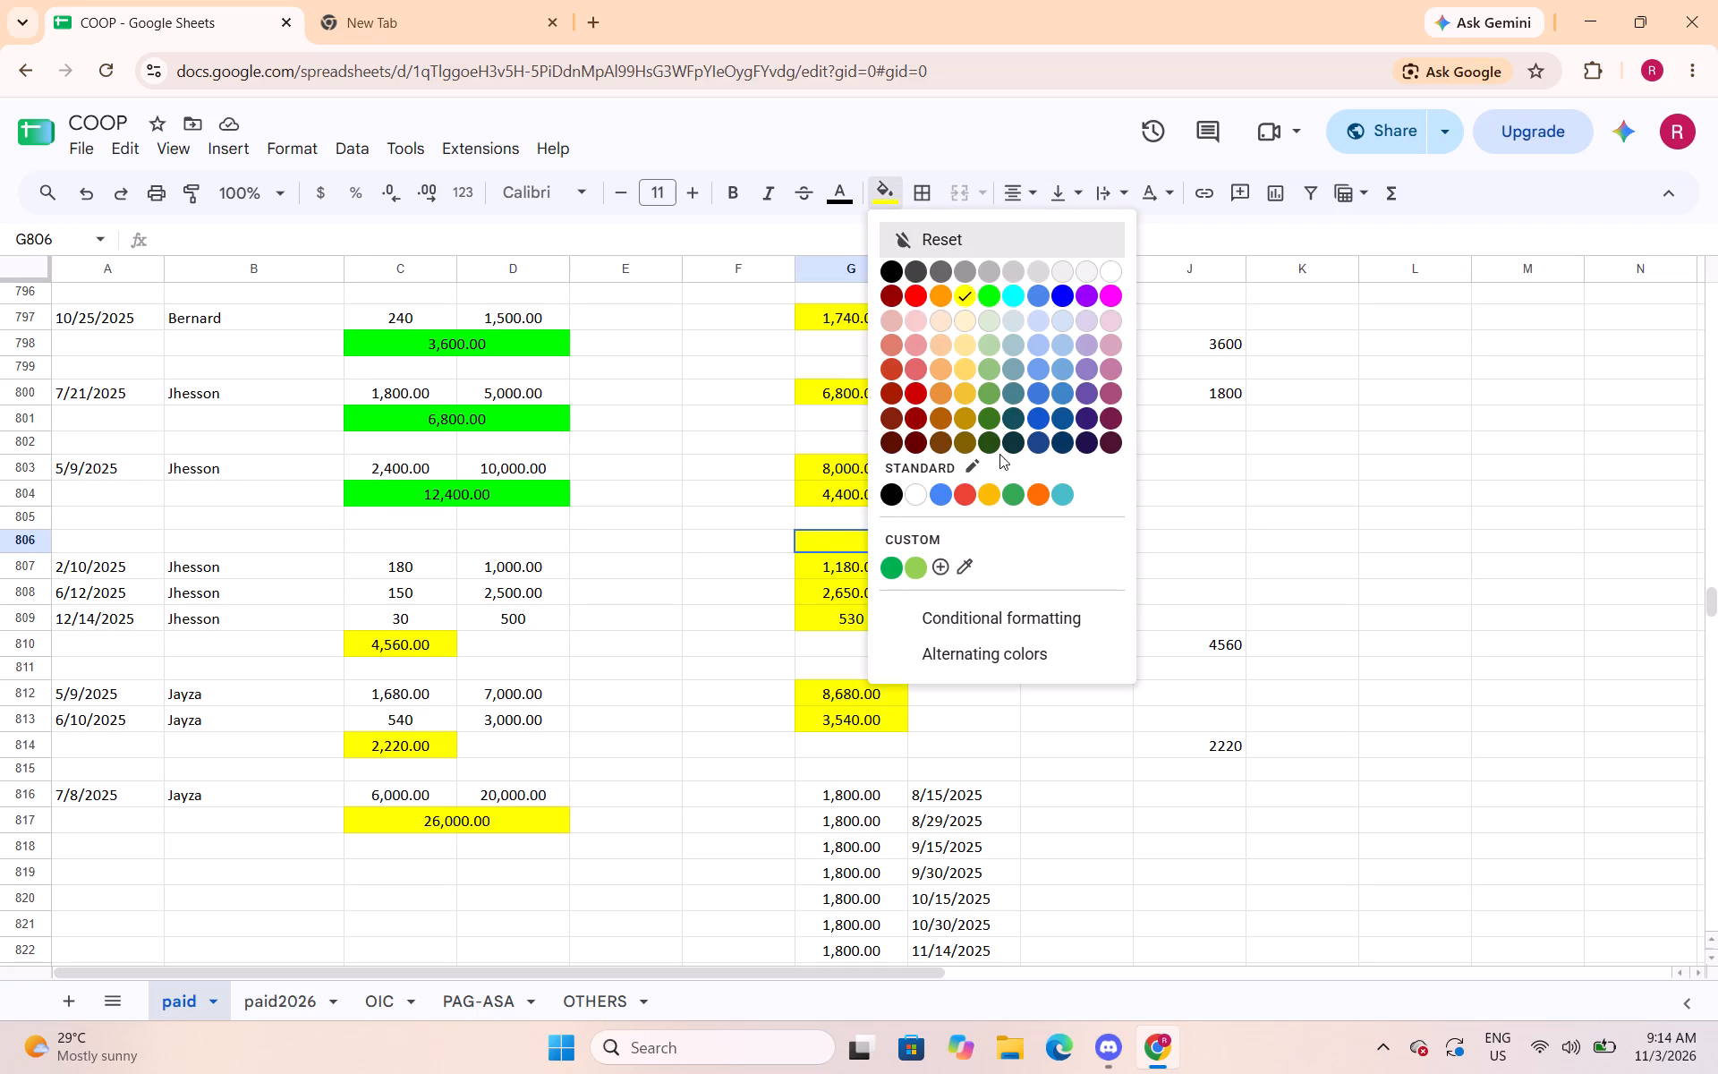
pyautogui.click(913, 496)
# Total Jhesson's two payments in G803:G804 with a SUM formula in G805.
pyautogui.click(882, 522)
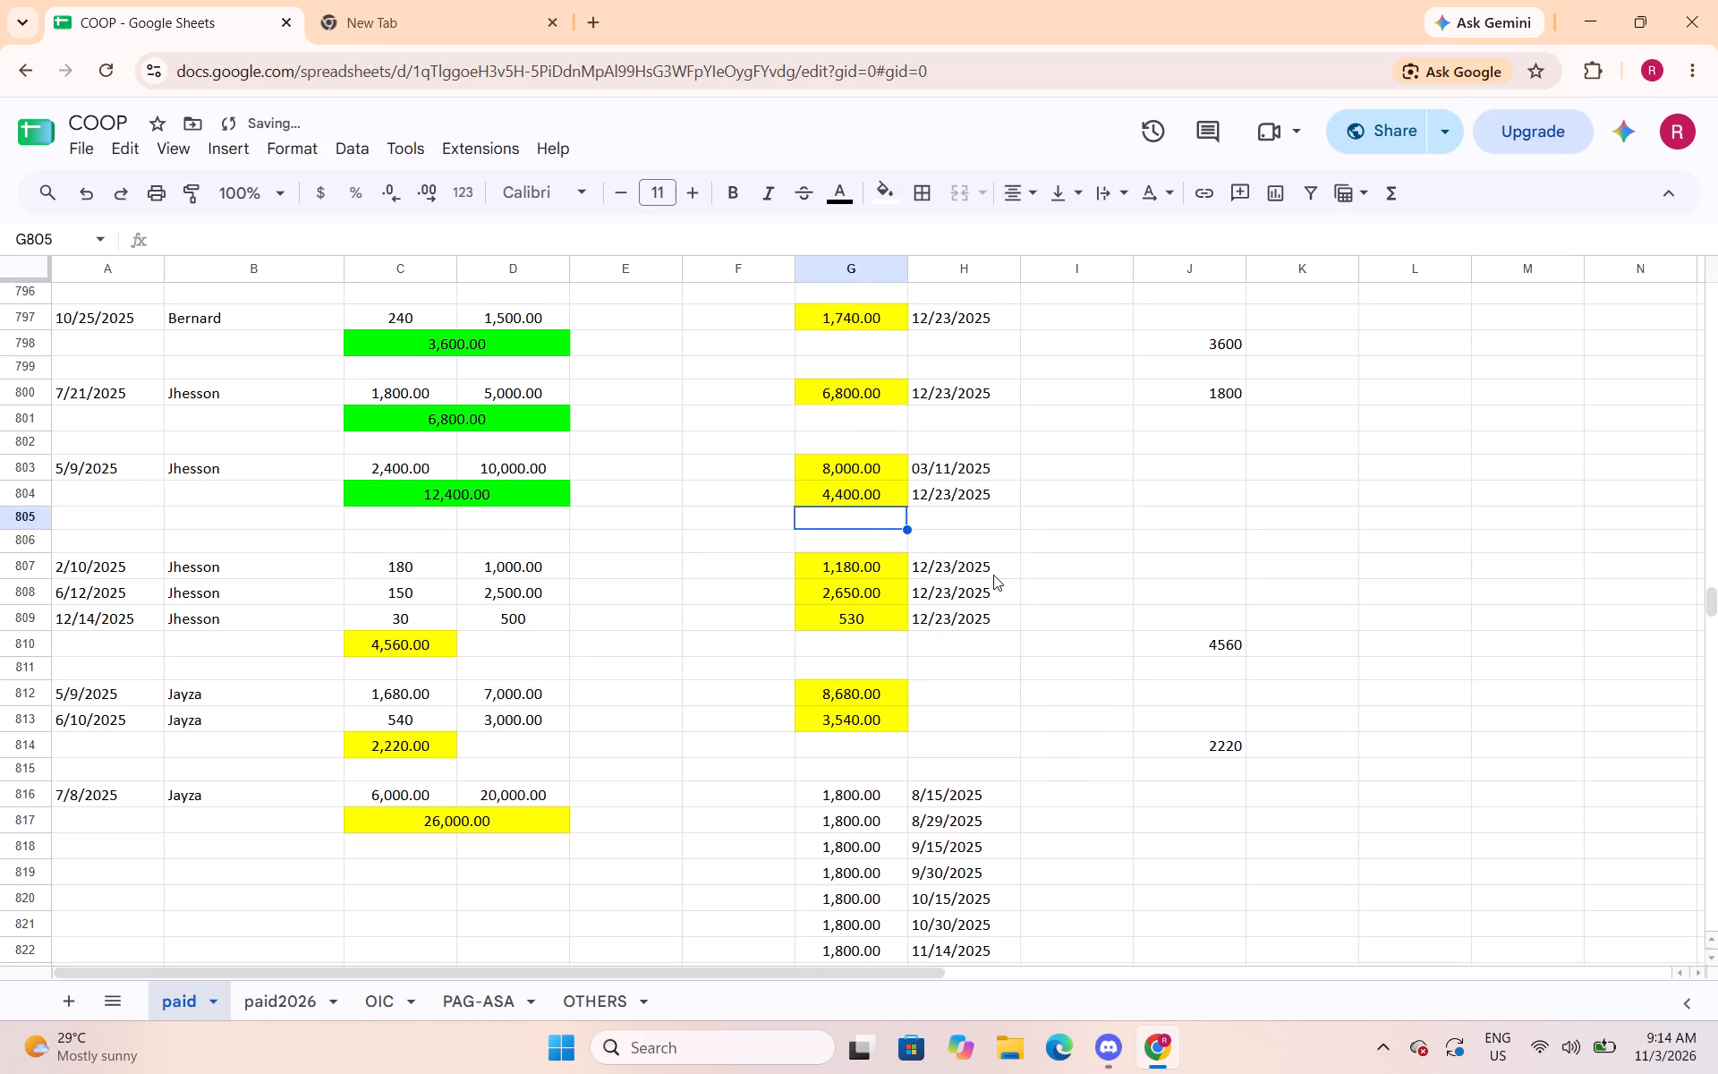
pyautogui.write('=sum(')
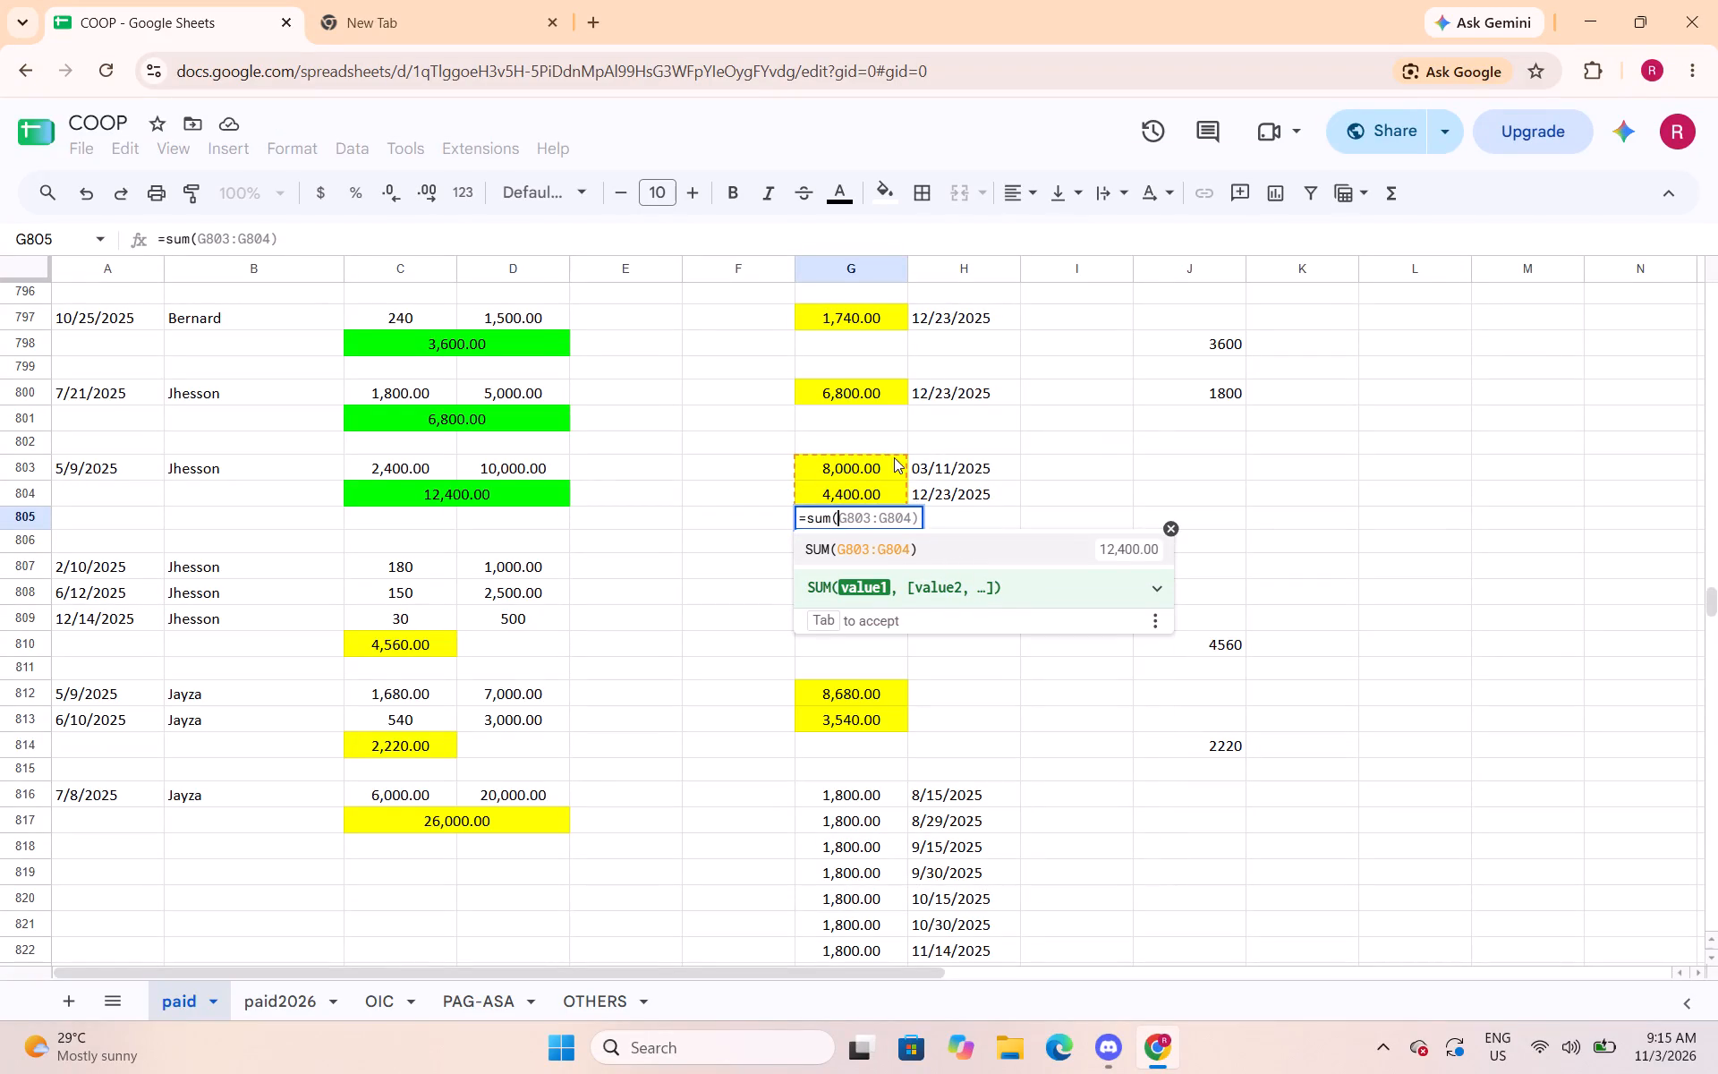
pyautogui.moveTo(891, 460); pyautogui.dragTo(884, 483)
pyautogui.hotkey('shift', ')')
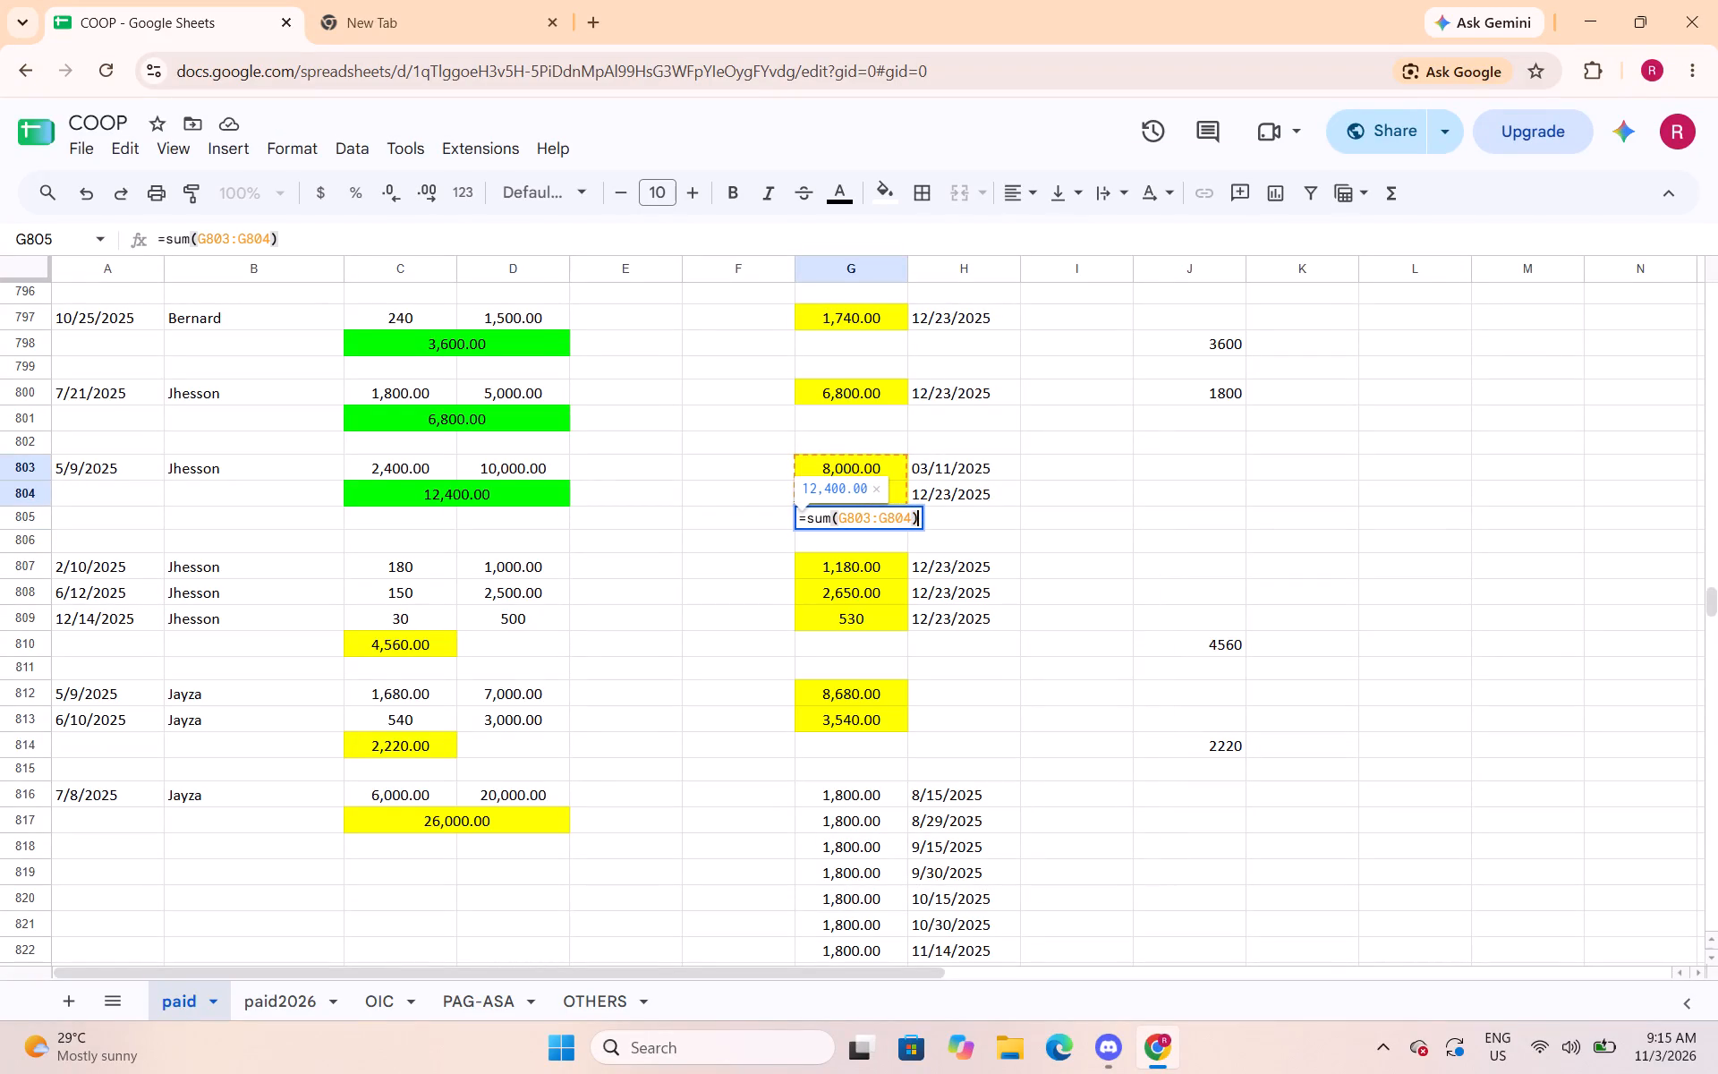
pyautogui.press('Return')
pyautogui.press('Up')
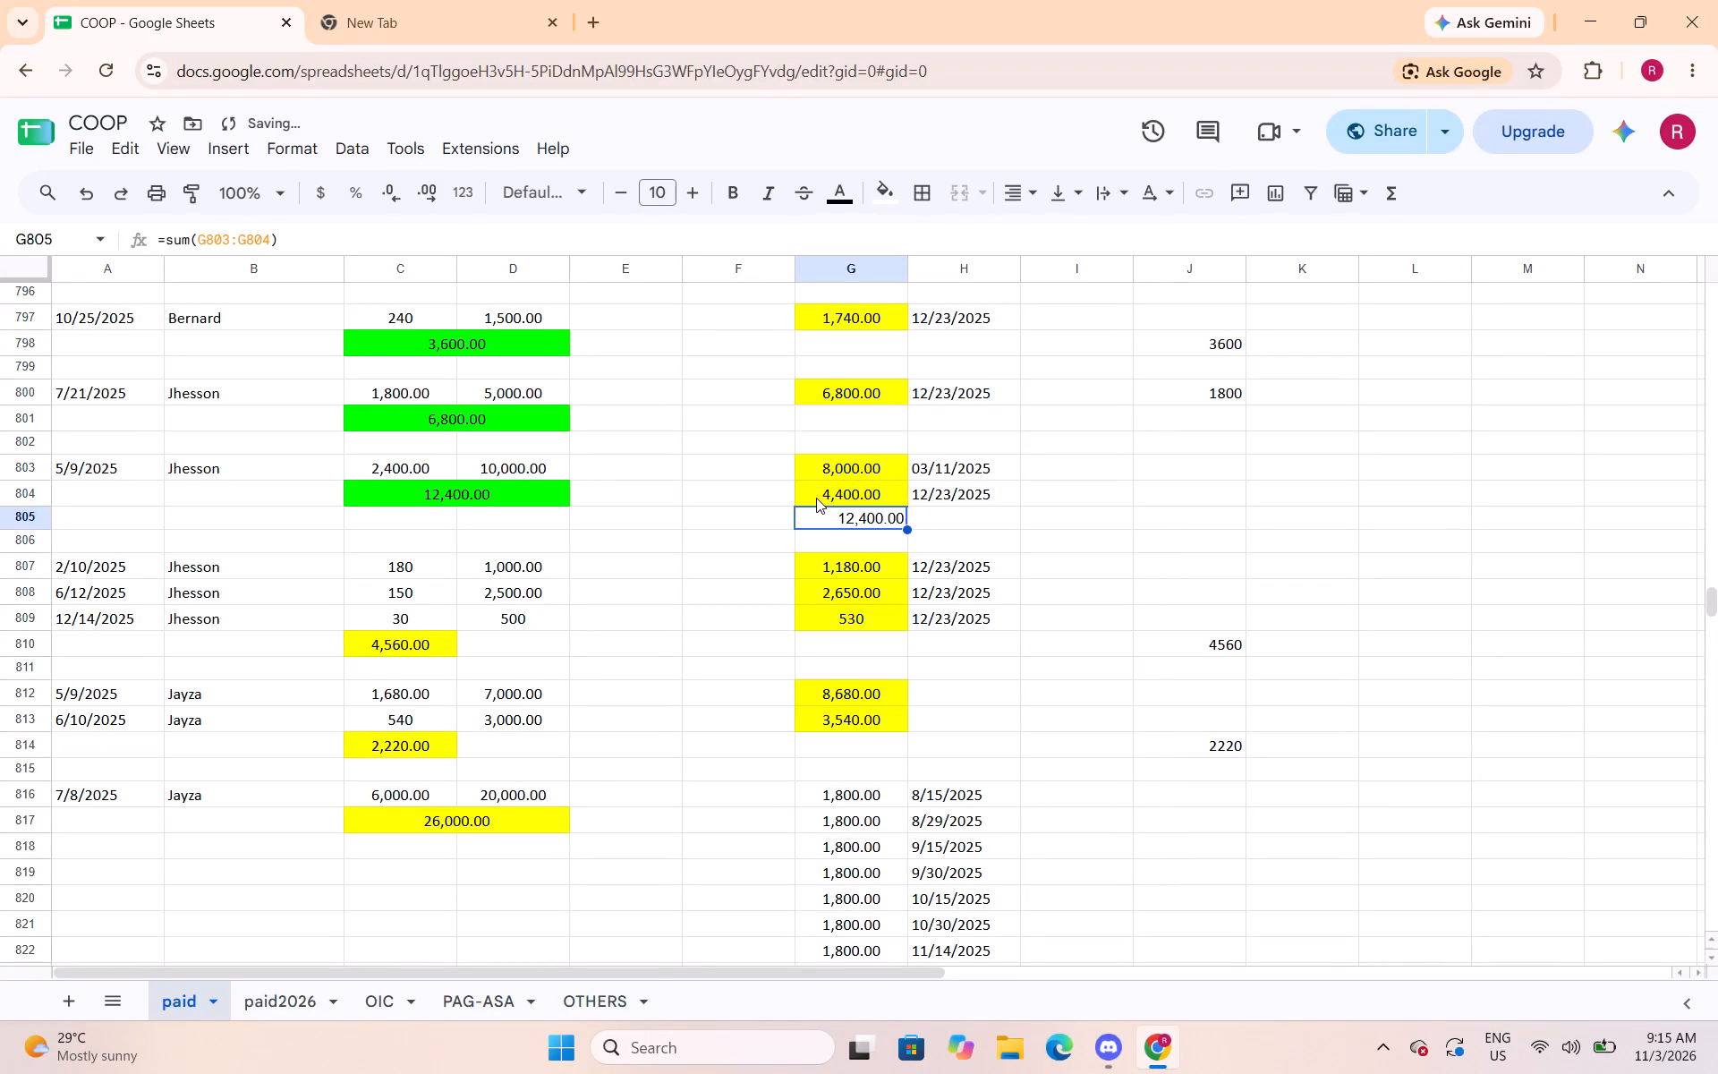
# Give the payment total in G805 a yellow fill and centre it horizontally.
pyautogui.click(882, 199)
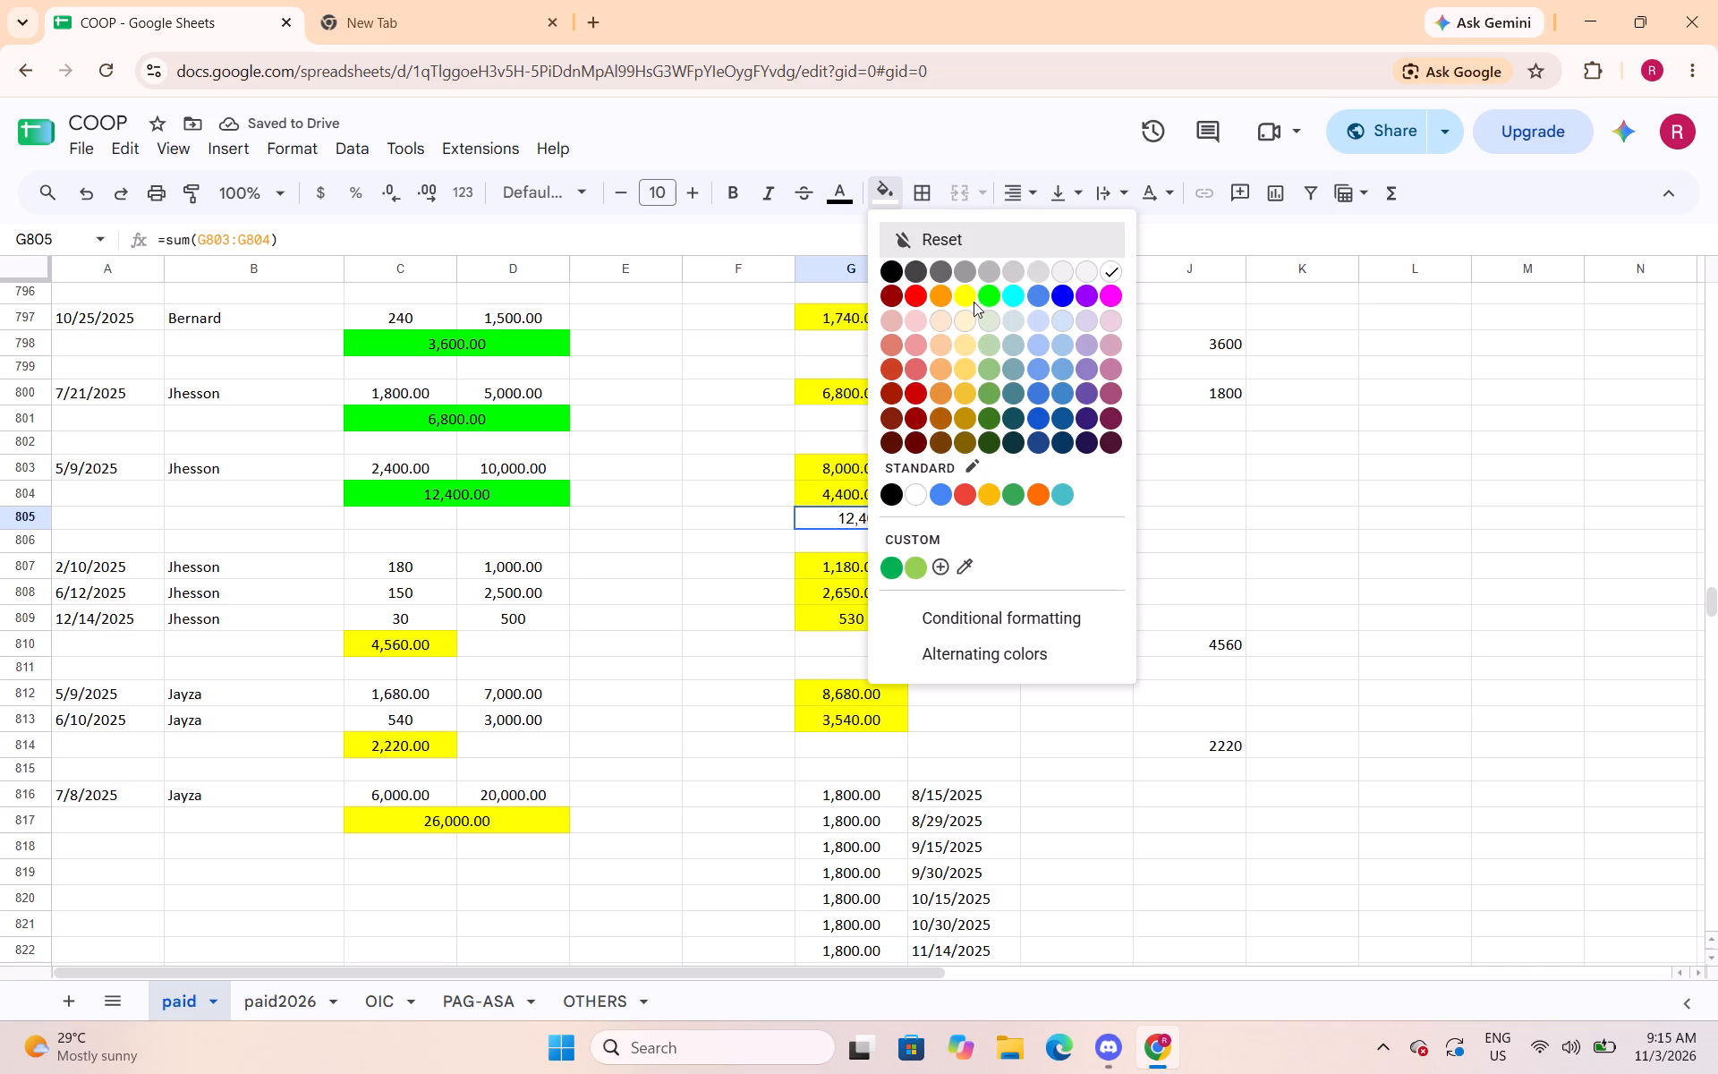
pyautogui.click(970, 294)
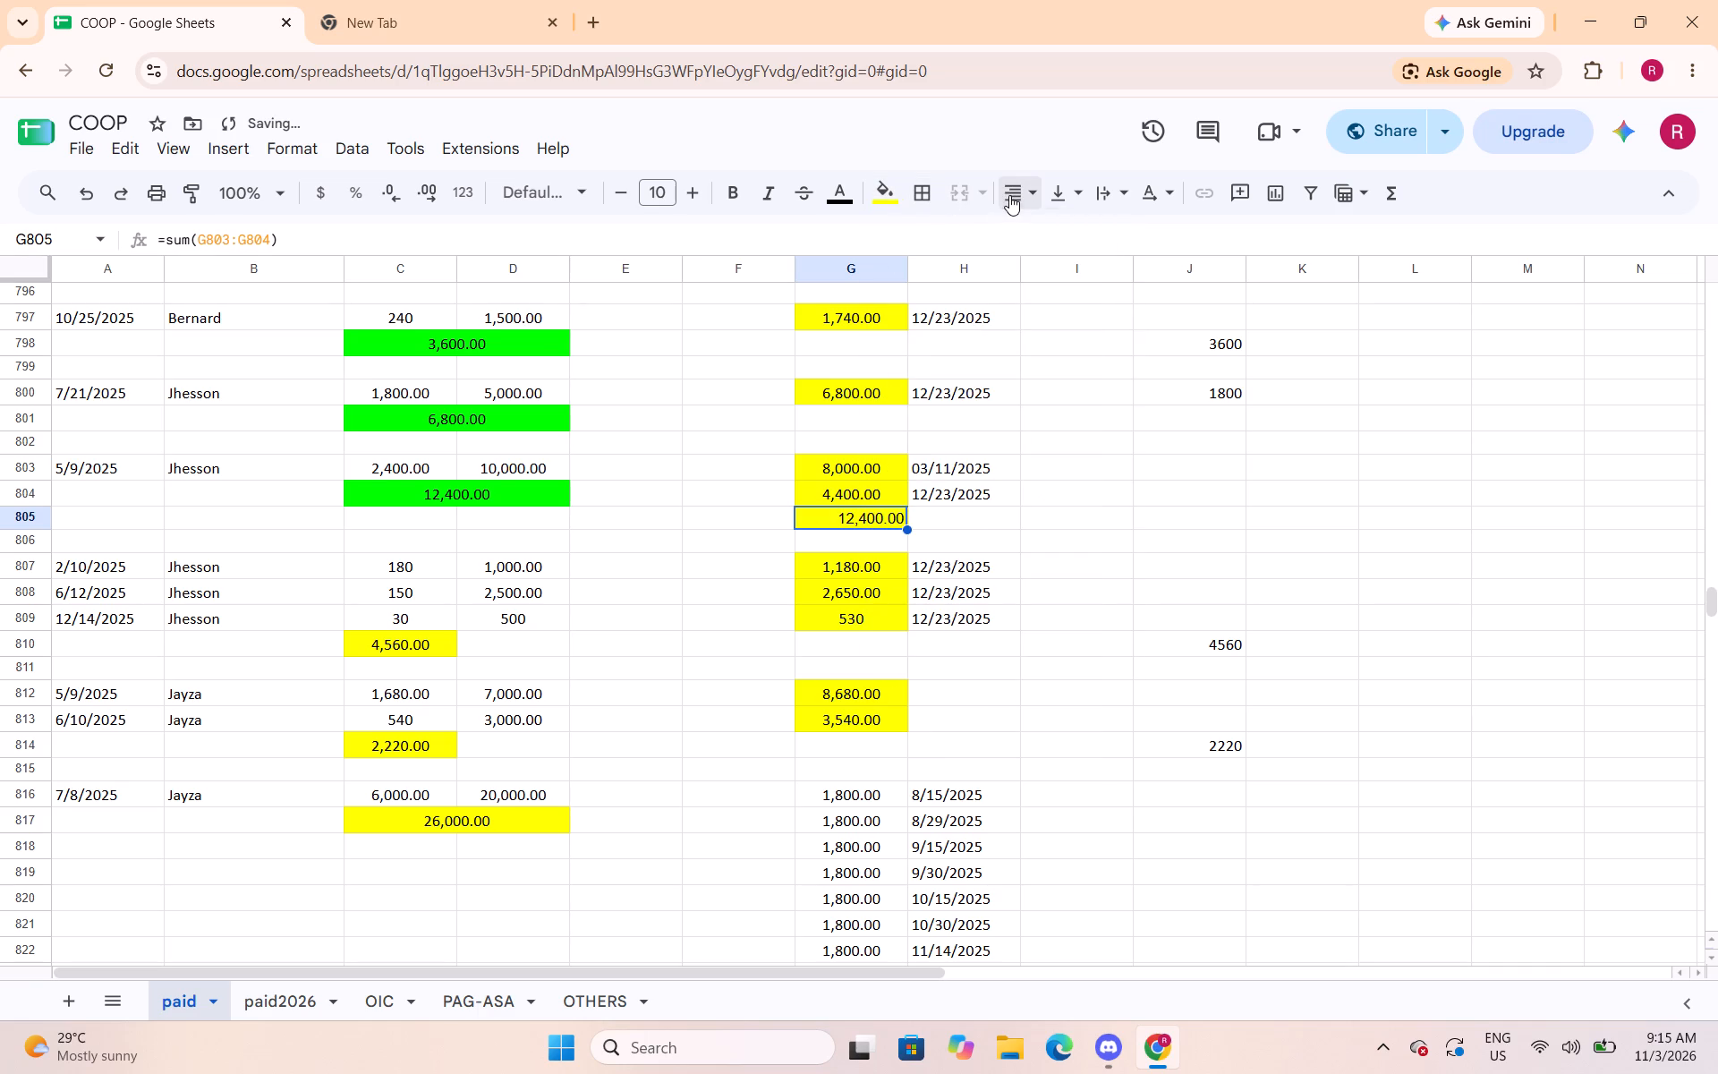
pyautogui.click(1009, 195)
pyautogui.click(1056, 235)
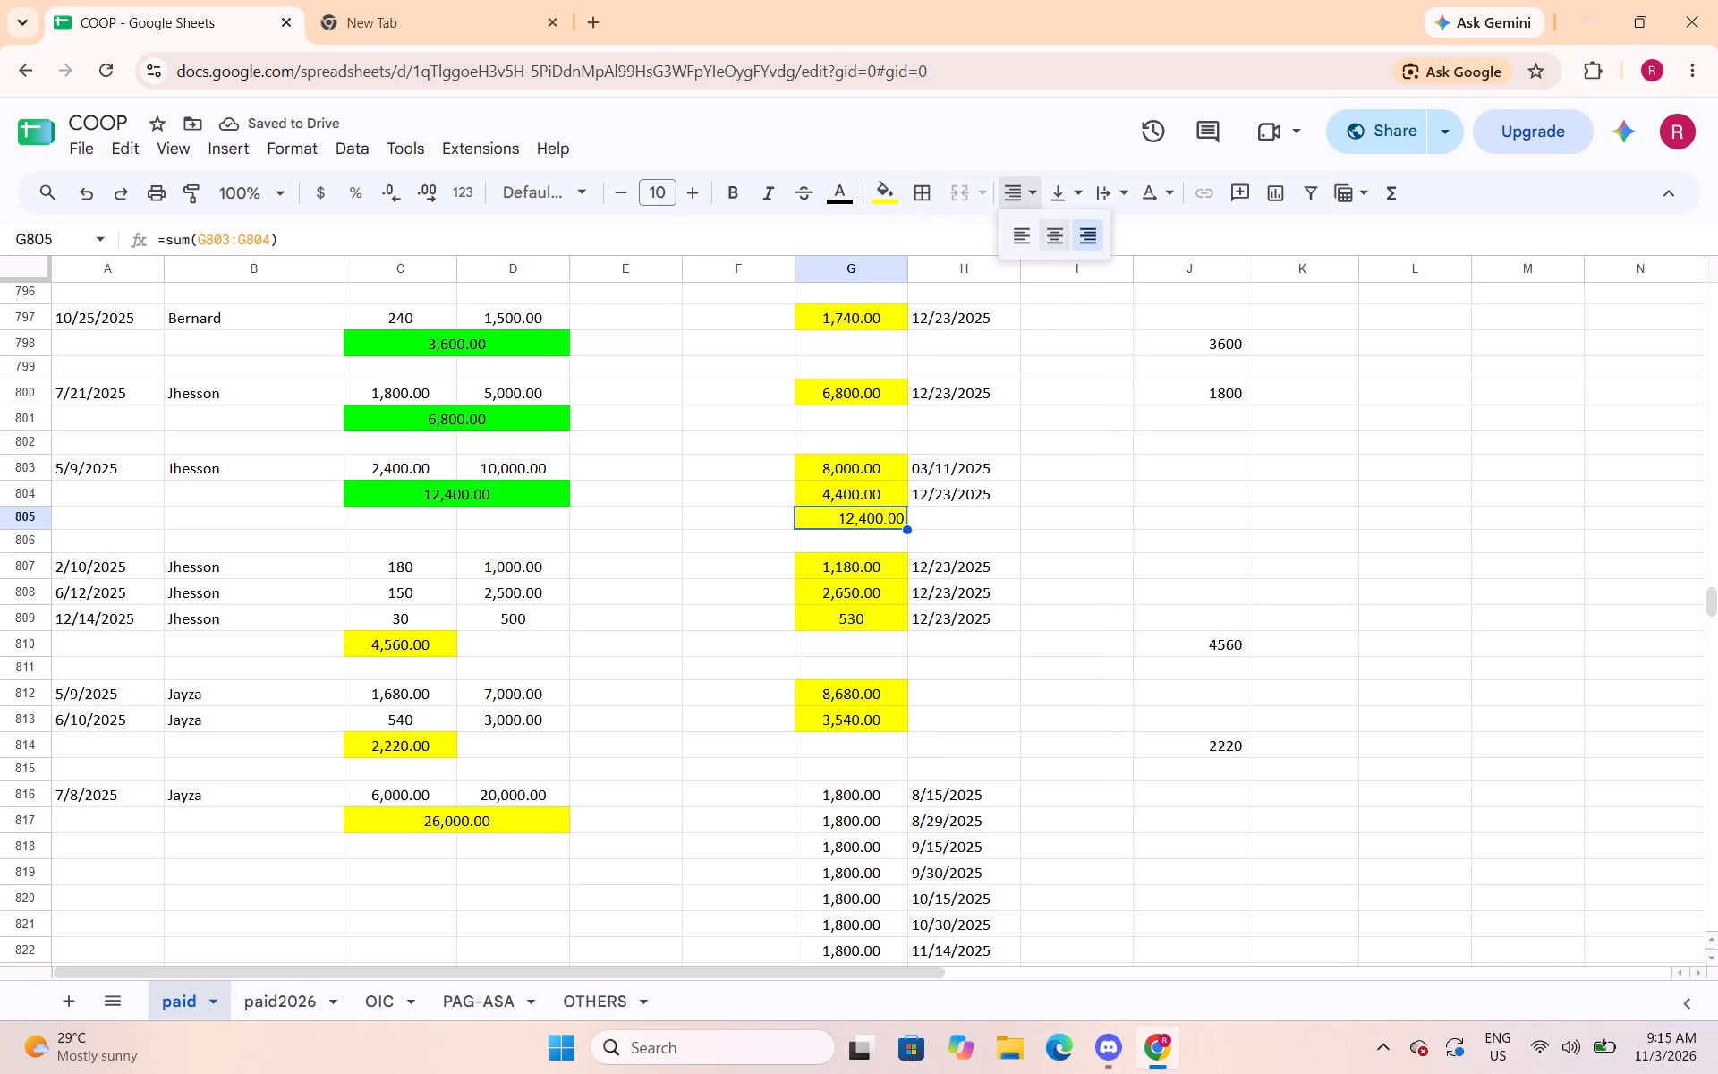
# Change the fill of the individual payments in G803:G804 to white.
pyautogui.moveTo(863, 460); pyautogui.dragTo(864, 492)
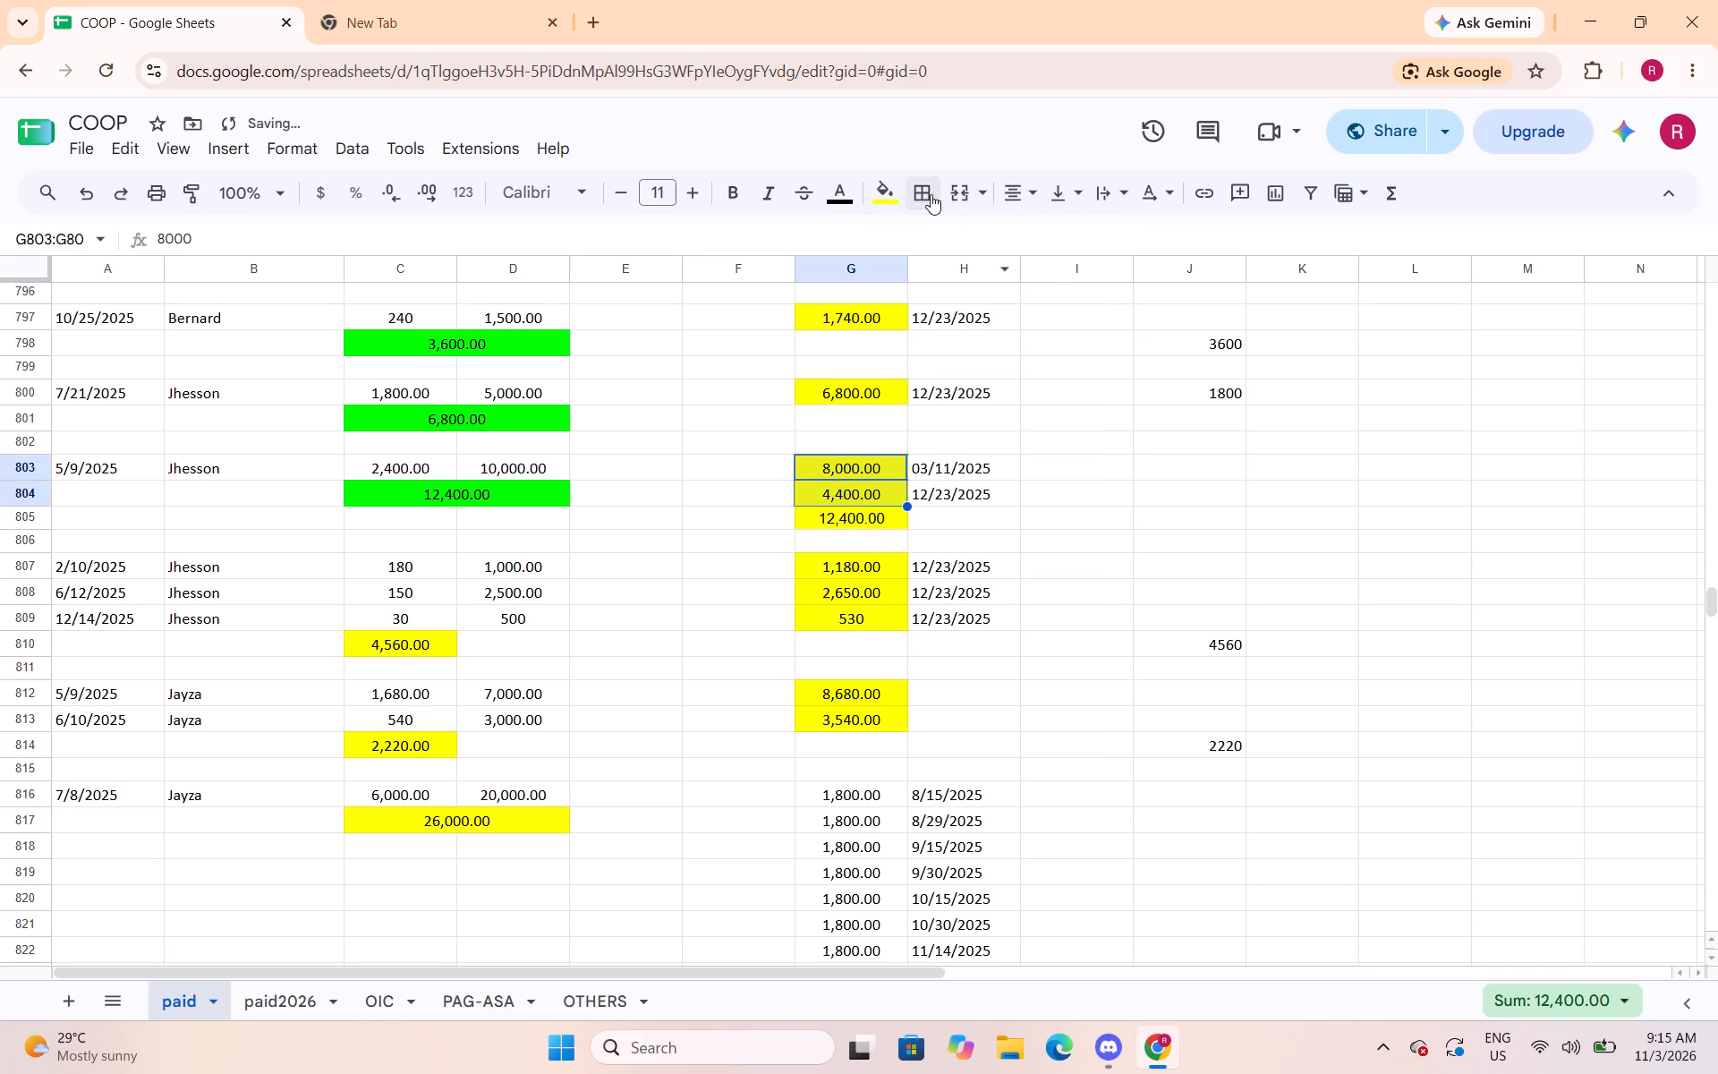
pyautogui.click(877, 188)
pyautogui.click(911, 495)
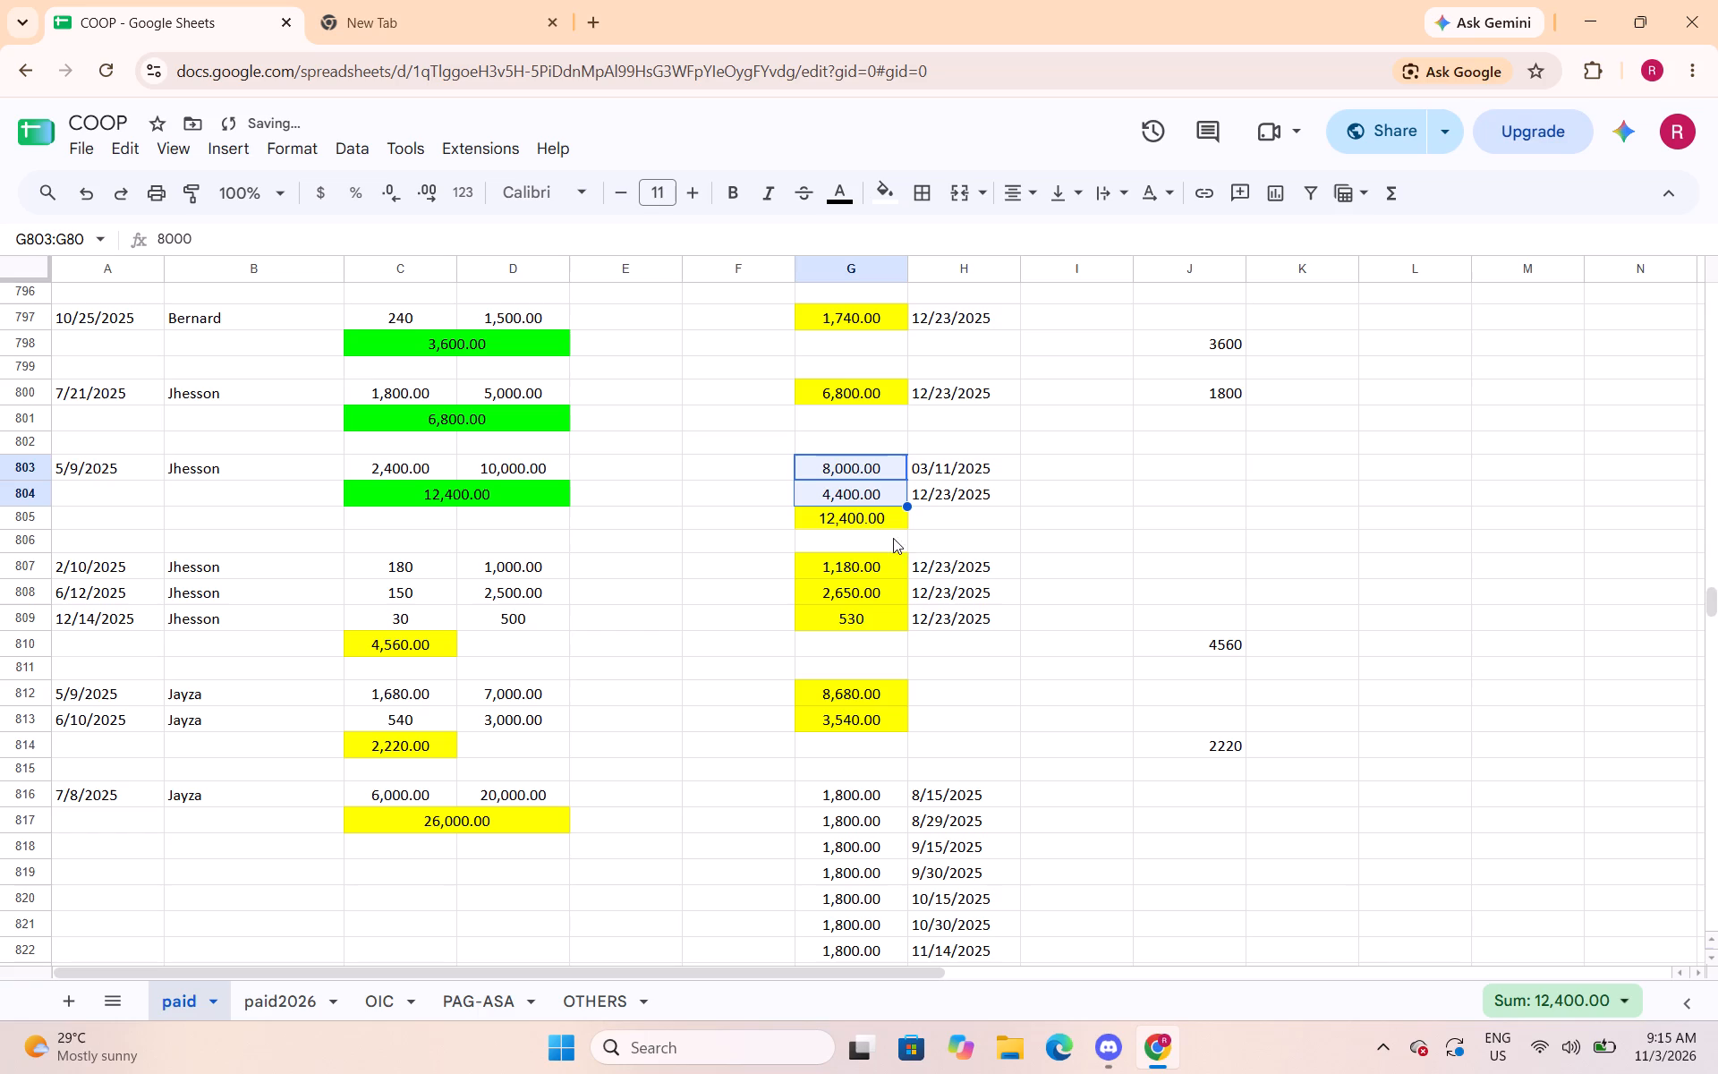
# Enter the interest amount 2400 in J805 for Jhesson's 5/9/2025 loan.
pyautogui.click(1160, 521)
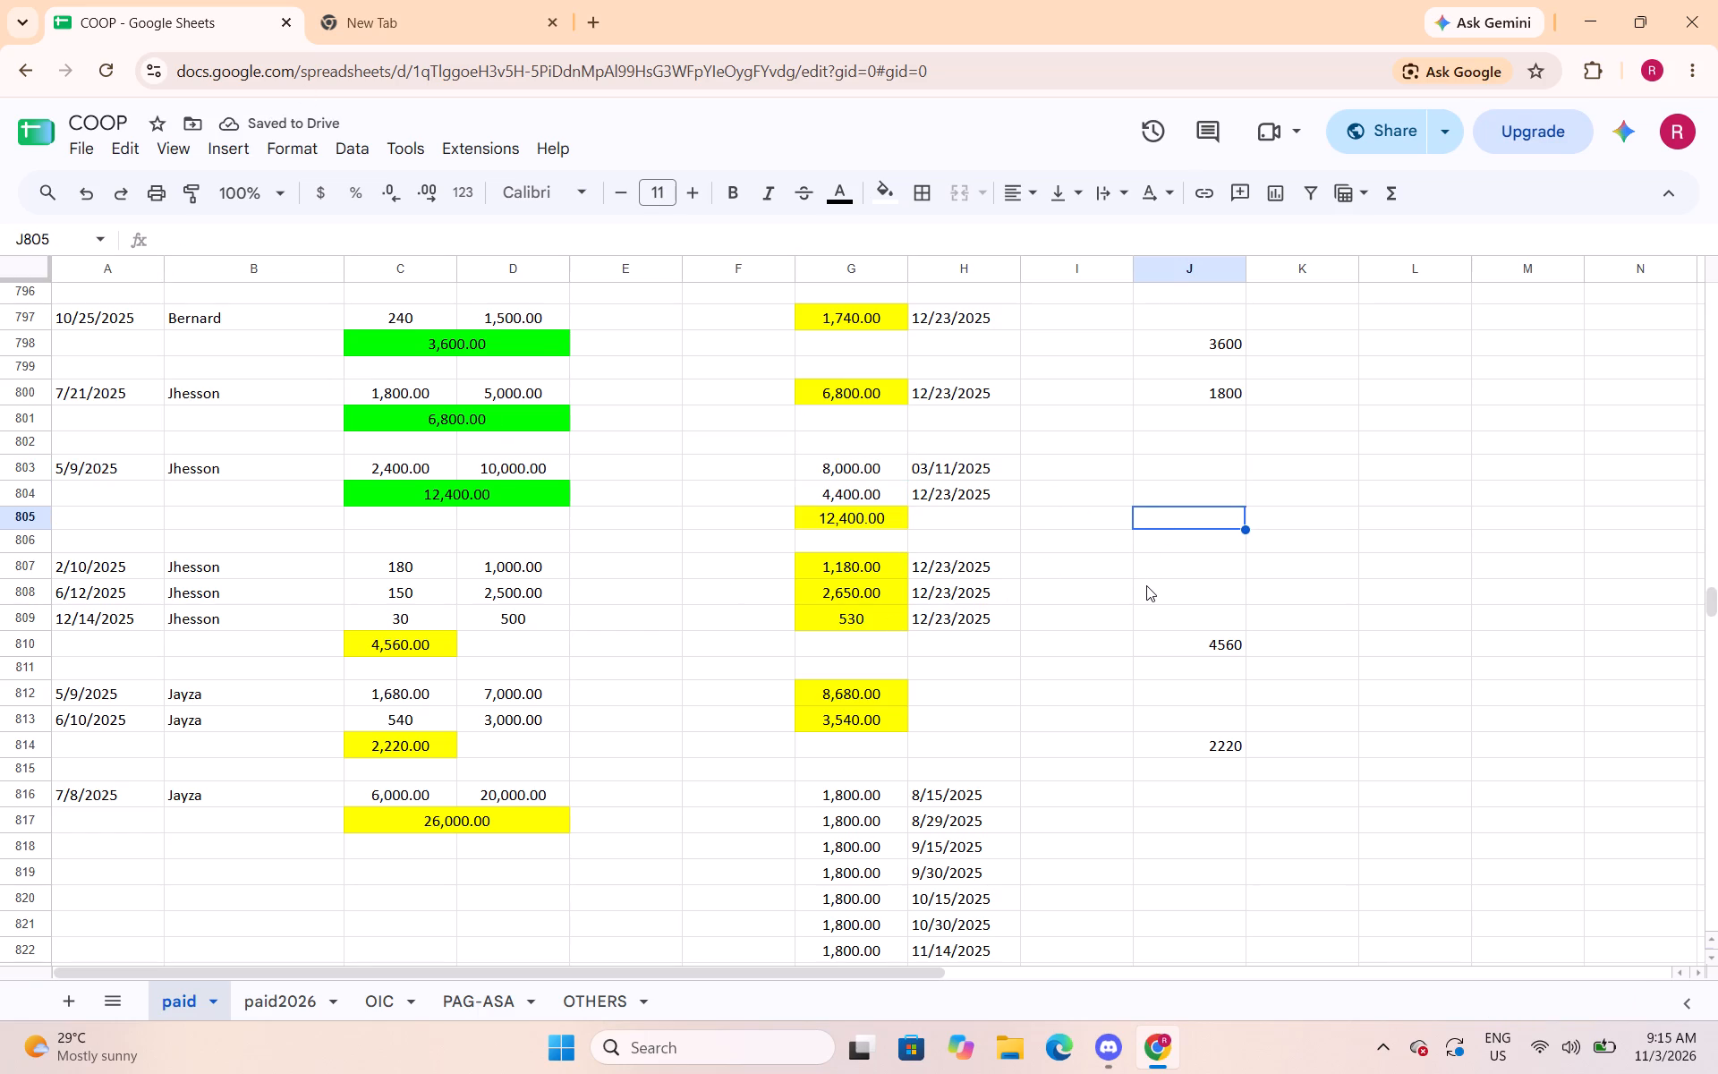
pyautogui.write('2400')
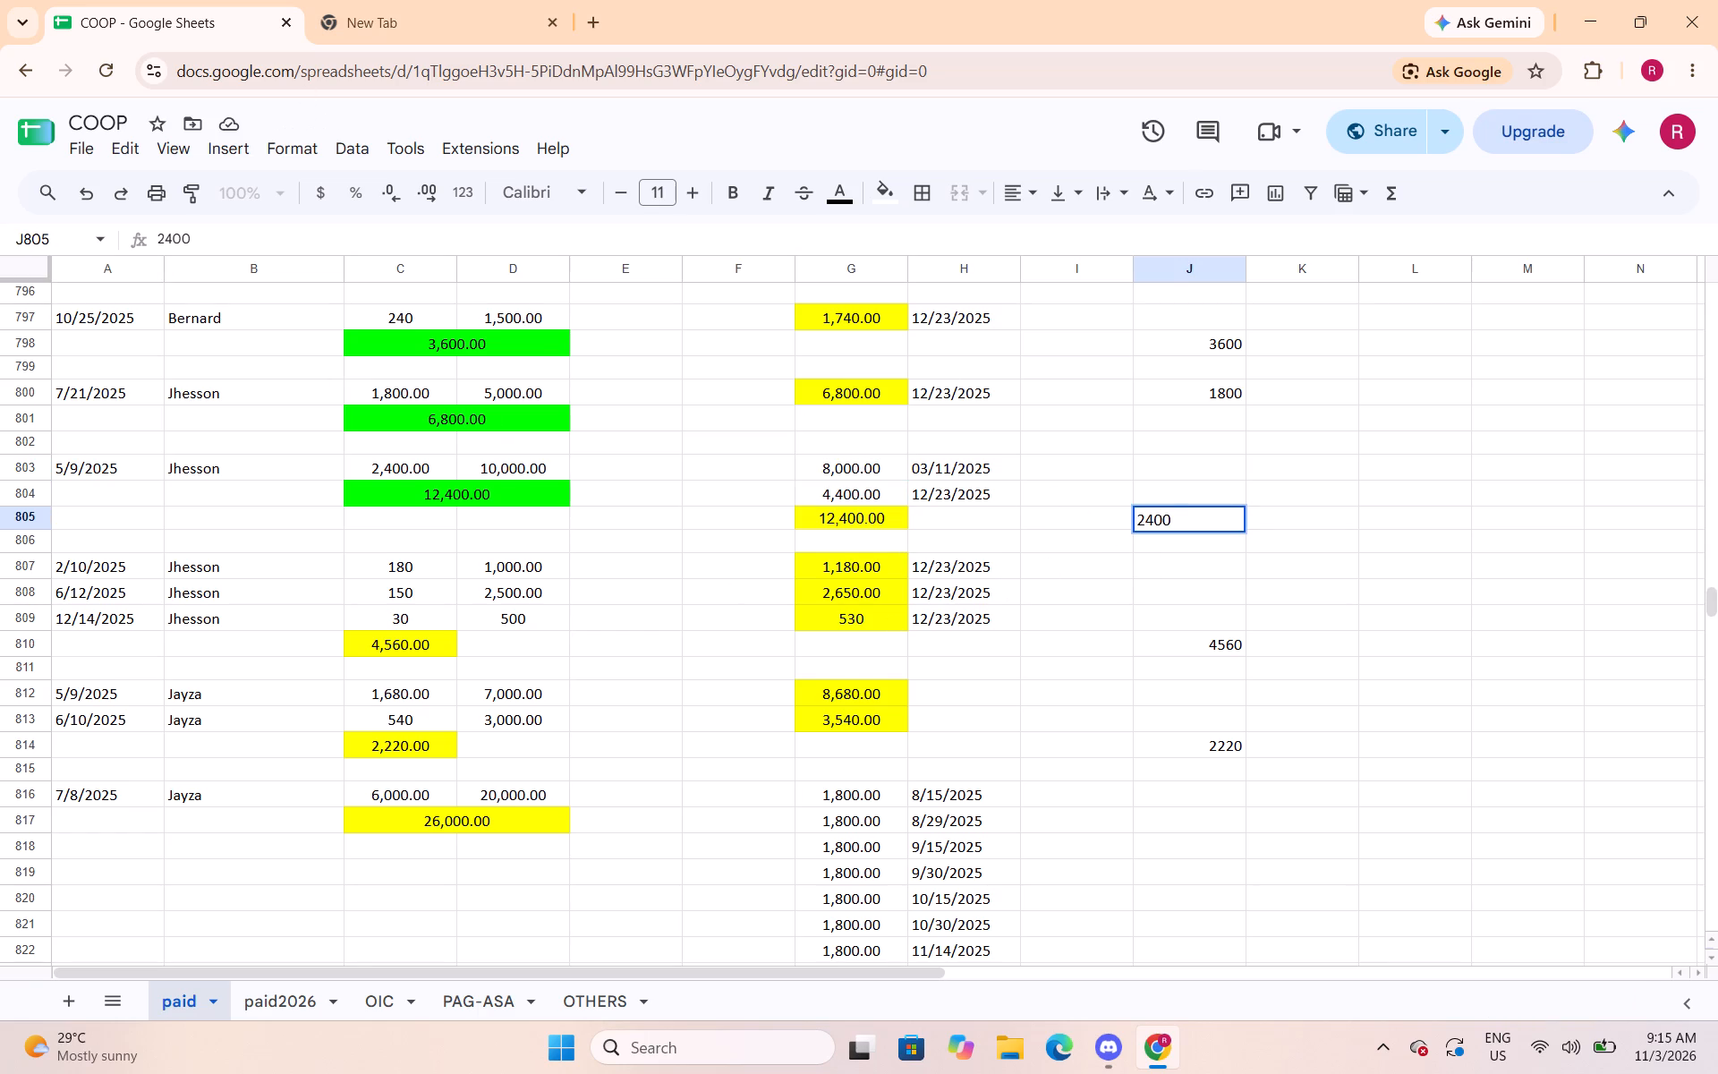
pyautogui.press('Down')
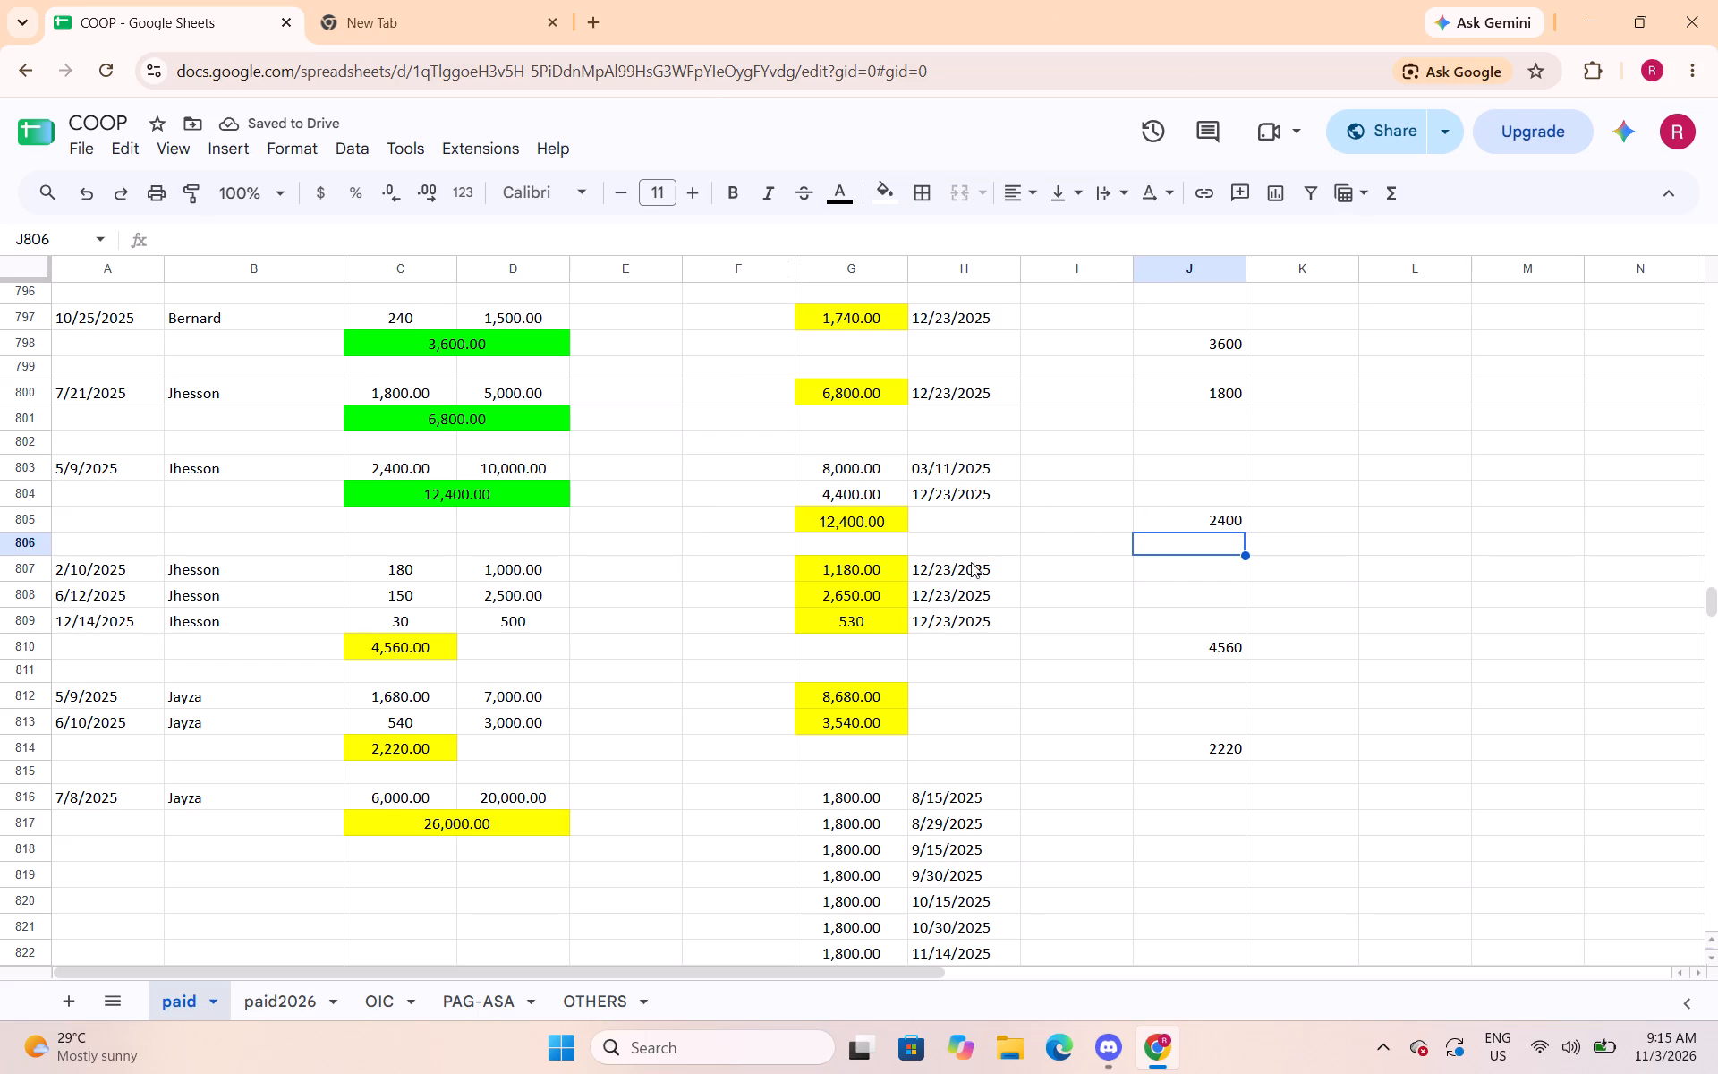
# Insert two empty rows above row 808, between Jhesson's 2/10/2025 and 6/12/2025 loans.
pyautogui.scroll(-1, 944, 569)
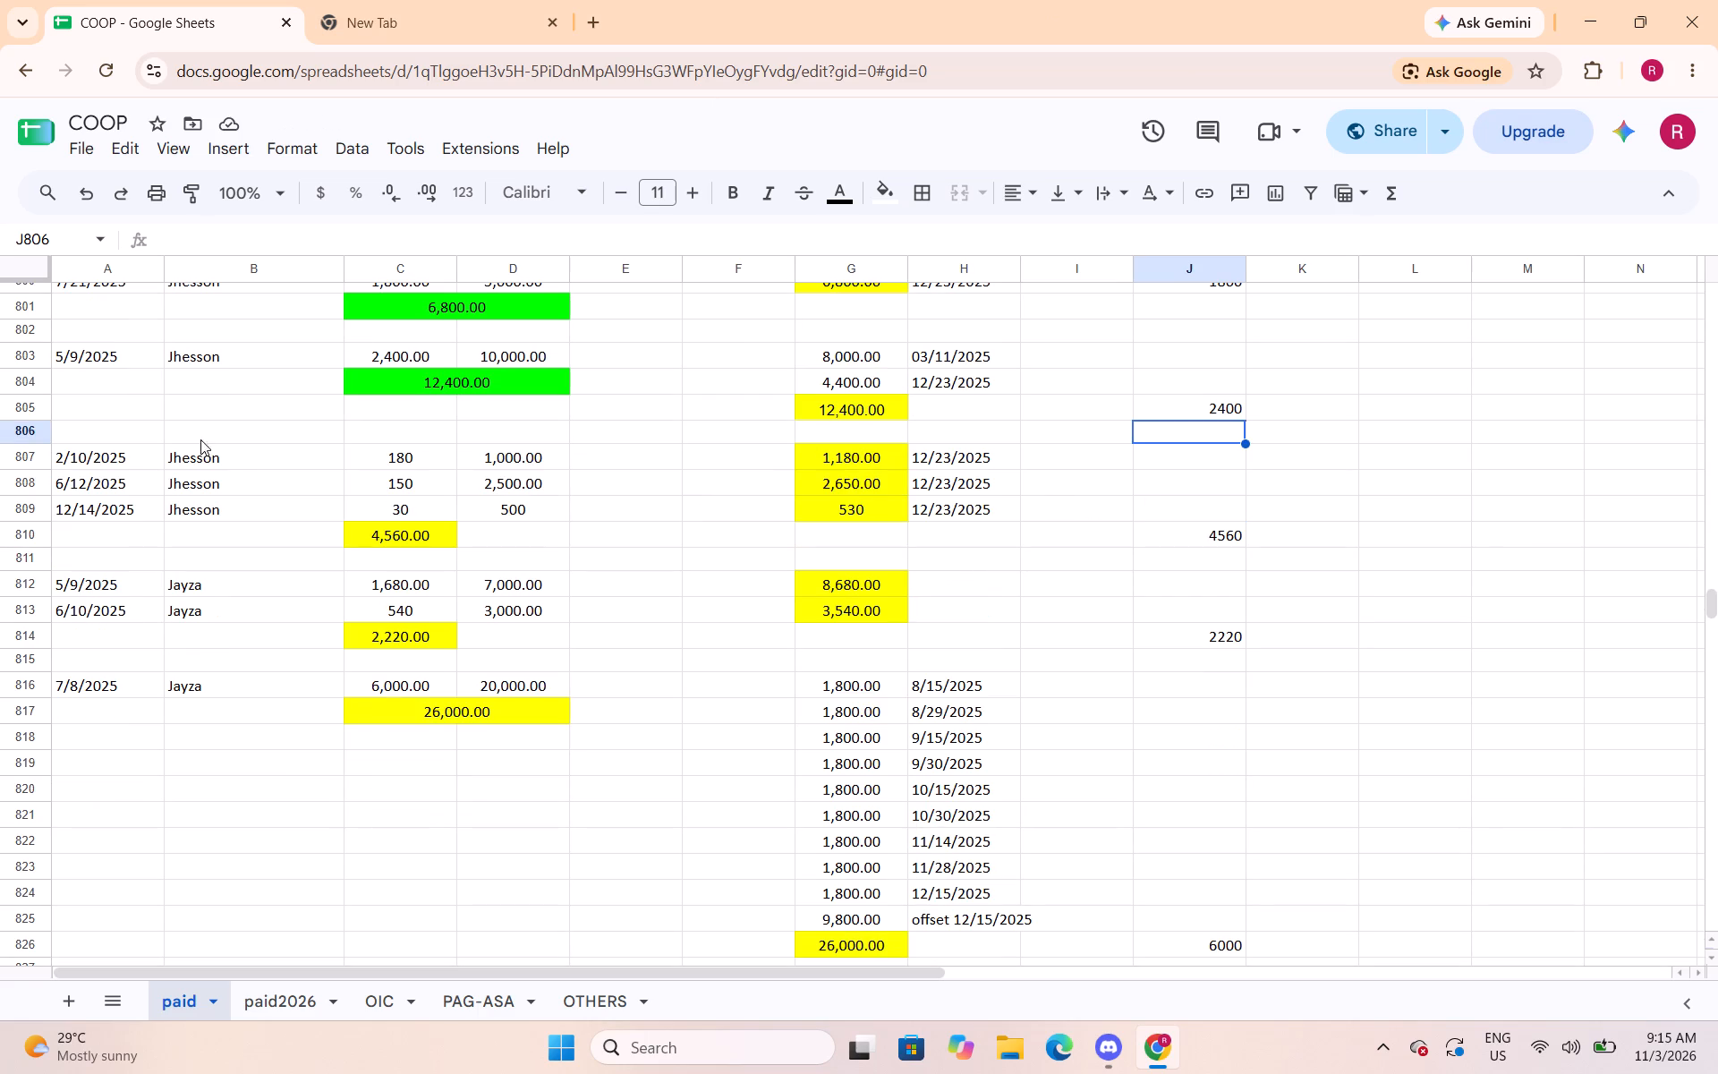
pyautogui.click(28, 486)
pyautogui.rightClick(28, 486)
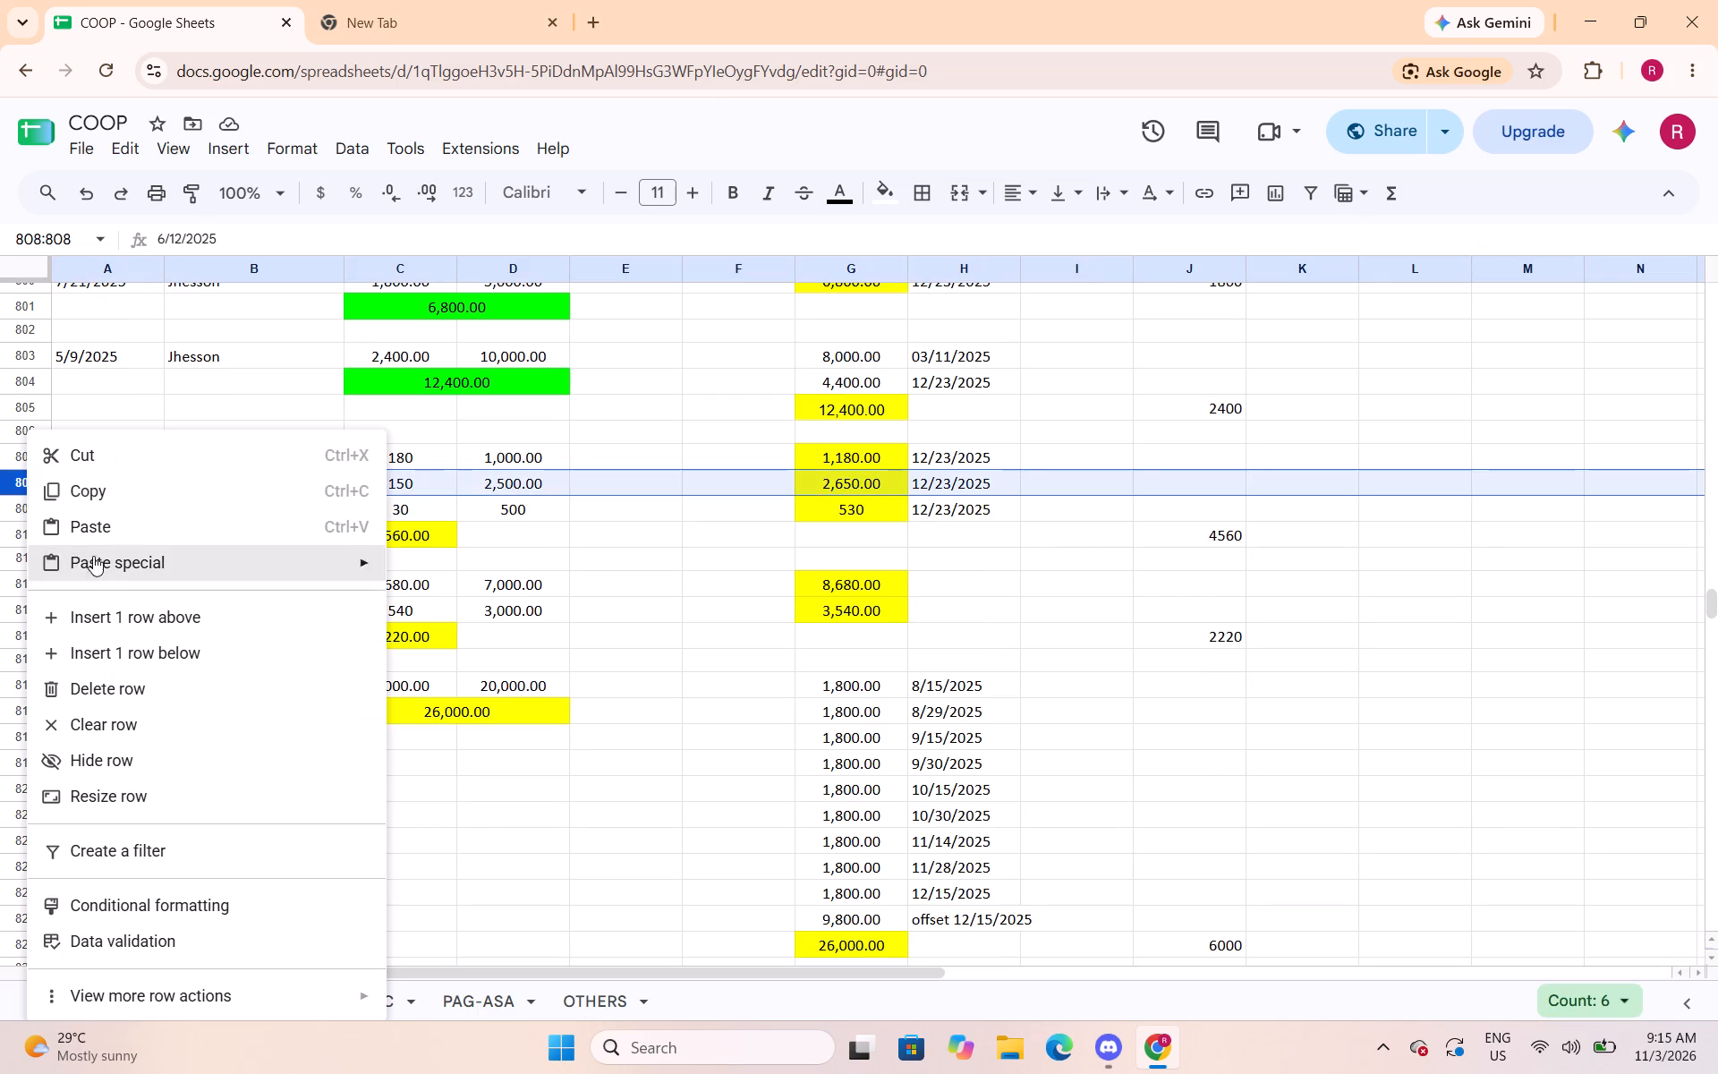
pyautogui.click(88, 621)
pyautogui.rightClick(37, 484)
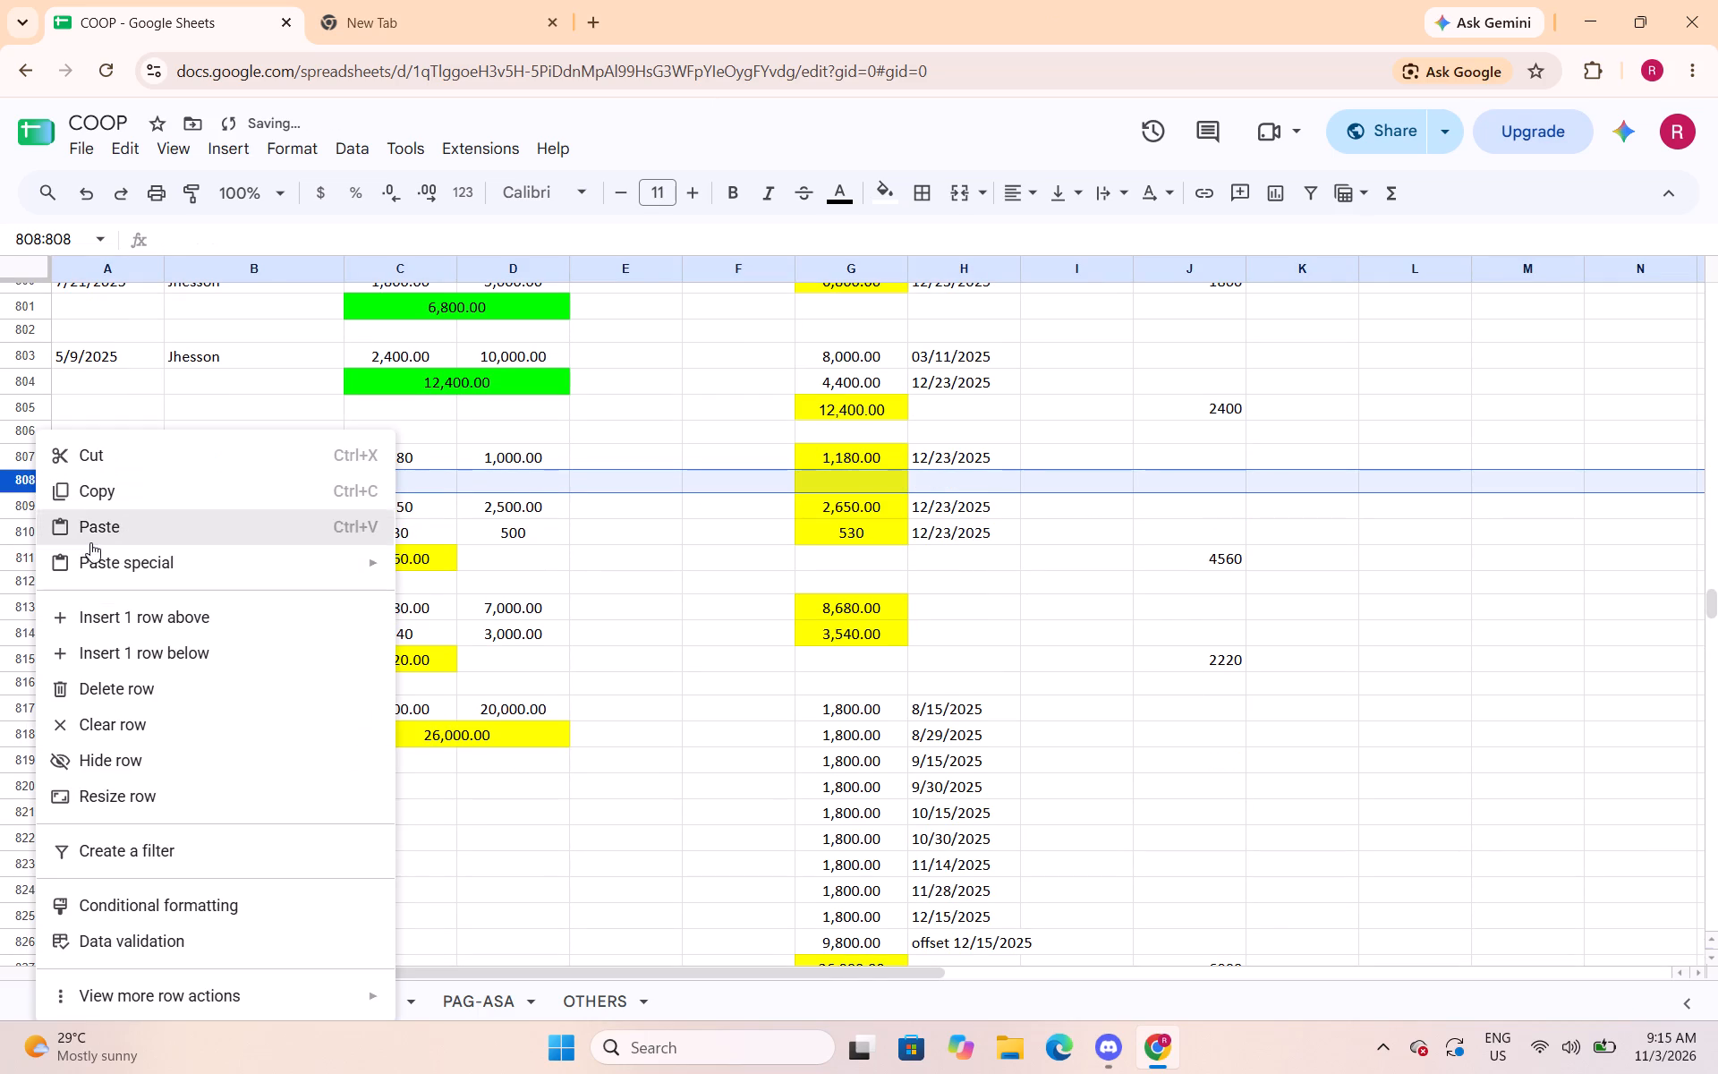
pyautogui.click(99, 608)
# Merge C808:D808 and enter a SUM formula there totalling C807:D807 for the 2/10/2025 loan.
pyautogui.moveTo(437, 479); pyautogui.dragTo(483, 484)
pyautogui.click(957, 202)
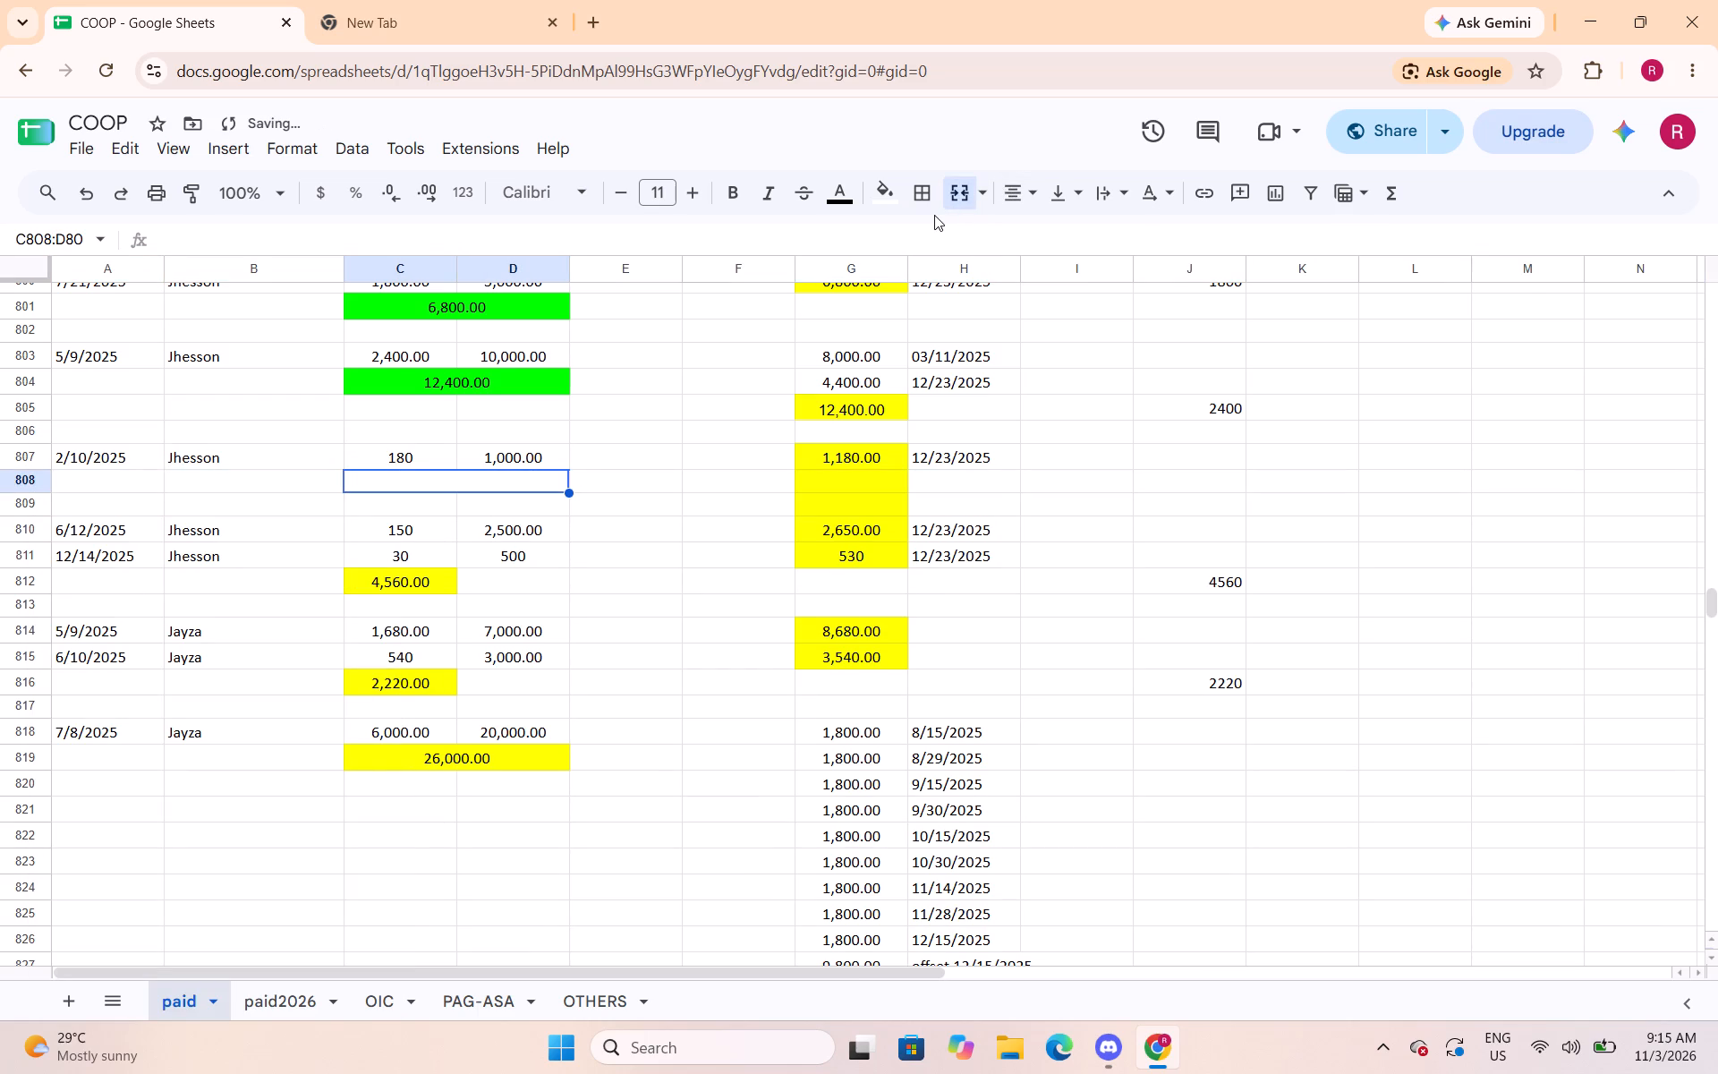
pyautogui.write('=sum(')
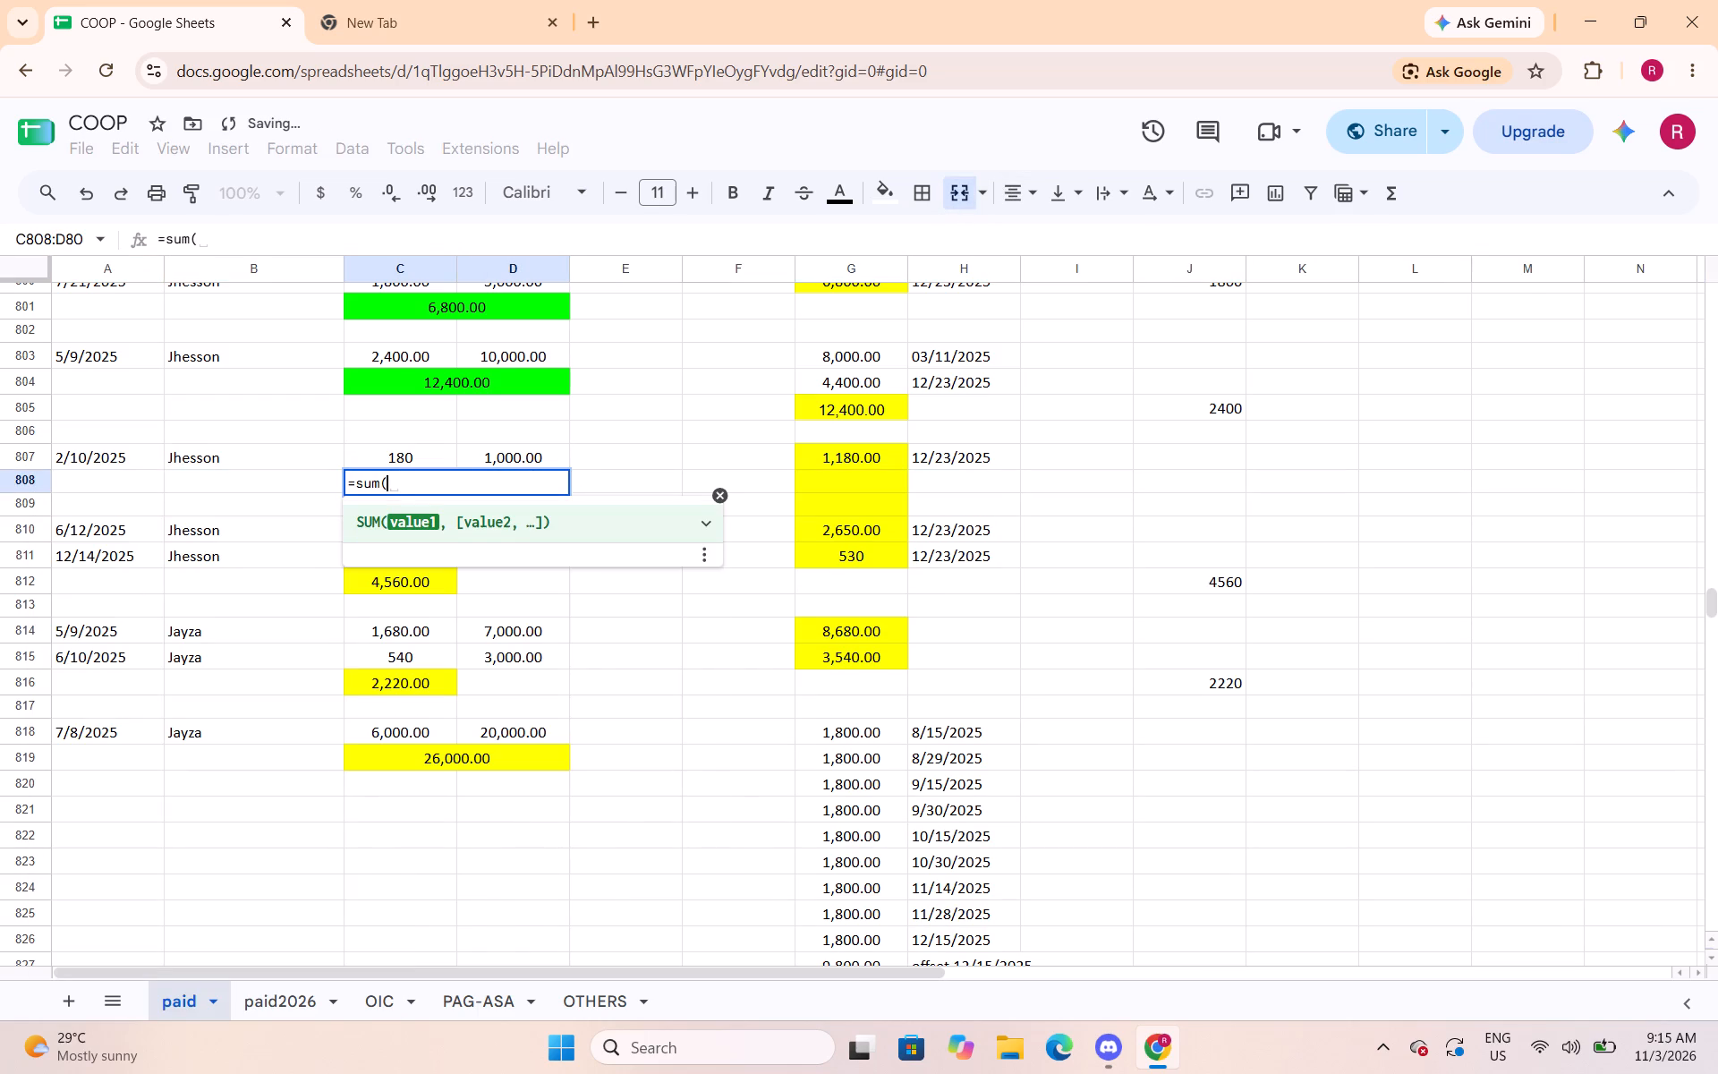
pyautogui.moveTo(441, 456); pyautogui.dragTo(471, 456)
pyautogui.hotkey('shift', ')')
pyautogui.press('Return')
pyautogui.press('Up')
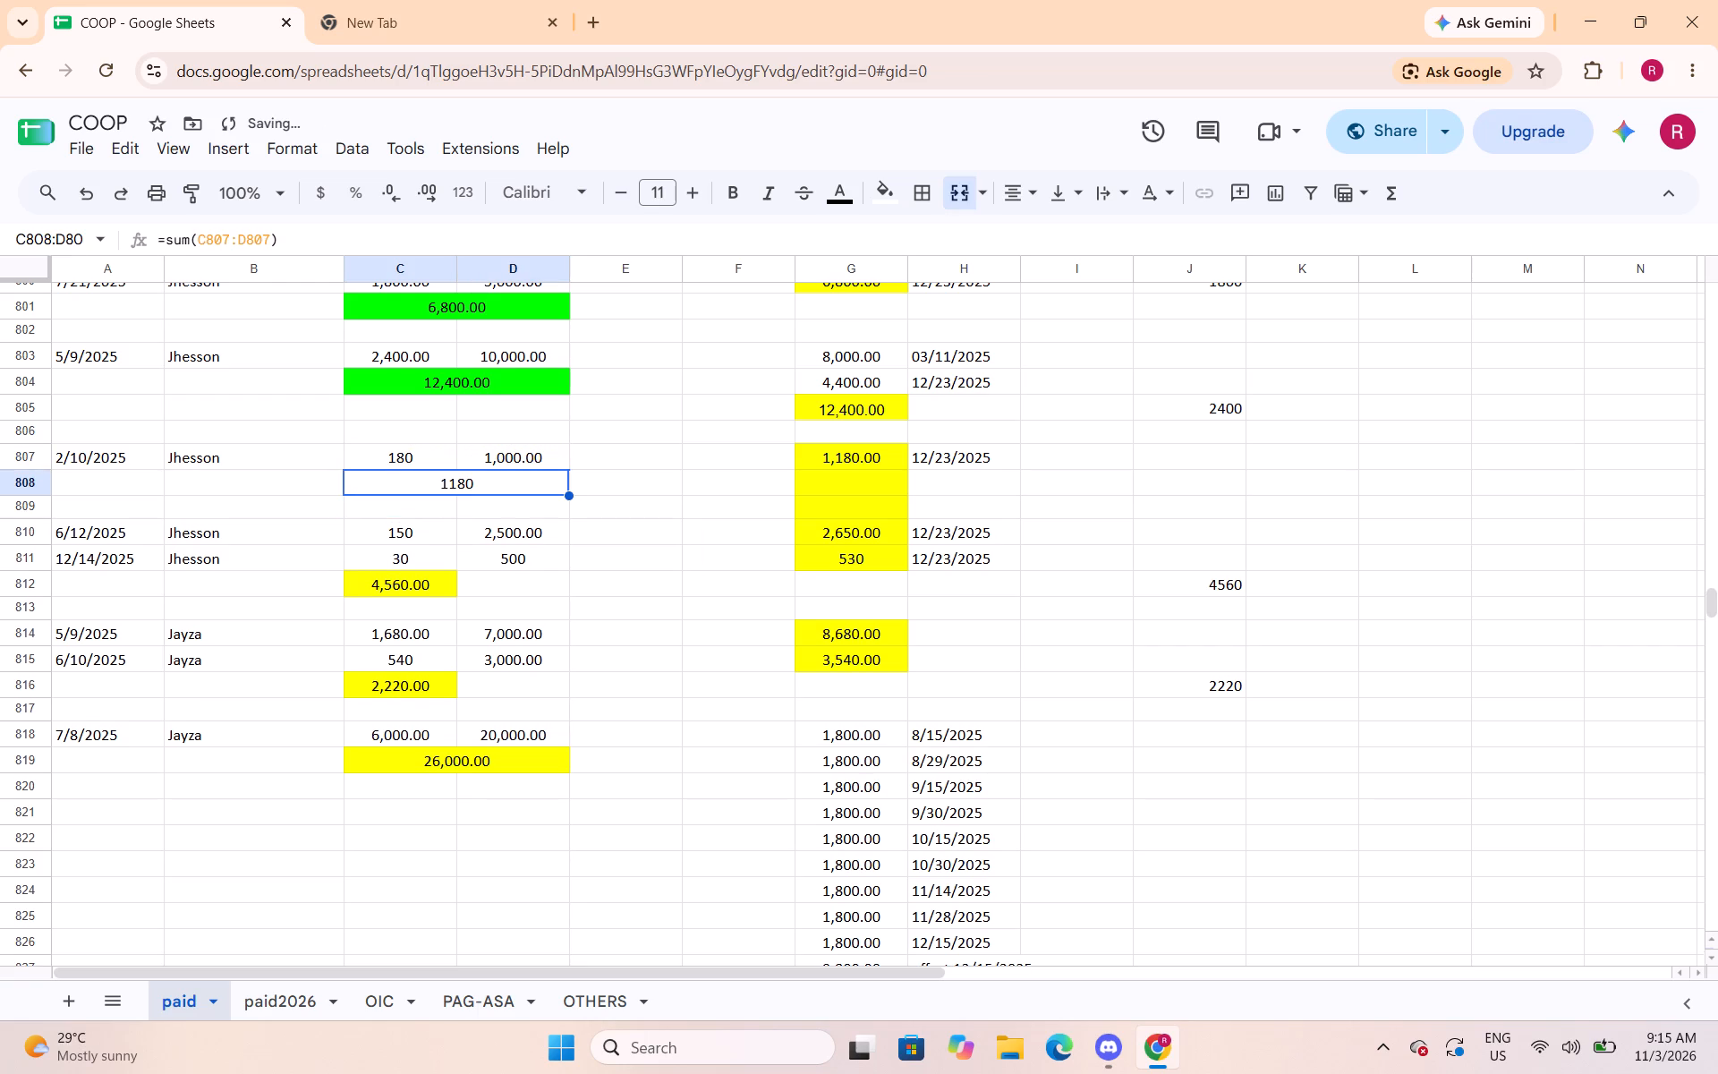
# Give the merged total in C808:D808 a bright green fill and the Number format with two decimals.
pyautogui.click(887, 200)
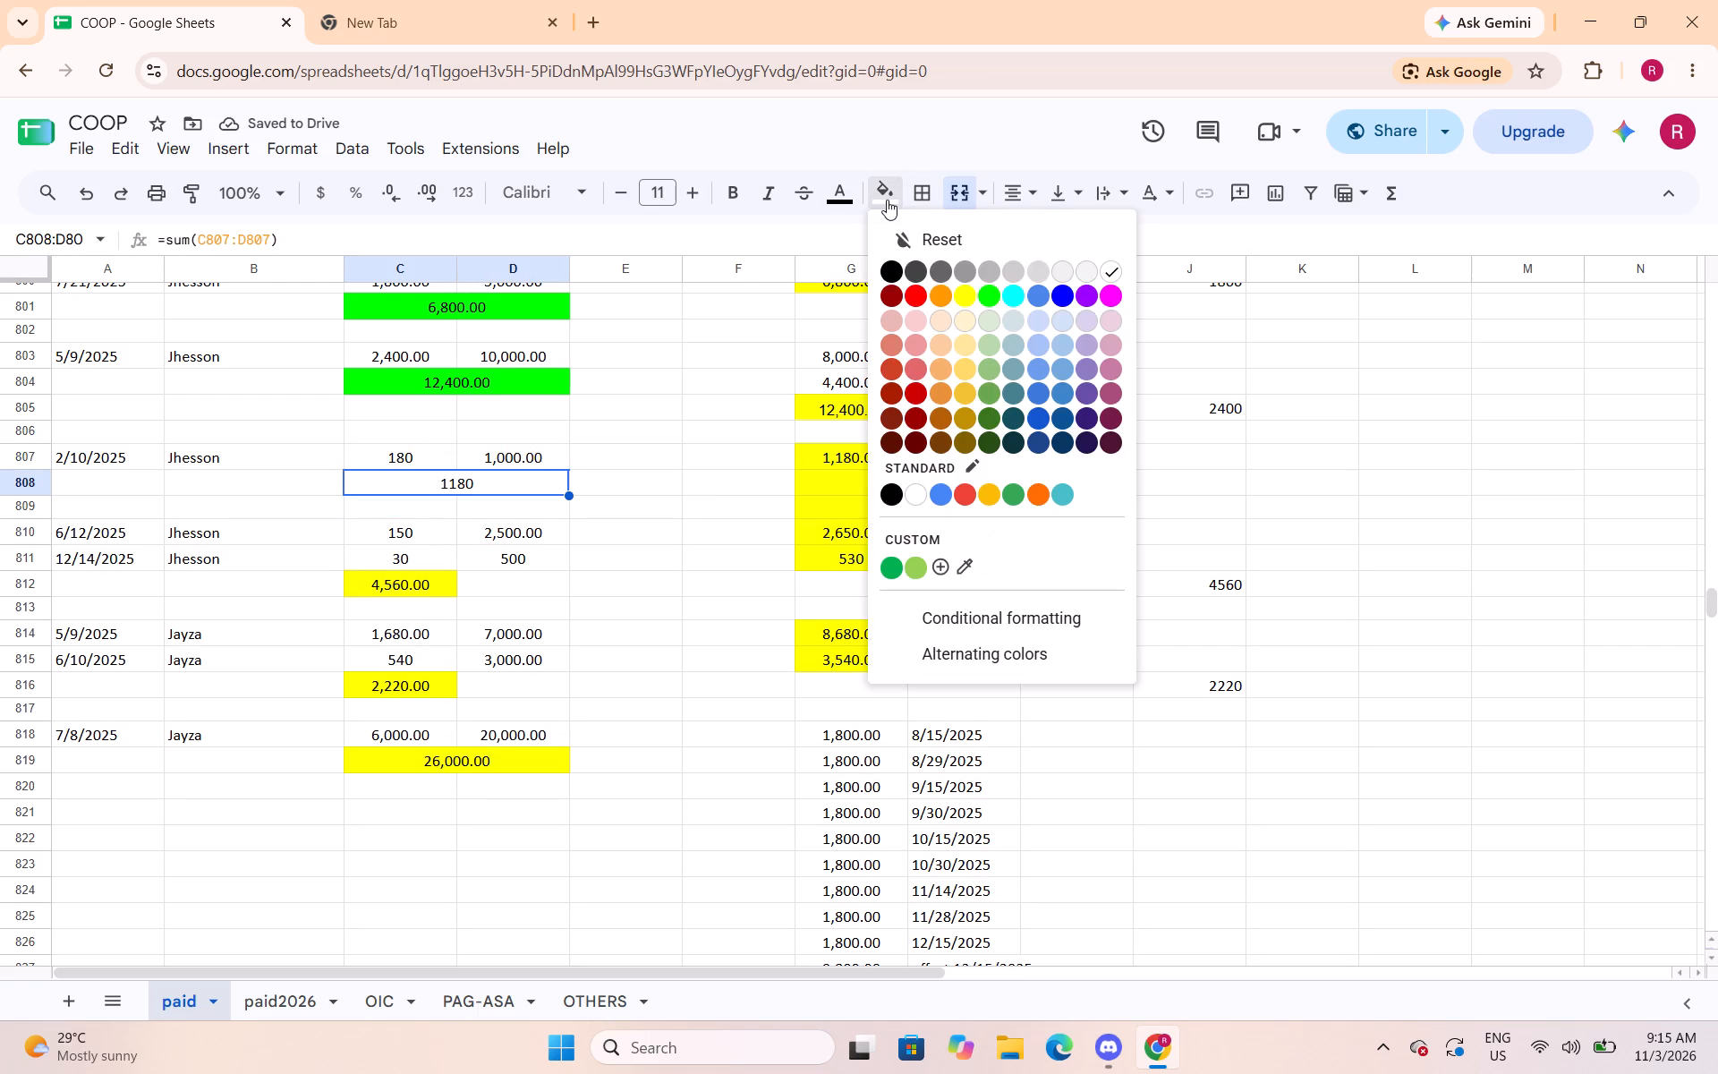
pyautogui.click(989, 295)
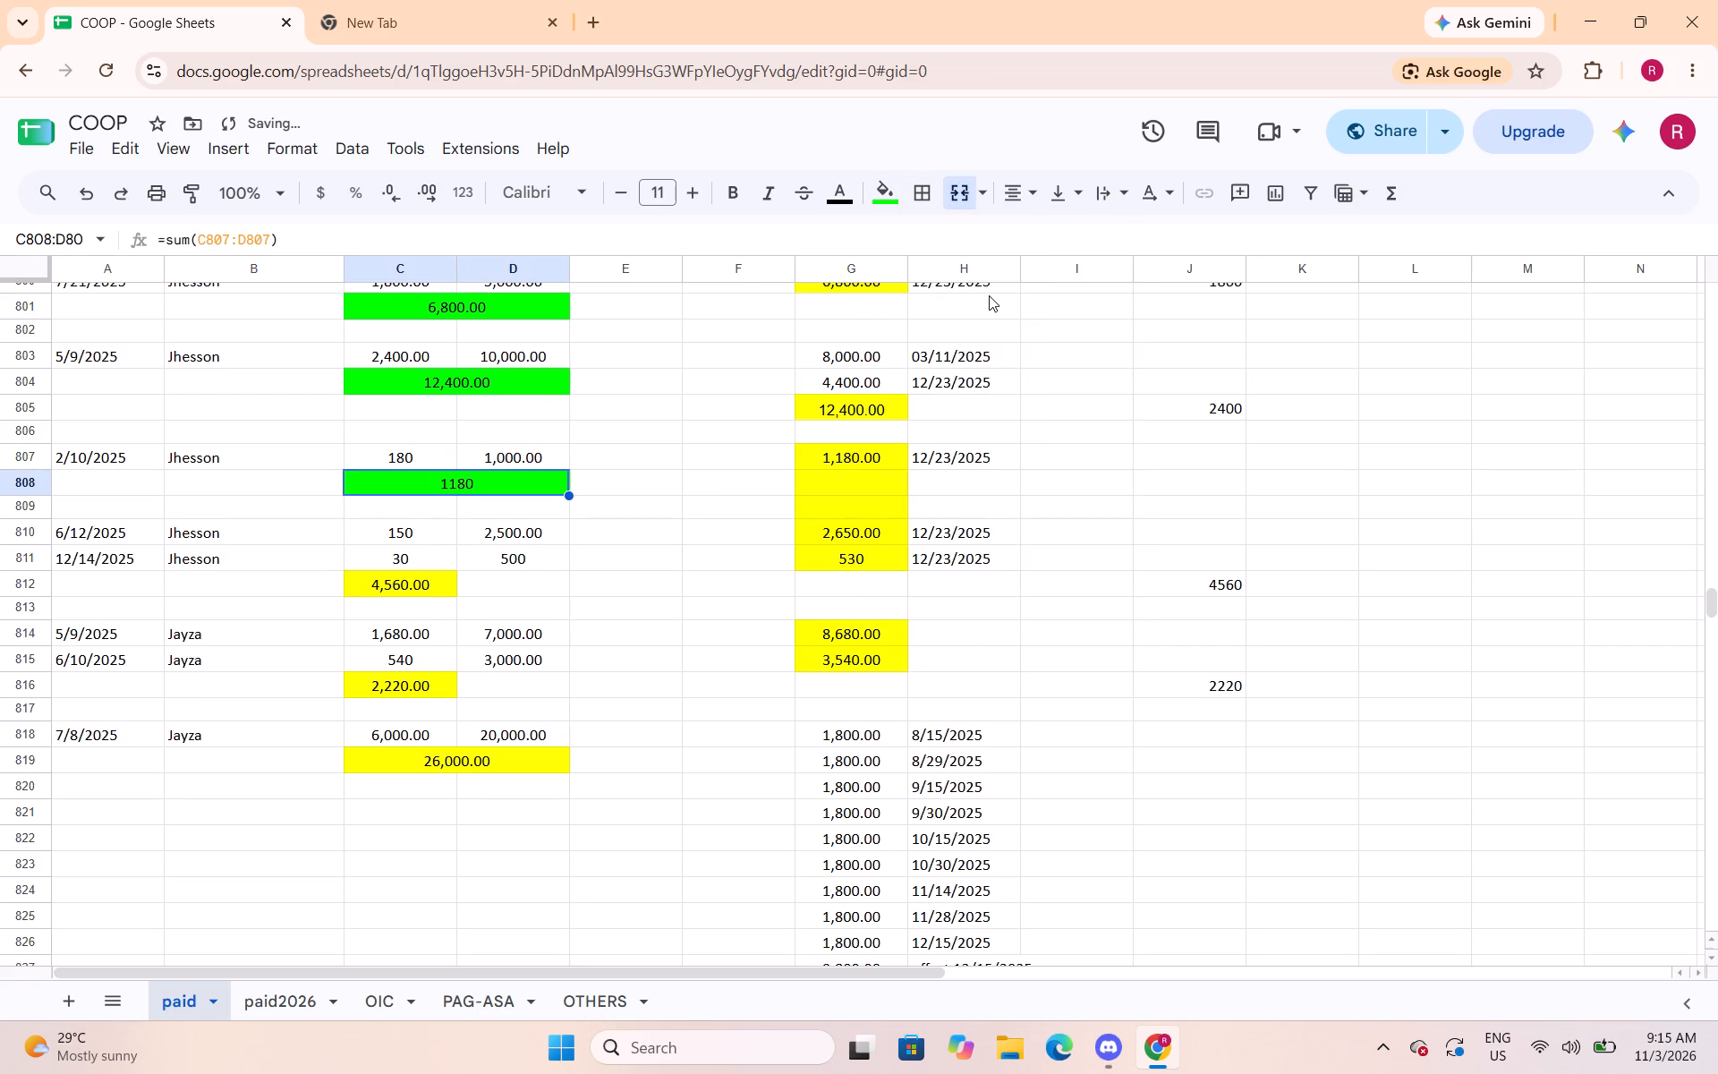
pyautogui.click(287, 149)
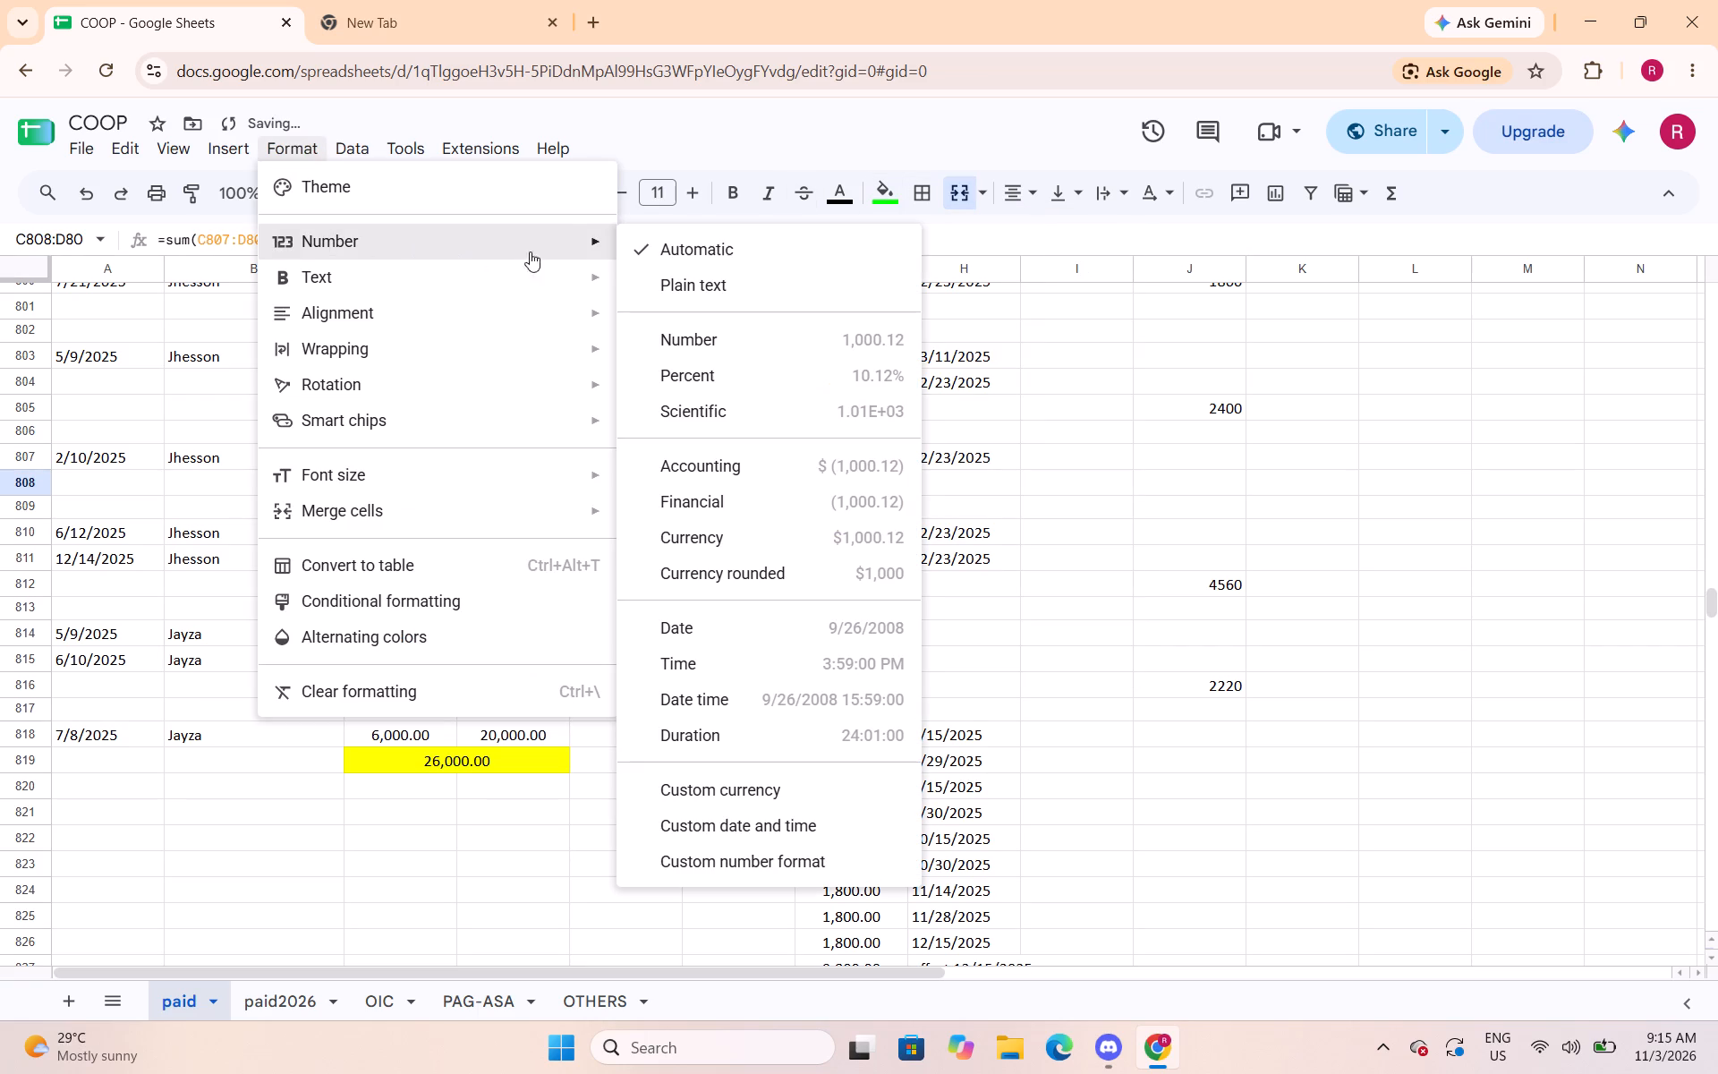
pyautogui.click(700, 335)
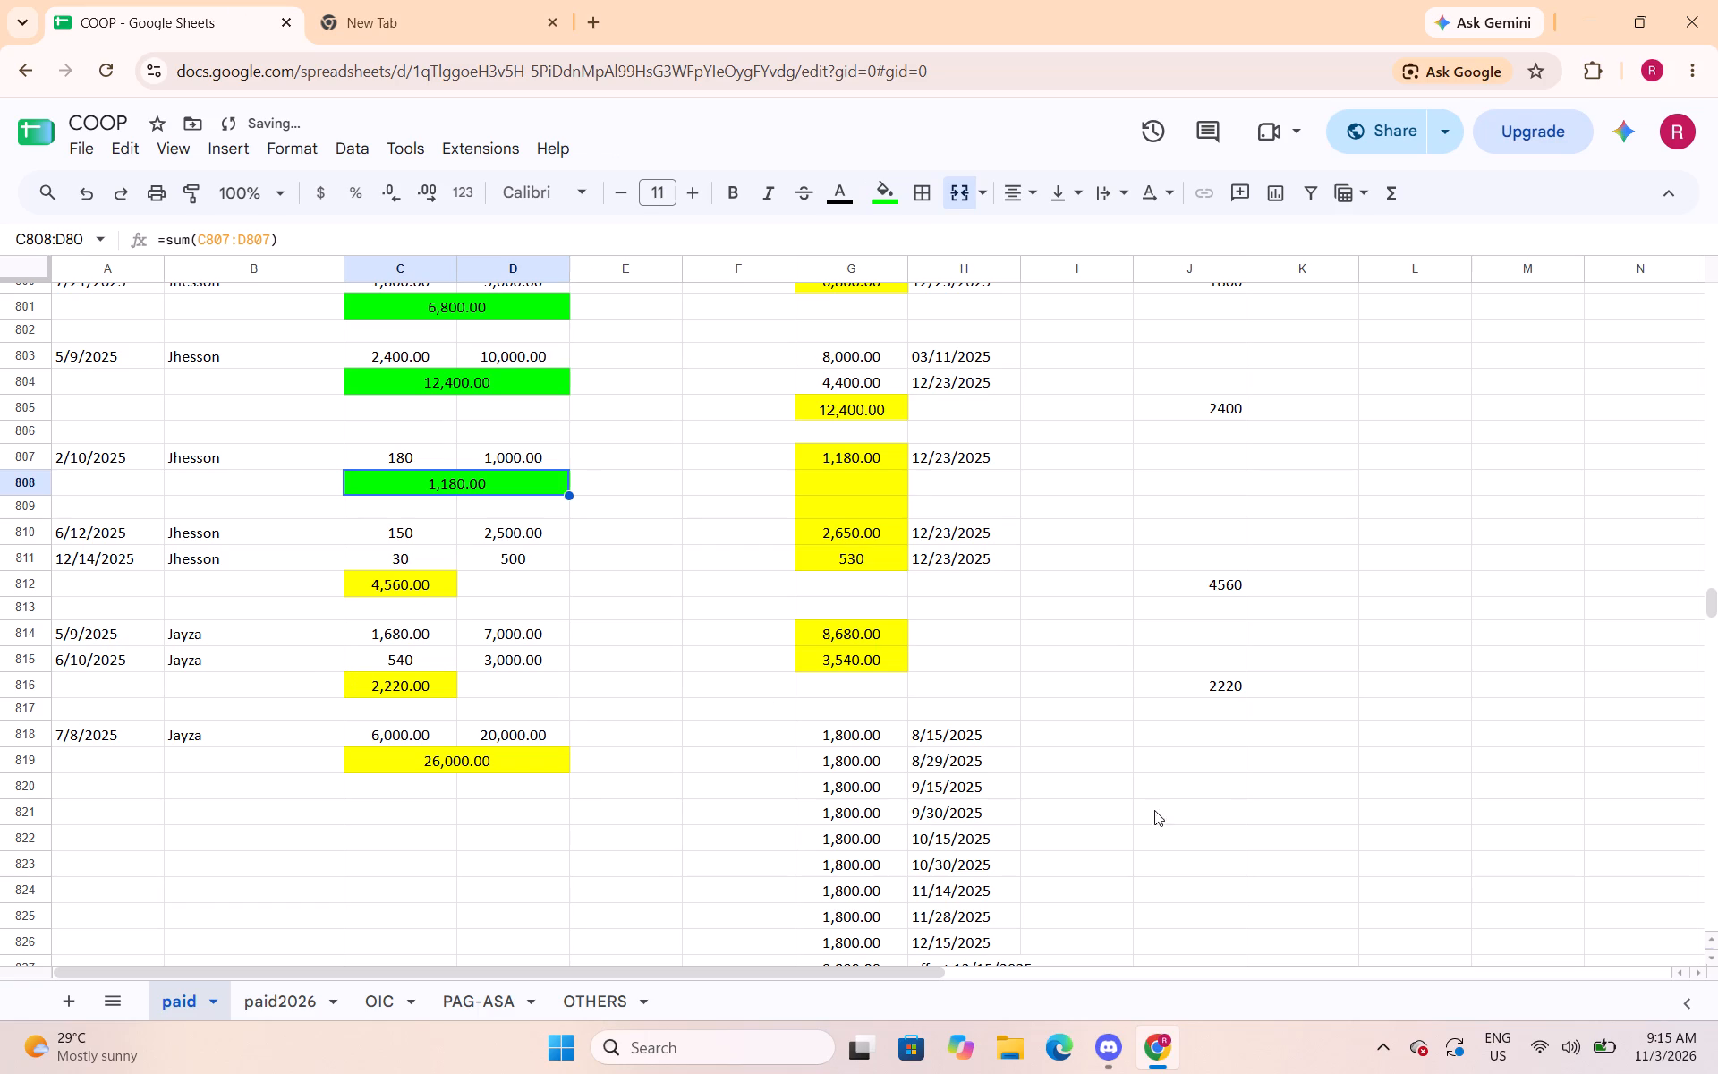
# Change the fill of the empty payment cells G808:G809 to white.
pyautogui.moveTo(878, 477); pyautogui.dragTo(877, 507)
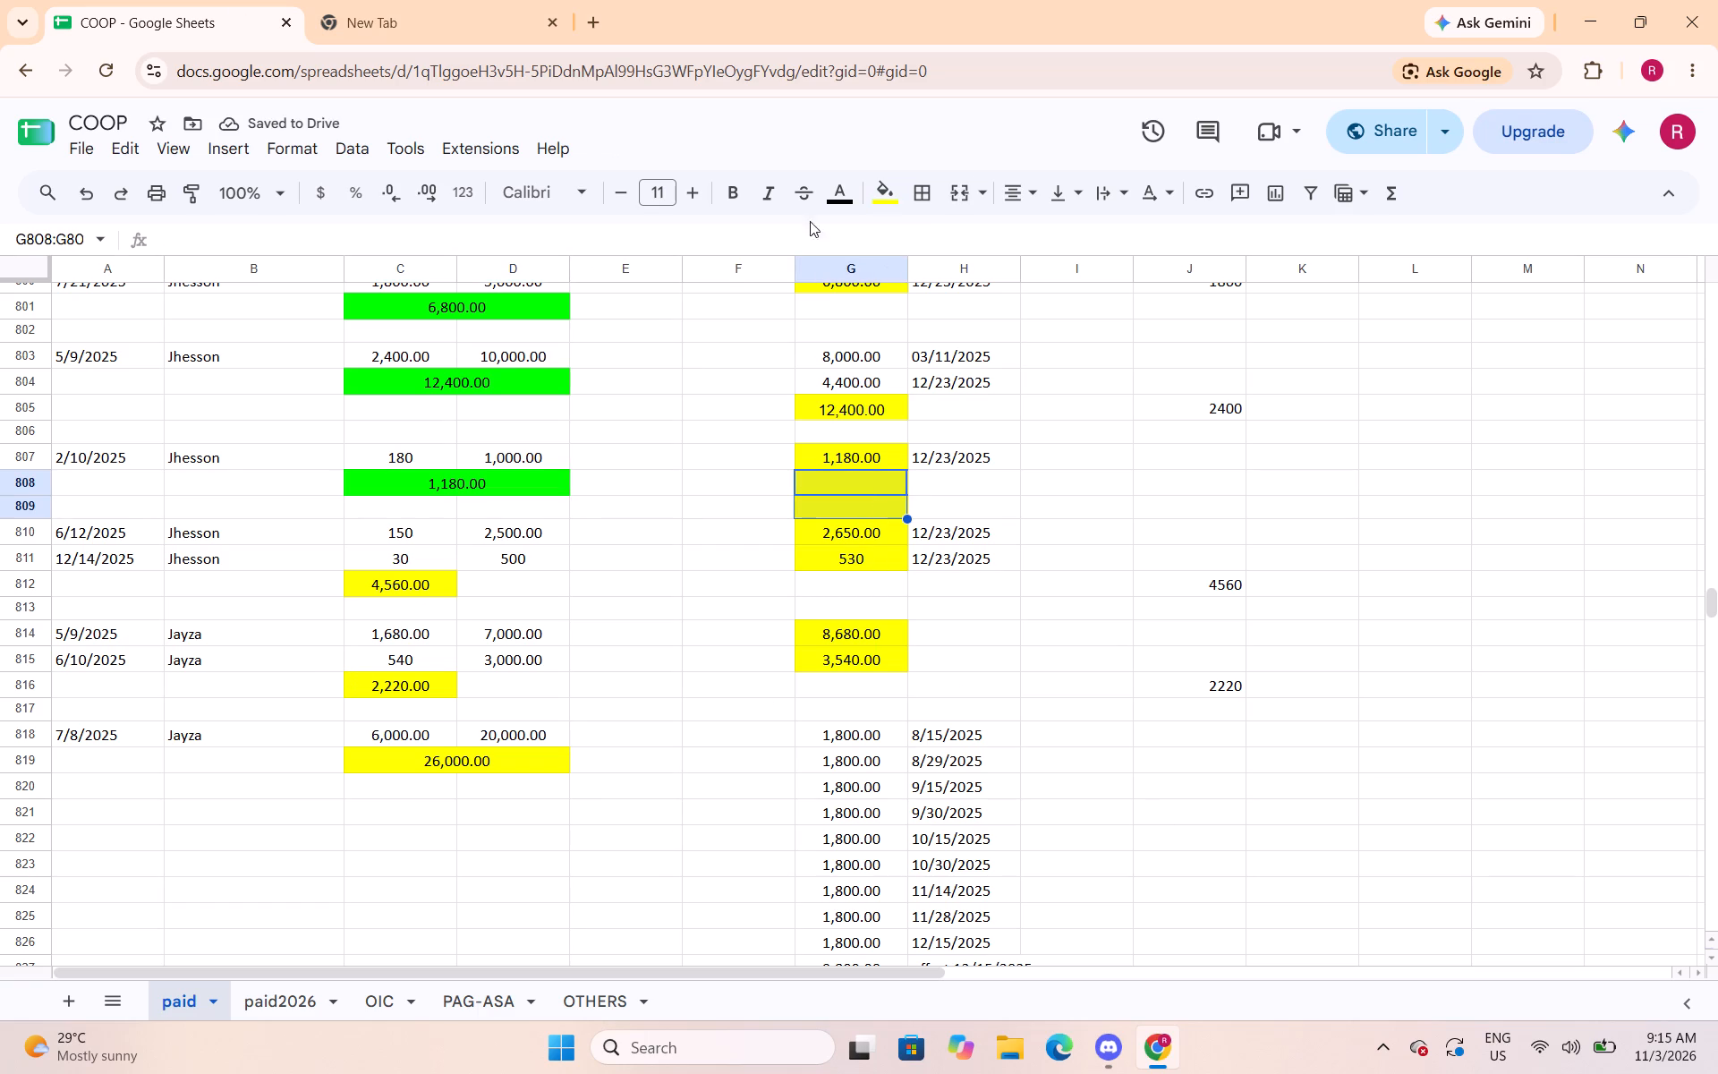
pyautogui.click(889, 201)
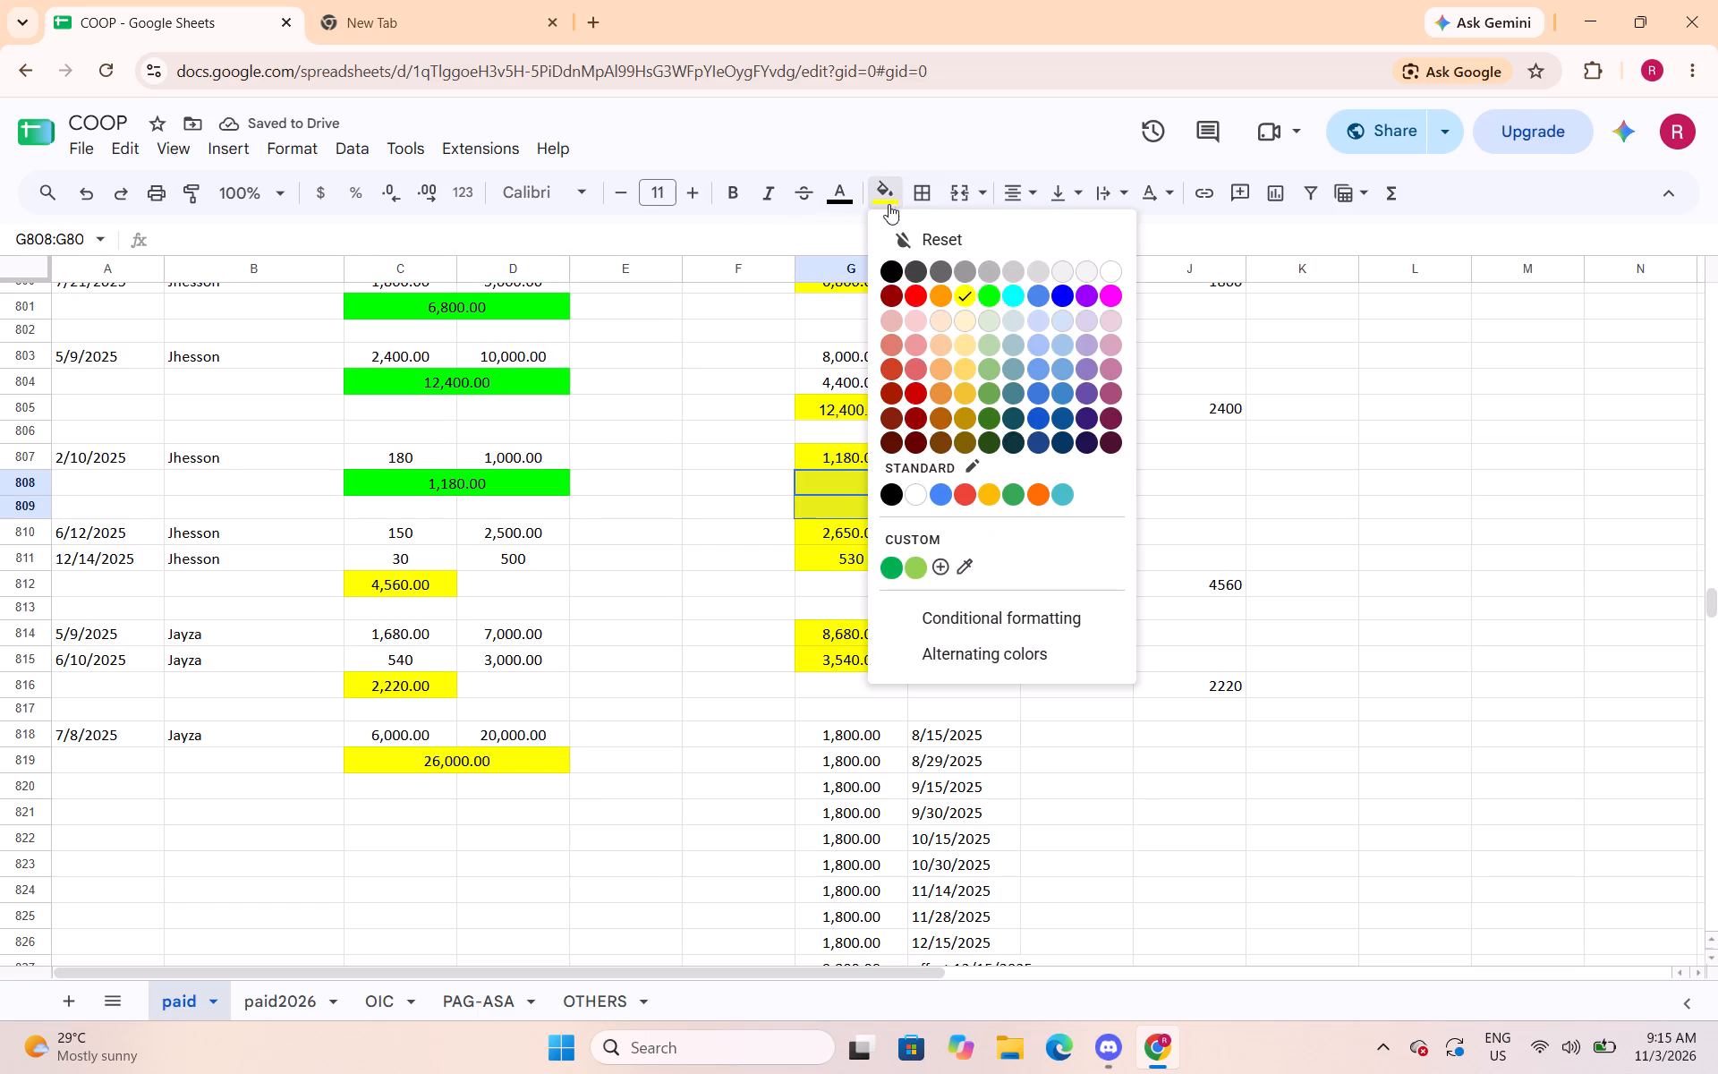
pyautogui.click(914, 499)
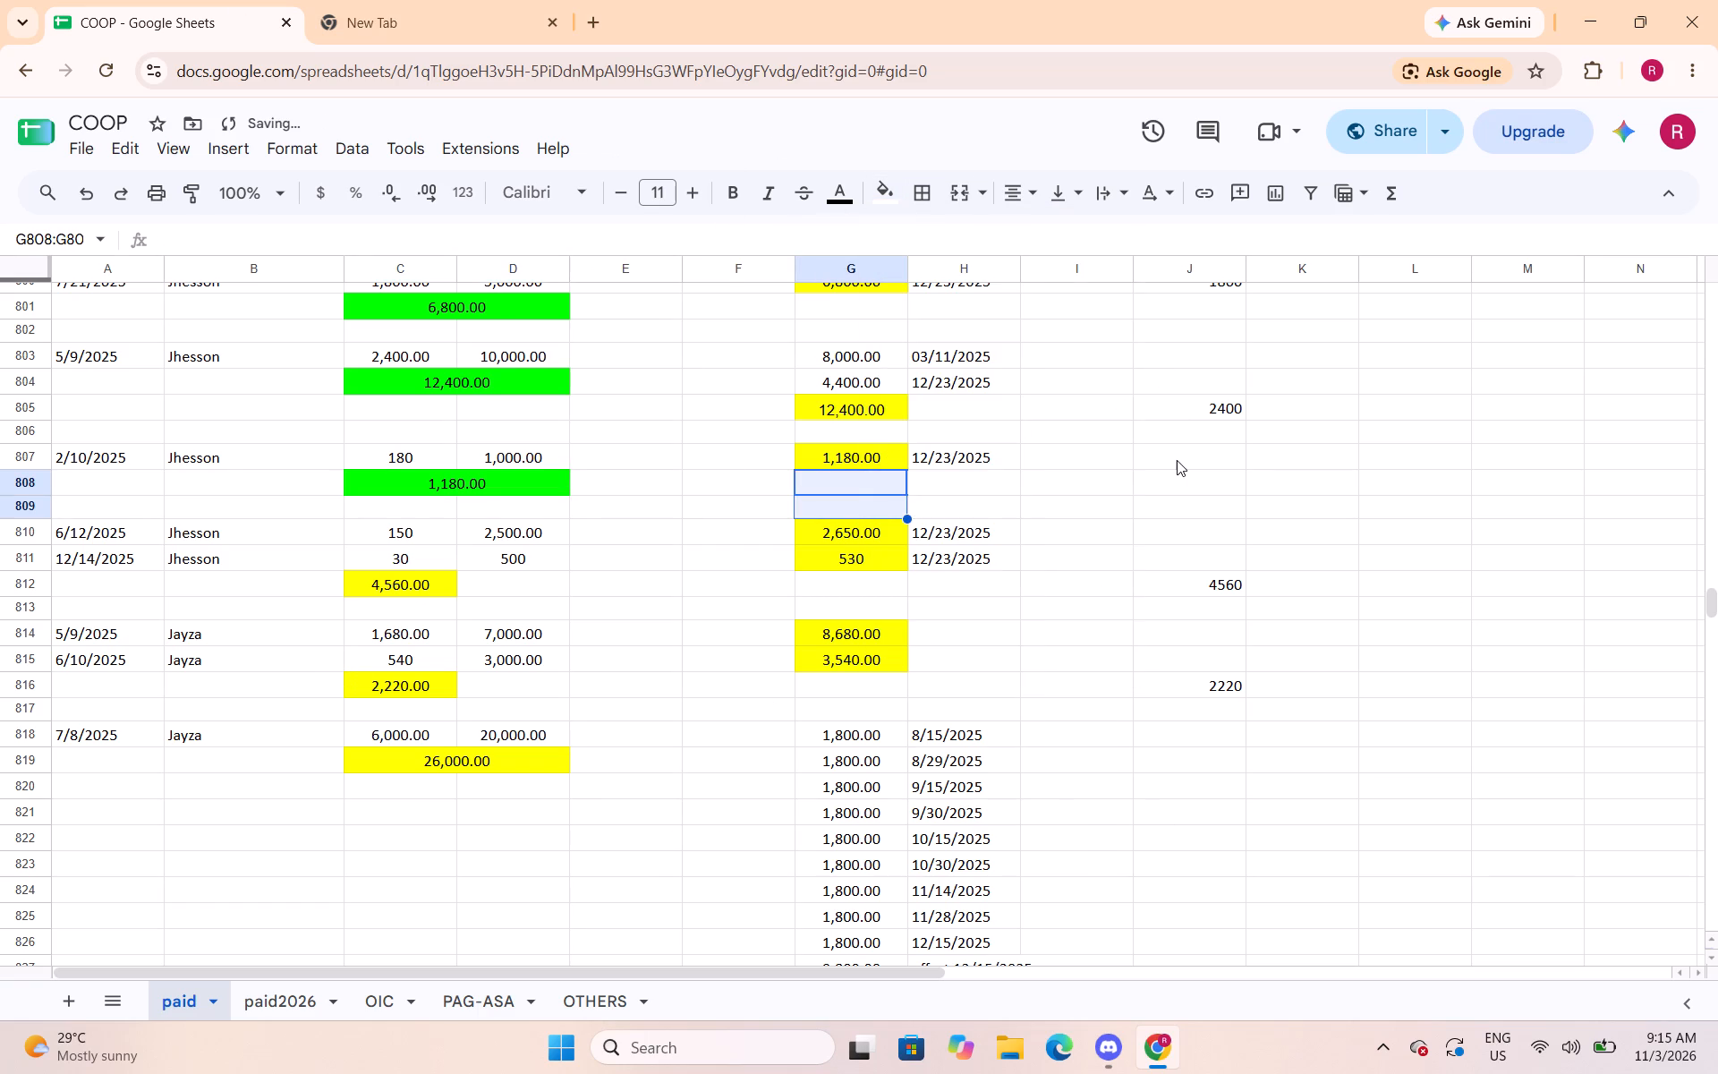
# Enter the interest amount 180 in J808 for Jhesson's 2/10/2025 loan.
pyautogui.click(1177, 460)
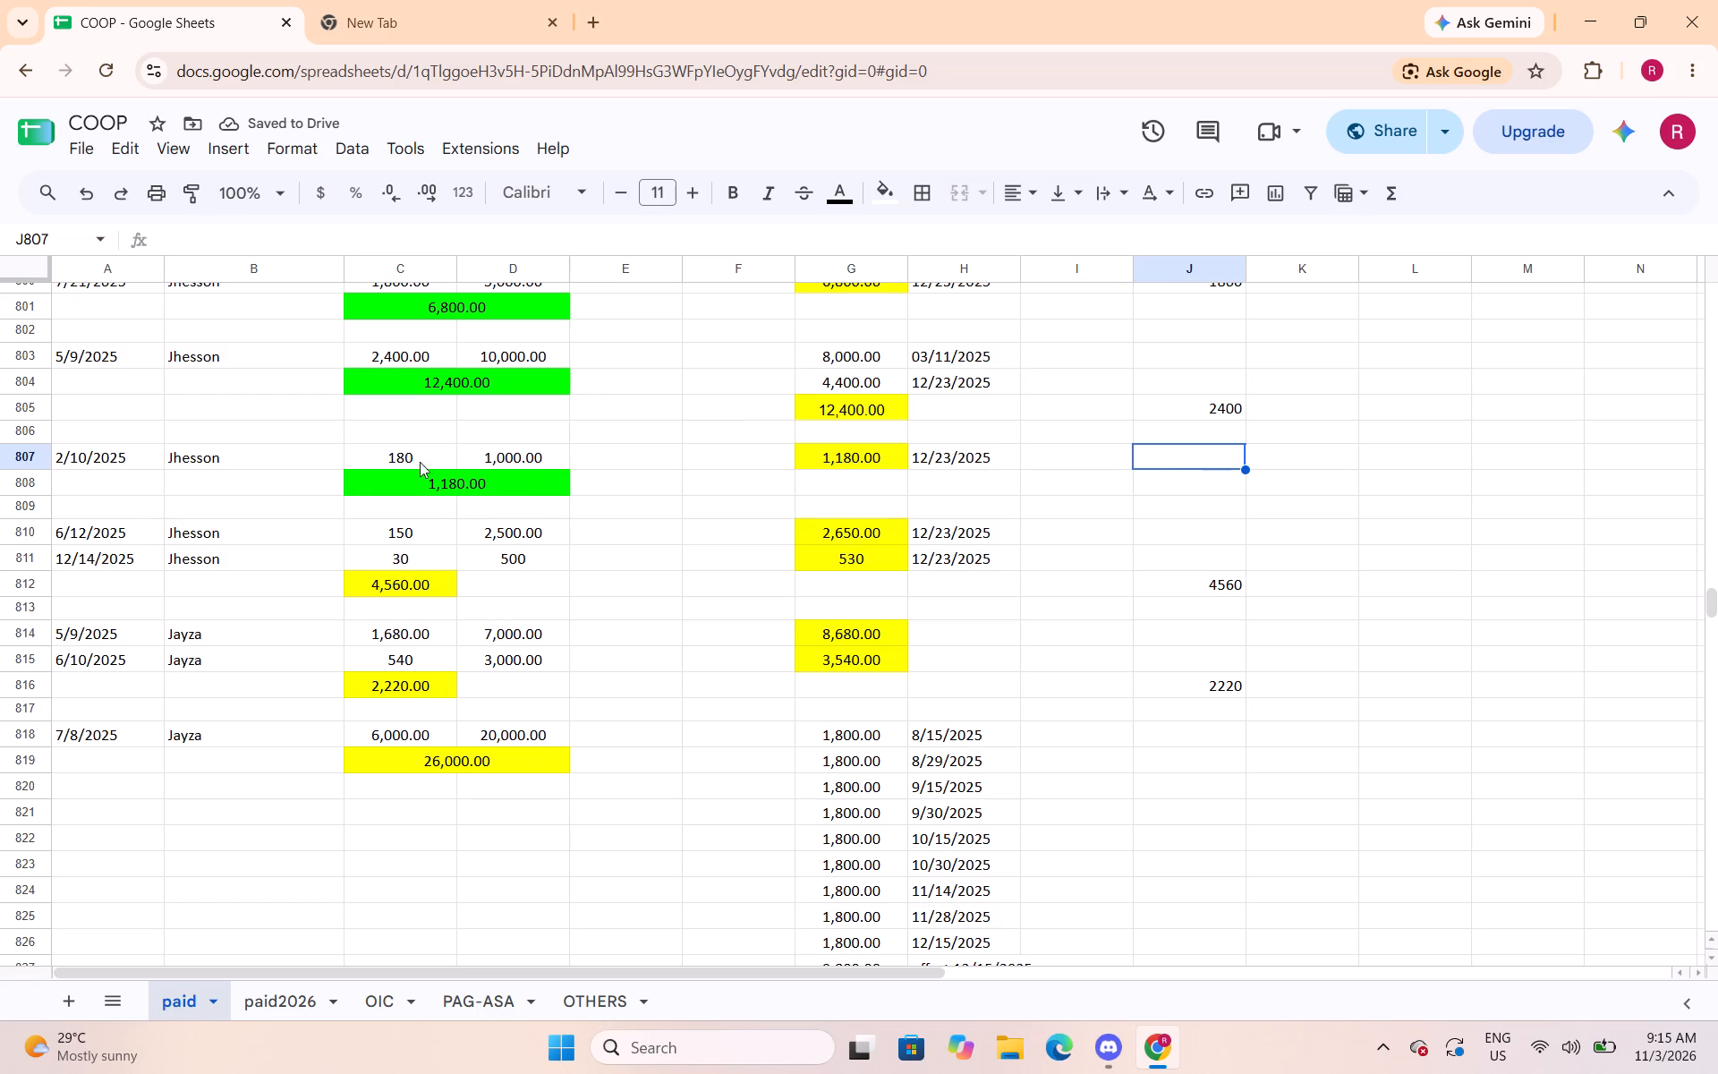
pyautogui.click(1186, 488)
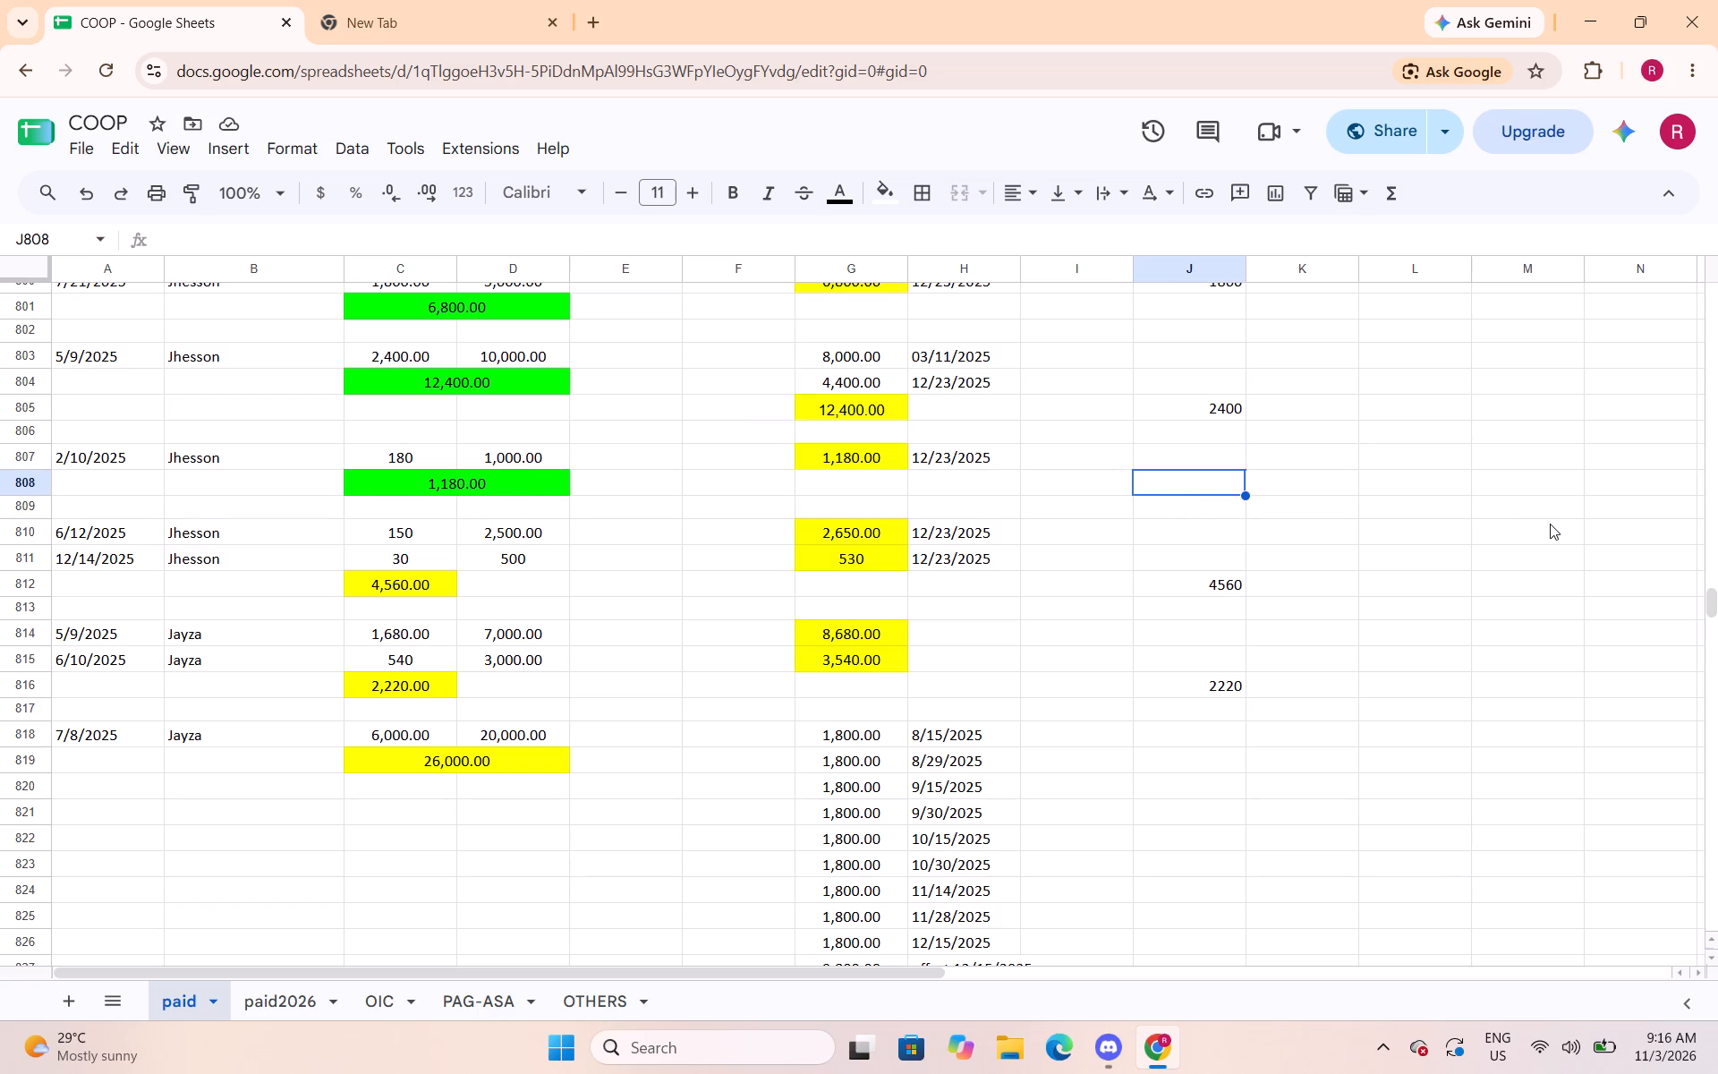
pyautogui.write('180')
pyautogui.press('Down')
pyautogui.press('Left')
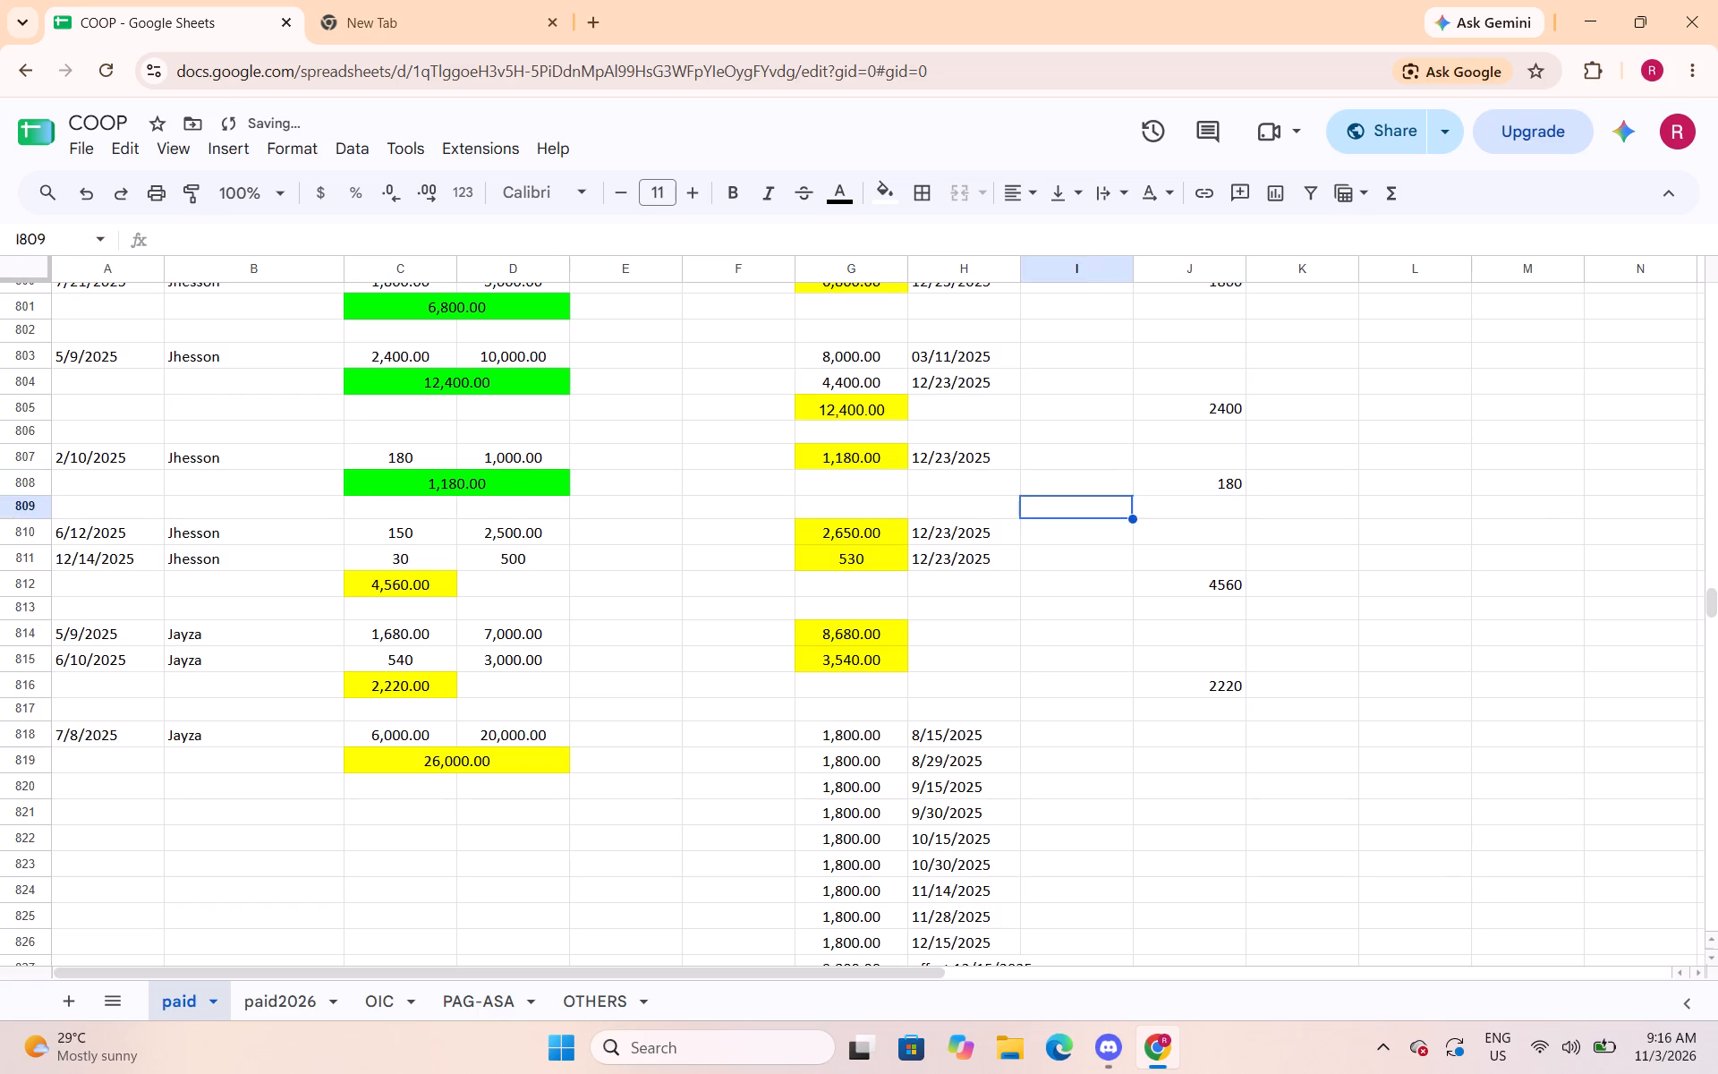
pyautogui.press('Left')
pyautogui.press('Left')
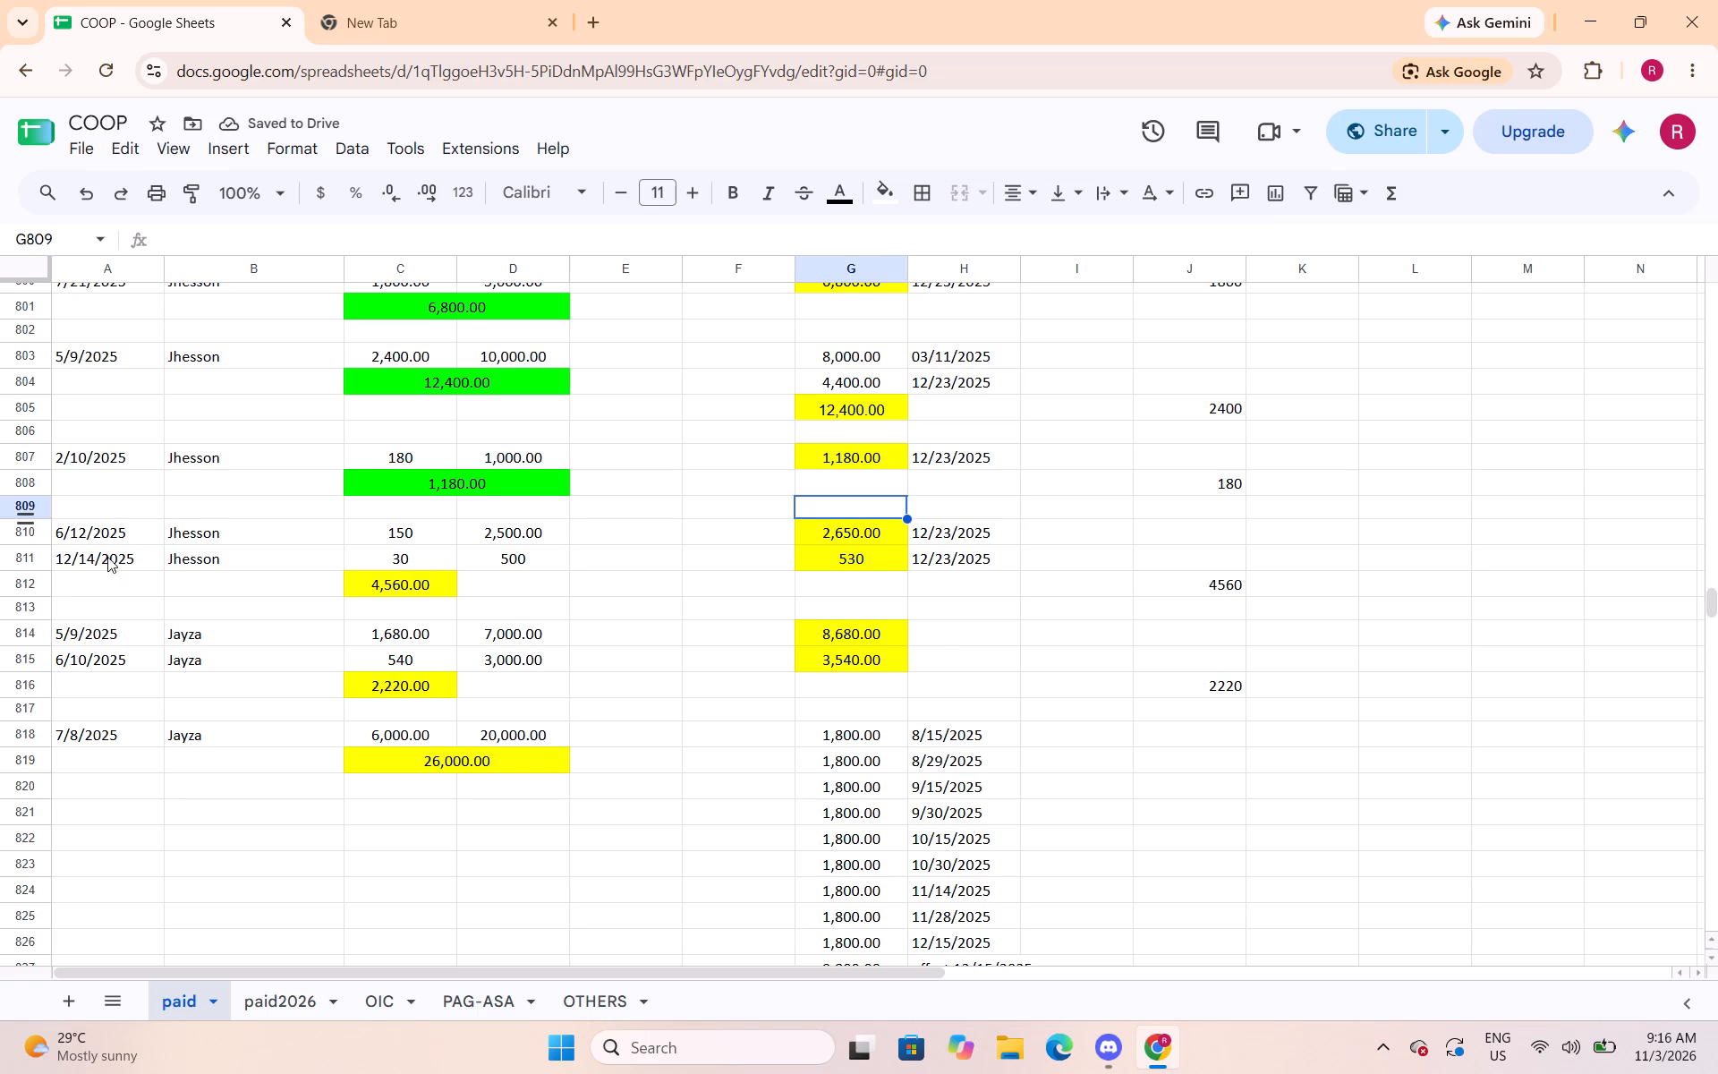
# Insert two empty rows above row 811, between Jhesson's 6/12/2025 and 12/14/2025 loans.
pyautogui.click(41, 550)
pyautogui.rightClick(29, 558)
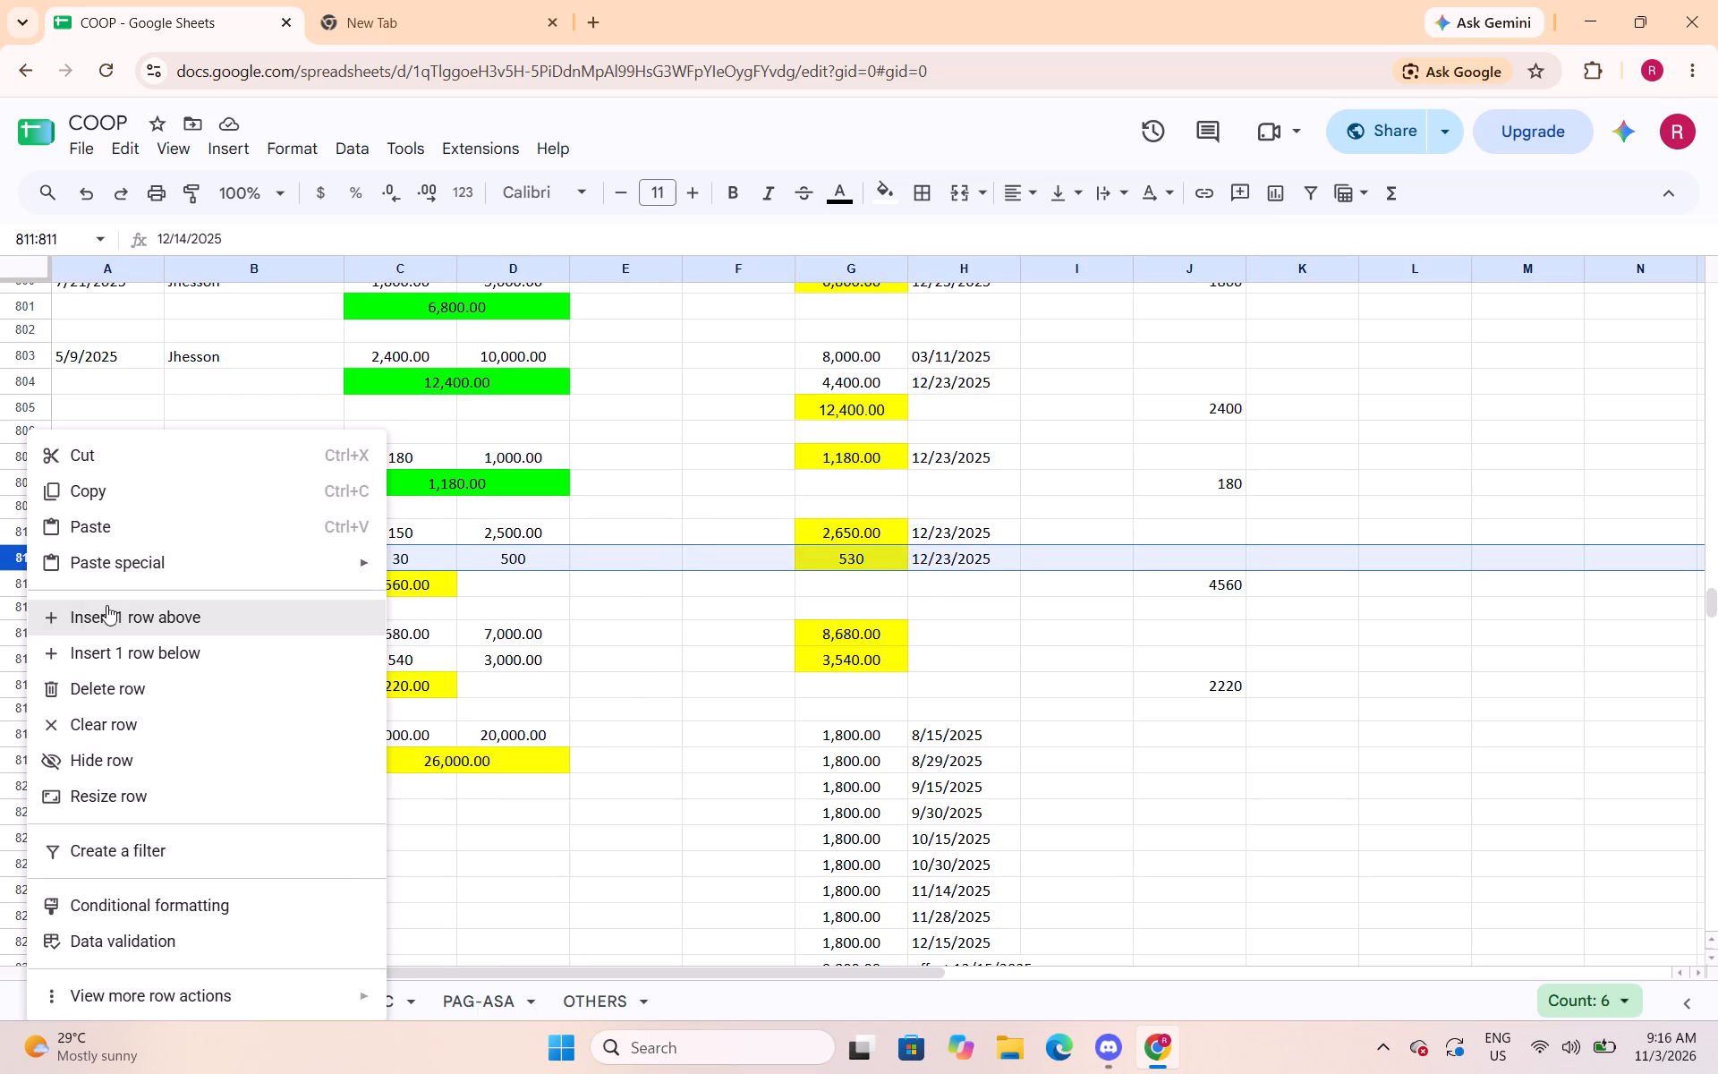
pyautogui.click(98, 612)
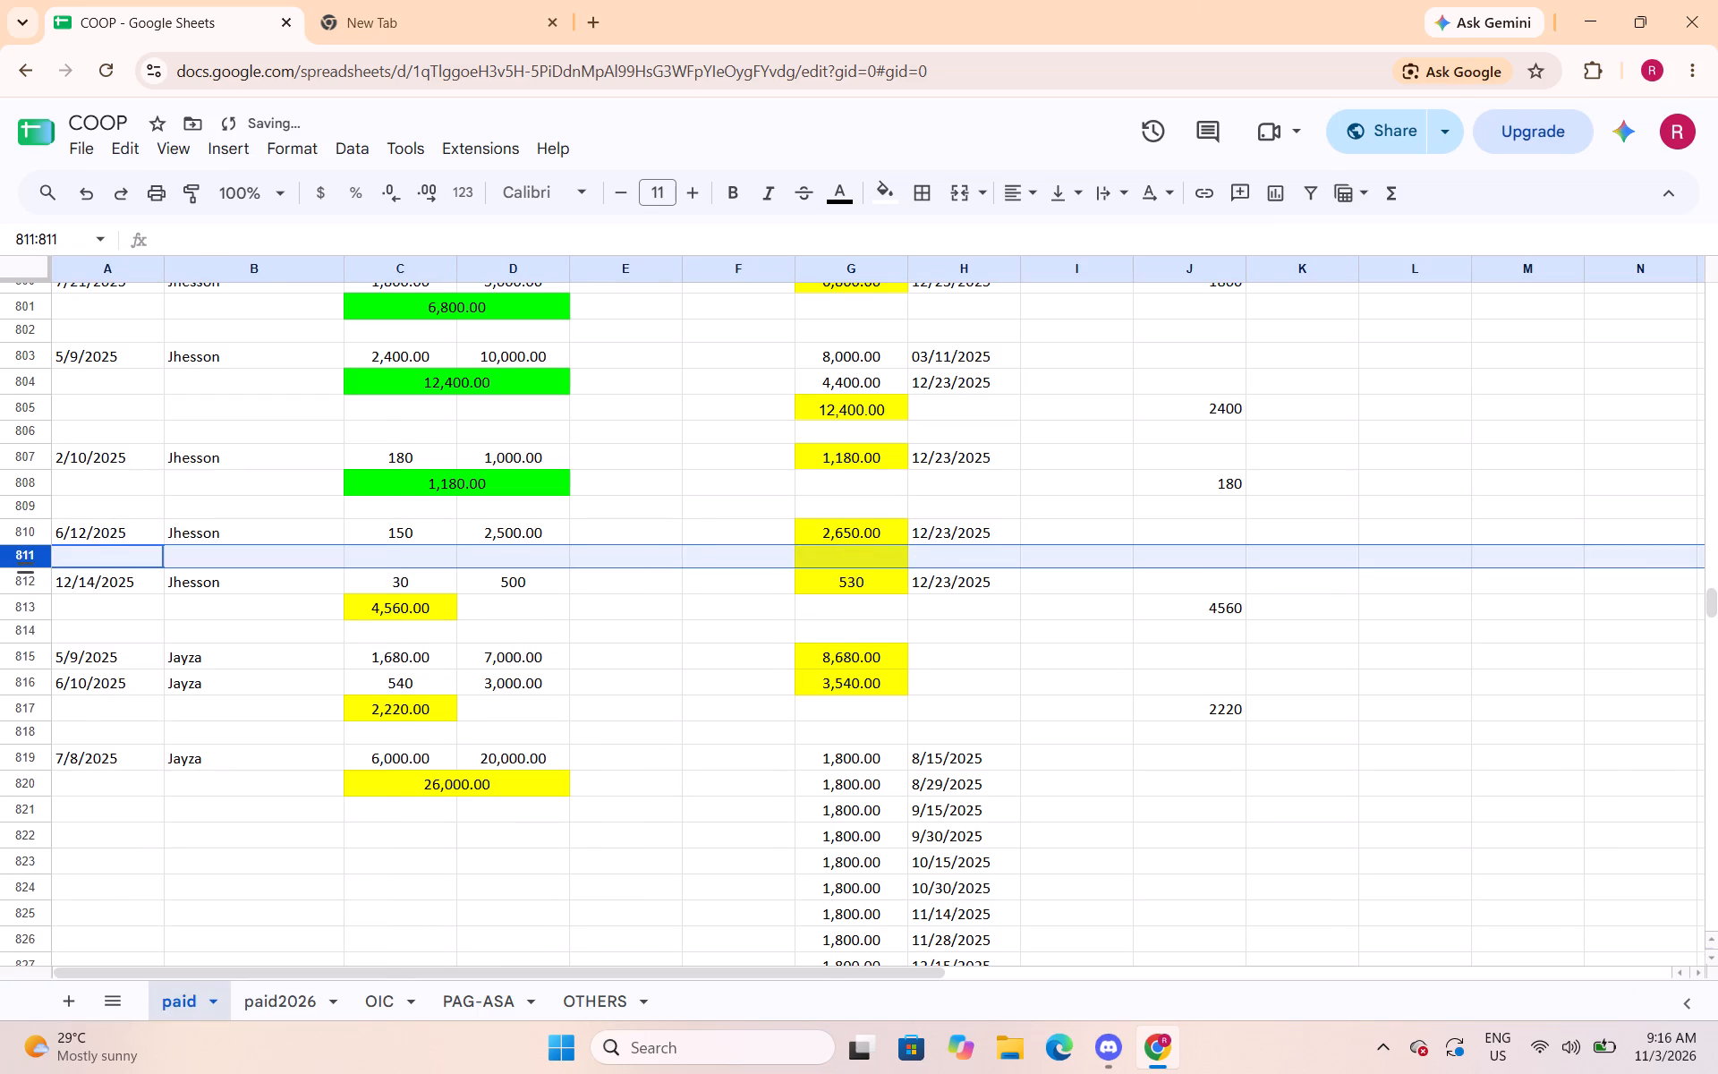
pyautogui.rightClick(28, 562)
pyautogui.click(111, 616)
# Merge C811:D811 below Jhesson's 6/12/2025 loan and enter the total formula =sum(C810:D810) in it.
pyautogui.moveTo(414, 562); pyautogui.dragTo(489, 559)
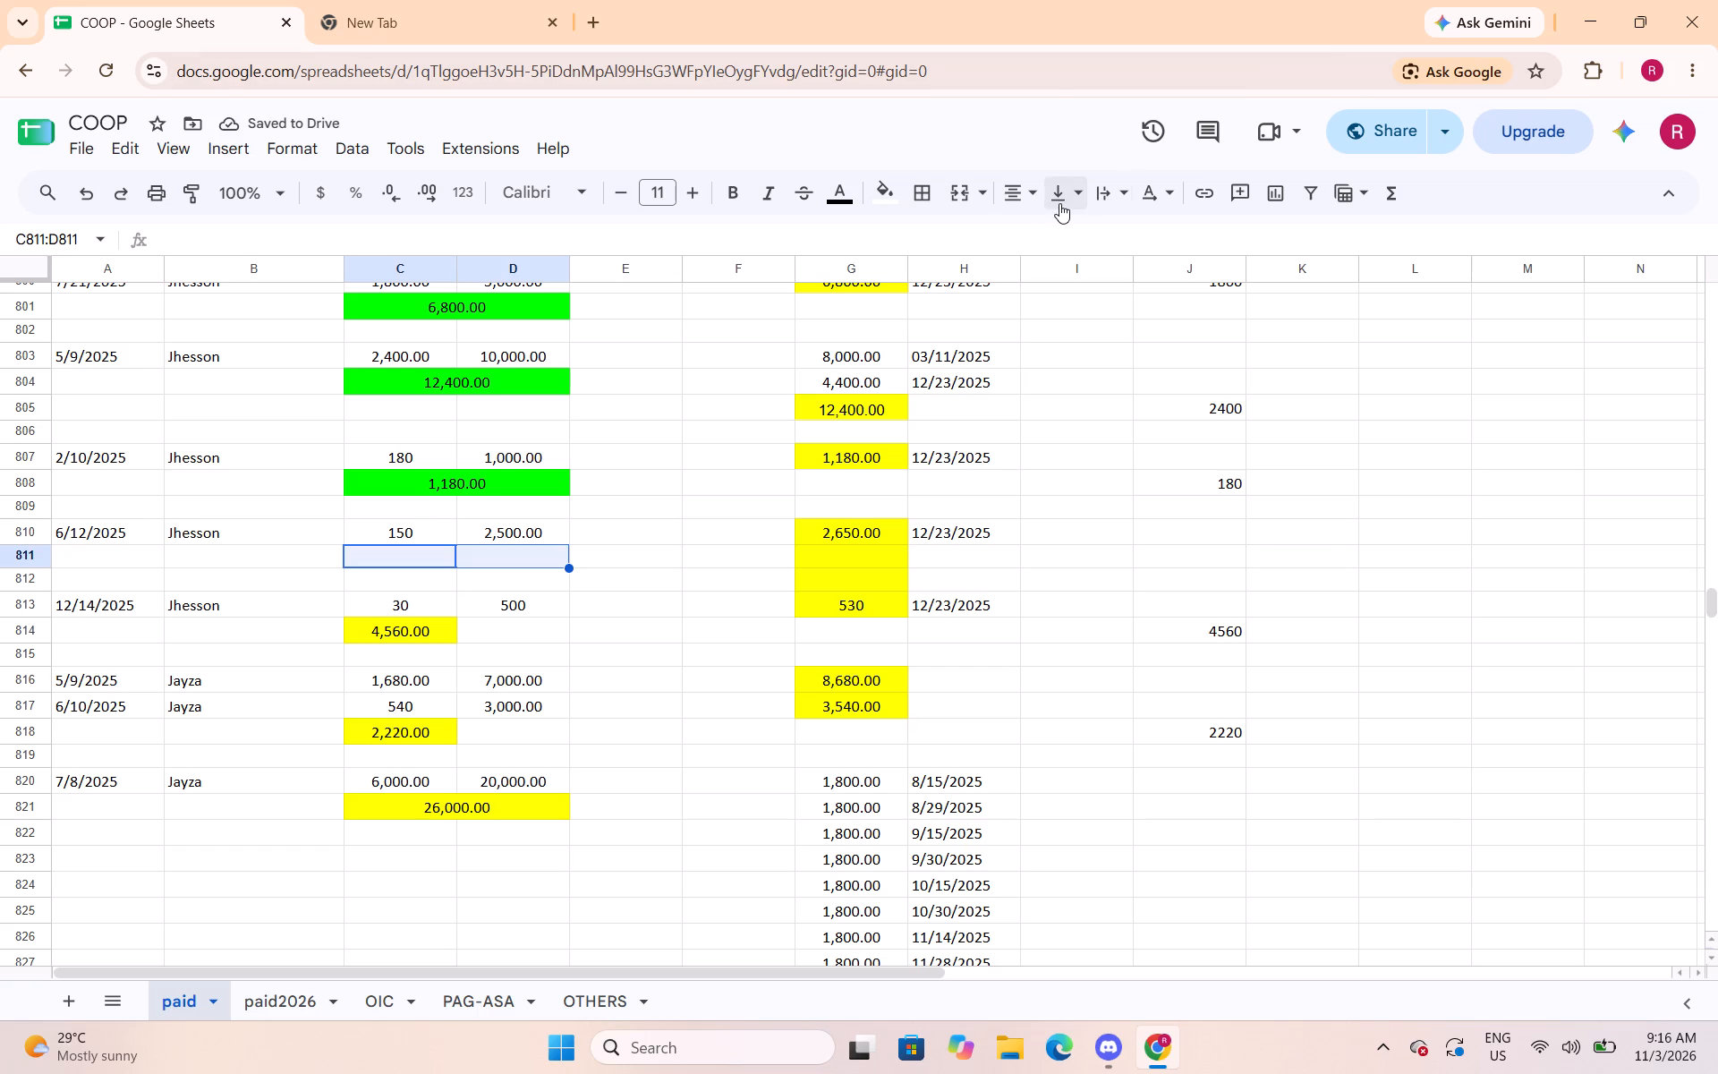
pyautogui.click(963, 203)
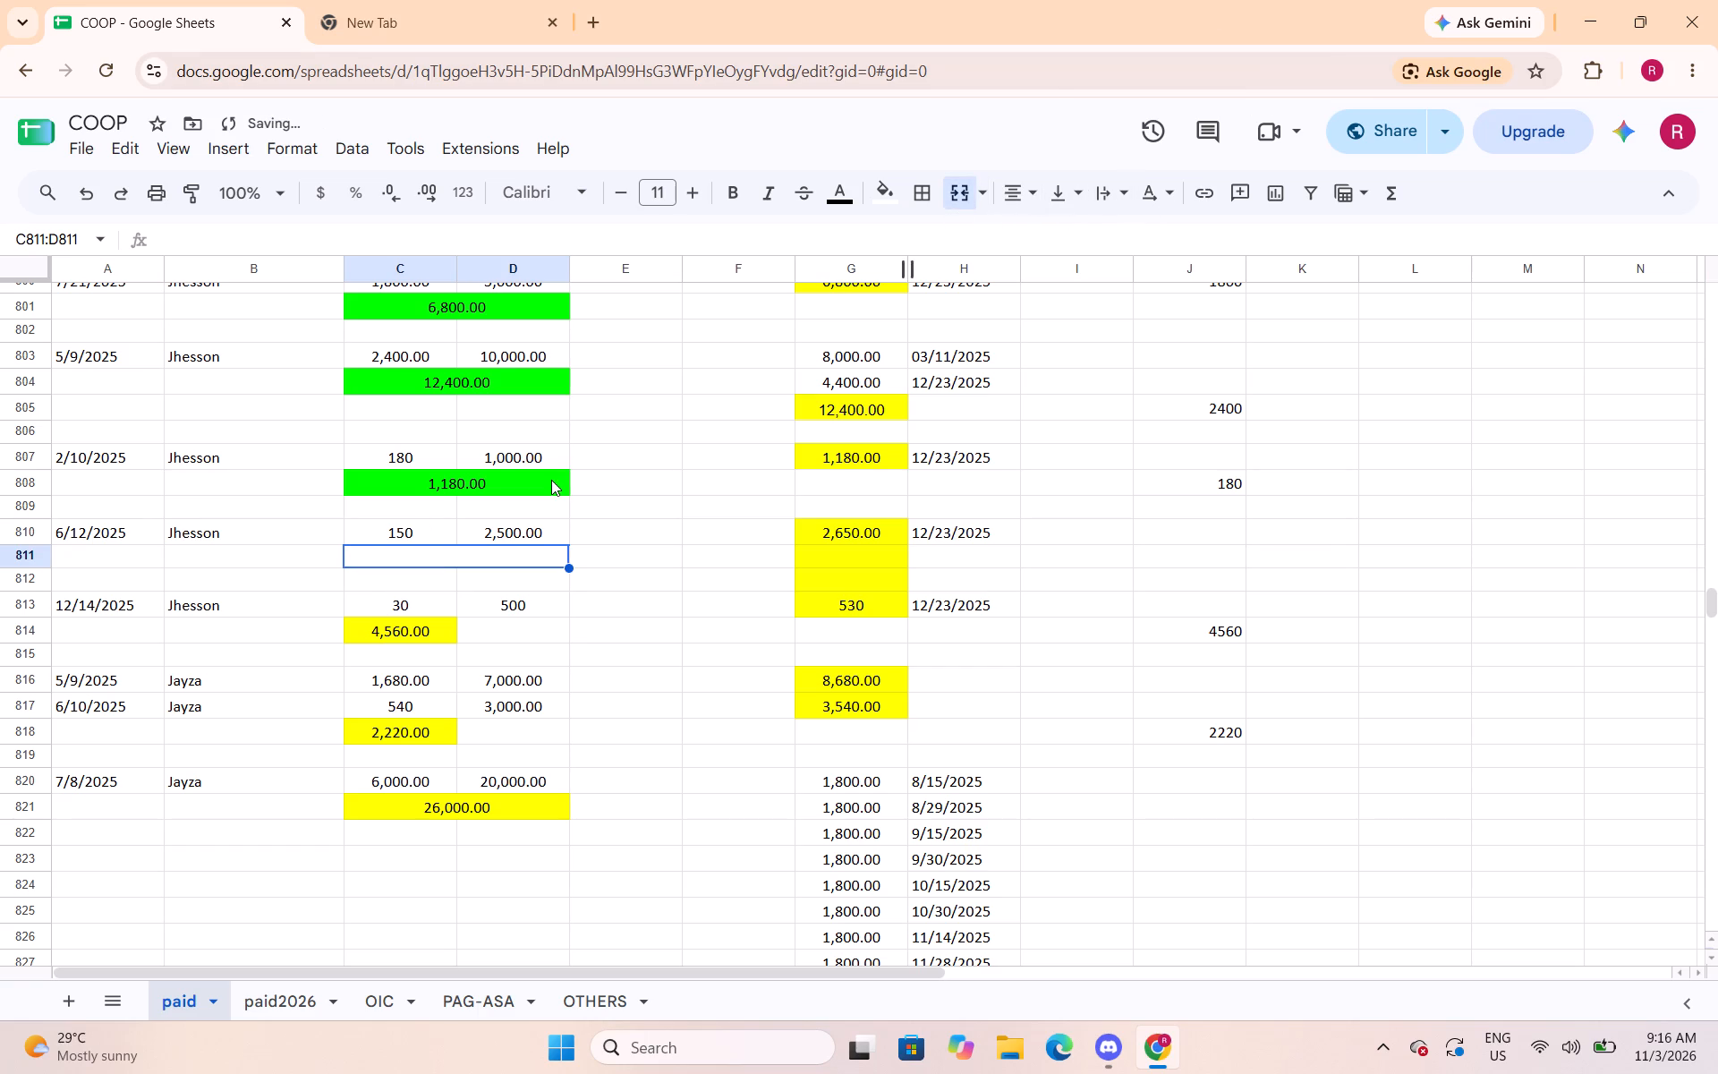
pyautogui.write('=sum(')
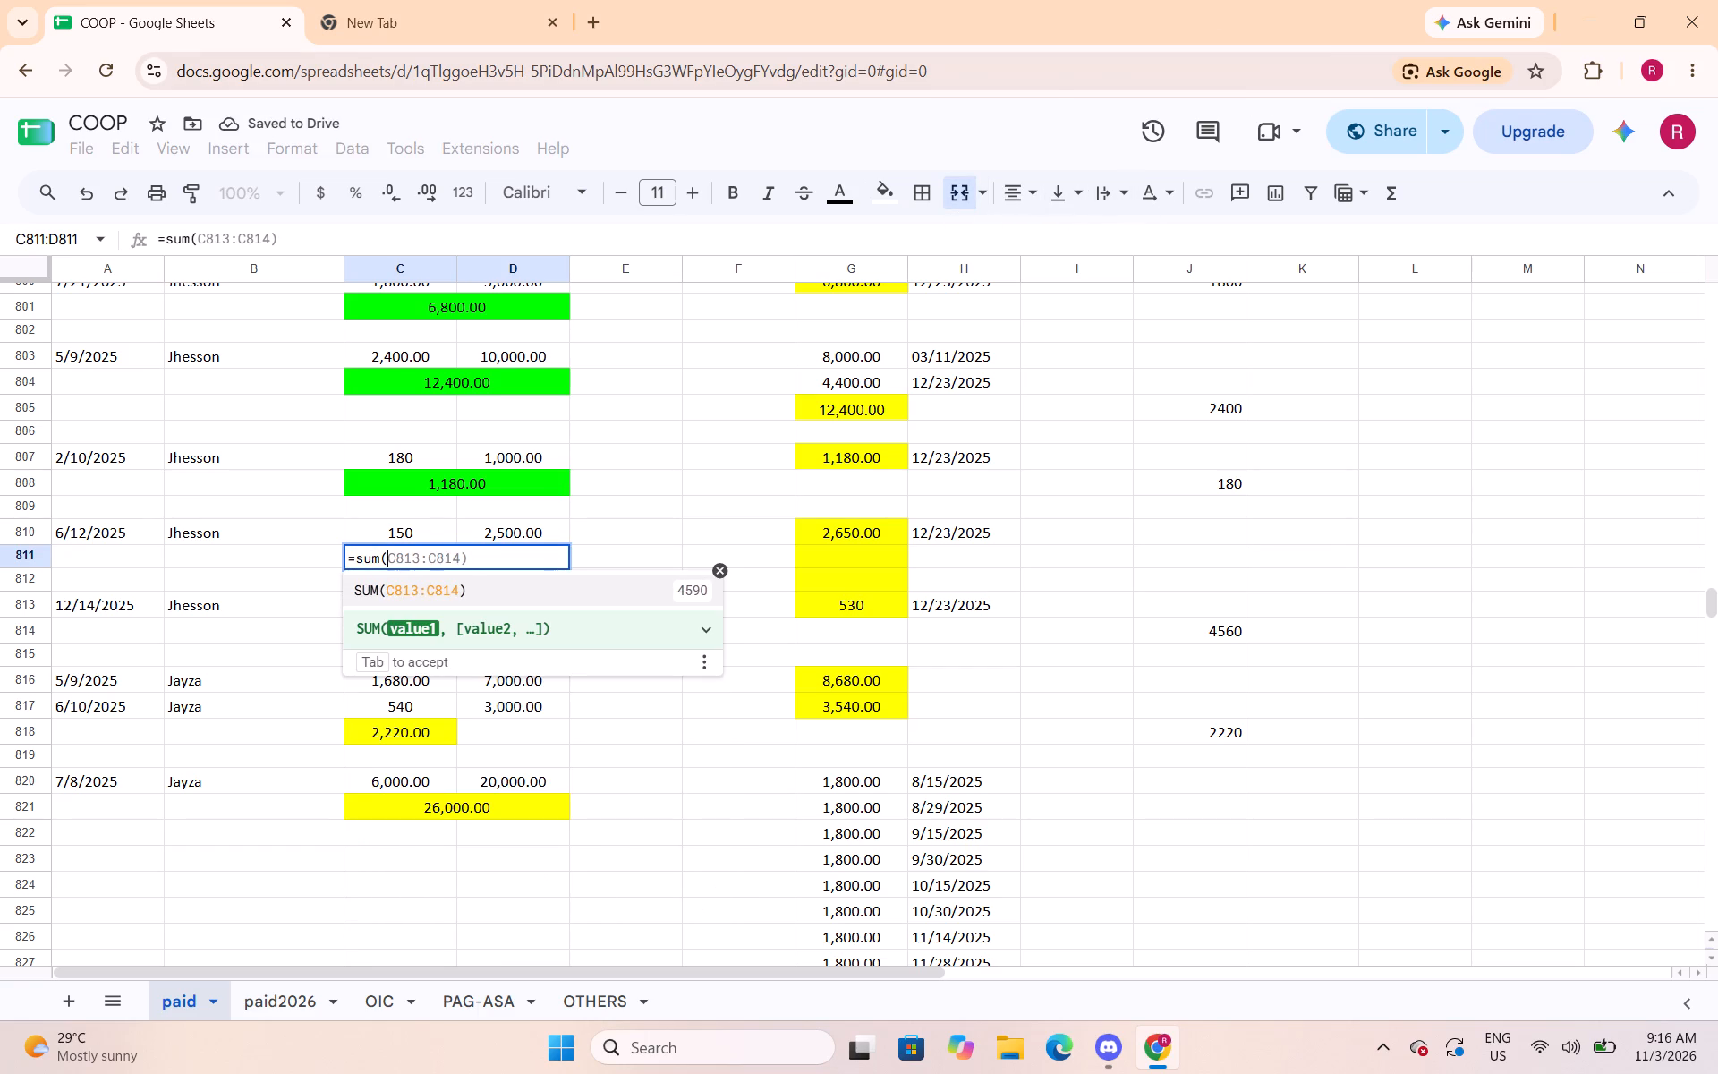
pyautogui.moveTo(438, 534); pyautogui.dragTo(477, 531)
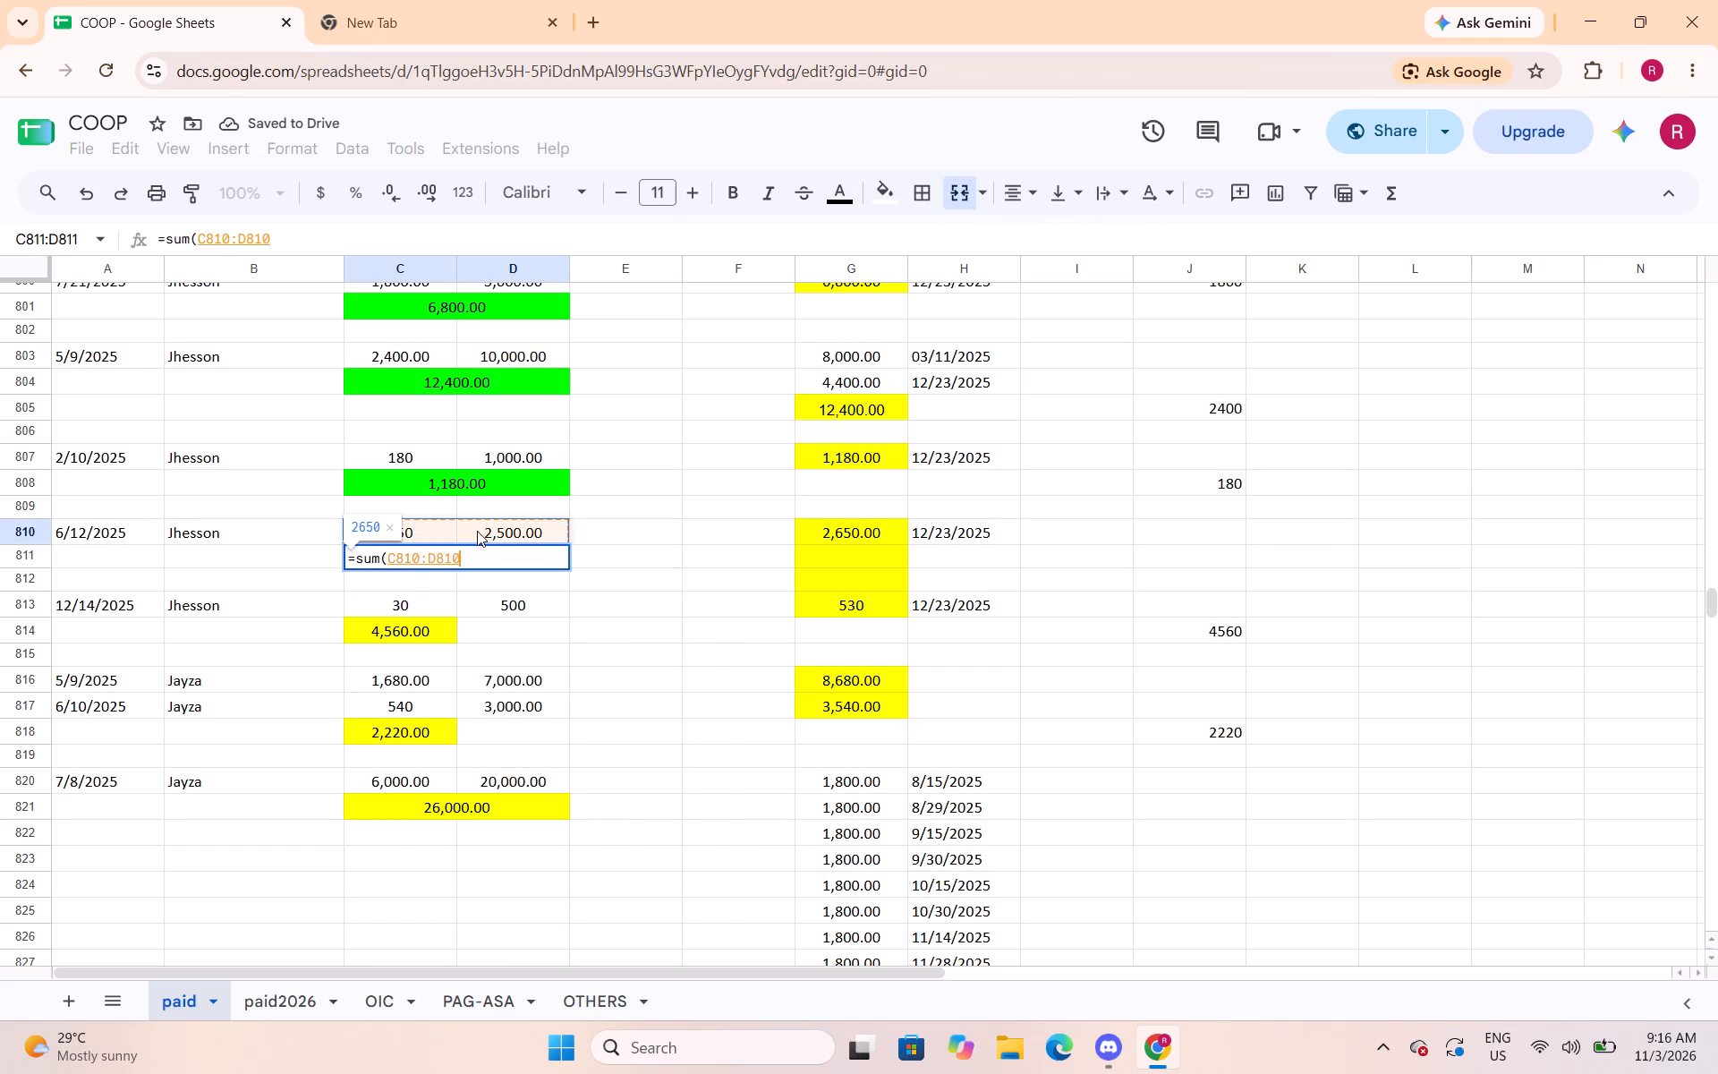
pyautogui.hotkey('shift', ')')
pyautogui.press('Return')
# Give the merged total in C811:D811 a bright green fill and the Number format with two decimals.
pyautogui.press('Up')
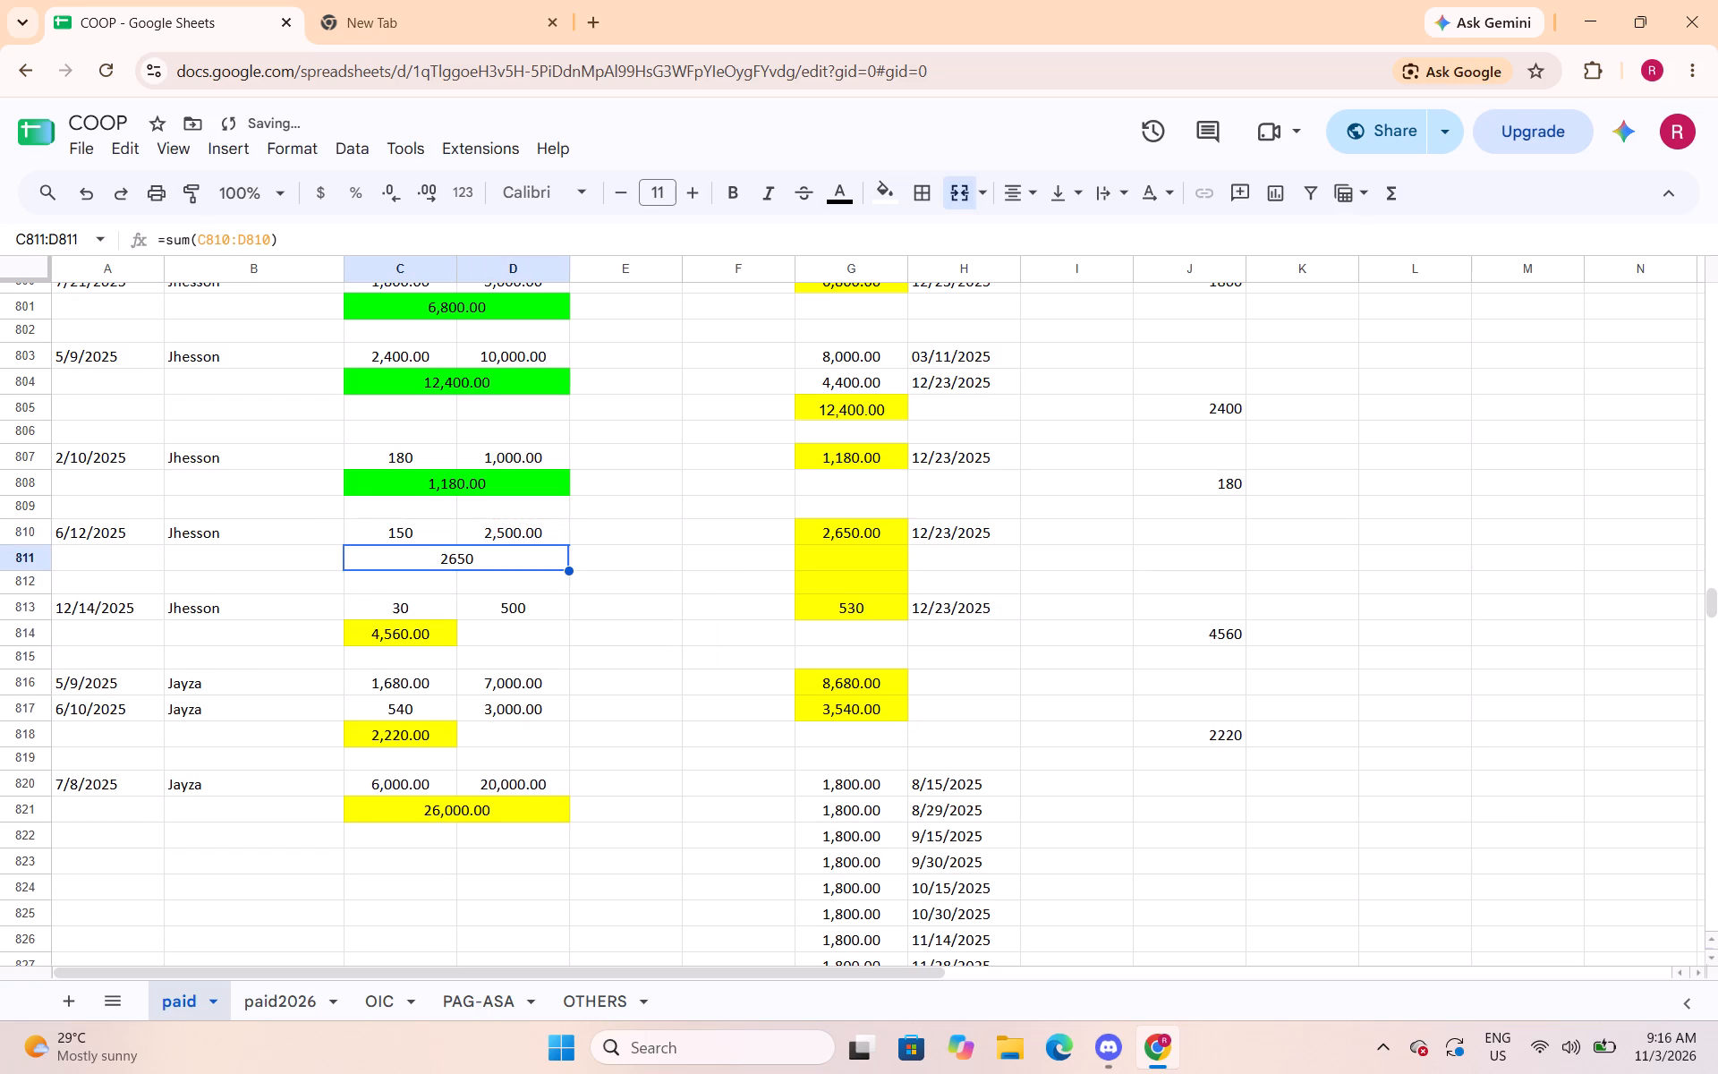
pyautogui.click(882, 198)
pyautogui.click(991, 295)
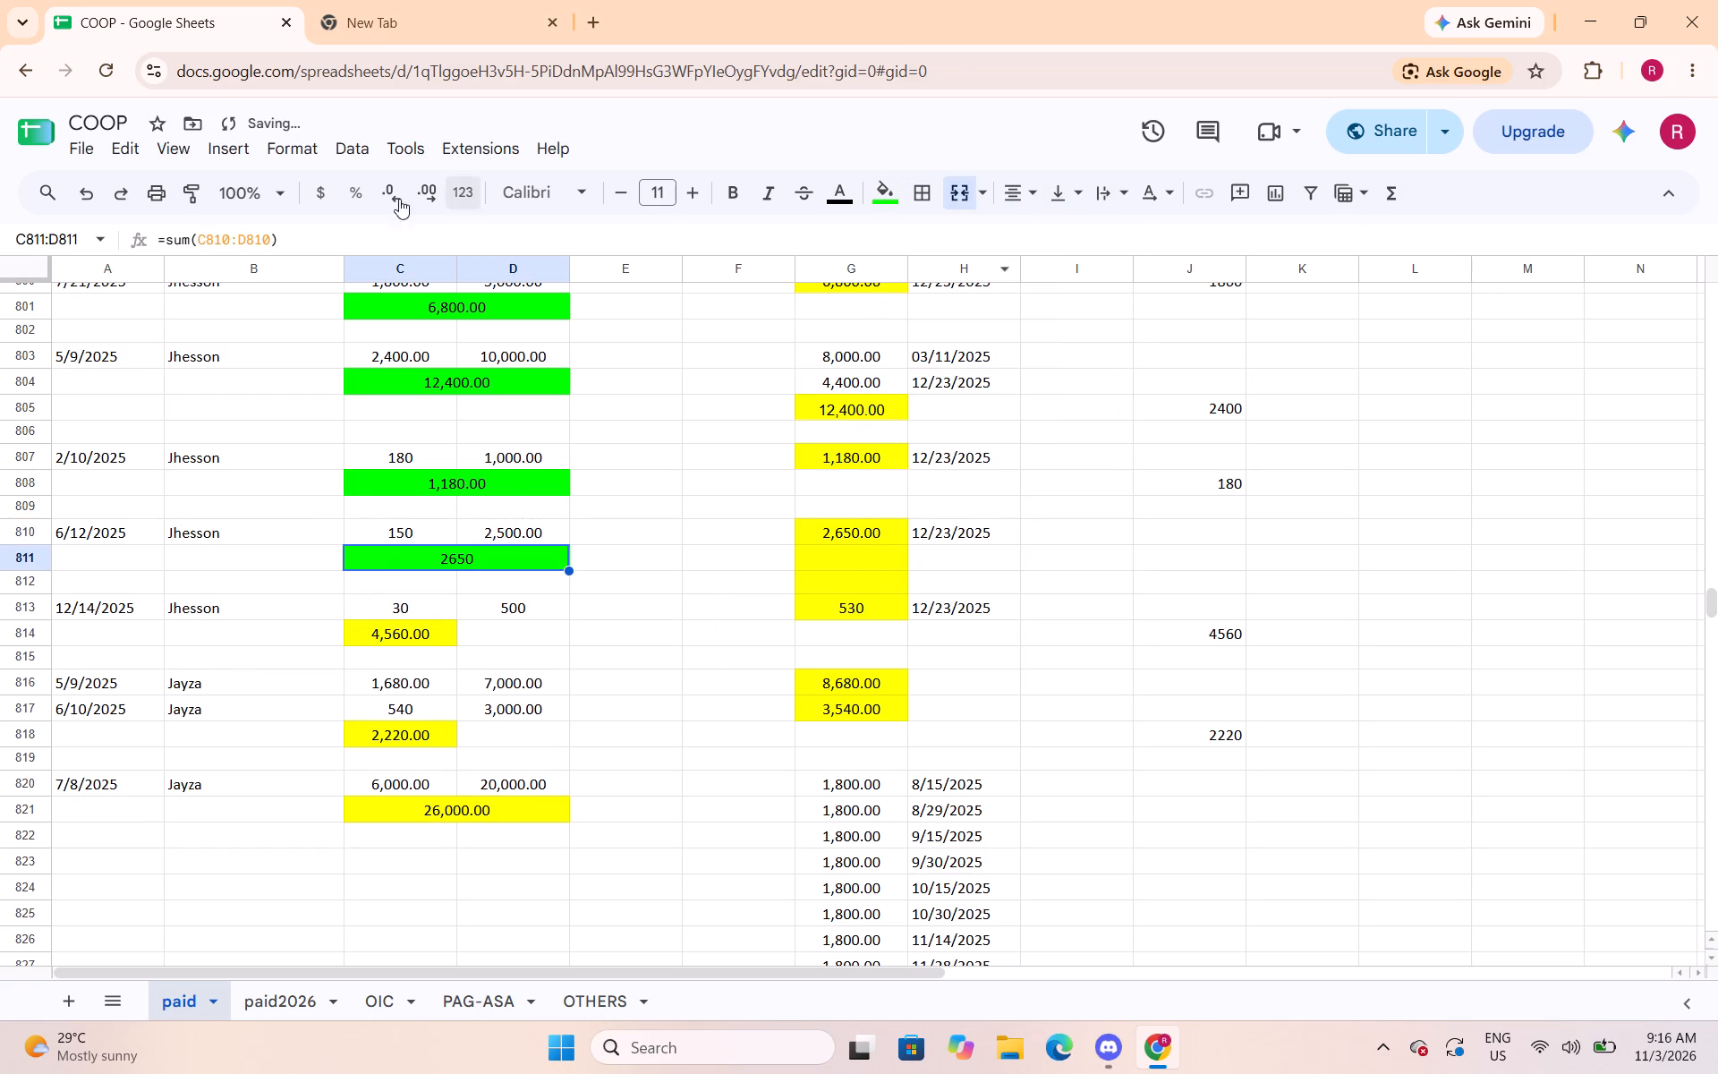
pyautogui.click(287, 154)
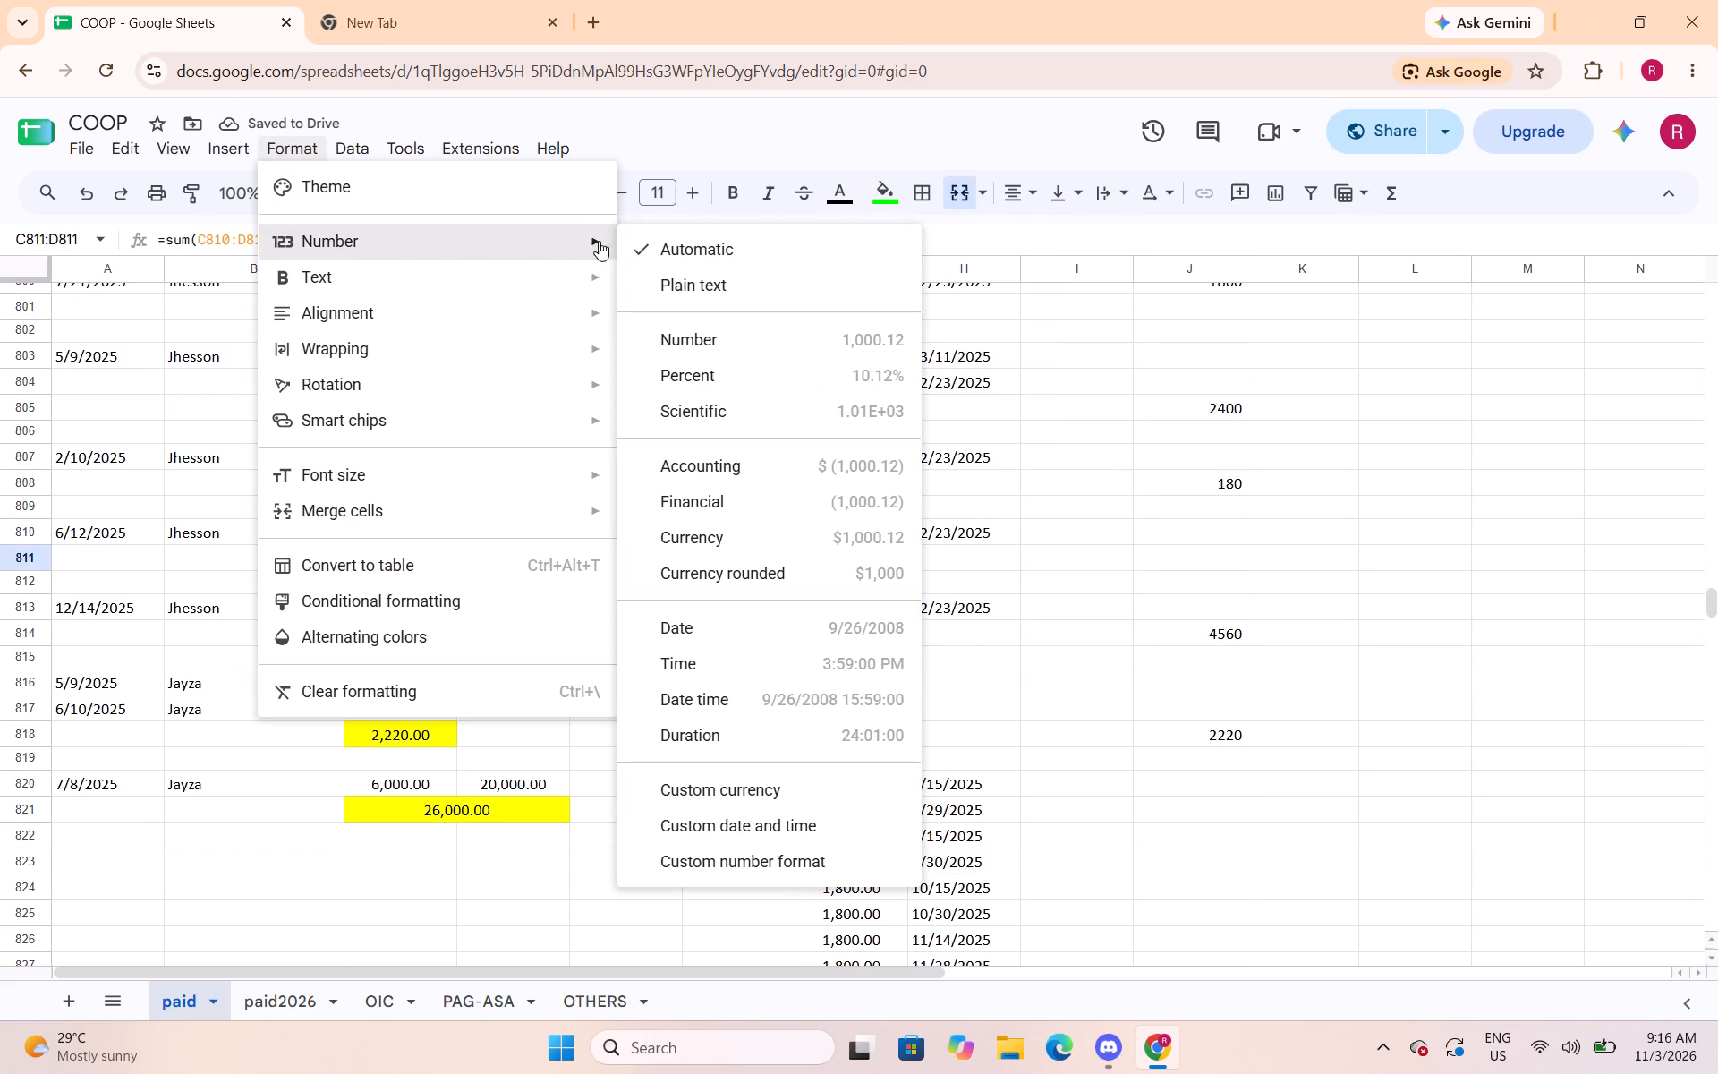
pyautogui.click(680, 339)
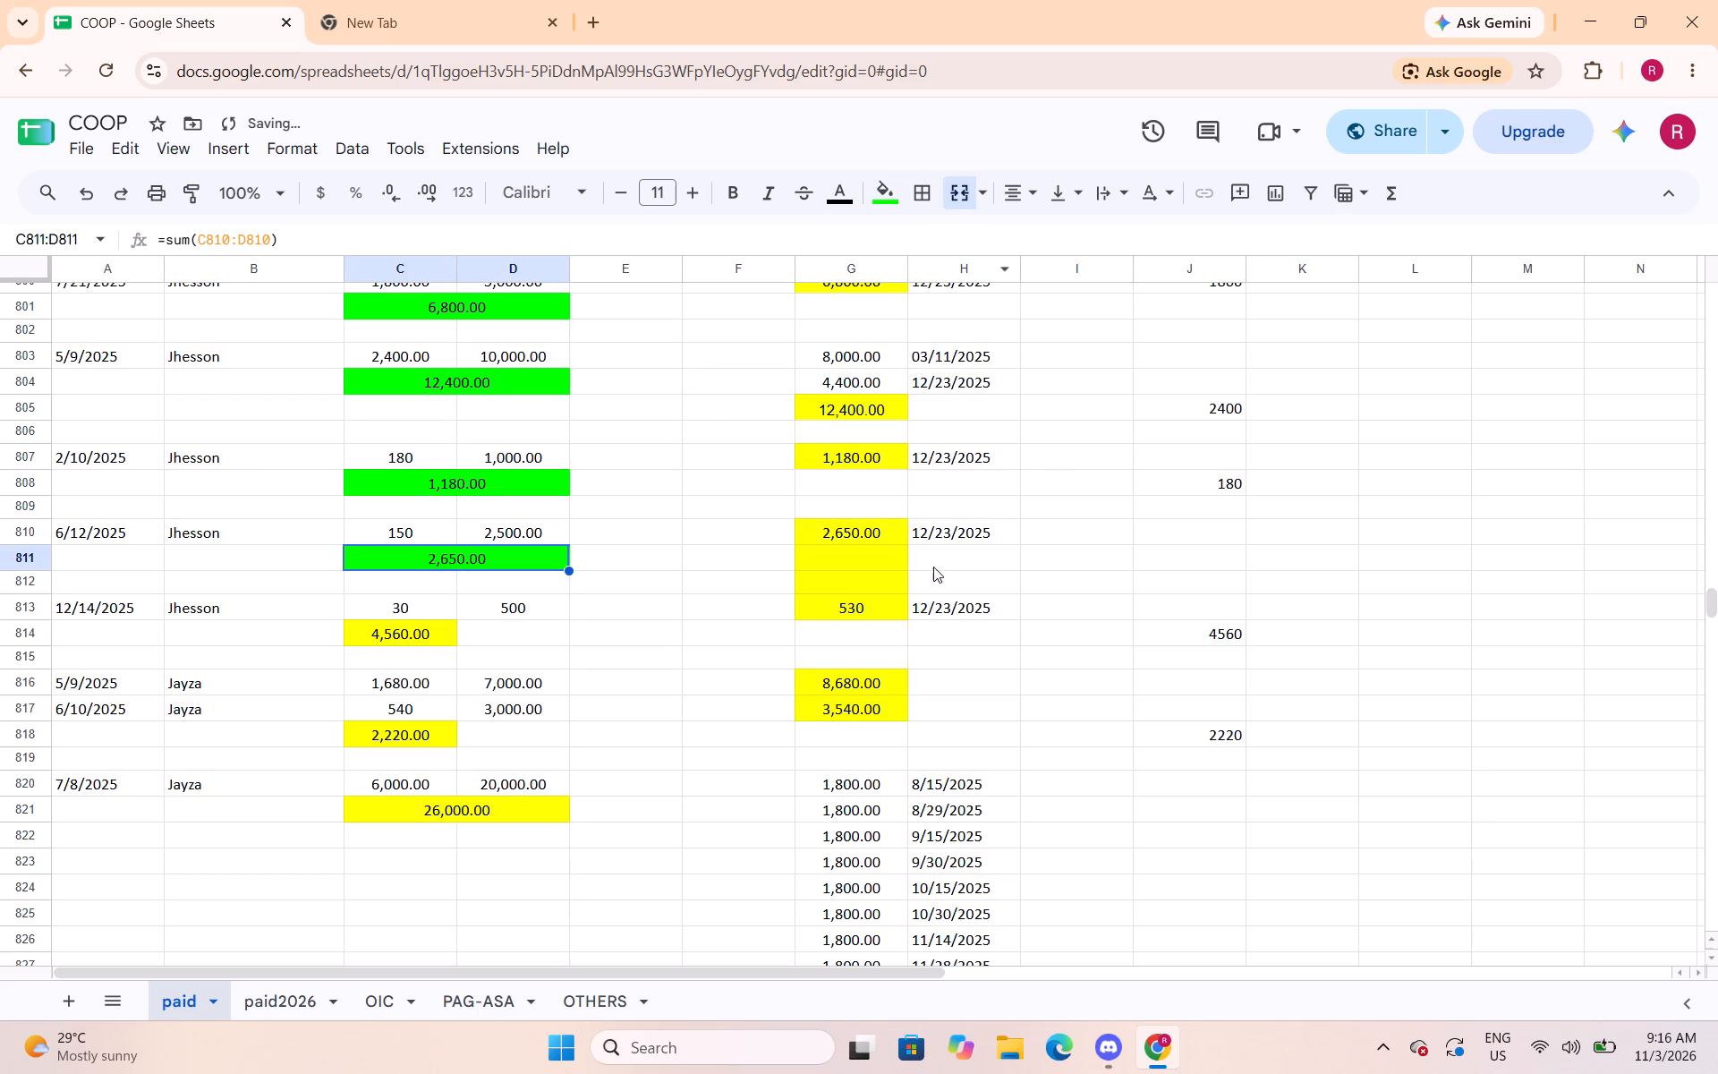
# Change the fill of the empty payment cells G811:G812 to white.
pyautogui.moveTo(887, 561); pyautogui.dragTo(887, 589)
pyautogui.click(883, 200)
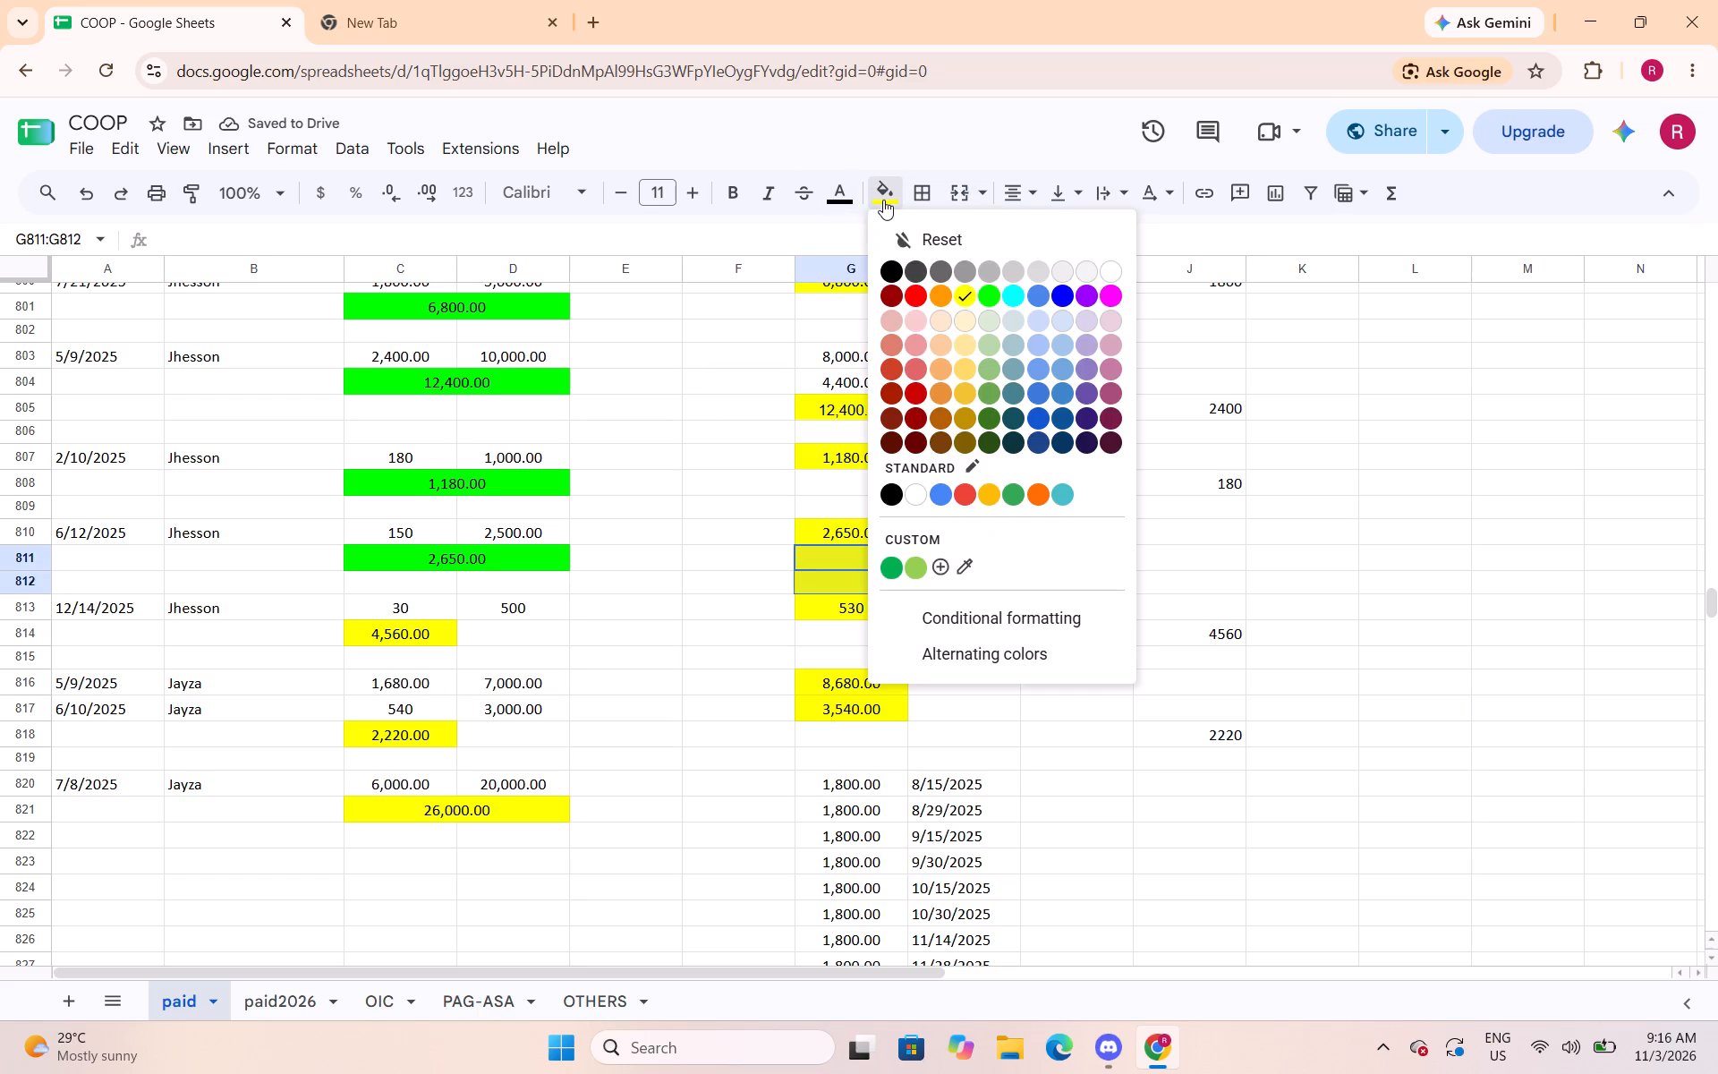
pyautogui.click(914, 504)
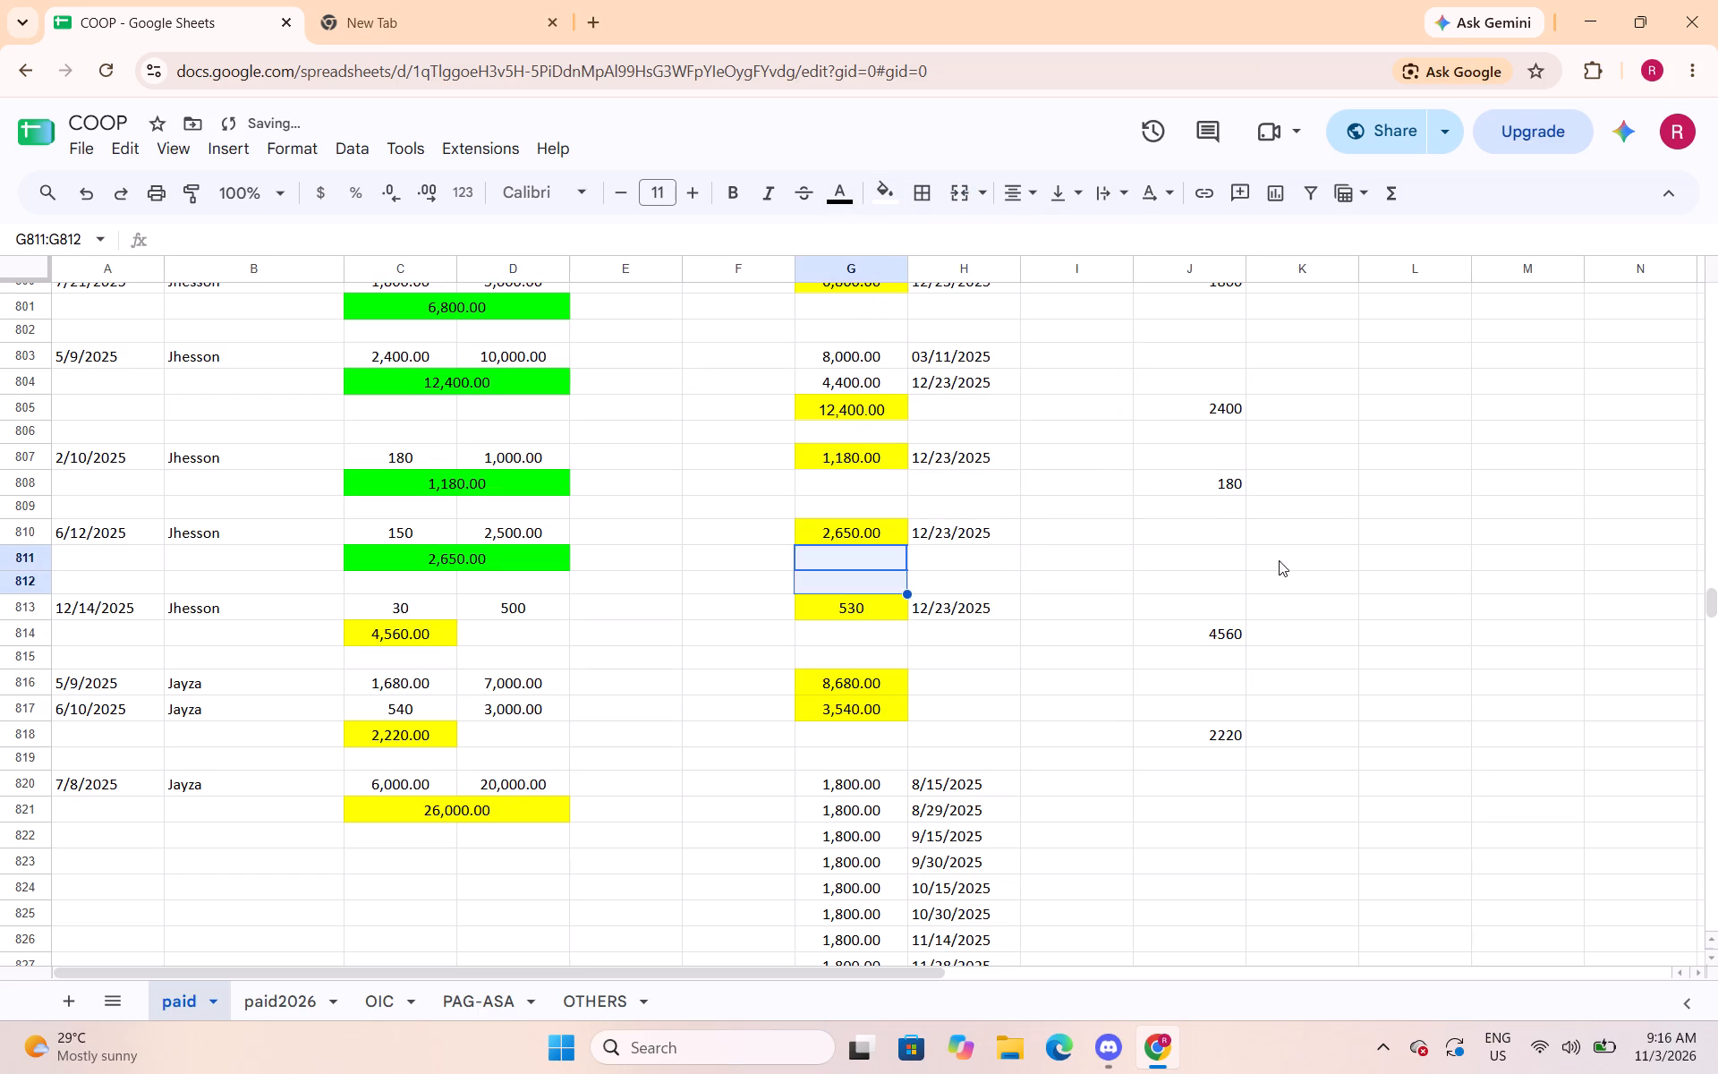
# Enter the interest amount 150 in J810 for Jhesson's 6/12/2025 loan.
pyautogui.click(1195, 533)
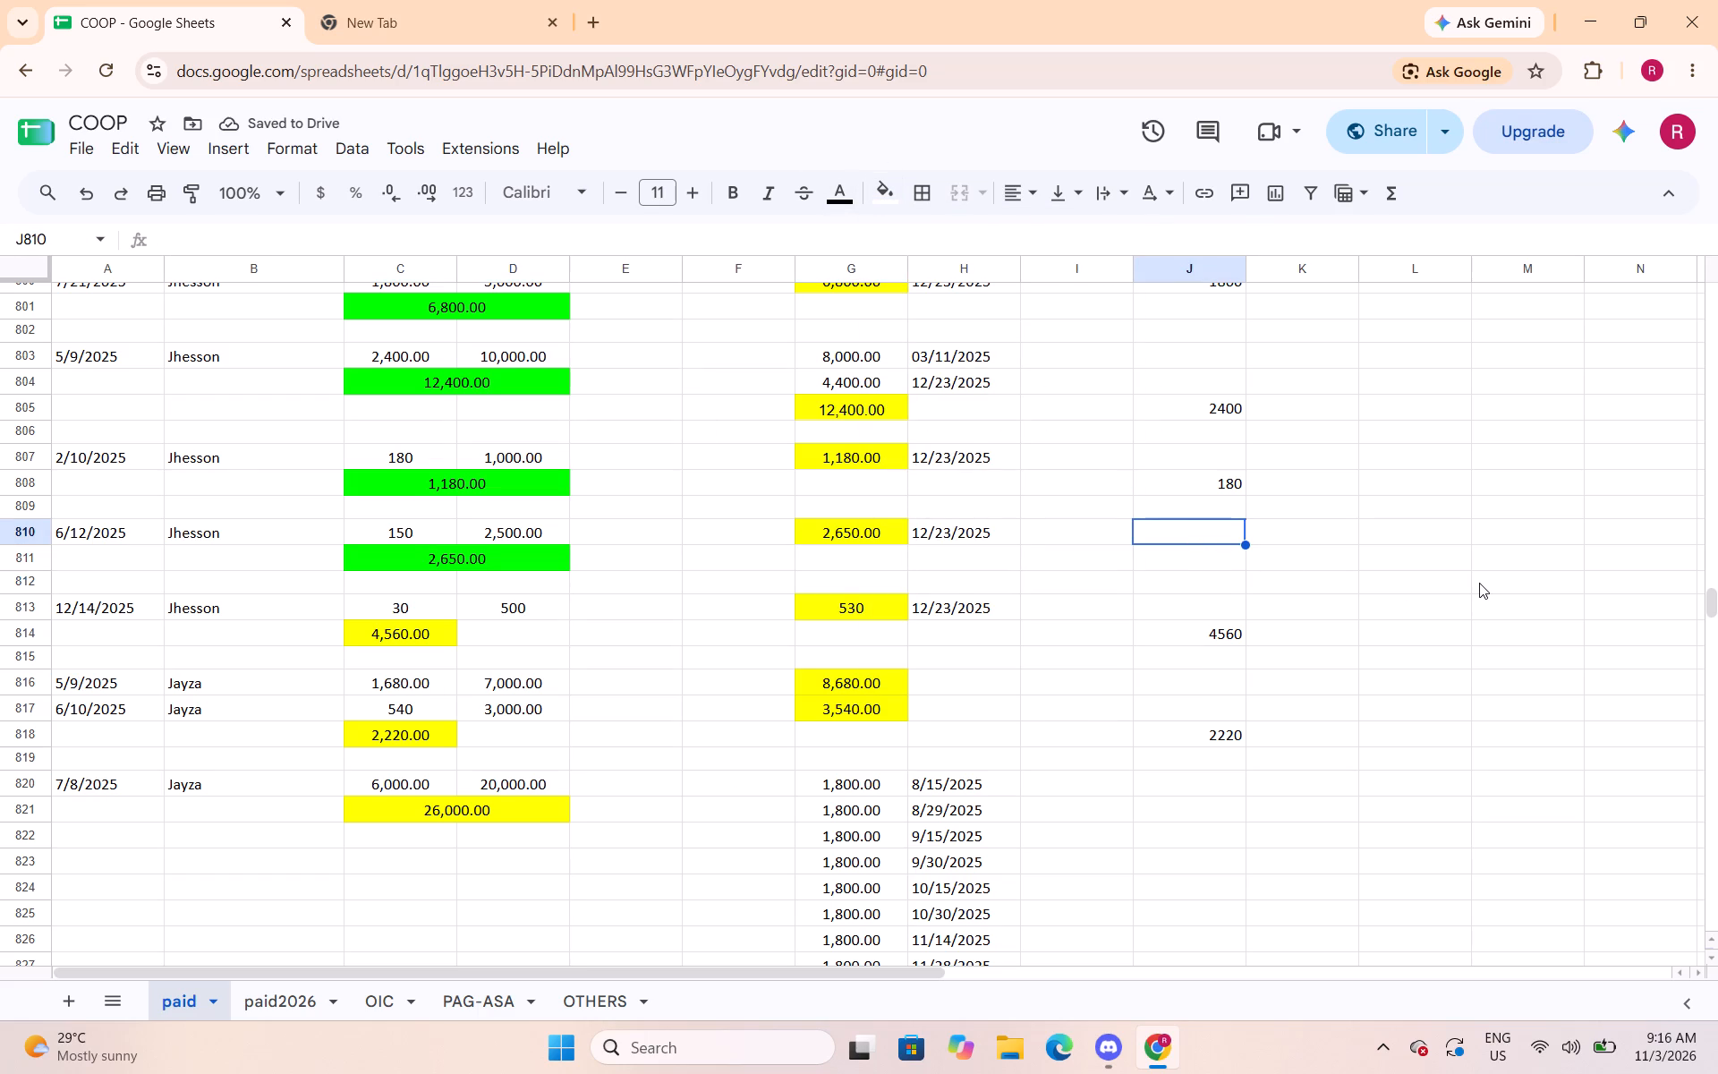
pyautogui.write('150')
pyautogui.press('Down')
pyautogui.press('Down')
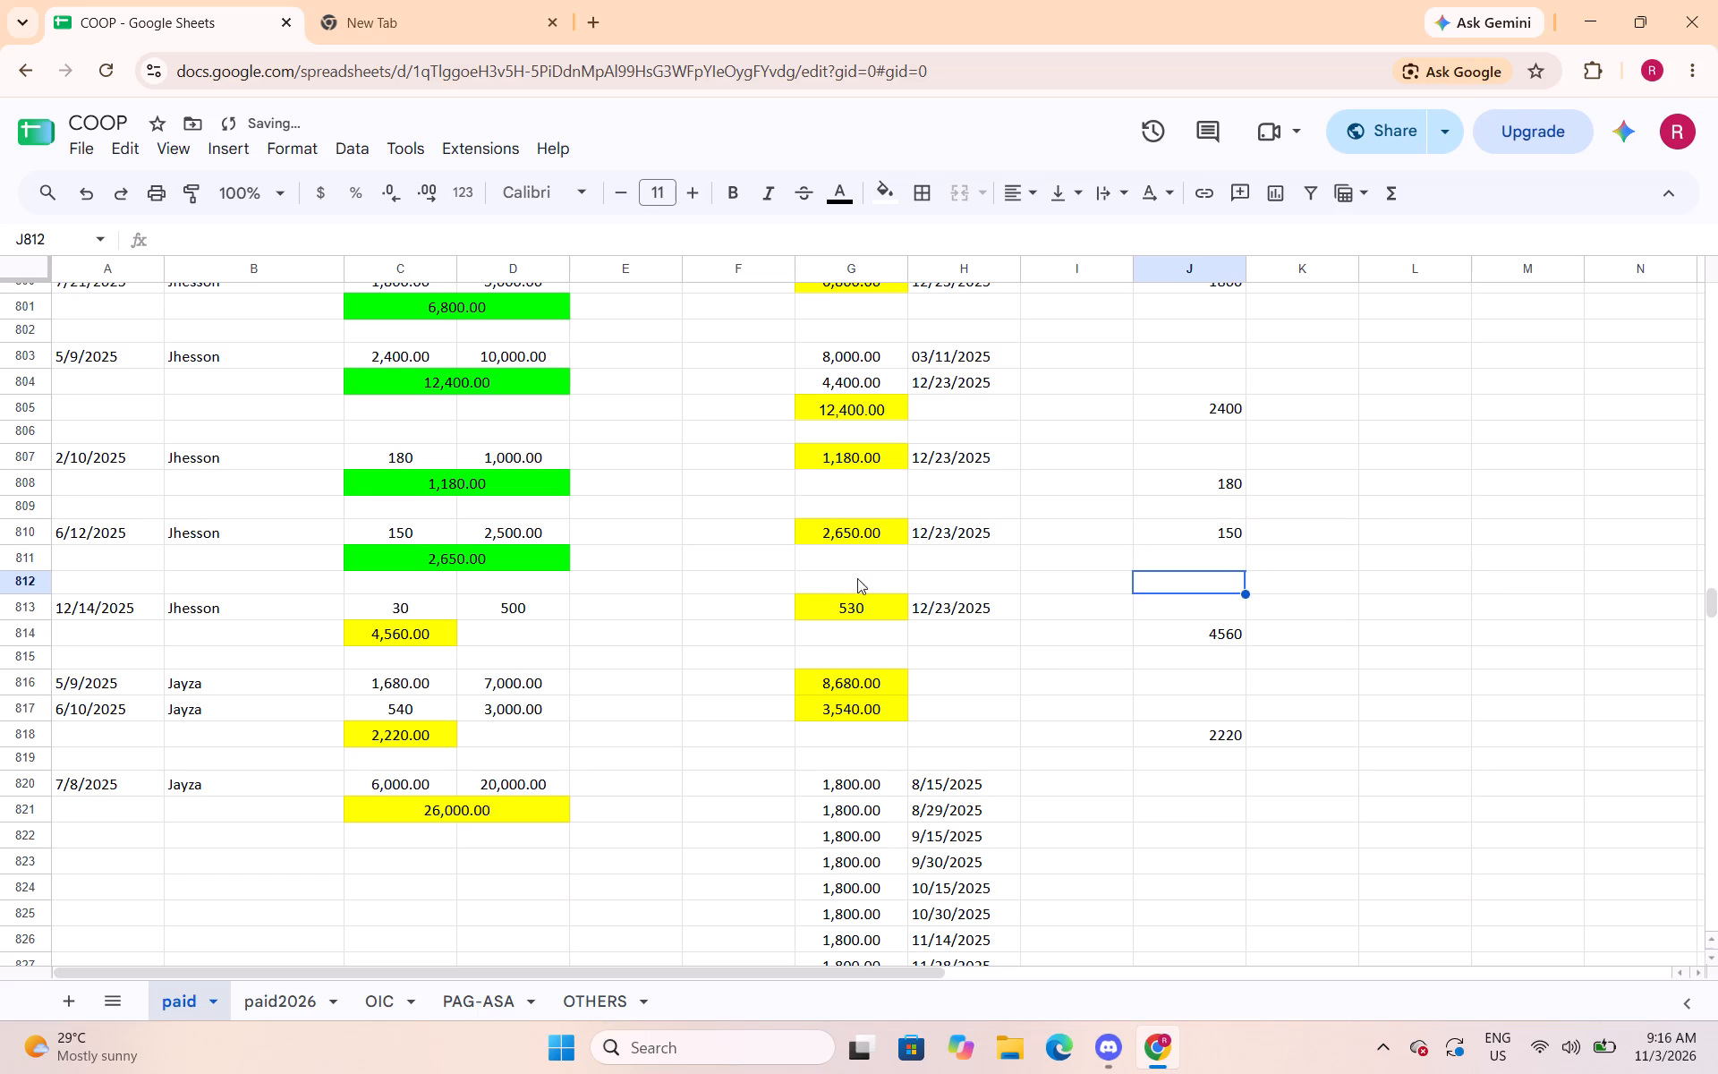
# Merge C814:D814 below Jhesson's 12/14/2025 loan and replace its content with the total formula =sum(C813:D813).
pyautogui.scroll(-2, 352, 559)
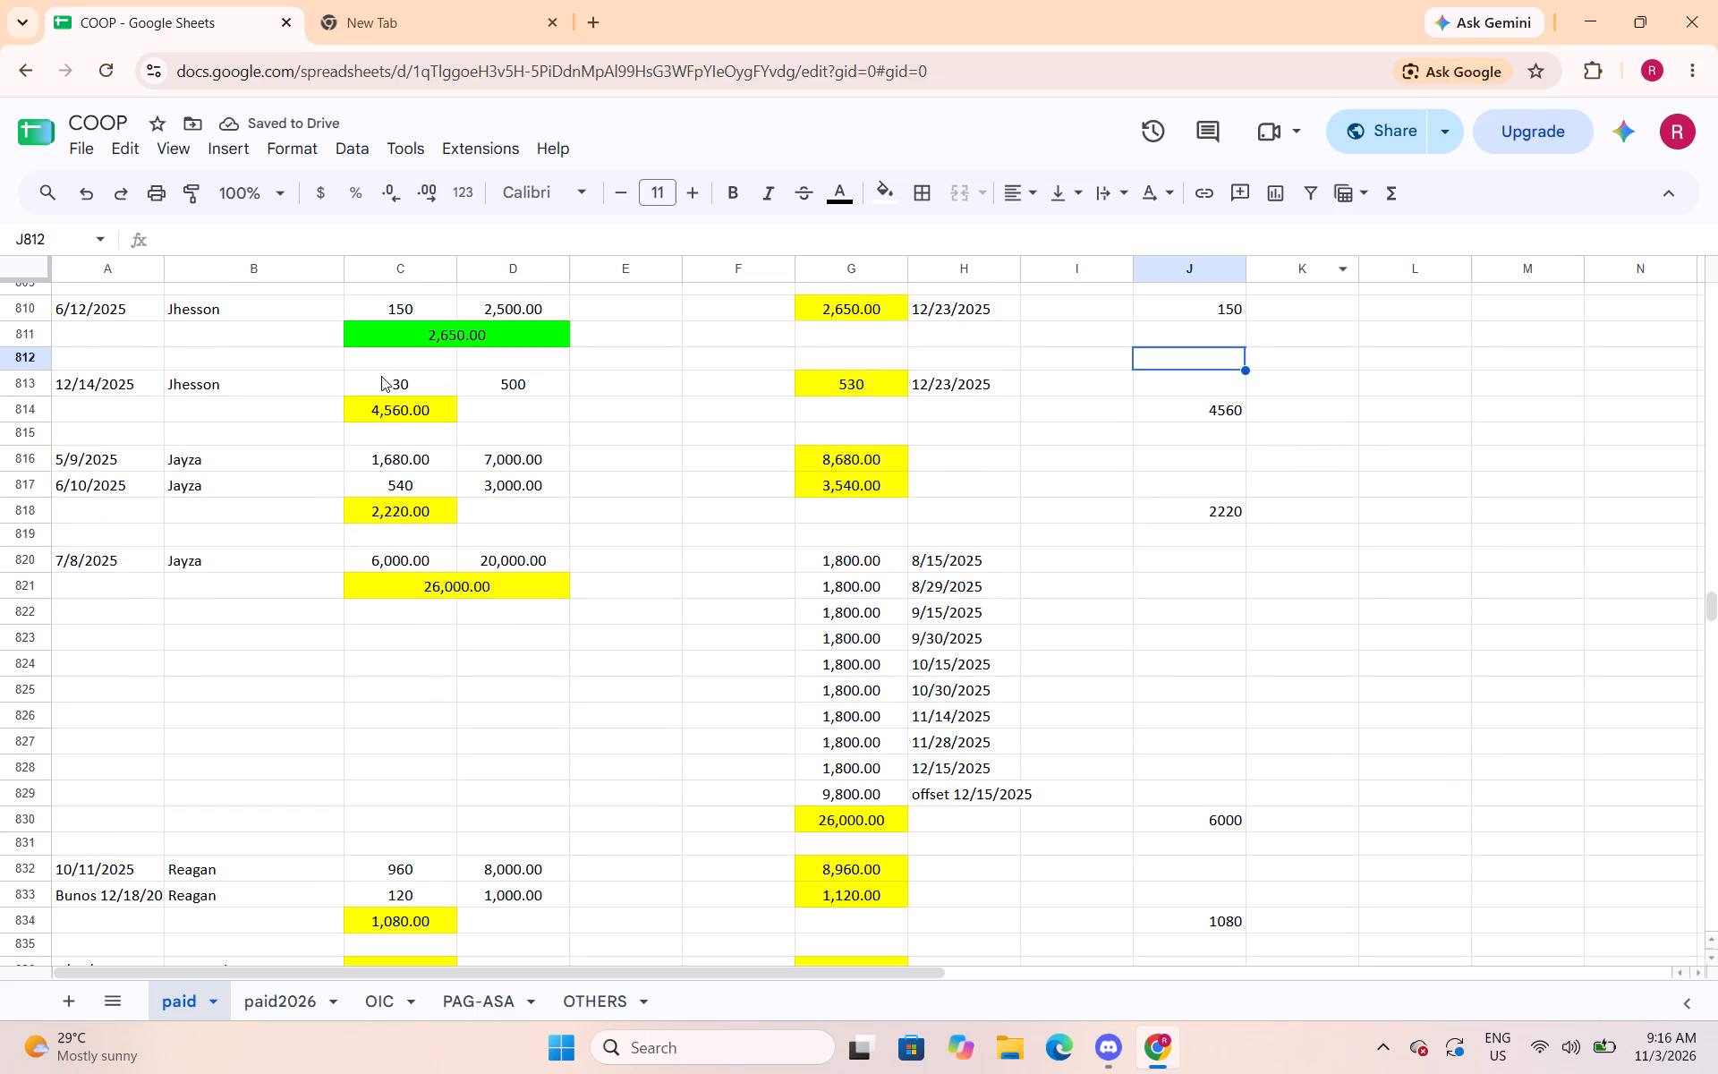
pyautogui.moveTo(430, 416); pyautogui.dragTo(489, 415)
pyautogui.click(955, 201)
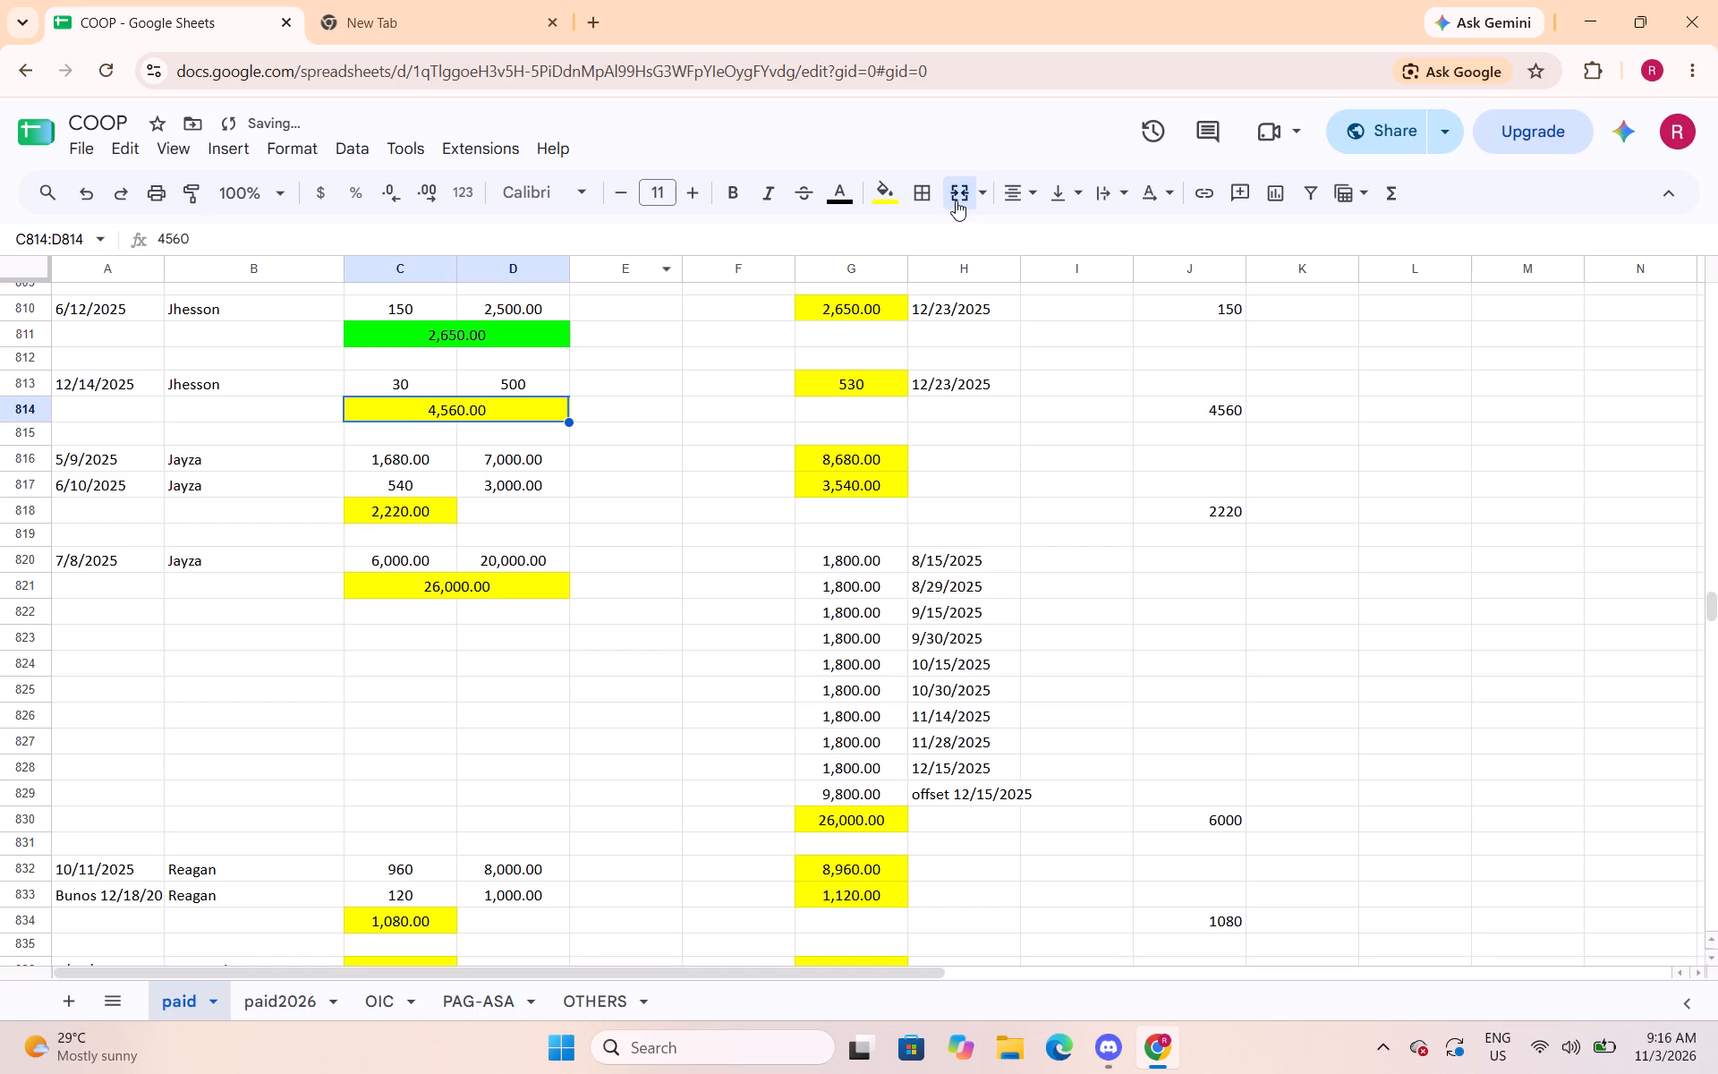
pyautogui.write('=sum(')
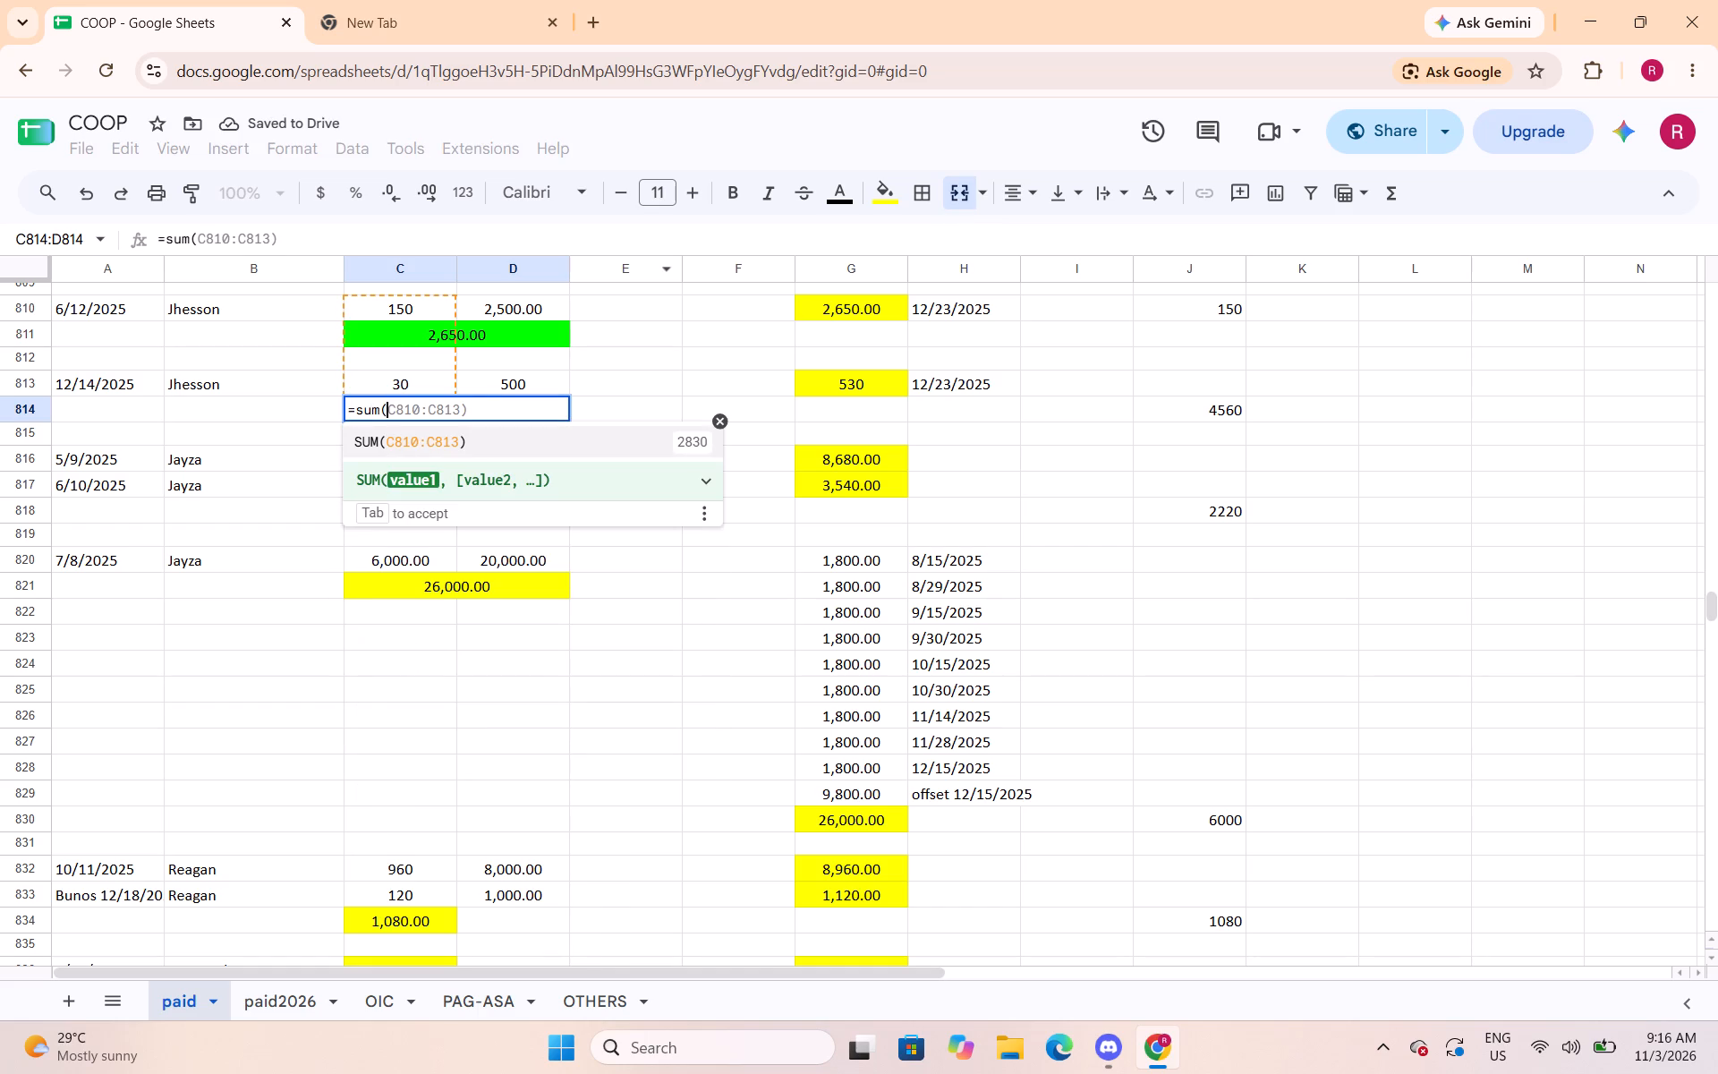
pyautogui.moveTo(436, 387); pyautogui.dragTo(482, 388)
pyautogui.hotkey('shift', ')')
pyautogui.press('Return')
# Change the fill of the merged total in C814:D814 to bright green.
pyautogui.press('Up')
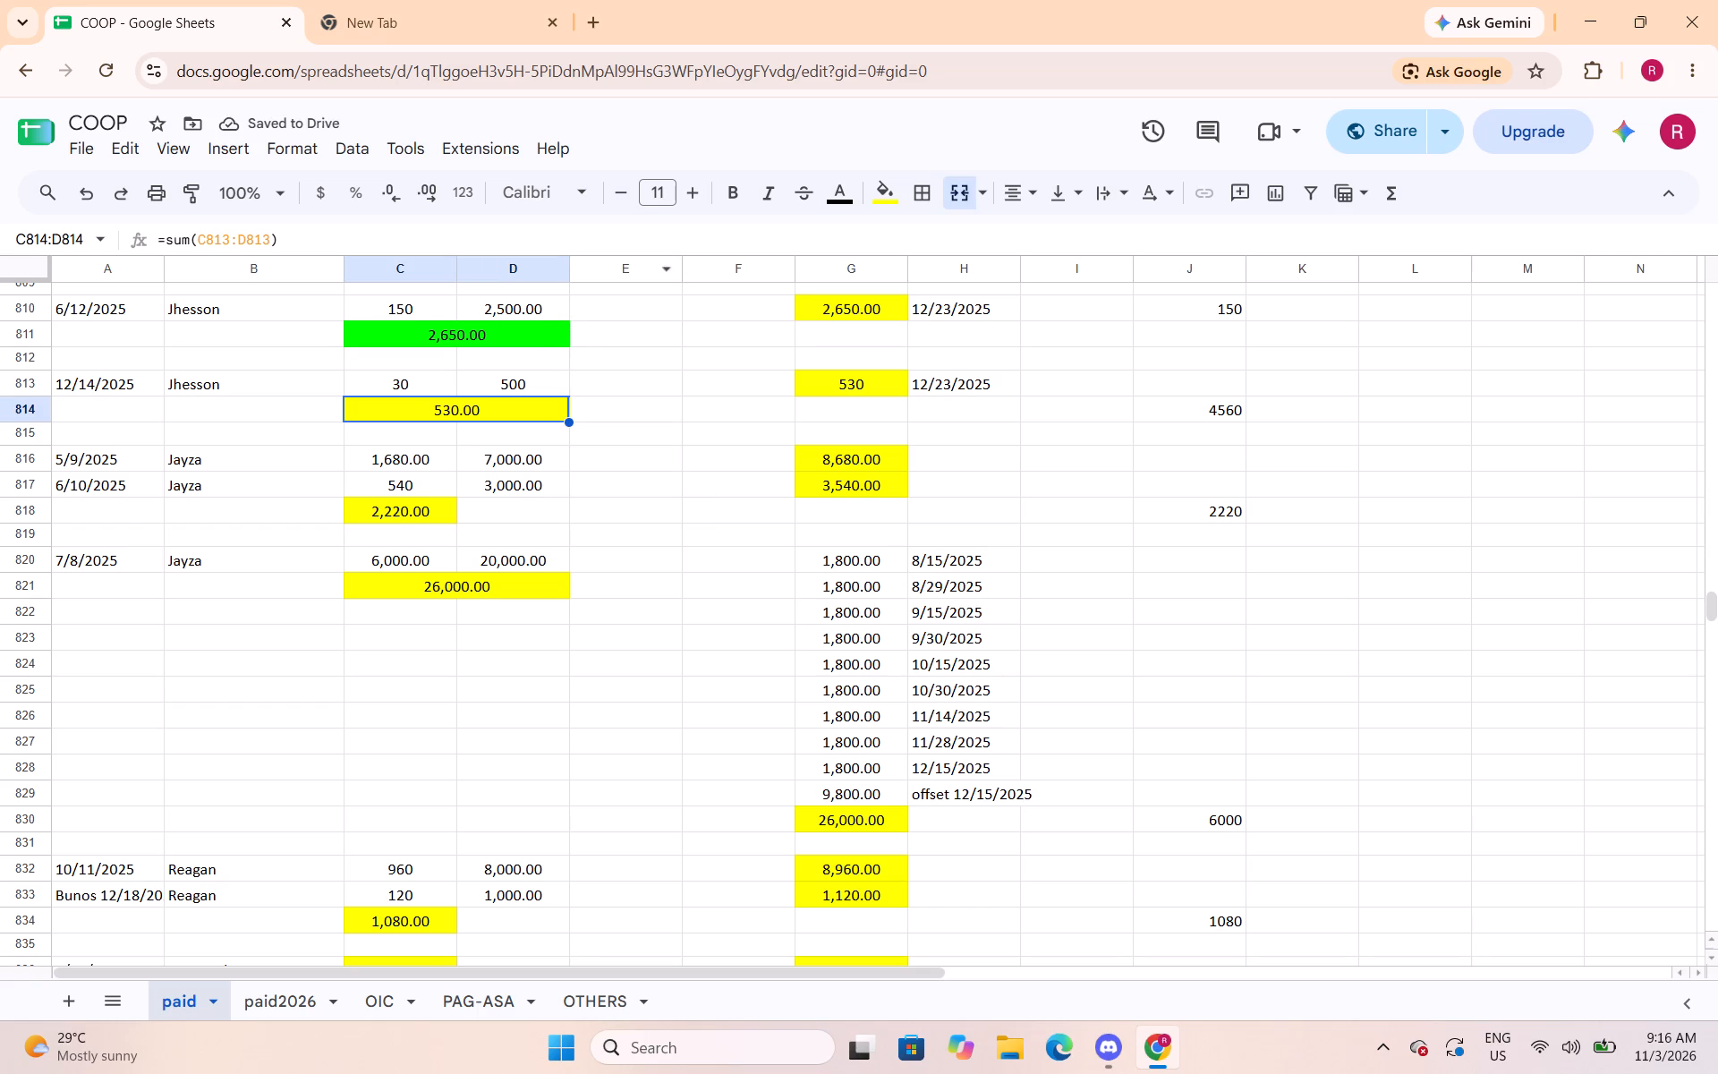
pyautogui.click(880, 195)
pyautogui.click(990, 294)
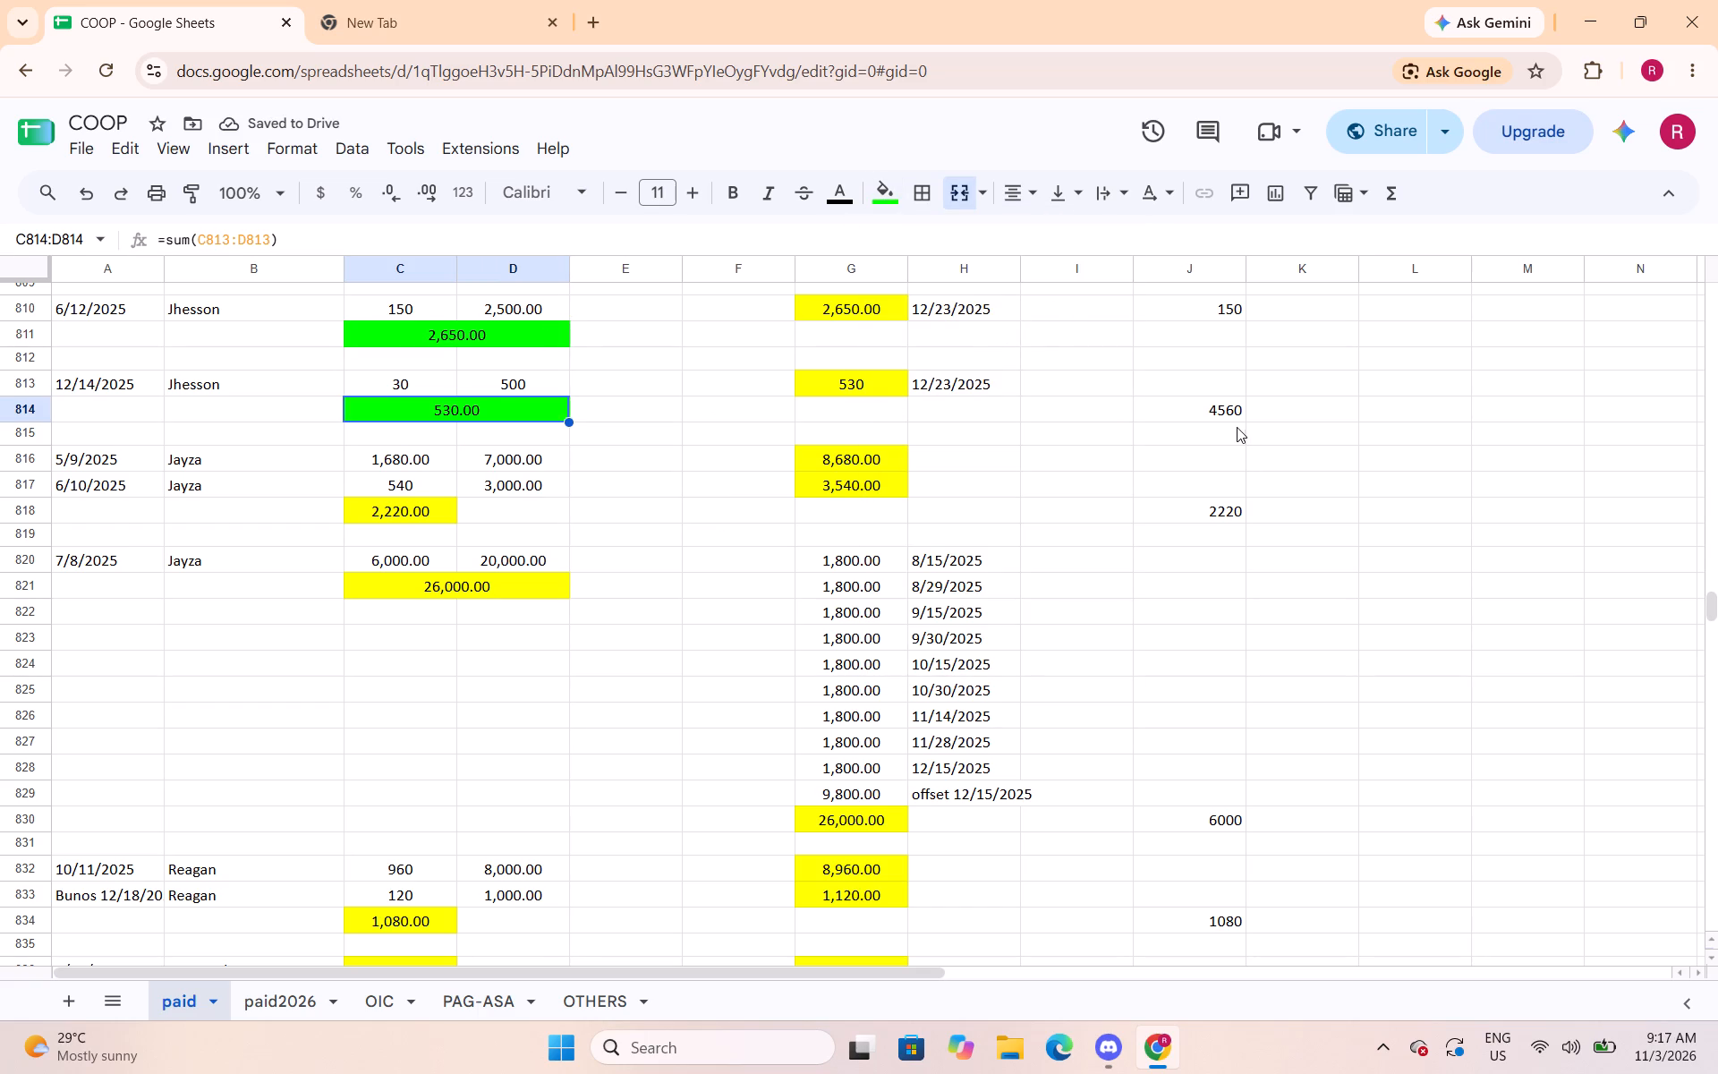
# Insert two empty rows above row 817, between Jayza's 5/9/2025 and 6/10/2025 loans.
pyautogui.scroll(-1, 883, 427)
pyautogui.click(32, 377)
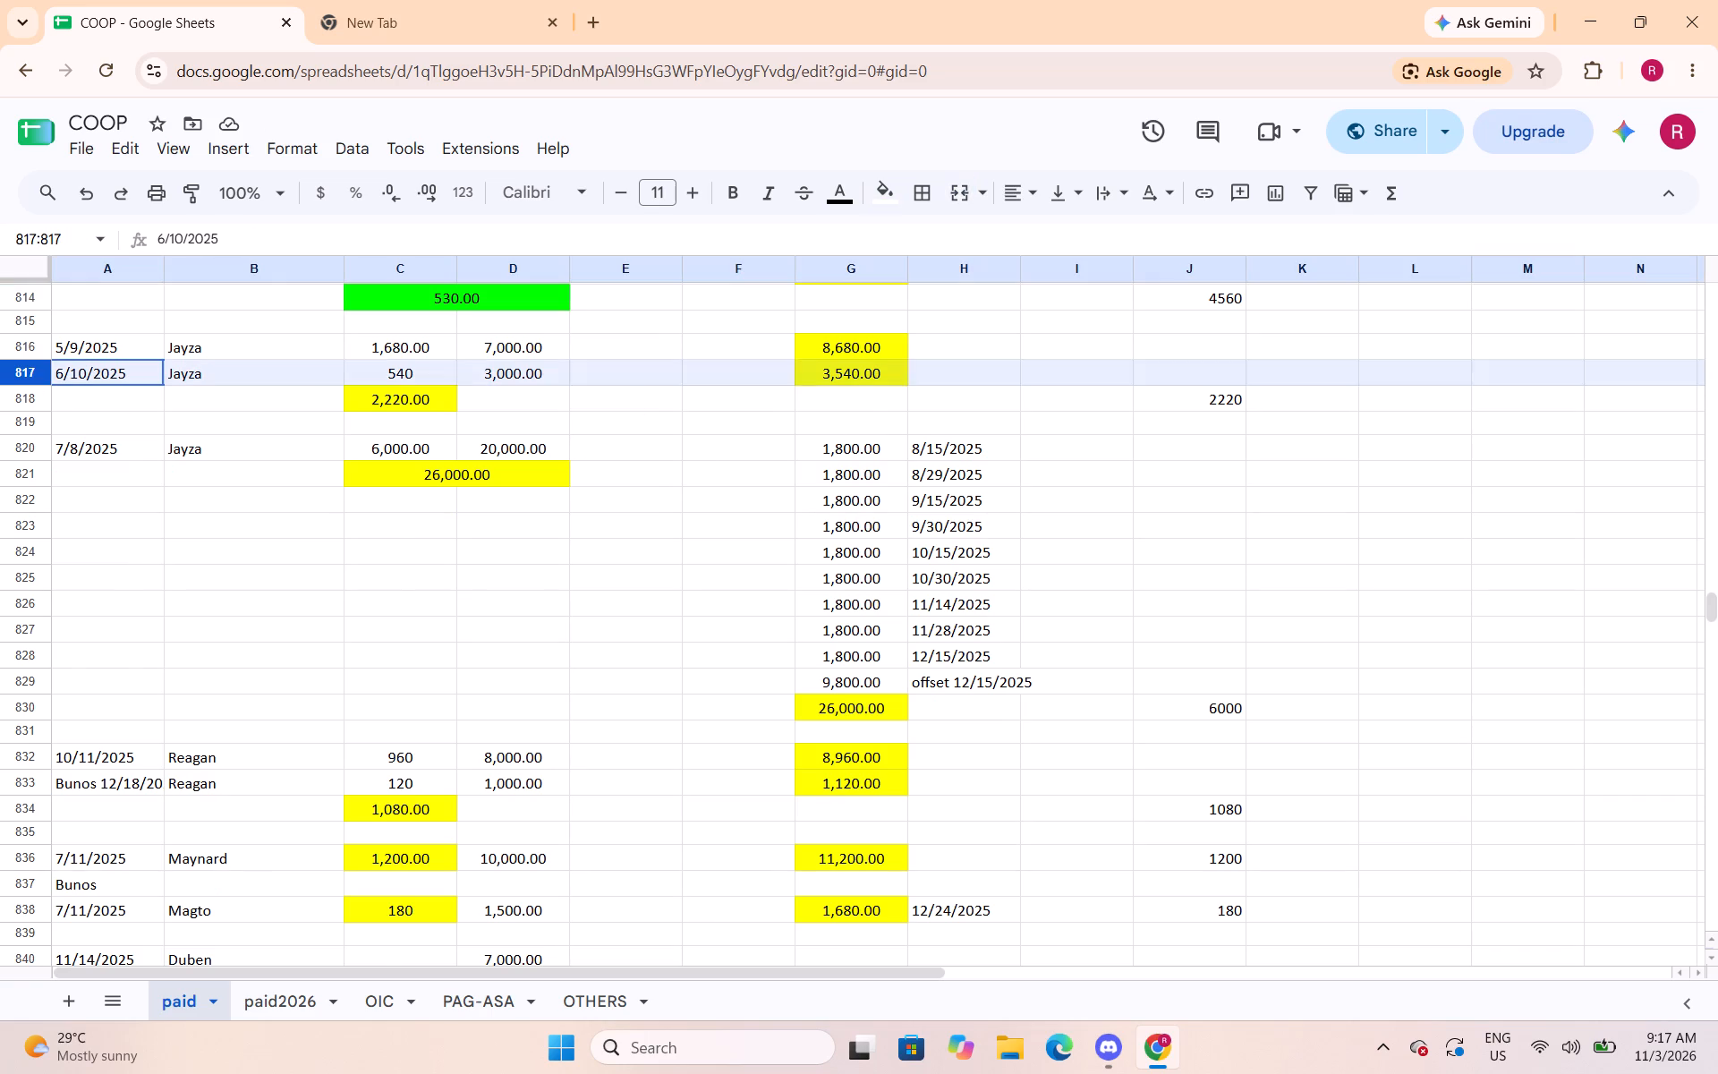
pyautogui.rightClick(32, 377)
pyautogui.click(95, 569)
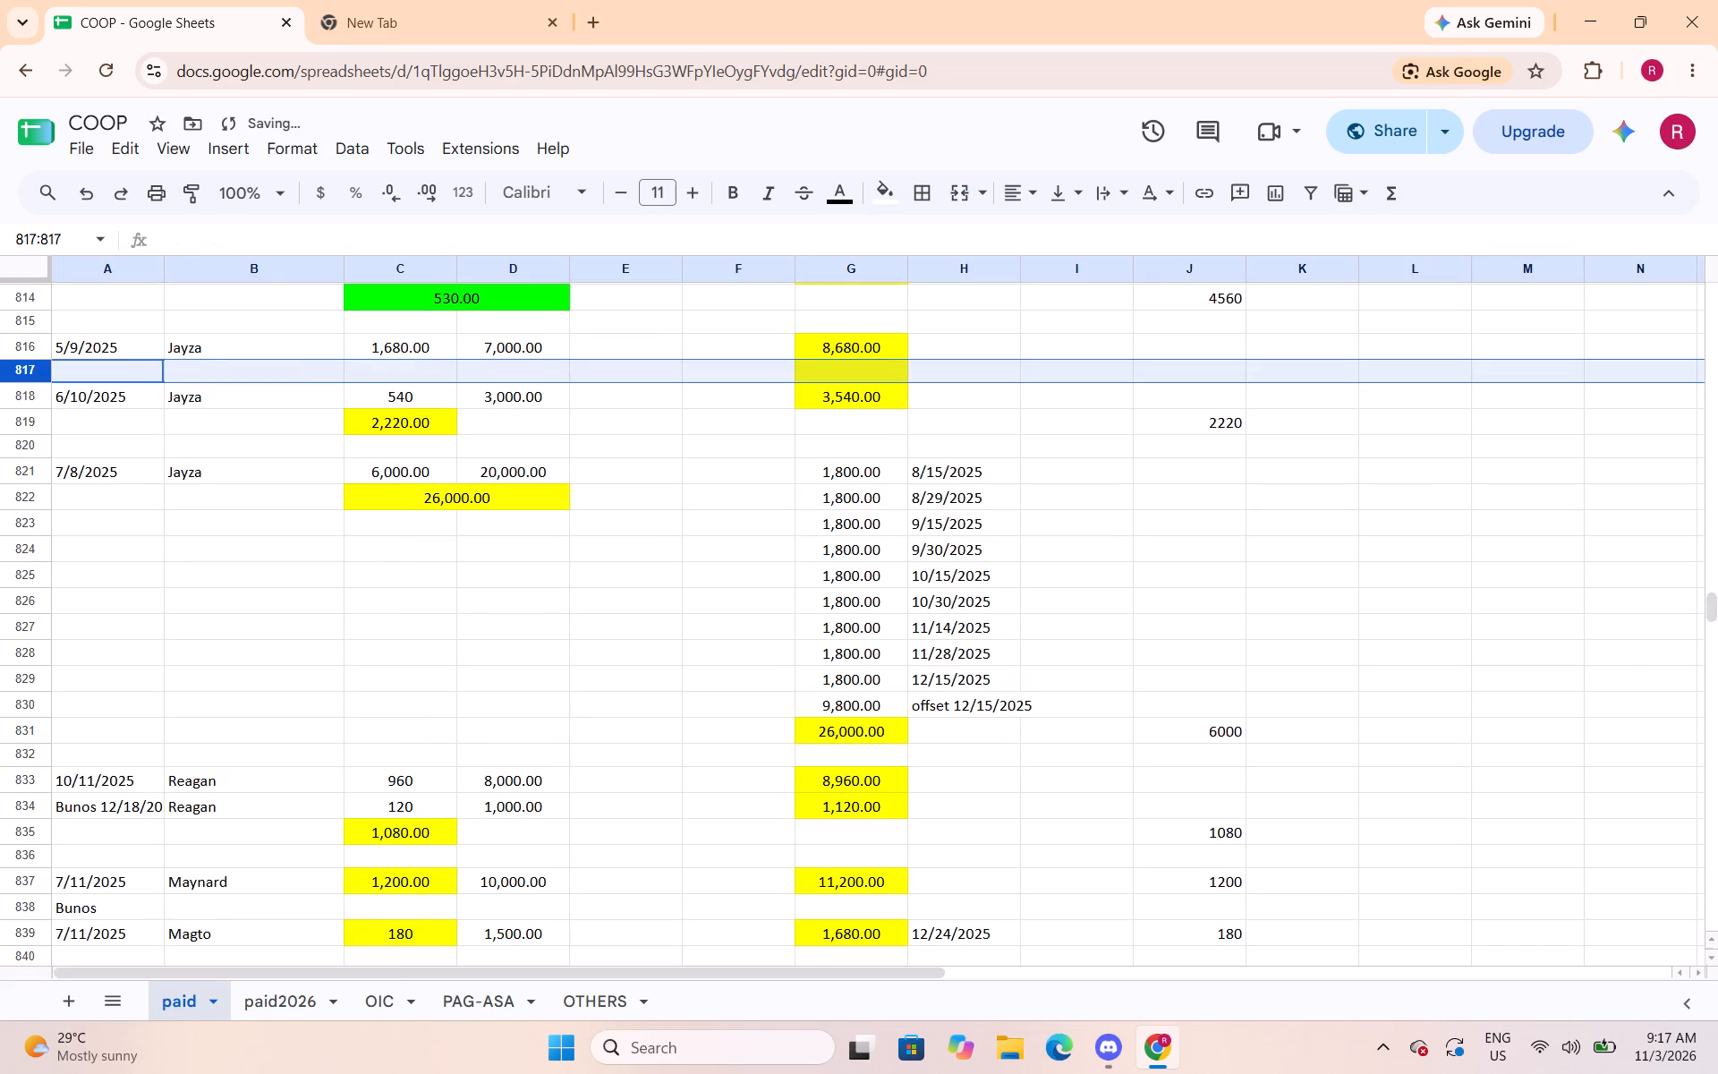
pyautogui.rightClick(21, 377)
pyautogui.click(85, 562)
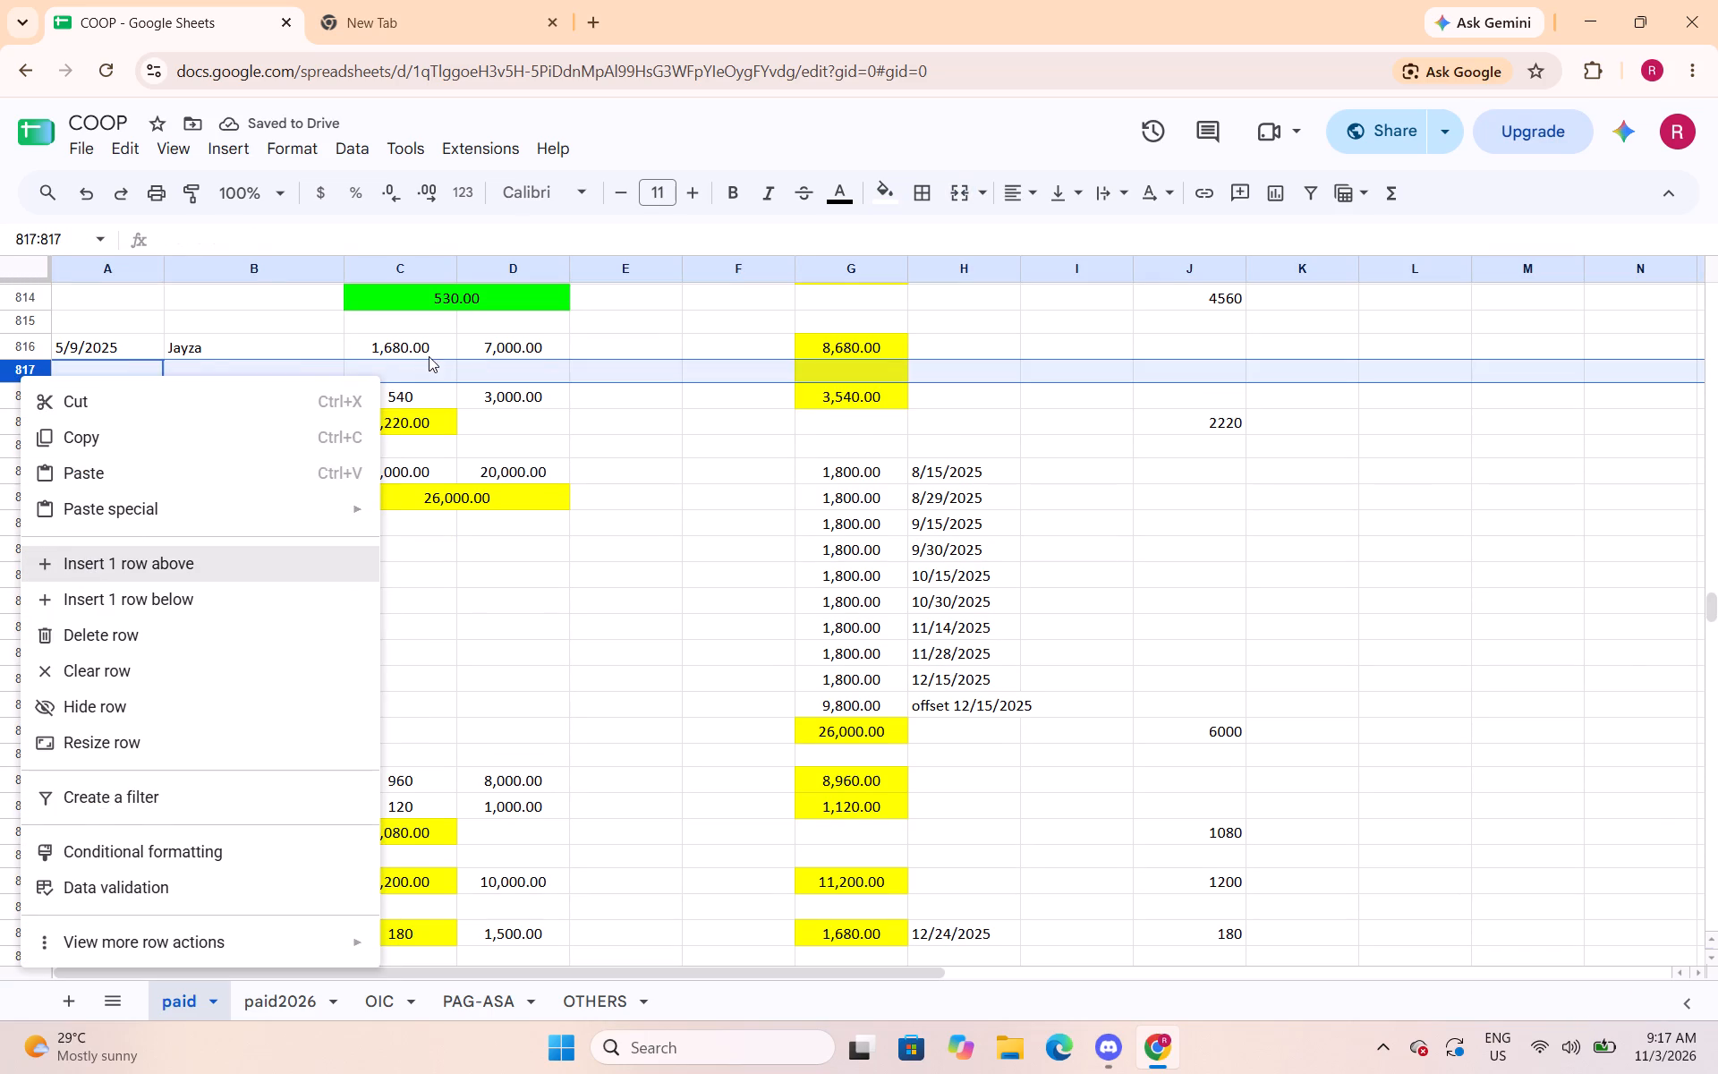
# Merge C817:D817 below Jayza's 5/9/2025 loan and enter the total formula =sum(C816:D816) in it.
pyautogui.moveTo(425, 369); pyautogui.dragTo(507, 369)
pyautogui.click(955, 191)
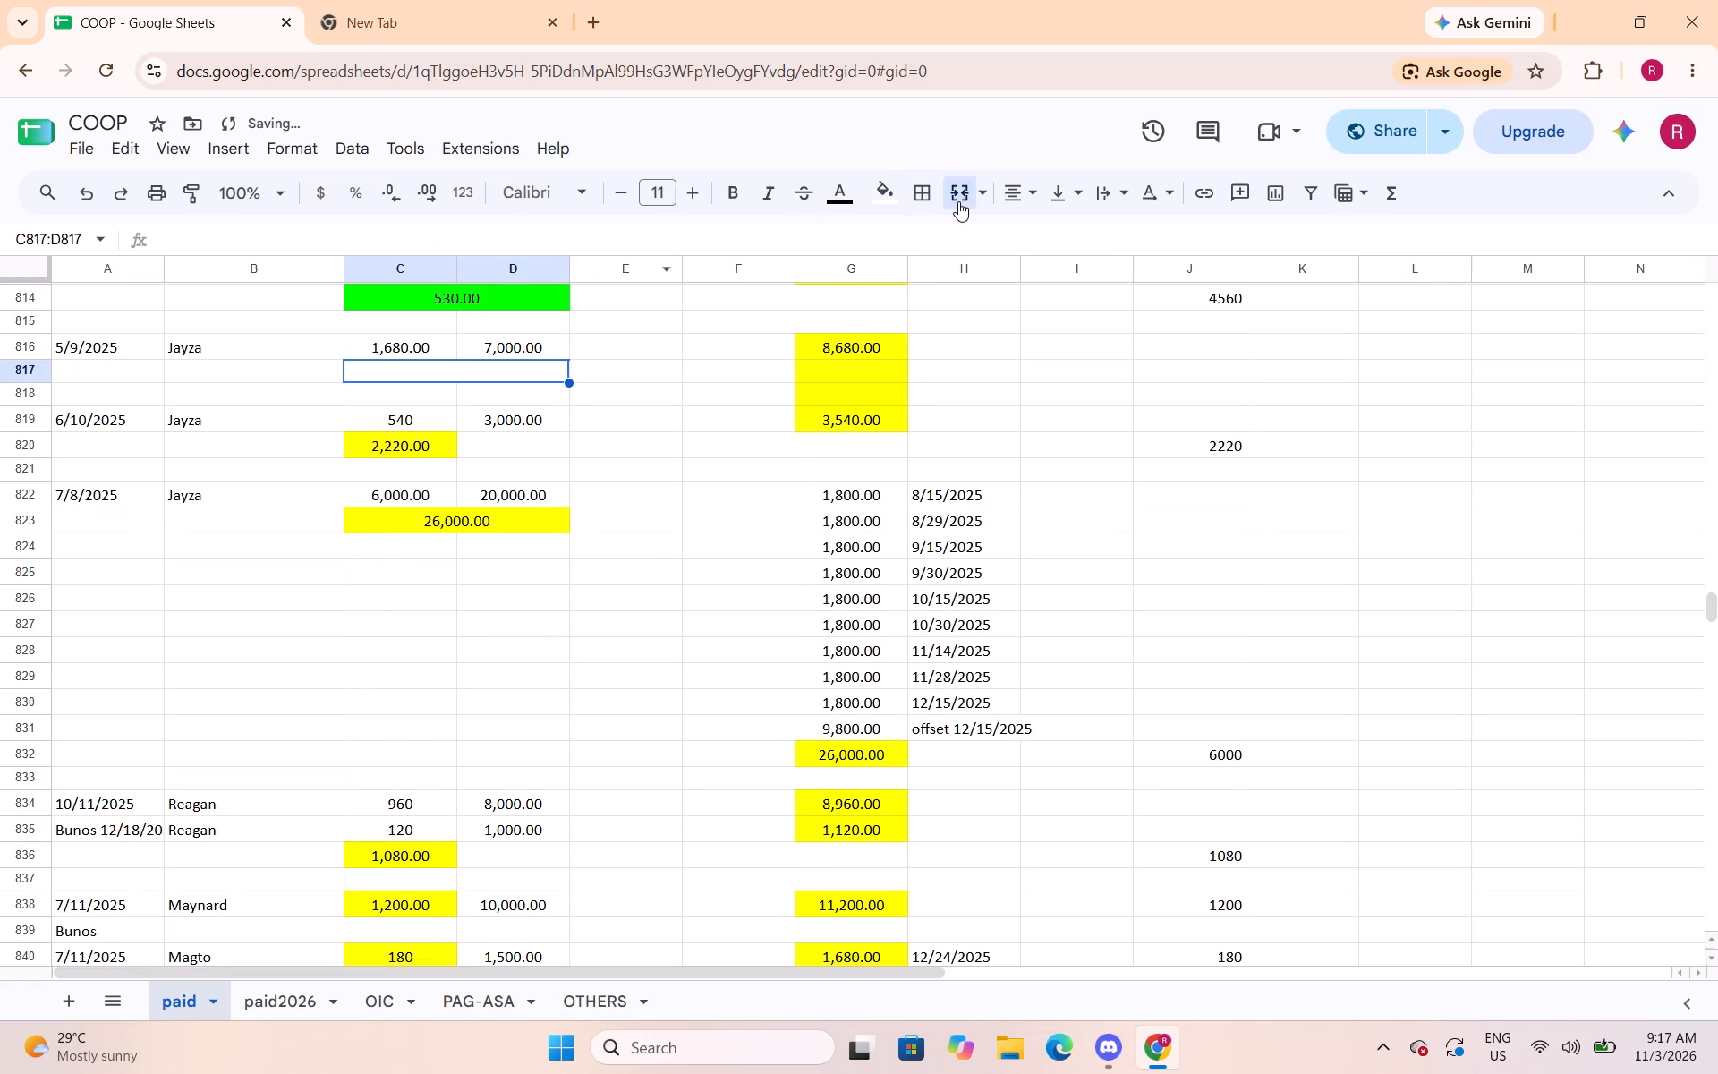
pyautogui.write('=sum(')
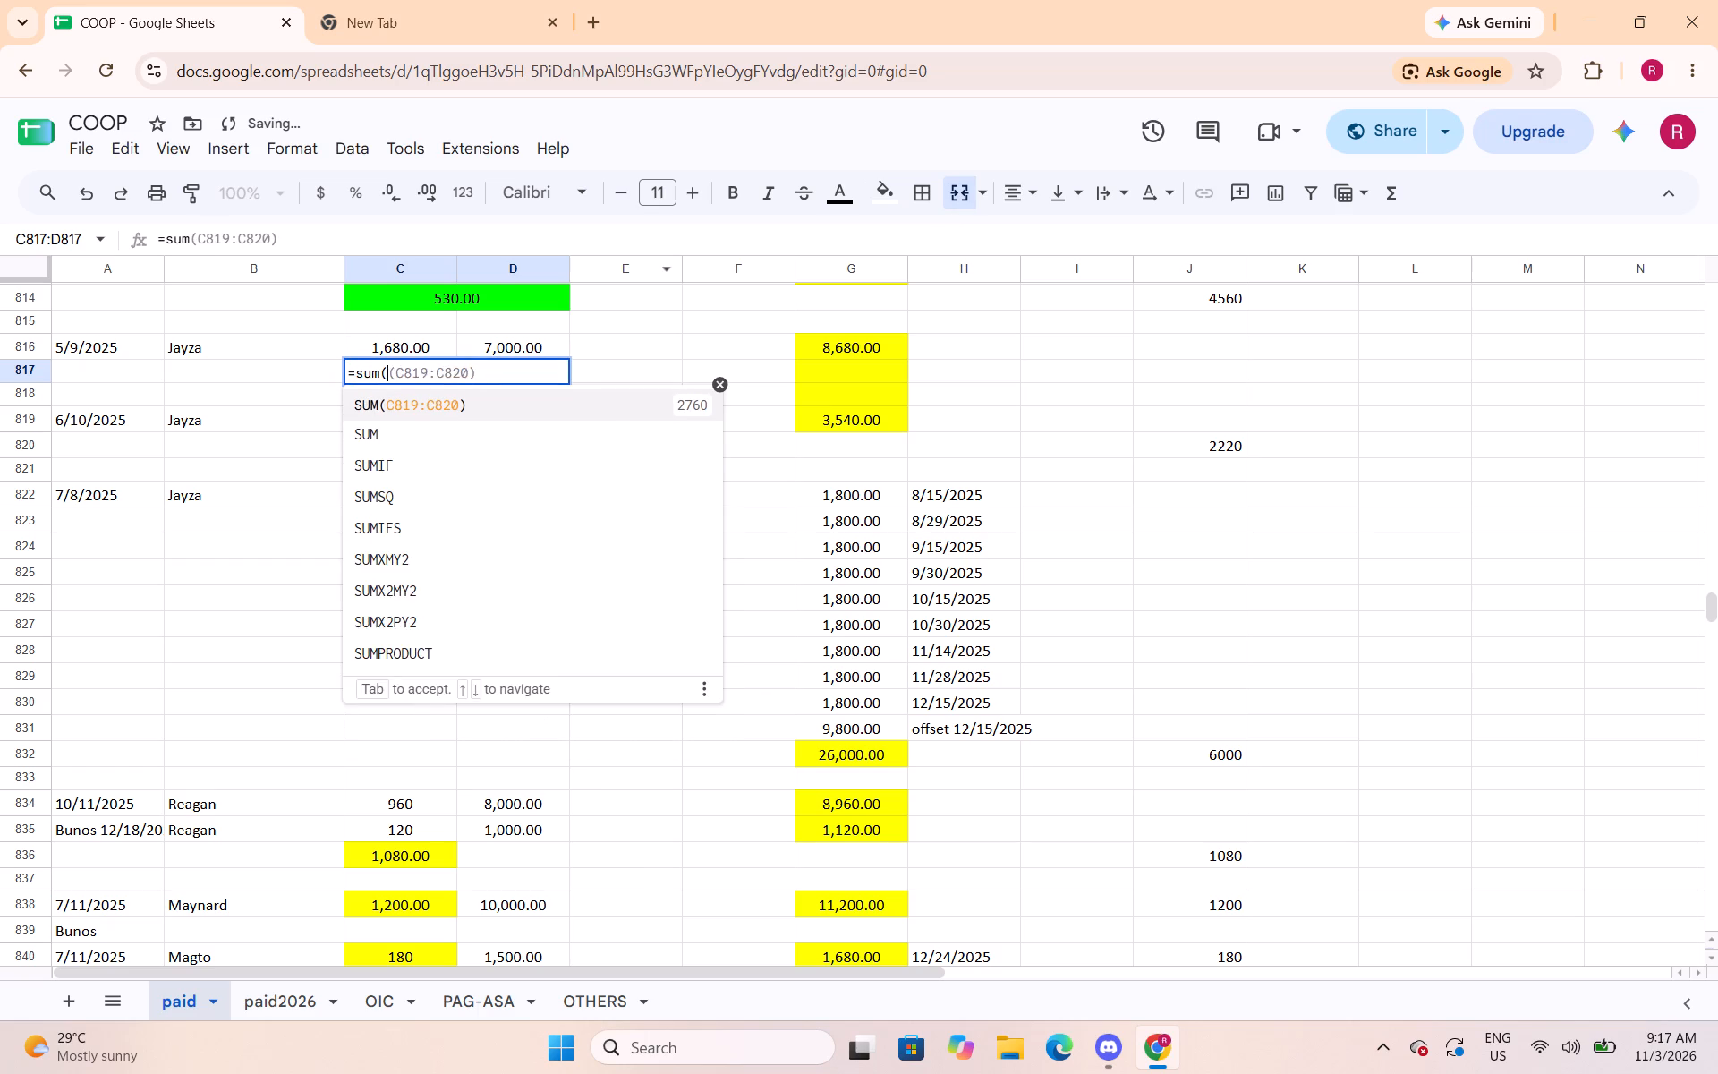
pyautogui.moveTo(416, 351); pyautogui.dragTo(473, 349)
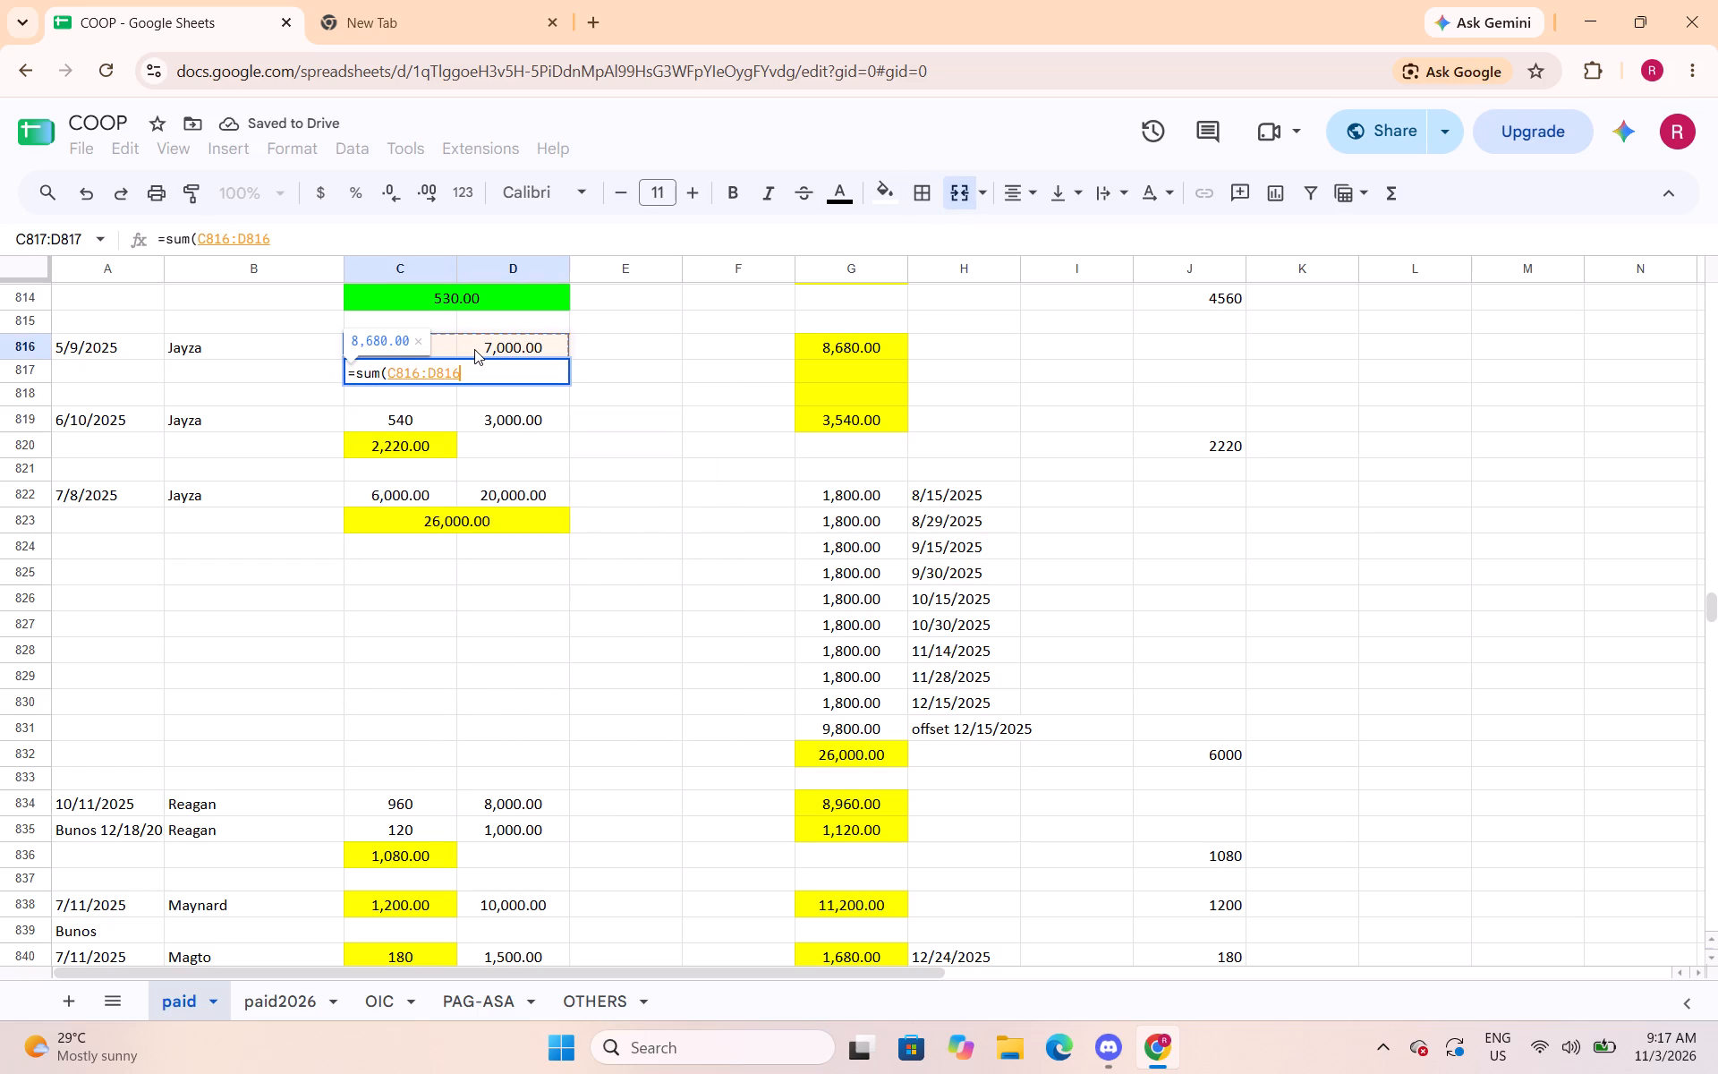
pyautogui.hotkey('shift', ')')
pyautogui.press('Return')
# Give the merged total in C817:D817 a bright green fill.
pyautogui.press('Up')
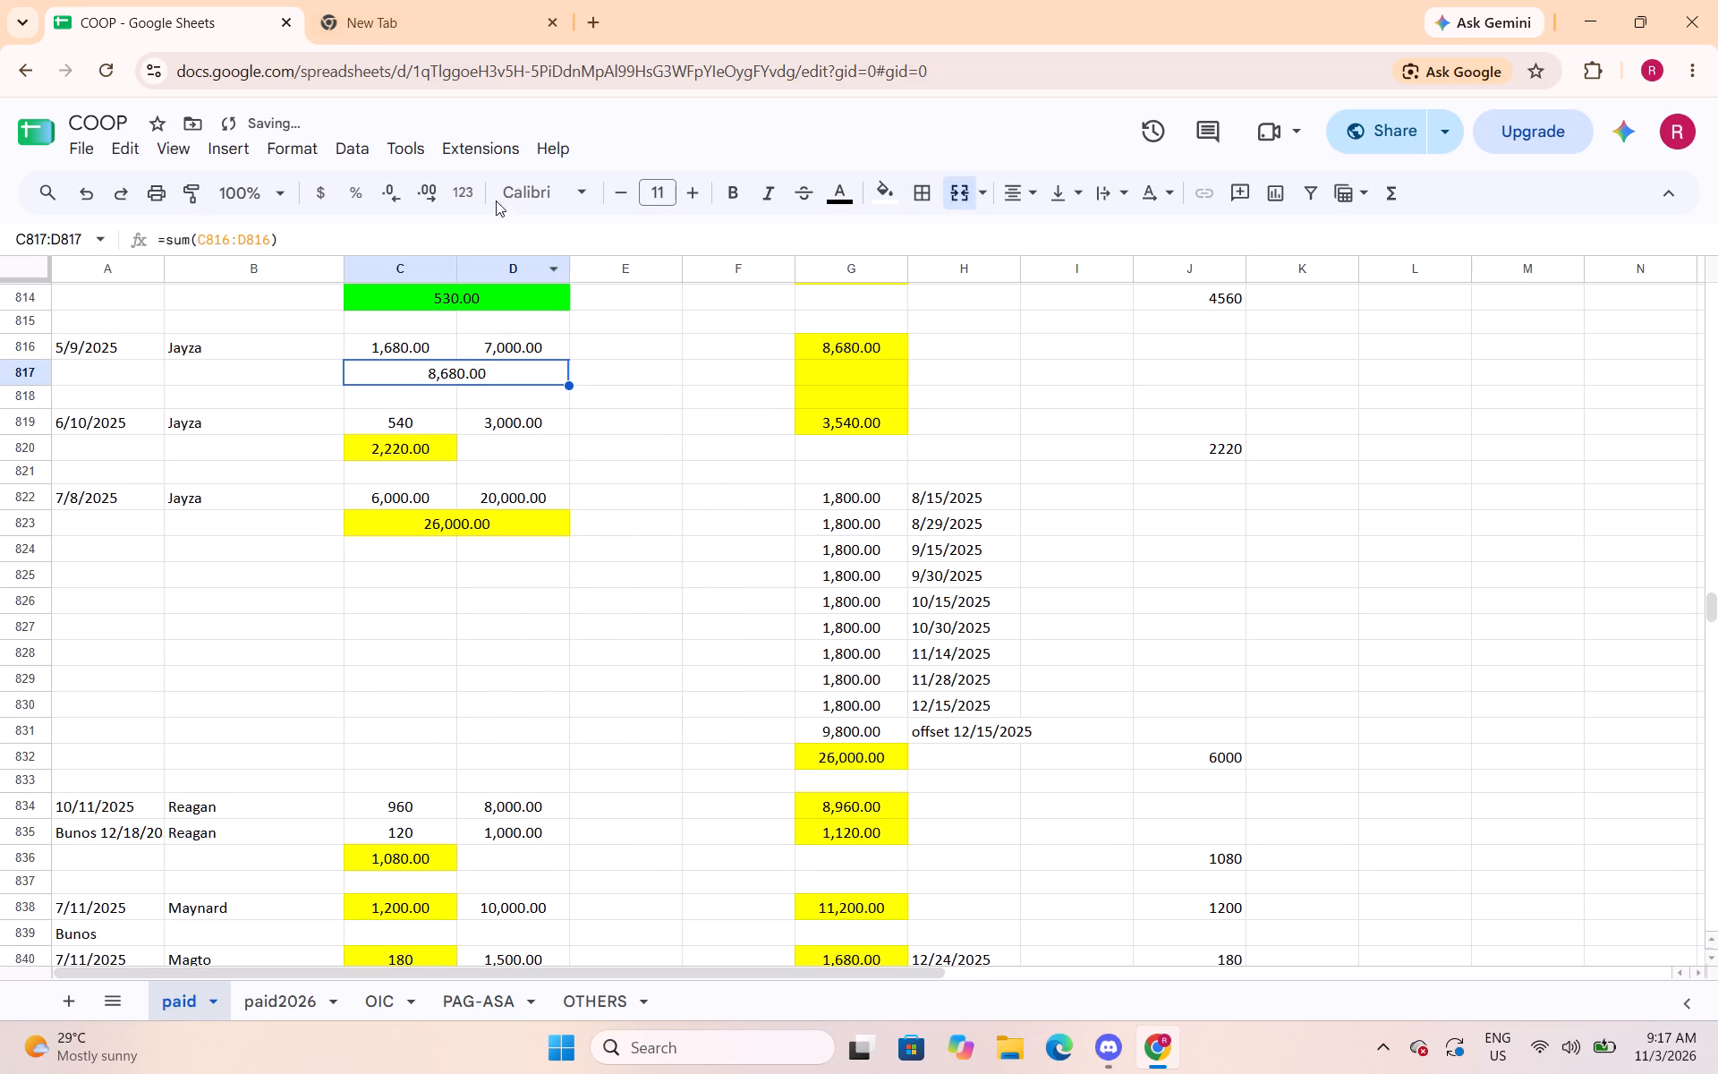
pyautogui.click(898, 200)
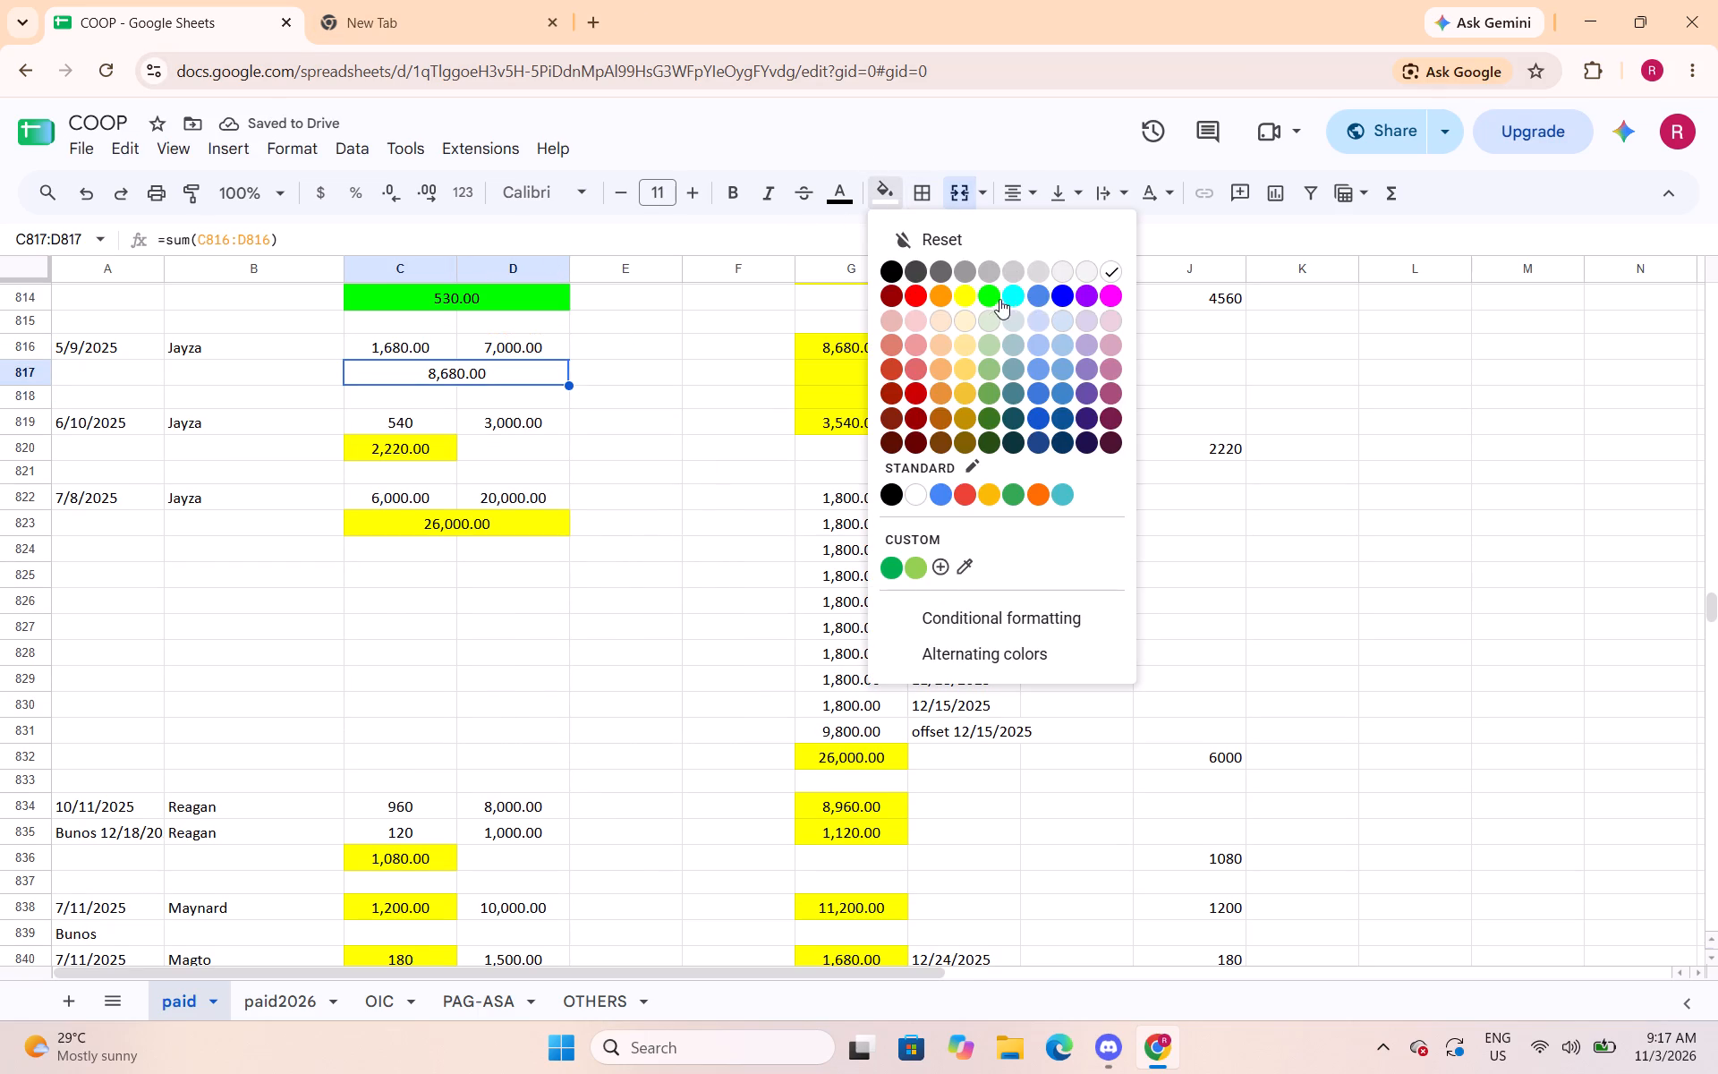
pyautogui.click(986, 299)
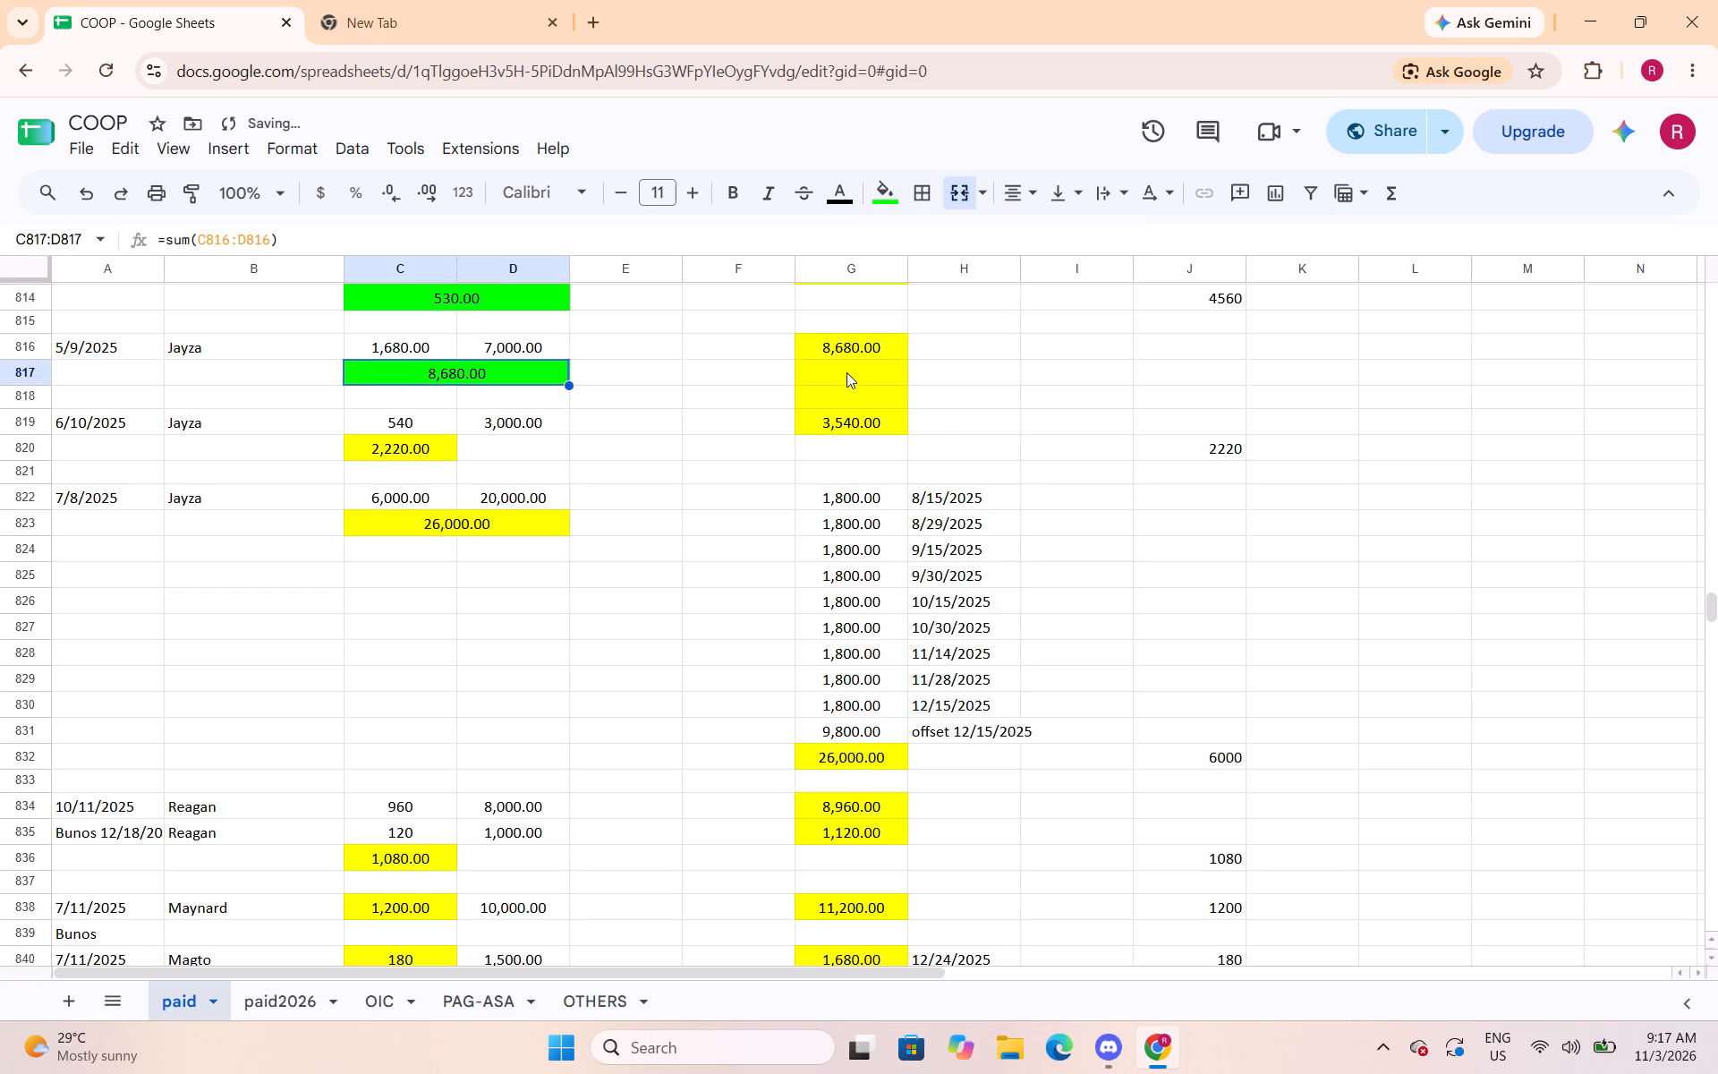
# Change the fill of the empty payment cells G817:G818 to white.
pyautogui.moveTo(846, 372); pyautogui.dragTo(858, 409)
pyautogui.click(889, 207)
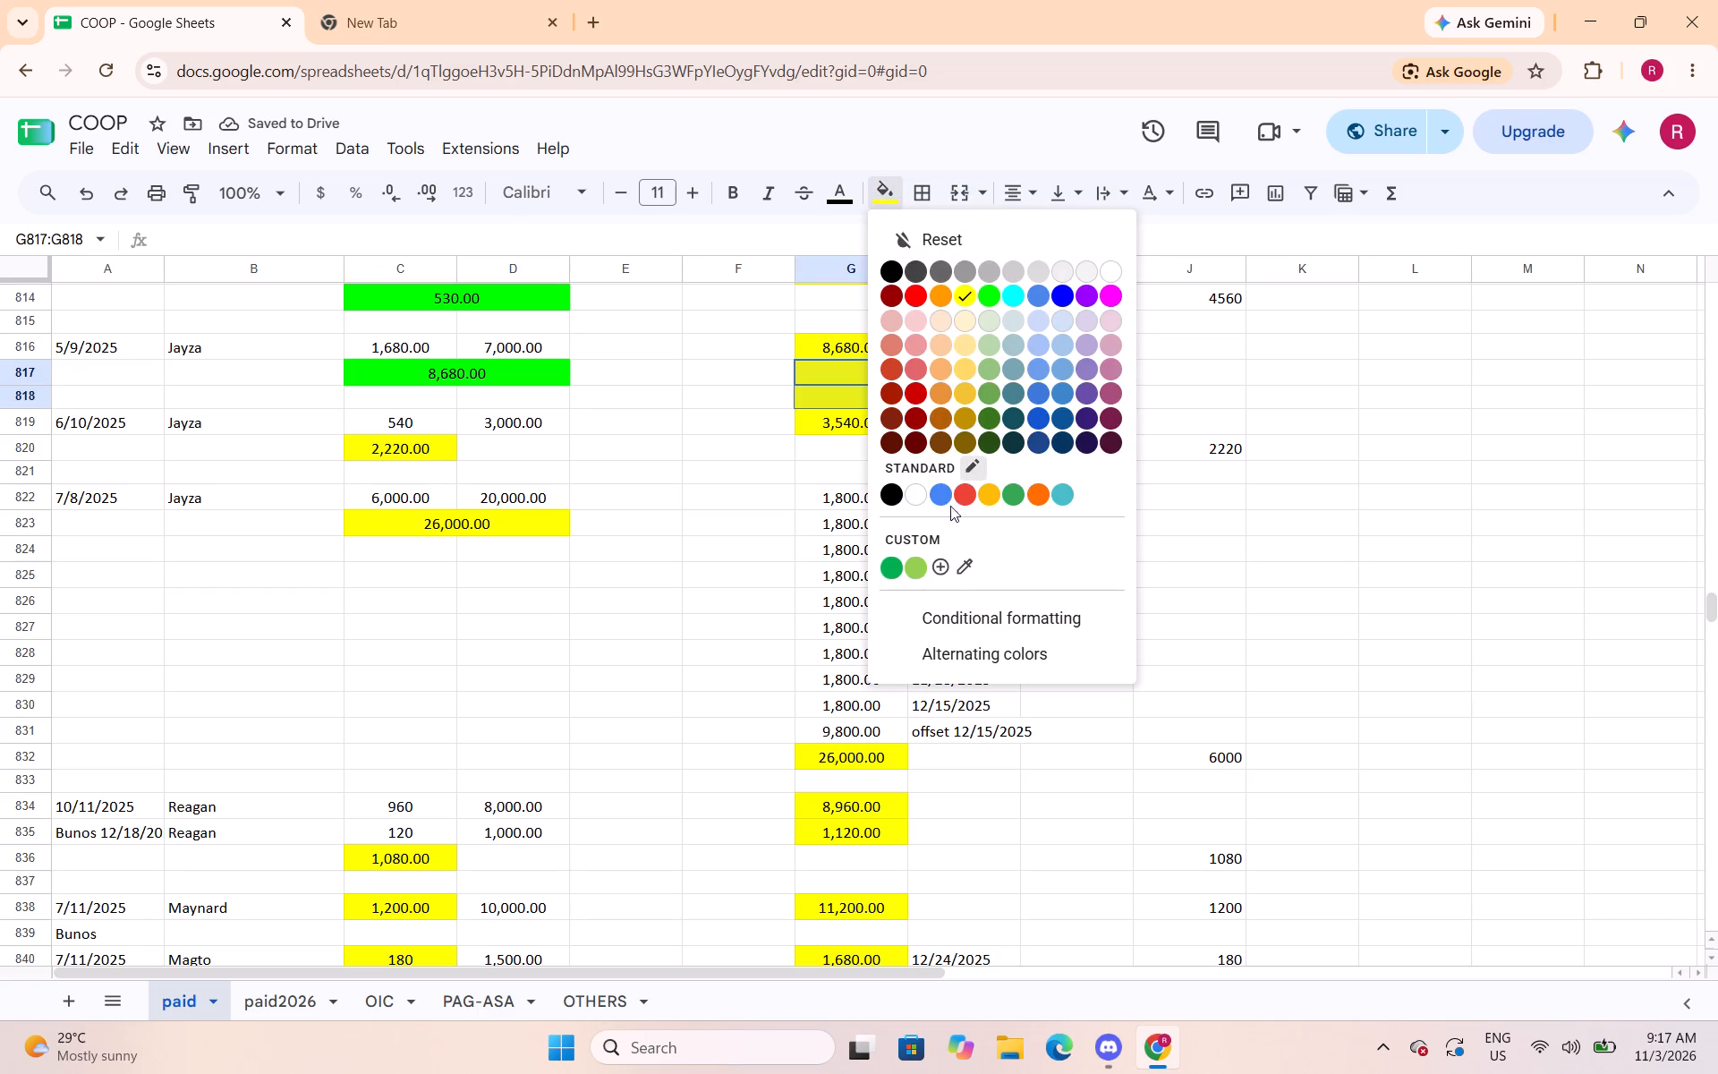
pyautogui.click(921, 501)
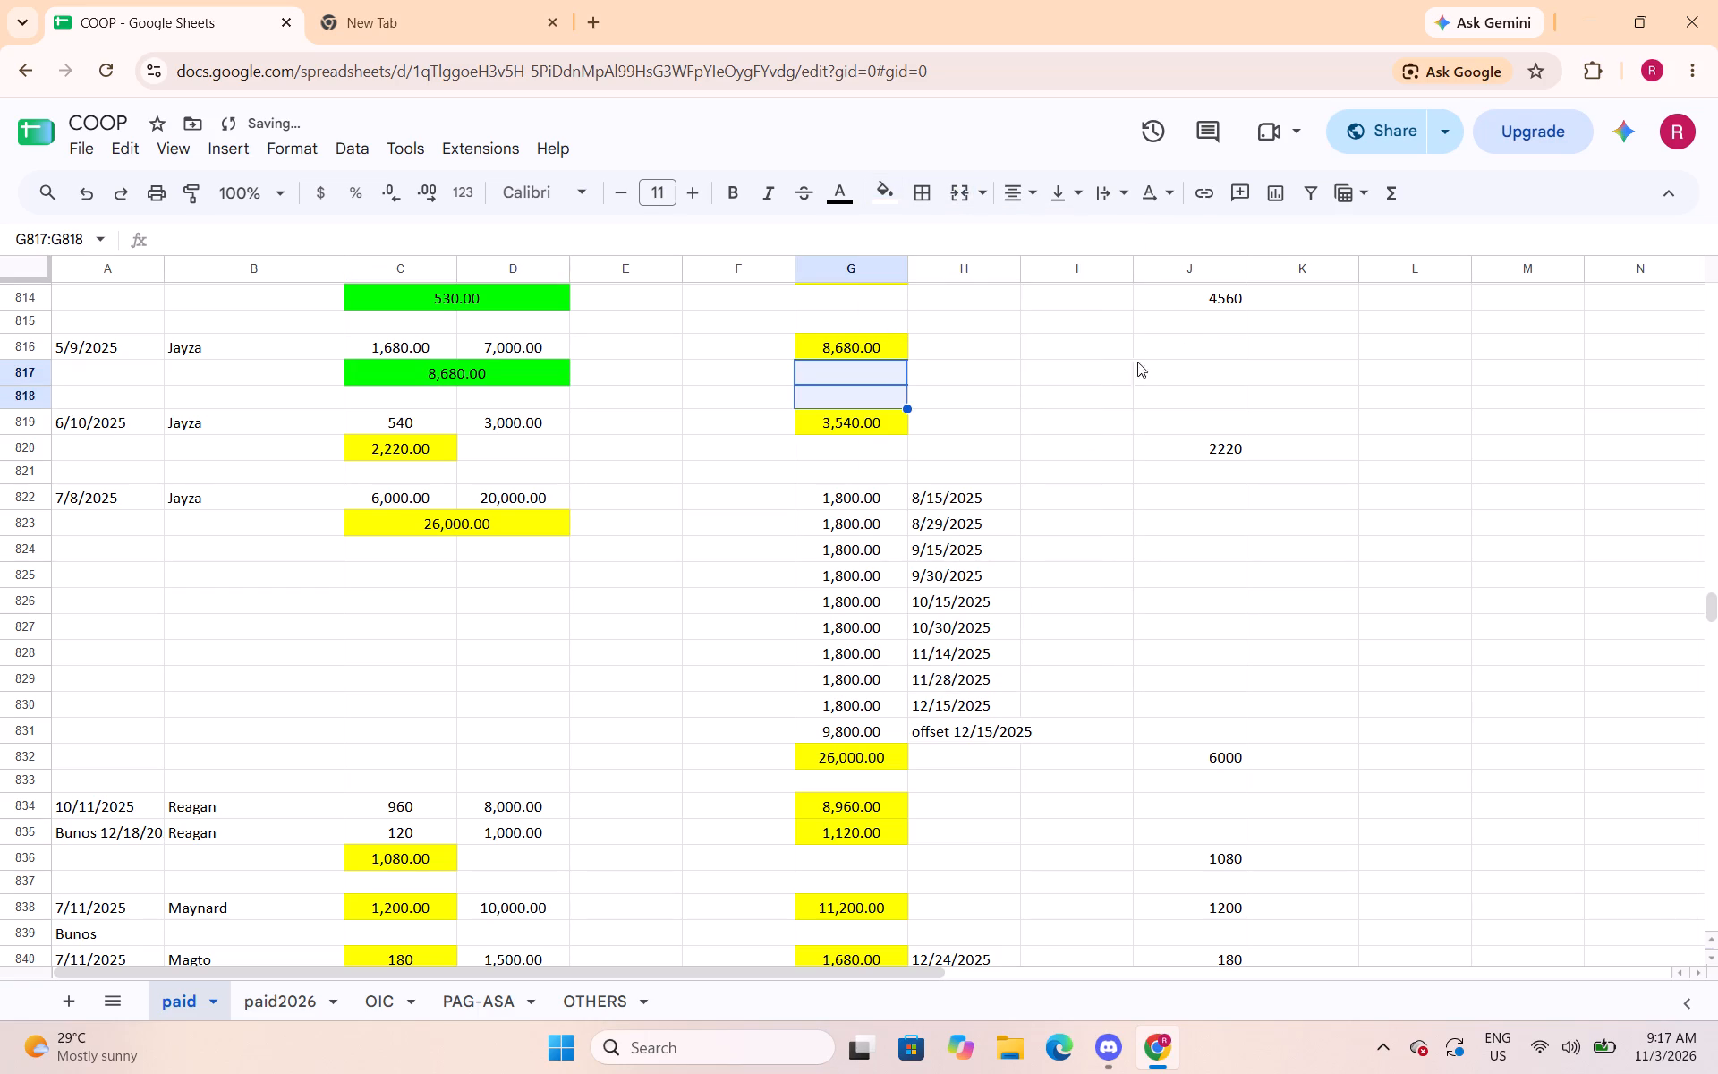
# Replace the interest amount in J814 with 30 for Jhesson's 12/14/2025 loan.
pyautogui.click(1206, 352)
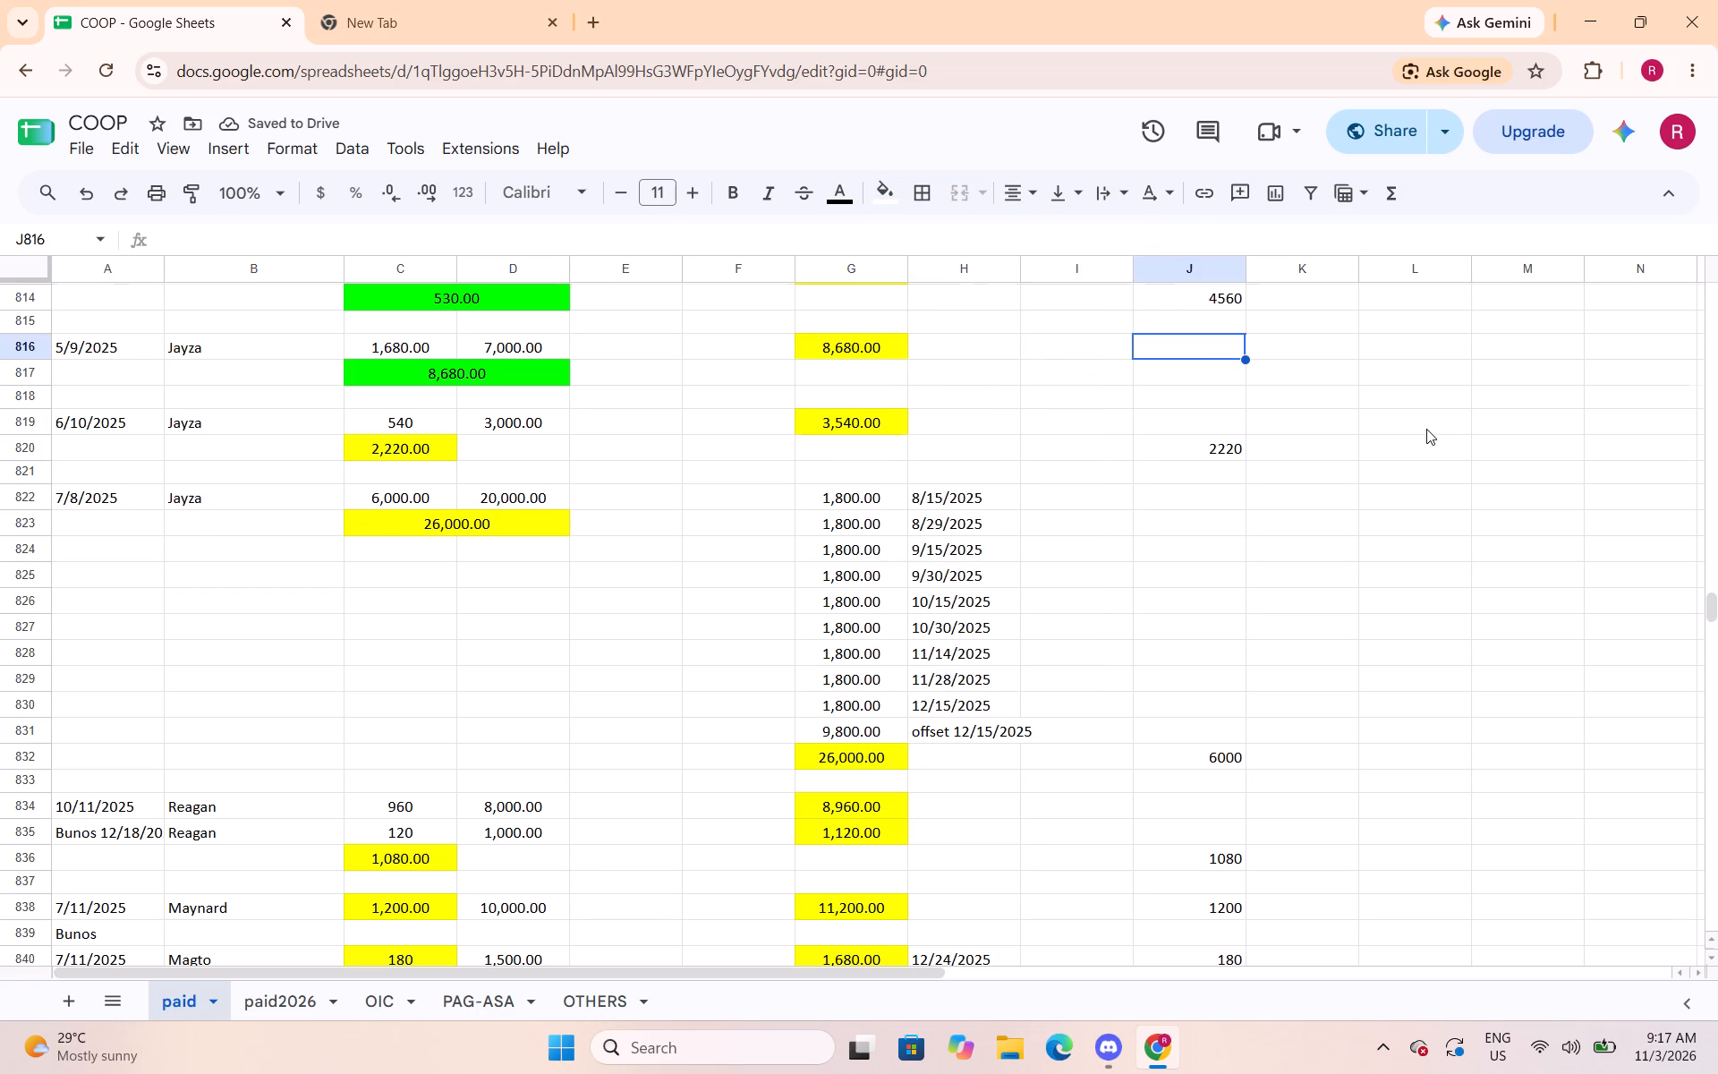
pyautogui.scroll(2, 1426, 429)
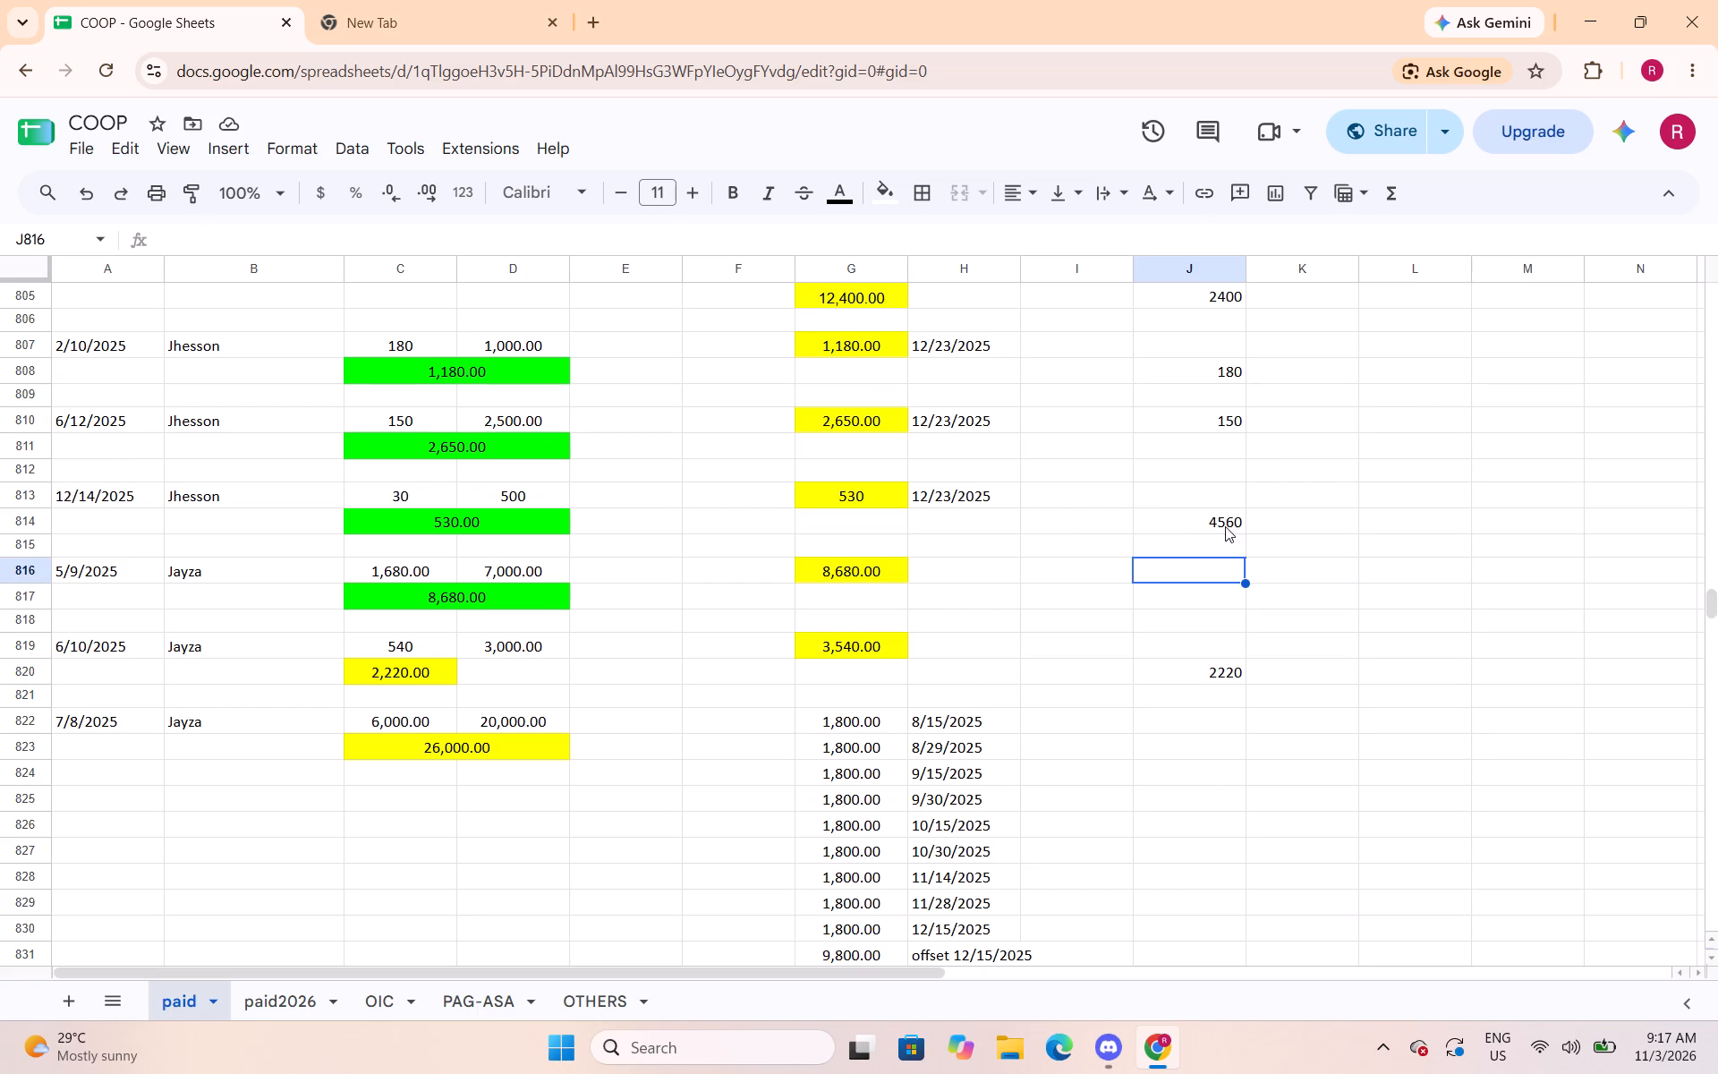
pyautogui.click(1225, 526)
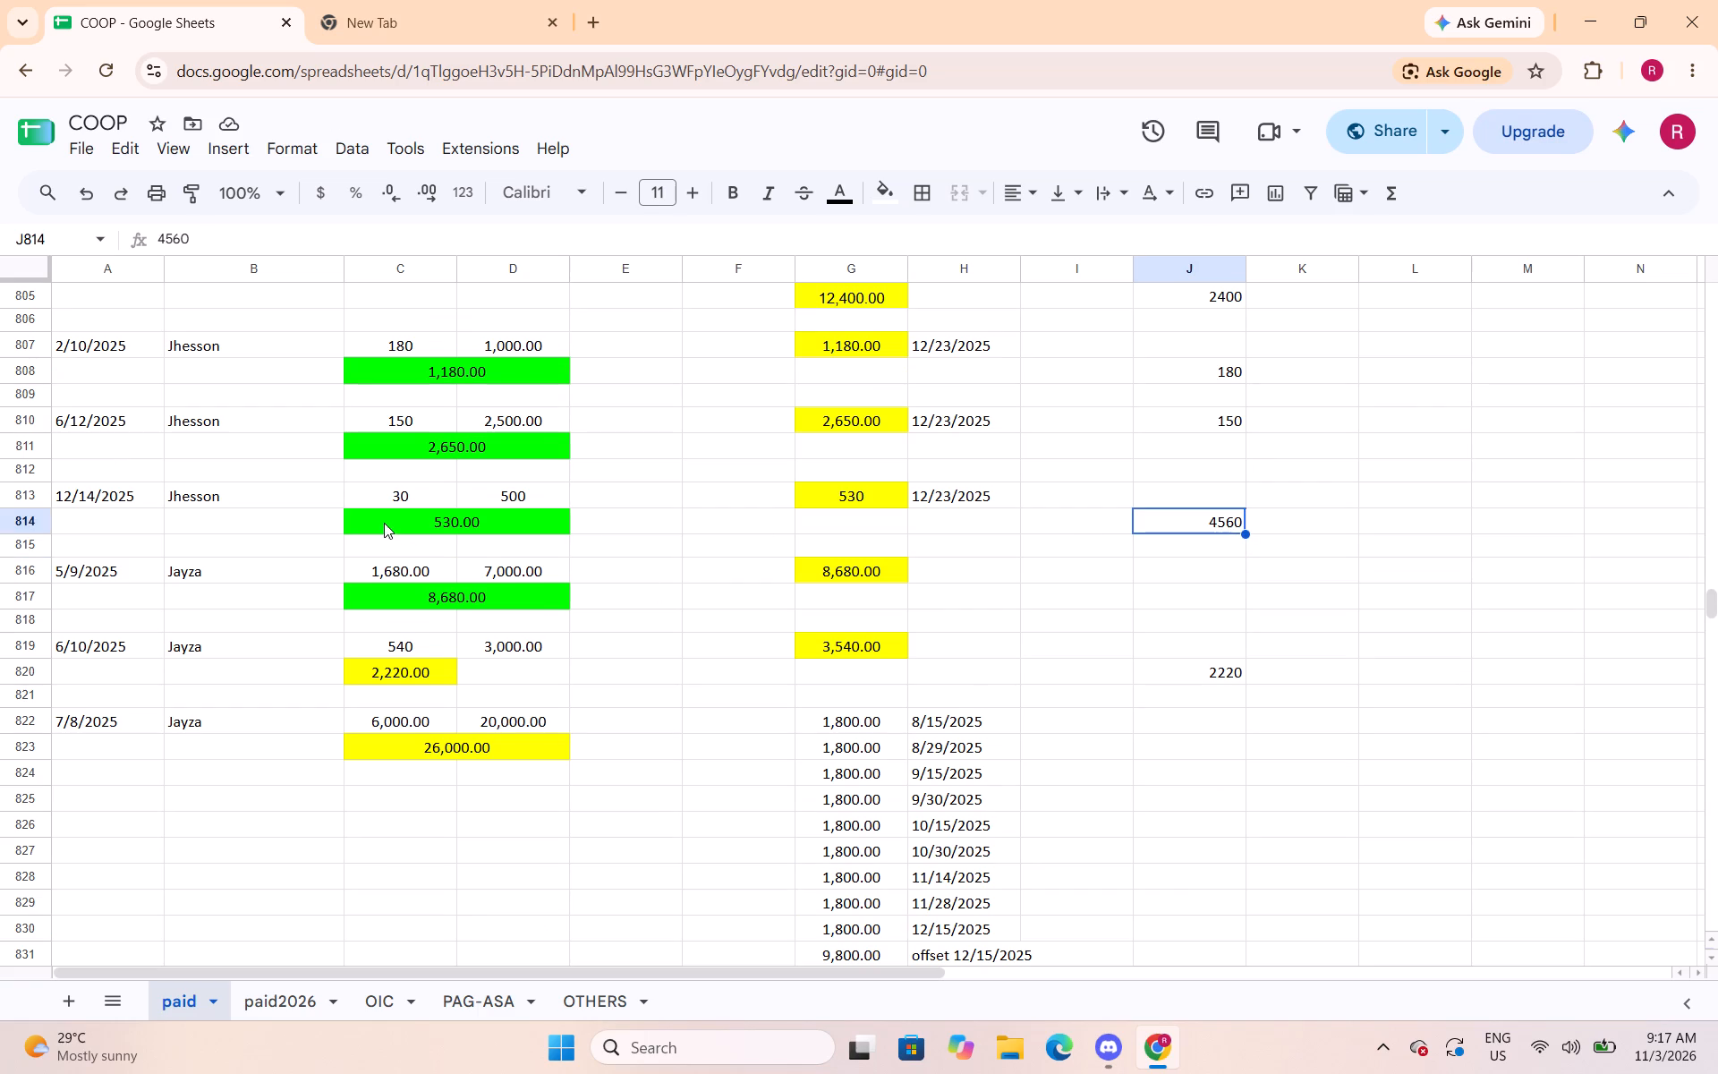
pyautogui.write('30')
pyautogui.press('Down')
# Replace the interest amount in J820 with 540 for Jayza's 6/10/2025 loan.
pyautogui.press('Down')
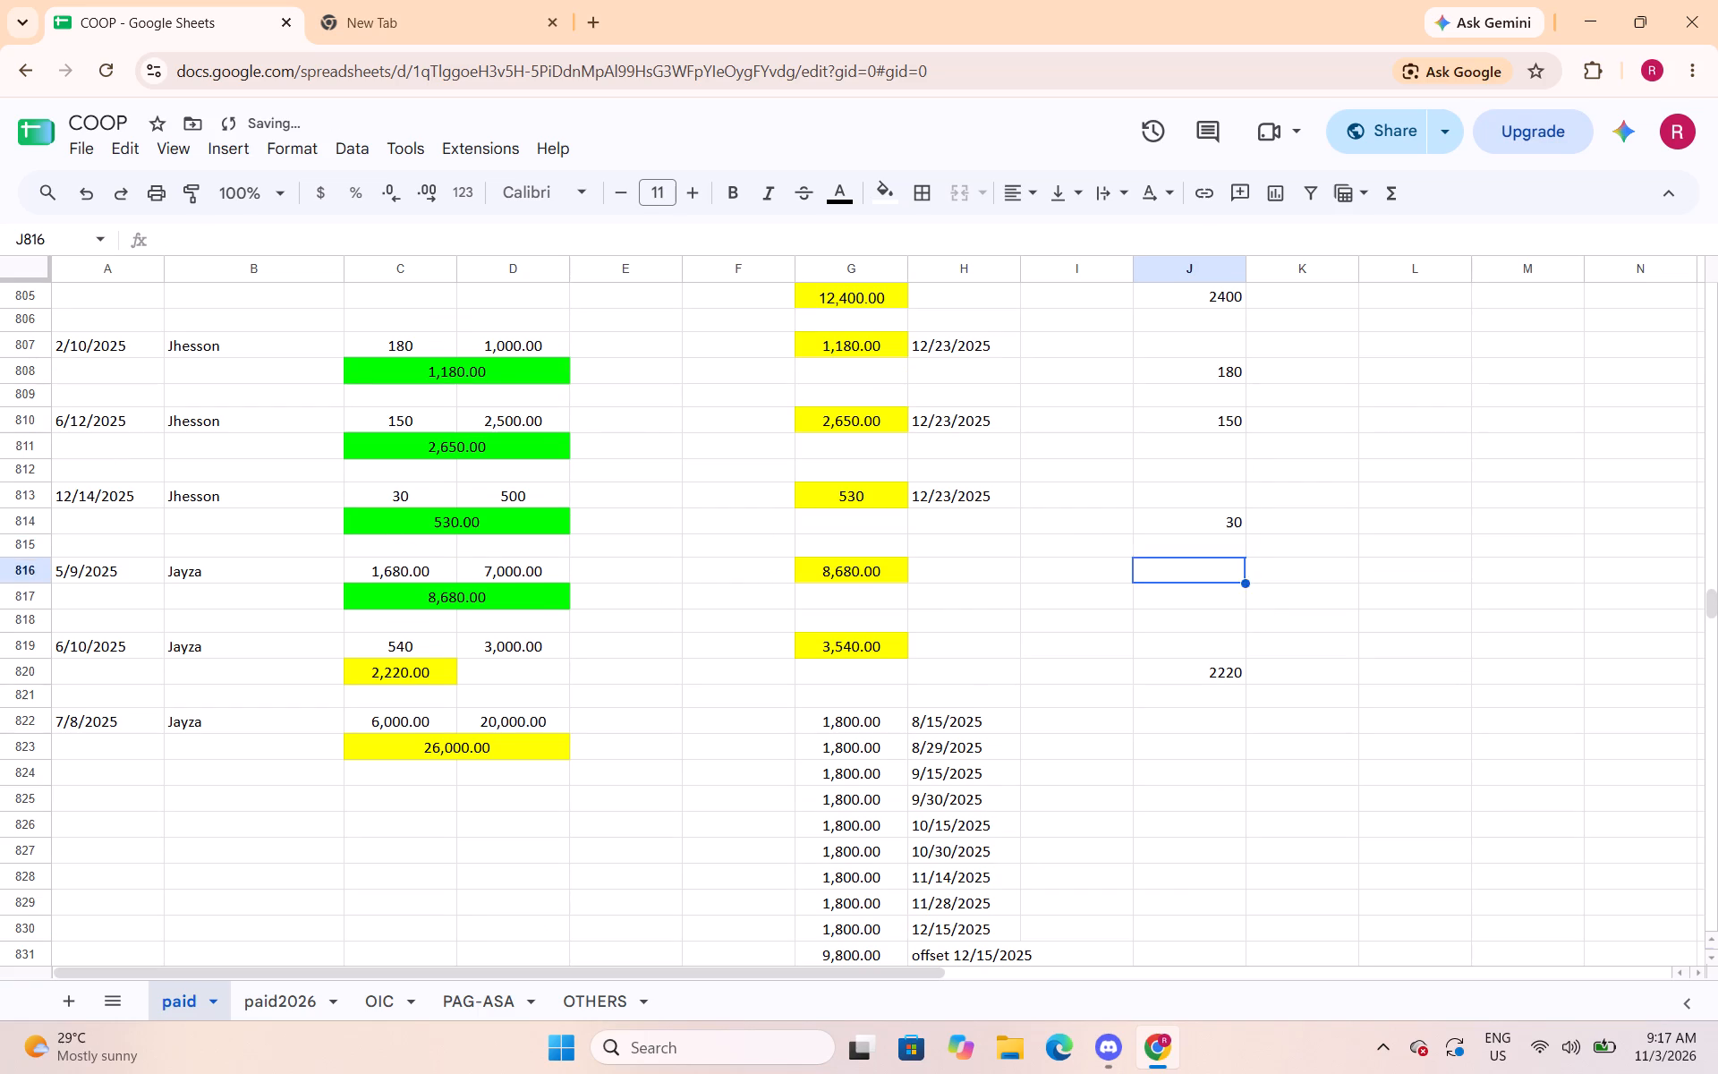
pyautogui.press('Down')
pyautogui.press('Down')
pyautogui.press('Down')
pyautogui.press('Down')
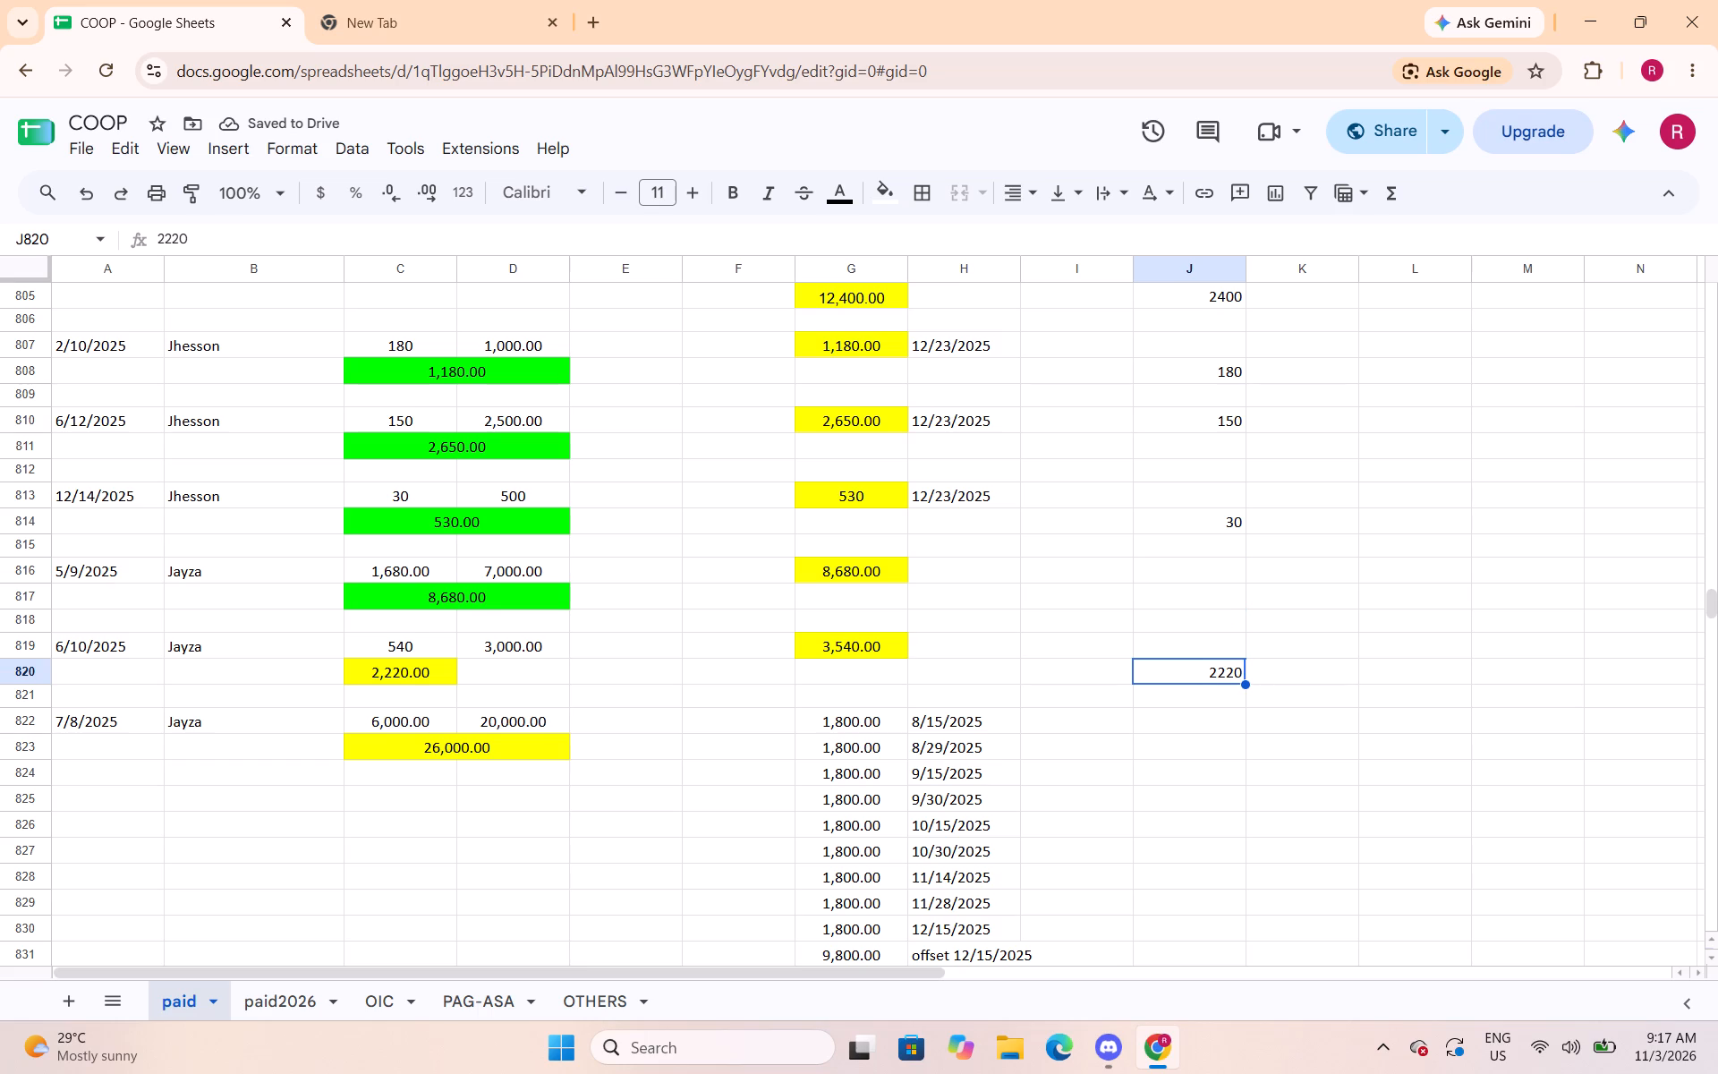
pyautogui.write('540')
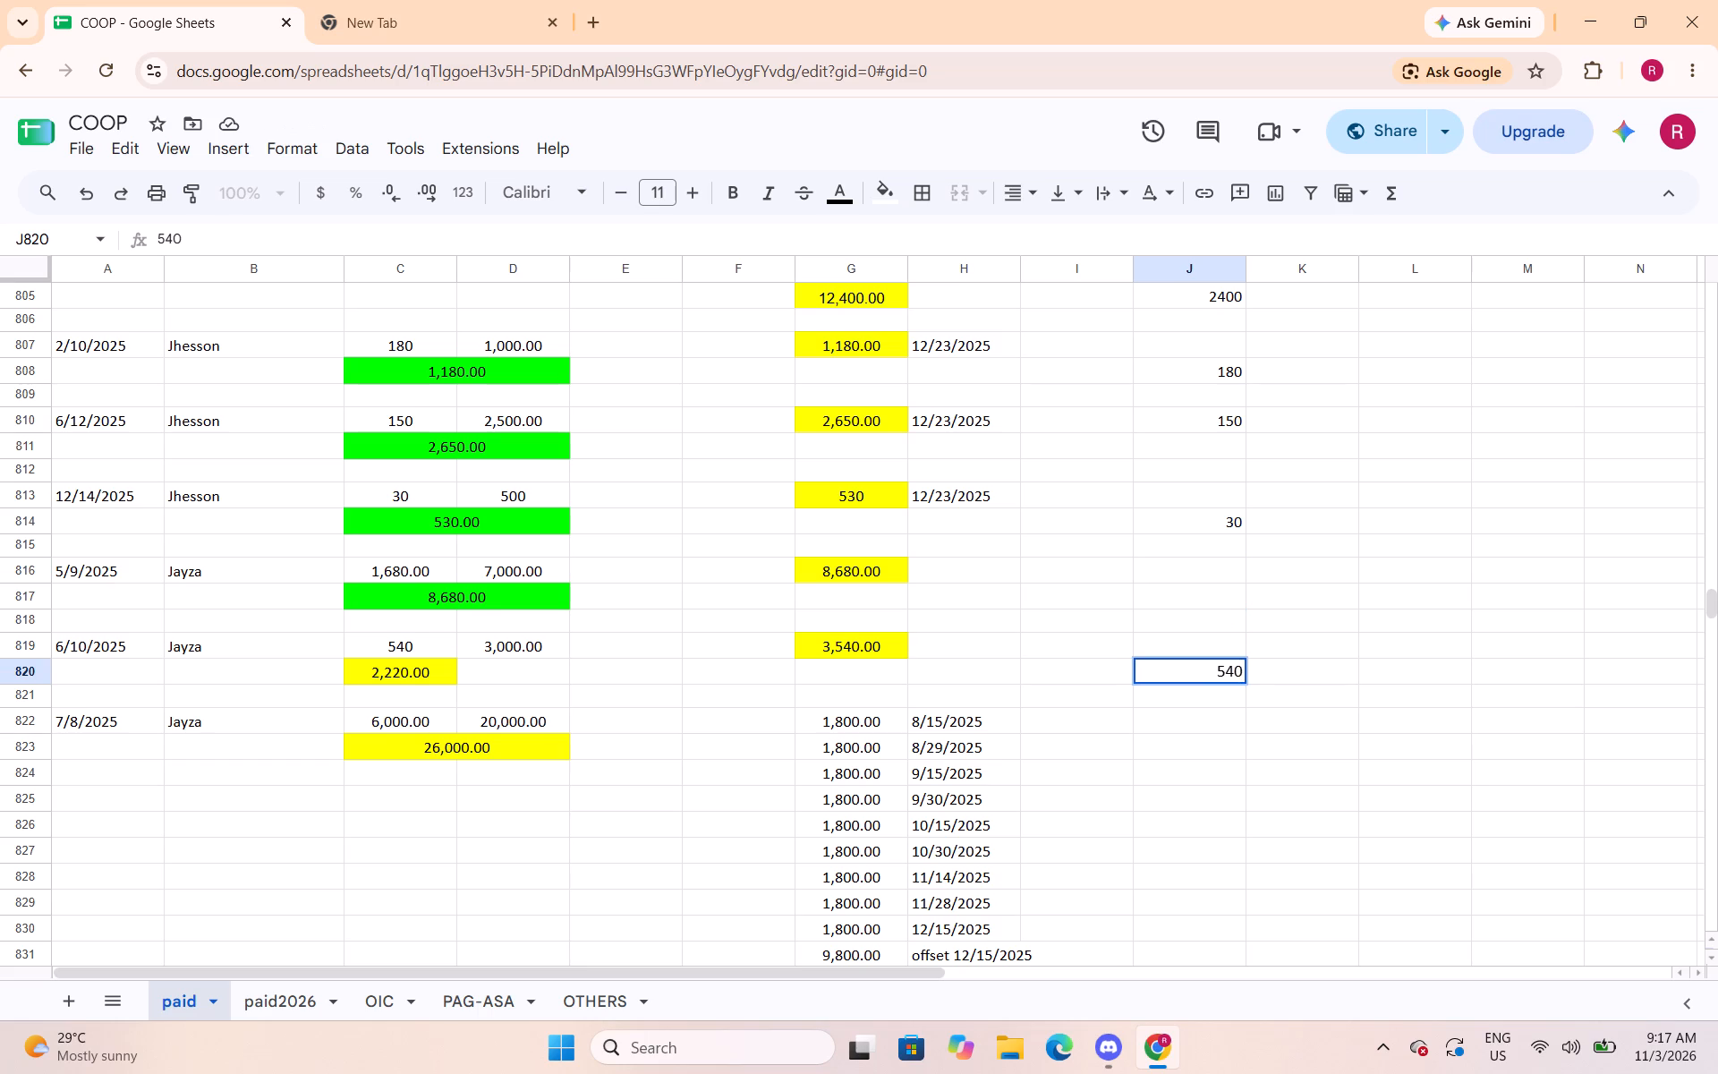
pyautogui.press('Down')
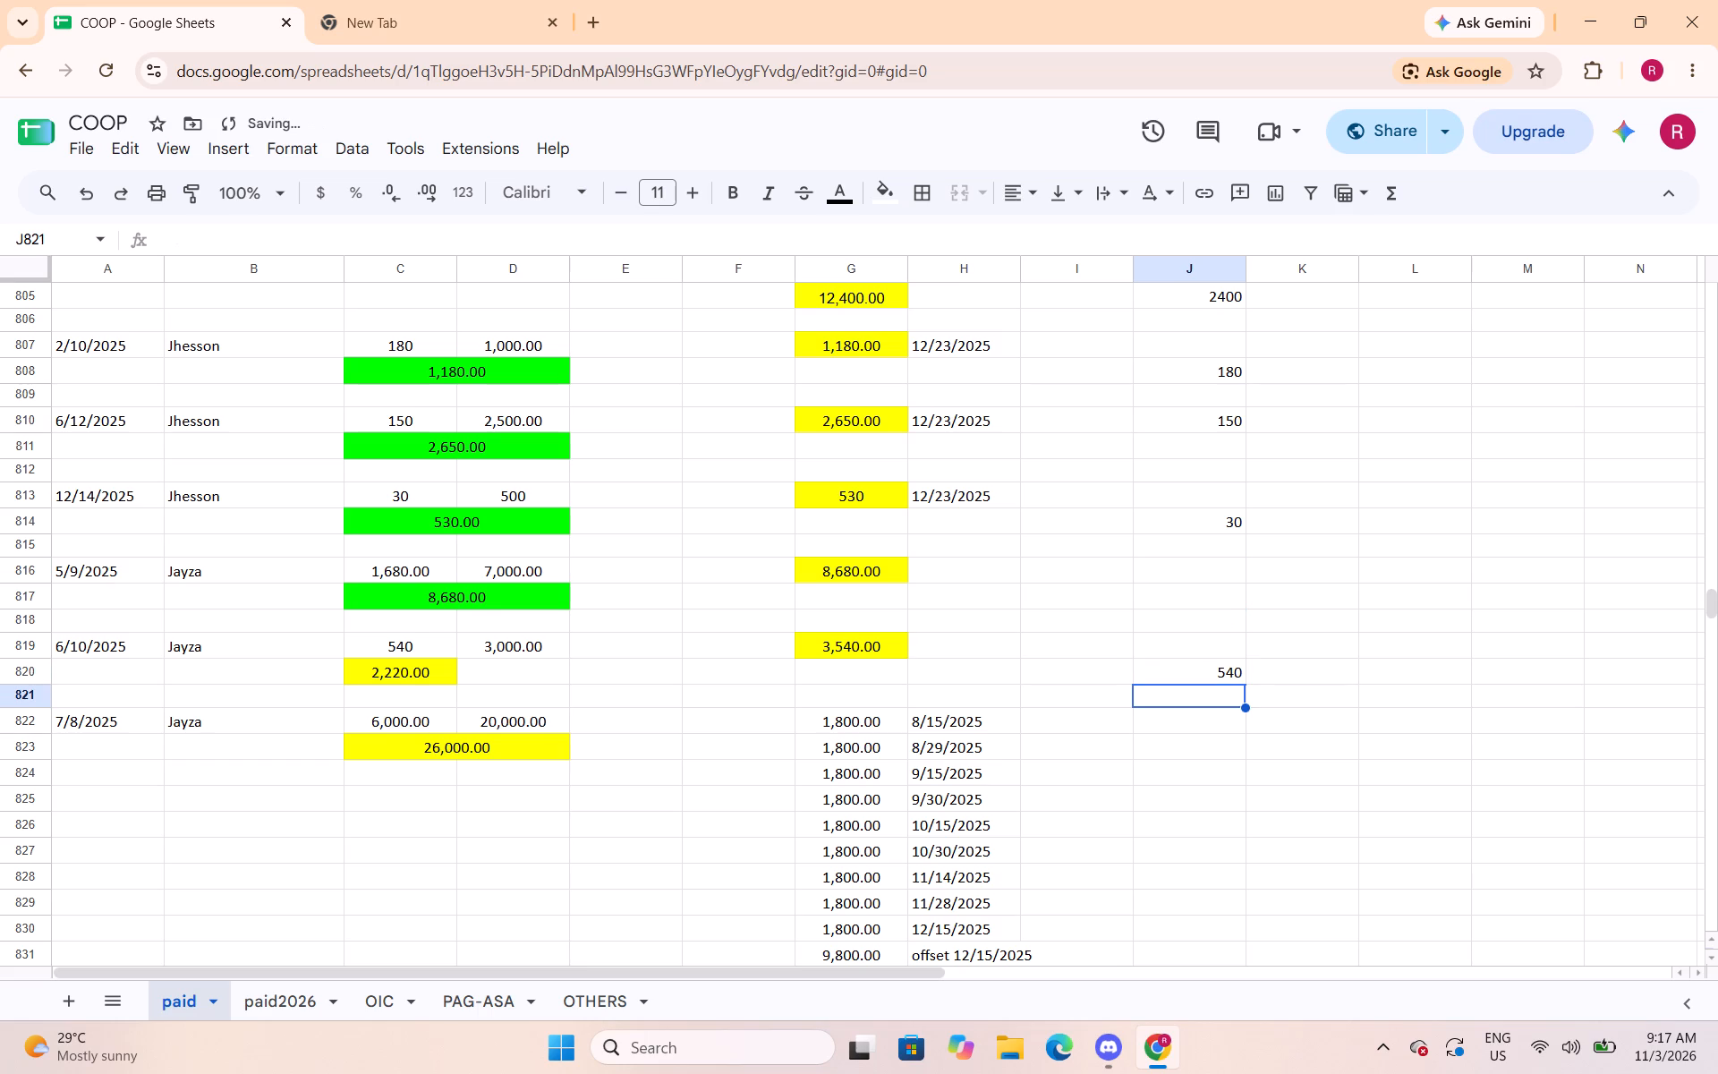
# Merge C820:D820 under Jayza's 6/10/2025 loan and give it a bright green fill.
pyautogui.scroll(-1, 1151, 788)
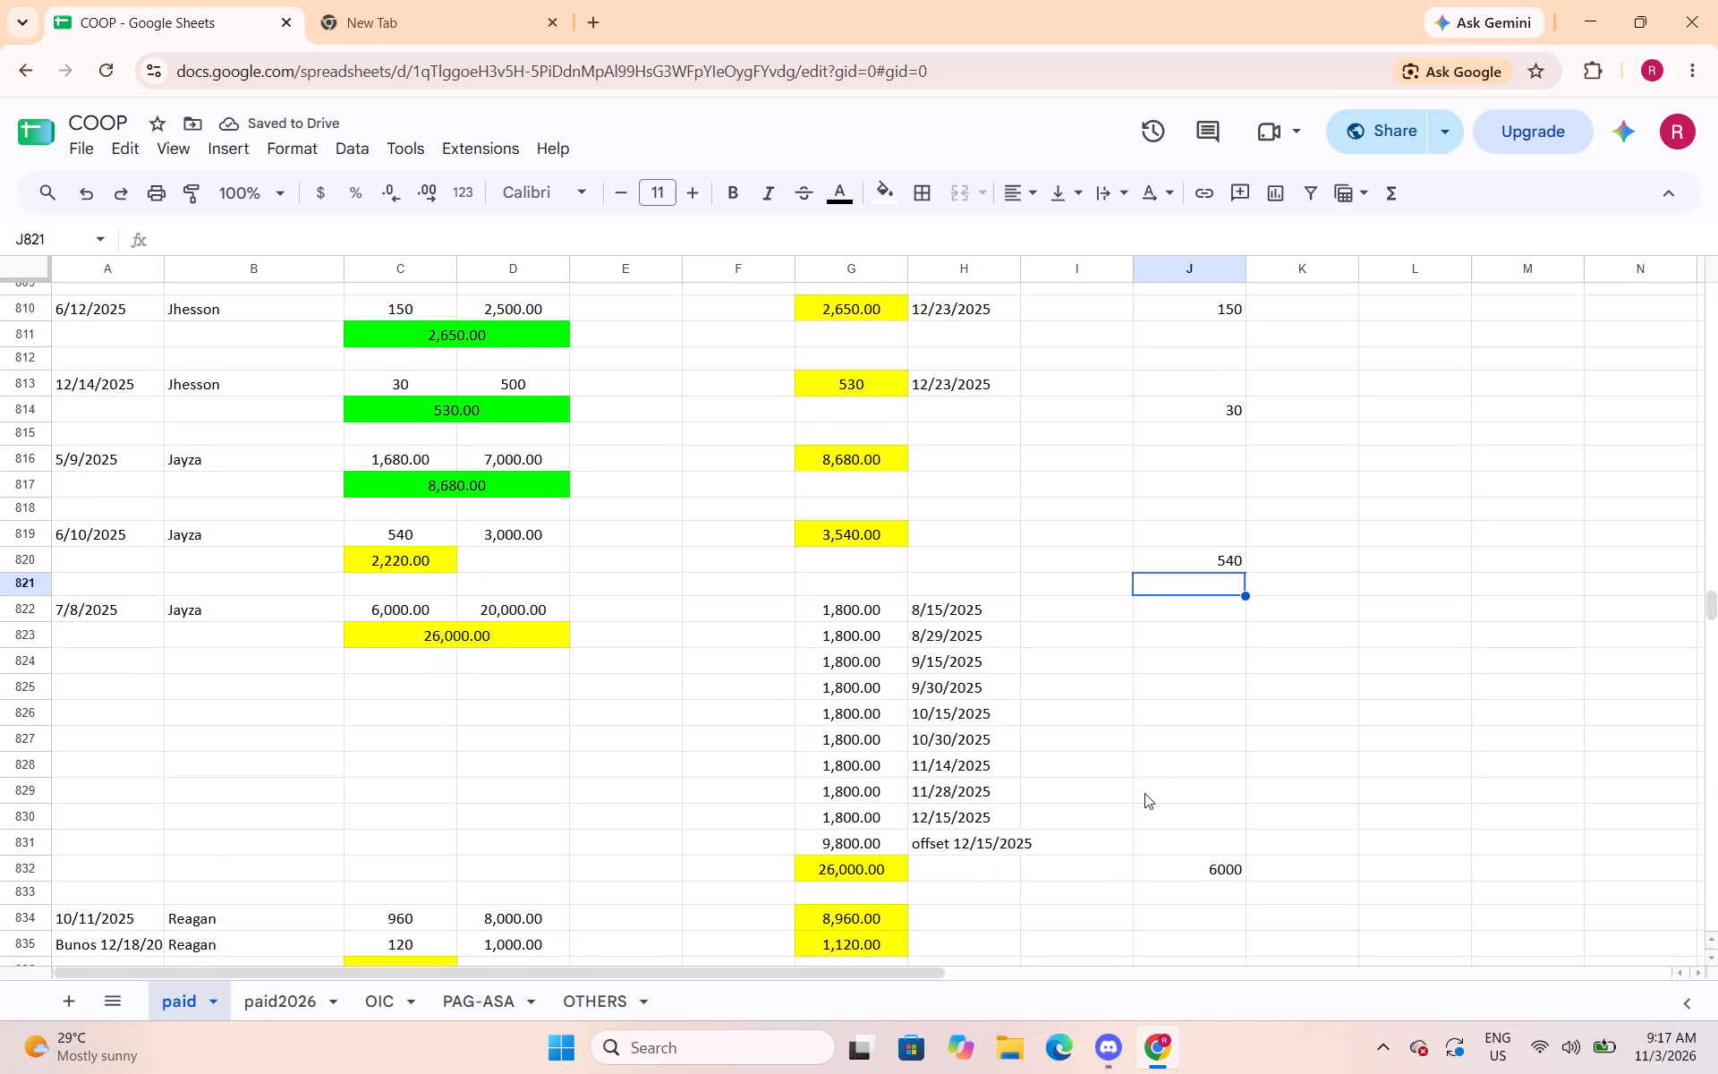
pyautogui.scroll(-1, 1144, 793)
pyautogui.moveTo(450, 449); pyautogui.dragTo(489, 455)
pyautogui.click(968, 193)
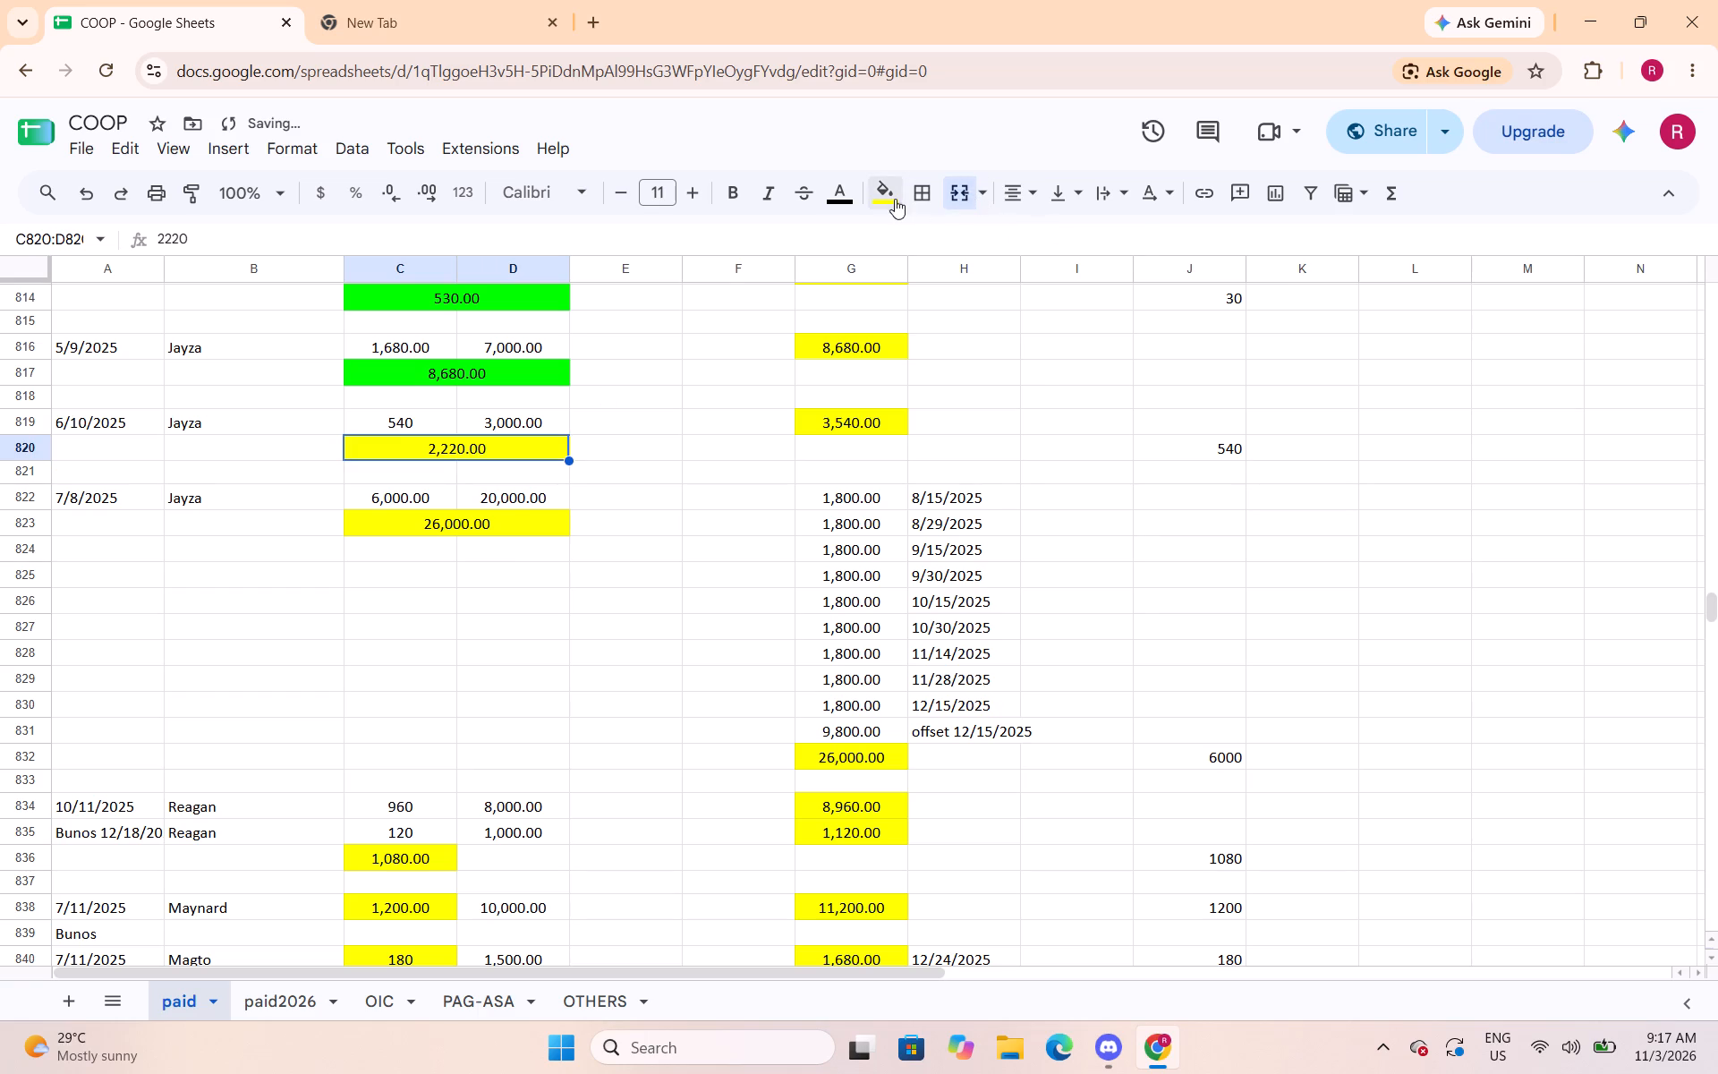
pyautogui.click(895, 199)
pyautogui.click(989, 296)
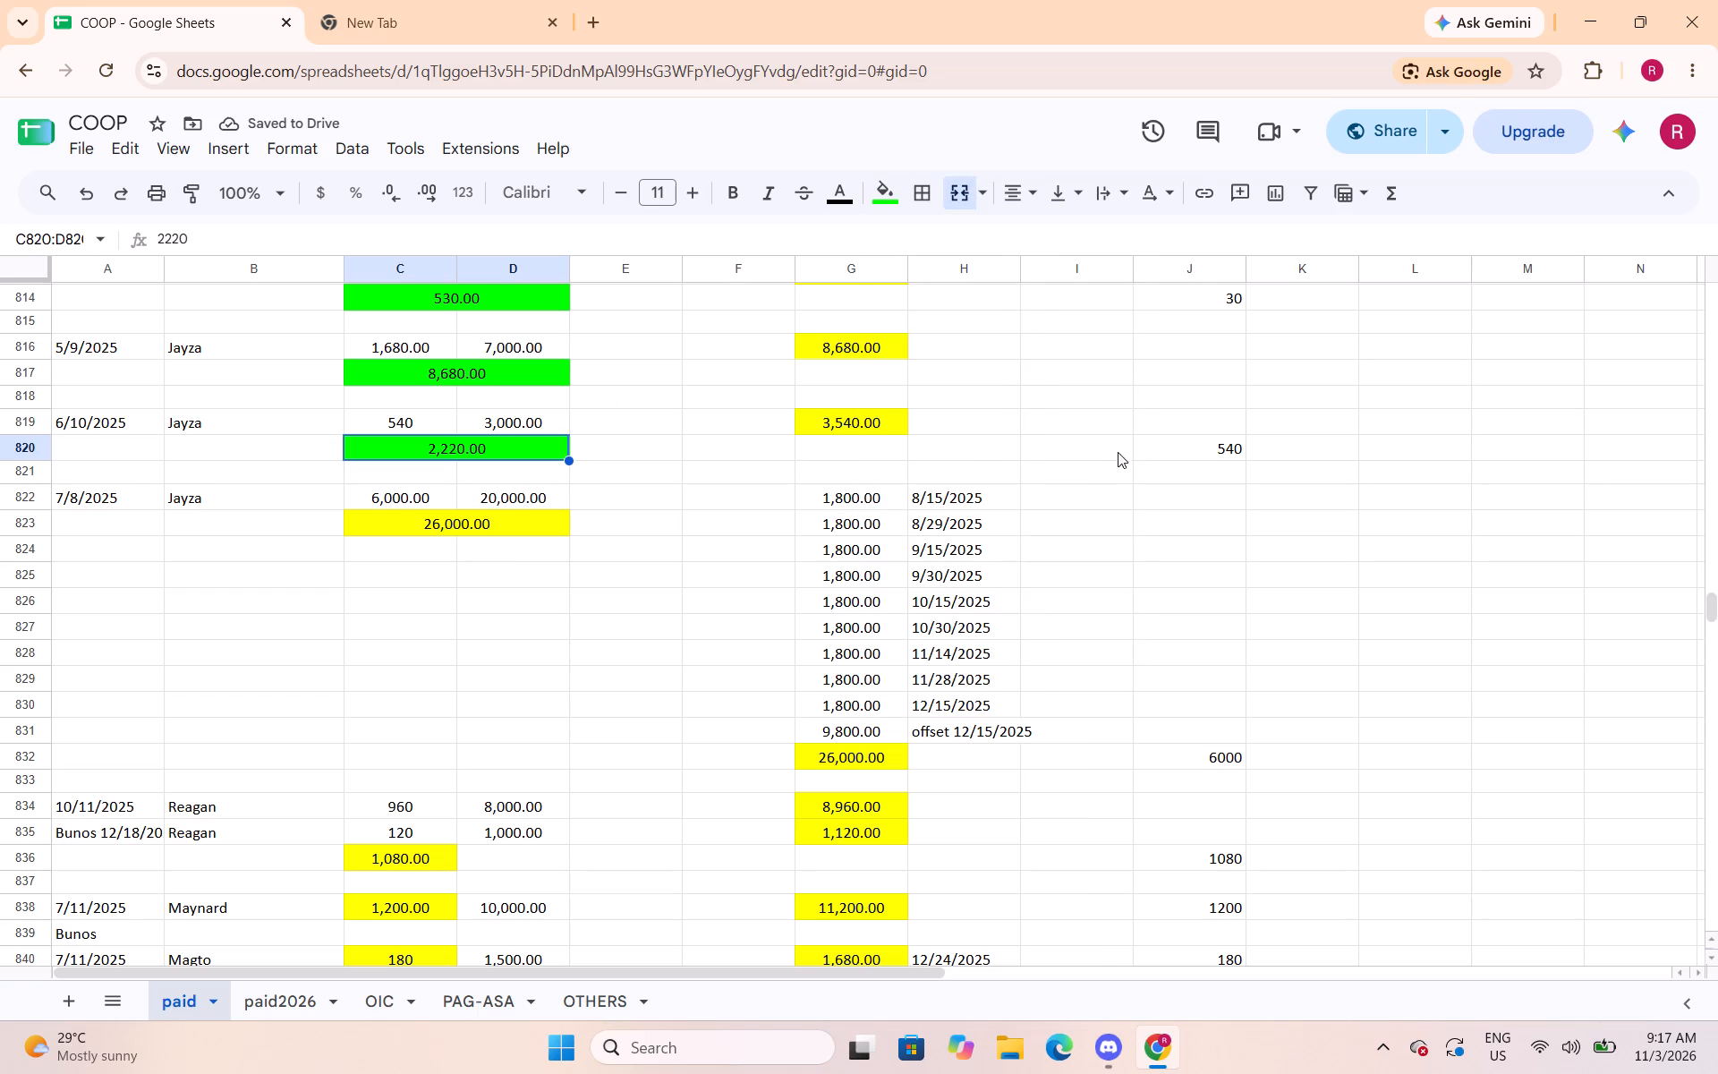
# Give the merged total in C823:D823 for Jayza's 7/8/2025 loan a bright green fill.
pyautogui.click(489, 507)
pyautogui.click(519, 542)
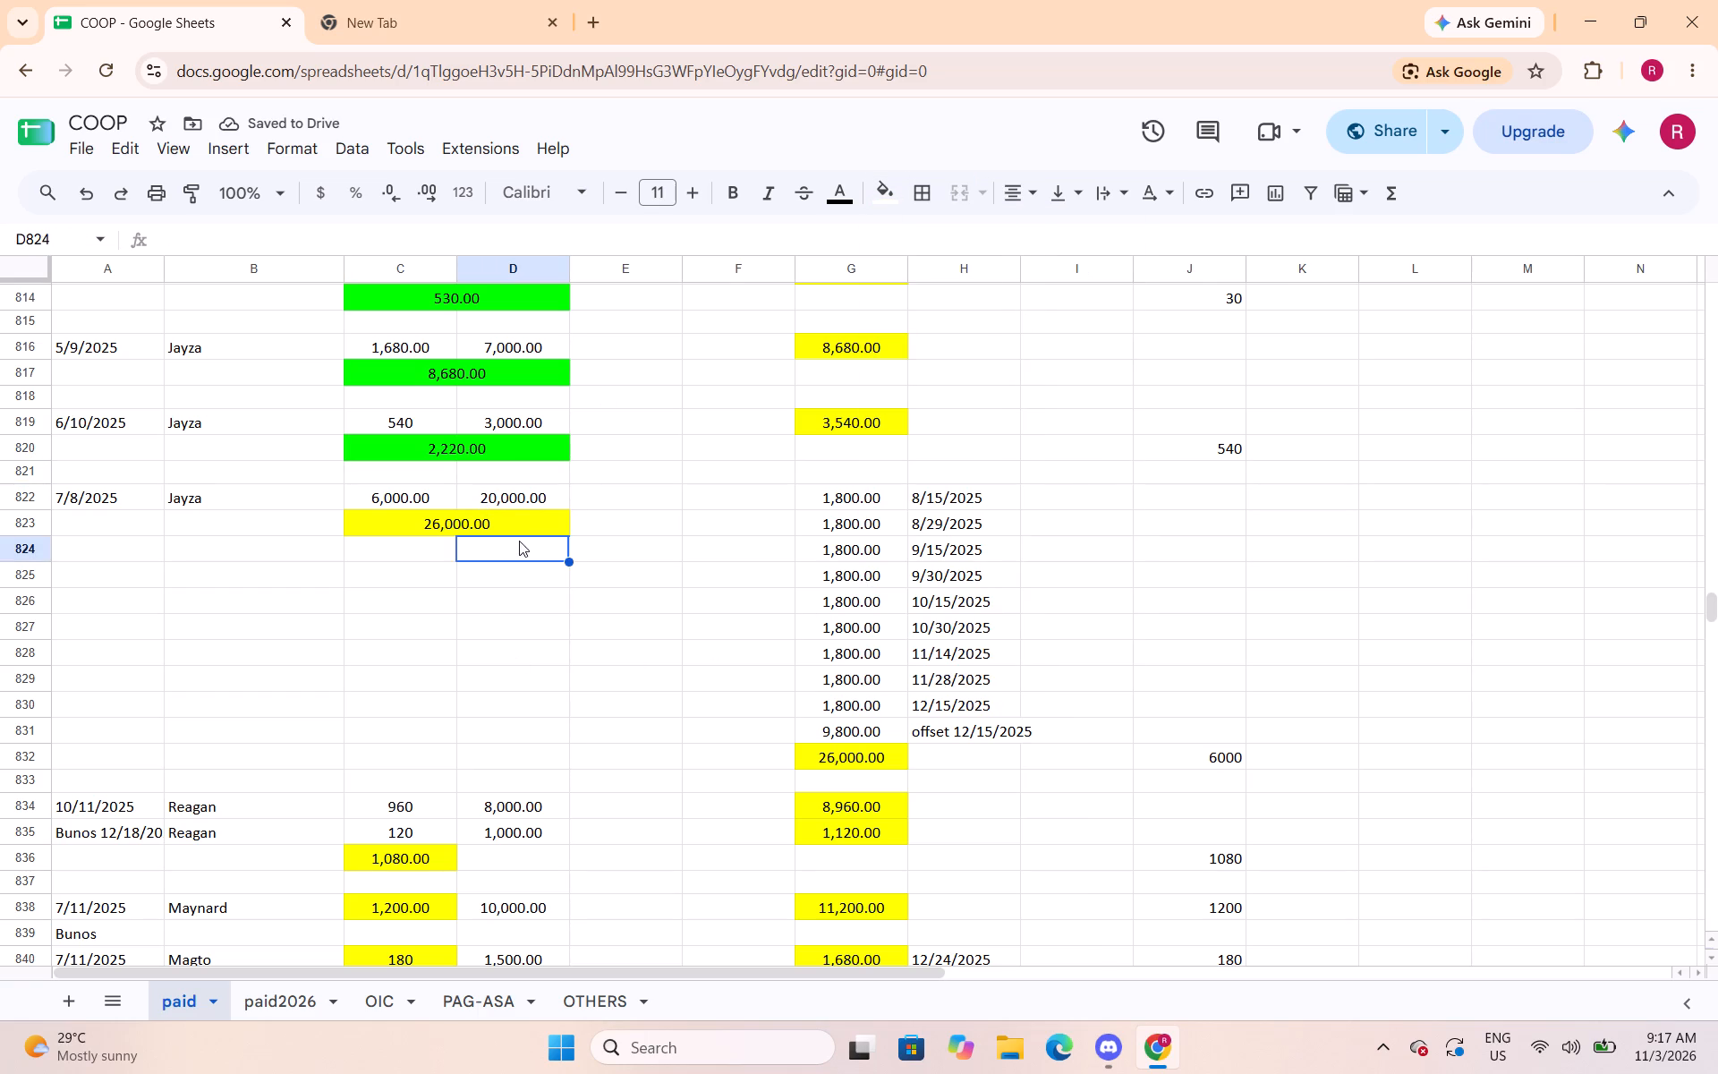
pyautogui.click(516, 535)
pyautogui.click(442, 520)
pyautogui.click(873, 200)
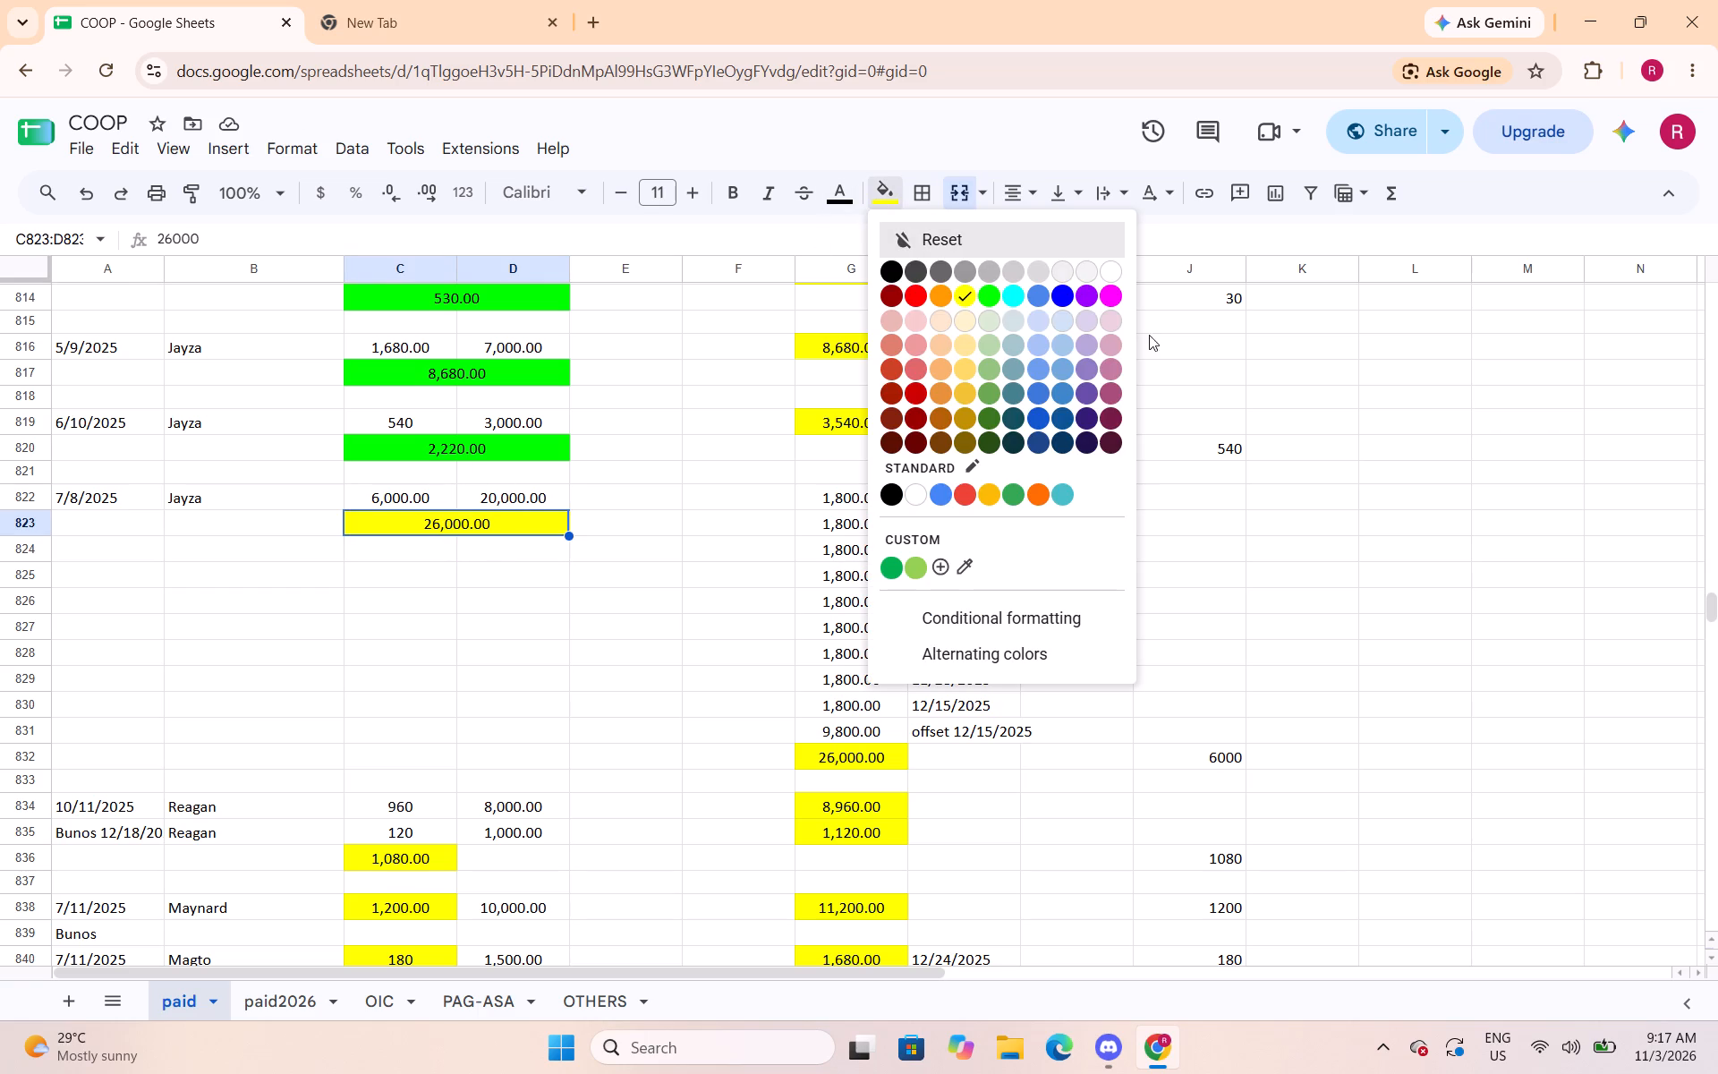
pyautogui.click(992, 294)
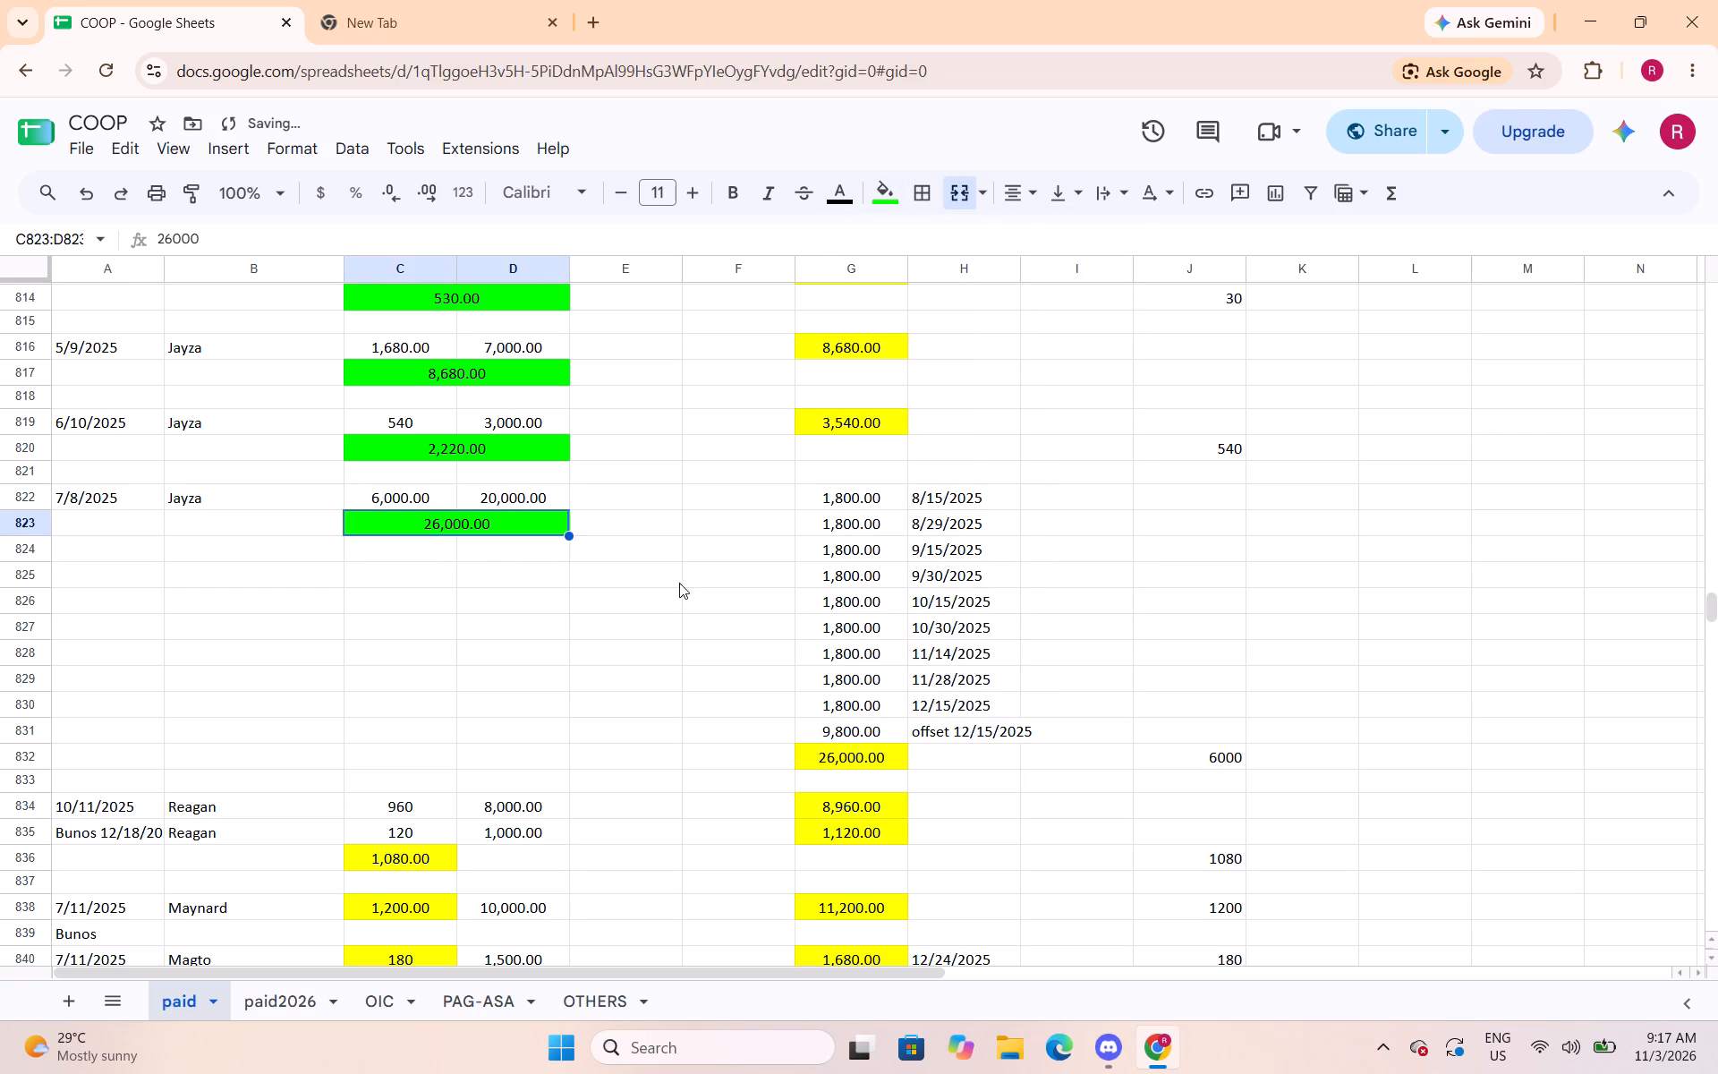
# Insert two blank rows between Reagan's 10/11/2025 loan and his Bunos 12/18/2025 entry.
pyautogui.scroll(-2, 1098, 720)
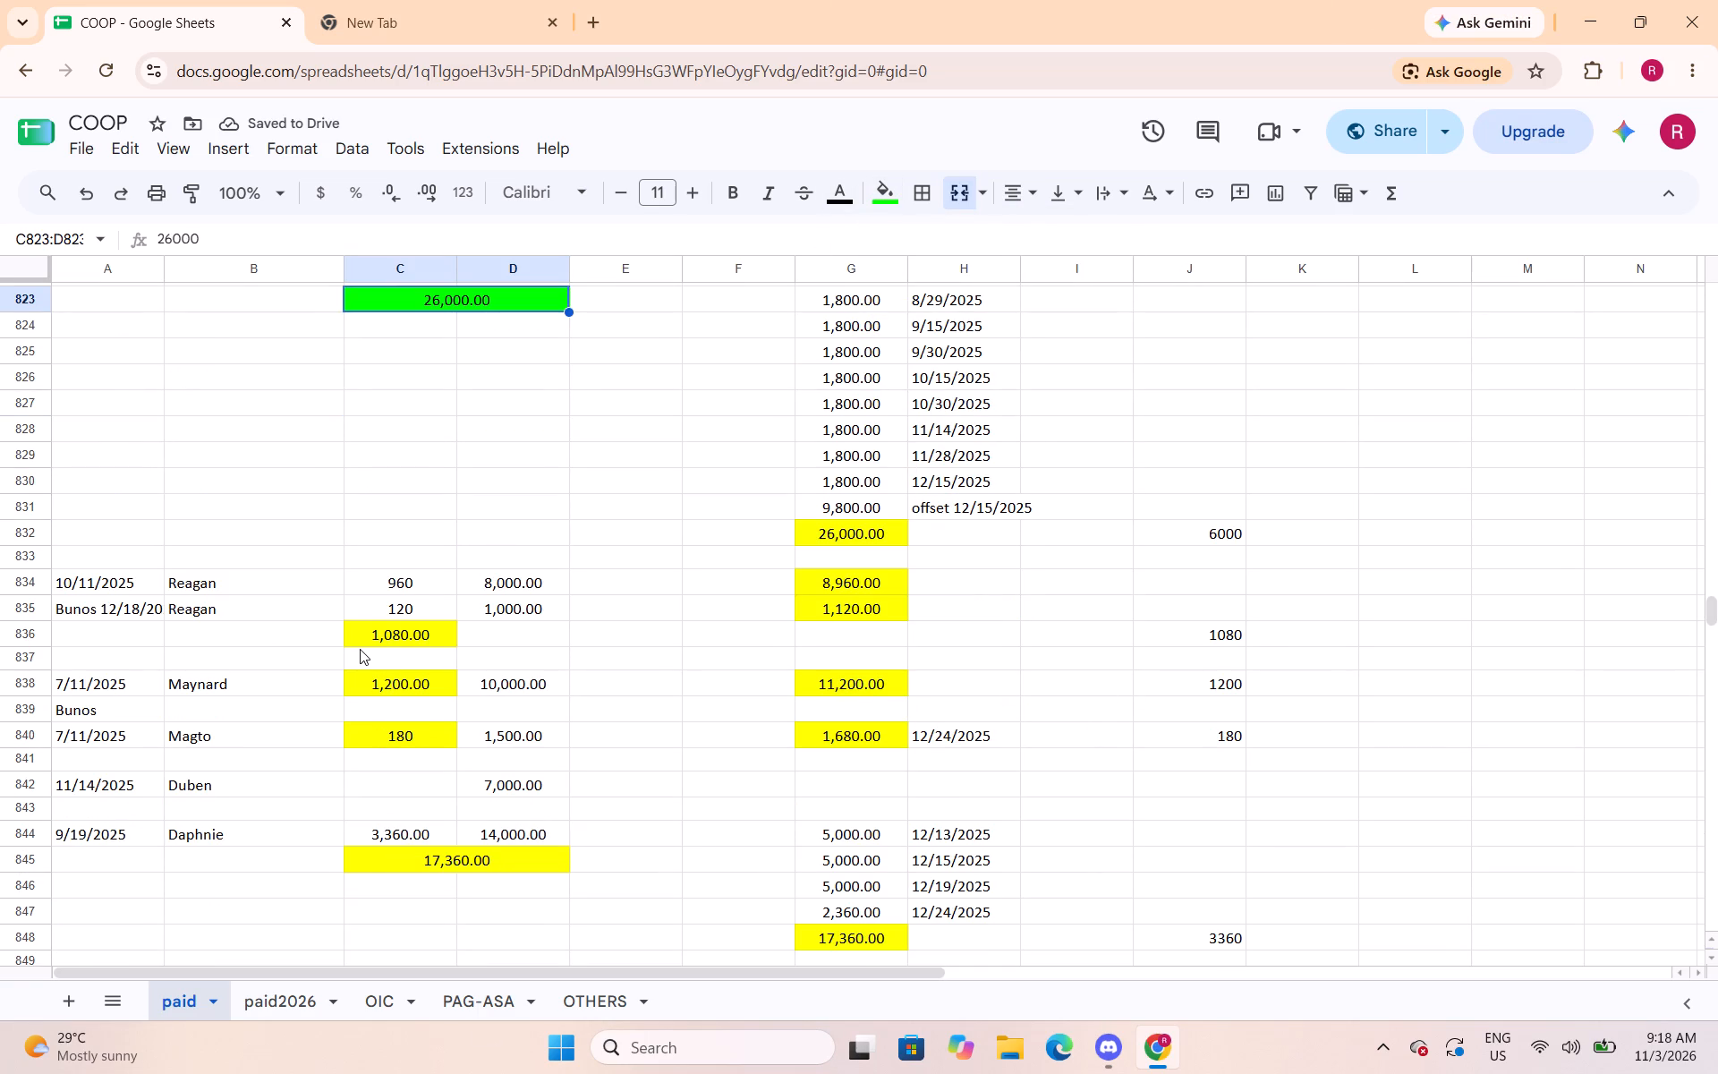
pyautogui.click(16, 601)
pyautogui.rightClick(16, 602)
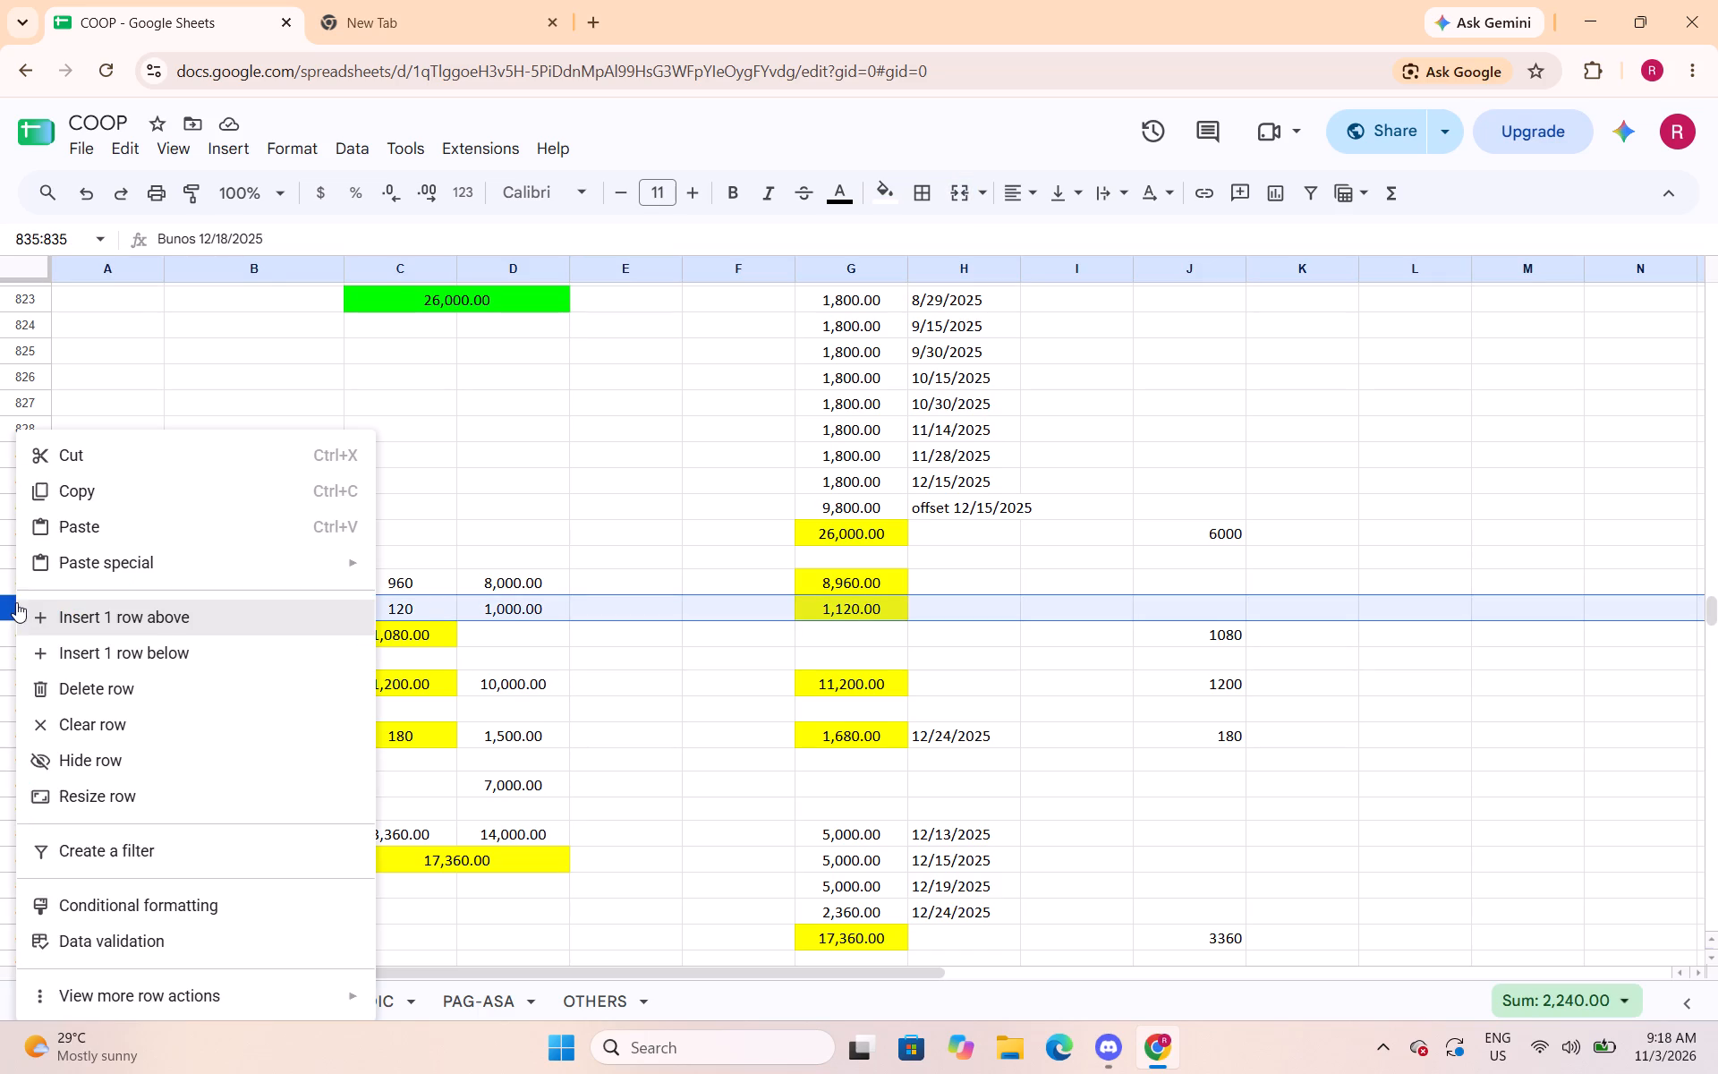
pyautogui.click(75, 616)
pyautogui.rightClick(29, 612)
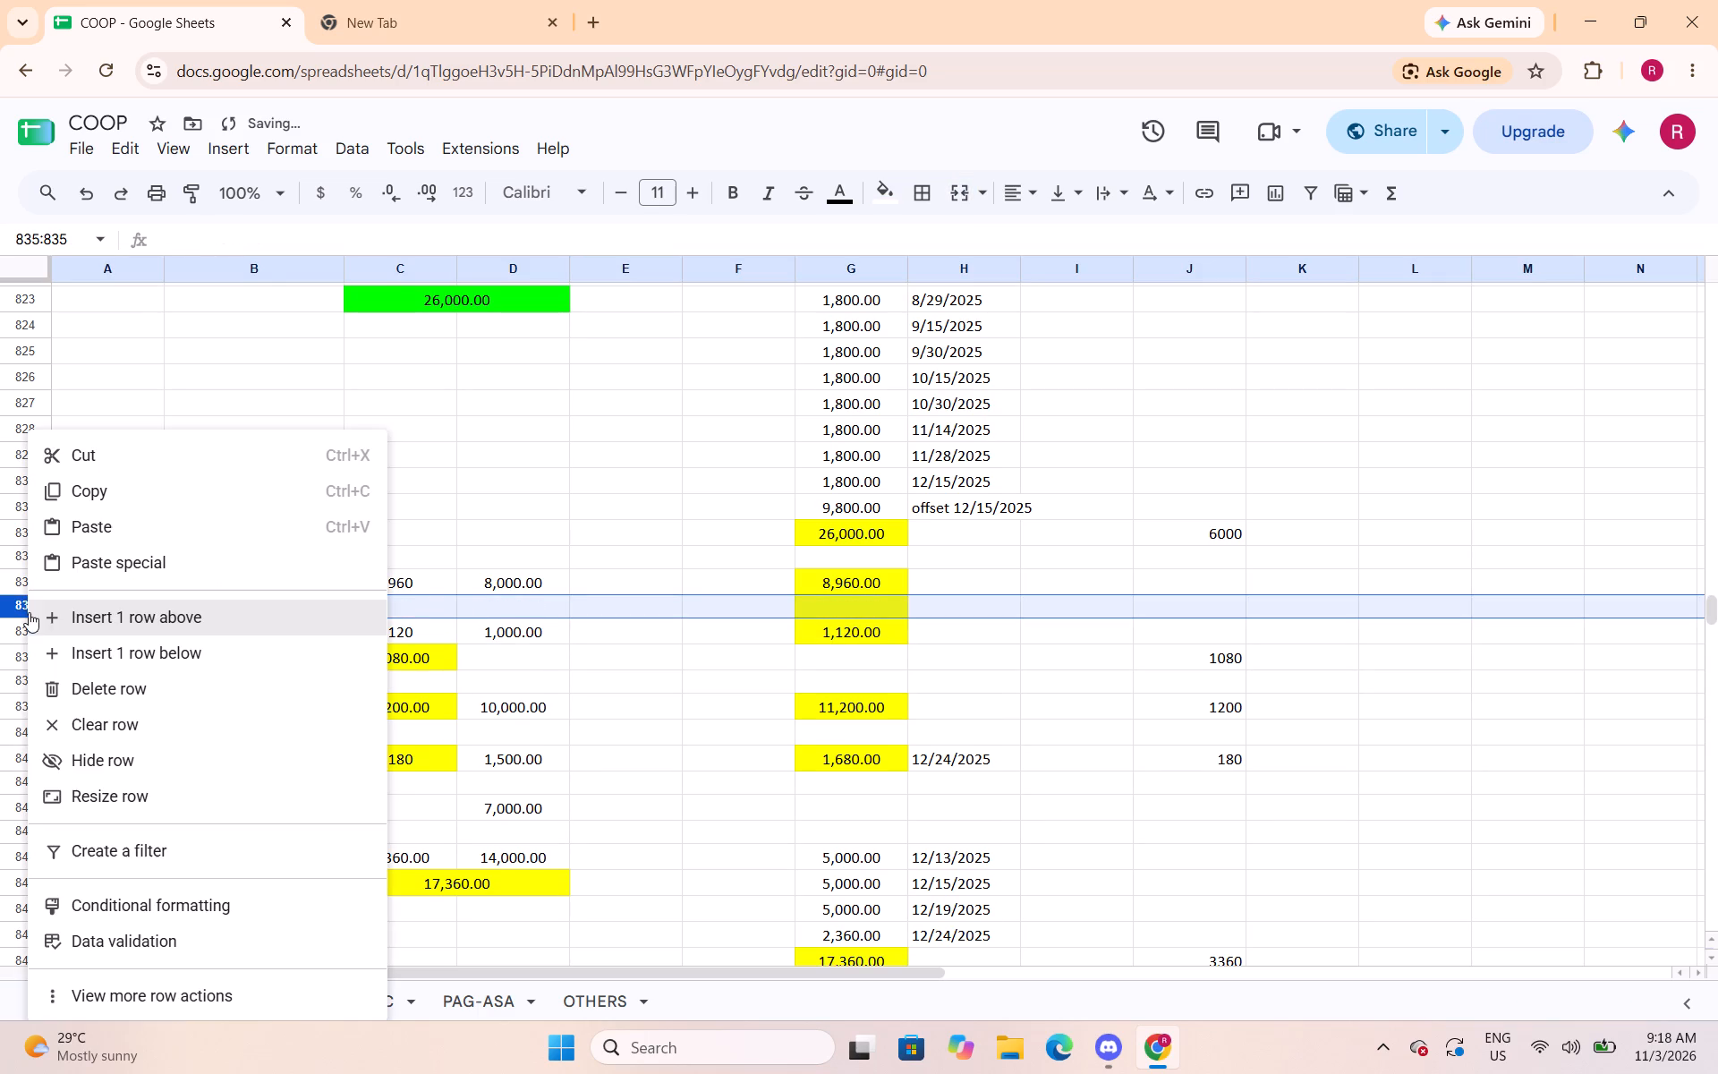
pyautogui.click(106, 618)
# Merge C835:D835 and enter a SUM of C834:D834 as the total of Reagan's 10/11/2025 loan.
pyautogui.moveTo(412, 613); pyautogui.dragTo(482, 612)
pyautogui.click(956, 198)
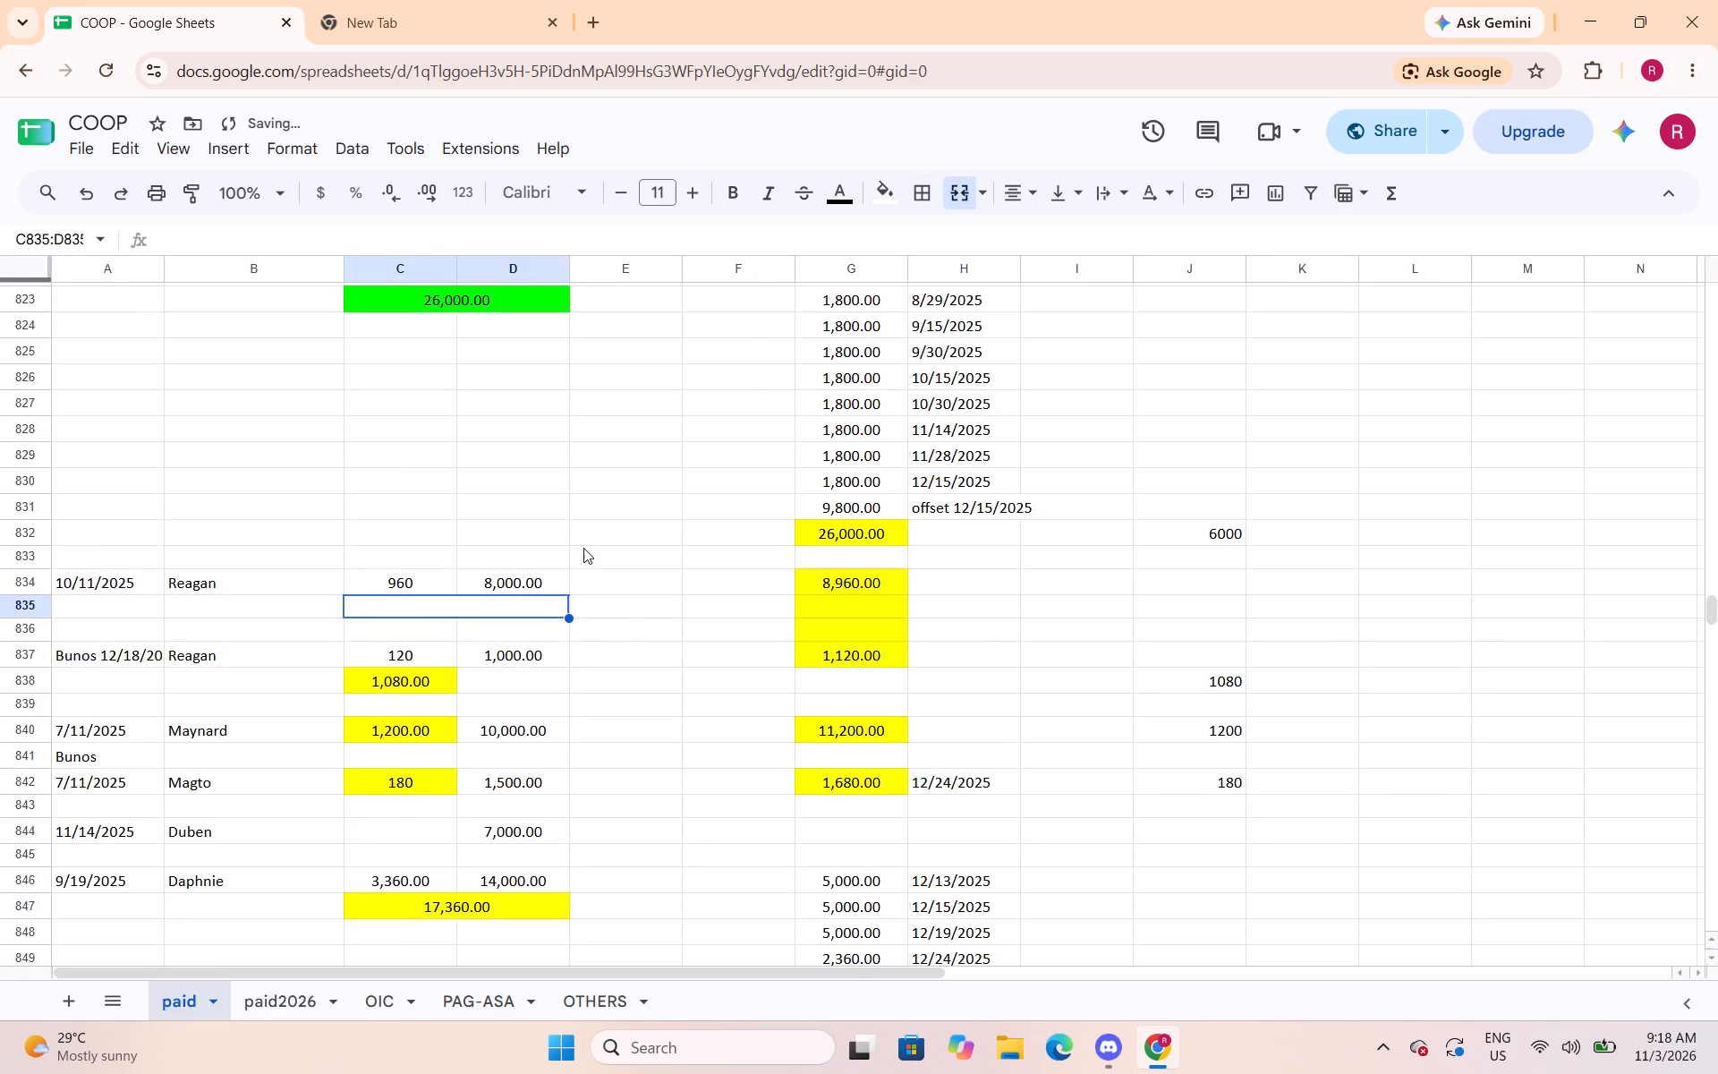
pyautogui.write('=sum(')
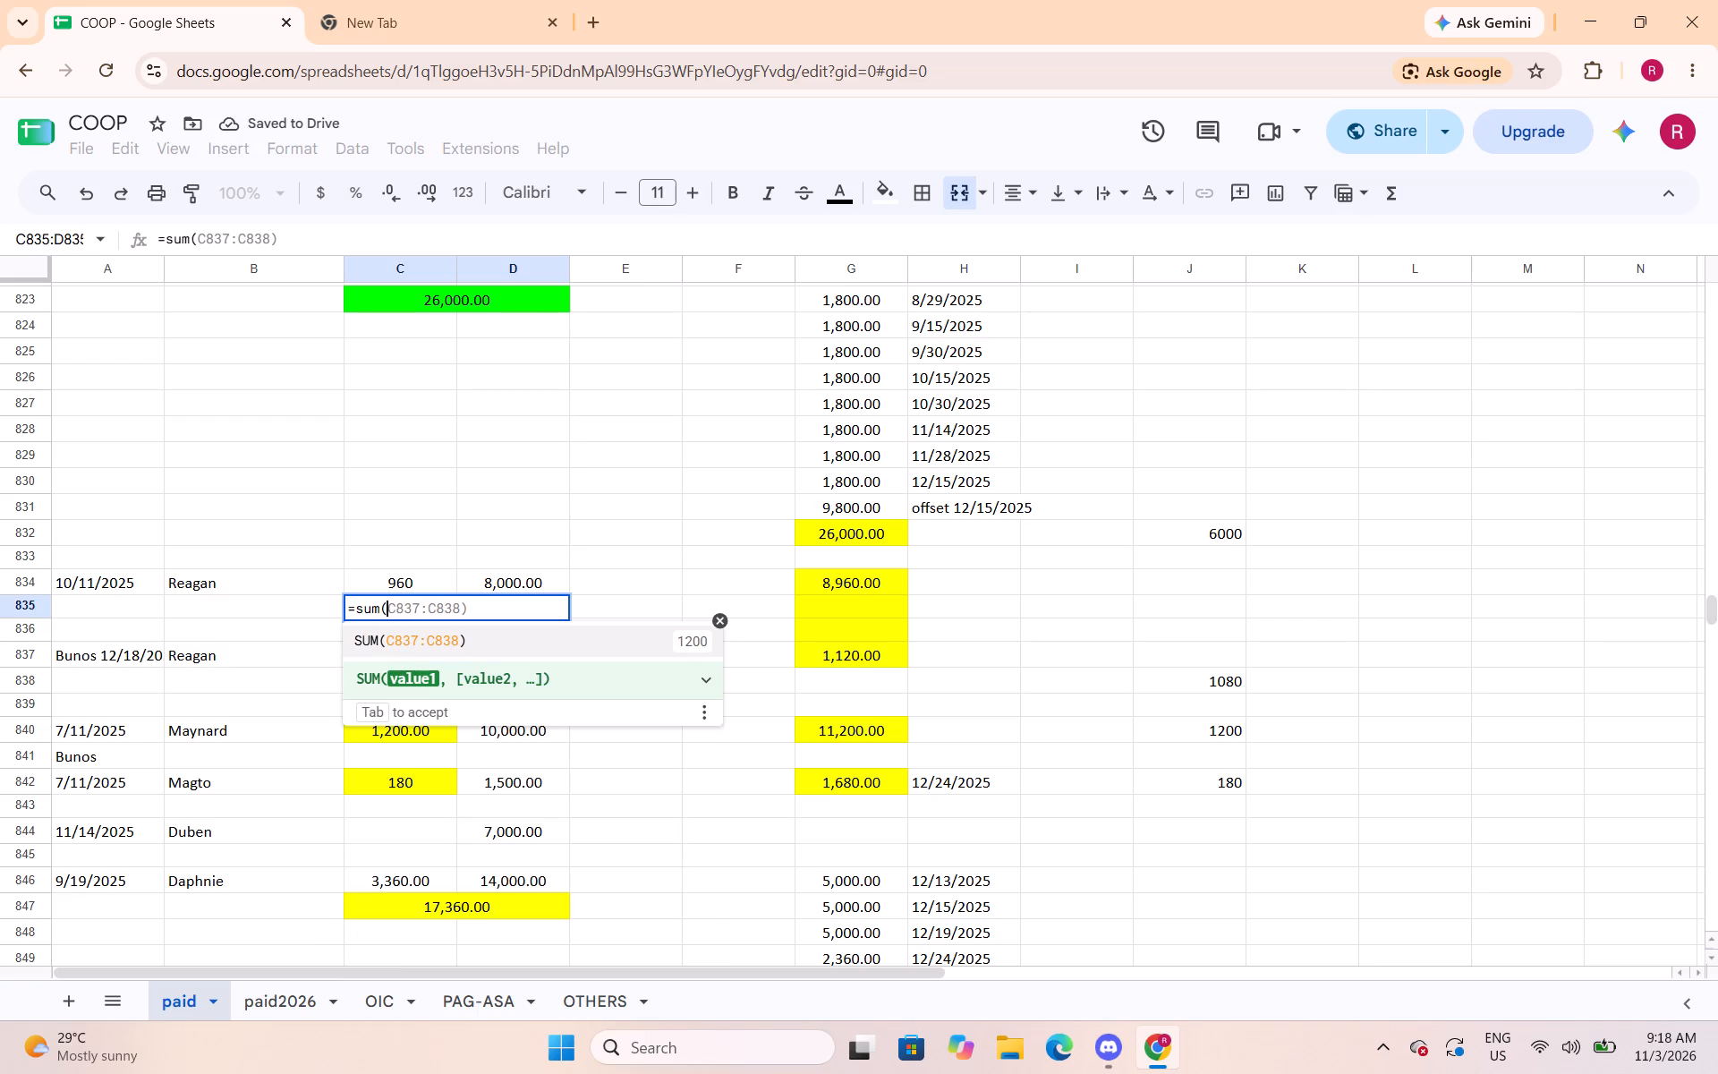
pyautogui.moveTo(447, 588); pyautogui.dragTo(467, 586)
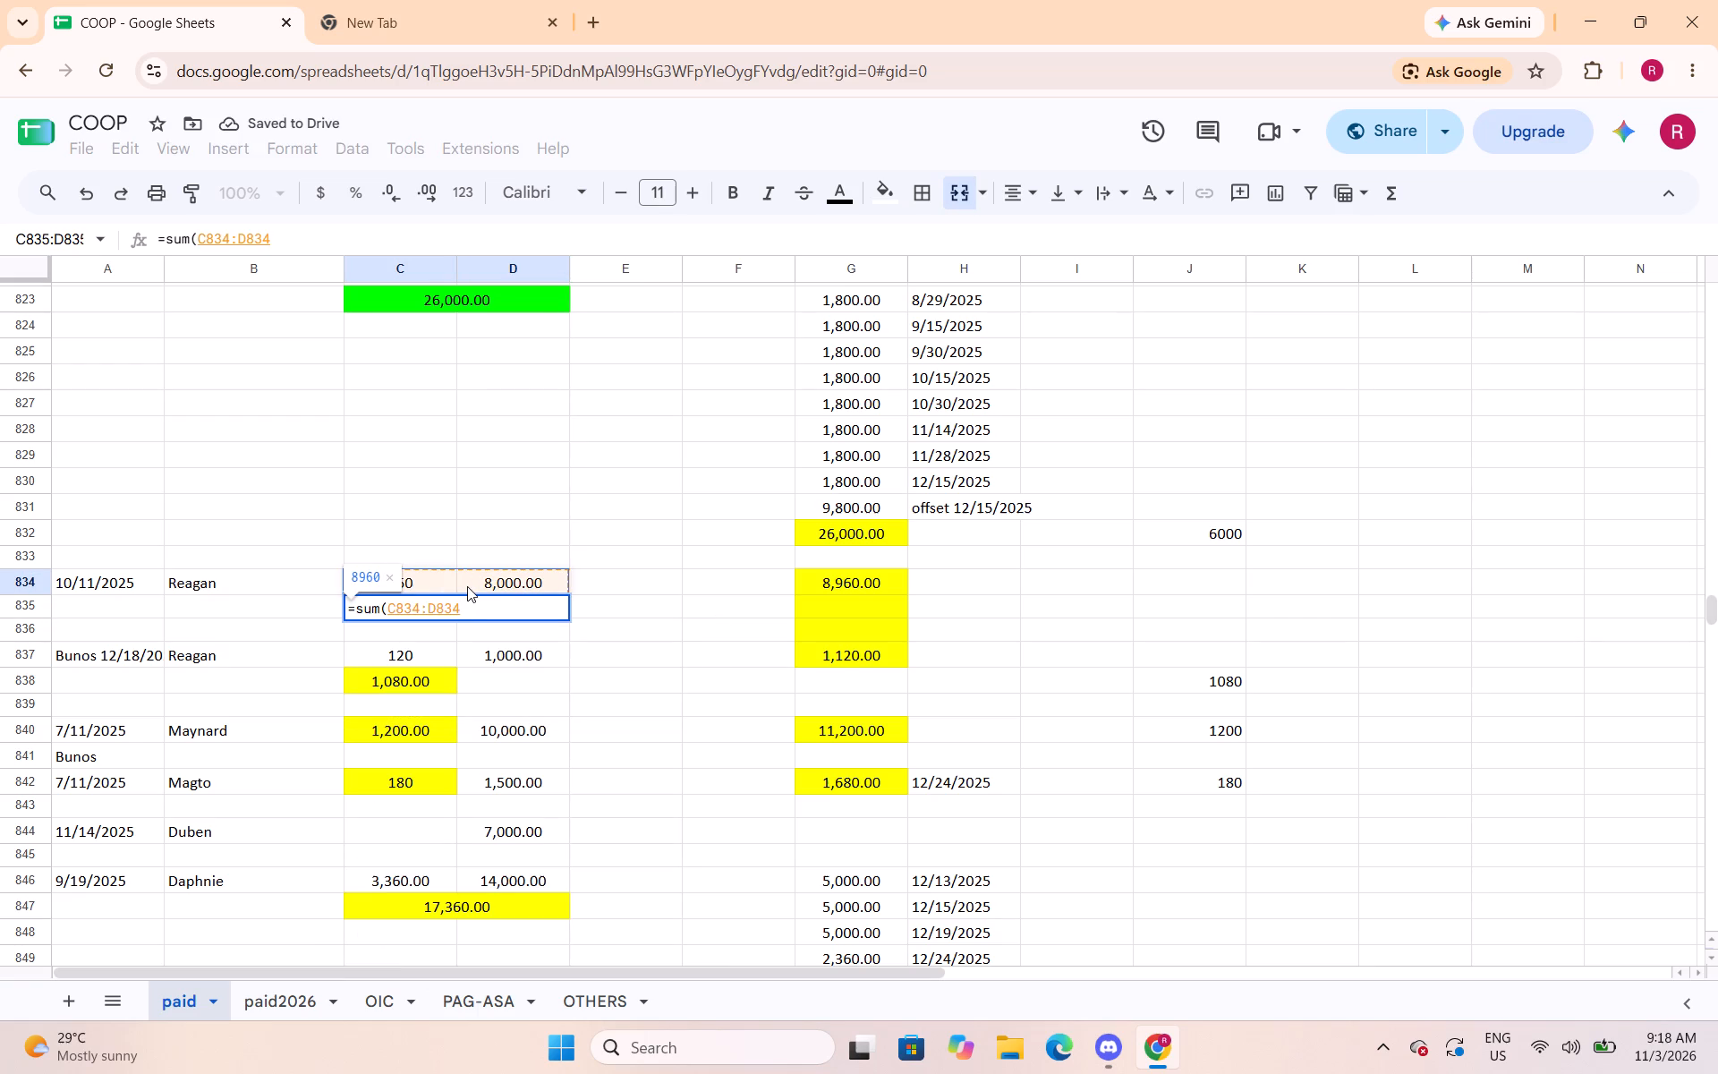
pyautogui.hotkey('shift', ')')
pyautogui.press('Return')
pyautogui.press('Up')
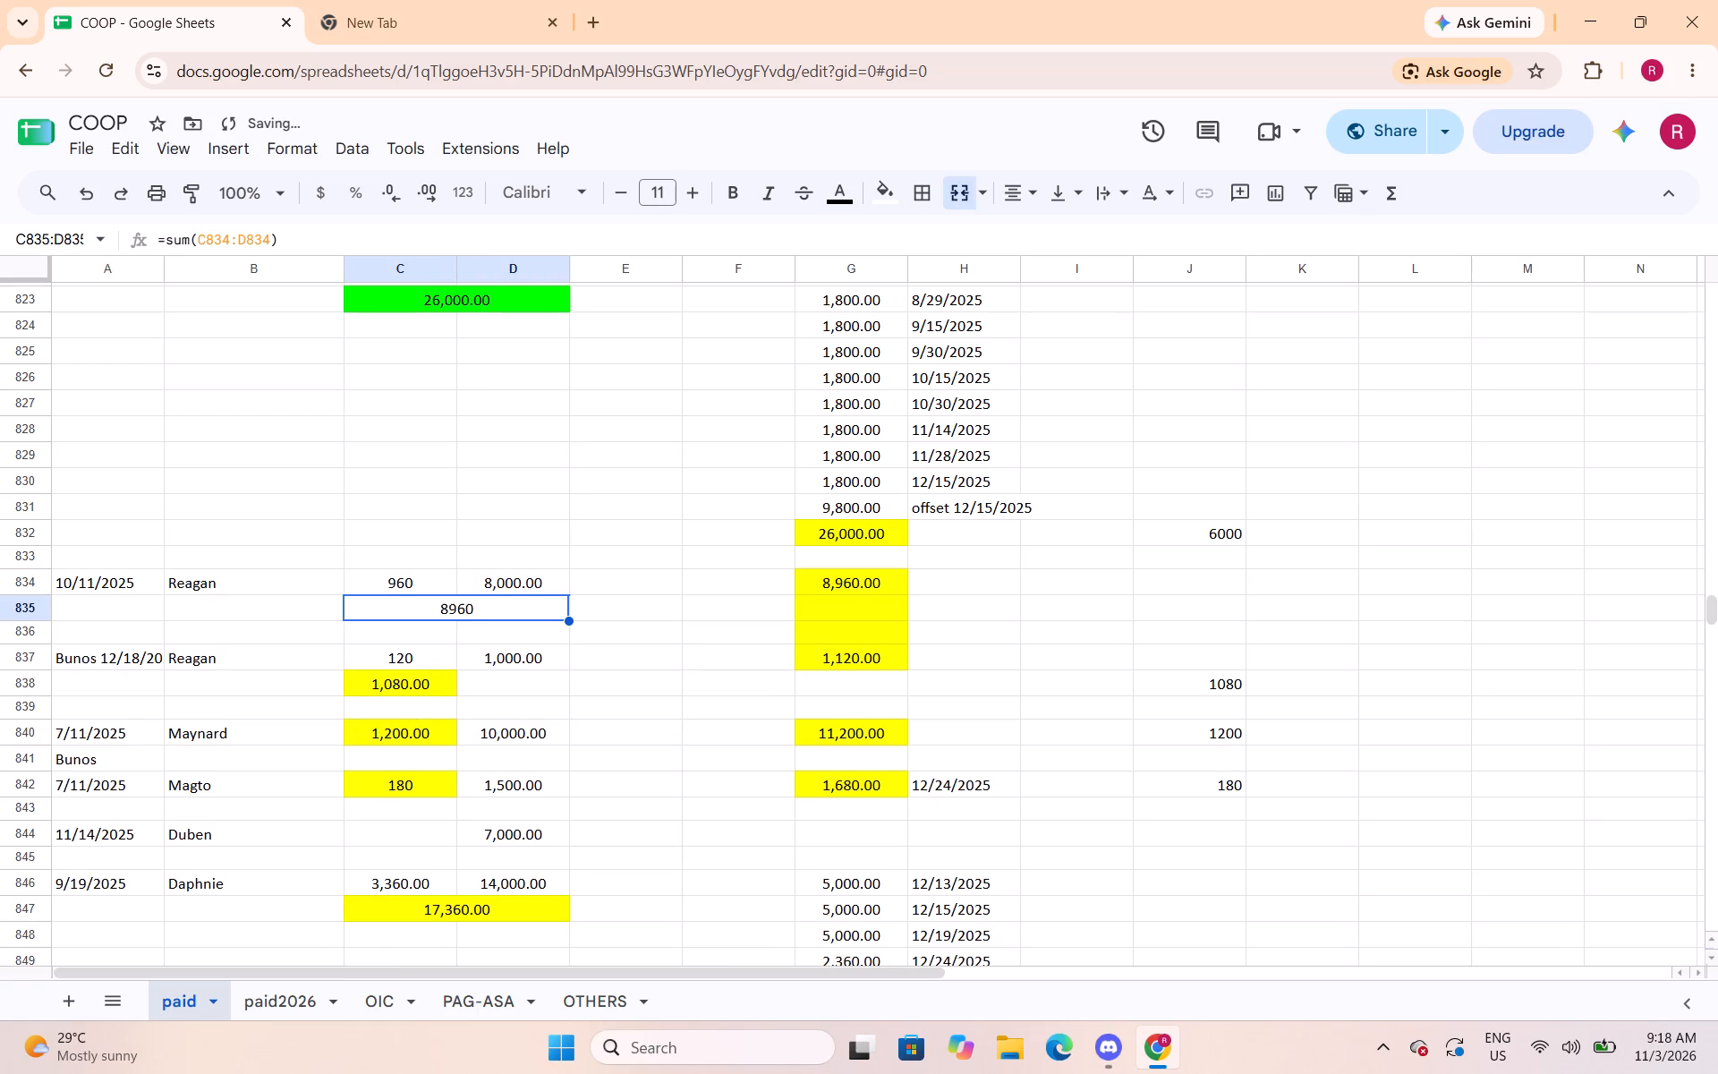
# Format the merged total in C835:D835 with a bright green fill and the Number format with two decimals.
pyautogui.click(888, 202)
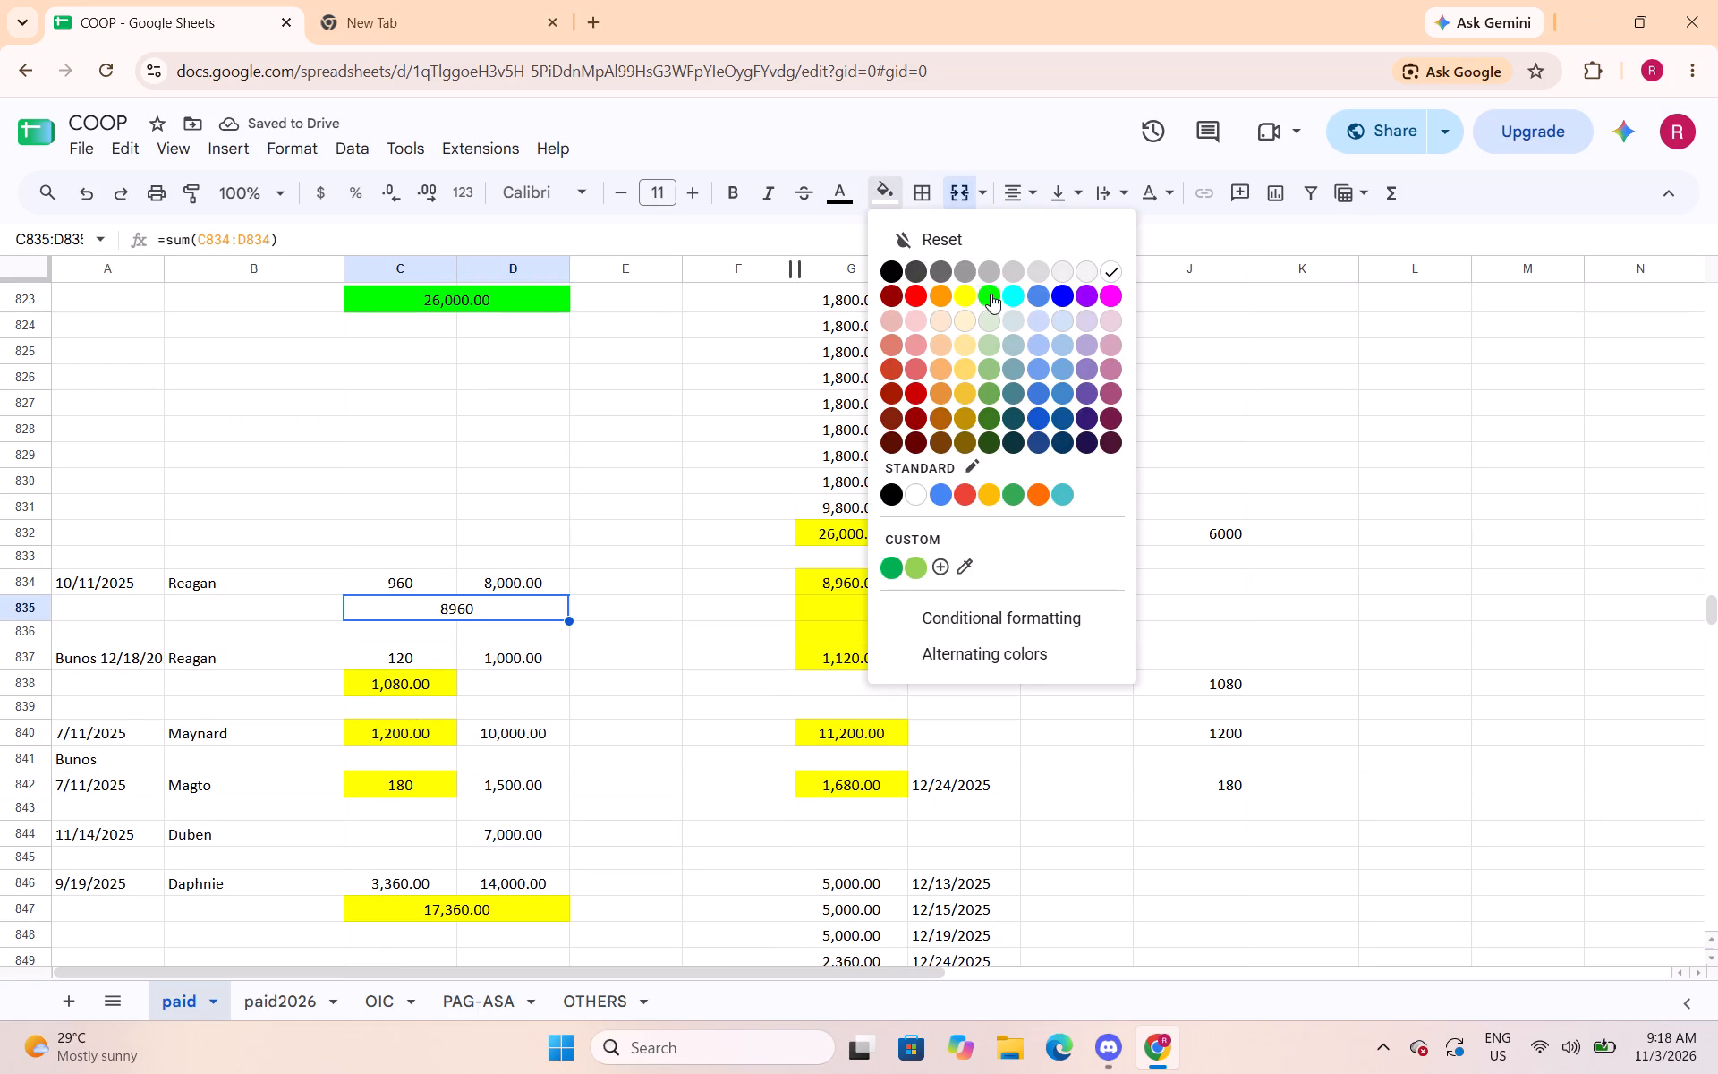
pyautogui.click(991, 294)
pyautogui.click(301, 152)
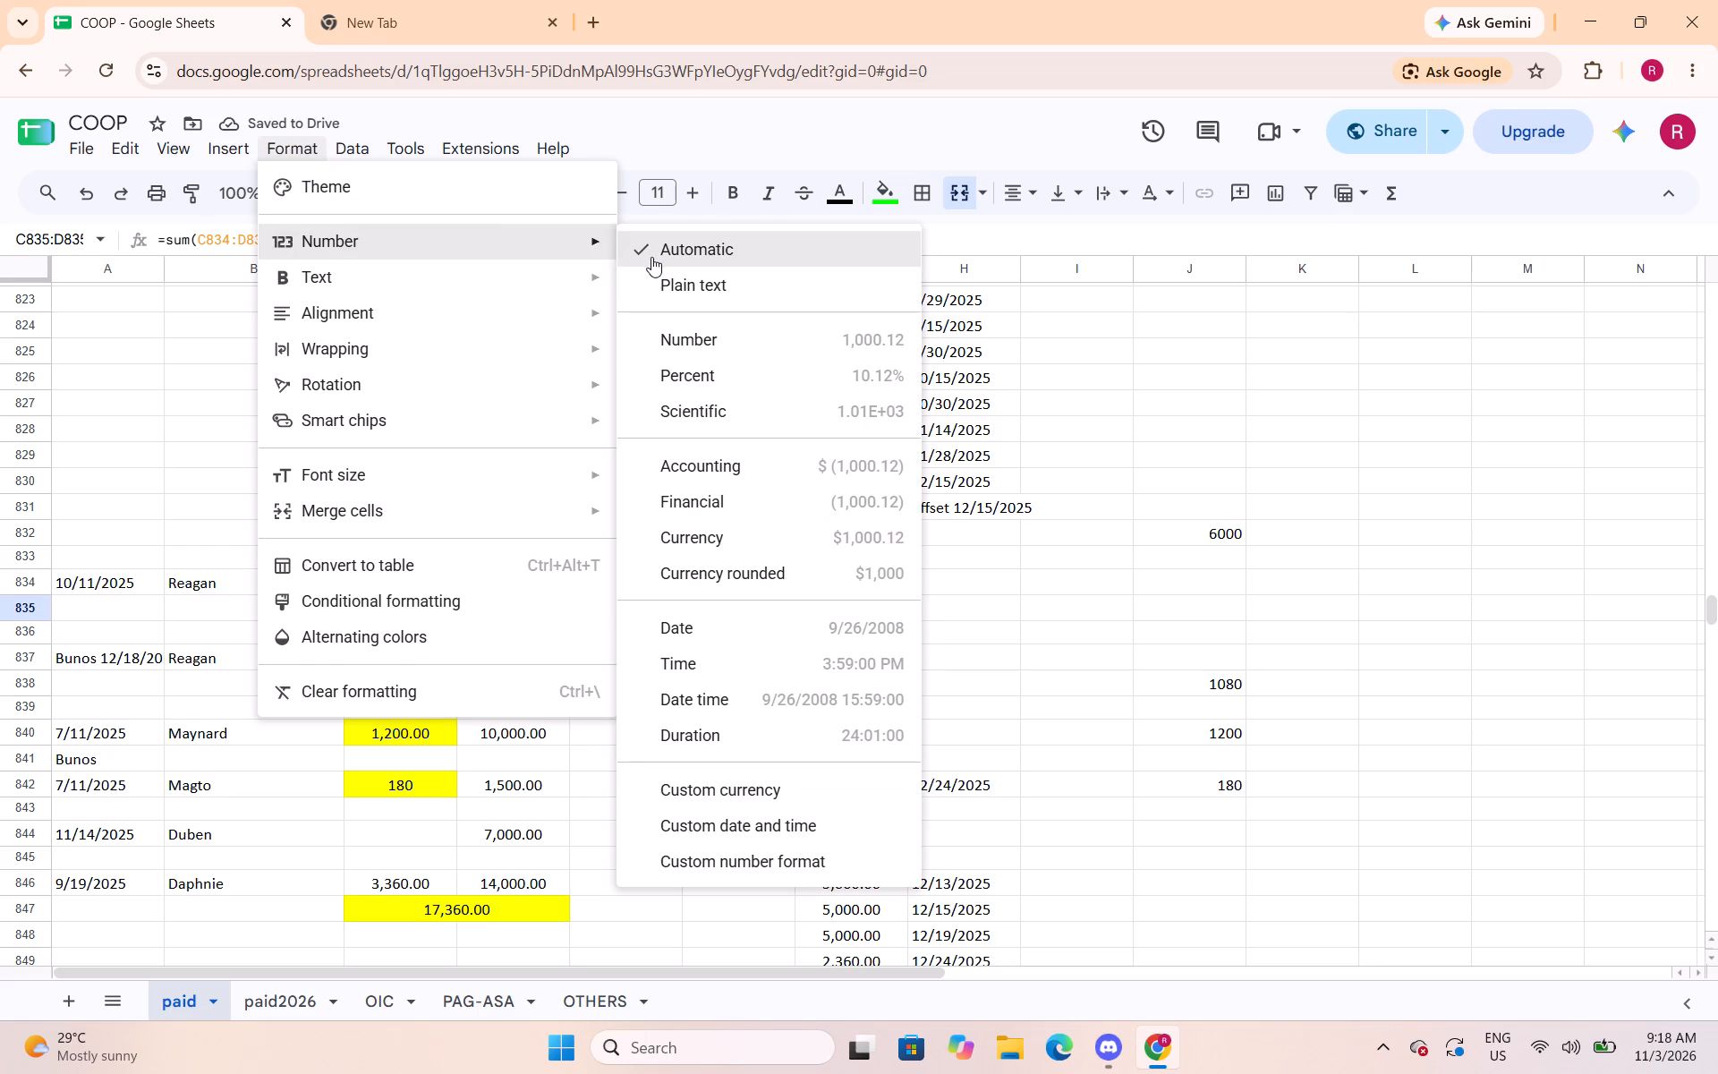
pyautogui.click(668, 343)
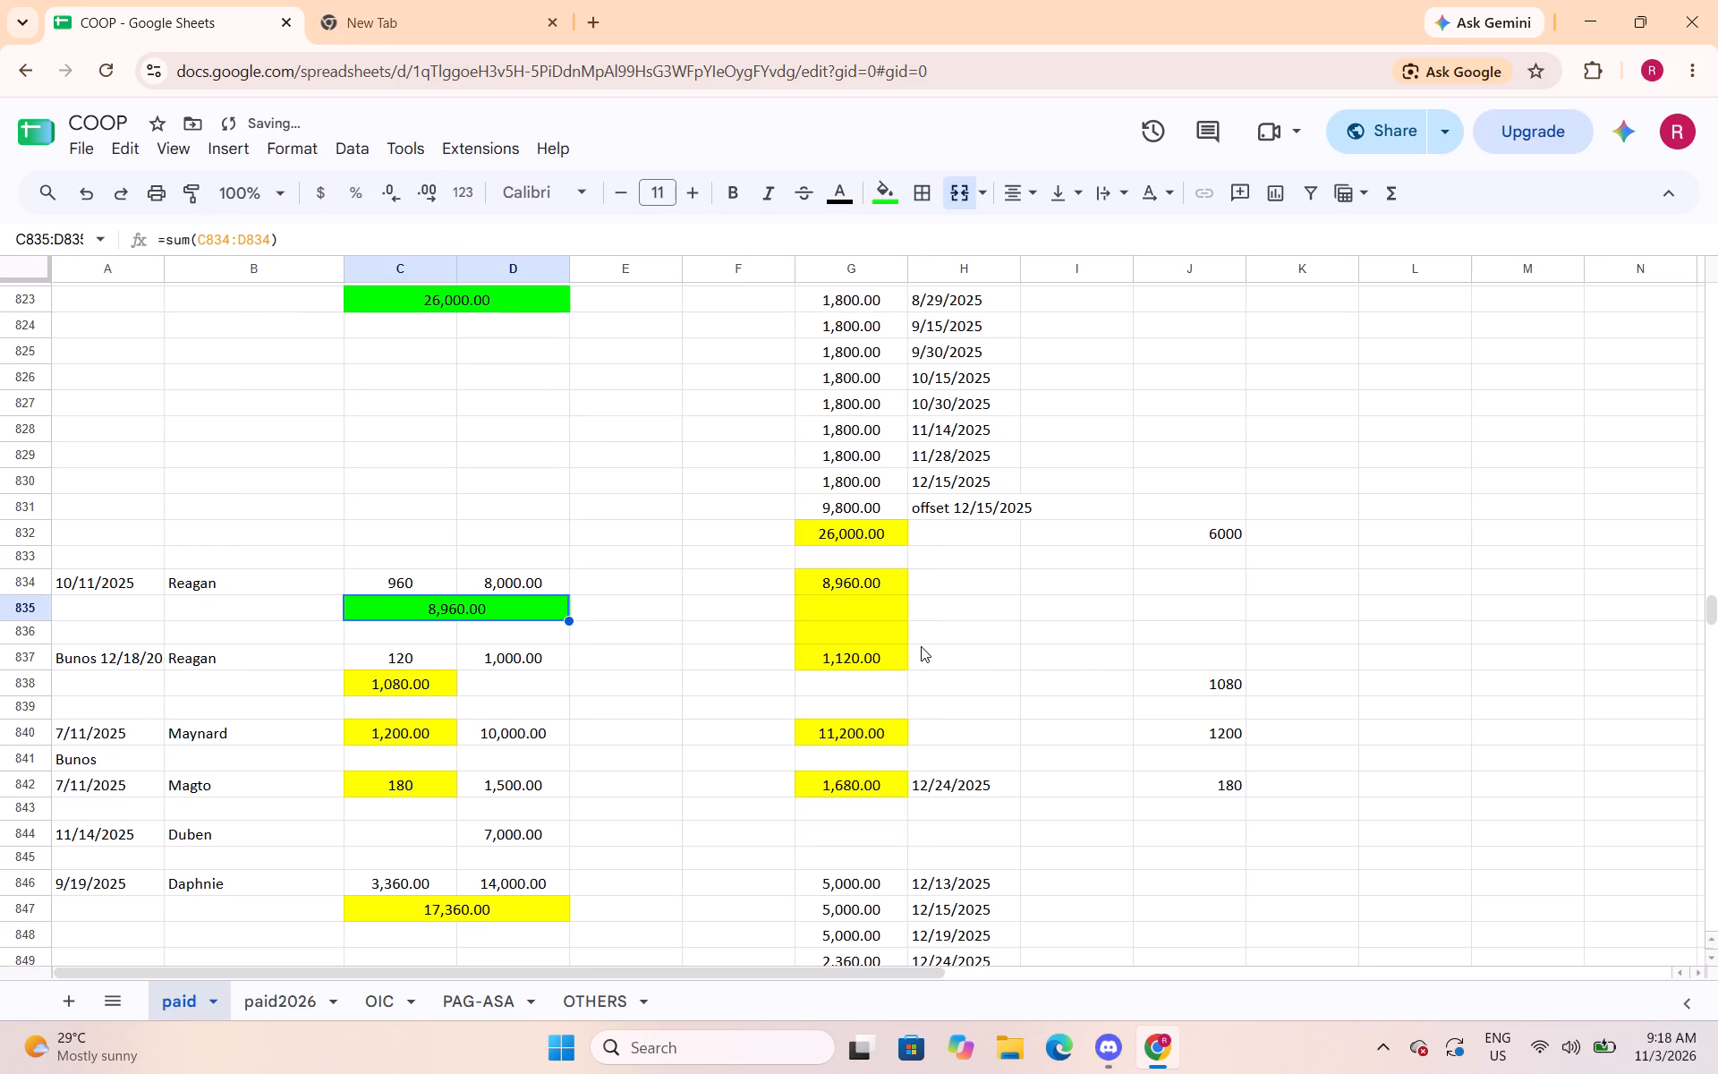
# Change the fill of the empty payment cells G835:G836 to white.
pyautogui.moveTo(871, 611); pyautogui.dragTo(870, 632)
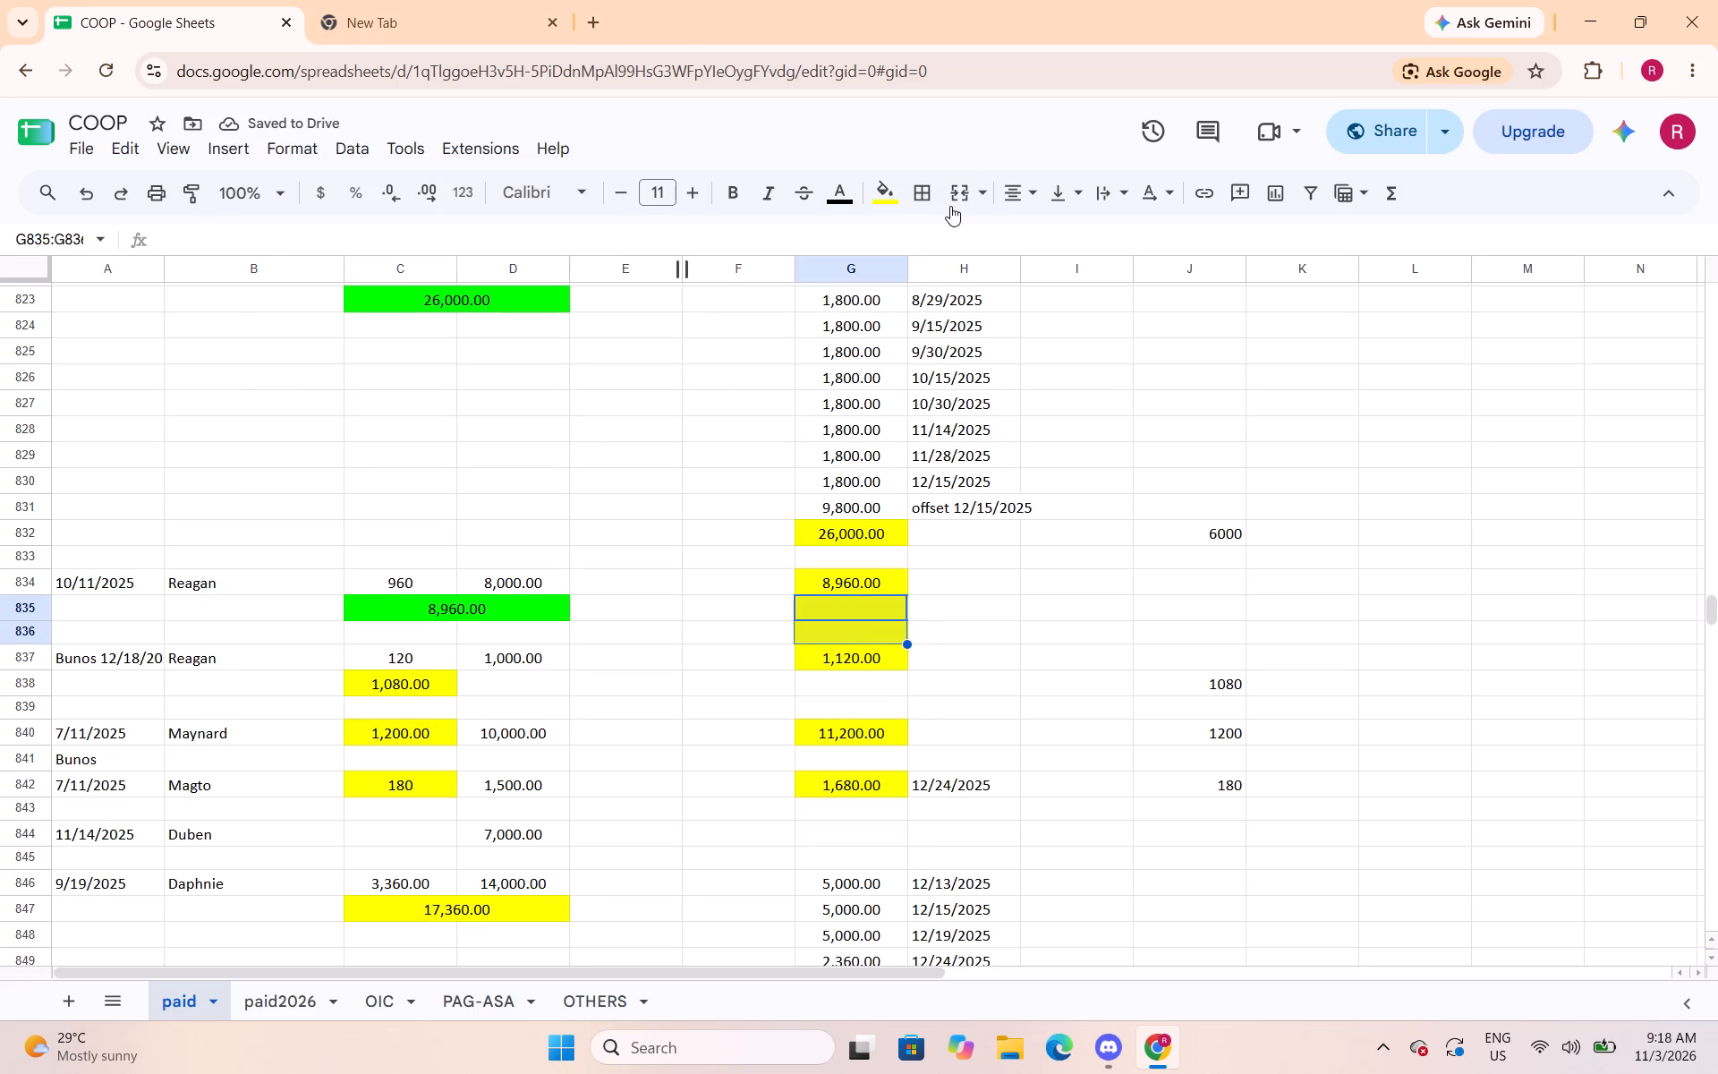
pyautogui.click(882, 199)
pyautogui.click(914, 496)
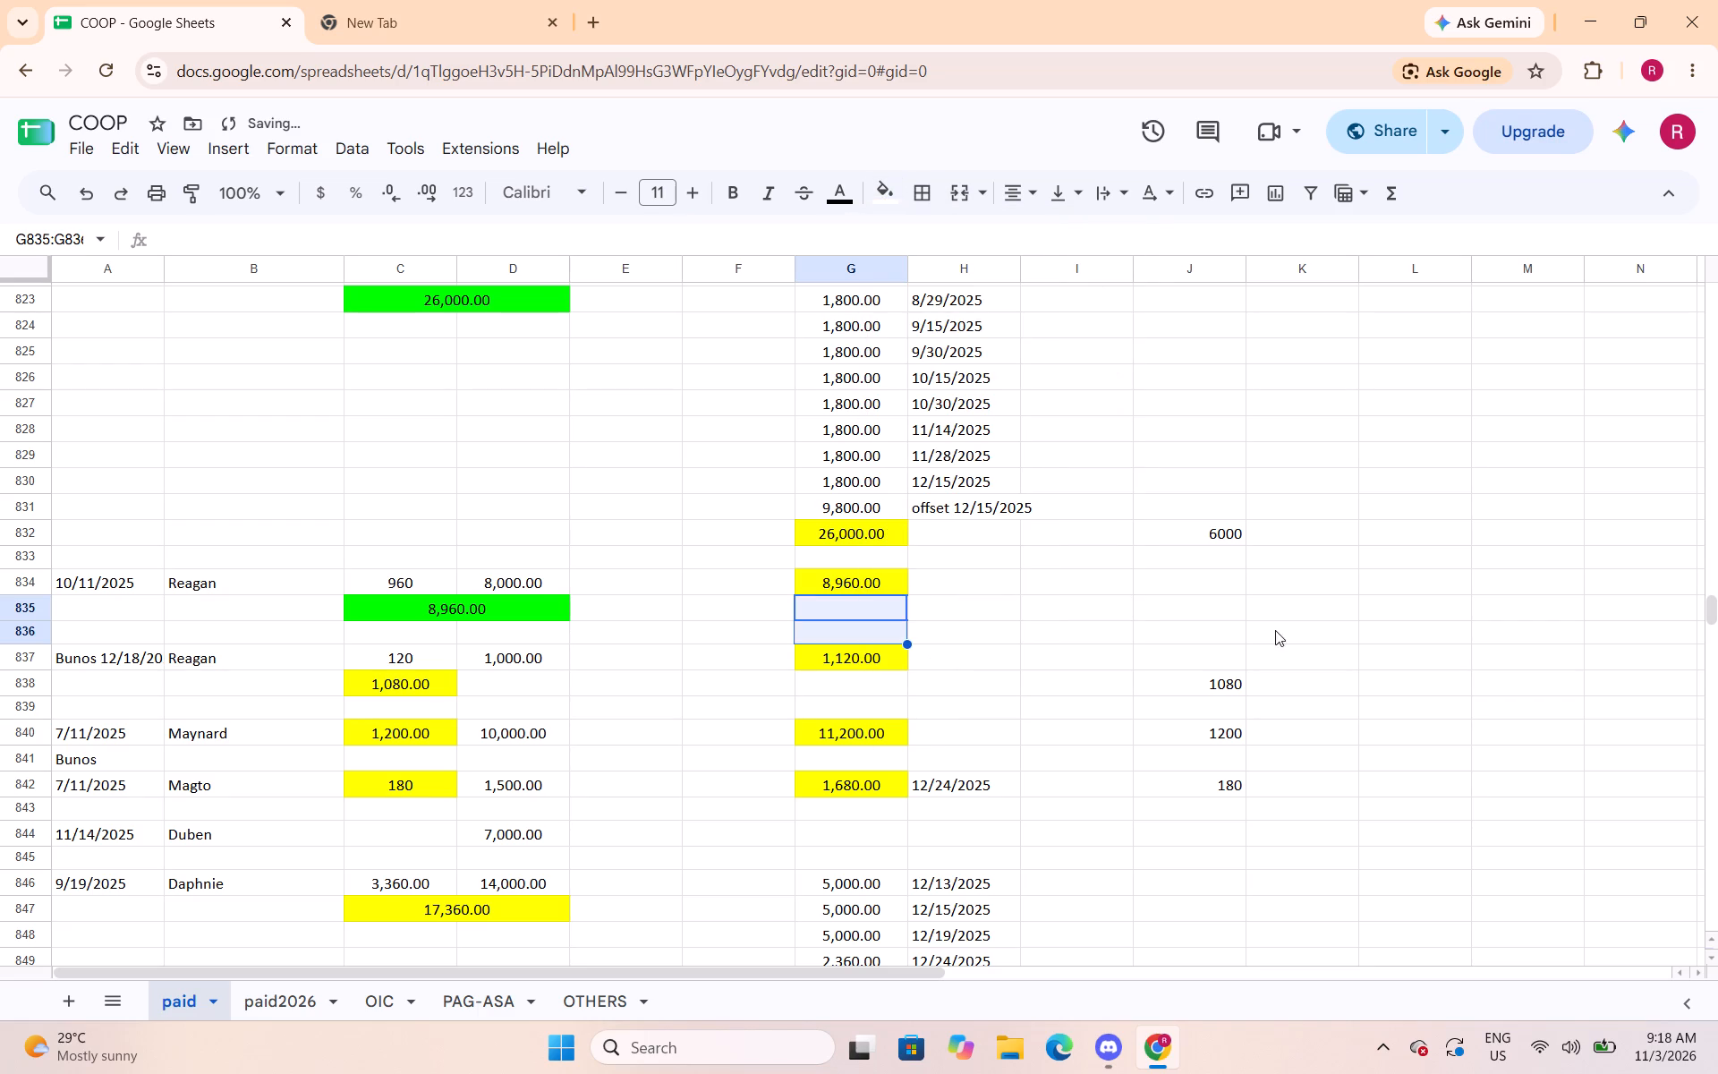
# Record Reagan's interest separately per loan, entering 960 in J835 and replacing the amount in J838 with 120.
pyautogui.click(1192, 606)
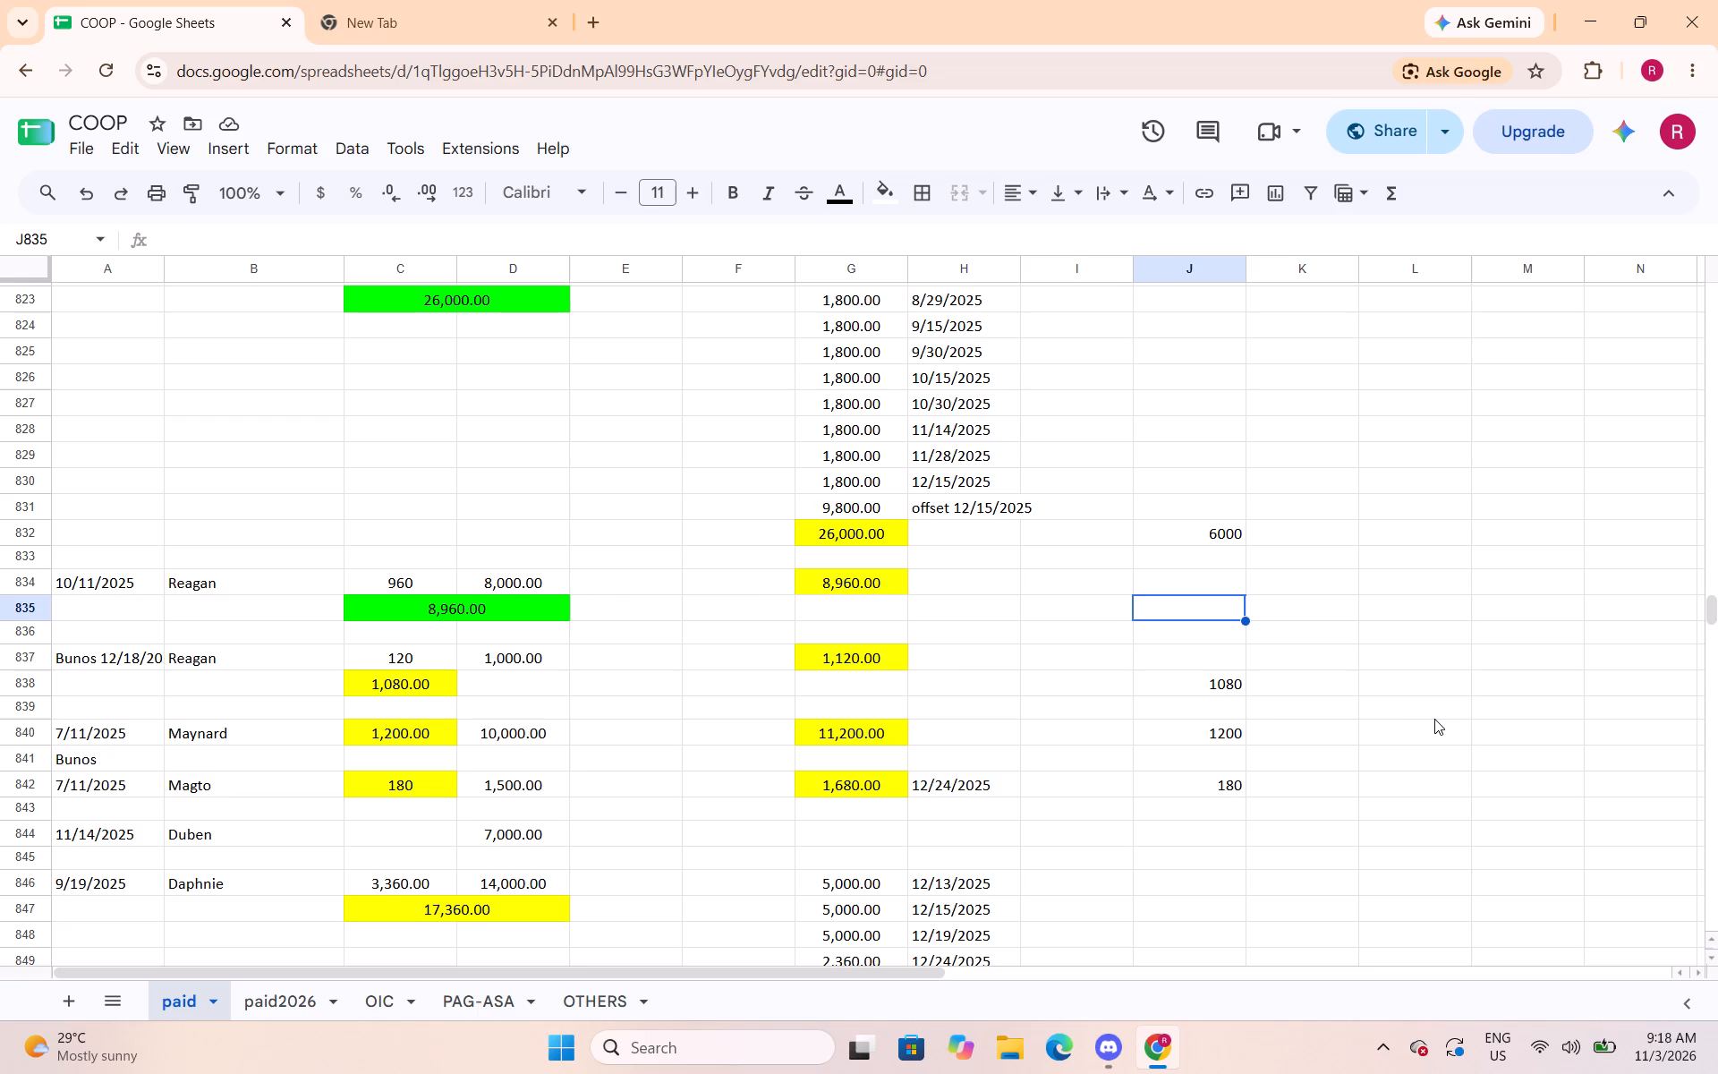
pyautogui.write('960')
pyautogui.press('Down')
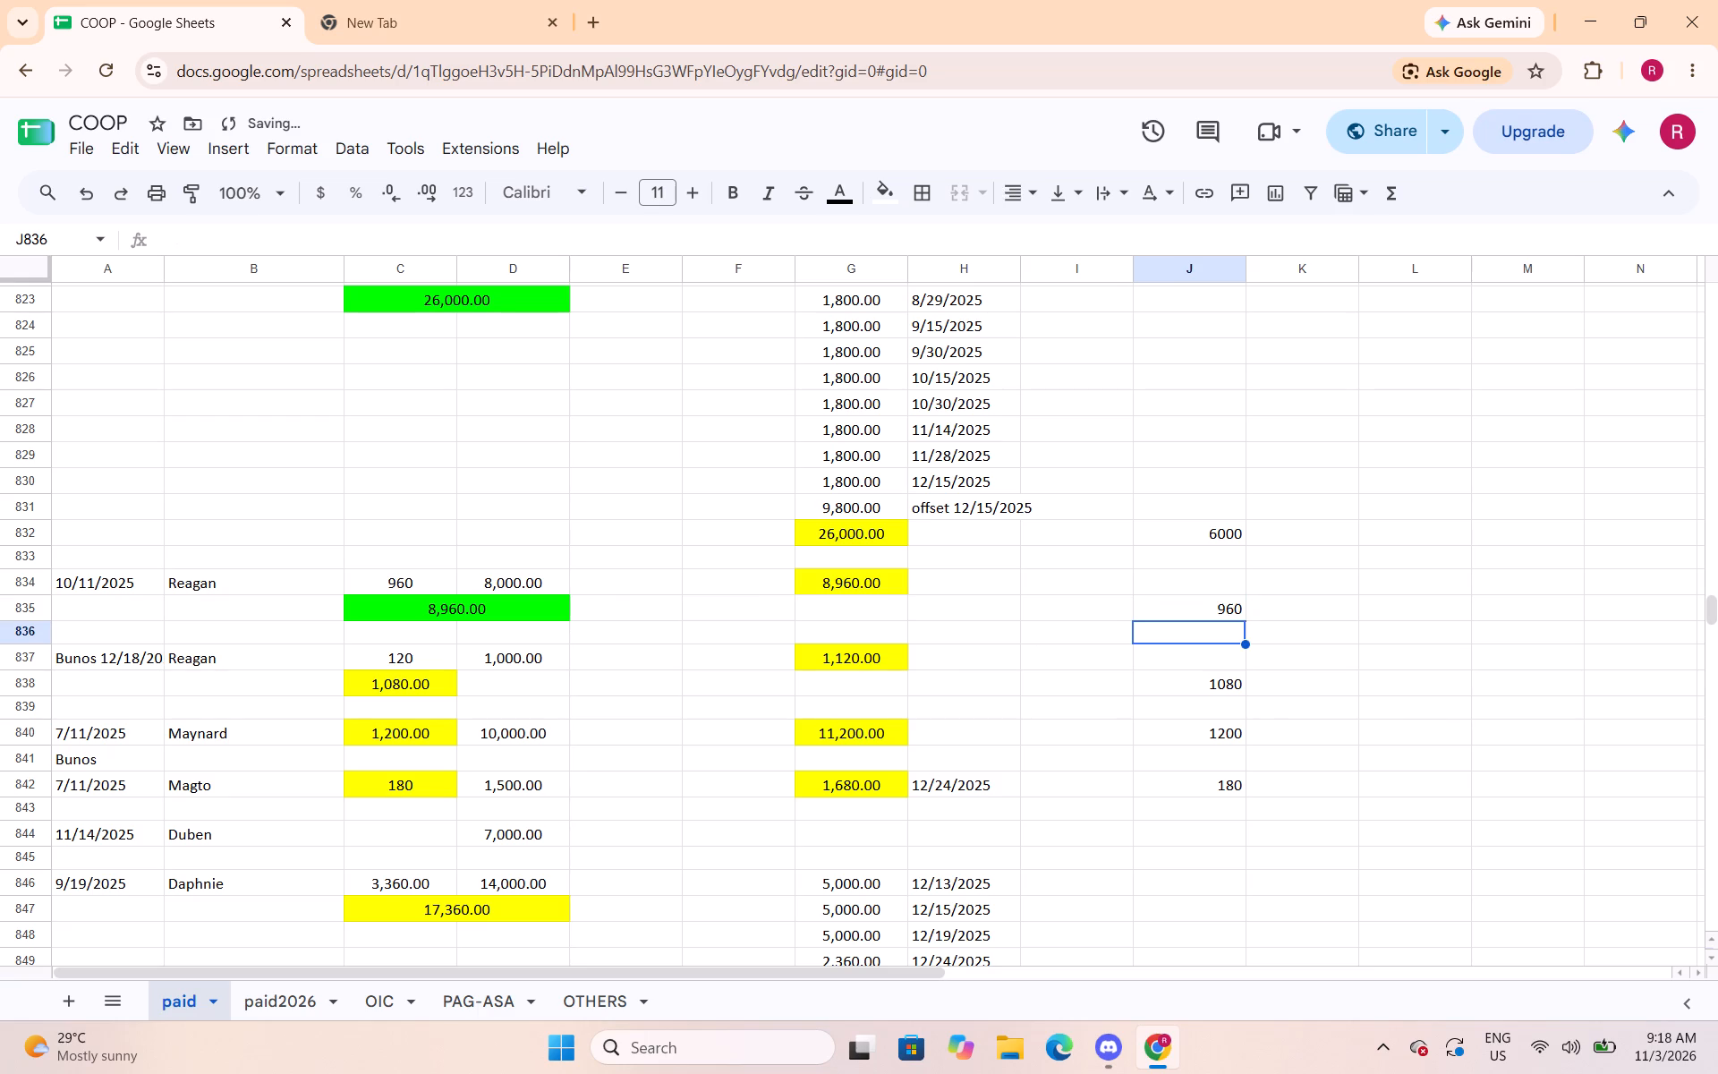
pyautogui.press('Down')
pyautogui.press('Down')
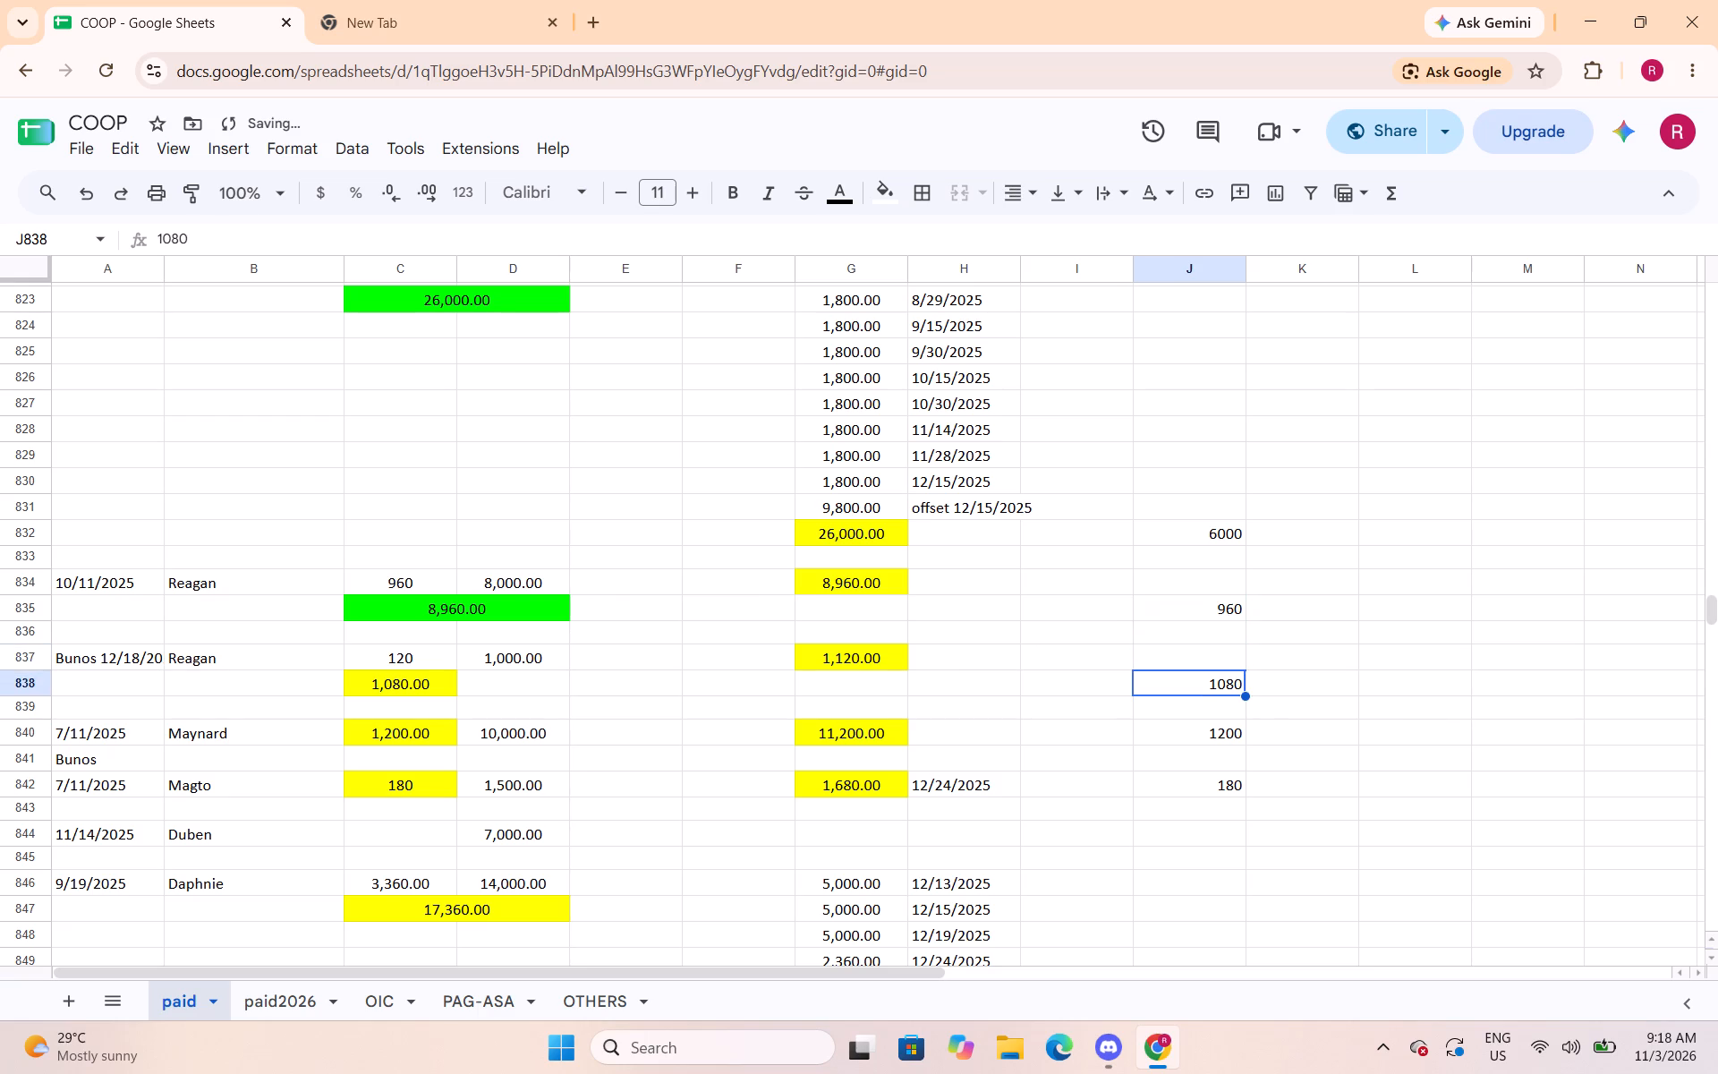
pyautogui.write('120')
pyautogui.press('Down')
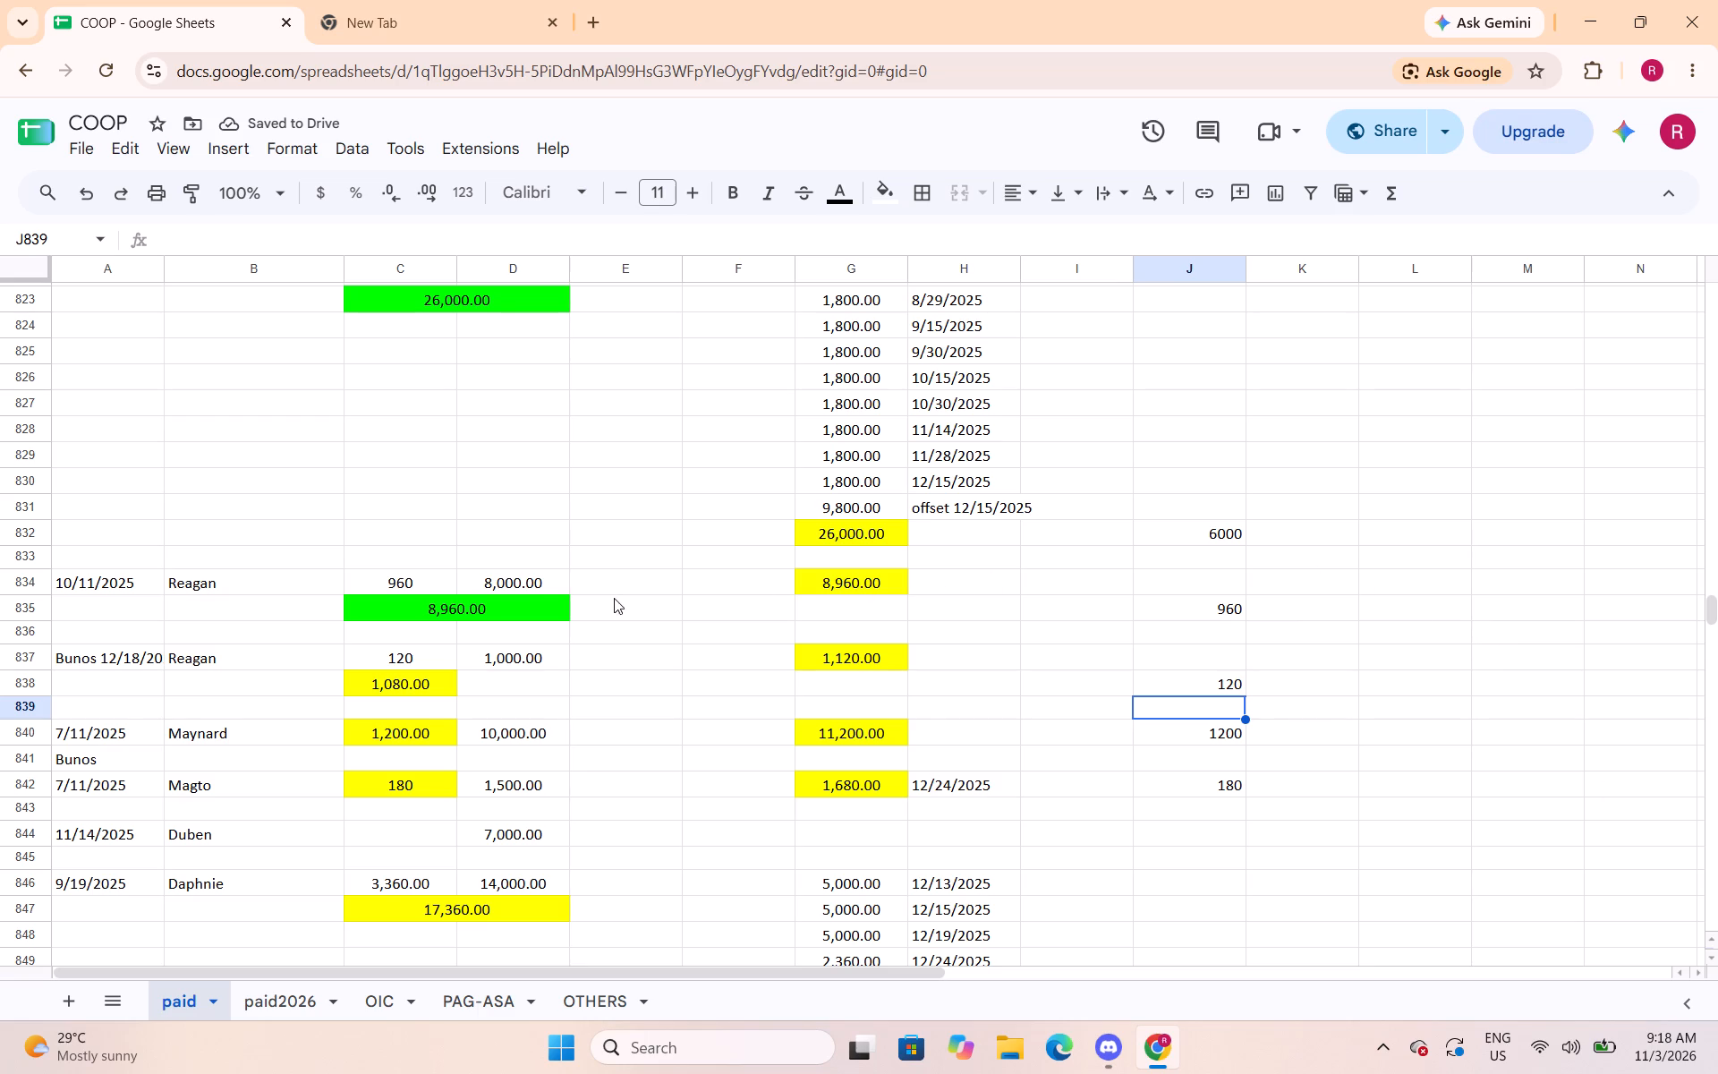
# Merge C838:D838 and replace its amount with a SUM of C837:D837 for Reagan's Bunos loan.
pyautogui.moveTo(404, 682); pyautogui.dragTo(471, 690)
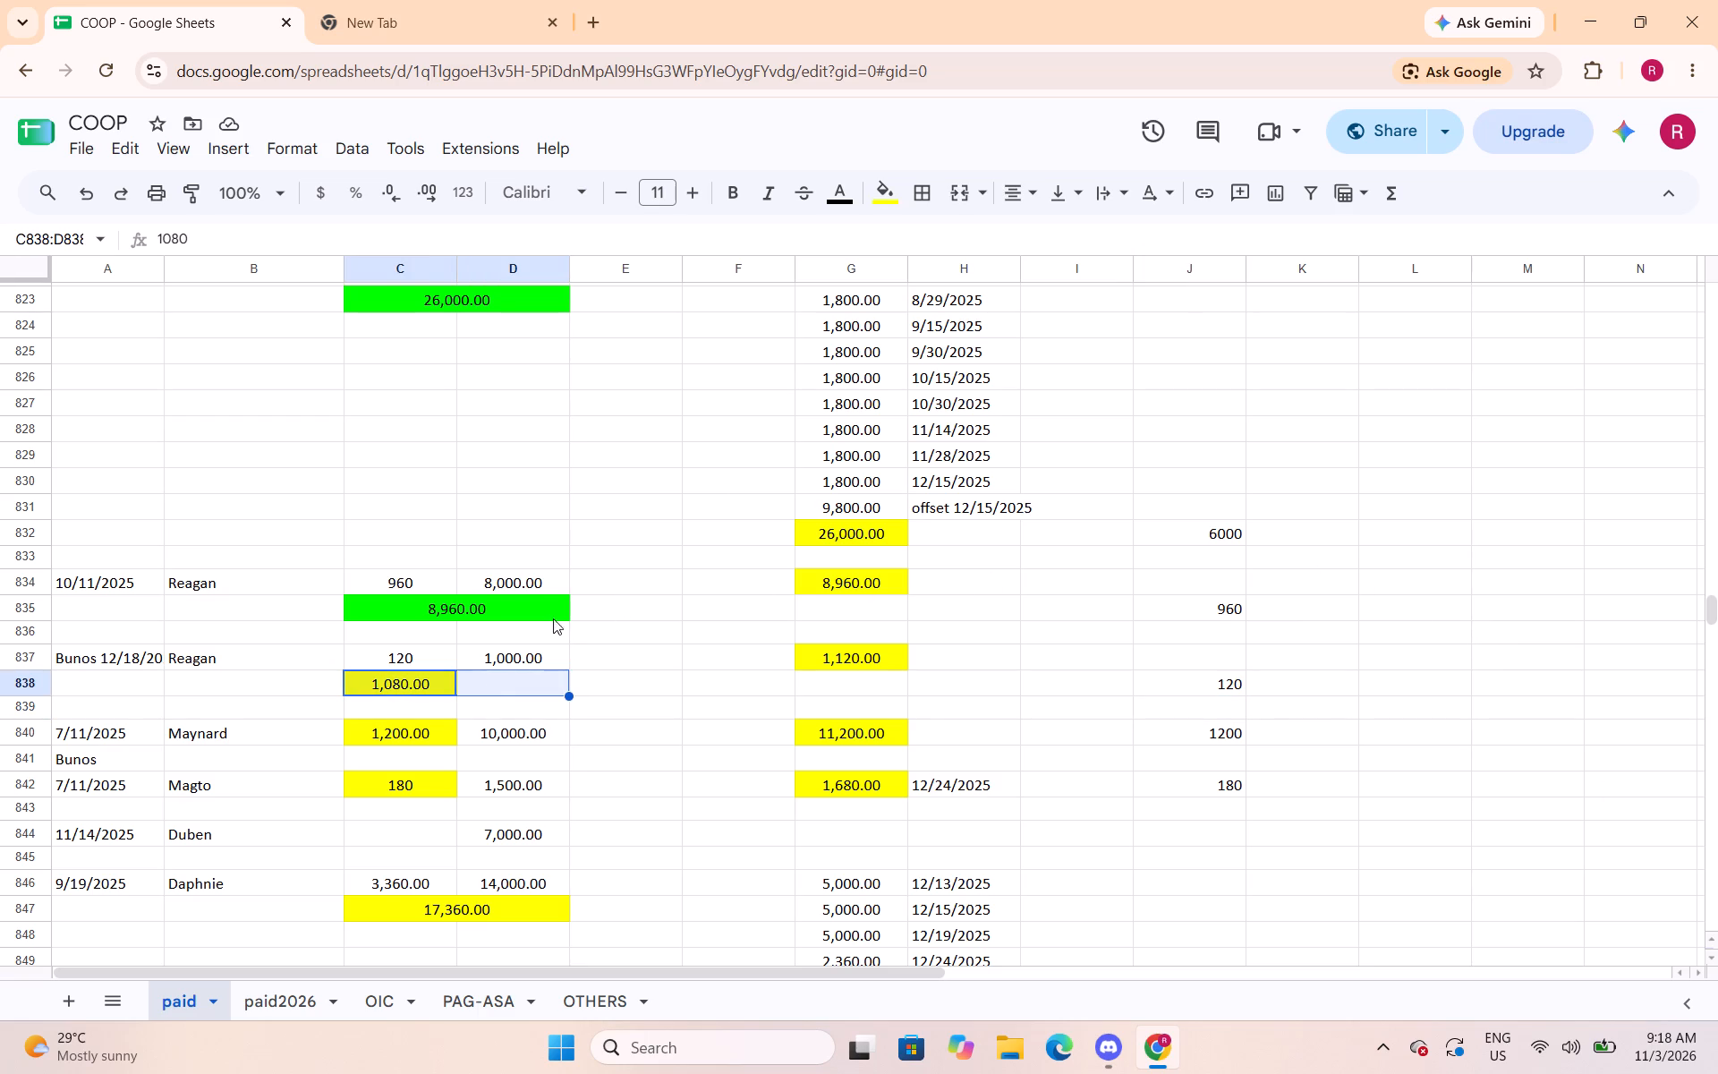
pyautogui.click(961, 195)
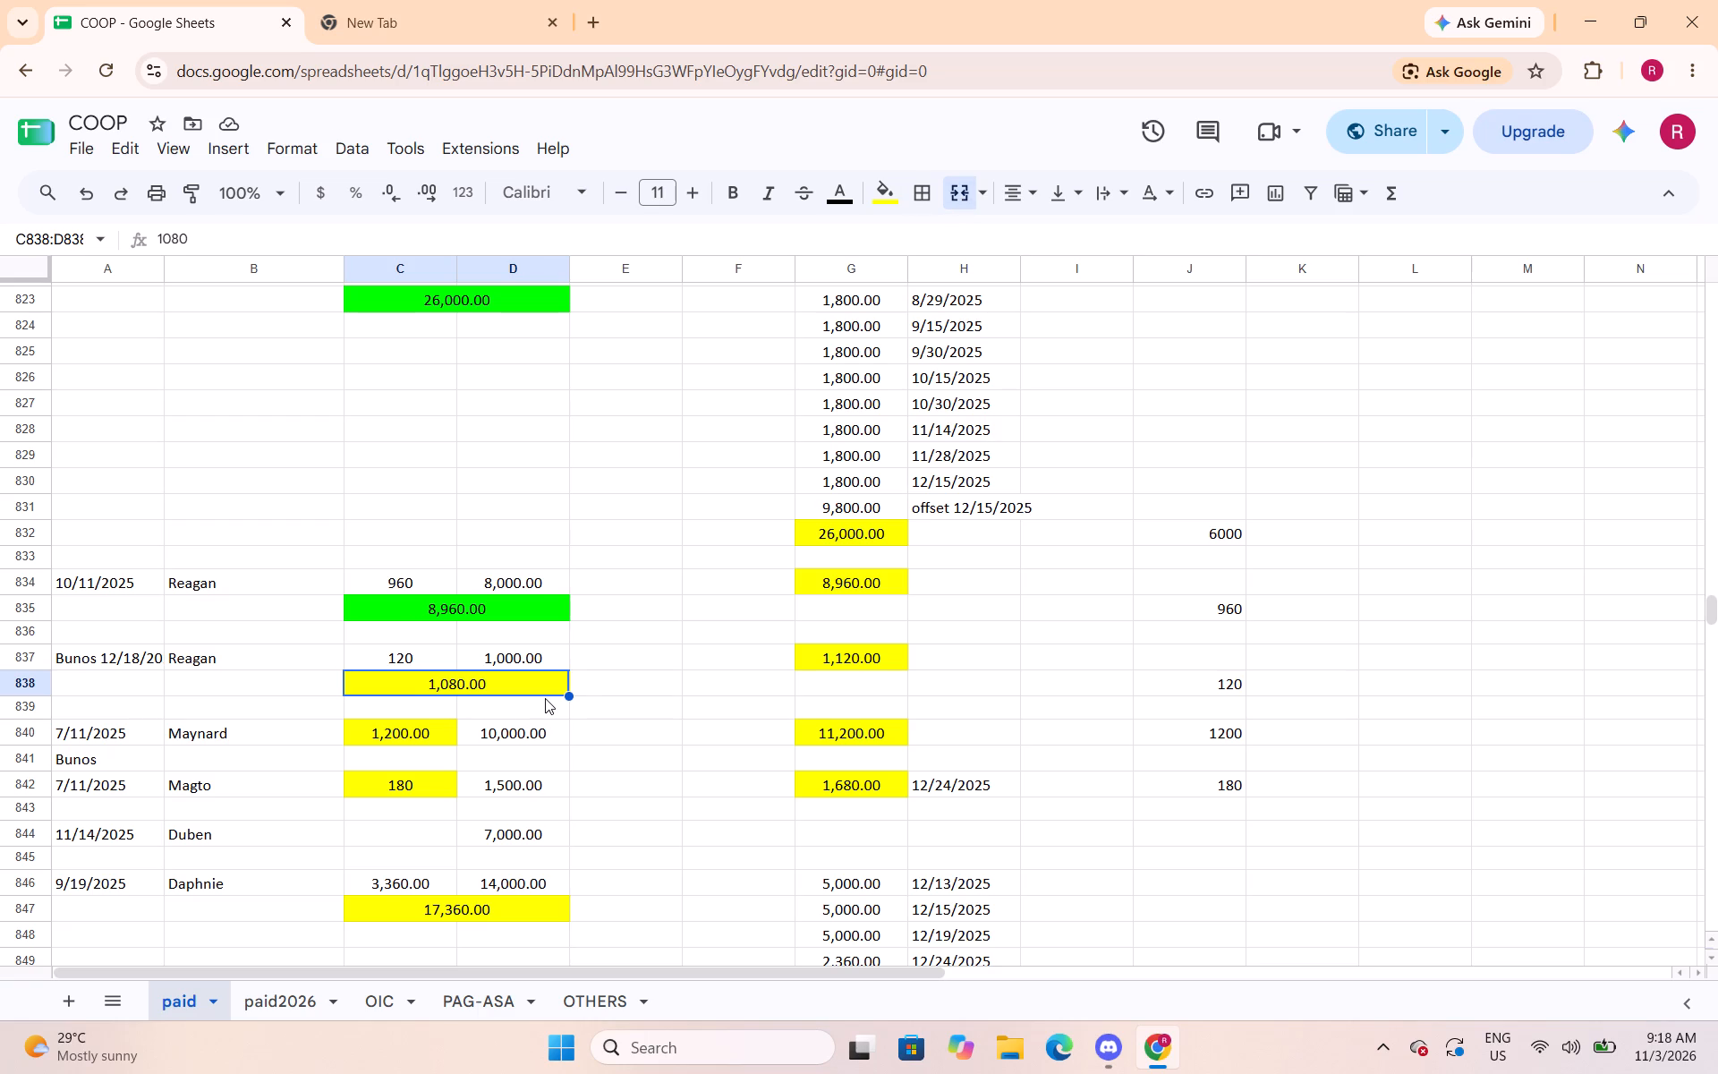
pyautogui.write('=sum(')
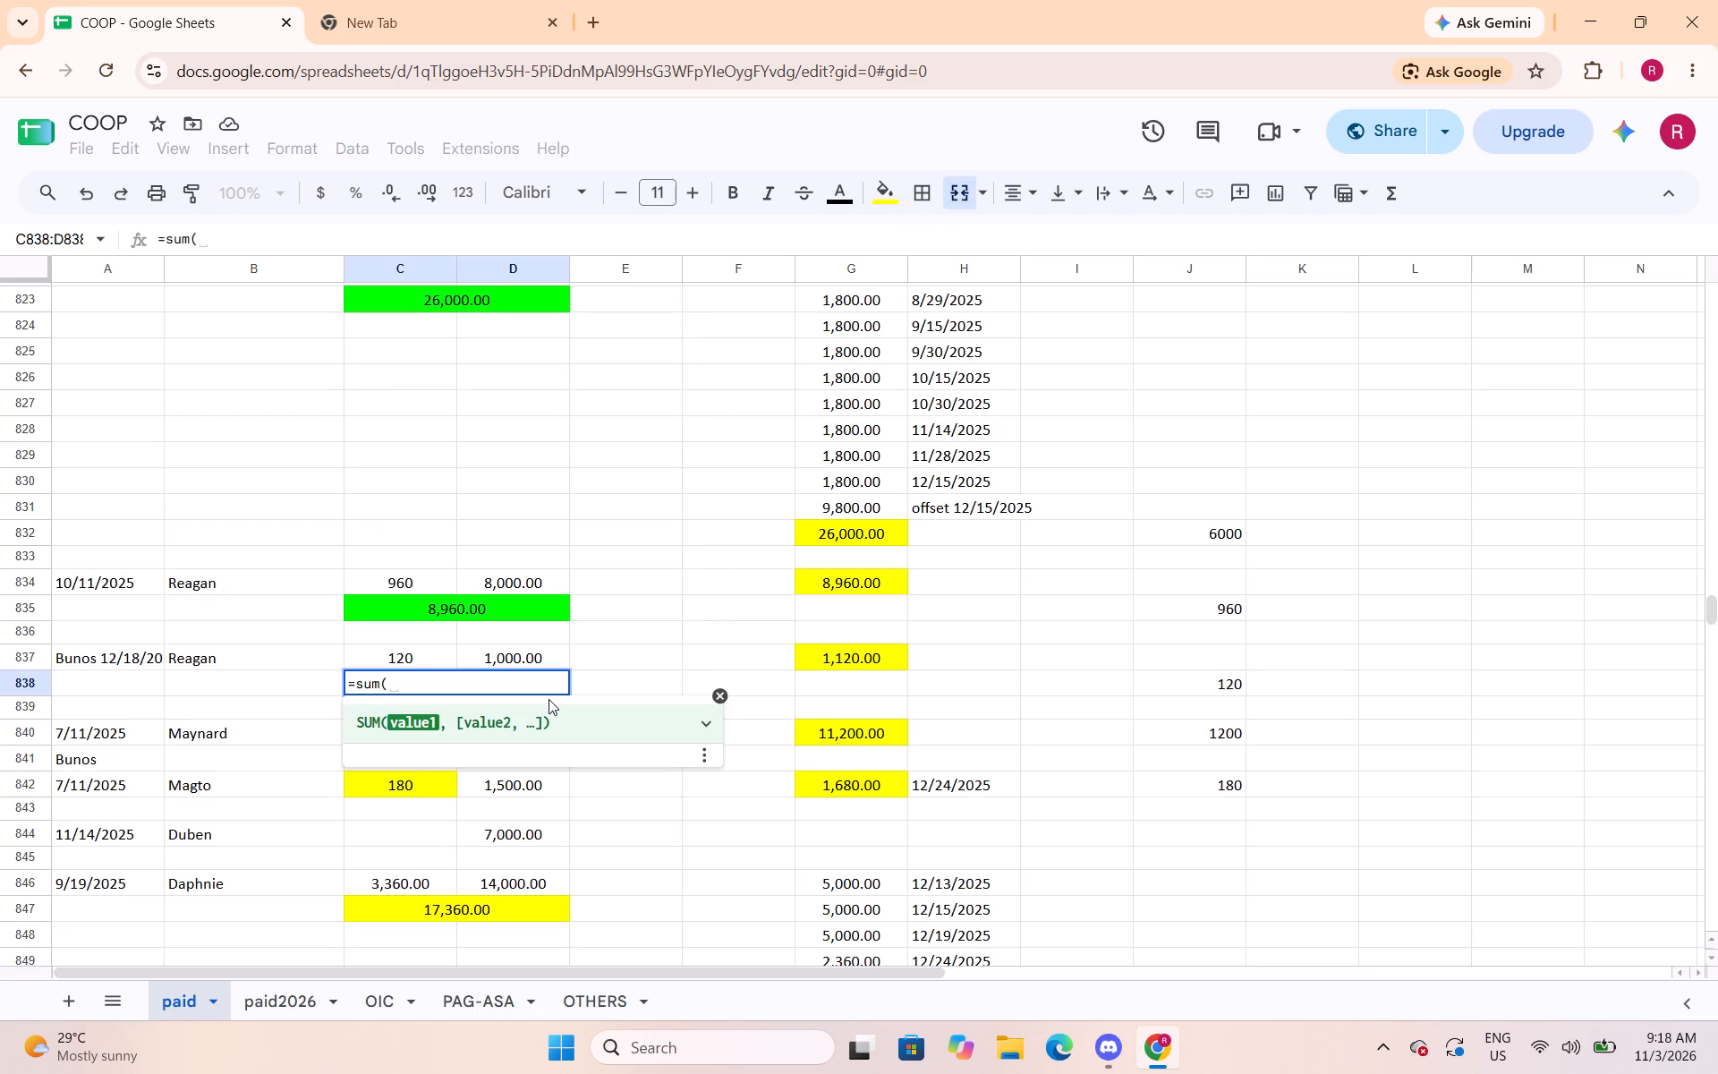
pyautogui.moveTo(436, 661); pyautogui.dragTo(473, 660)
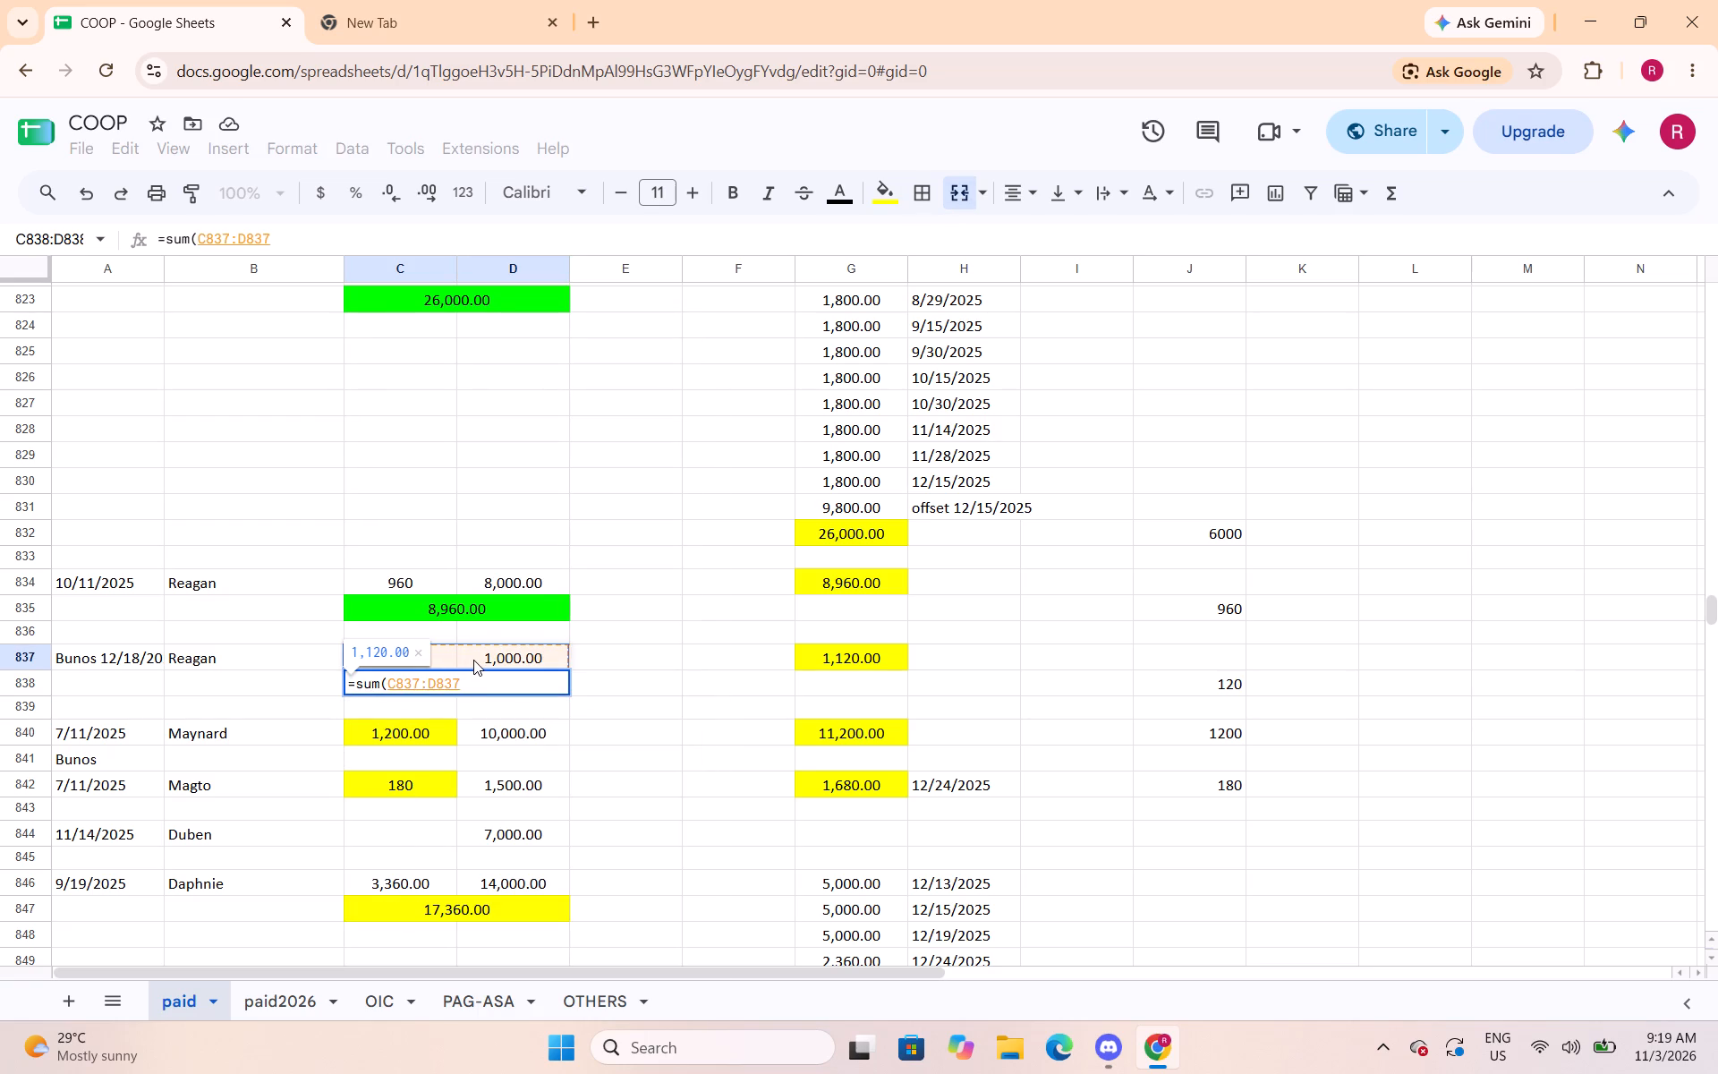
pyautogui.hotkey('shift', ')')
pyautogui.press('Return')
pyautogui.press('Up')
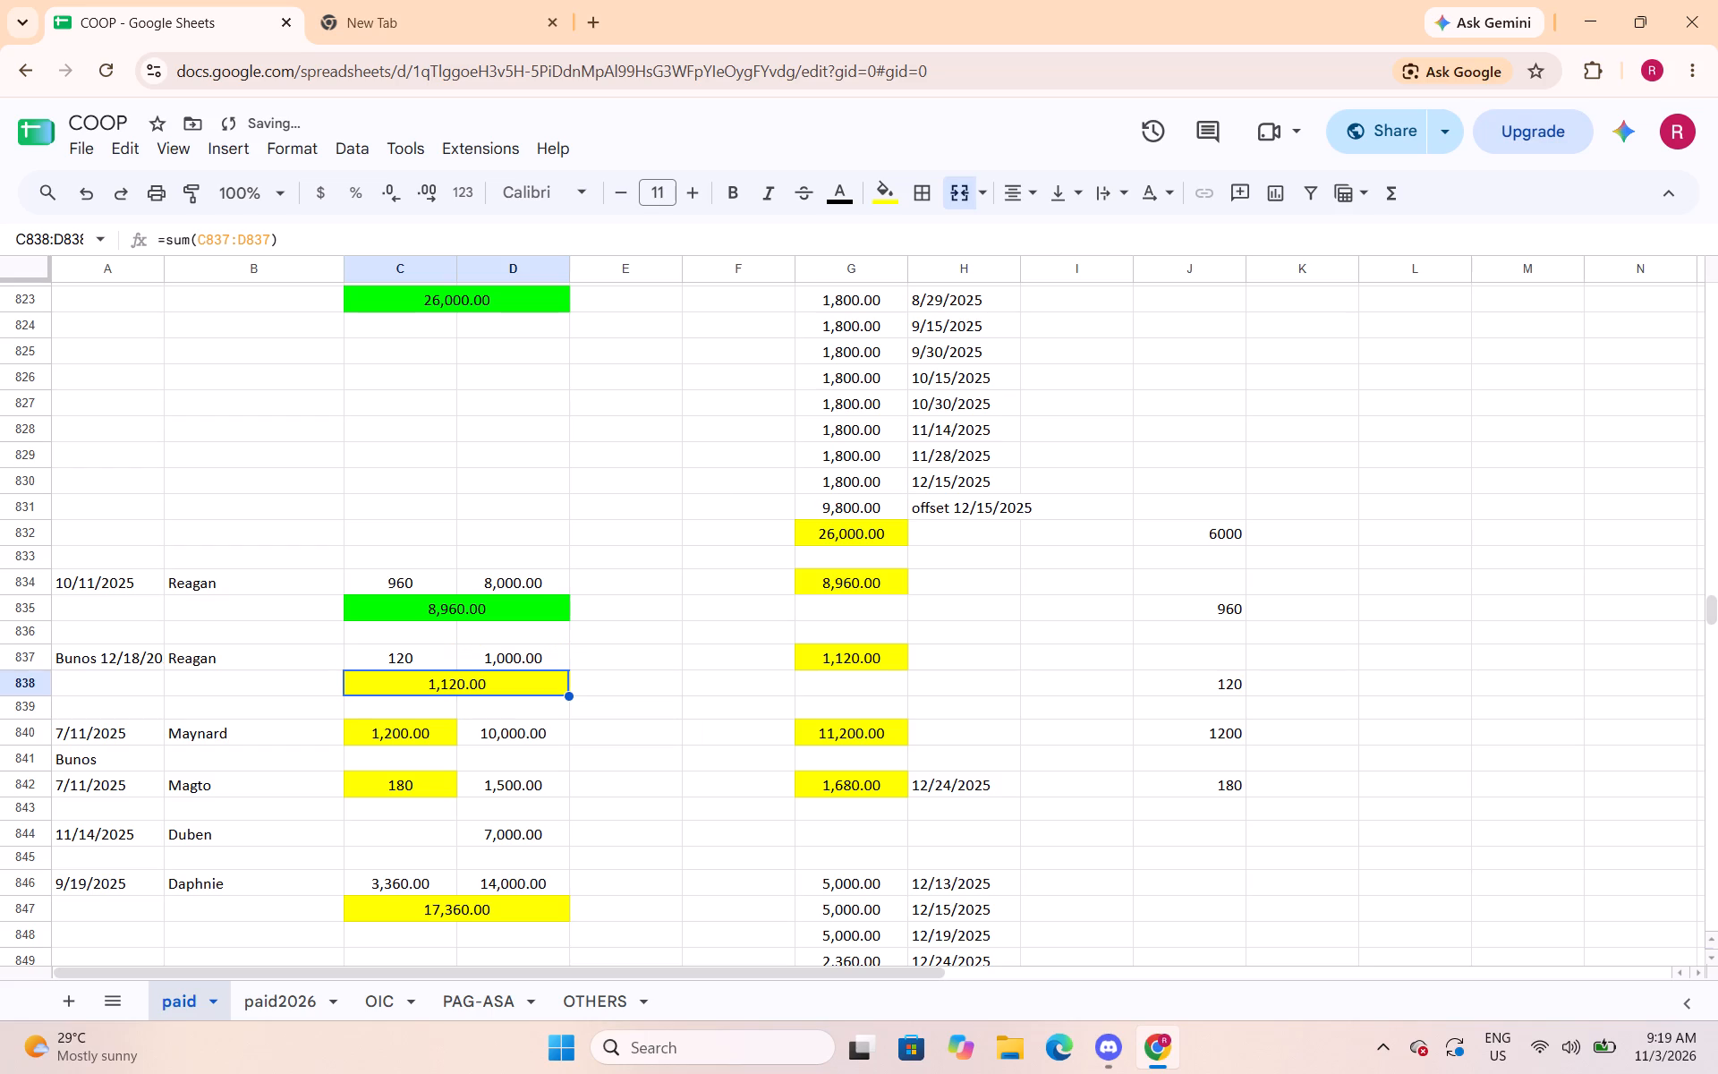
# Give the merged total in C838:D838 a bright green fill.
pyautogui.click(871, 193)
pyautogui.click(991, 288)
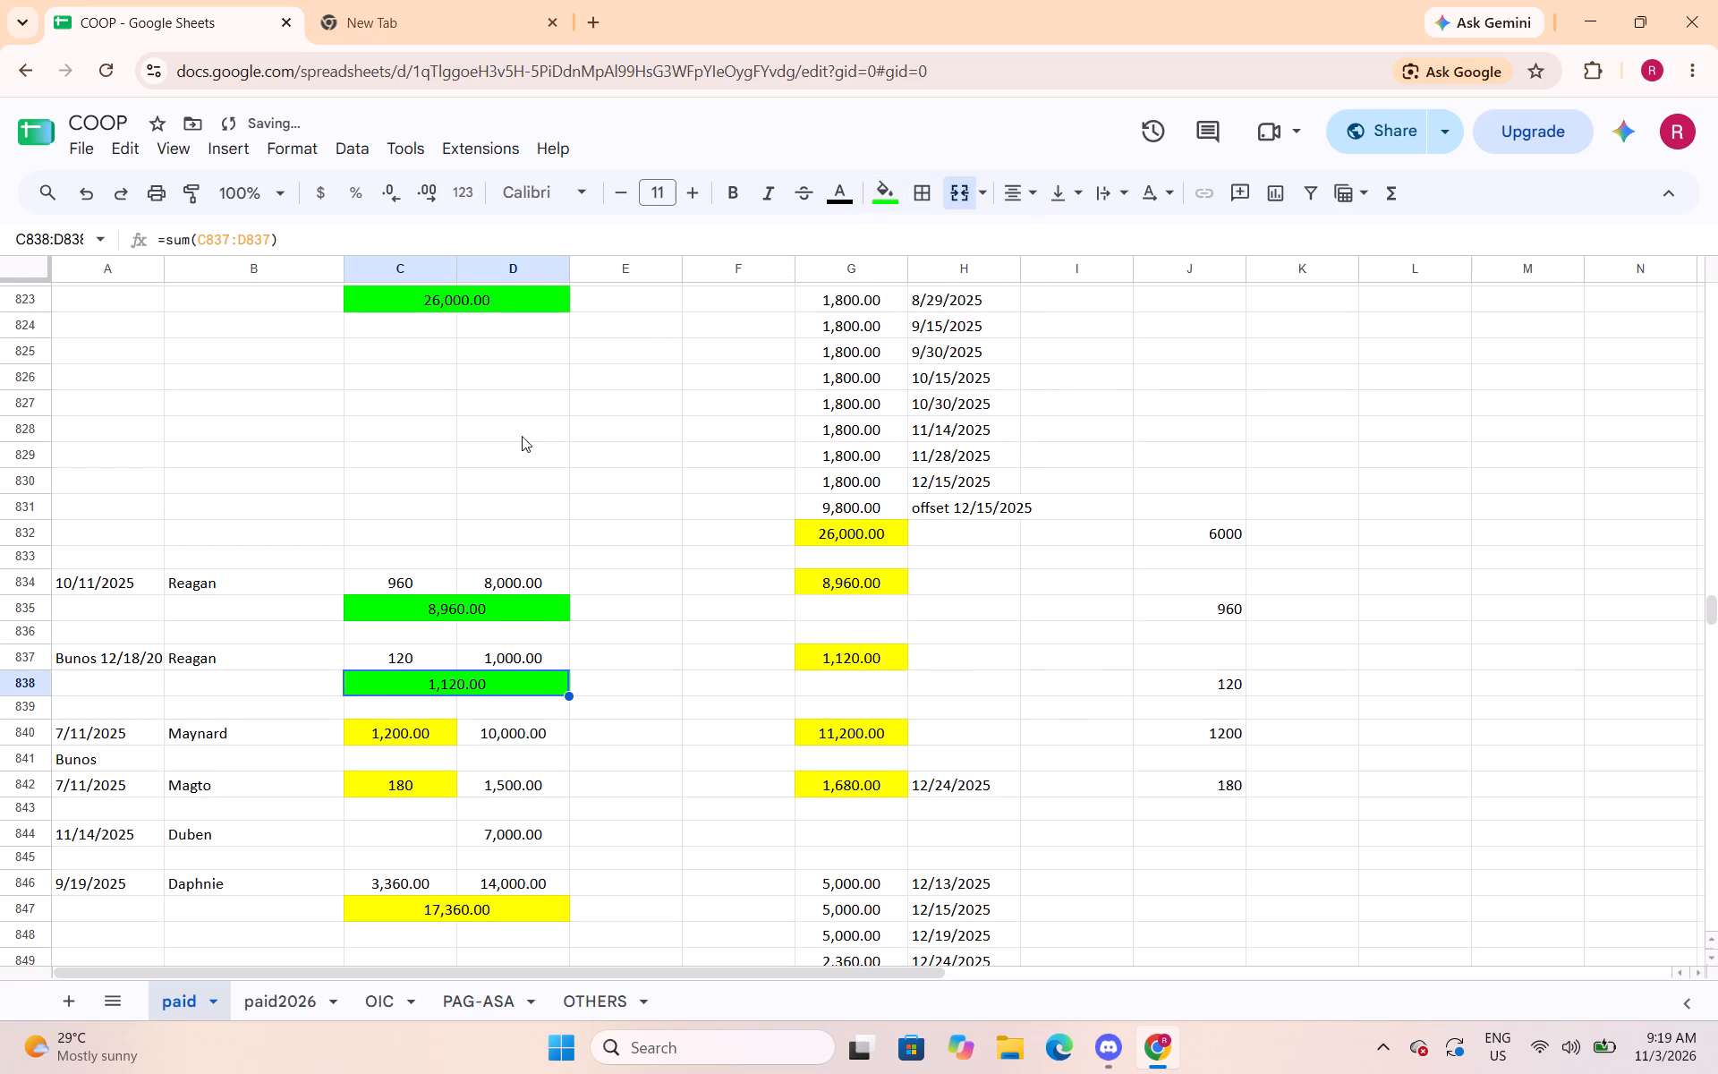
# Insert two blank rows between Maynard's 7/11/2025 loan in row 840 and the Bunos entry below it.
pyautogui.scroll(-1, 500, 556)
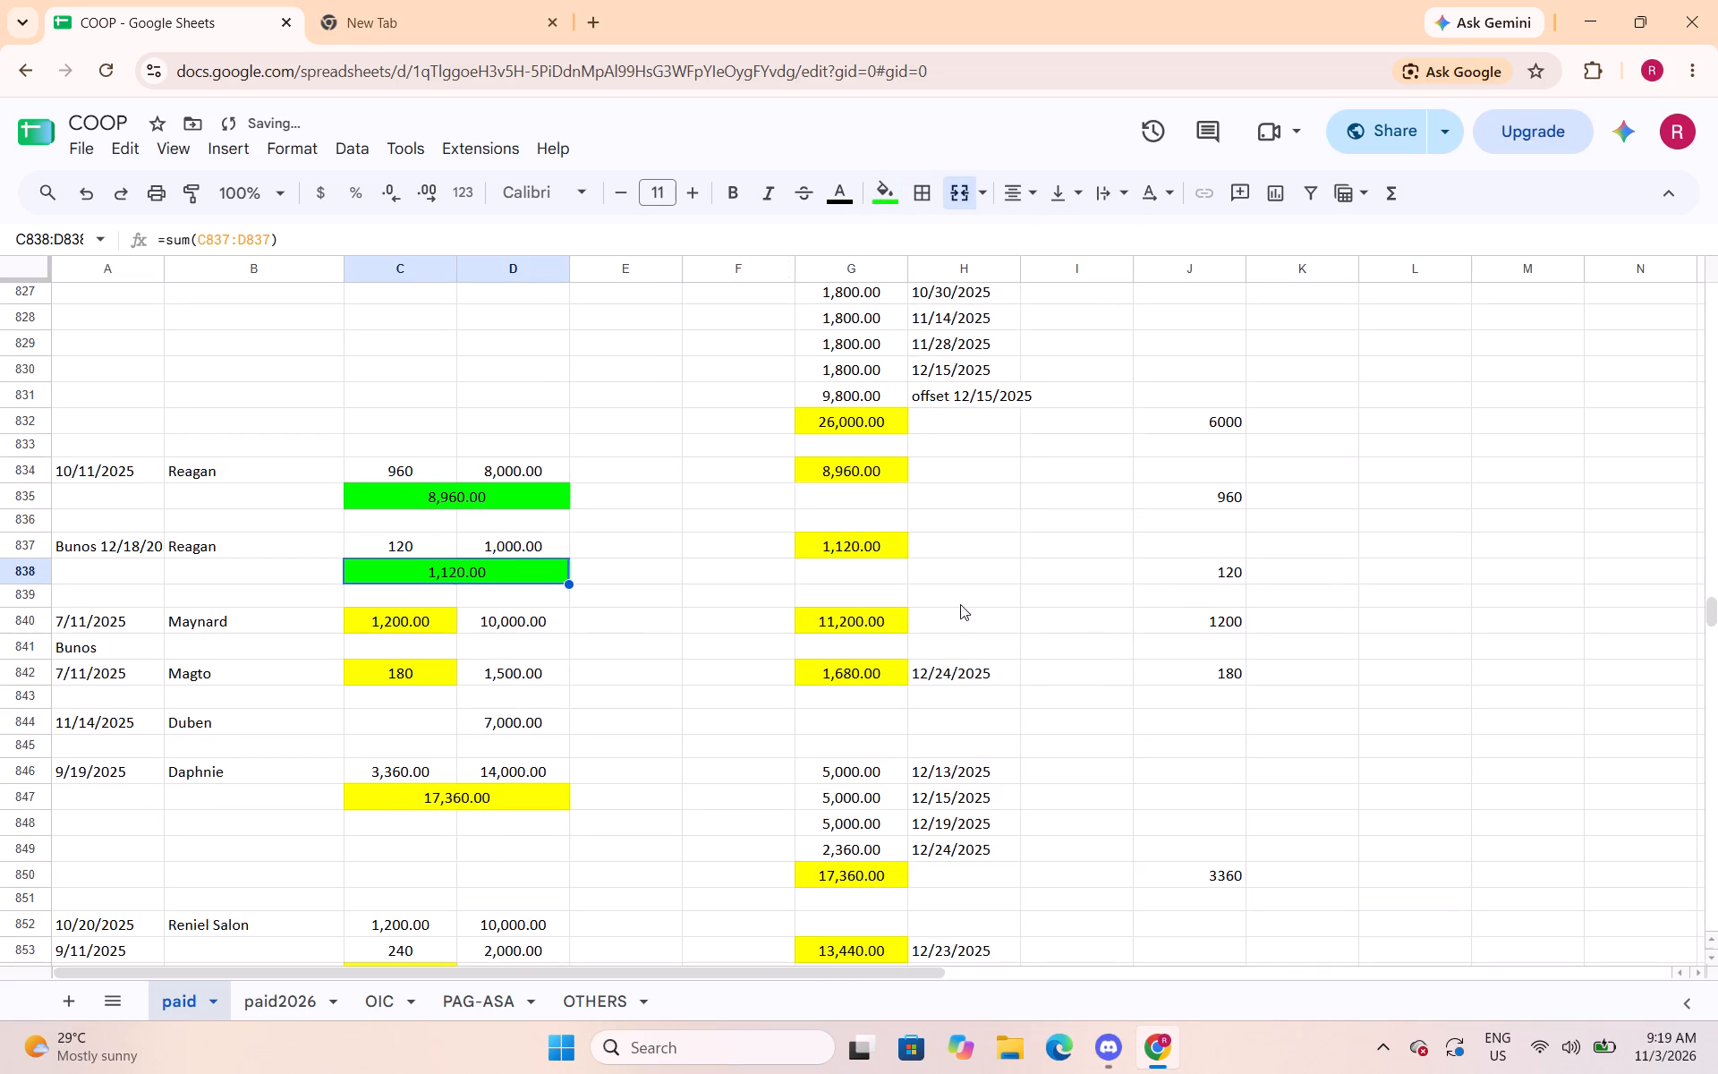
pyautogui.click(40, 655)
pyautogui.rightClick(40, 655)
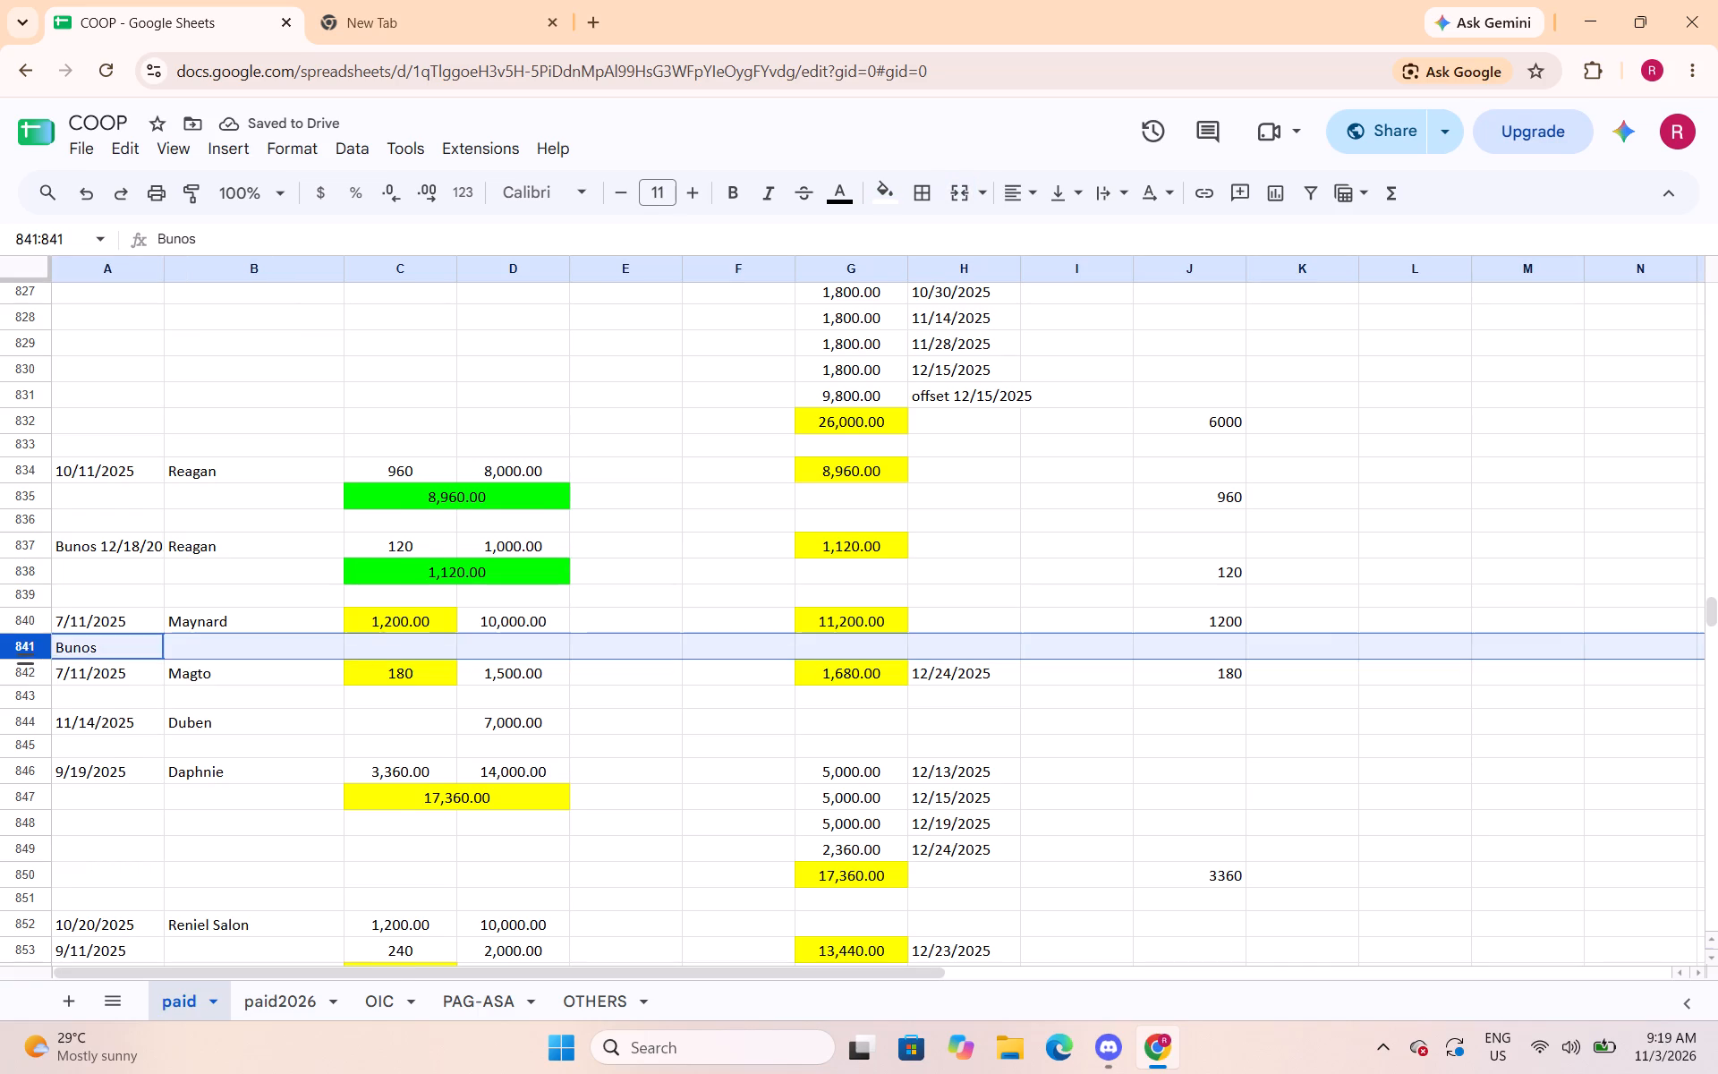
pyautogui.click(100, 612)
pyautogui.scroll(-2, 429, 569)
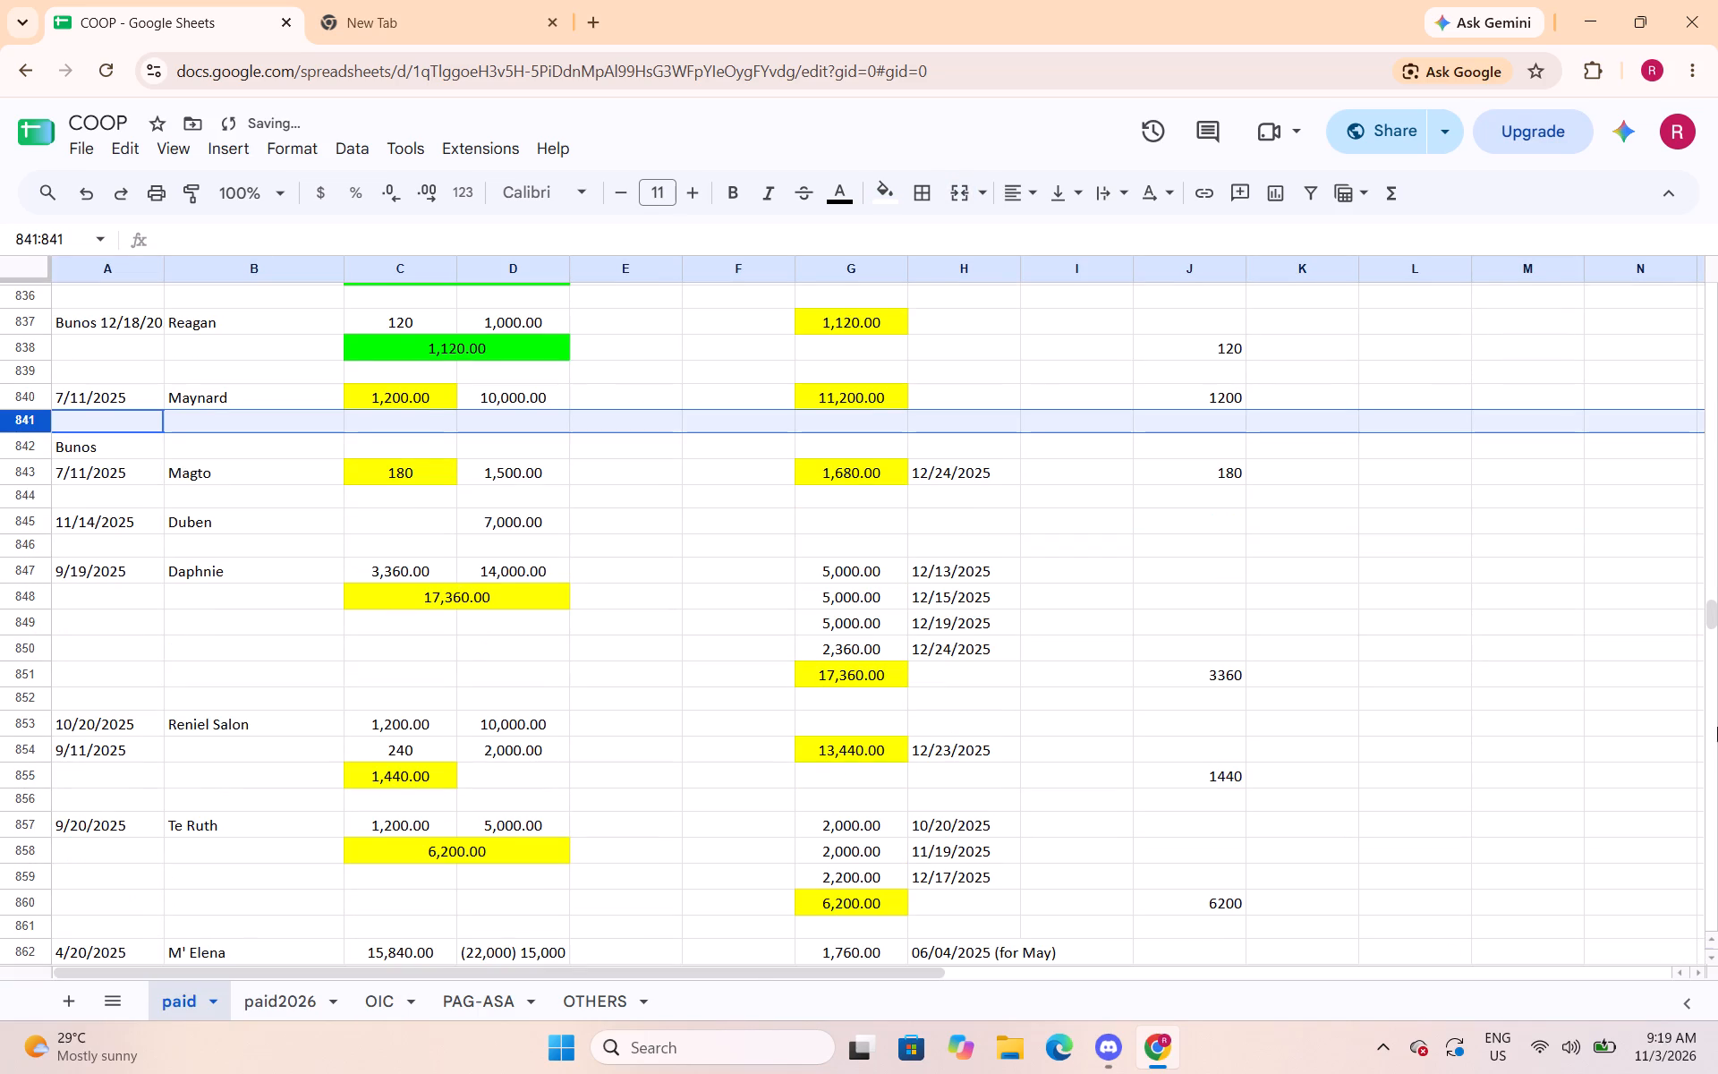
pyautogui.scroll(1, 331, 463)
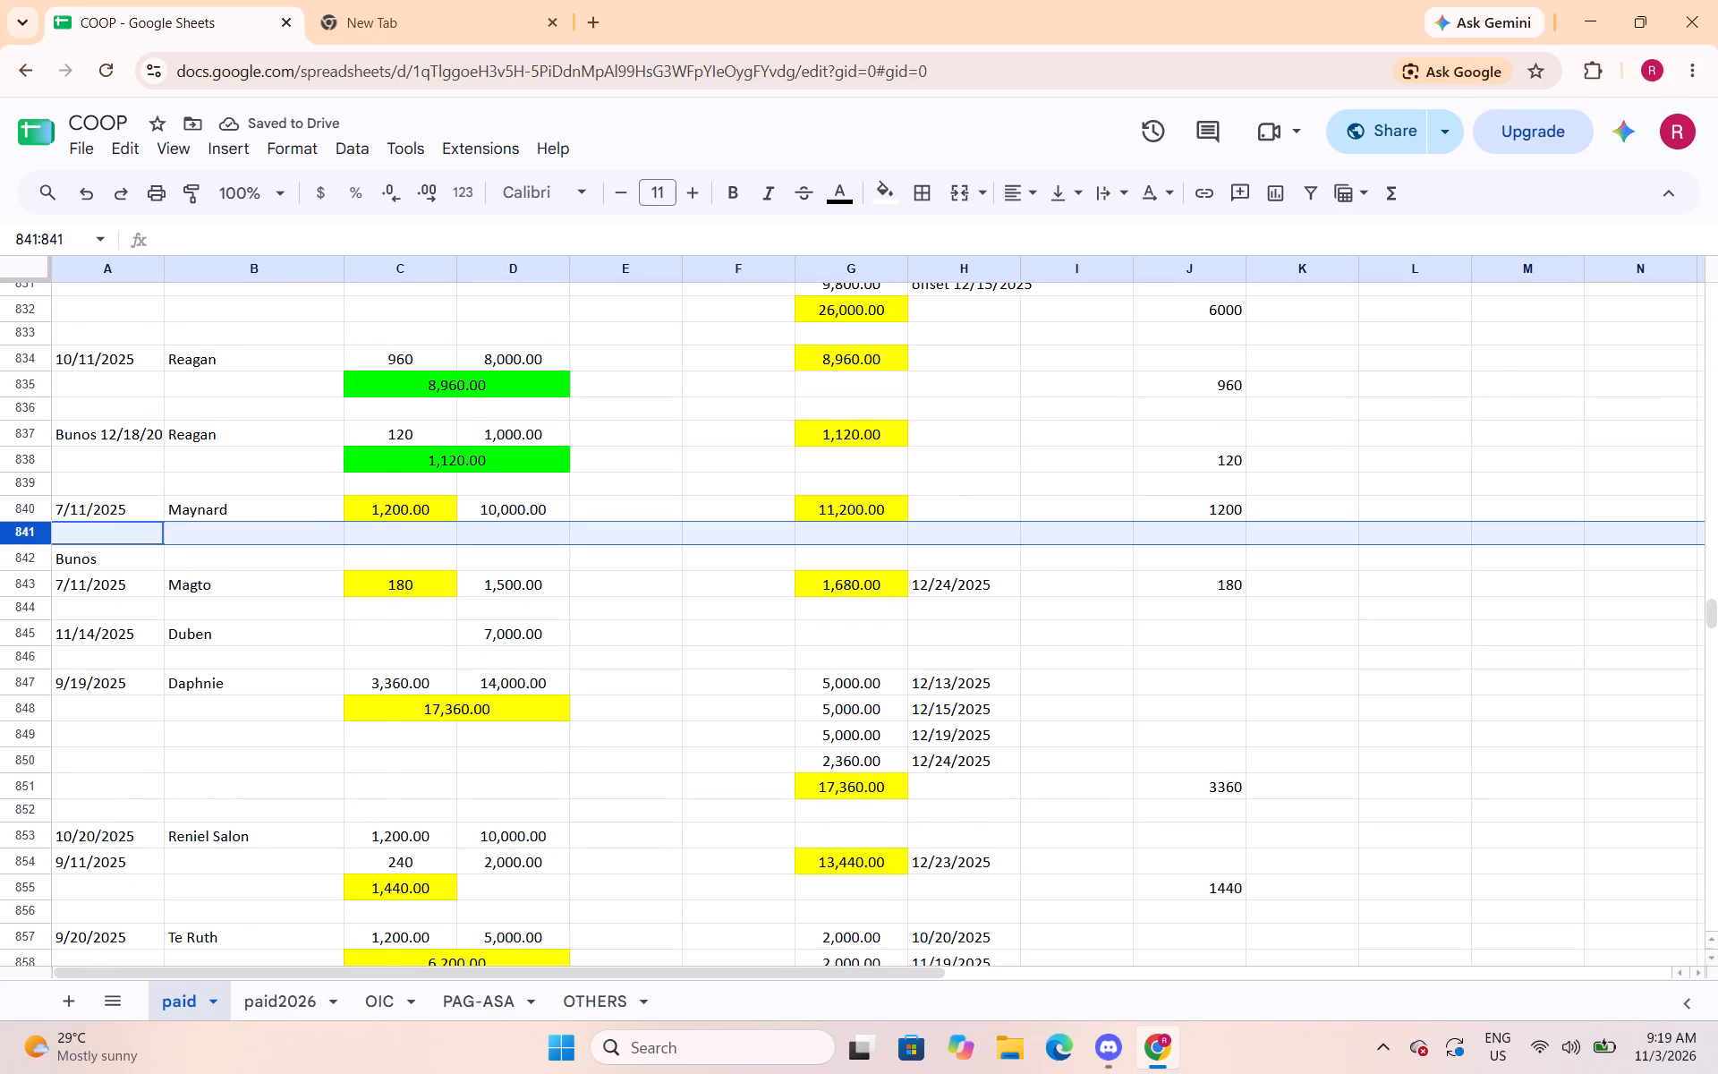
pyautogui.rightClick(21, 539)
pyautogui.click(94, 617)
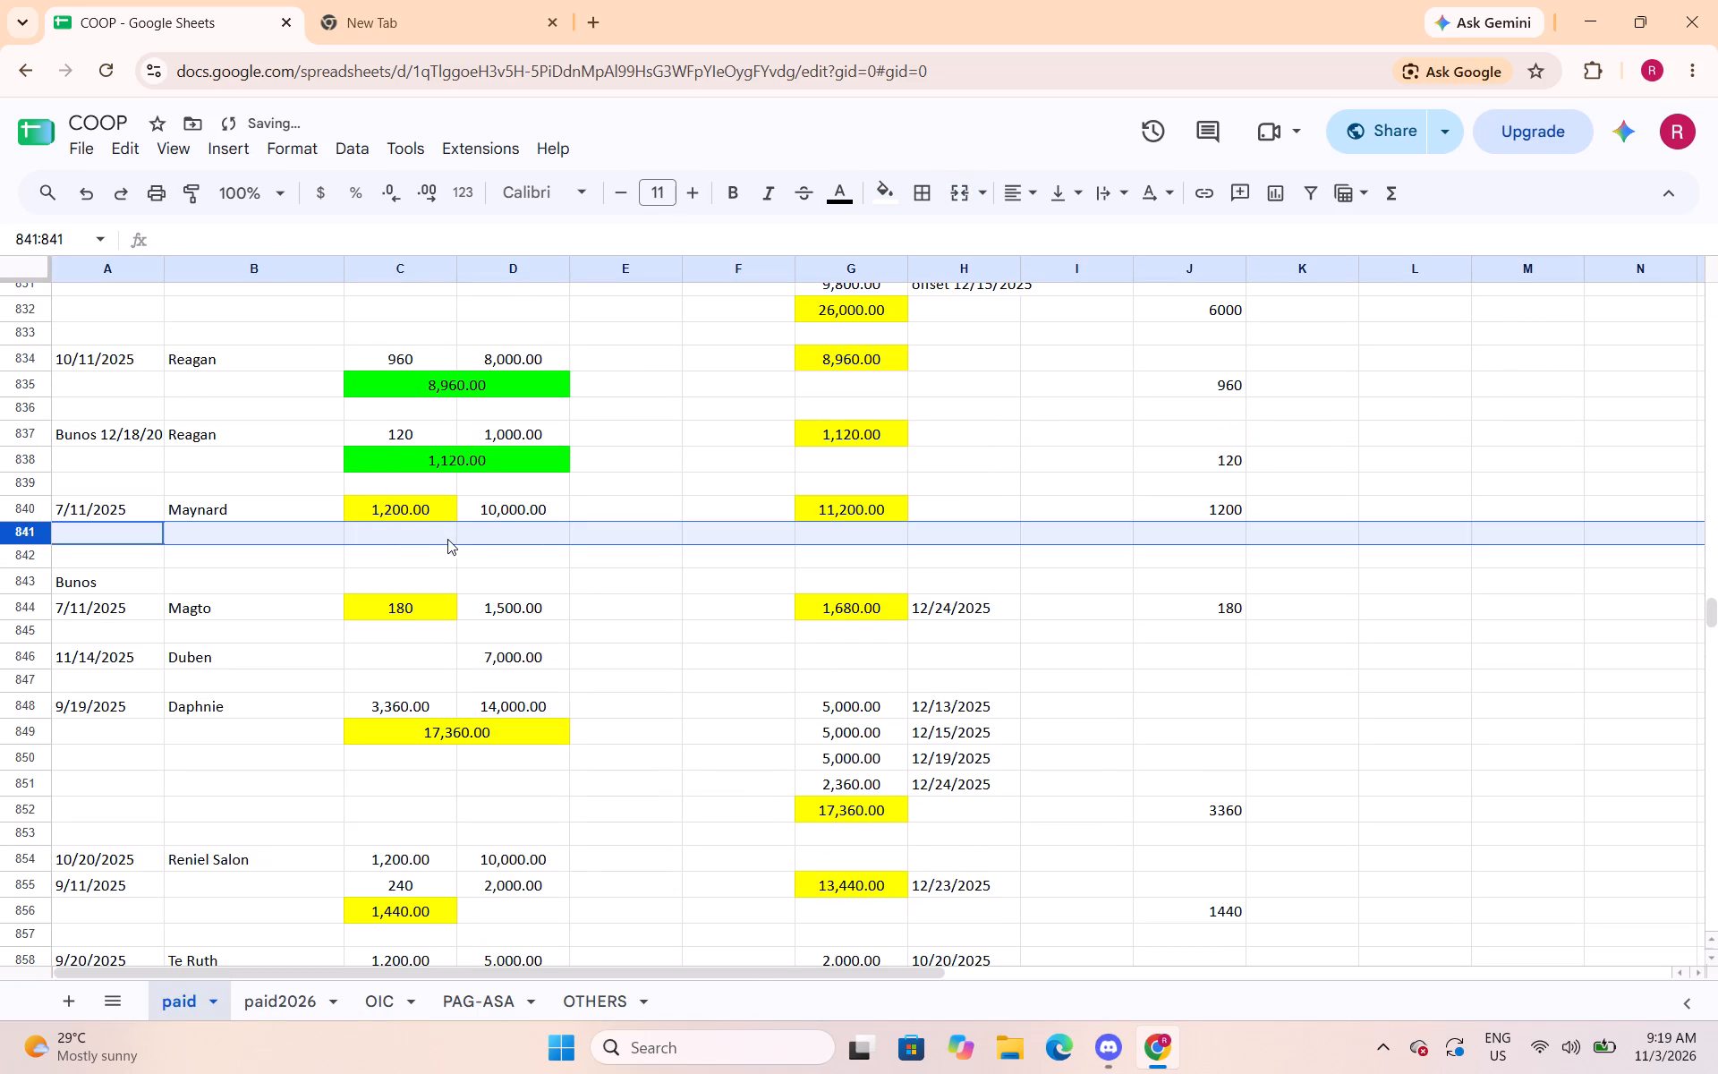
# Merge C841:D841 below Maynard's 7/11/2025 loan and enter a SUM of C840:D840.
pyautogui.moveTo(451, 539); pyautogui.dragTo(476, 539)
pyautogui.click(962, 192)
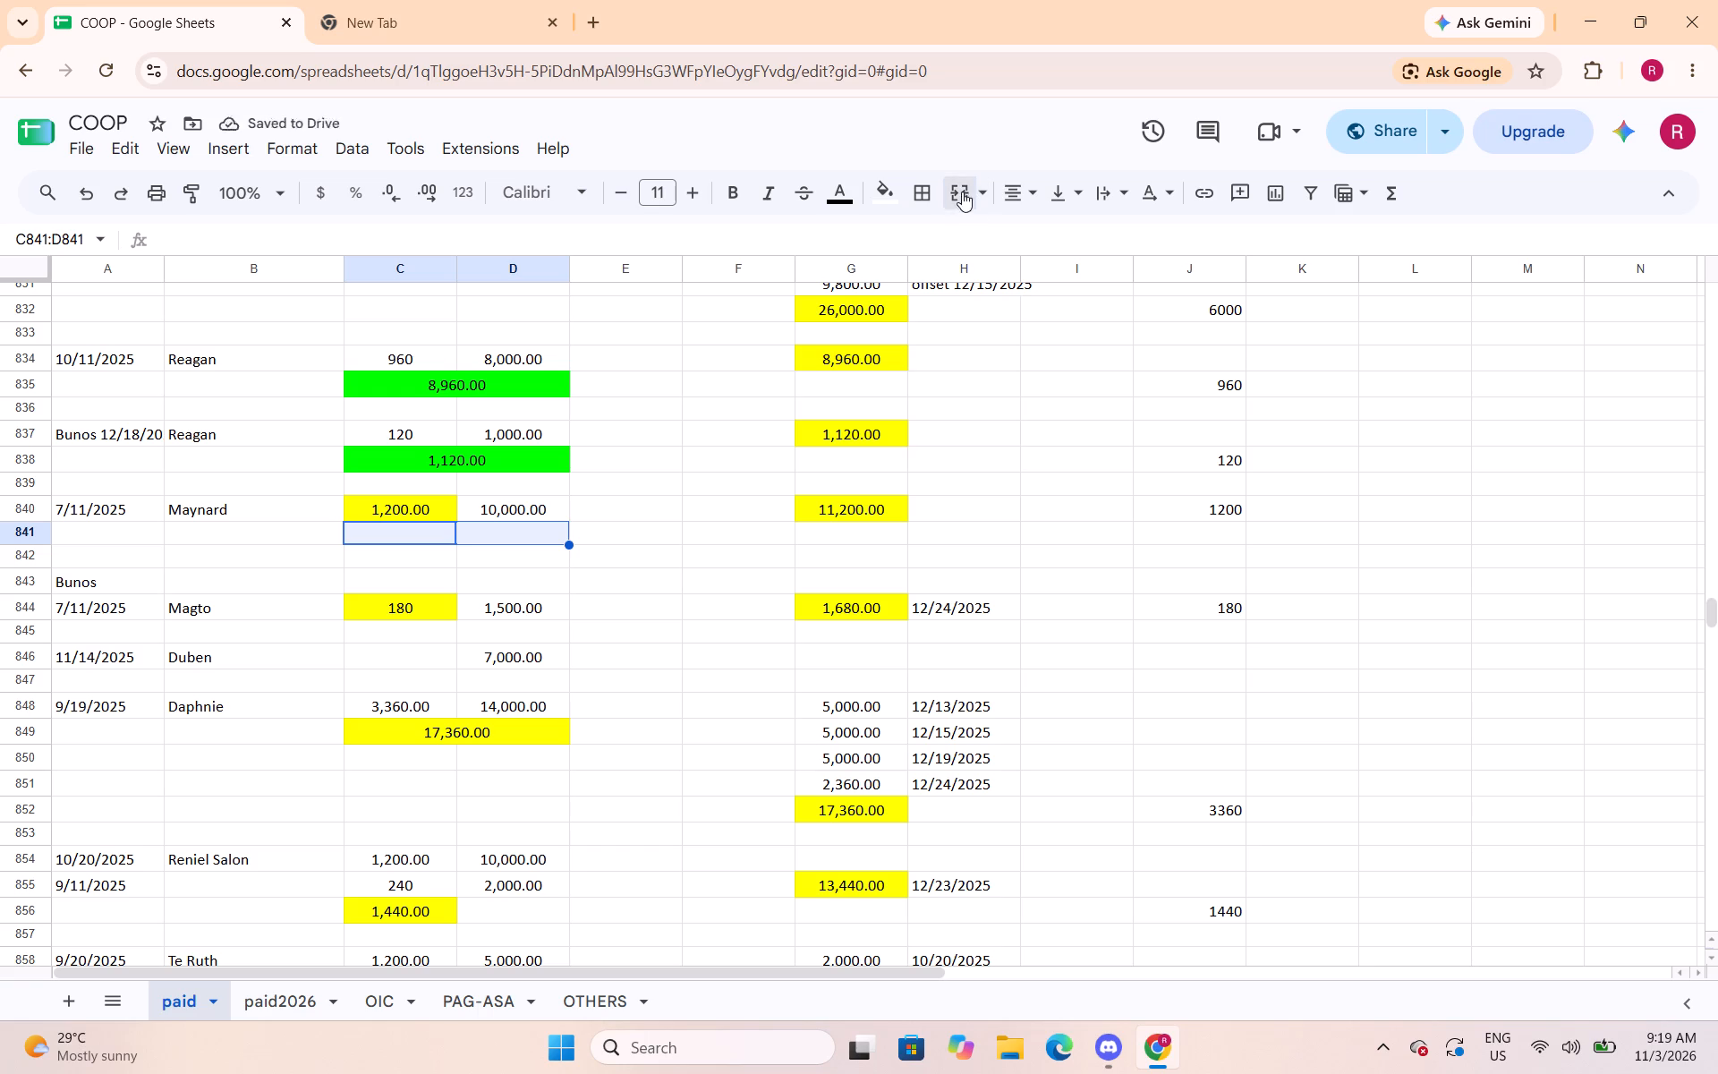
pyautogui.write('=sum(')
pyautogui.moveTo(435, 503); pyautogui.dragTo(439, 503)
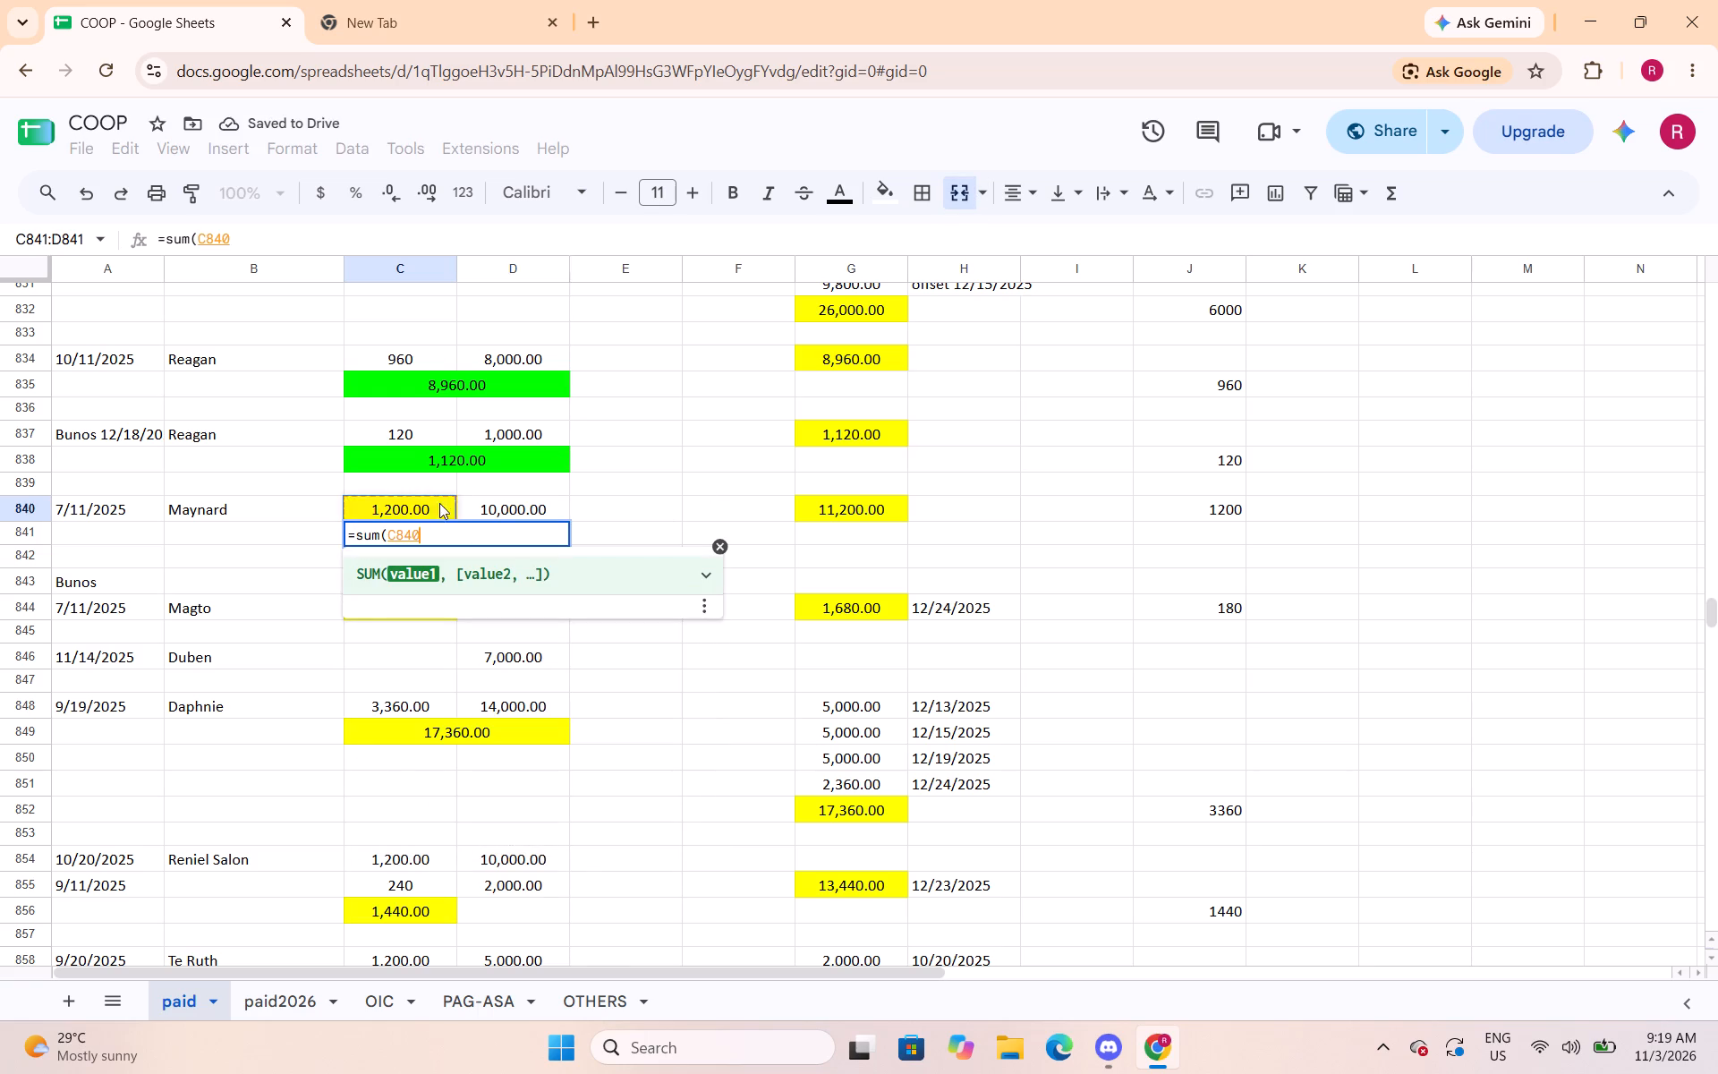
pyautogui.moveTo(439, 503); pyautogui.dragTo(500, 509)
pyautogui.hotkey('shift', ')')
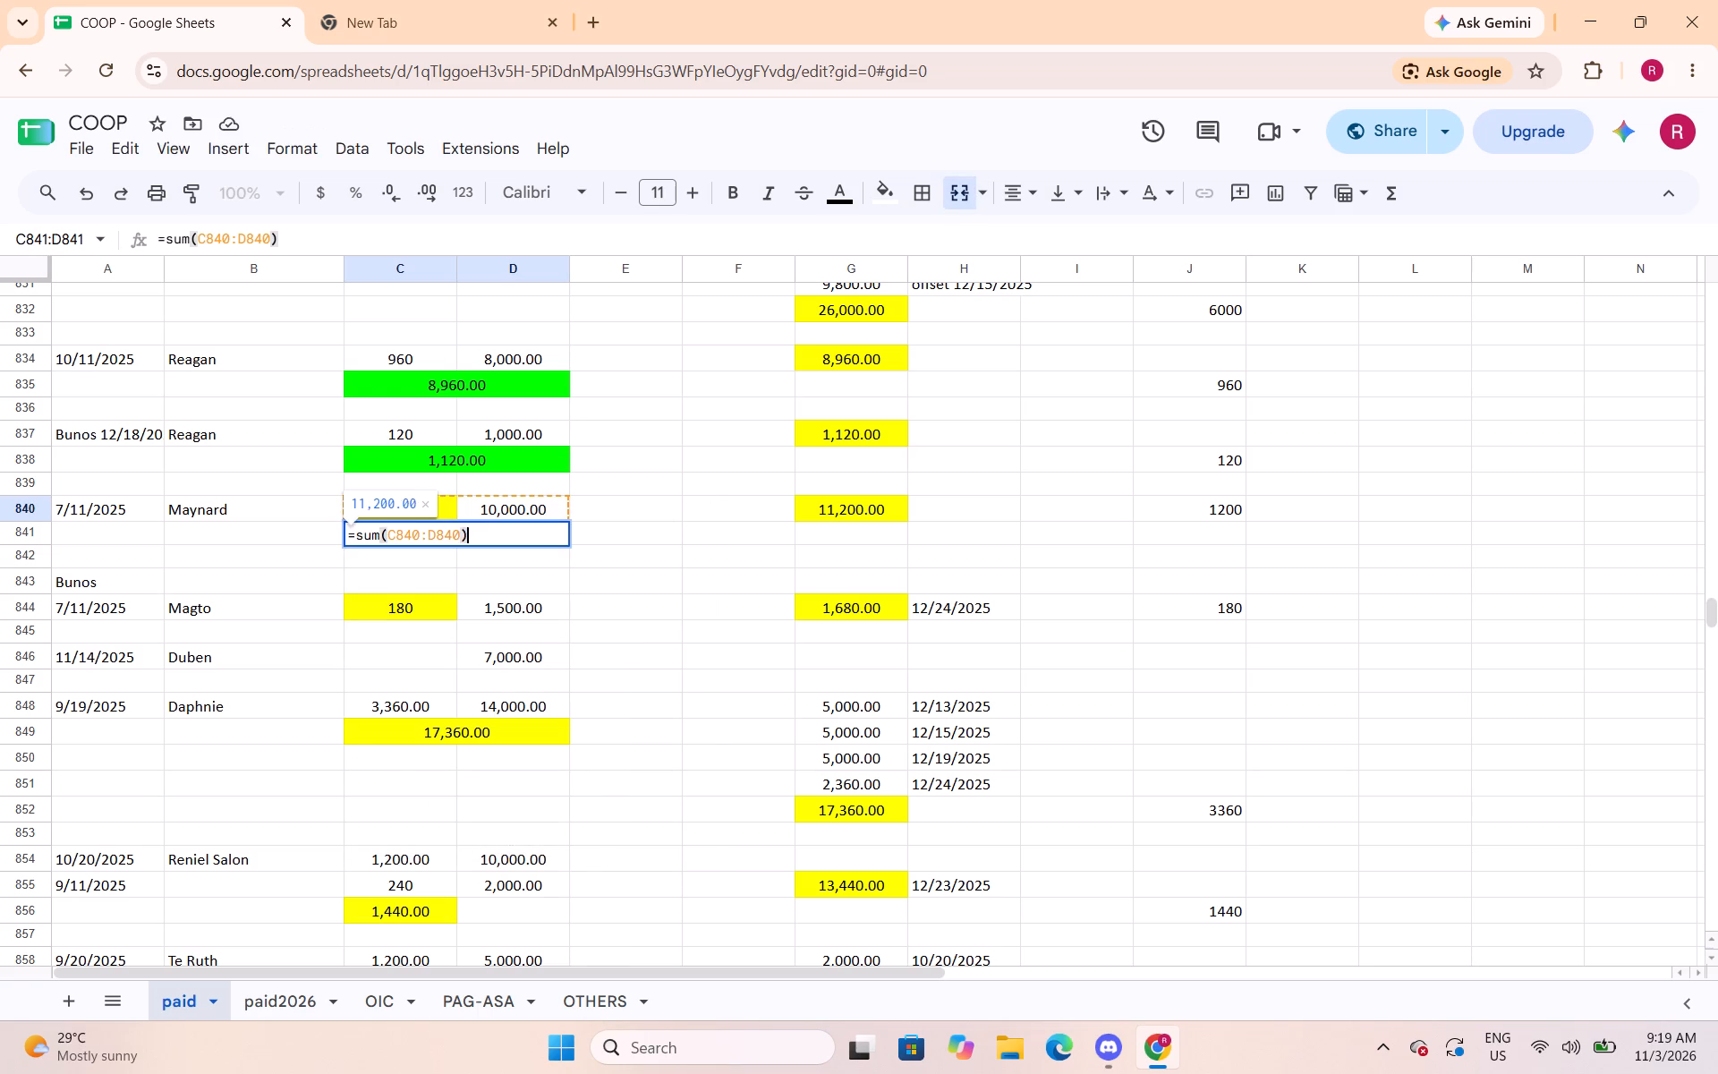
pyautogui.press('Return')
# Fill Maynard's merged total in C841:D841 bright green and change the yellow interest cell C840 to white.
pyautogui.press('Up')
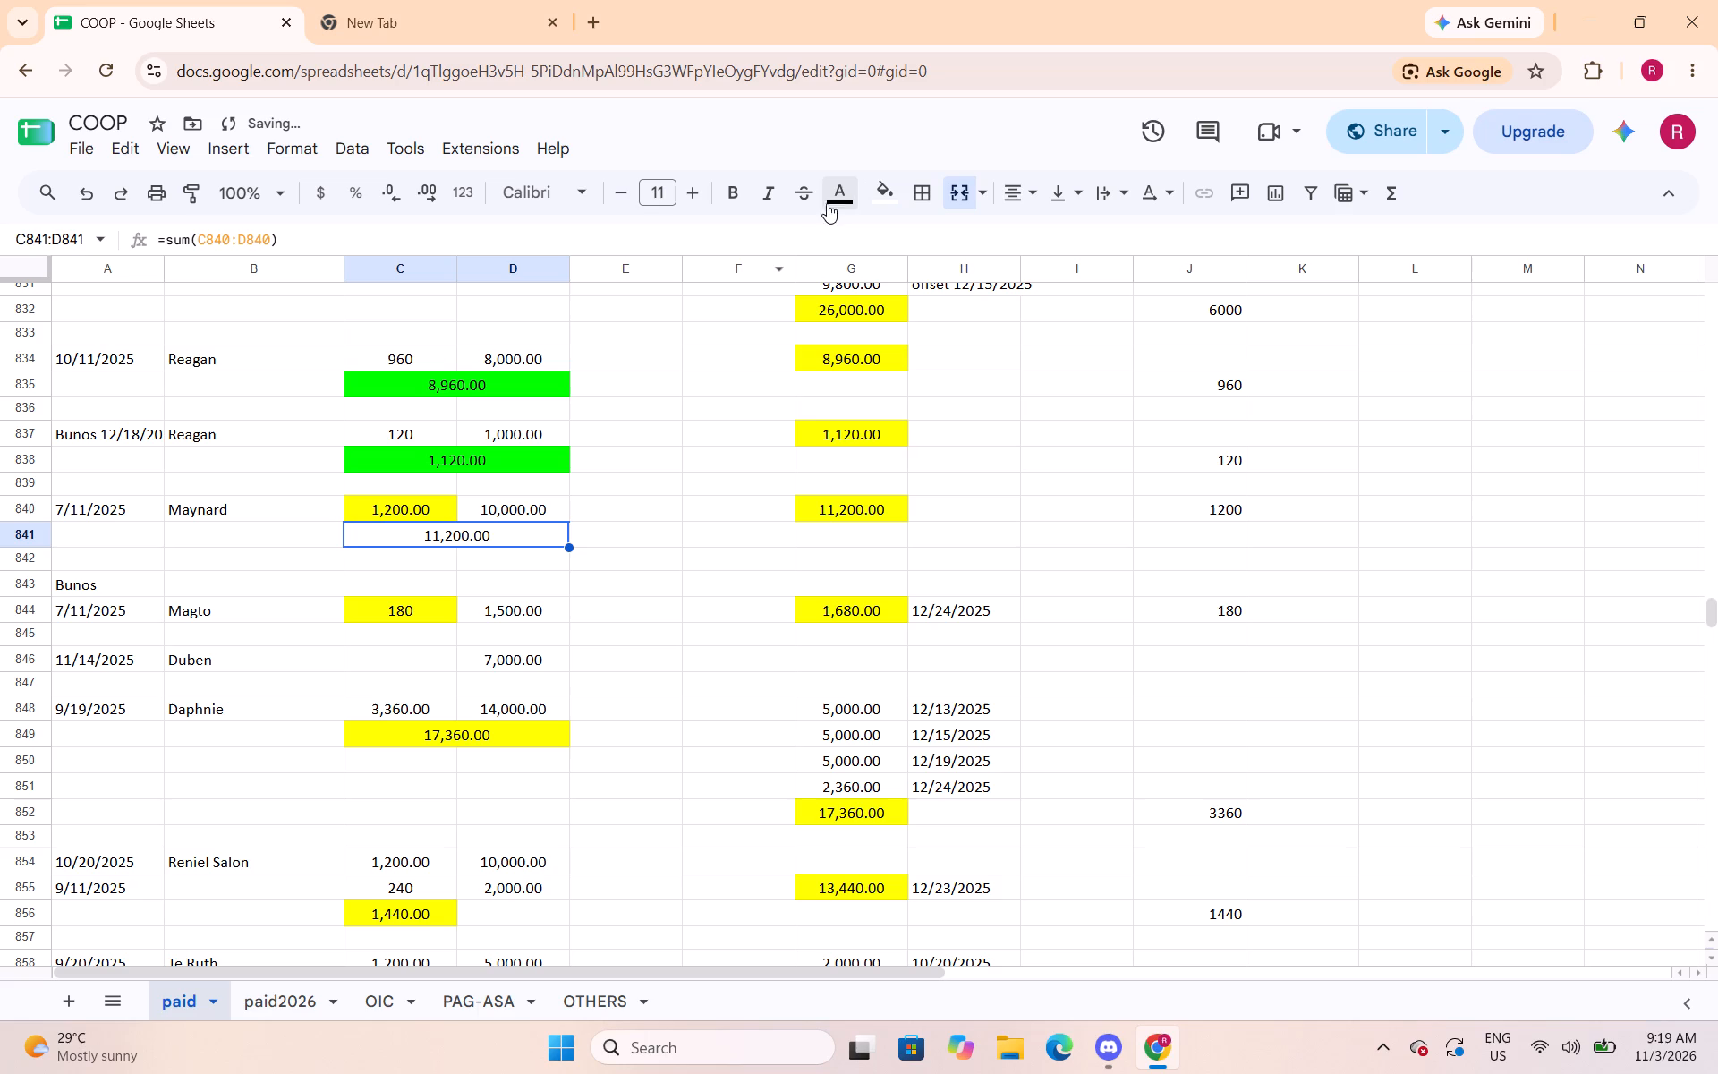
pyautogui.click(879, 197)
pyautogui.click(987, 299)
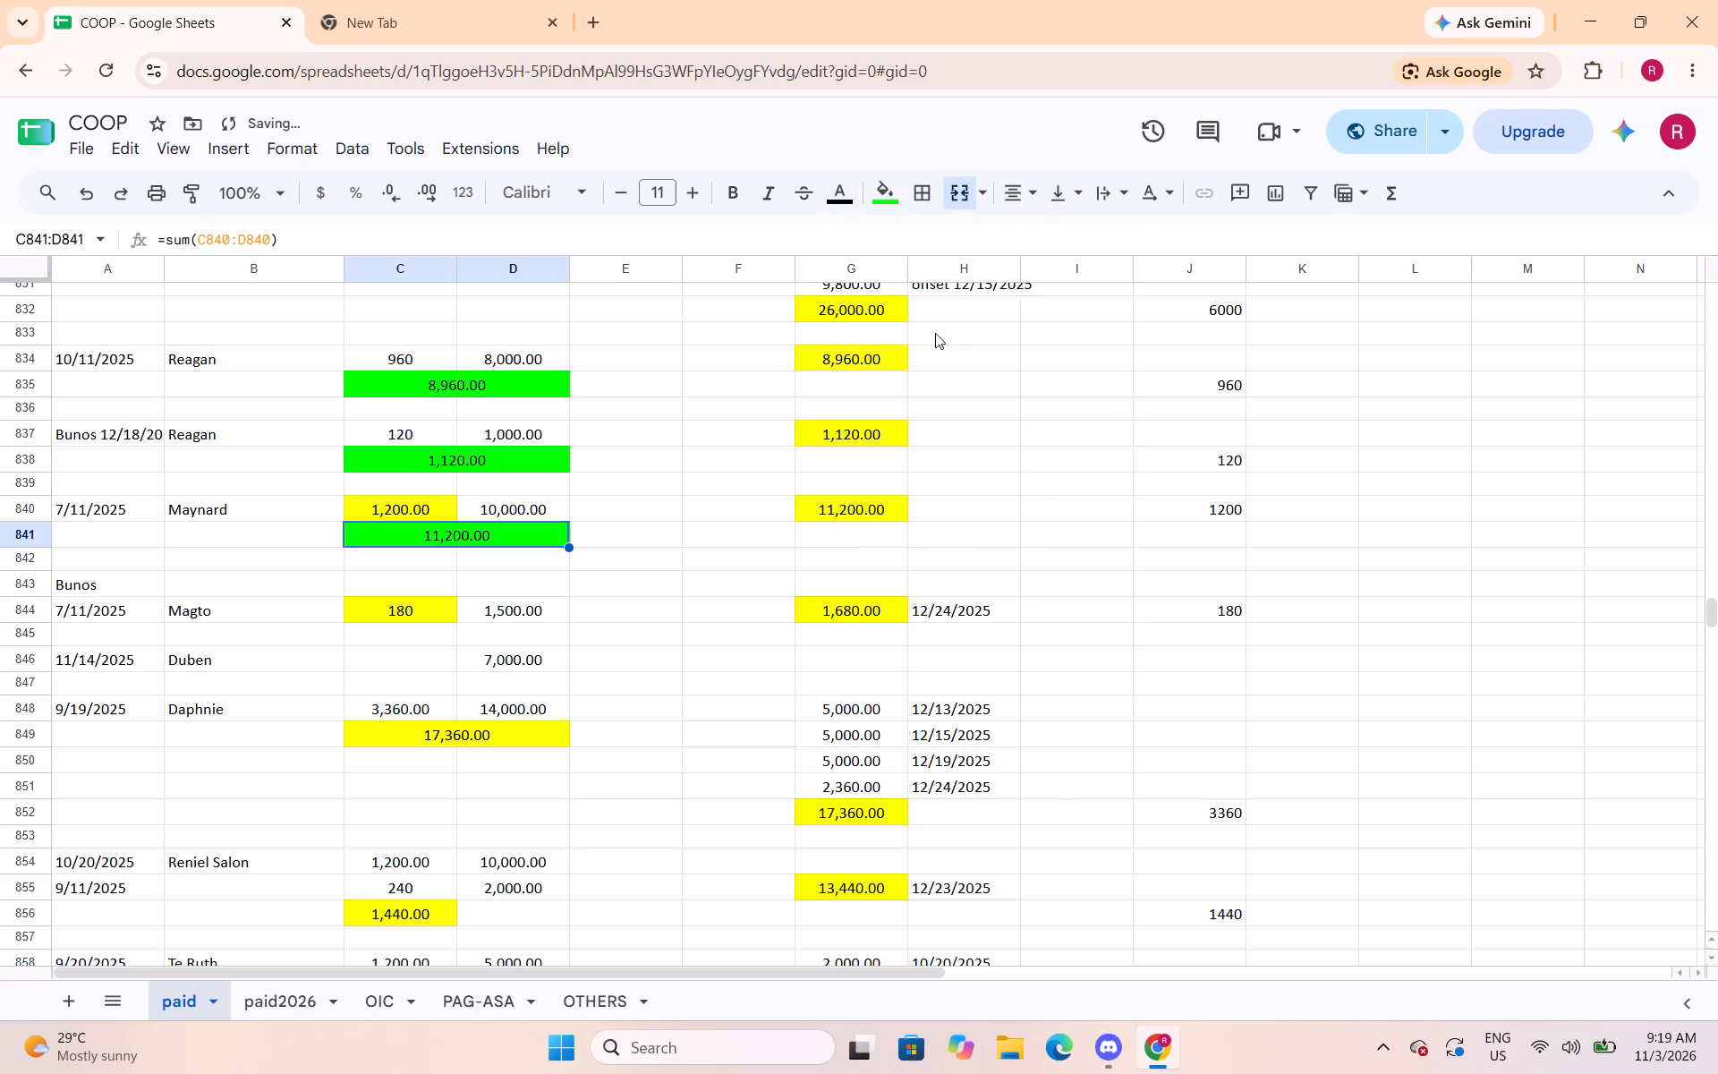
pyautogui.click(436, 515)
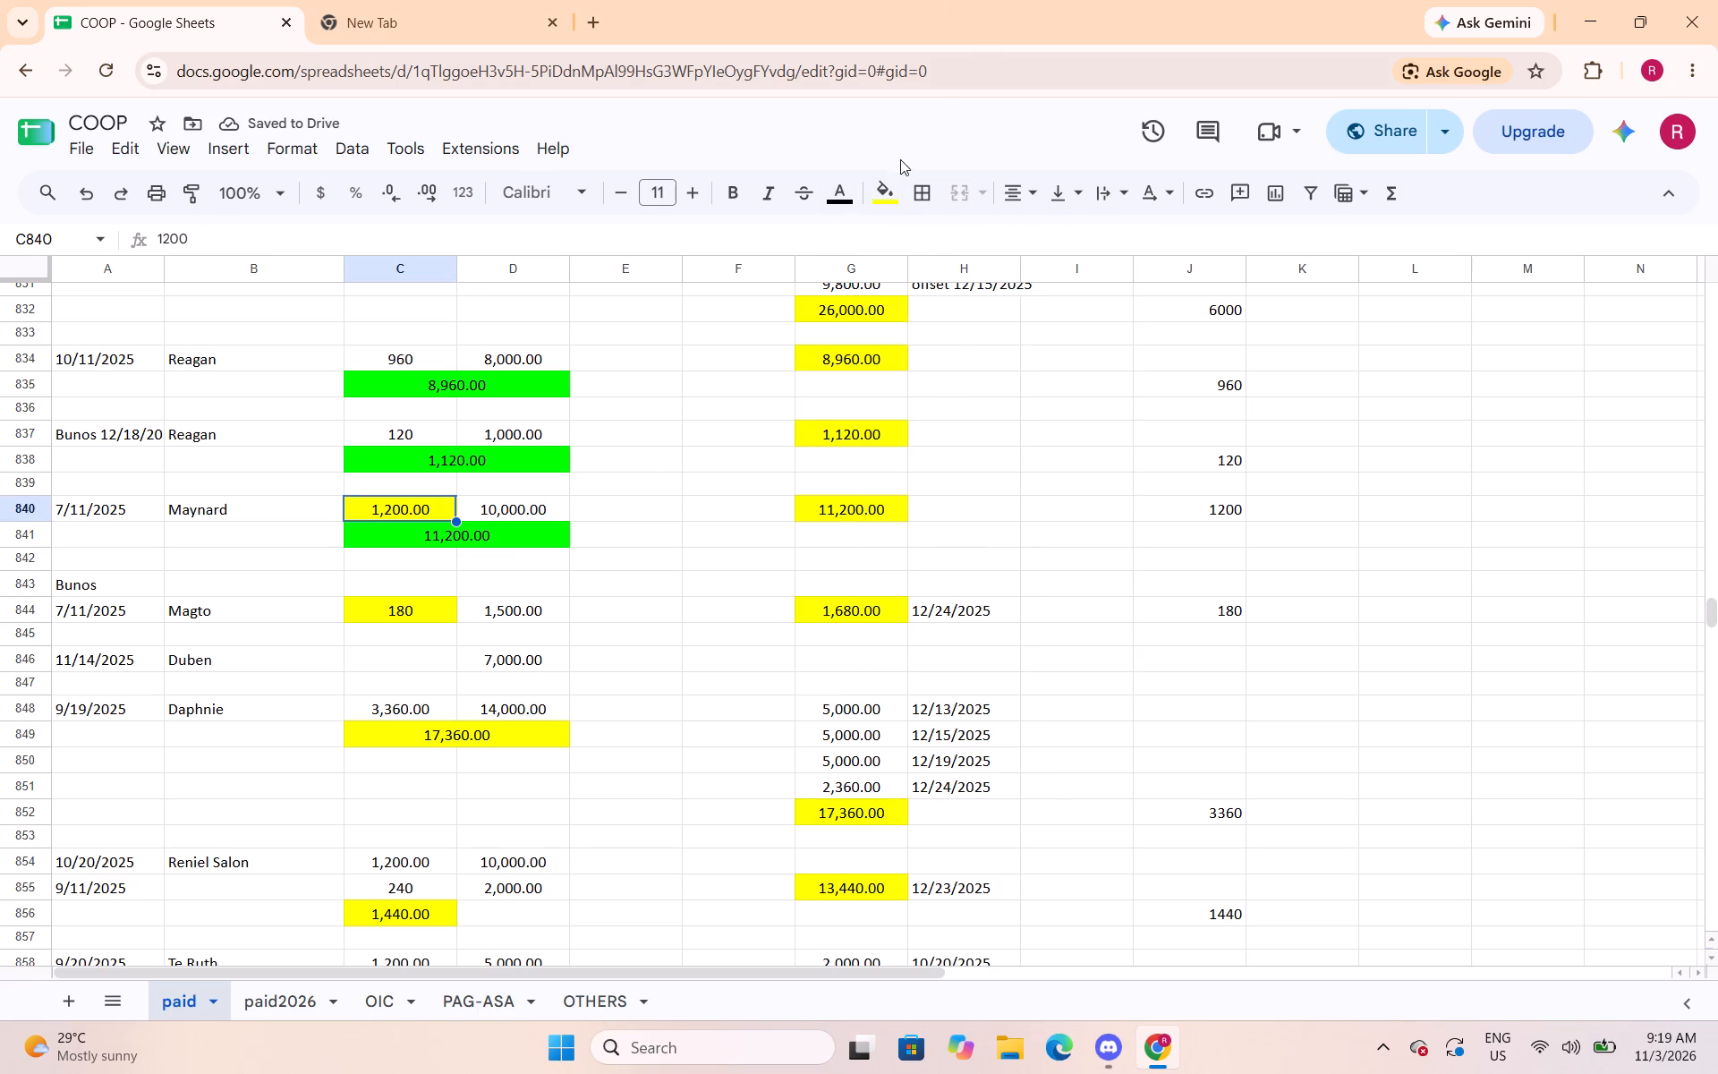
pyautogui.click(881, 190)
pyautogui.click(916, 492)
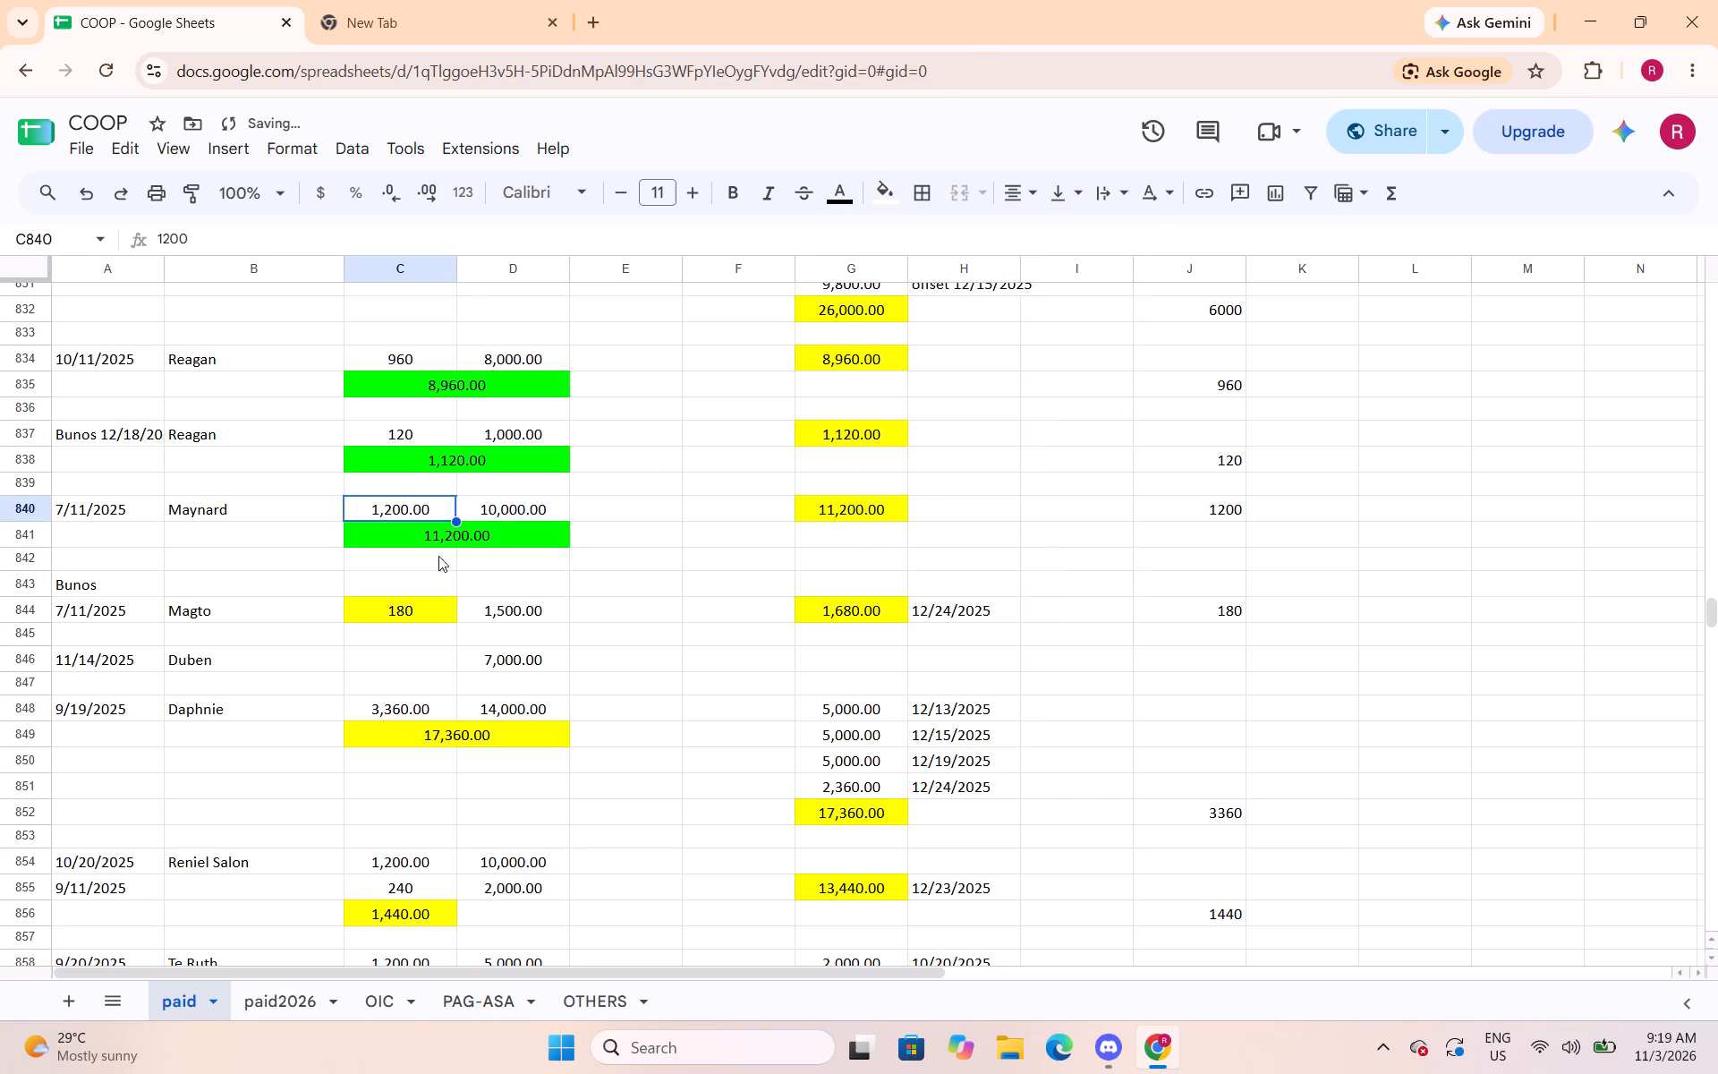
pyautogui.click(555, 571)
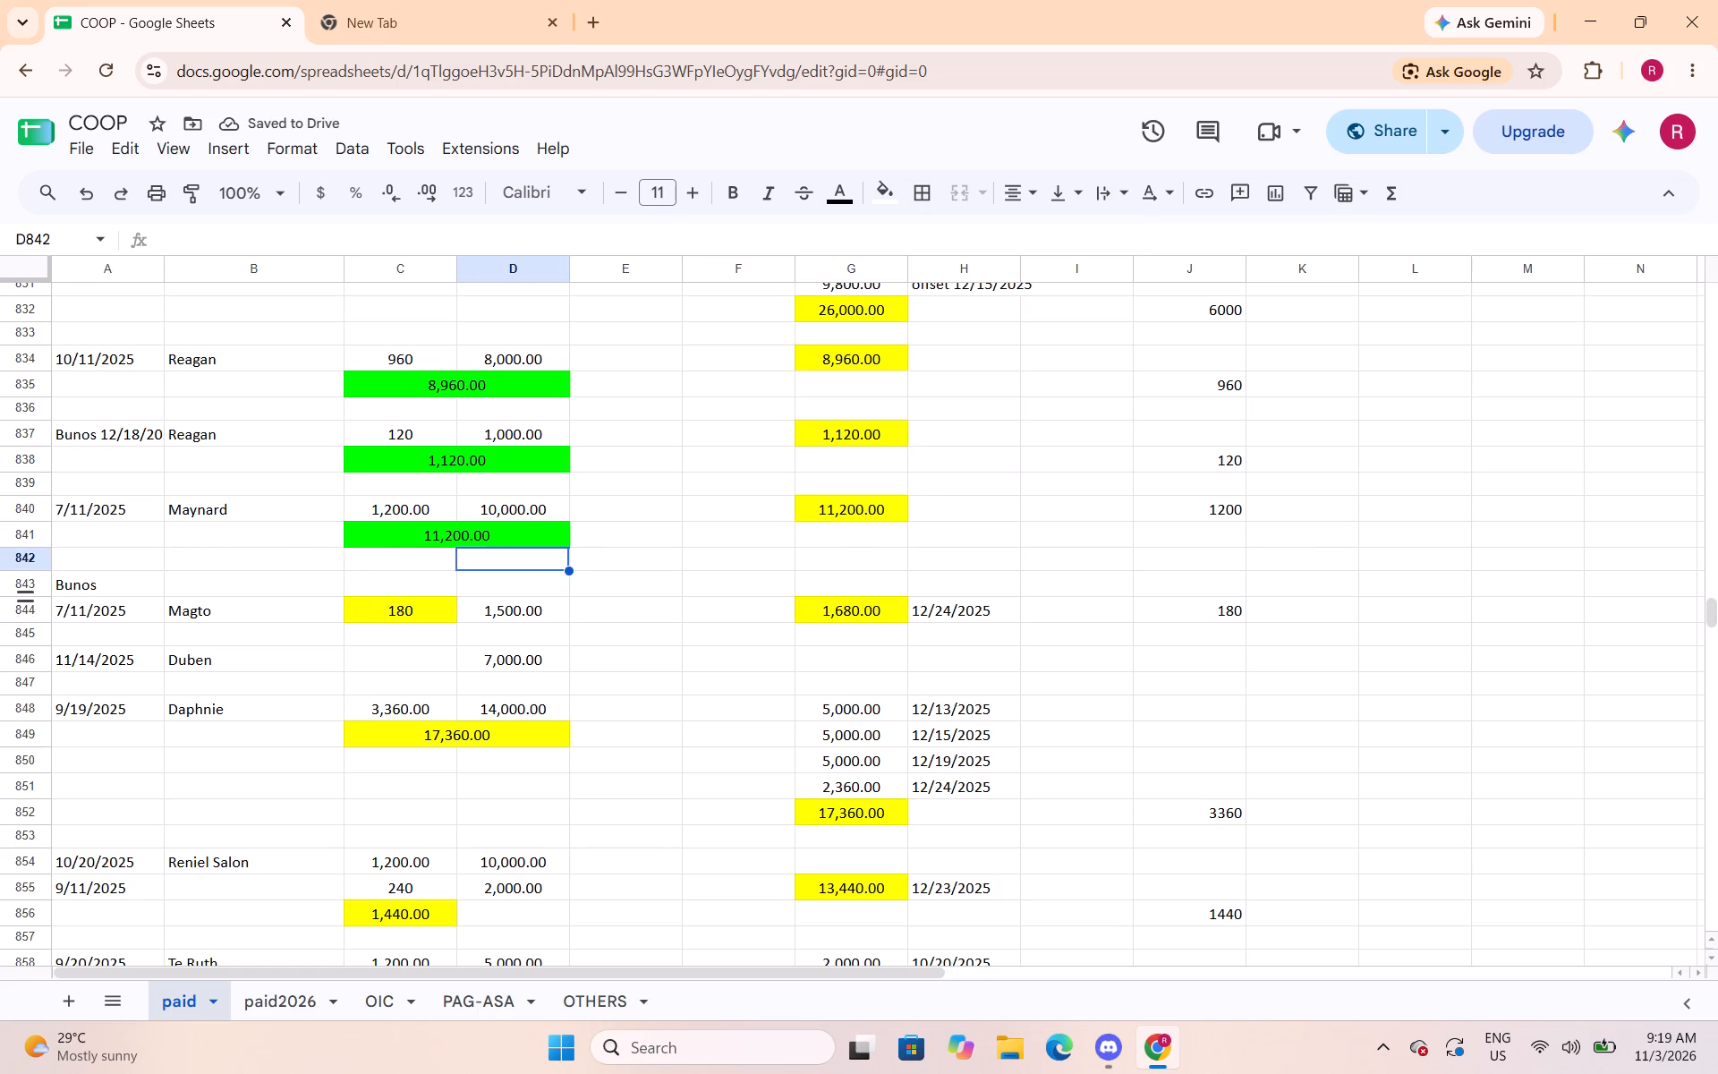
# Insert one blank row above row 845, directly beneath Magto's 7/11/2025 loan.
pyautogui.scroll(-1, 41, 567)
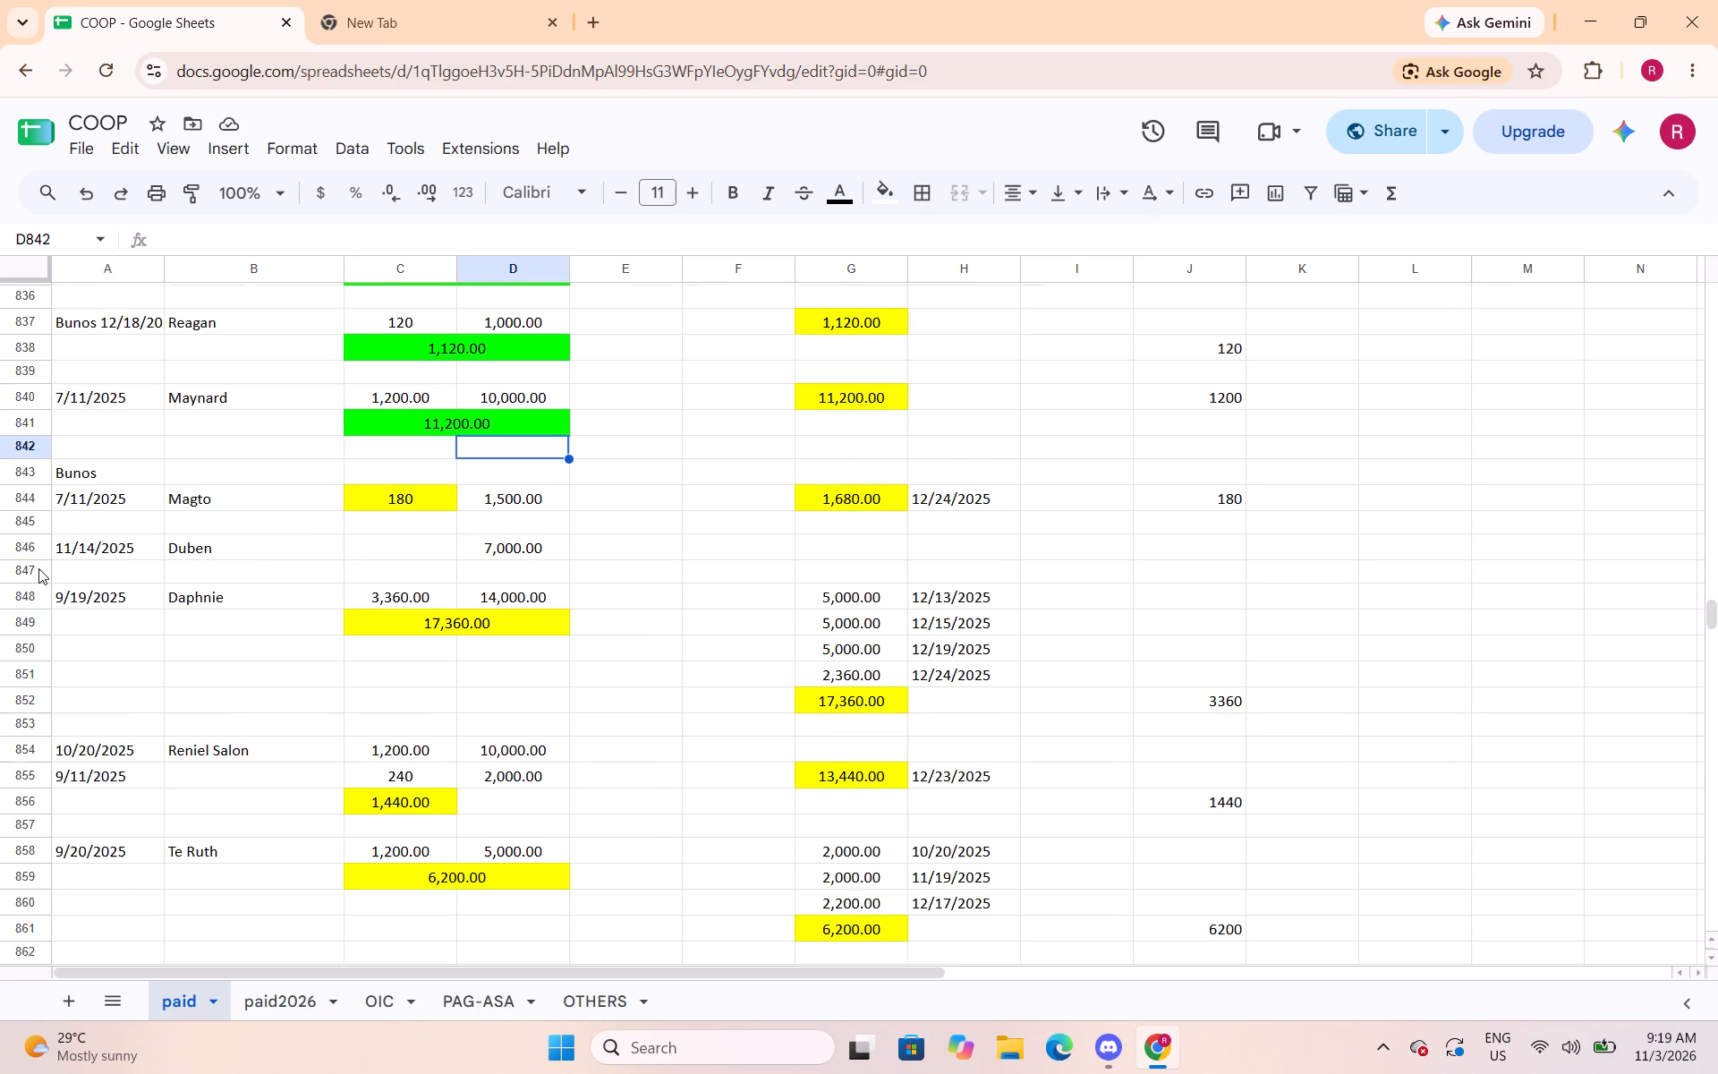
pyautogui.click(27, 524)
pyautogui.rightClick(27, 524)
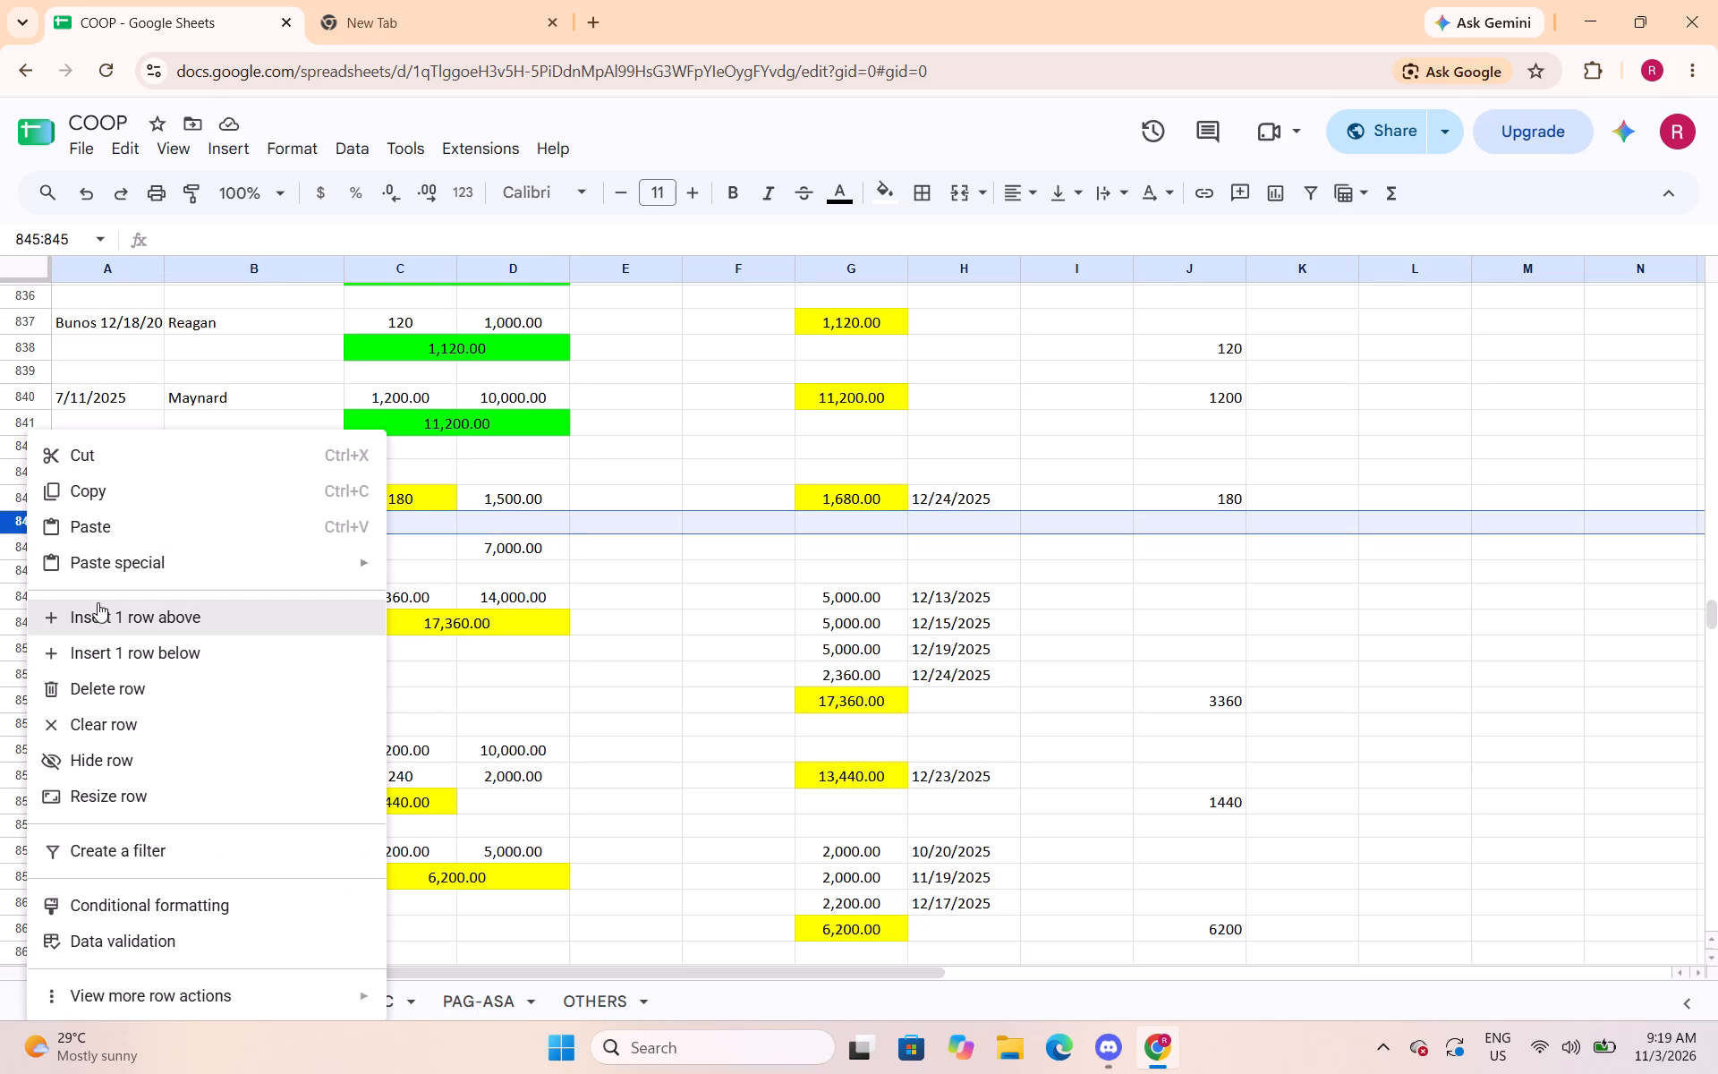
pyautogui.click(93, 615)
# Merge C845:D845 and enter a SUM of C844:D844 for Magto's loan.
pyautogui.moveTo(421, 528); pyautogui.dragTo(511, 533)
pyautogui.click(955, 202)
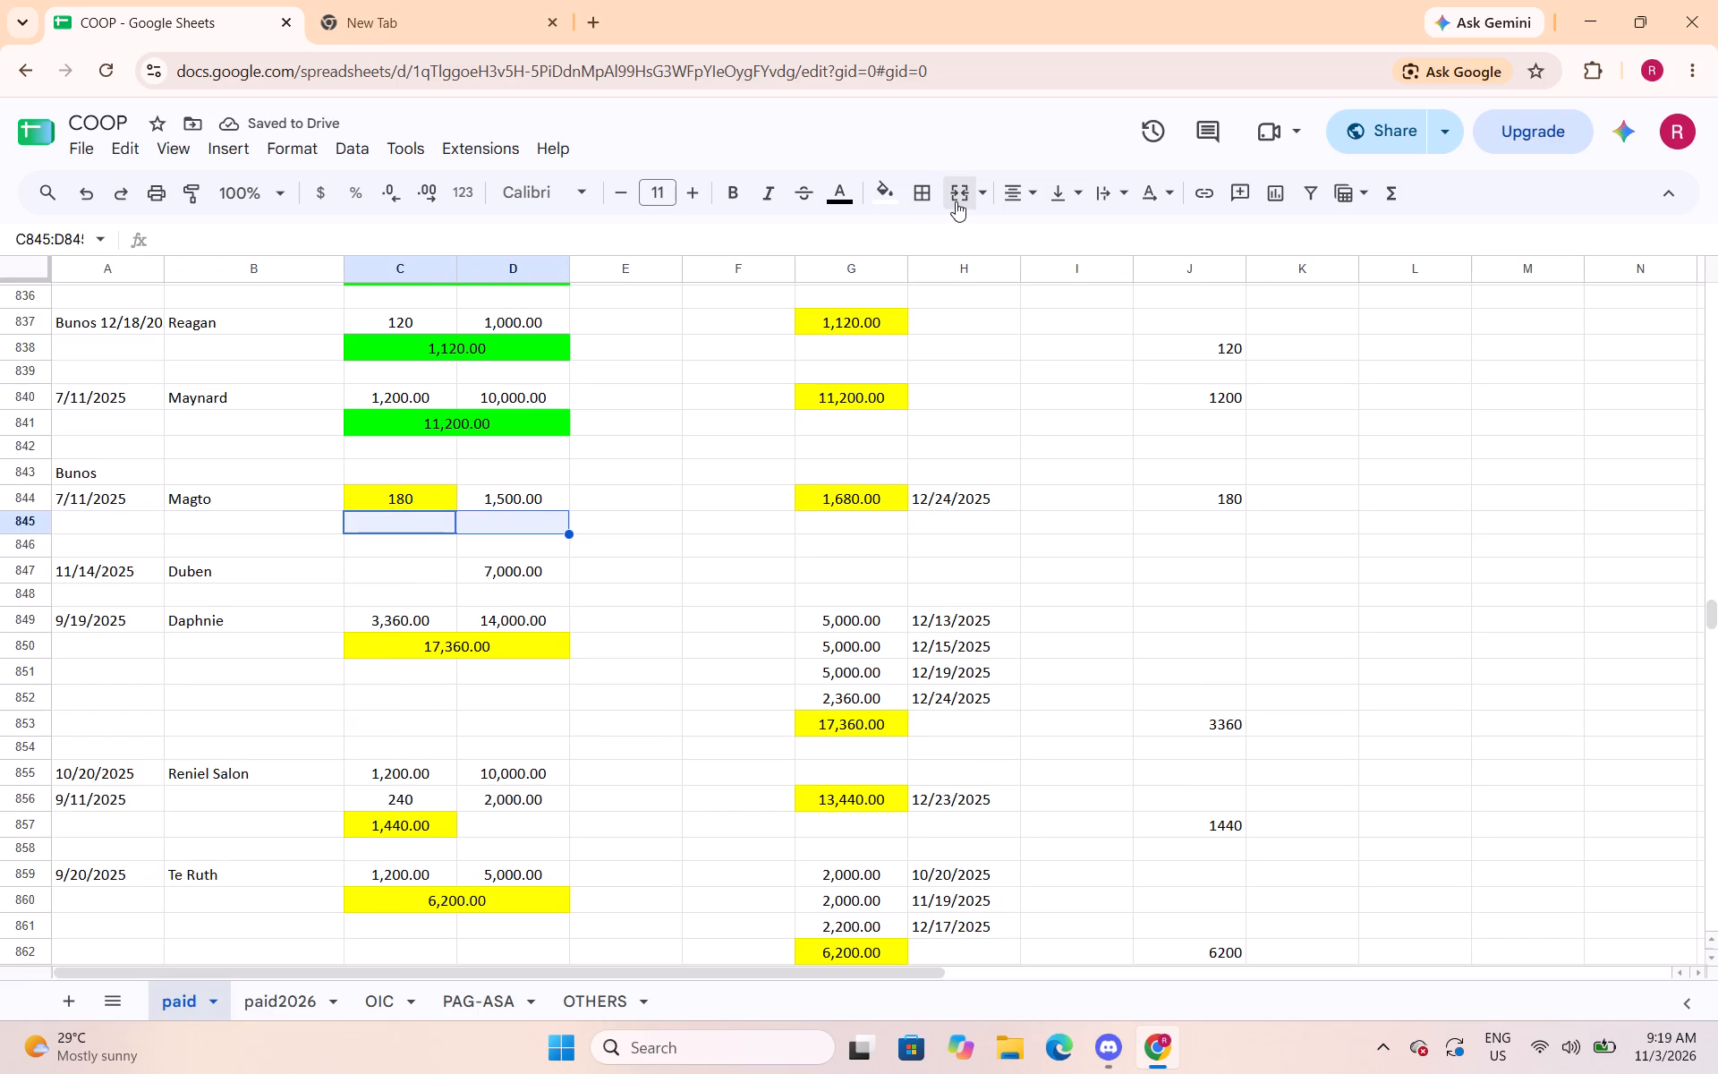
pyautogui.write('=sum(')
pyautogui.moveTo(441, 496); pyautogui.dragTo(476, 498)
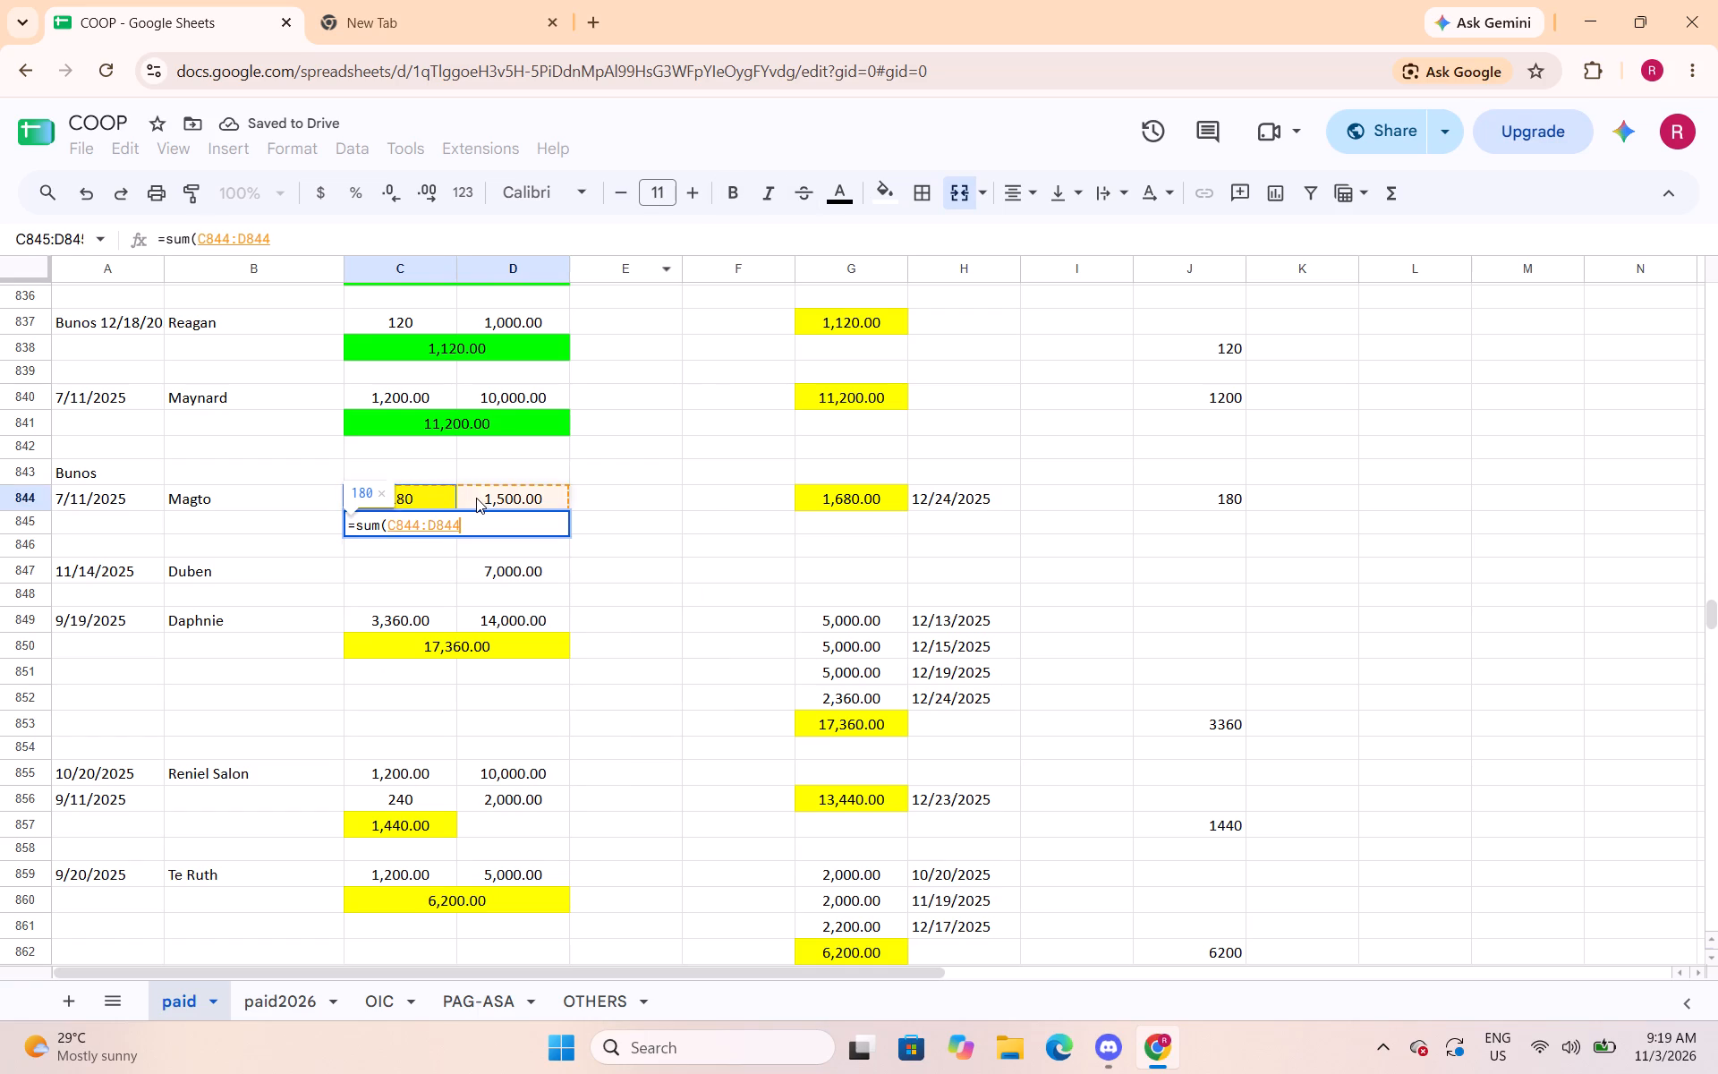
pyautogui.moveTo(476, 498); pyautogui.dragTo(477, 498)
pyautogui.hotkey('shift', ')')
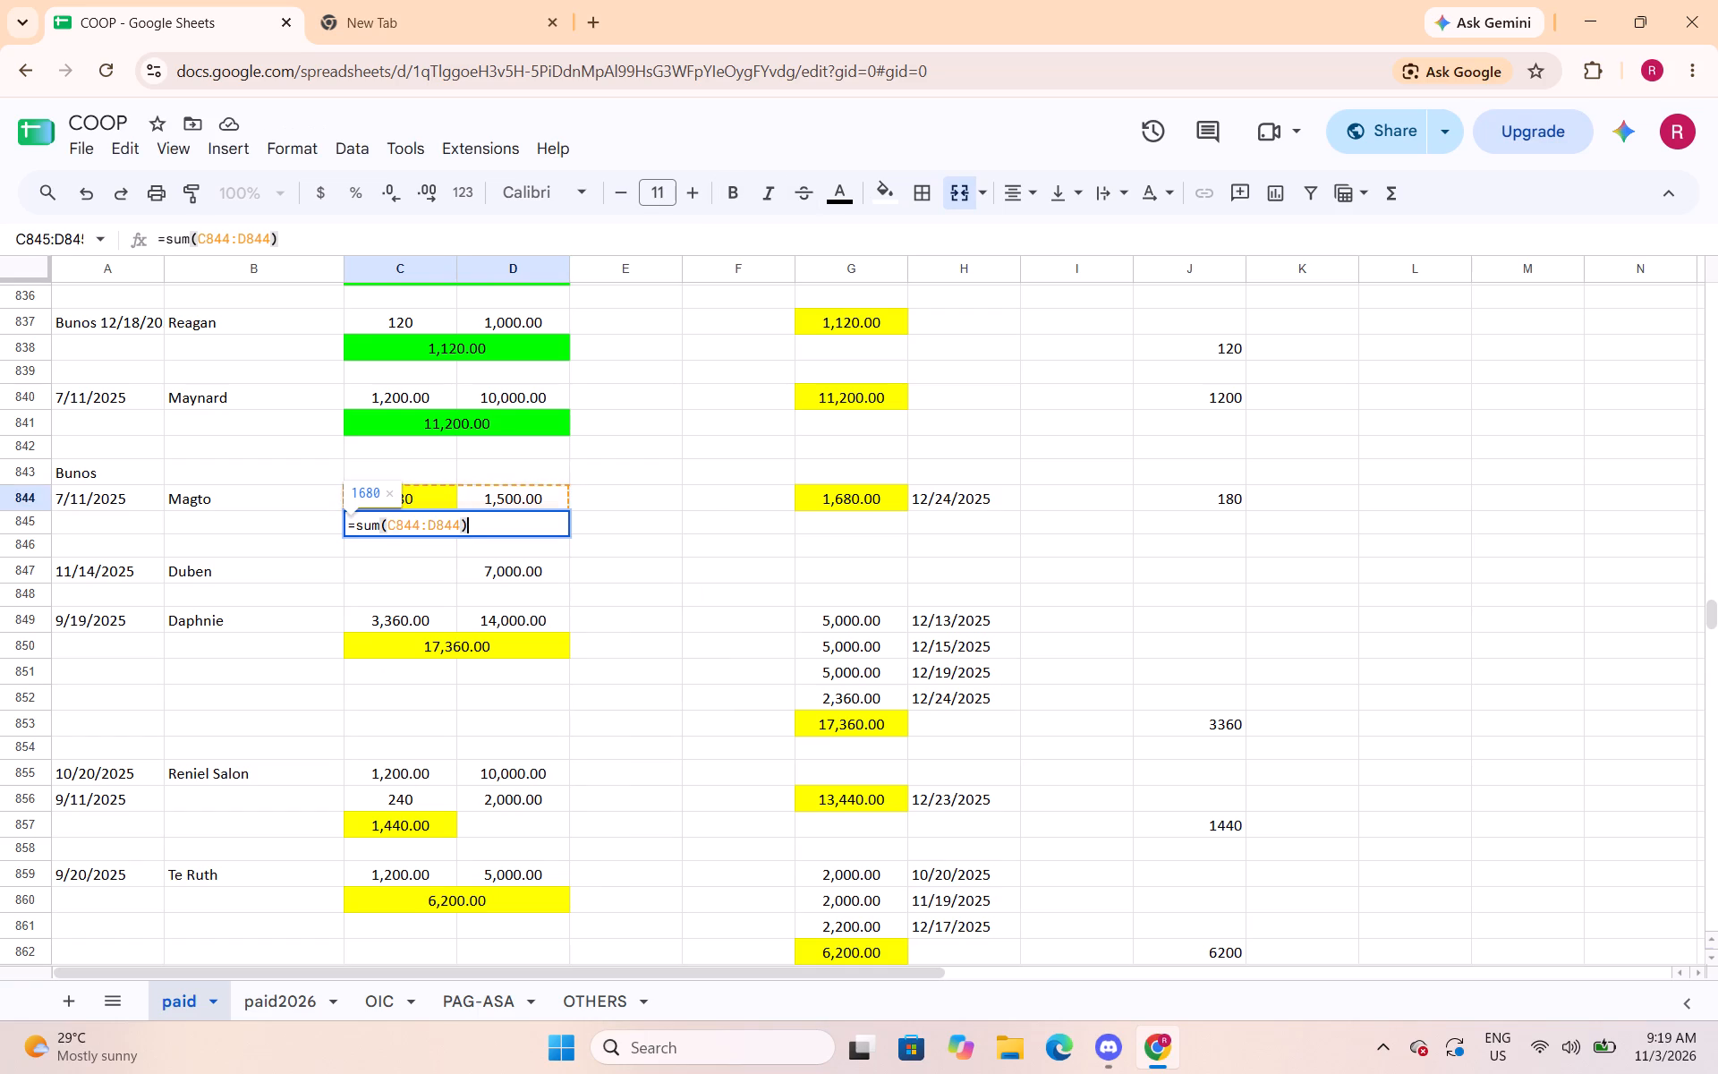
pyautogui.press('Return')
# Fill Magto's merged total in C845:D845 bright green and change the yellow interest cell C844 to white.
pyautogui.press('Up')
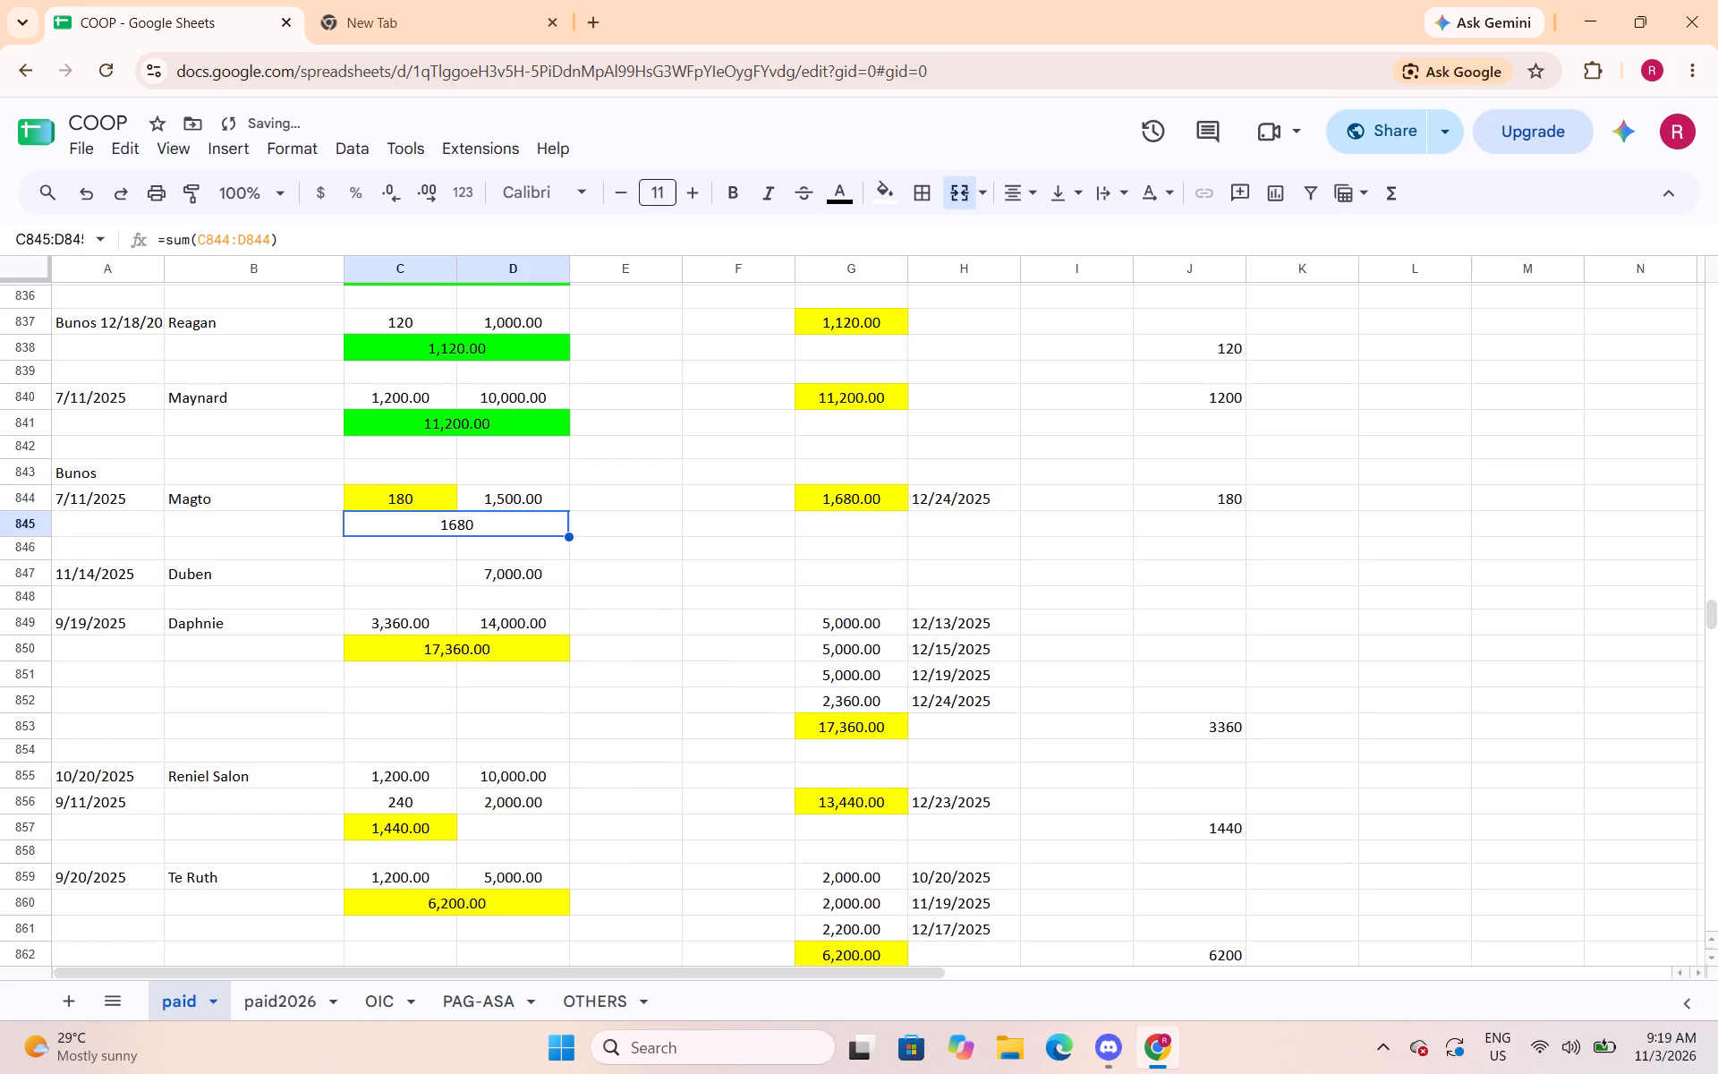
pyautogui.click(883, 190)
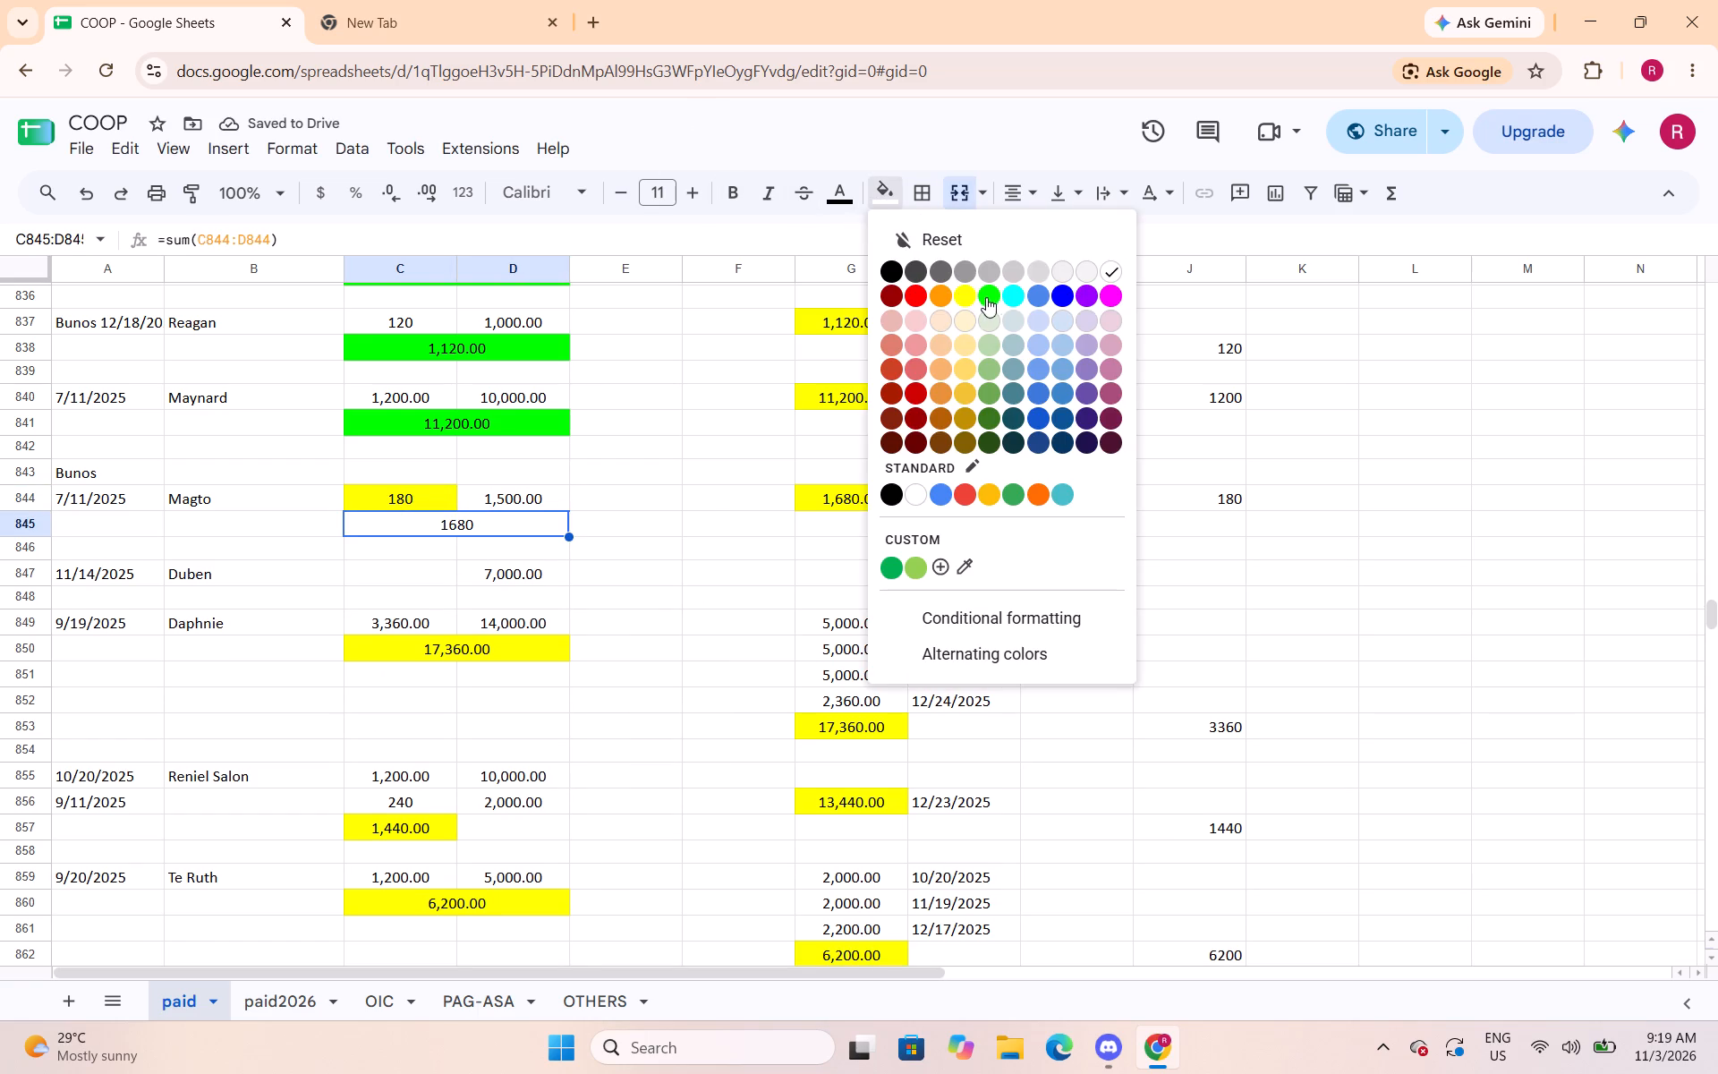
pyautogui.click(990, 297)
pyautogui.click(385, 506)
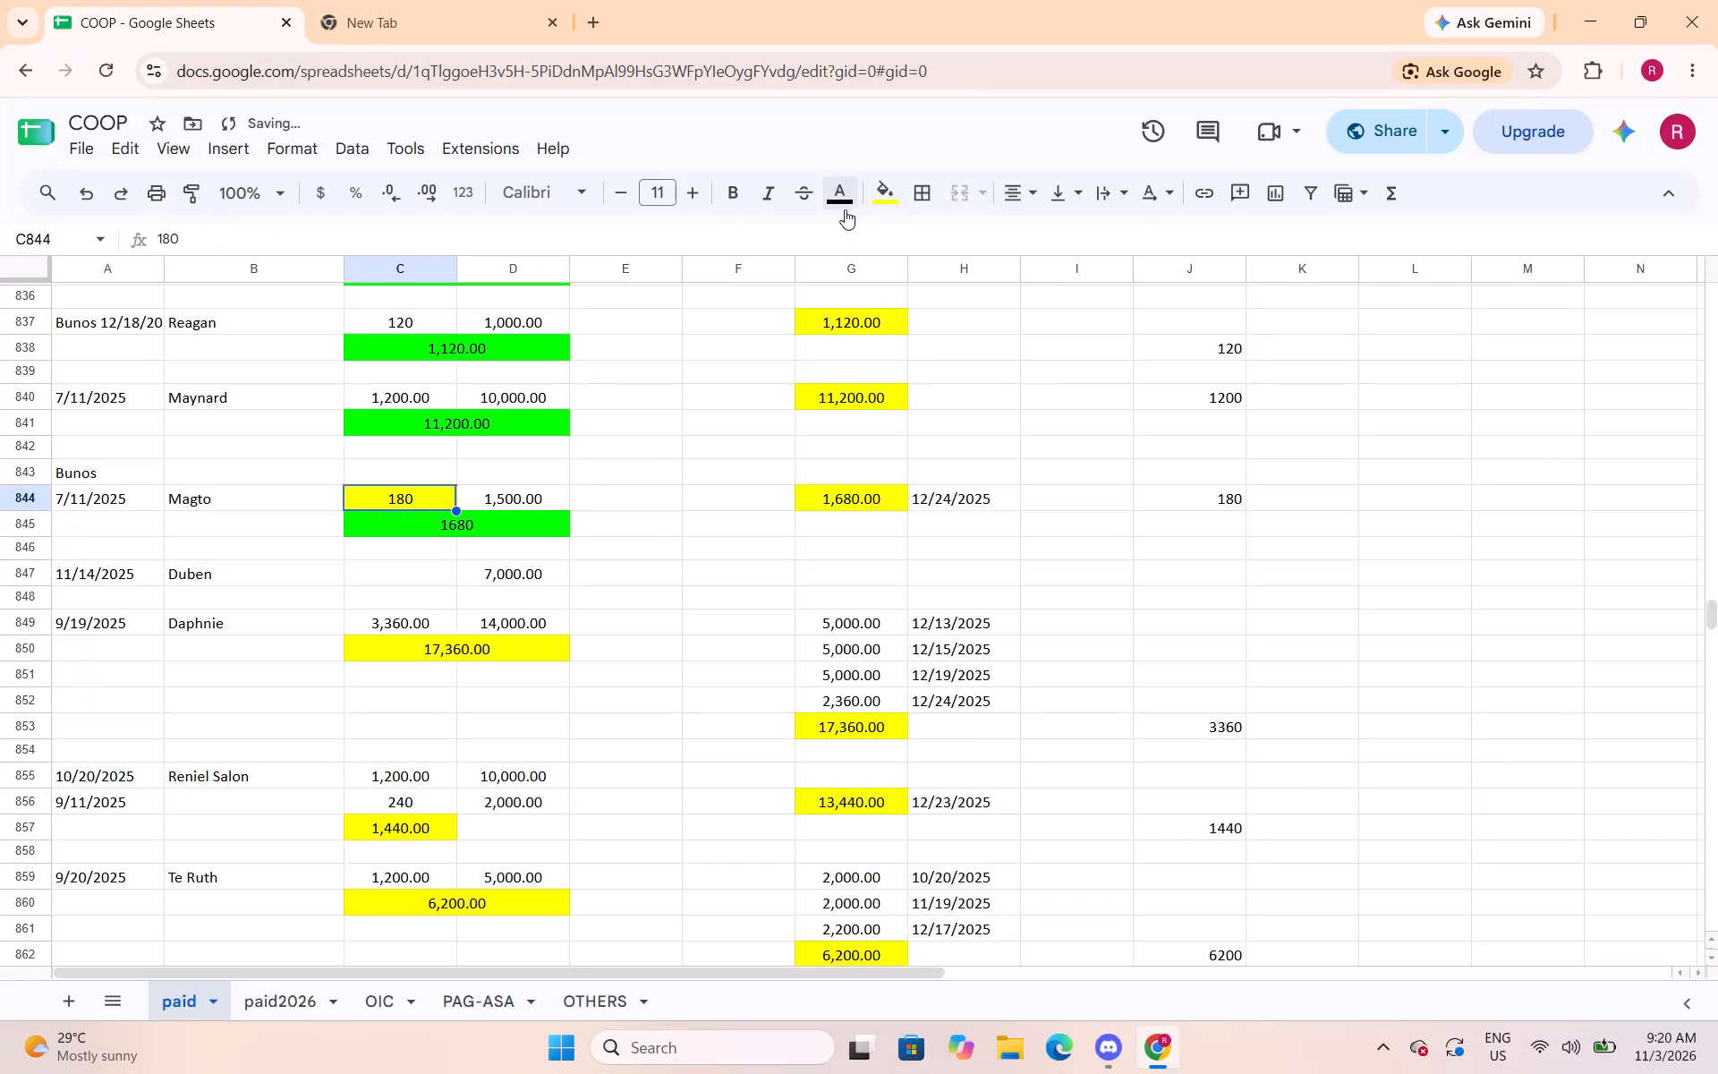
pyautogui.click(877, 195)
pyautogui.click(914, 493)
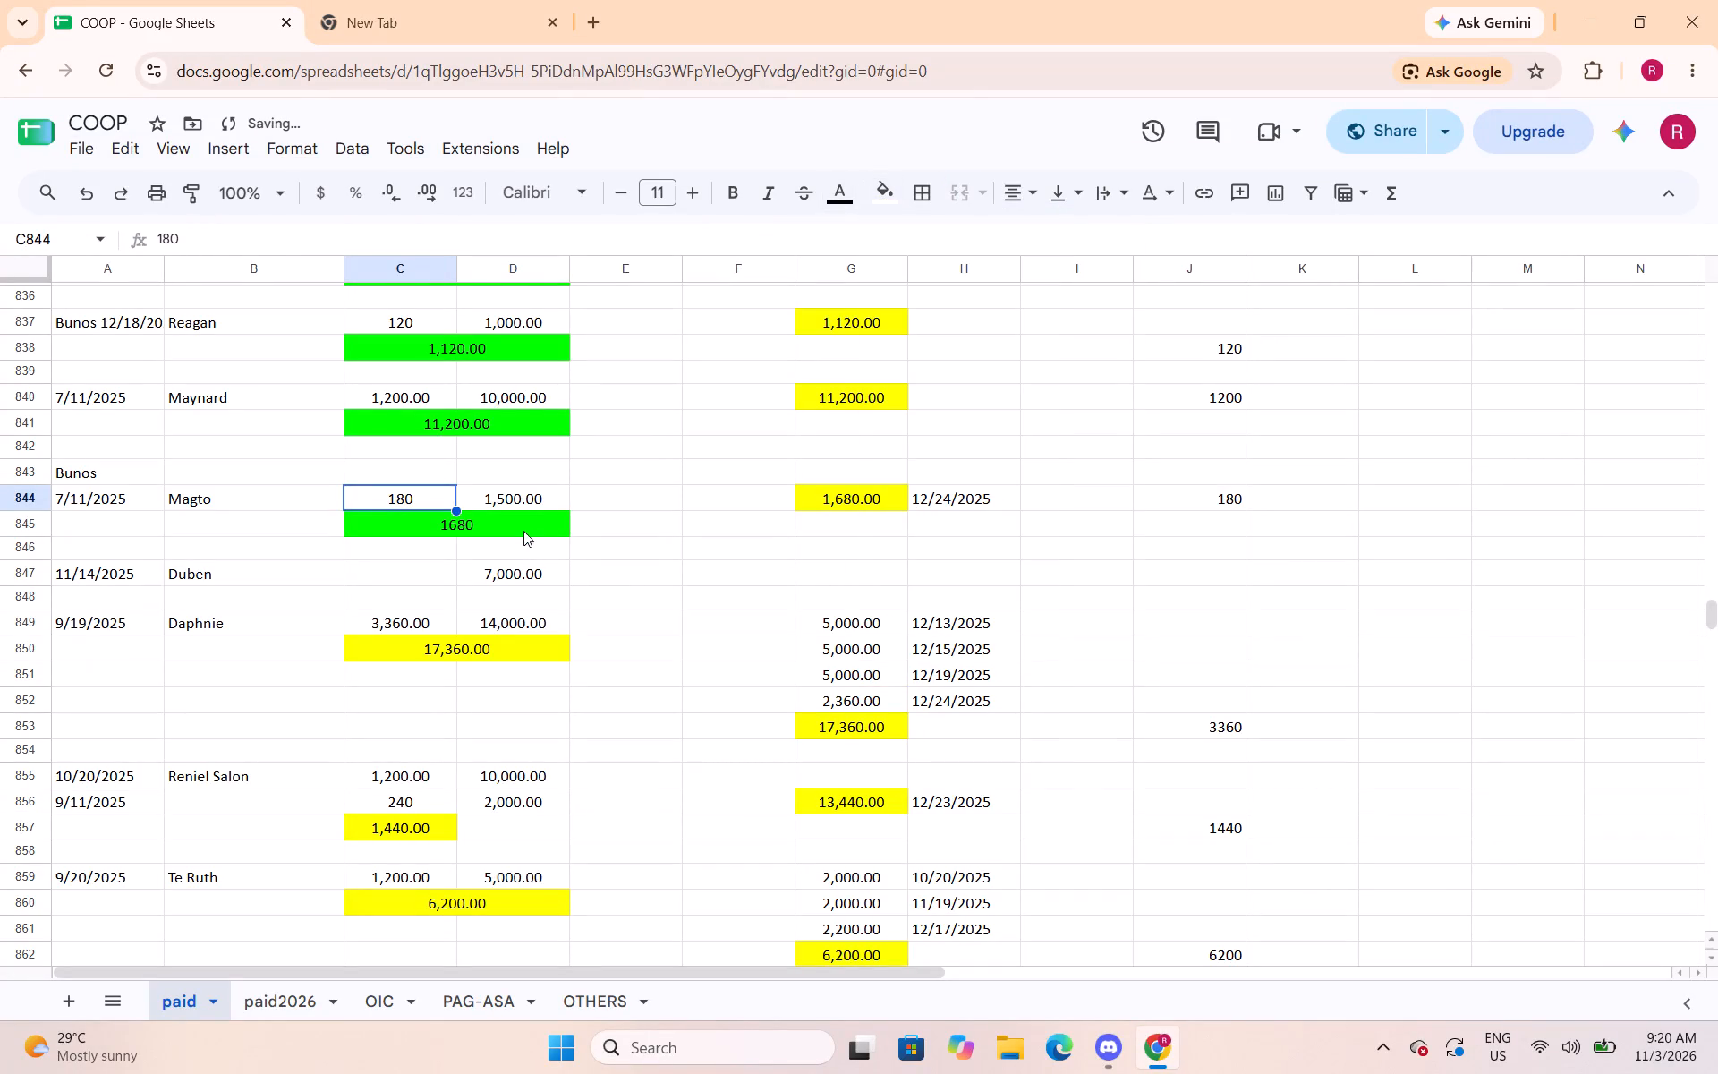
# Apply the Number format with two decimals to Magto's merged total in C845:D845.
pyautogui.click(523, 529)
pyautogui.click(298, 147)
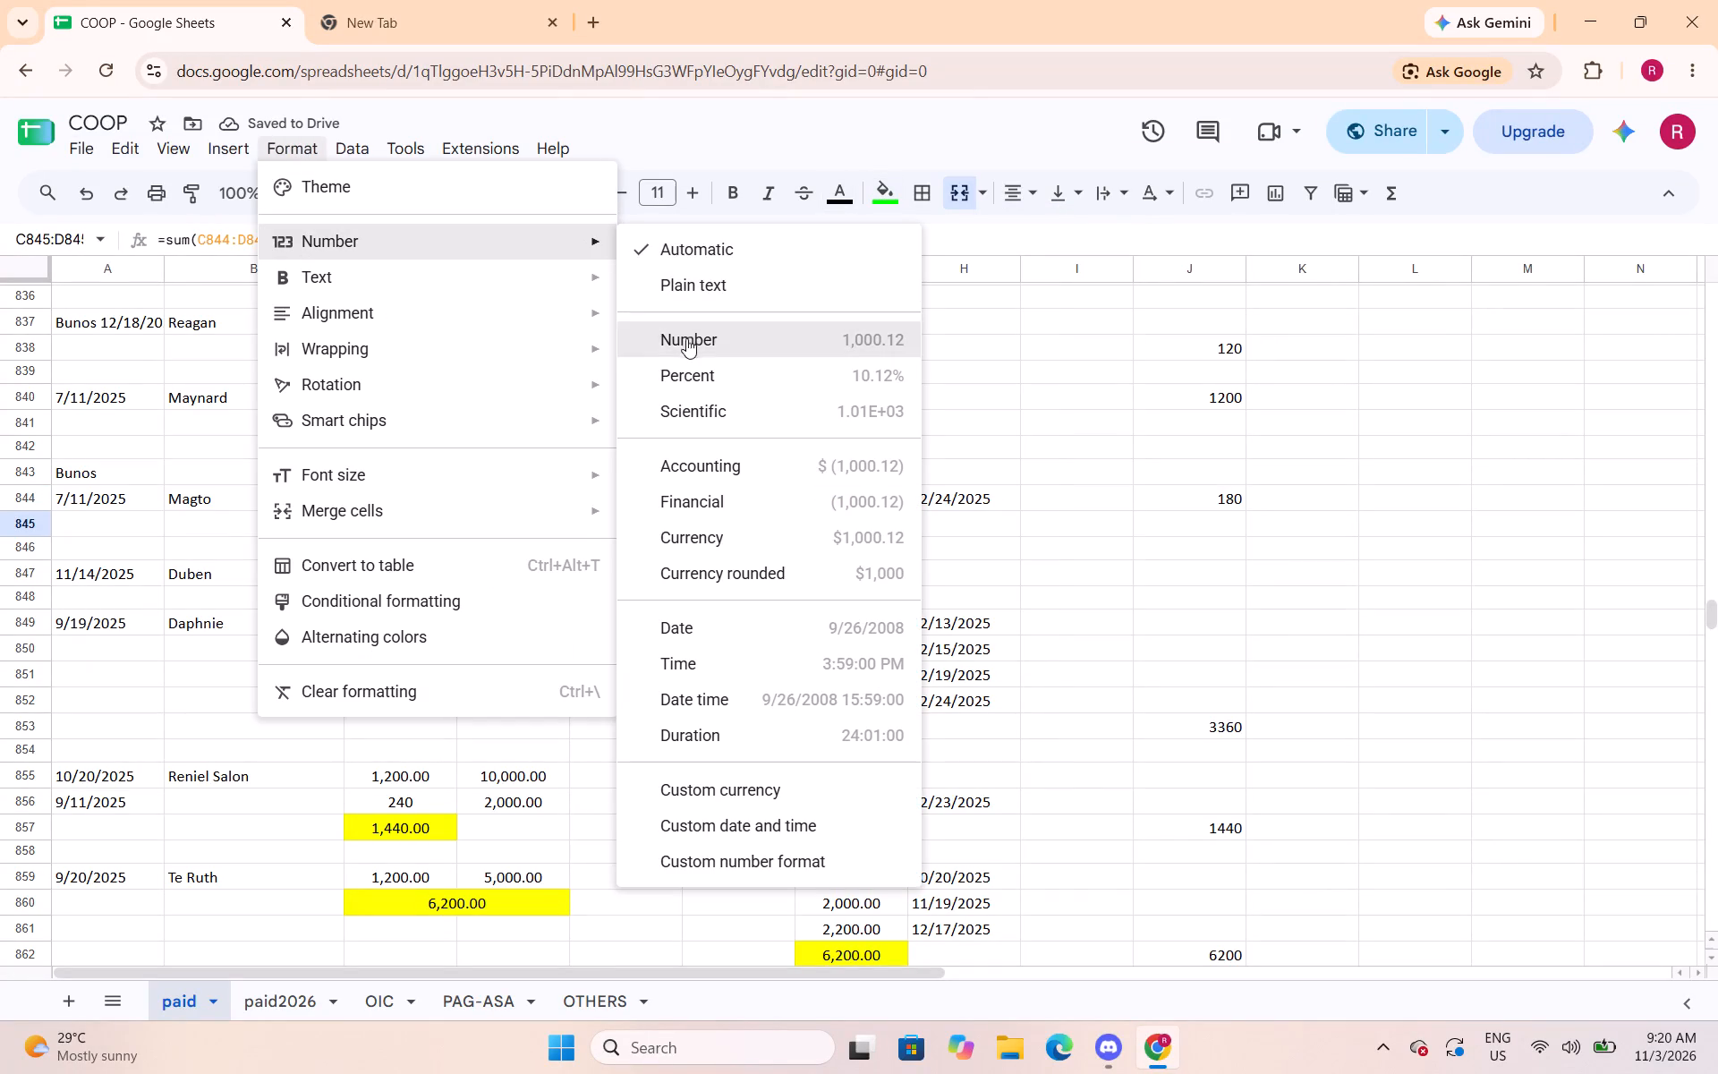
pyautogui.click(686, 339)
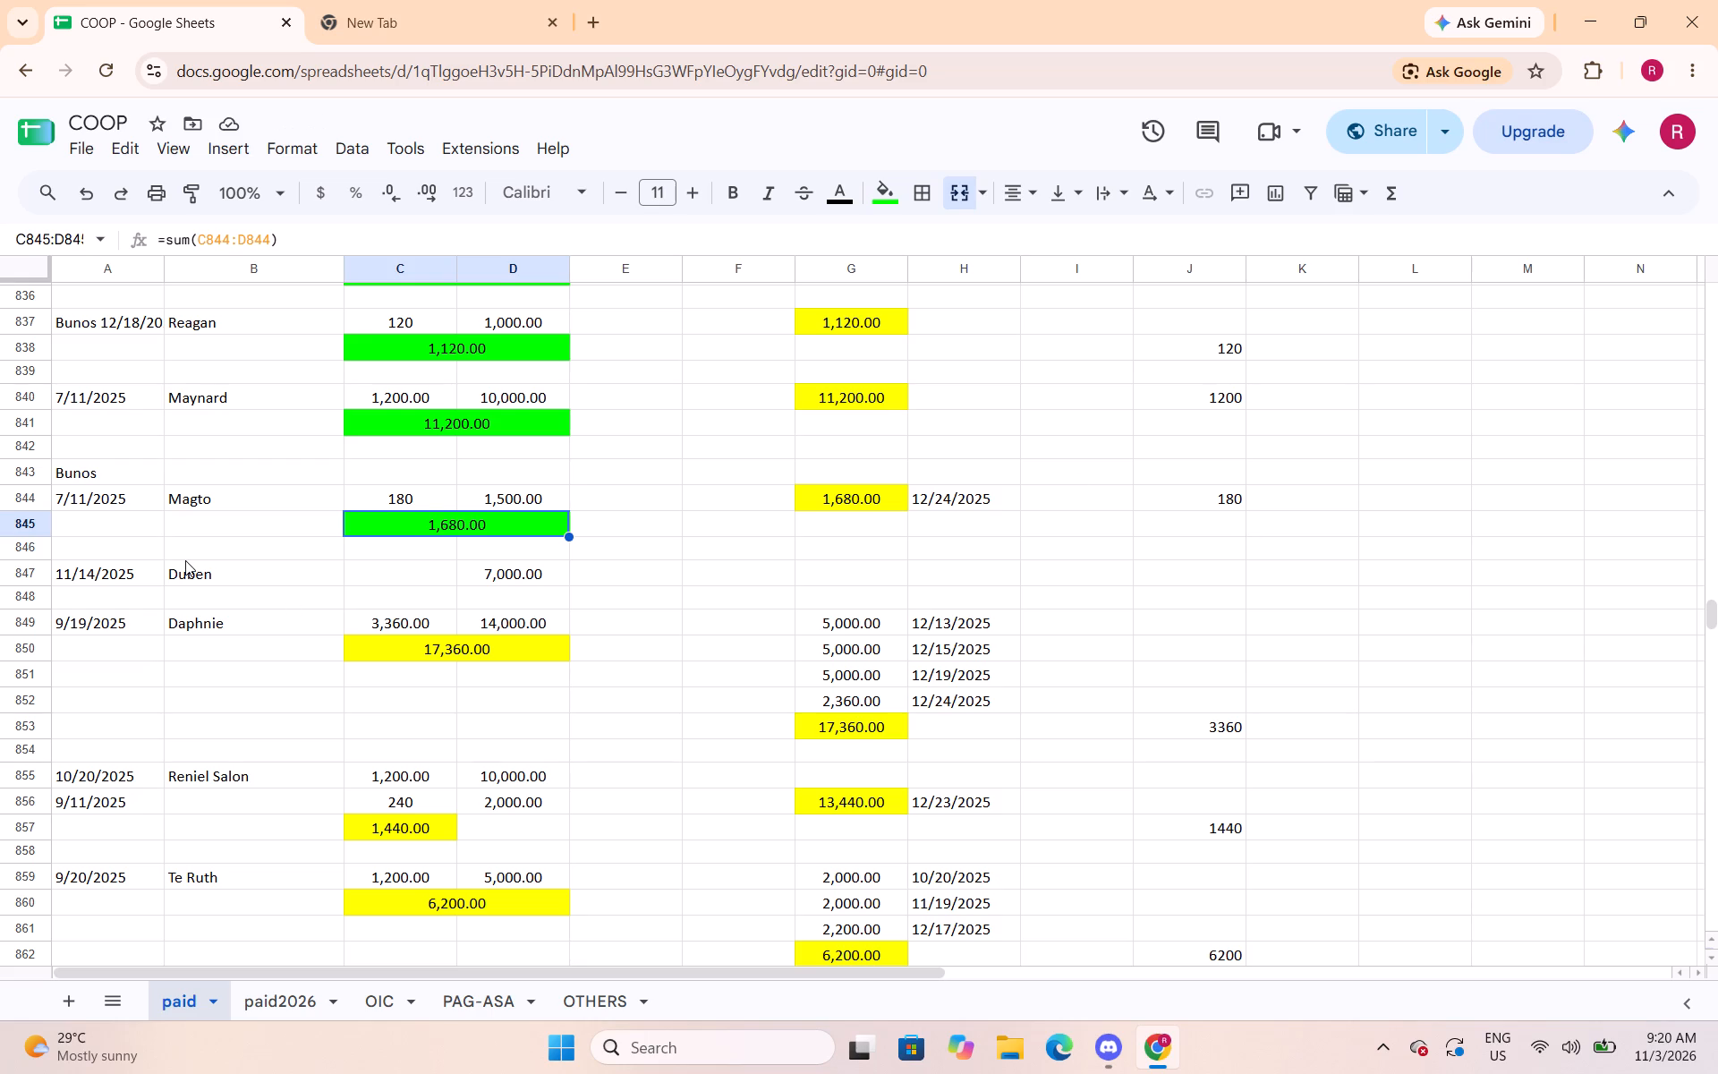
# Examine Duben's 11/14/2025 loan in row 847, checking its interest, capital and payment cells against the neighbouring loans.
pyautogui.scroll(-1, 184, 560)
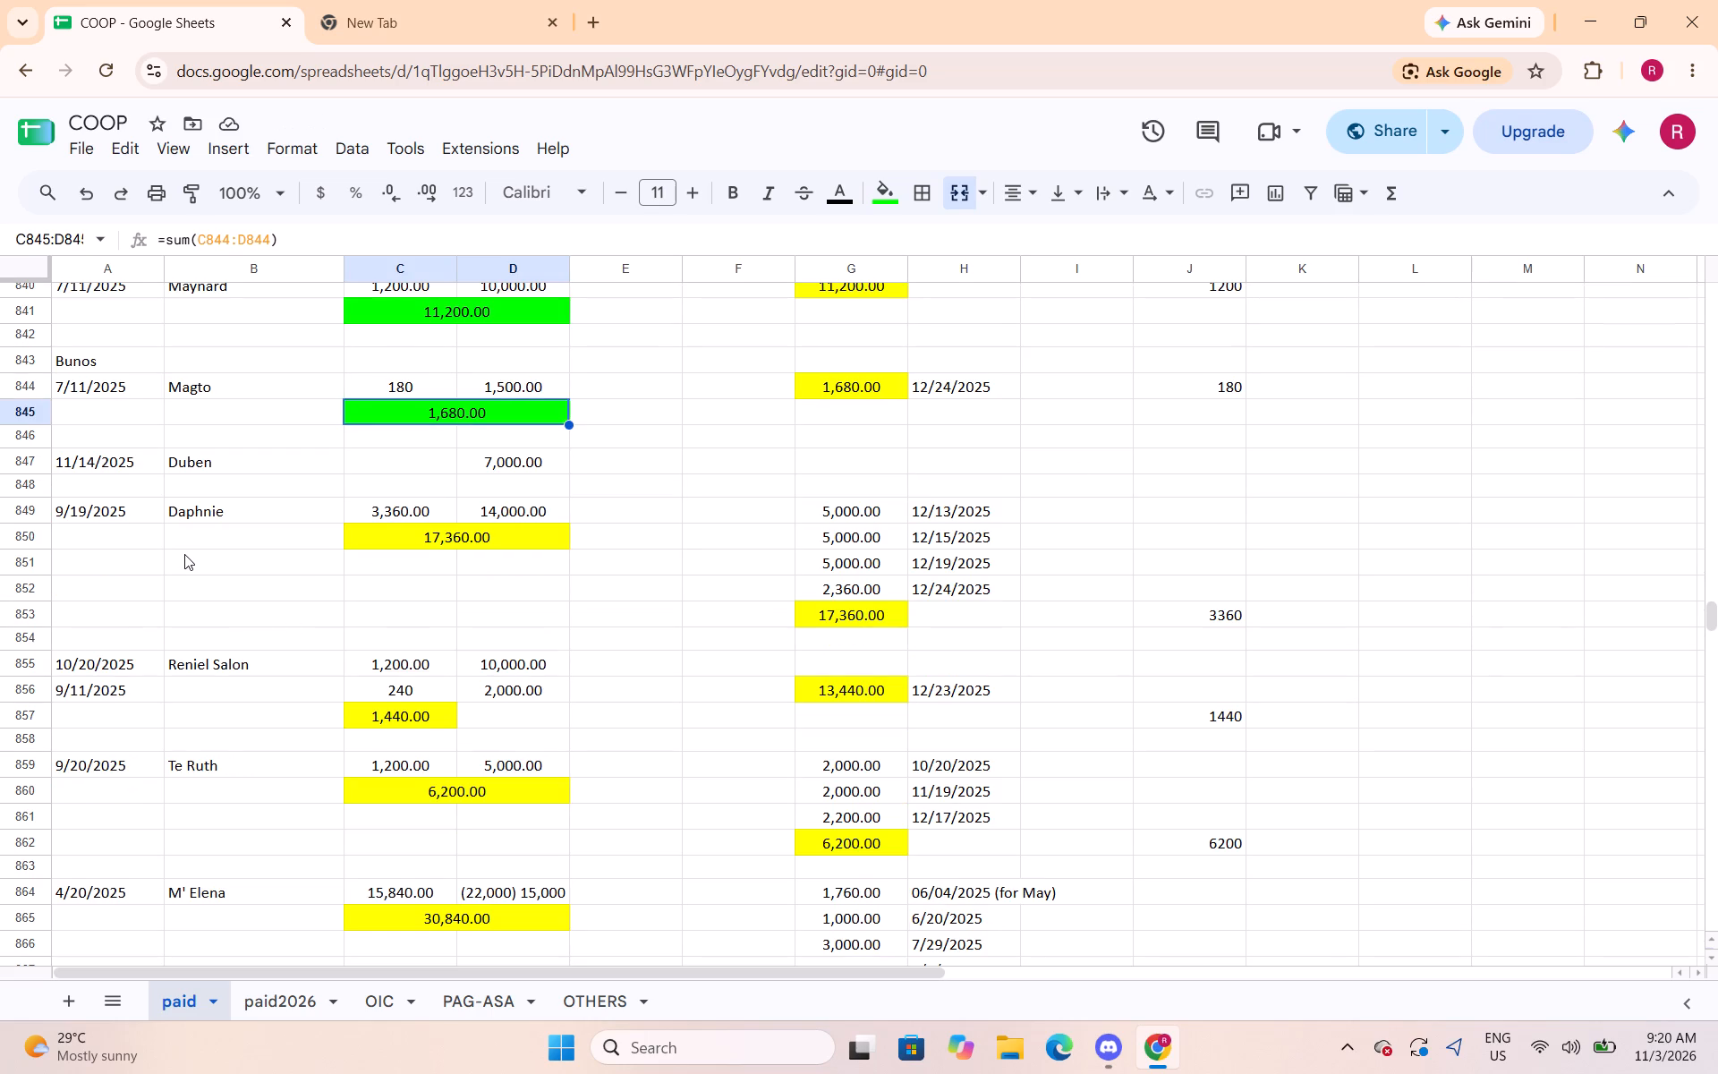
pyautogui.scroll(1, 183, 547)
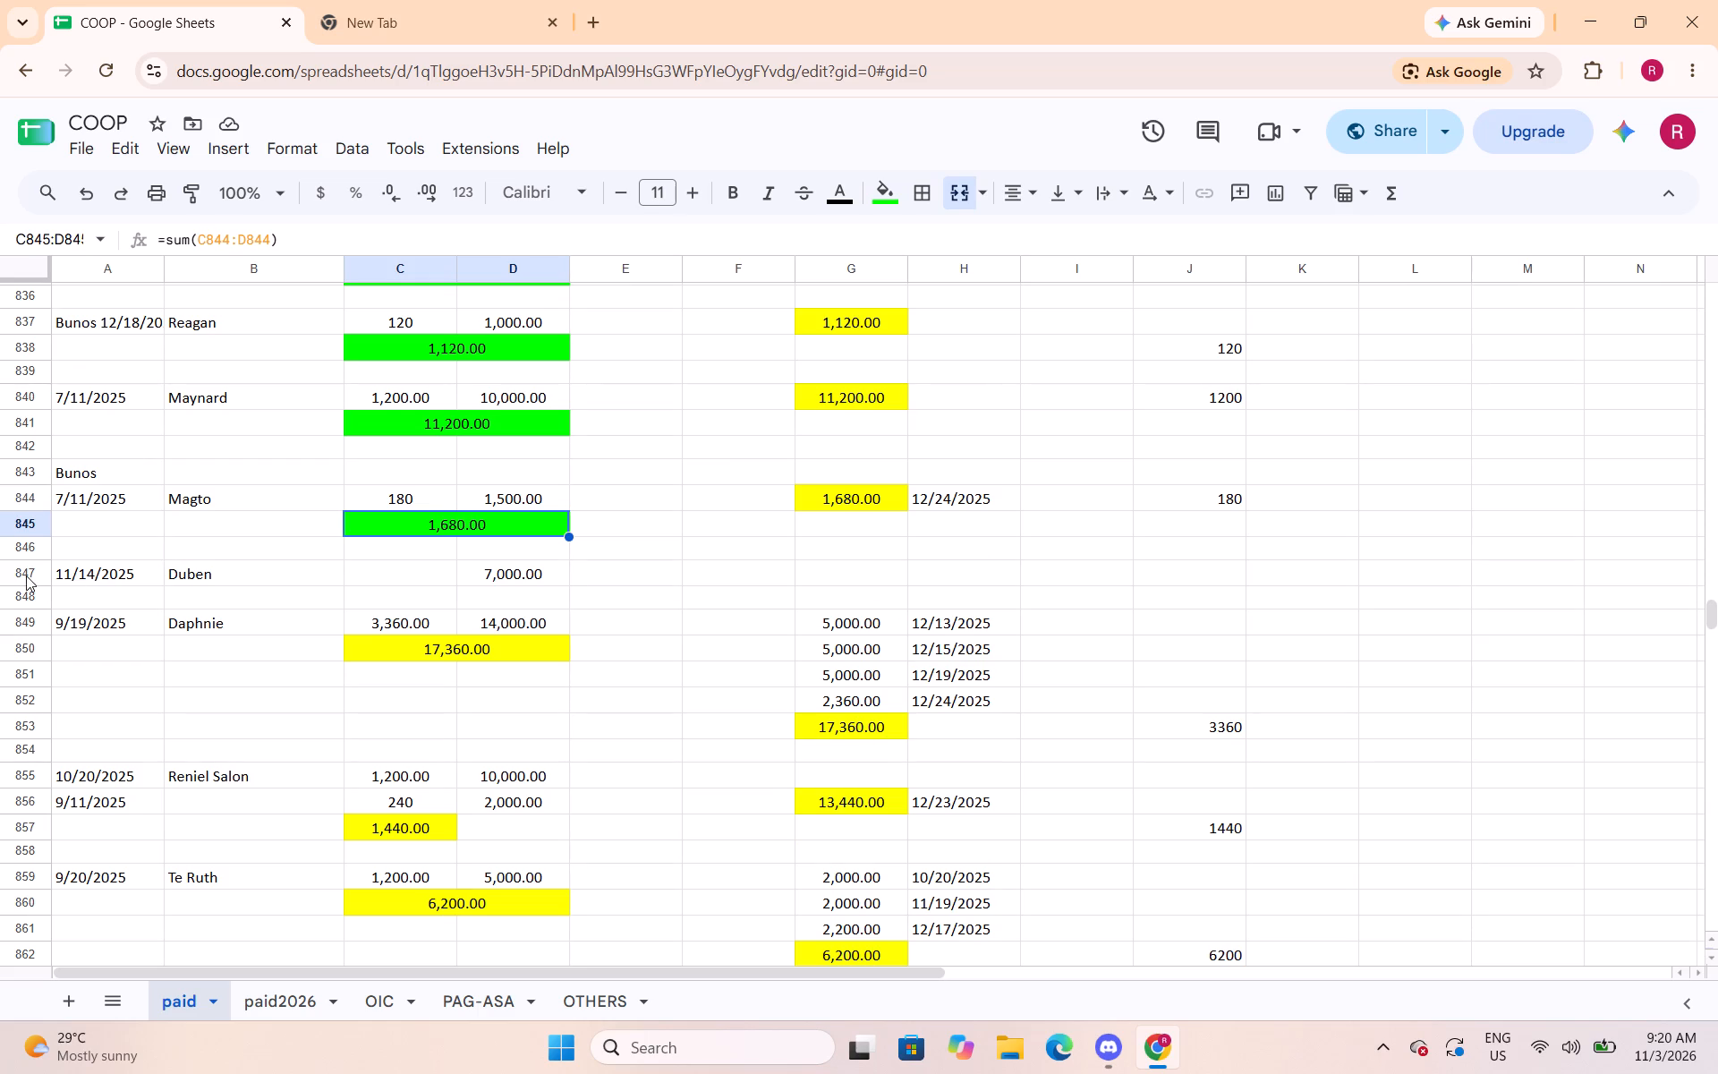
pyautogui.click(429, 570)
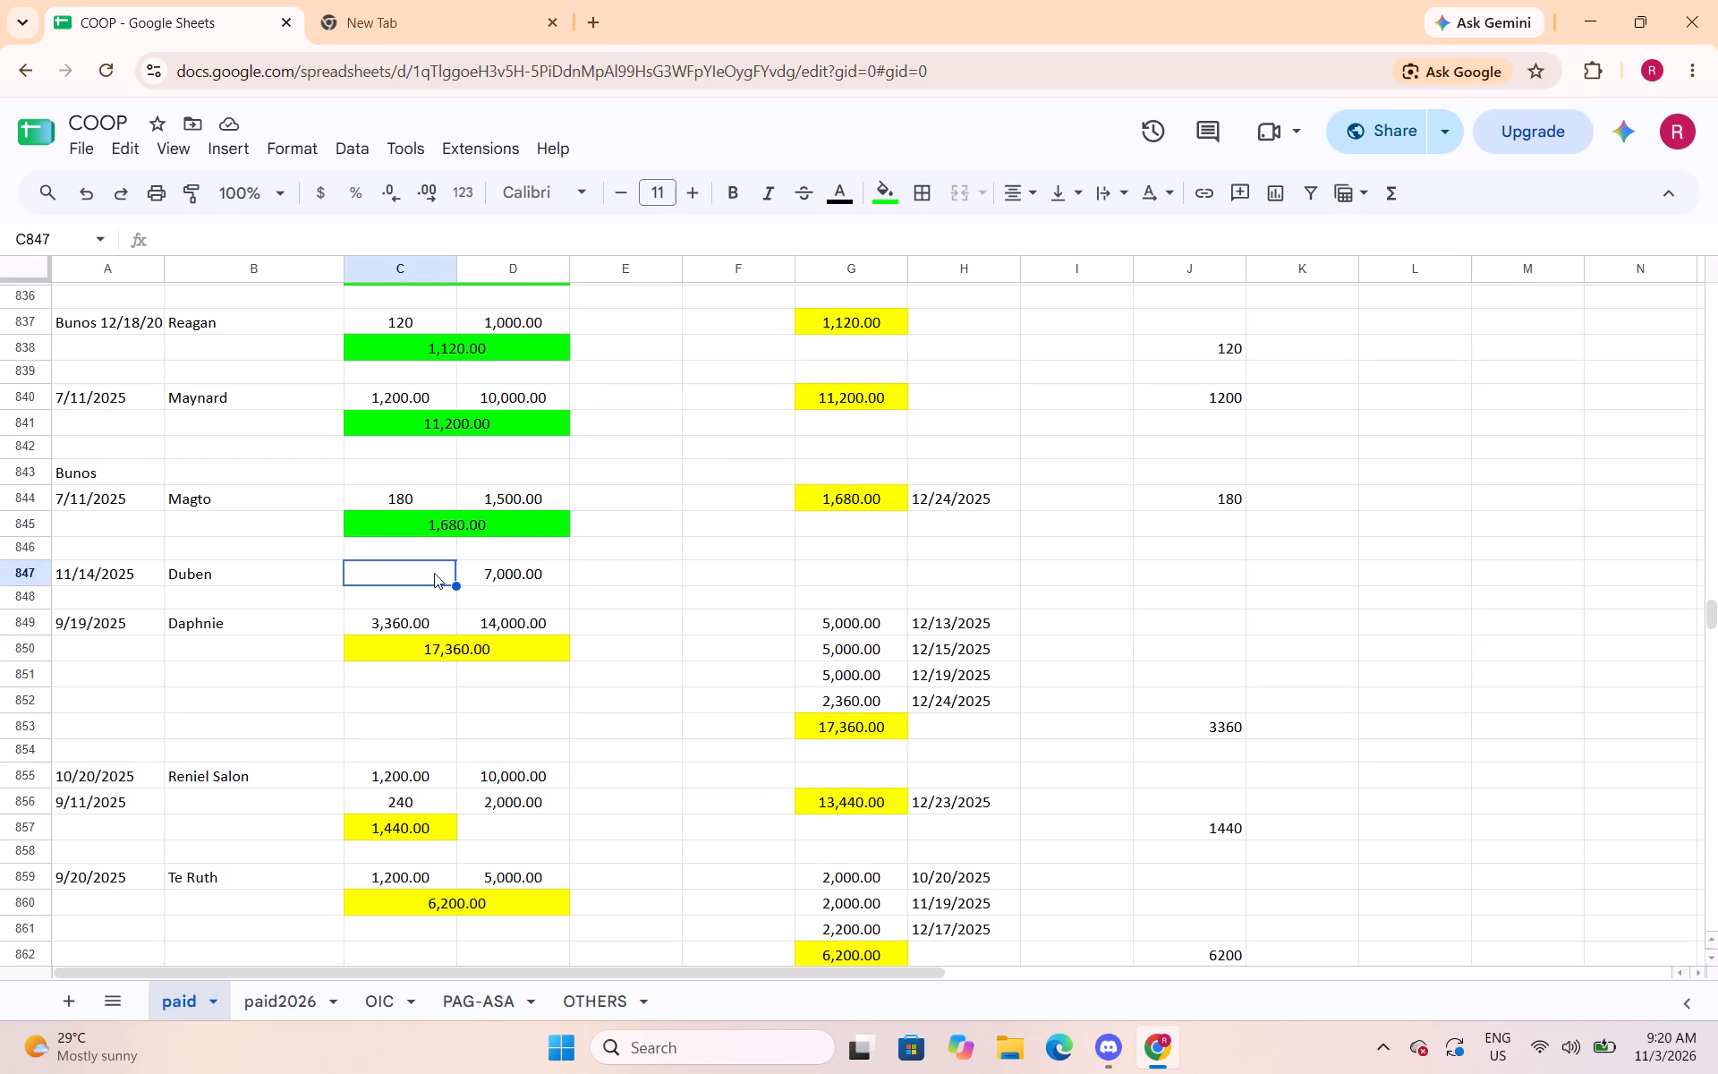
pyautogui.click(434, 573)
pyautogui.click(388, 578)
pyautogui.click(863, 570)
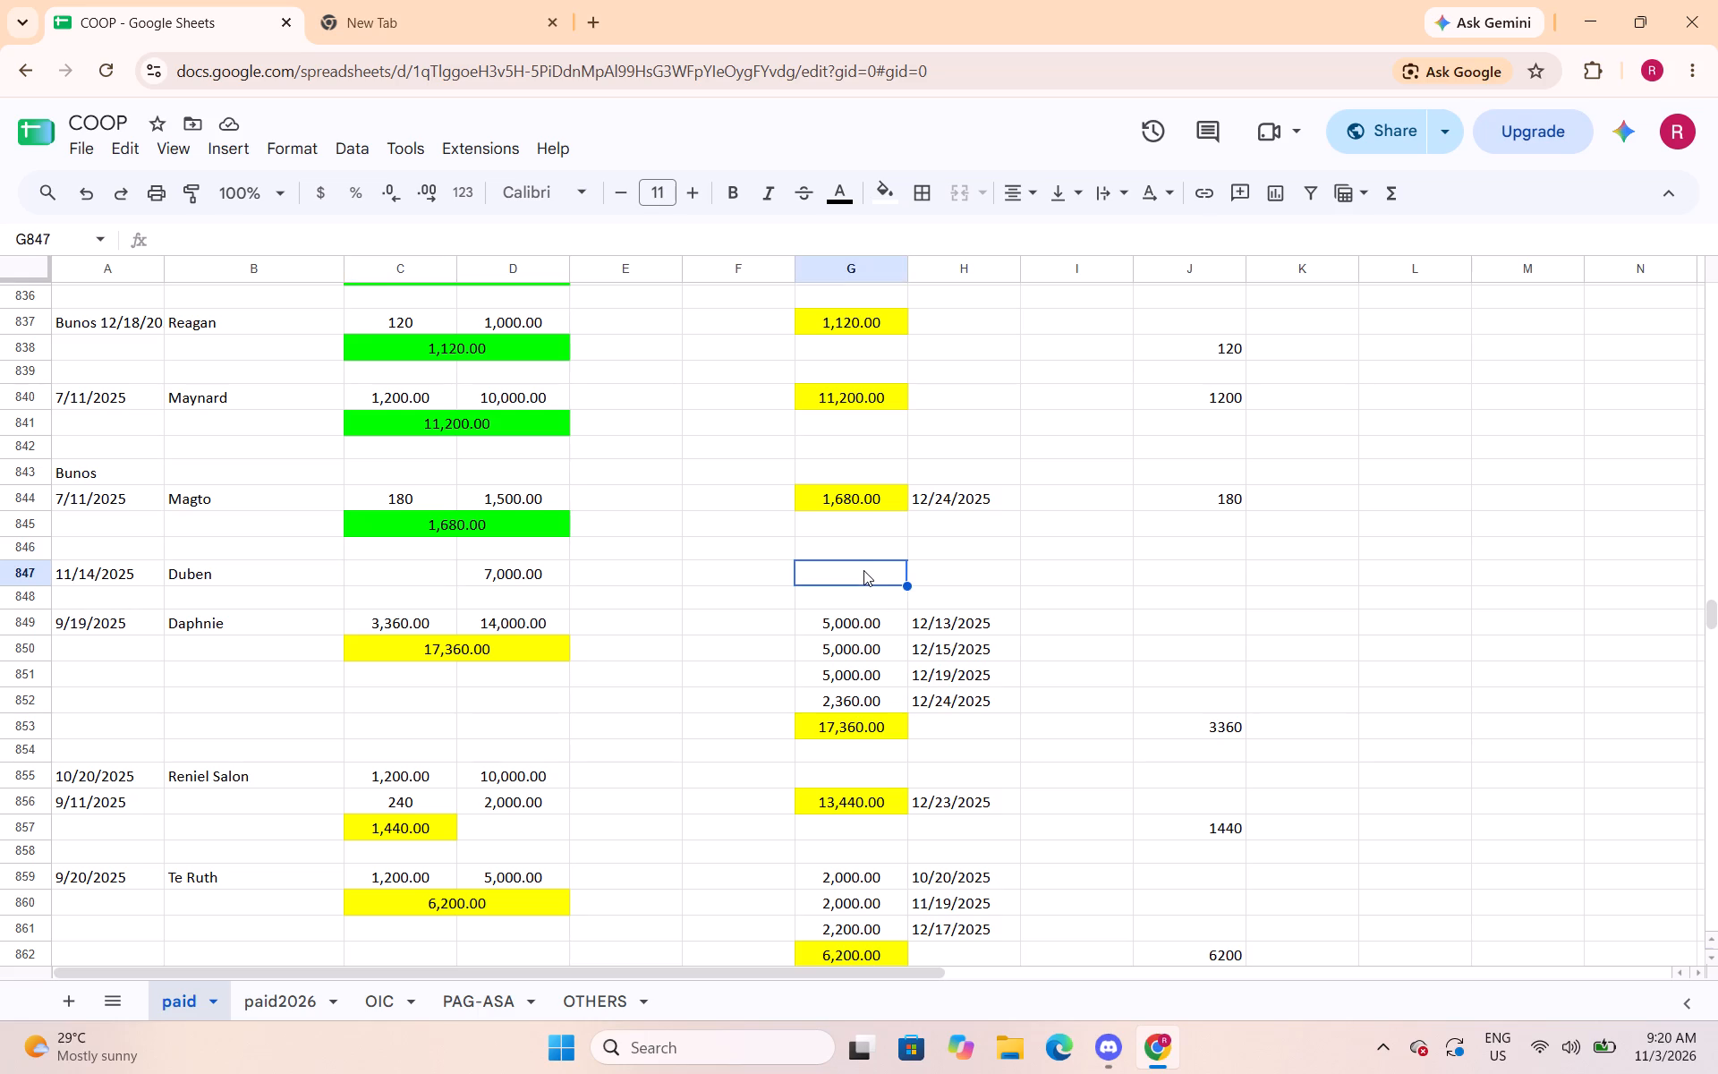
pyautogui.click(524, 583)
pyautogui.scroll(2, 556, 582)
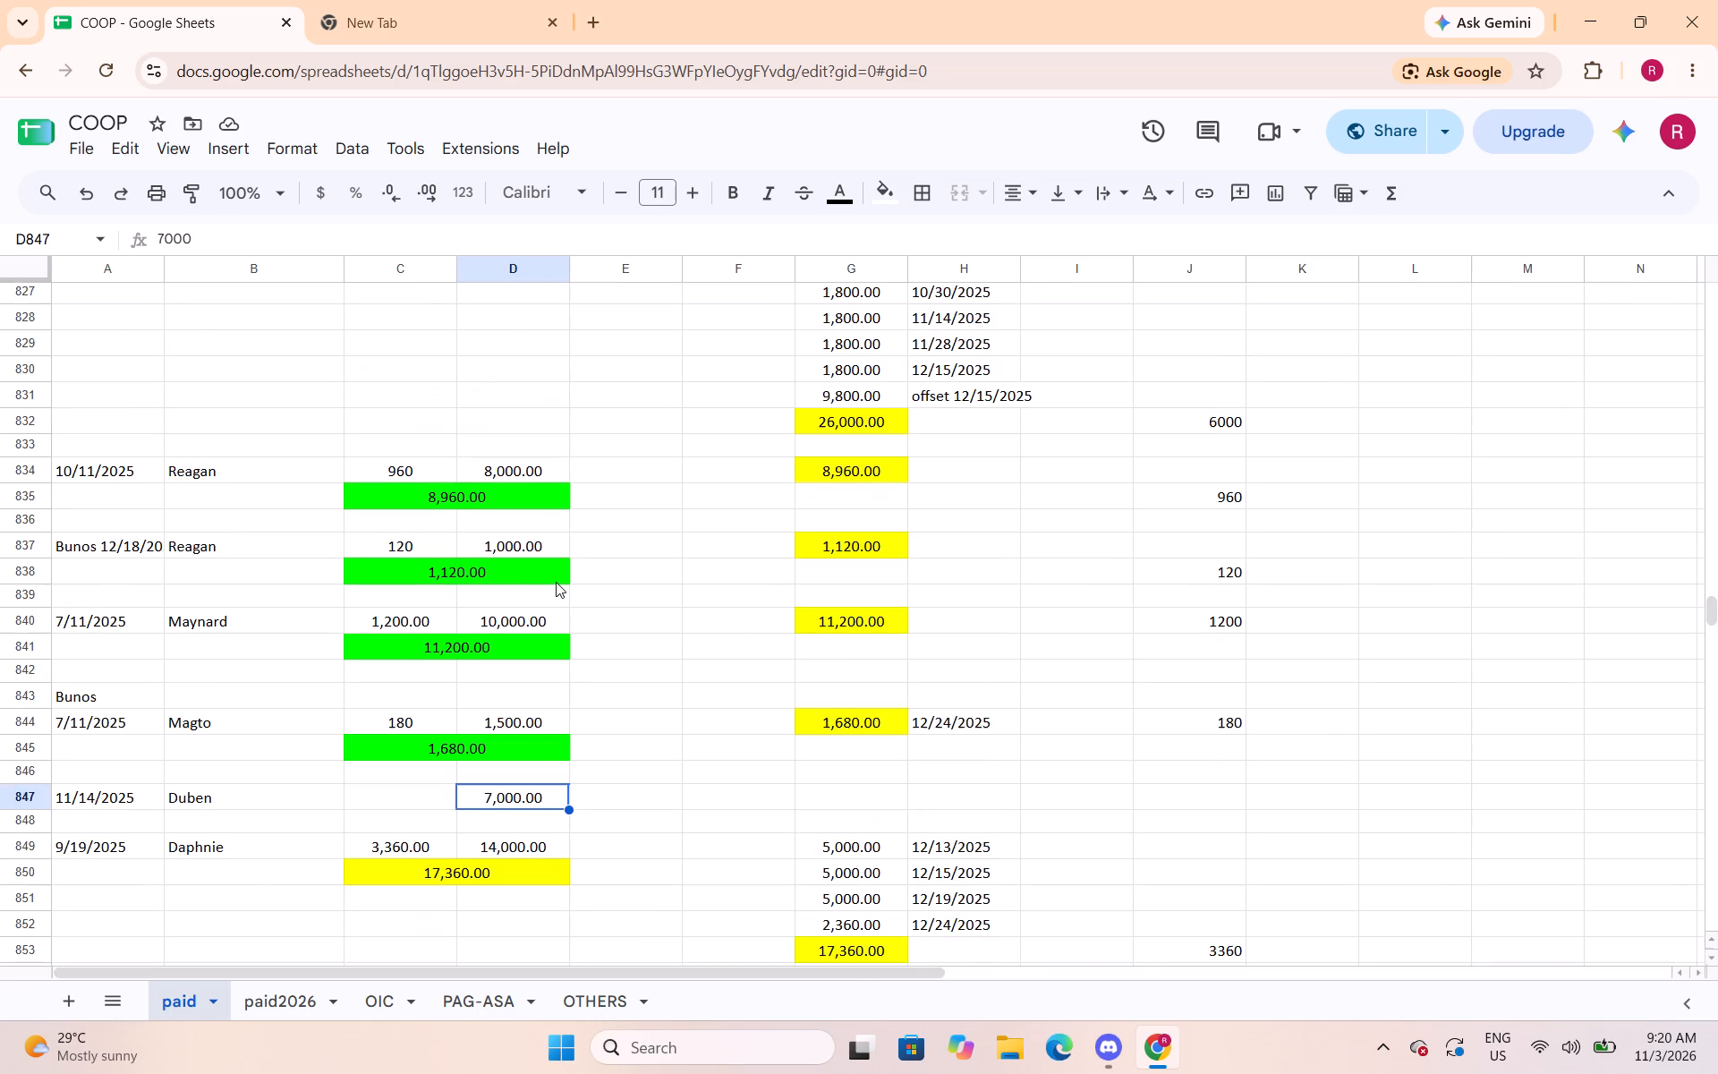
pyautogui.scroll(-2, 557, 582)
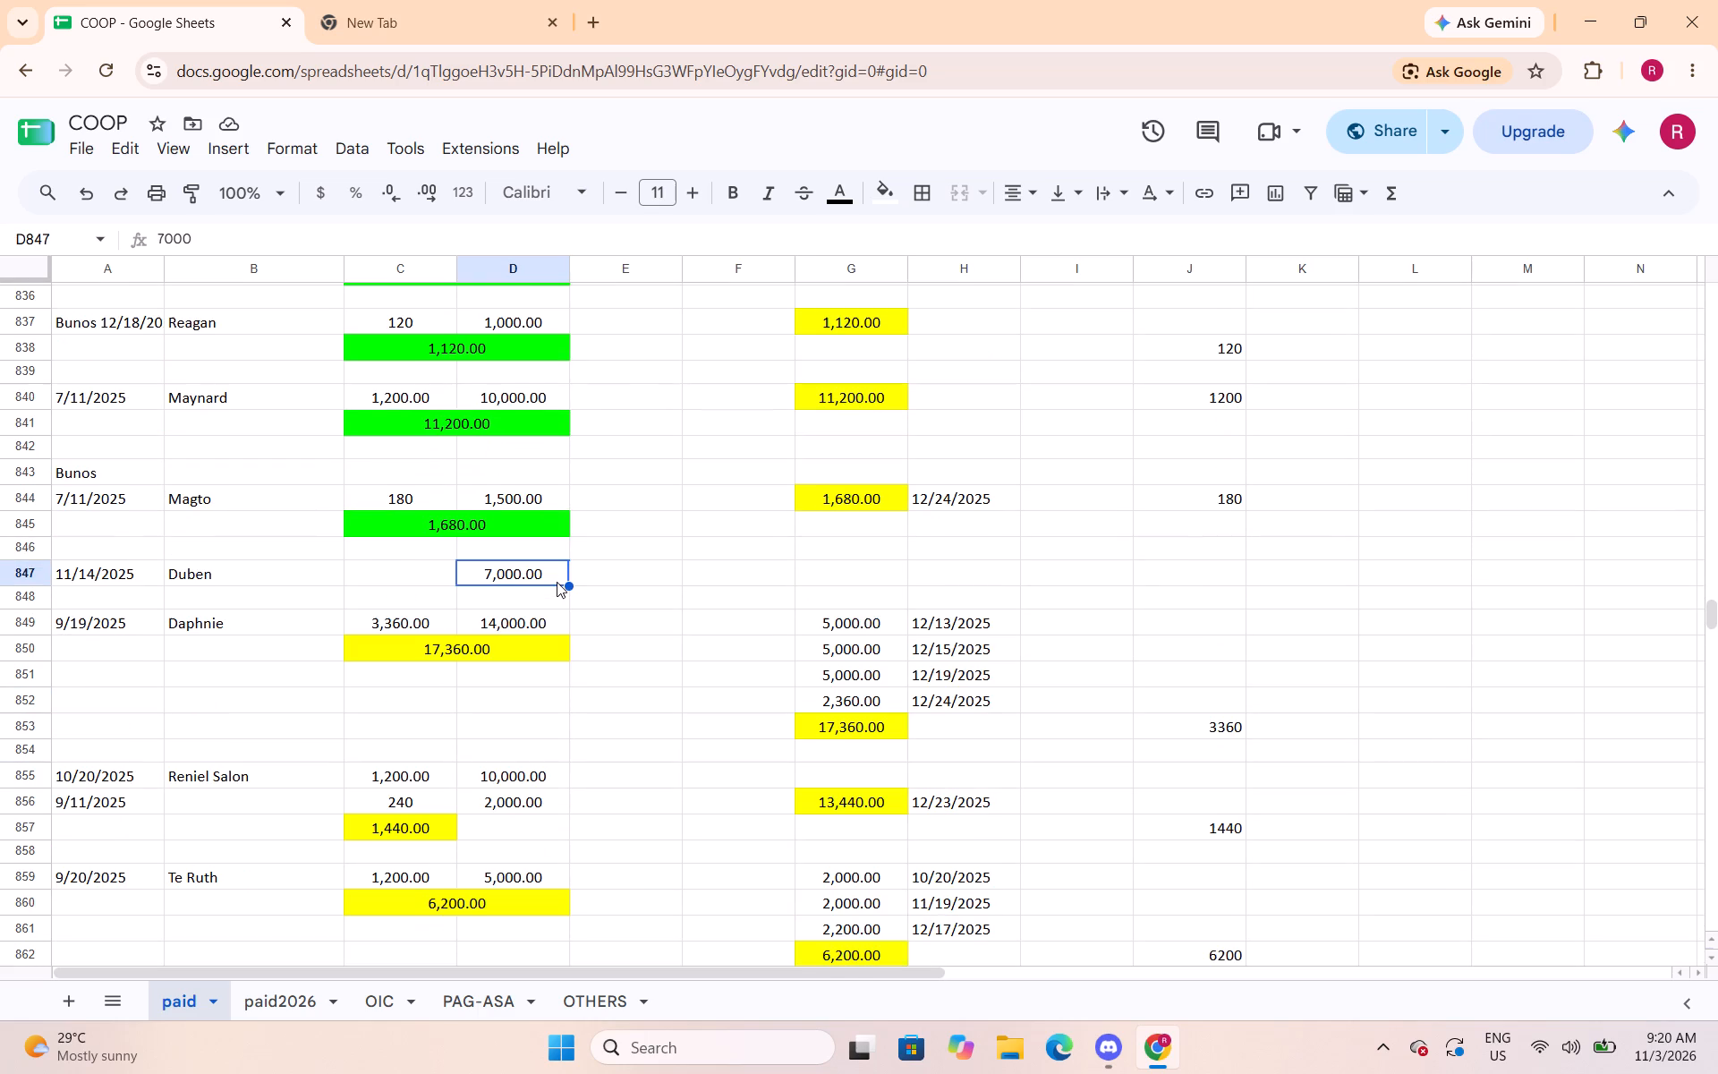
pyautogui.scroll(-1, 557, 582)
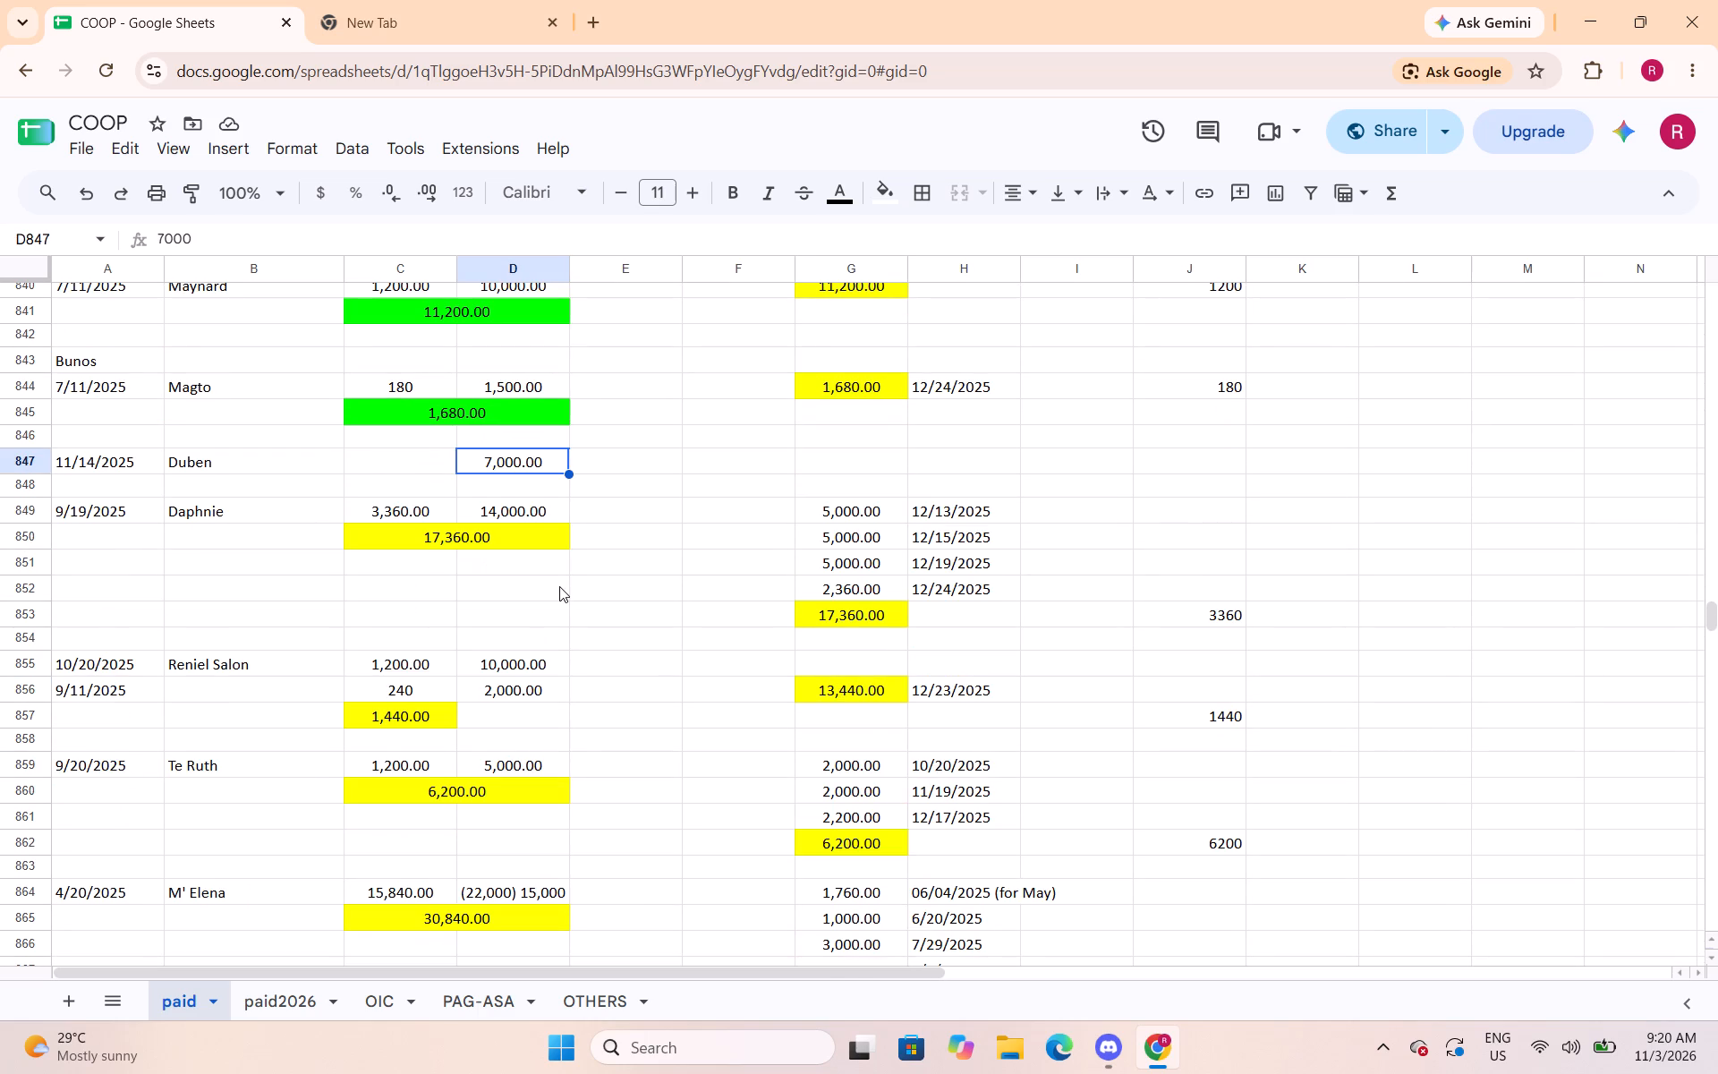
pyautogui.click(517, 469)
# Flag Duben's name in B847 with a magenta fill.
pyautogui.click(271, 464)
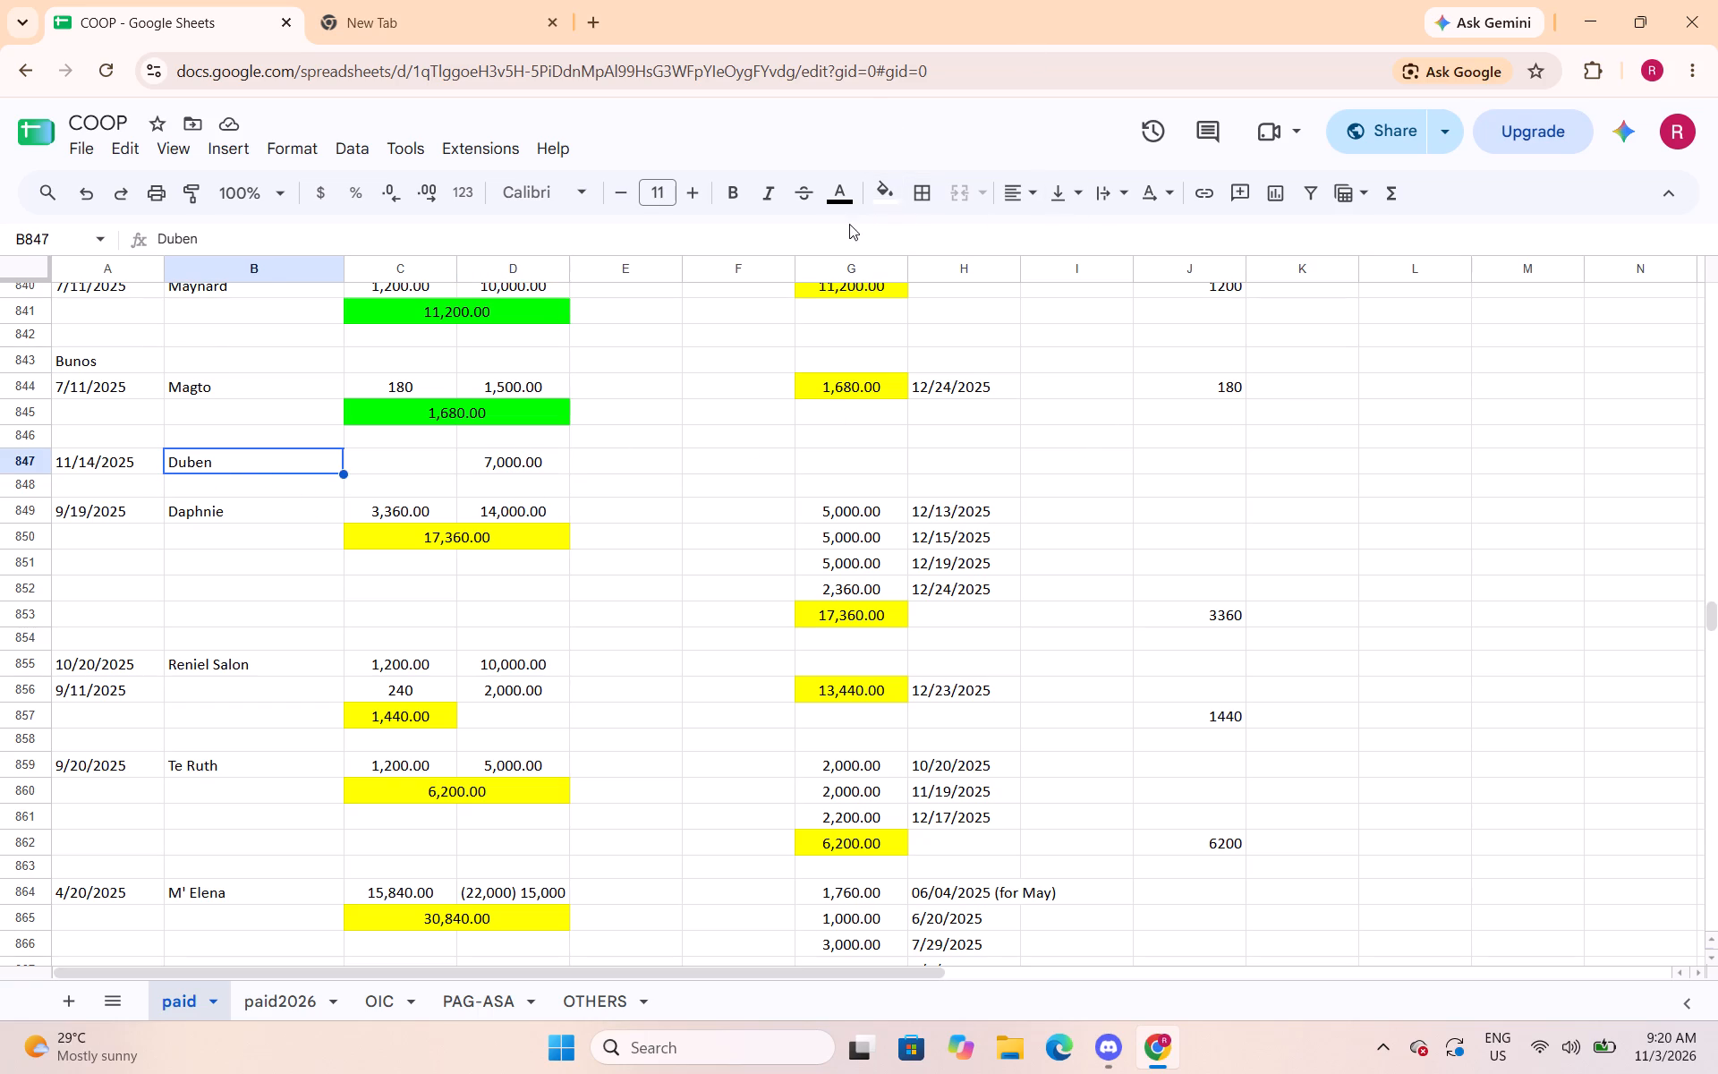
pyautogui.click(879, 200)
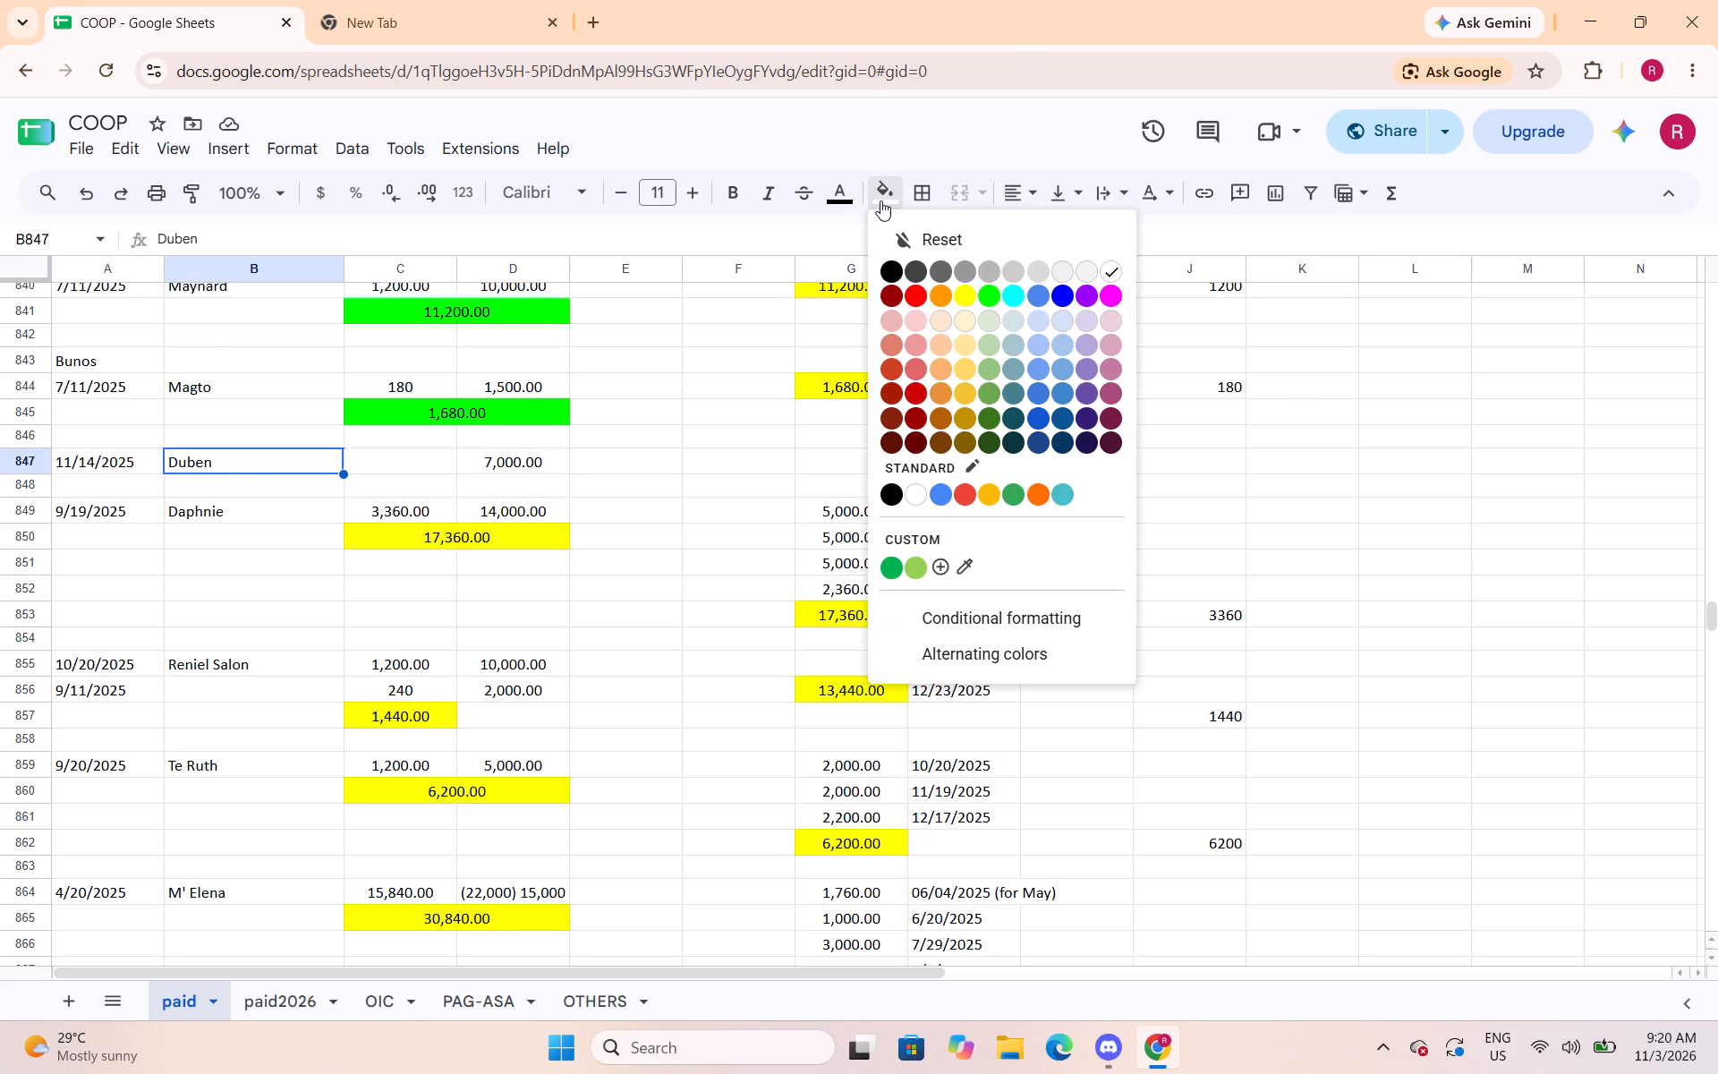
pyautogui.click(1112, 291)
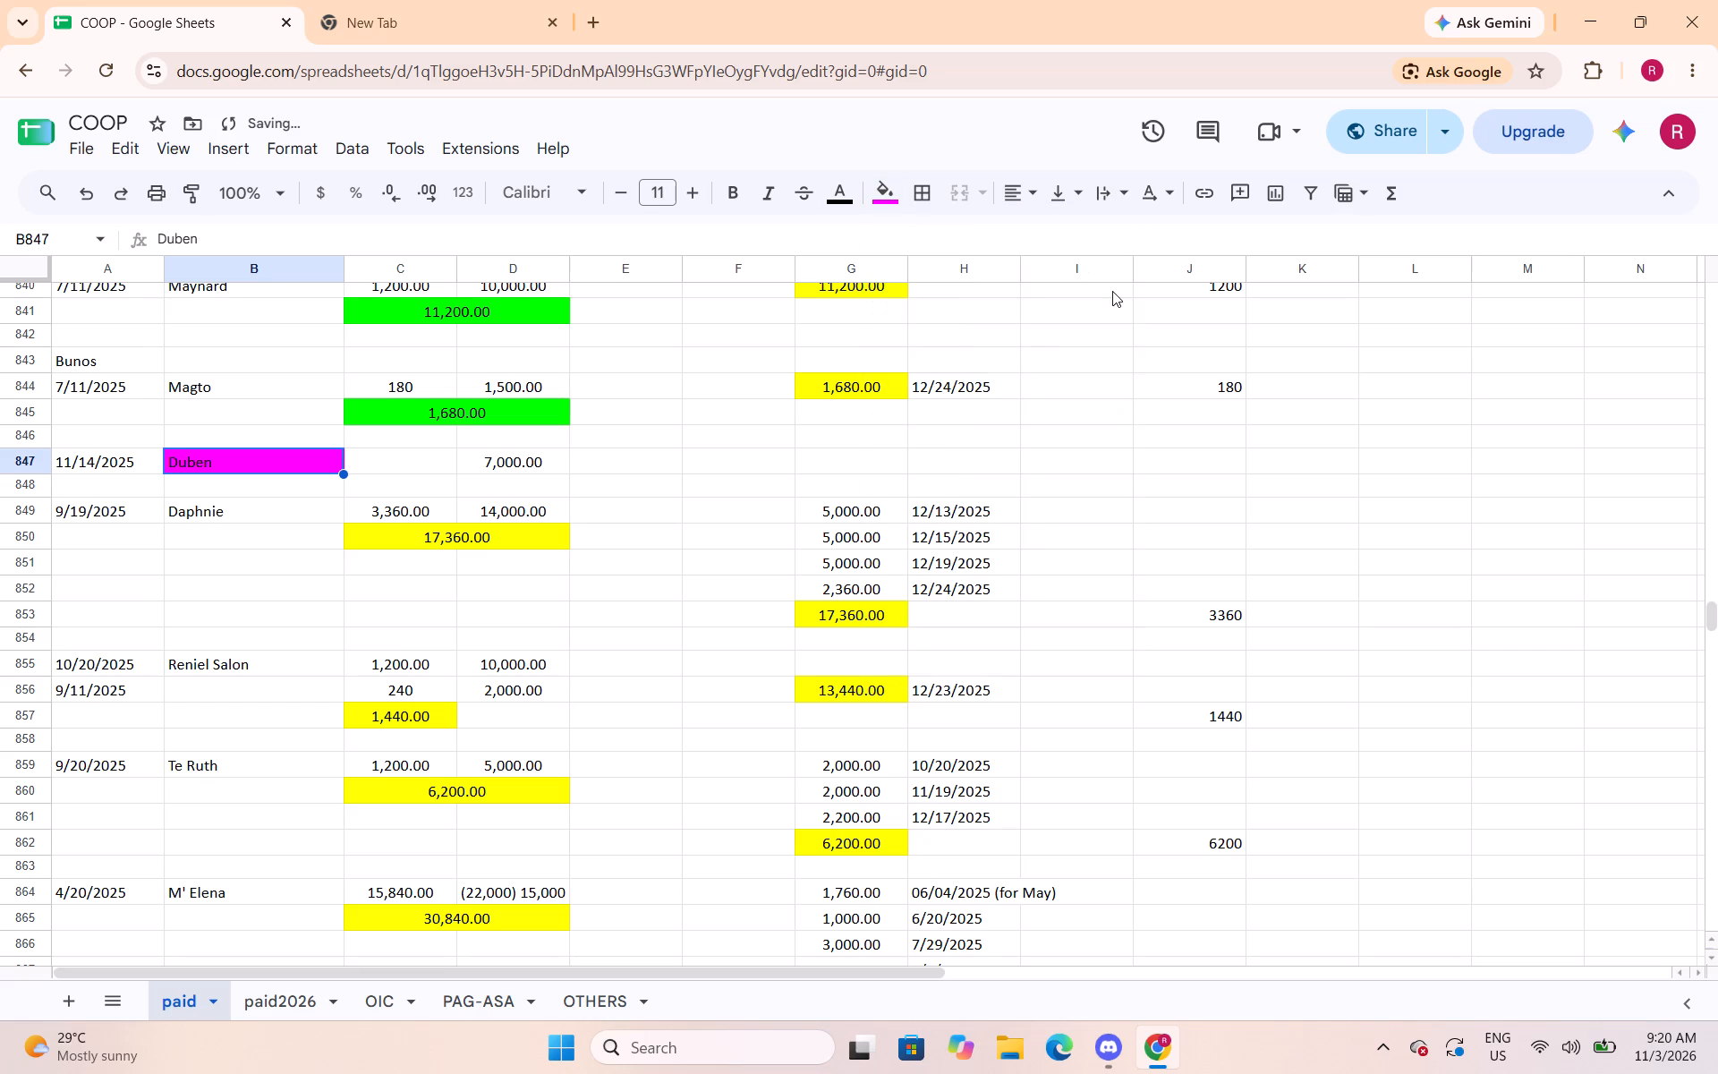
# Change the fill of Daphnie's merged total in C850:D850 from yellow to bright green.
pyautogui.click(417, 537)
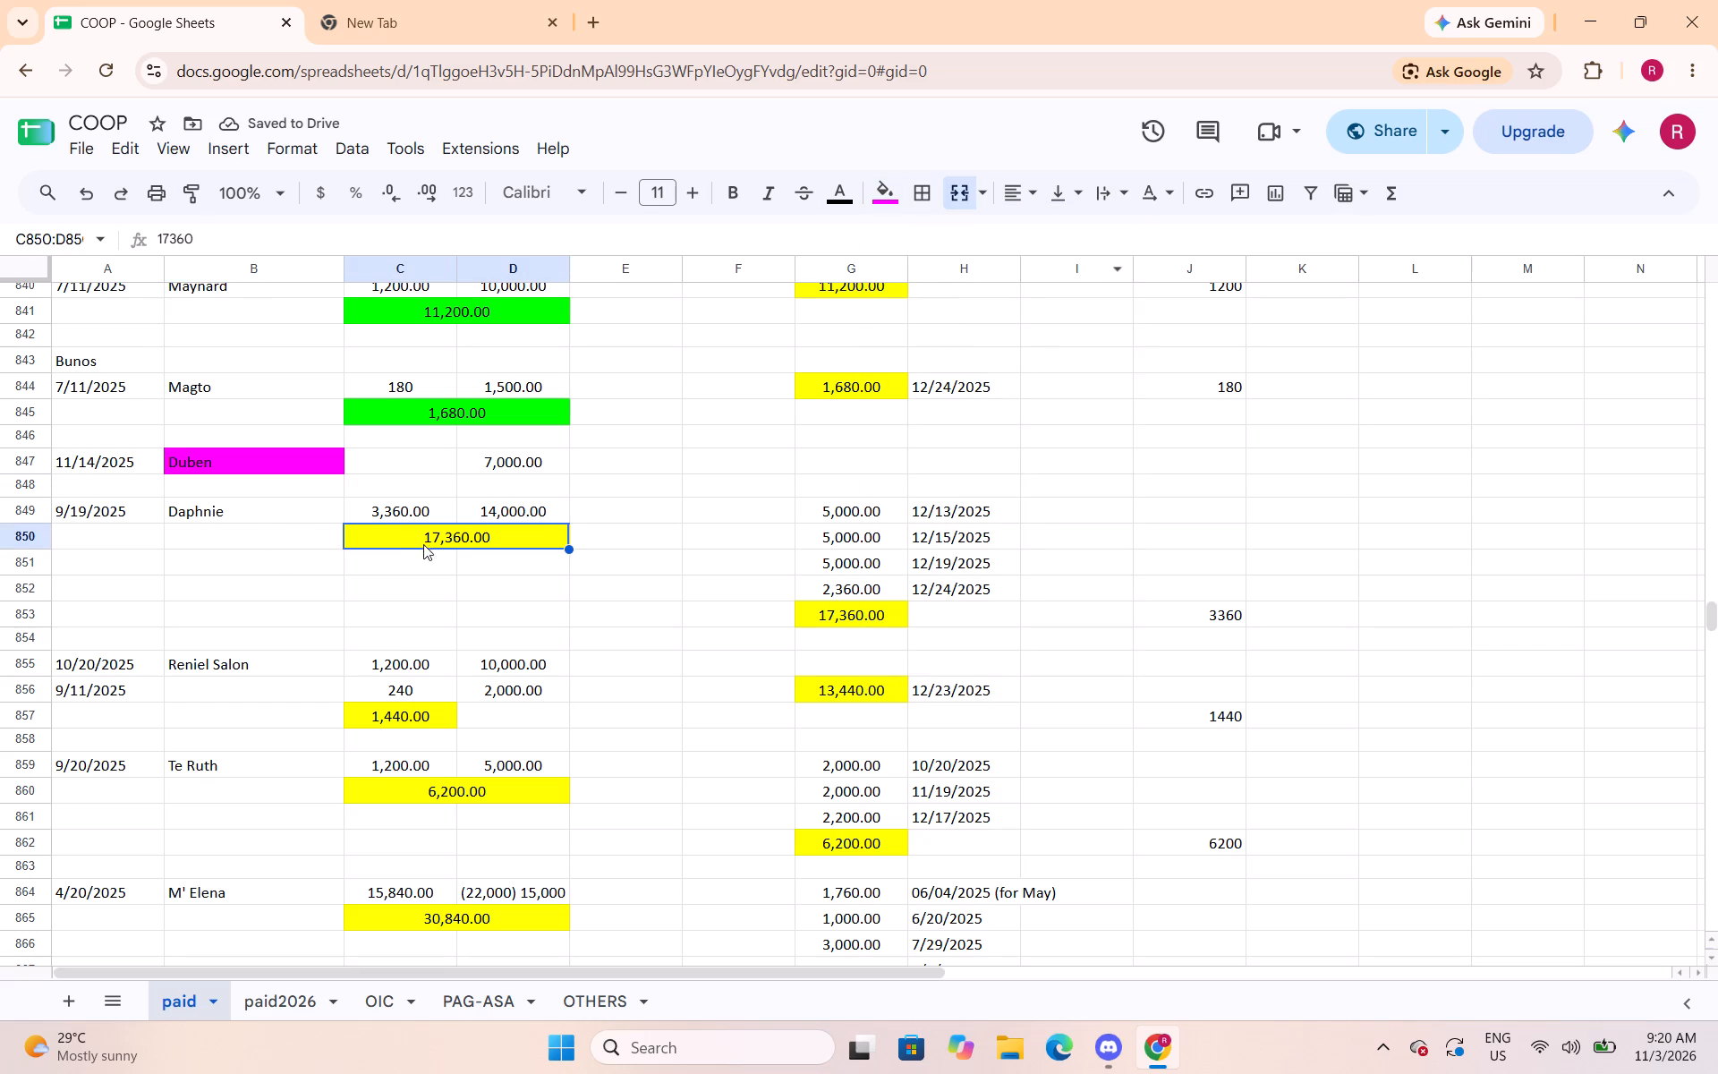
pyautogui.click(893, 200)
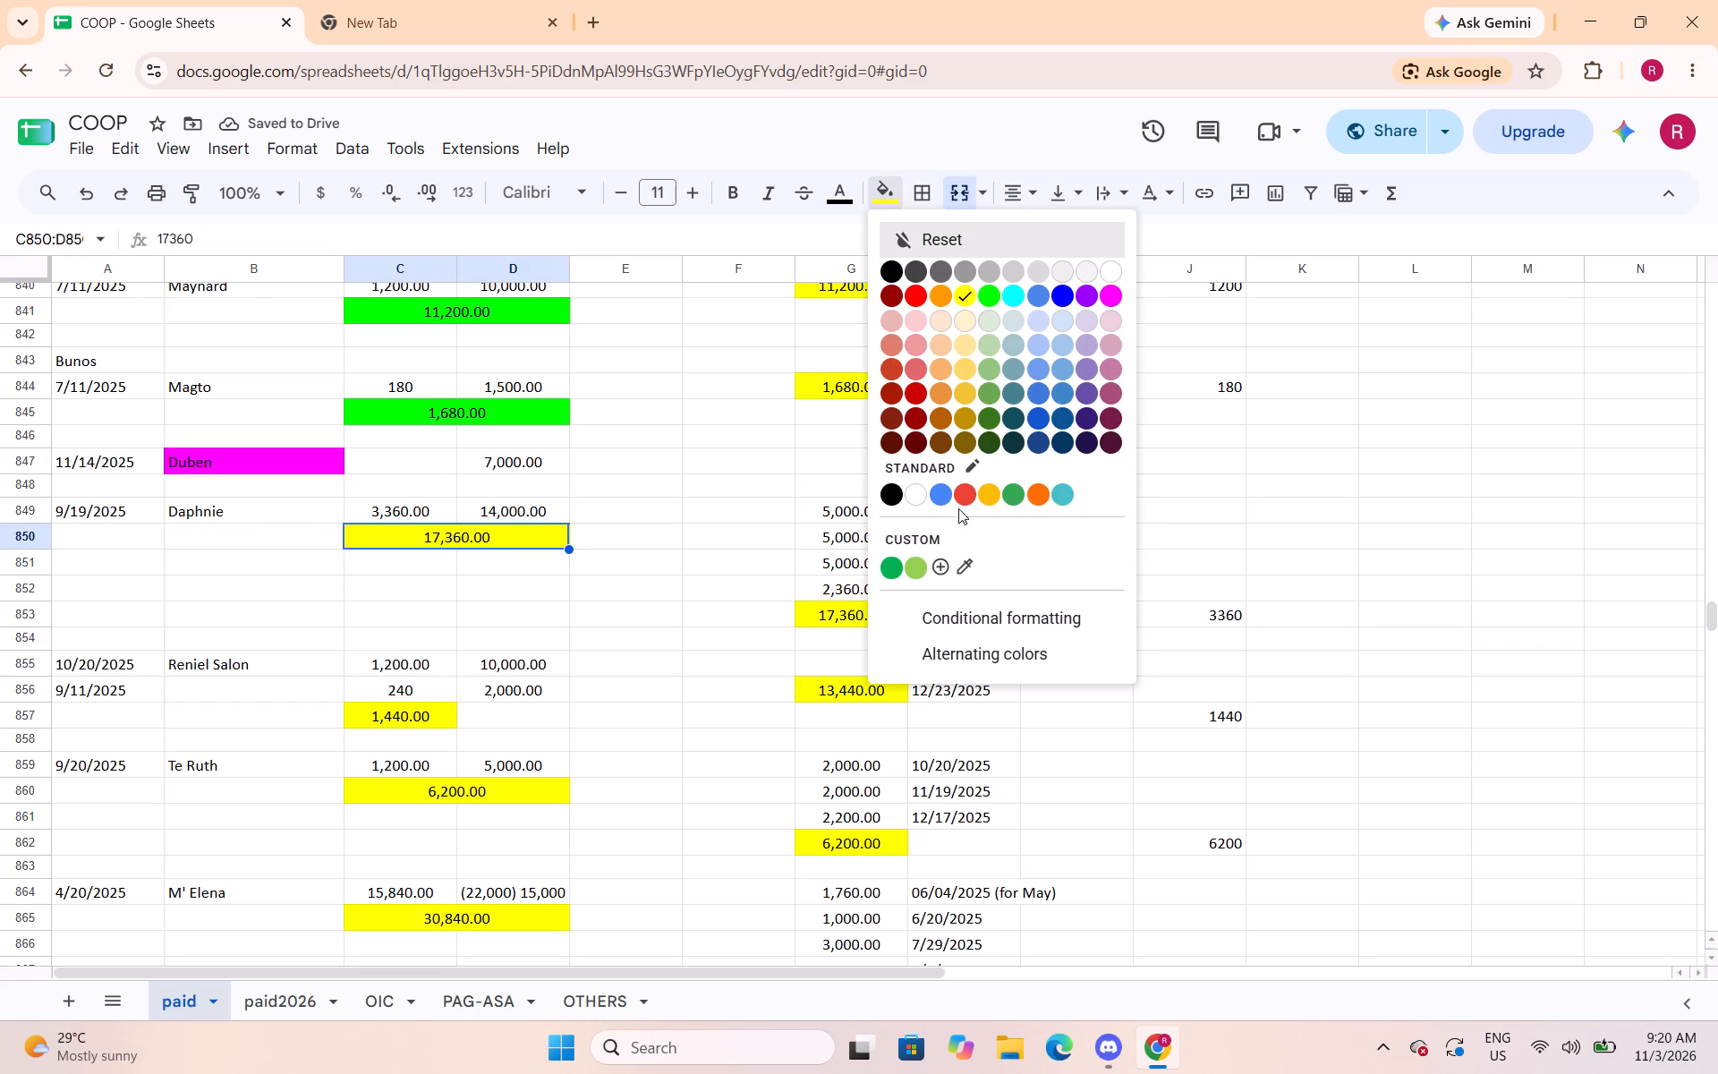
pyautogui.click(991, 298)
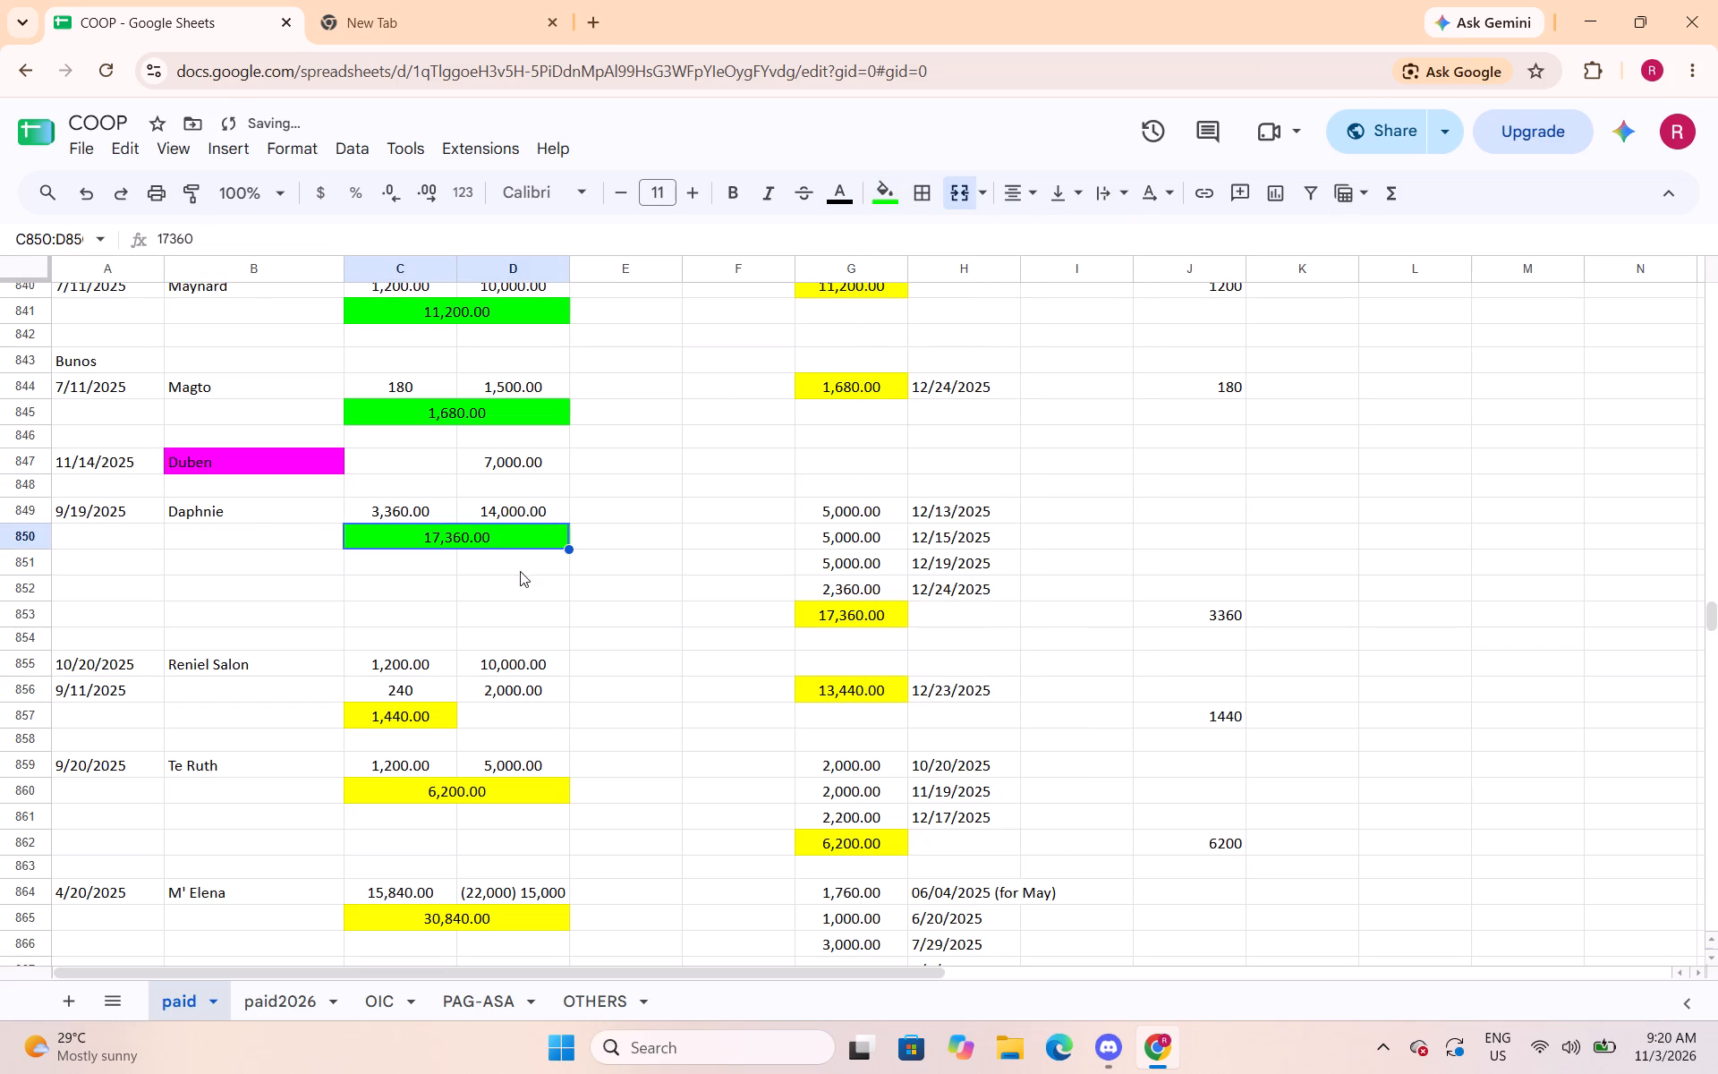
pyautogui.scroll(-2, 249, 501)
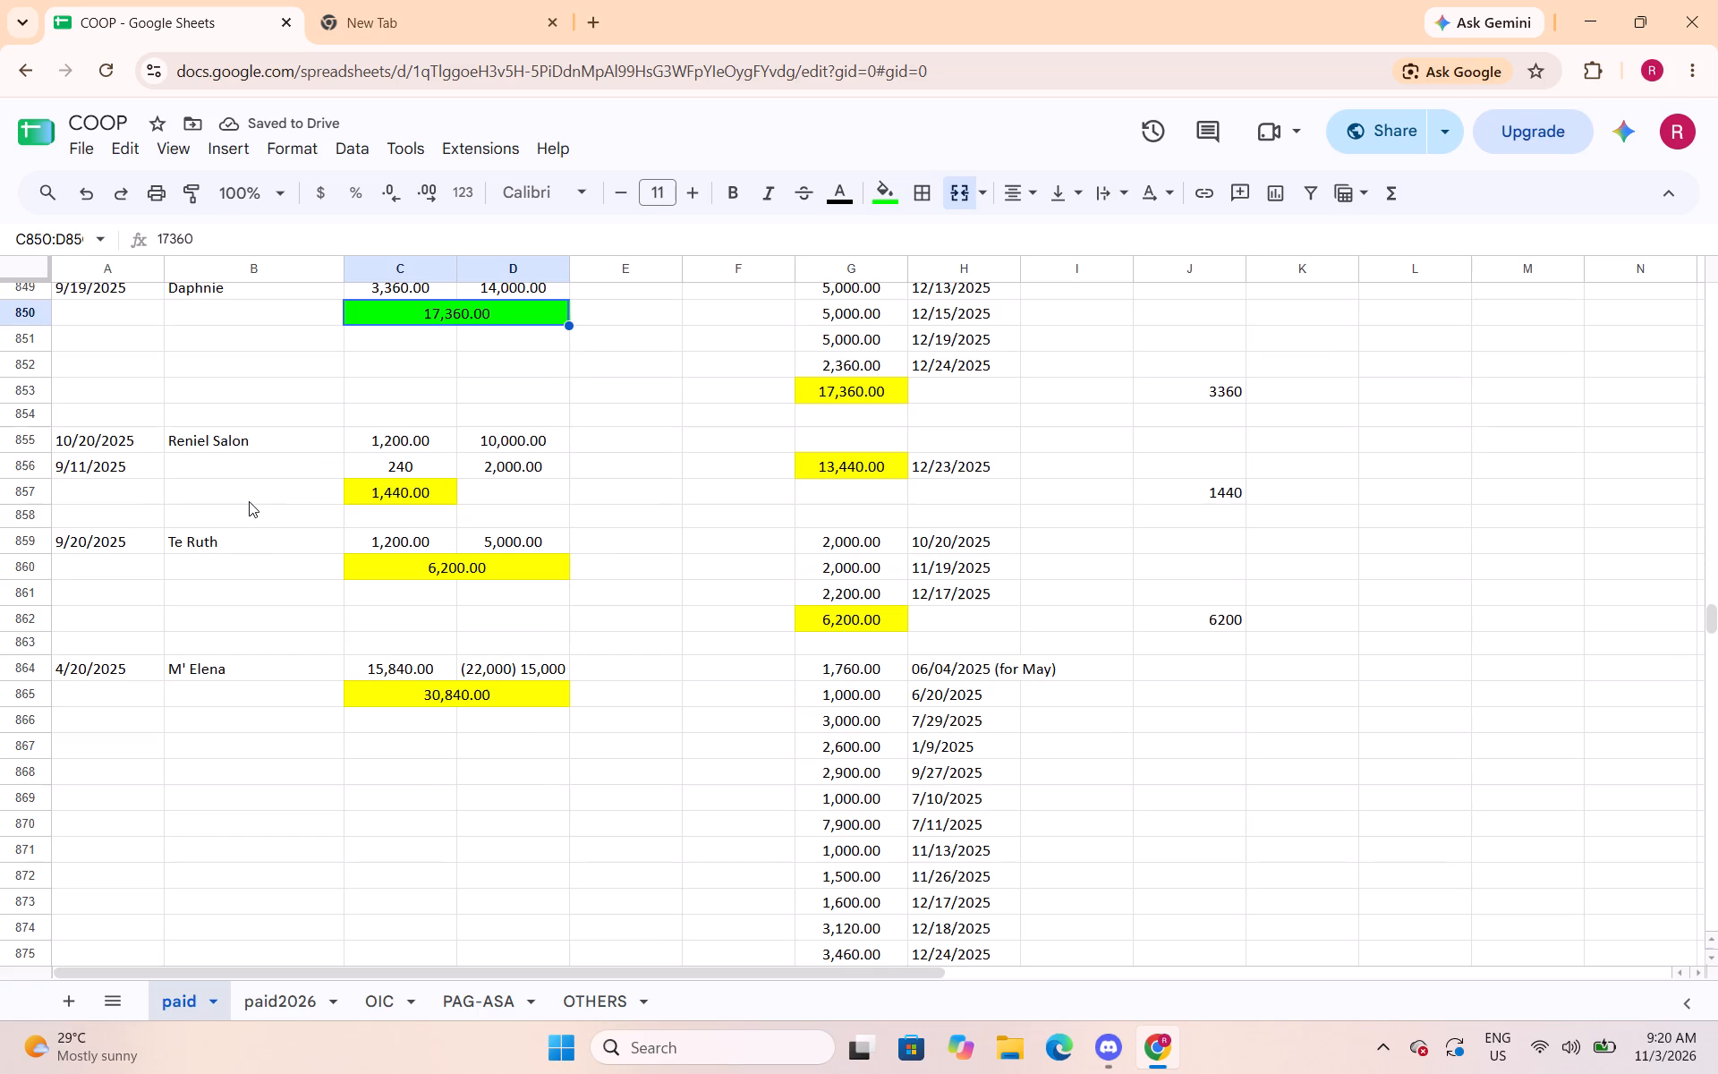
pyautogui.scroll(1, 241, 517)
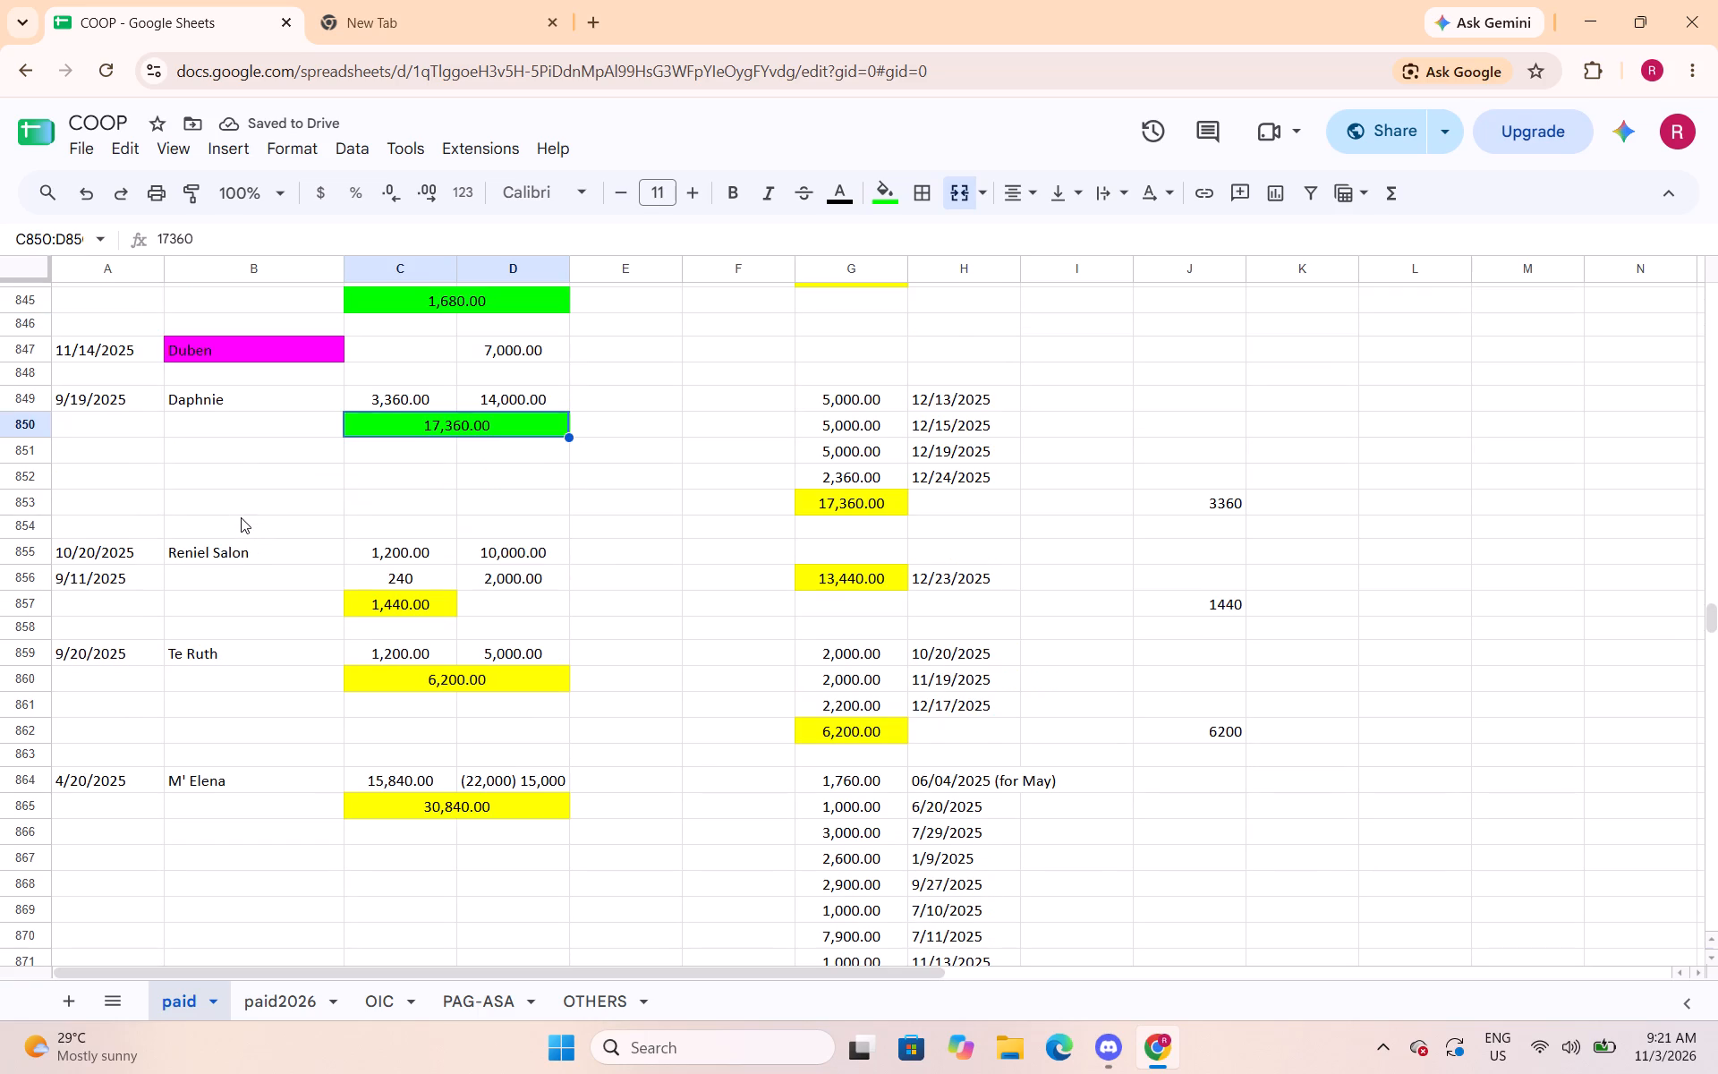
pyautogui.scroll(-1, 224, 517)
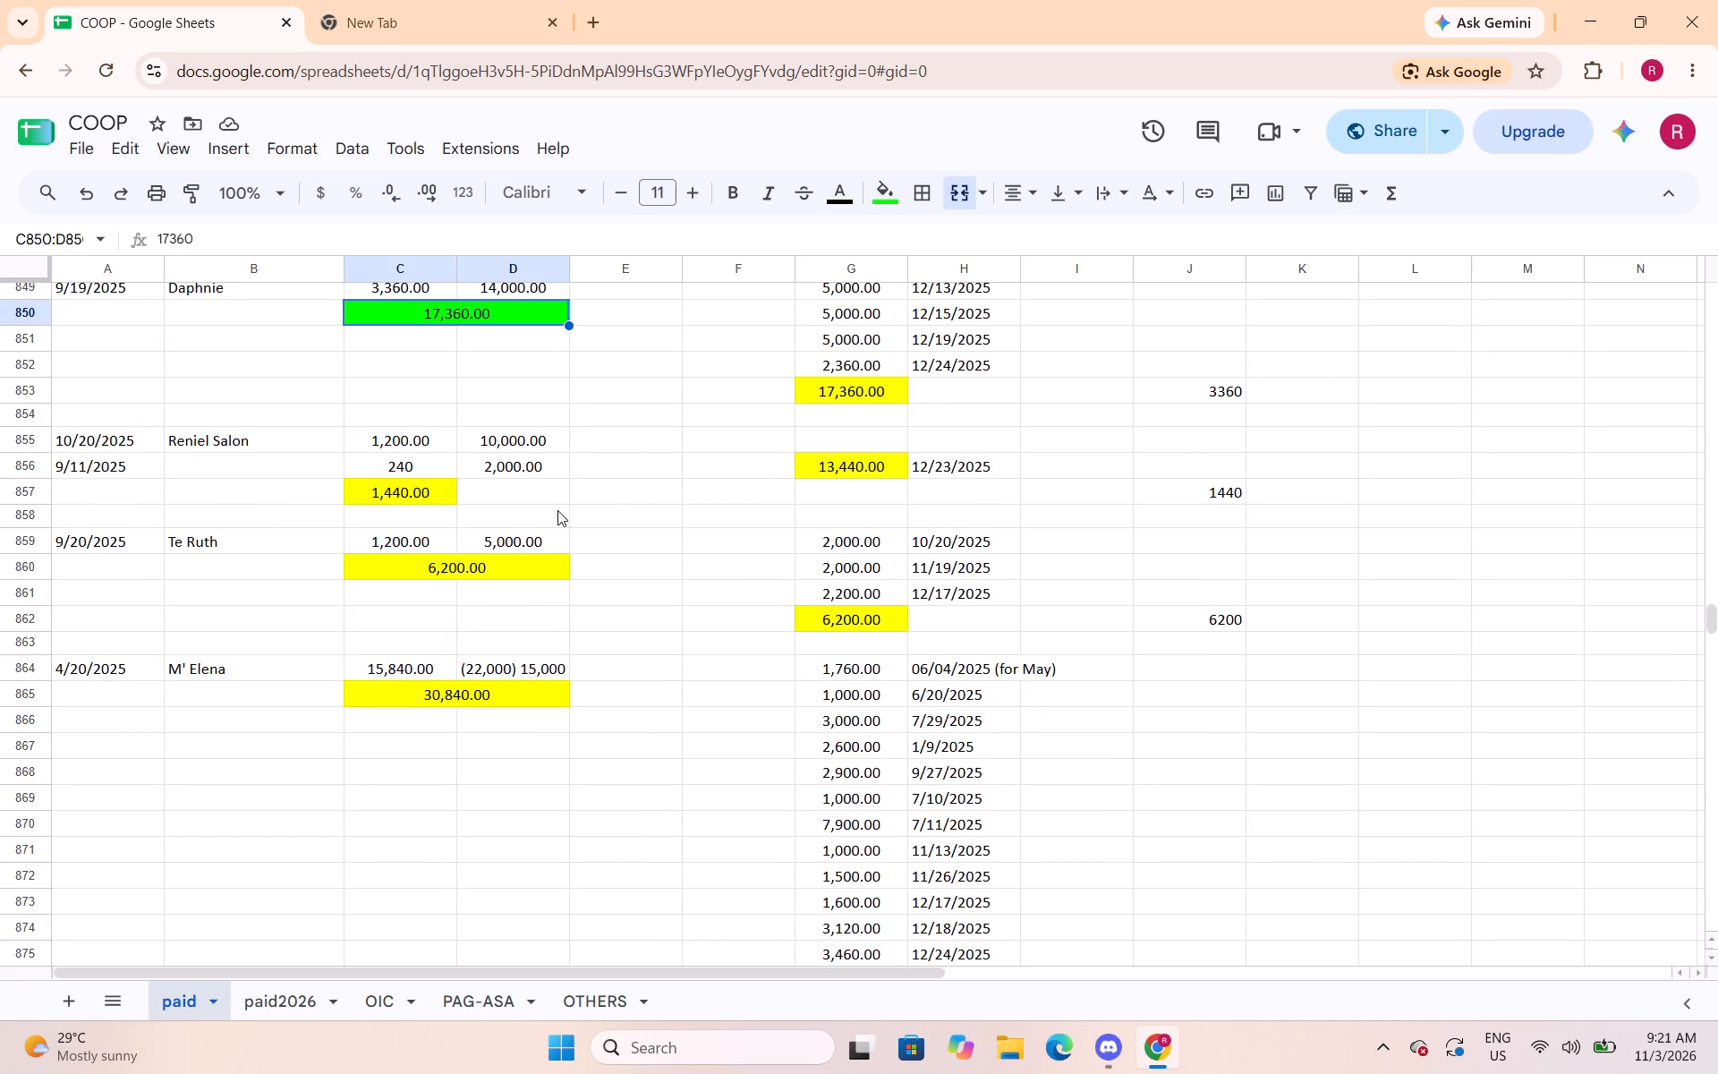
pyautogui.scroll(1, 552, 501)
pyautogui.scroll(-1, 552, 501)
pyautogui.moveTo(440, 490); pyautogui.dragTo(512, 489)
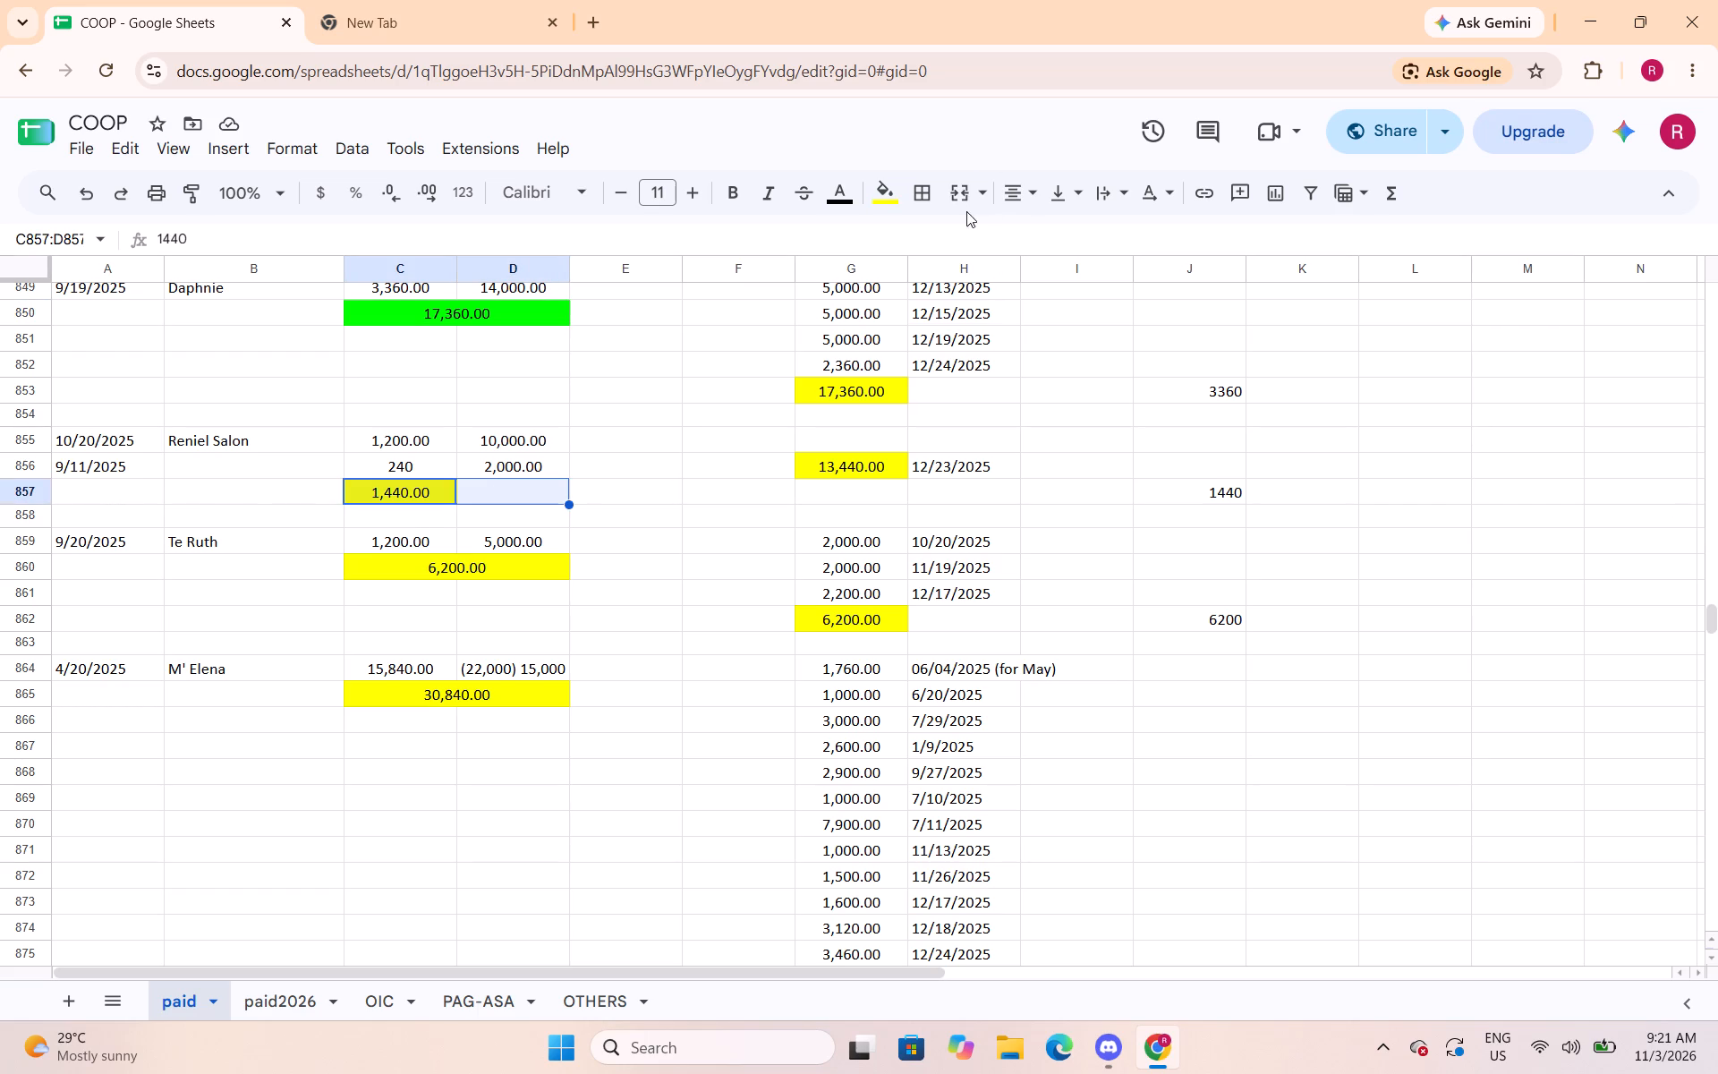
pyautogui.click(954, 199)
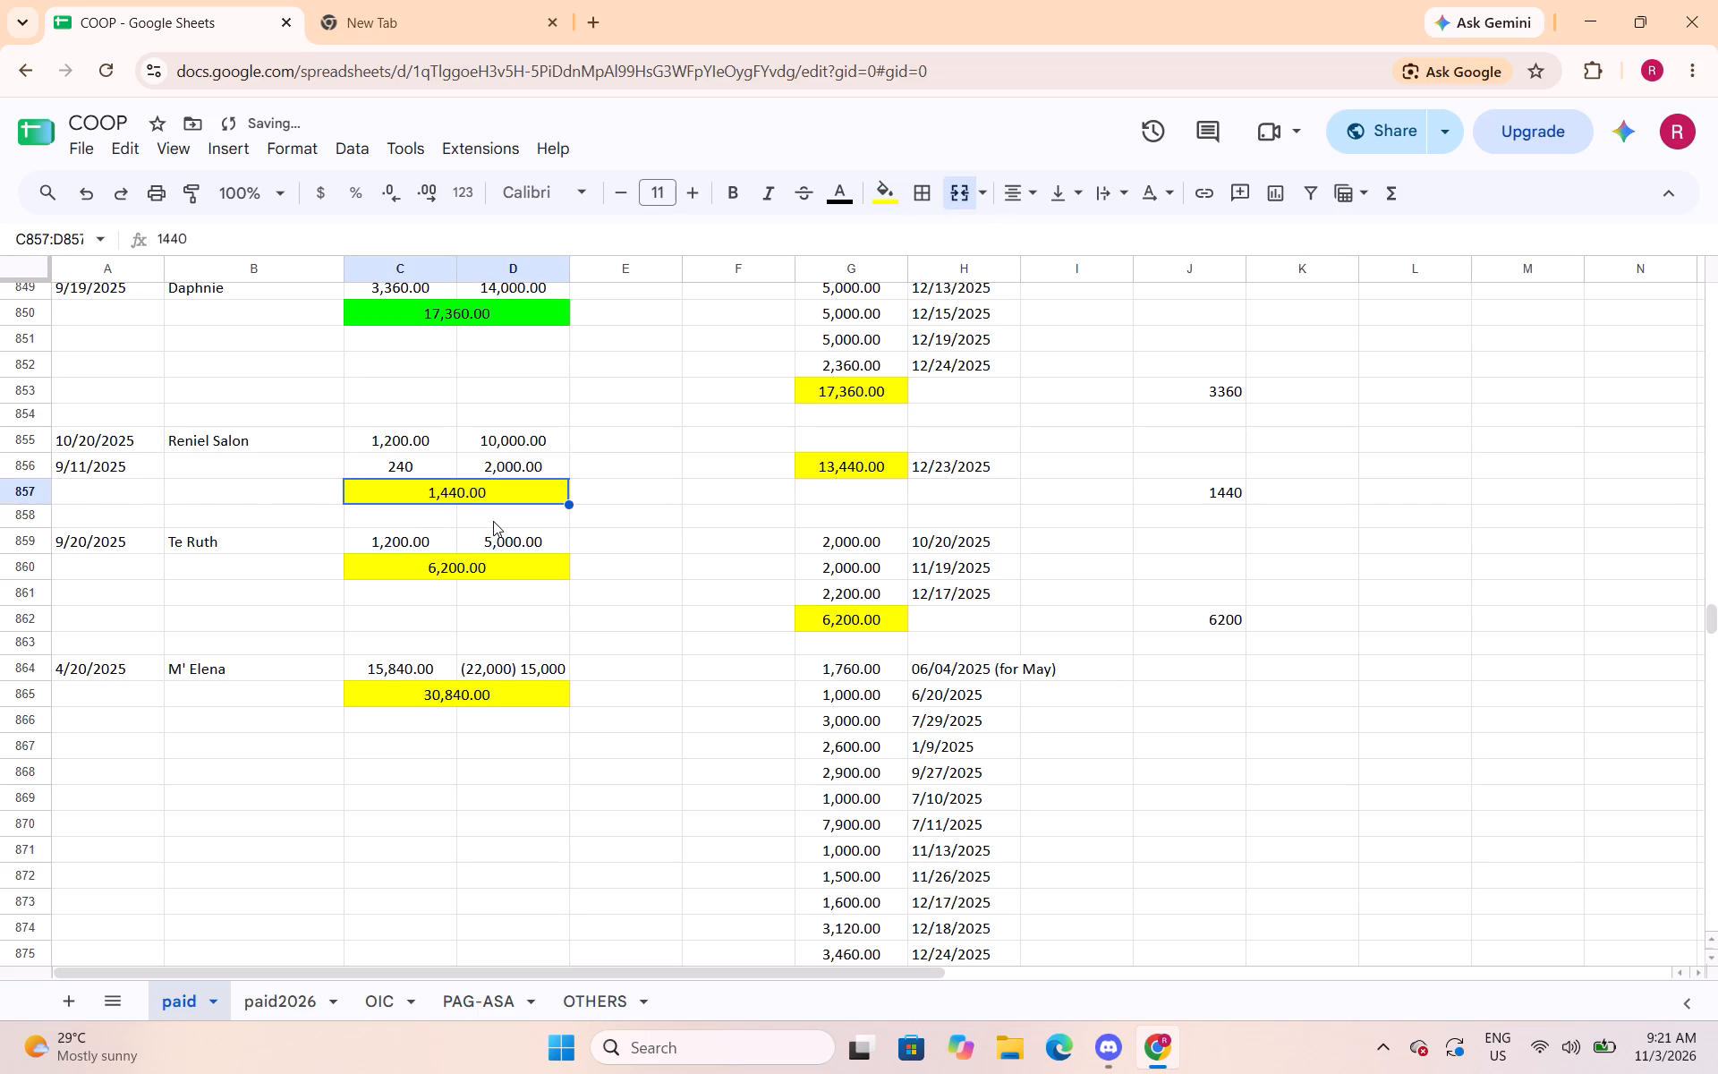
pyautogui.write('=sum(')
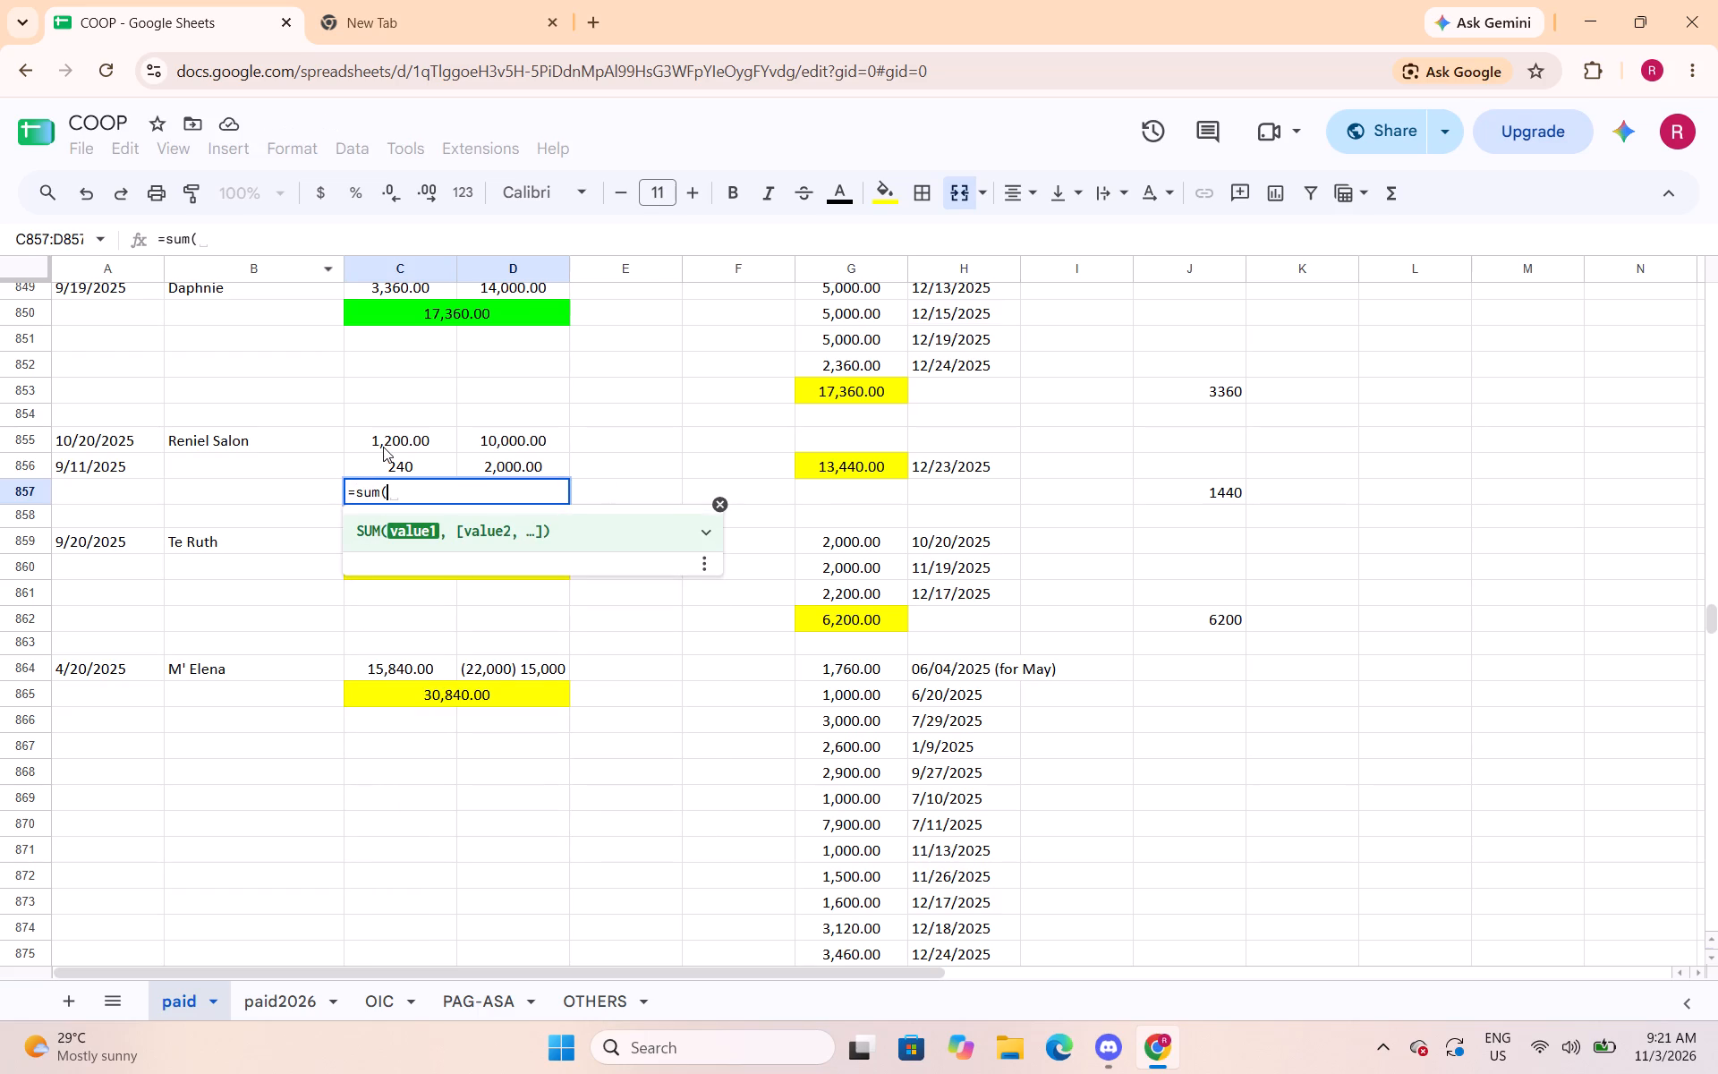
pyautogui.moveTo(387, 444); pyautogui.dragTo(495, 465)
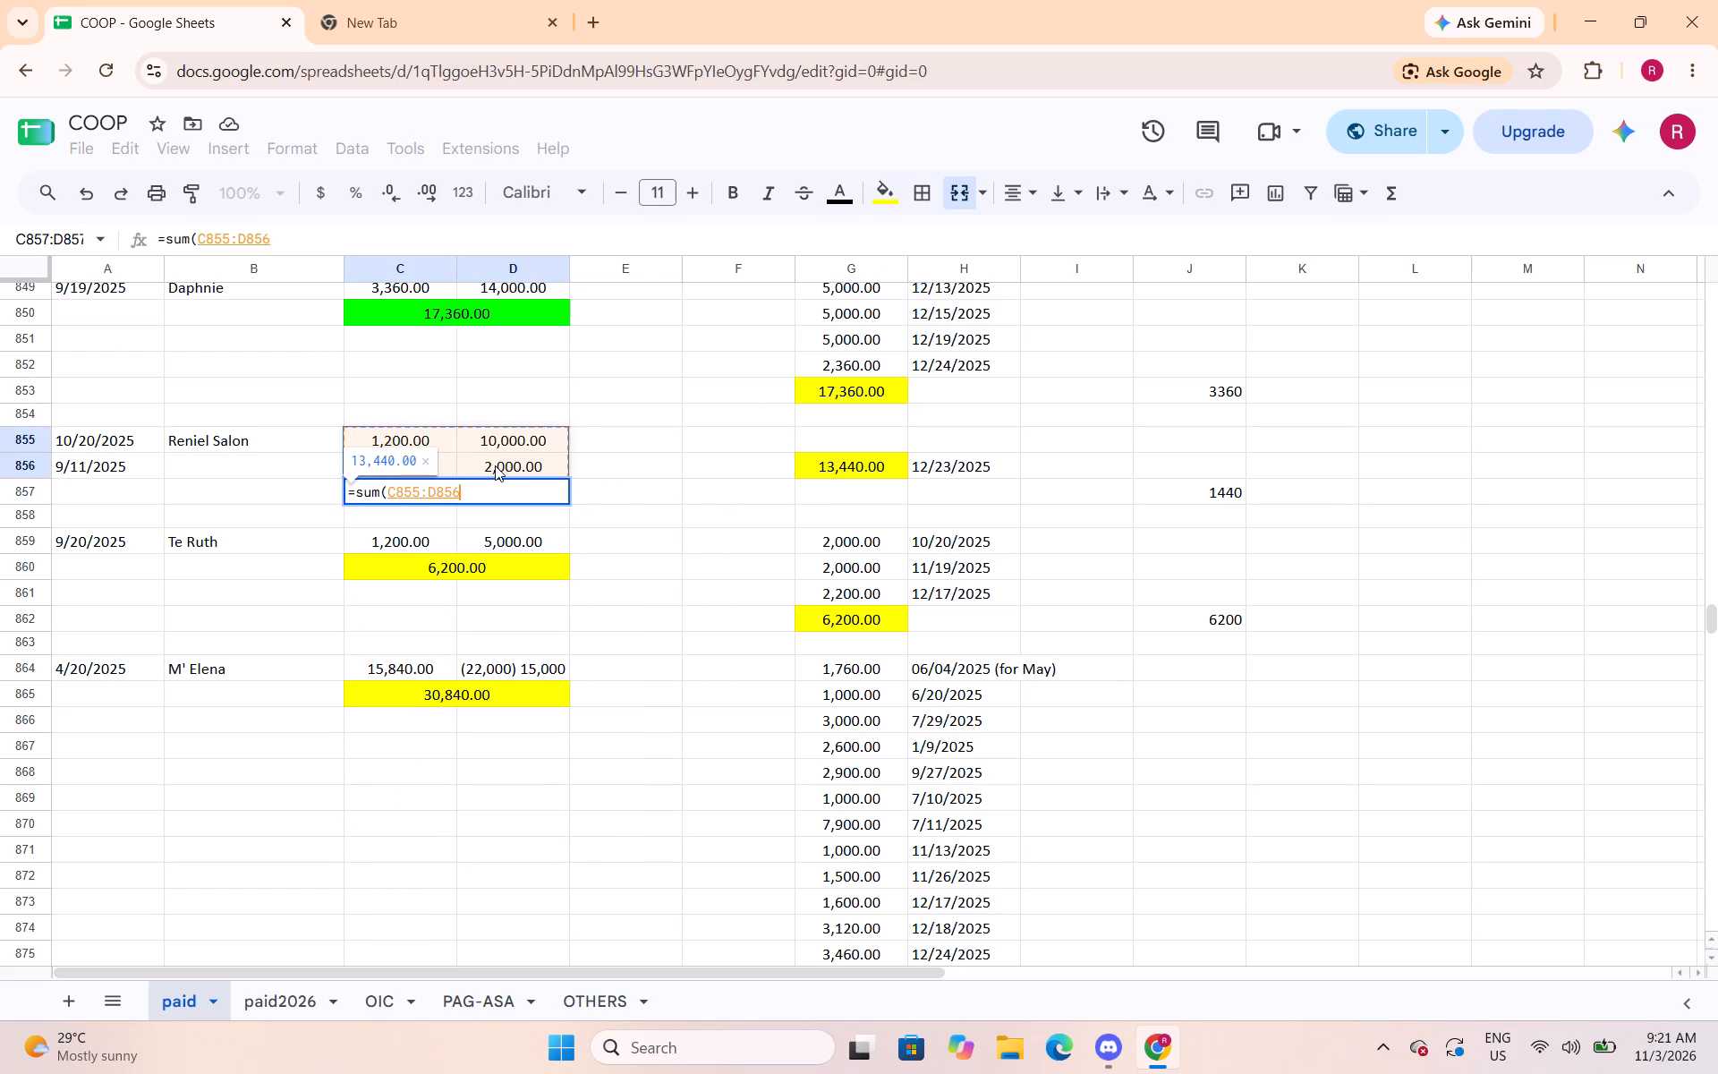
pyautogui.hotkey('shift', ')')
pyautogui.press('Return')
pyautogui.press('Up')
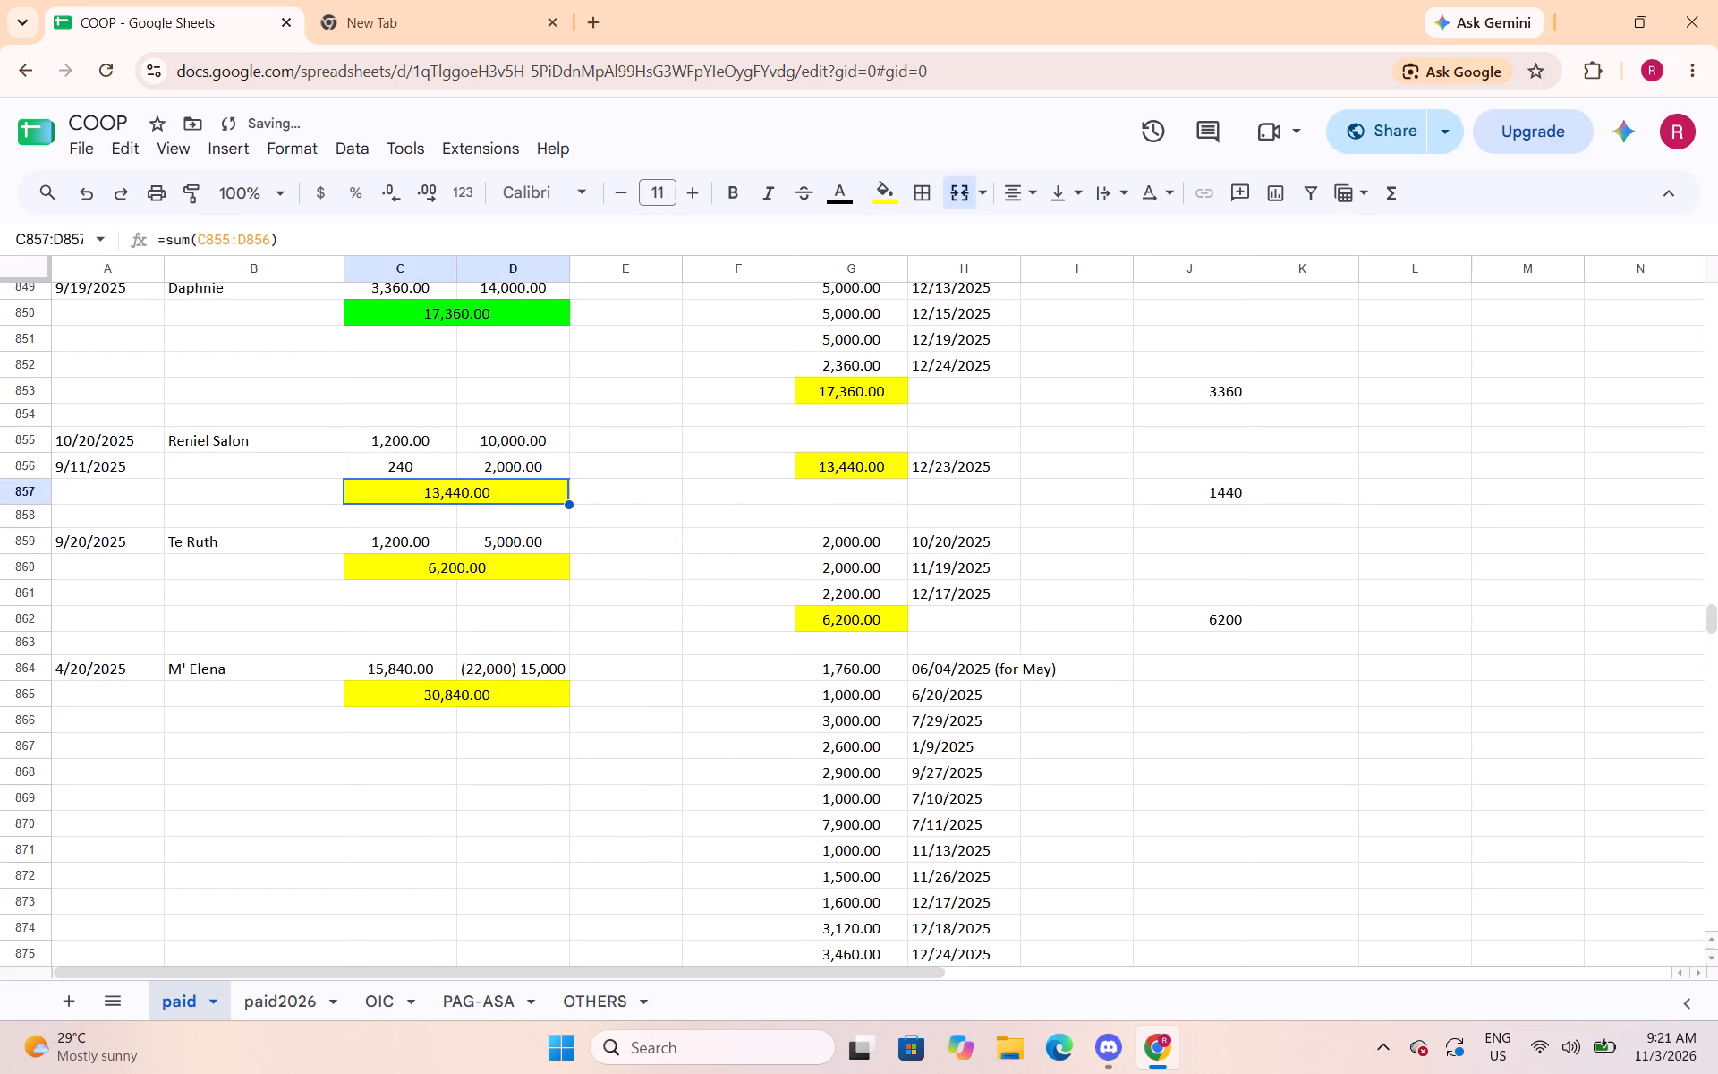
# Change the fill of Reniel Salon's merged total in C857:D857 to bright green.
pyautogui.click(878, 183)
pyautogui.click(990, 304)
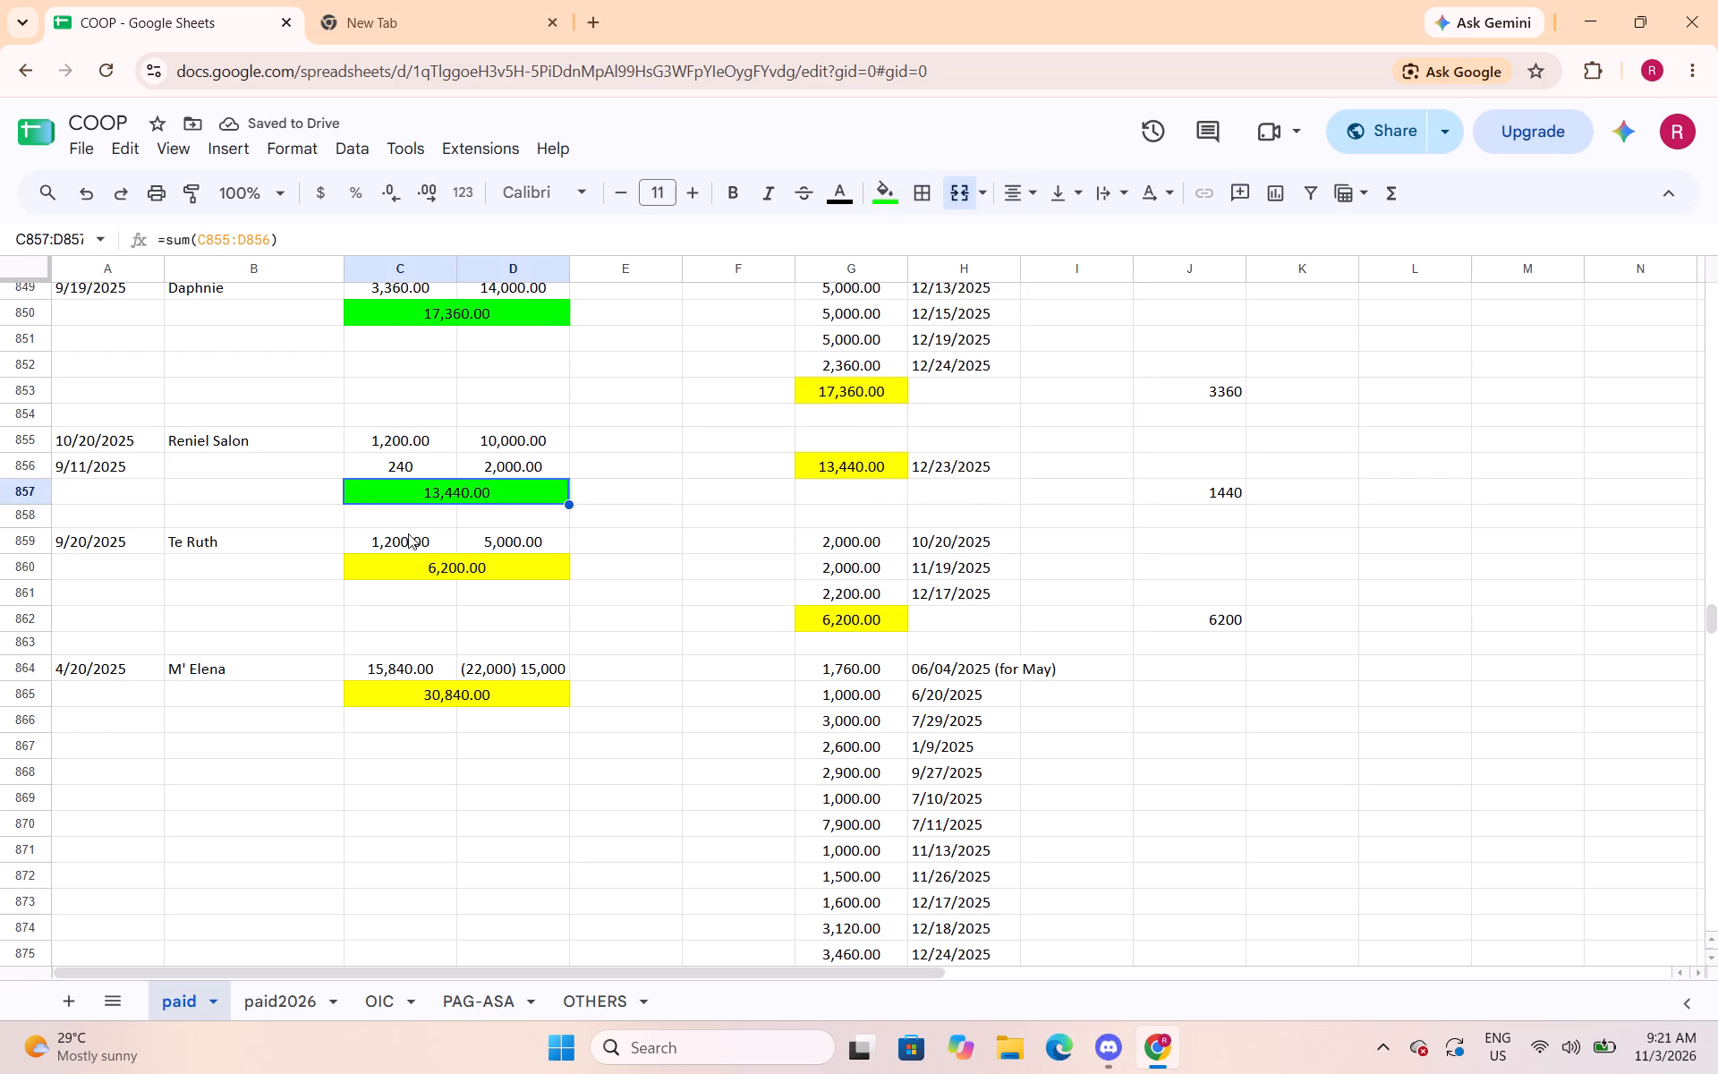
# Change the fill of Te Ruth's merged total in C860:D860 to bright green.
pyautogui.scroll(-1, 495, 503)
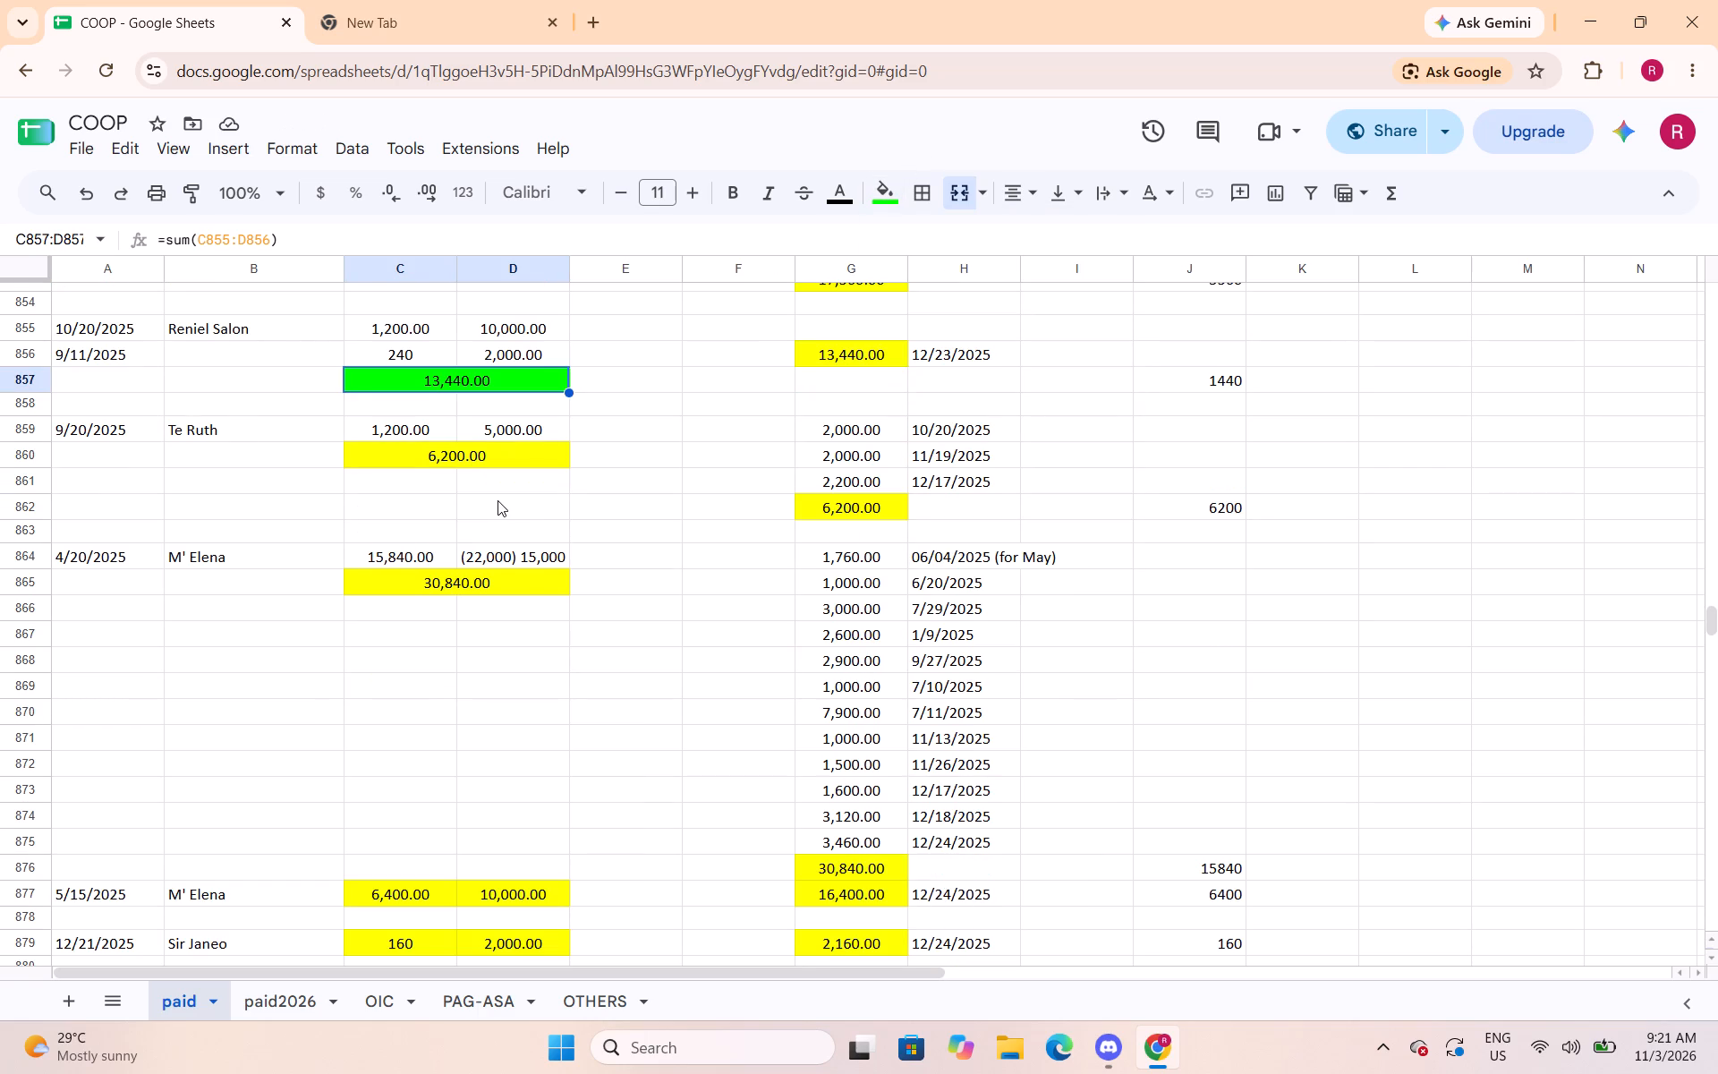
pyautogui.click(506, 453)
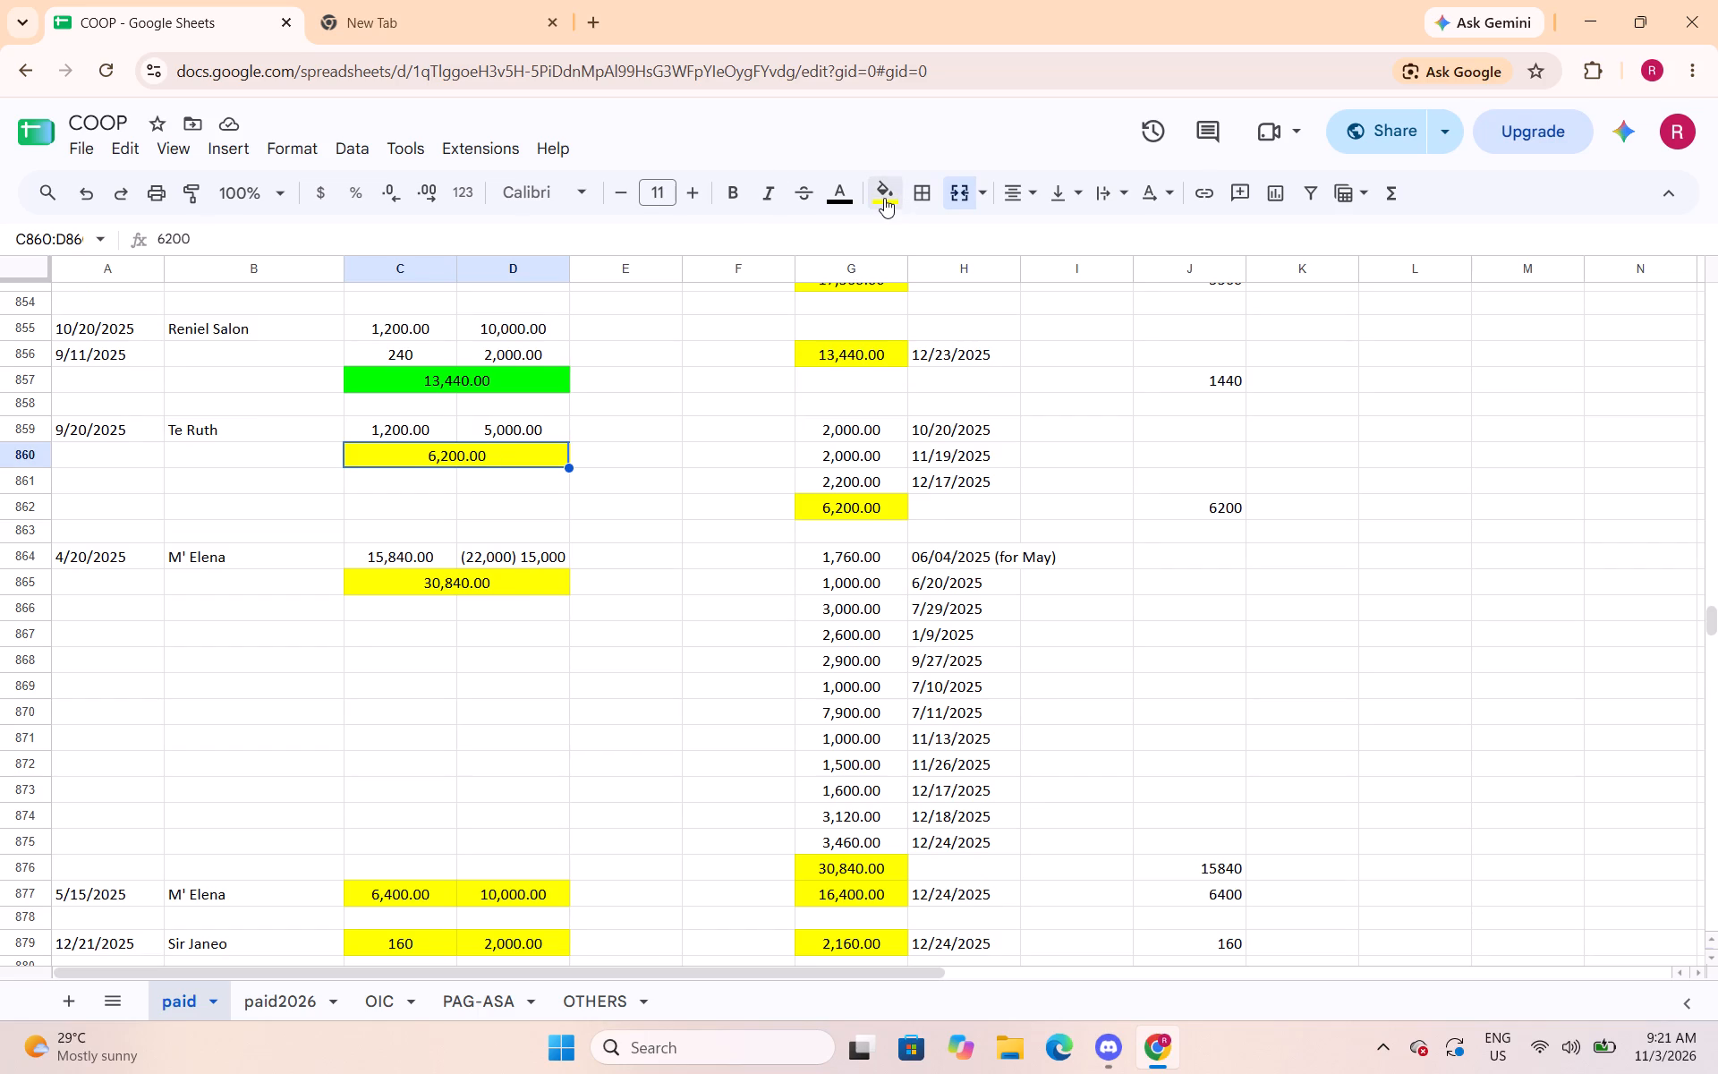
pyautogui.click(884, 198)
pyautogui.click(987, 293)
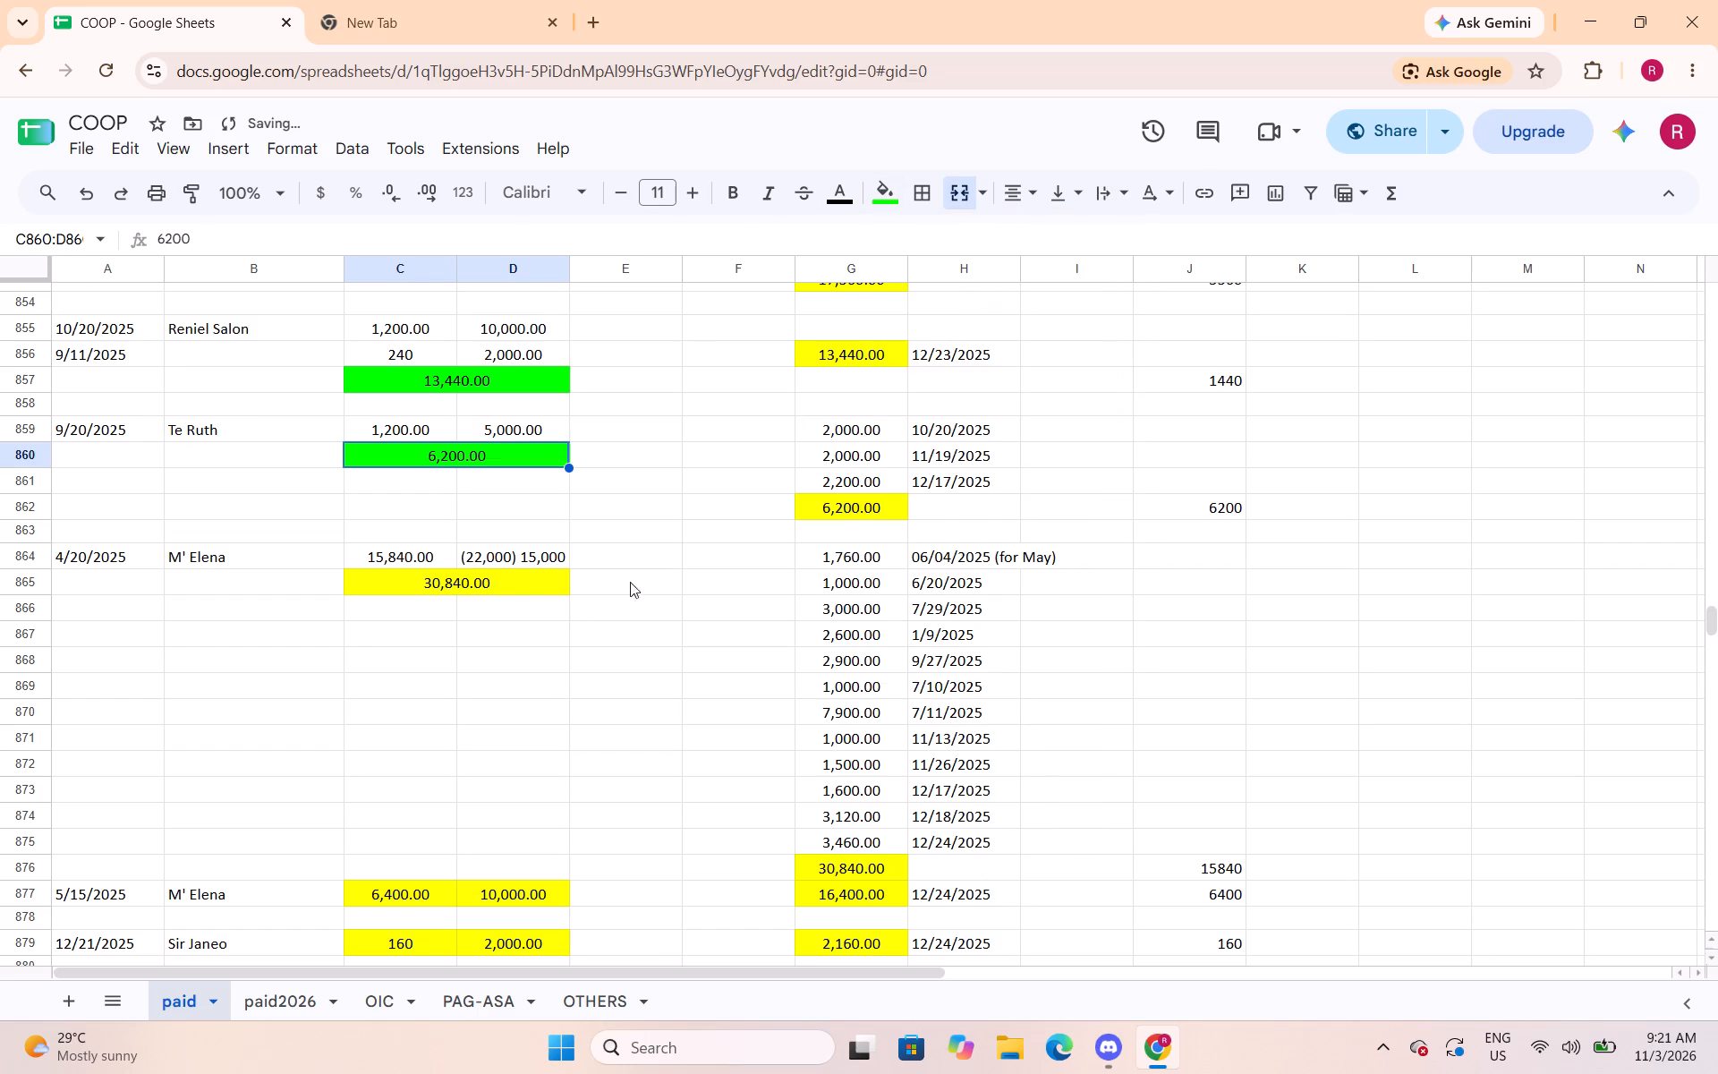
# Change the fill of the merged total in C865:D865 for M' Elena's 4/20/2025 loan to bright green.
pyautogui.scroll(-1, 638, 577)
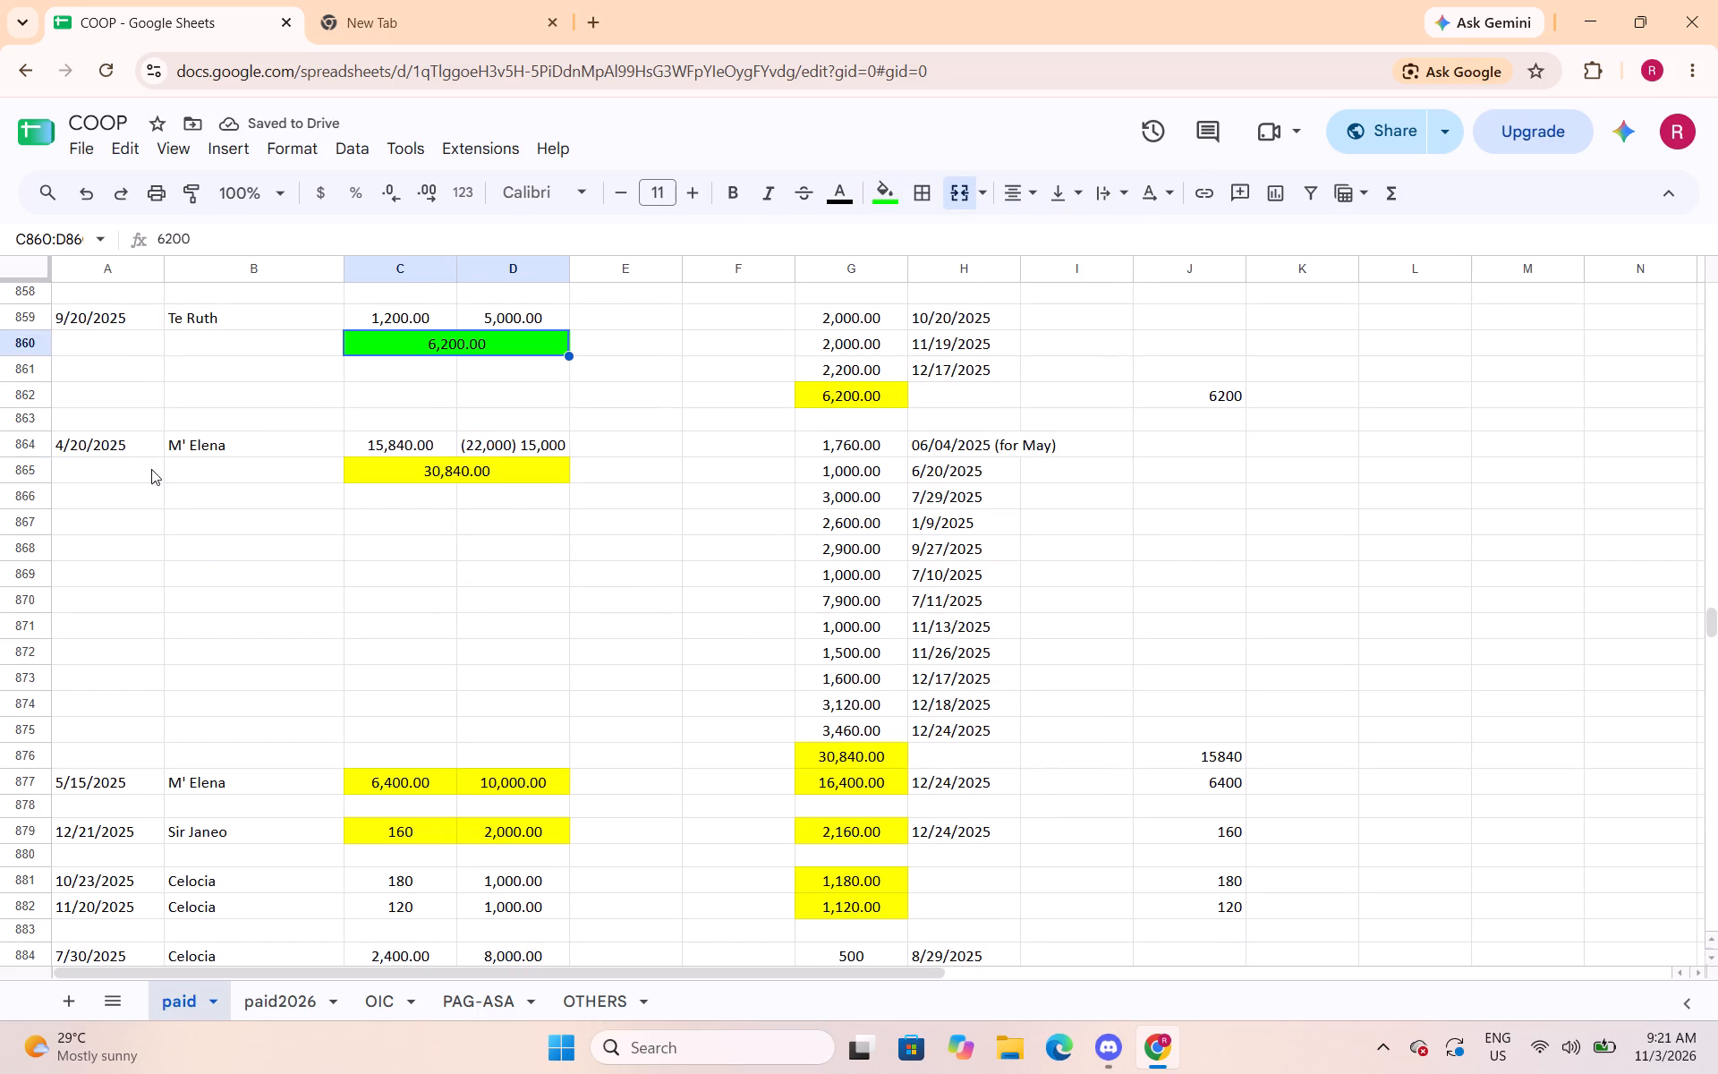
pyautogui.click(483, 477)
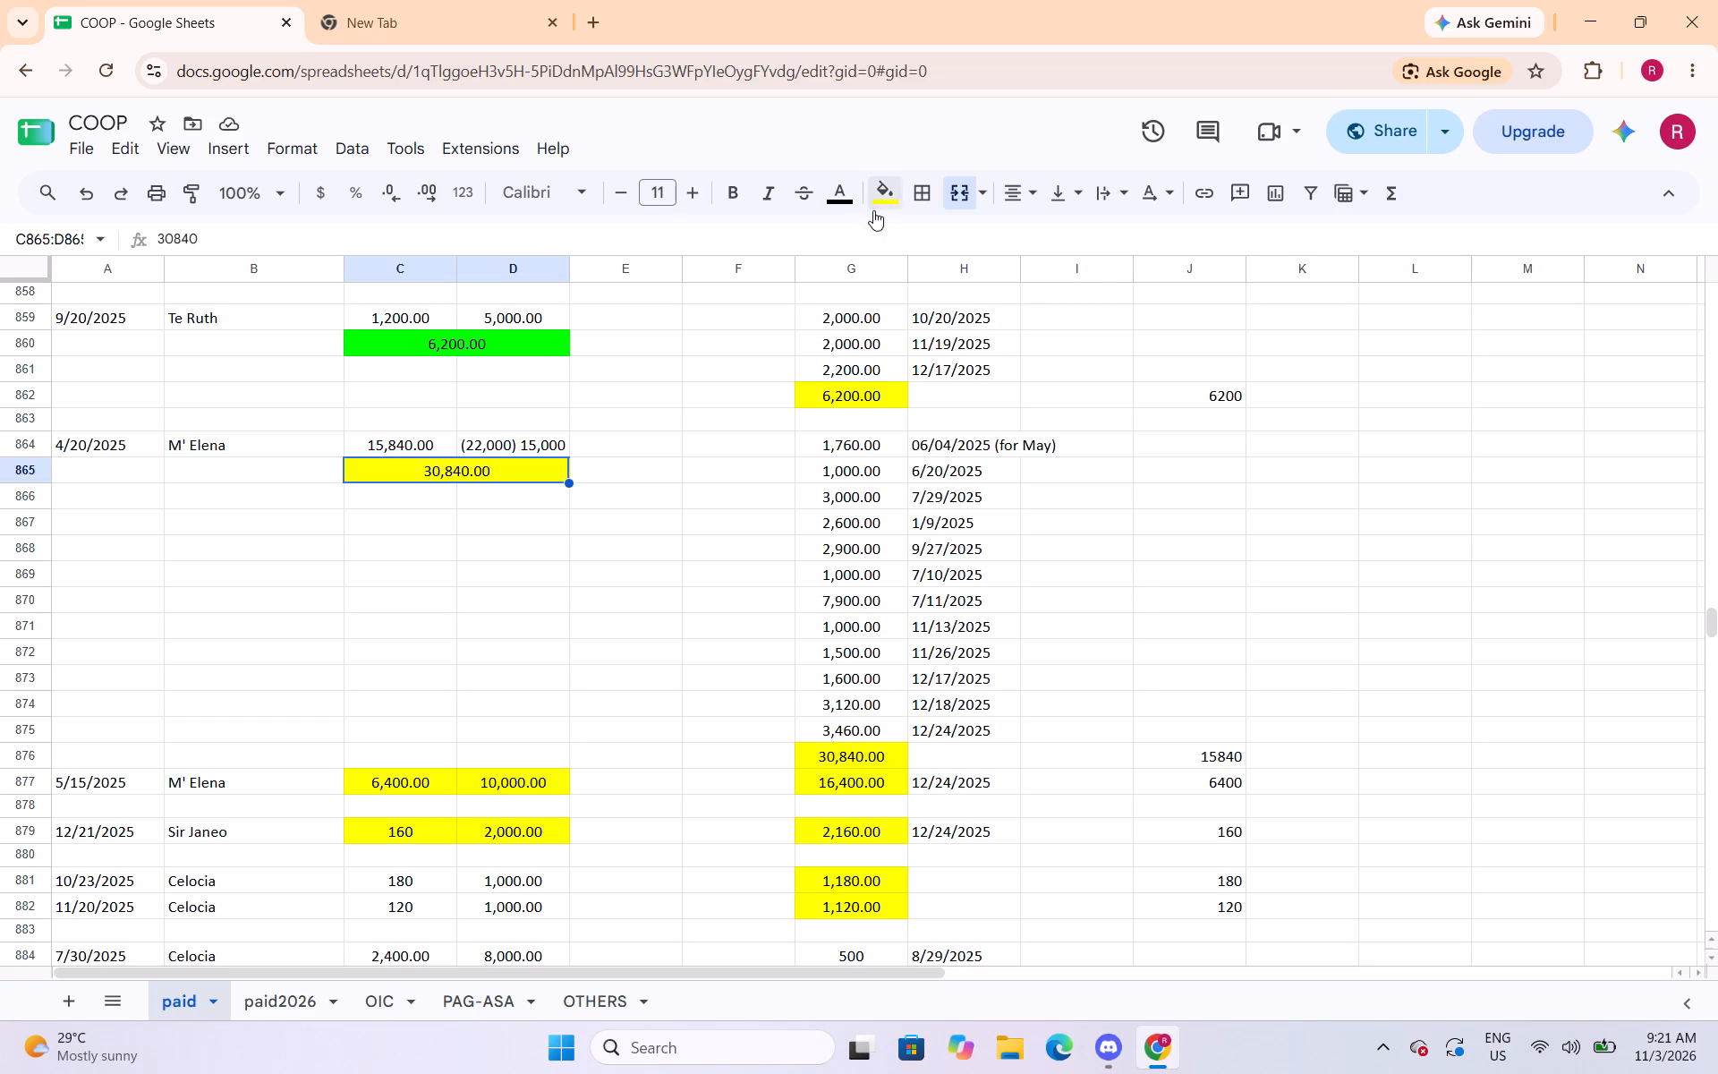
pyautogui.click(883, 204)
pyautogui.click(984, 295)
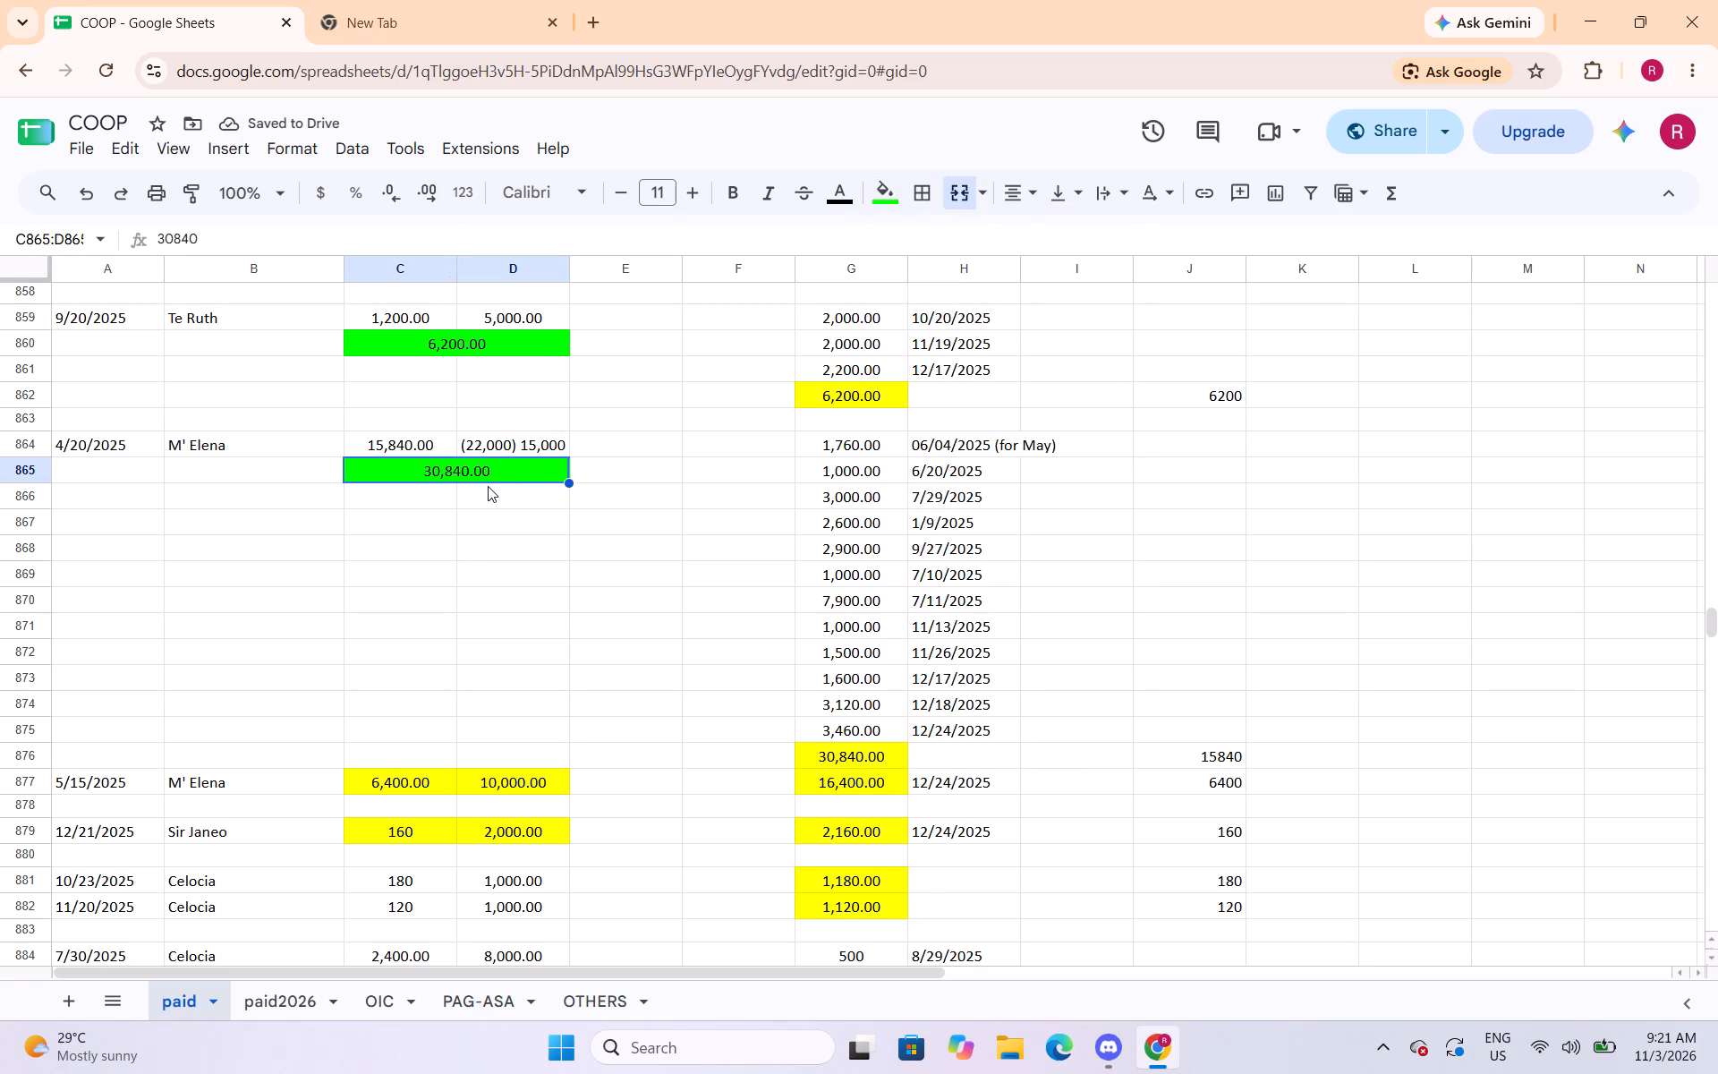
# Insert a row above blank row 878, directly beneath M' Elena's 5/15/2025 loan.
pyautogui.scroll(-3, 488, 486)
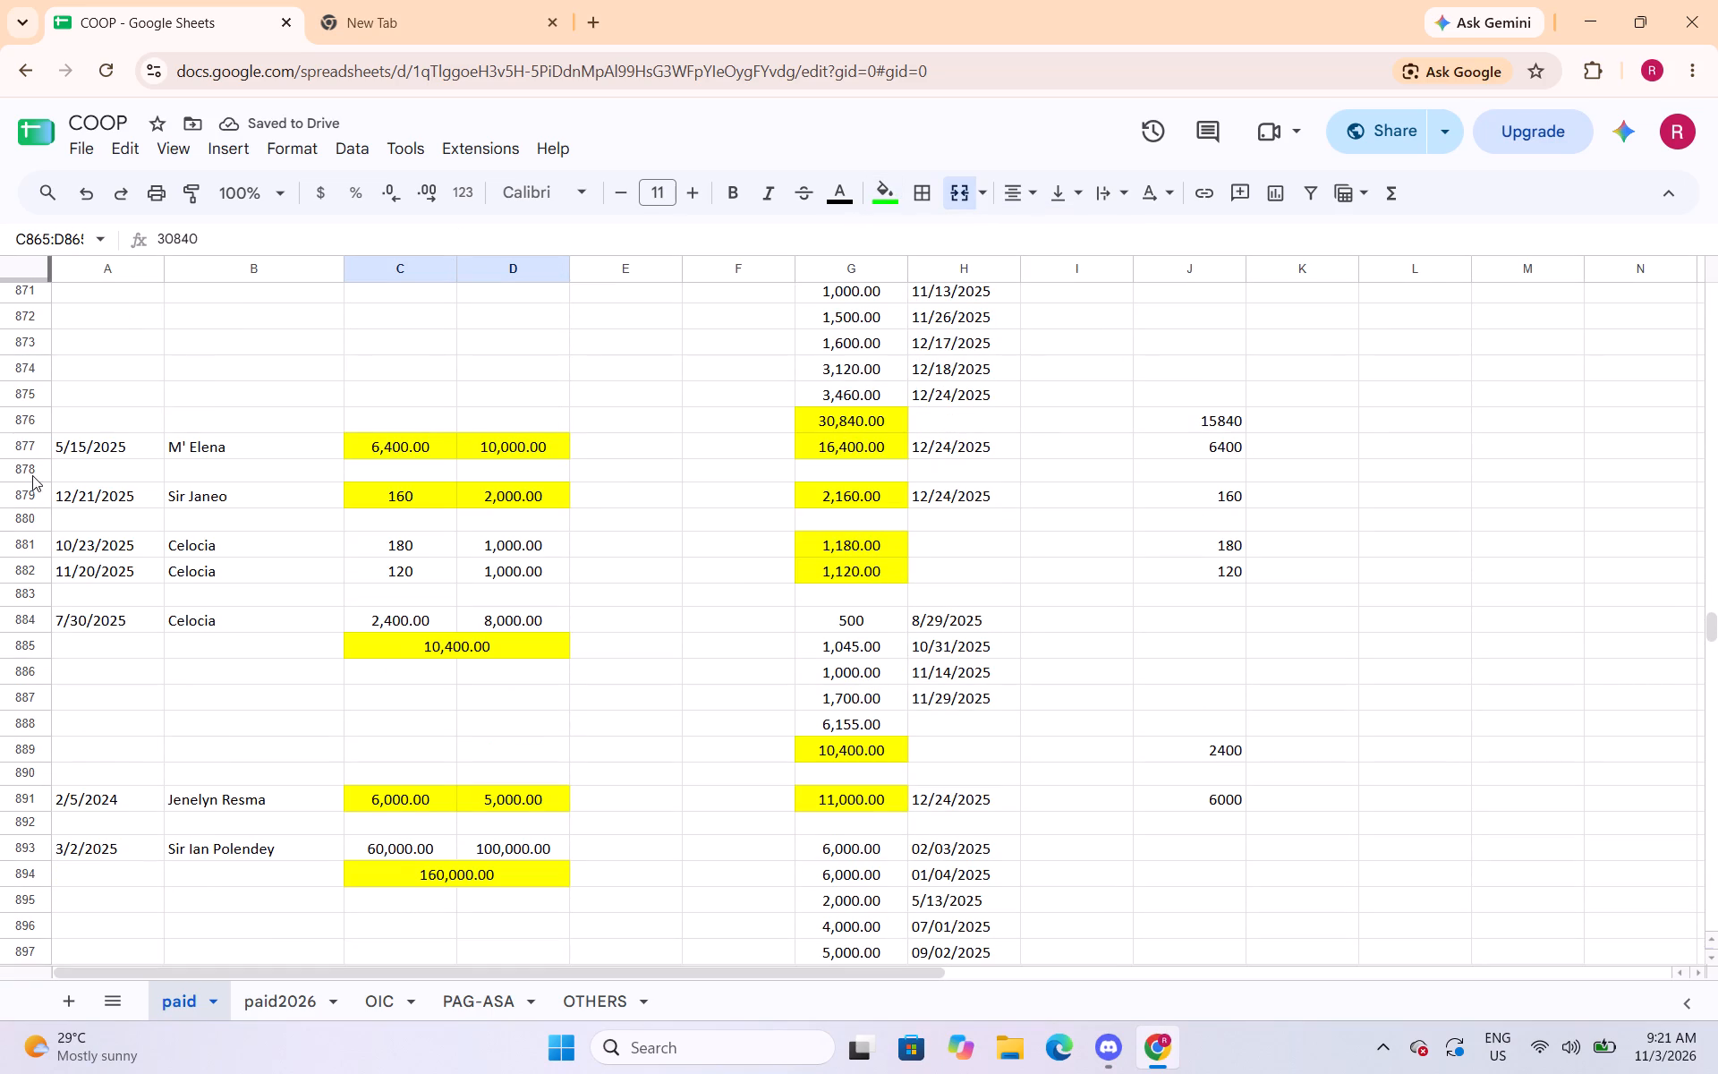
pyautogui.click(32, 475)
pyautogui.rightClick(38, 473)
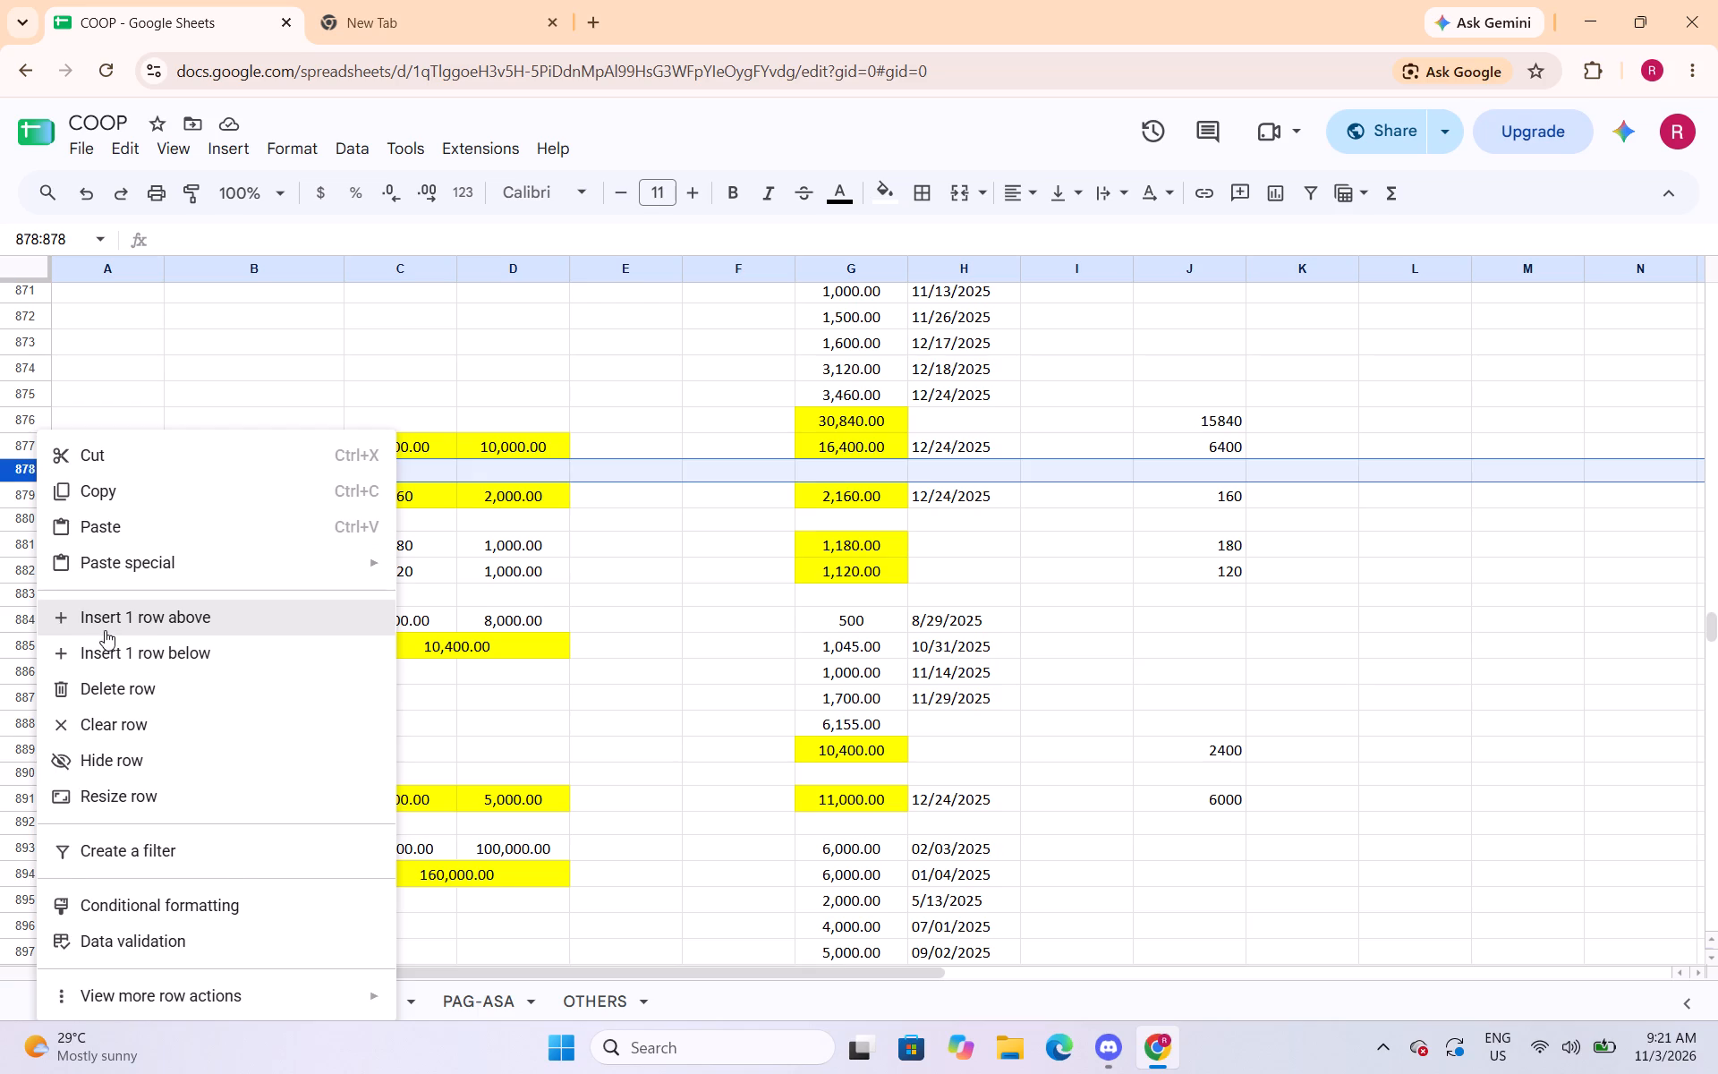
pyautogui.click(105, 630)
# Merge C878:D878 and enter the sum of M' Elena's interest and capital in C877:D877.
pyautogui.moveTo(441, 473); pyautogui.dragTo(474, 473)
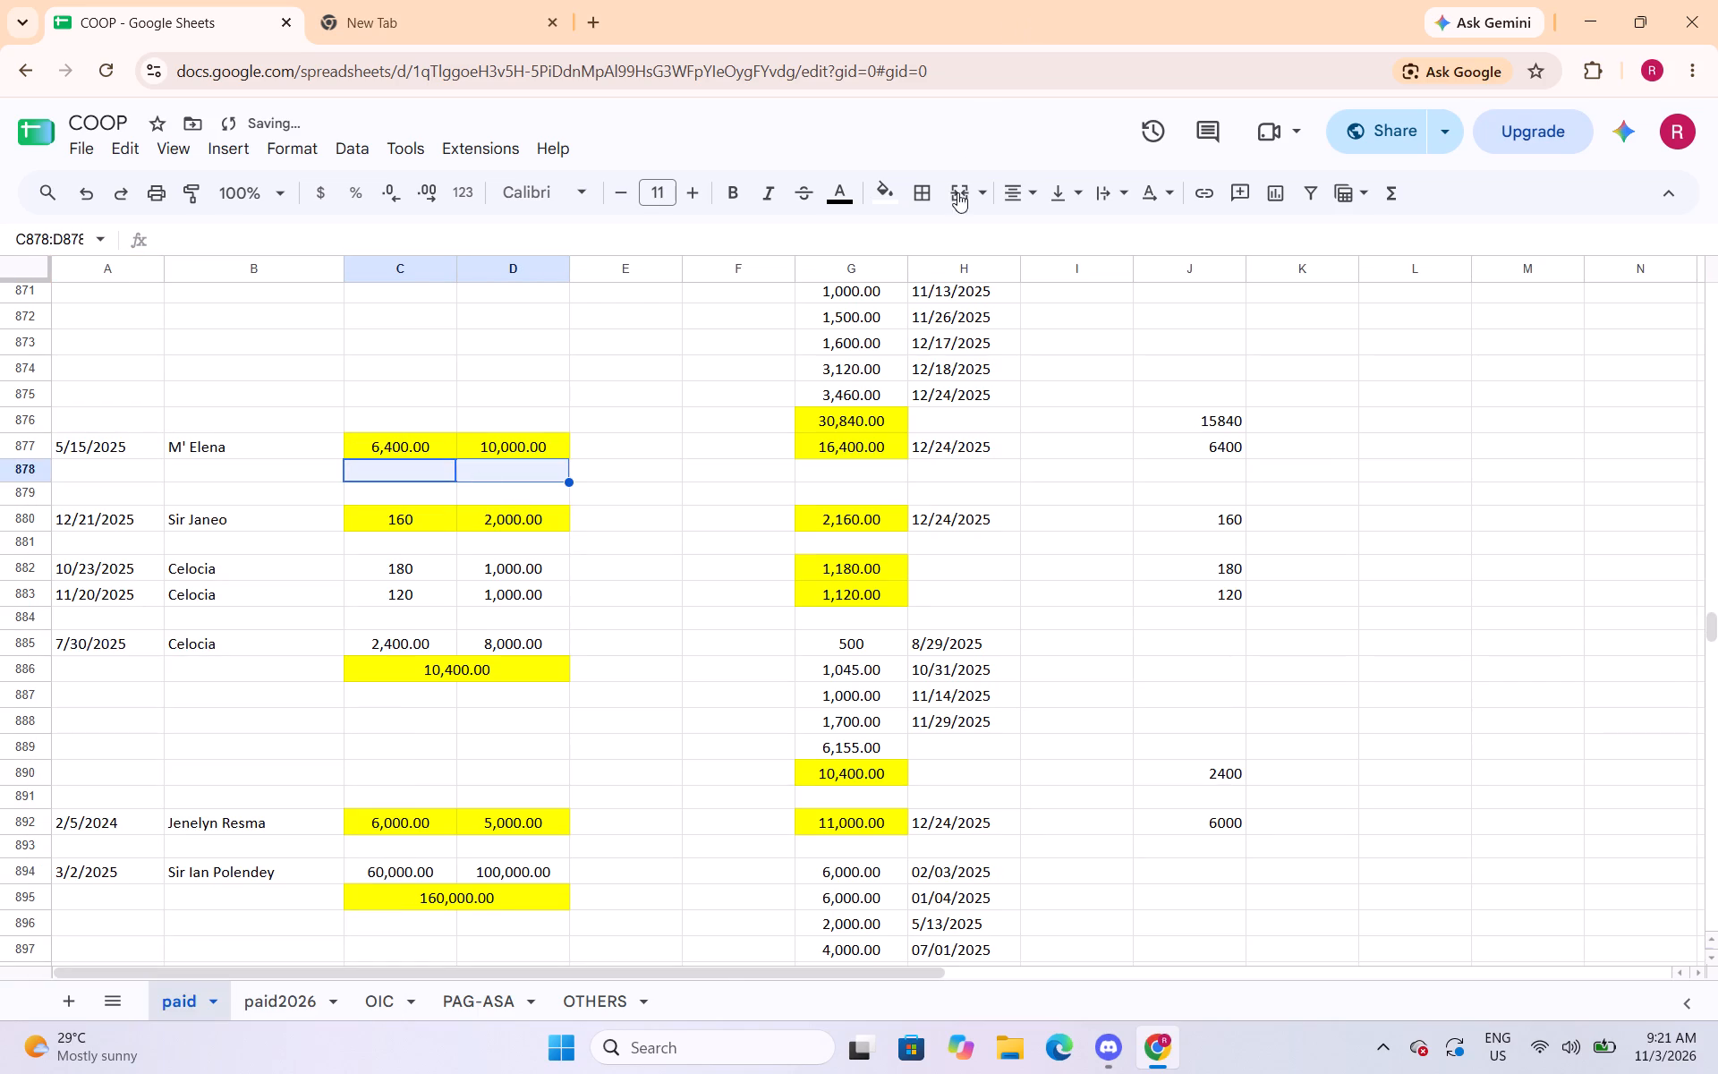
pyautogui.click(958, 200)
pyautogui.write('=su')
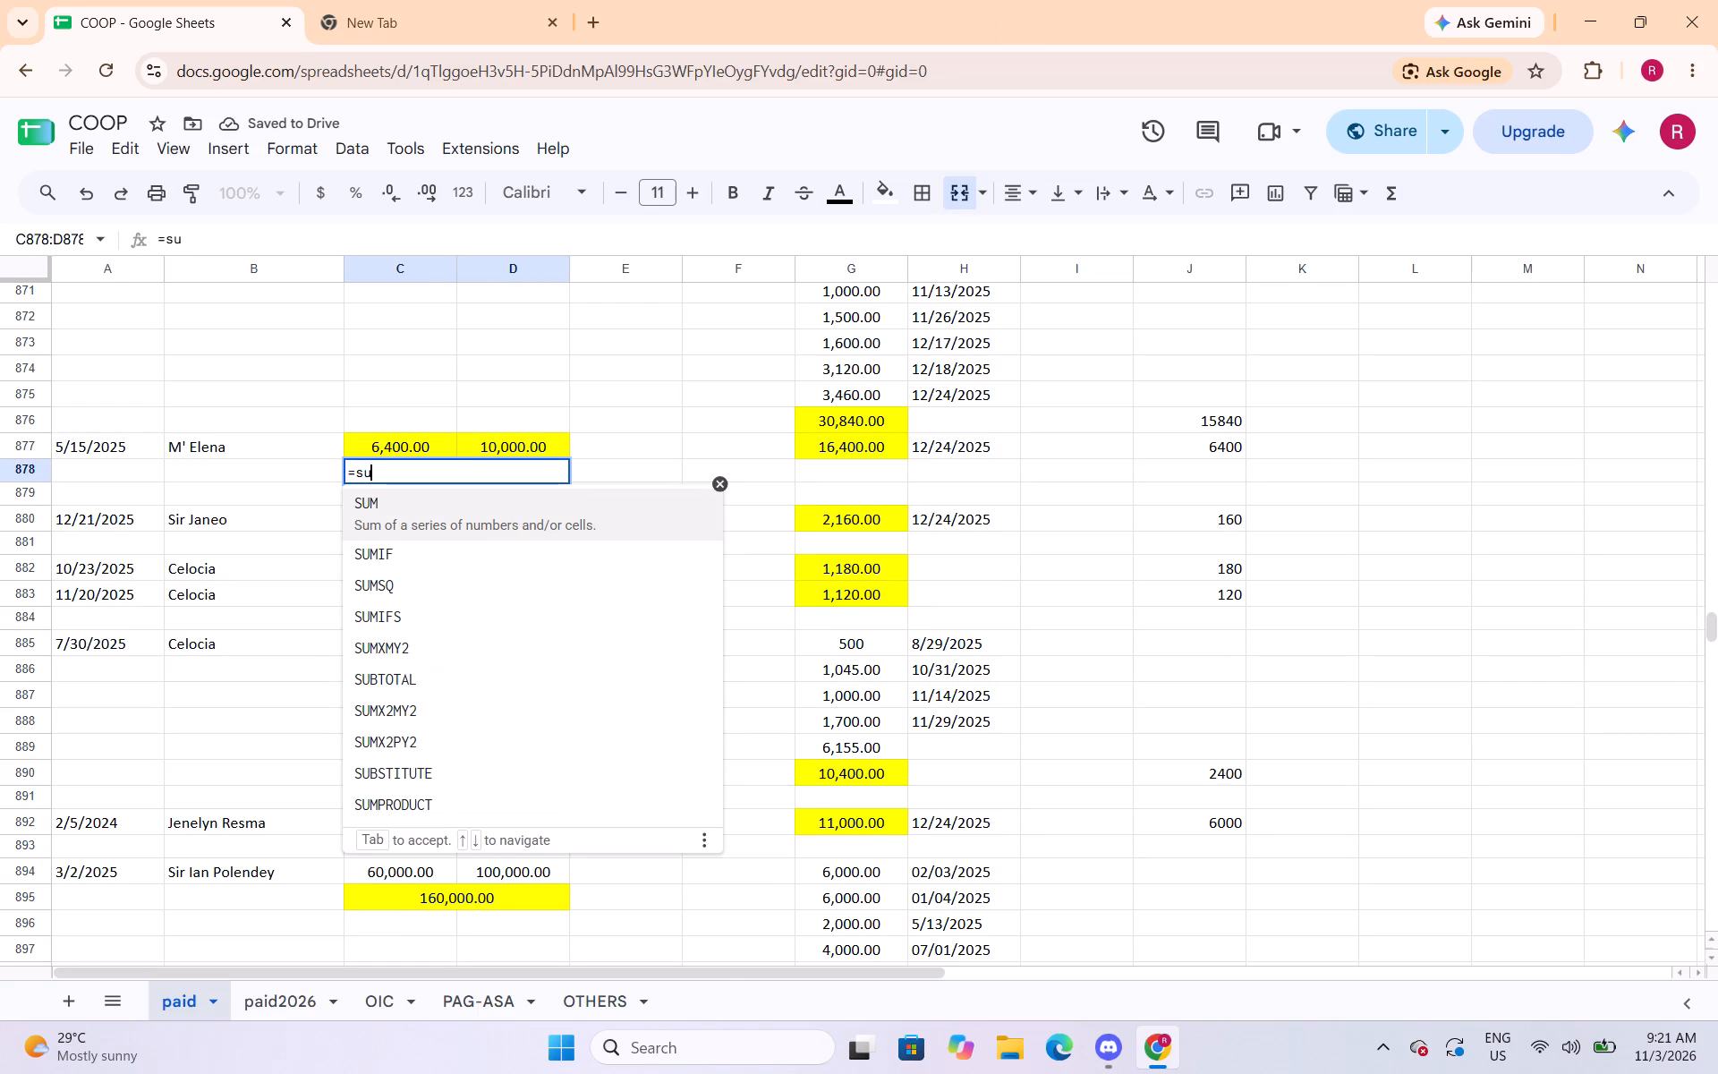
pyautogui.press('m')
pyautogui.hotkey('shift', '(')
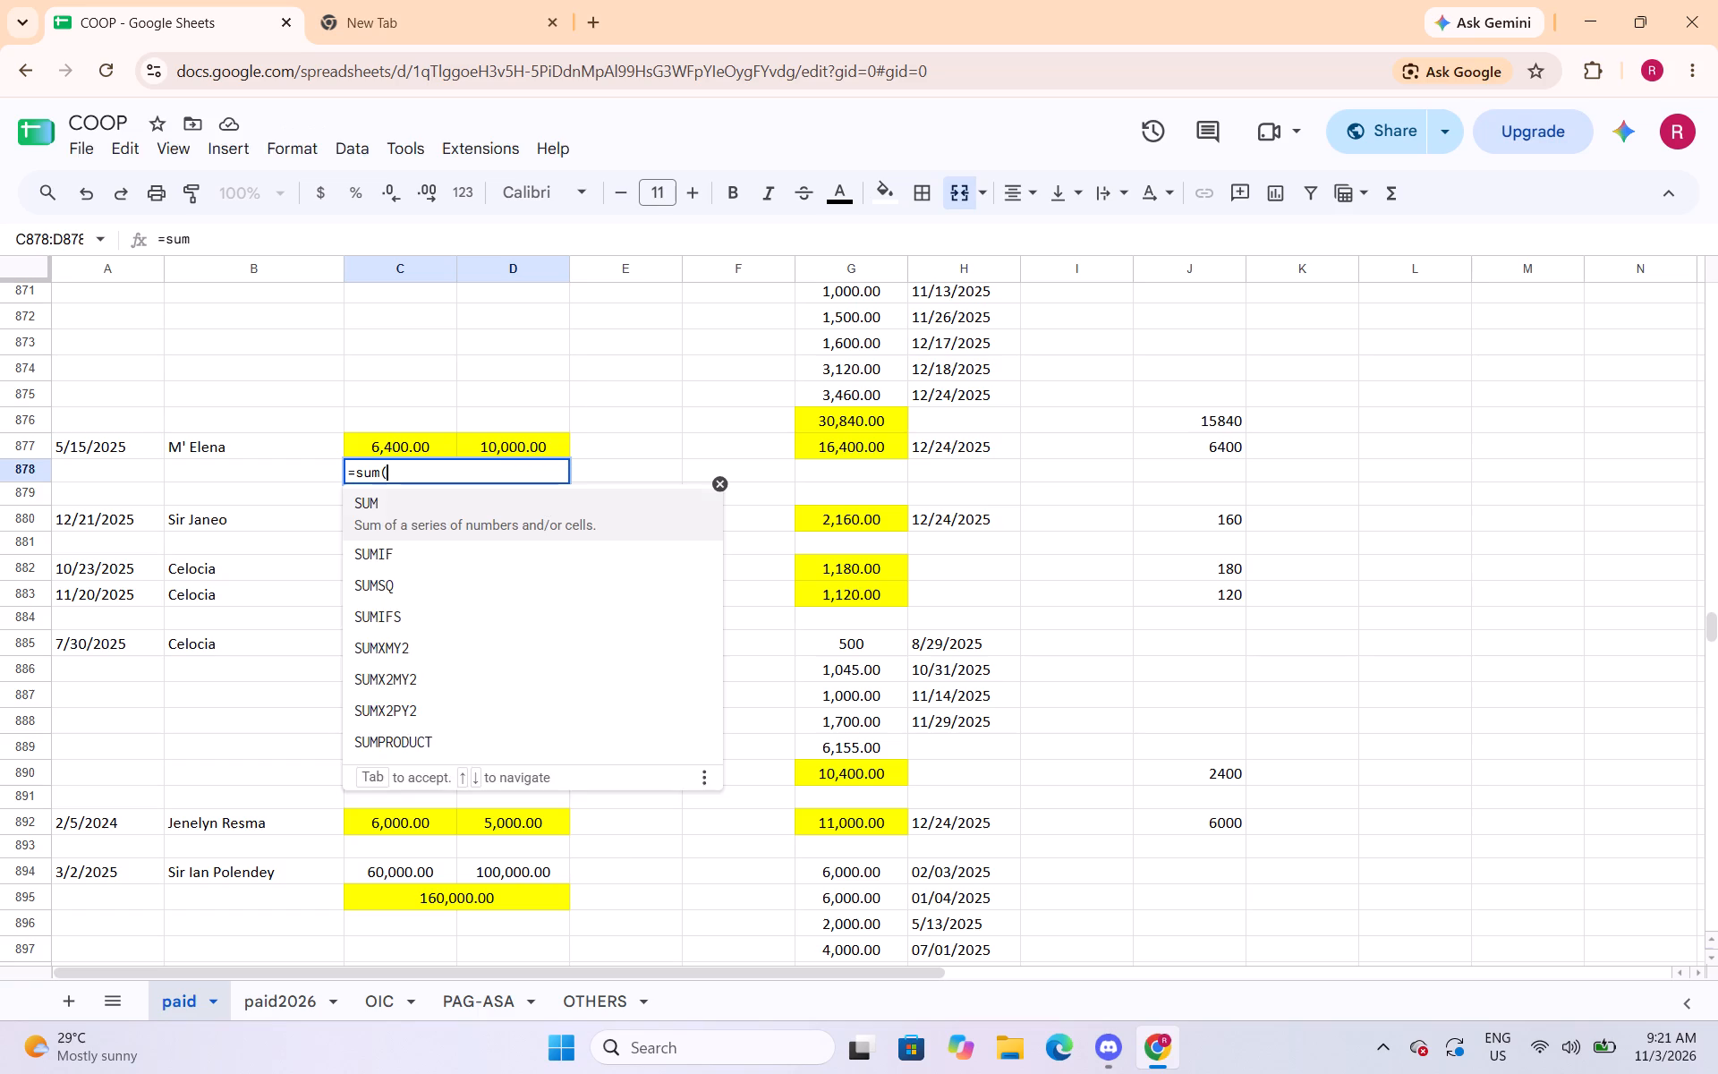
pyautogui.moveTo(444, 444); pyautogui.dragTo(467, 446)
pyautogui.hotkey('shift', ')')
pyautogui.press('Return')
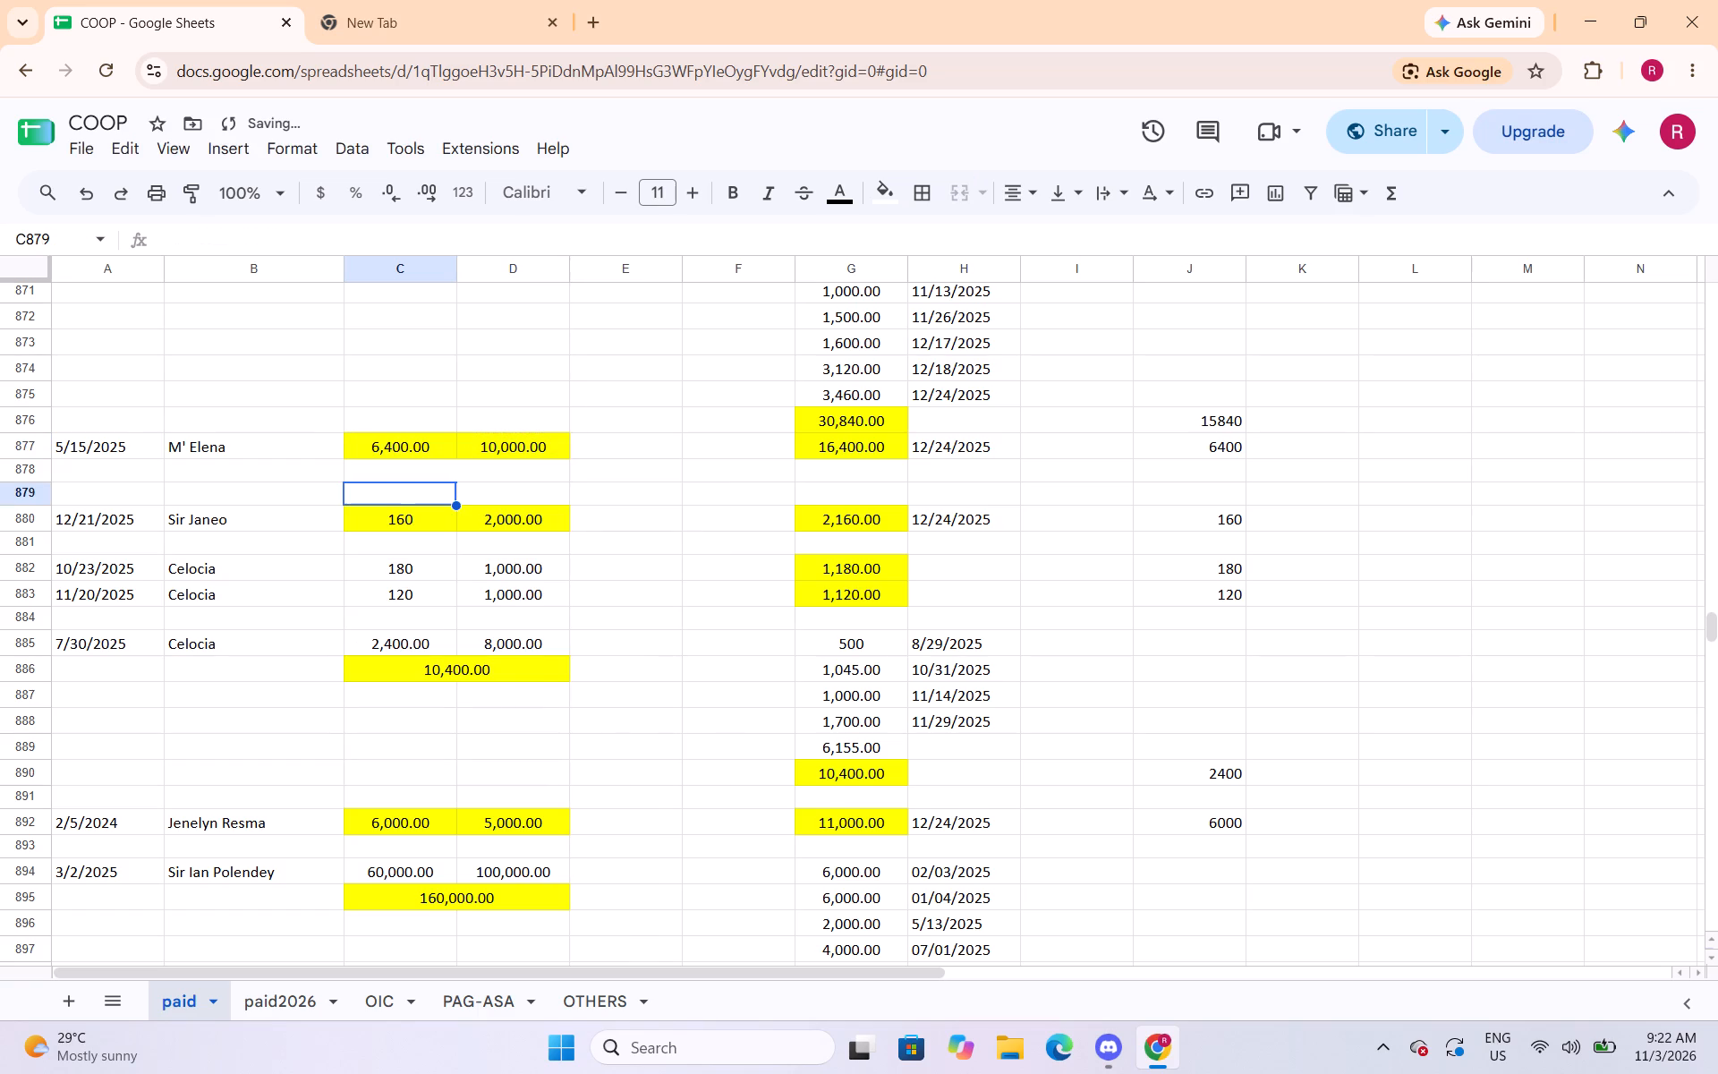
pyautogui.press('Up')
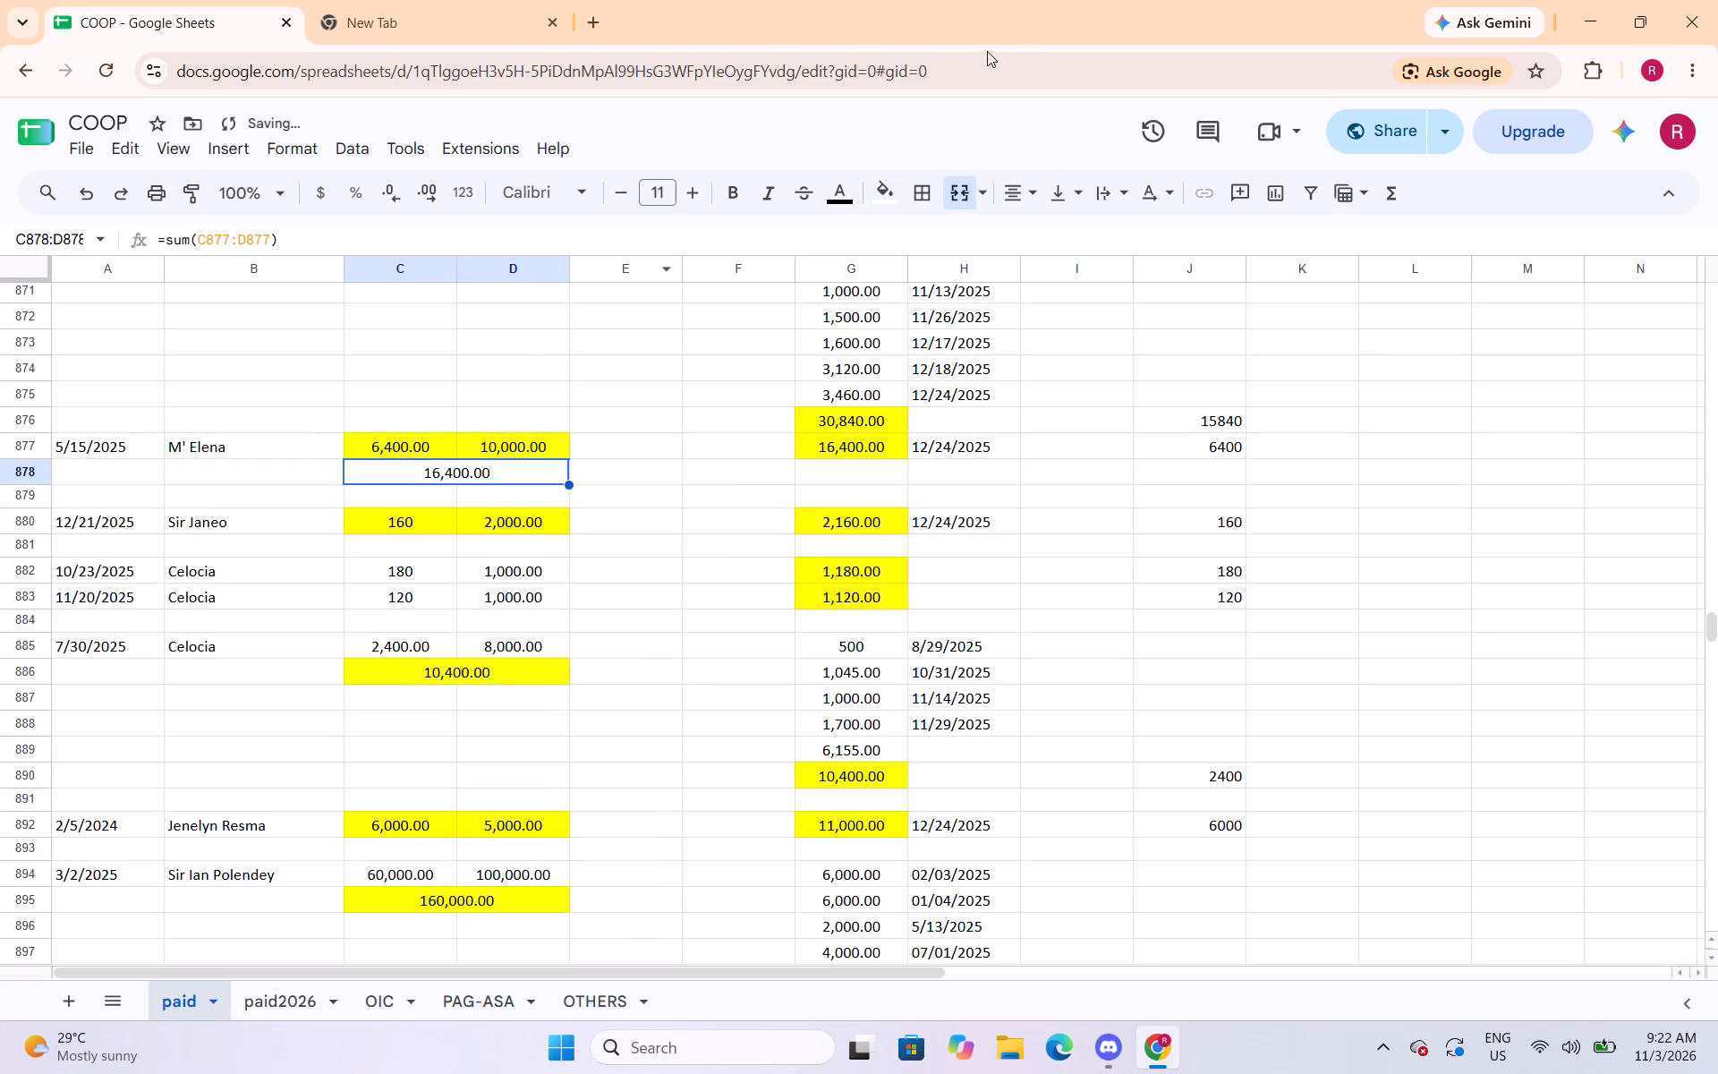
# Fill M' Elena's merged total in C878:D878 with bright green.
pyautogui.click(896, 188)
pyautogui.click(995, 298)
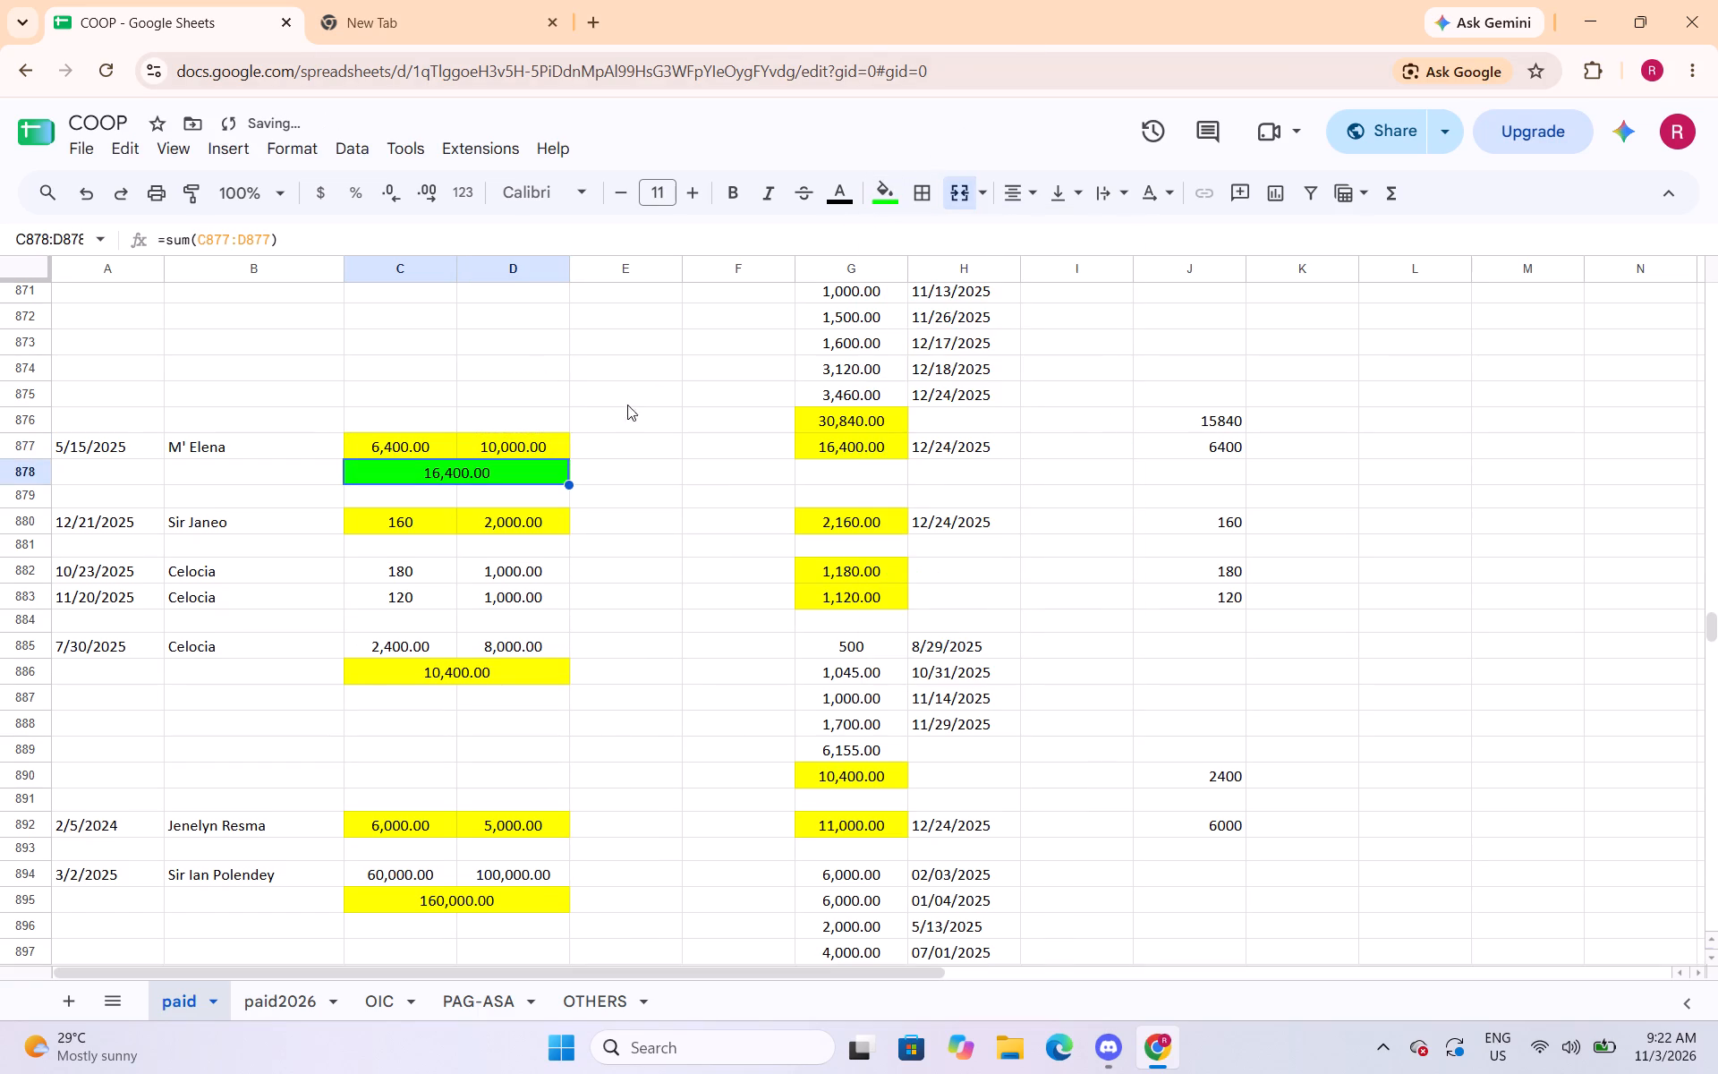
# Change the fill of M' Elena's interest and capital cells C877:D877 to white.
pyautogui.moveTo(455, 445); pyautogui.dragTo(469, 442)
pyautogui.click(889, 198)
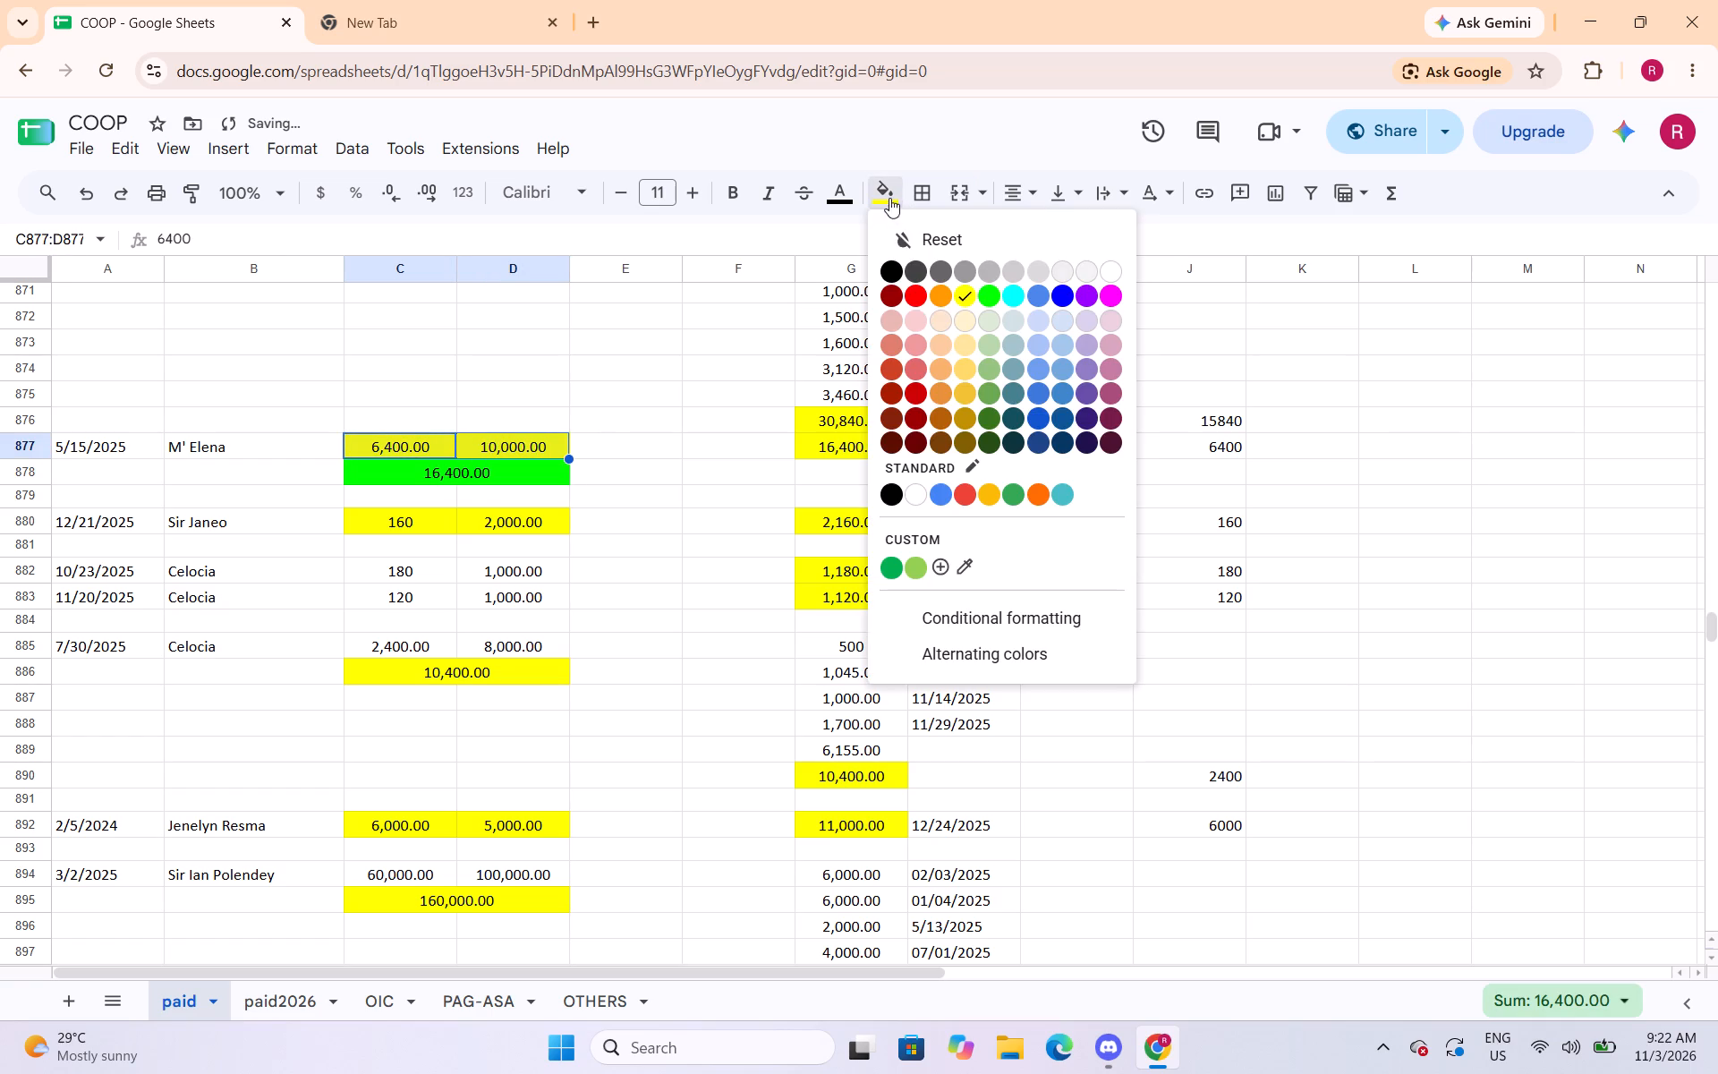
pyautogui.click(911, 497)
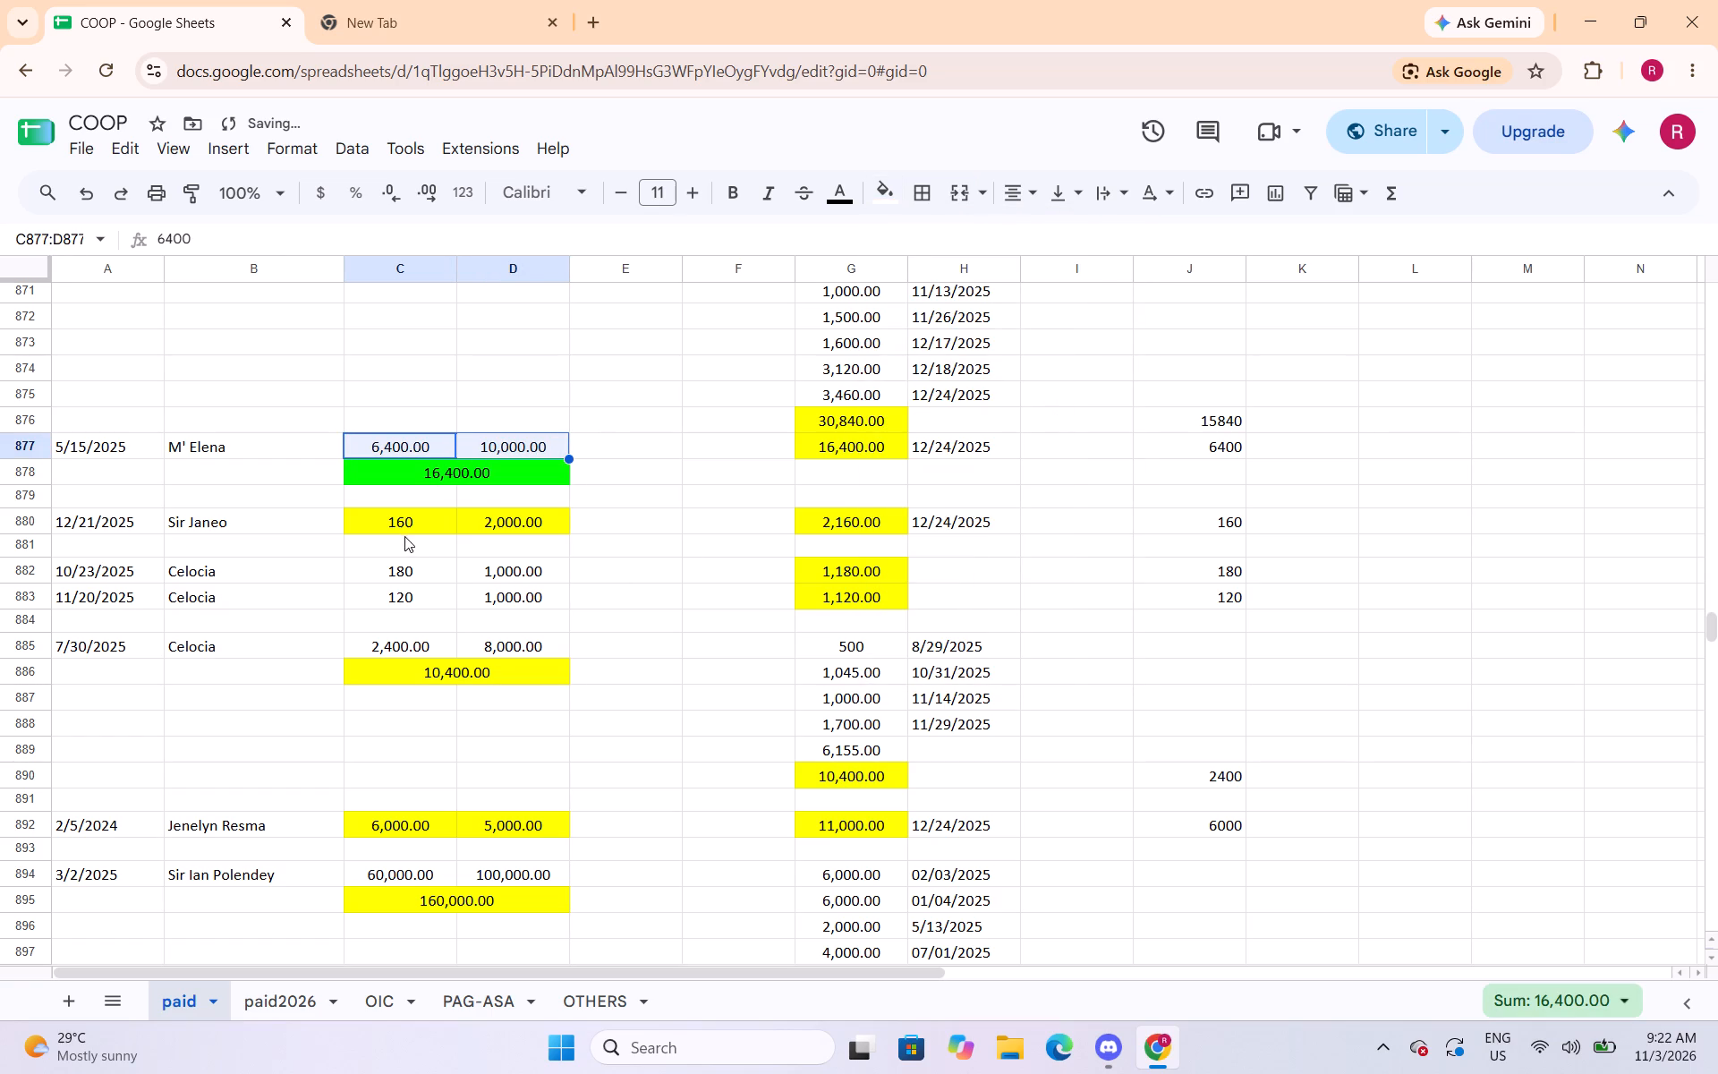
# Insert a blank row above M' Elena's 5/15/2025 loan in row 877 to separate her two loans.
pyautogui.click(404, 522)
pyautogui.click(38, 558)
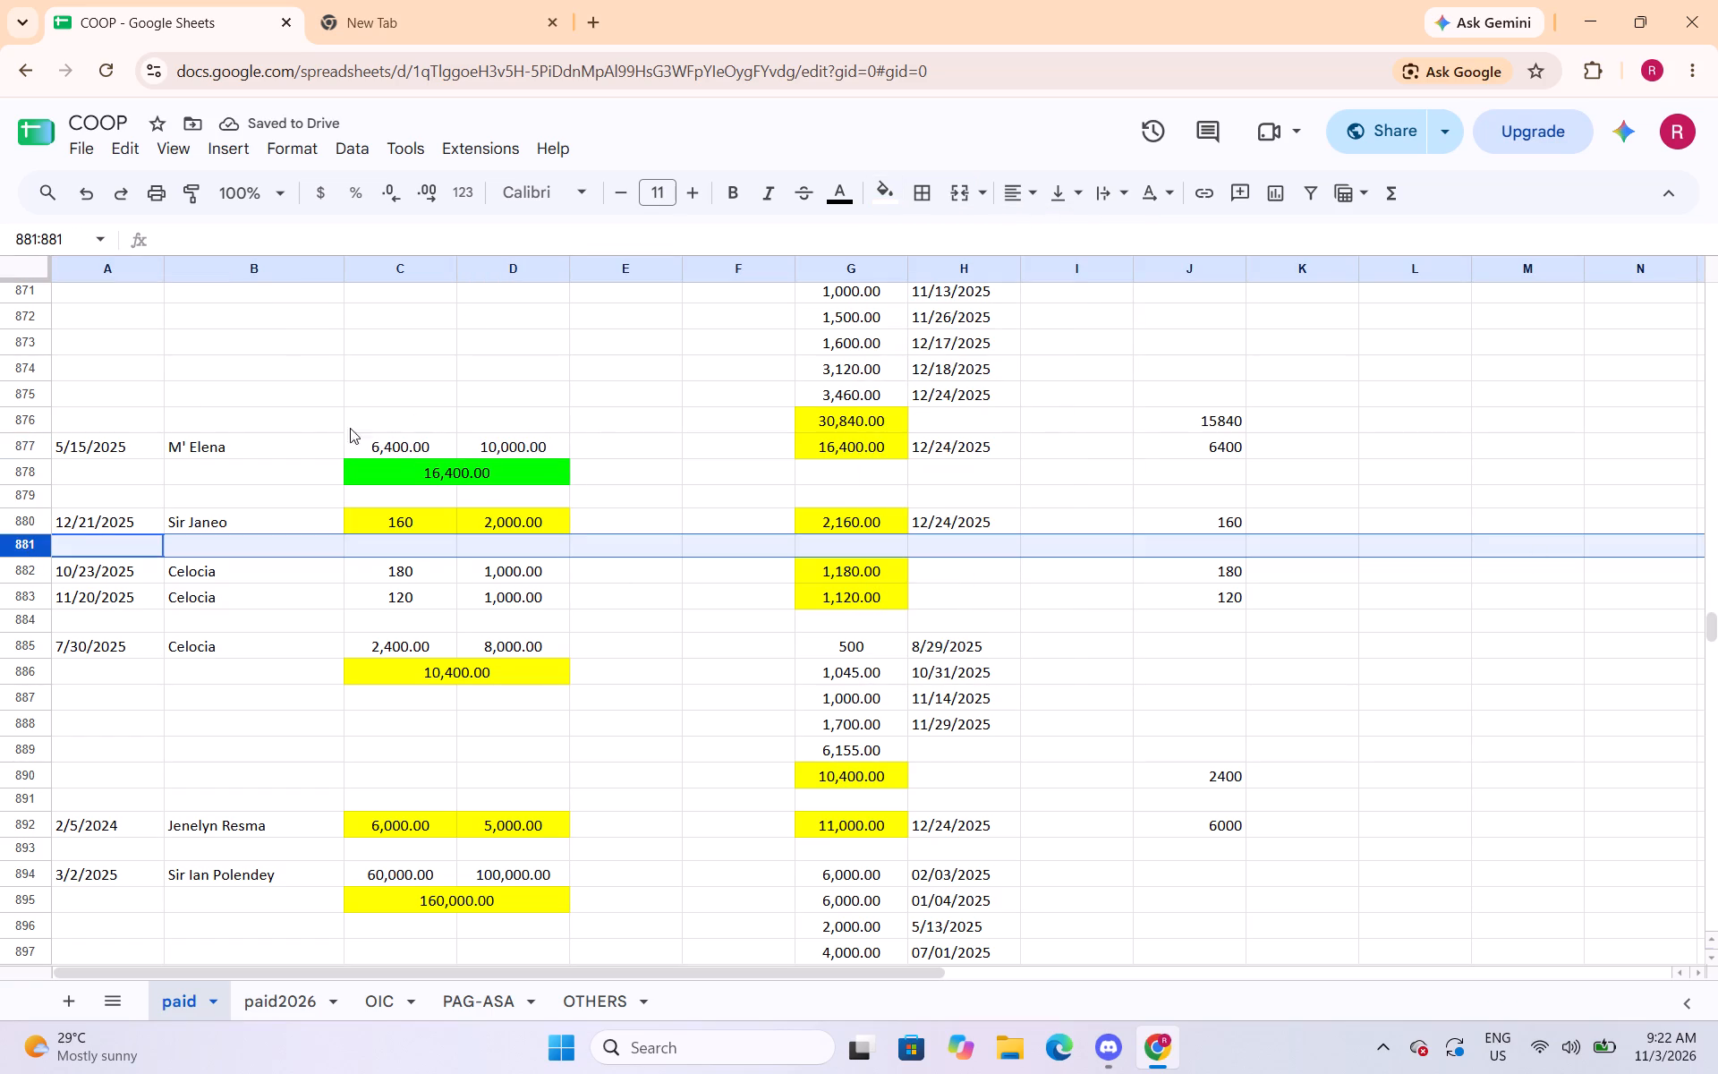
pyautogui.click(28, 442)
pyautogui.rightClick(28, 442)
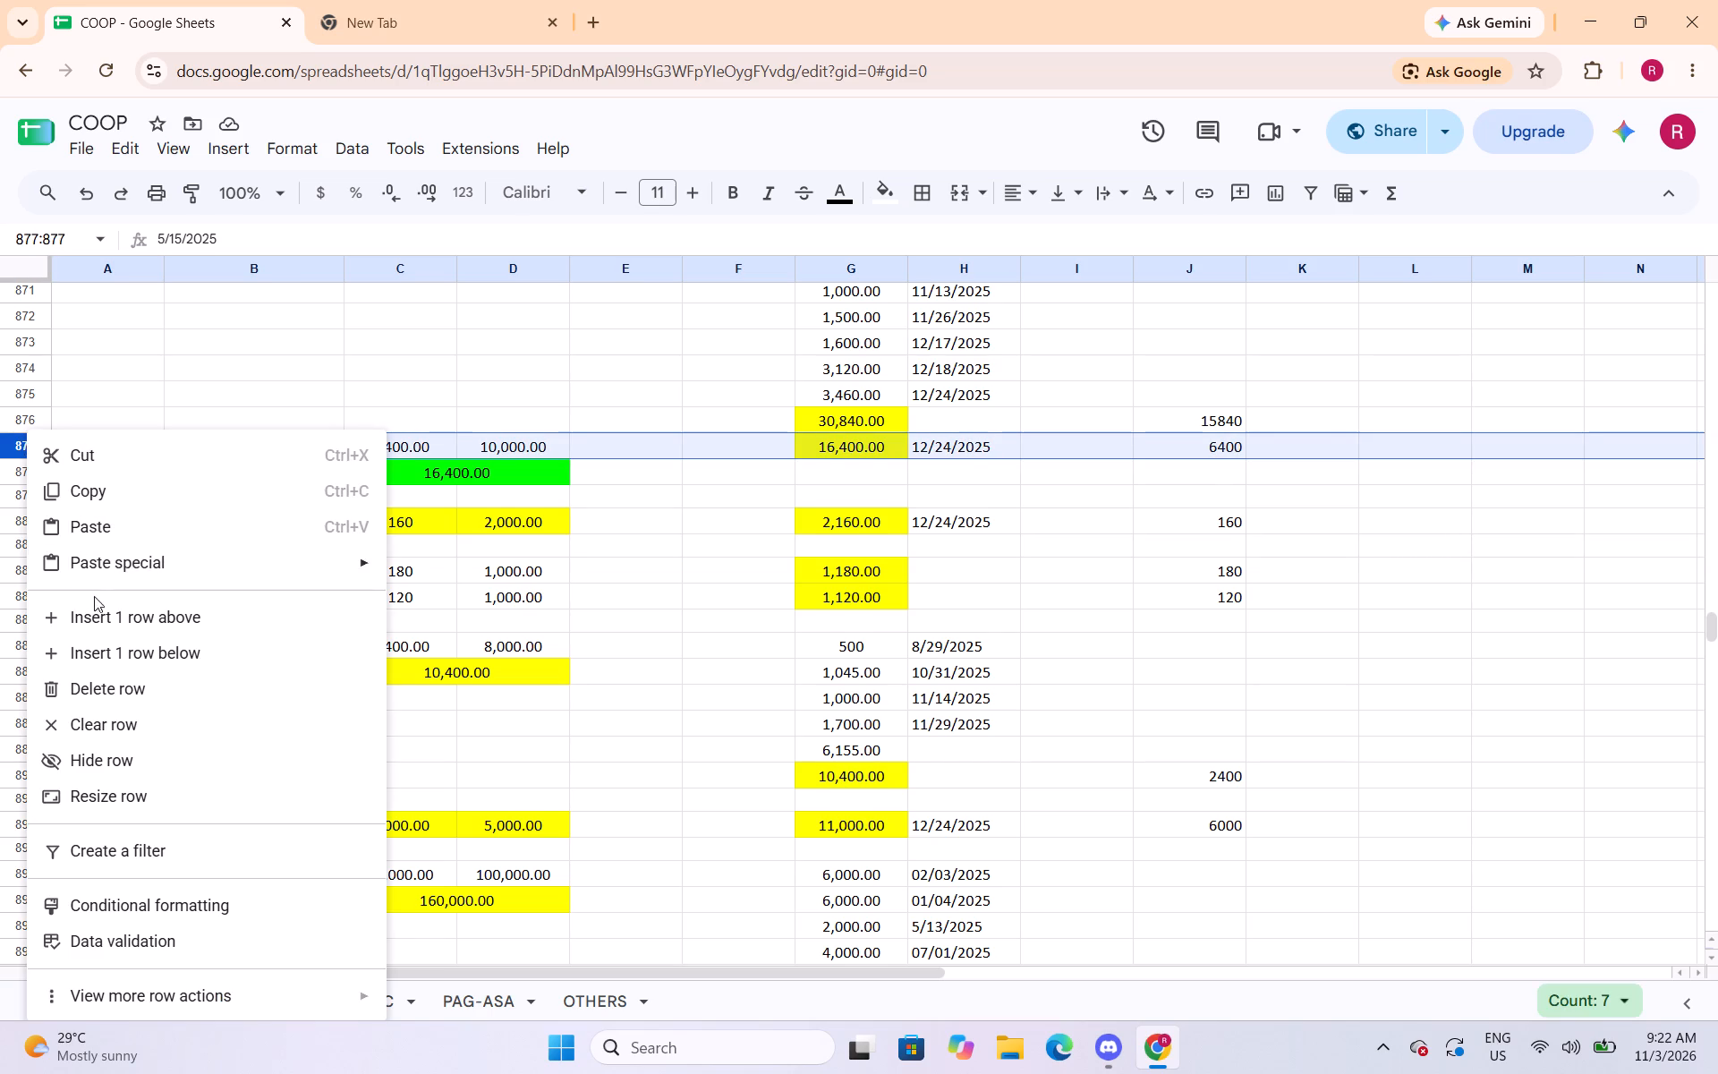
pyautogui.click(95, 618)
# Fill the new separator row 877 with white to remove its inherited yellow cell.
pyautogui.click(901, 456)
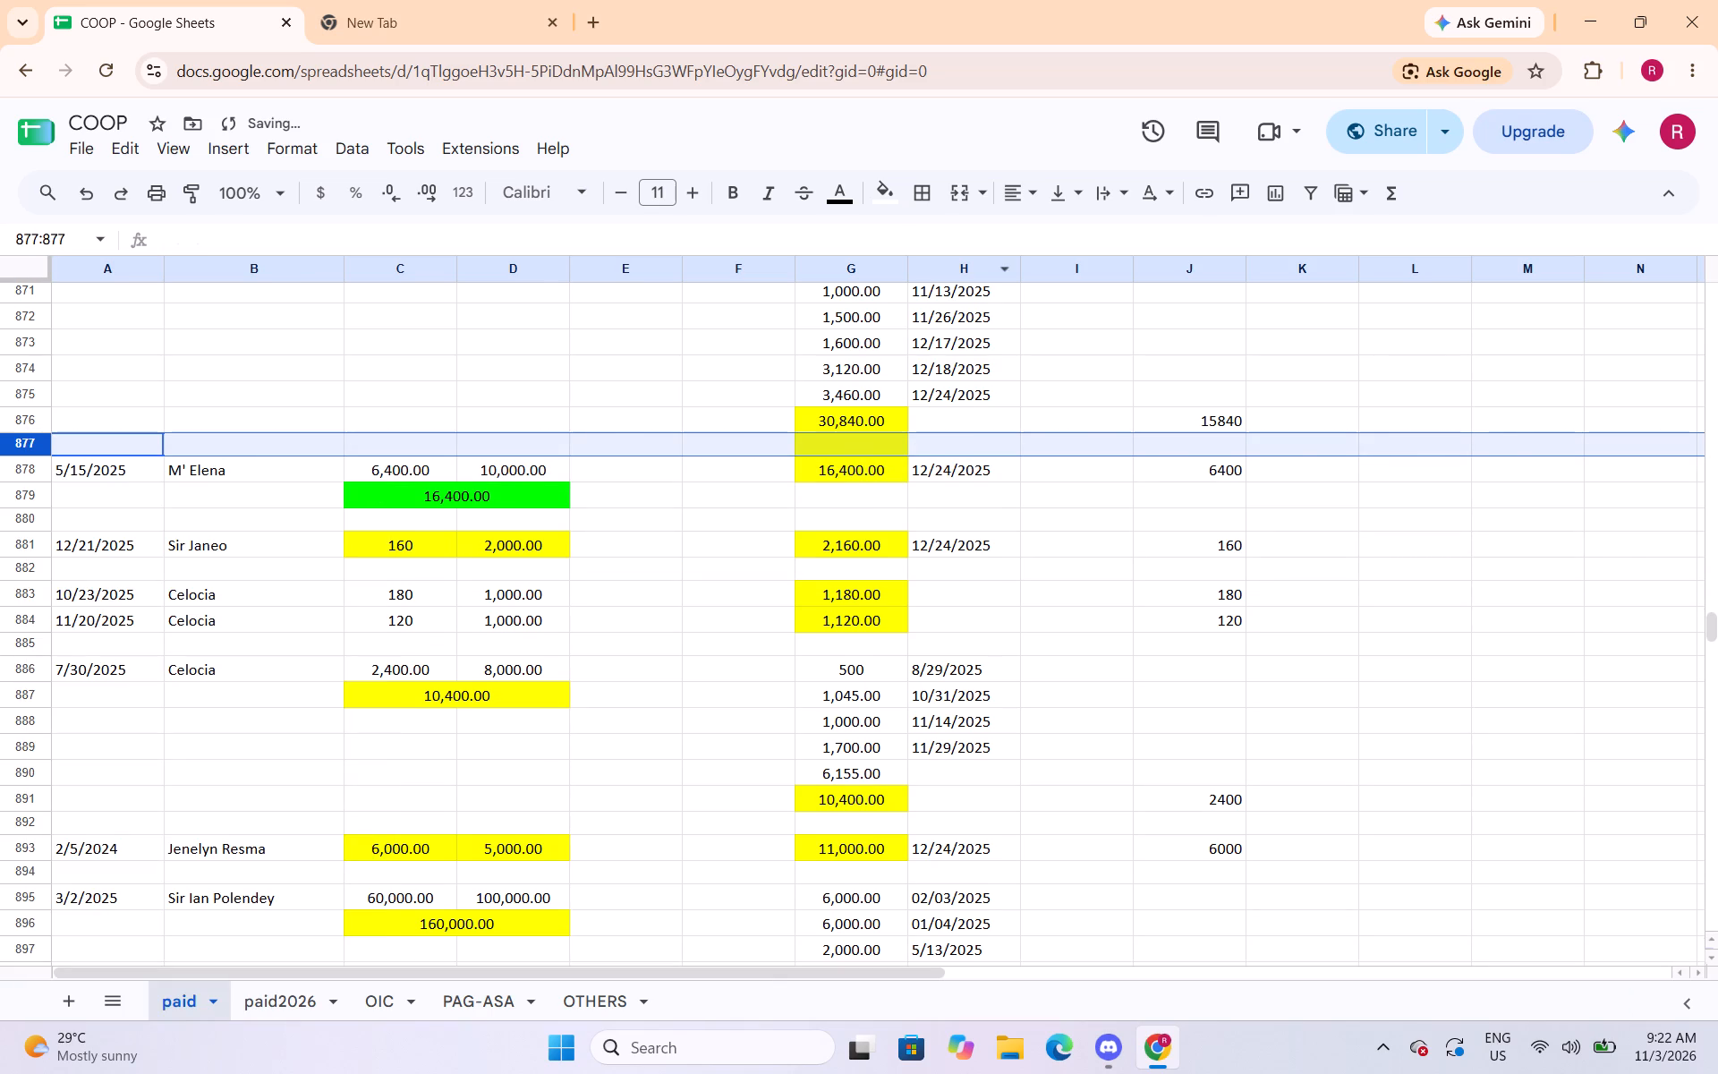
pyautogui.click(881, 200)
pyautogui.click(918, 490)
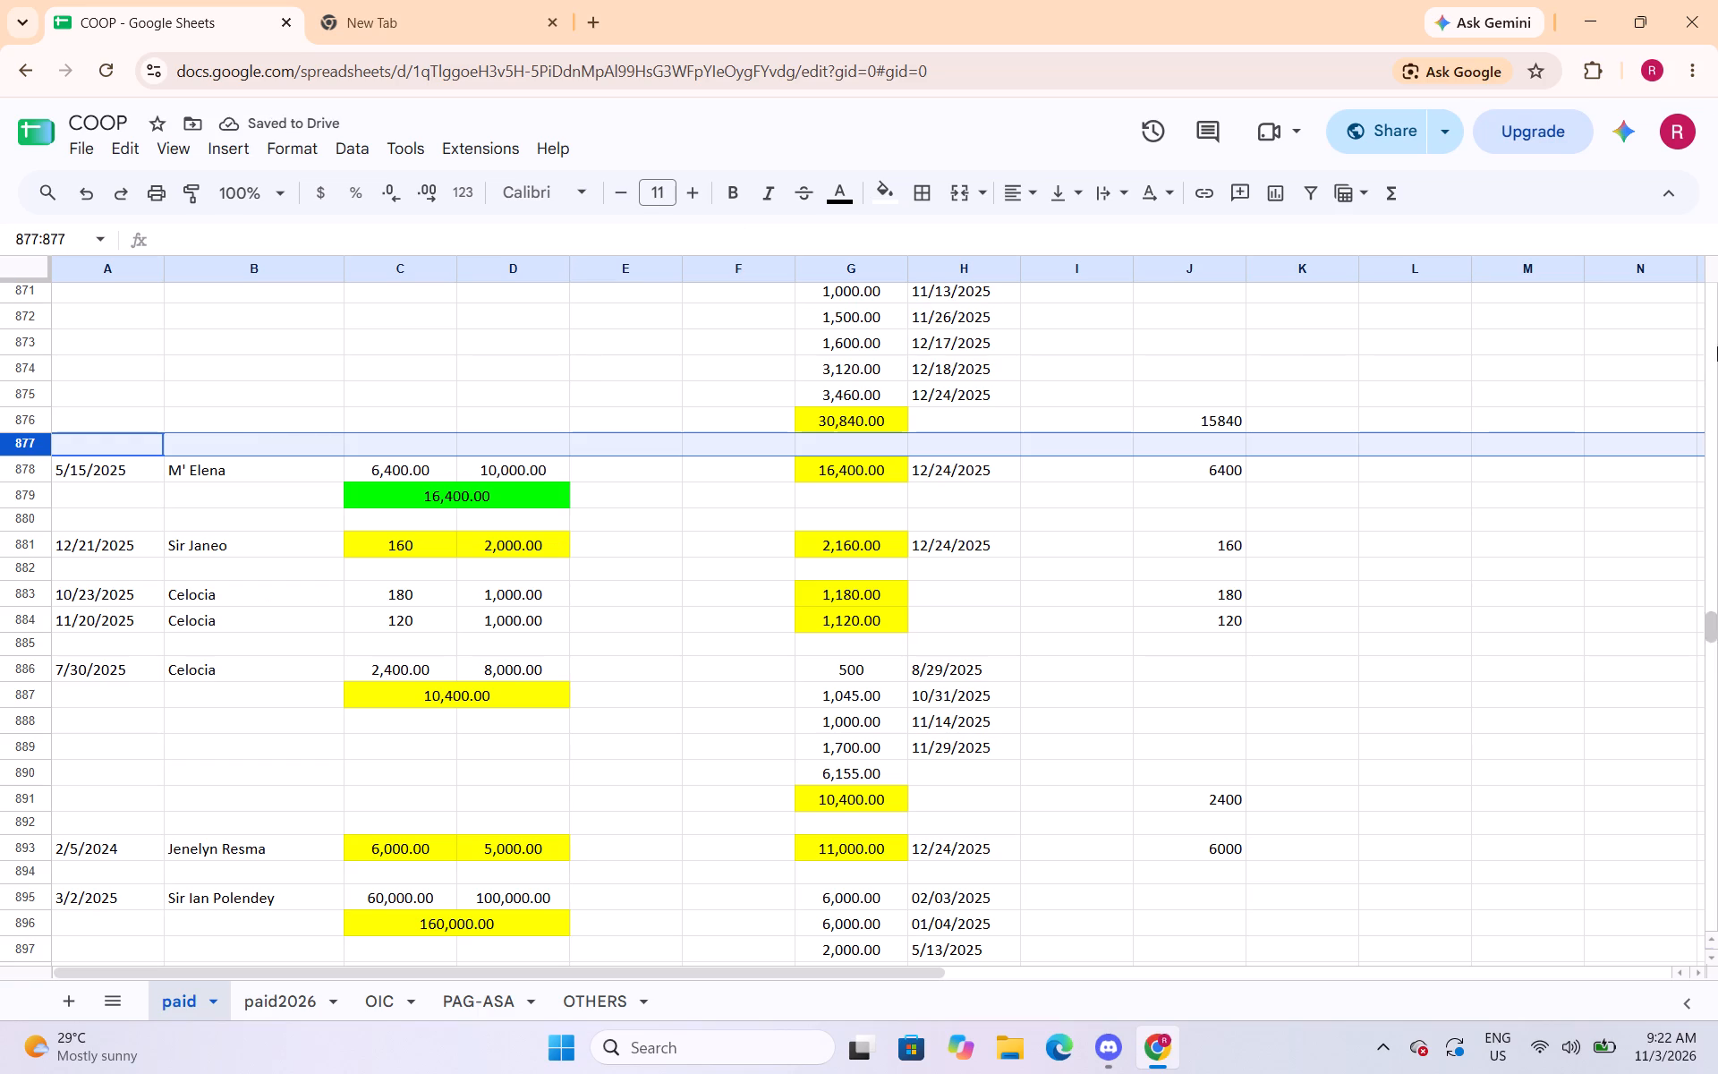
# Insert a row above blank row 882, directly beneath Sir Janeo's 12/21/2025 loan.
pyautogui.click(21, 569)
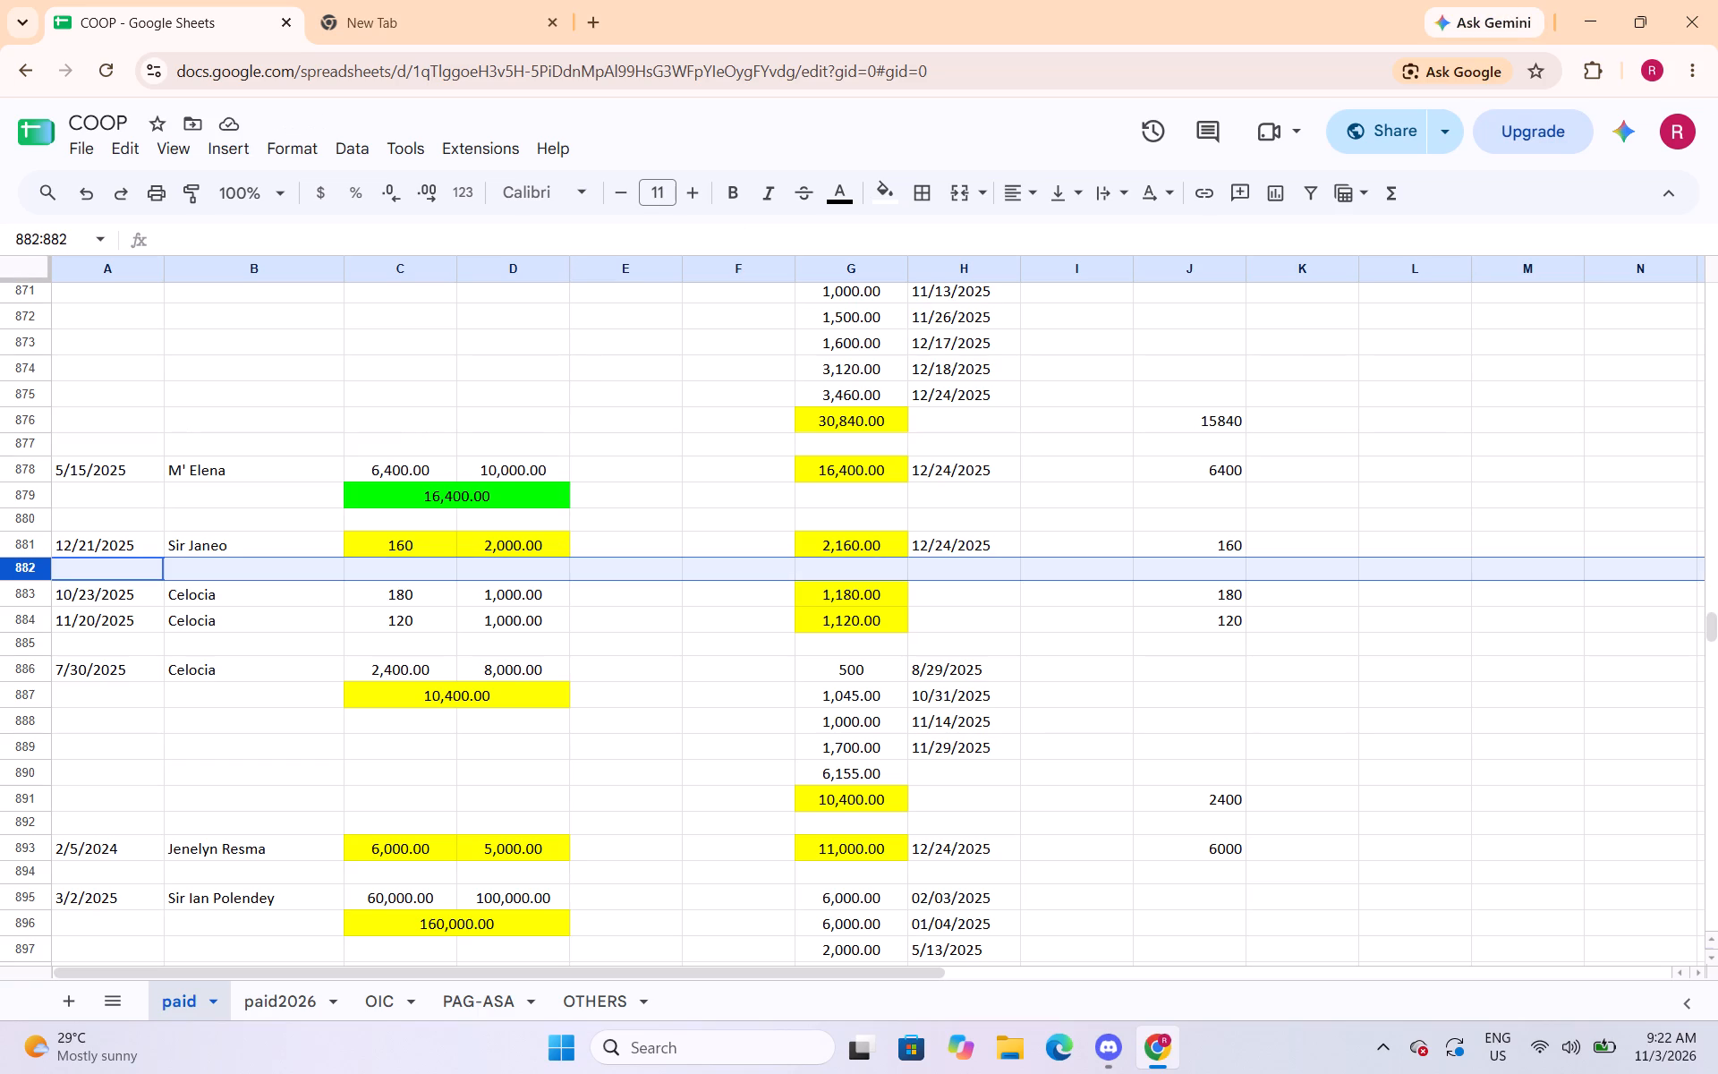
pyautogui.rightClick(21, 569)
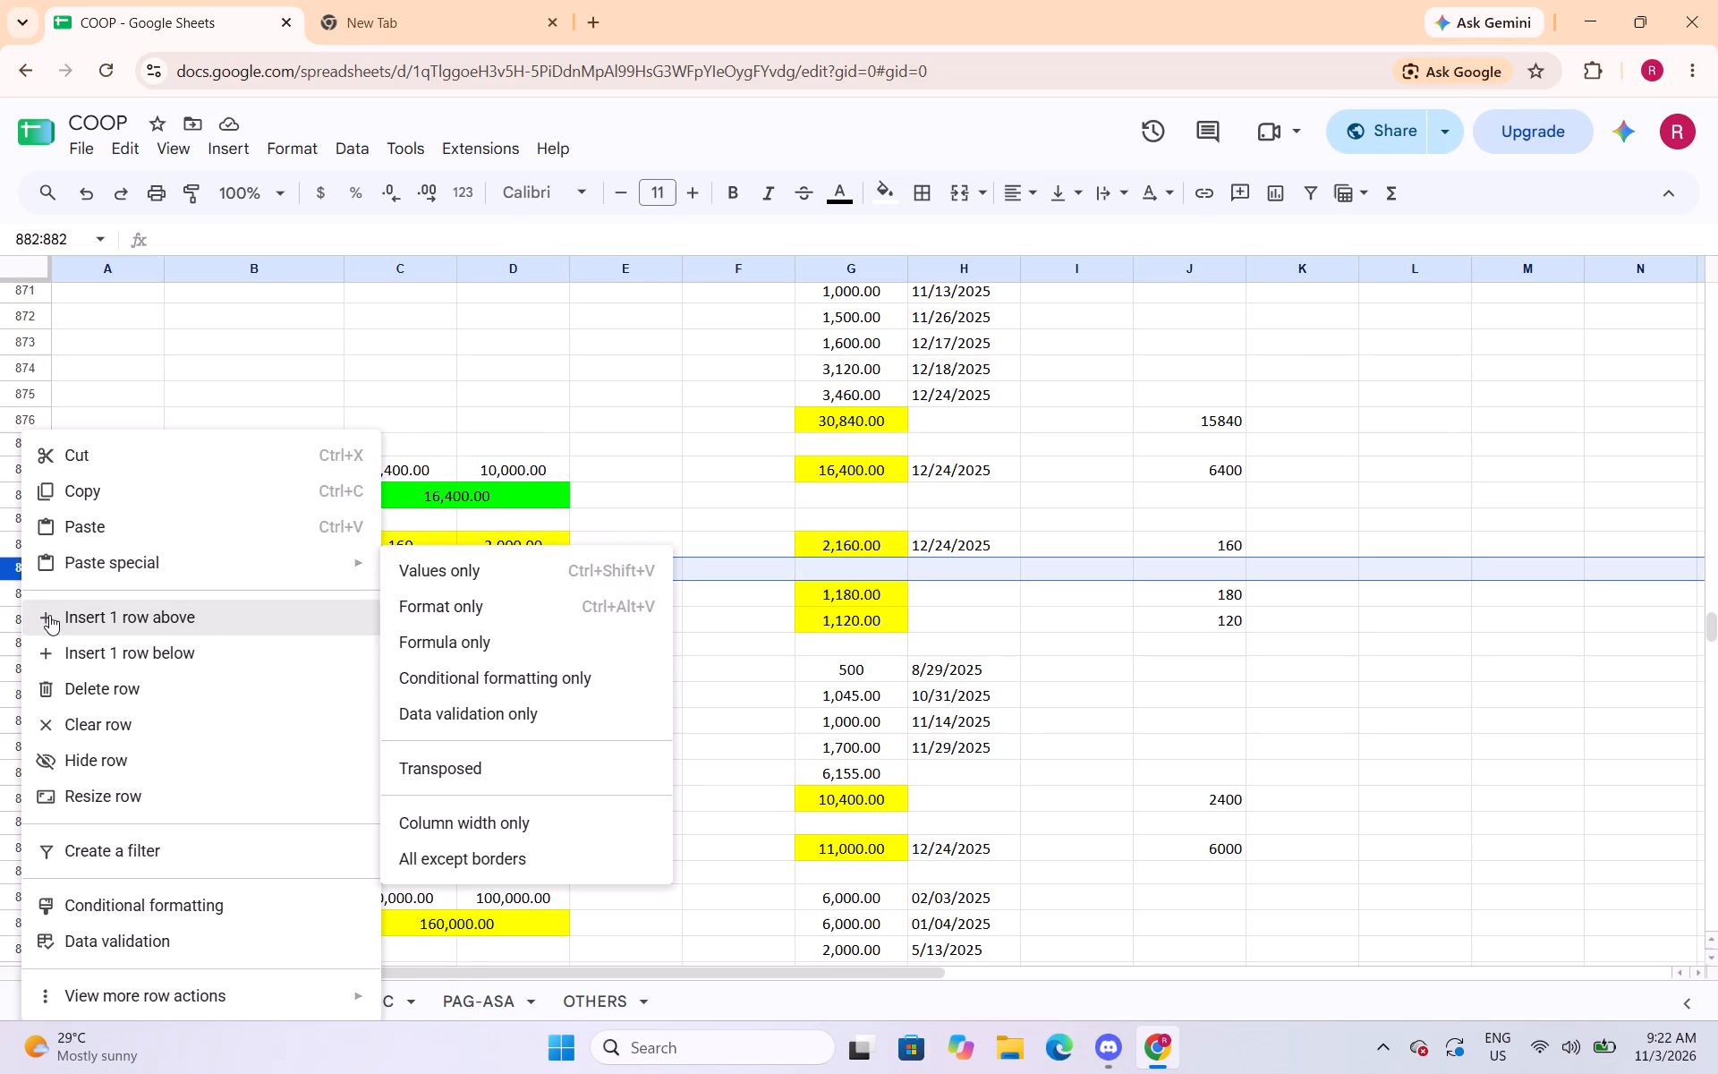
pyautogui.click(49, 615)
# Merge C882:D882 beneath Sir Janeo's 12/21/2025 loan, enter =sum(C881:D881) there, and fill it bright green.
pyautogui.moveTo(452, 575); pyautogui.dragTo(469, 575)
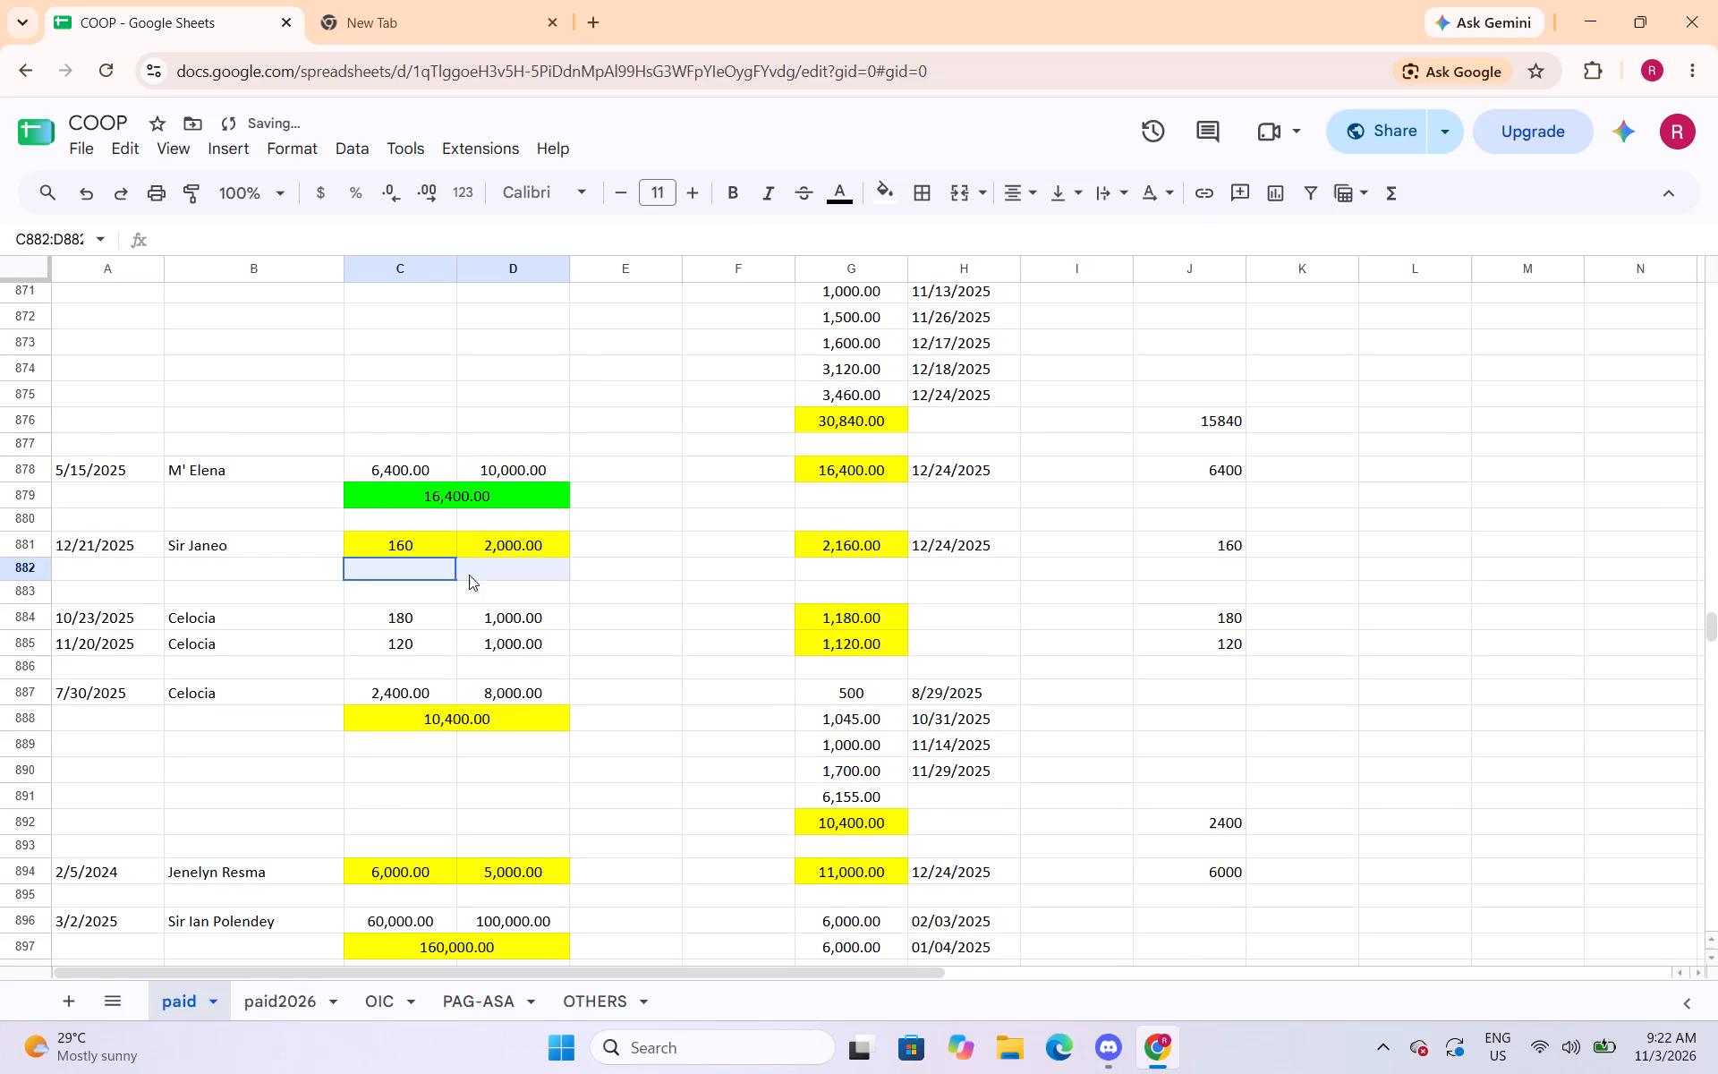
pyautogui.moveTo(469, 575); pyautogui.dragTo(481, 574)
pyautogui.click(960, 192)
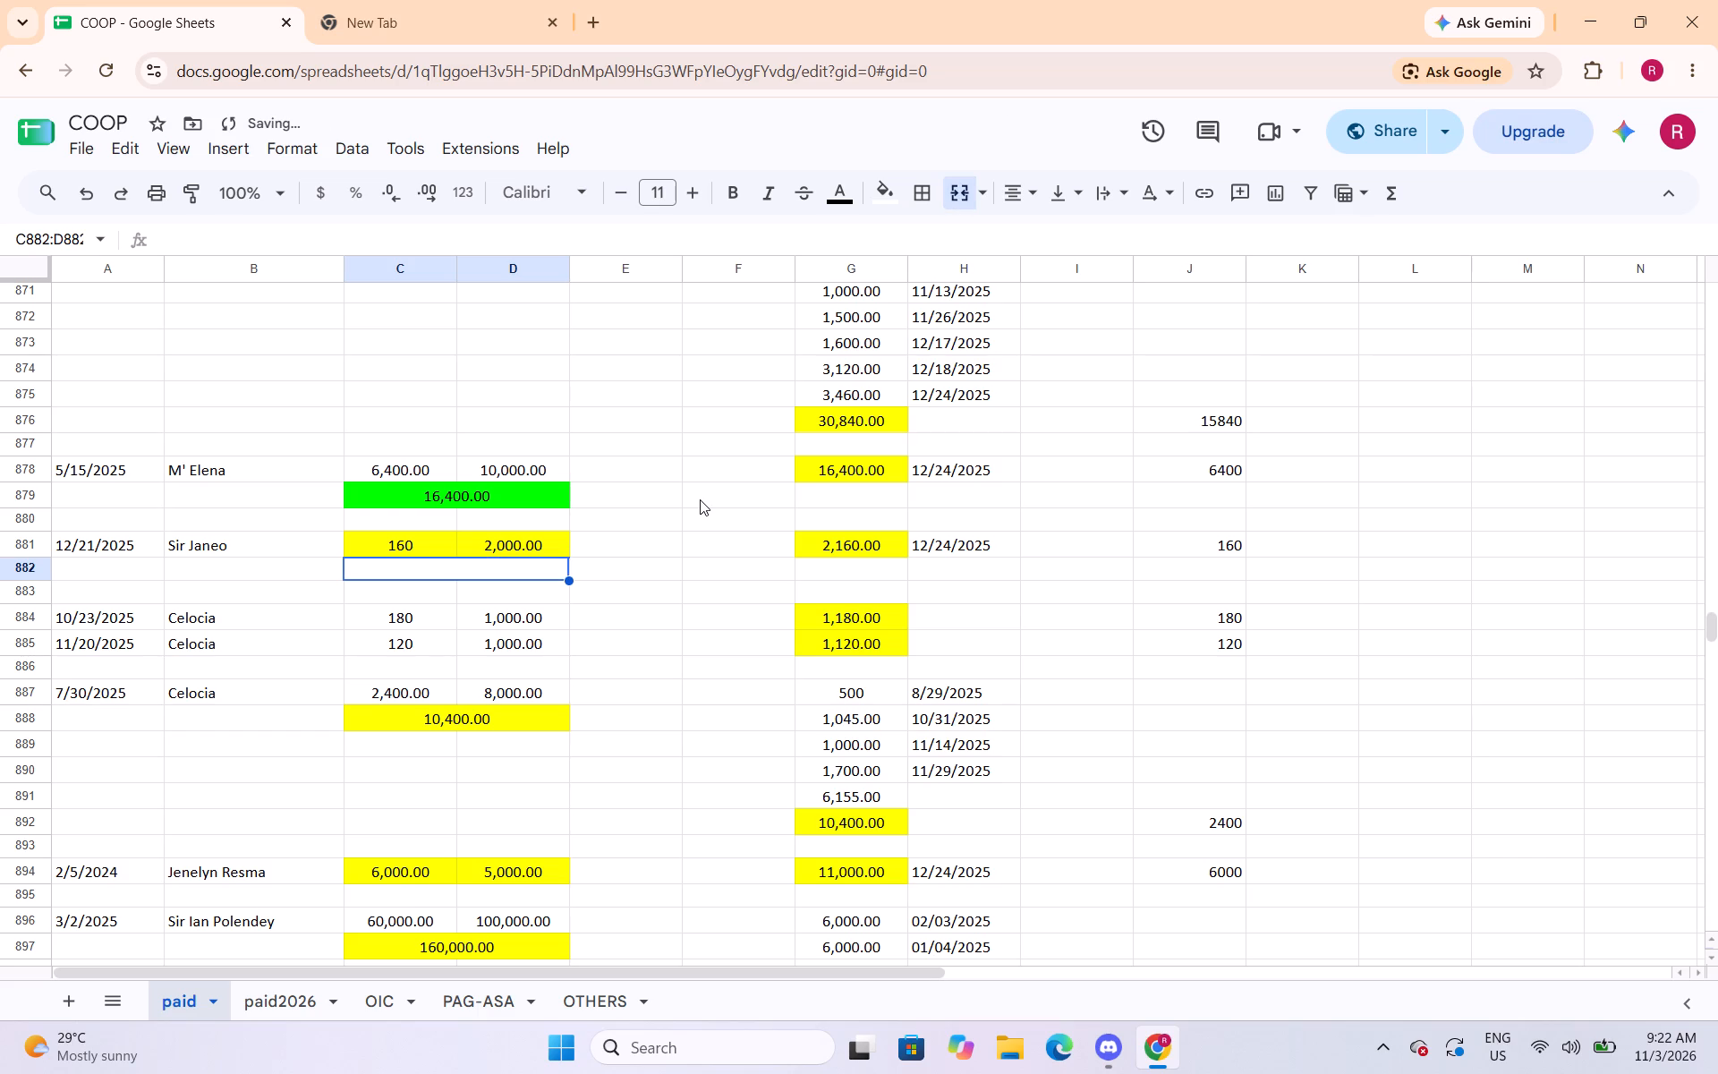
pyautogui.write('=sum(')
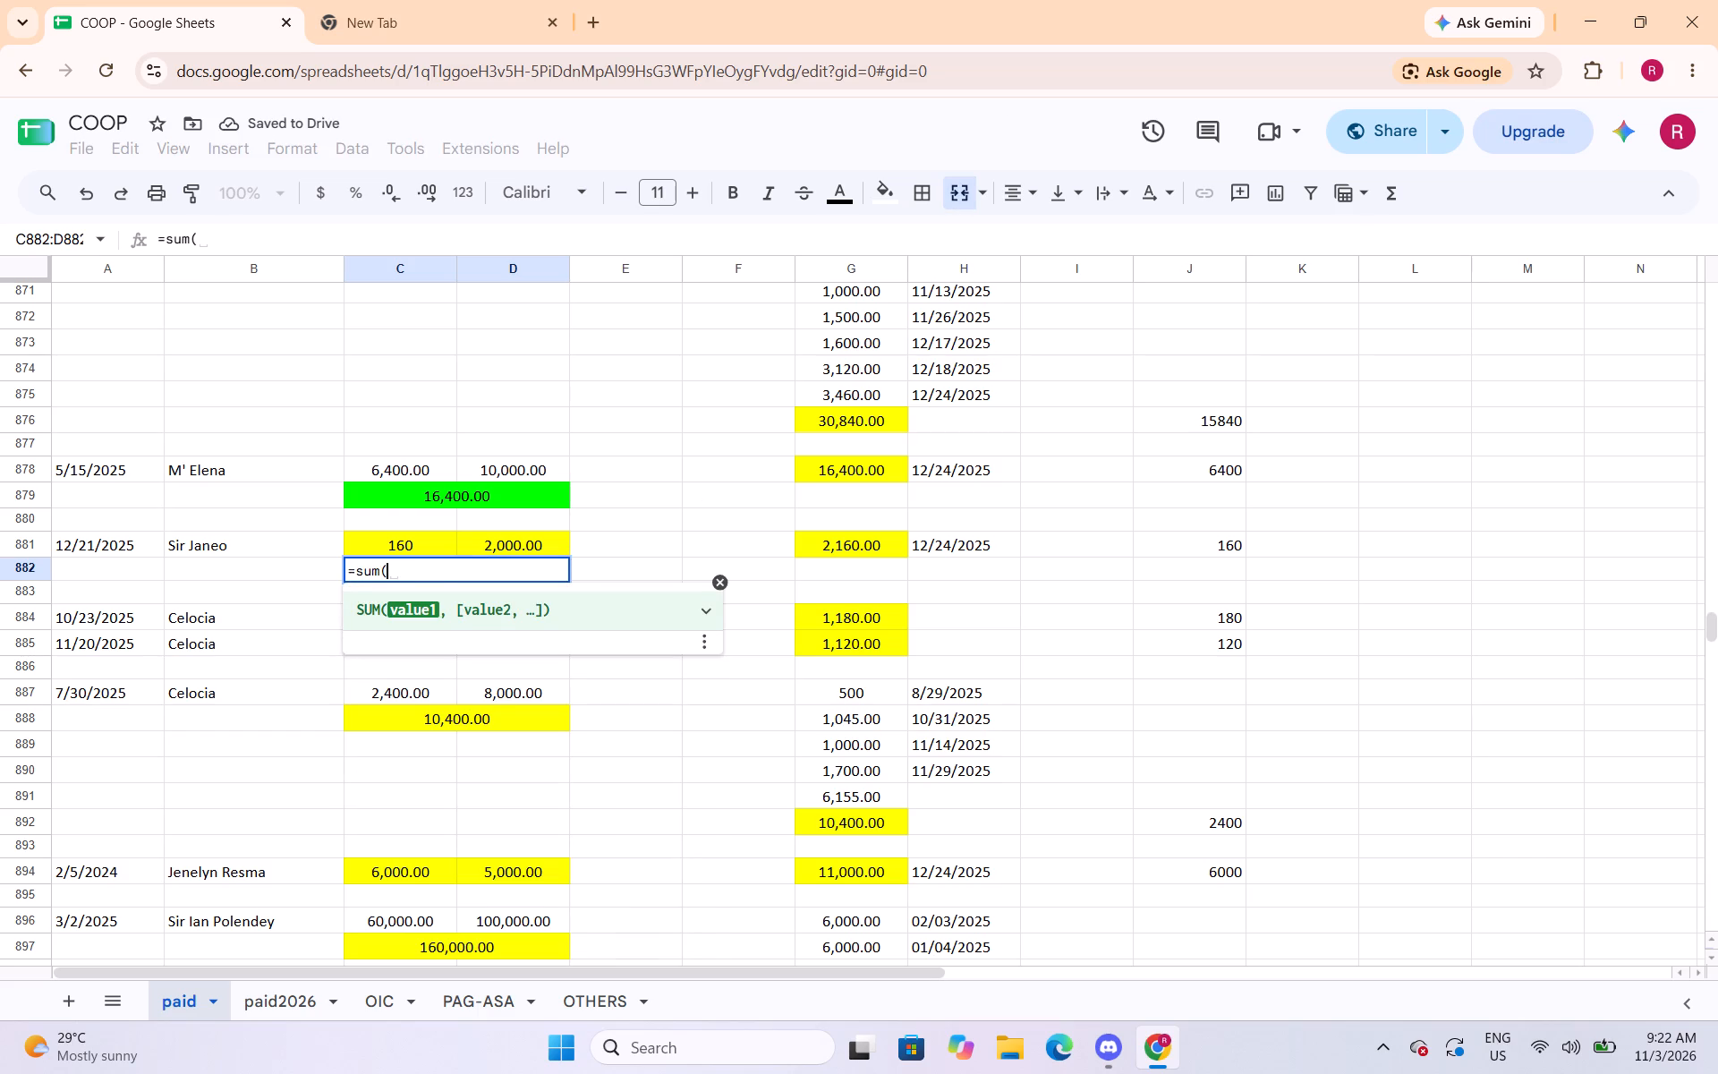
pyautogui.moveTo(438, 552); pyautogui.dragTo(482, 551)
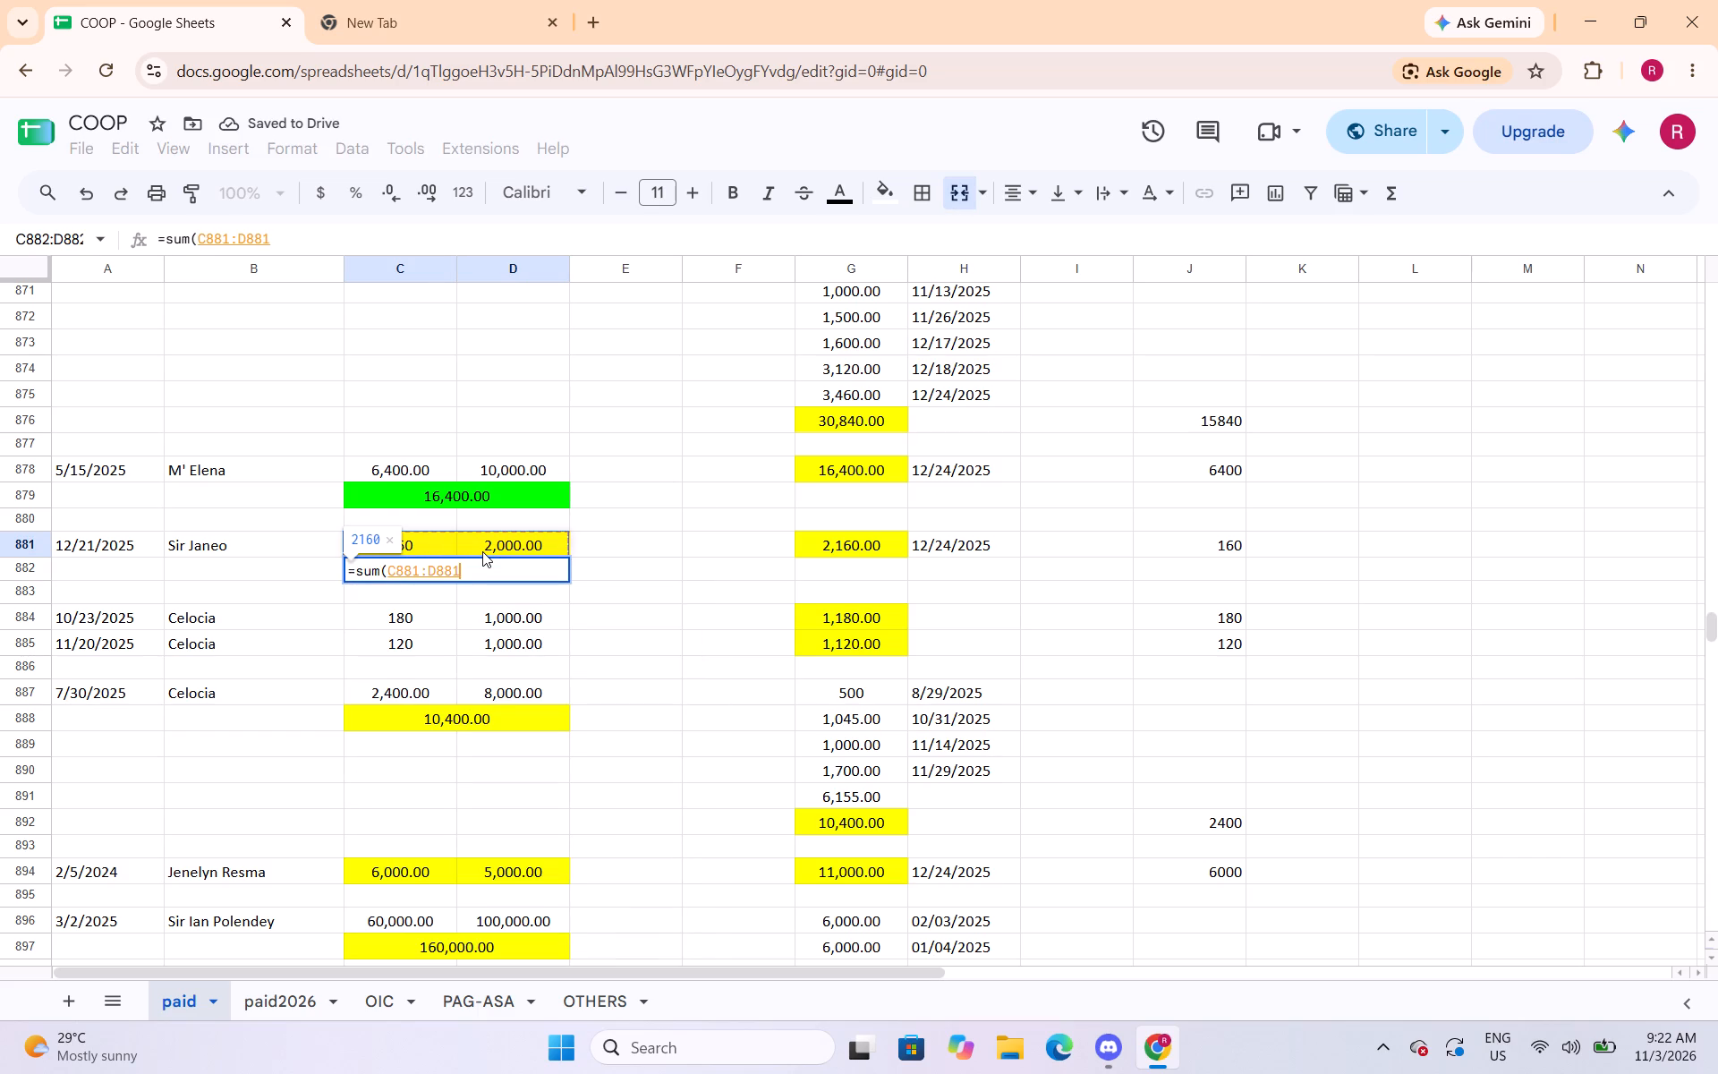
pyautogui.hotkey('shift', ')')
pyautogui.press('Return')
pyautogui.press('Up')
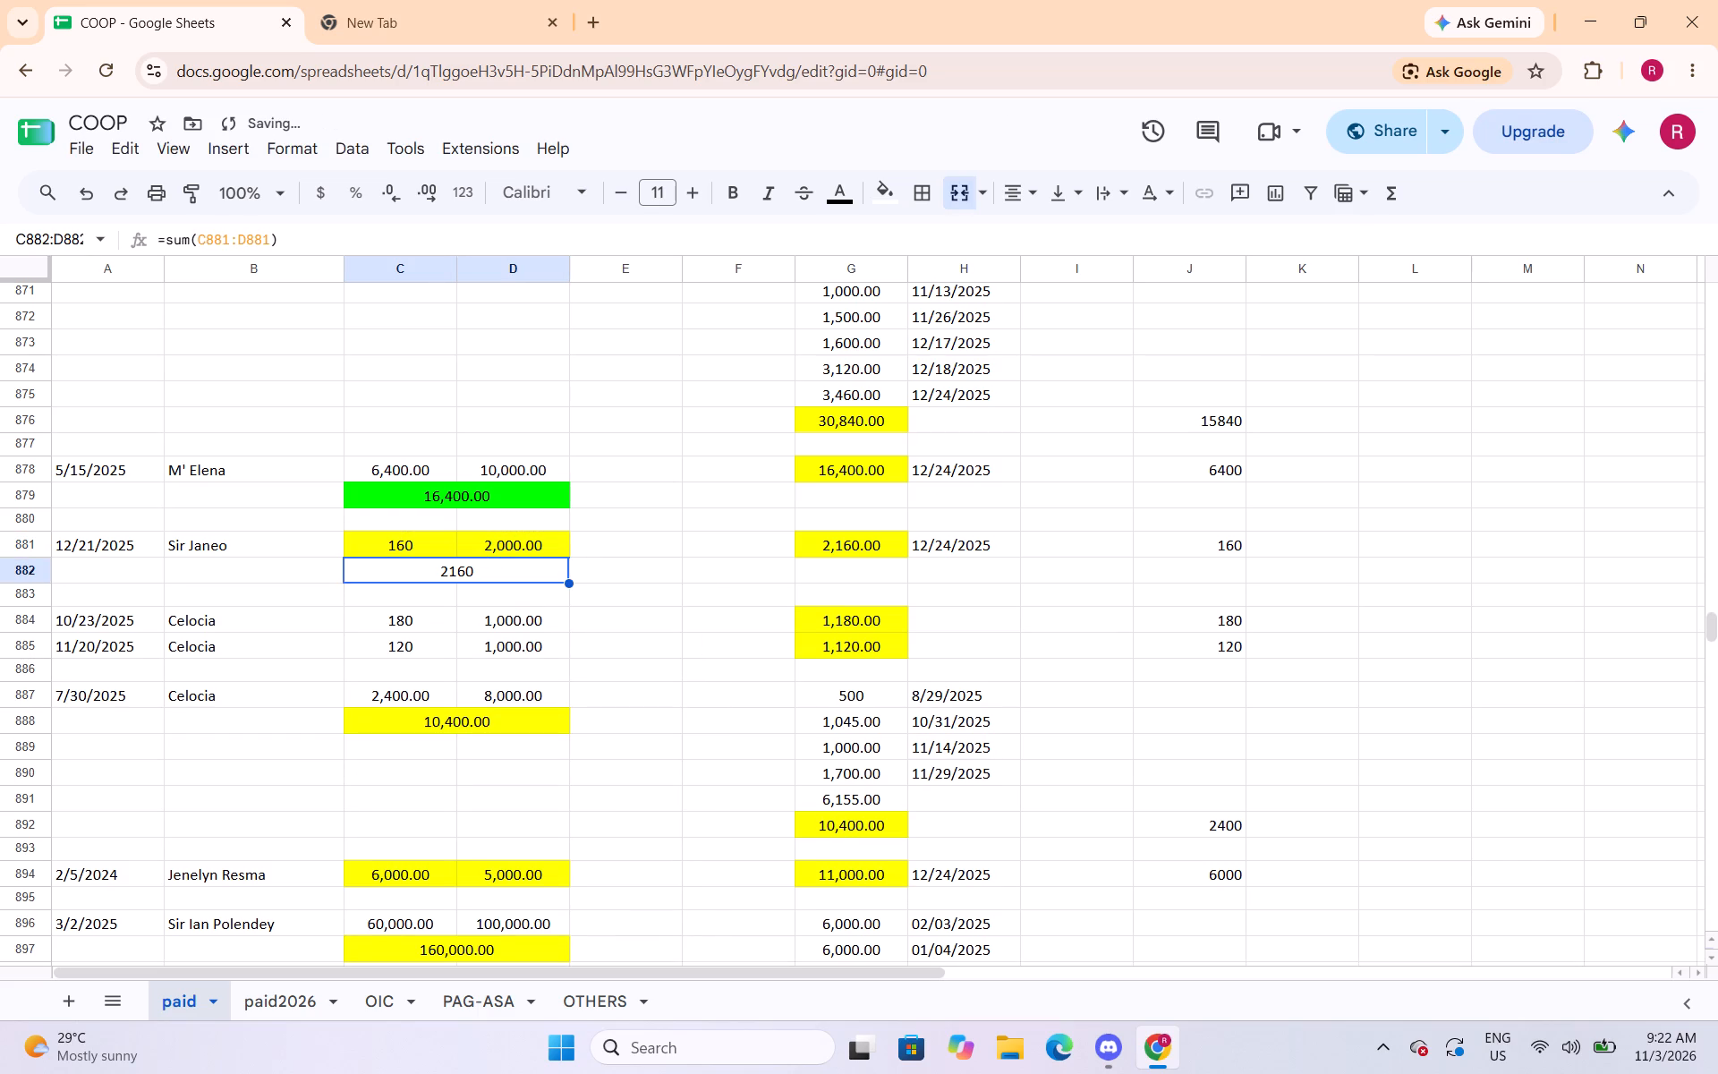
pyautogui.click(885, 194)
pyautogui.click(991, 287)
# Change the fill of Sir Janeo's interest and capital cells C881:D881 to white.
pyautogui.moveTo(412, 551); pyautogui.dragTo(471, 547)
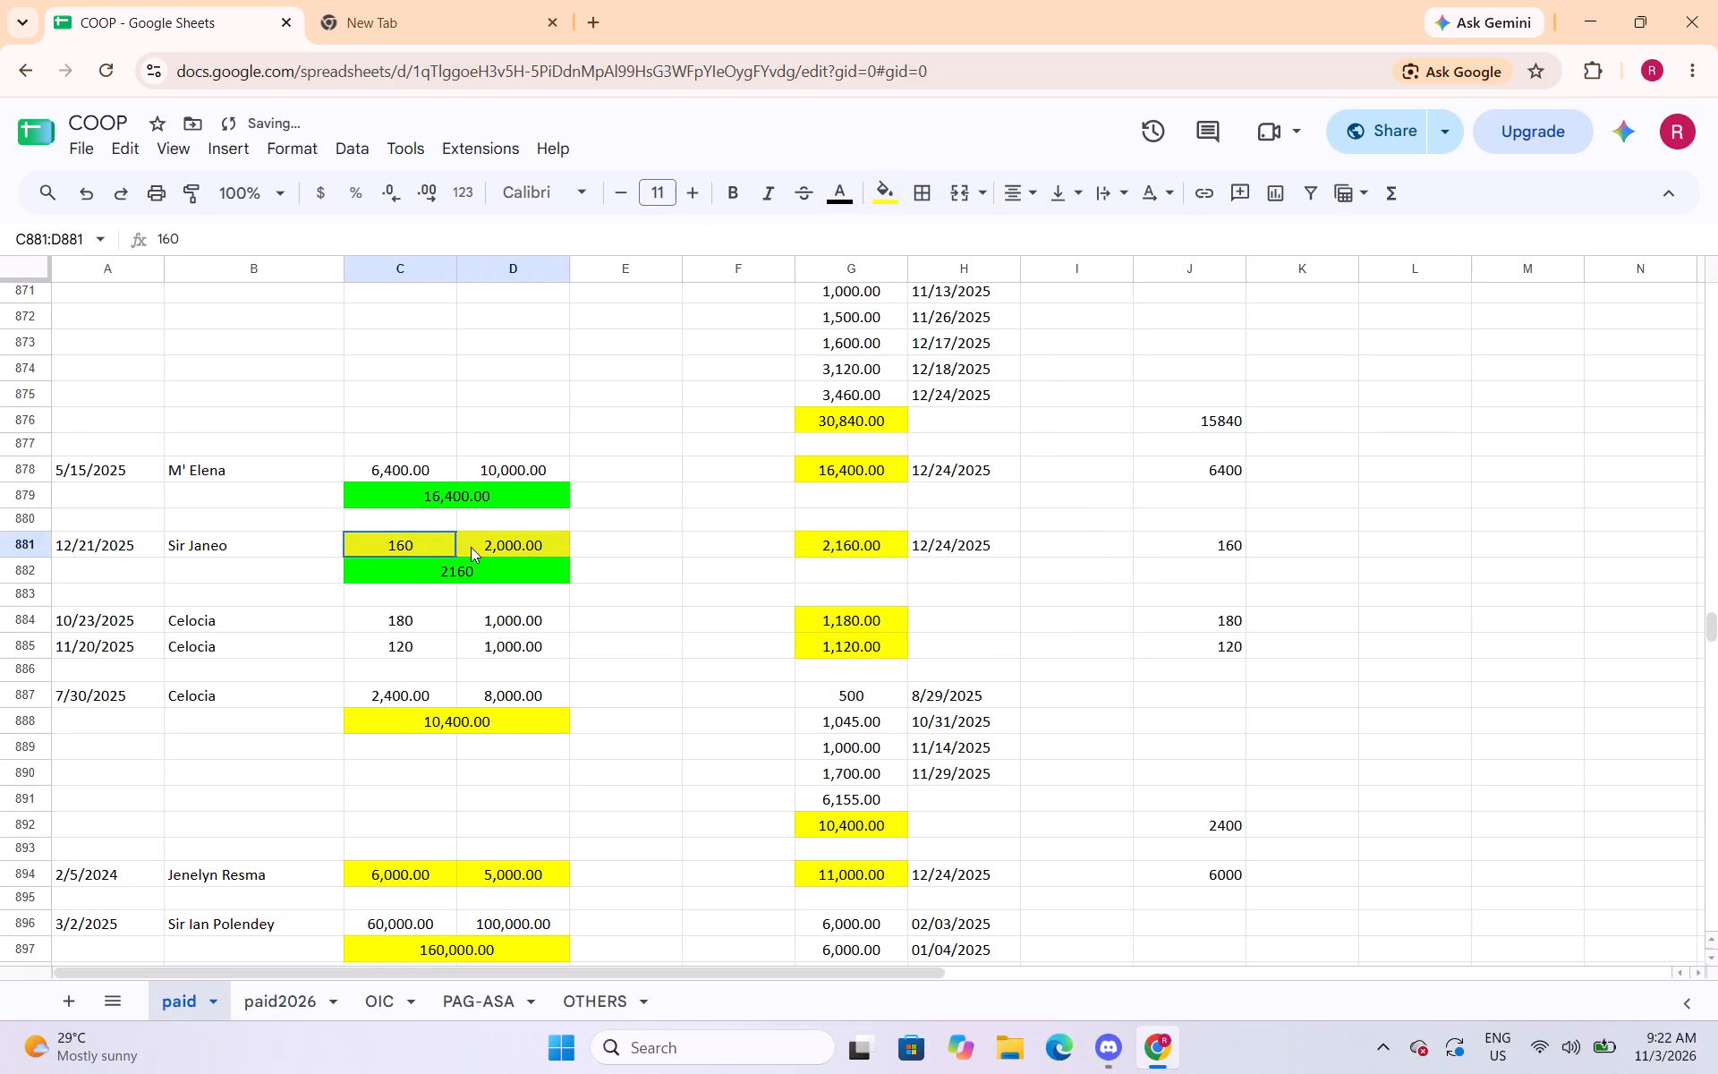
pyautogui.moveTo(471, 547); pyautogui.dragTo(472, 547)
pyautogui.click(890, 198)
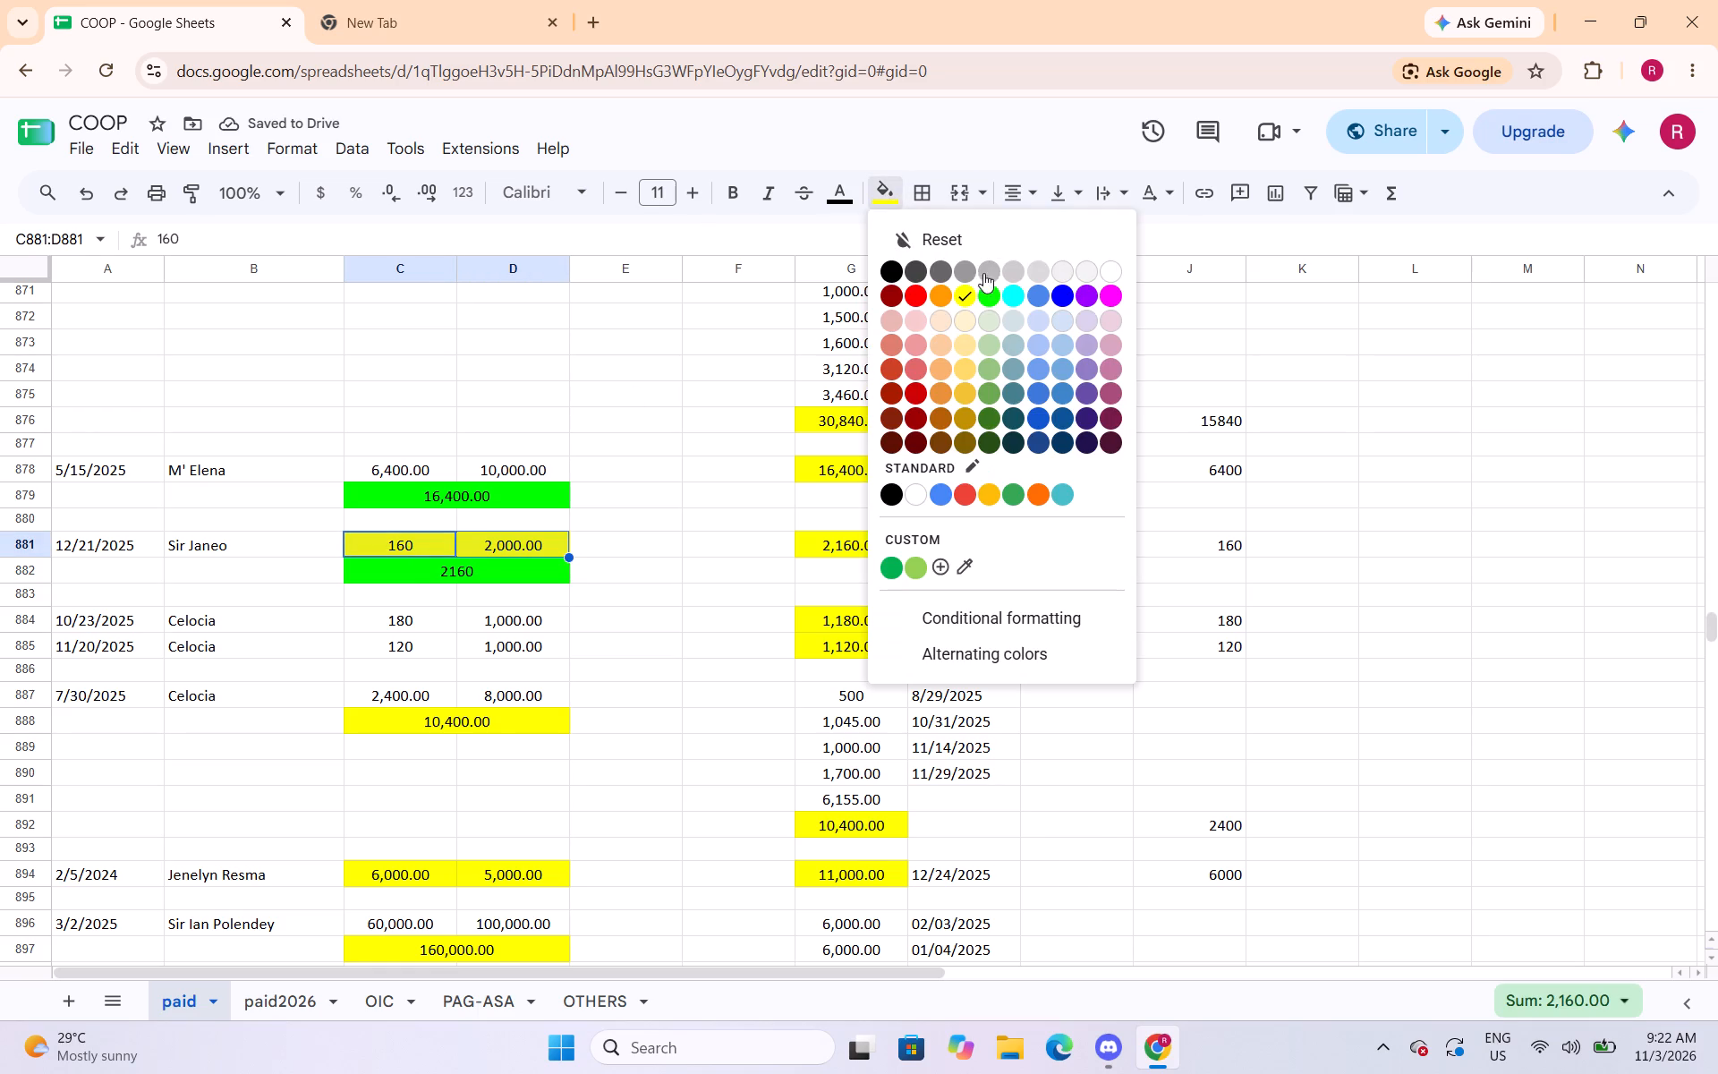
pyautogui.click(917, 497)
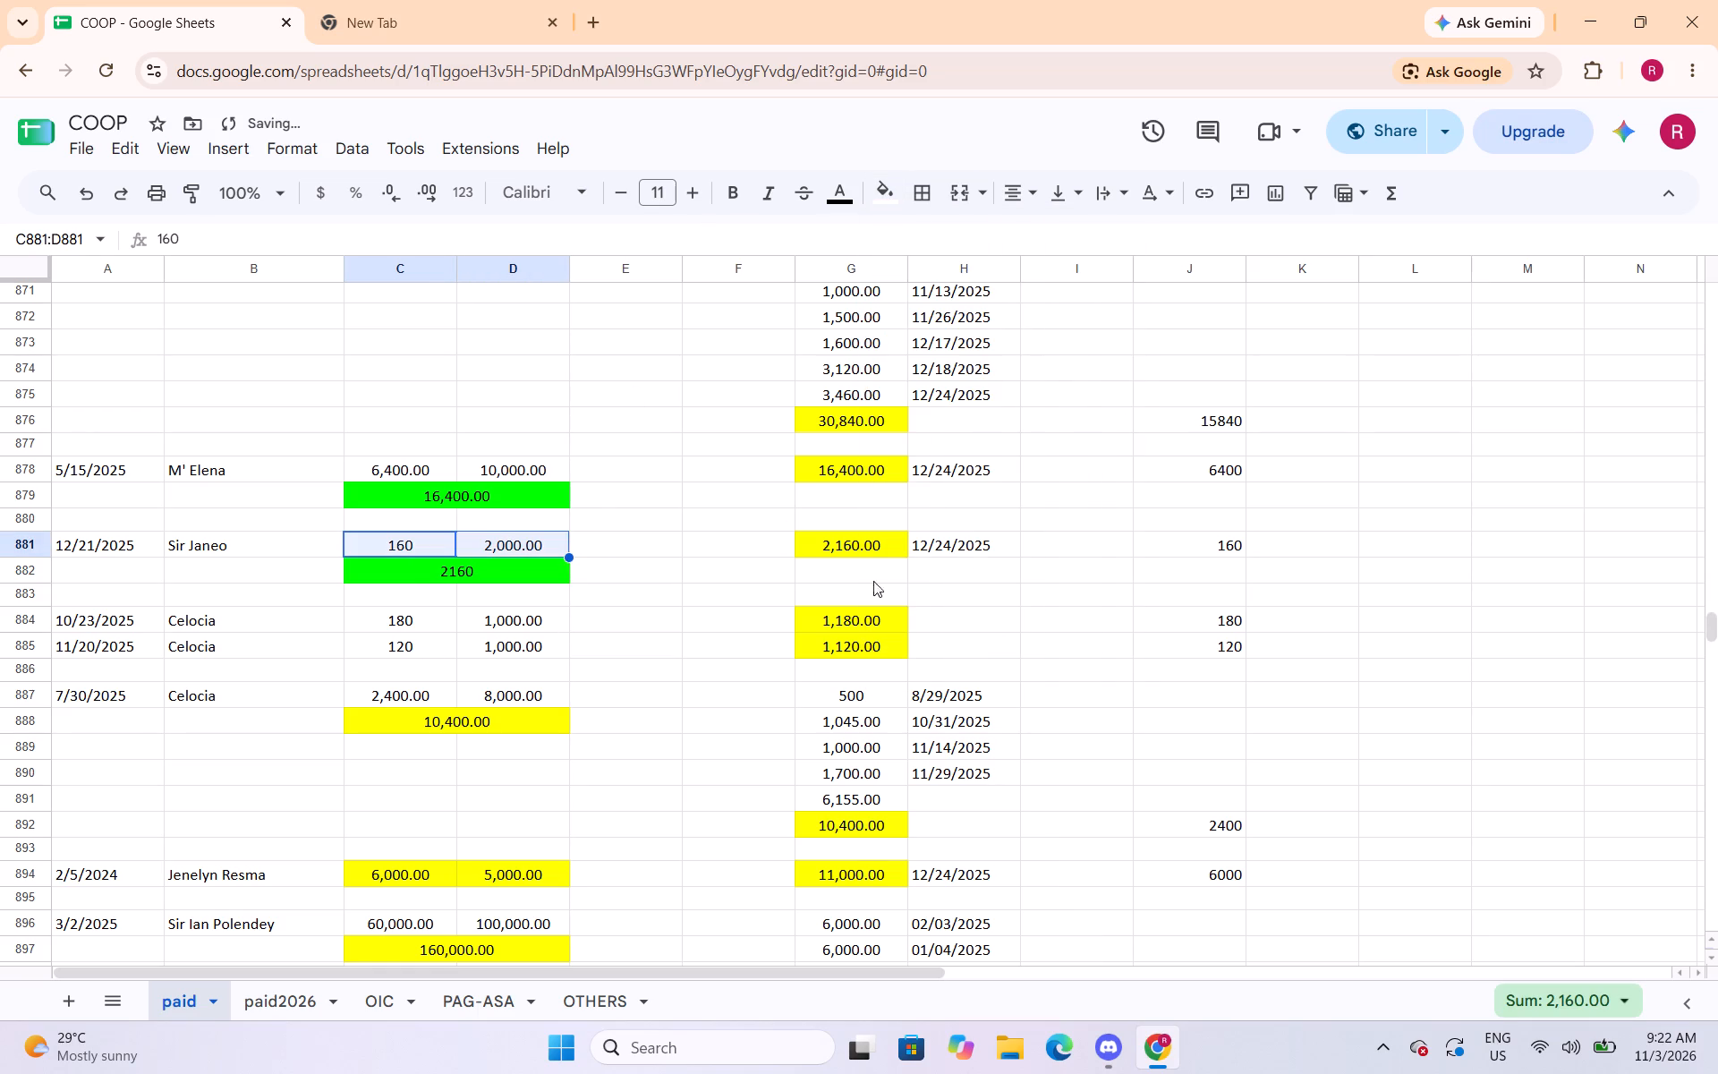
pyautogui.click(624, 588)
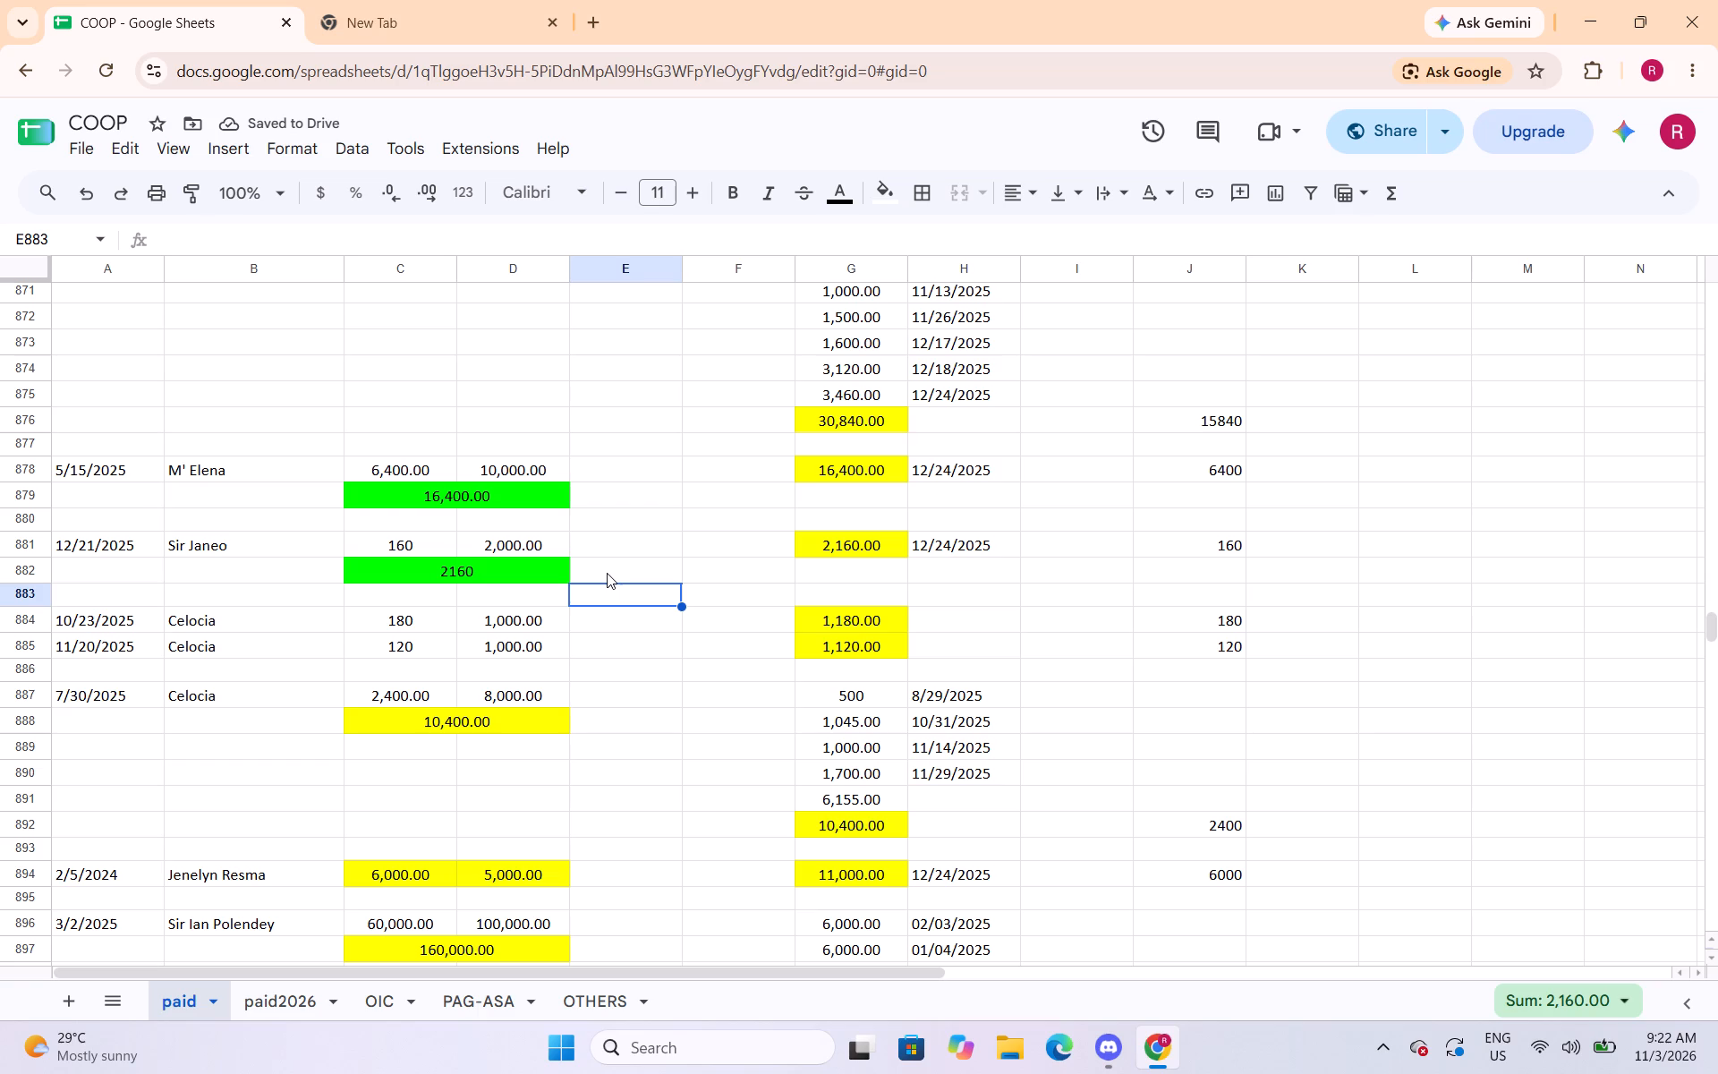
# Apply the Number format with thousands separator and two decimals to Sir Janeo's merged total in C882:D882.
pyautogui.scroll(-1, 607, 573)
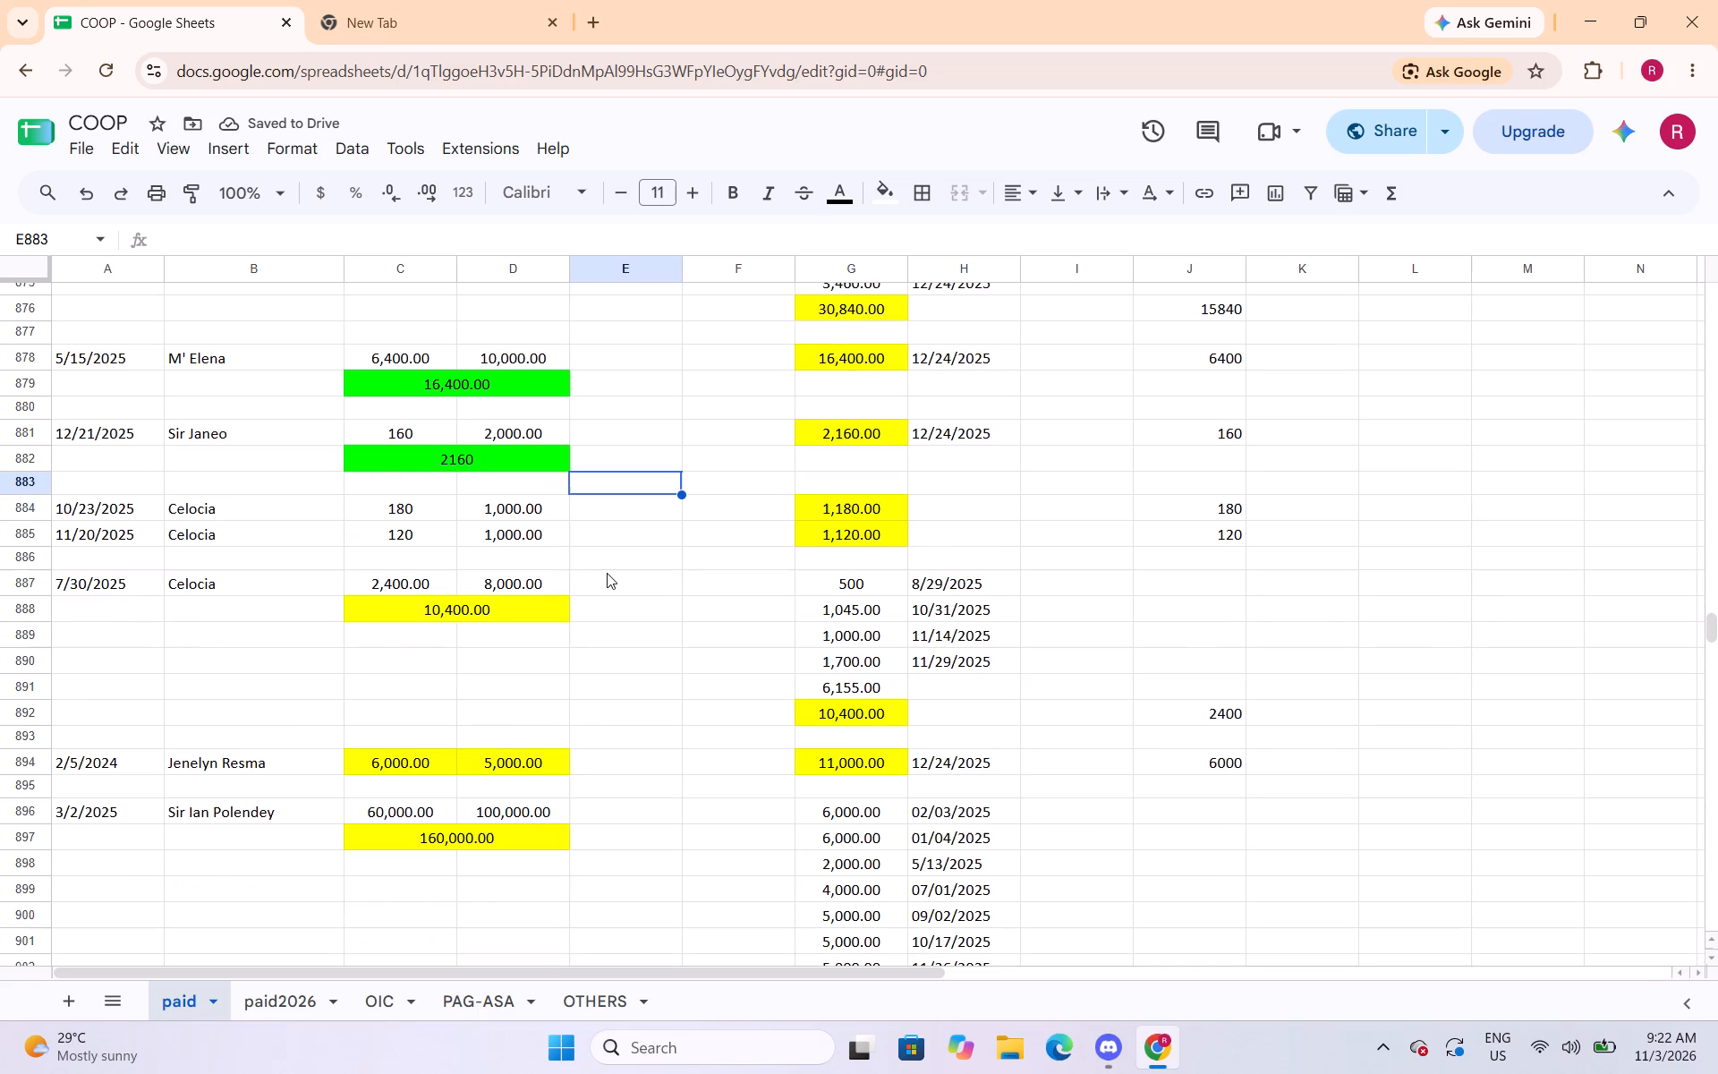
pyautogui.click(499, 455)
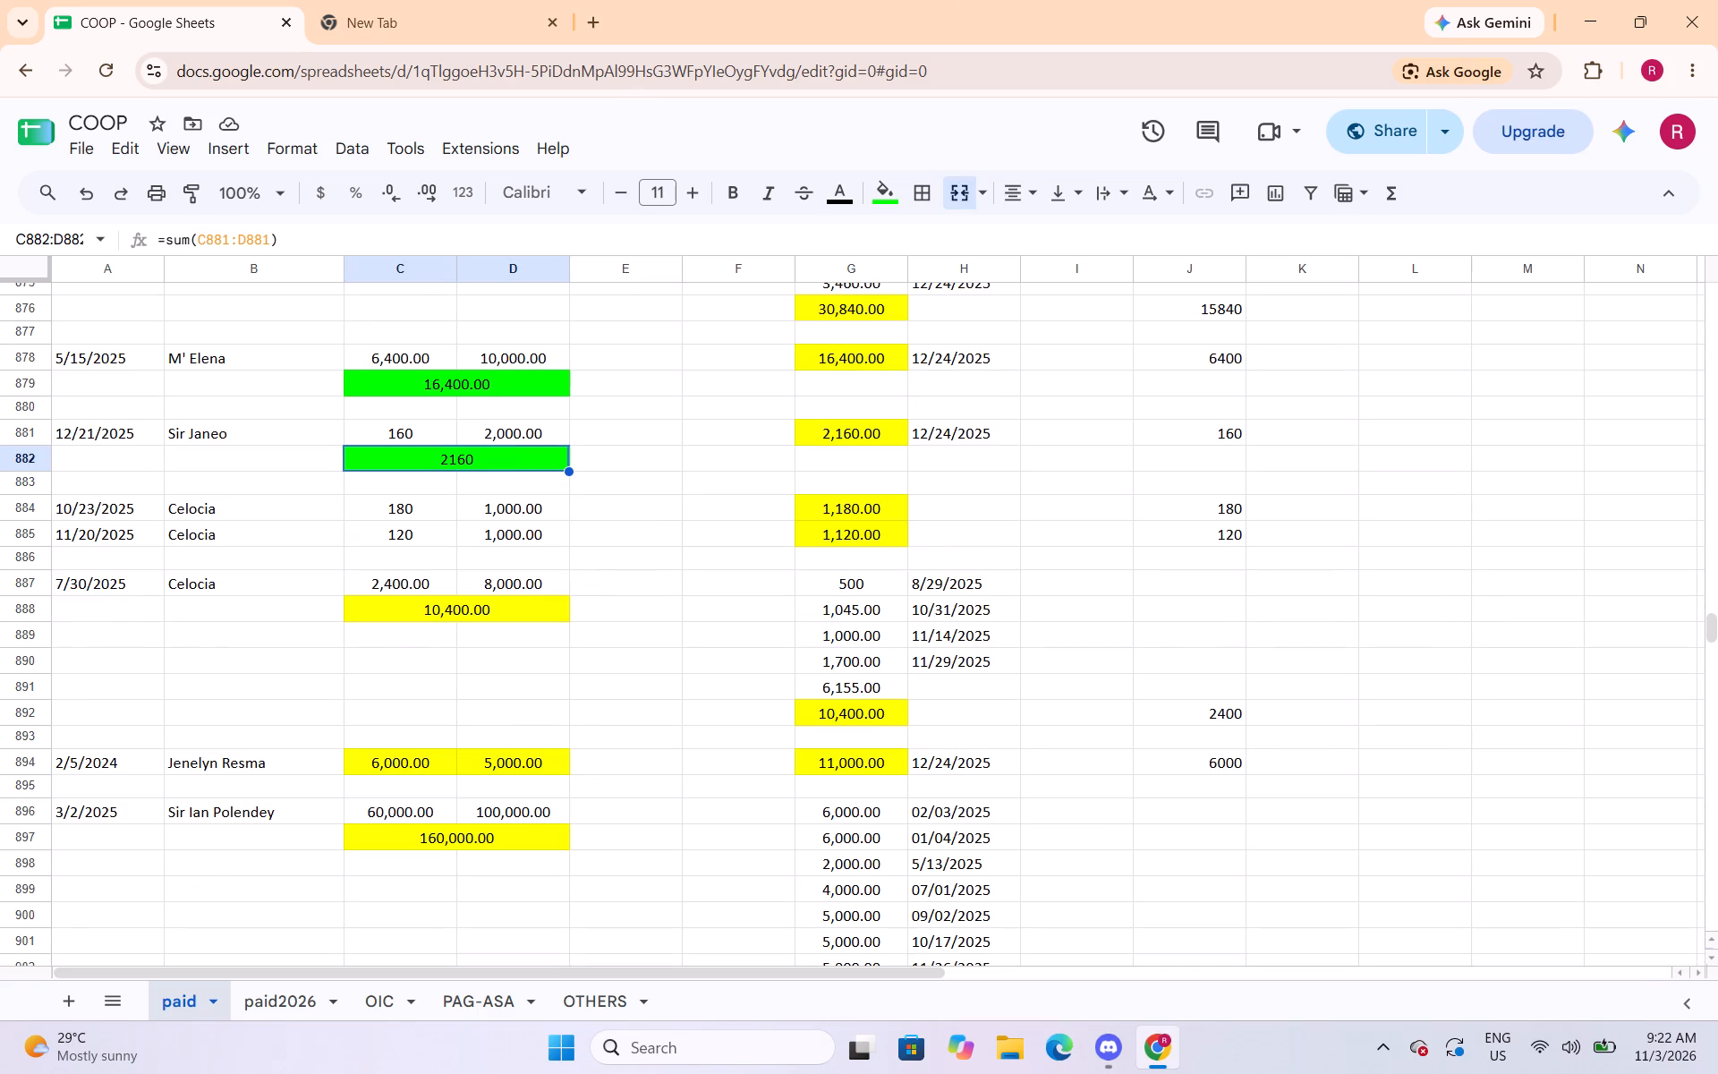
pyautogui.click(287, 151)
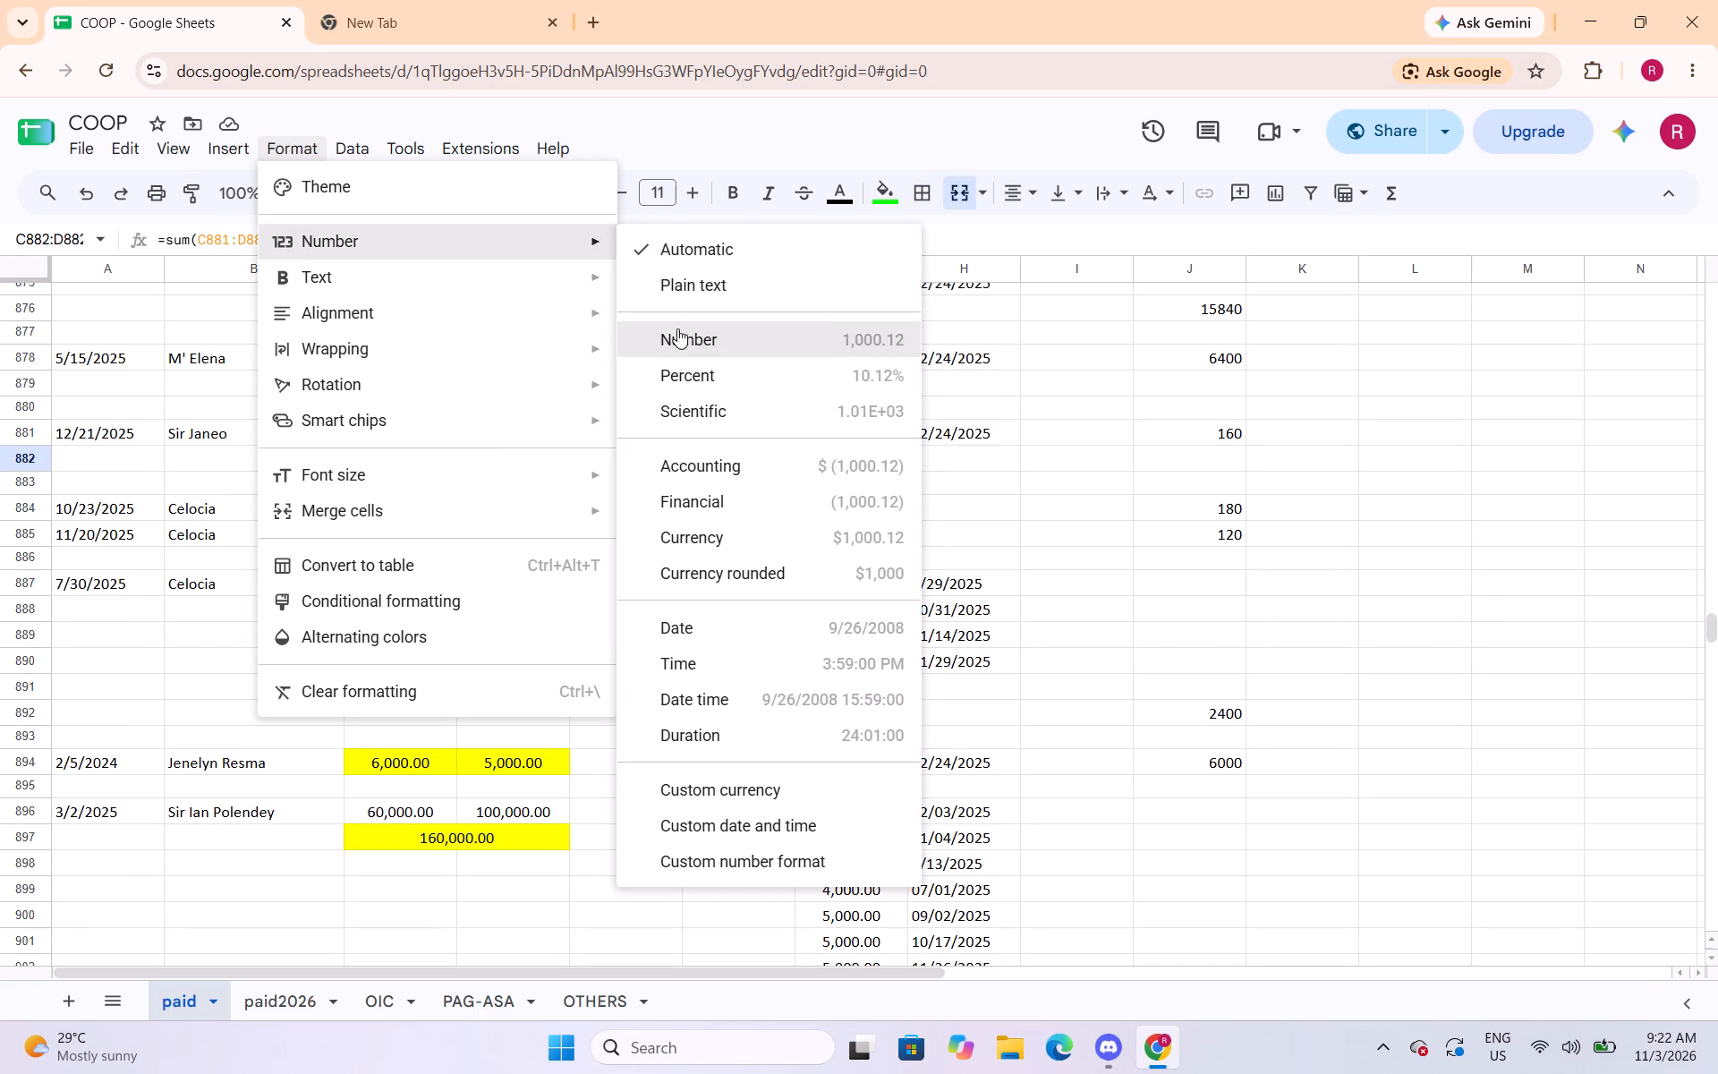
pyautogui.click(680, 352)
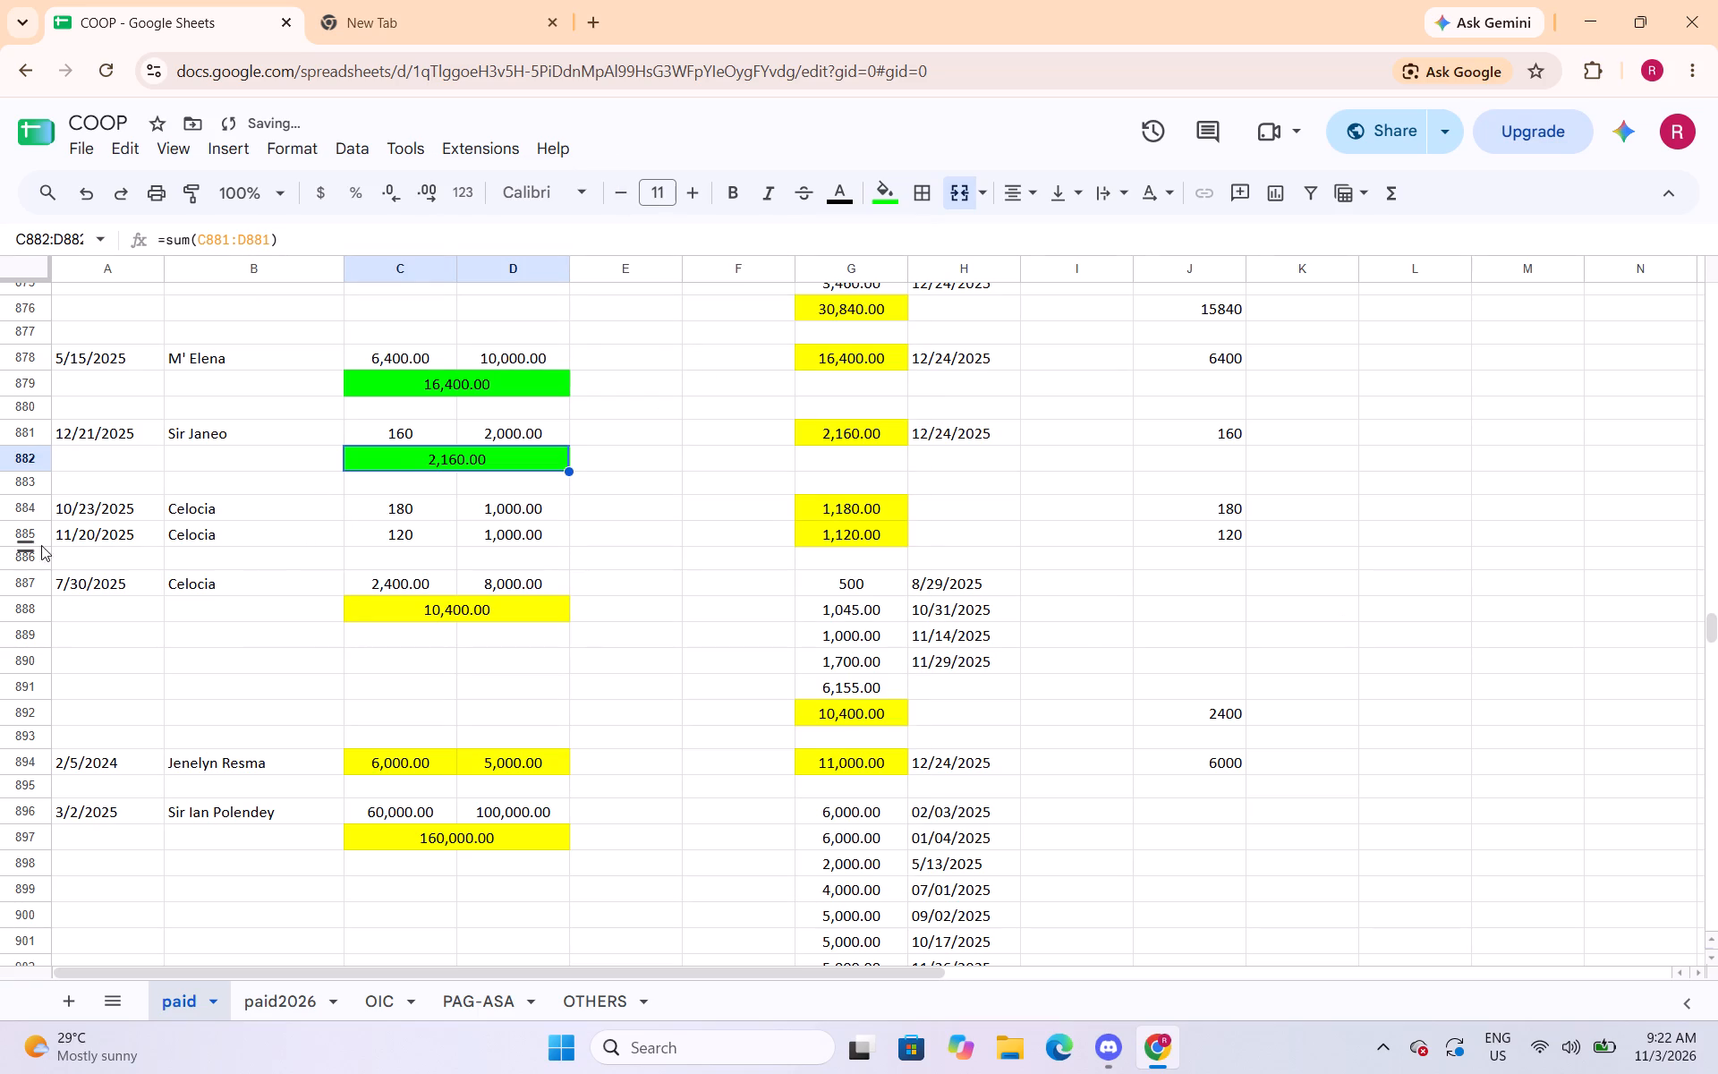
# Insert two rows above Celocia's 11/20/2025 loan in row 885, beneath the 10/23/2025 loan.
pyautogui.click(23, 534)
pyautogui.rightClick(24, 534)
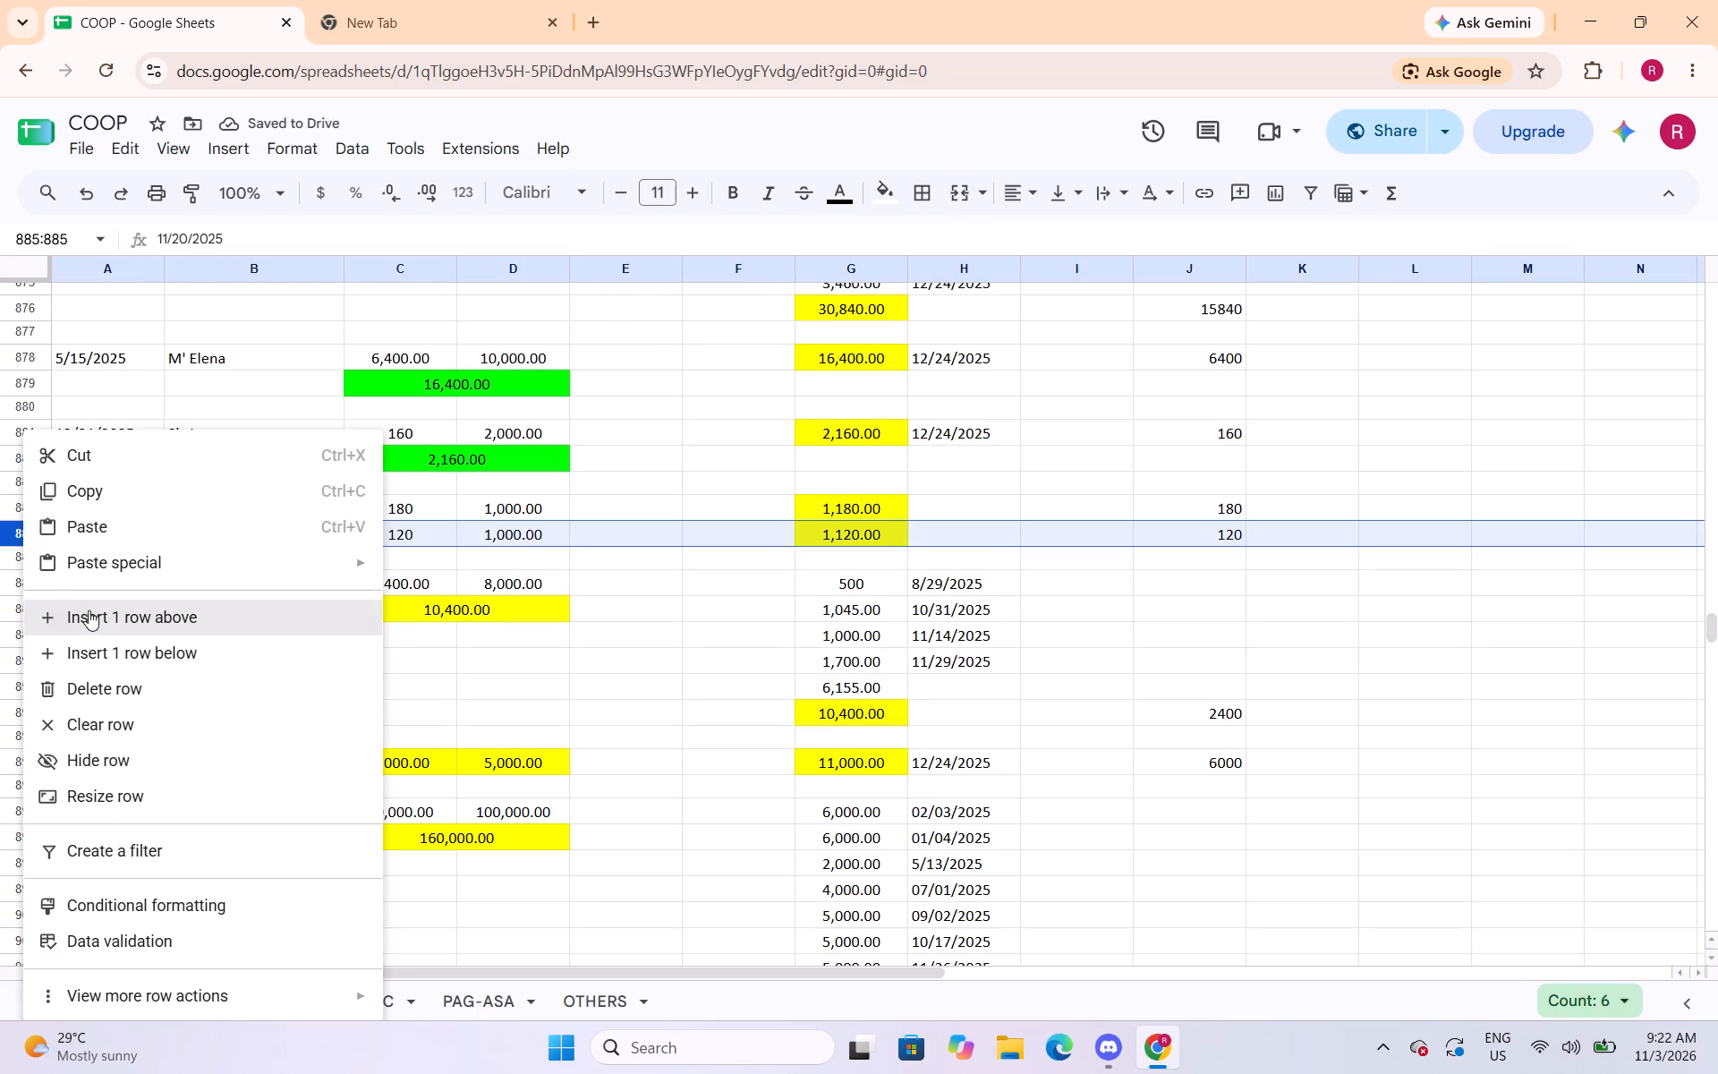
pyautogui.click(89, 610)
pyautogui.rightClick(26, 540)
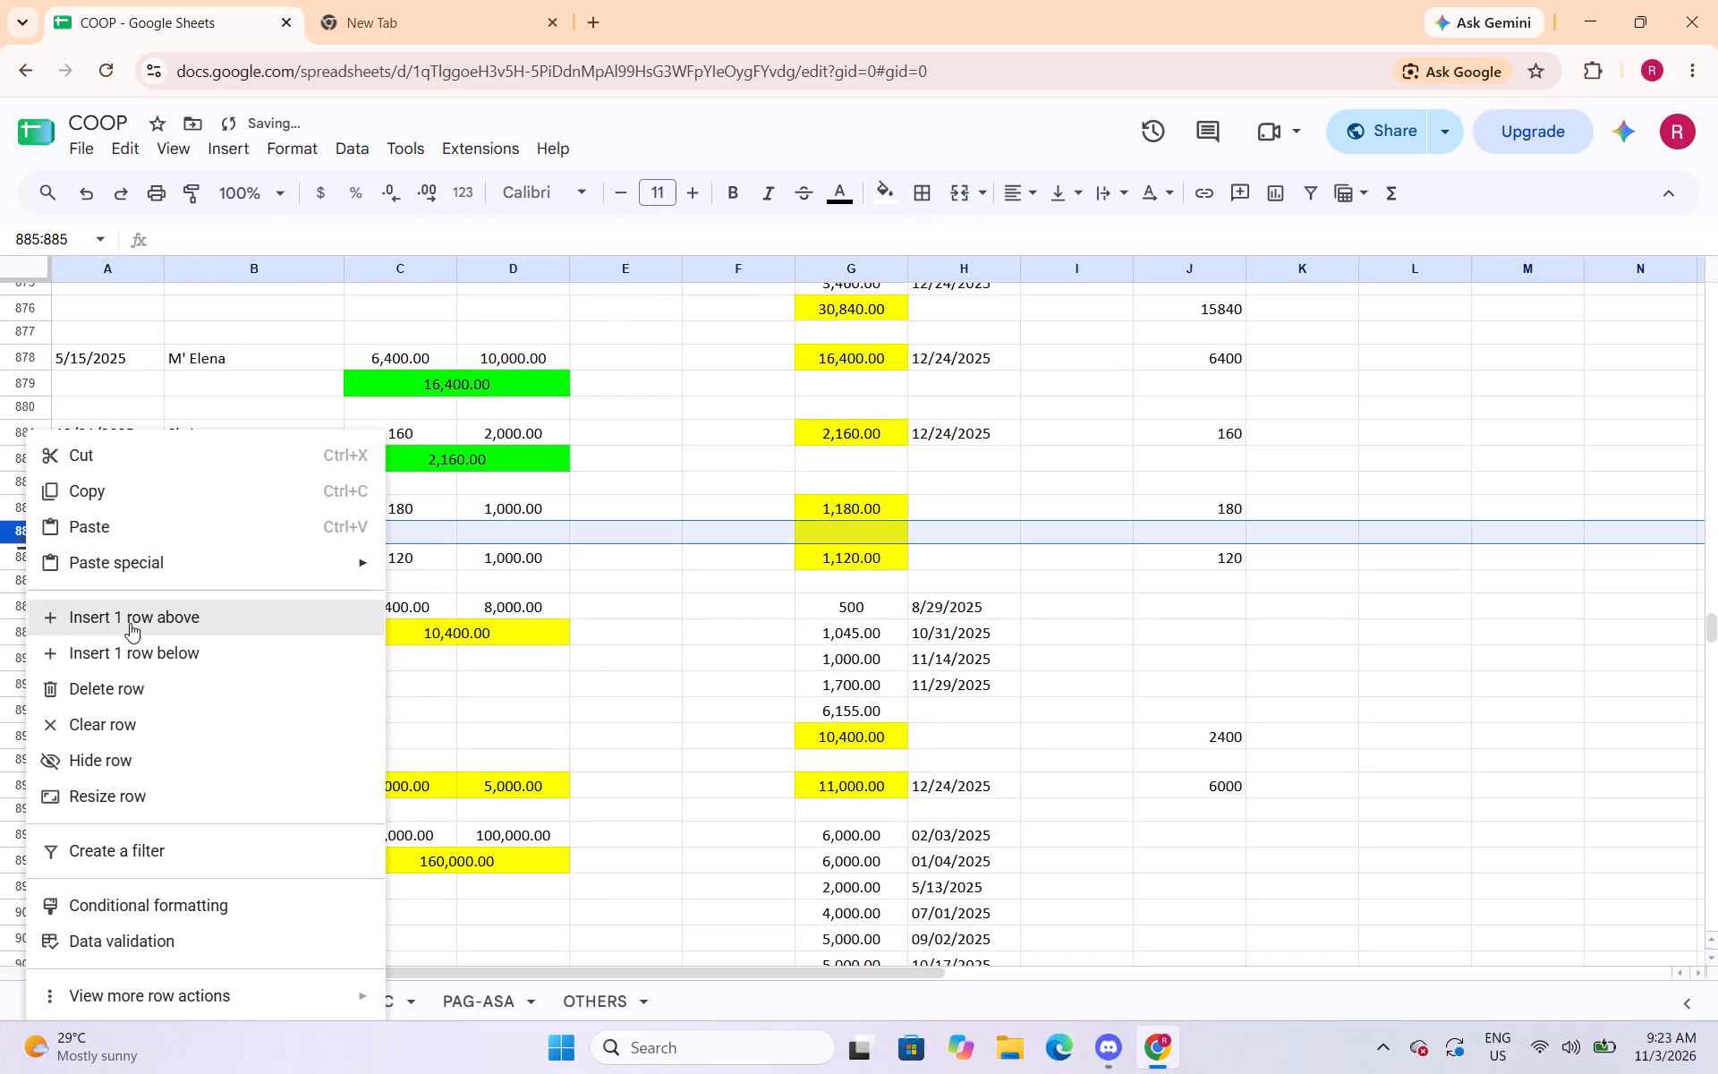
pyautogui.click(127, 623)
# Merge C885:D885, enter =sum(C884:D884) as the total of Celocia's 10/23/2025 loan, fill it bright green and format it as Number.
pyautogui.moveTo(410, 543); pyautogui.dragTo(526, 537)
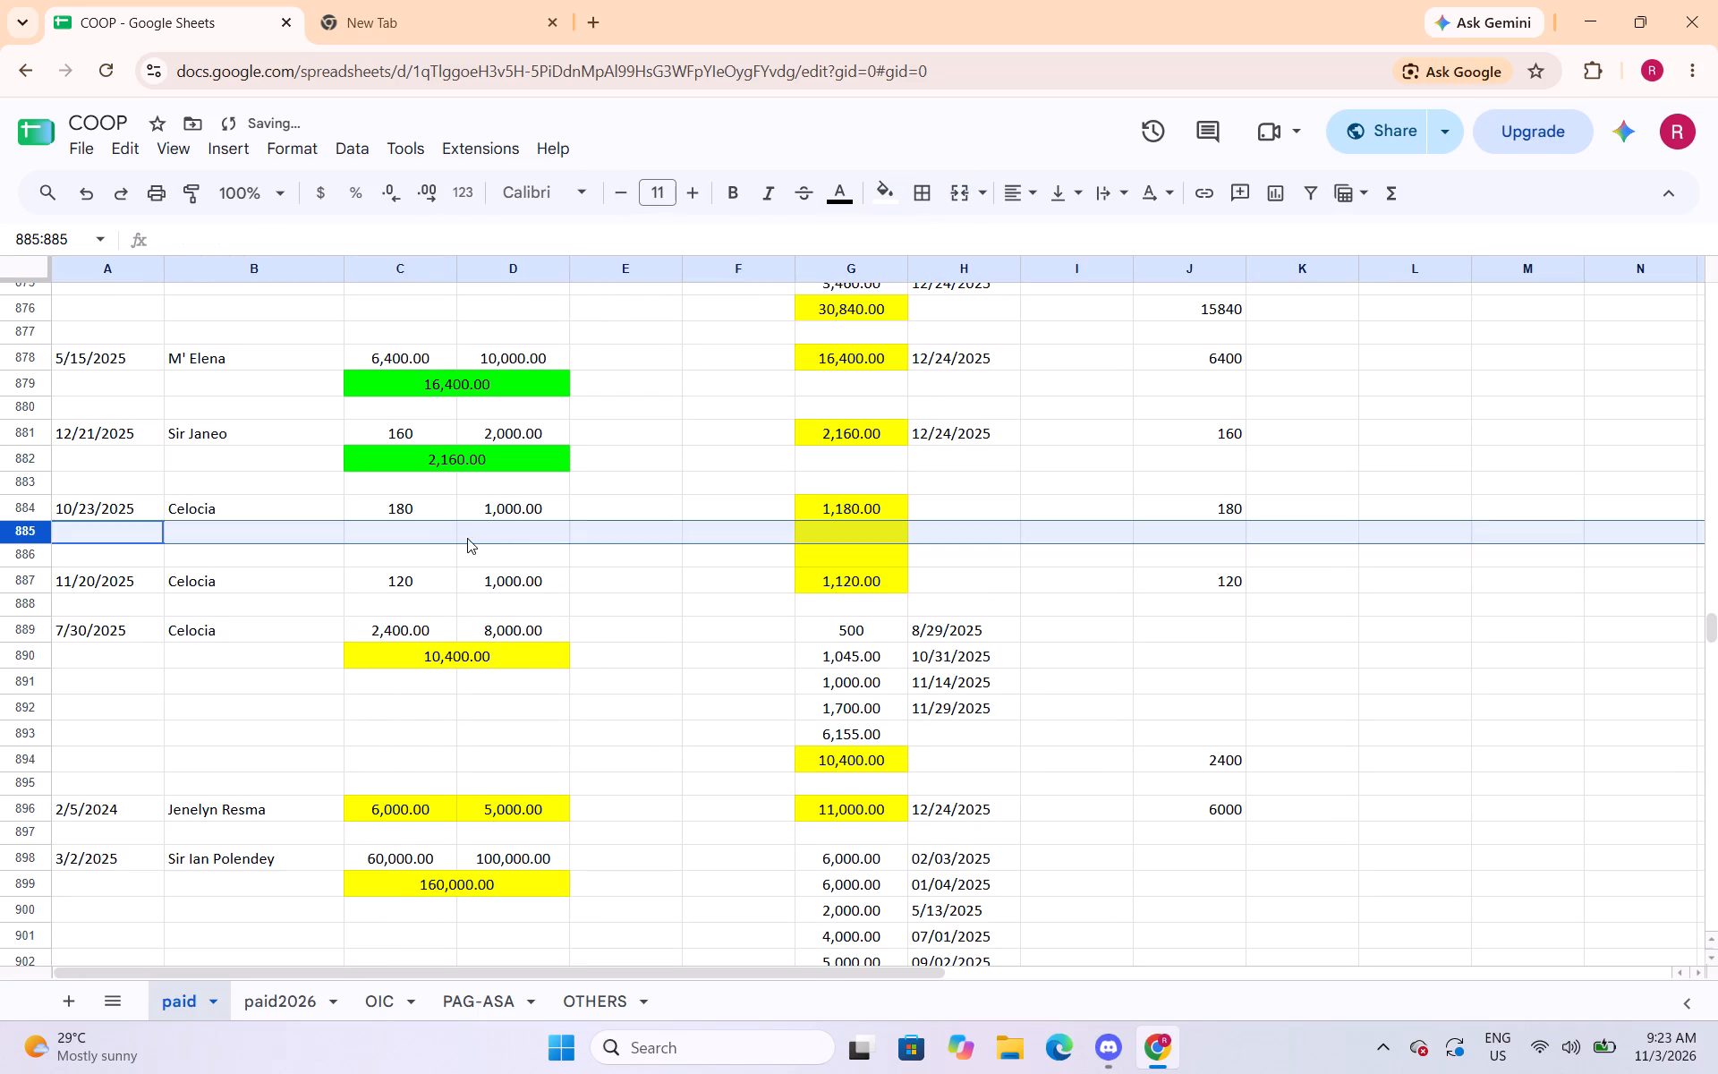
pyautogui.moveTo(441, 538); pyautogui.dragTo(512, 532)
pyautogui.click(957, 197)
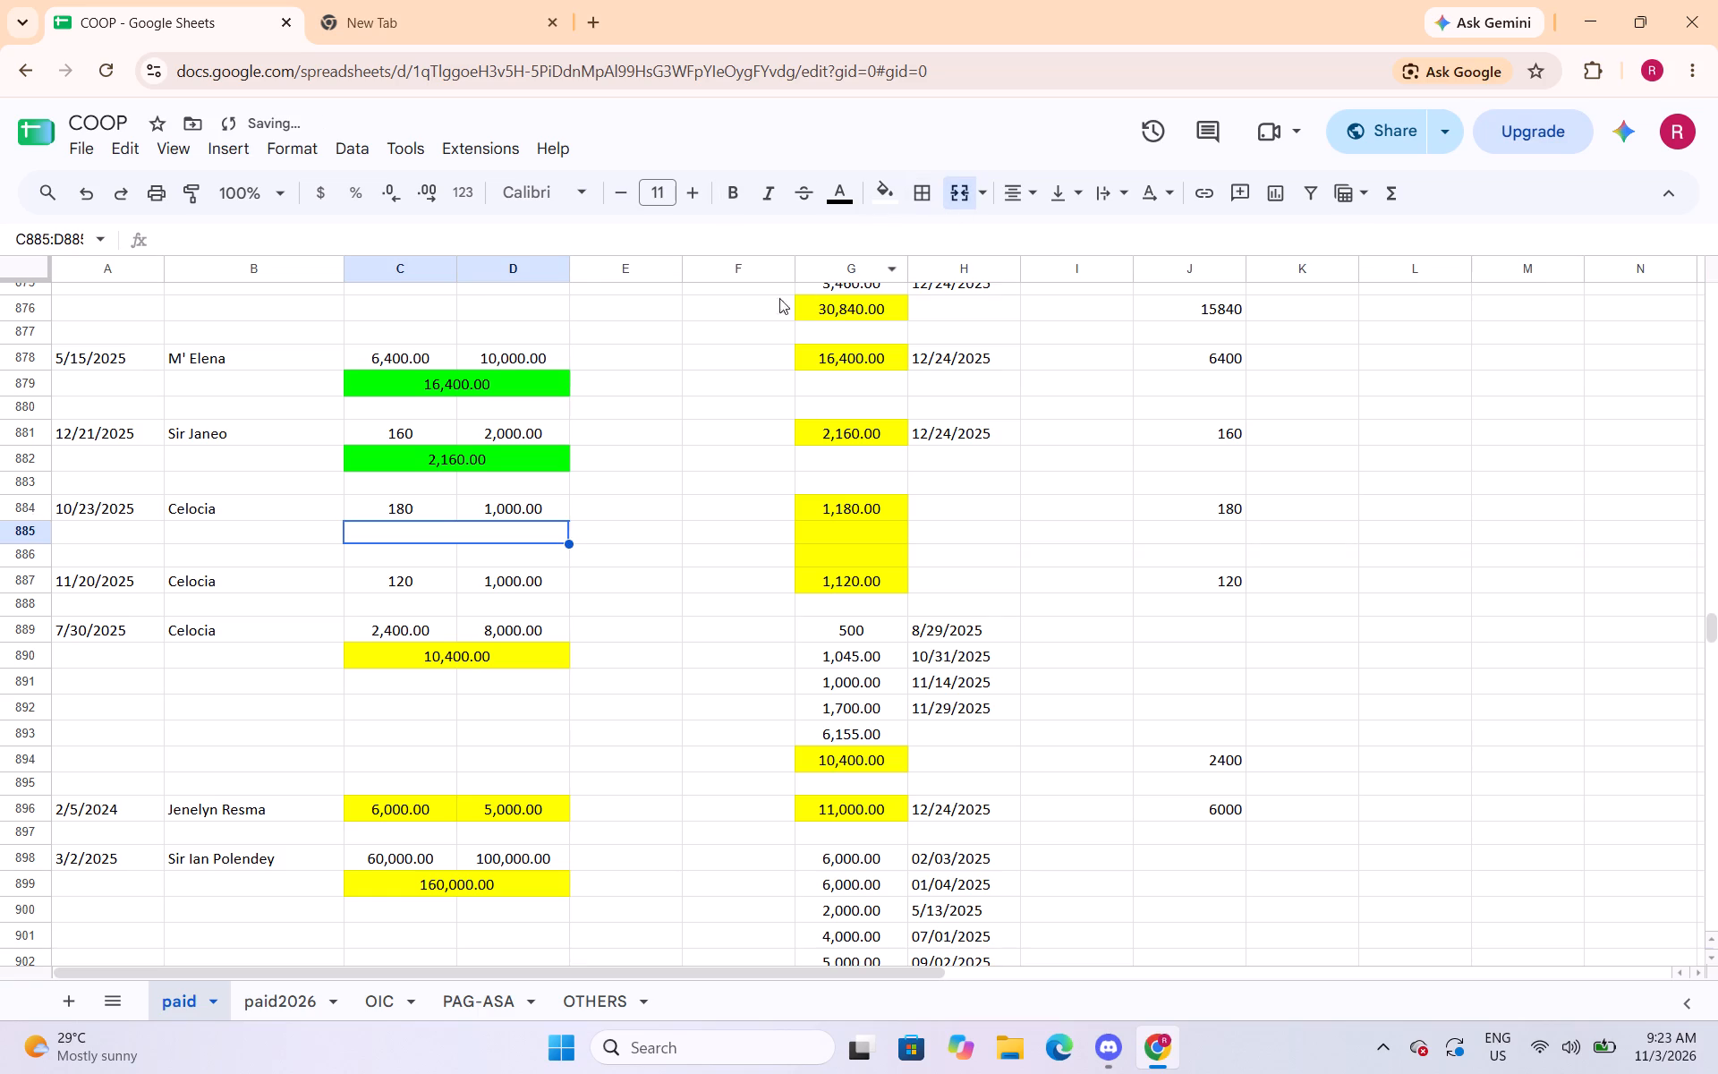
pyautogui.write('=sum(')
pyautogui.moveTo(435, 503); pyautogui.dragTo(479, 516)
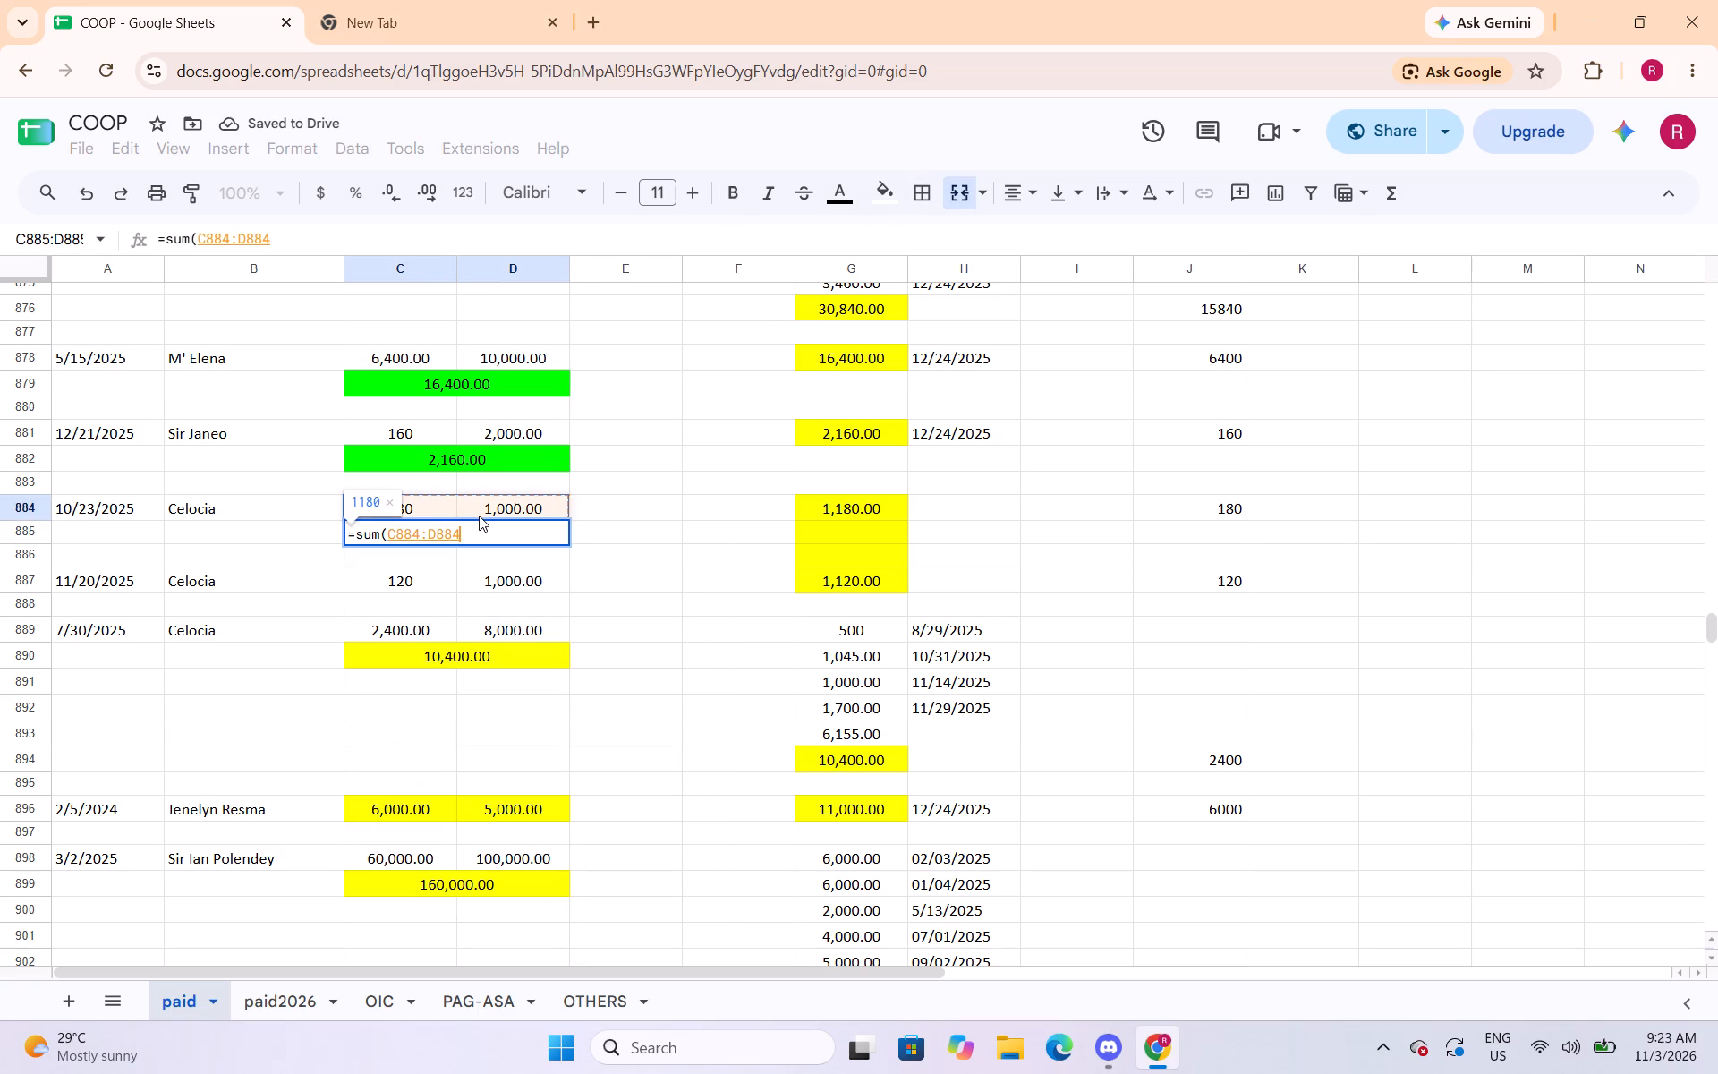
pyautogui.hotkey('shift', ')')
pyautogui.press('Return')
pyautogui.press('Up')
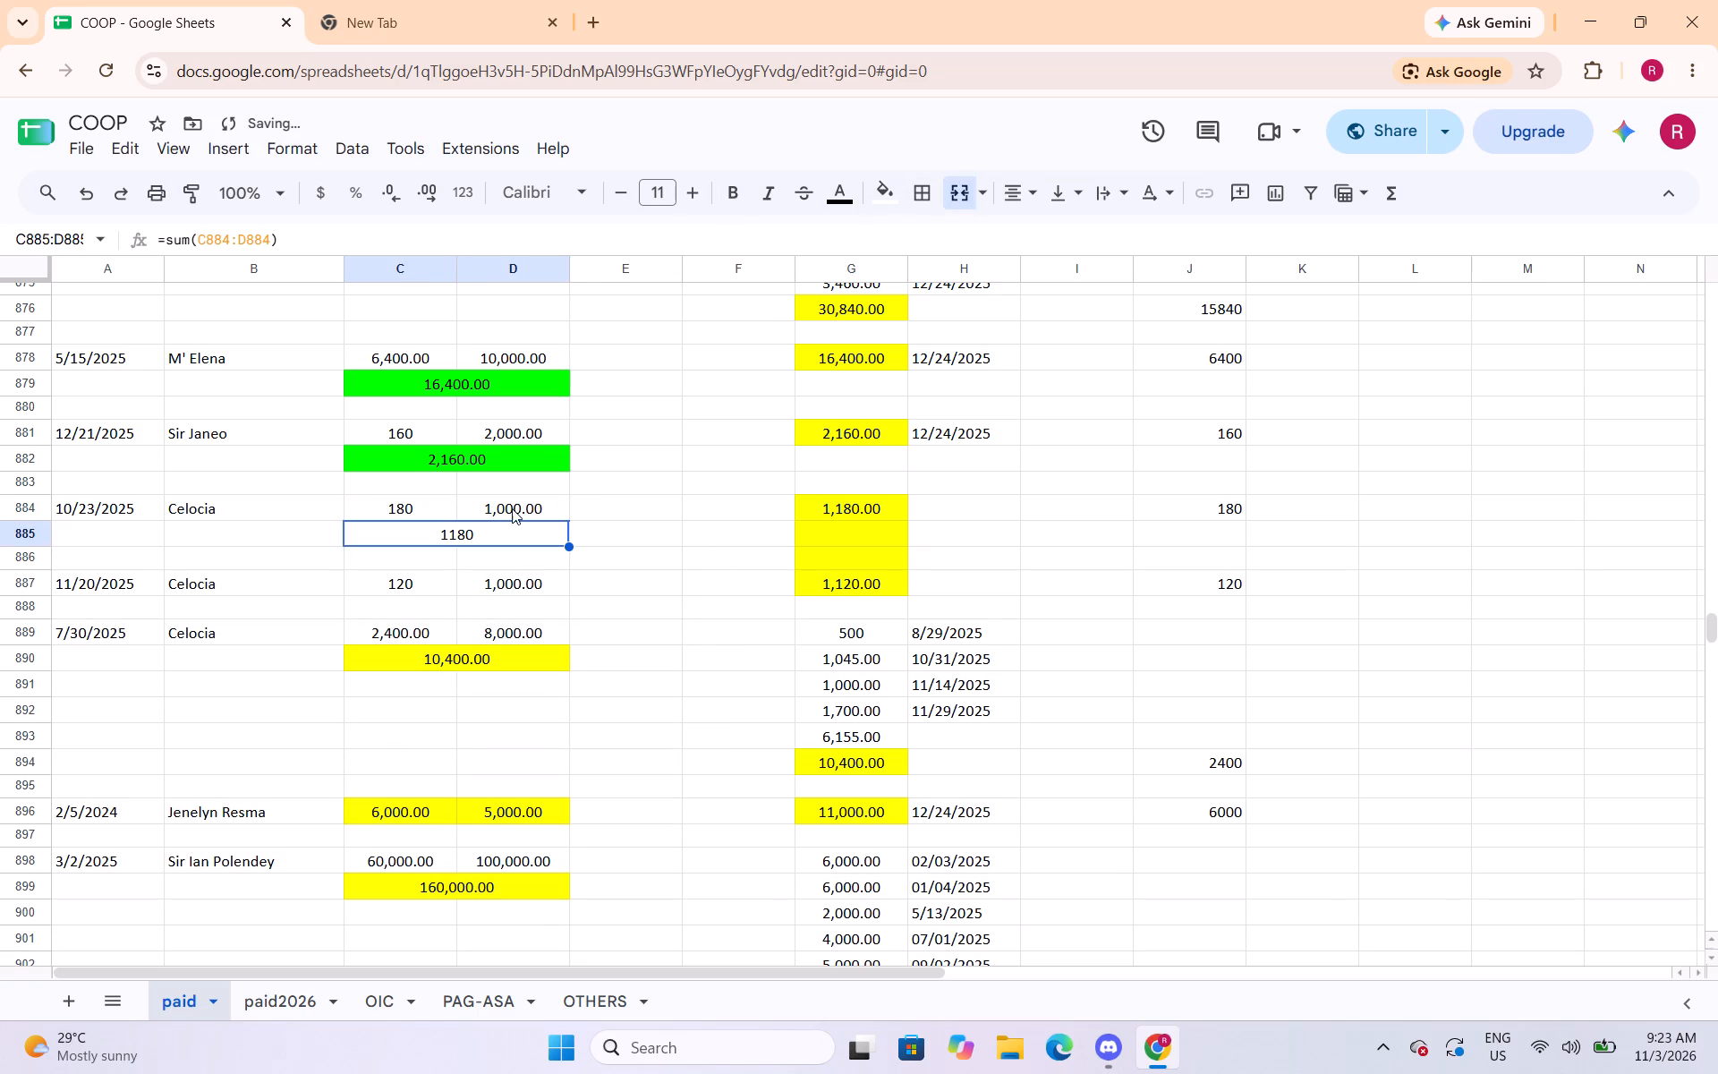
pyautogui.click(895, 193)
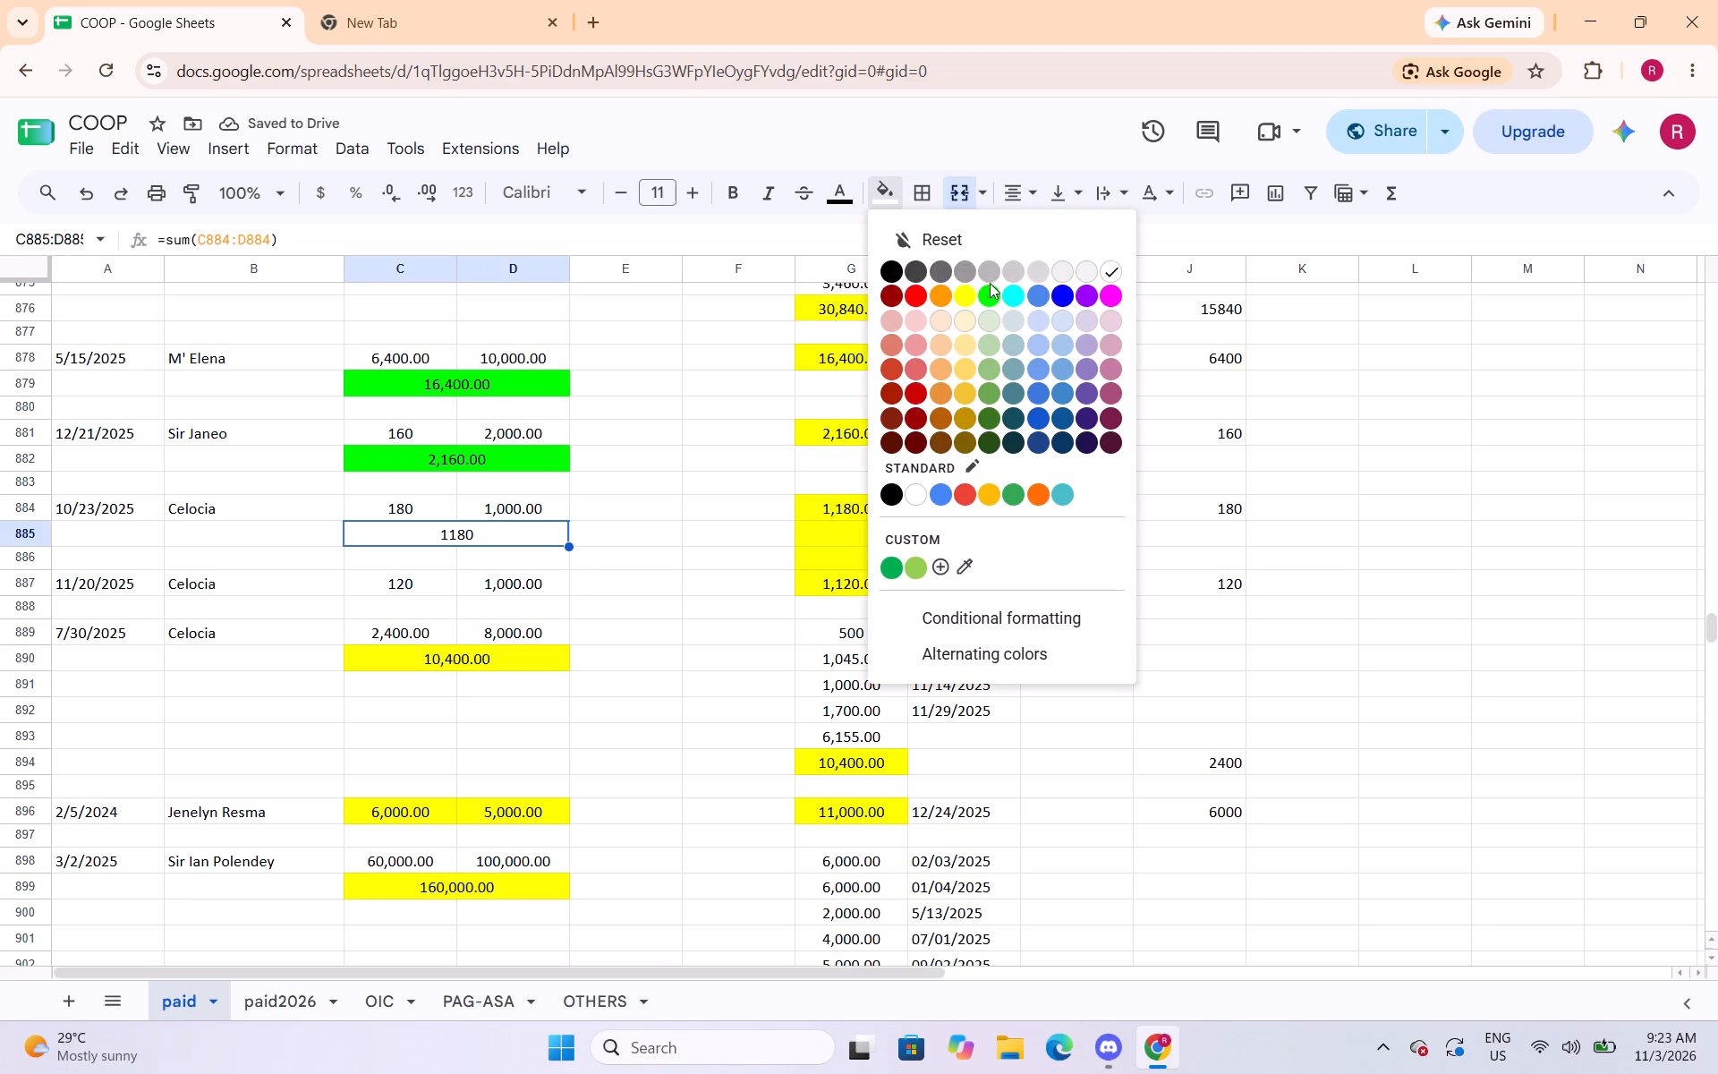
pyautogui.click(992, 285)
pyautogui.click(296, 145)
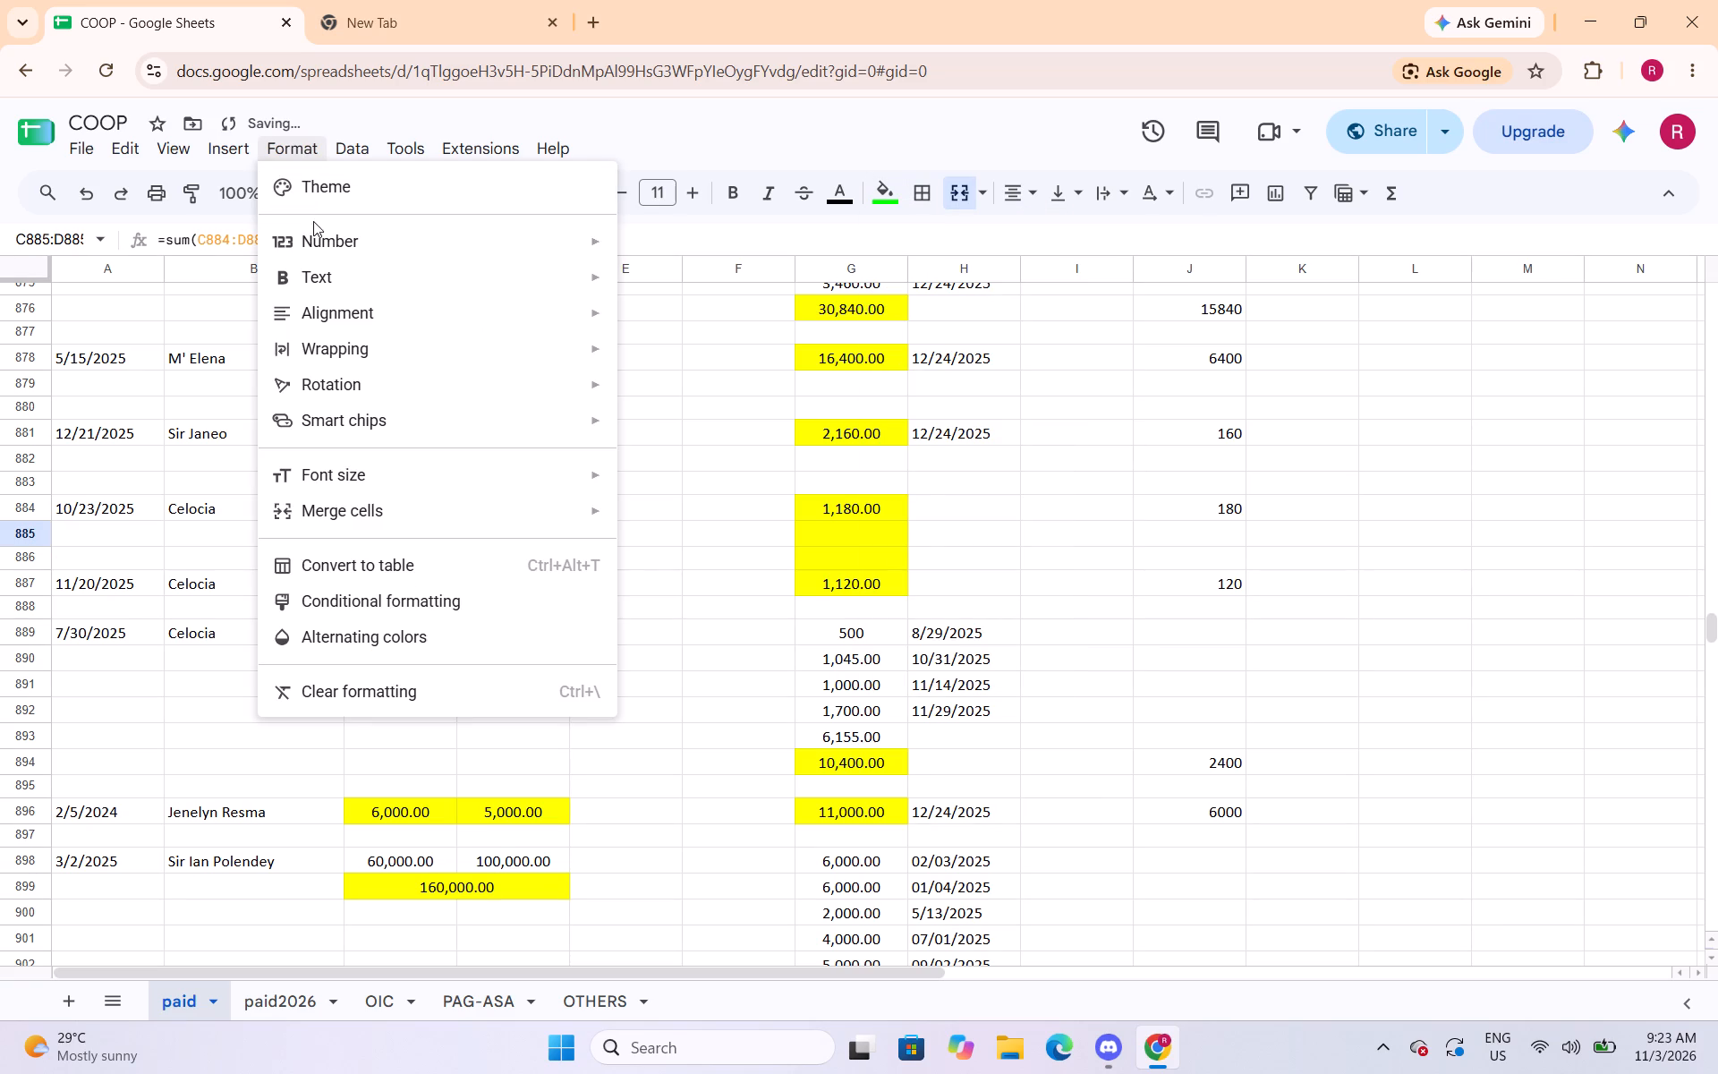
pyautogui.click(691, 345)
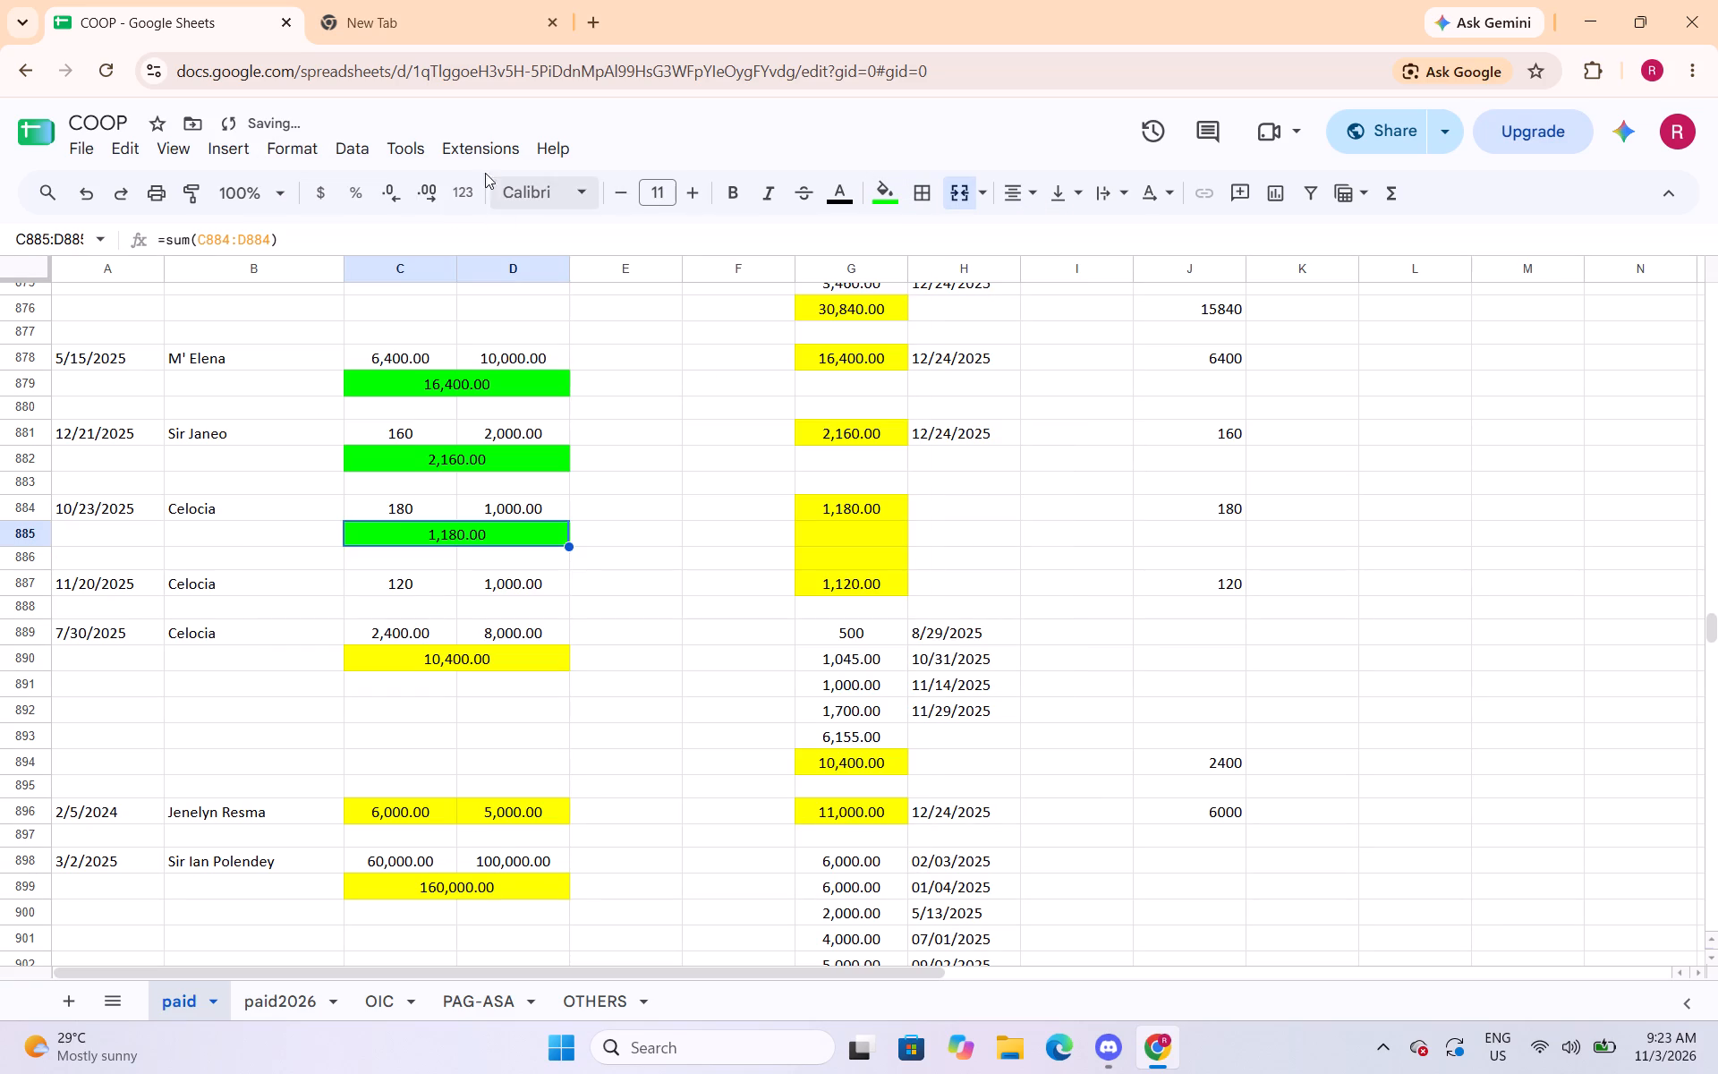
# Fill the empty cells G885:G886 with white to remove their inherited yellow.
pyautogui.moveTo(876, 539); pyautogui.dragTo(878, 556)
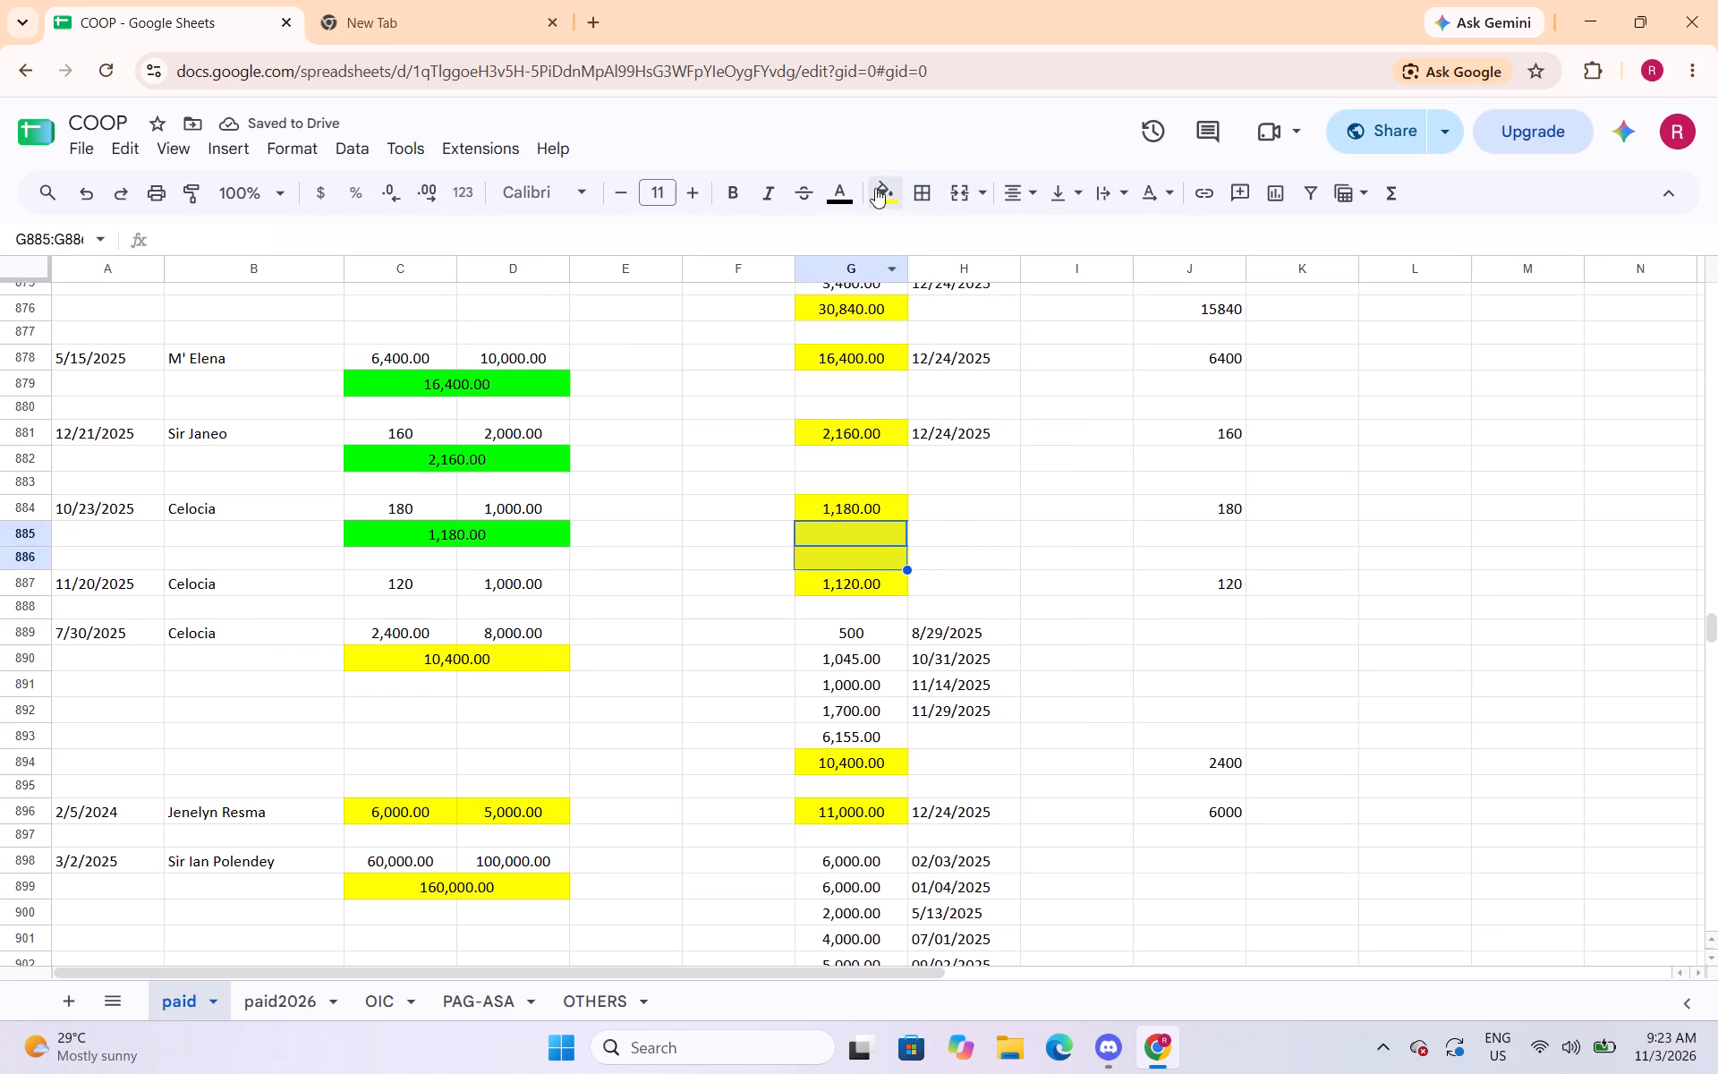
pyautogui.click(875, 186)
pyautogui.click(916, 499)
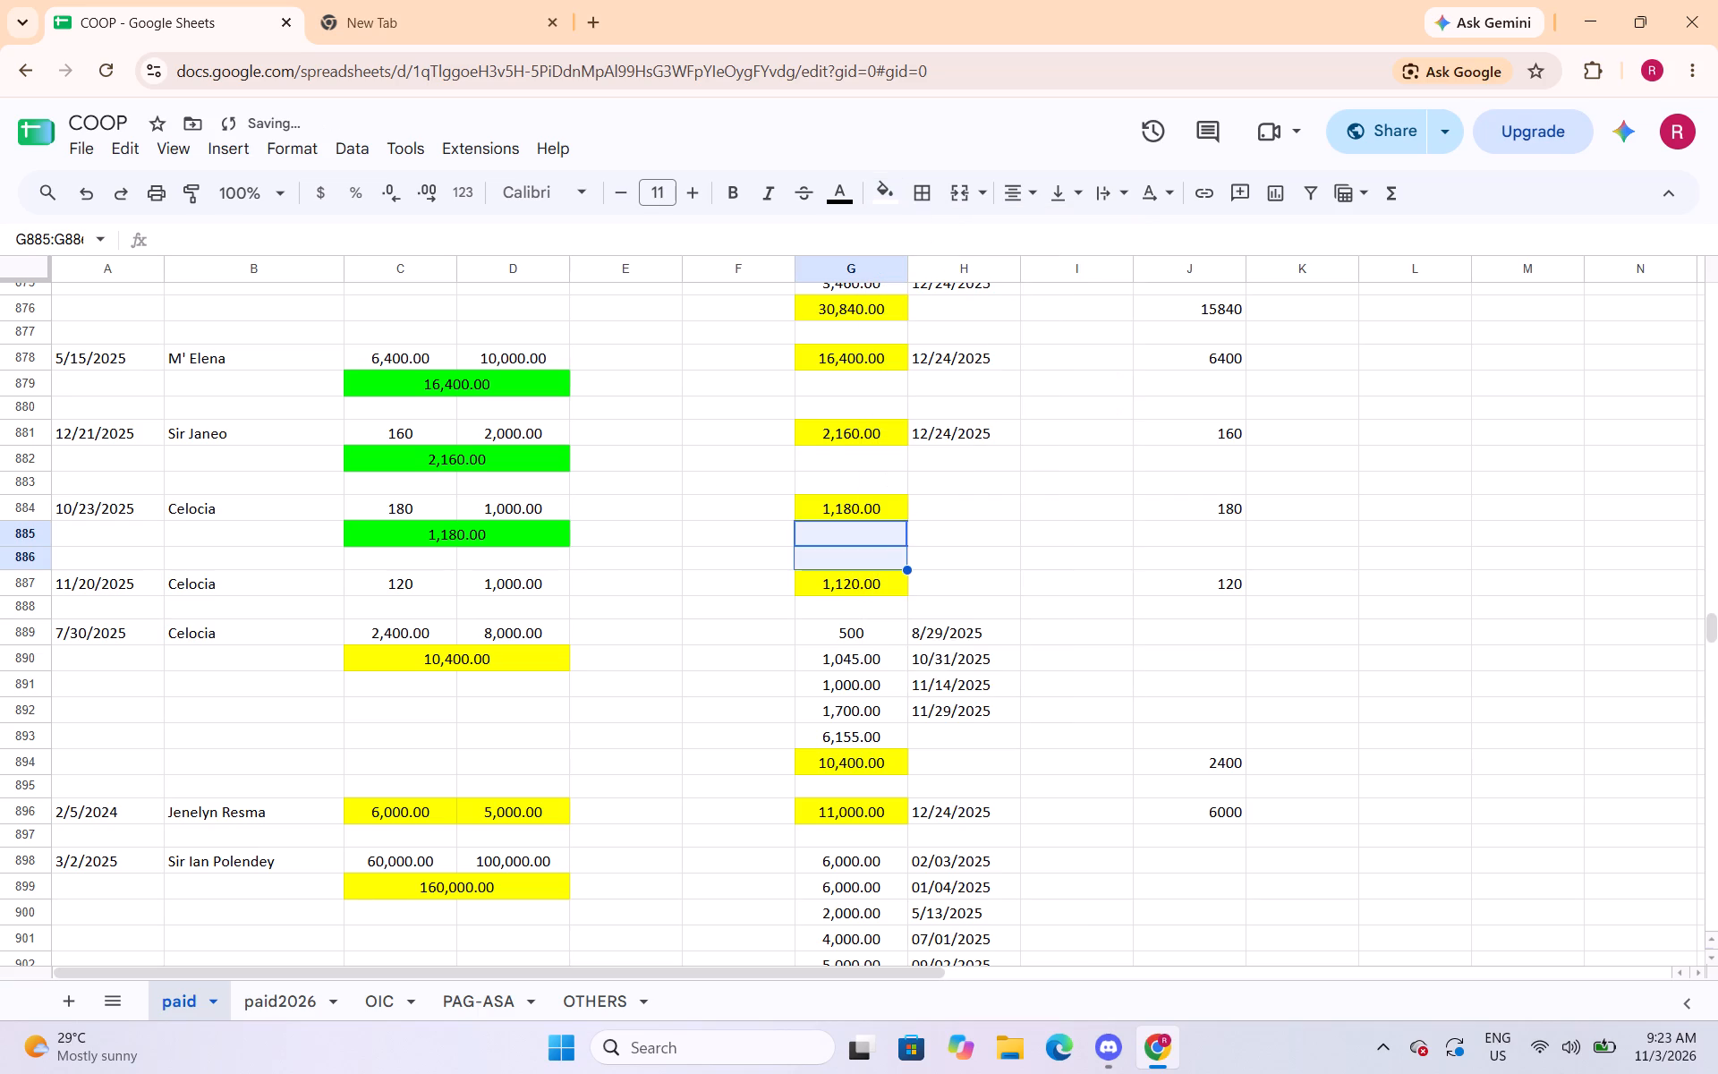
# Insert a row above blank row 888, directly beneath Celocia's 11/20/2025 loan.
pyautogui.scroll(-1, 962, 440)
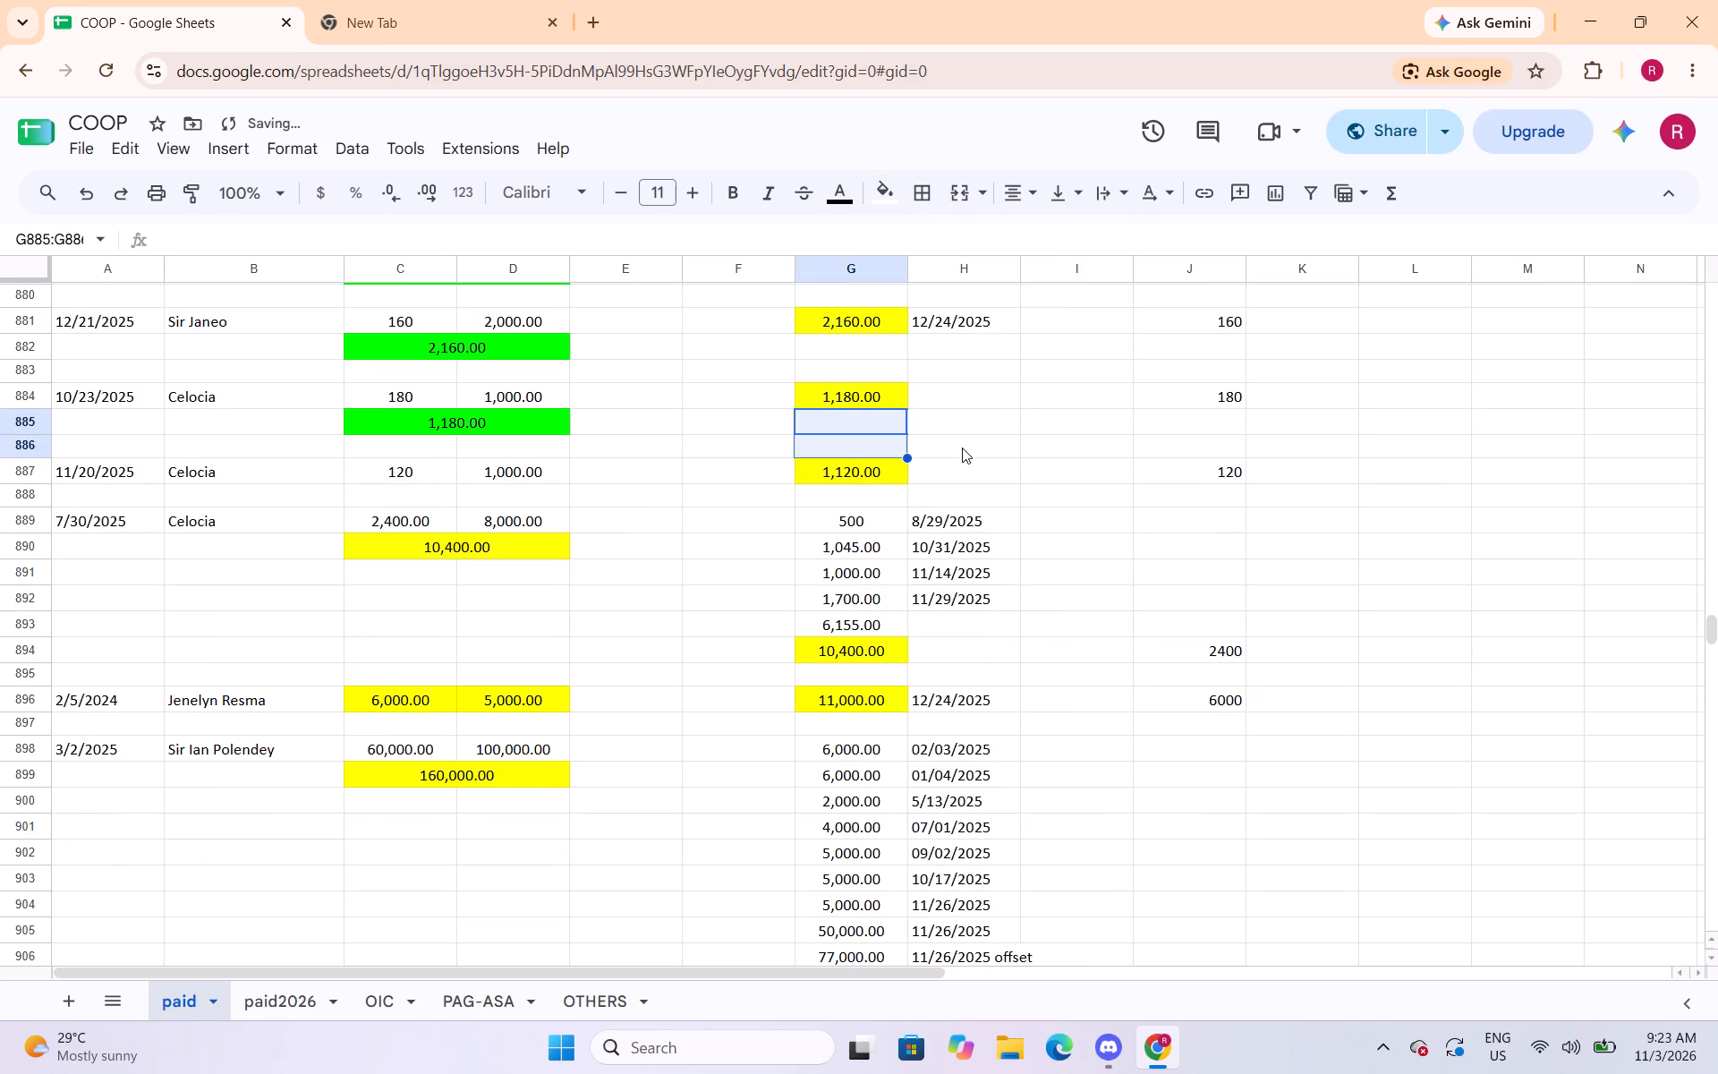
pyautogui.click(27, 500)
pyautogui.rightClick(27, 500)
pyautogui.click(88, 632)
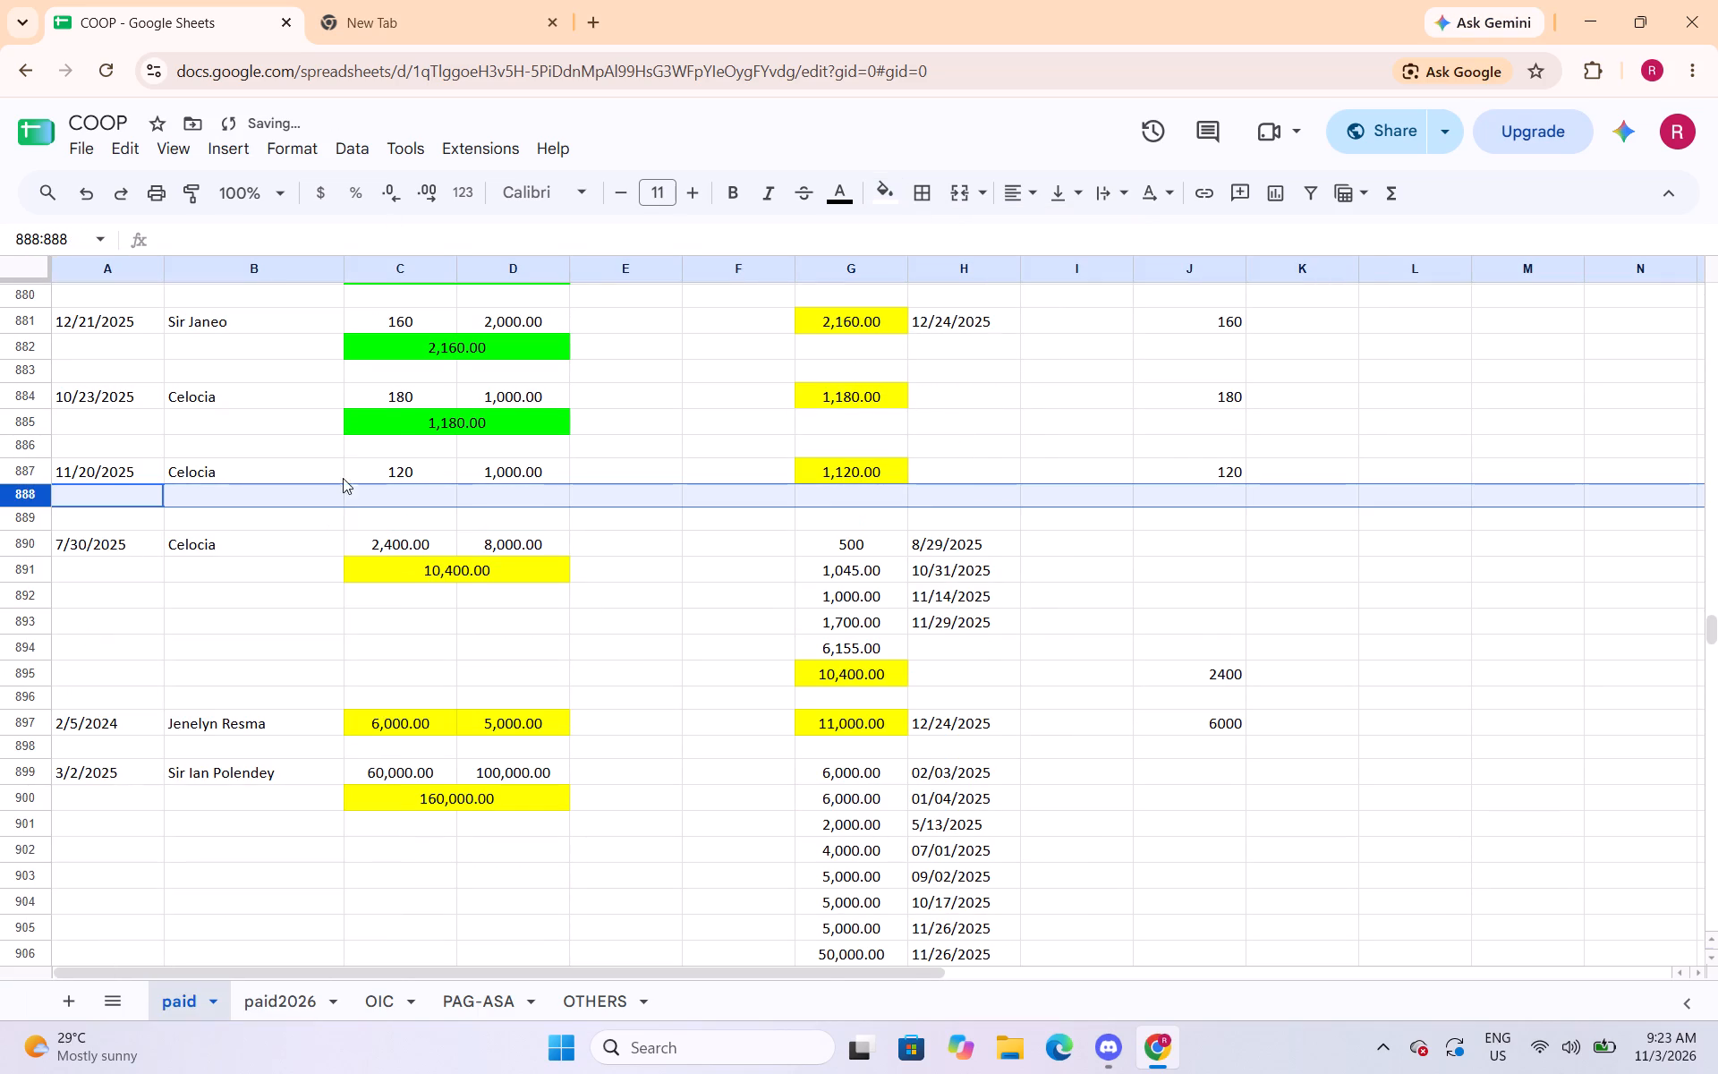
# Merge C888:D888, enter =sum(C887:D887) as the total of Celocia's 11/20/2025 loan, fill it bright green and format it as Number.
pyautogui.moveTo(419, 503); pyautogui.dragTo(520, 494)
pyautogui.click(962, 196)
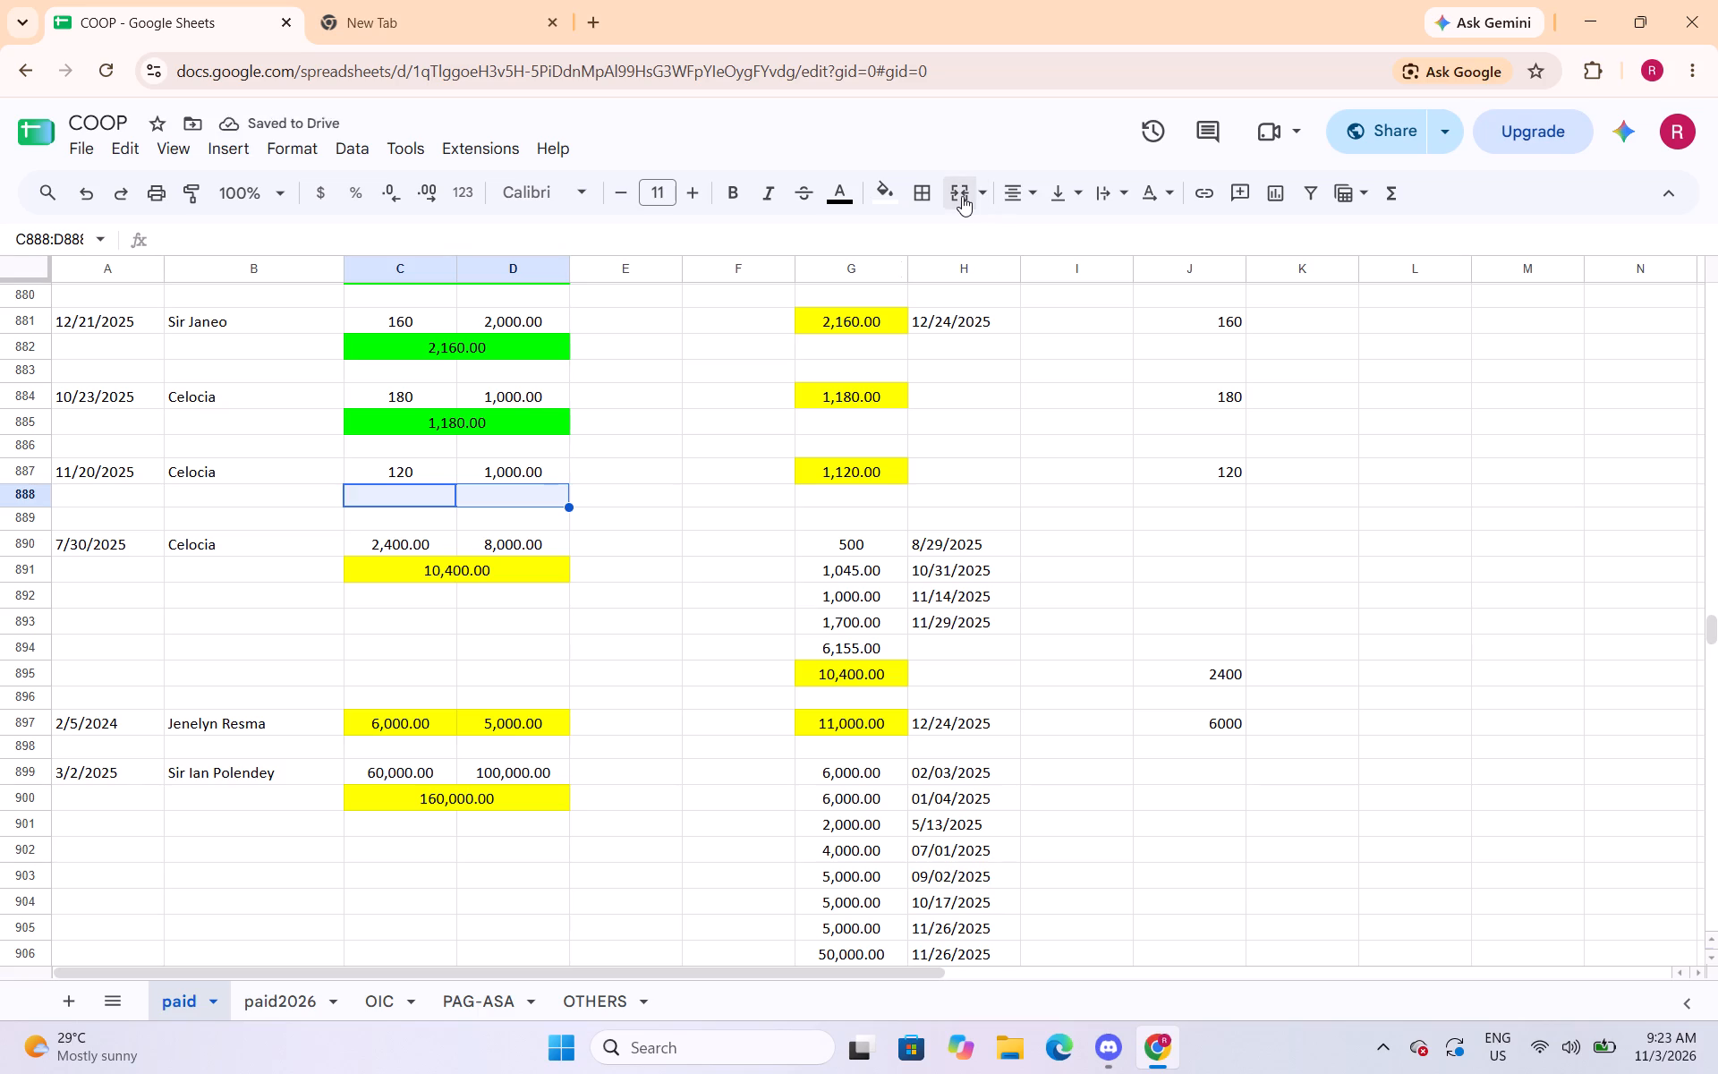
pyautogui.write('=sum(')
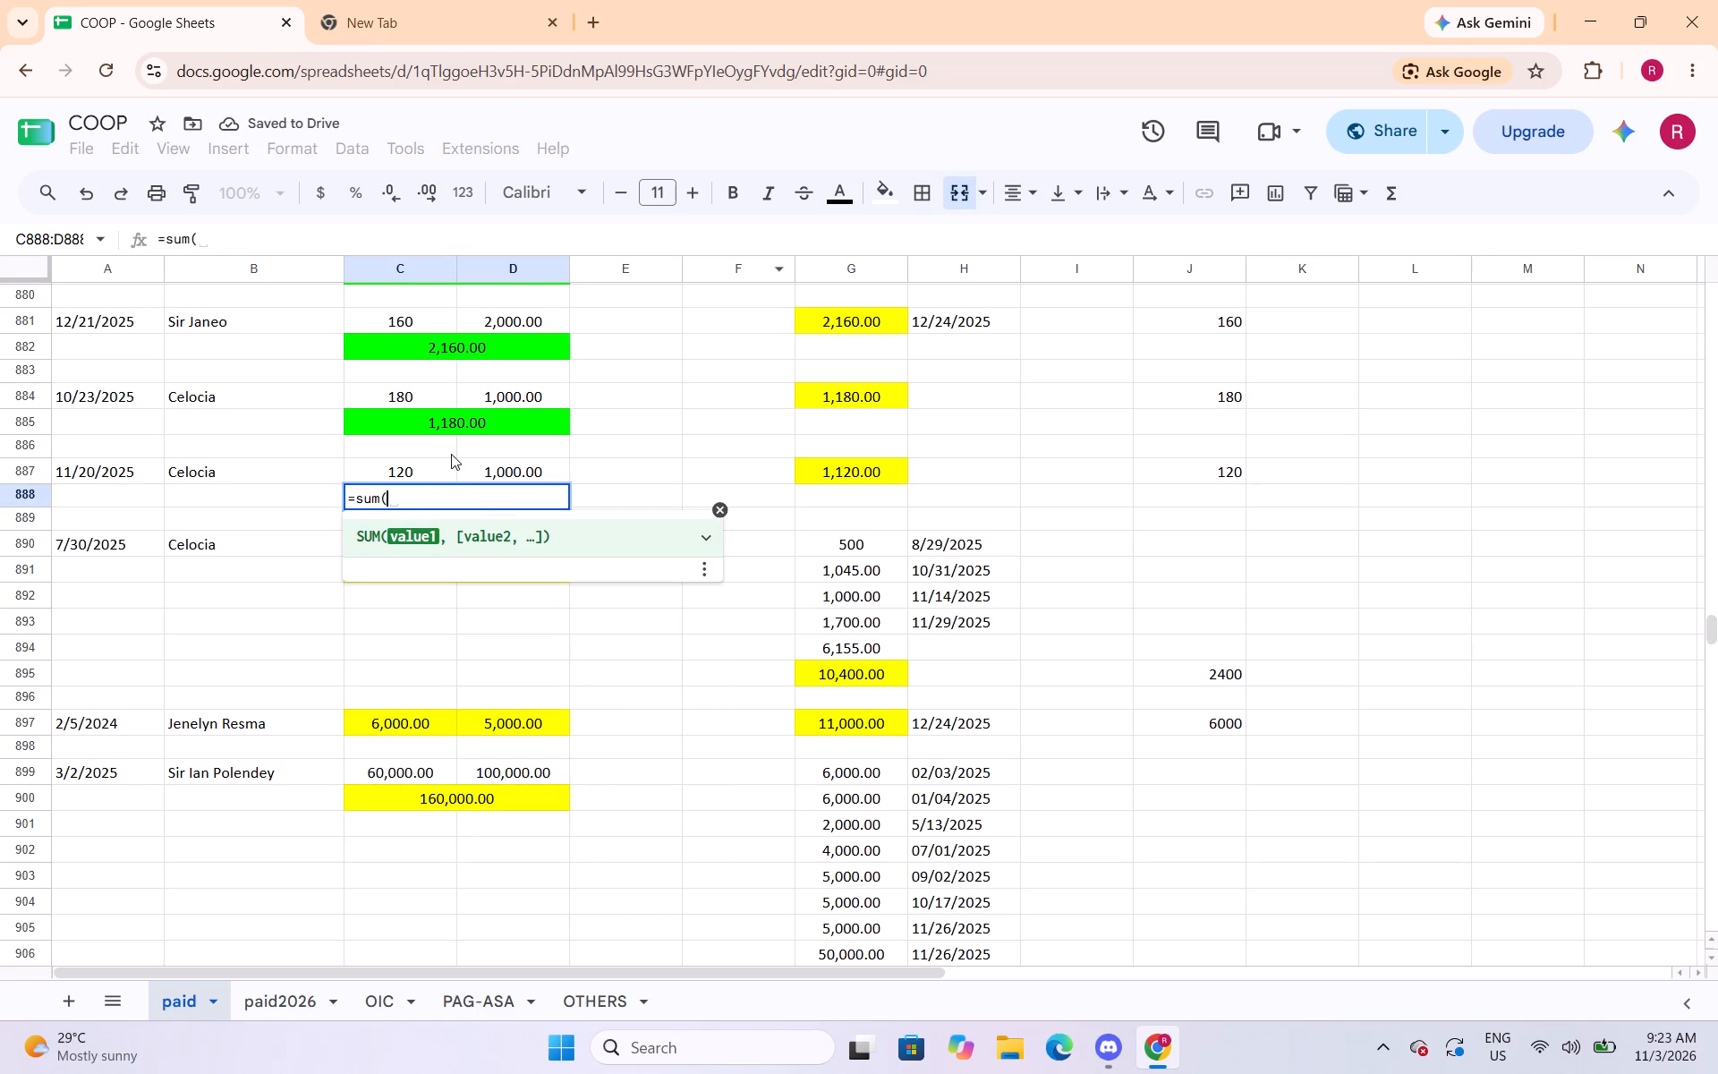
pyautogui.moveTo(443, 470); pyautogui.dragTo(471, 468)
pyautogui.hotkey('shift', ')')
pyautogui.press('Return')
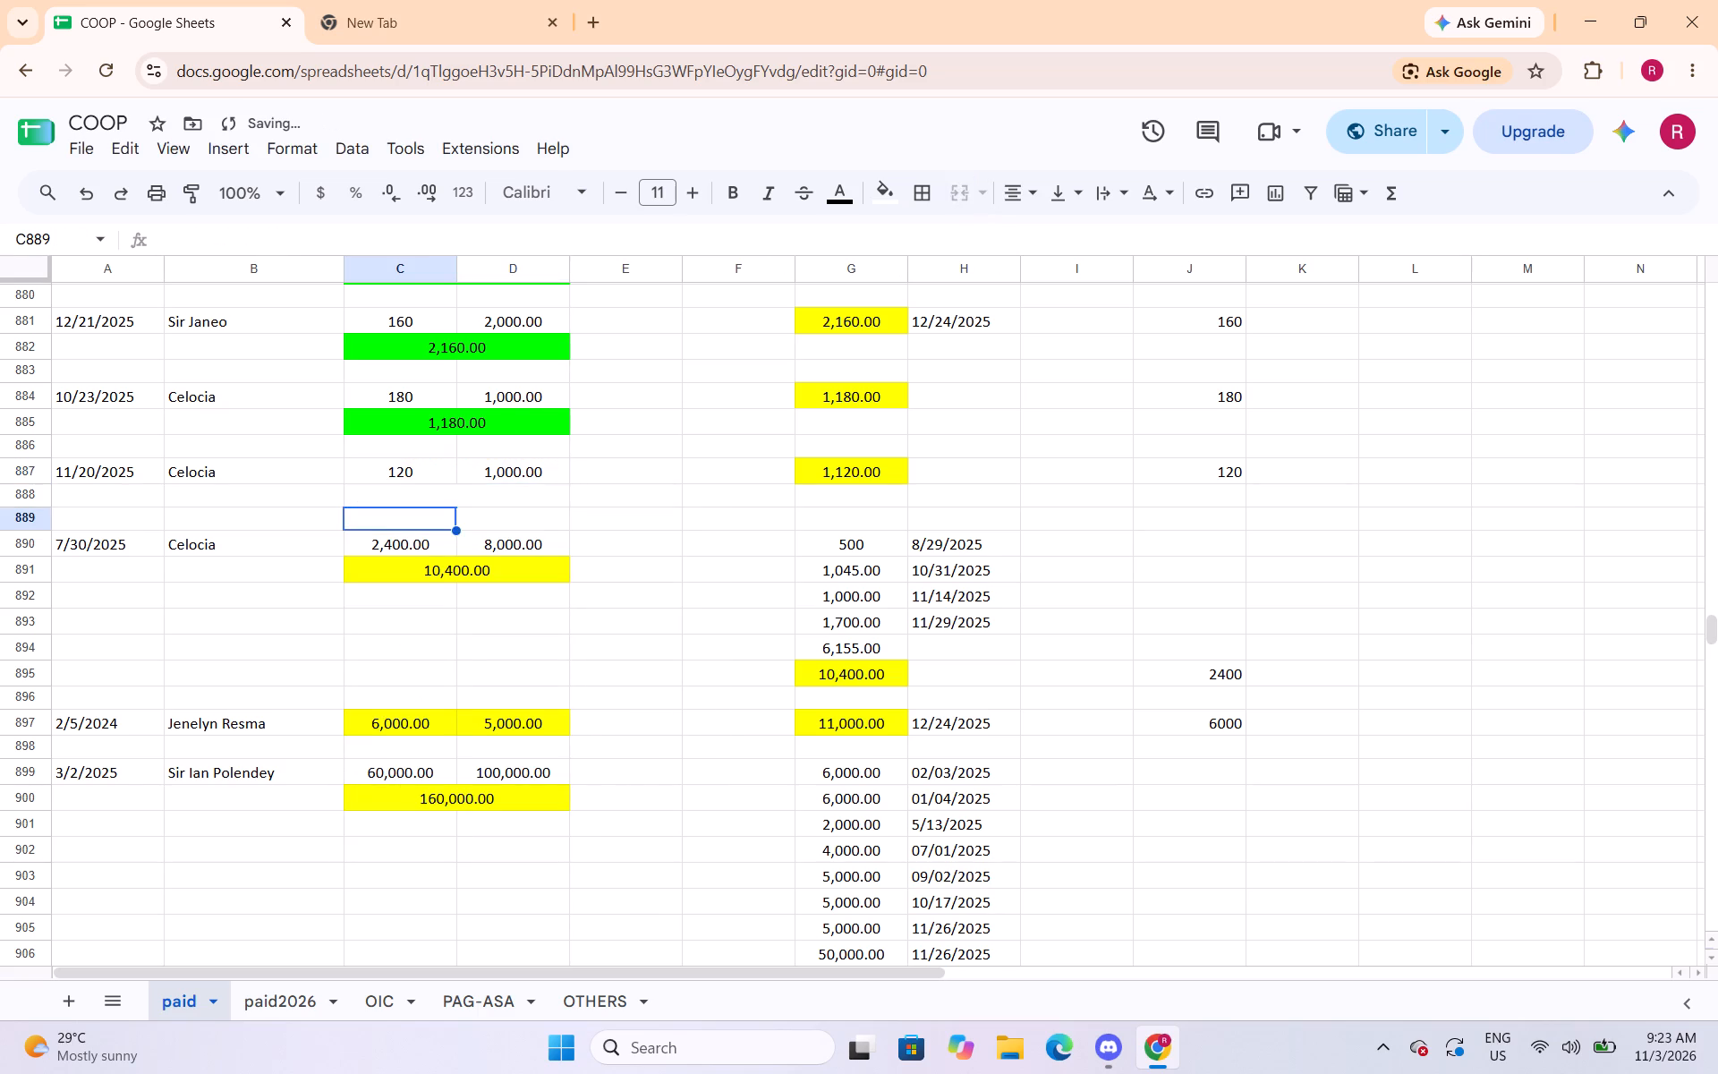
pyautogui.press('Up')
pyautogui.click(893, 191)
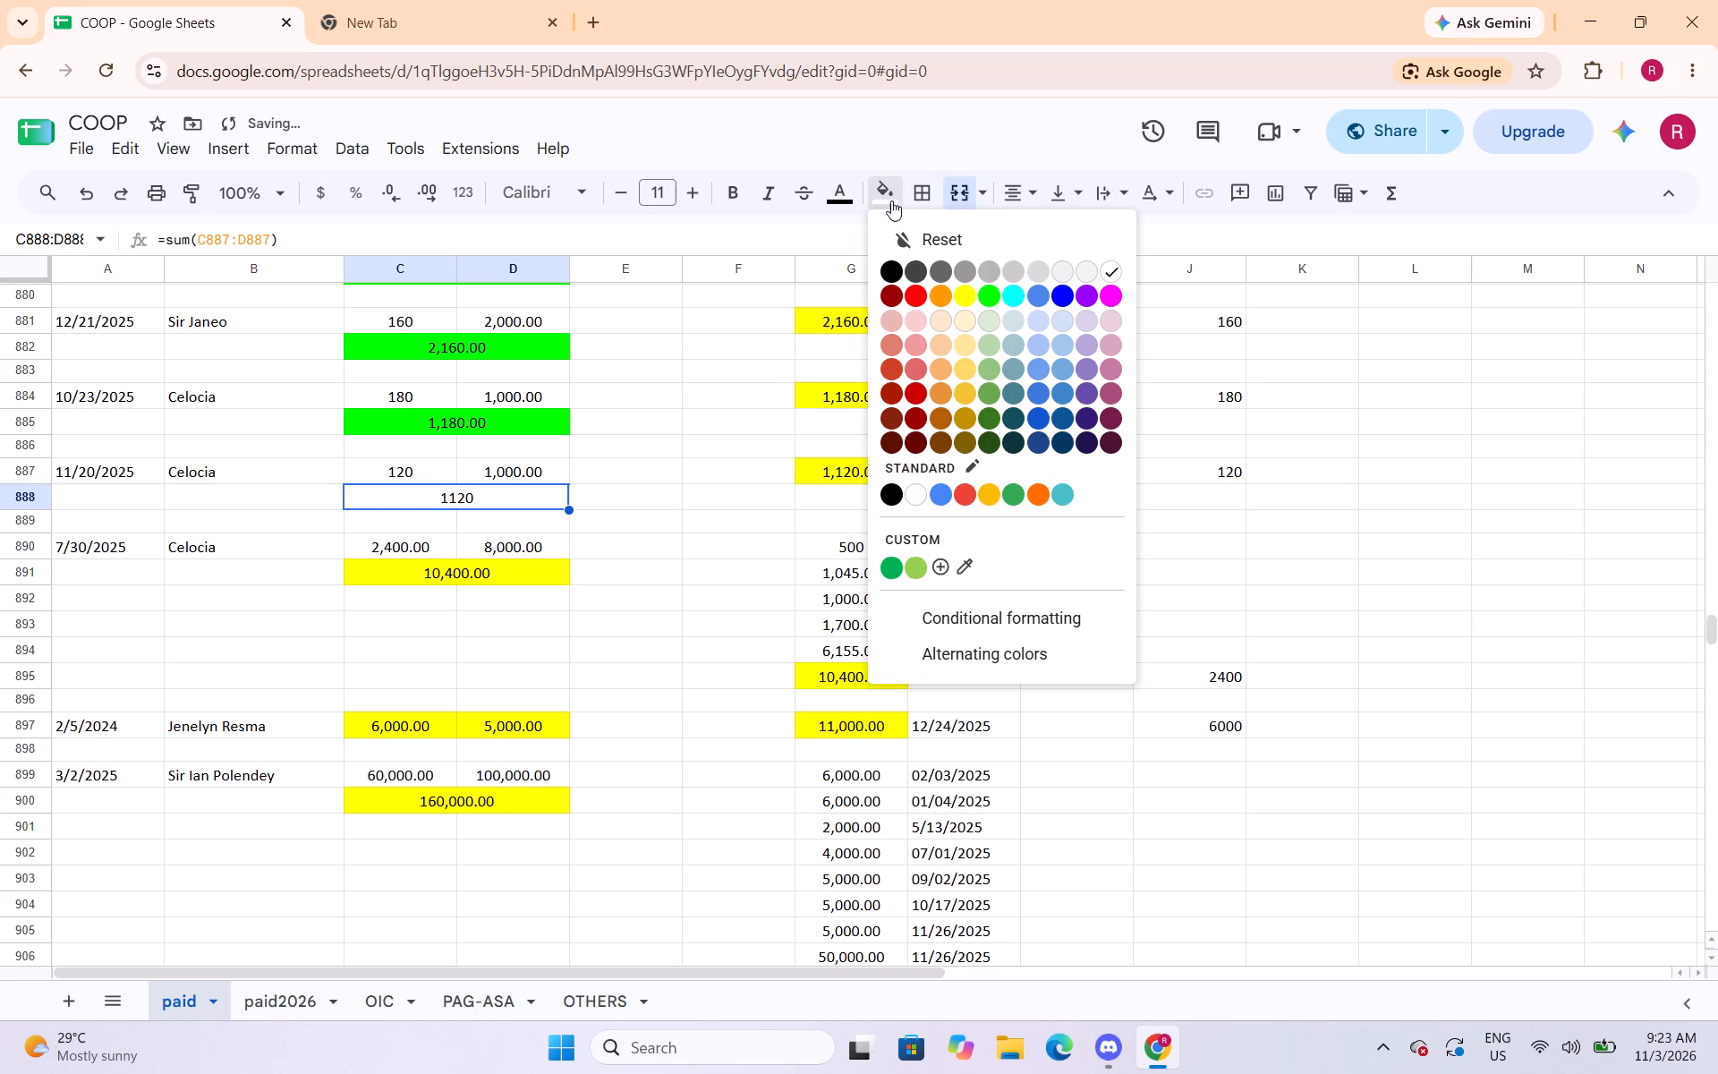
pyautogui.click(990, 295)
pyautogui.click(310, 149)
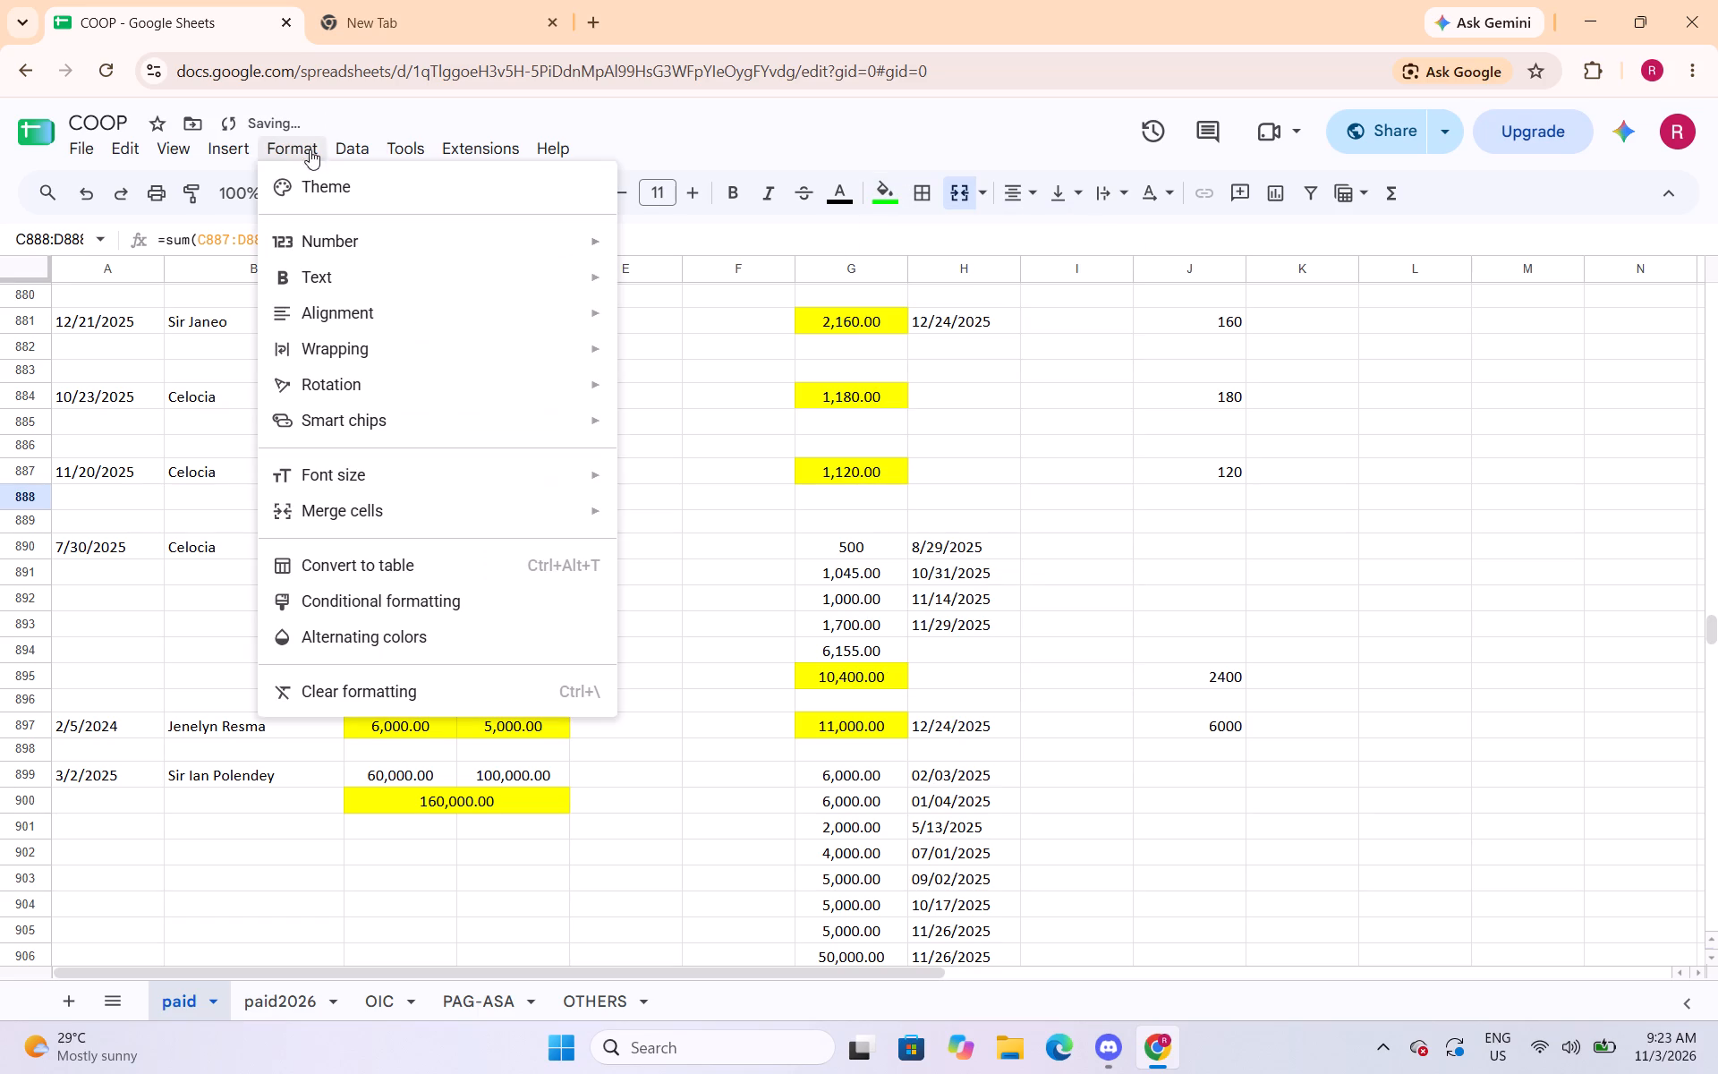
pyautogui.click(680, 343)
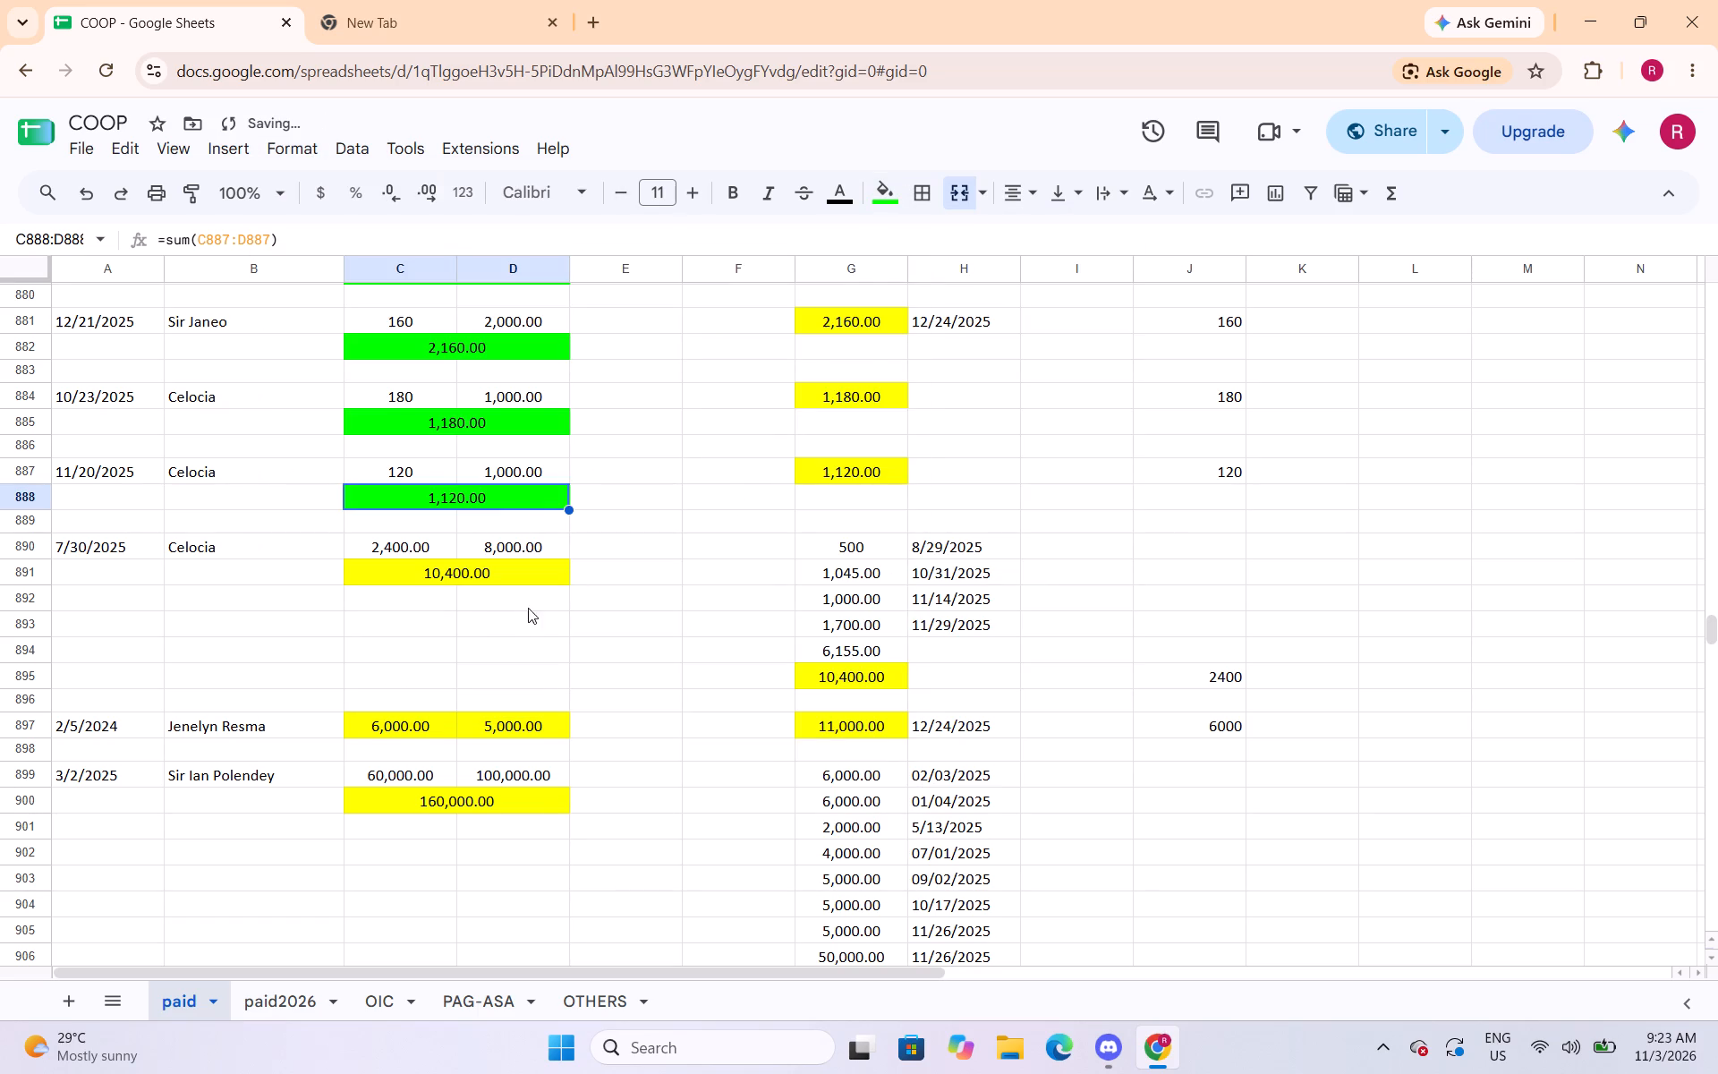
# Change the fill of the merged total C891:D891 under Celocia's 7/30/2025 loan to bright green.
pyautogui.click(469, 576)
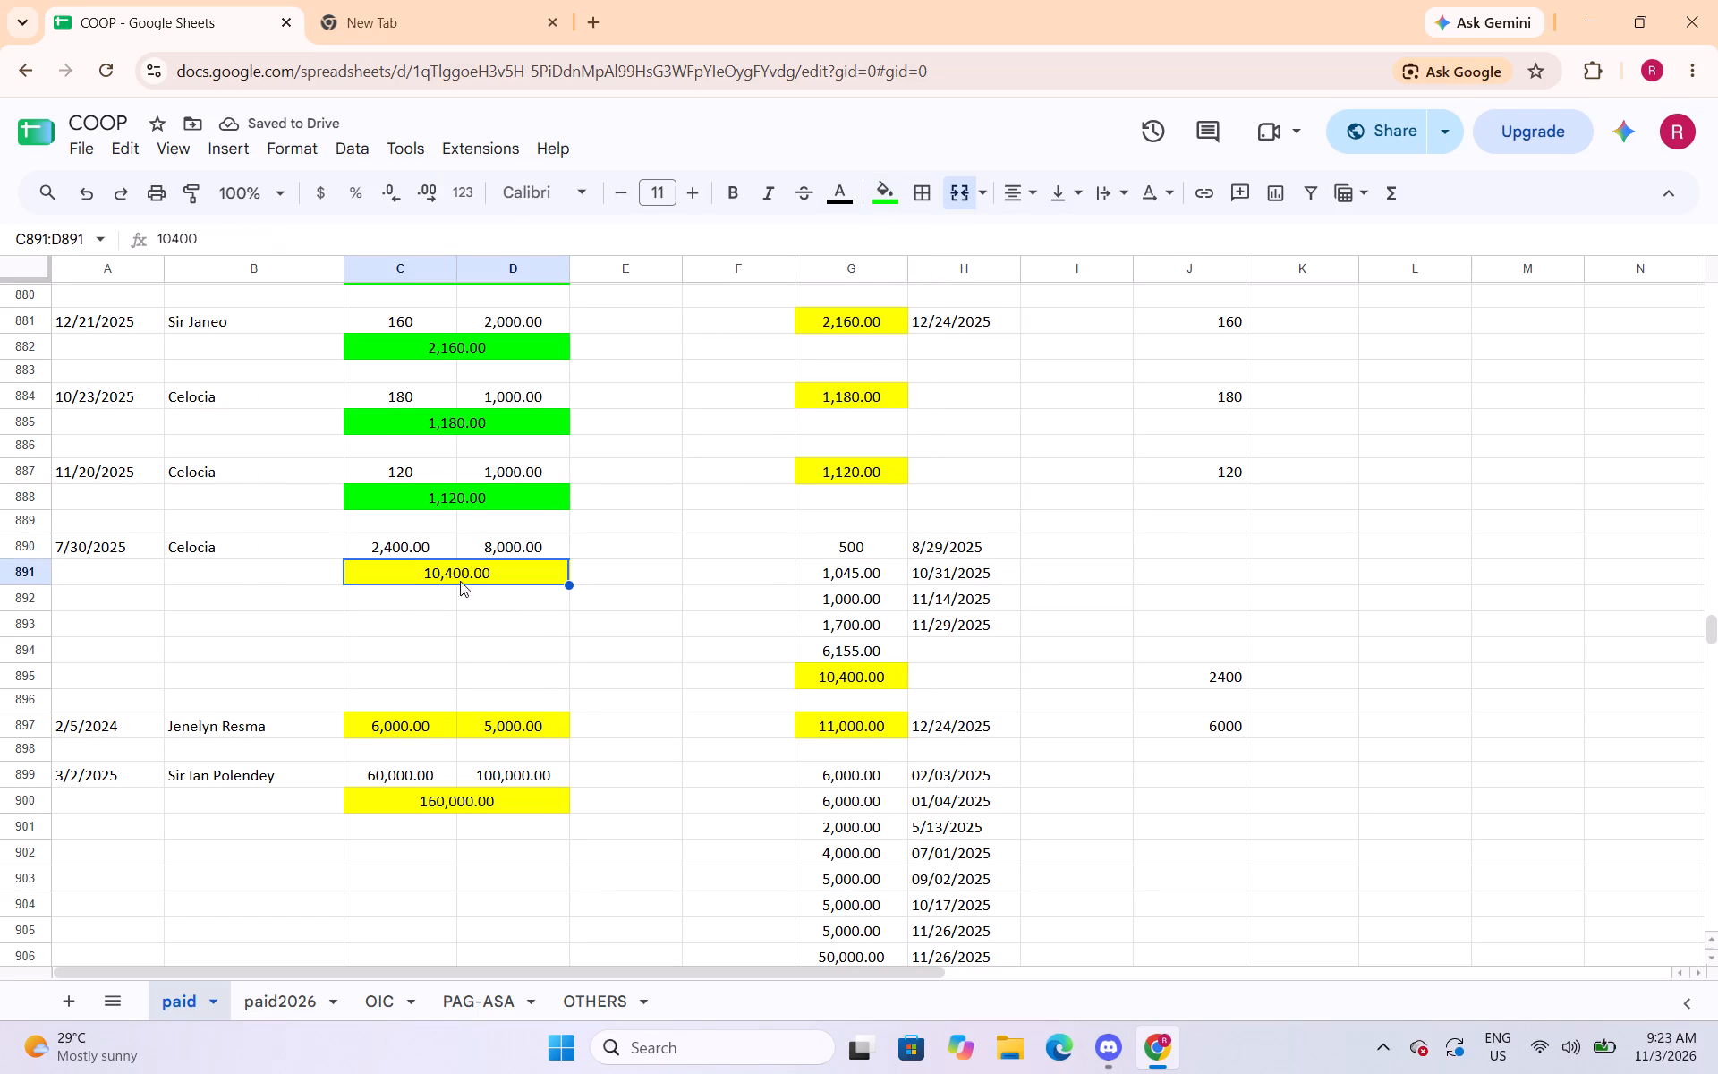
pyautogui.click(889, 190)
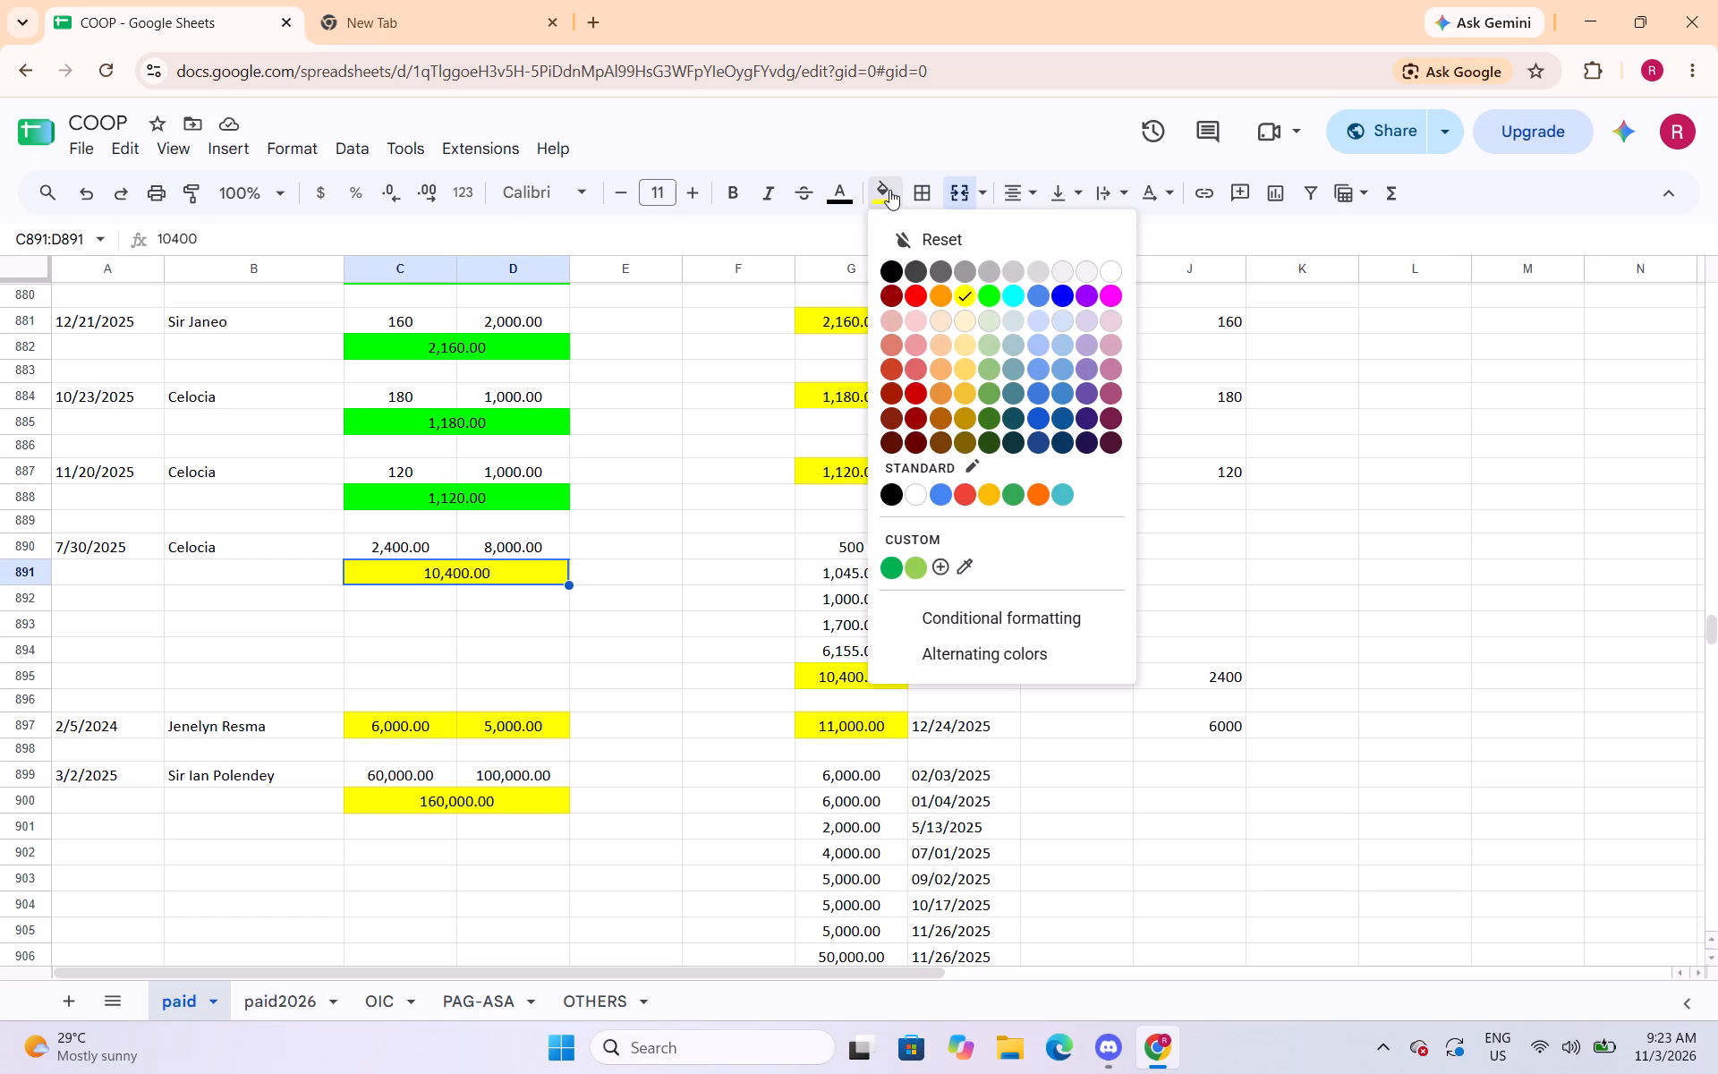
pyautogui.click(983, 294)
pyautogui.scroll(-1, 602, 555)
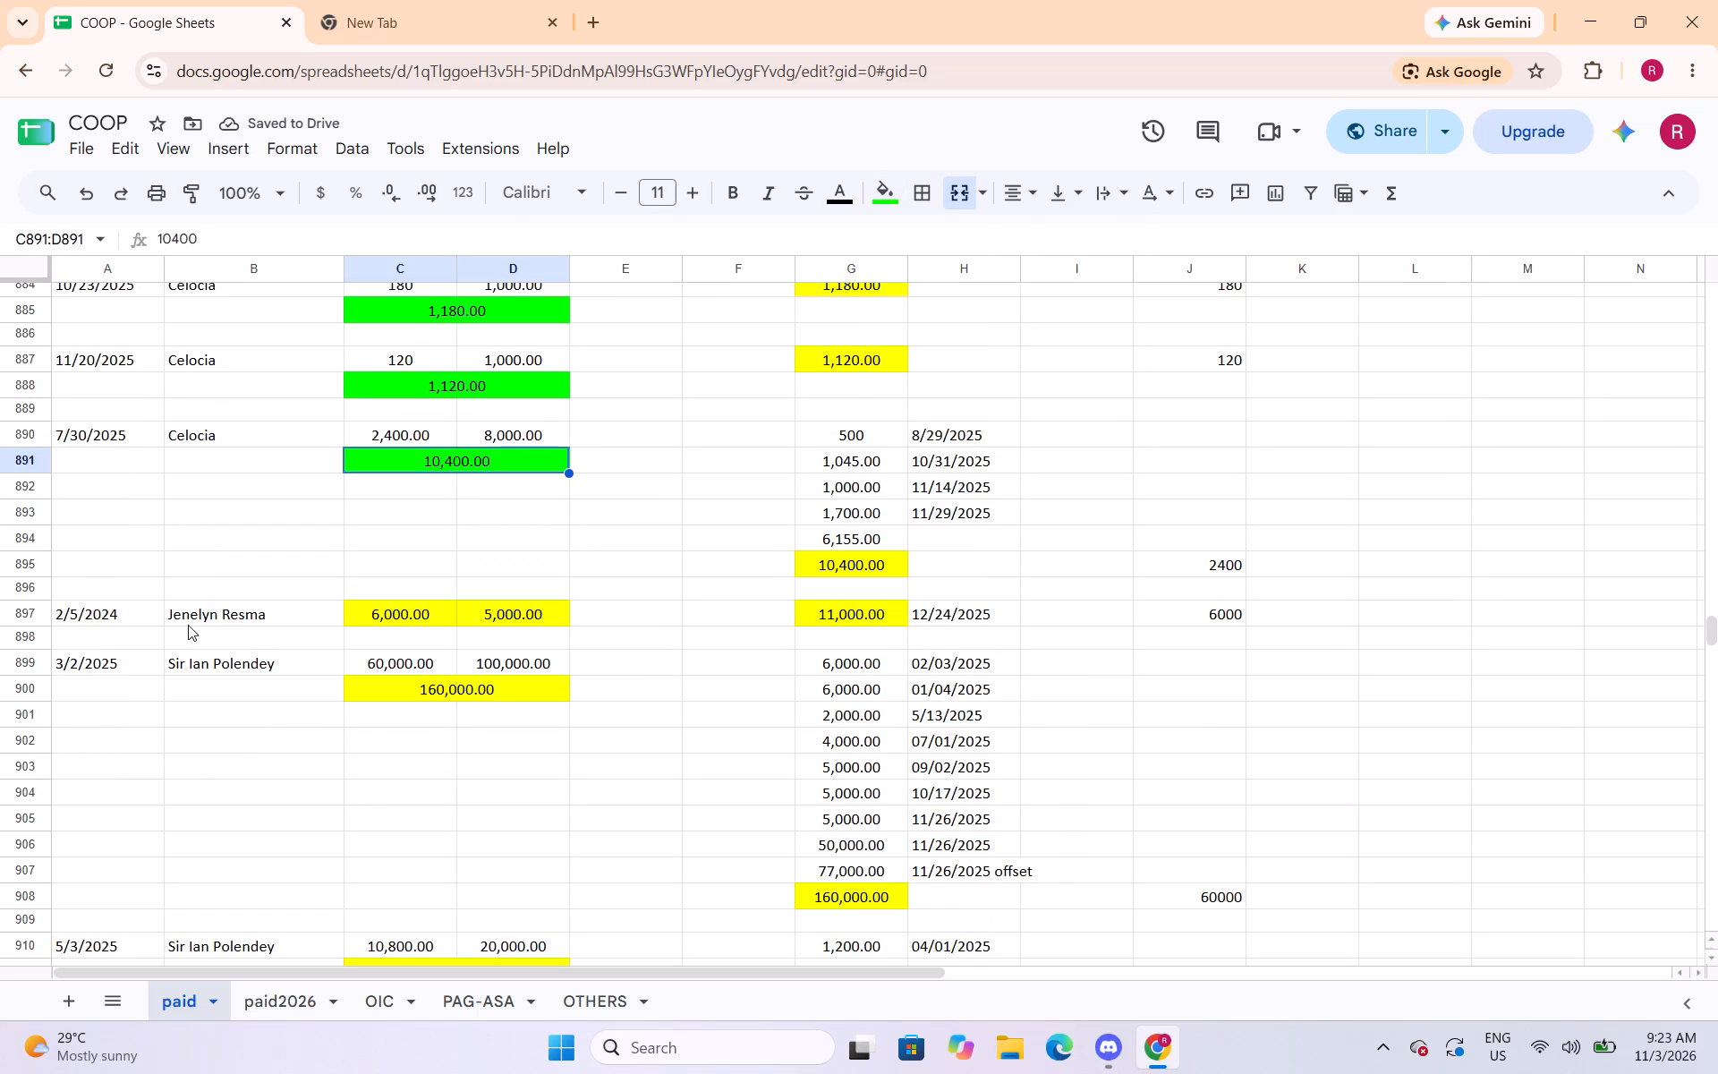
# Insert a row above blank row 898, directly beneath the 2/5/2024 loan in row 897.
pyautogui.click(17, 641)
pyautogui.rightClick(38, 644)
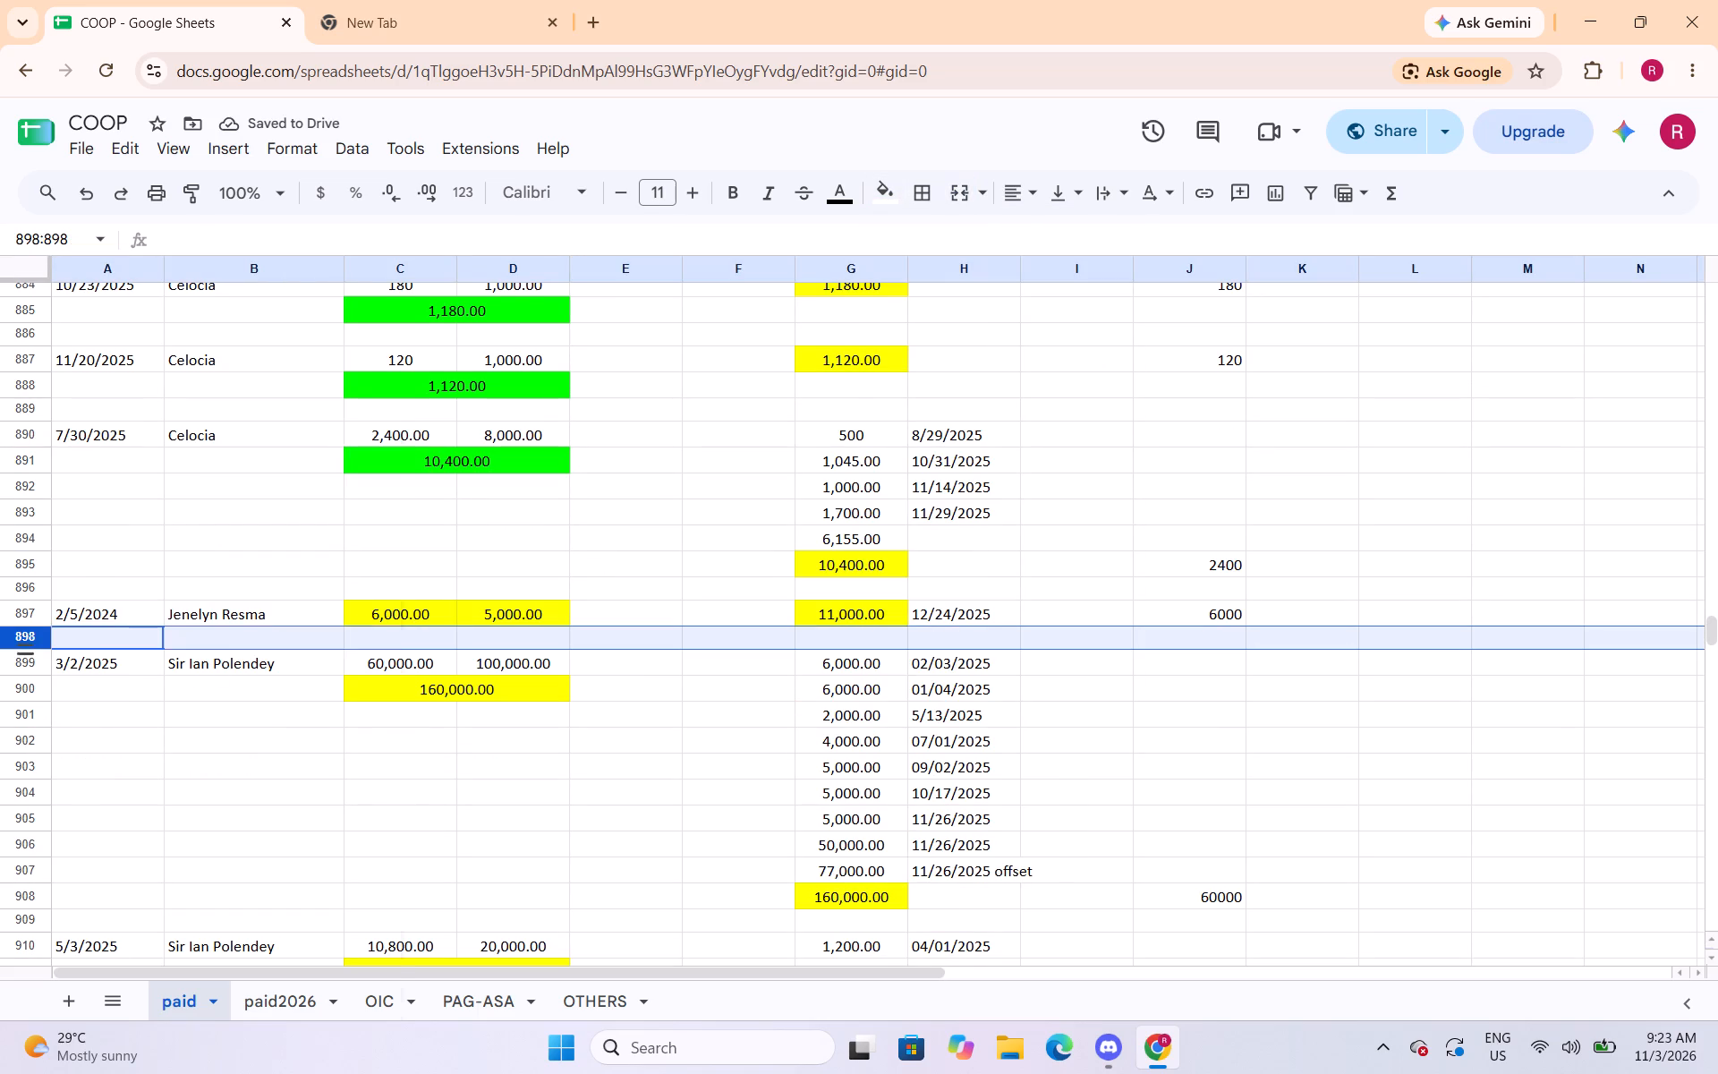
pyautogui.click(73, 606)
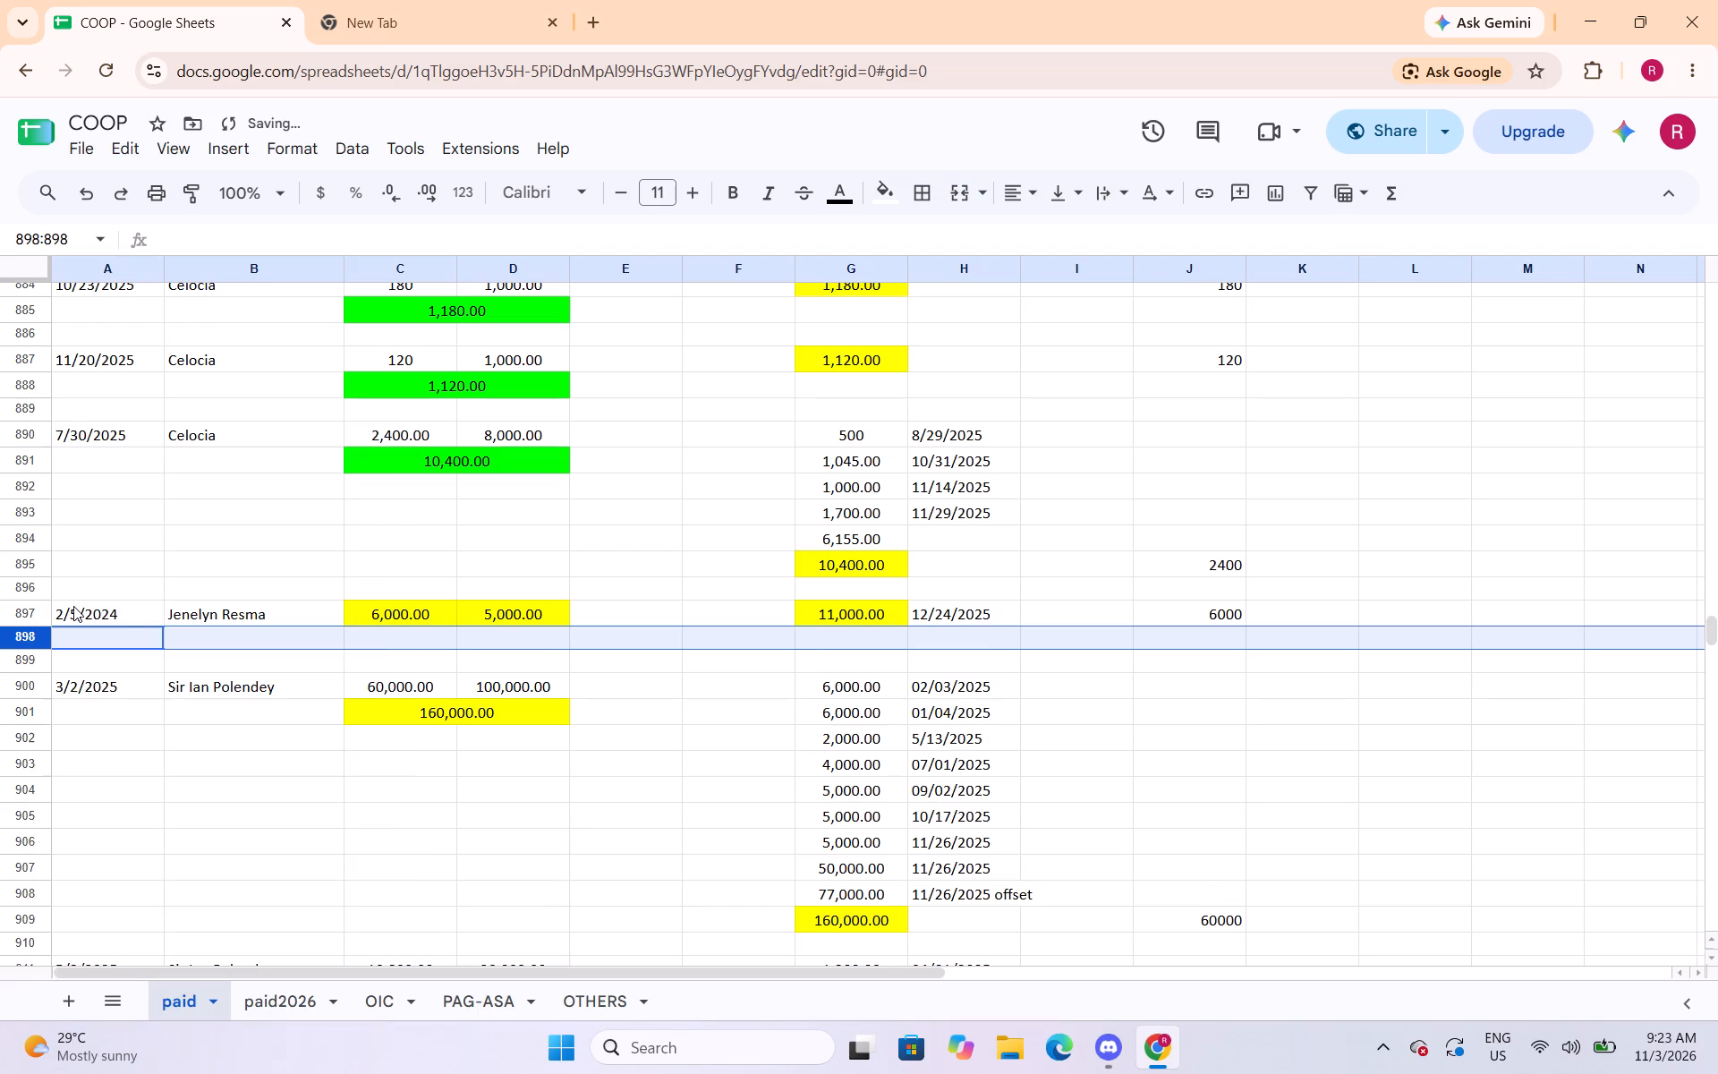
# Merge C898:D898, enter =sum(C897:D897) as the total of the 2/5/2024 loan, and fill it bright green.
pyautogui.click(420, 651)
pyautogui.click(356, 647)
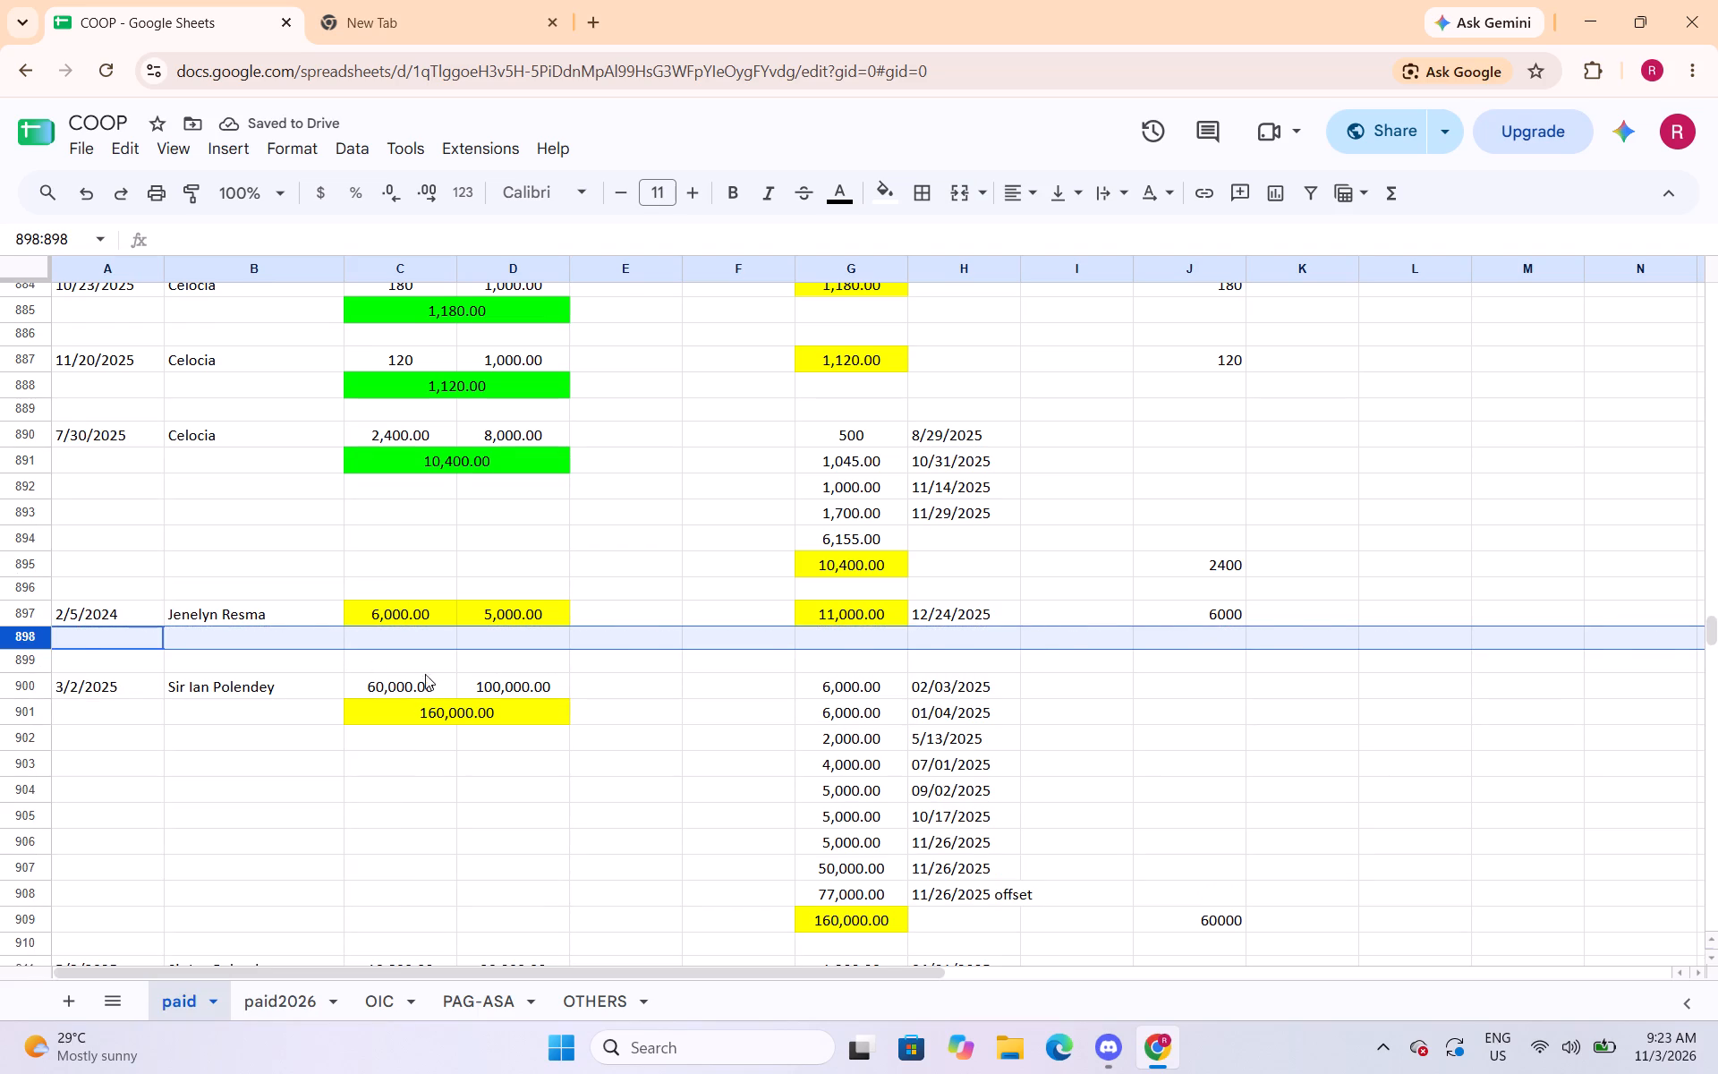
pyautogui.click(424, 669)
pyautogui.moveTo(413, 644); pyautogui.dragTo(473, 644)
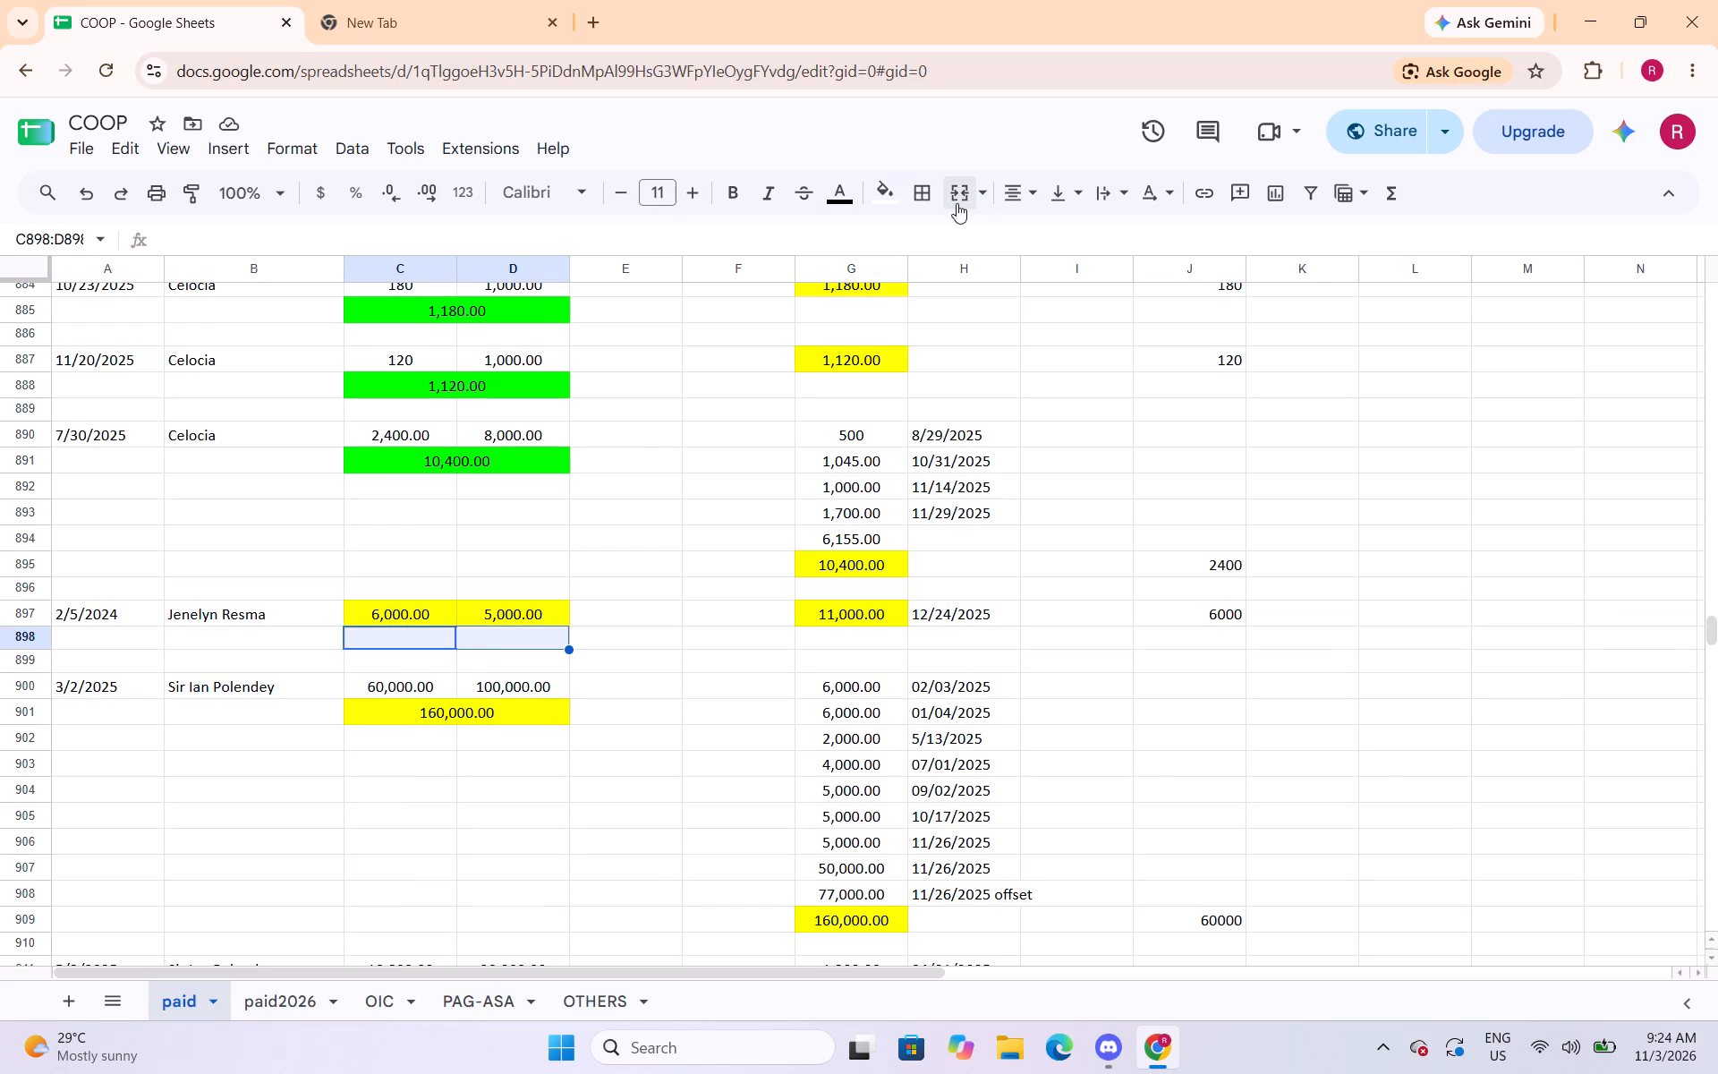
pyautogui.click(957, 203)
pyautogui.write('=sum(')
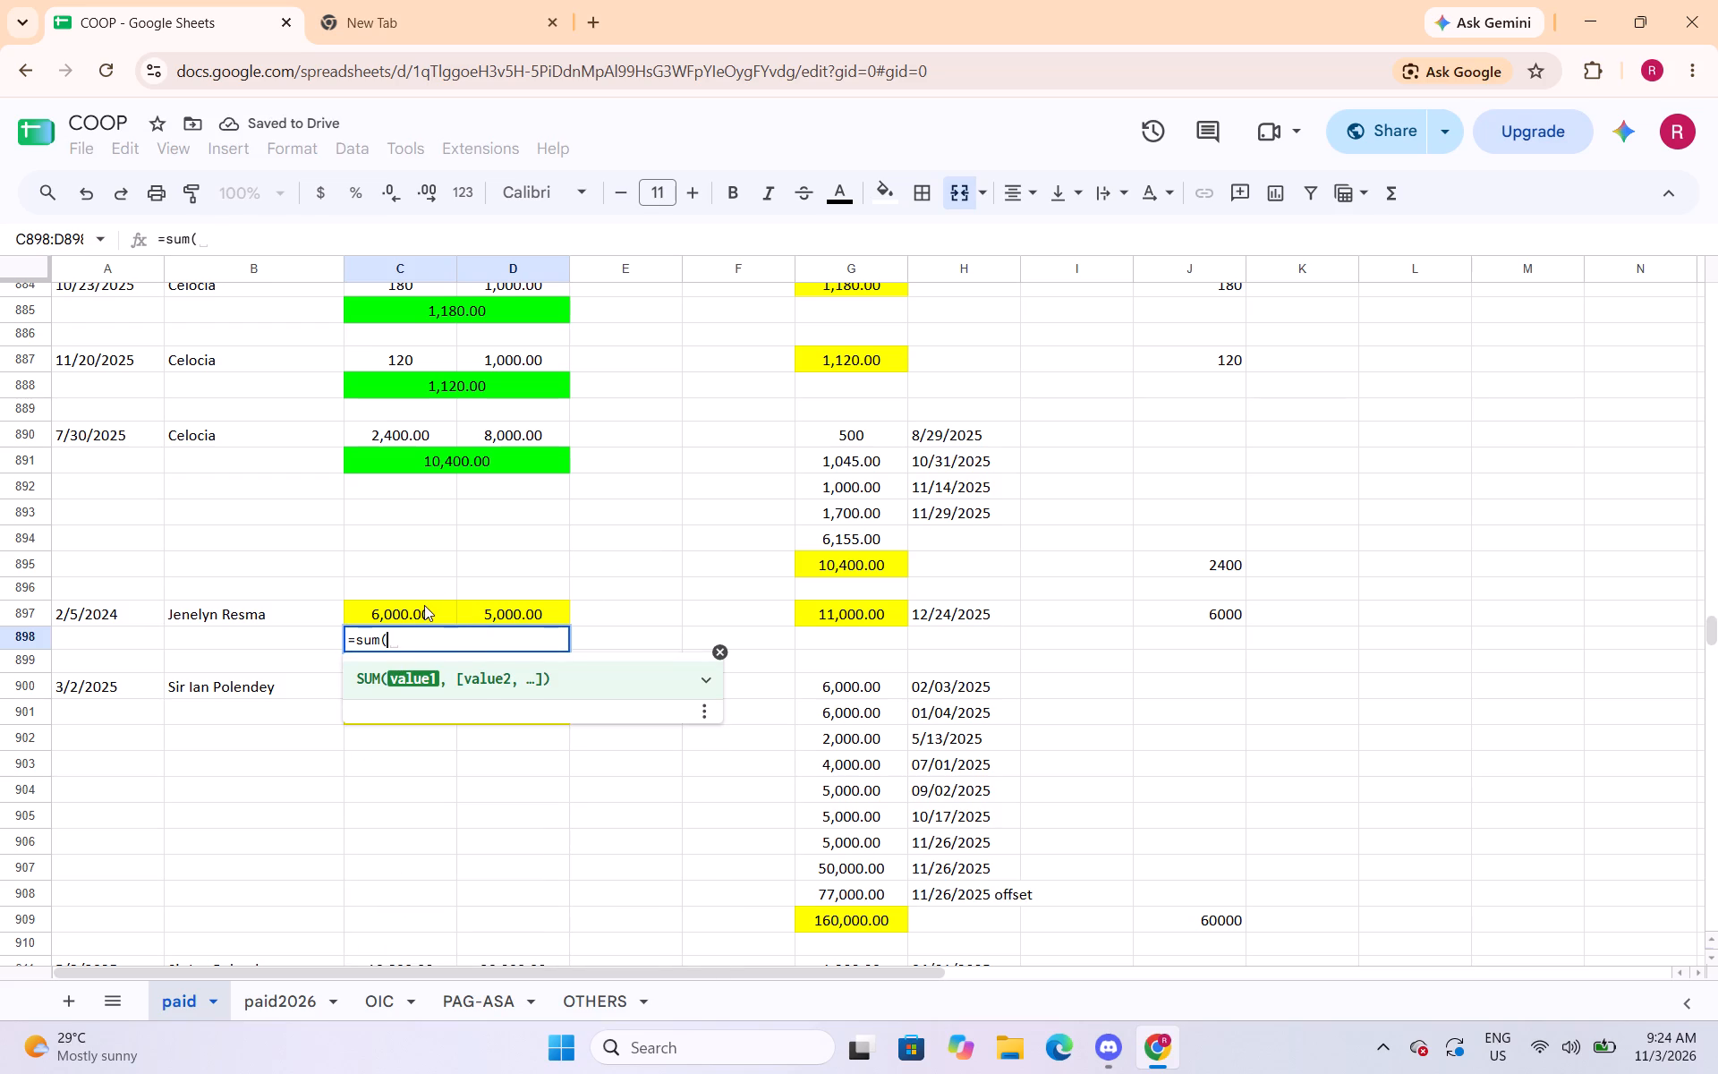
pyautogui.moveTo(424, 605); pyautogui.dragTo(464, 605)
pyautogui.hotkey('shift', ')')
pyautogui.press('Return')
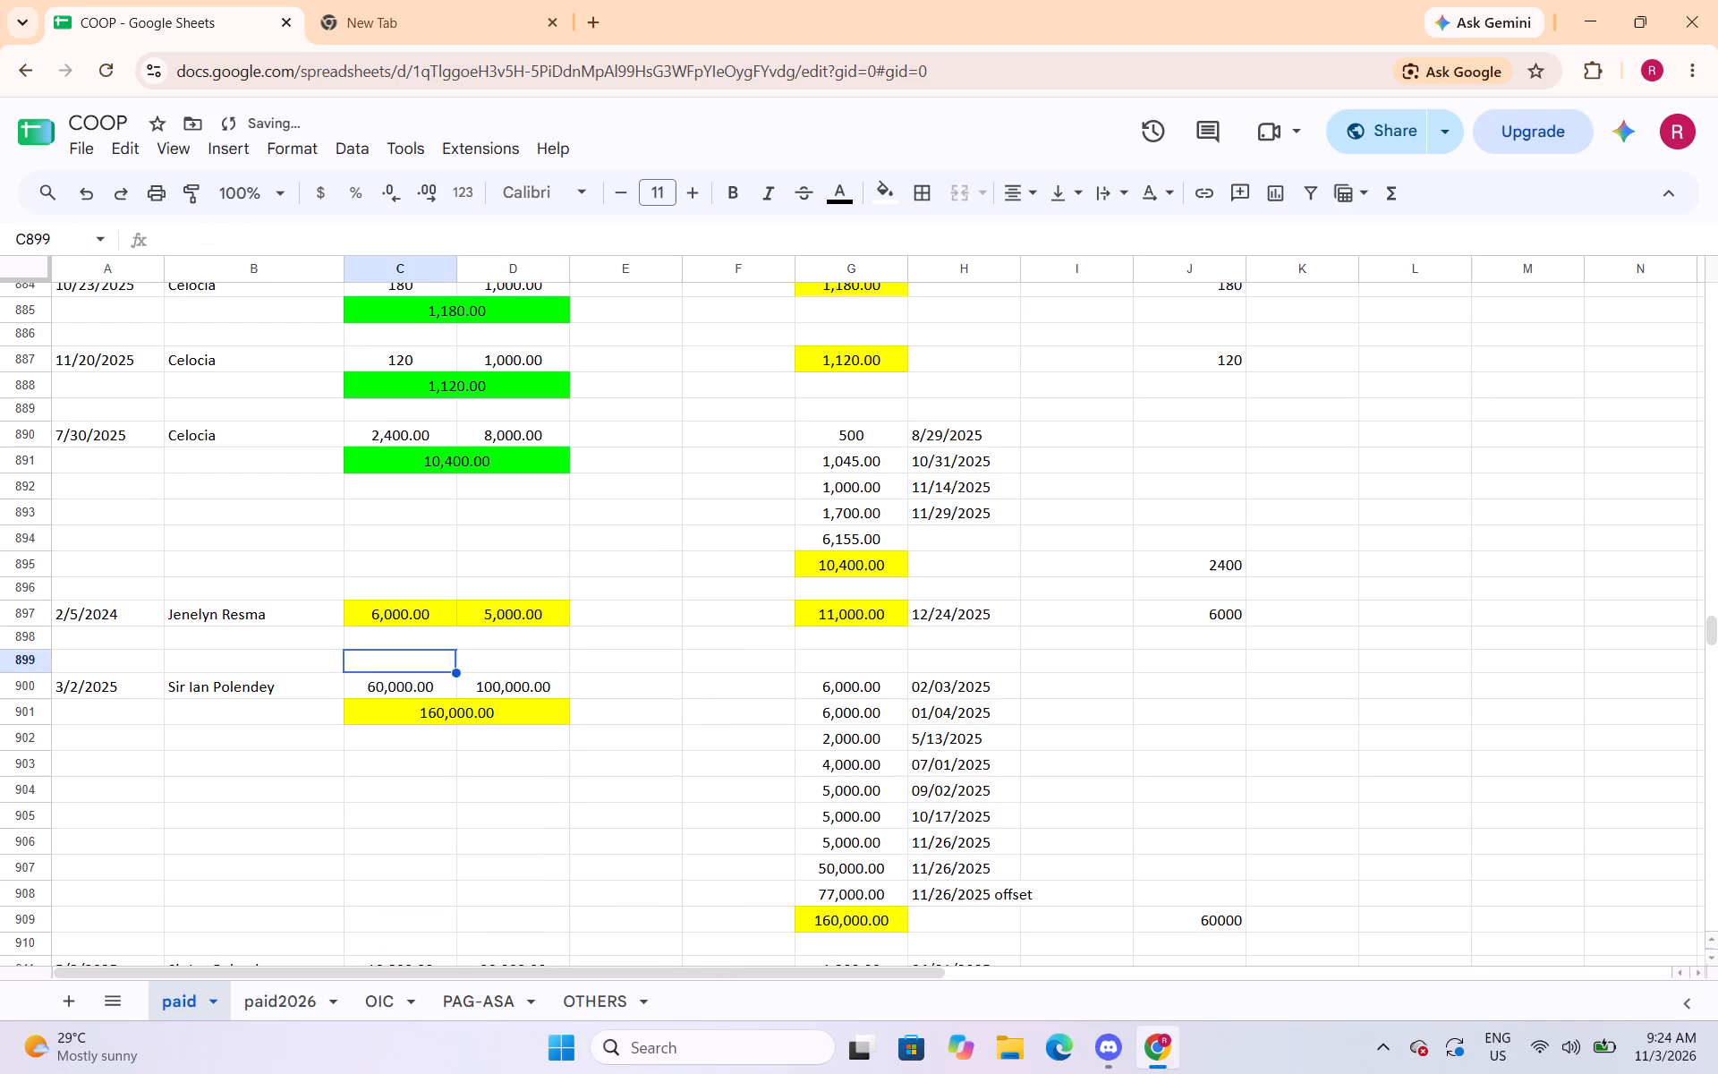
pyautogui.press('Up')
pyautogui.click(882, 201)
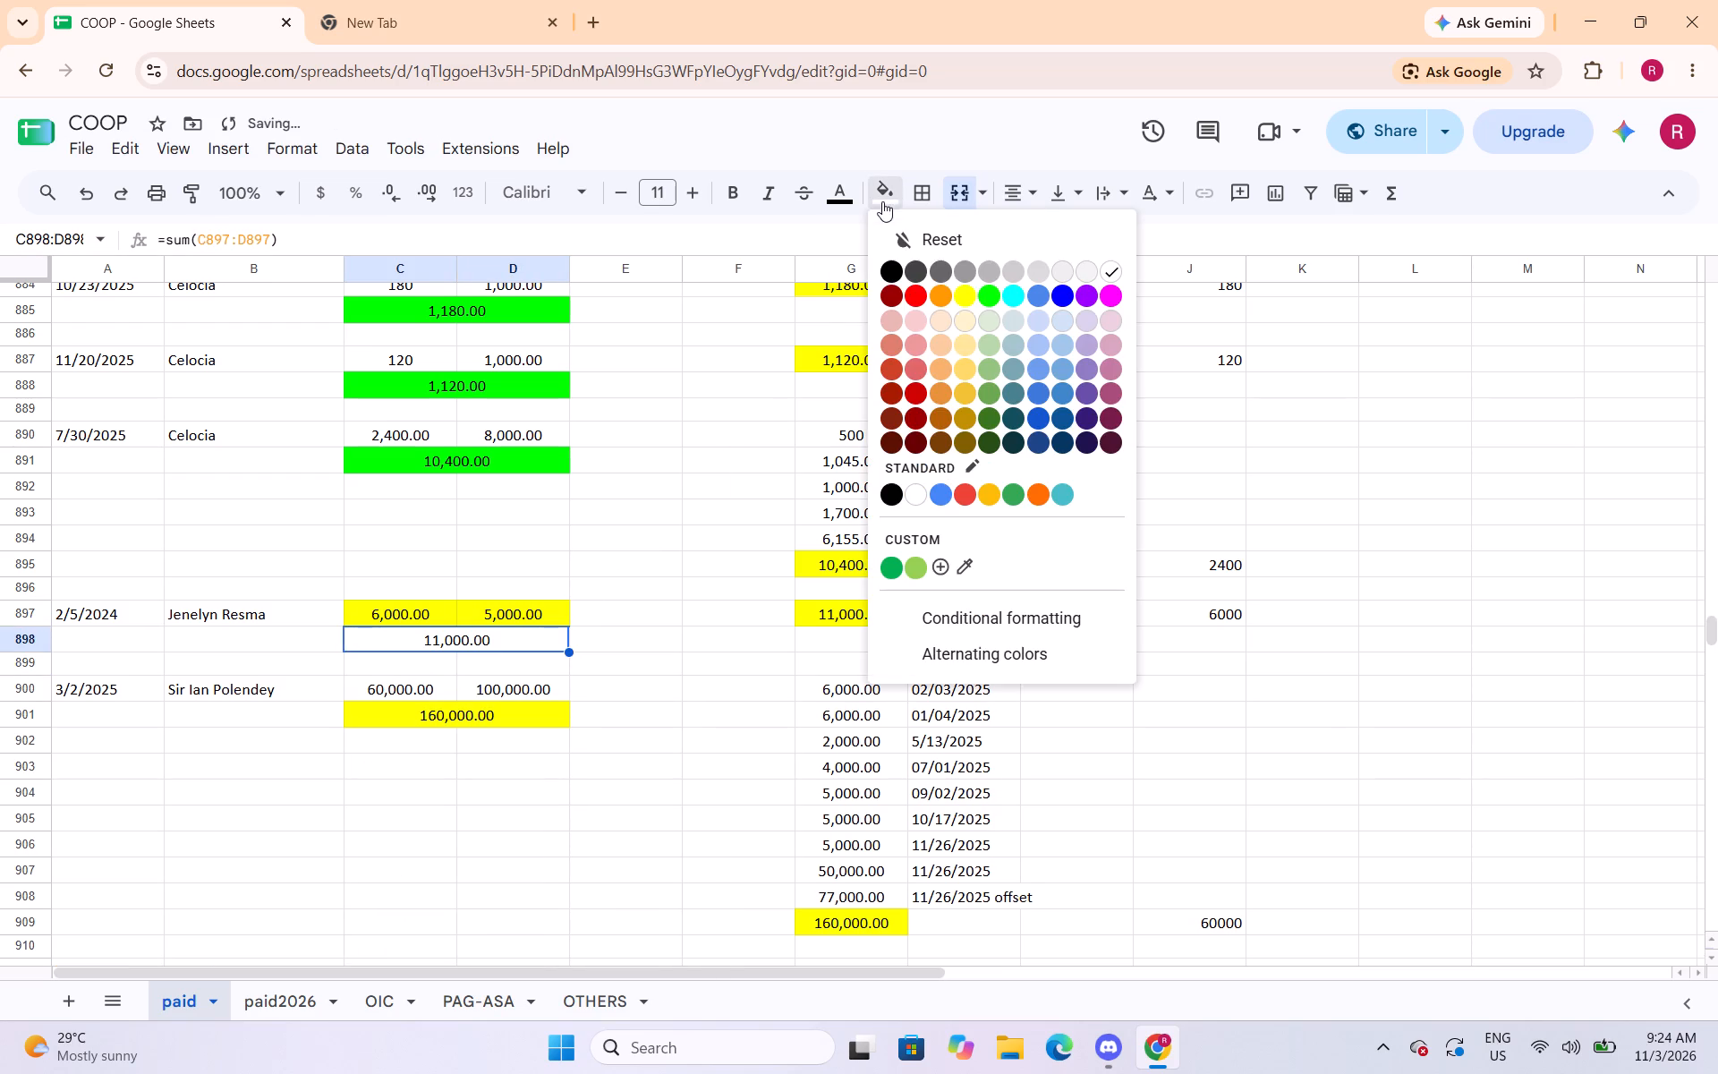
pyautogui.click(991, 296)
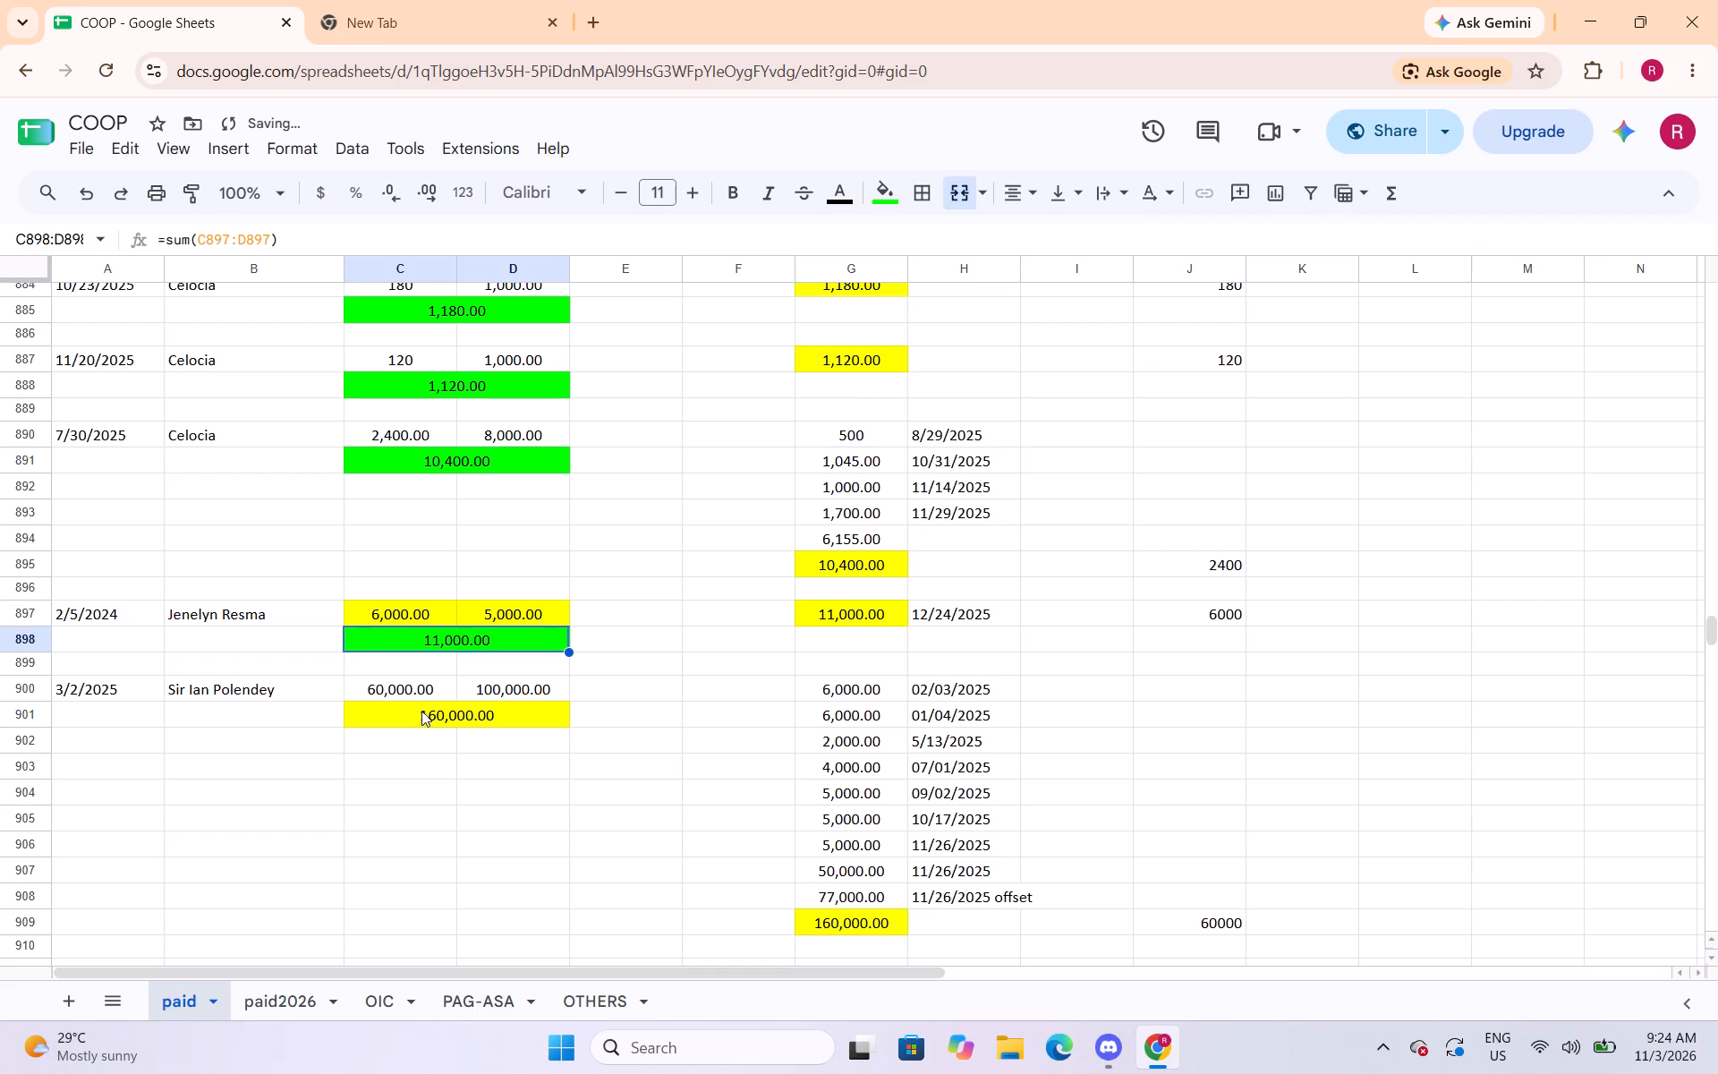
# Fill the interest and capital cells C897:D897 of the 2/5/2024 loan with white.
pyautogui.moveTo(442, 615); pyautogui.dragTo(465, 611)
pyautogui.click(879, 185)
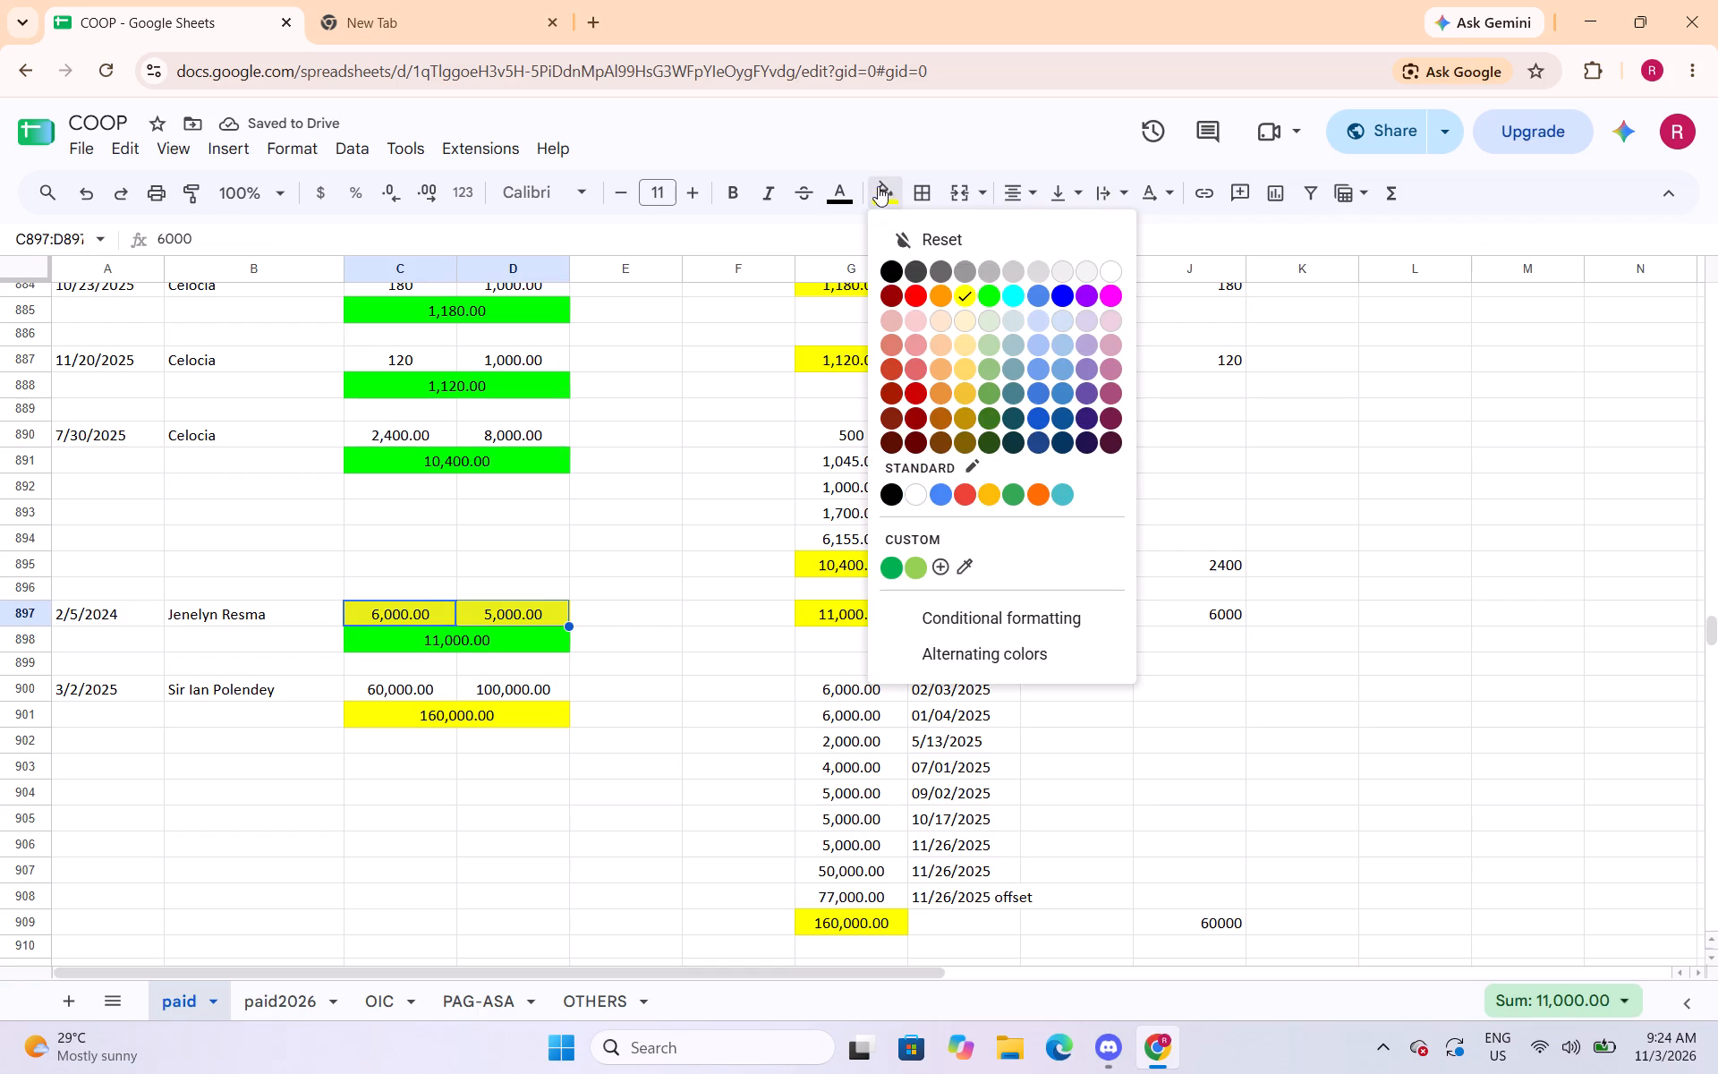
pyautogui.click(917, 490)
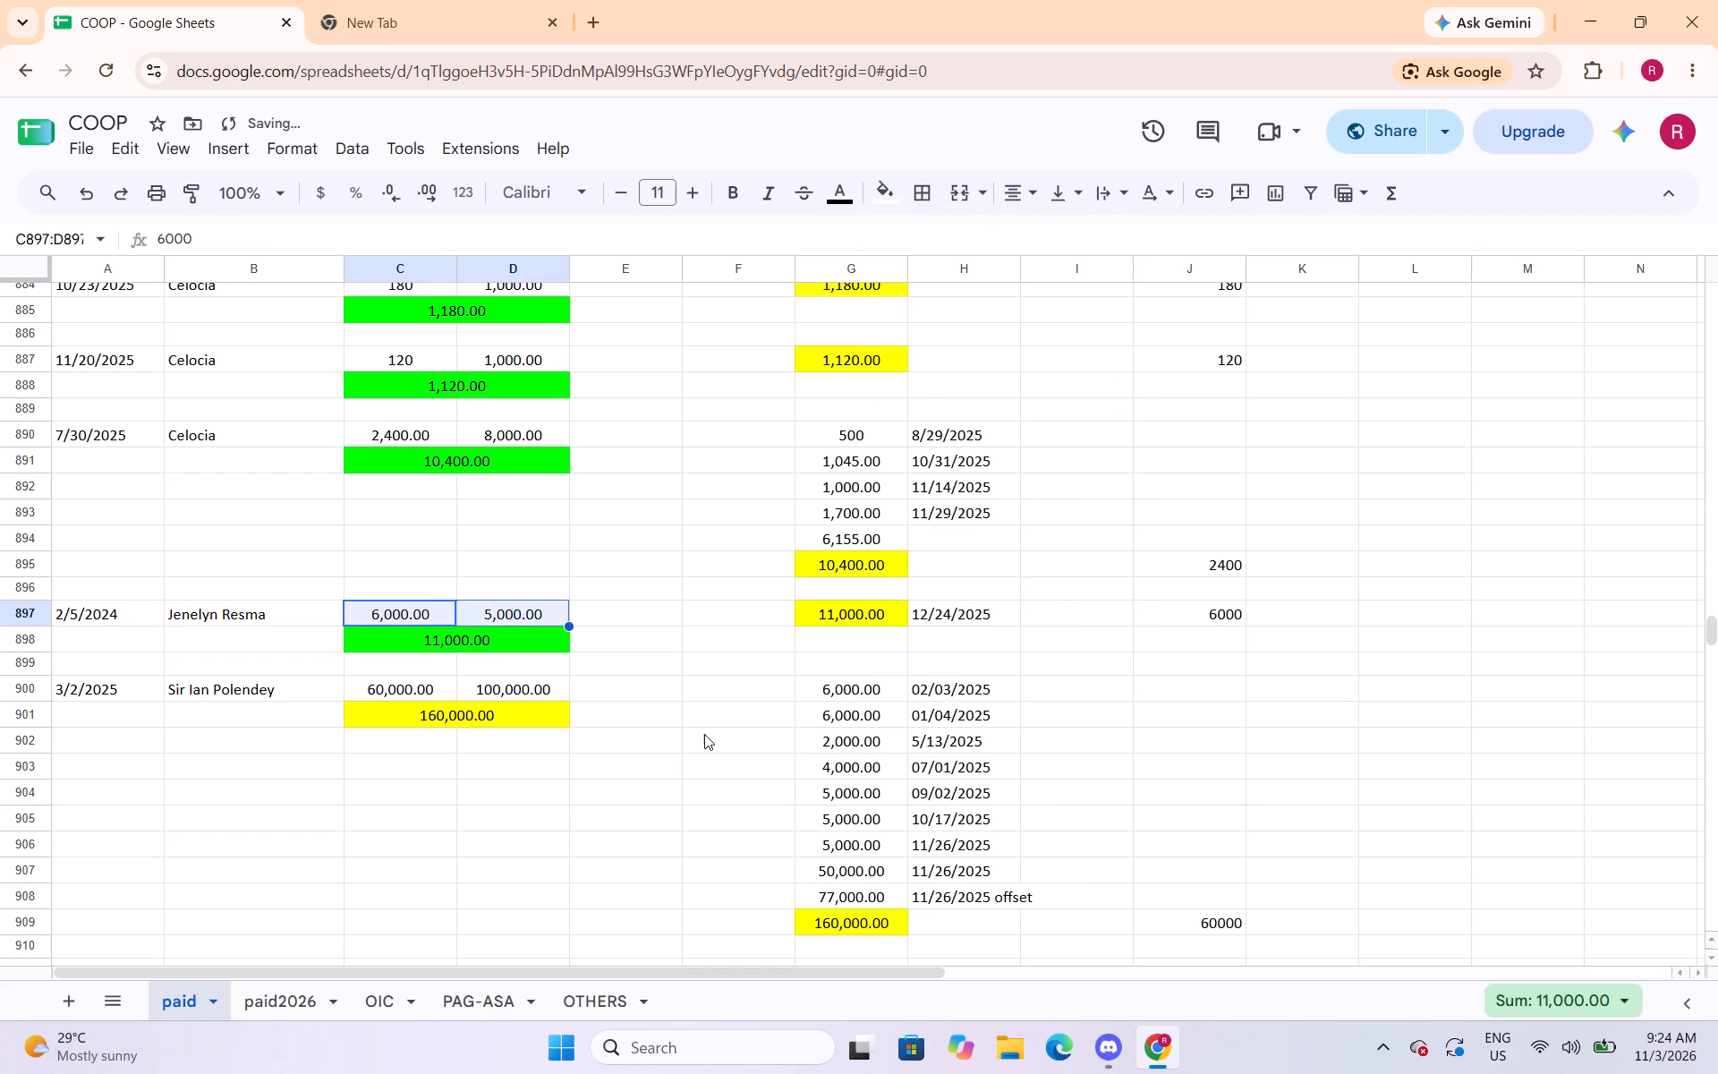
pyautogui.click(704, 734)
# Change the fill of the merged total C901:D901 under the 3/2/2025 loan to bright green.
pyautogui.scroll(-2, 697, 692)
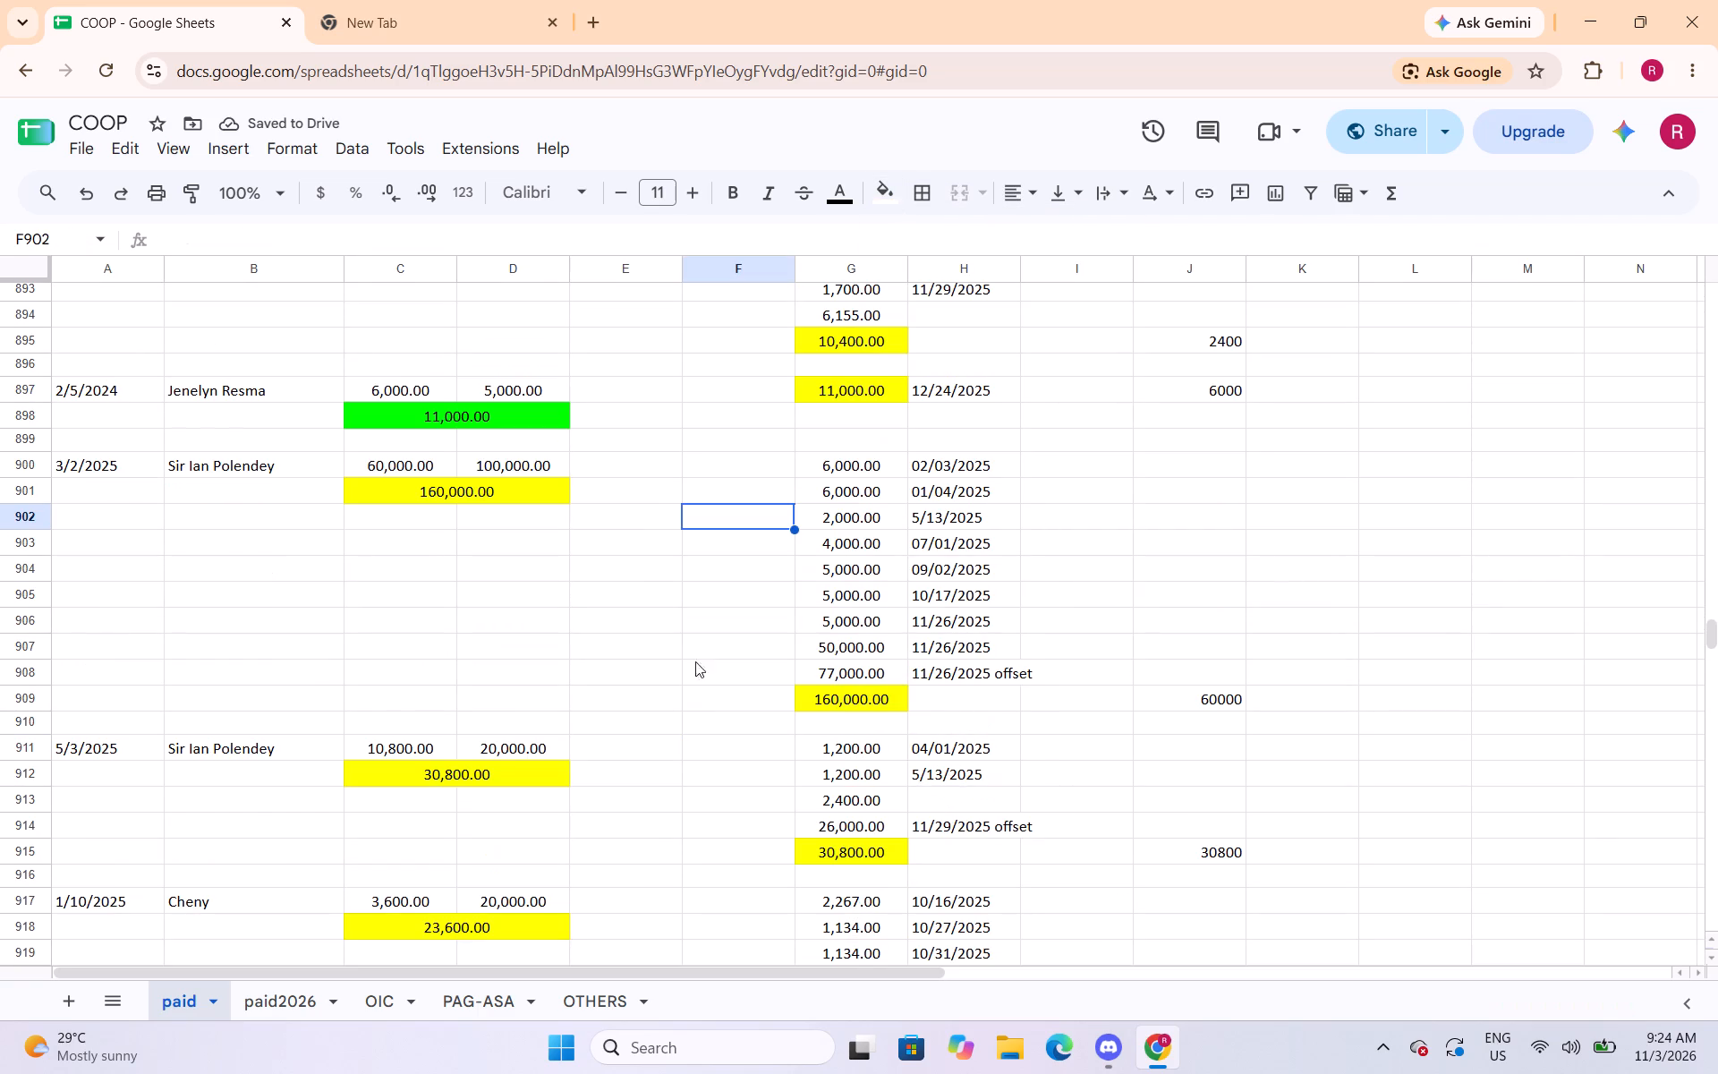
pyautogui.click(441, 487)
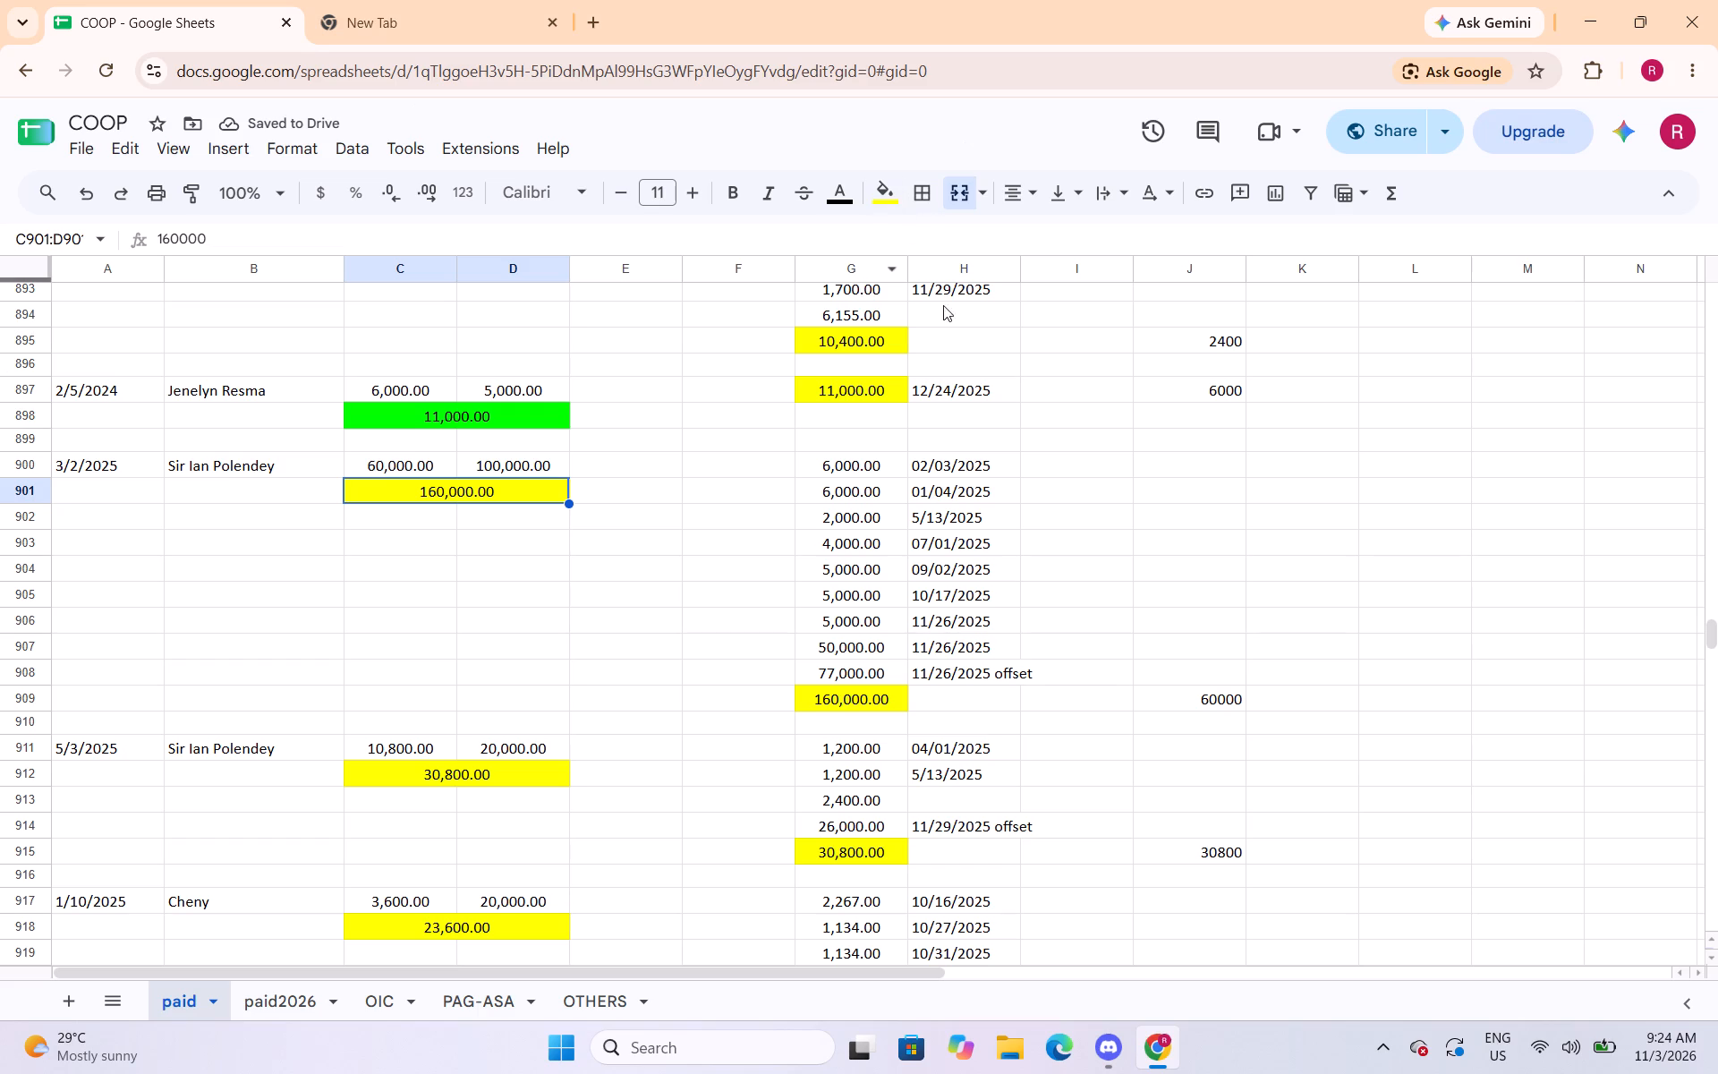
pyautogui.click(893, 201)
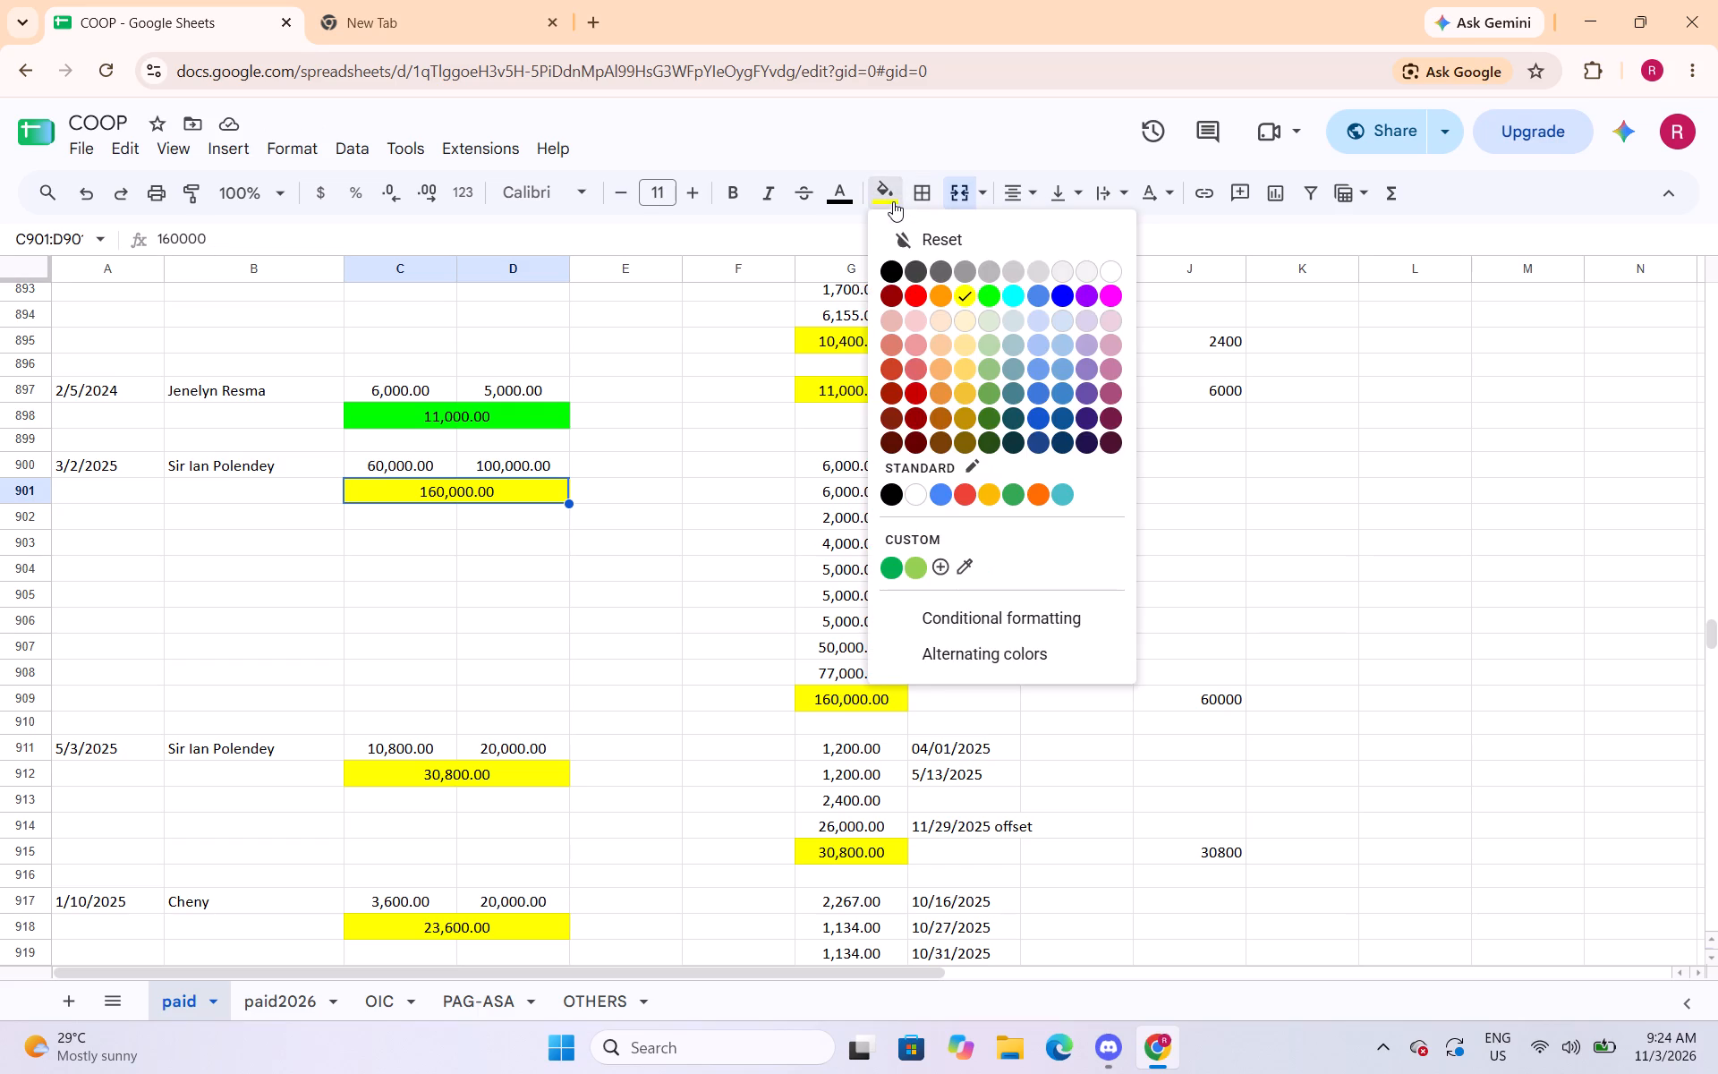
pyautogui.click(990, 299)
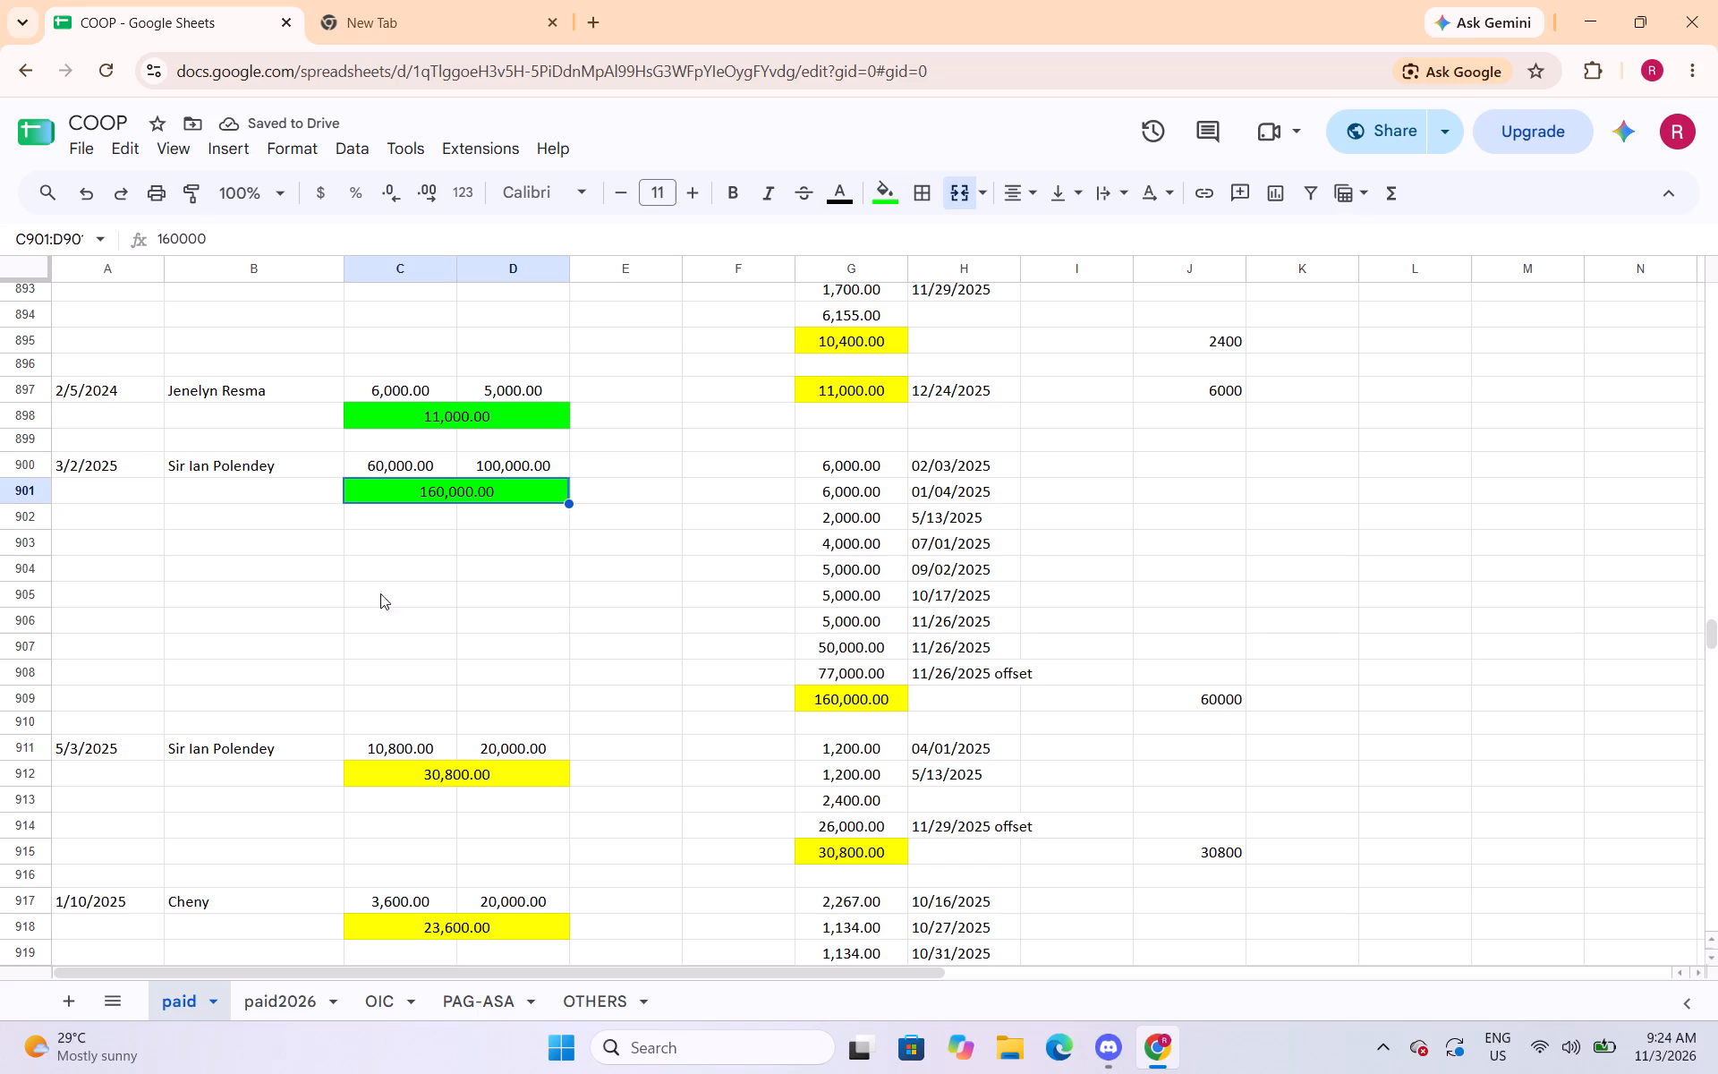
# Change the fill of the merged total C912:D912 under the 5/3/2025 loan to bright green.
pyautogui.scroll(-2, 392, 593)
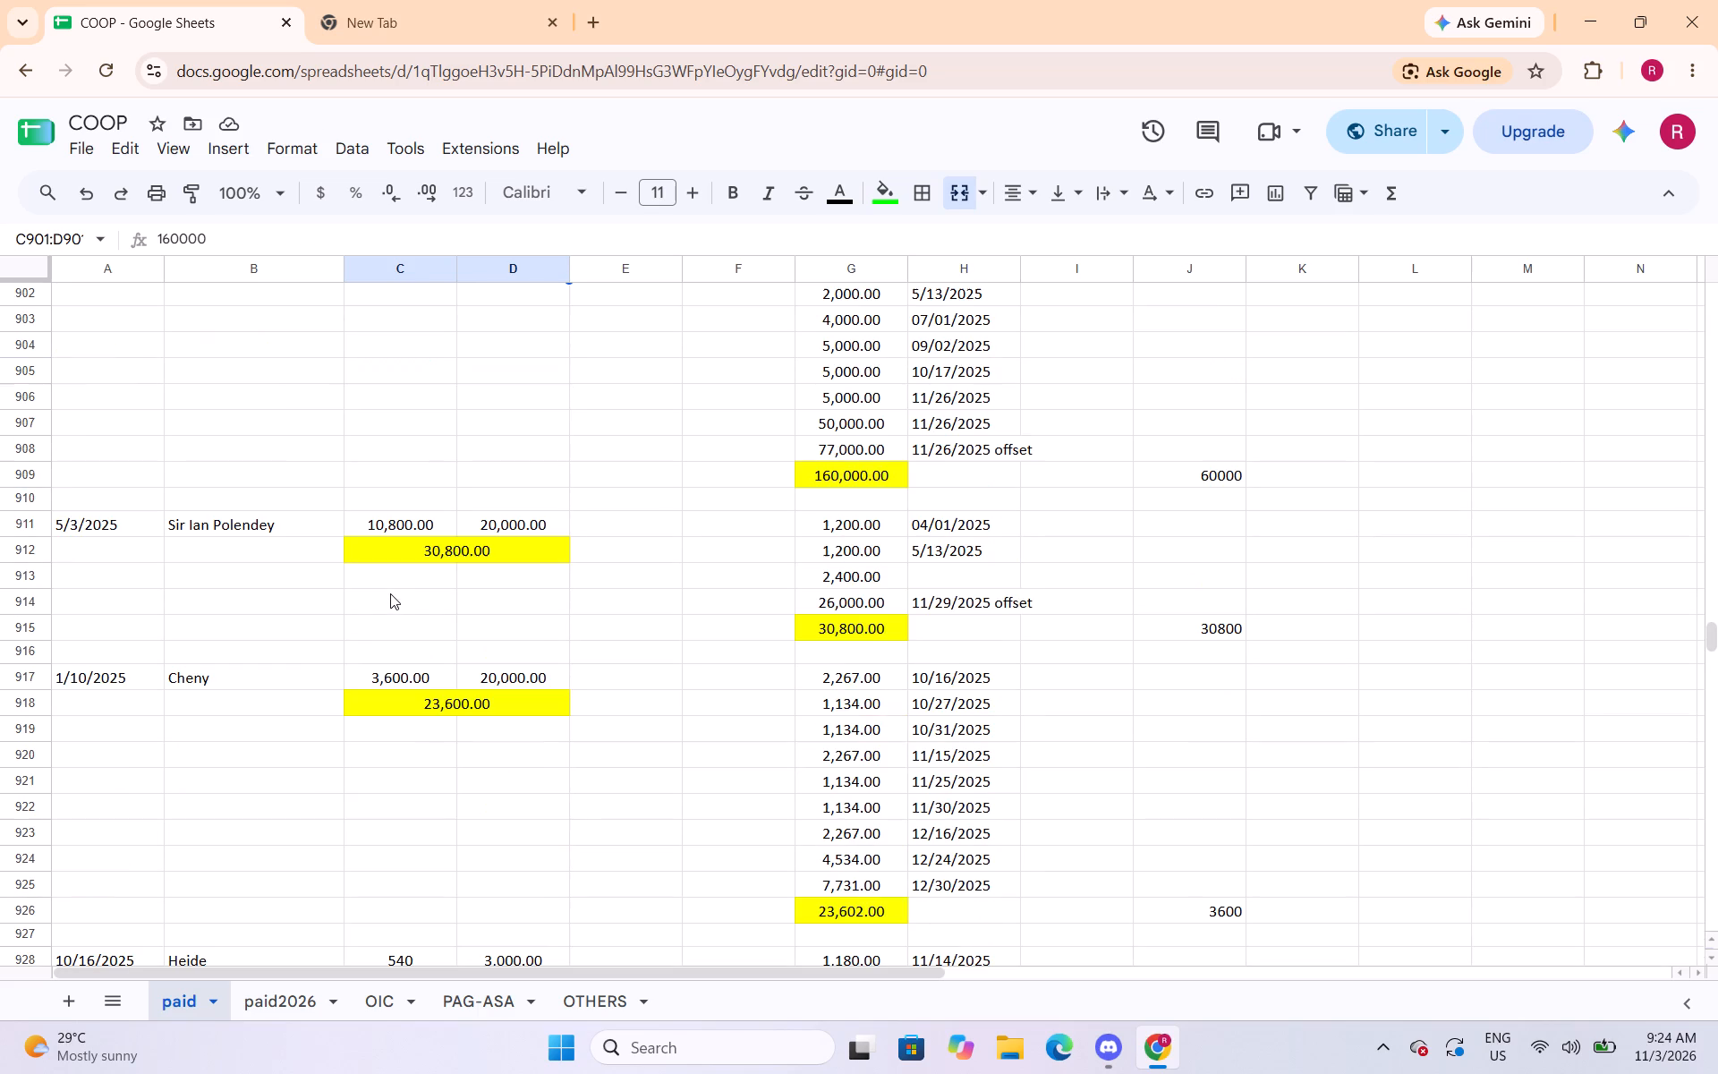
pyautogui.click(441, 561)
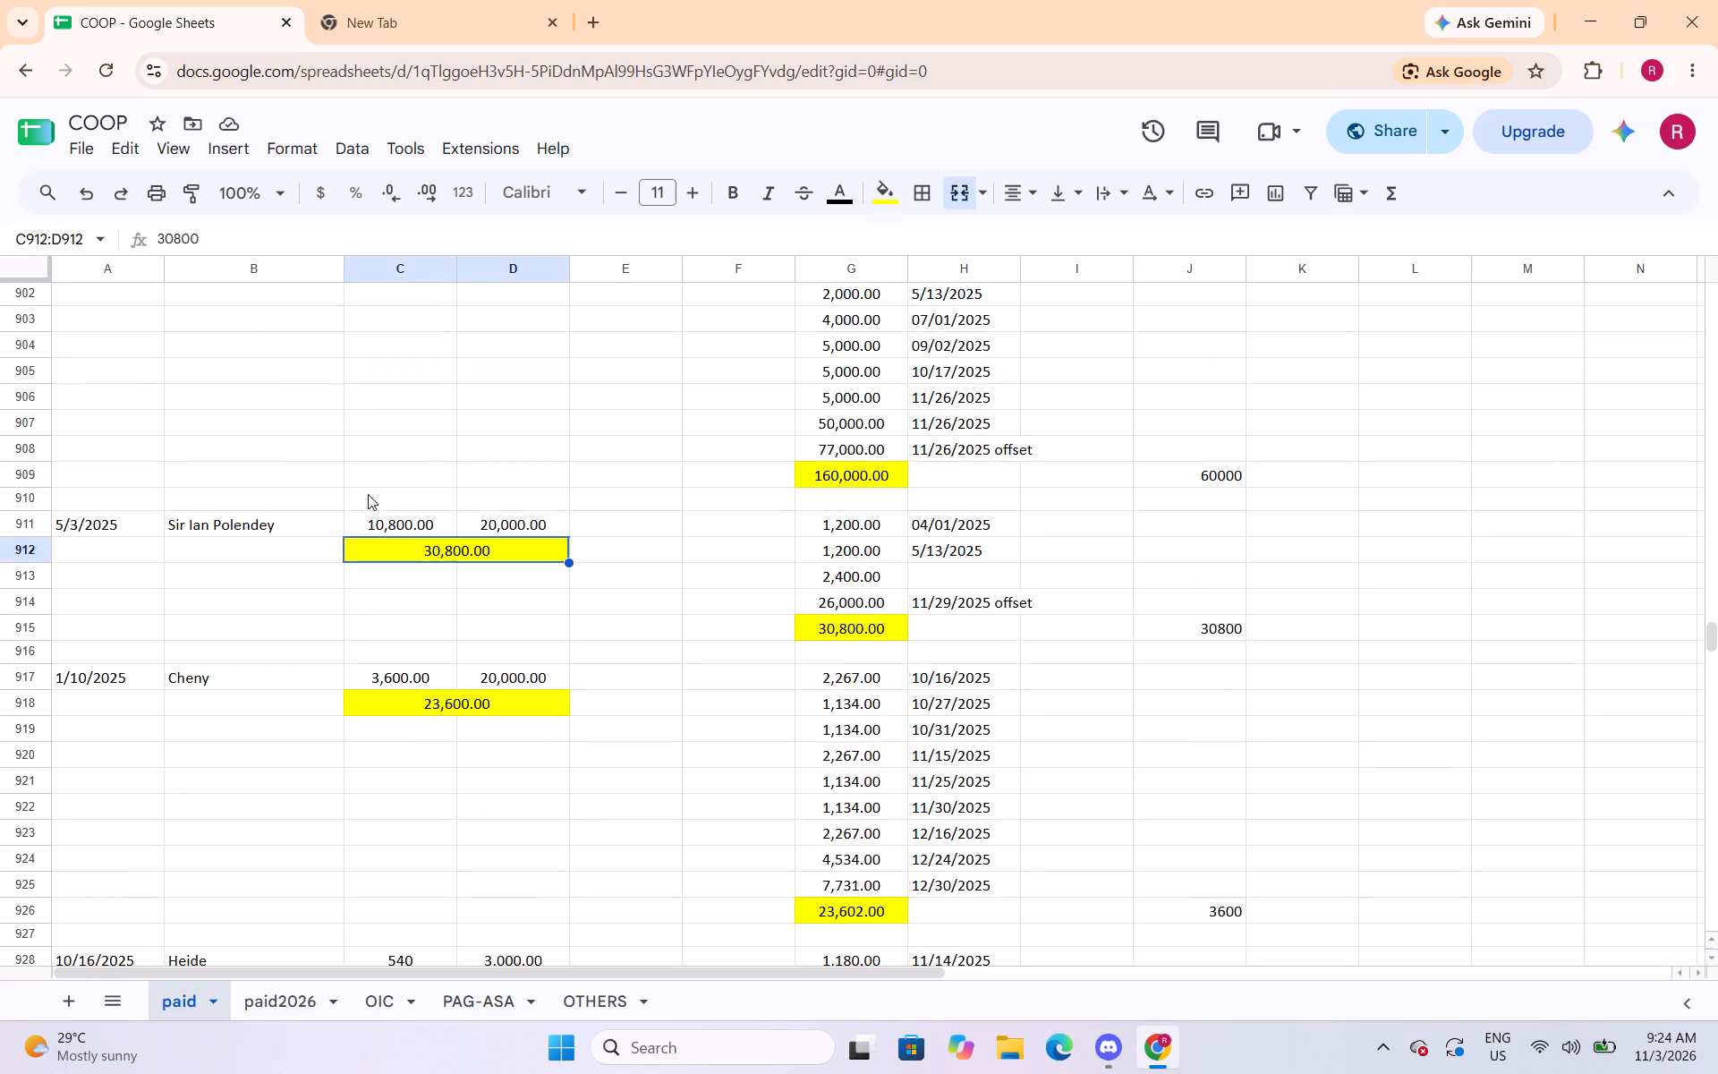
pyautogui.click(885, 197)
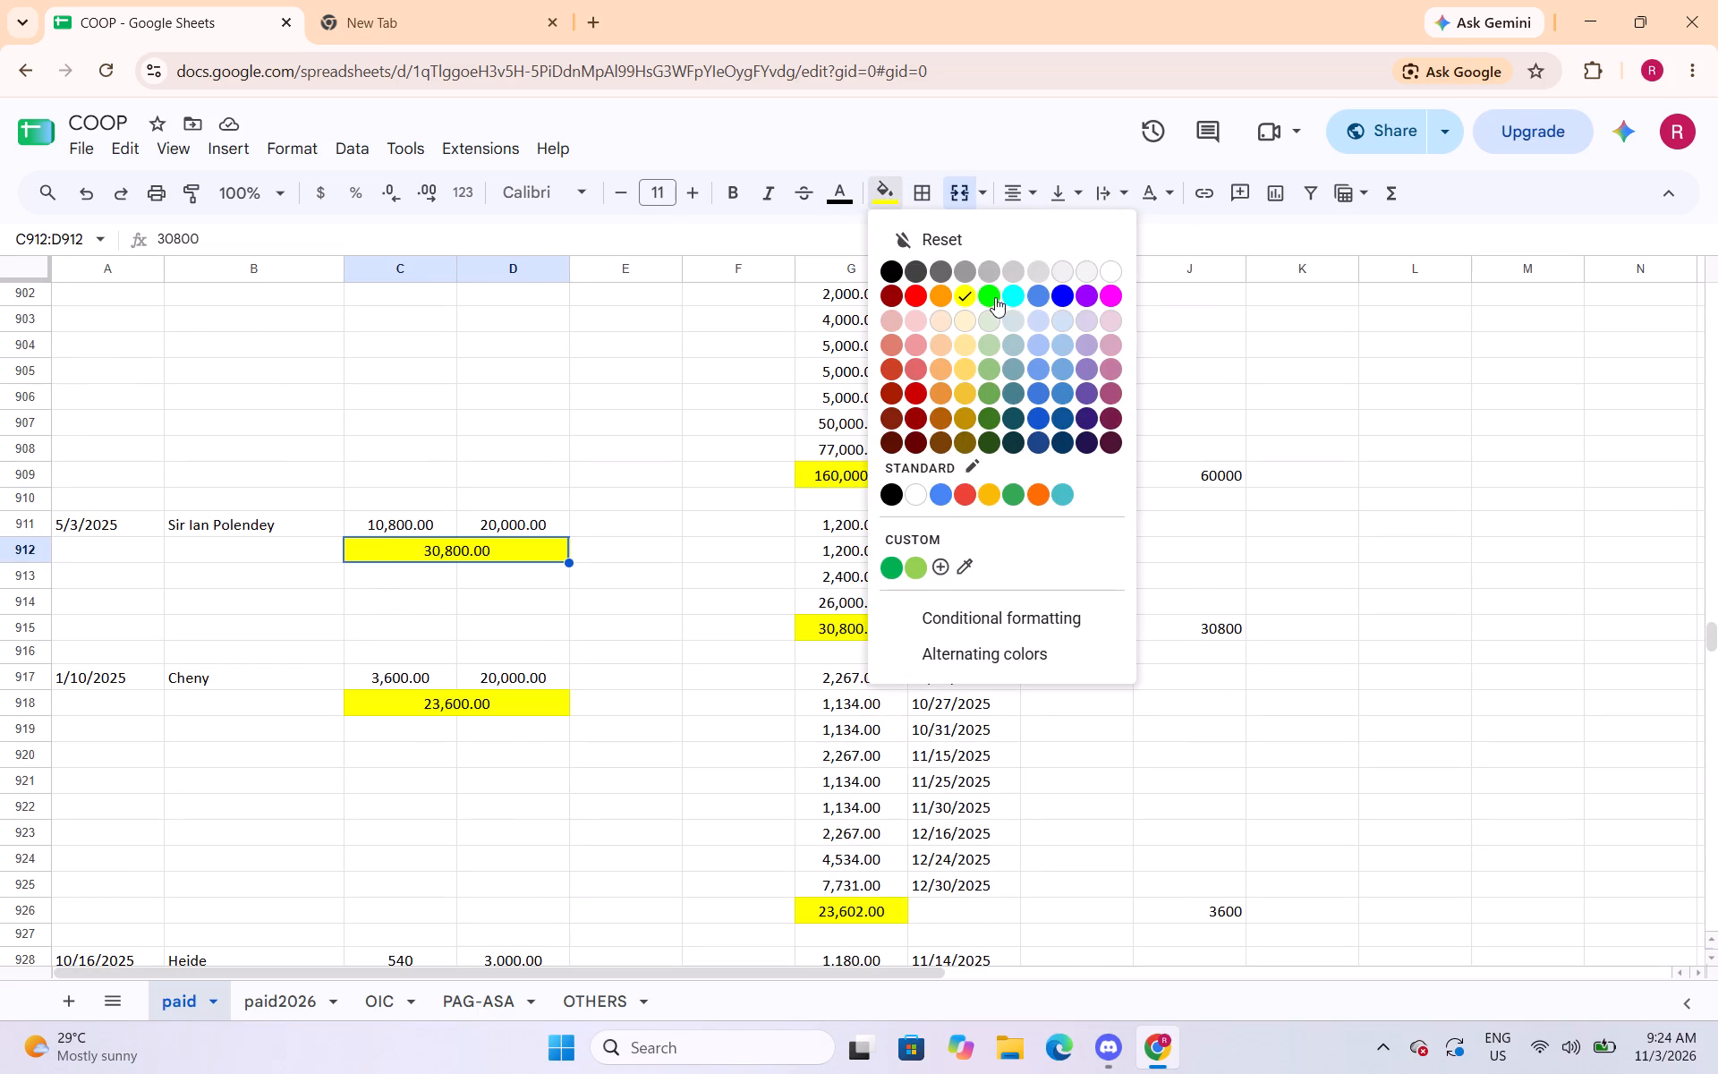
pyautogui.click(995, 297)
# Change the fill of the merged total C918:D918 under Cheny's 1/10/2025 loan to bright green.
pyautogui.click(497, 704)
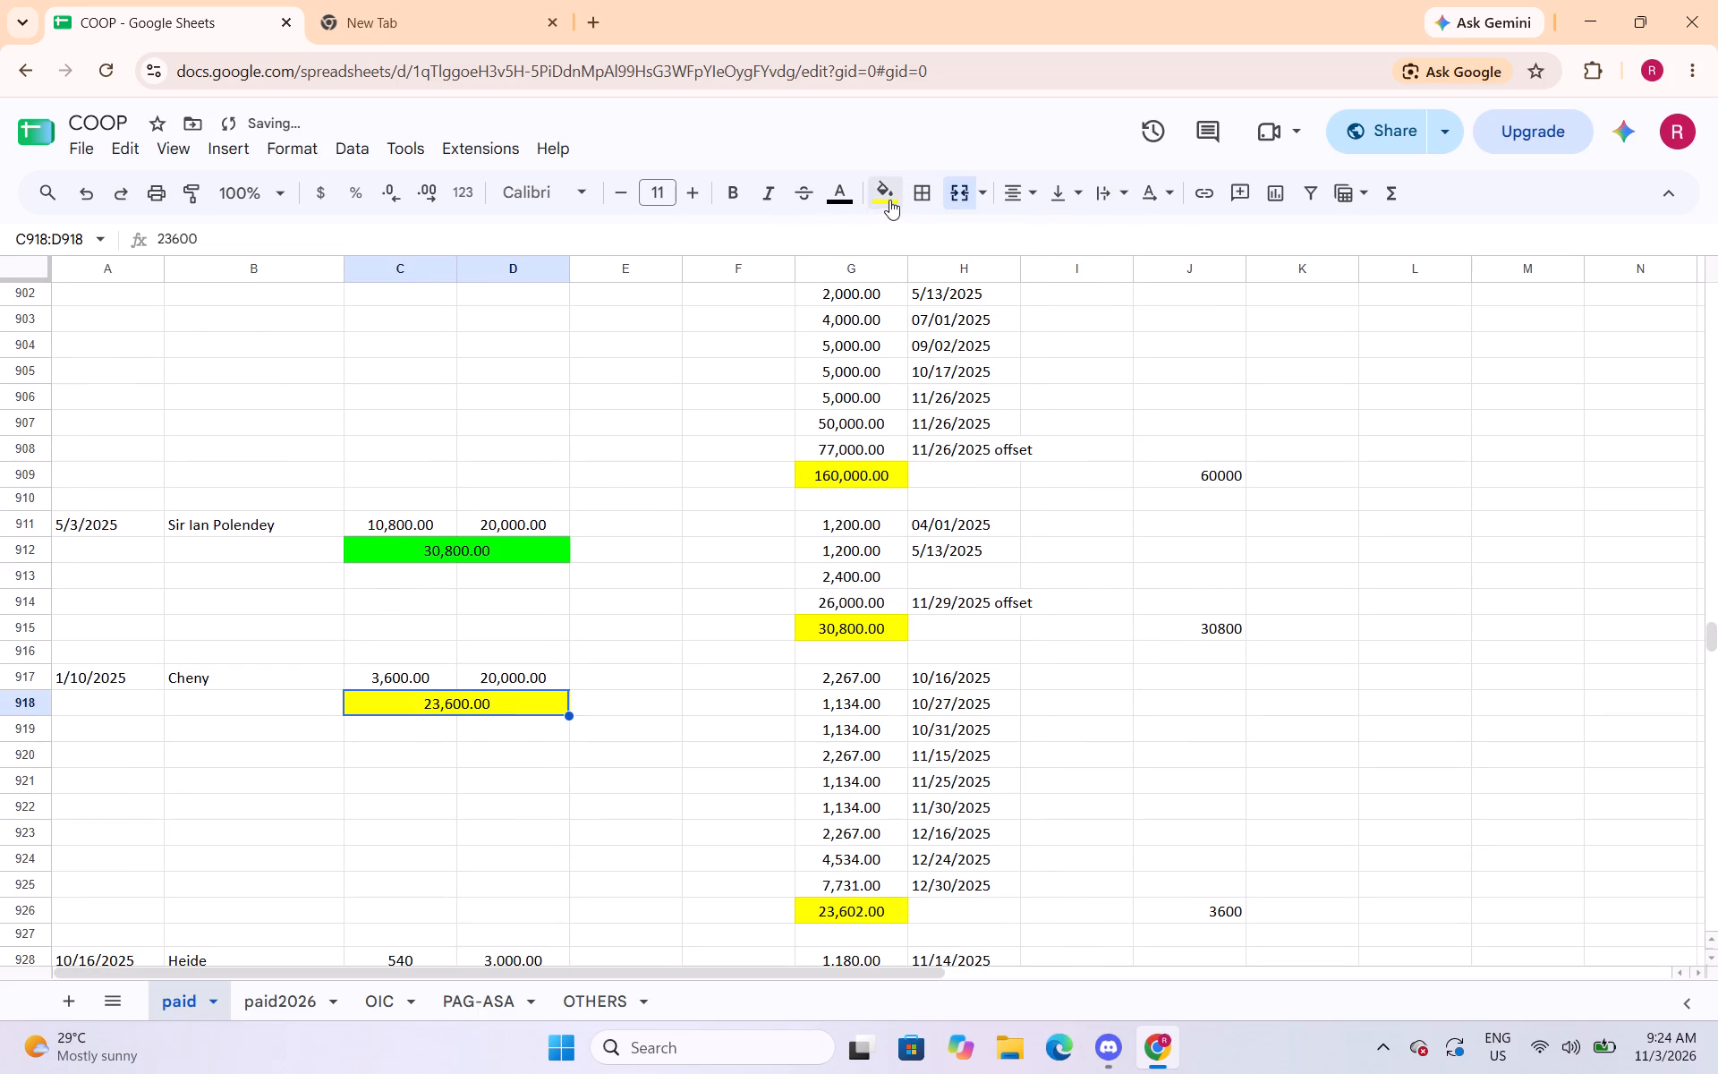
pyautogui.click(889, 200)
pyautogui.click(988, 294)
# Change the fill of the merged total C929:D929 under Heide's 10/16/2025 loan to bright green.
pyautogui.scroll(-3, 504, 610)
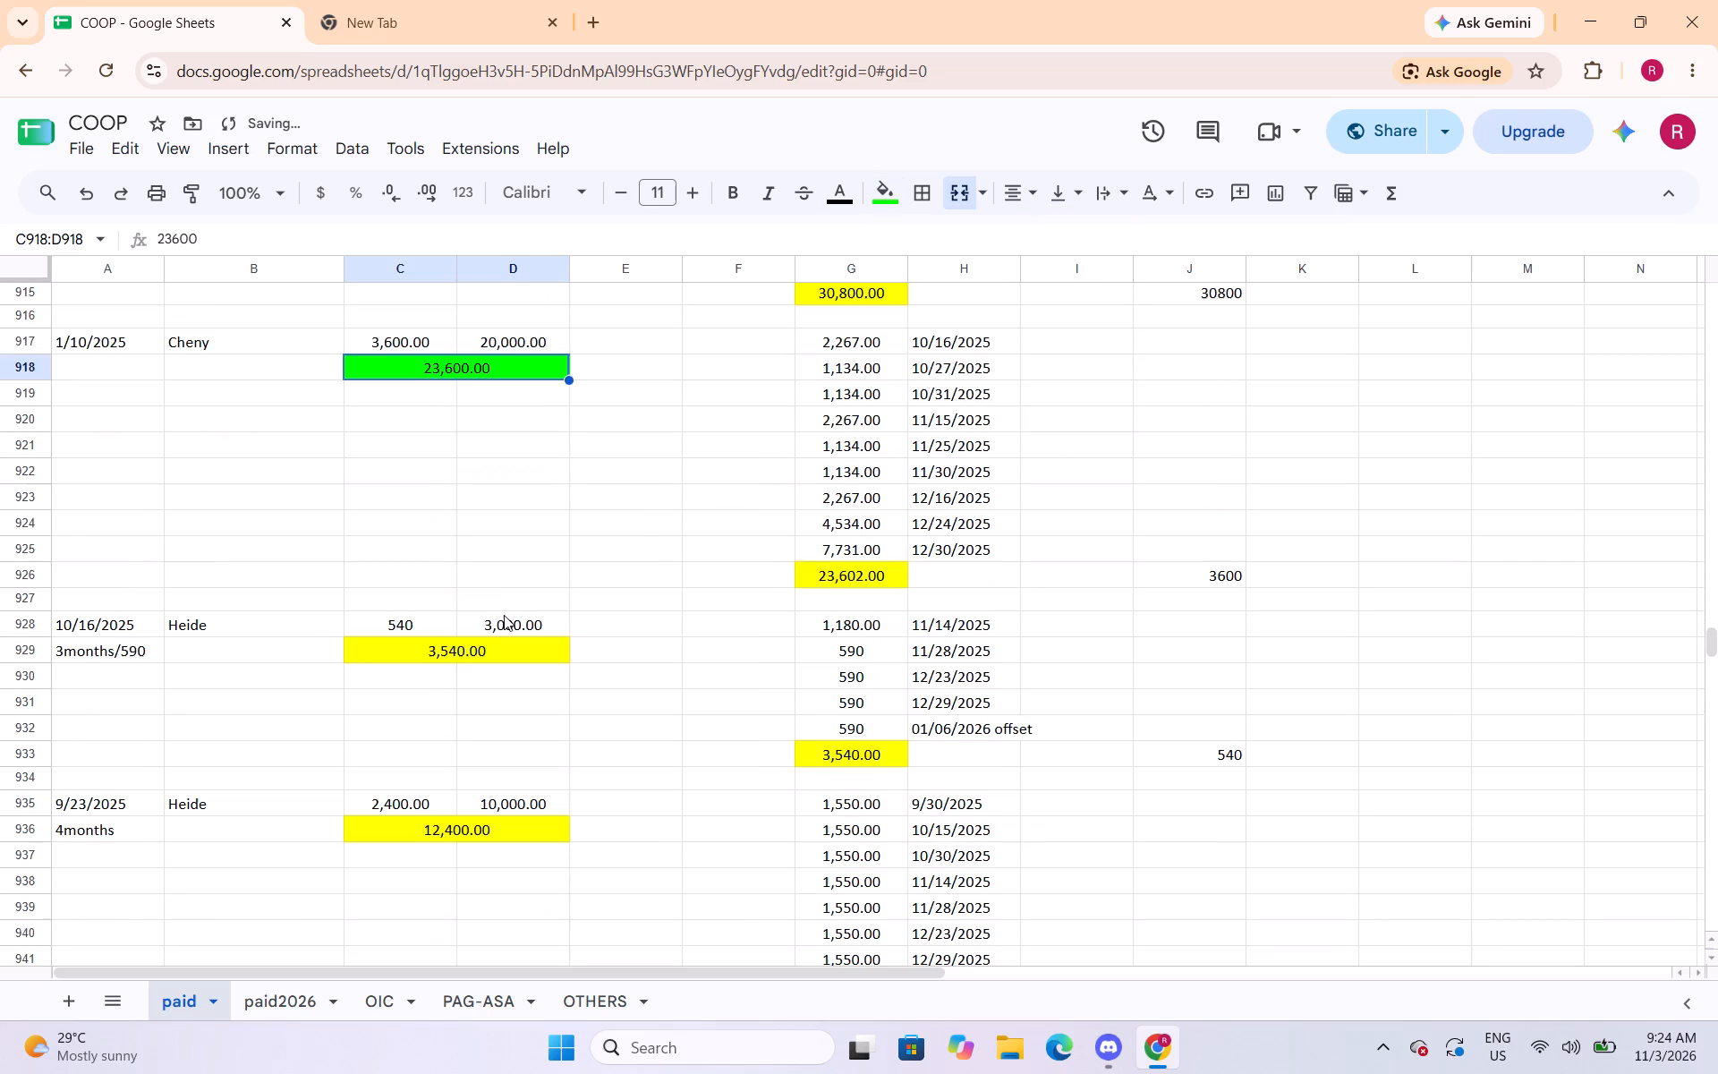
pyautogui.click(497, 657)
pyautogui.click(876, 193)
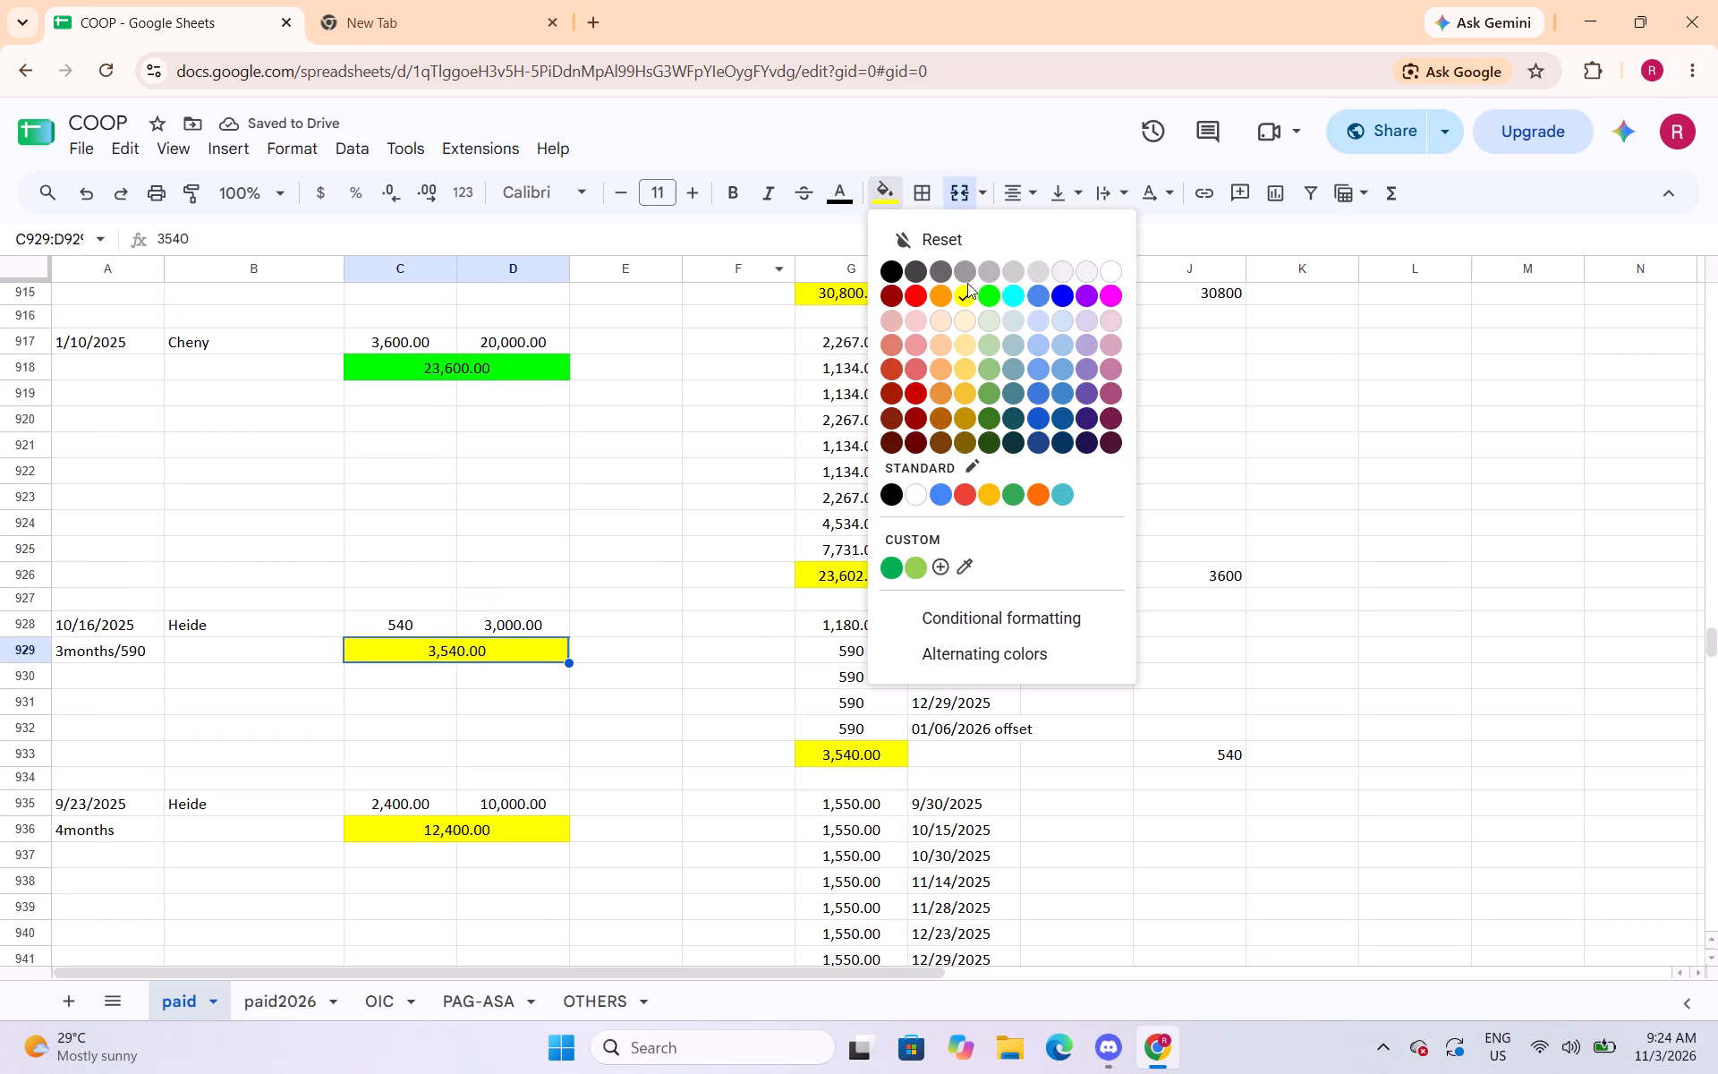
pyautogui.click(991, 318)
pyautogui.click(878, 198)
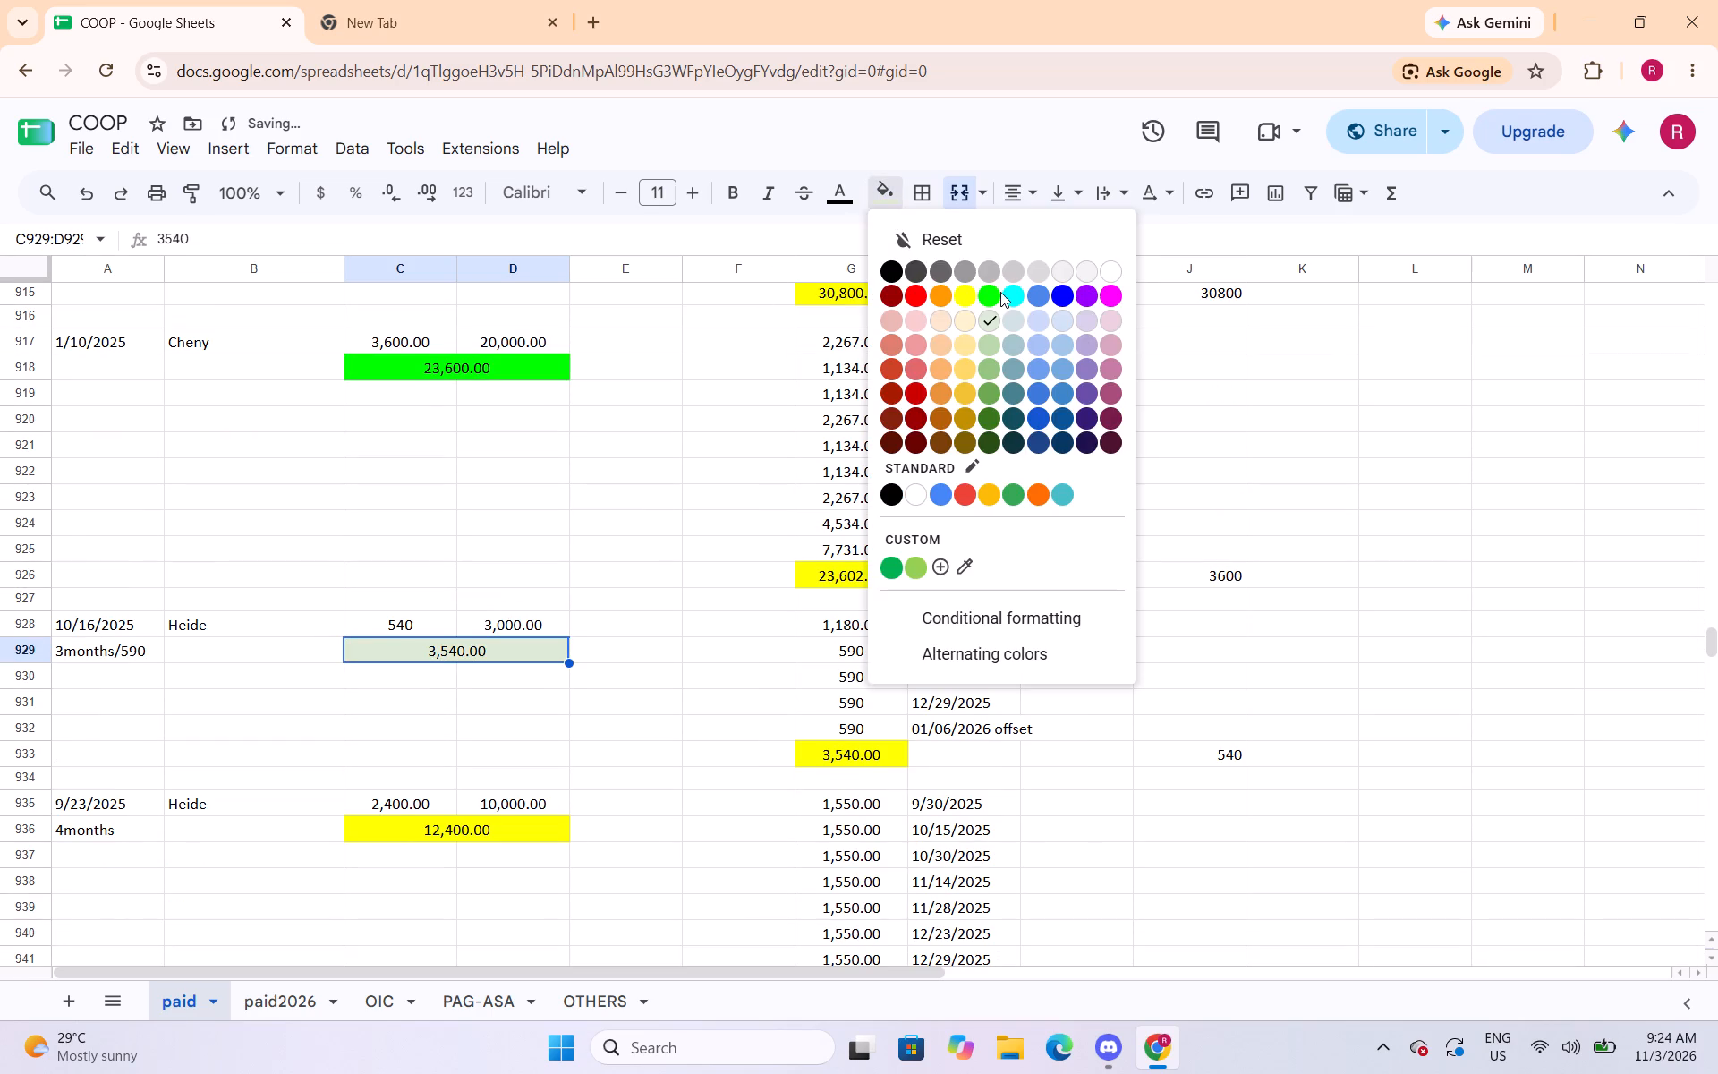
pyautogui.click(987, 295)
# Change the fill of the merged total C936:D936 under Heide's 9/23/2025 loan to bright green.
pyautogui.click(484, 828)
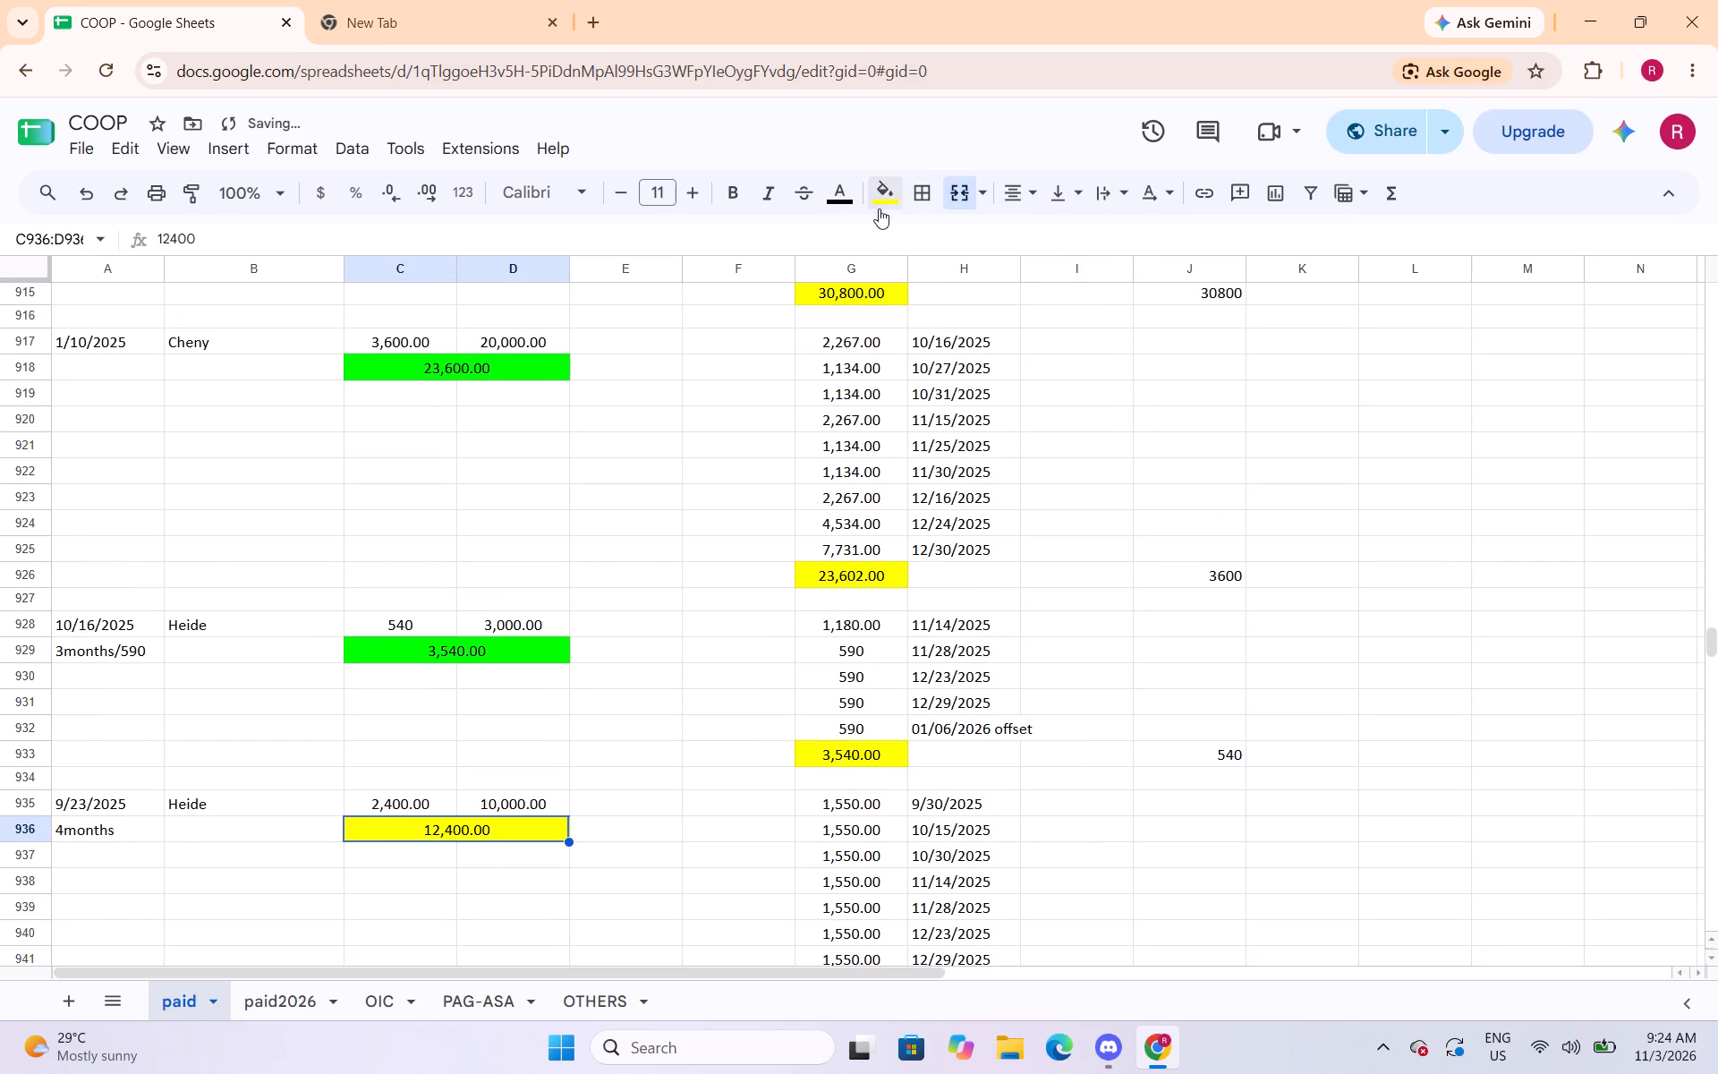
pyautogui.click(885, 196)
pyautogui.click(984, 292)
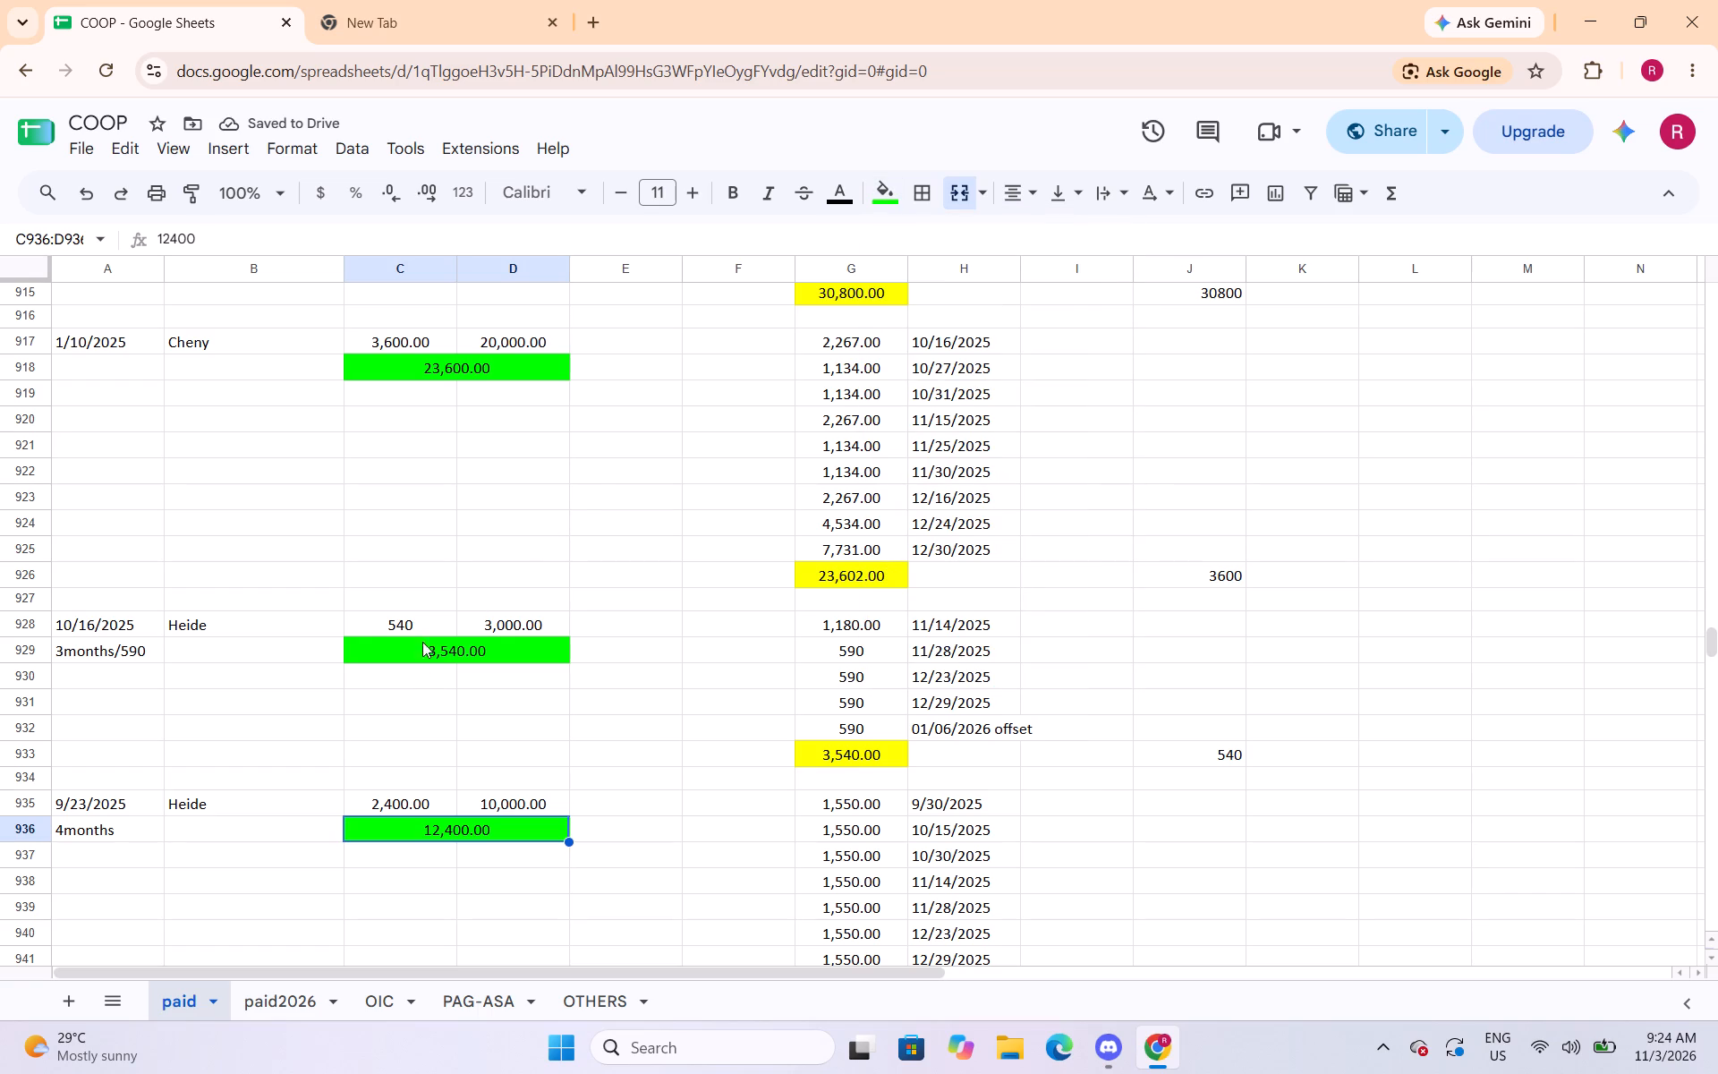
# Change the fill of the merged total C946:D946 under Carlo's 9/18/2025 loan to bright green.
pyautogui.scroll(-1, 483, 615)
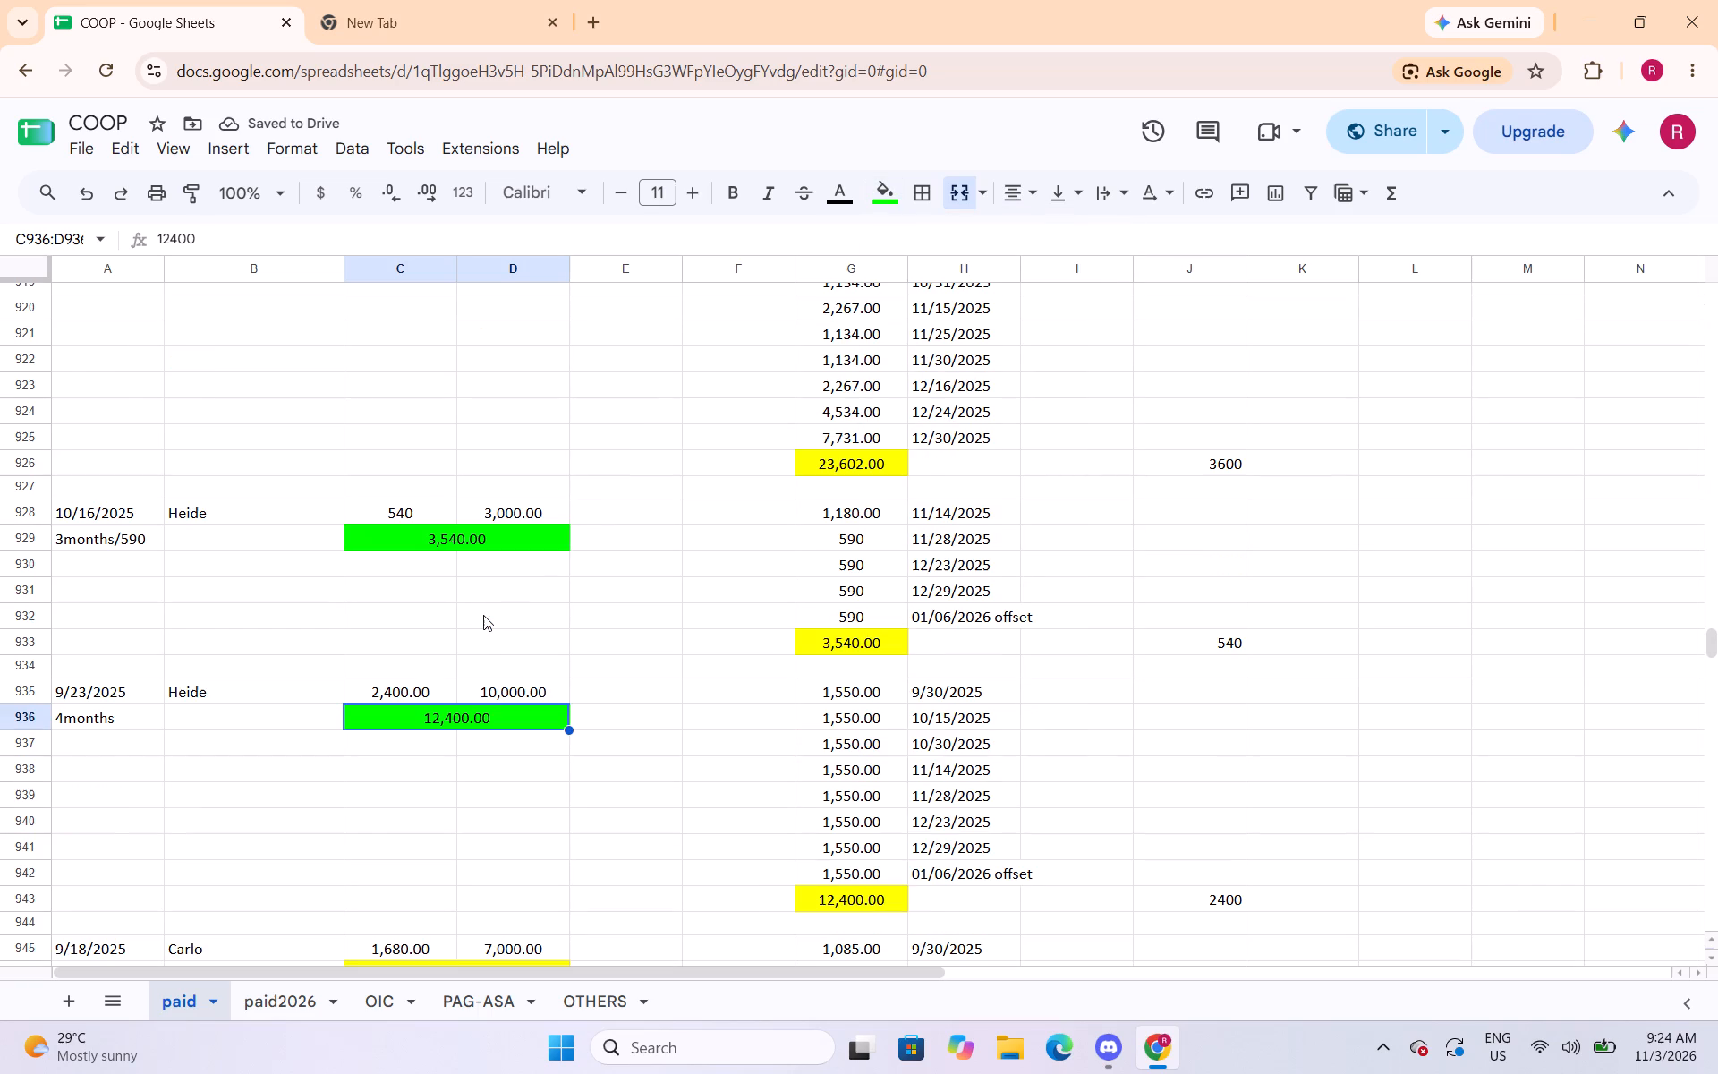
pyautogui.scroll(-3, 485, 615)
pyautogui.click(475, 645)
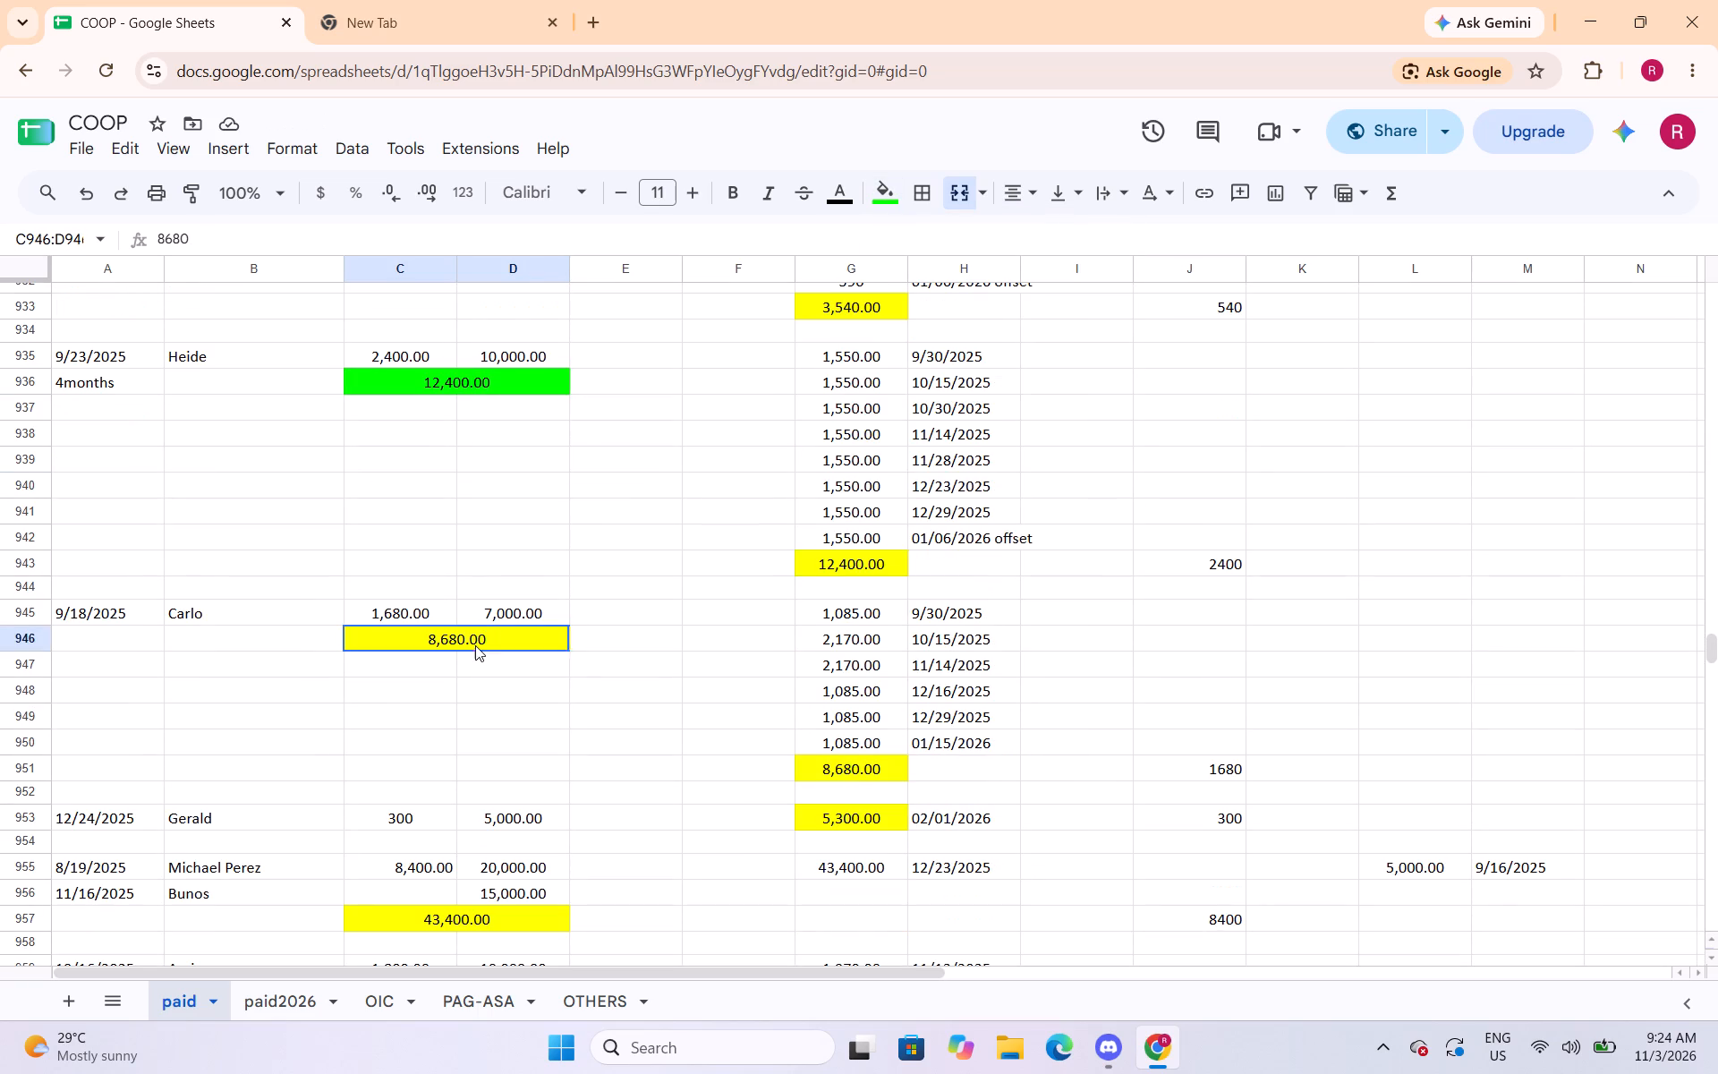
pyautogui.click(879, 195)
pyautogui.click(982, 294)
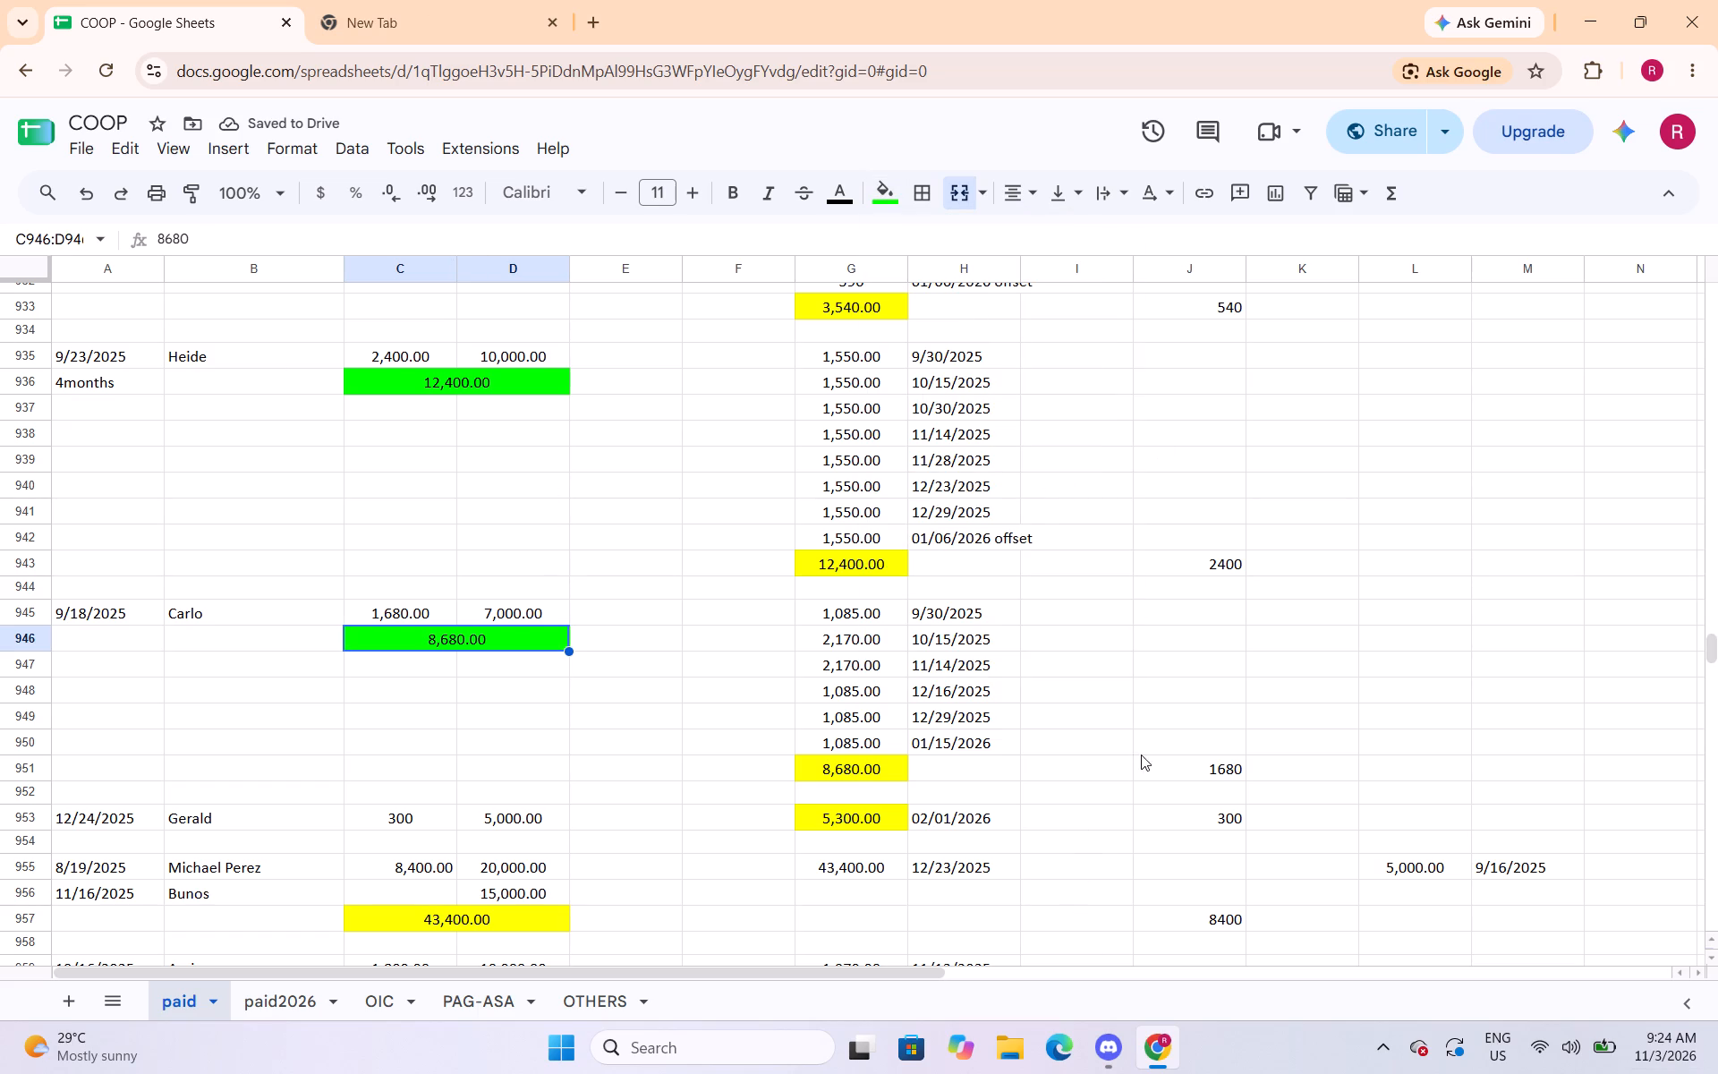
# Insert a row above blank row 954, directly beneath Gerald's 12/24/2025 loan.
pyautogui.scroll(-2, 1085, 759)
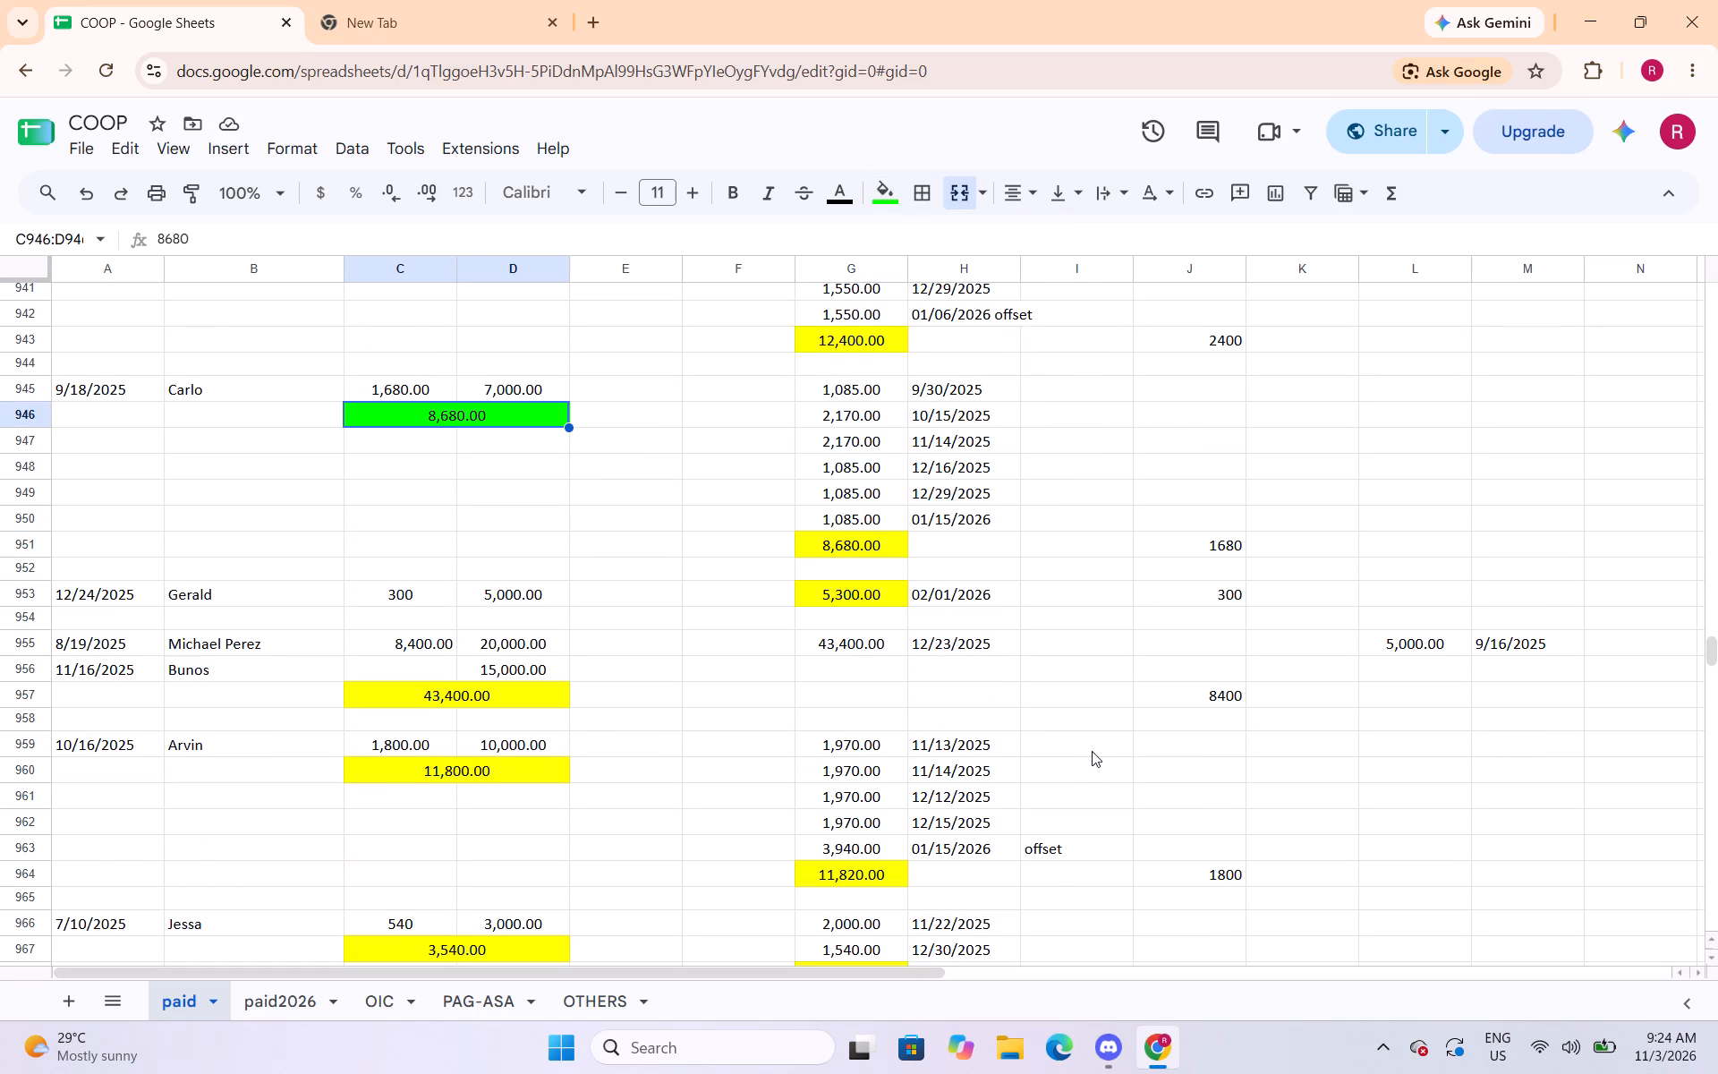
pyautogui.click(30, 618)
pyautogui.rightClick(27, 619)
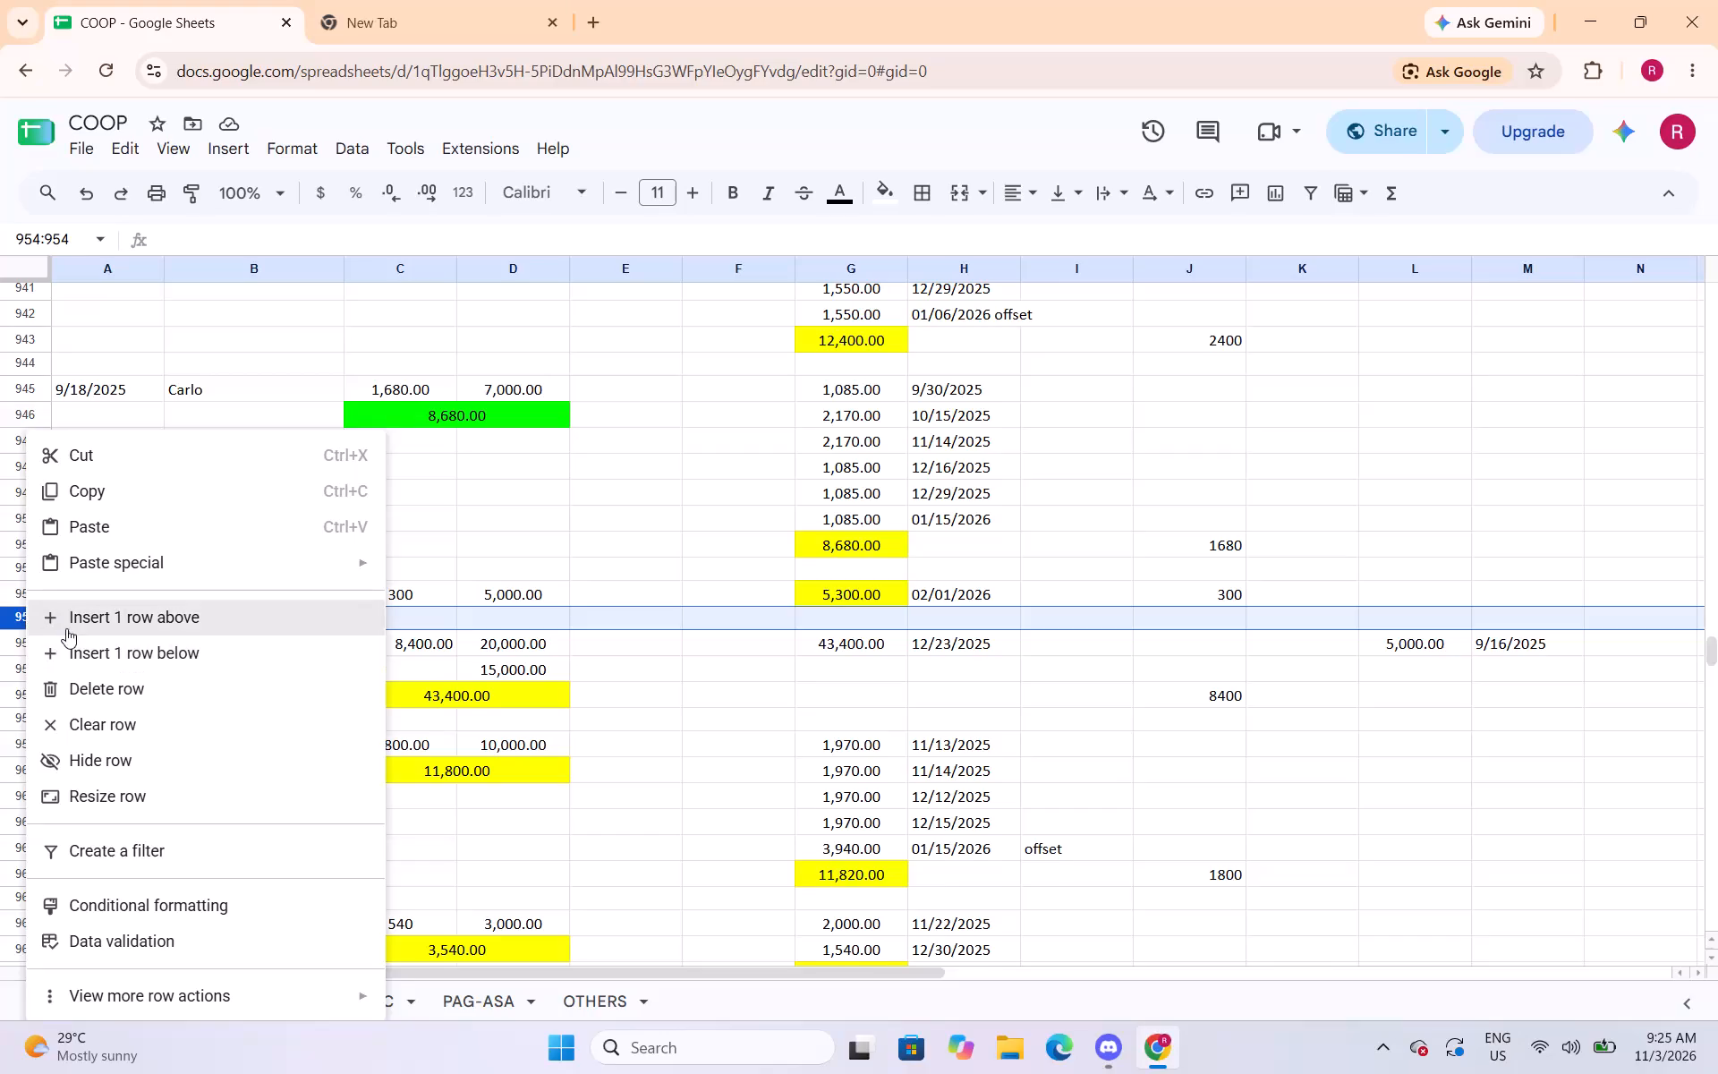
pyautogui.click(66, 628)
# Merge C954:D954 beneath Gerald's 12/24/2025 loan and enter a SUM formula totalling C953:D953.
pyautogui.moveTo(439, 622); pyautogui.dragTo(483, 624)
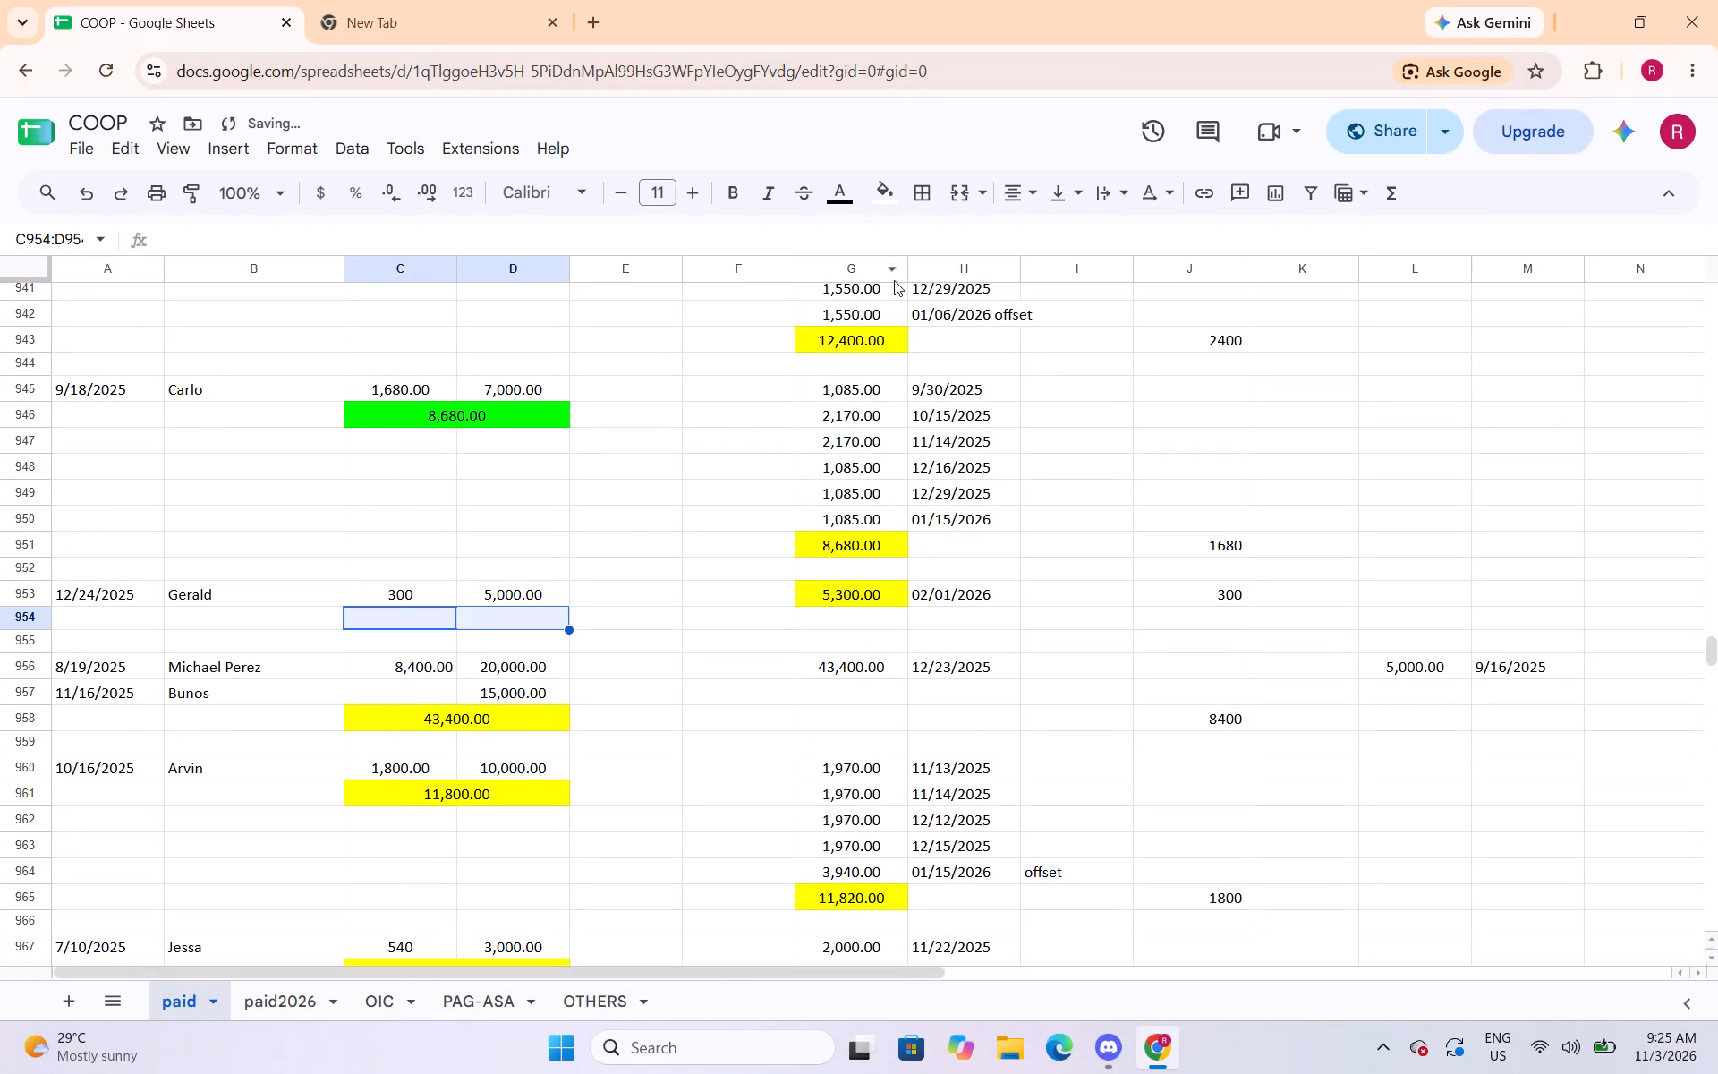
pyautogui.click(968, 196)
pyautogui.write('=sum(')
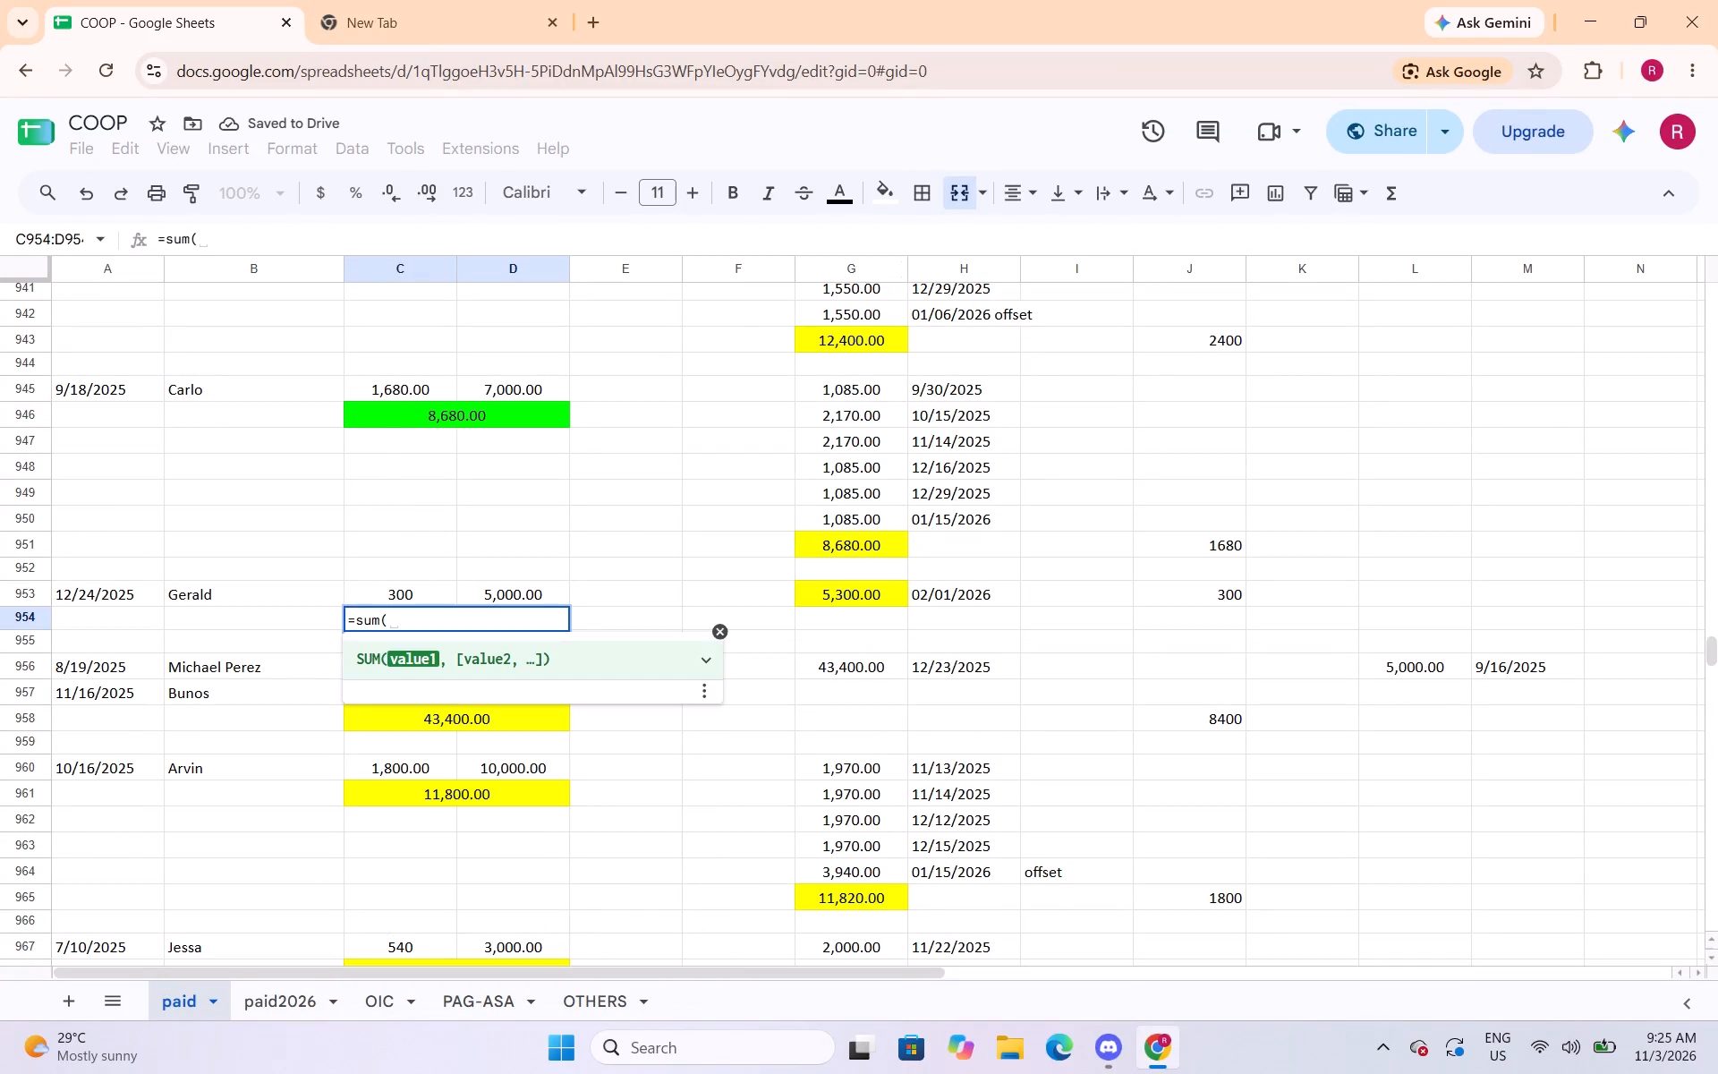
pyautogui.moveTo(453, 590); pyautogui.dragTo(471, 596)
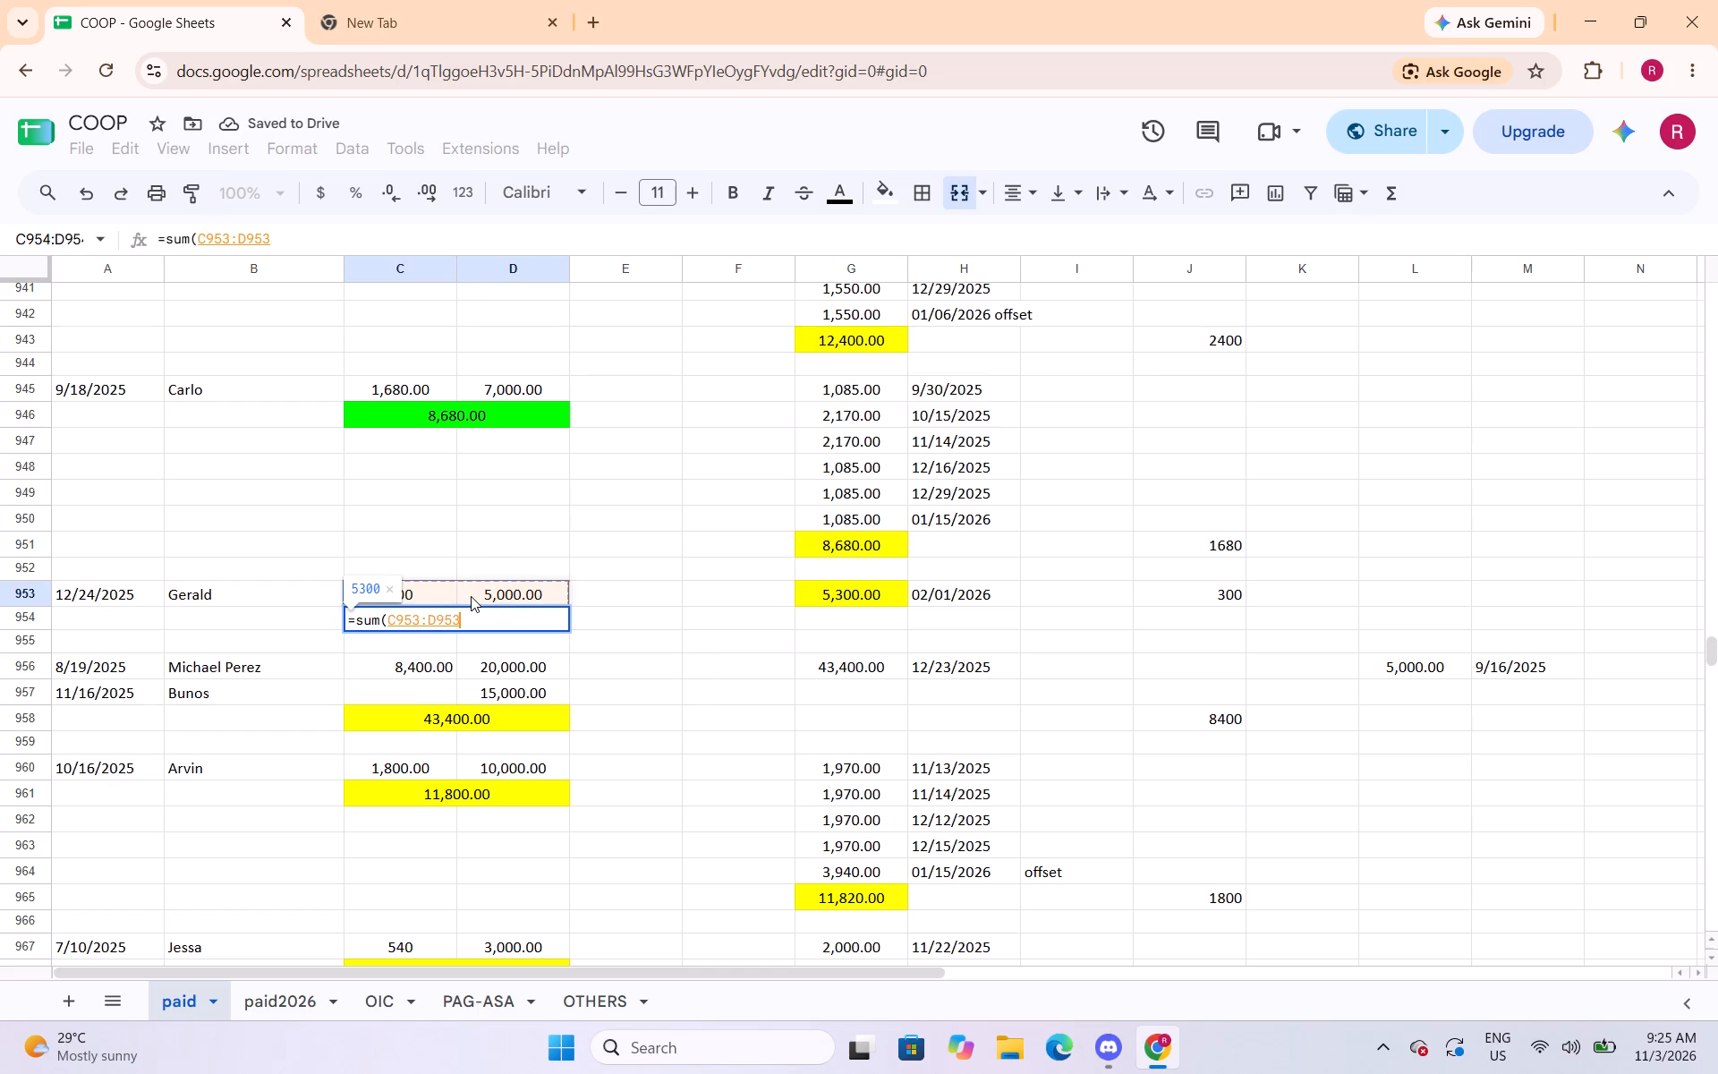
pyautogui.hotkey('shift', ')')
pyautogui.press('Return')
pyautogui.press('Up')
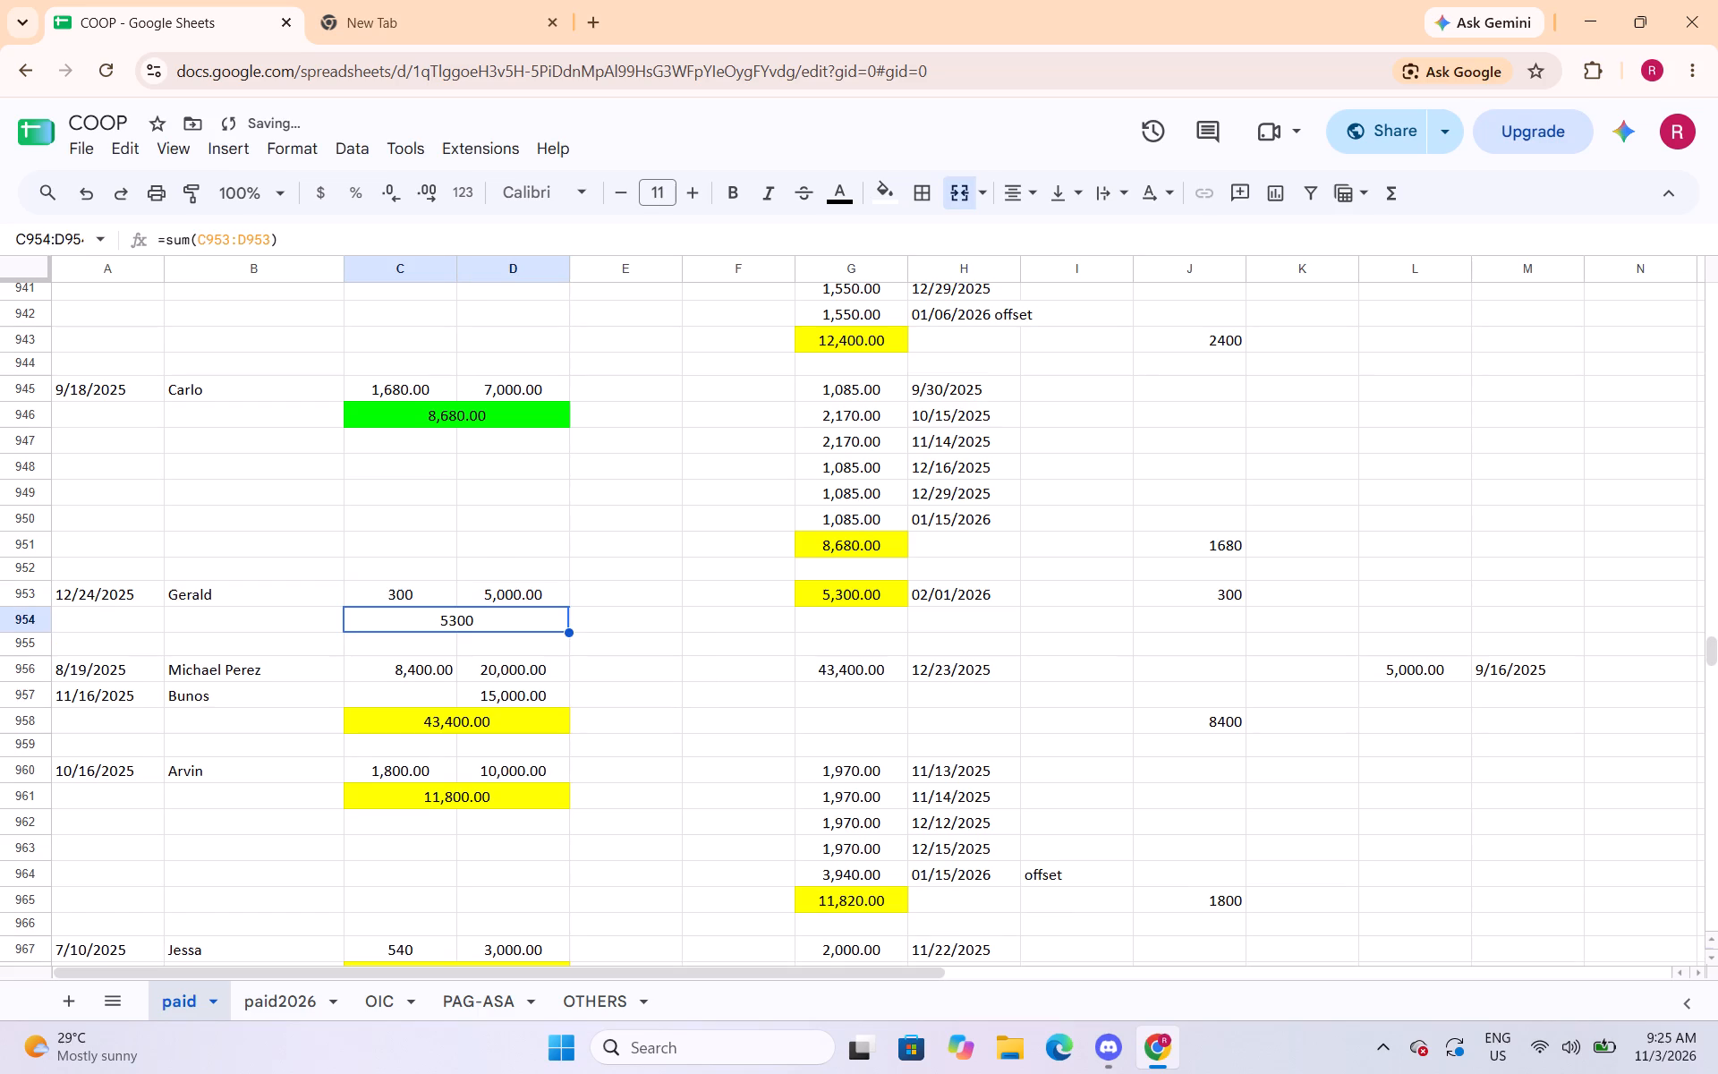
# Fill Gerald's merged total C954:D954 bright green and apply the Number format with two decimals.
pyautogui.click(899, 201)
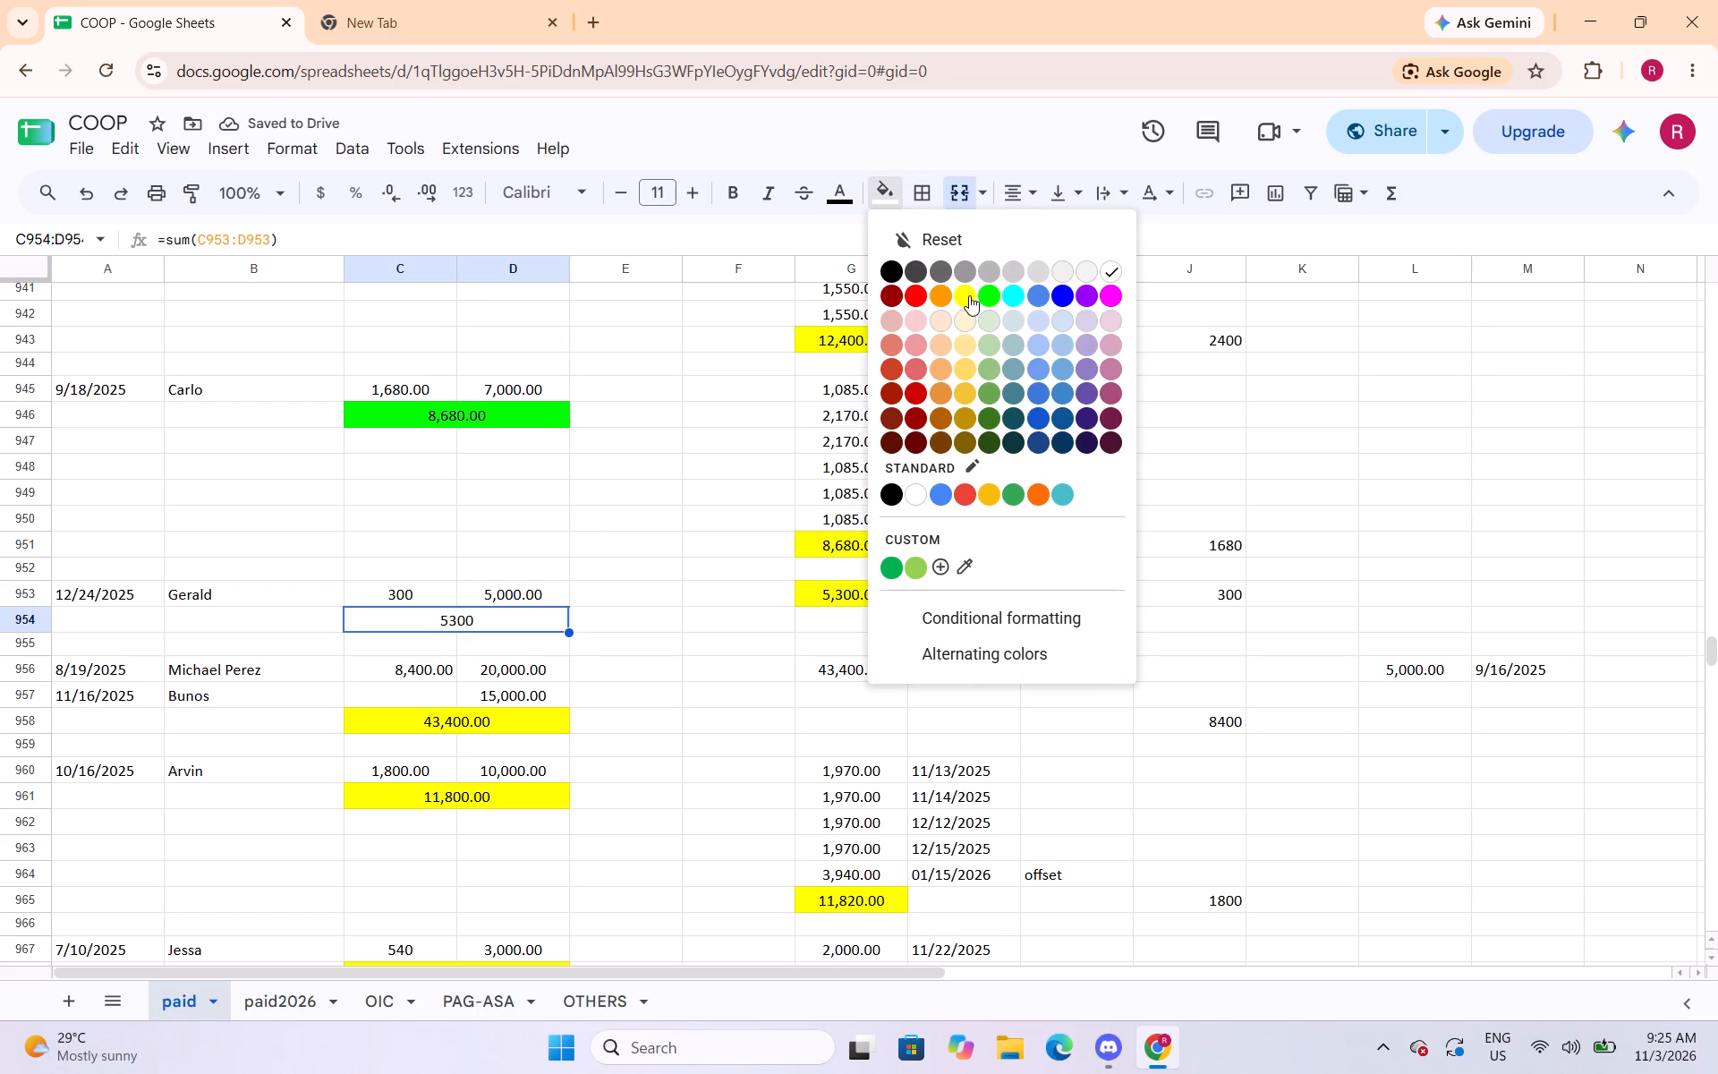
pyautogui.click(987, 294)
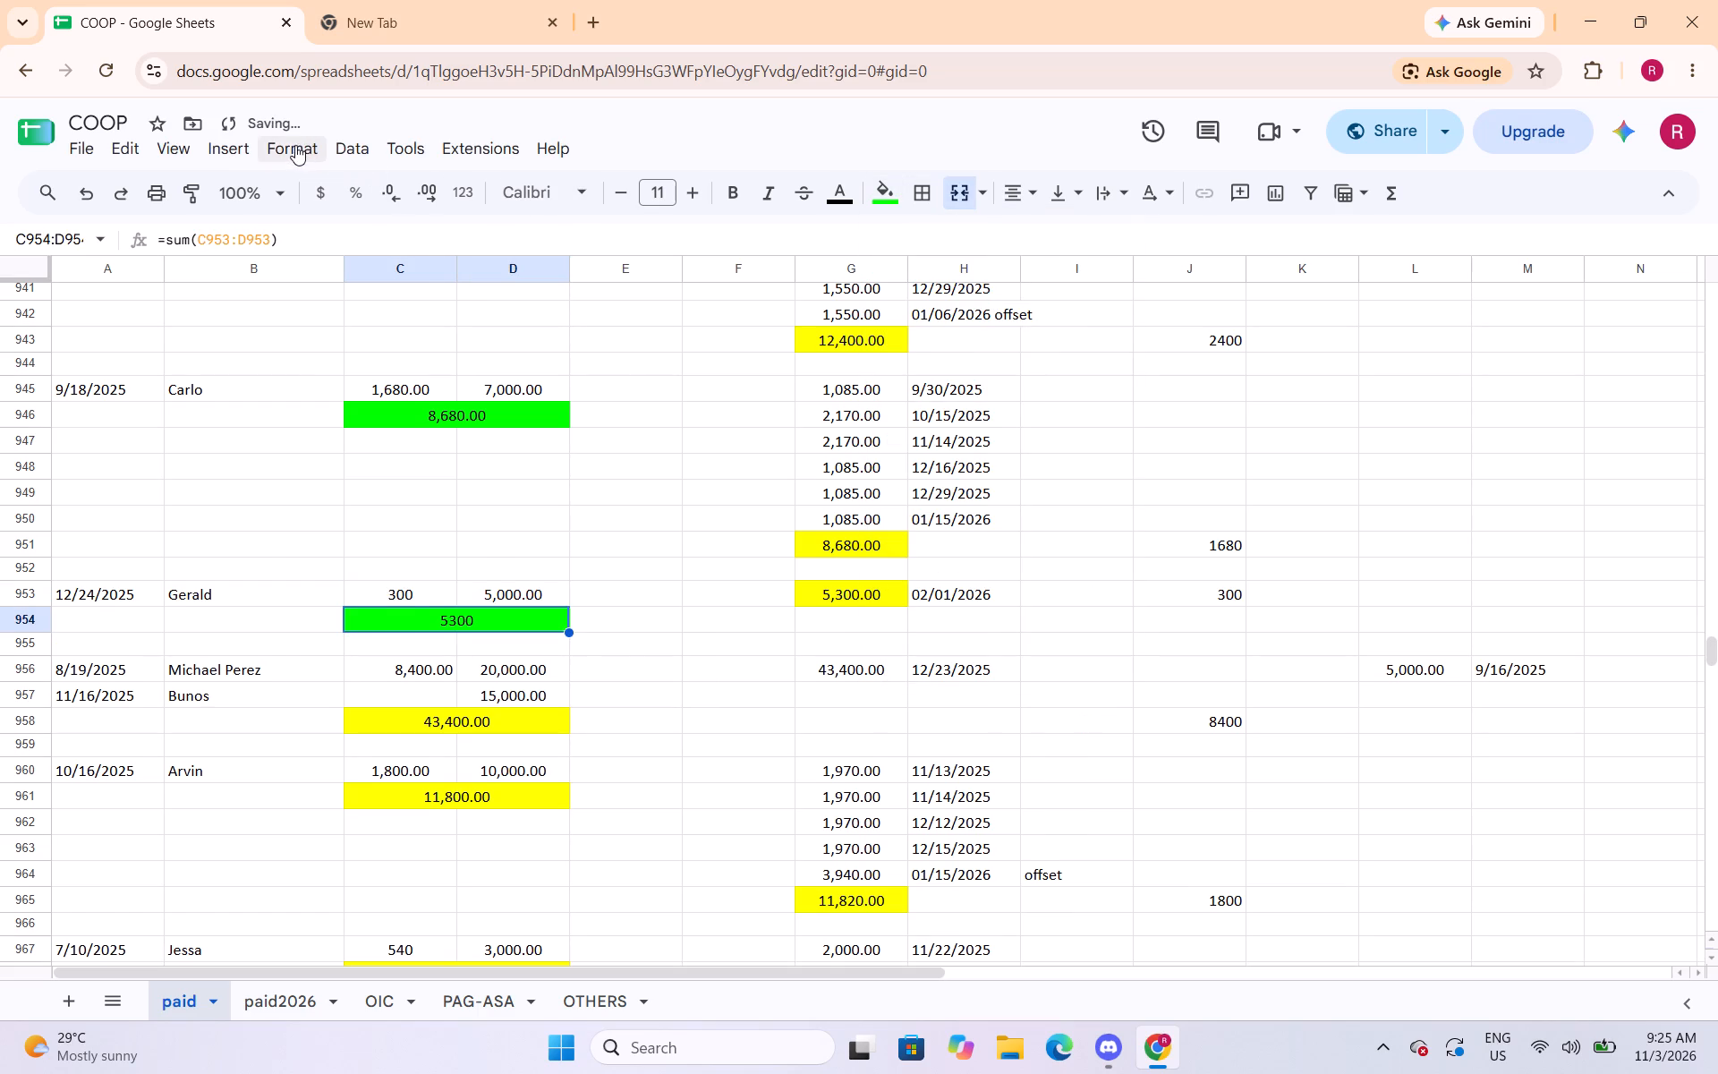
pyautogui.click(294, 146)
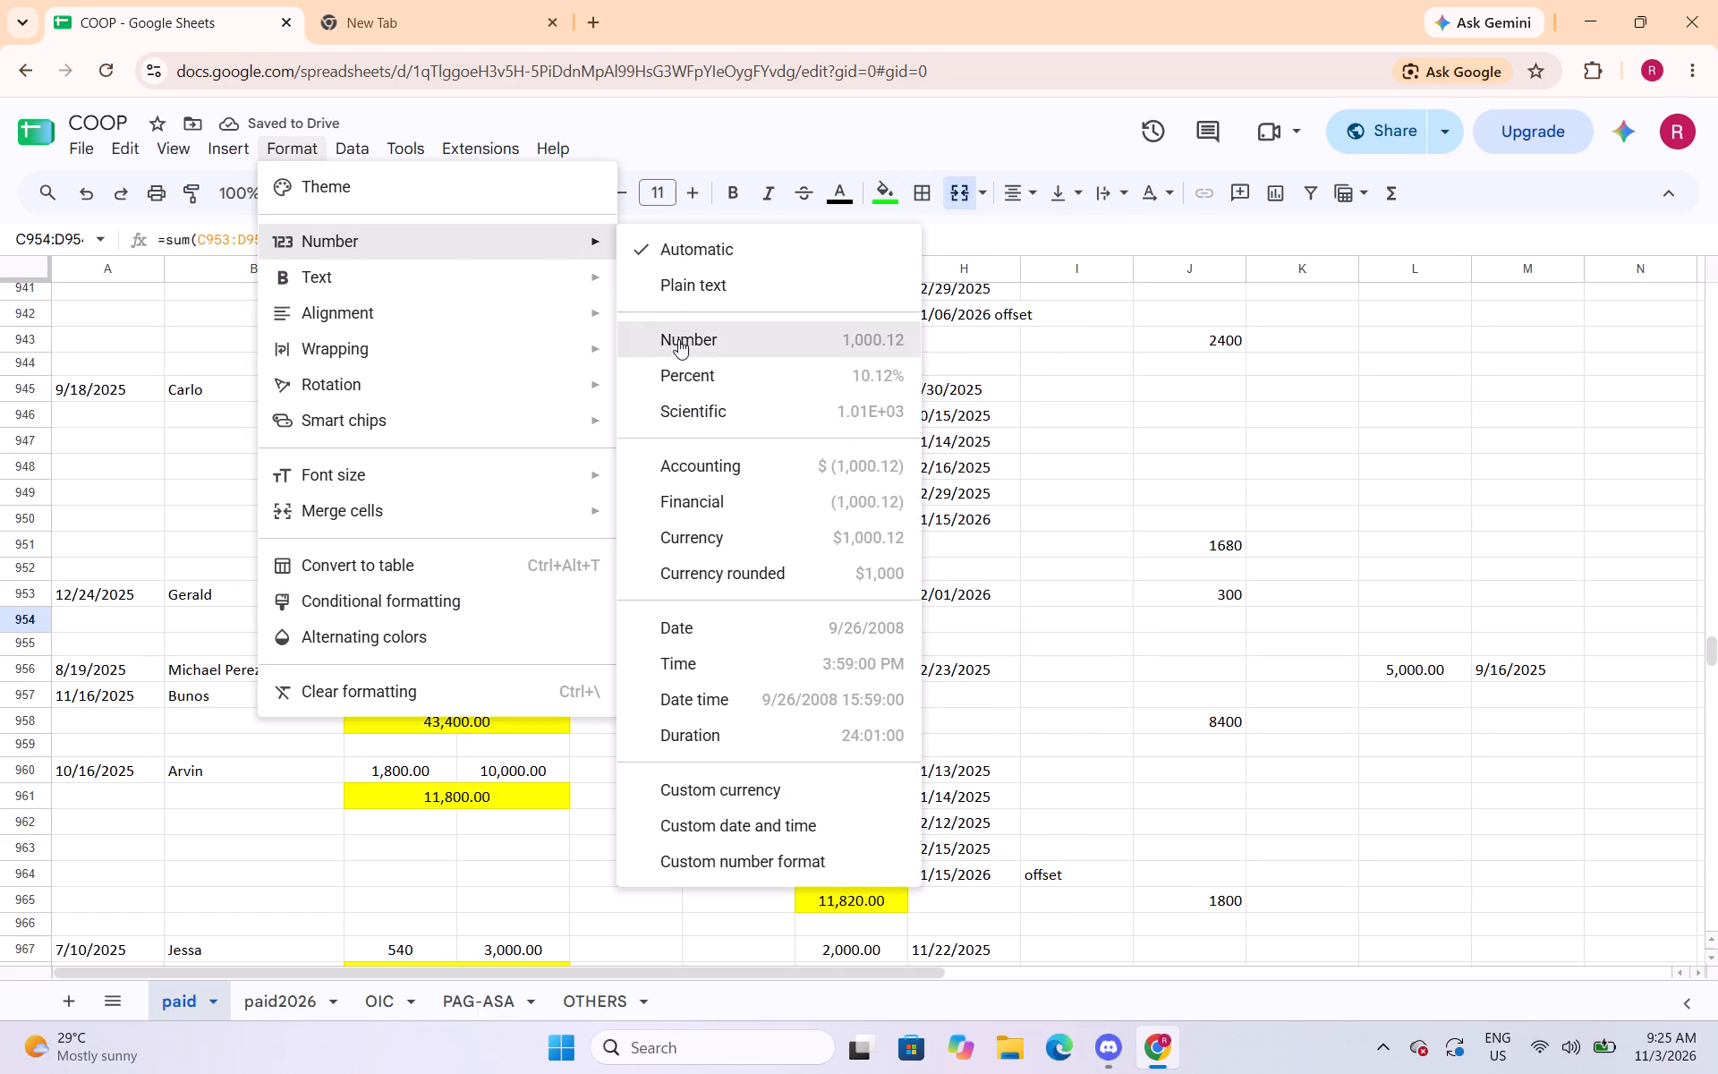
pyautogui.click(678, 339)
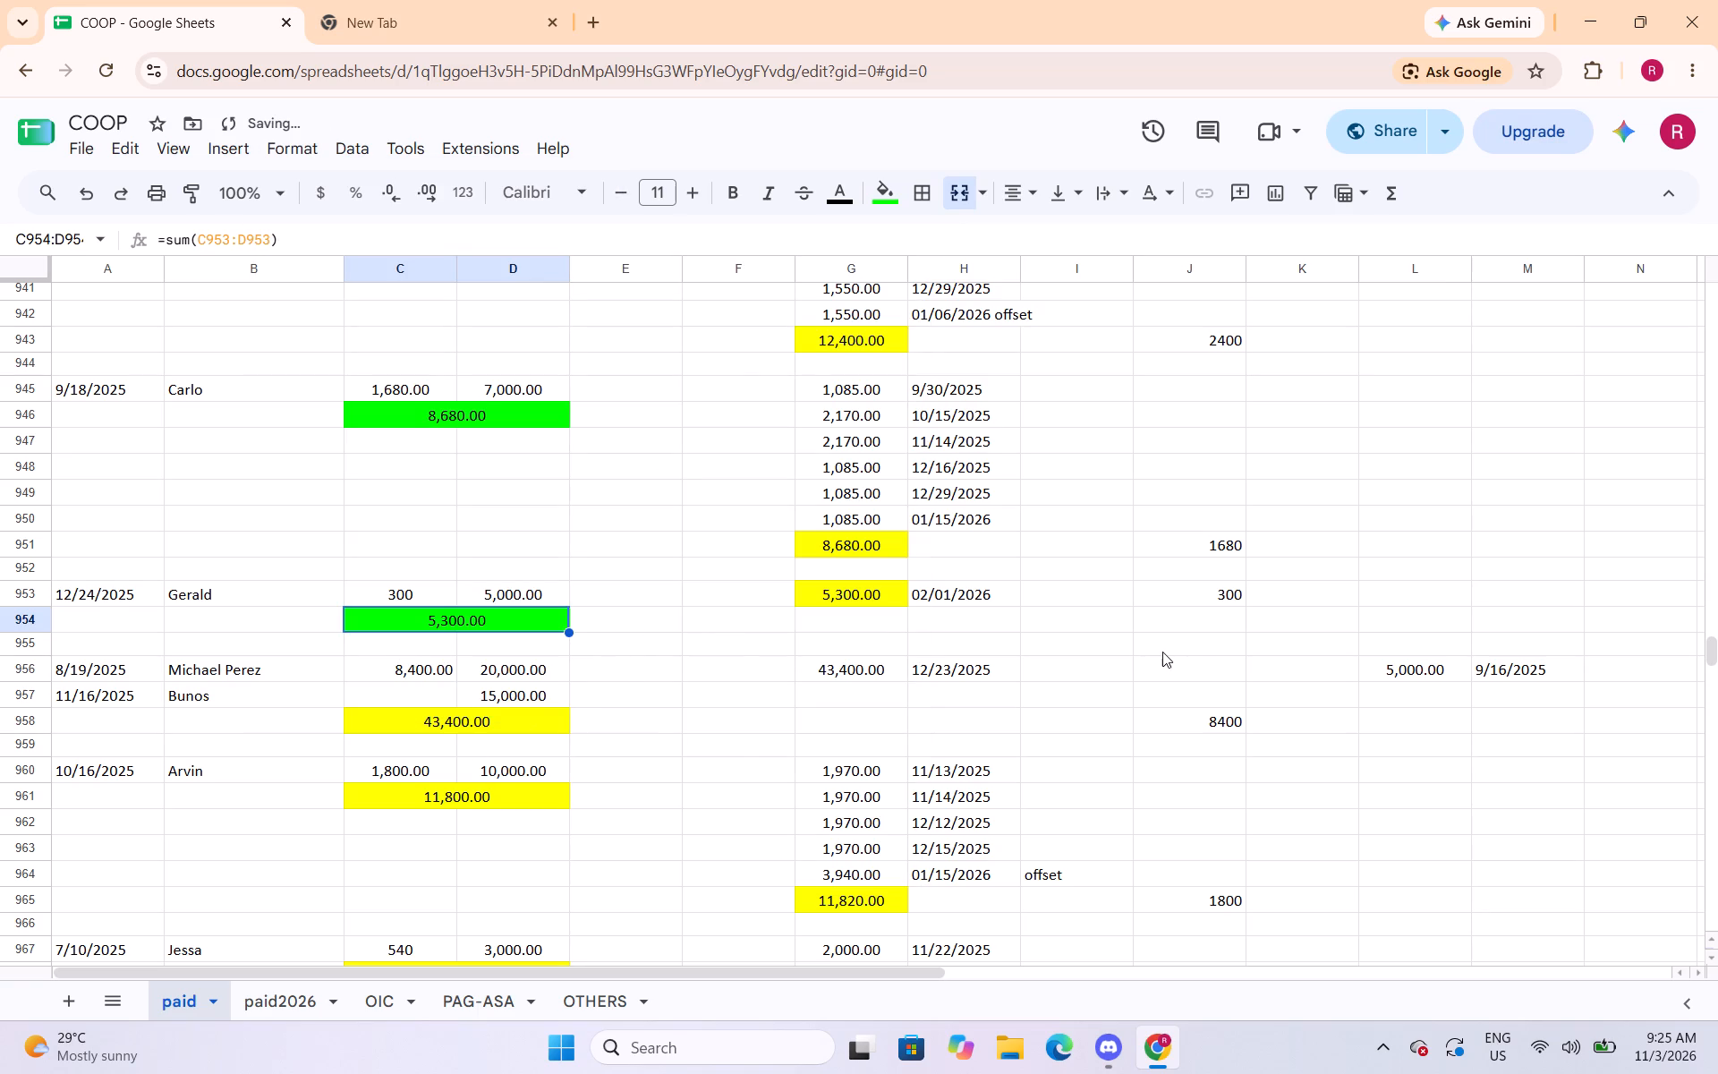
# Delete the stray 5,000.00 amount in L956 and its 9/16/2025 date in M956 beside the 8/19/2025 loan.
pyautogui.click(1410, 674)
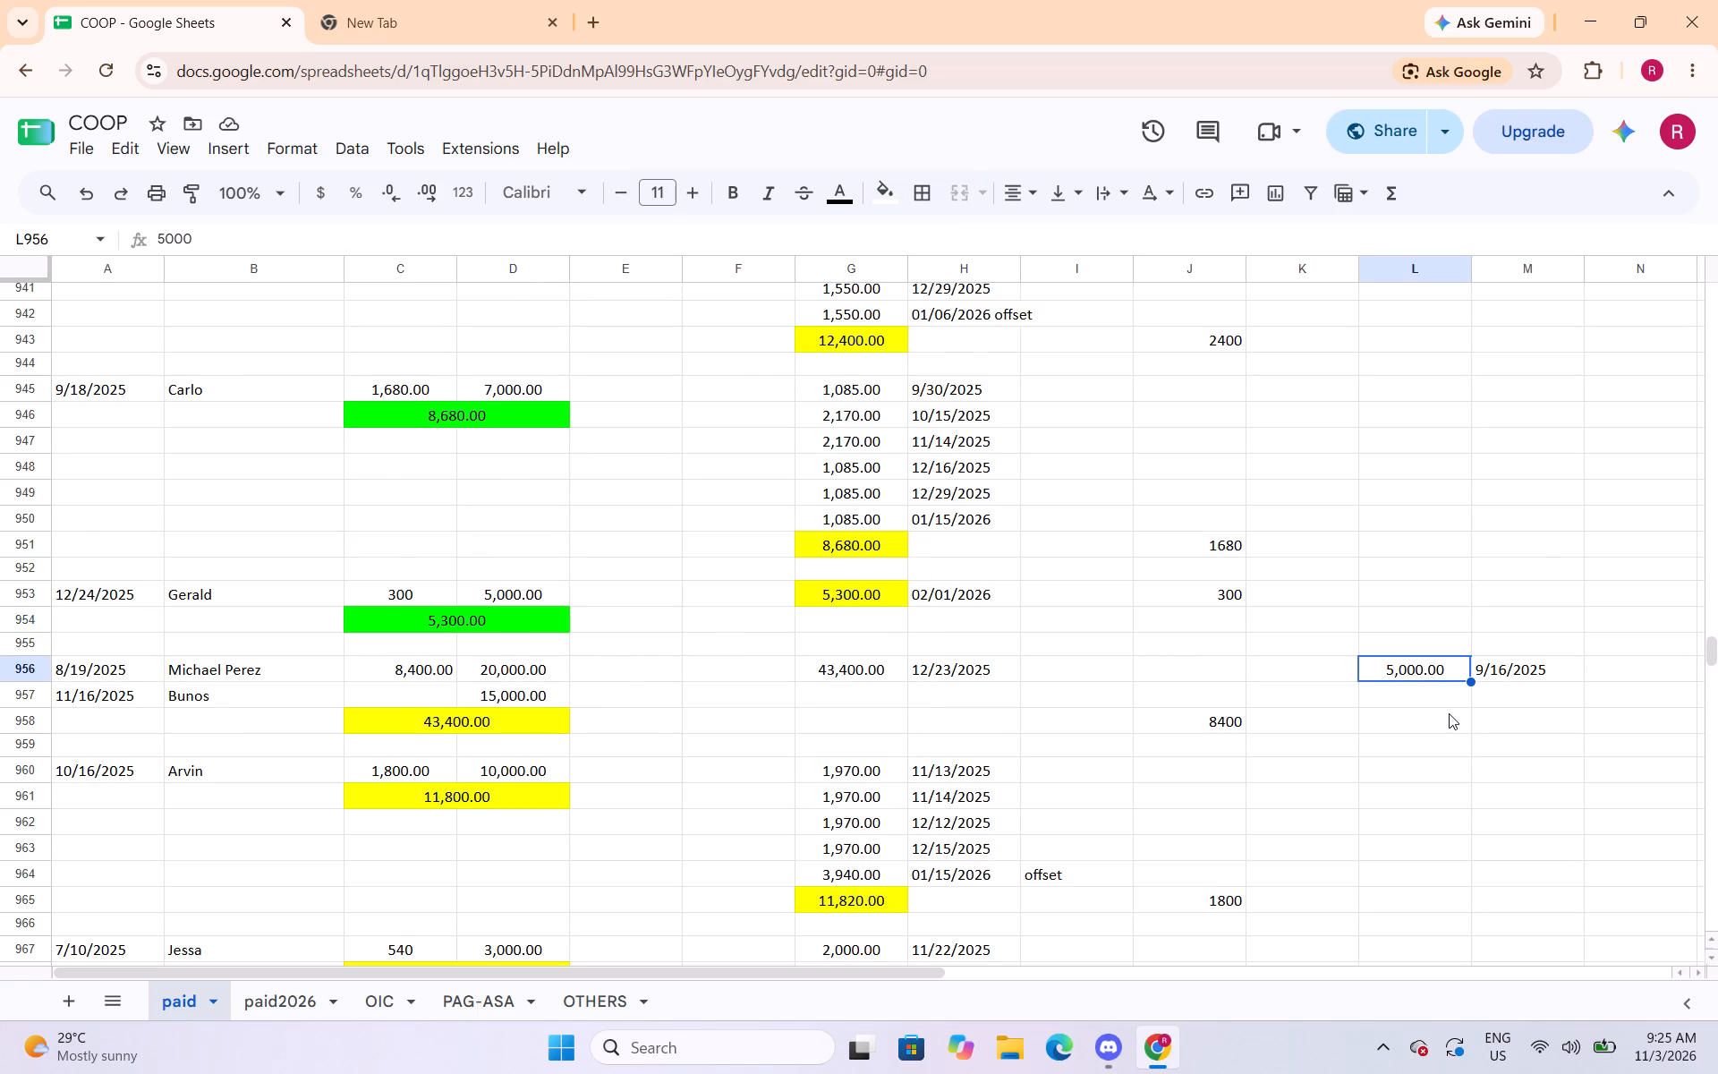
pyautogui.scroll(-1, 1449, 713)
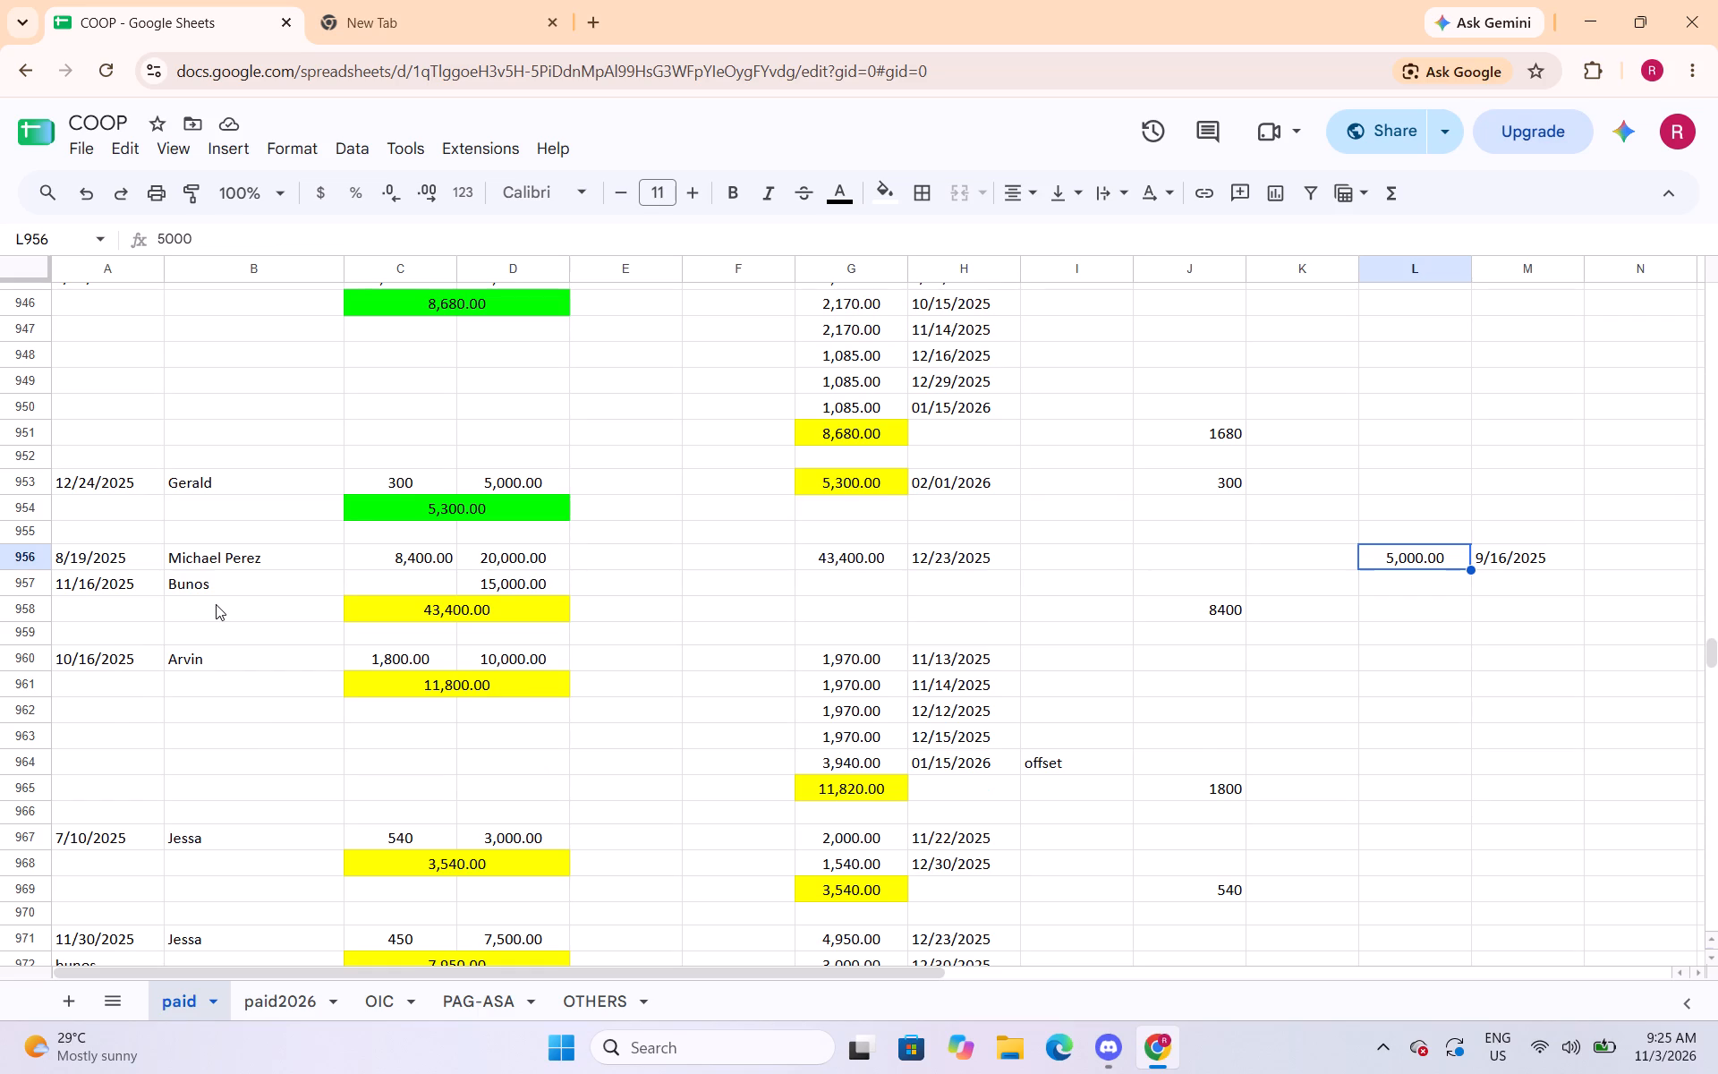
pyautogui.click(434, 612)
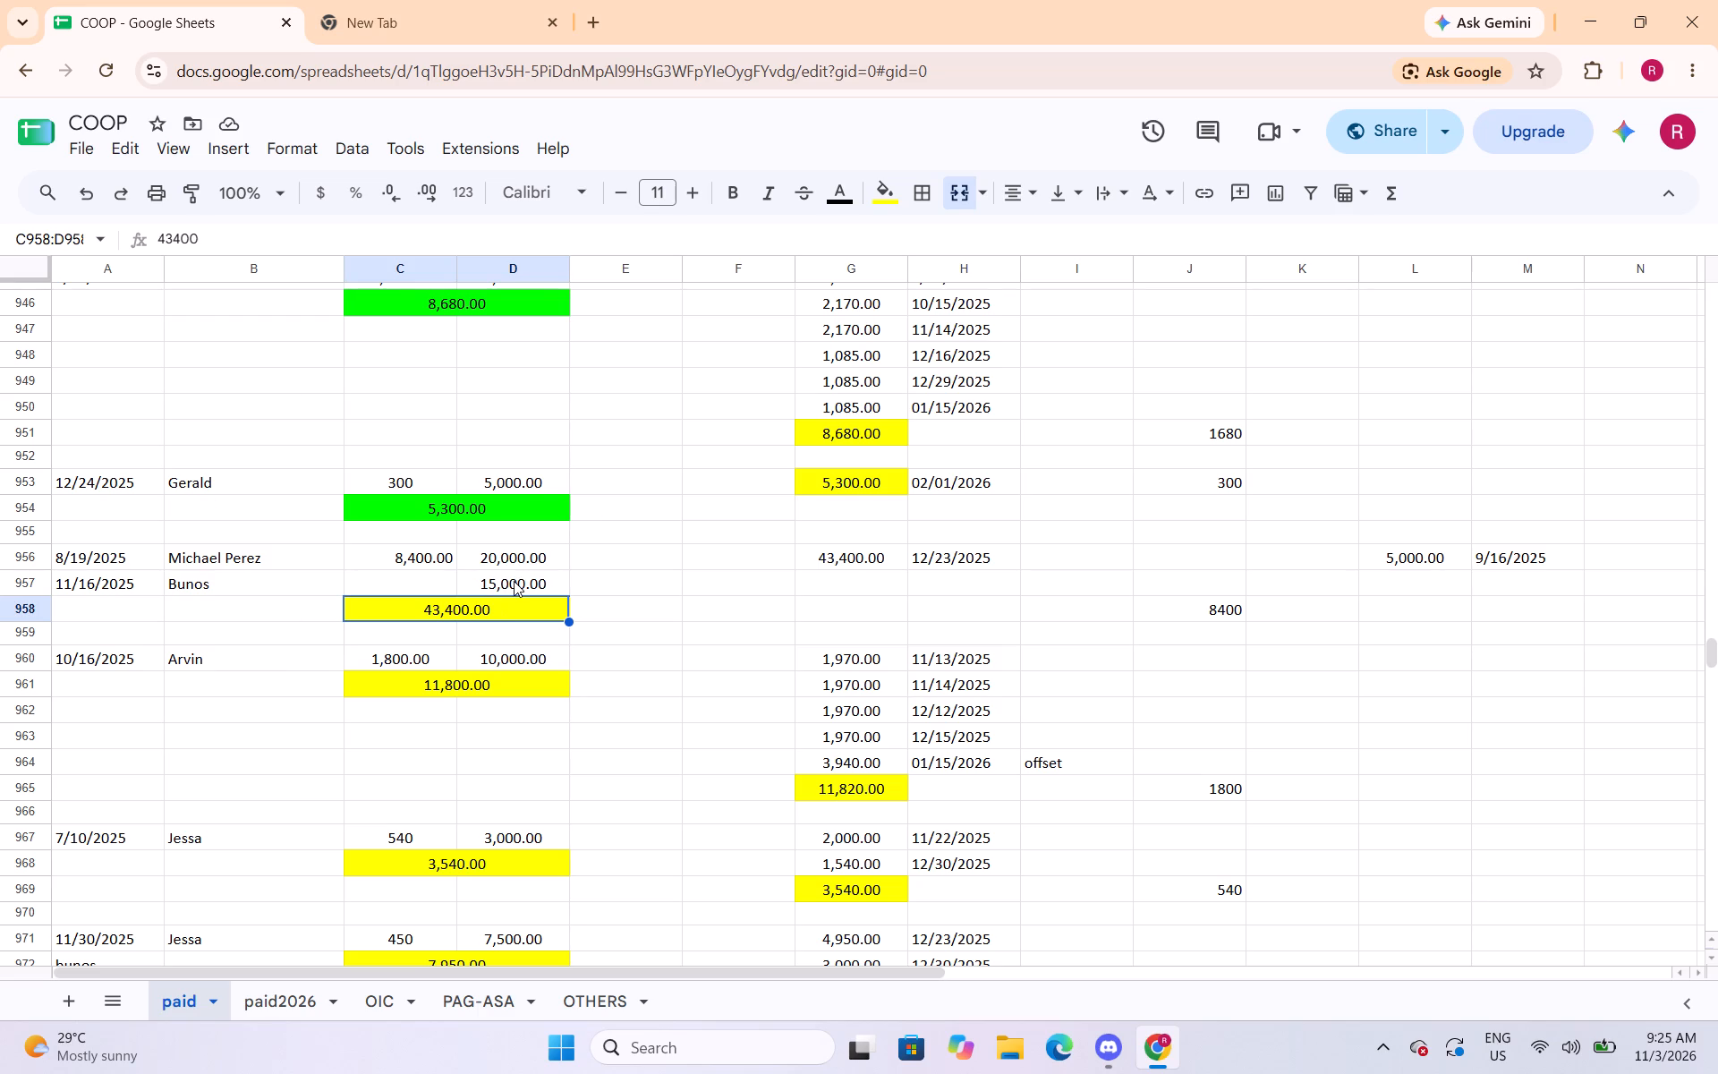
pyautogui.click(1449, 560)
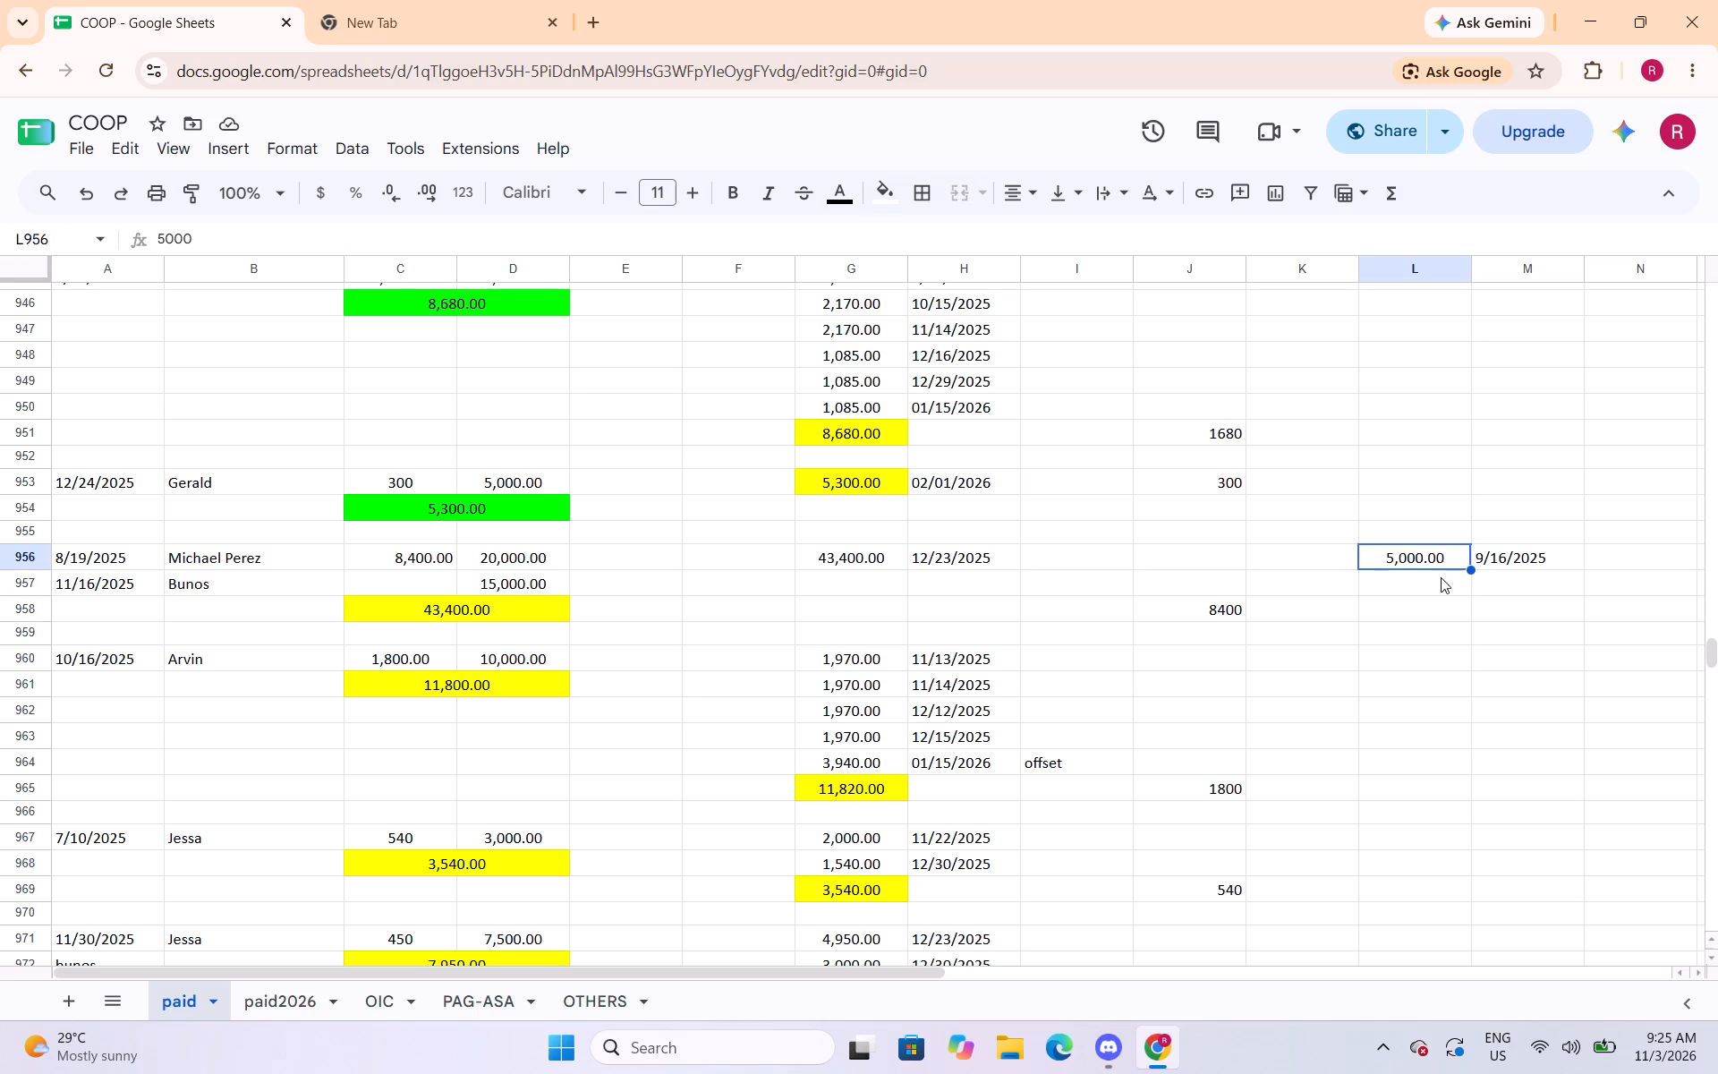
pyautogui.moveTo(925, 977); pyautogui.dragTo(1086, 988)
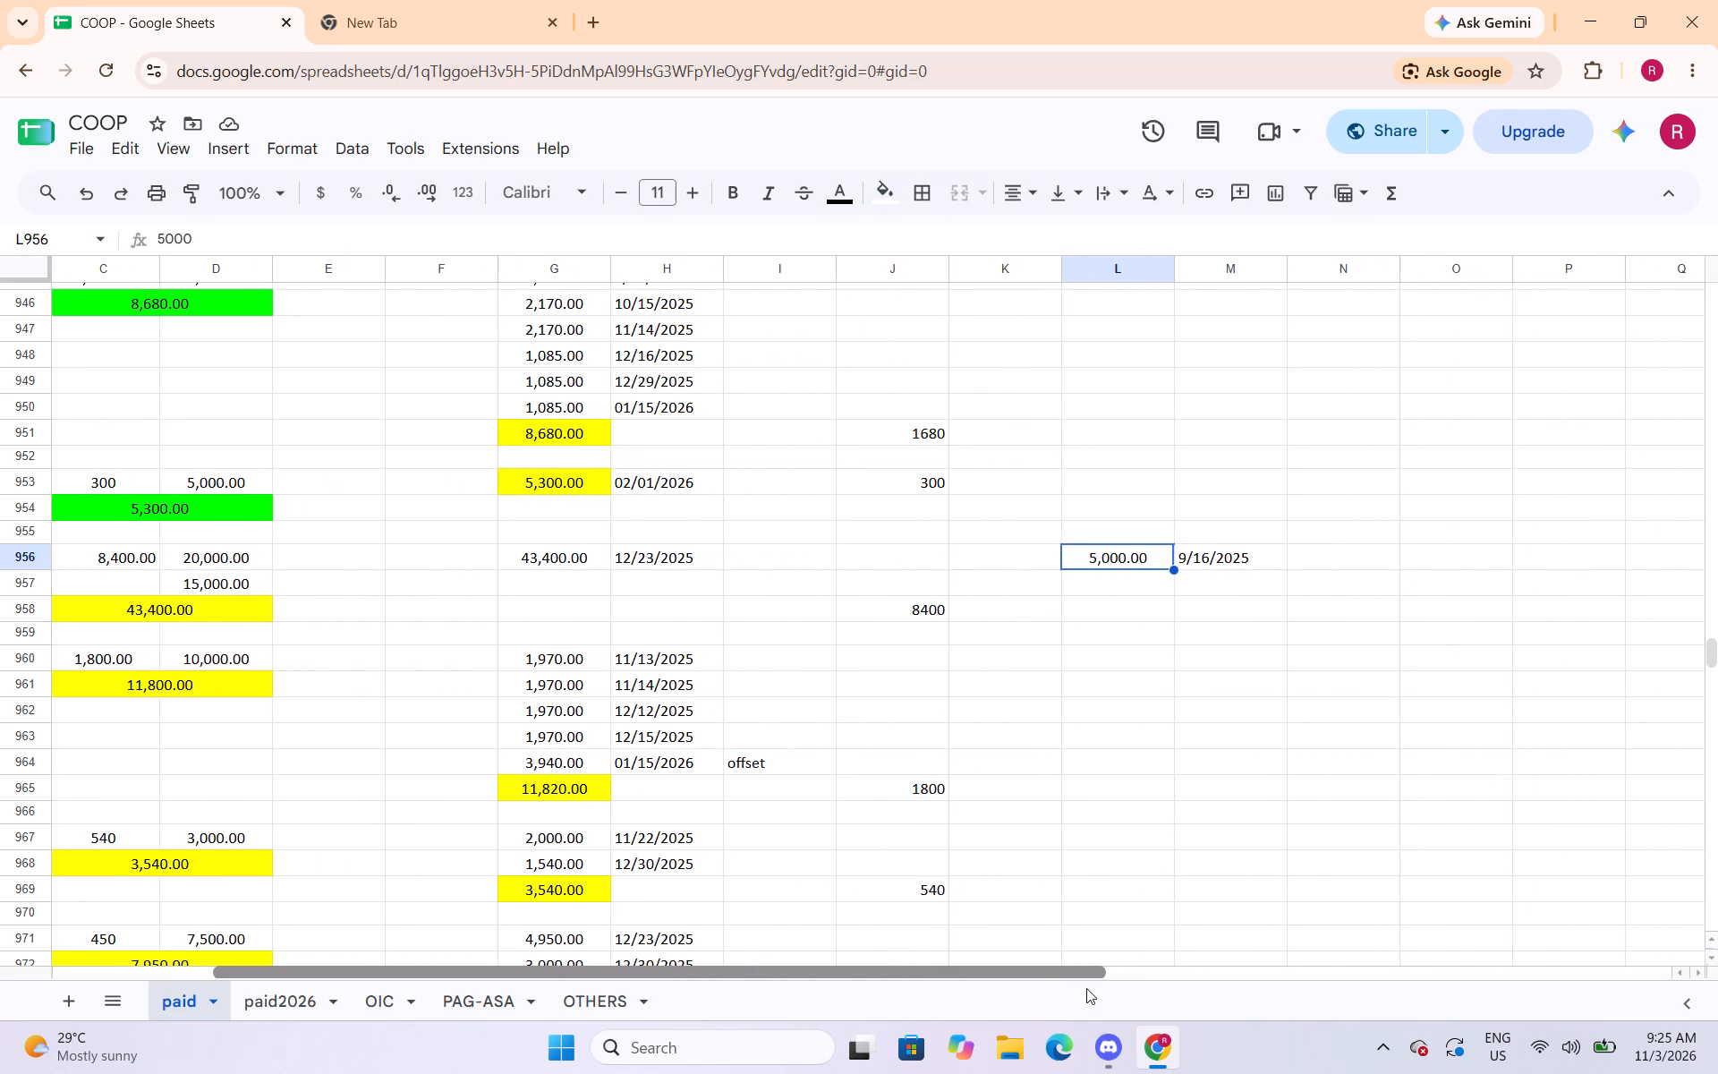
pyautogui.moveTo(1086, 988); pyautogui.dragTo(1057, 1000)
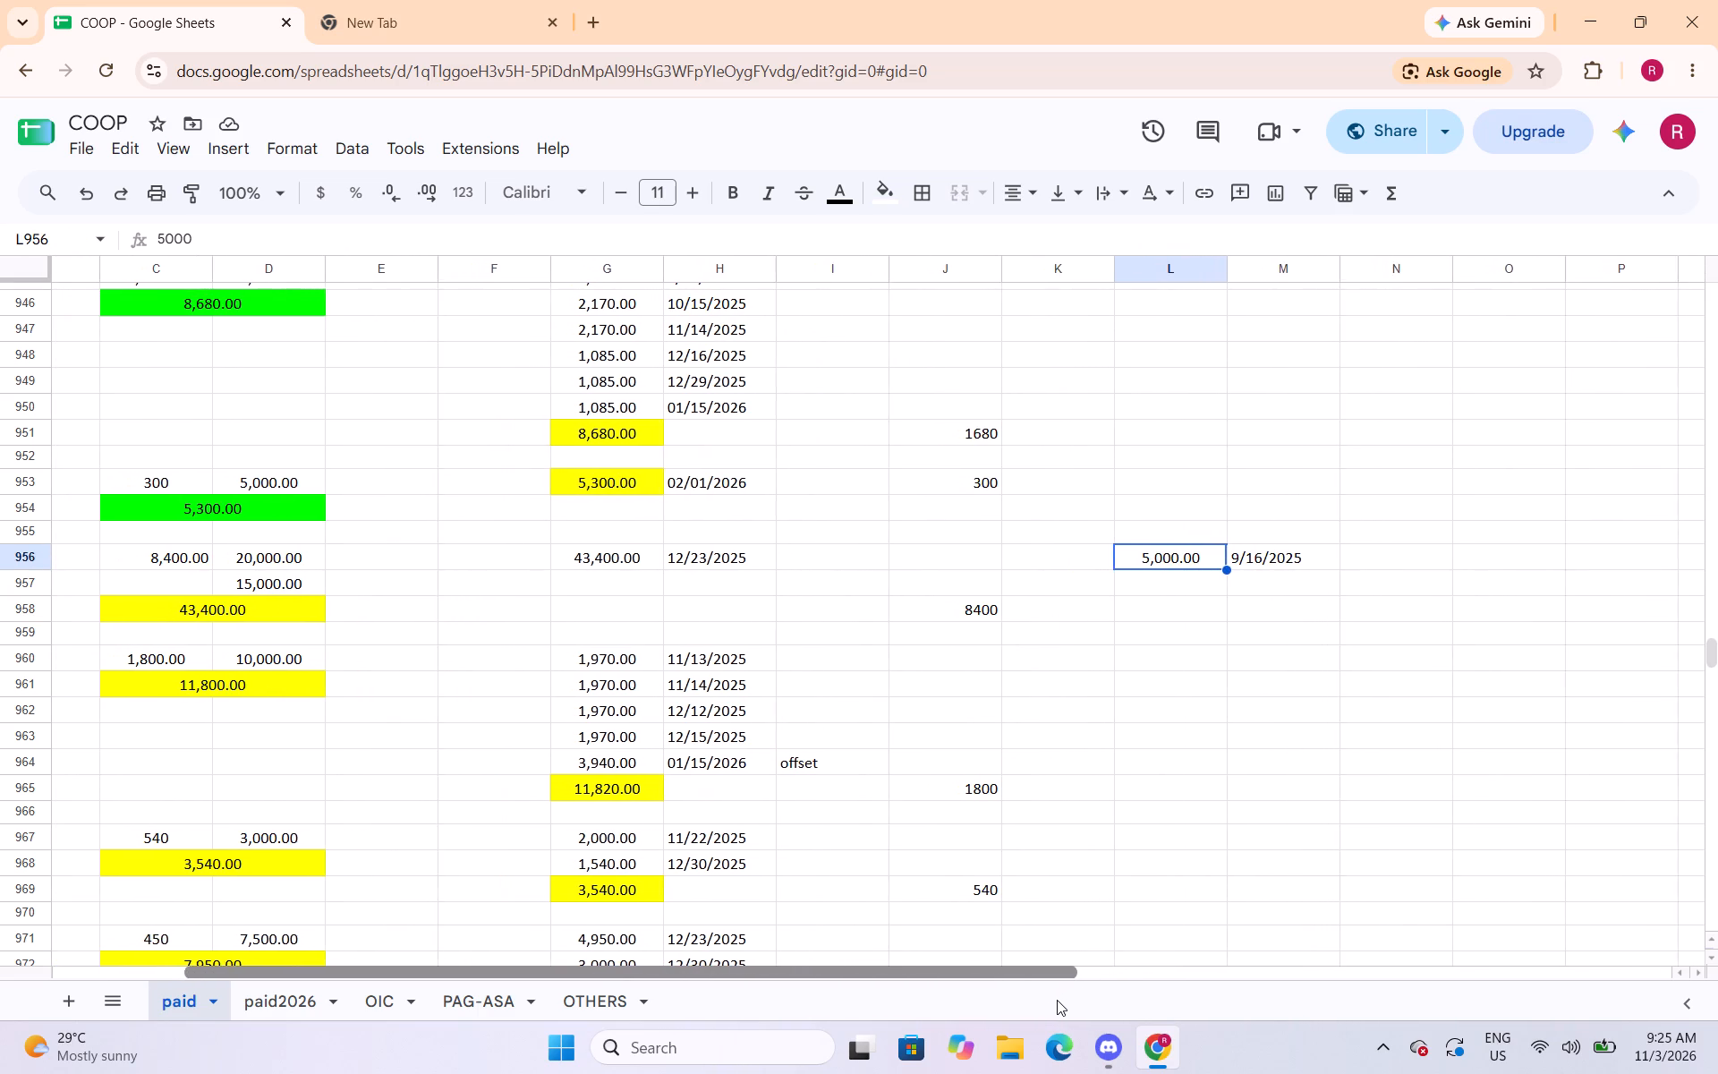
pyautogui.moveTo(1057, 1000); pyautogui.dragTo(948, 1003)
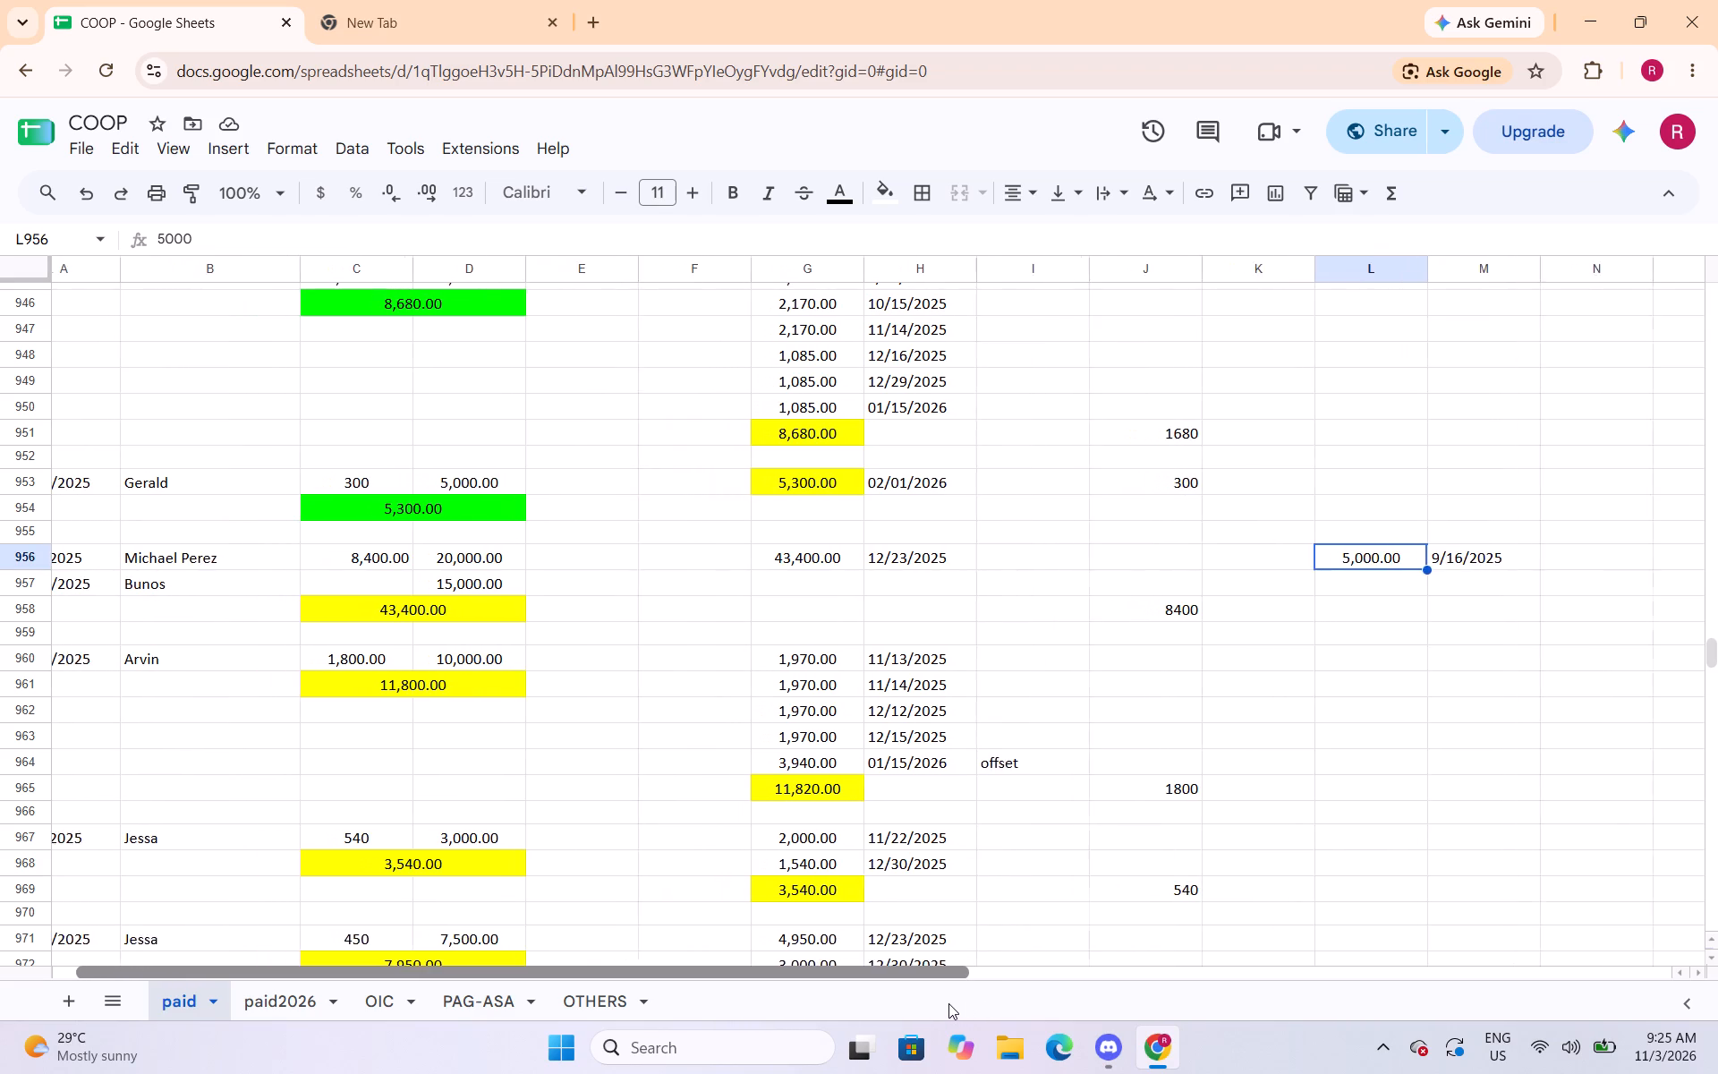
pyautogui.moveTo(948, 1003); pyautogui.dragTo(932, 1003)
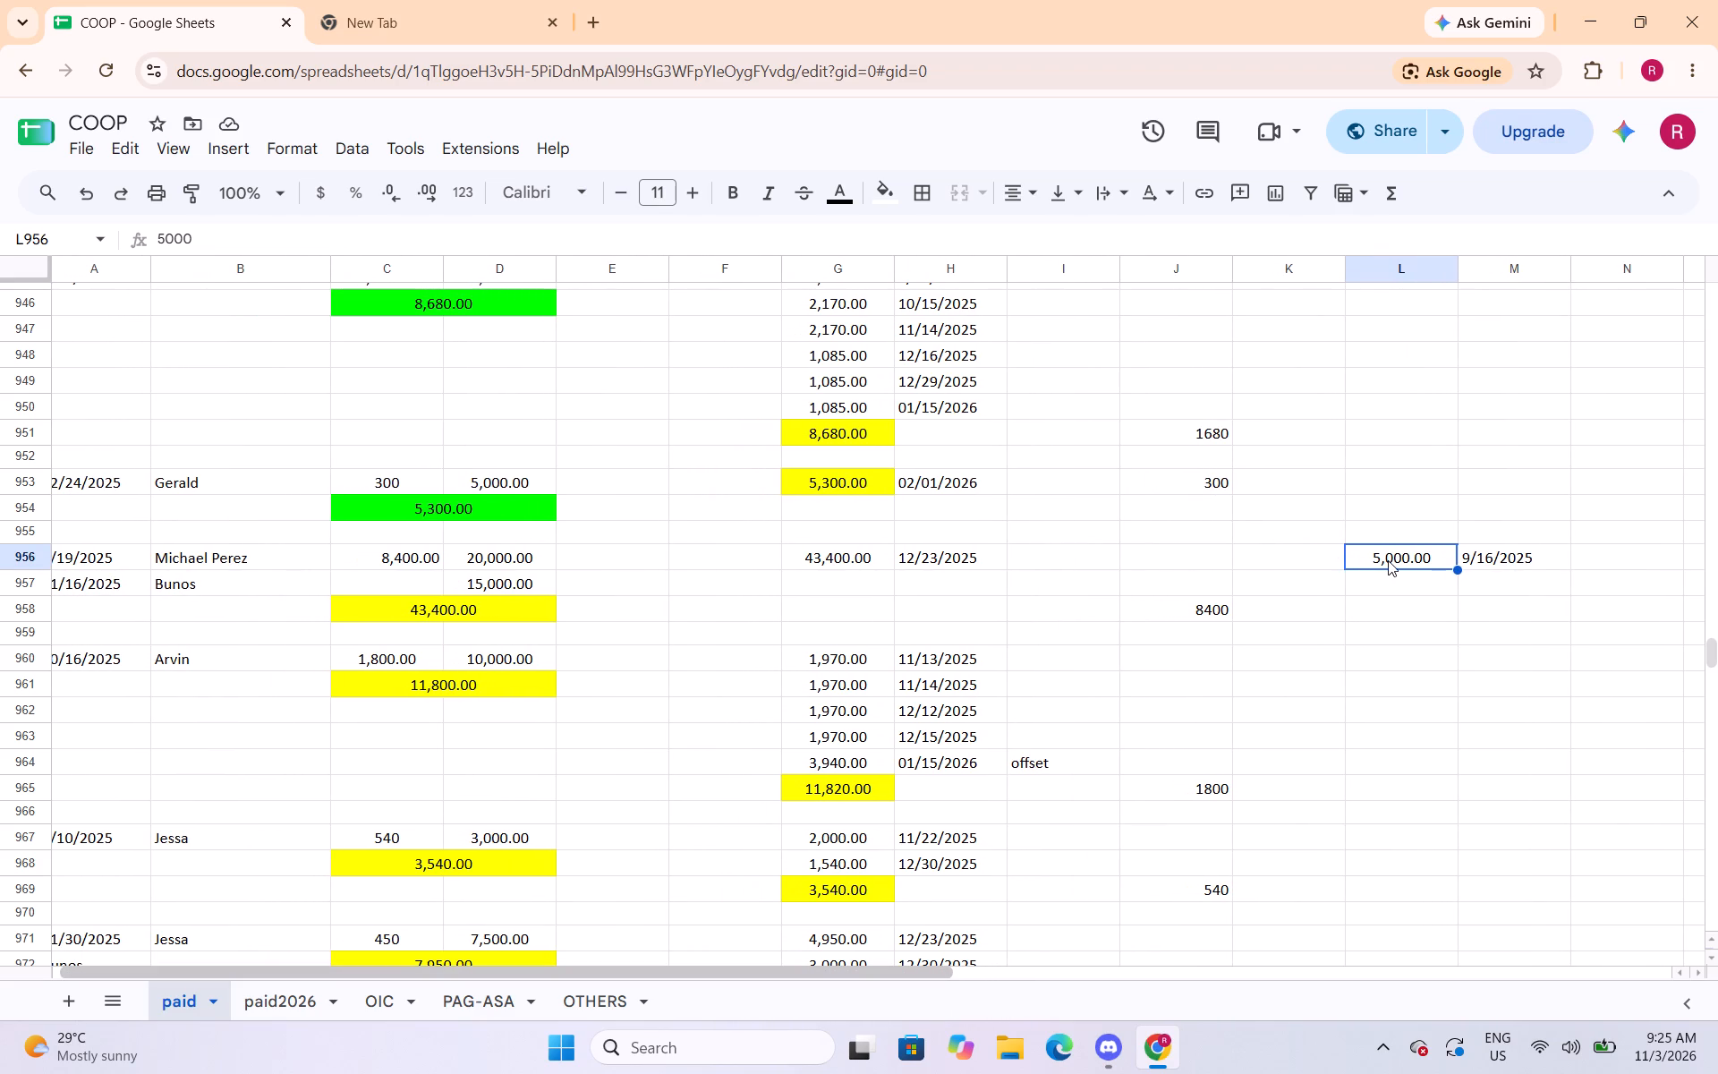
pyautogui.press('BackSpace')
pyautogui.click(1493, 564)
pyautogui.press('BackSpace')
pyautogui.click(1325, 701)
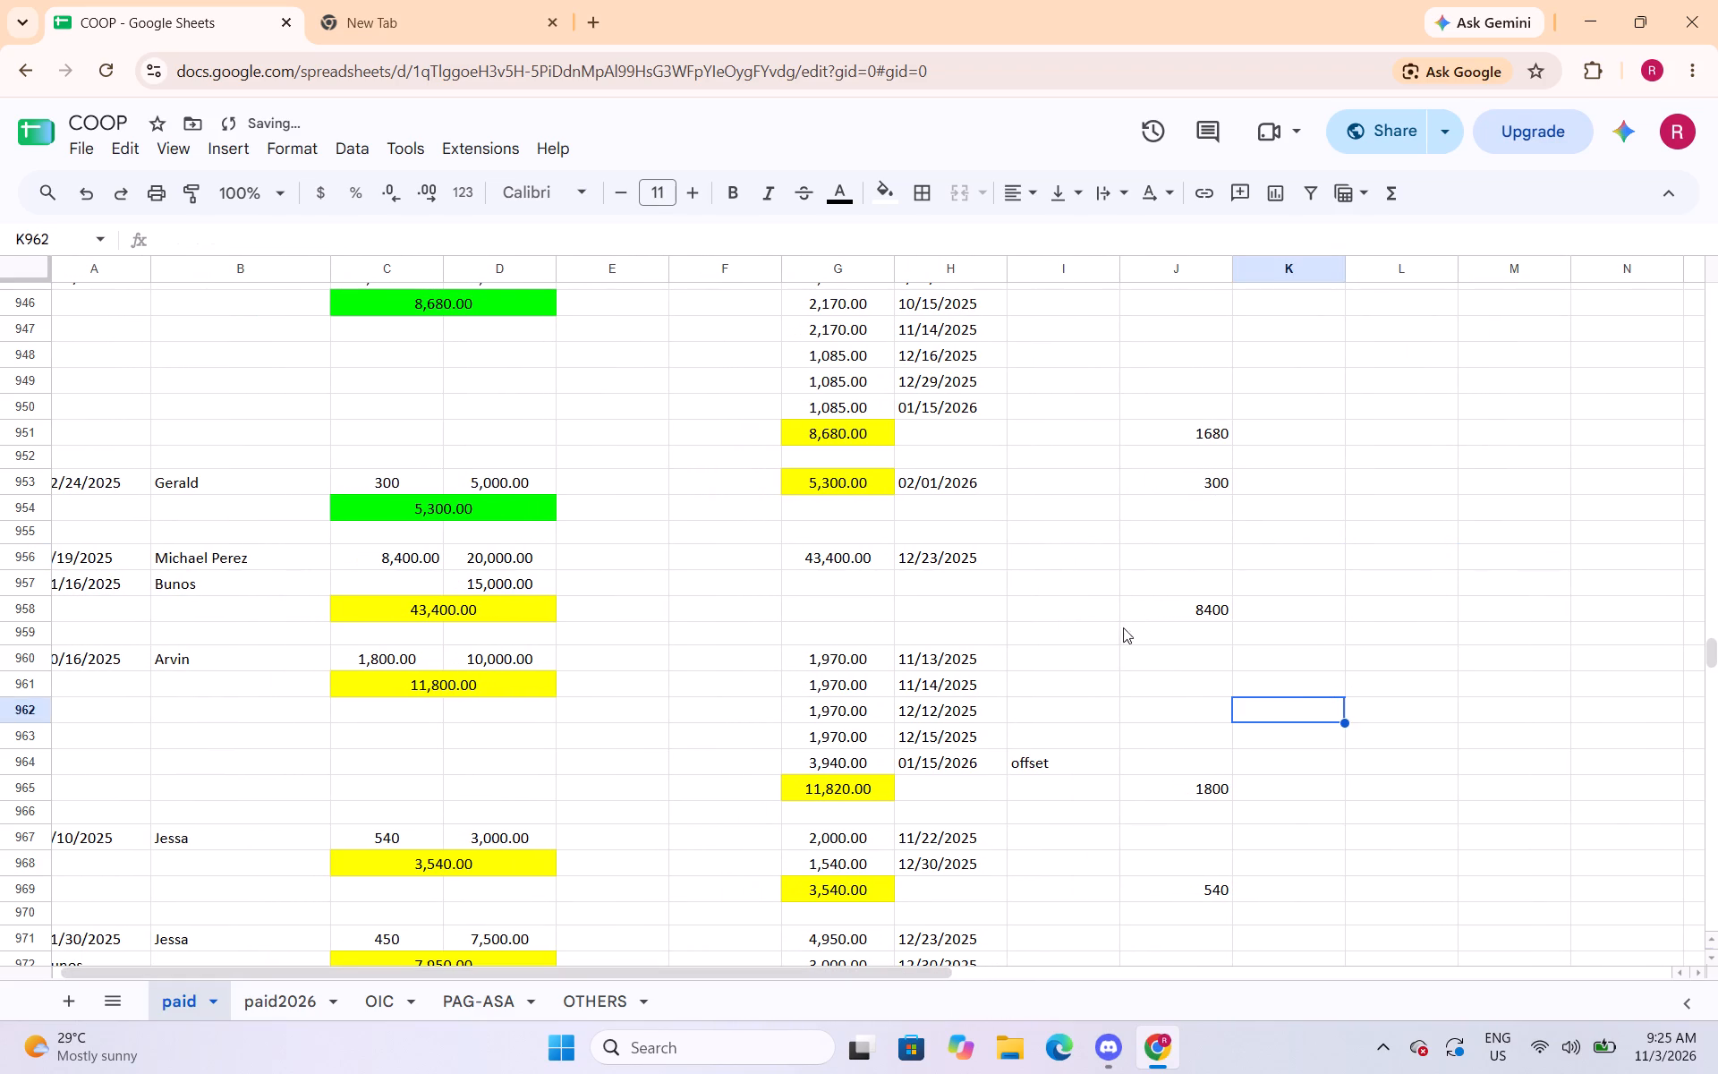
# Fill the 43,400.00 payment in G956 of the 8/19/2025 loan with bright yellow.
pyautogui.scroll(-1, 933, 559)
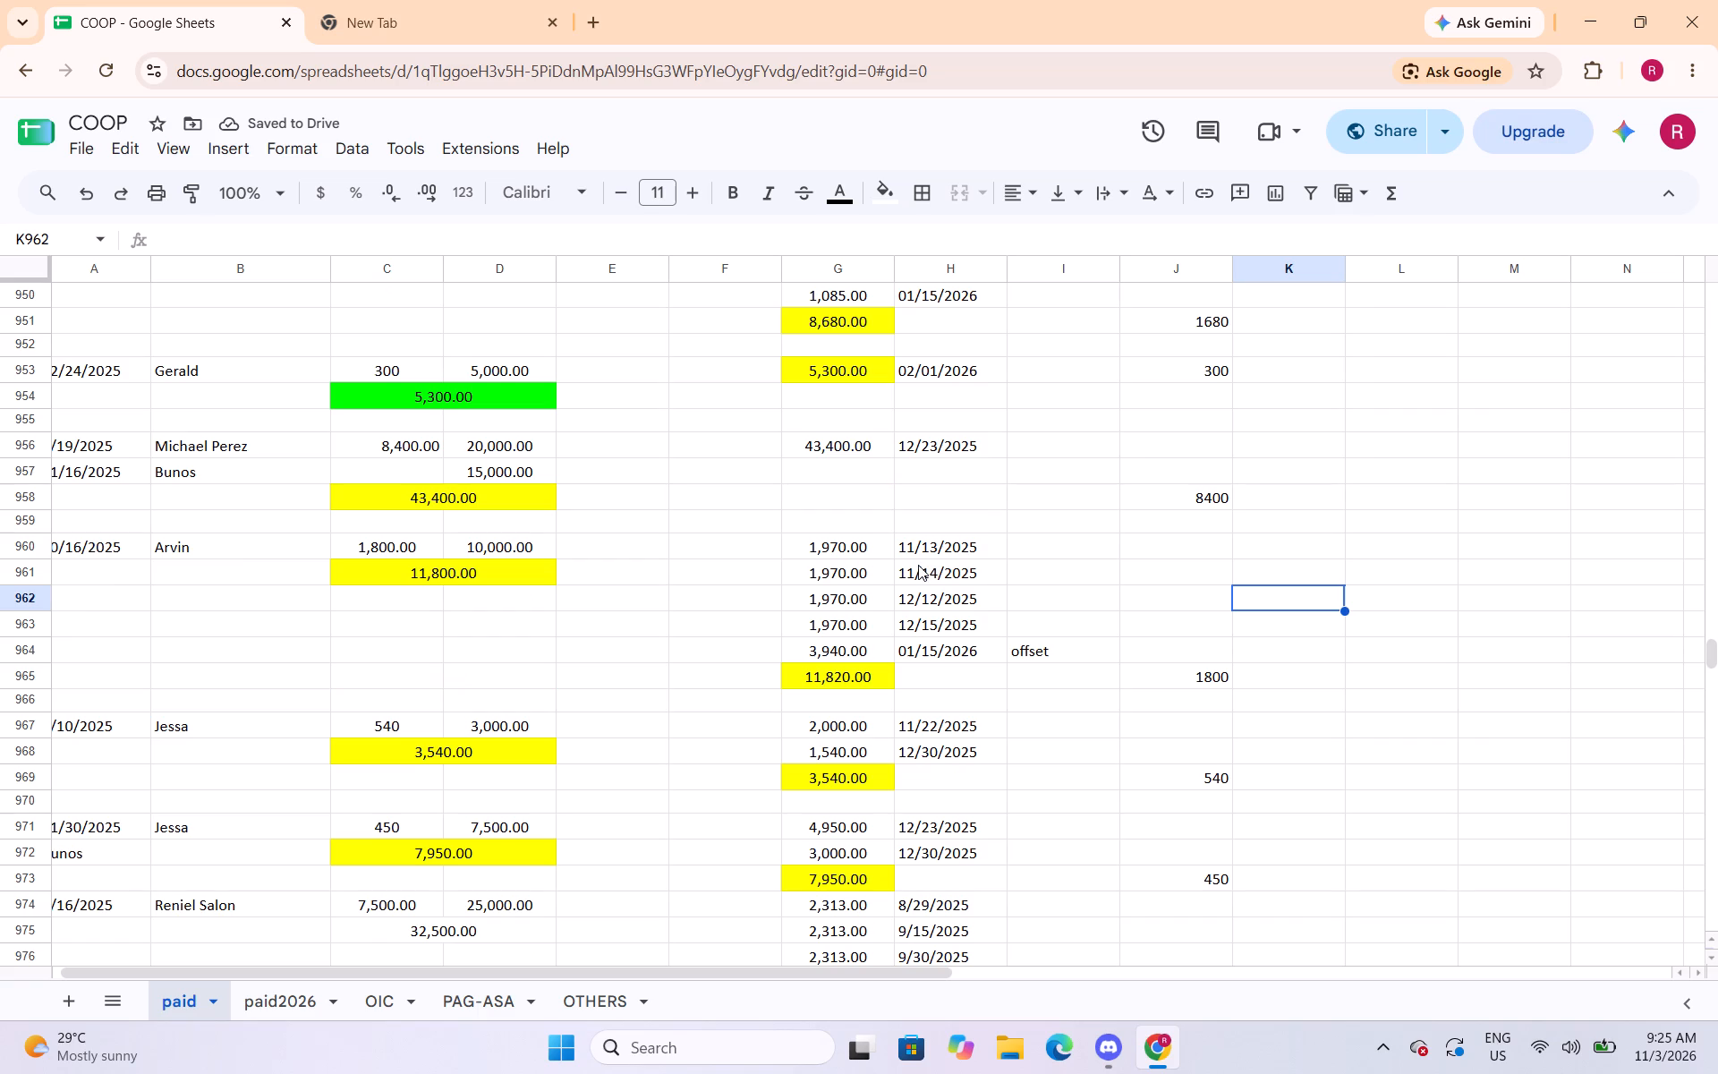
pyautogui.scroll(1, 918, 565)
pyautogui.click(840, 563)
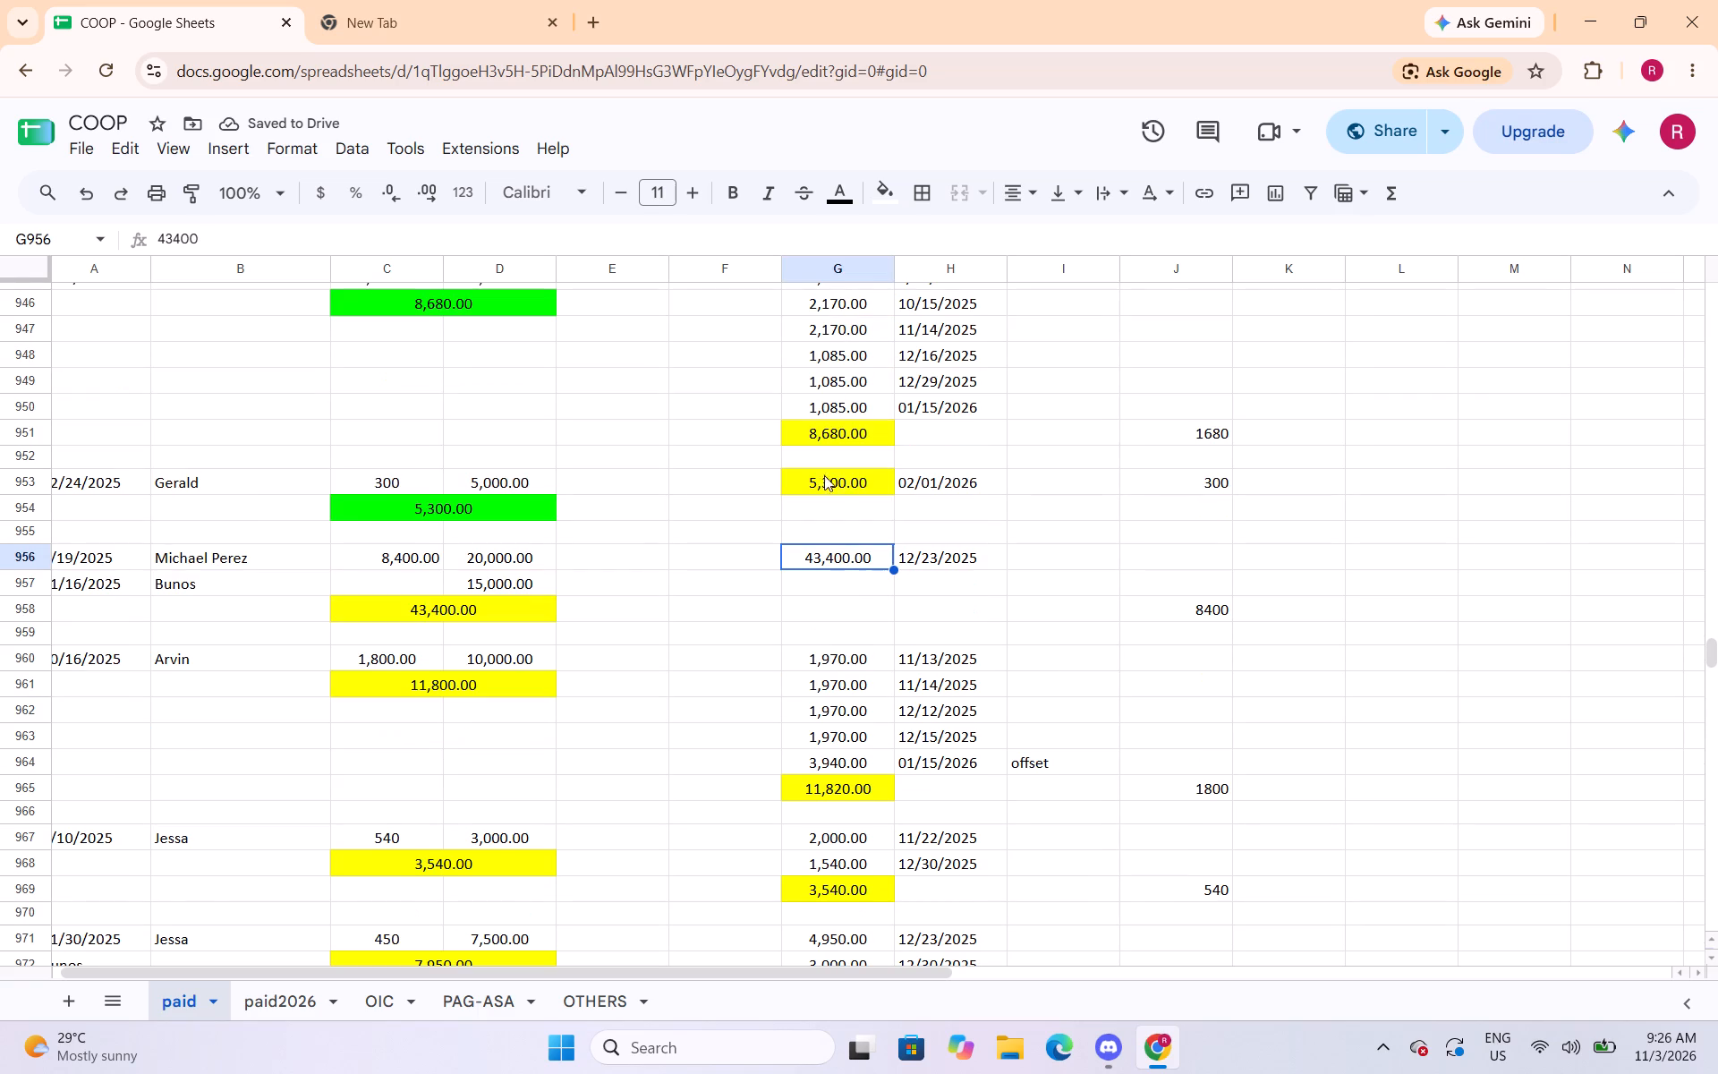
pyautogui.click(876, 208)
pyautogui.click(963, 308)
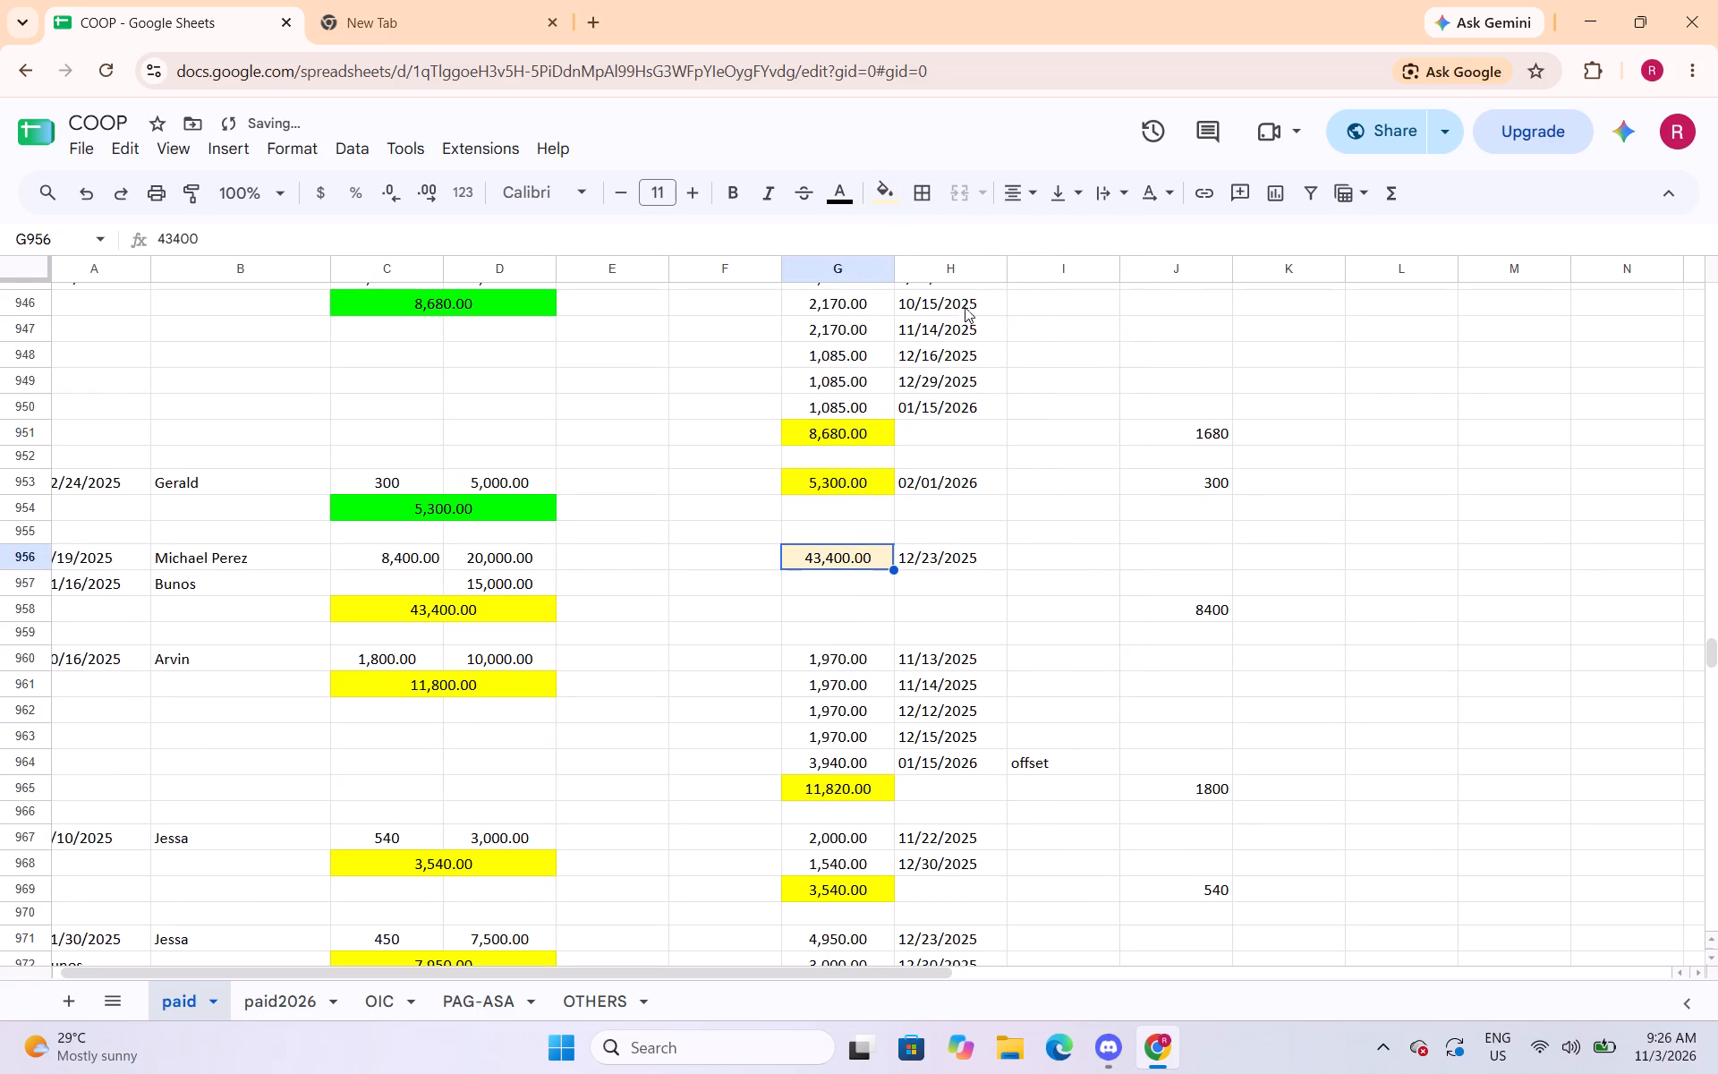
pyautogui.click(982, 638)
pyautogui.click(862, 553)
pyautogui.click(888, 201)
pyautogui.click(965, 293)
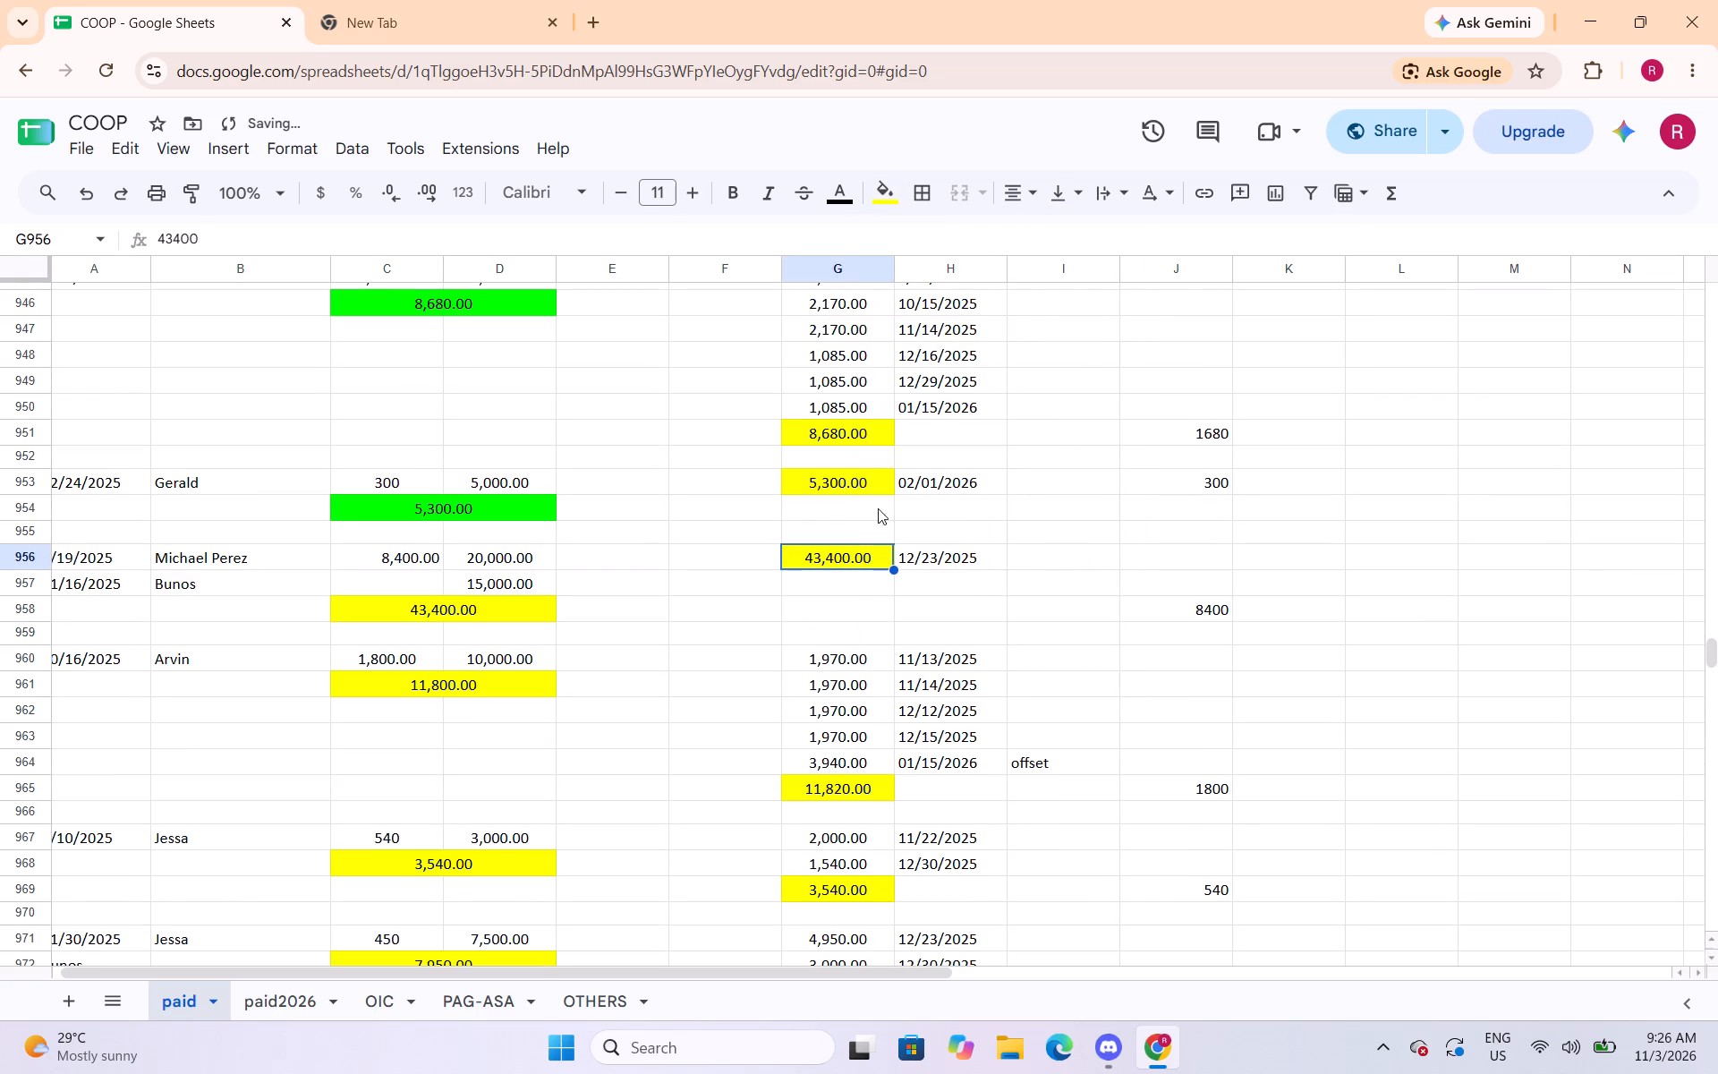
# Change the fill of the merged total C958:D958 under the 8/19/2025 and 11/16/2025 entries to bright green.
pyautogui.click(495, 613)
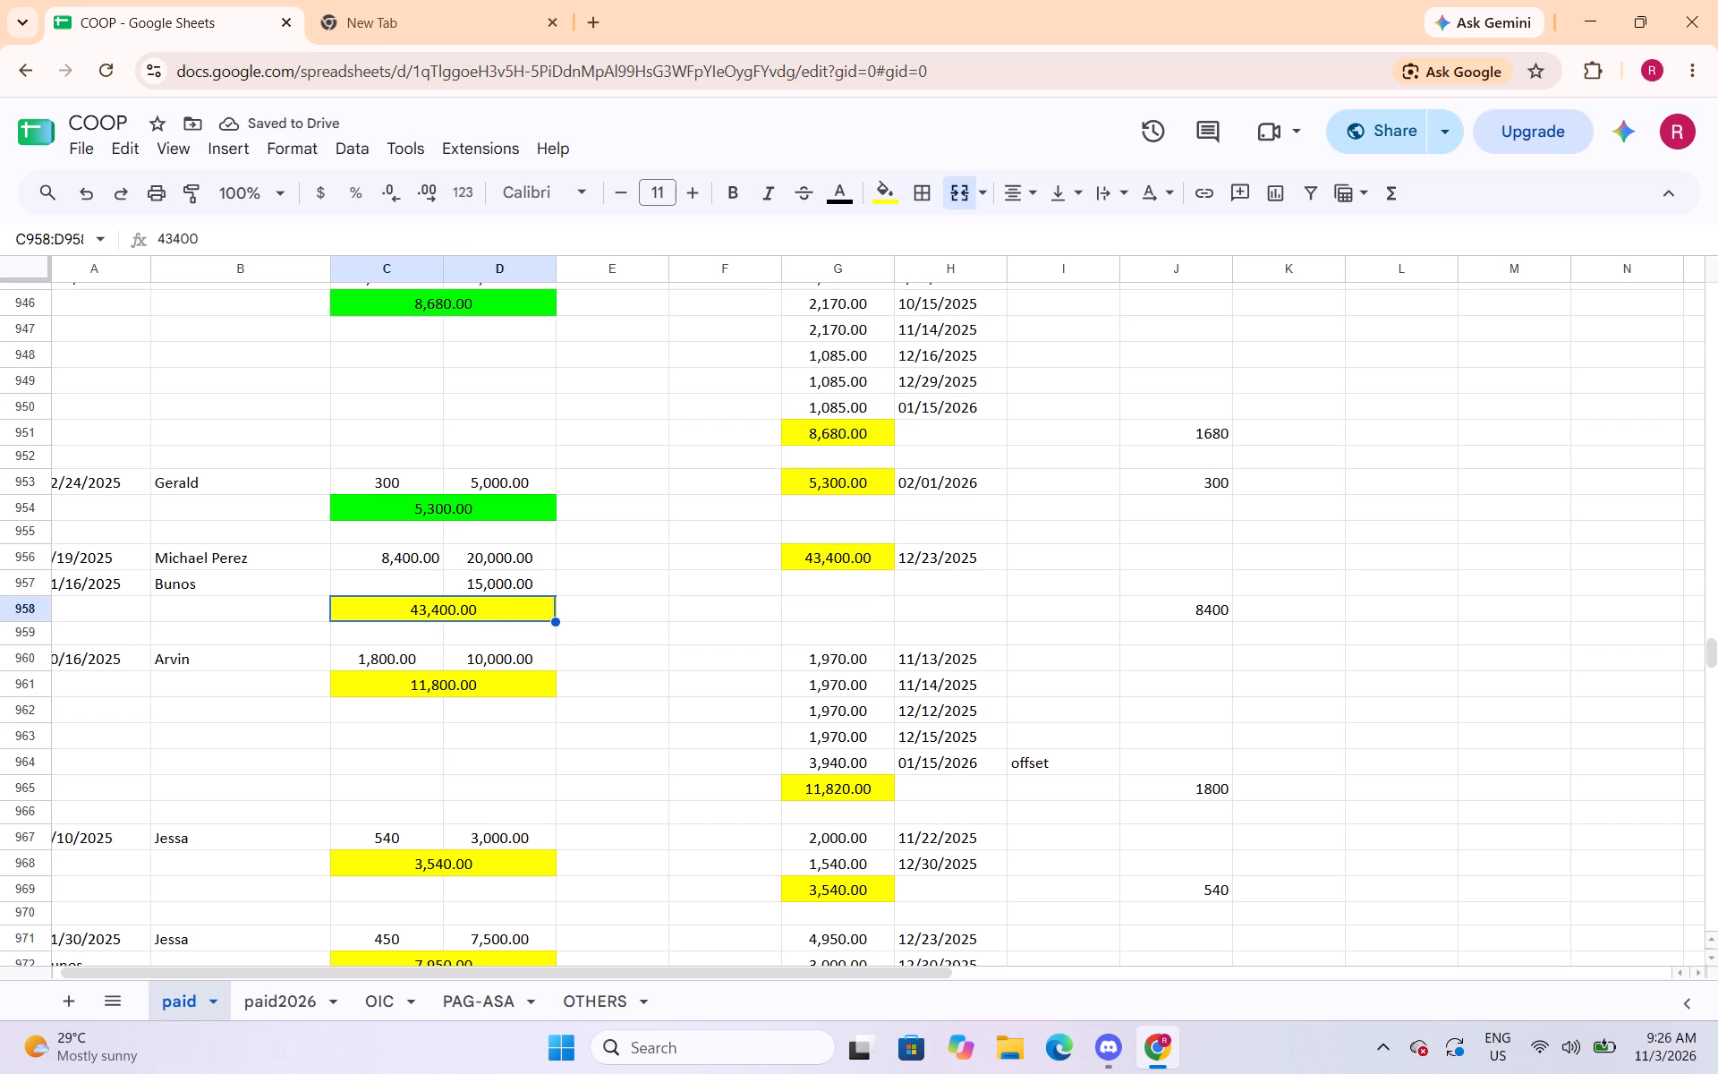
pyautogui.click(889, 192)
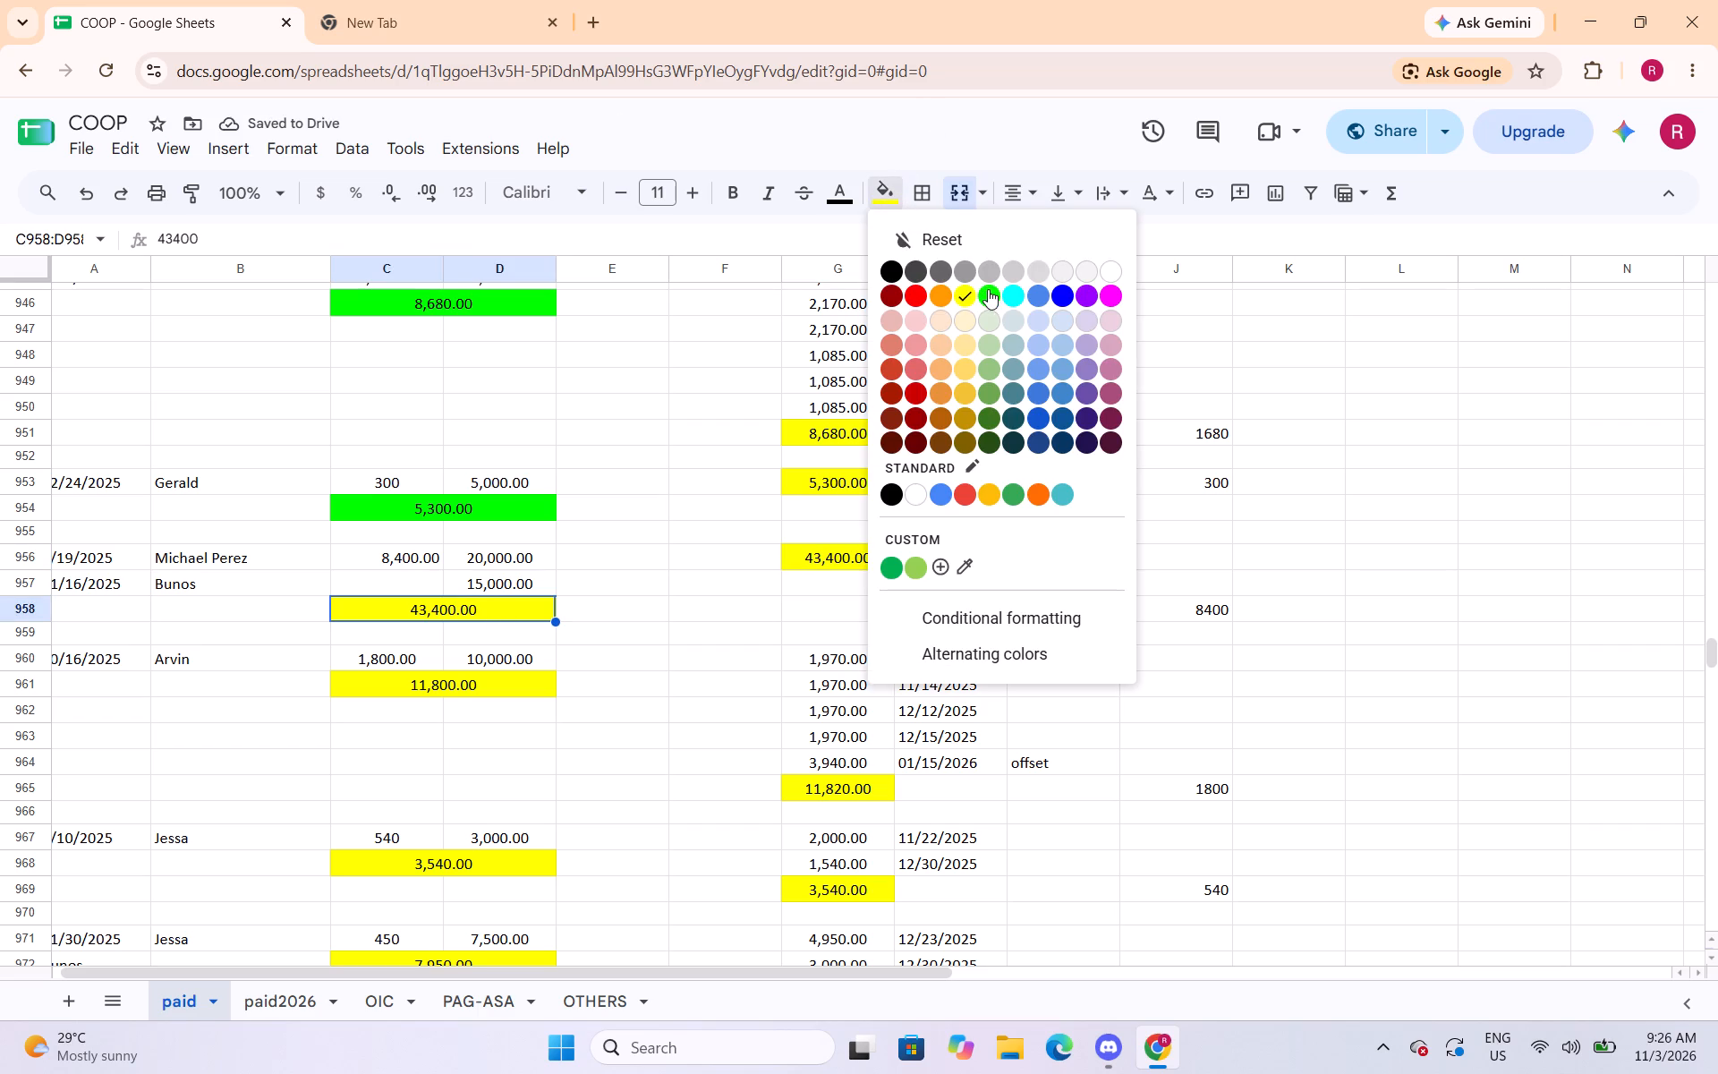
pyautogui.click(989, 289)
# Change the fill of the merged total C961:D961 under Arvin's 10/16/2025 loan to bright green.
pyautogui.scroll(-1, 581, 575)
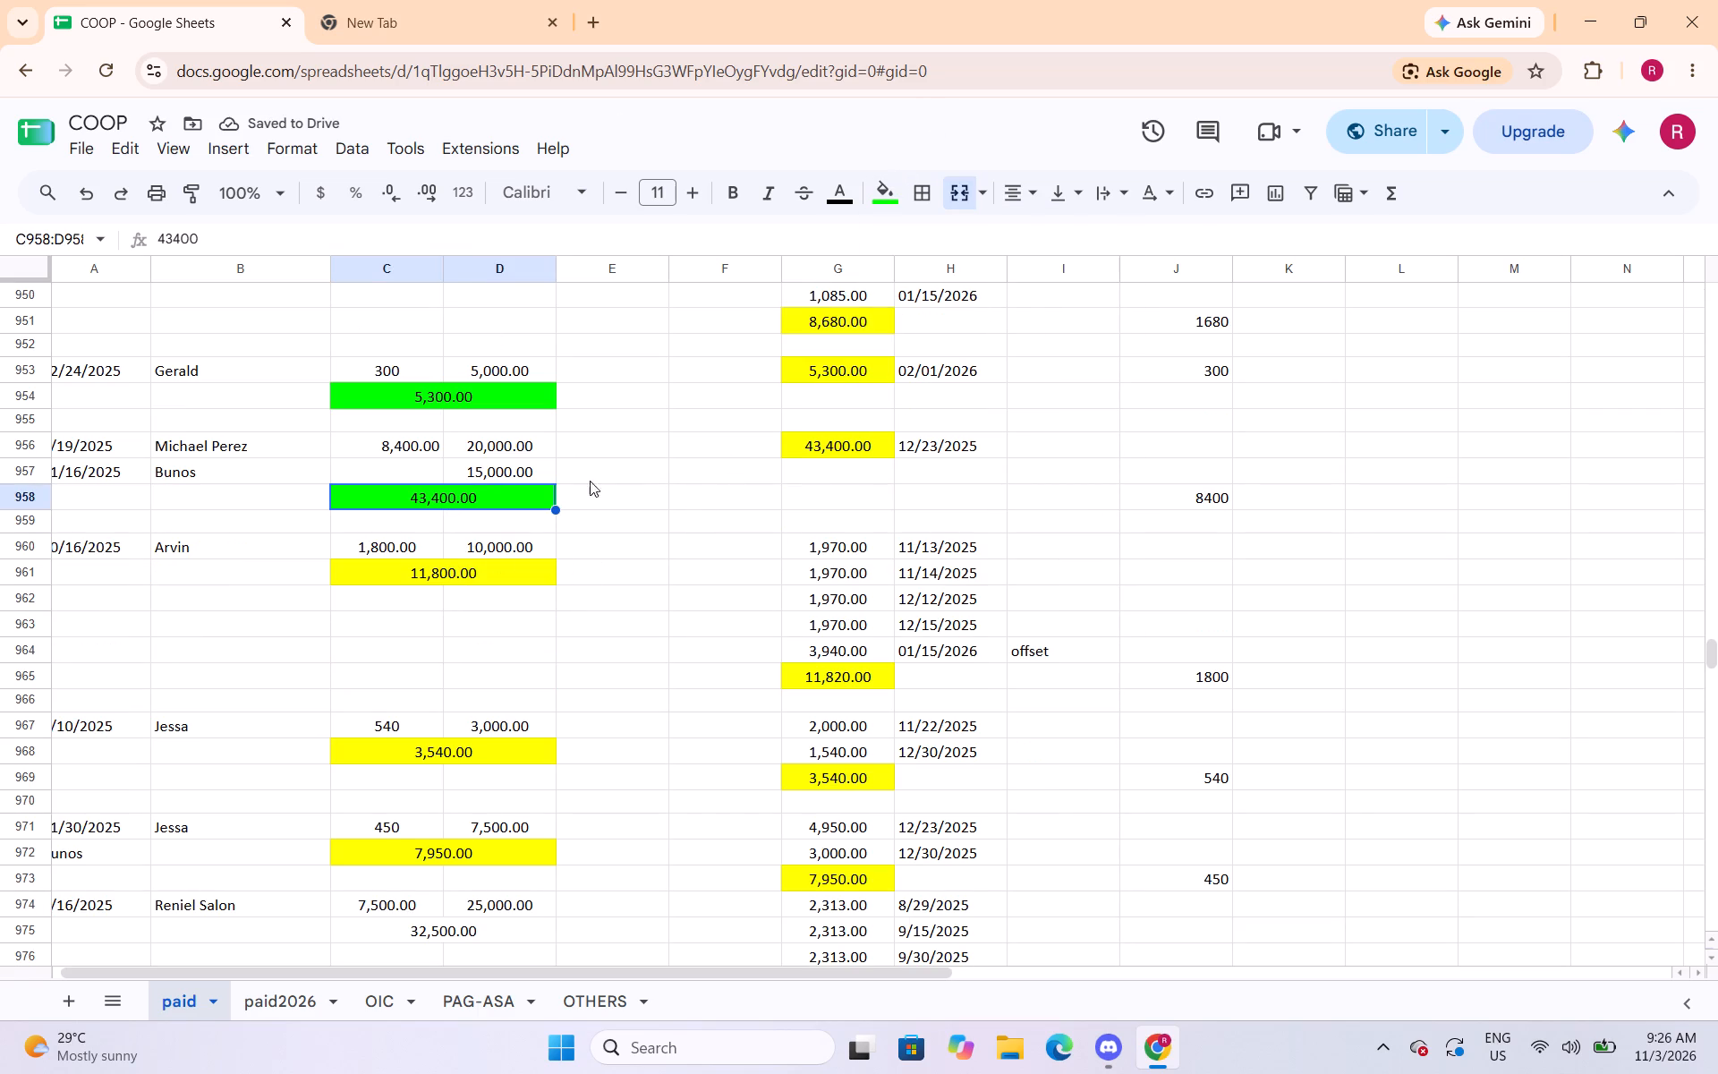
pyautogui.click(488, 575)
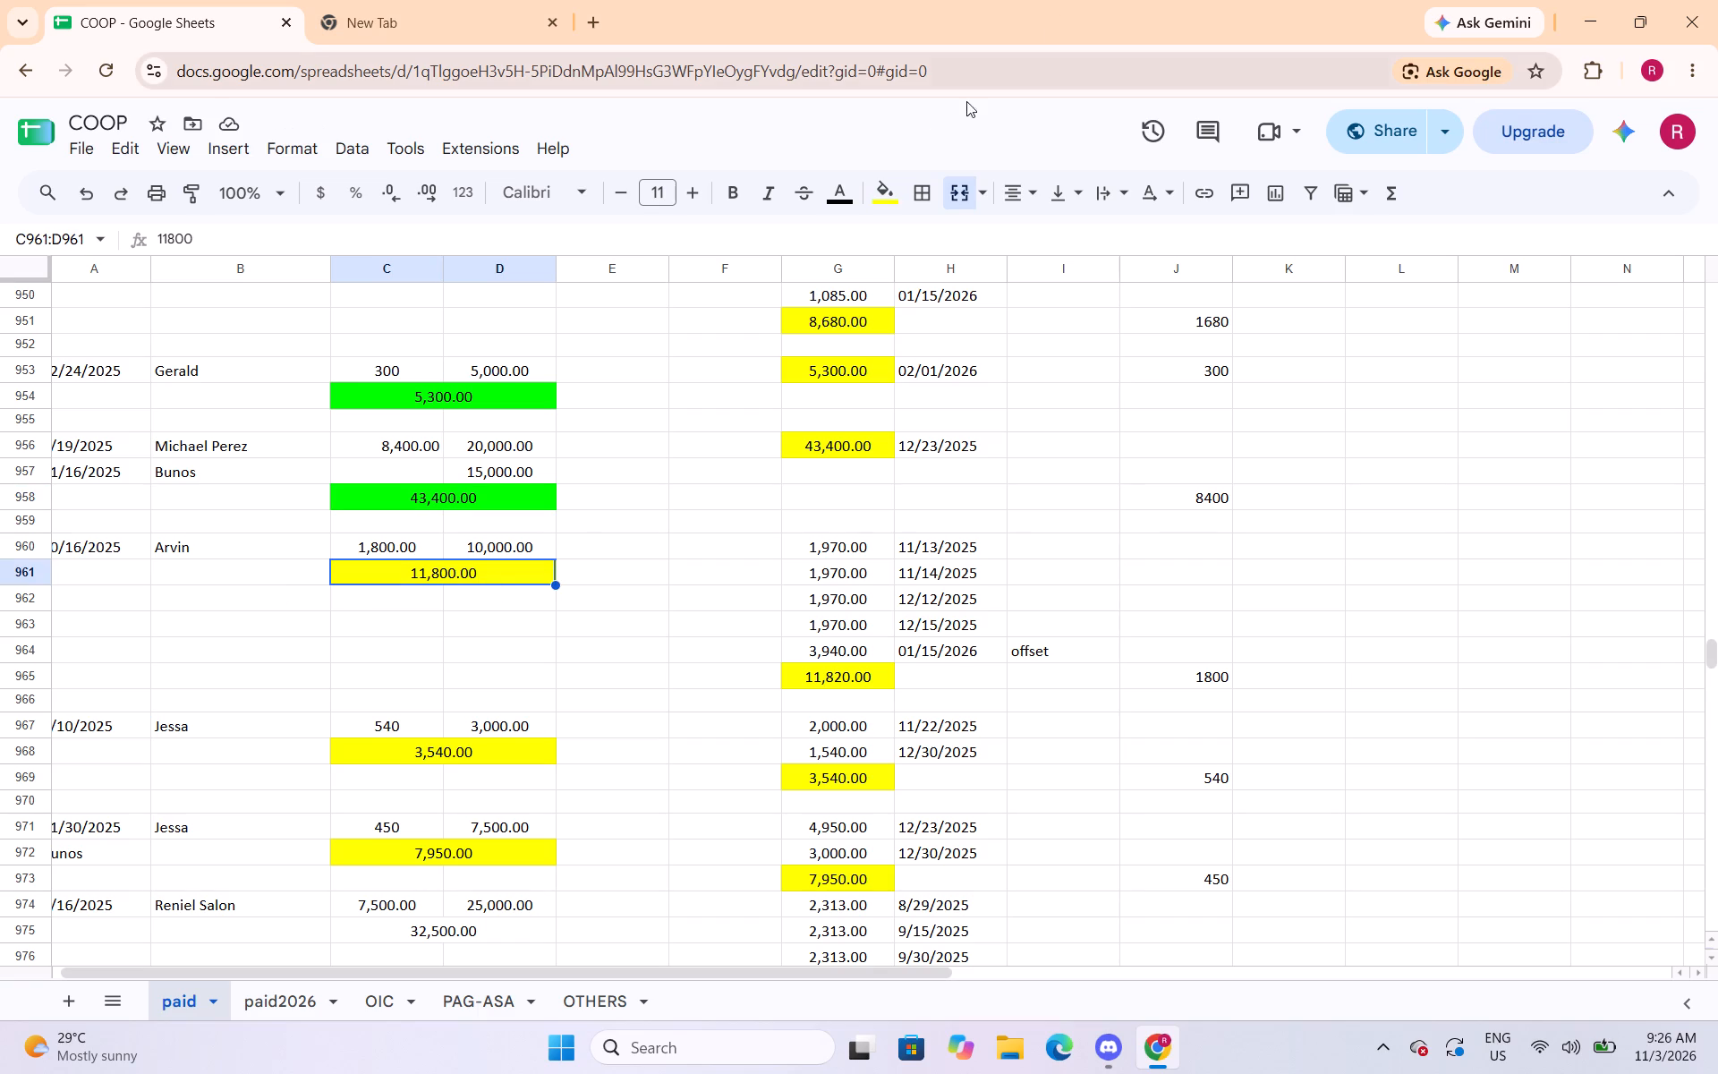
pyautogui.click(878, 198)
pyautogui.click(991, 291)
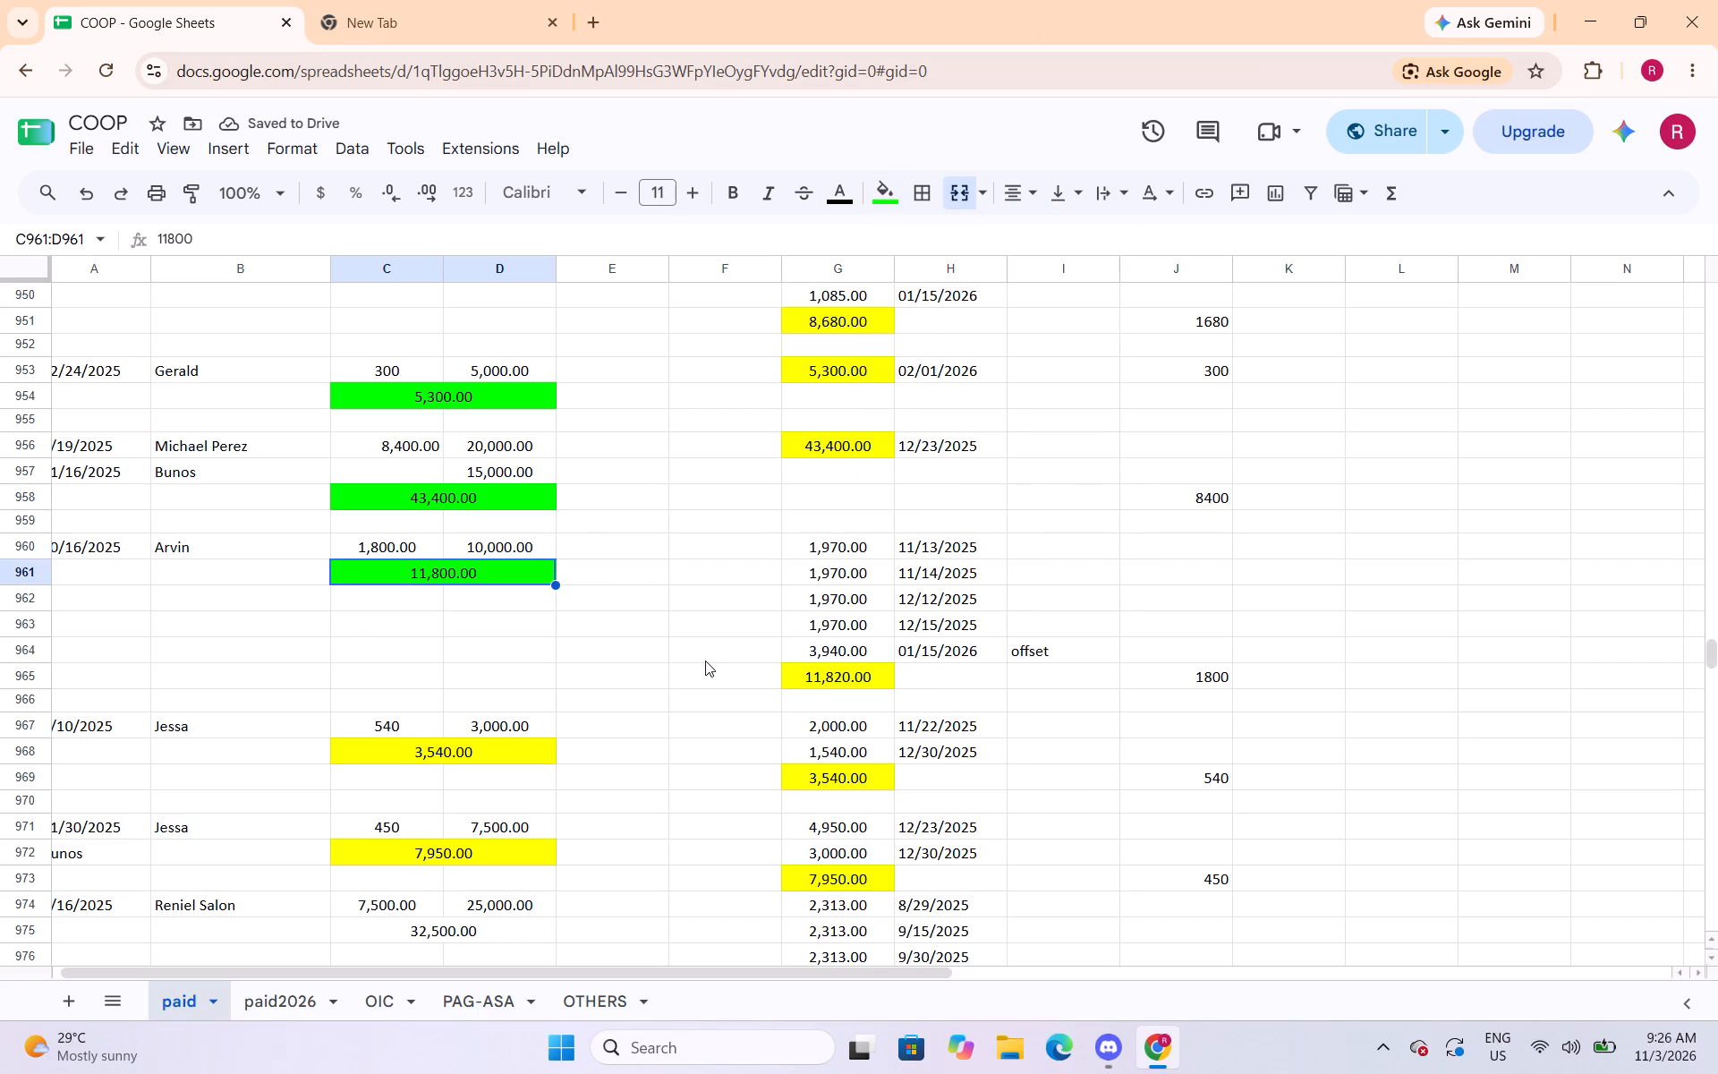
# Change the fill of the merged total C968:D968 under Jessa's 7/10/2025 loan to bright green.
pyautogui.scroll(-1, 702, 661)
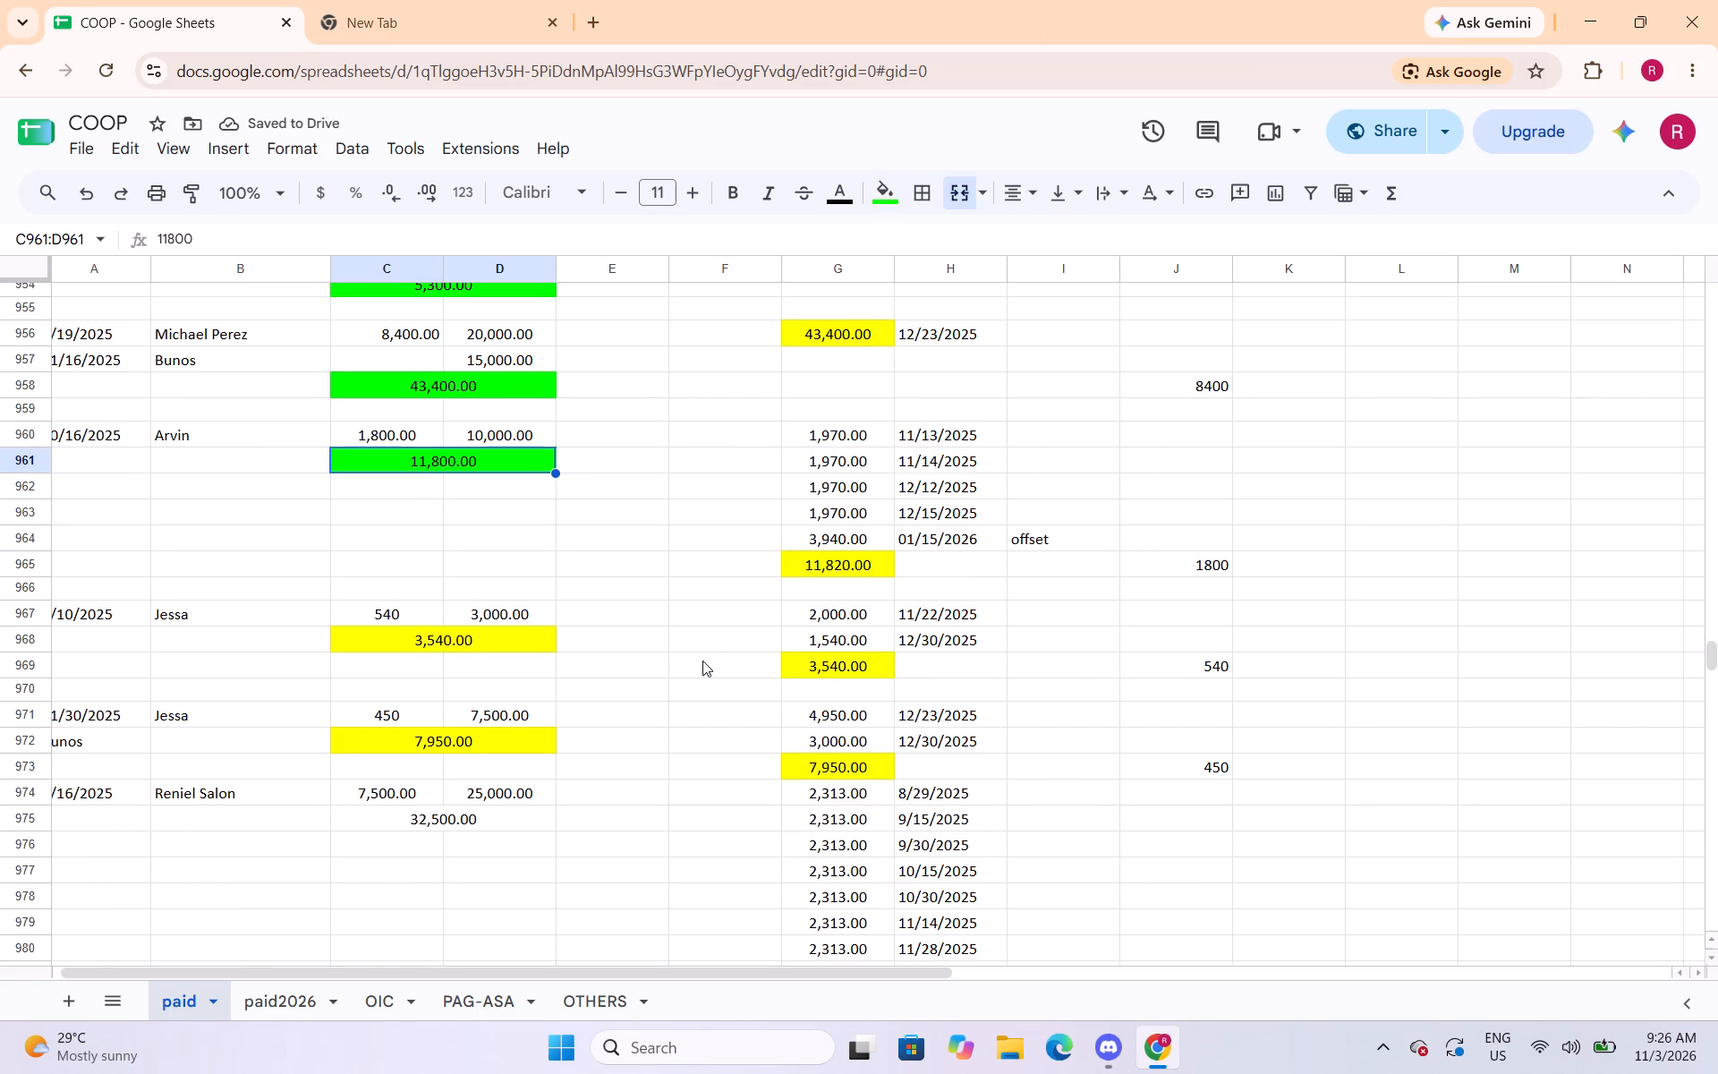
pyautogui.scroll(-1, 702, 661)
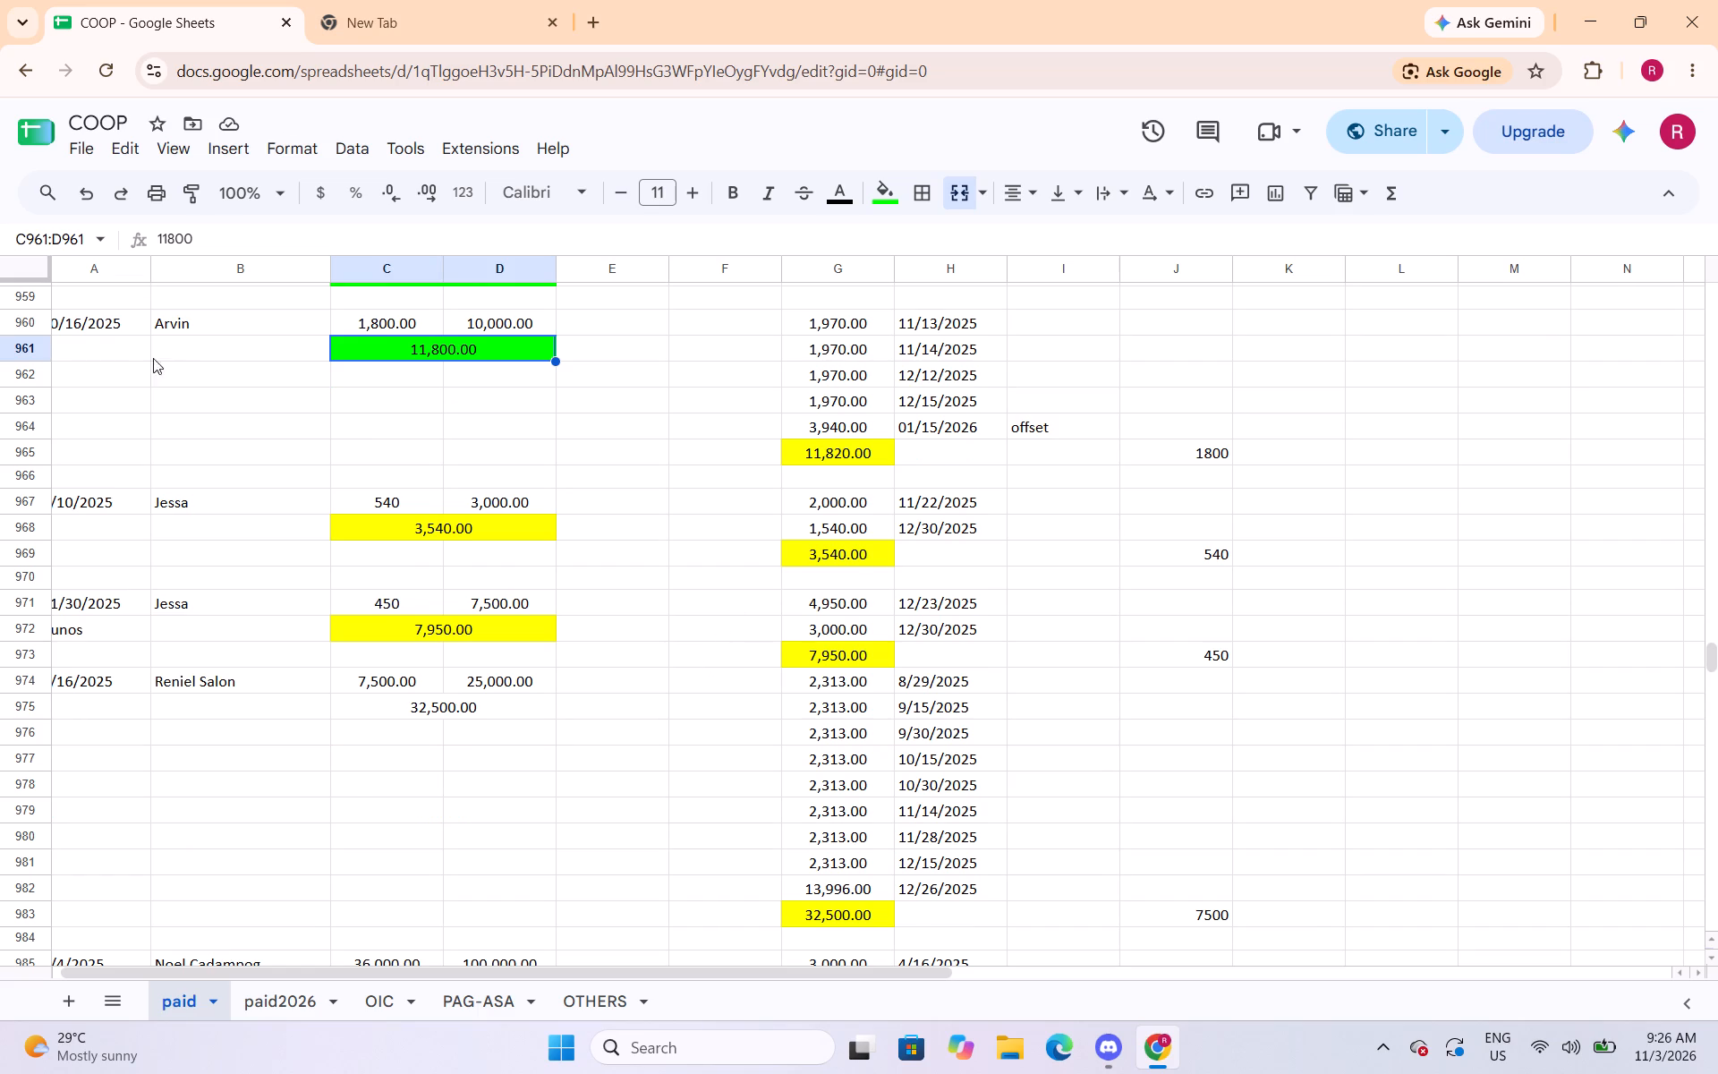
pyautogui.scroll(1, 138, 378)
pyautogui.moveTo(708, 976); pyautogui.dragTo(583, 976)
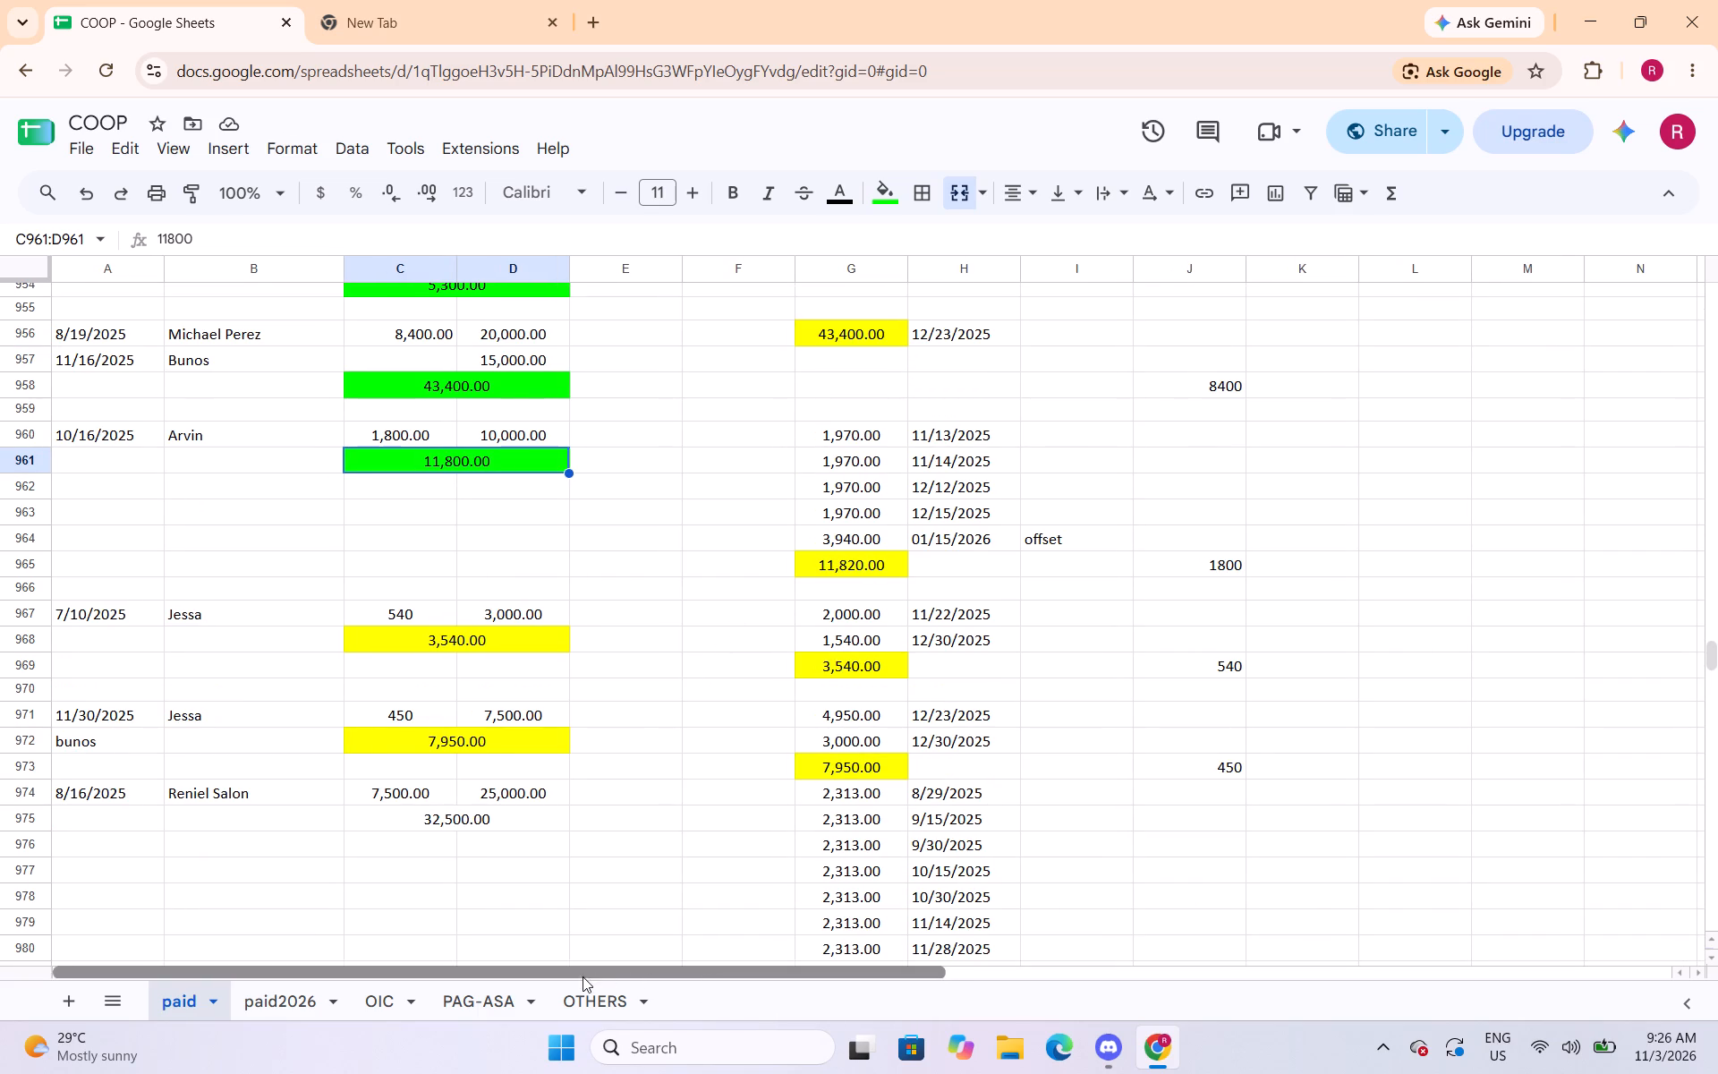
pyautogui.moveTo(583, 976); pyautogui.dragTo(582, 976)
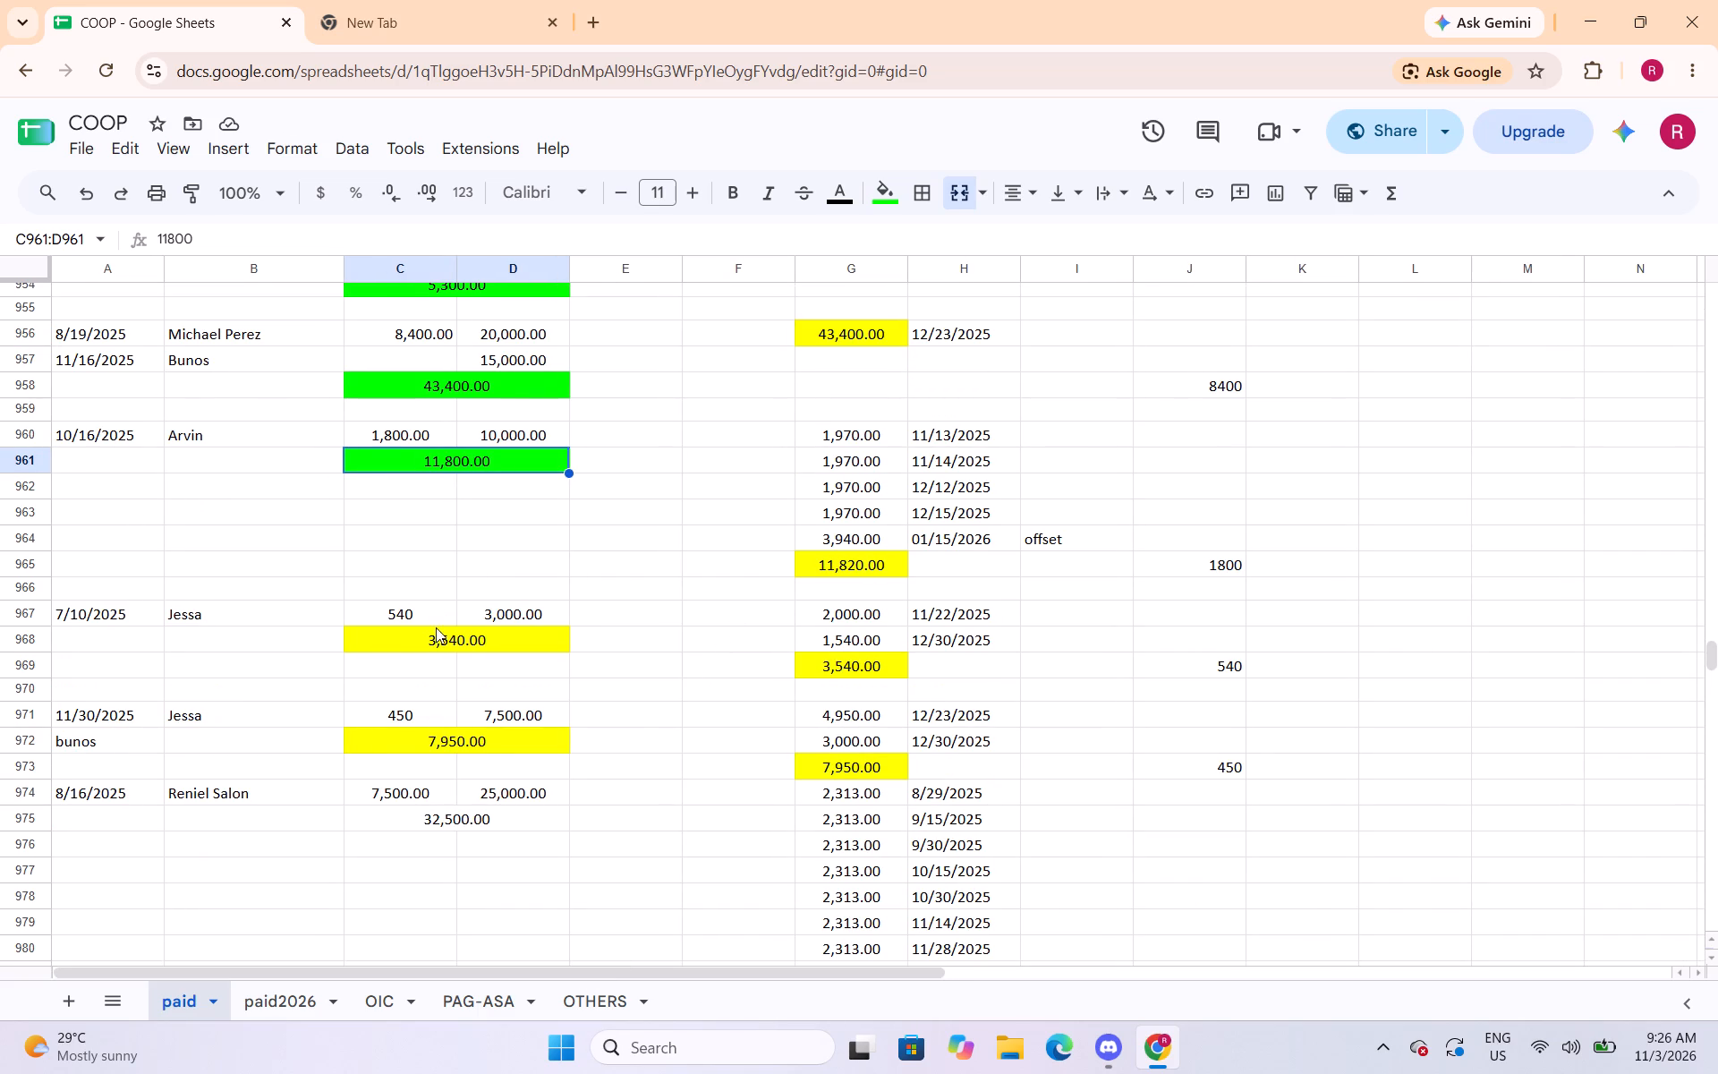
pyautogui.click(436, 644)
pyautogui.click(880, 197)
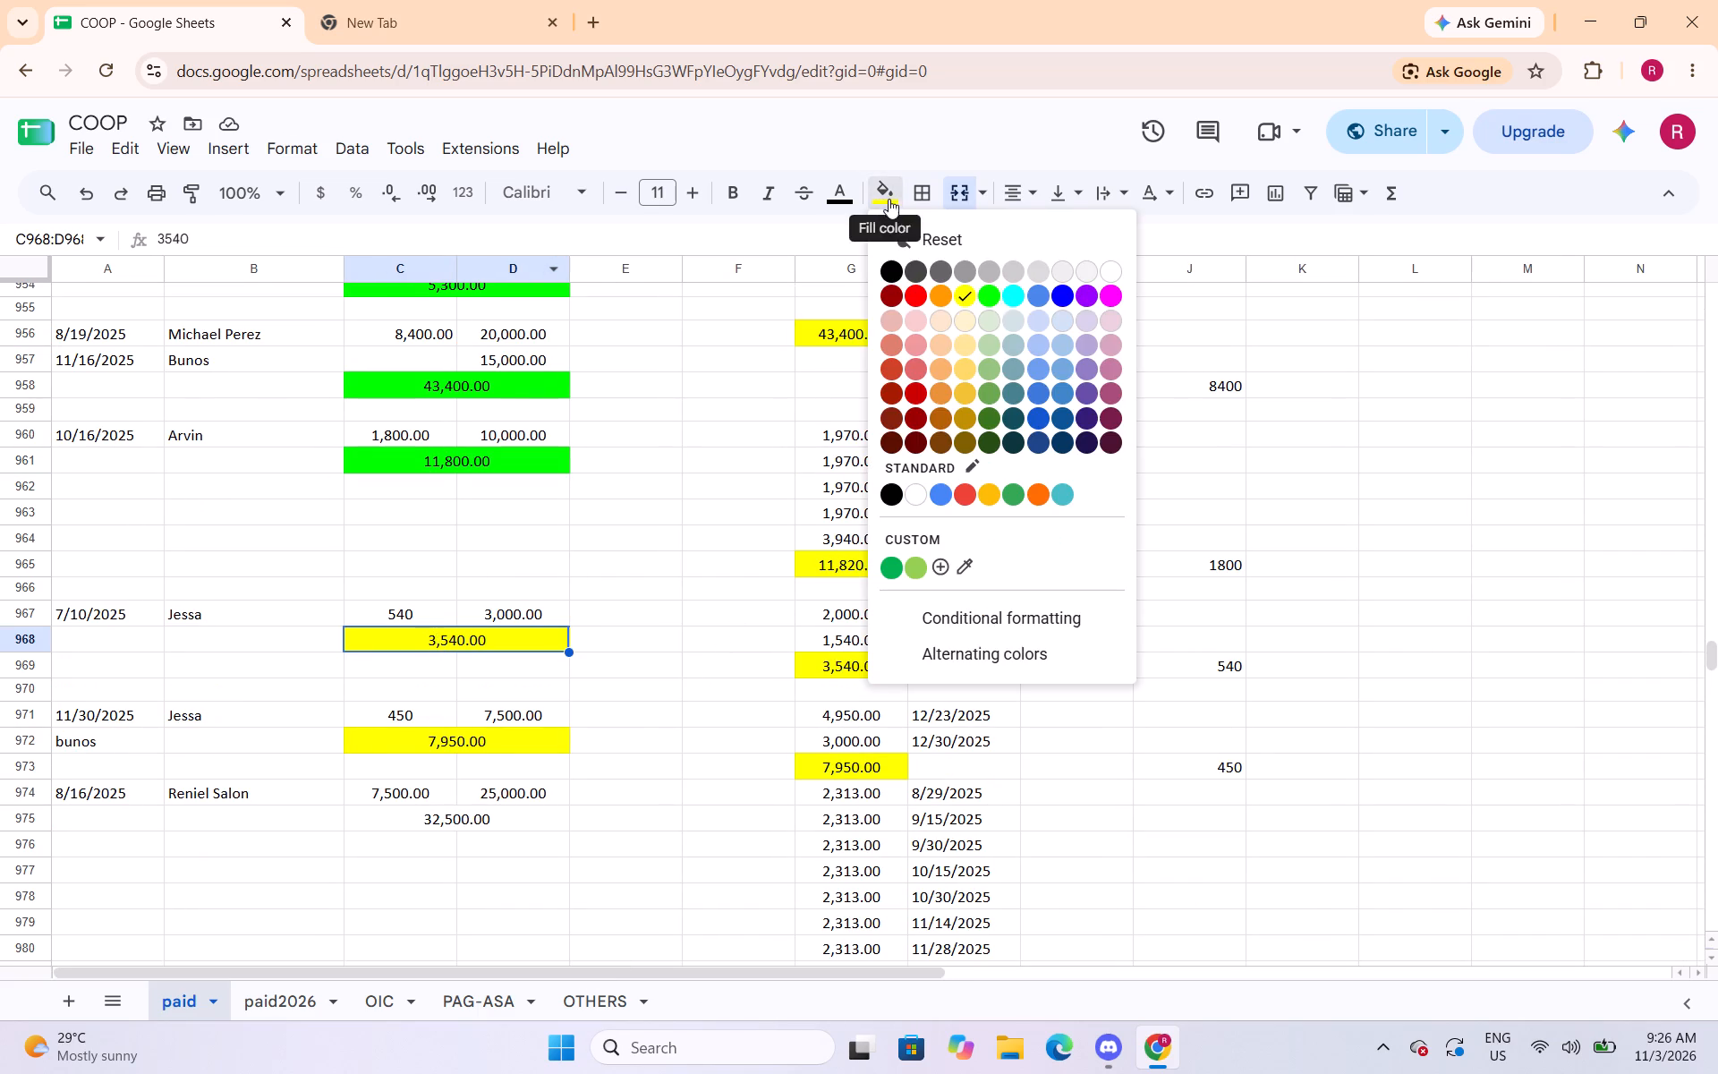
pyautogui.click(982, 299)
# Change the fill of the merged total C972:D972 under Jessa's 11/30/2025 loan to bright green.
pyautogui.click(495, 742)
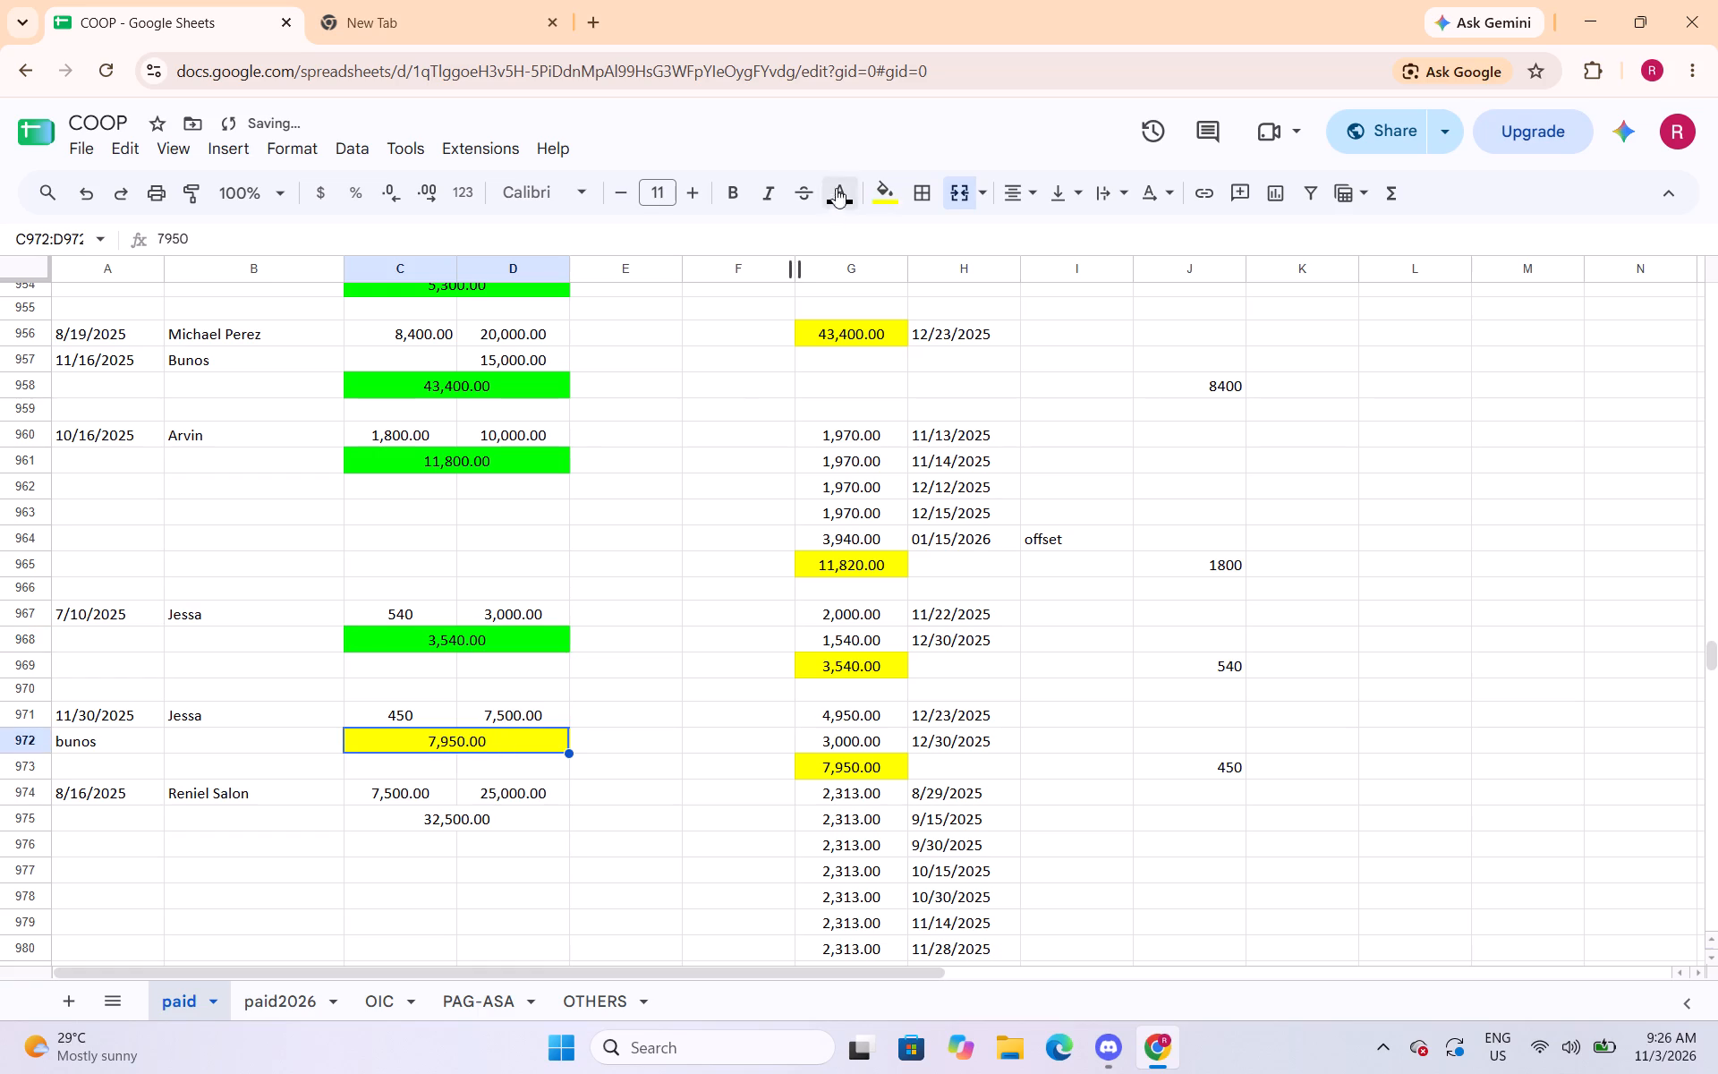
pyautogui.click(878, 187)
pyautogui.click(981, 295)
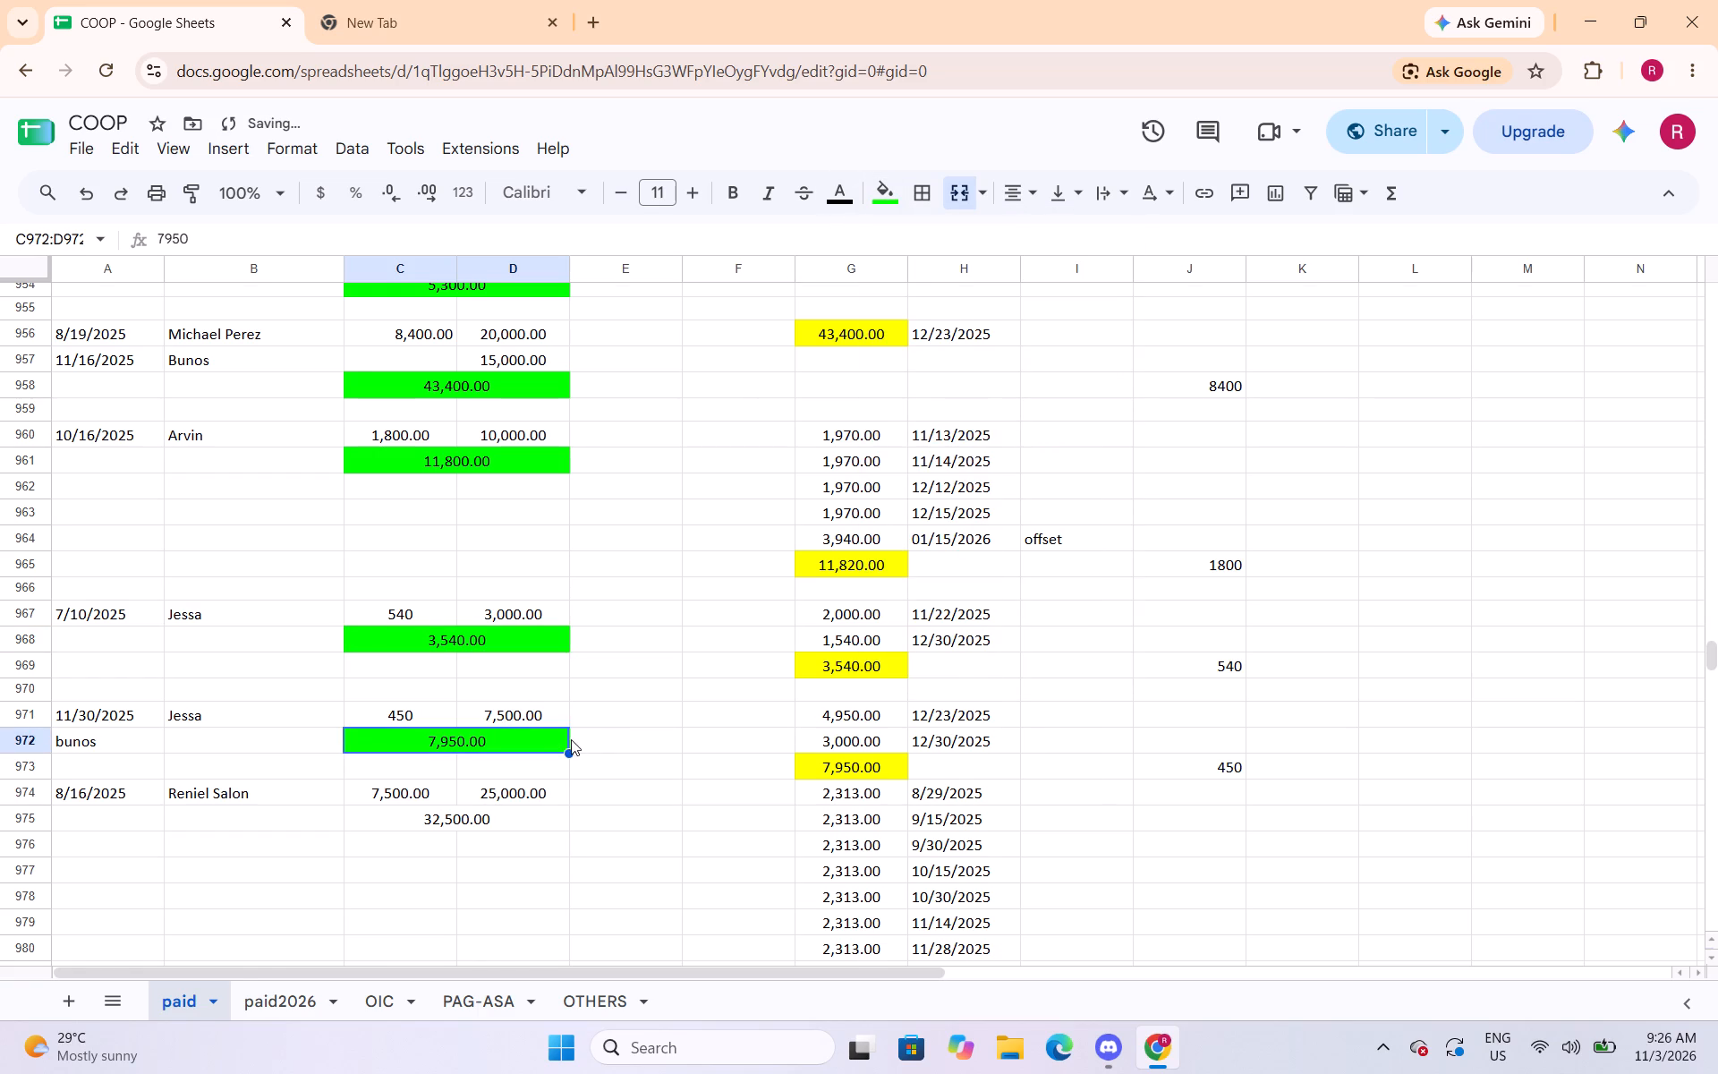
# Fill the merged total C975:D975 under the 8/16/2025 loan with bright green.
pyautogui.scroll(-1, 567, 739)
pyautogui.click(523, 706)
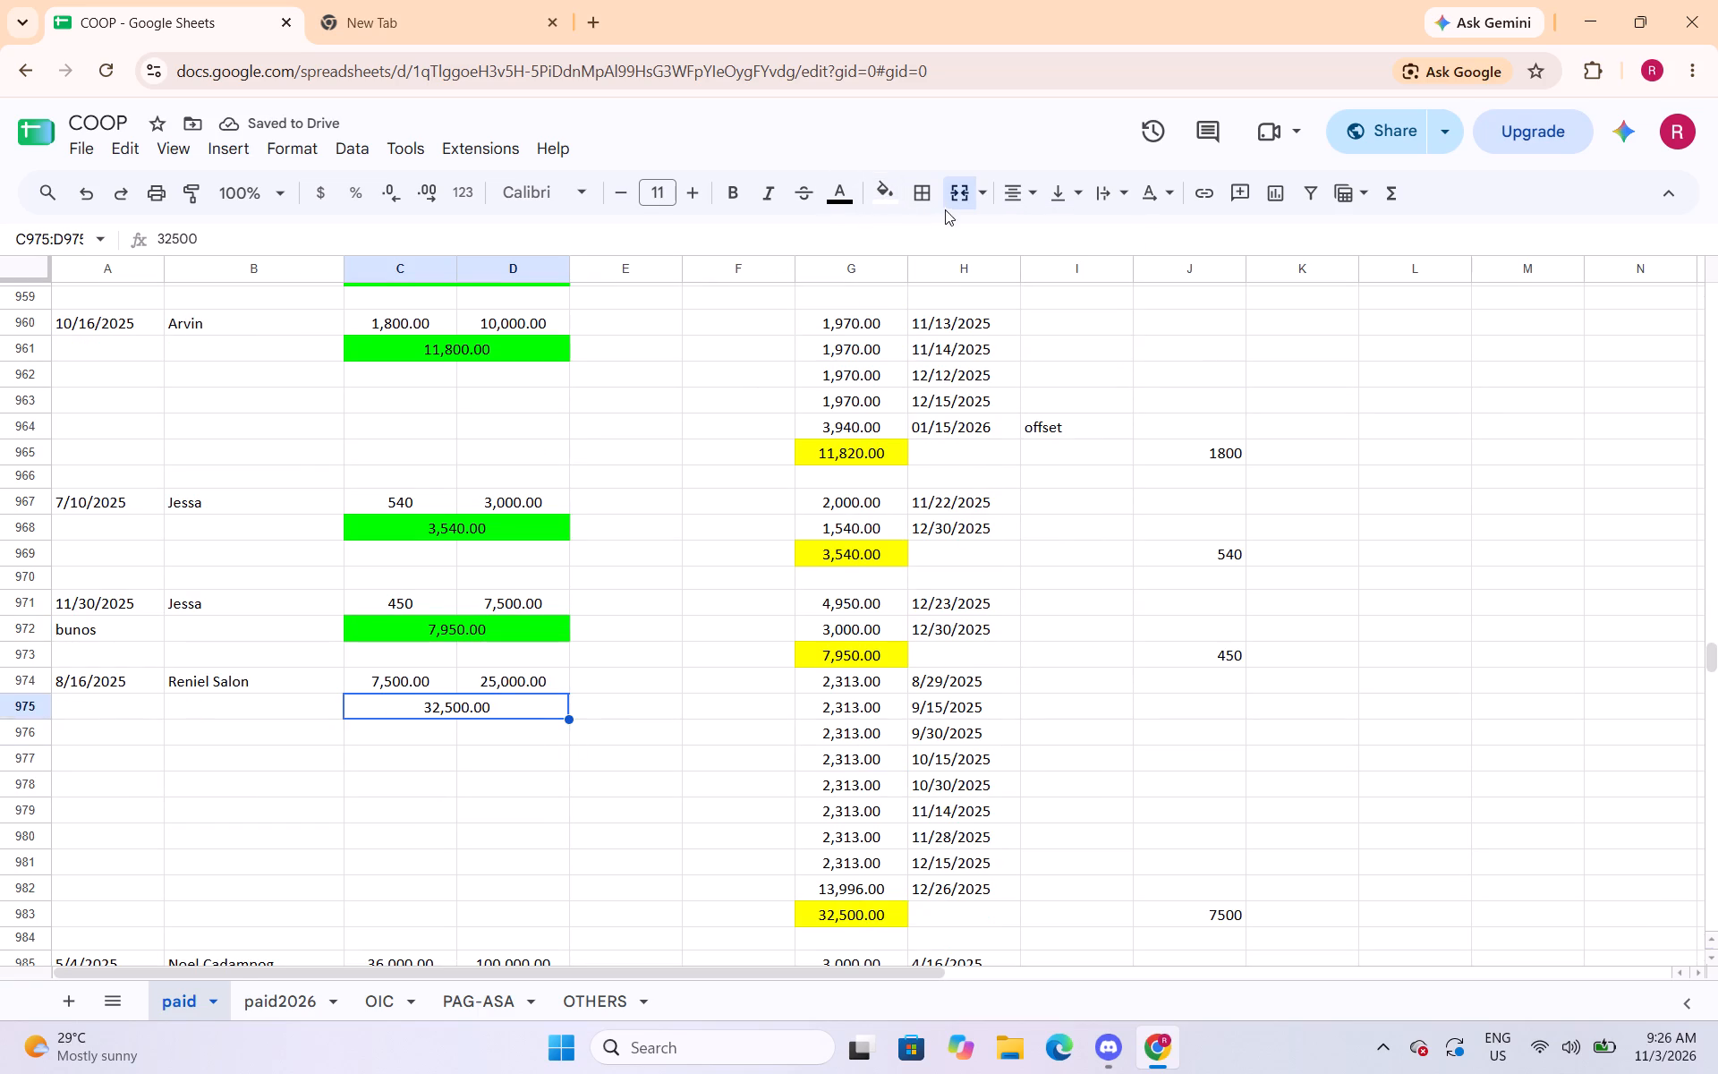
pyautogui.click(881, 200)
pyautogui.click(985, 291)
# Change the fill of the merged total C986:D986 under the 5/4/2025 loan to bright green.
pyautogui.scroll(-1, 613, 546)
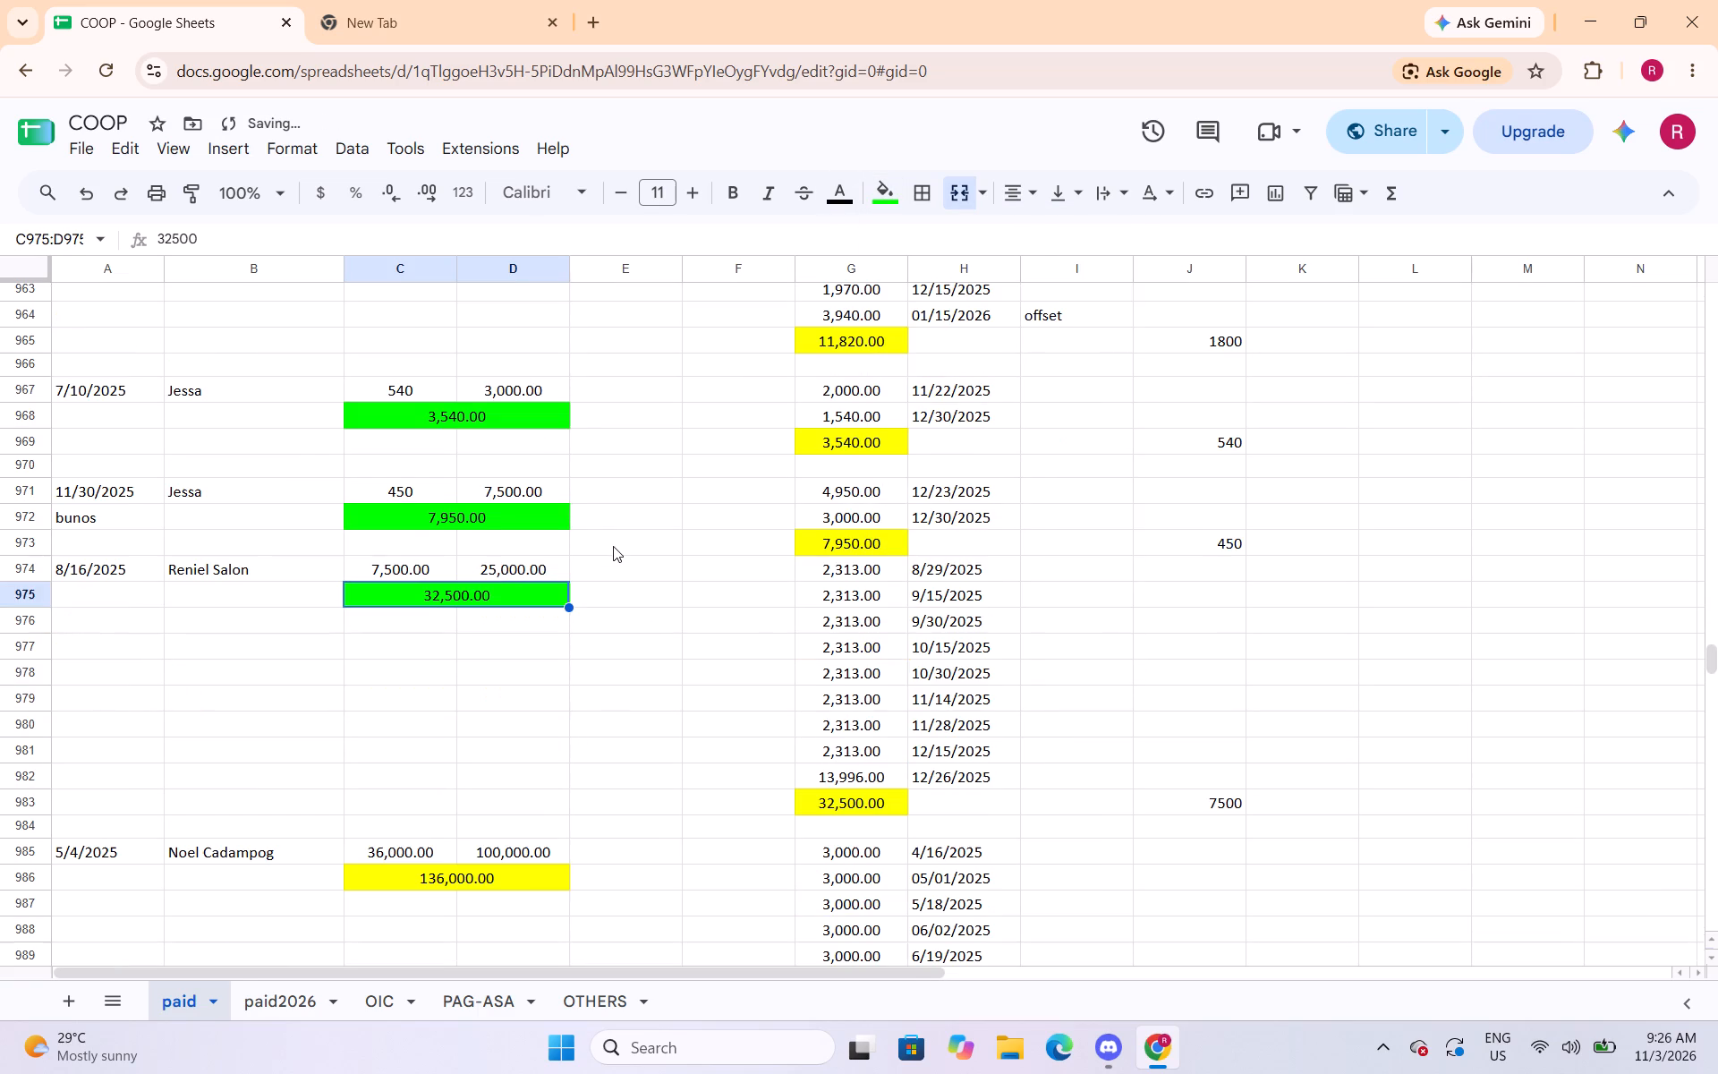
pyautogui.scroll(-1, 704, 657)
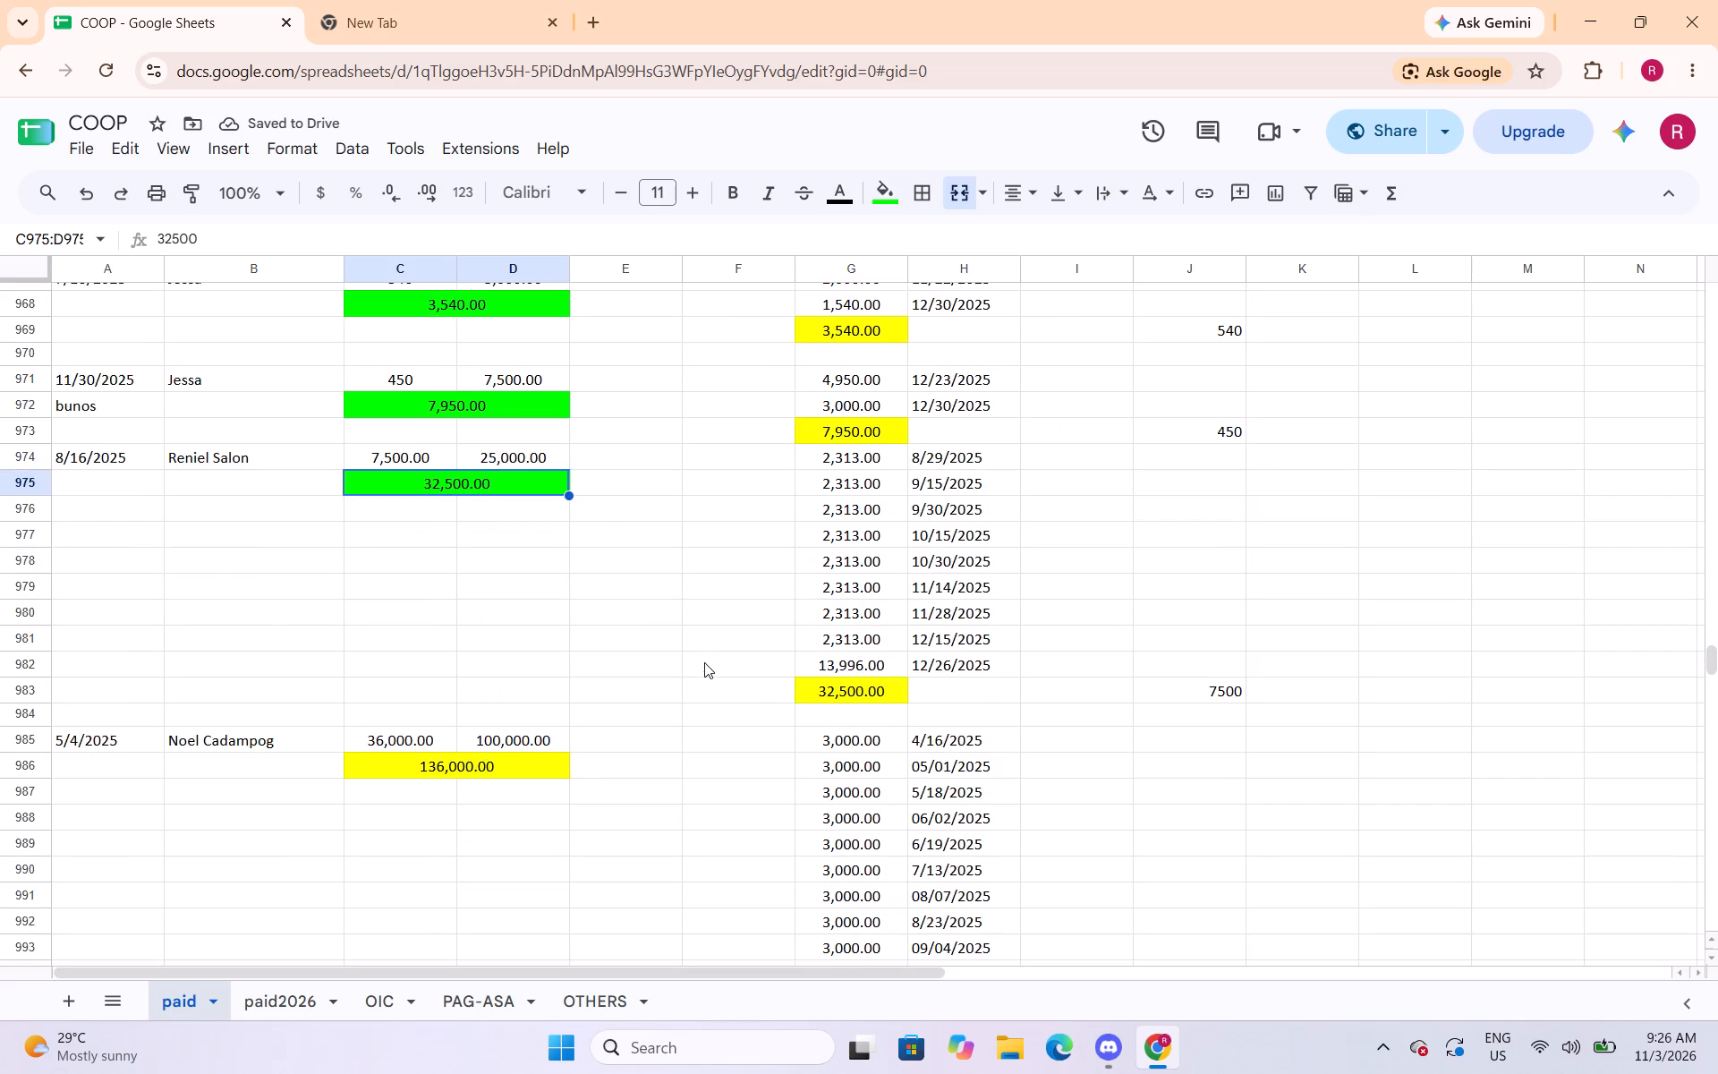
pyautogui.scroll(-1, 702, 671)
pyautogui.click(540, 665)
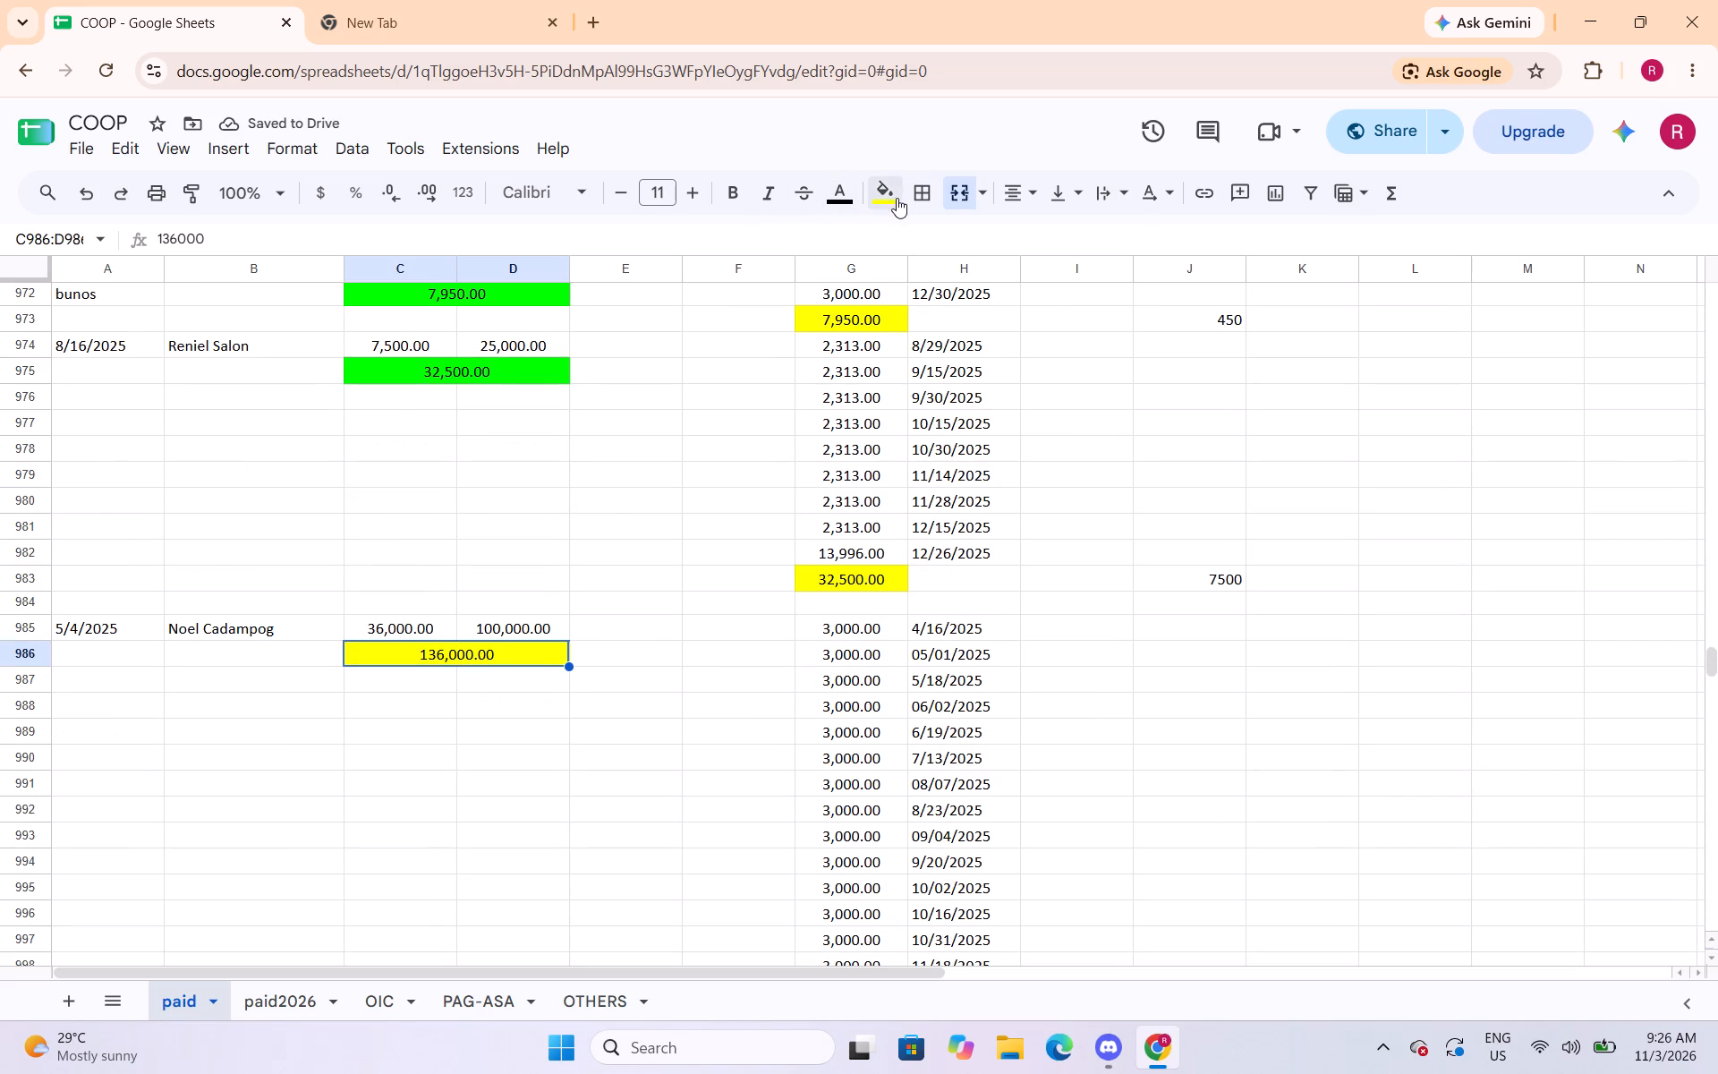
pyautogui.click(893, 195)
pyautogui.click(995, 294)
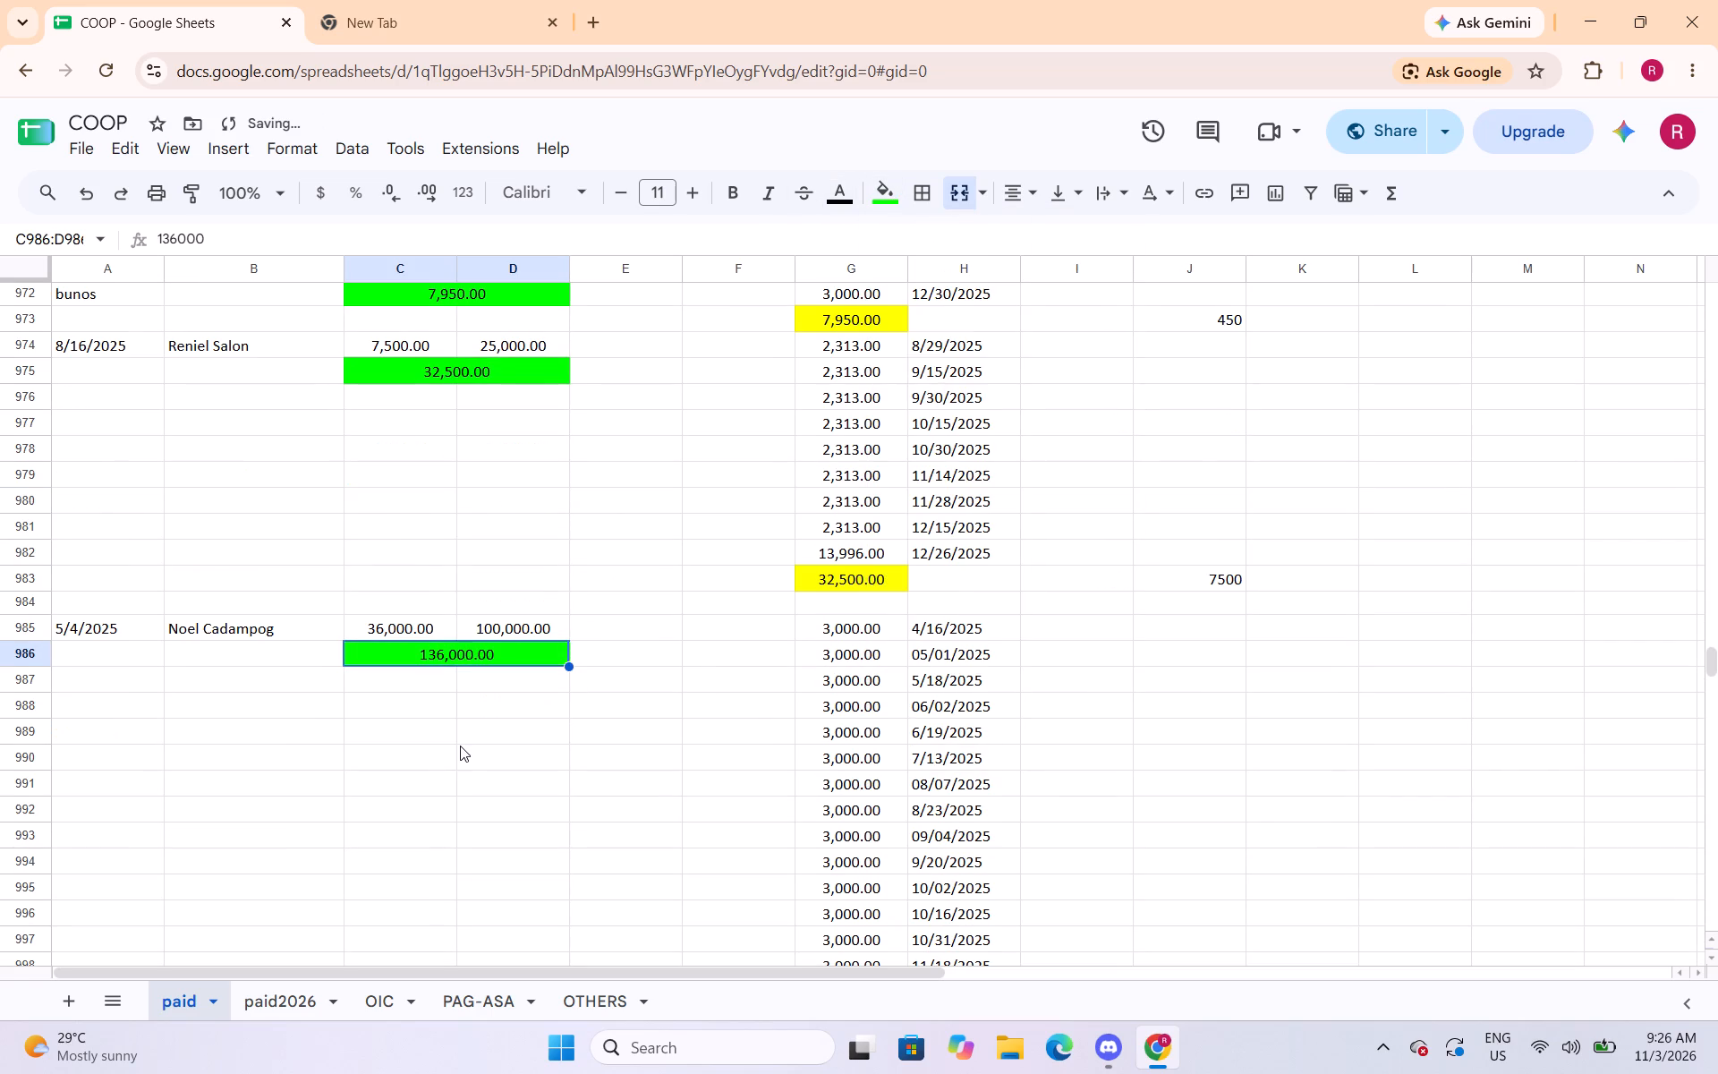
# Insert a blank row below Noel's 12/16/2025 loan and merge C1005:D1005 in it.
pyautogui.scroll(-4, 466, 744)
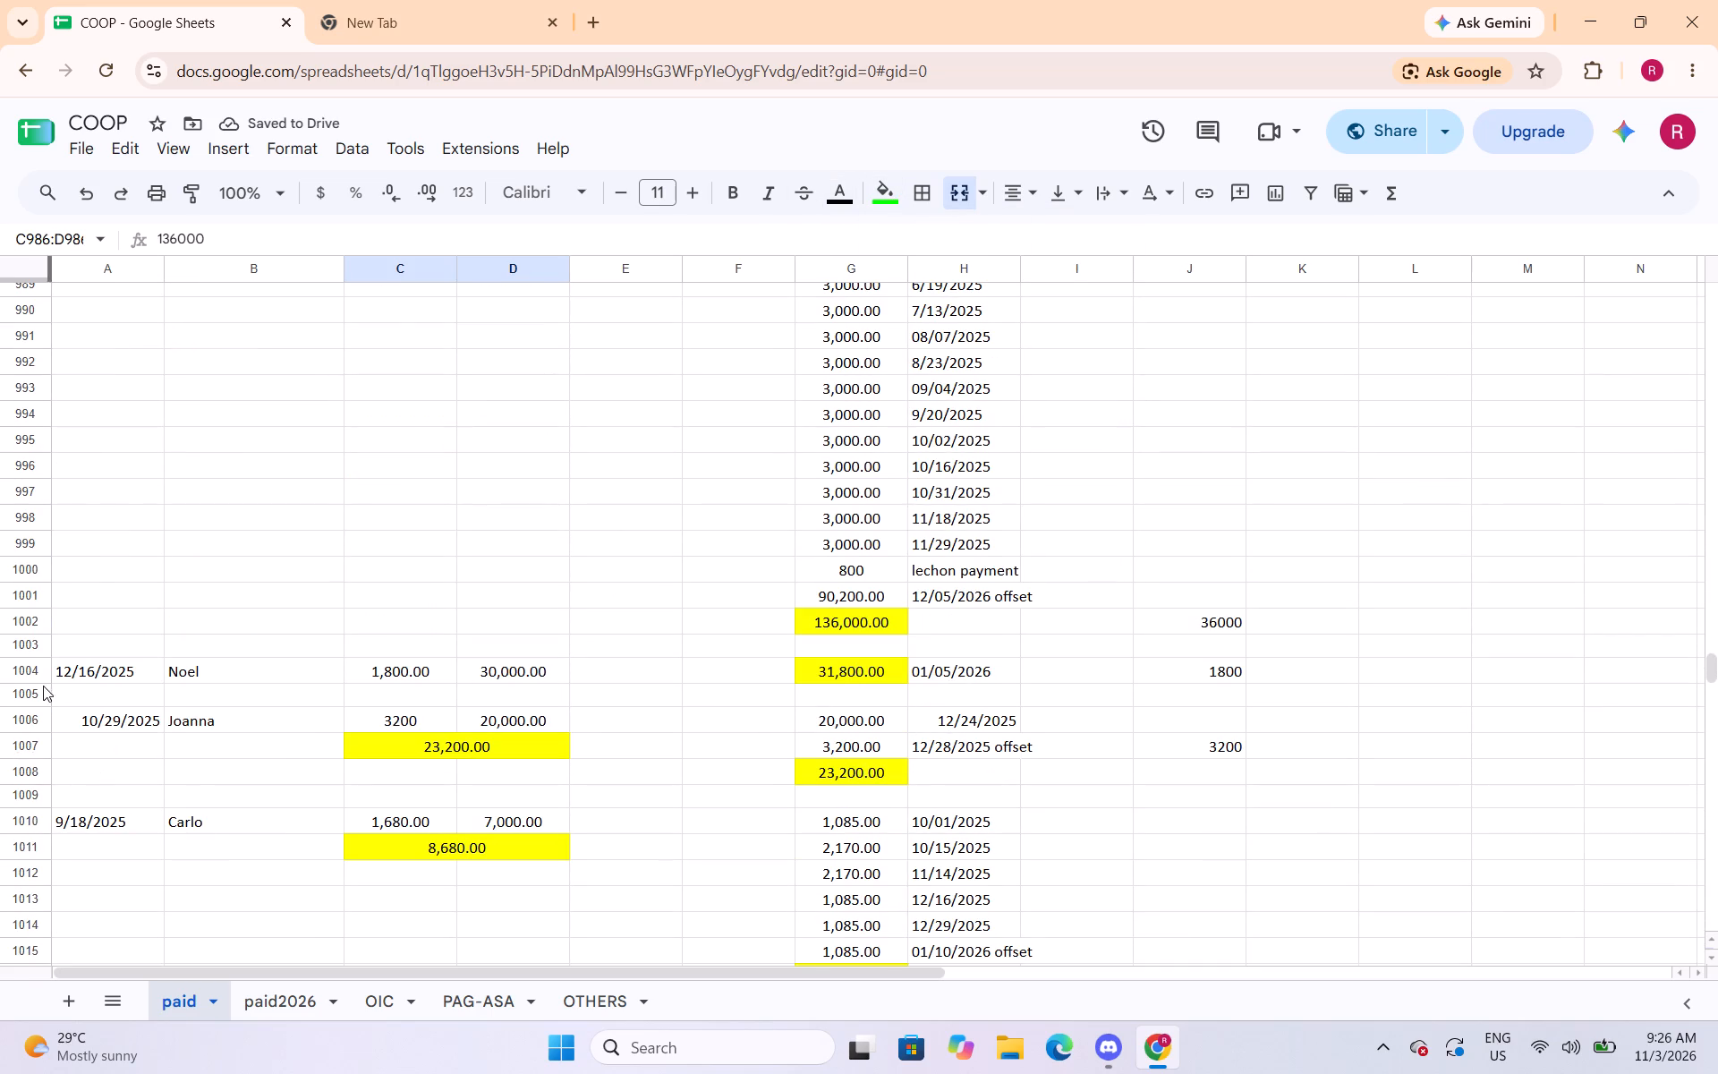
pyautogui.click(35, 697)
pyautogui.rightClick(35, 697)
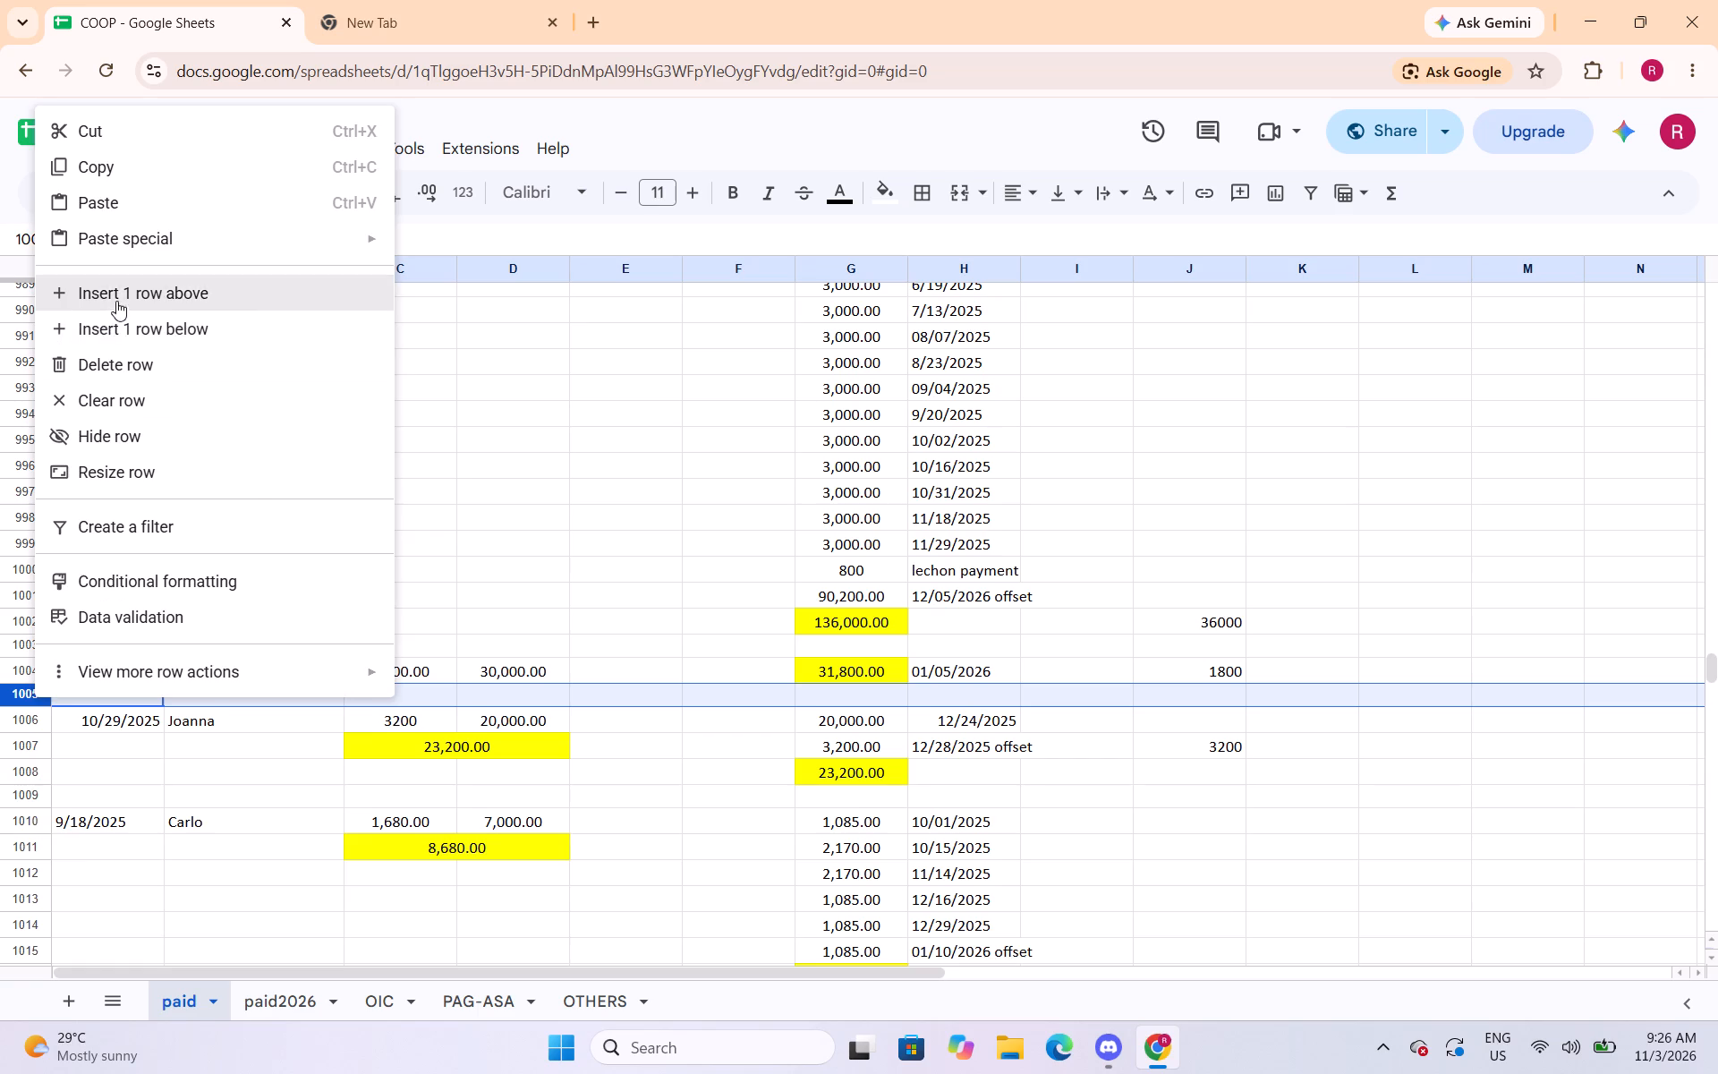
pyautogui.click(117, 298)
pyautogui.moveTo(411, 695); pyautogui.dragTo(471, 695)
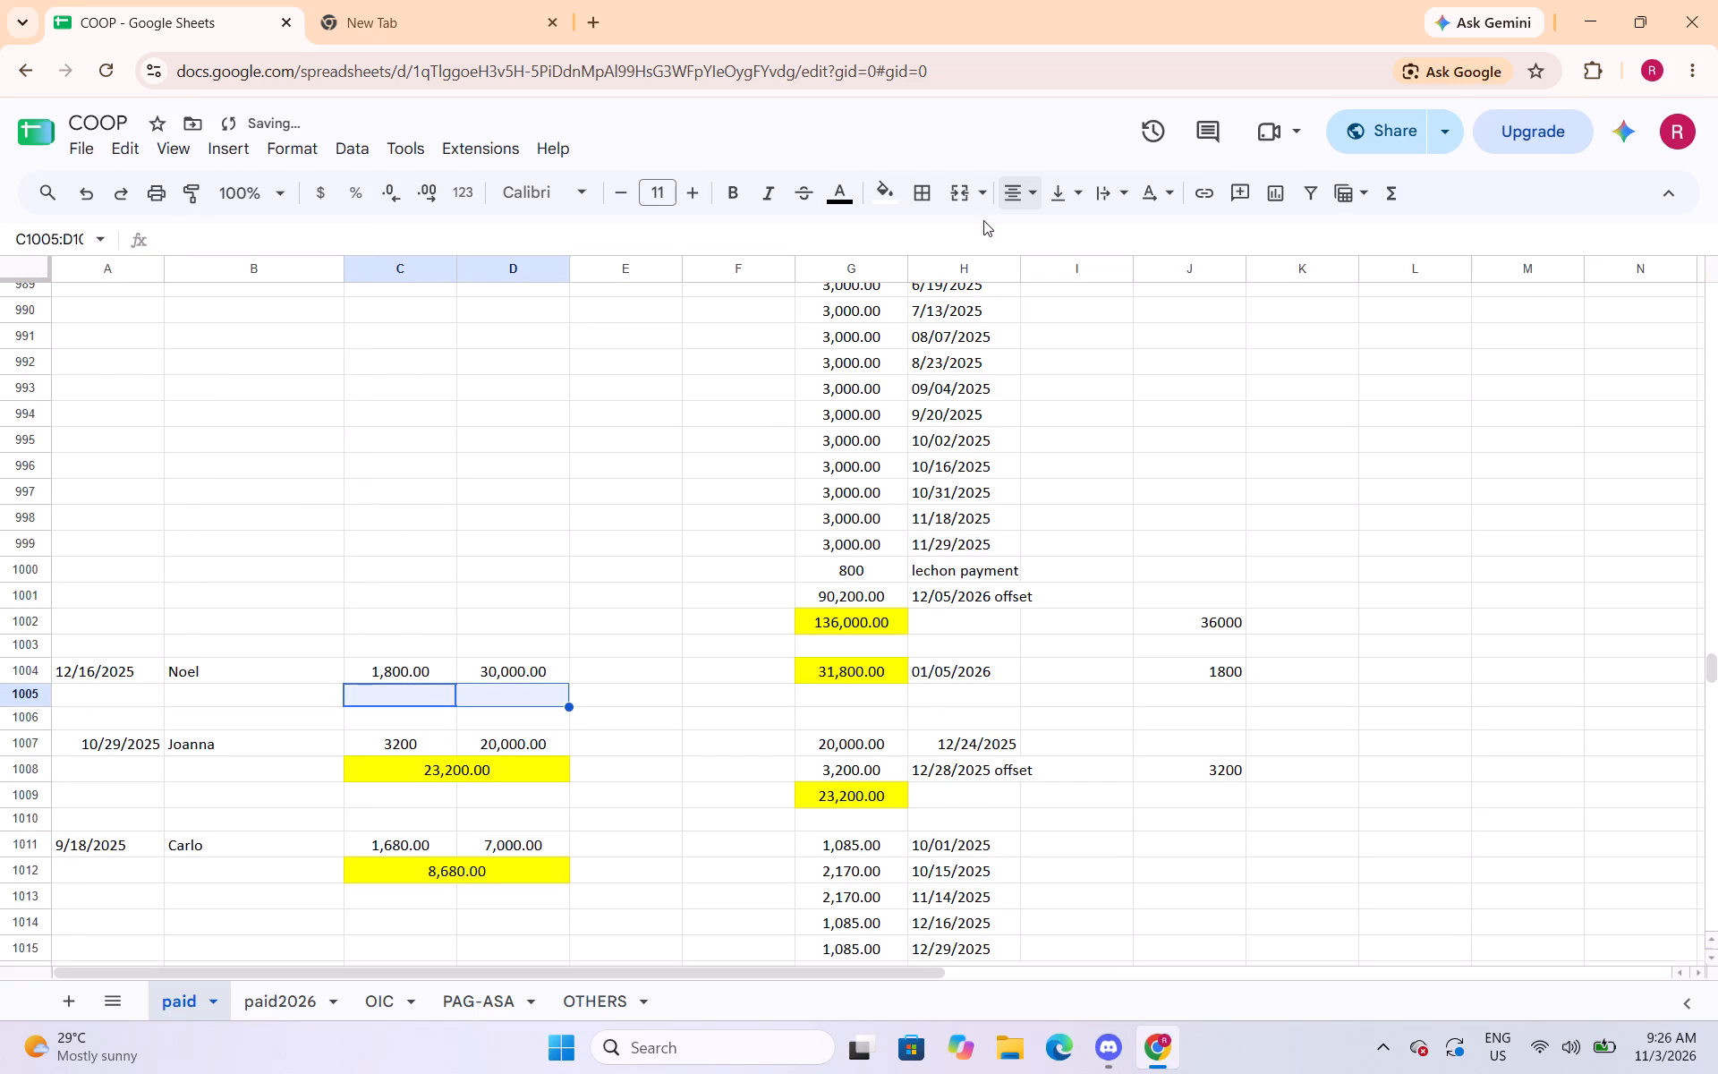
pyautogui.click(978, 196)
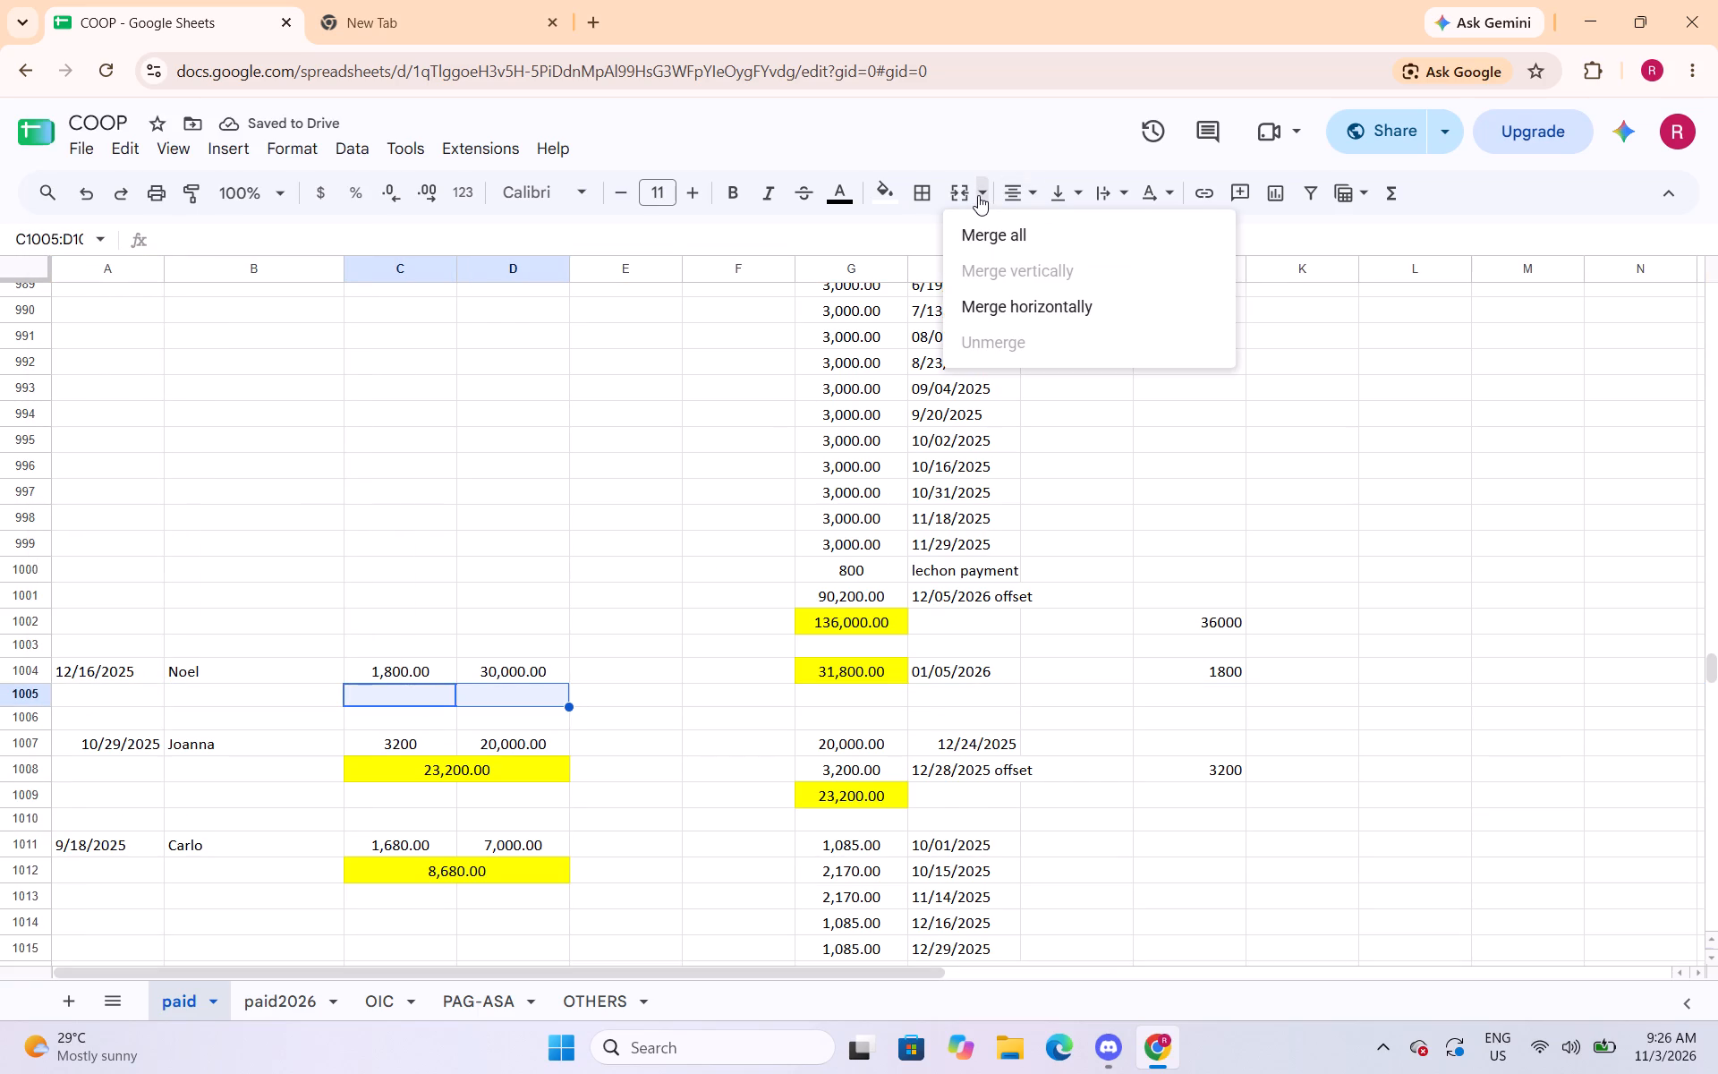
pyautogui.click(443, 702)
pyautogui.moveTo(444, 702); pyautogui.dragTo(492, 698)
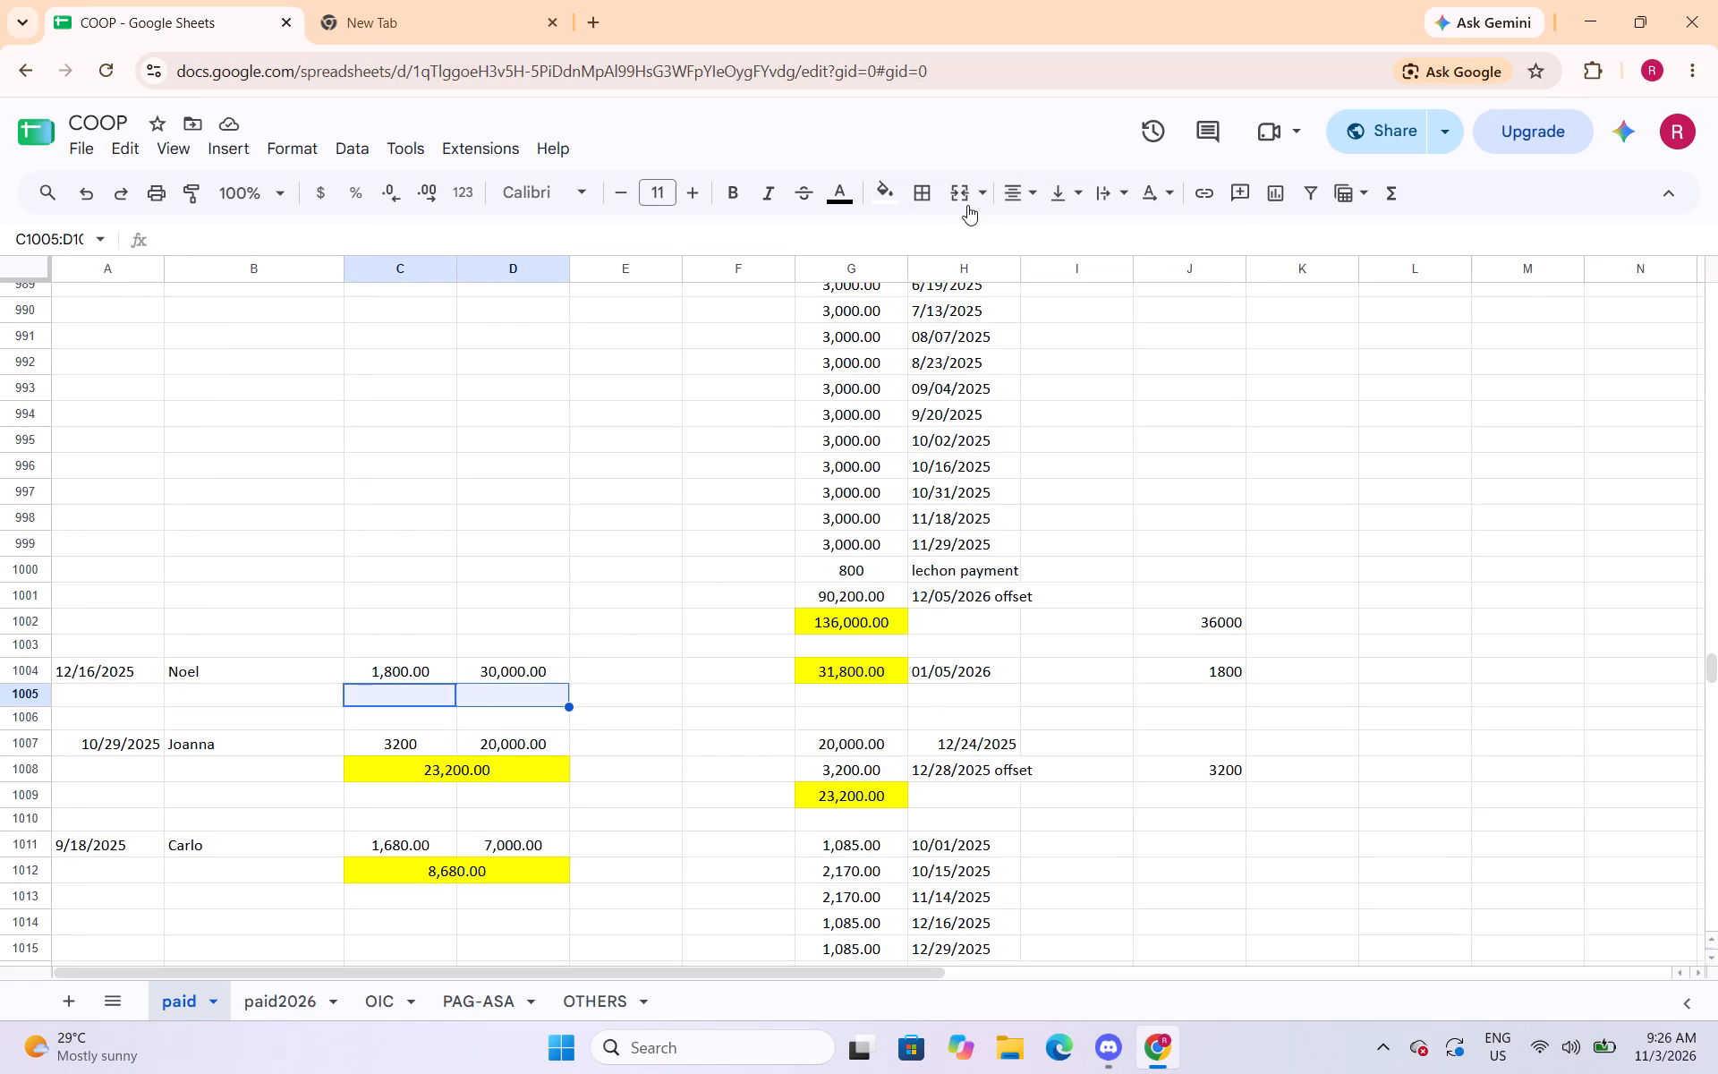
pyautogui.click(964, 198)
# Total C1004:D1004 with a SUM formula in merged C1005:D1005 and fill it bright green.
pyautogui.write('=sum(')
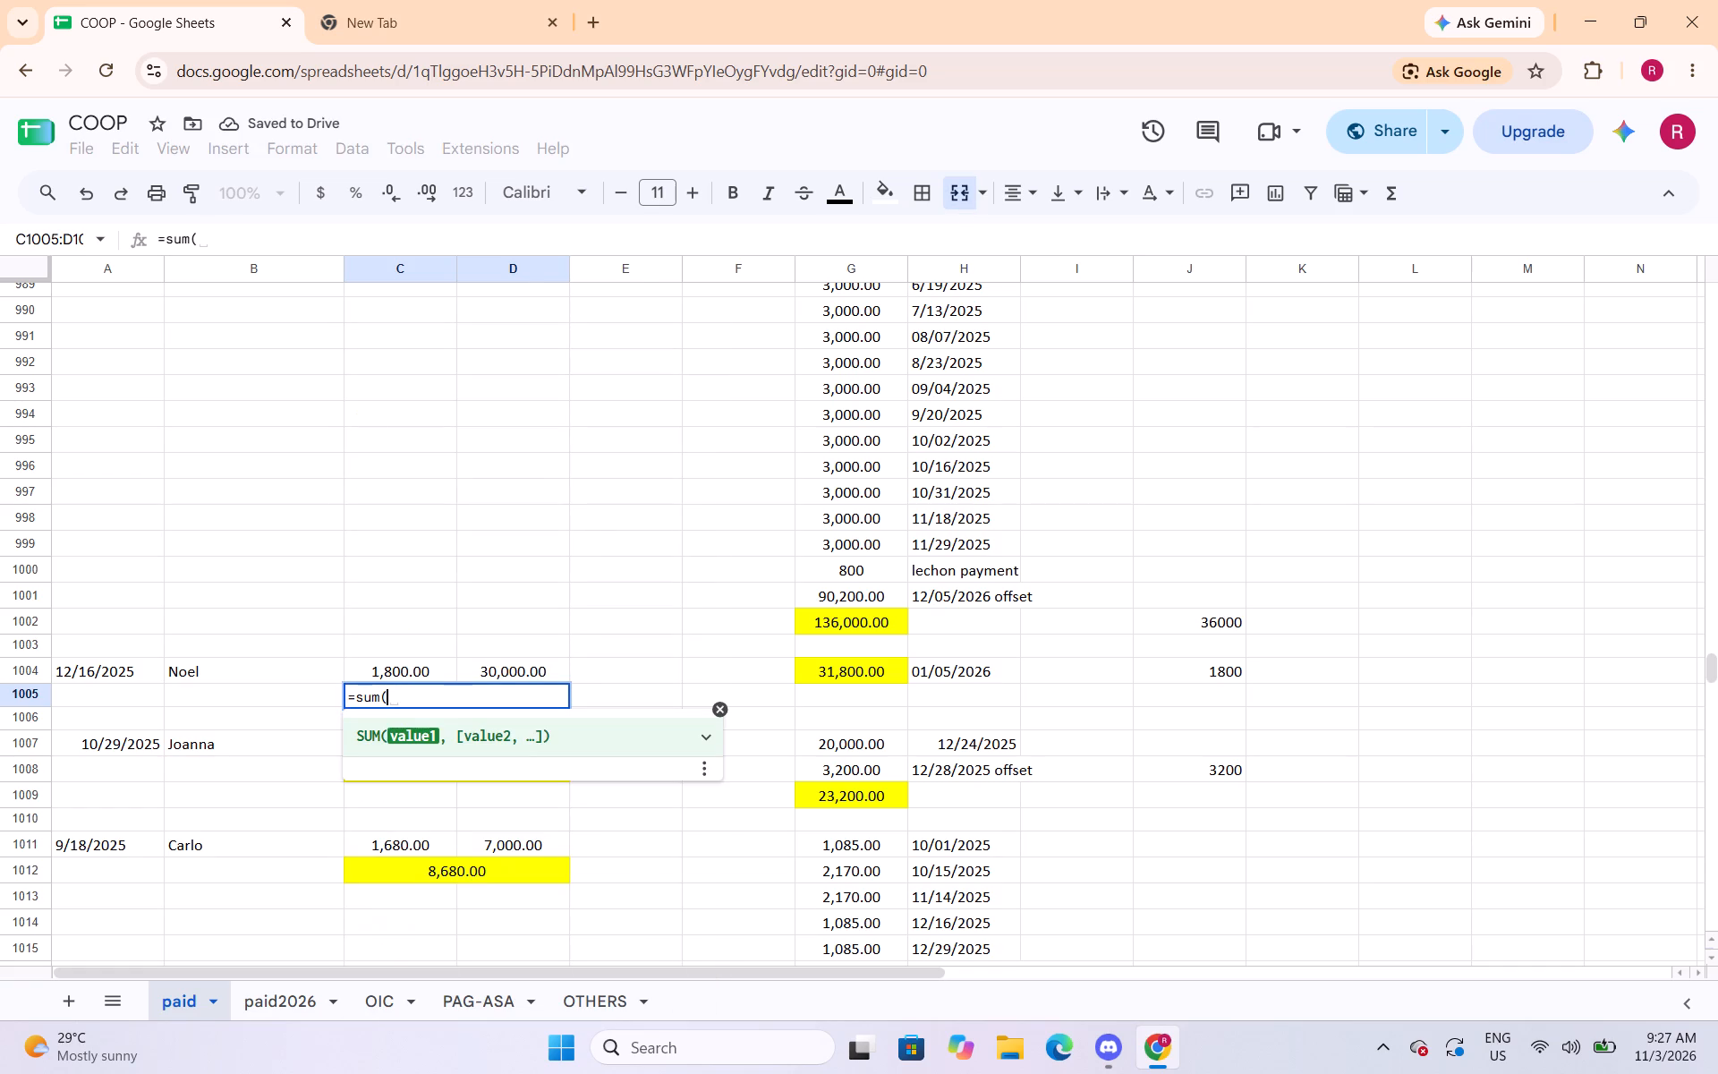
pyautogui.moveTo(438, 665); pyautogui.dragTo(475, 670)
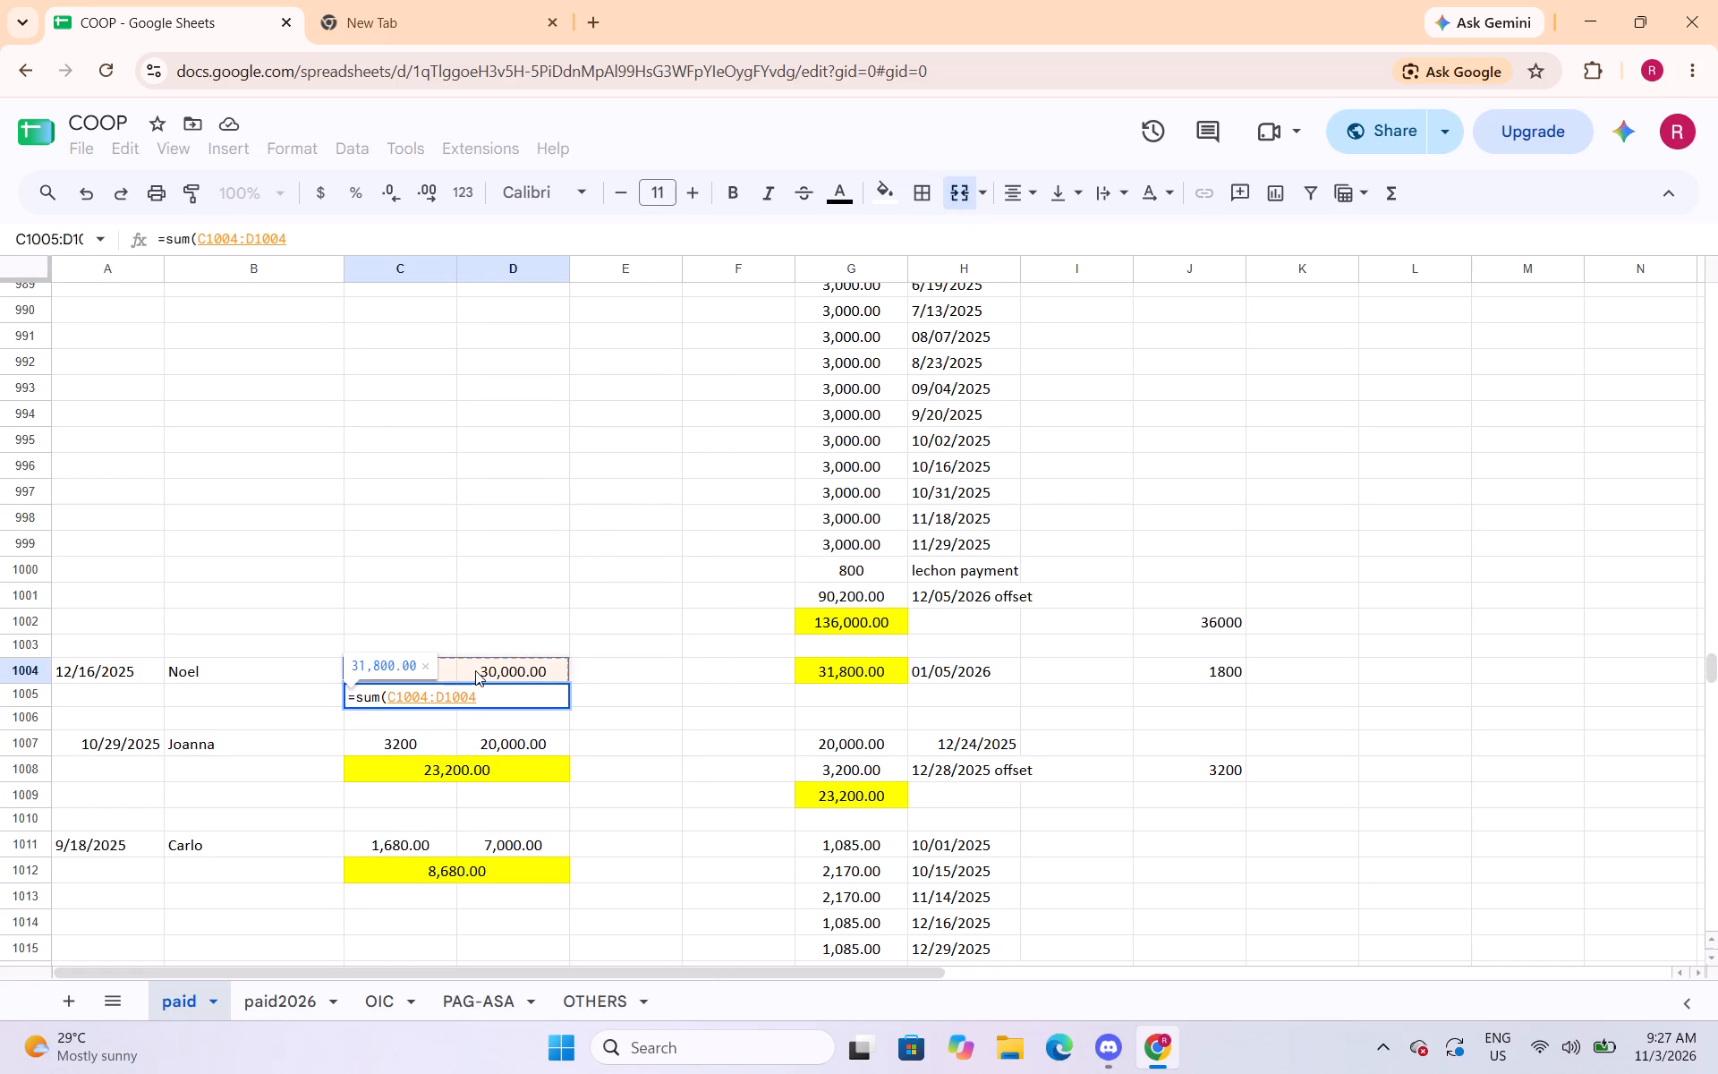
pyautogui.hotkey('shift', ')')
pyautogui.press('Return')
pyautogui.press('Up')
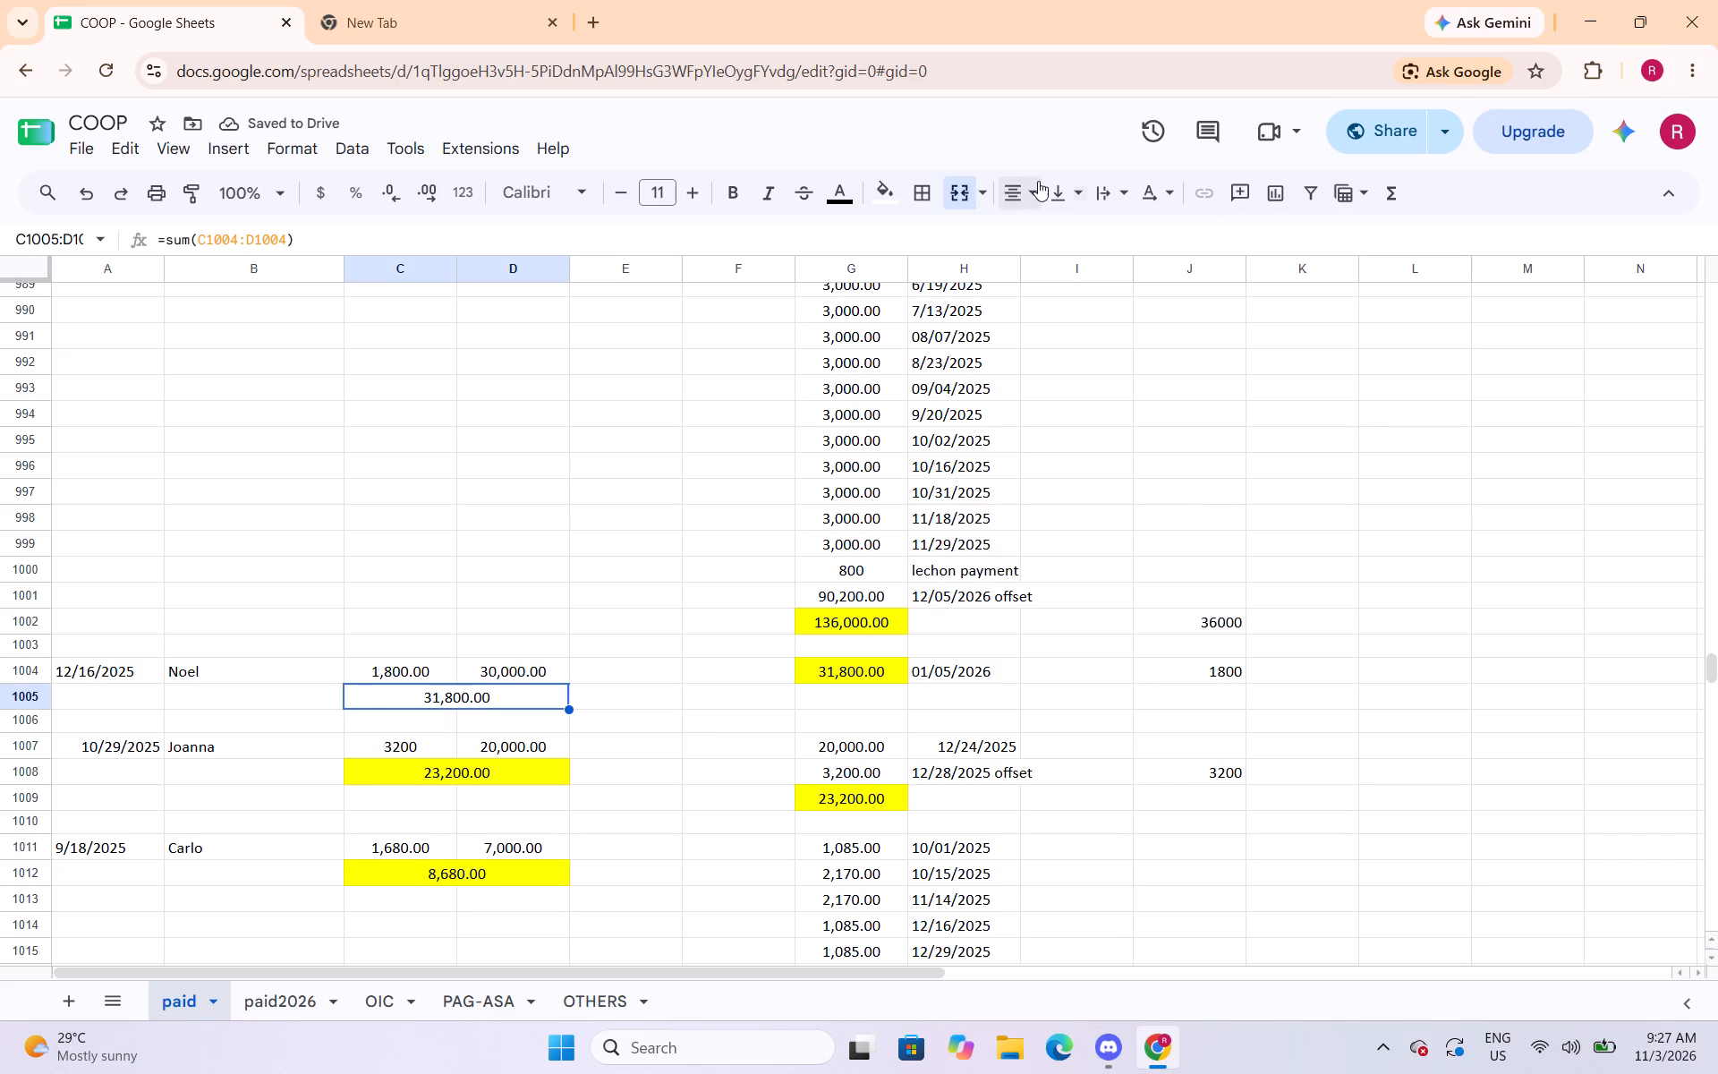
pyautogui.click(874, 198)
pyautogui.click(991, 295)
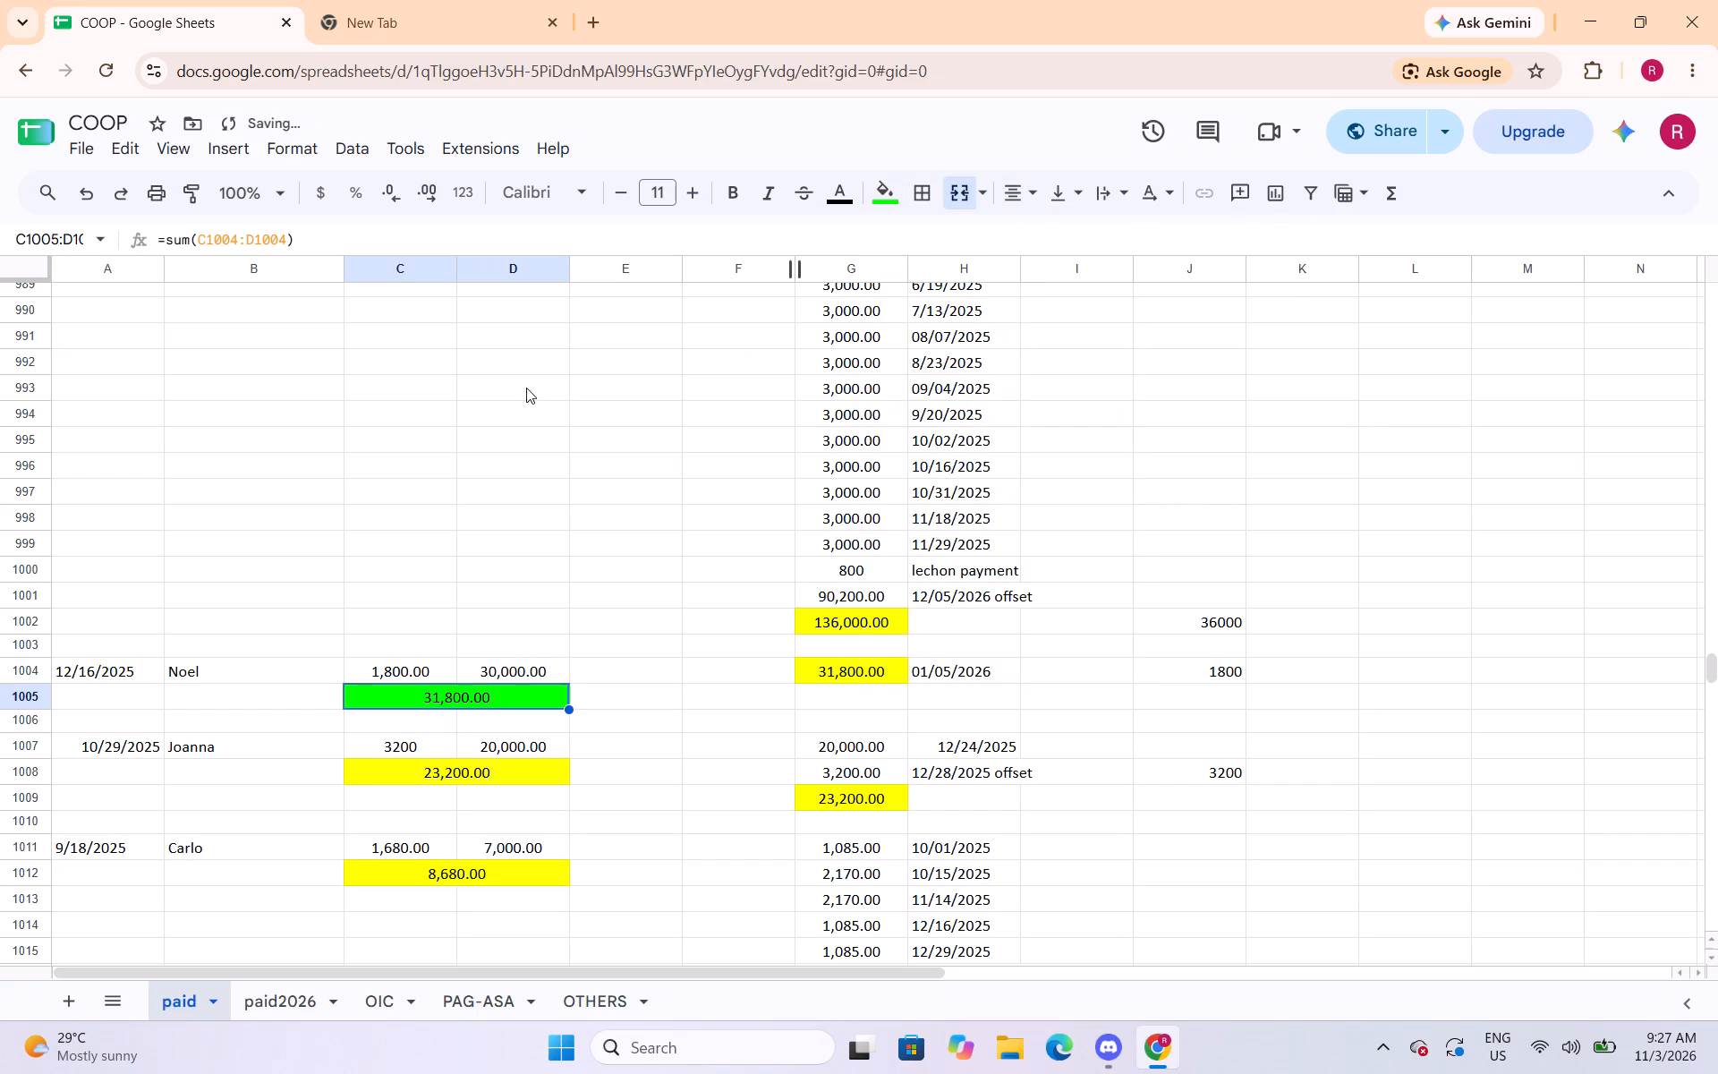
# Change the fill of the merged total C1008:D1008 under Joanna's 10/29/2025 loan to bright green.
pyautogui.scroll(1, 489, 621)
pyautogui.scroll(-3, 492, 623)
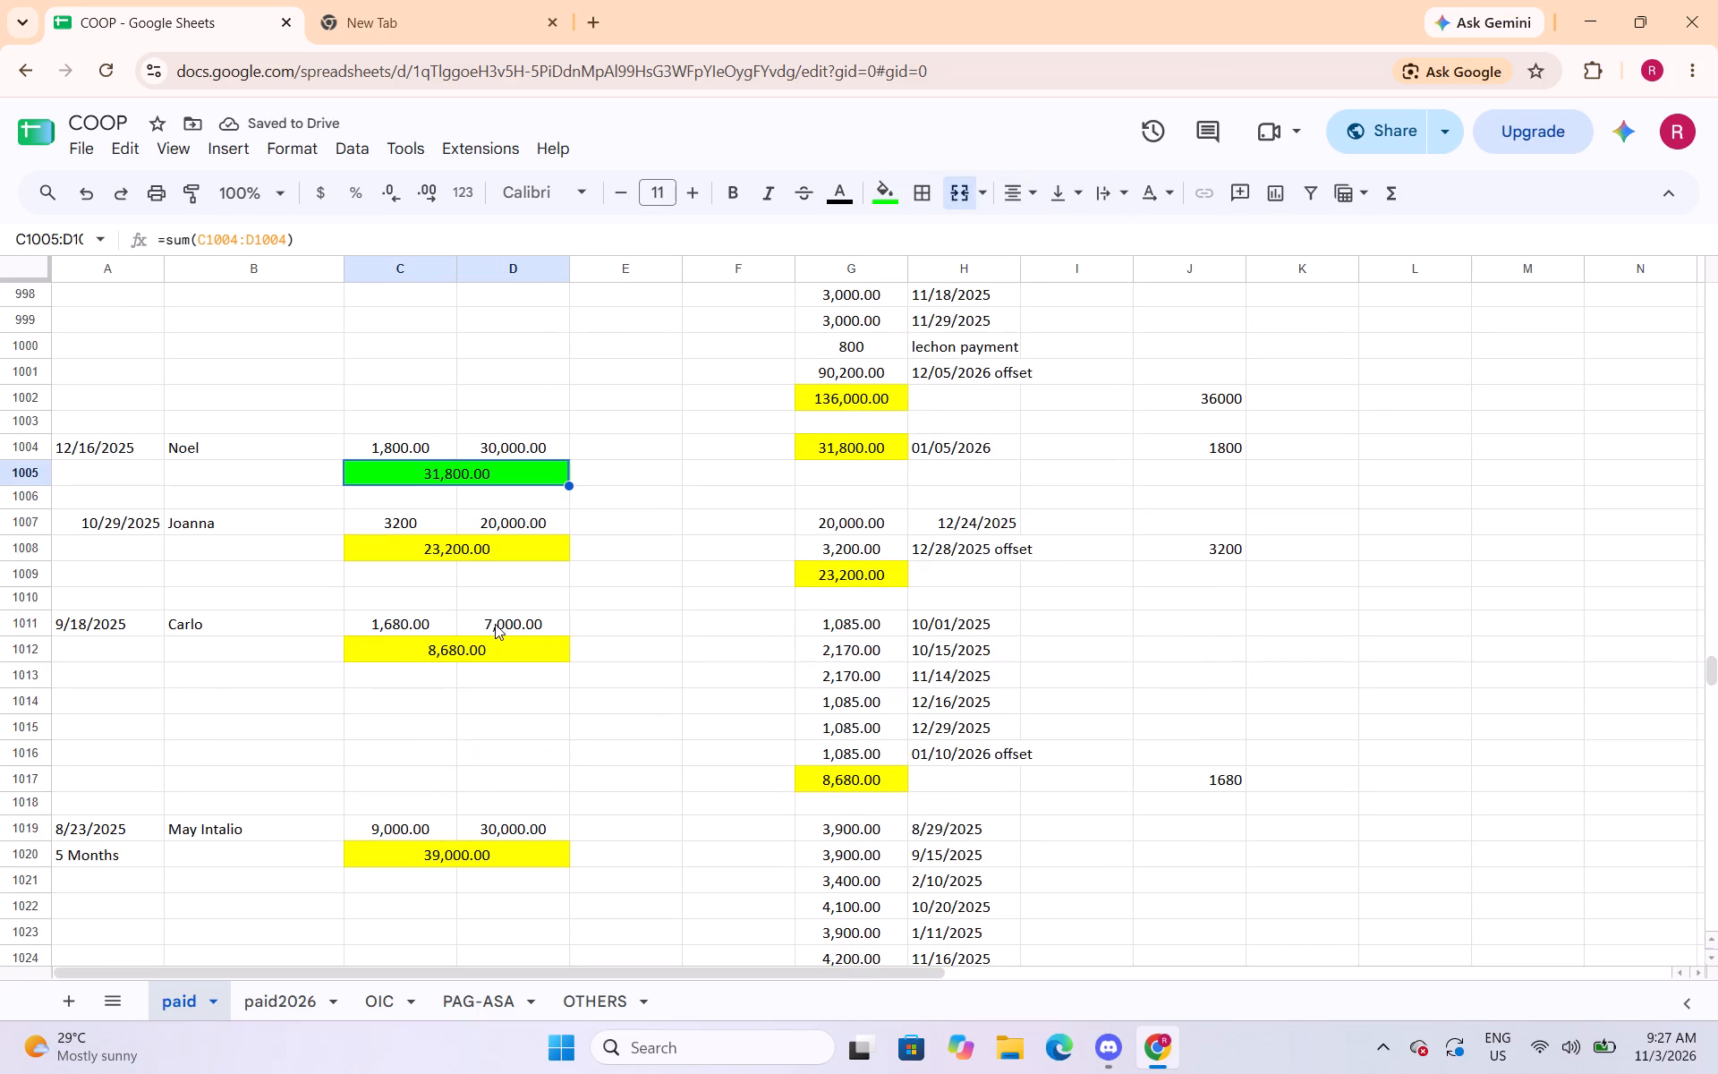
pyautogui.click(485, 551)
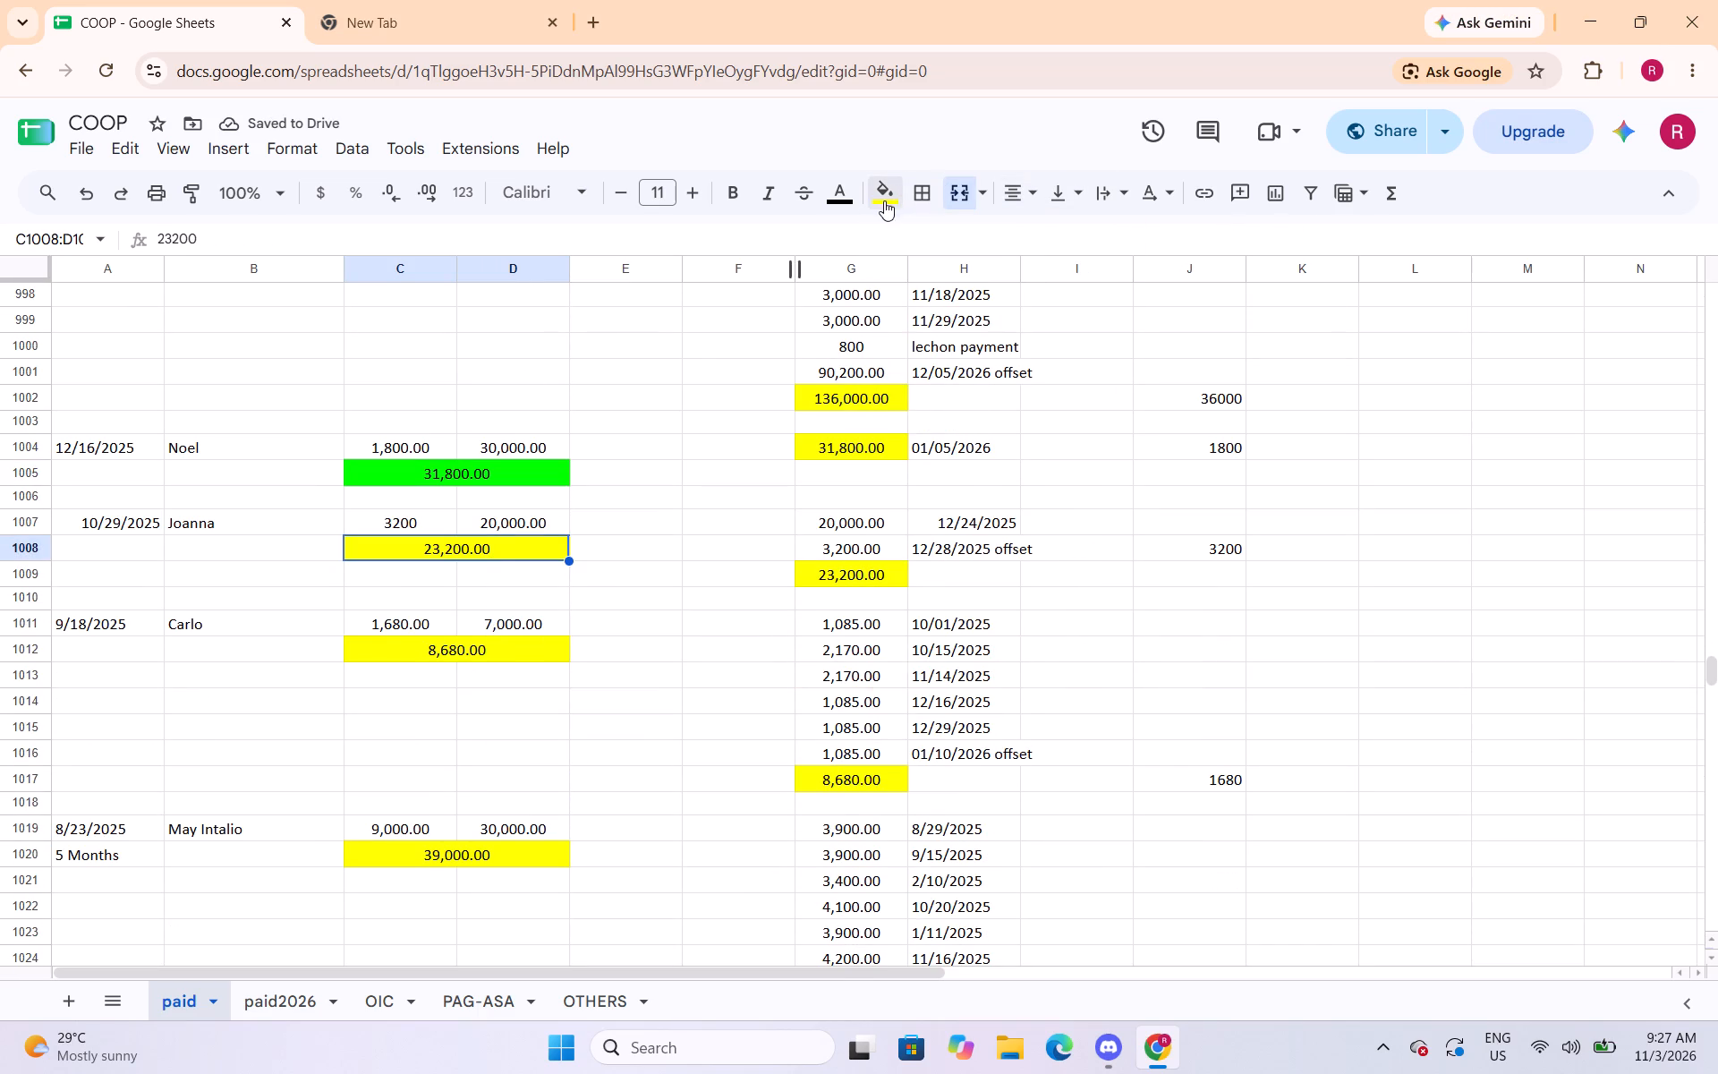
pyautogui.click(884, 200)
pyautogui.click(995, 301)
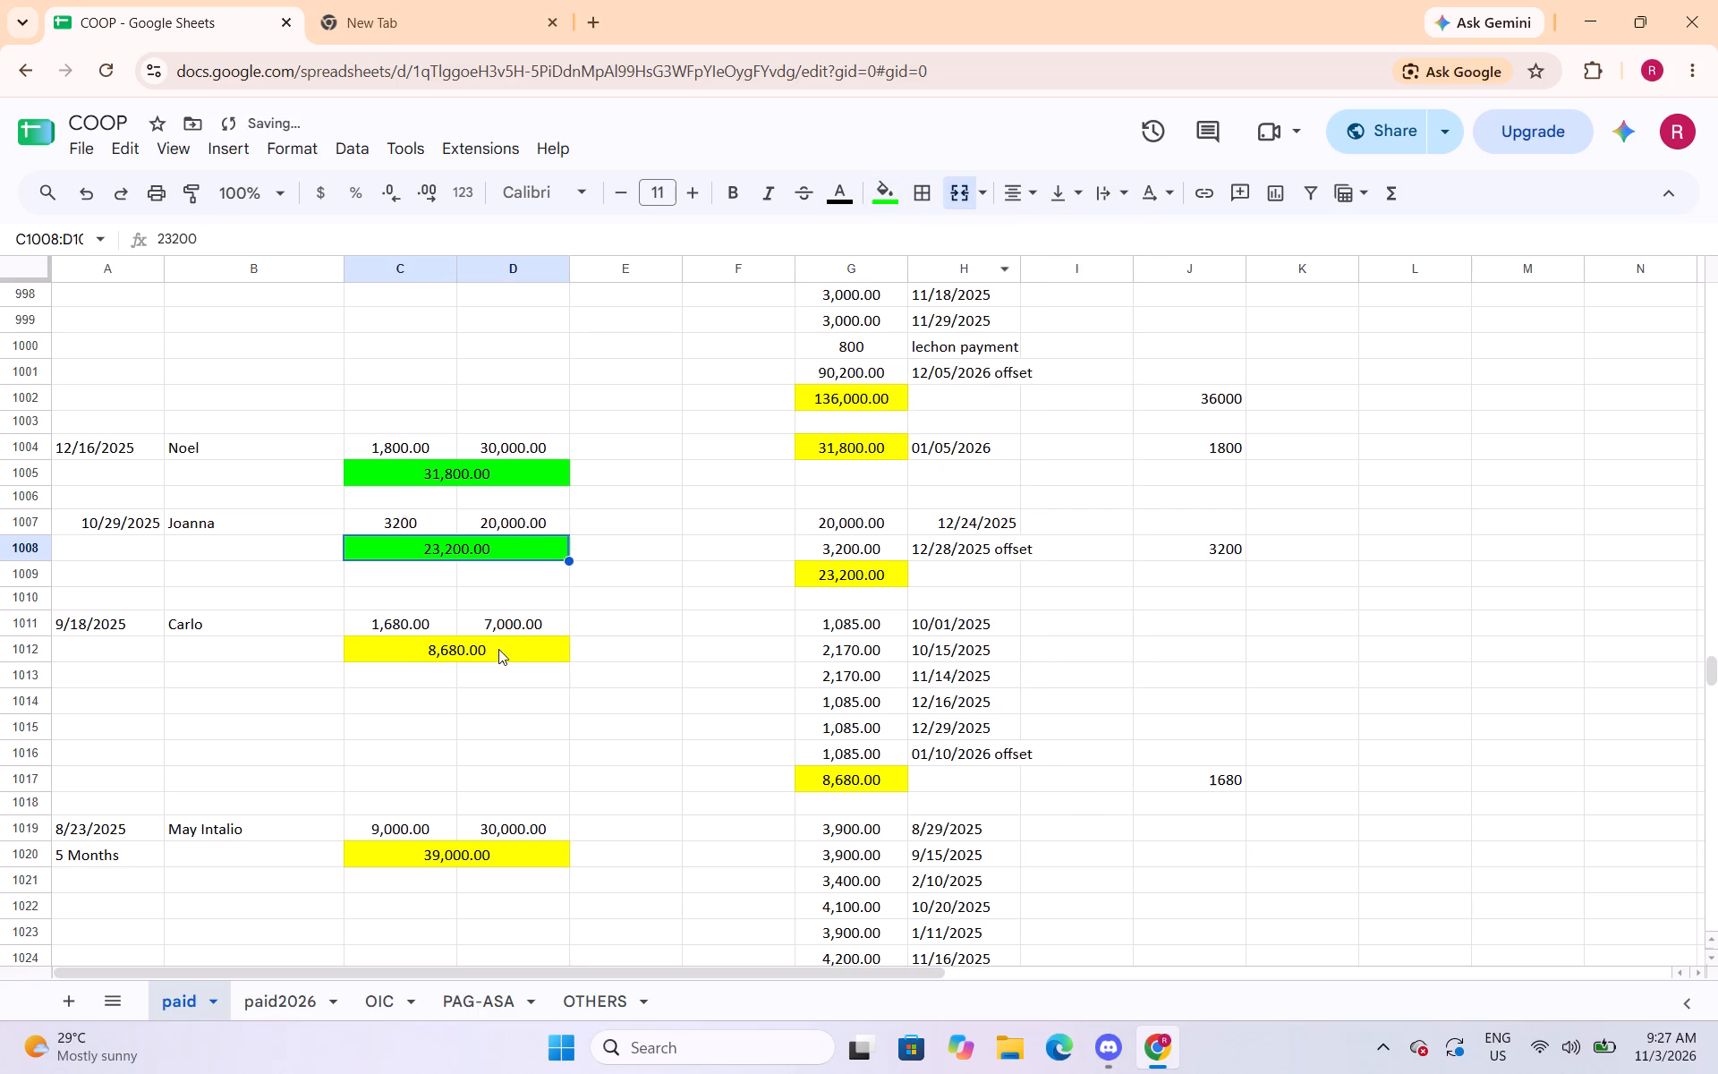
# Change the fill of the merged total C1012:D1012 under Carlo's 9/18/2025 loan to bright green.
pyautogui.click(425, 654)
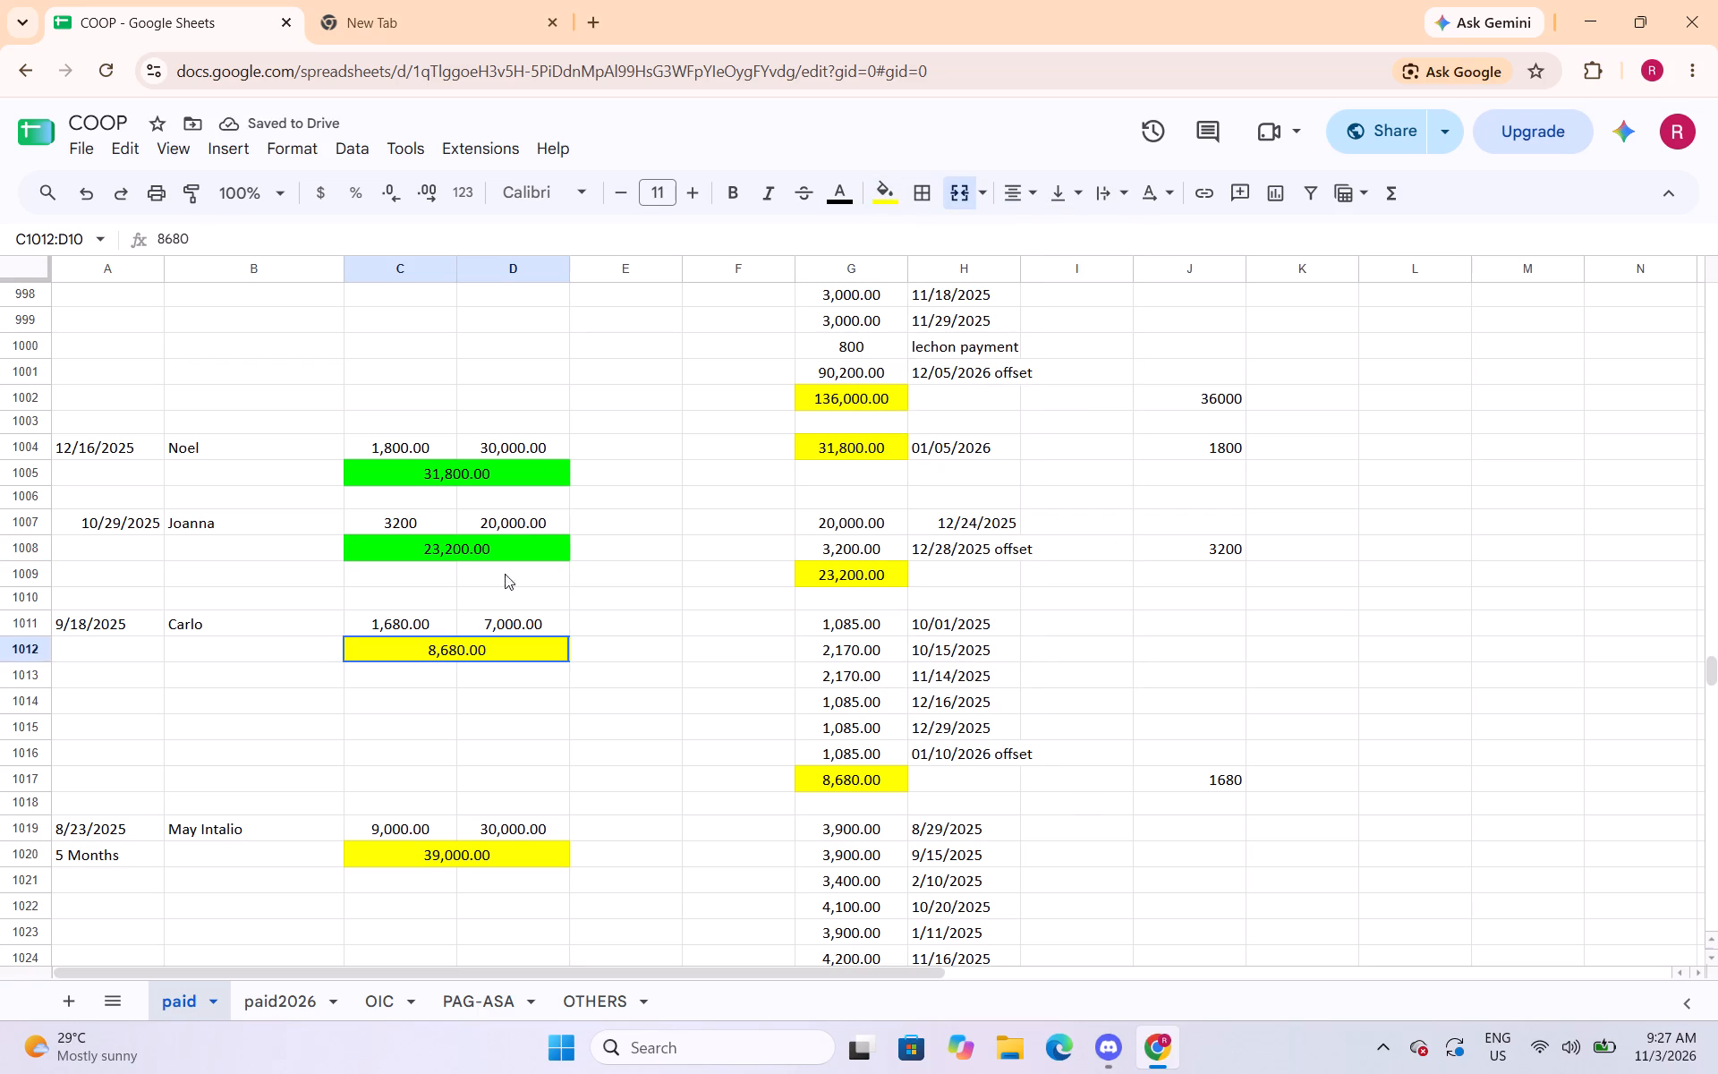
pyautogui.click(894, 207)
pyautogui.click(998, 301)
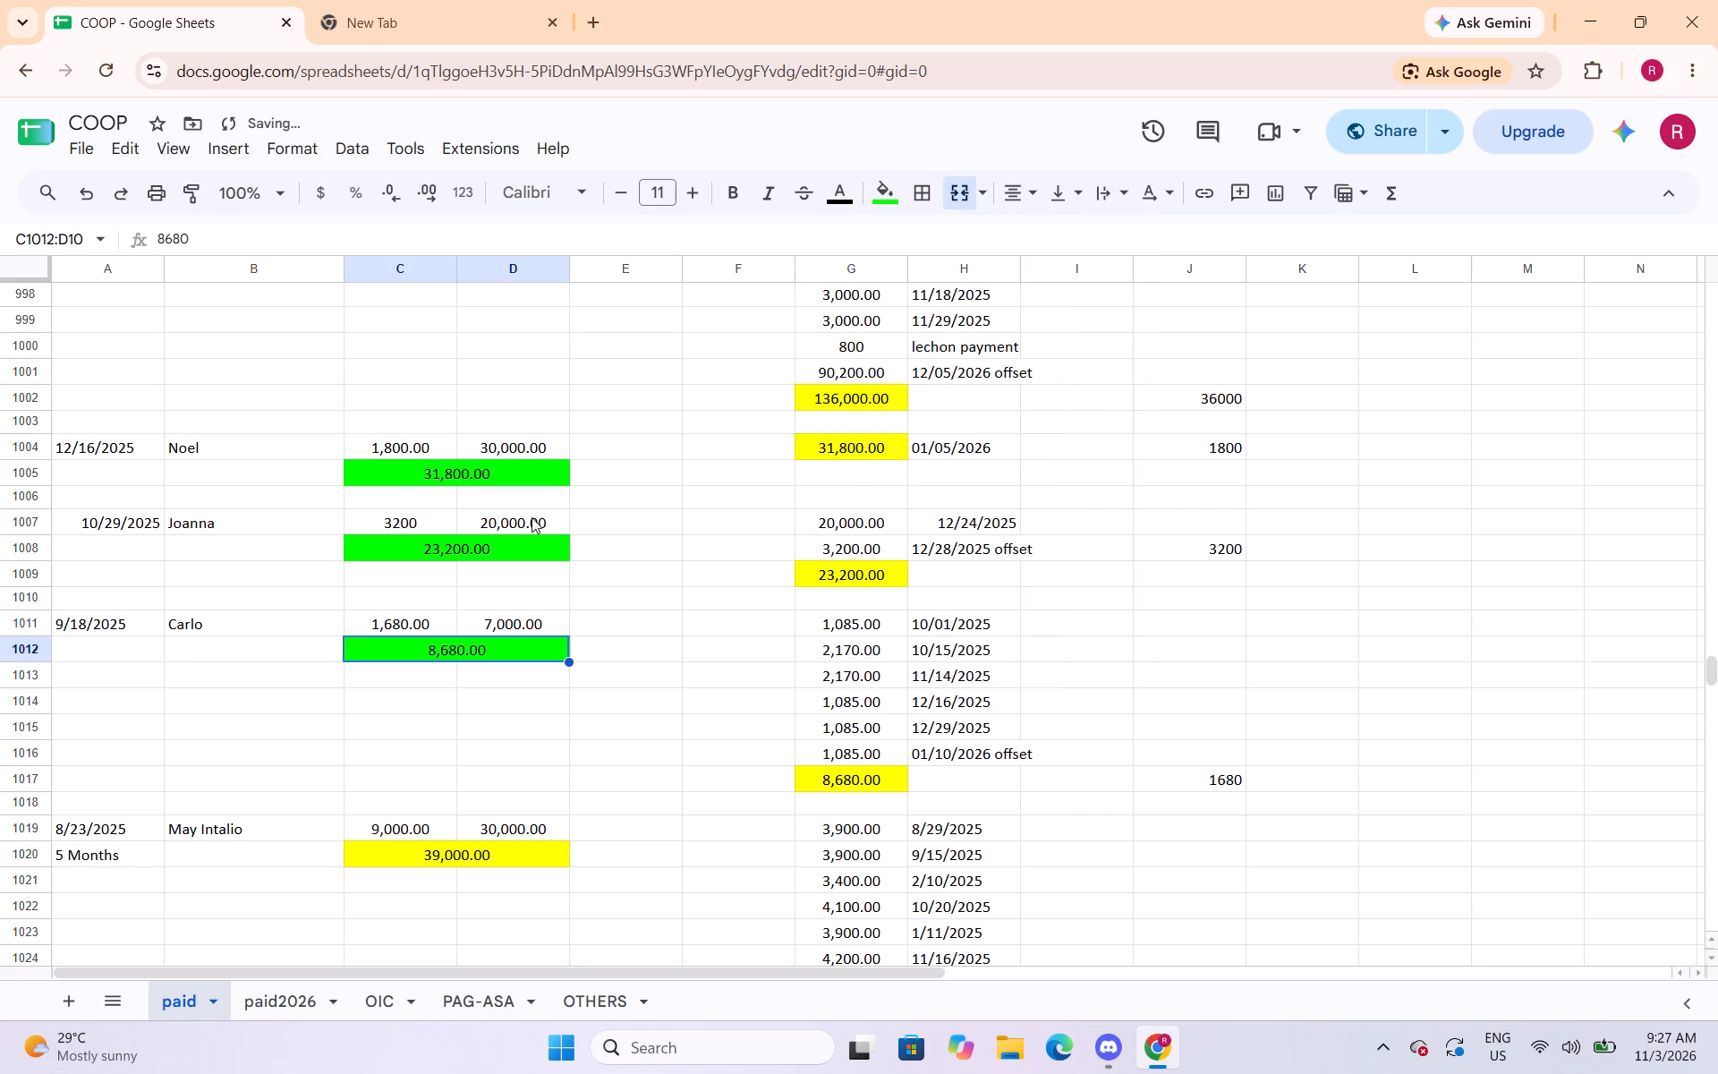
# Change the fill of the merged total C1020:D1020 under May's 8/23/2025 loan to bright green.
pyautogui.scroll(-2, 510, 554)
pyautogui.click(472, 631)
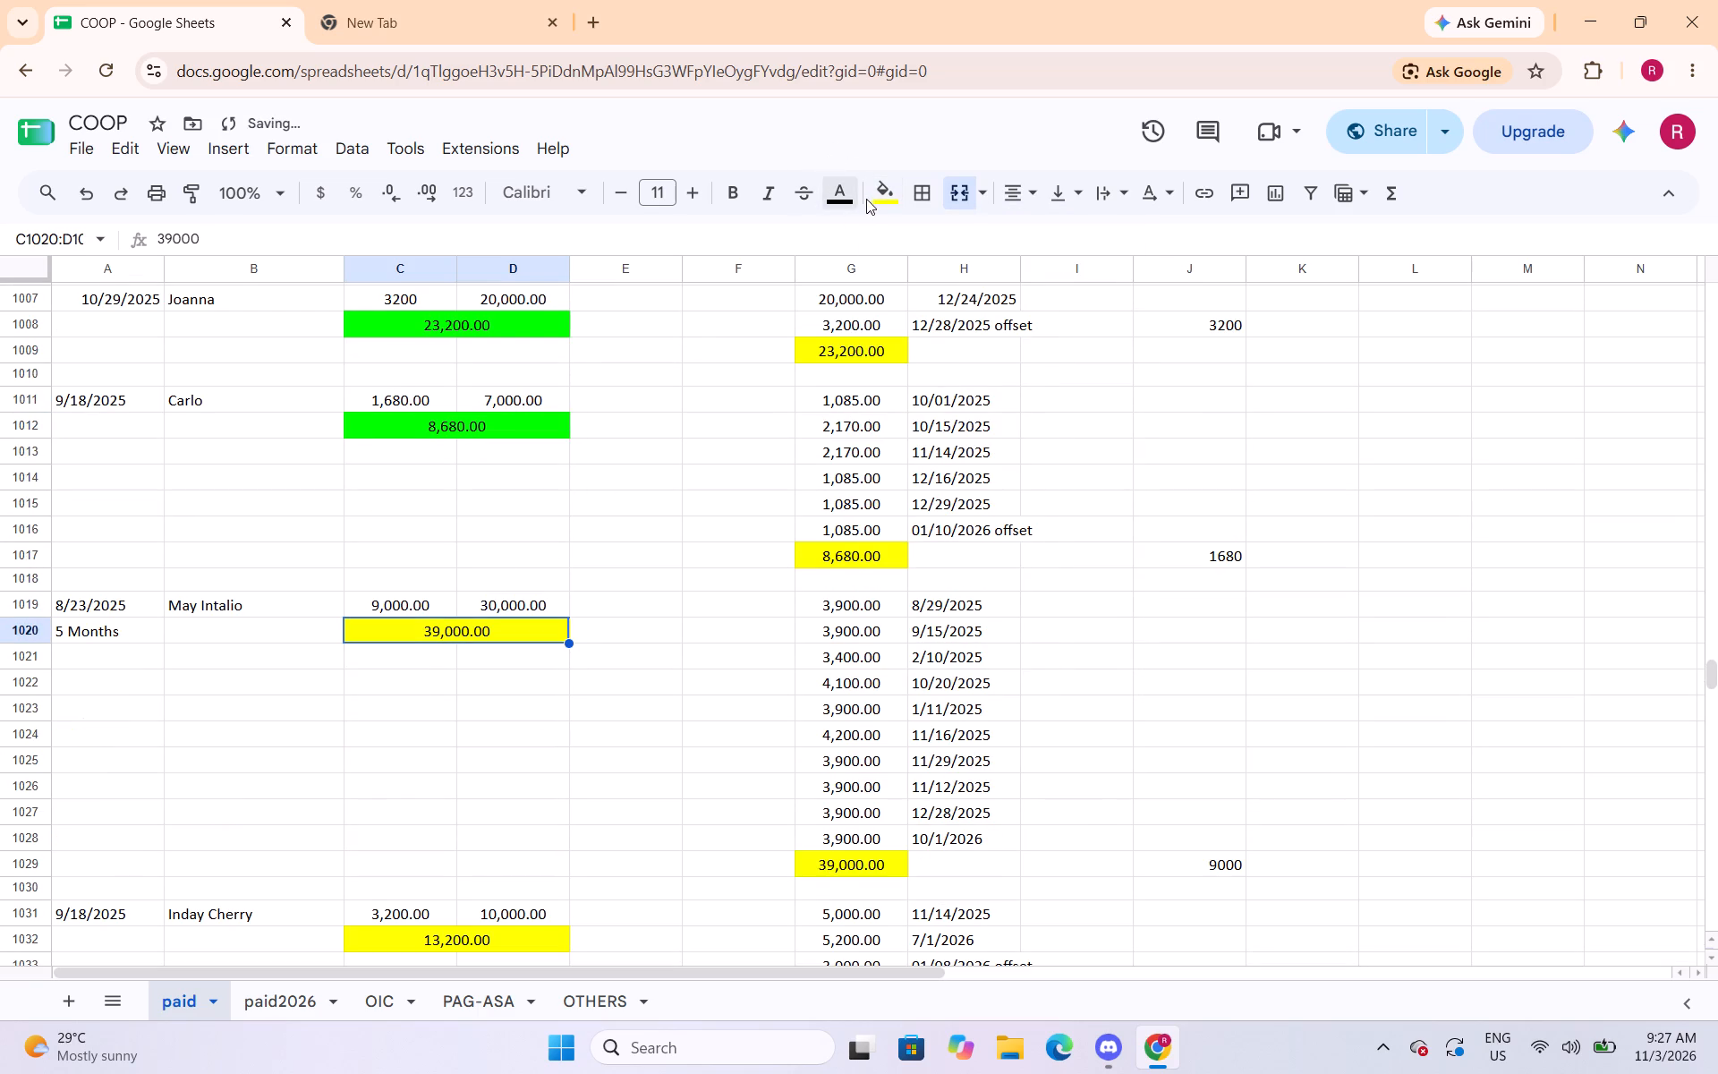
pyautogui.click(879, 195)
pyautogui.click(985, 297)
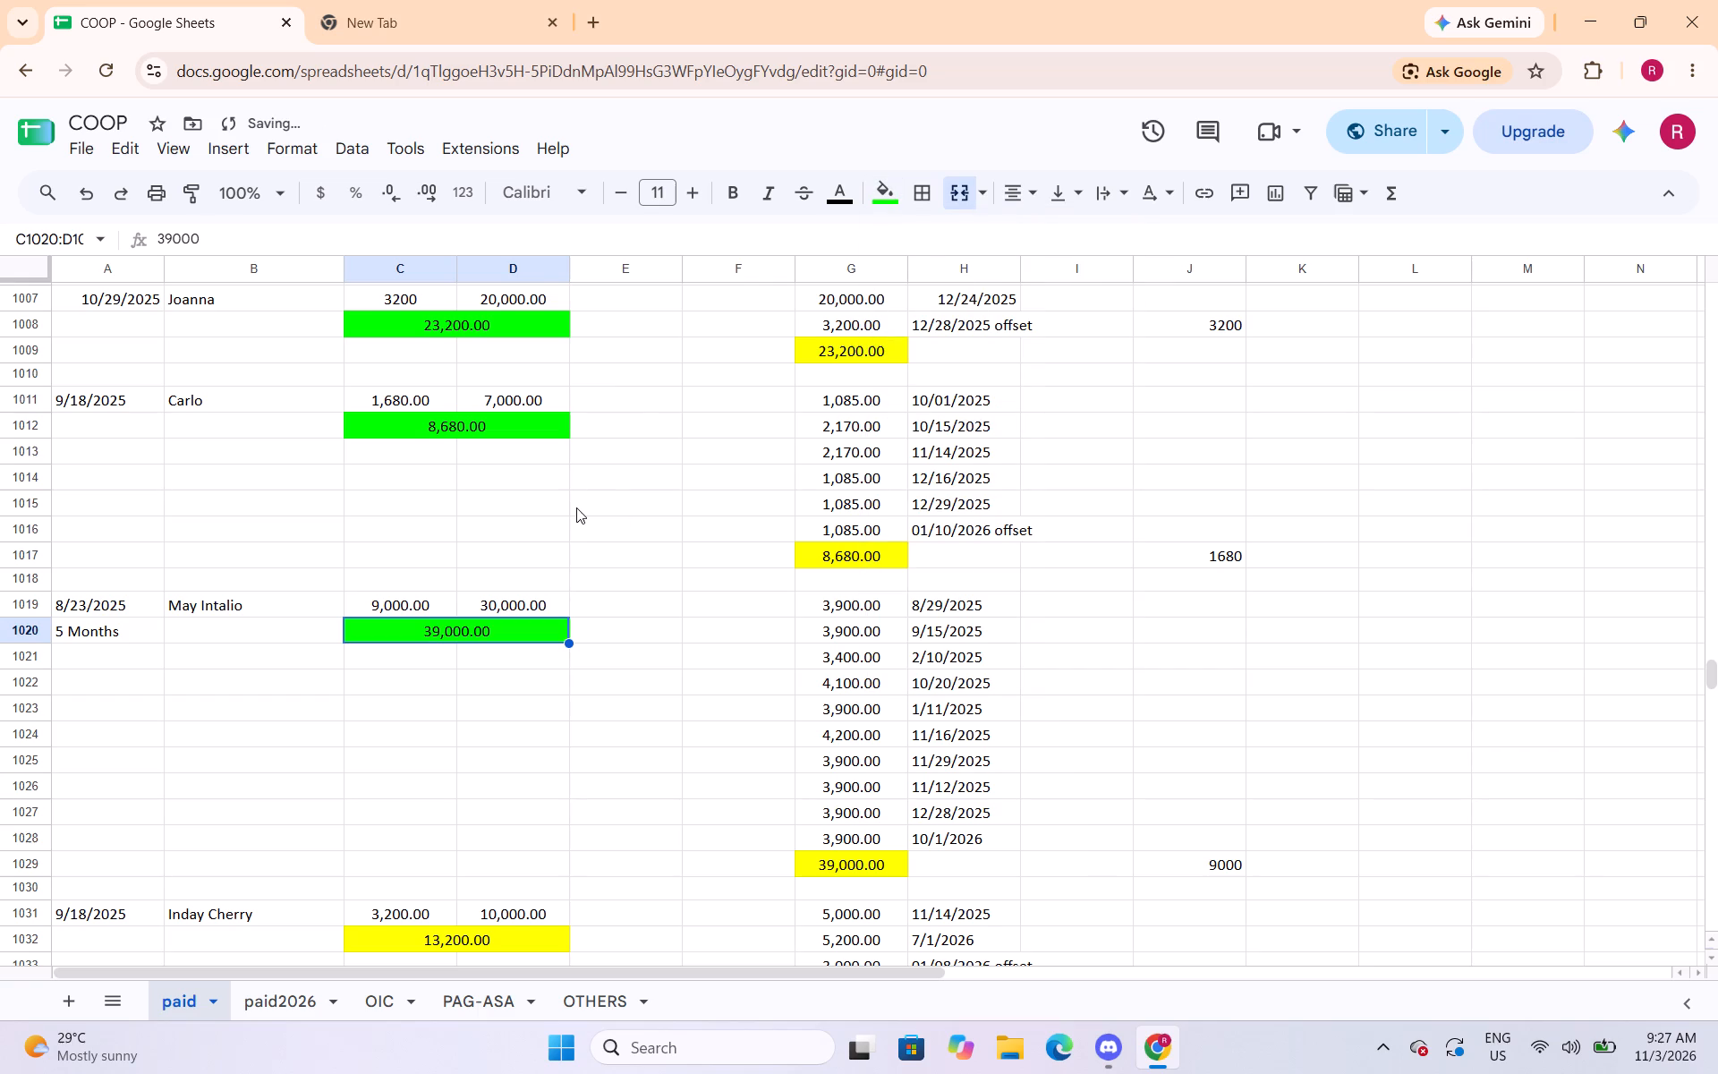
# Change the fill of the merged total C1032:D1032 under Cherry's 9/18/2025 loan to bright green.
pyautogui.scroll(-4, 576, 507)
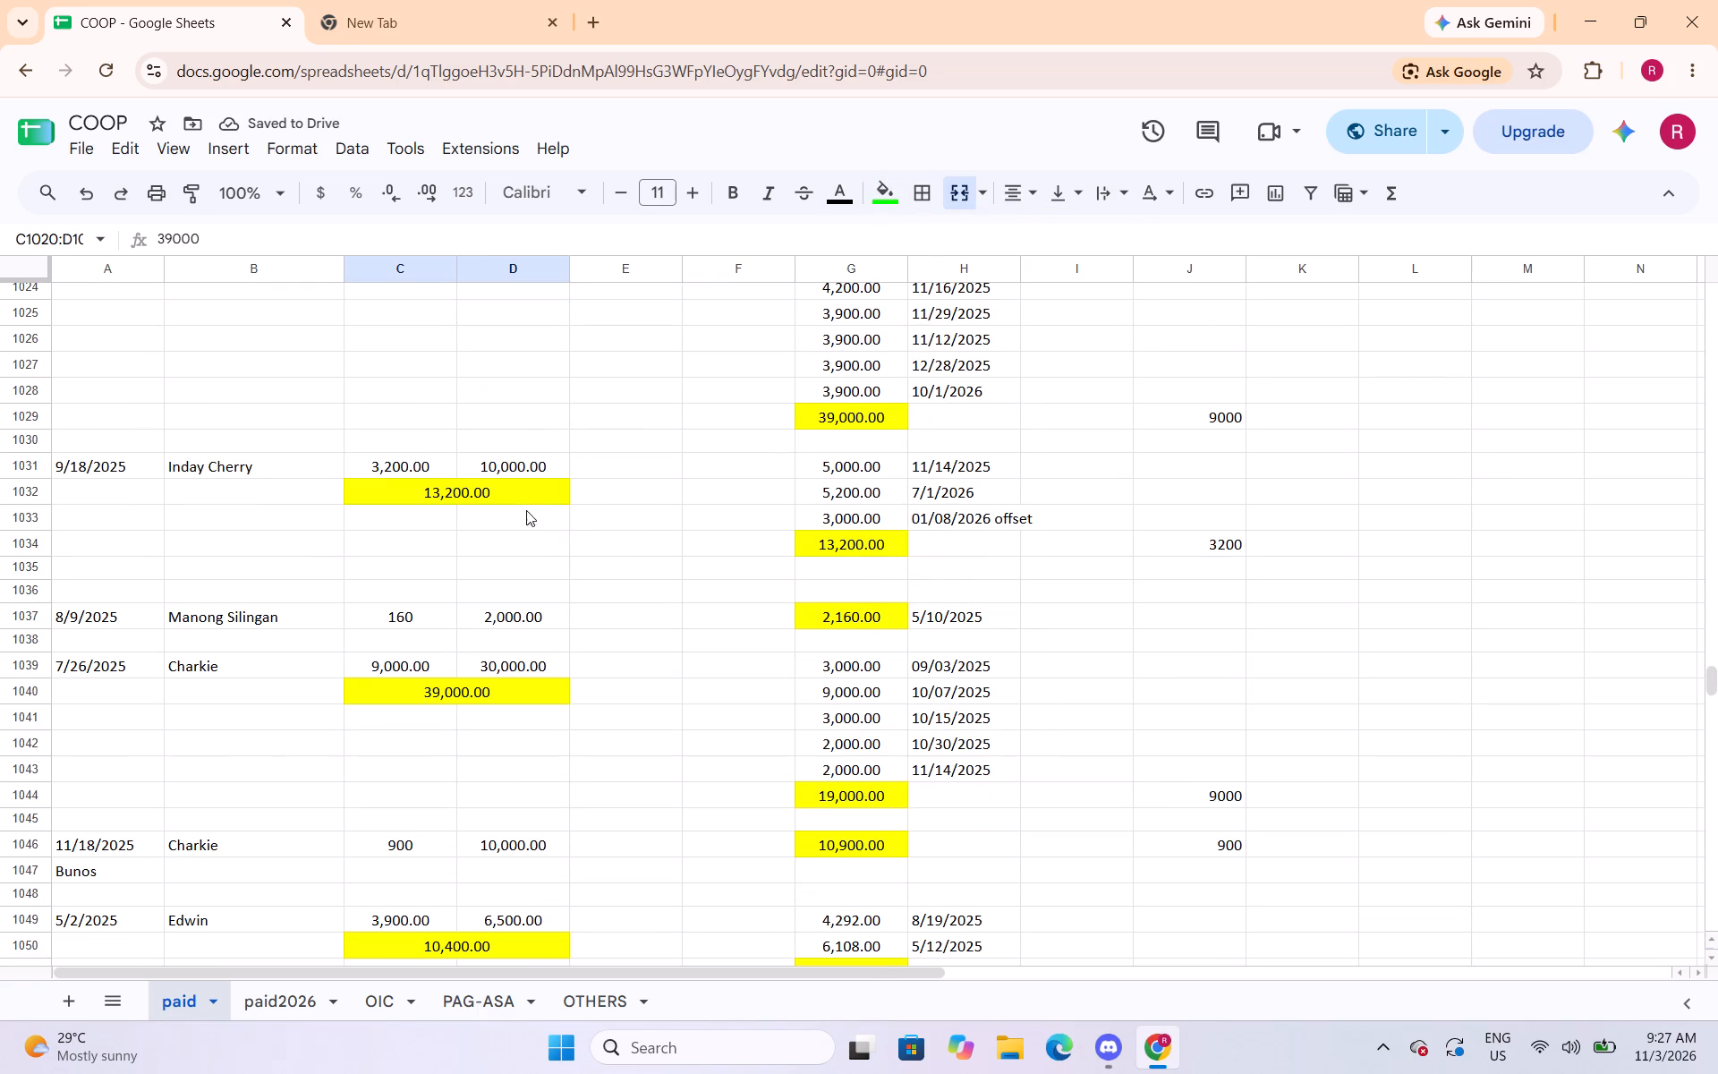
pyautogui.click(526, 499)
pyautogui.click(891, 192)
pyautogui.click(985, 292)
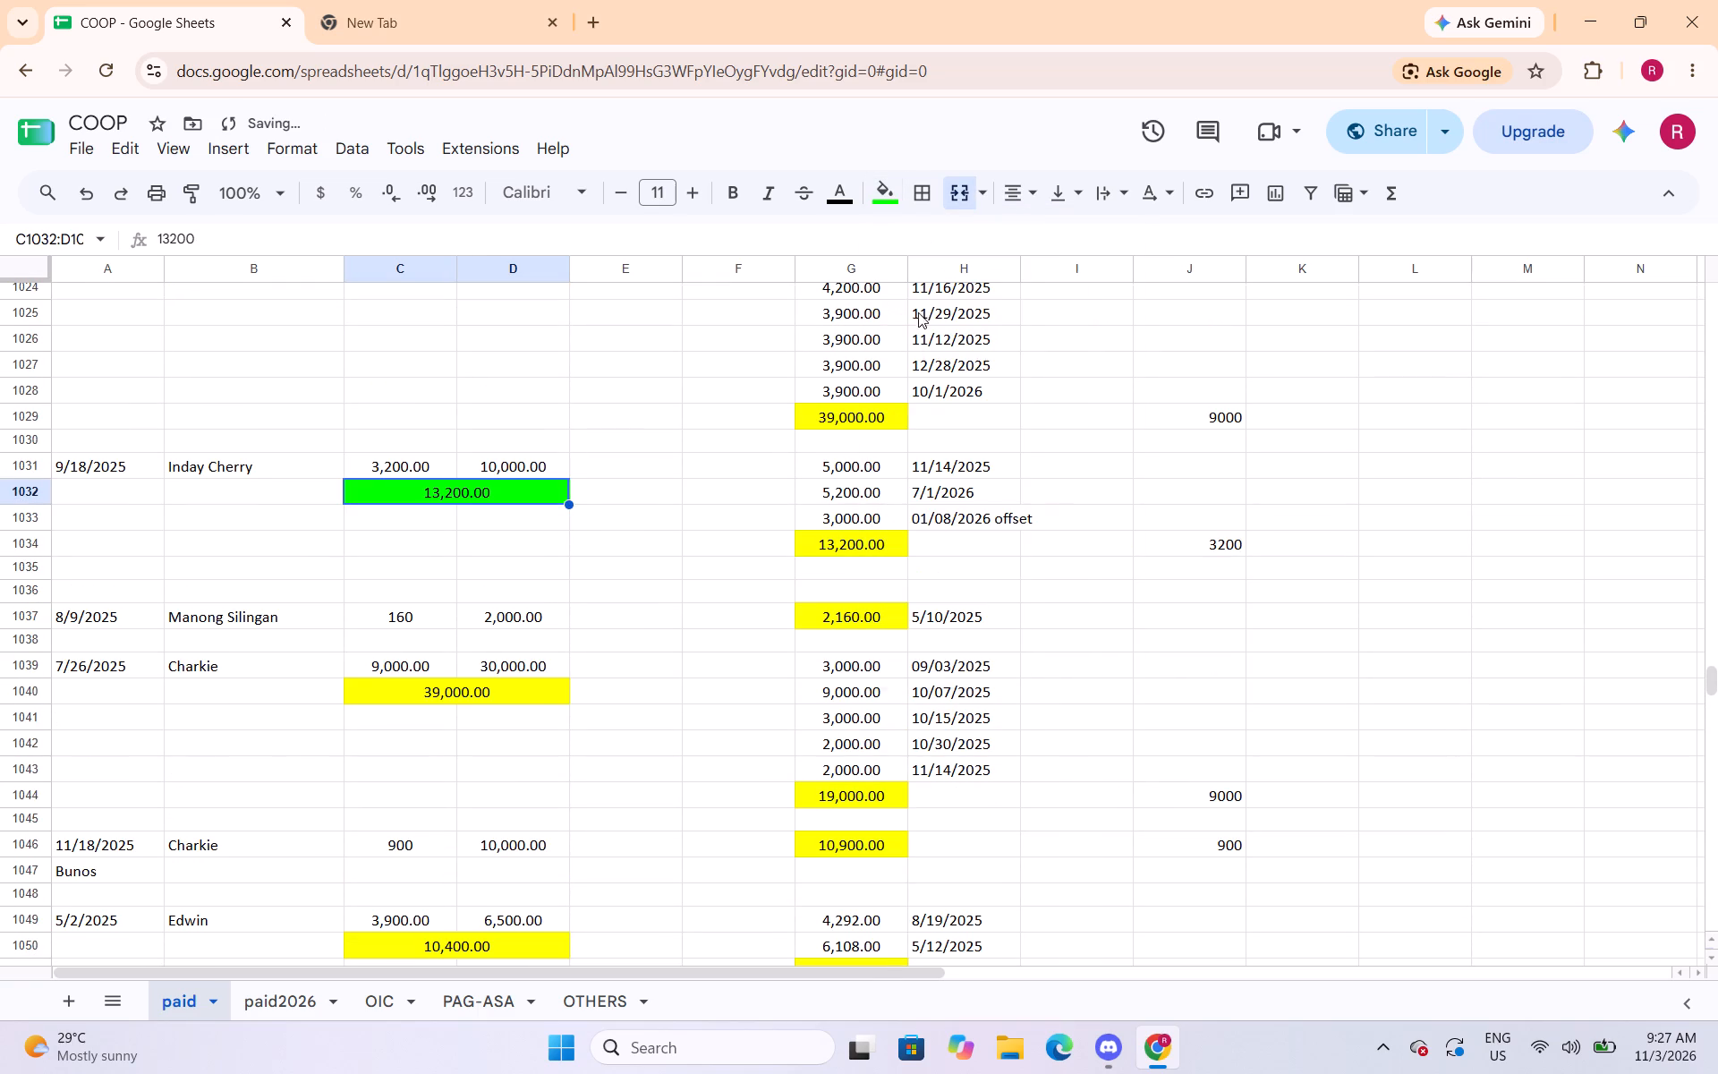
# Insert a blank row below the 8/9/2025 loan and merge C1038:D1038 in it.
pyautogui.click(38, 644)
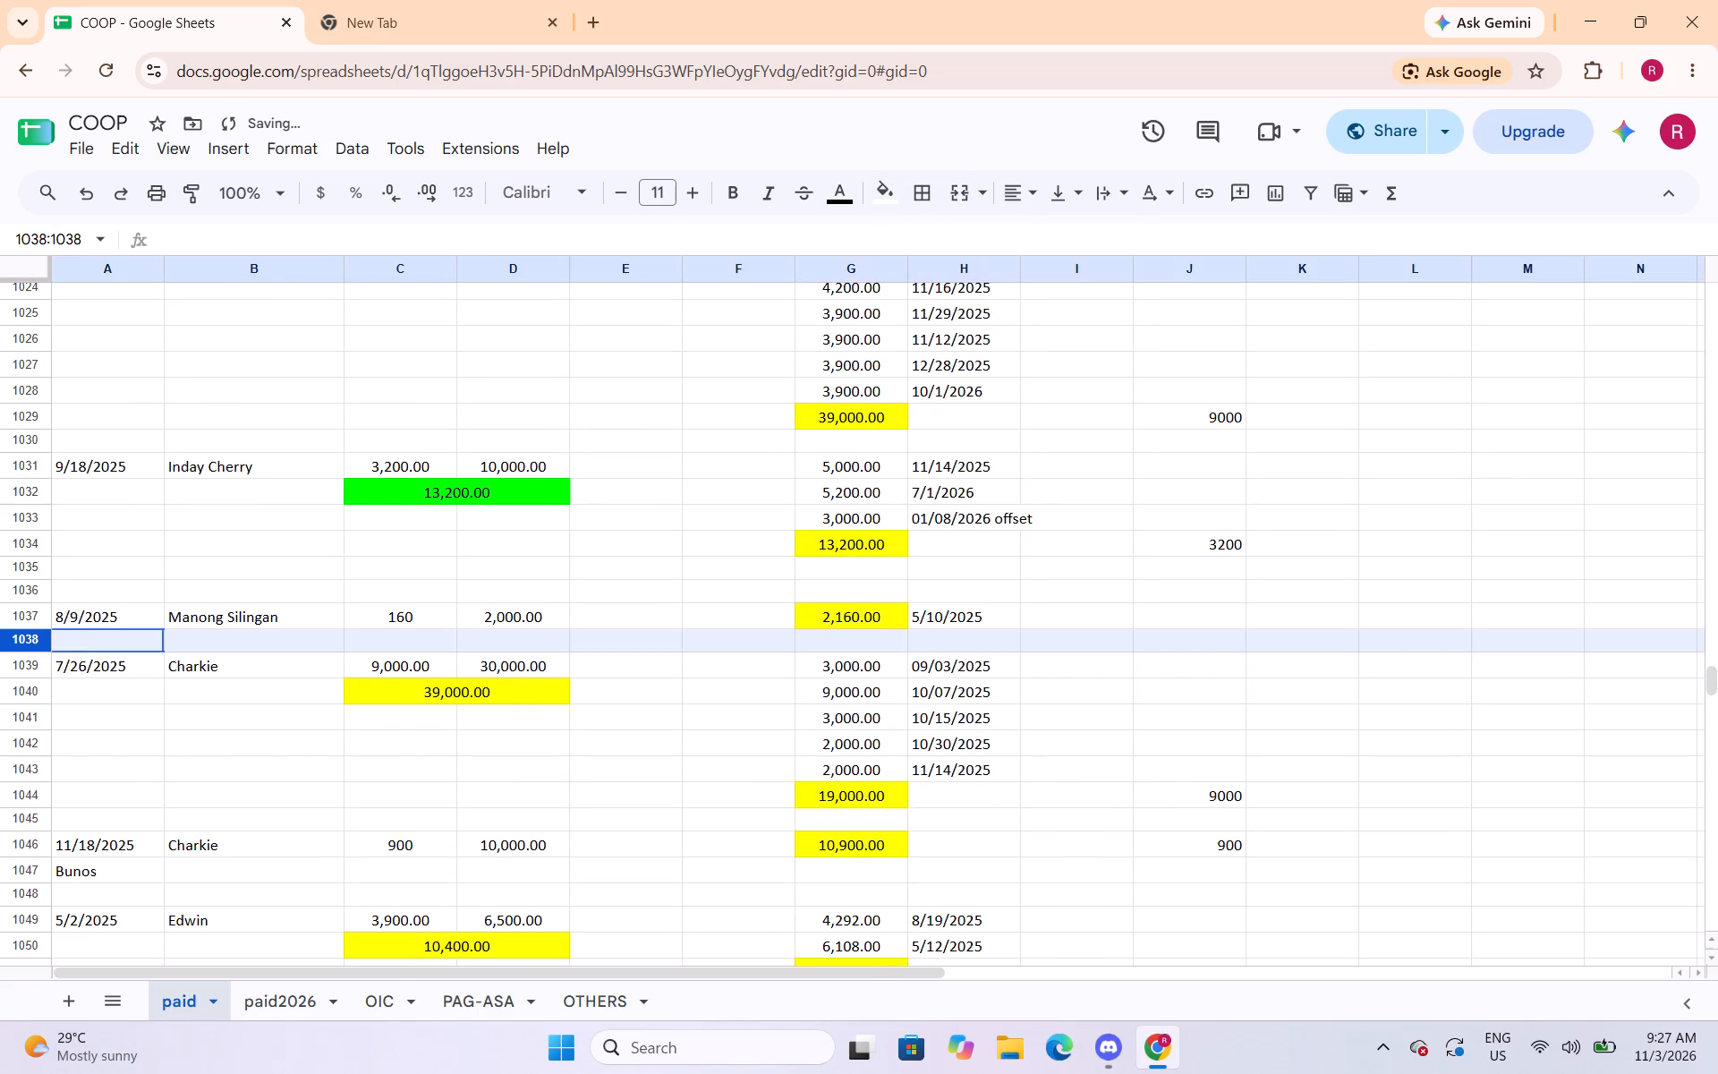
pyautogui.rightClick(38, 643)
pyautogui.click(99, 614)
pyautogui.moveTo(424, 649); pyautogui.dragTo(450, 644)
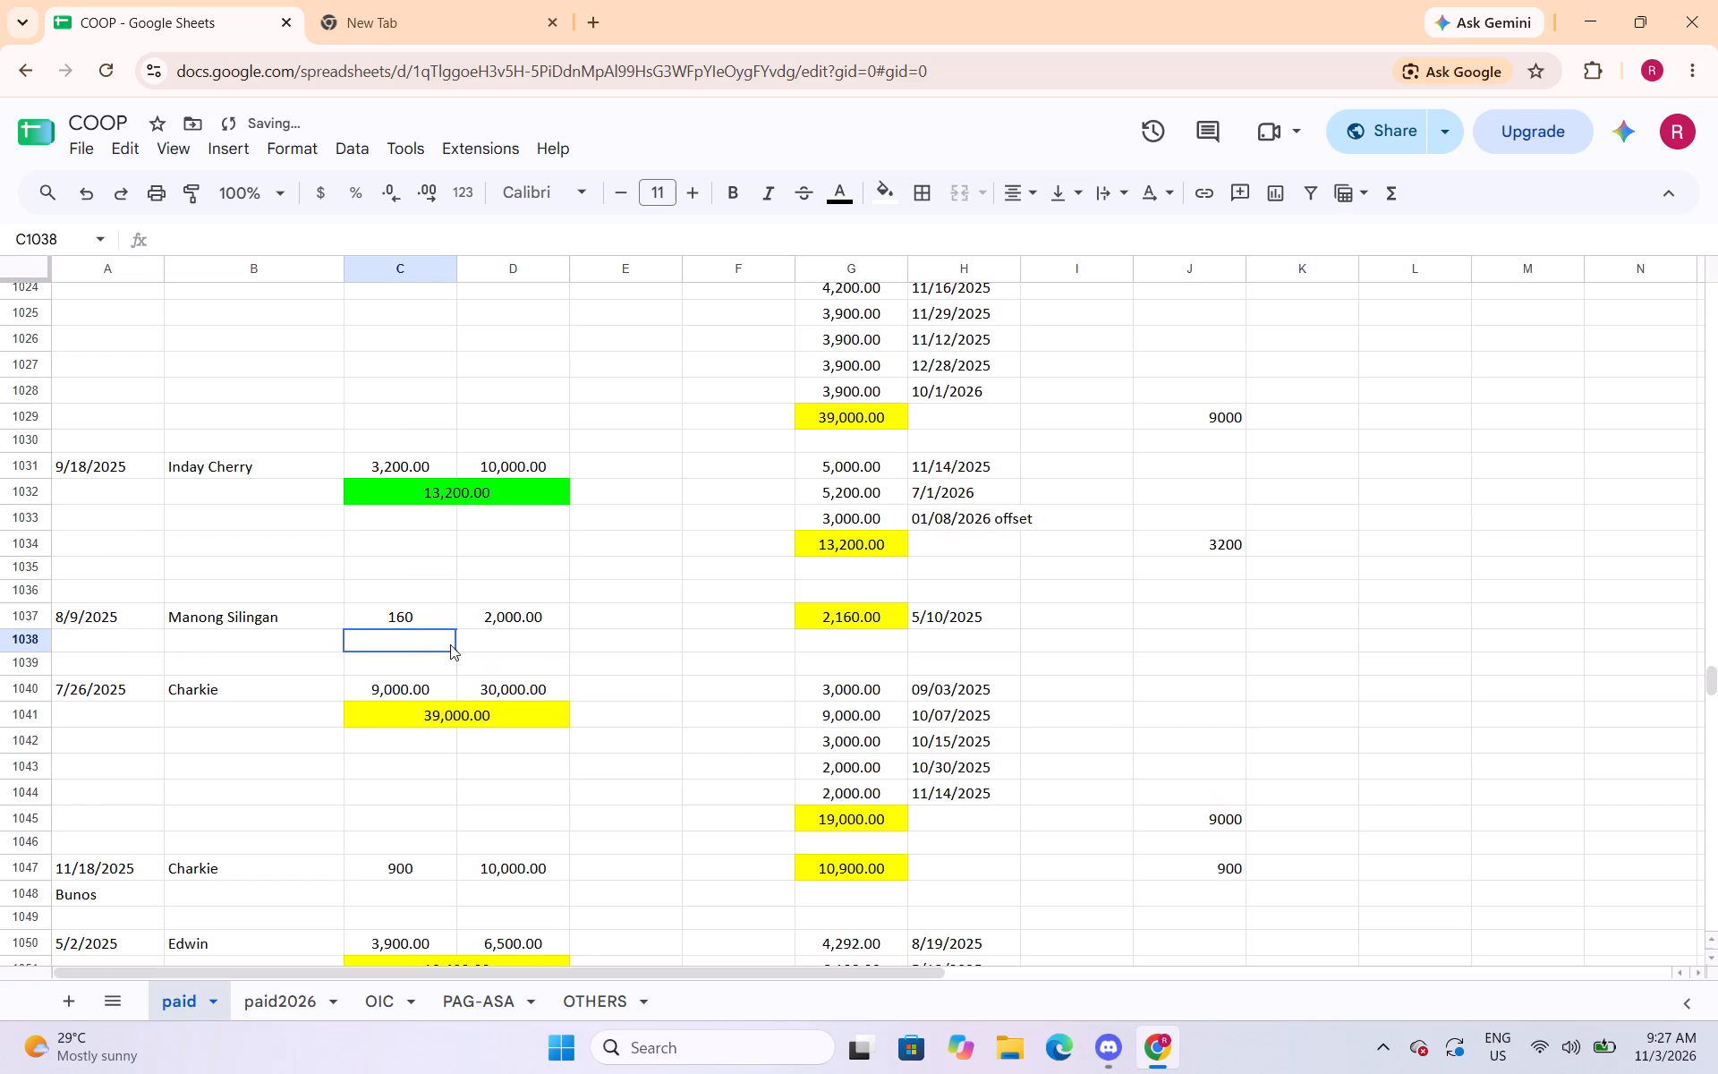
pyautogui.moveTo(450, 644); pyautogui.dragTo(472, 642)
pyautogui.click(960, 200)
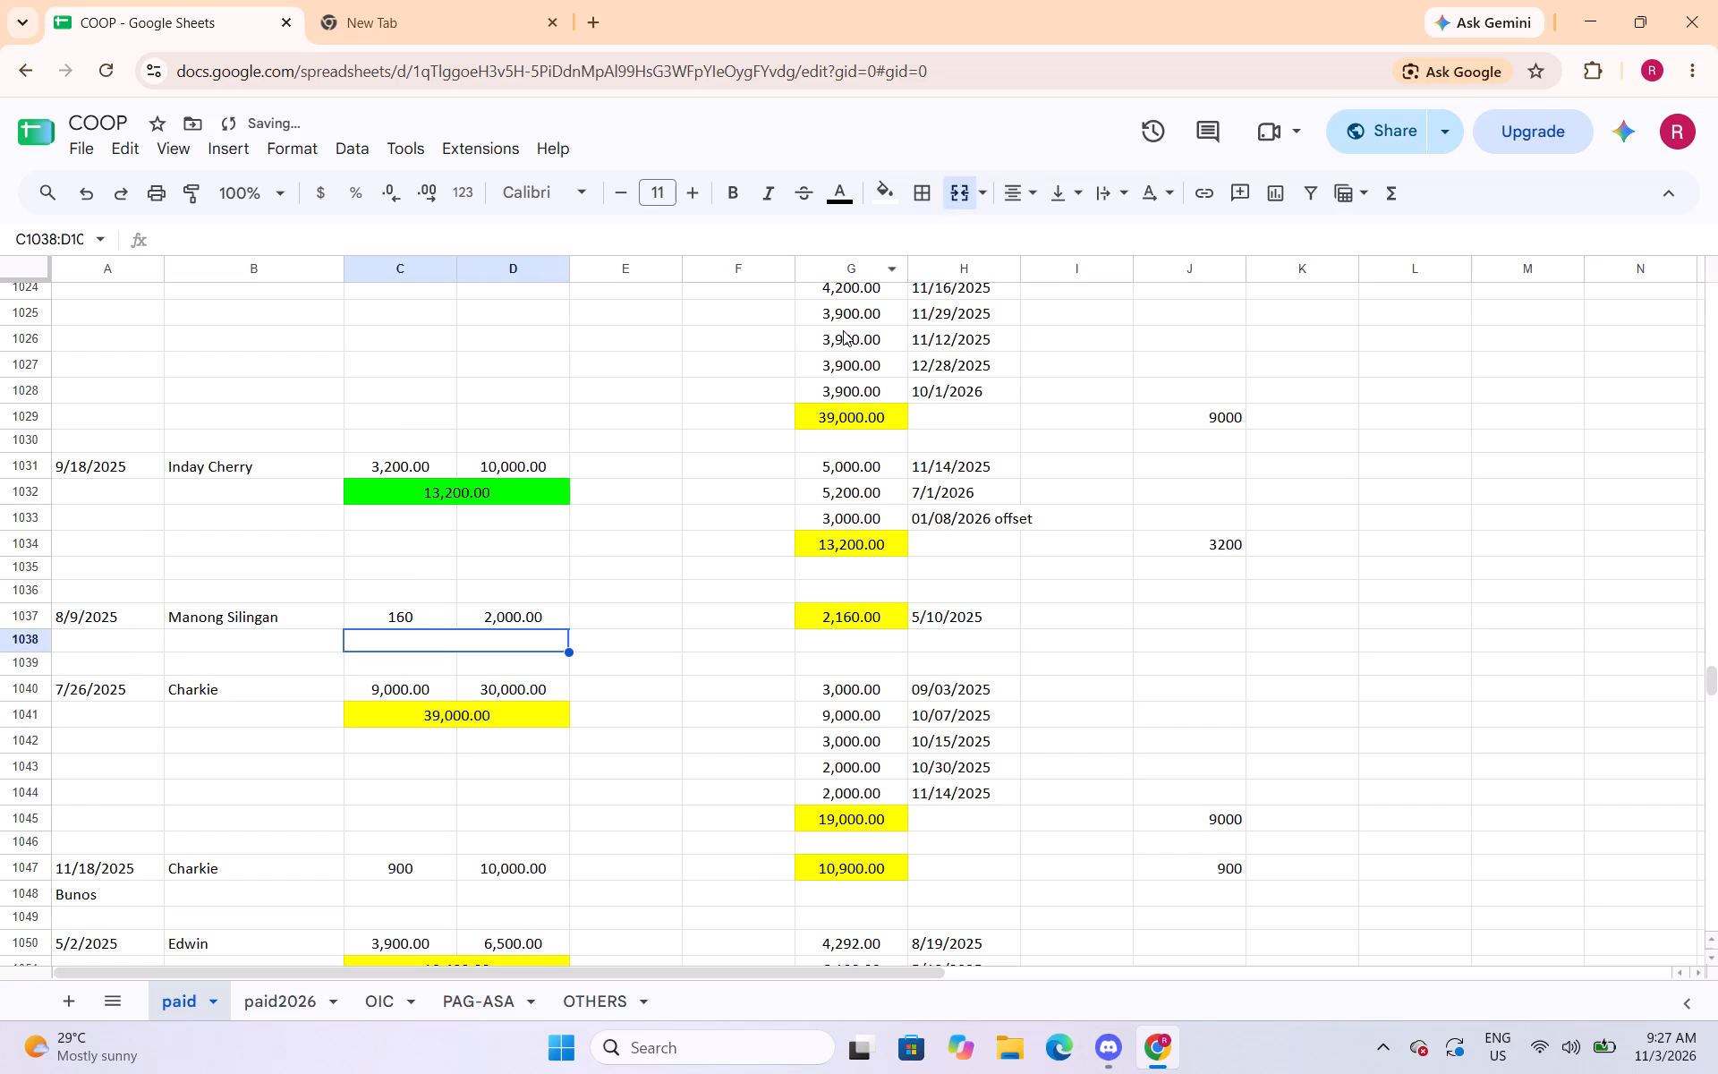
# Total C1037:D1037 with a SUM formula in merged C1038:D1038 and fill it bright green.
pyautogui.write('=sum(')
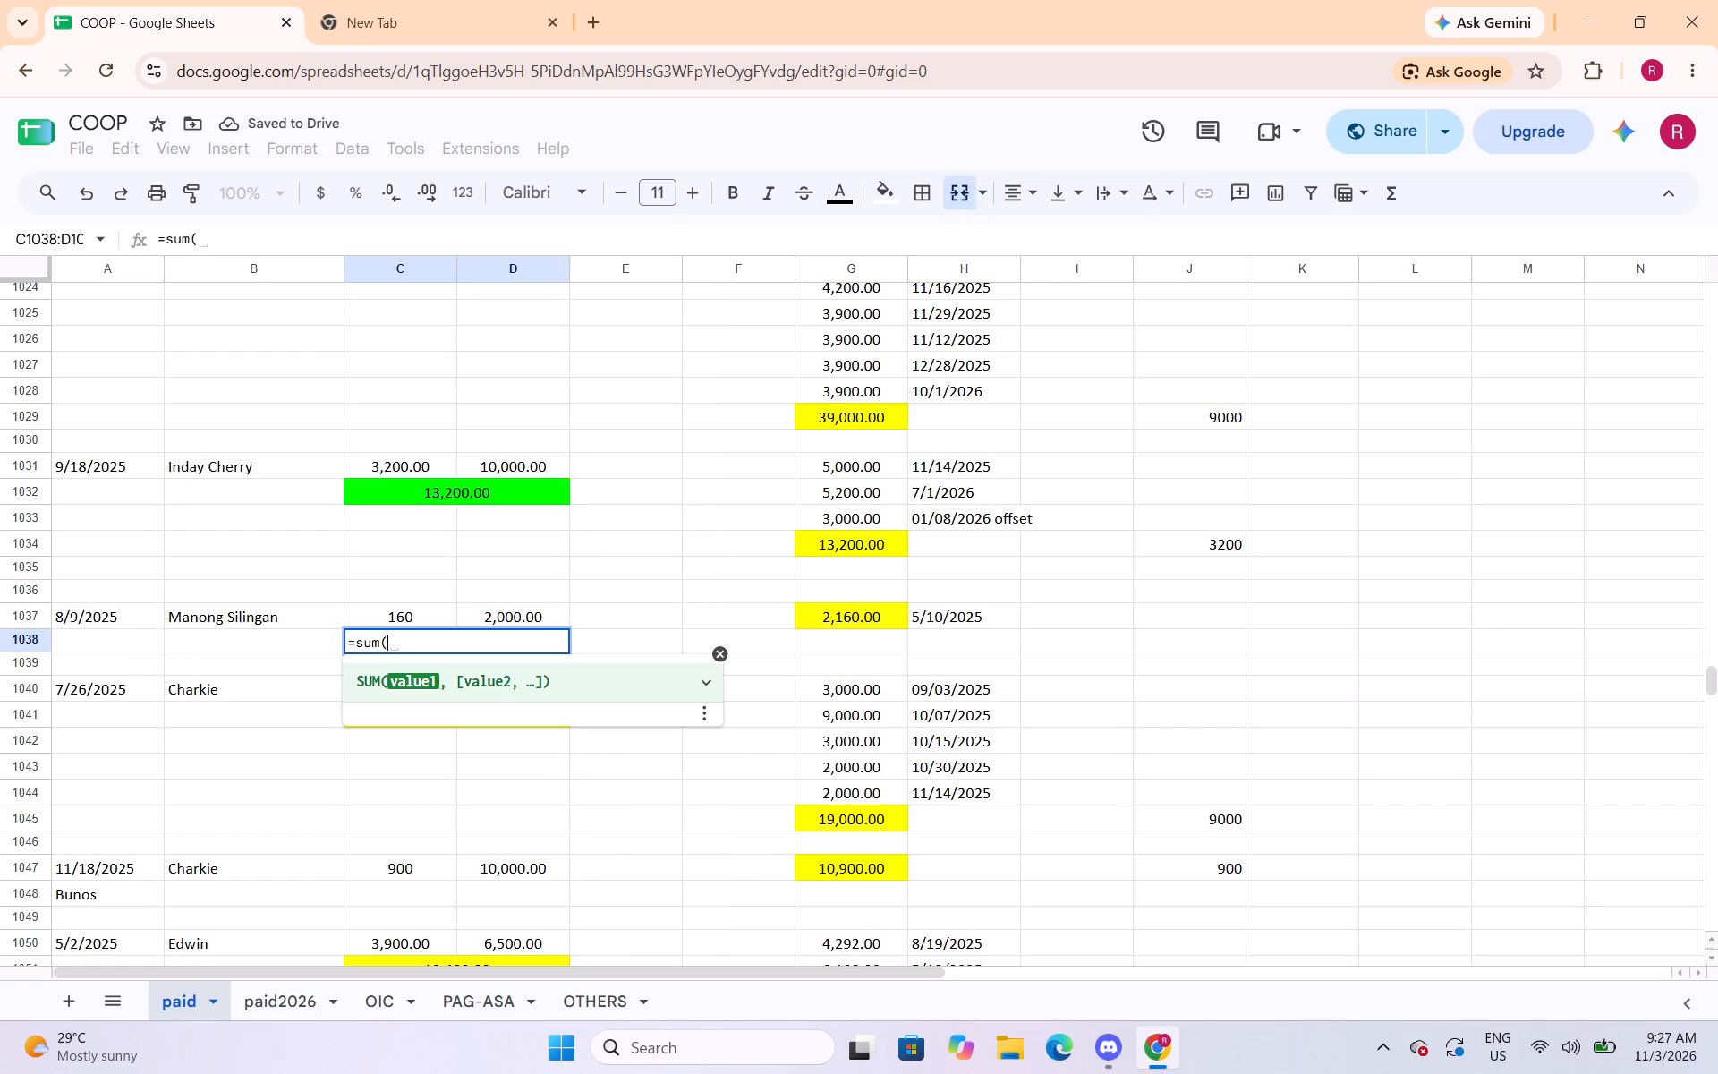
pyautogui.moveTo(447, 615); pyautogui.dragTo(500, 624)
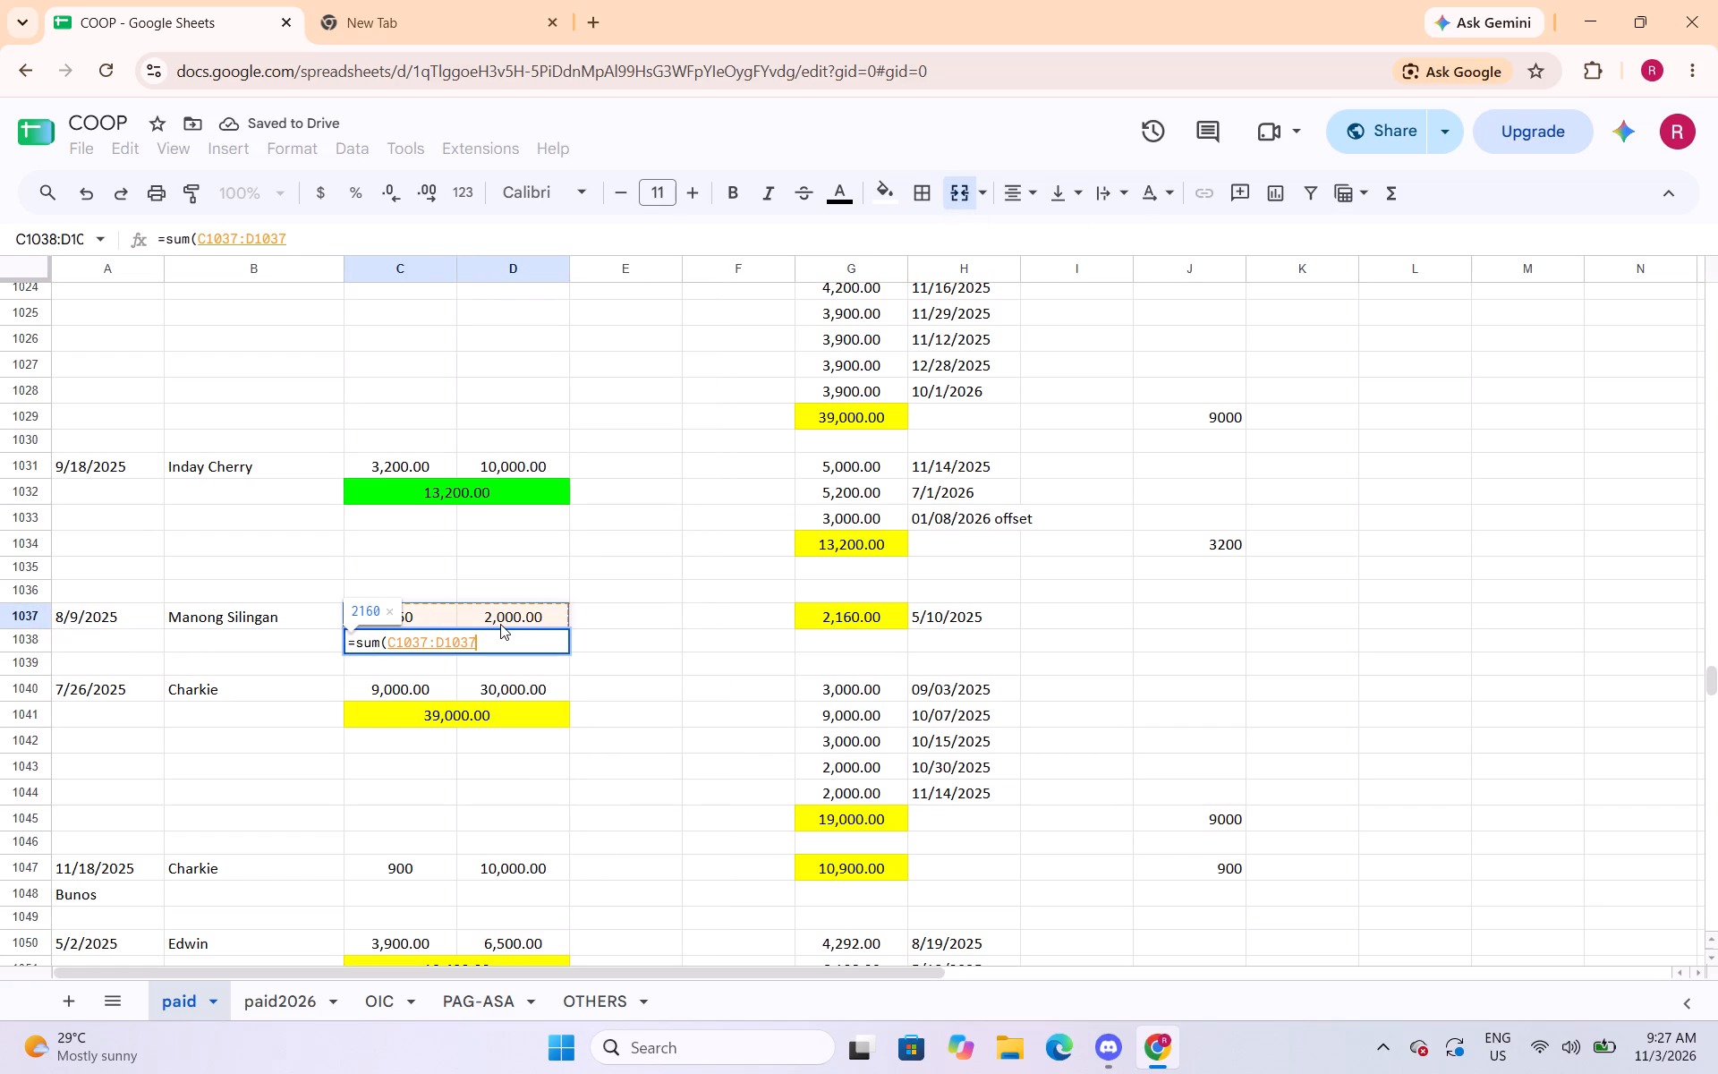
pyautogui.hotkey('shift', ')')
pyautogui.press('Return')
pyautogui.press('Up')
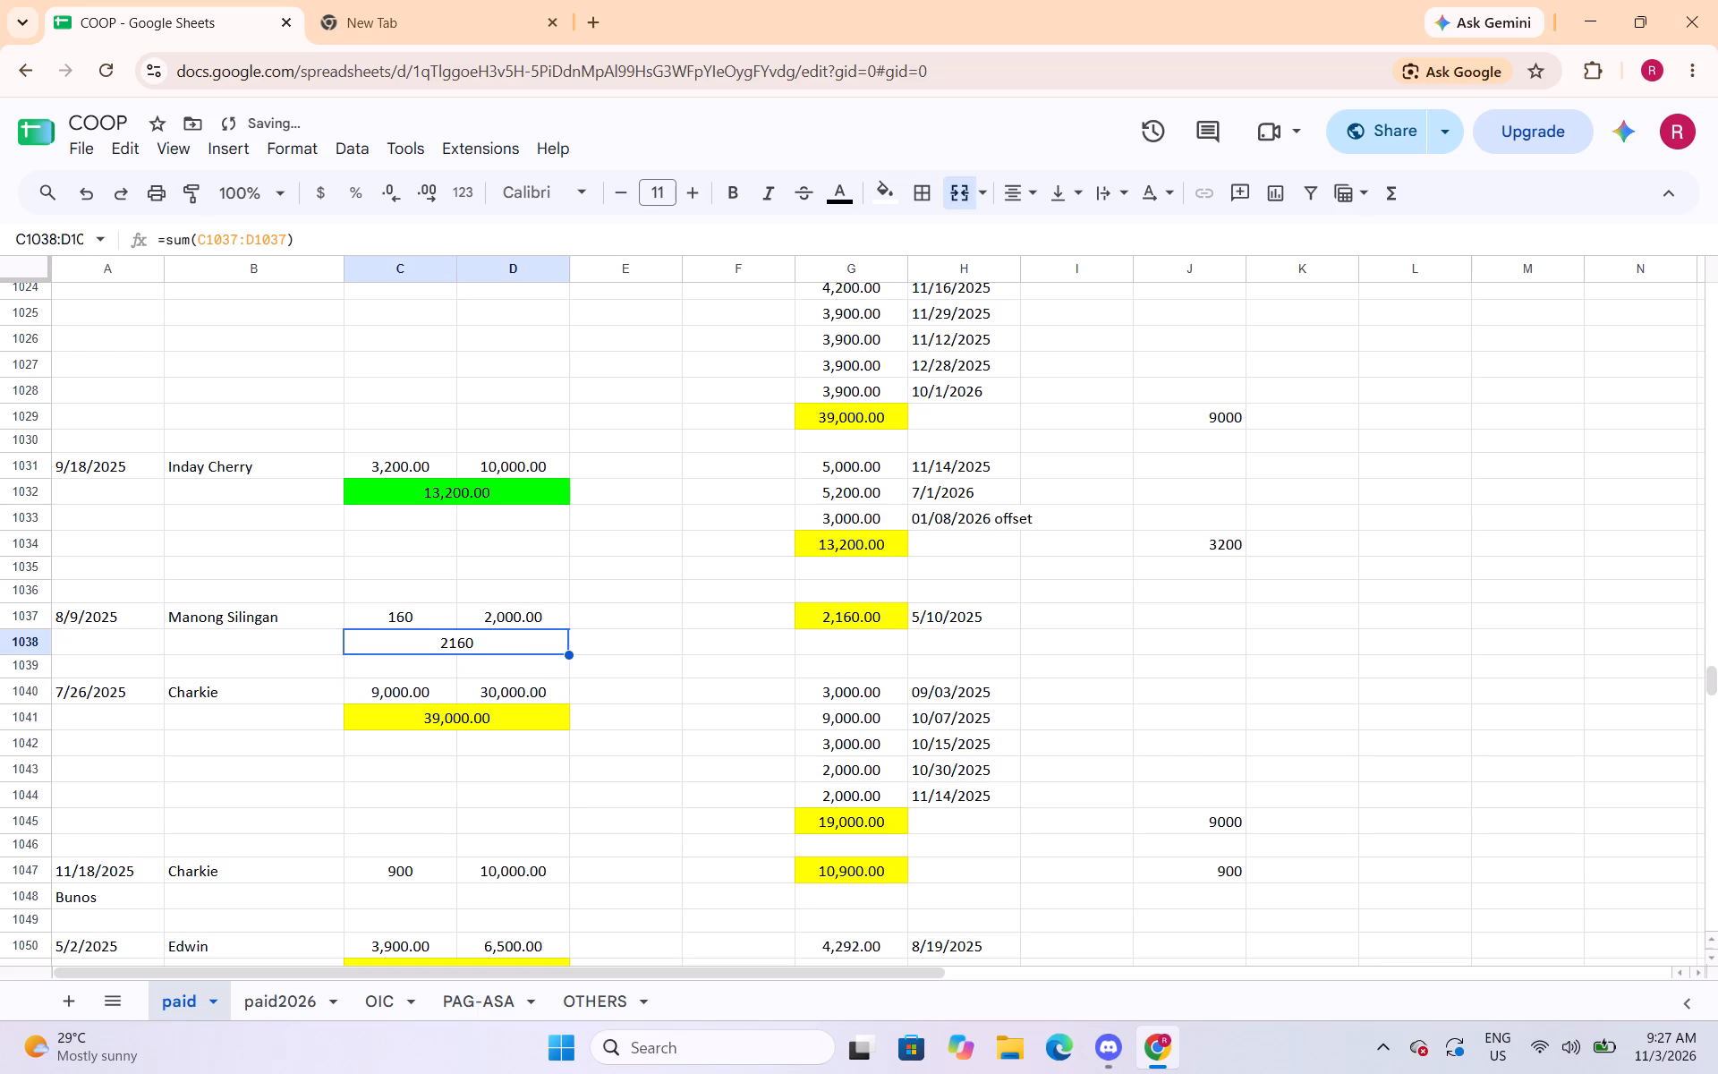
pyautogui.click(881, 199)
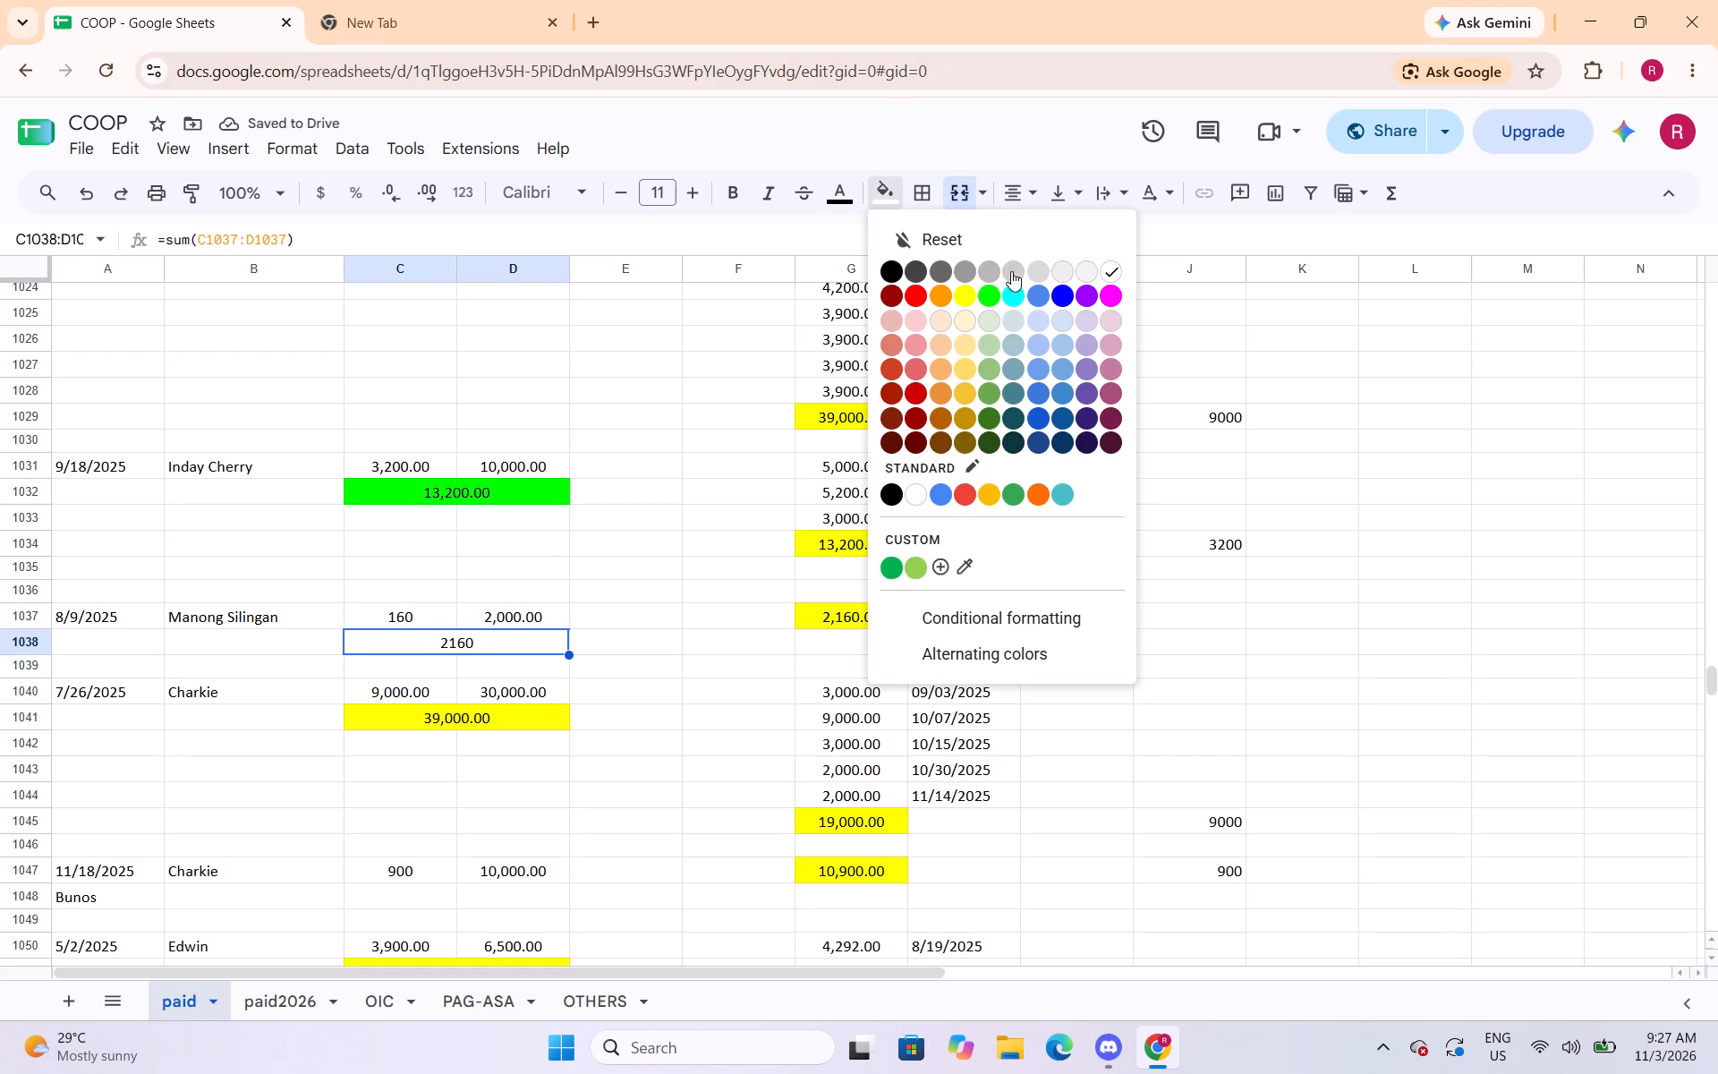
pyautogui.click(997, 301)
# Format the total in C1038:D1038 as a number with thousands separator and two decimals, and save the sheet.
pyautogui.click(283, 157)
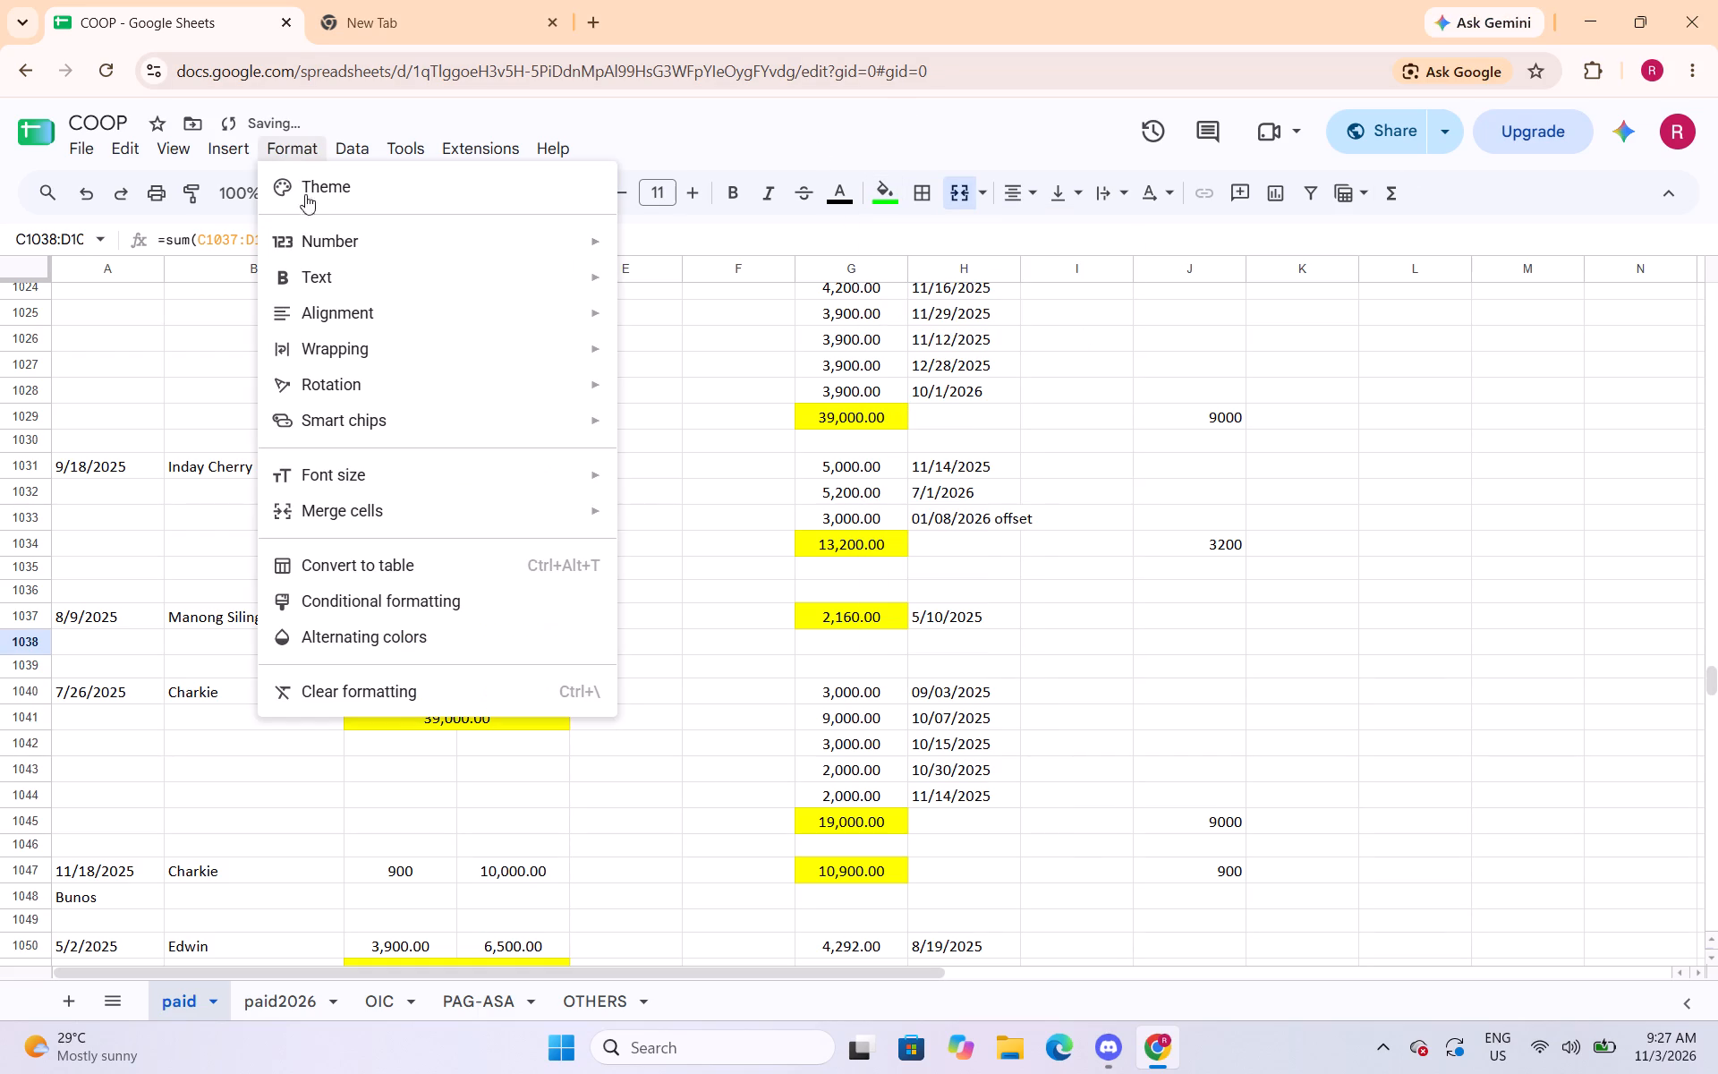
pyautogui.click(687, 346)
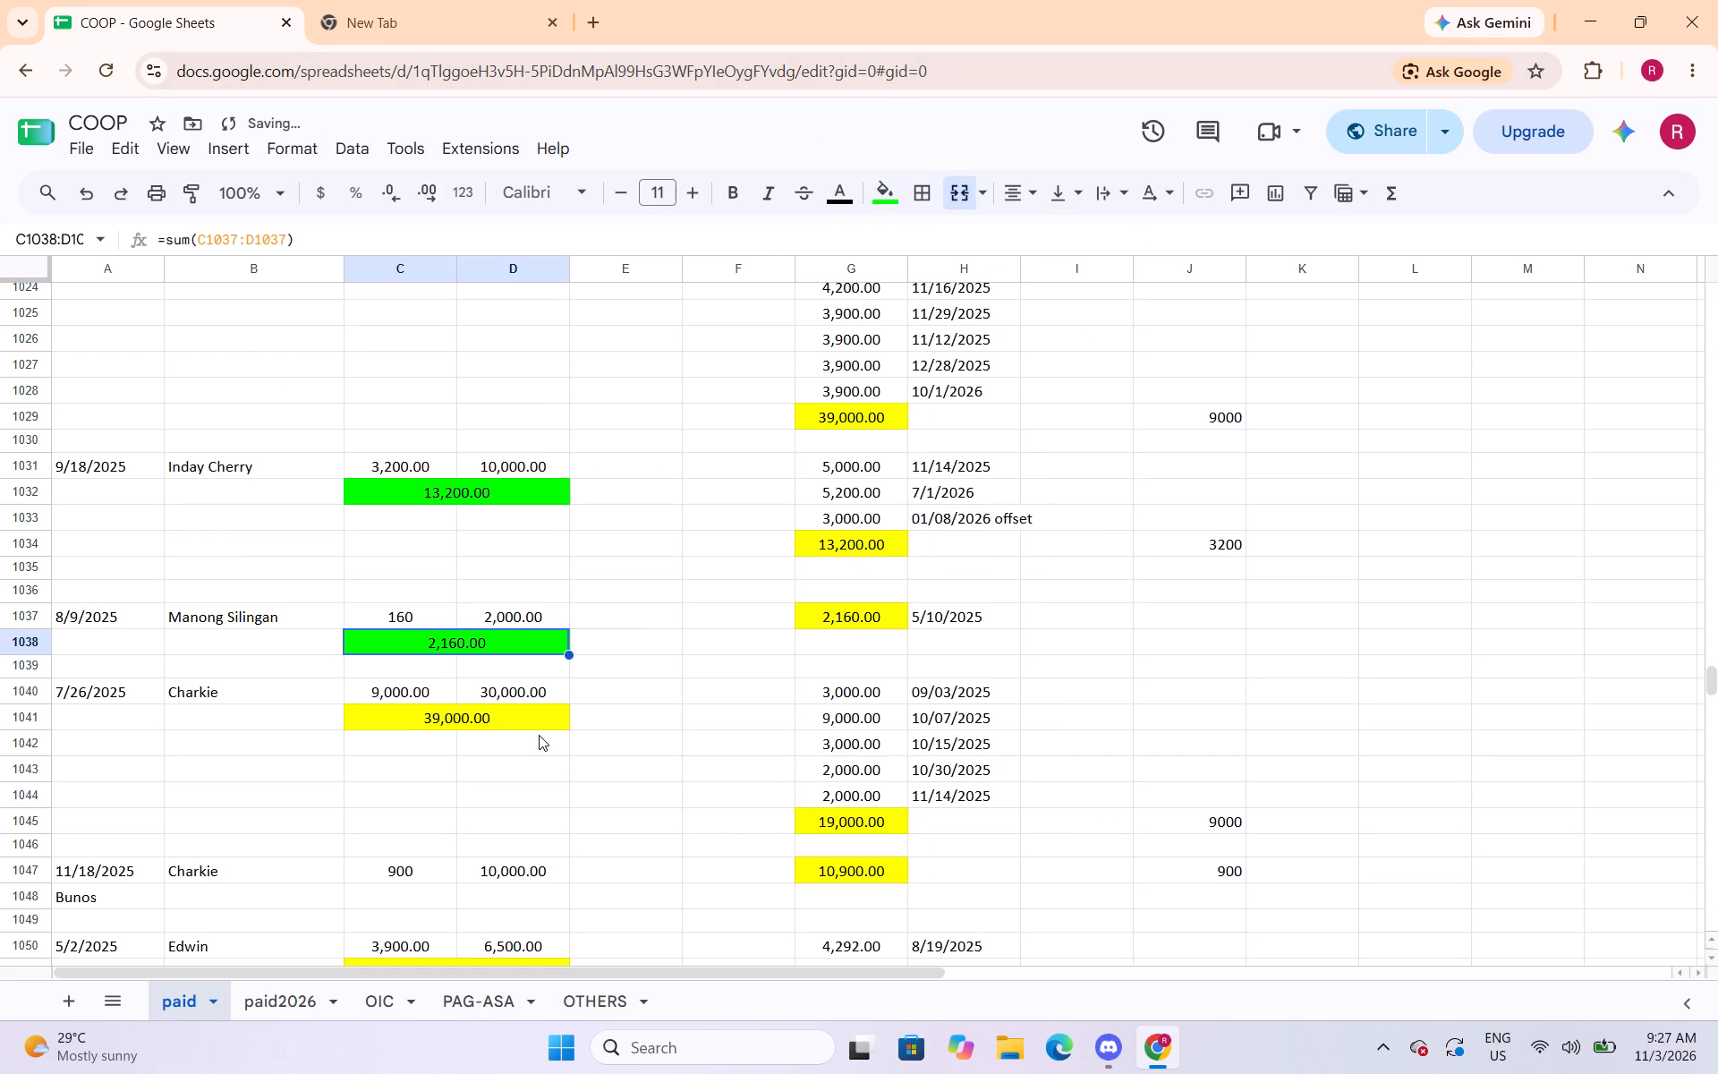
pyautogui.click(651, 645)
pyautogui.scroll(-1, 651, 645)
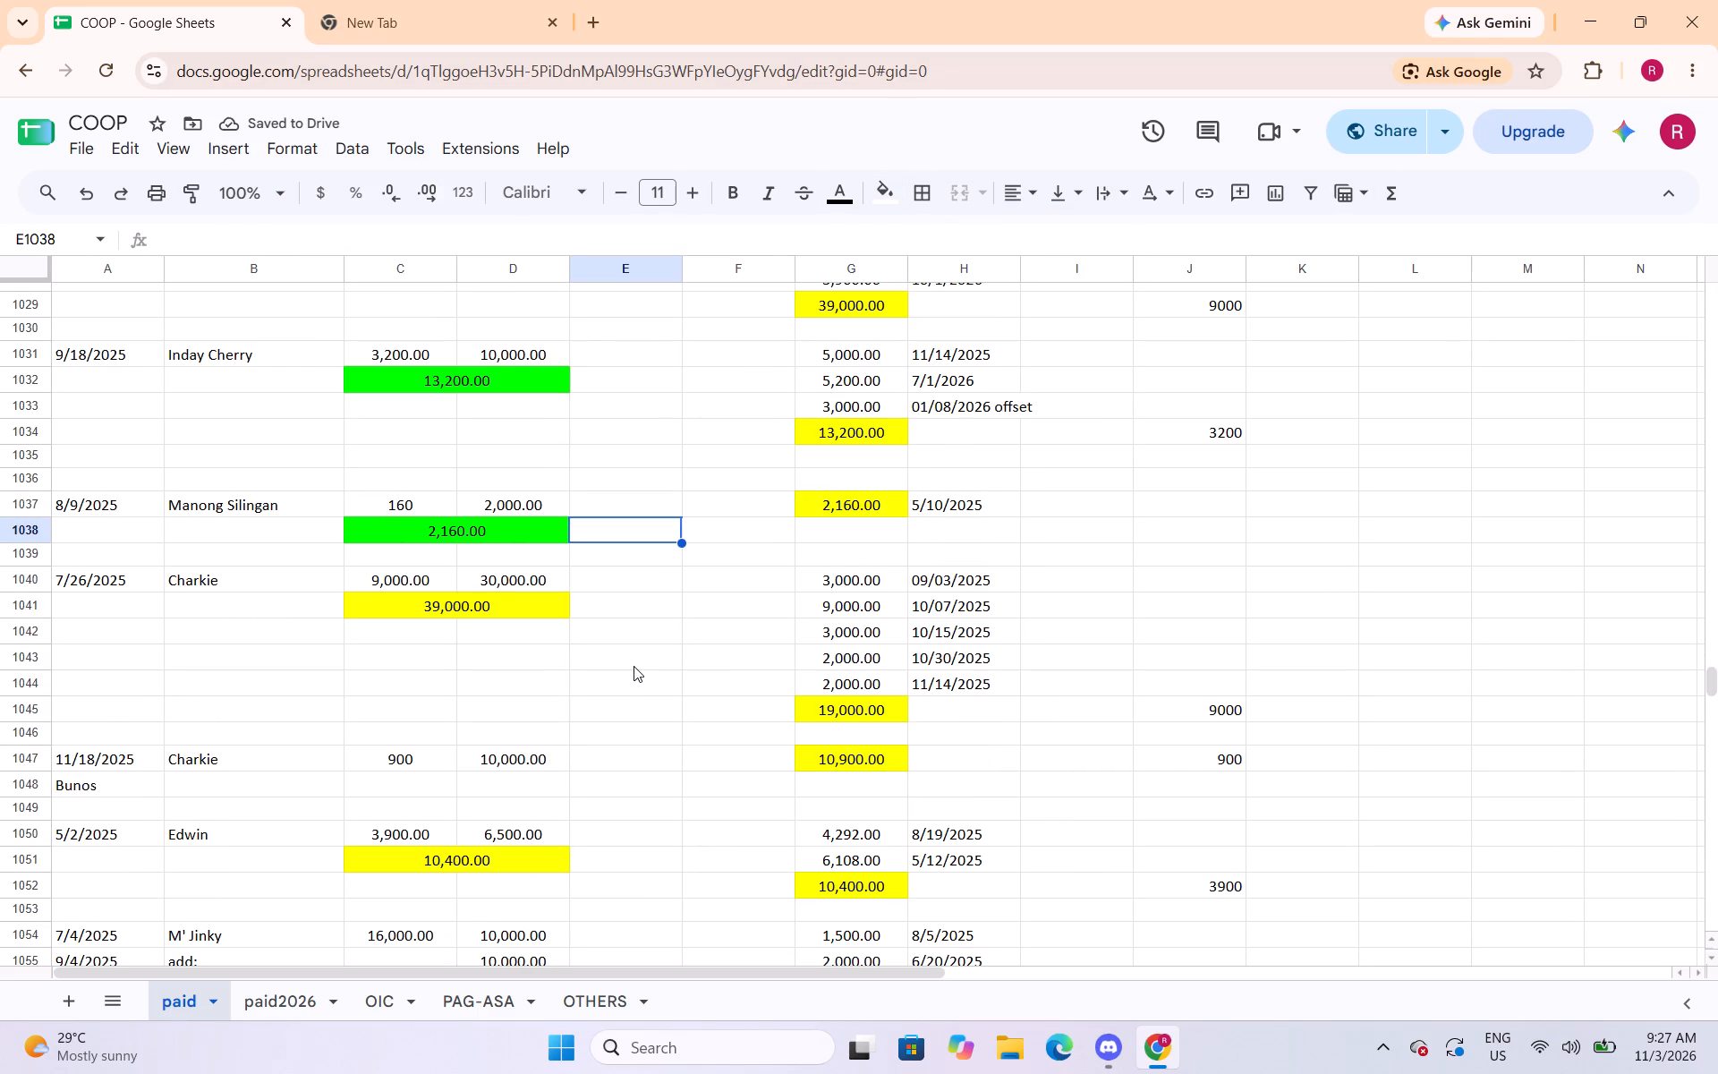
pyautogui.hotkey('ctrl', 's')
# Change the fill of the merged total C1041:D1041 under Charkie's 7/26/2025 loan to bright green.
pyautogui.moveTo(438, 592); pyautogui.dragTo(438, 602)
pyautogui.click(434, 607)
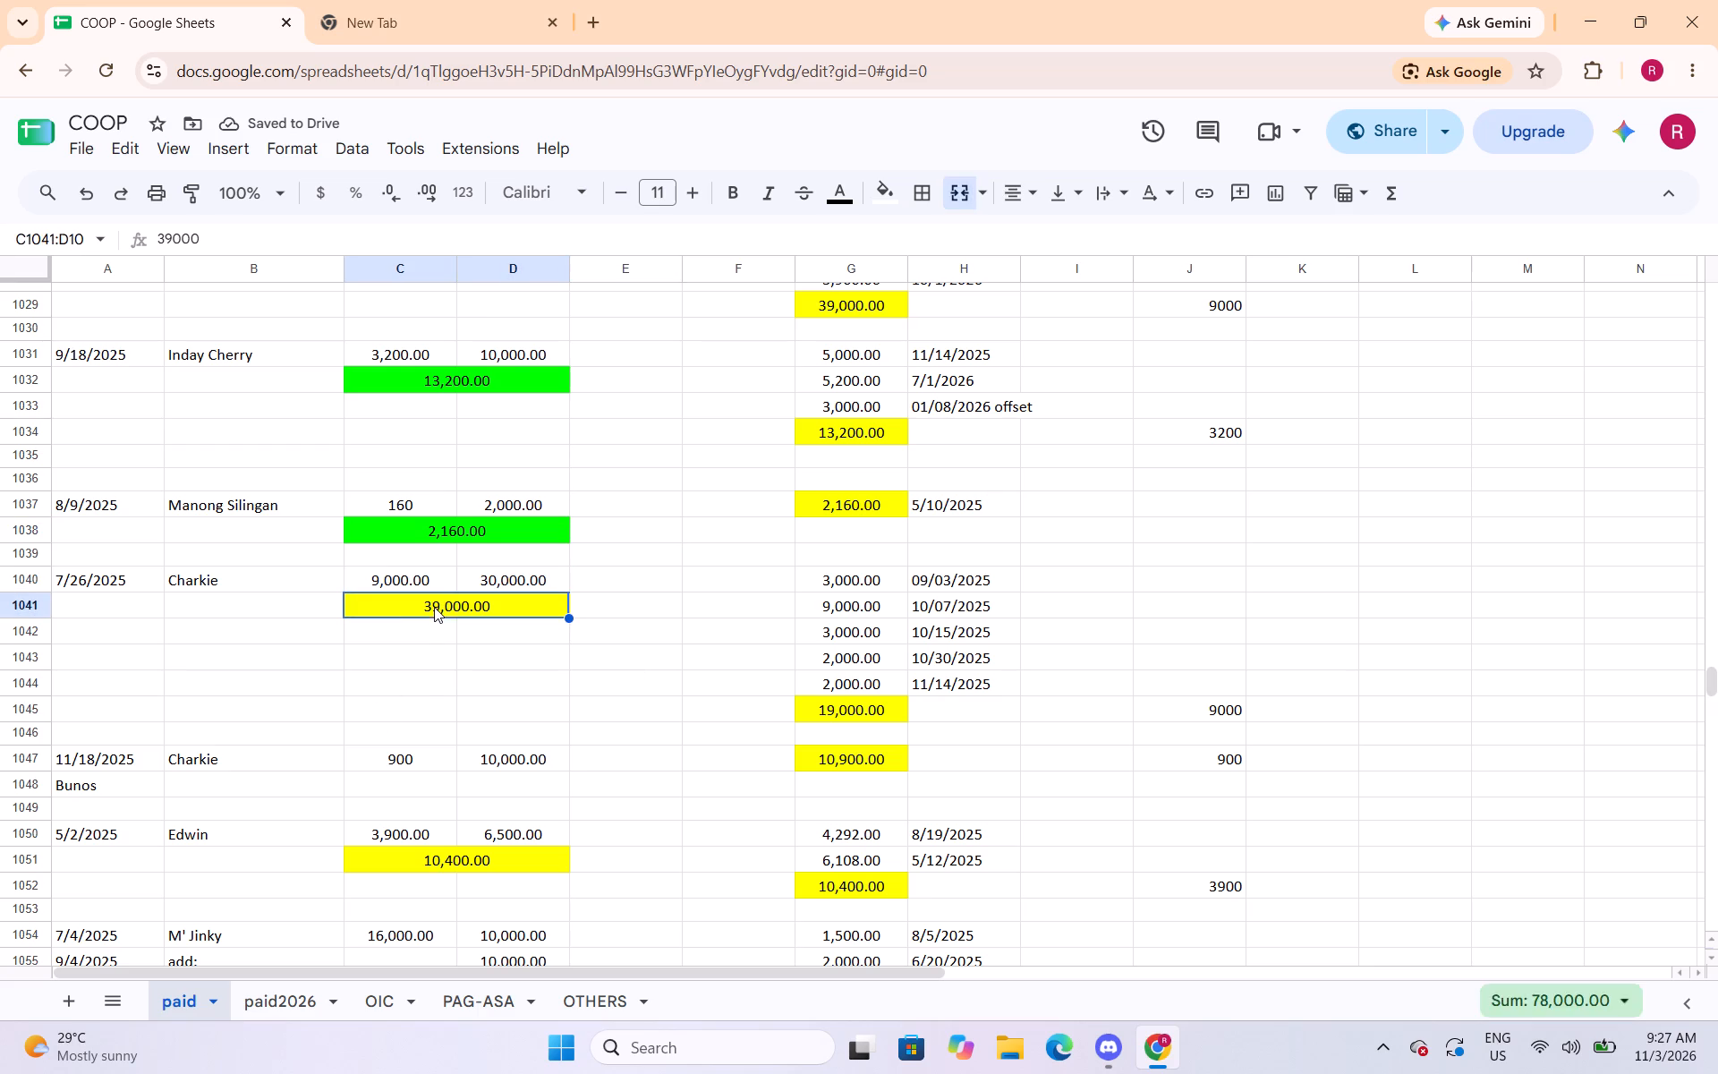
pyautogui.click(897, 196)
pyautogui.click(986, 295)
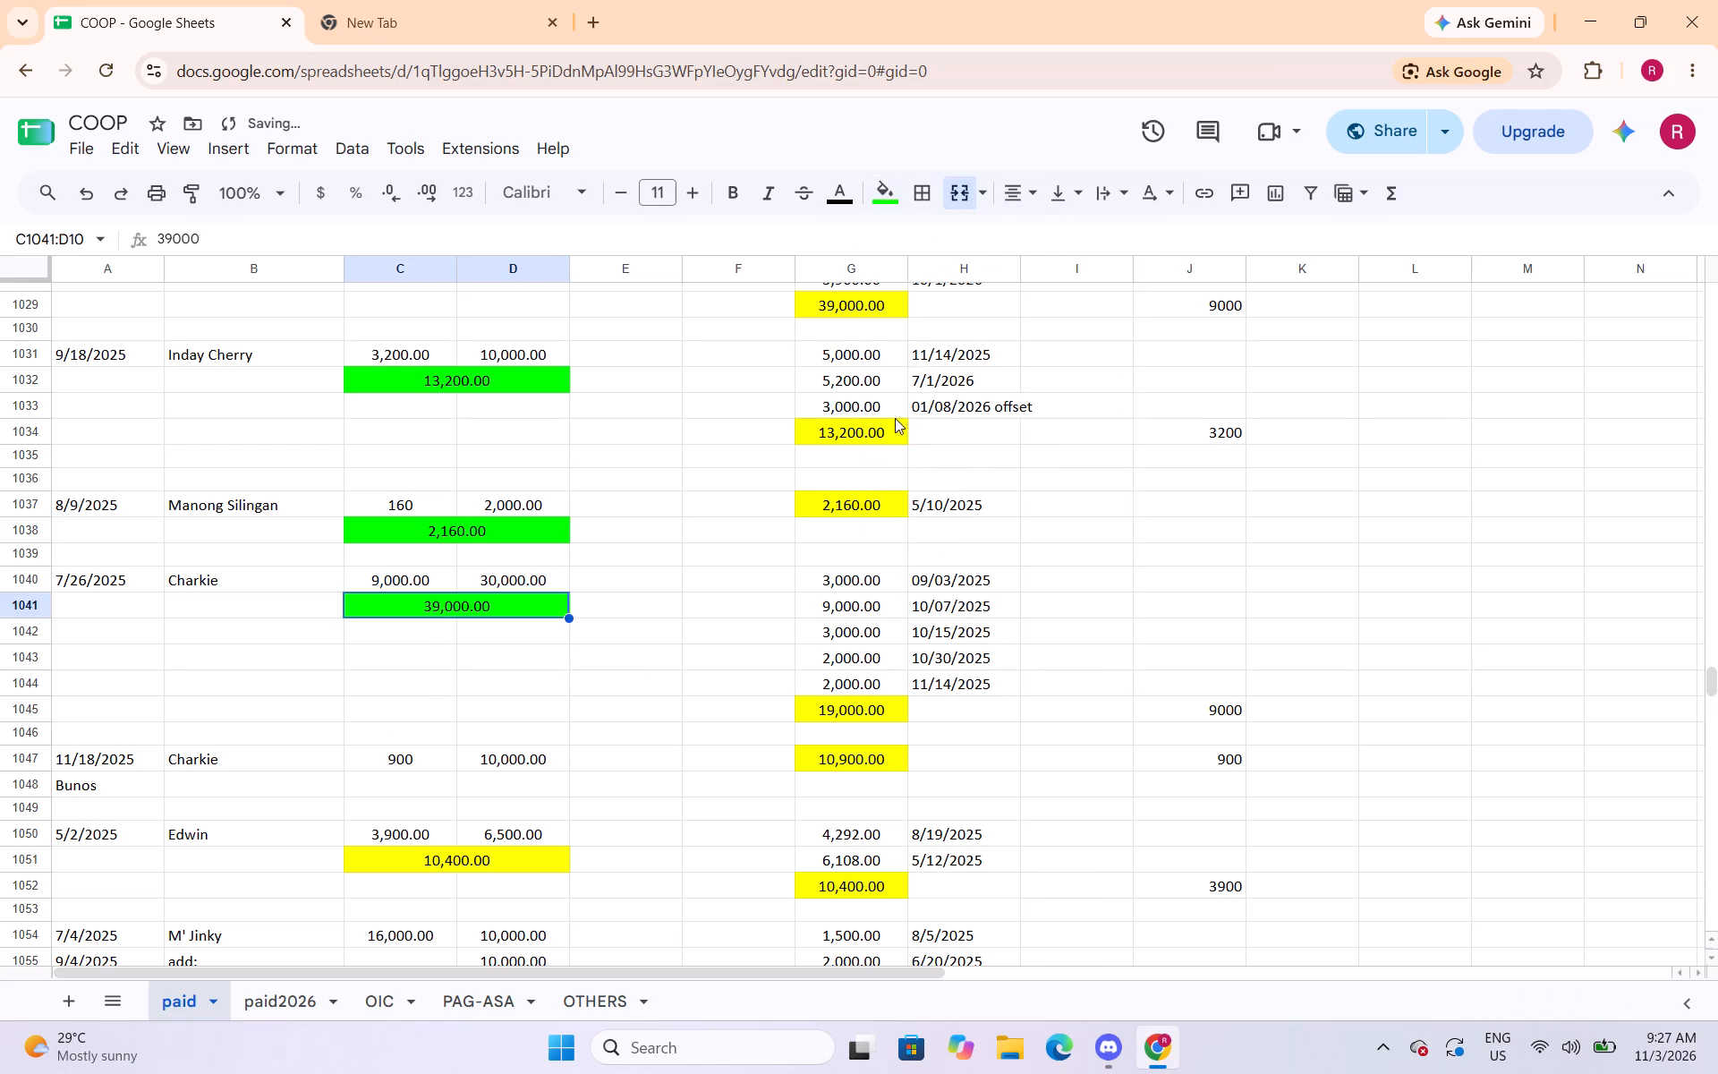
# Enter the interest amount 160 in J1037 for the 8/9/2025 loan.
pyautogui.scroll(-1, 711, 507)
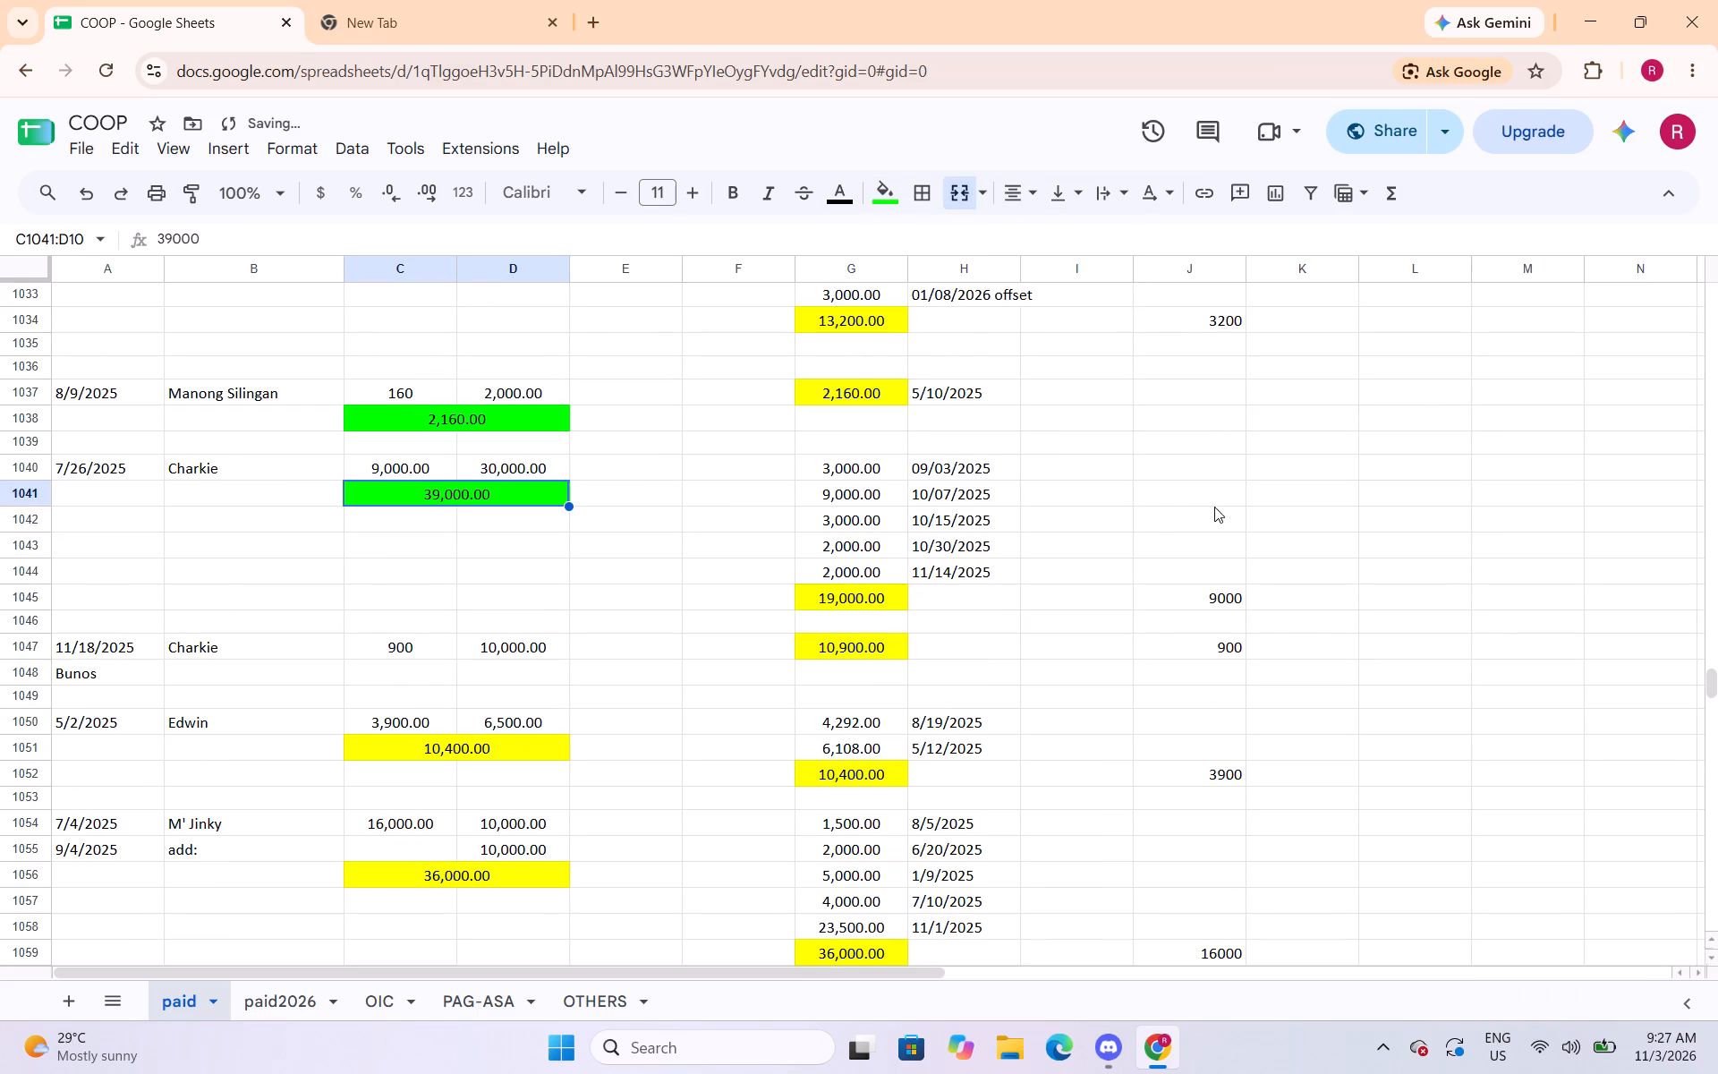
pyautogui.scroll(1, 1159, 501)
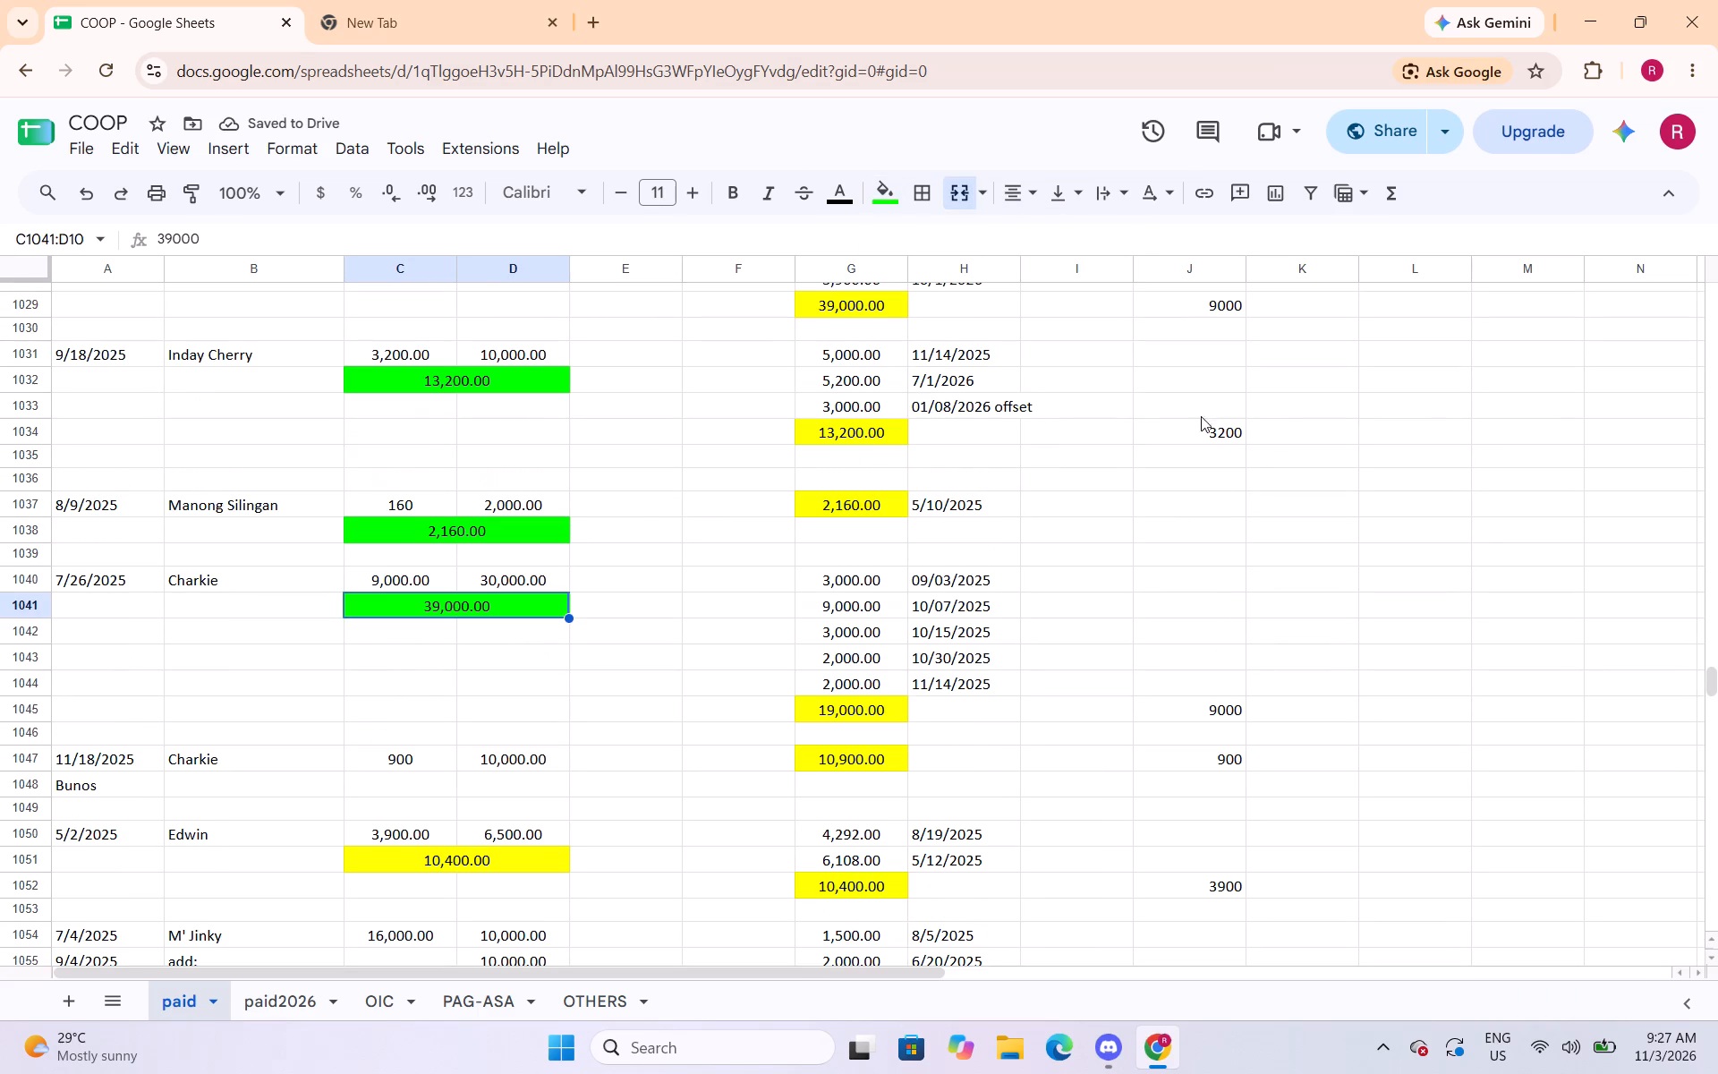
pyautogui.click(1184, 512)
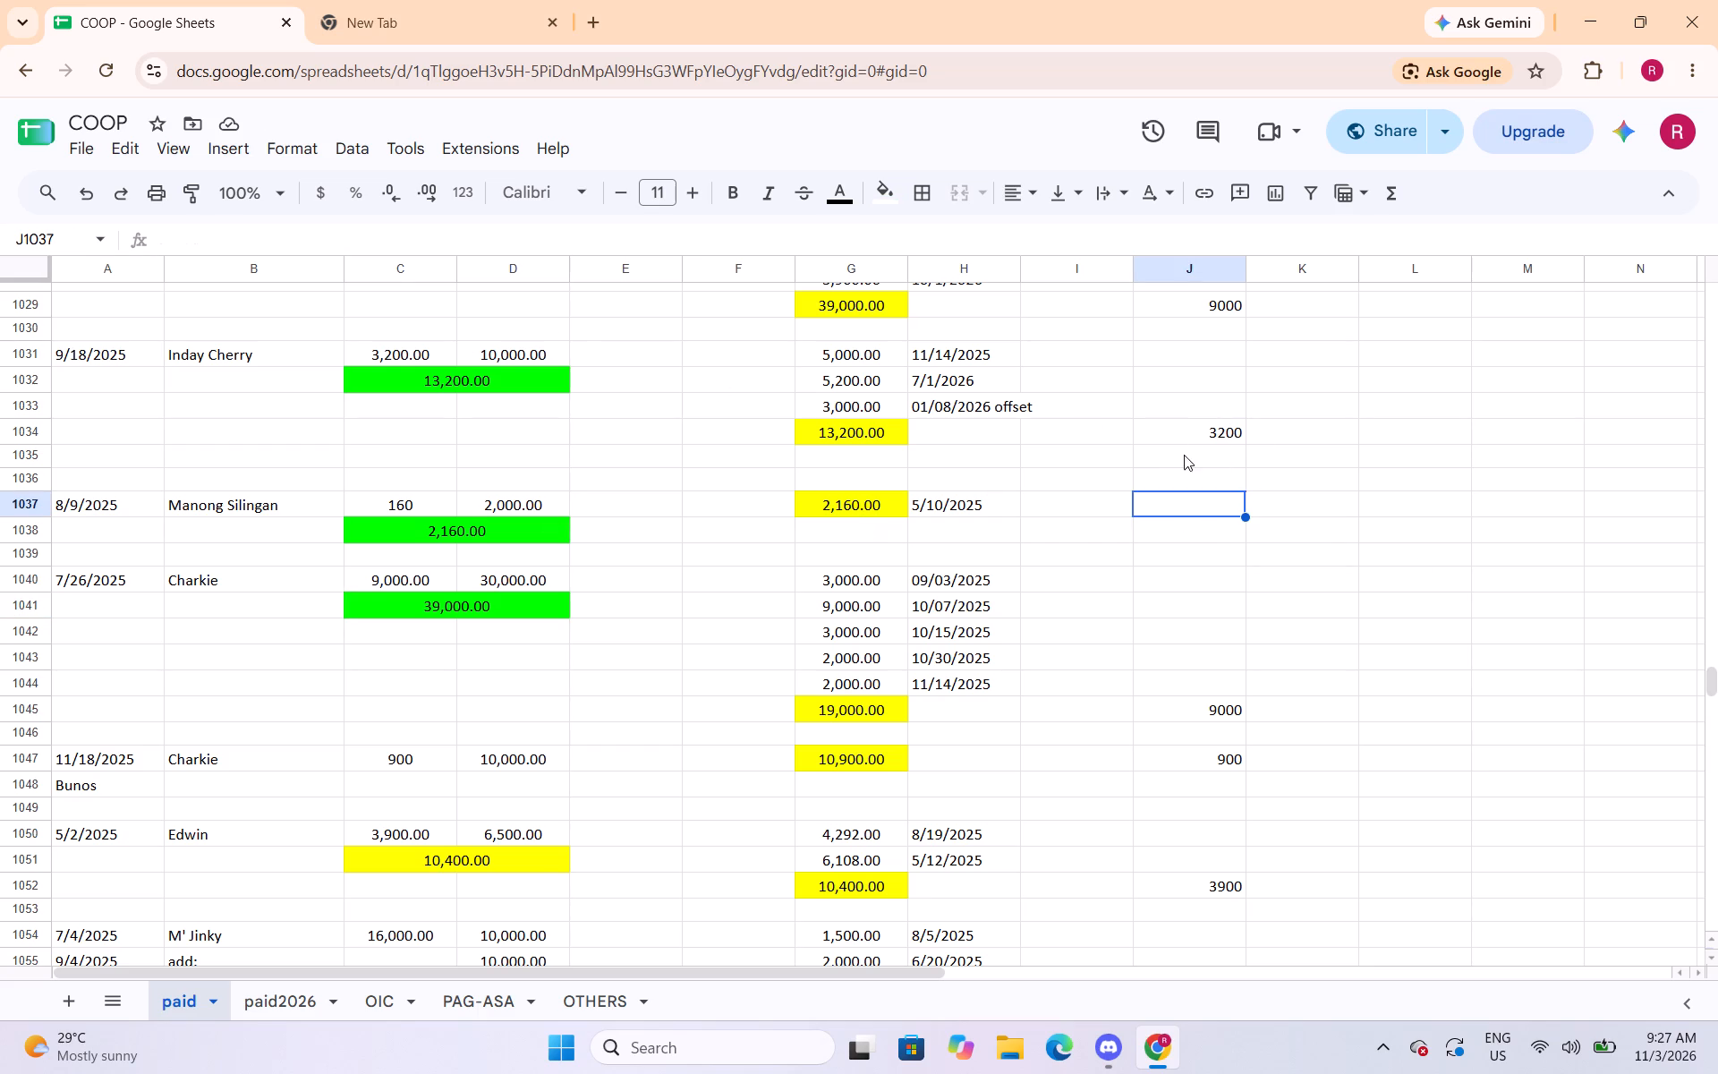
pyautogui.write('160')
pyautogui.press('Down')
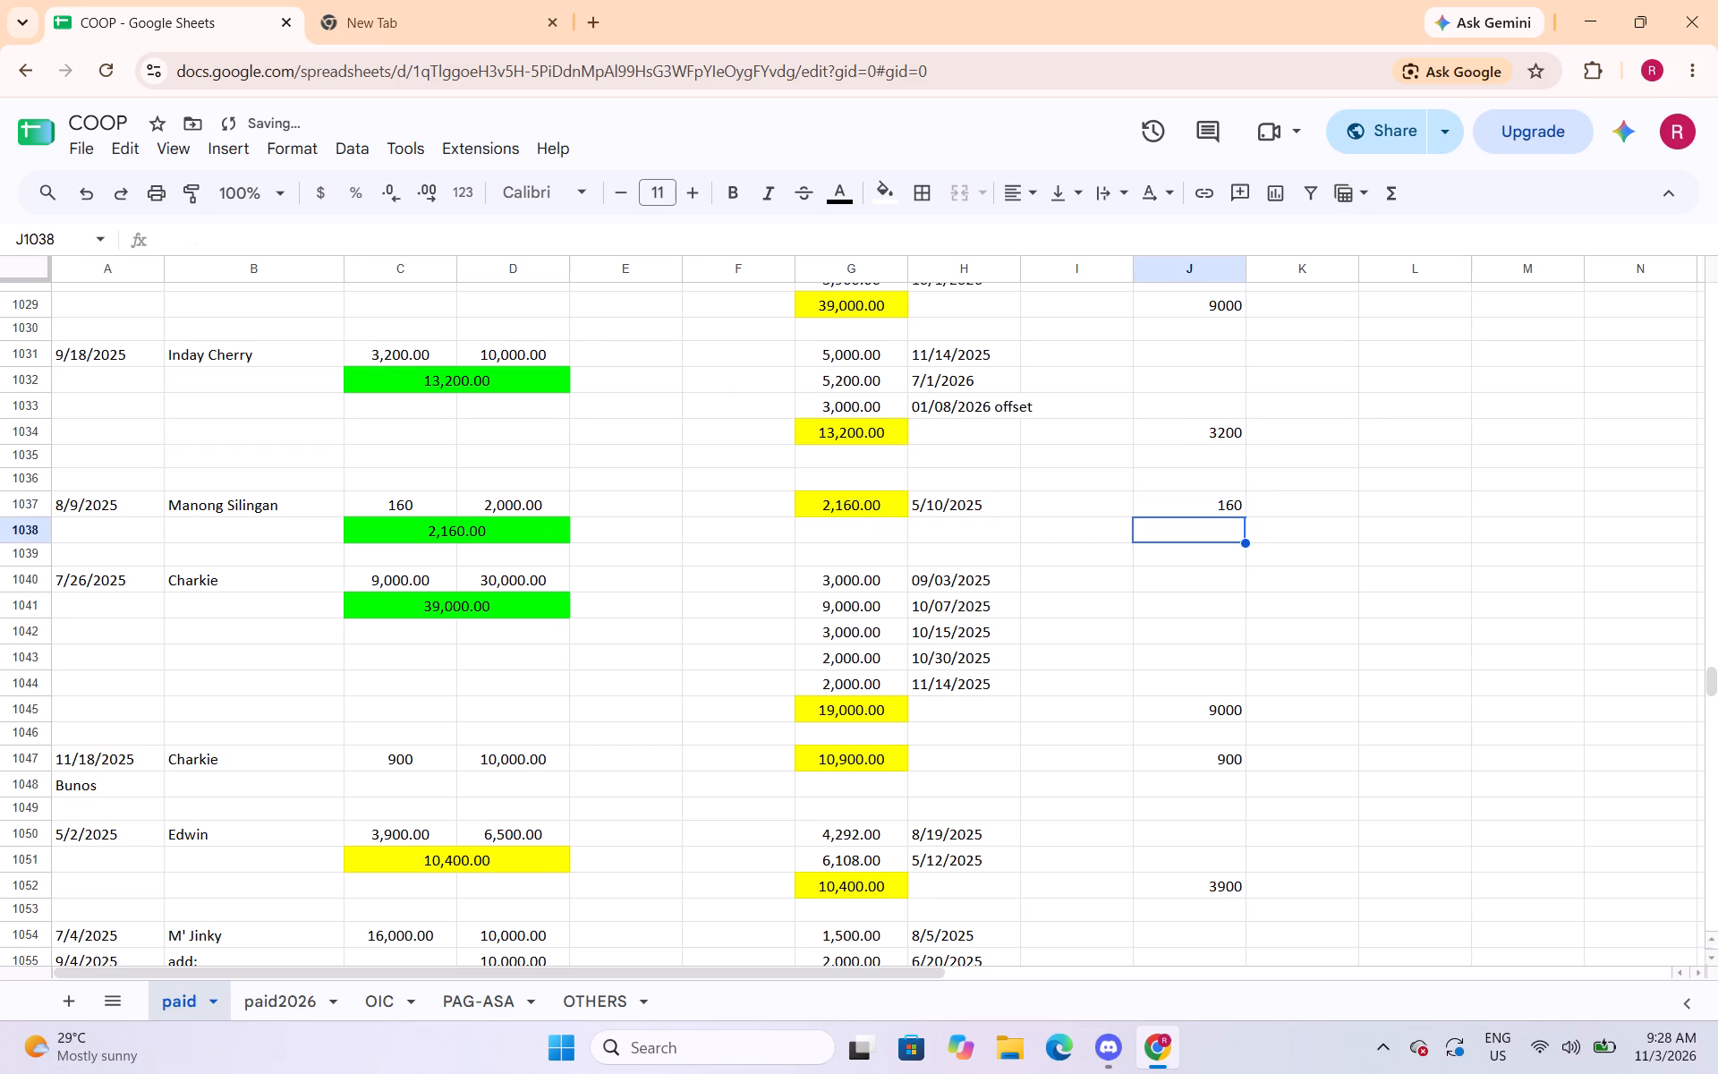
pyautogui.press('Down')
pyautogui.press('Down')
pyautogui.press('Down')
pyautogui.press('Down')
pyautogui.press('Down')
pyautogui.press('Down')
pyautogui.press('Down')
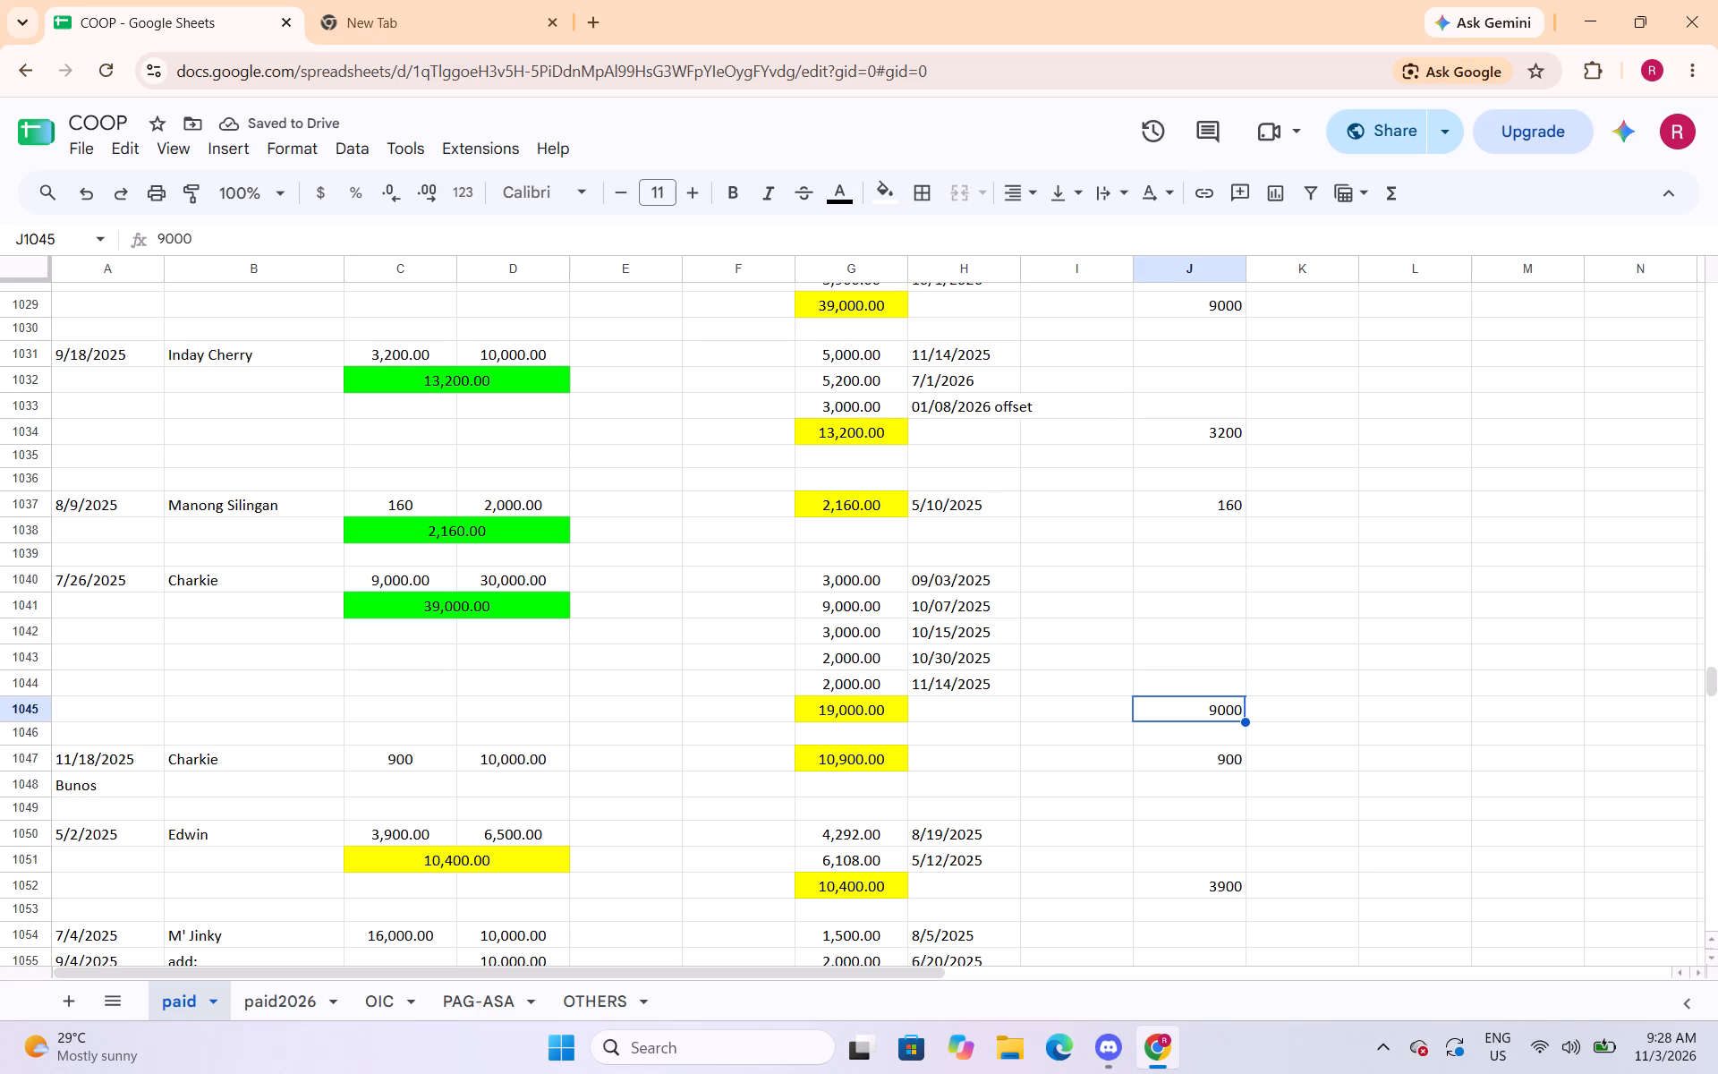
# Merge C1048:D1048 under Charkie's 11/18/2025 loan and total C1047:D1047 in it with a SUM formula.
pyautogui.scroll(-1, 595, 731)
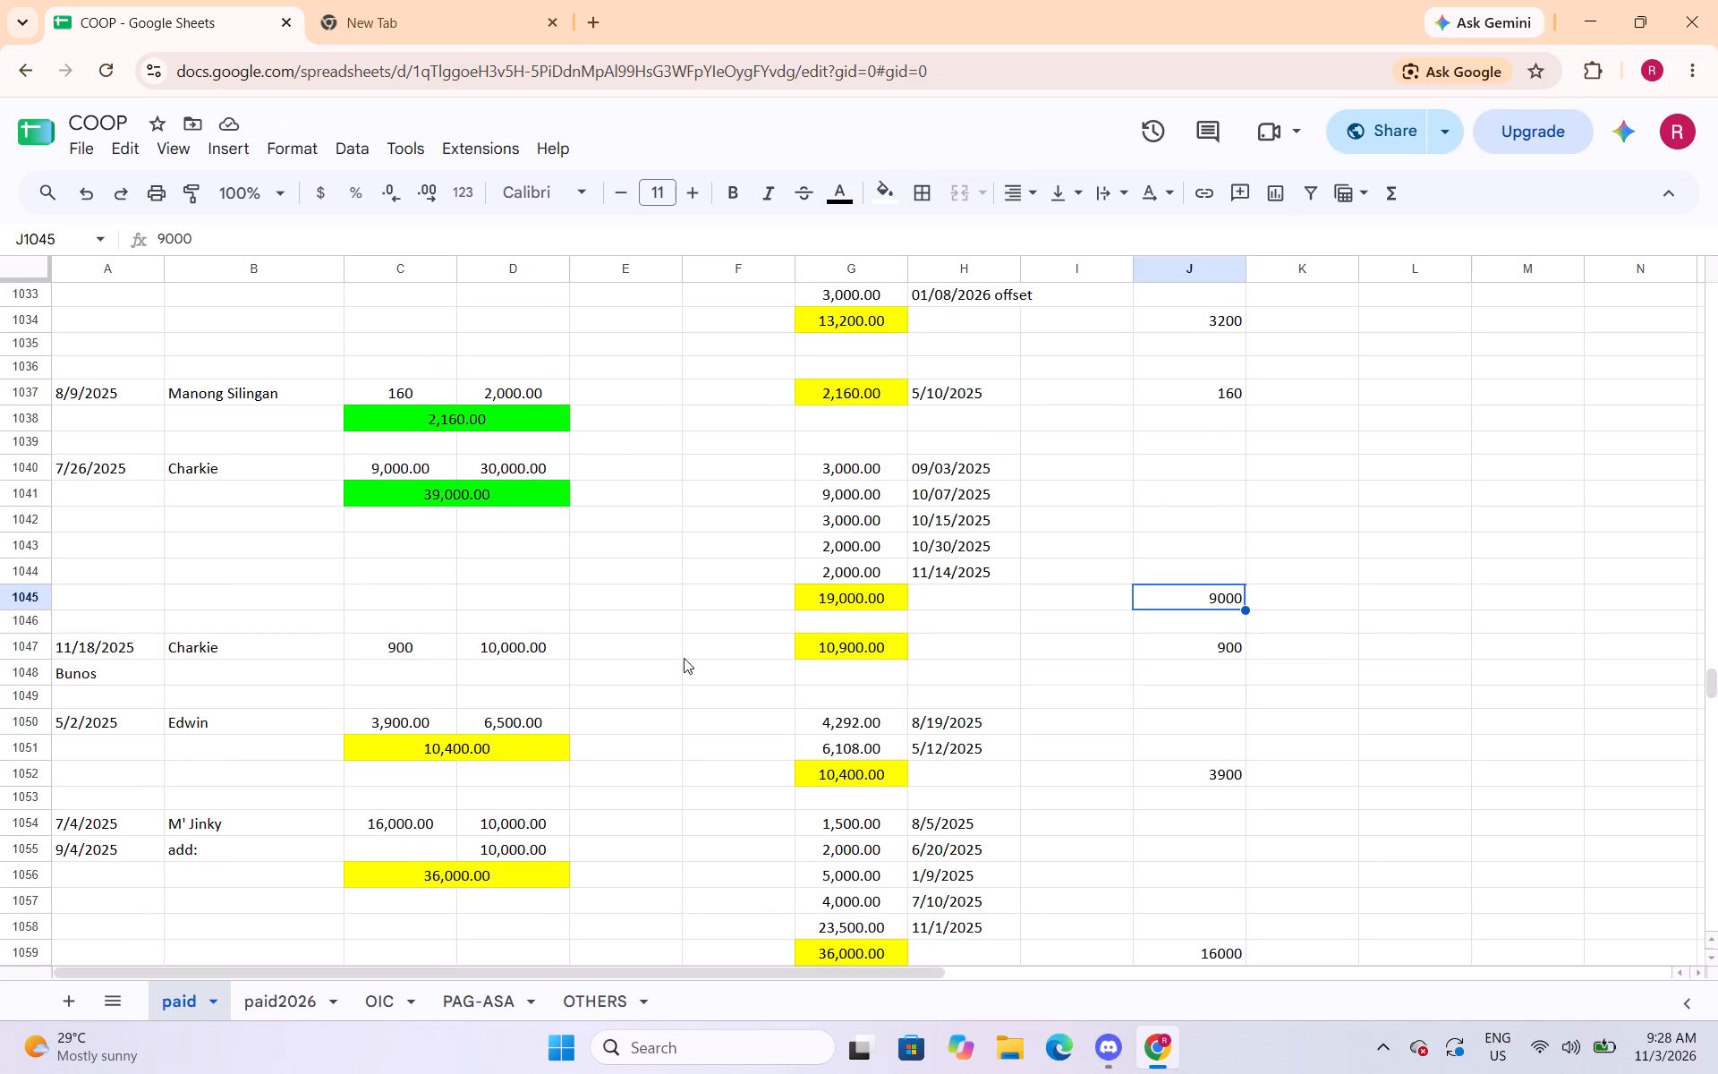
pyautogui.moveTo(438, 676); pyautogui.dragTo(489, 672)
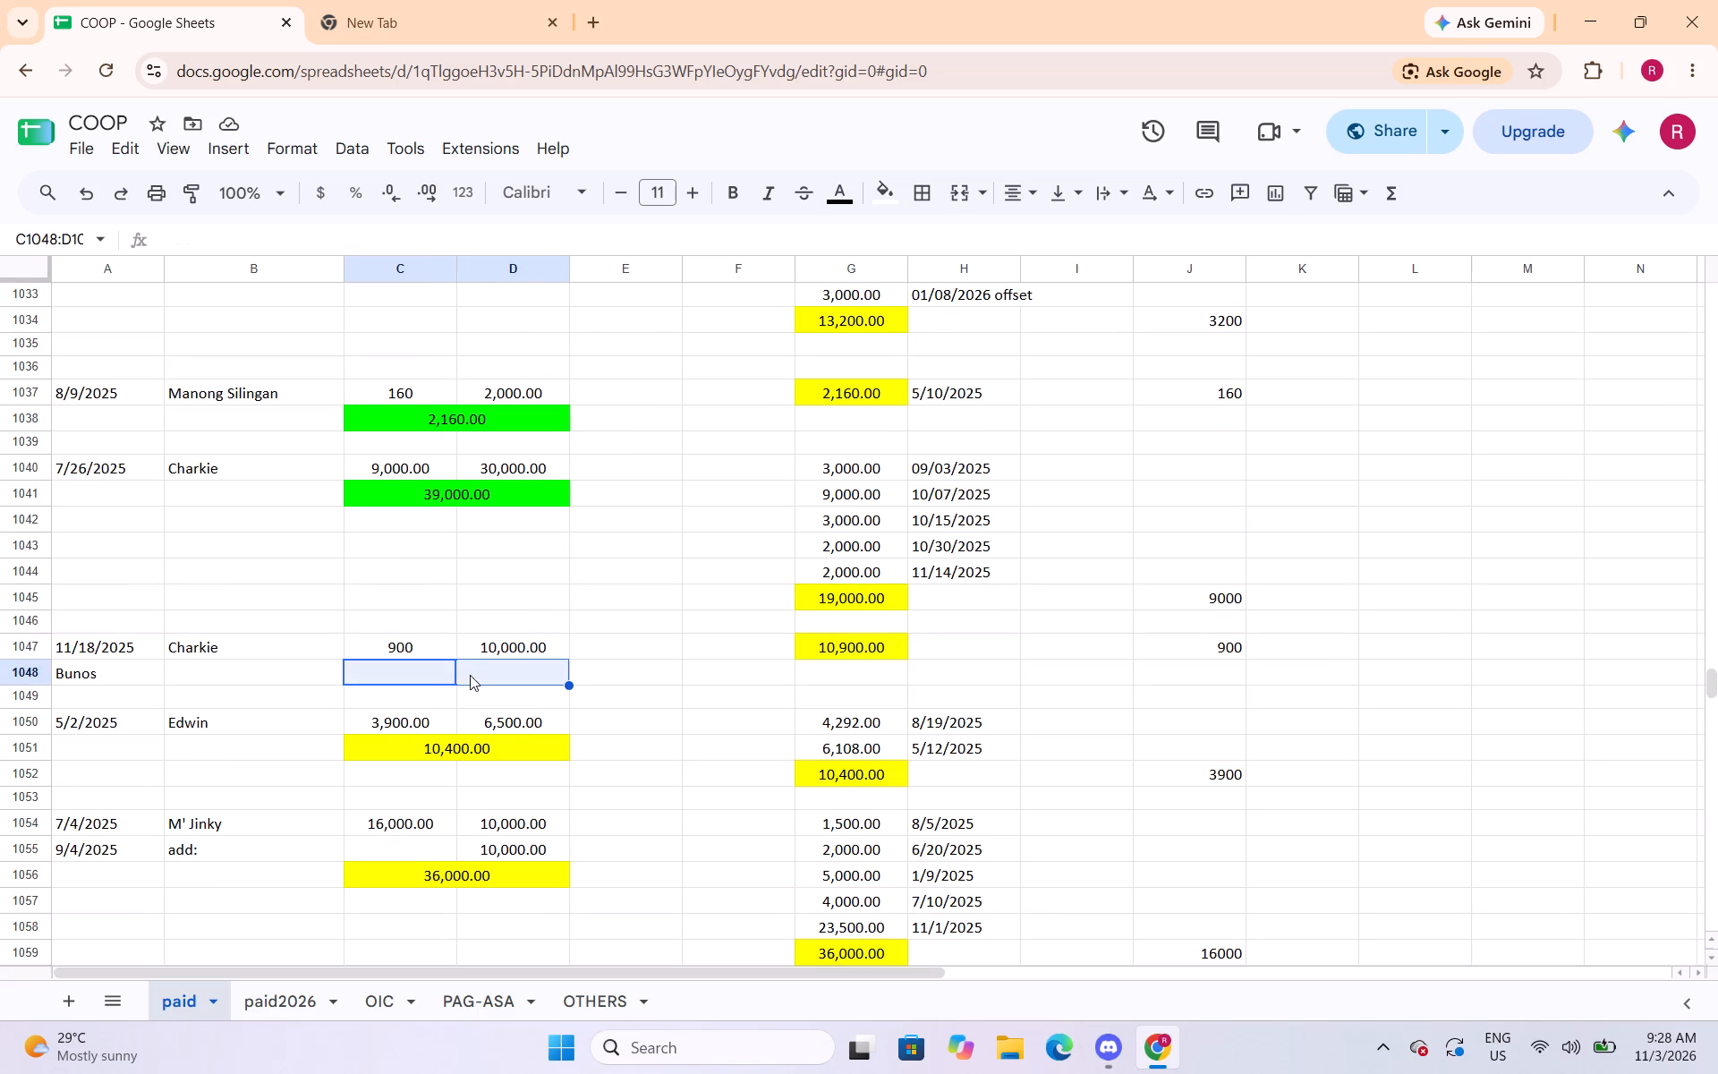
pyautogui.click(965, 186)
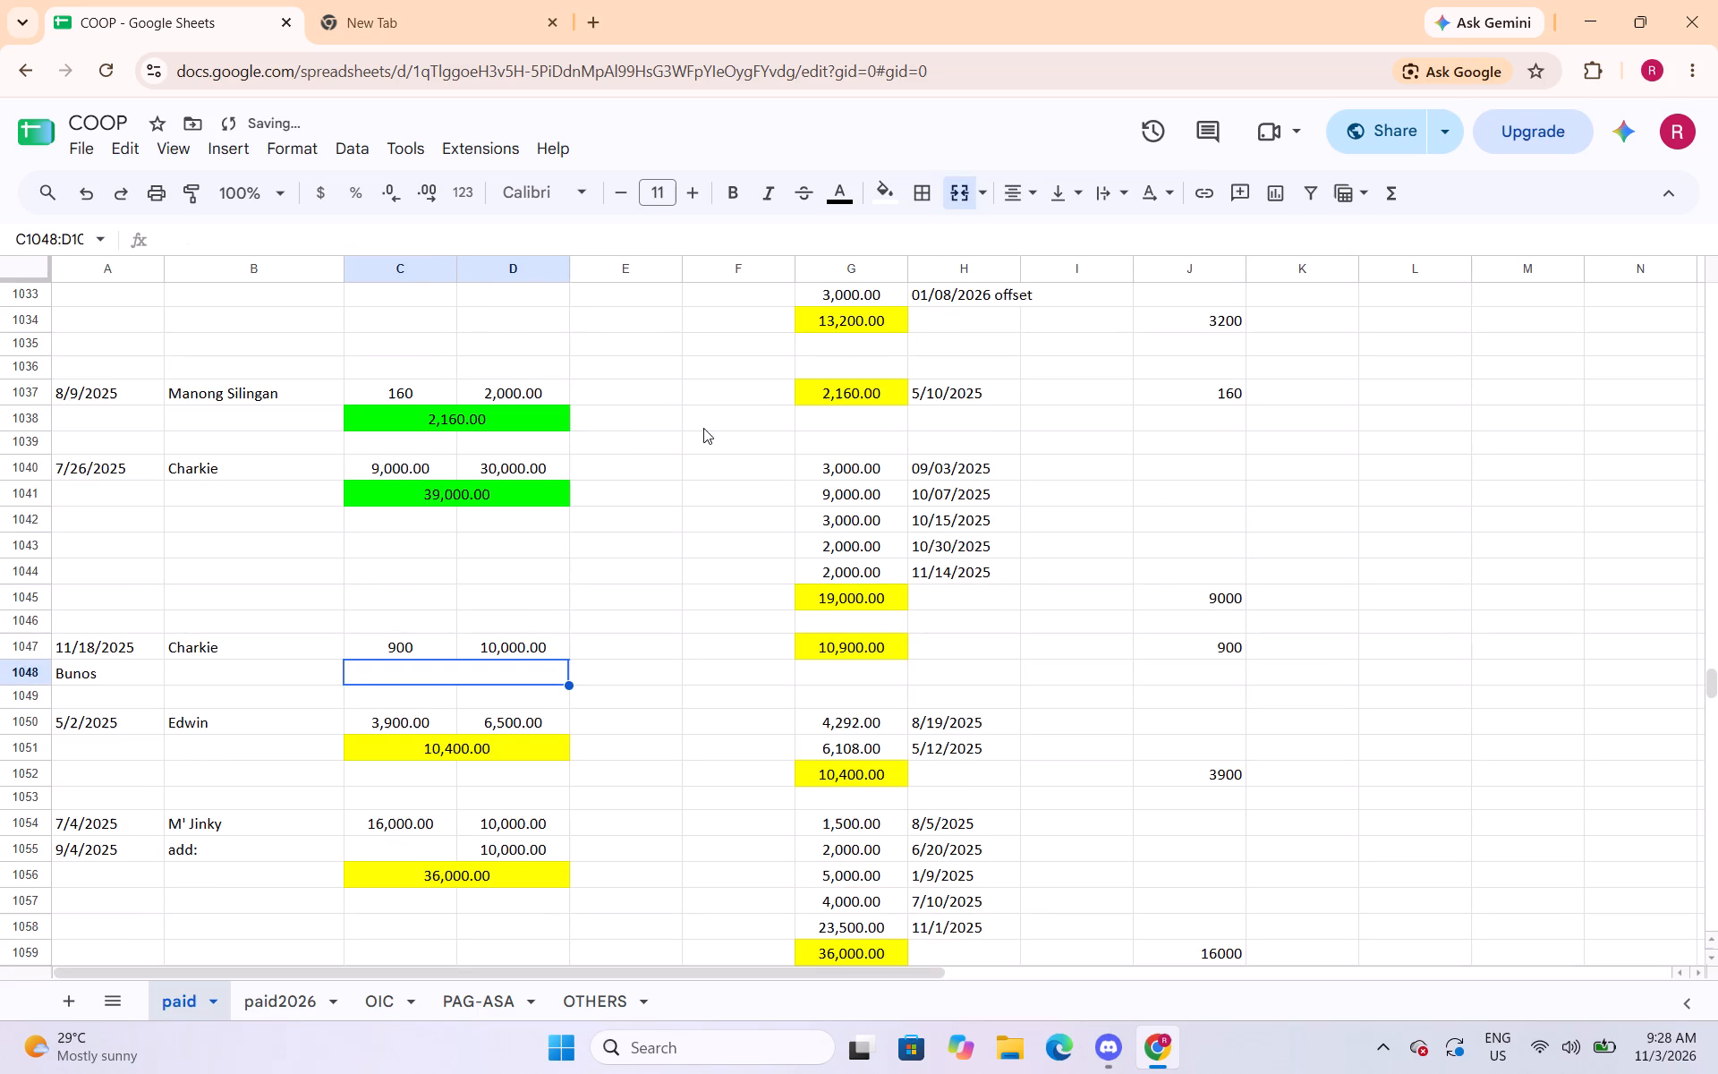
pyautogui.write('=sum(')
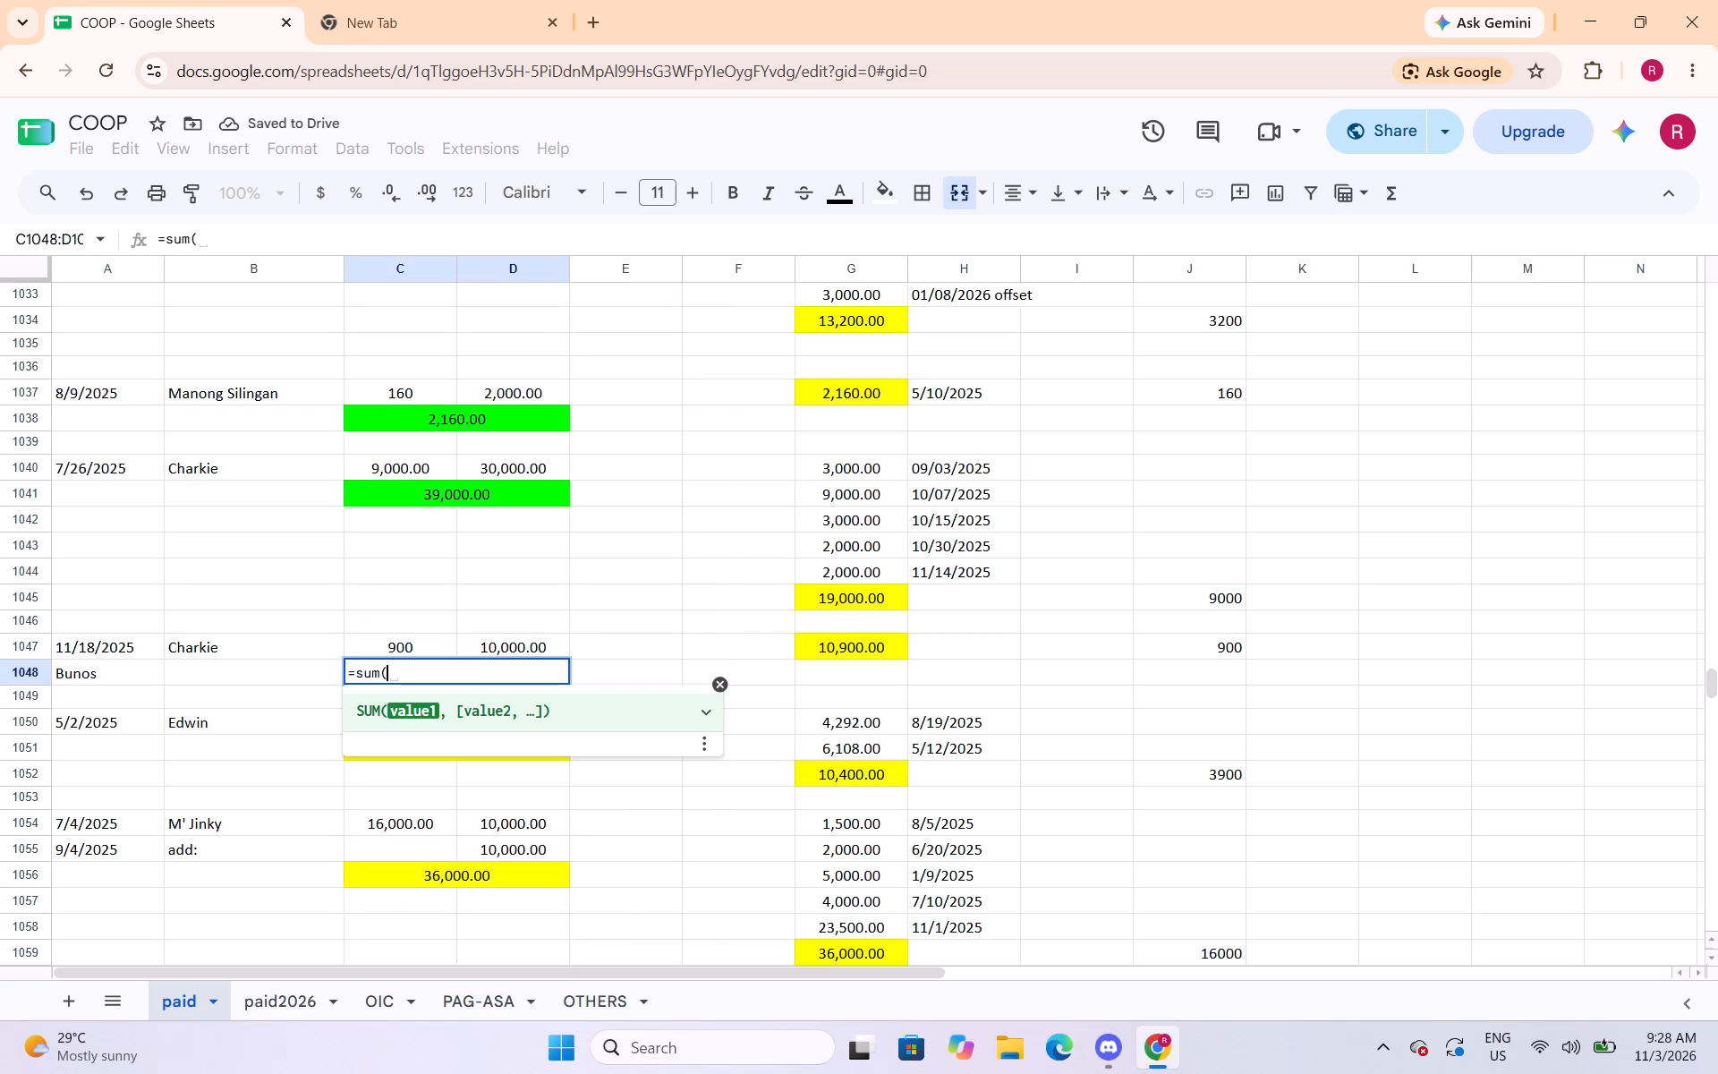
pyautogui.moveTo(437, 645); pyautogui.dragTo(490, 644)
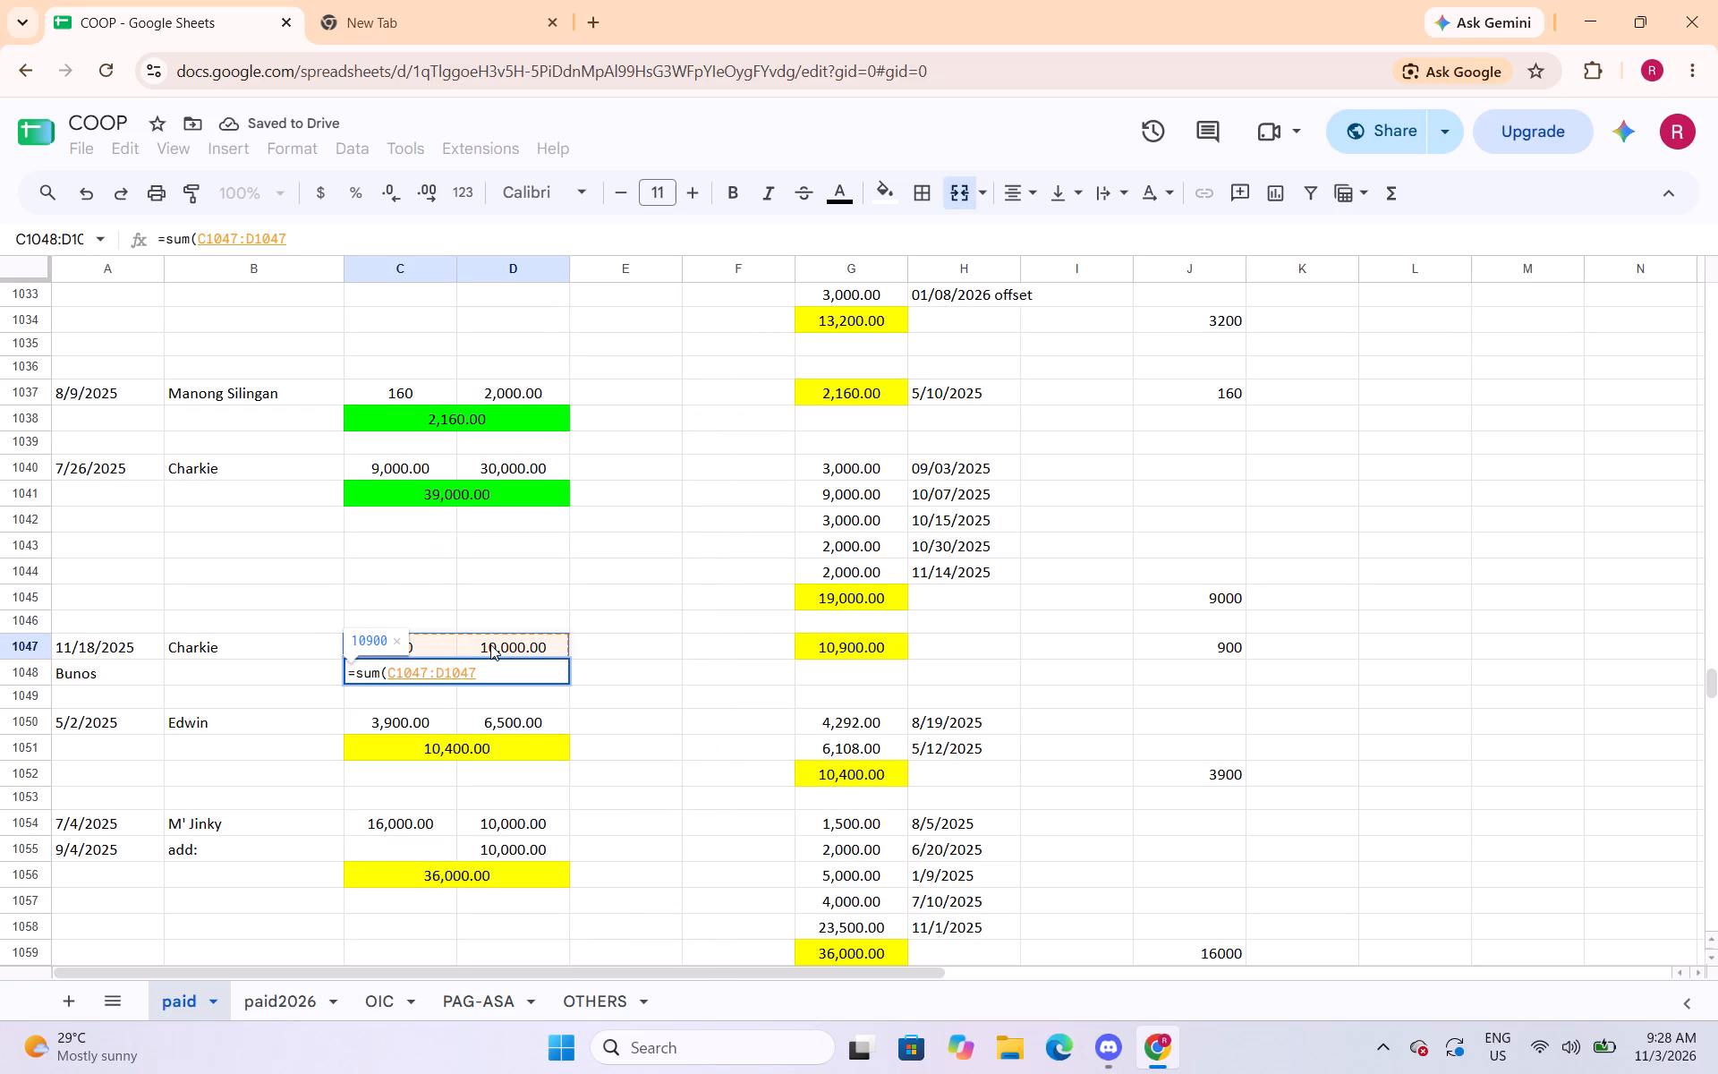
pyautogui.hotkey('shift', ')')
pyautogui.press('Return')
pyautogui.press('Up')
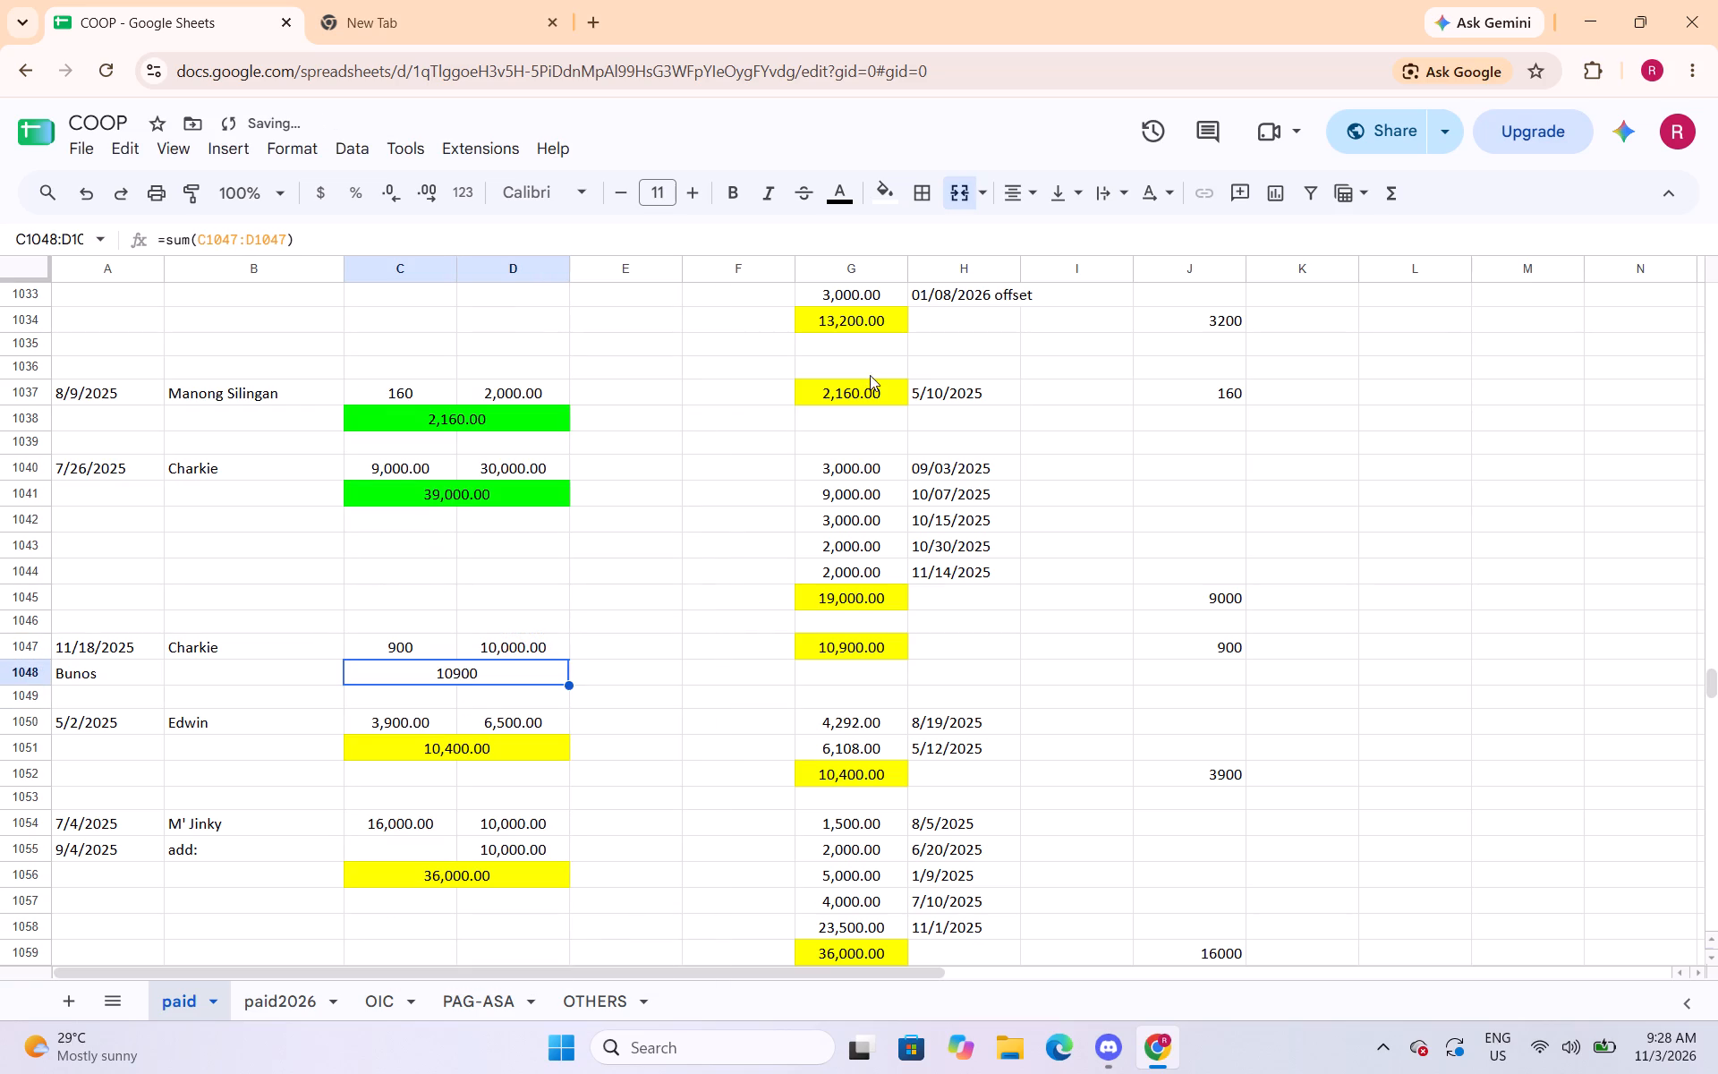
# Fill the total in C1048:D1048 bright green and format it as a number with thousands separator and two decimals.
pyautogui.click(880, 200)
pyautogui.click(992, 303)
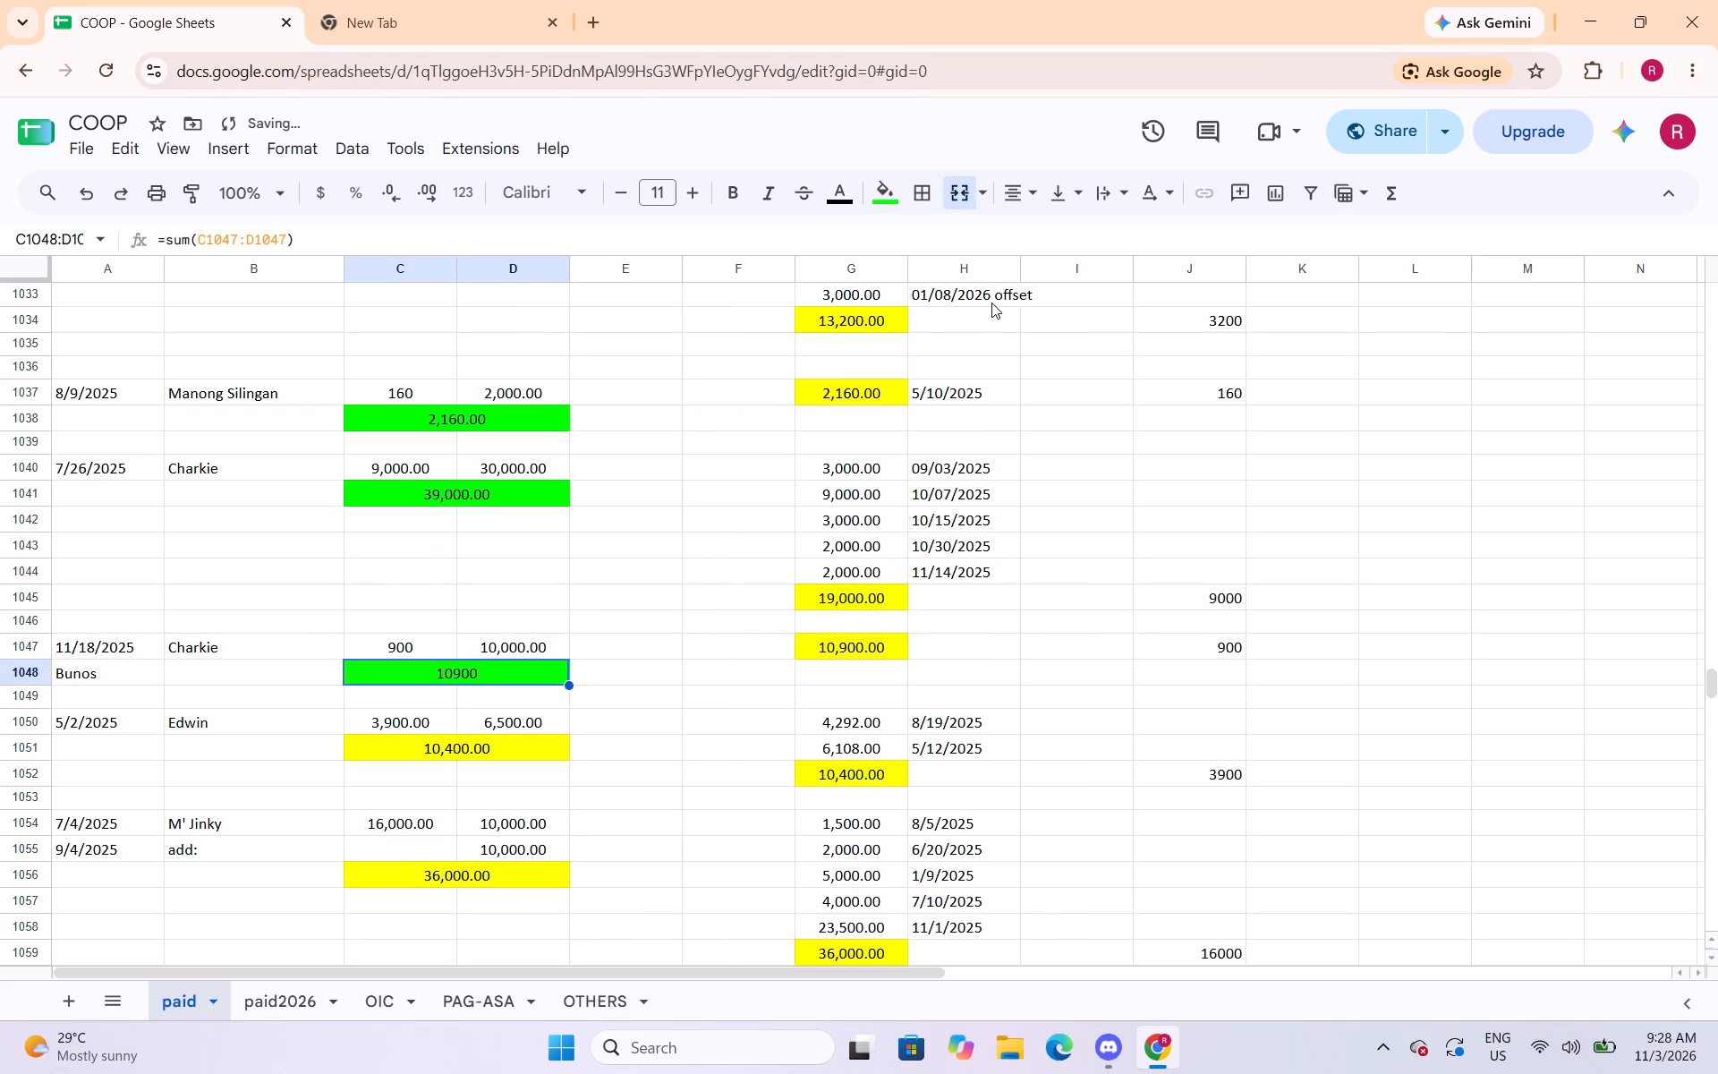
pyautogui.click(286, 149)
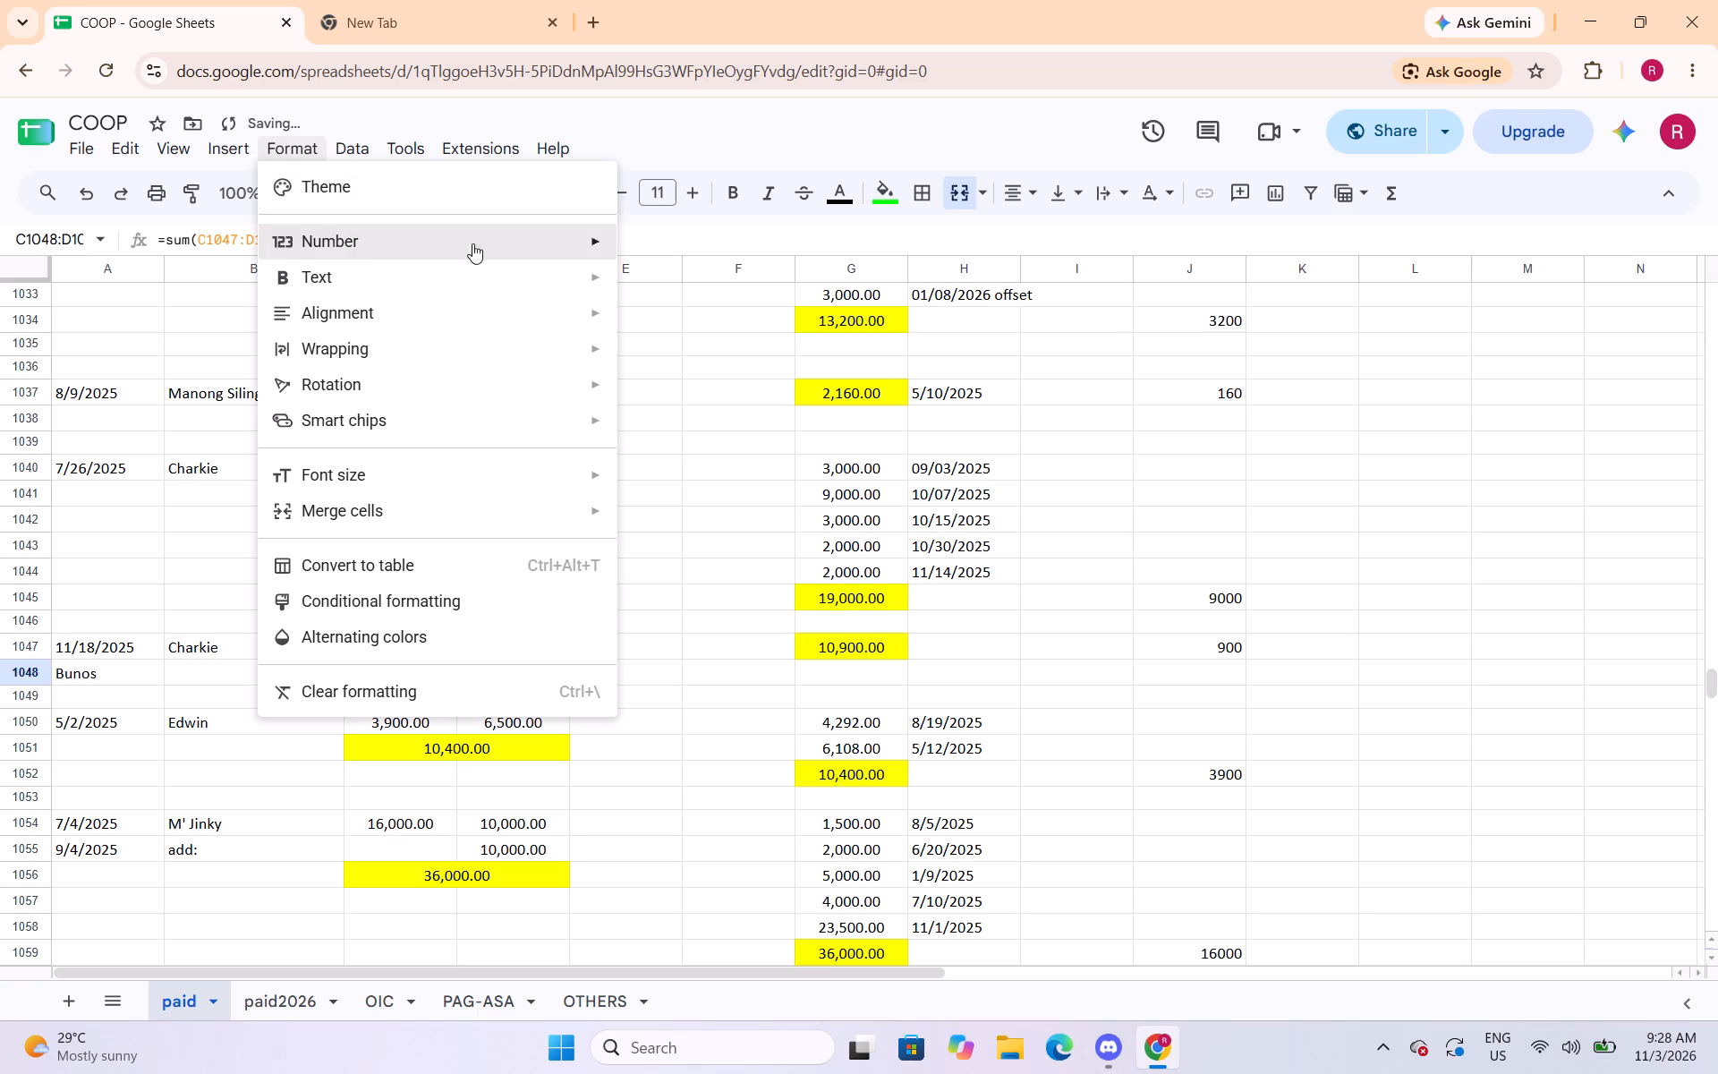
pyautogui.click(660, 342)
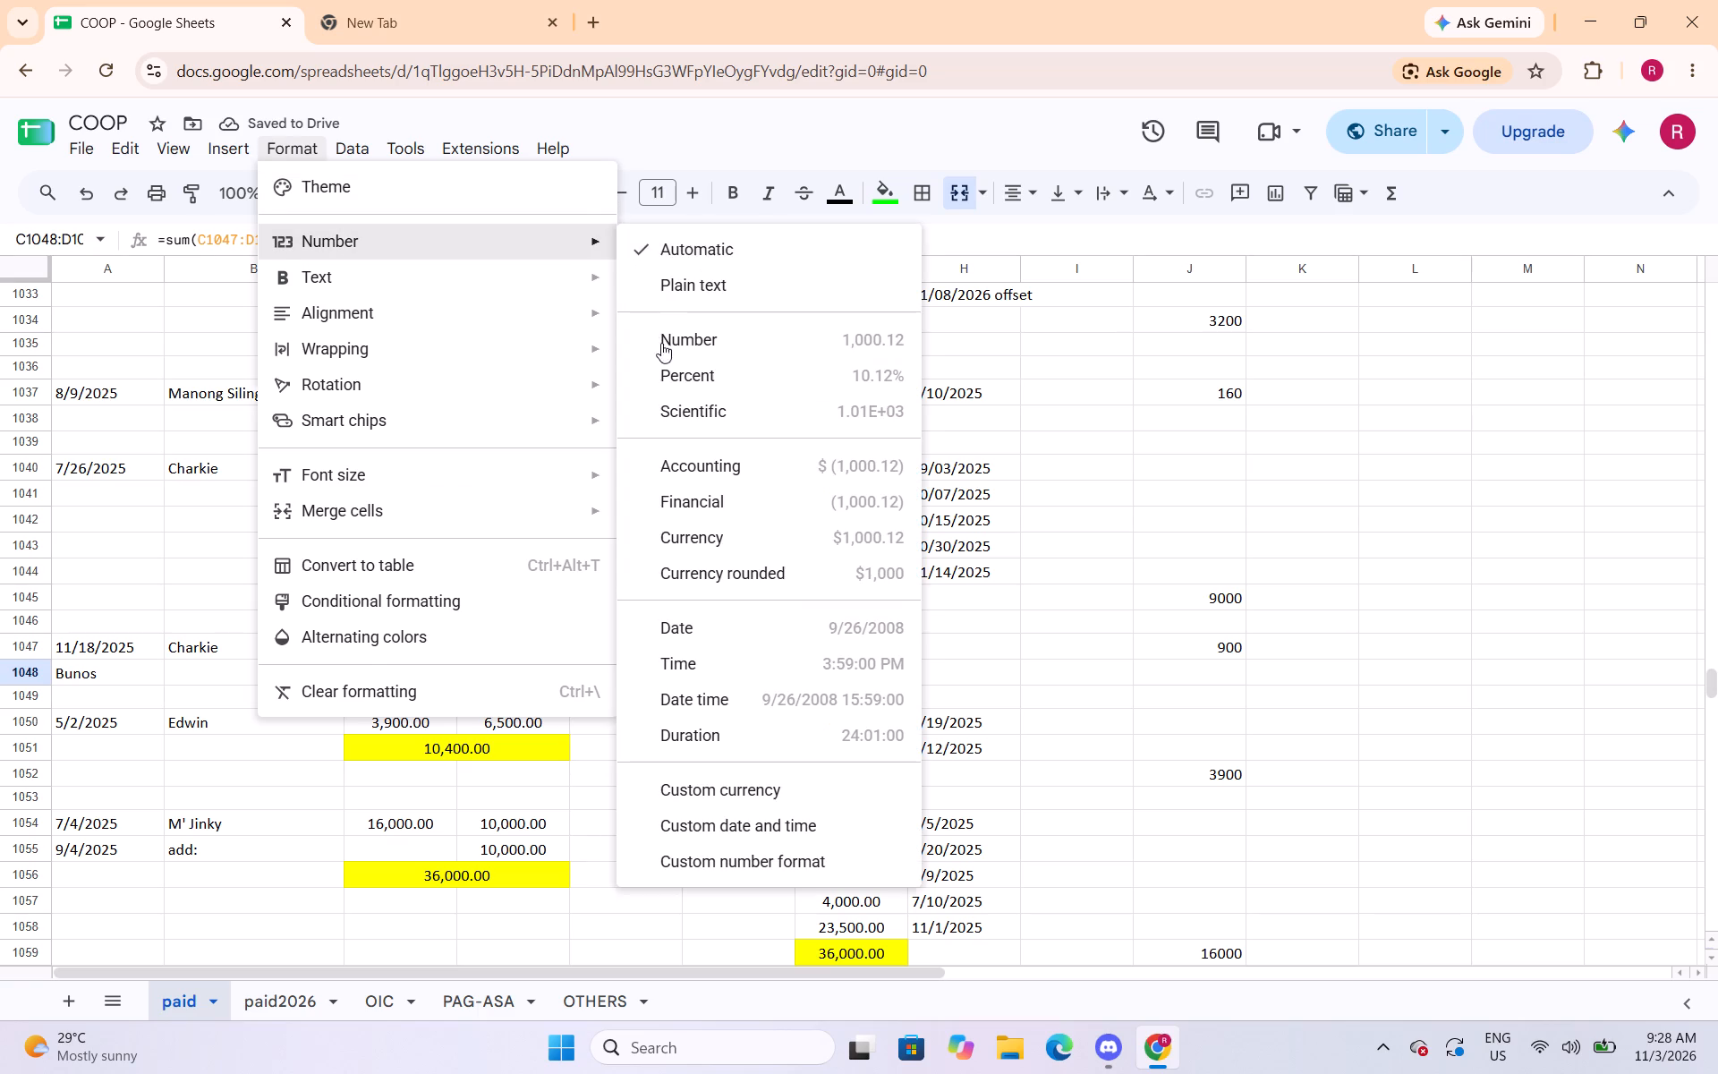
# Change the fill of the merged total C1051:D1051 under Edwin's 5/2/2025 loan to bright green and save the sheet.
pyautogui.scroll(-1, 547, 718)
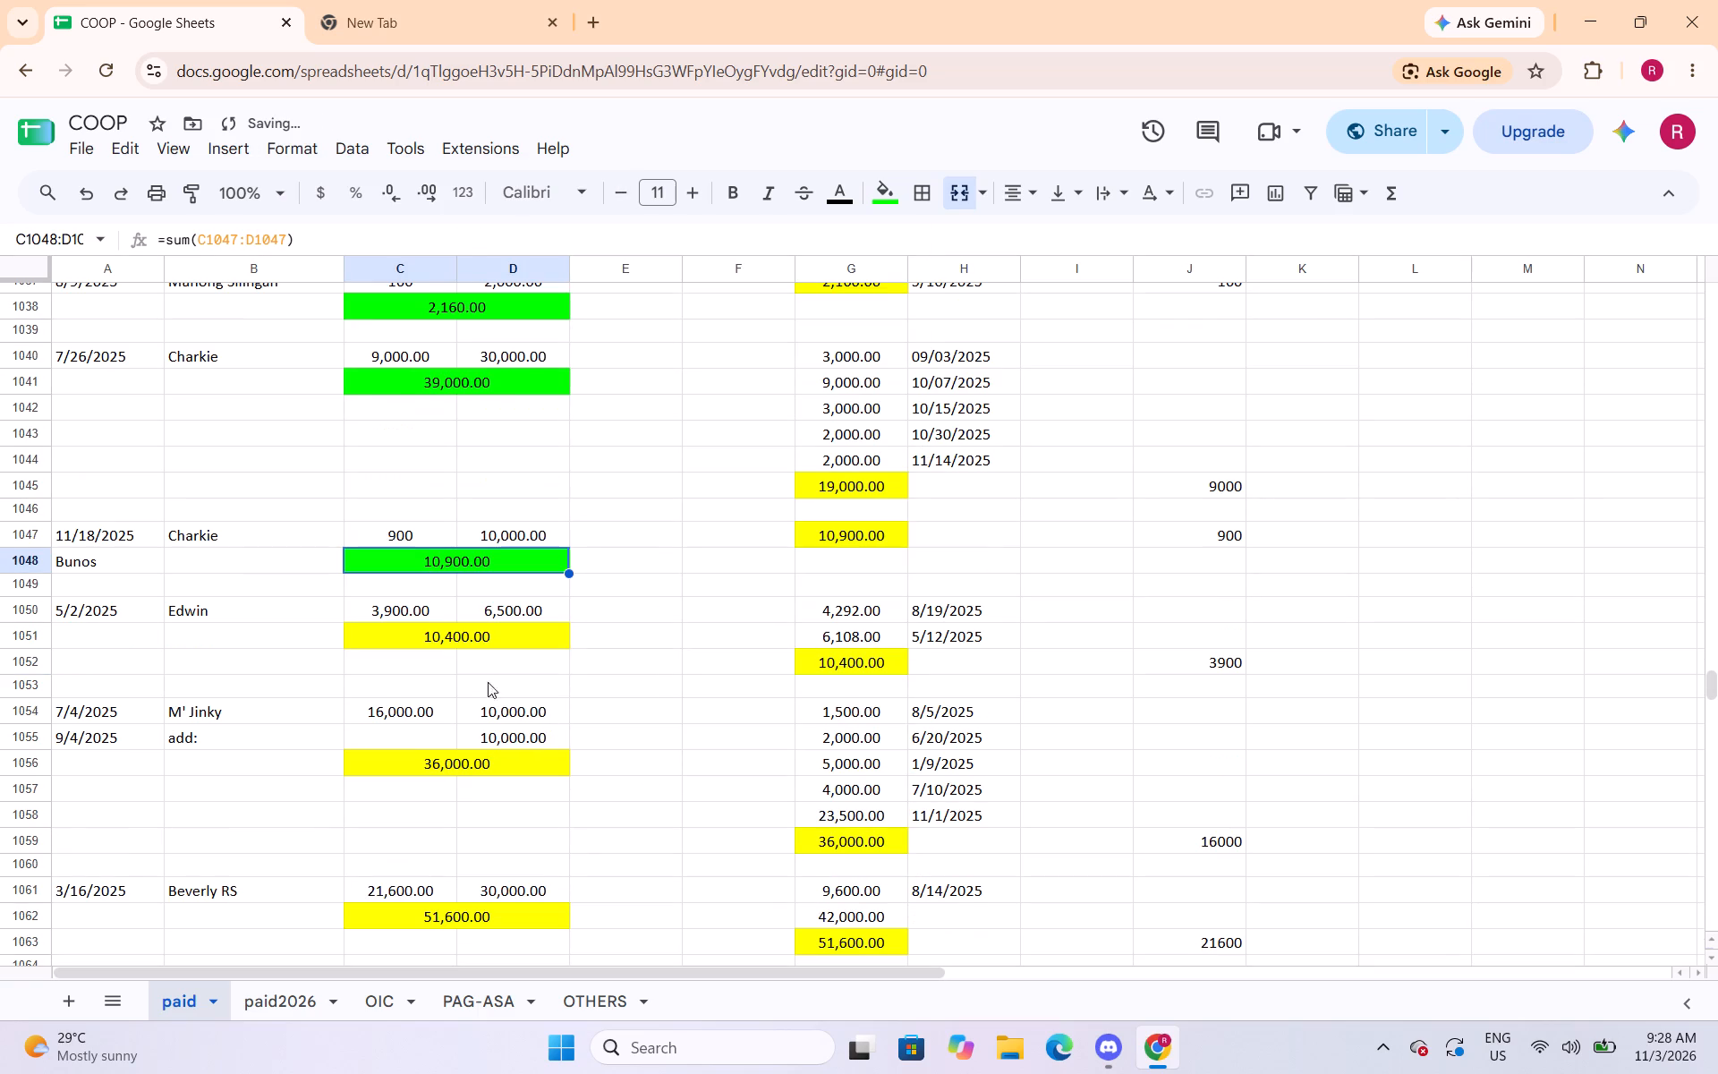
pyautogui.click(483, 639)
pyautogui.click(878, 193)
pyautogui.click(988, 295)
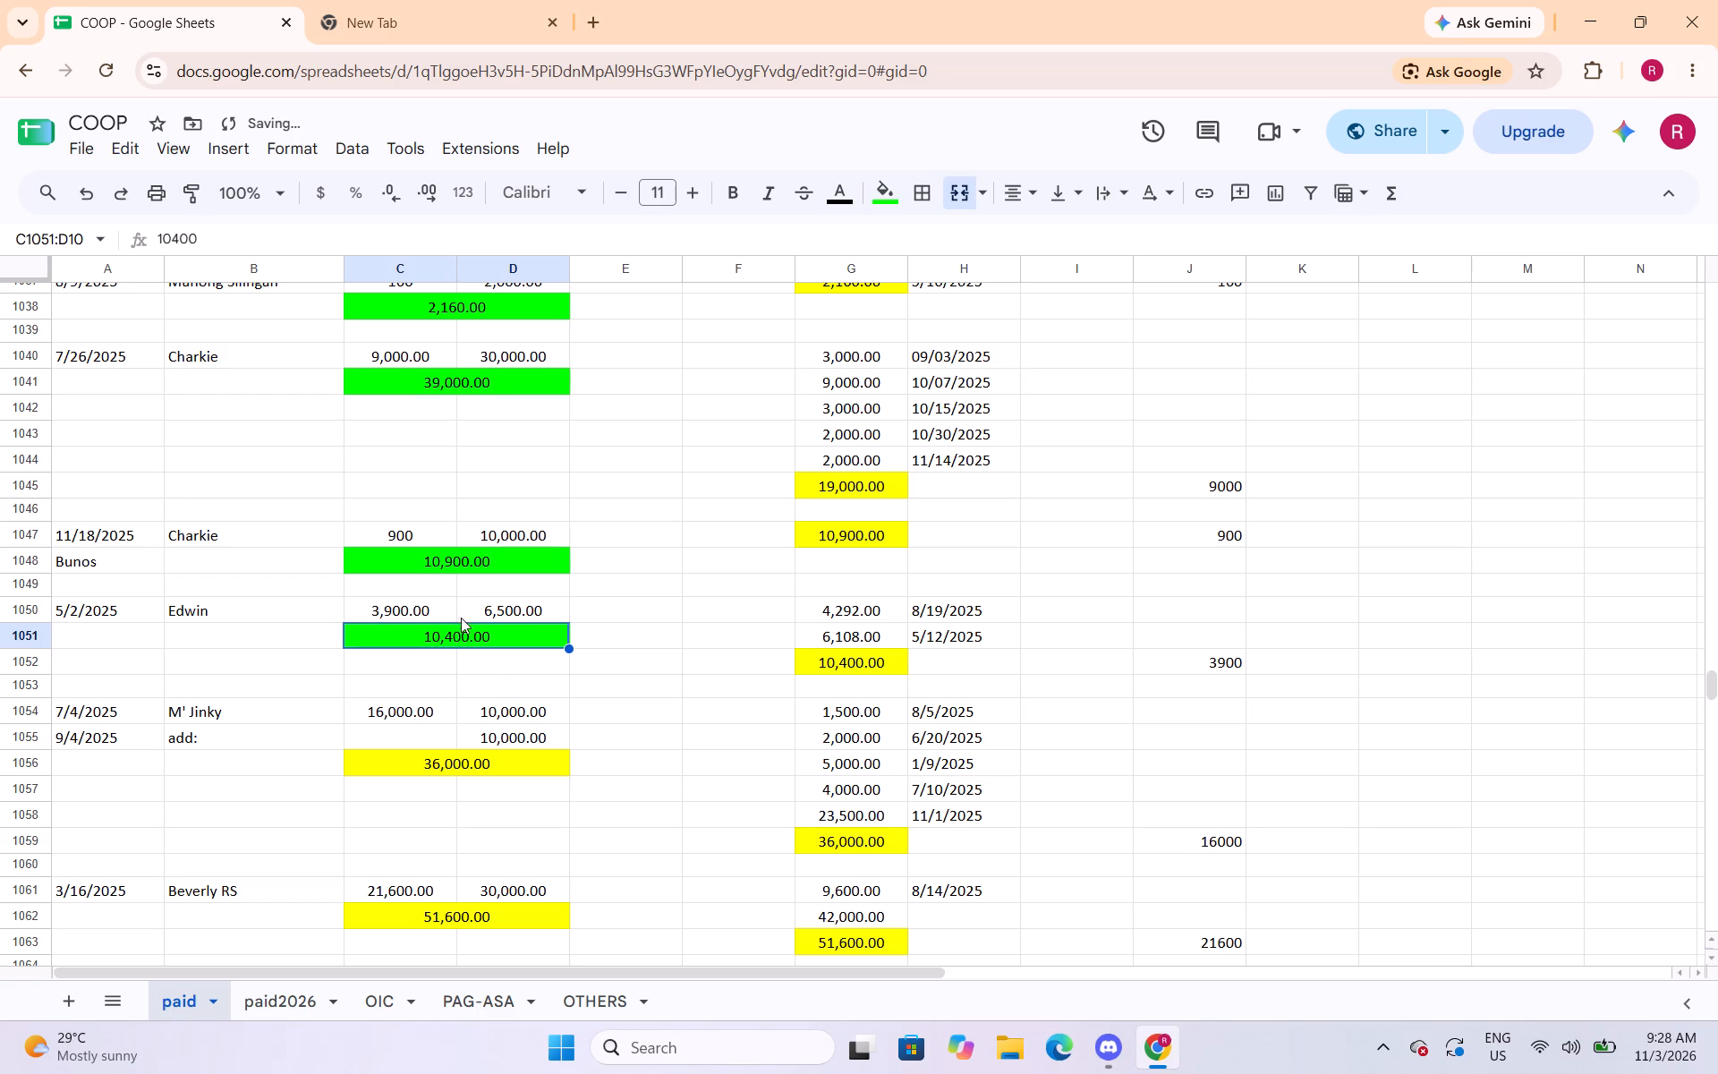
pyautogui.scroll(-2, 732, 579)
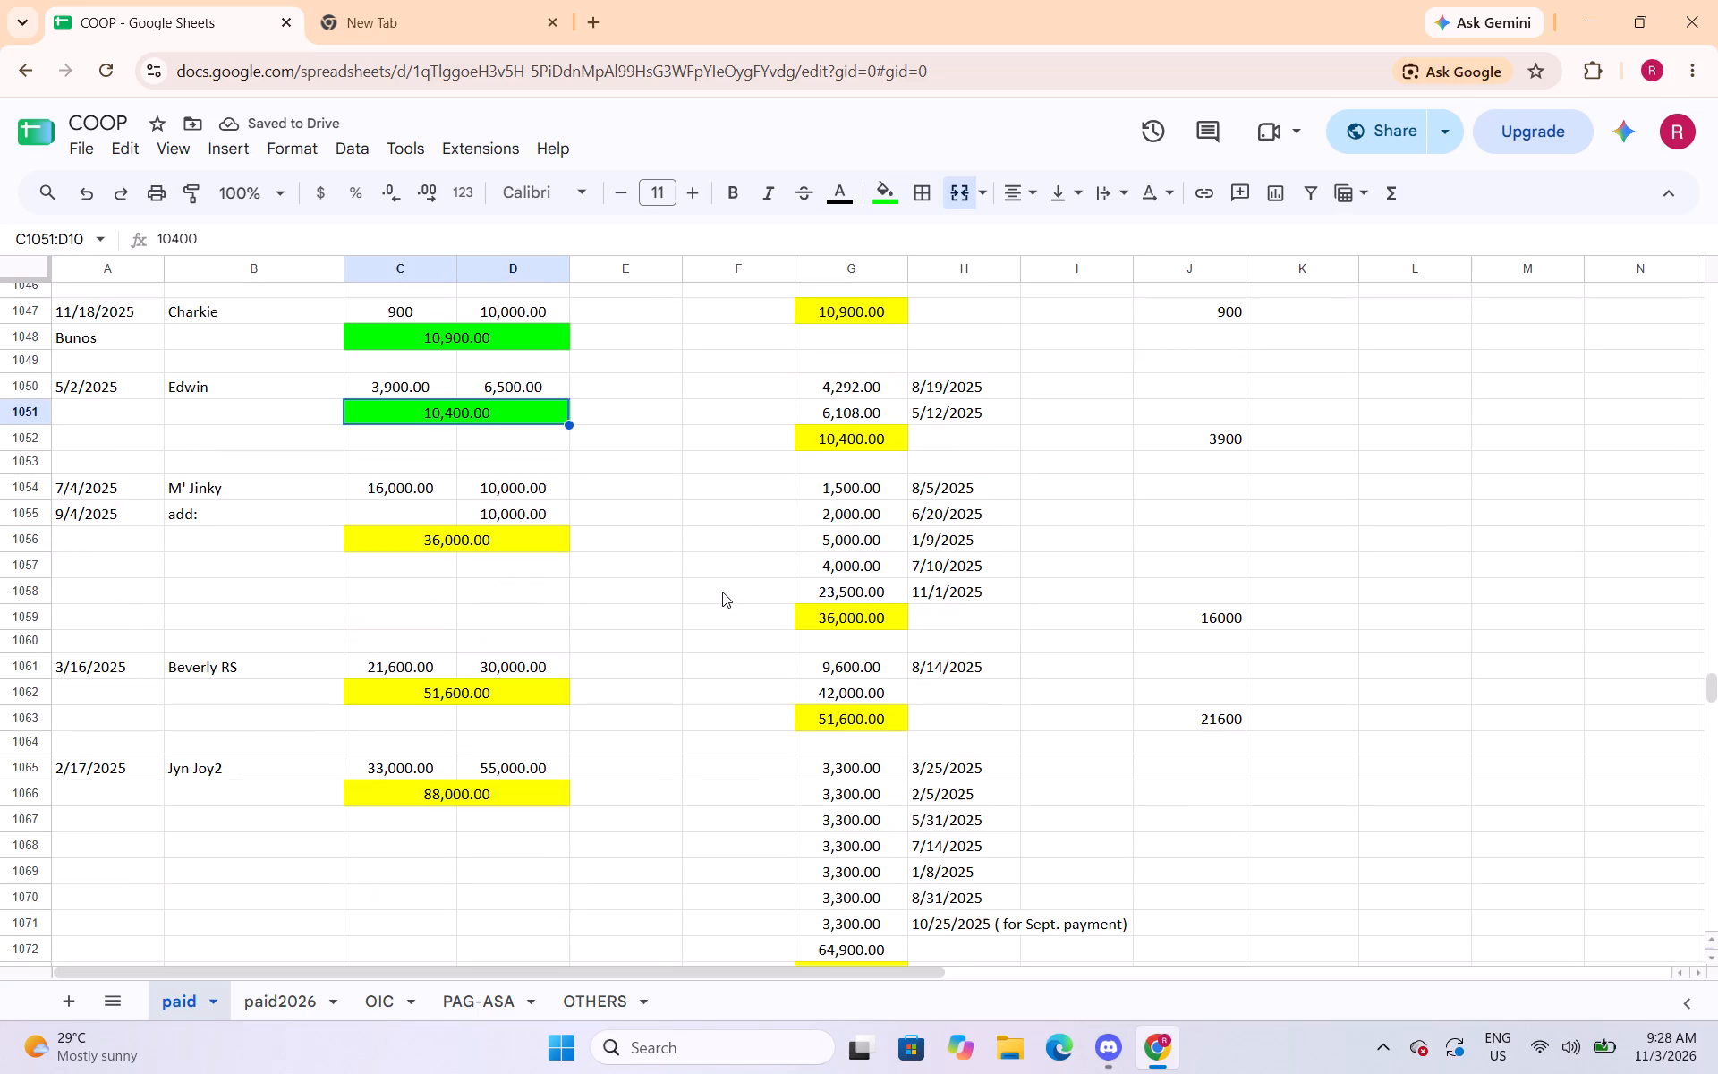
pyautogui.hotkey('ctrl', 's')
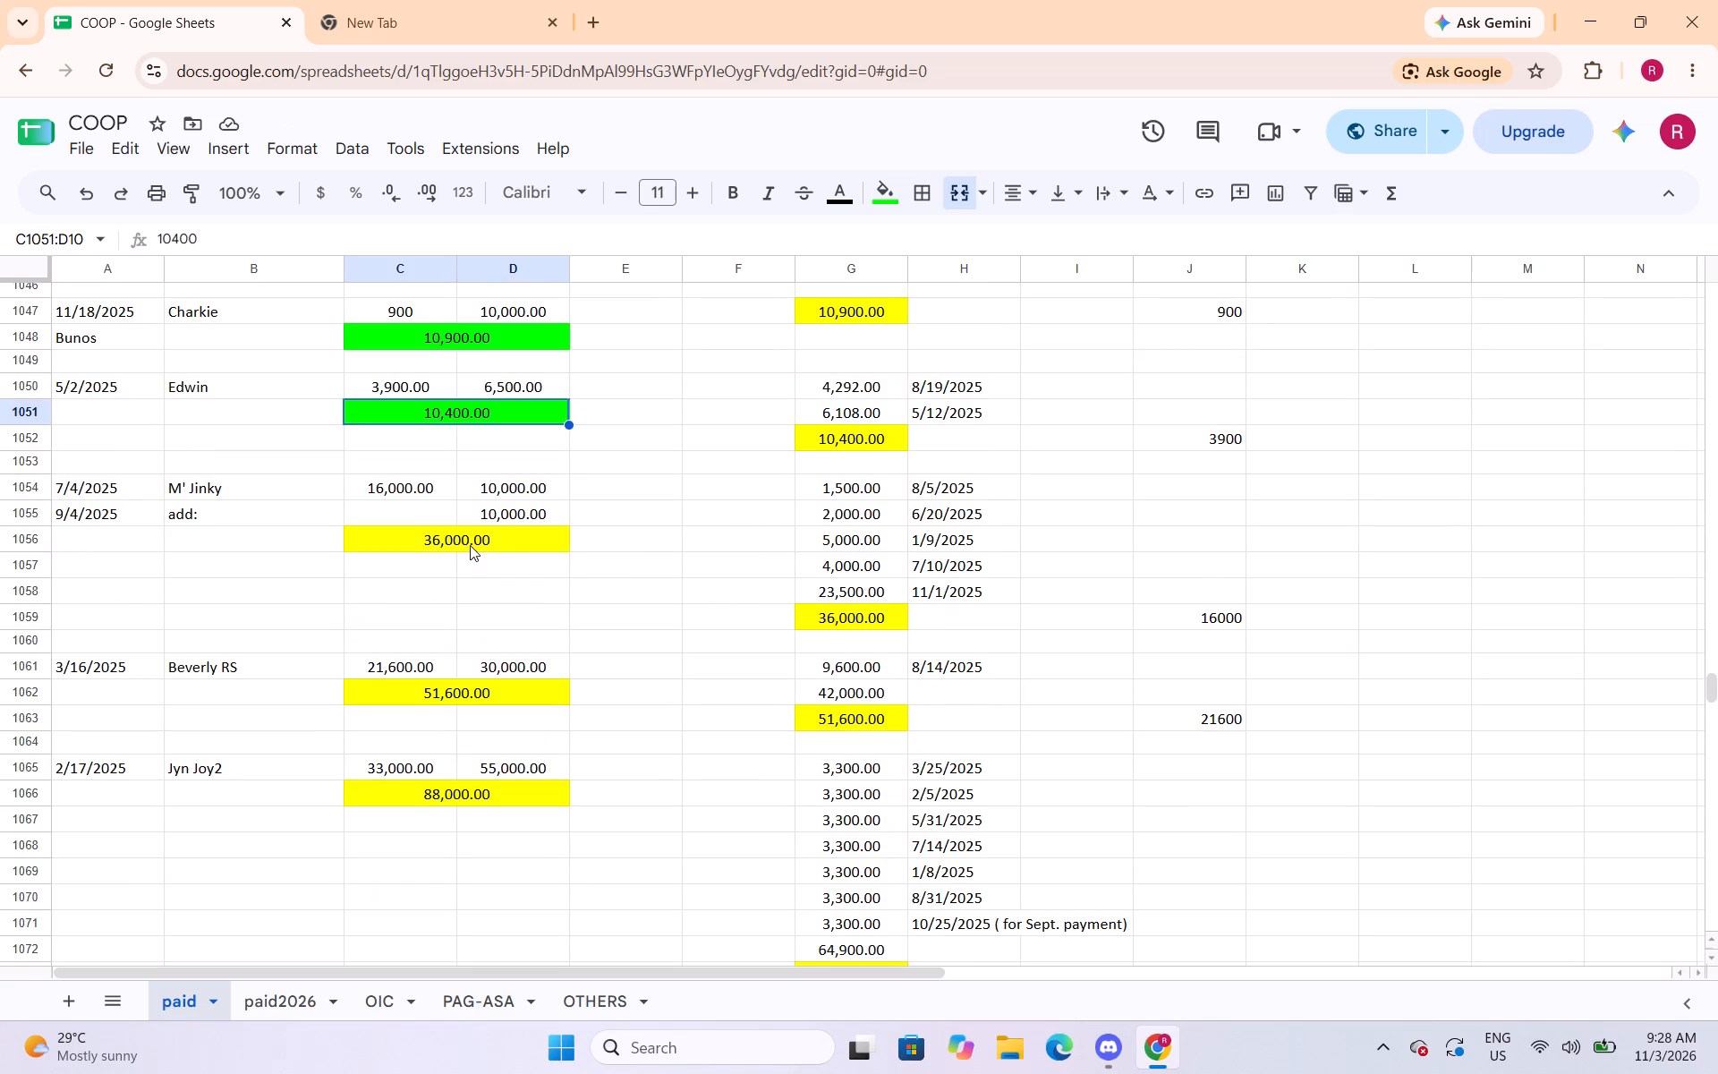
# Change the fill of the merged totals C1056:D1056, C1062:D1062 and C1066:D1066 to bright green.
pyautogui.click(470, 545)
pyautogui.click(880, 203)
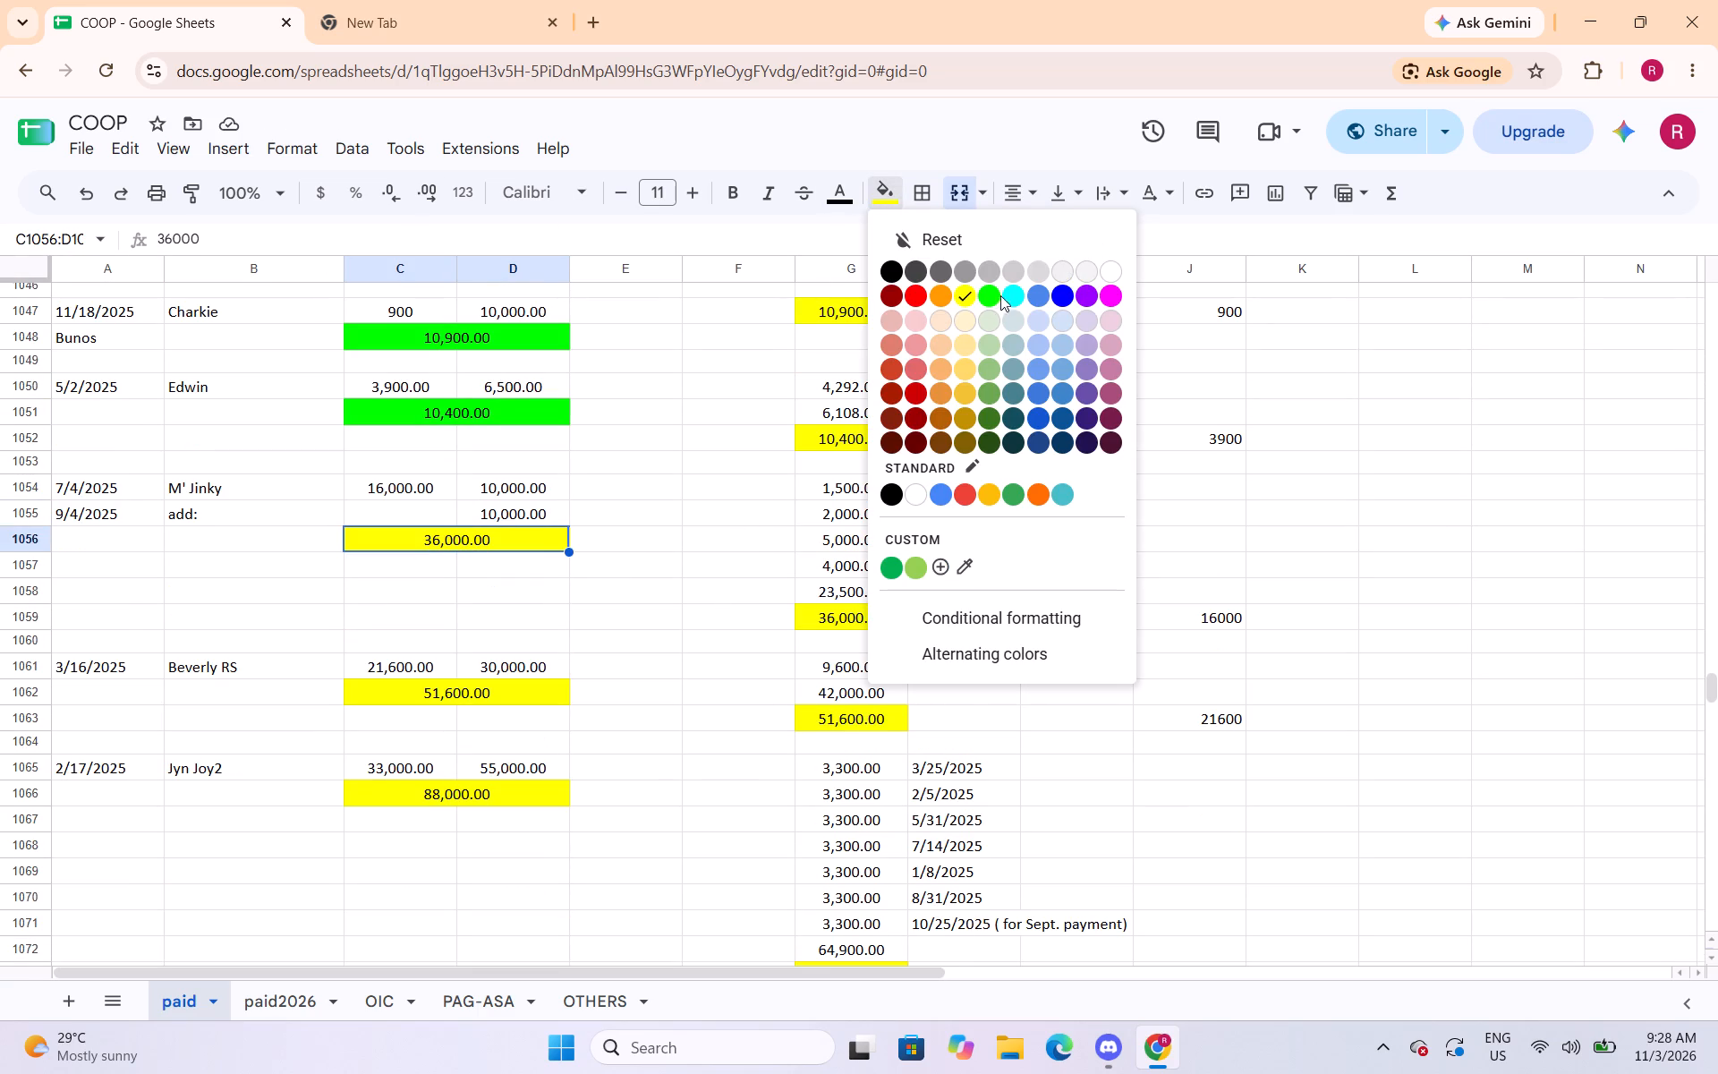
pyautogui.click(984, 303)
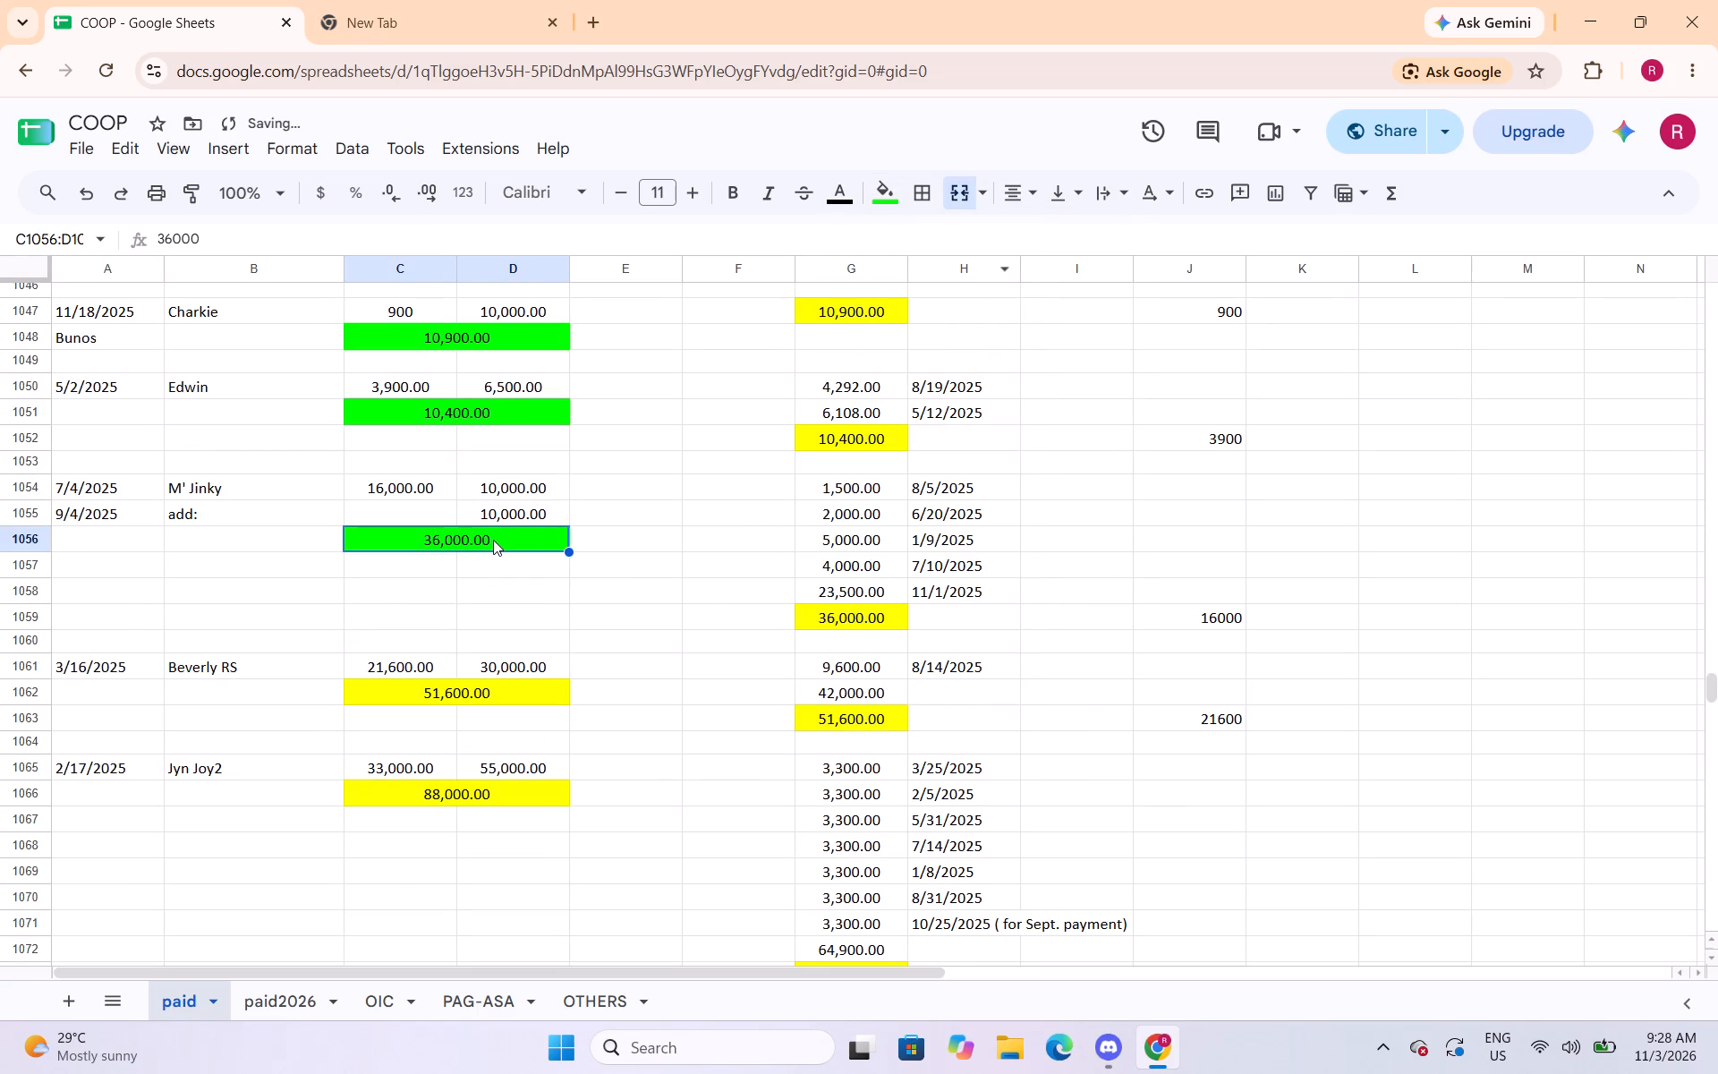
pyautogui.scroll(-1, 578, 600)
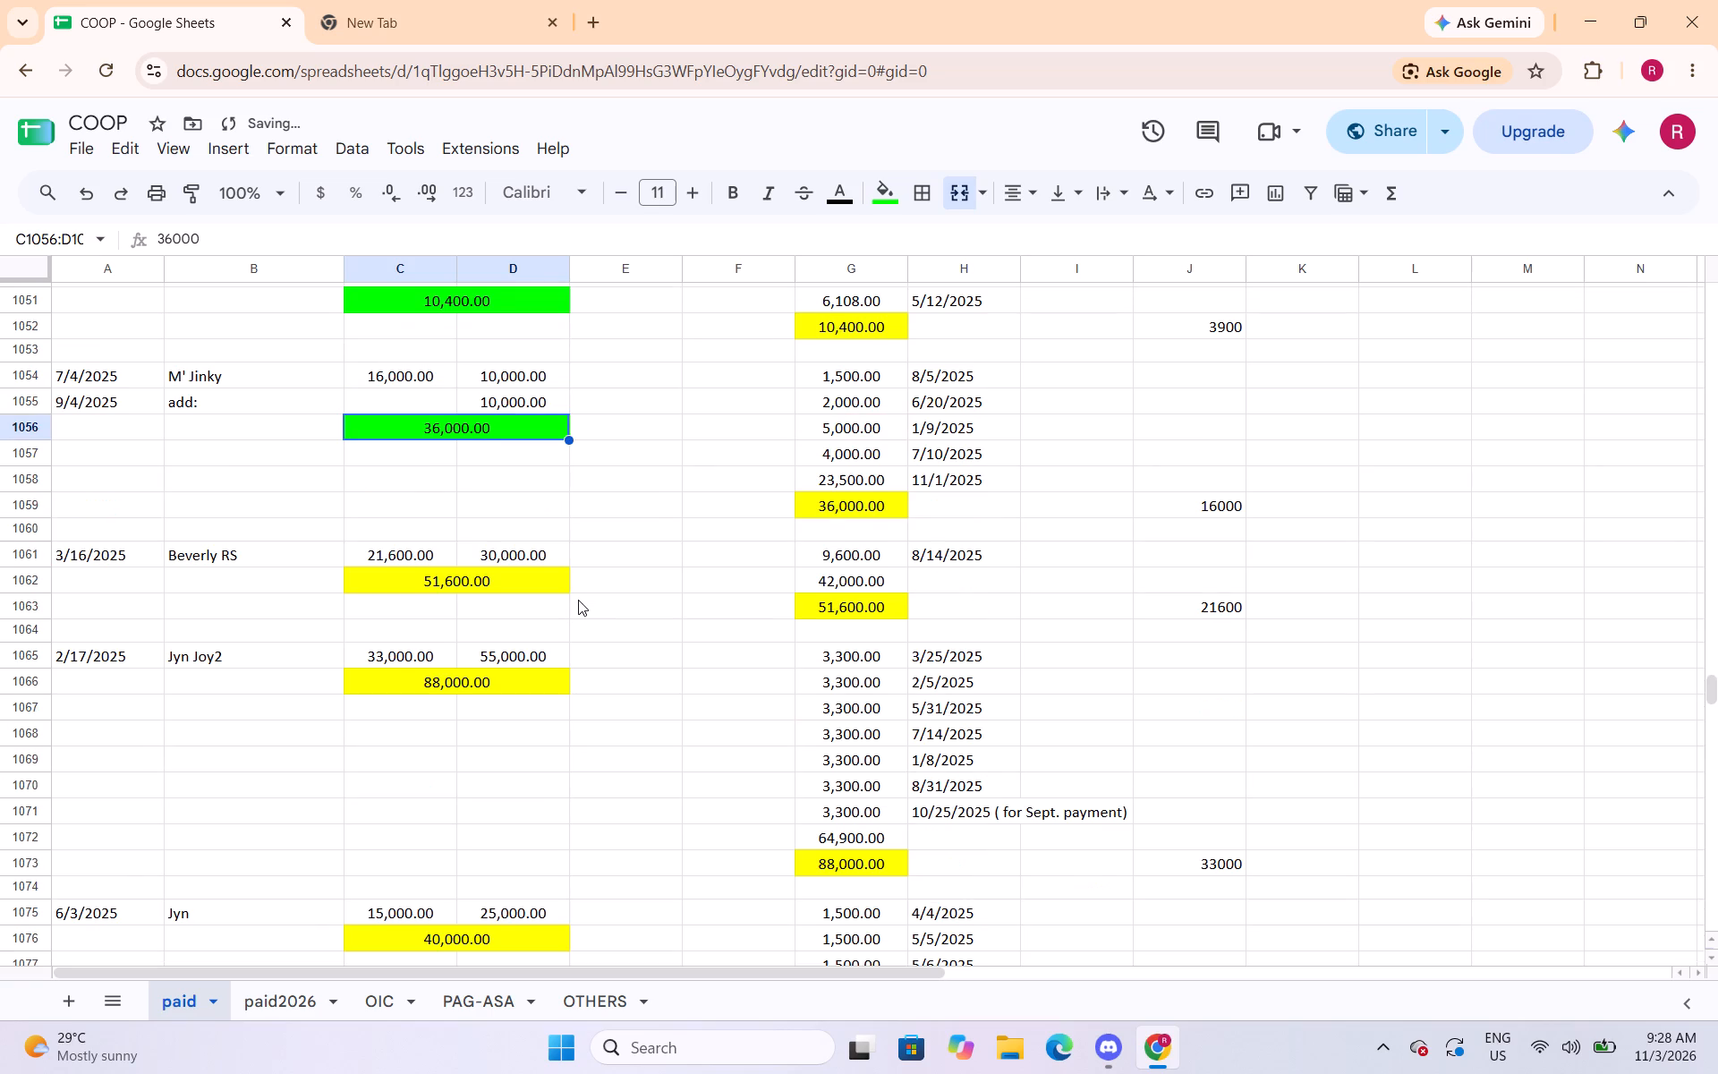
pyautogui.scroll(-1, 578, 600)
pyautogui.scroll(2, 578, 600)
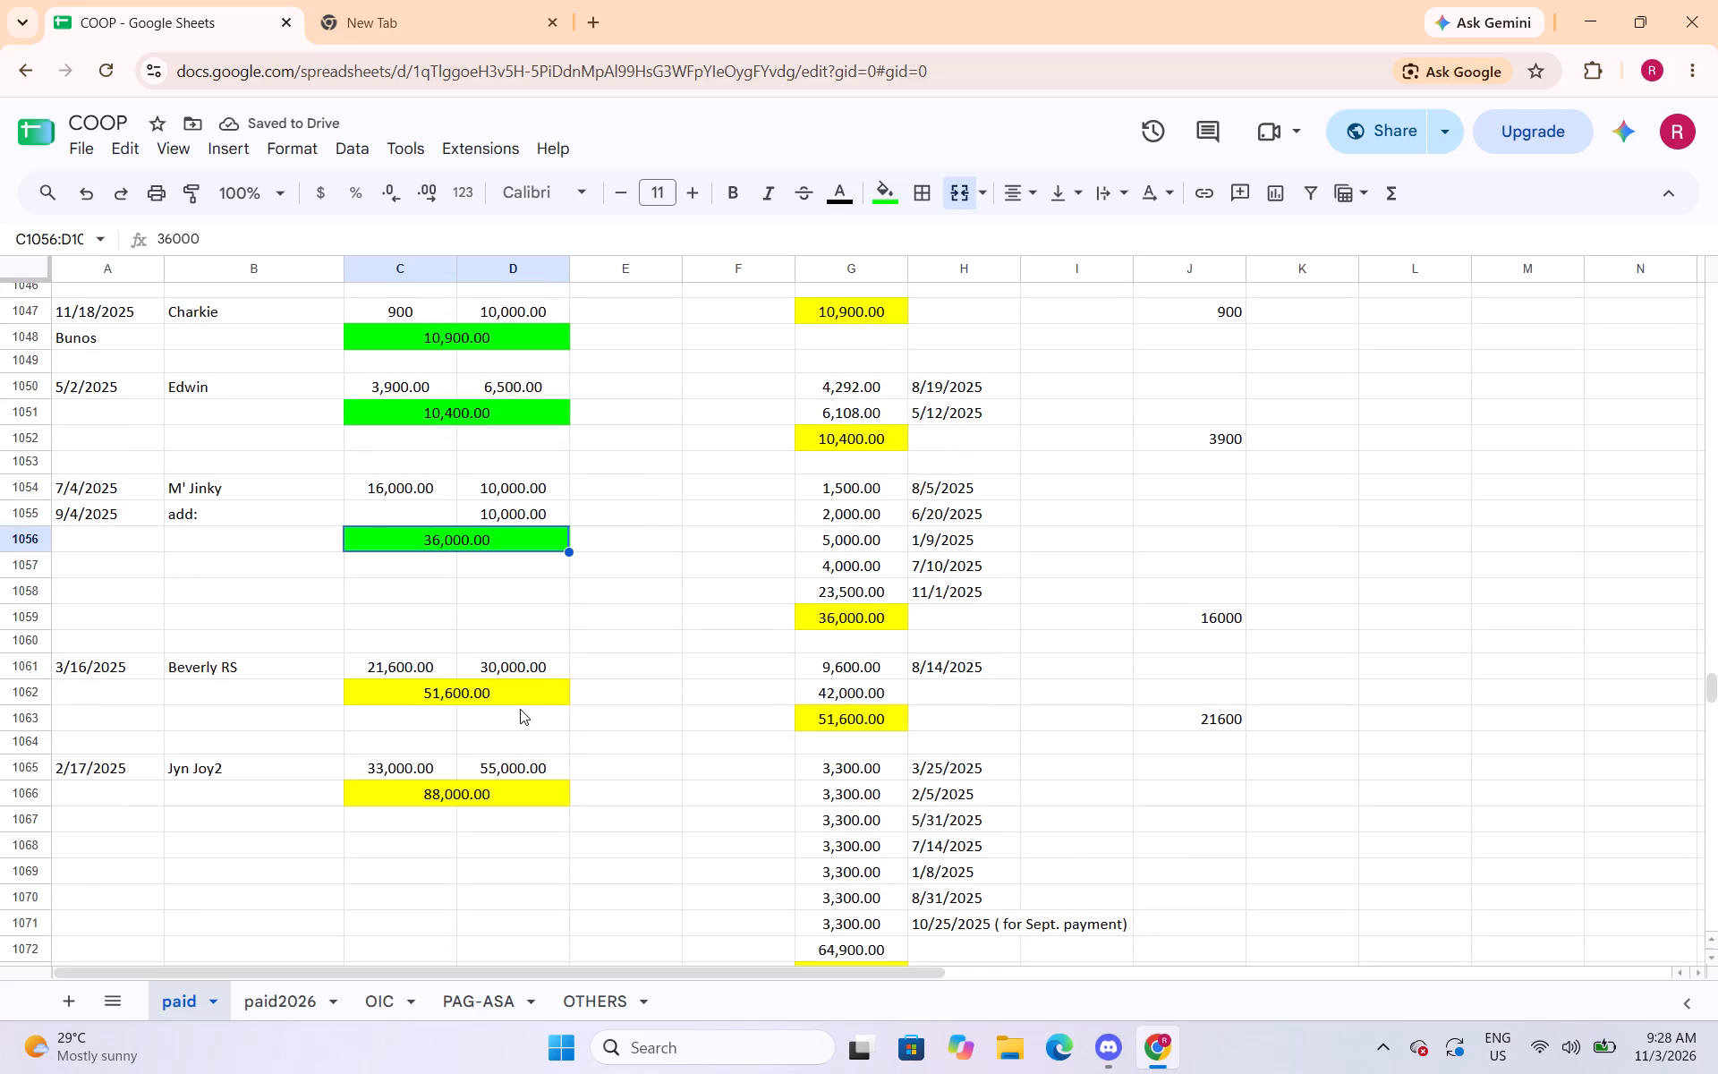
pyautogui.click(520, 707)
pyautogui.click(428, 703)
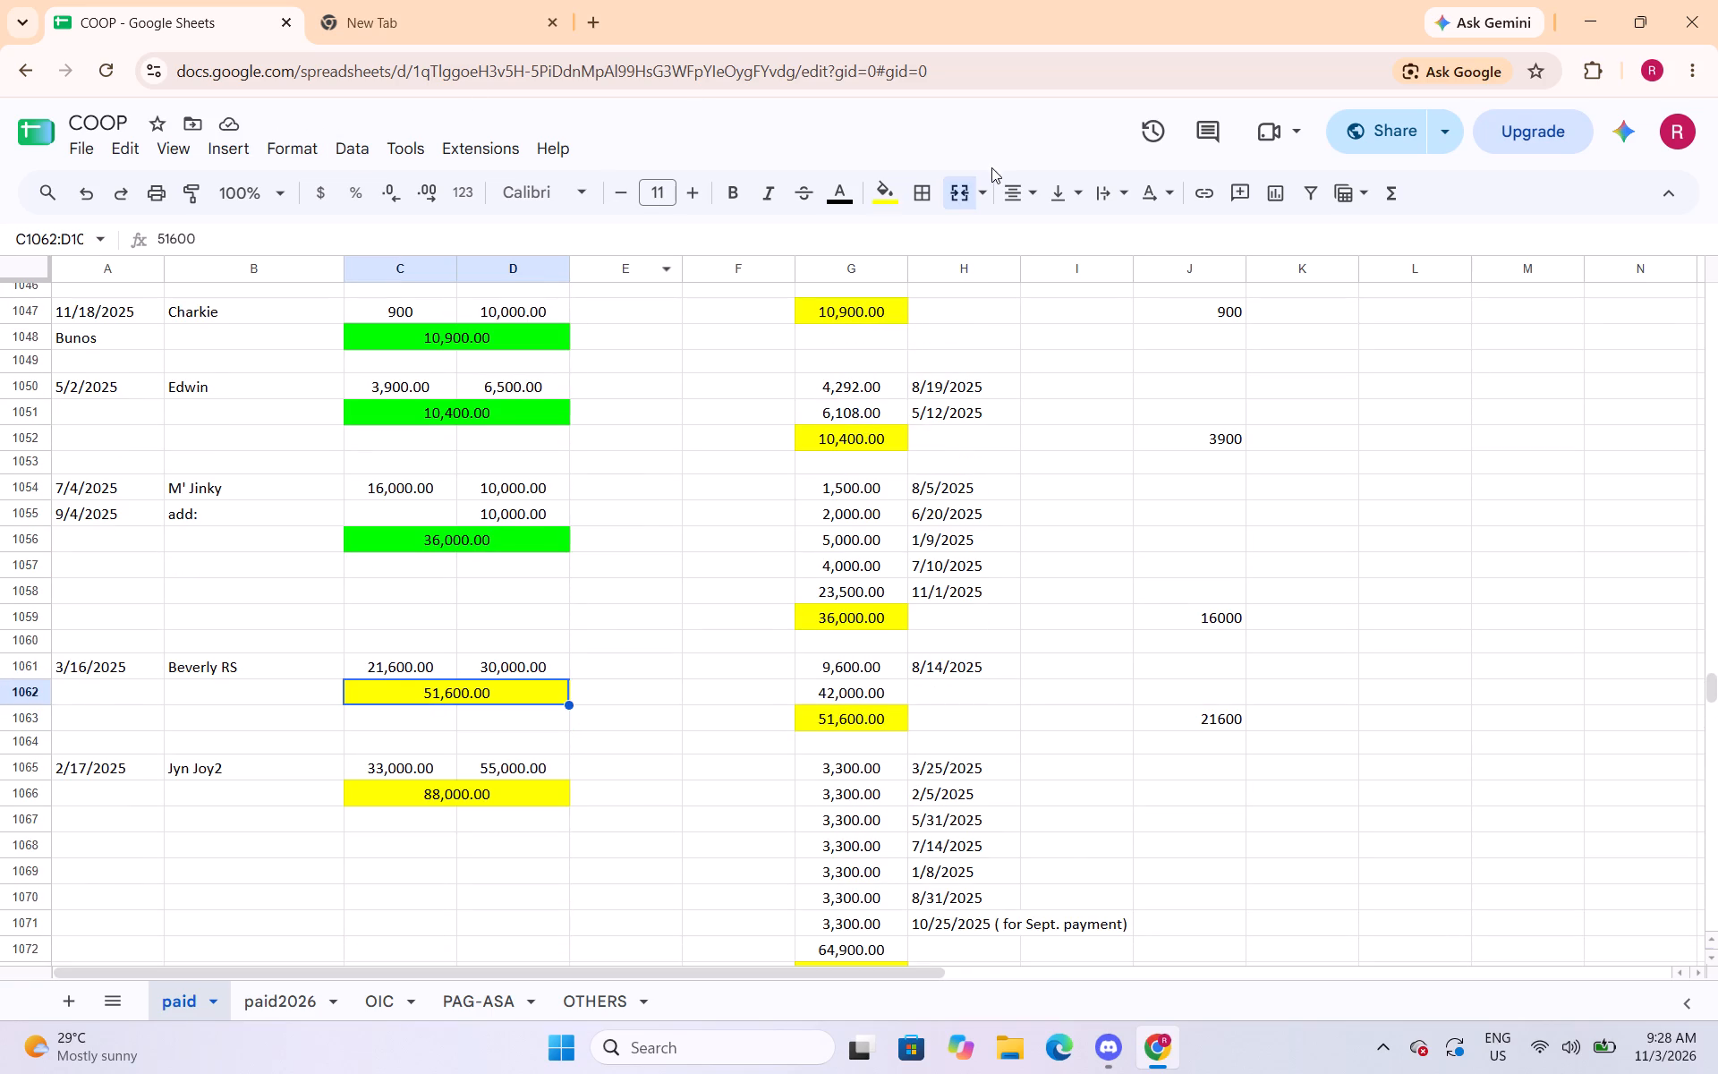
pyautogui.click(894, 201)
pyautogui.click(990, 294)
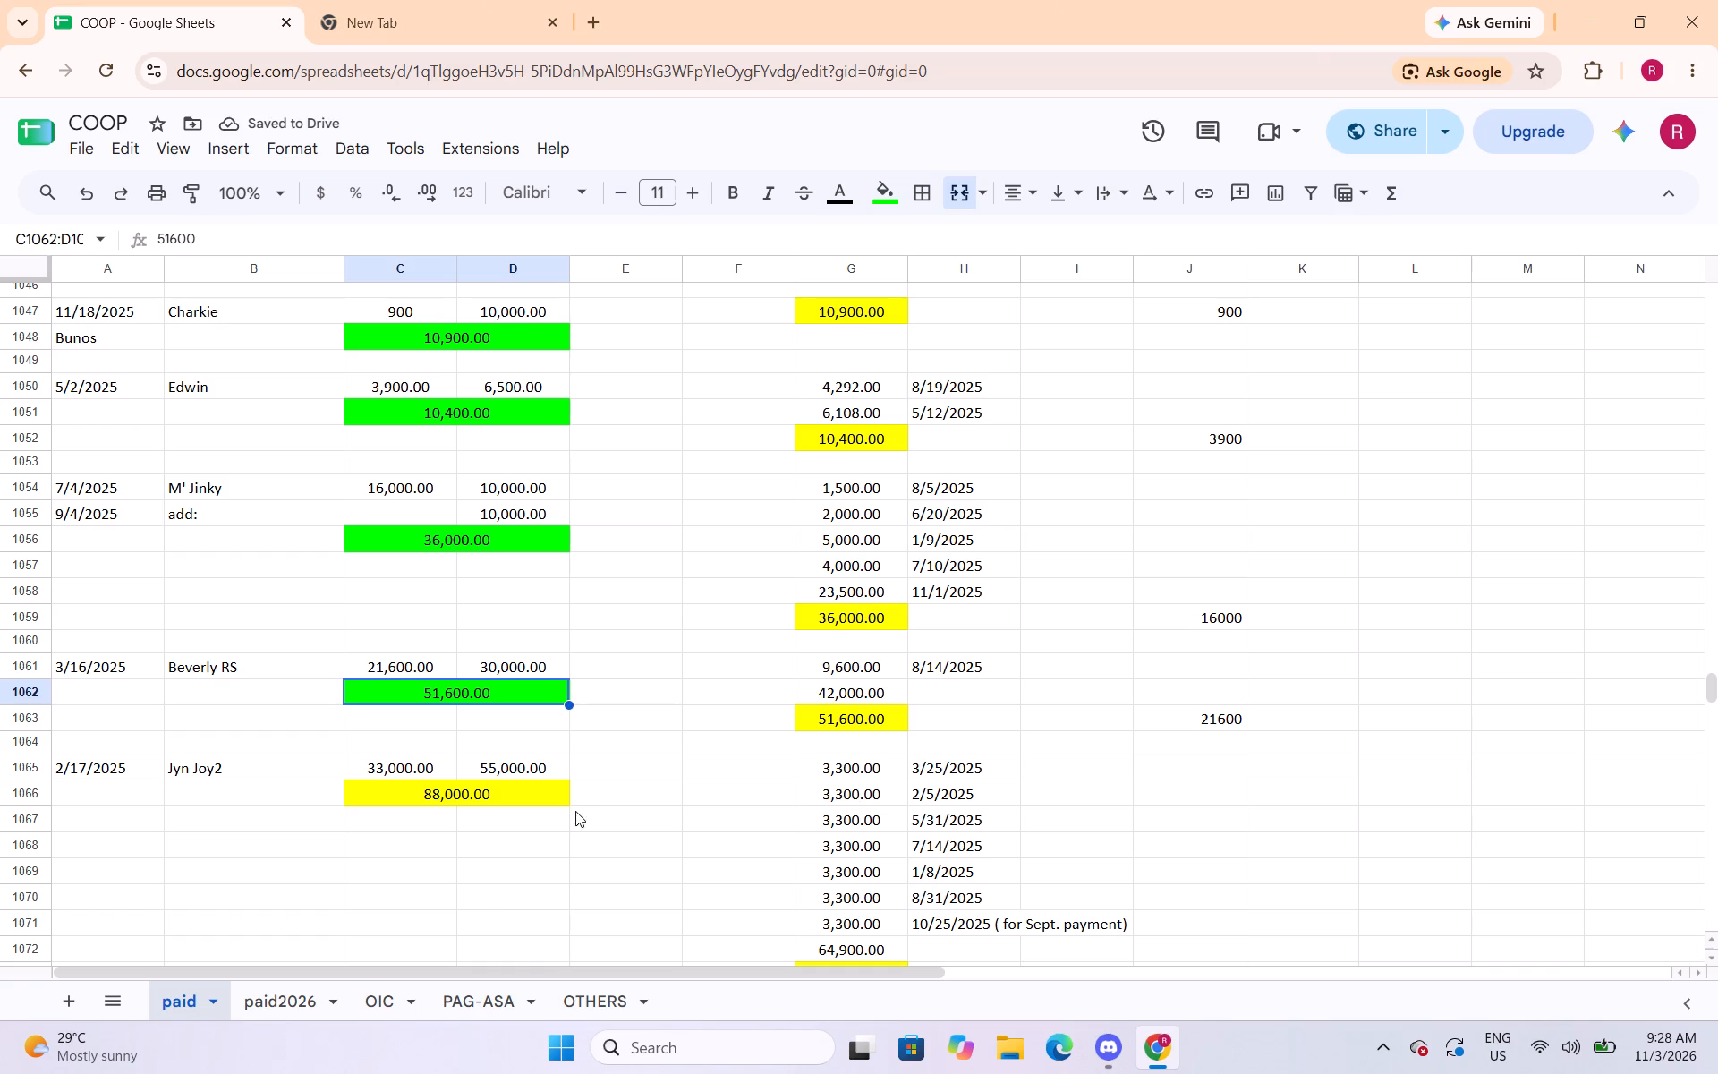
pyautogui.click(515, 805)
pyautogui.click(890, 200)
pyautogui.click(986, 297)
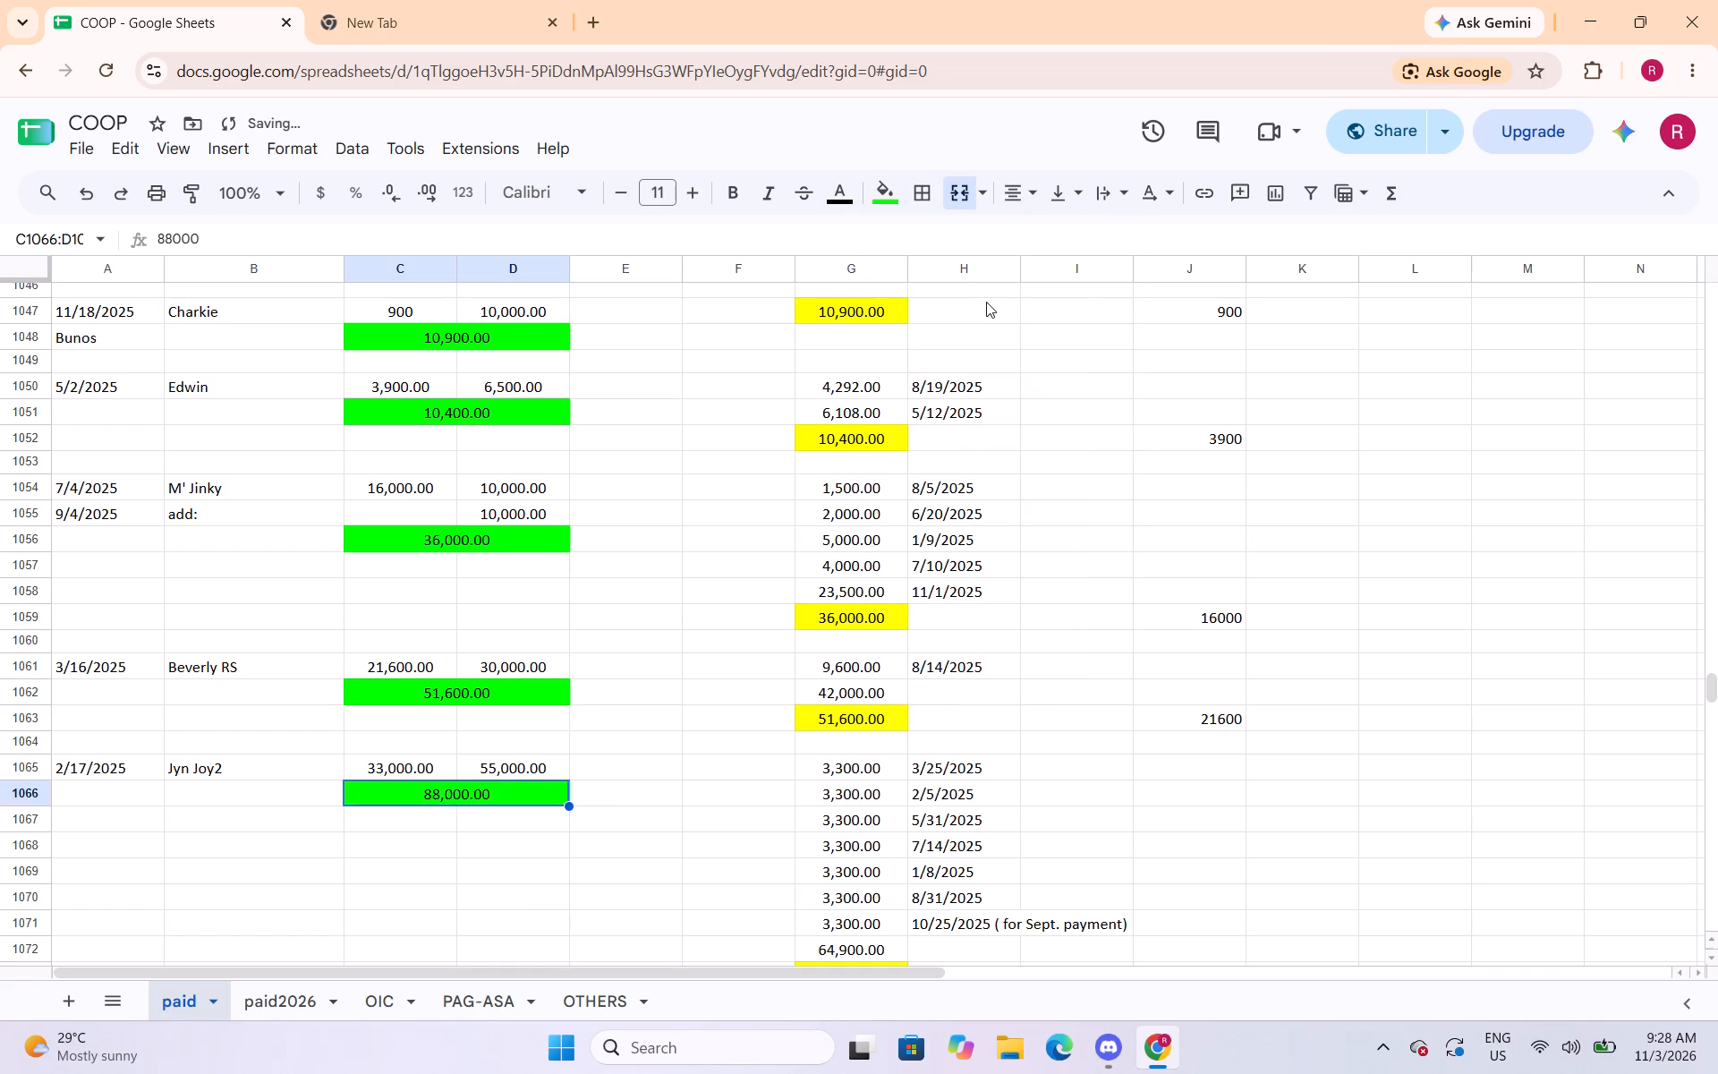
# Change the fill of the merged totals C1076:D1076 and C1083:D1083 under Jyn's 6/3/2025 and 6/30/2025 loans to bright green.
pyautogui.scroll(-3, 659, 534)
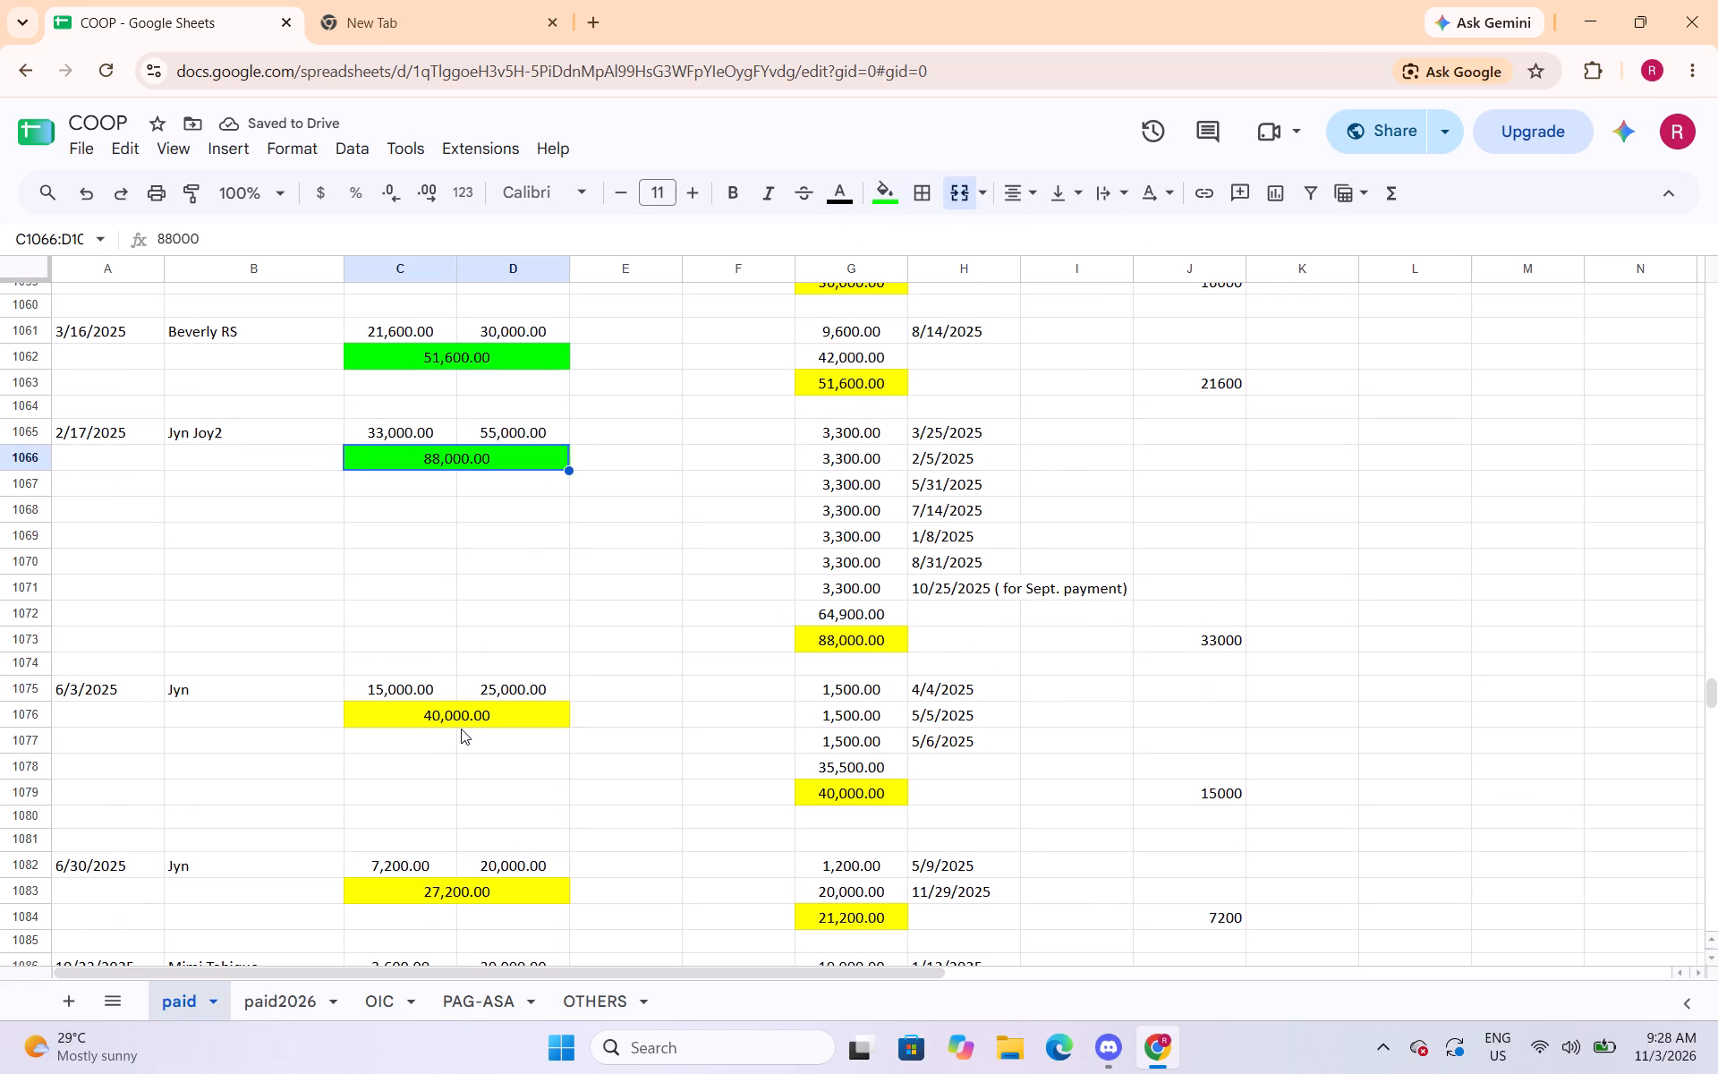
pyautogui.click(461, 729)
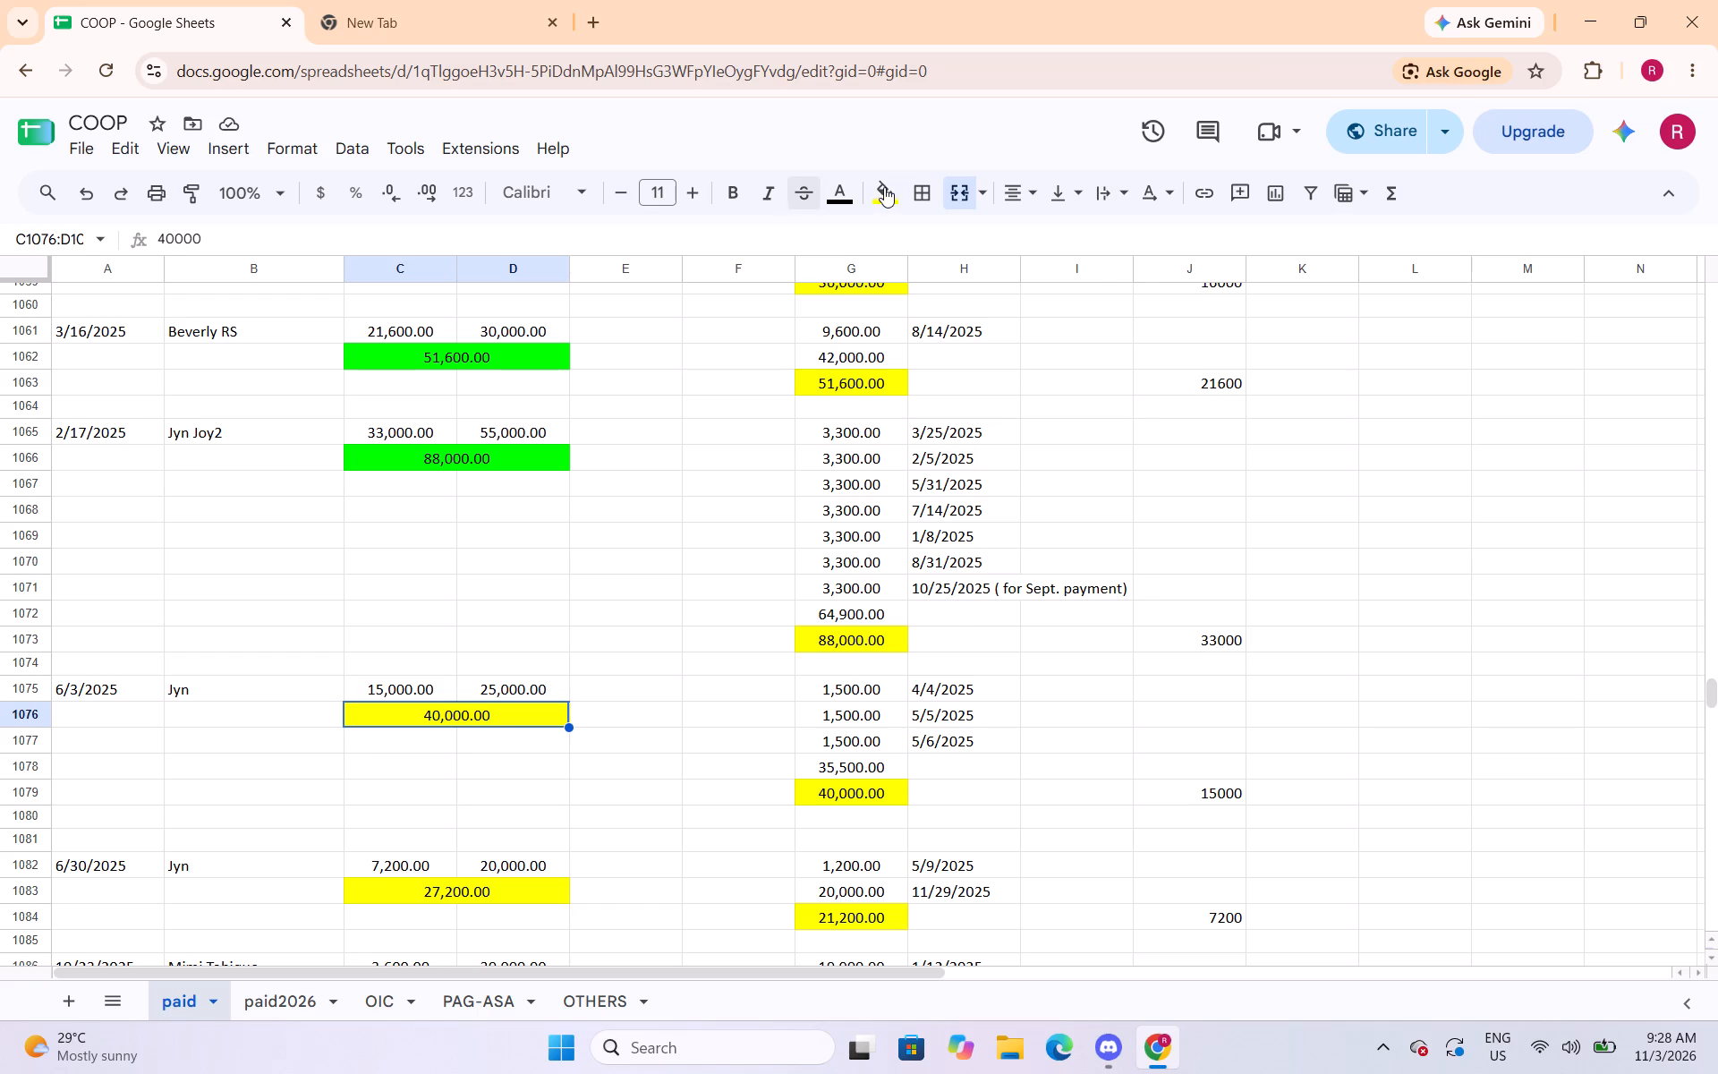
pyautogui.click(884, 187)
pyautogui.click(987, 298)
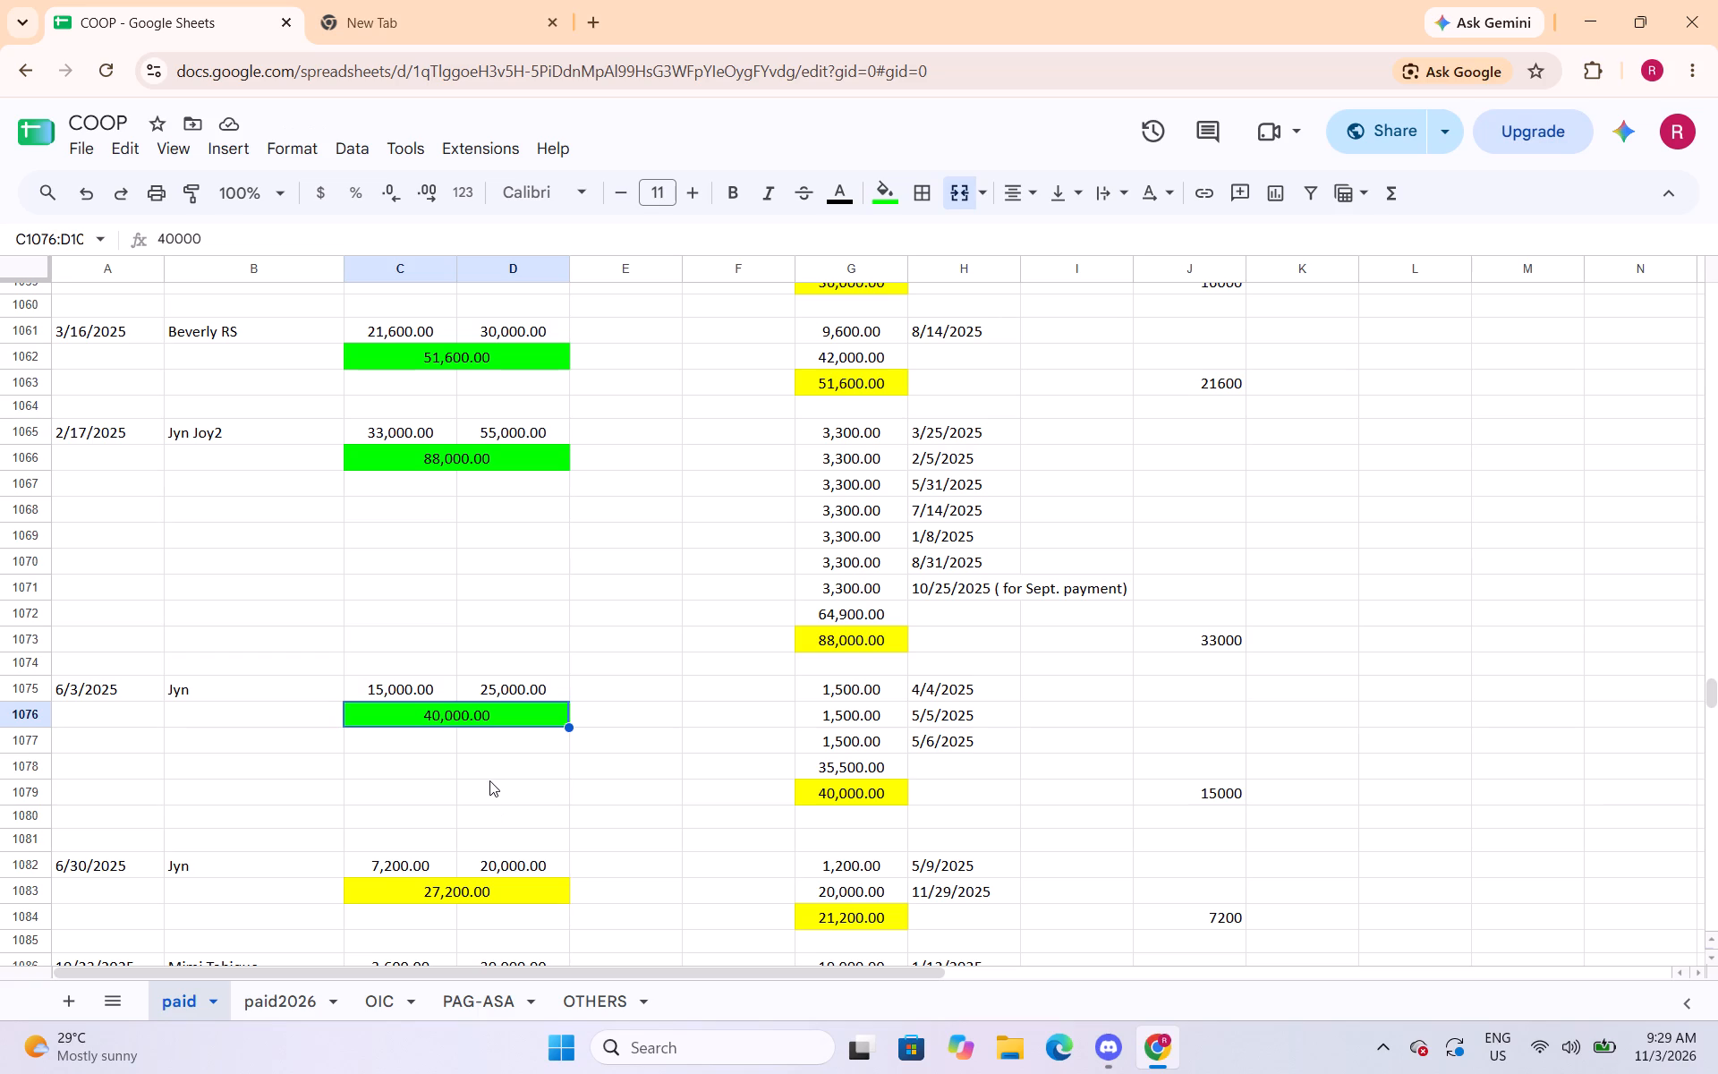
pyautogui.scroll(-1, 484, 787)
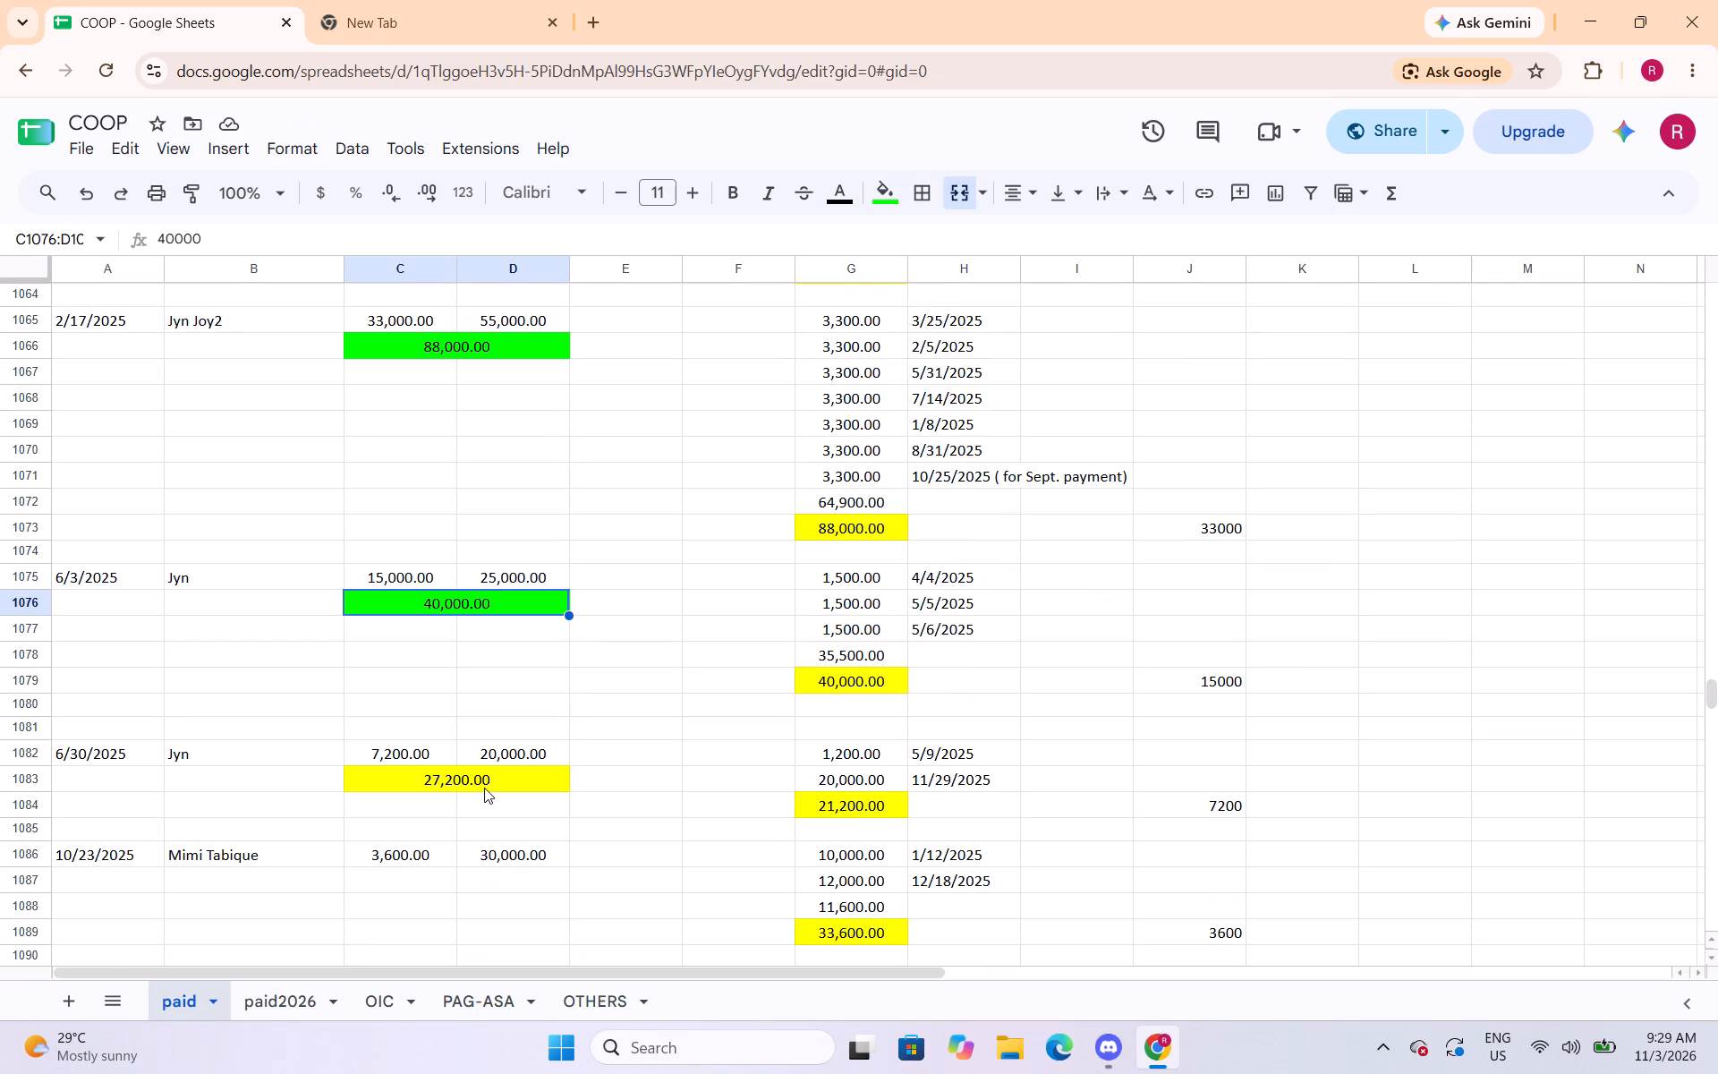
pyautogui.scroll(-2, 481, 793)
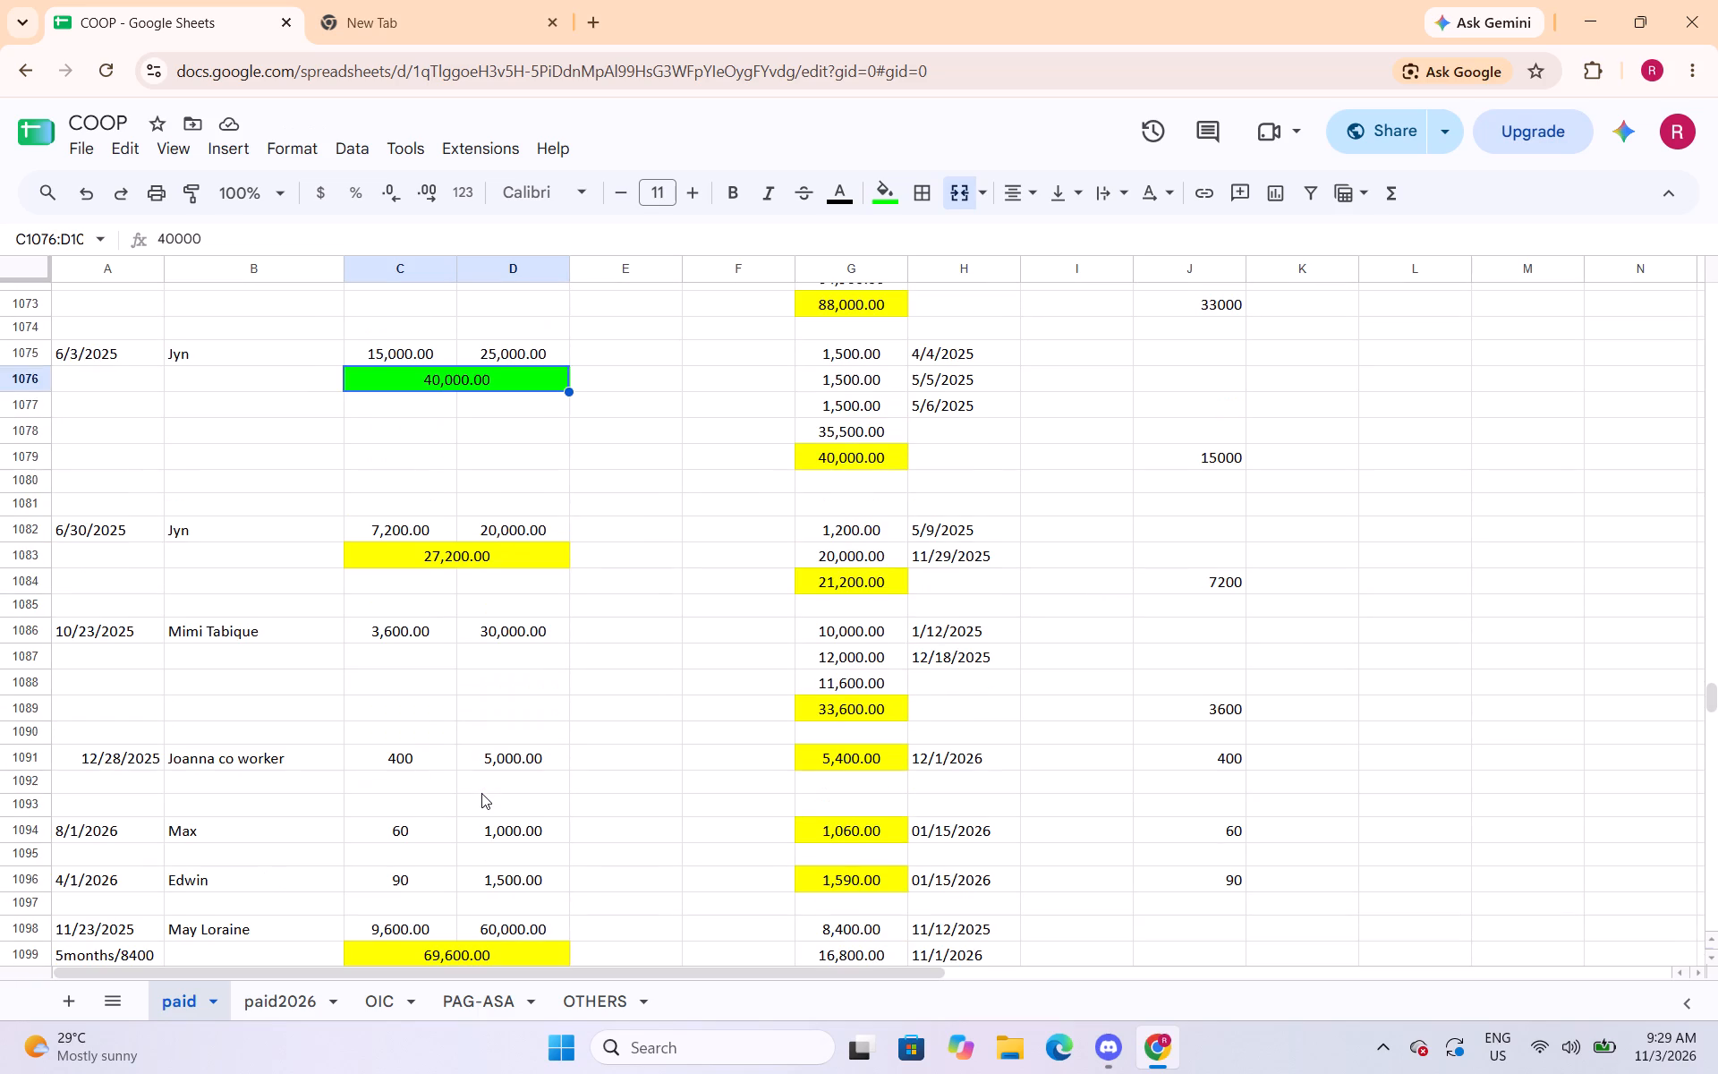
pyautogui.click(473, 565)
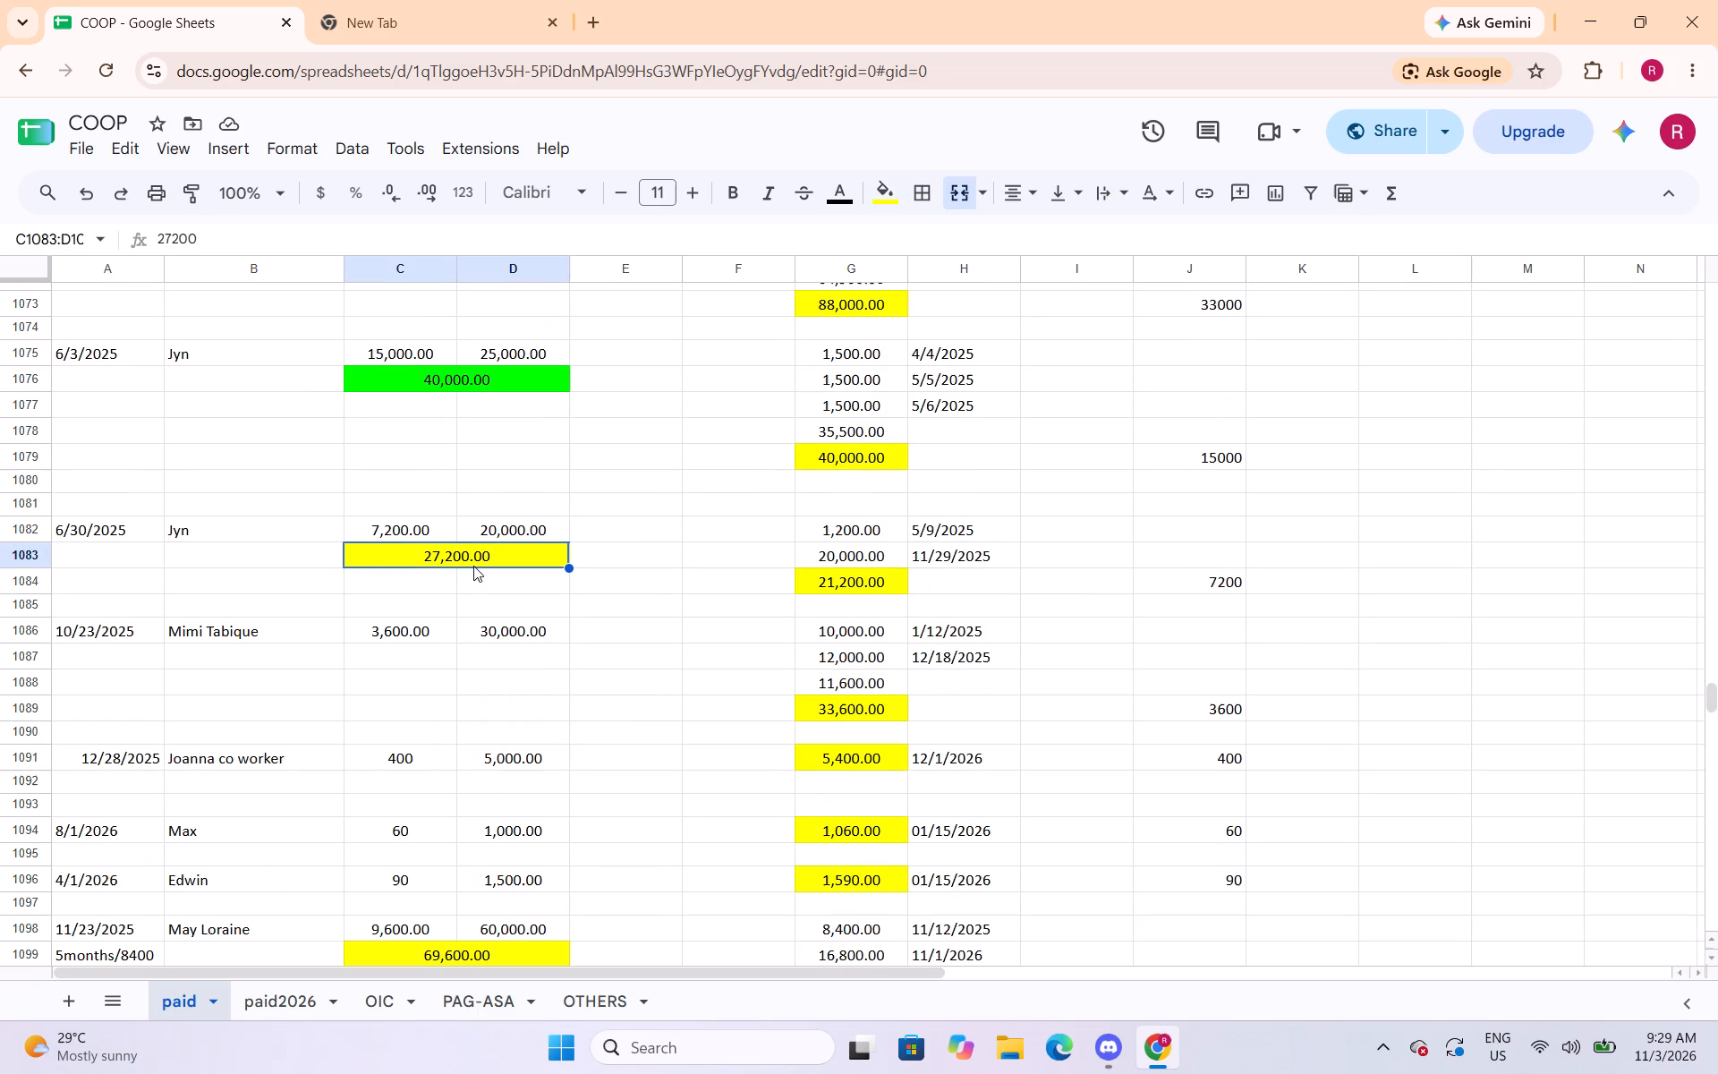
pyautogui.click(872, 200)
pyautogui.click(991, 294)
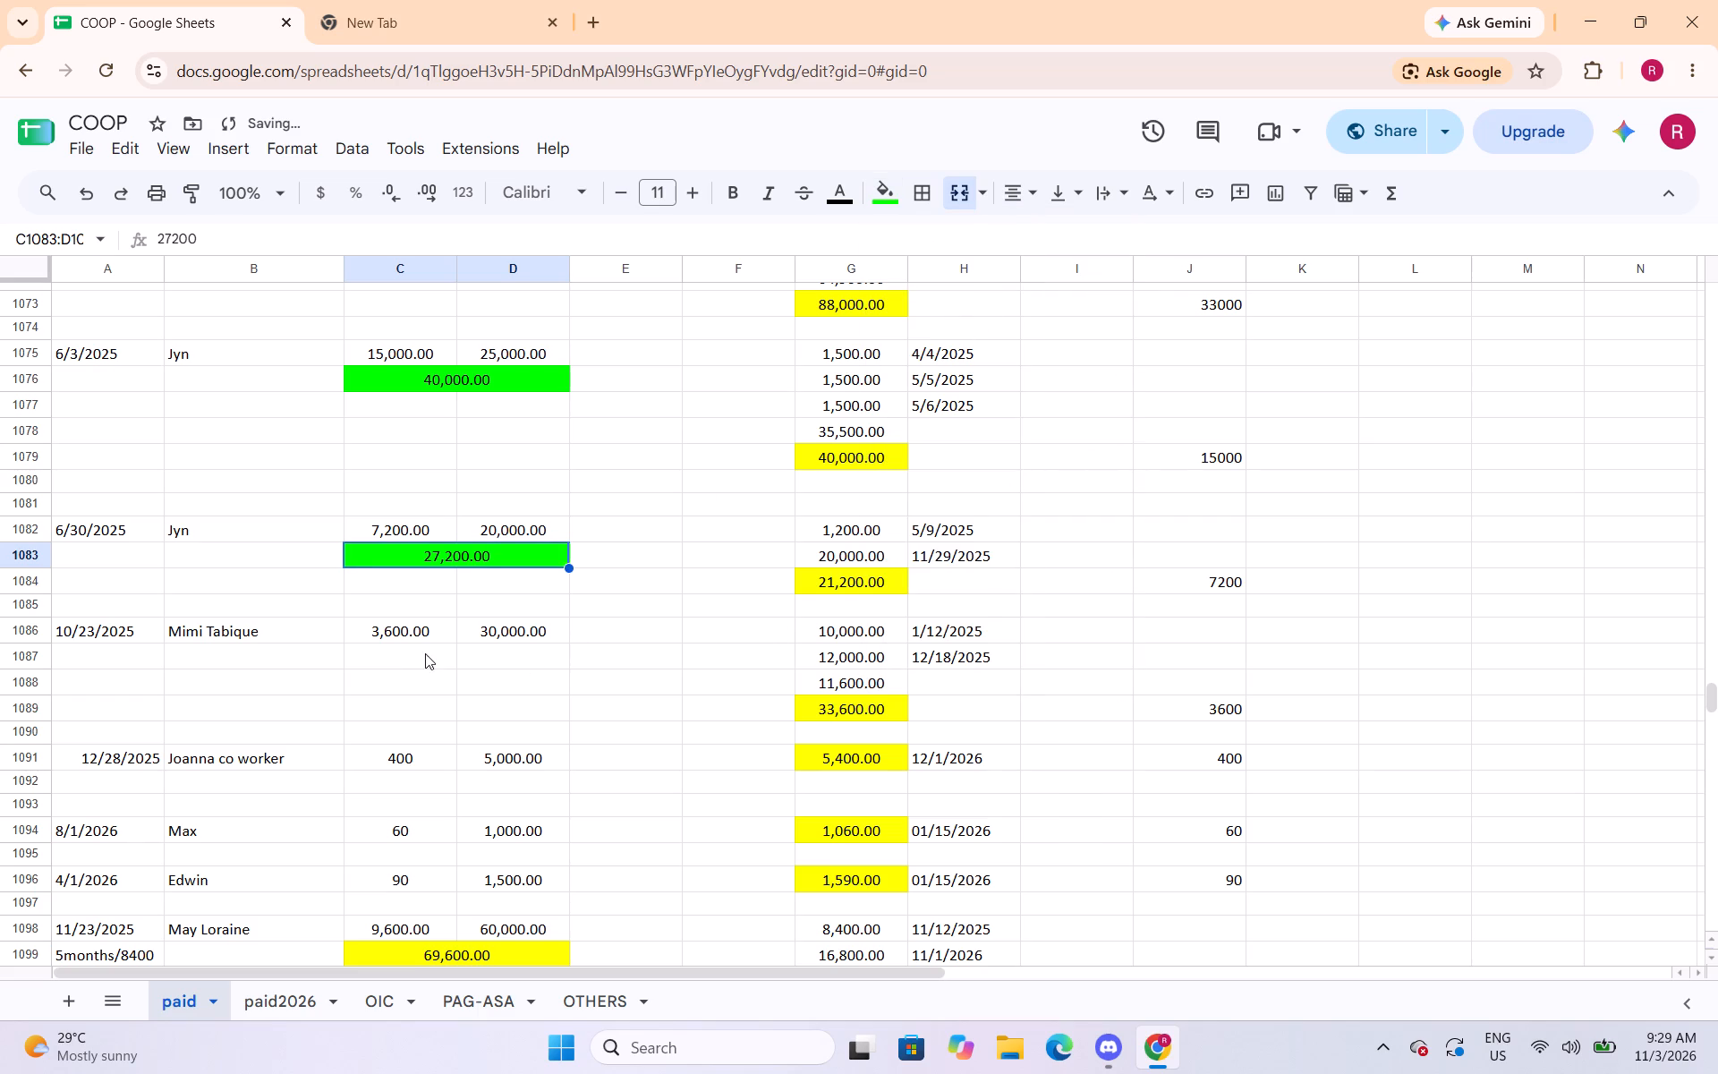
# Merge C1087:D1087 under the 10/23/2025 loan and total C1086:D1086 in it with a SUM formula.
pyautogui.moveTo(425, 657); pyautogui.dragTo(486, 660)
pyautogui.click(961, 192)
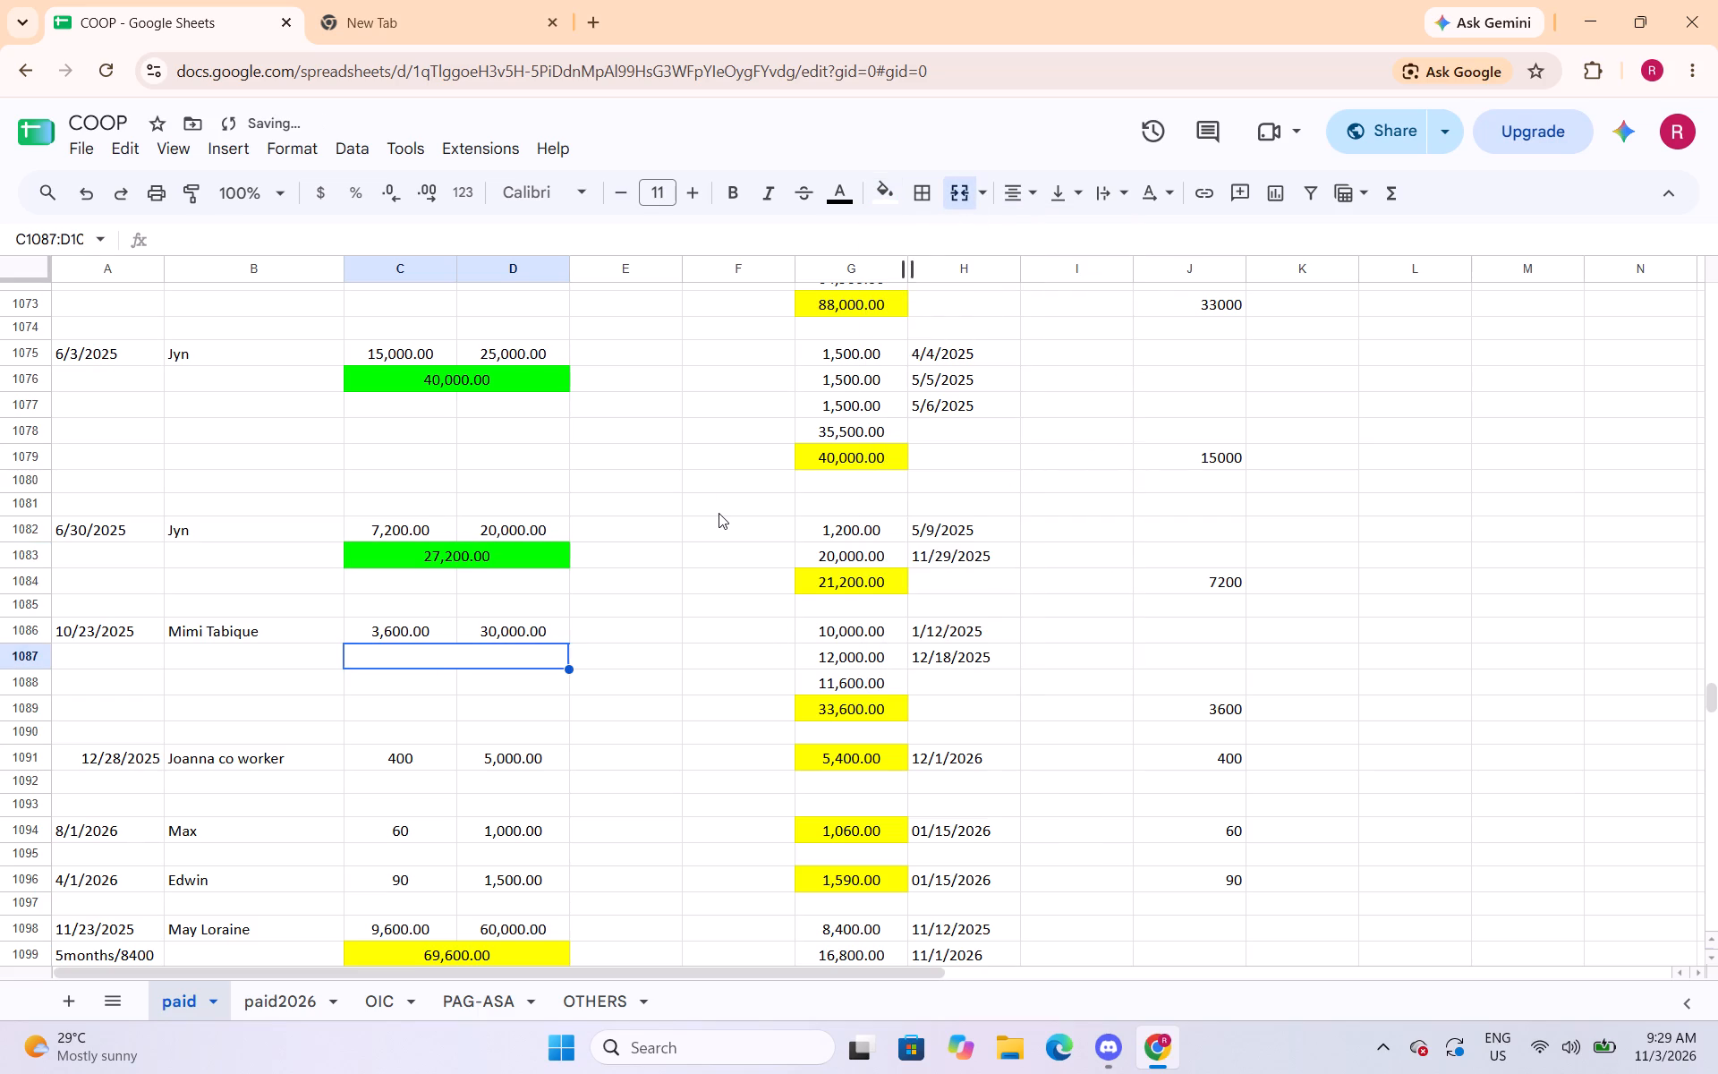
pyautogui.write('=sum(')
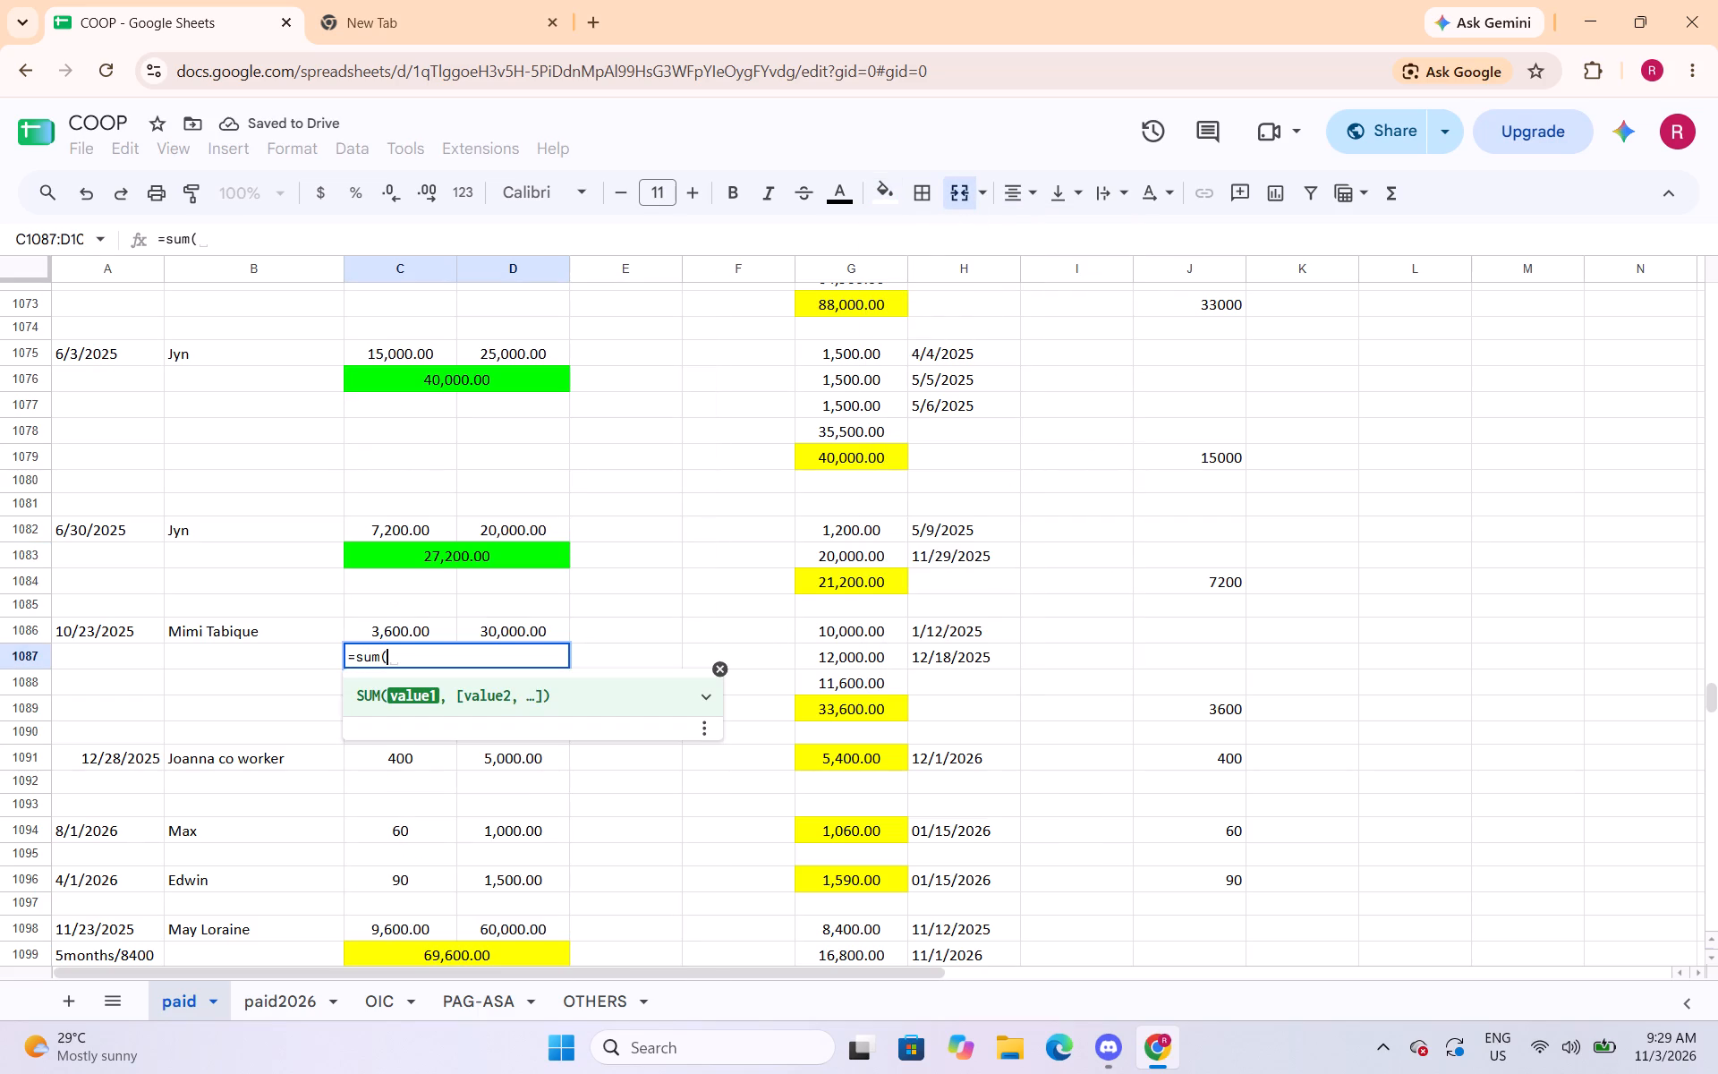
pyautogui.moveTo(408, 631); pyautogui.dragTo(471, 634)
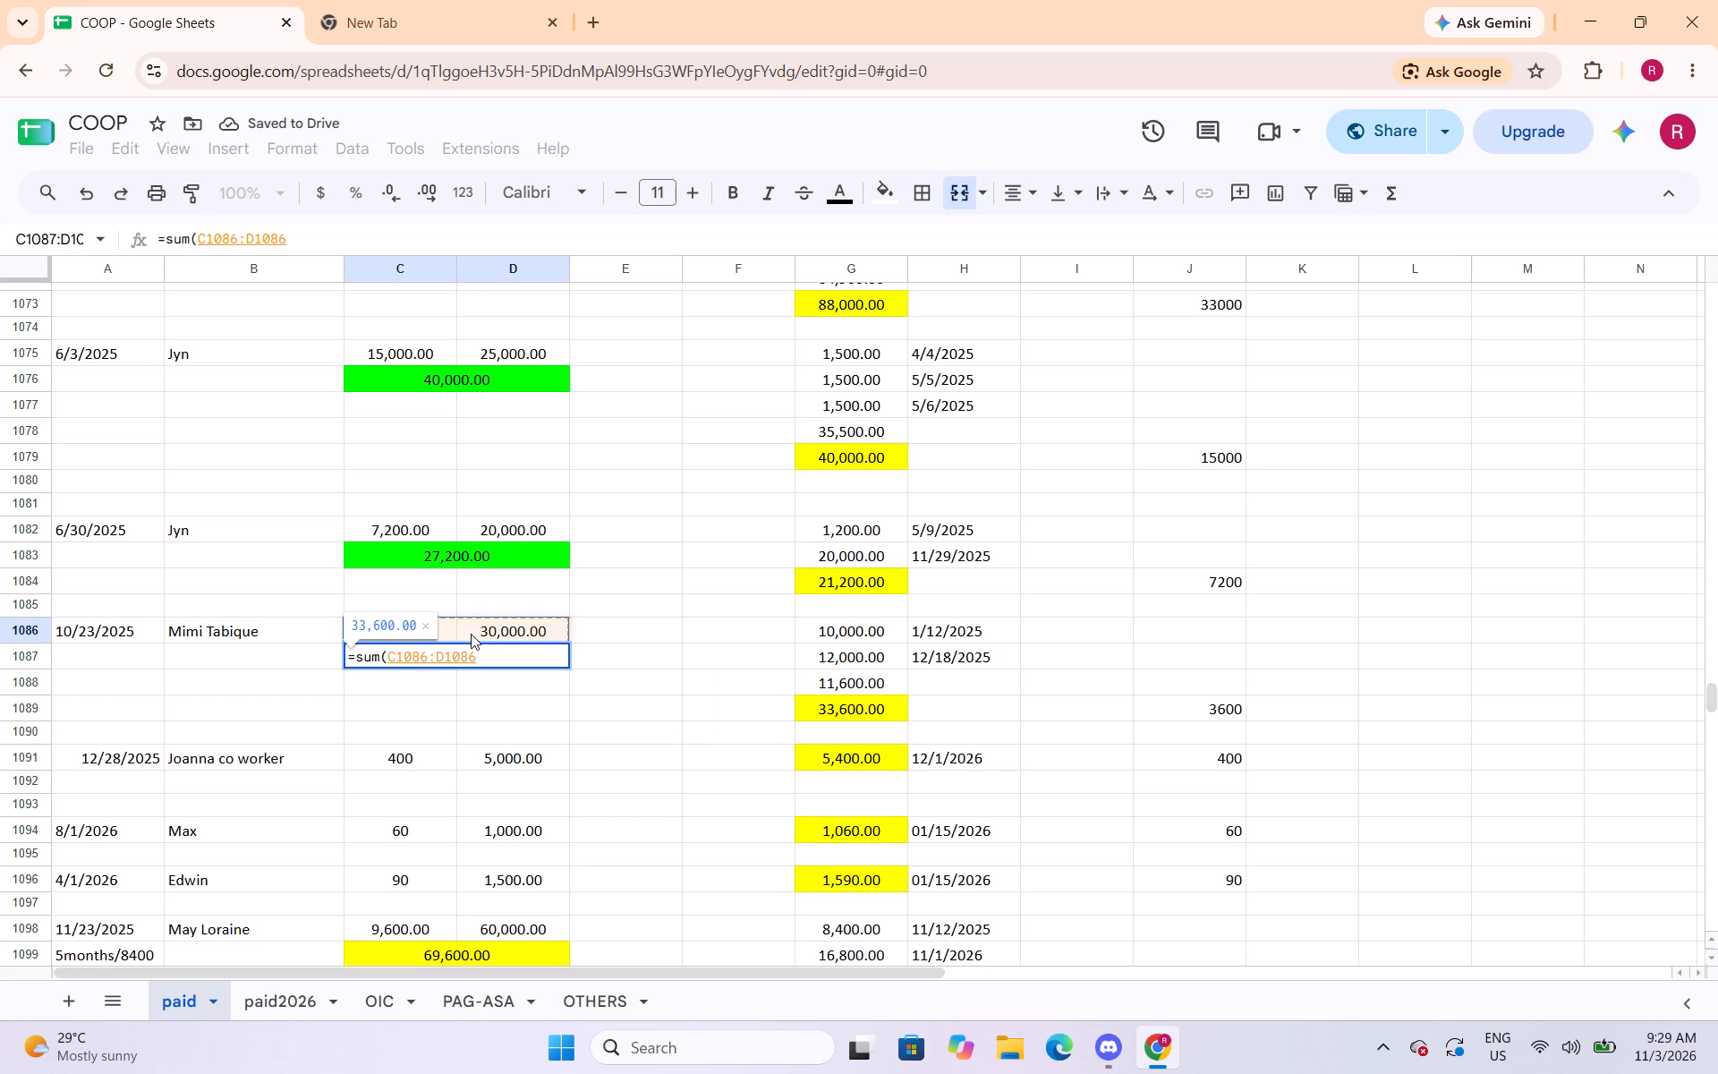
pyautogui.hotkey('shift', ')')
pyautogui.press('Return')
pyautogui.press('Up')
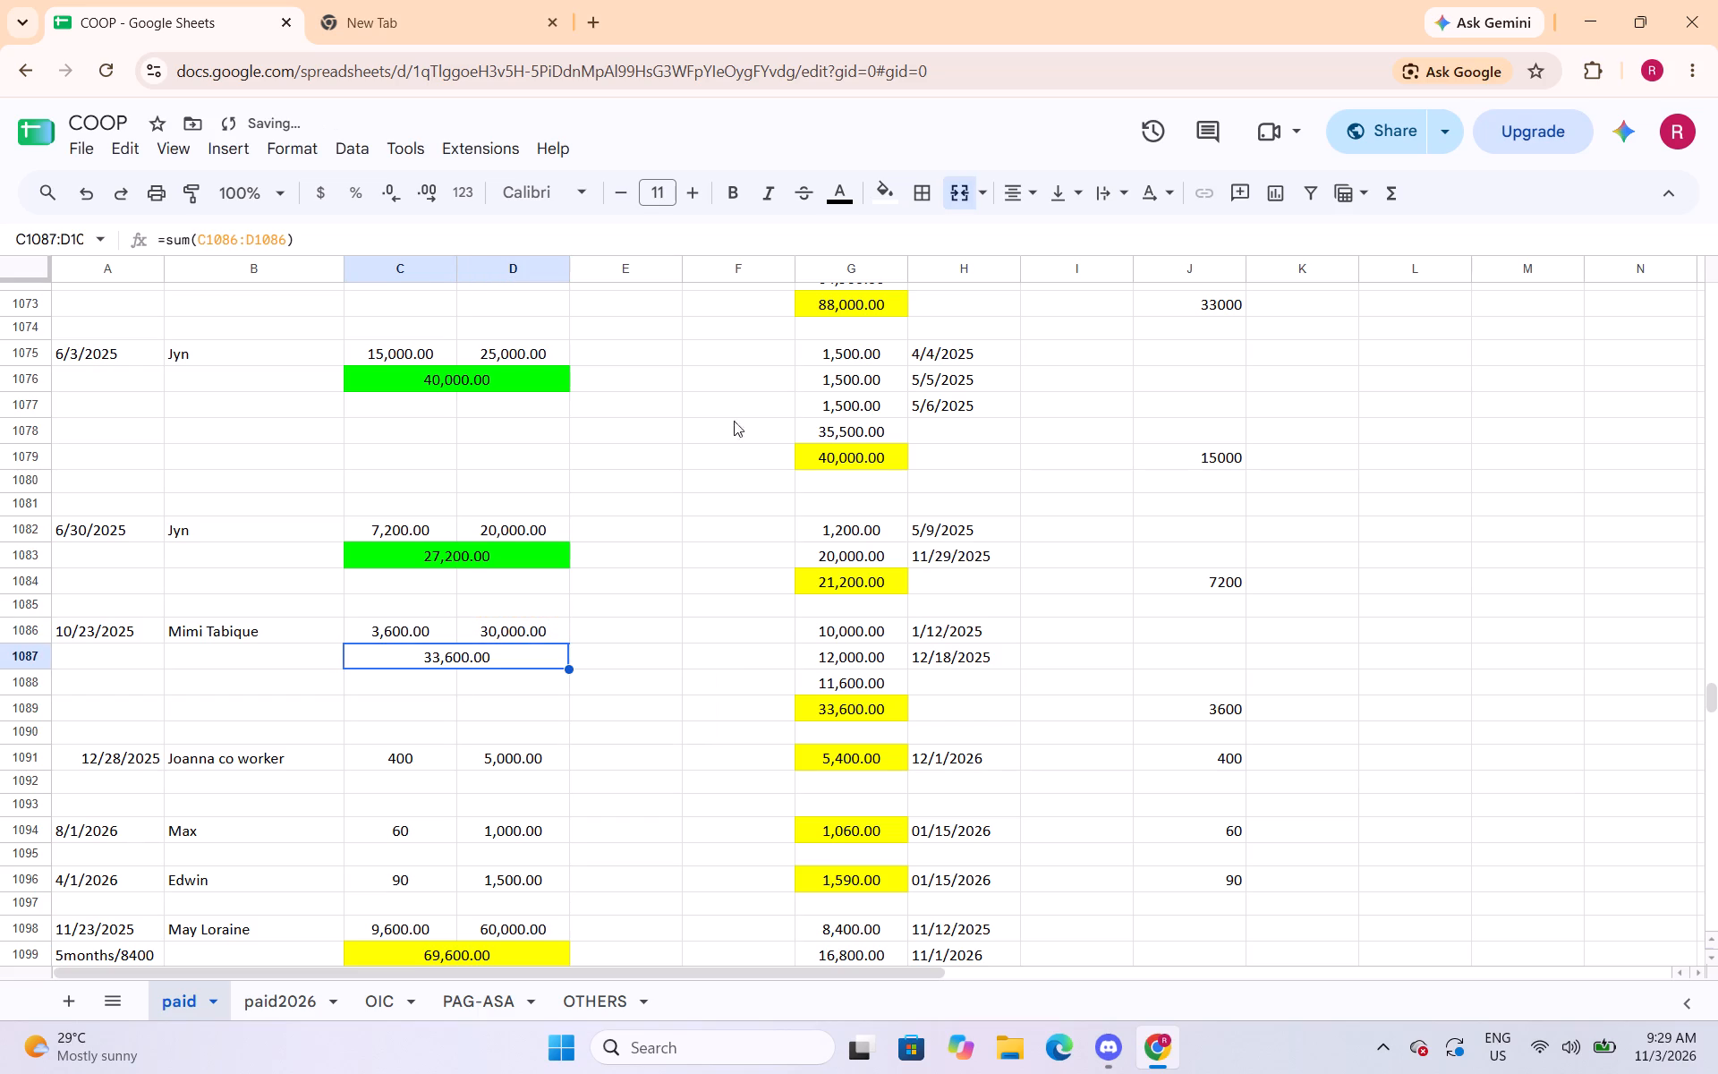
# Fill the merged total C1087:D1087 bright green and save the sheet.
pyautogui.click(878, 197)
pyautogui.click(990, 290)
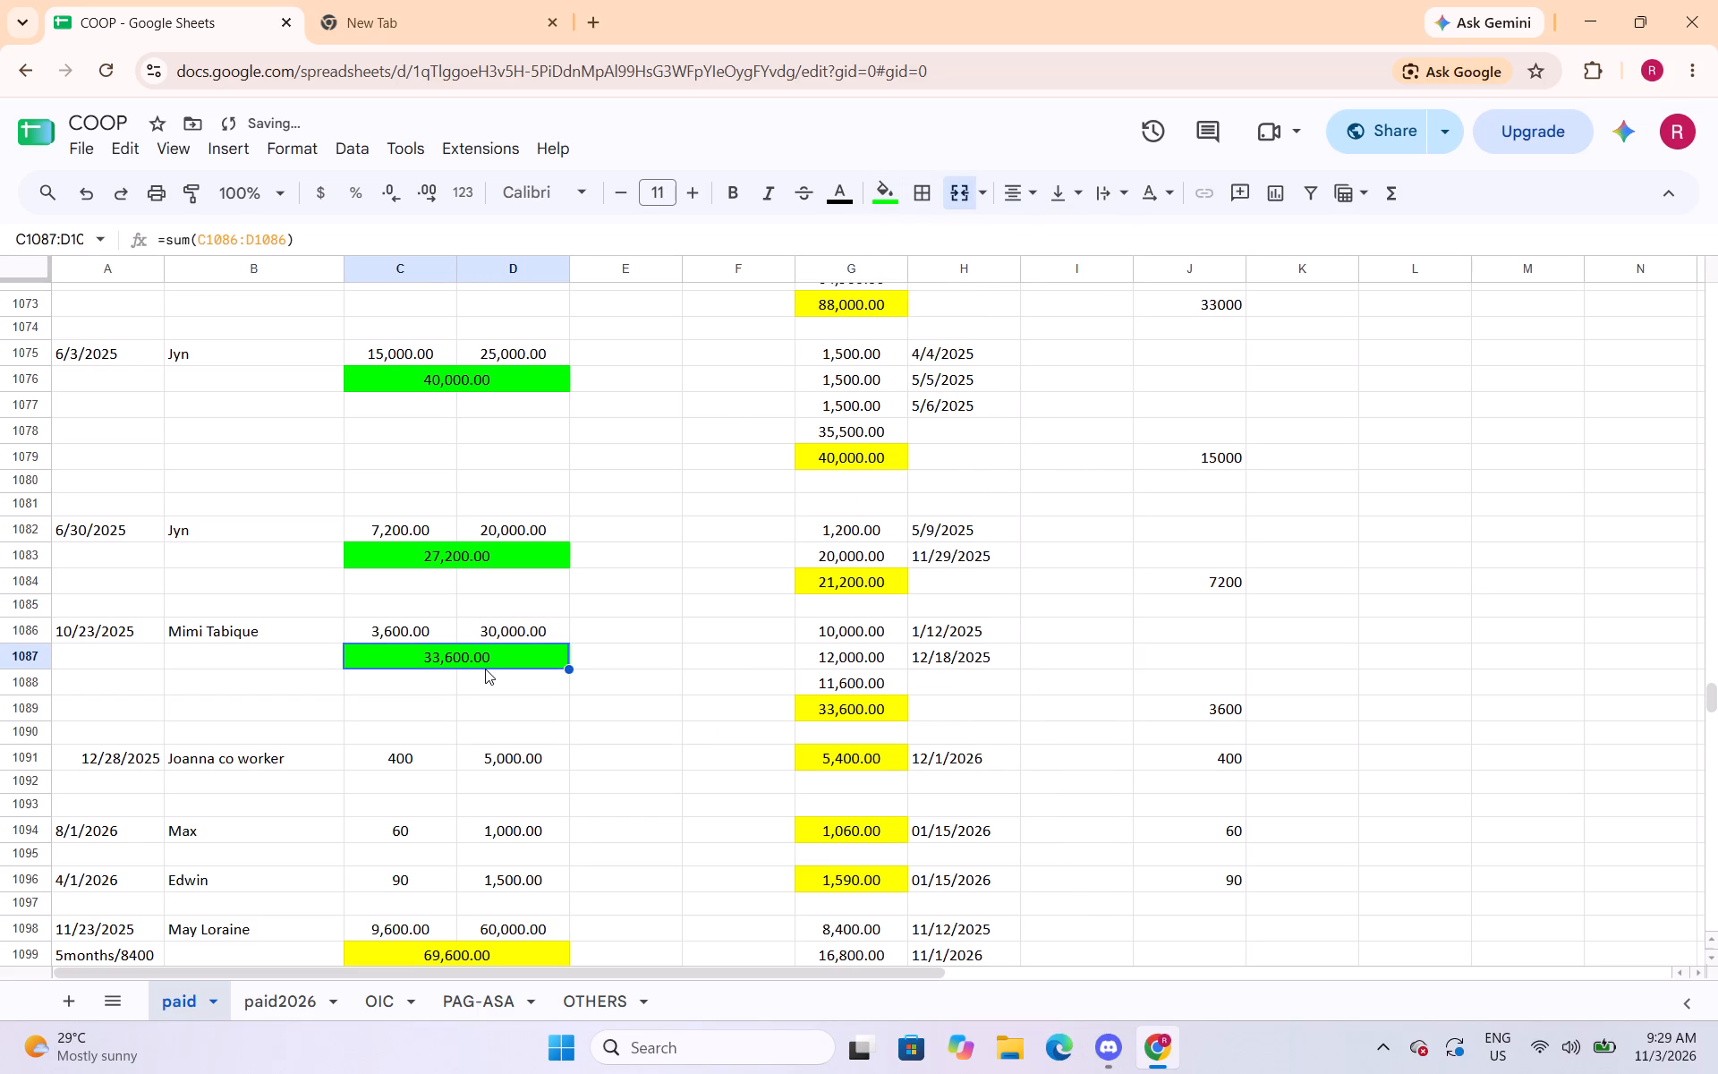
pyautogui.hotkey('ctrl', 's')
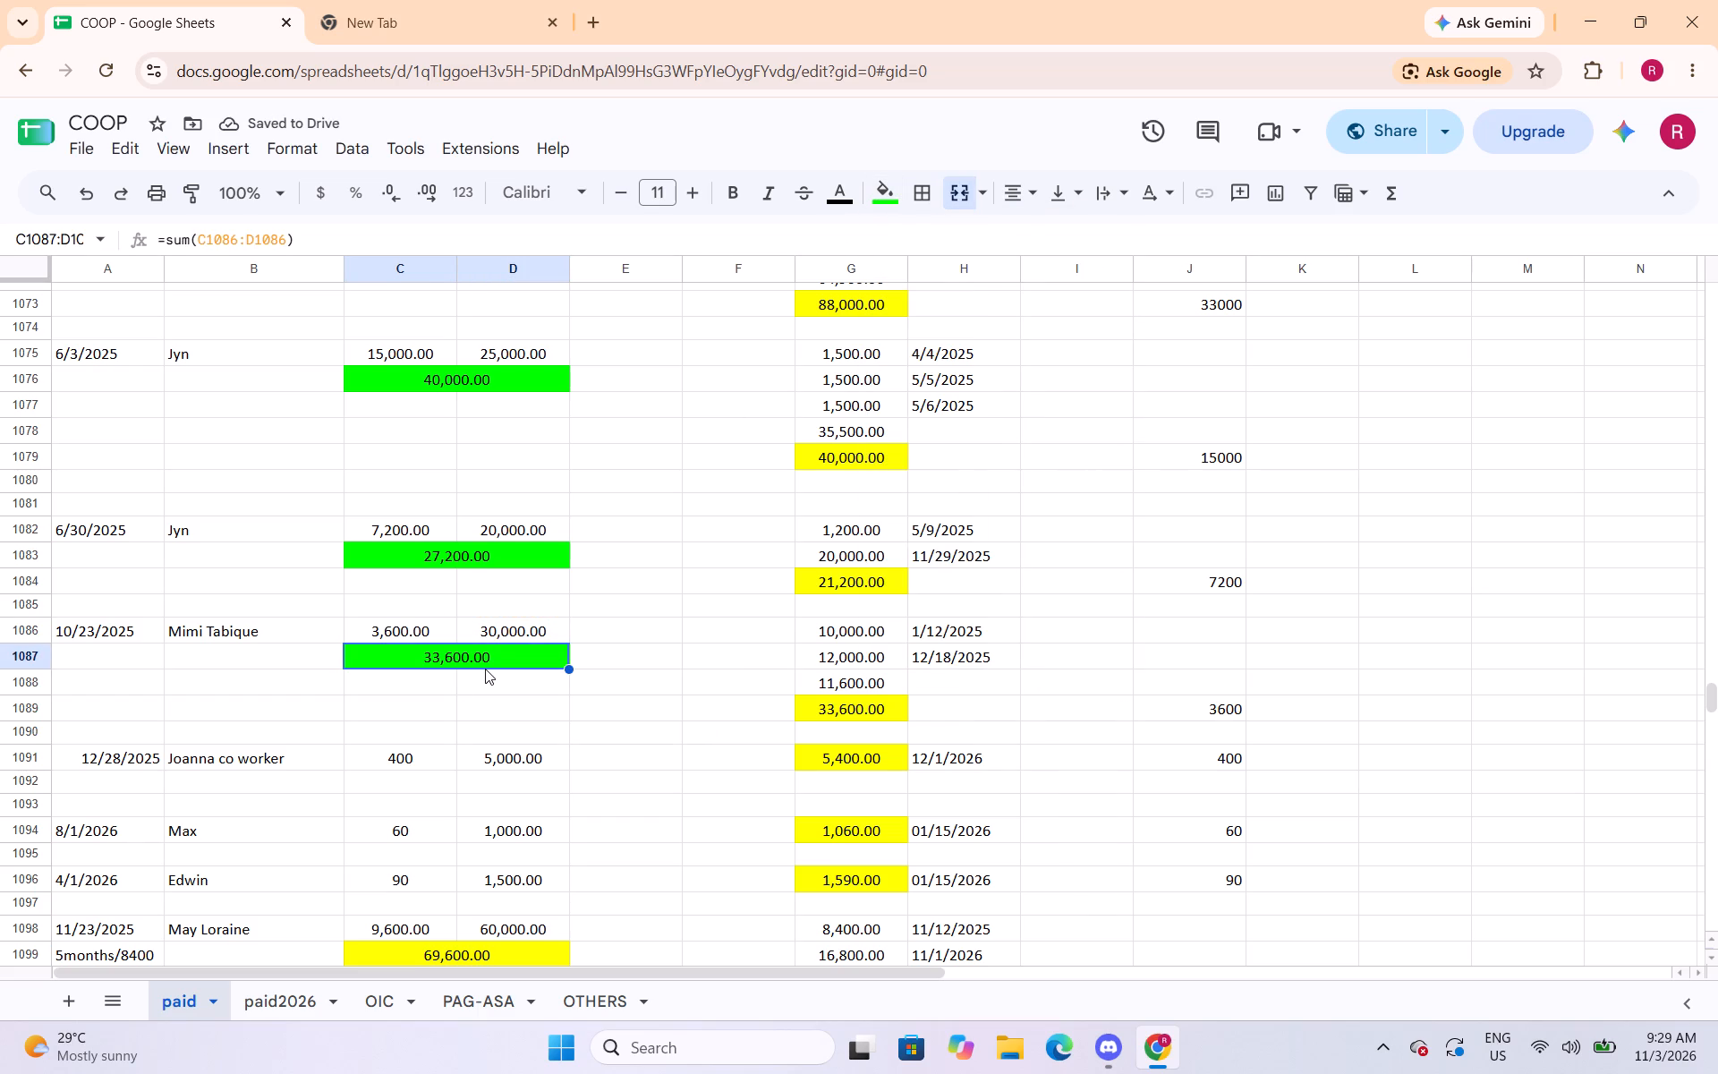
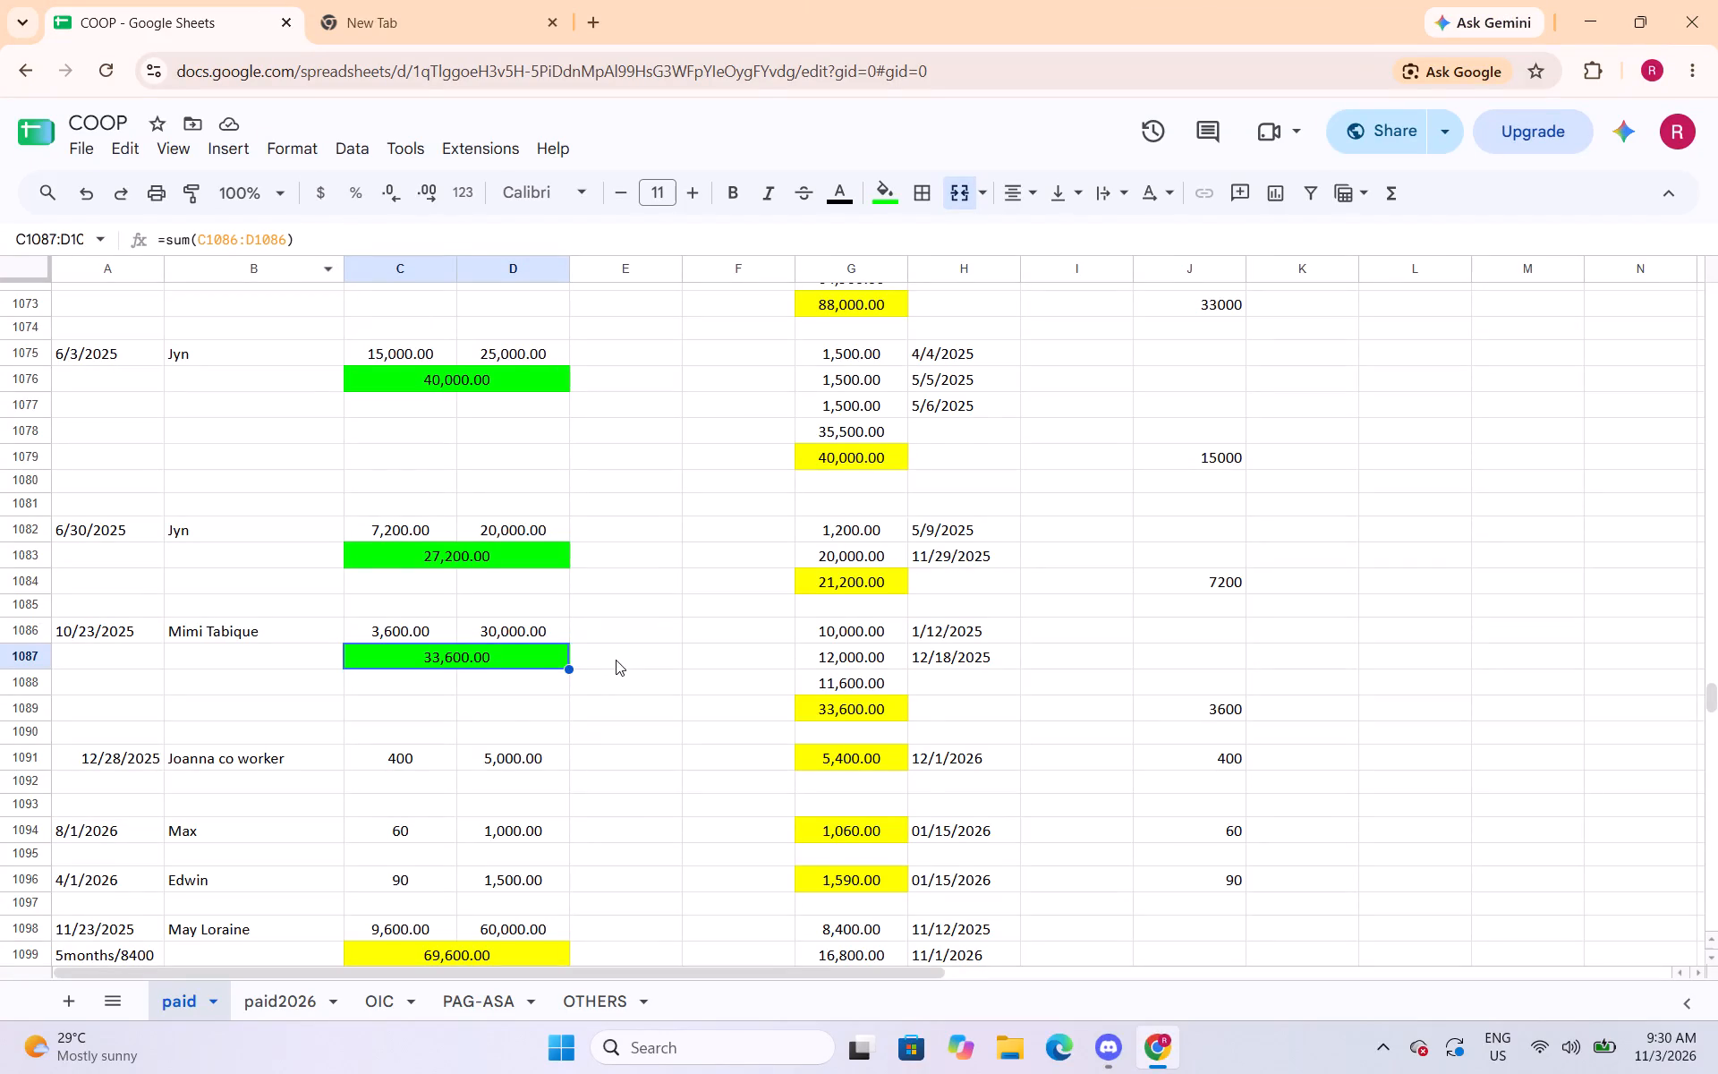
# Merge C1092:D1092 under the Joanna co worker entry and enter the formula =sum(C1091:D1091).
pyautogui.scroll(-2, 617, 682)
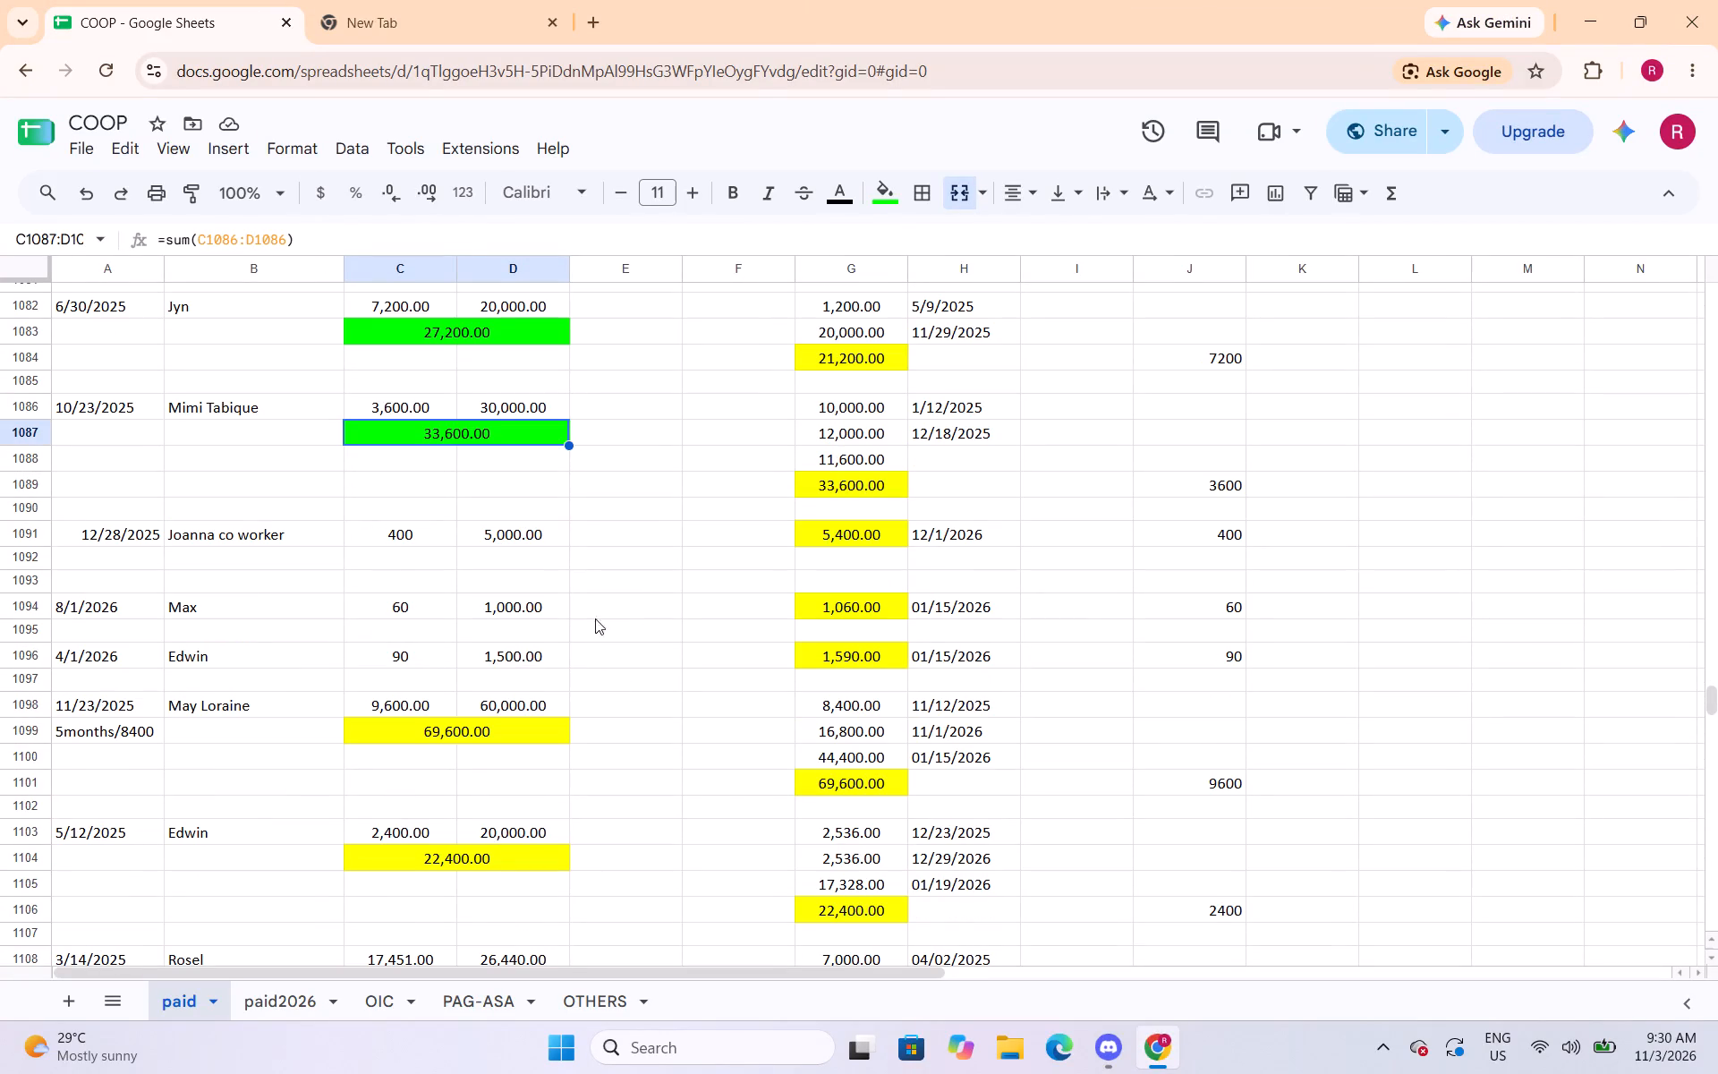
pyautogui.moveTo(413, 561); pyautogui.dragTo(470, 563)
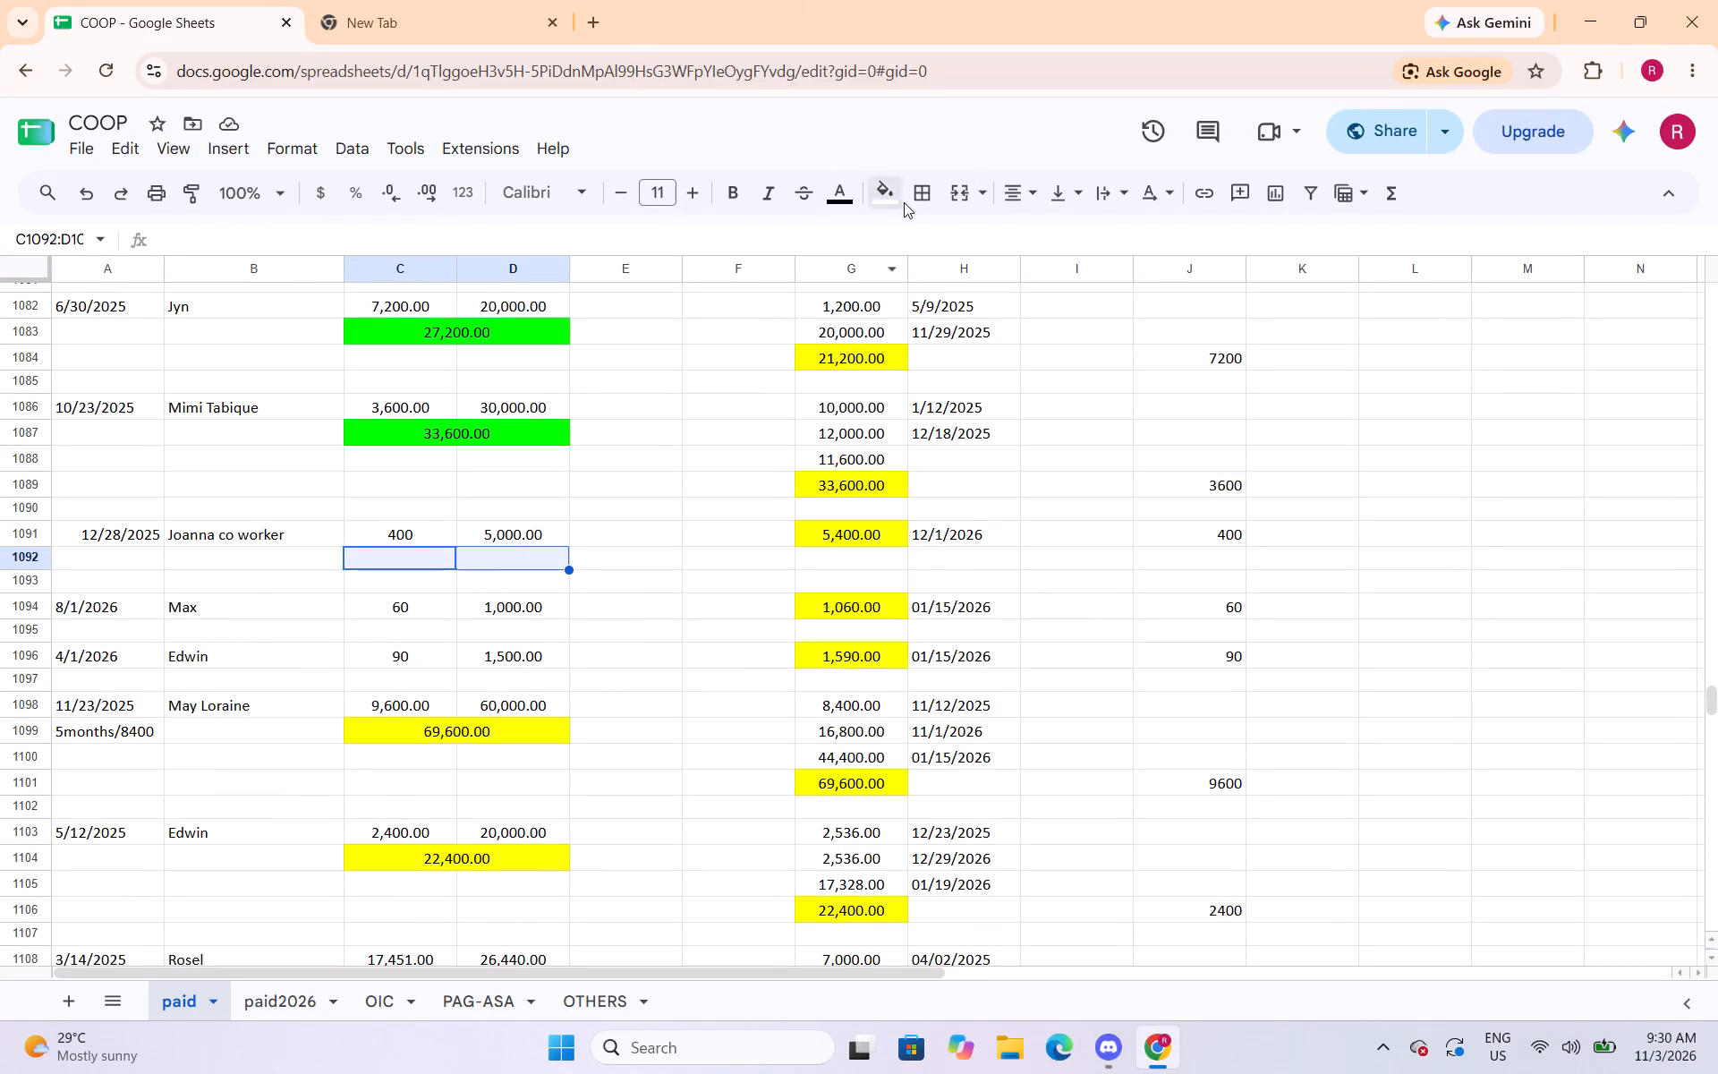
pyautogui.click(953, 199)
pyautogui.write('=suy')
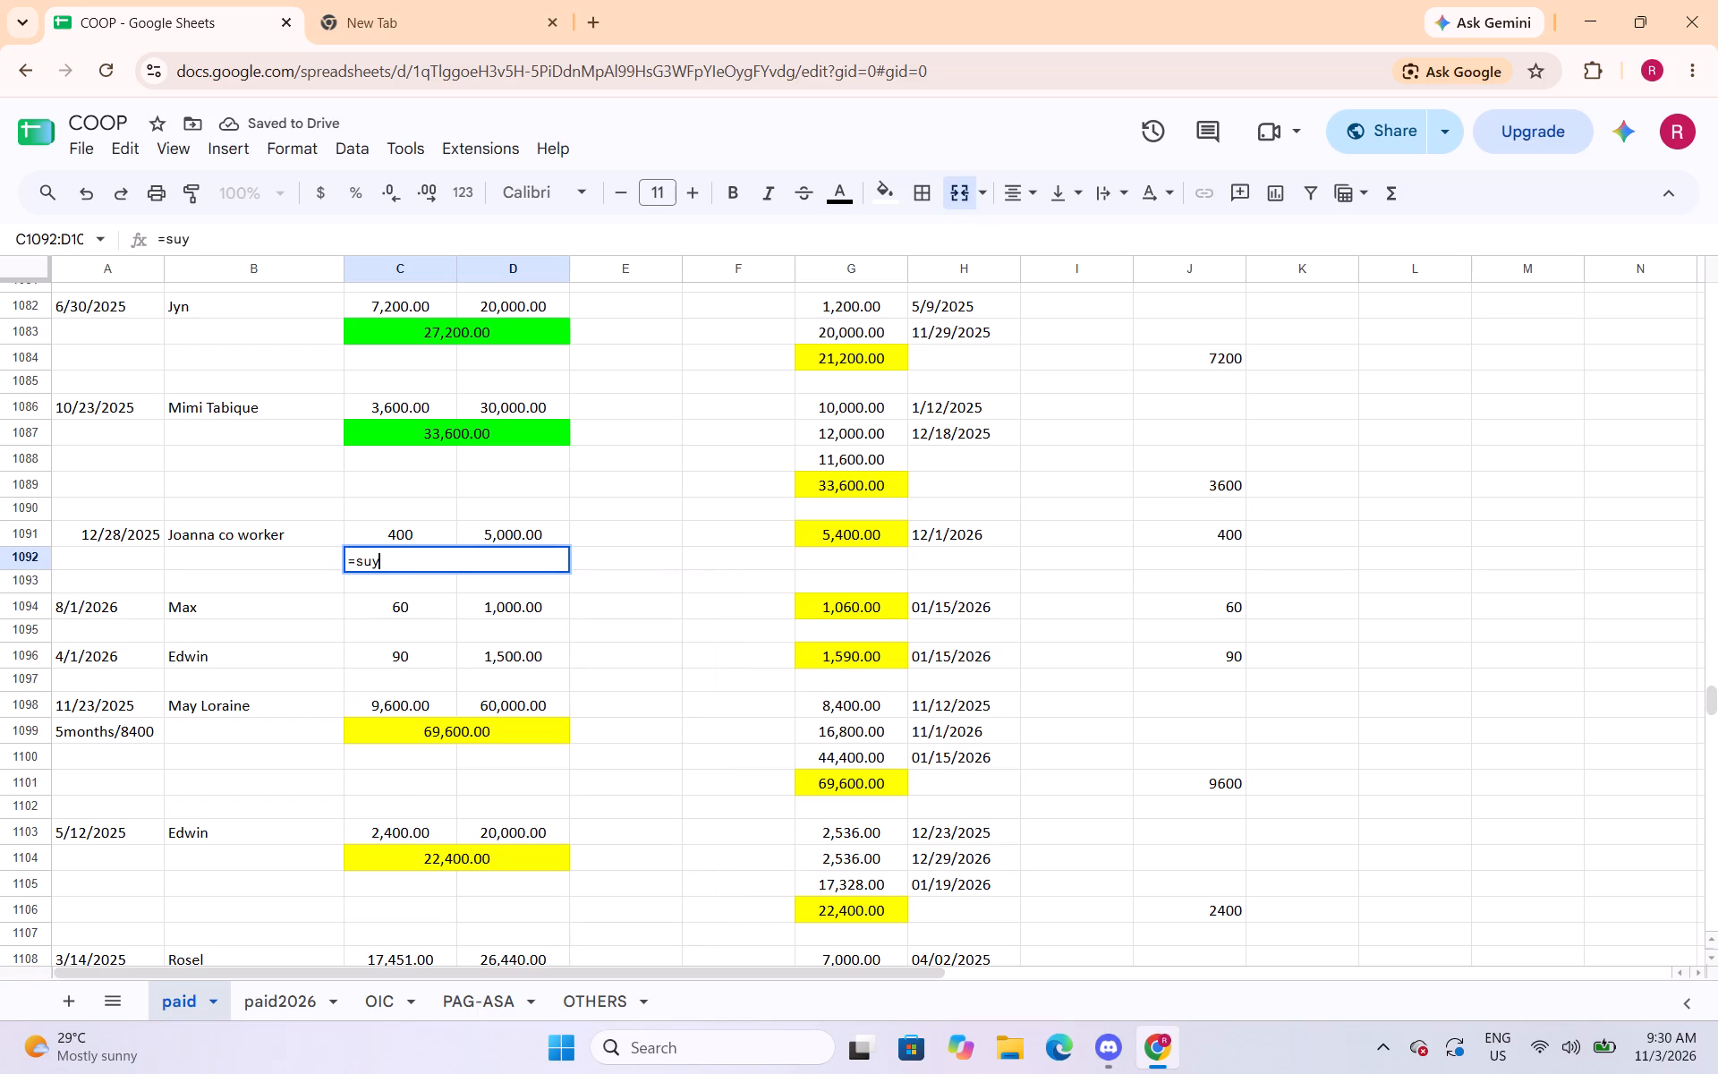
pyautogui.press('BackSpace')
pyautogui.write('m(')
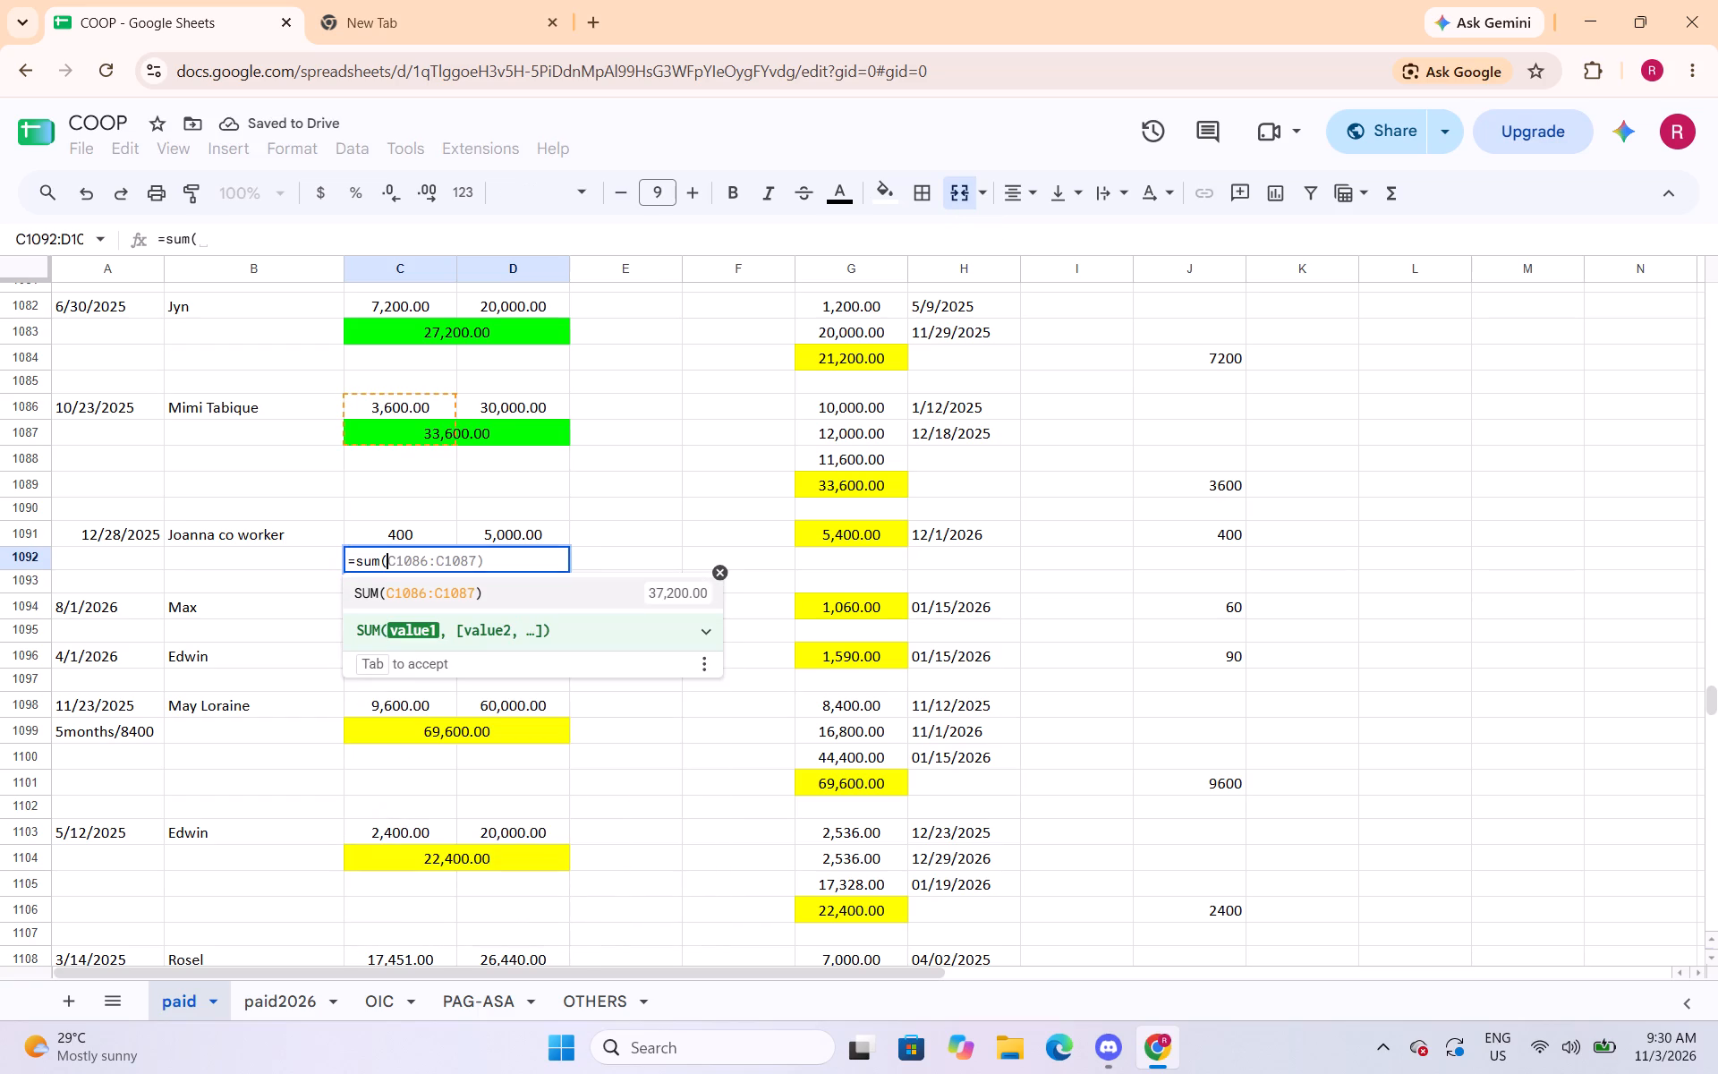
pyautogui.moveTo(418, 540); pyautogui.dragTo(488, 538)
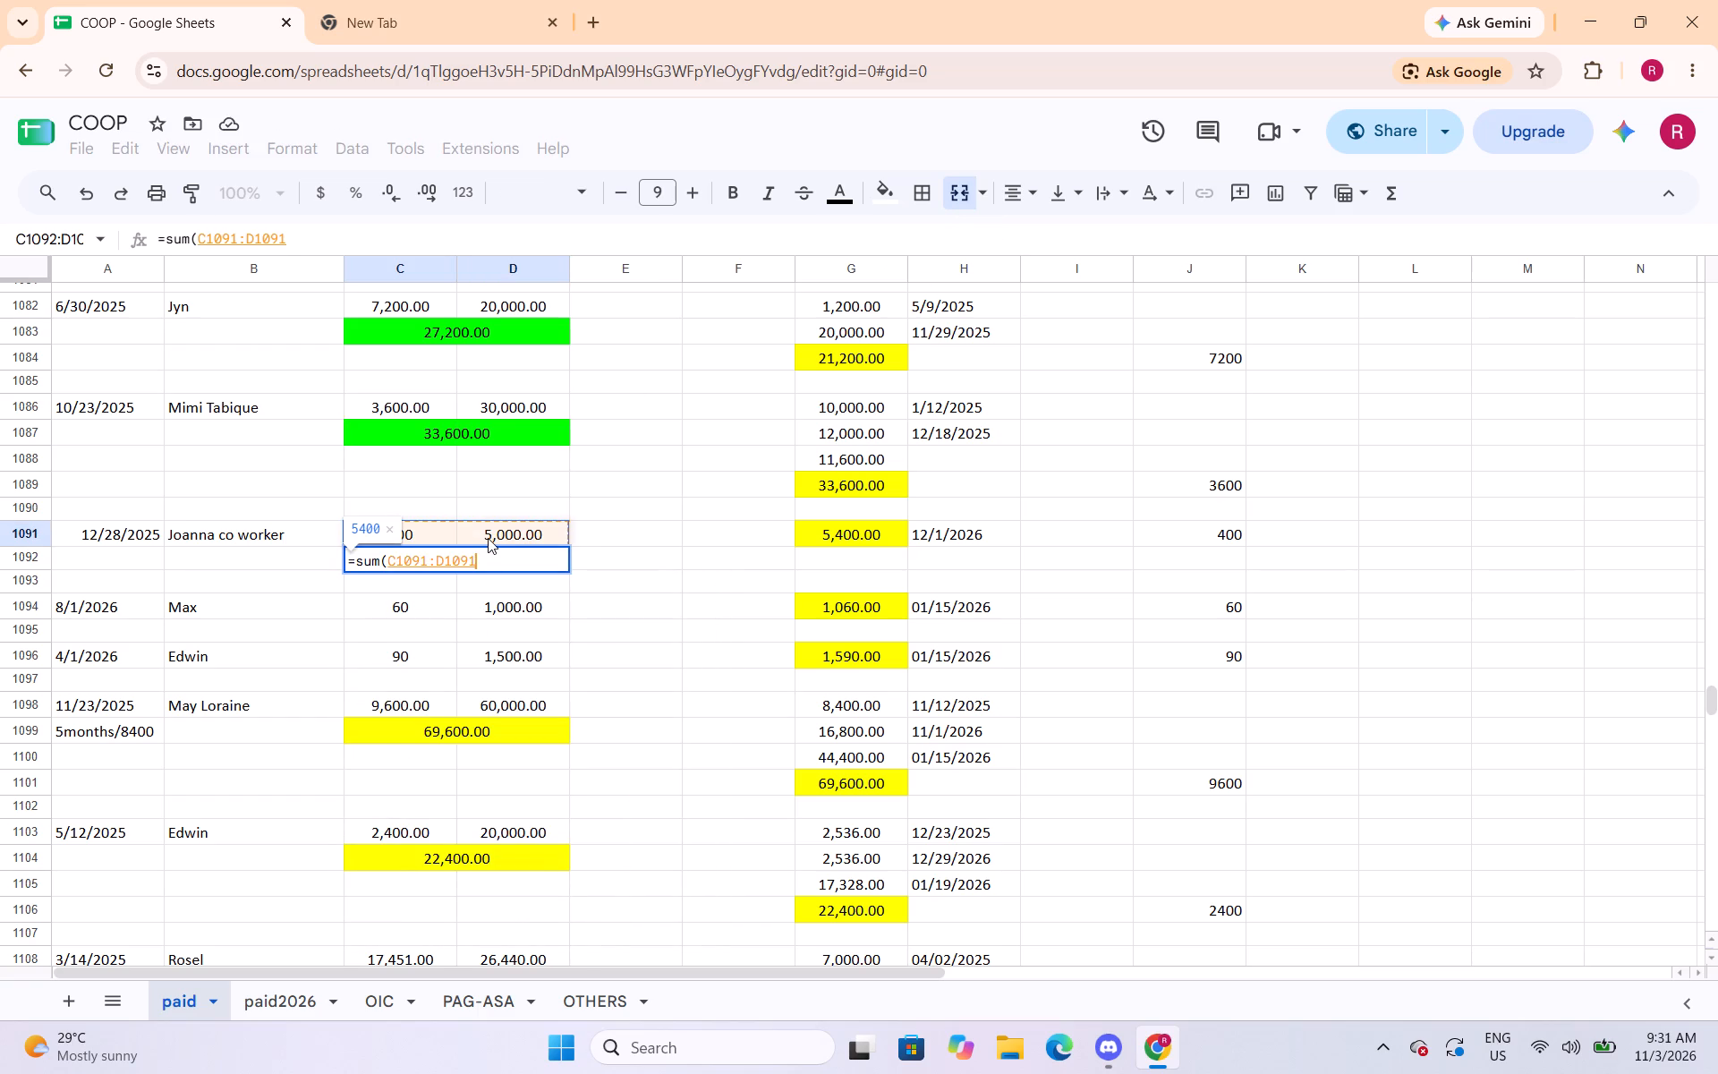
pyautogui.hotkey('shift', ')')
pyautogui.press('Return')
# Fill the merged total in C1092:D1092 with bright green and apply the Number format with two decimals.
pyautogui.press('Up')
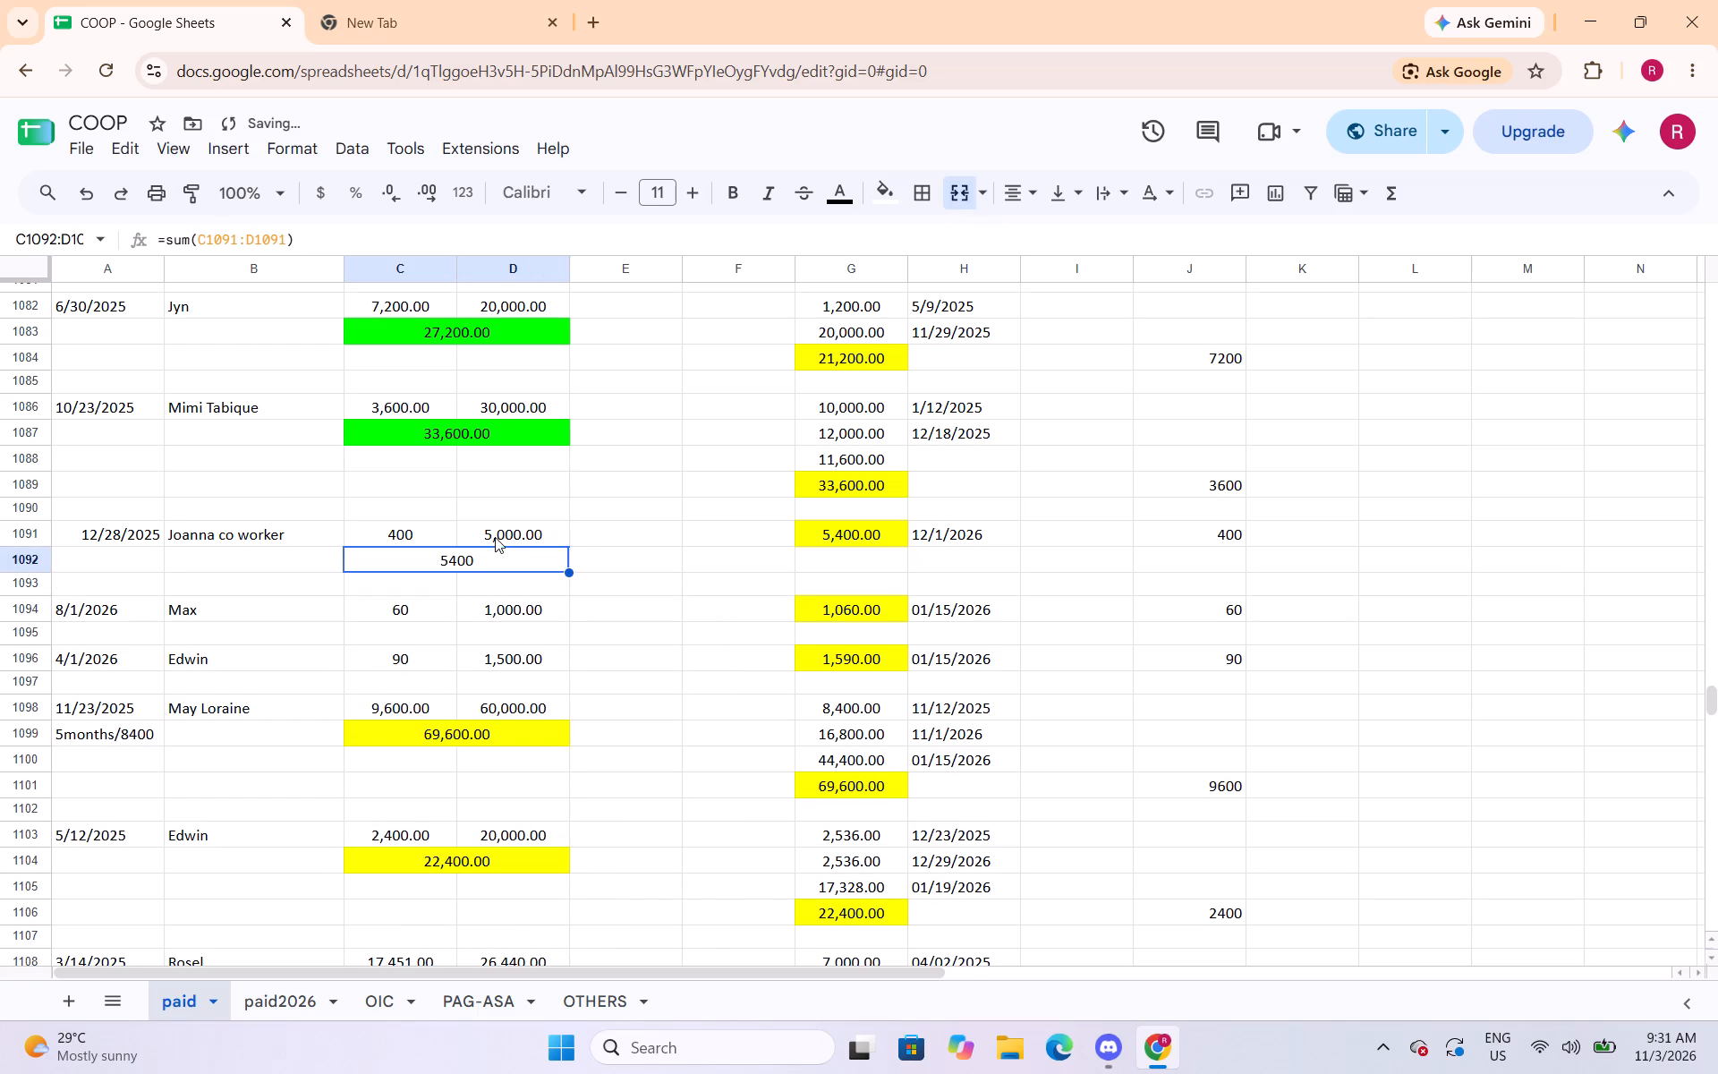
pyautogui.click(886, 200)
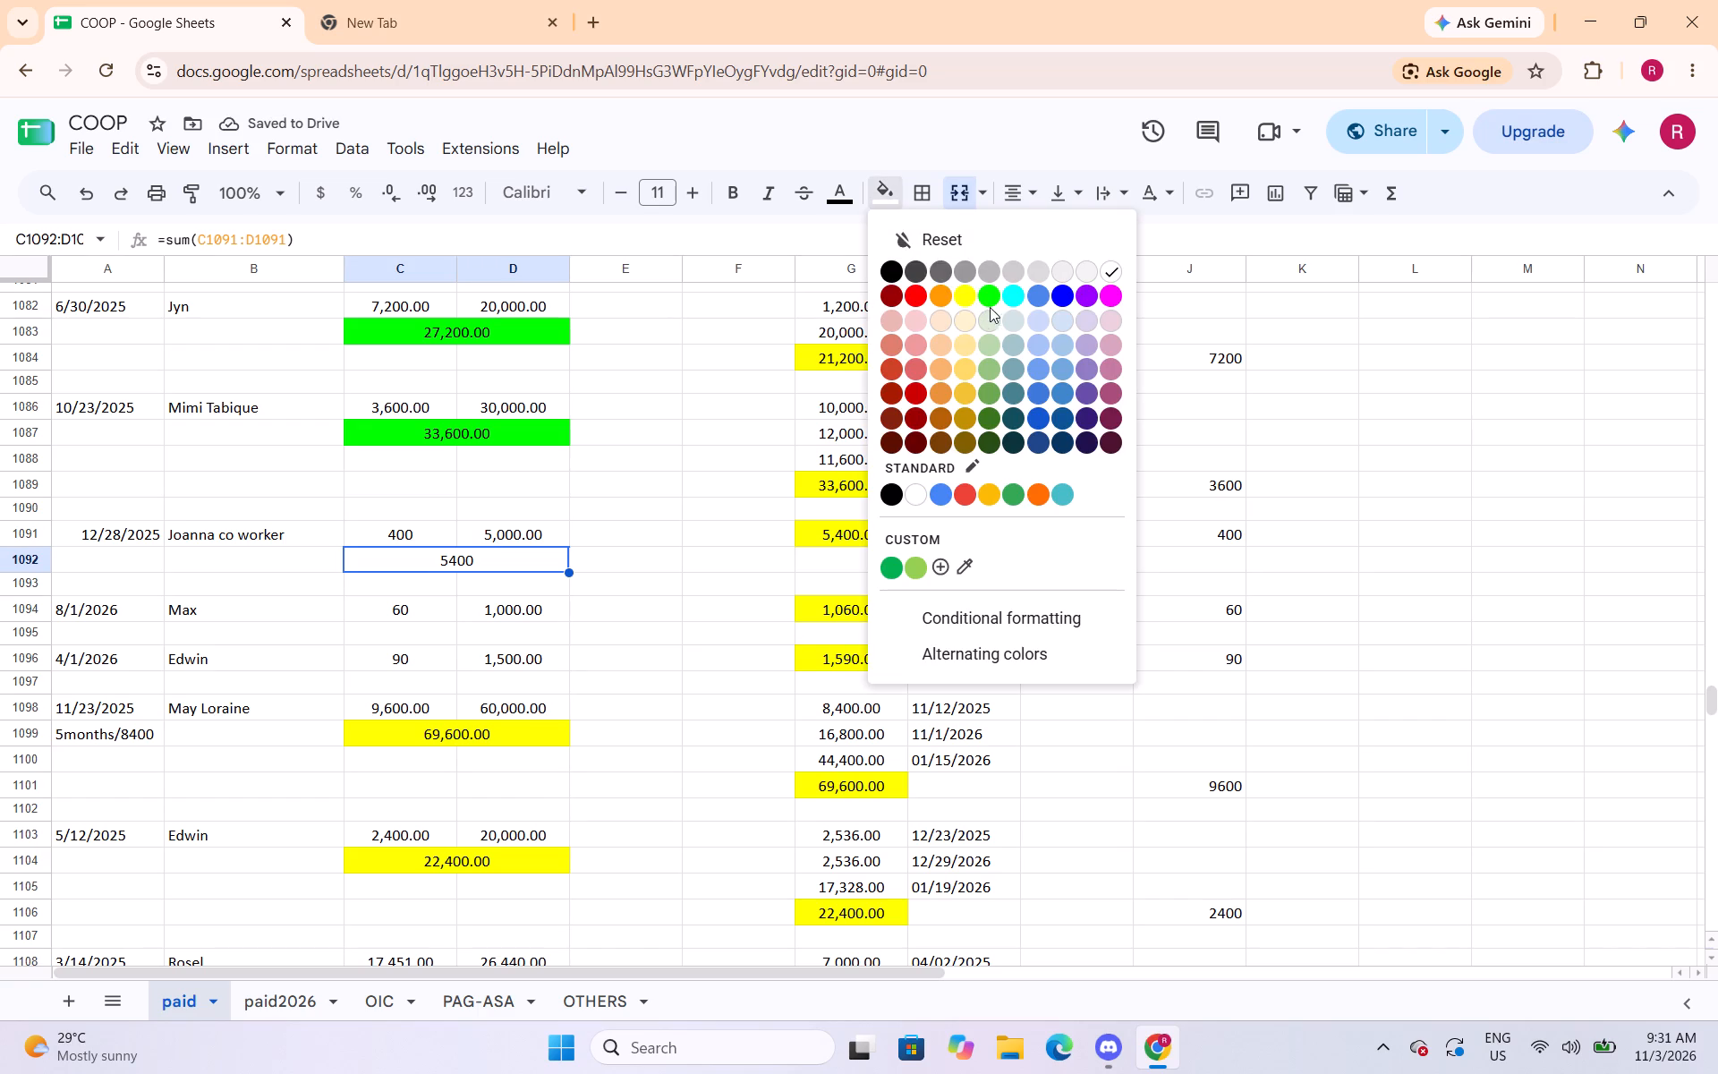
pyautogui.click(994, 300)
pyautogui.click(277, 153)
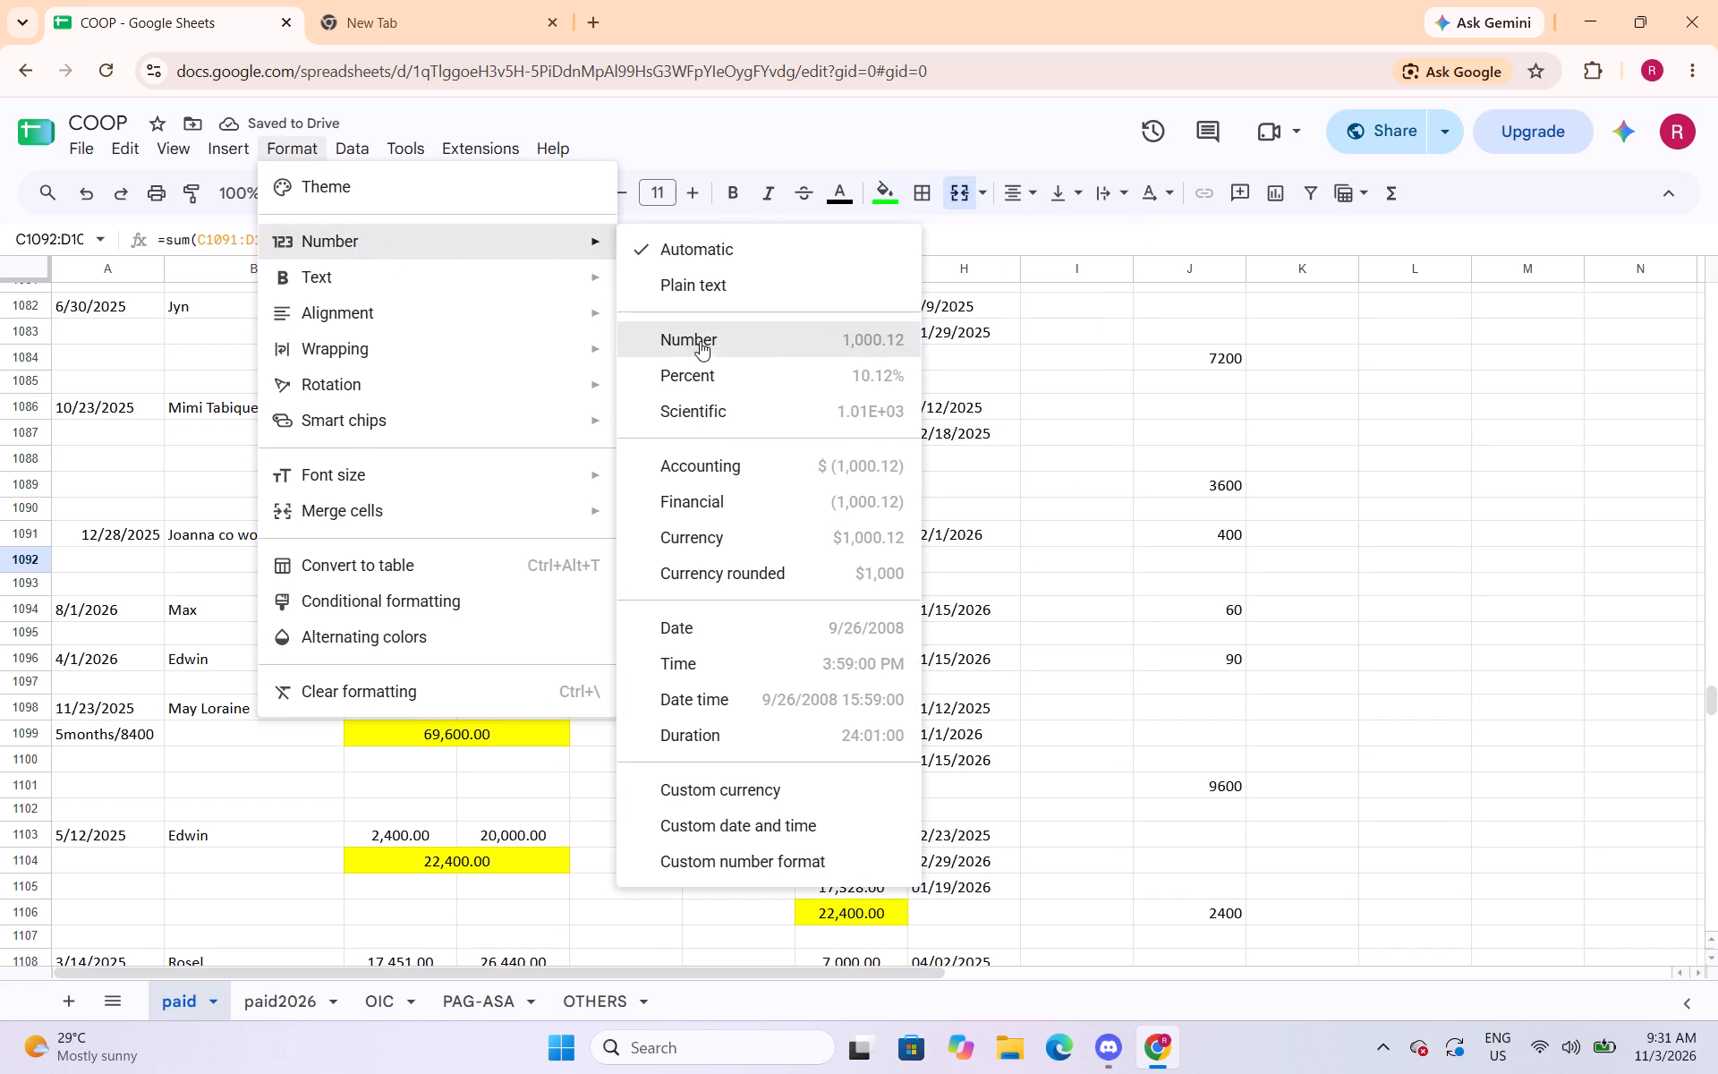
pyautogui.click(804, 342)
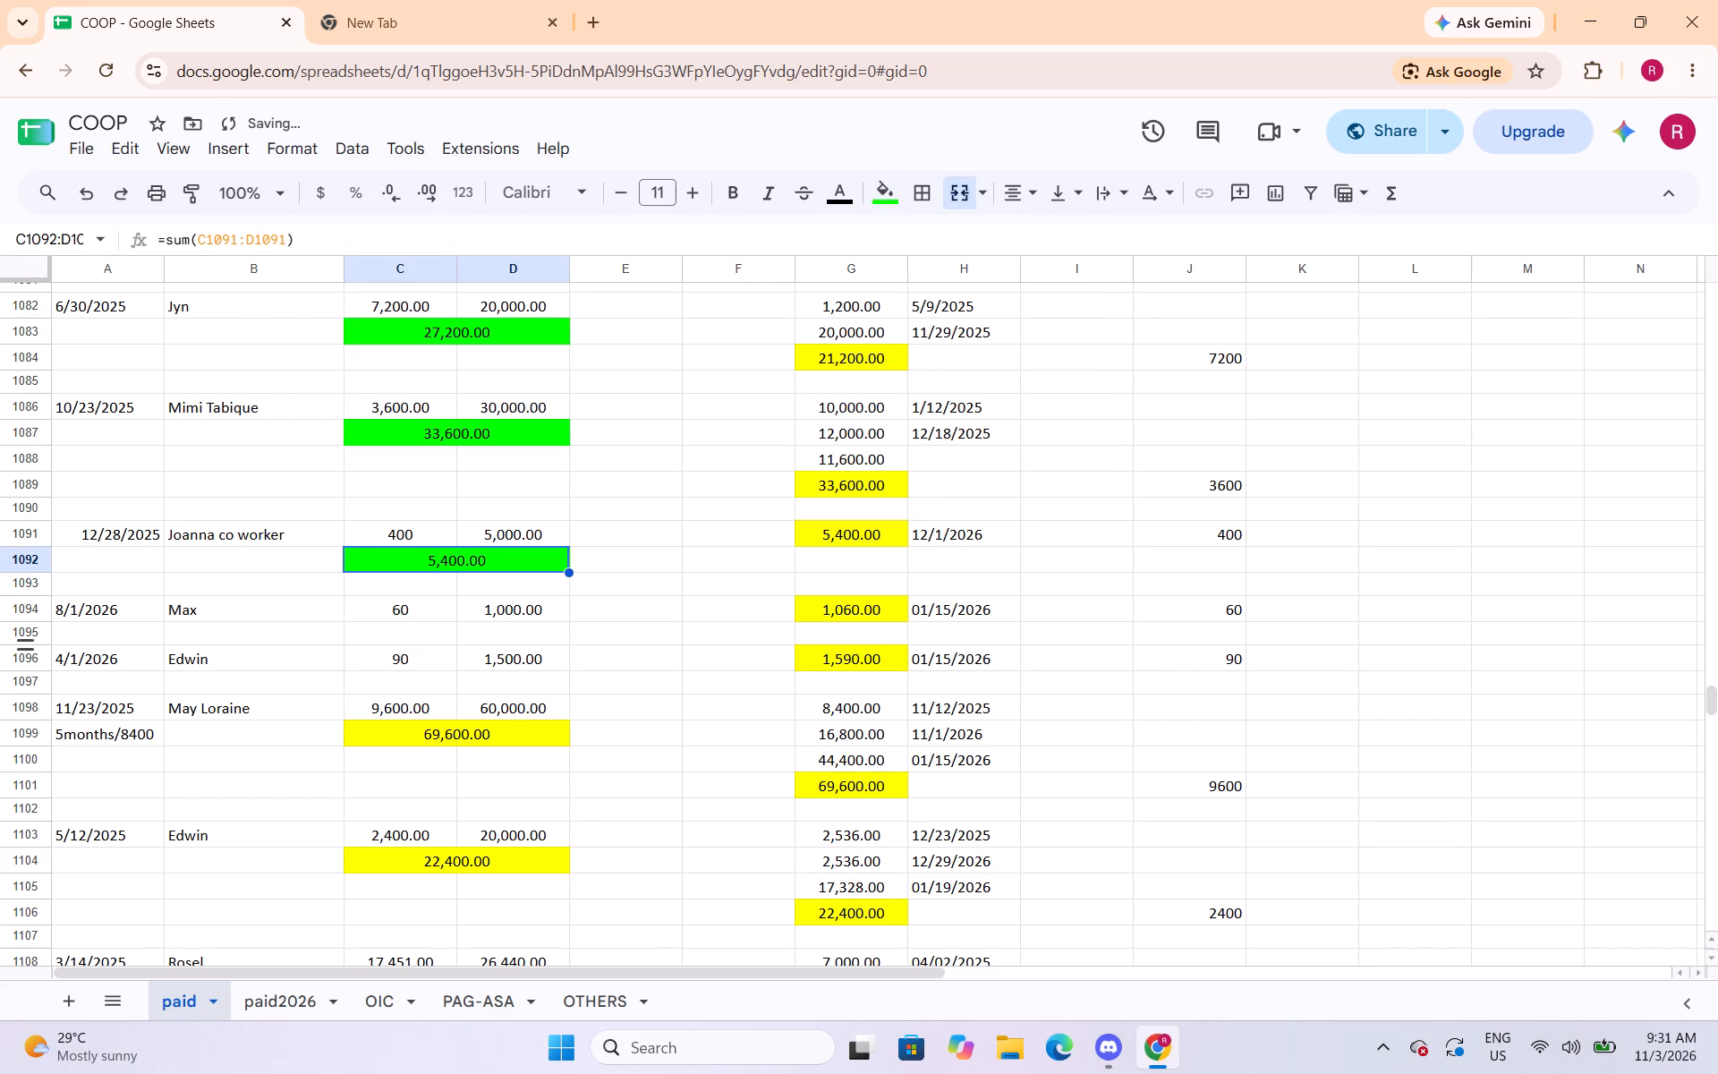
# Insert one row above row 1095, directly beneath Max's entry.
pyautogui.click(41, 640)
pyautogui.rightClick(41, 640)
pyautogui.click(67, 621)
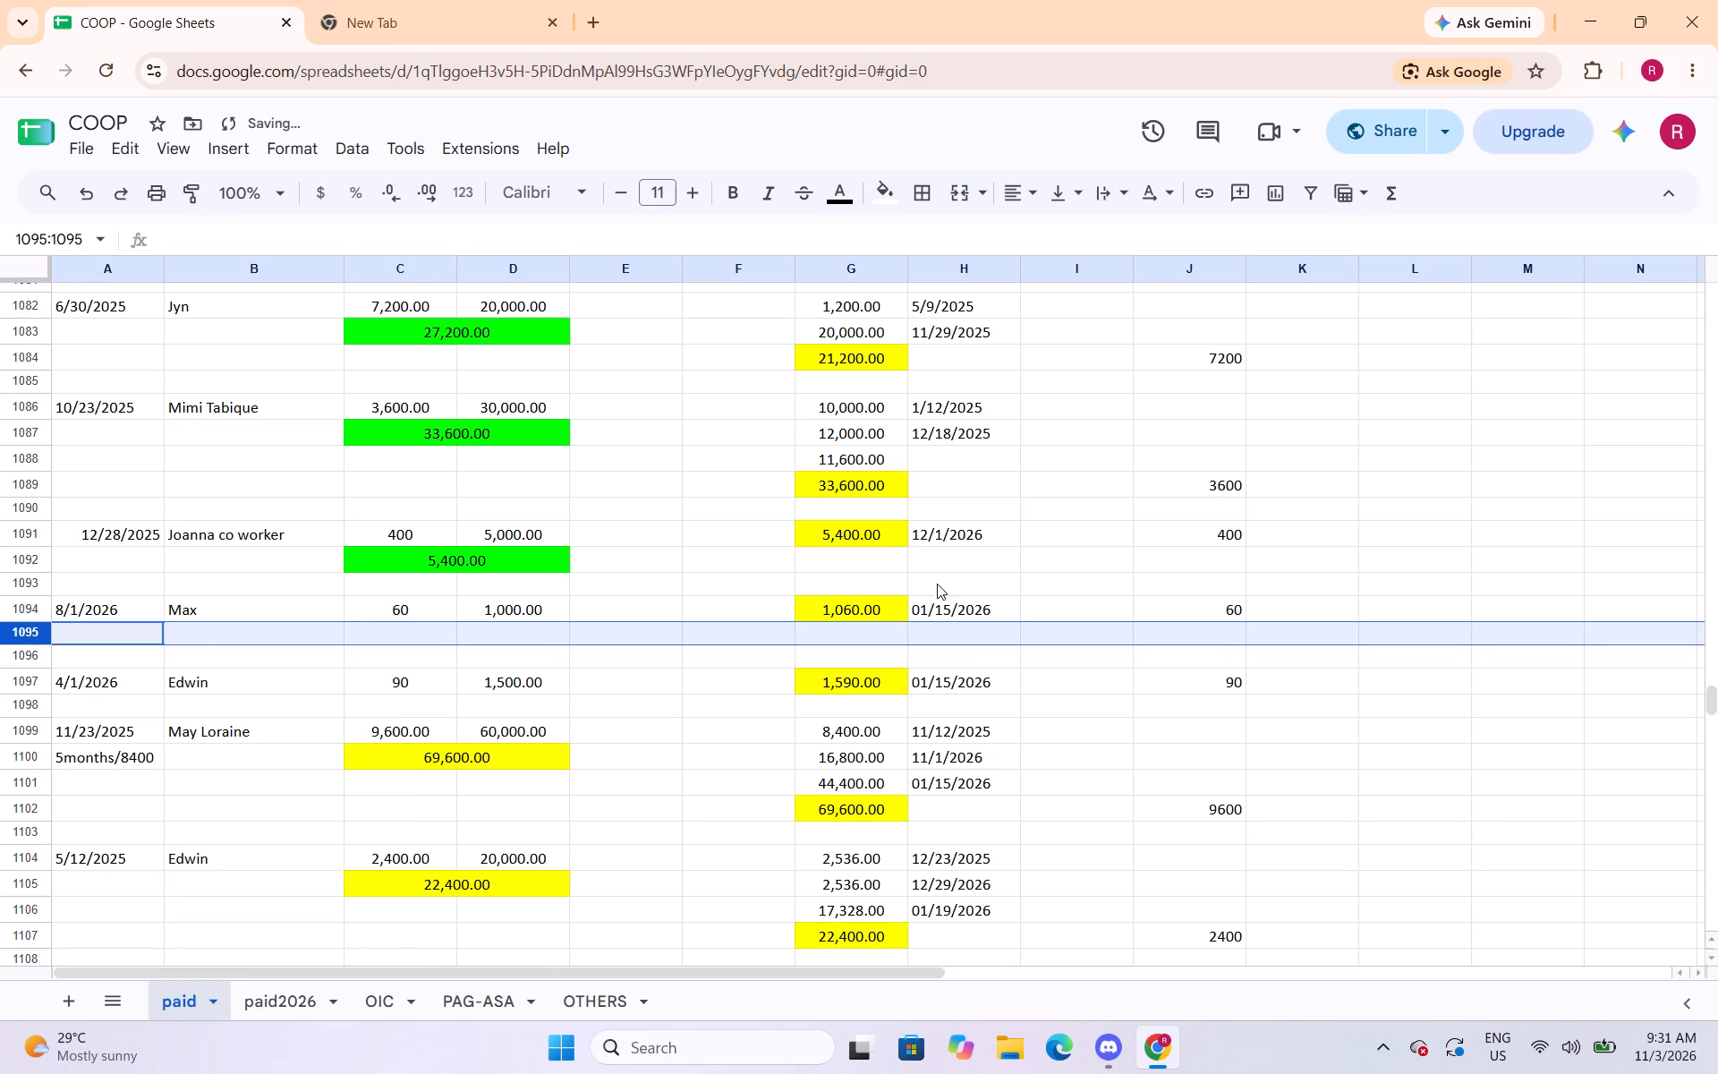
# Merge C1095:D1095 under Max's entry and enter the formula =sum(C1094:D1094).
pyautogui.moveTo(444, 644); pyautogui.dragTo(466, 643)
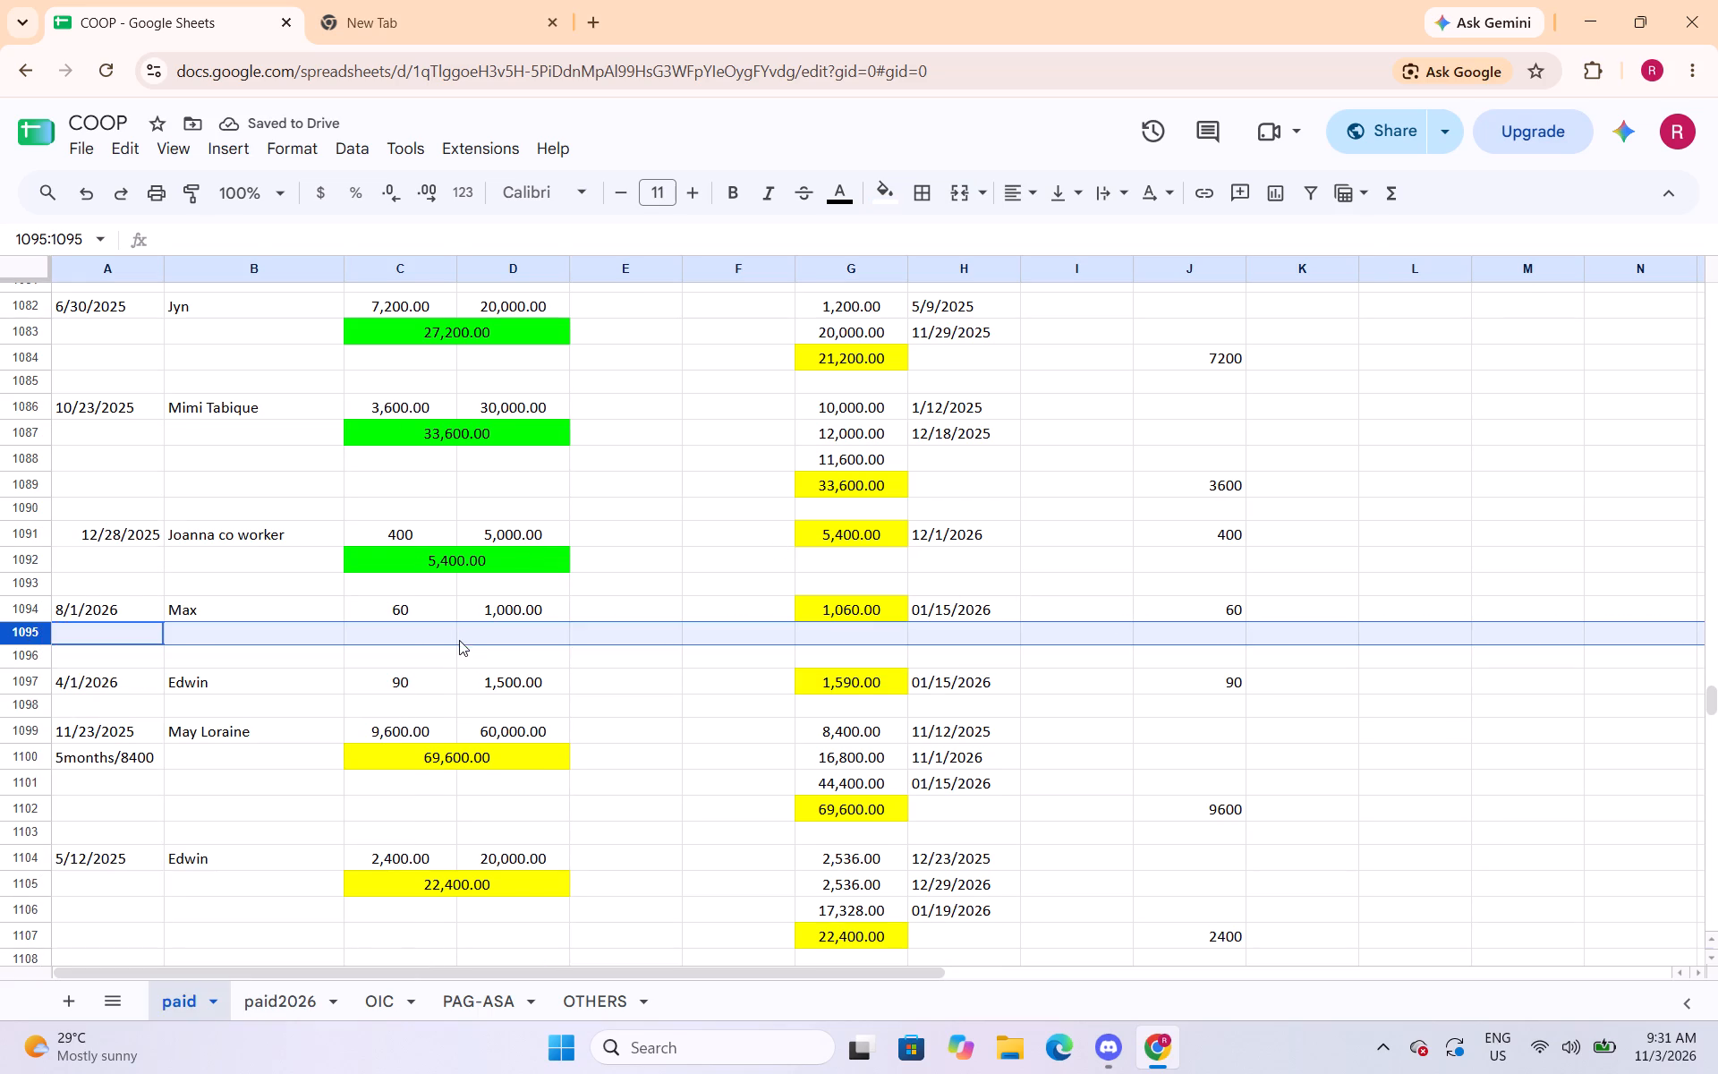
pyautogui.click(461, 641)
pyautogui.moveTo(442, 628); pyautogui.dragTo(483, 634)
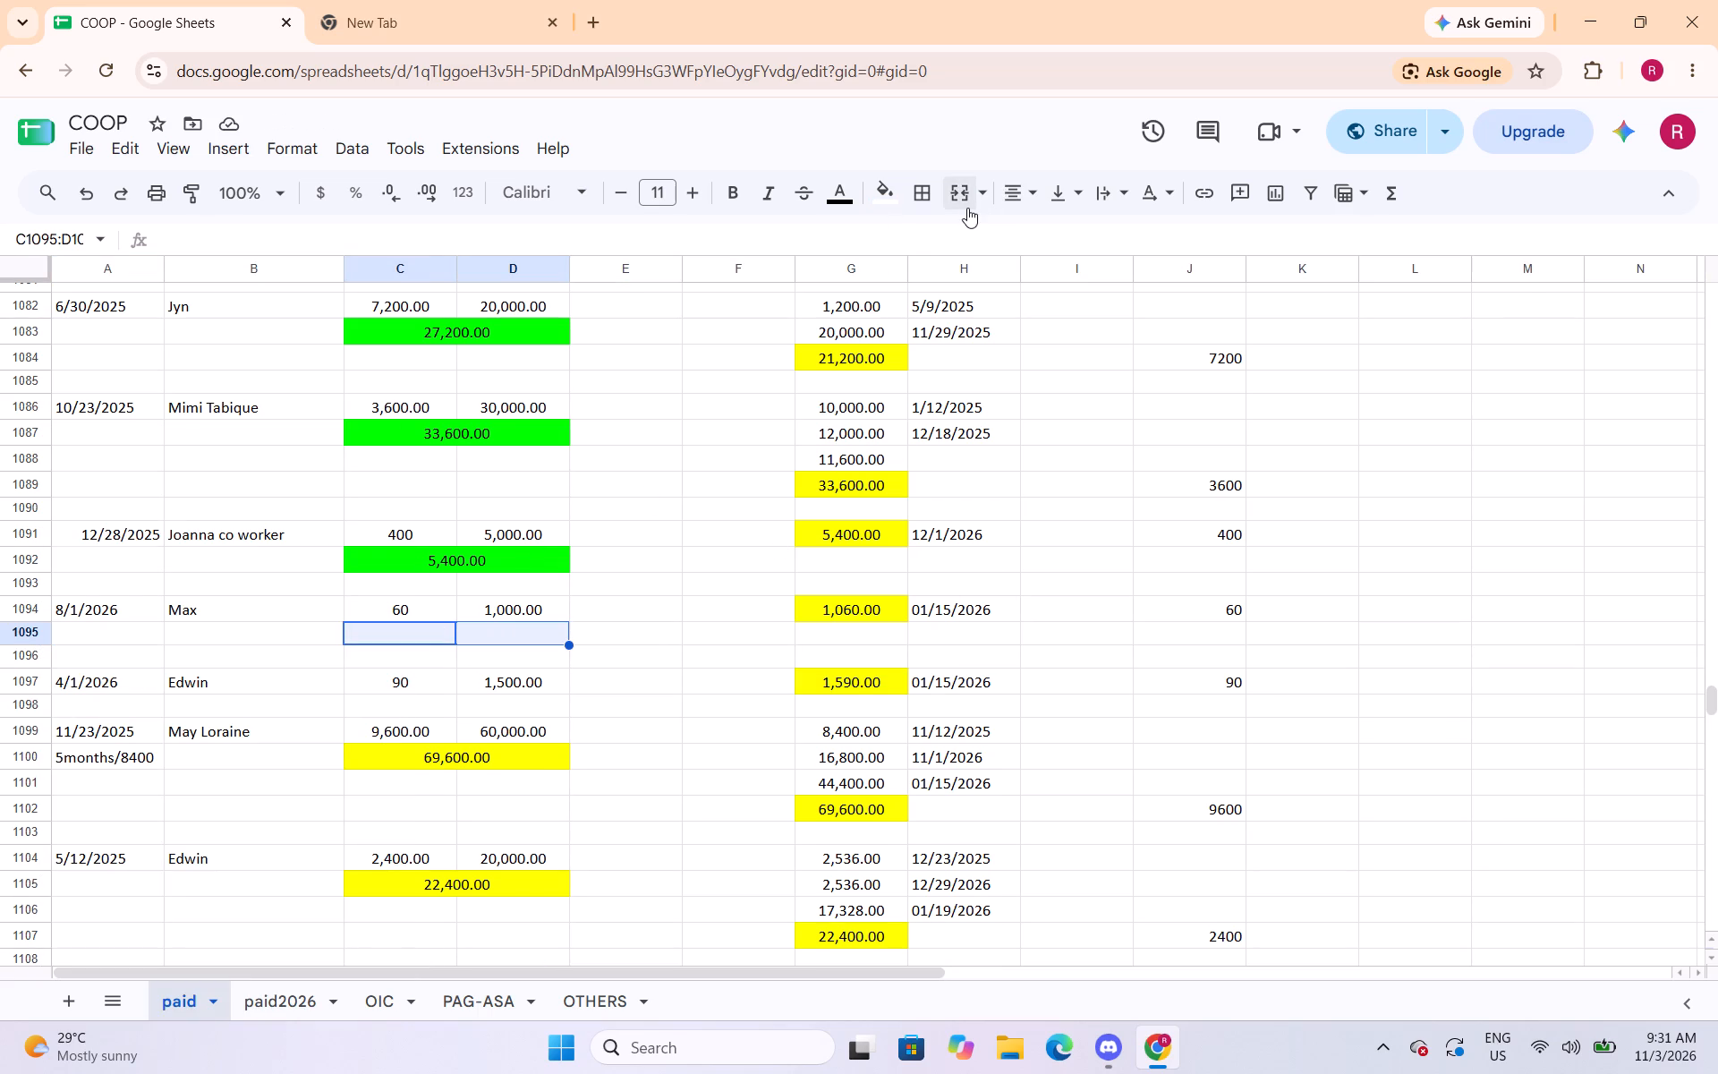
pyautogui.click(965, 204)
pyautogui.write('=sum(')
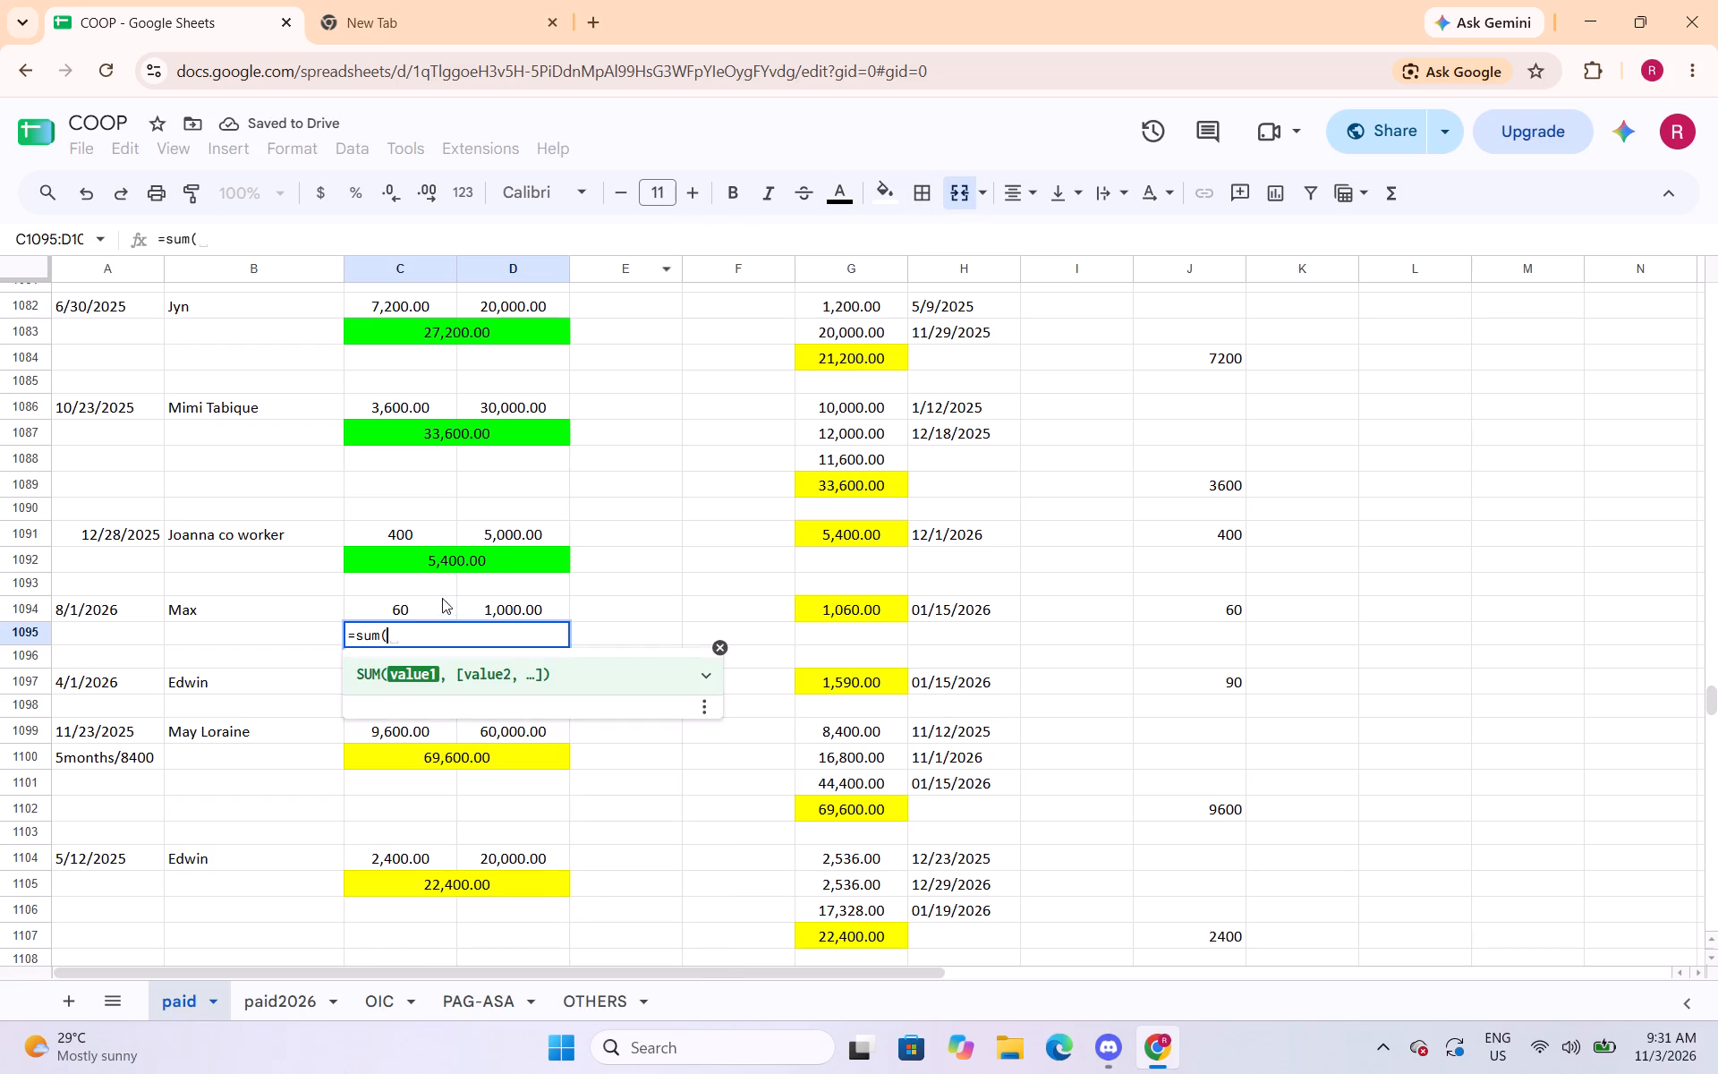
pyautogui.moveTo(442, 602); pyautogui.dragTo(476, 613)
pyautogui.hotkey('shift', ')')
pyautogui.press('Return')
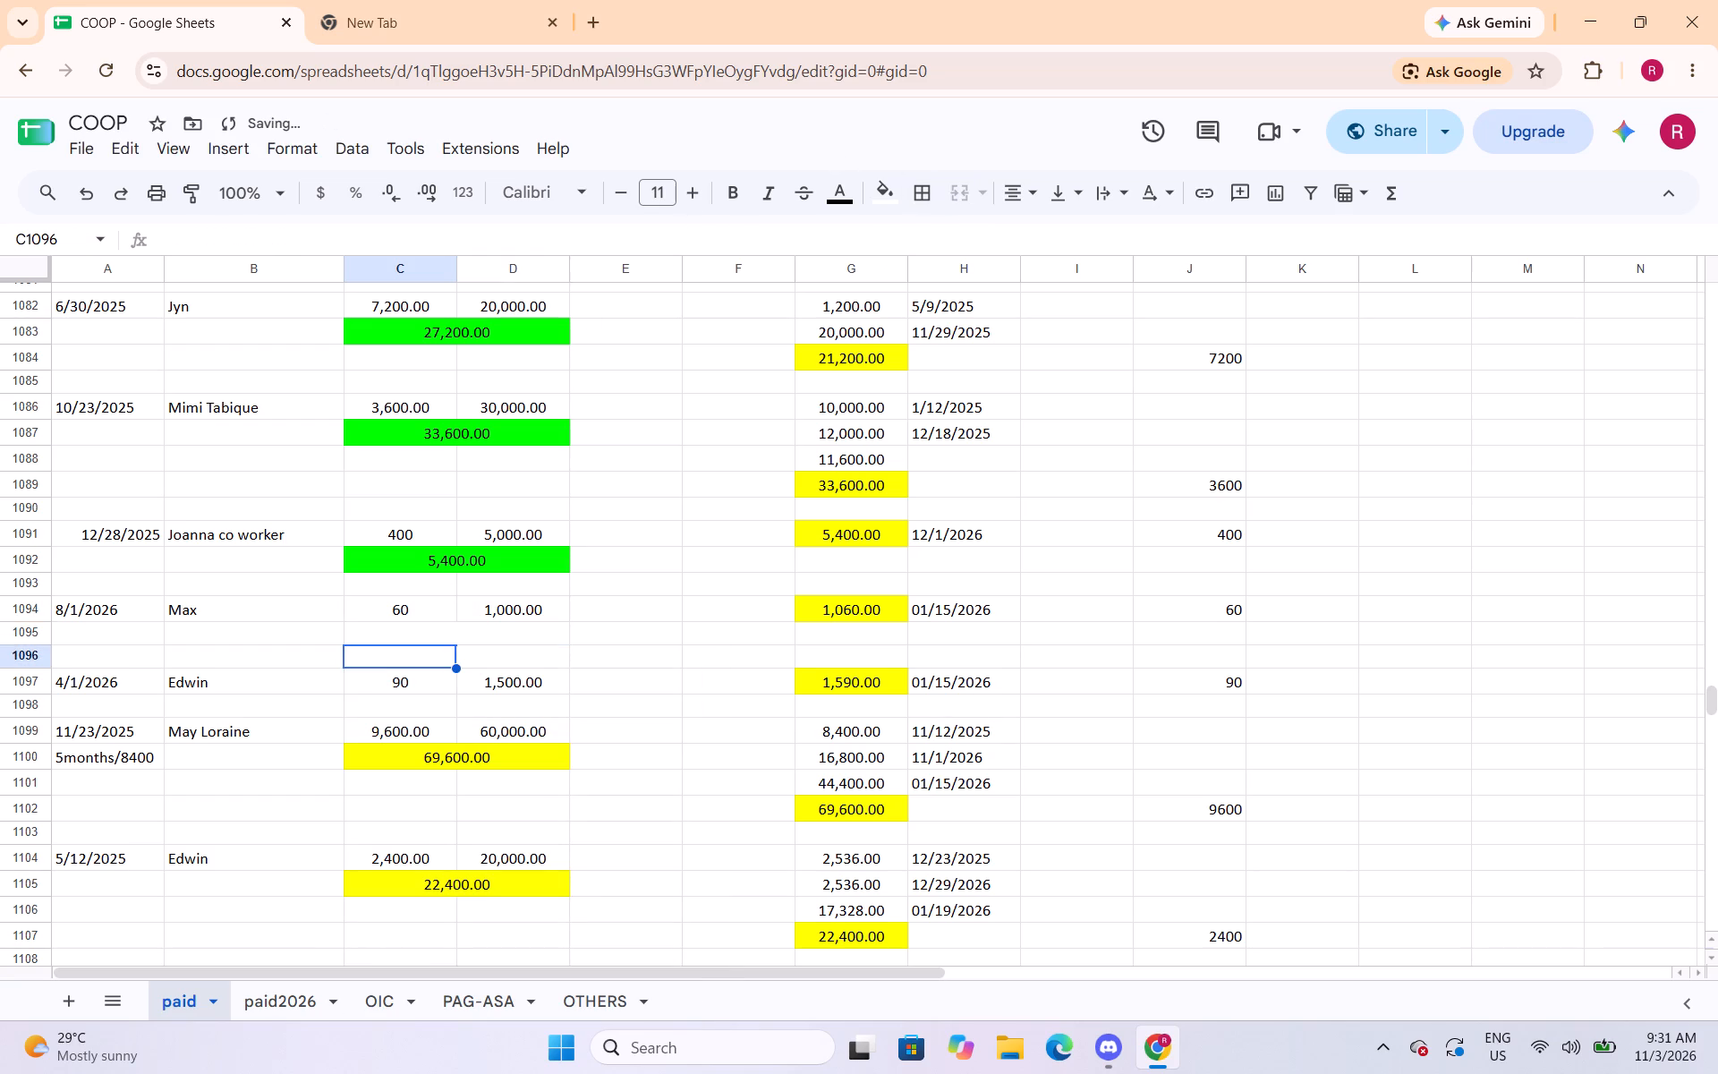
# Fill the merged total in C1095:D1095 with bright green and apply the Number format with two decimals.
pyautogui.press('Up')
pyautogui.click(893, 197)
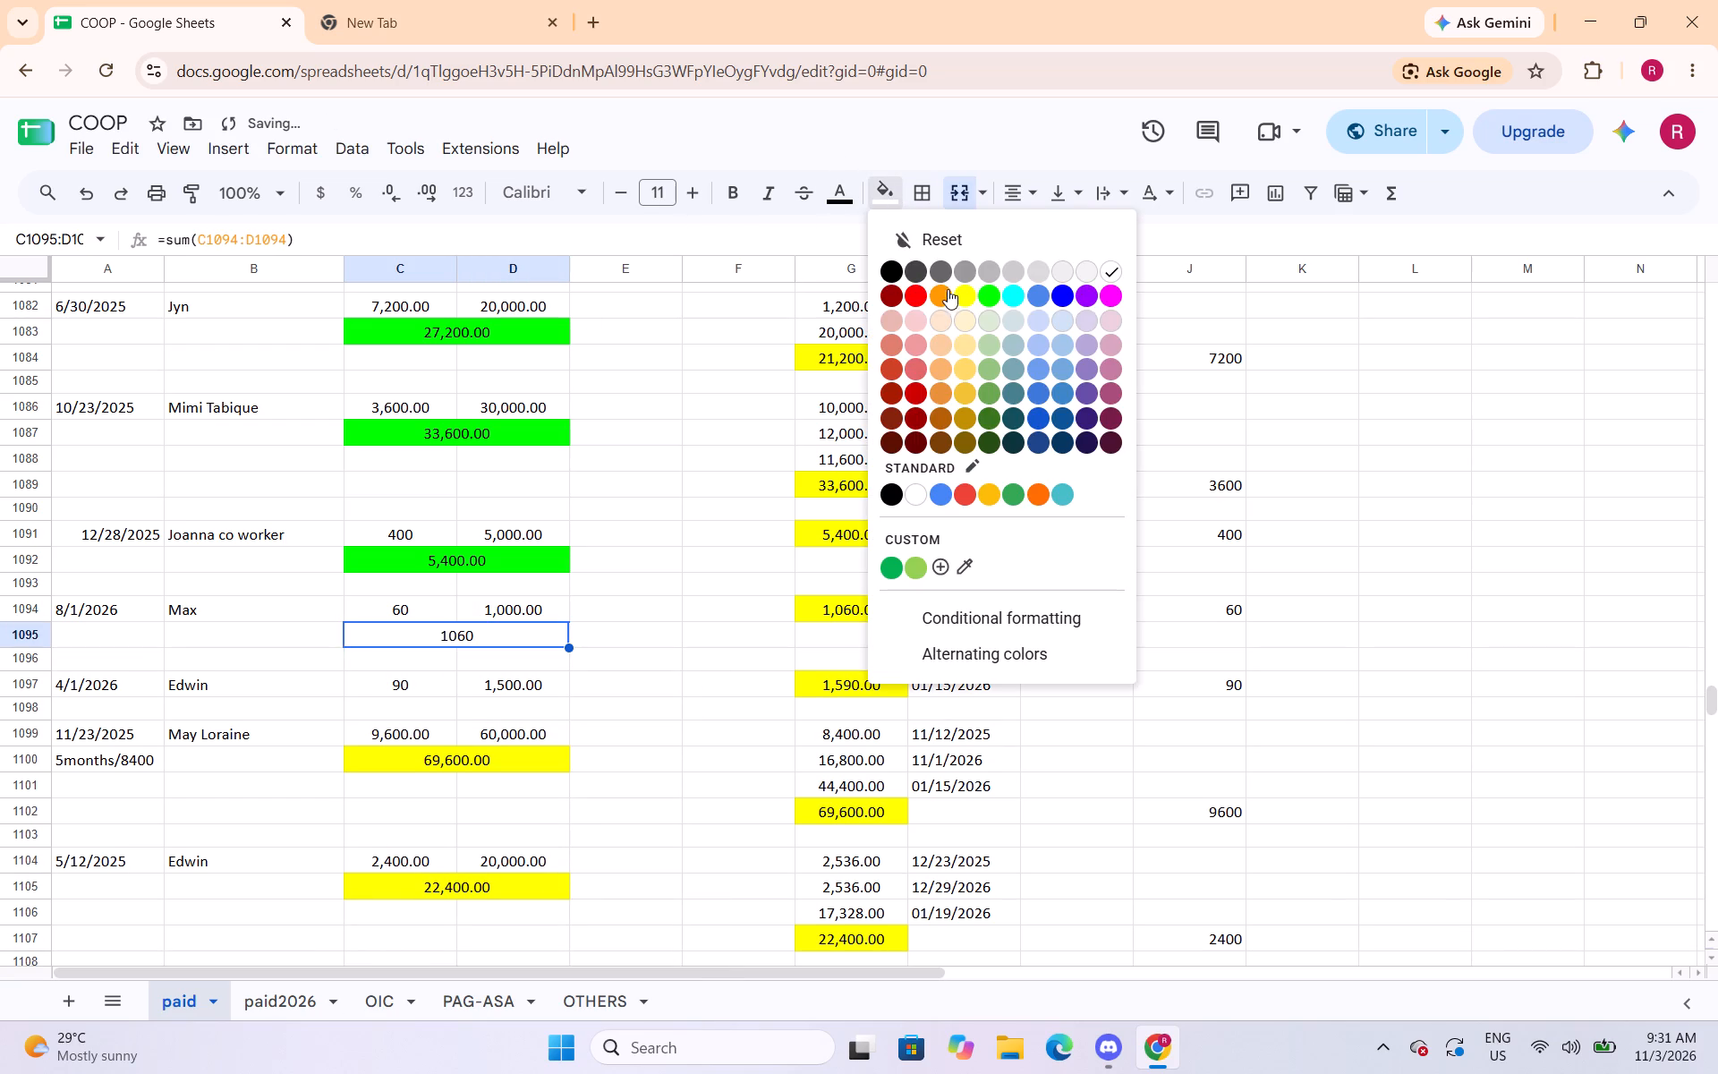
pyautogui.click(992, 298)
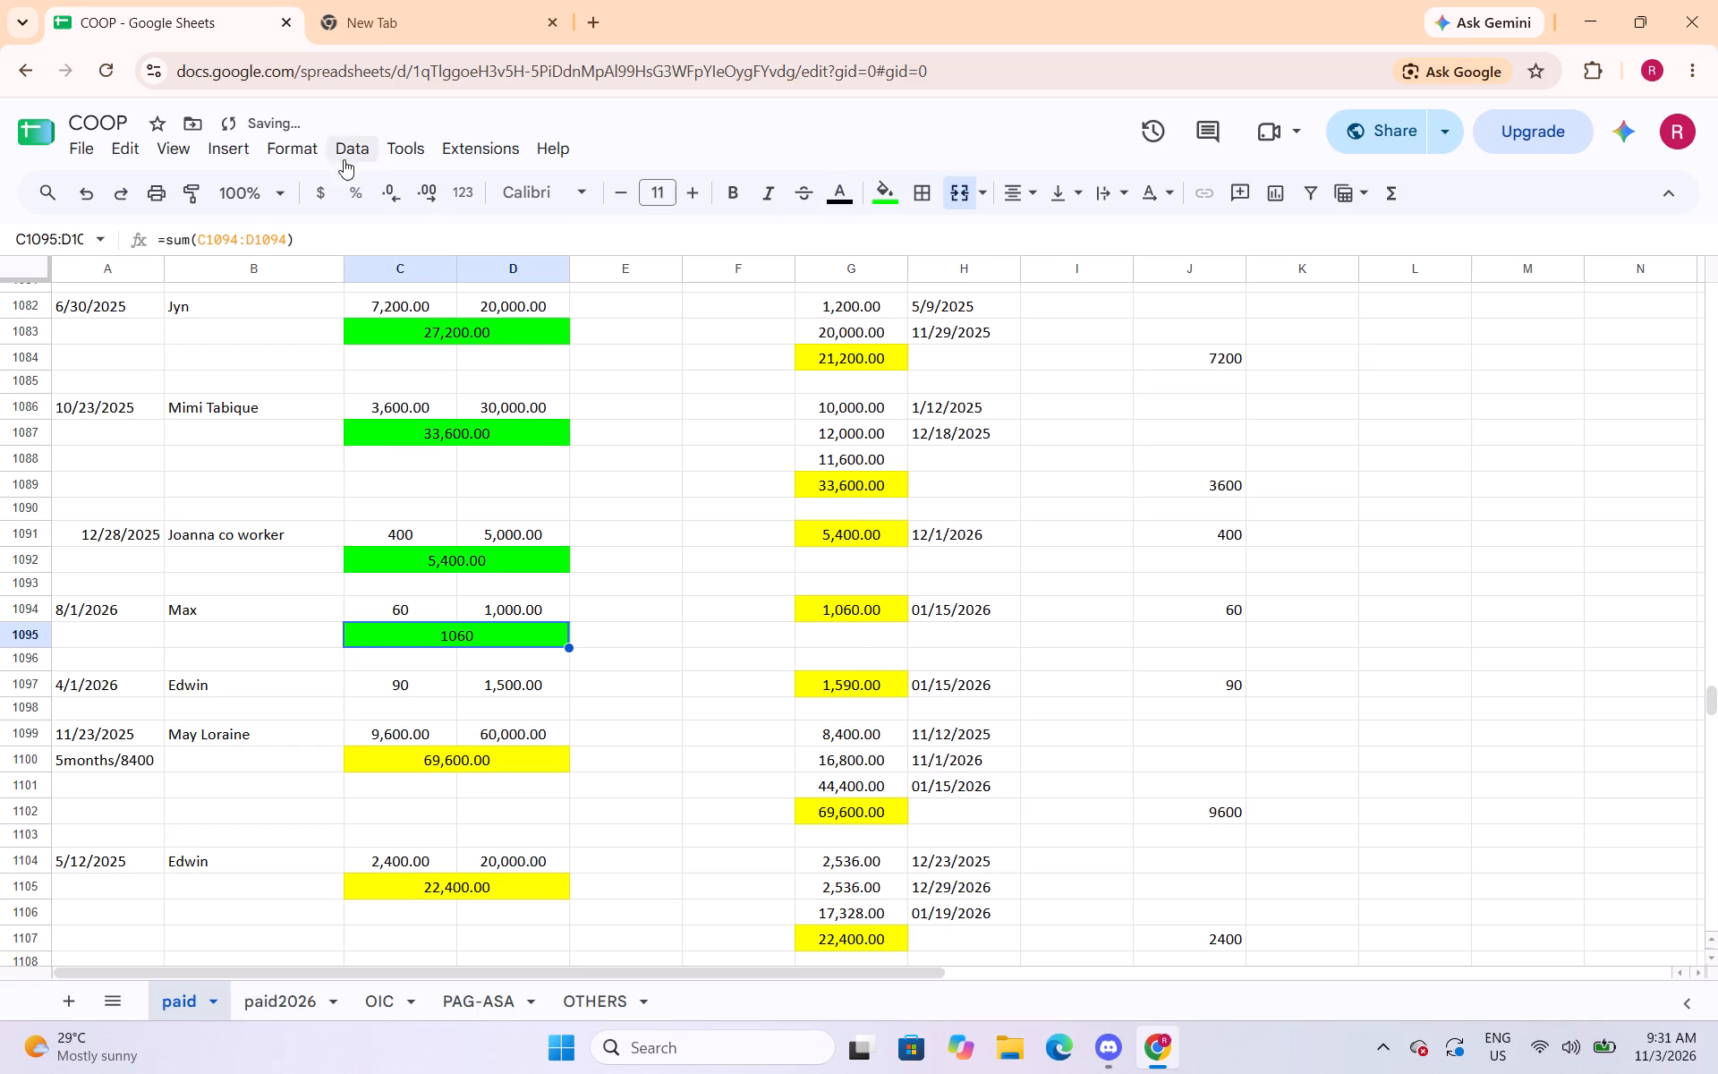
pyautogui.click(307, 149)
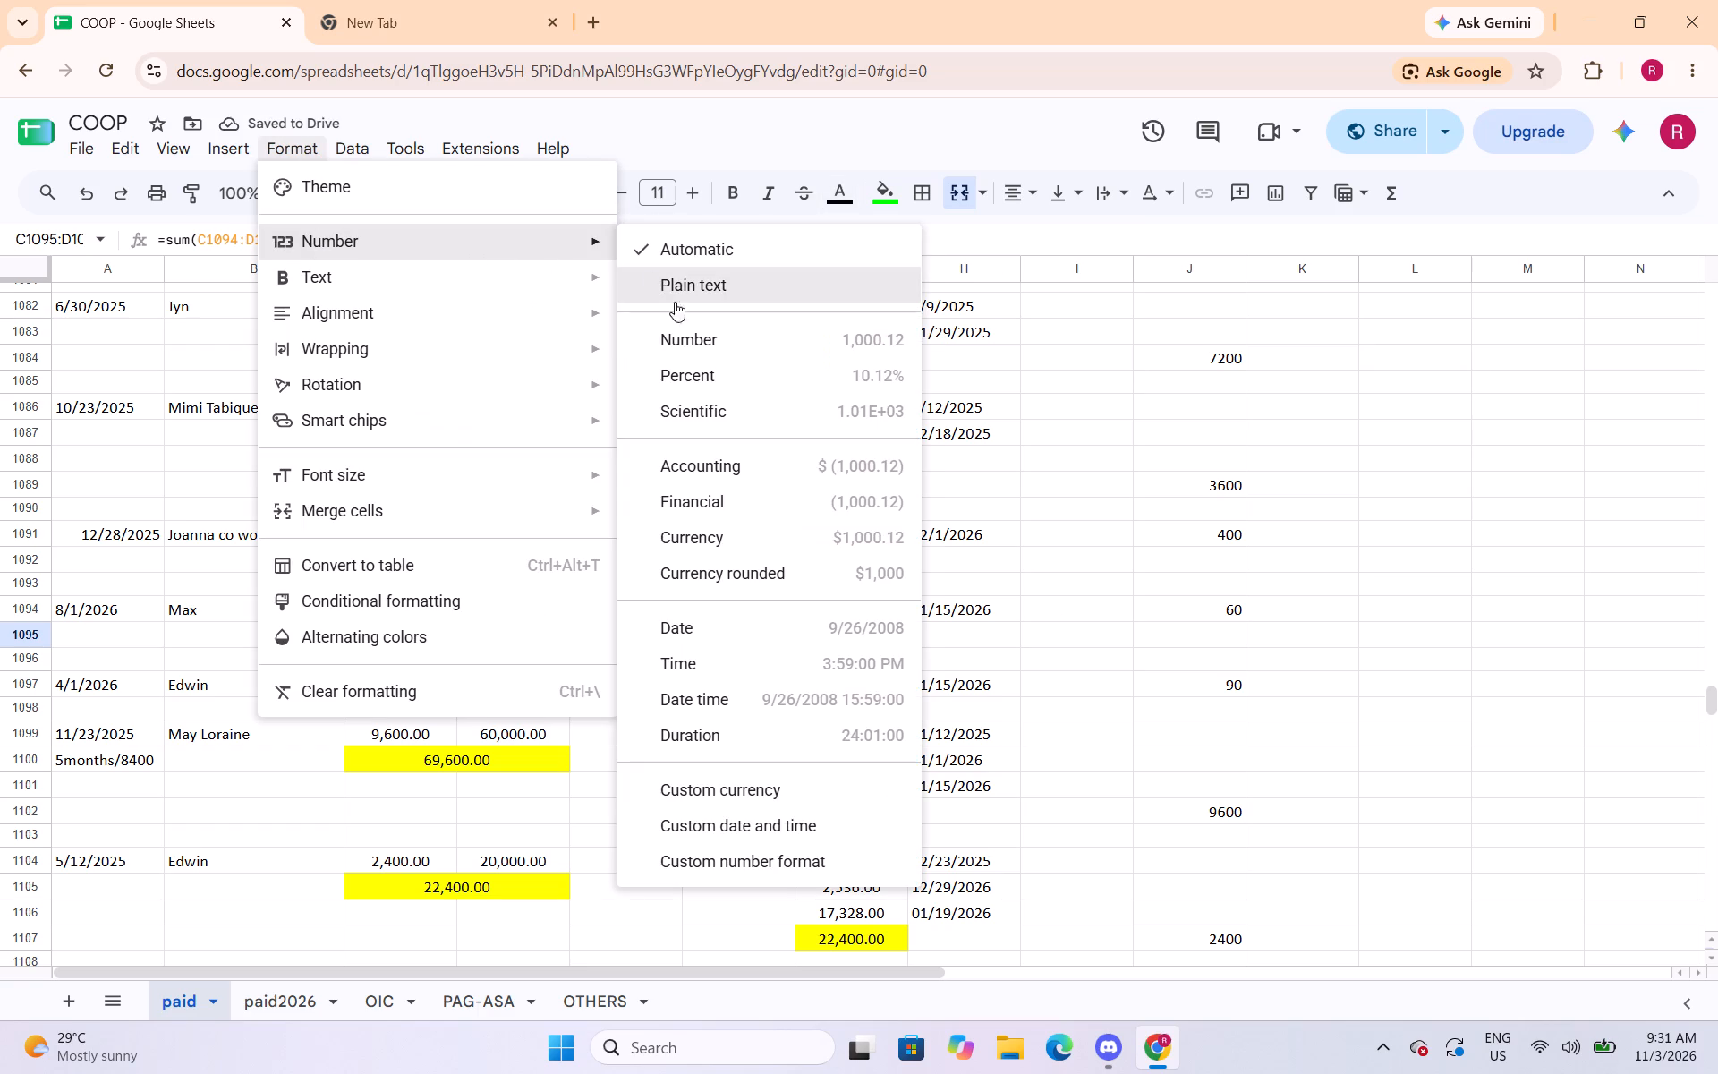
pyautogui.click(682, 347)
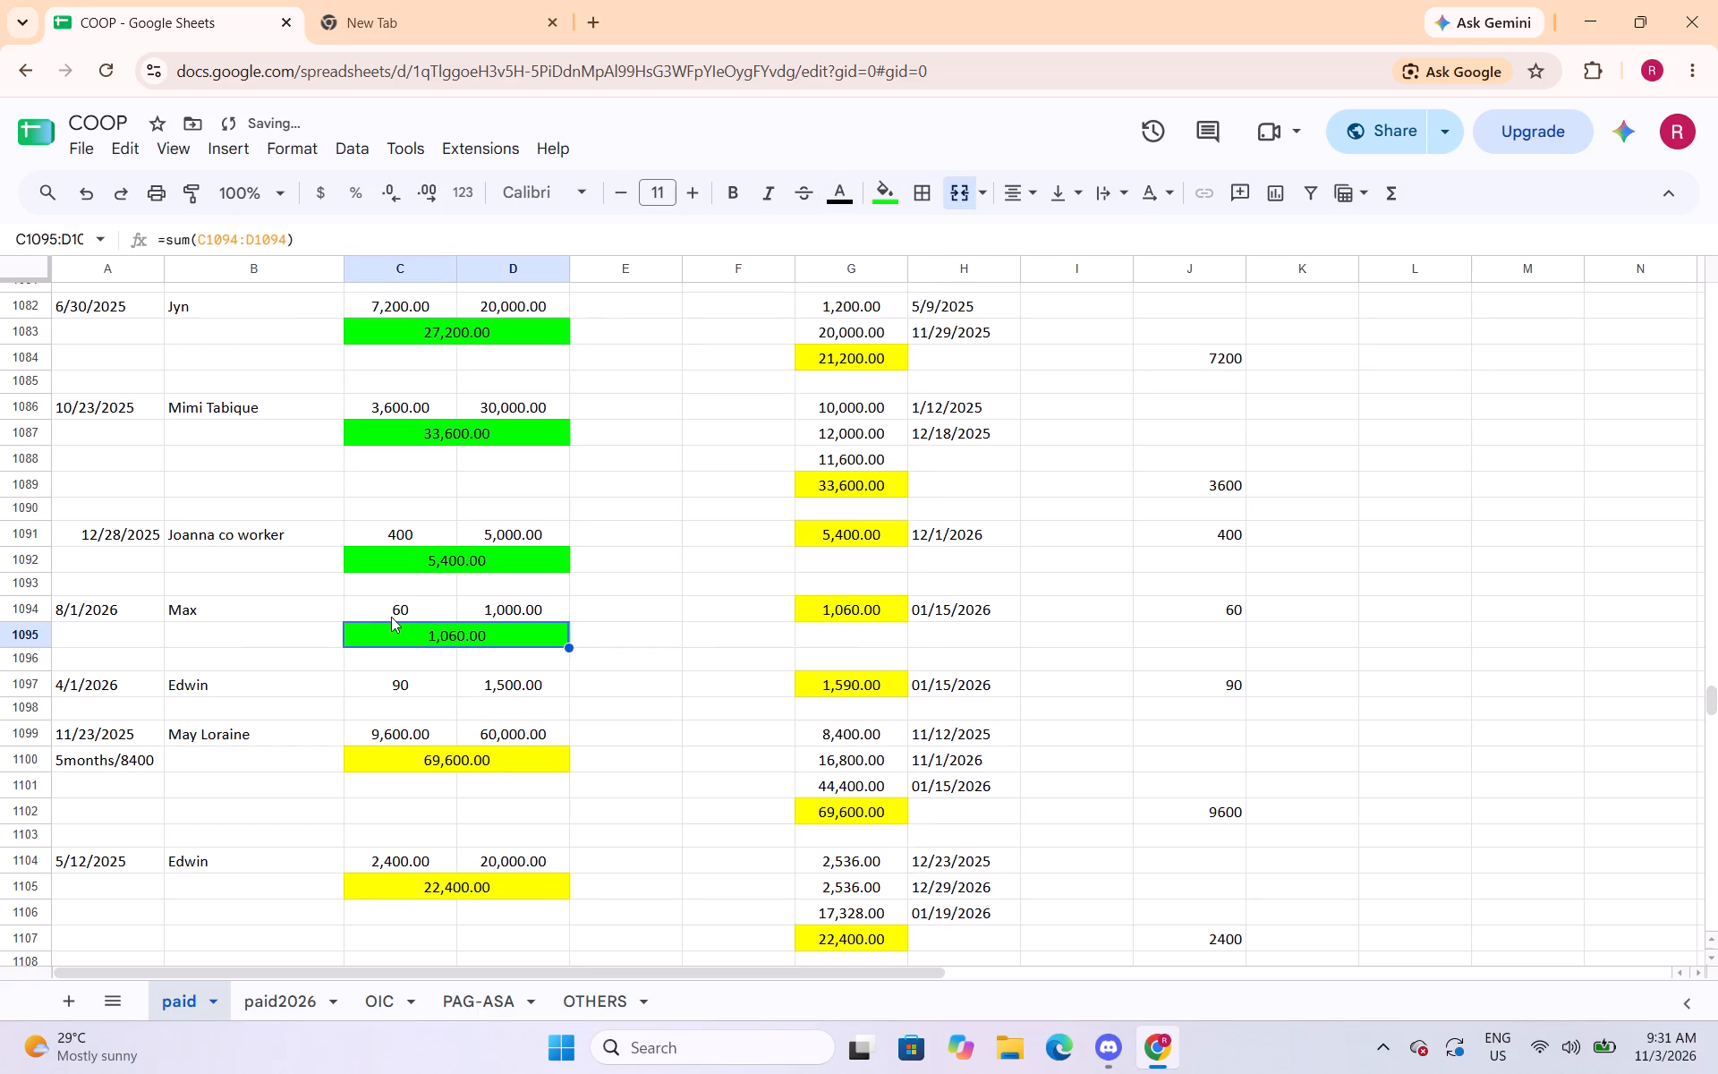
# Insert one row above row 1098, directly beneath Edwin's 4/1/2026 entry.
pyautogui.scroll(-2, 391, 608)
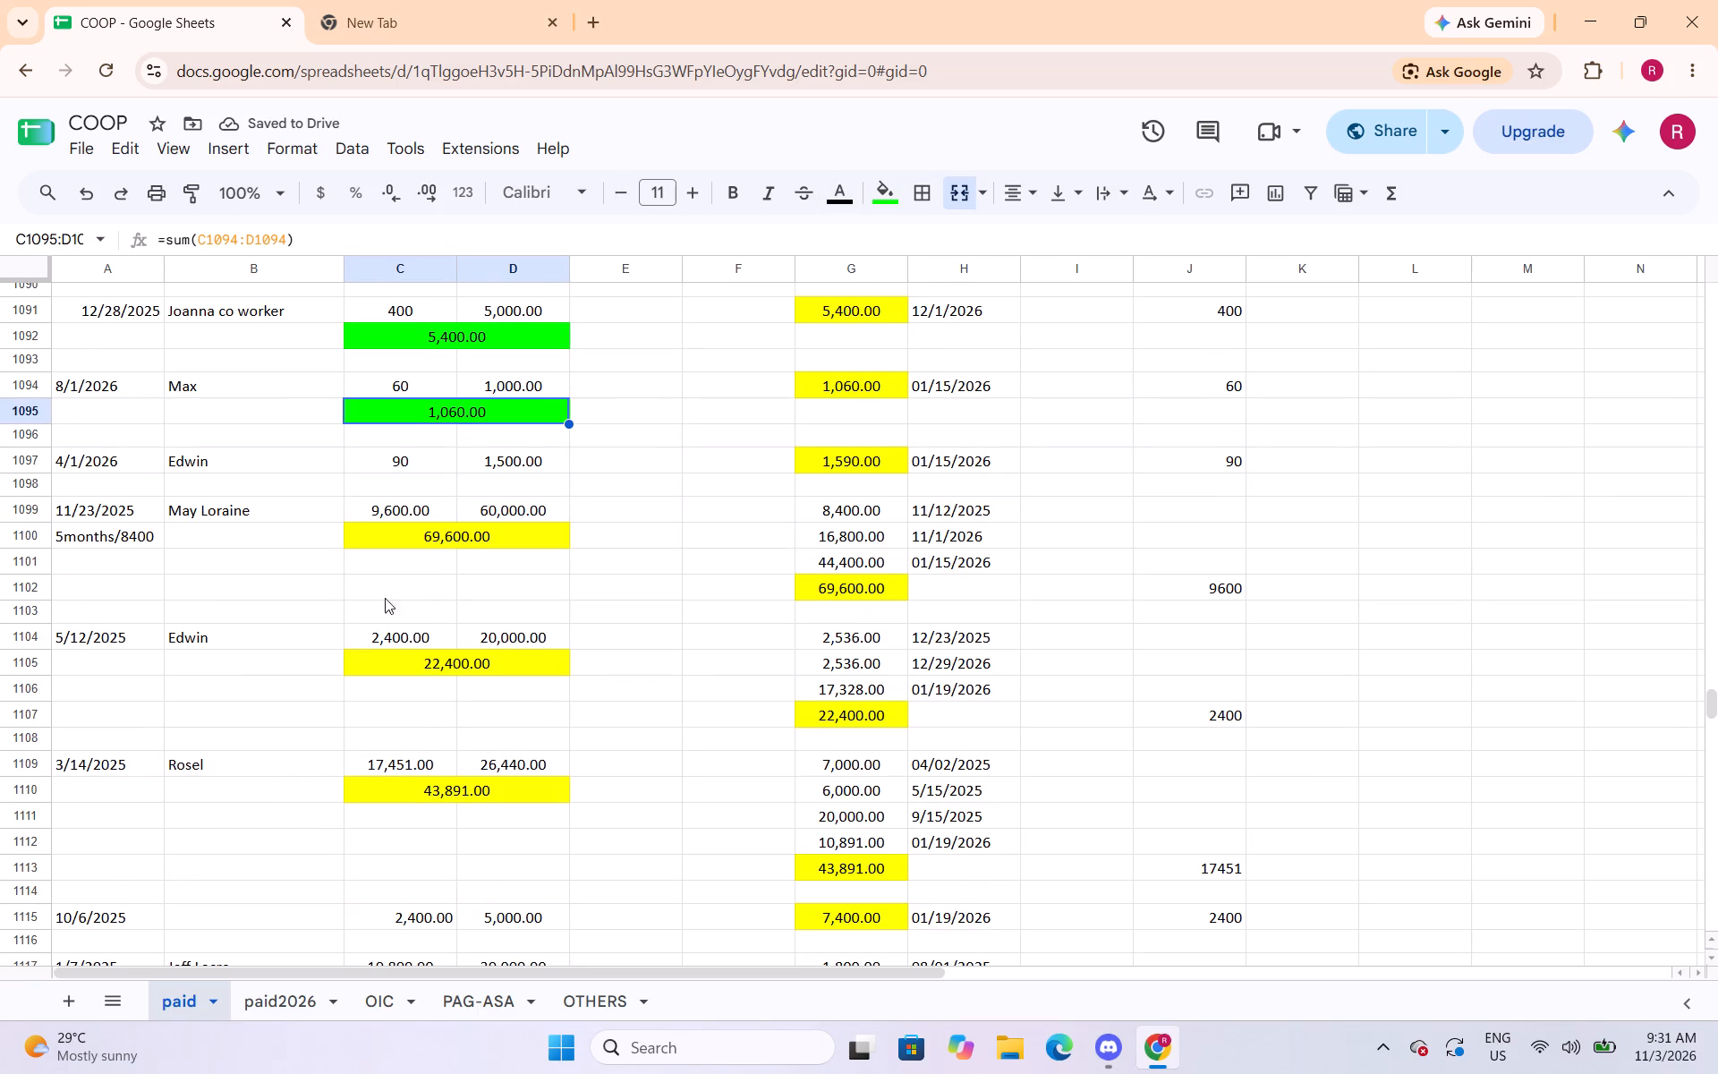
pyautogui.click(37, 486)
pyautogui.rightClick(37, 486)
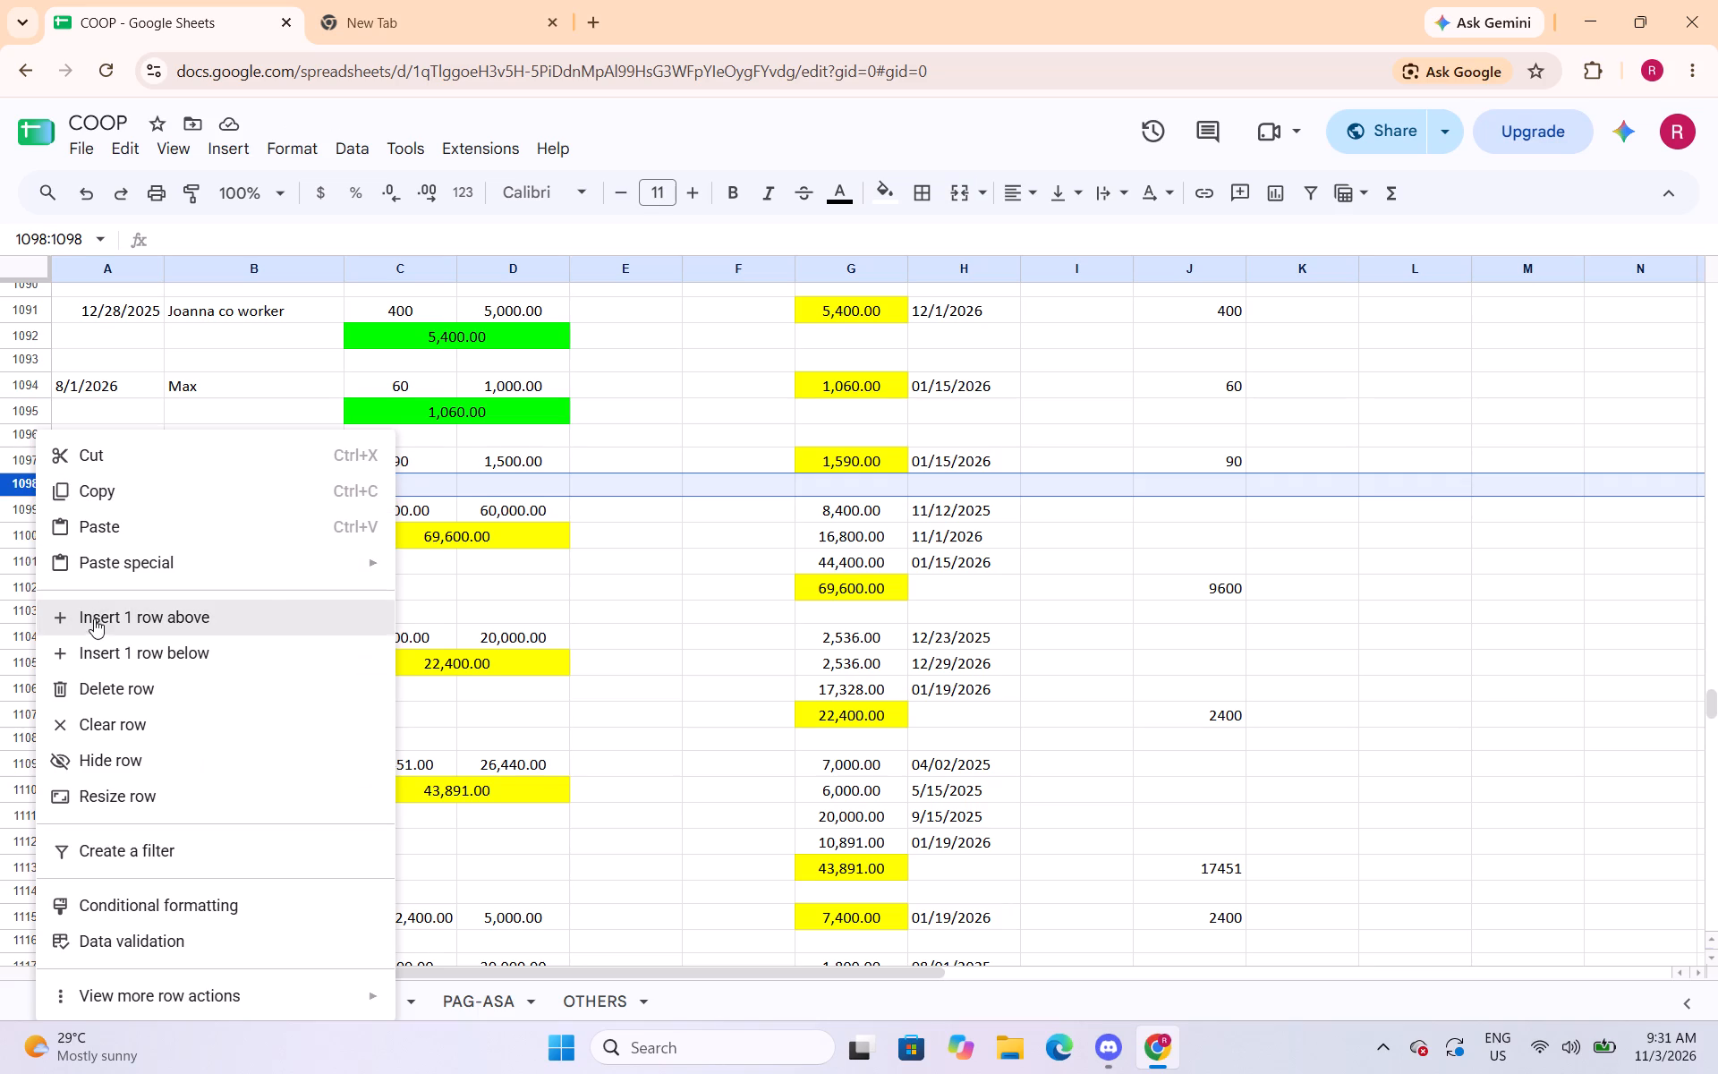
pyautogui.click(94, 619)
# Merge C1098:D1098 under Edwin's 4/1/2026 entry and enter the formula =sum(C1097:D1097).
pyautogui.moveTo(442, 490); pyautogui.dragTo(473, 488)
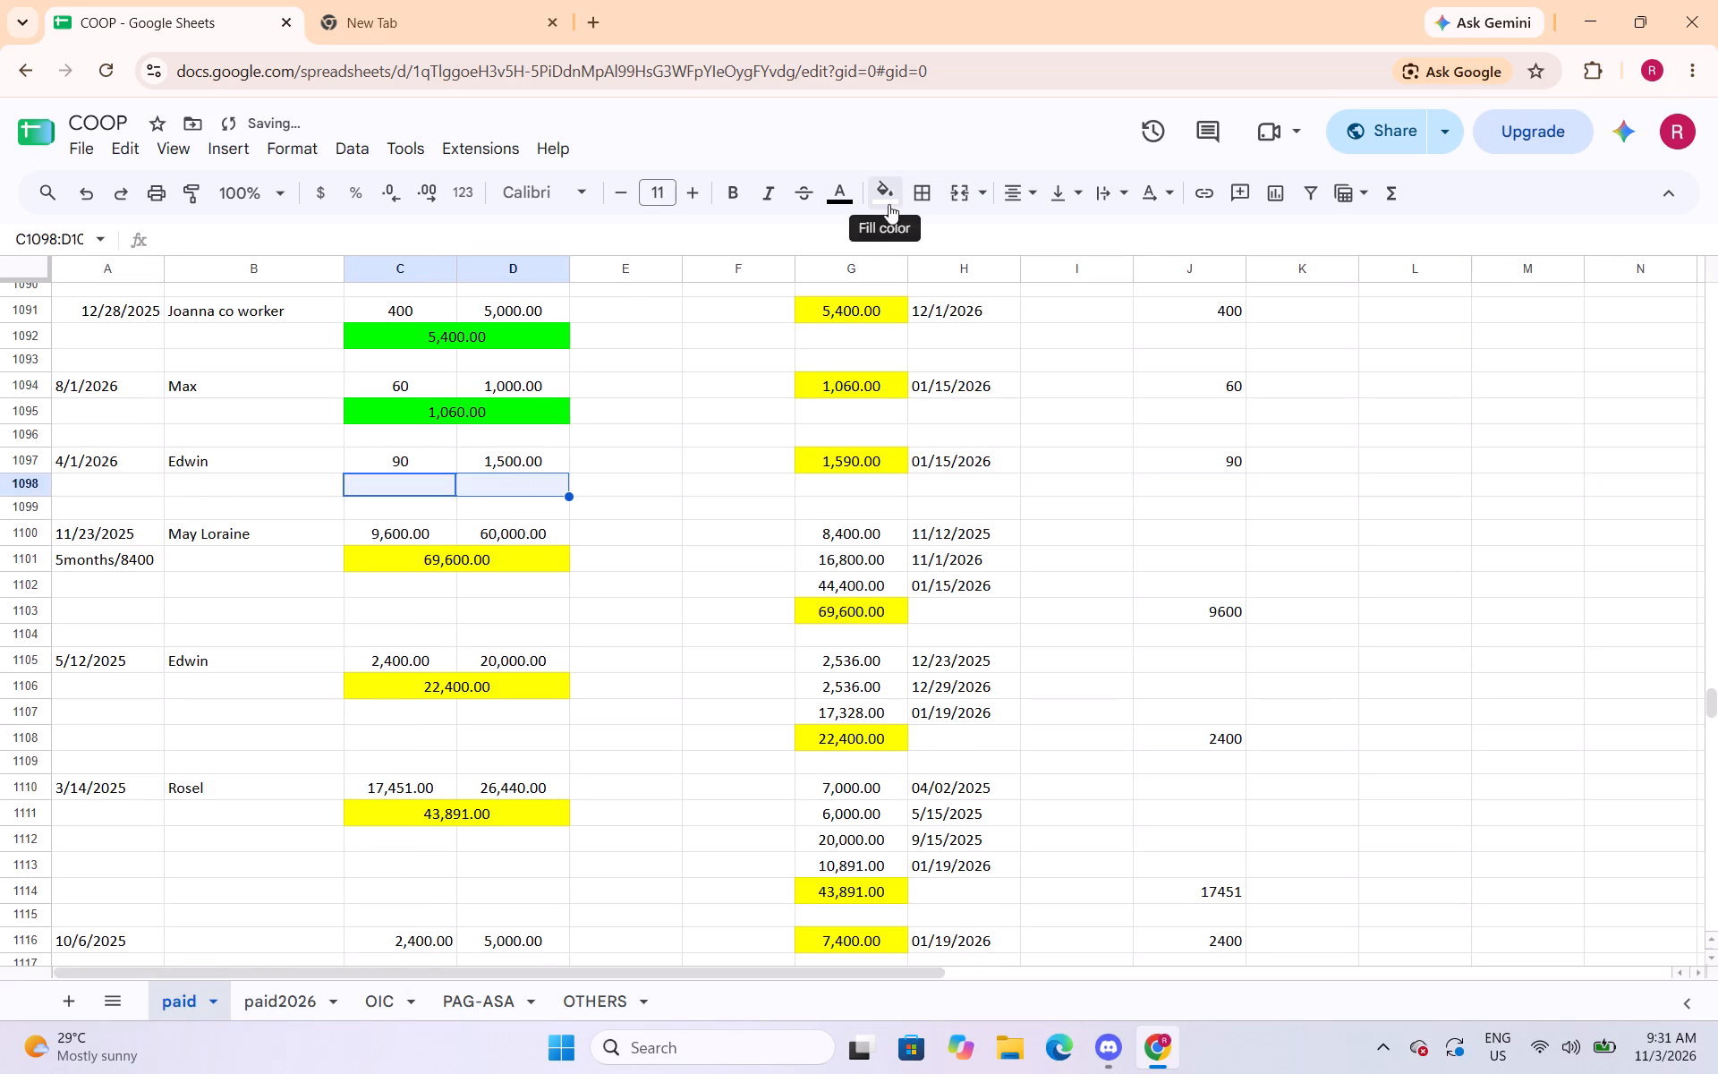
pyautogui.click(961, 190)
pyautogui.write('=sum(')
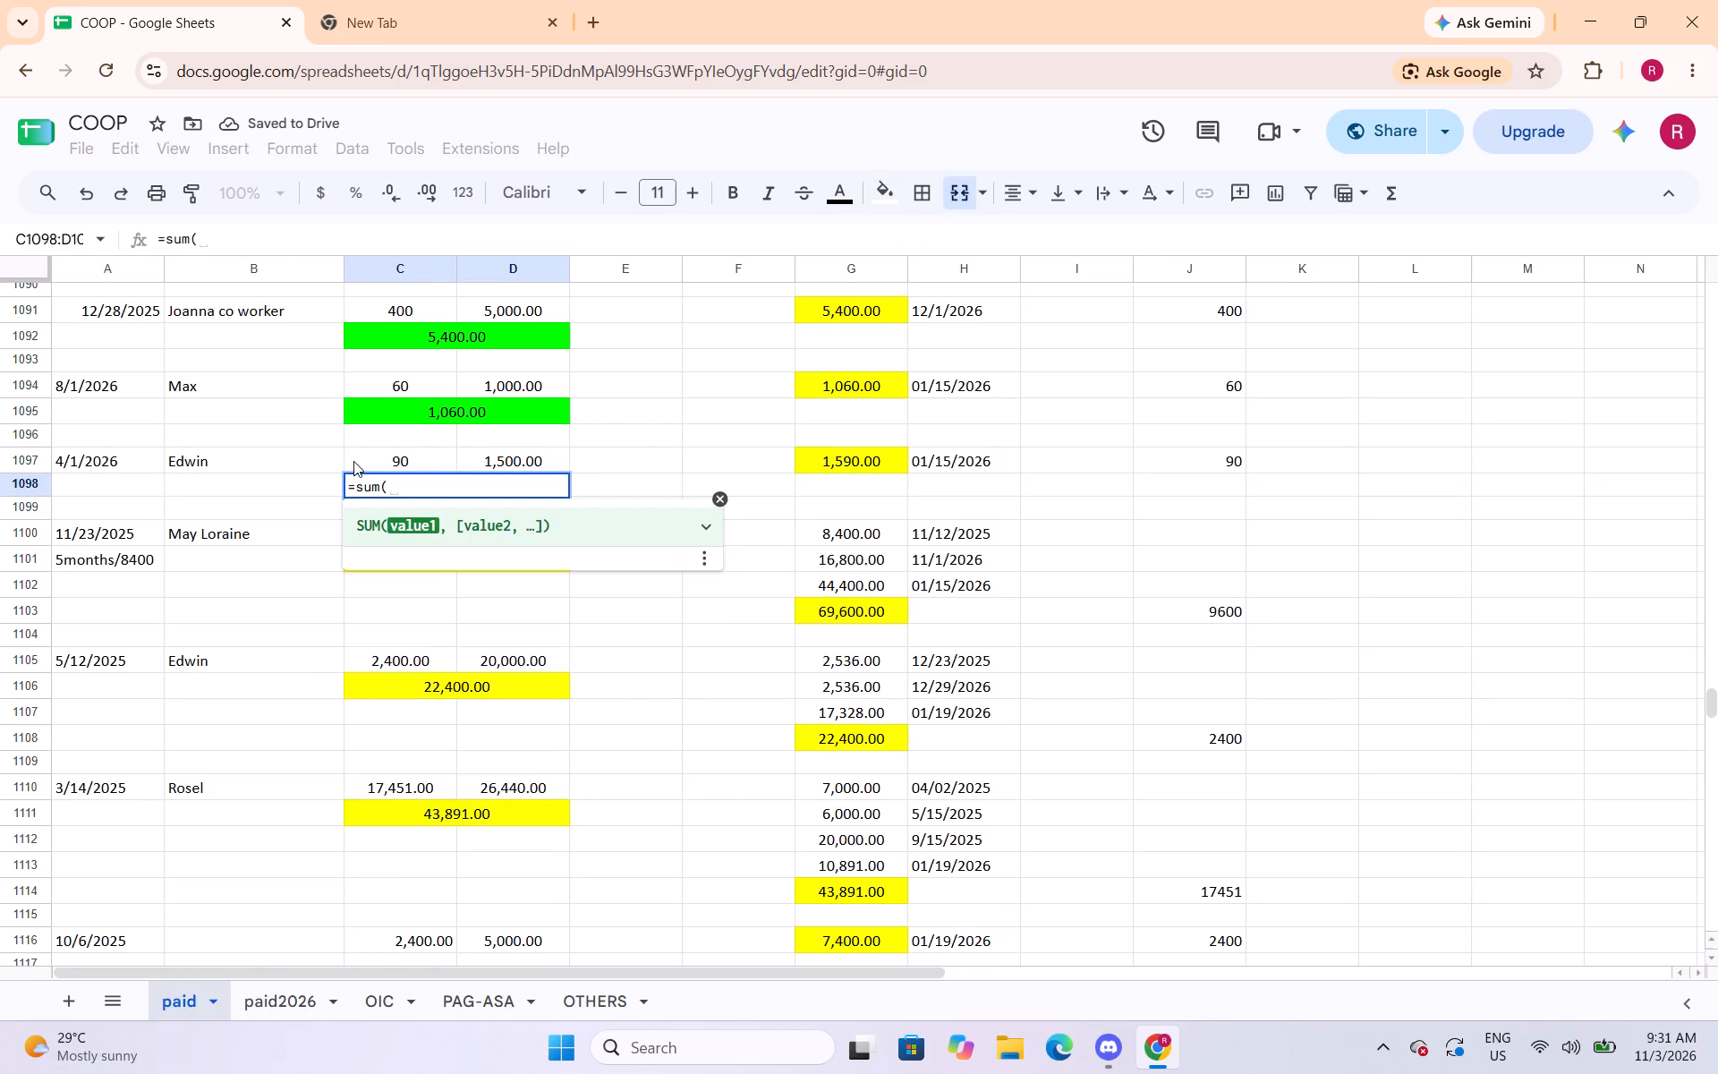
pyautogui.moveTo(404, 459); pyautogui.dragTo(475, 469)
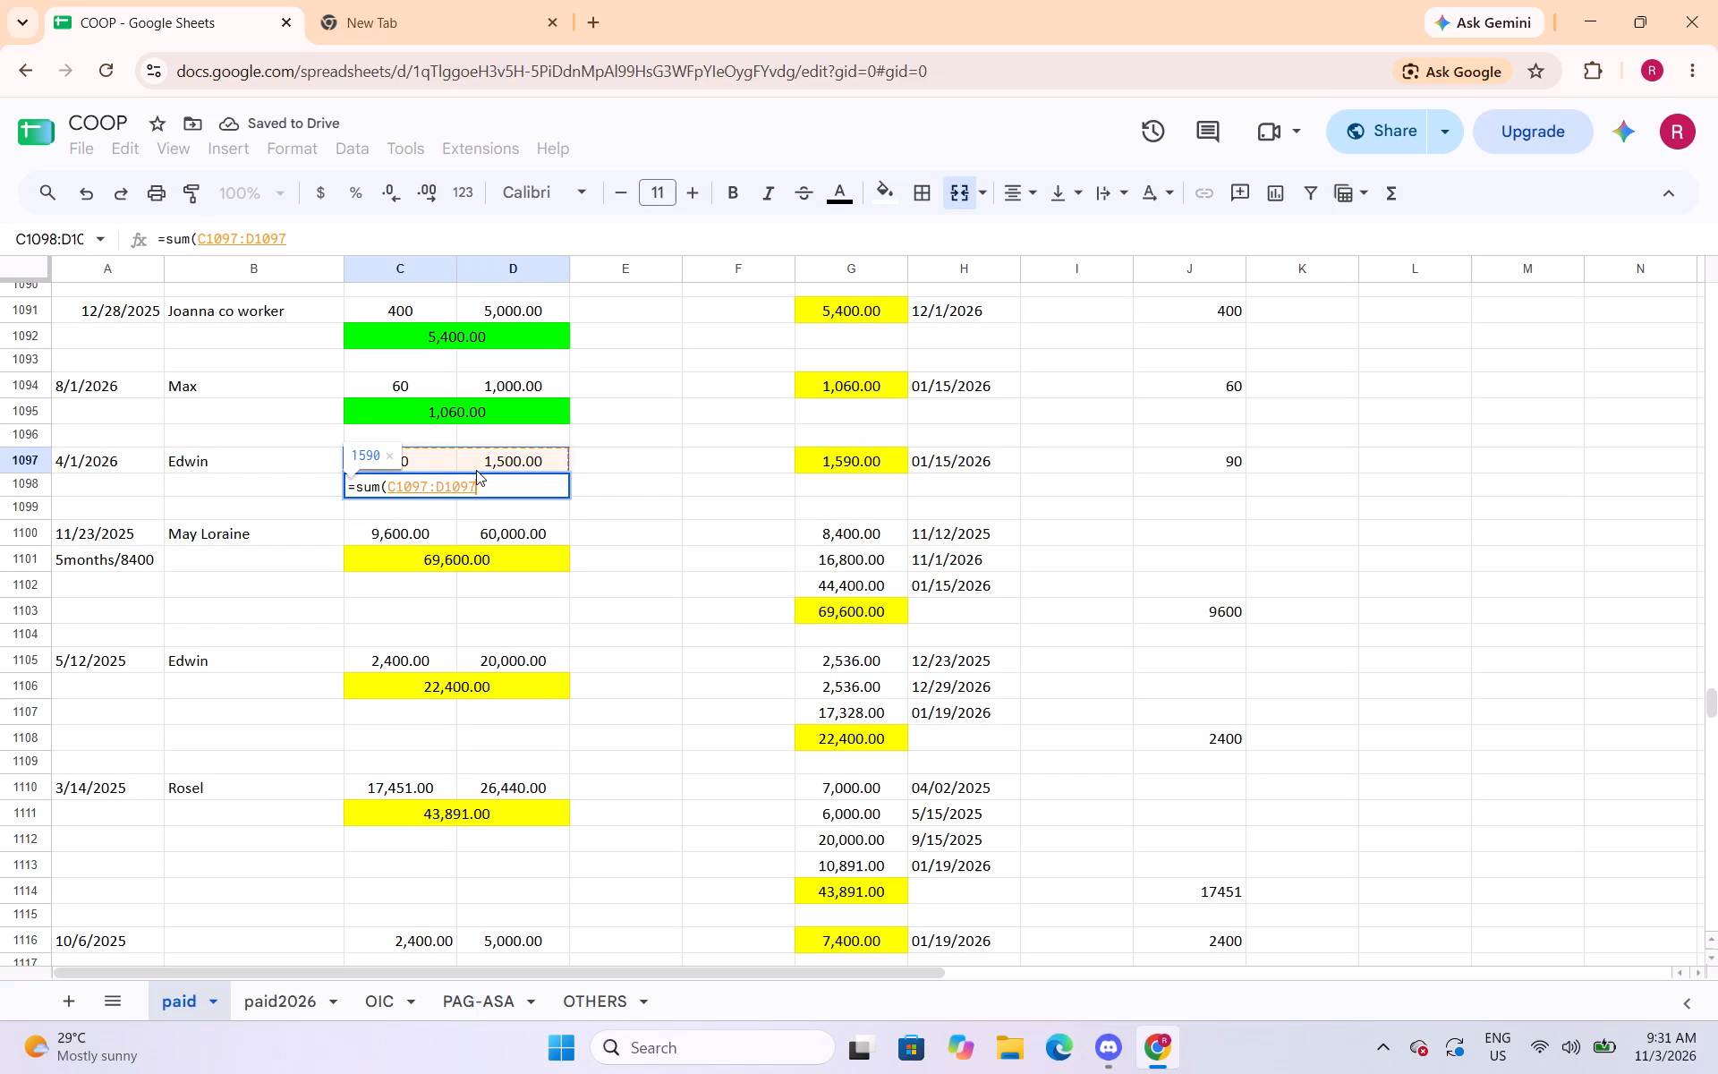
pyautogui.hotkey('shift', ')')
pyautogui.press('Return')
# Fill the merged total in C1098:D1098 with bright green and apply the Number format with two decimals.
pyautogui.press('Up')
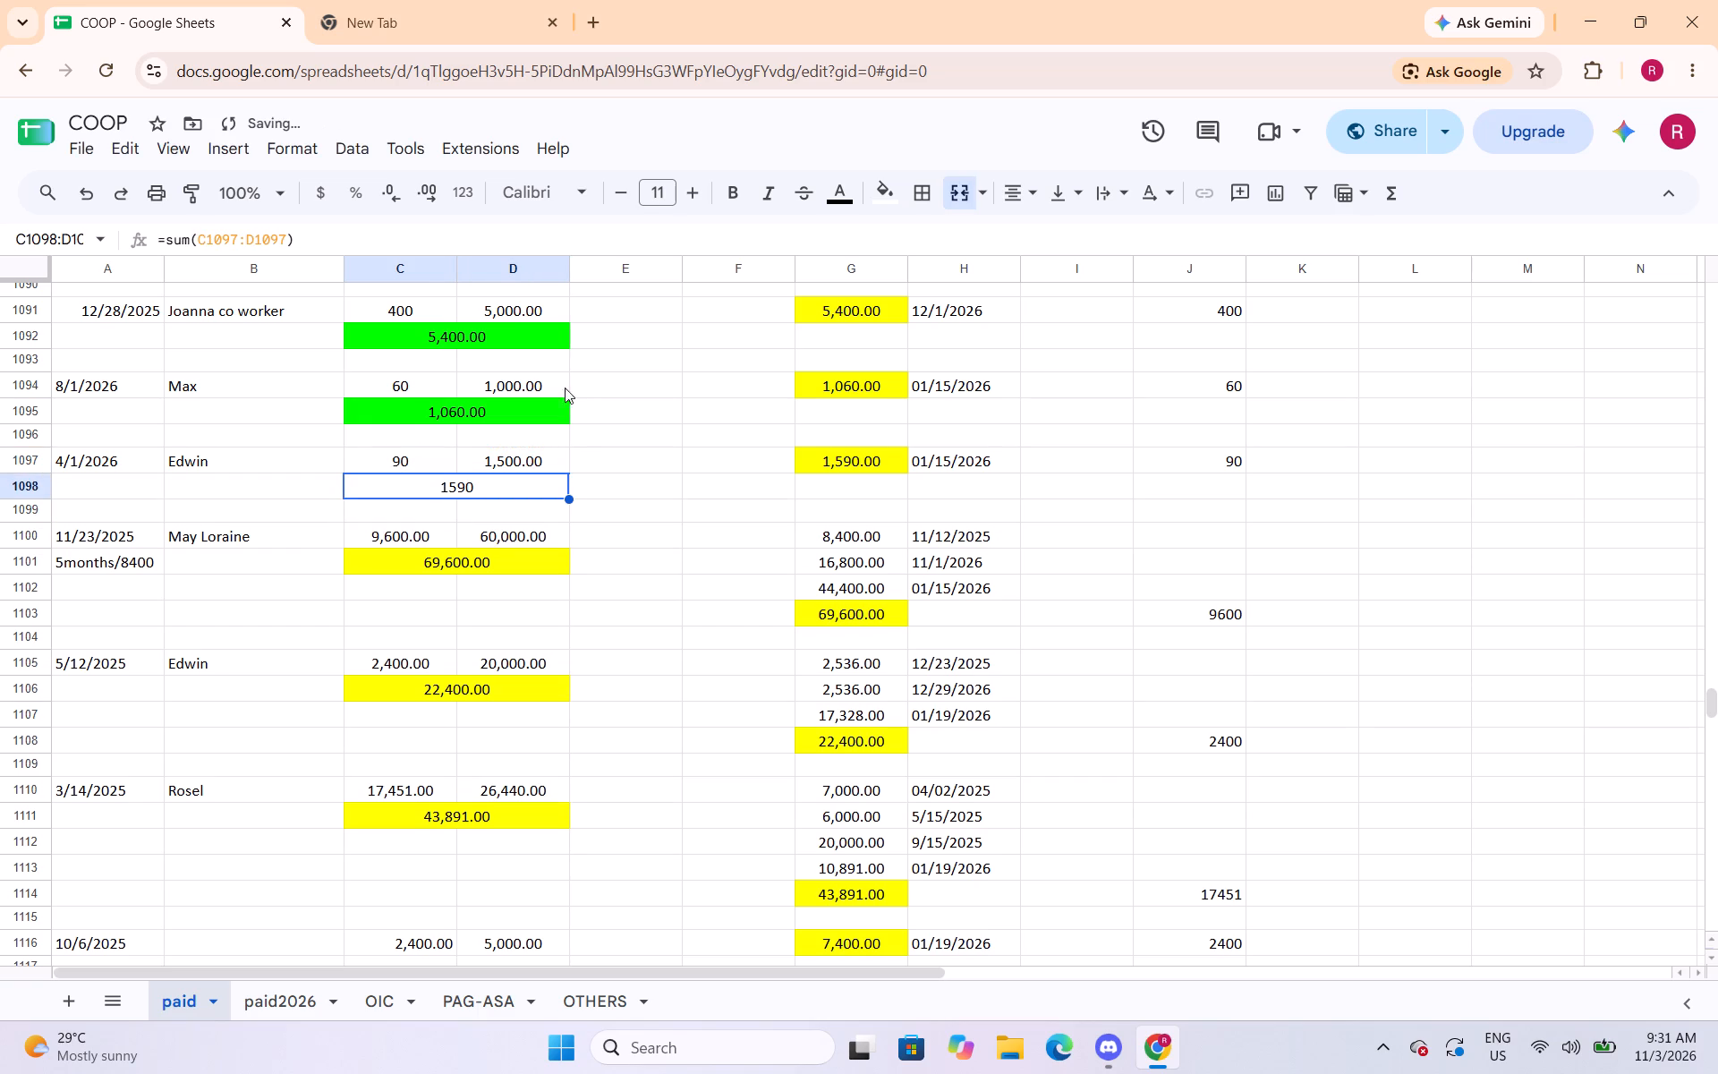
pyautogui.click(890, 194)
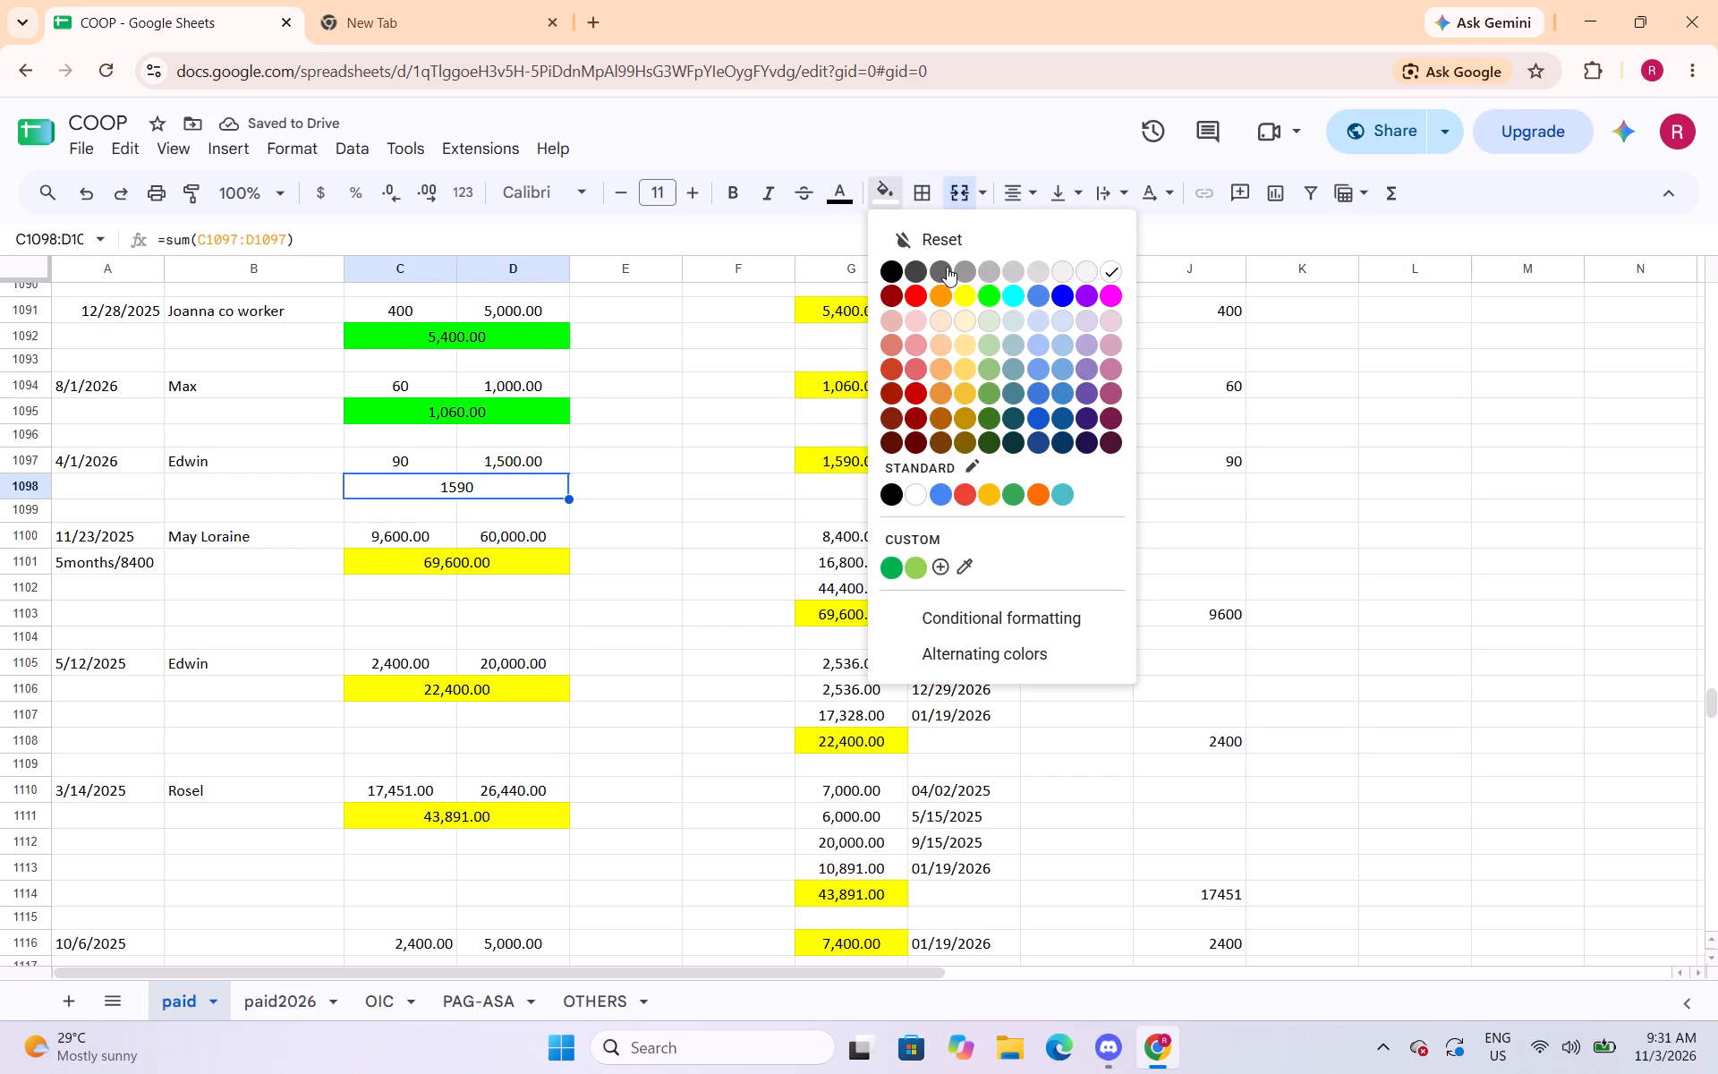
pyautogui.click(988, 300)
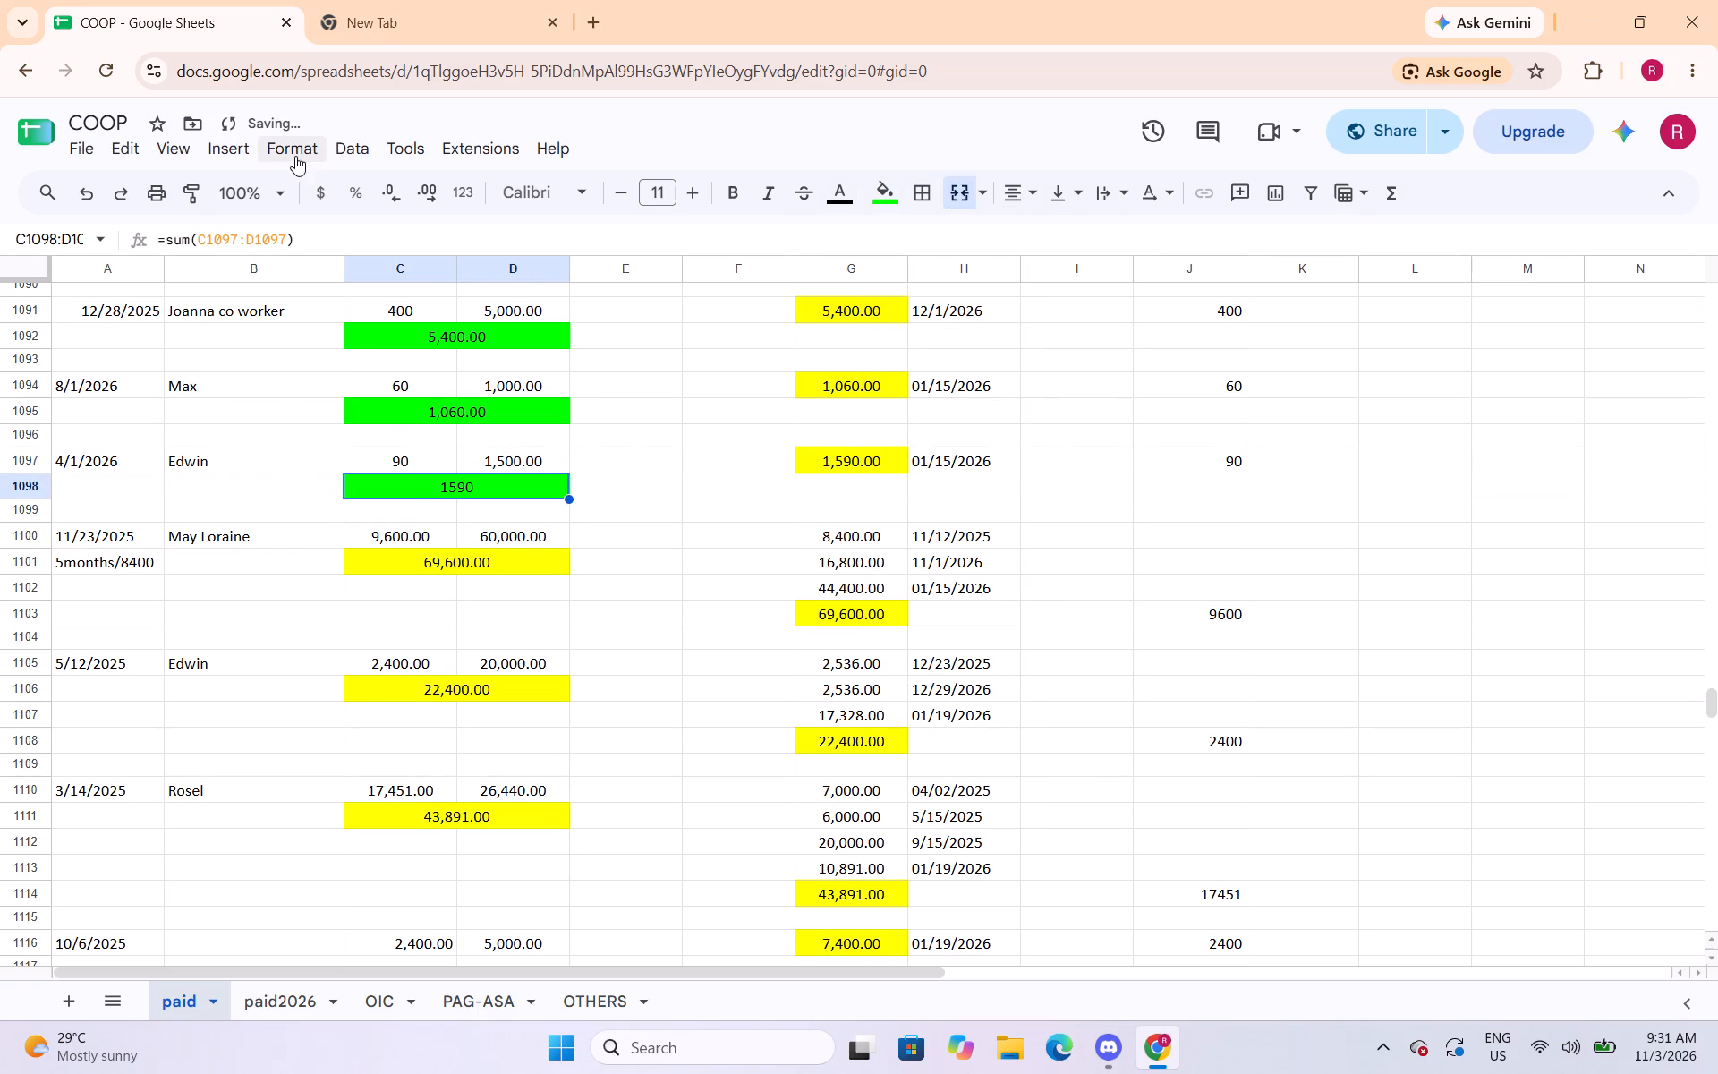
pyautogui.click(294, 152)
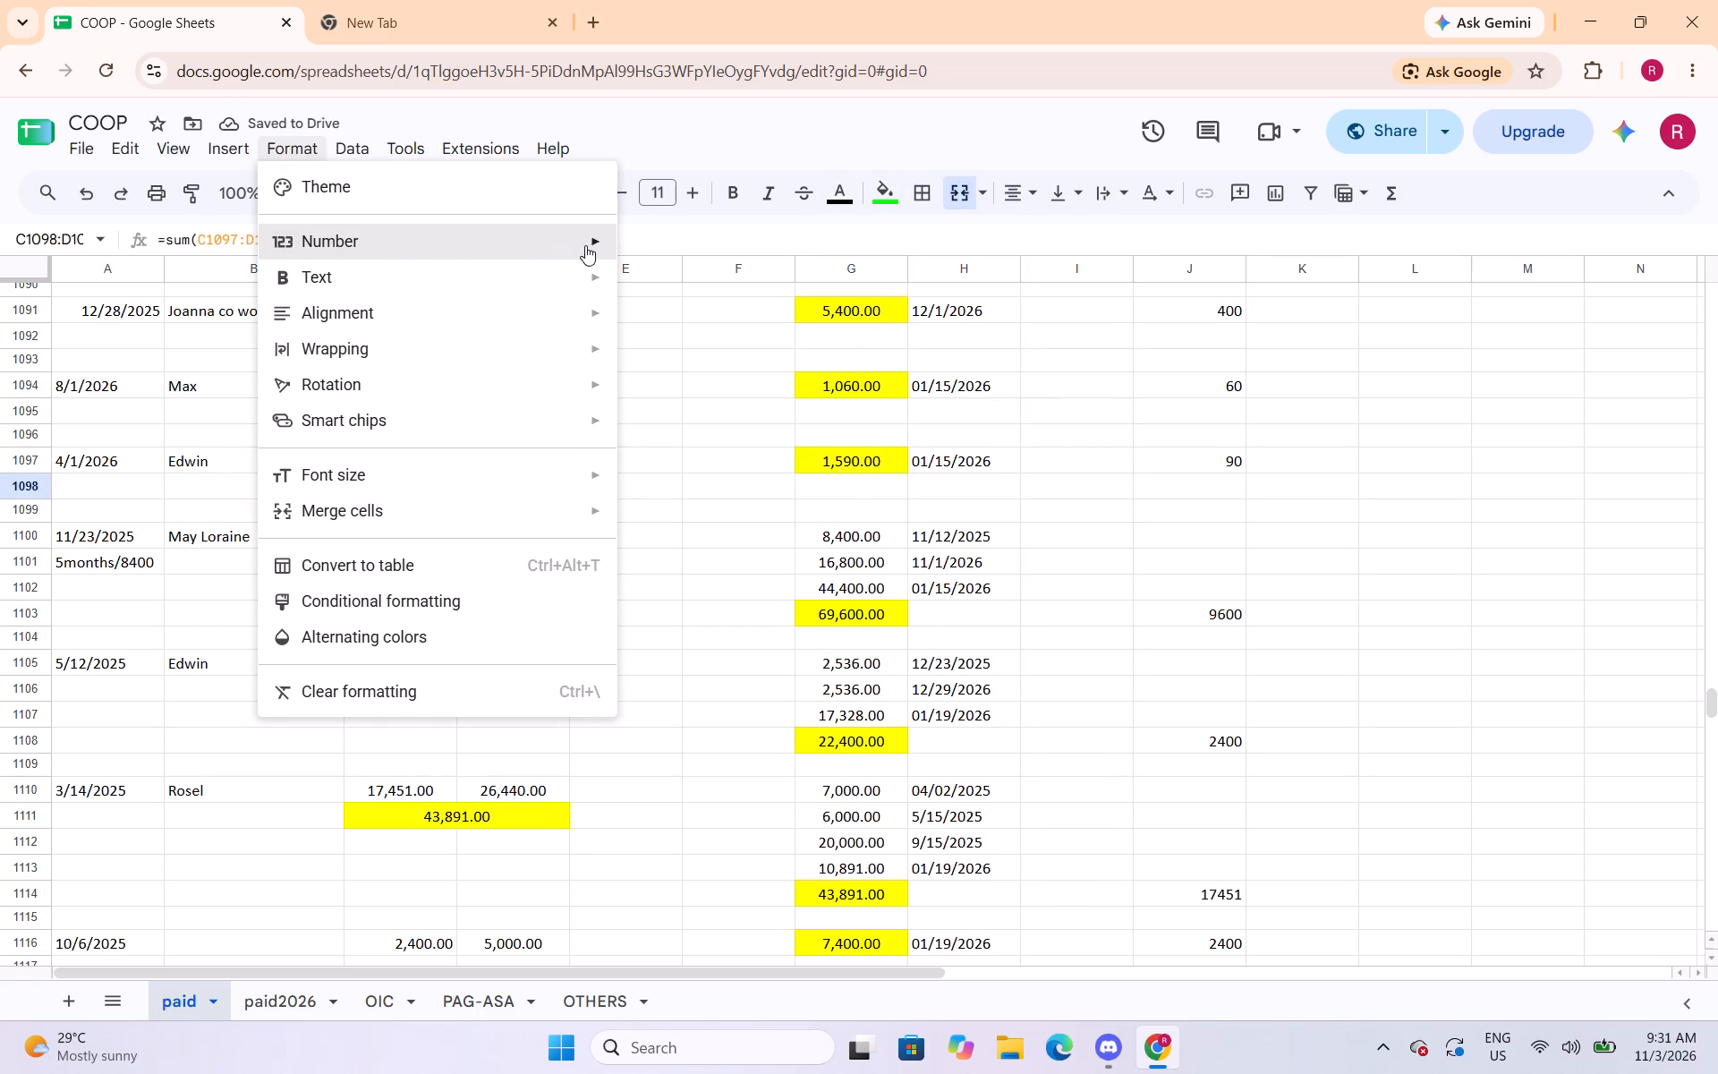
pyautogui.click(677, 340)
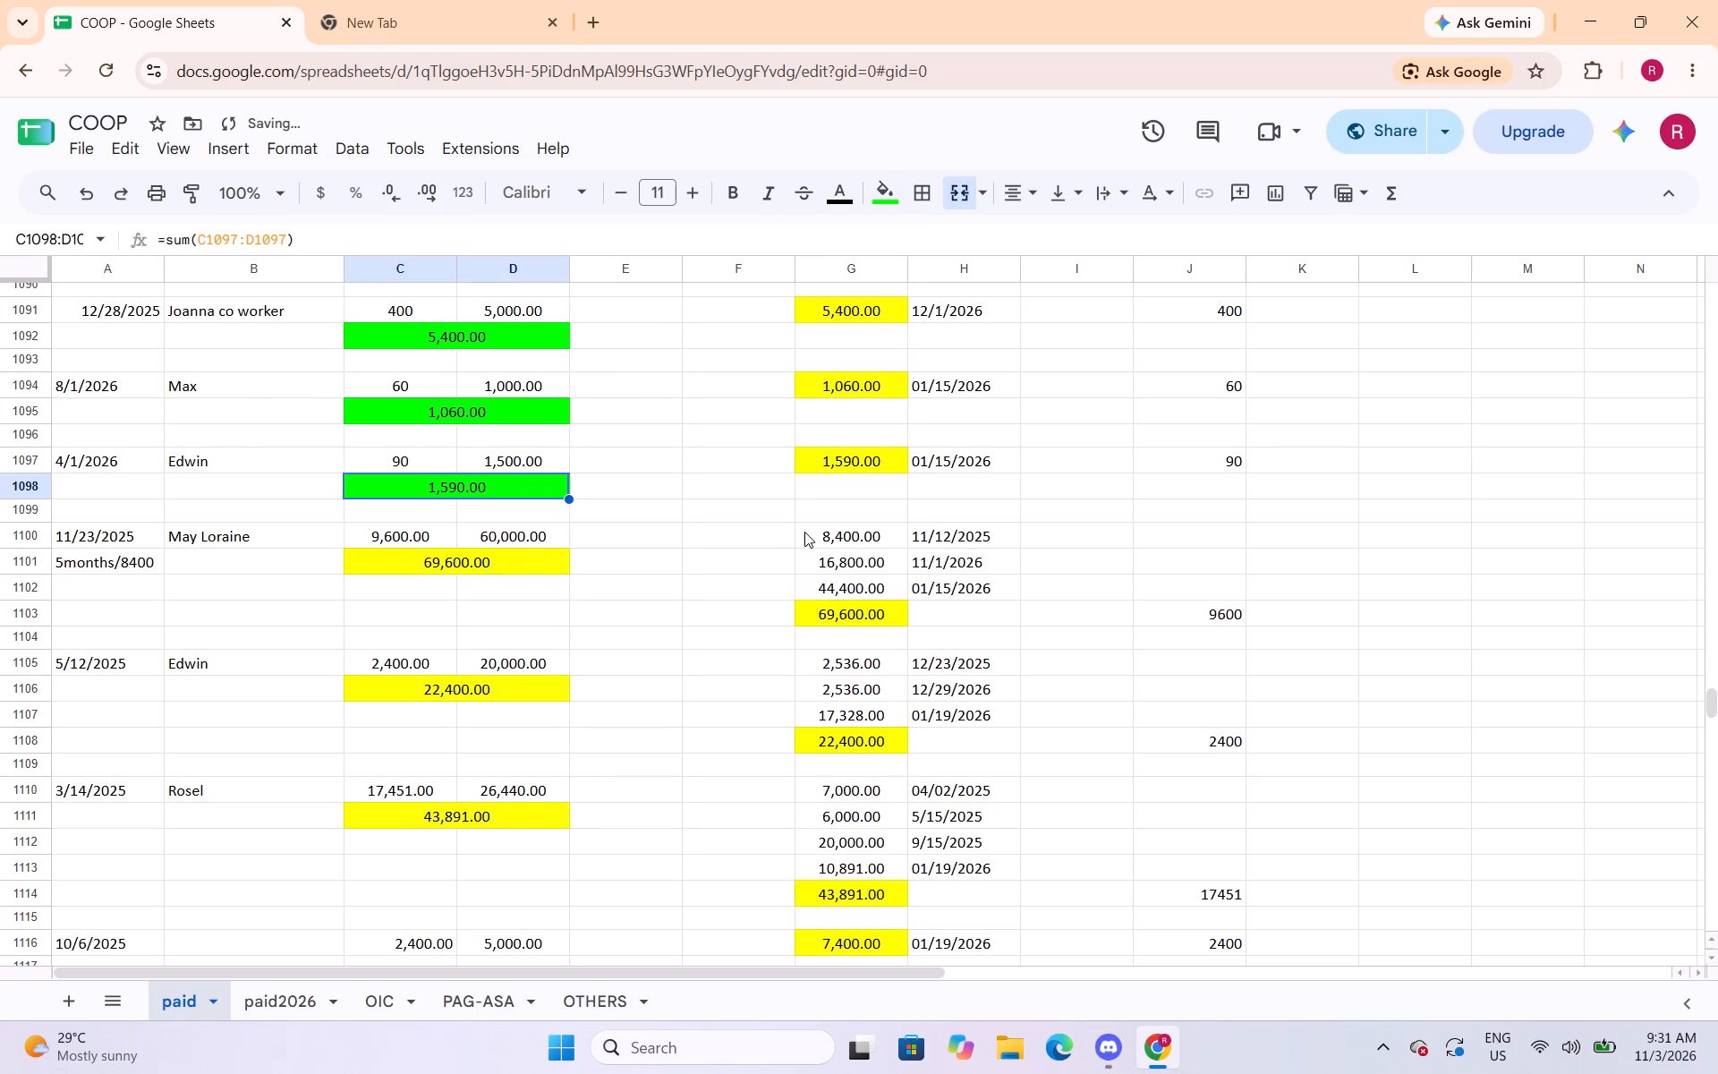
# Change the fill of the merged total in C1101:D1101, under the 11/23/2025 entry, to bright green.
pyautogui.scroll(-1, 1117, 531)
pyautogui.click(464, 450)
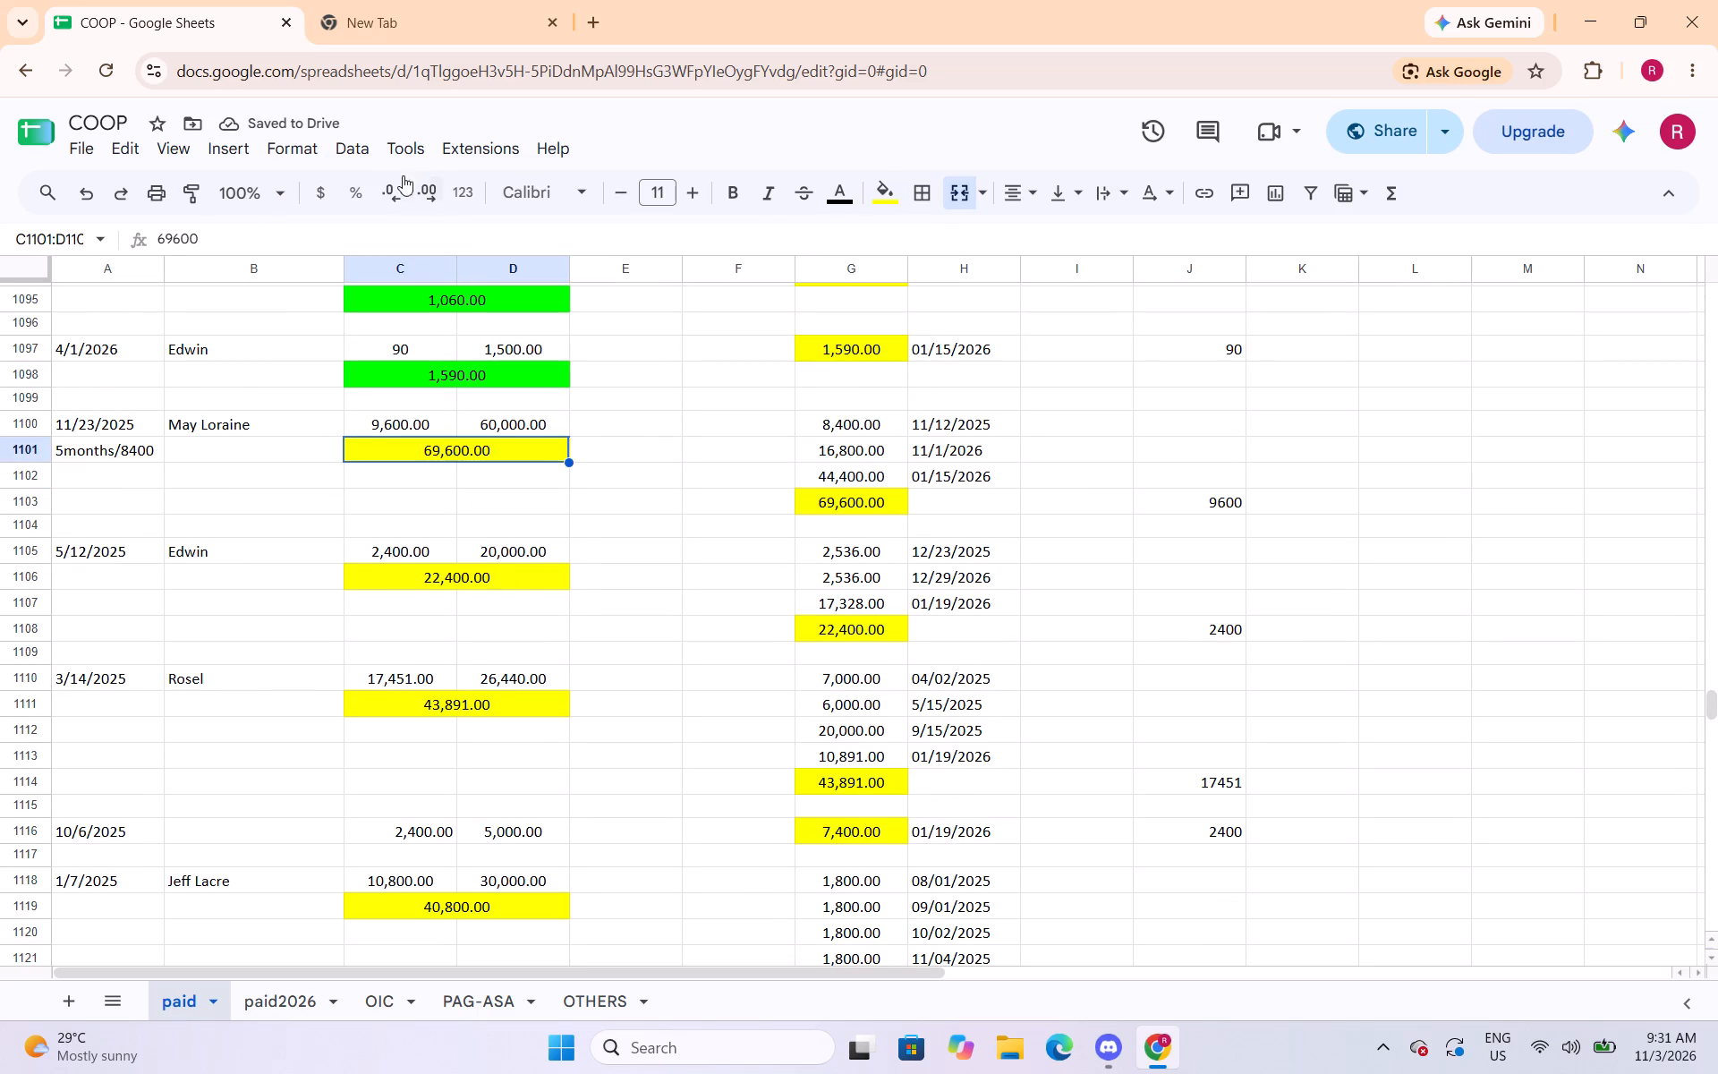
pyautogui.click(302, 147)
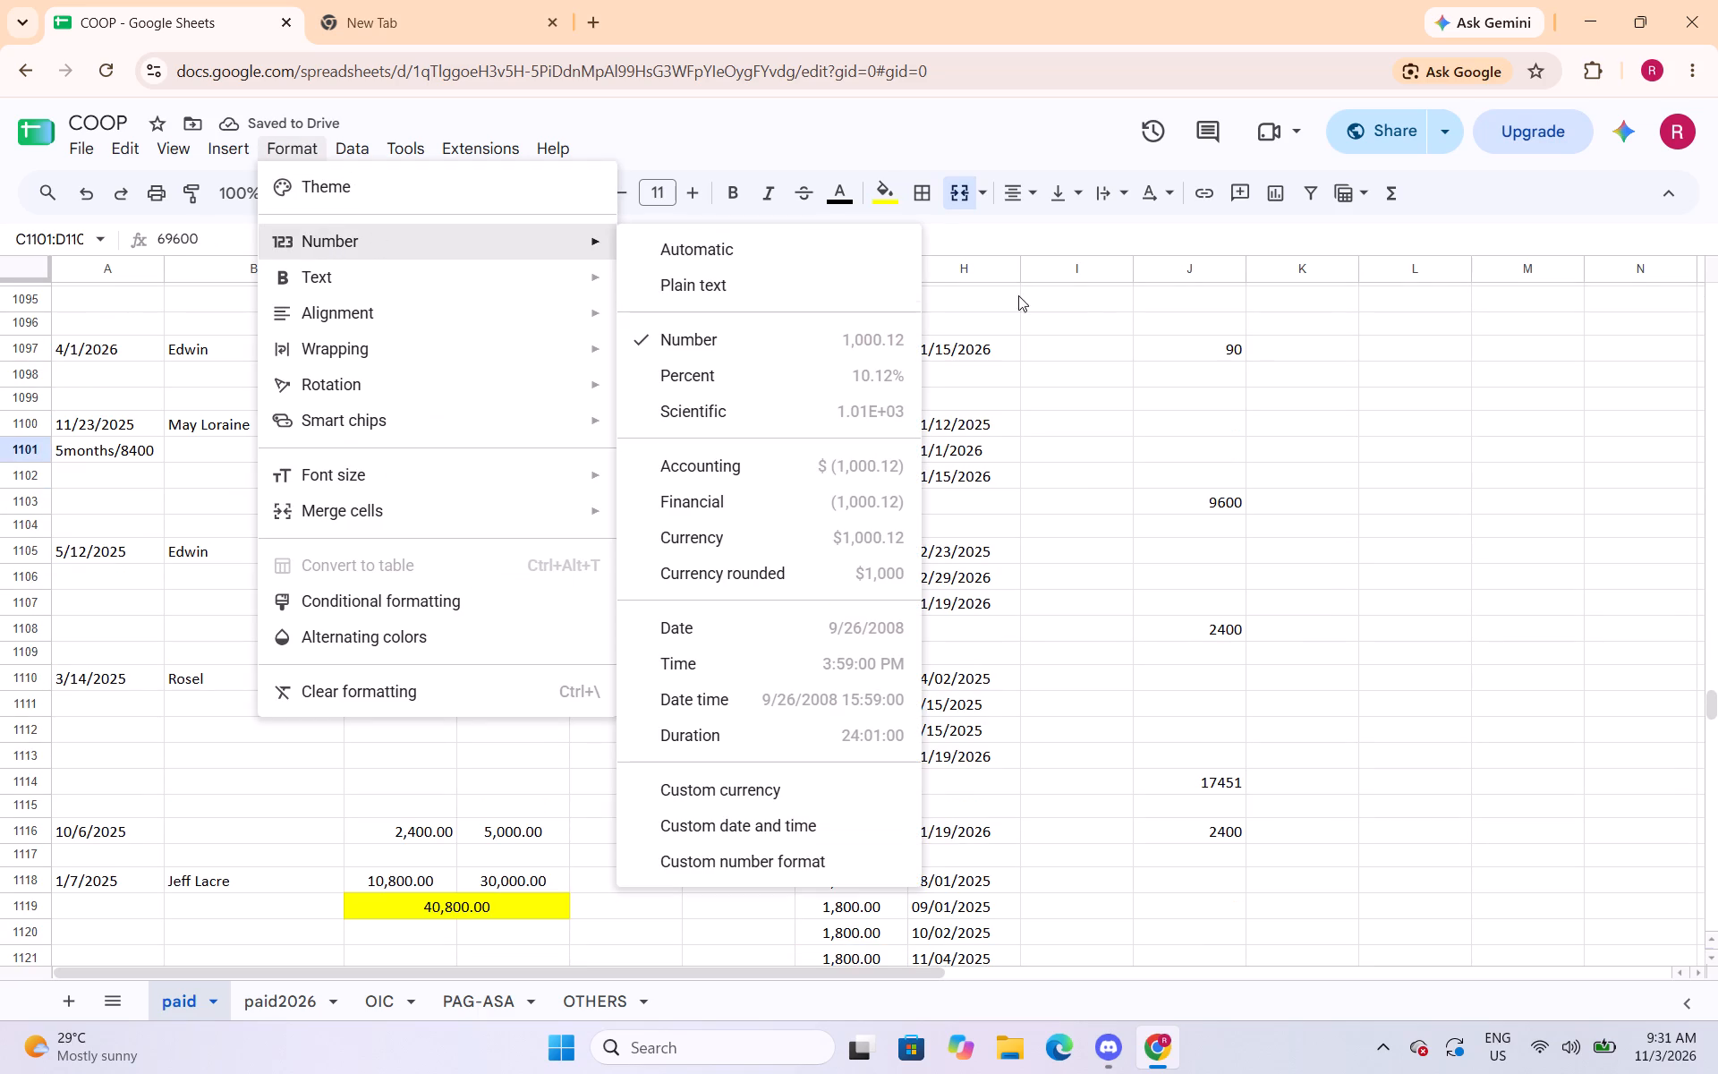
pyautogui.click(877, 192)
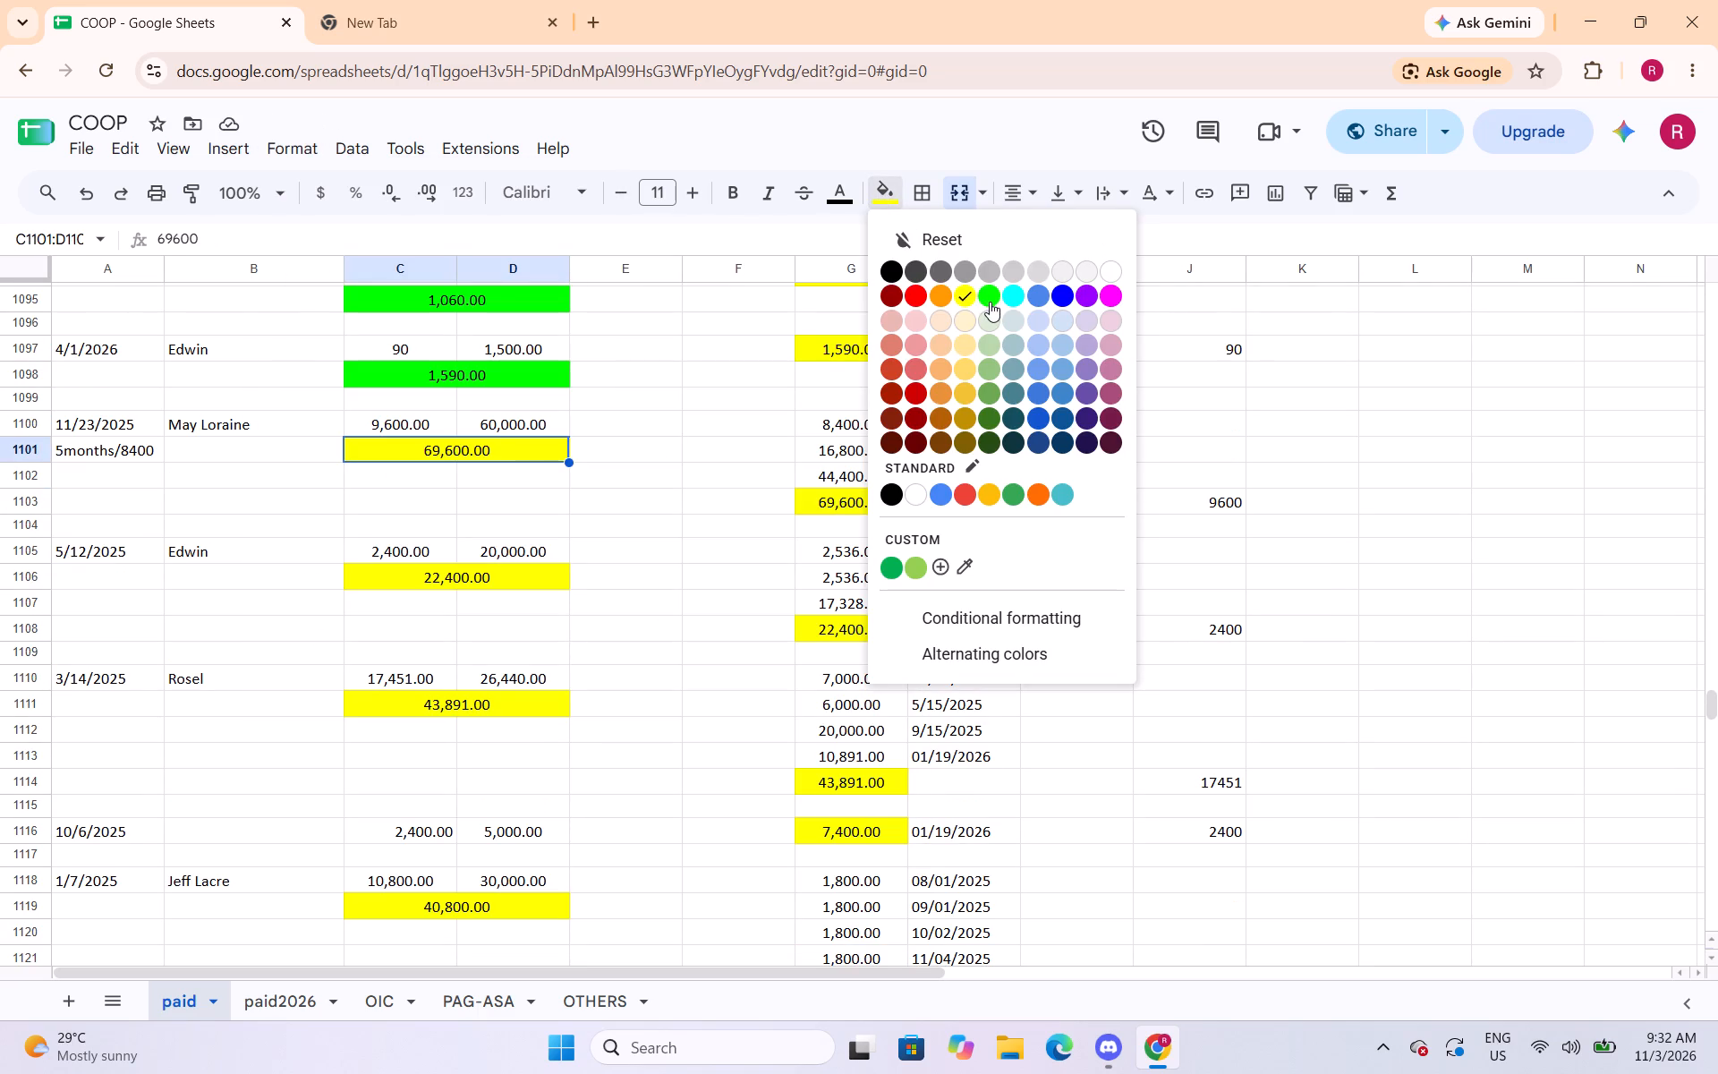
pyautogui.click(990, 302)
# Change the fill of the merged total in C1106:D1106, under Edwin's 5/12/2025 entry, to bright green.
pyautogui.click(493, 586)
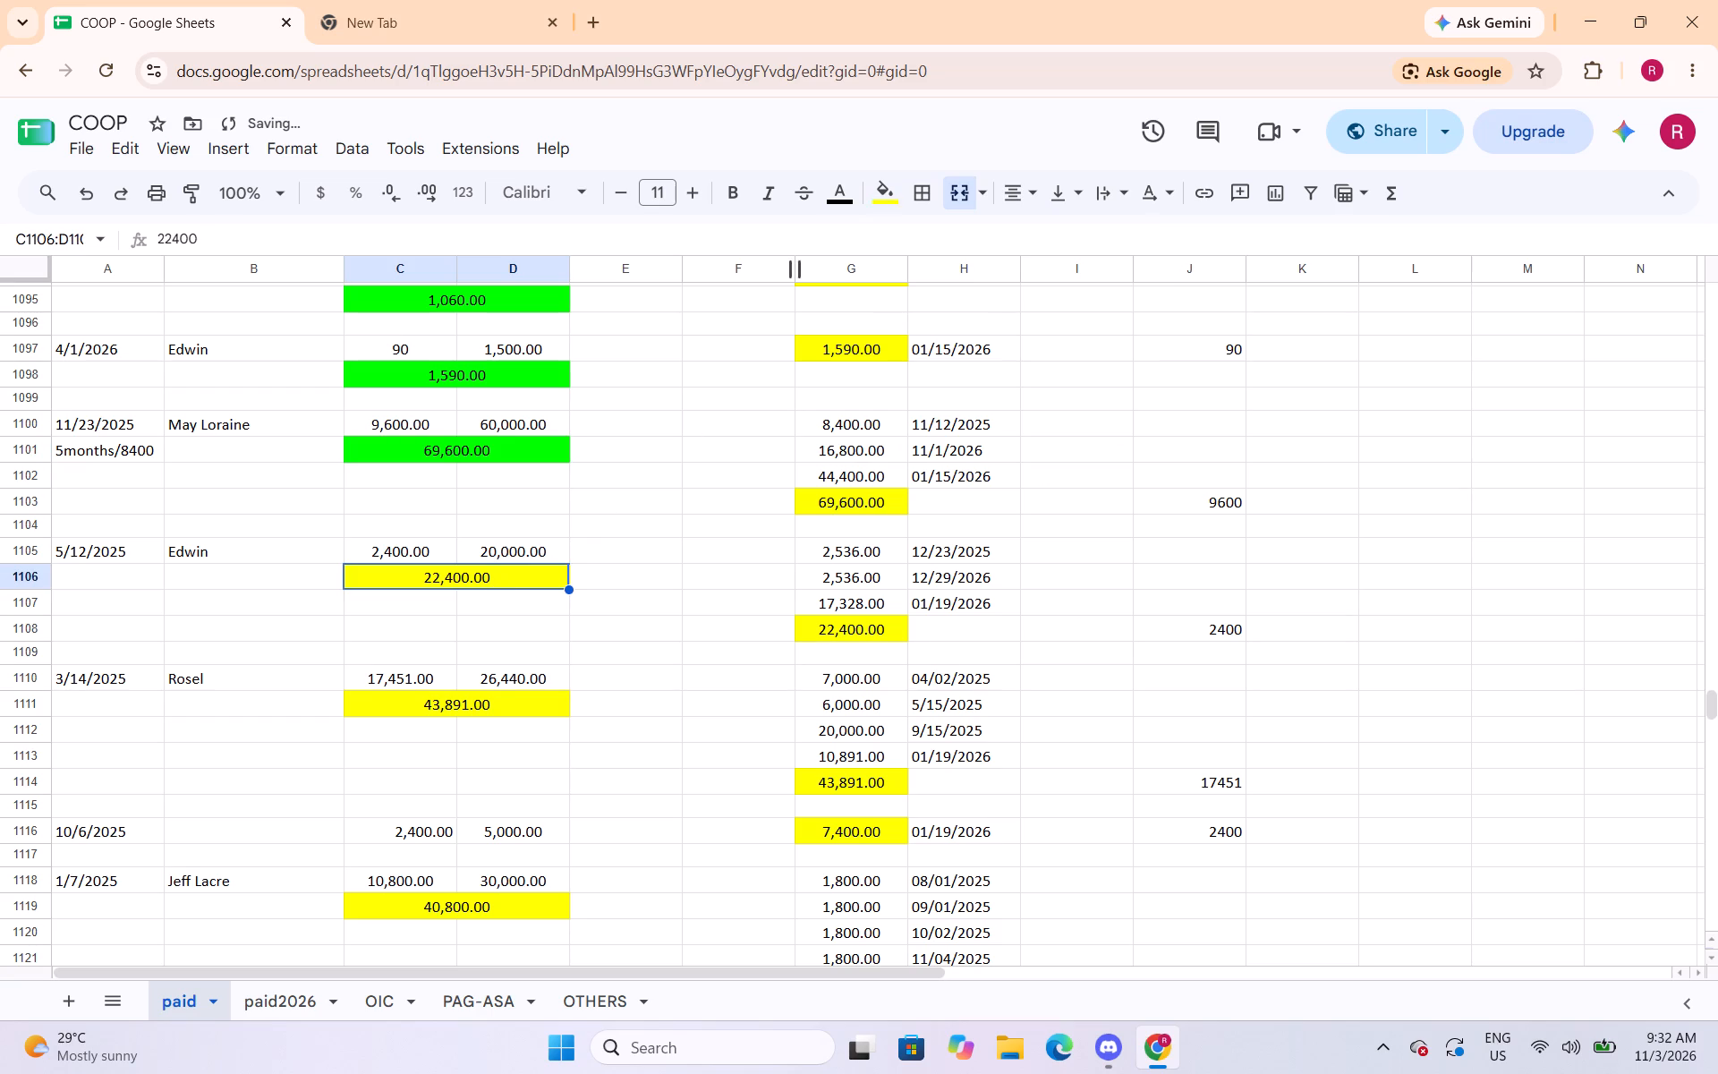
pyautogui.click(877, 193)
pyautogui.click(984, 295)
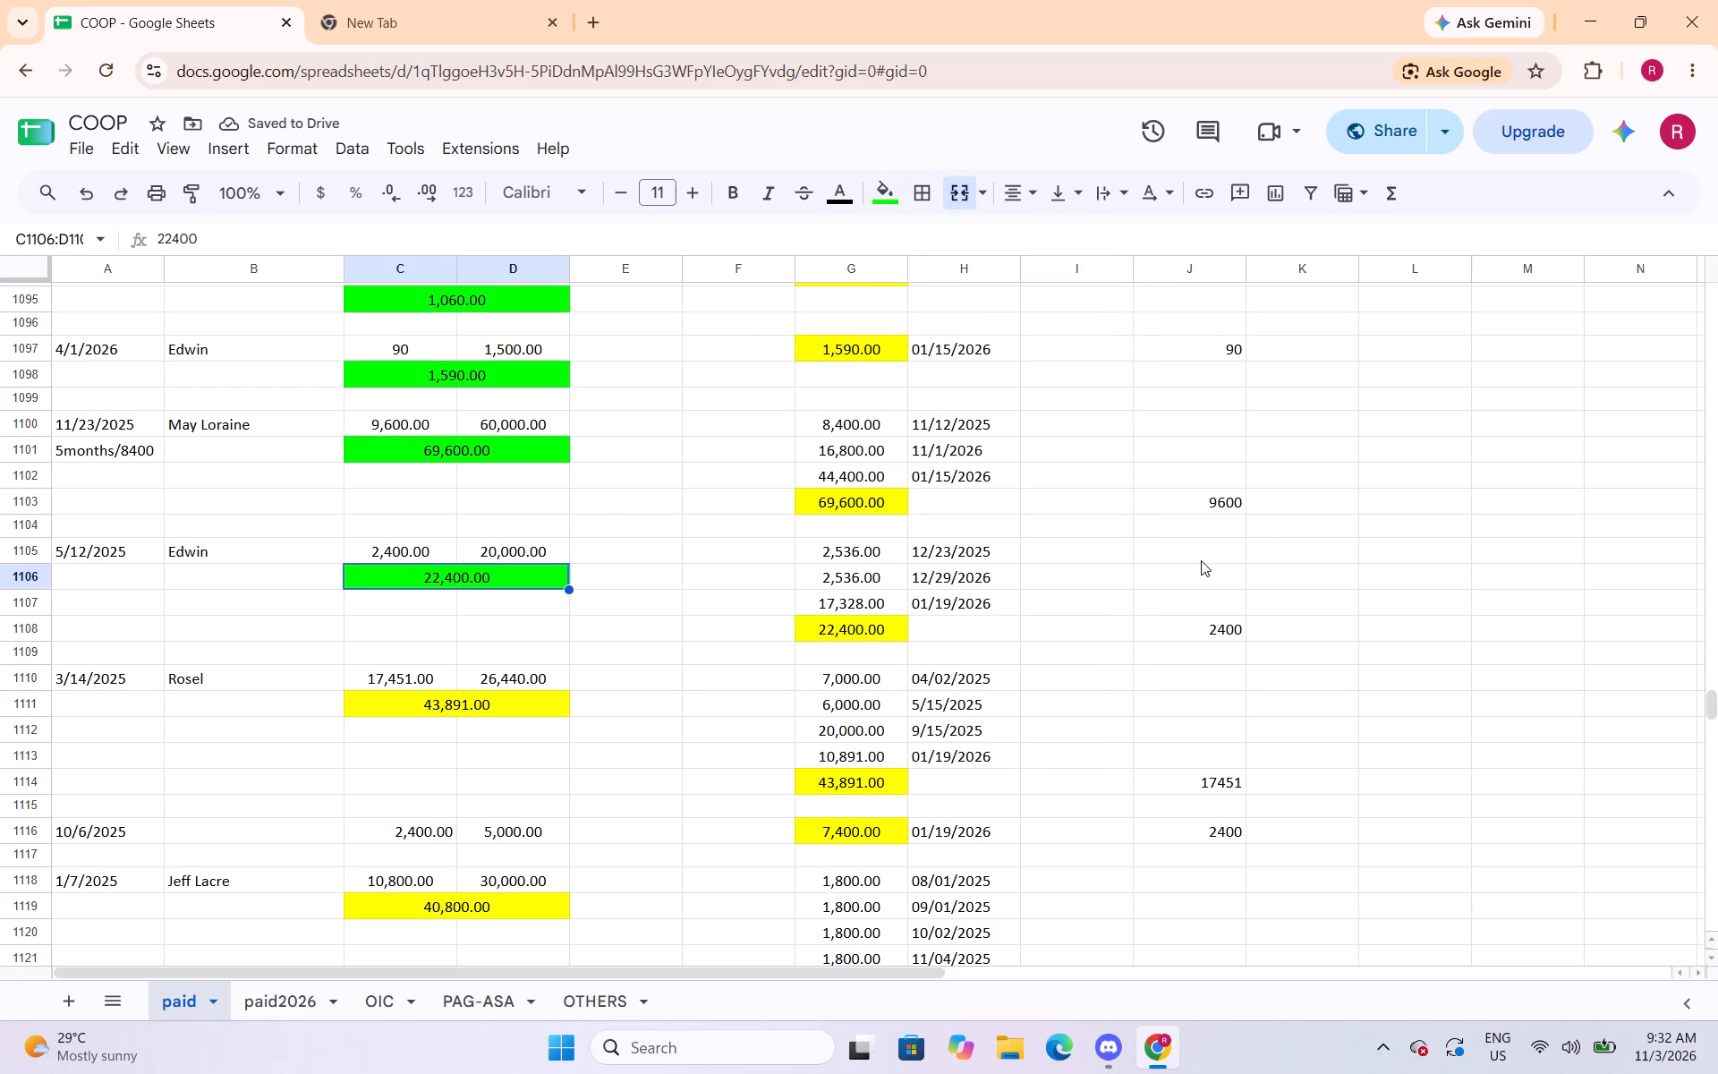
# Change the fill of the merged total in C1111:D1111, under Rosel's 3/14/2025 entry, to bright green.
pyautogui.scroll(-1, 565, 615)
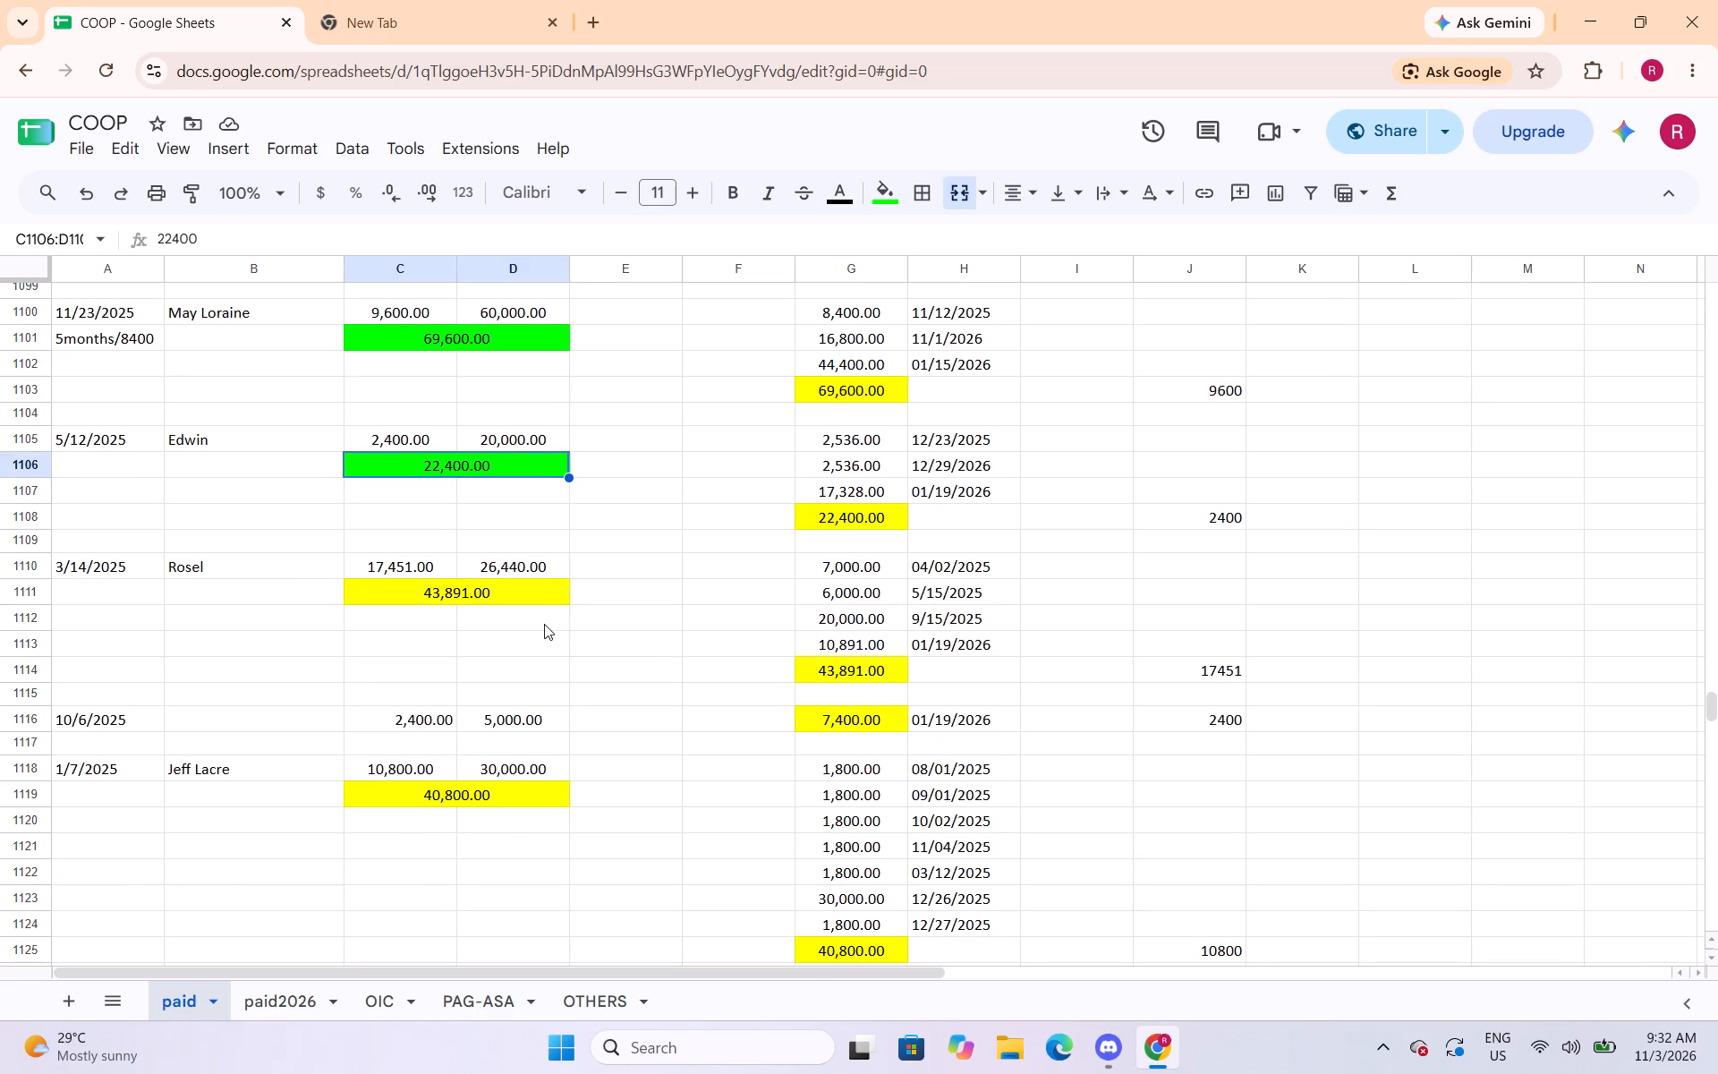
pyautogui.click(551, 602)
pyautogui.click(886, 203)
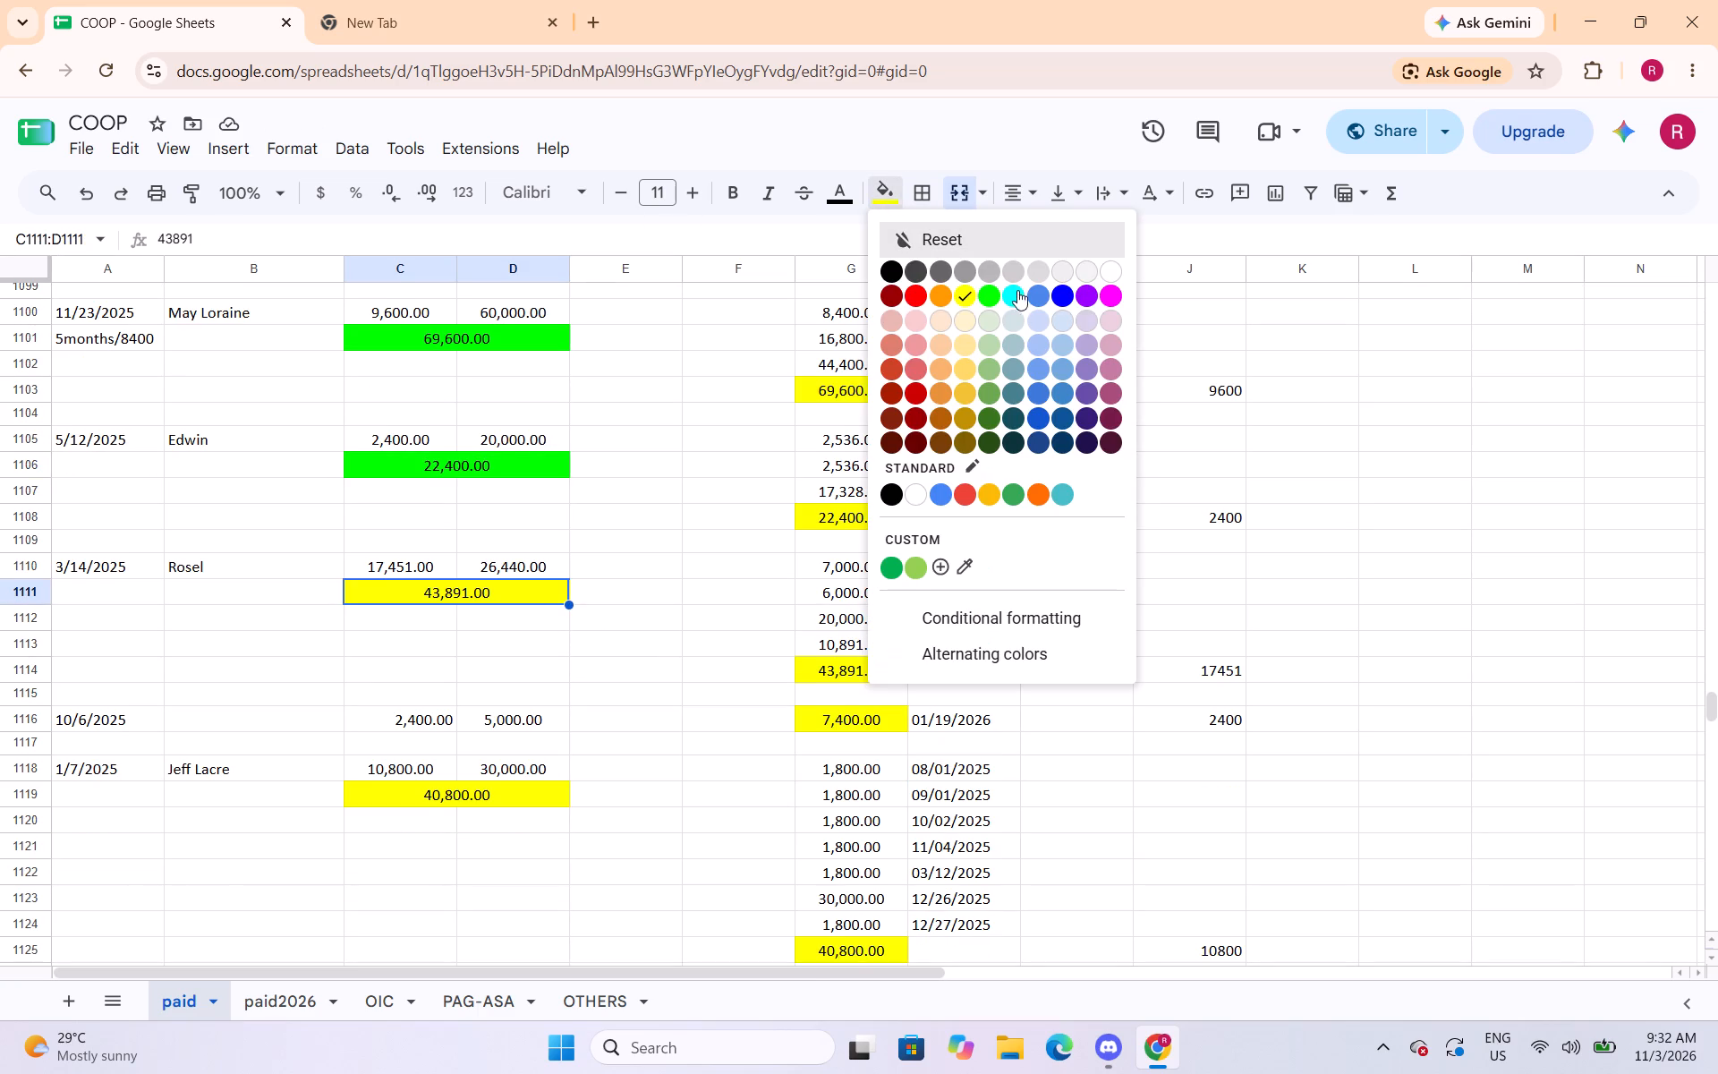
pyautogui.click(992, 298)
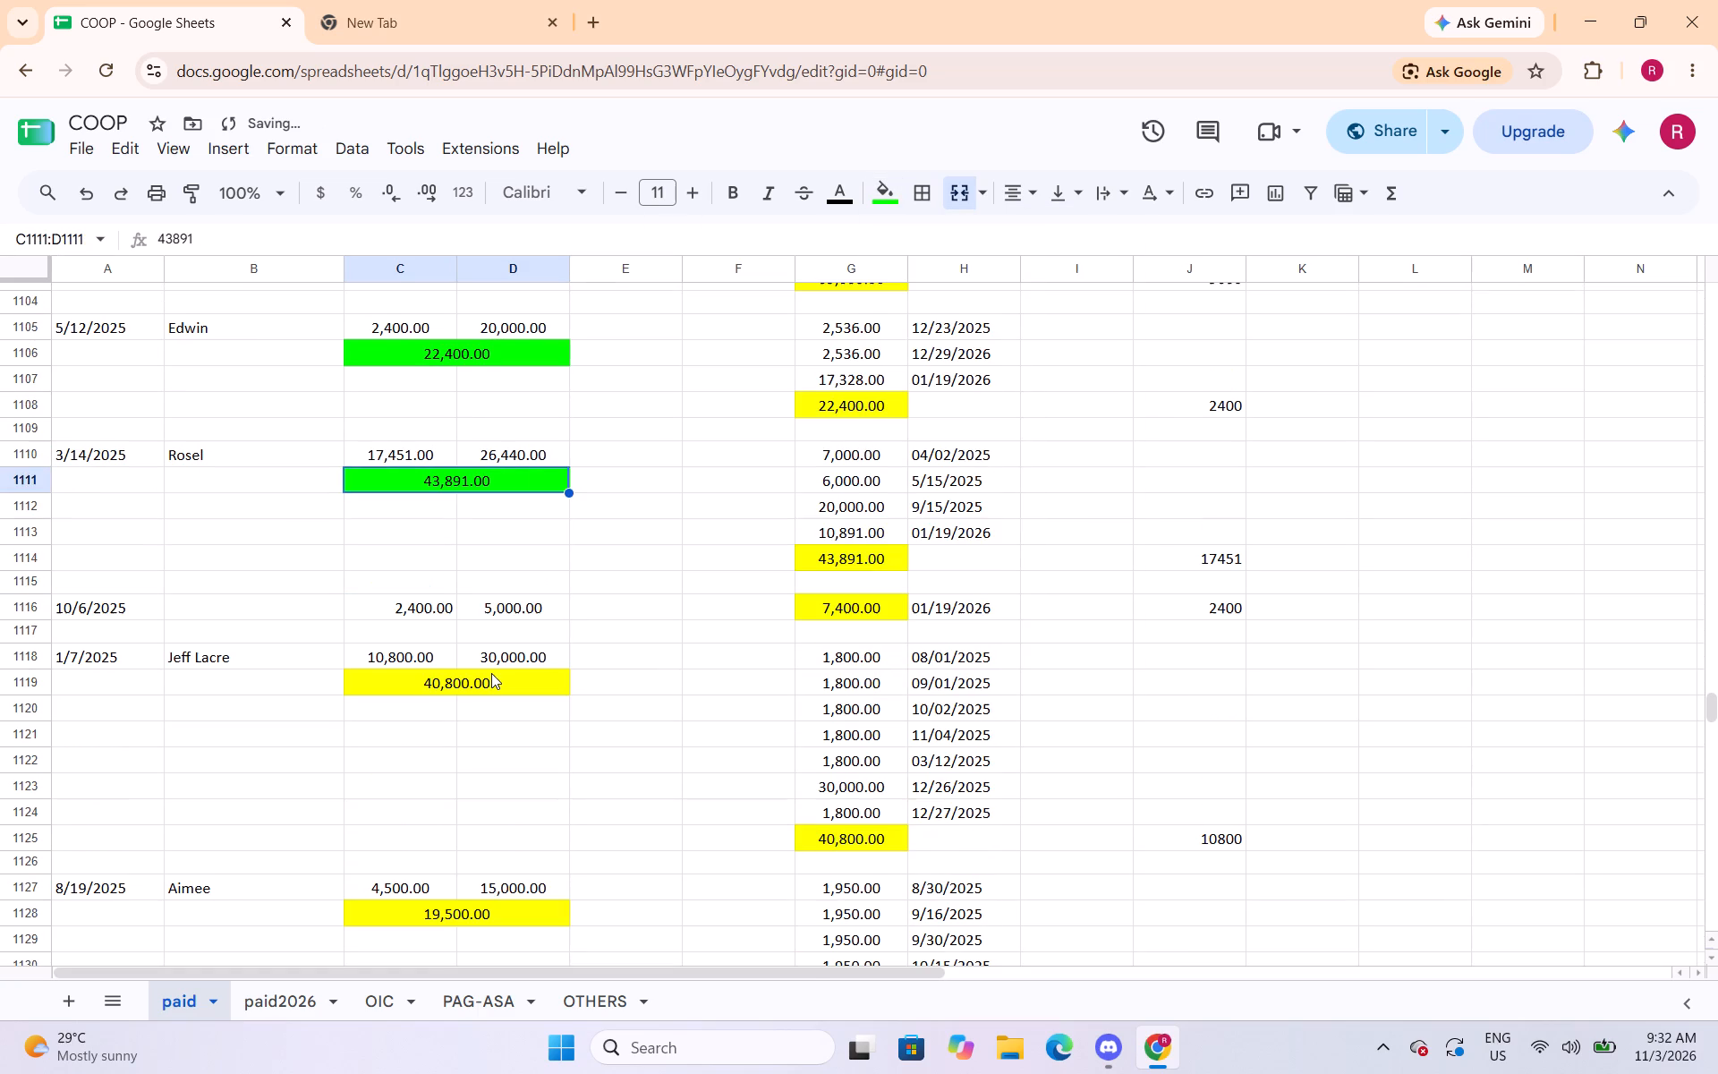
# Insert one row above row 1117, directly under the 10/6/2025 entry.
pyautogui.scroll(-1, 491, 671)
pyautogui.click(37, 636)
pyautogui.rightClick(36, 635)
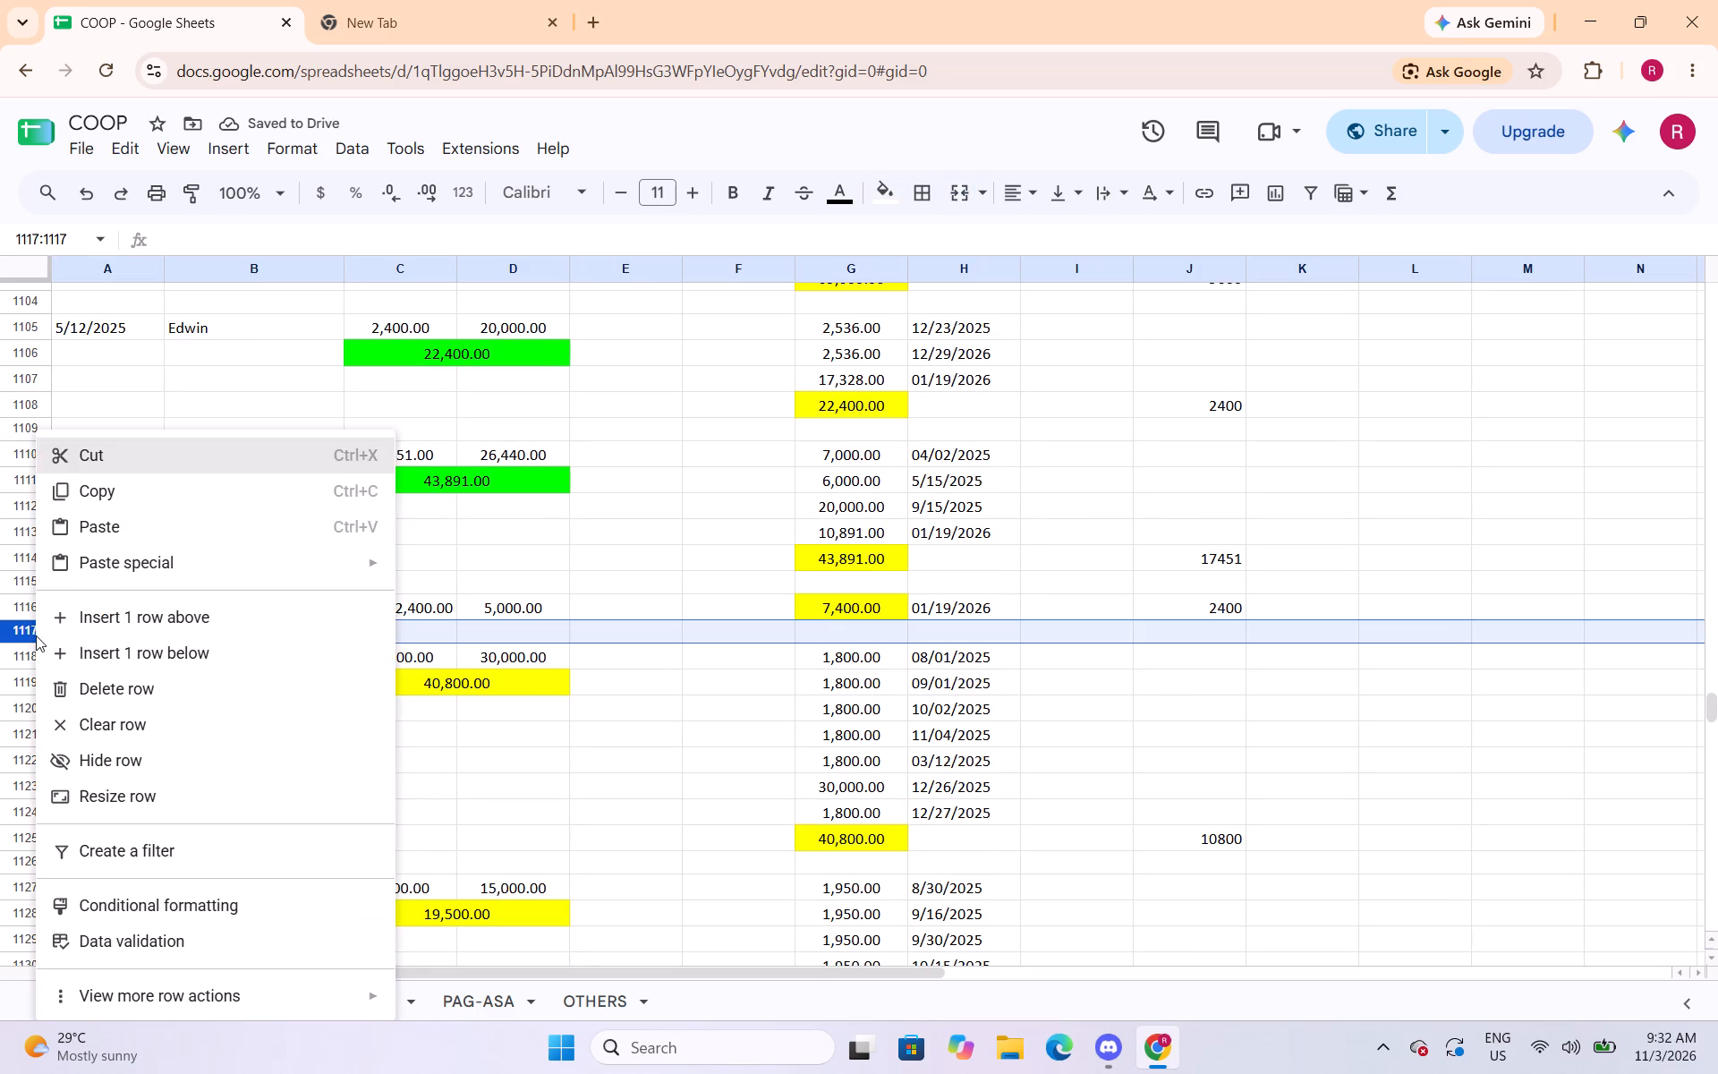
pyautogui.click(113, 628)
# Merge C1117:D1117 under the 10/6/2025 entry and enter the formula =sum(C1116:D1116).
pyautogui.moveTo(412, 625); pyautogui.dragTo(504, 640)
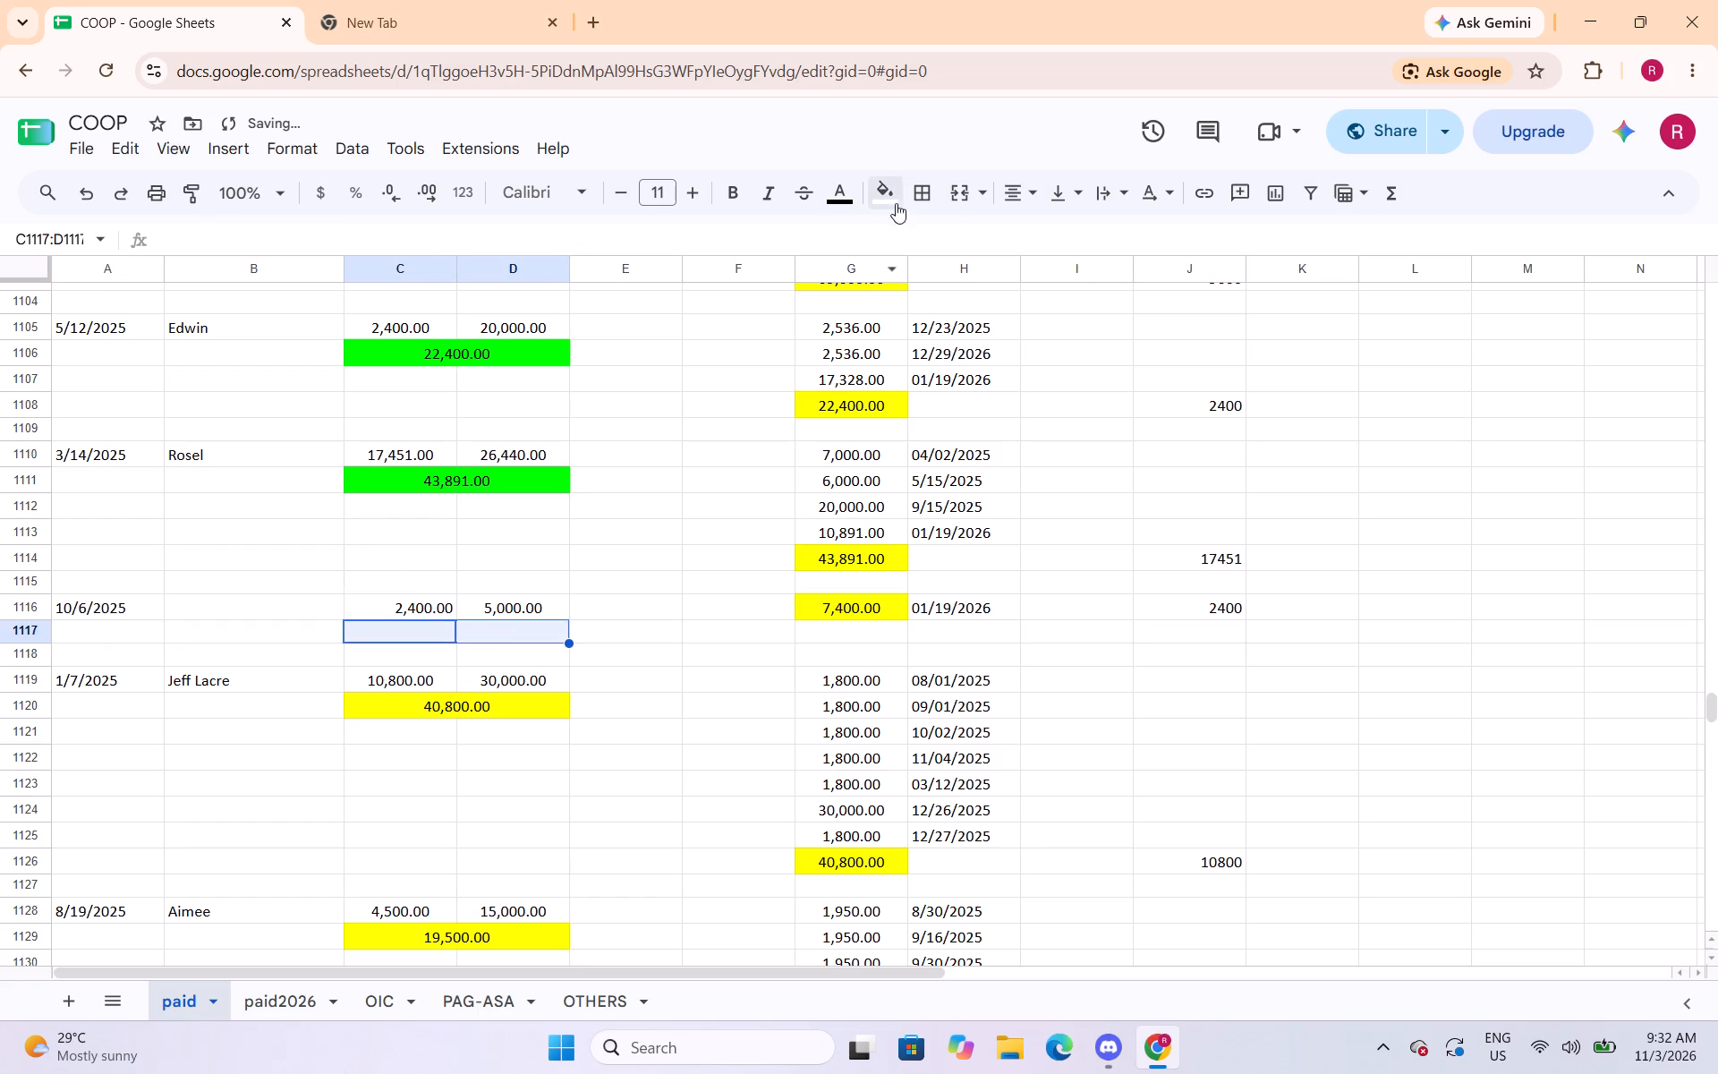
pyautogui.click(955, 195)
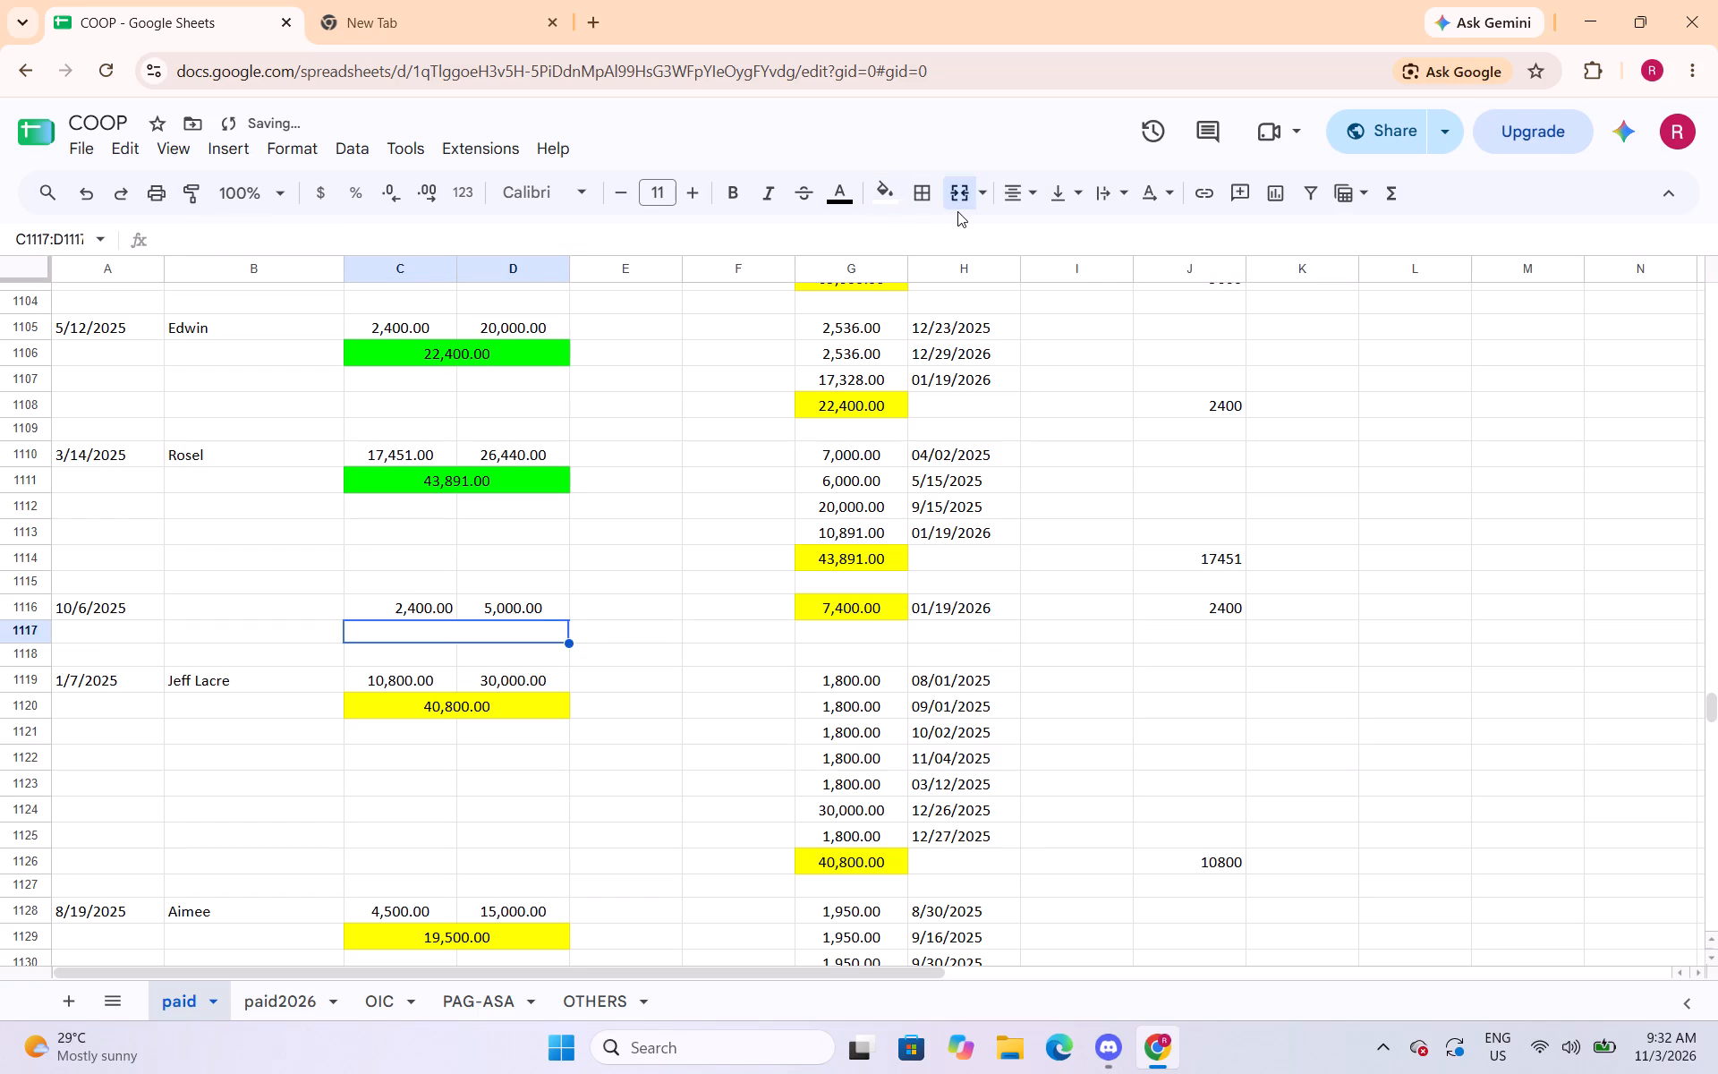
pyautogui.write('=sum(')
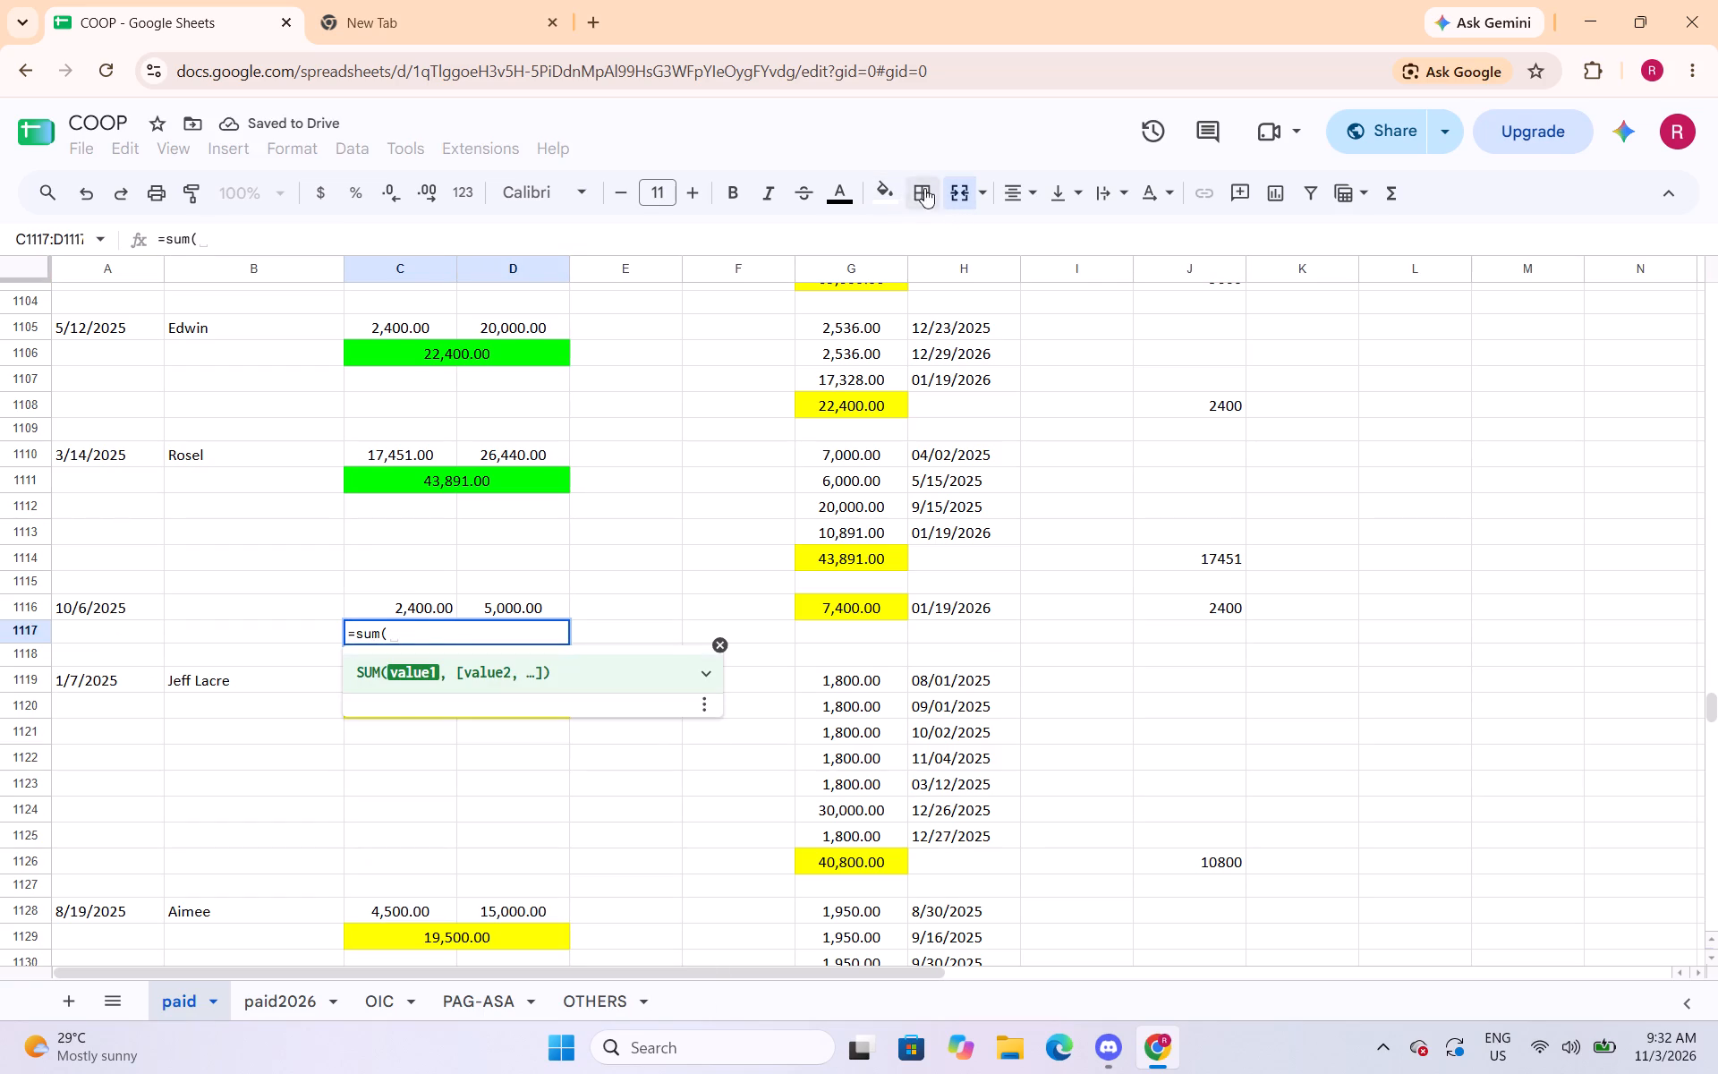
pyautogui.moveTo(431, 613); pyautogui.dragTo(512, 618)
pyautogui.hotkey('shift', ')')
pyautogui.press('Return')
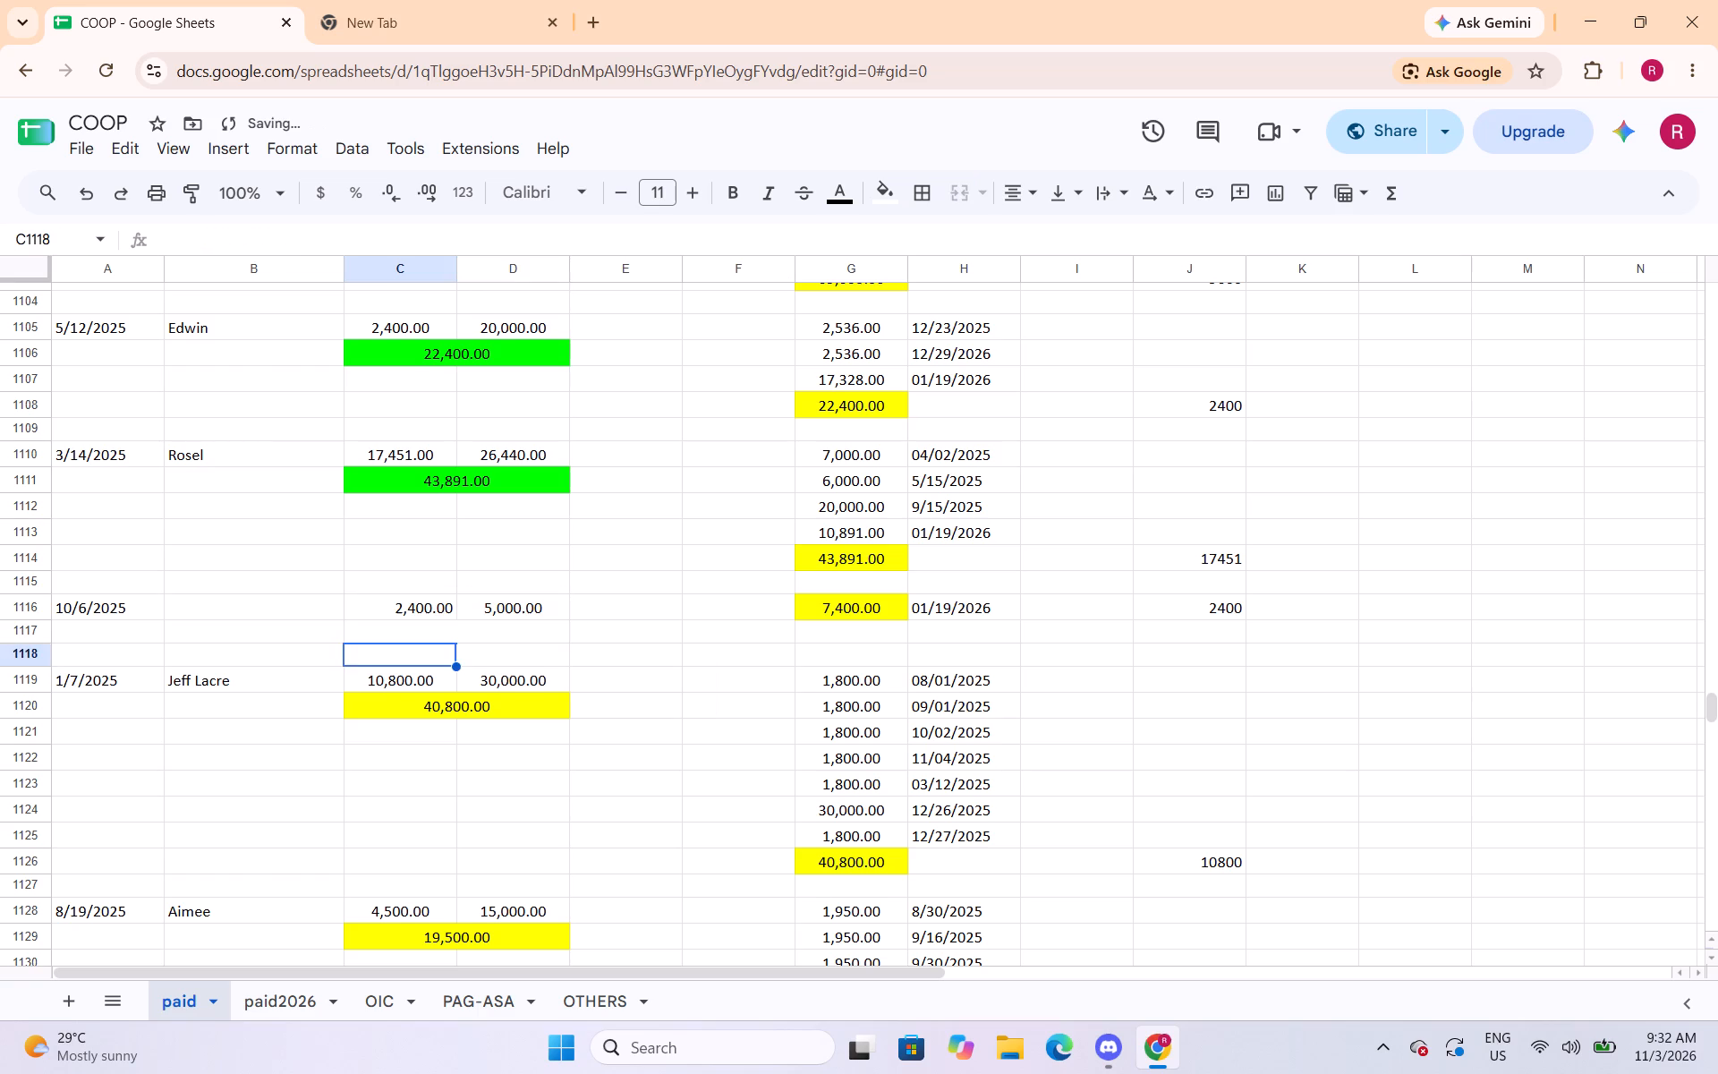
# Fill the merged total in C1117:D1117 with bright green.
pyautogui.press('Up')
pyautogui.click(889, 202)
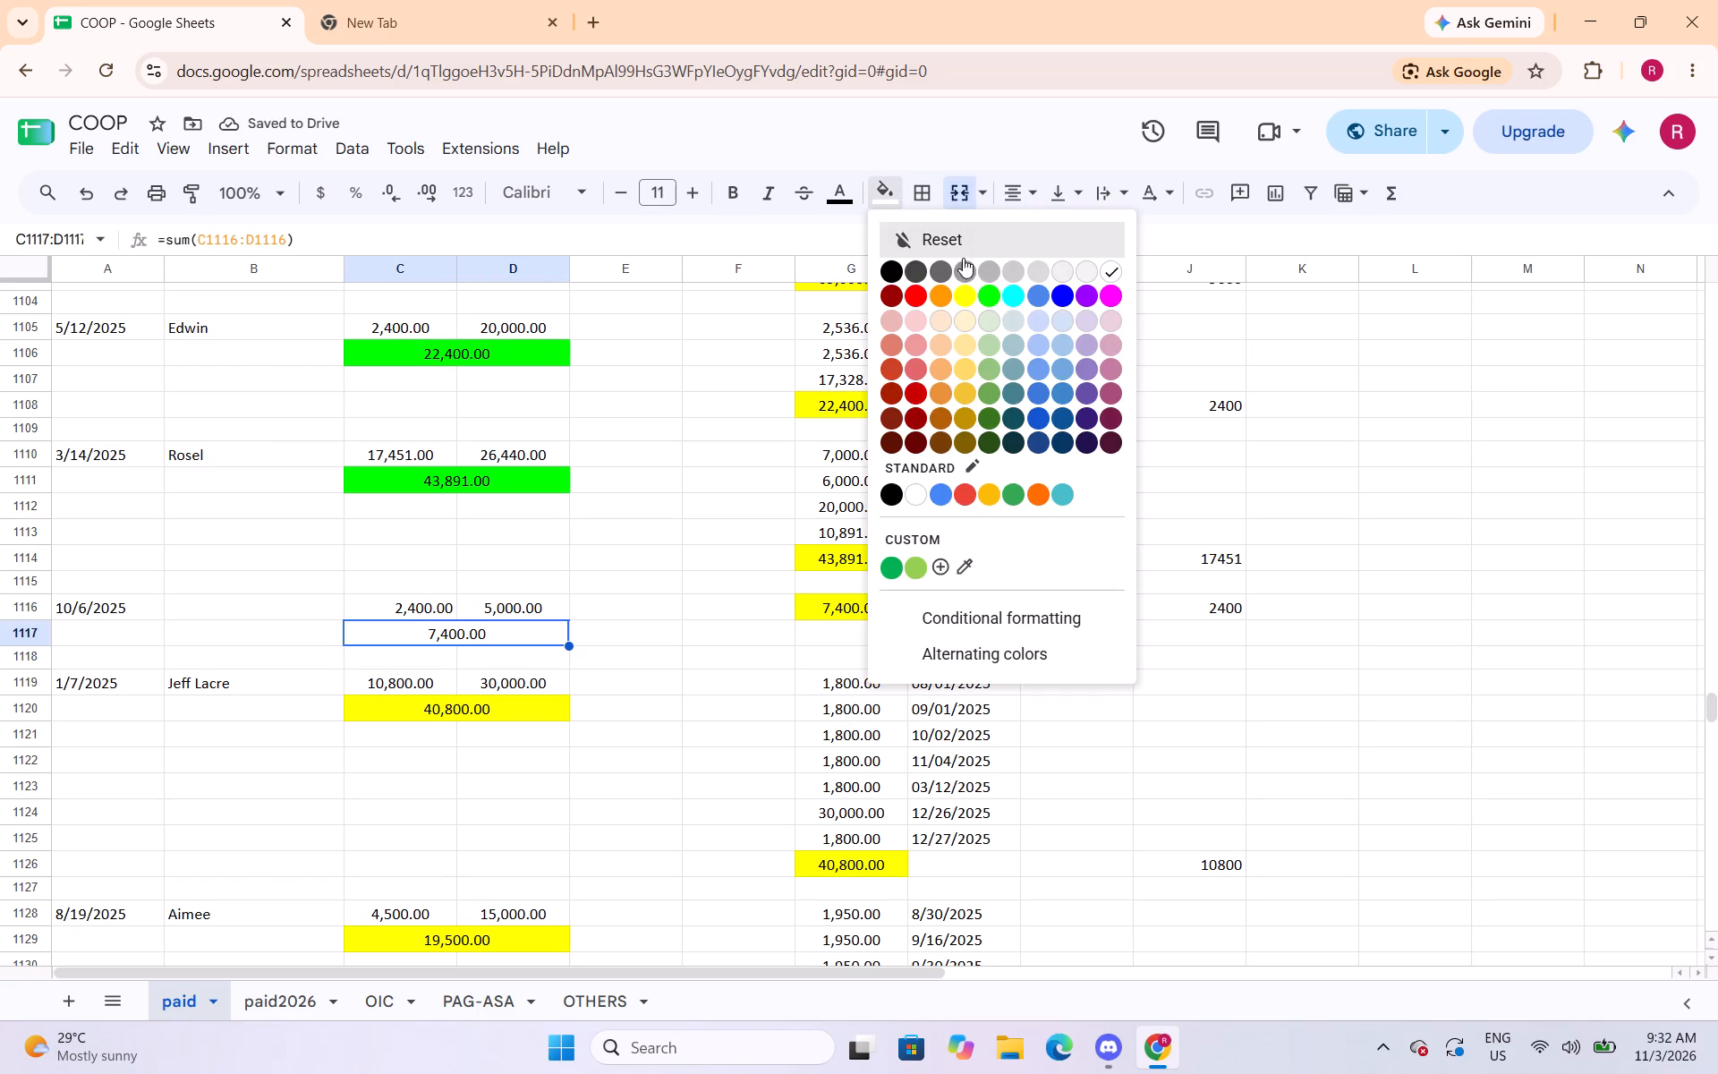
pyautogui.click(994, 301)
# Change the fill of the merged total in C1120:D1120, under the 1/7/2025 entry, to bright green.
pyautogui.click(468, 706)
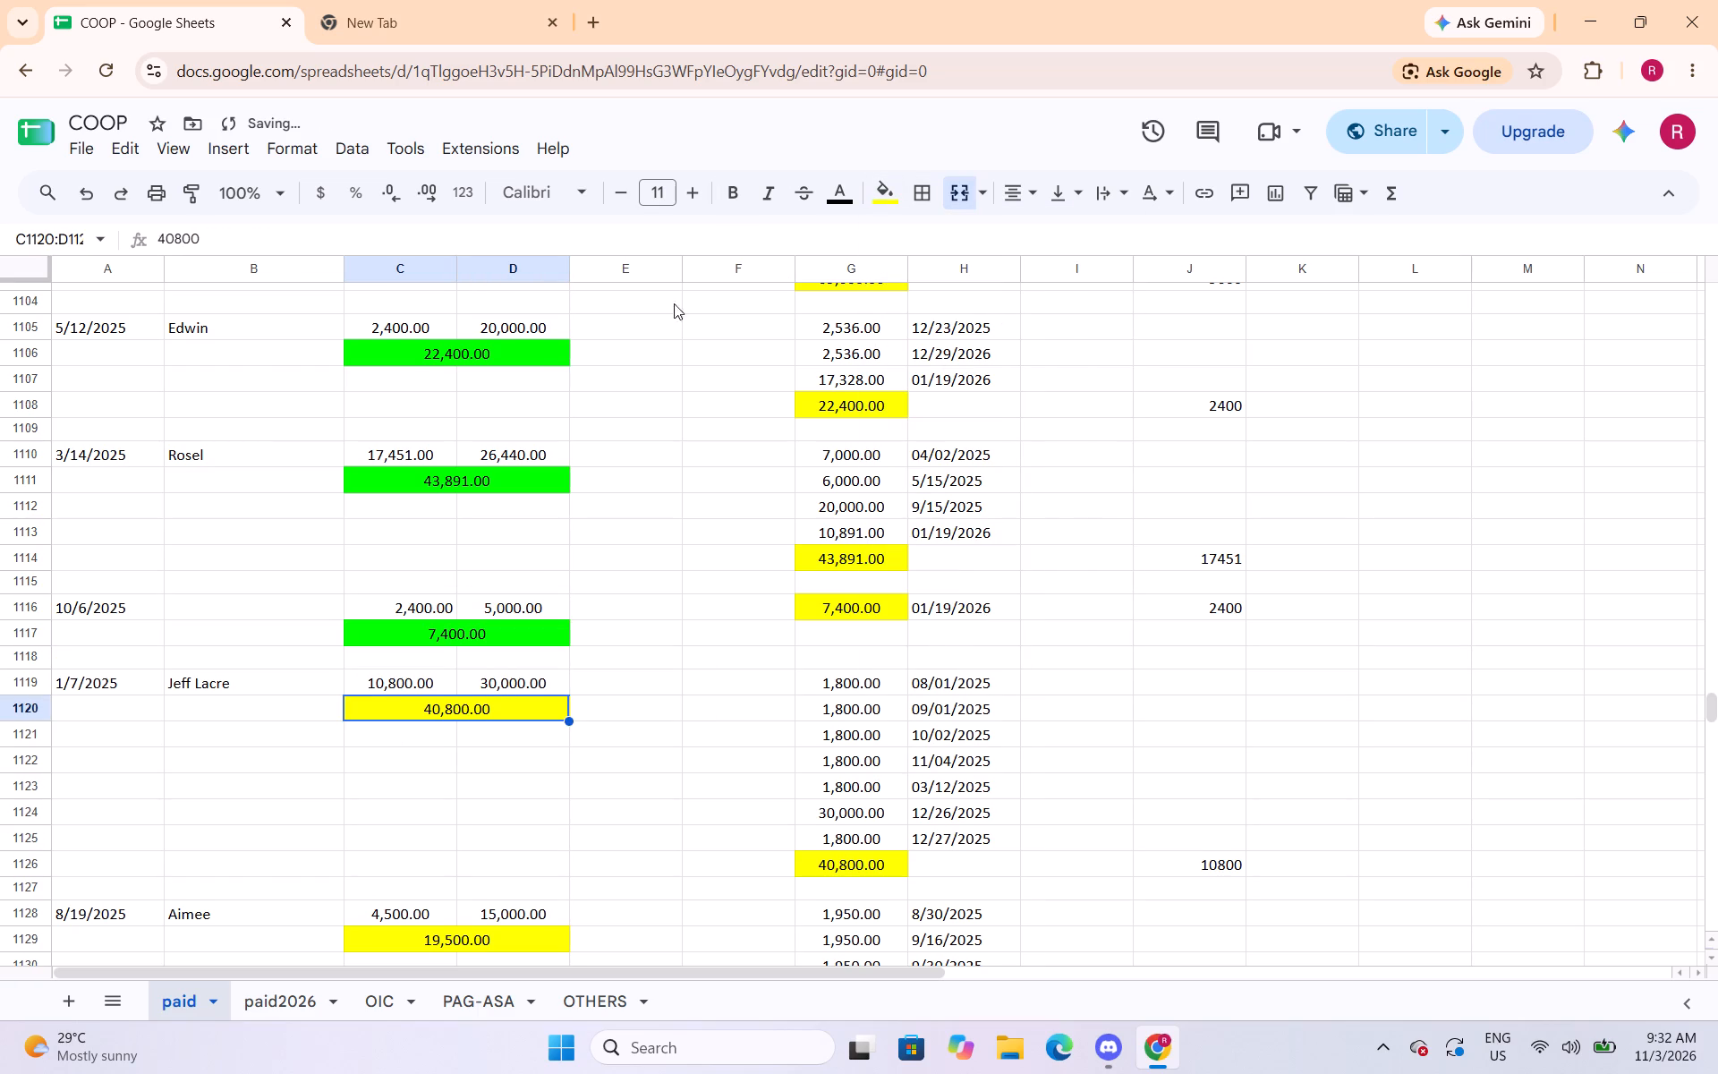
pyautogui.click(880, 199)
pyautogui.click(988, 296)
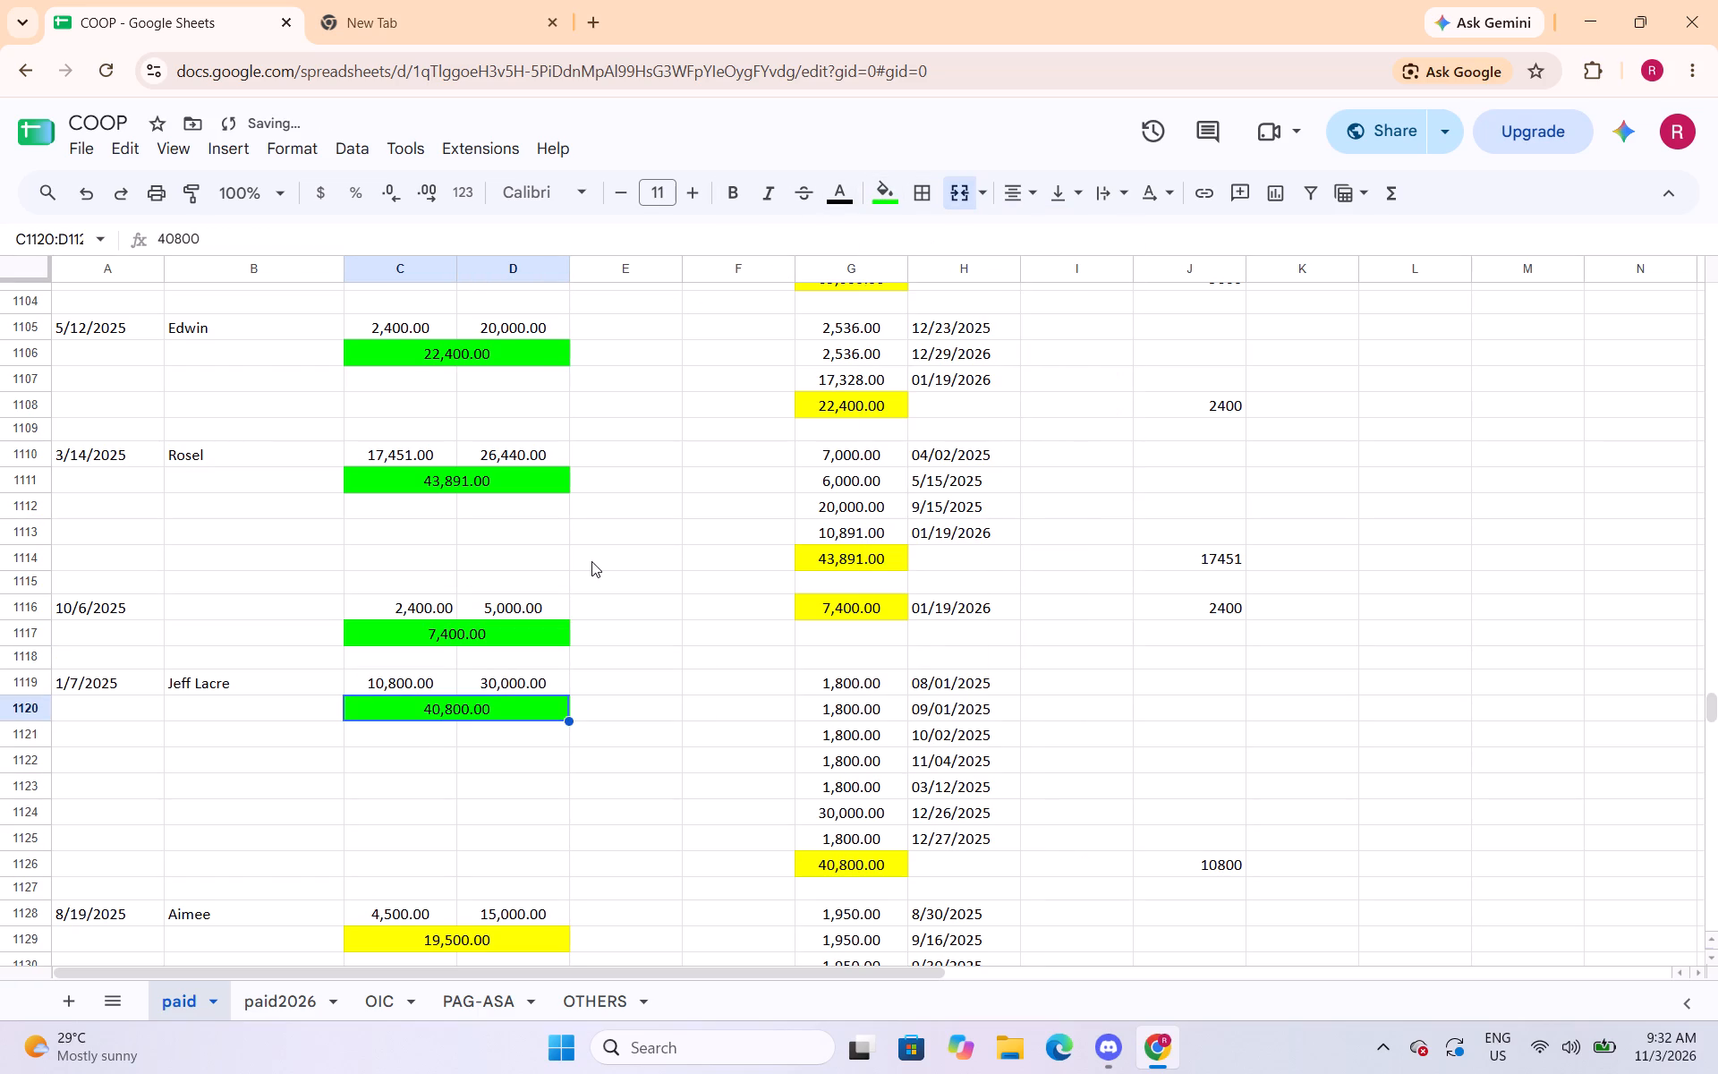
# Change the fill of the merged total in C1129:D1129, under Aimee's 8/19/2025 entry, to bright green.
pyautogui.scroll(-1, 585, 562)
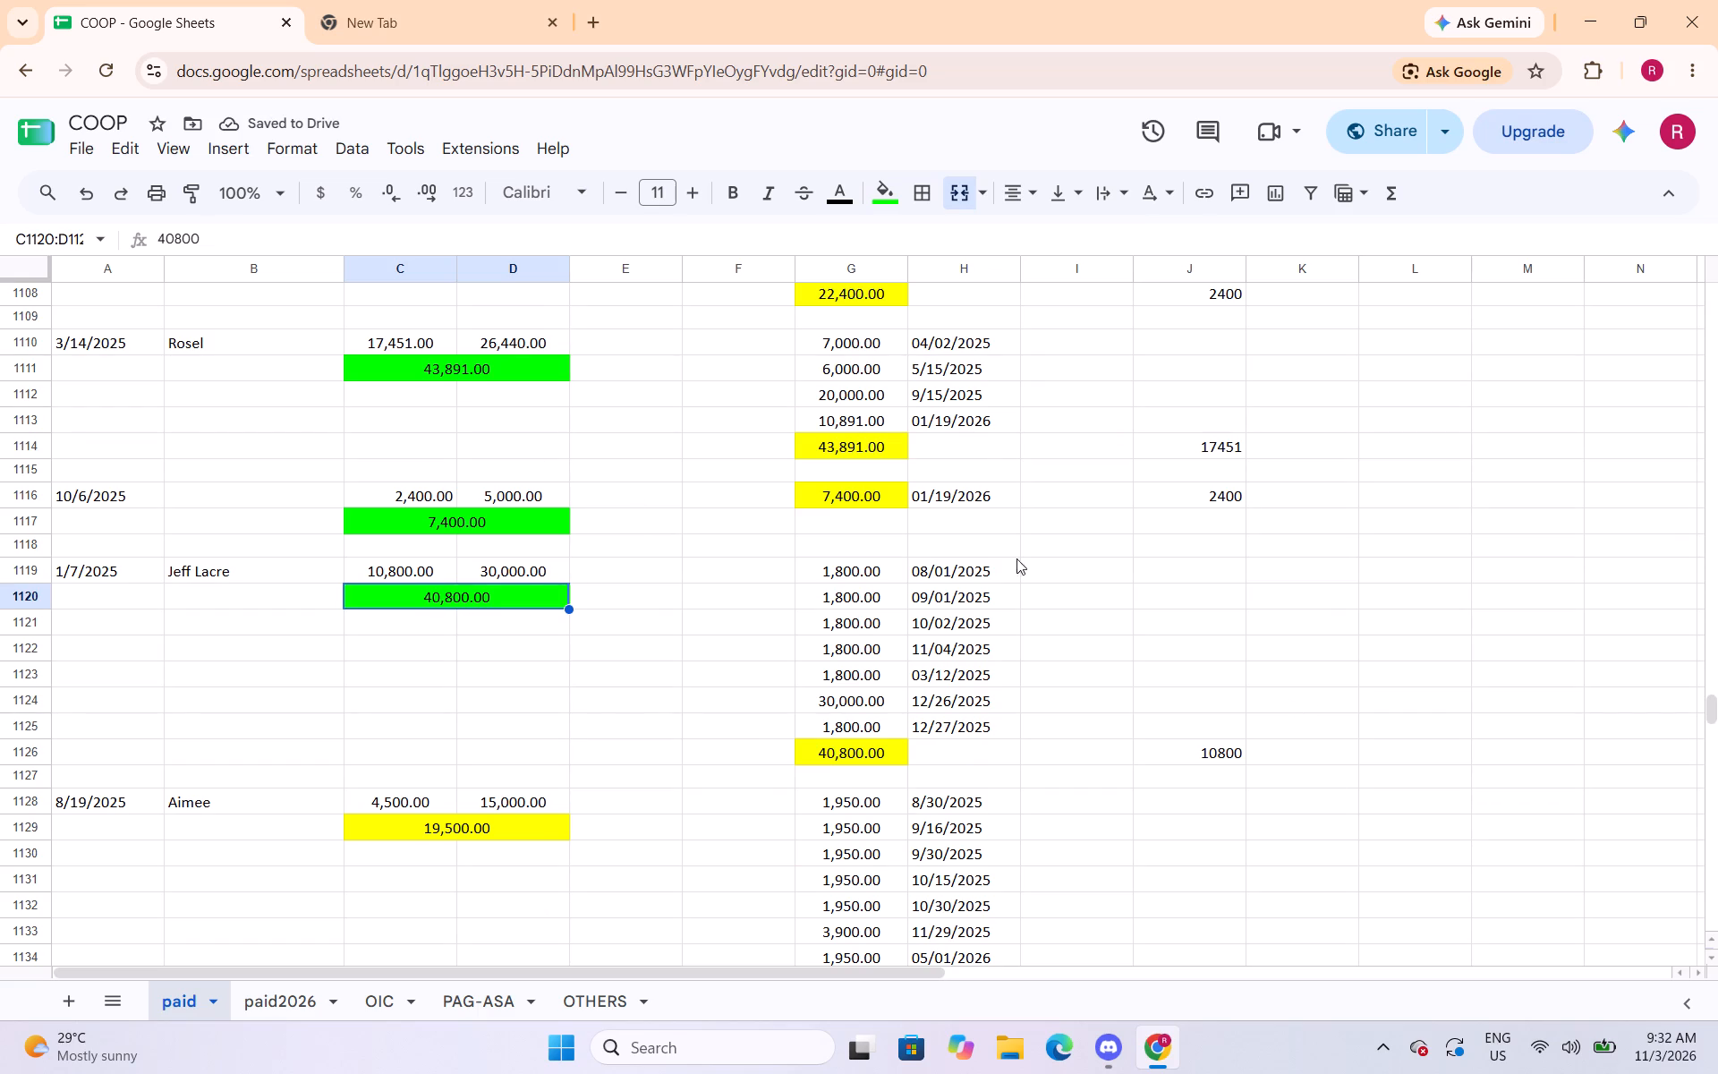
pyautogui.scroll(-1, 591, 701)
pyautogui.click(515, 715)
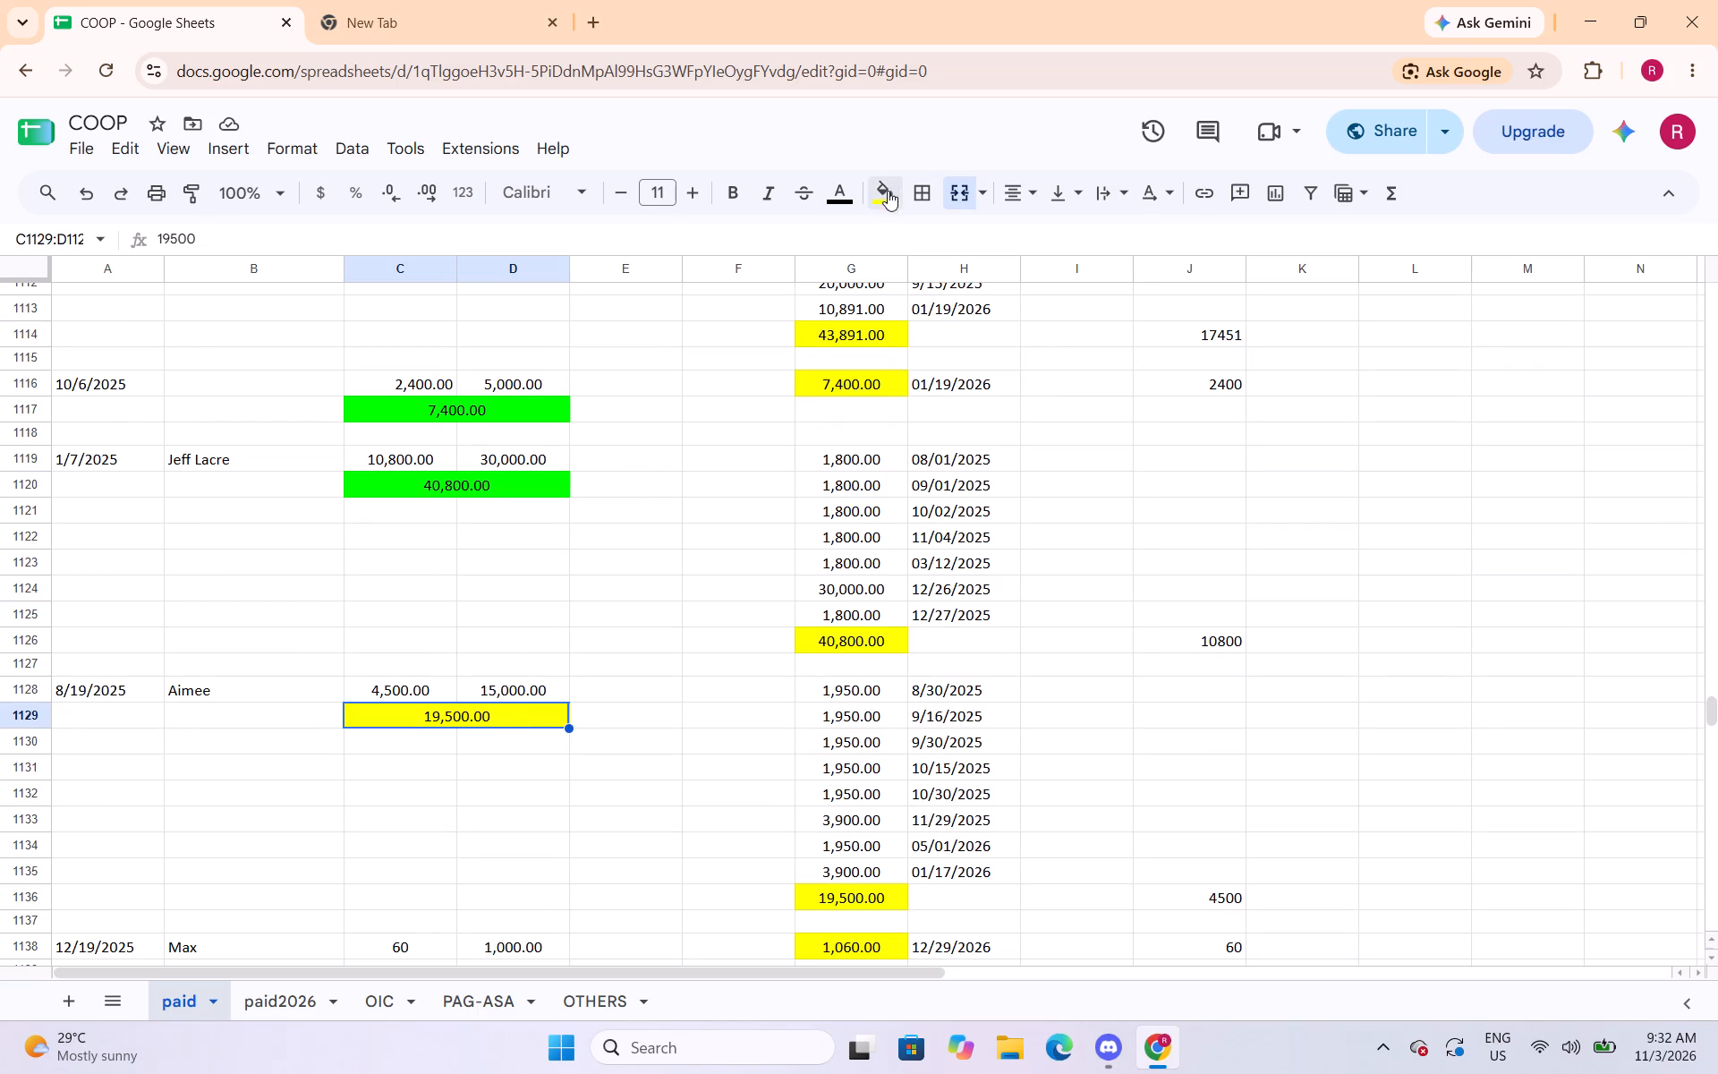
pyautogui.click(888, 192)
pyautogui.click(989, 293)
# Insert one row above row 1139, directly under Max's 12/19/2025 entry.
pyautogui.scroll(-3, 613, 523)
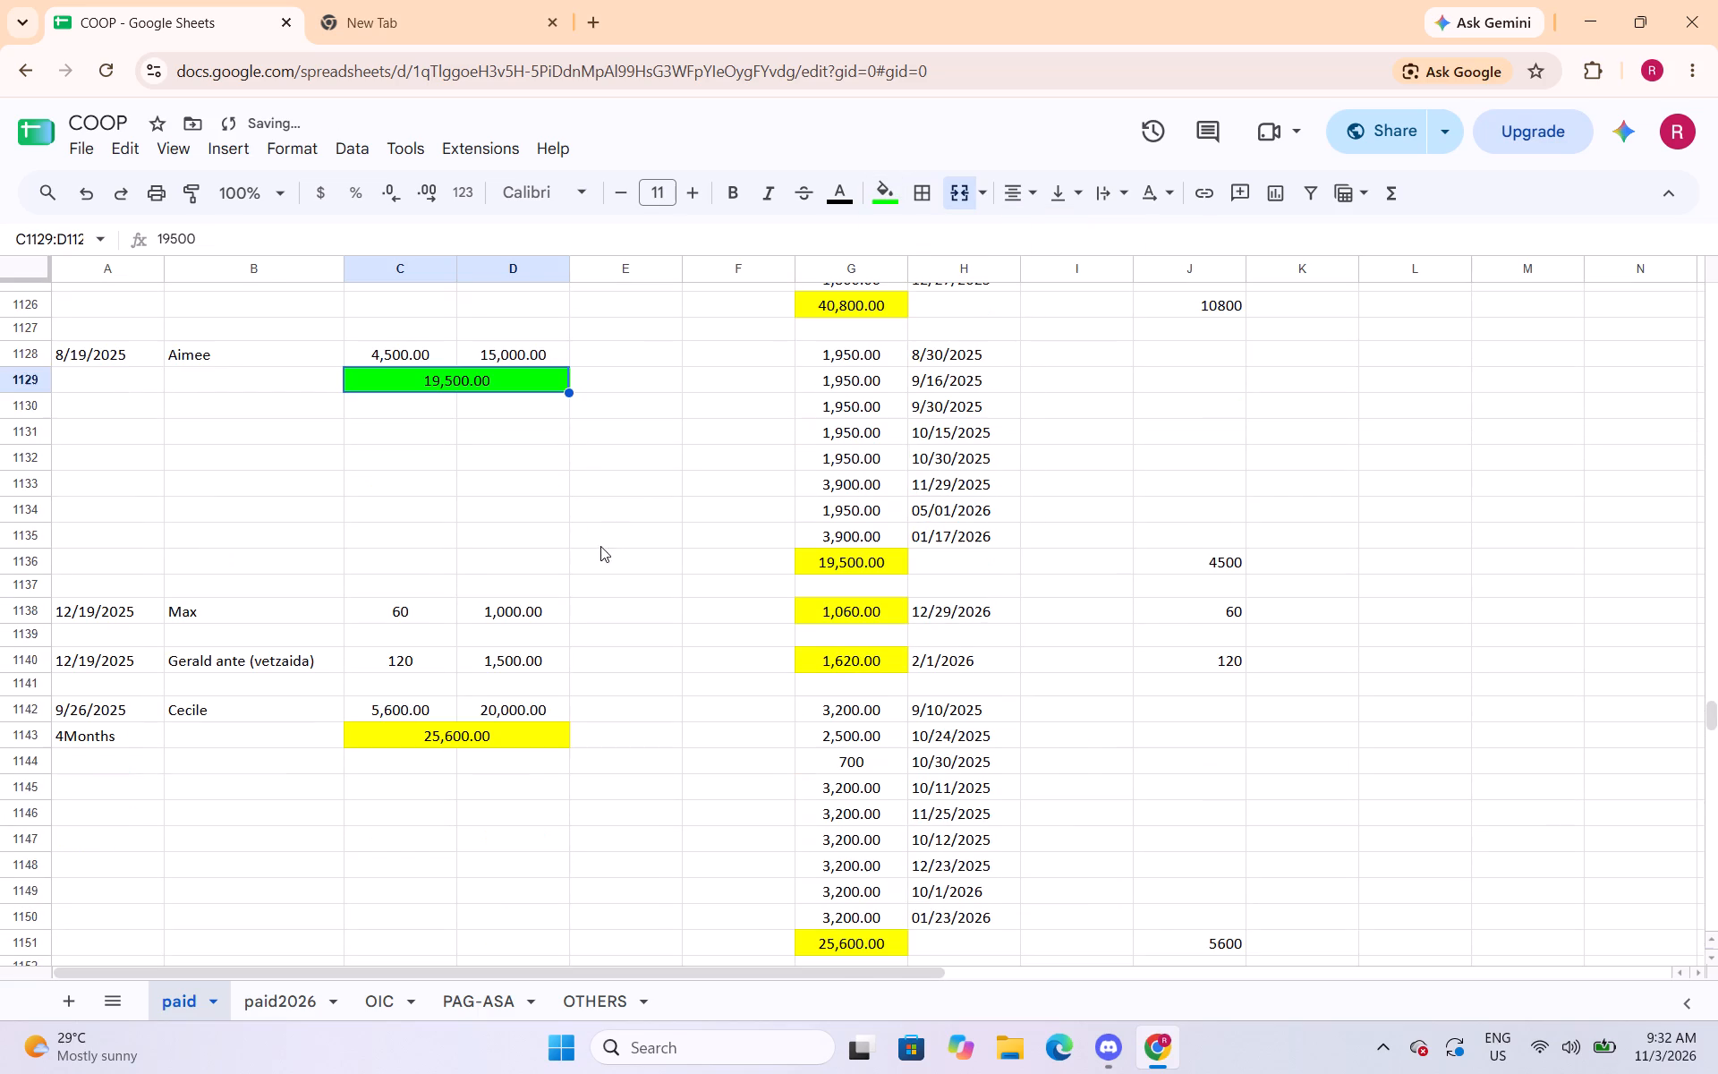
pyautogui.click(19, 636)
pyautogui.rightClick(29, 636)
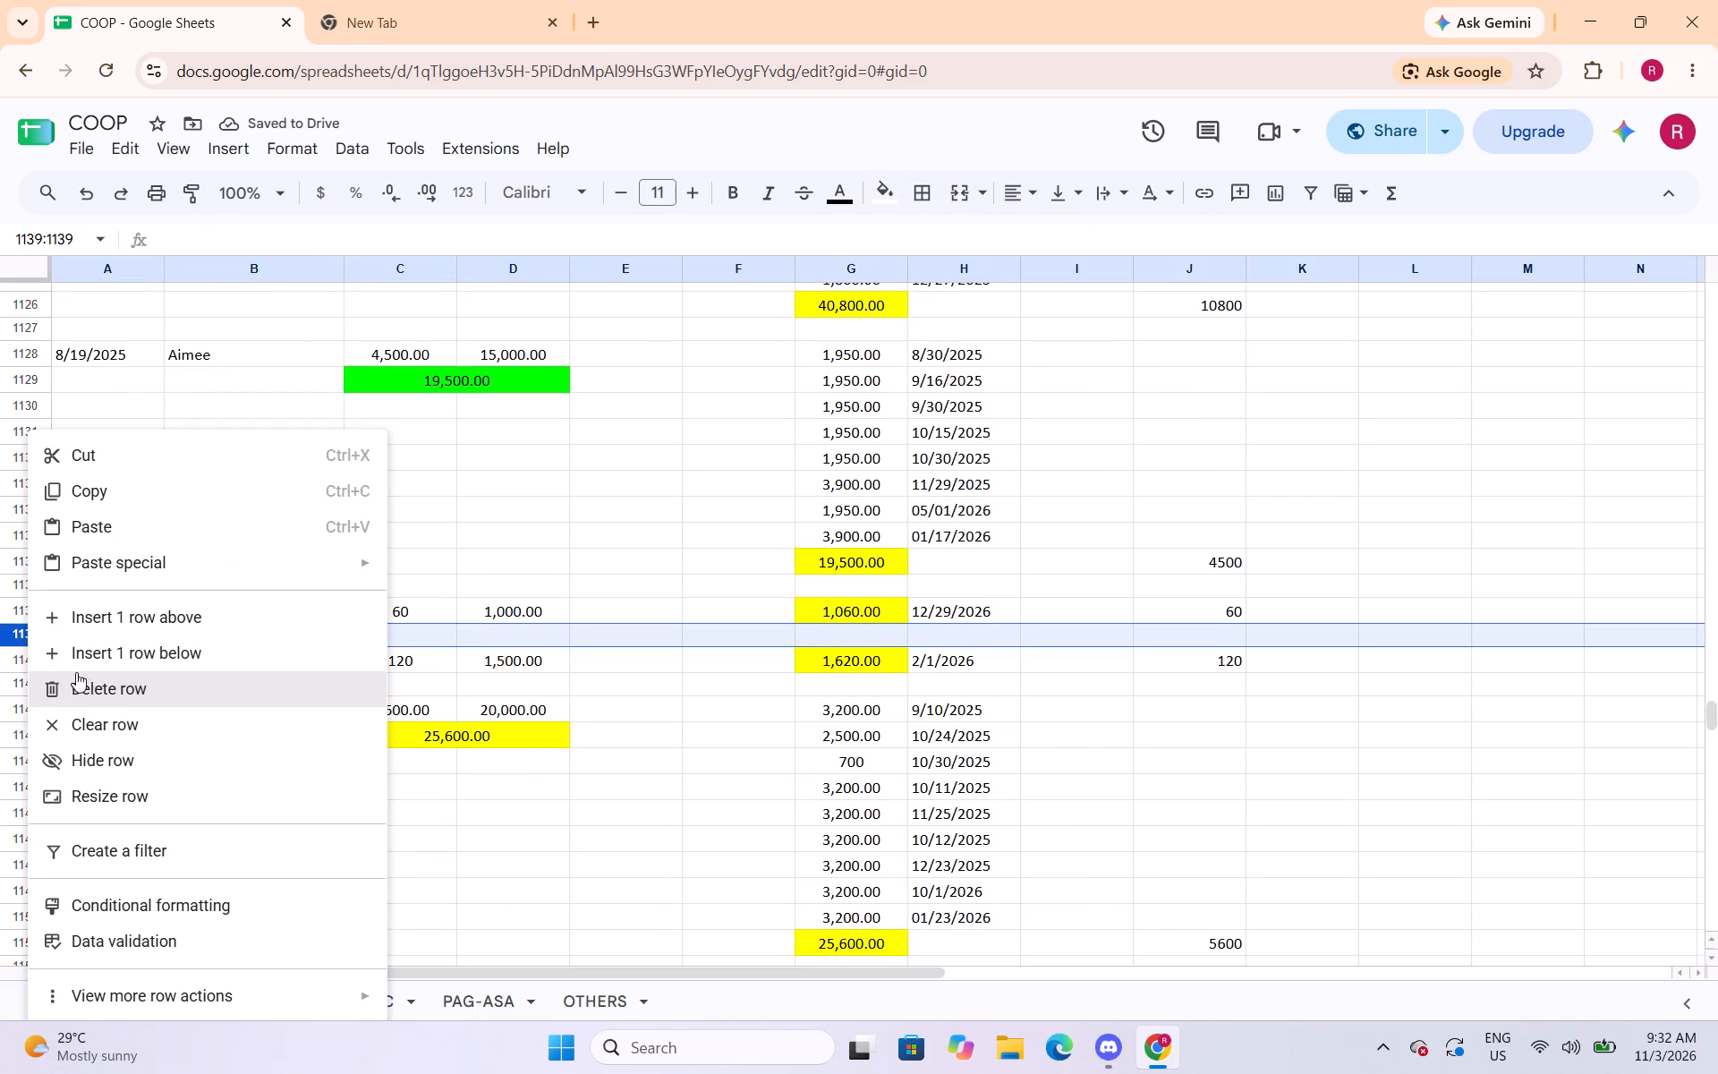
pyautogui.click(113, 615)
# Merge C1139:D1139 under Max's 12/19/2025 entry and enter the formula =sum(C1138:D1138).
pyautogui.moveTo(435, 637); pyautogui.dragTo(496, 636)
pyautogui.click(952, 193)
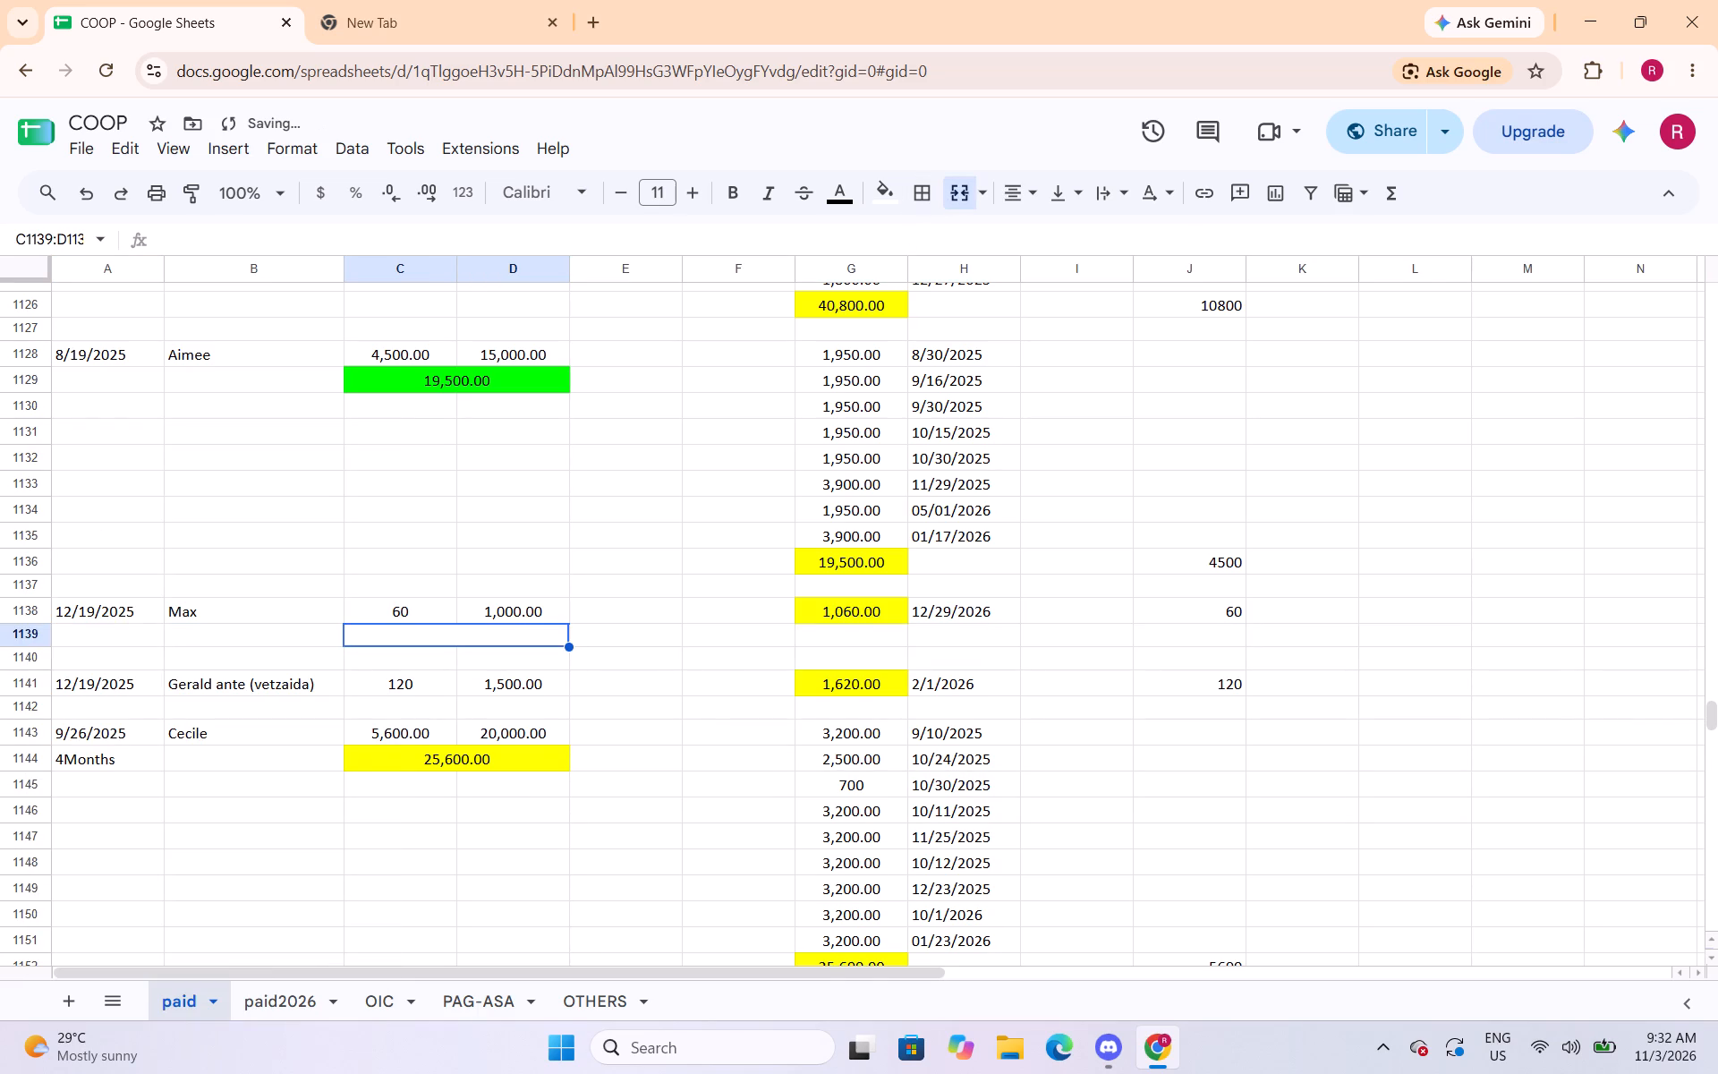
pyautogui.write('=sum(')
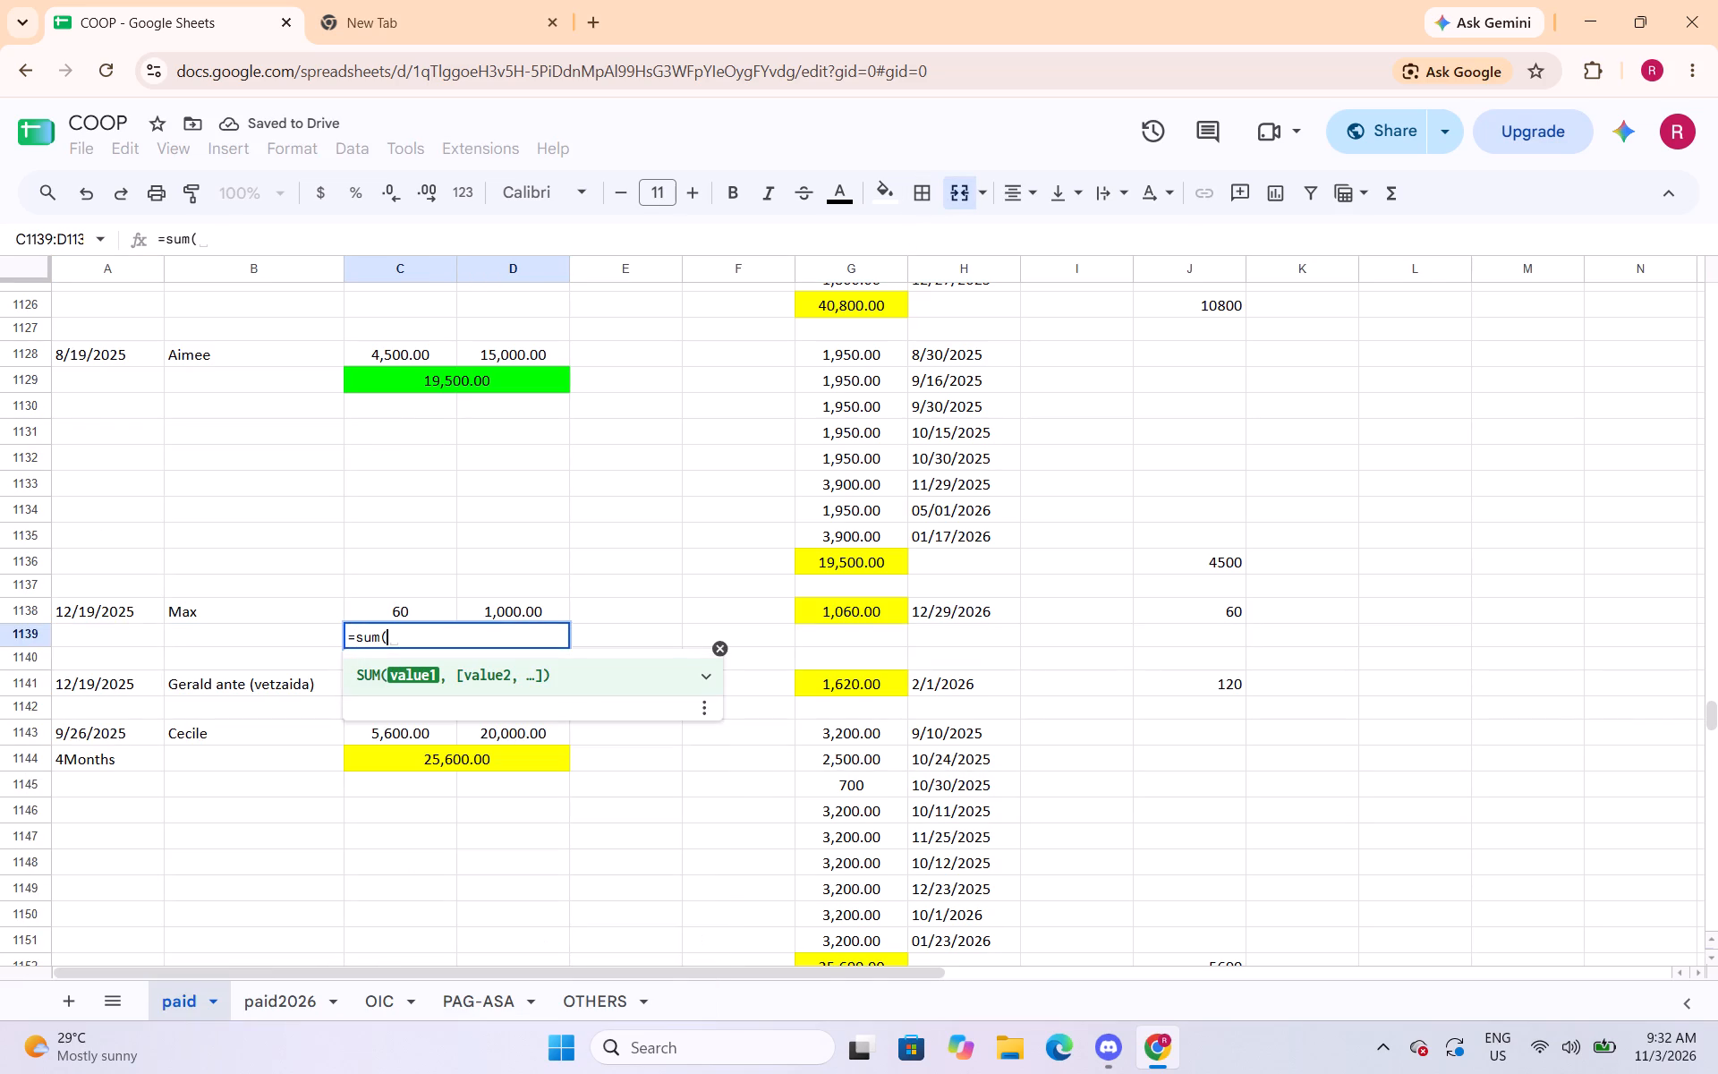
pyautogui.moveTo(438, 615); pyautogui.dragTo(468, 617)
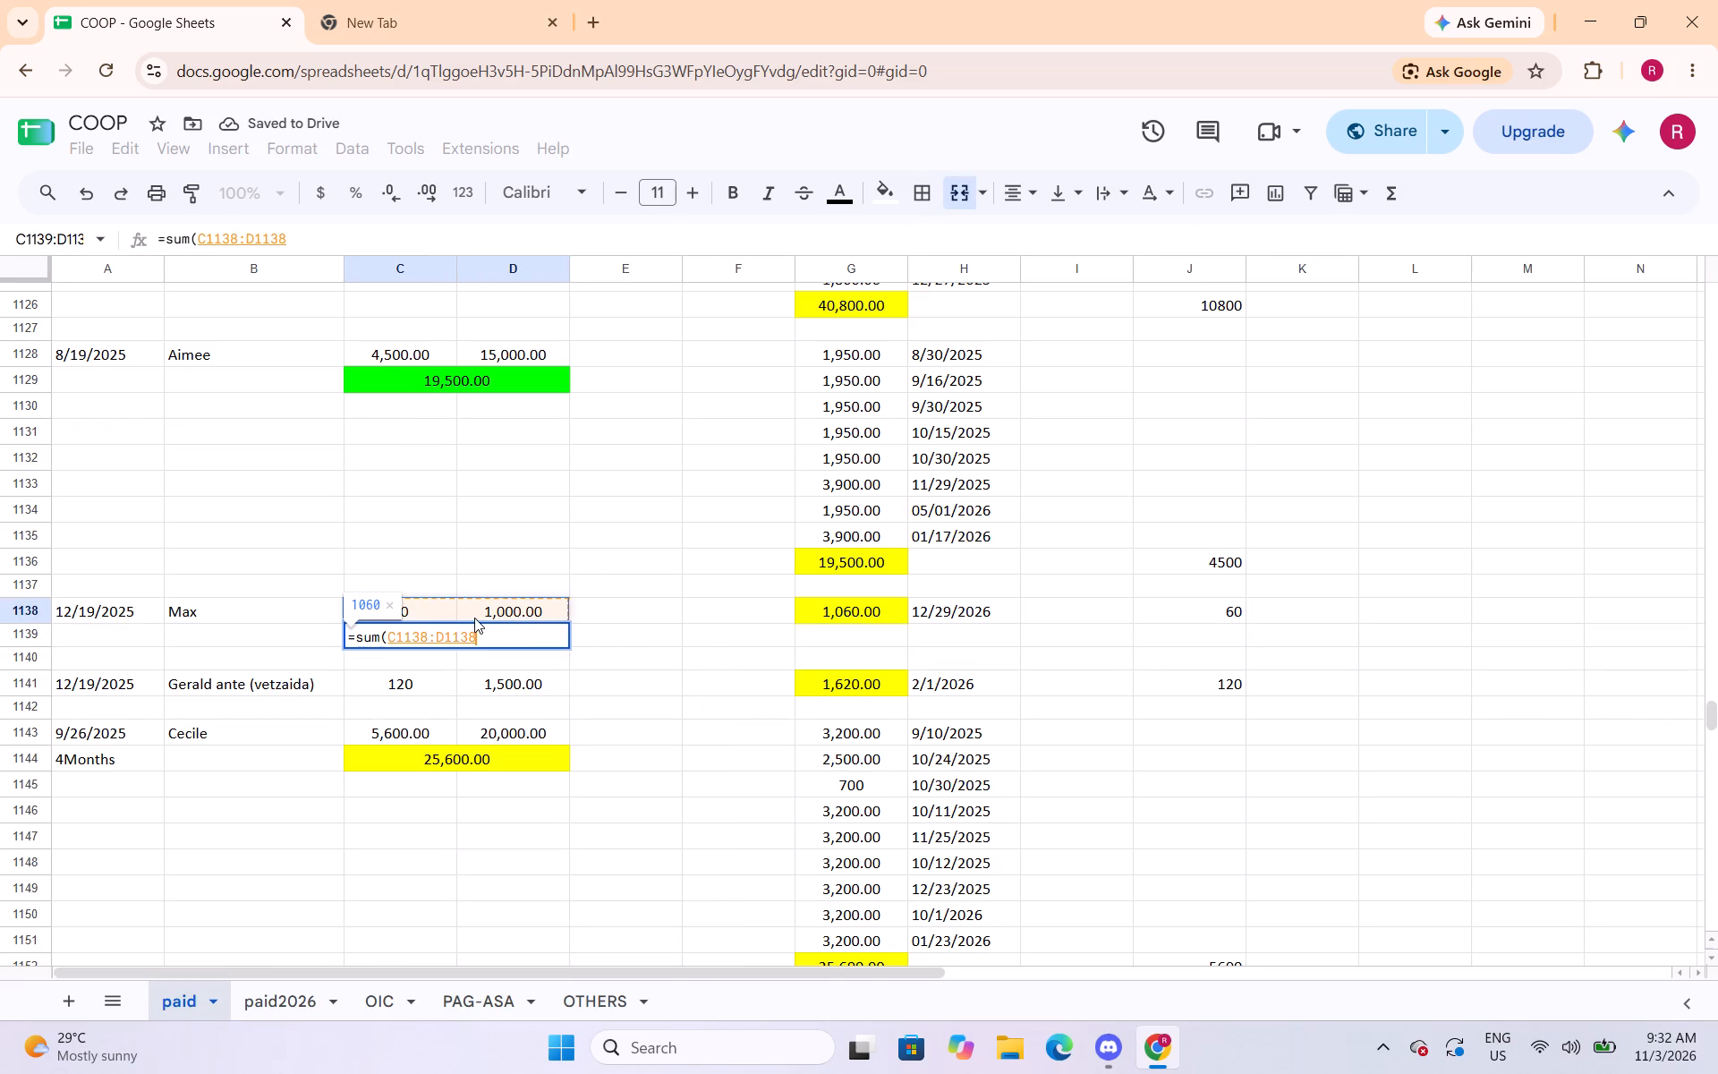
pyautogui.hotkey('shift', '_')
pyautogui.hotkey('shift', 'BackSpace')
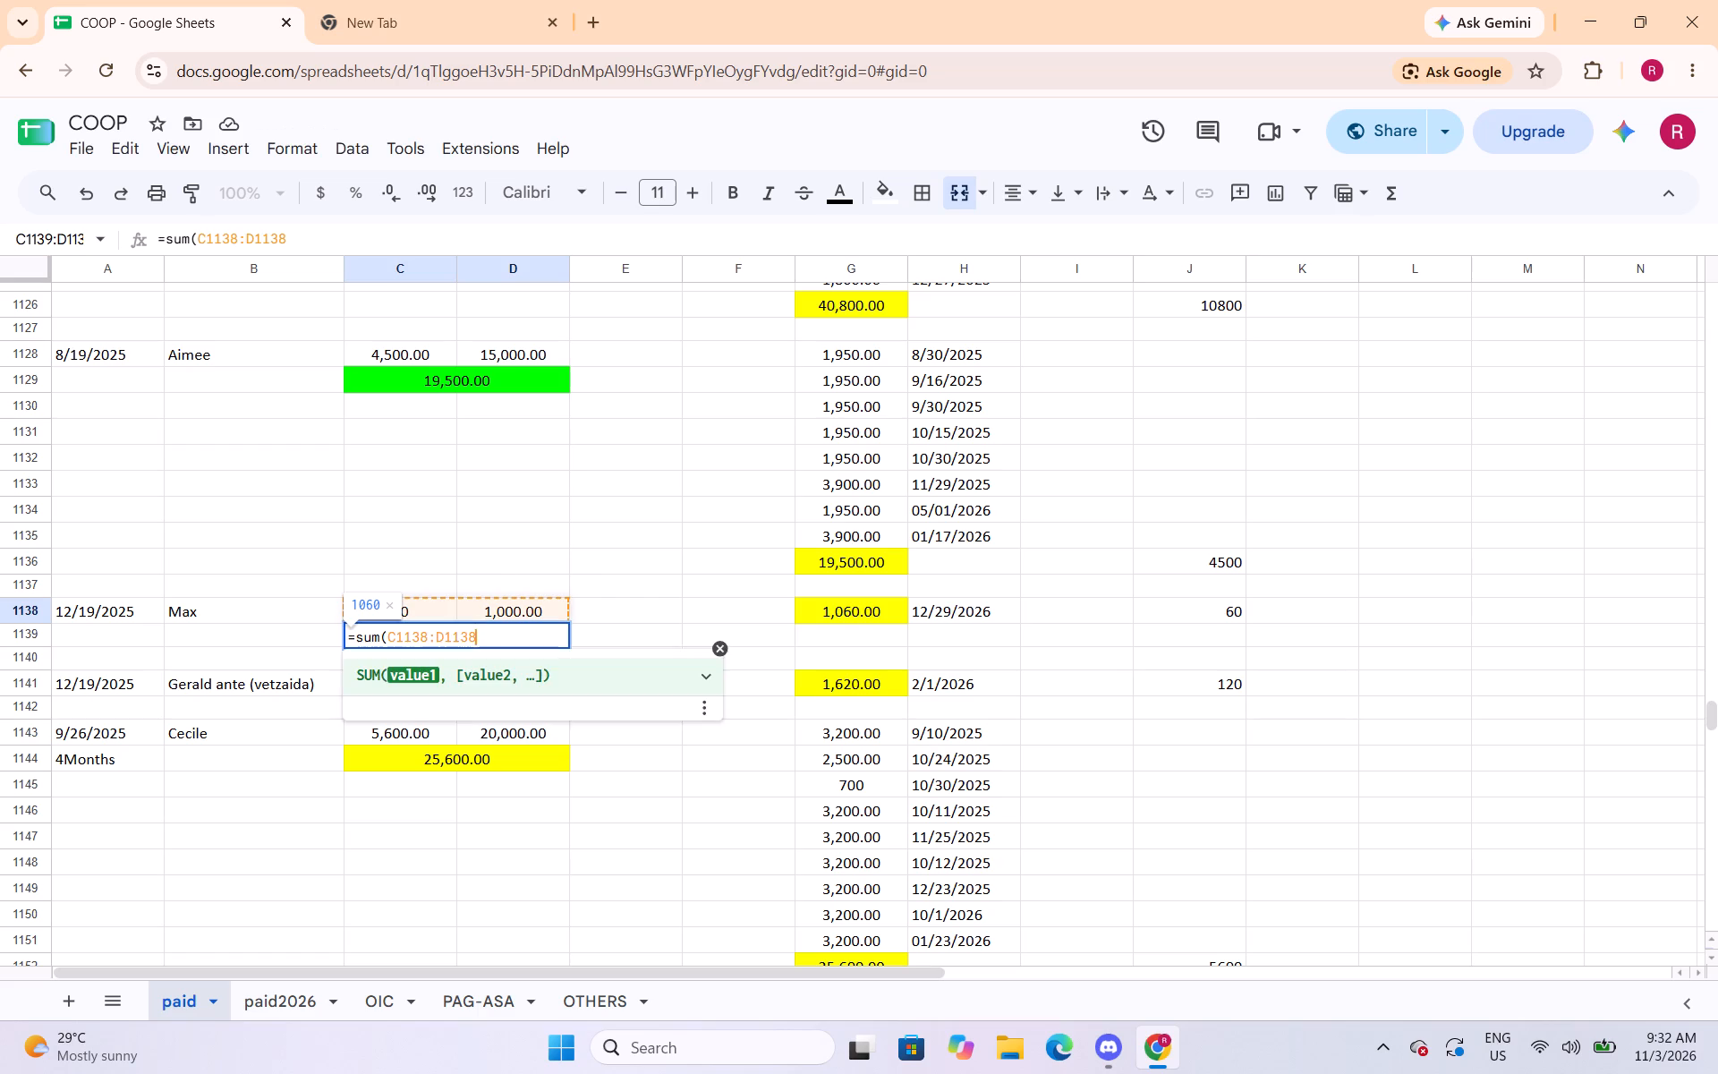
pyautogui.hotkey('shift', ')')
pyautogui.press('Return')
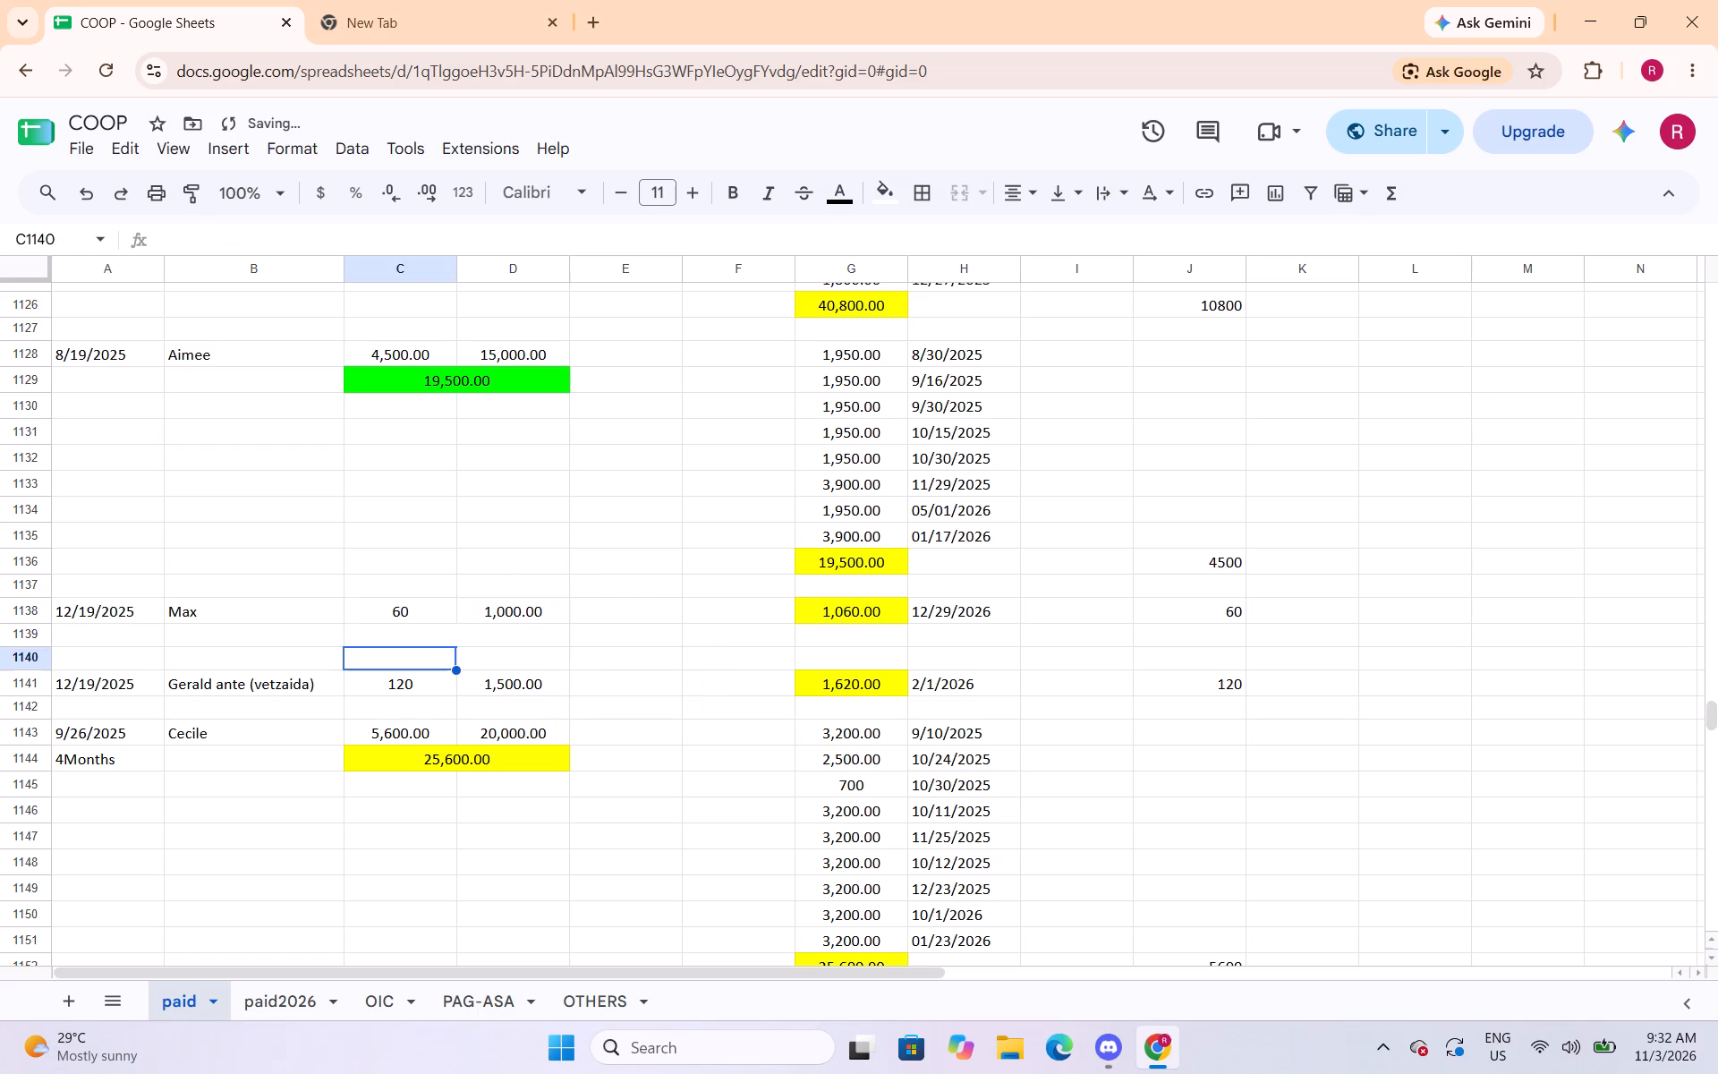
# Fill the merged total in C1139:D1139 with bright green and apply the Number format with two decimals.
pyautogui.press('Up')
pyautogui.click(881, 194)
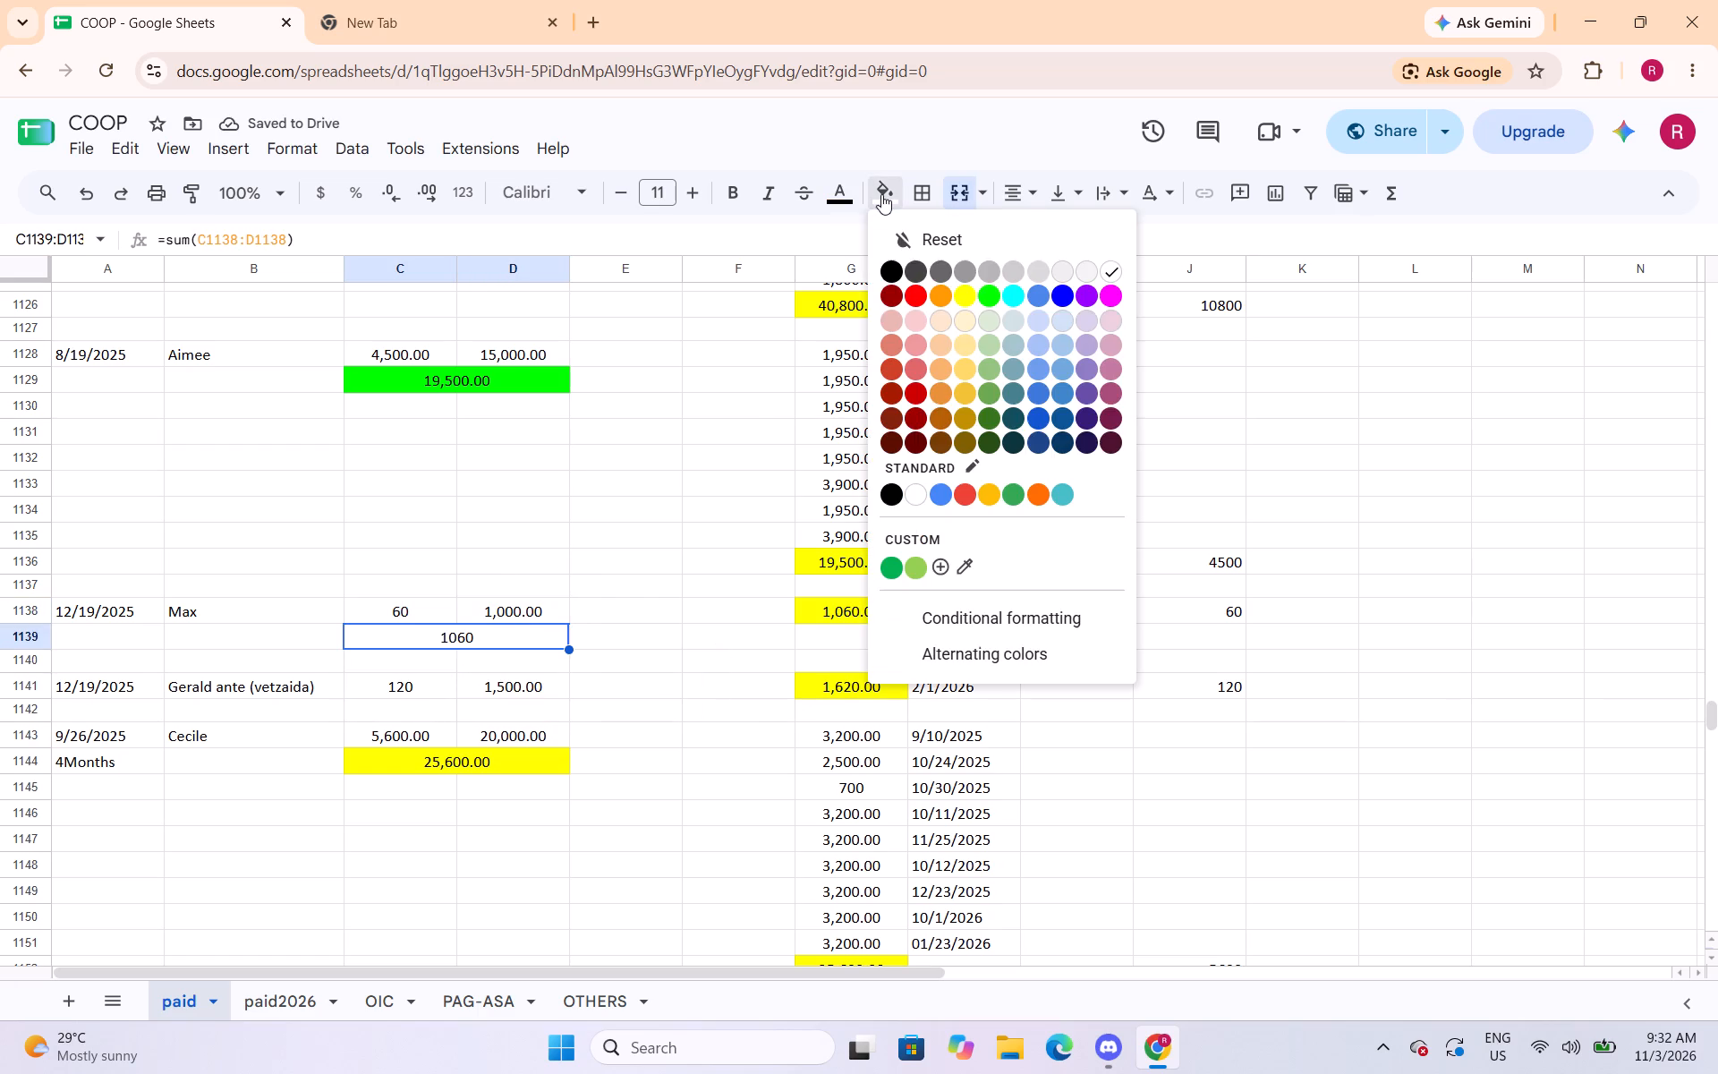
pyautogui.click(986, 293)
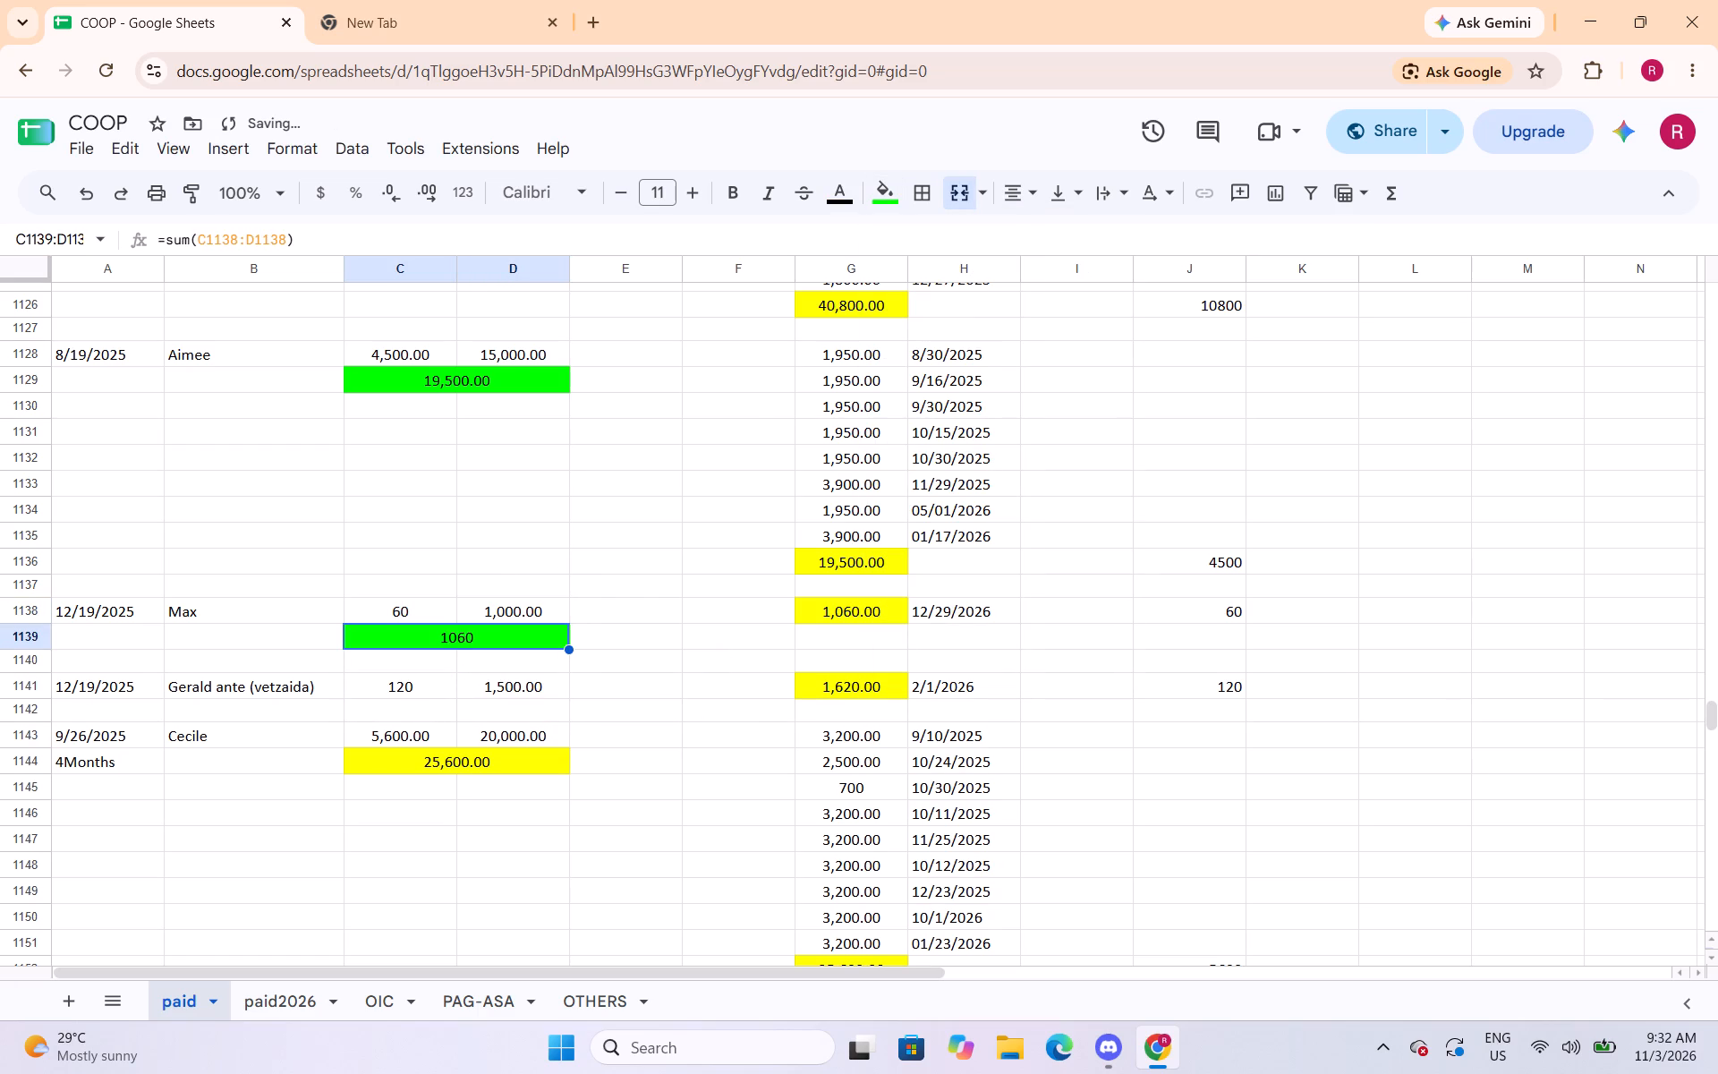
pyautogui.click(280, 156)
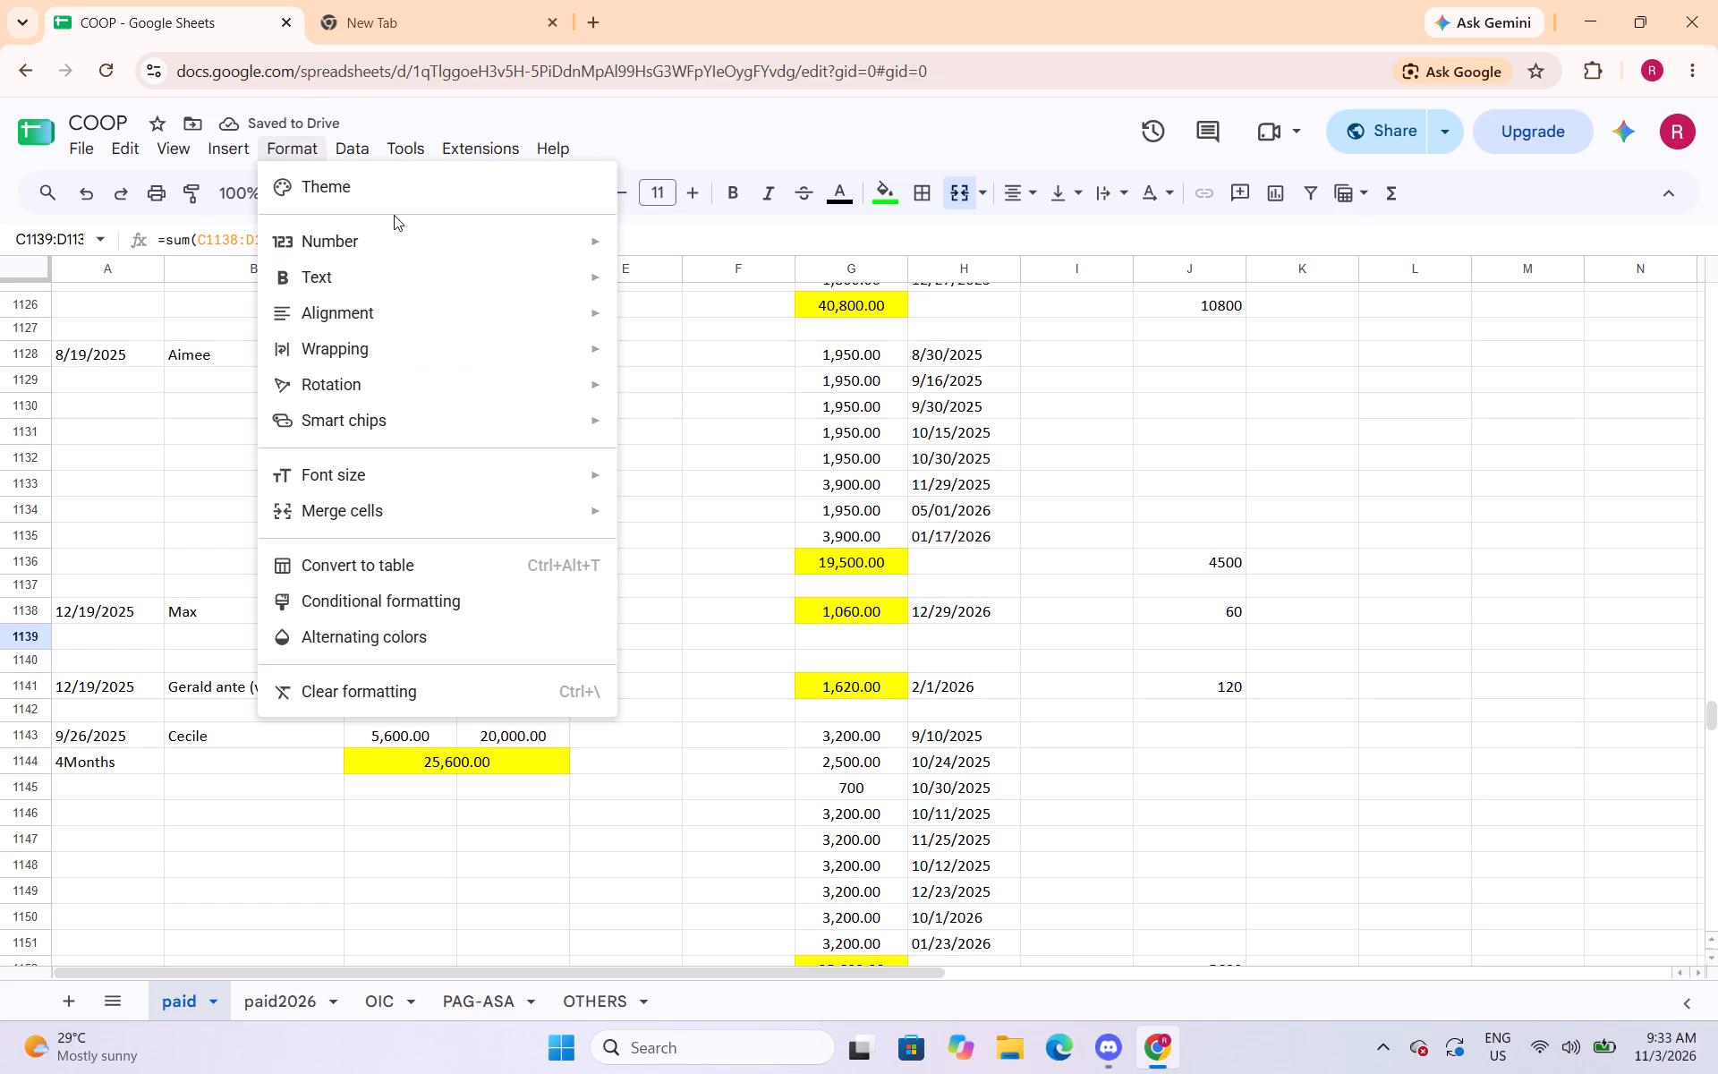
pyautogui.click(659, 342)
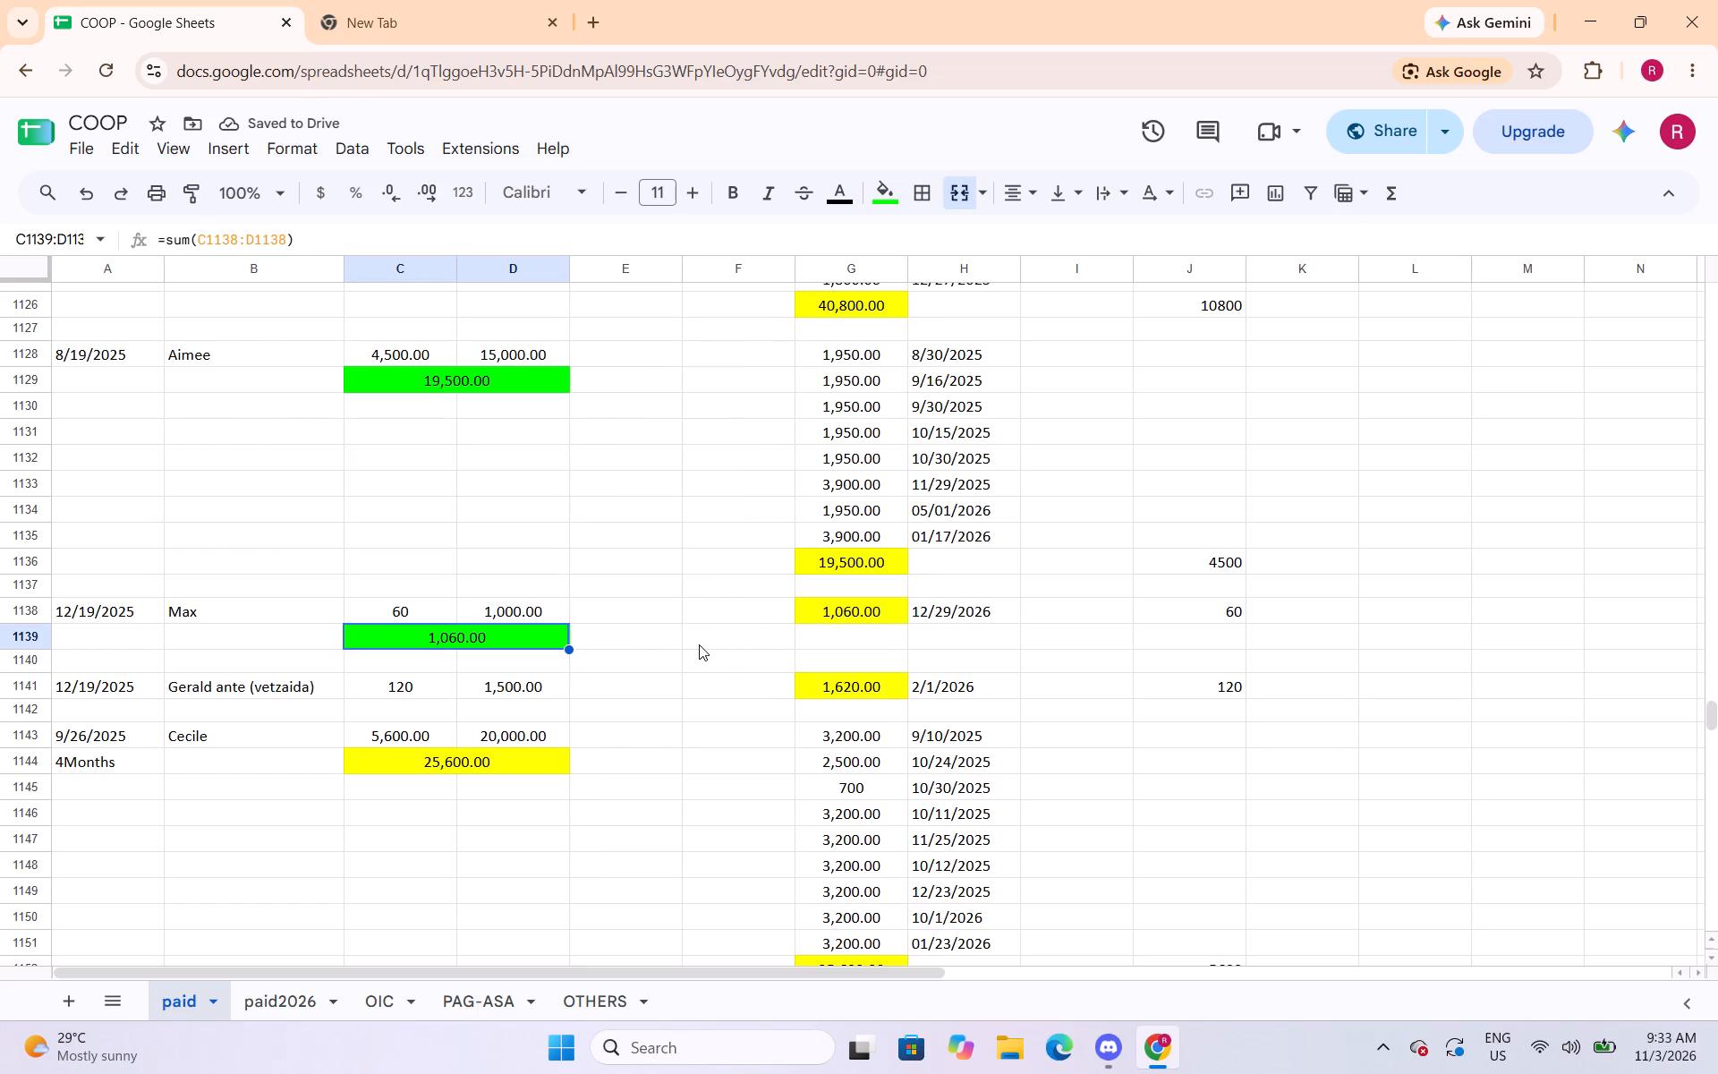
# Insert one row above row 1142, directly under the 12/19/2025 entry in row 1141.
pyautogui.scroll(-1, 695, 646)
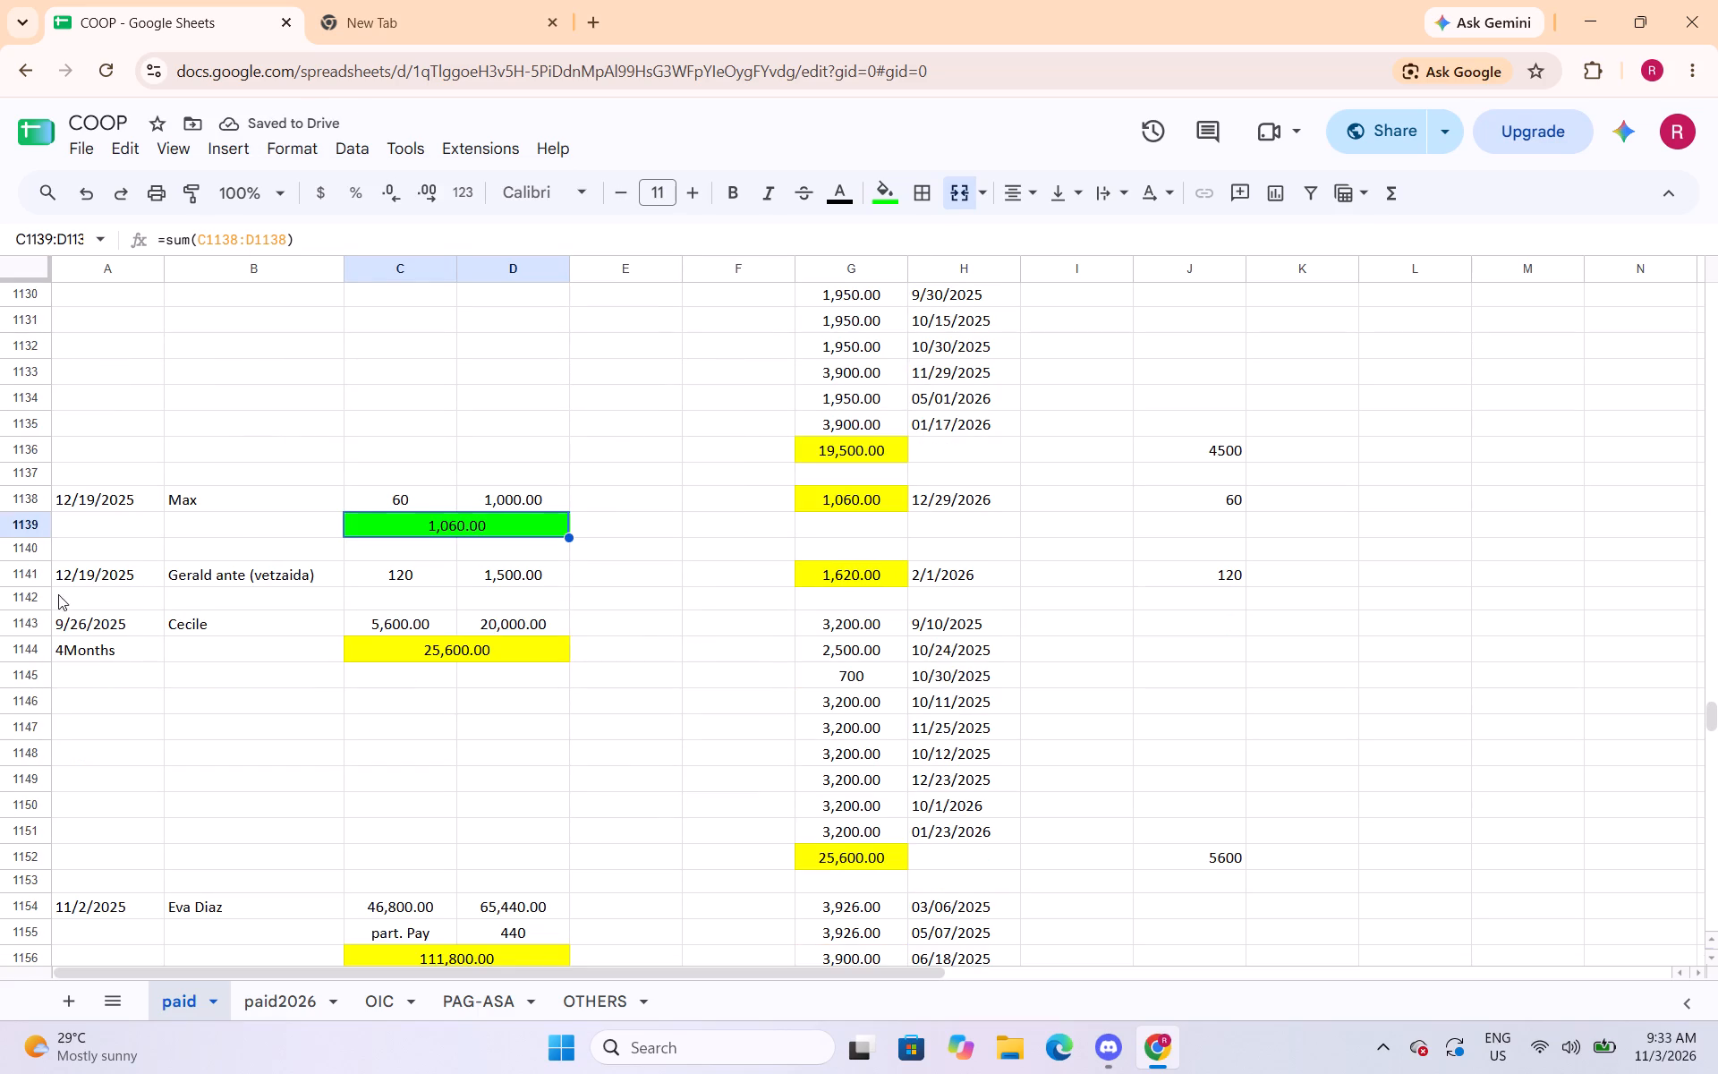
pyautogui.click(33, 601)
pyautogui.rightClick(32, 602)
pyautogui.click(157, 617)
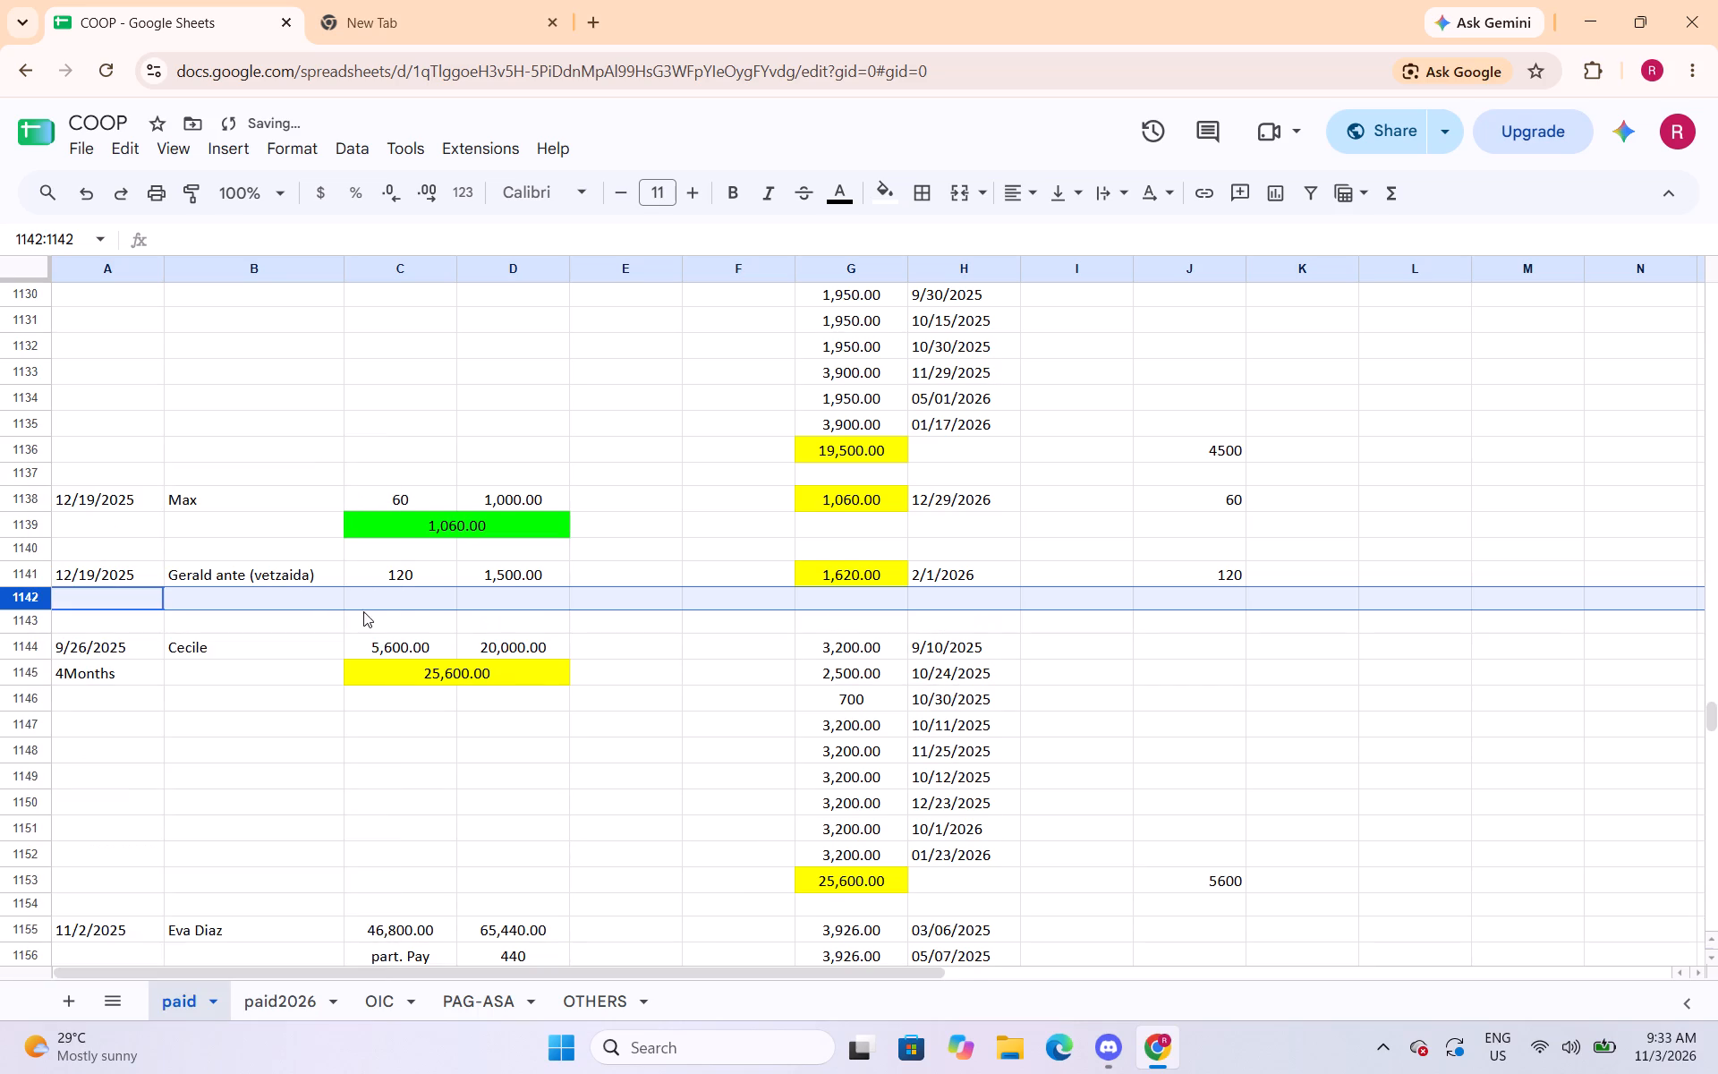
# Merge C1142:D1142 under the 12/19/2025 entry in row 1141 and enter the formula =sum(C1141:D1141).
pyautogui.moveTo(426, 593); pyautogui.dragTo(522, 606)
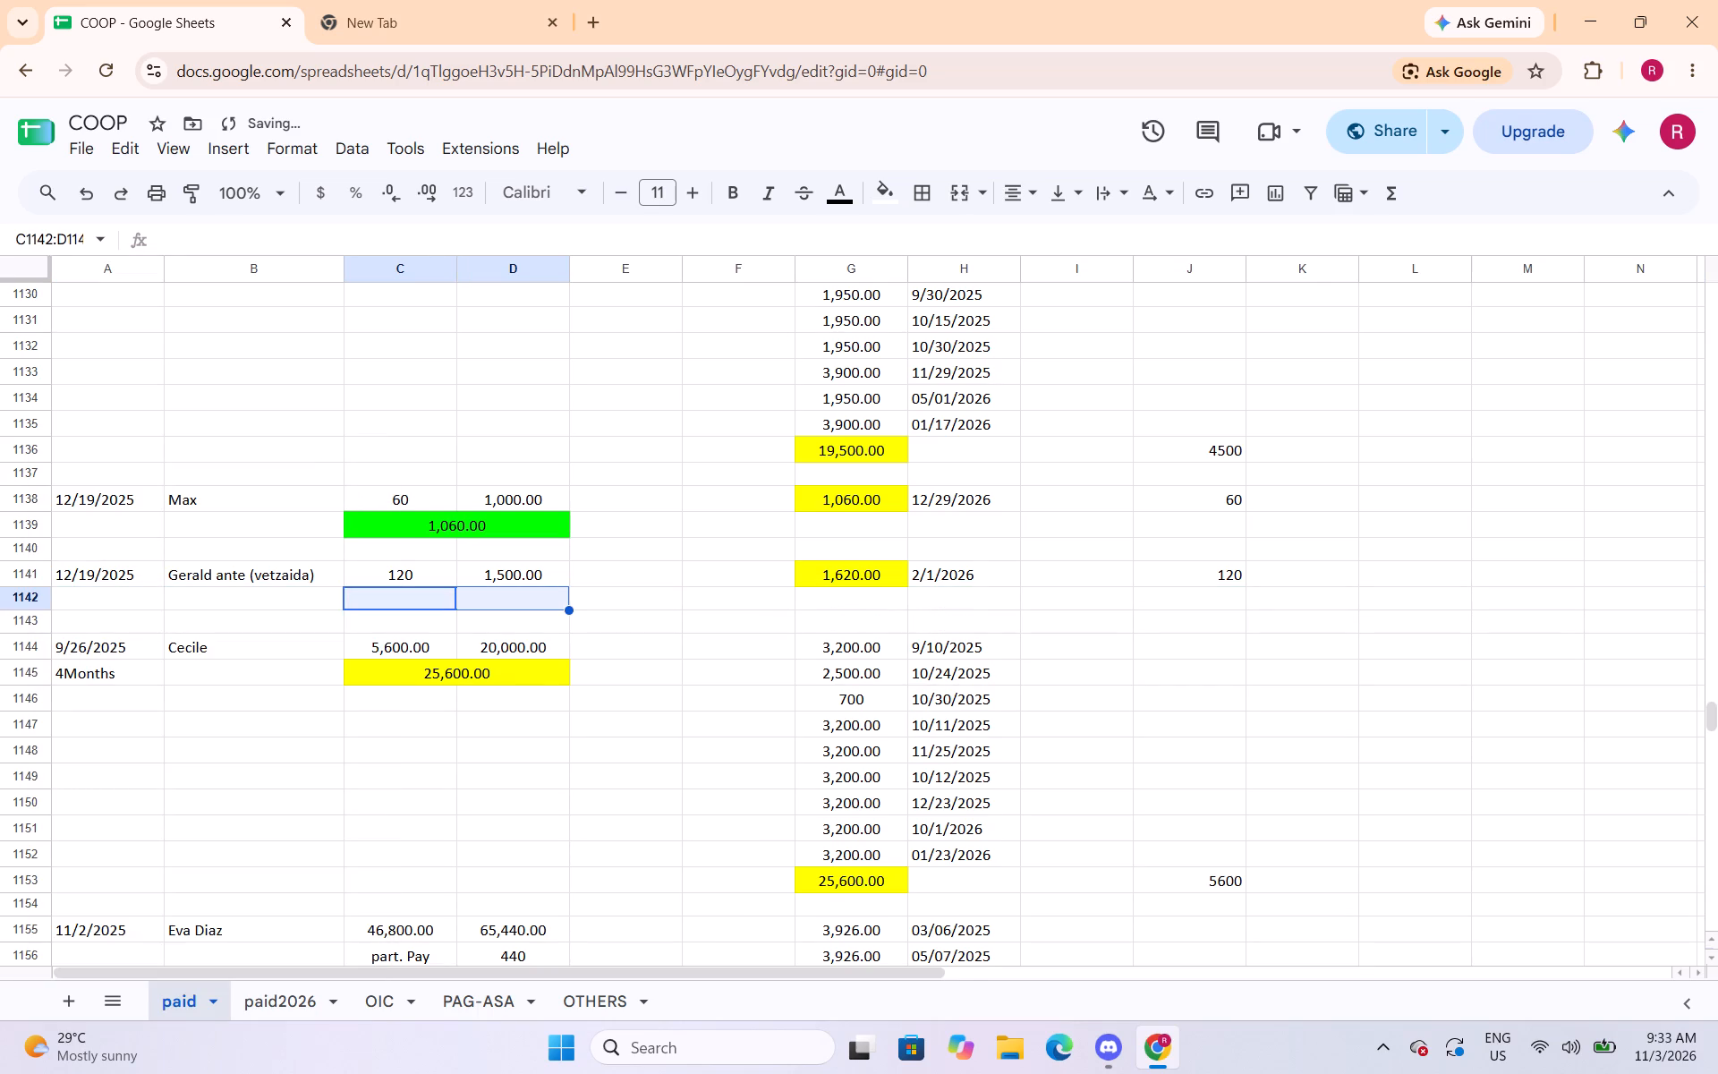
pyautogui.click(961, 202)
pyautogui.write('=sum(')
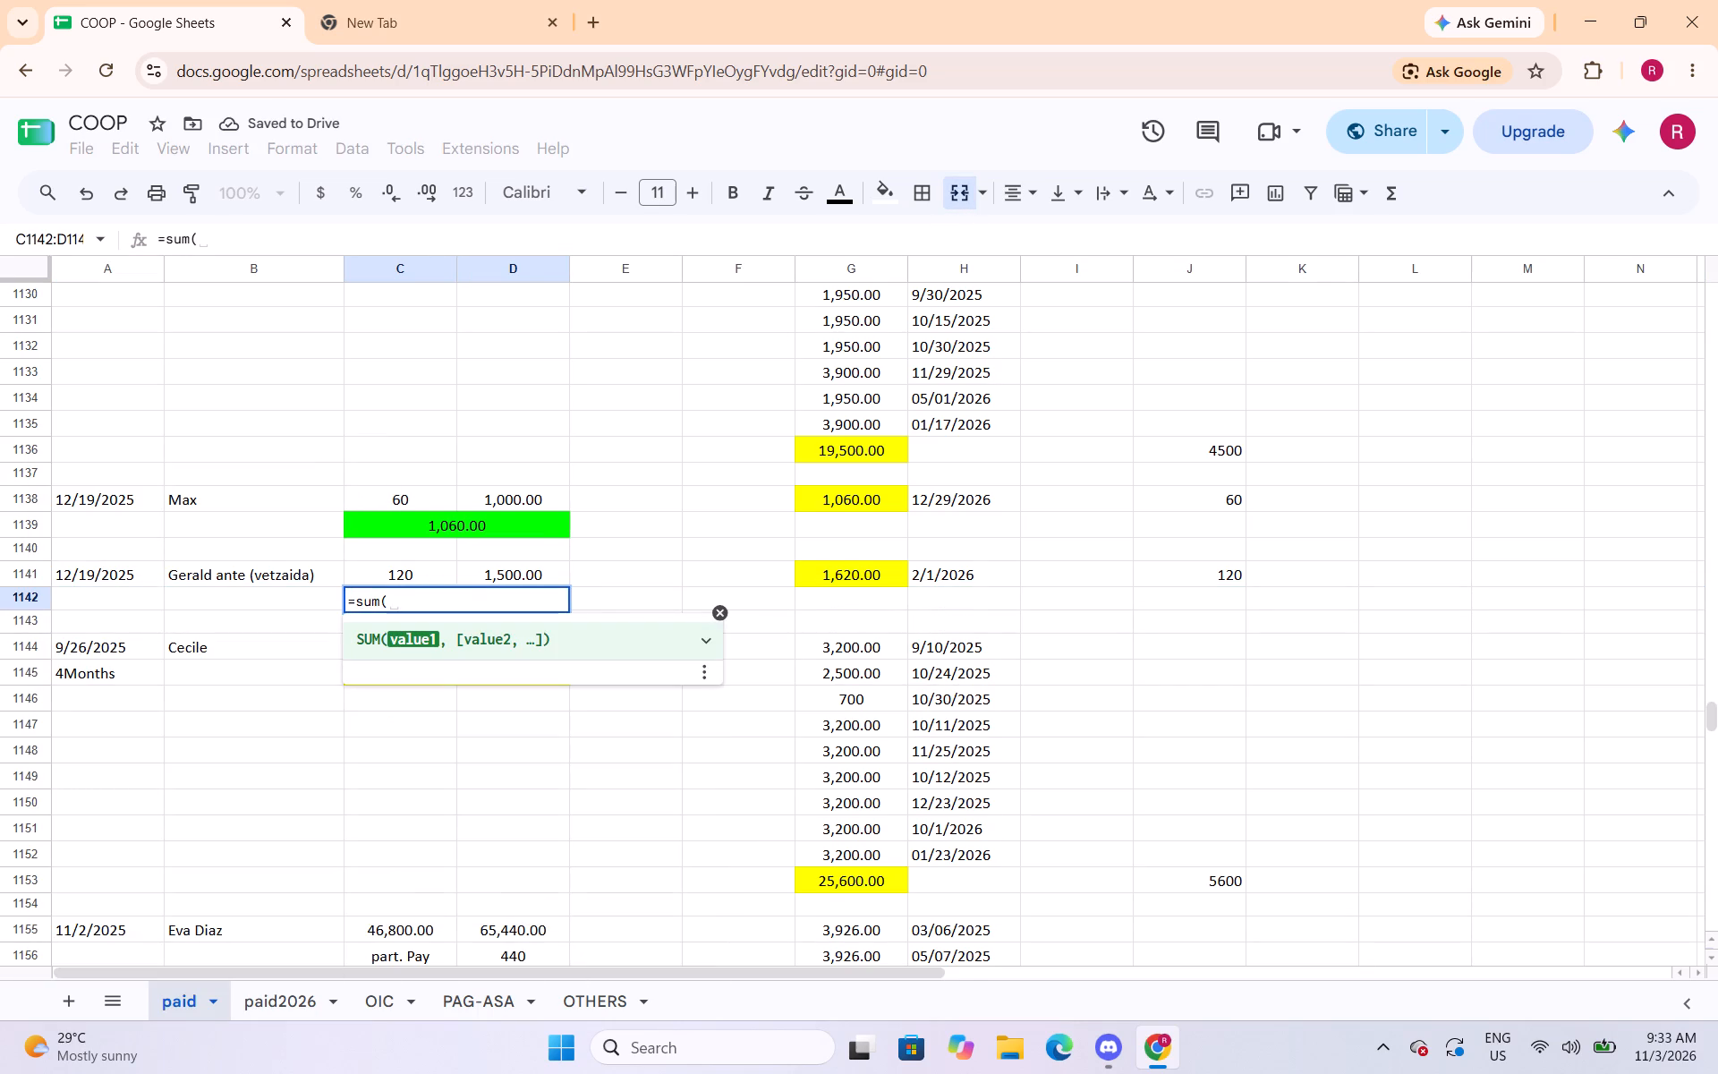
pyautogui.moveTo(438, 573); pyautogui.dragTo(480, 578)
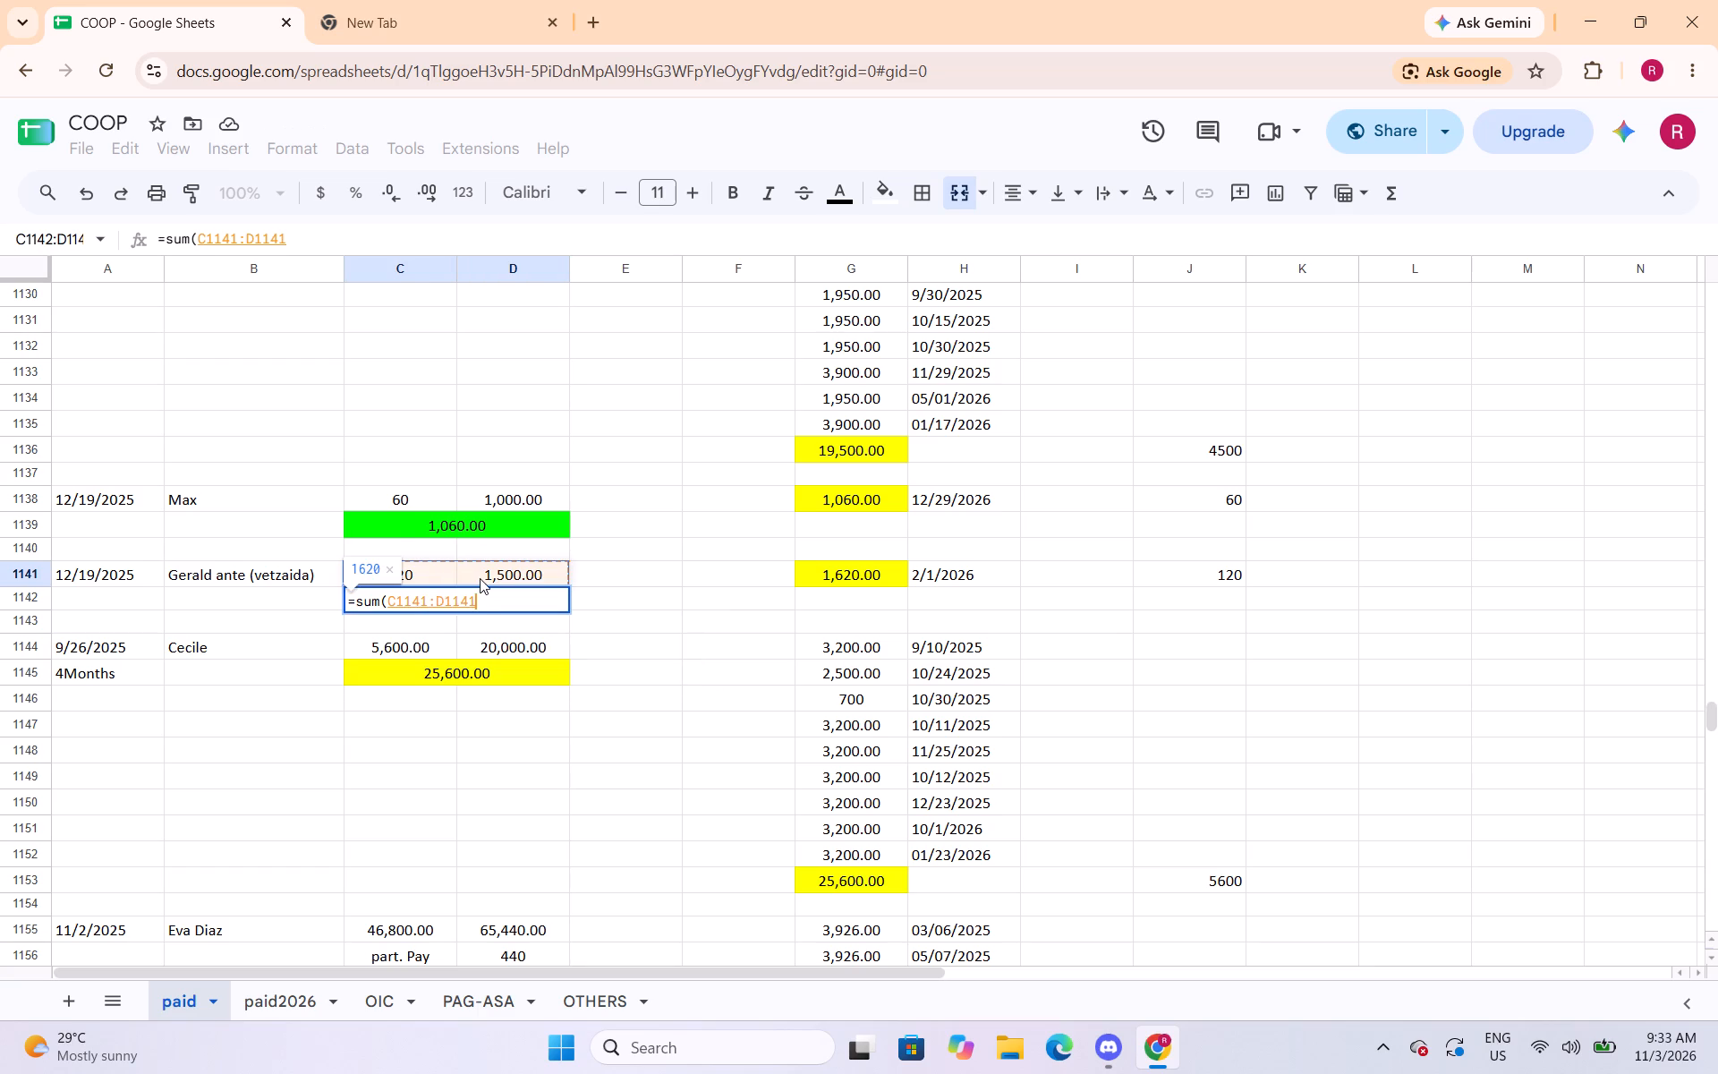
pyautogui.hotkey('shift', ')')
pyautogui.press('Return')
# Apply the Number format with two decimals to the merged total in C1142:D1142 and fill it with bright green.
pyautogui.press('Up')
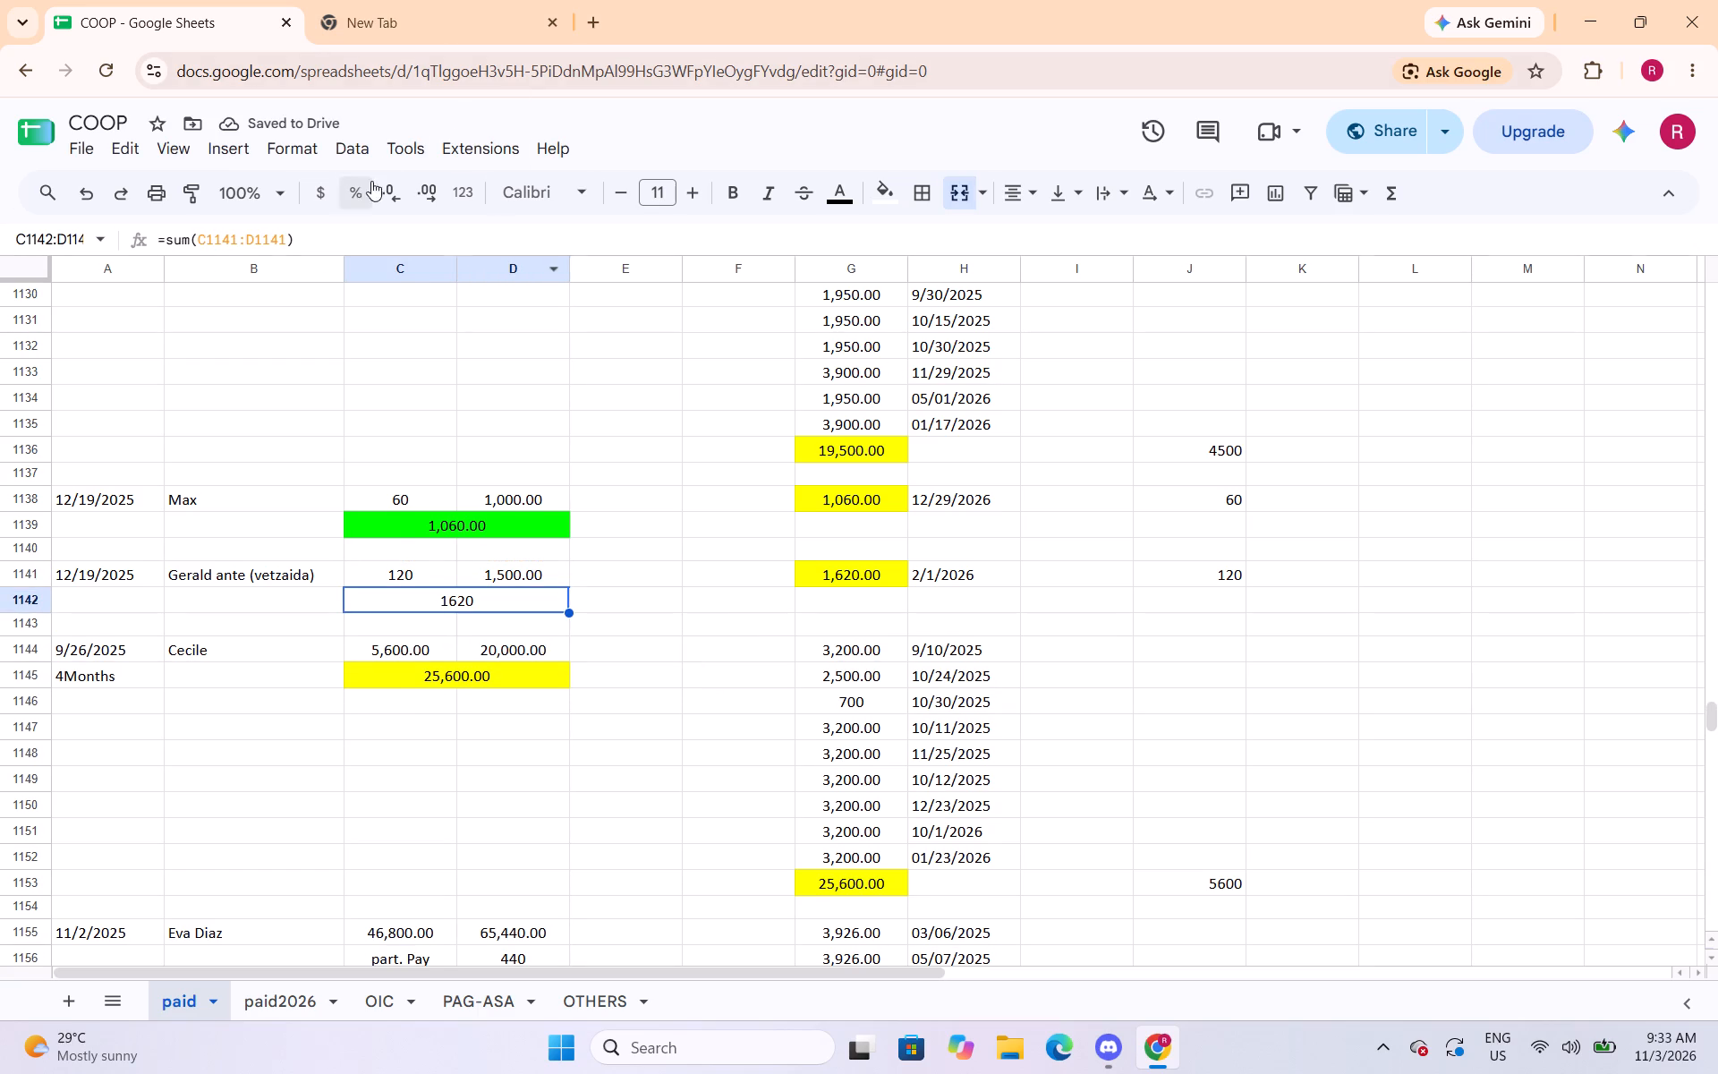
pyautogui.click(304, 155)
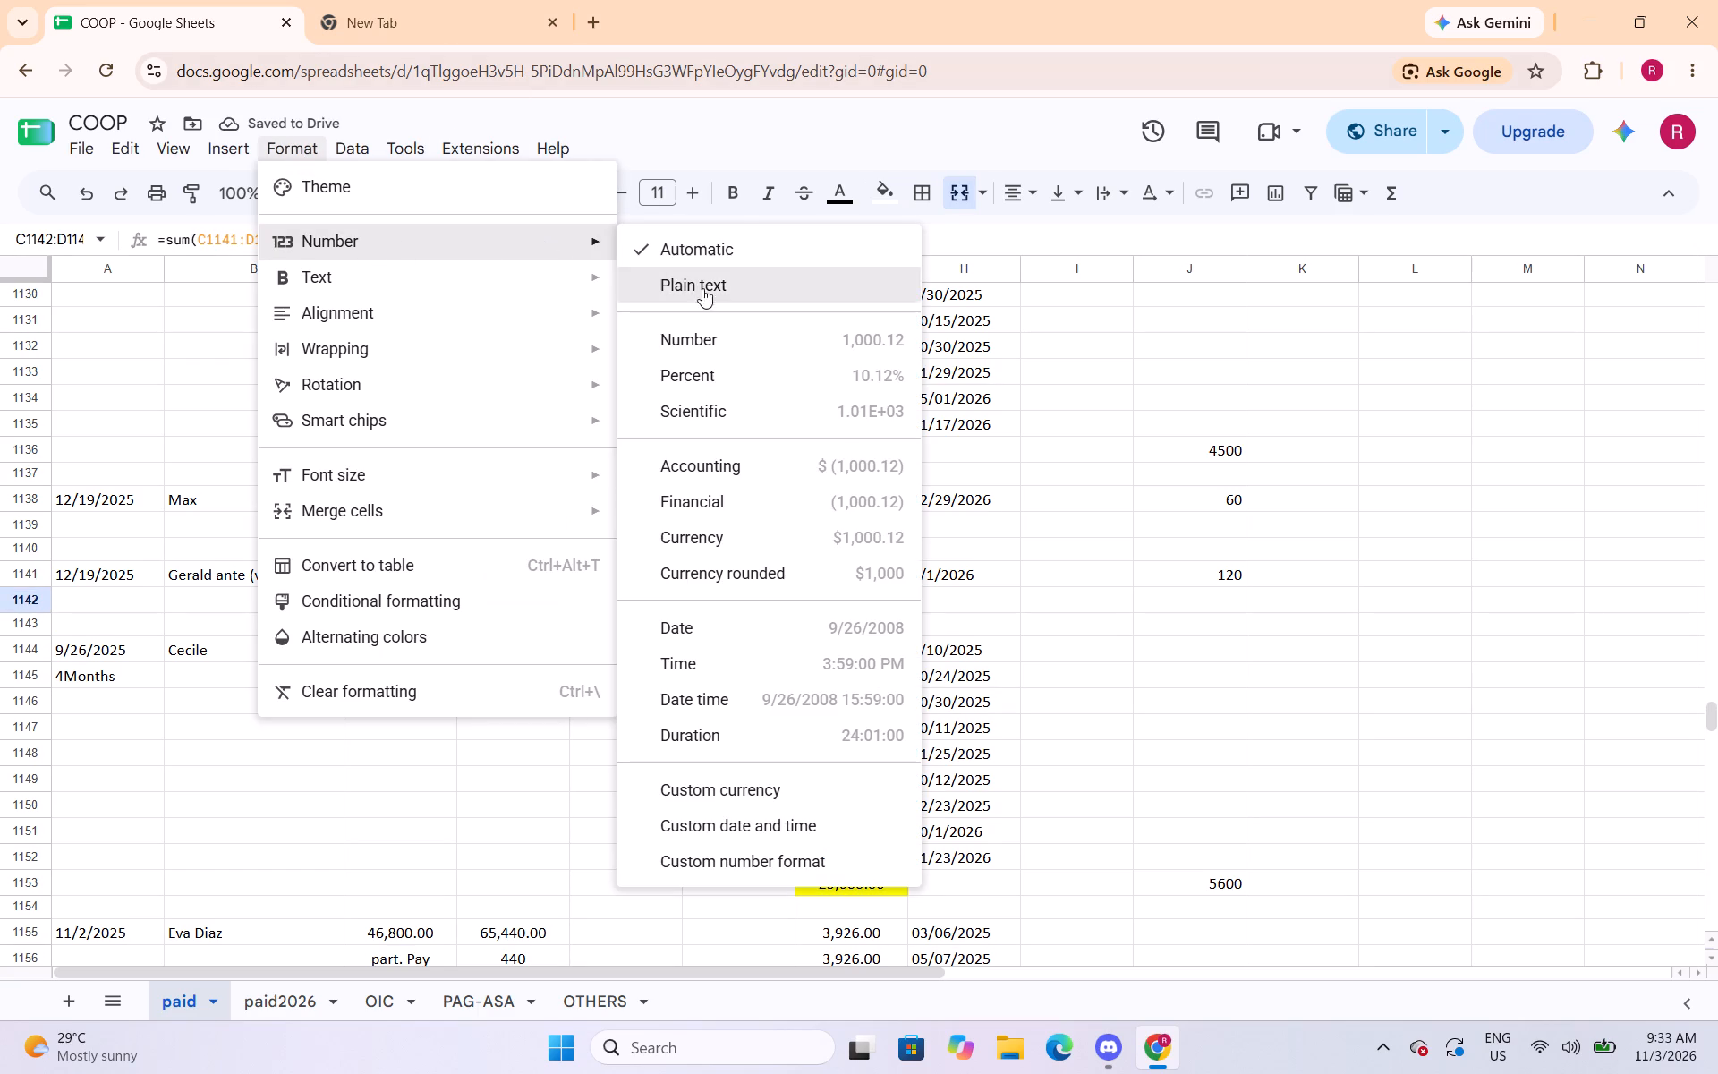
pyautogui.click(704, 341)
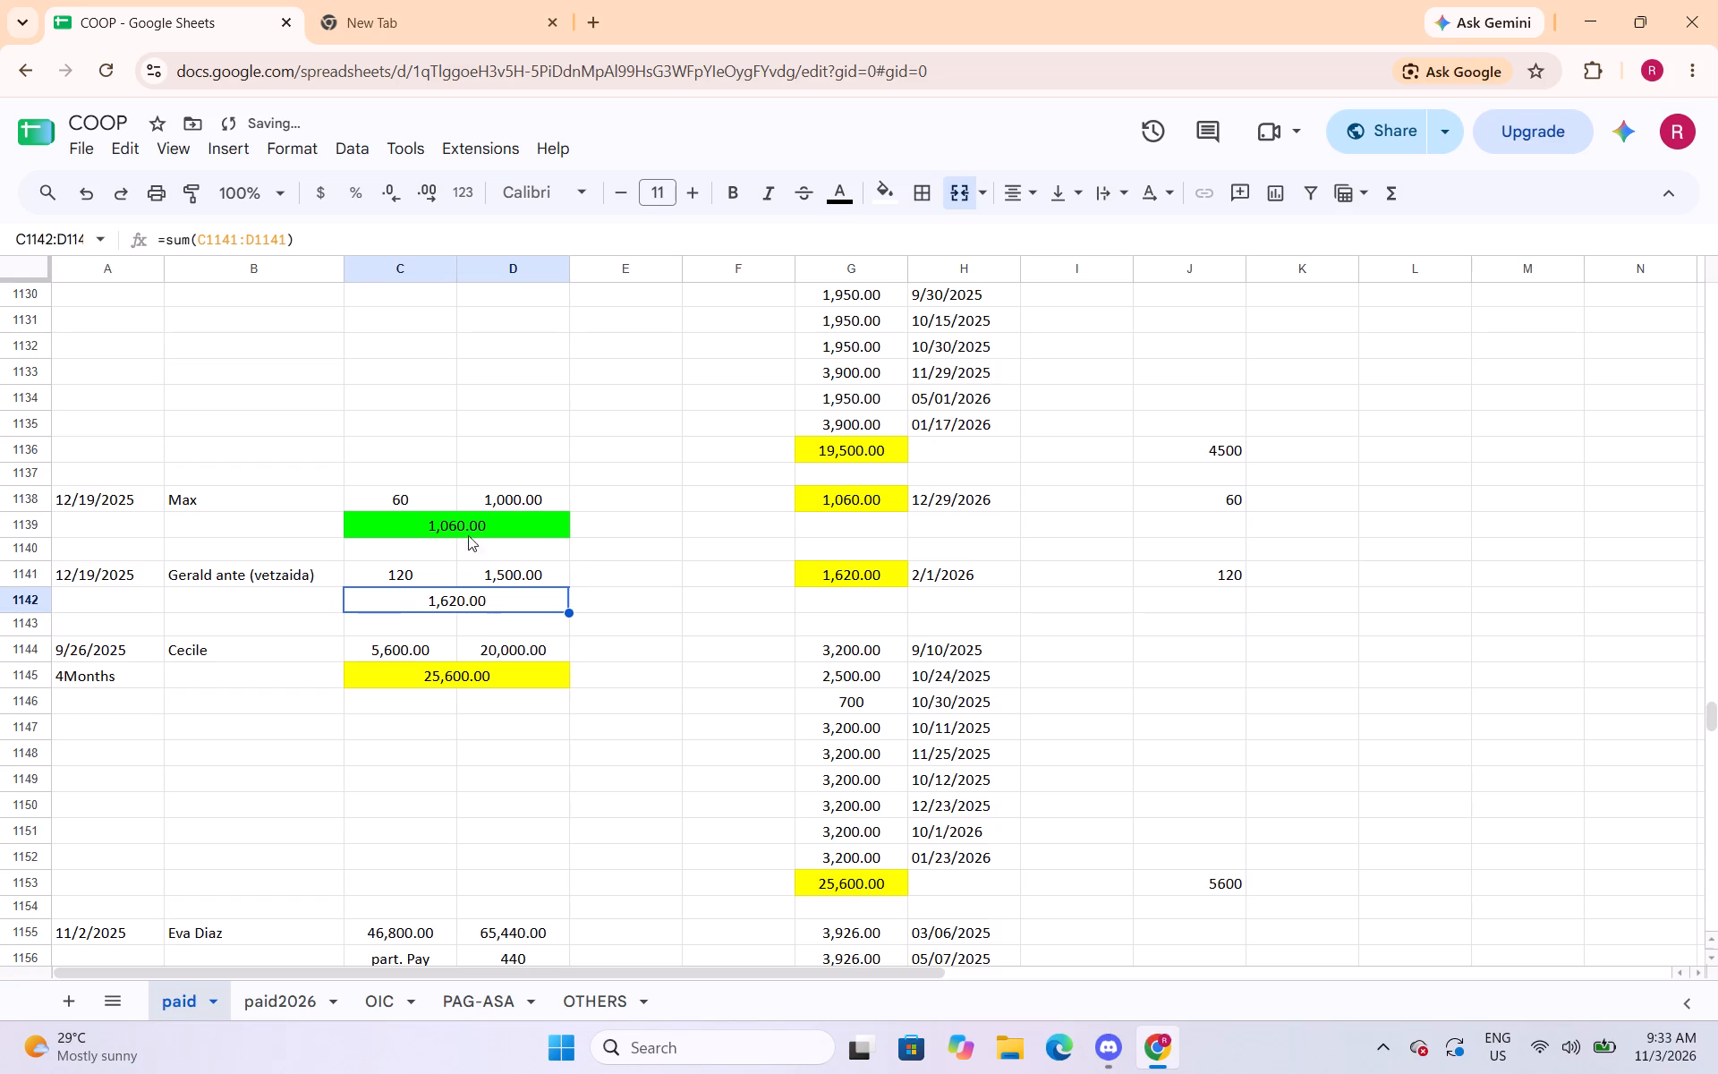
pyautogui.click(880, 197)
pyautogui.click(993, 296)
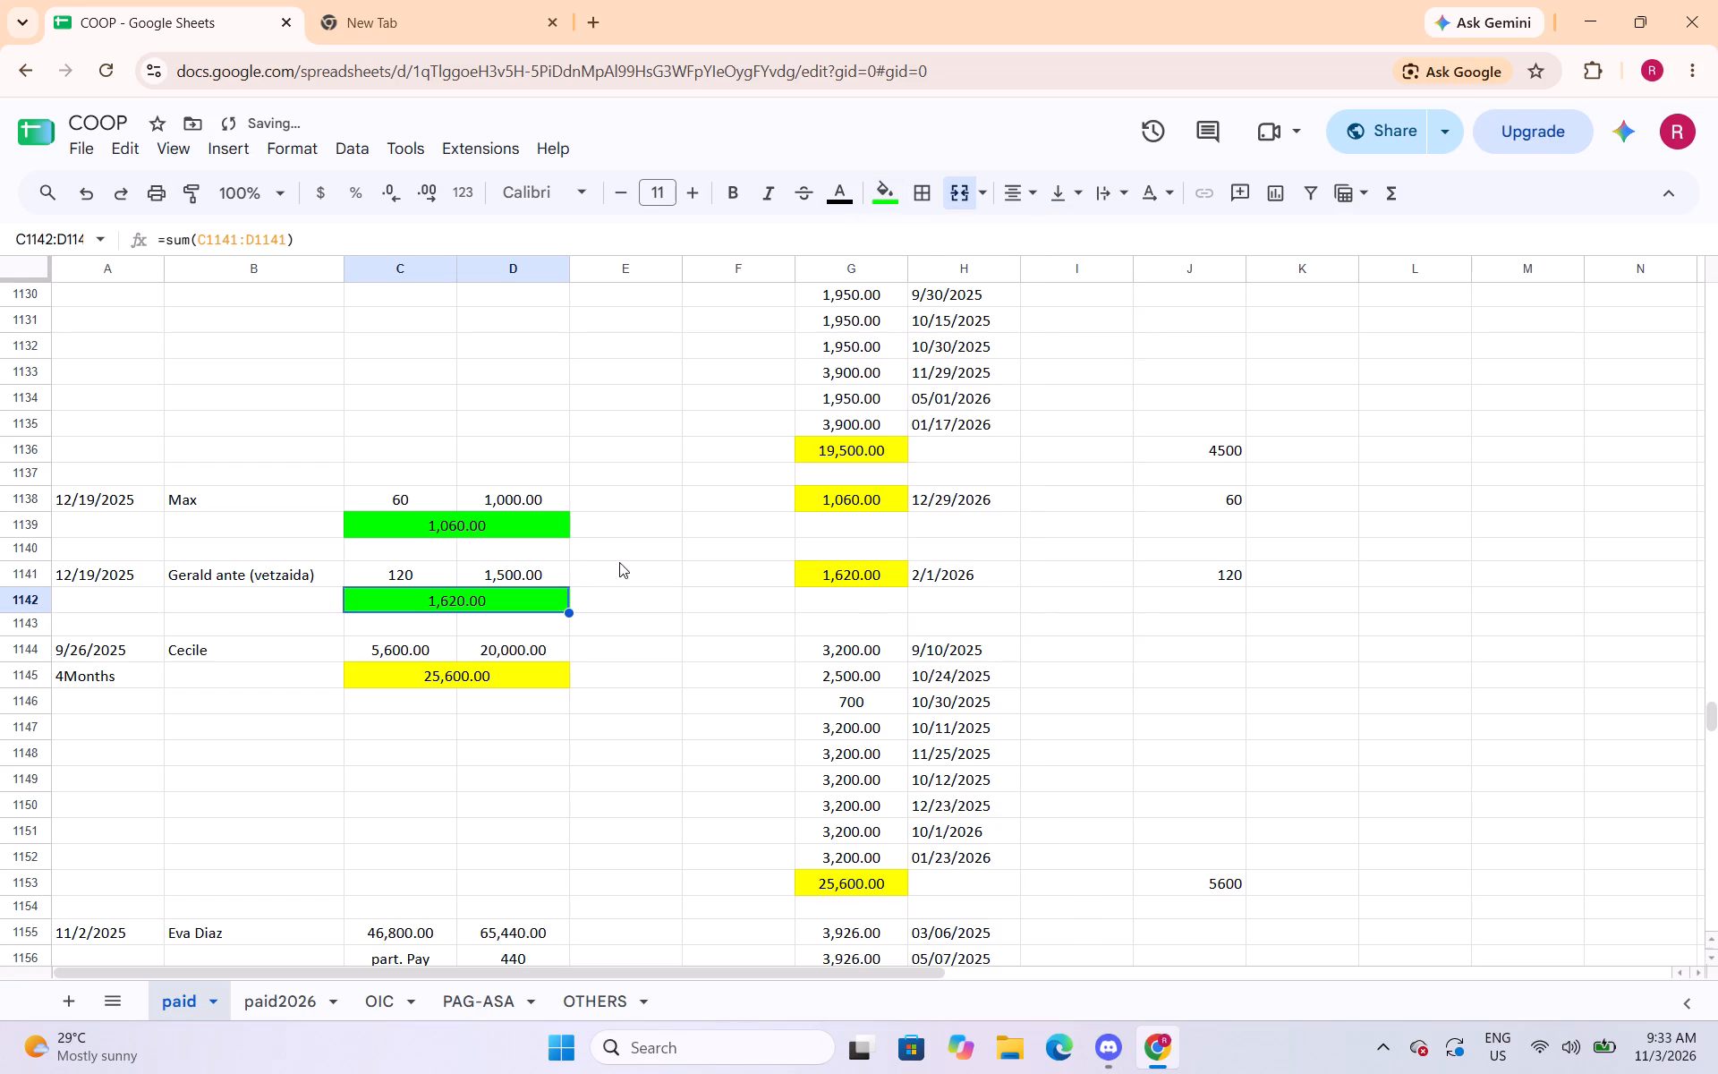
# Change the fill of the merged totals in C1145:D1145 and C1157:D1157 to bright green.
pyautogui.scroll(-1, 566, 624)
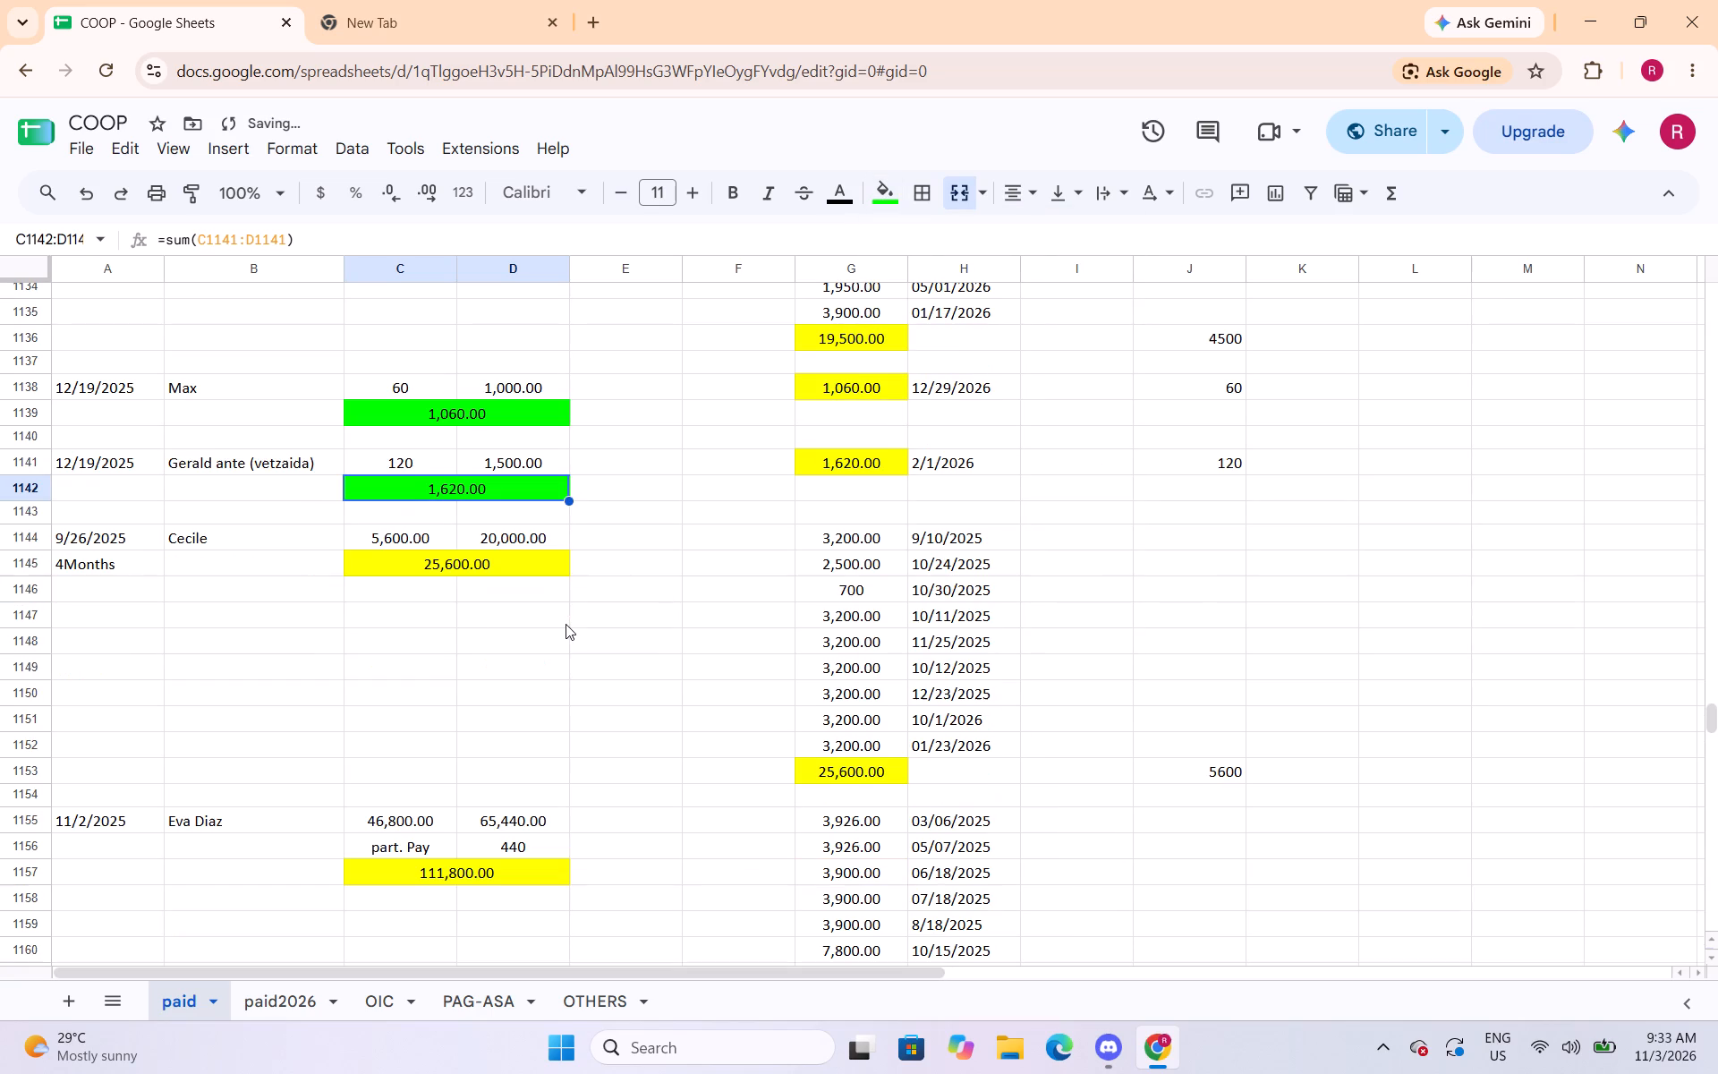
pyautogui.click(540, 566)
pyautogui.click(870, 203)
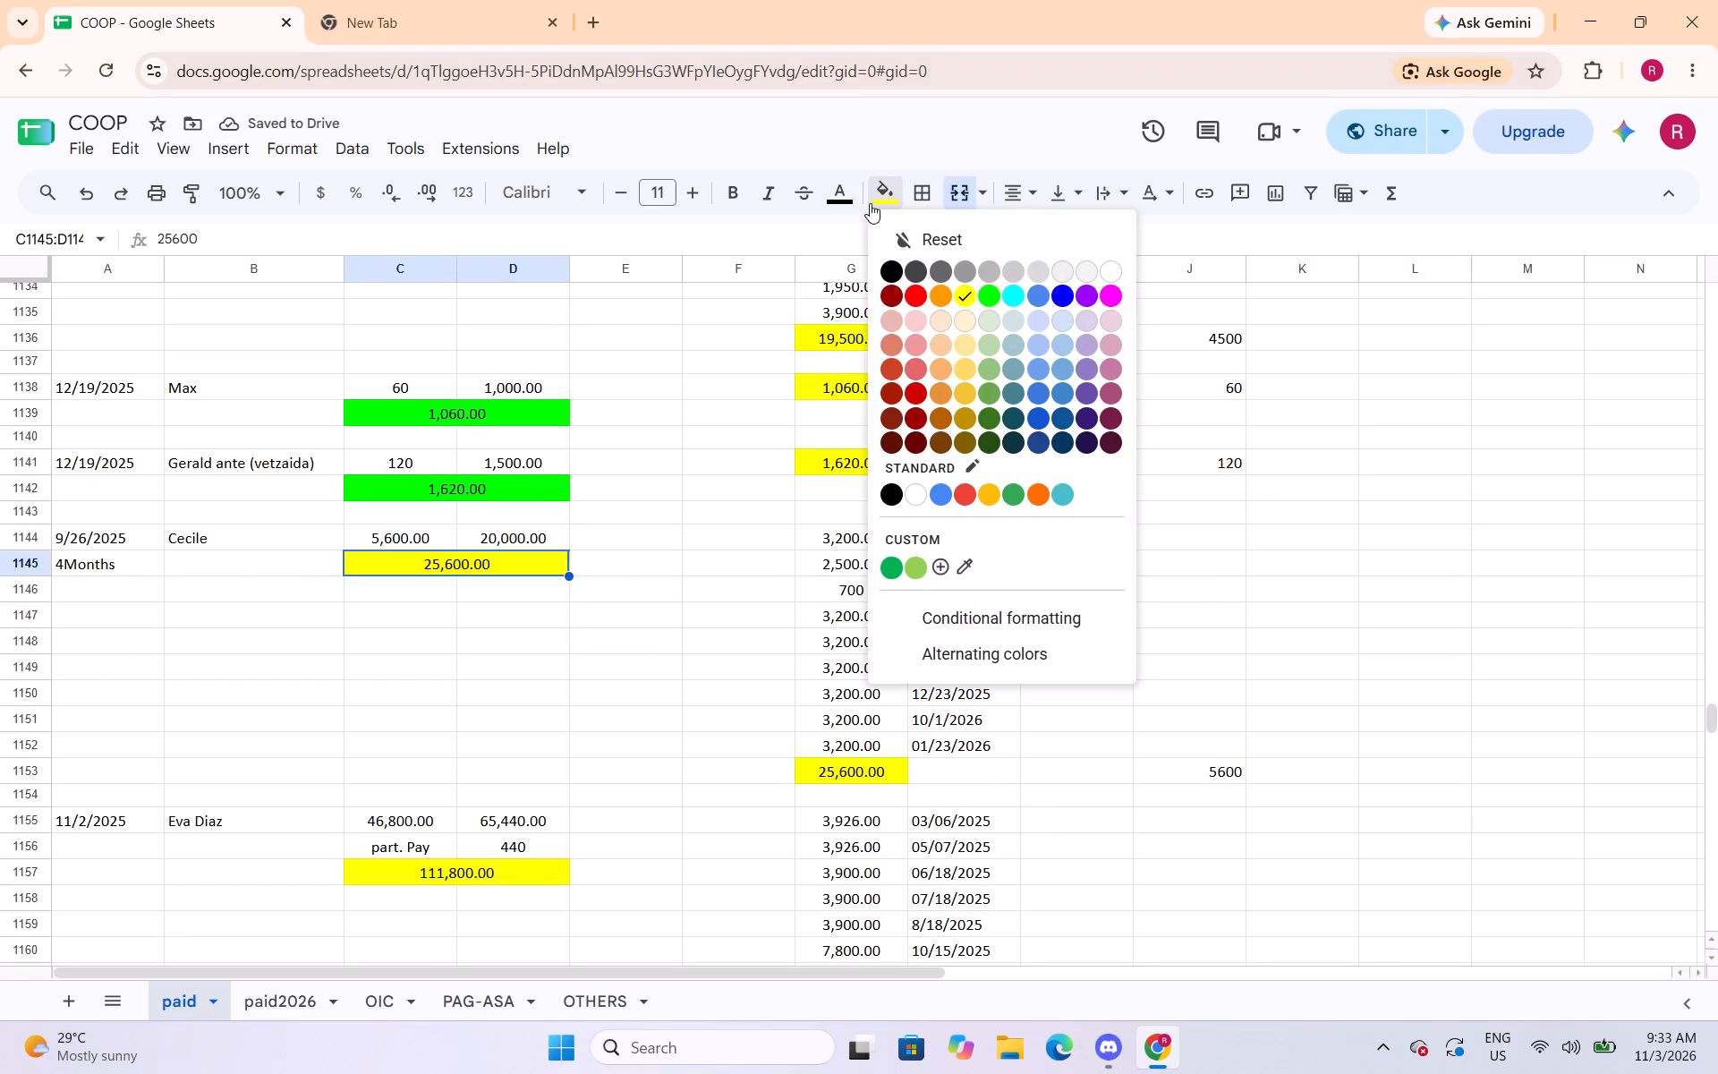
pyautogui.click(987, 303)
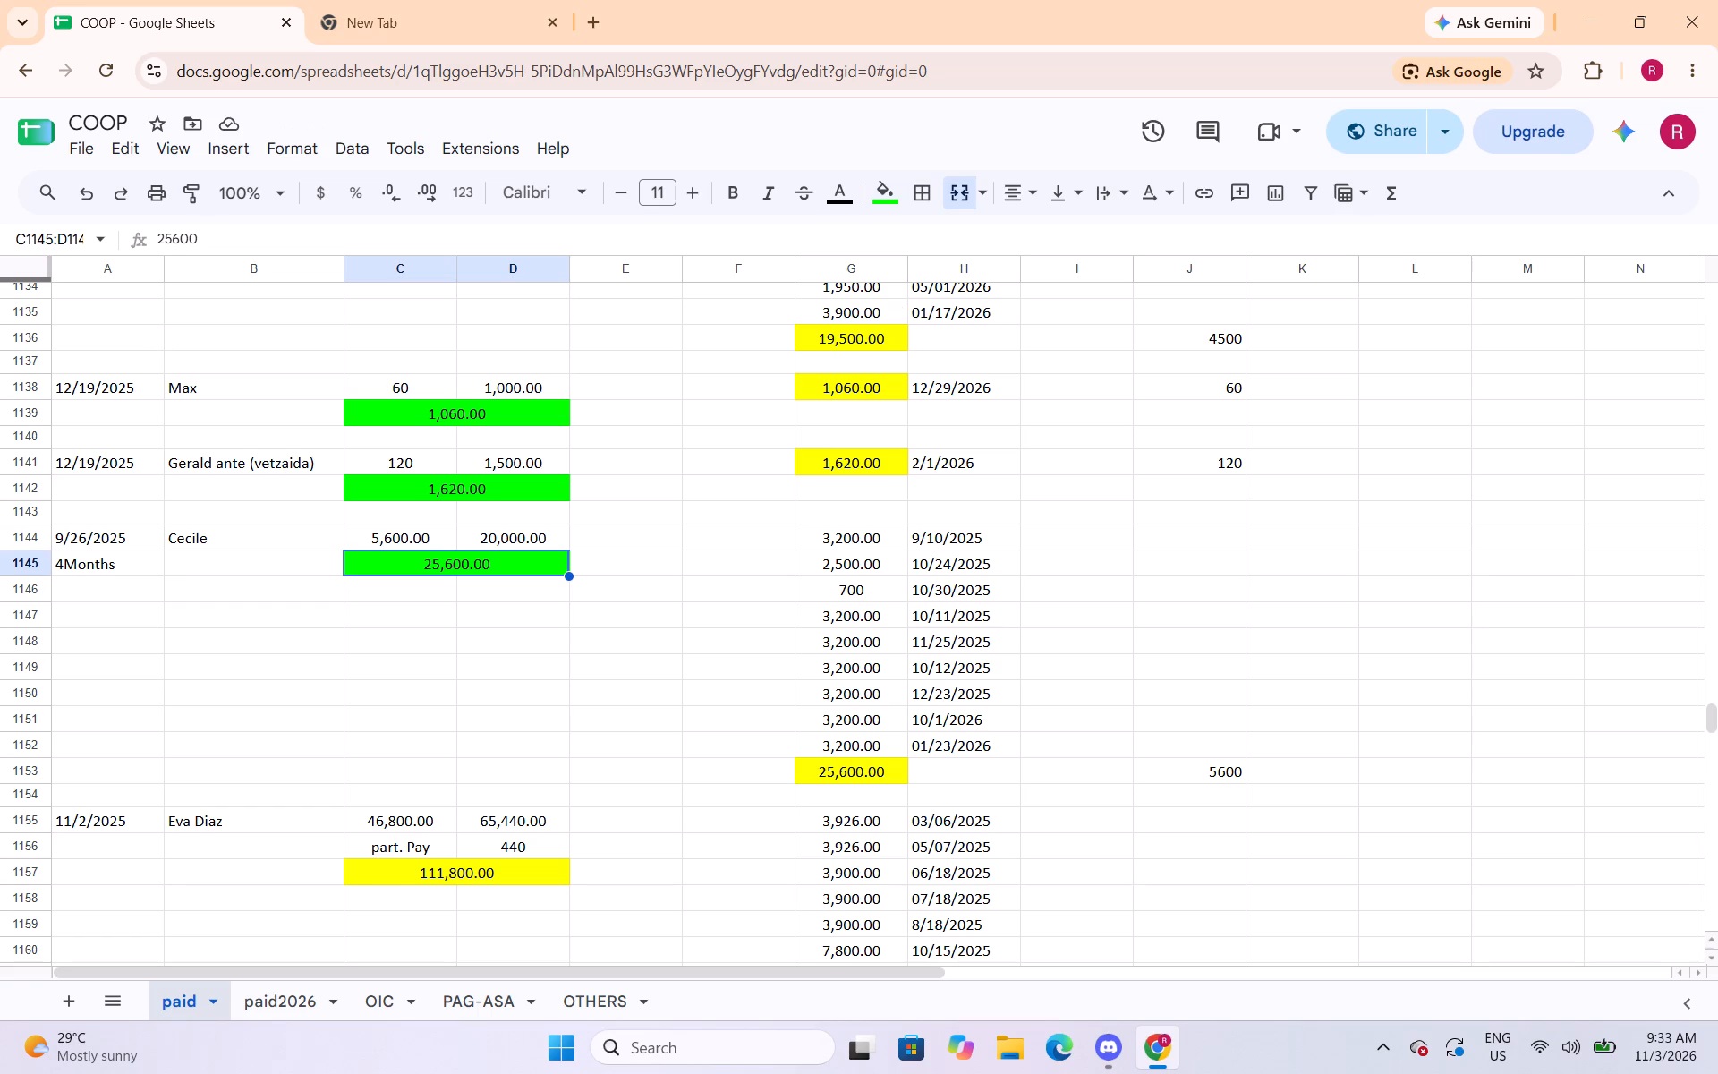
pyautogui.scroll(-1, 1104, 608)
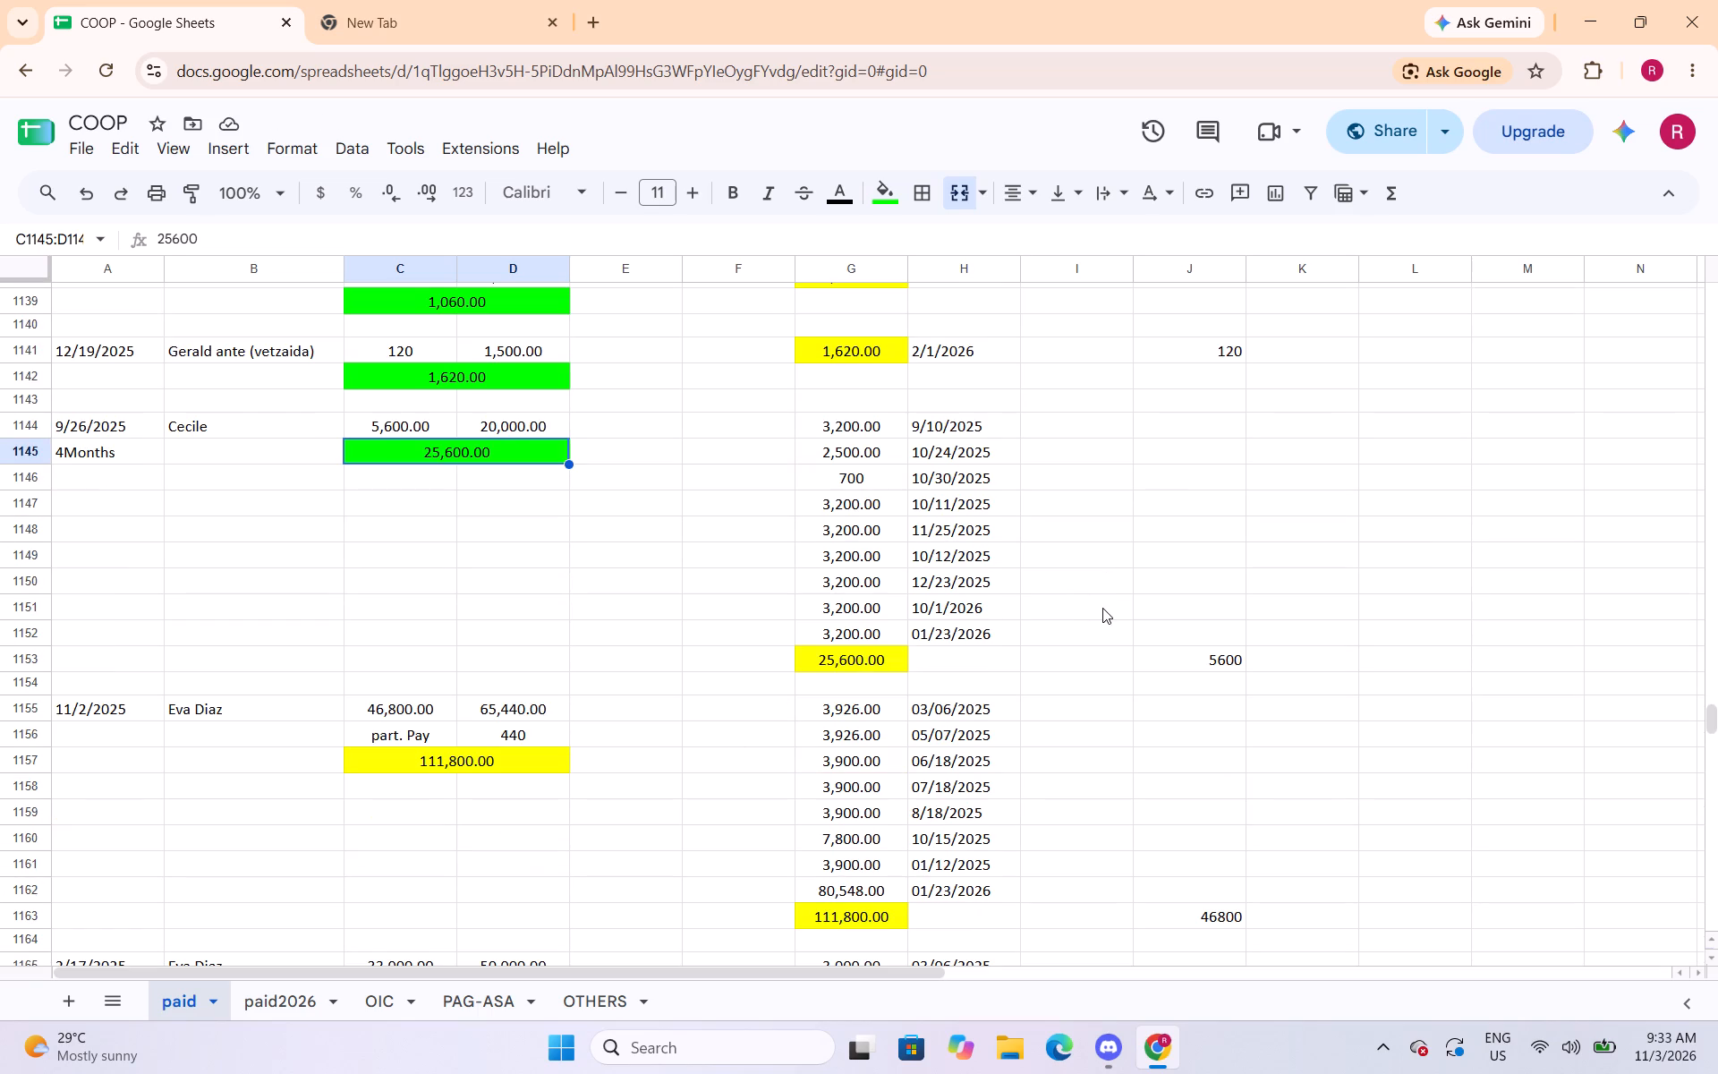
pyautogui.click(509, 763)
pyautogui.click(882, 201)
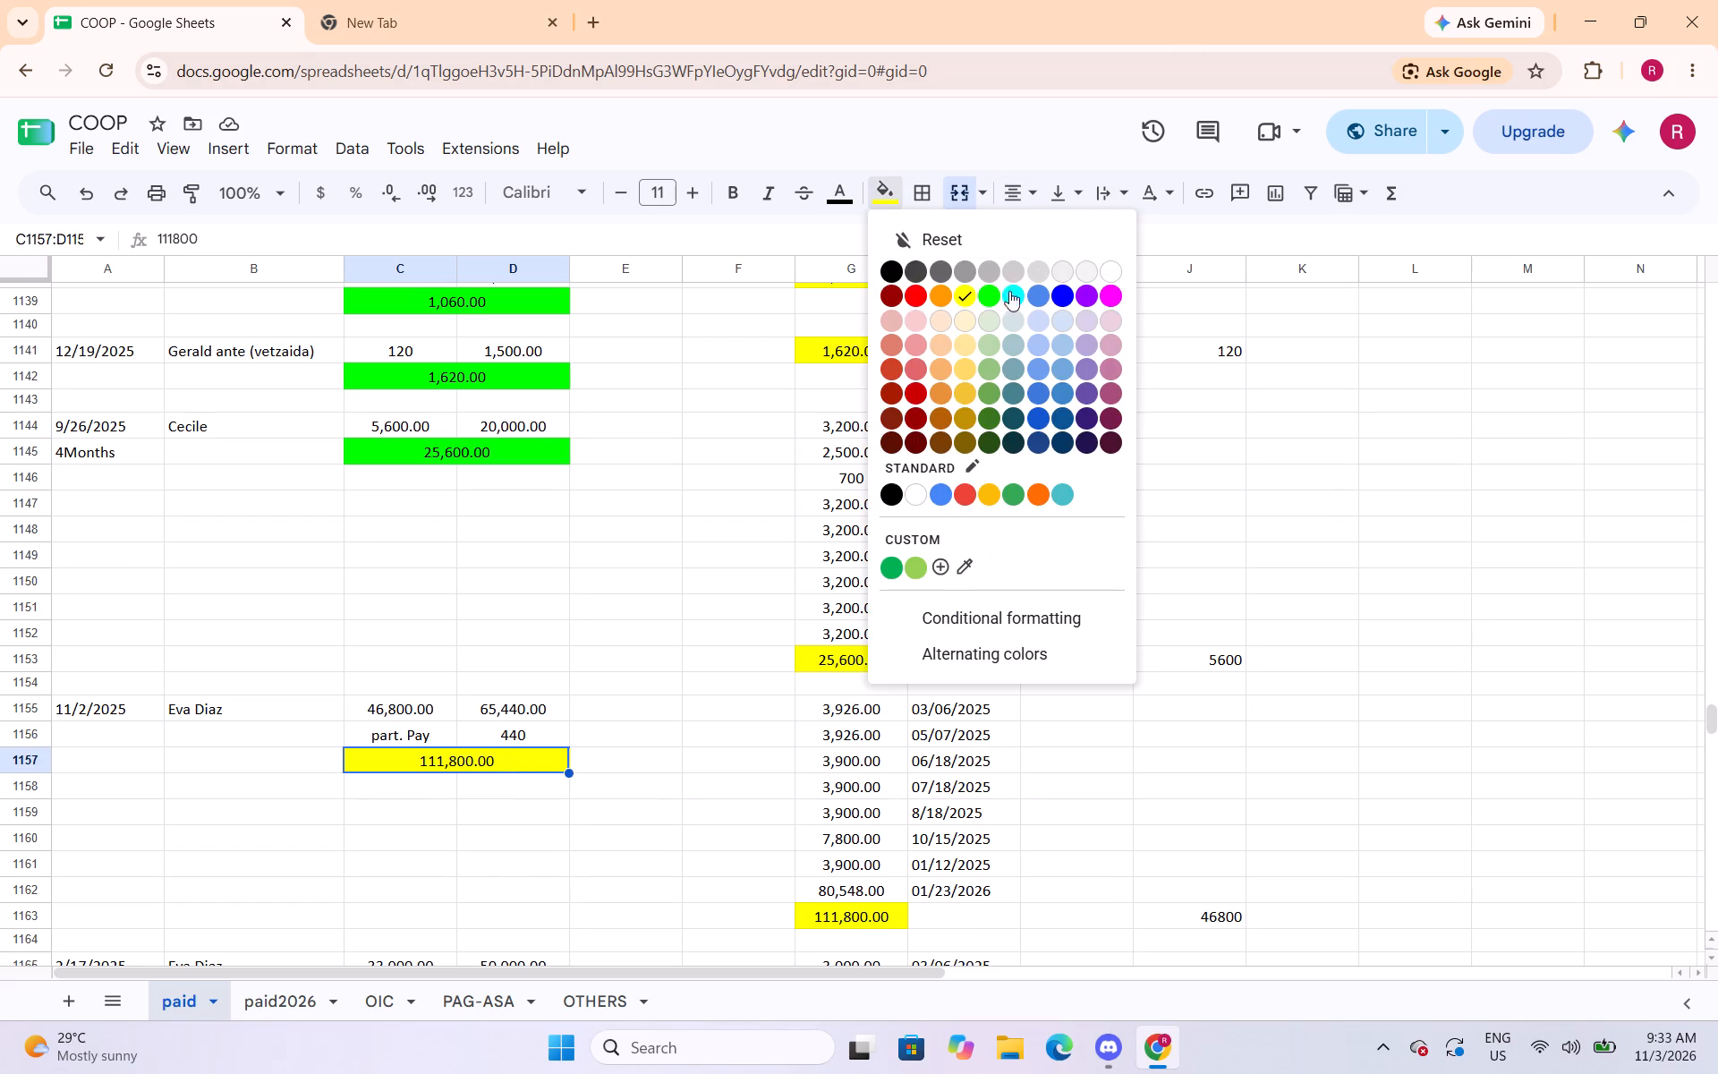
pyautogui.click(989, 296)
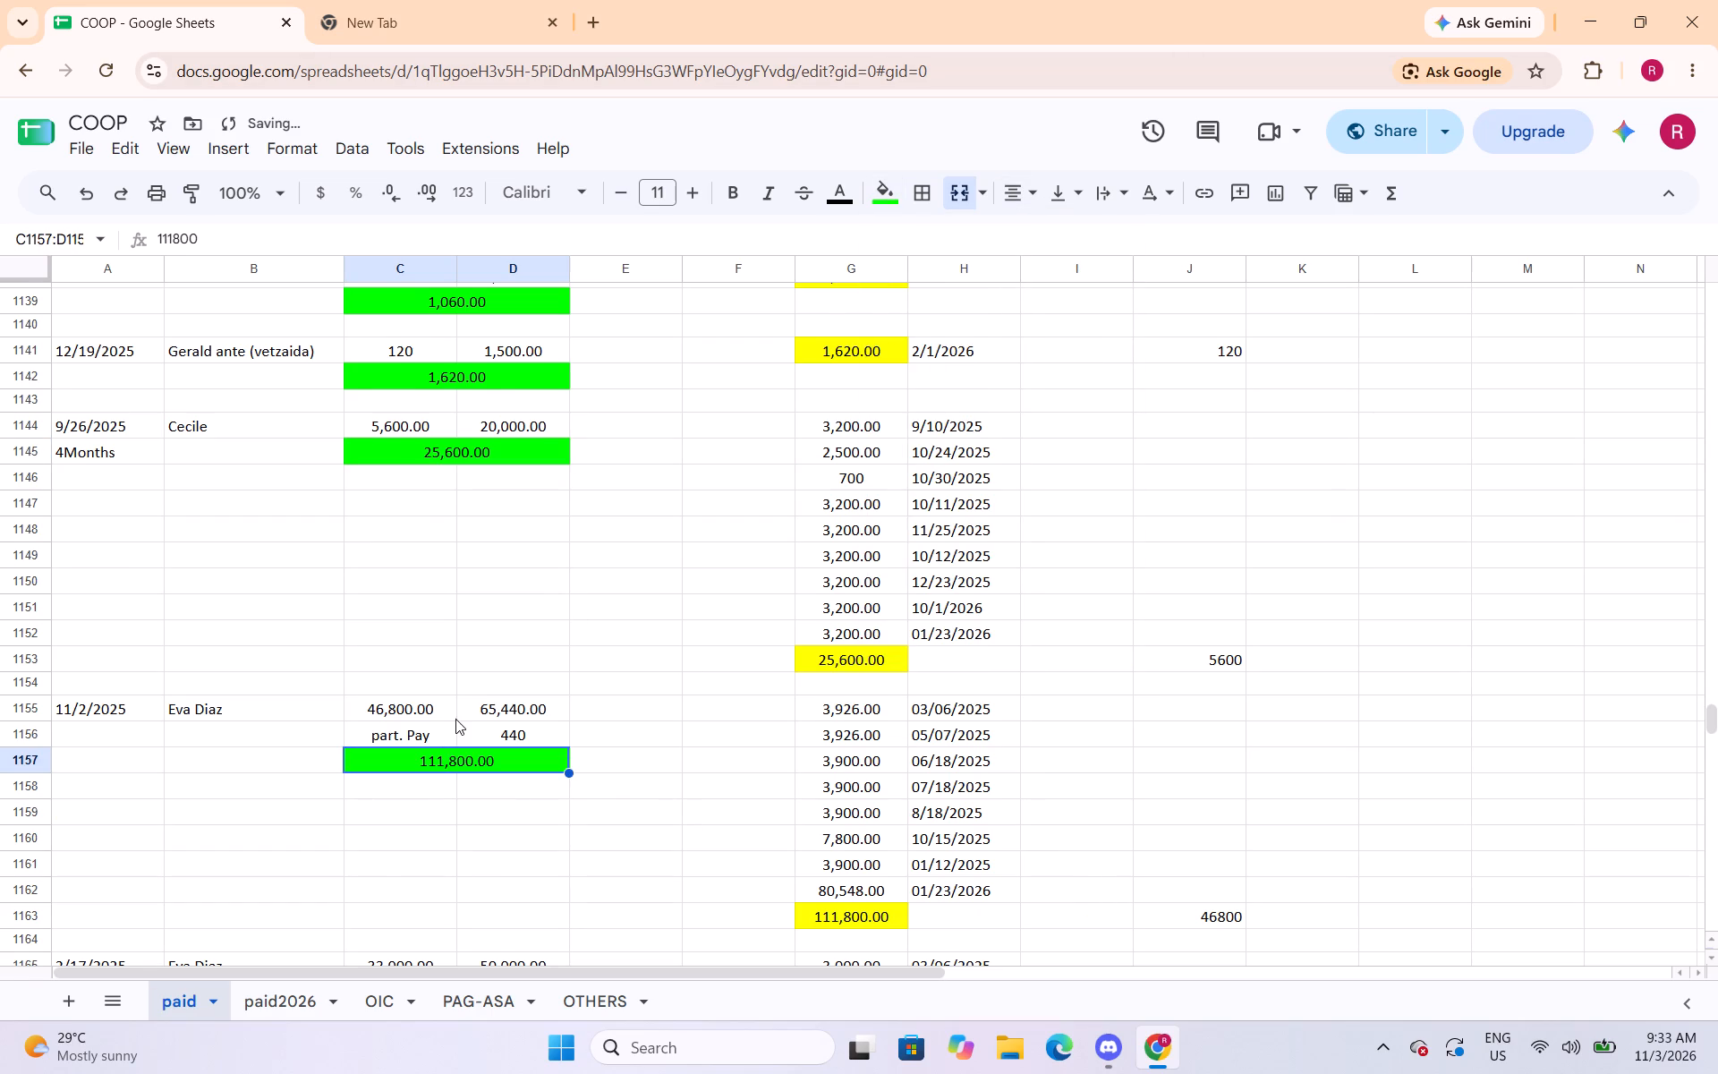
# Fill the merged totals in C1166:D1166 and C1176:D1176, under the 2/17/2025 and 4/3/2025 entries, with bright green.
pyautogui.scroll(-1, 455, 719)
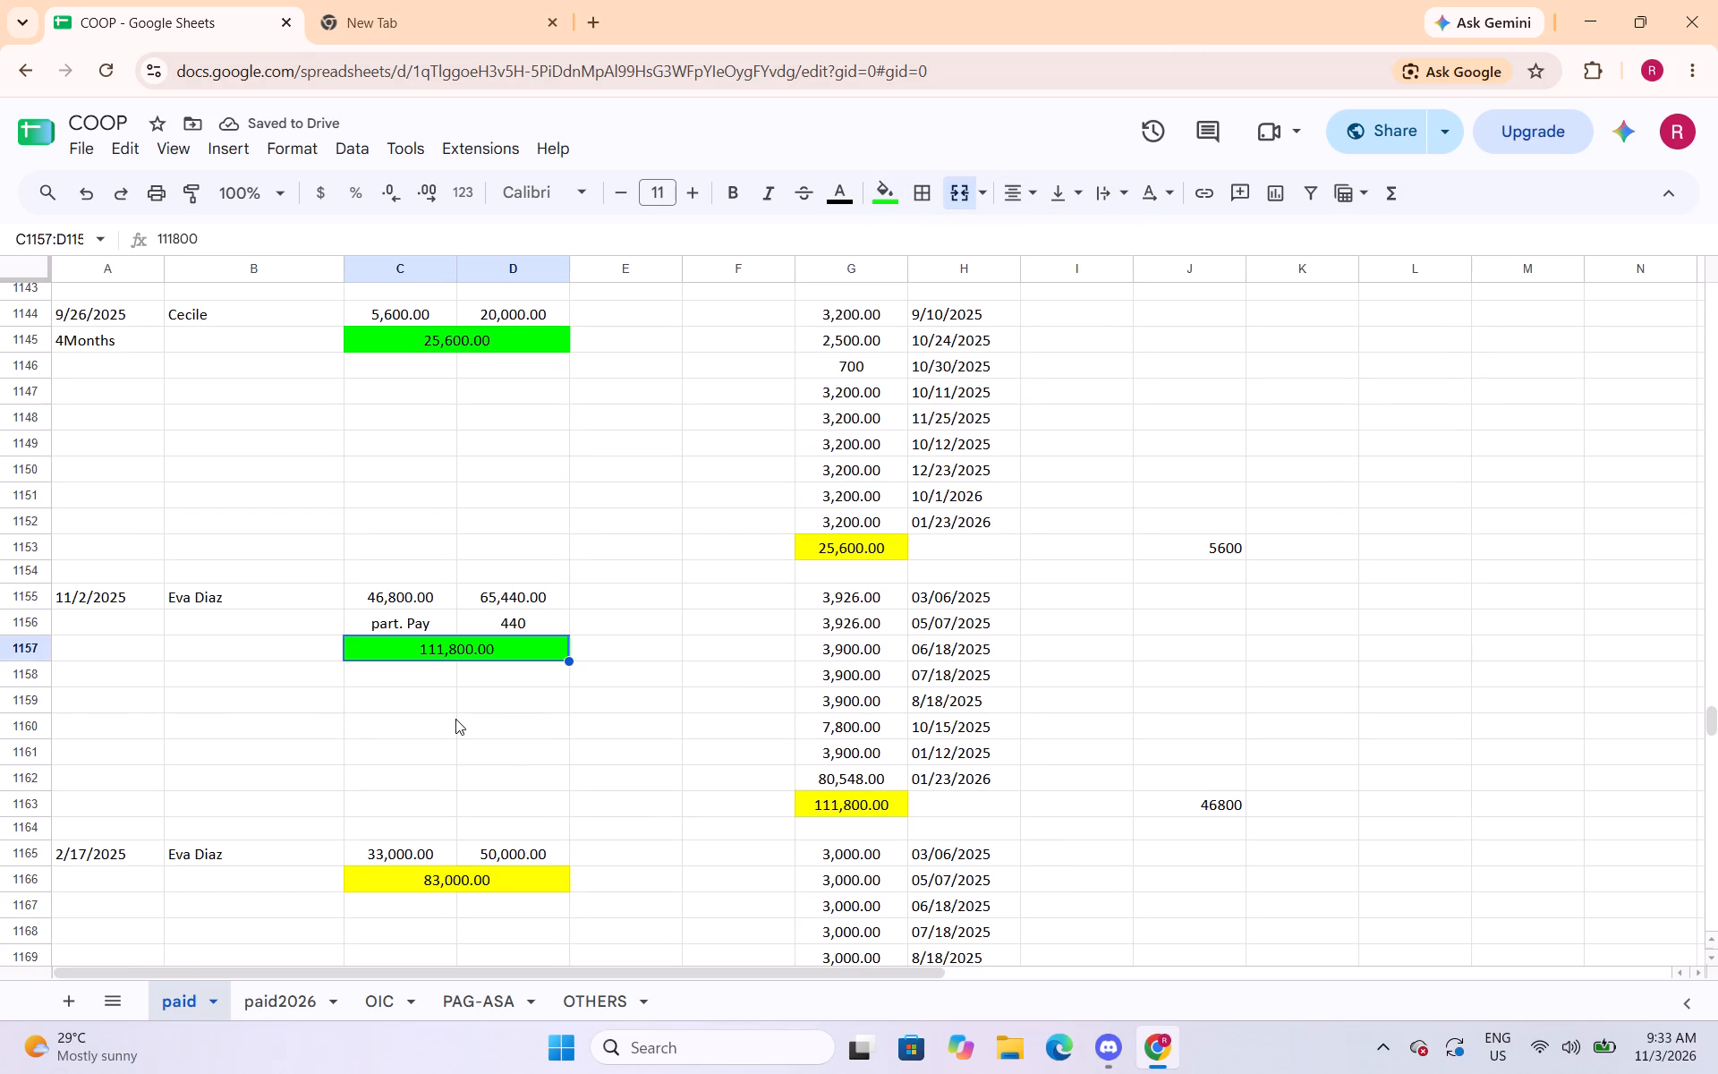
pyautogui.scroll(-1, 475, 697)
pyautogui.click(464, 759)
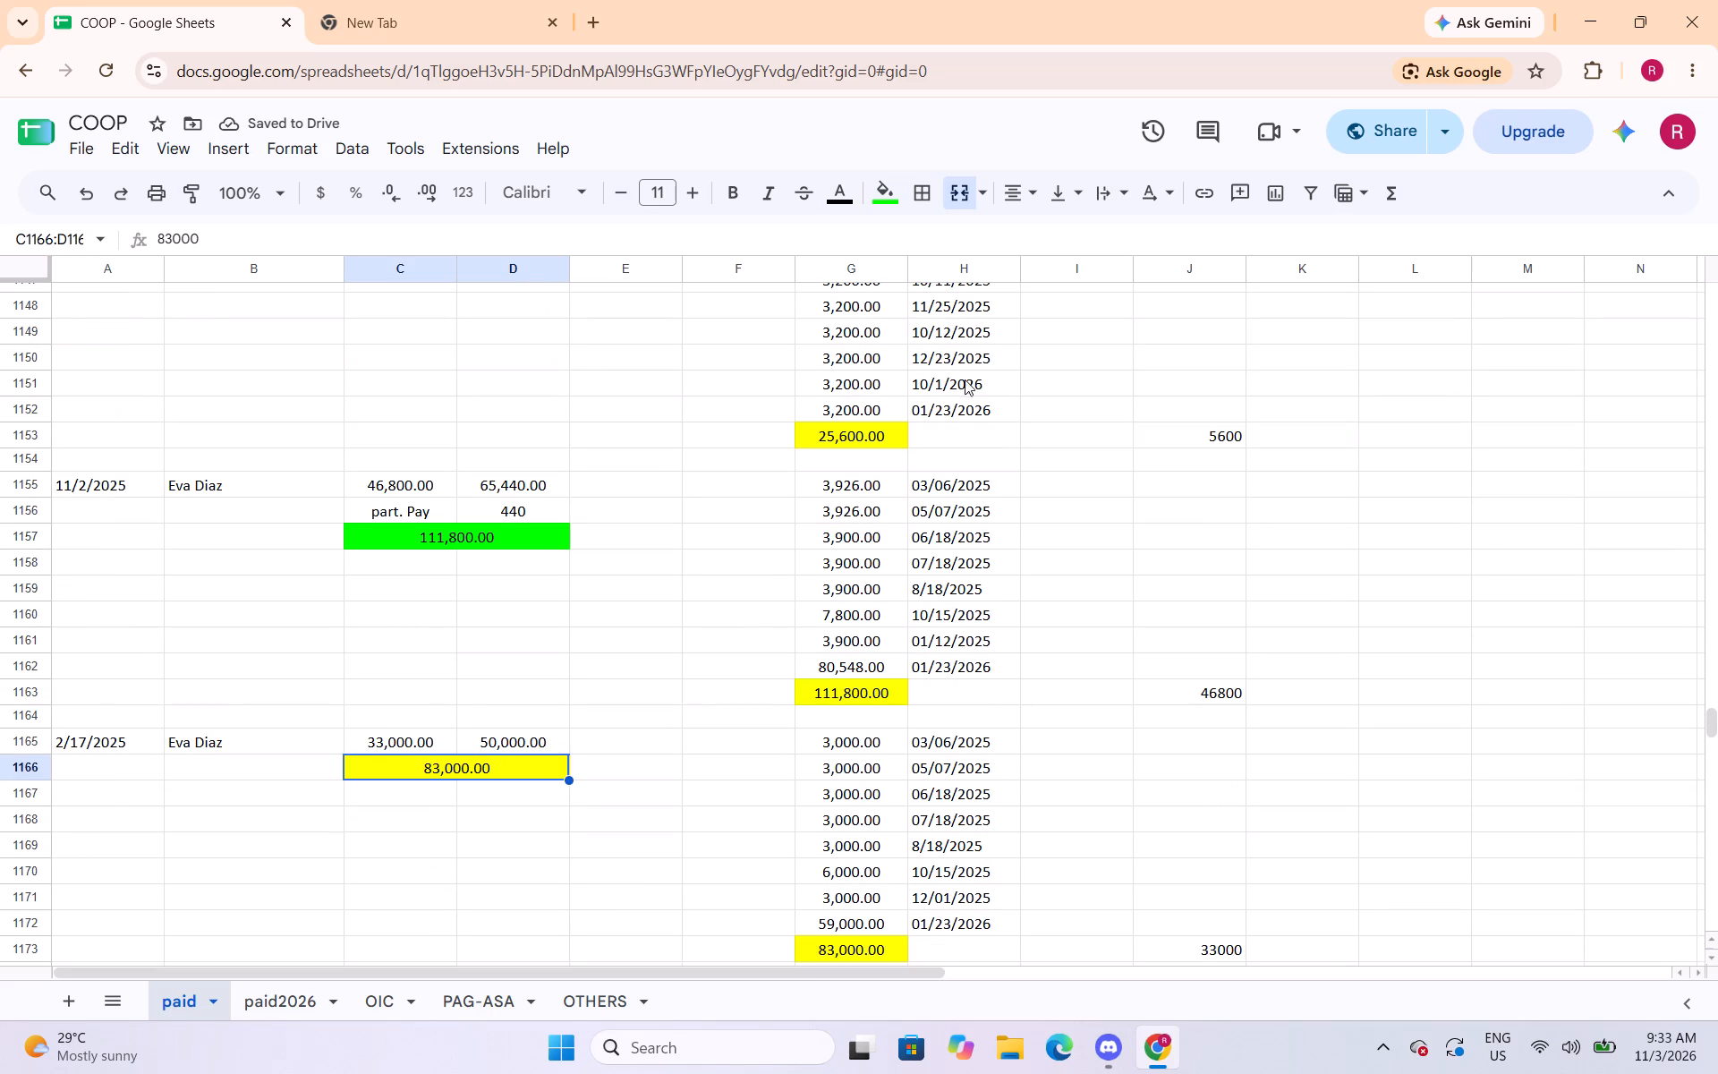
pyautogui.click(887, 203)
pyautogui.click(990, 294)
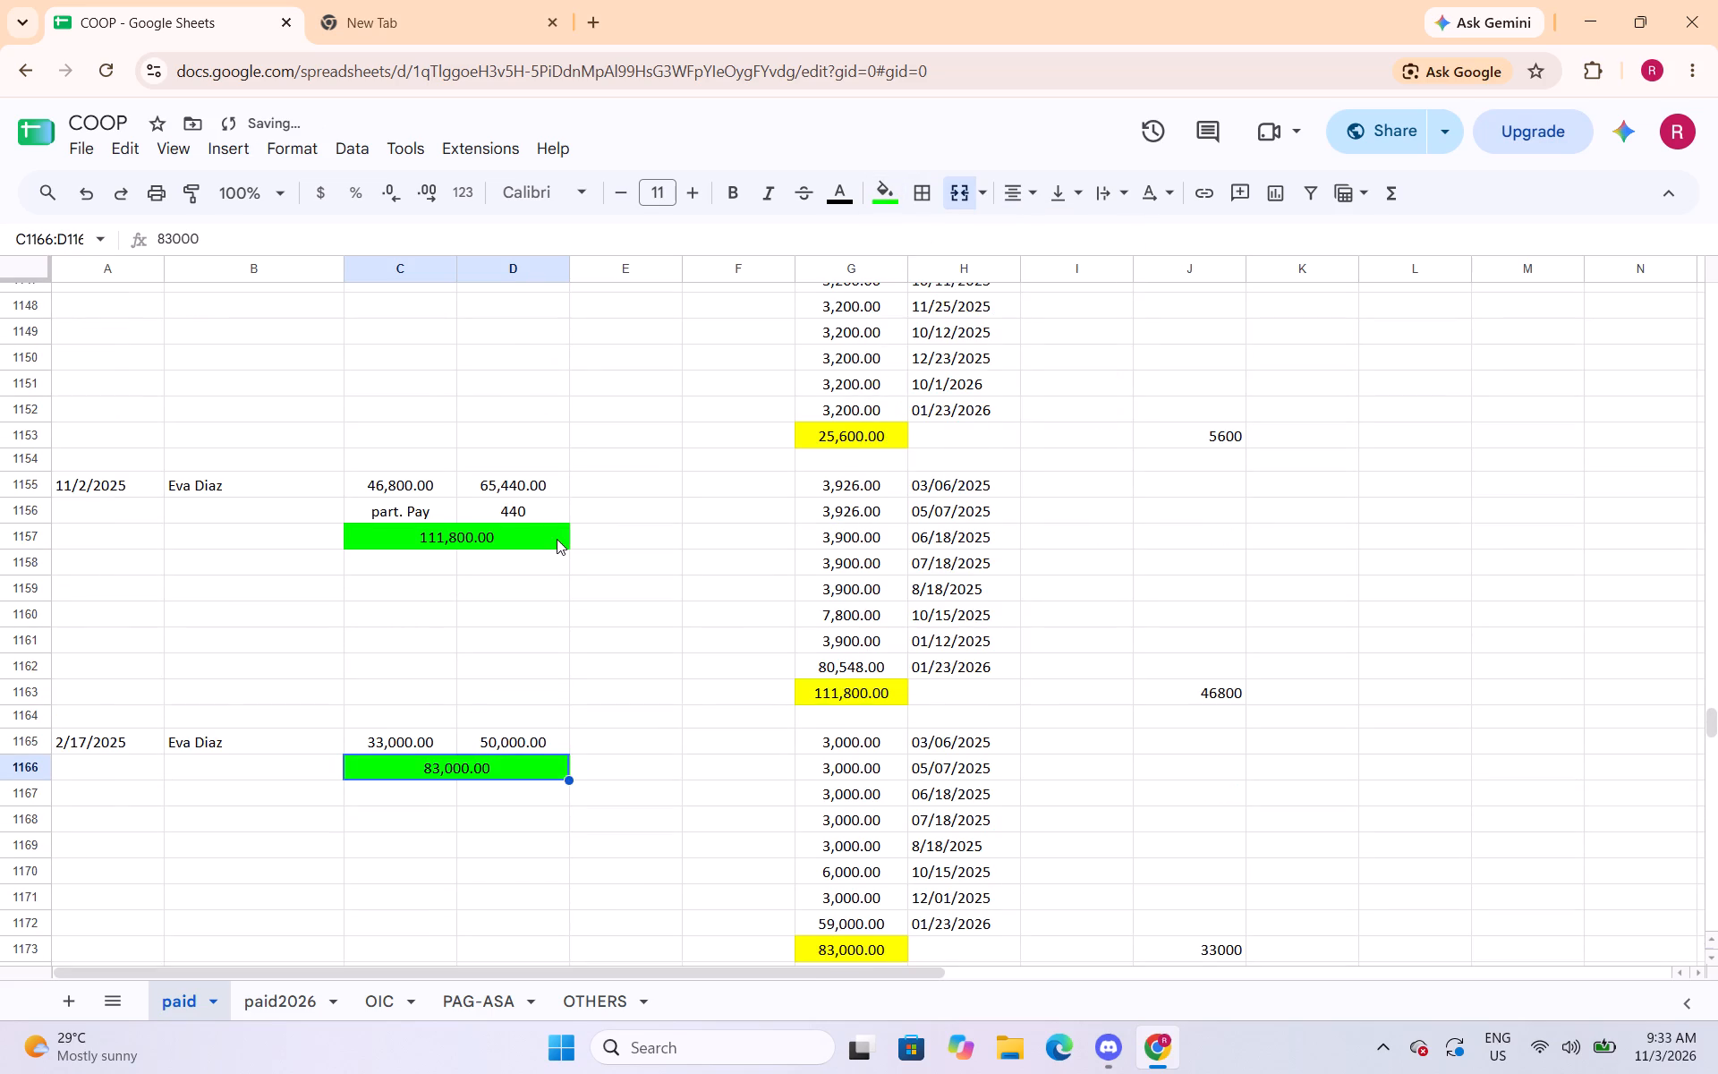
pyautogui.scroll(-1, 557, 539)
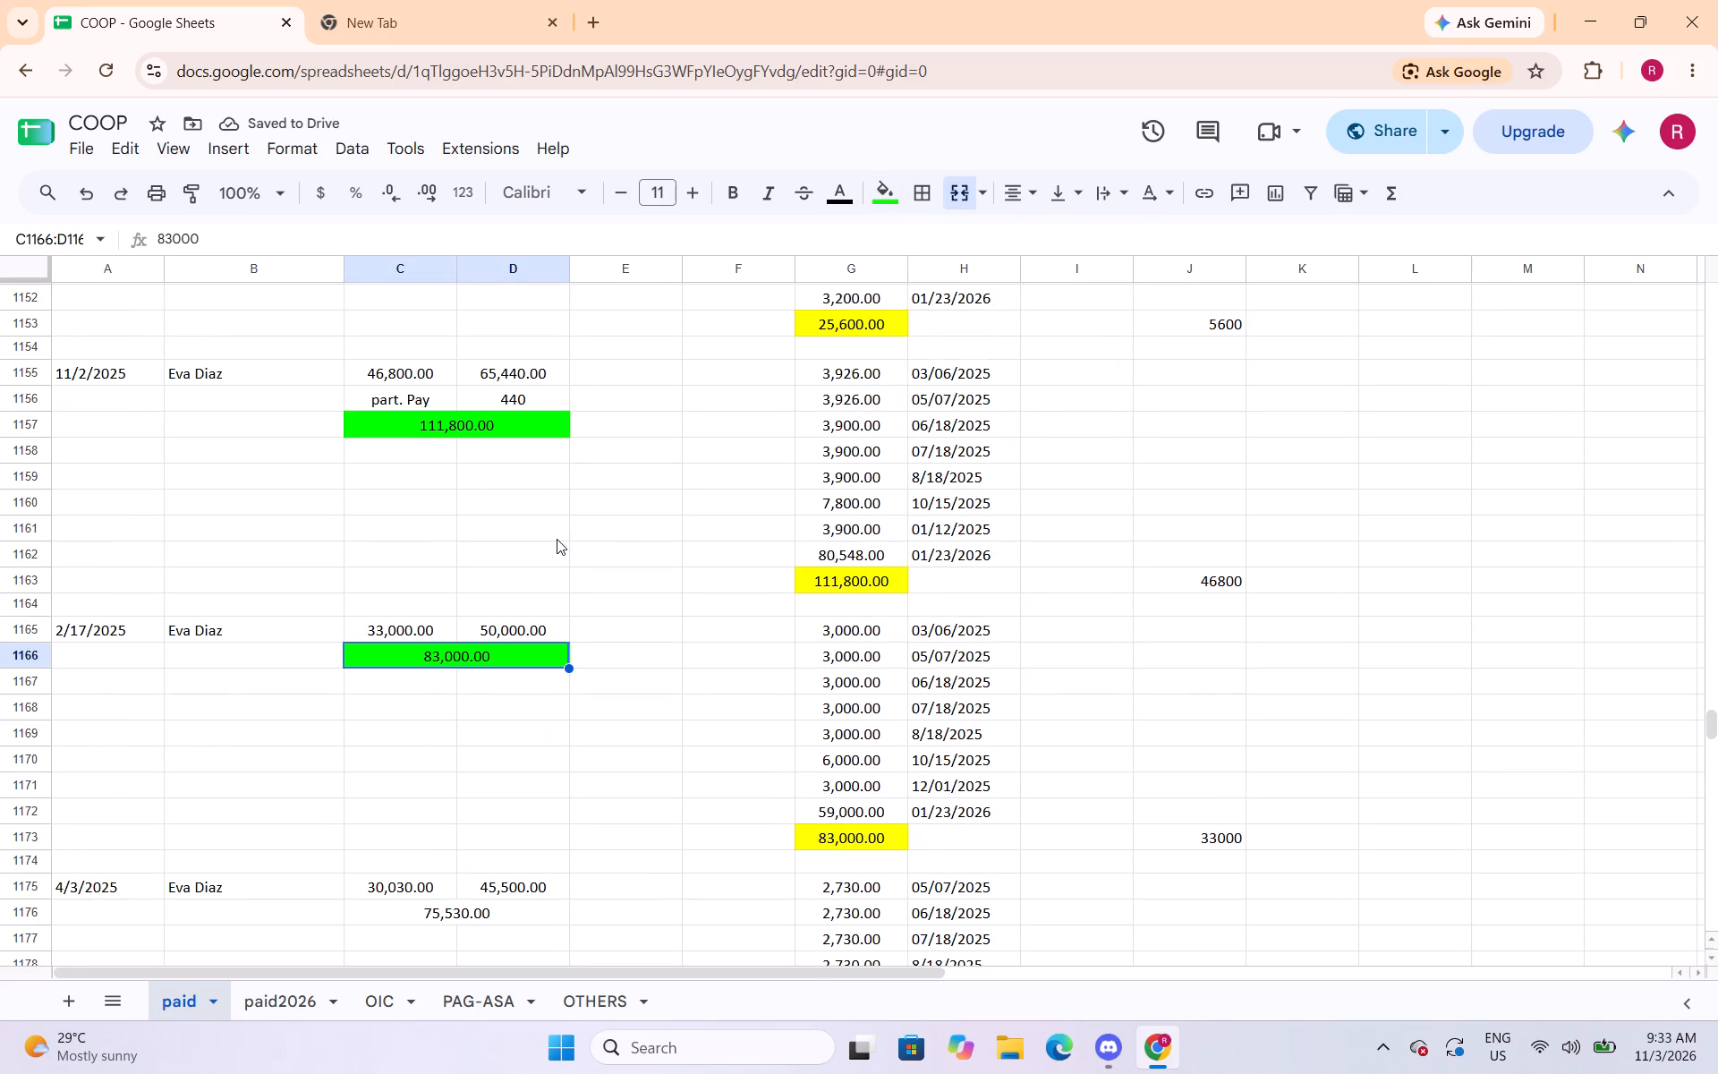
pyautogui.scroll(-1, 566, 525)
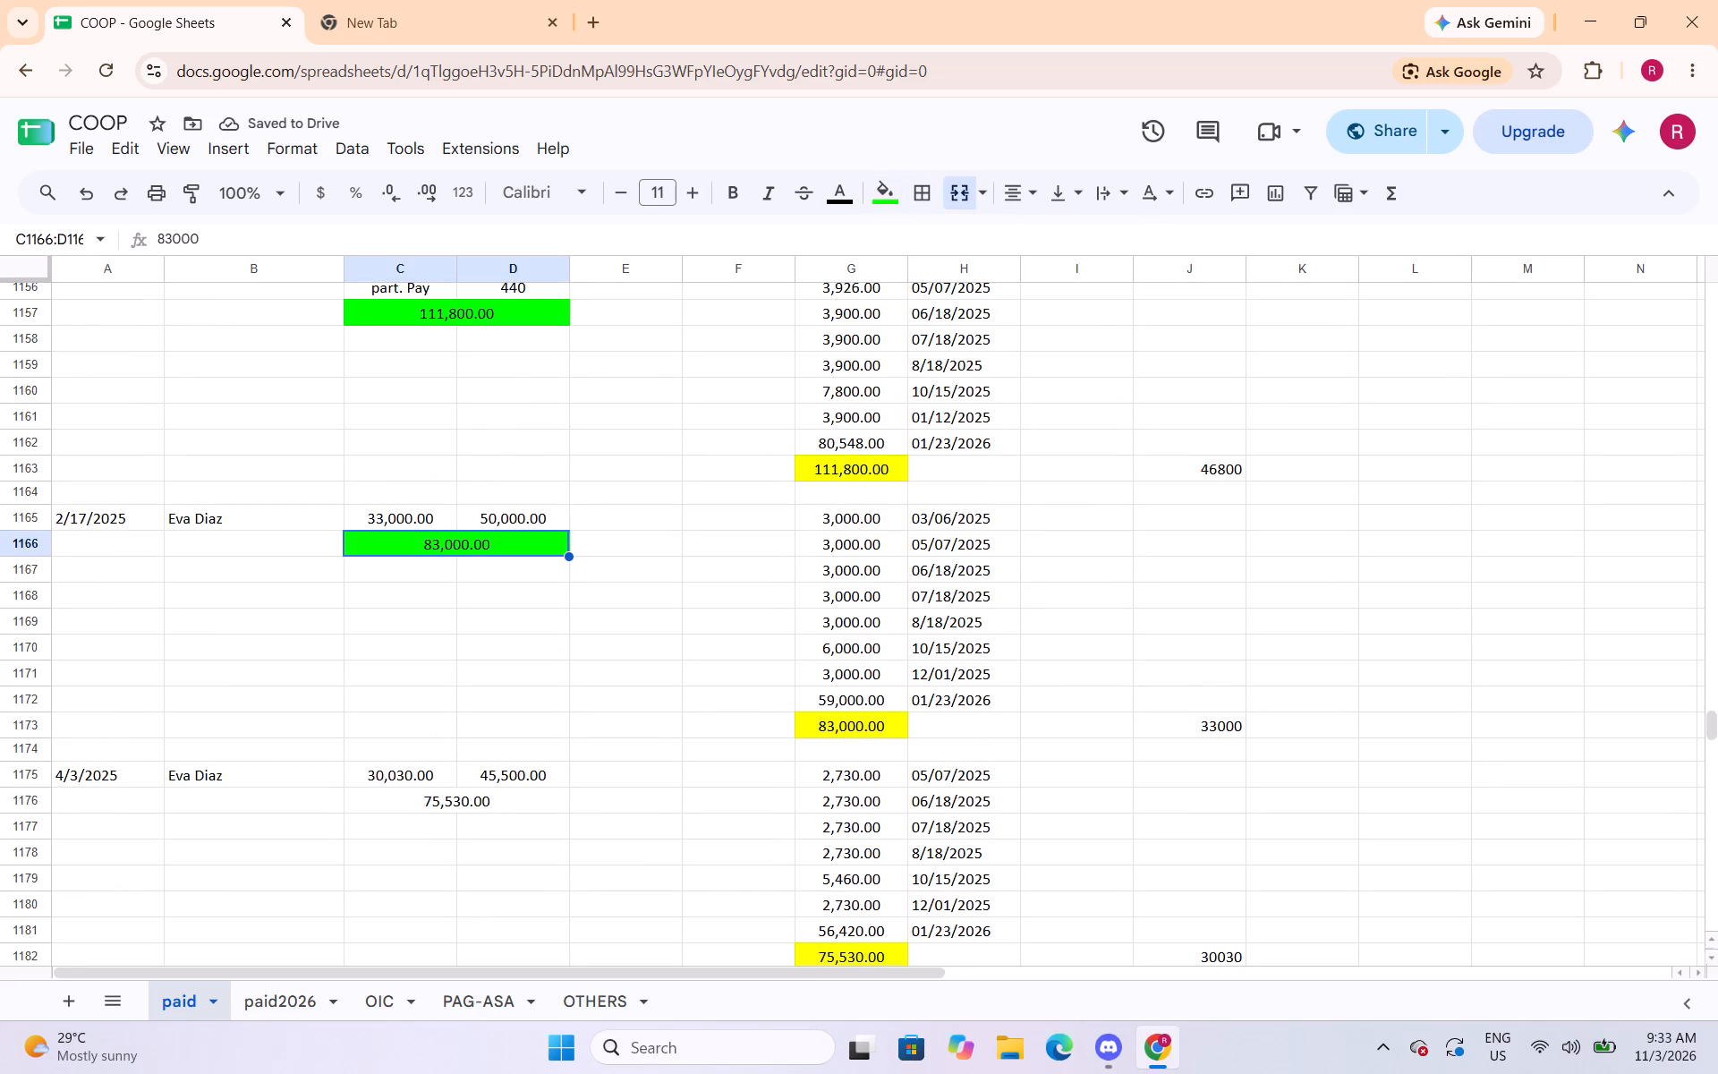
pyautogui.click(475, 805)
pyautogui.click(885, 197)
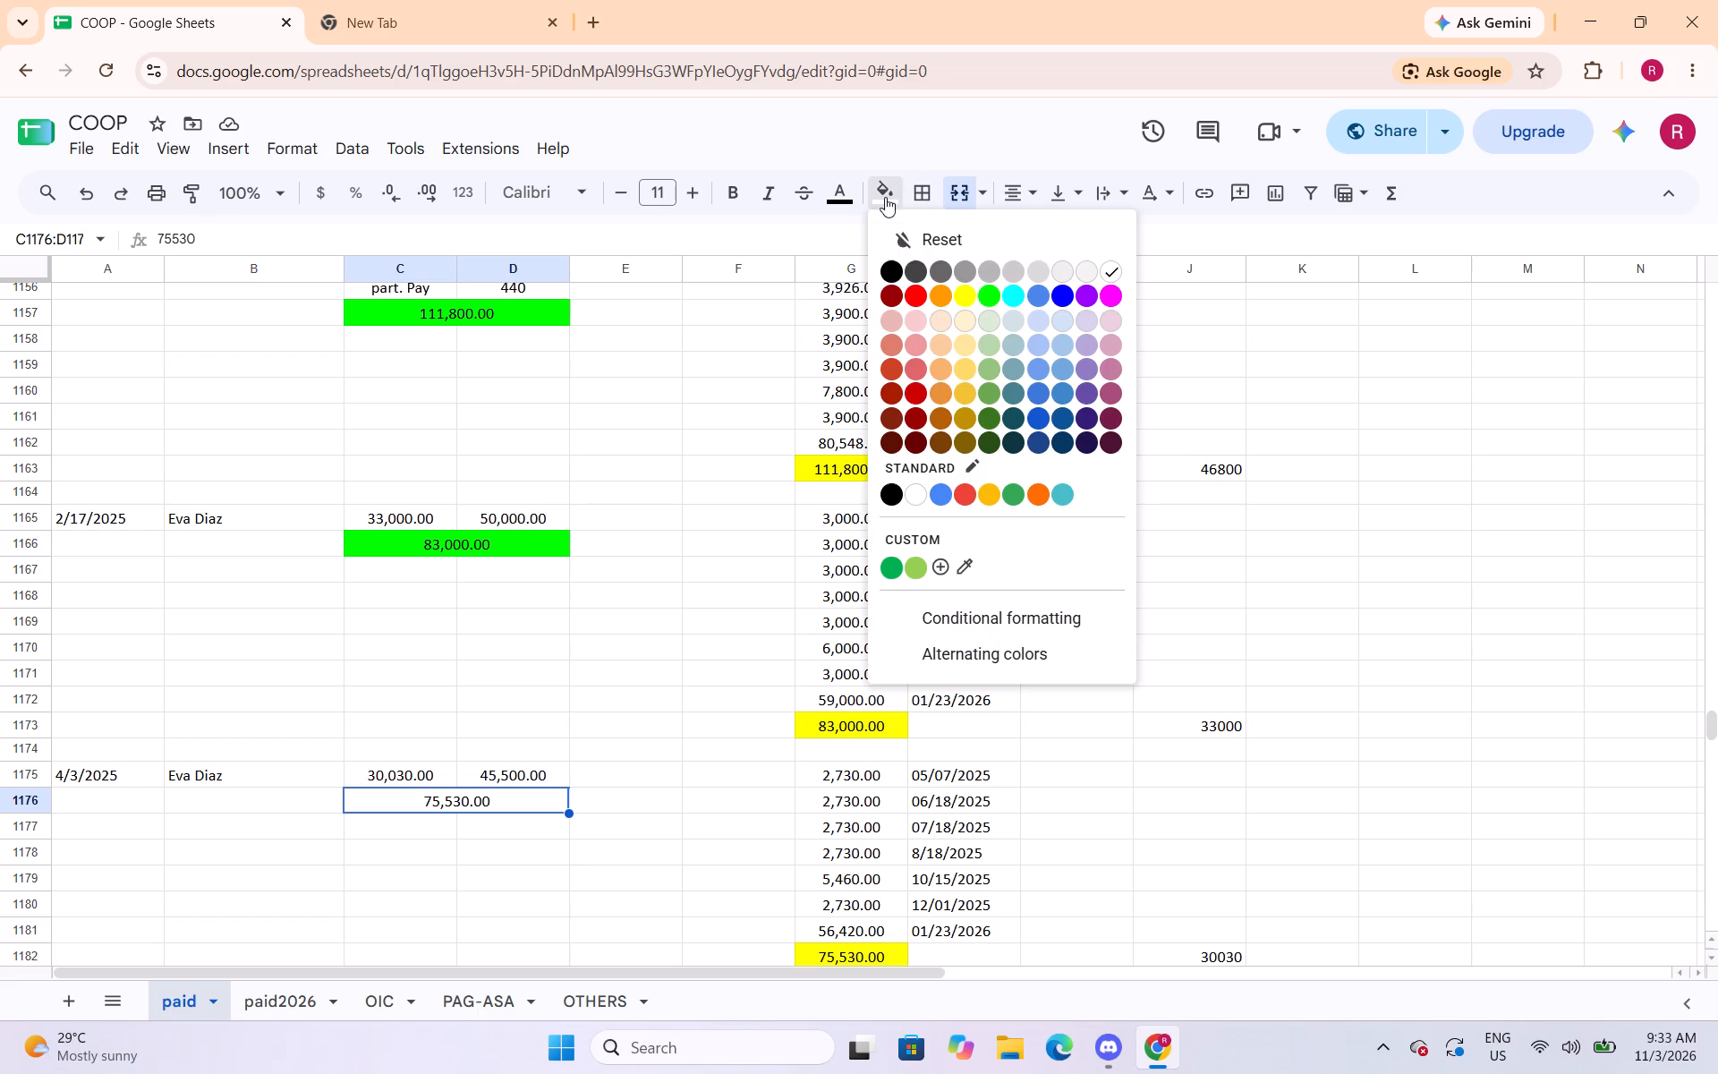
pyautogui.click(985, 298)
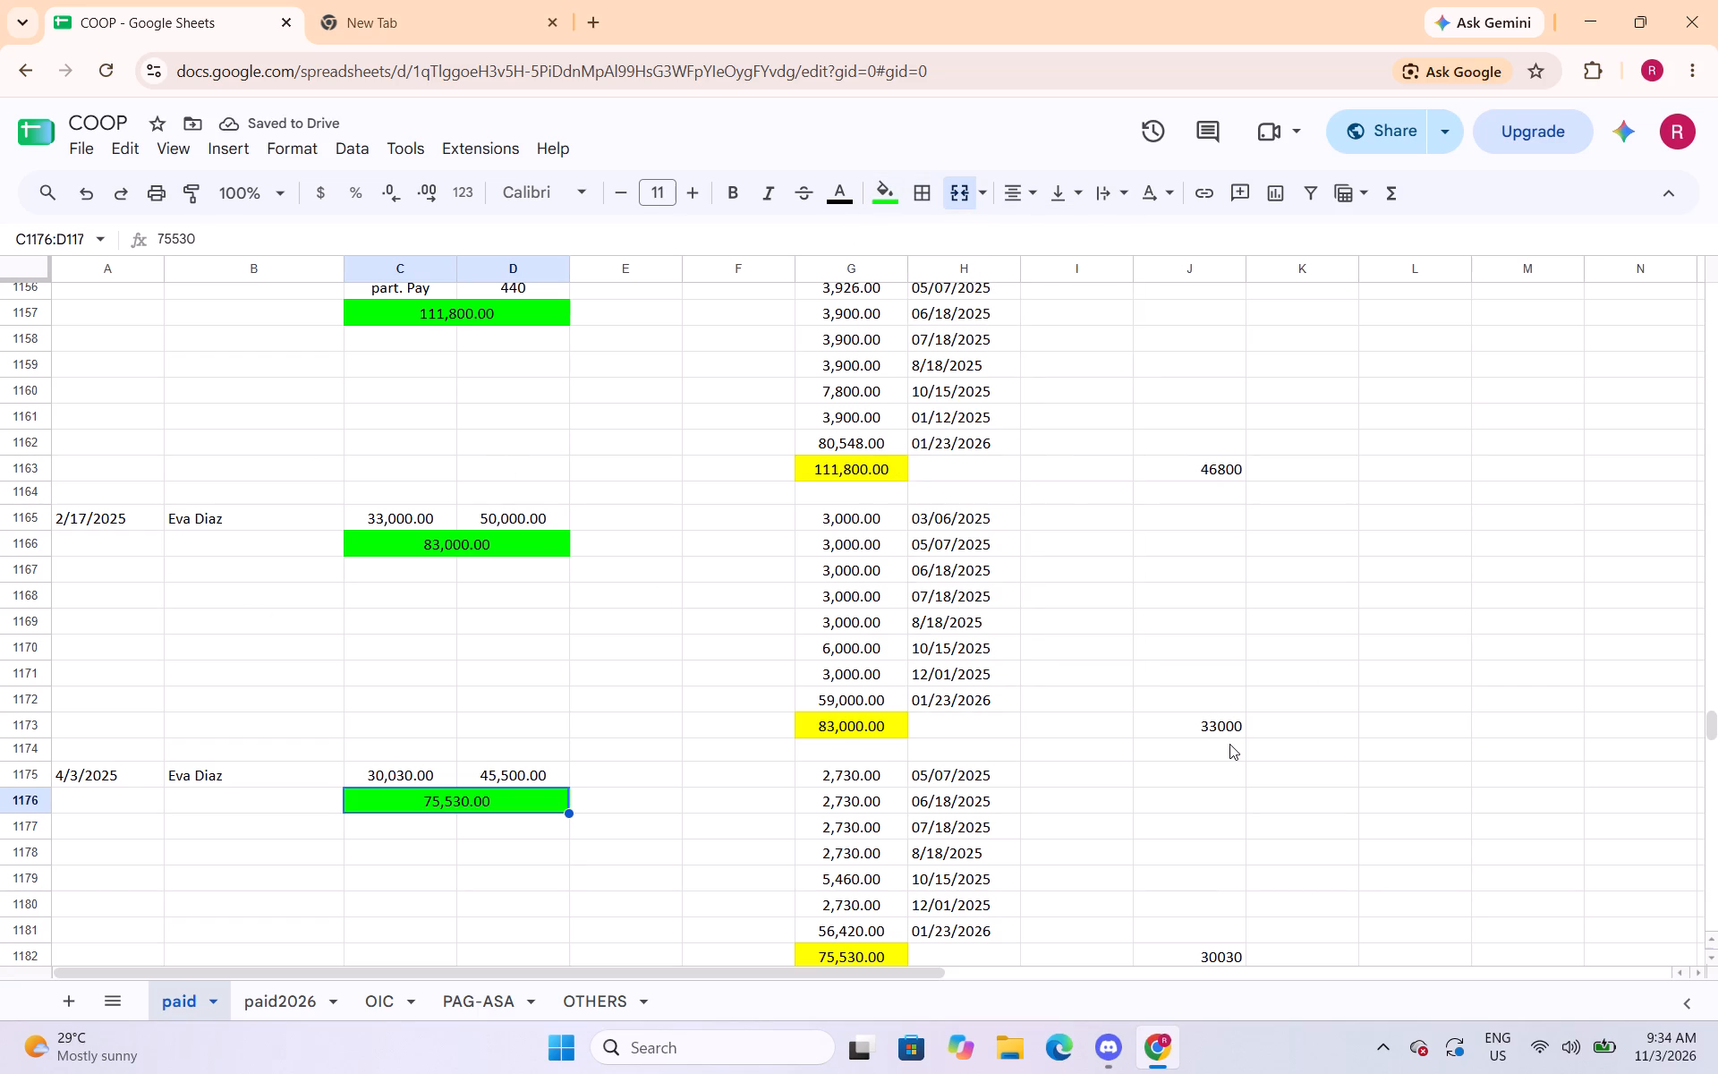
# Insert one row above row 1185, under the 12/30/2025 entry, and merge C1185:D1185 in it.
pyautogui.scroll(-5, 549, 509)
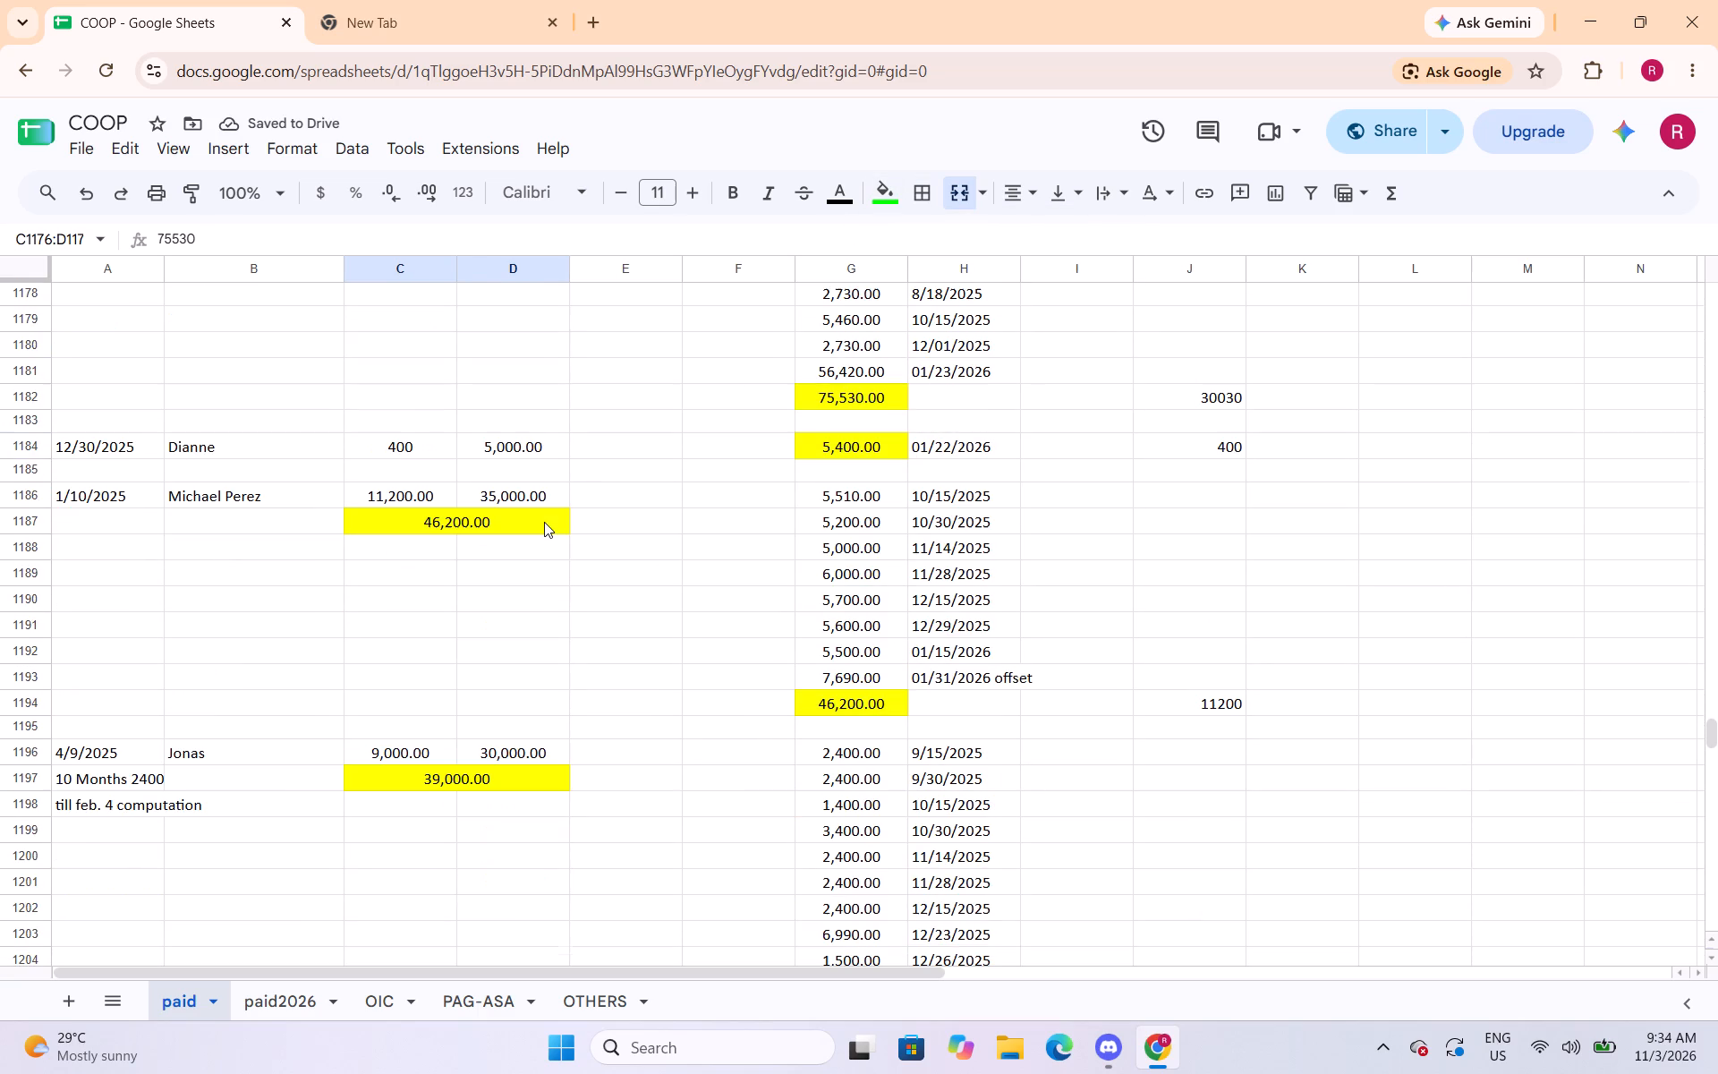
pyautogui.click(42, 468)
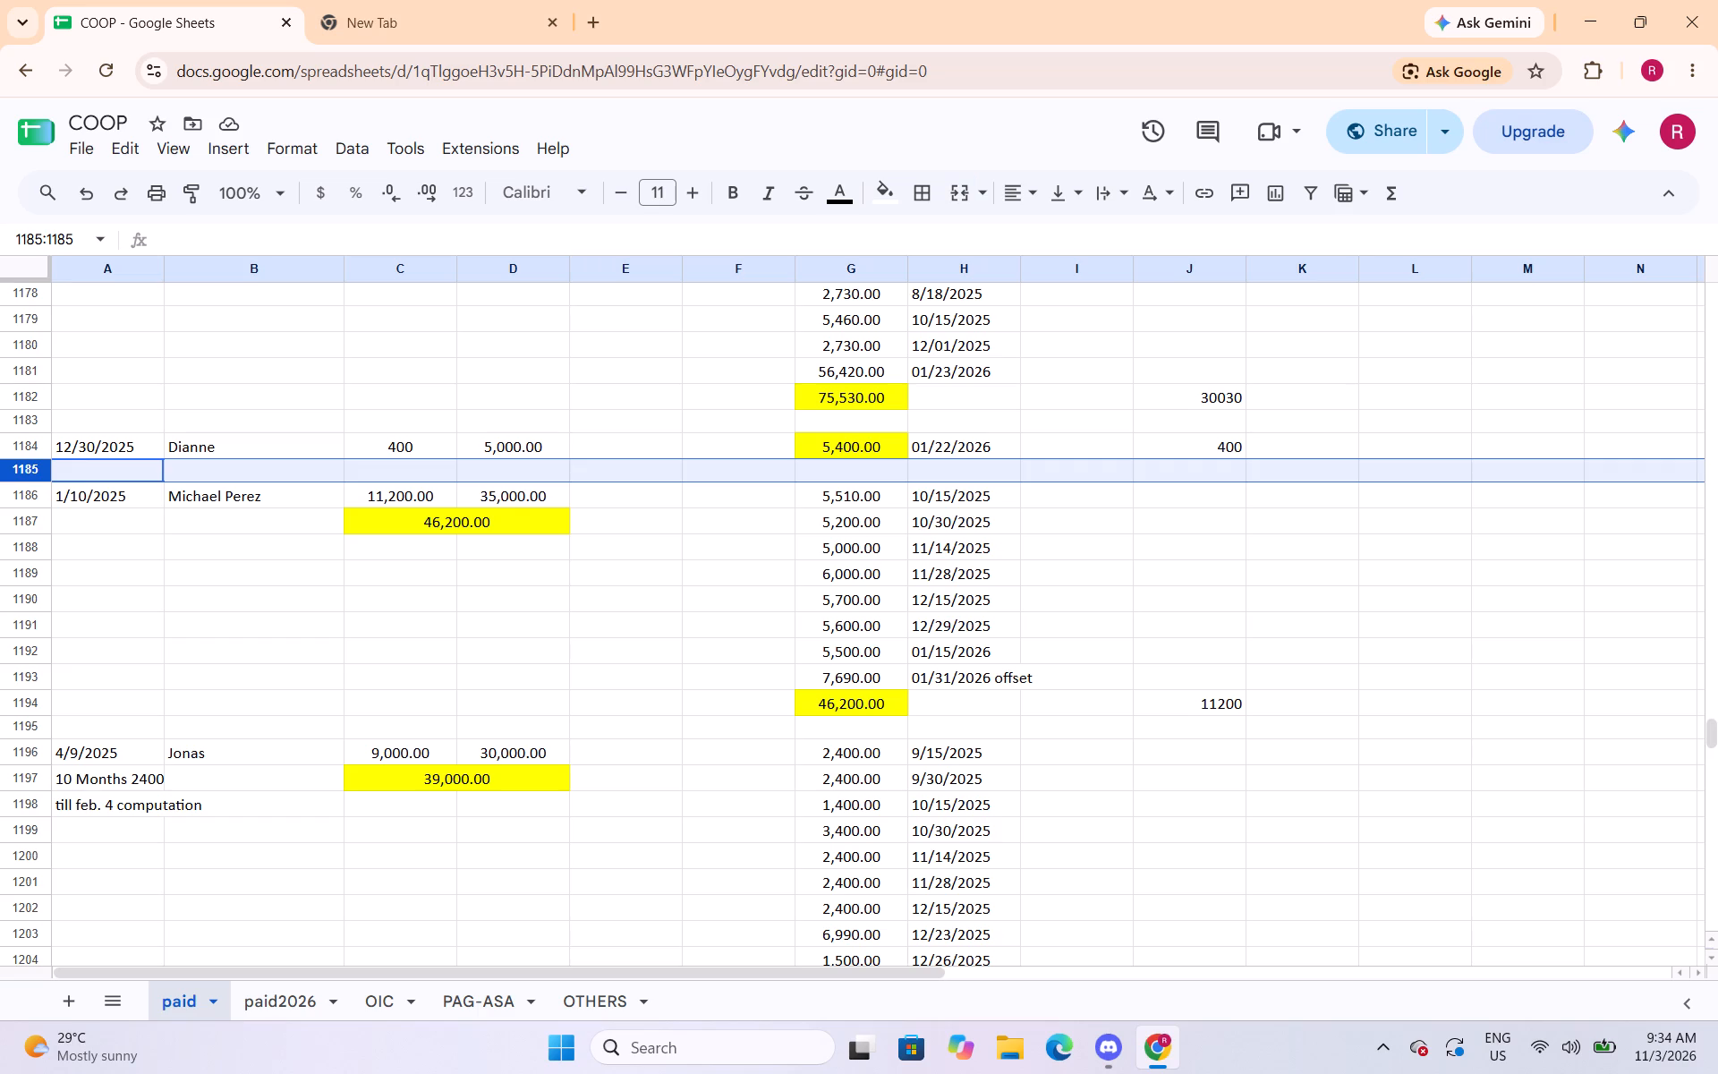
pyautogui.rightClick(27, 475)
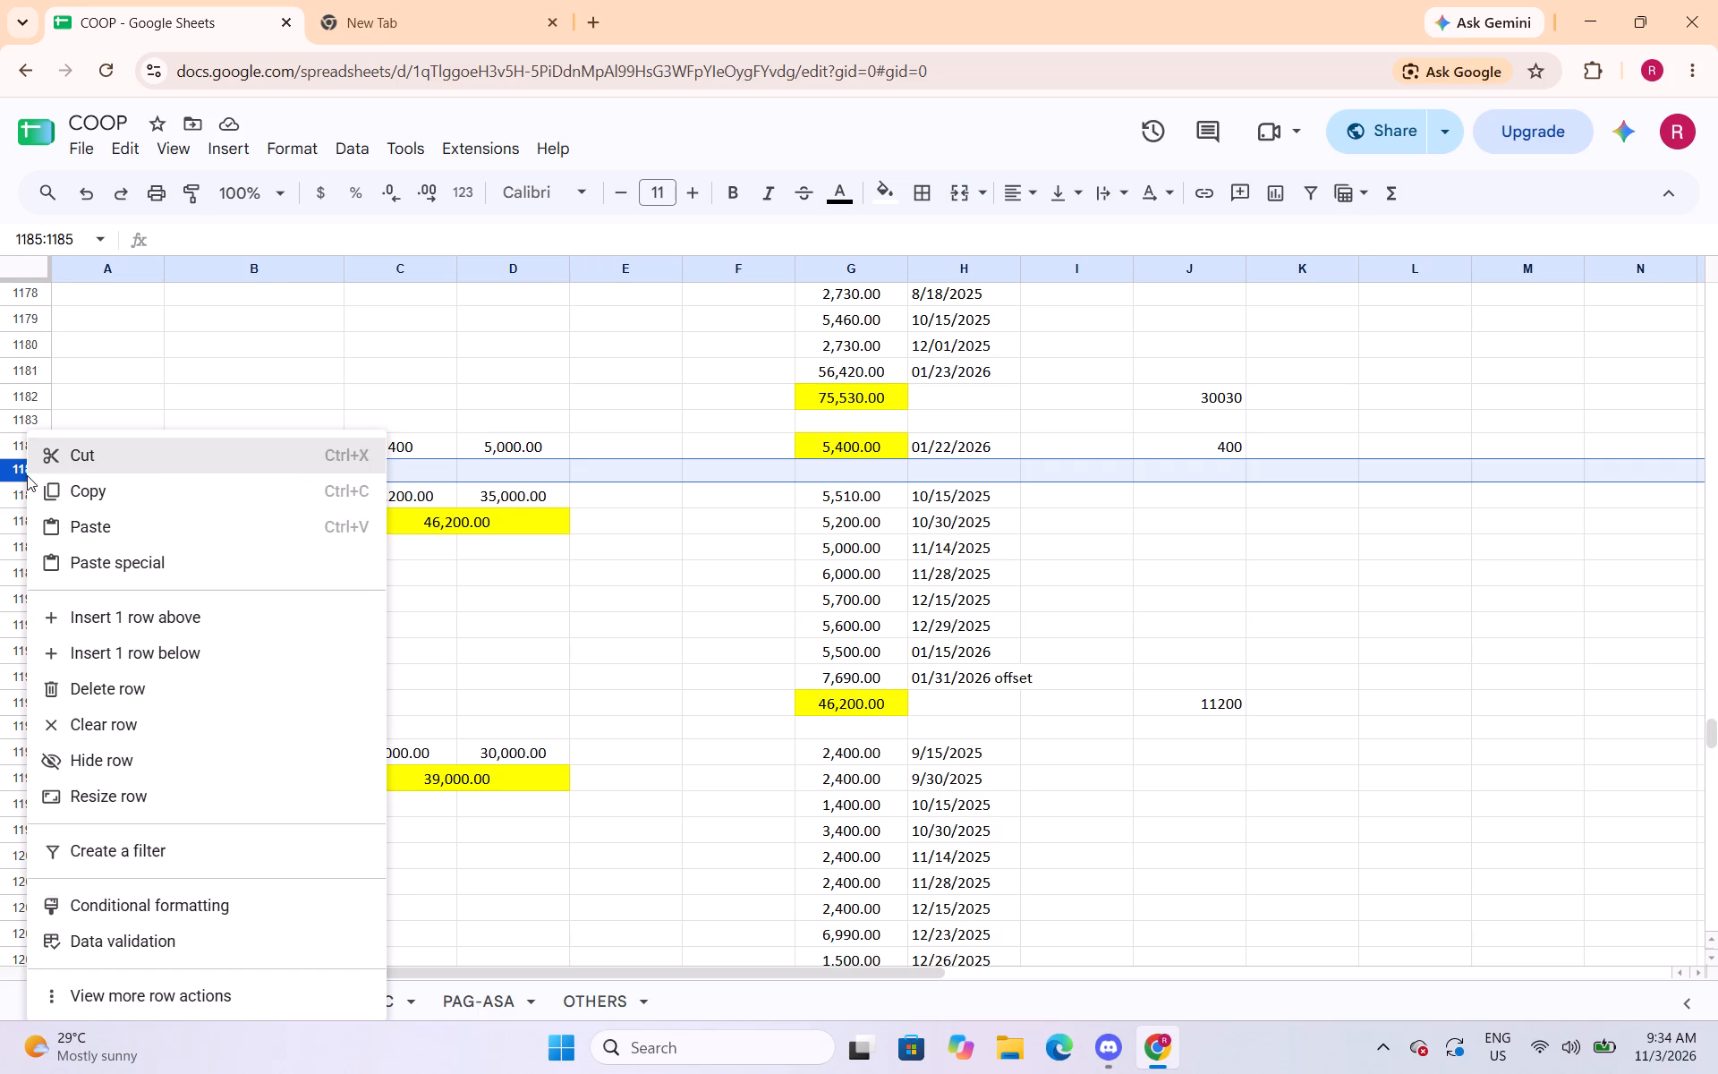
pyautogui.click(98, 620)
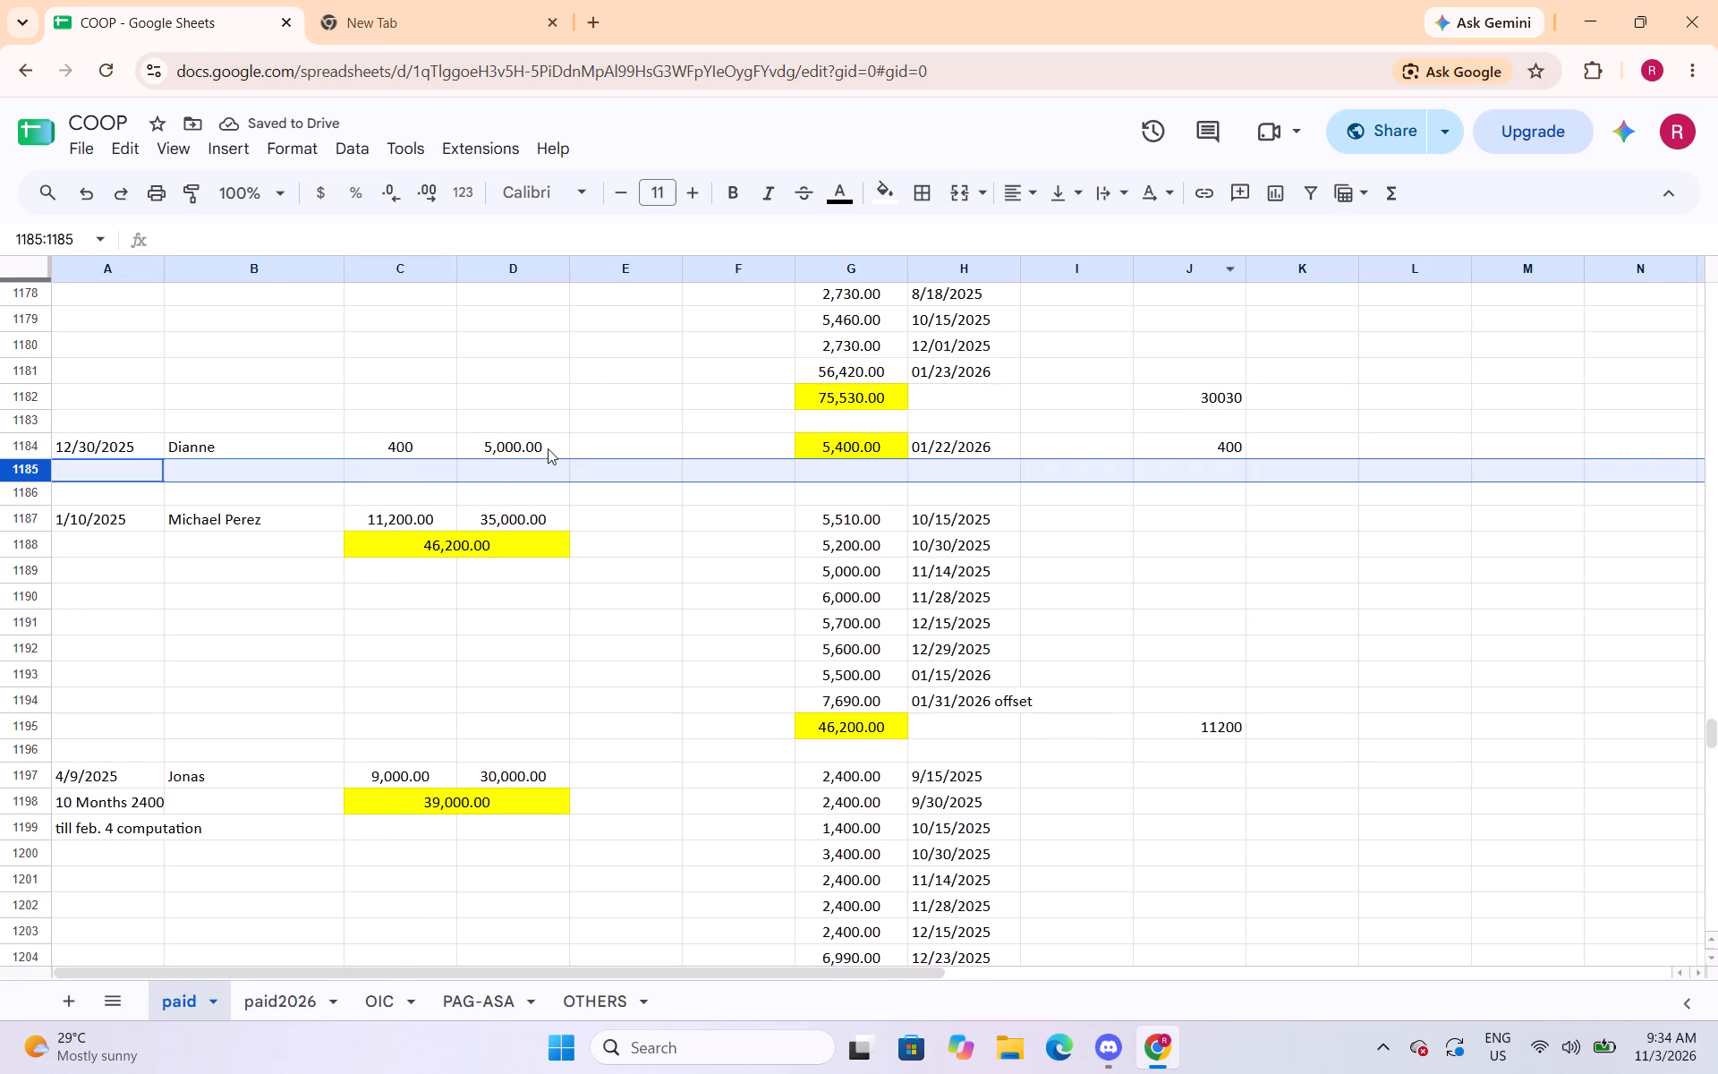
pyautogui.moveTo(429, 473); pyautogui.dragTo(493, 470)
pyautogui.click(962, 193)
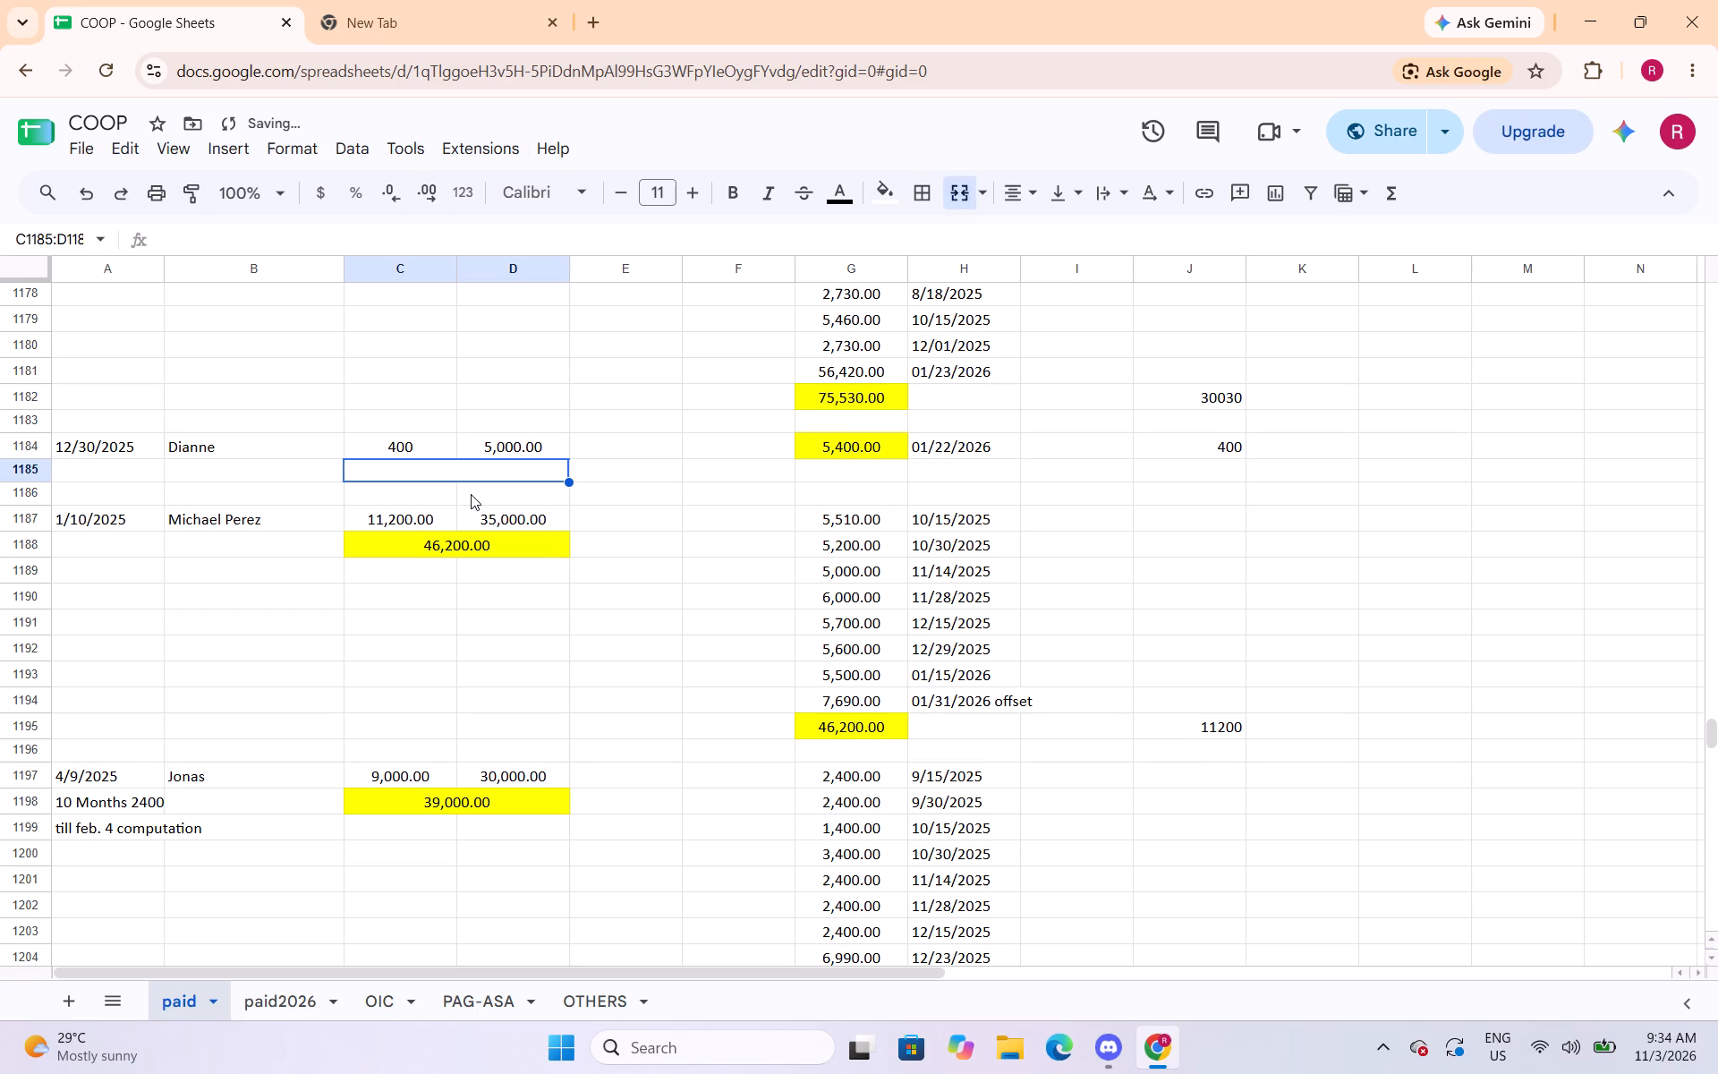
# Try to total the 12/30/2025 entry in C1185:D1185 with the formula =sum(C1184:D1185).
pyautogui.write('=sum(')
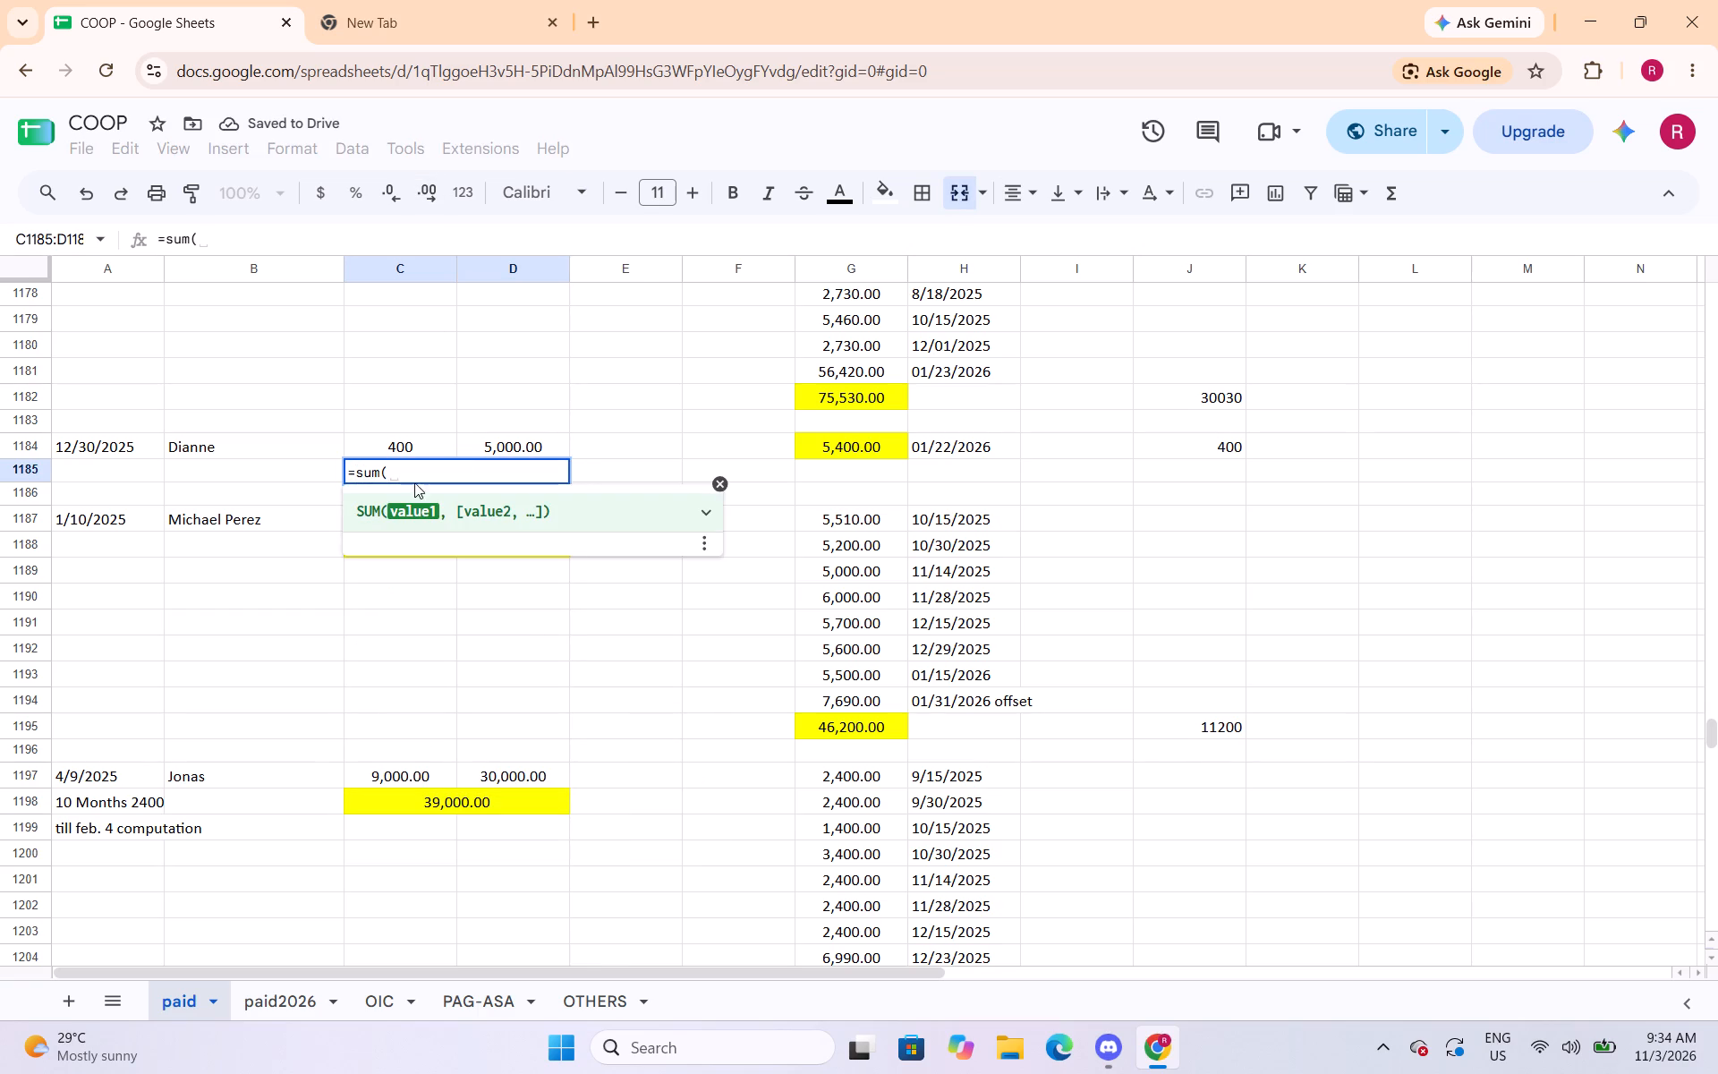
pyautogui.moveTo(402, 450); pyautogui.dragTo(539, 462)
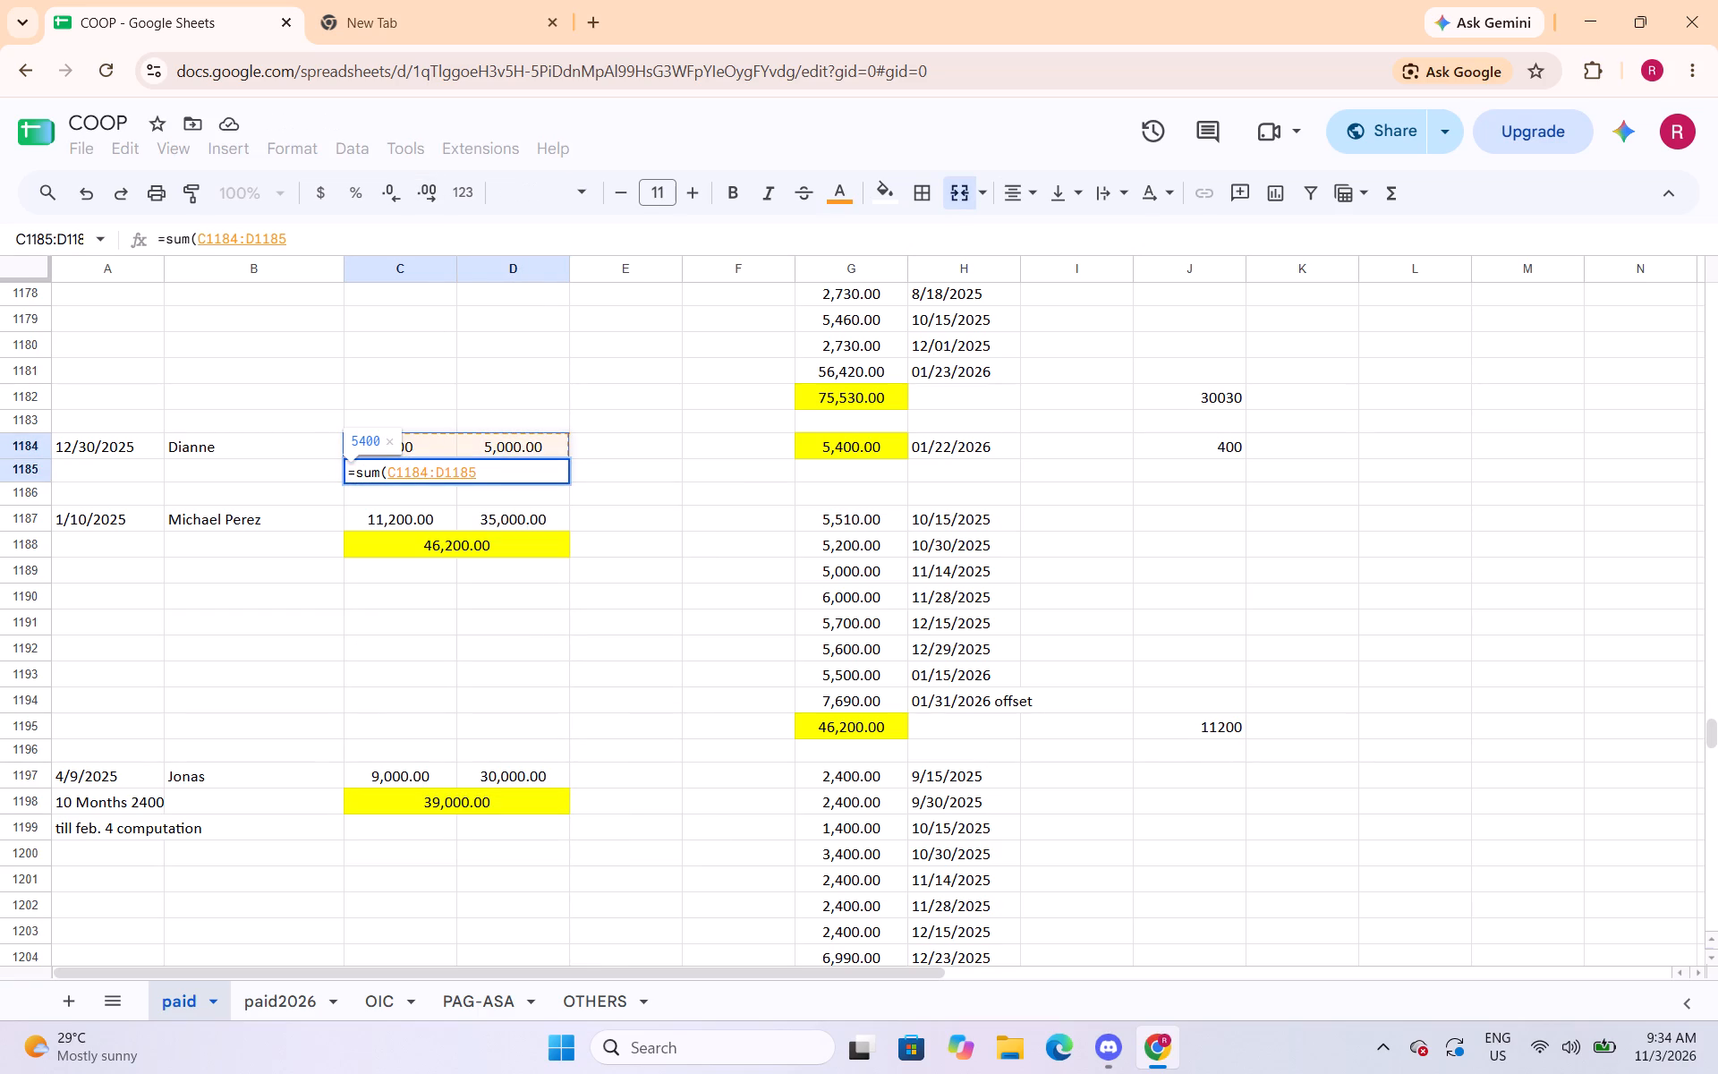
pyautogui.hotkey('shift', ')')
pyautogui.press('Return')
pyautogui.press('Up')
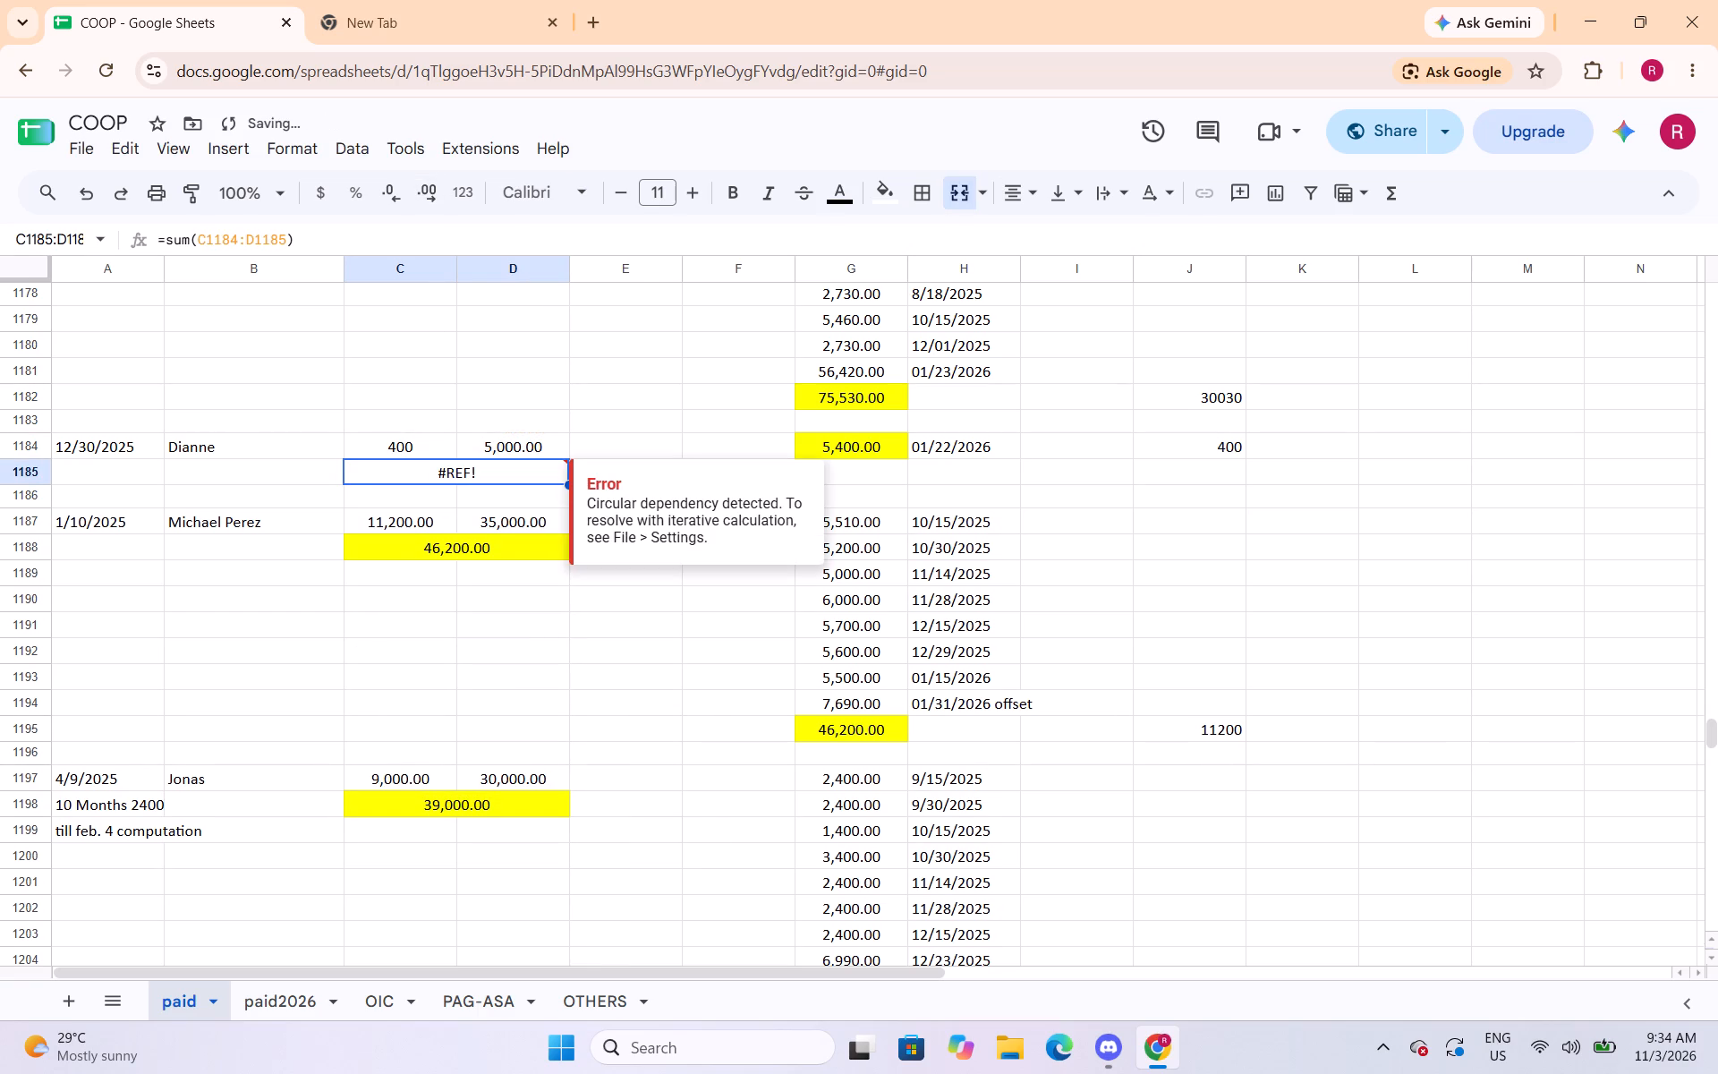
# Enter the formula =sum(C1184:D1184) in the merged cell C1185:D1185.
pyautogui.write('=sum(')
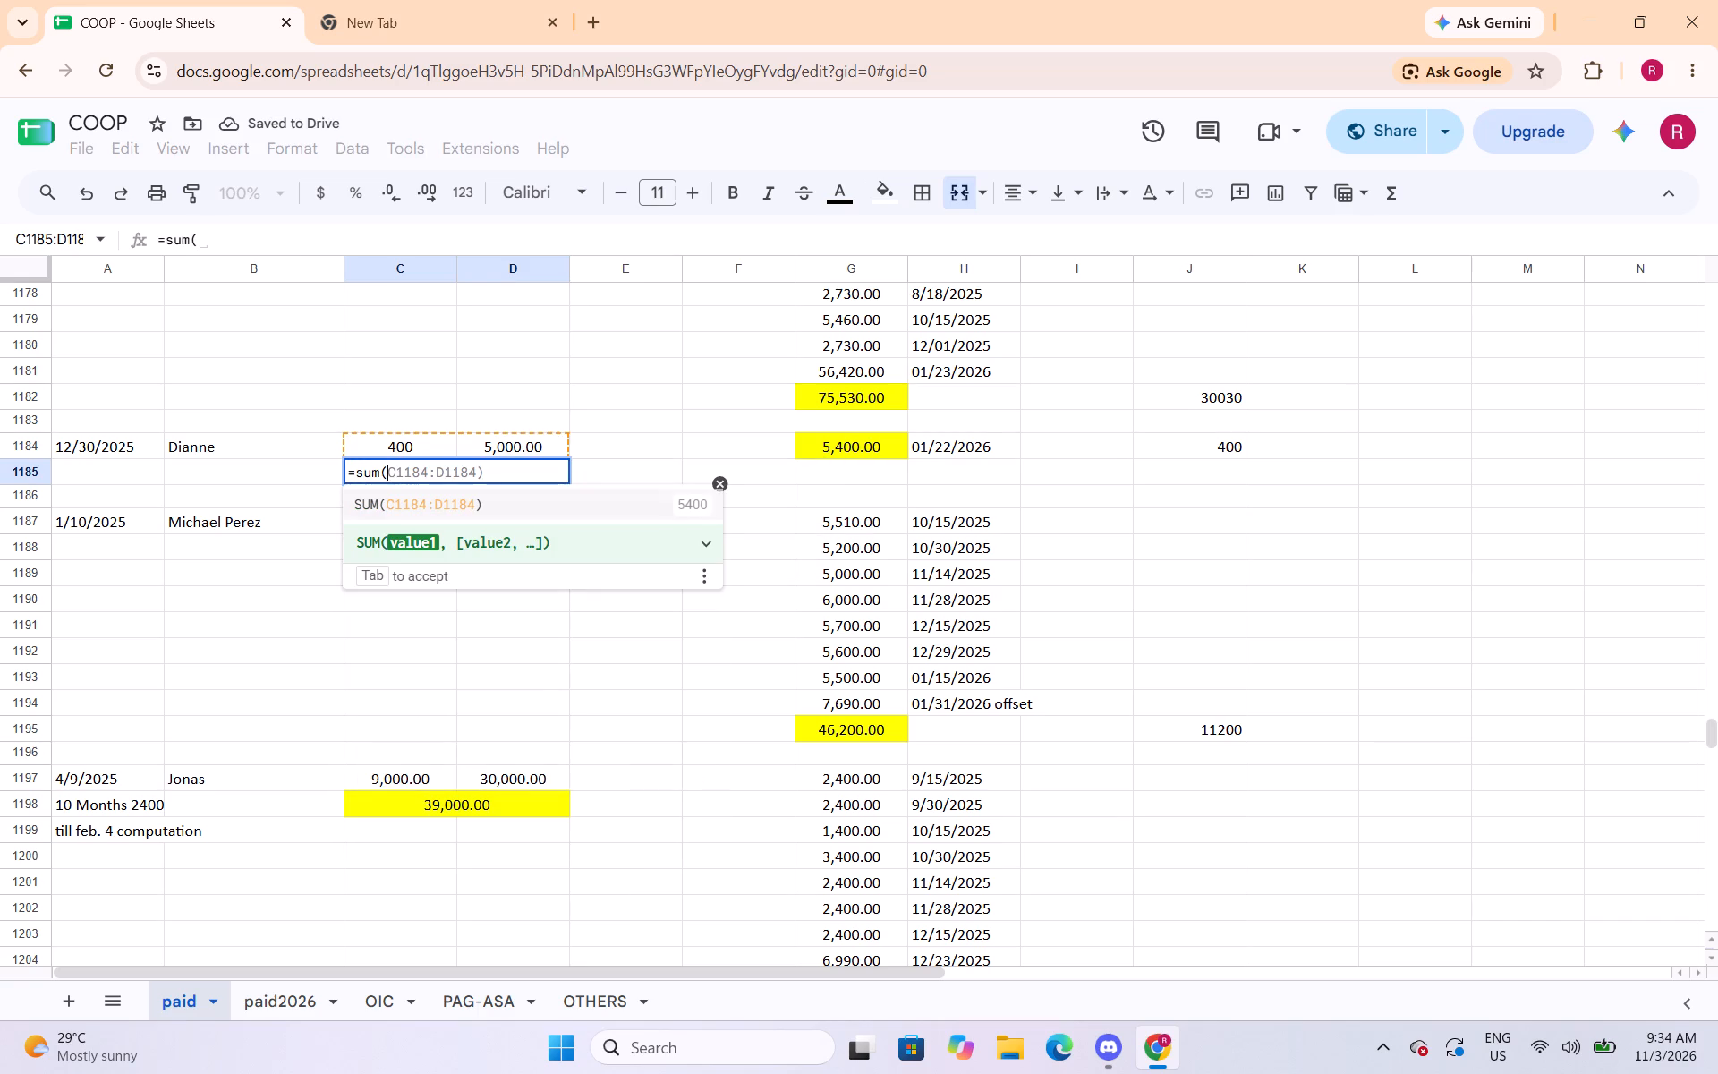
pyautogui.moveTo(413, 447); pyautogui.dragTo(481, 446)
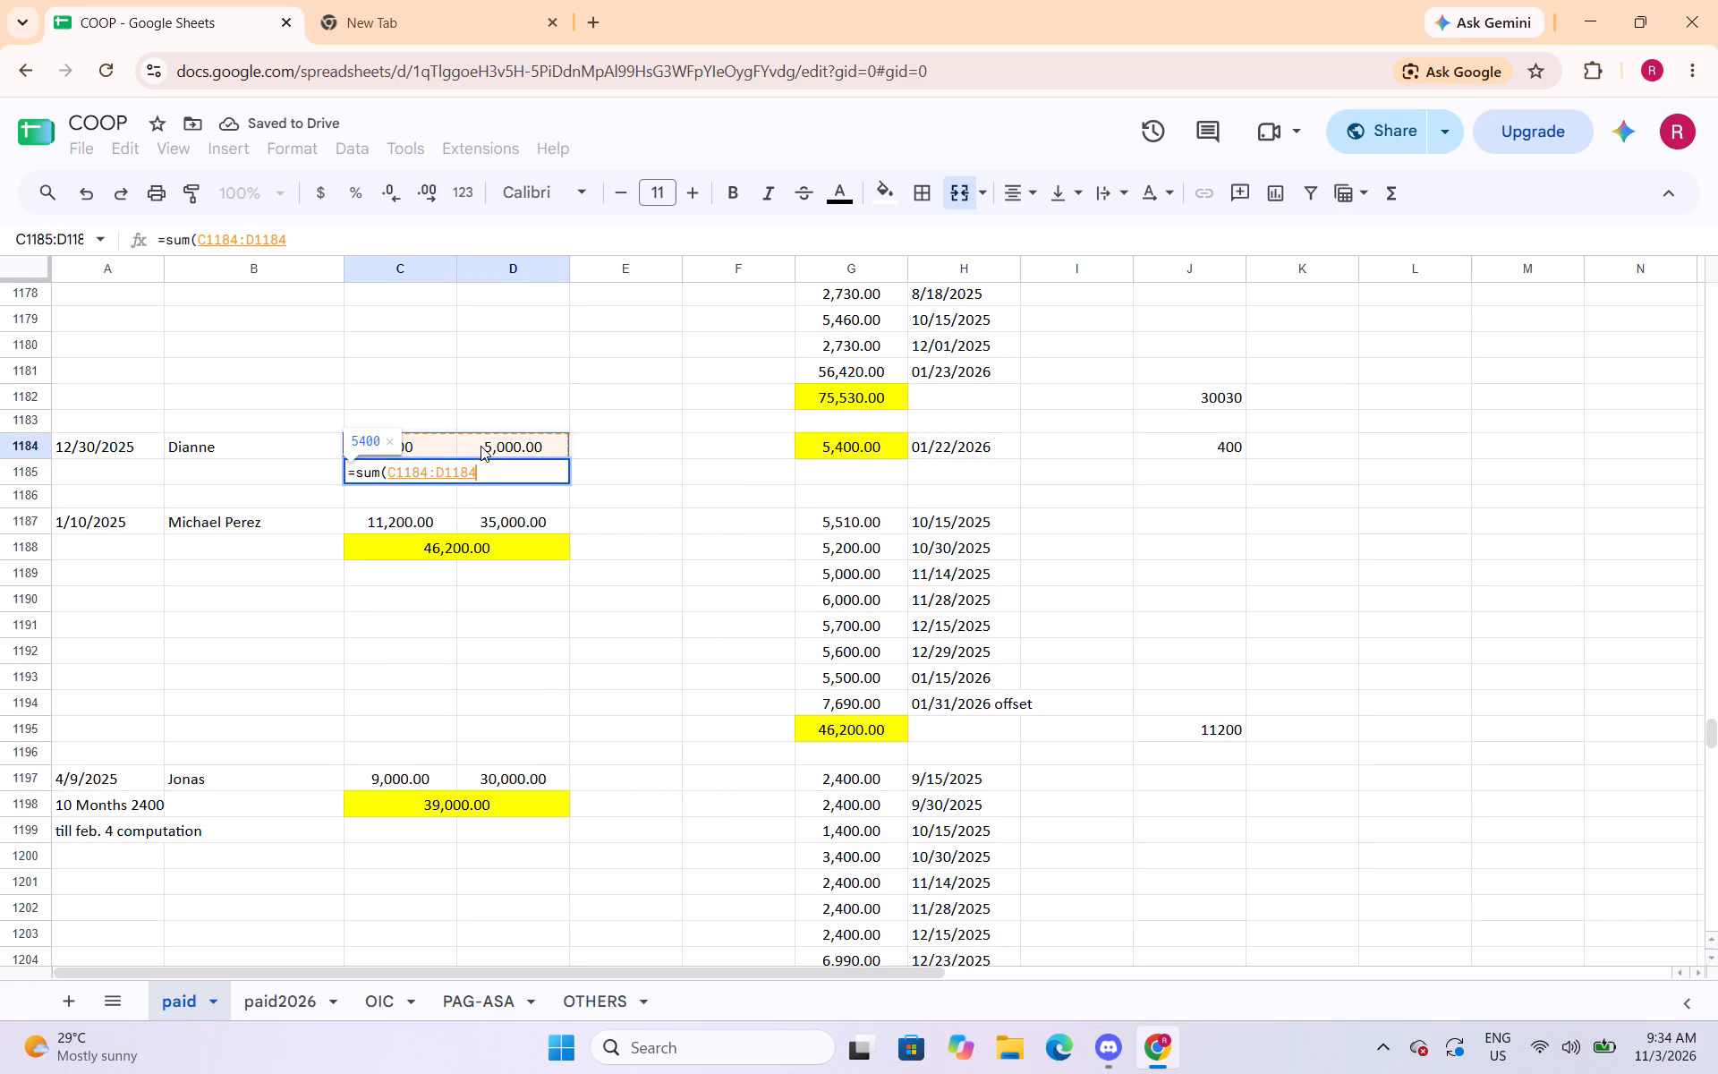
pyautogui.hotkey('shift', ')')
pyautogui.press('Return')
pyautogui.press('Up')
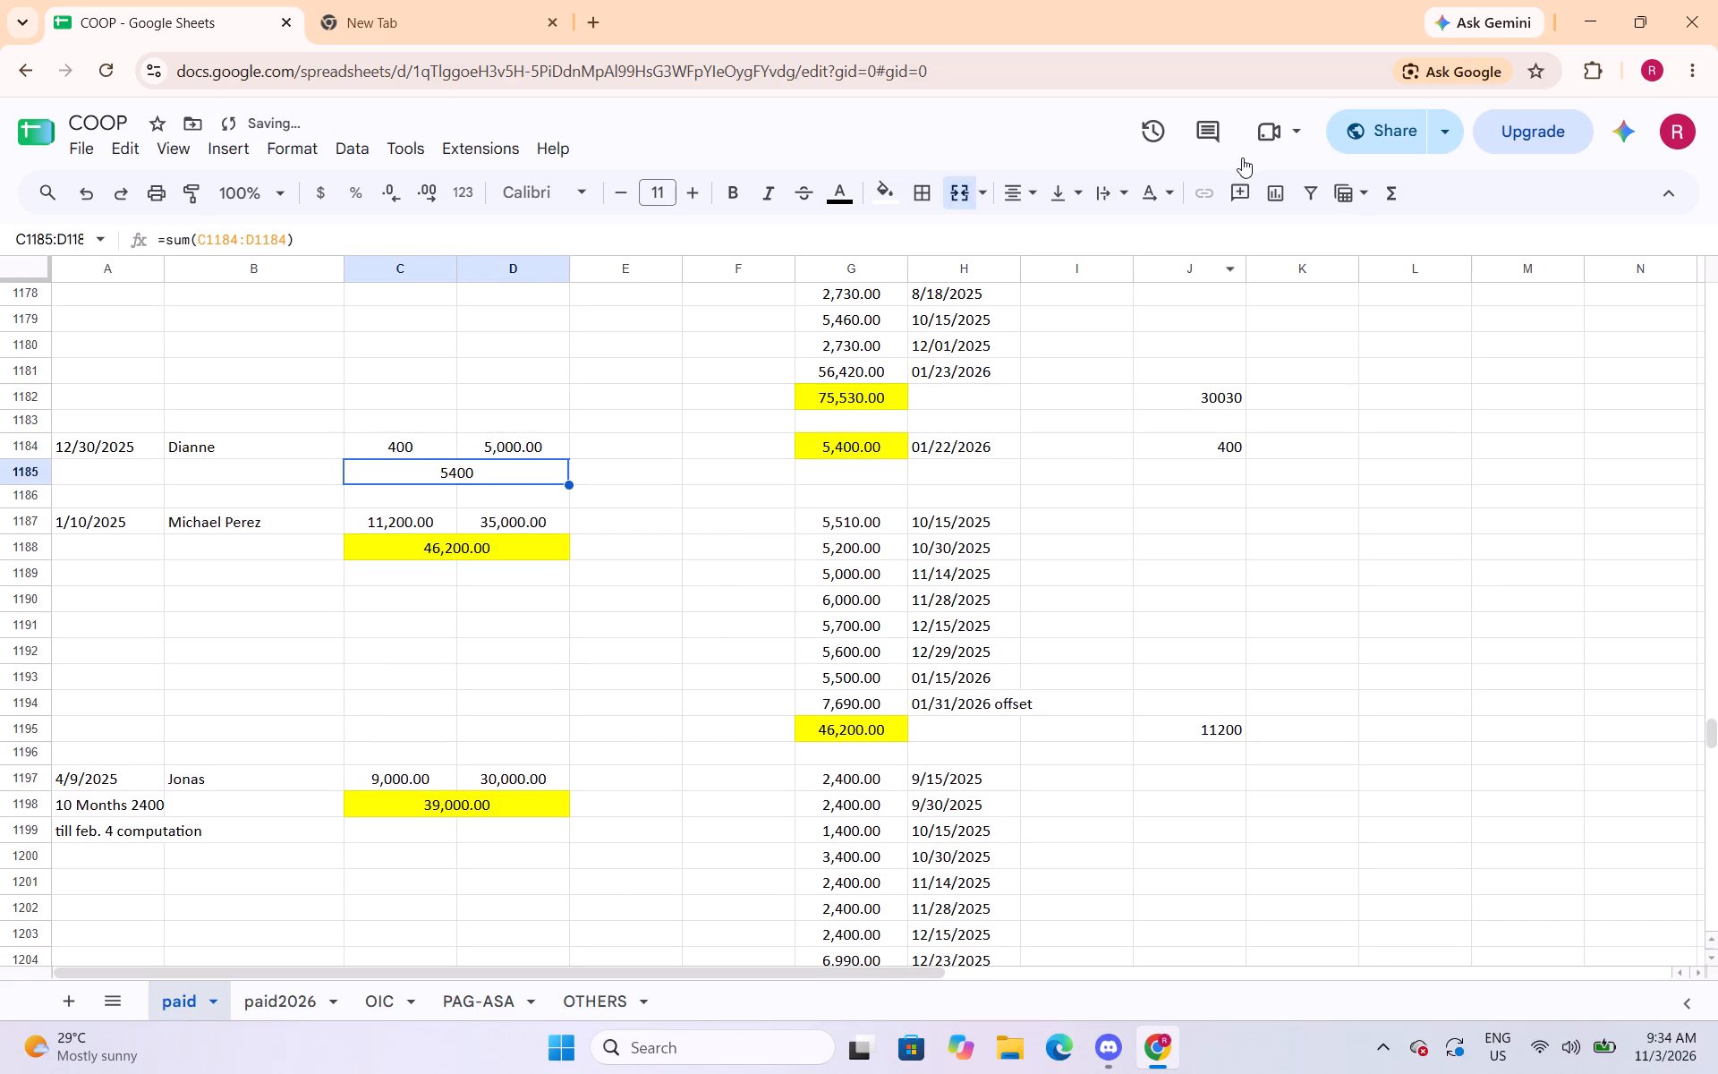
# Fill the merged total in C1185:D1185 with bright green and apply the Number format with two decimals.
pyautogui.click(882, 195)
pyautogui.click(992, 293)
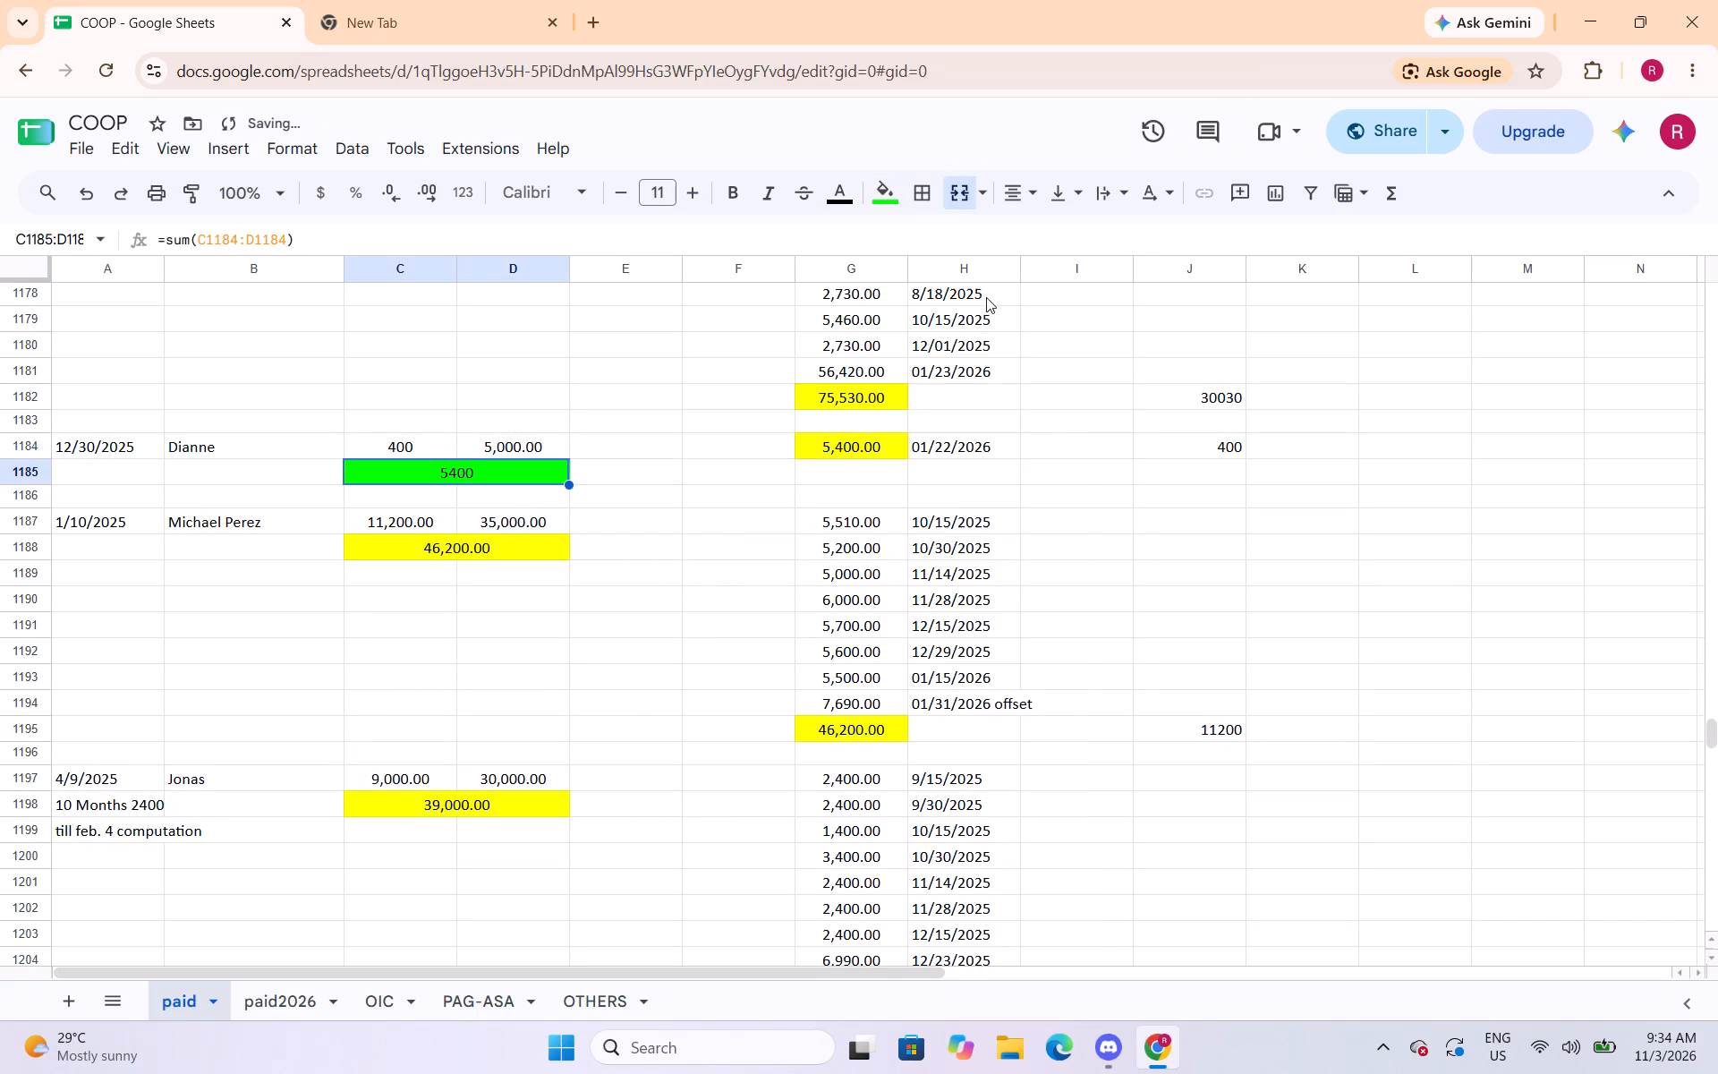
pyautogui.click(285, 149)
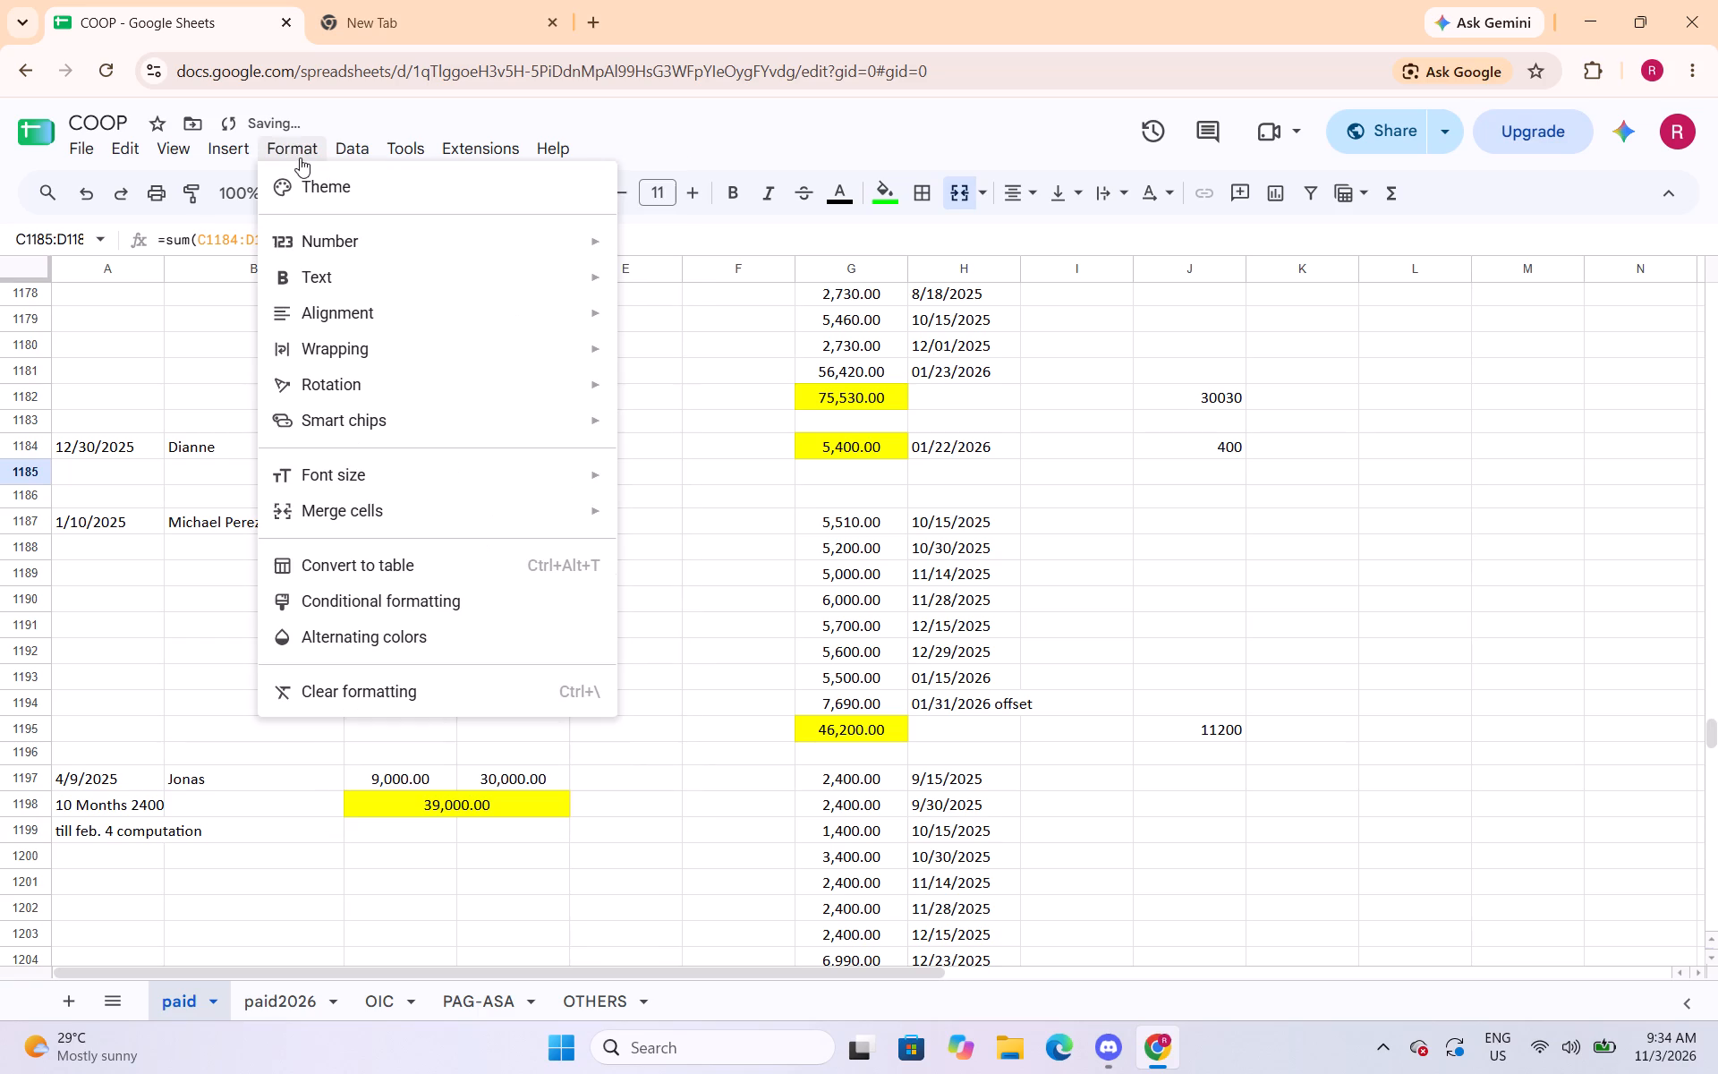
pyautogui.click(661, 358)
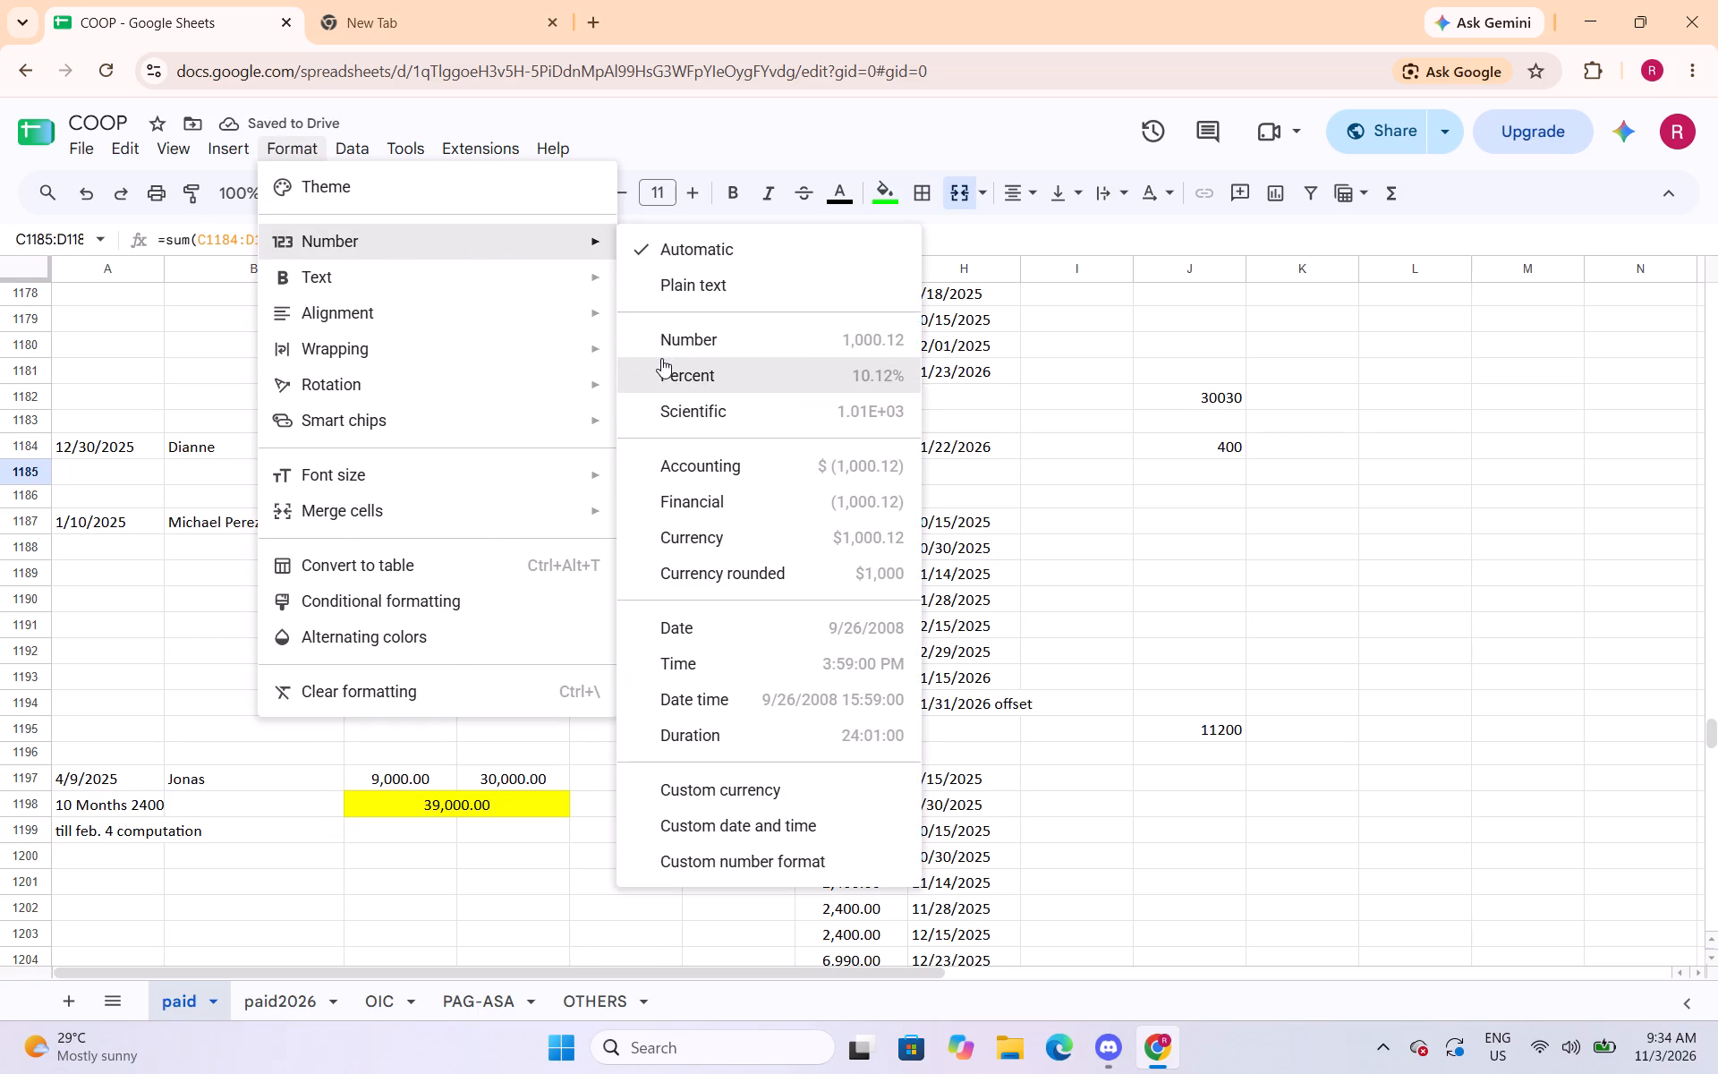
pyautogui.click(309, 149)
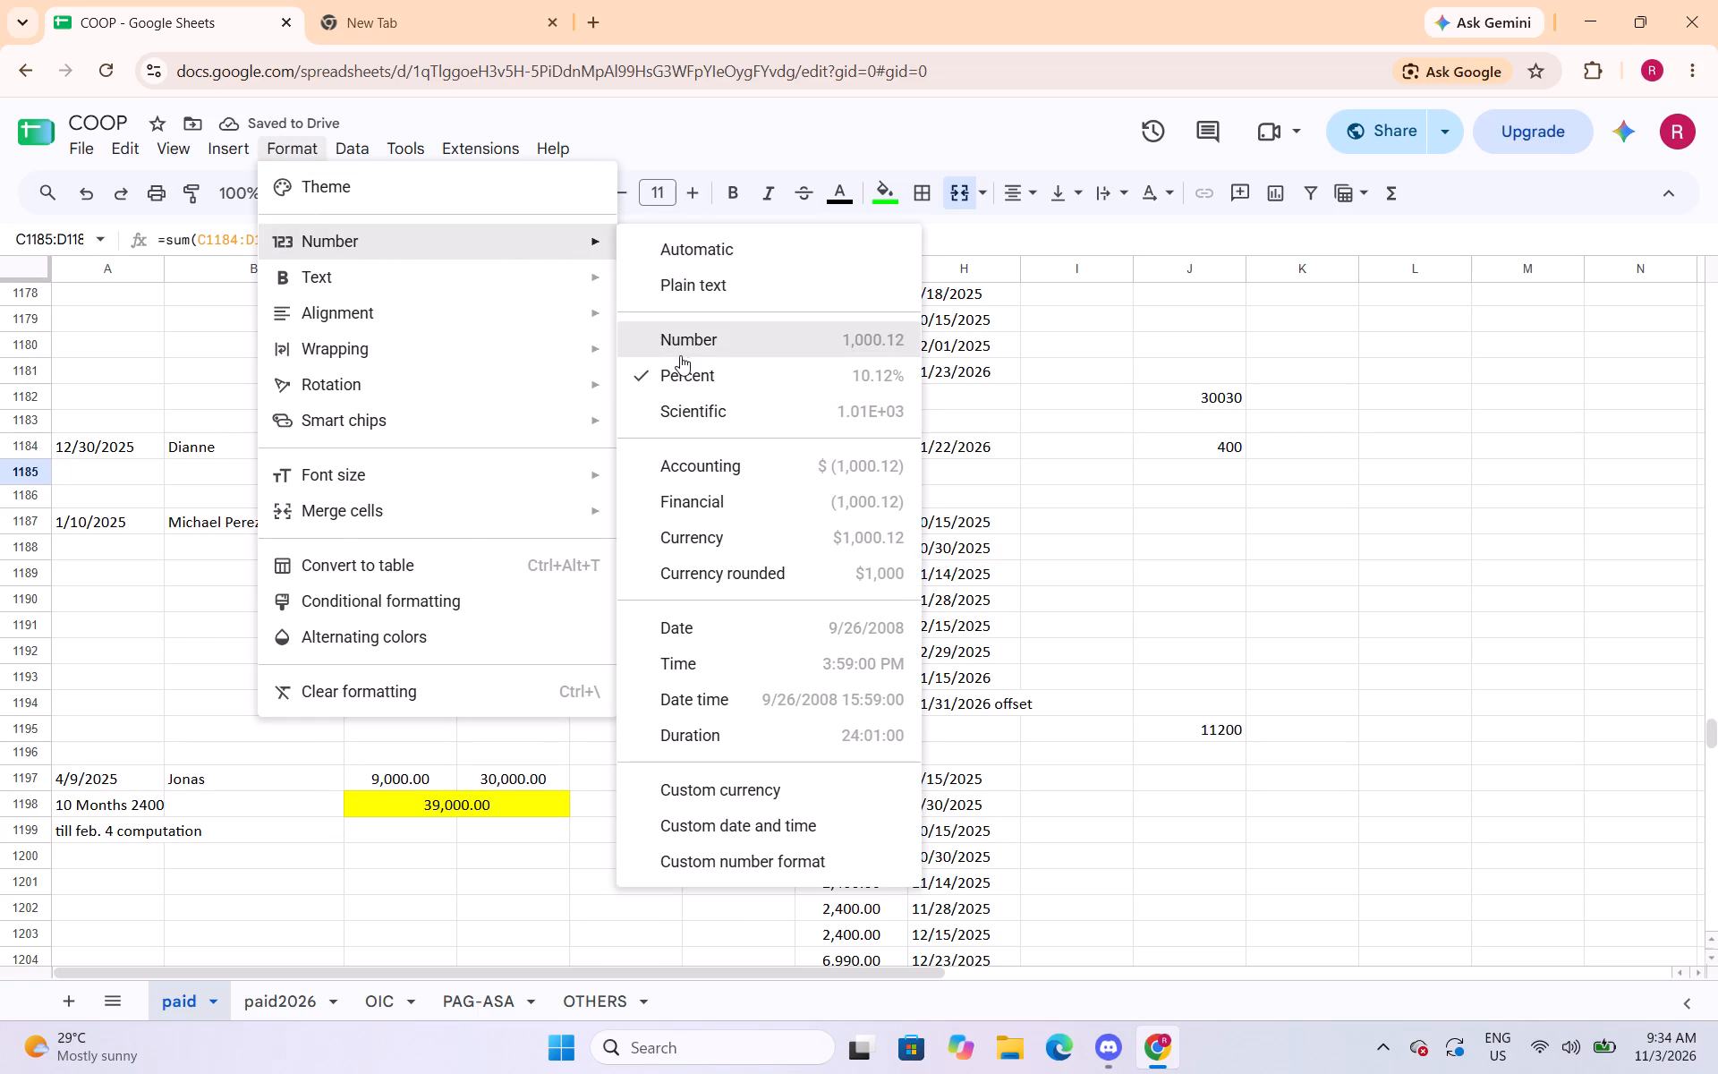
pyautogui.click(681, 342)
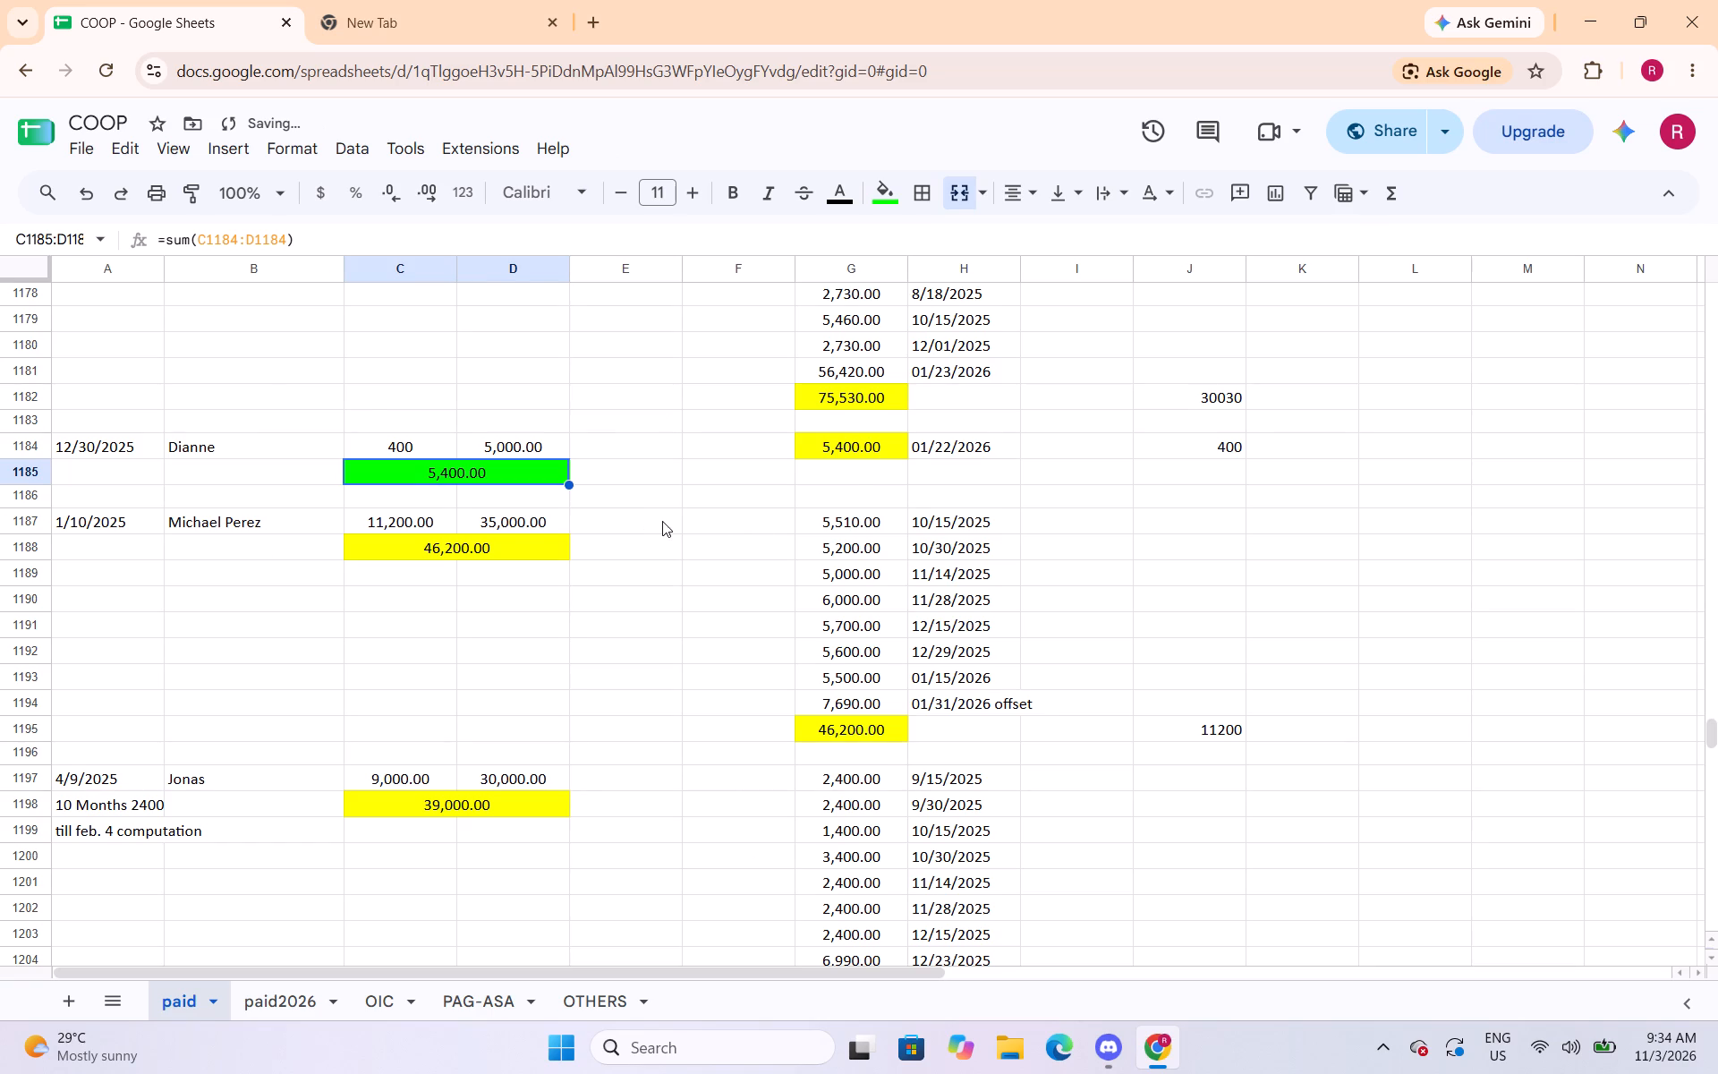
# Fill the merged totals in C1188:D1188 and C1198:D1198, under the 1/10/2025 and 4/9/2025 entries, with bright green.
pyautogui.scroll(-1, 662, 521)
pyautogui.scroll(2, 654, 447)
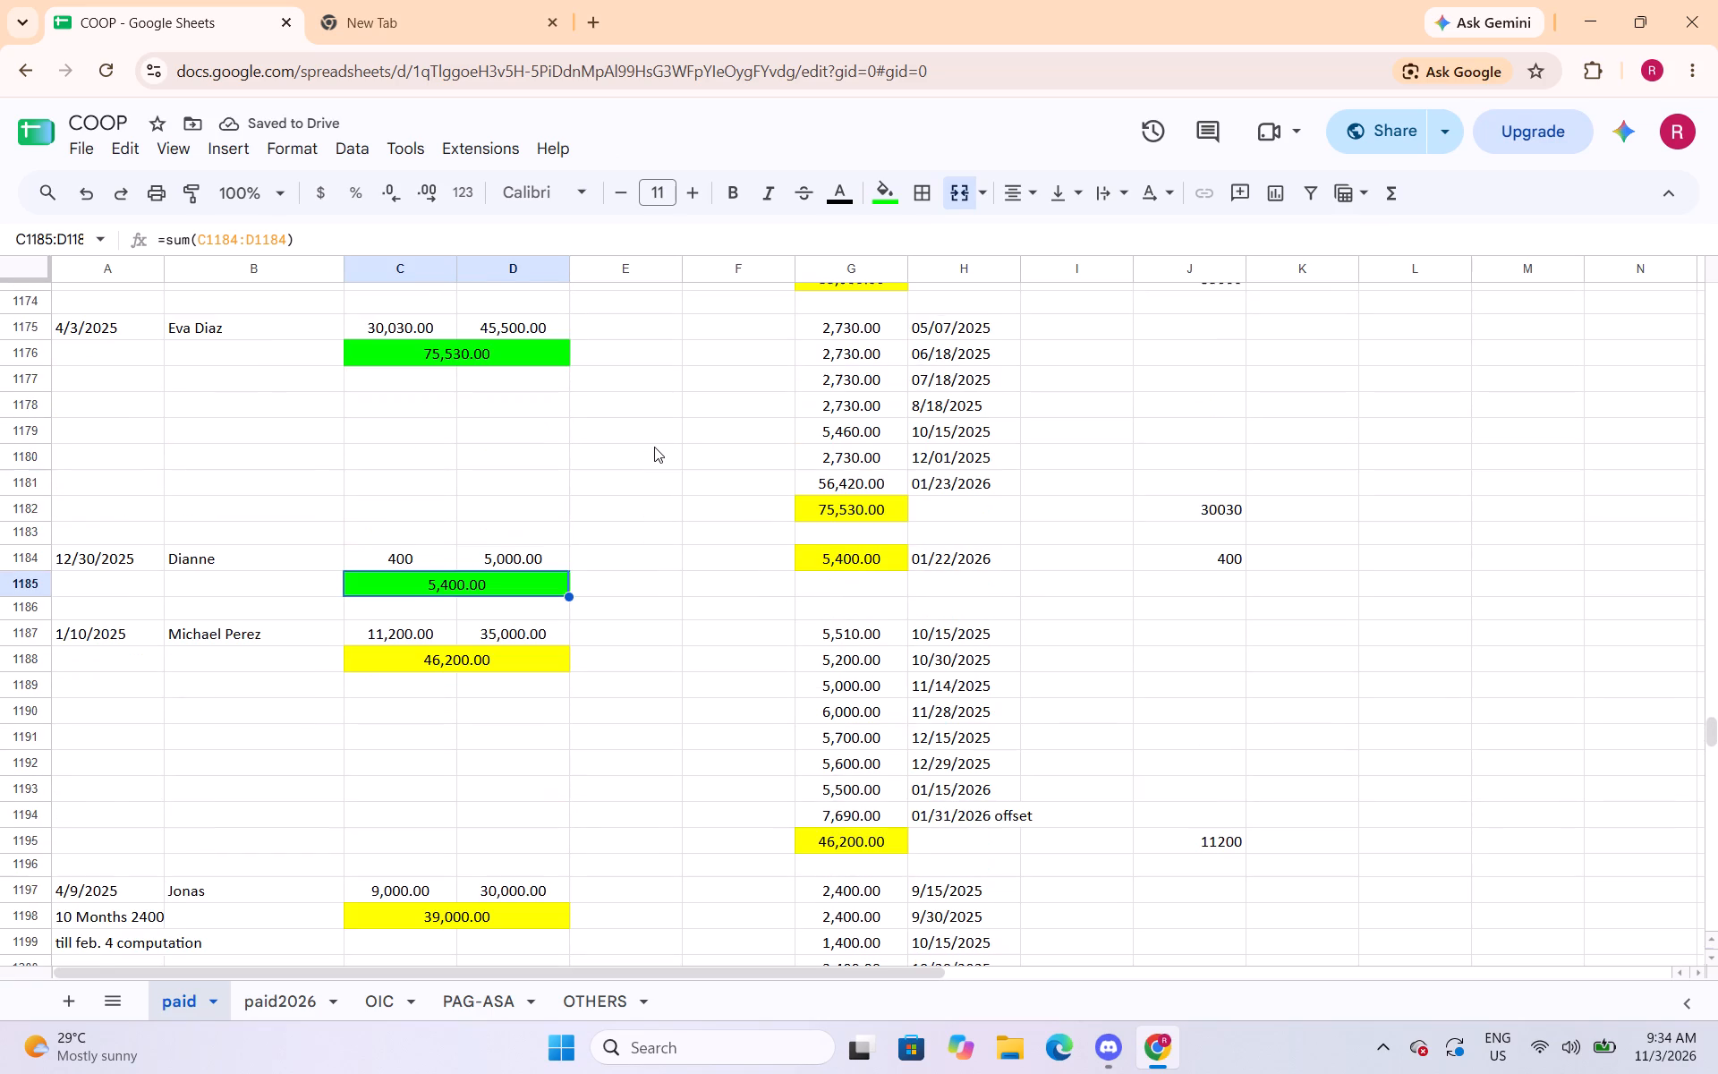
pyautogui.scroll(-3, 652, 447)
pyautogui.click(512, 335)
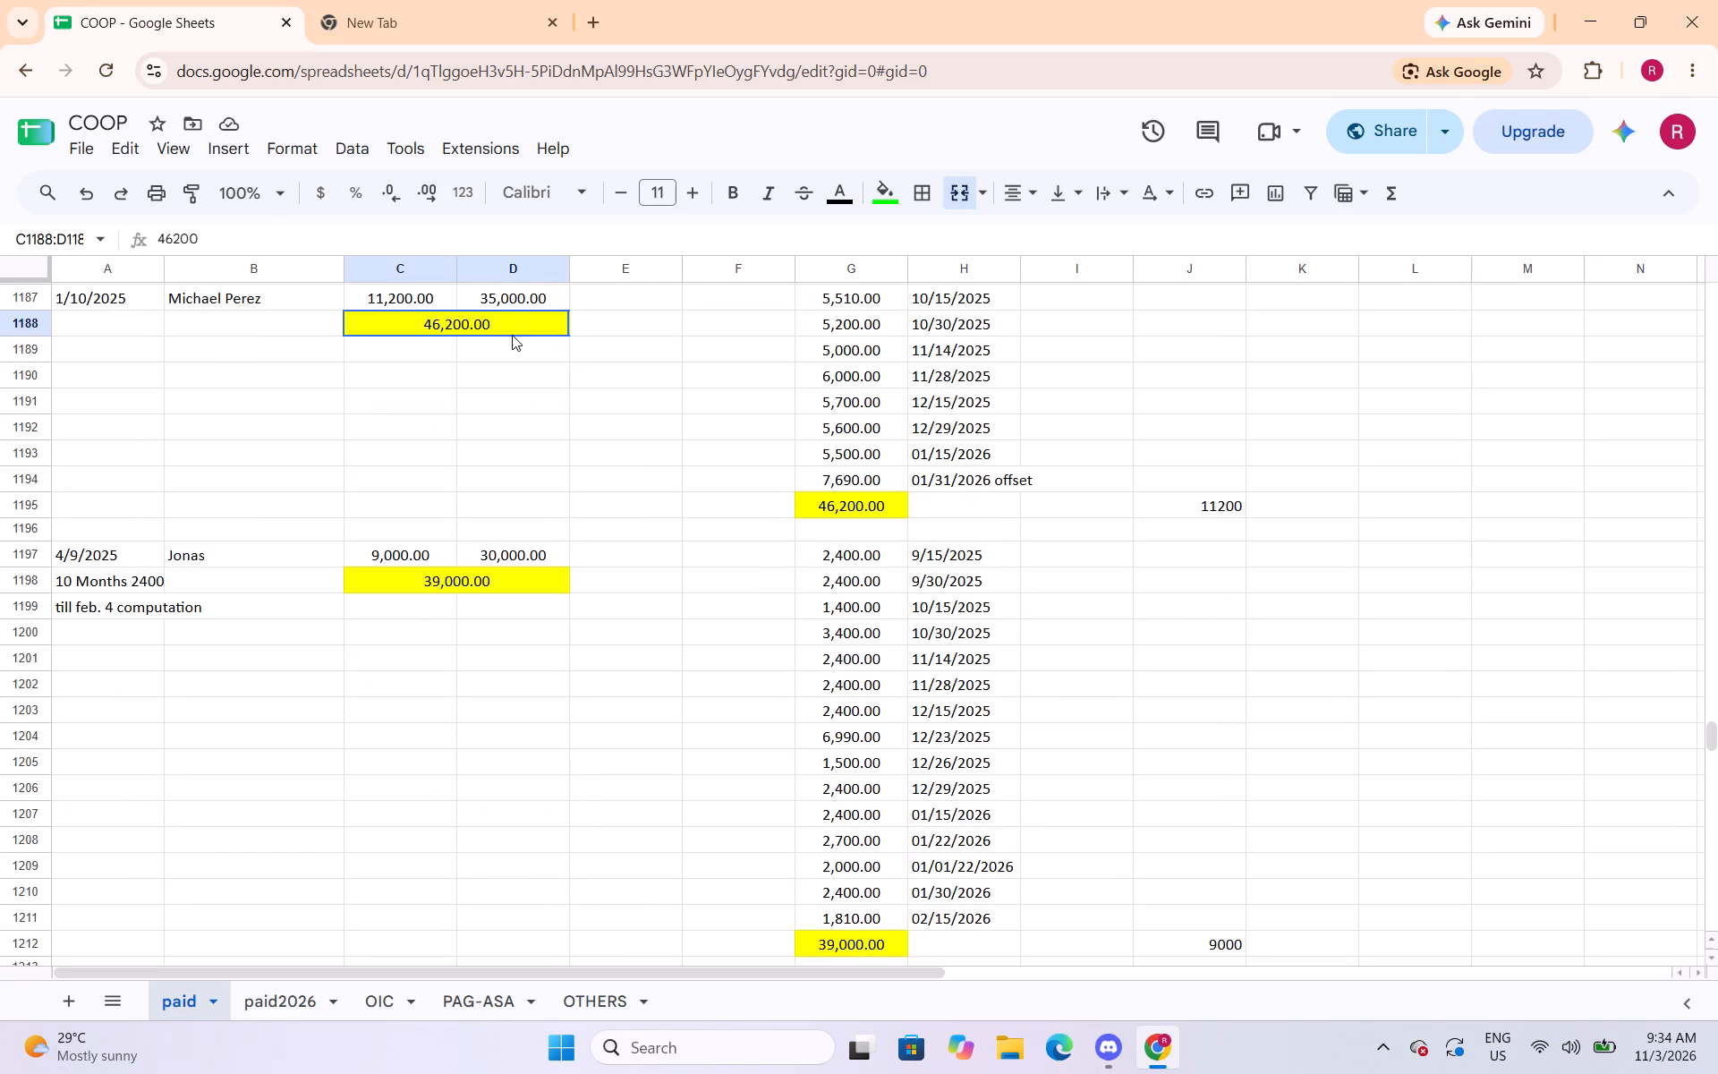
pyautogui.click(880, 201)
pyautogui.click(986, 296)
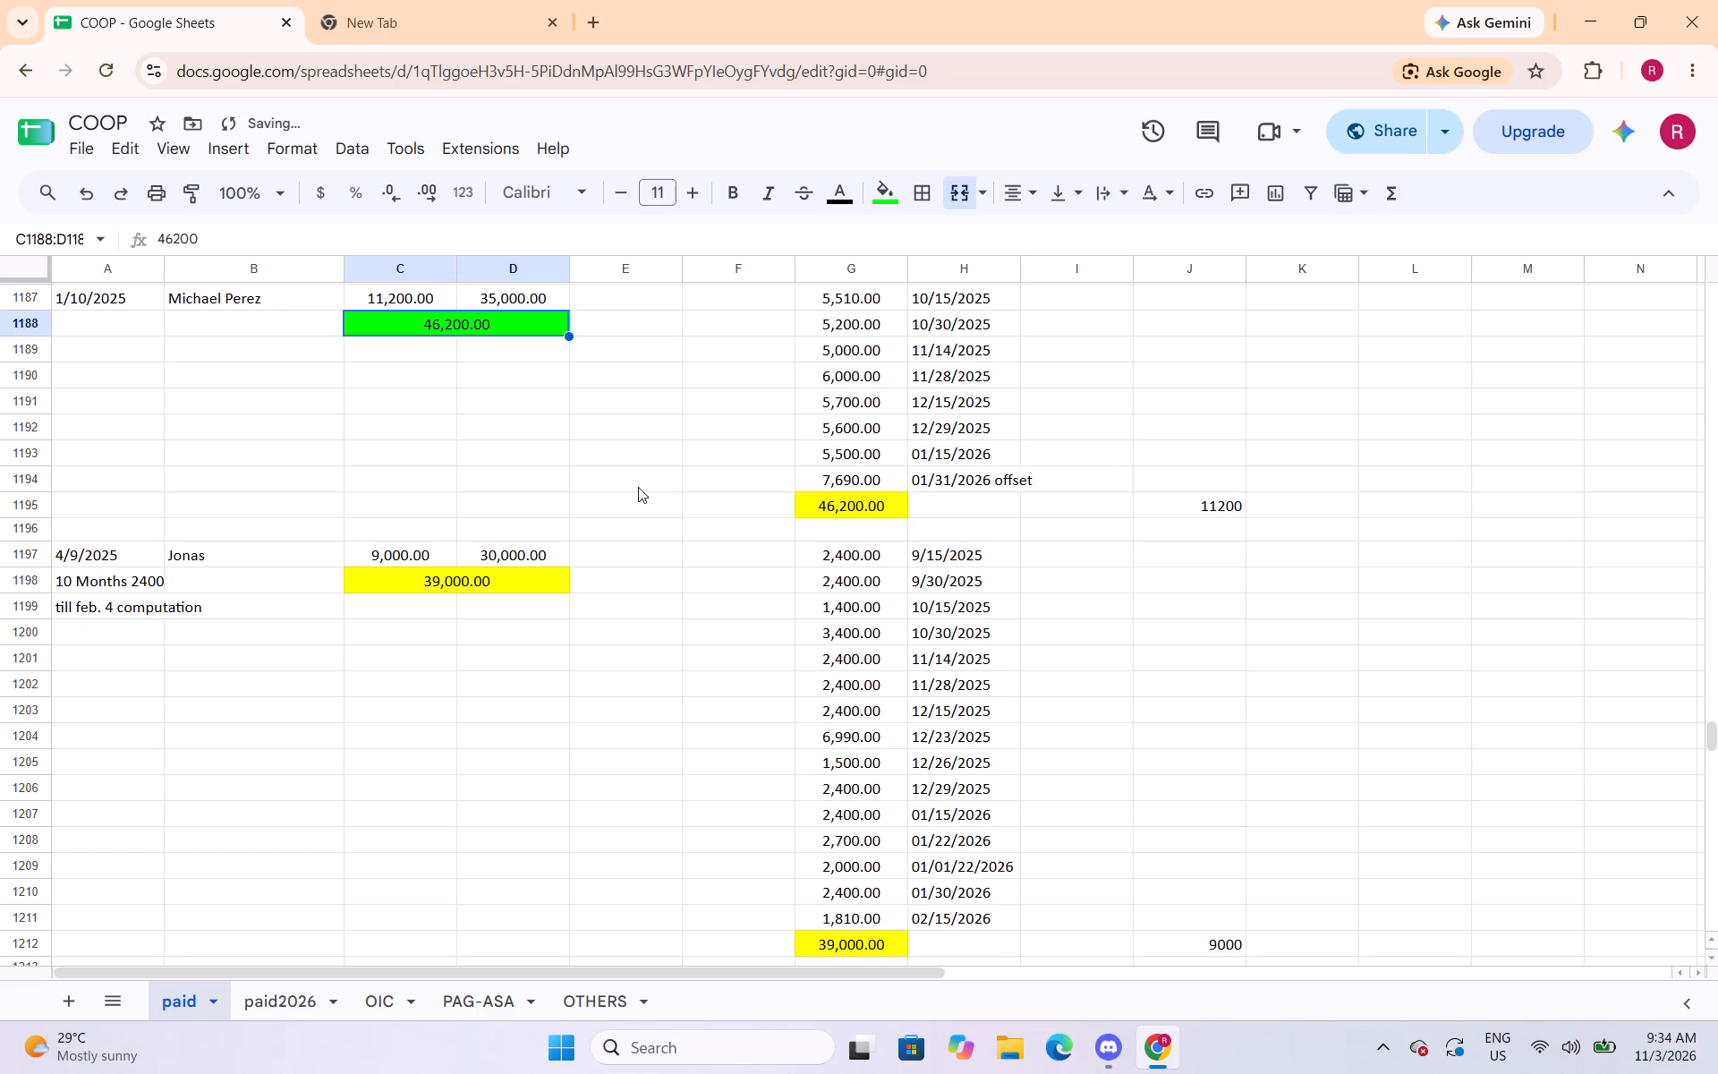
pyautogui.click(522, 570)
pyautogui.click(876, 193)
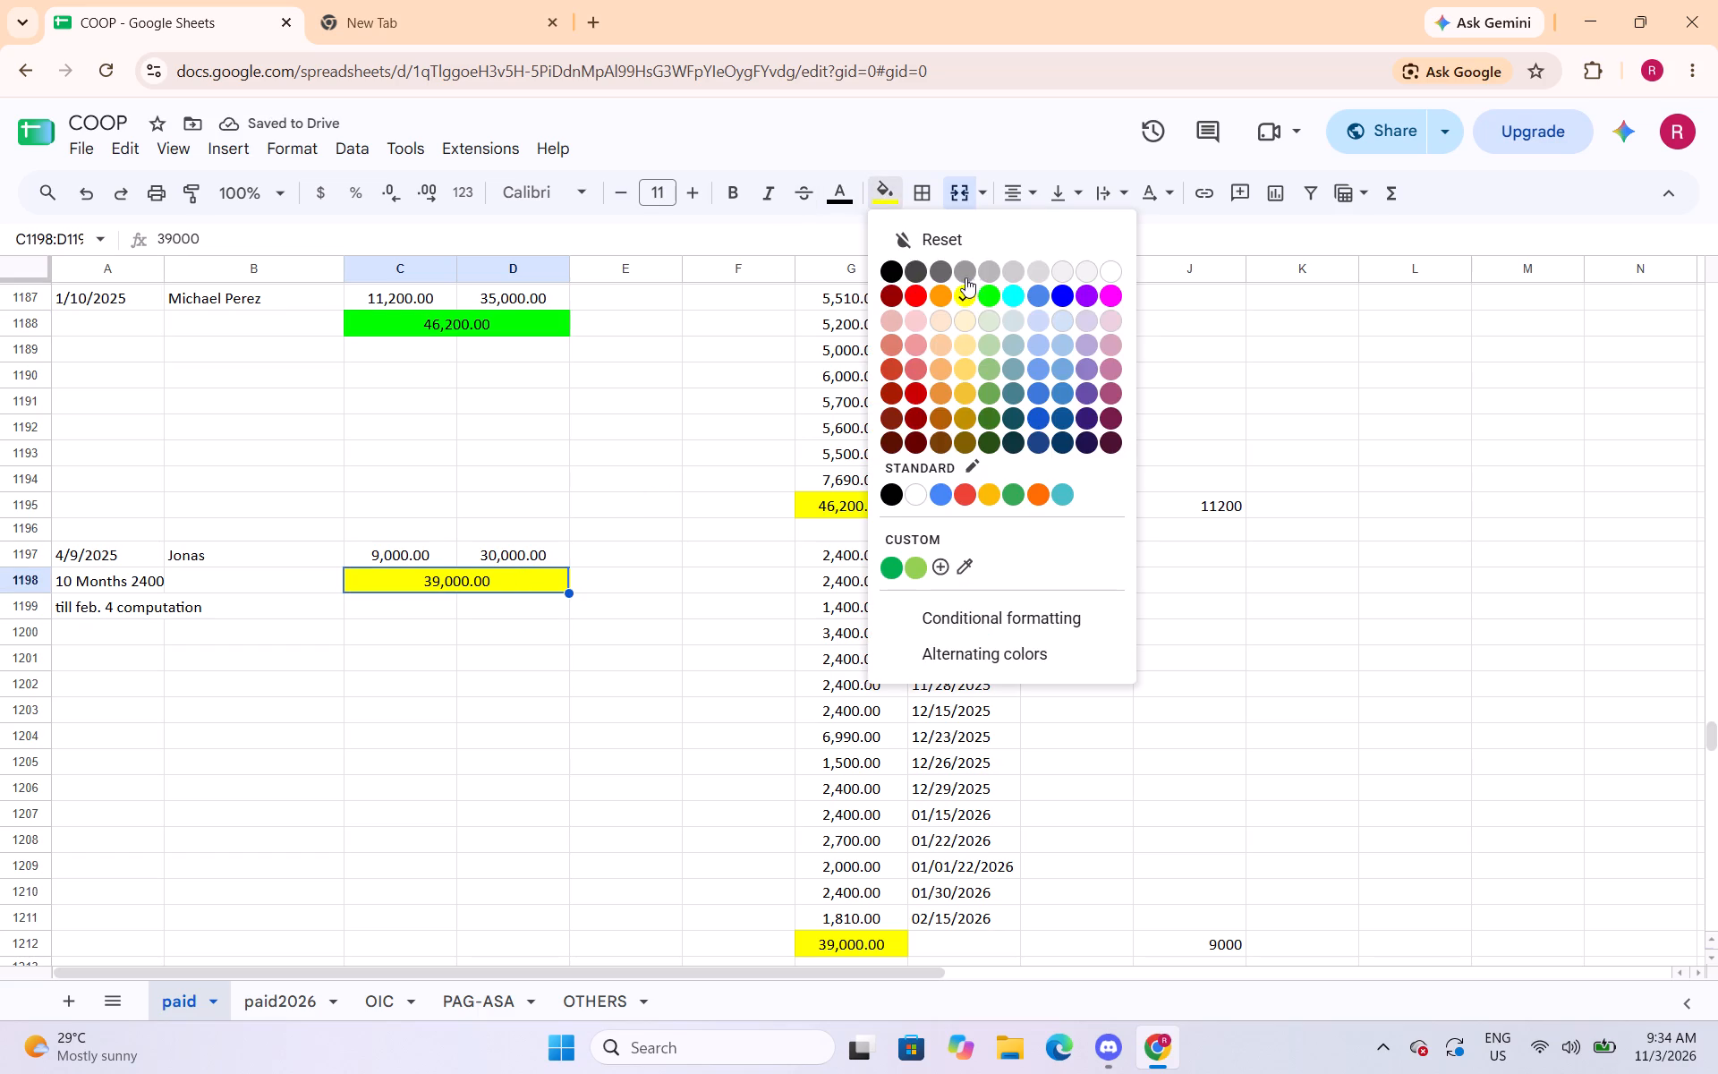
pyautogui.click(985, 289)
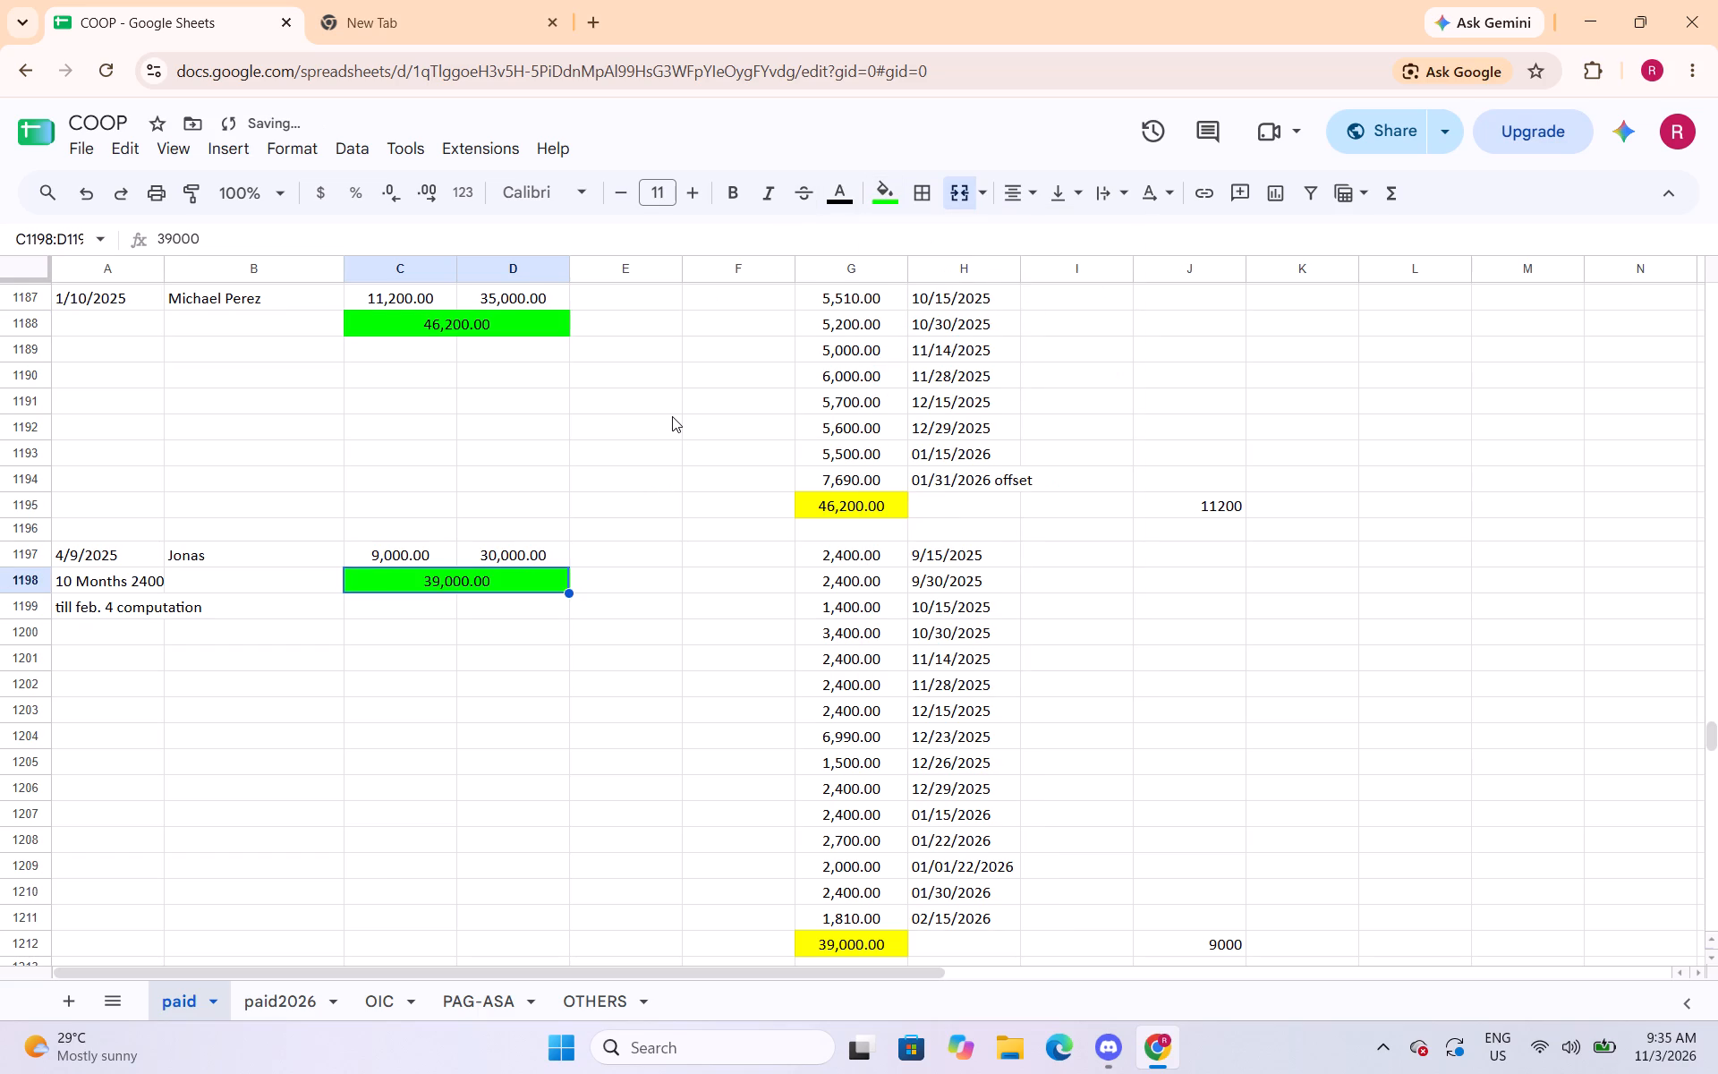
# Fill the merged total in C1215:D1215, under the 2/11/2025 entry, with bright green.
pyautogui.scroll(-5, 672, 416)
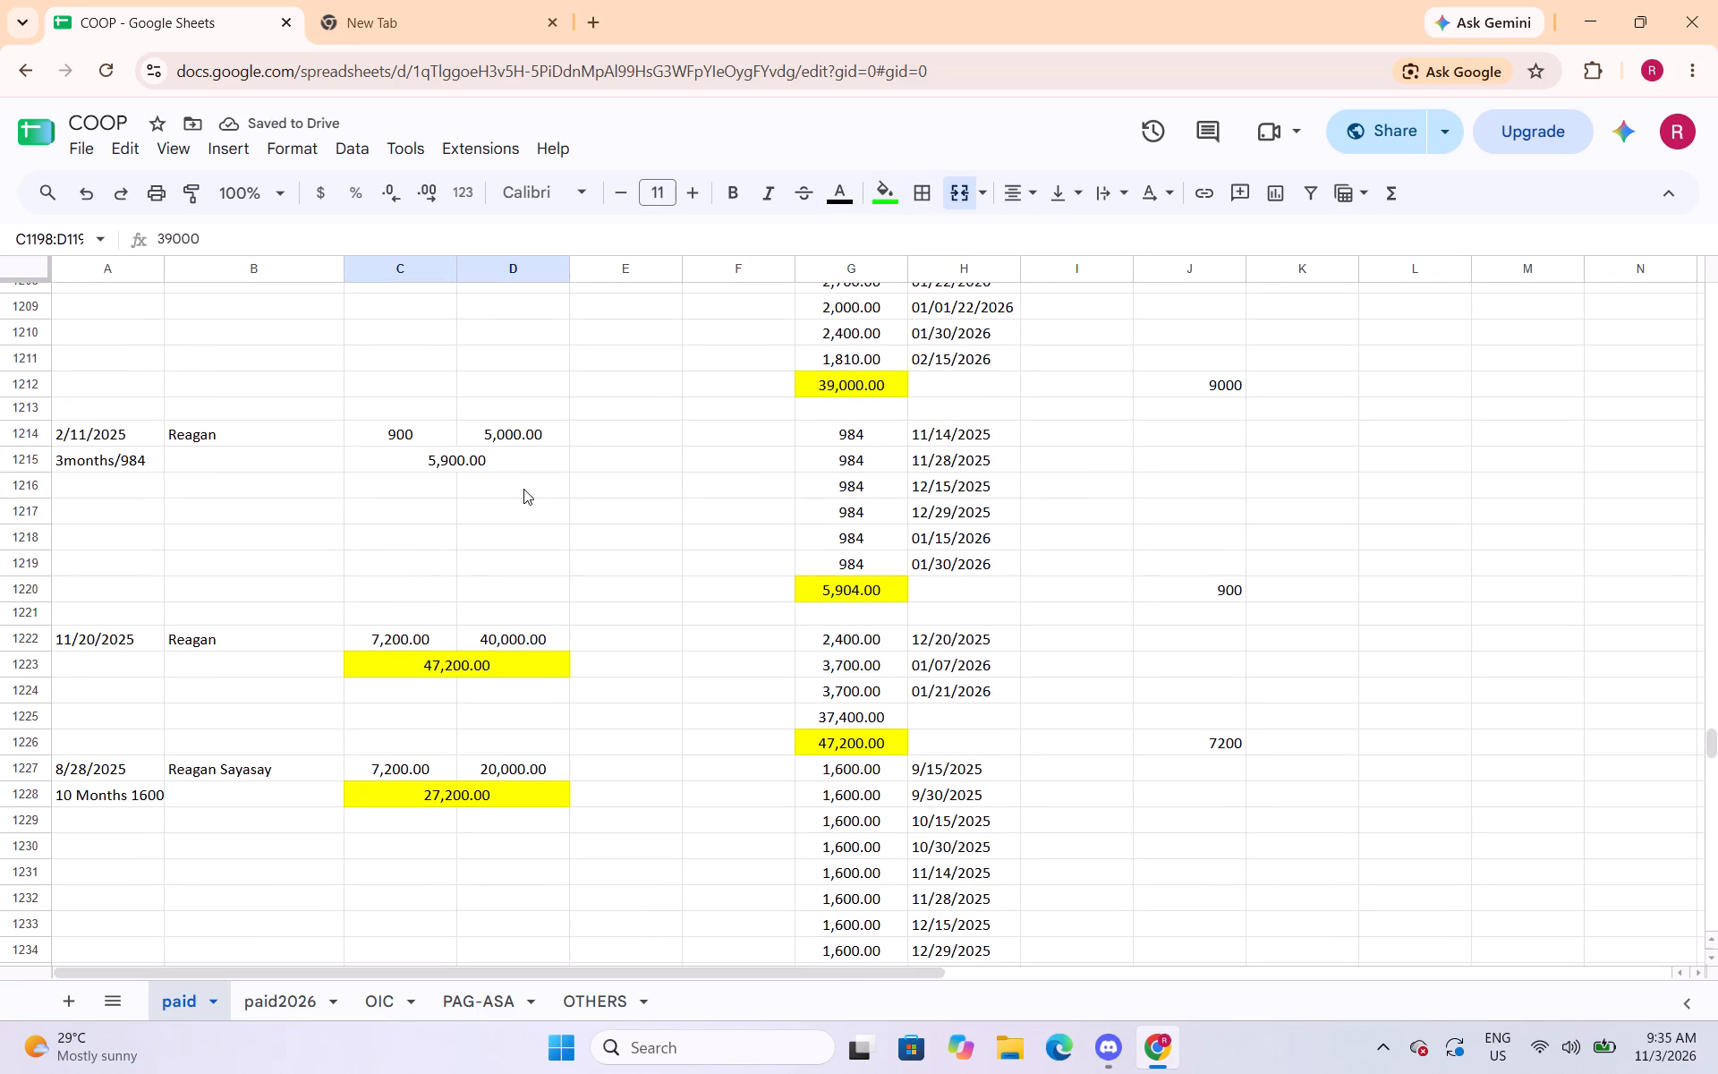
pyautogui.click(518, 466)
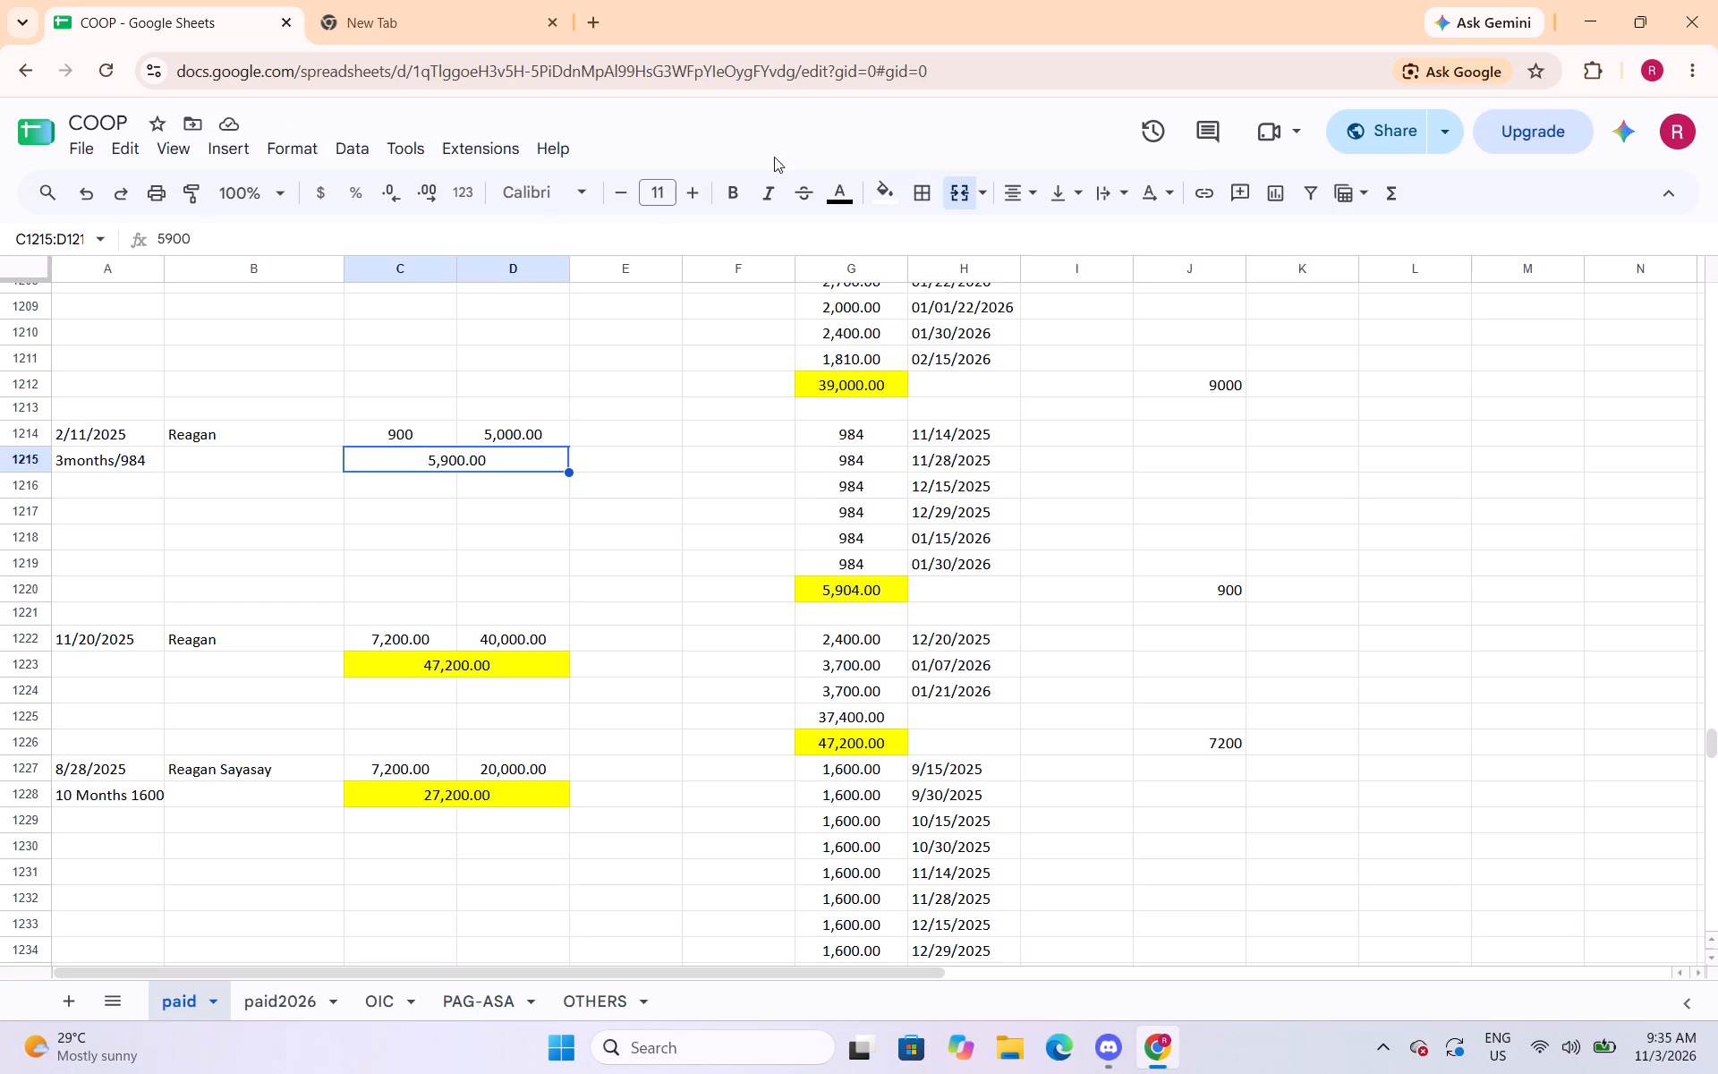
pyautogui.click(872, 194)
pyautogui.click(990, 294)
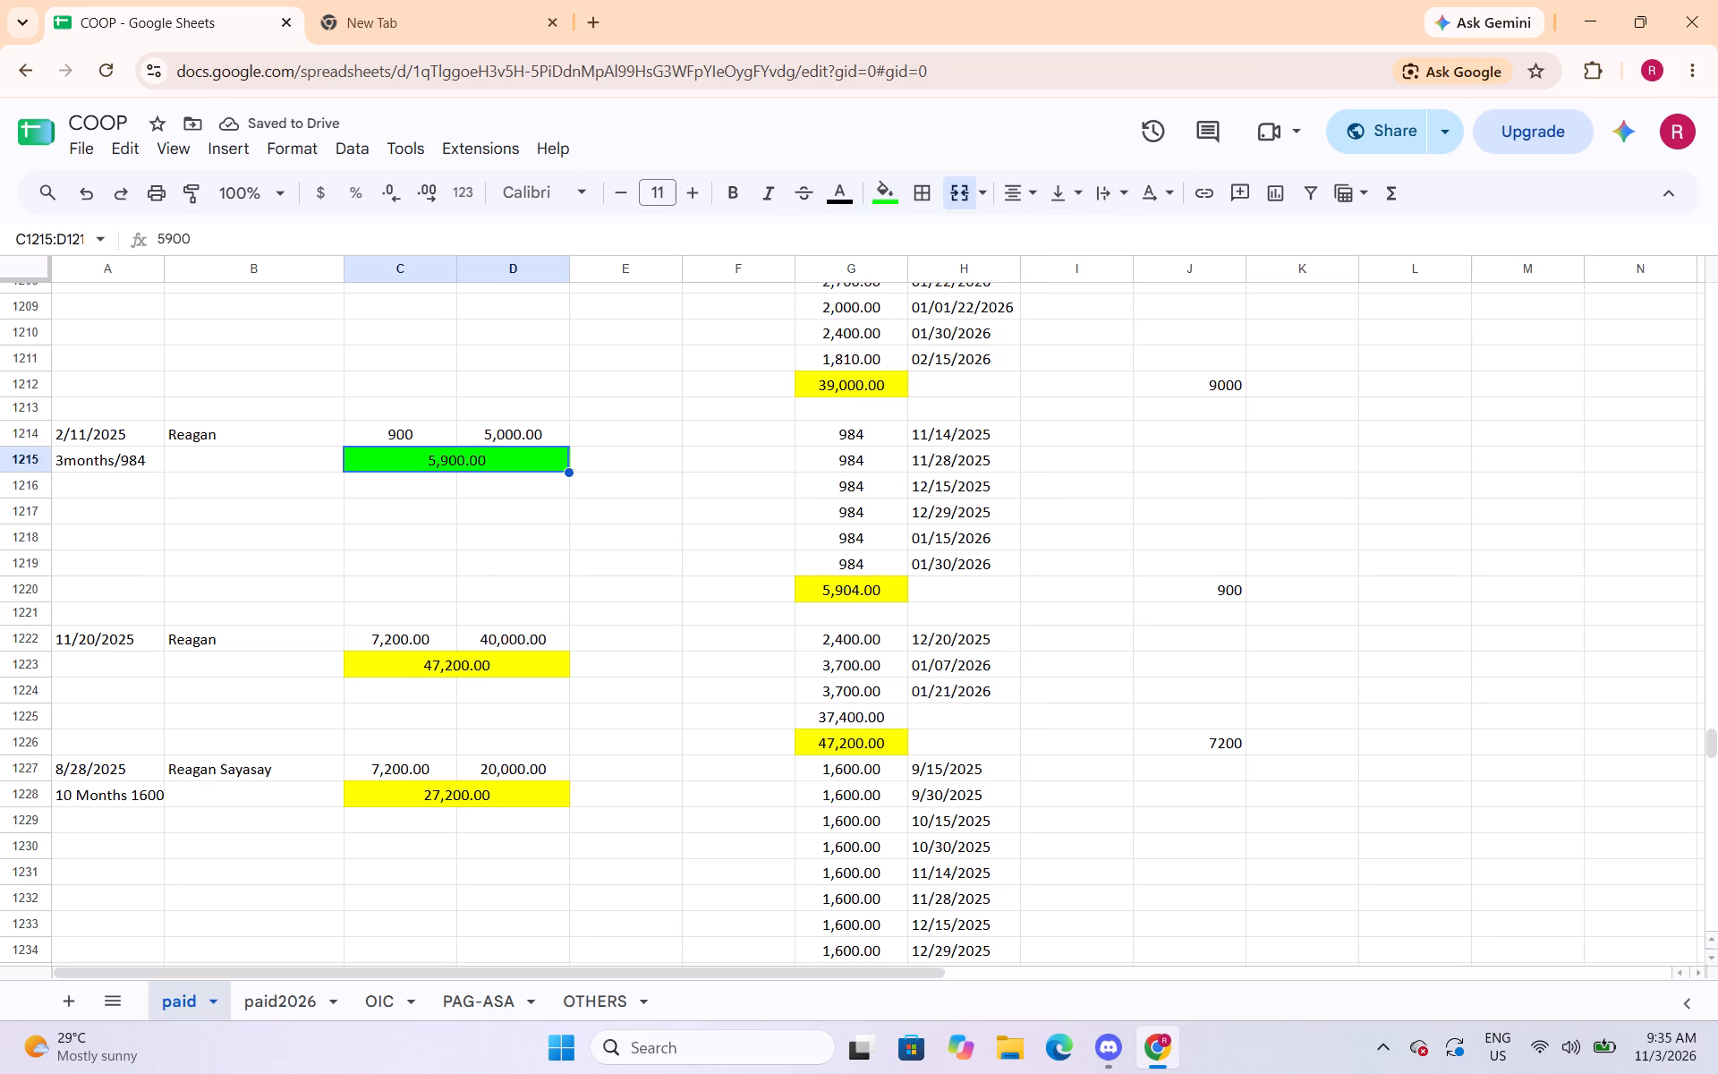
# Fill the merged totals in C1223:D1223 and C1228:D1228, under the 11/20/2025 and 8/28/2025 entries, with bright green.
pyautogui.scroll(3, 447, 446)
pyautogui.scroll(-5, 447, 447)
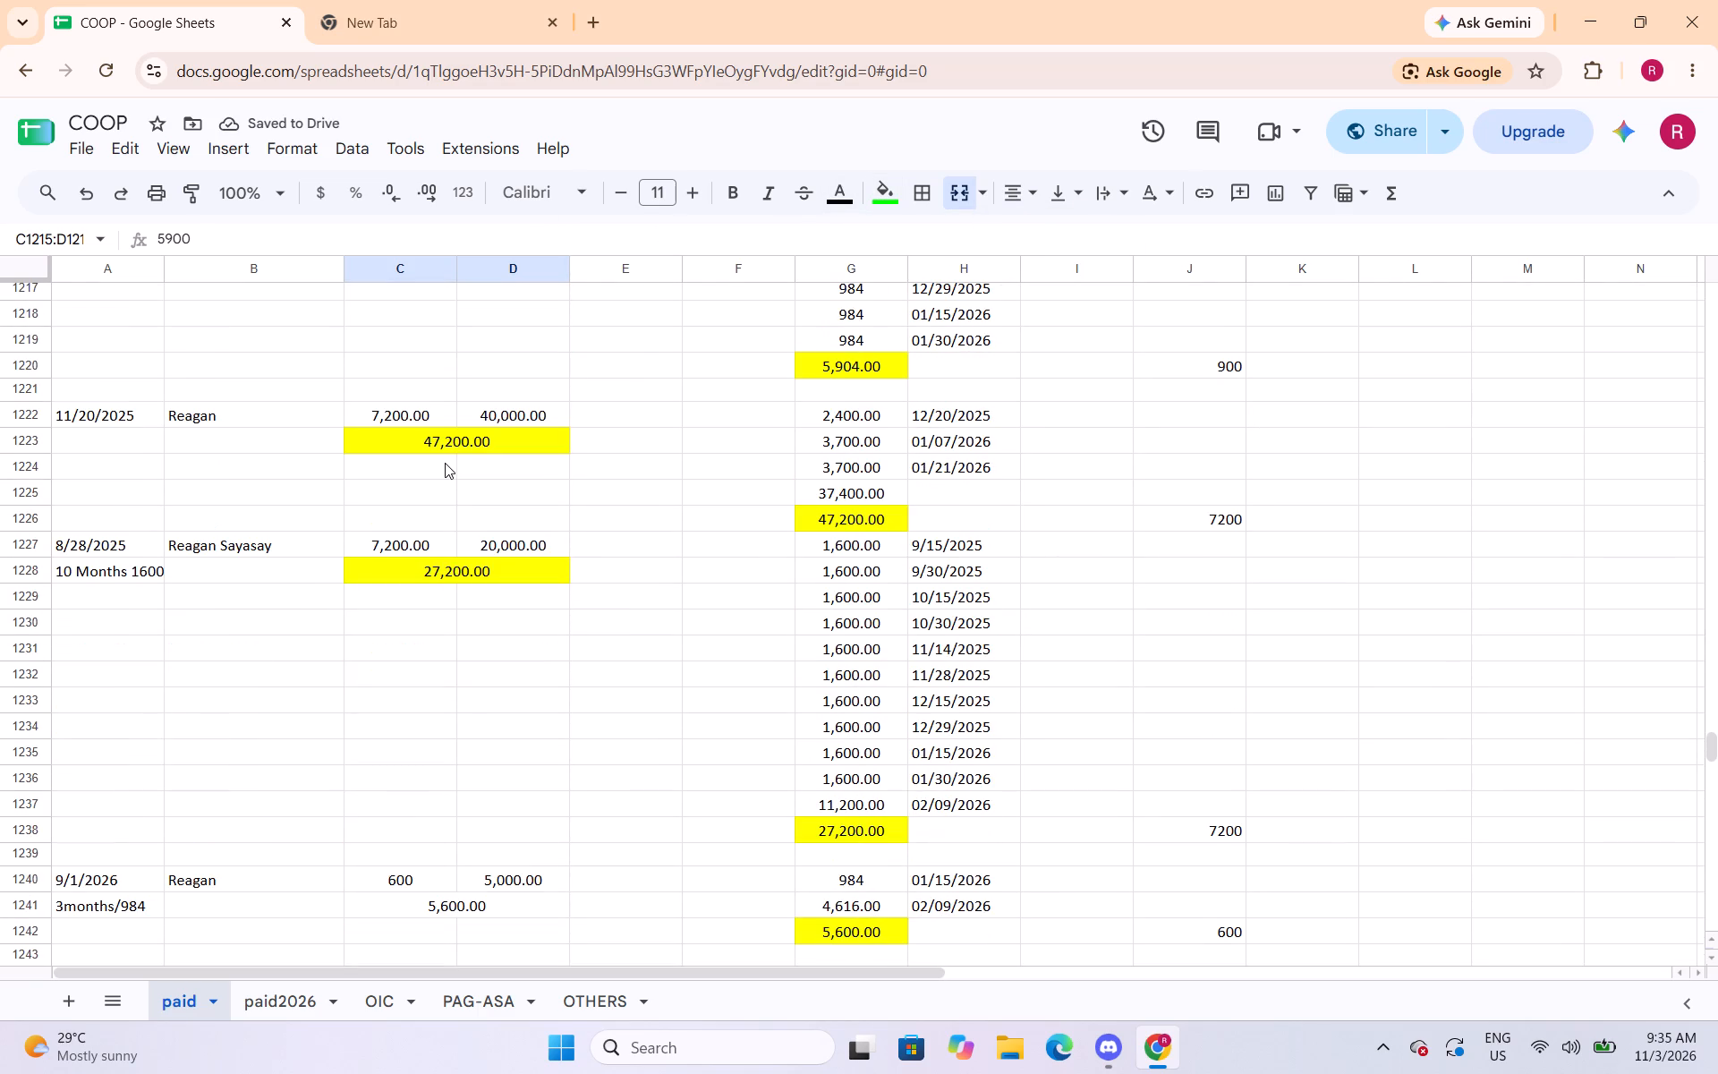
pyautogui.click(448, 461)
pyautogui.click(460, 441)
pyautogui.click(872, 202)
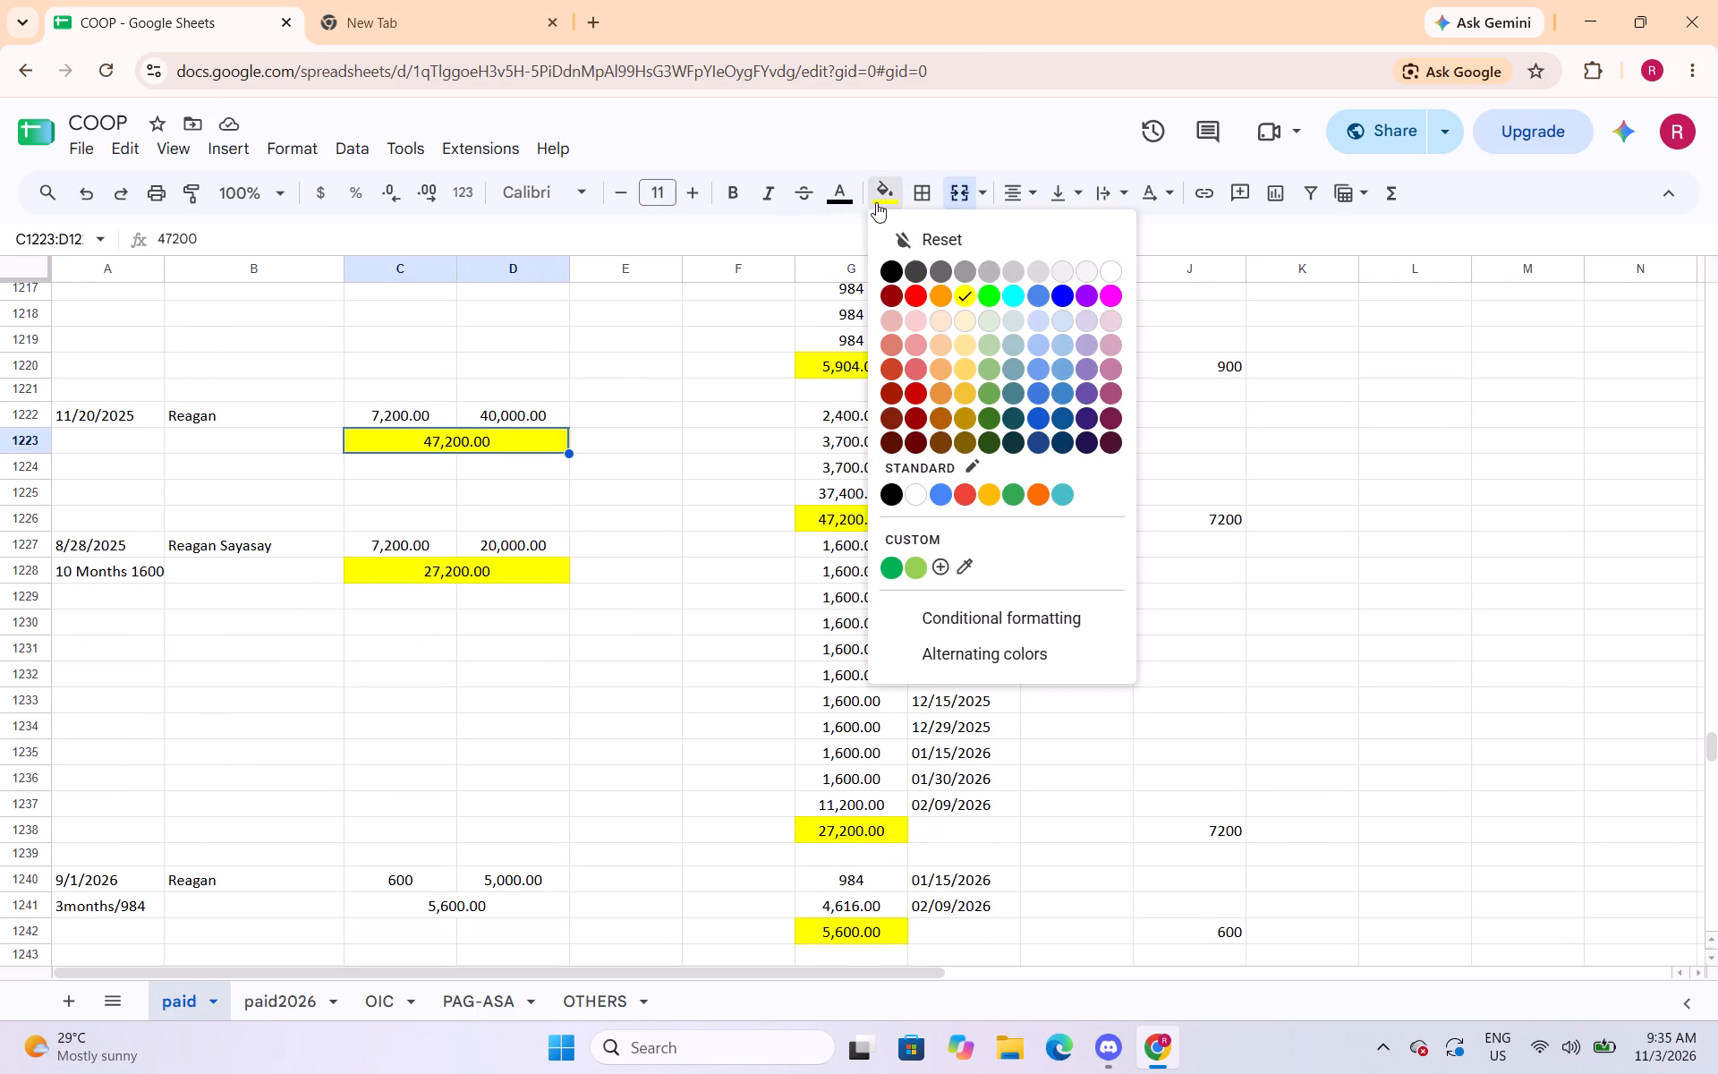
pyautogui.click(984, 297)
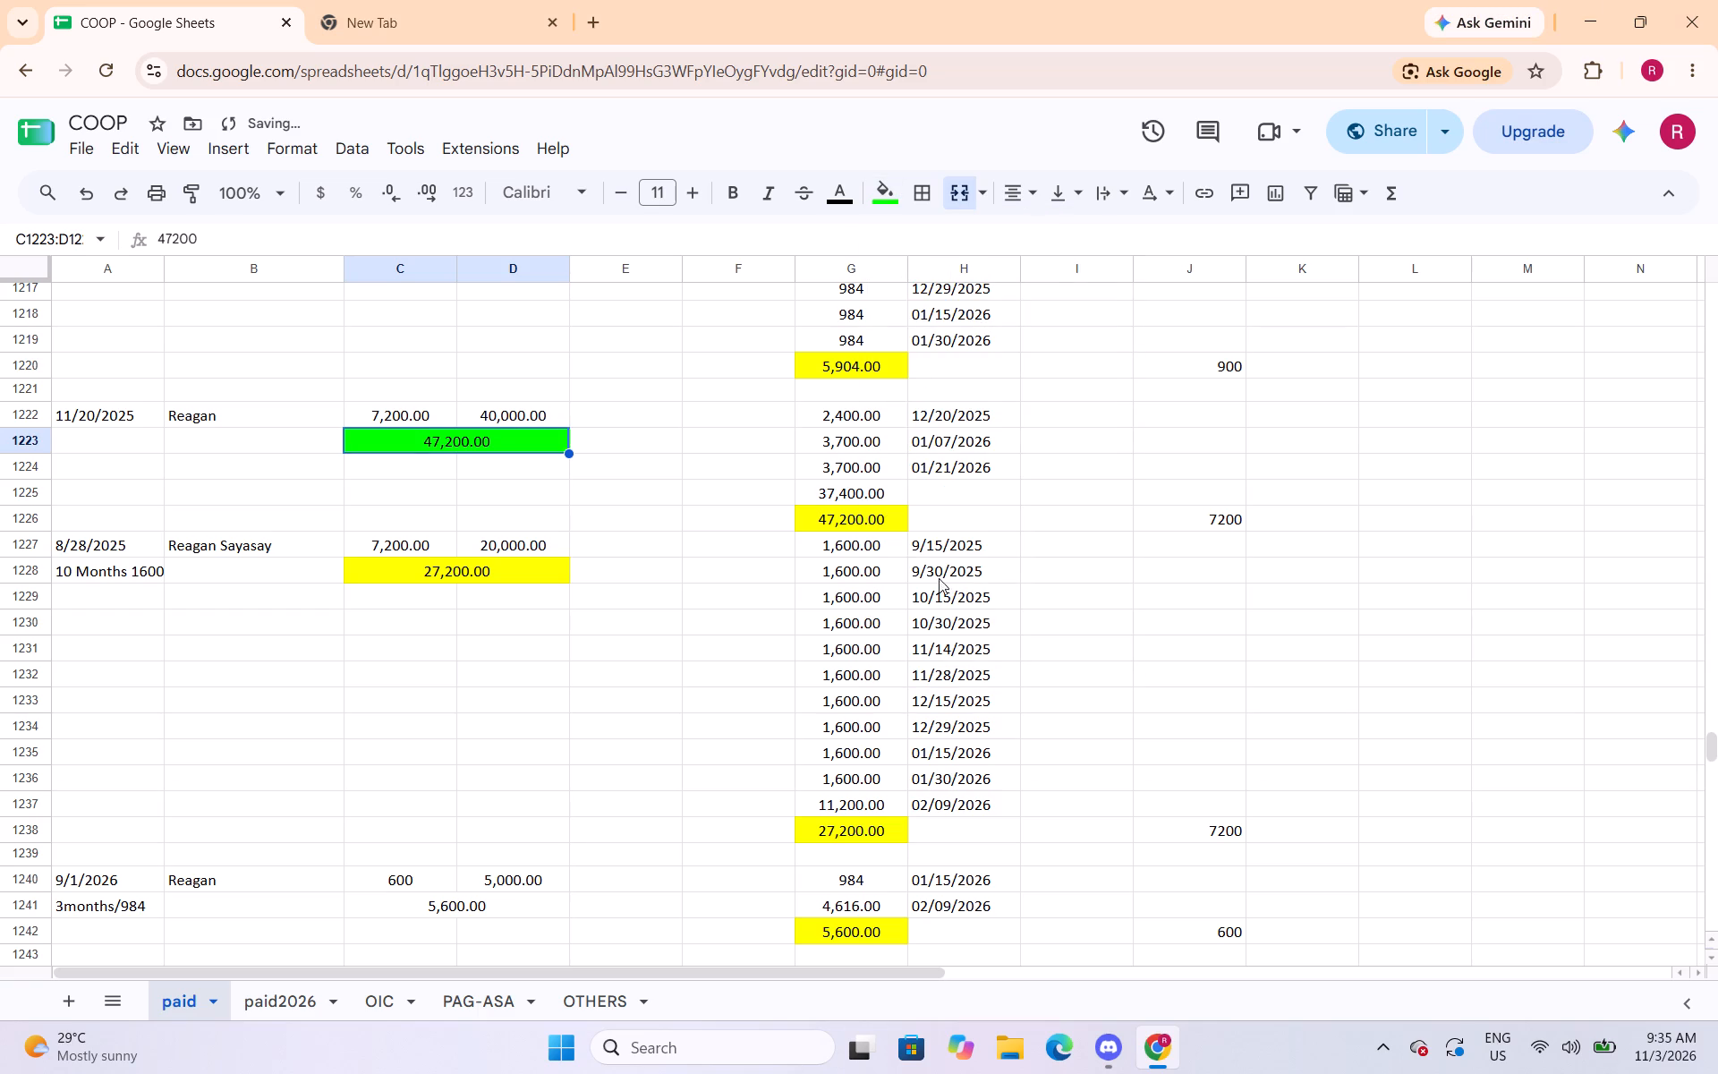
pyautogui.click(431, 580)
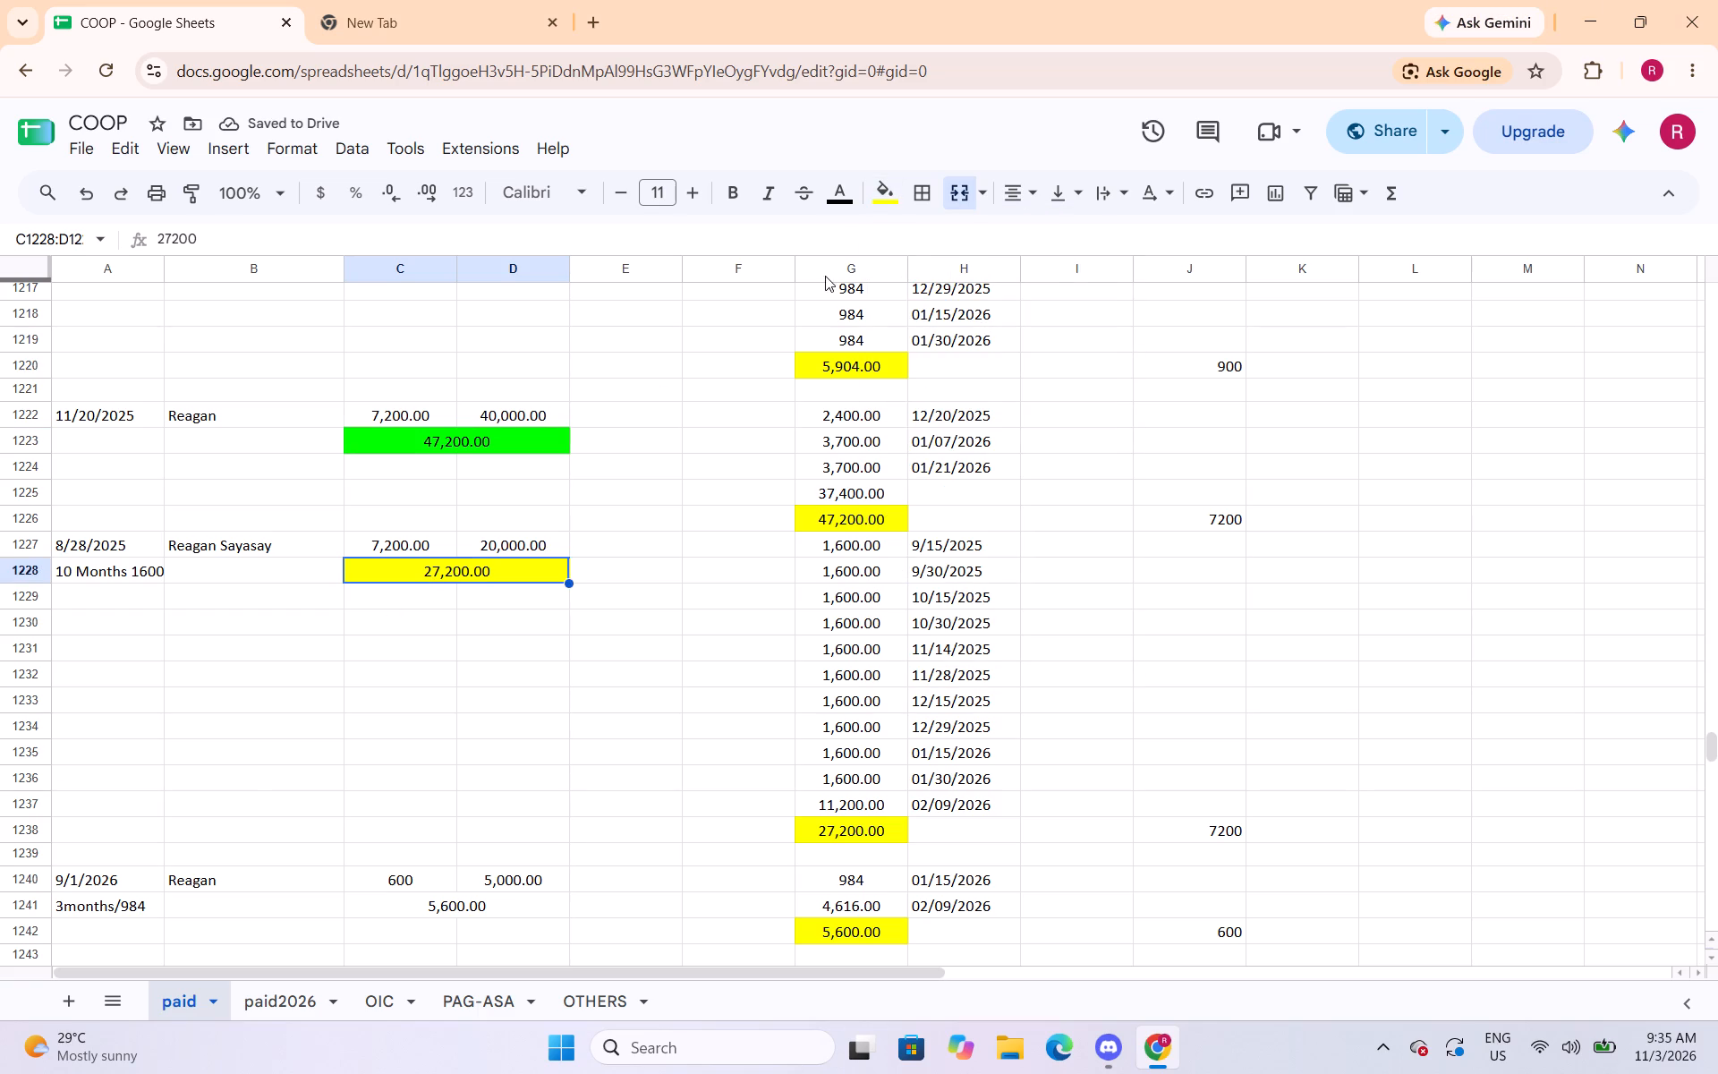
pyautogui.click(881, 199)
pyautogui.click(995, 300)
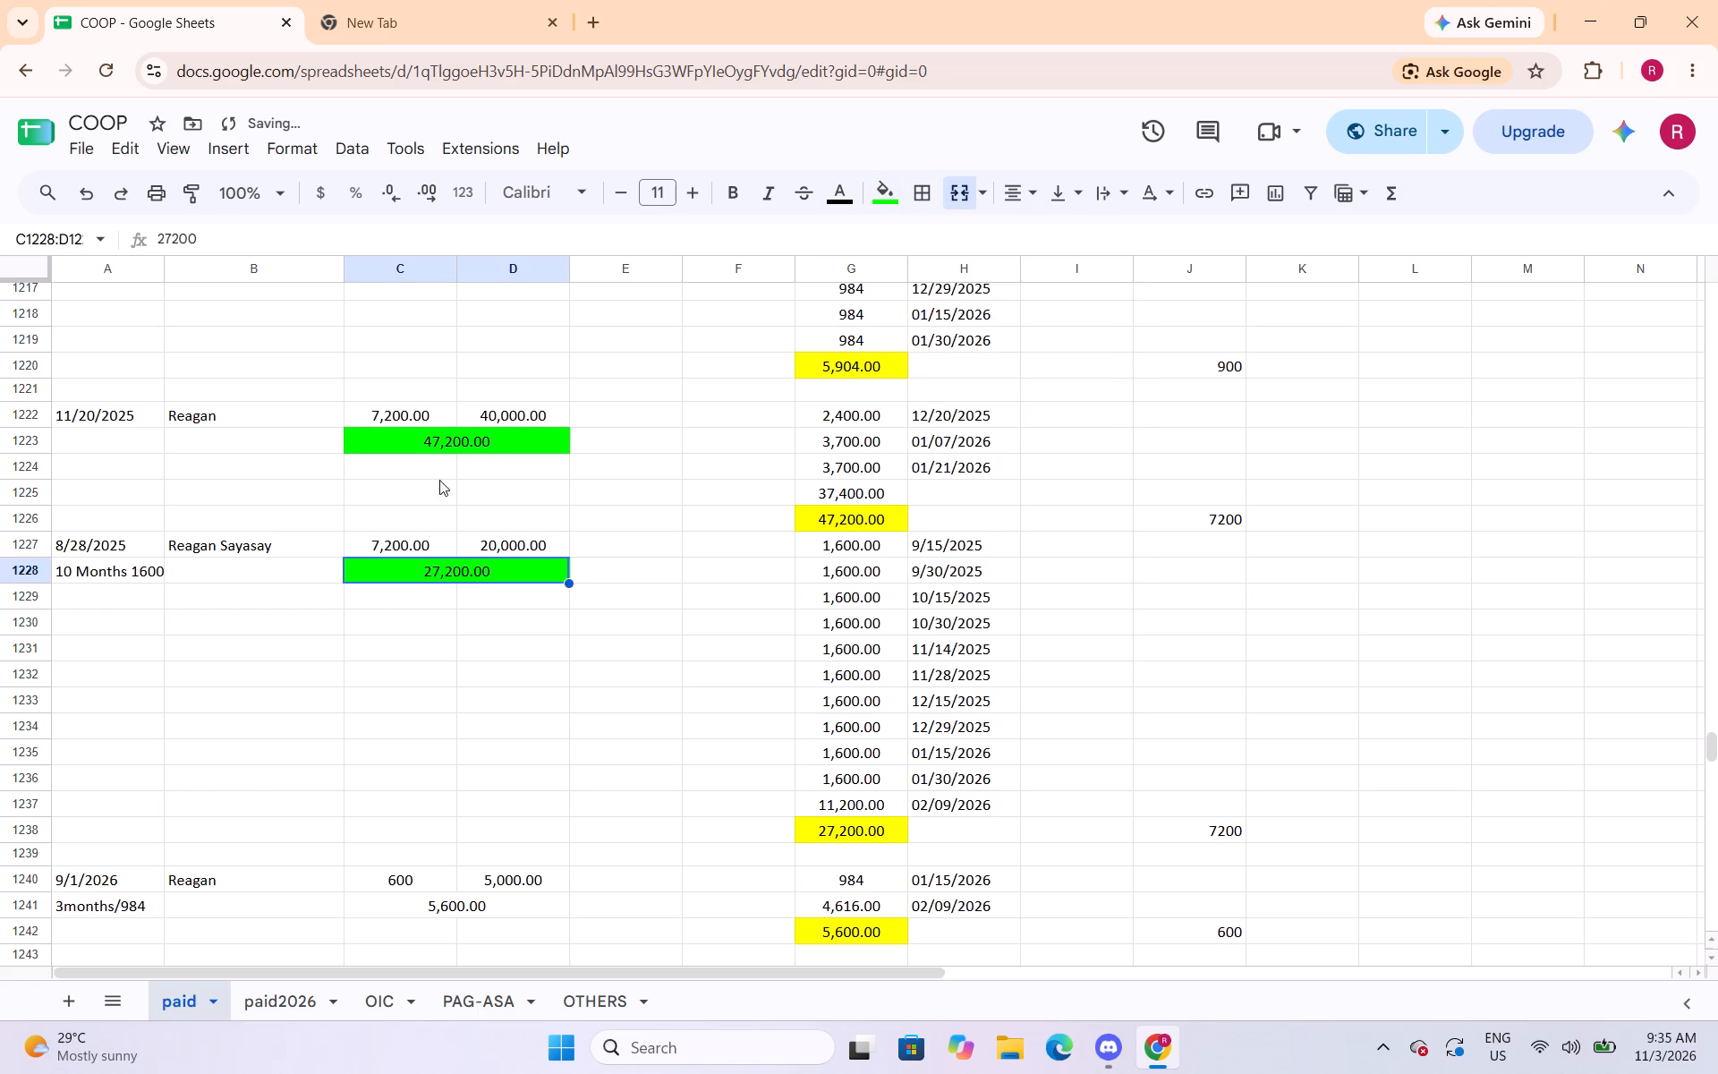
# Fill the merged totals in C1241:D1241 and C1245:D1245, under the 9/1/2026 and 9/8/2025 entries, with bright green.
pyautogui.scroll(-3, 428, 592)
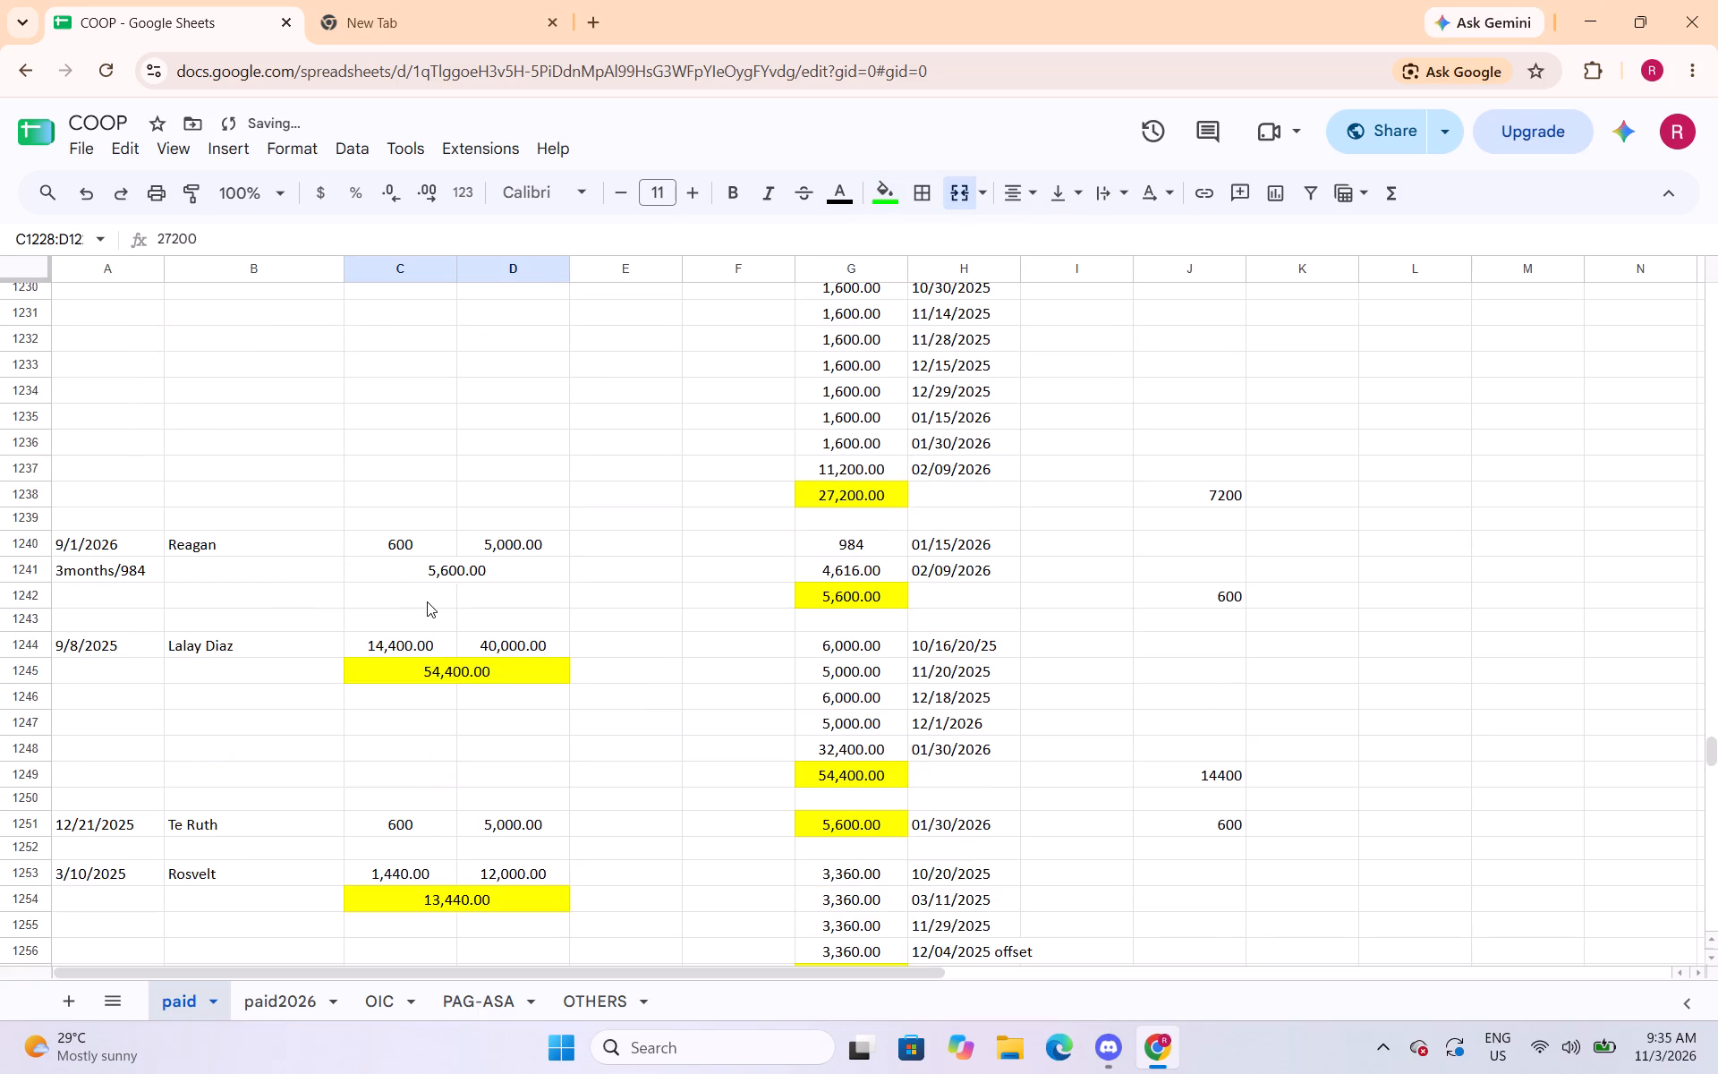
pyautogui.scroll(2, 427, 601)
pyautogui.scroll(-2, 427, 601)
pyautogui.click(459, 575)
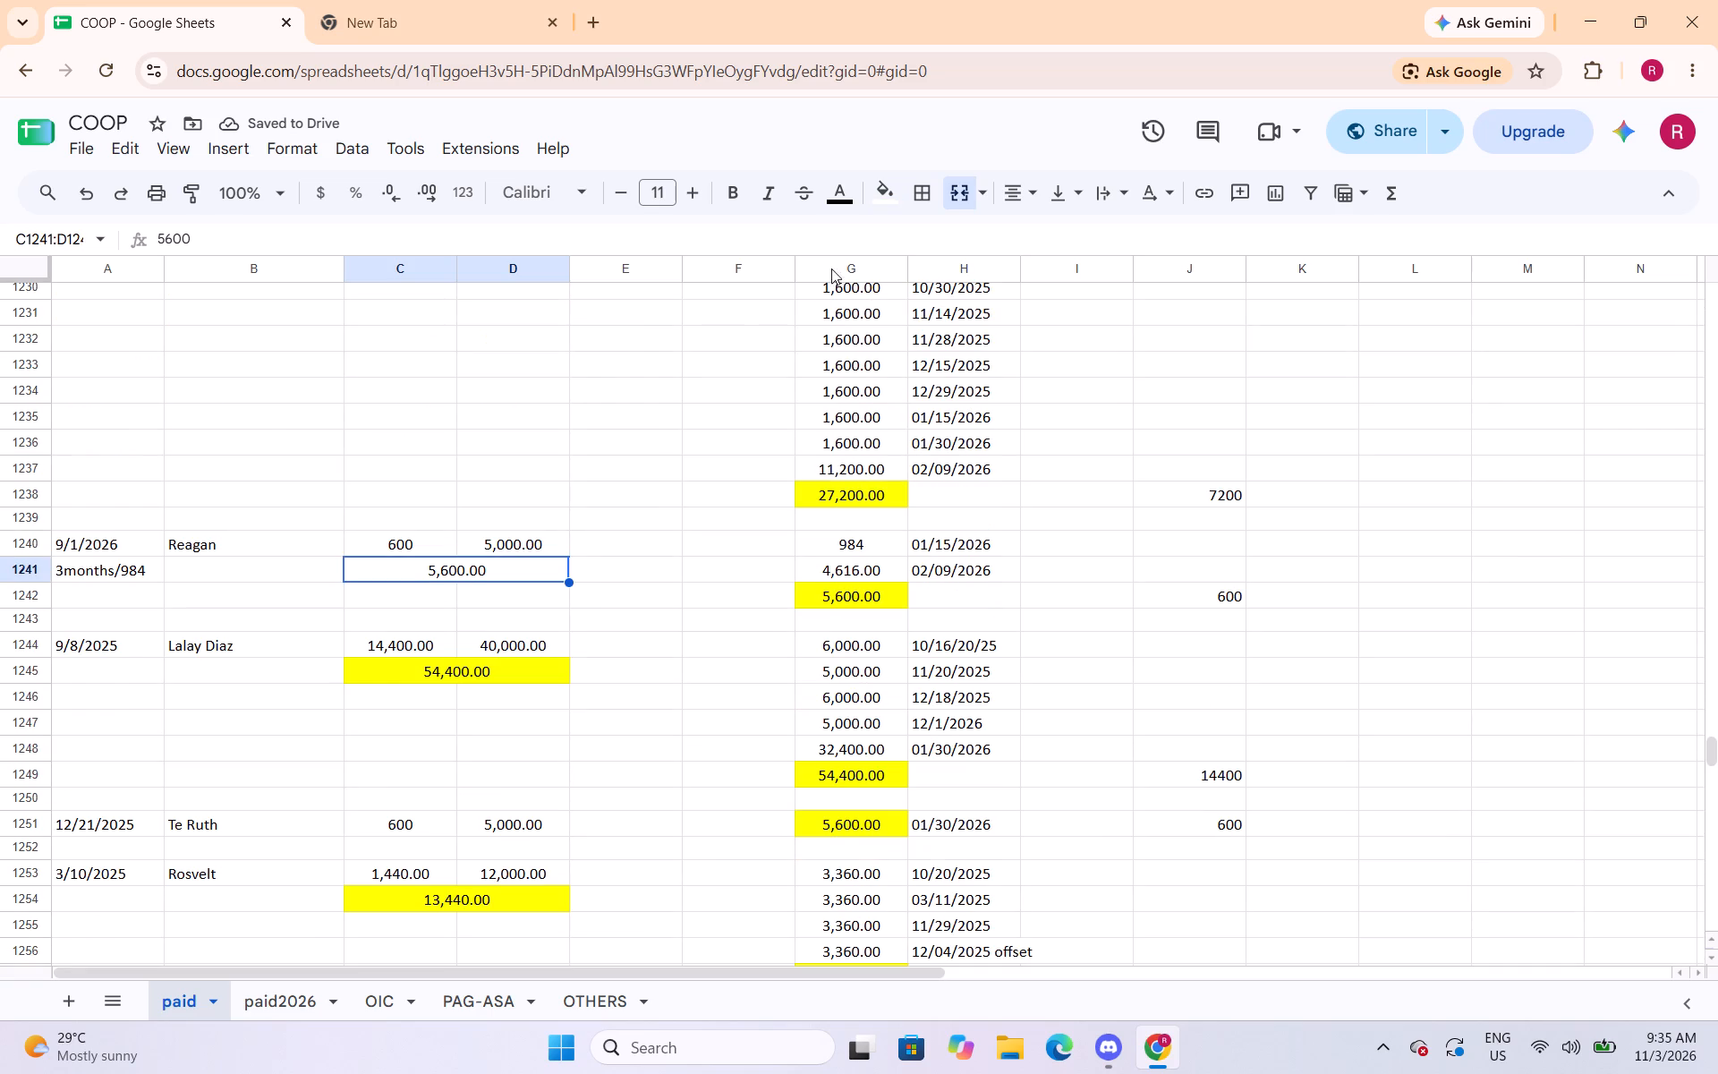
pyautogui.click(884, 208)
pyautogui.click(988, 293)
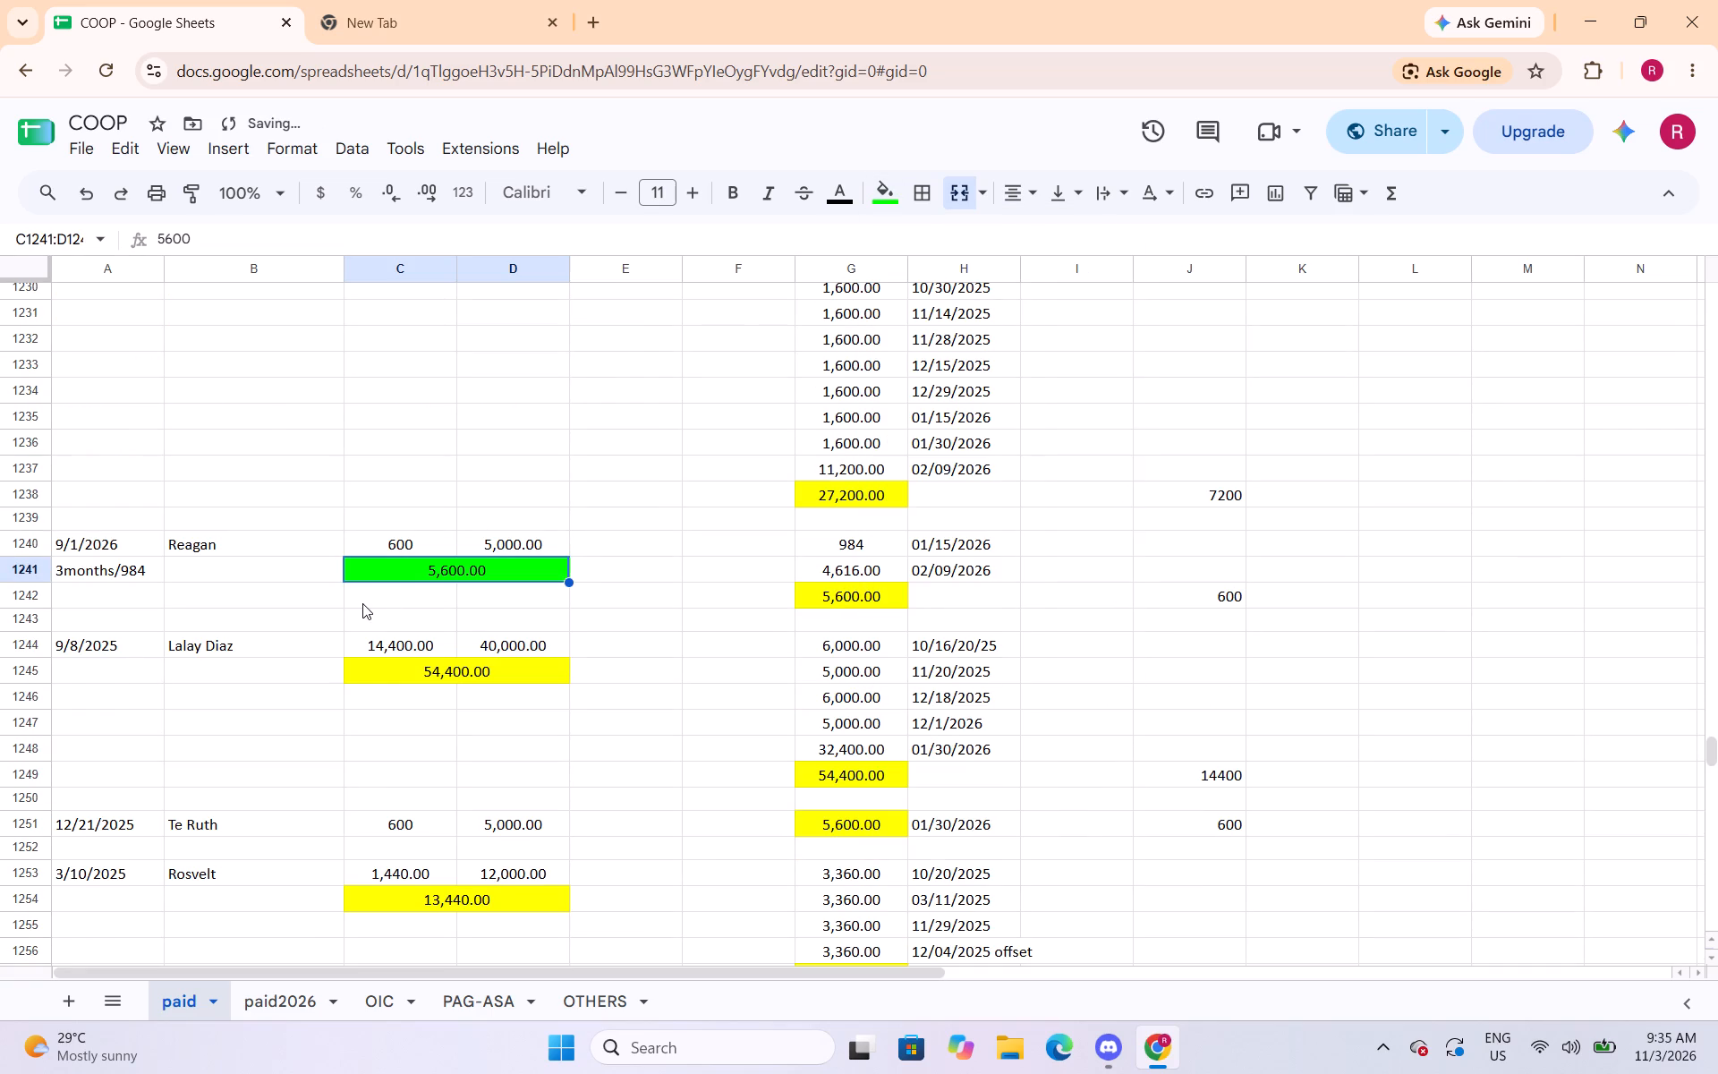
pyautogui.click(424, 682)
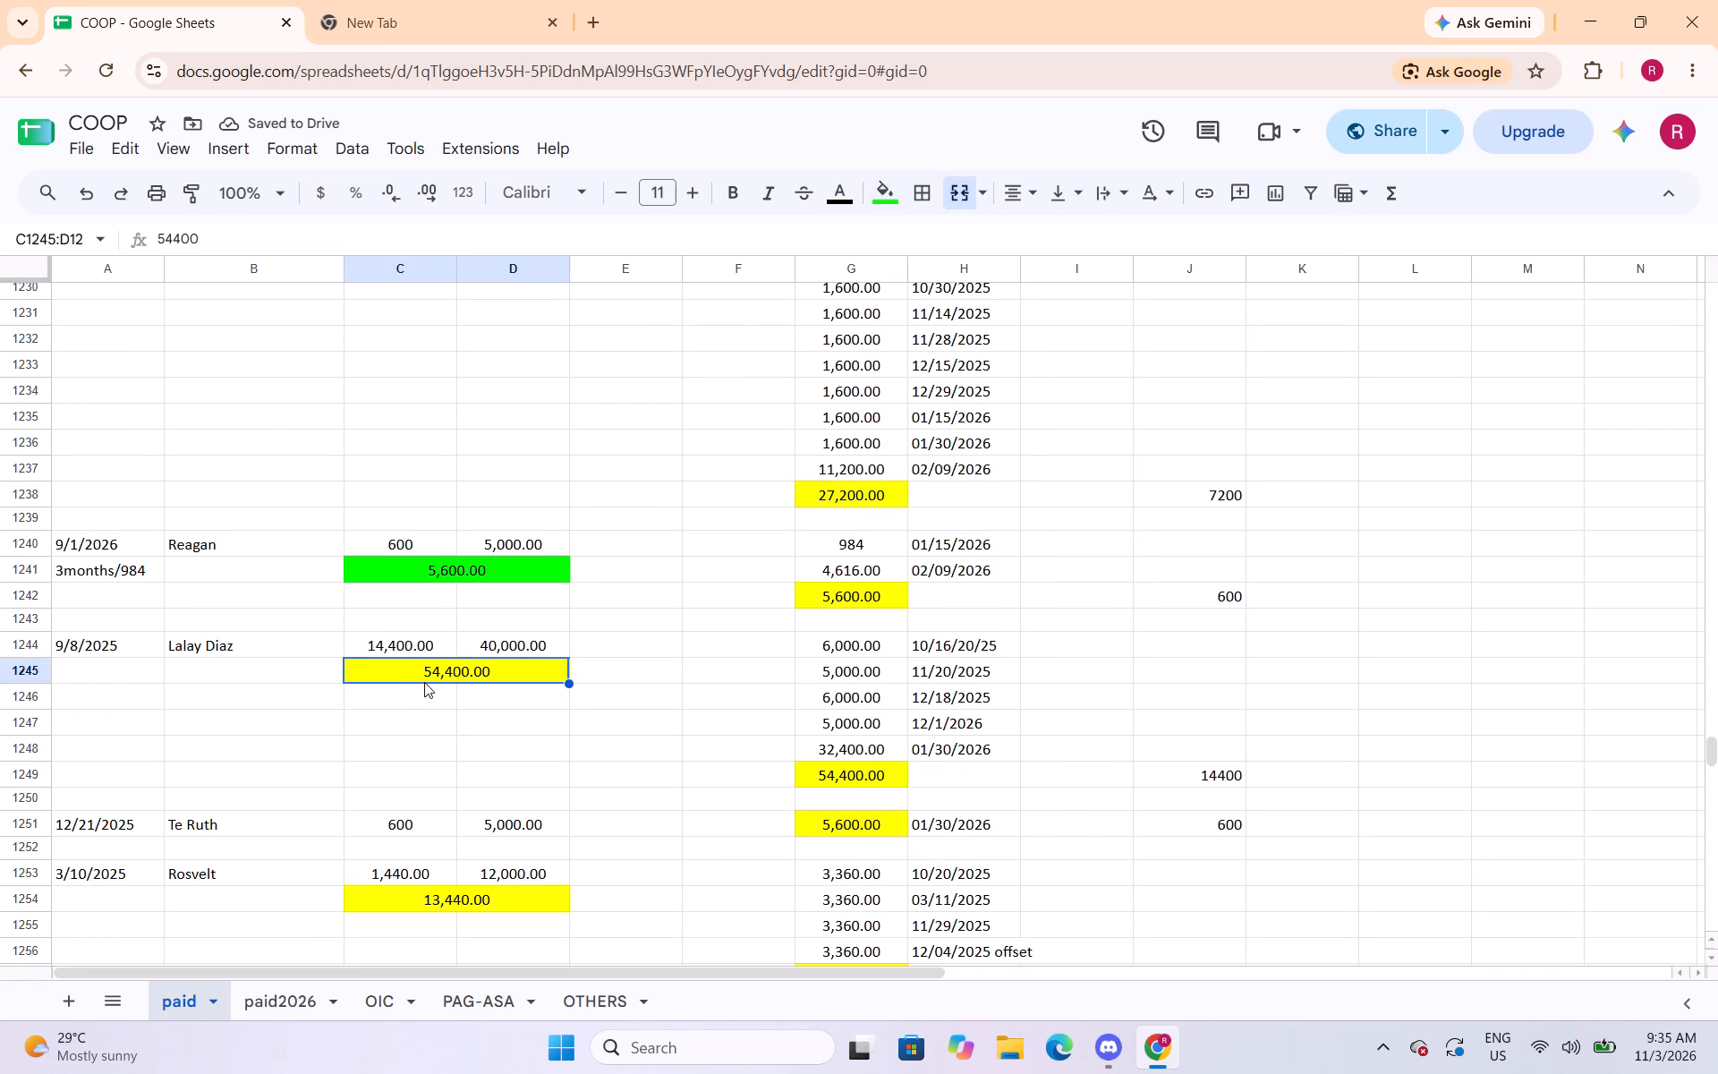
pyautogui.click(885, 199)
pyautogui.click(981, 300)
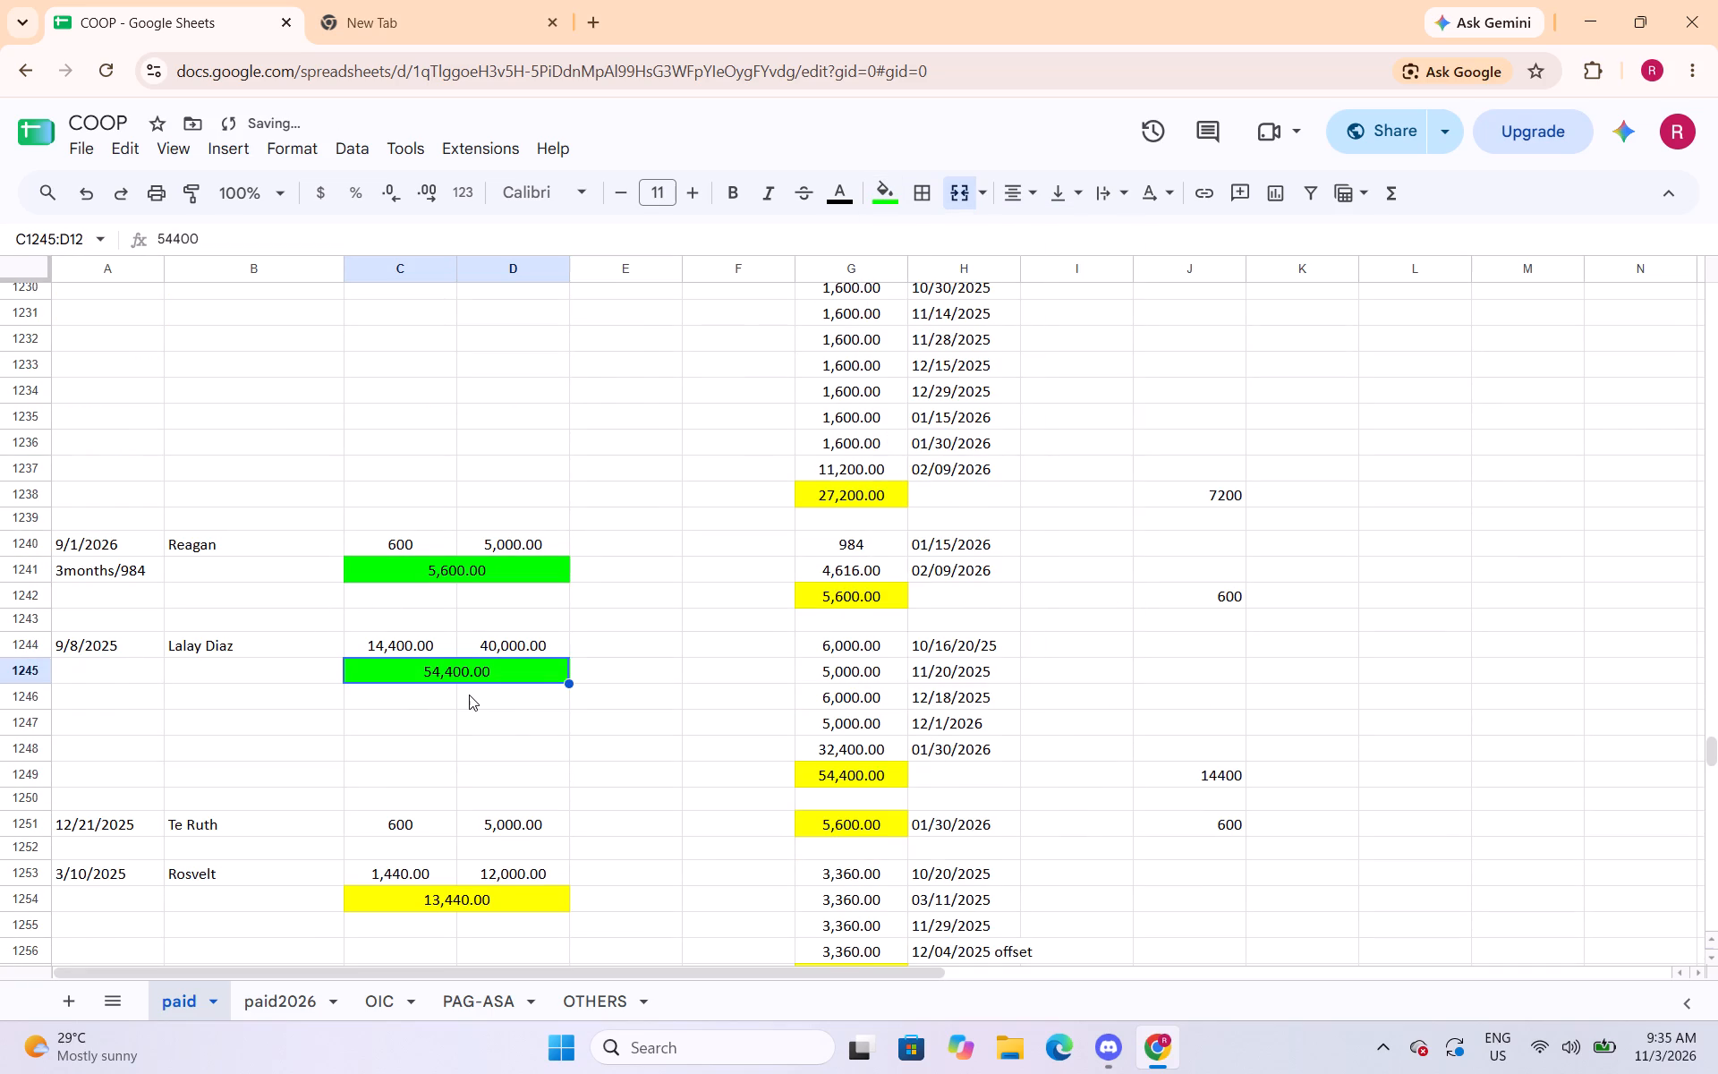
# Insert one row above row 1252, directly below the 12/21/2025 entry.
pyautogui.scroll(-1, 469, 695)
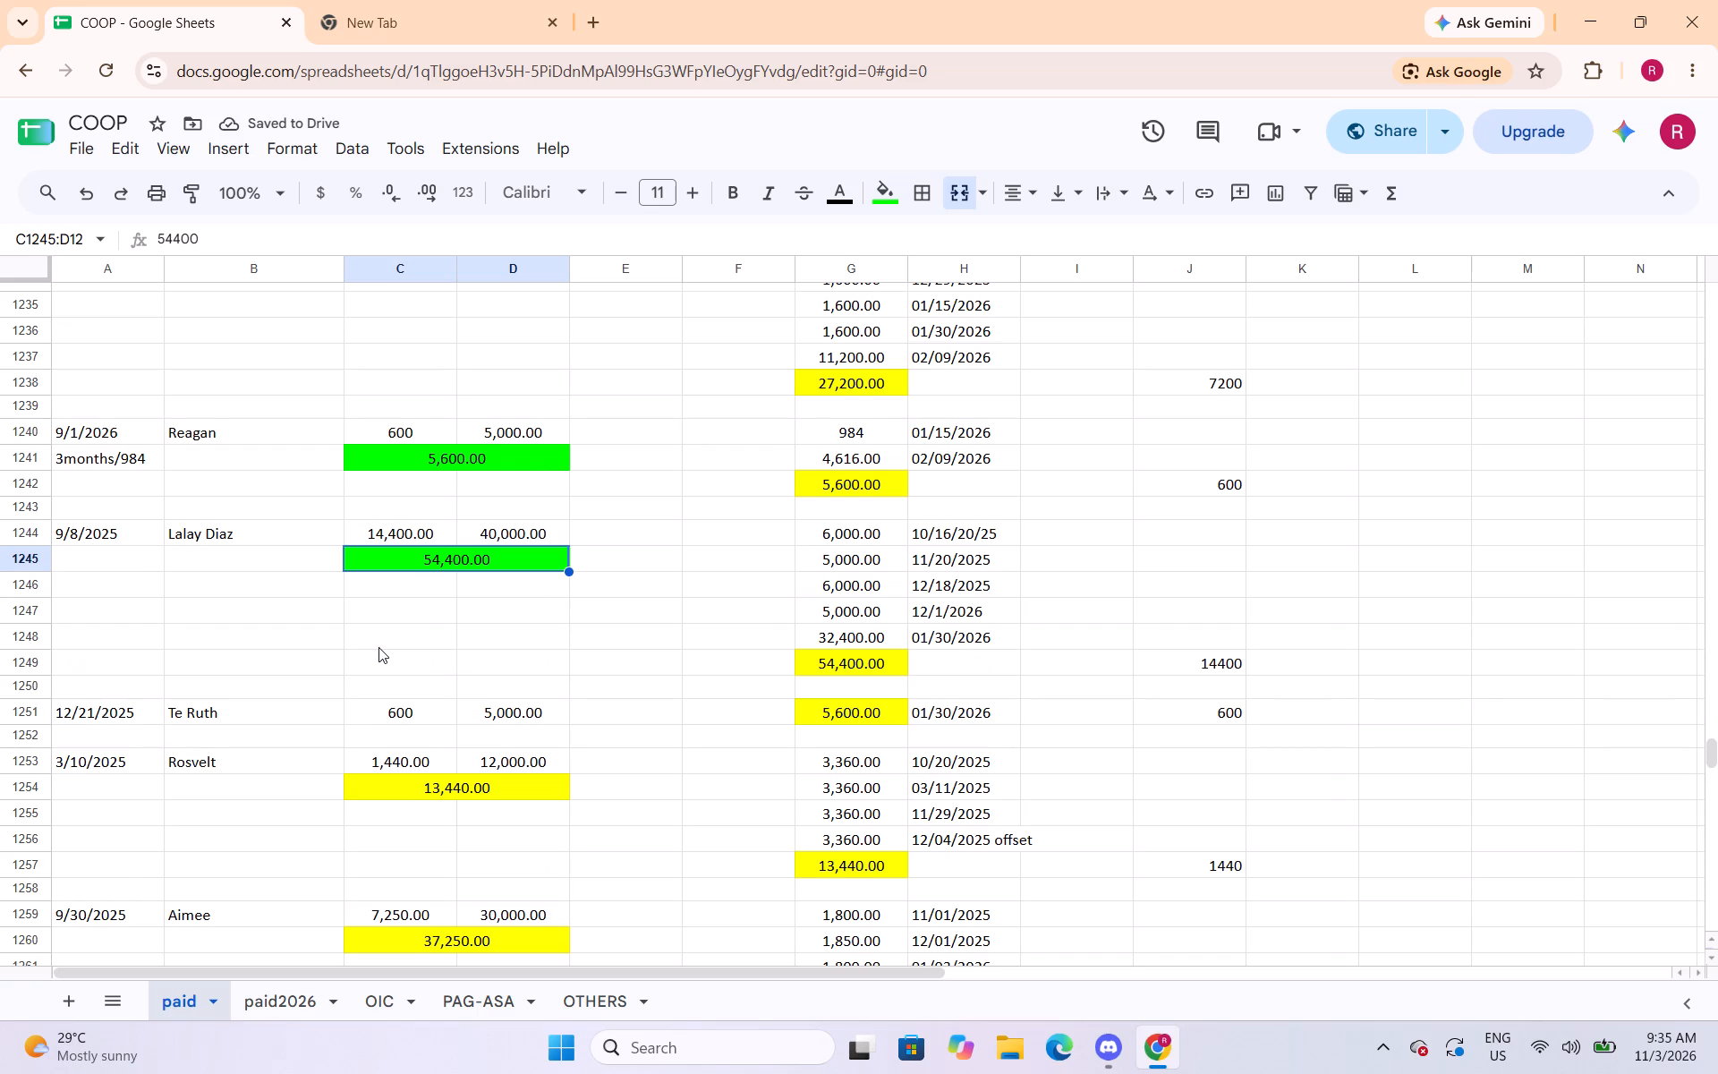
pyautogui.click(44, 736)
pyautogui.rightClick(44, 736)
pyautogui.click(148, 335)
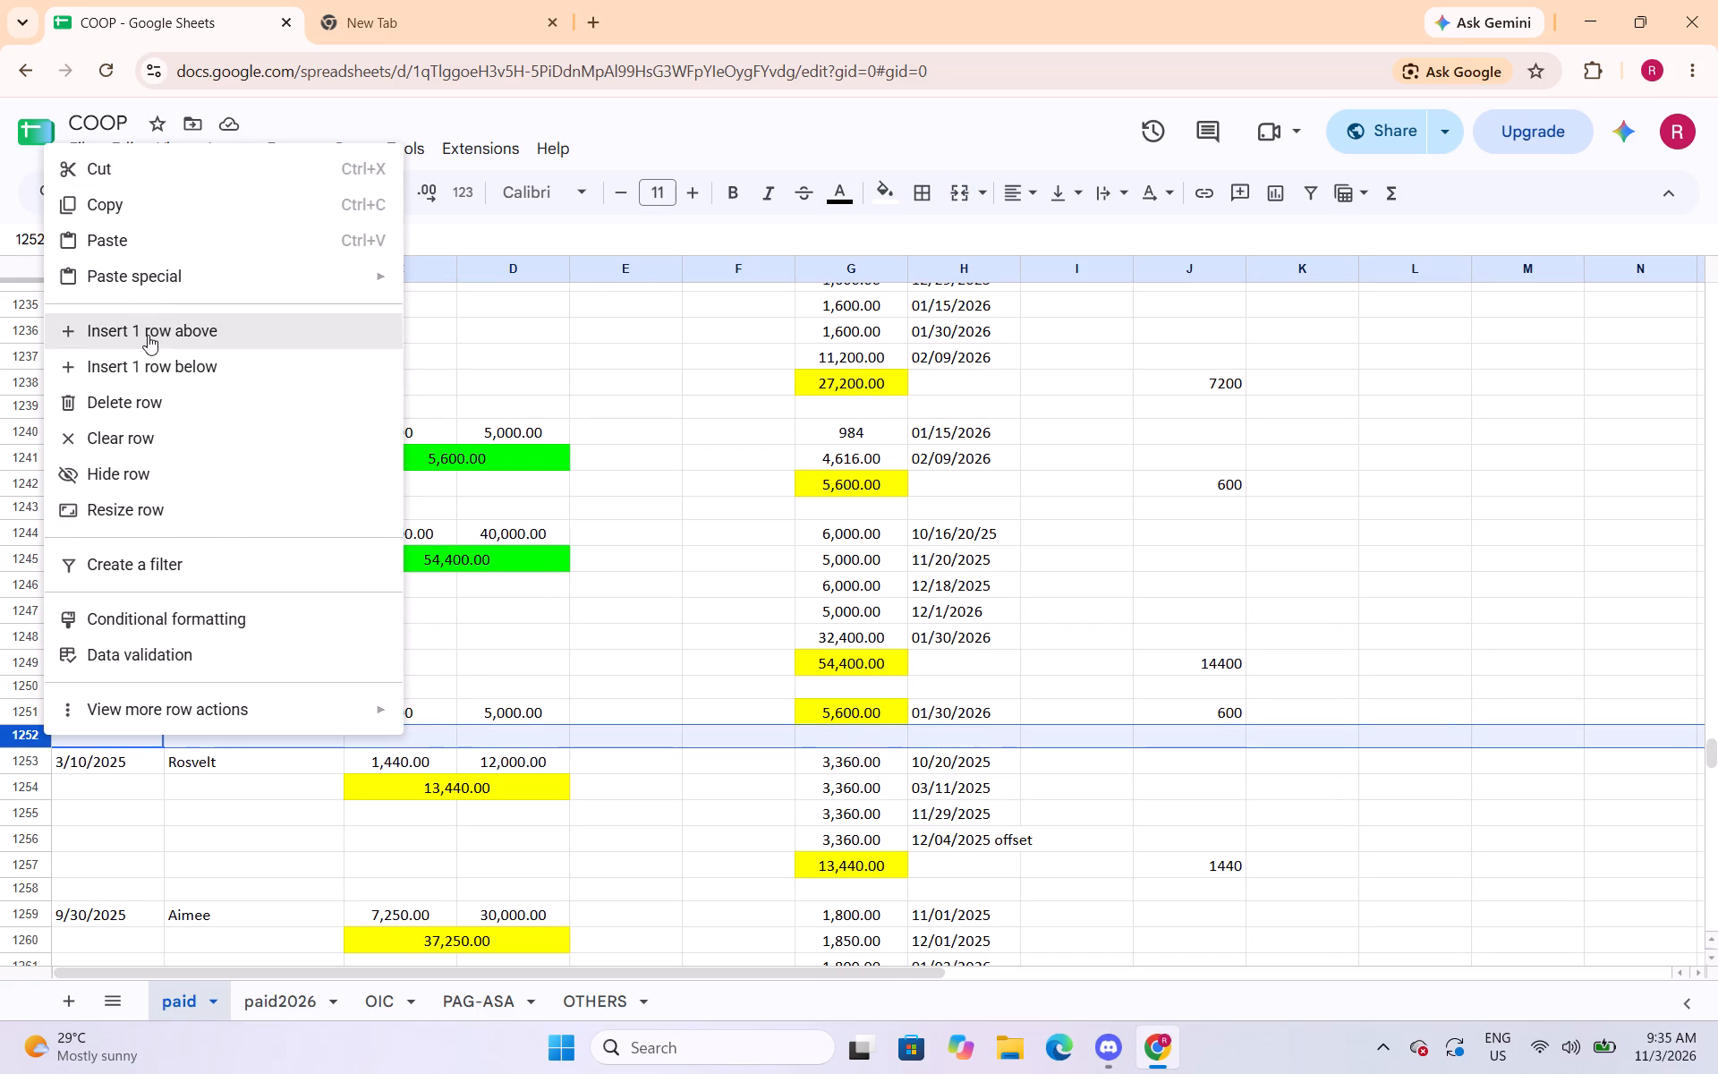
# Merge C1252:D1252 and enter the formula =sum(C1251:D1251) in it to total the 12/21/2025 entry.
pyautogui.moveTo(438, 740); pyautogui.dragTo(484, 735)
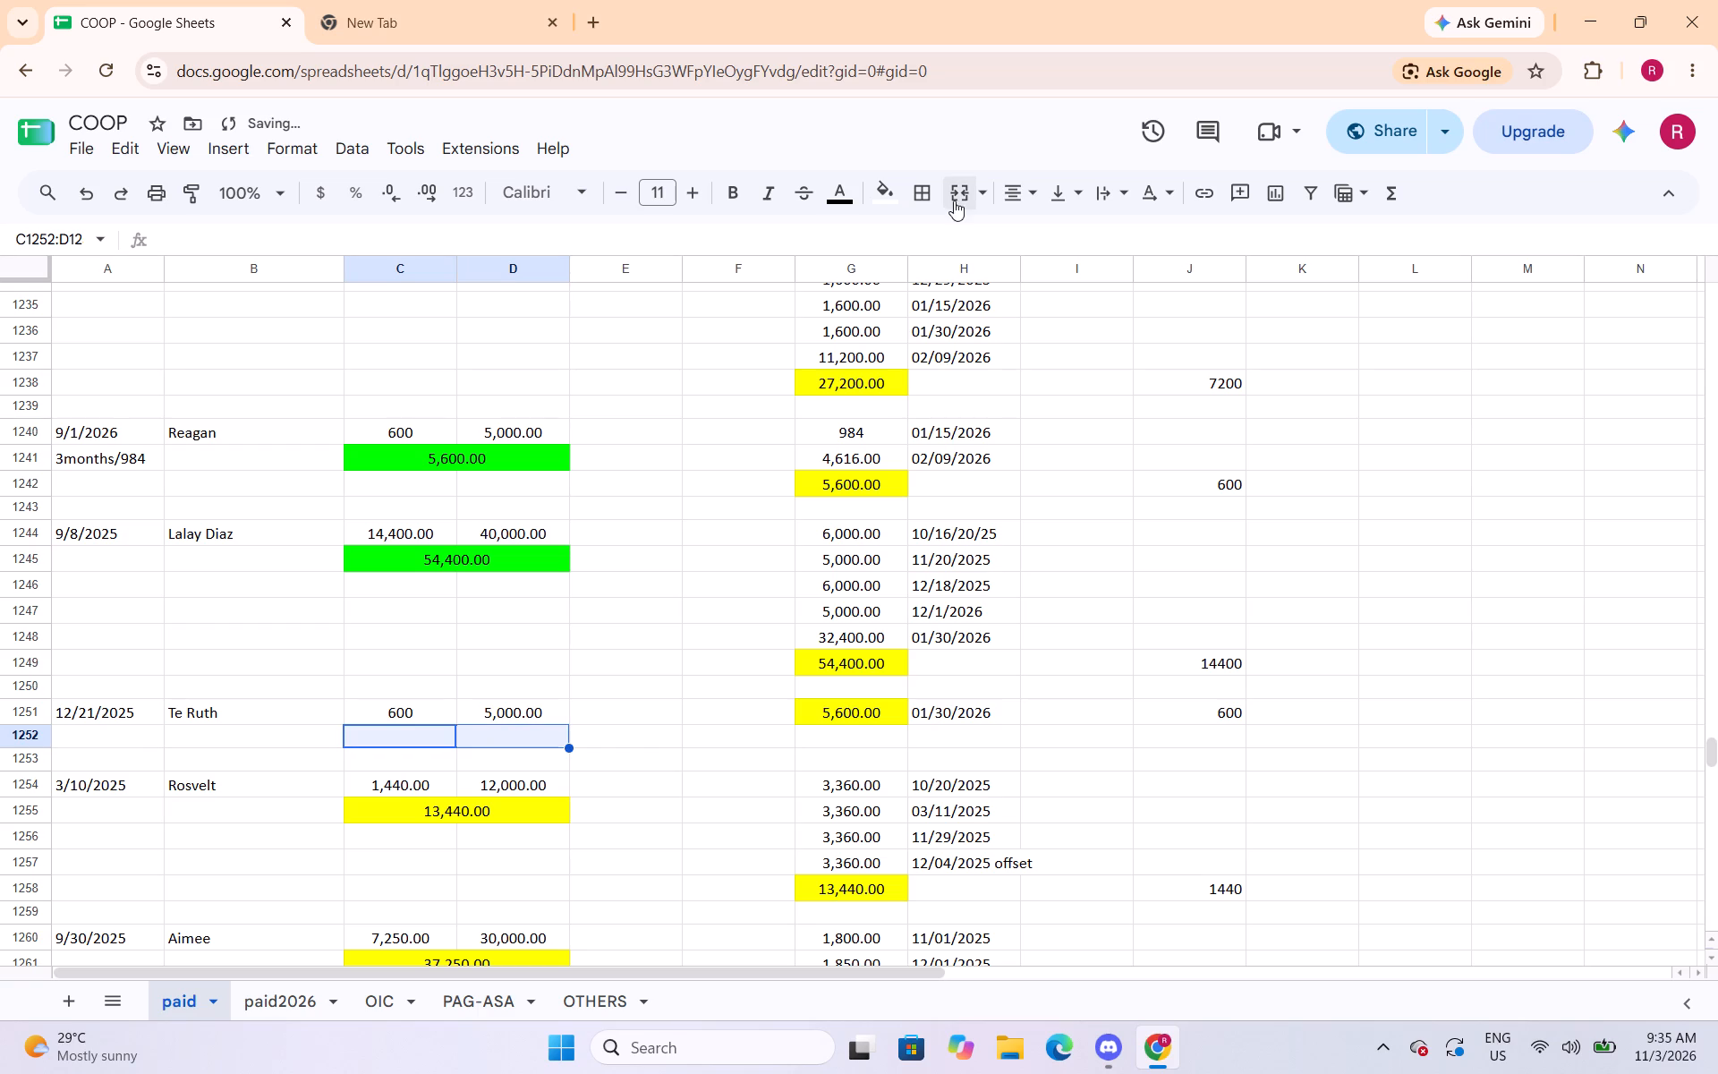
pyautogui.click(957, 197)
pyautogui.write('=sum(')
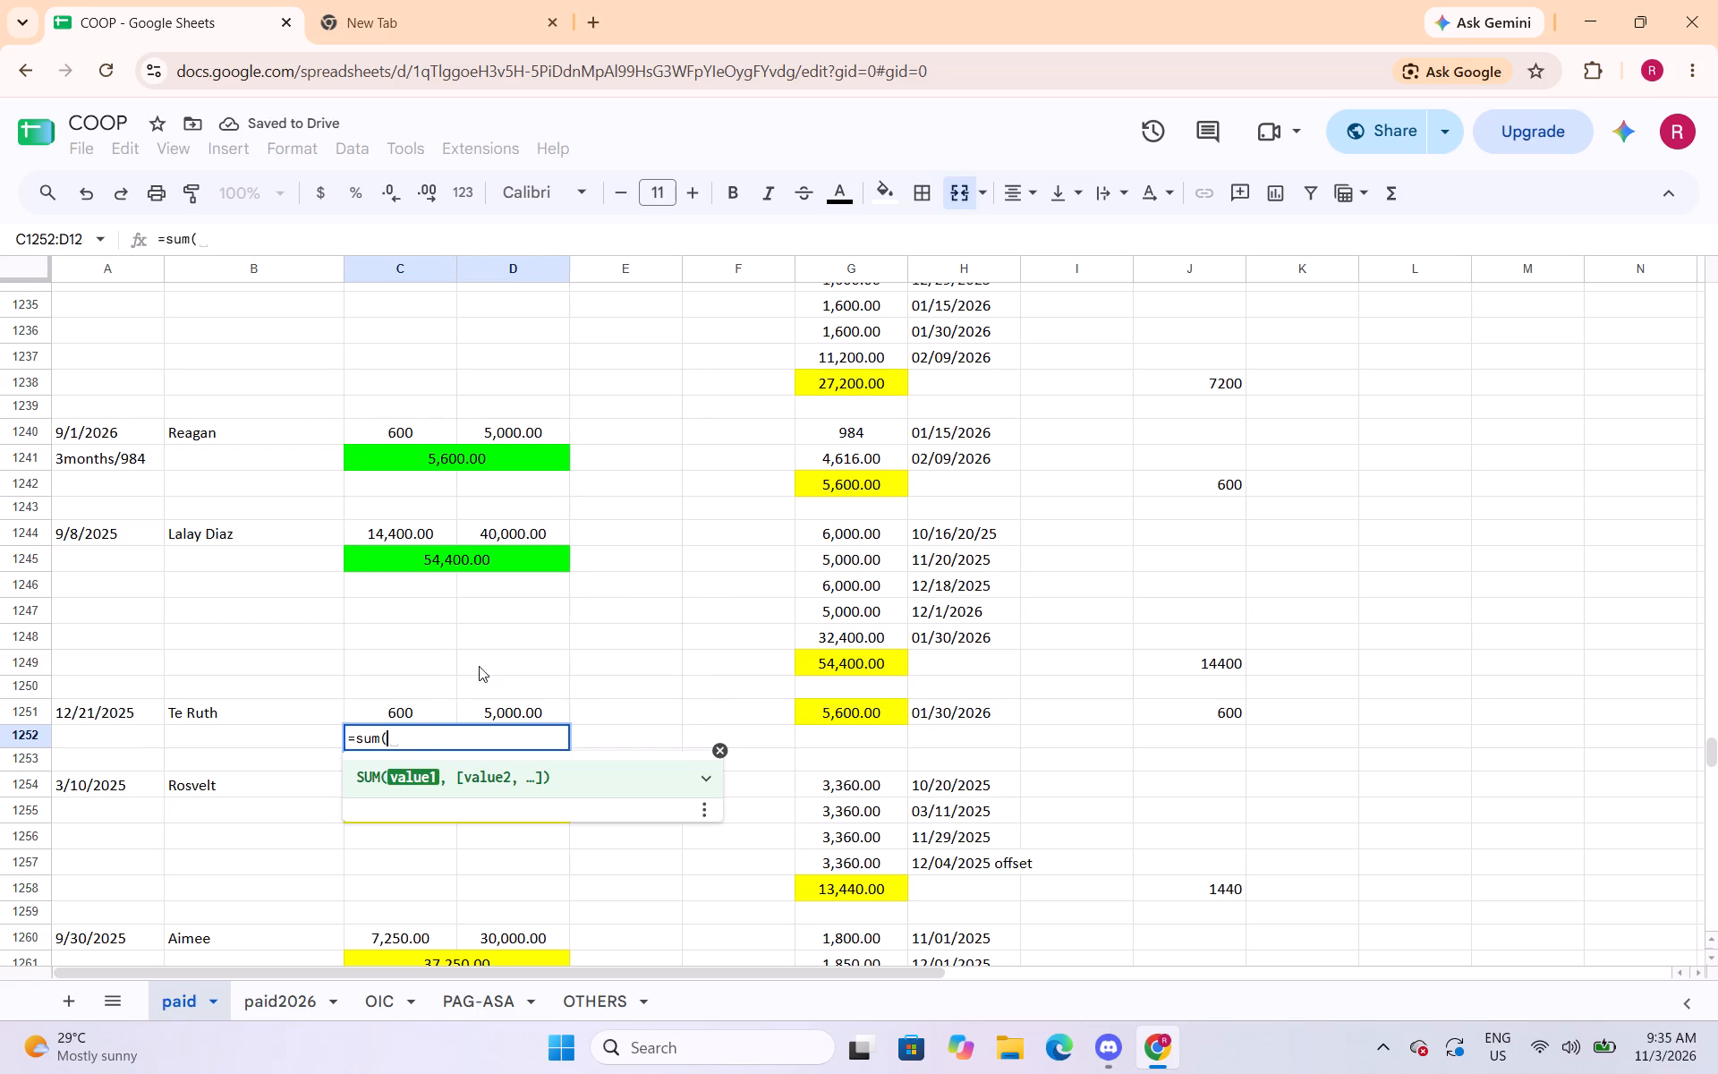
pyautogui.moveTo(439, 706); pyautogui.dragTo(469, 712)
pyautogui.hotkey('shift', ')')
pyautogui.press('Return')
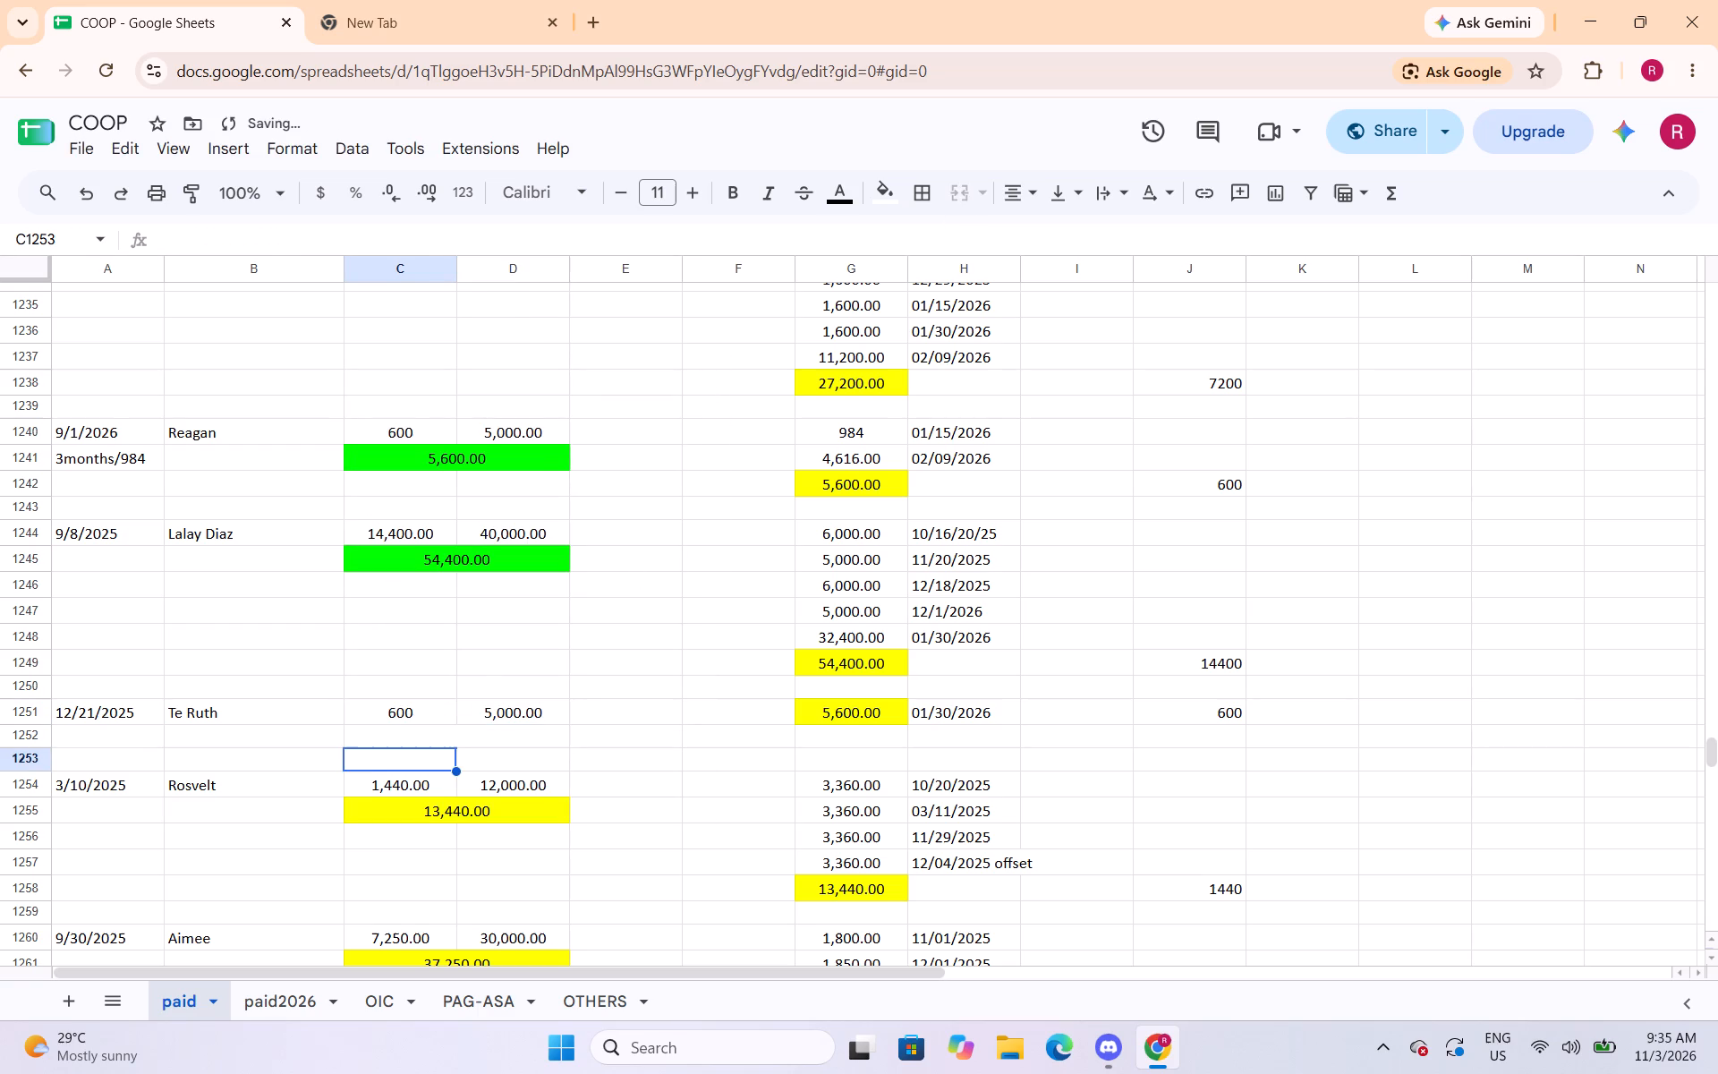
# Fill the merged total in C1252:D1252 with bright green and apply the Number format with two decimals.
pyautogui.press('Up')
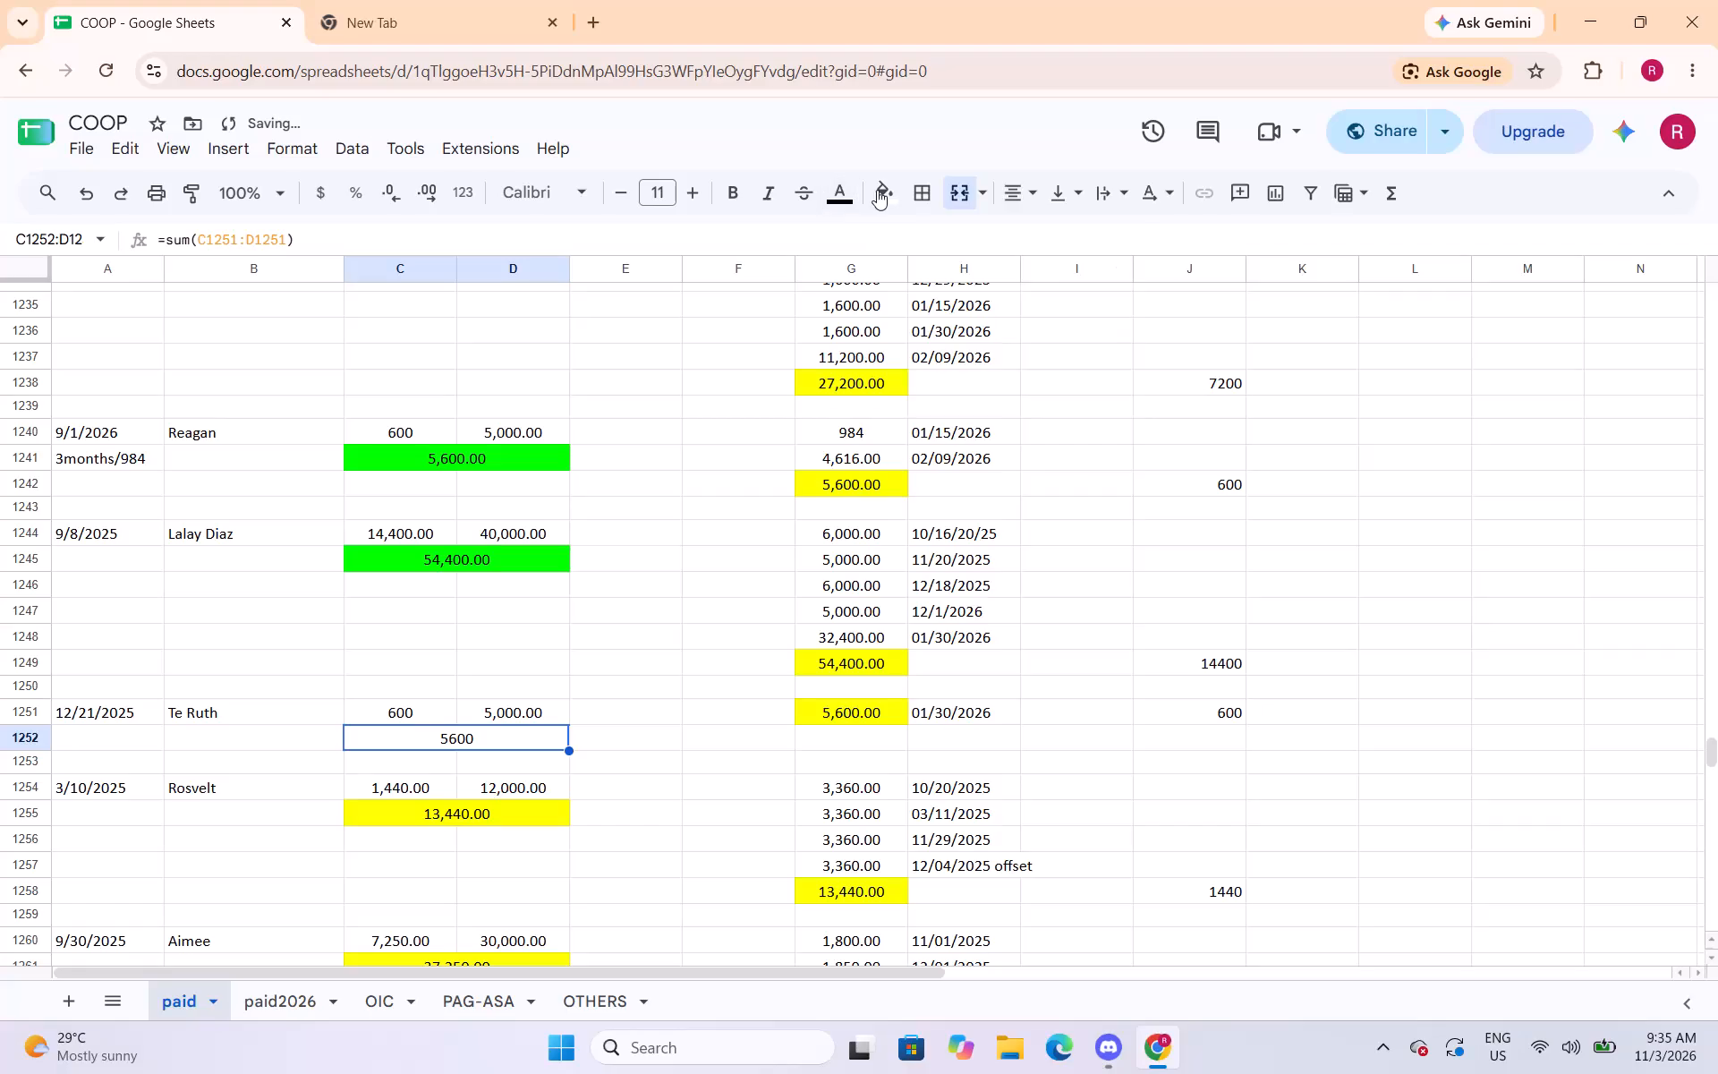
pyautogui.click(877, 190)
pyautogui.click(992, 302)
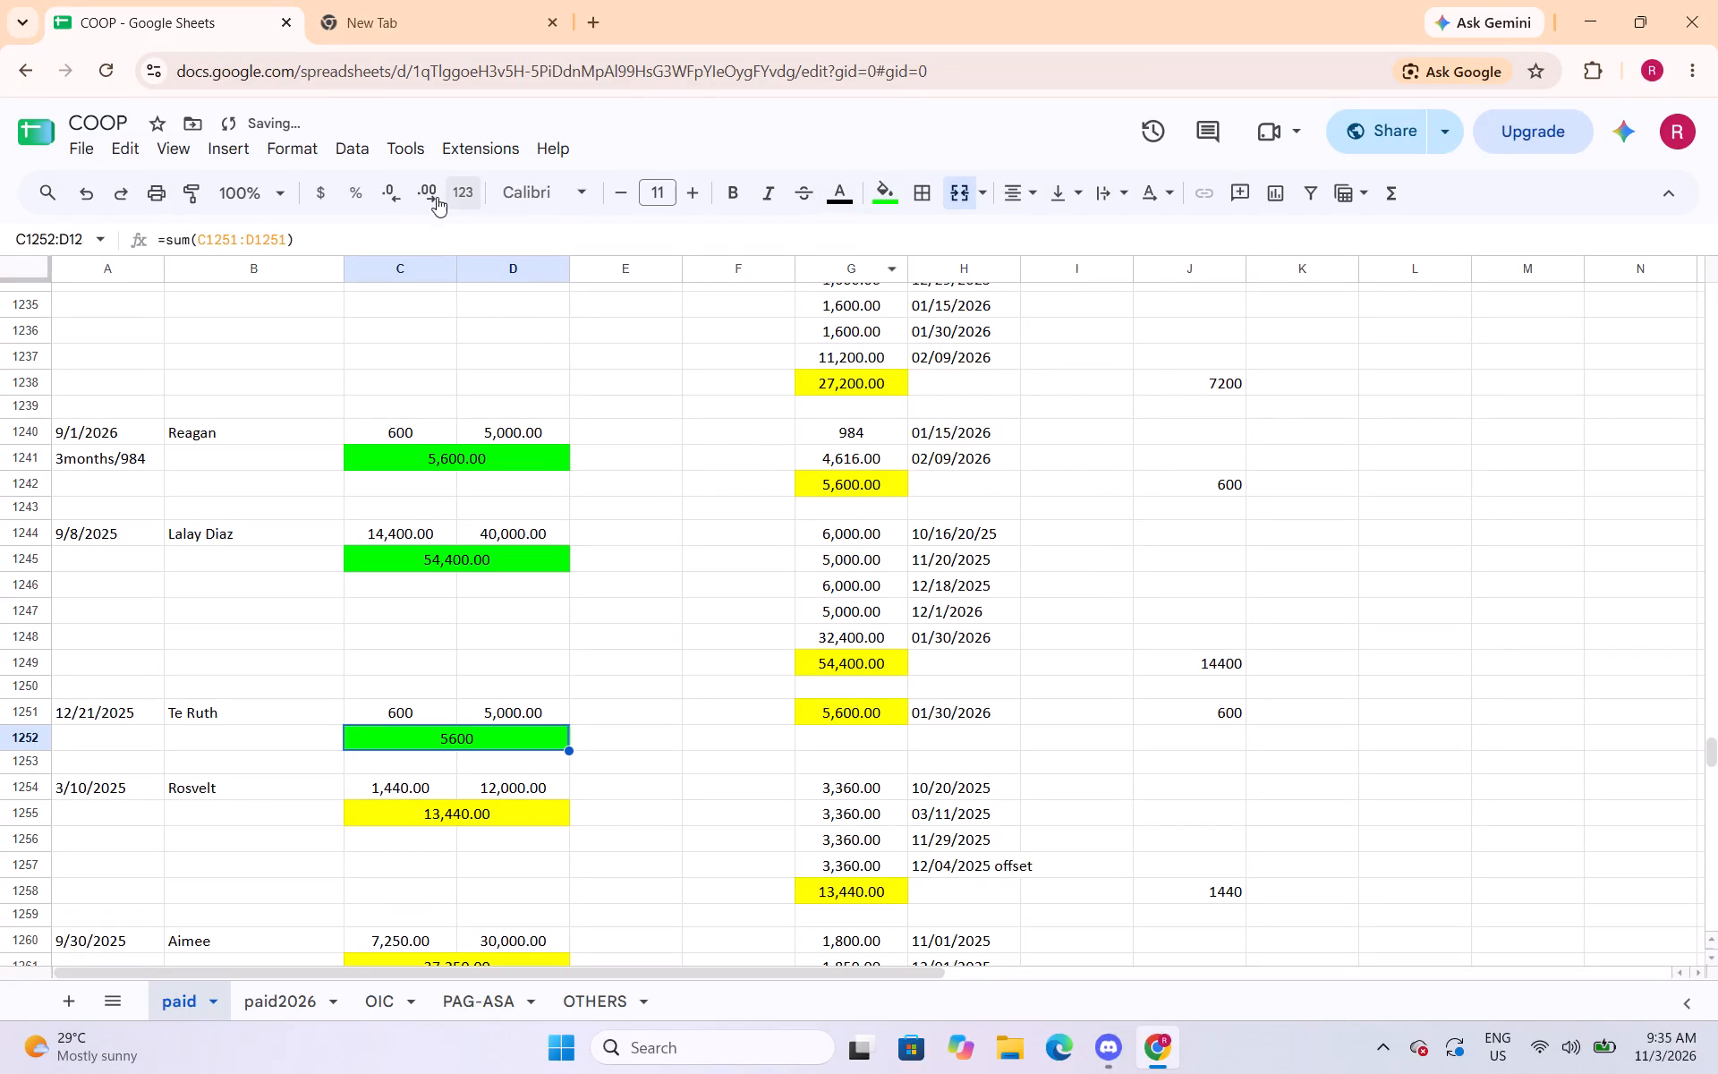
pyautogui.click(300, 148)
pyautogui.moveTo(317, 236); pyautogui.dragTo(327, 237)
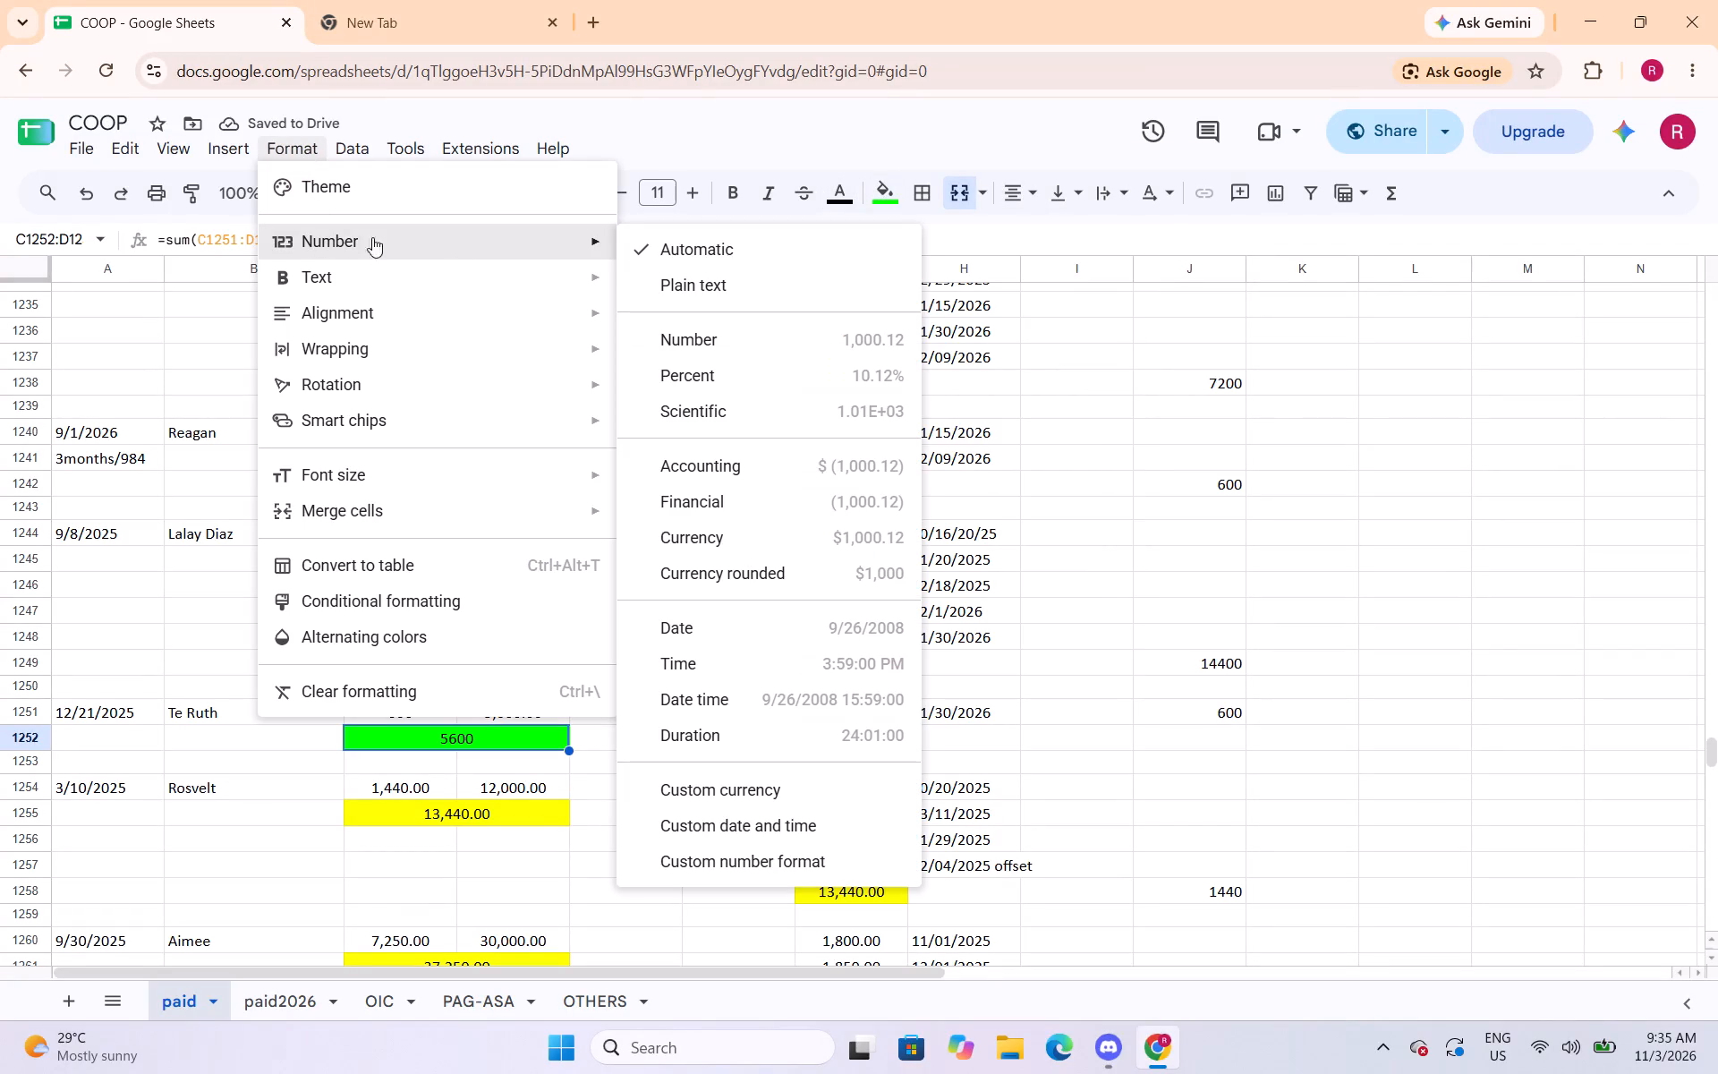
pyautogui.click(659, 335)
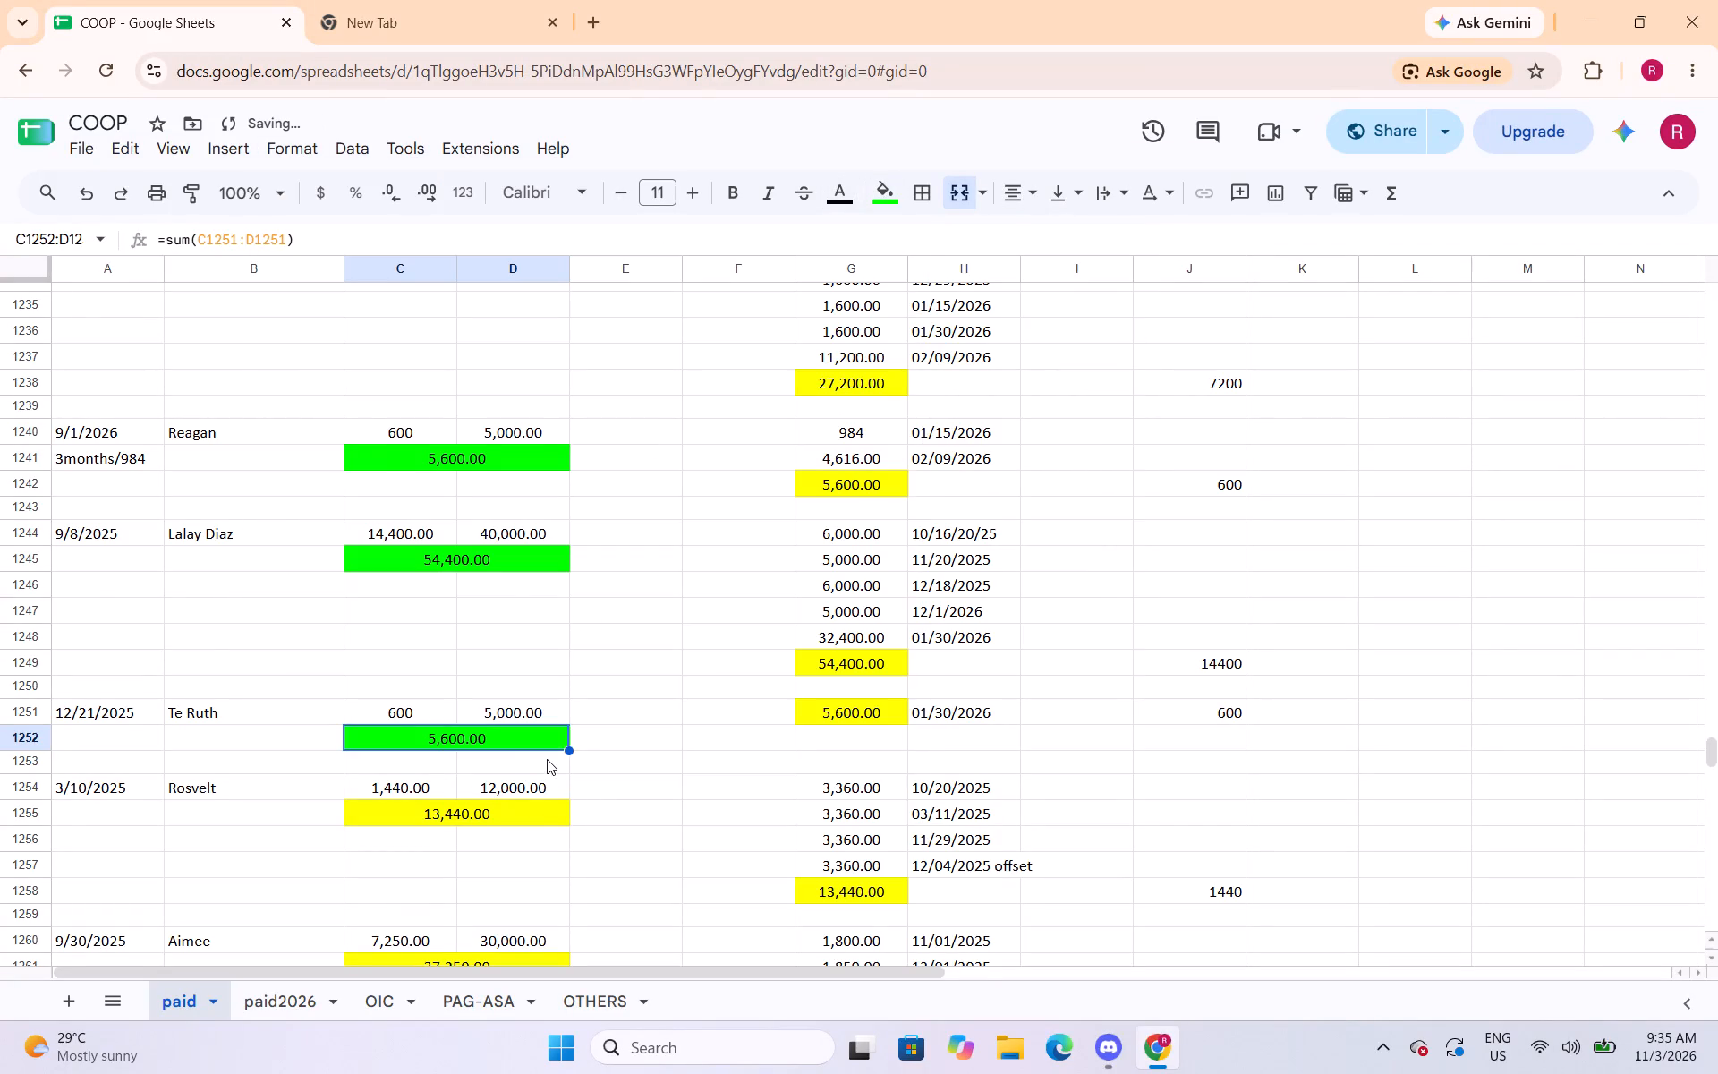
# Fill the merged totals in C1255:D1255, C1261:D1261 and C1267:D1267, under the 3/10/2025, 9/30/2025 and 4/28/2025 entries, with bright green.
pyautogui.scroll(-2, 547, 759)
pyautogui.click(483, 586)
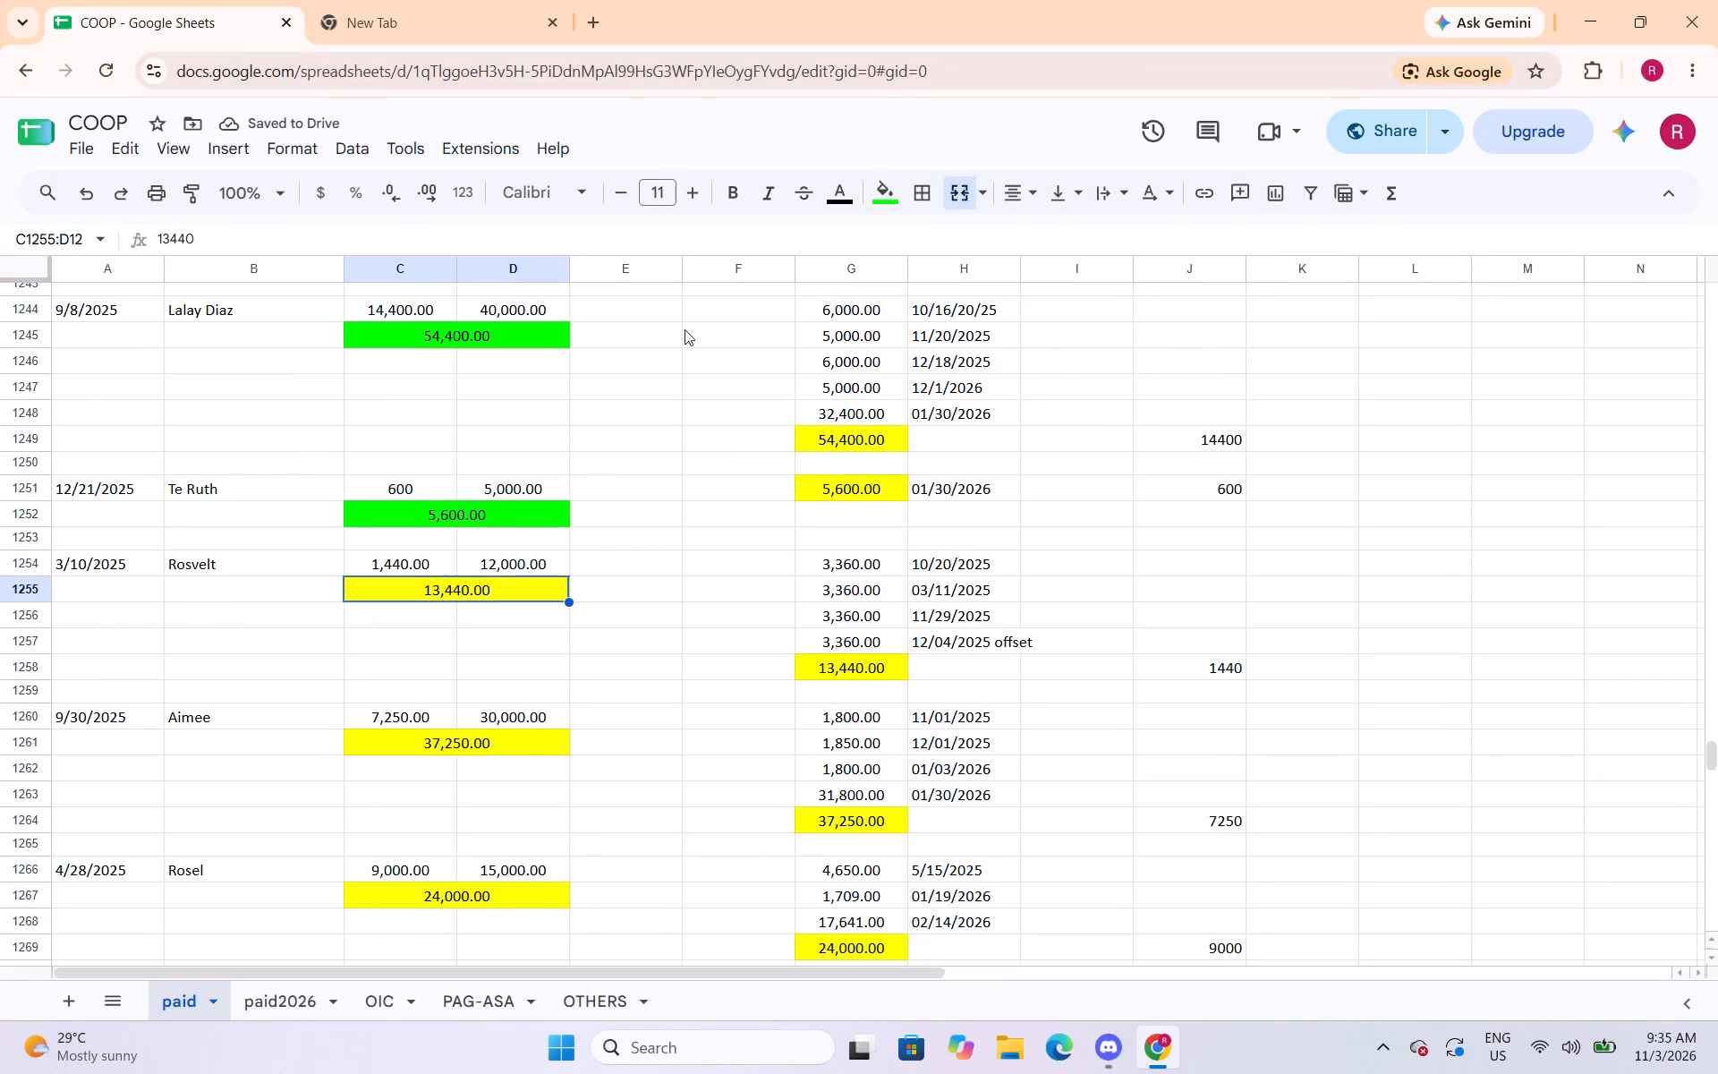
pyautogui.click(880, 195)
pyautogui.click(988, 300)
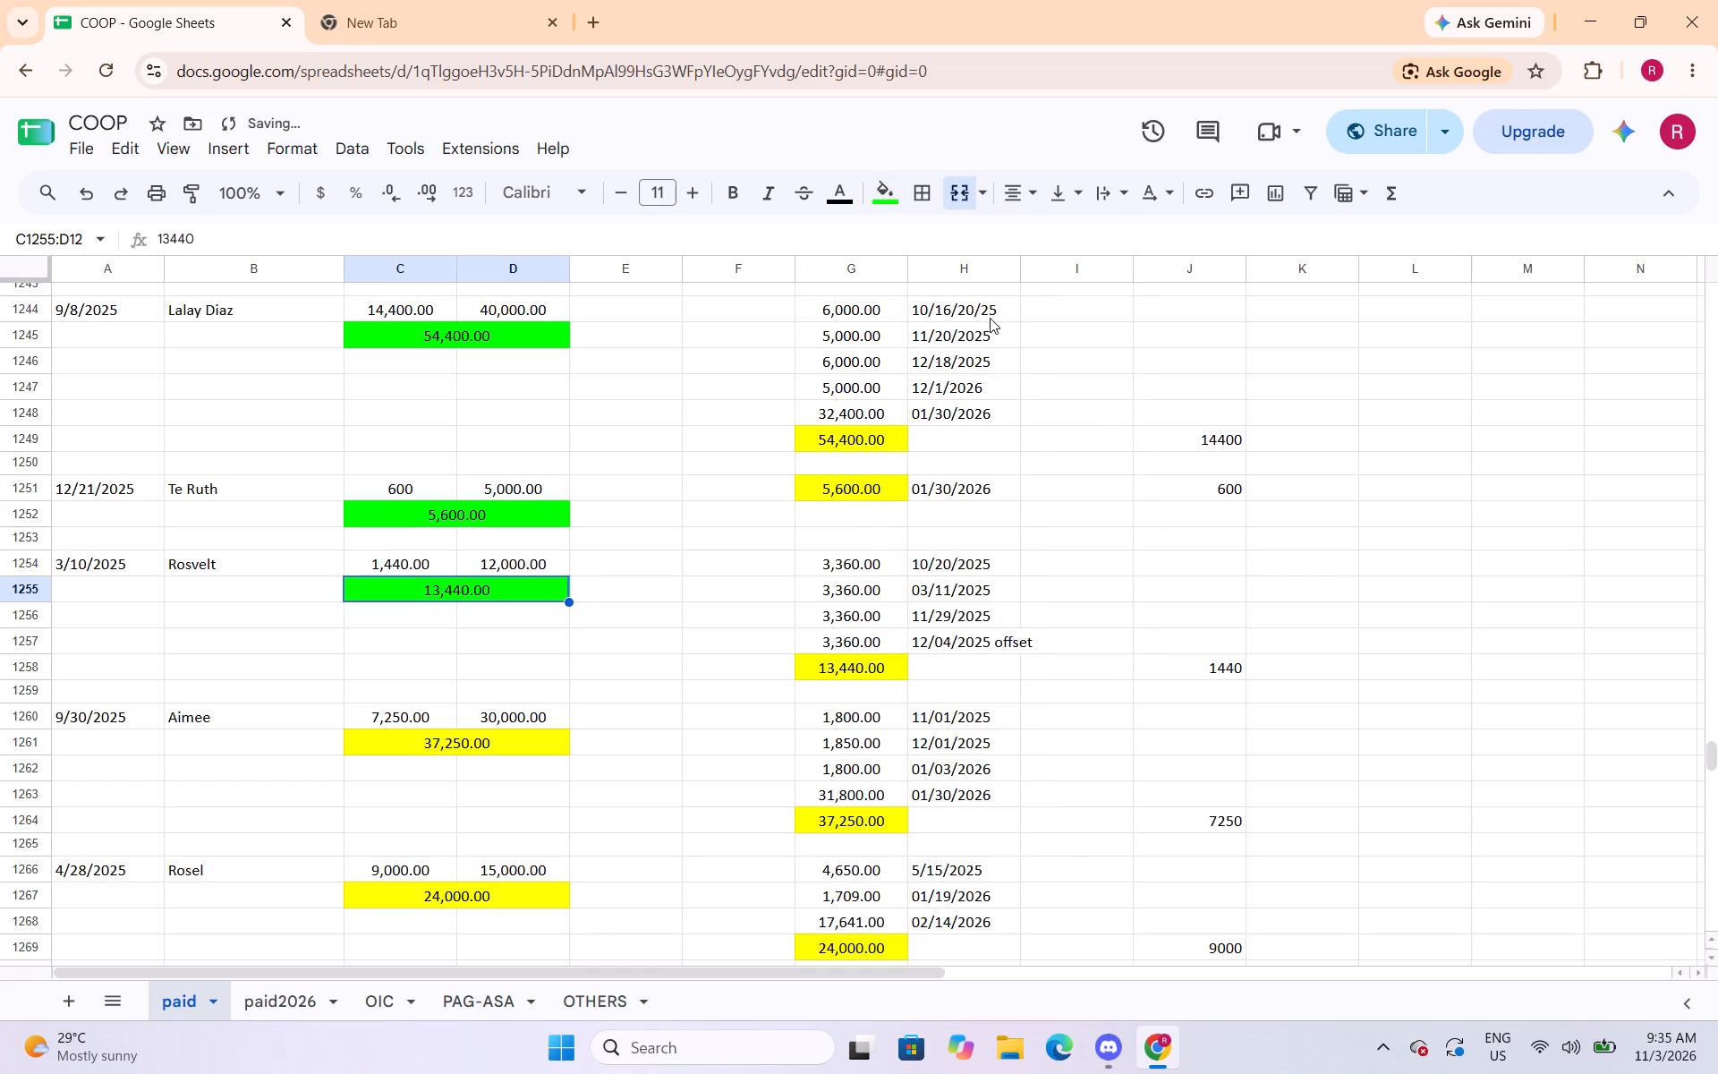
pyautogui.scroll(-2, 329, 612)
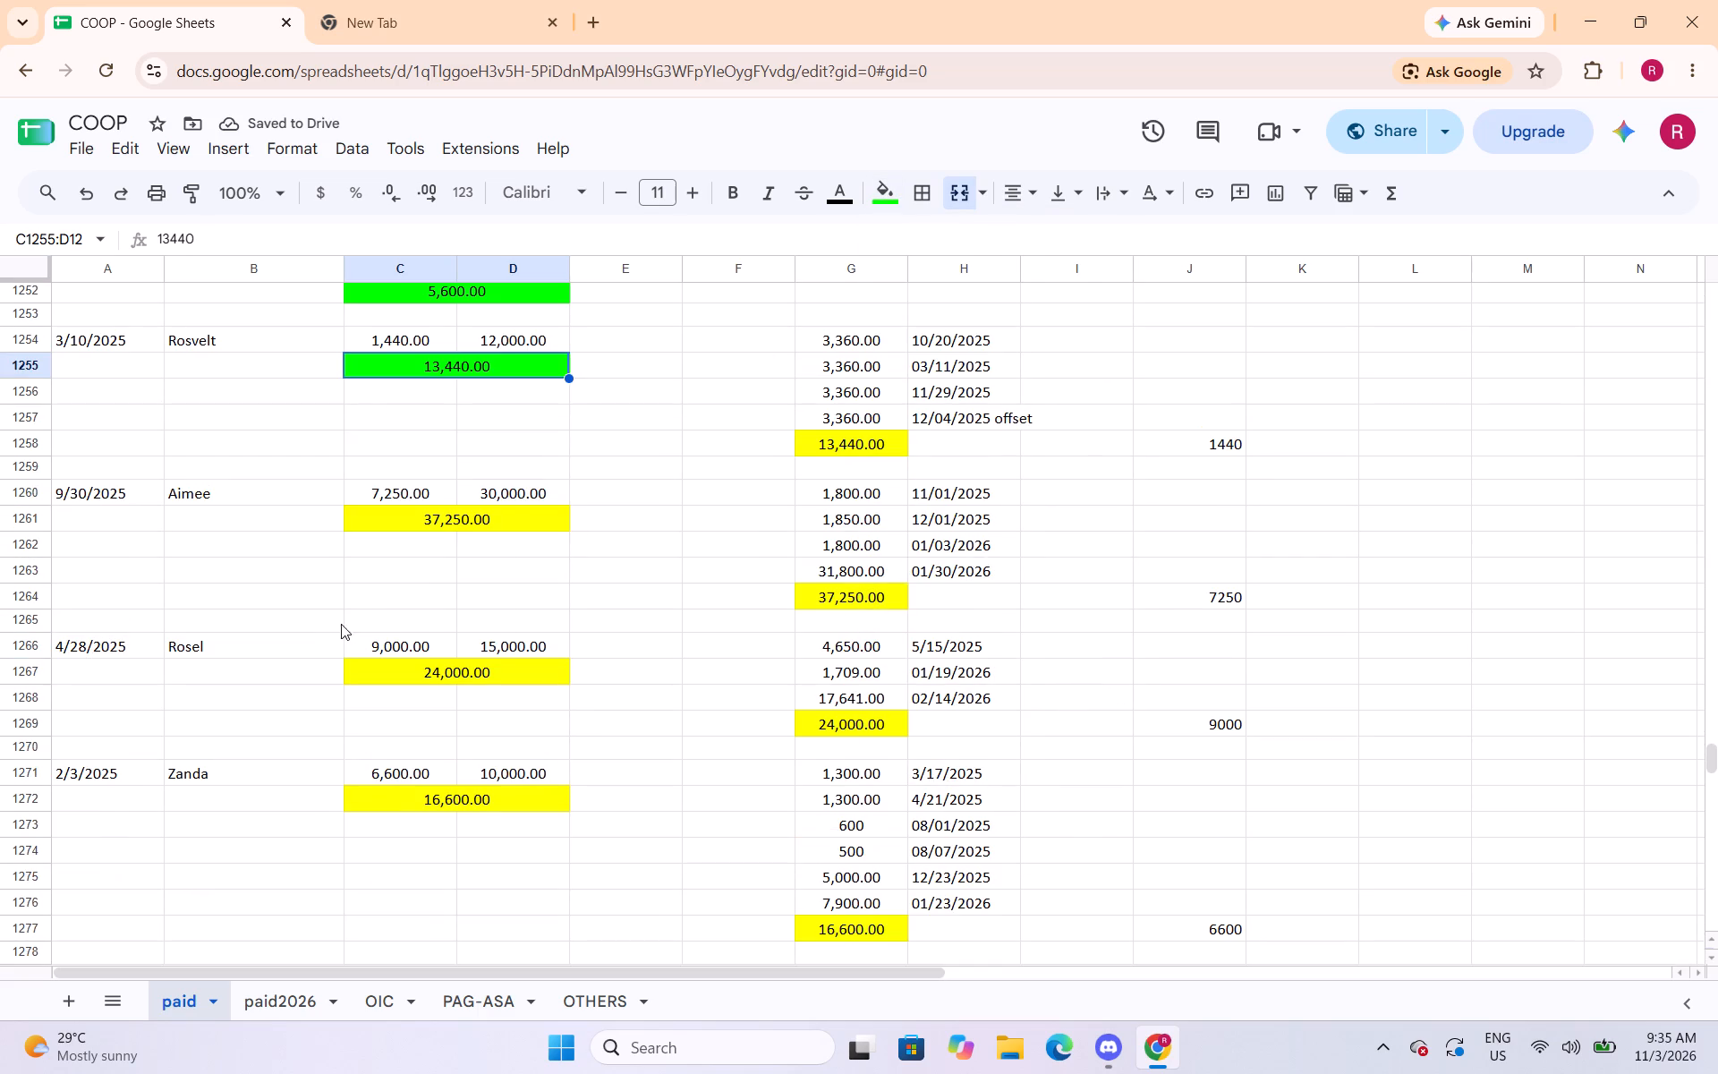
pyautogui.click(482, 530)
pyautogui.click(890, 182)
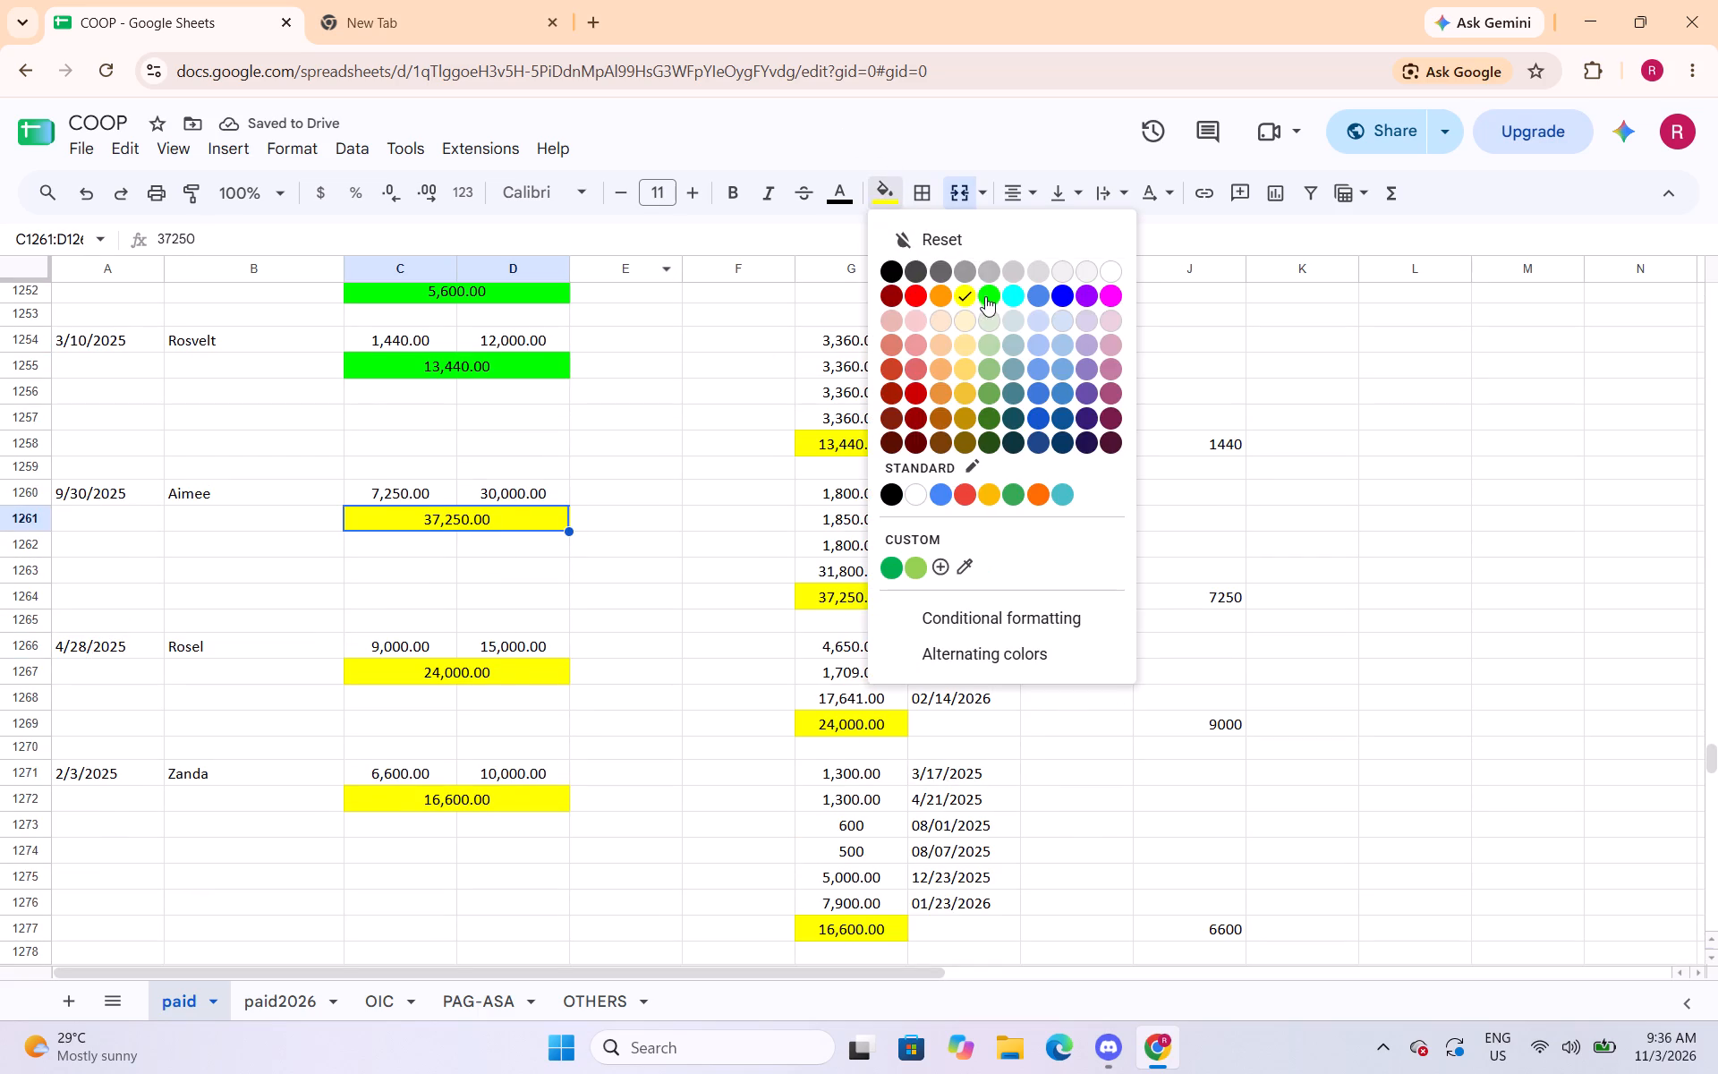
pyautogui.click(986, 299)
pyautogui.click(498, 684)
pyautogui.click(896, 186)
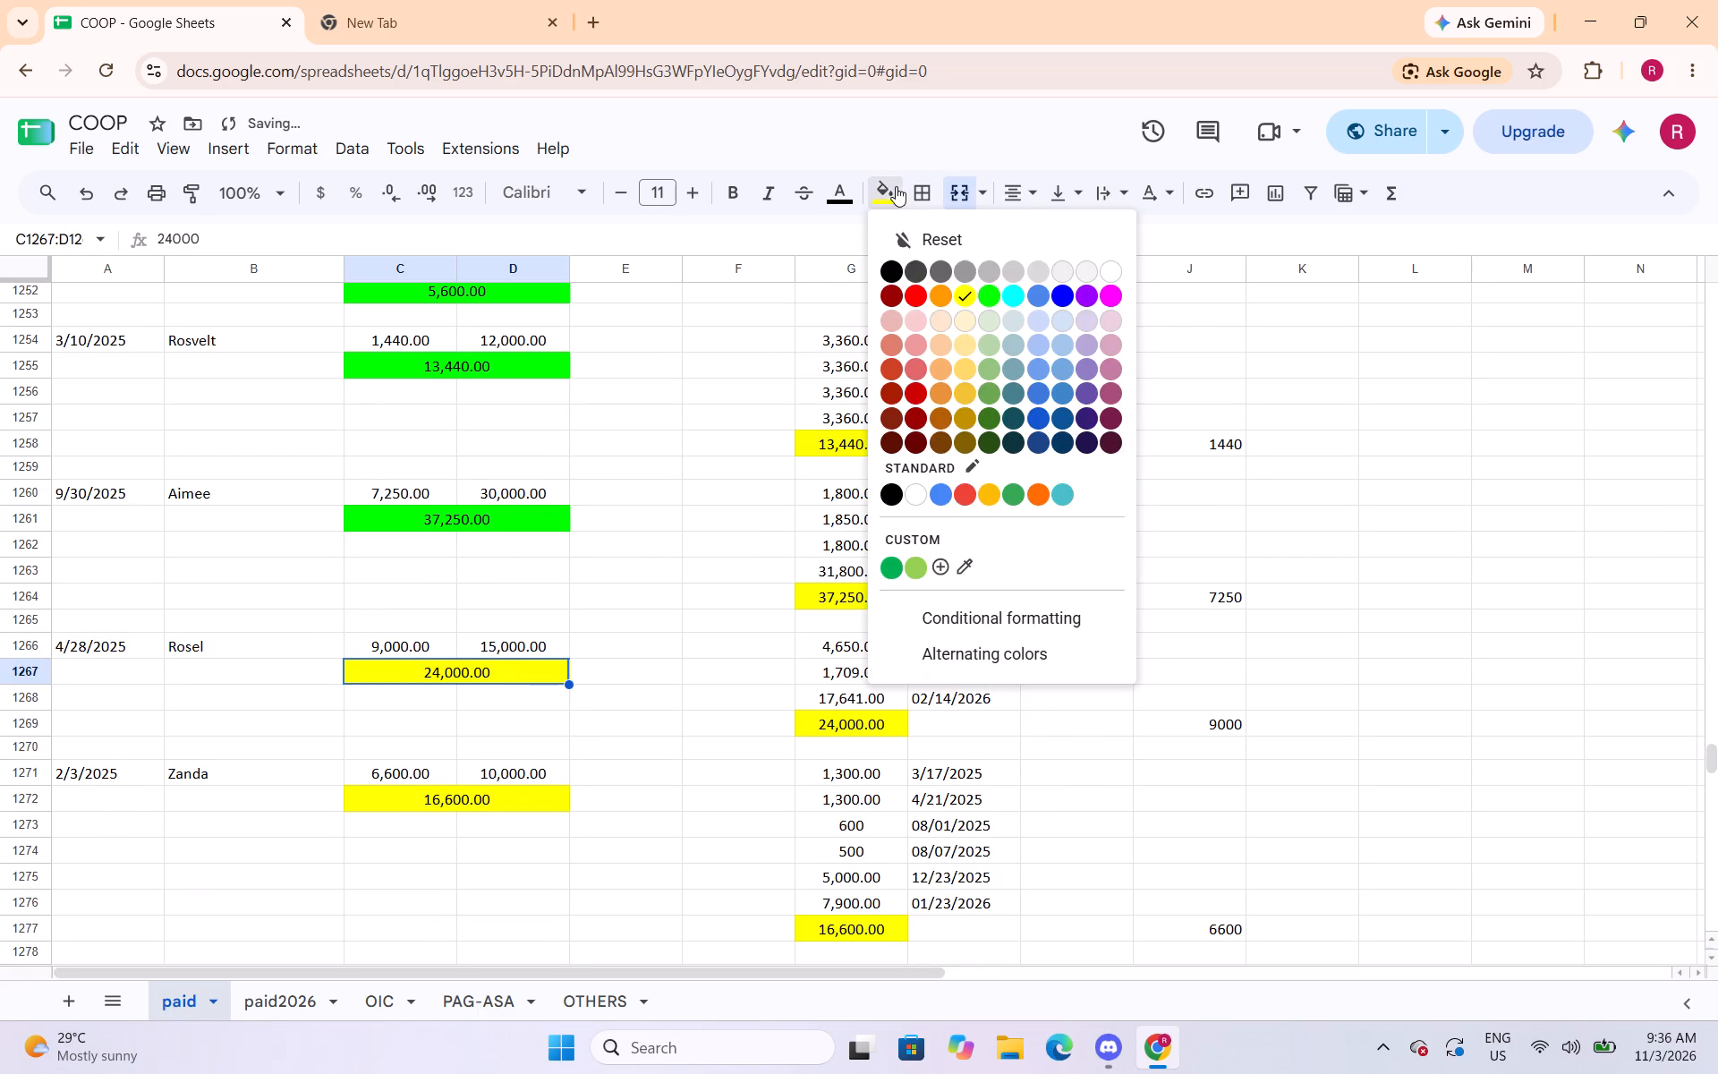
pyautogui.click(989, 300)
# Fill the merged totals in C1272:D1272 and C1283:D1283, for the 2/3/2025 and 1/15/2025 entries, with bright green.
pyautogui.scroll(-2, 541, 619)
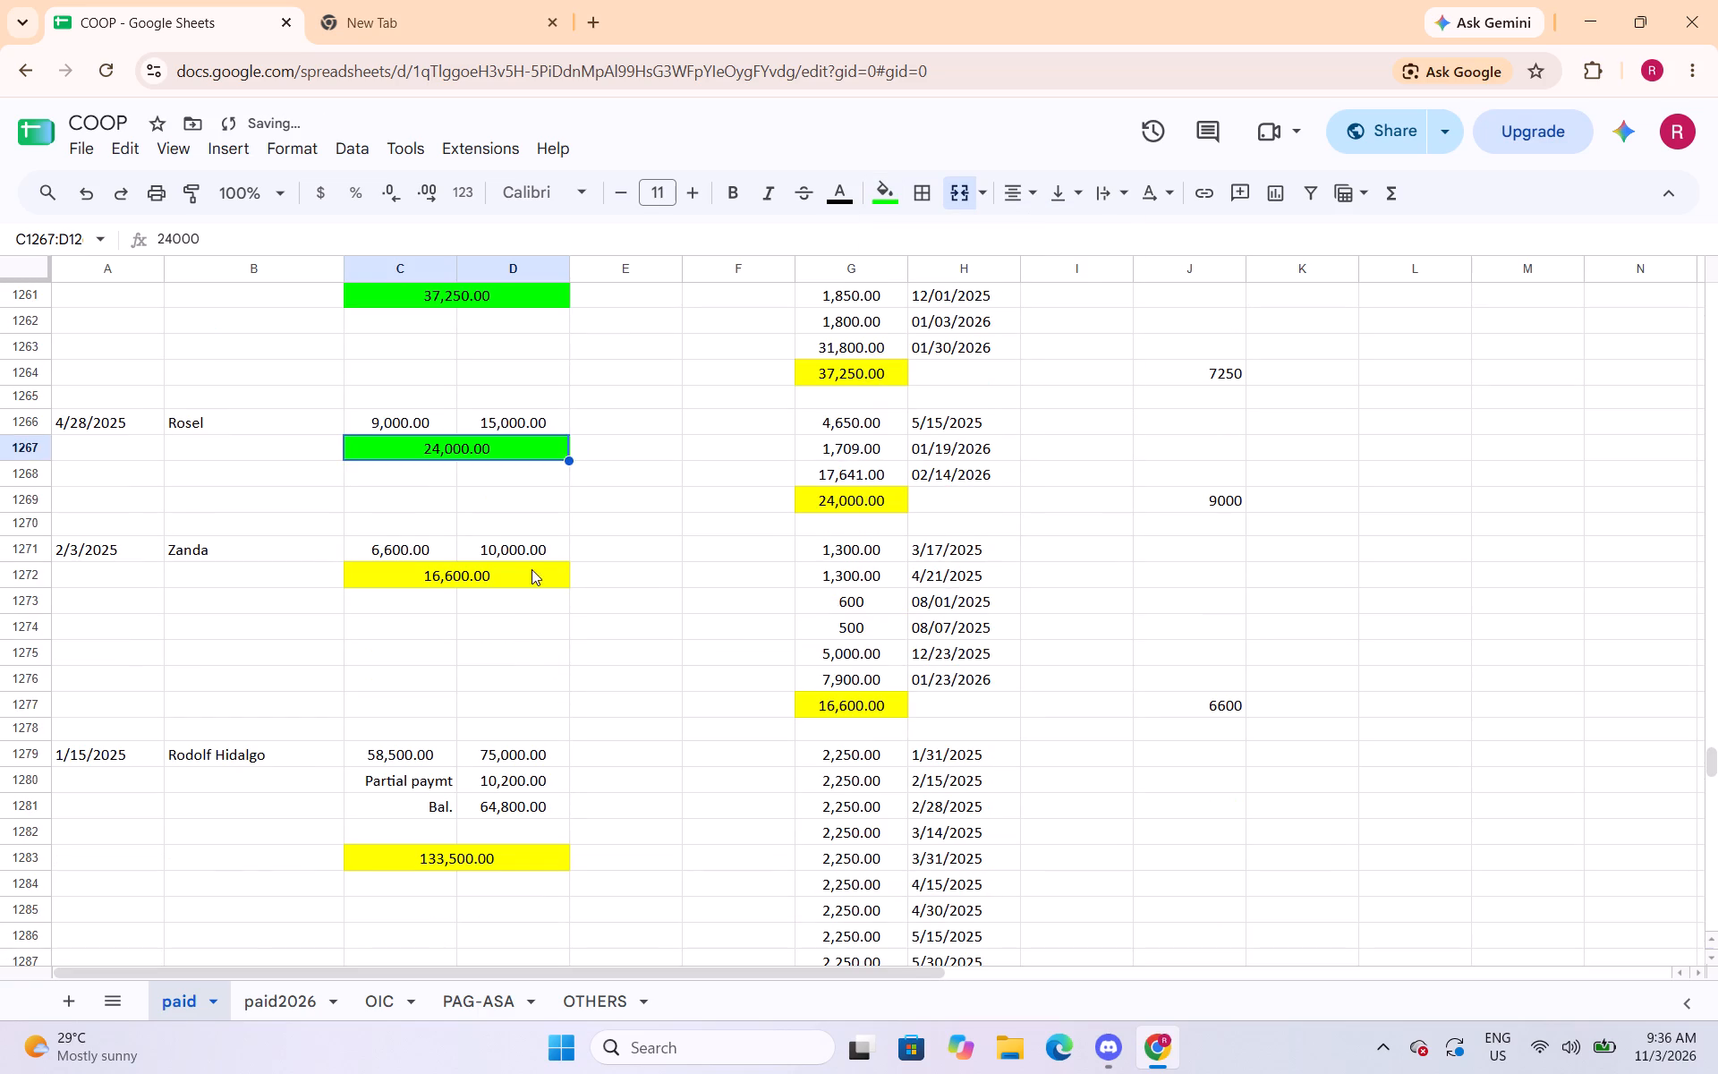
pyautogui.click(532, 569)
pyautogui.click(874, 197)
pyautogui.click(986, 304)
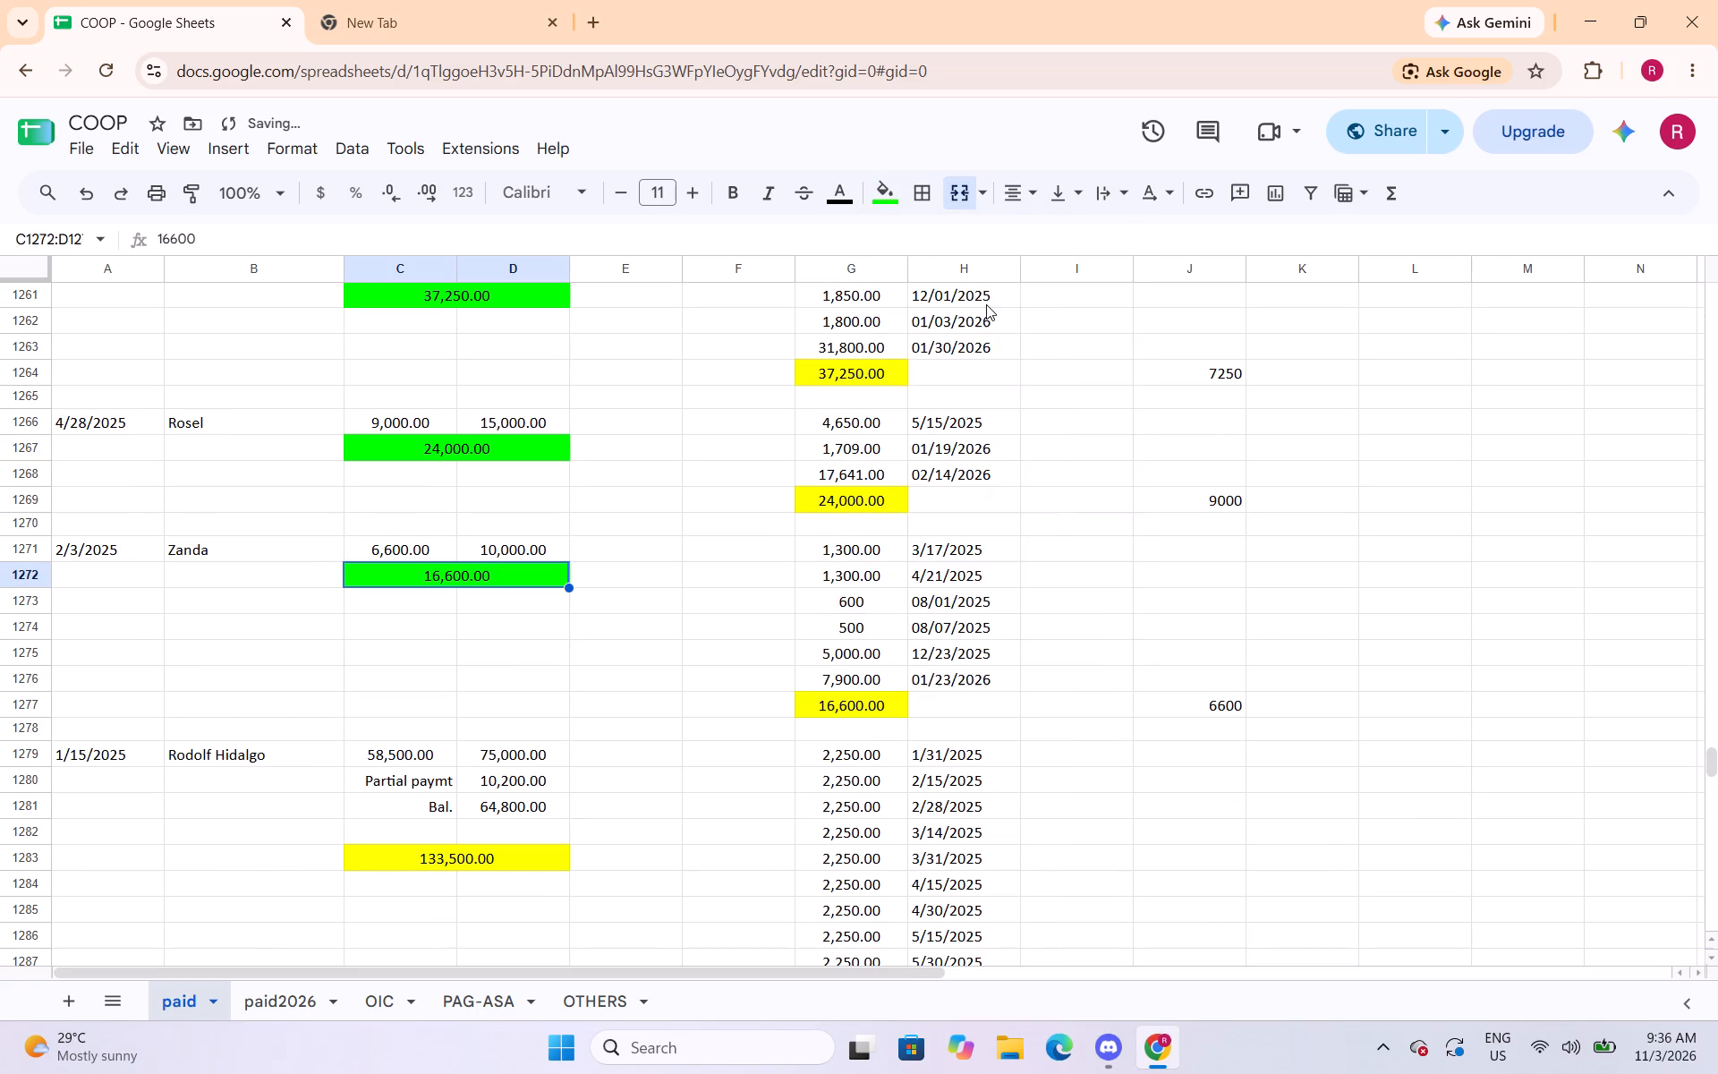
pyautogui.scroll(-2, 479, 529)
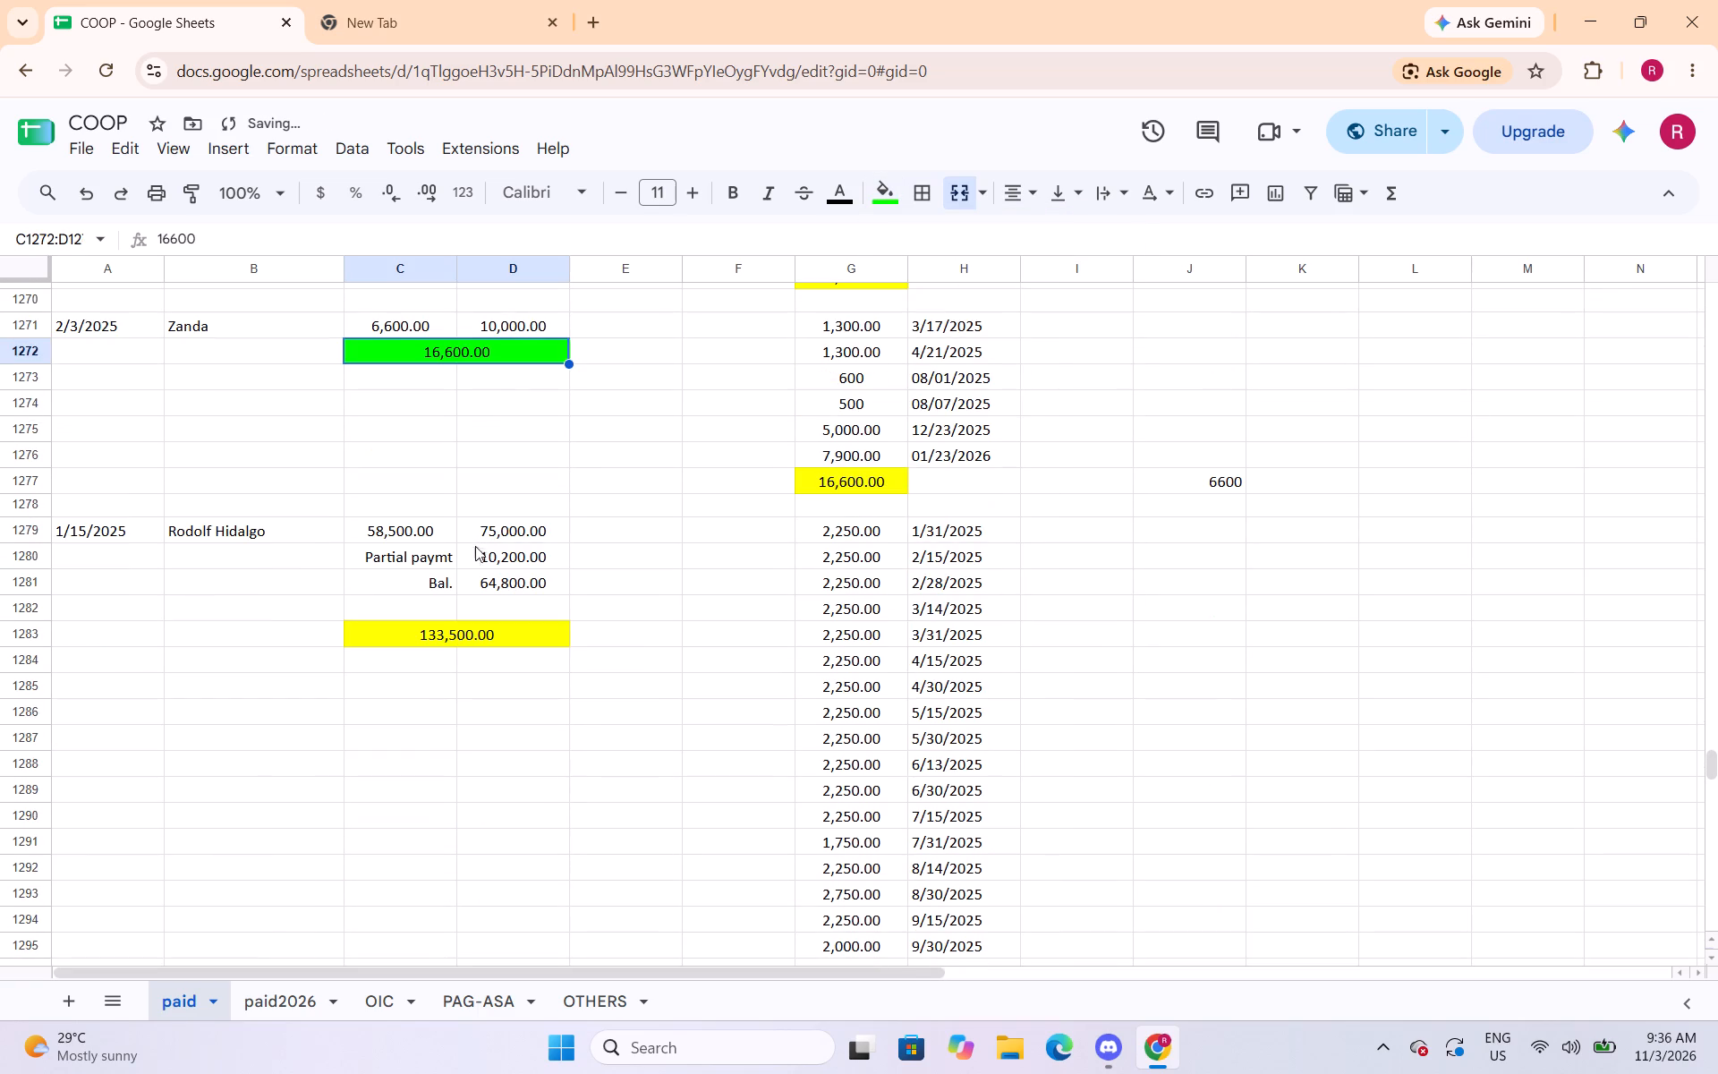
pyautogui.click(447, 629)
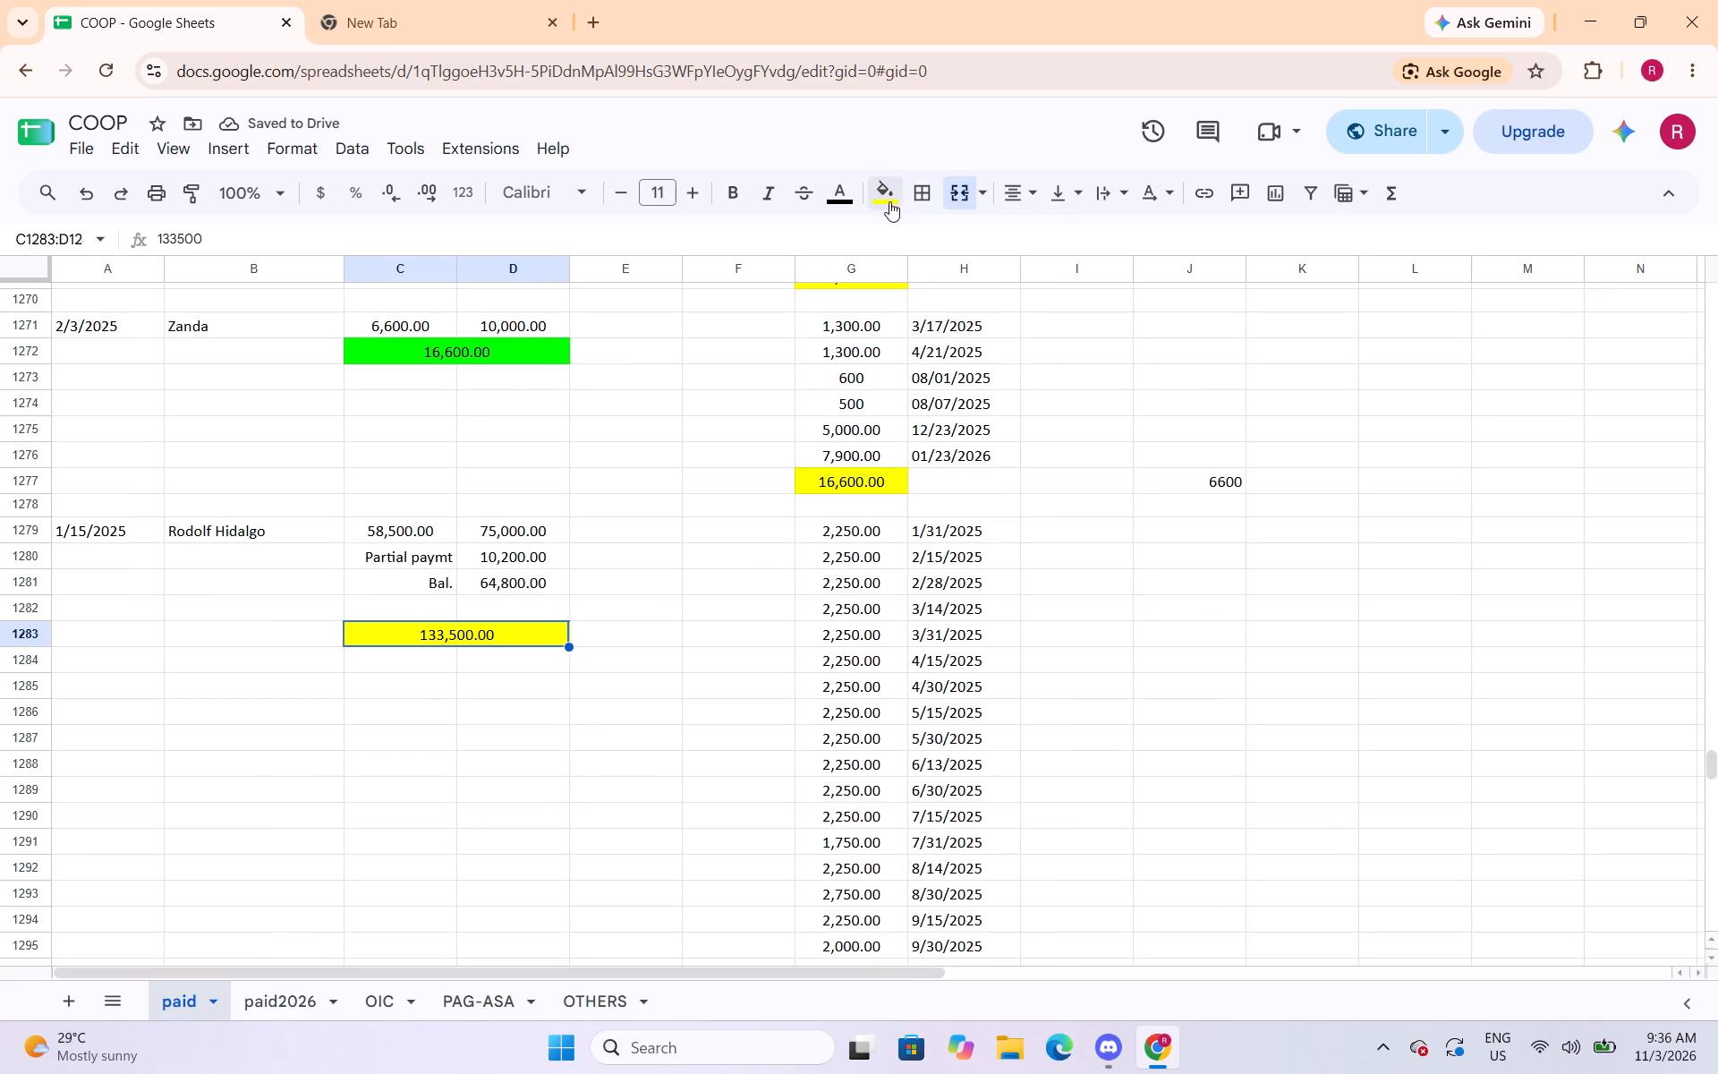
pyautogui.click(889, 199)
pyautogui.click(991, 297)
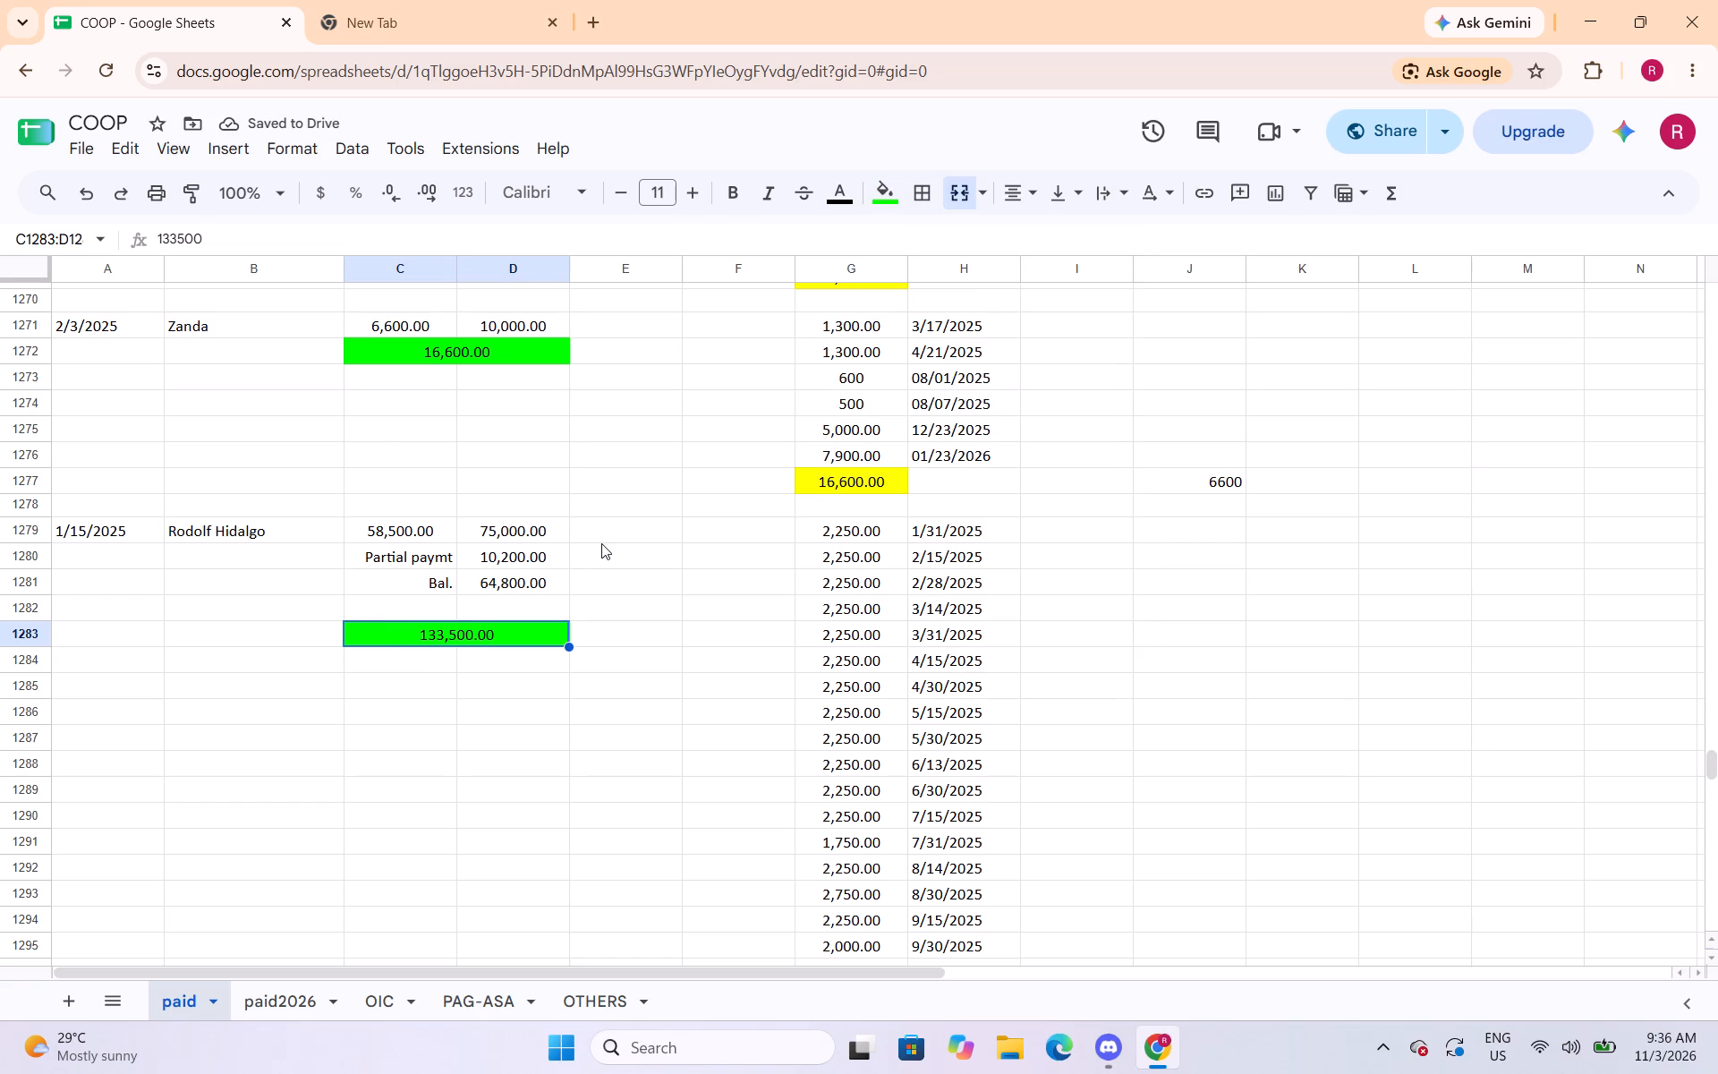
# Examine the 1/15/2025 loan entry's amounts and its payments in column G, including the 02/15/2026 offset payment in G1302.
pyautogui.scroll(-1, 600, 543)
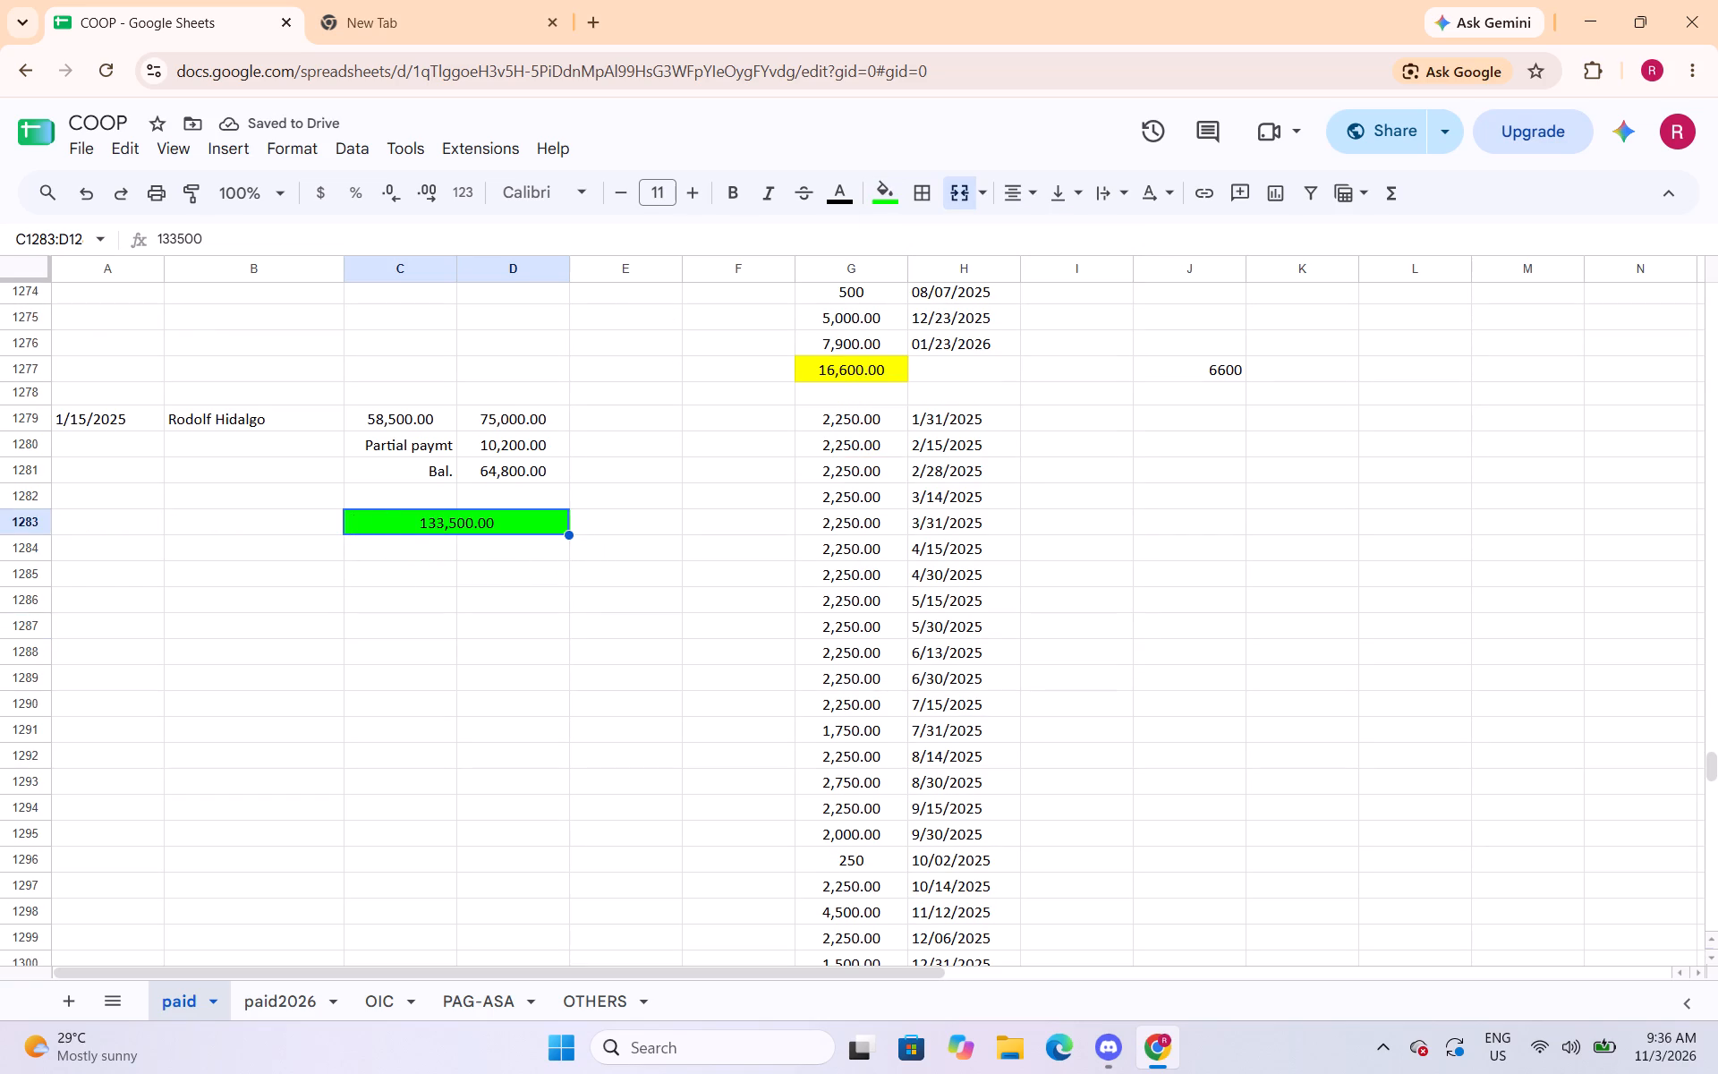
pyautogui.click(396, 422)
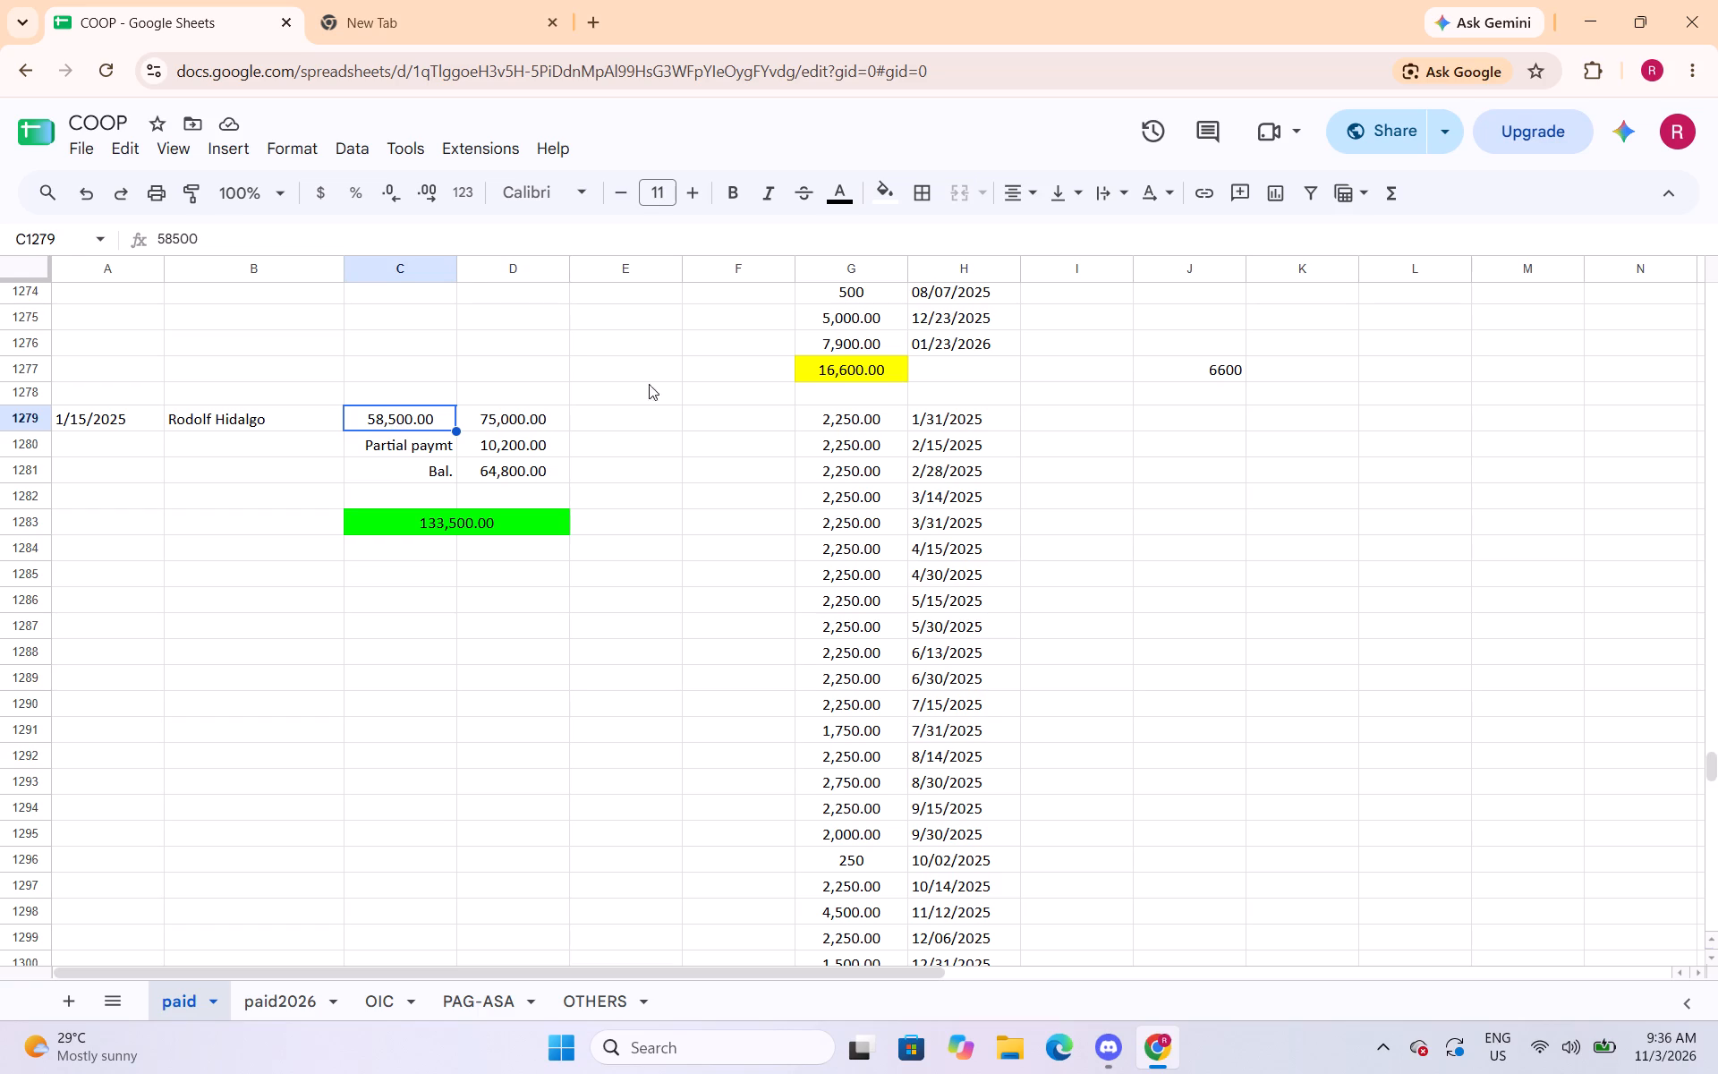
pyautogui.scroll(-2, 642, 408)
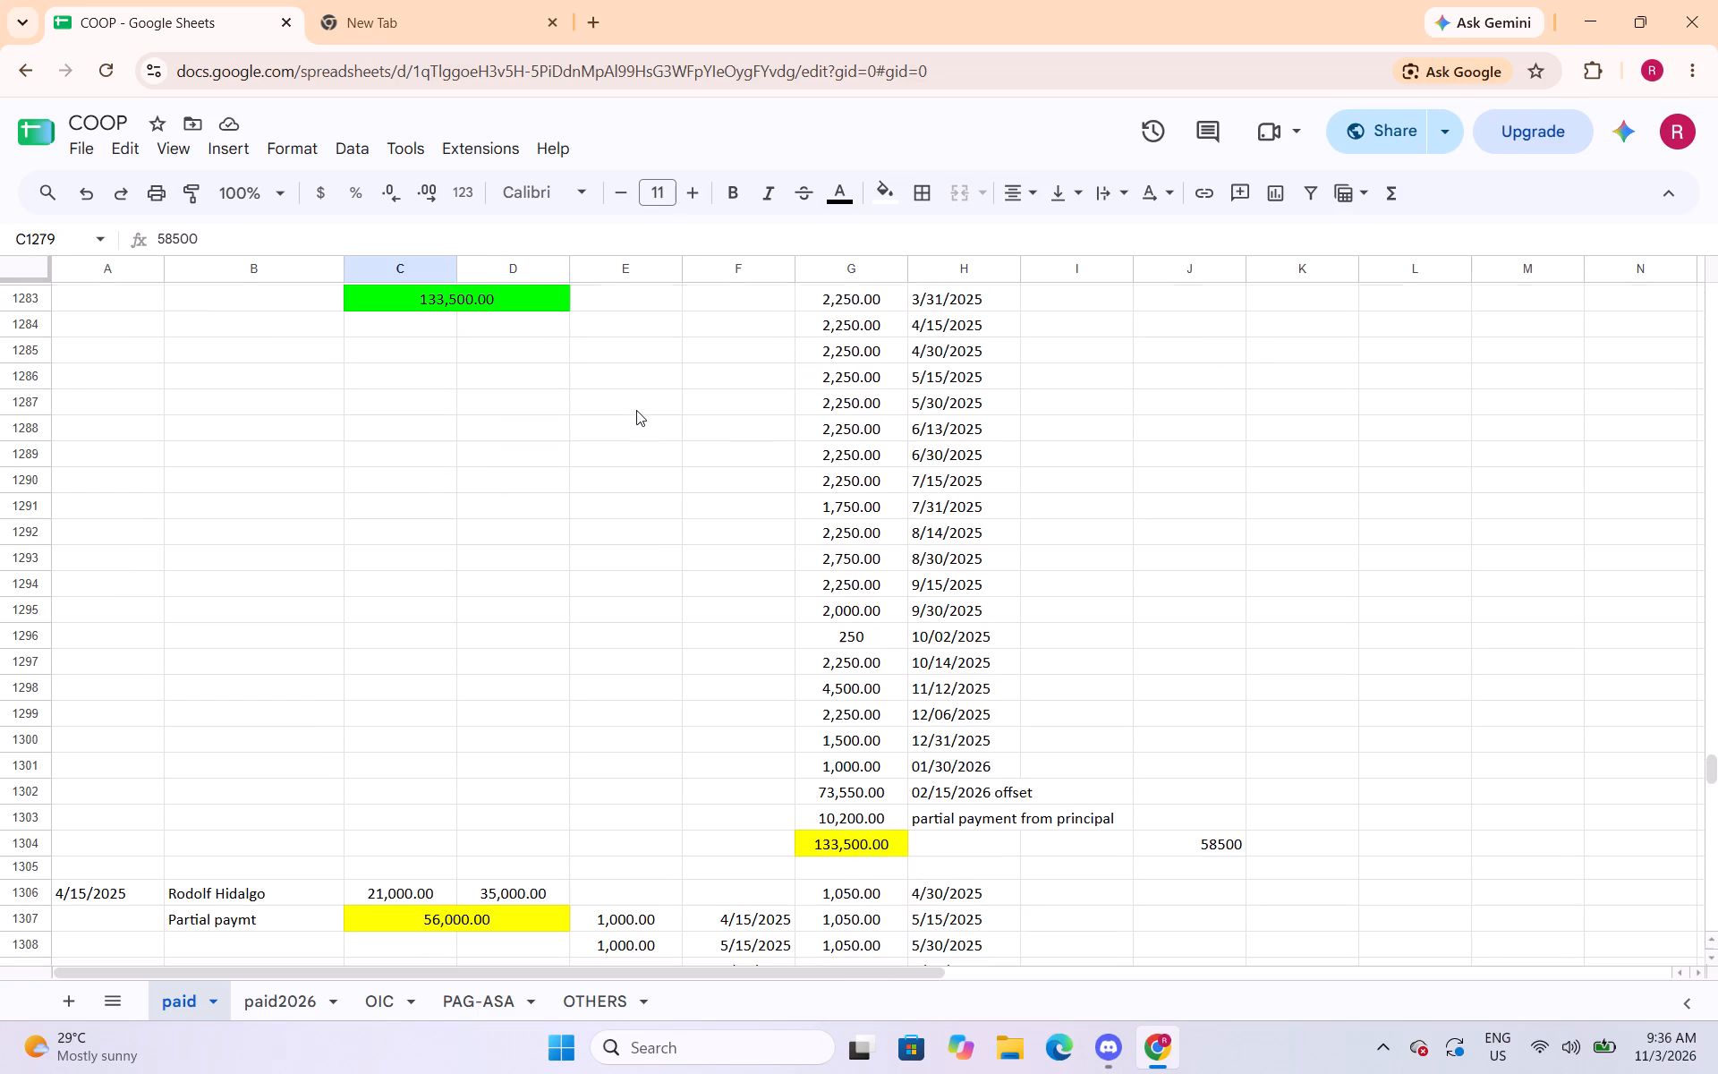
pyautogui.scroll(1, 636, 410)
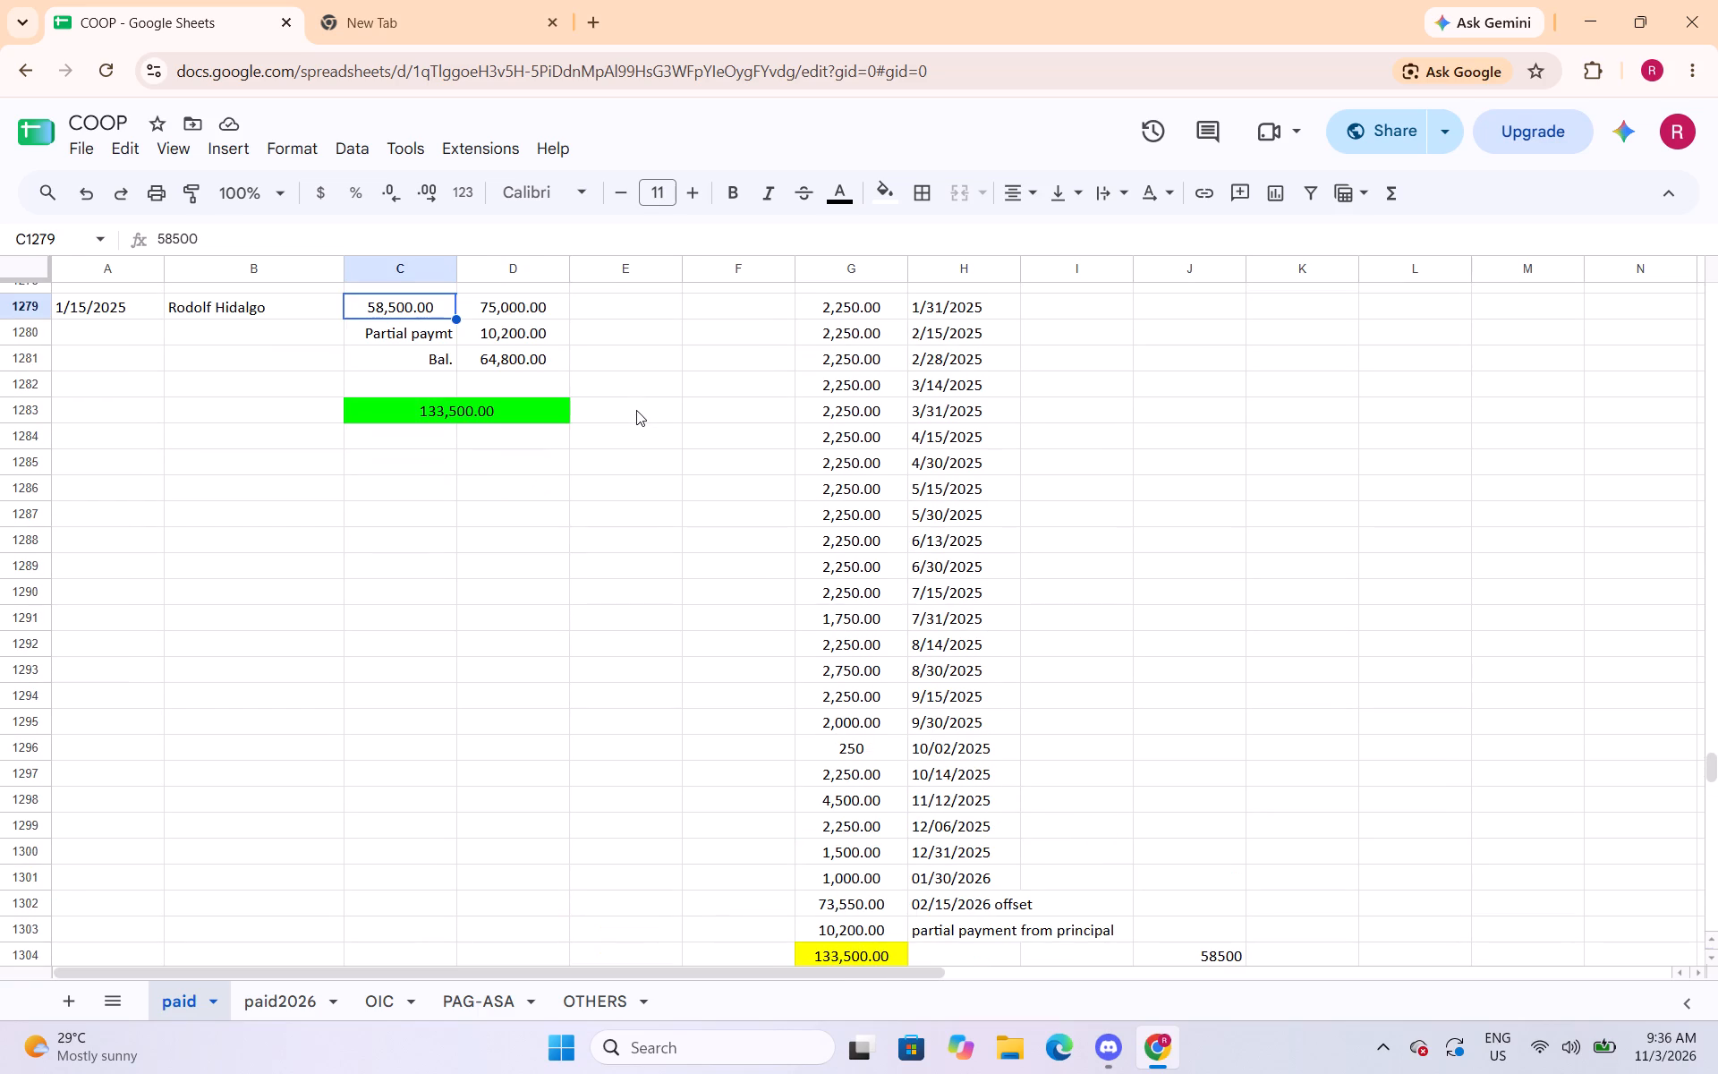
pyautogui.scroll(-1, 636, 410)
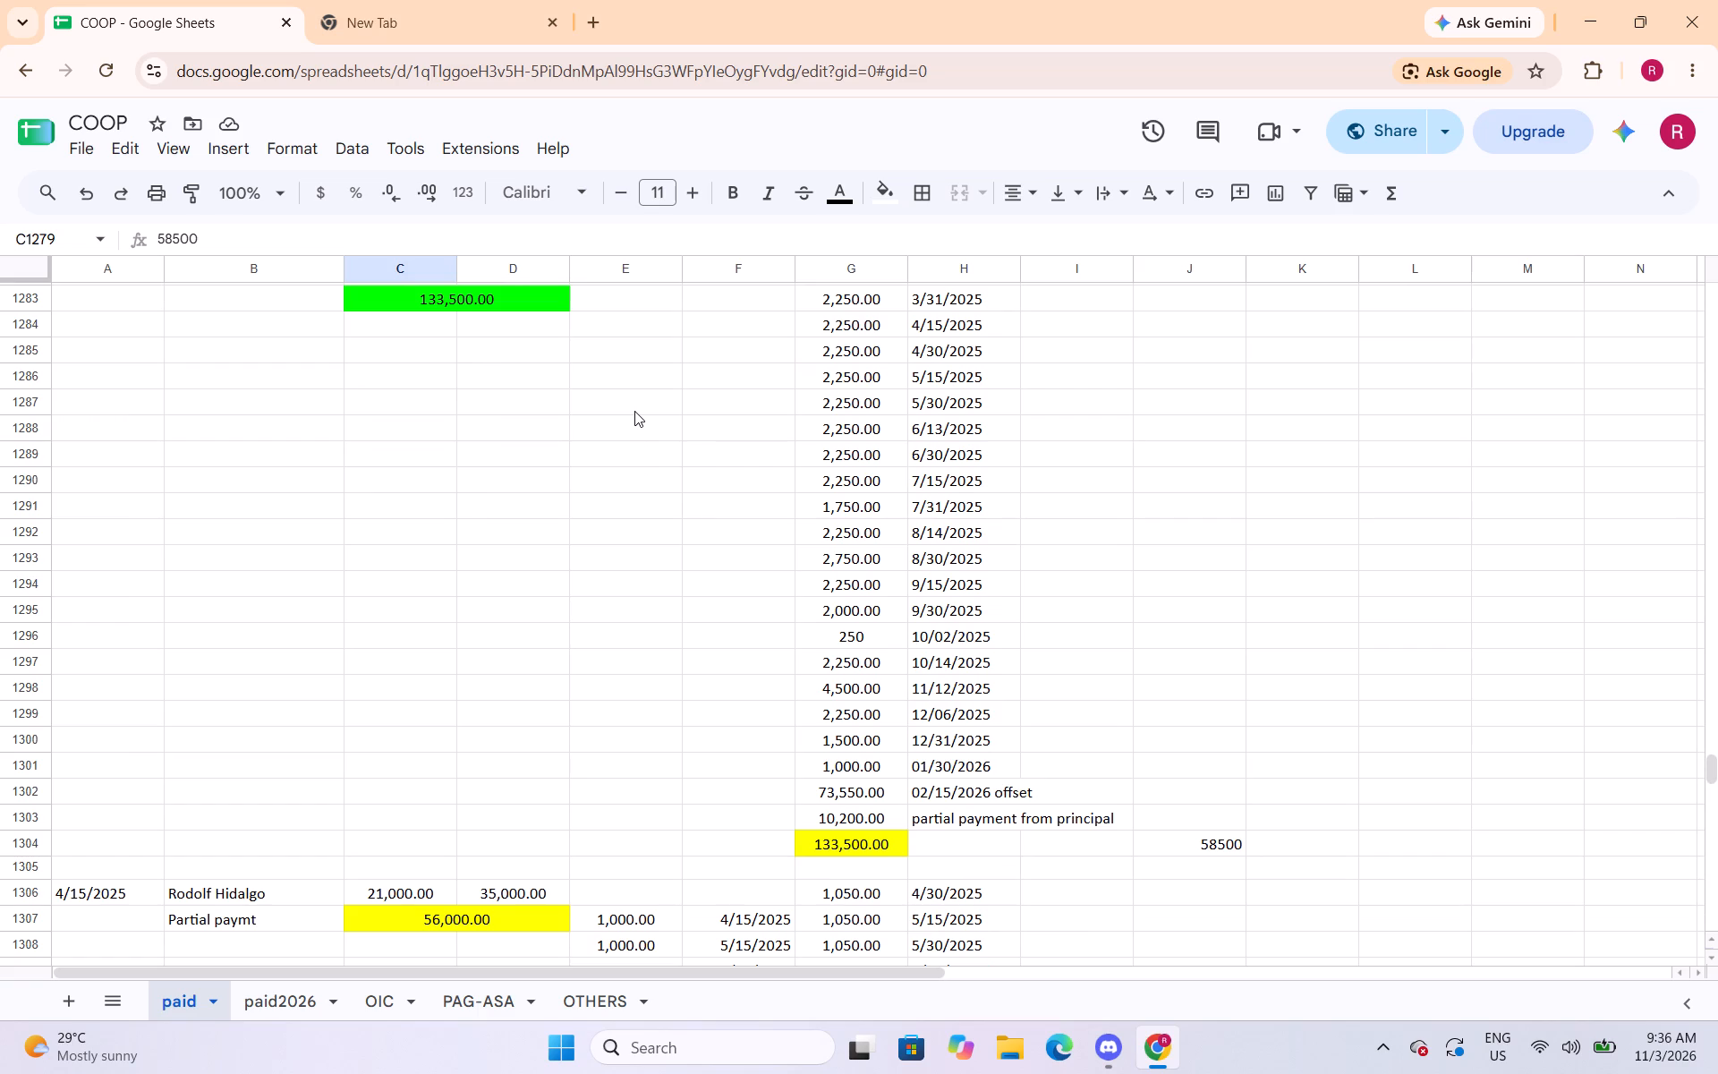
pyautogui.click(858, 795)
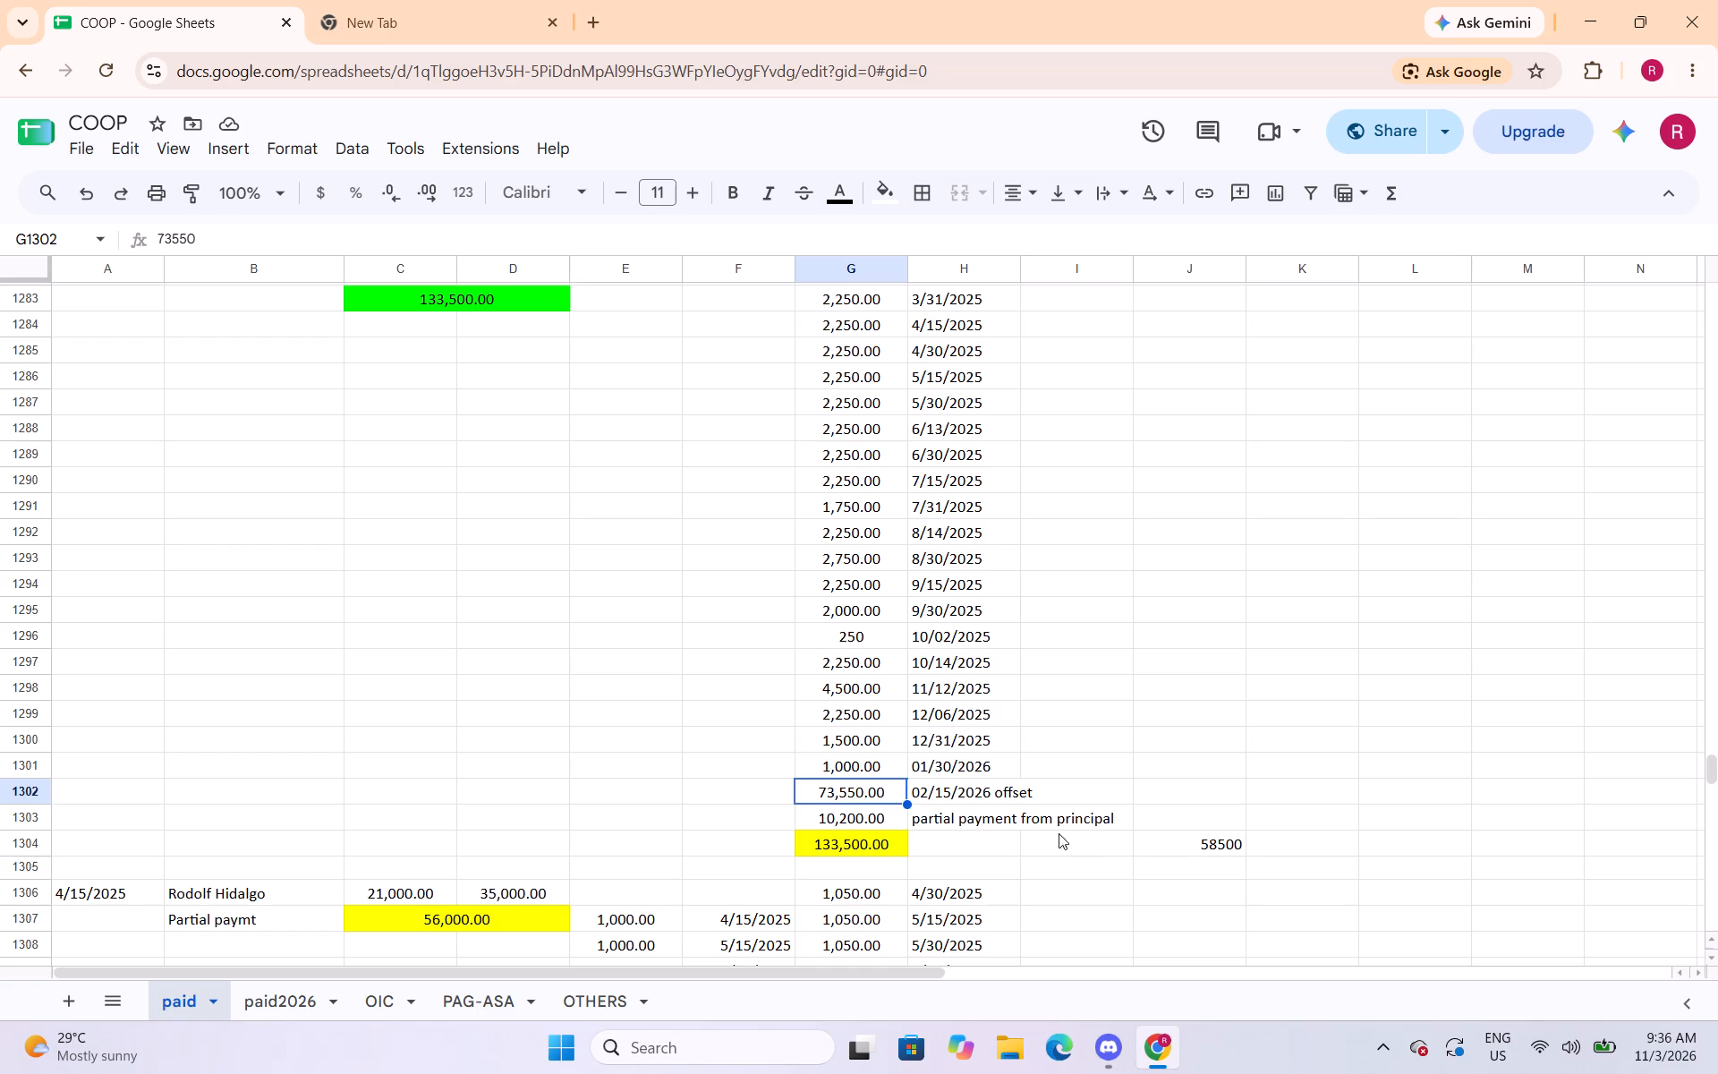
pyautogui.scroll(1, 611, 729)
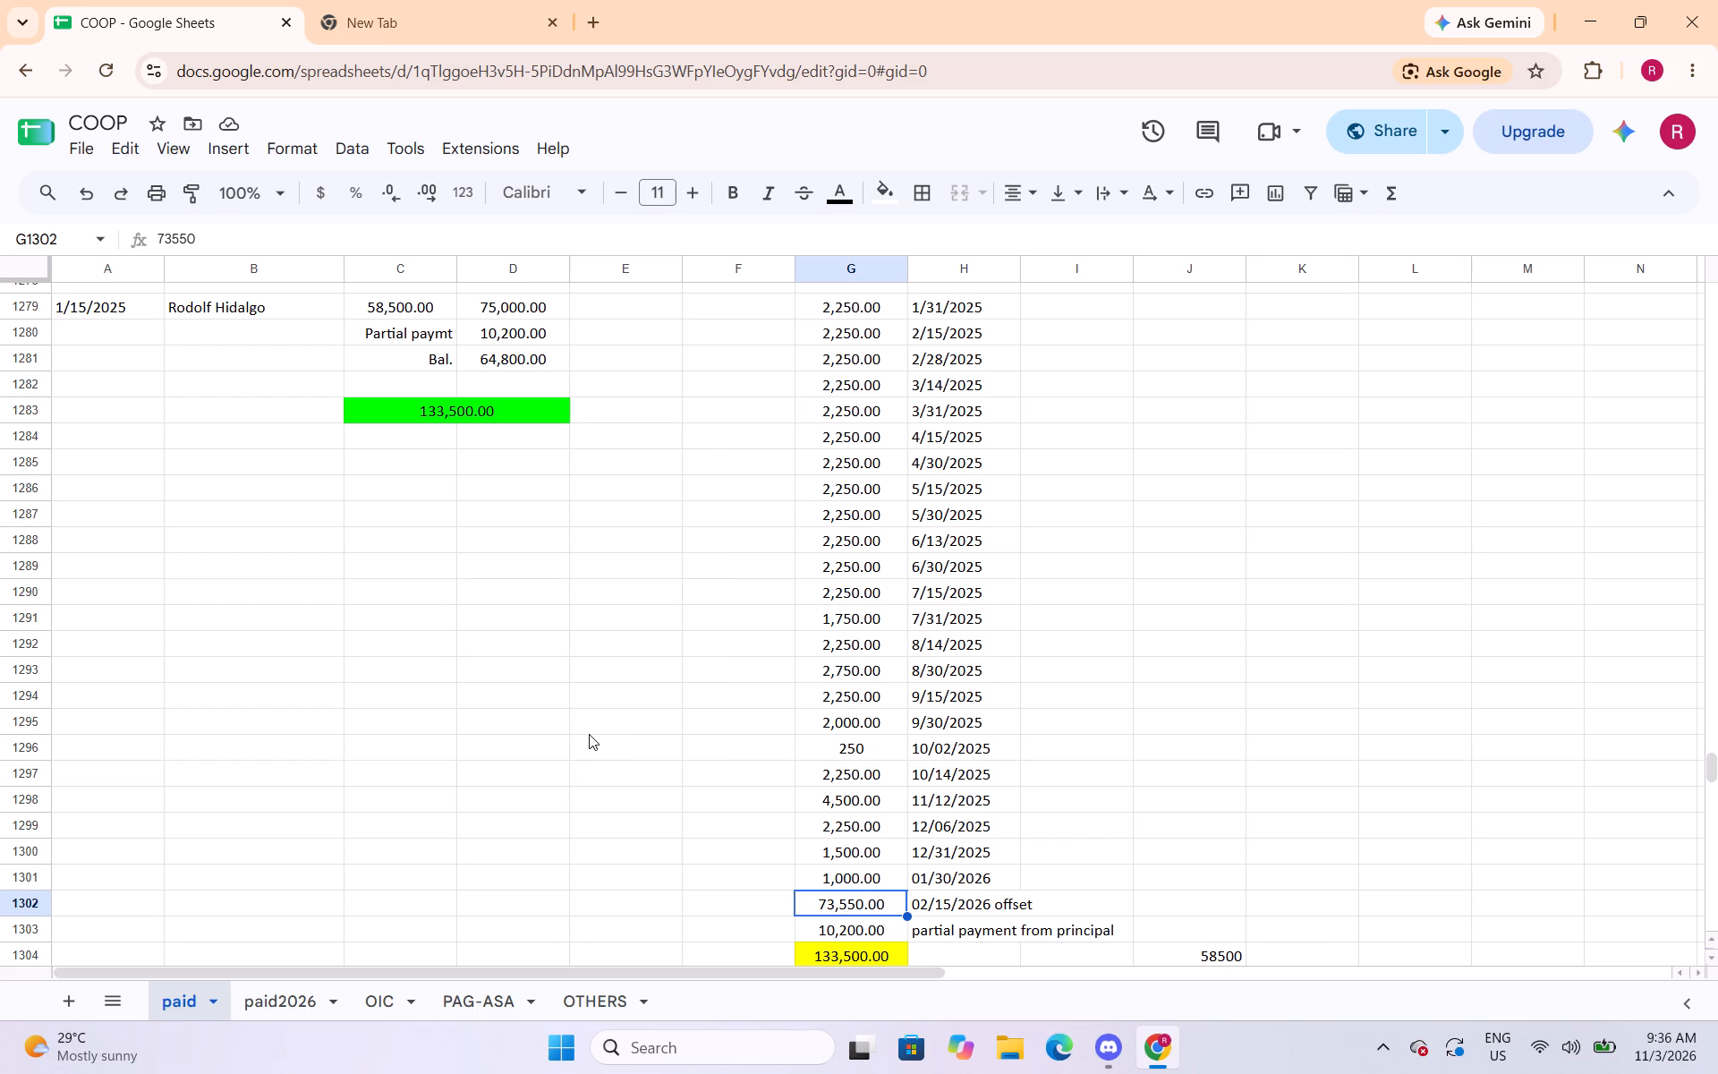
pyautogui.scroll(-1, 584, 735)
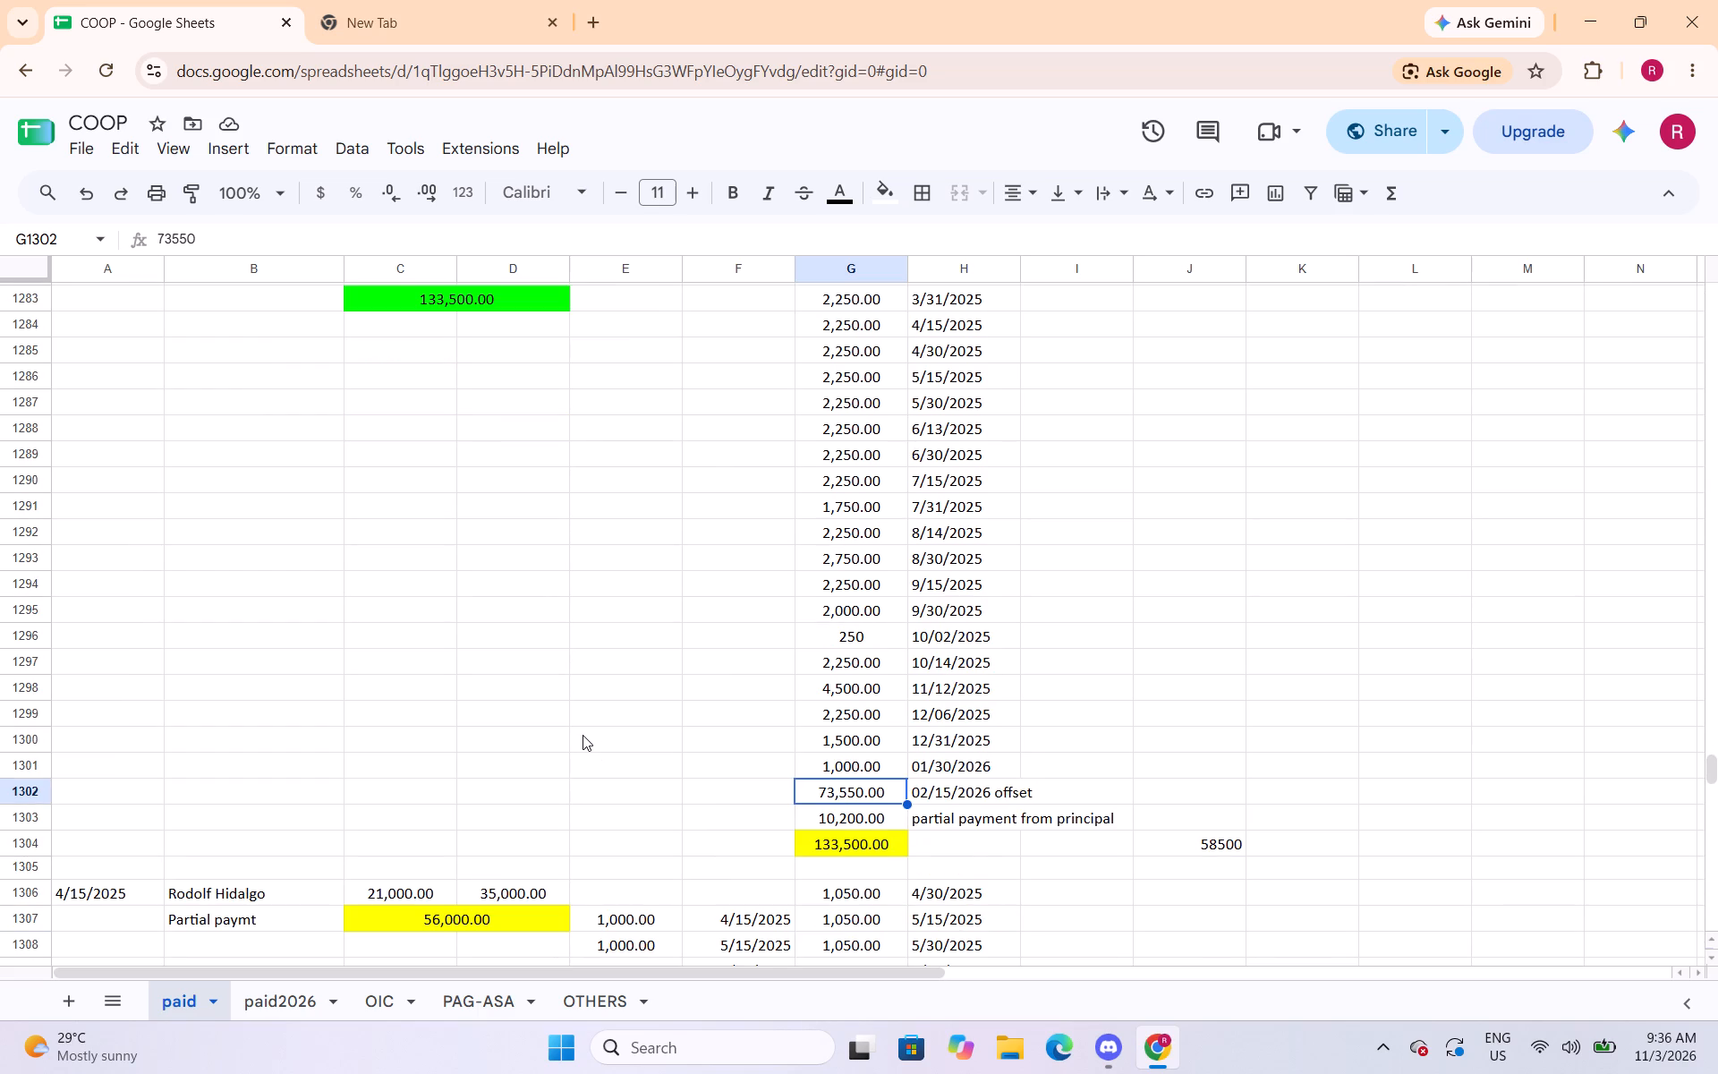
pyautogui.scroll(1, 583, 735)
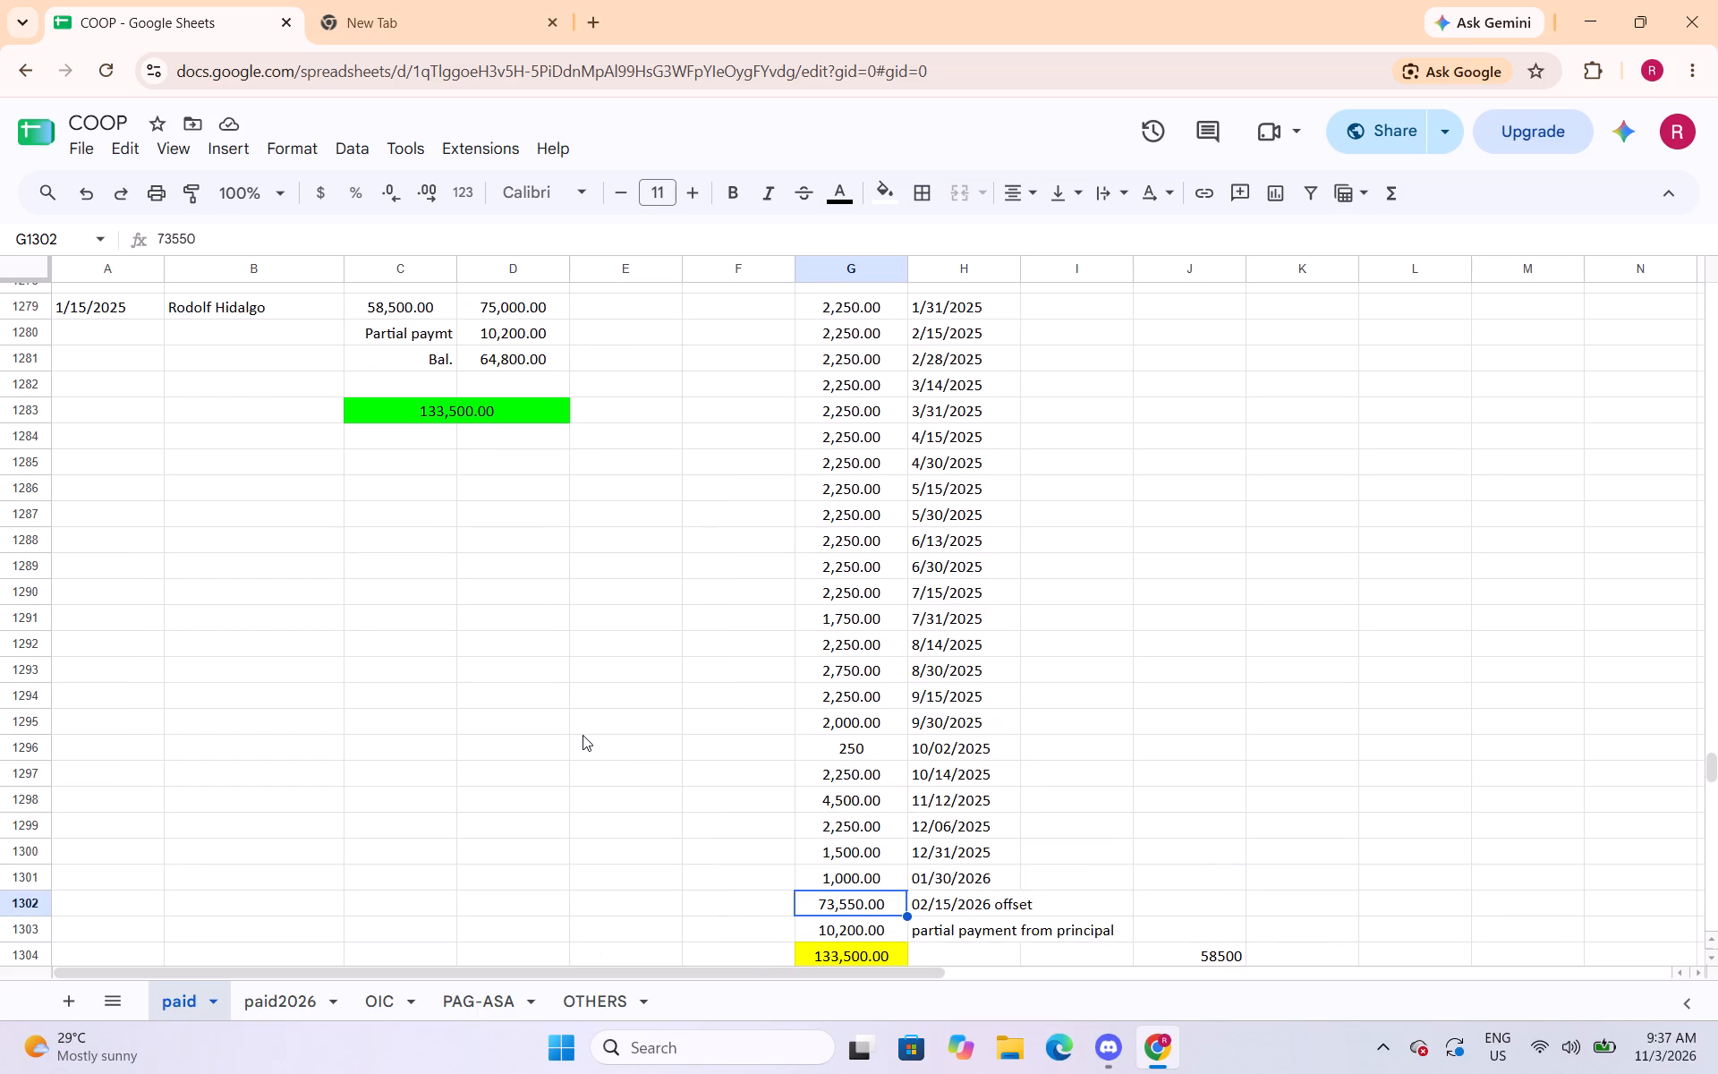
pyautogui.scroll(-1, 583, 735)
pyautogui.scroll(1, 583, 735)
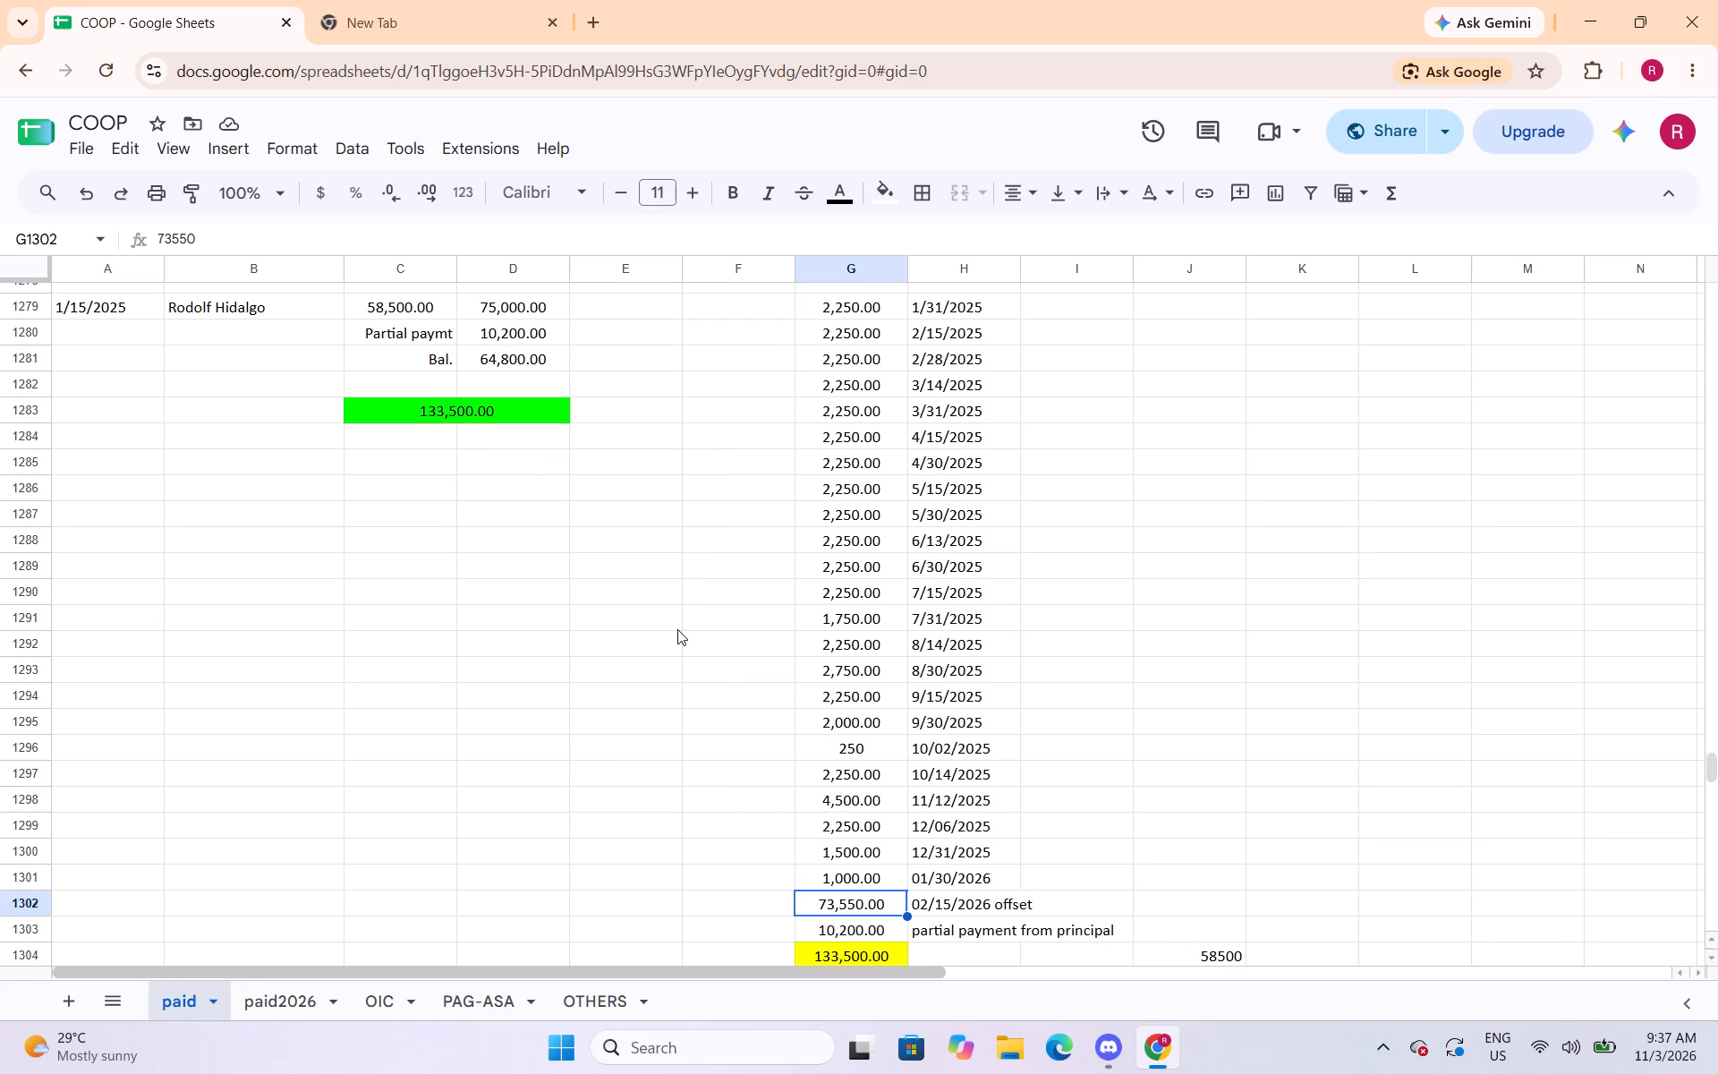
pyautogui.scroll(-1, 665, 635)
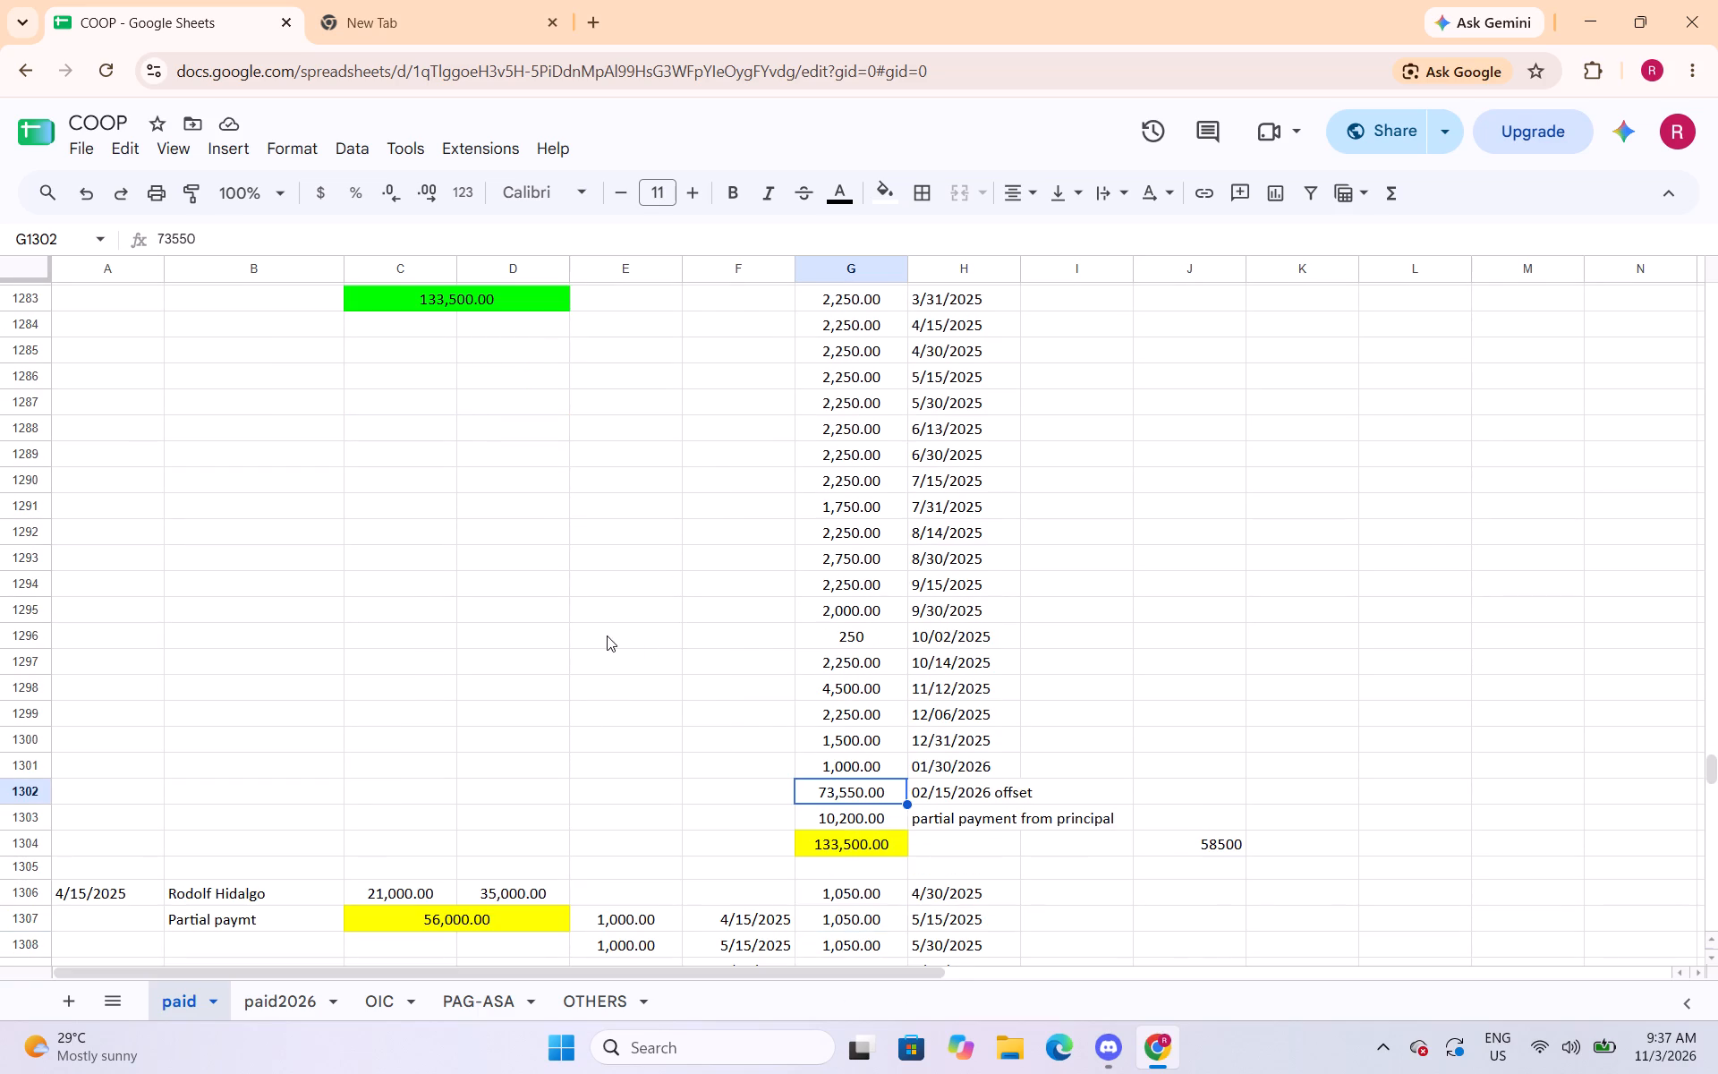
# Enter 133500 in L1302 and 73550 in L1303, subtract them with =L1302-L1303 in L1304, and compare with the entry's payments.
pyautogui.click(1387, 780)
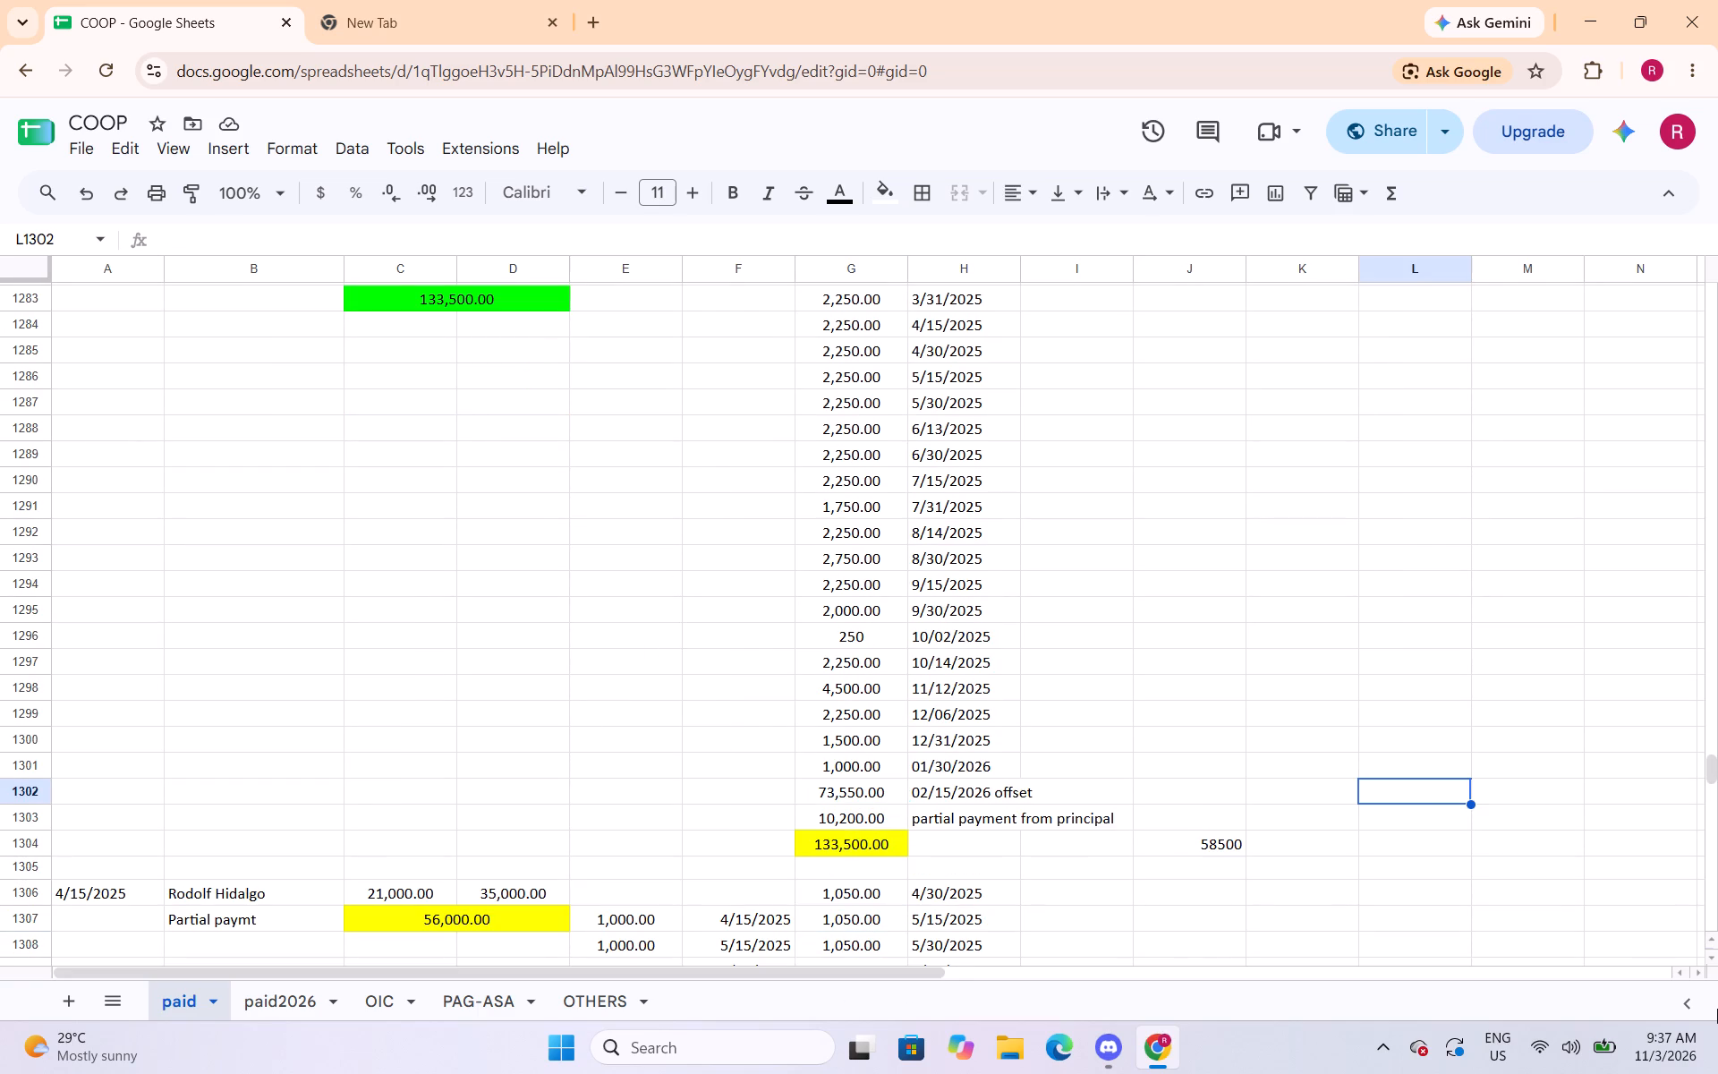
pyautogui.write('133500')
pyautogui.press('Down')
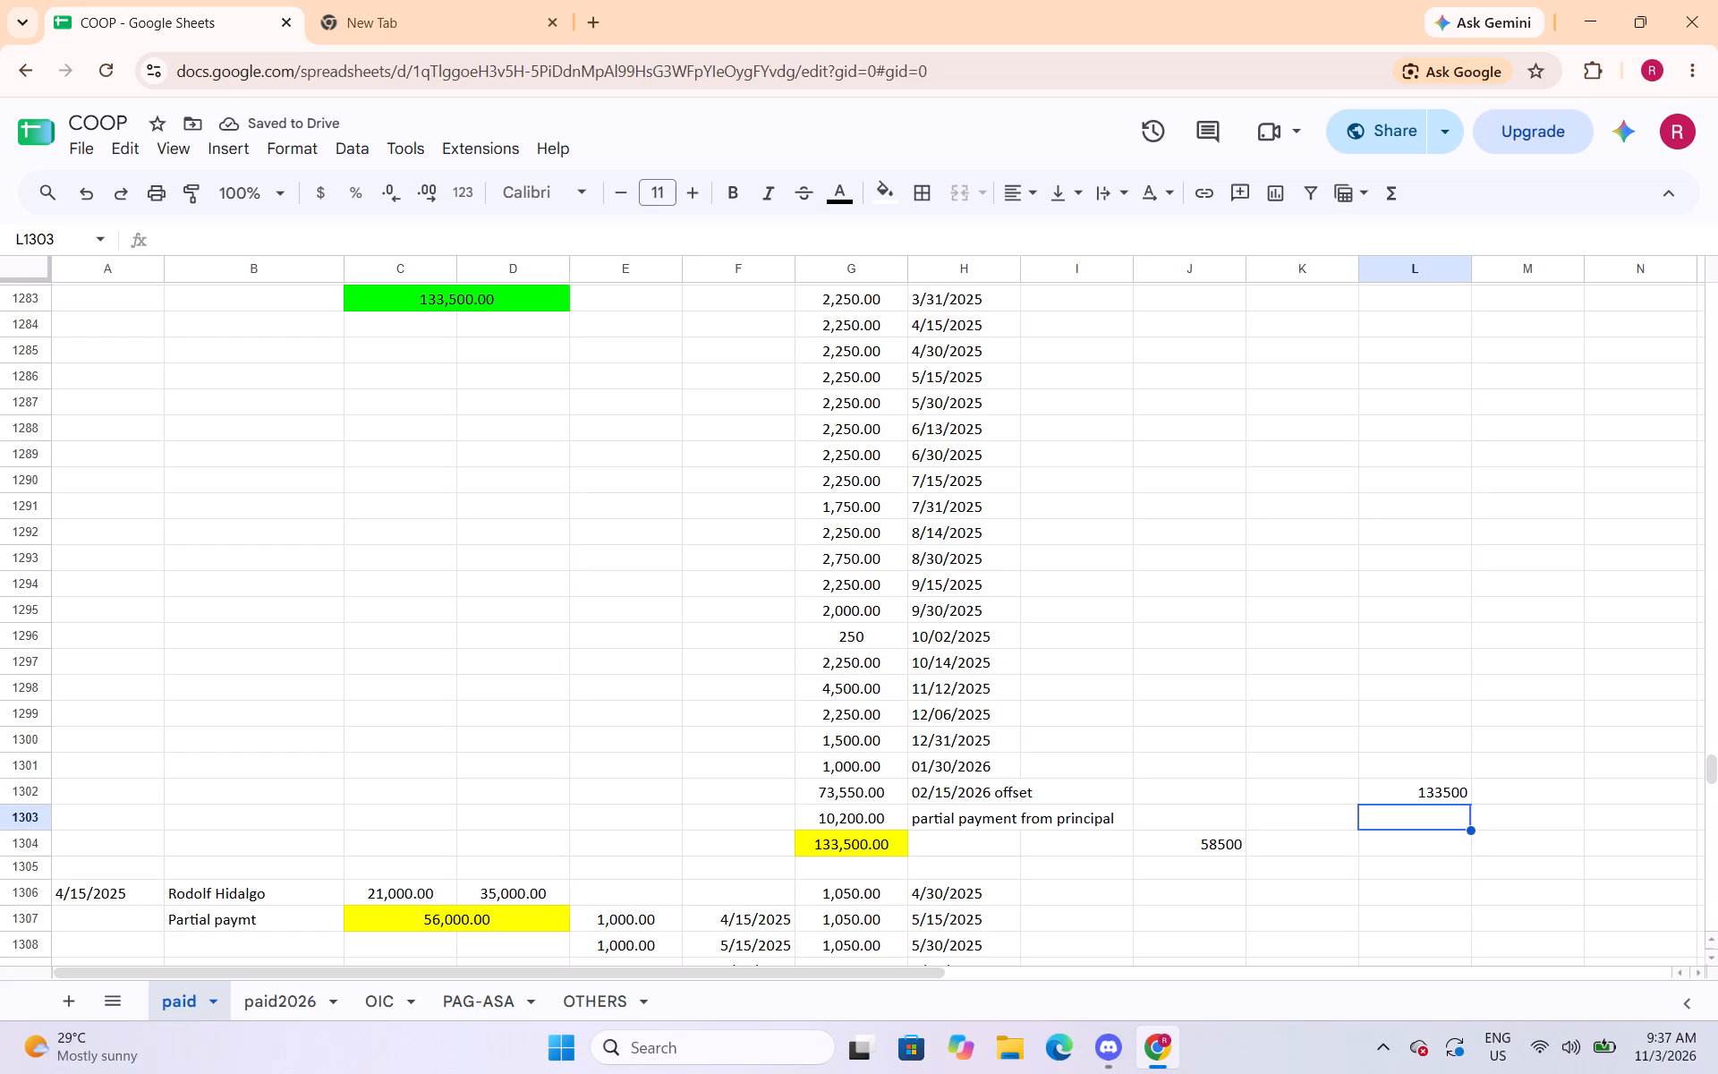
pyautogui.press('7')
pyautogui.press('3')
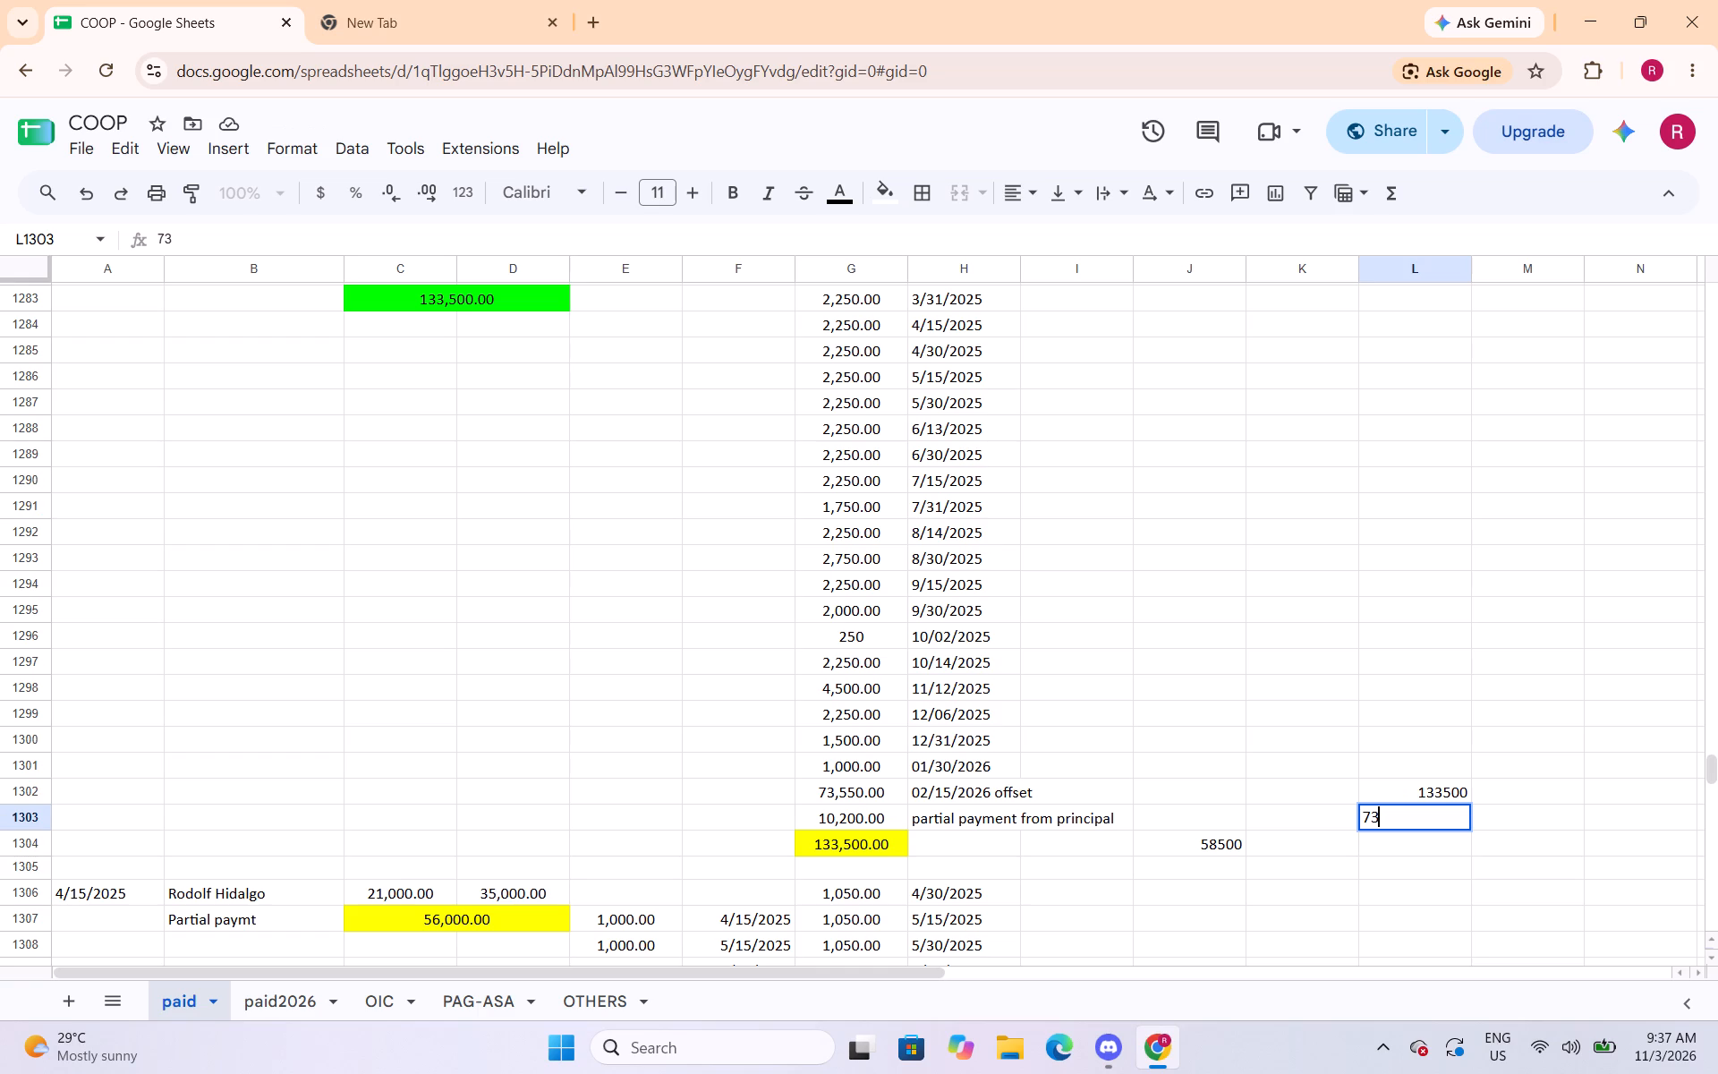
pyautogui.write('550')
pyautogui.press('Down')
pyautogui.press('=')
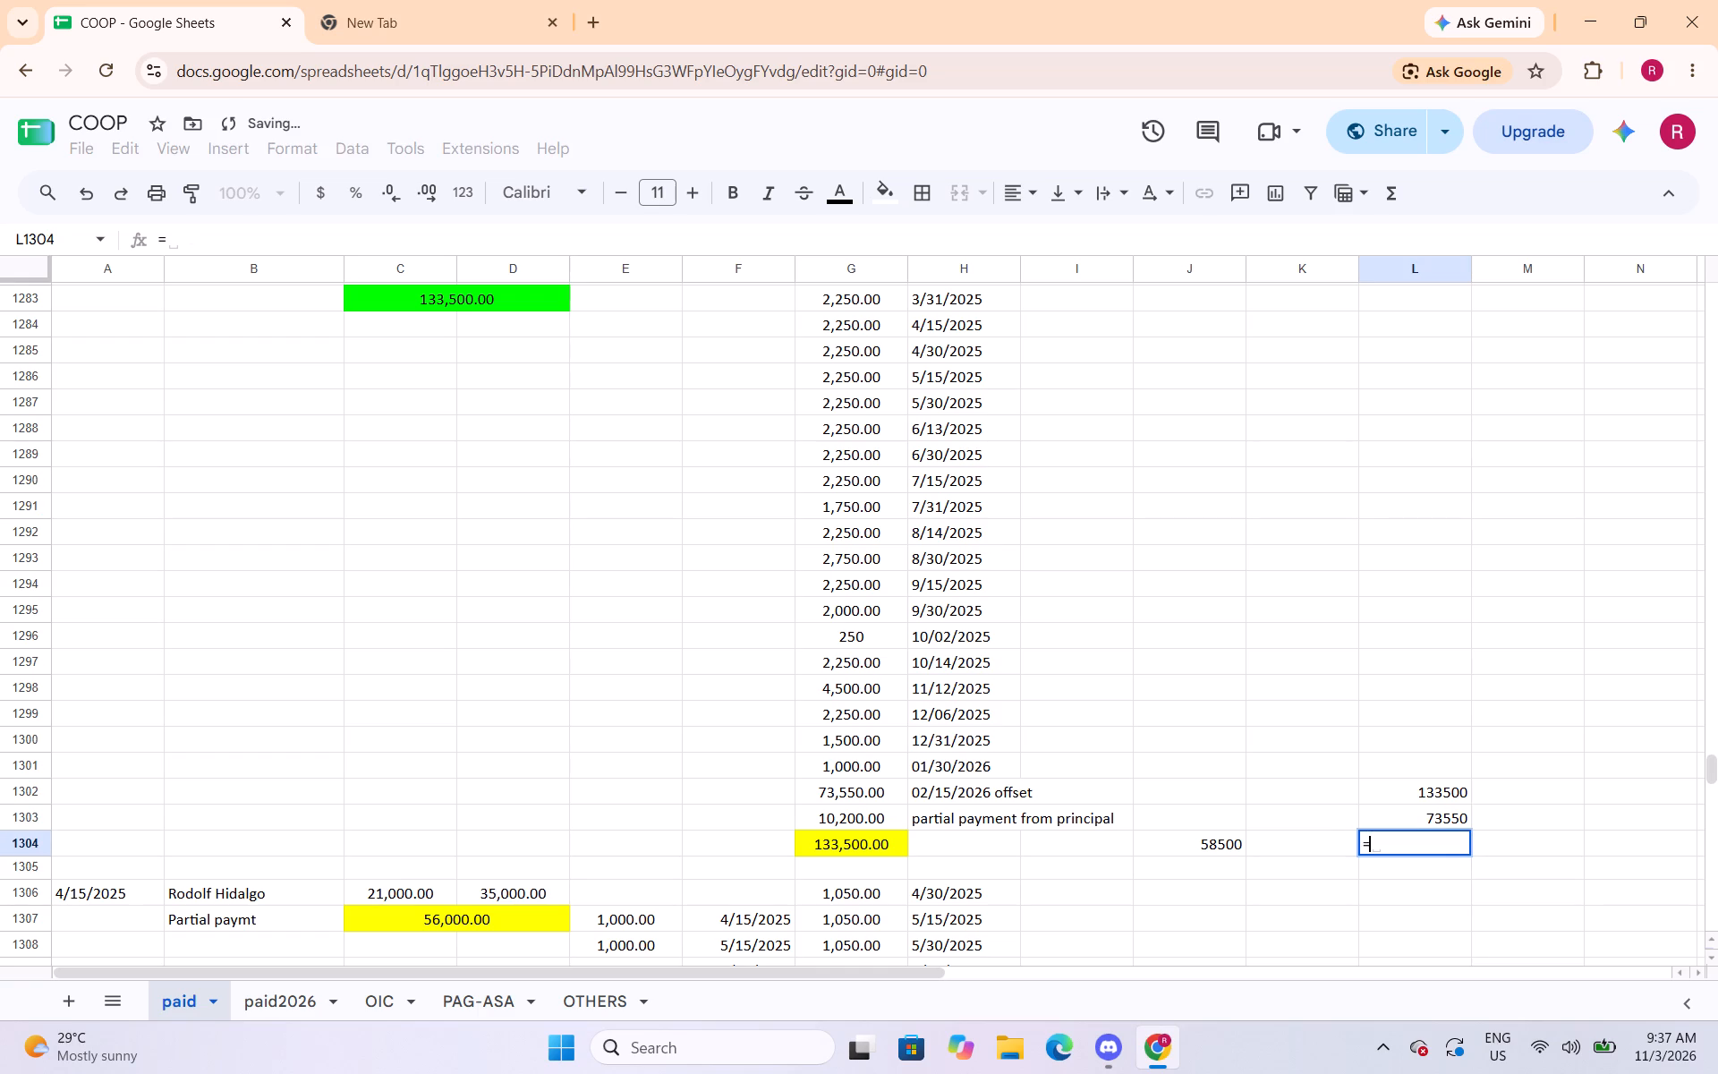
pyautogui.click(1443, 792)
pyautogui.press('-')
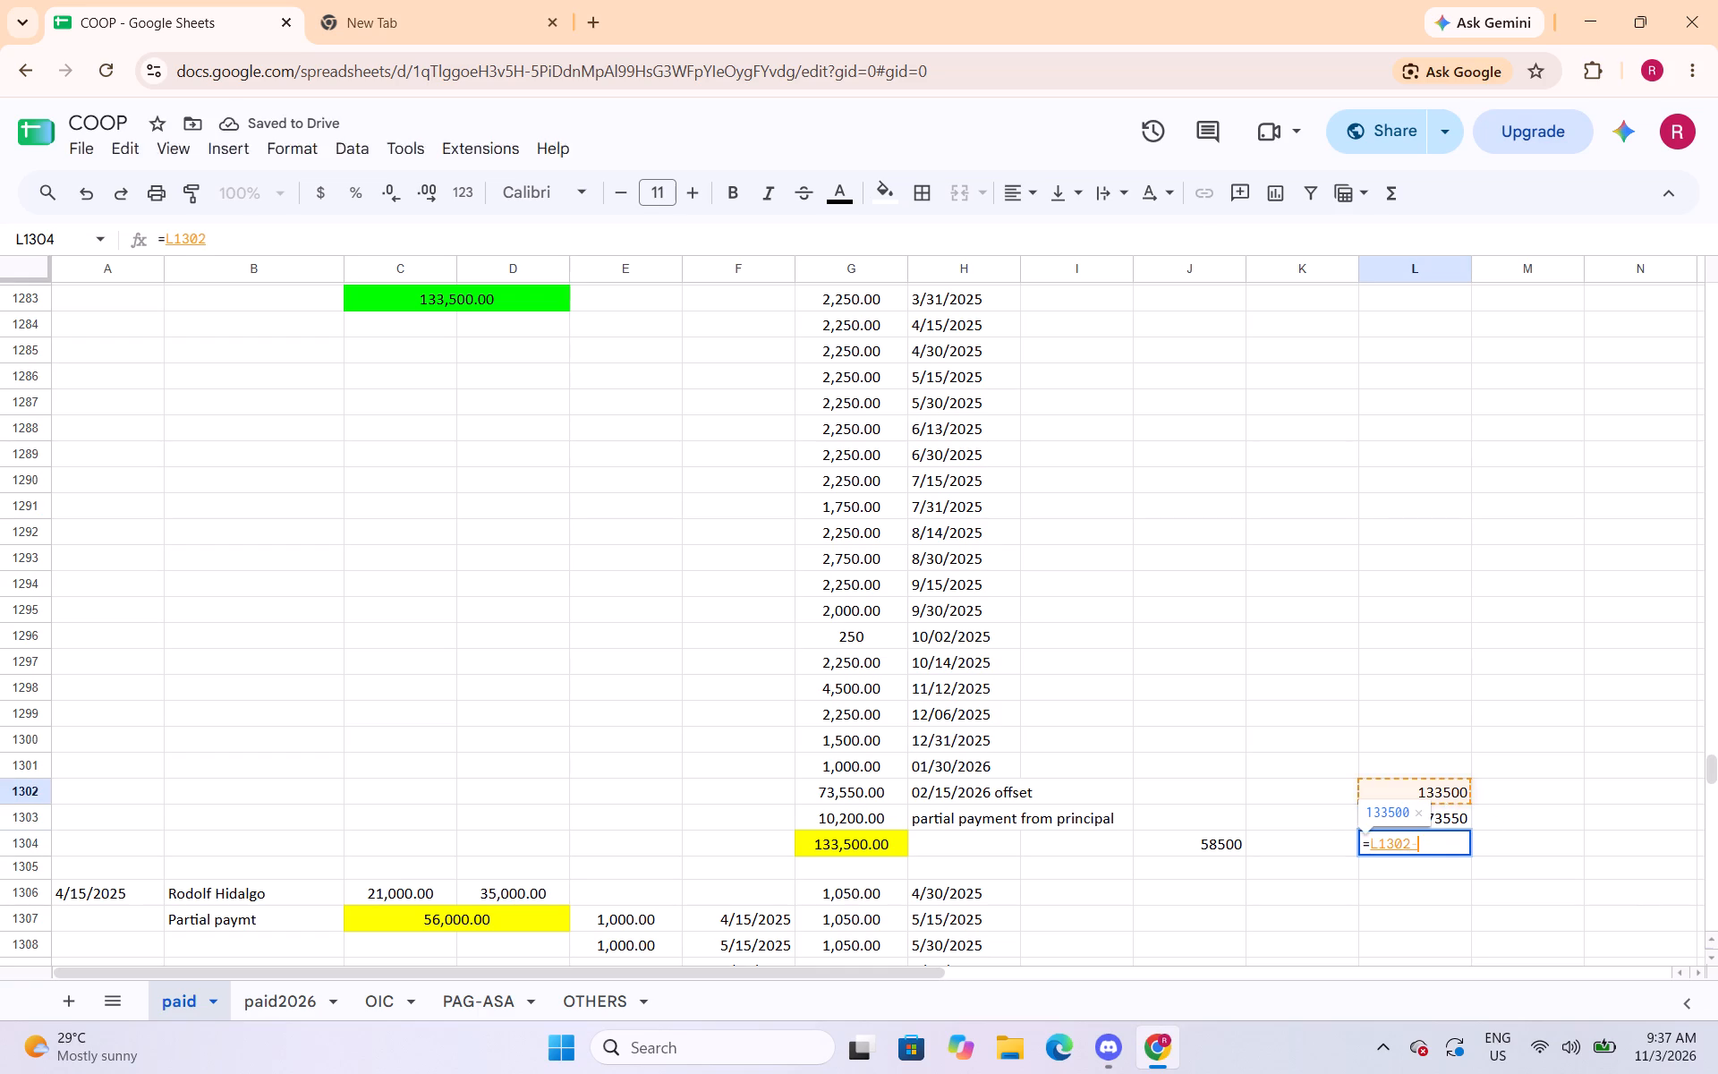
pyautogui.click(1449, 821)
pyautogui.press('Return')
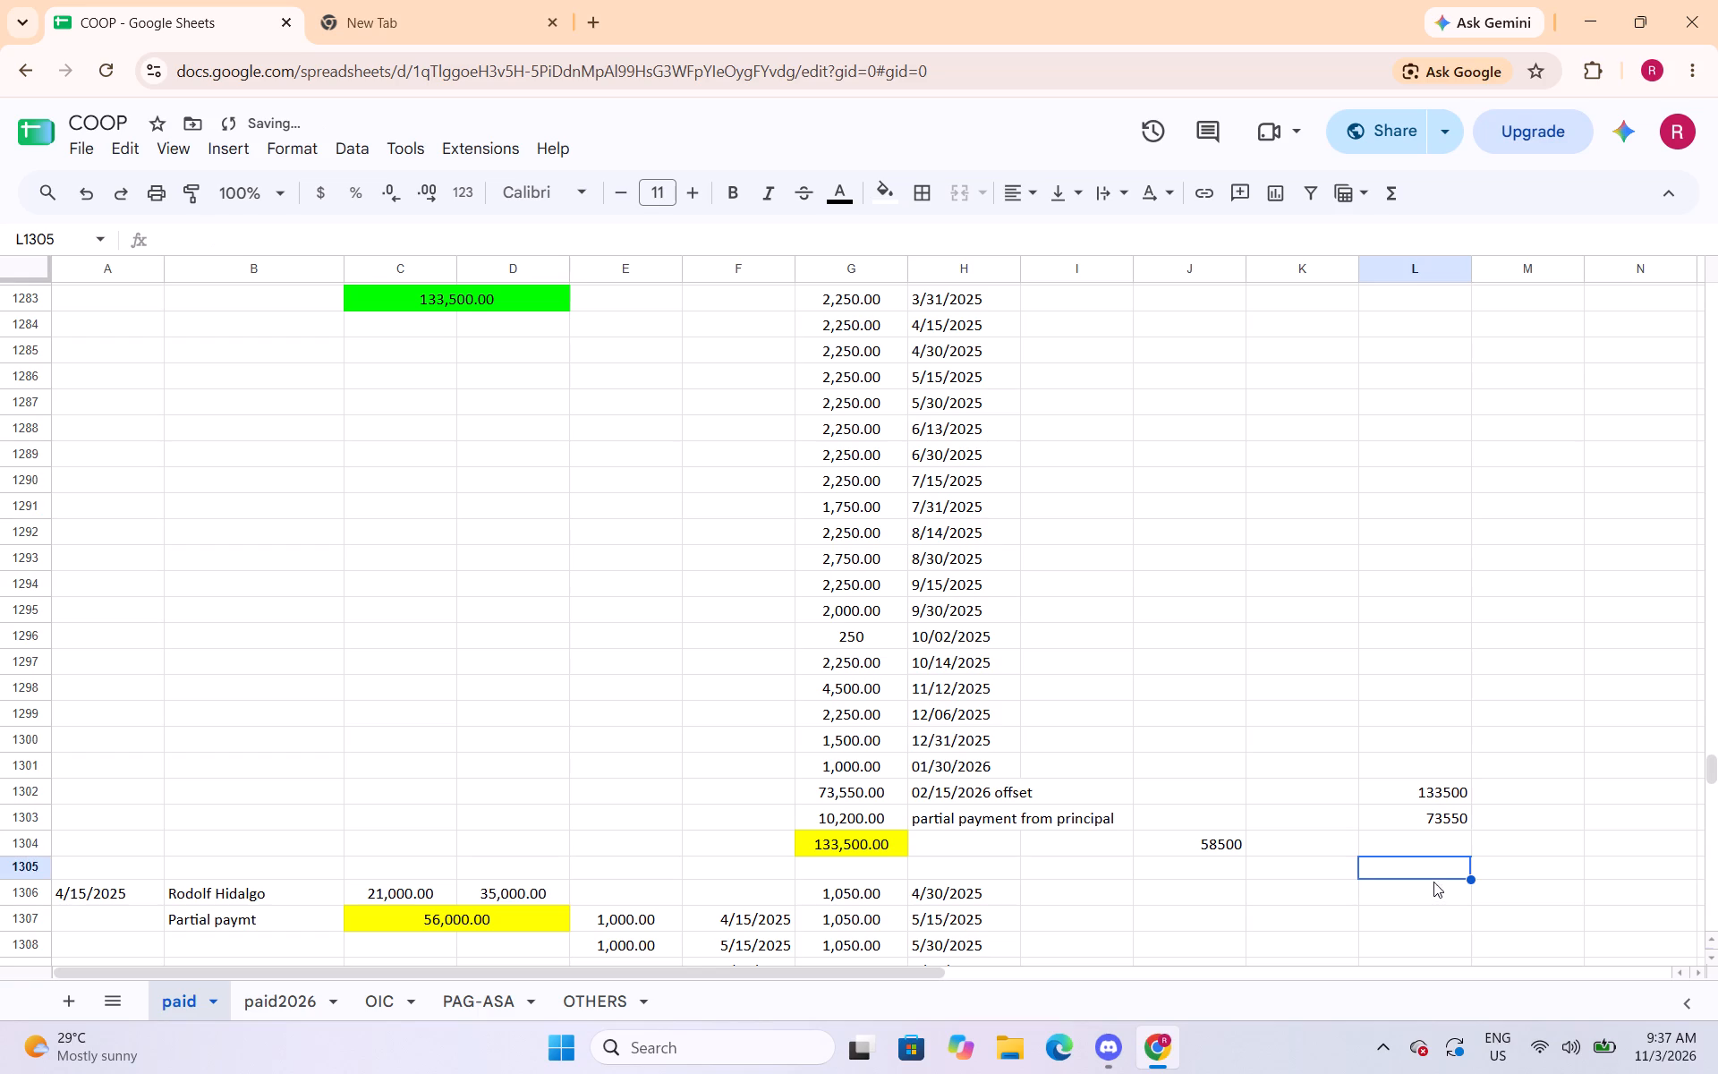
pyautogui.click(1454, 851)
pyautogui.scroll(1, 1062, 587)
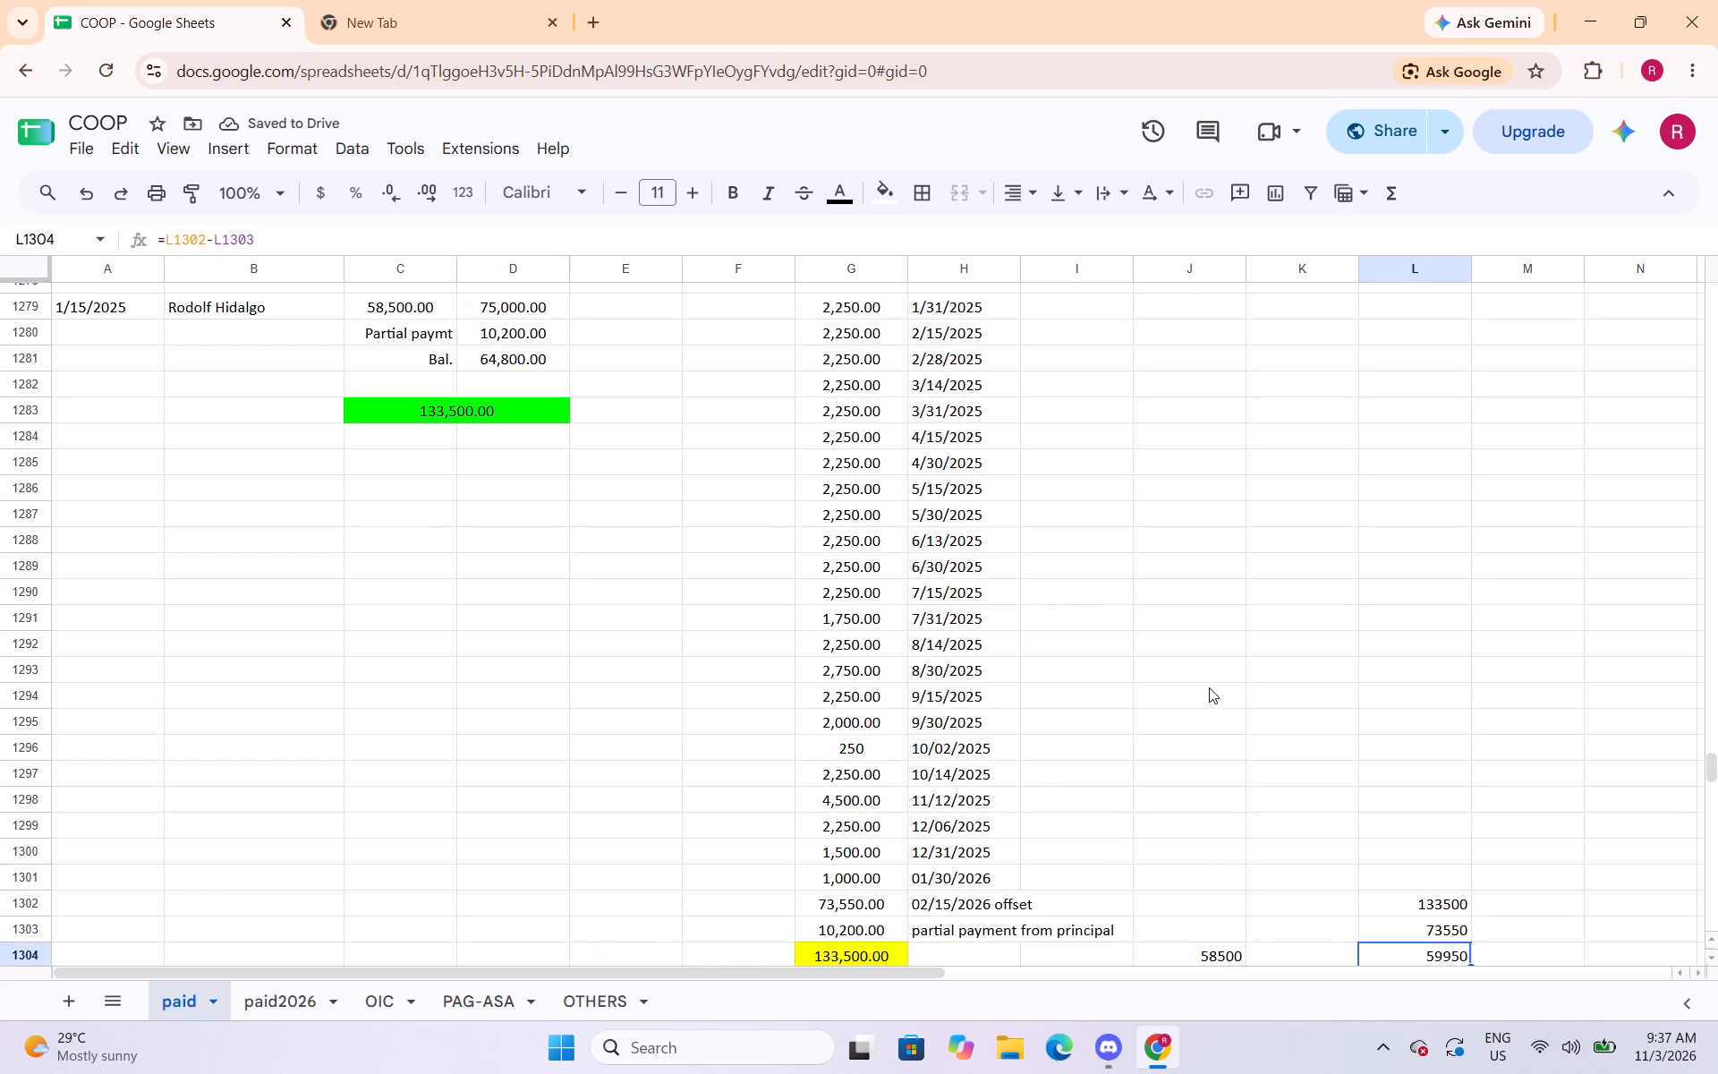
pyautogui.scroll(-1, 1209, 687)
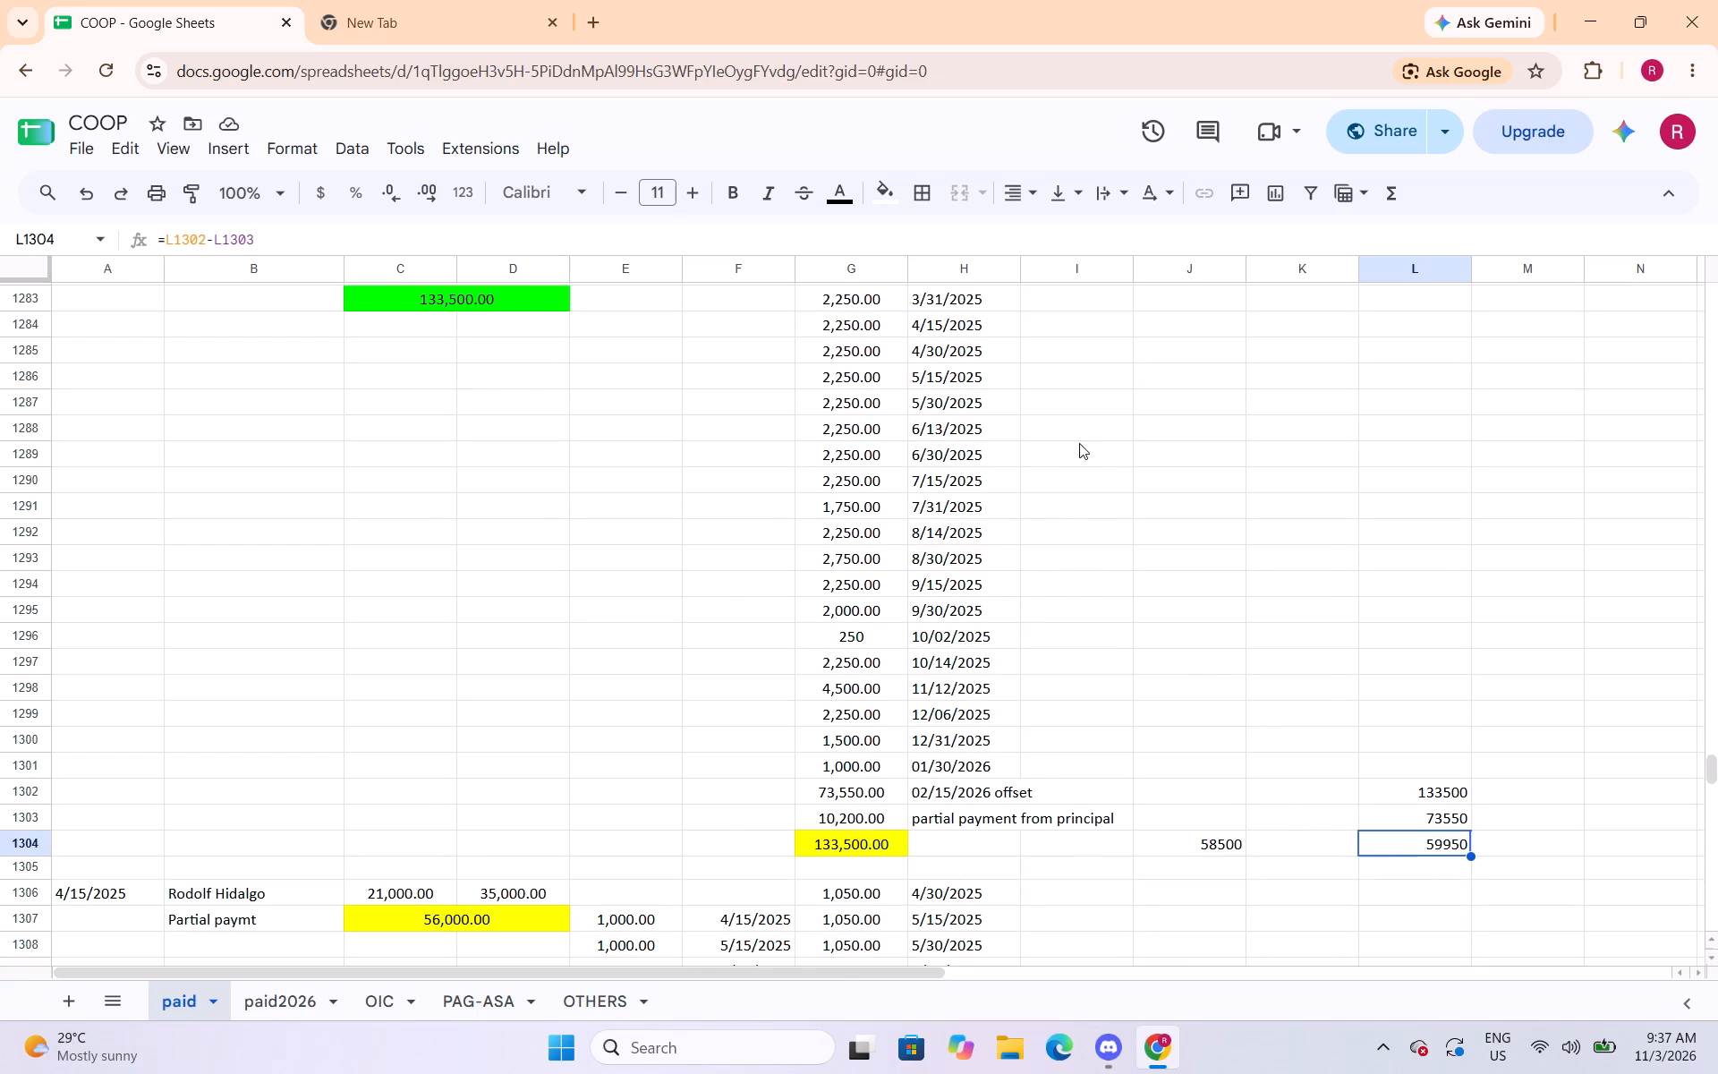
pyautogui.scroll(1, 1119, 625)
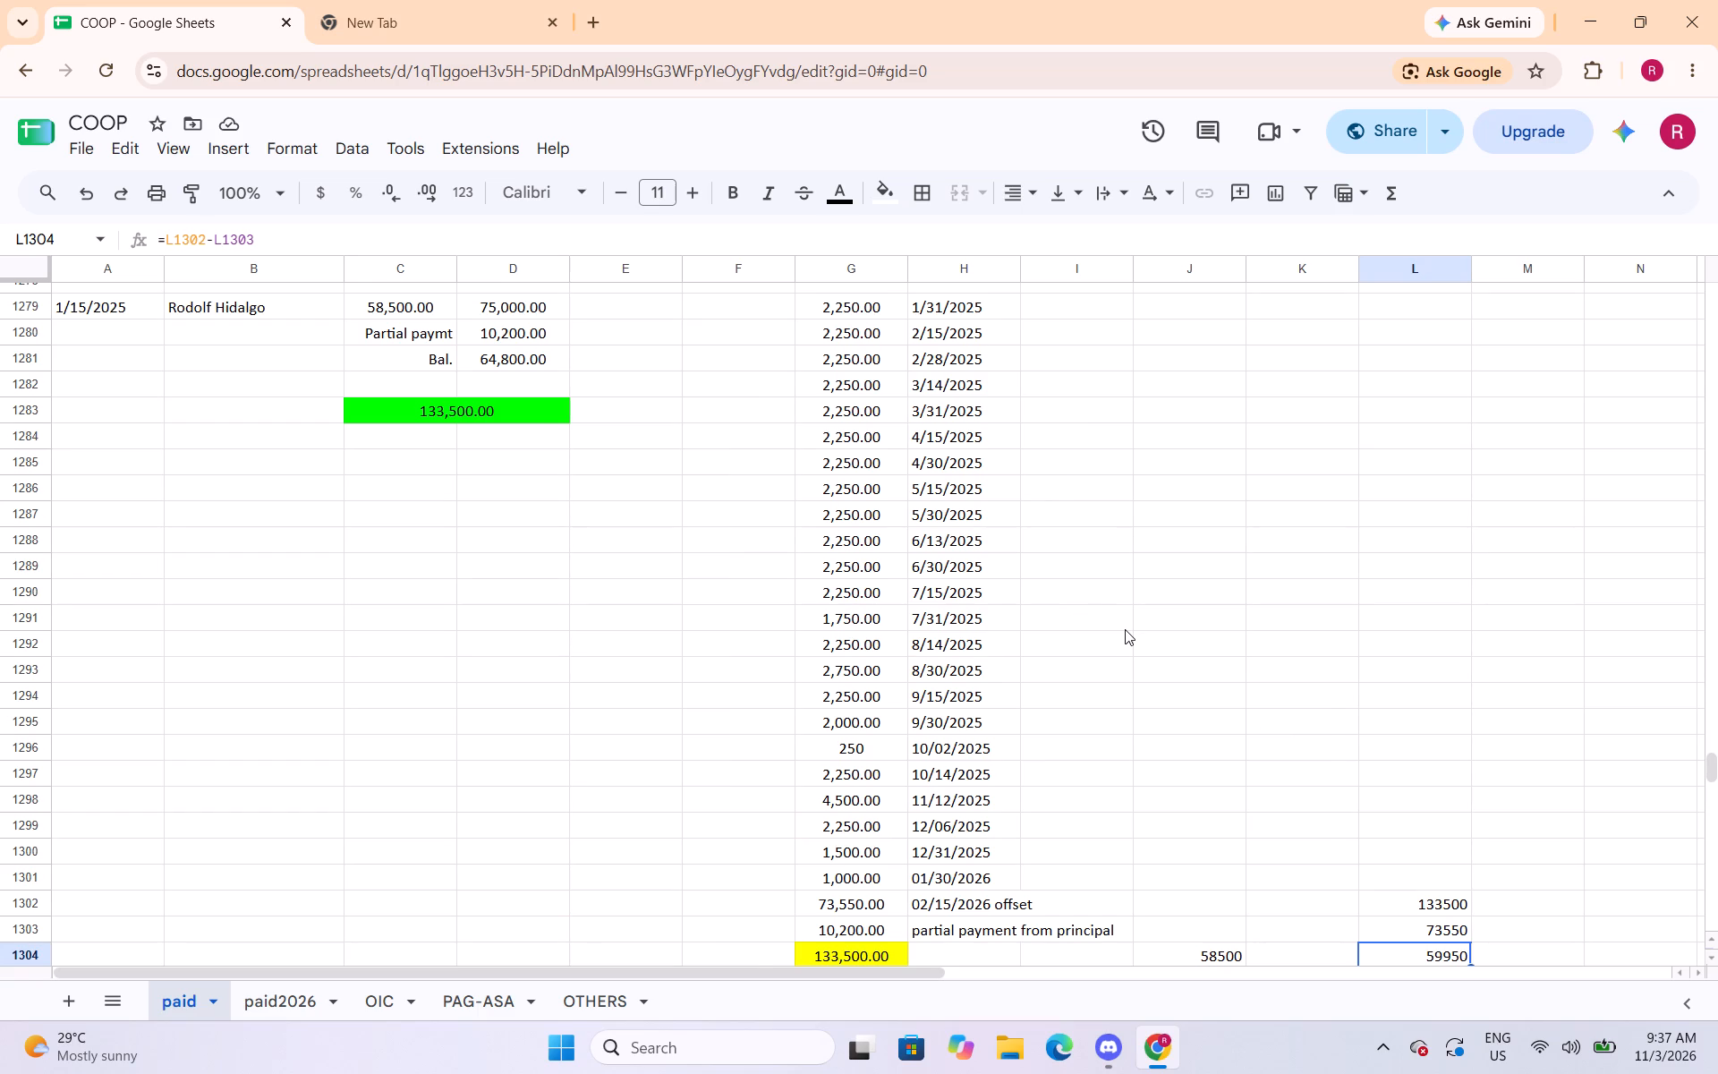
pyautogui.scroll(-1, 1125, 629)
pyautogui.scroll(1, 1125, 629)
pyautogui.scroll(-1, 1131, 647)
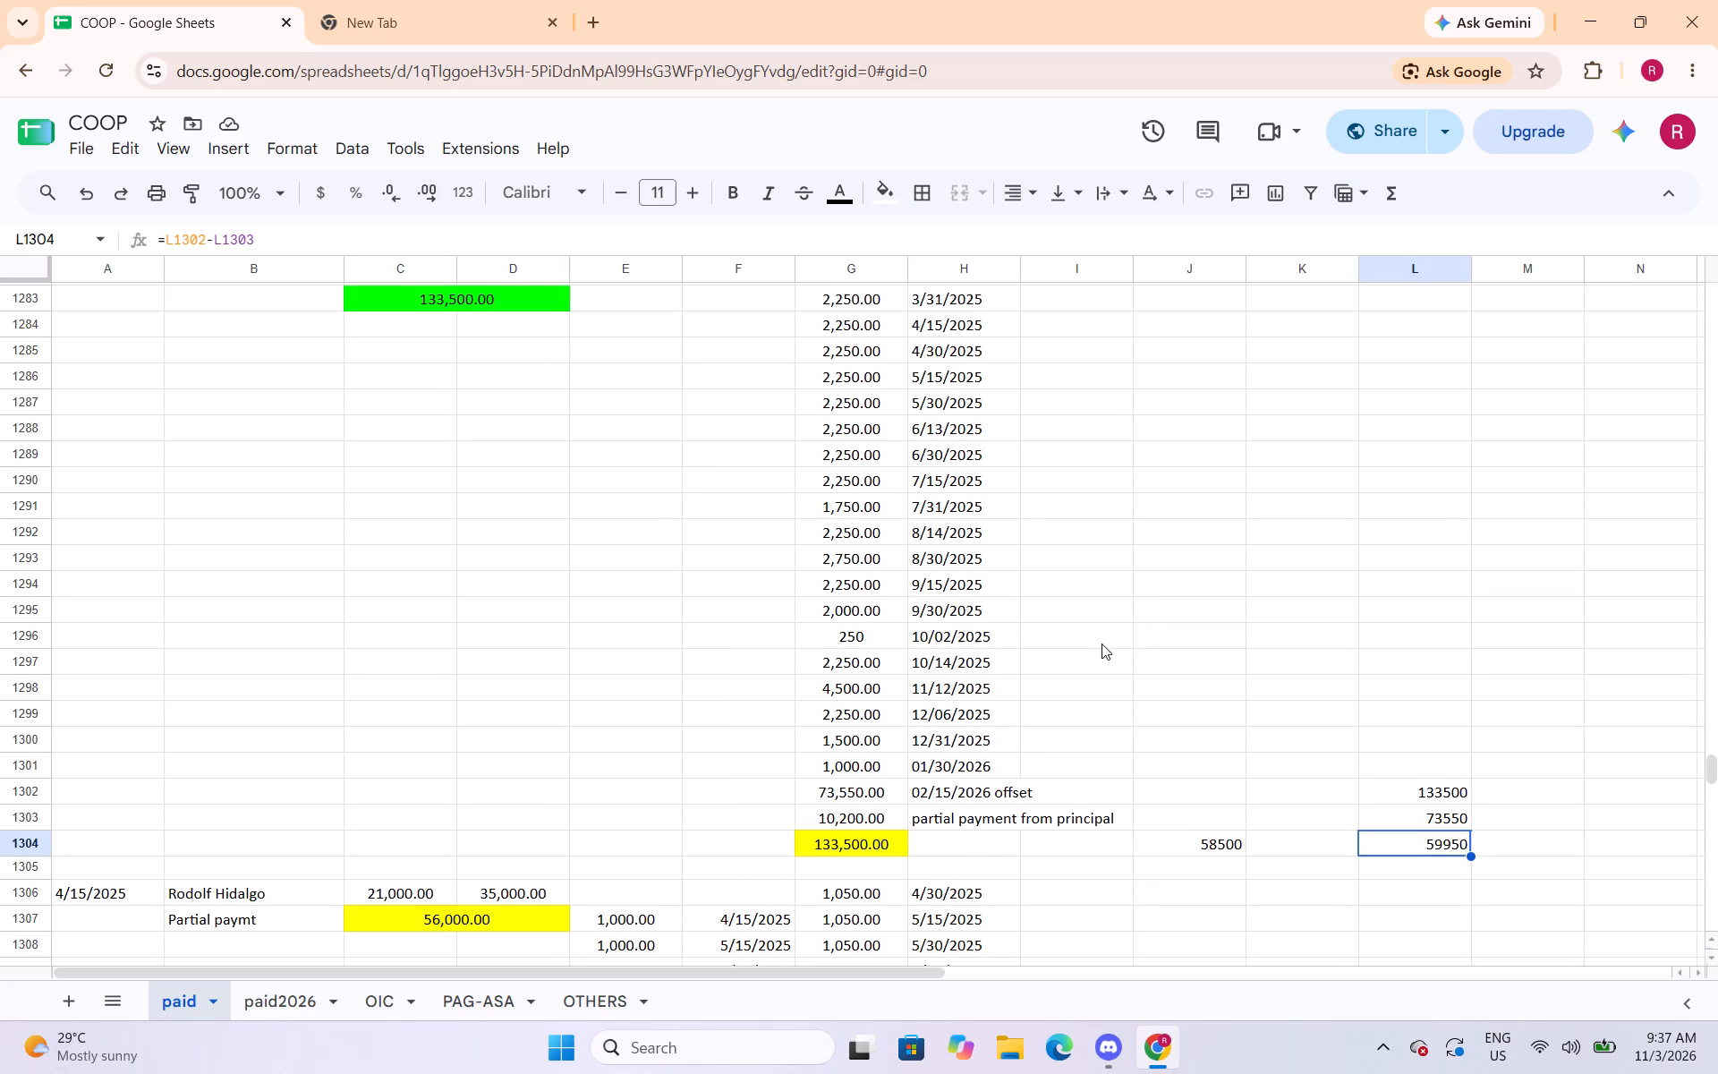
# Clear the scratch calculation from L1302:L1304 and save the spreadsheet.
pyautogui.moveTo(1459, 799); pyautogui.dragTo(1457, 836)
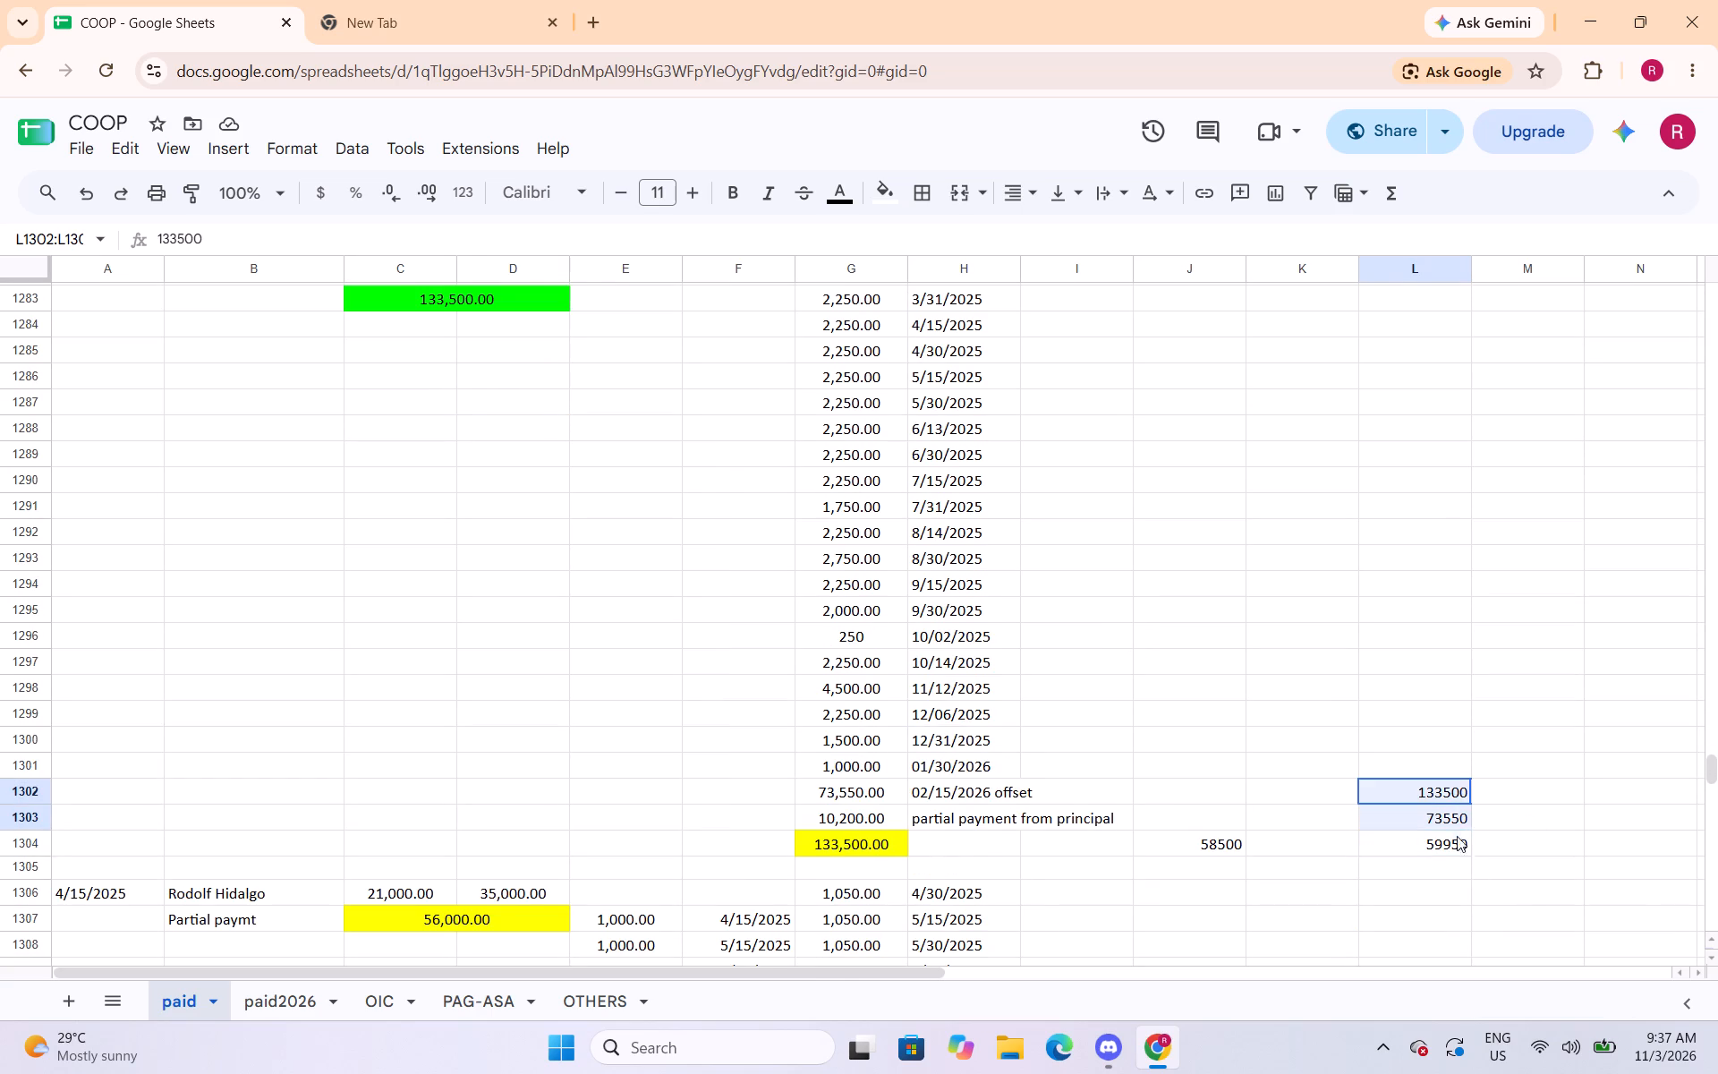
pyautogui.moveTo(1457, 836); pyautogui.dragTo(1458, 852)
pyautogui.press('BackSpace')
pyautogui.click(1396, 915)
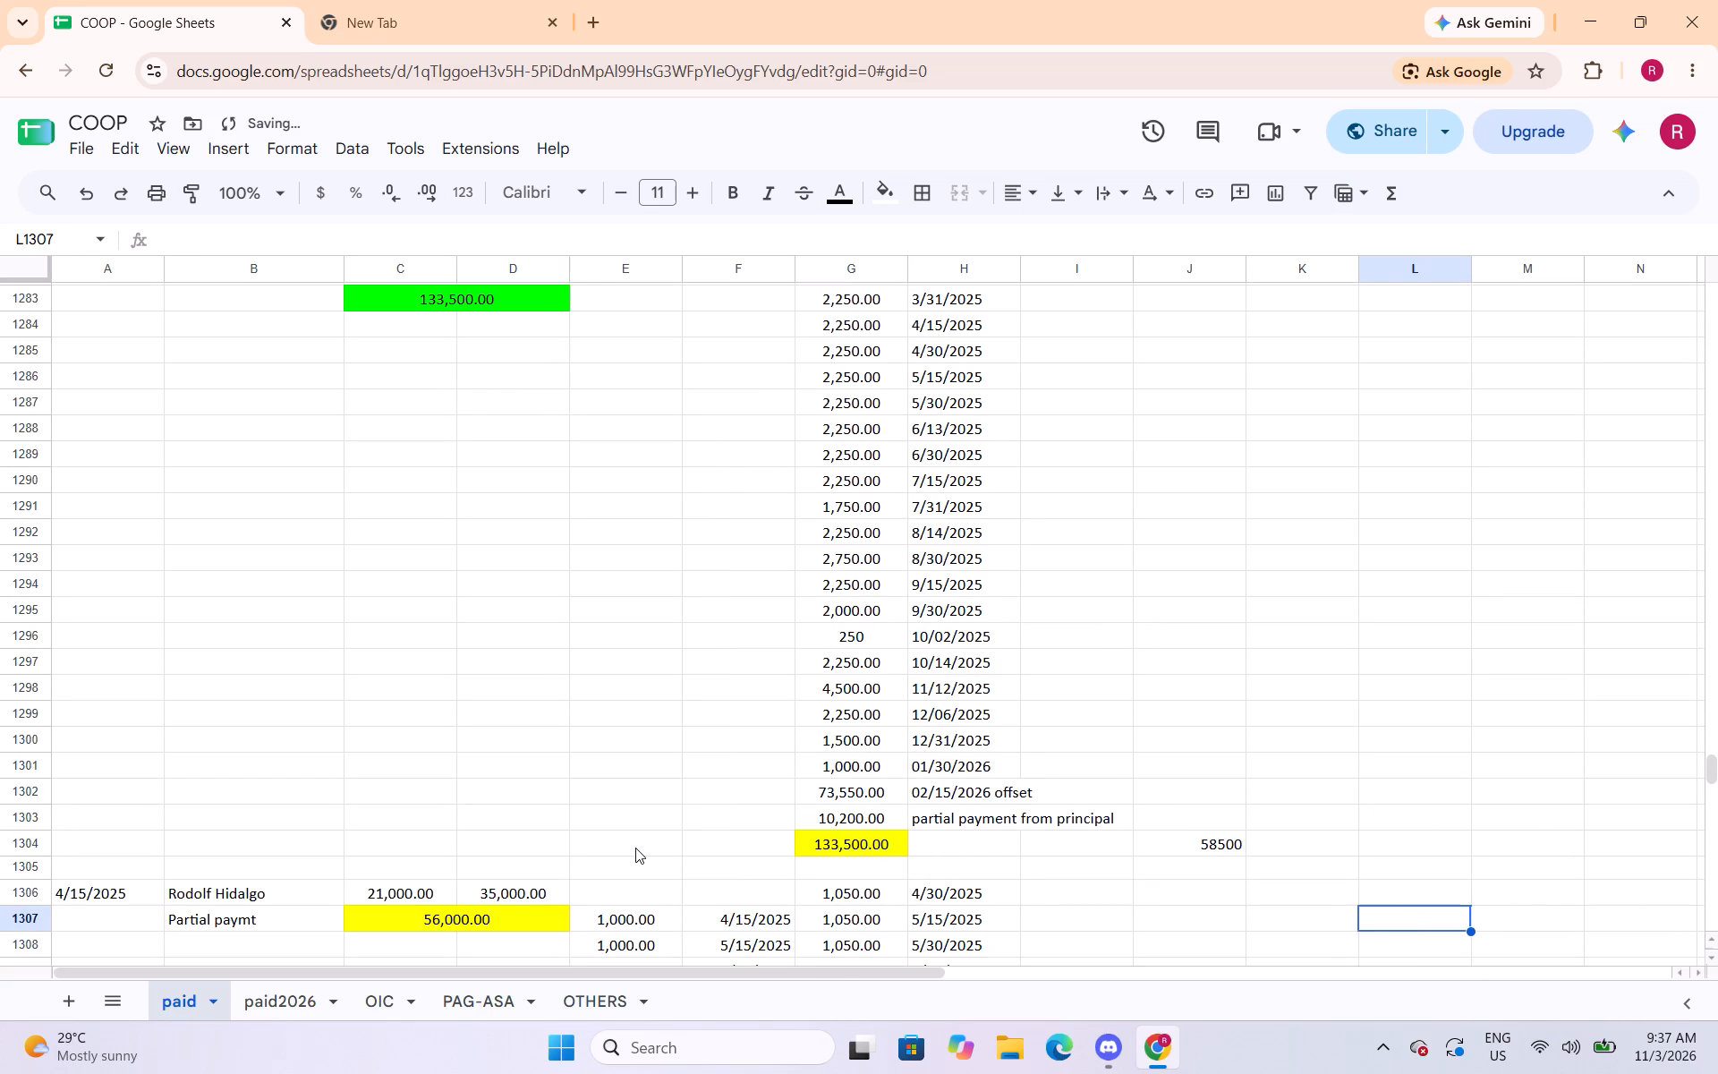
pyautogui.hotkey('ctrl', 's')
# Fill the merged total in C1307:D1307, under the 4/15/2025 entry, with bright green.
pyautogui.scroll(-1, 586, 739)
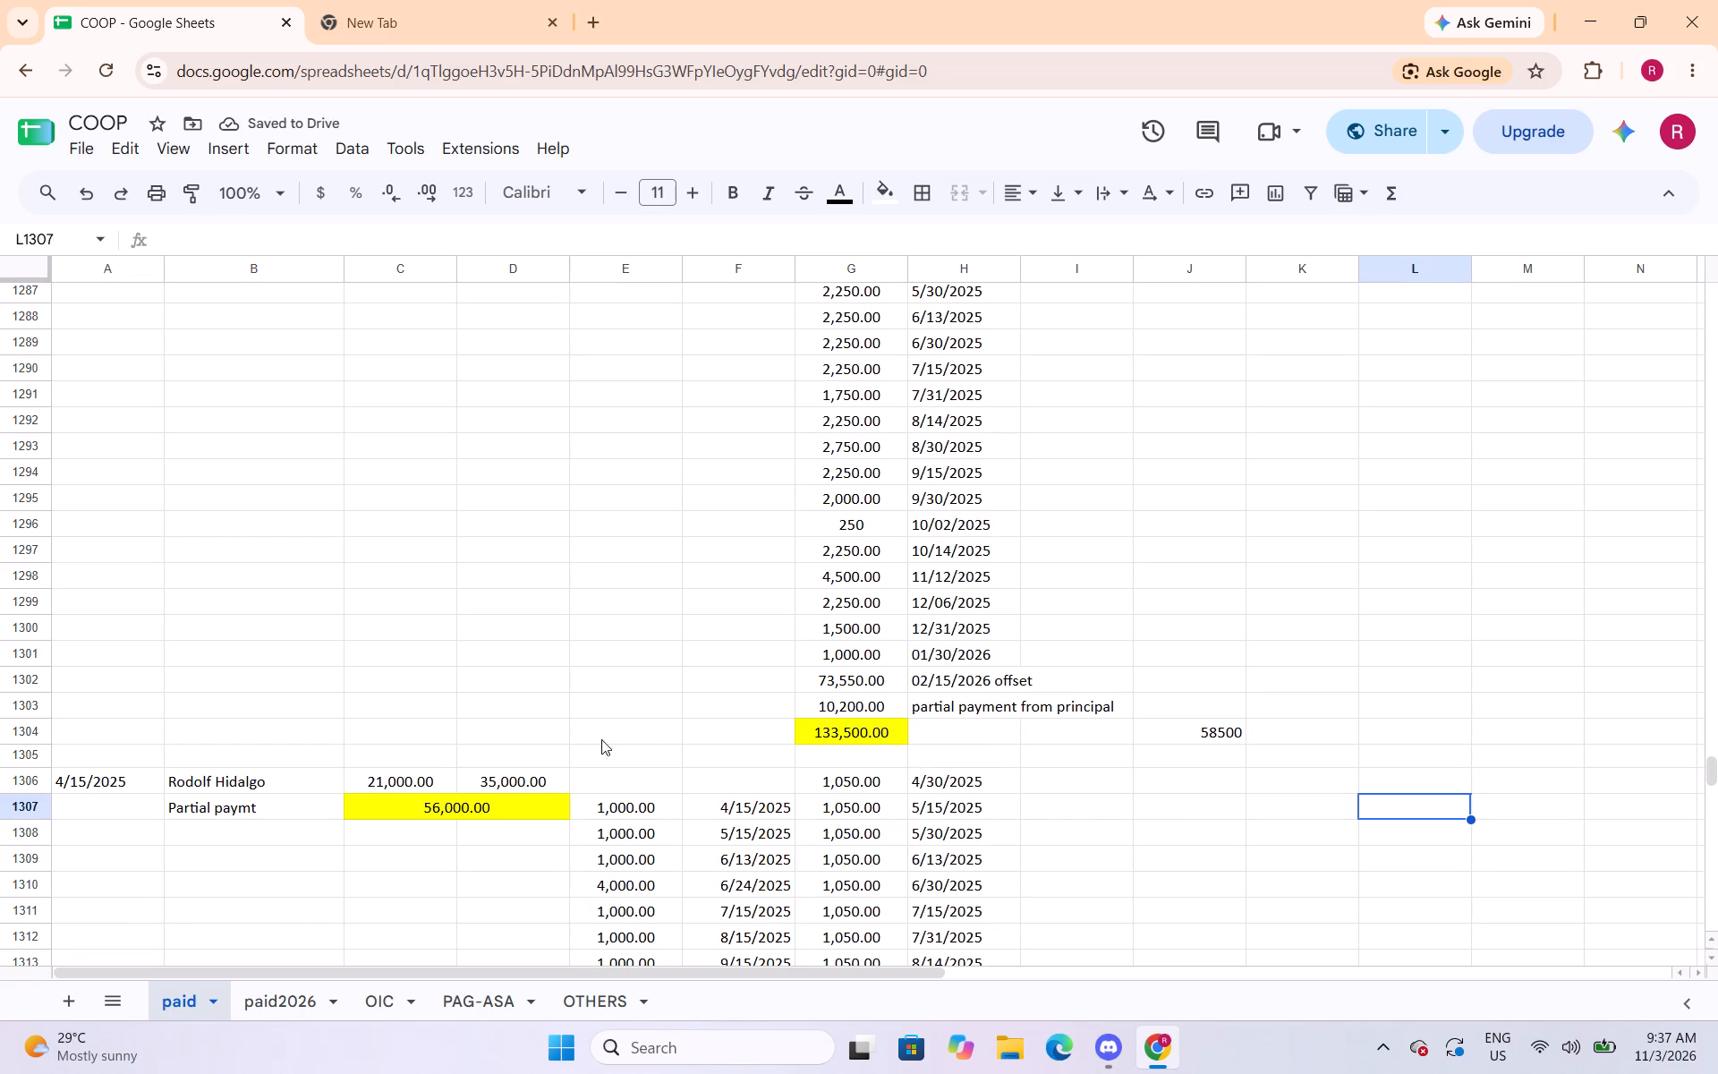
pyautogui.scroll(2, 1186, 746)
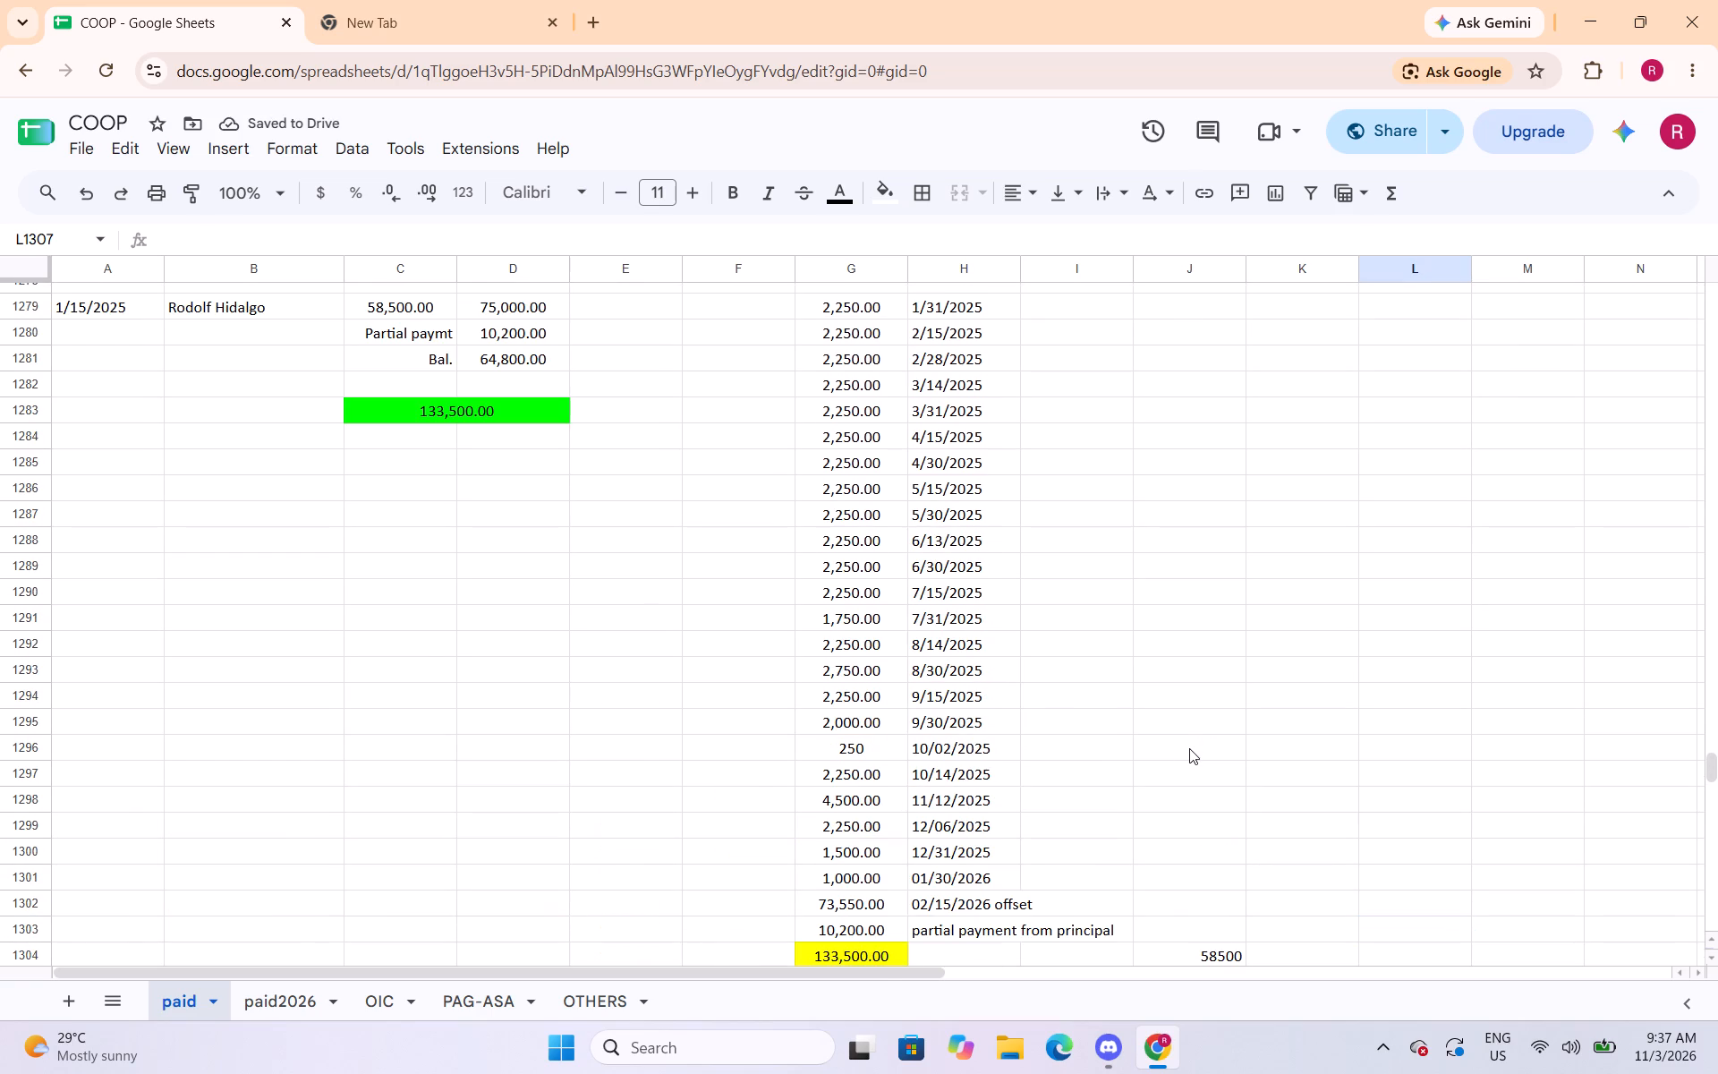
pyautogui.scroll(-4, 1189, 748)
pyautogui.click(510, 595)
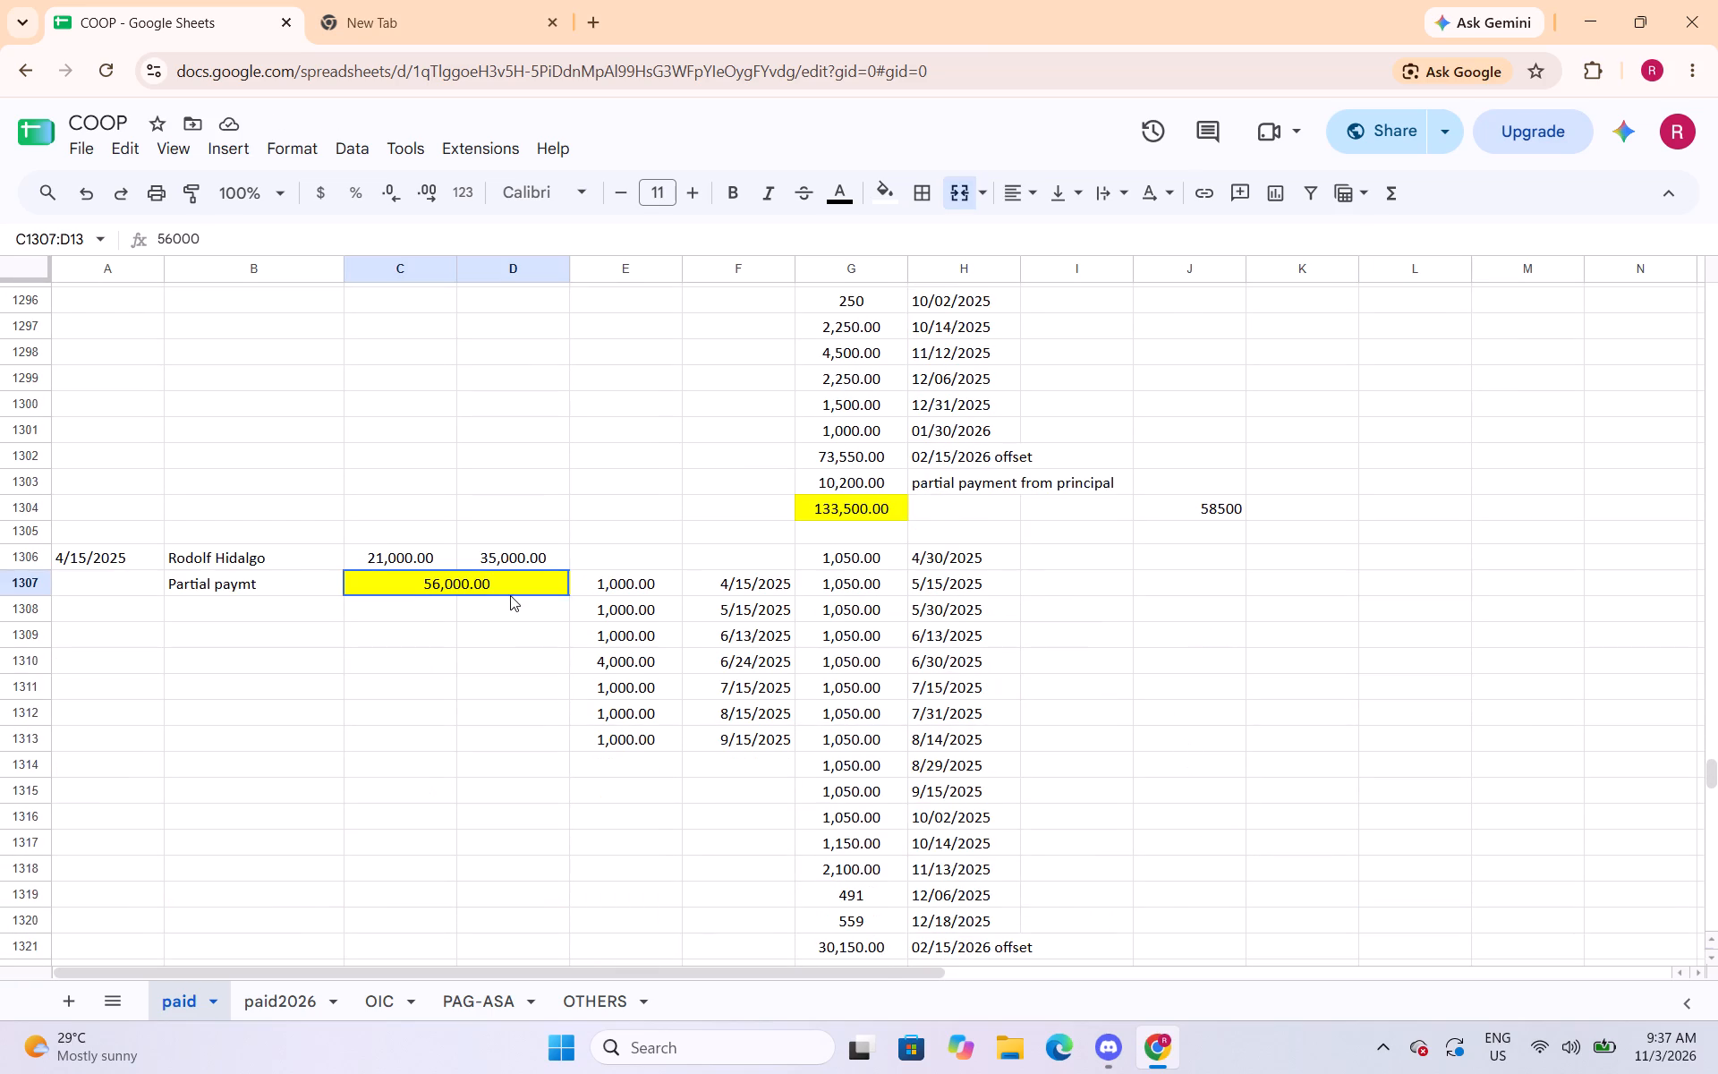
pyautogui.click(889, 197)
pyautogui.click(992, 296)
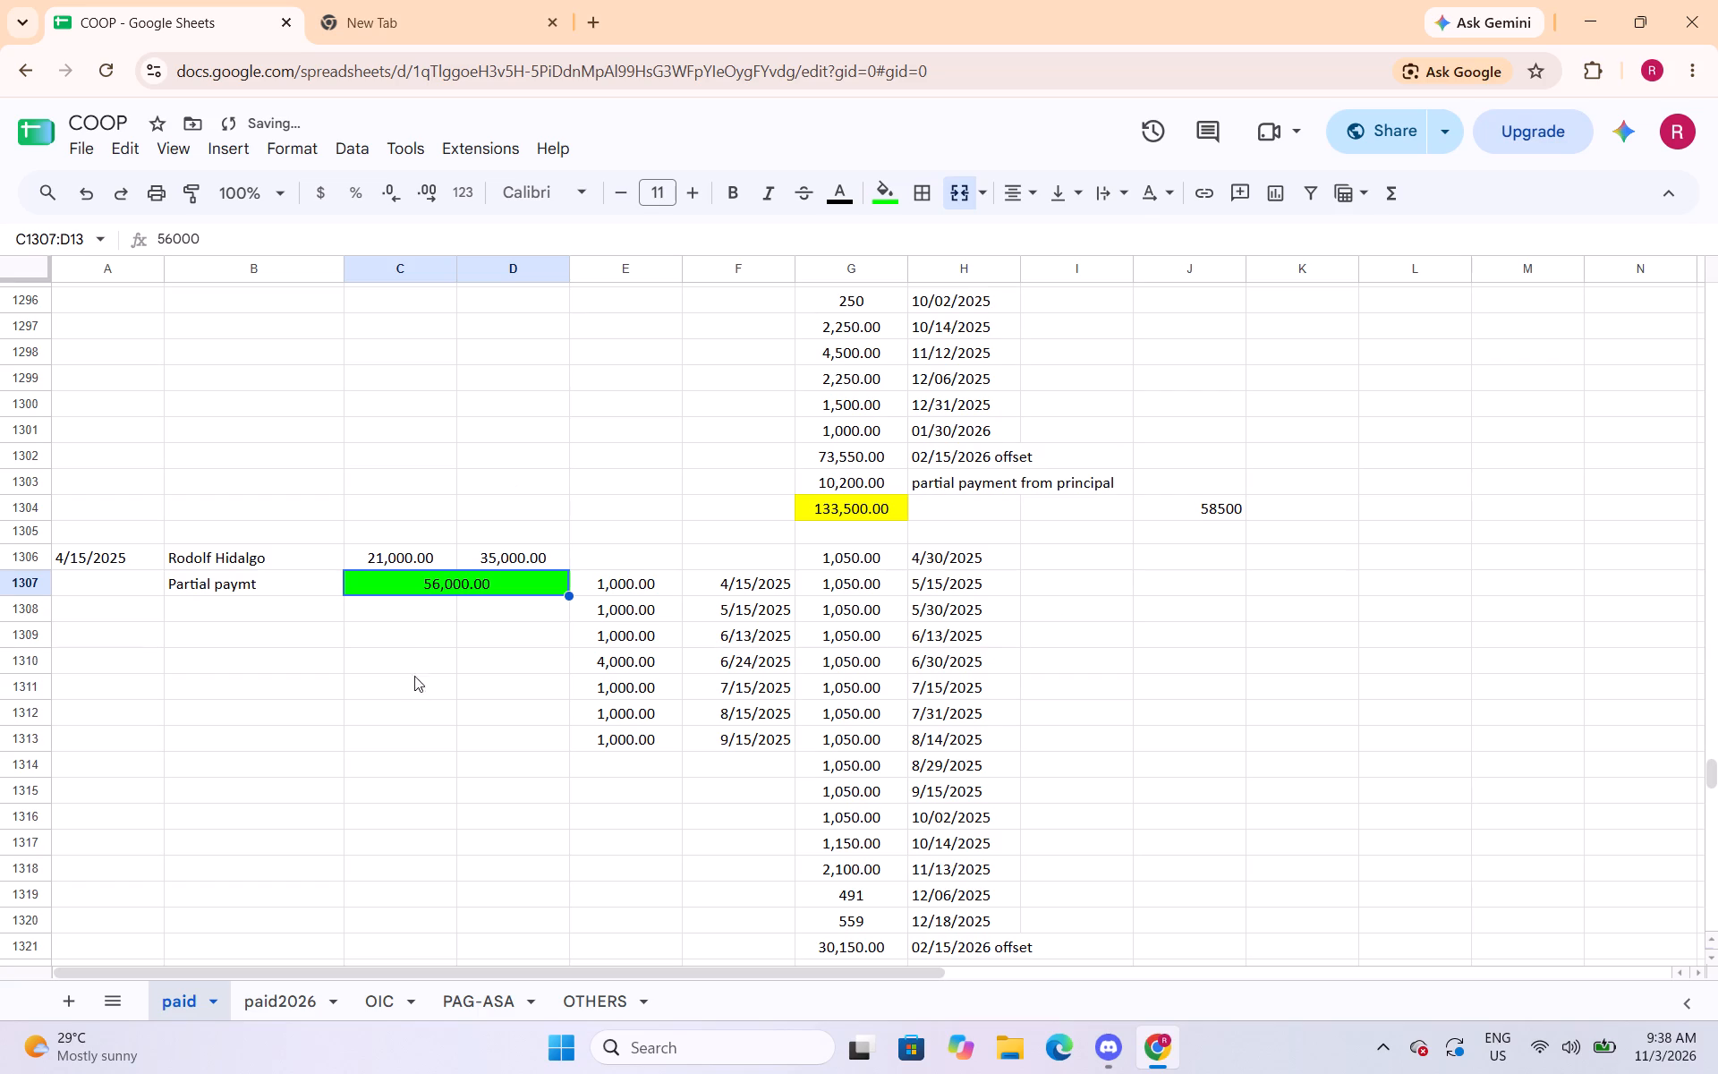
# Fill the merged total in C1326:D1326, under the 11/17/2025 entry, with bright green and save the spreadsheet.
pyautogui.scroll(-1, 423, 657)
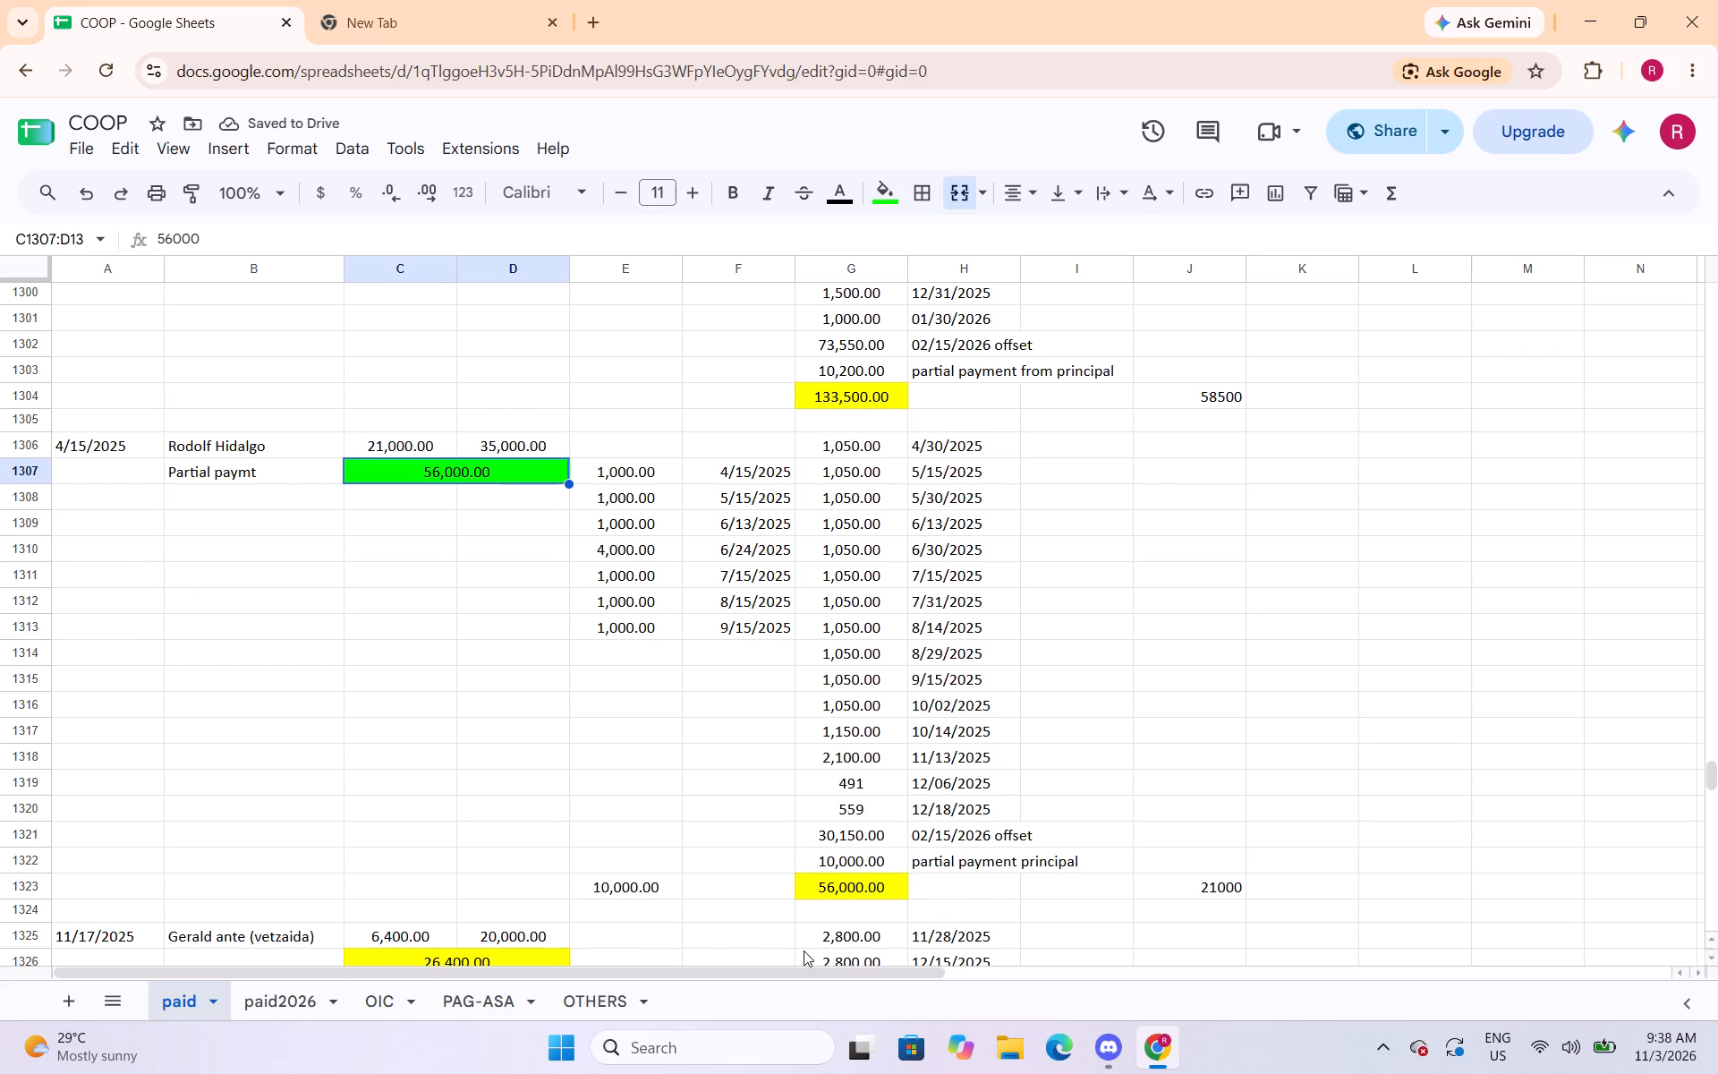
pyautogui.click(1217, 882)
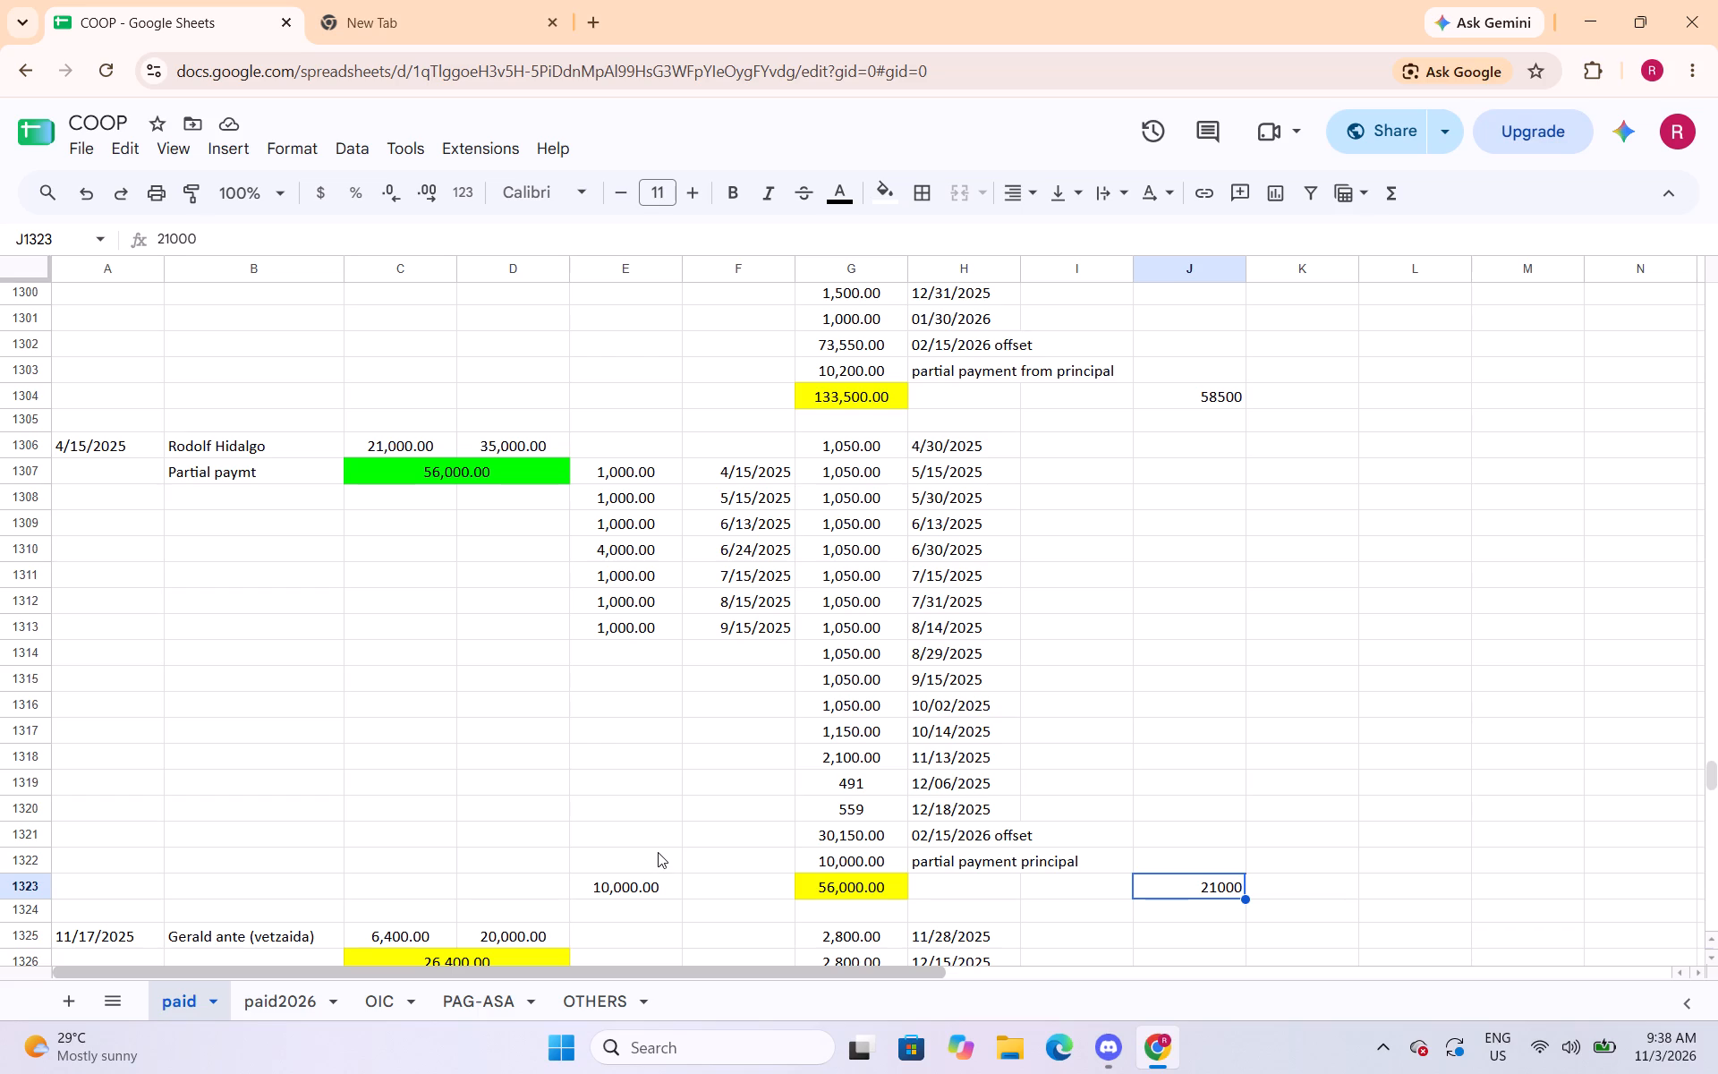
pyautogui.scroll(-1, 670, 842)
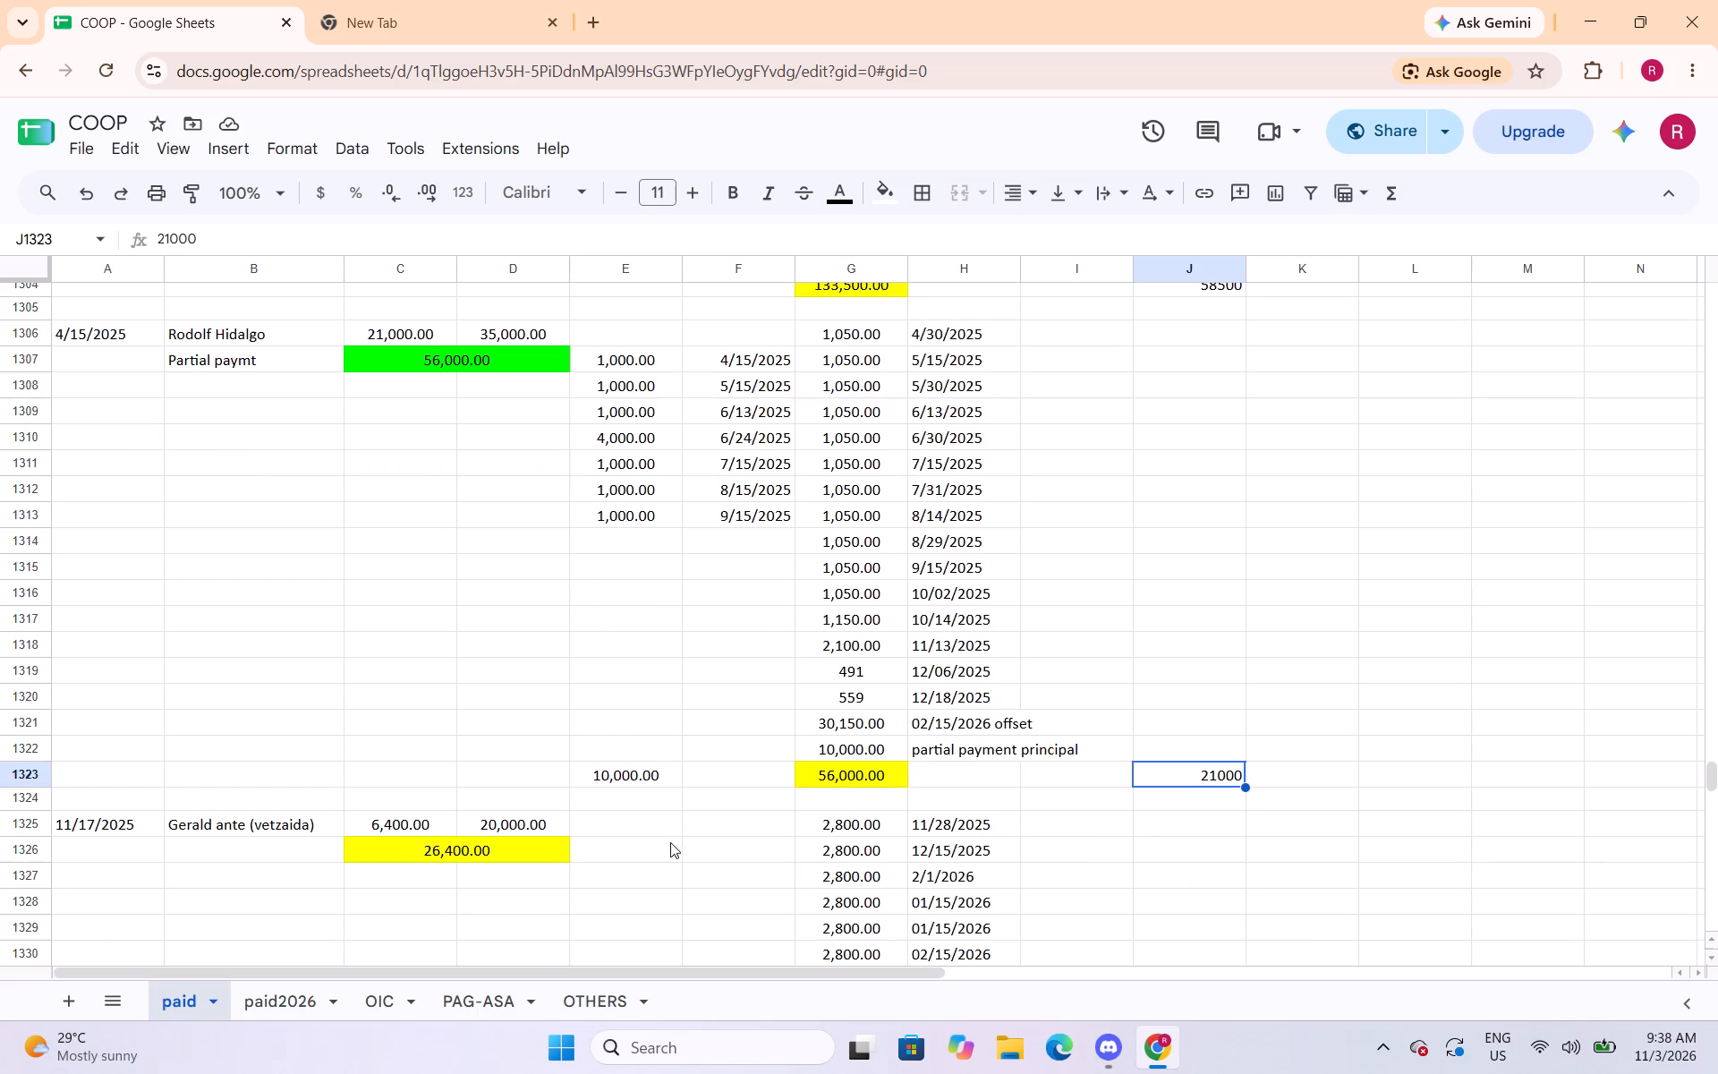
pyautogui.scroll(-1, 670, 842)
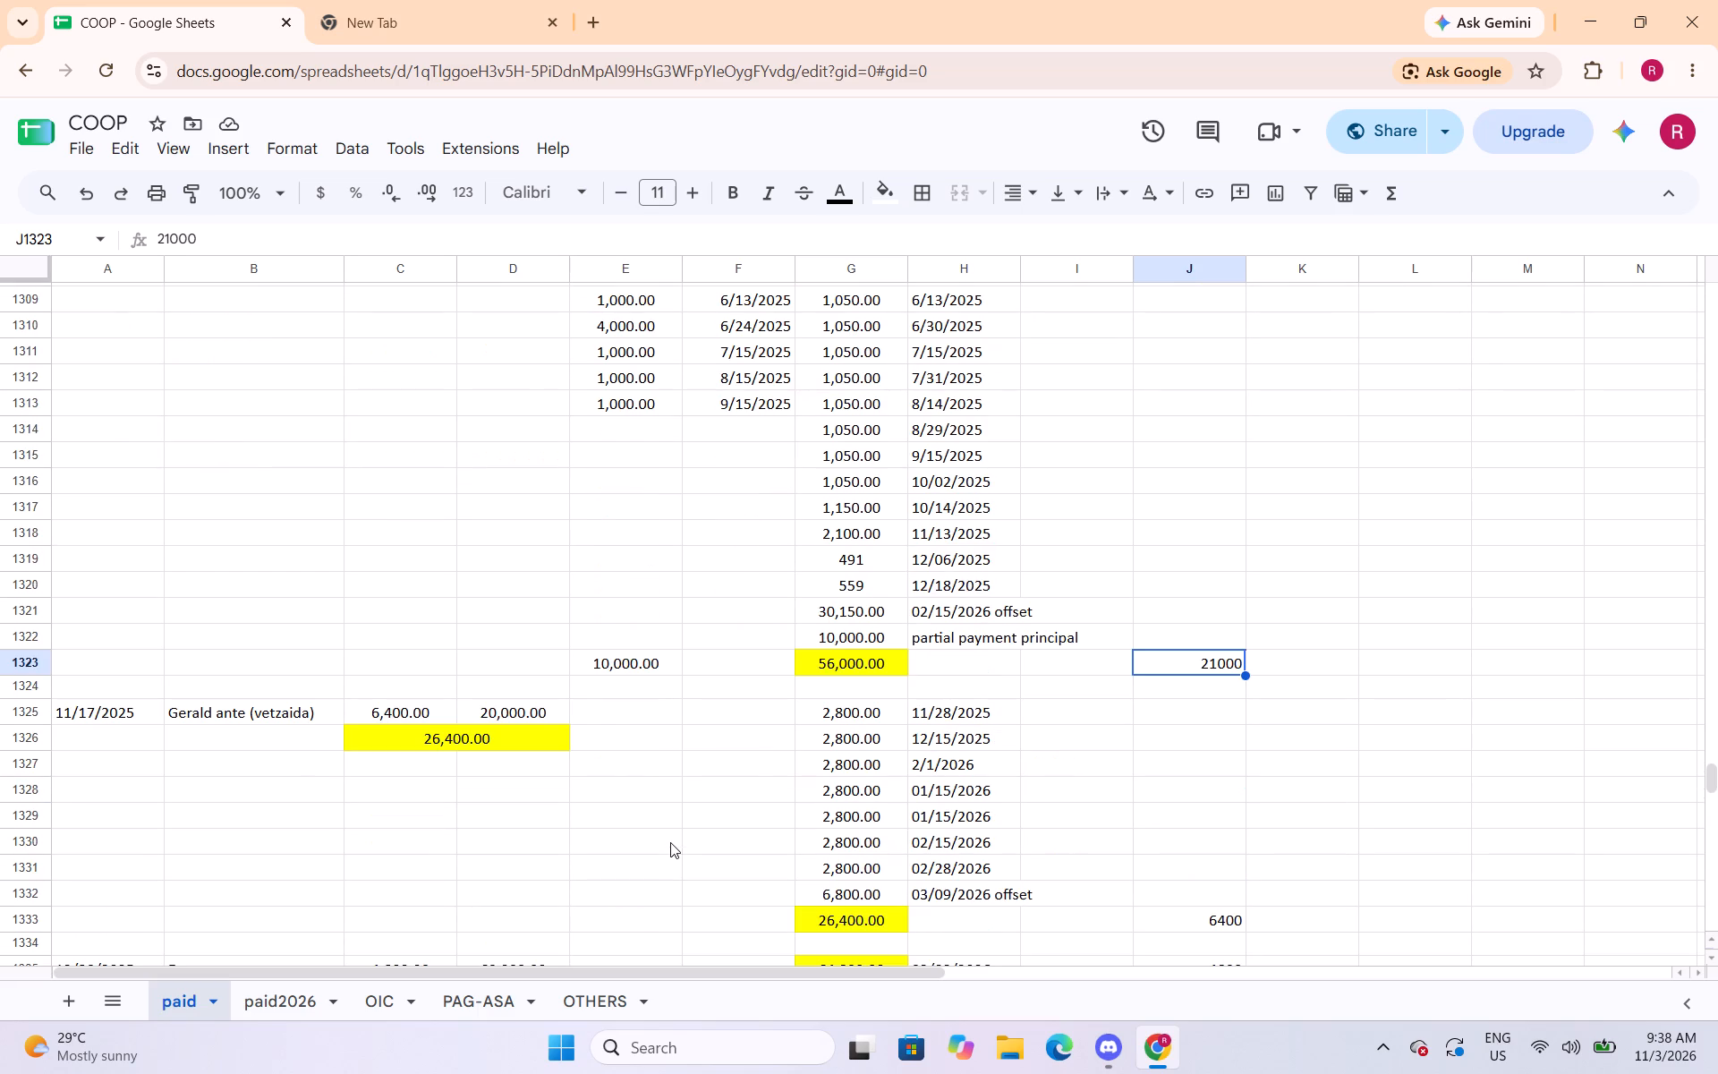
pyautogui.scroll(2, 670, 842)
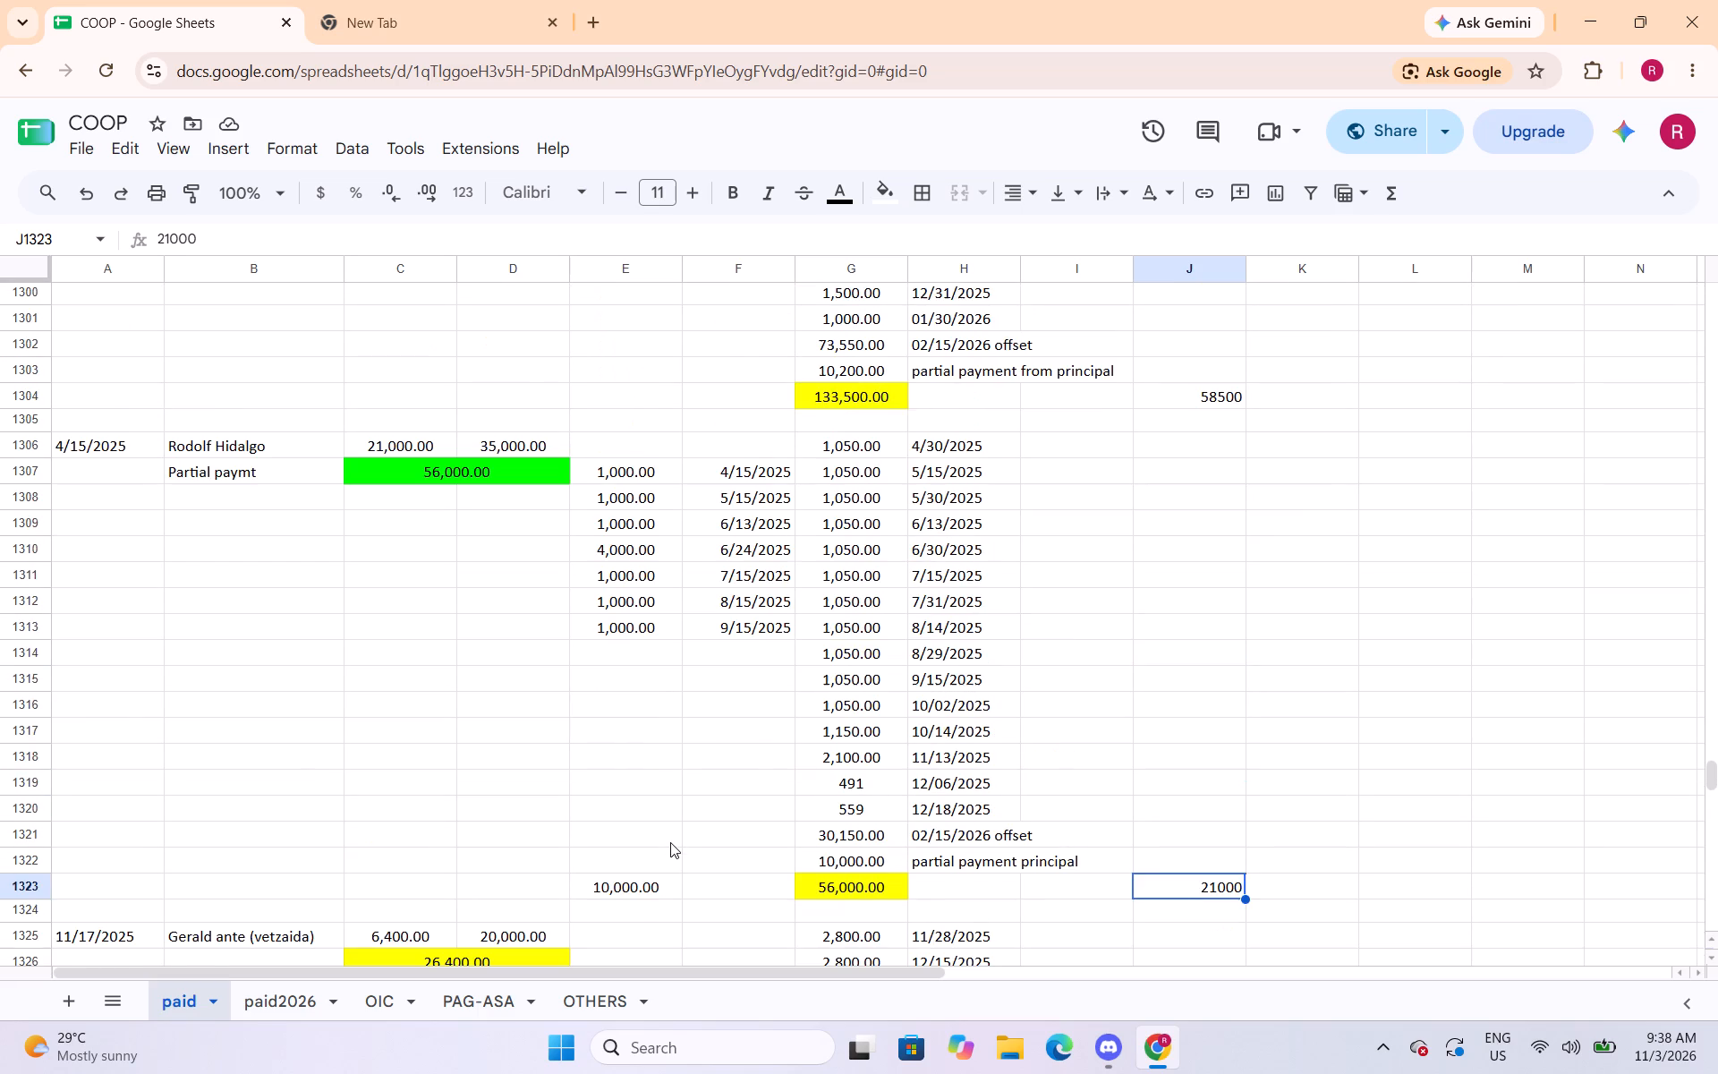
pyautogui.scroll(-3, 670, 842)
pyautogui.click(402, 635)
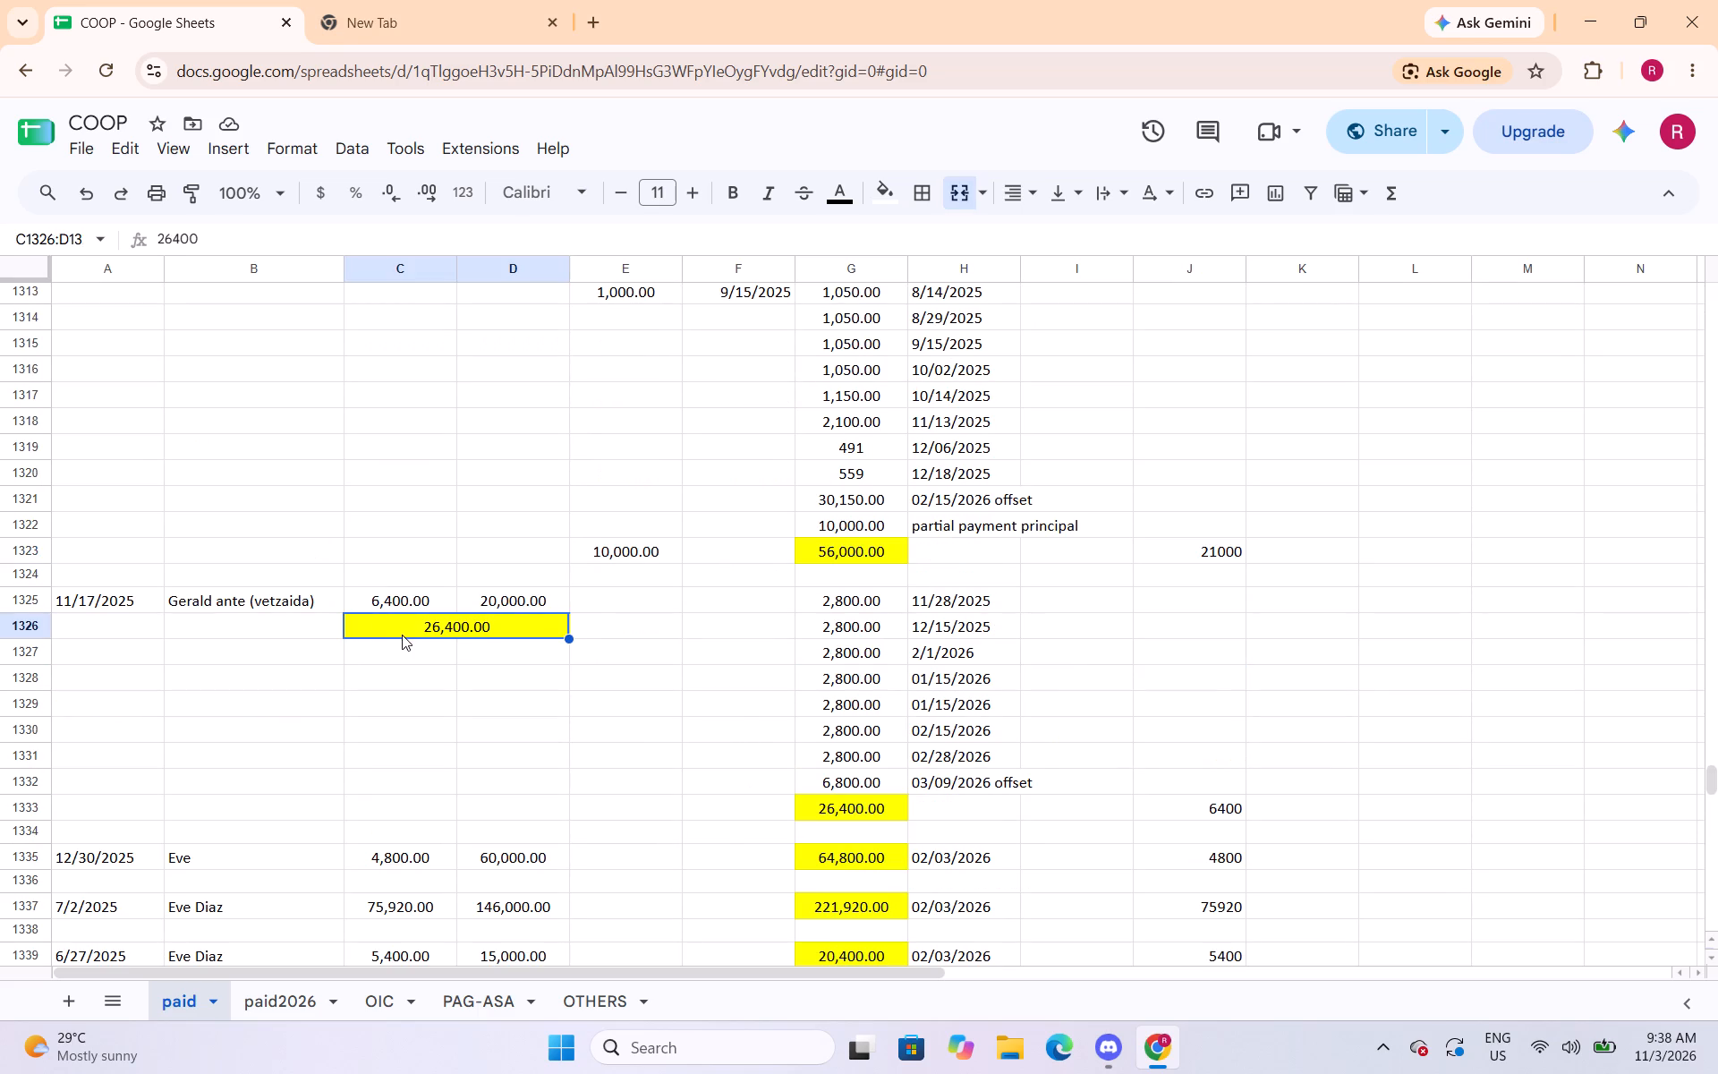
pyautogui.click(889, 192)
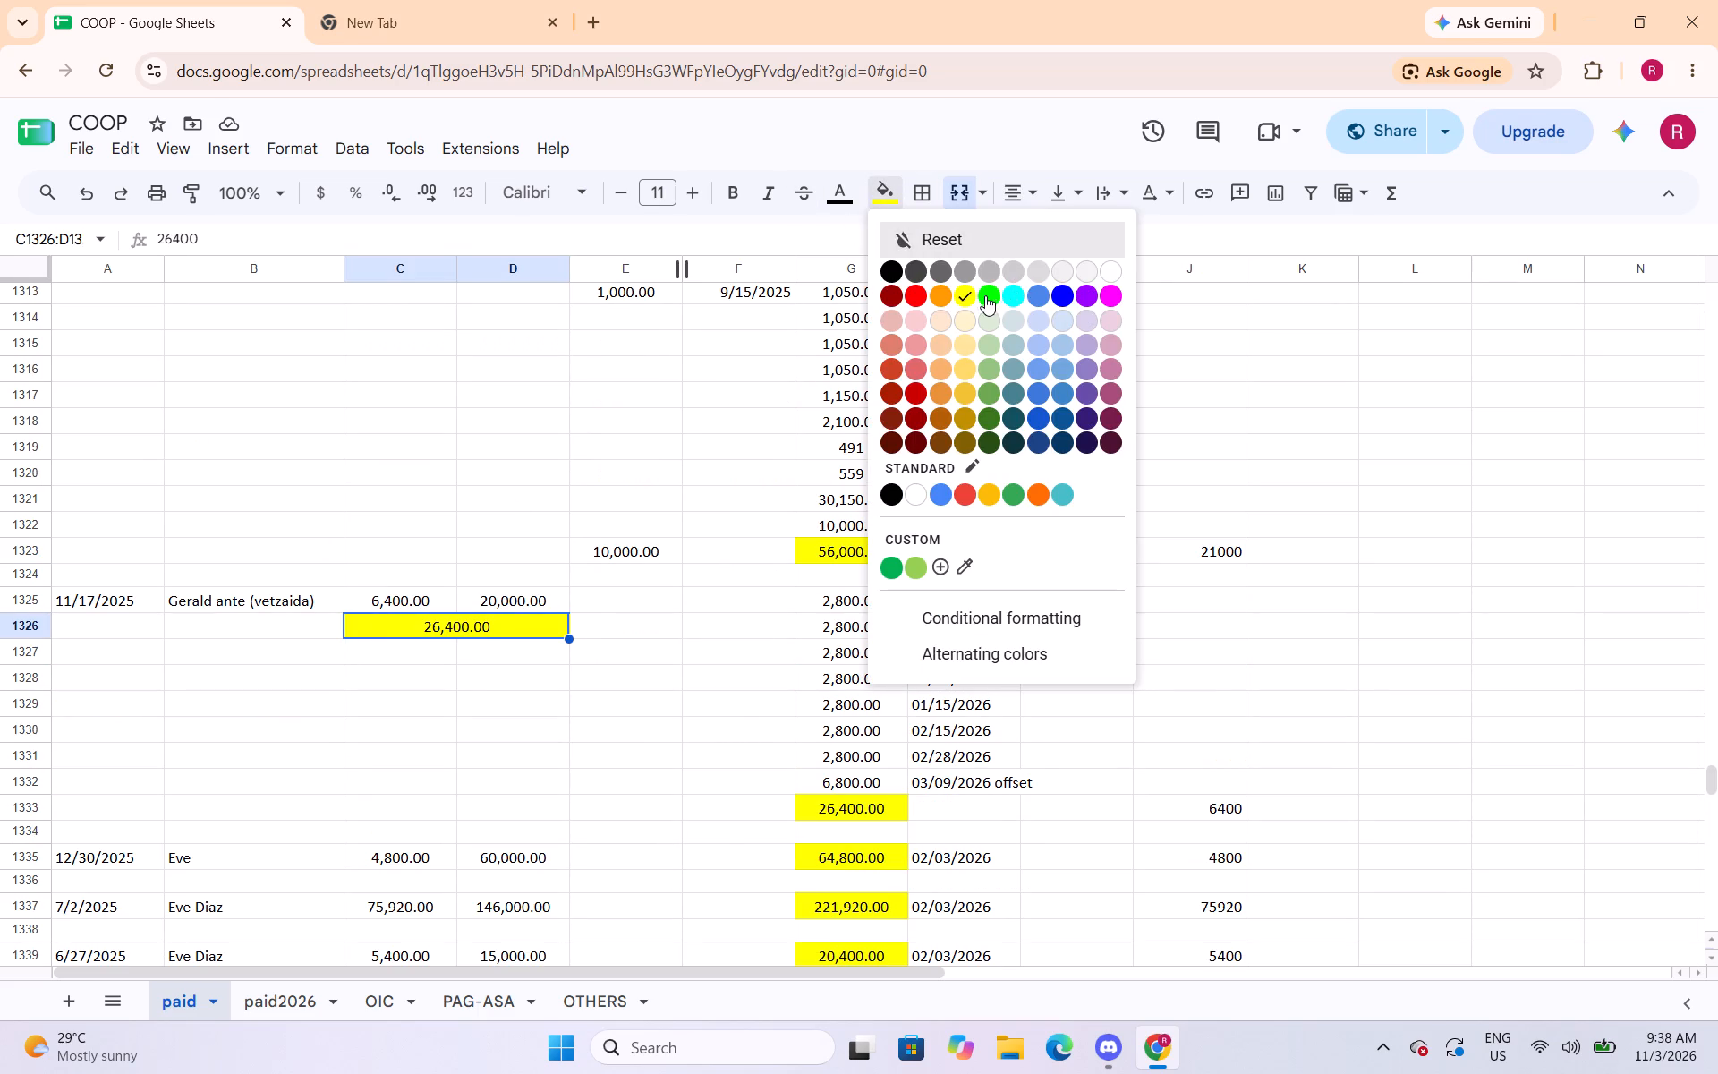
pyautogui.click(985, 295)
pyautogui.scroll(-1, 589, 656)
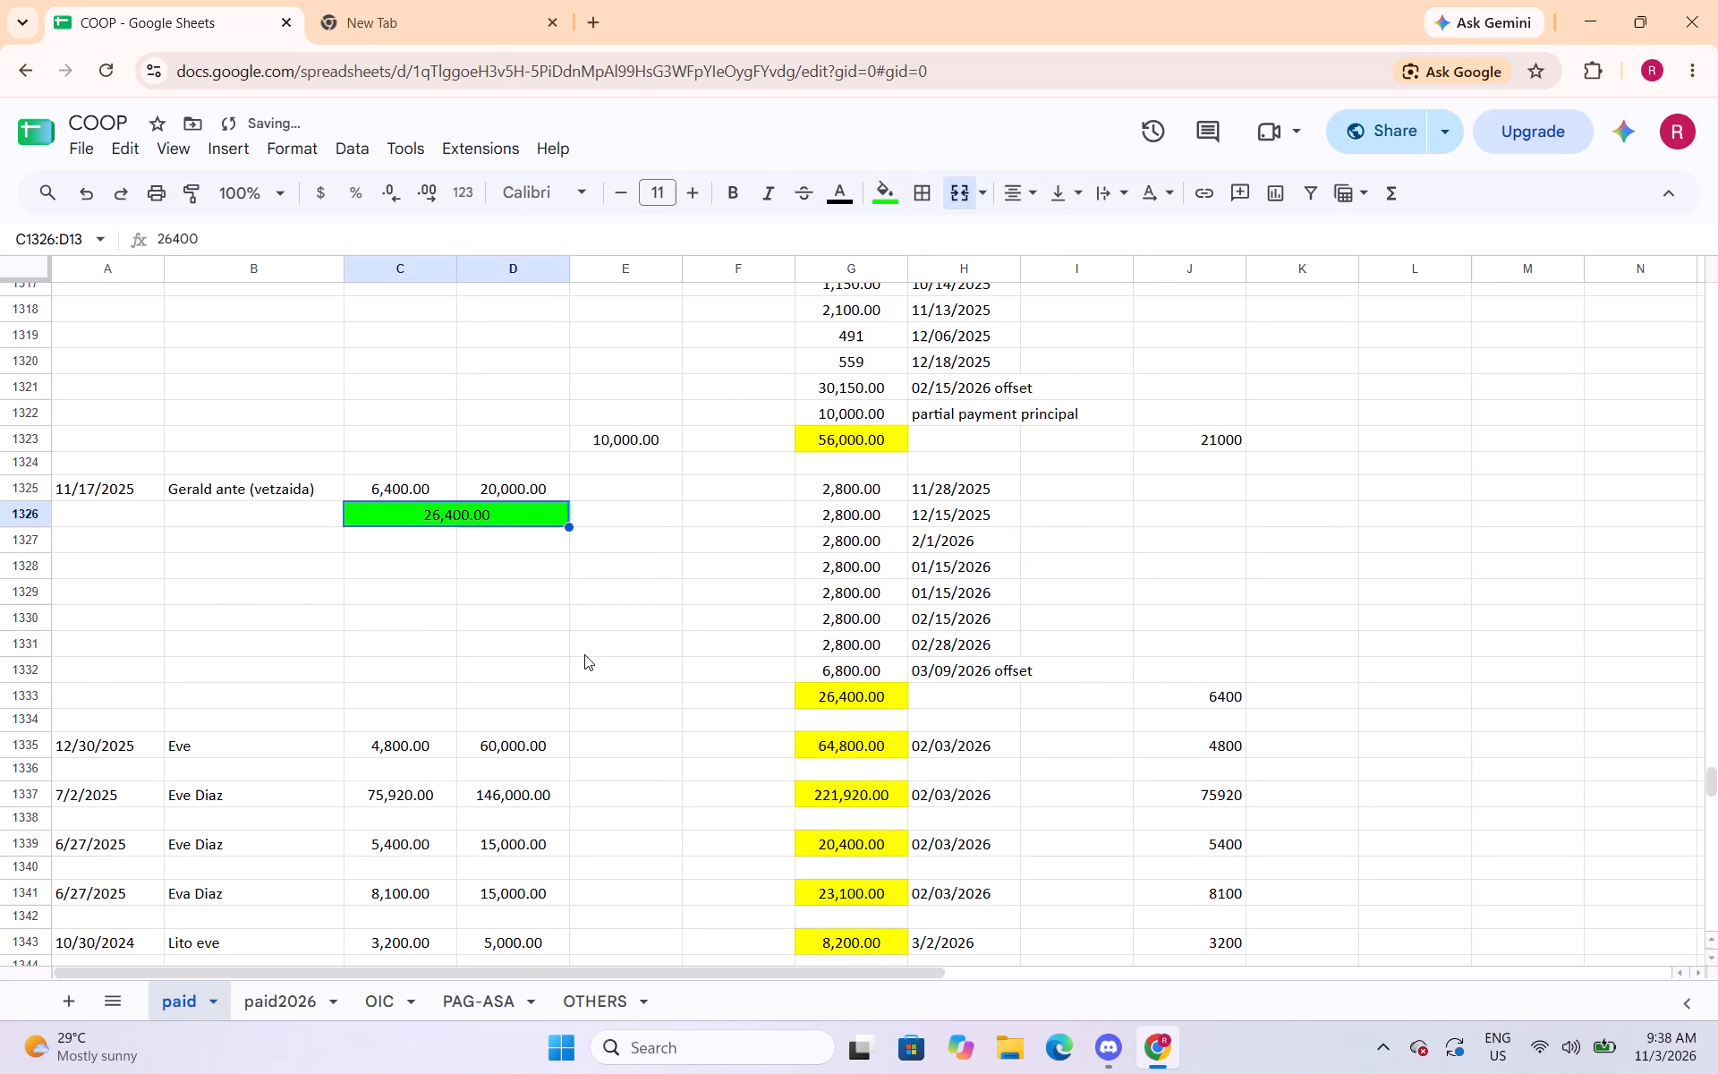
pyautogui.scroll(-1, 584, 654)
pyautogui.scroll(4, 584, 655)
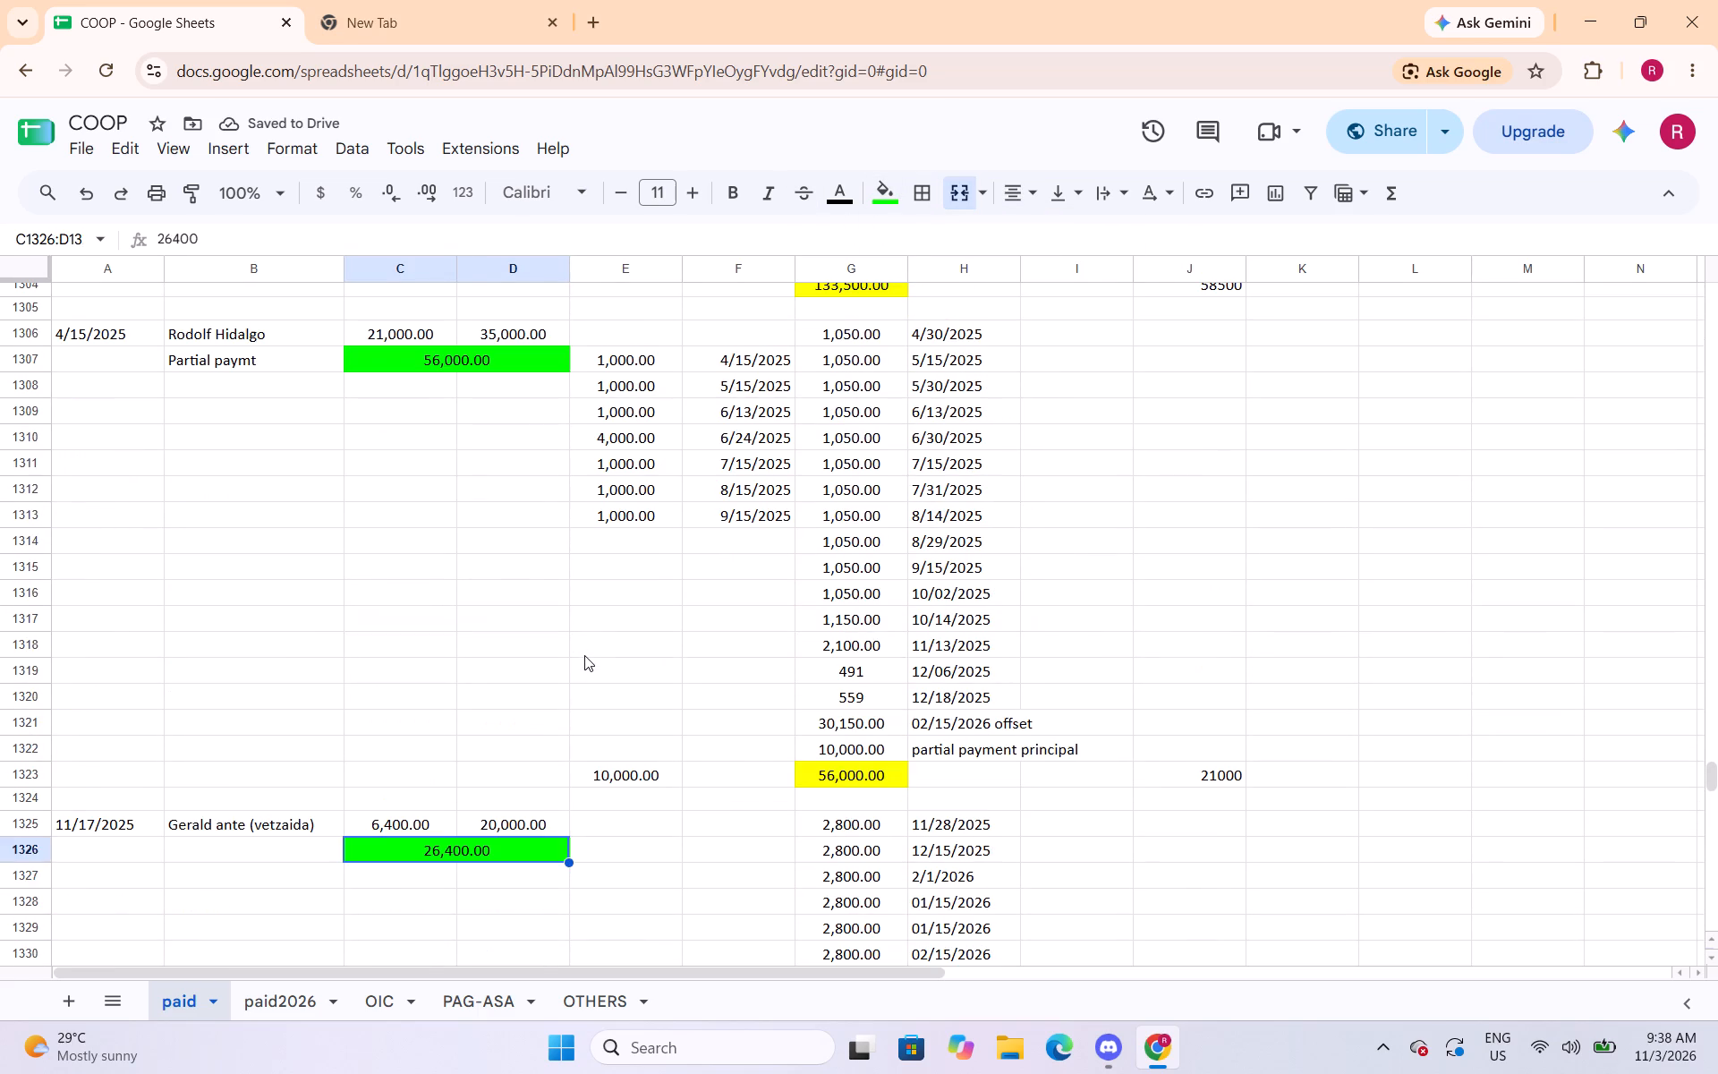
pyautogui.hotkey('ctrl', 's')
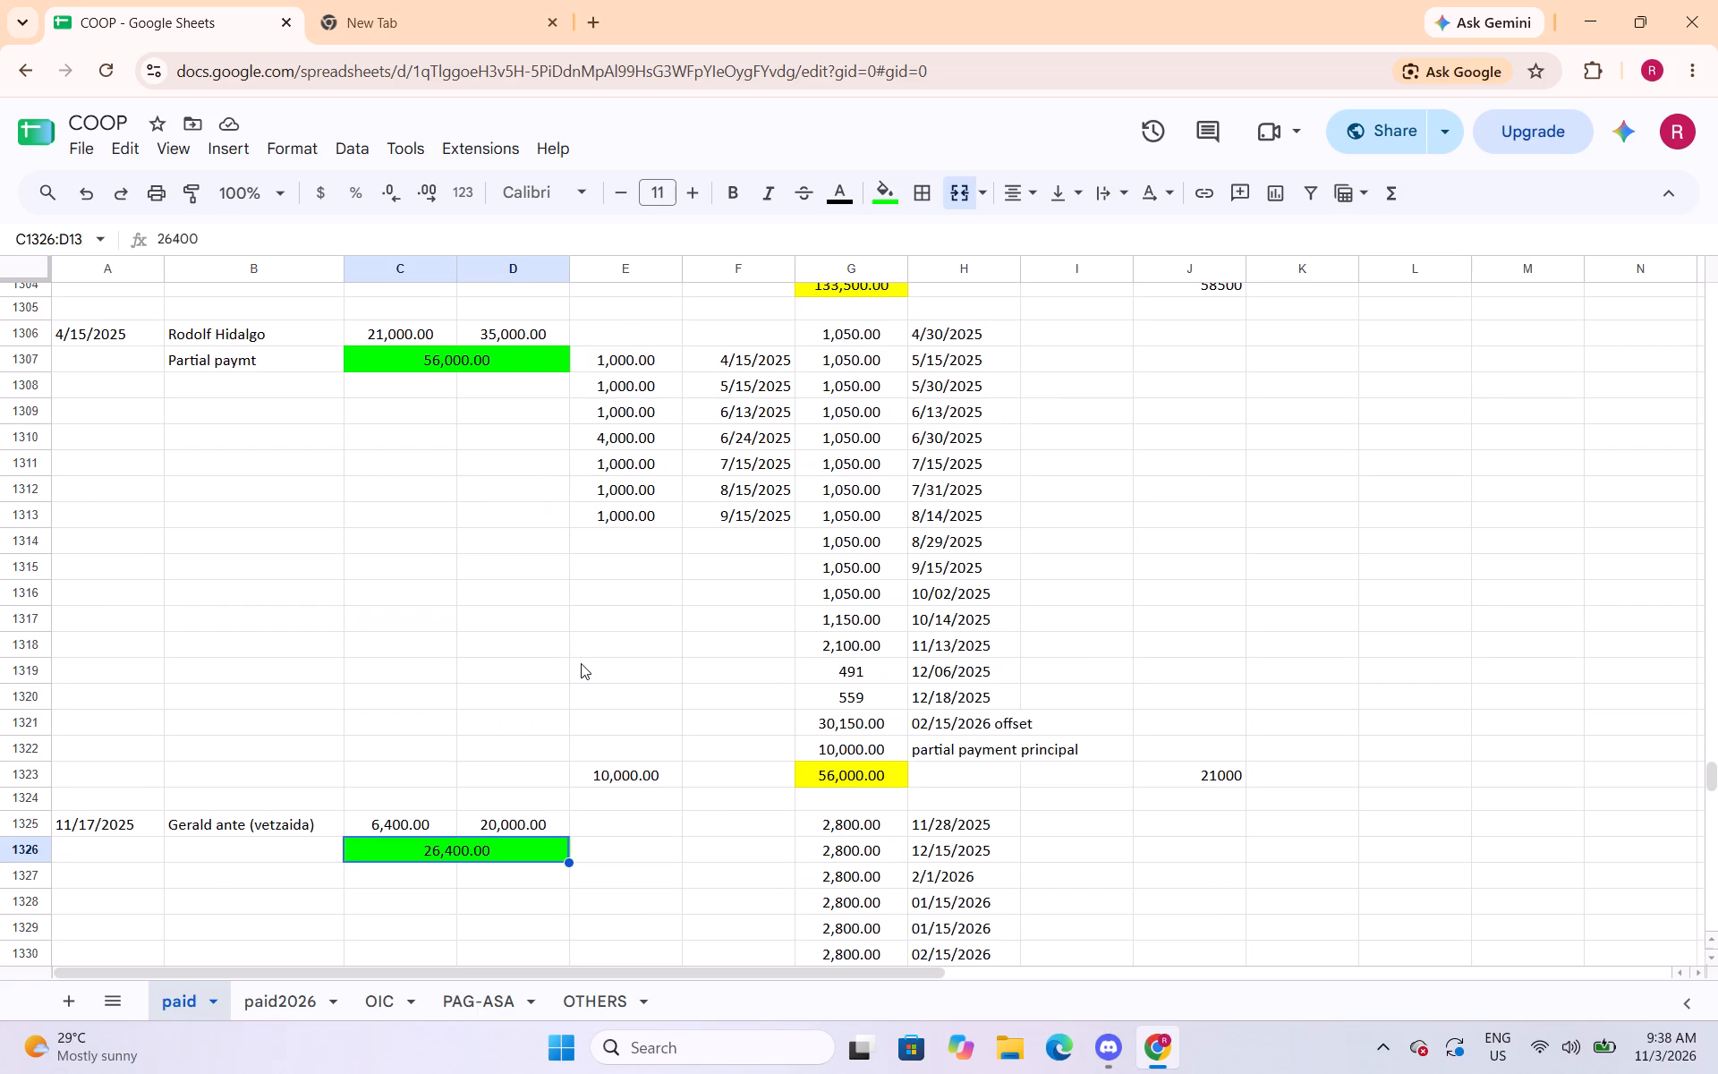
pyautogui.hotkey('ctrl', 's')
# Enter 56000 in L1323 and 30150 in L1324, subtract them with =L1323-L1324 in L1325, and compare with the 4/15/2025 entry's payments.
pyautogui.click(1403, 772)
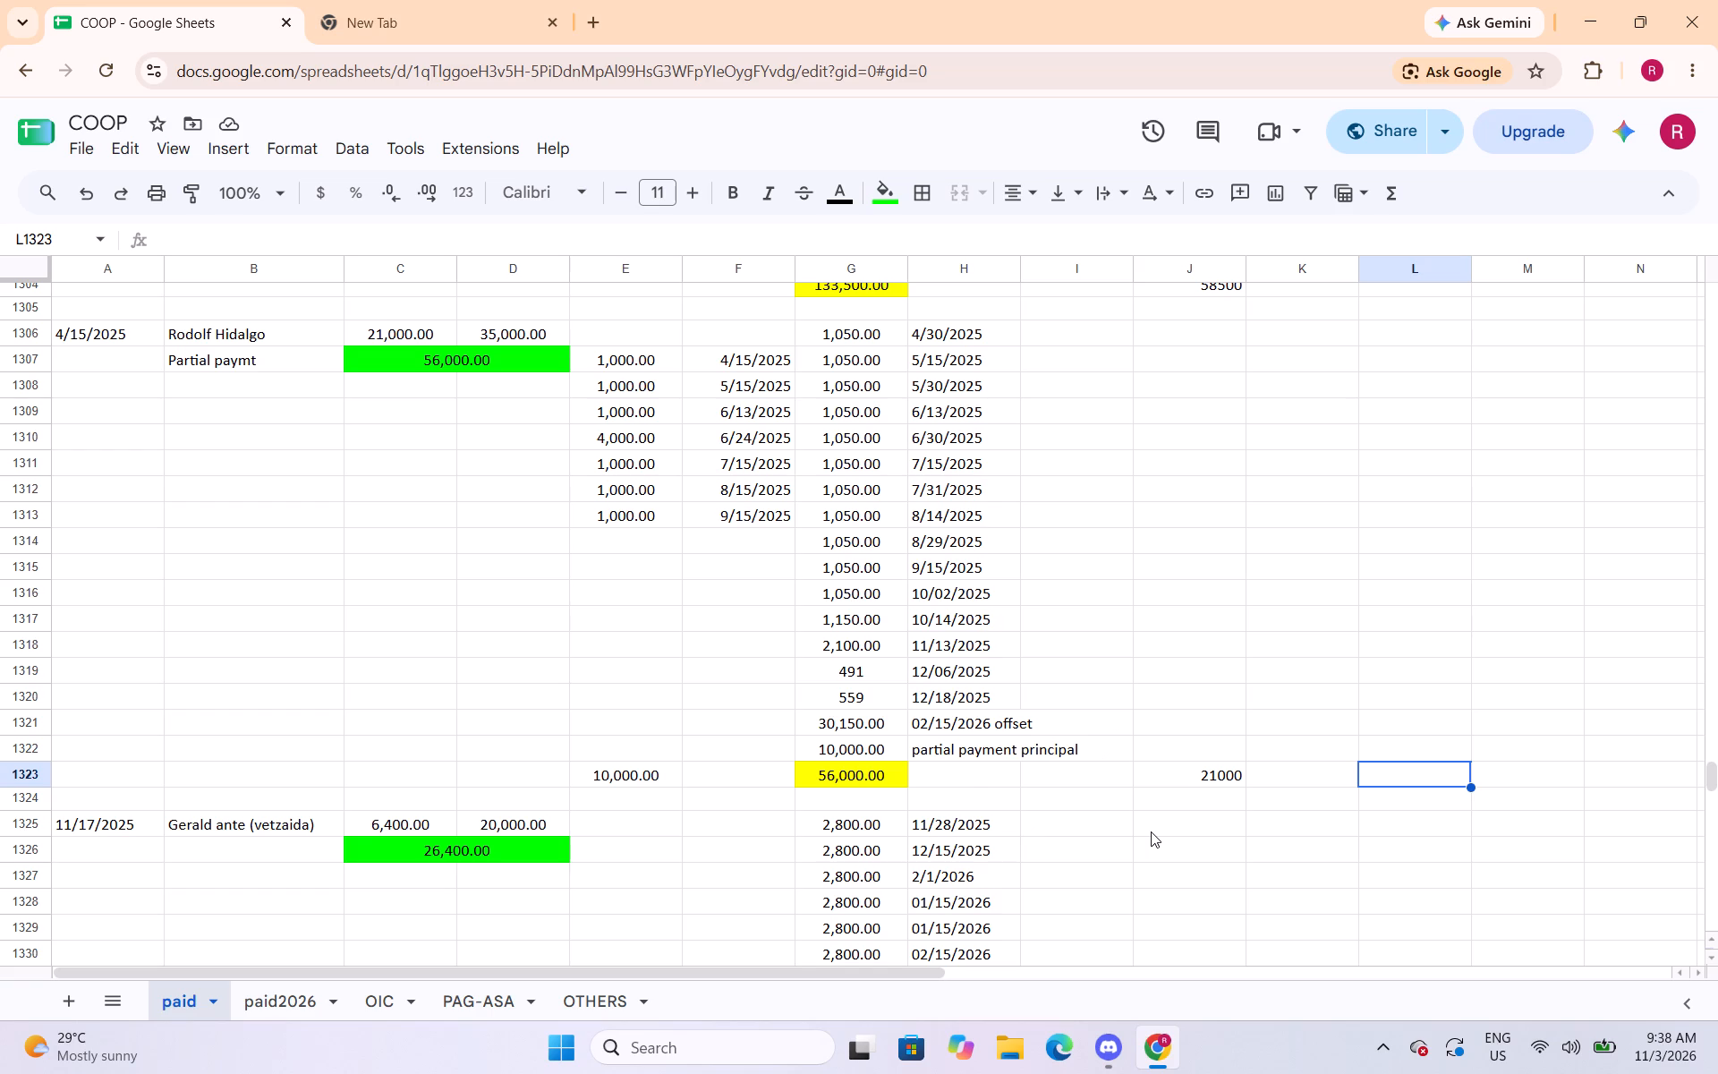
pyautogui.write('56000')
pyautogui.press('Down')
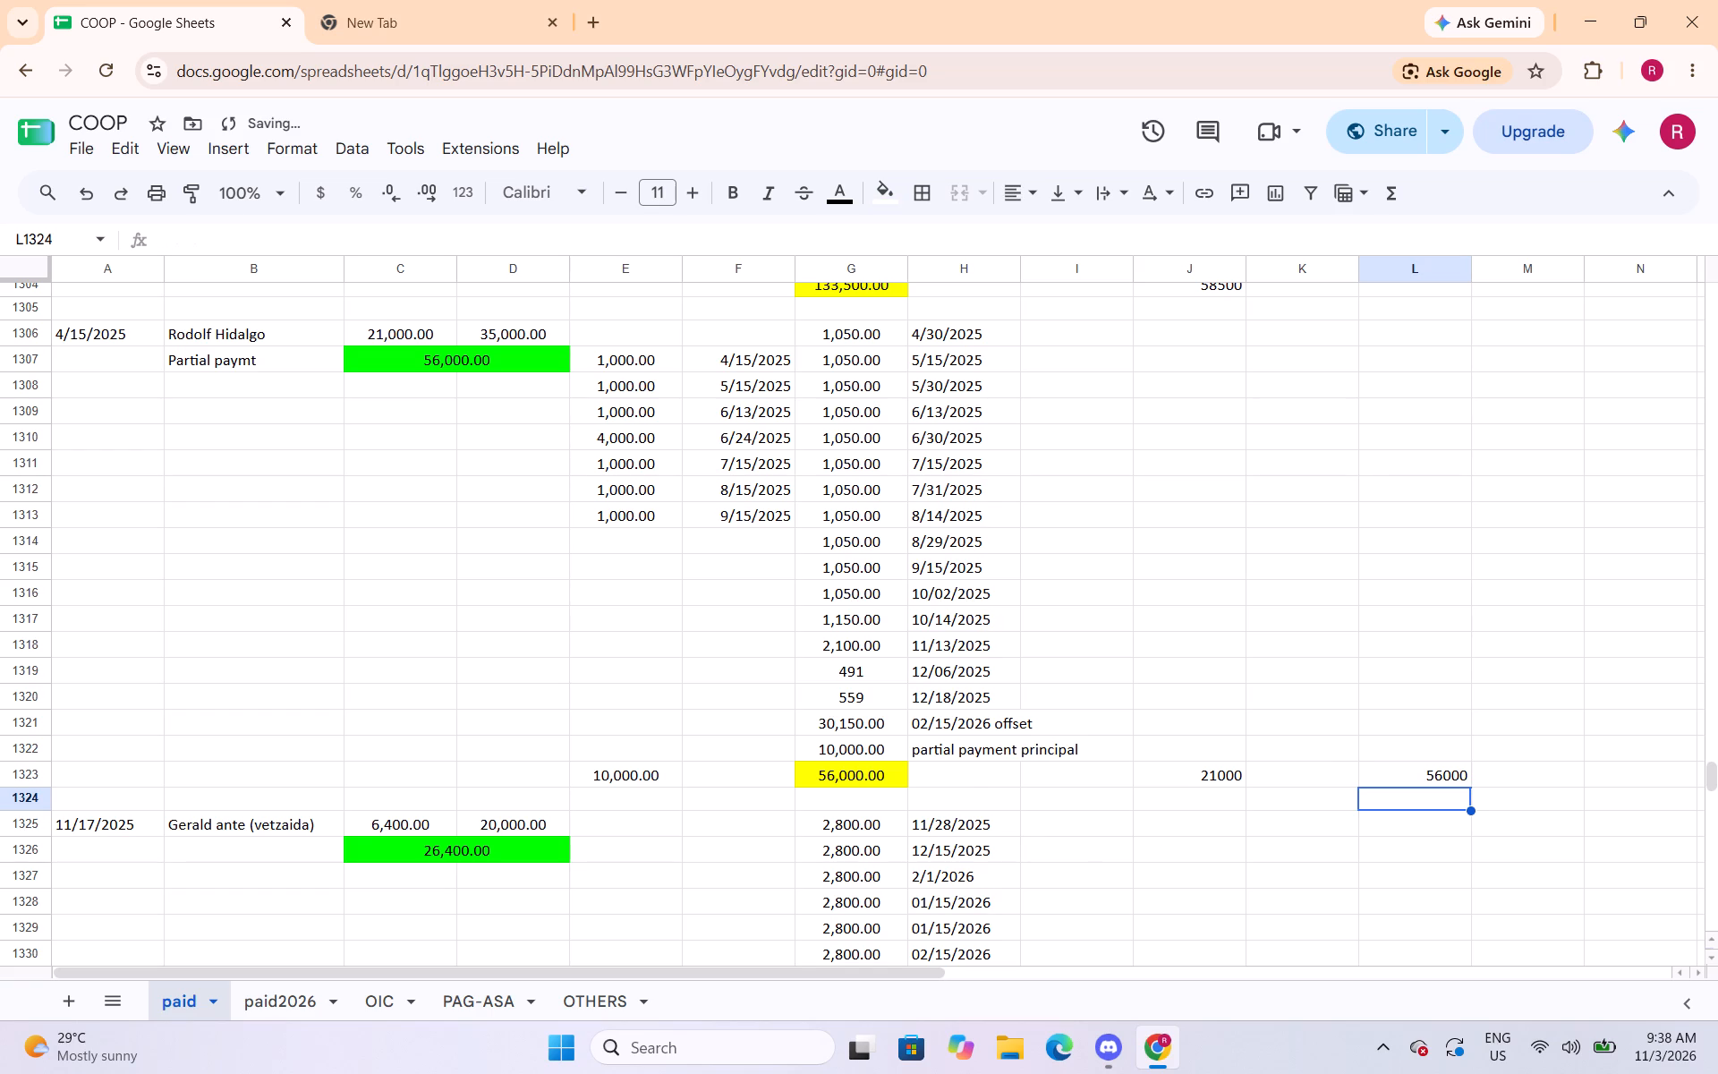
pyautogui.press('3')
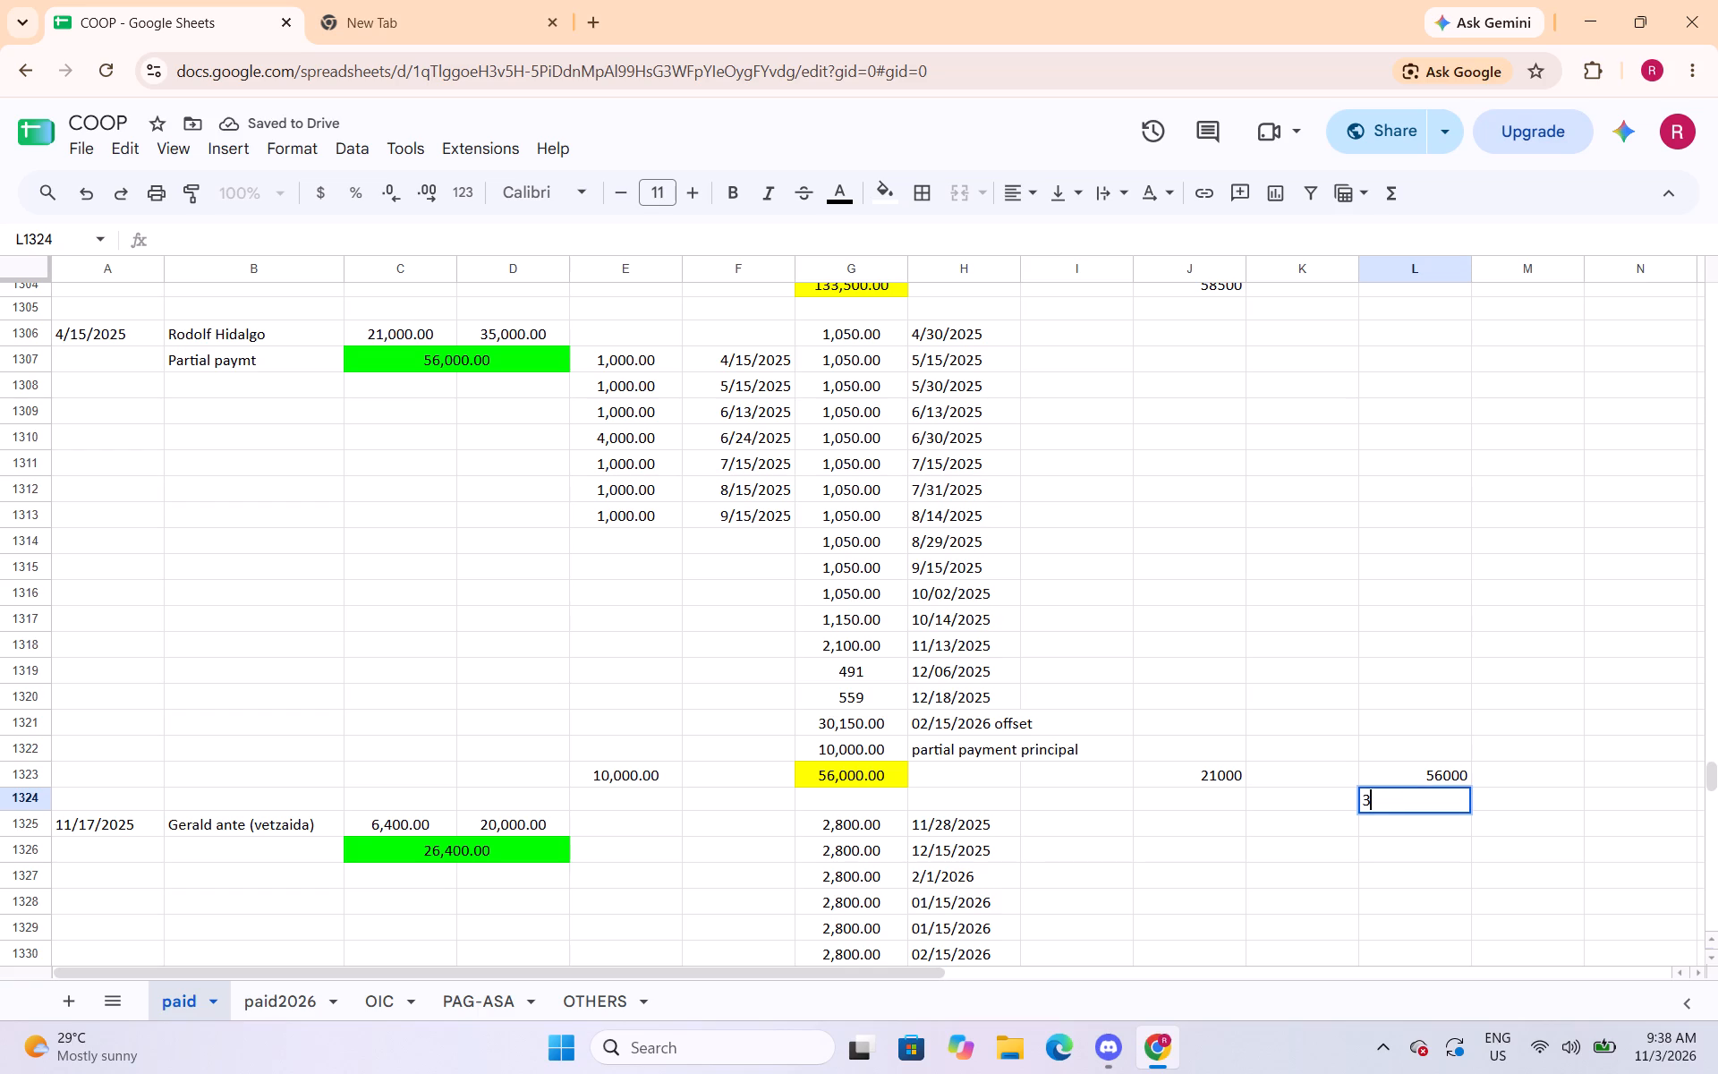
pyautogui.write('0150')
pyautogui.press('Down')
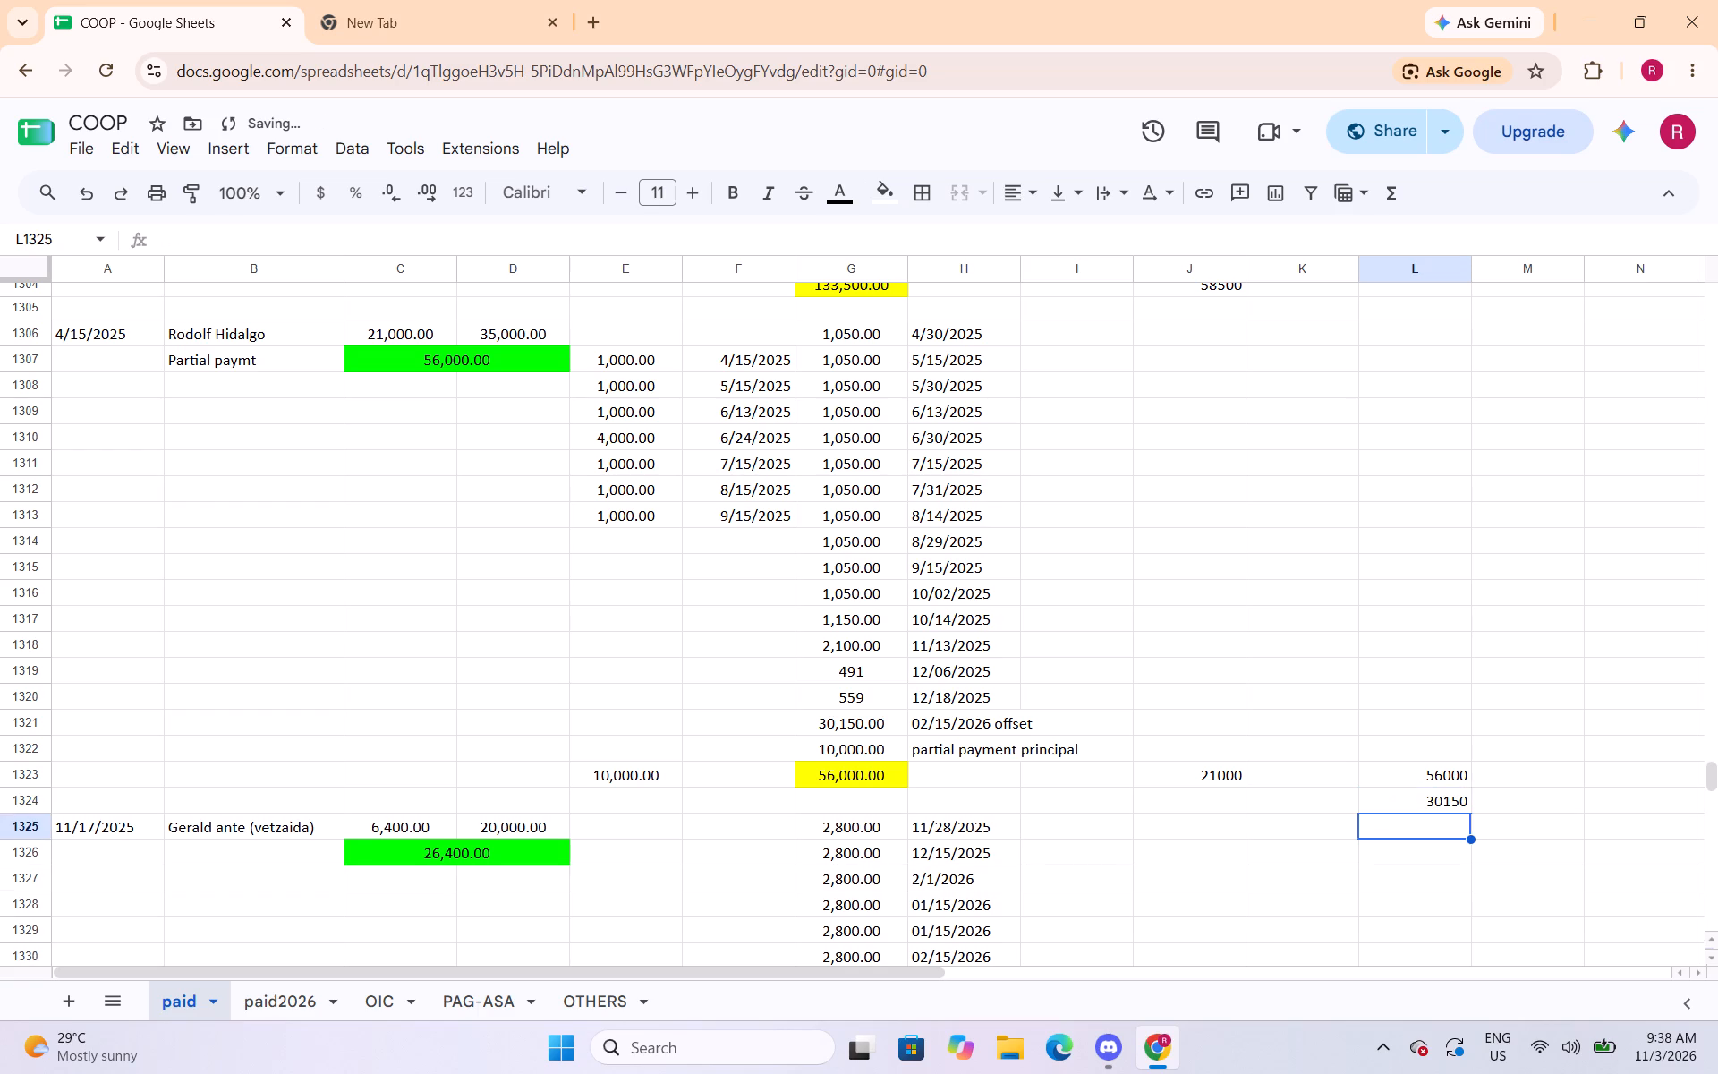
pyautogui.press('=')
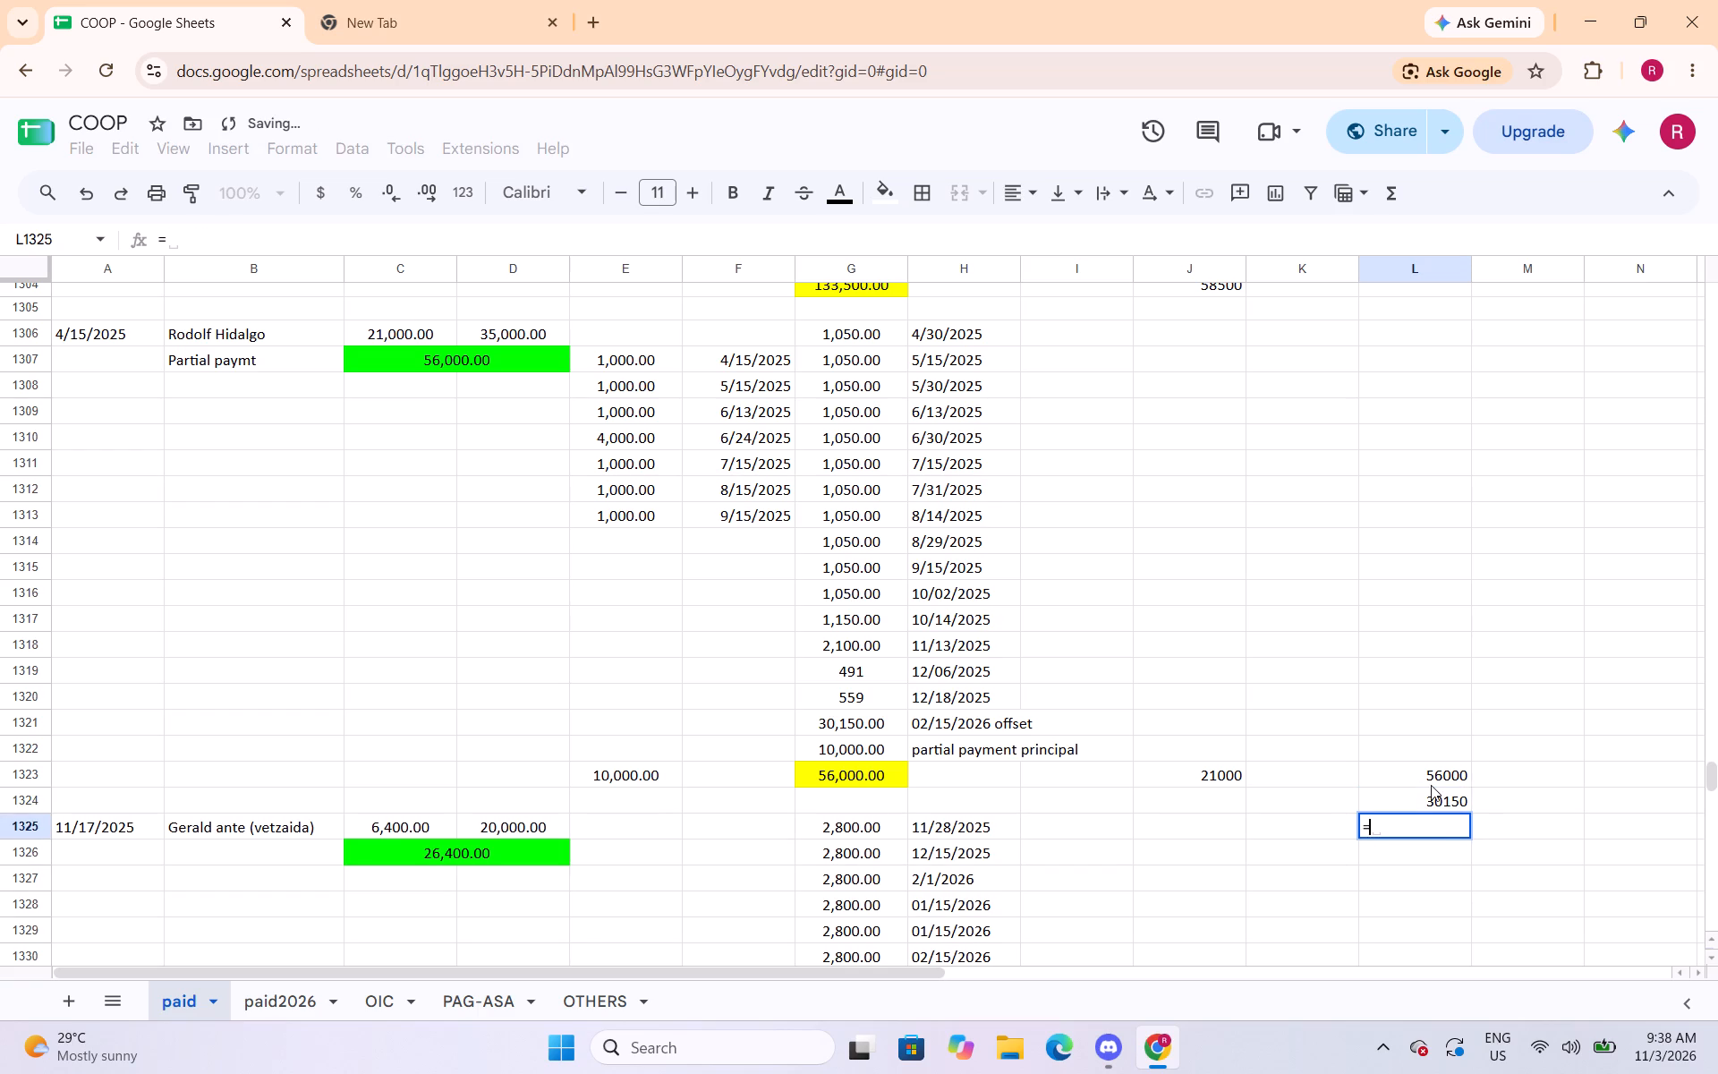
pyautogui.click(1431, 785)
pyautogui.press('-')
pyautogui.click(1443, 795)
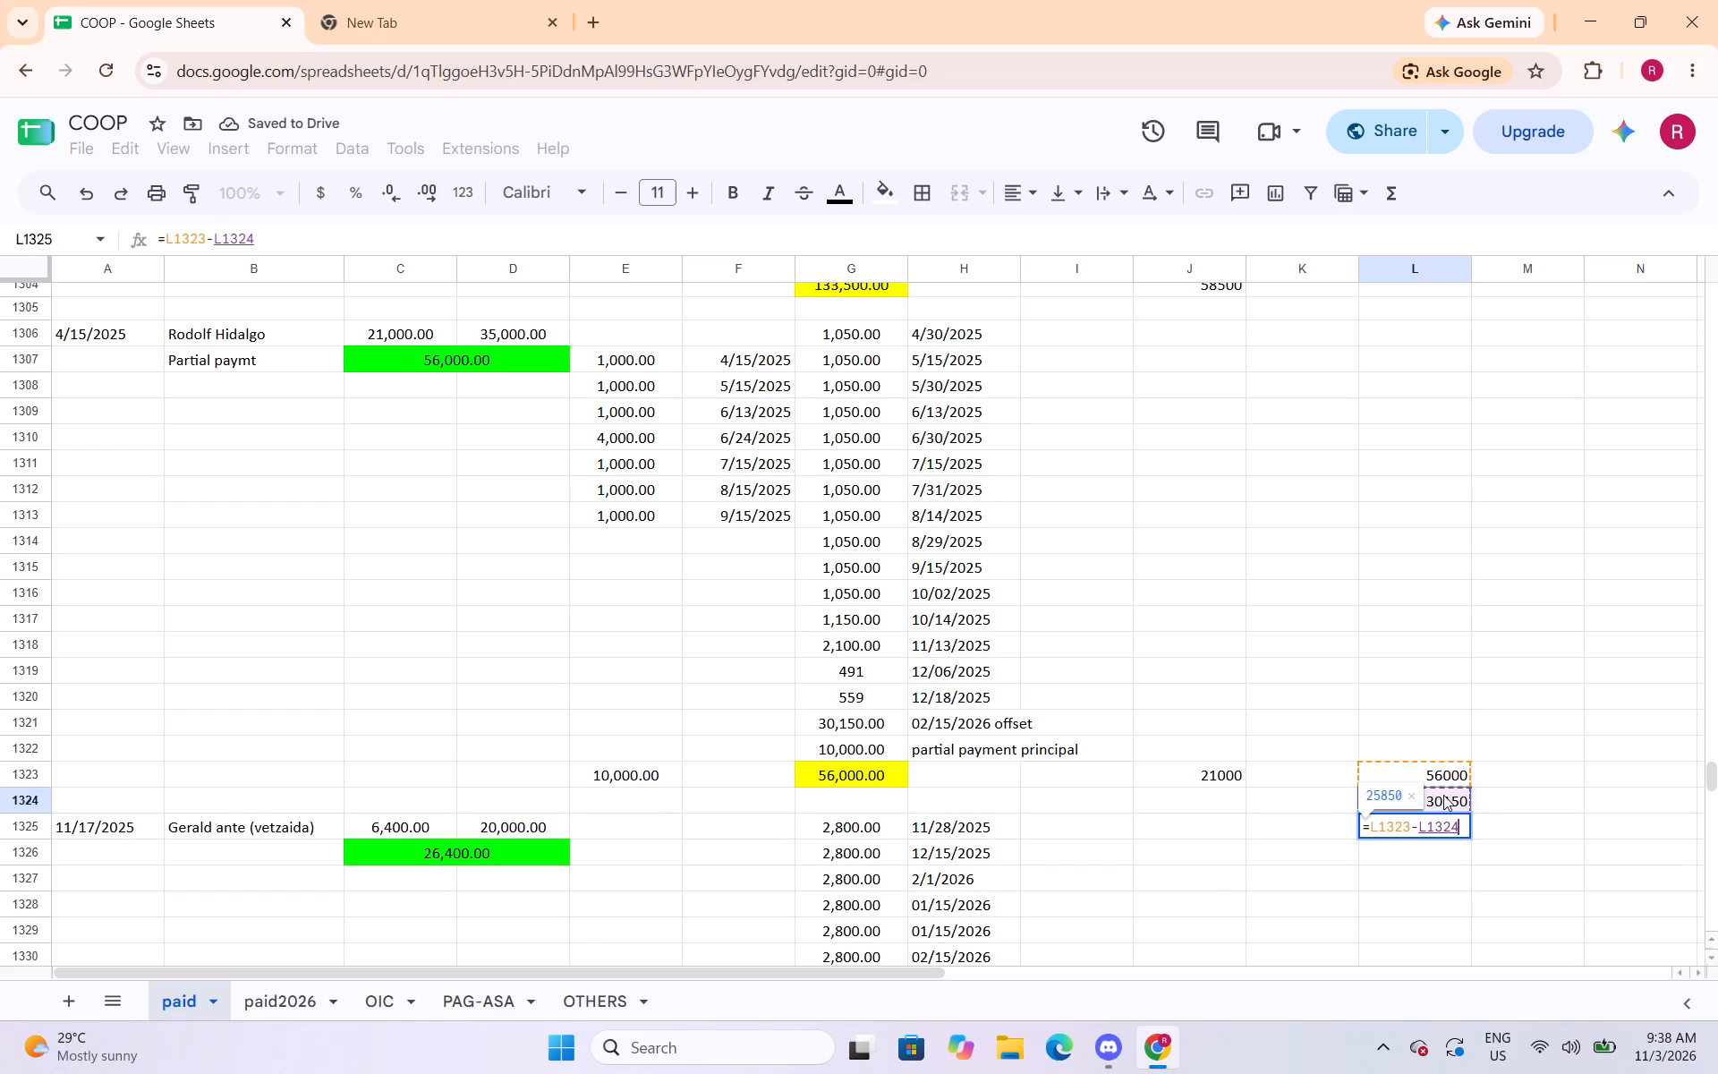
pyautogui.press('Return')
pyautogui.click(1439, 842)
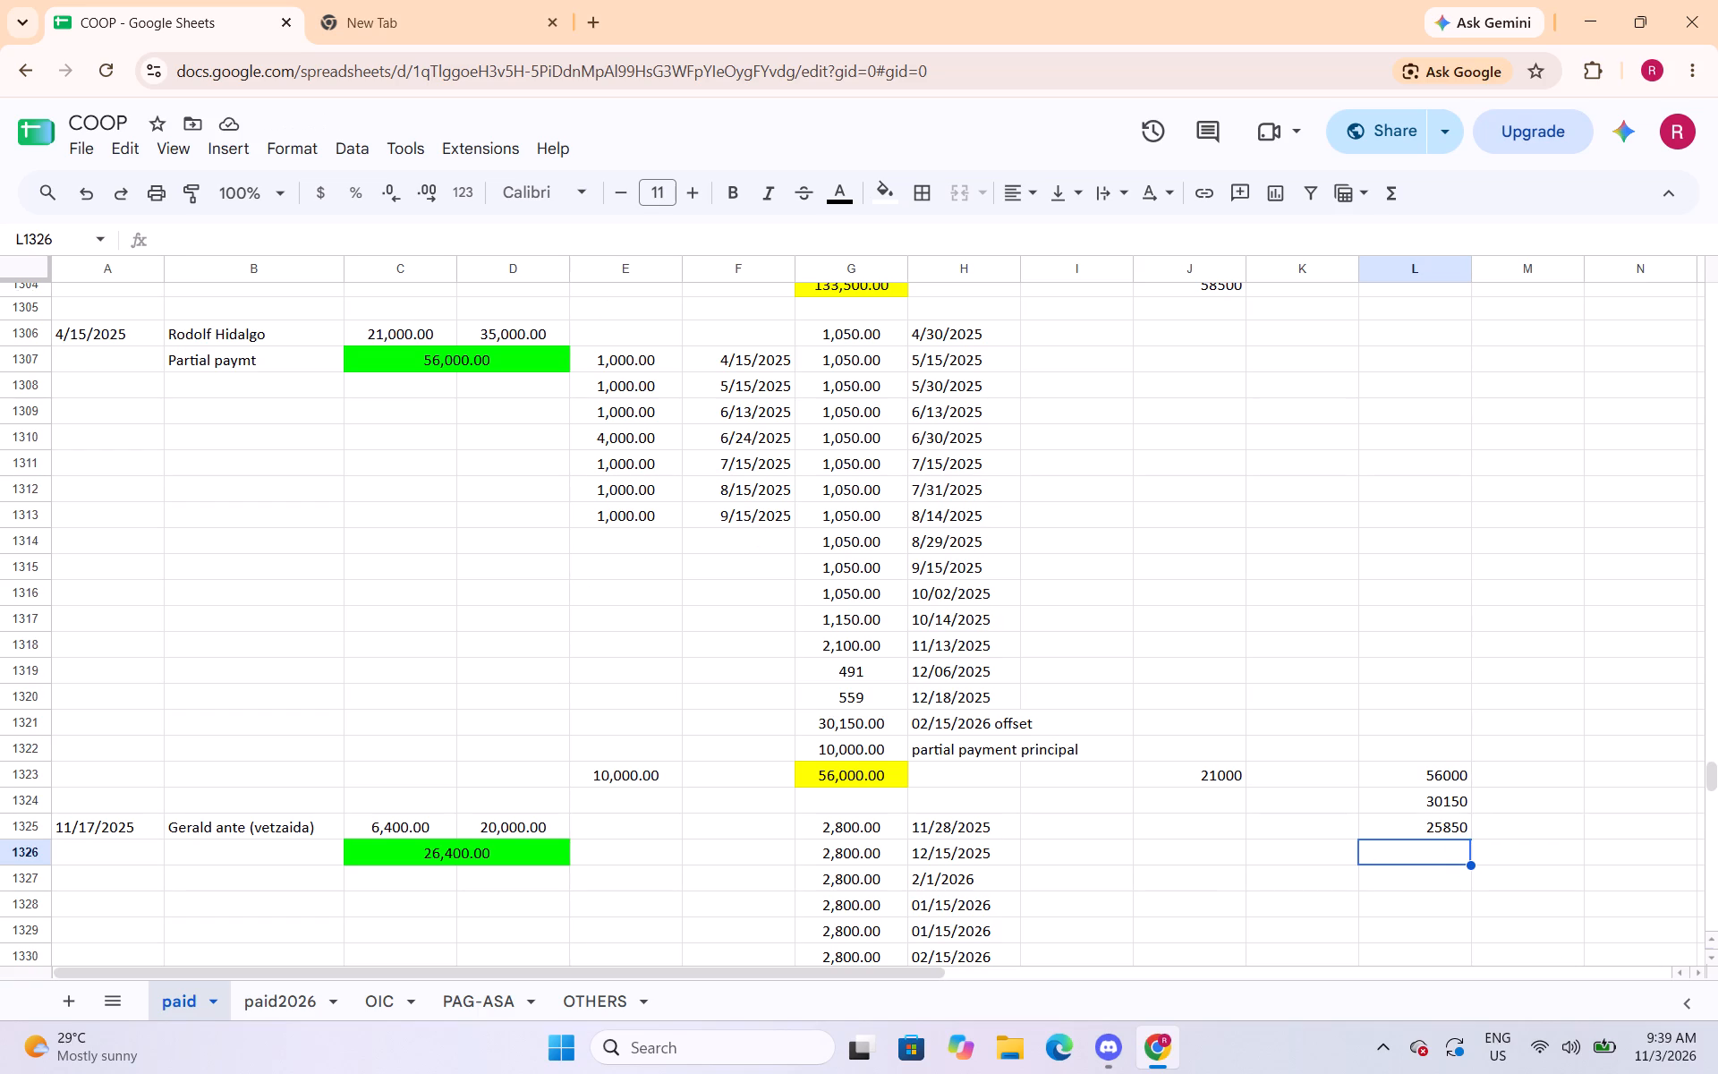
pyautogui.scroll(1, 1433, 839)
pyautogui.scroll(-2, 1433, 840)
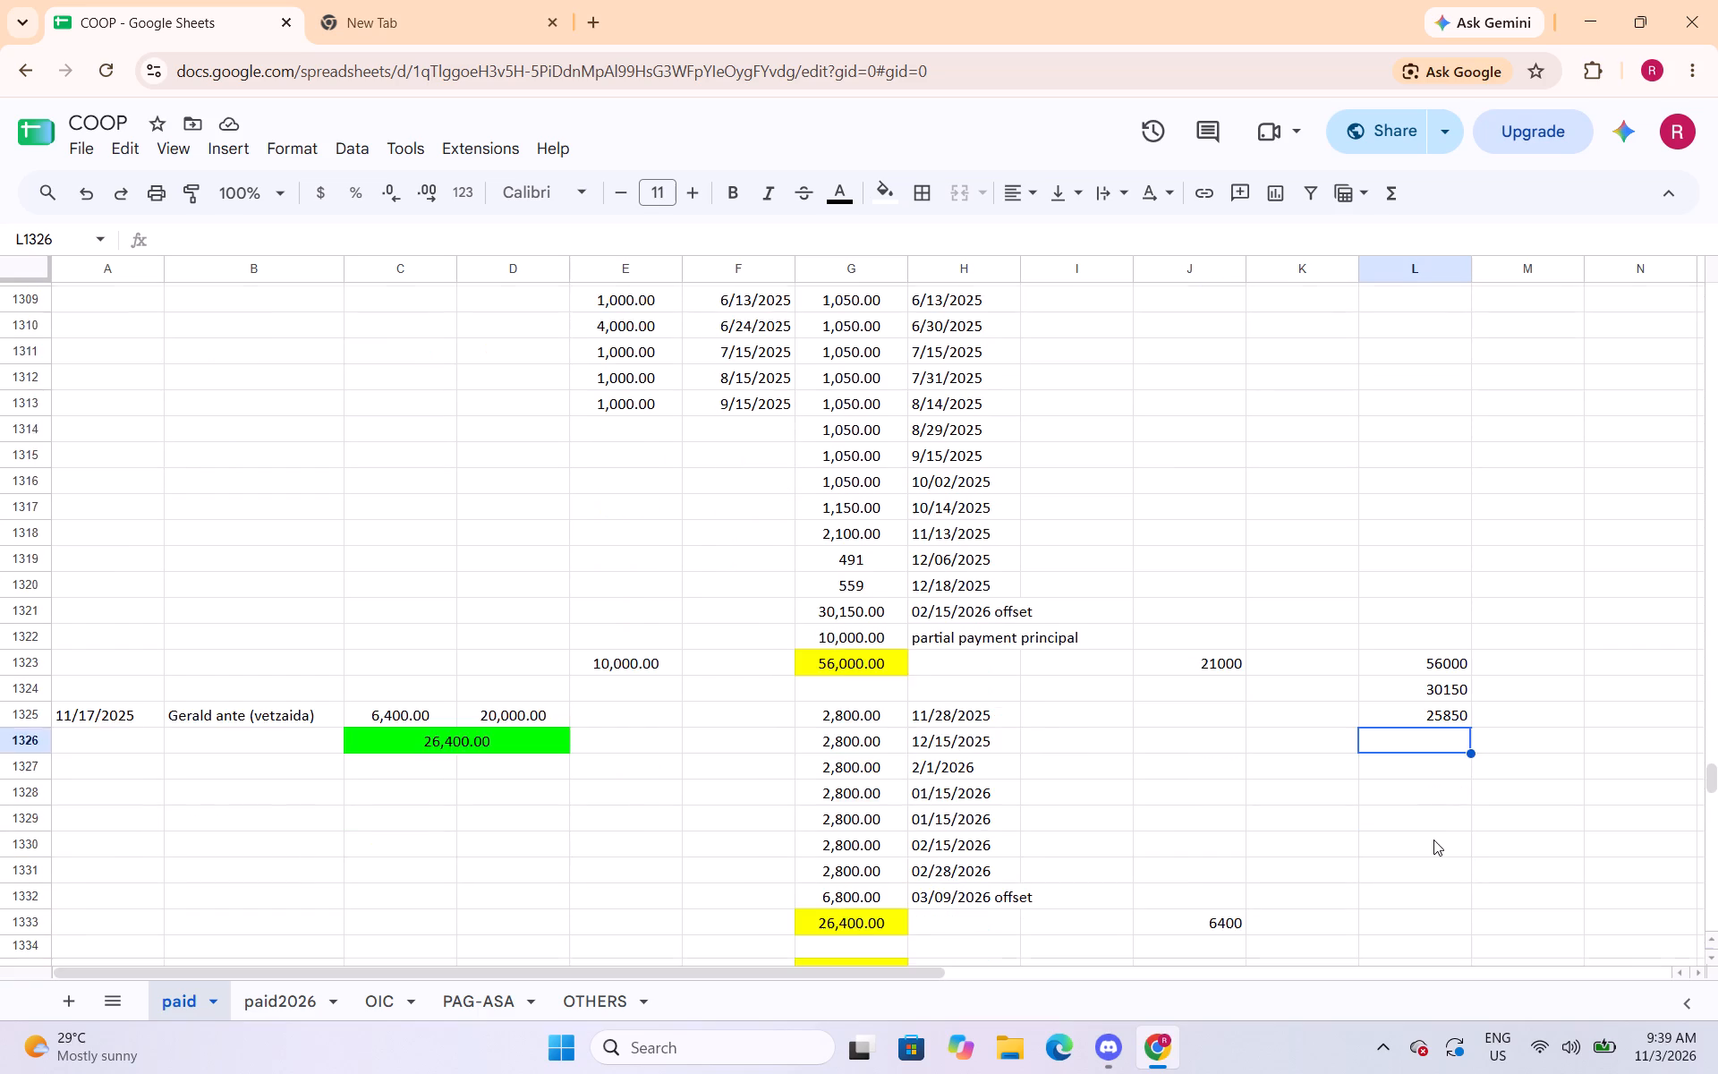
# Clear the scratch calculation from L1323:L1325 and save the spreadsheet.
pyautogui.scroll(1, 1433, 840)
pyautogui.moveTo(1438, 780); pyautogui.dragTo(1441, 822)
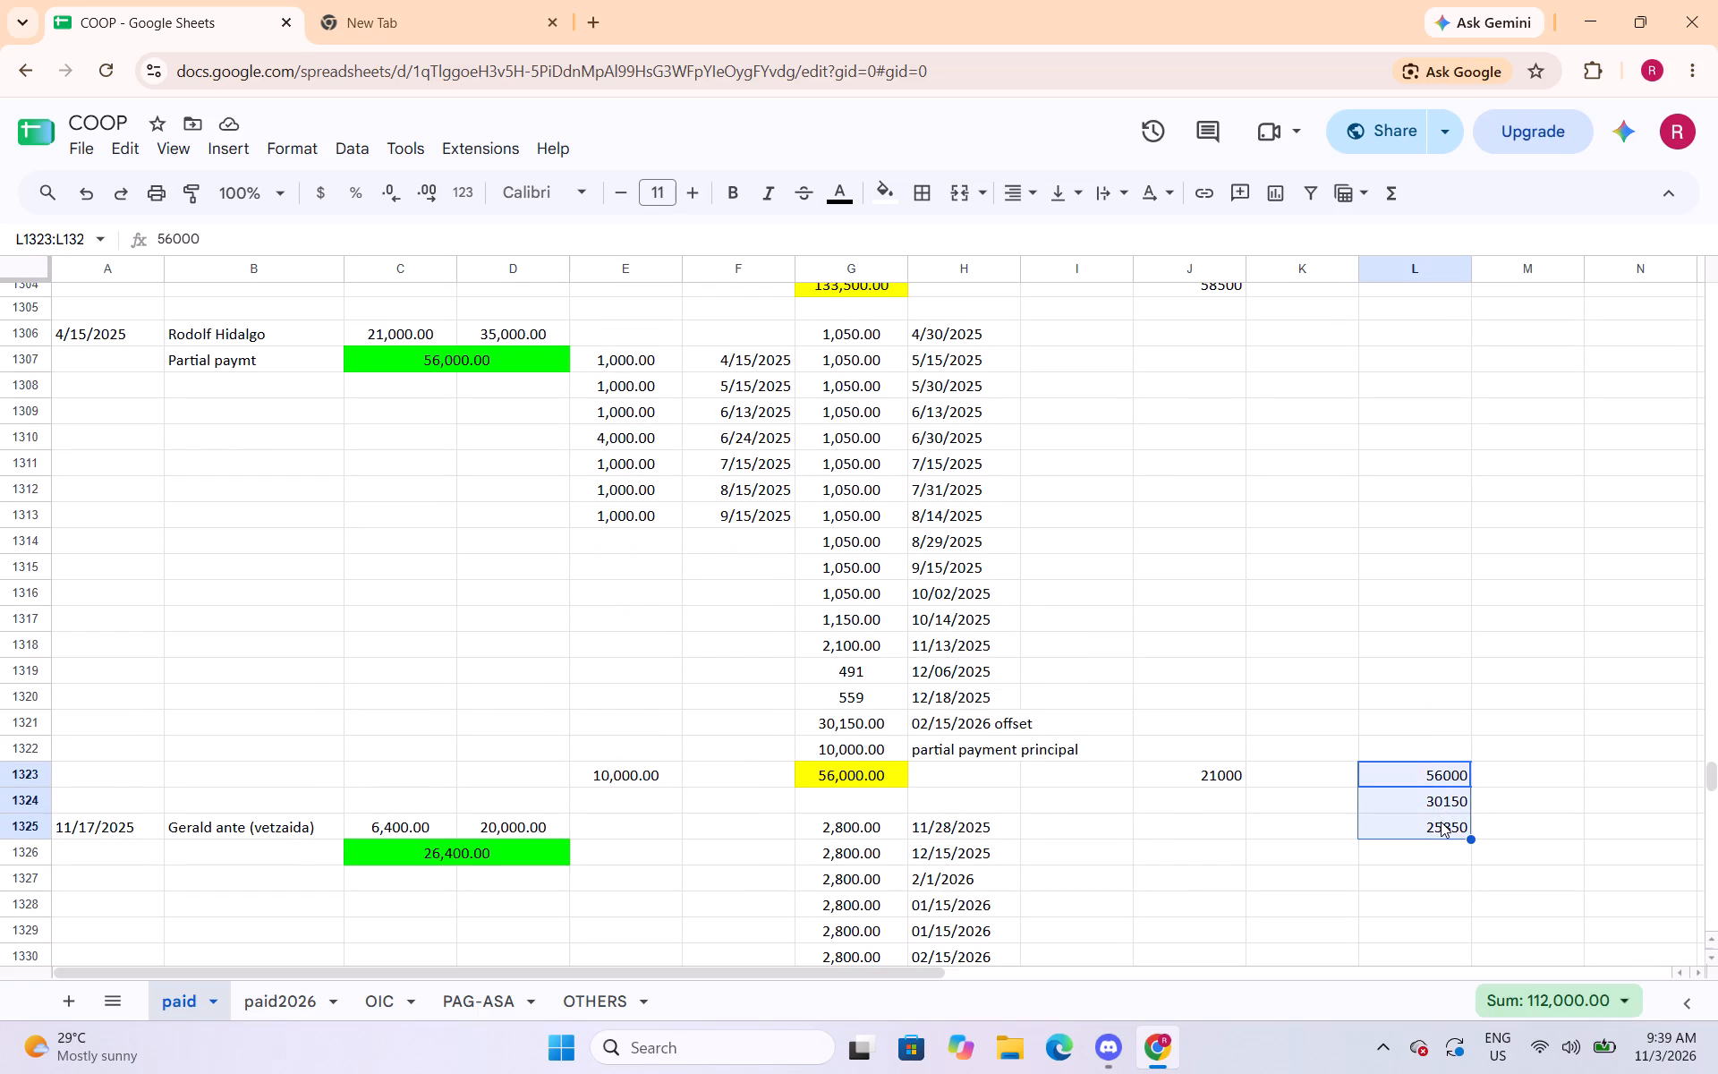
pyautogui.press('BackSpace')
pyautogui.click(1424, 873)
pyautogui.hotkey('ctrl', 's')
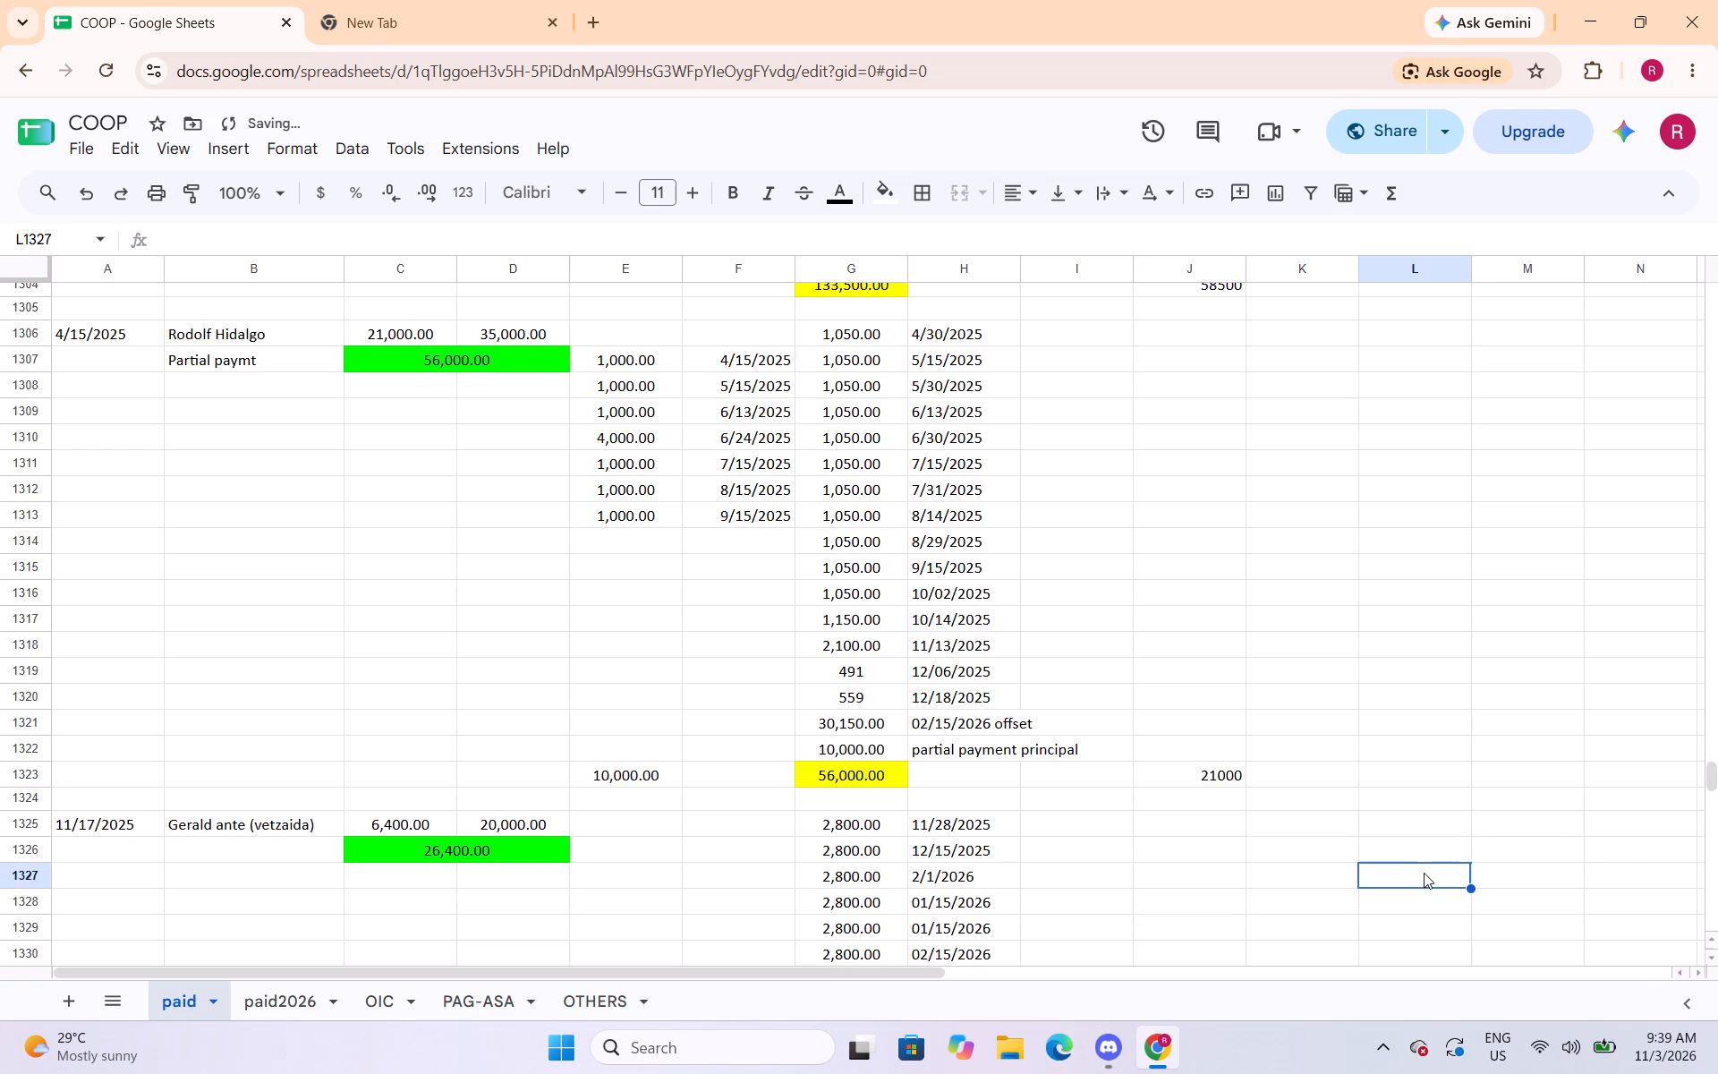
# Insert one row above blank row 1336, directly under the 12/30/2025 loan entry.
pyautogui.scroll(-4, 1335, 847)
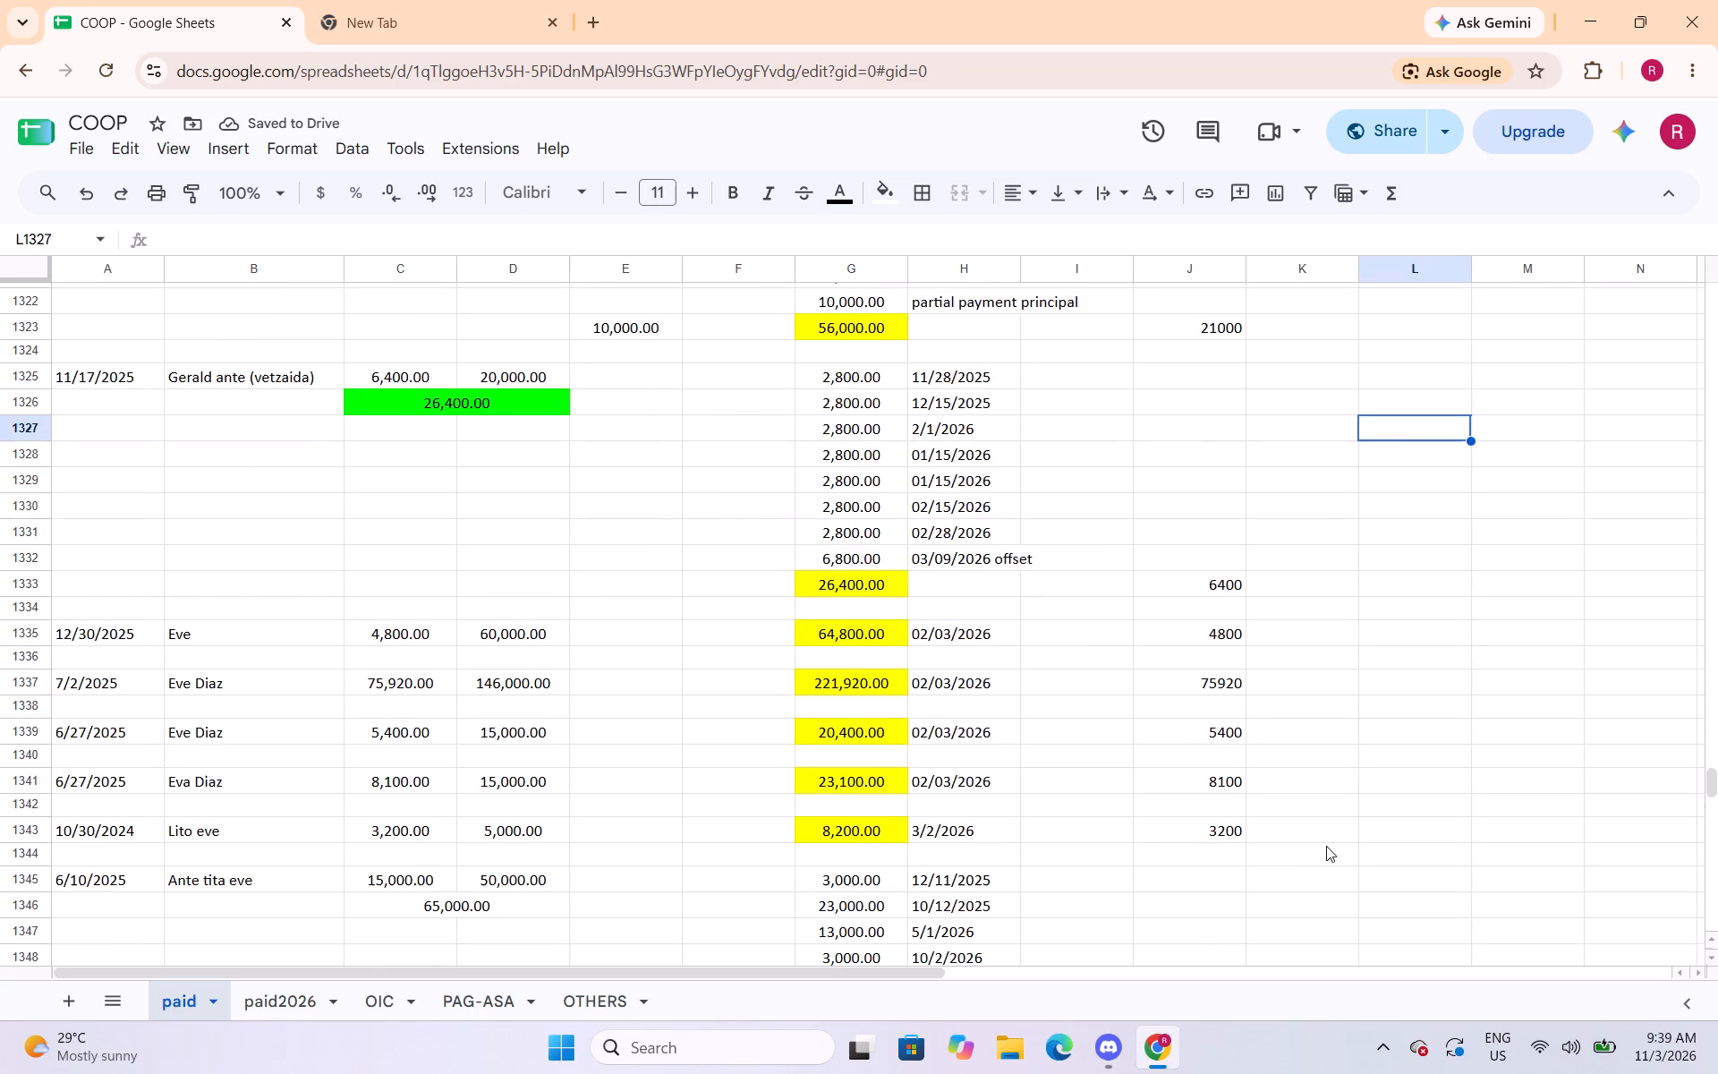
pyautogui.click(529, 411)
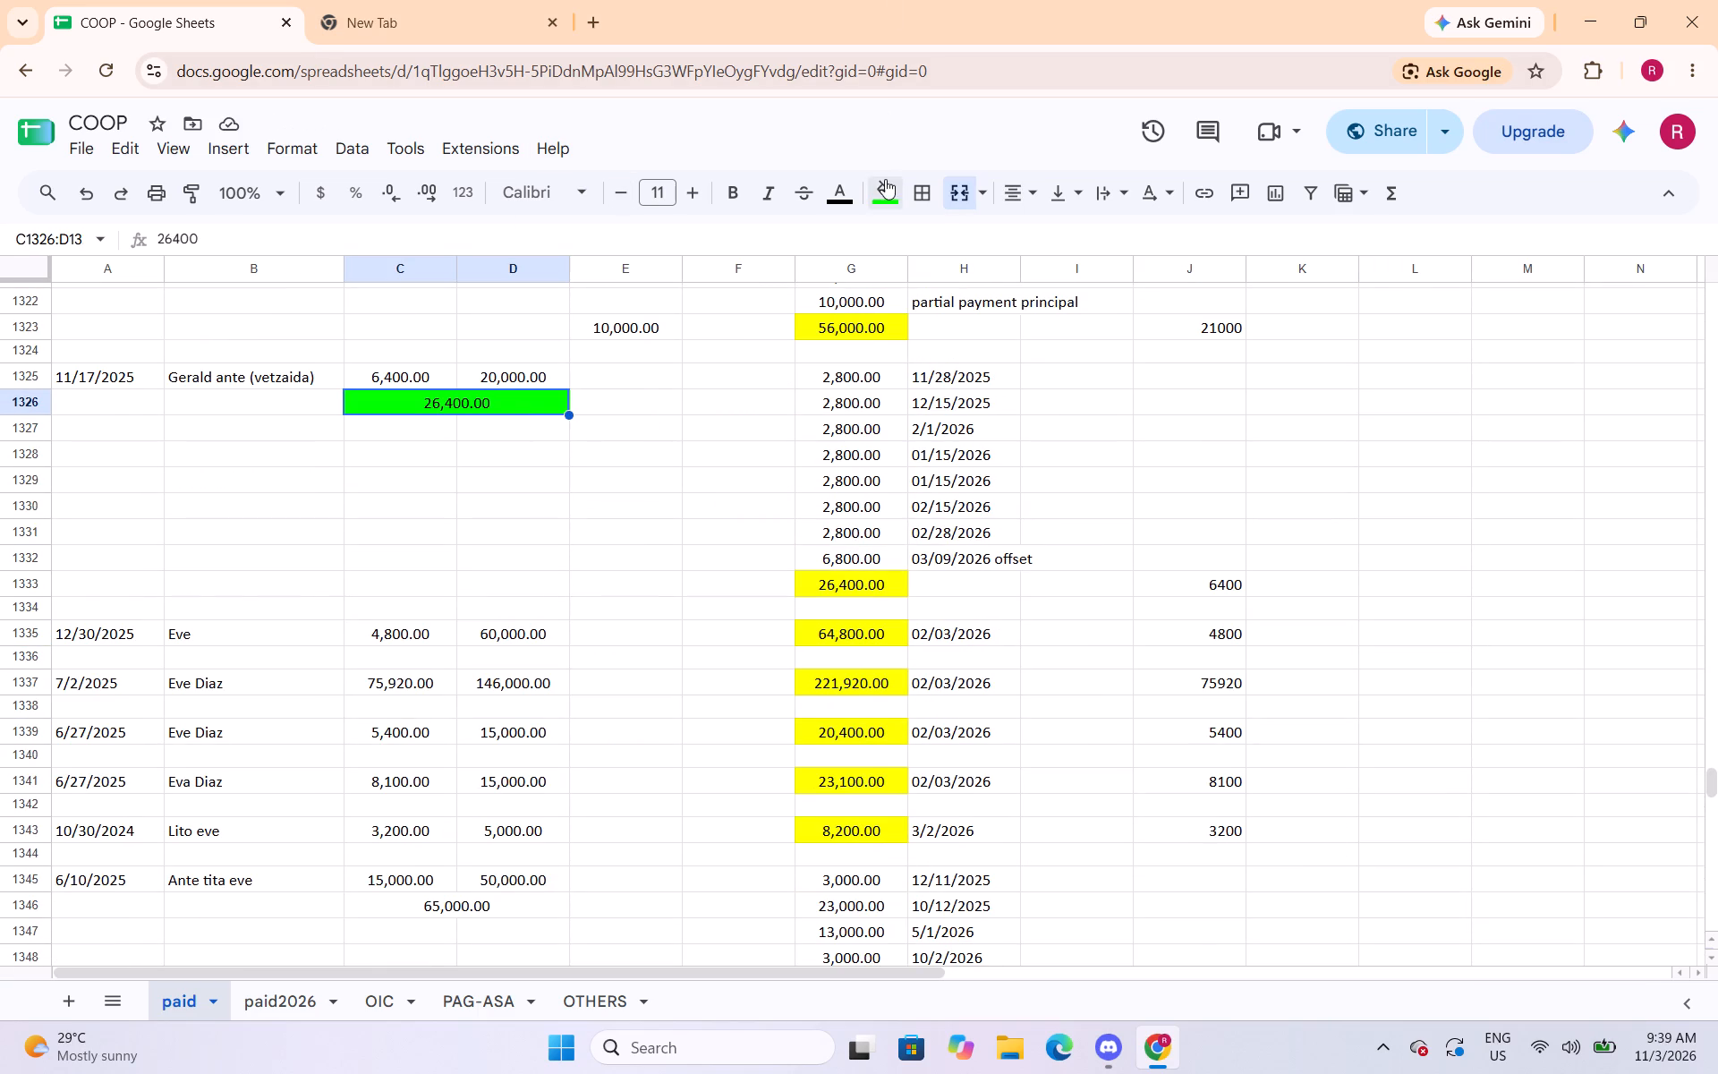
pyautogui.scroll(-1, 549, 521)
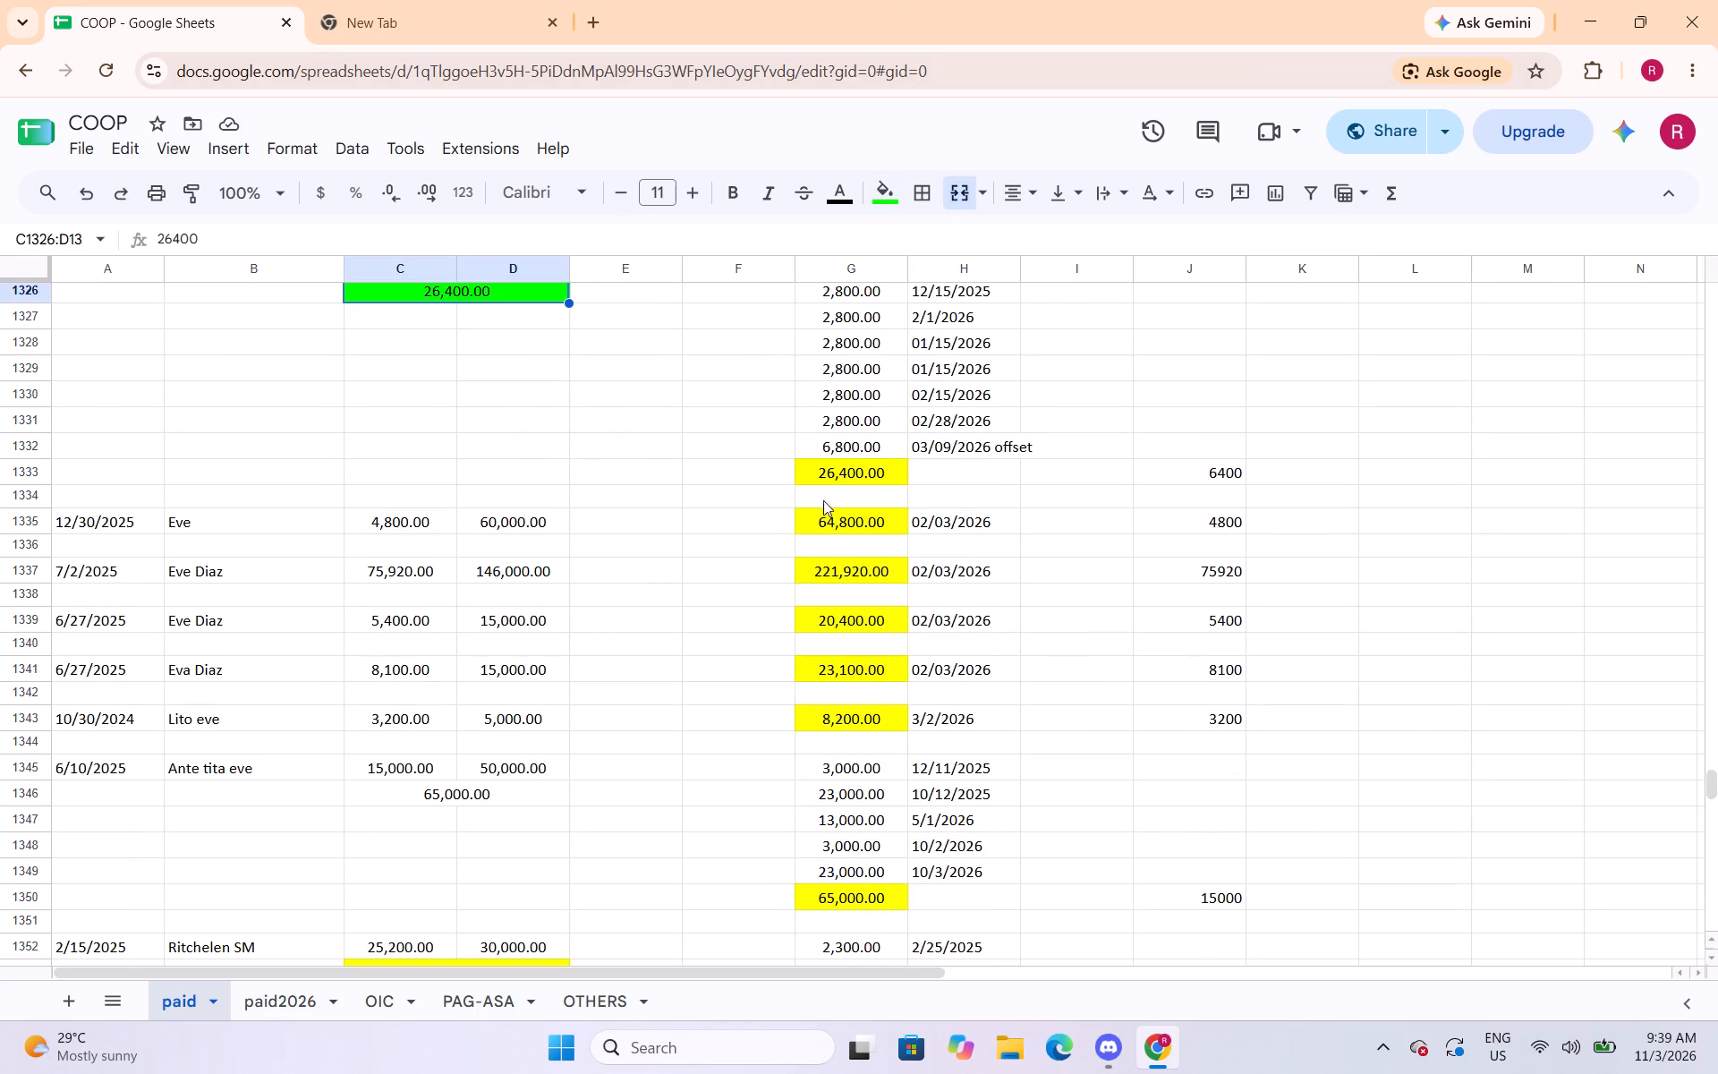
pyautogui.click(24, 544)
pyautogui.rightClick(24, 544)
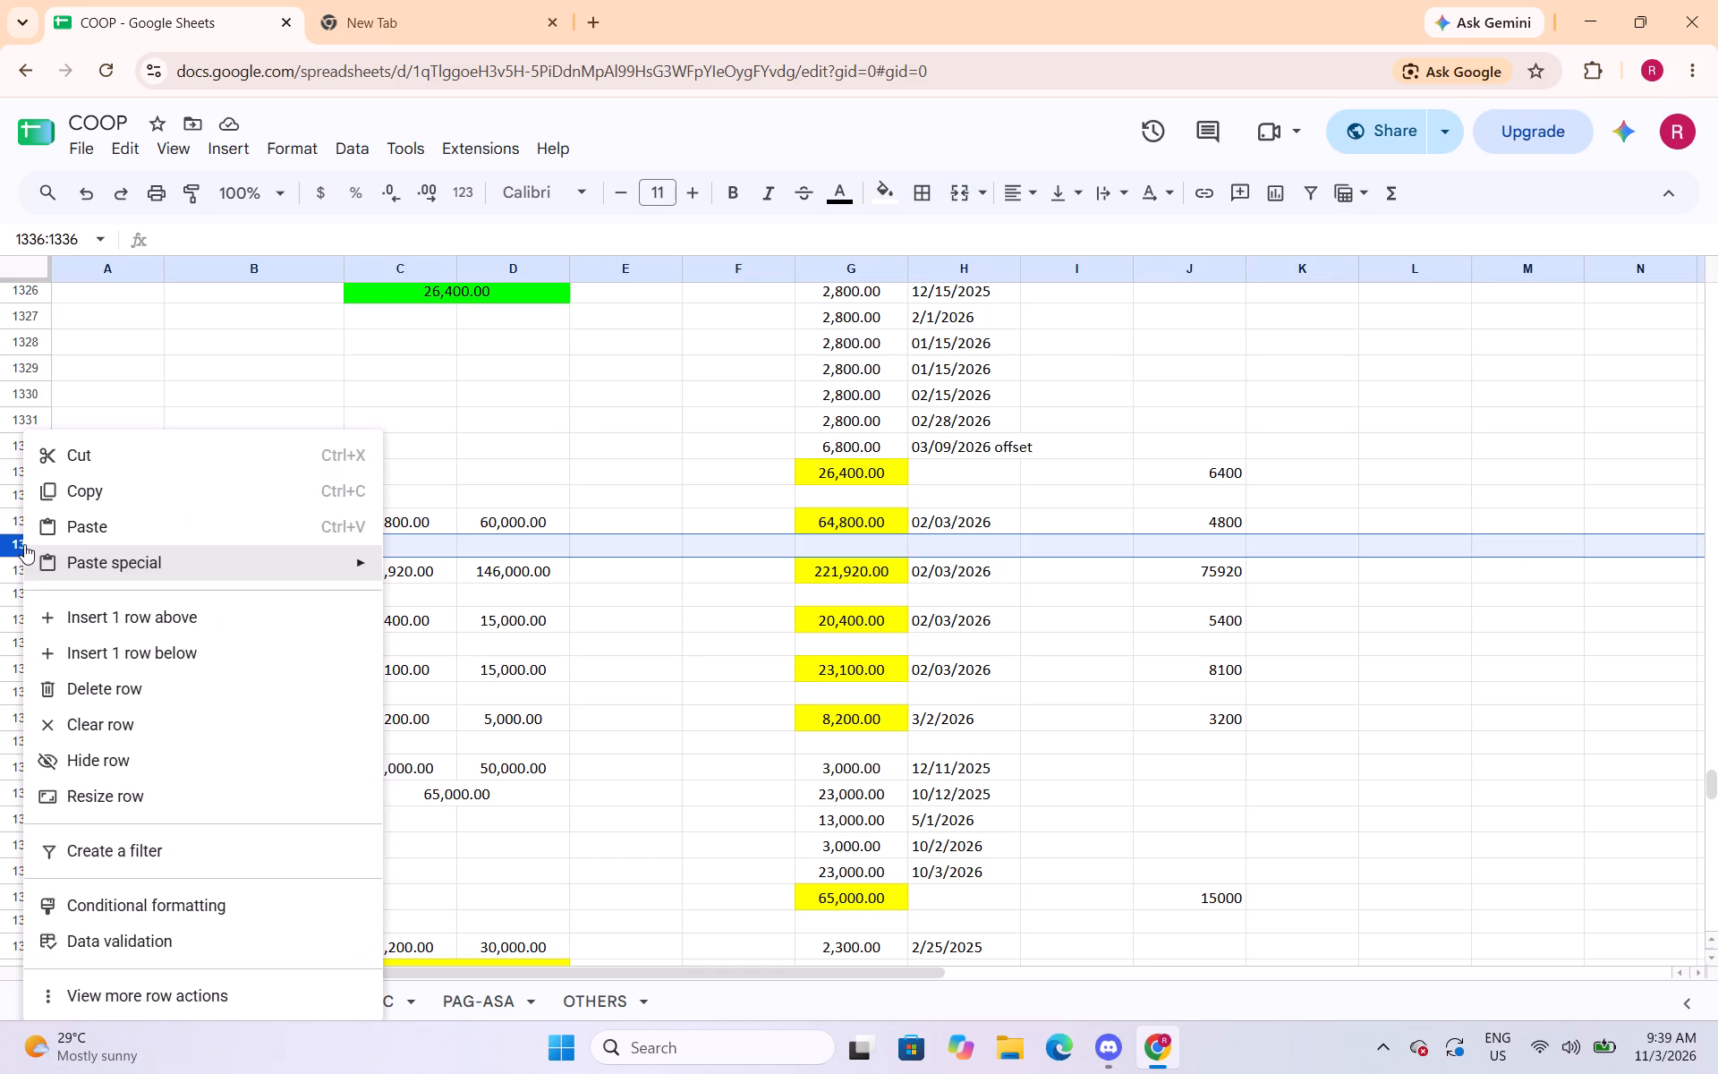
pyautogui.click(115, 607)
# Merge C1336:D1336 and total the 12/30/2025 entry's interest and principal there with =sum(C1335:D1335).
pyautogui.moveTo(444, 548); pyautogui.dragTo(478, 548)
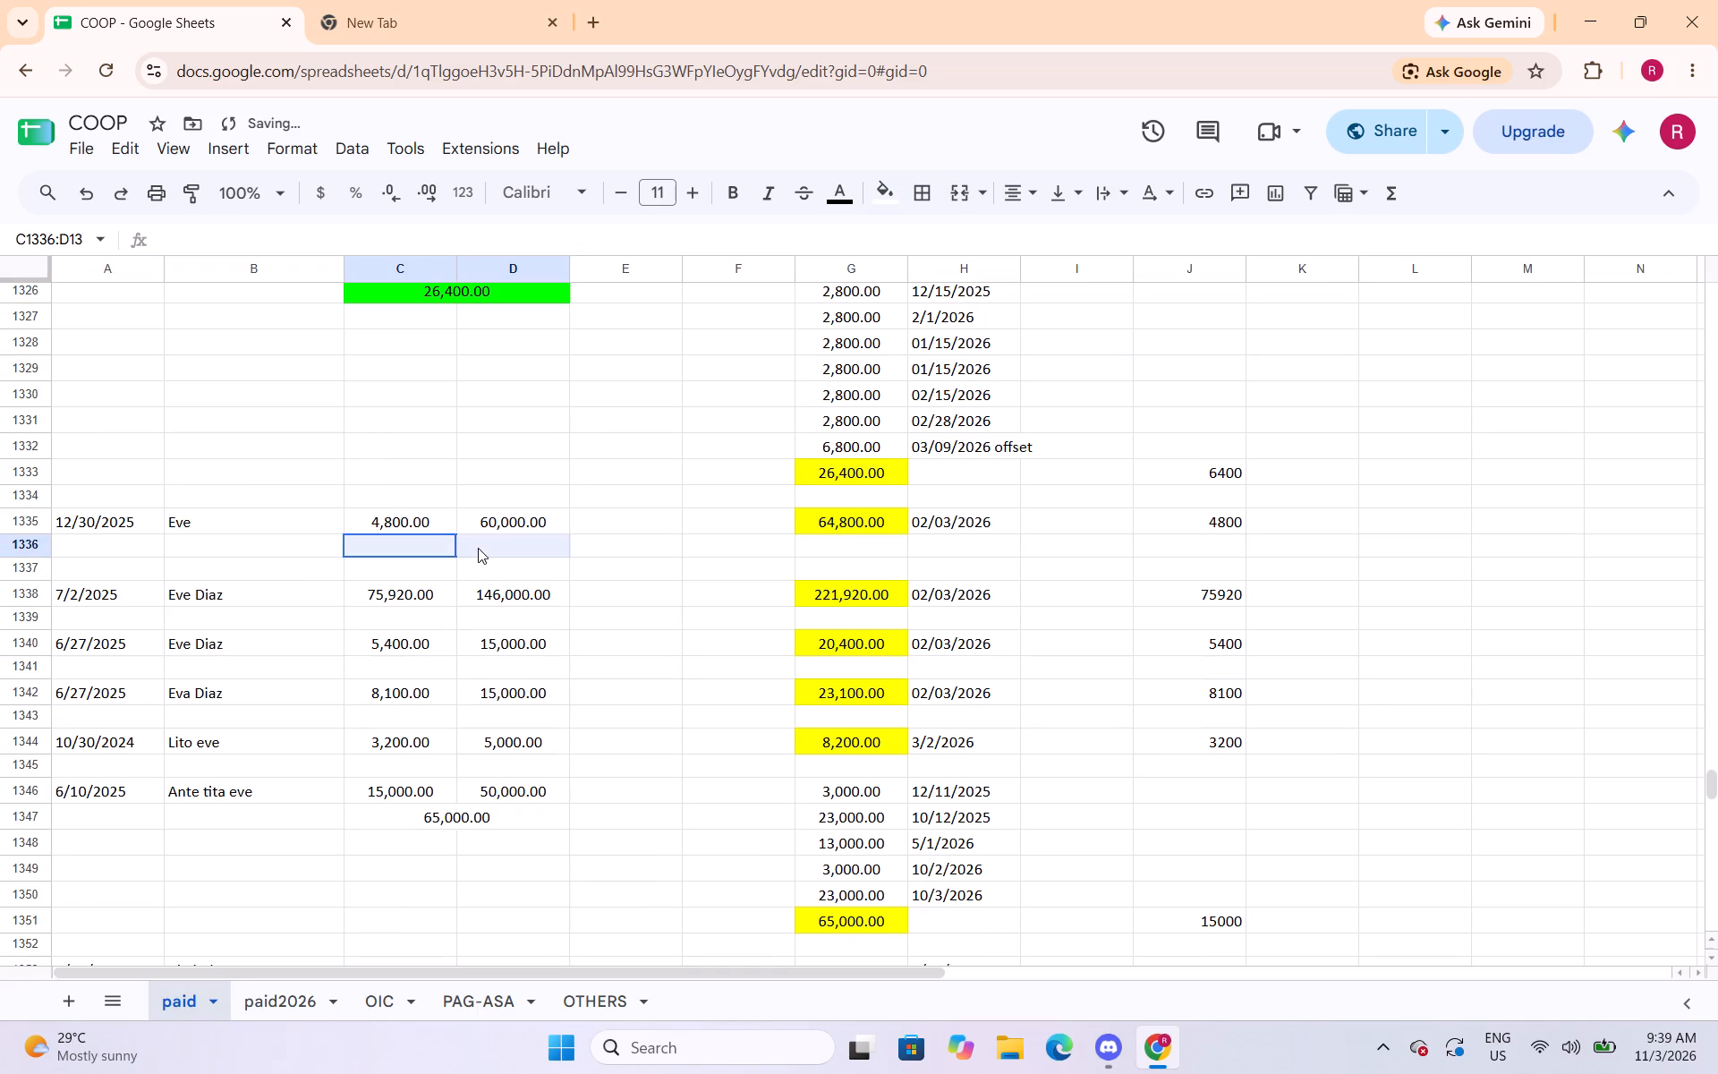
pyautogui.moveTo(478, 548); pyautogui.dragTo(479, 548)
pyautogui.click(959, 194)
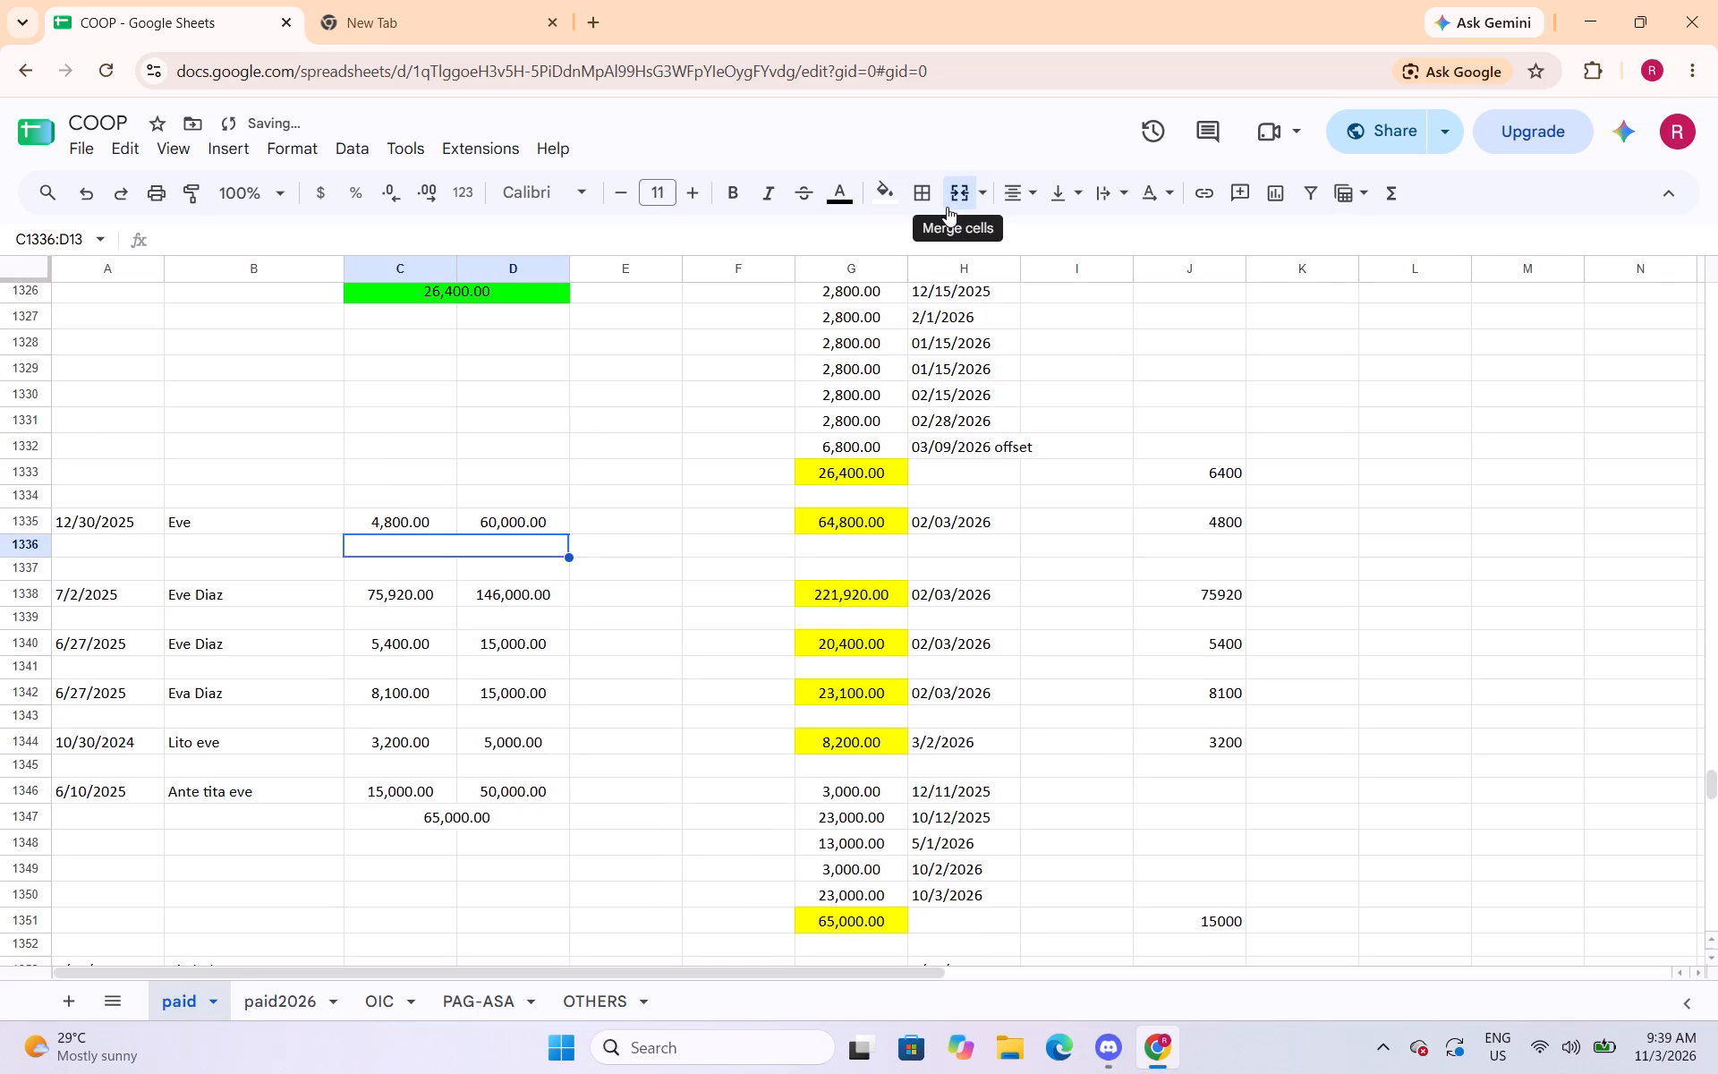
pyautogui.write('=sum(')
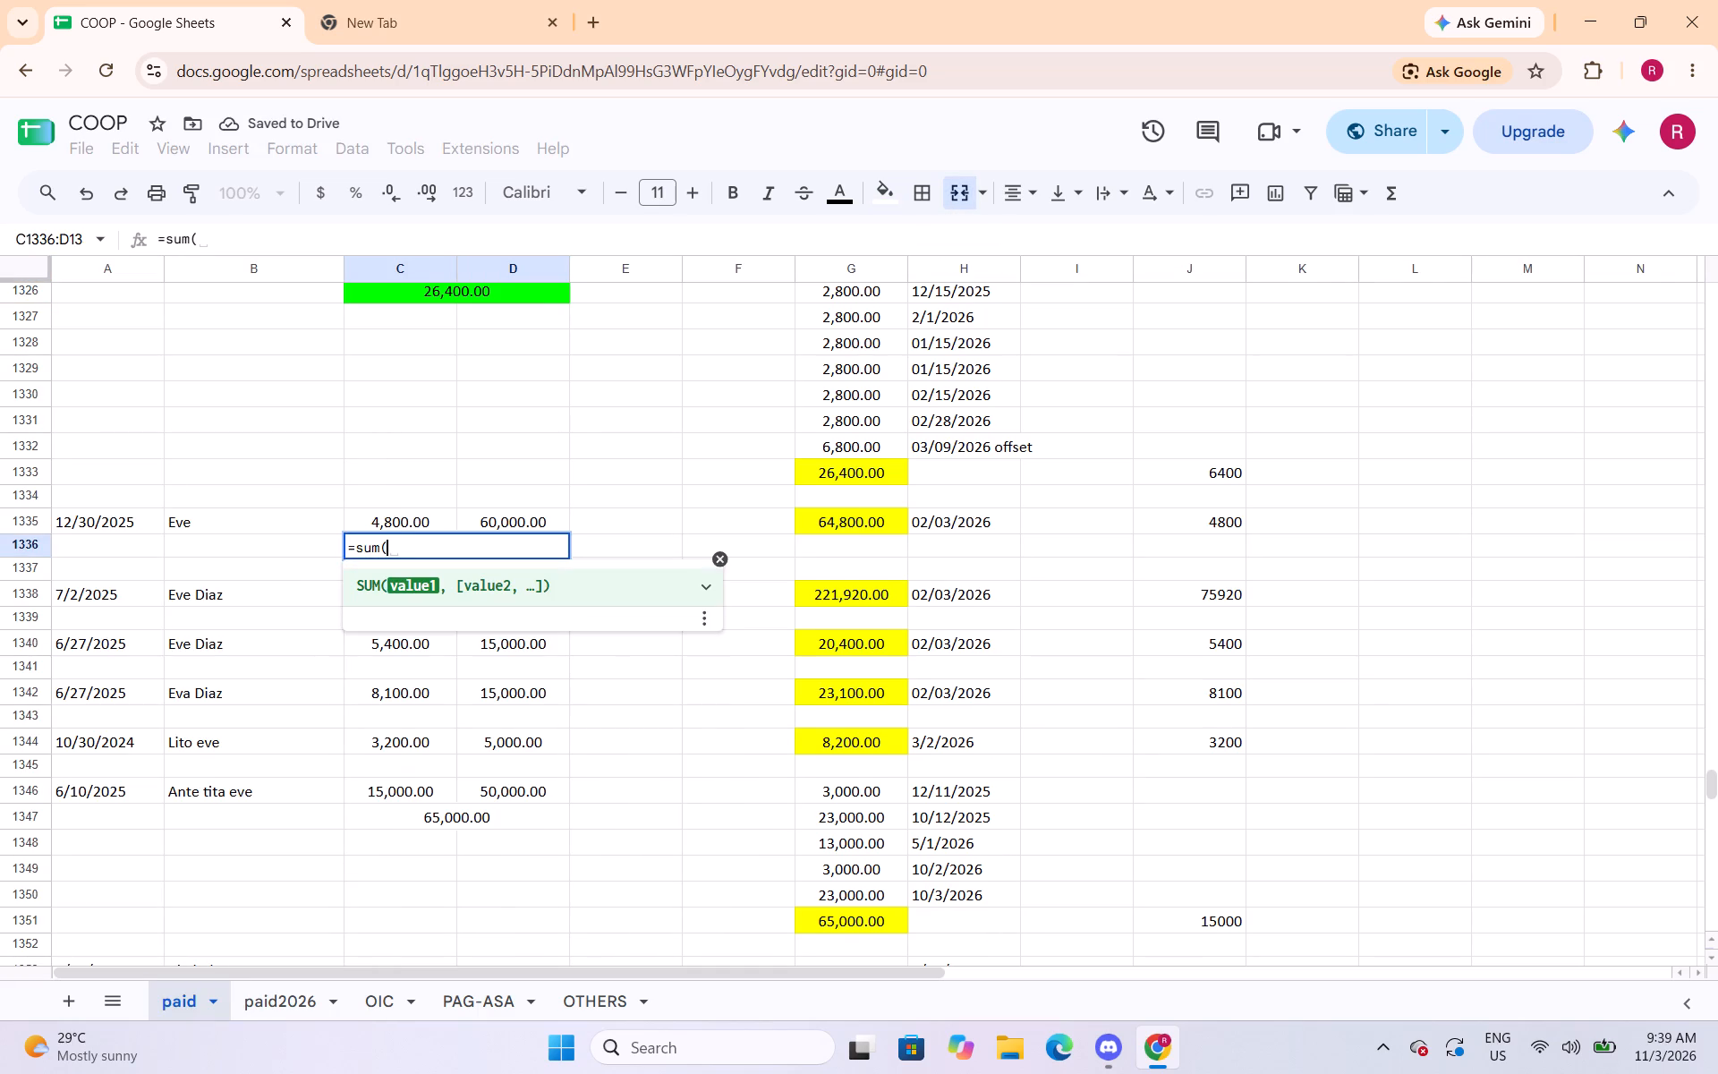
pyautogui.moveTo(452, 523); pyautogui.dragTo(480, 522)
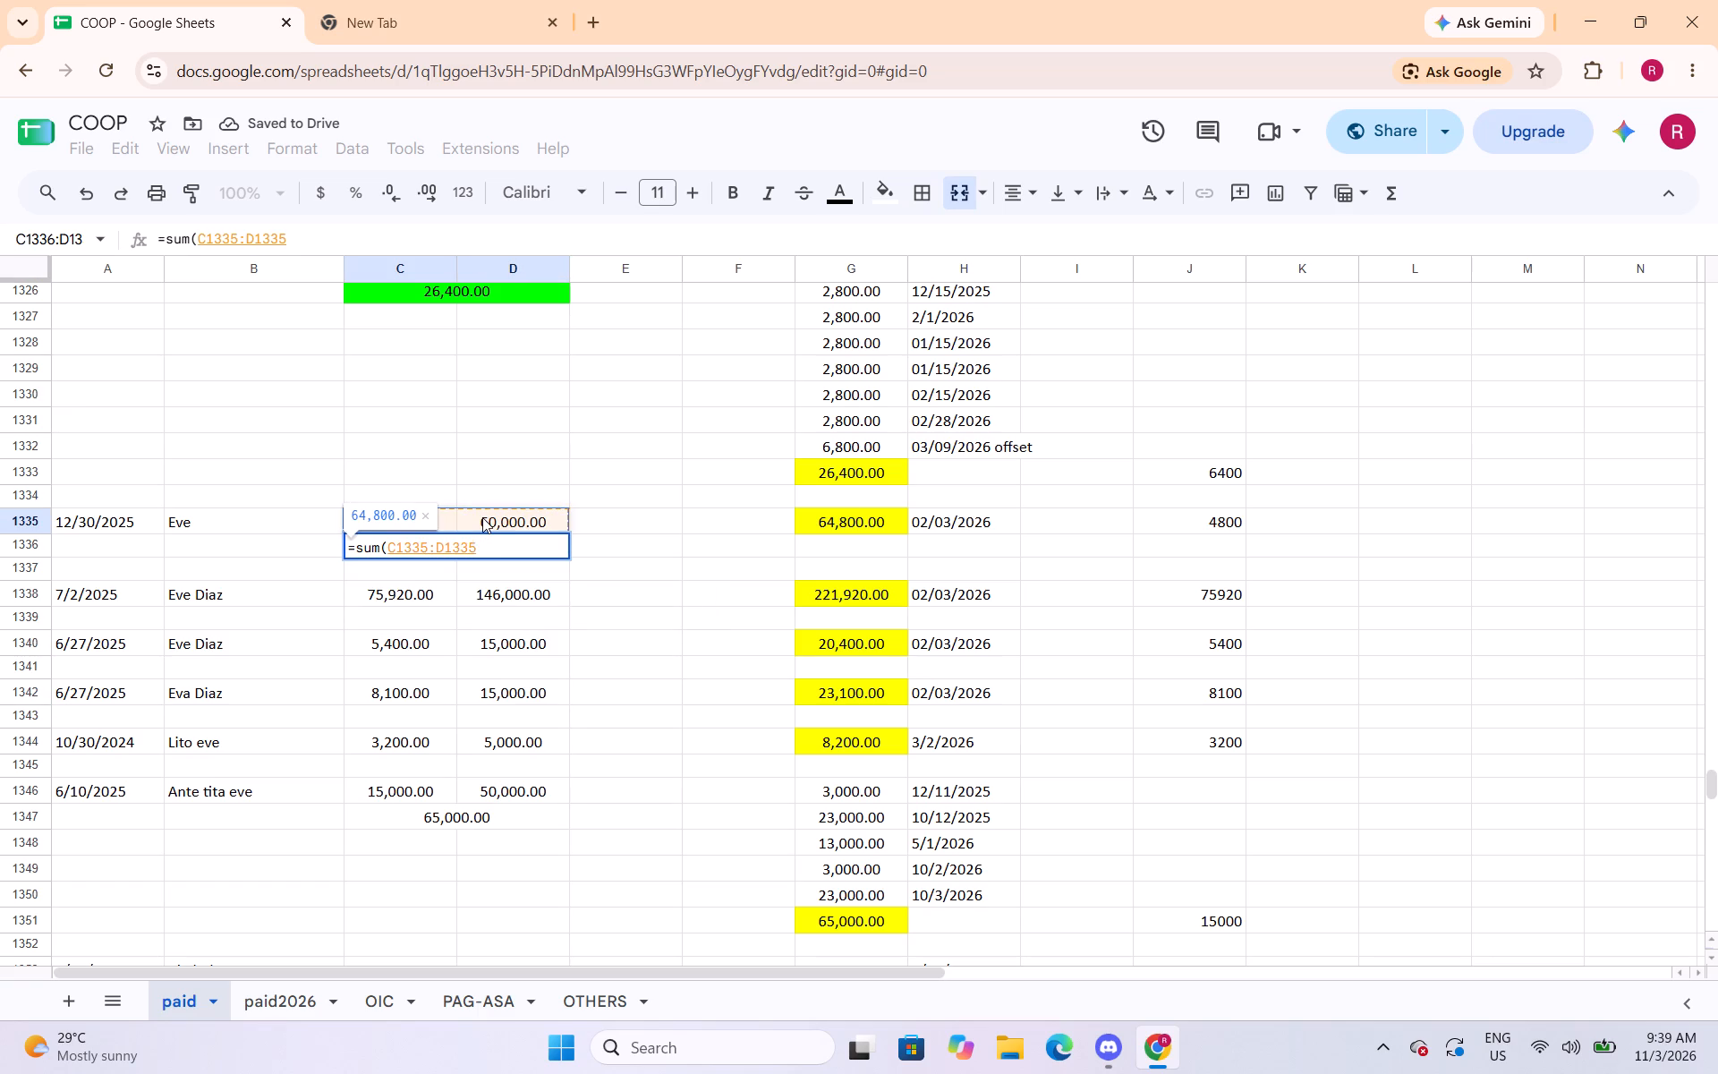
pyautogui.hotkey('shift', ')')
pyautogui.press('Return')
pyautogui.press('Up')
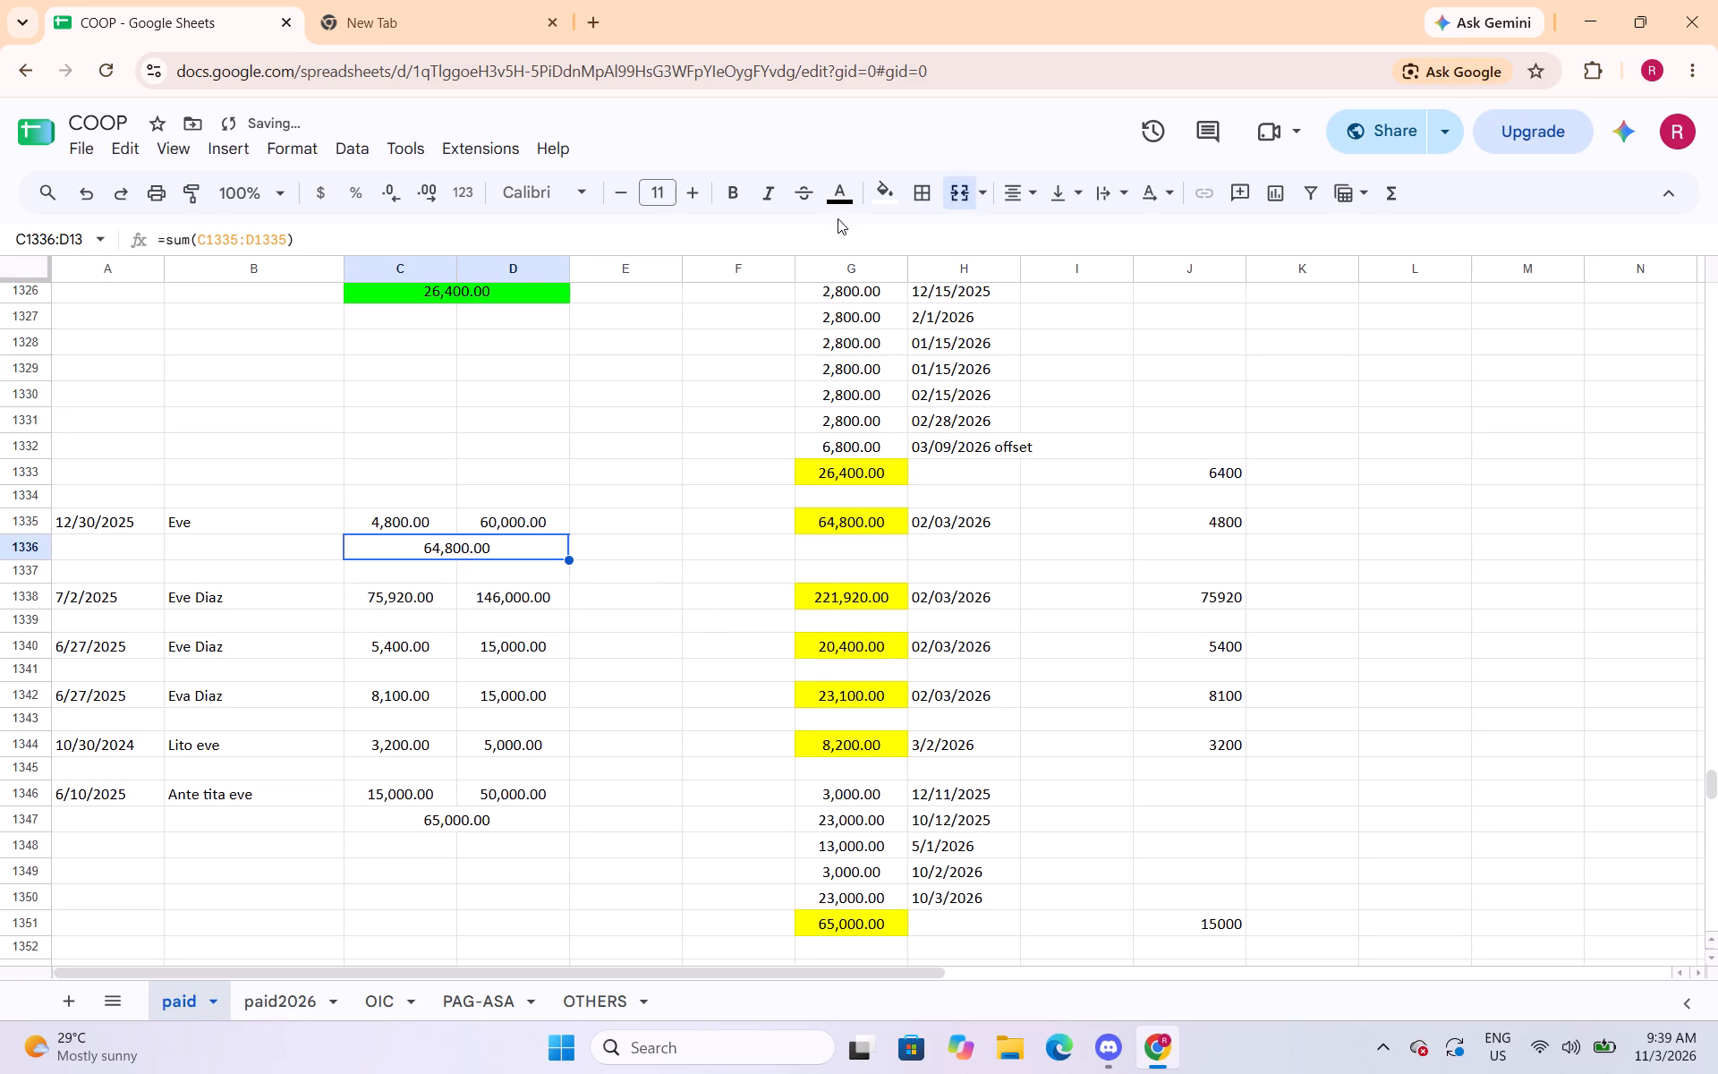
# Fill the merged total in C1336:D1336 with bright green.
pyautogui.click(886, 201)
pyautogui.click(986, 301)
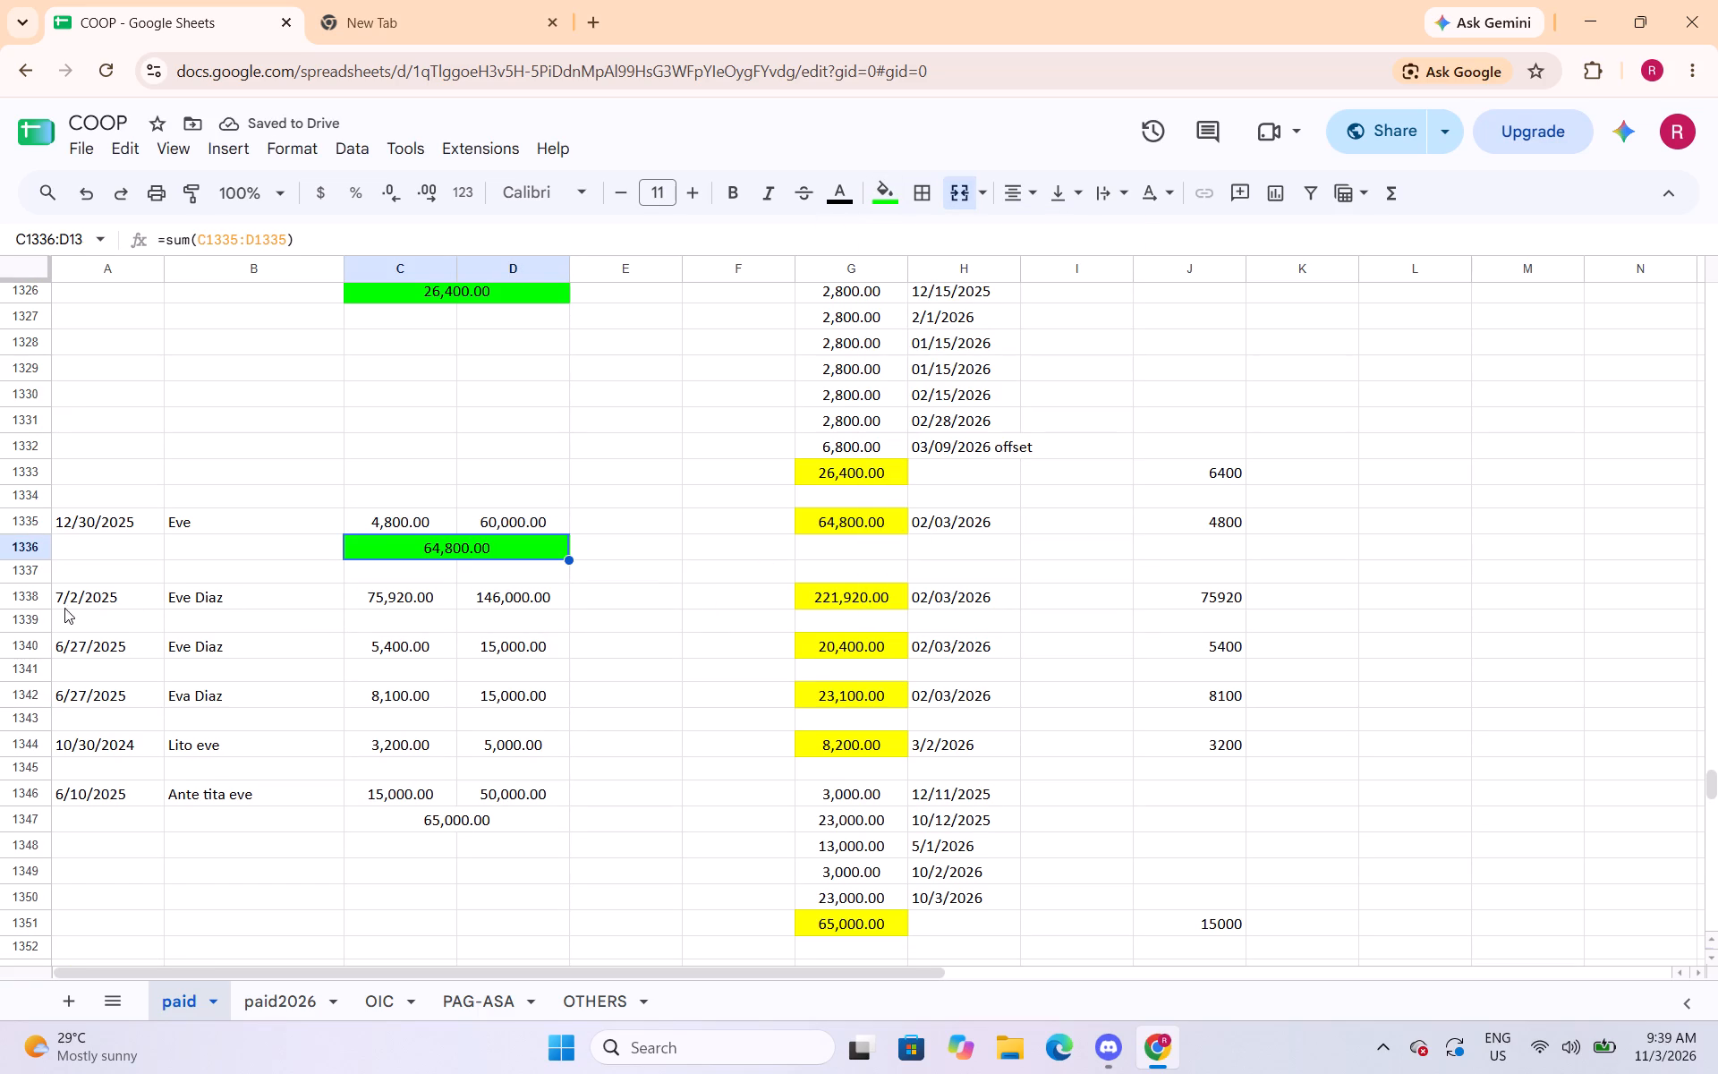
# Insert one row above blank row 1339, directly under the 7/2/2025 loan entry.
pyautogui.click(21, 623)
pyautogui.rightClick(21, 623)
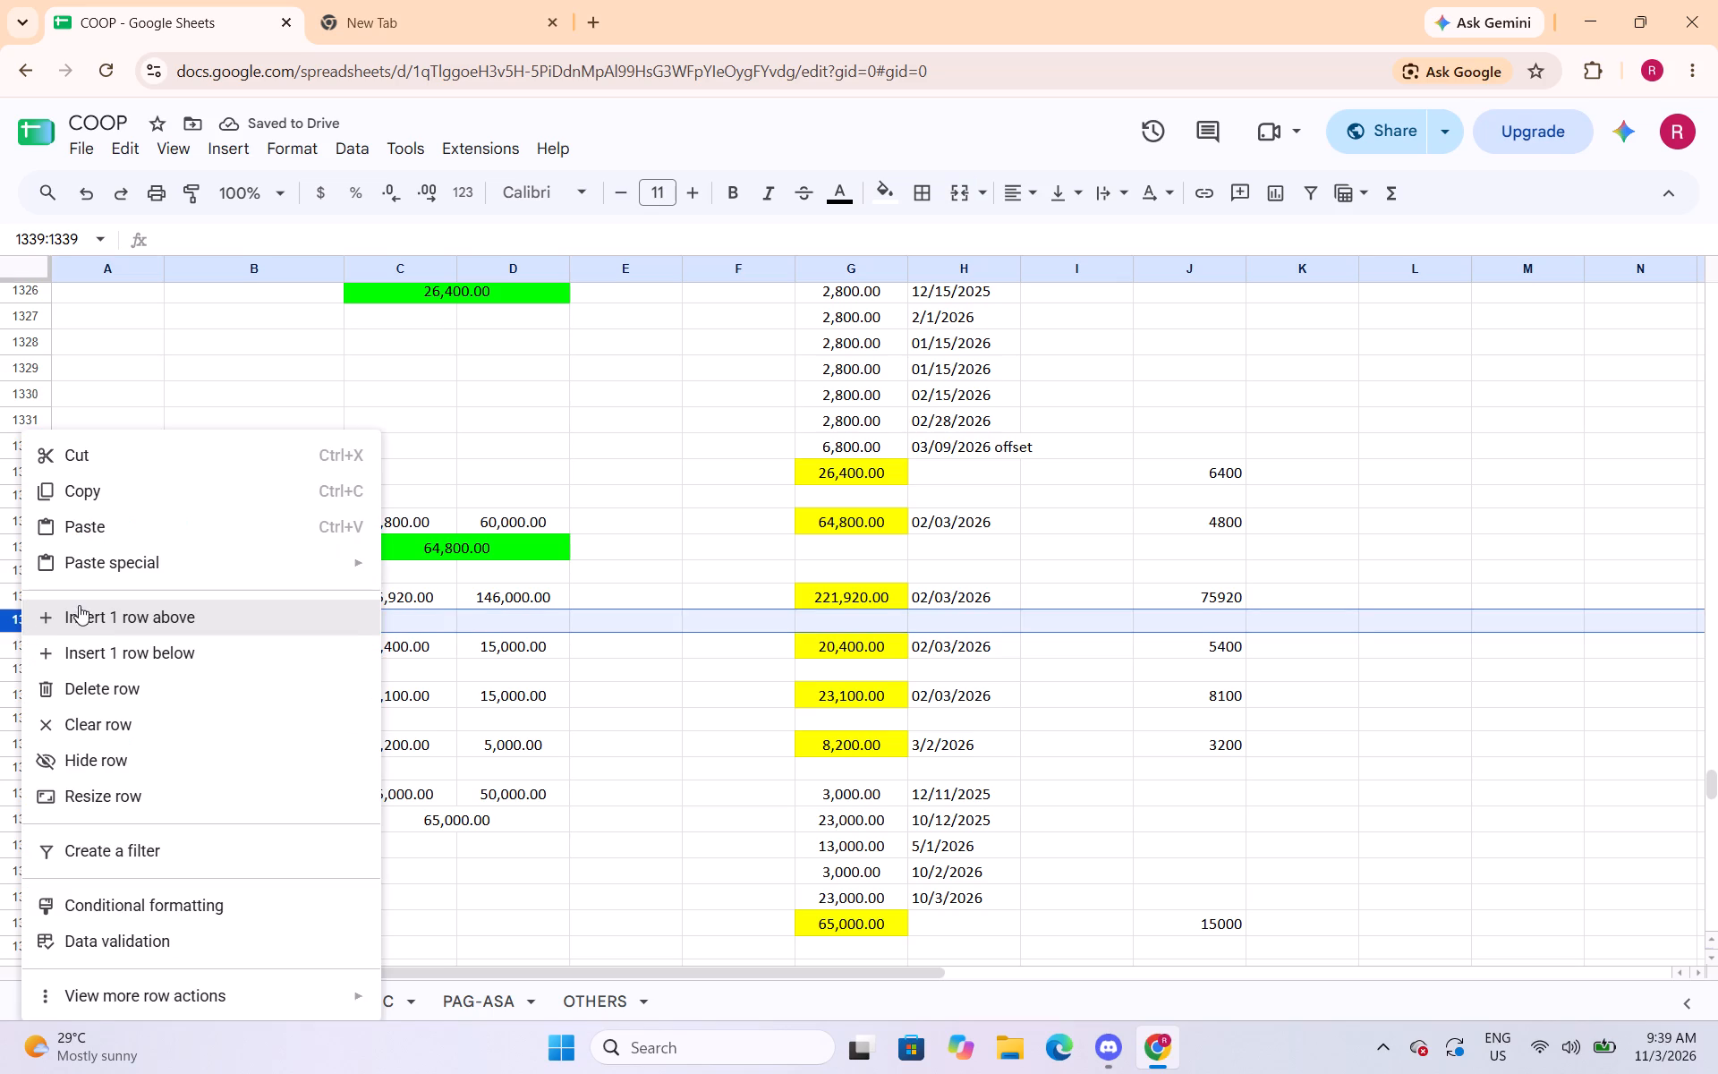
pyautogui.click(79, 611)
# Merge C1339:D1339 and total the 7/2/2025 entry's interest and principal there with =sum(C1338:D1338).
pyautogui.moveTo(430, 621); pyautogui.dragTo(468, 621)
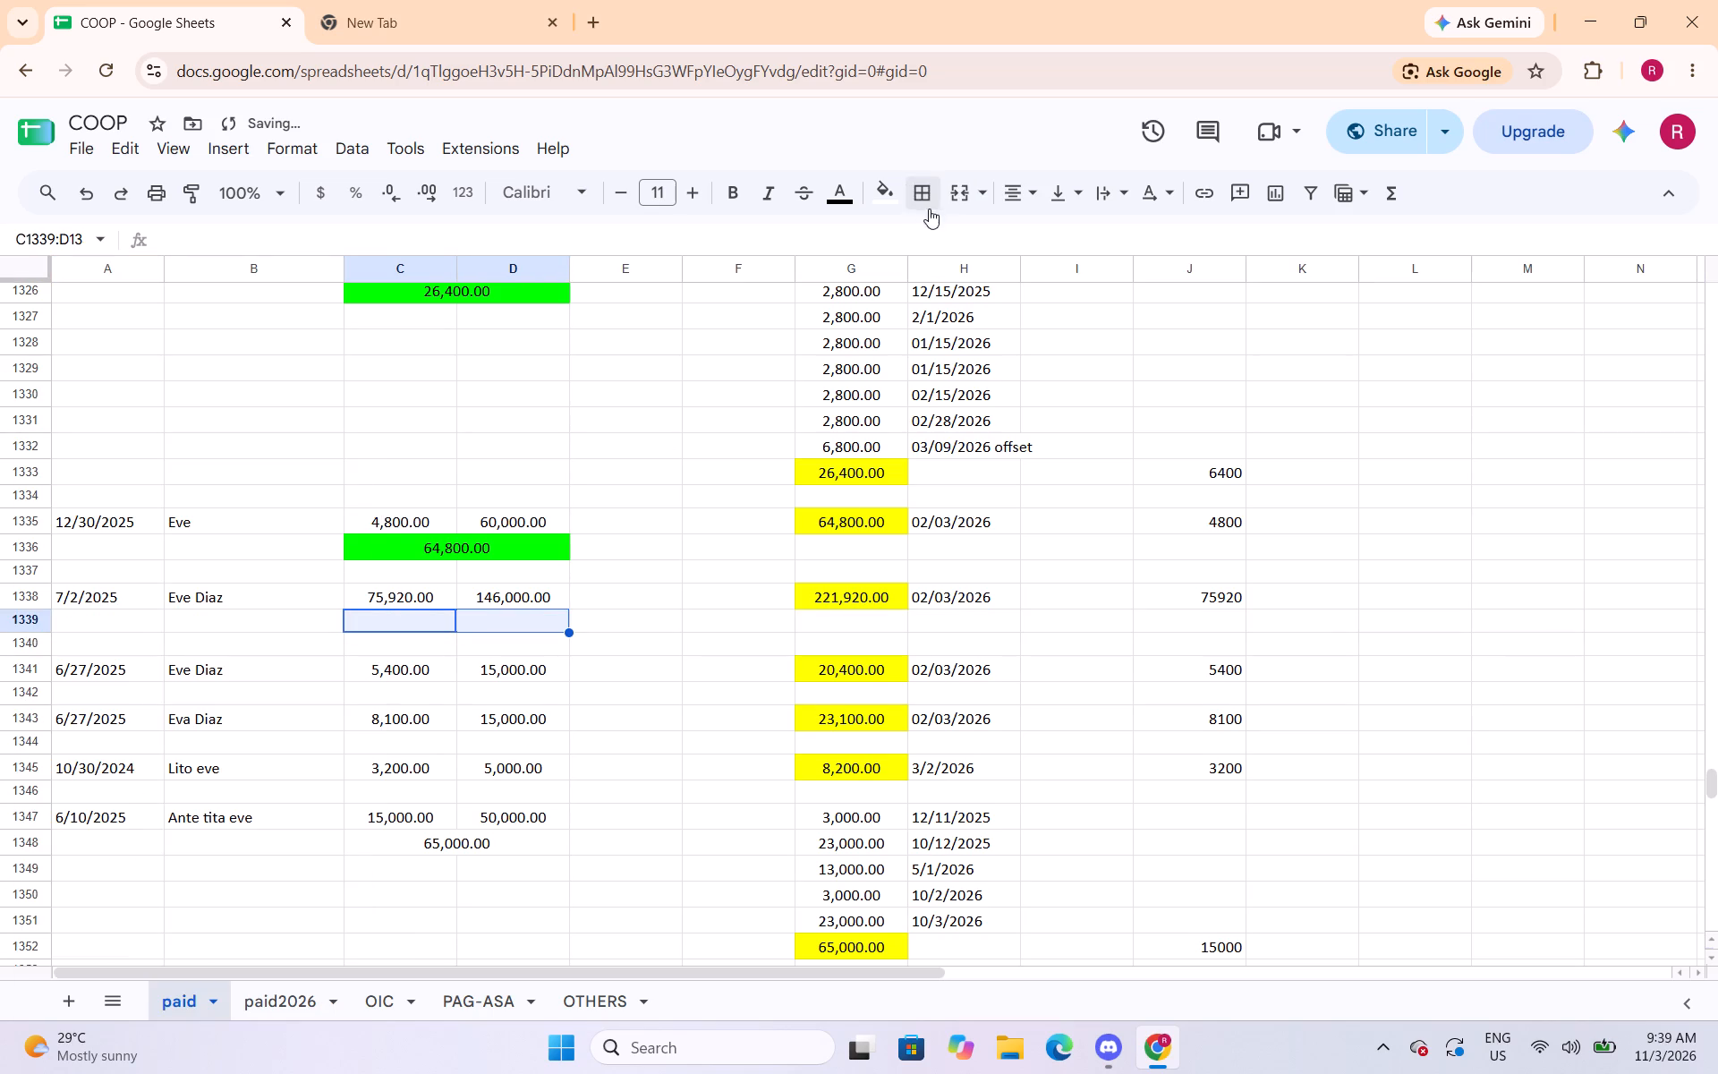
pyautogui.click(955, 197)
pyautogui.write('=sum(')
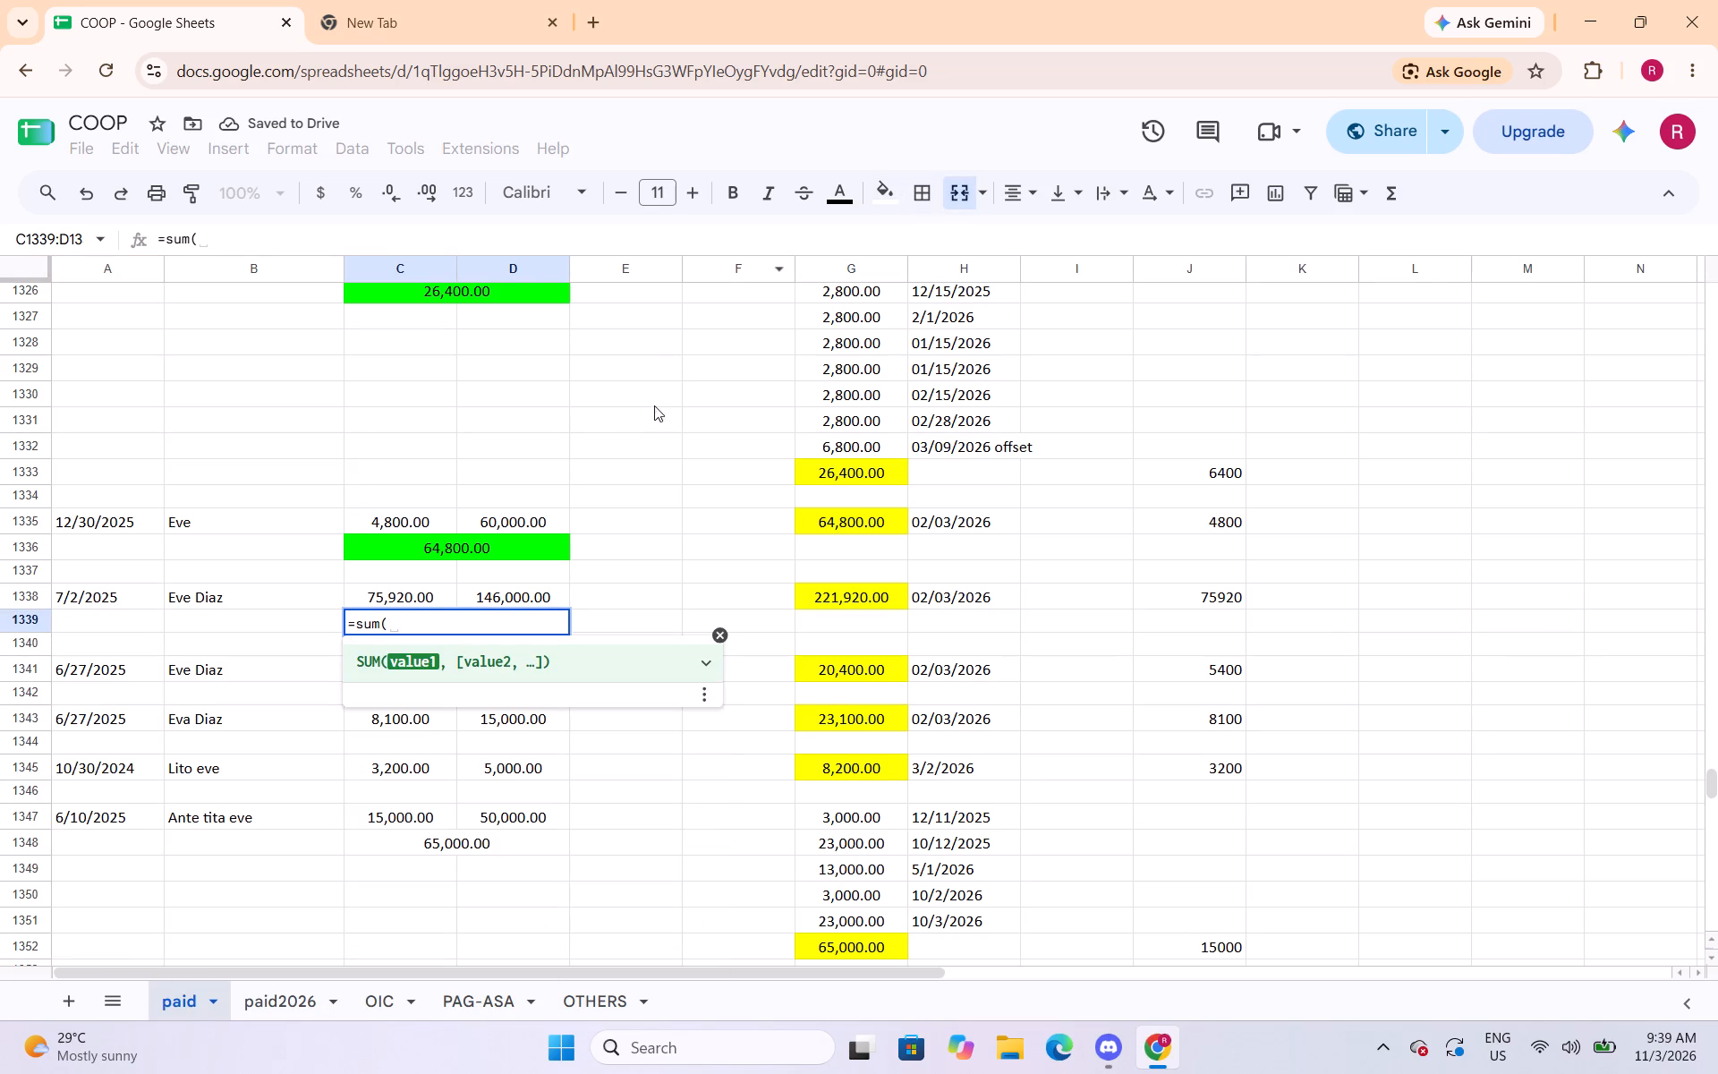
pyautogui.moveTo(424, 597); pyautogui.dragTo(475, 608)
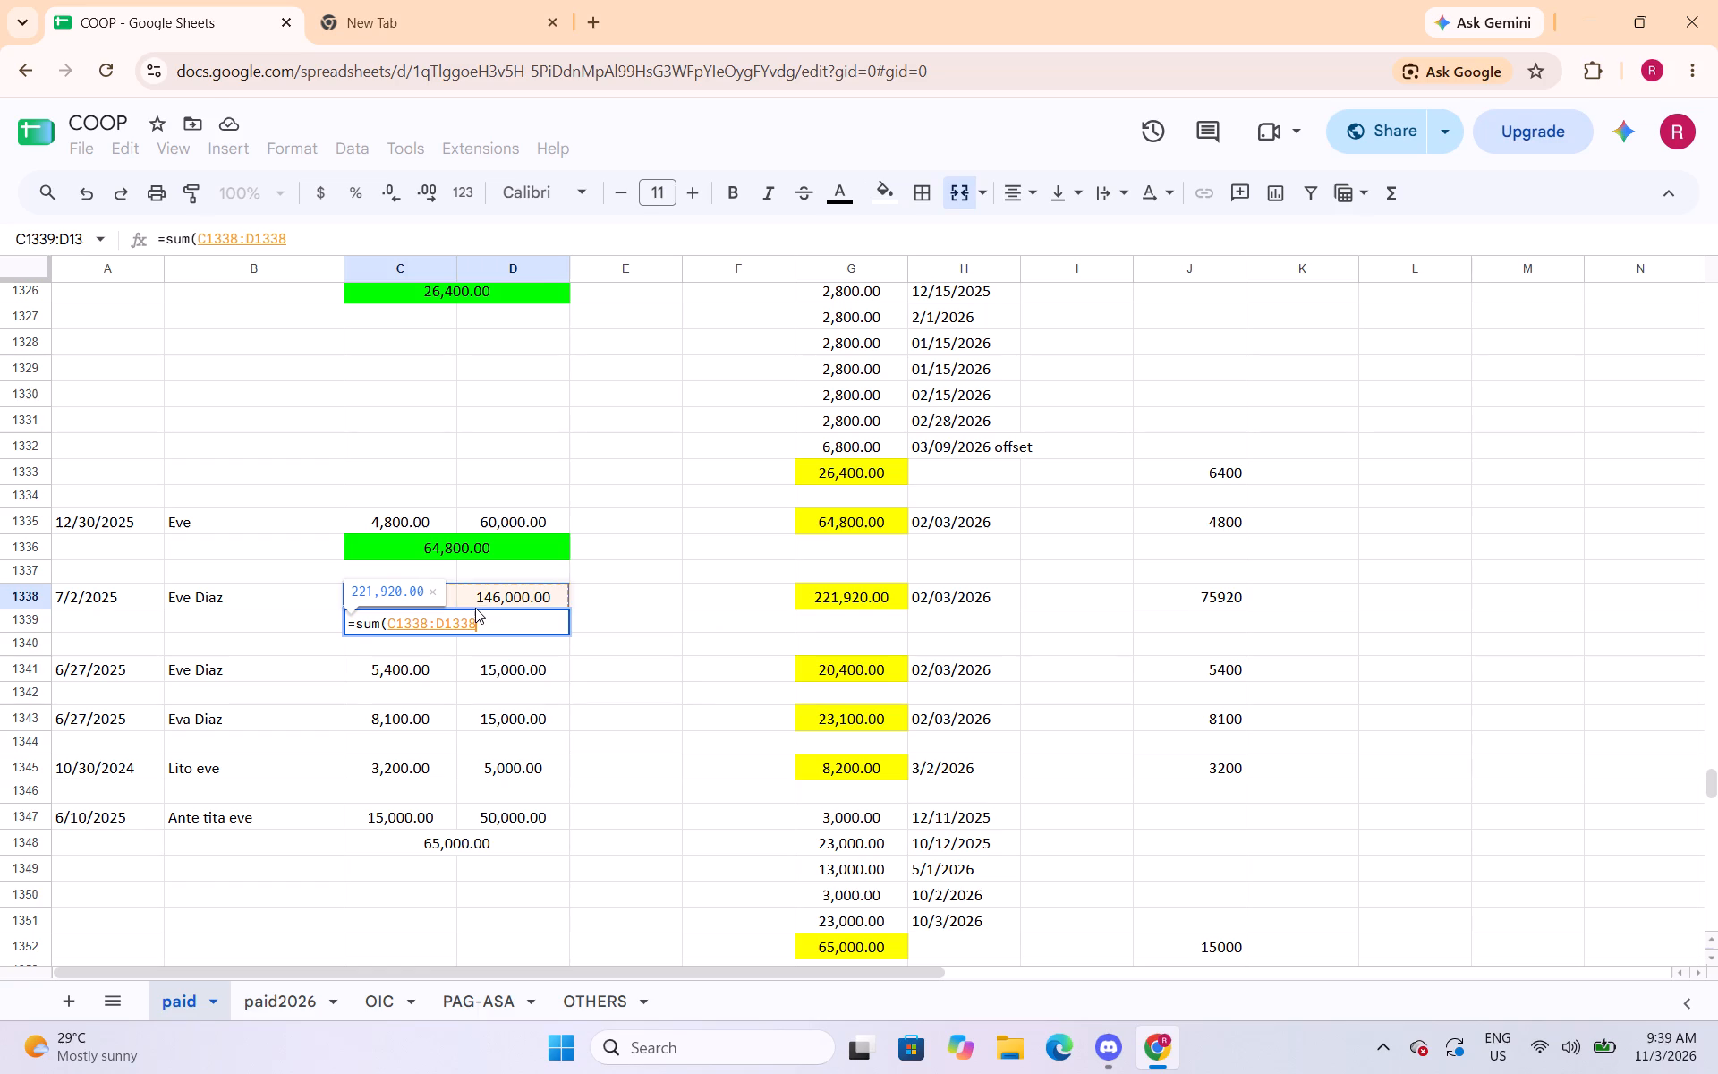
pyautogui.hotkey('shift', ')')
pyautogui.press('Return')
pyautogui.press('Up')
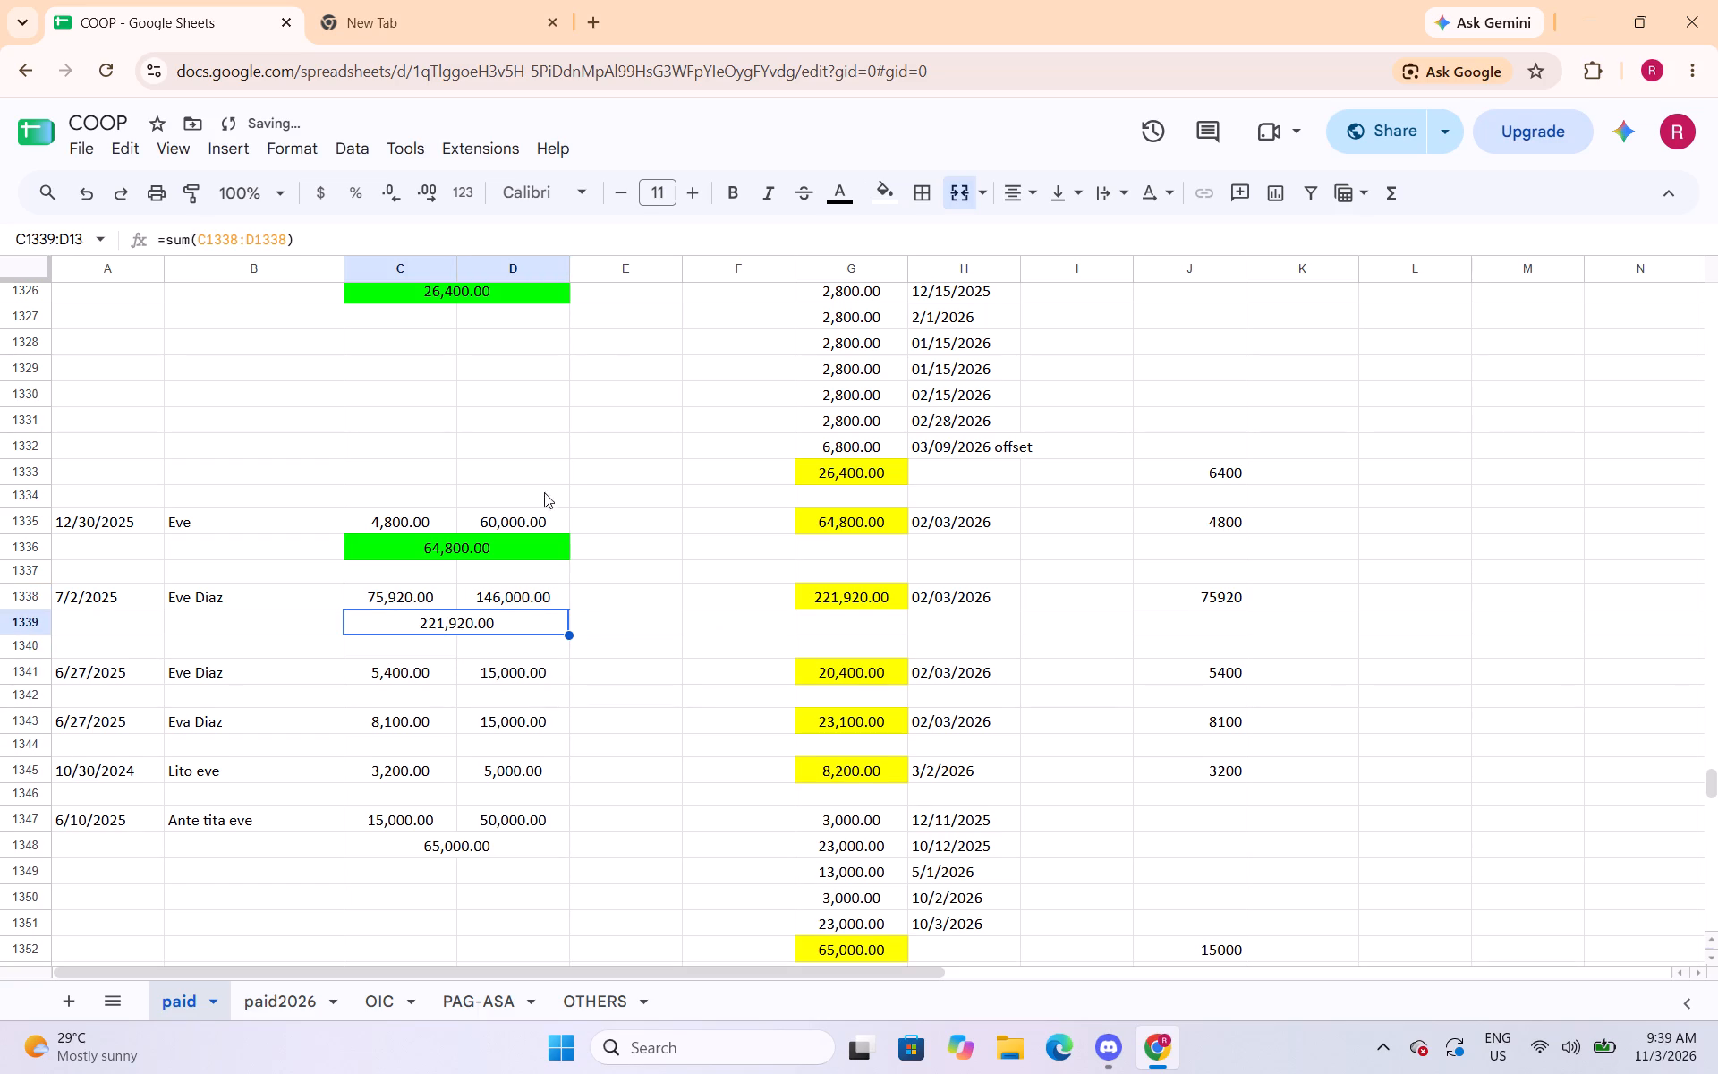
# Fill the merged total in C1339:D1339 with bright green.
pyautogui.click(893, 200)
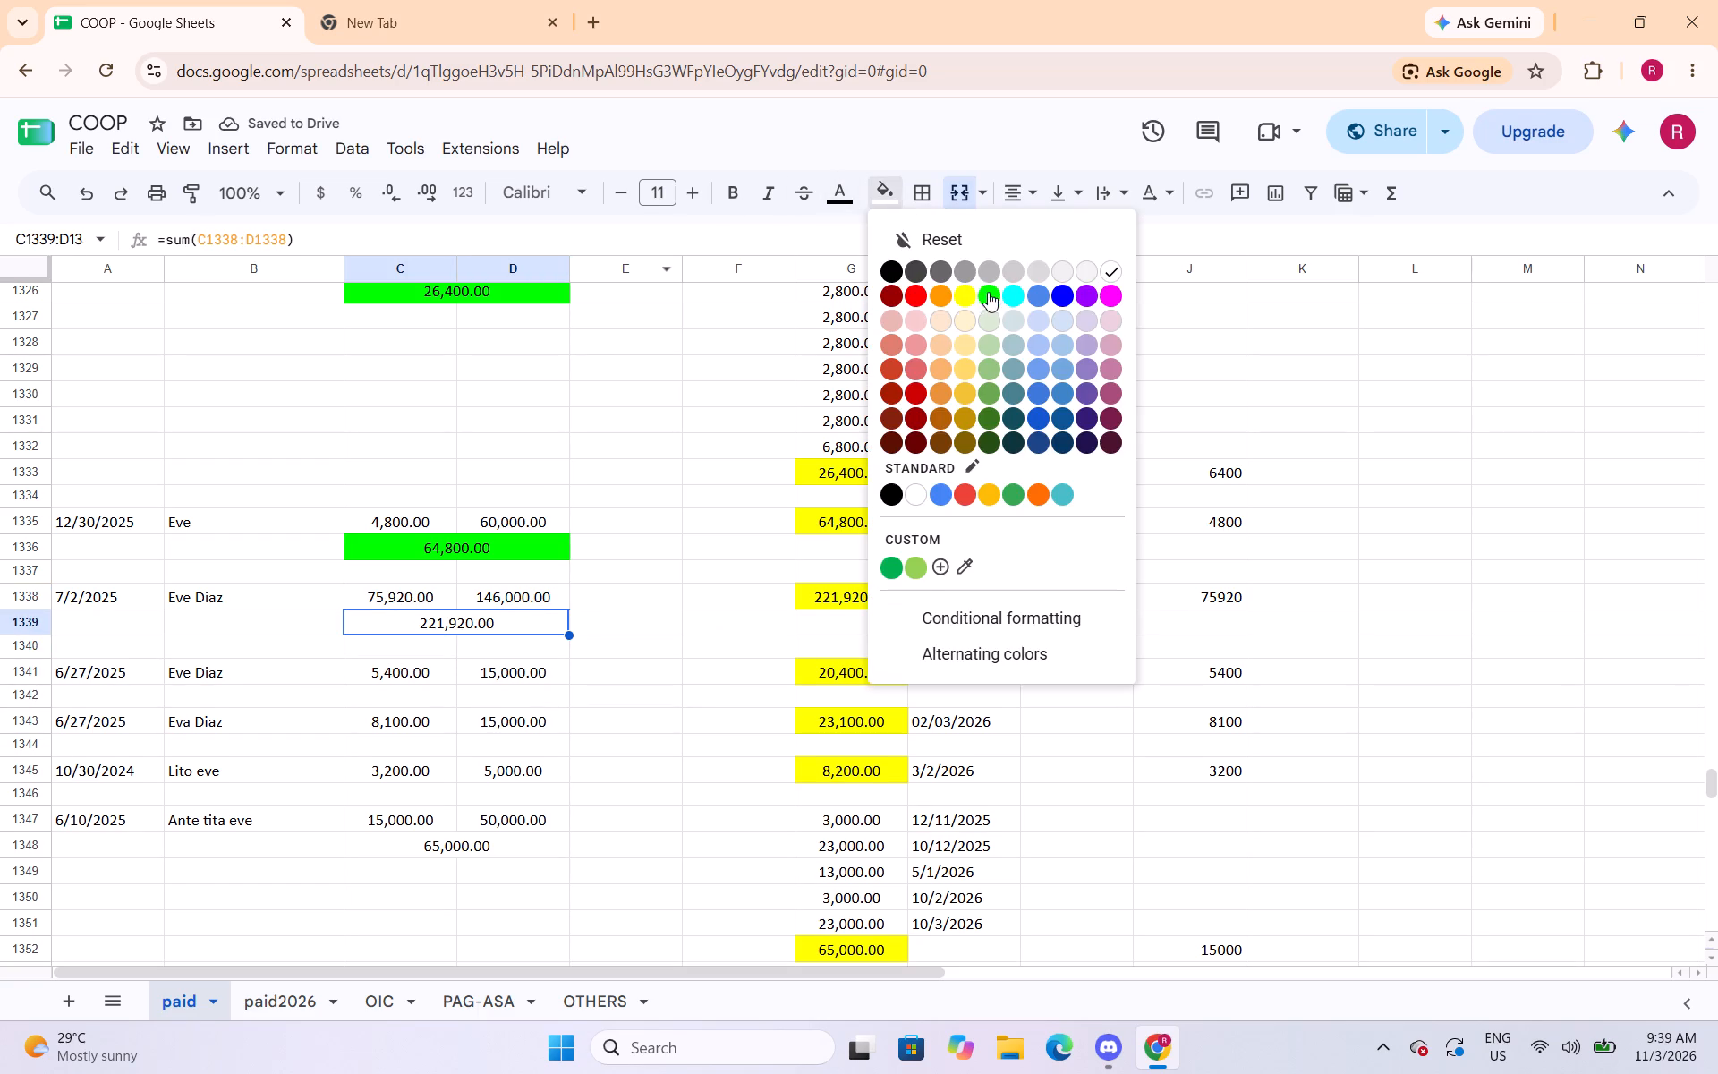
pyautogui.click(988, 292)
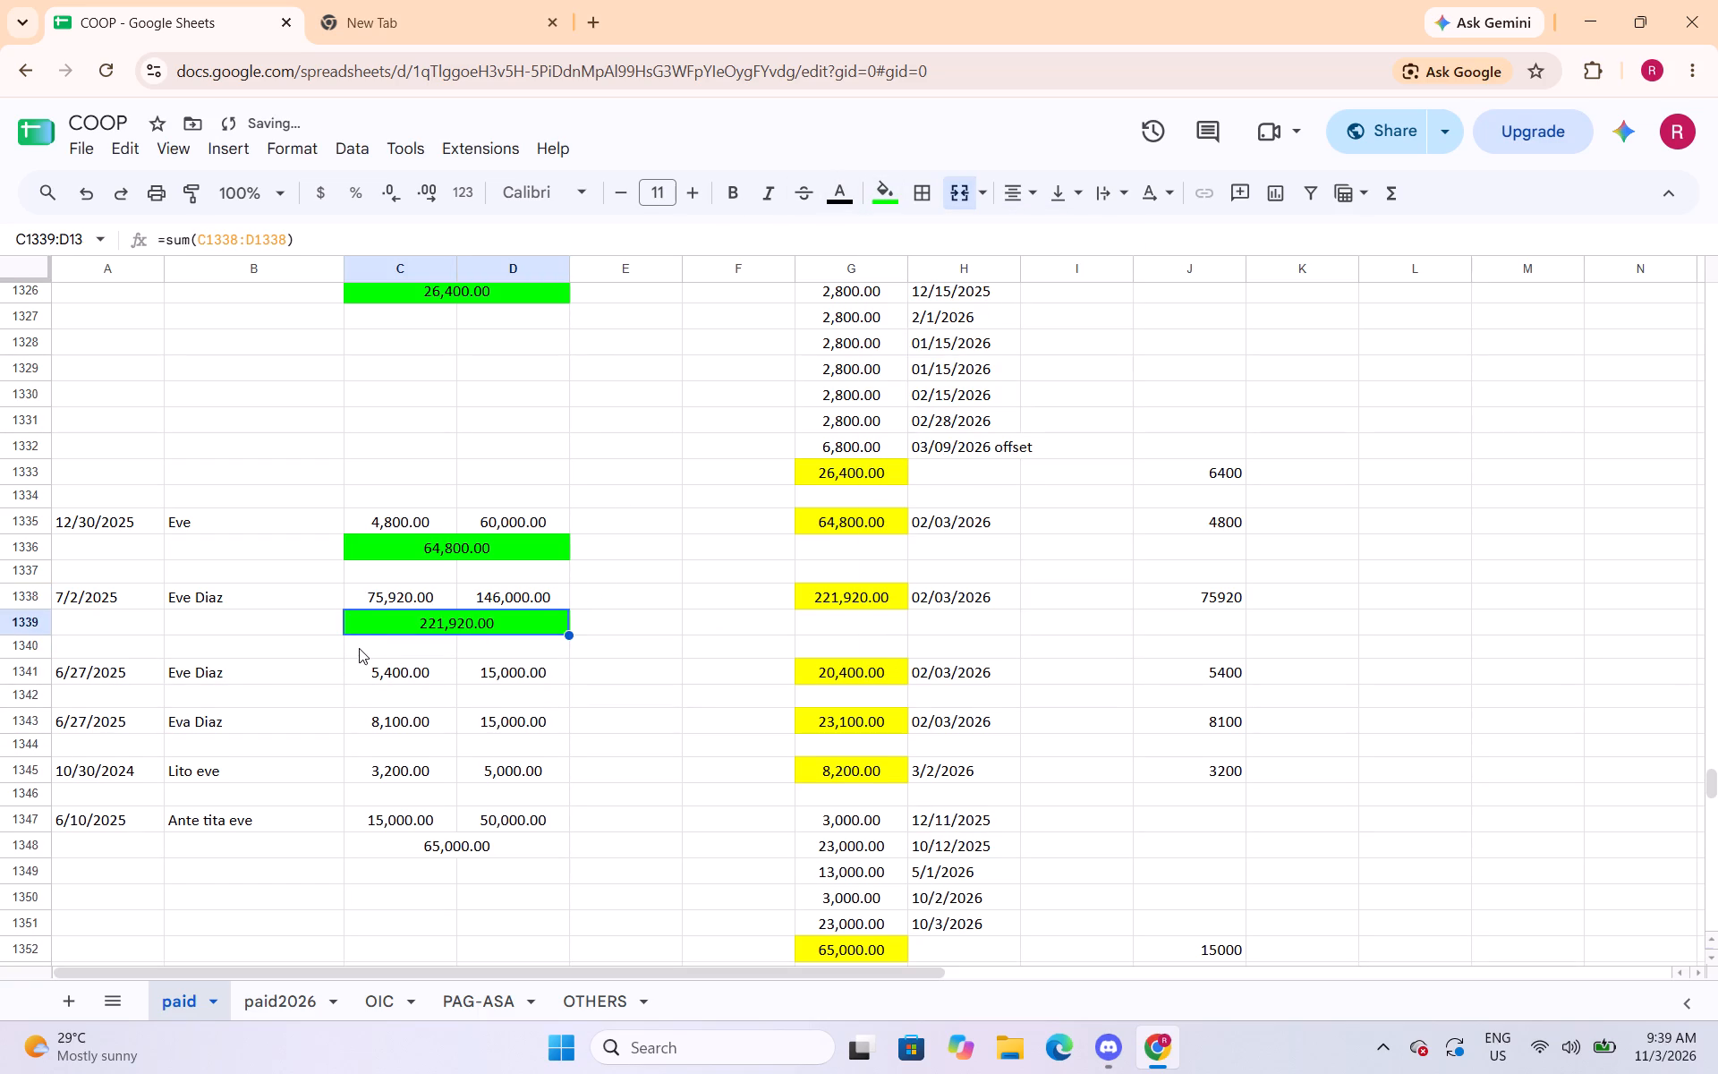
# Insert one row above blank row 1342, directly under the 6/27/2025 loan entry in row 1341.
pyautogui.scroll(-1, 367, 640)
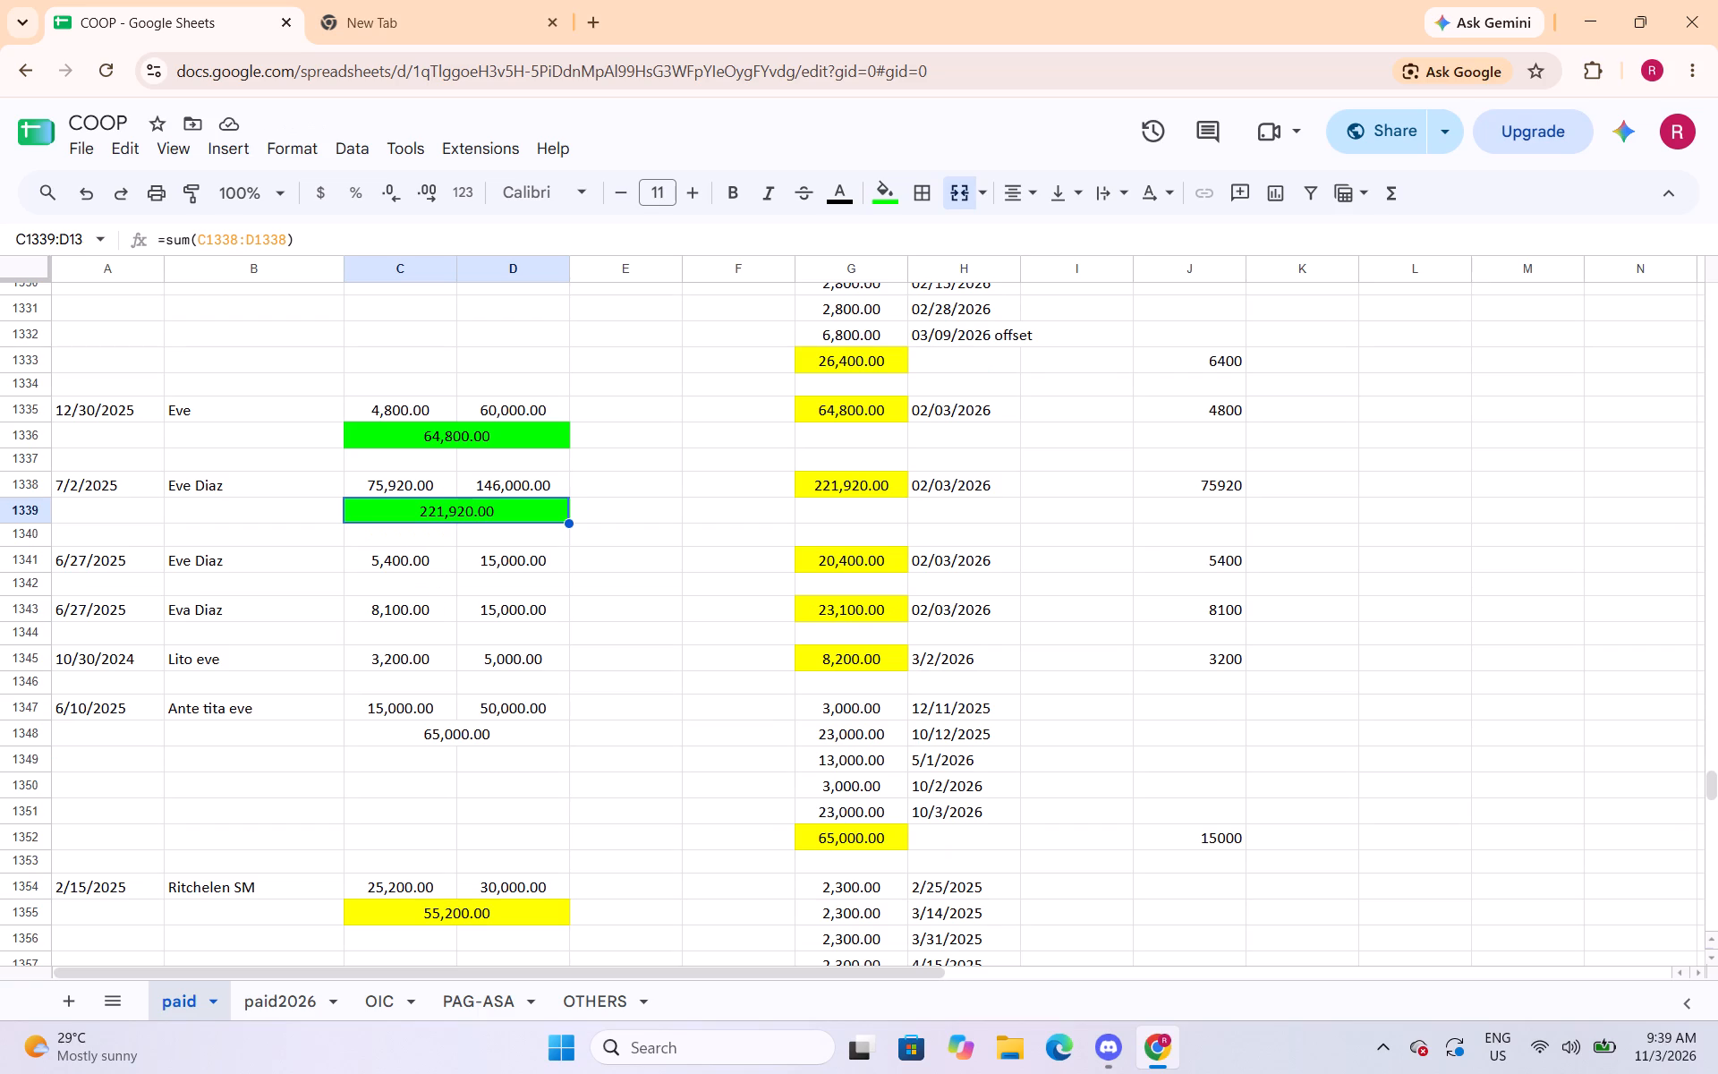
pyautogui.scroll(-1, 438, 527)
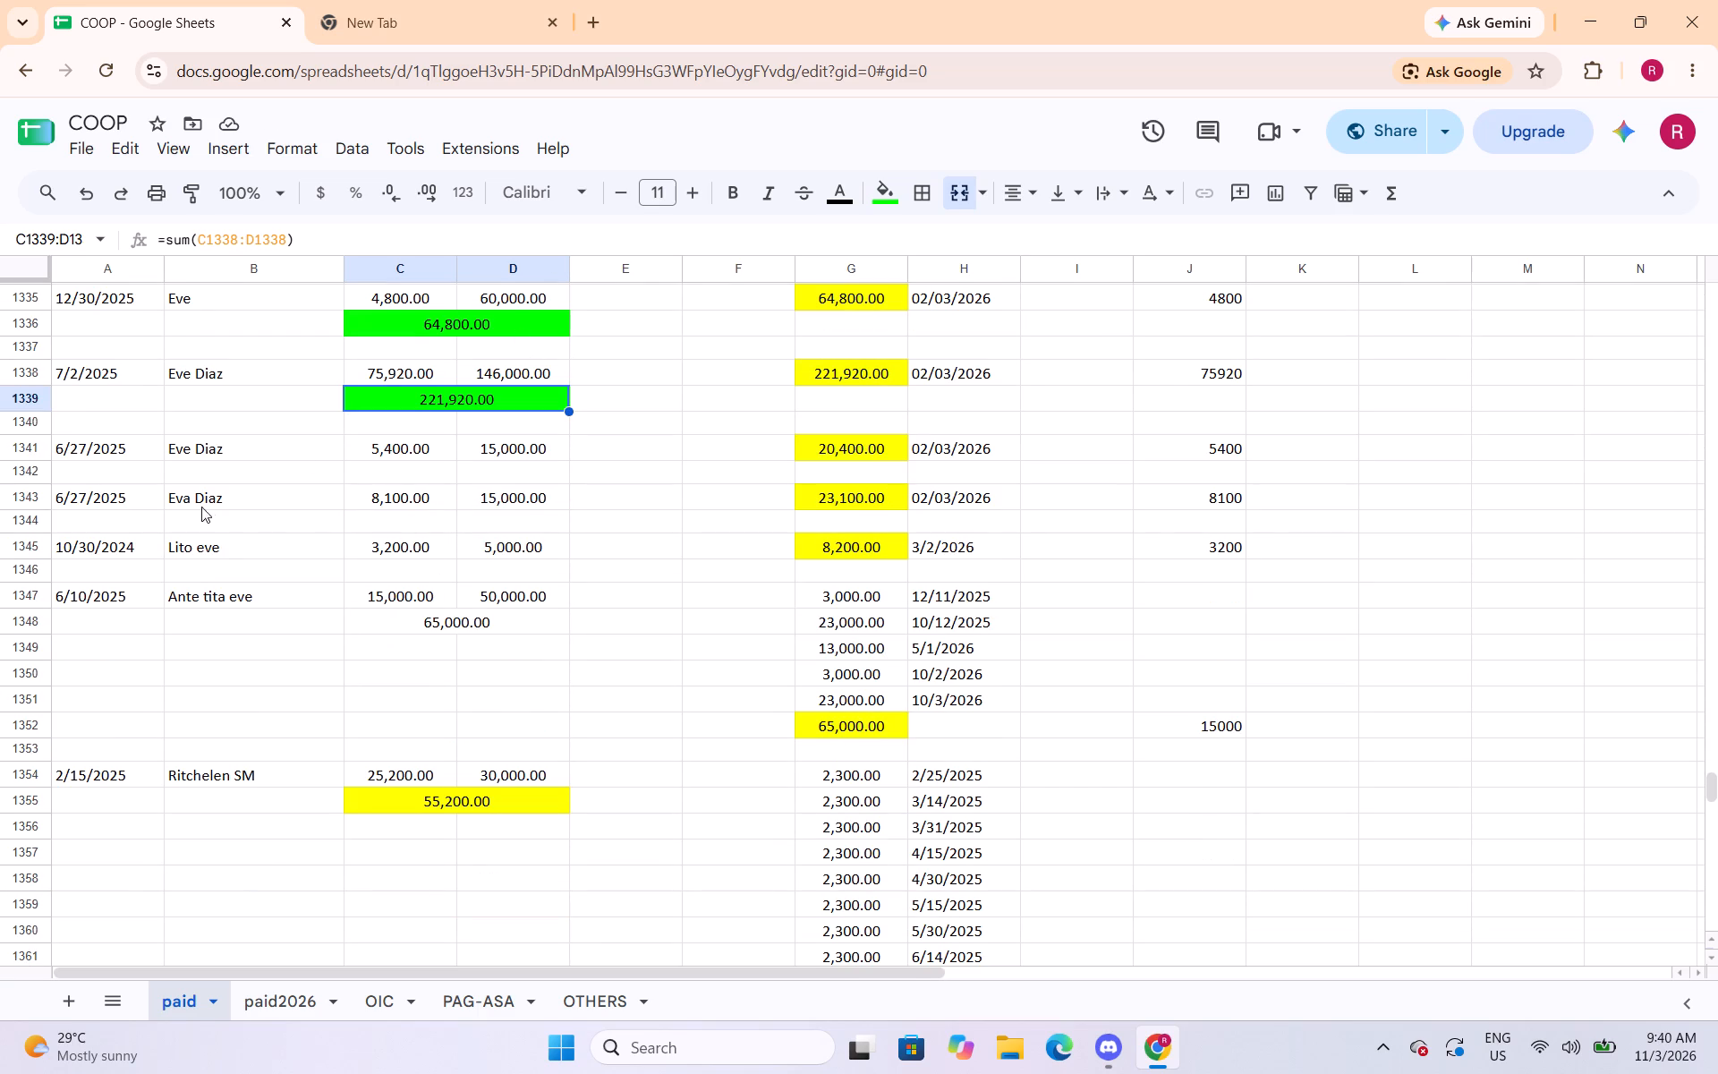
pyautogui.click(33, 467)
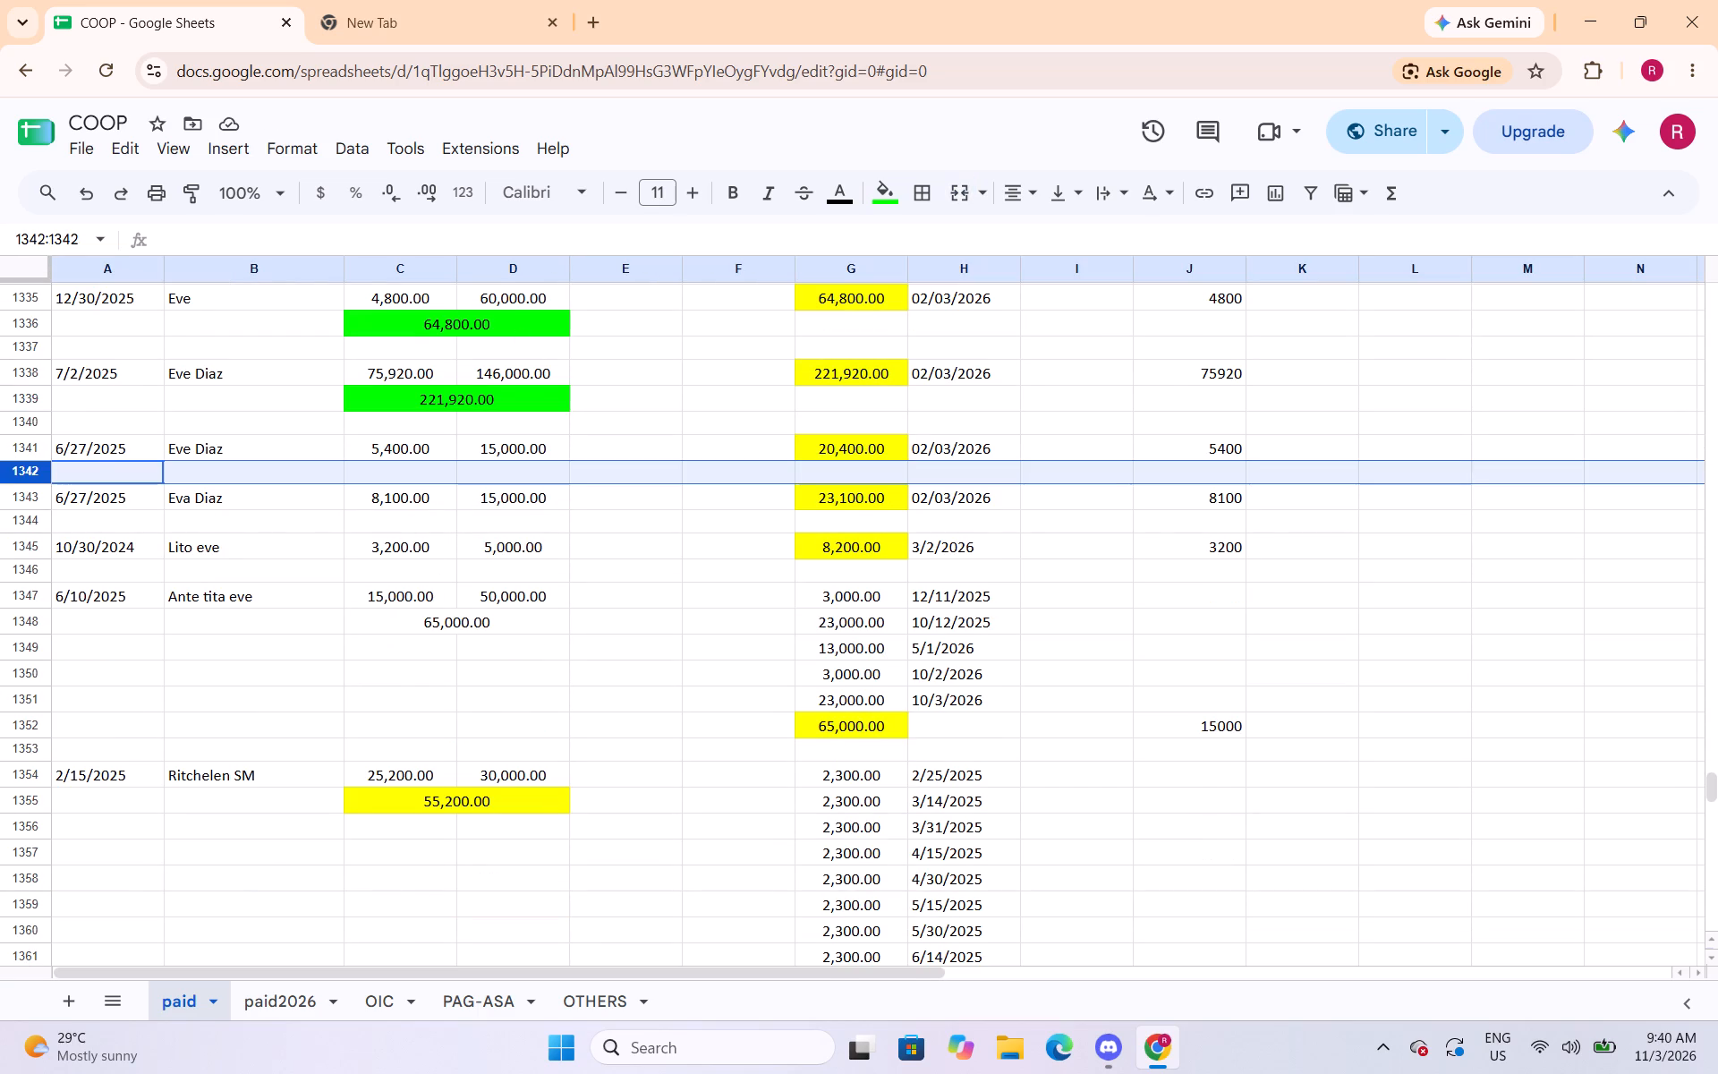
pyautogui.rightClick(33, 467)
pyautogui.click(123, 616)
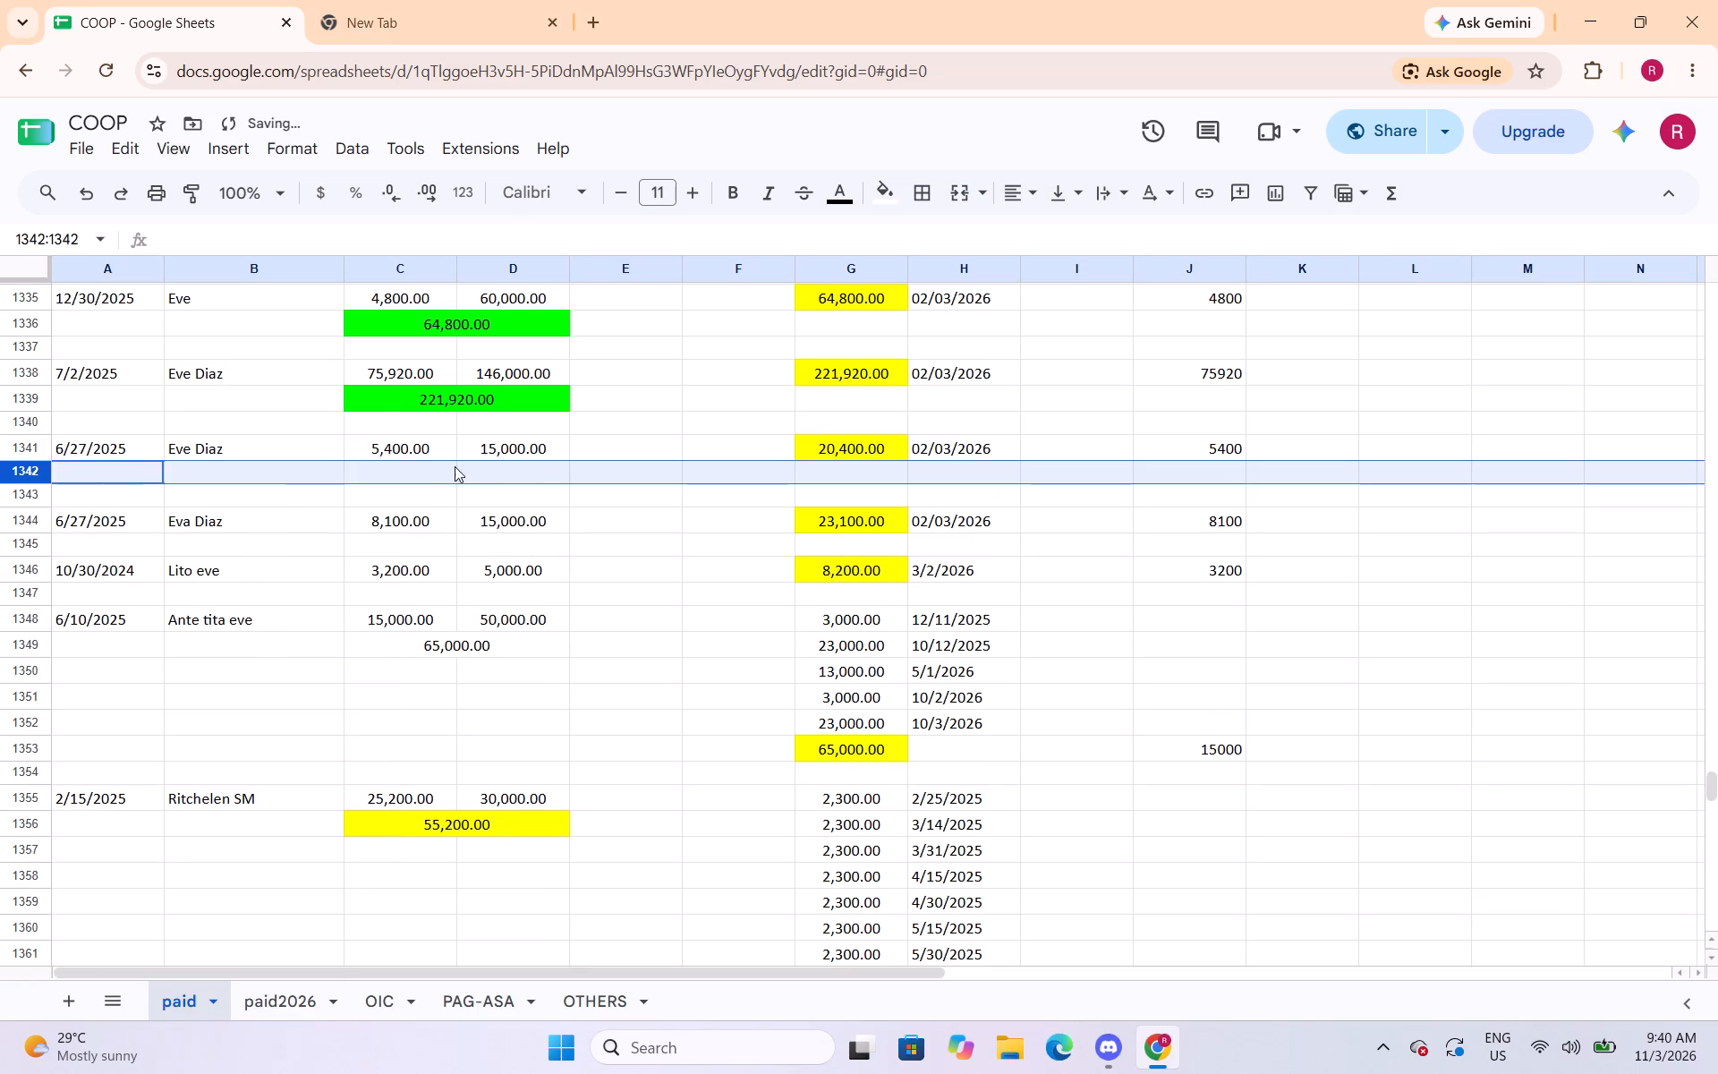
# Merge C1342:D1342 and total the row 1341 entry's interest and principal there with =sum(C1341:D1341).
pyautogui.moveTo(445, 471); pyautogui.dragTo(483, 472)
pyautogui.click(960, 199)
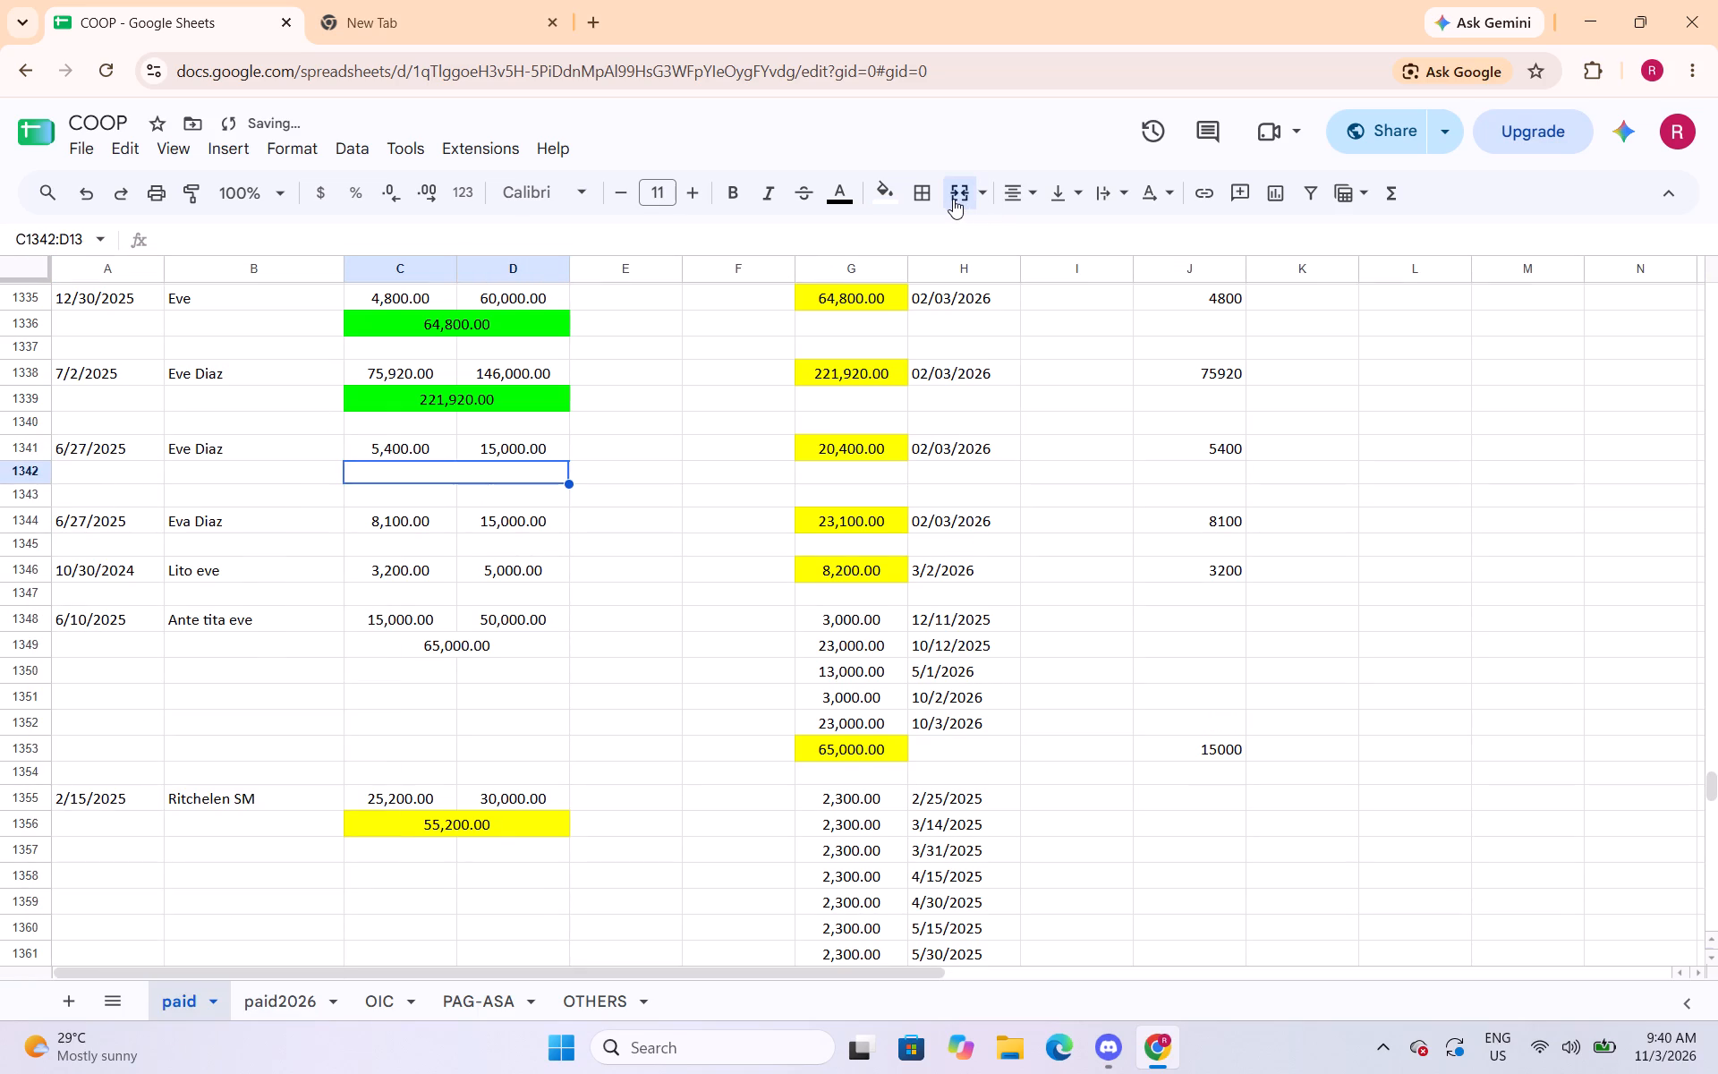
pyautogui.write('=sum(')
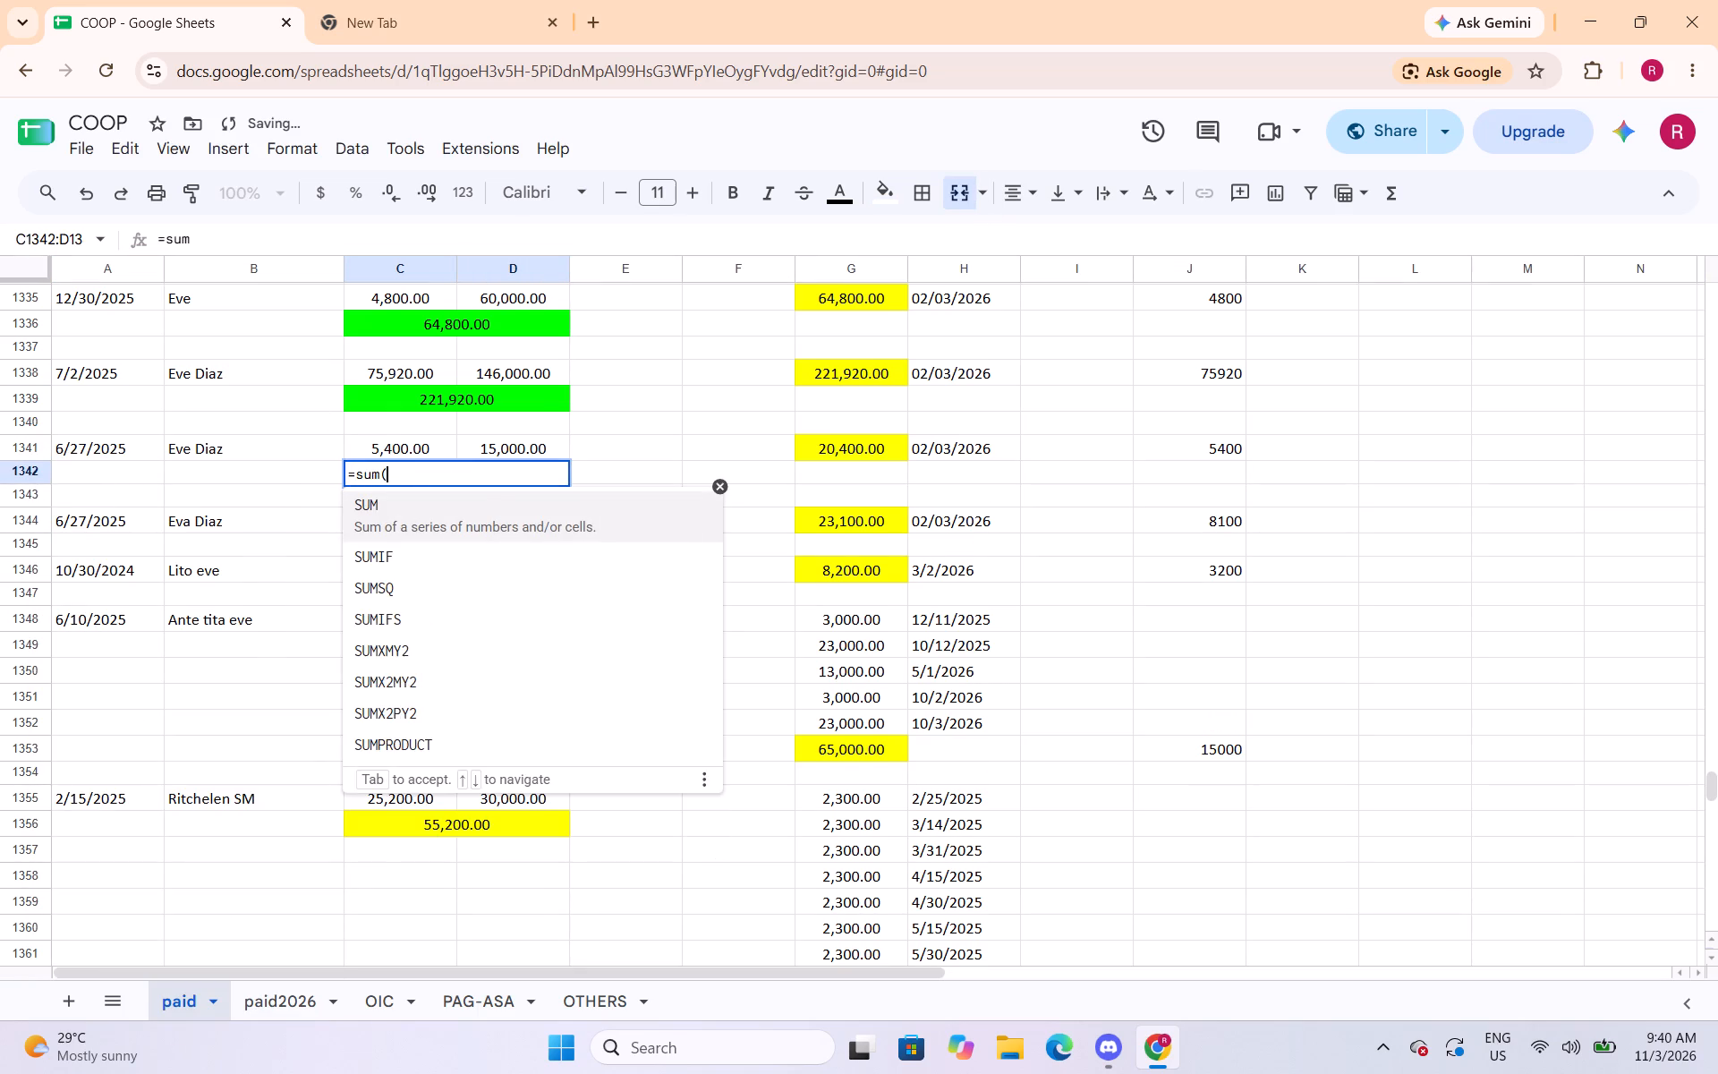
pyautogui.moveTo(446, 445); pyautogui.dragTo(475, 445)
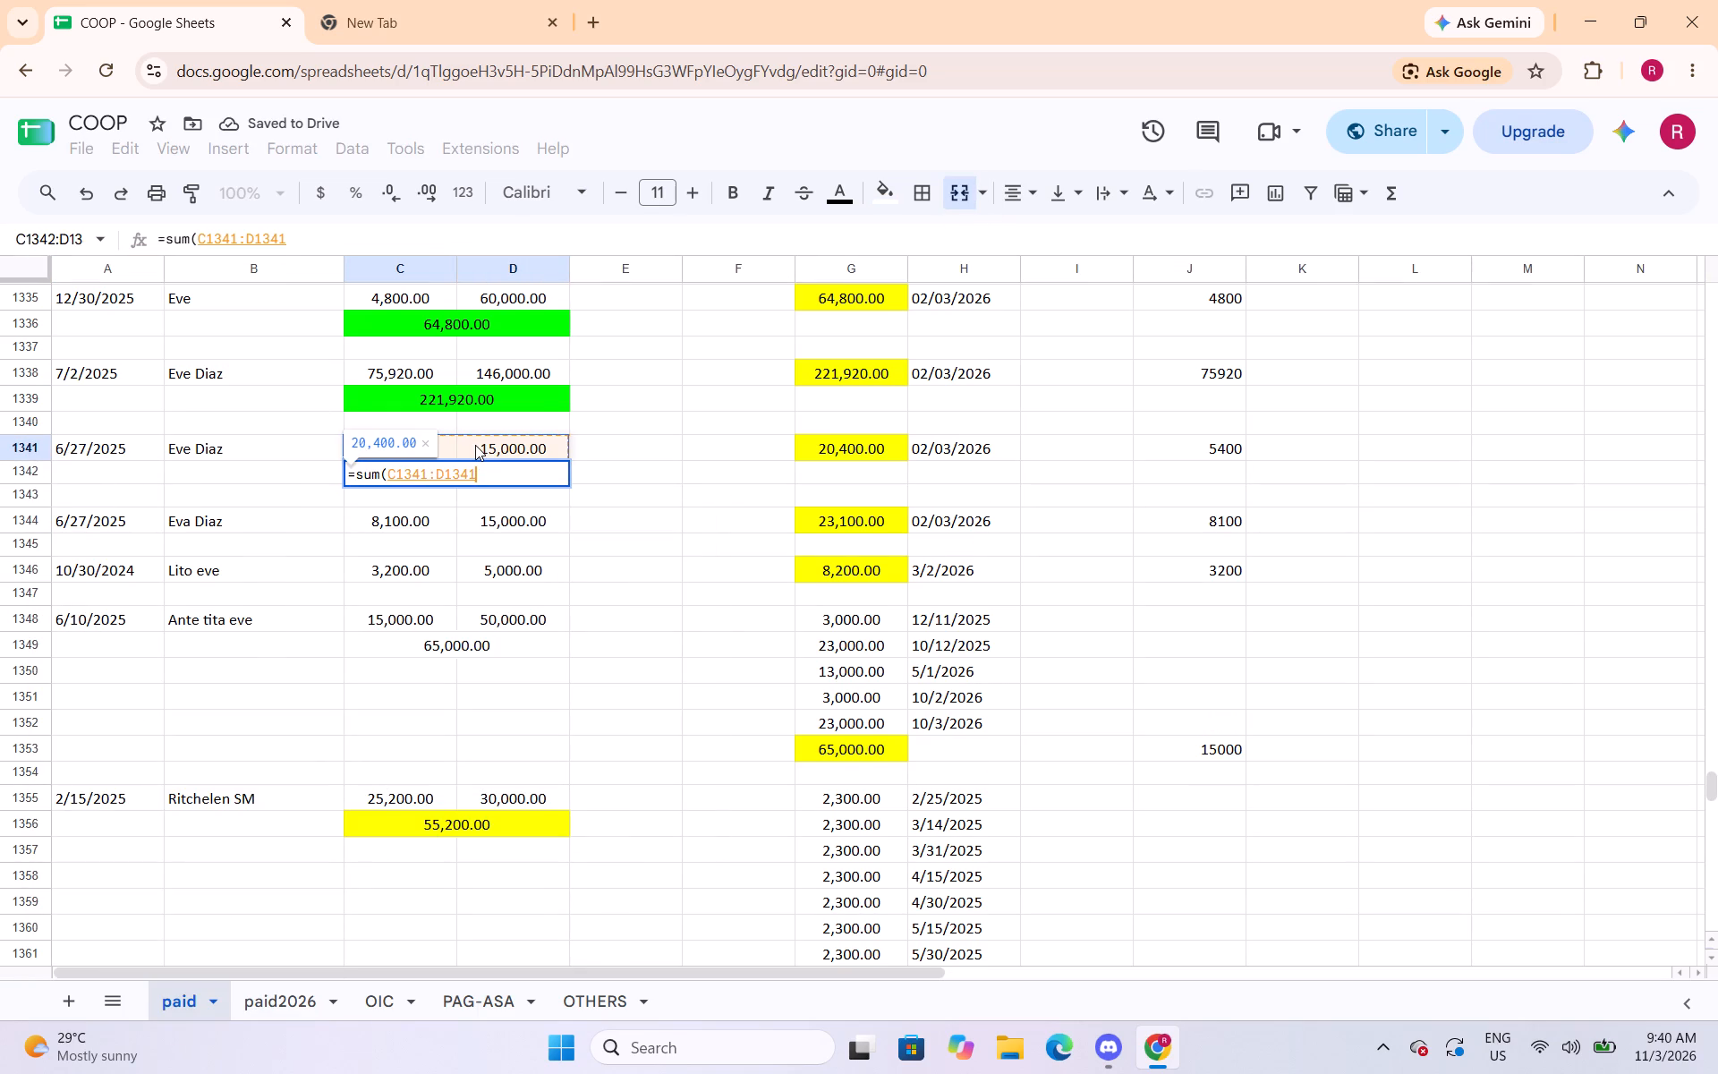
pyautogui.hotkey('shift', ')')
pyautogui.press('Return')
pyautogui.press('Up')
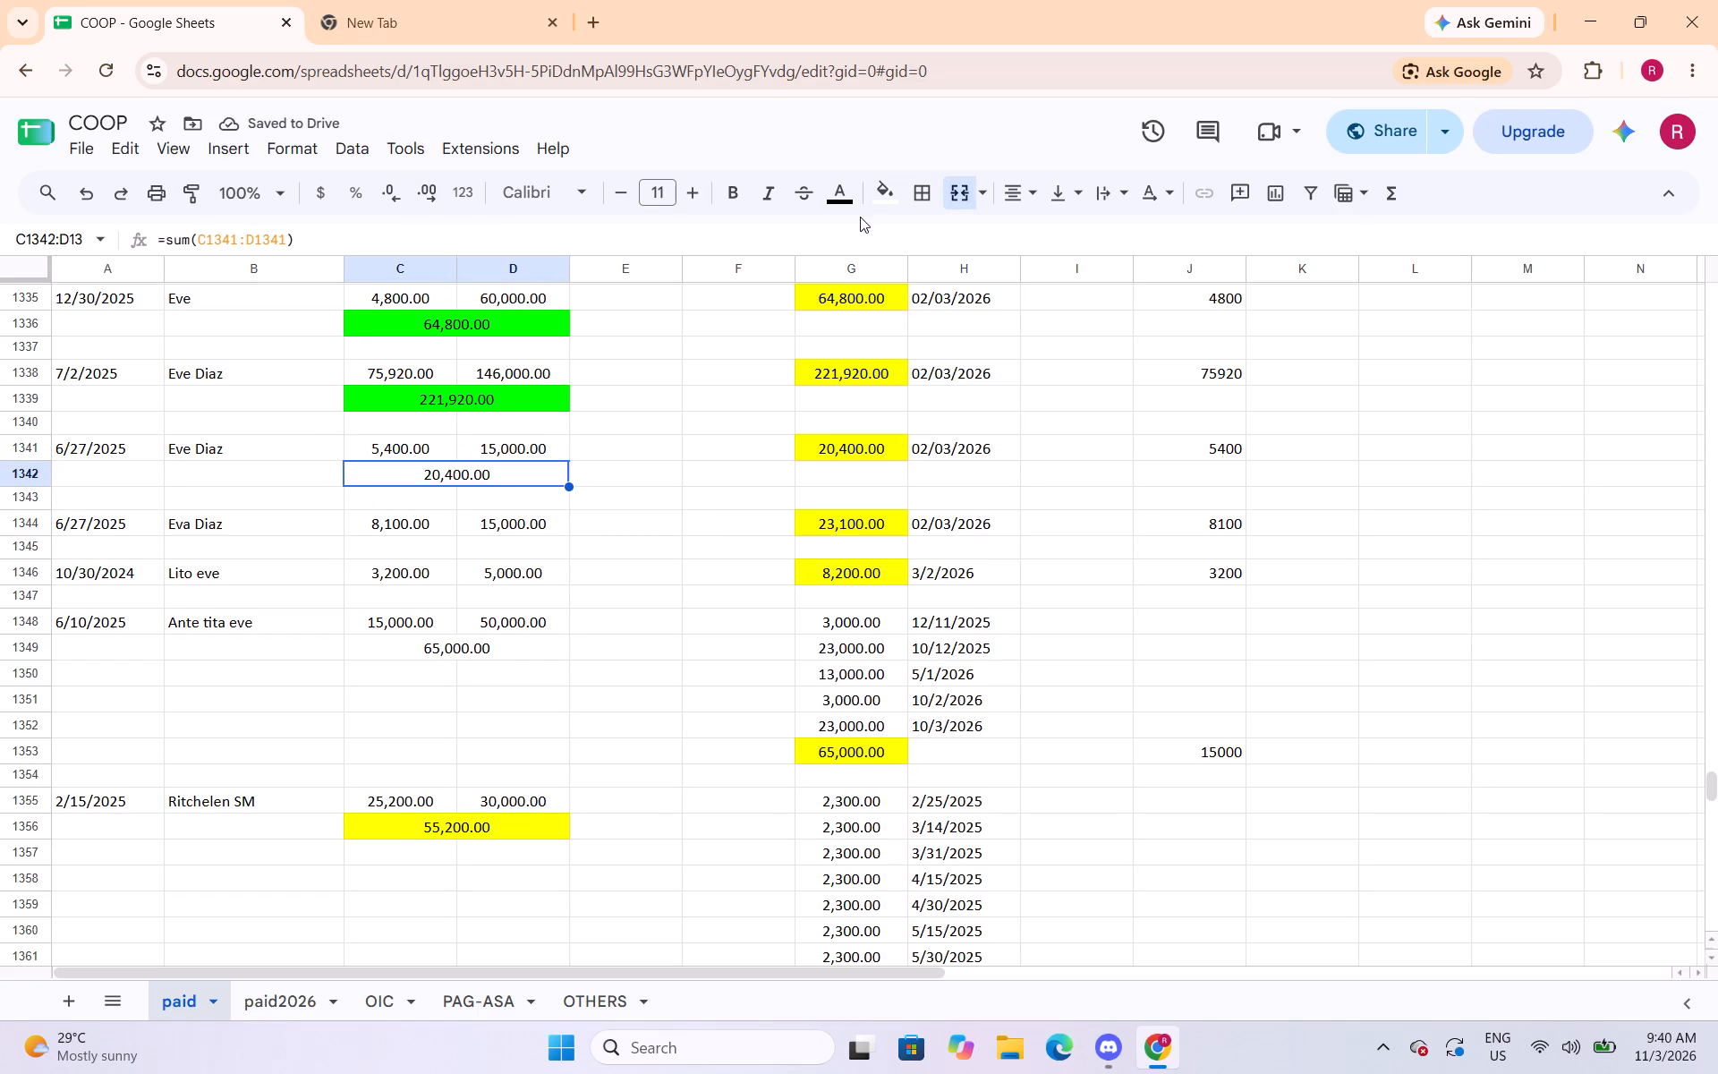
# Fill the merged total in C1342:D1342 with bright green.
pyautogui.click(880, 200)
pyautogui.click(987, 299)
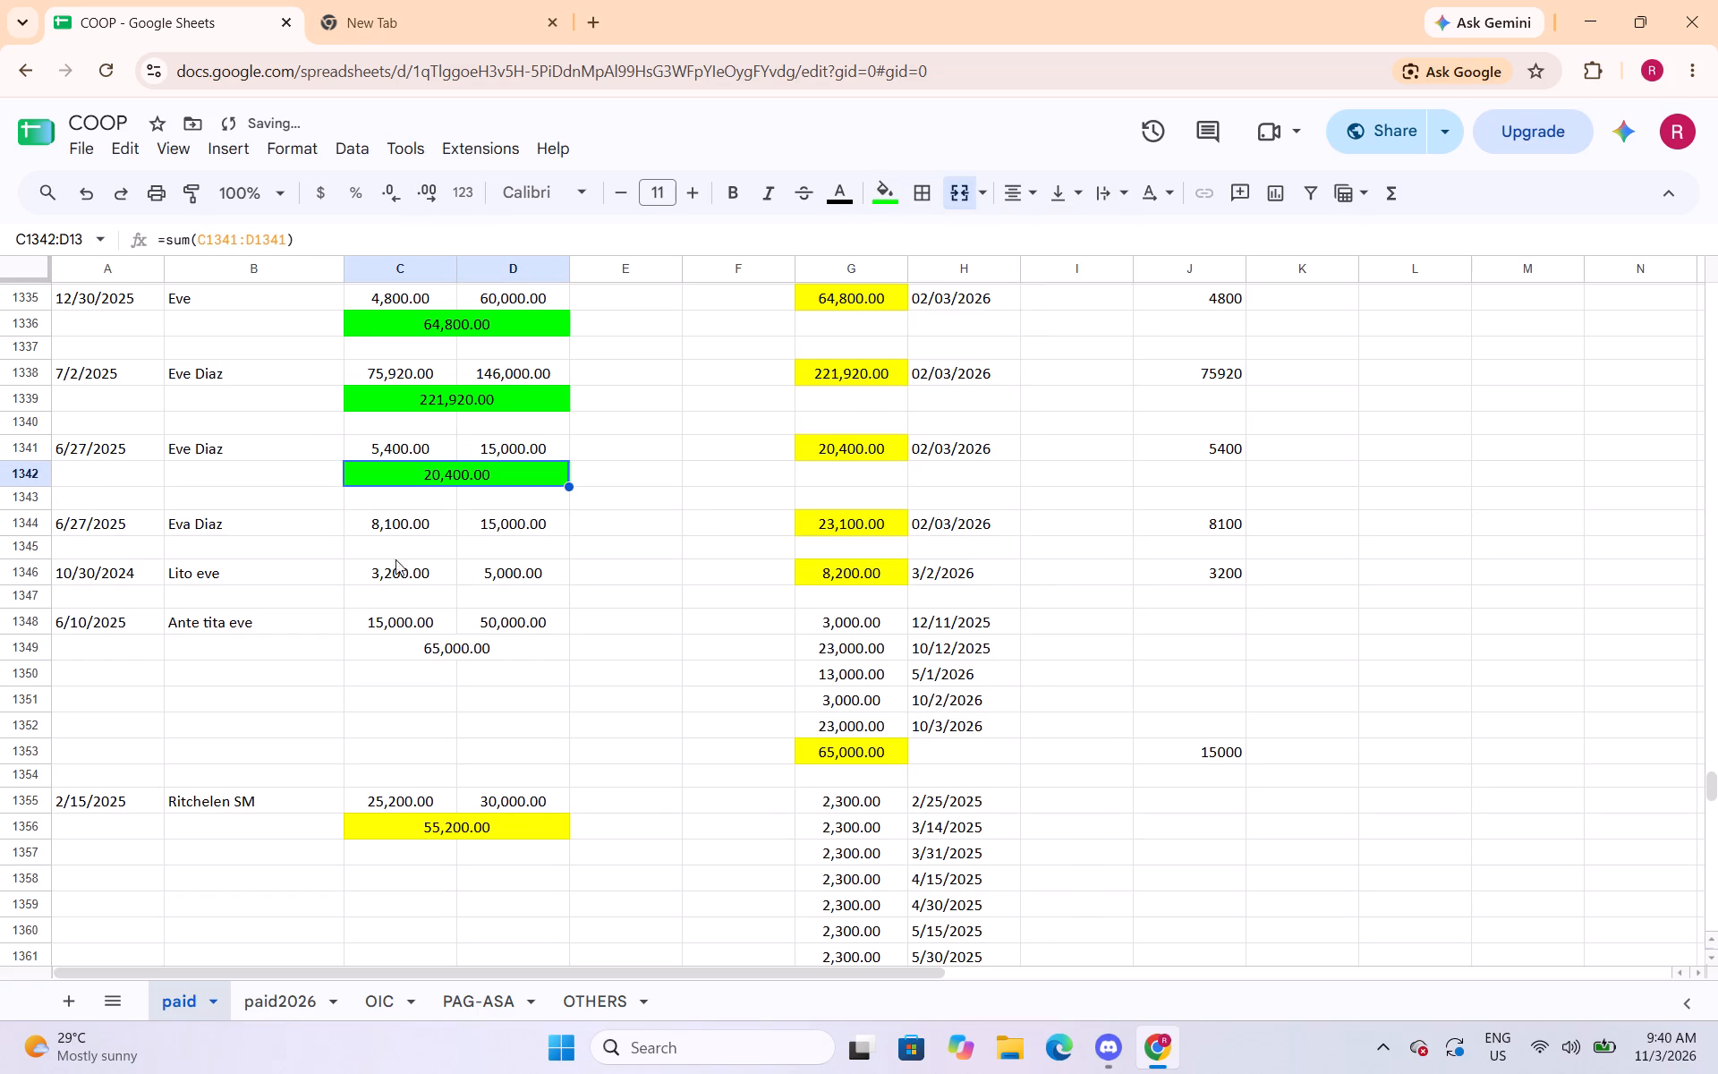
# Insert one row above blank row 1345, directly under the 6/27/2025 loan entry in row 1344.
pyautogui.click(35, 545)
pyautogui.rightClick(35, 545)
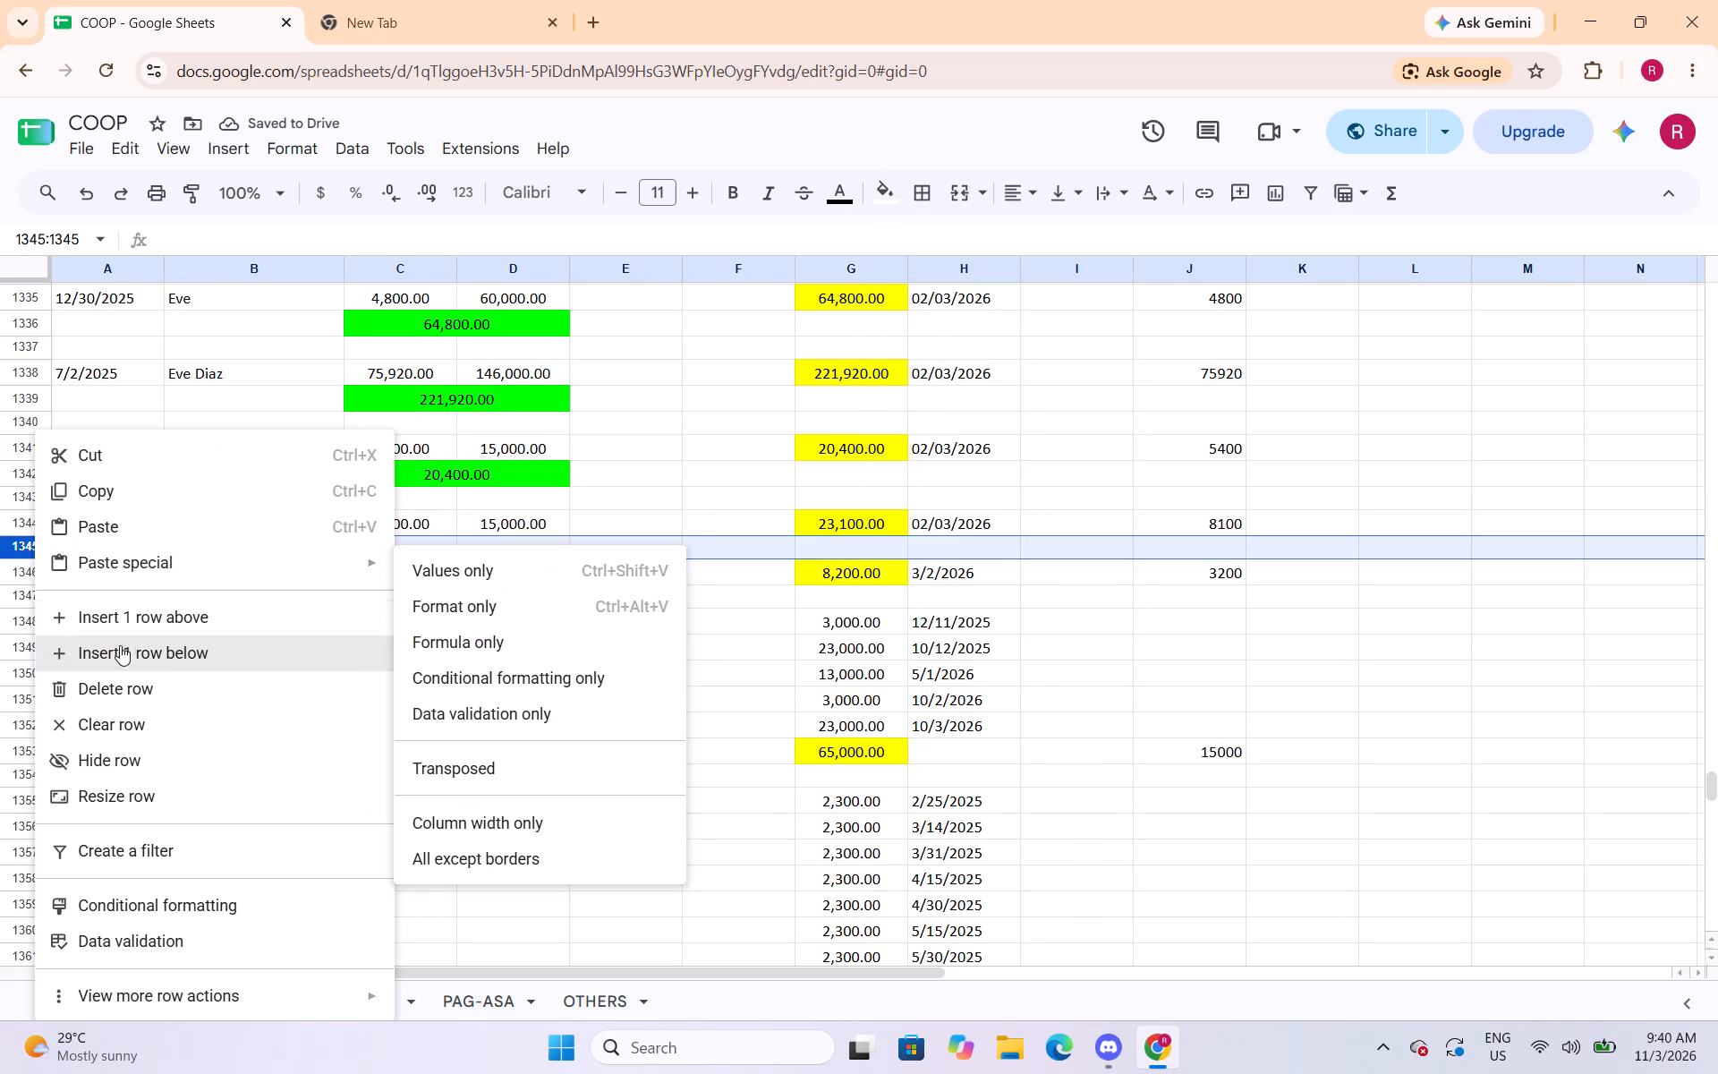
pyautogui.click(148, 615)
# Merge C1345:D1345 and total the row 1344 entry's interest and principal there with =sum(C1344:D1344).
pyautogui.moveTo(426, 554); pyautogui.dragTo(523, 552)
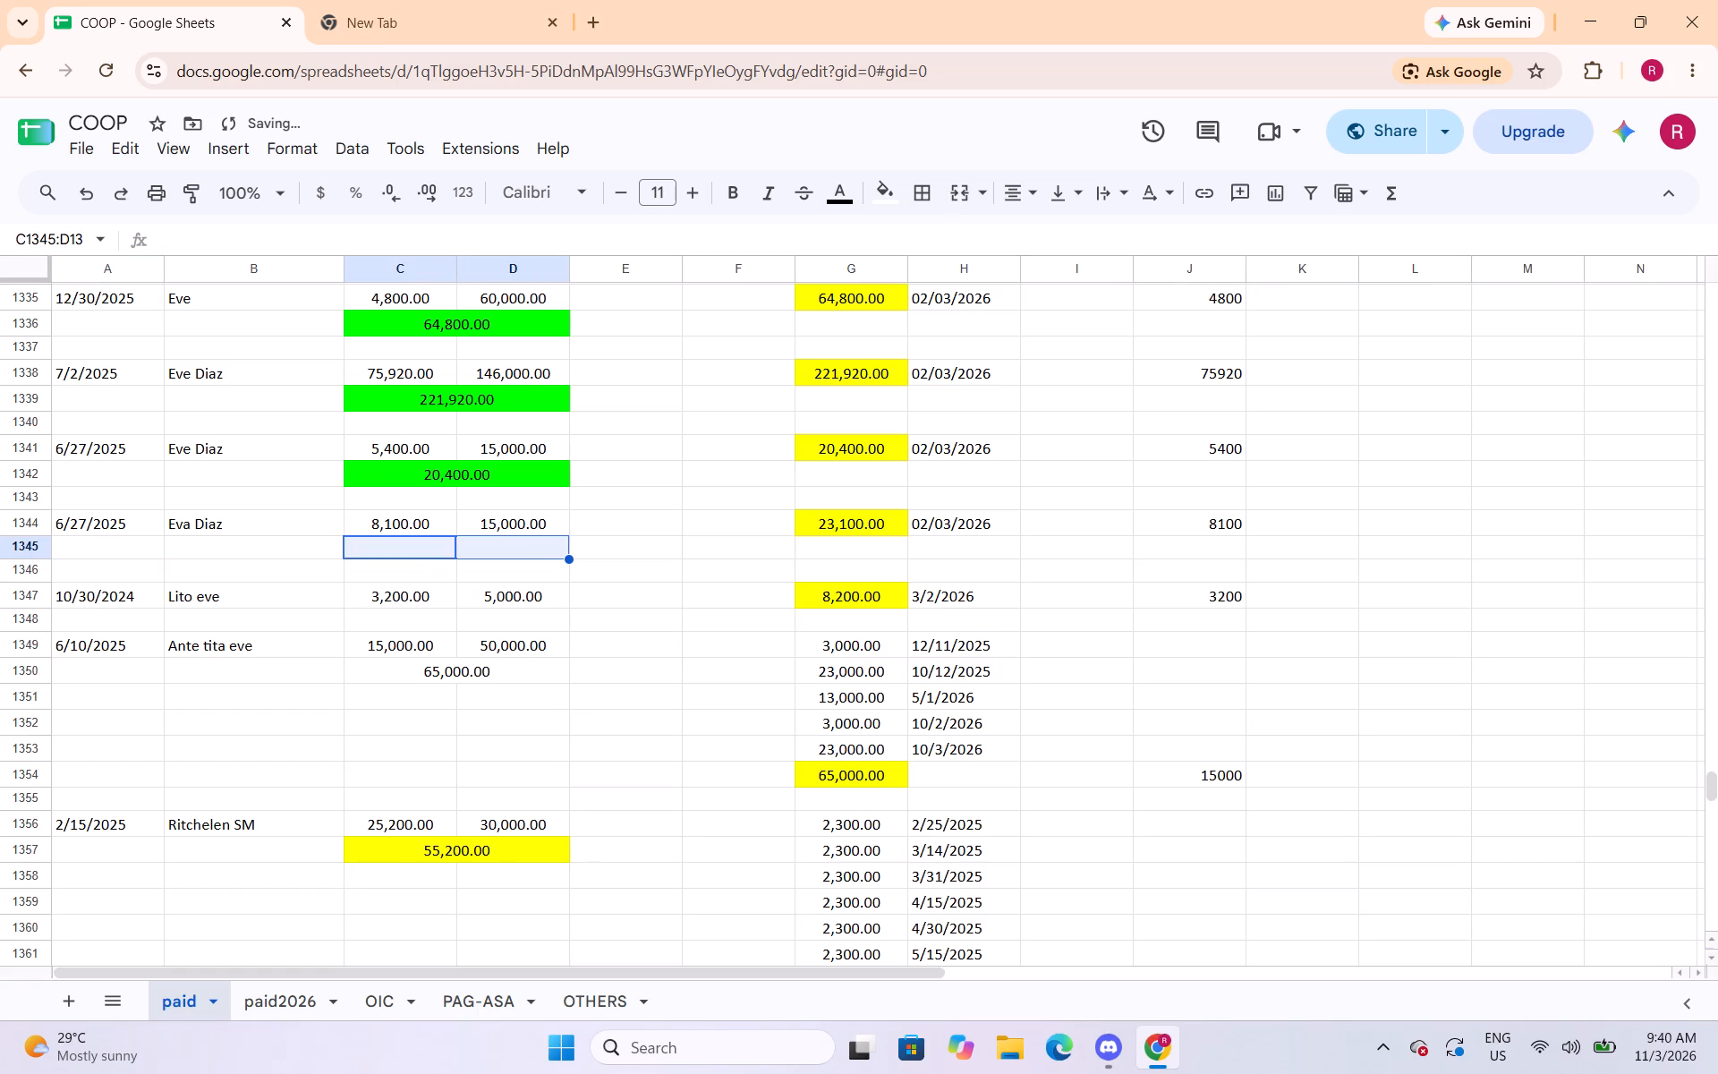
pyautogui.click(962, 192)
pyautogui.write('=sum(')
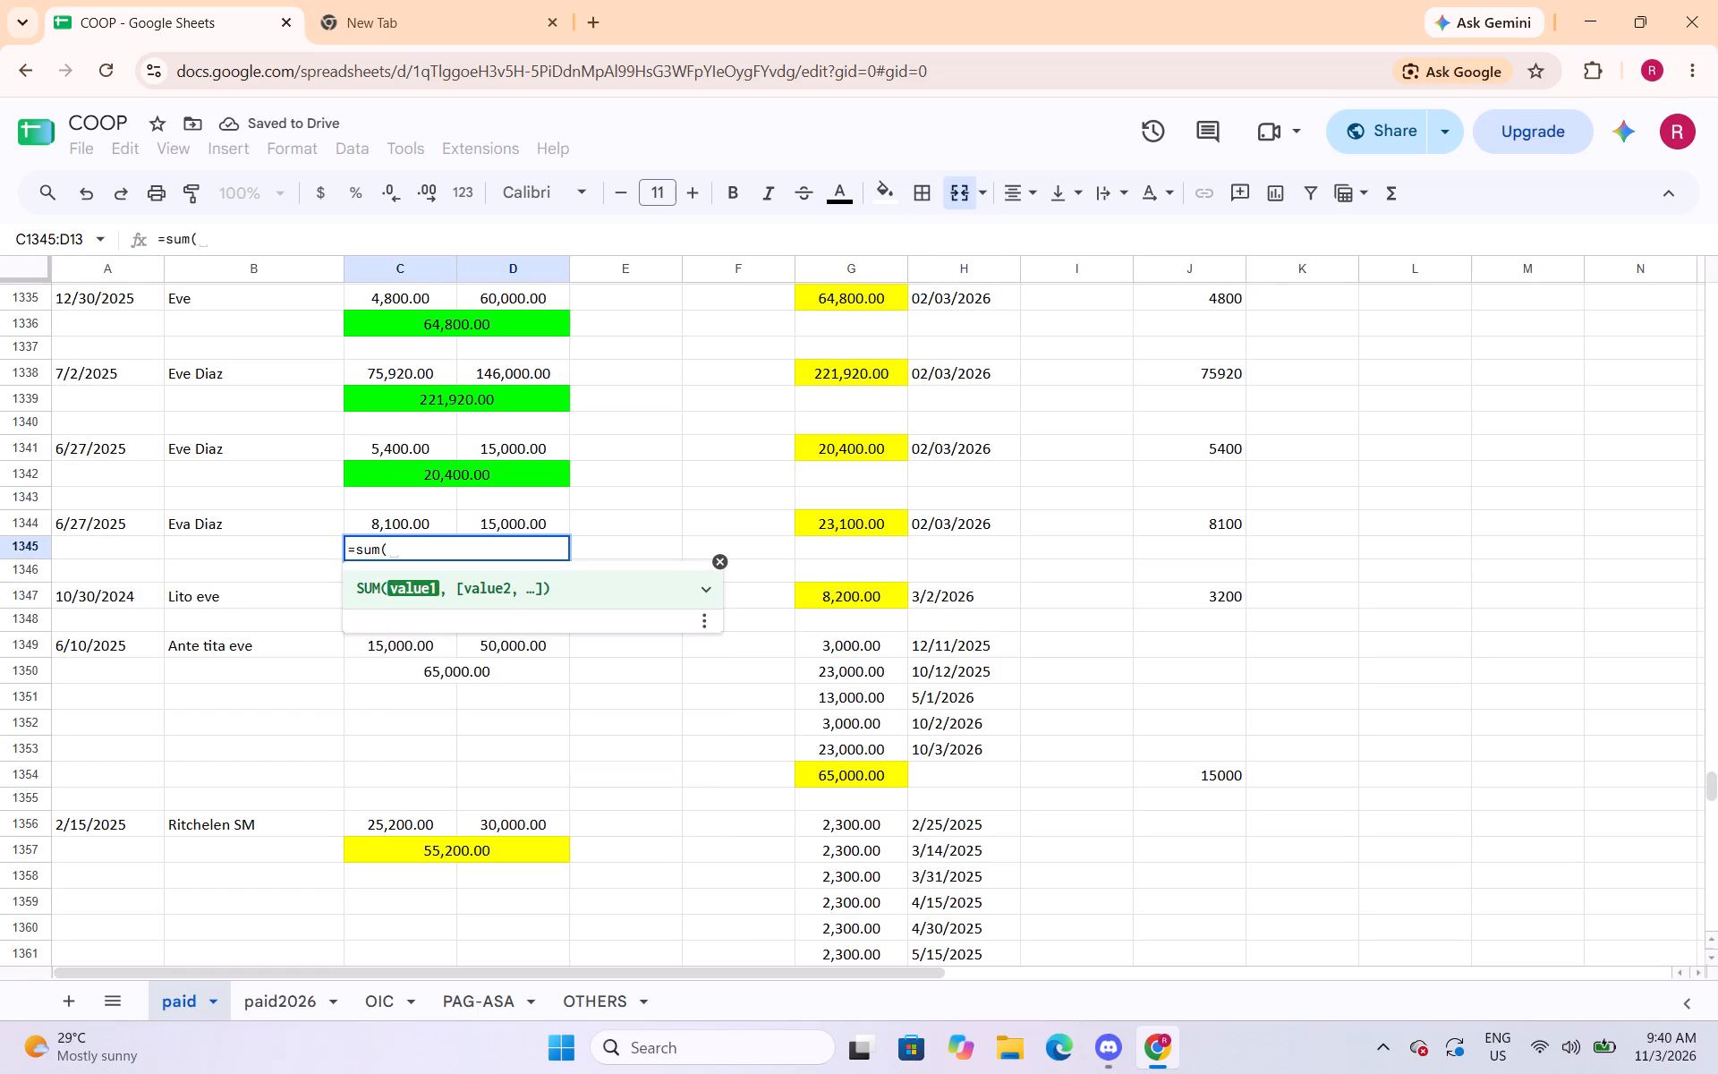
pyautogui.moveTo(450, 523); pyautogui.dragTo(475, 518)
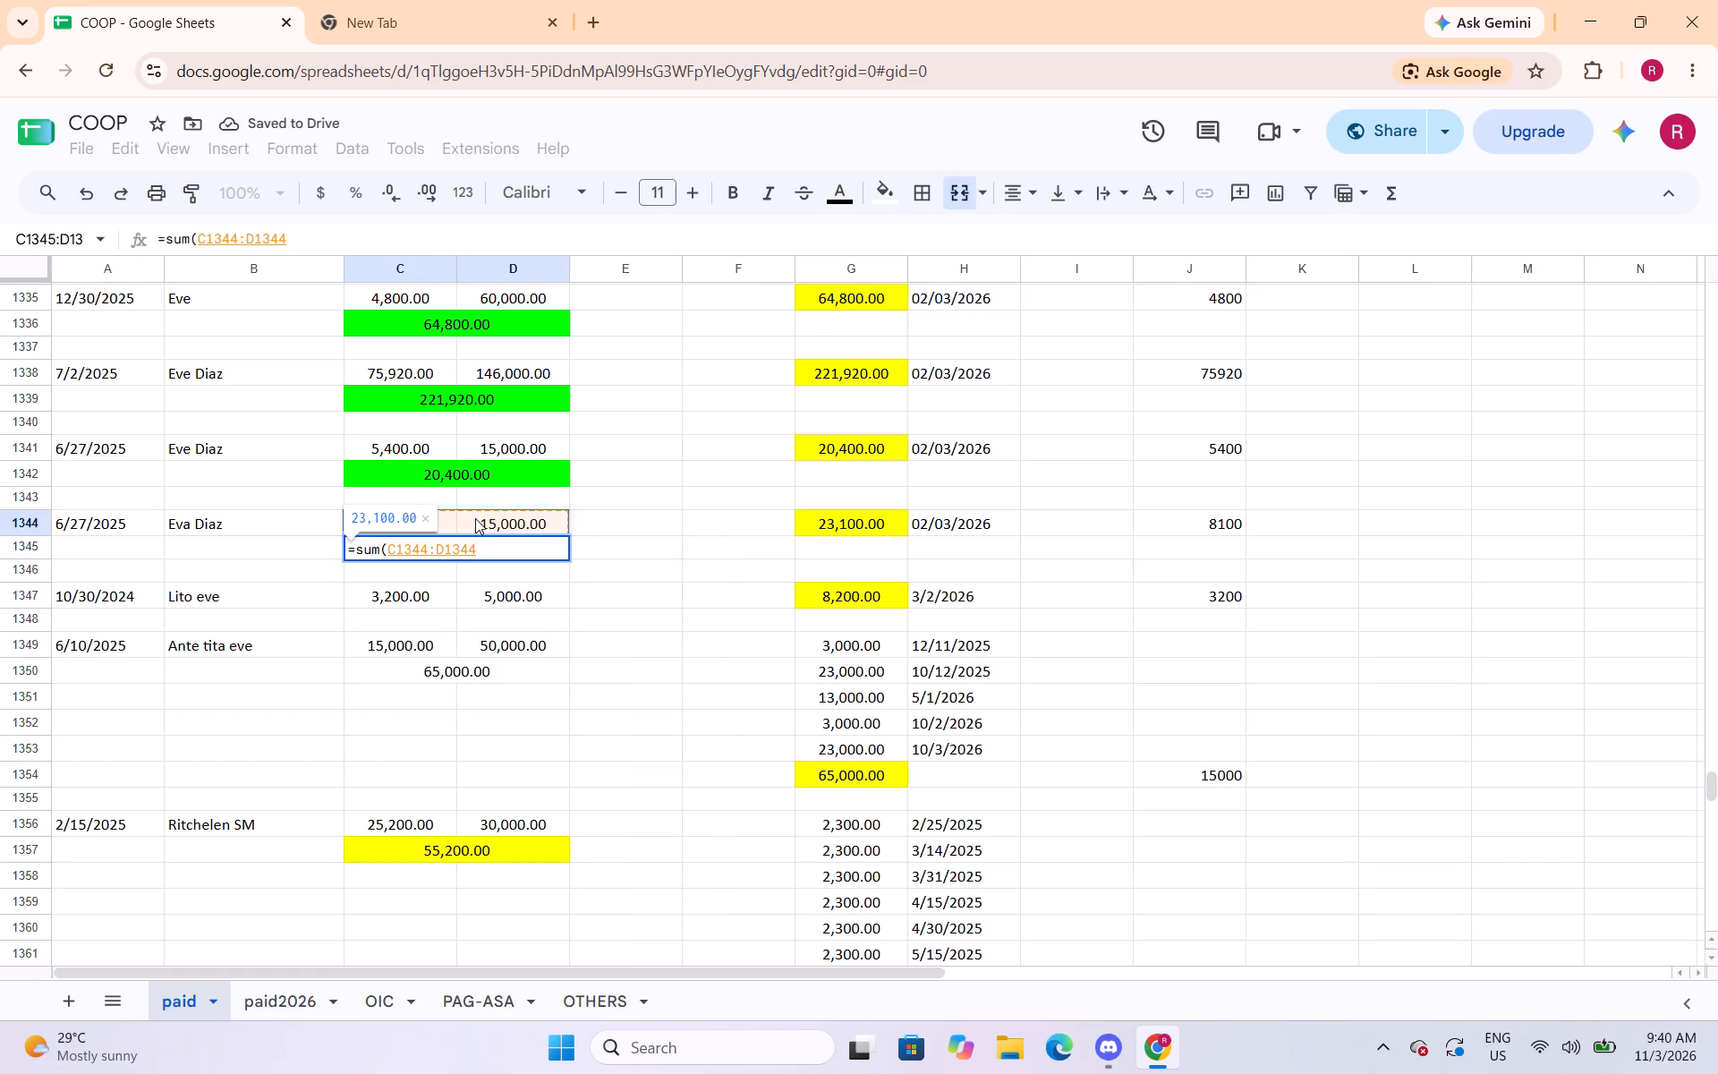
pyautogui.hotkey('shift', ')')
pyautogui.press('Return')
pyautogui.press('Up')
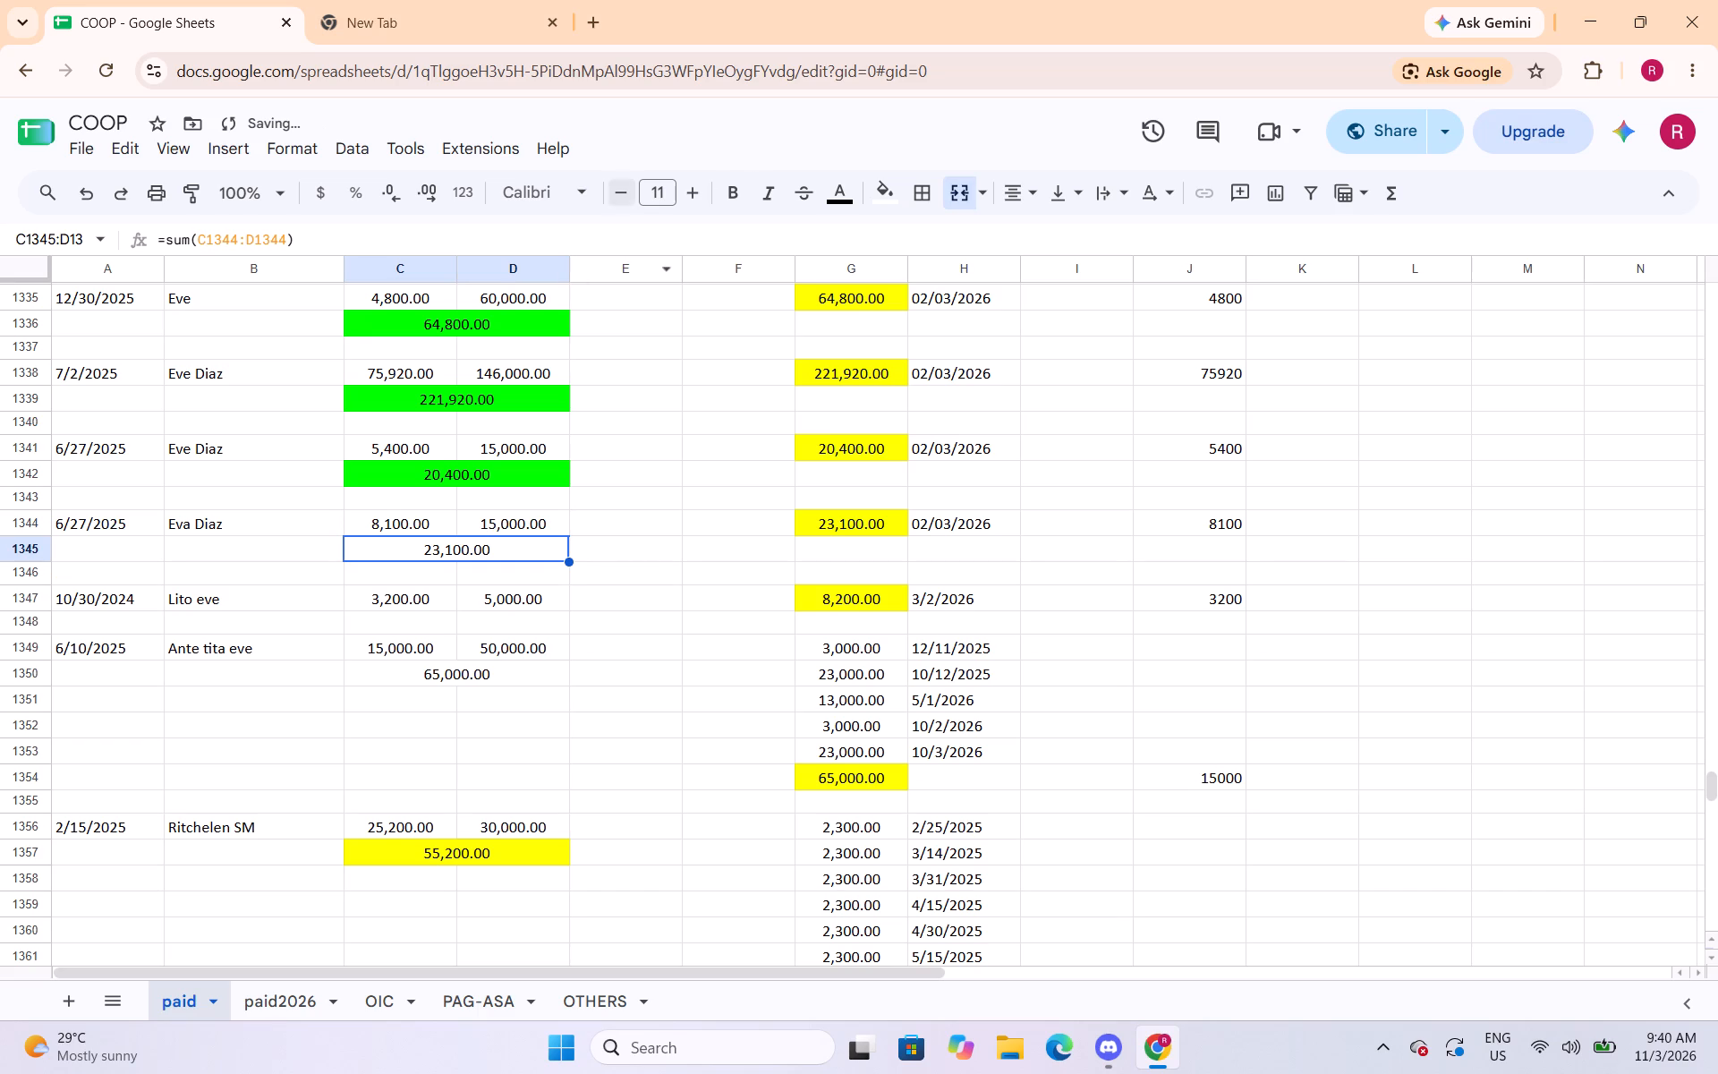
# Fill the merged total in C1345:D1345 with bright green.
pyautogui.click(880, 198)
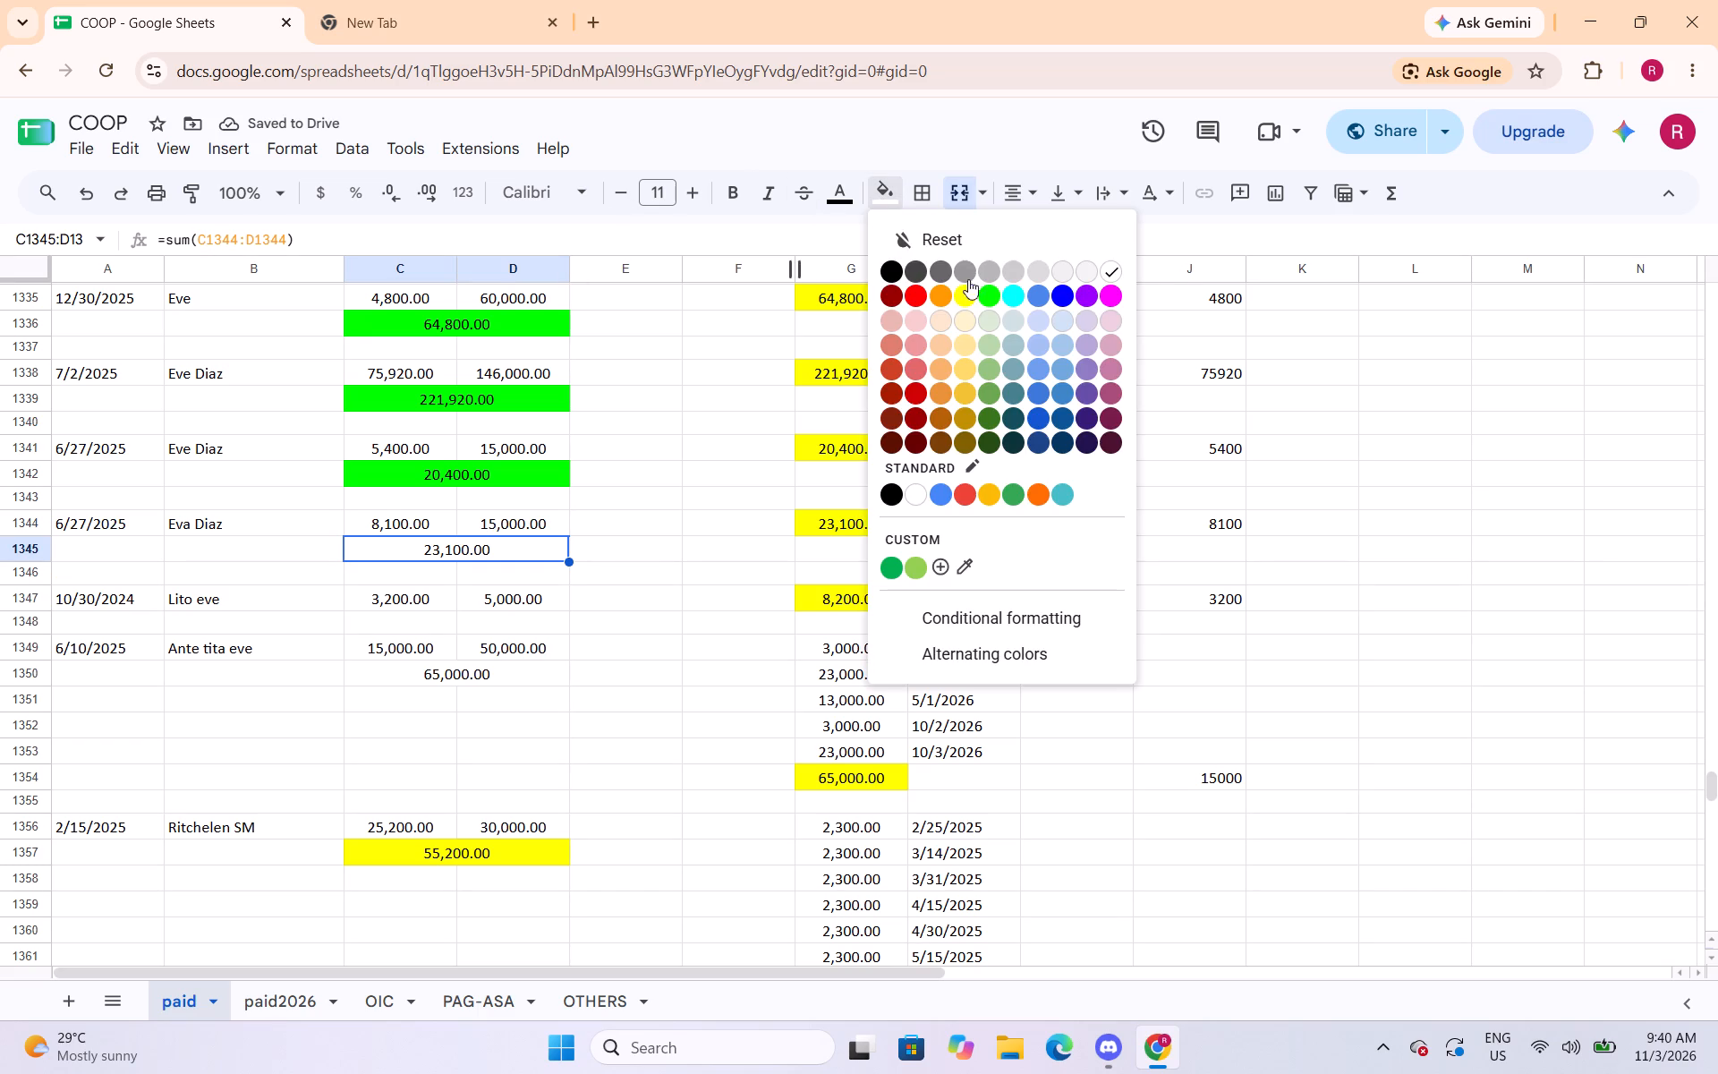
pyautogui.click(984, 294)
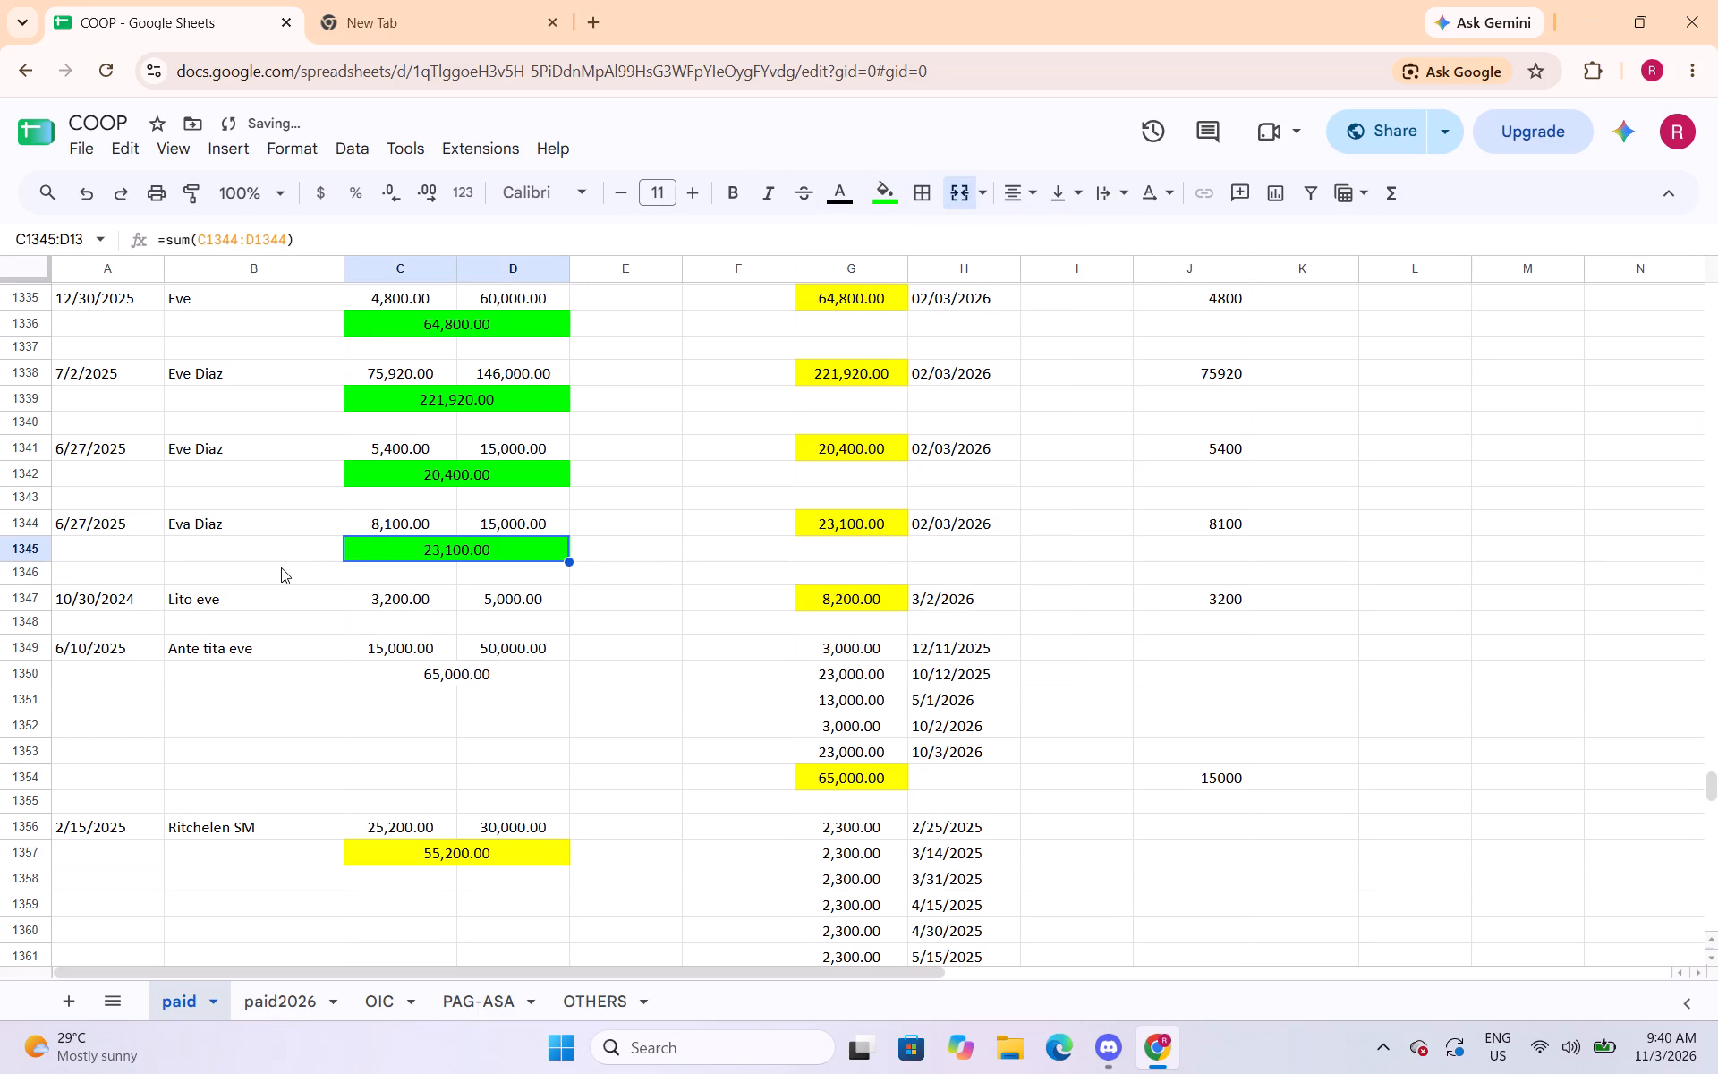
# Insert one row above blank row 1348, directly under the 10/30/2024 loan entry.
pyautogui.scroll(-1, 281, 567)
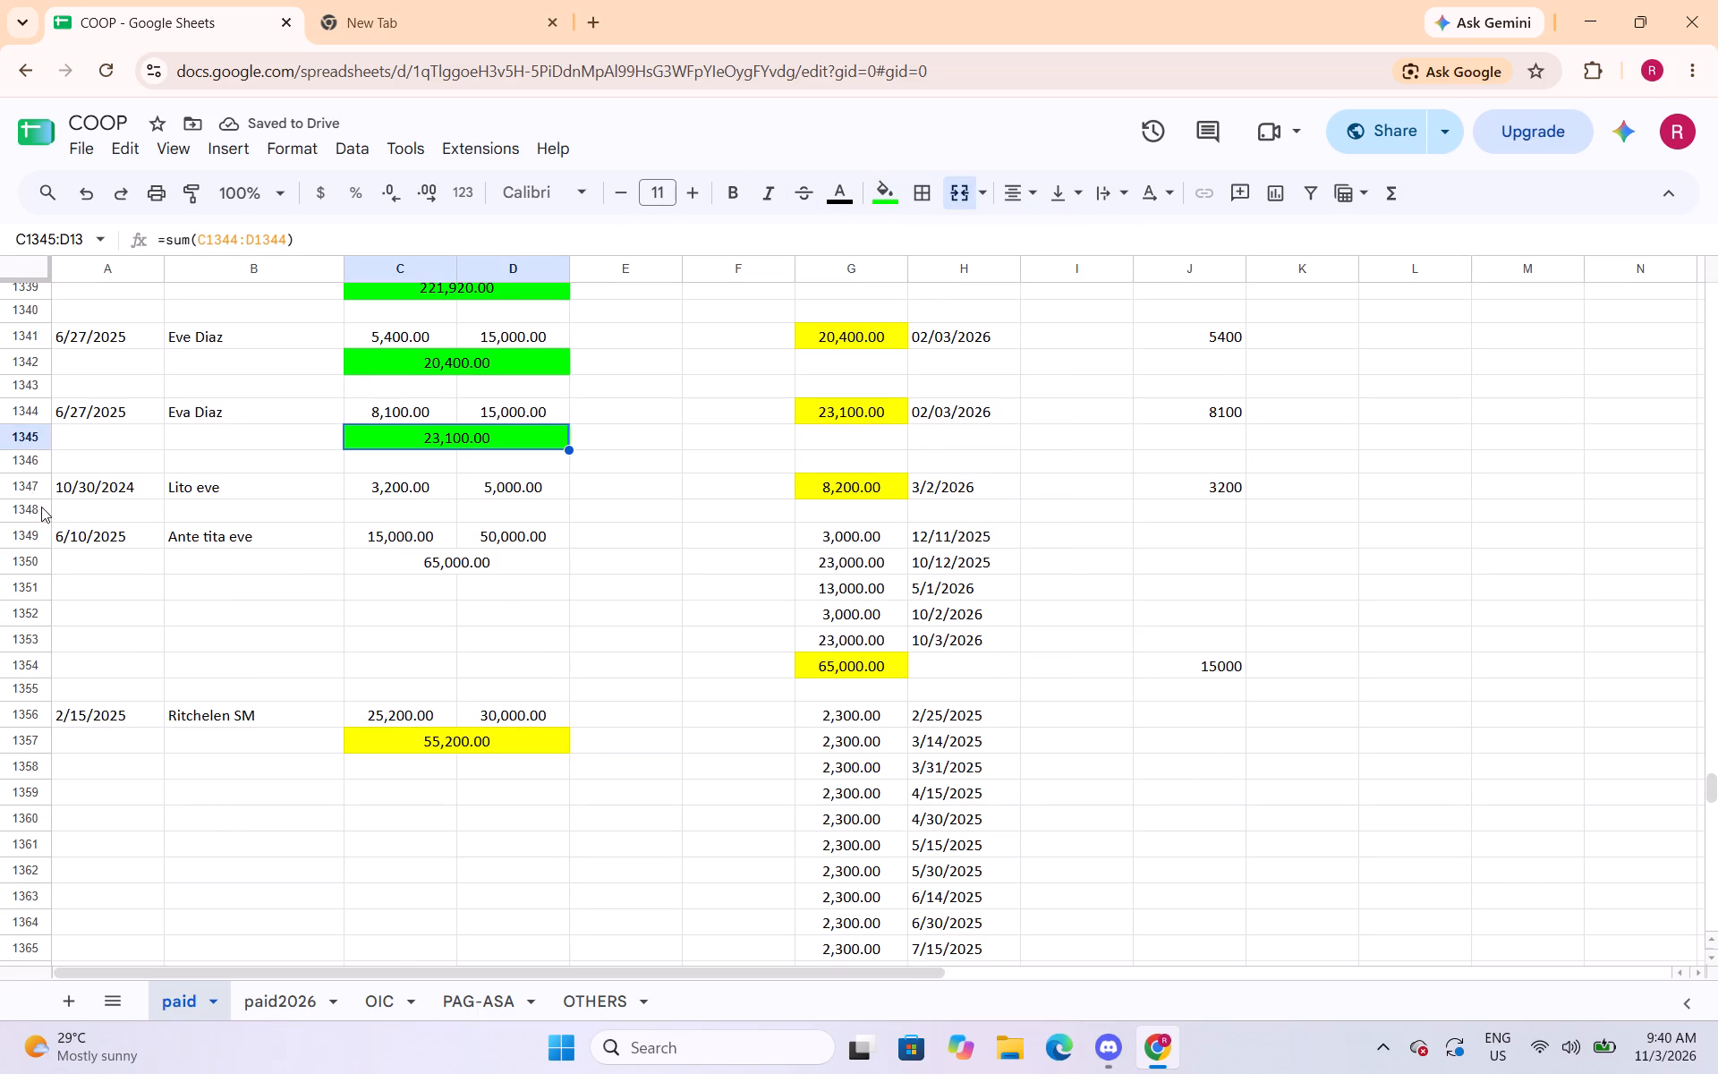
pyautogui.click(41, 510)
pyautogui.rightClick(41, 510)
pyautogui.click(130, 613)
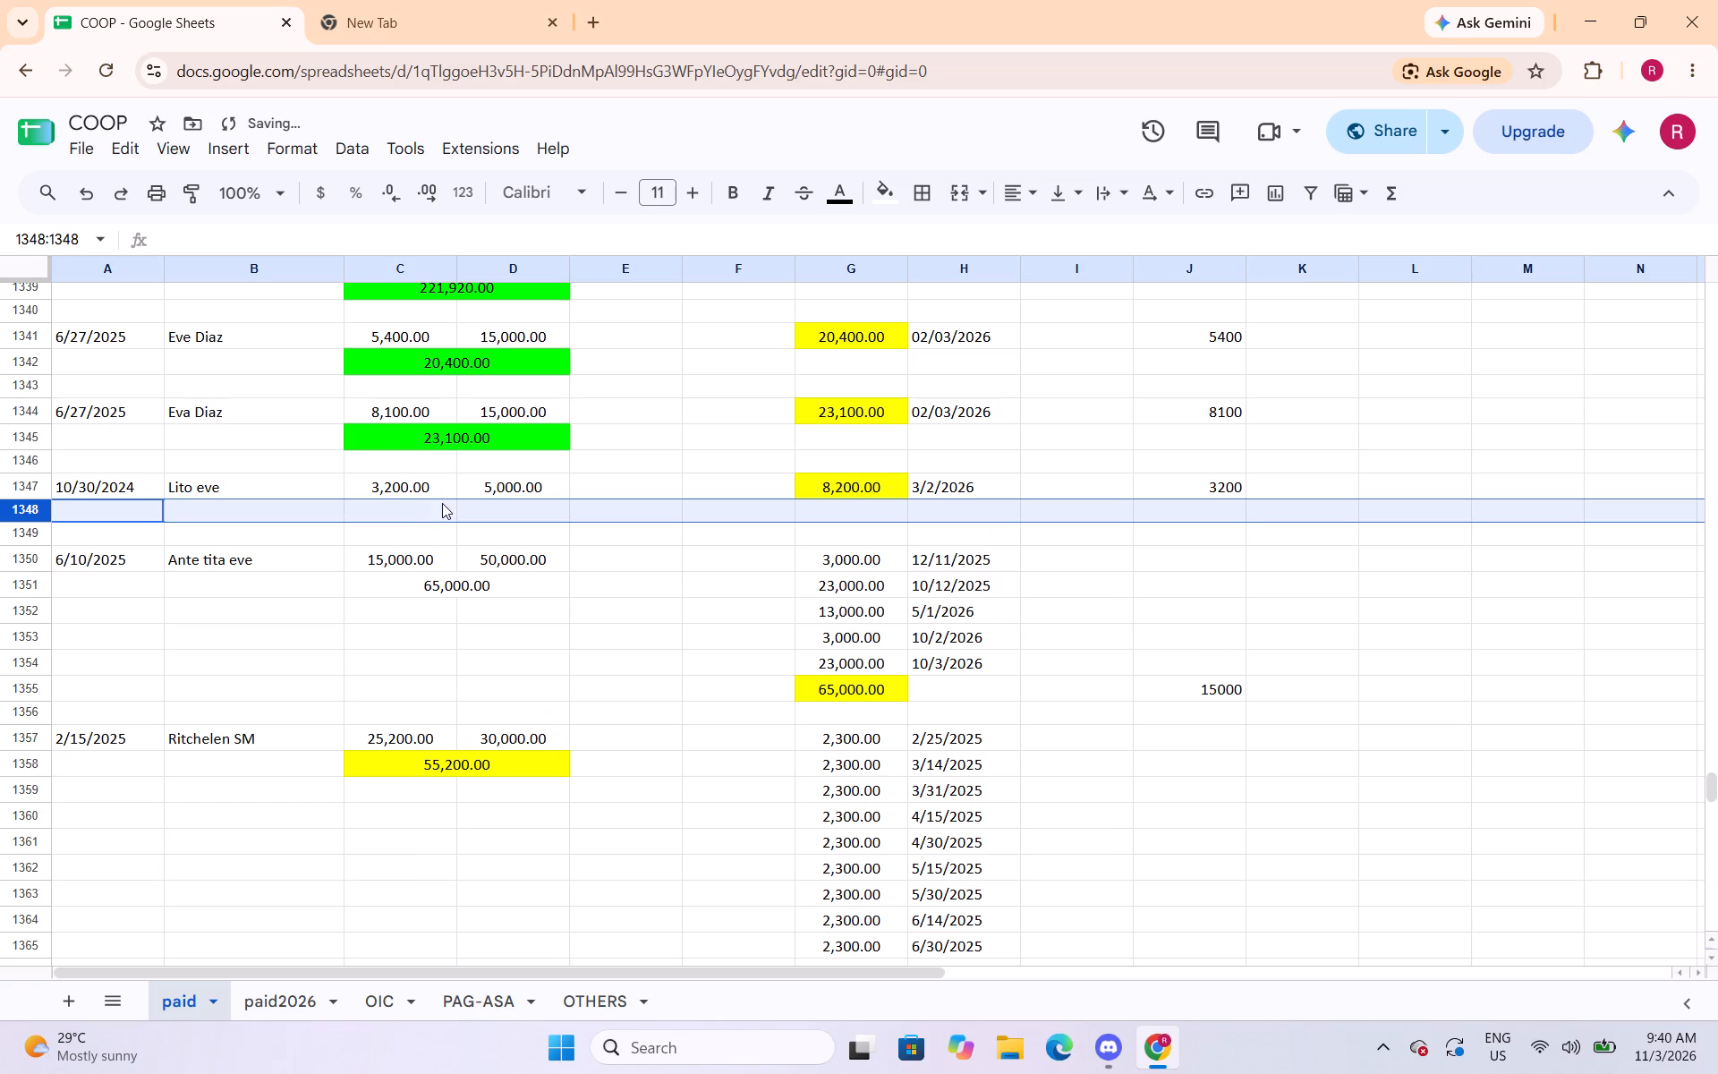
# Merge C1348:D1348 and total the 10/30/2024 entry's interest and principal there with =sum(C1347:D1347).
pyautogui.moveTo(432, 509); pyautogui.dragTo(489, 510)
pyautogui.click(963, 191)
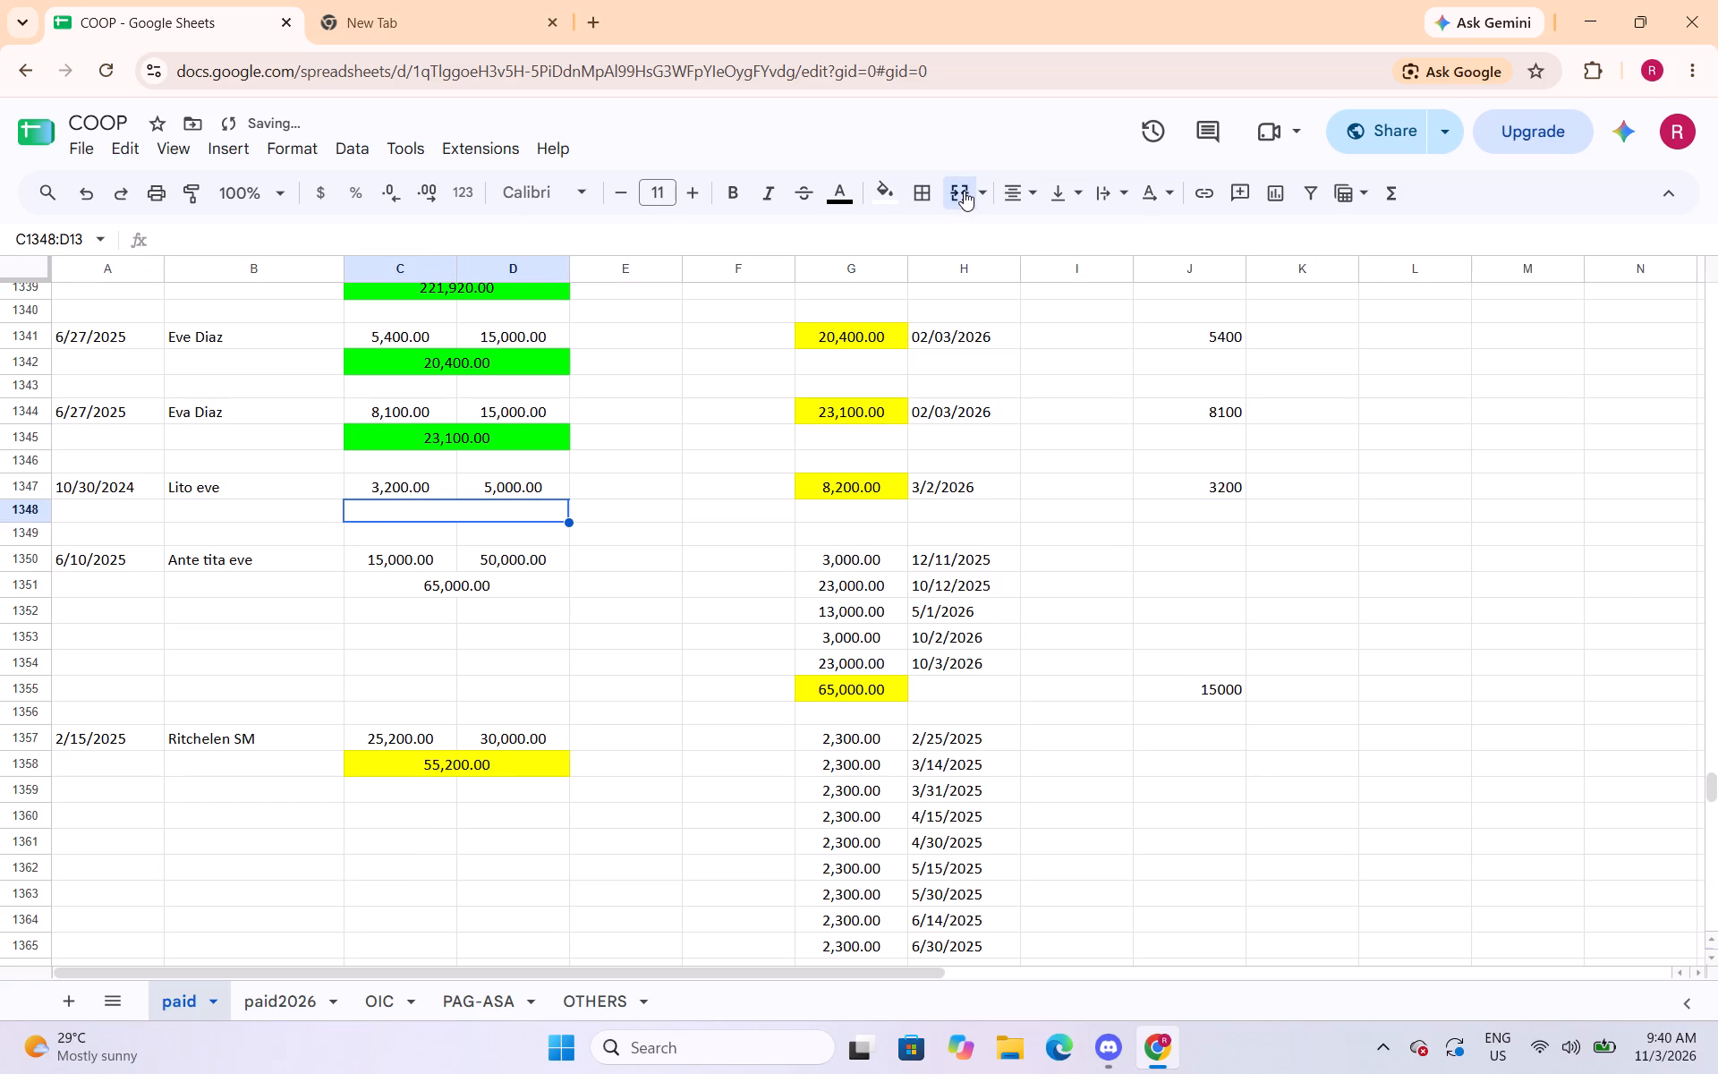
pyautogui.write('=sum(')
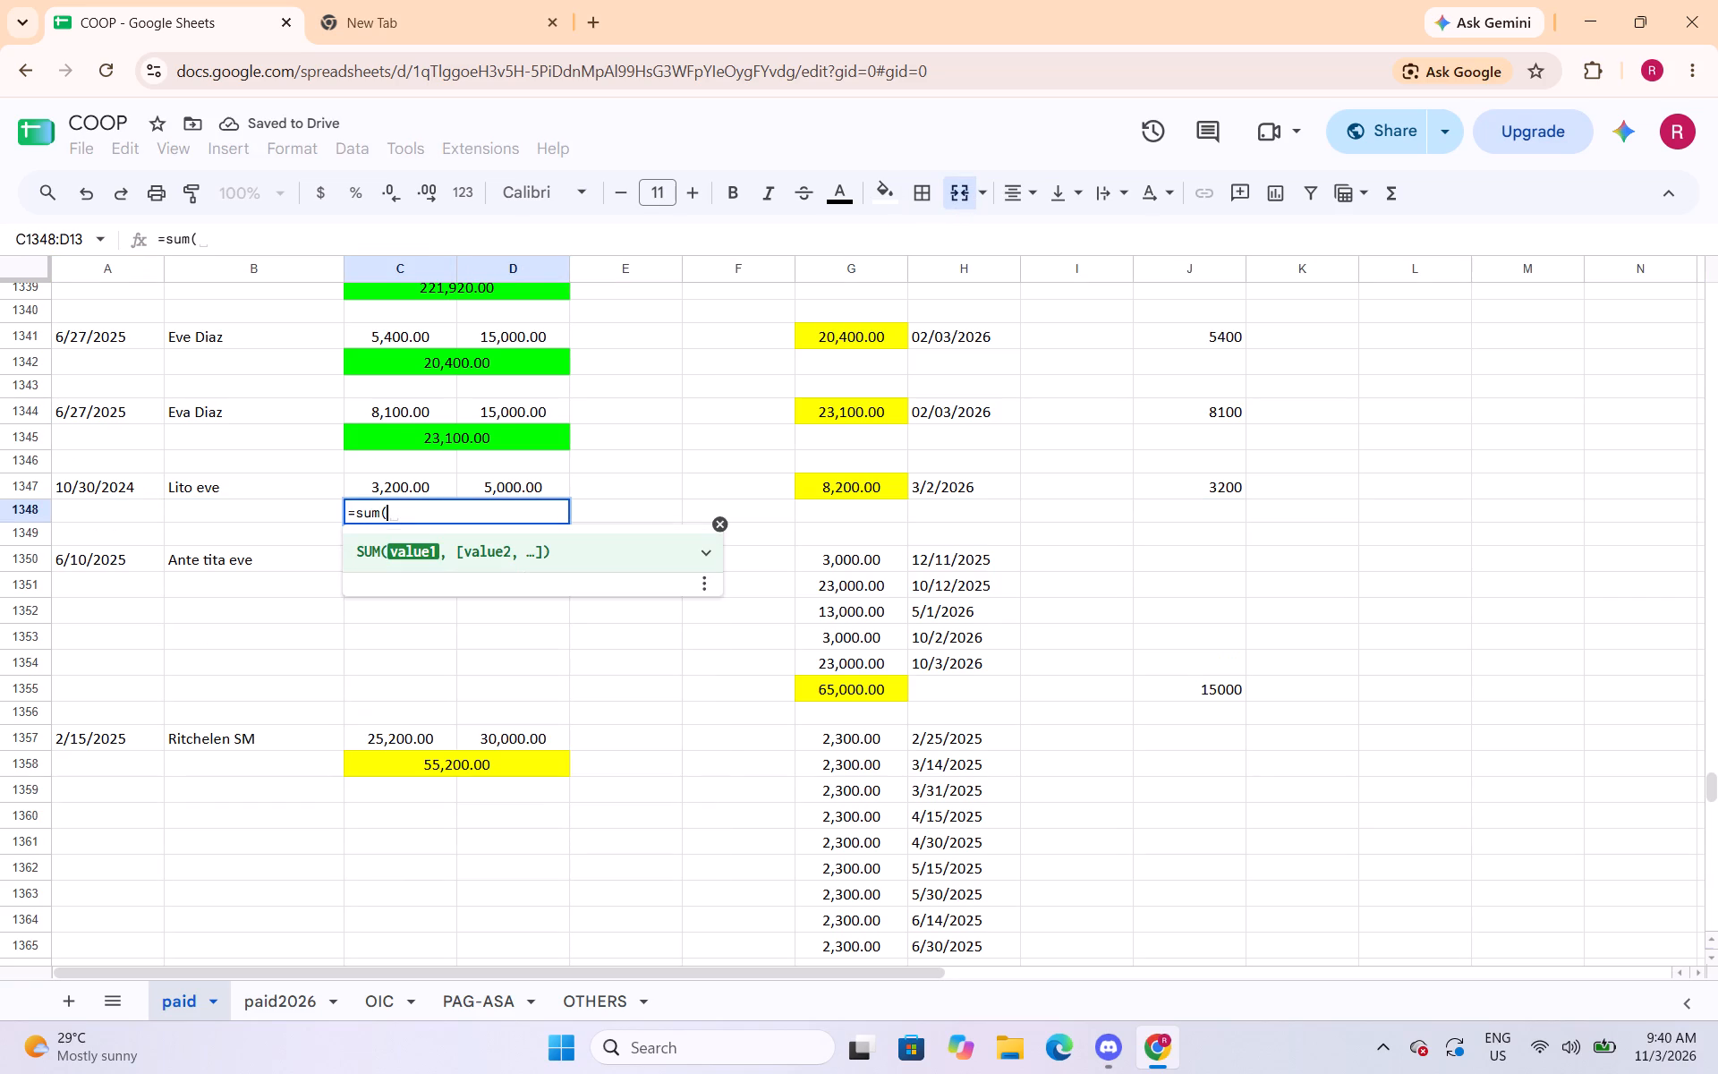
pyautogui.moveTo(435, 486); pyautogui.dragTo(481, 484)
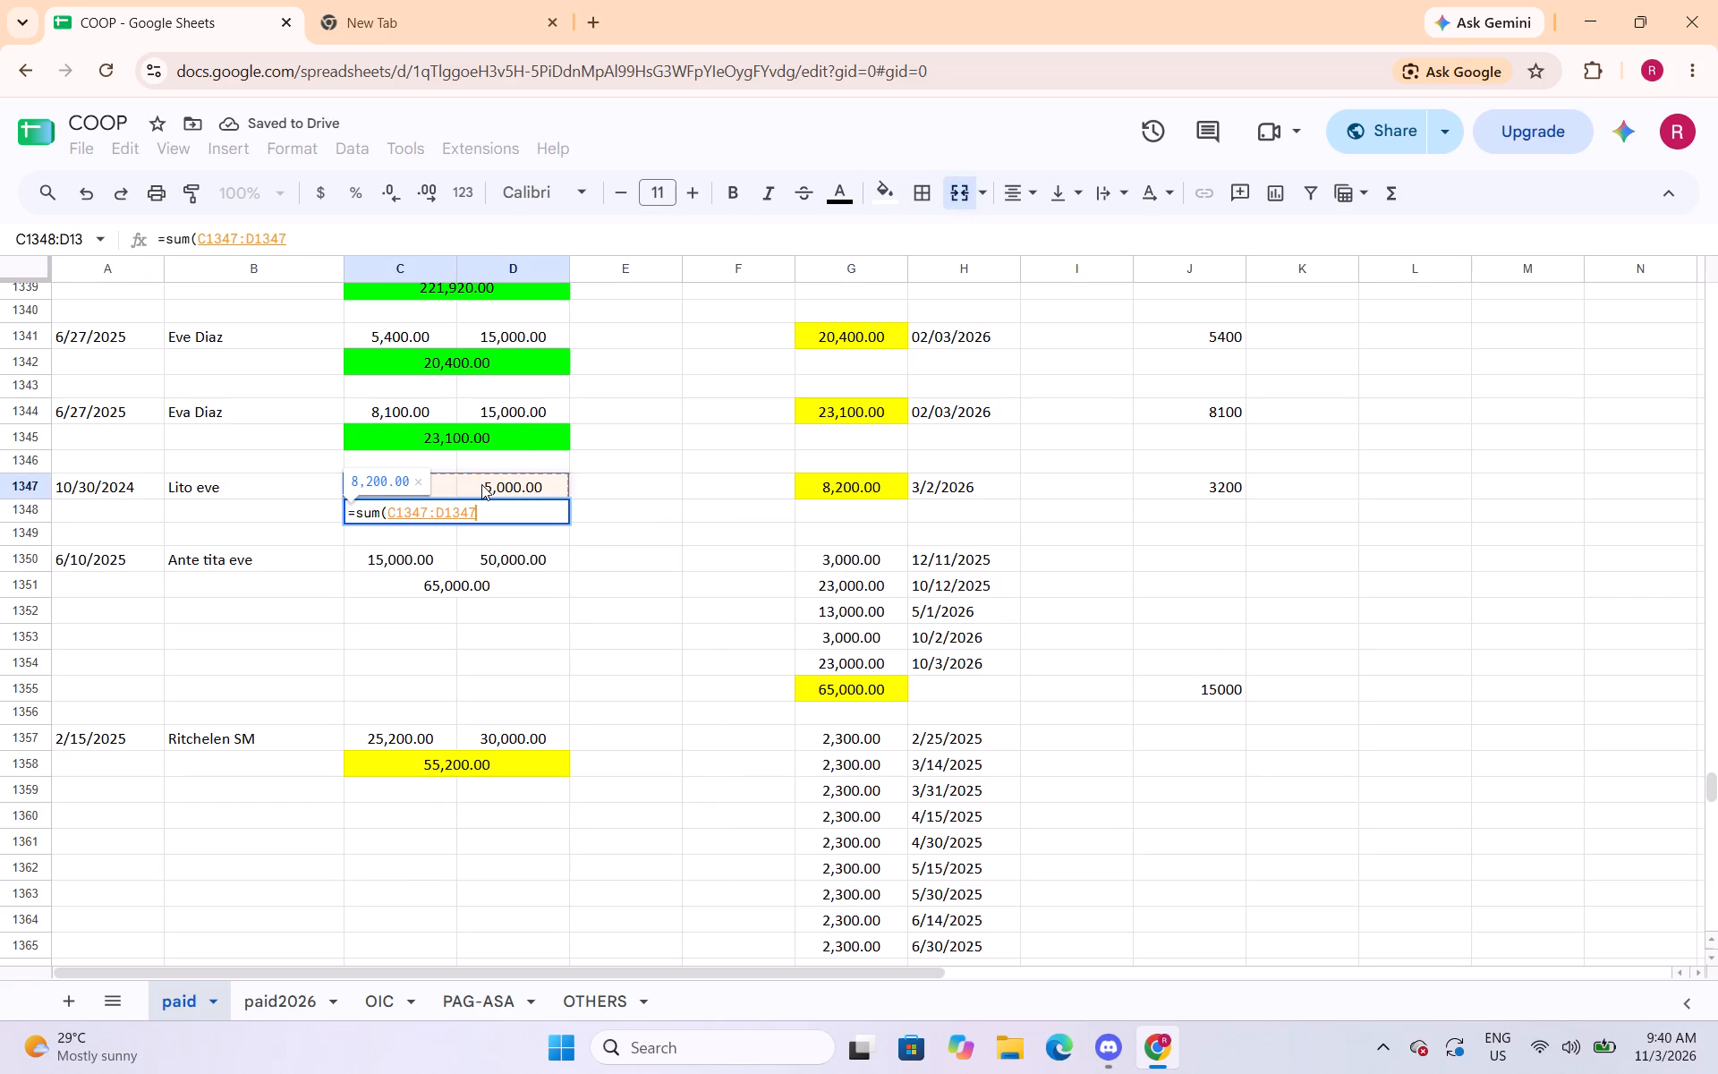
pyautogui.hotkey('shift', ')')
pyautogui.press('Return')
pyautogui.press('Up')
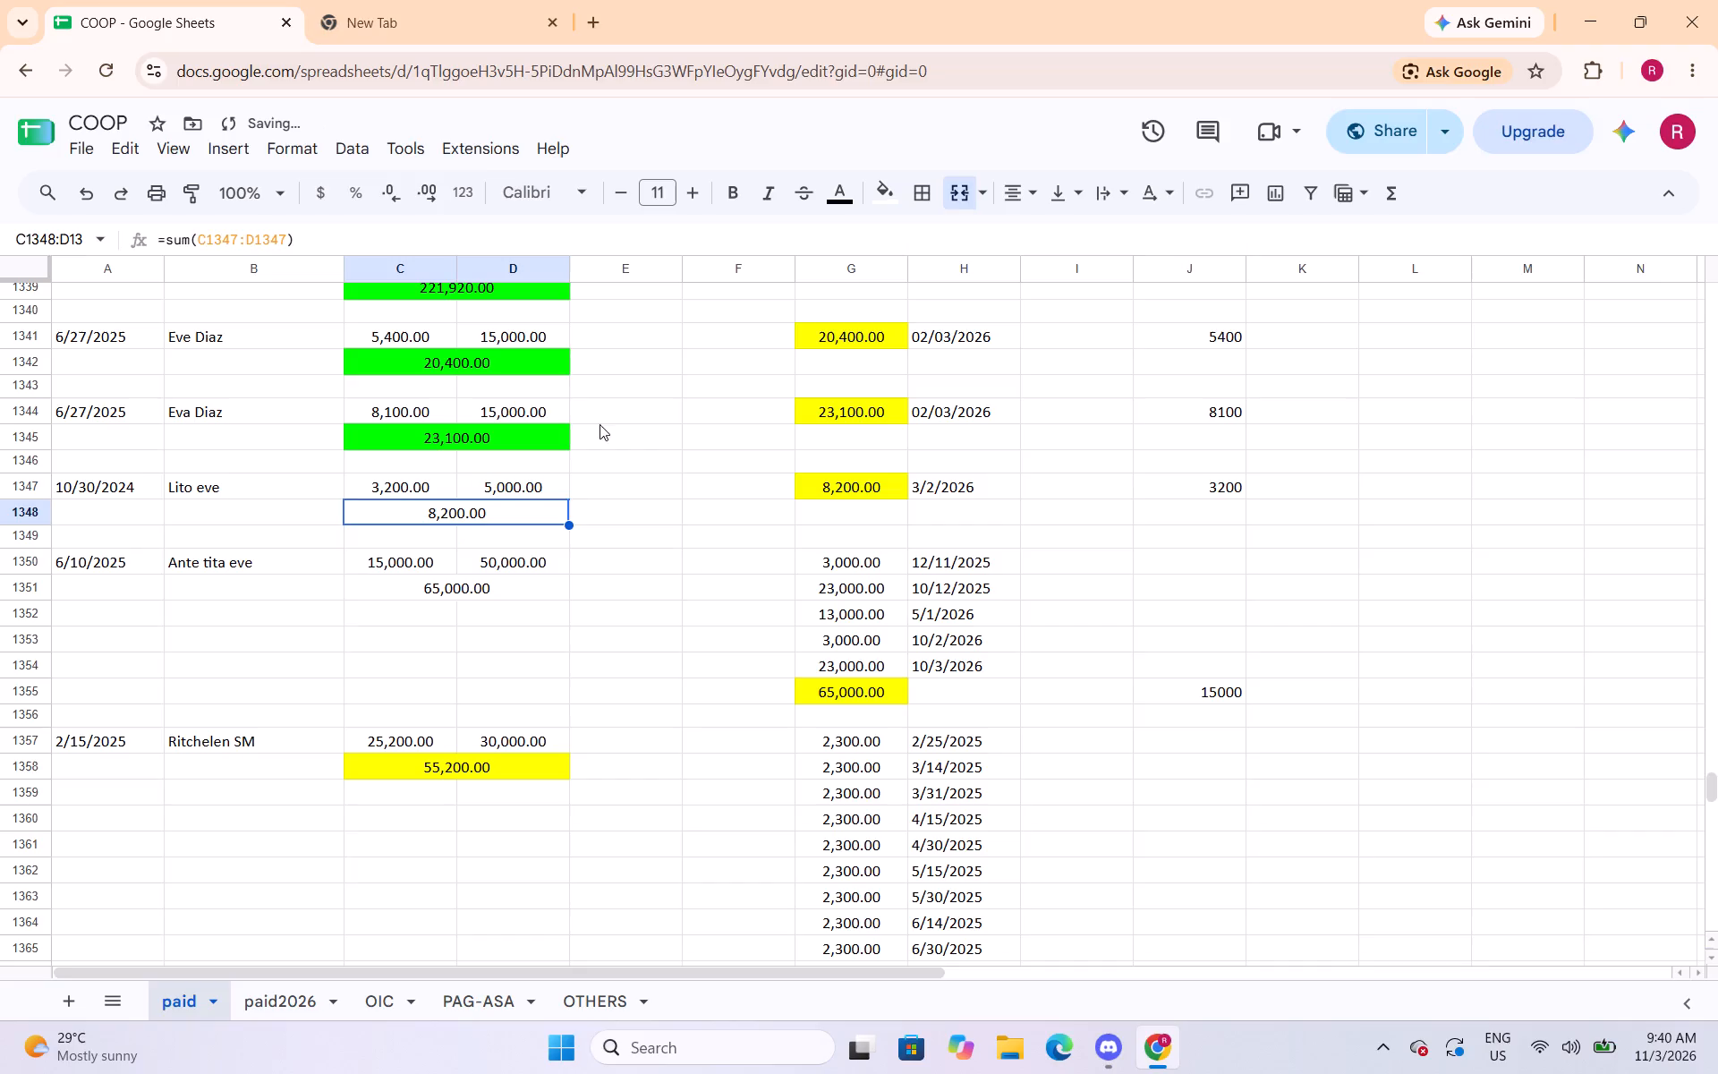
# Fill the merged total in C1348:D1348 with bright green.
pyautogui.click(876, 198)
pyautogui.click(992, 295)
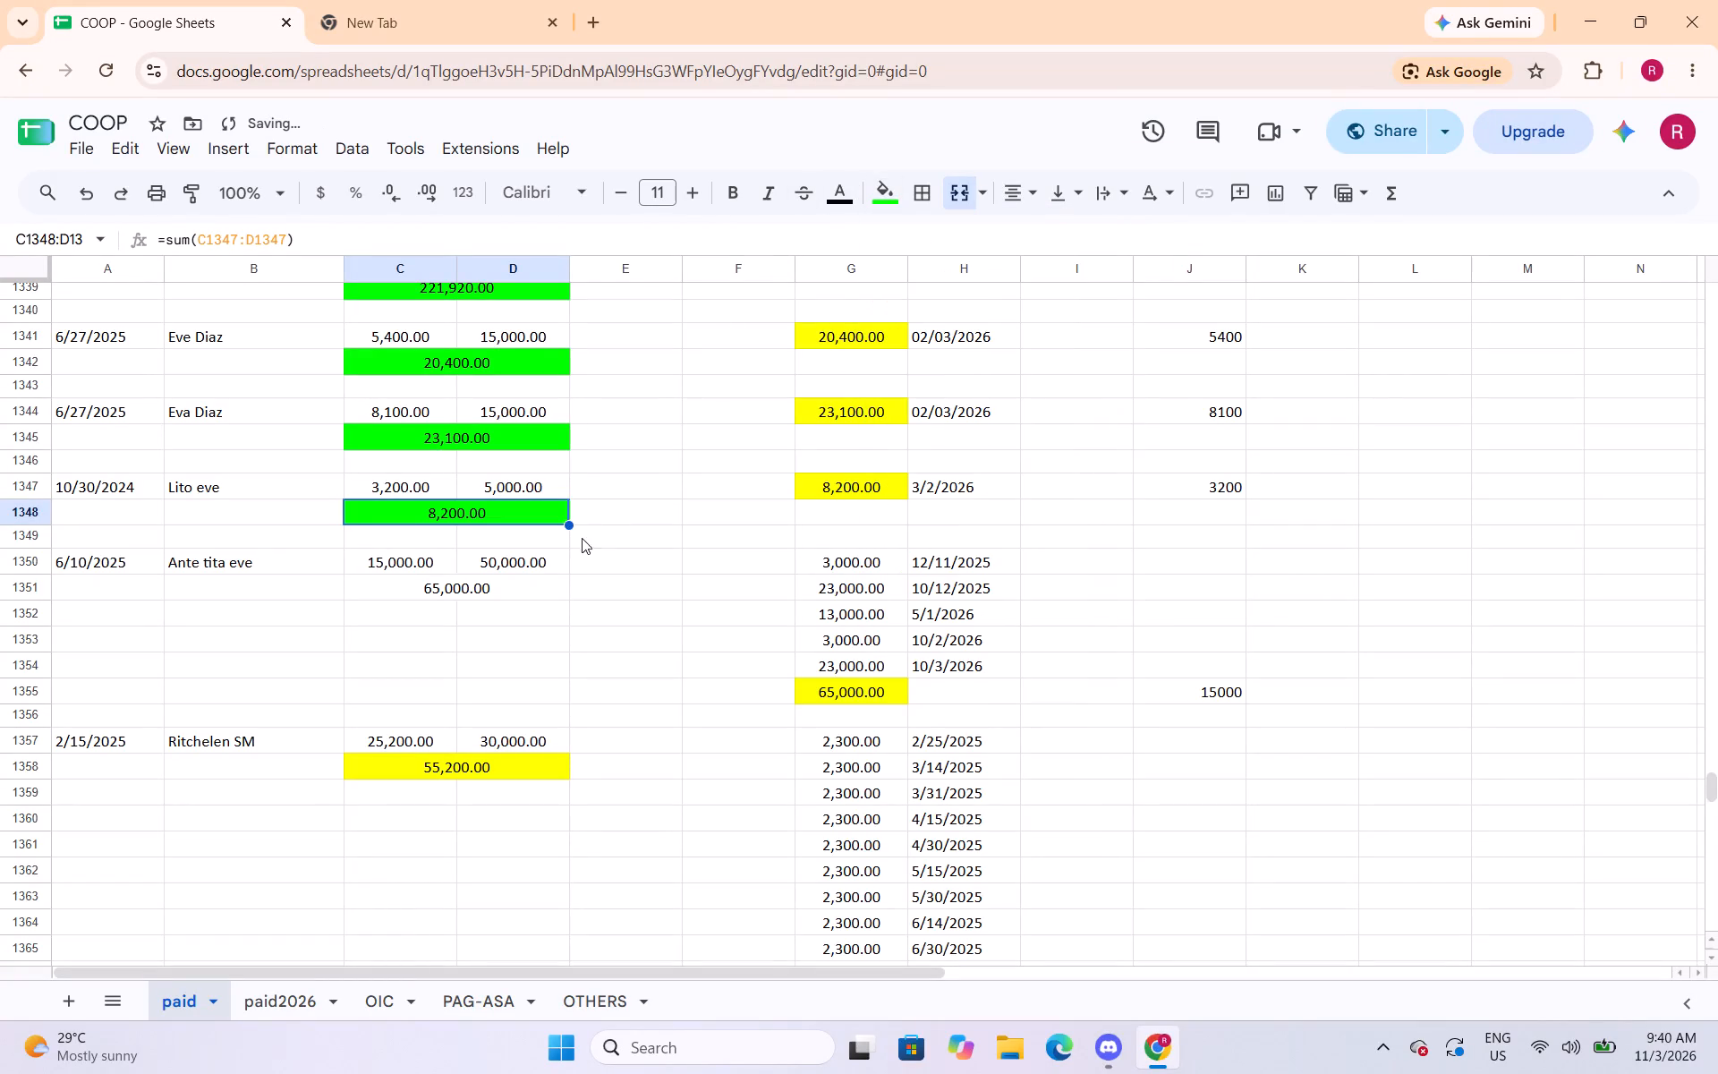
# Fill the 6/10/2025 entry's existing merged total in C1351:D1351 with bright green.
pyautogui.click(438, 590)
pyautogui.click(891, 207)
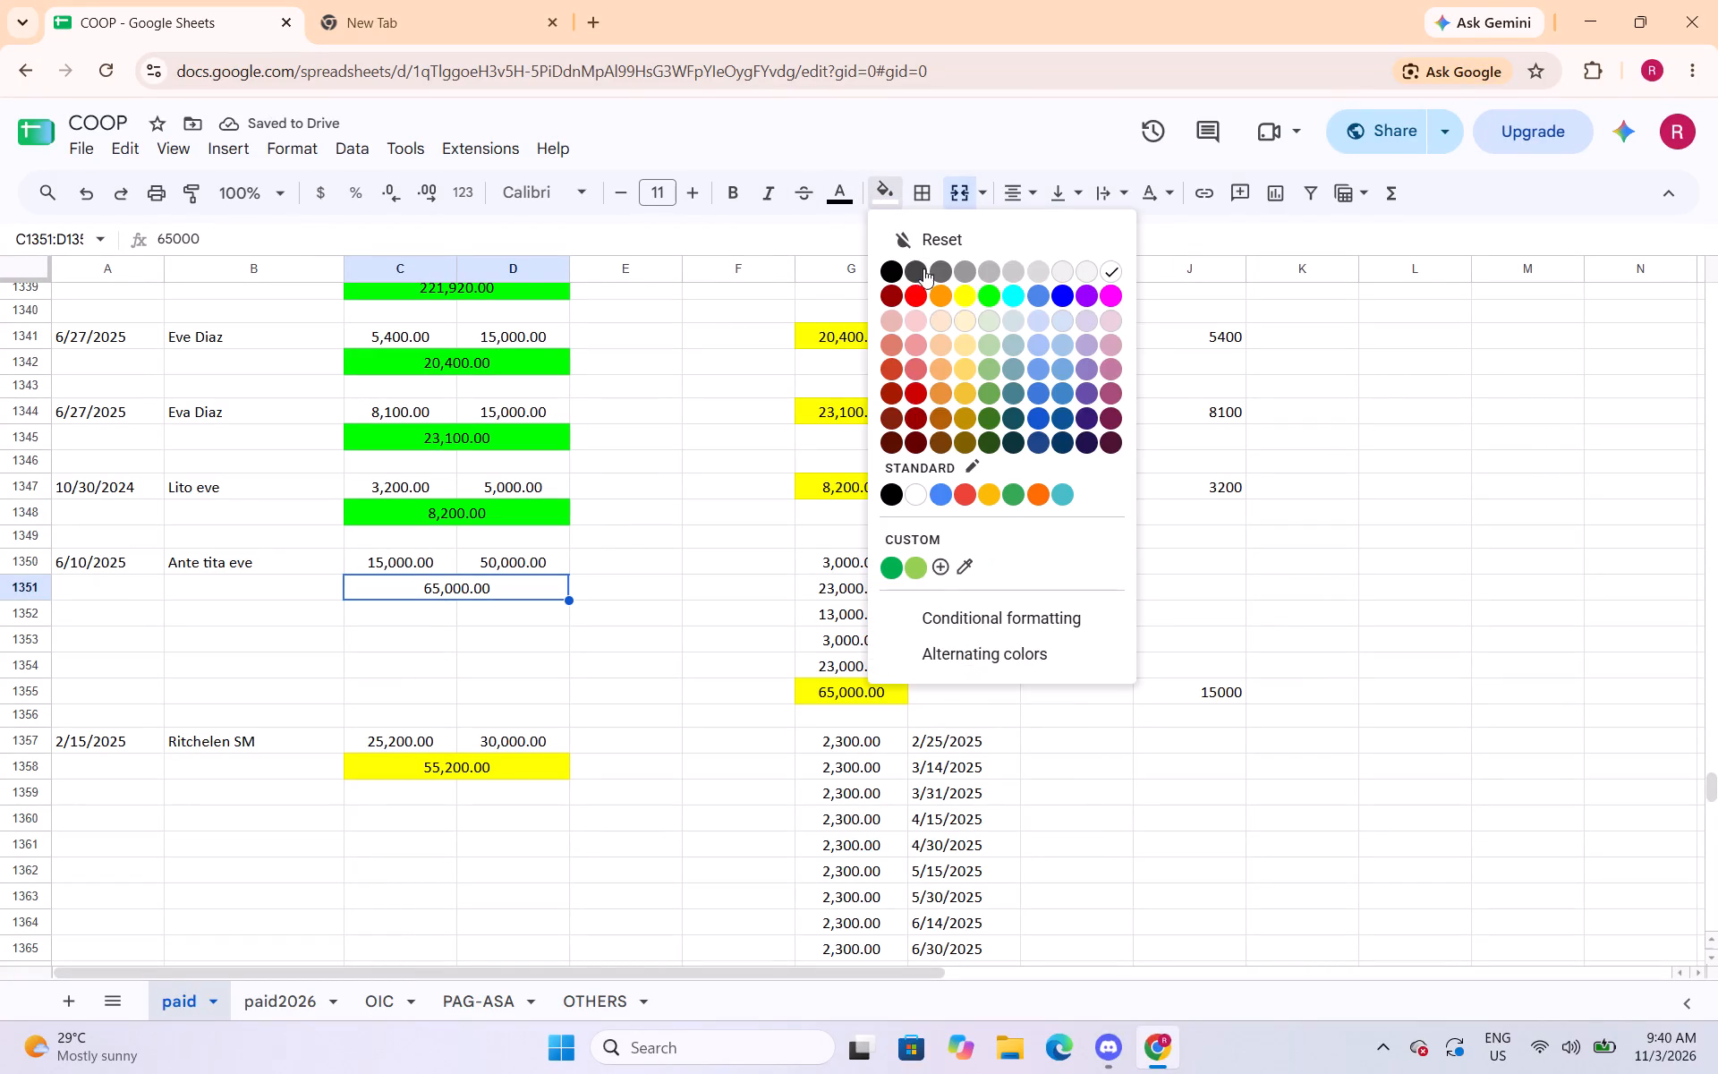
pyautogui.click(986, 294)
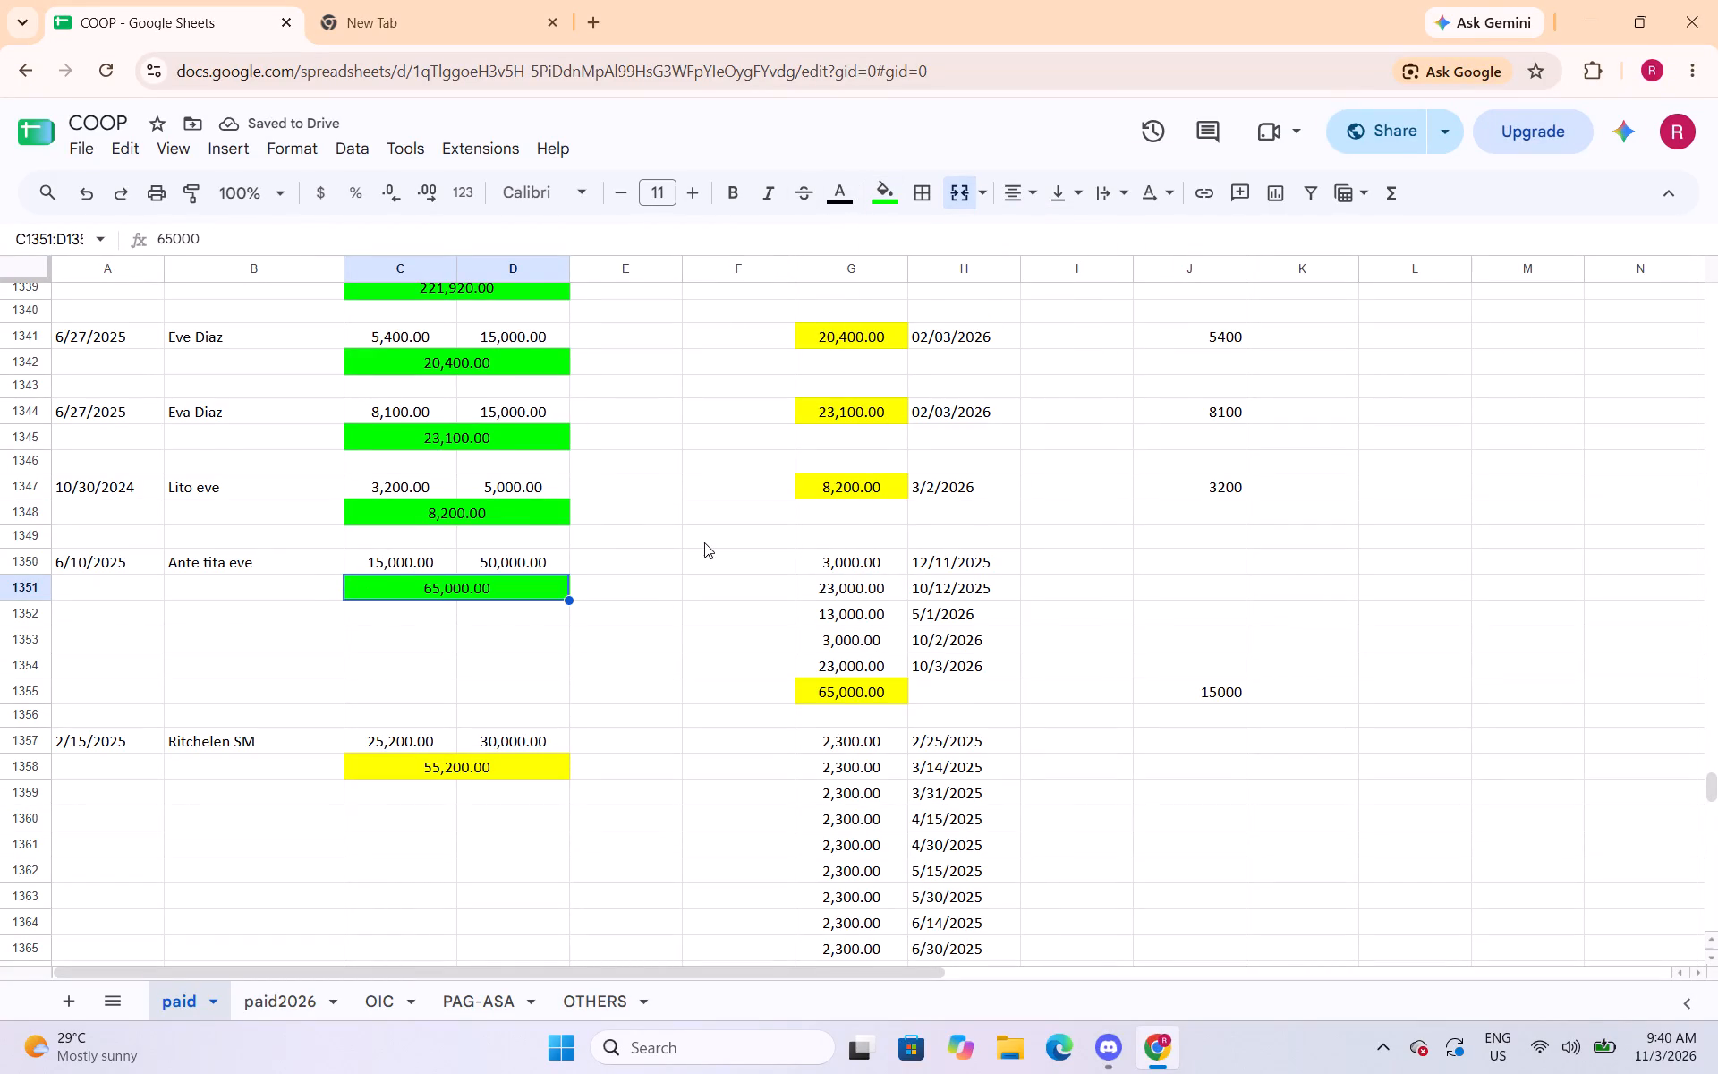
# Change the fill of the 2/15/2025 entry's yellow merged total in C1358:D1358 to bright green.
pyautogui.scroll(-1, 704, 542)
pyautogui.click(540, 667)
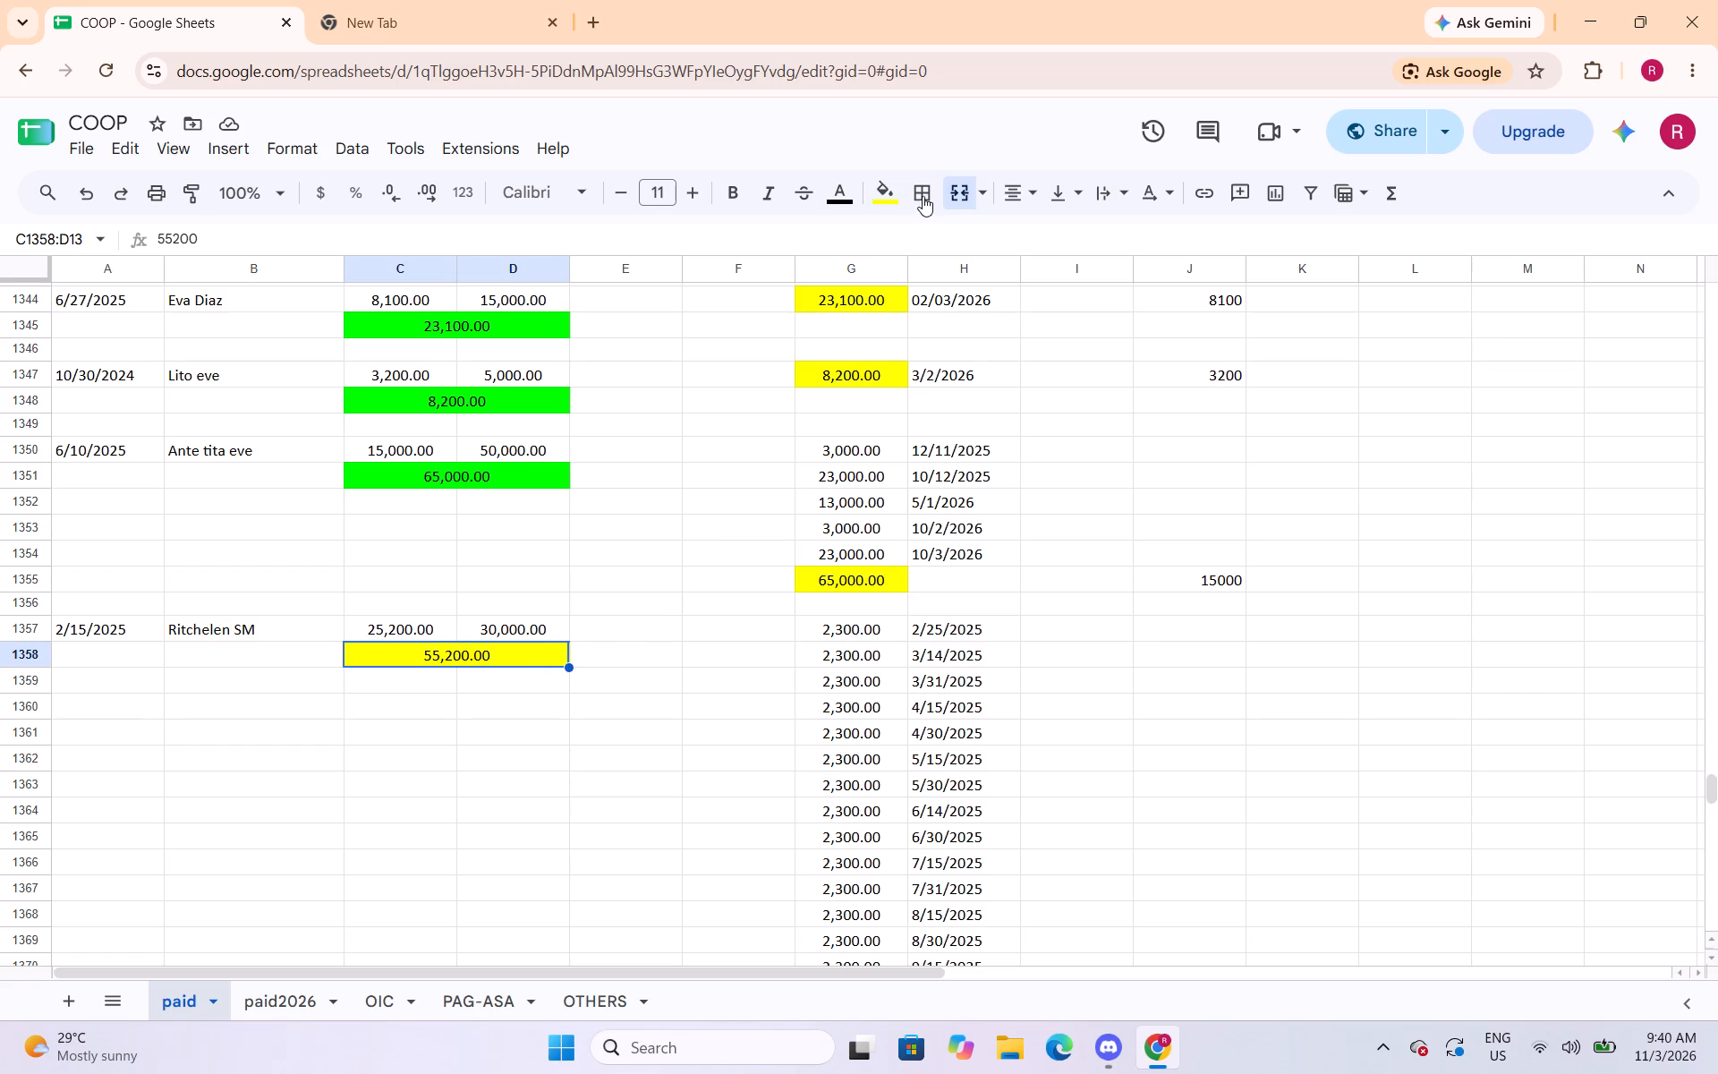
pyautogui.click(889, 201)
pyautogui.click(993, 294)
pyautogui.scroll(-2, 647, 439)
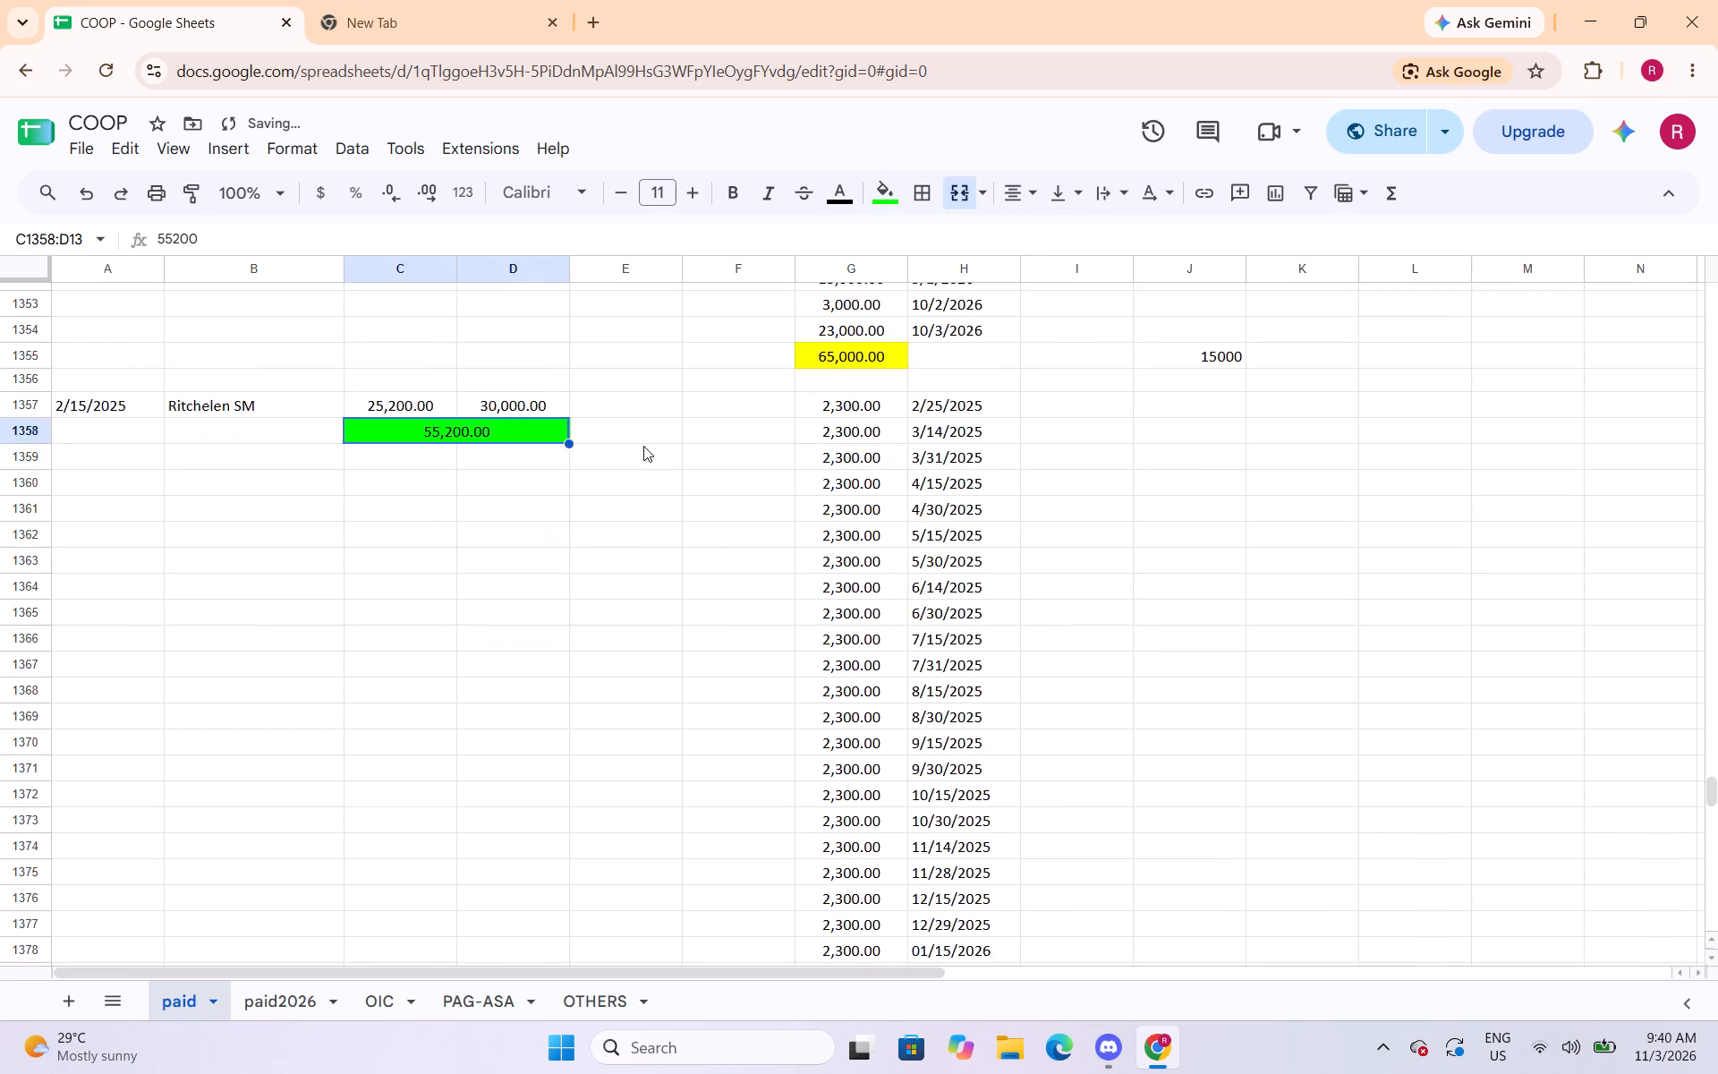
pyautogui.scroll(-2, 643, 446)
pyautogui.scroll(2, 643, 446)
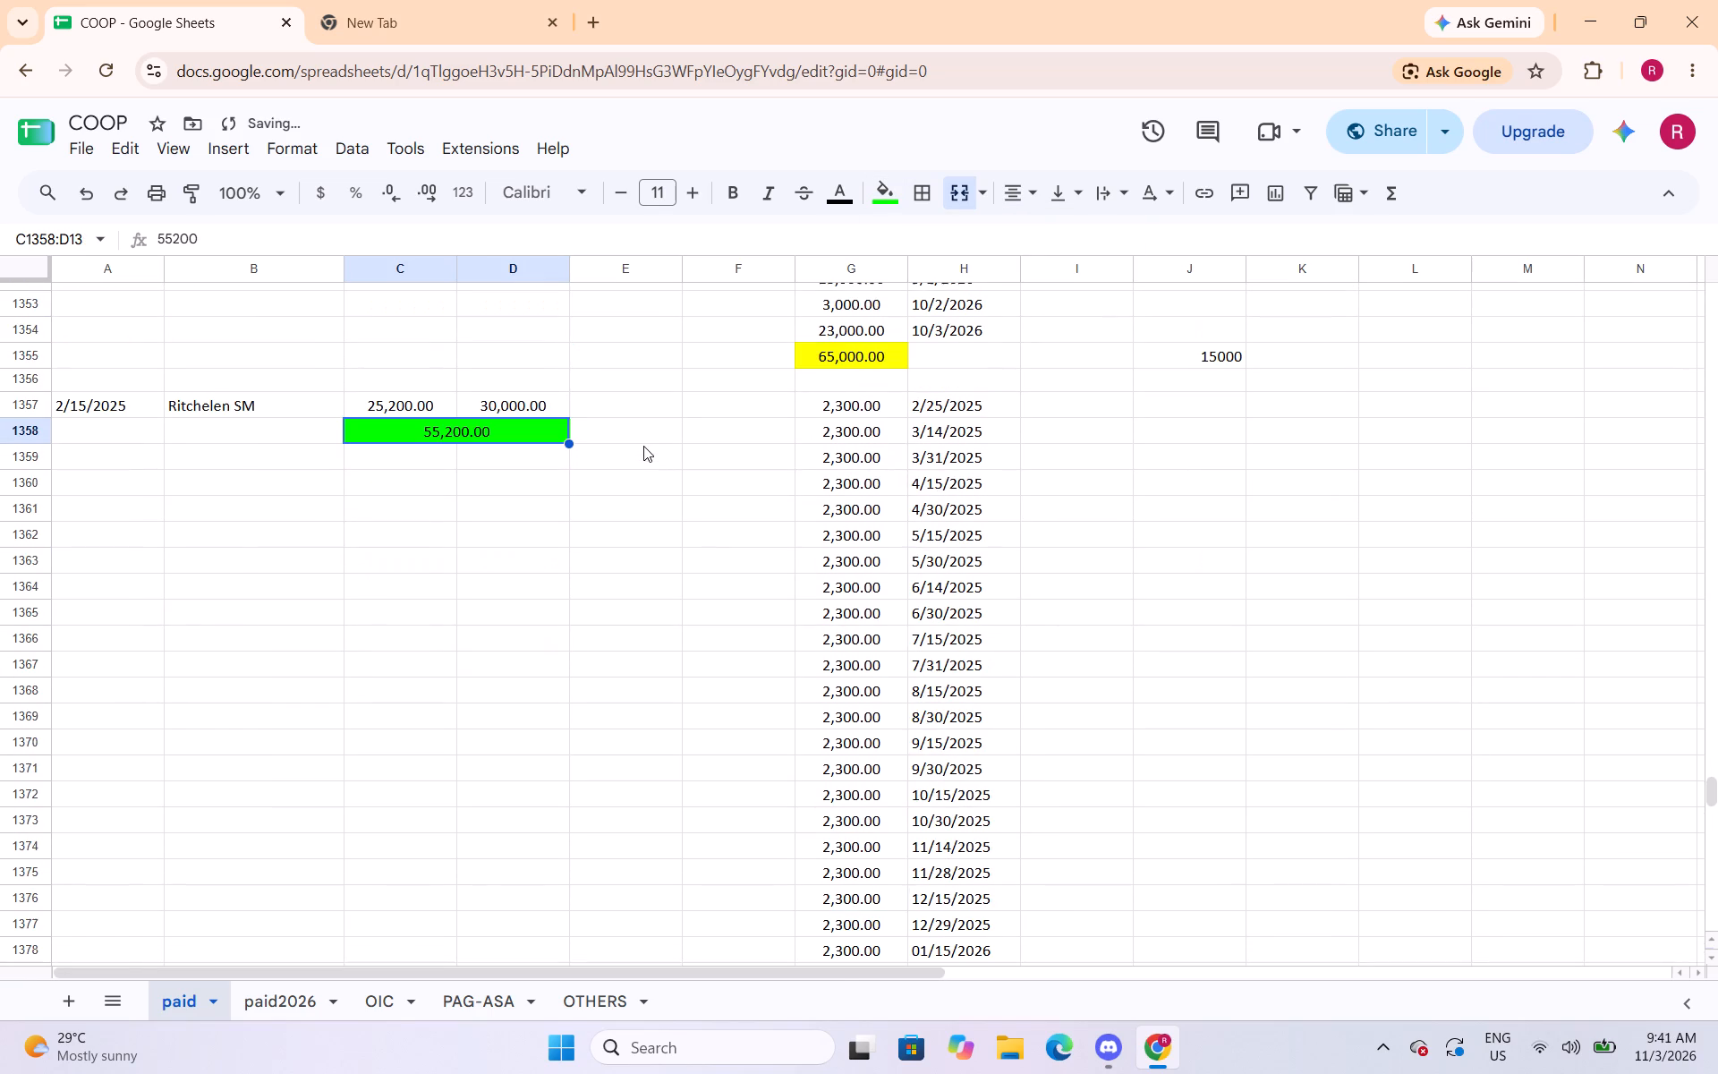
# Merge C1384:D1384 and total the 10/12/2025 entry's interest and principal there with =sum(C1383:D1383).
pyautogui.scroll(-5, 643, 446)
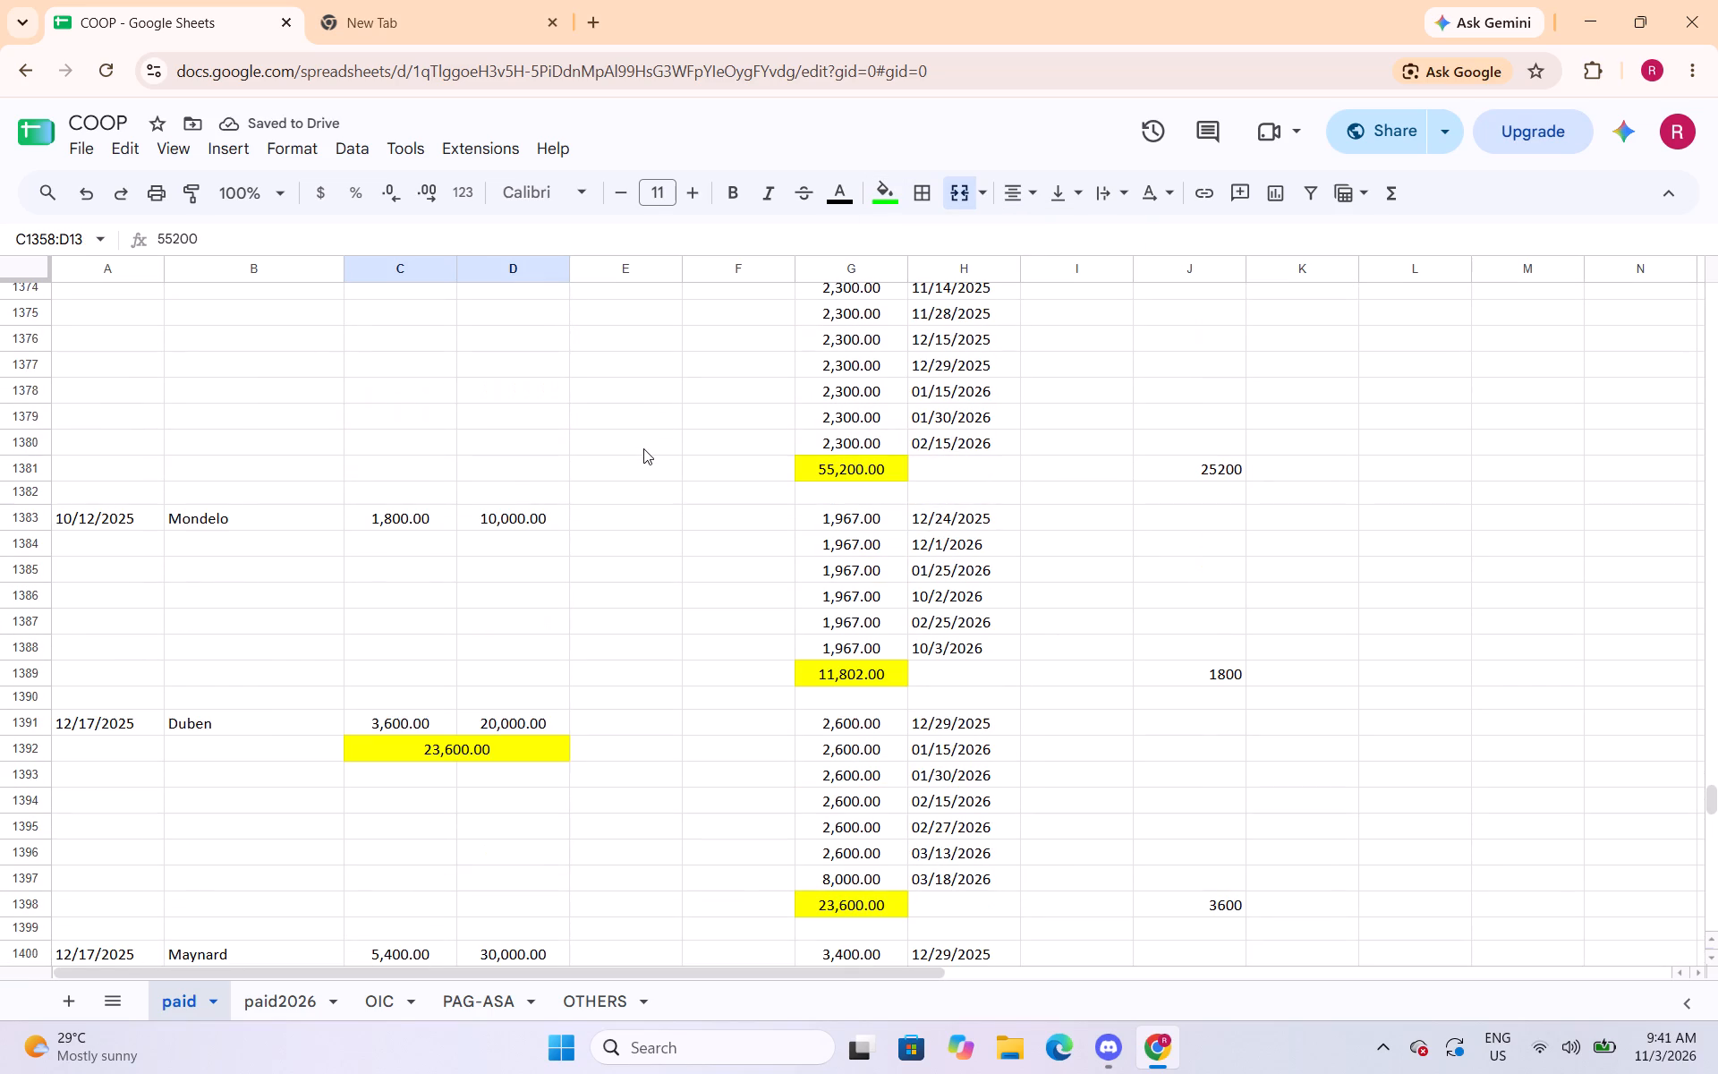
pyautogui.moveTo(413, 550); pyautogui.dragTo(508, 551)
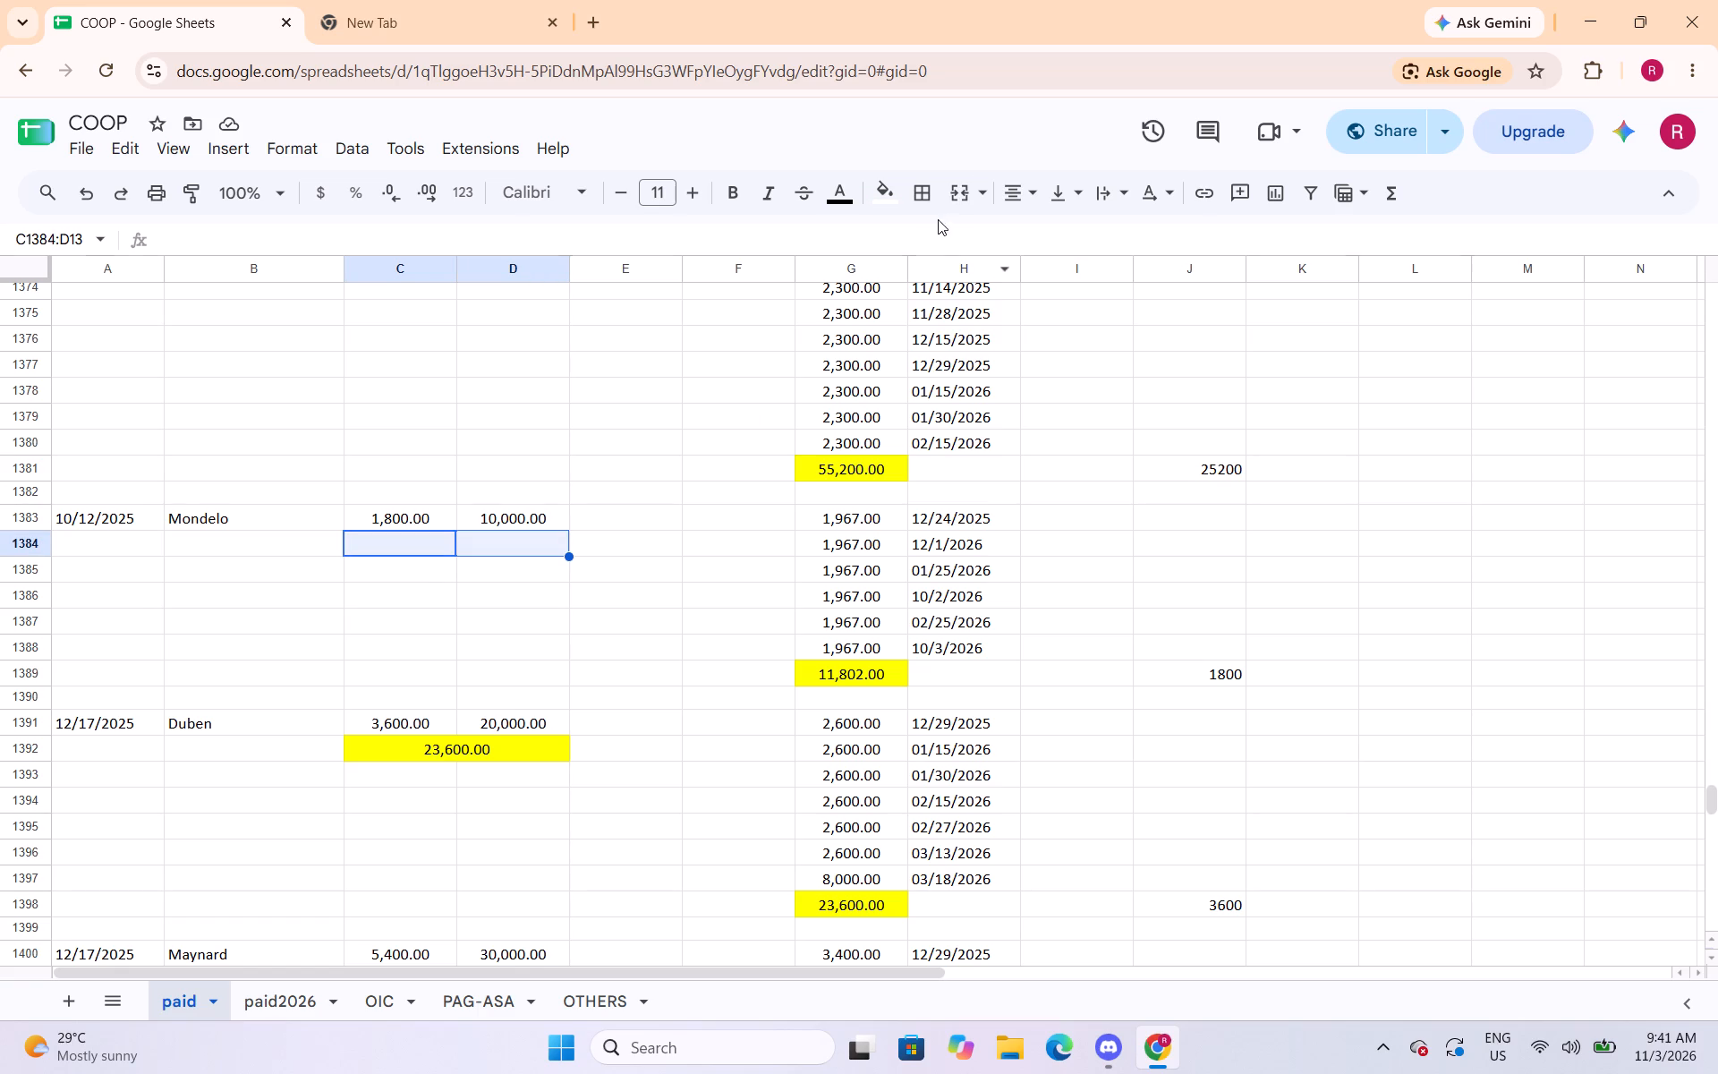
pyautogui.click(960, 207)
pyautogui.write('=sum(')
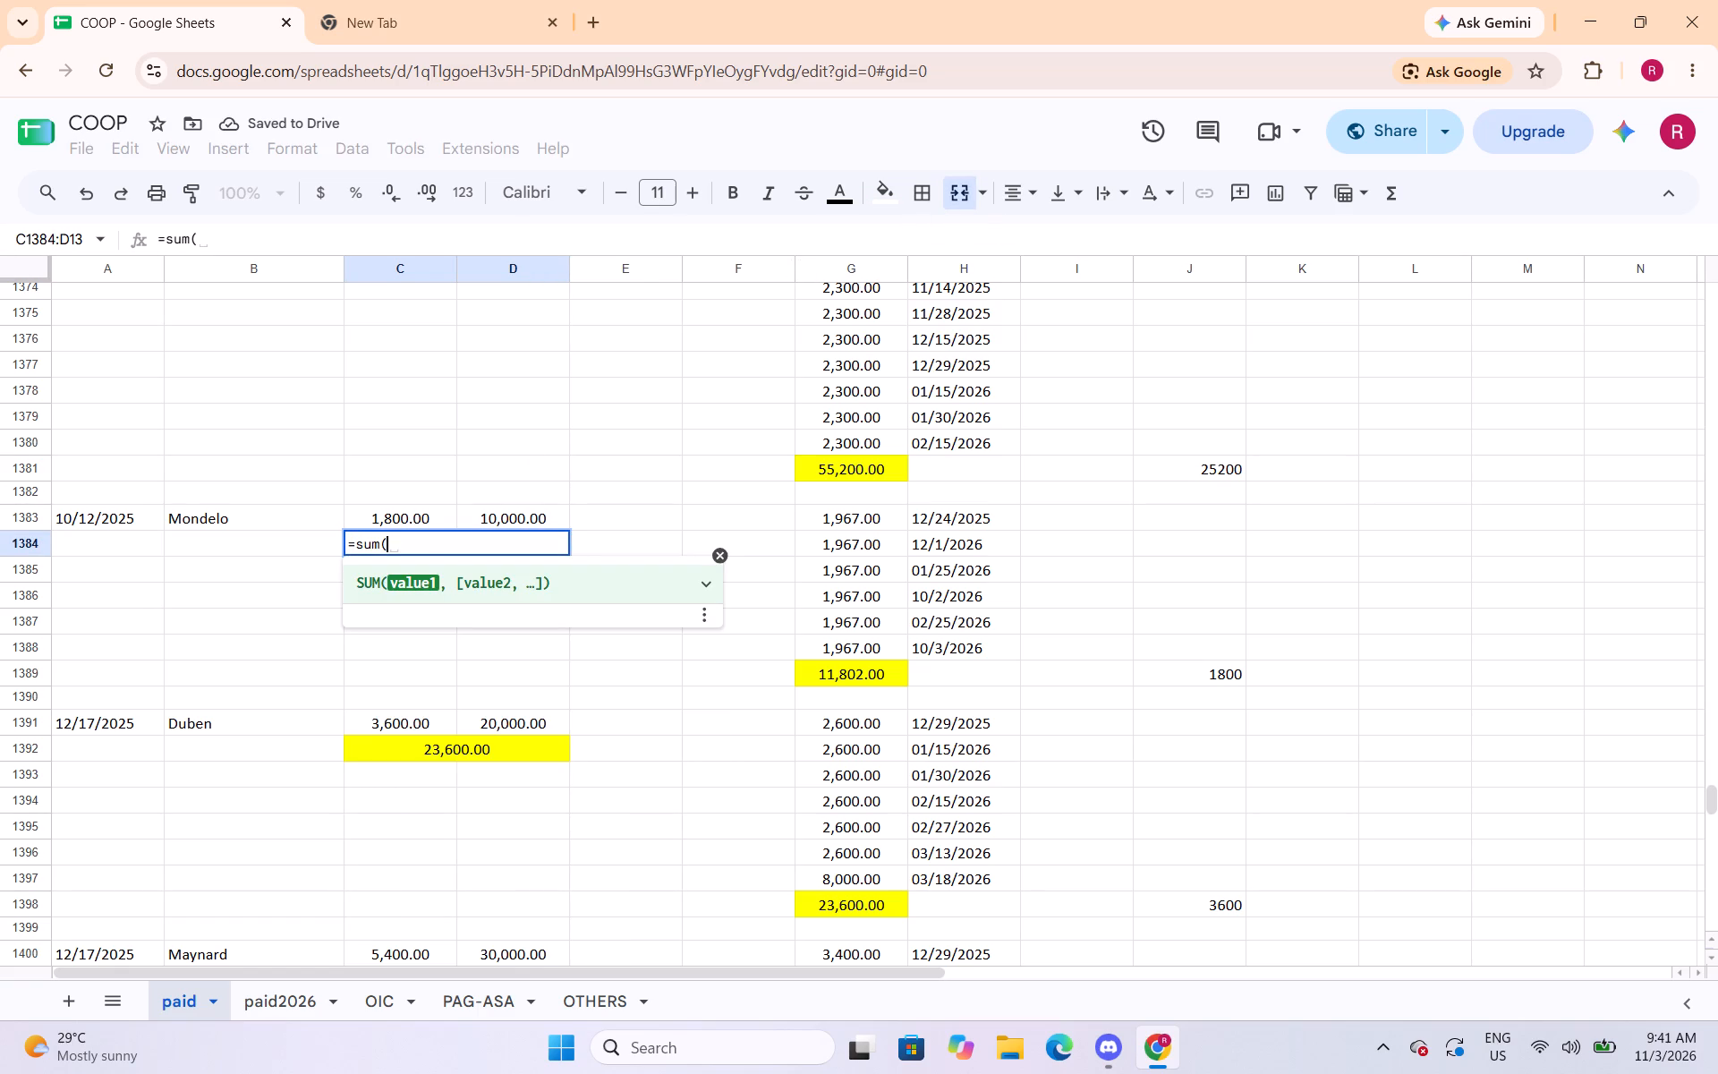
pyautogui.moveTo(434, 514); pyautogui.dragTo(465, 513)
pyautogui.hotkey('shift', ')')
pyautogui.press('Return')
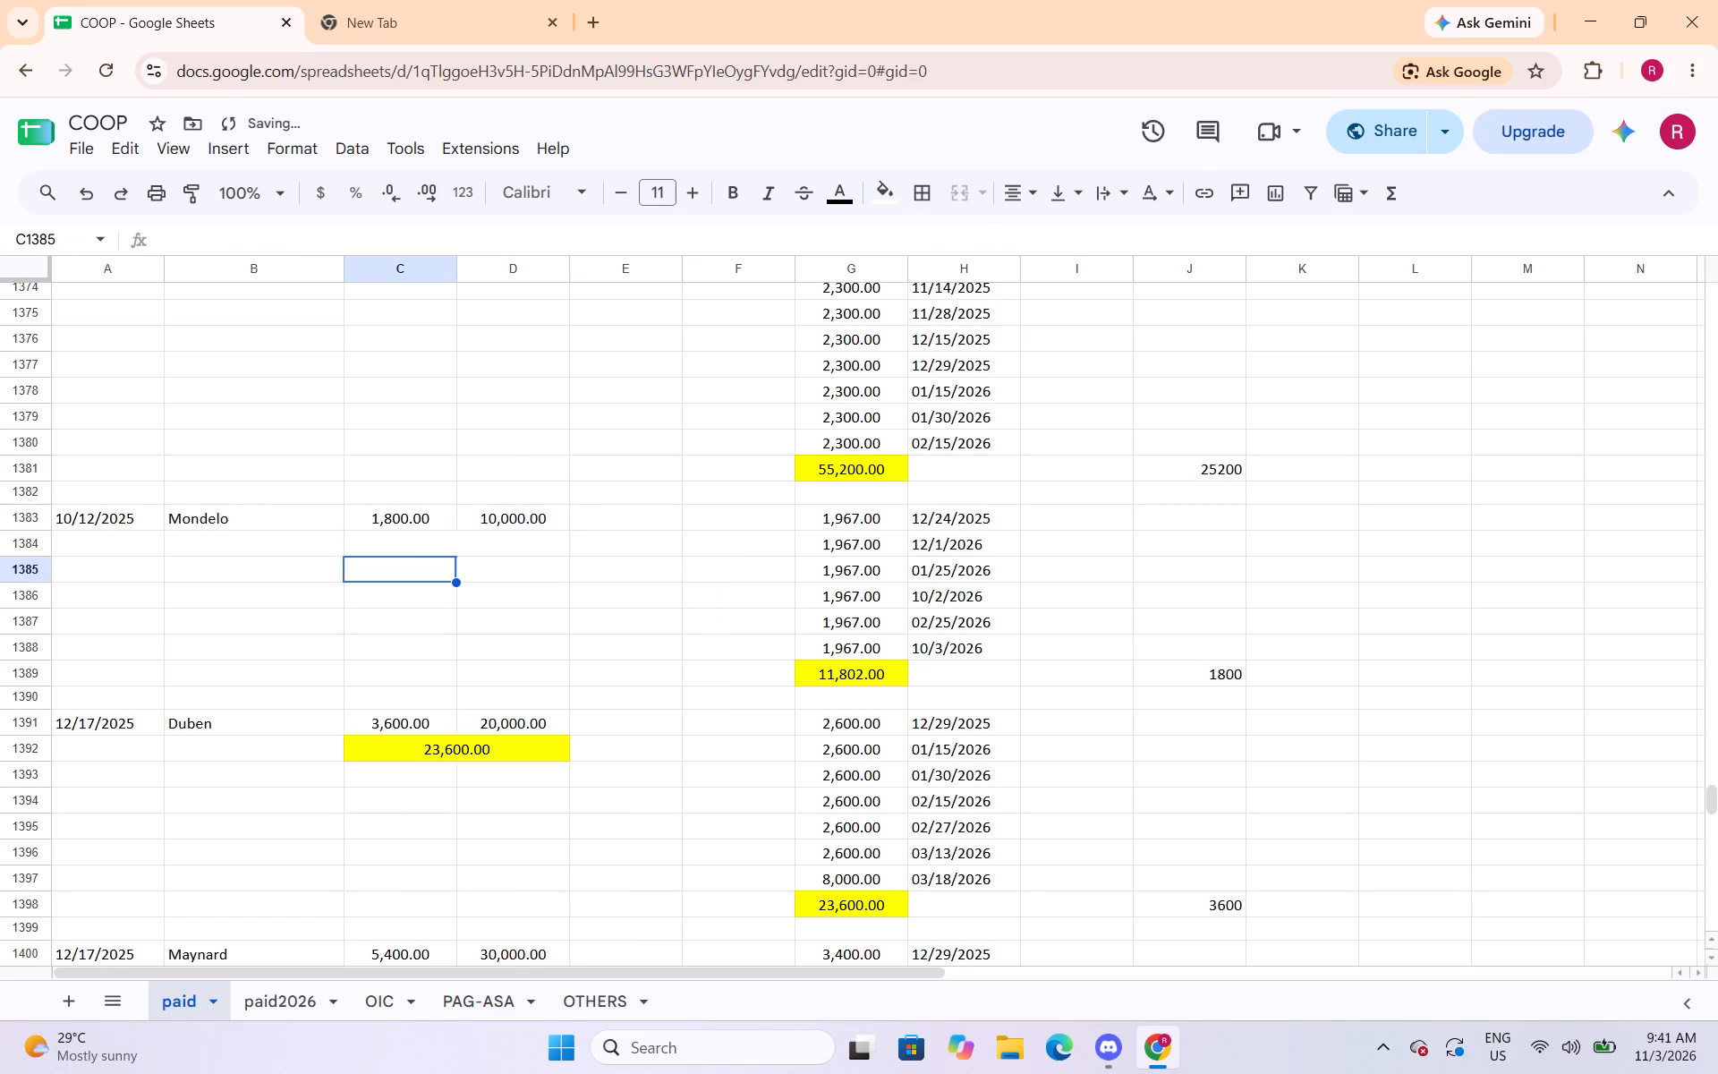
# Fill the merged total in C1384:D1384 with bright green.
pyautogui.press('Up')
pyautogui.click(885, 197)
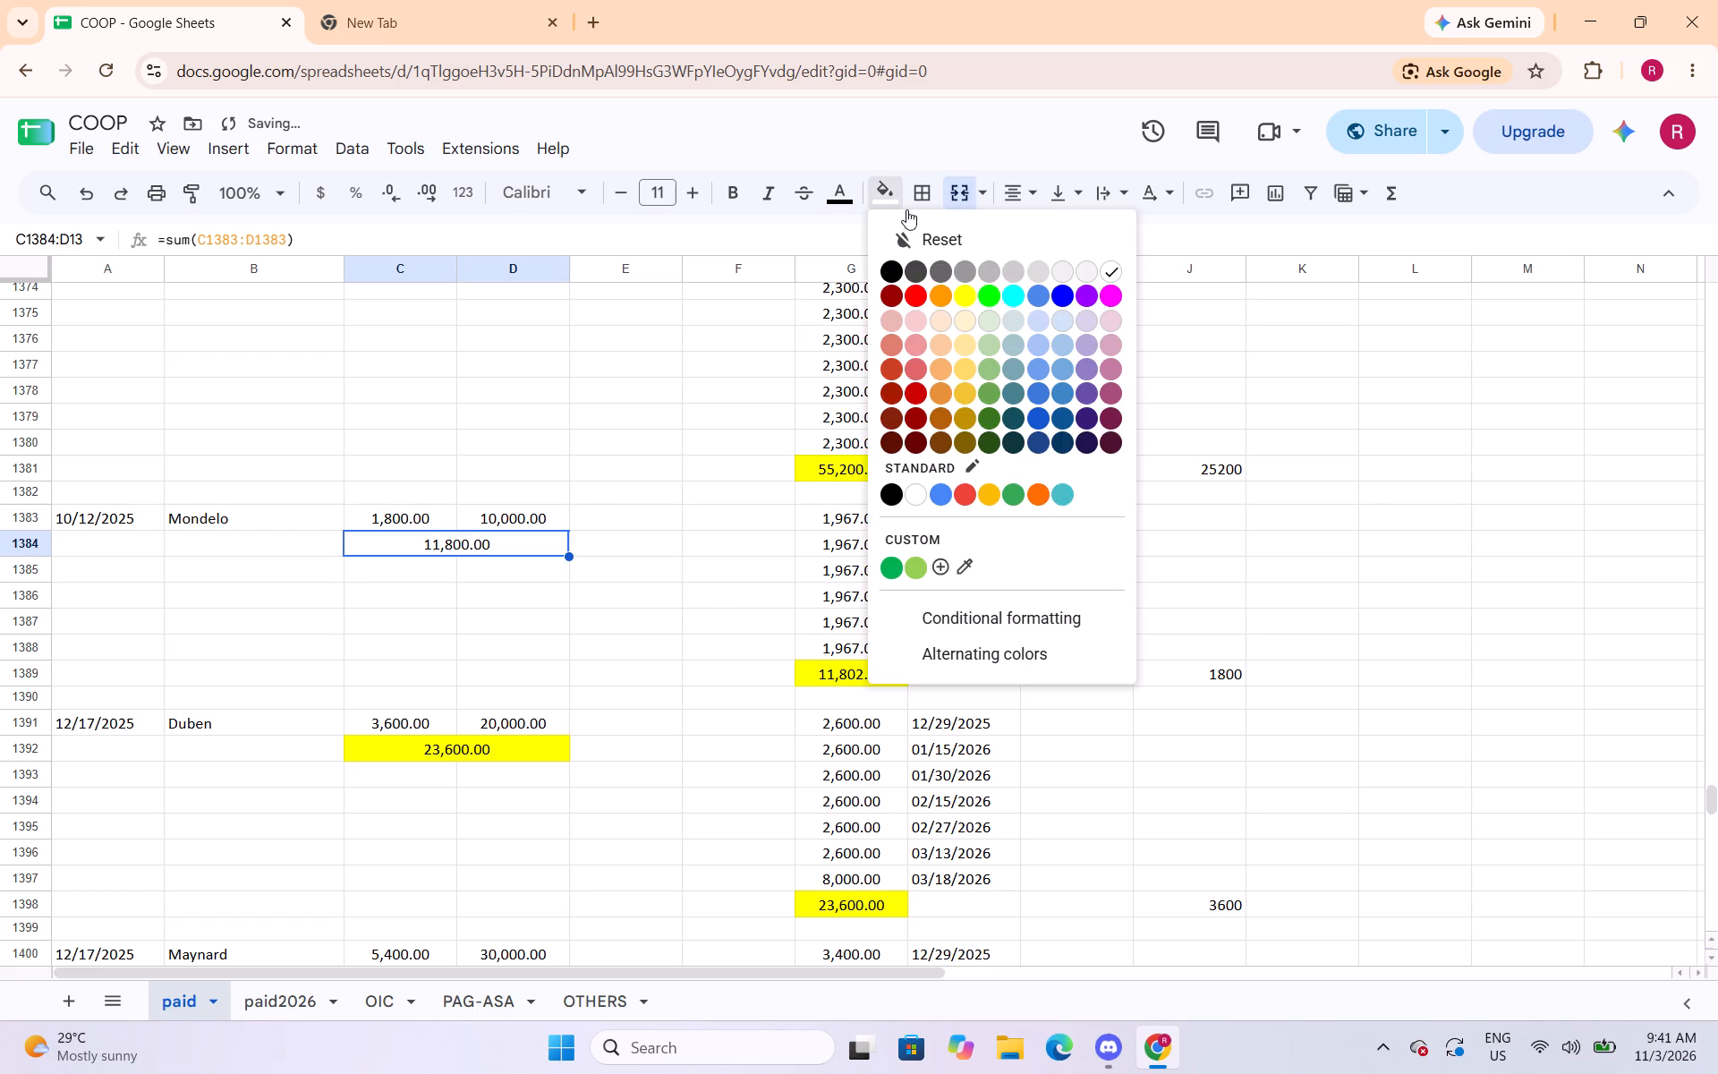
pyautogui.click(988, 296)
# Change the fill of the 12/17/2025 entry's yellow merged total in C1392:D1392 to bright green.
pyautogui.click(460, 751)
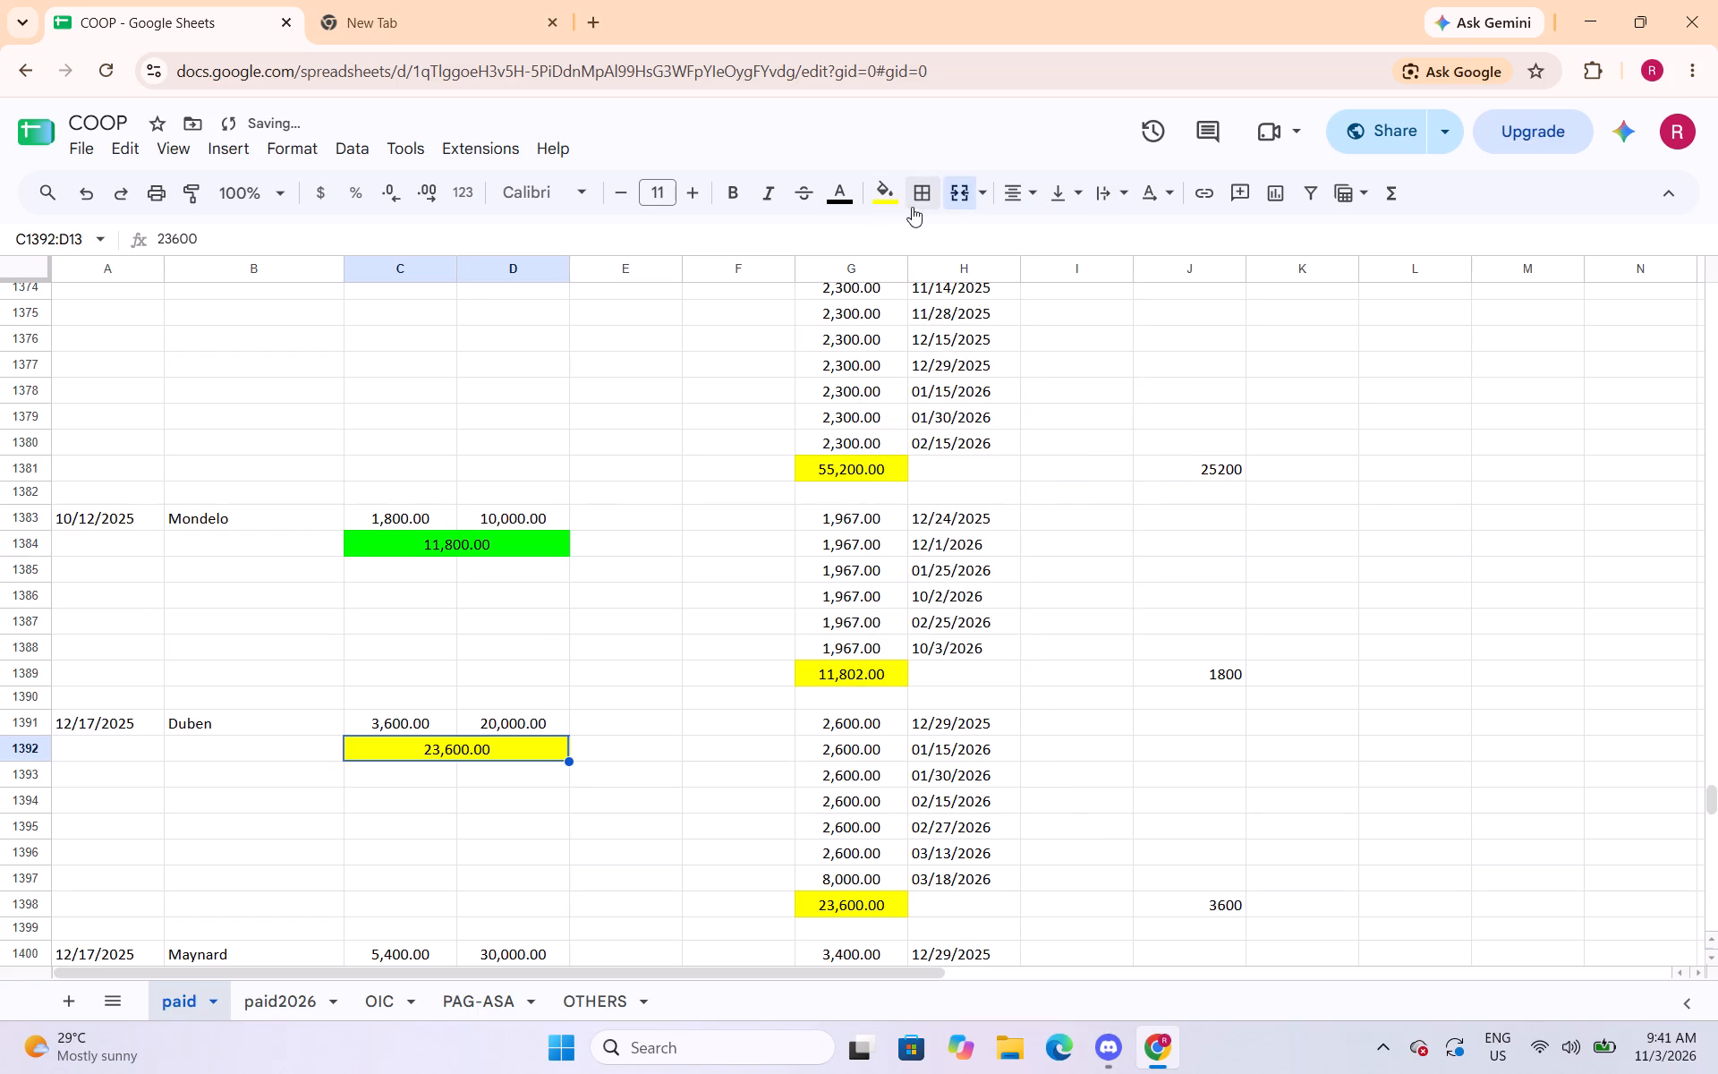
pyautogui.click(892, 203)
pyautogui.click(983, 295)
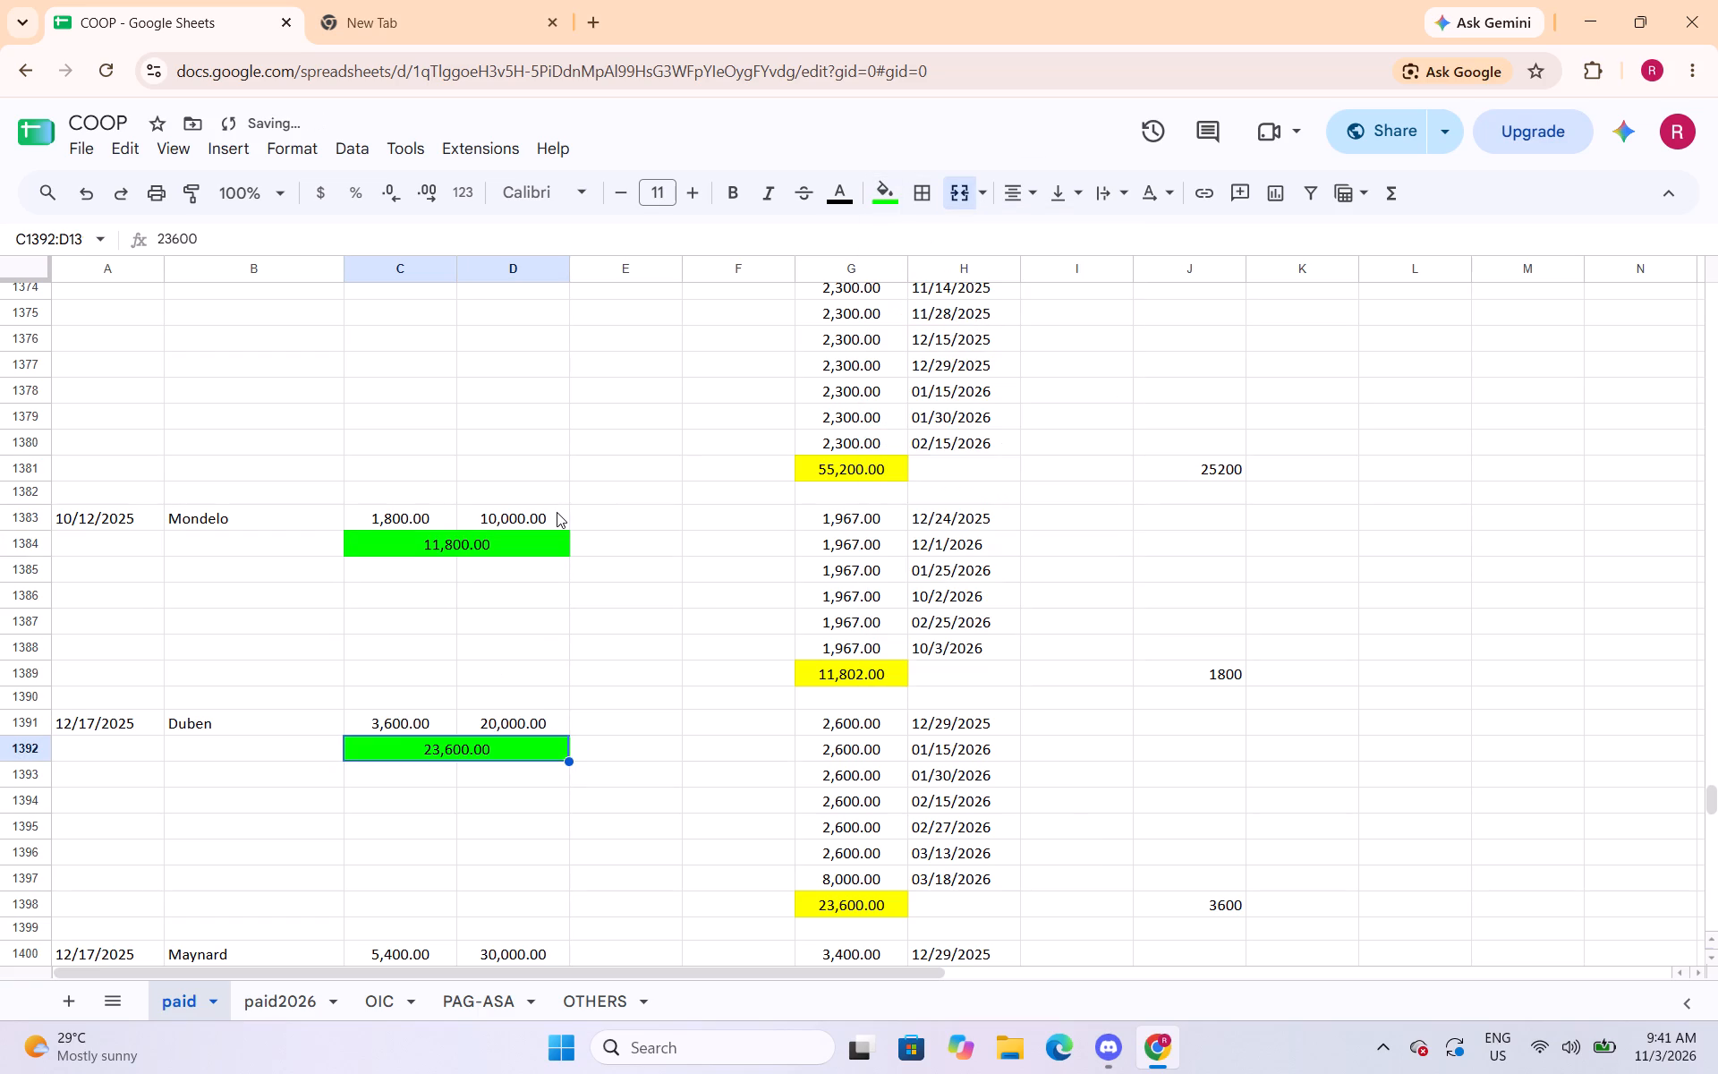
# Change the fill of the second 12/17/2025 entry's yellow merged total in C1401:D1401 to bright green.
pyautogui.scroll(-3, 552, 521)
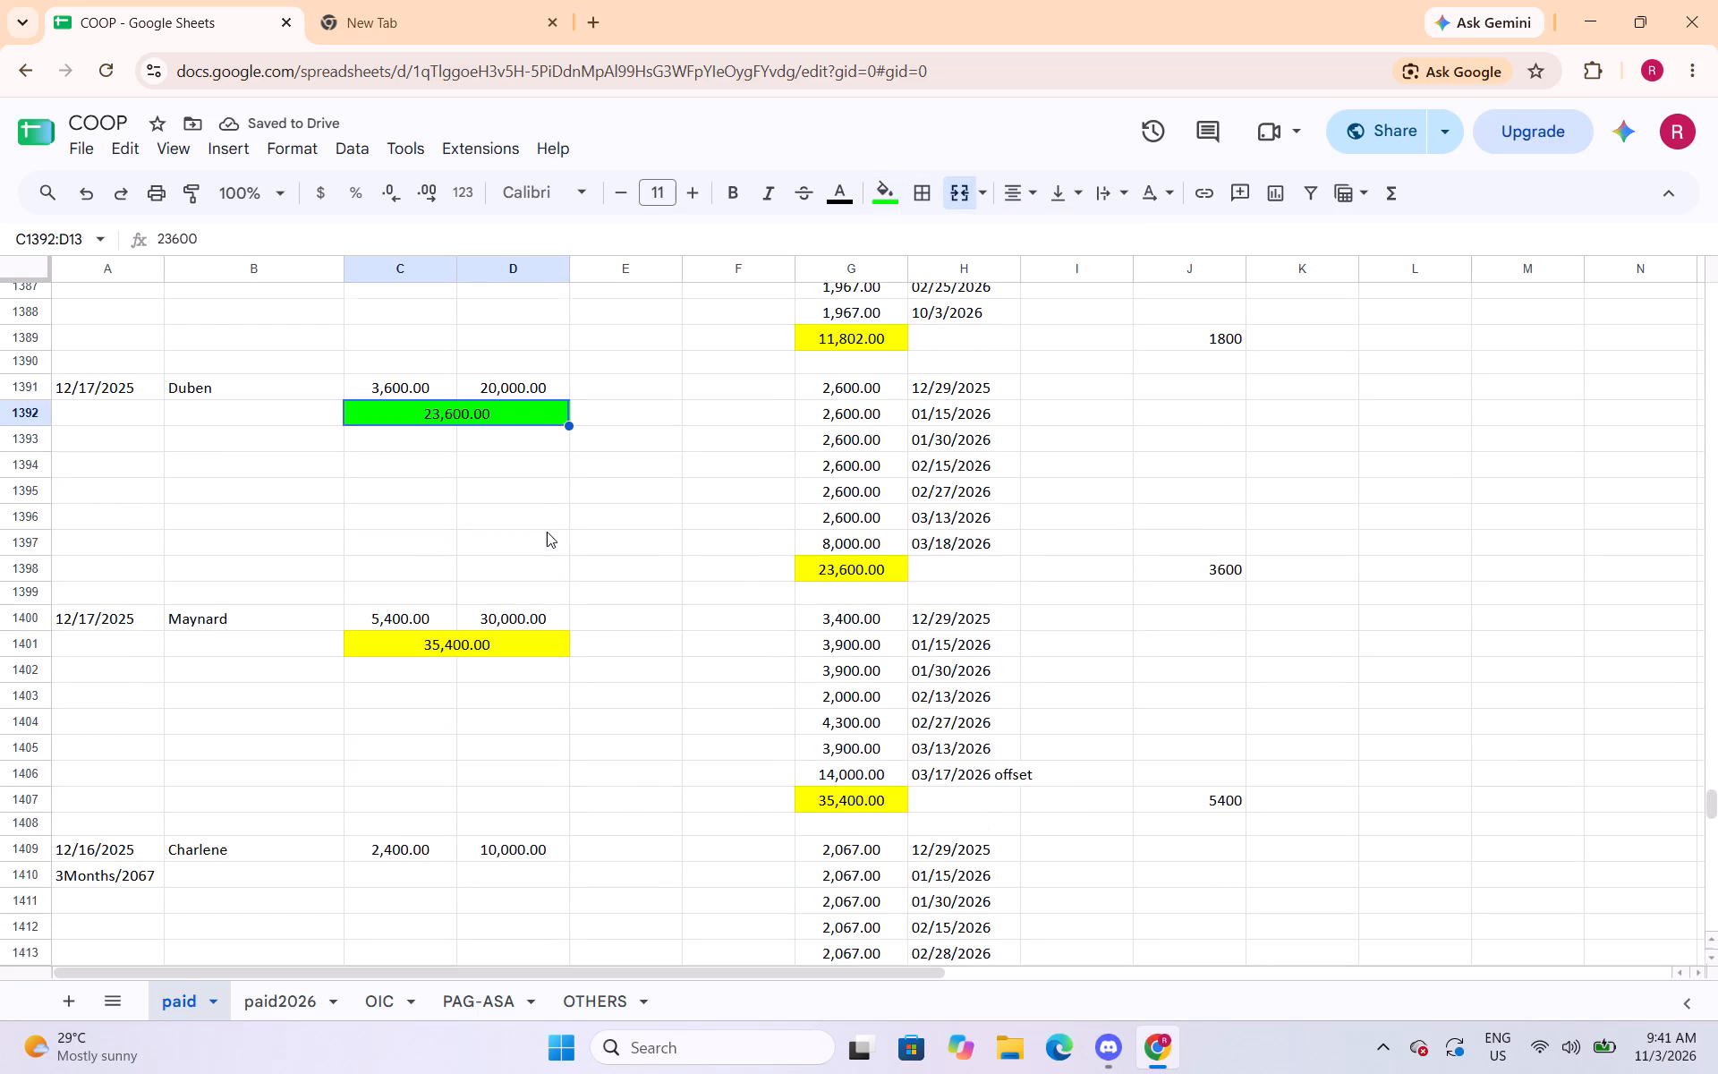
pyautogui.click(506, 653)
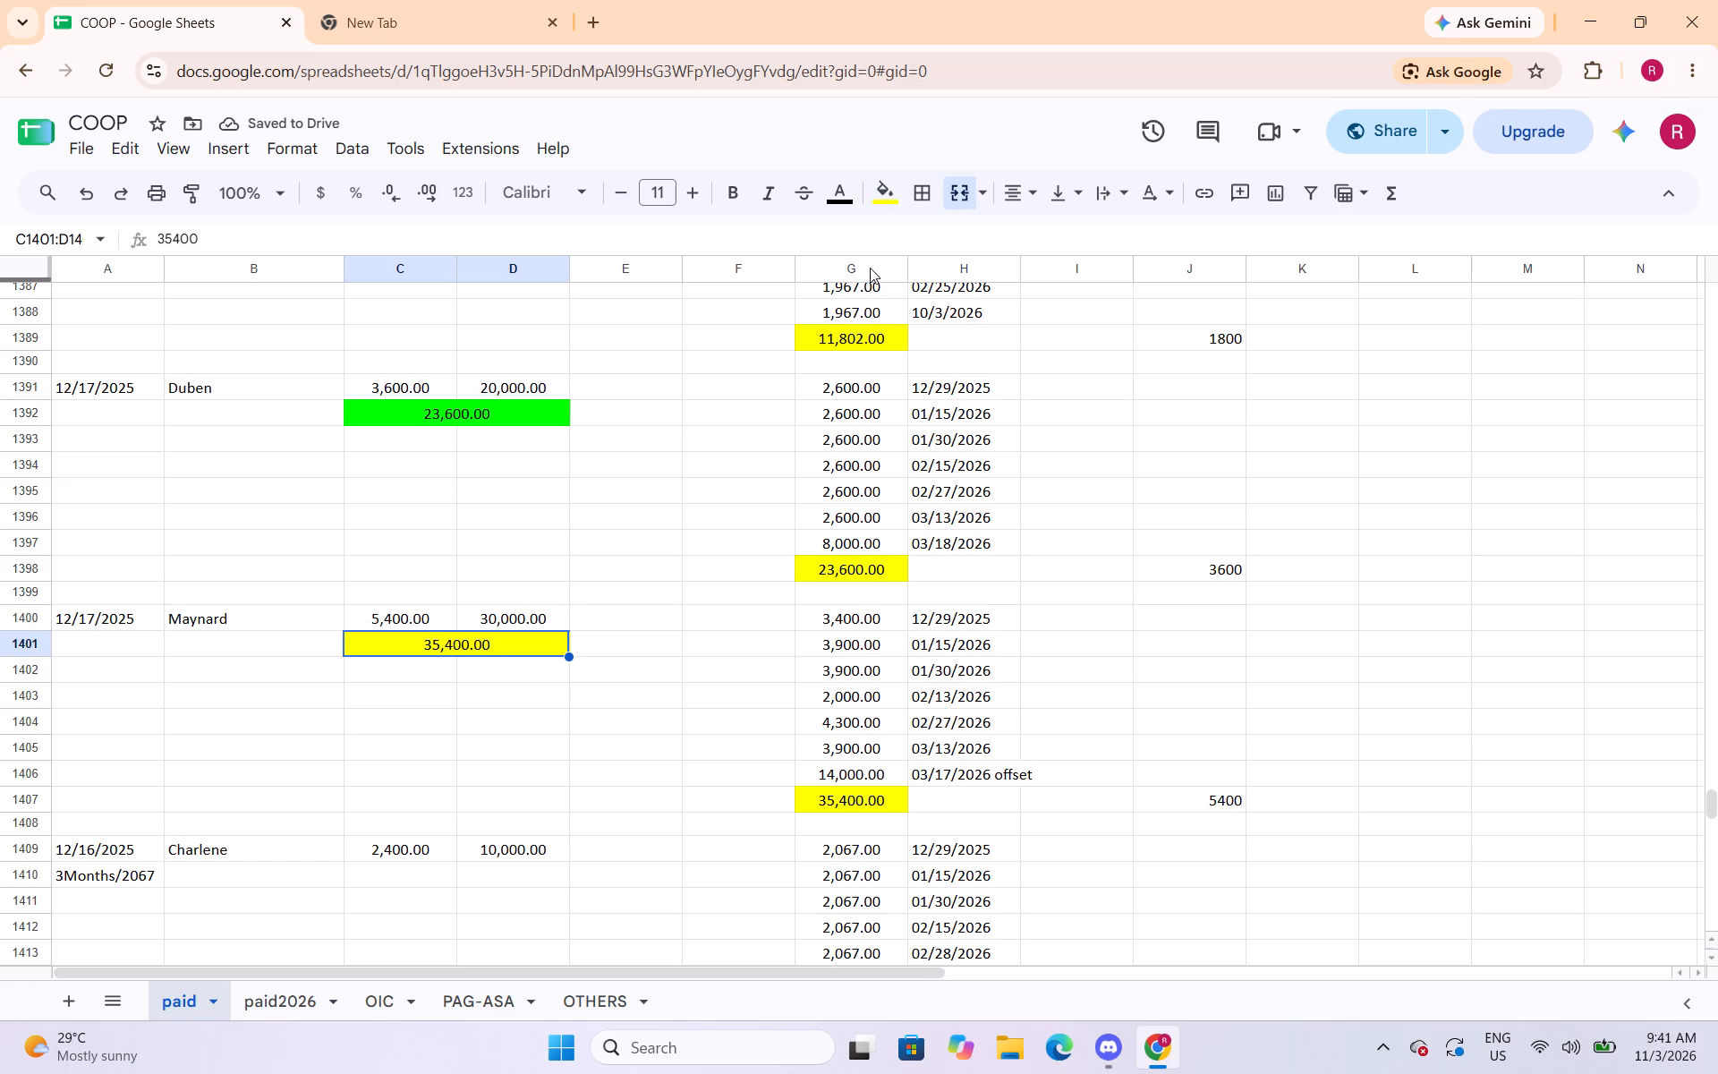
pyautogui.click(889, 206)
pyautogui.click(988, 294)
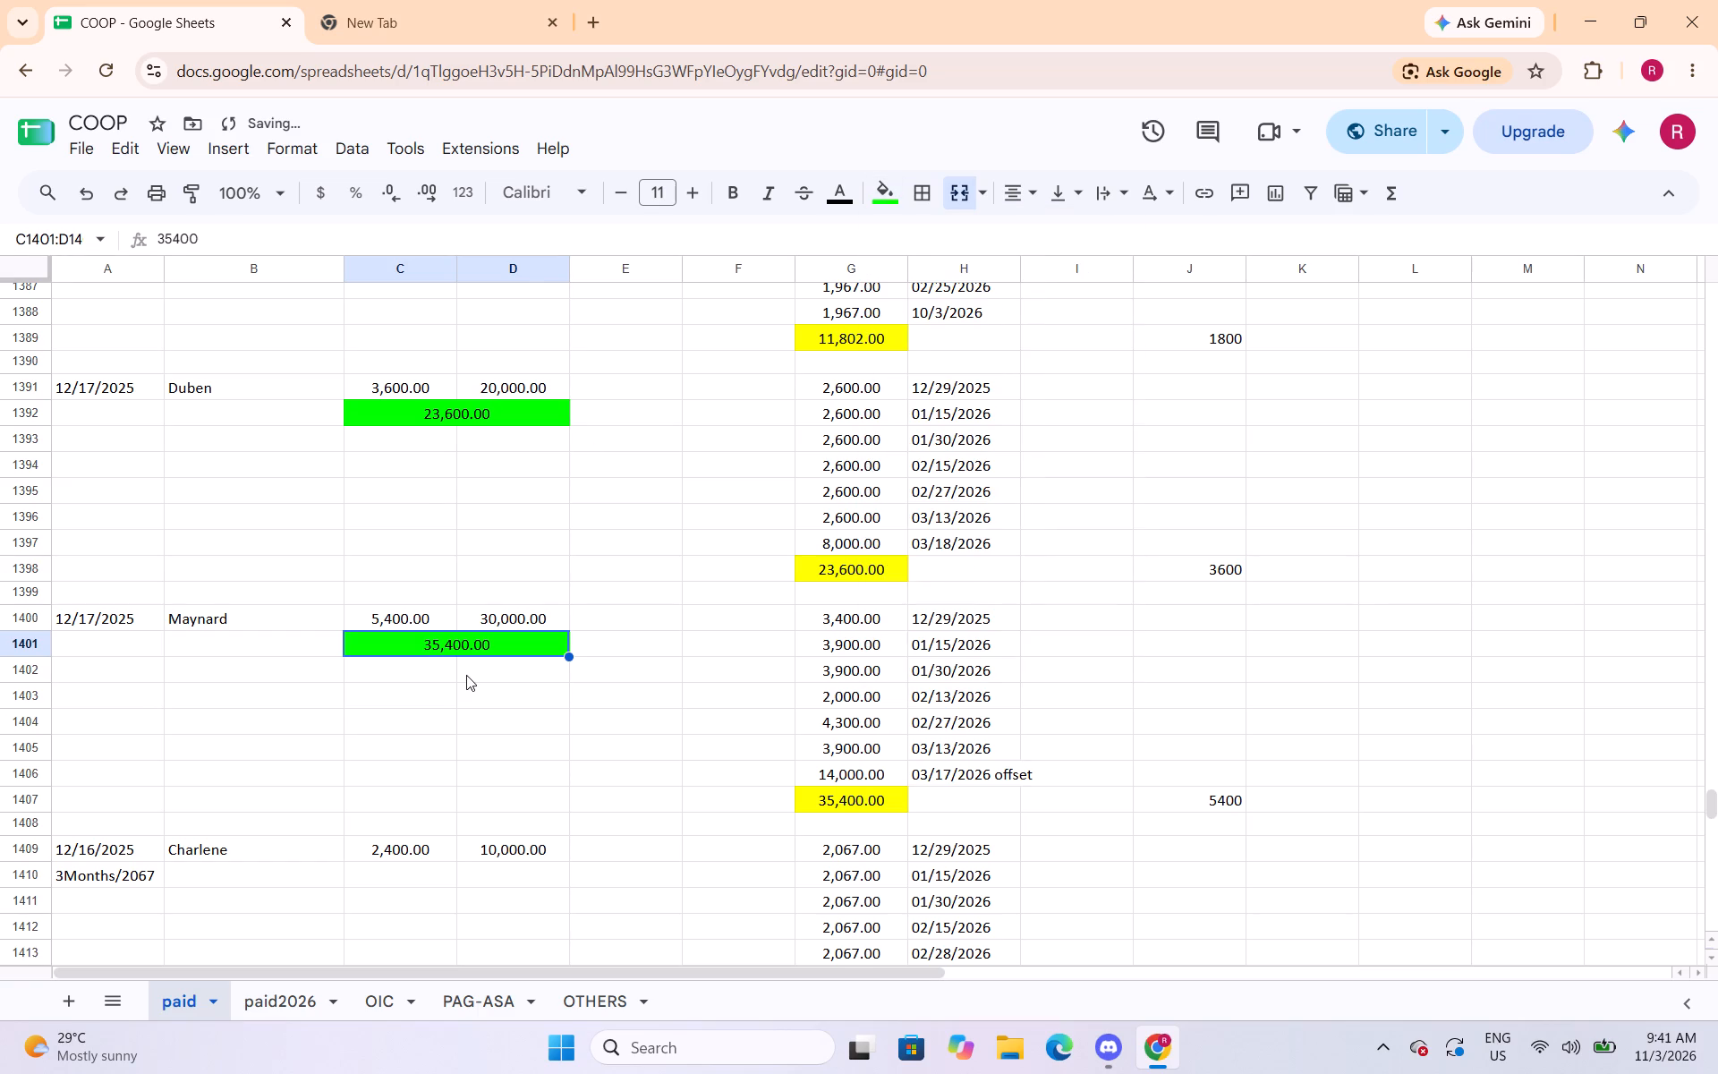
# Total the 12/16/2025 entry's interest and principal in C1410 with =sum(C1409:D1409) and merge C1410:D1410.
pyautogui.scroll(-2, 466, 675)
pyautogui.moveTo(438, 652); pyautogui.dragTo(489, 654)
pyautogui.write('=sum(')
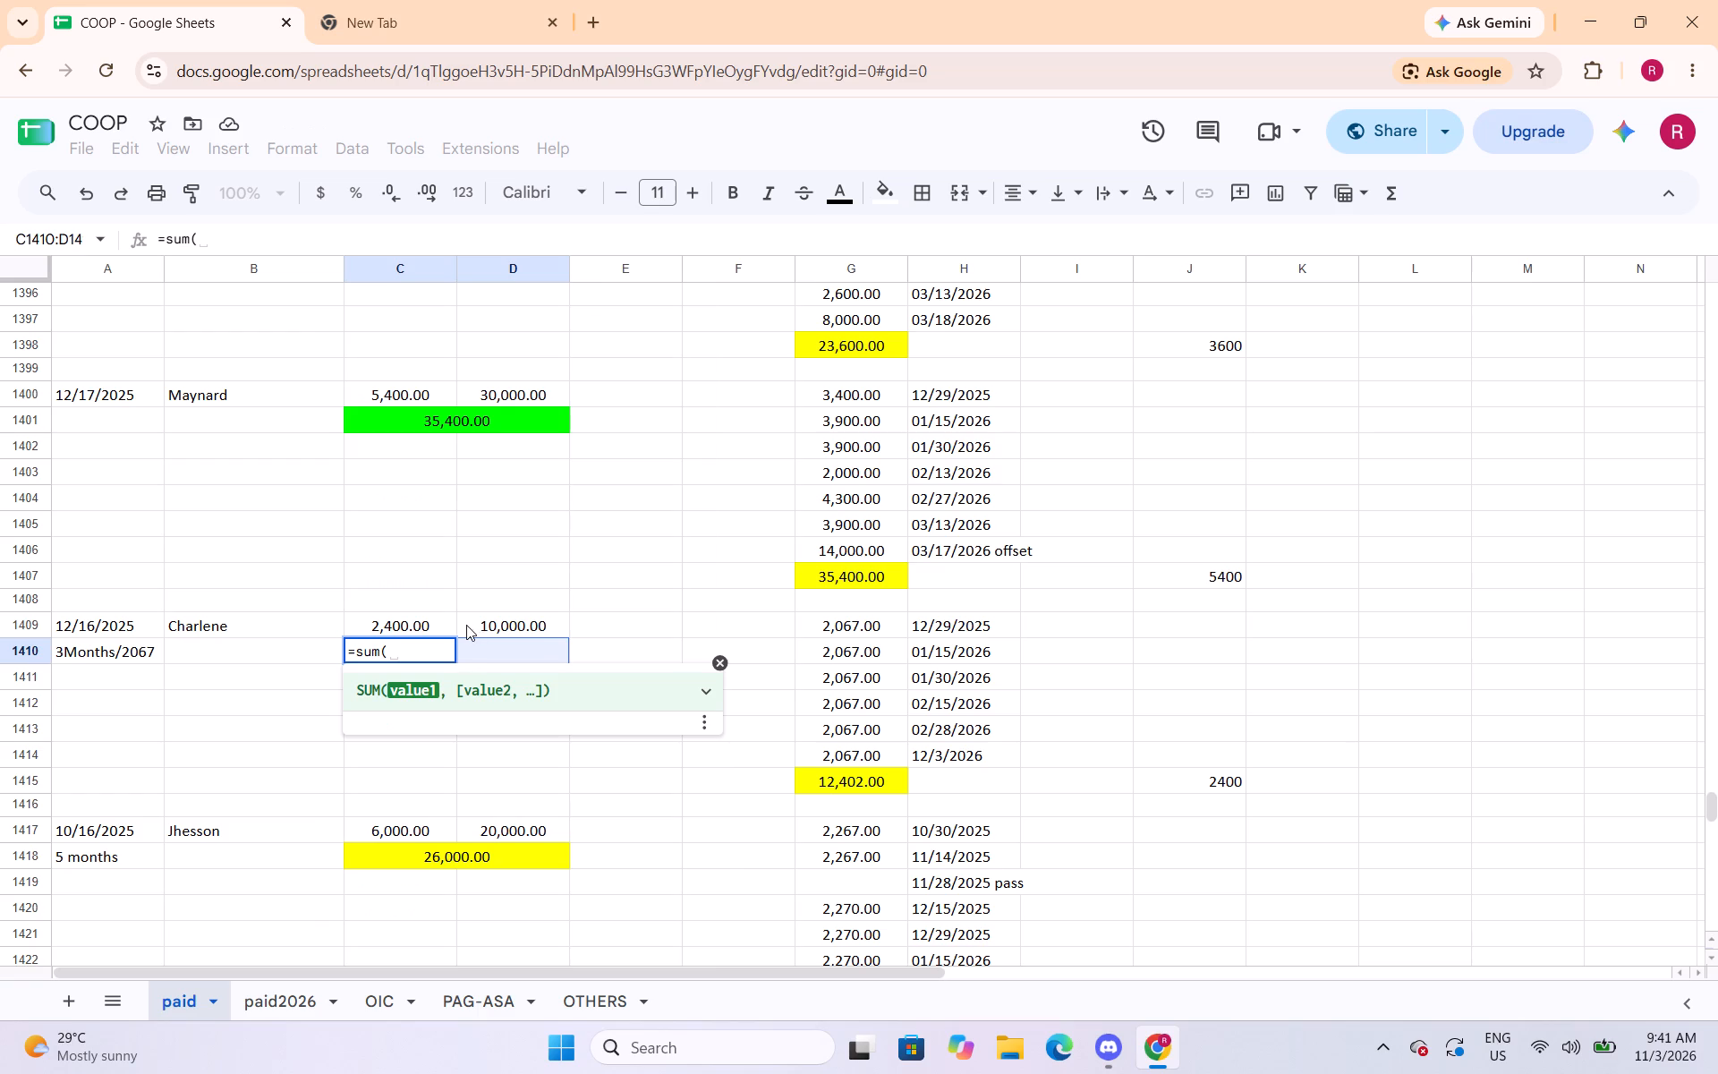
pyautogui.moveTo(448, 627); pyautogui.dragTo(489, 634)
pyautogui.hotkey('shift', ')')
pyautogui.press('Return')
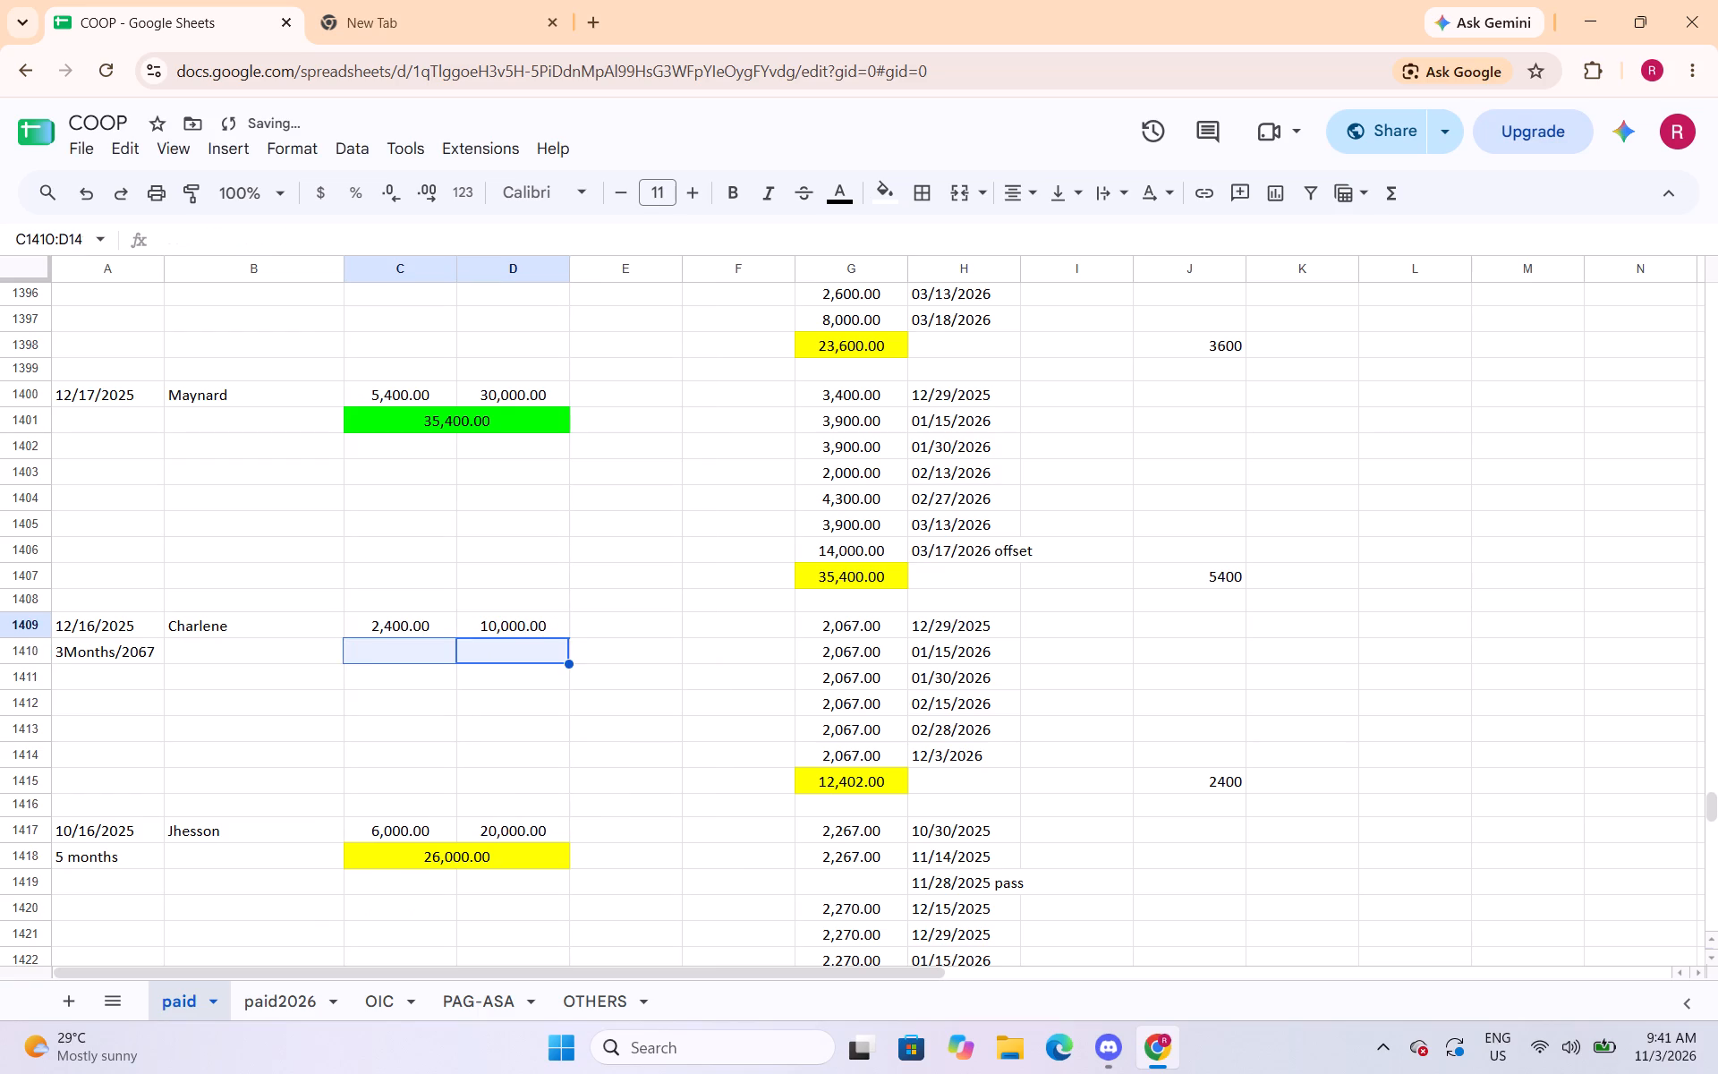
pyautogui.press('Up')
pyautogui.press('Down')
pyautogui.press('Left')
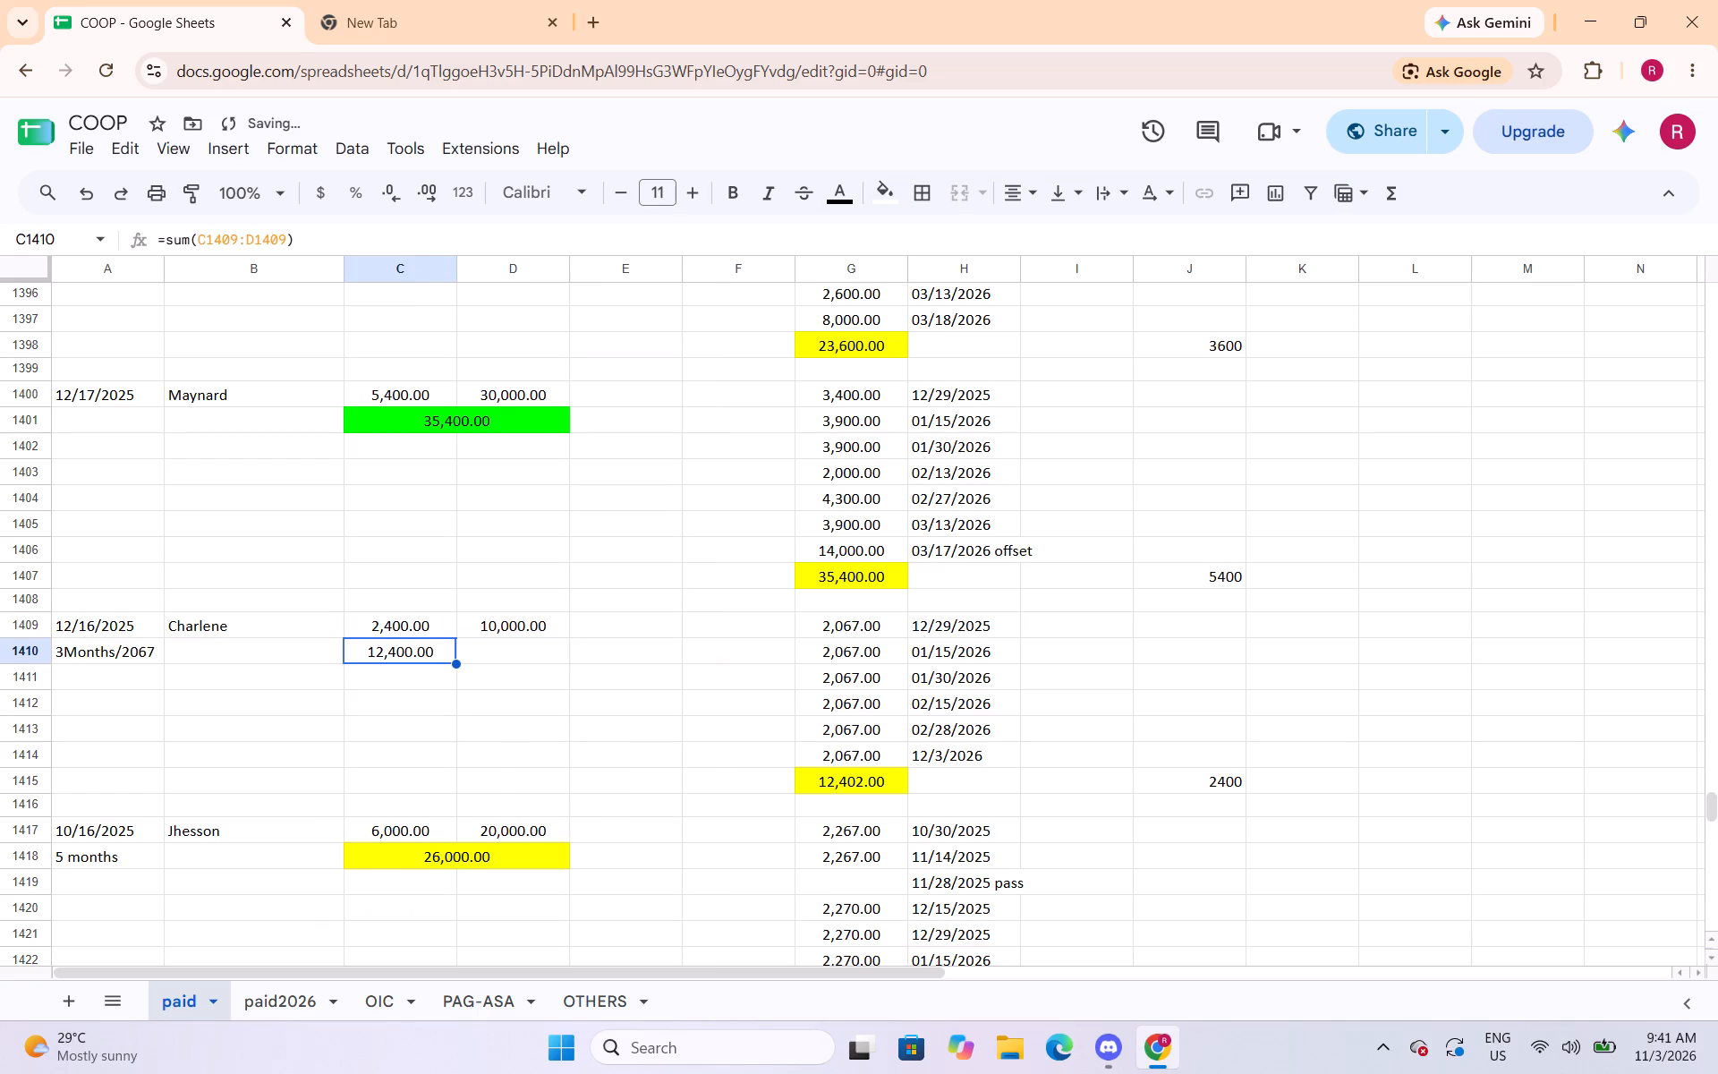
pyautogui.moveTo(439, 651); pyautogui.dragTo(472, 653)
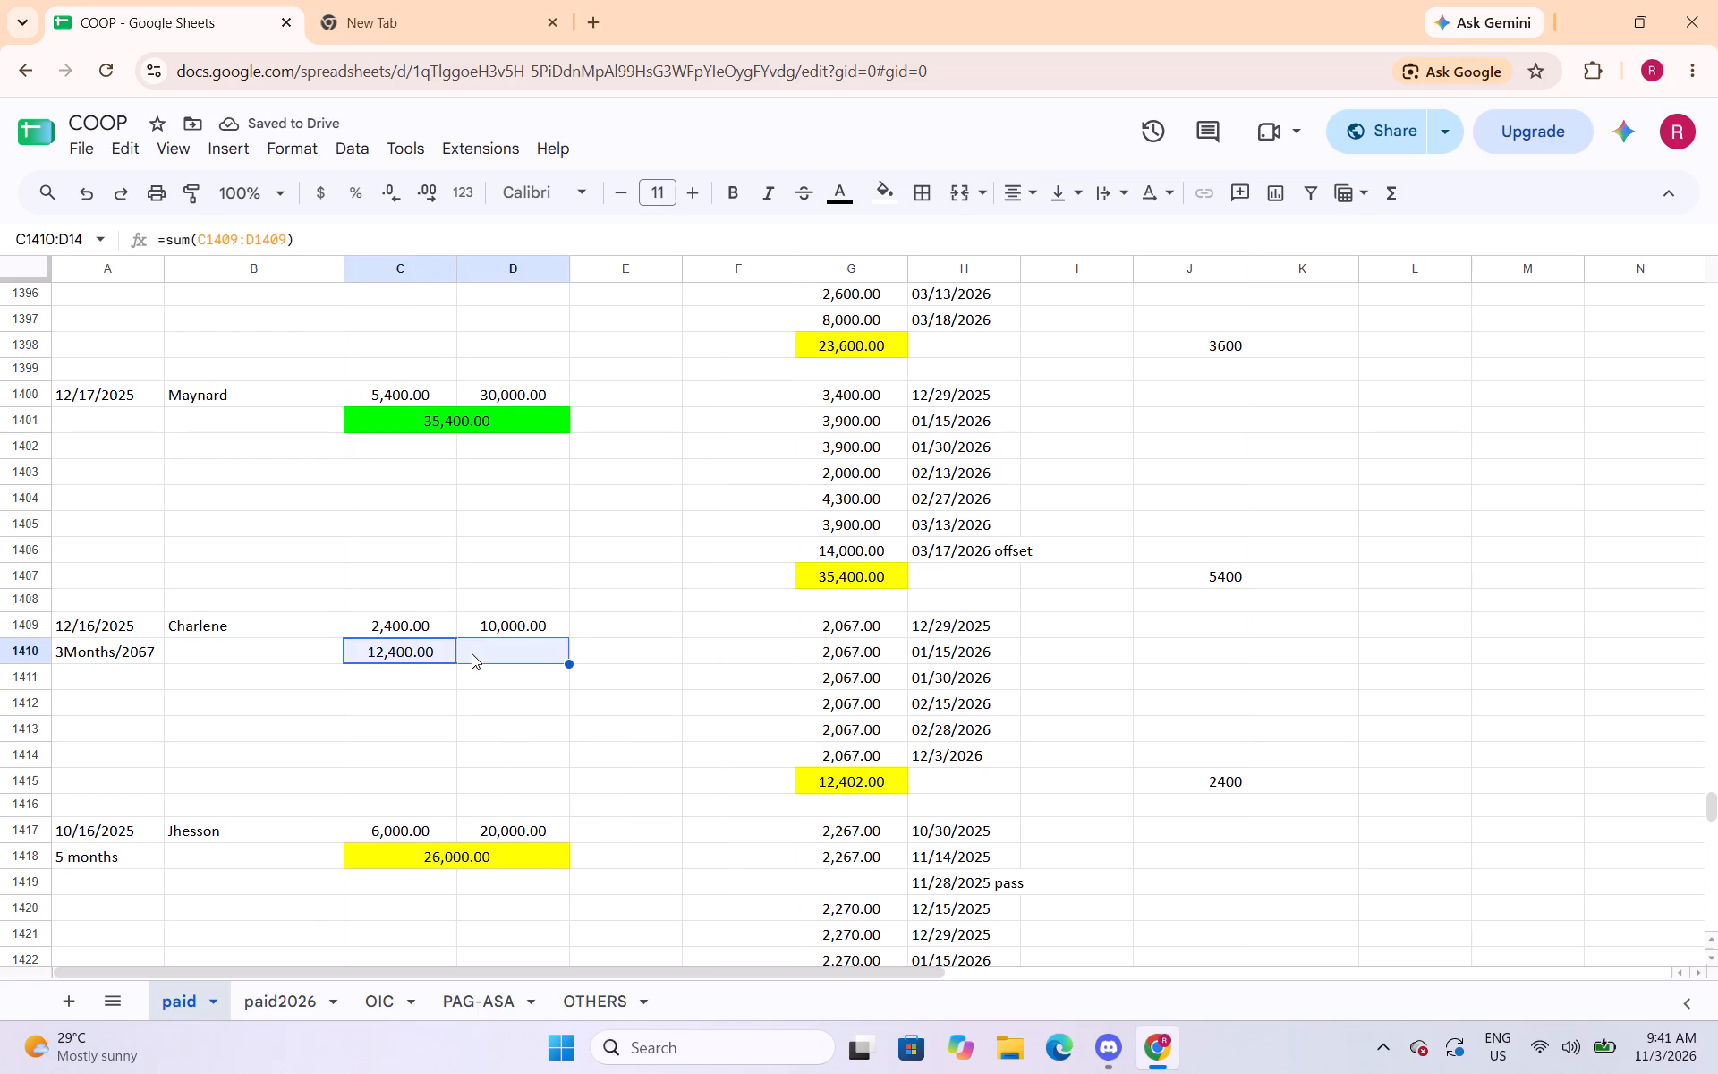
pyautogui.click(965, 190)
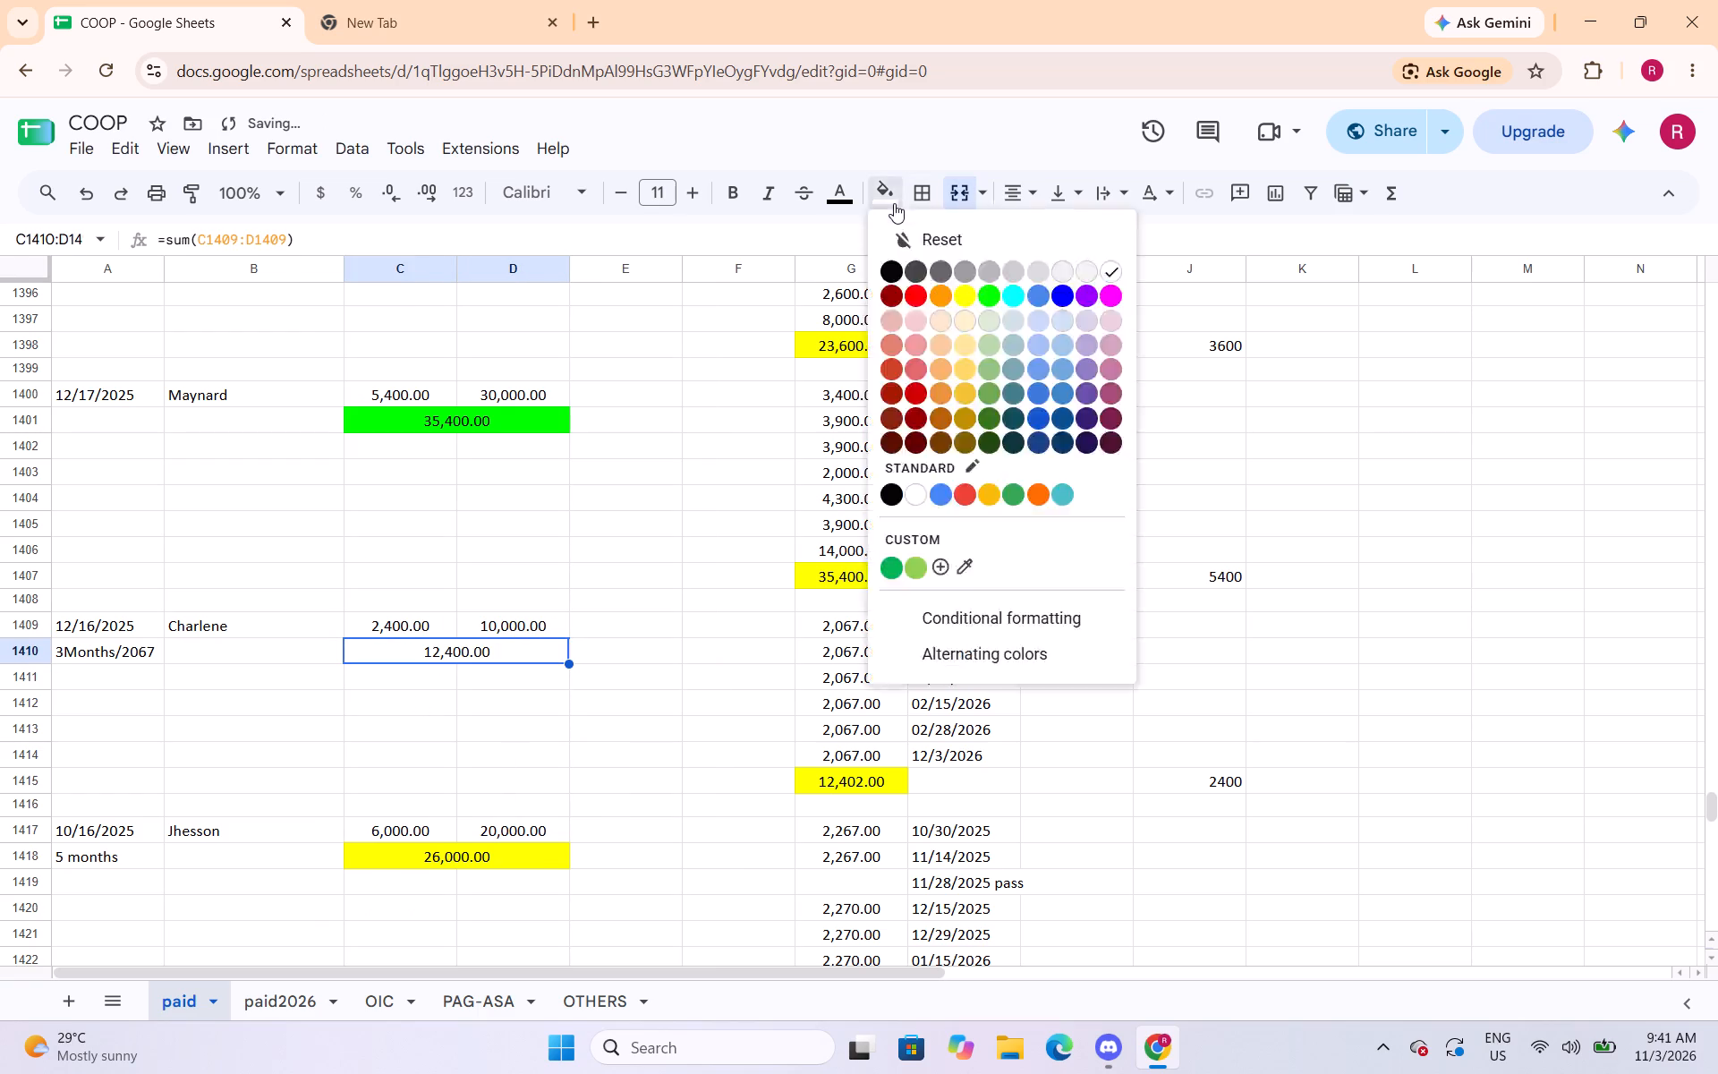
# Fill the merged total in C1410:D1410 with bright green.
pyautogui.click(894, 203)
pyautogui.click(993, 295)
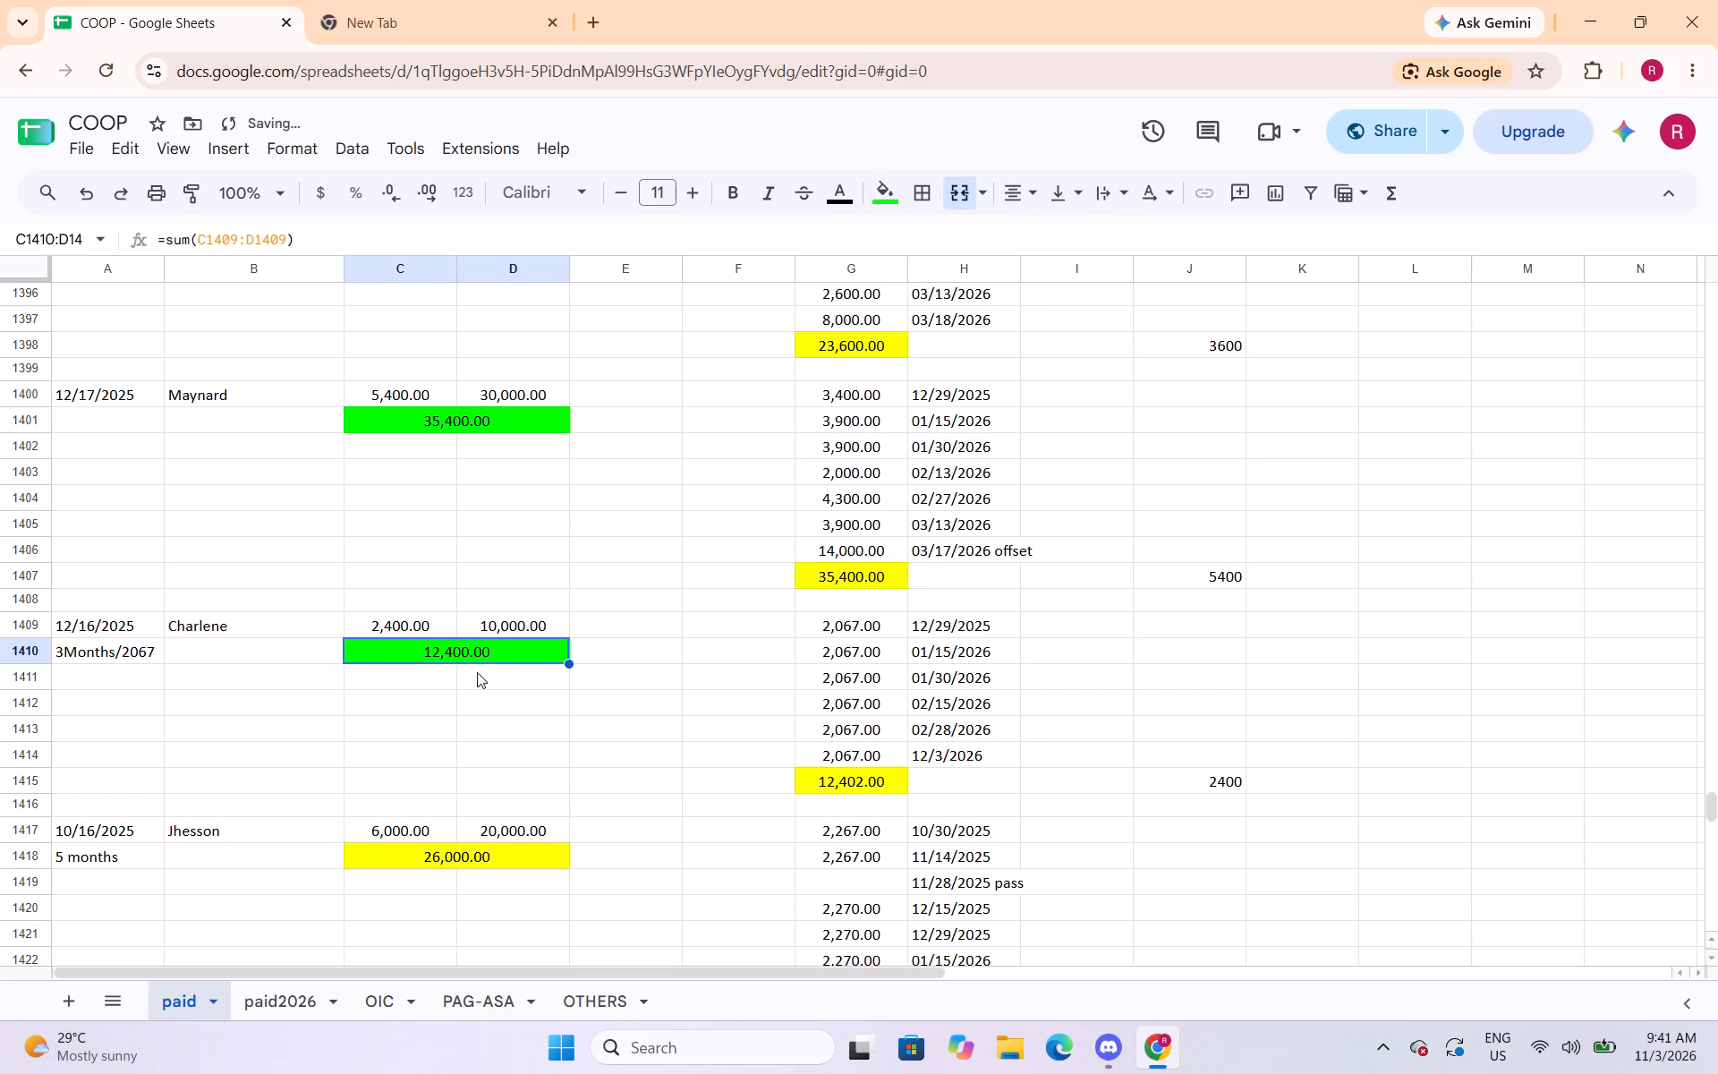
# Change the fill of the 10/16/2025 entry's yellow merged total in C1418:D1418 to bright green.
pyautogui.scroll(-2, 537, 654)
pyautogui.click(499, 634)
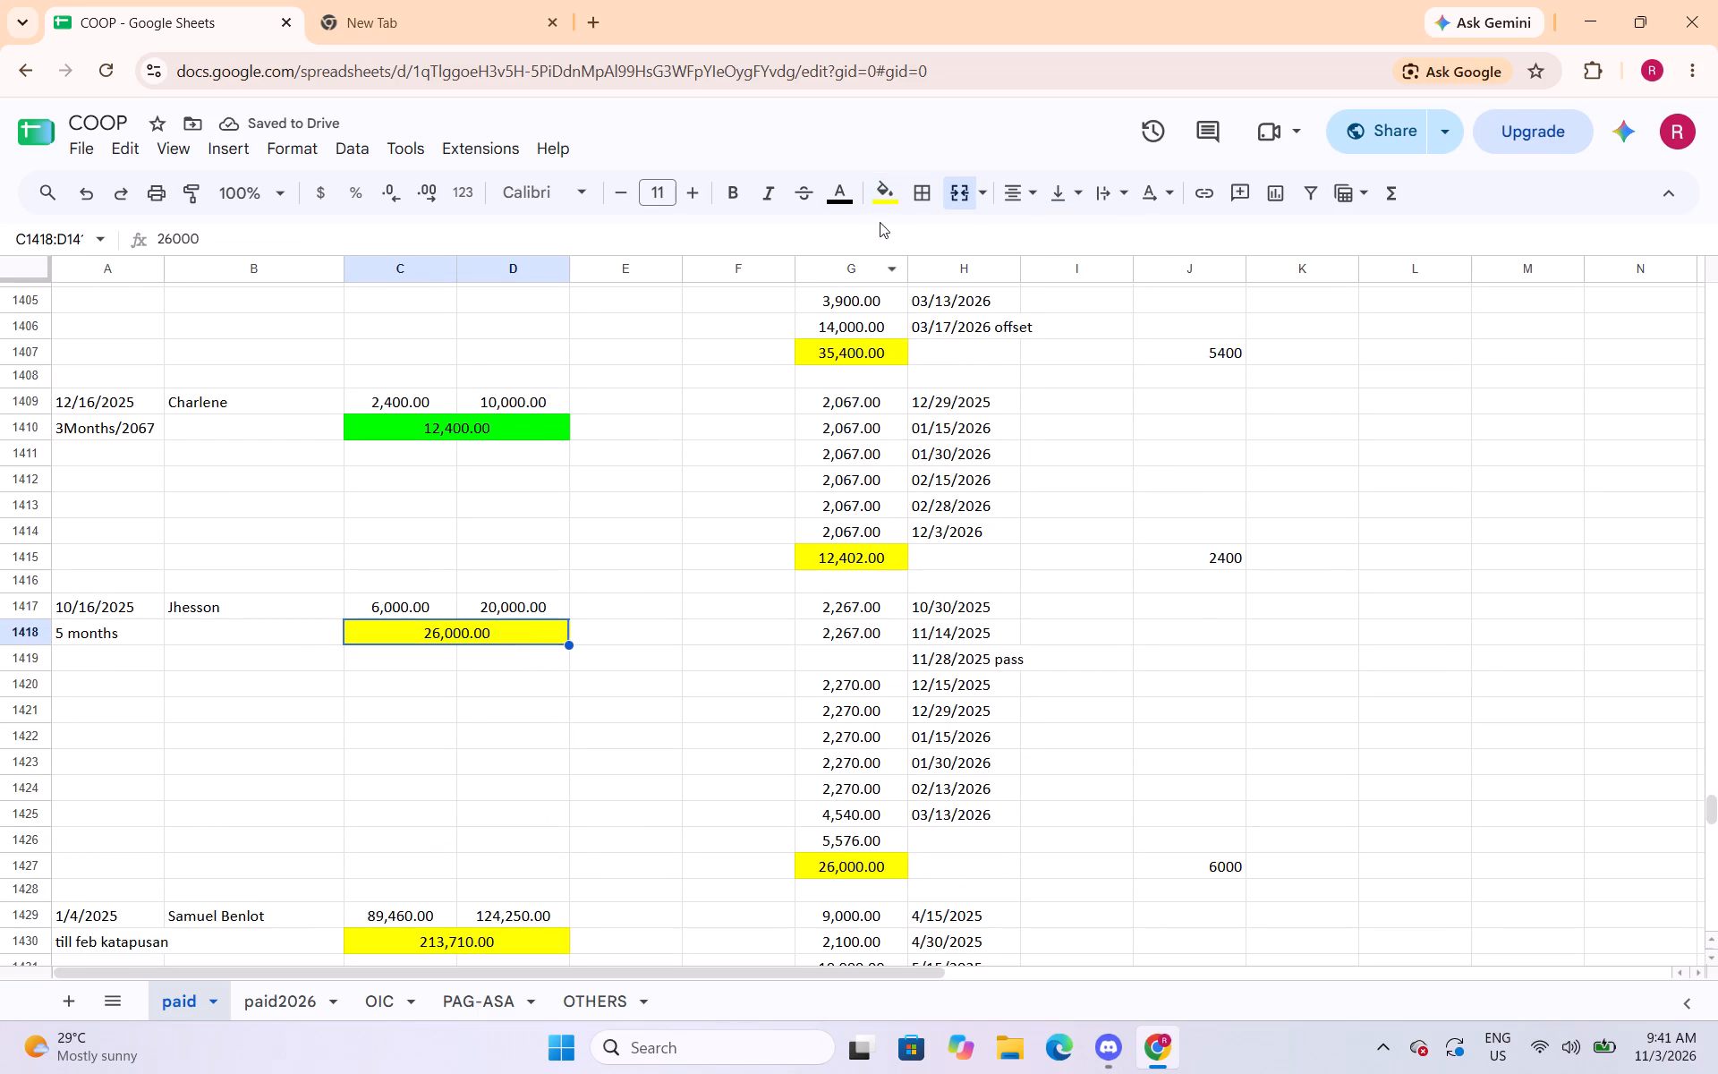
pyautogui.click(888, 200)
pyautogui.click(991, 301)
# Change the fill of the 1/4/2025 entry's yellow merged total in C1430:D1430 to bright green.
pyautogui.scroll(-2, 575, 567)
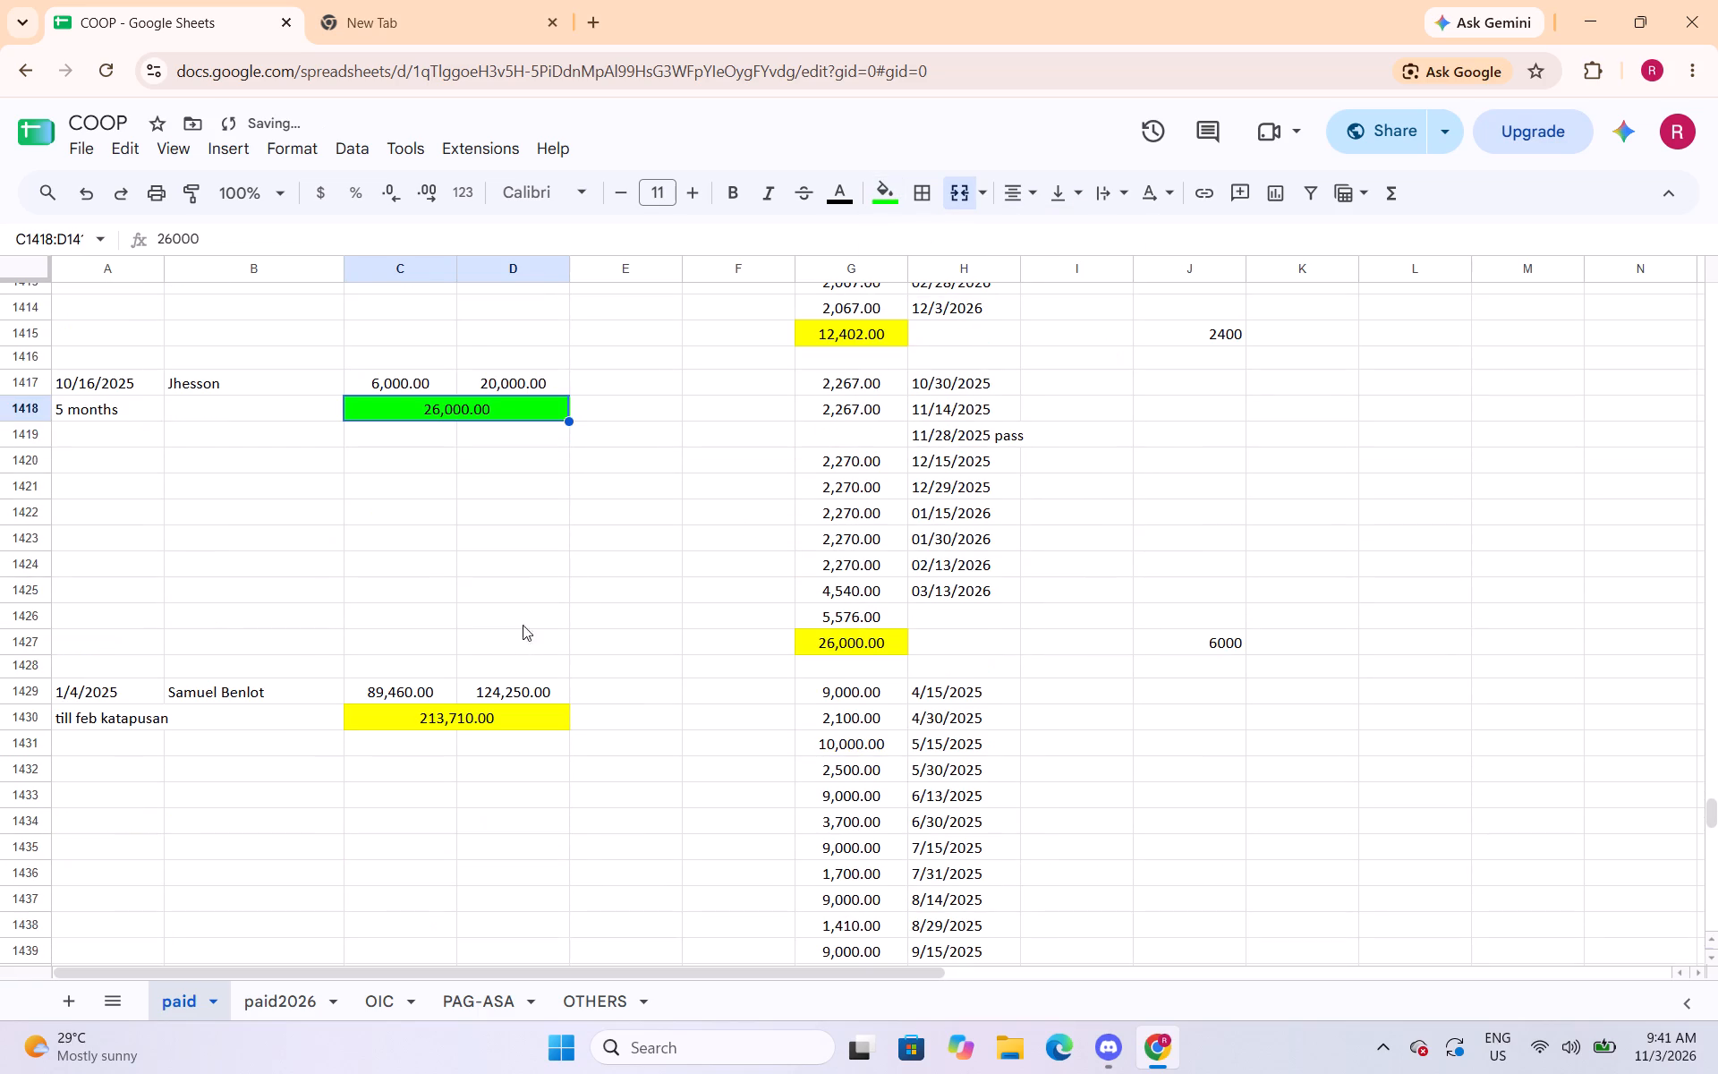
pyautogui.click(480, 718)
pyautogui.click(889, 199)
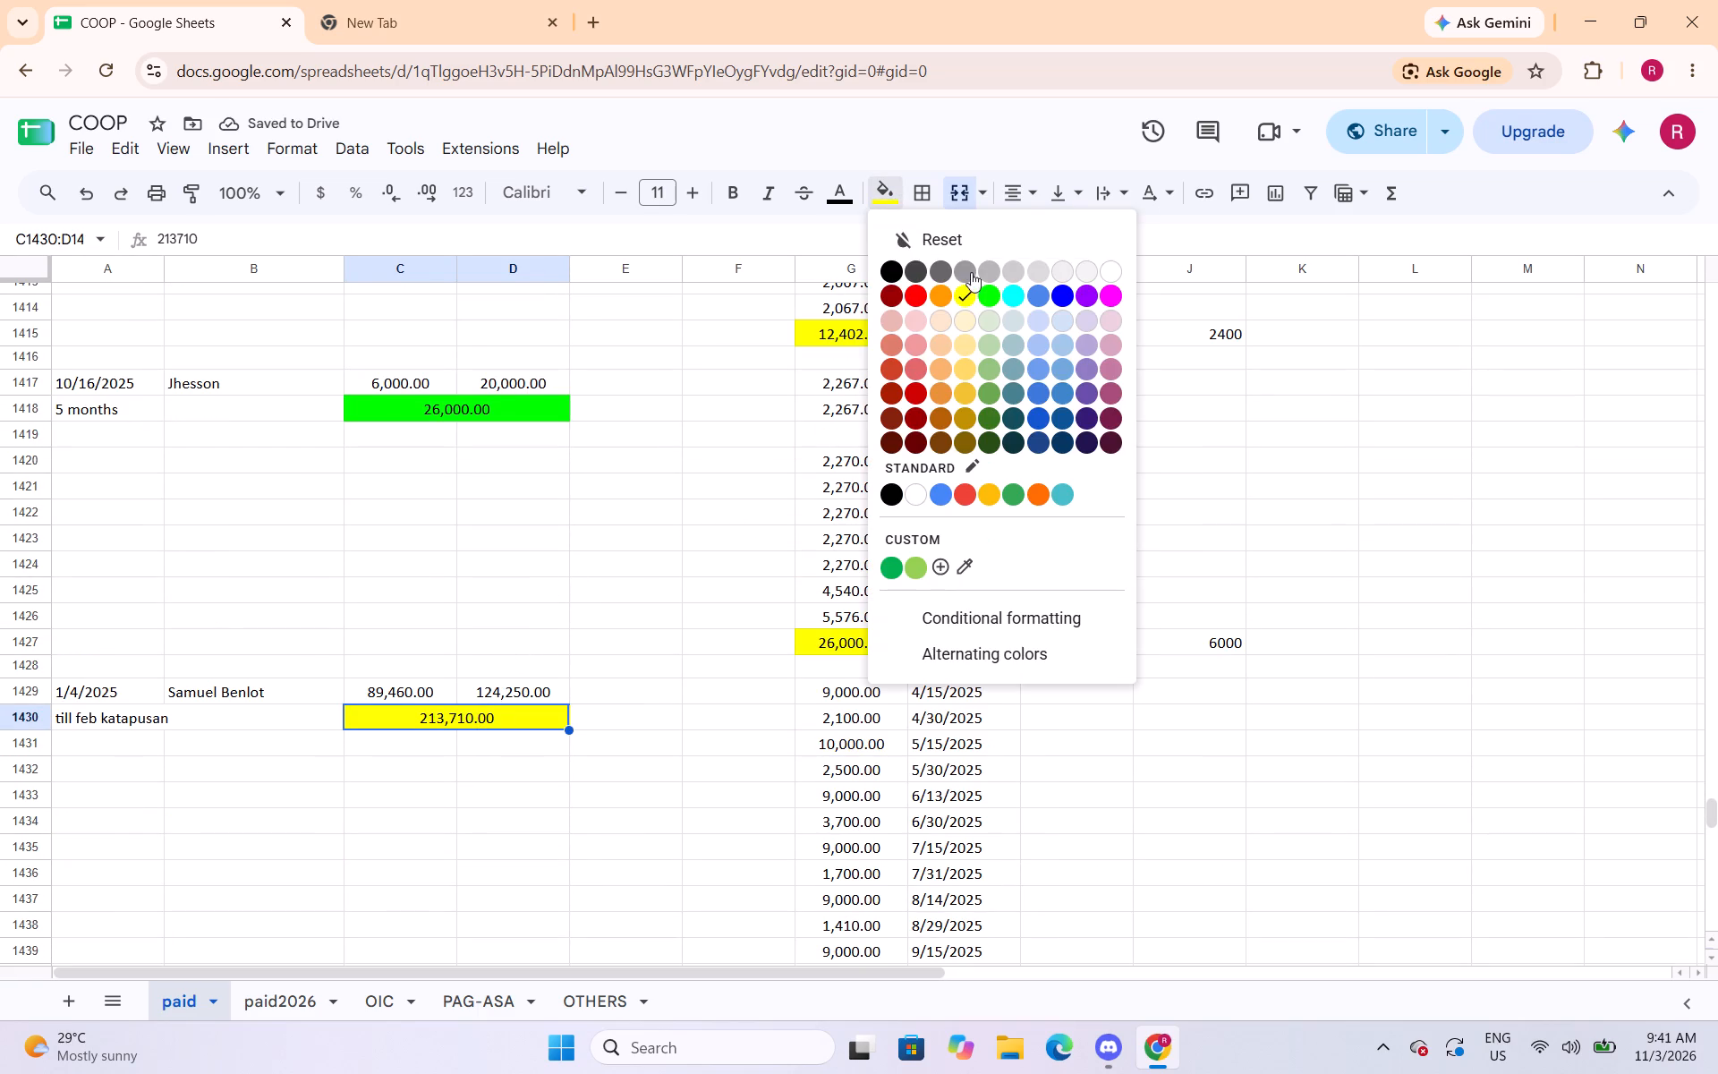
pyautogui.click(988, 305)
# Insert one blank row above row 1456, directly beneath the 12/13/2025 entry.
pyautogui.scroll(-4, 575, 489)
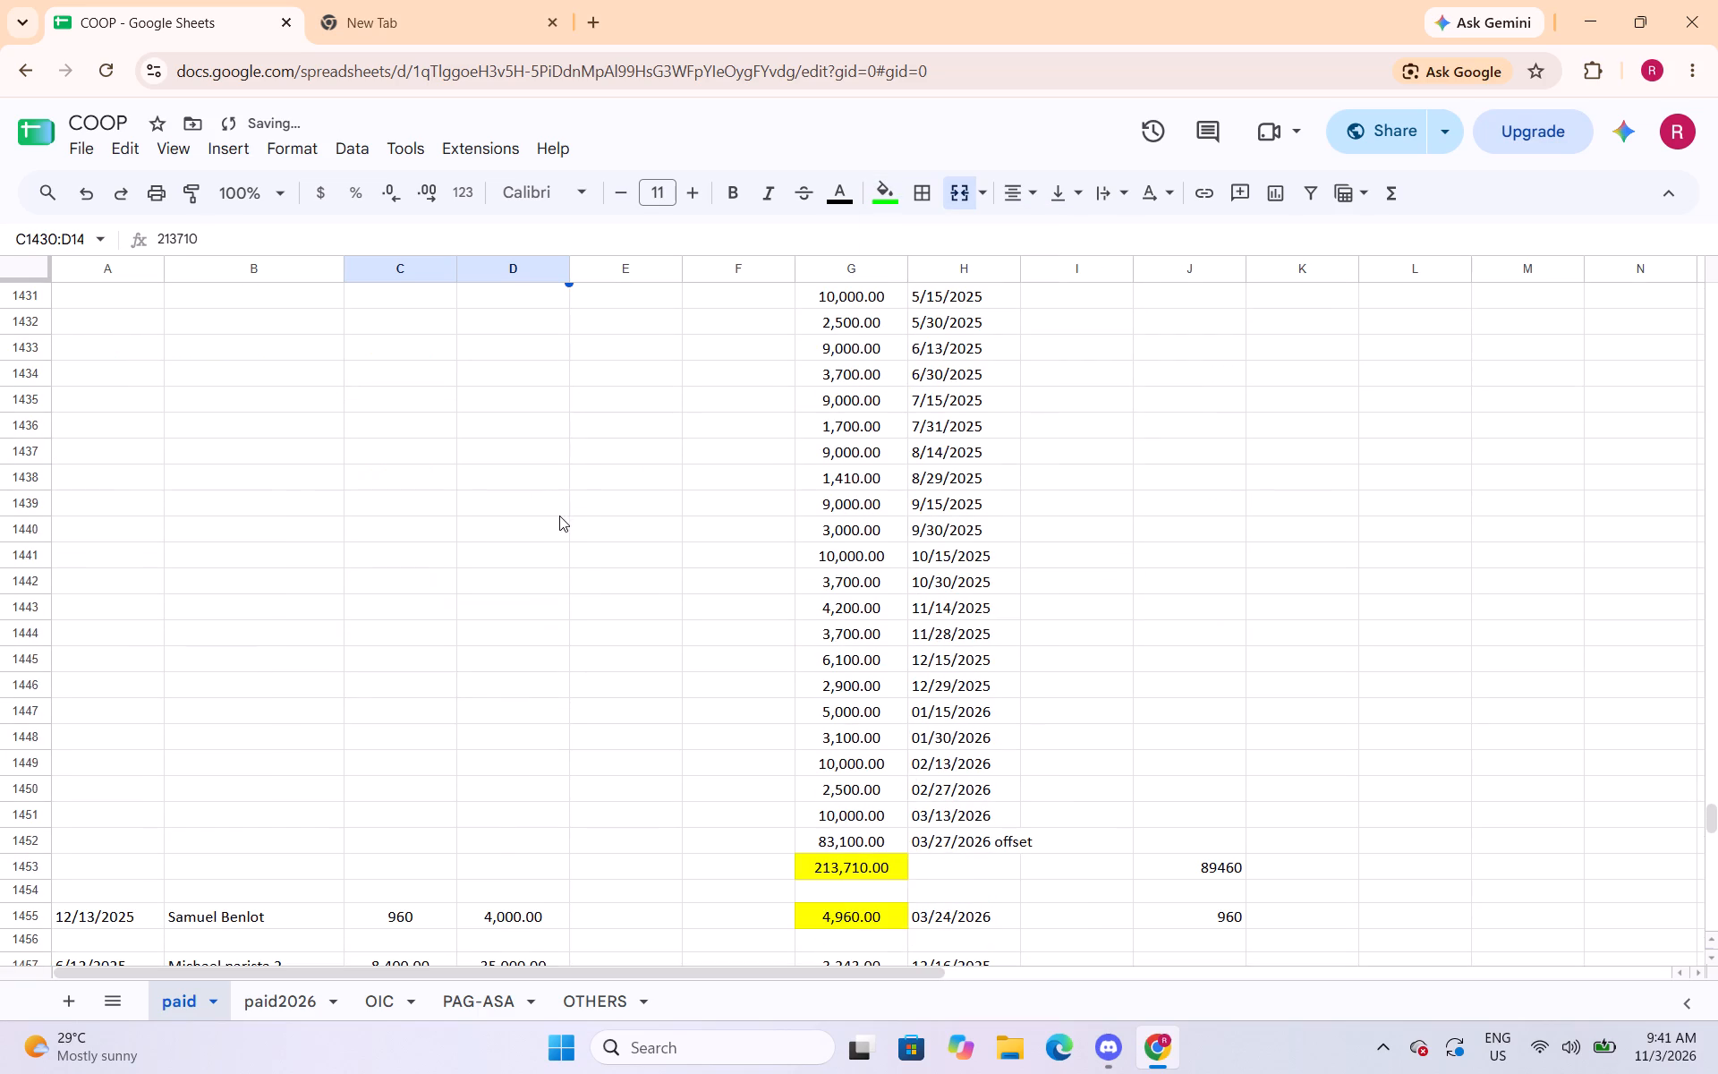
pyautogui.scroll(-3, 557, 521)
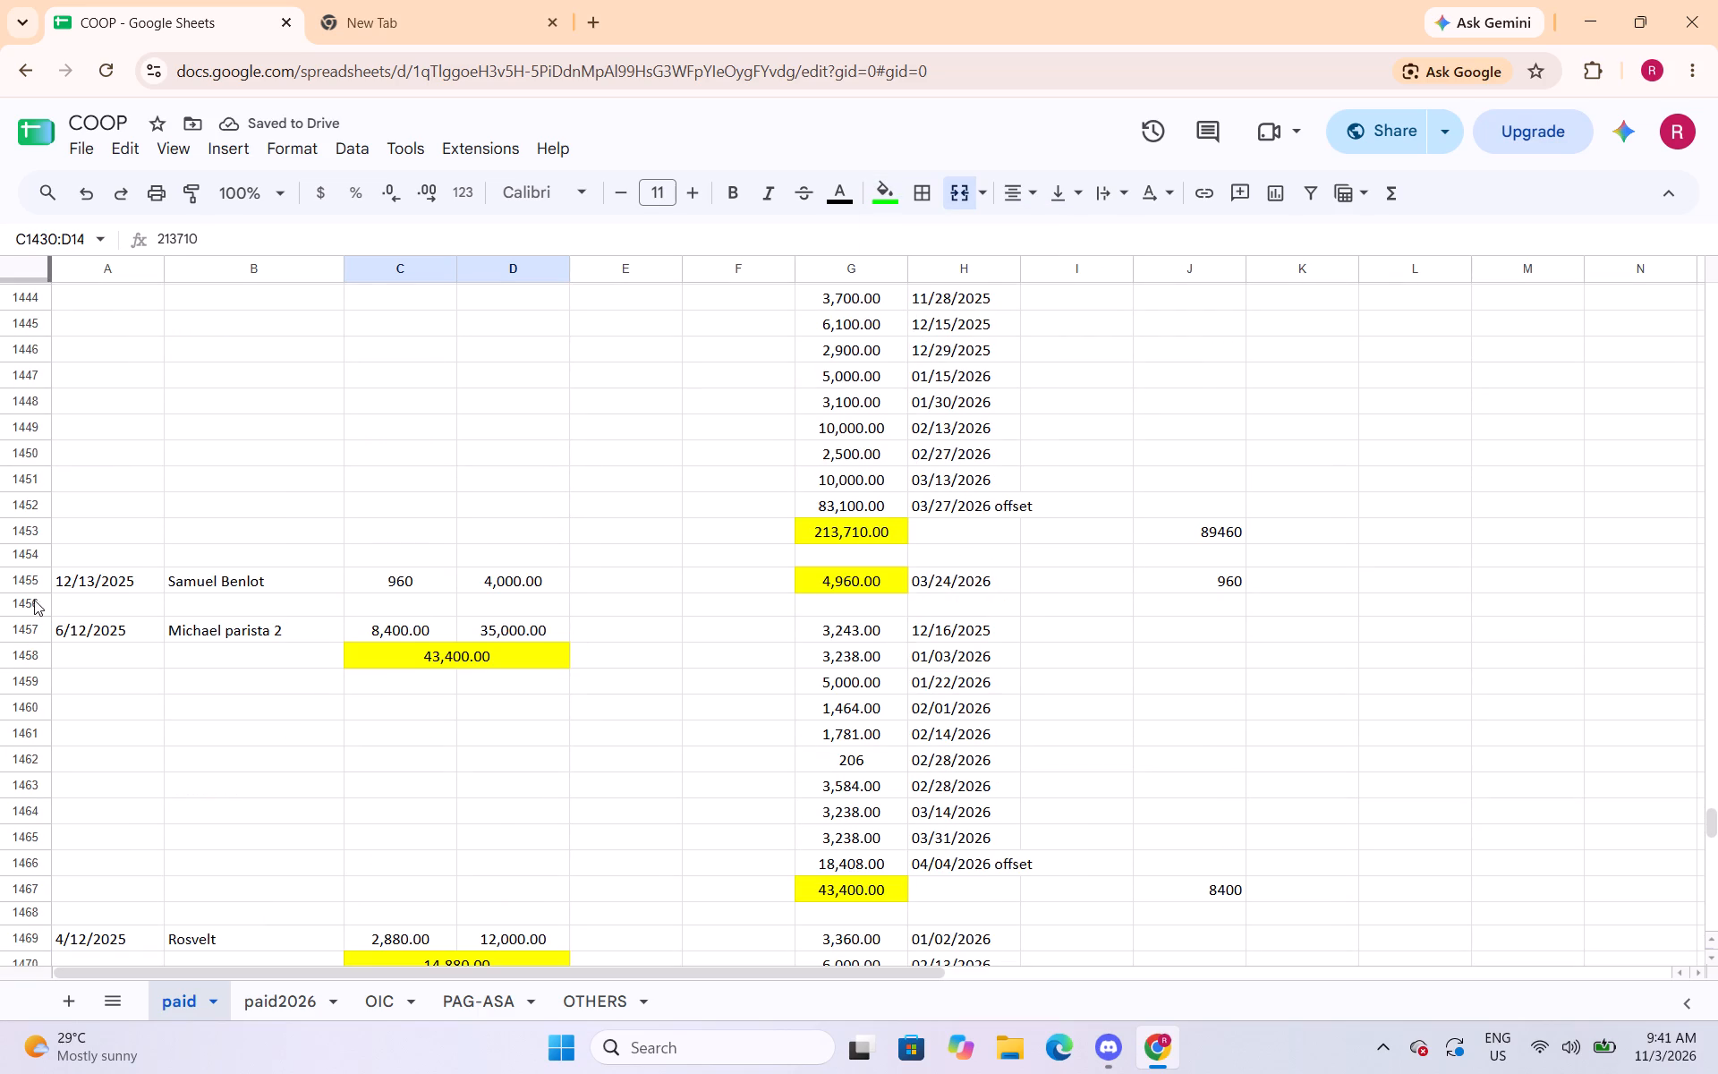
pyautogui.click(30, 601)
pyautogui.rightClick(30, 601)
pyautogui.click(108, 617)
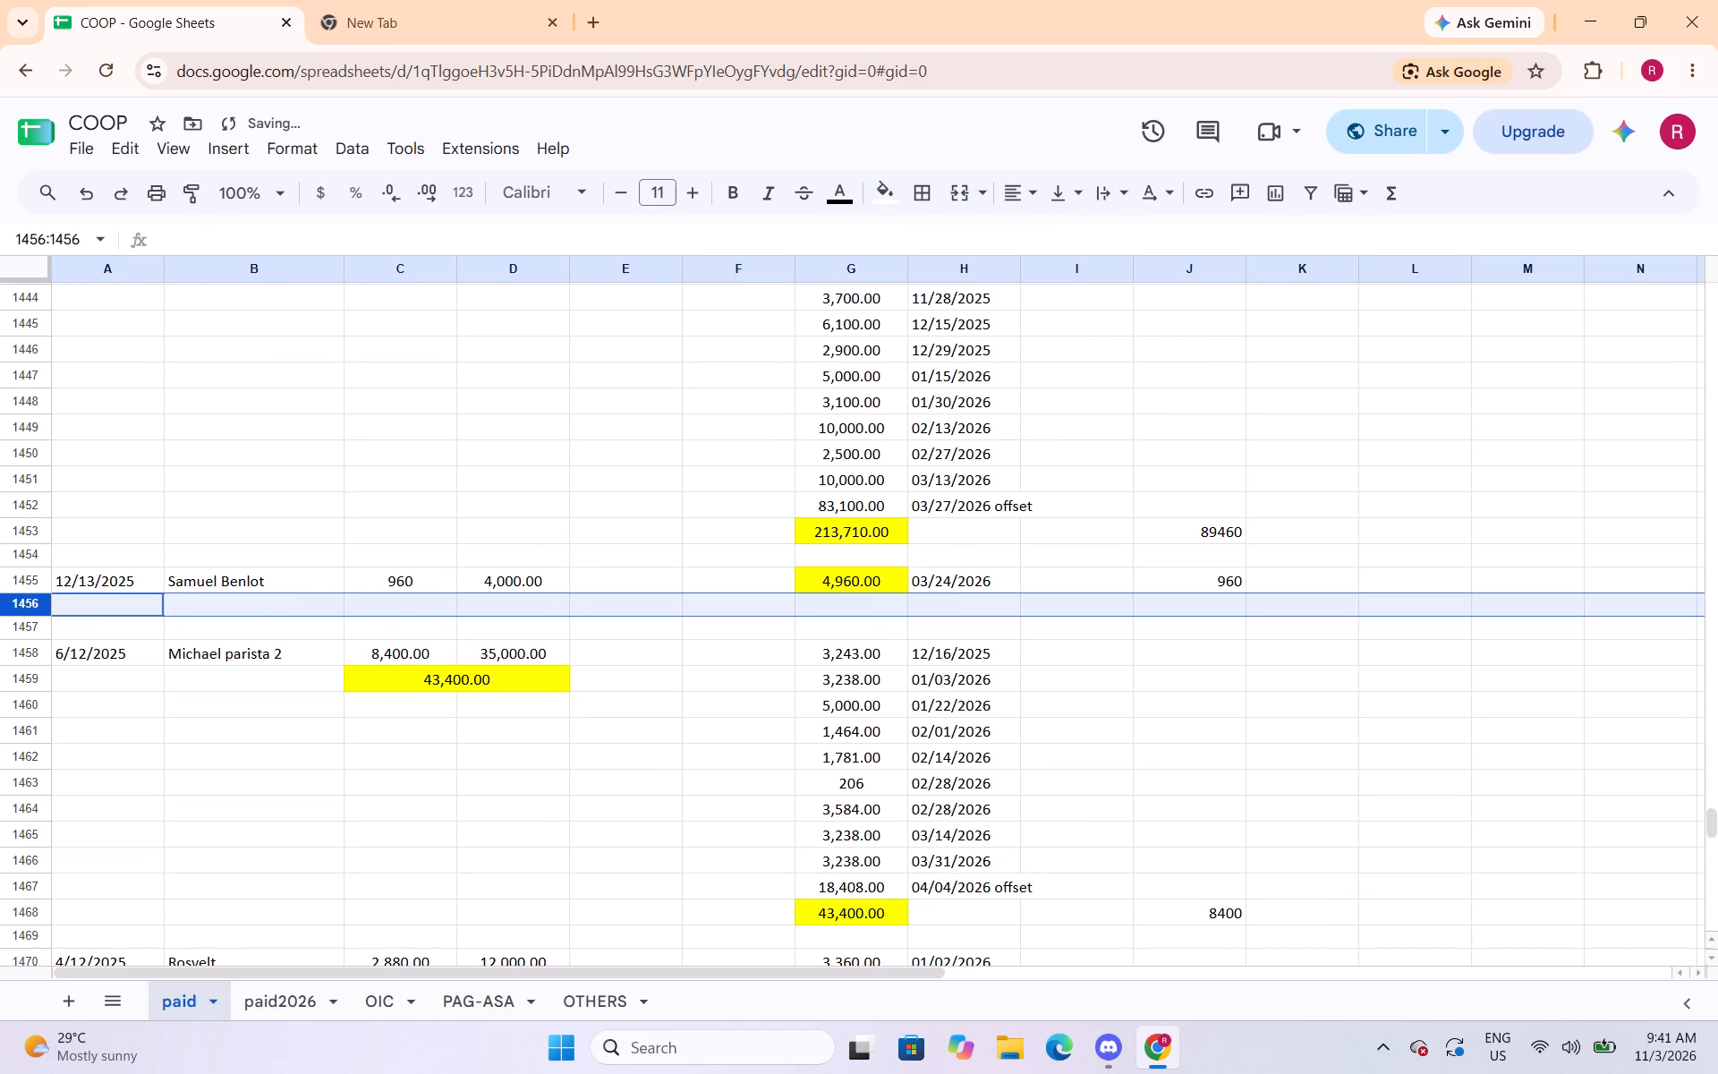
# Merge C1456:D1456 and total the 12/13/2025 entry's interest and principal there with =sum(C1455:D1455).
pyautogui.moveTo(434, 609); pyautogui.dragTo(489, 604)
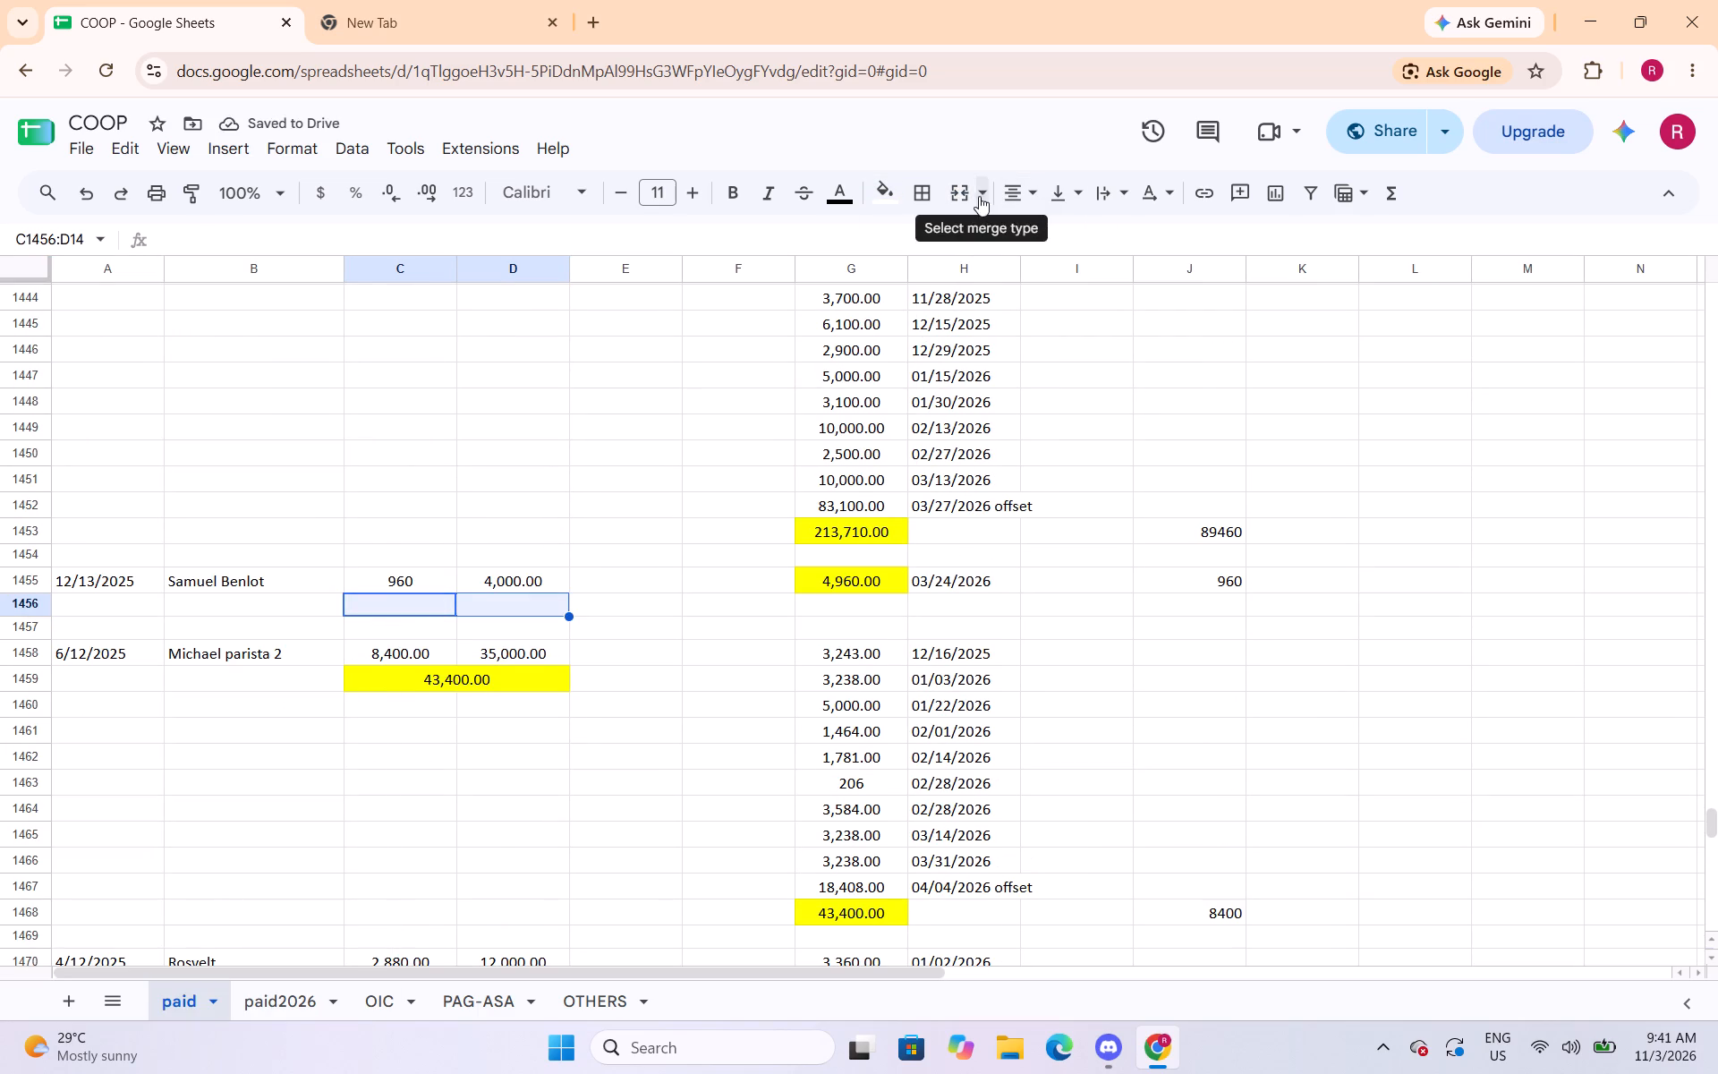
pyautogui.click(957, 192)
pyautogui.write('=sum(')
pyautogui.moveTo(440, 576); pyautogui.dragTo(467, 581)
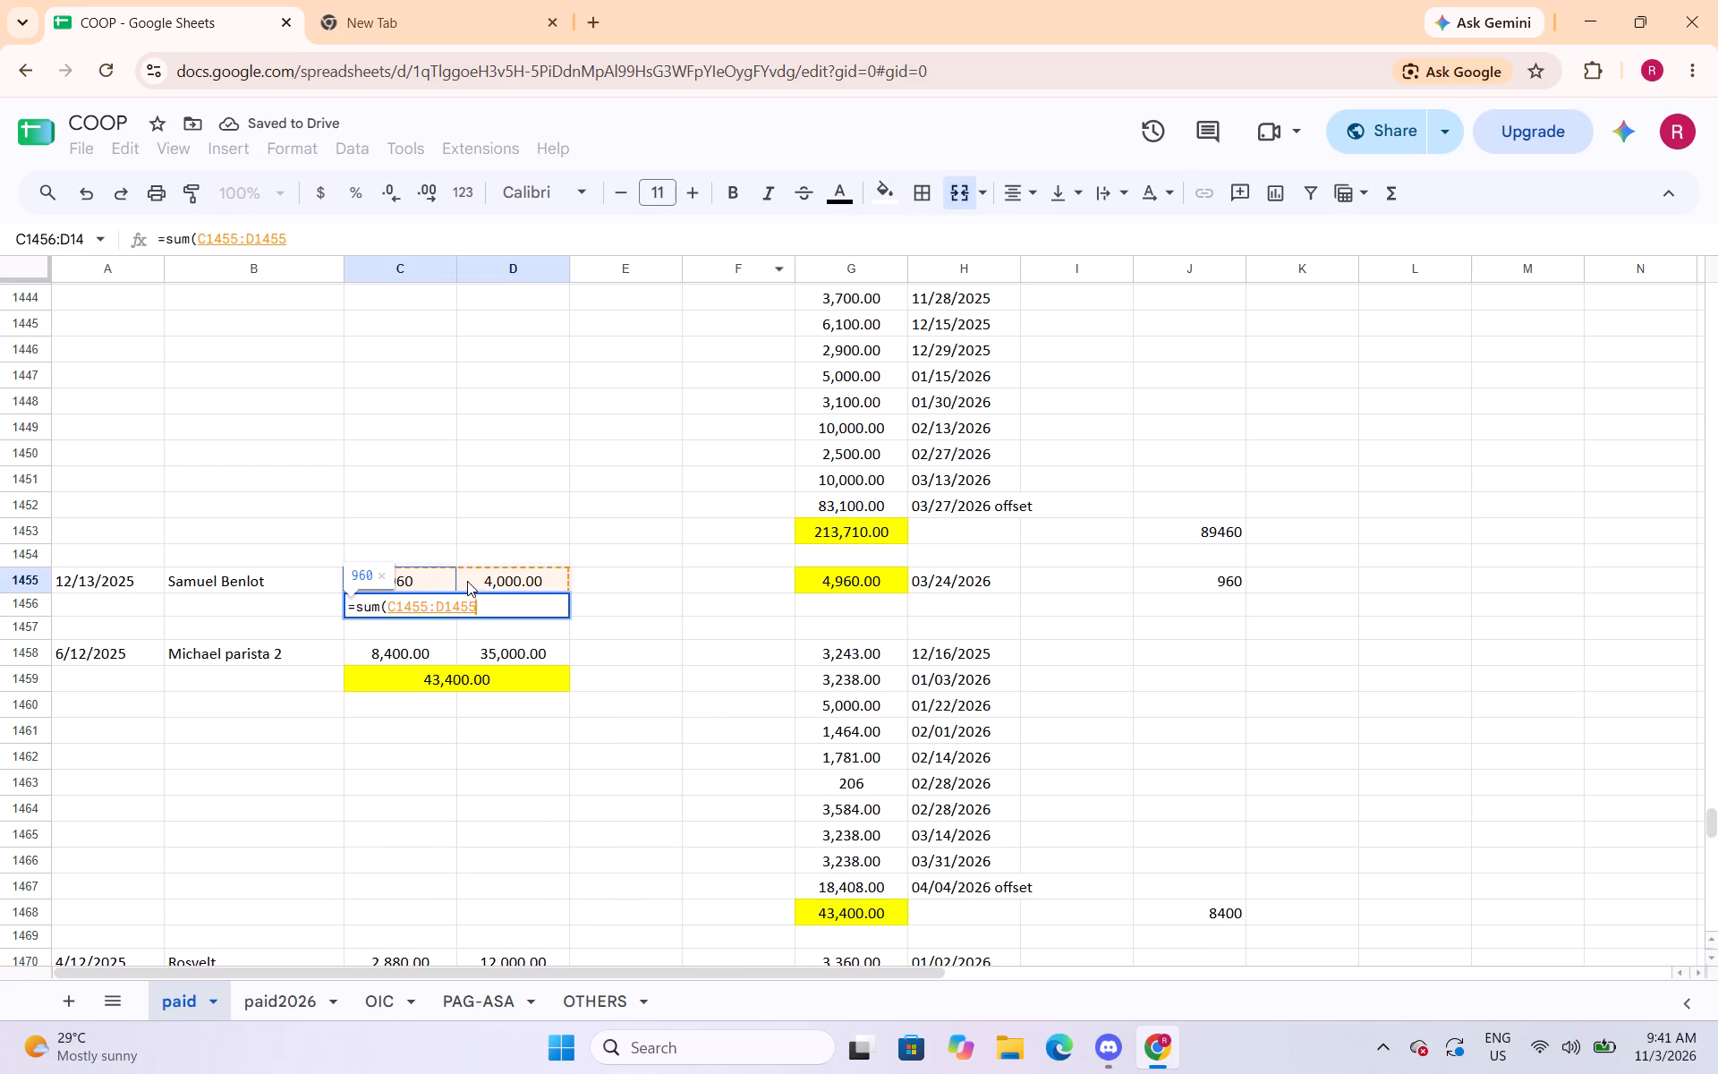
pyautogui.moveTo(467, 581); pyautogui.dragTo(477, 582)
pyautogui.hotkey('shift', ')')
pyautogui.press('Return')
# Fill the merged total in C1456:D1456 with bright green.
pyautogui.press('Up')
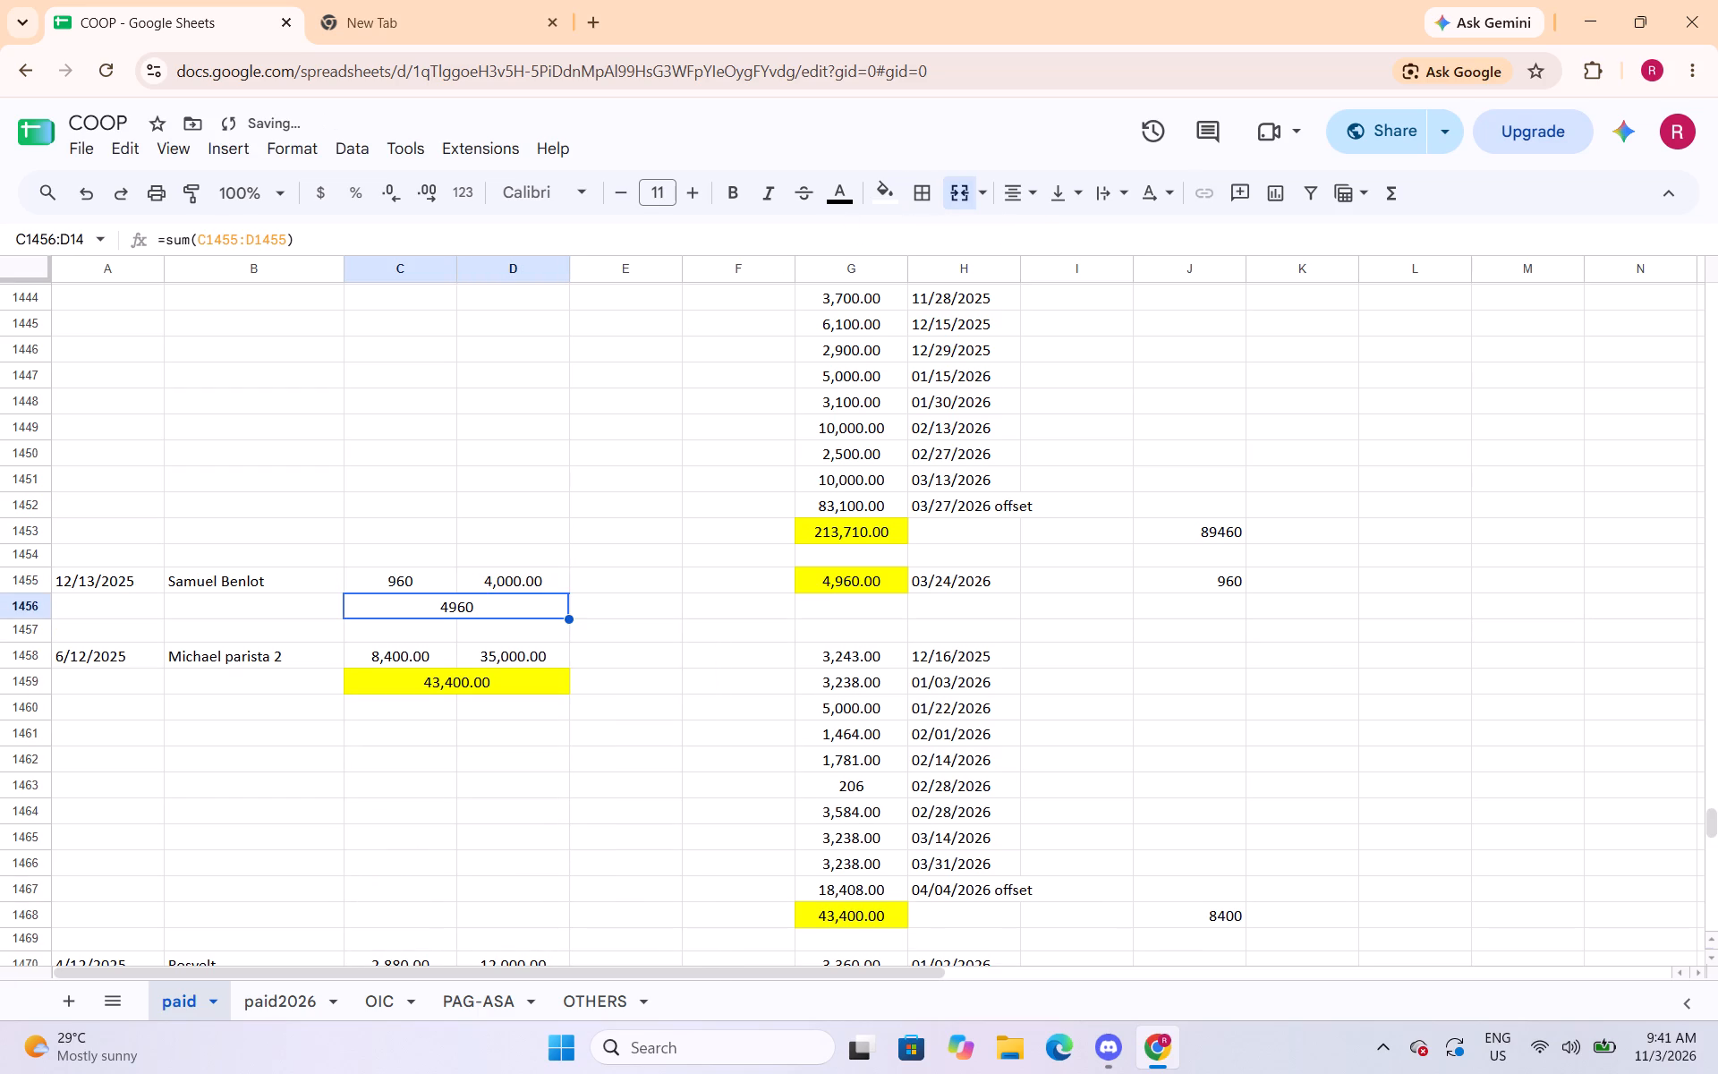
pyautogui.click(890, 198)
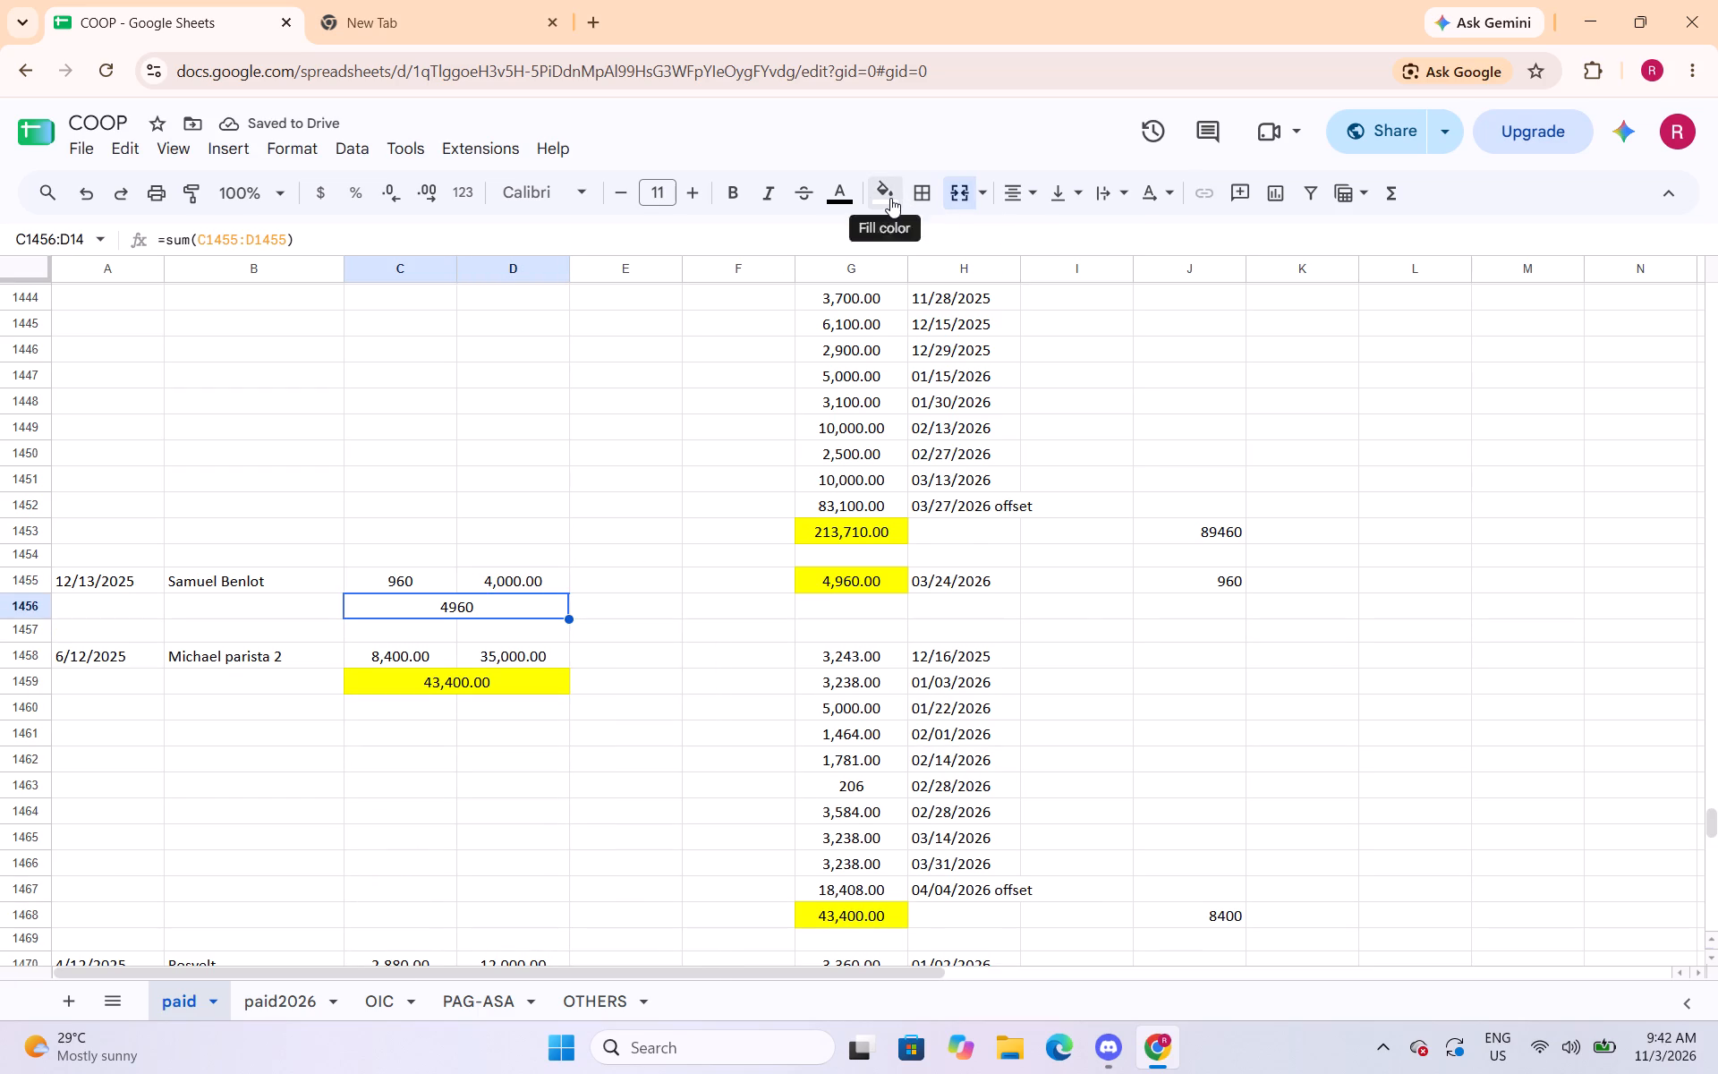
pyautogui.click(990, 303)
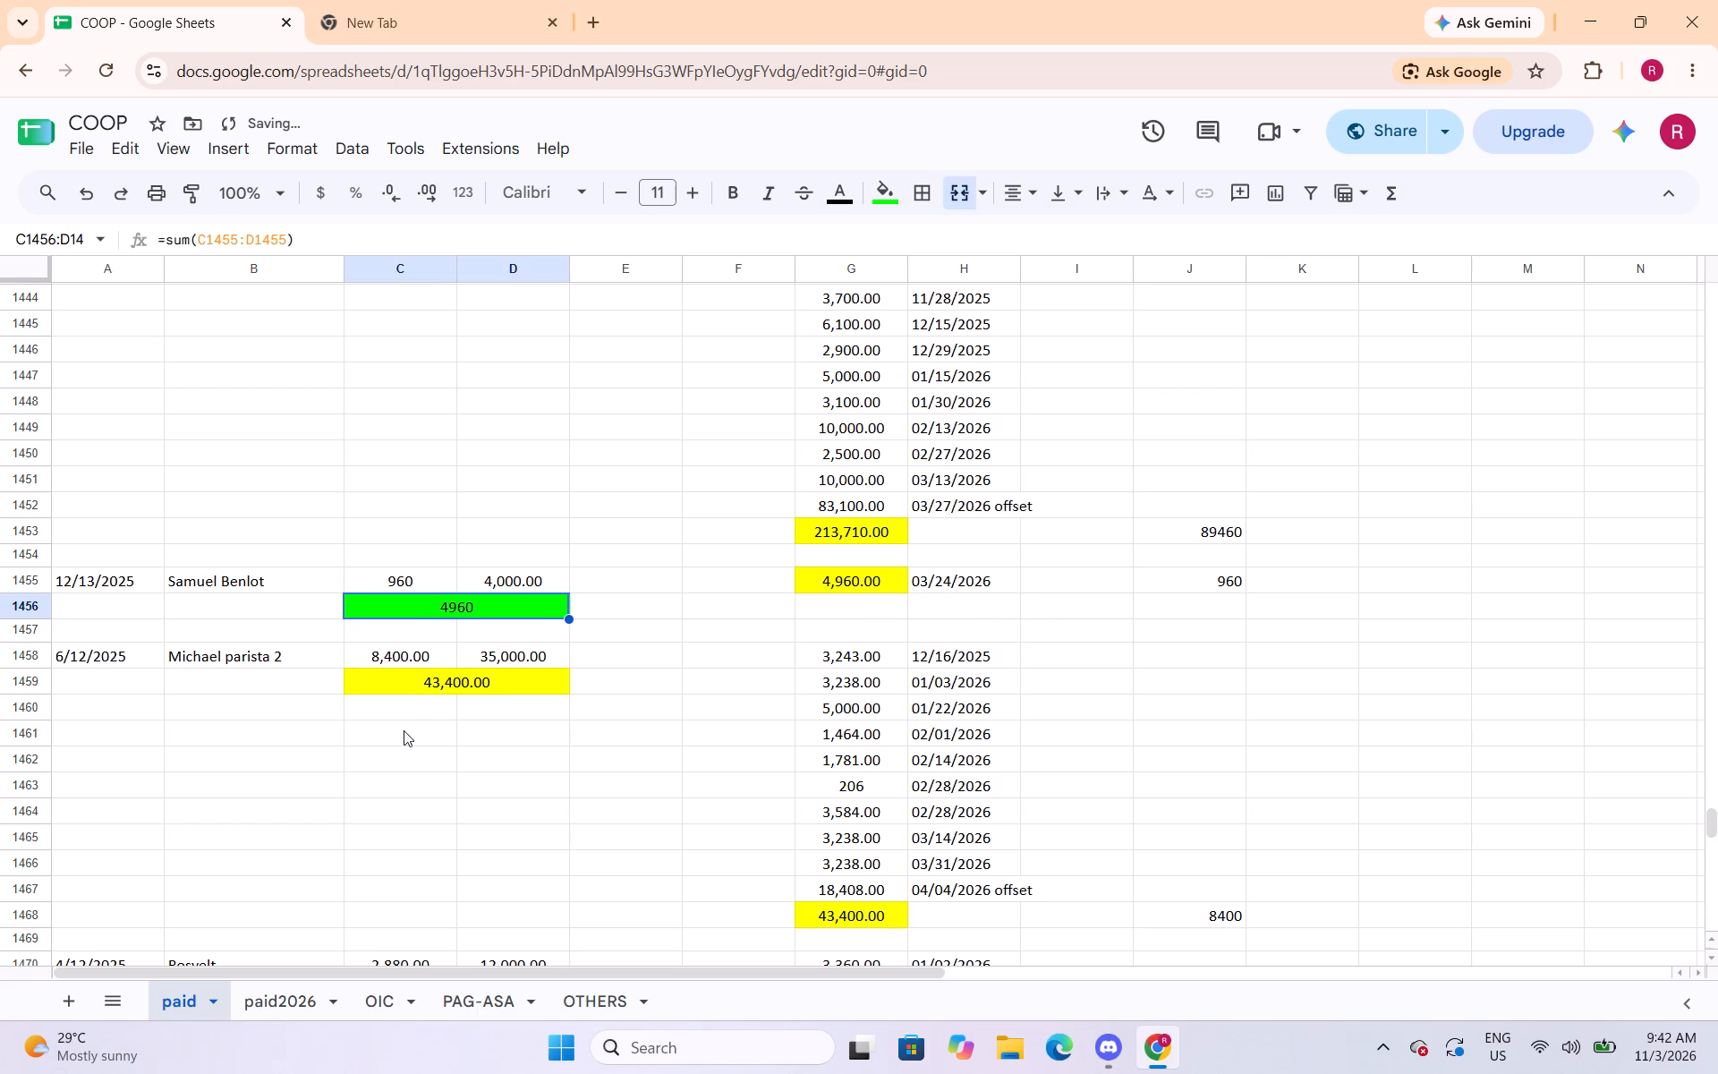
# Change the fill of the 6/12/2025 entry's yellow merged total in C1459:D1459 to bright green.
pyautogui.click(517, 686)
pyautogui.click(881, 200)
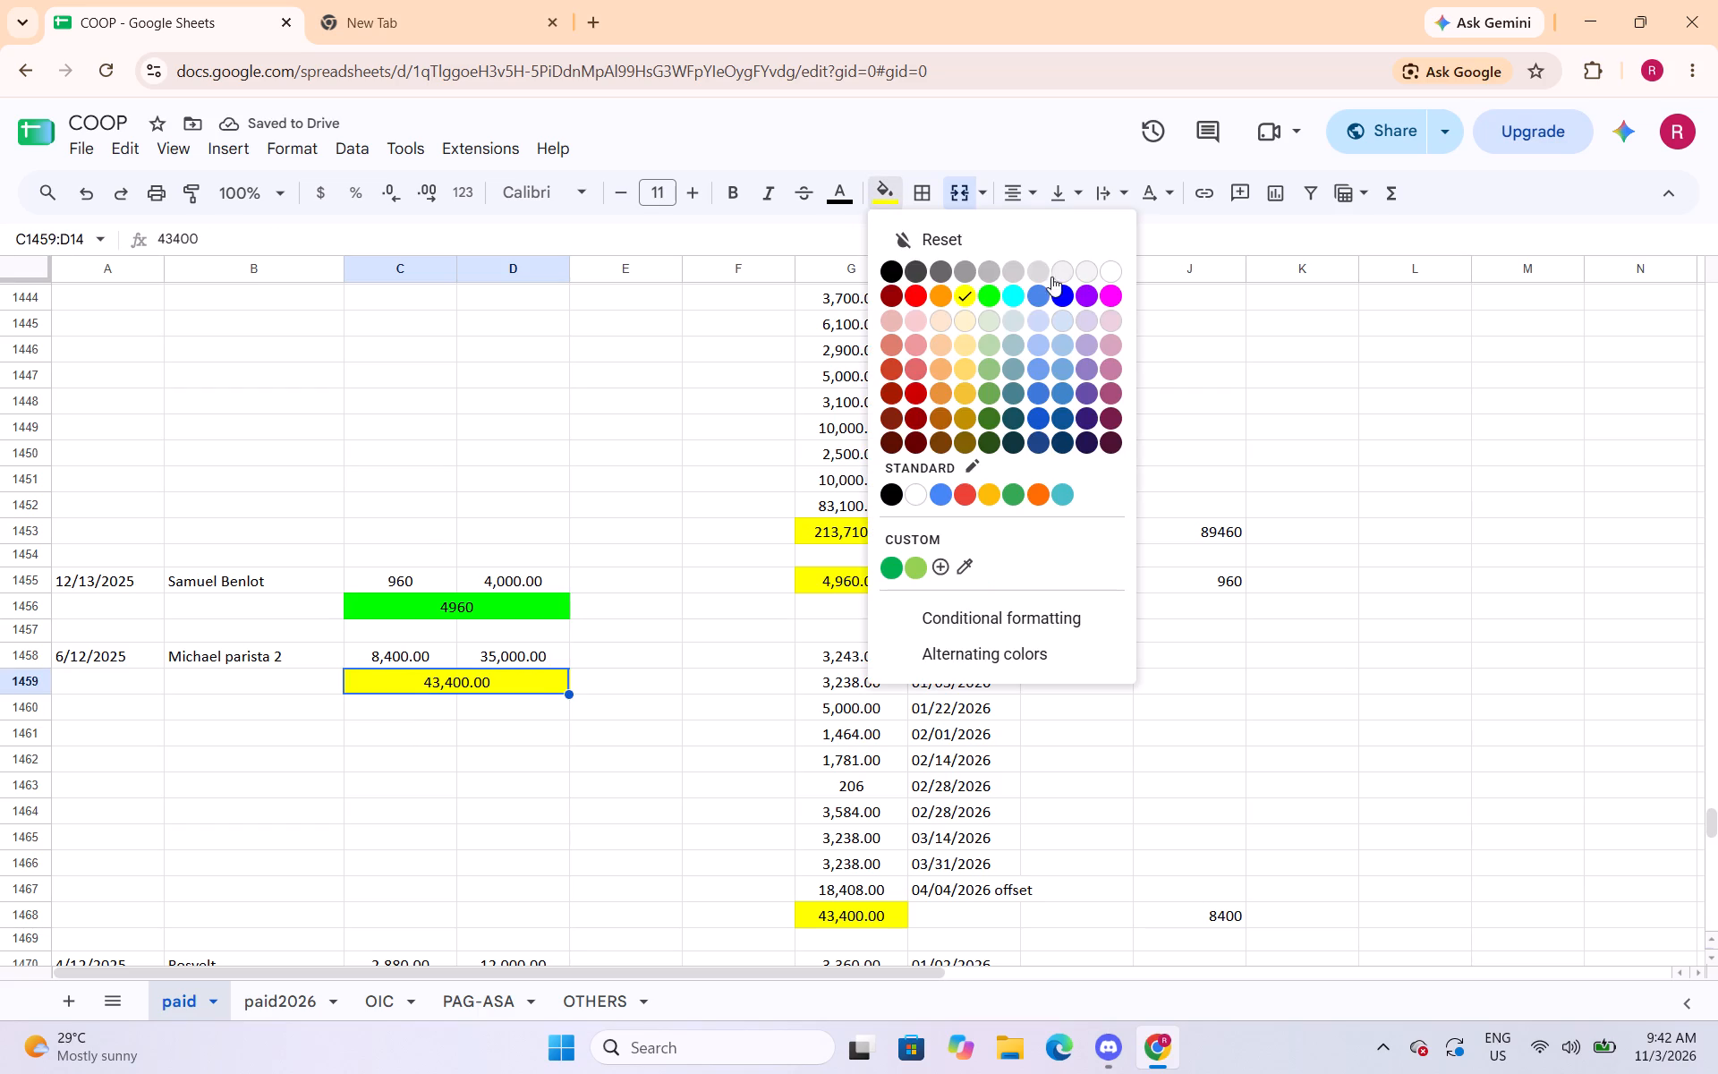
pyautogui.click(983, 303)
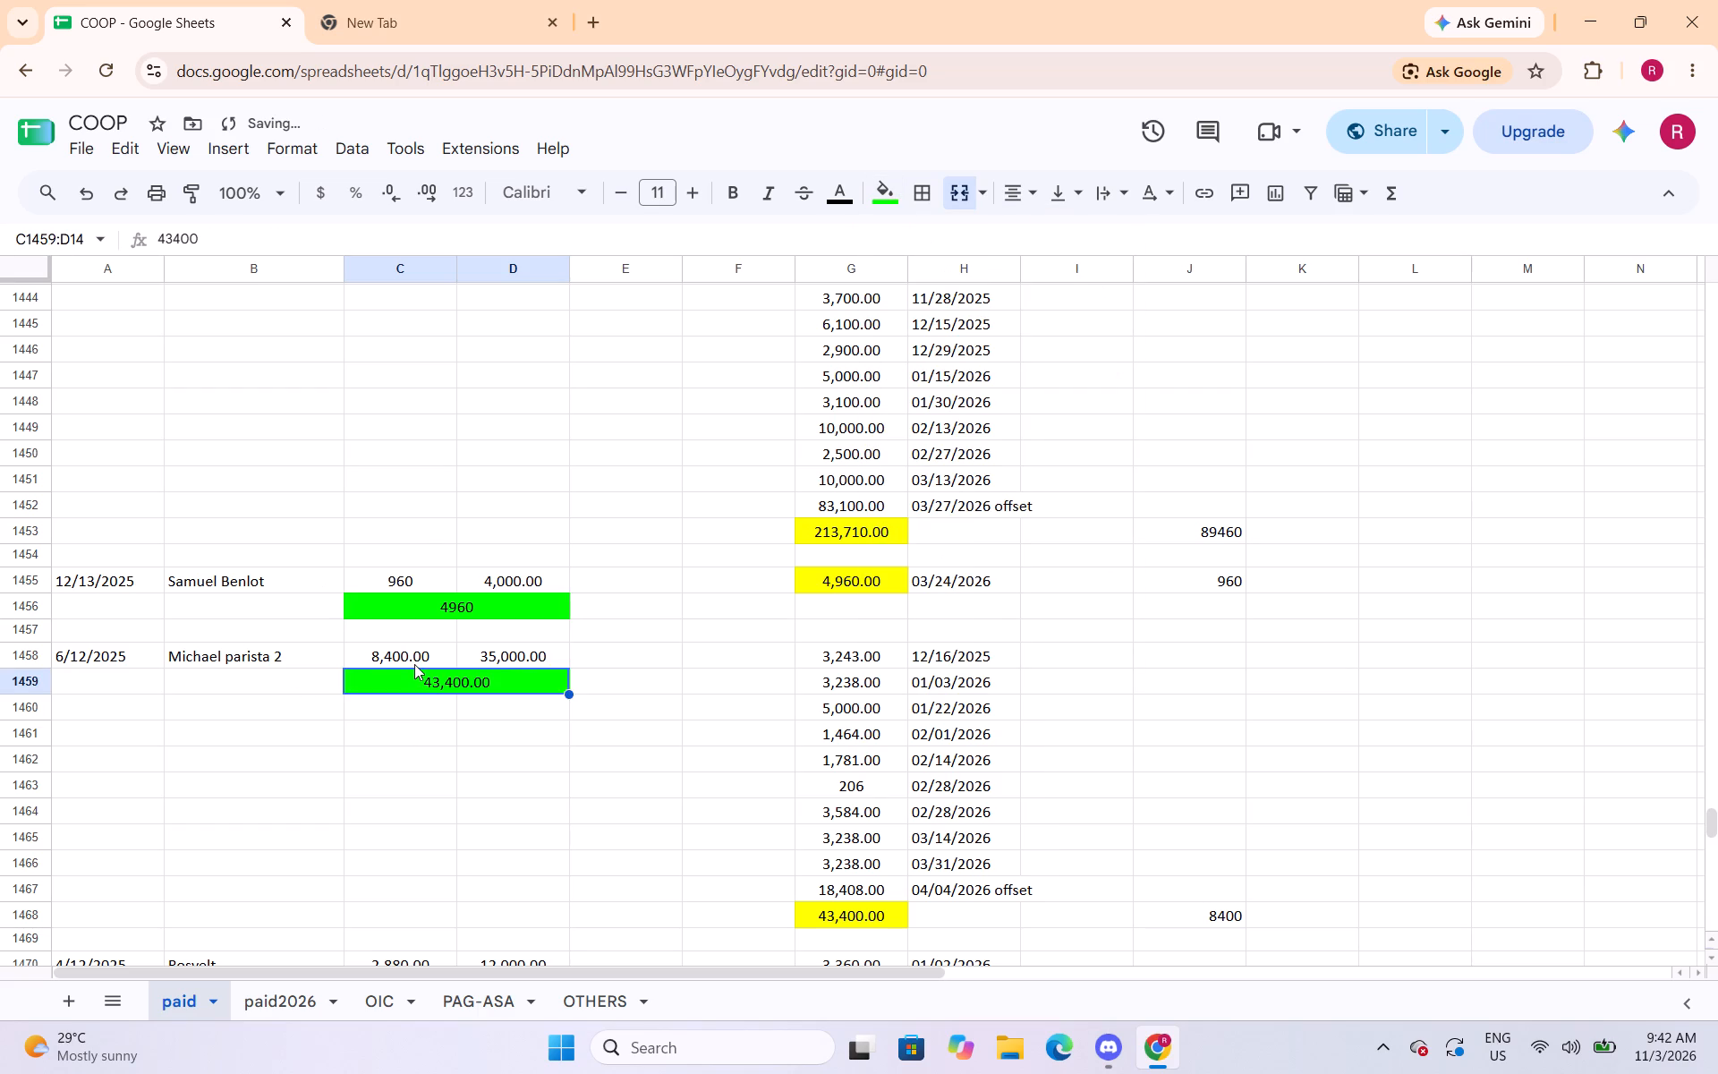
# Change the fill of the 4/12/2025 entry's yellow merged total in C1471:D1471 to bright green.
pyautogui.scroll(-3, 409, 691)
pyautogui.click(430, 666)
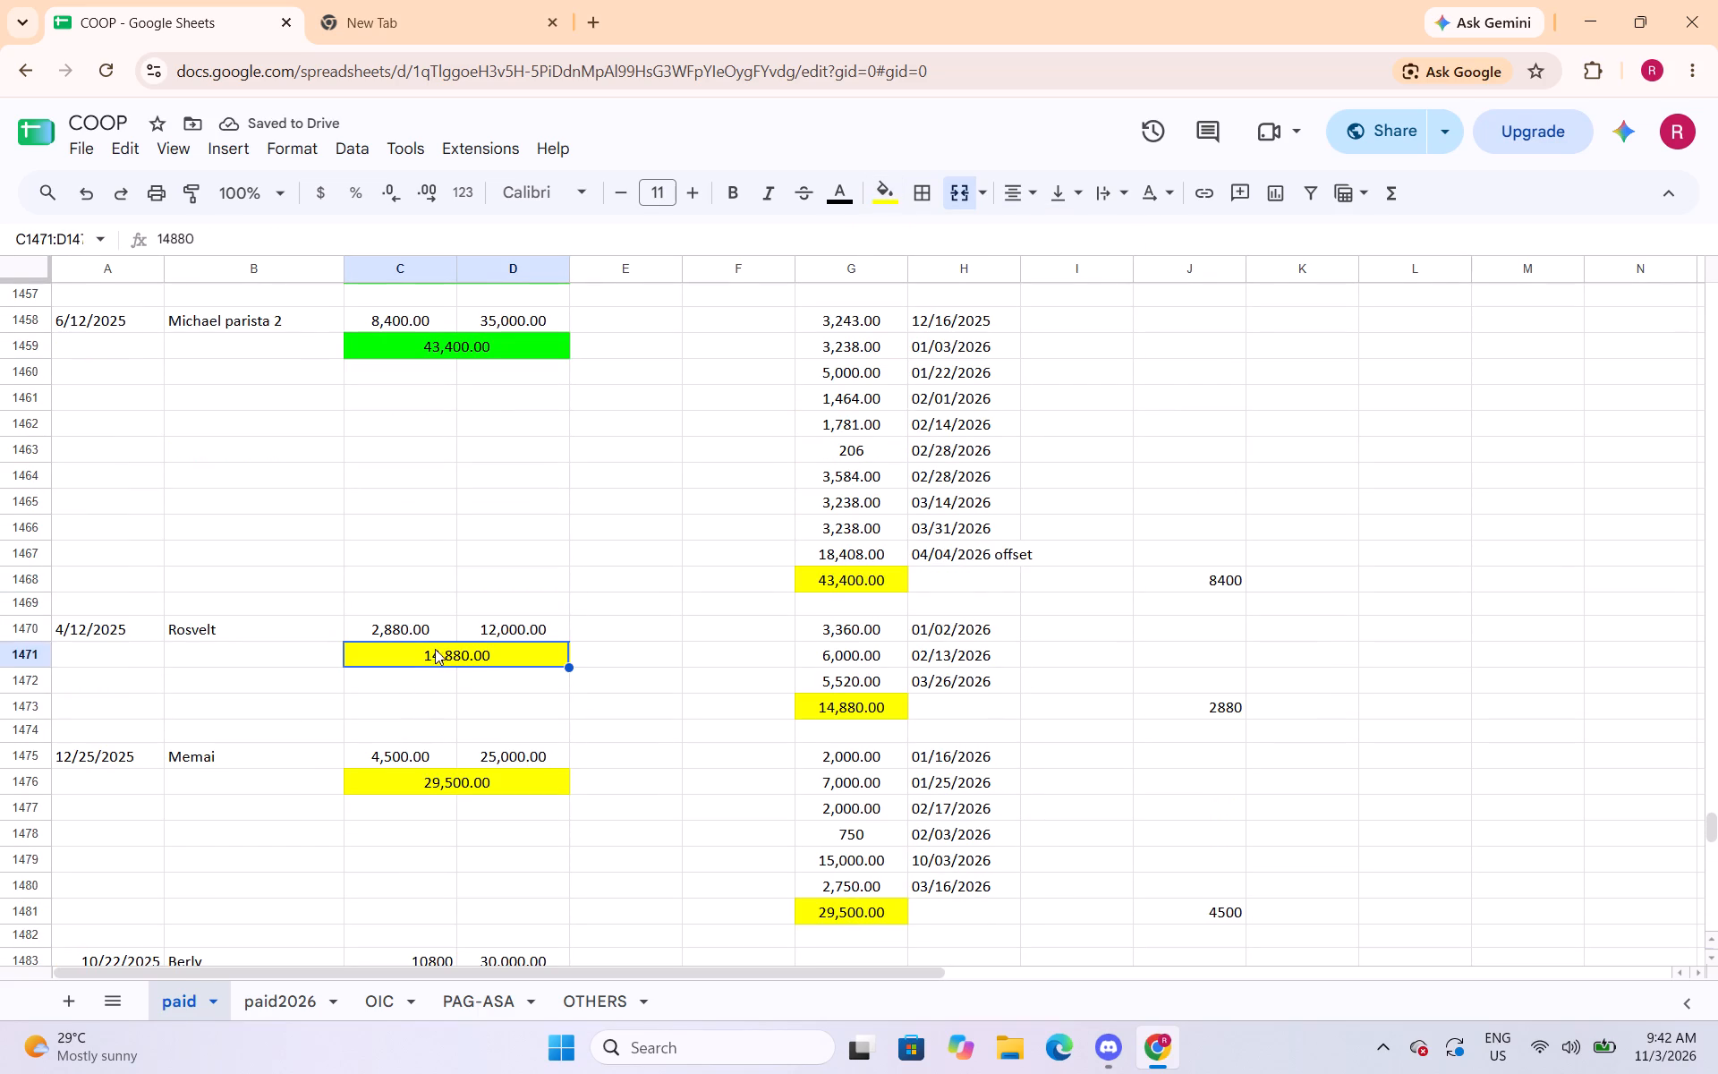
pyautogui.click(898, 189)
pyautogui.click(991, 291)
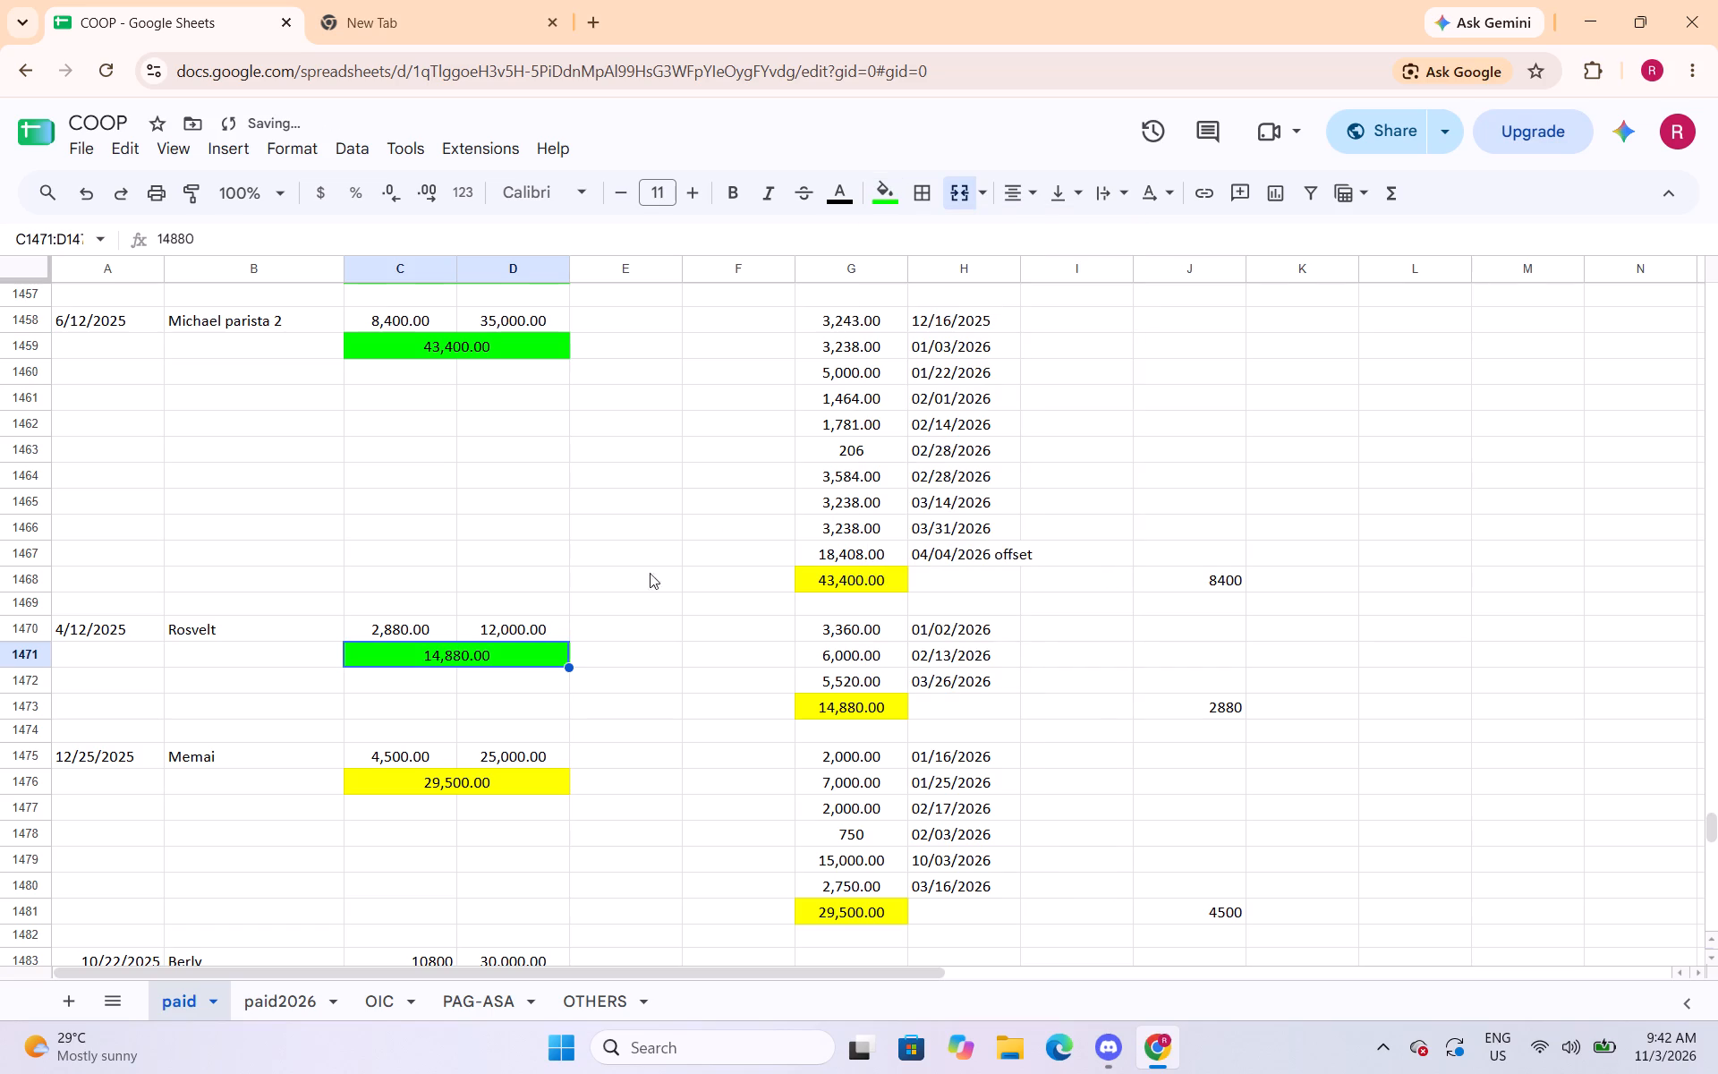
# Change the fill of the 12/25/2025 entry's yellow merged total in C1476:D1476 to bright green.
pyautogui.click(538, 784)
pyautogui.click(881, 186)
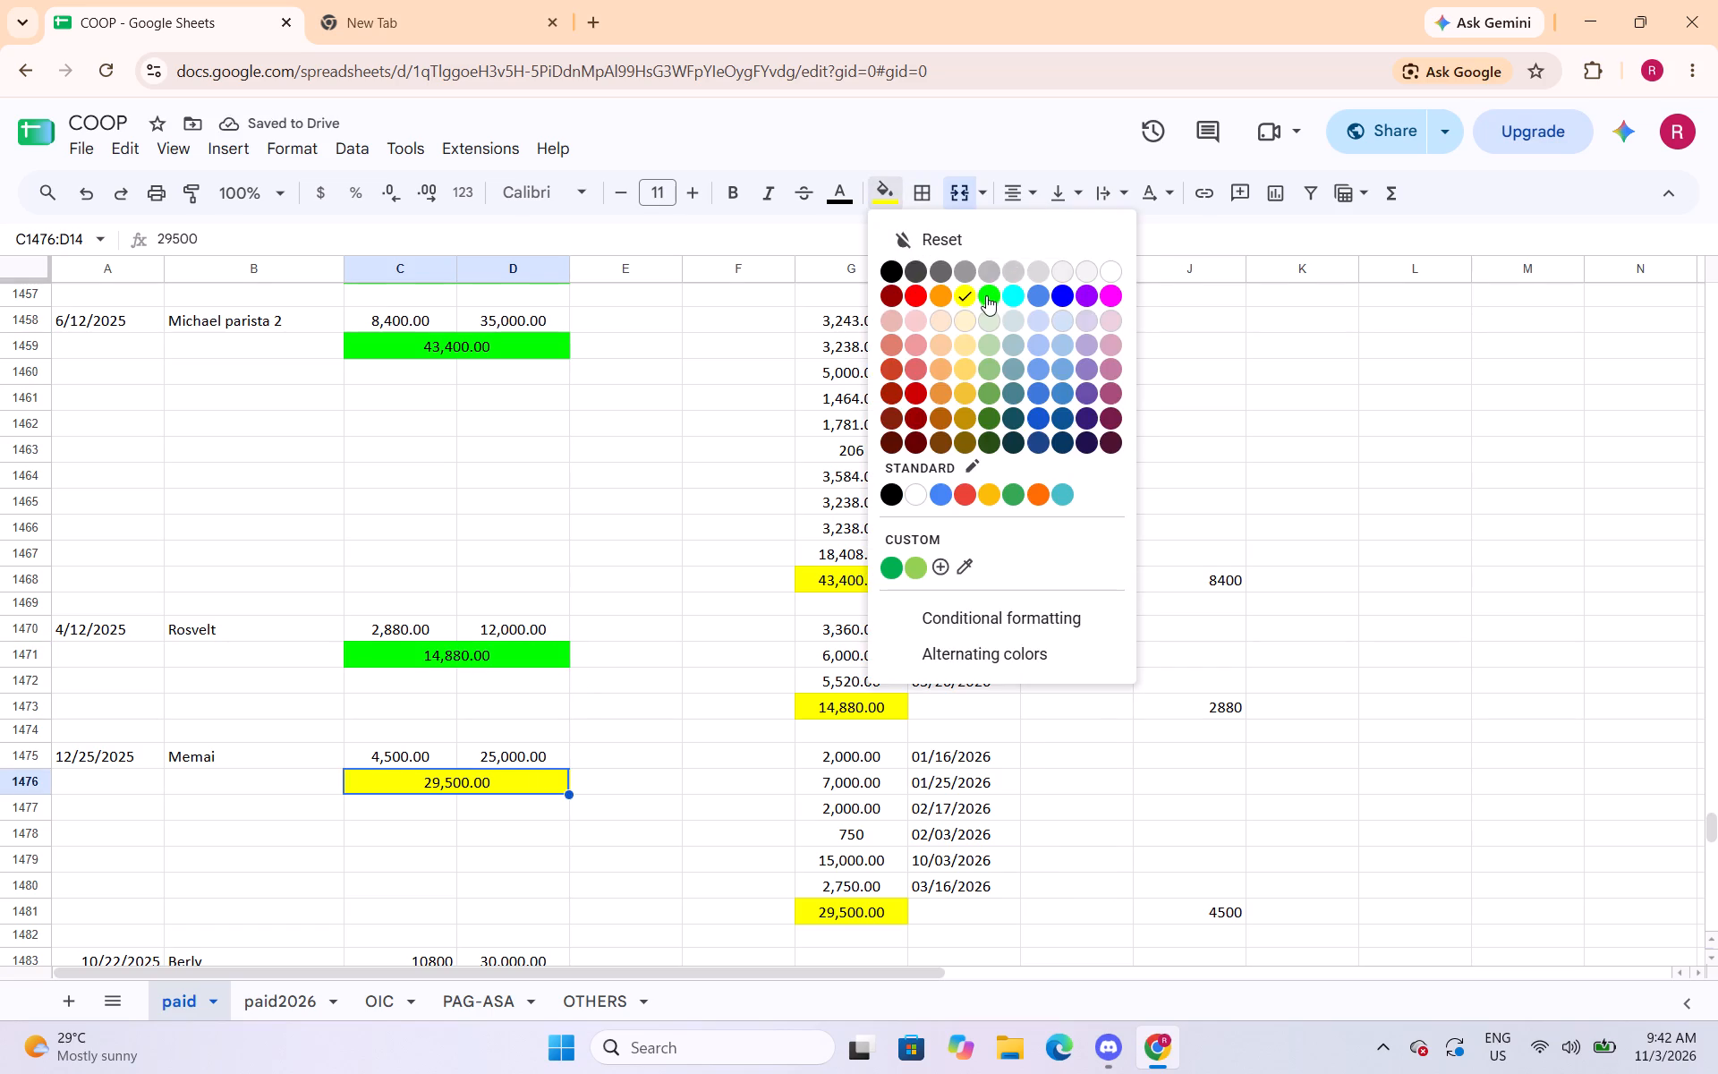
pyautogui.click(988, 297)
# Change the fill of the 10/22/2025 entry's yellow merged total in C1484:D1484 to bright green.
pyautogui.scroll(-5, 599, 444)
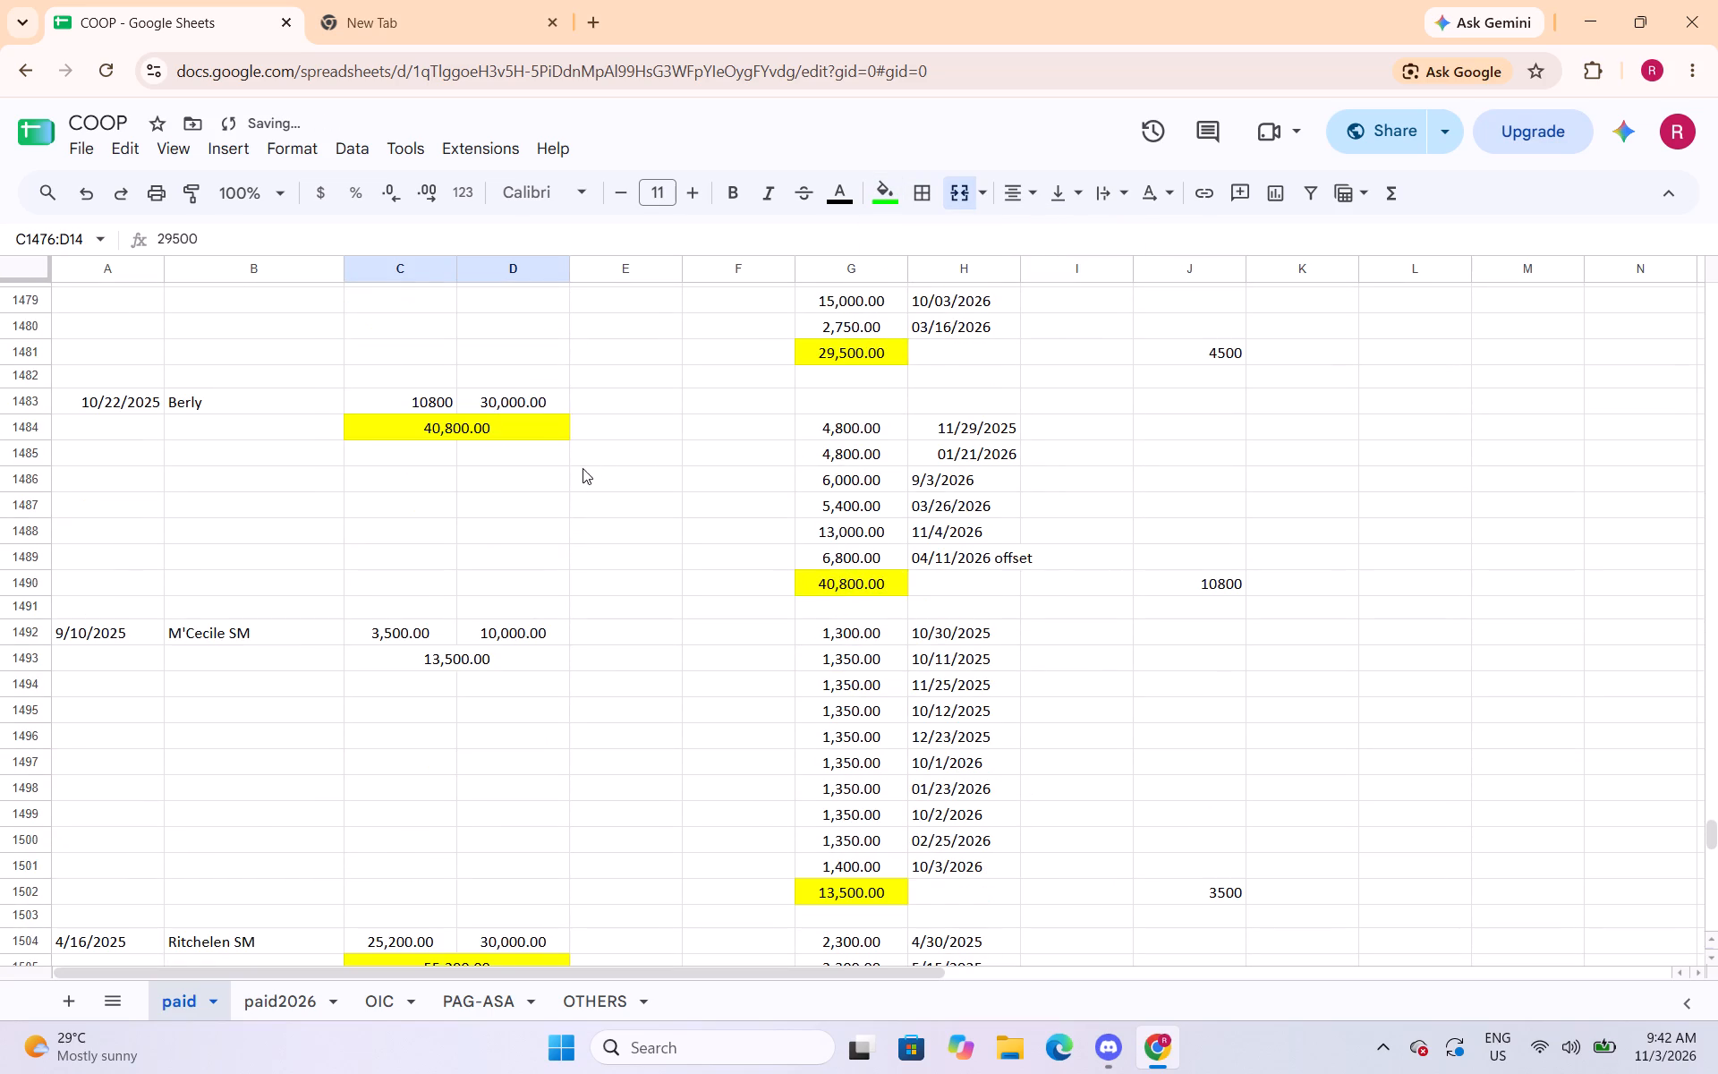
pyautogui.click(537, 430)
pyautogui.click(884, 185)
pyautogui.click(982, 297)
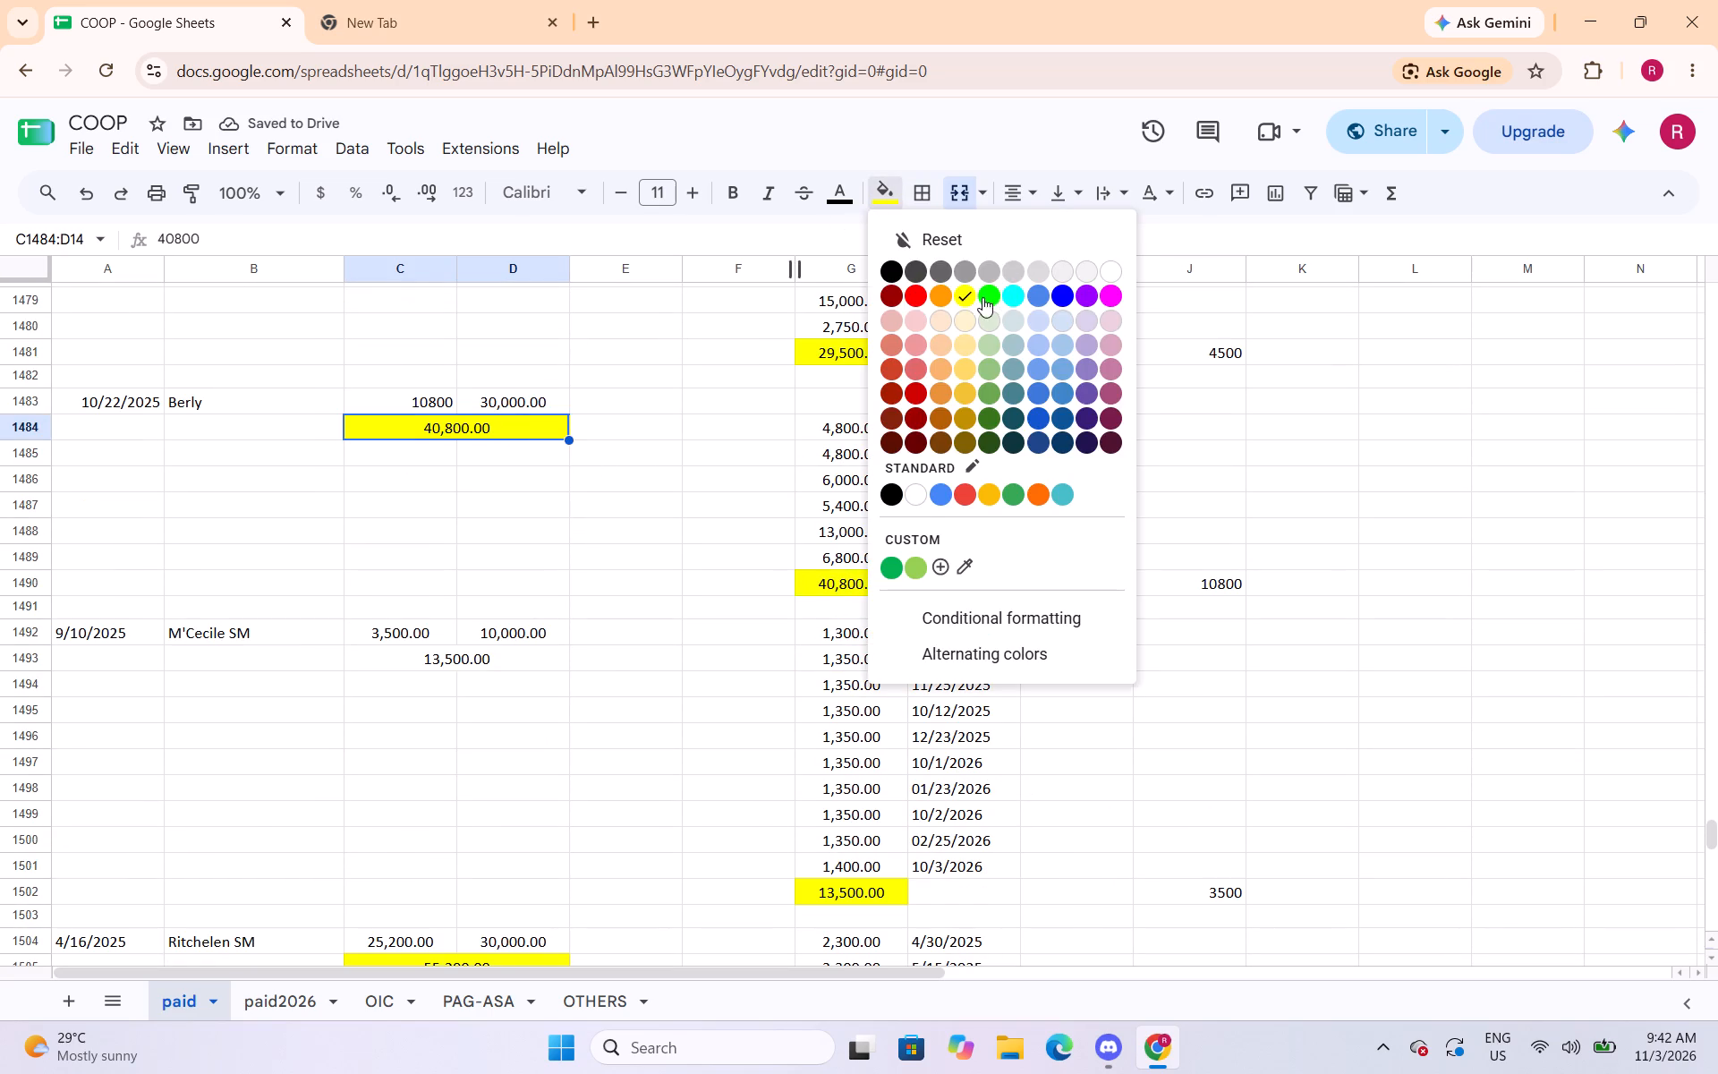
# Fill the 9/10/2025 entry's unfilled merged total in C1493:D1493 with bright green.
pyautogui.click(546, 661)
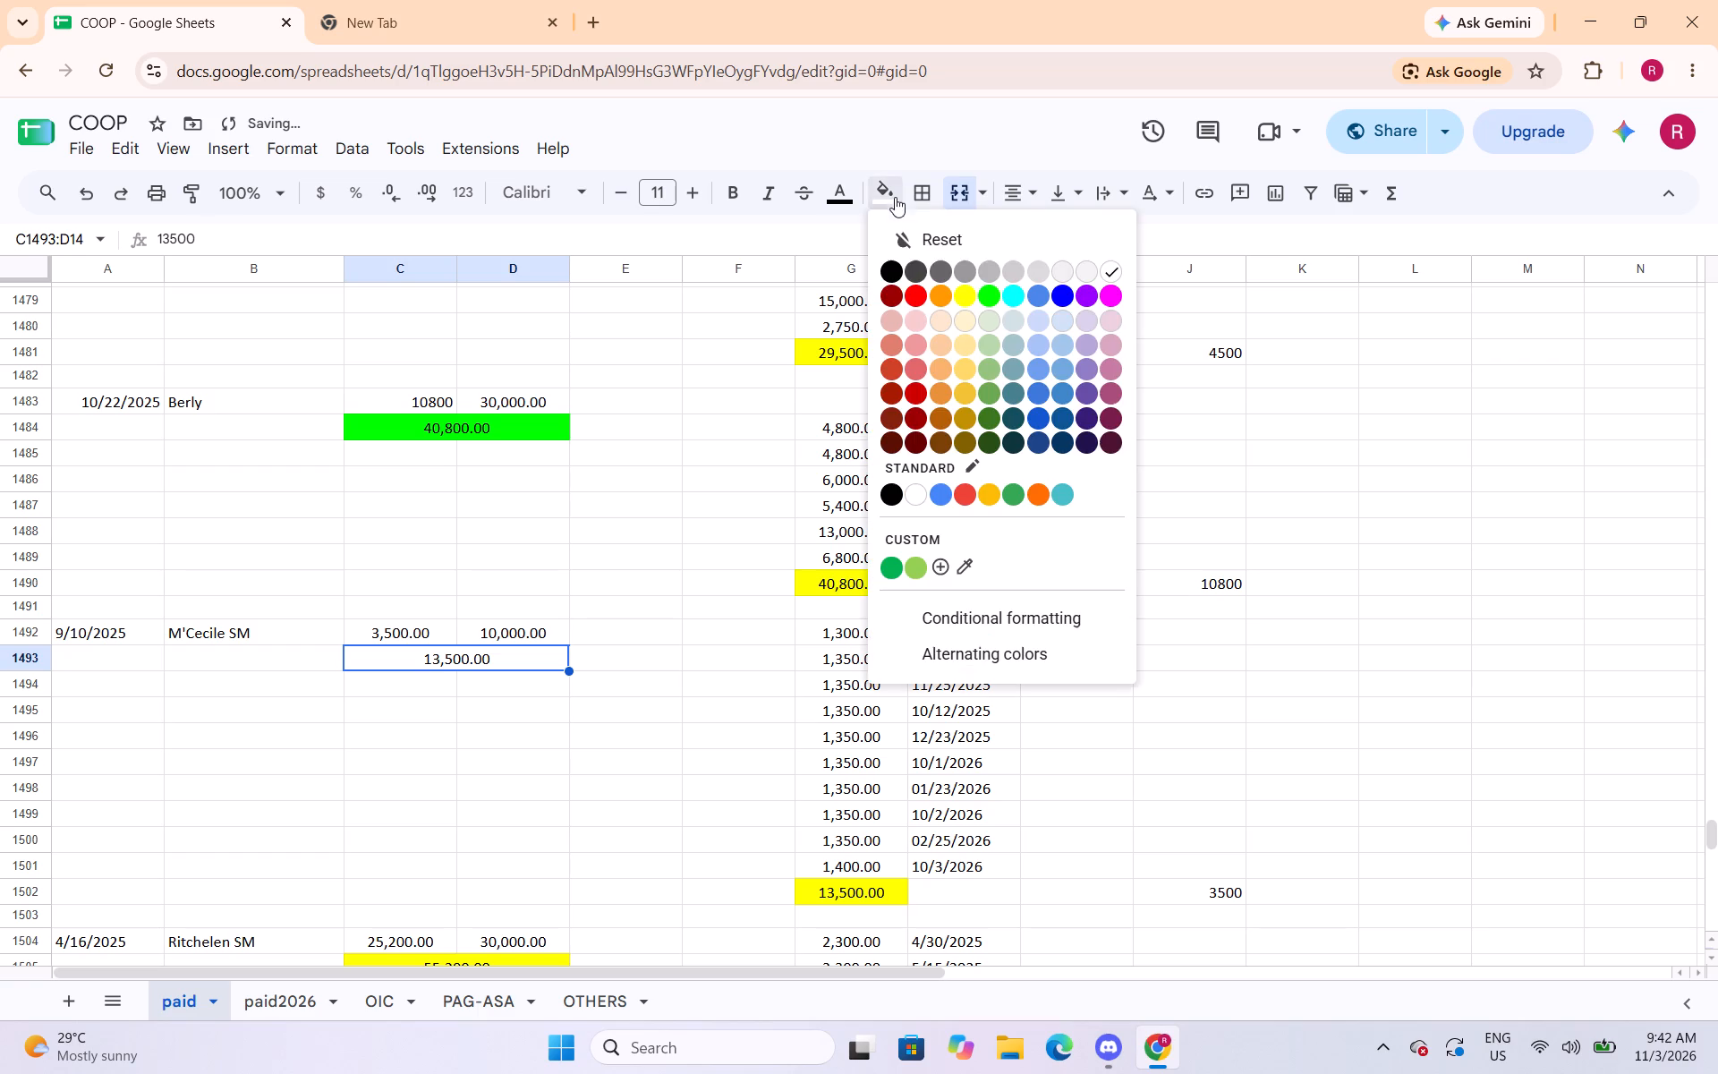
pyautogui.click(895, 197)
pyautogui.click(994, 298)
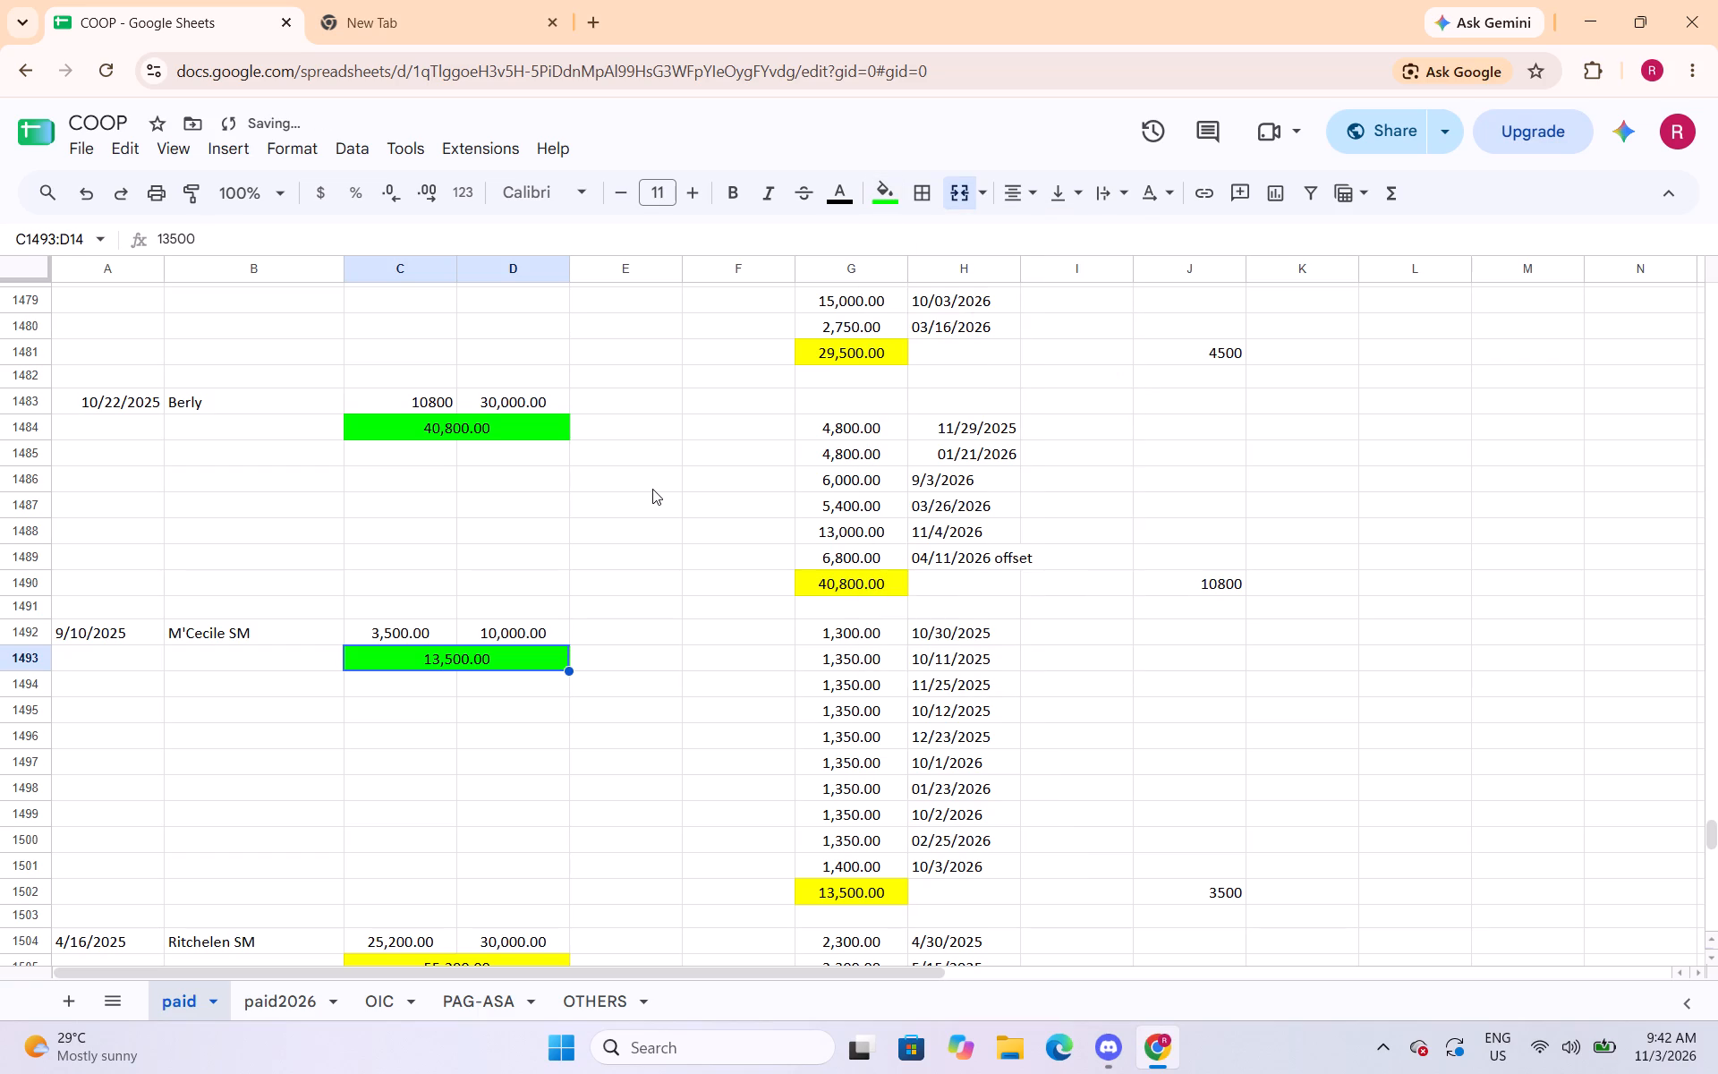
# Change the fill of the 4/16/2025 entry's yellow merged total in C1505:D1505 to bright green.
pyautogui.scroll(-4, 652, 489)
pyautogui.click(512, 519)
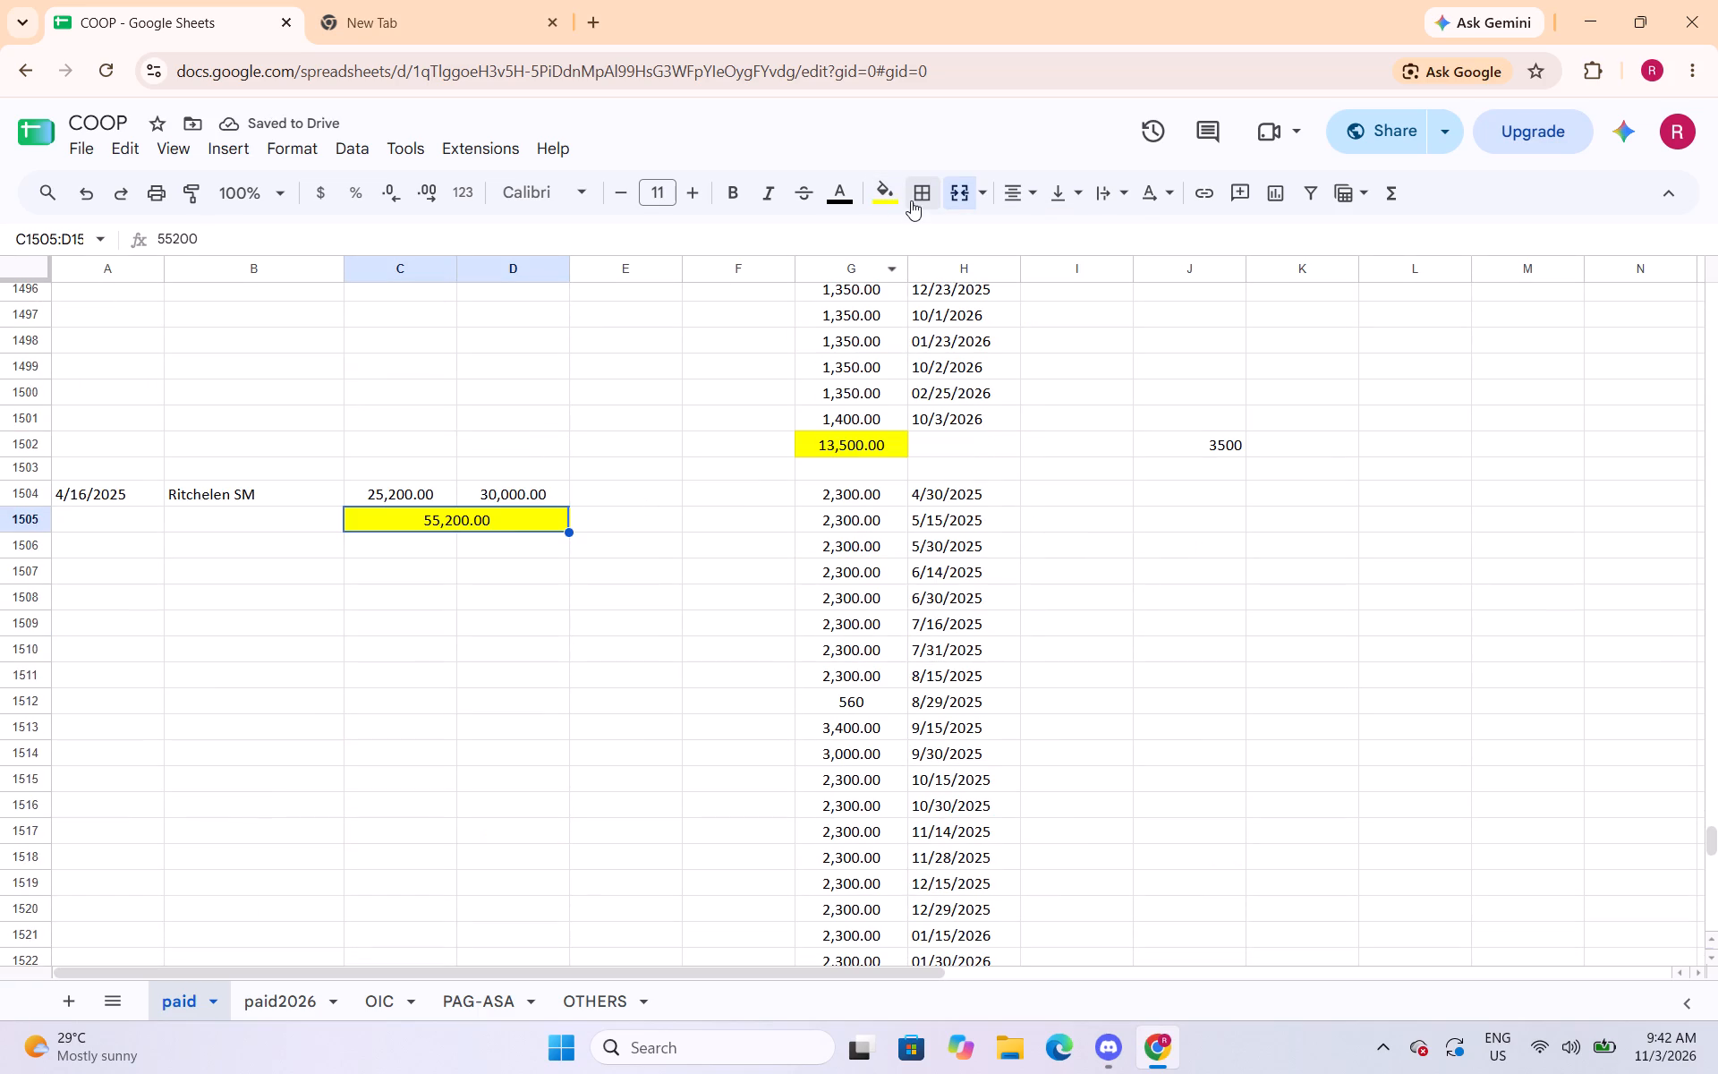
pyautogui.click(896, 191)
pyautogui.click(987, 291)
# Change the fill of the 1/8/2025 entry's yellow merged total in C1531:D1531 to bright green.
pyautogui.scroll(-3, 646, 502)
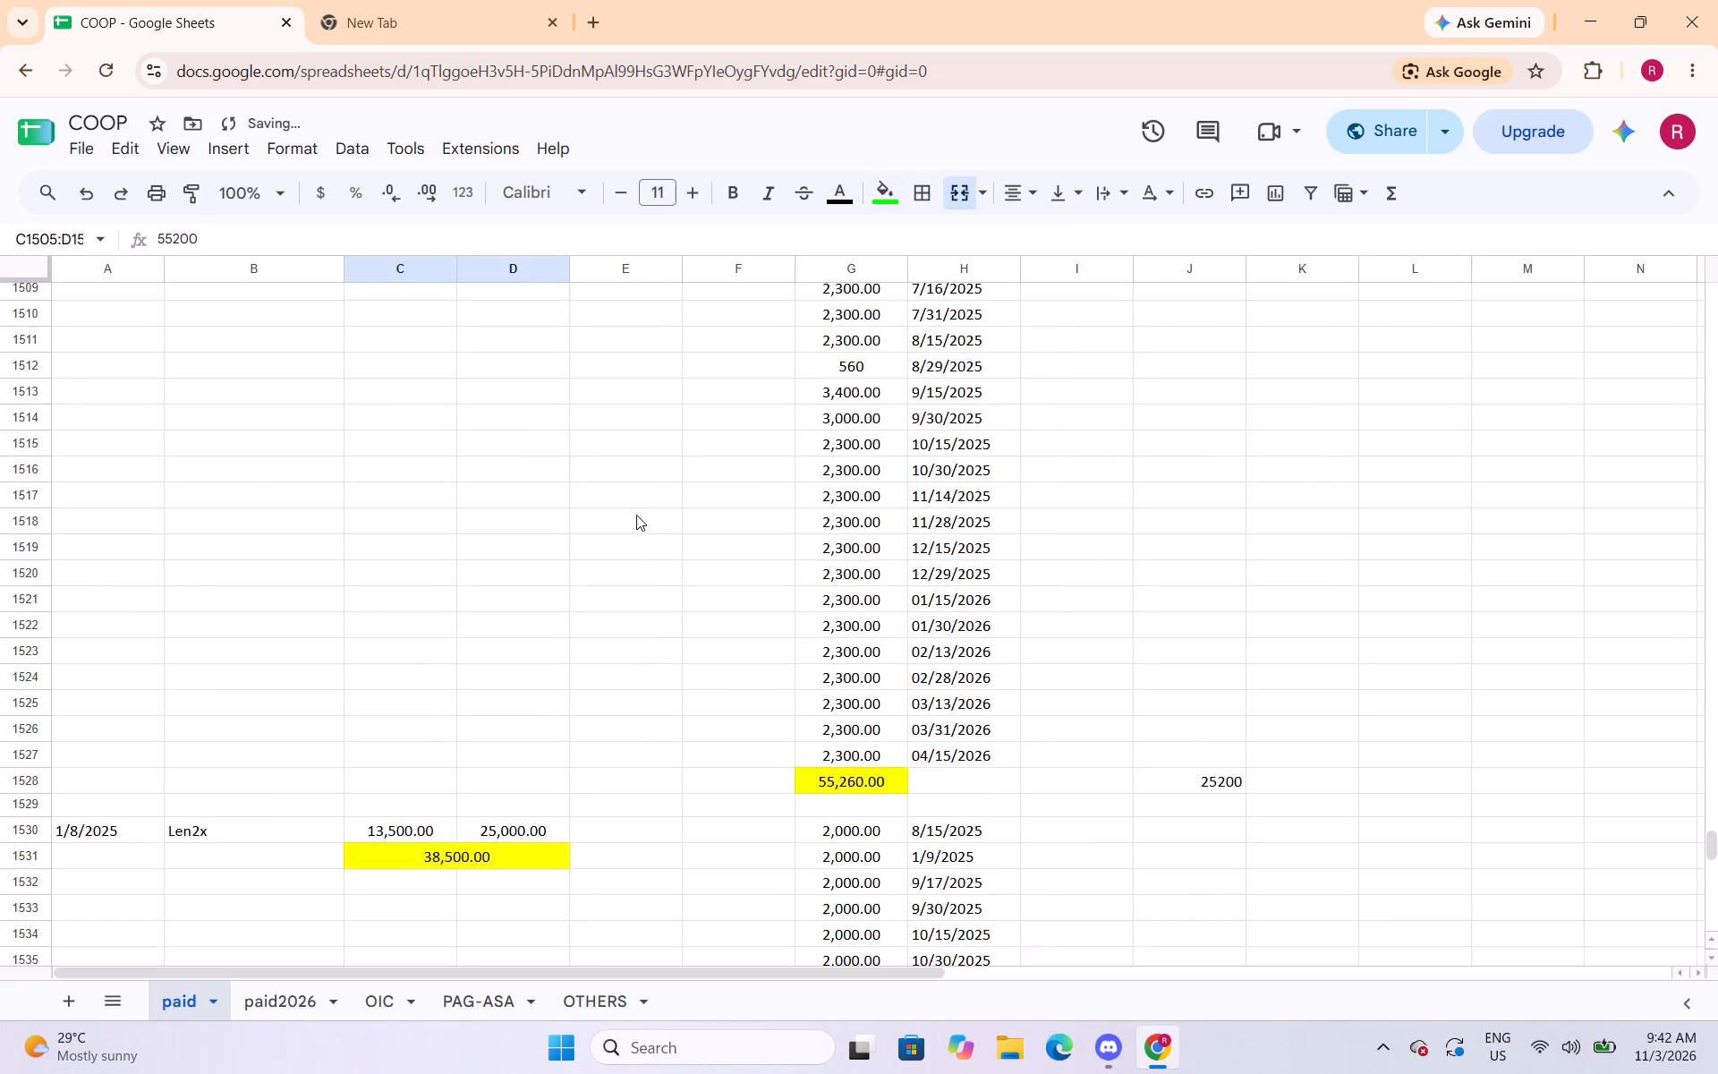
pyautogui.scroll(-2, 636, 515)
pyautogui.click(528, 635)
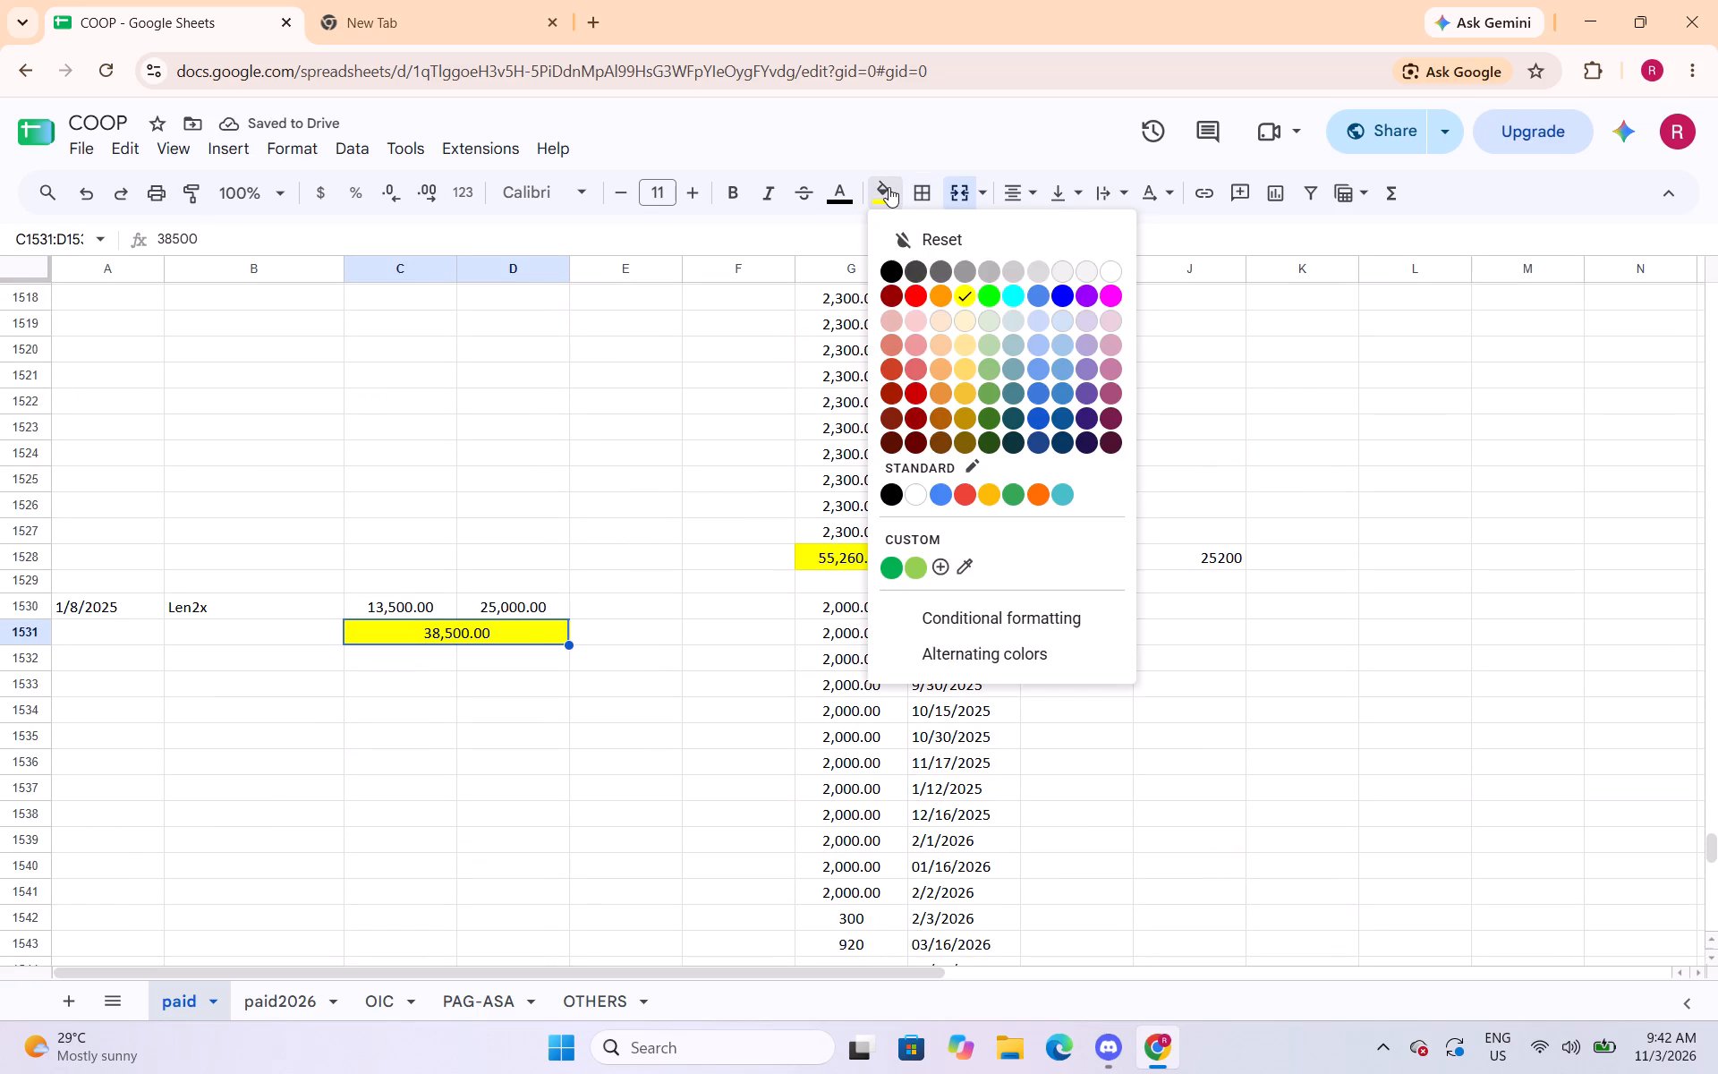
pyautogui.click(889, 187)
pyautogui.click(989, 298)
# Insert one row above blank row 1552, below the 10/19/2025 entry, and merge C1552:D1552 in it.
pyautogui.scroll(-6, 534, 319)
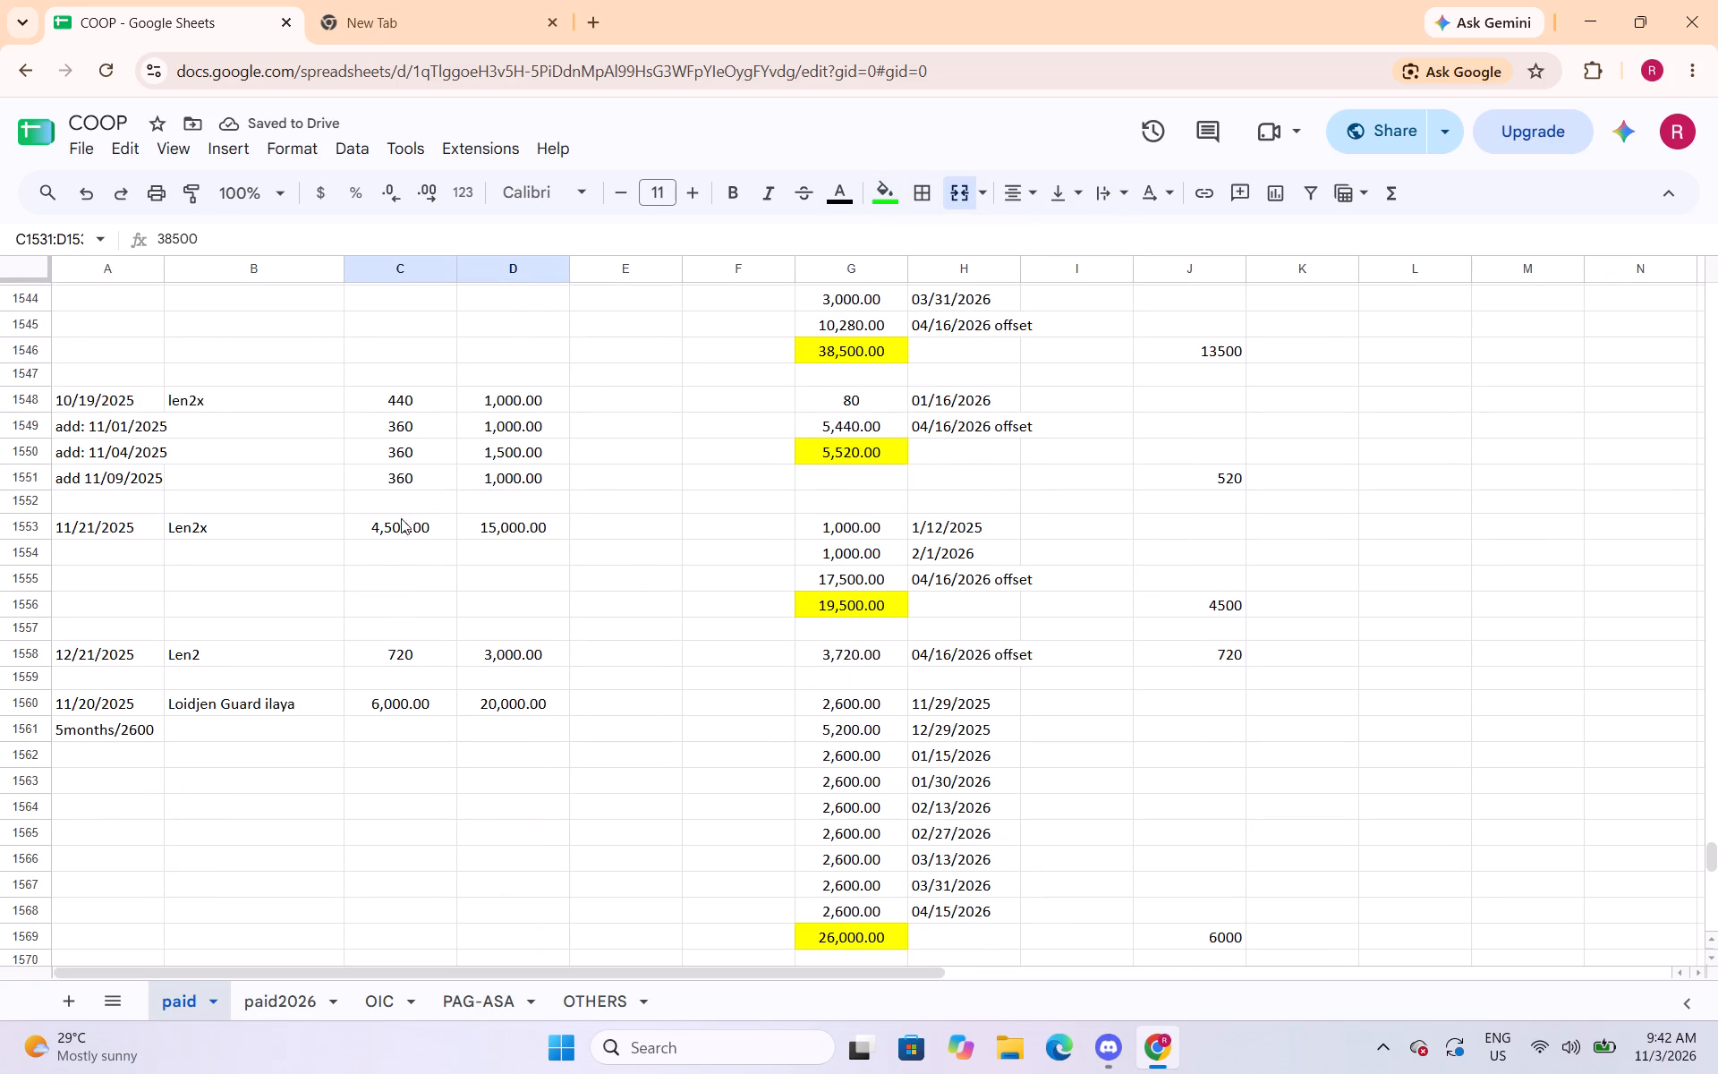
pyautogui.click(34, 510)
pyautogui.click(41, 508)
pyautogui.rightClick(41, 508)
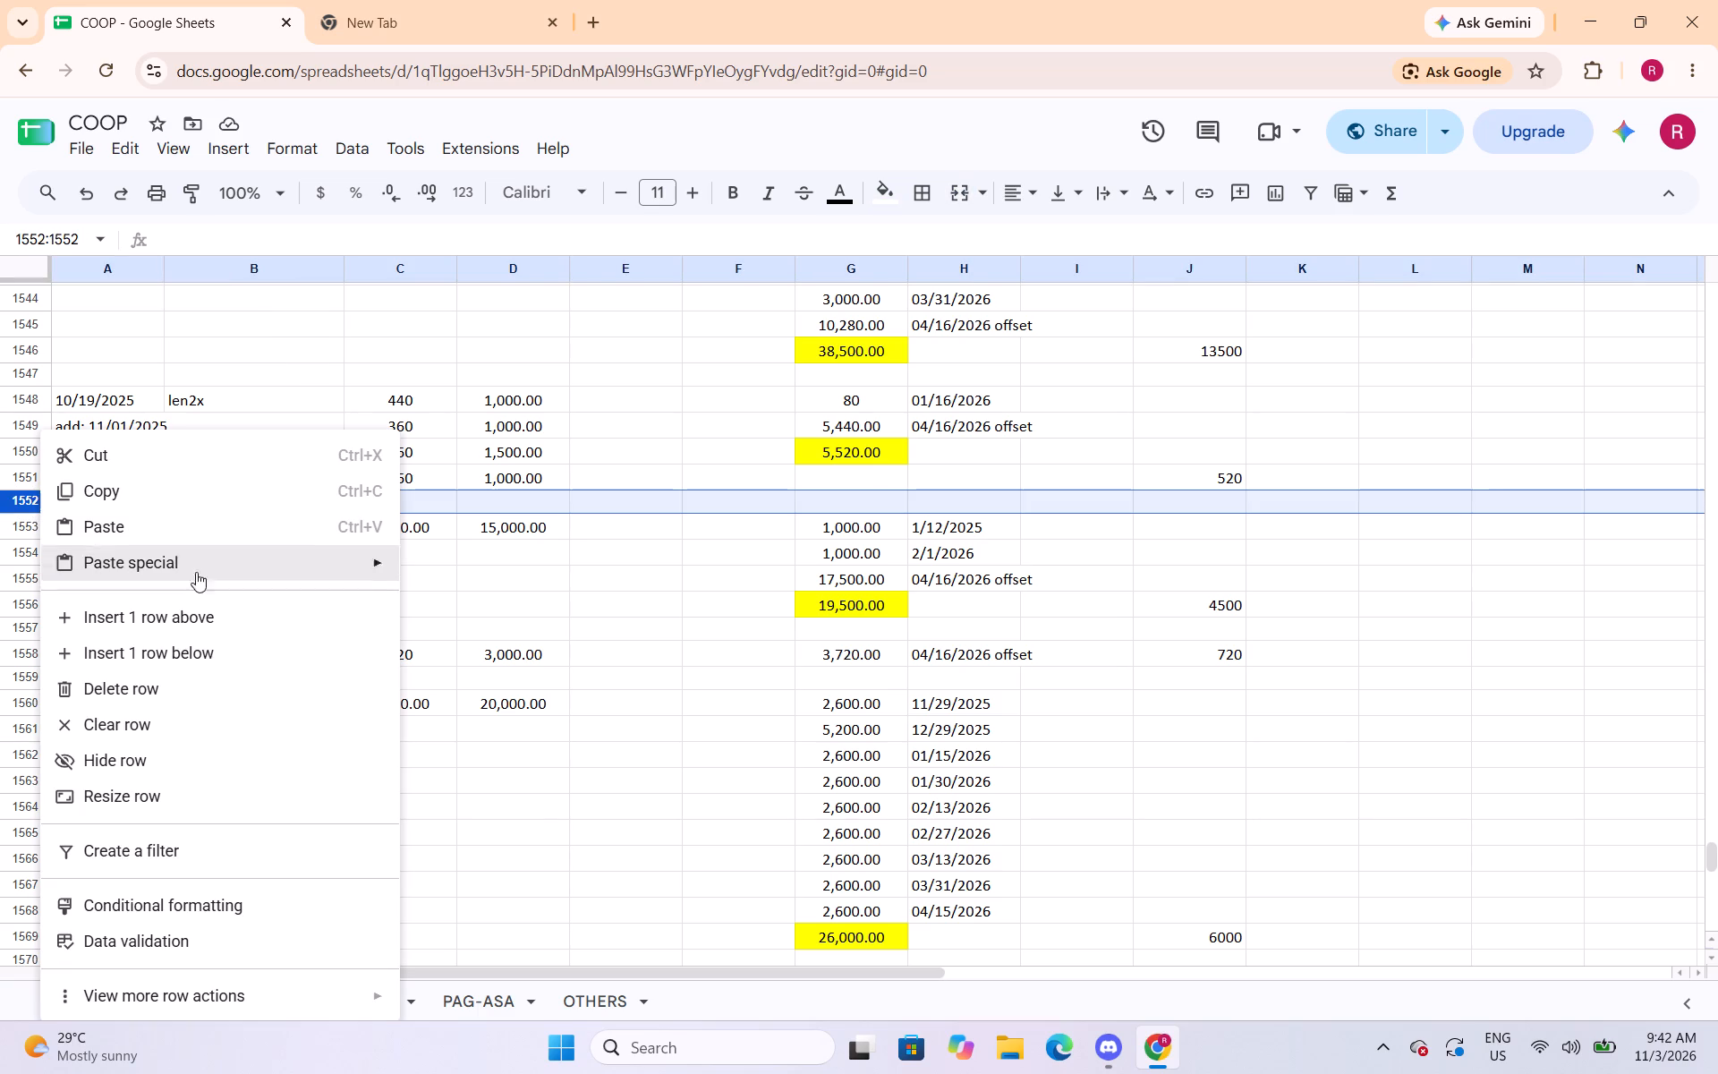
pyautogui.click(149, 608)
pyautogui.moveTo(444, 504); pyautogui.dragTo(512, 504)
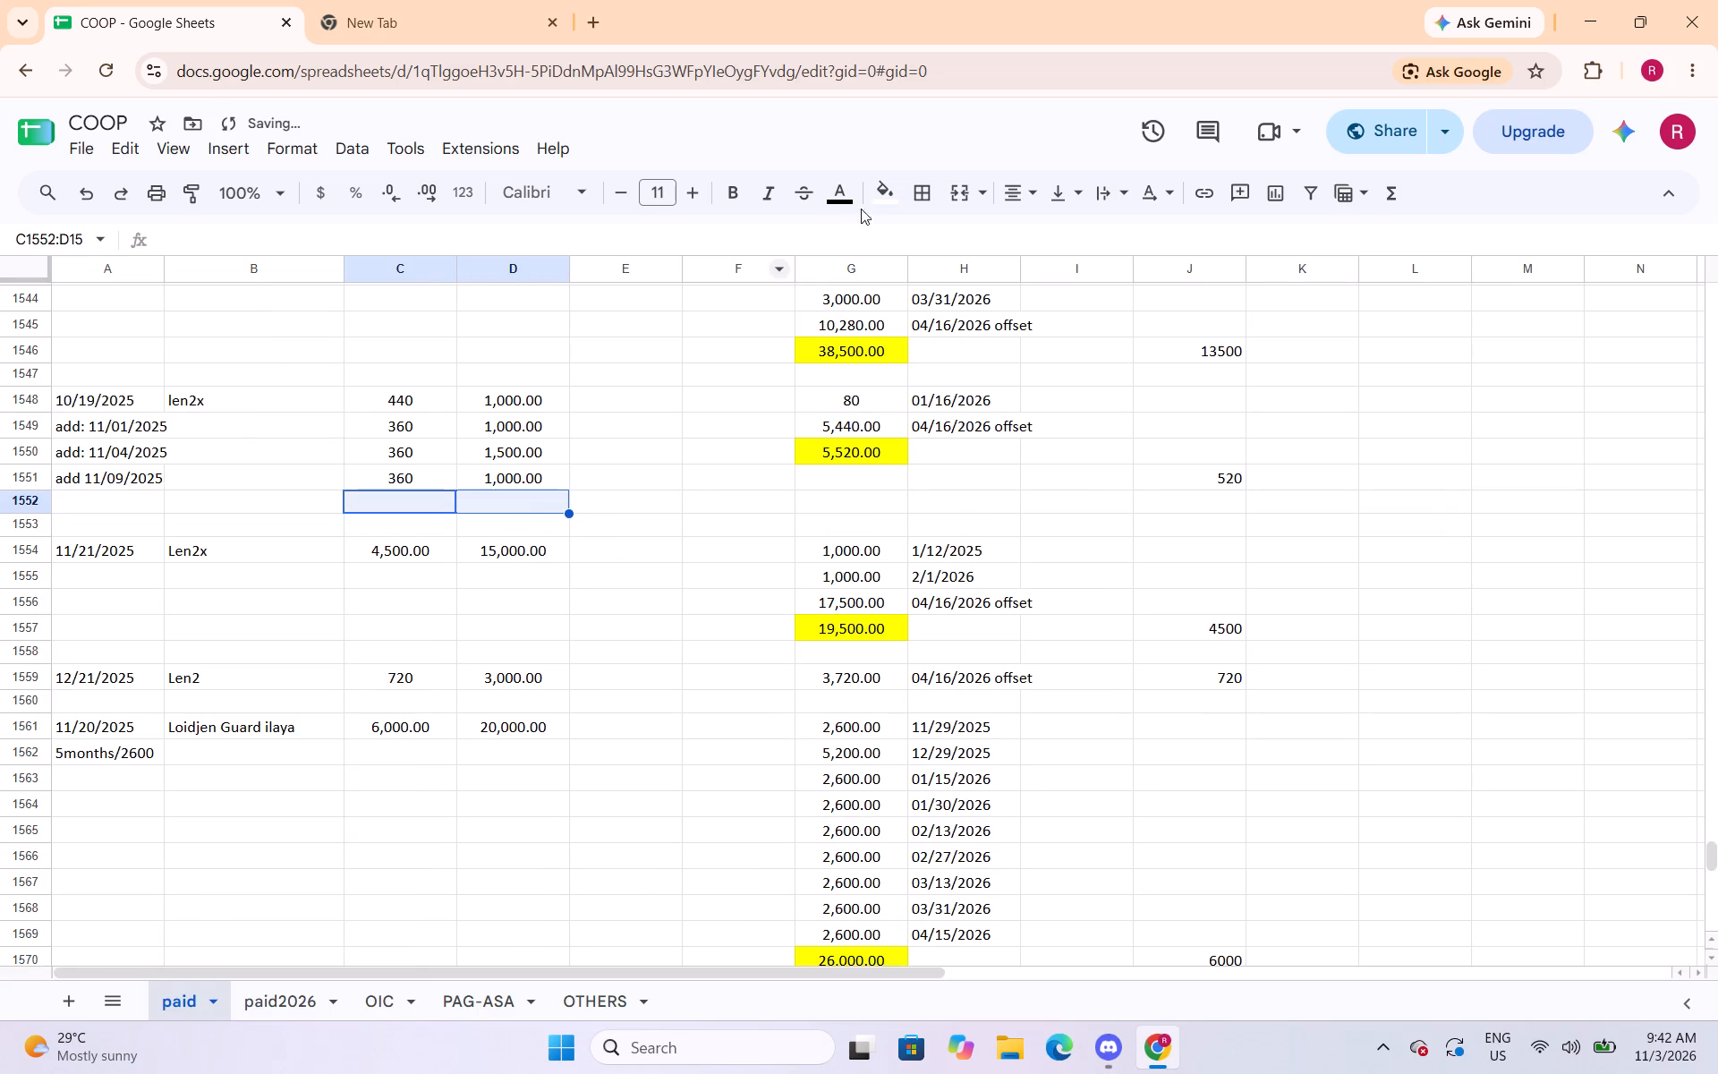
pyautogui.click(962, 183)
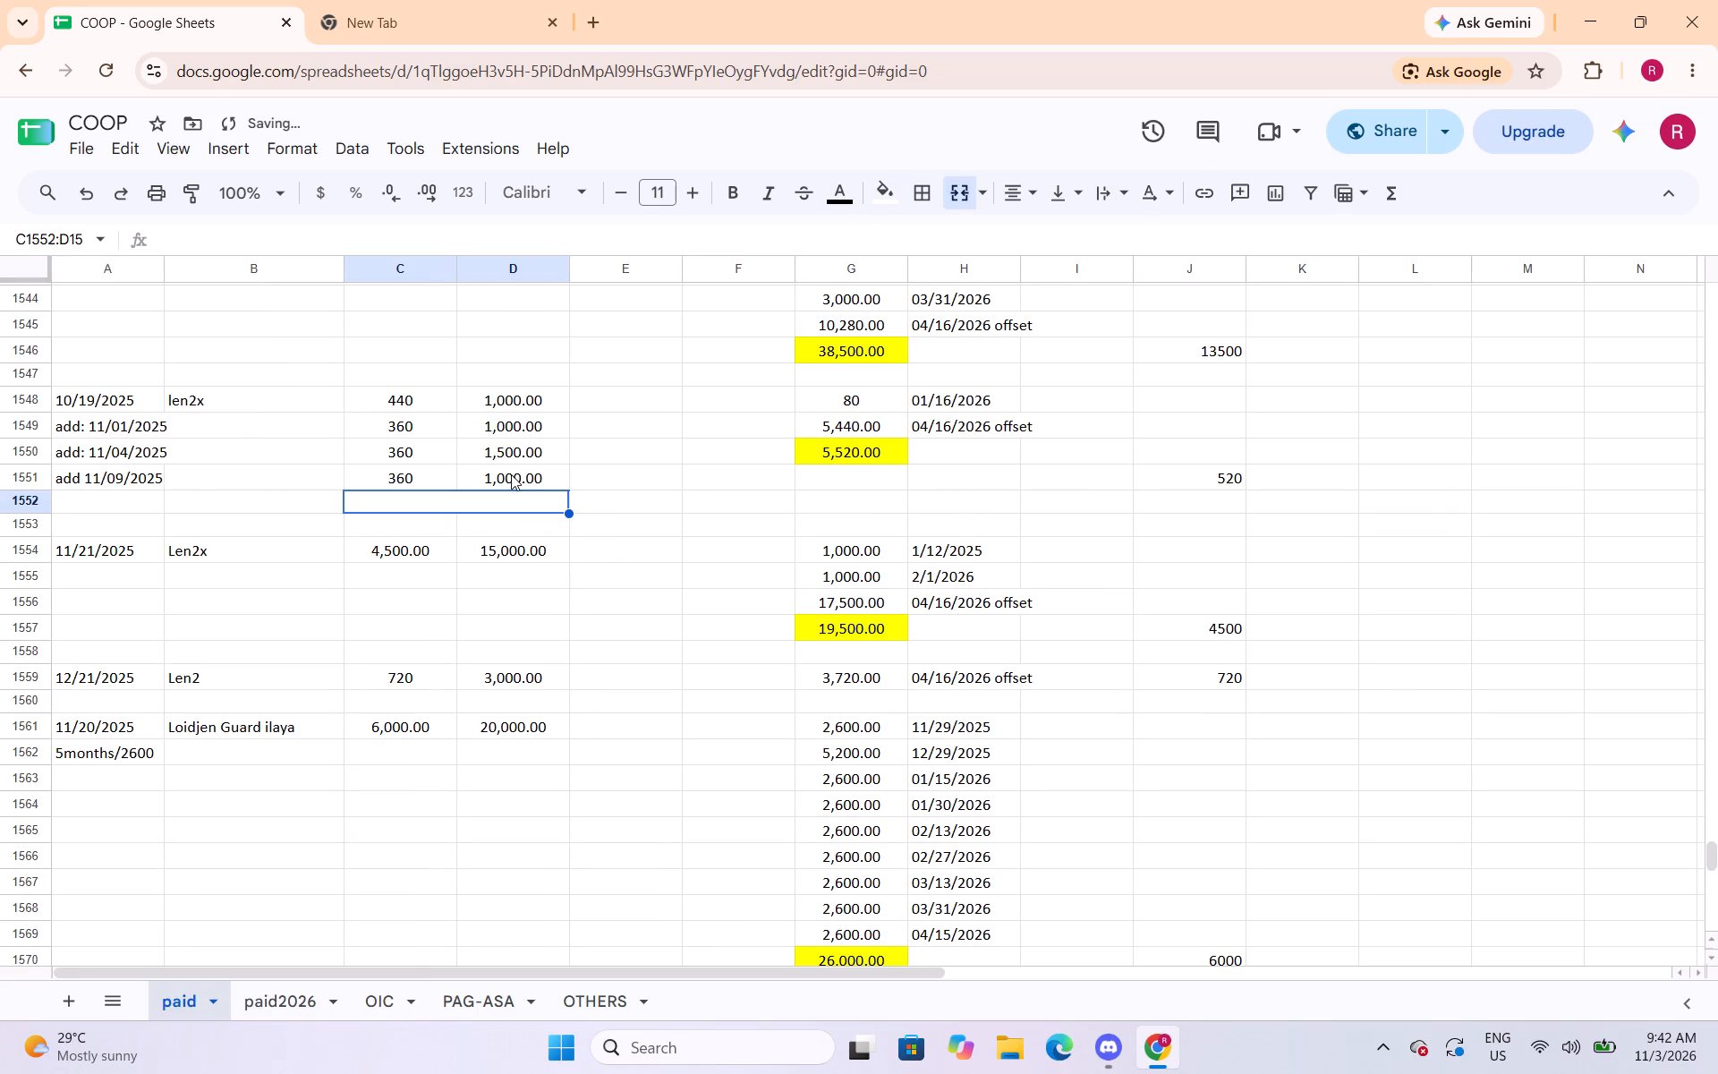
# Total the 10/19/2025 entry and its additions in C1552:D1552 with =sum(C1548:D1551) and fill the merged cell bright green.
pyautogui.write('=sum(')
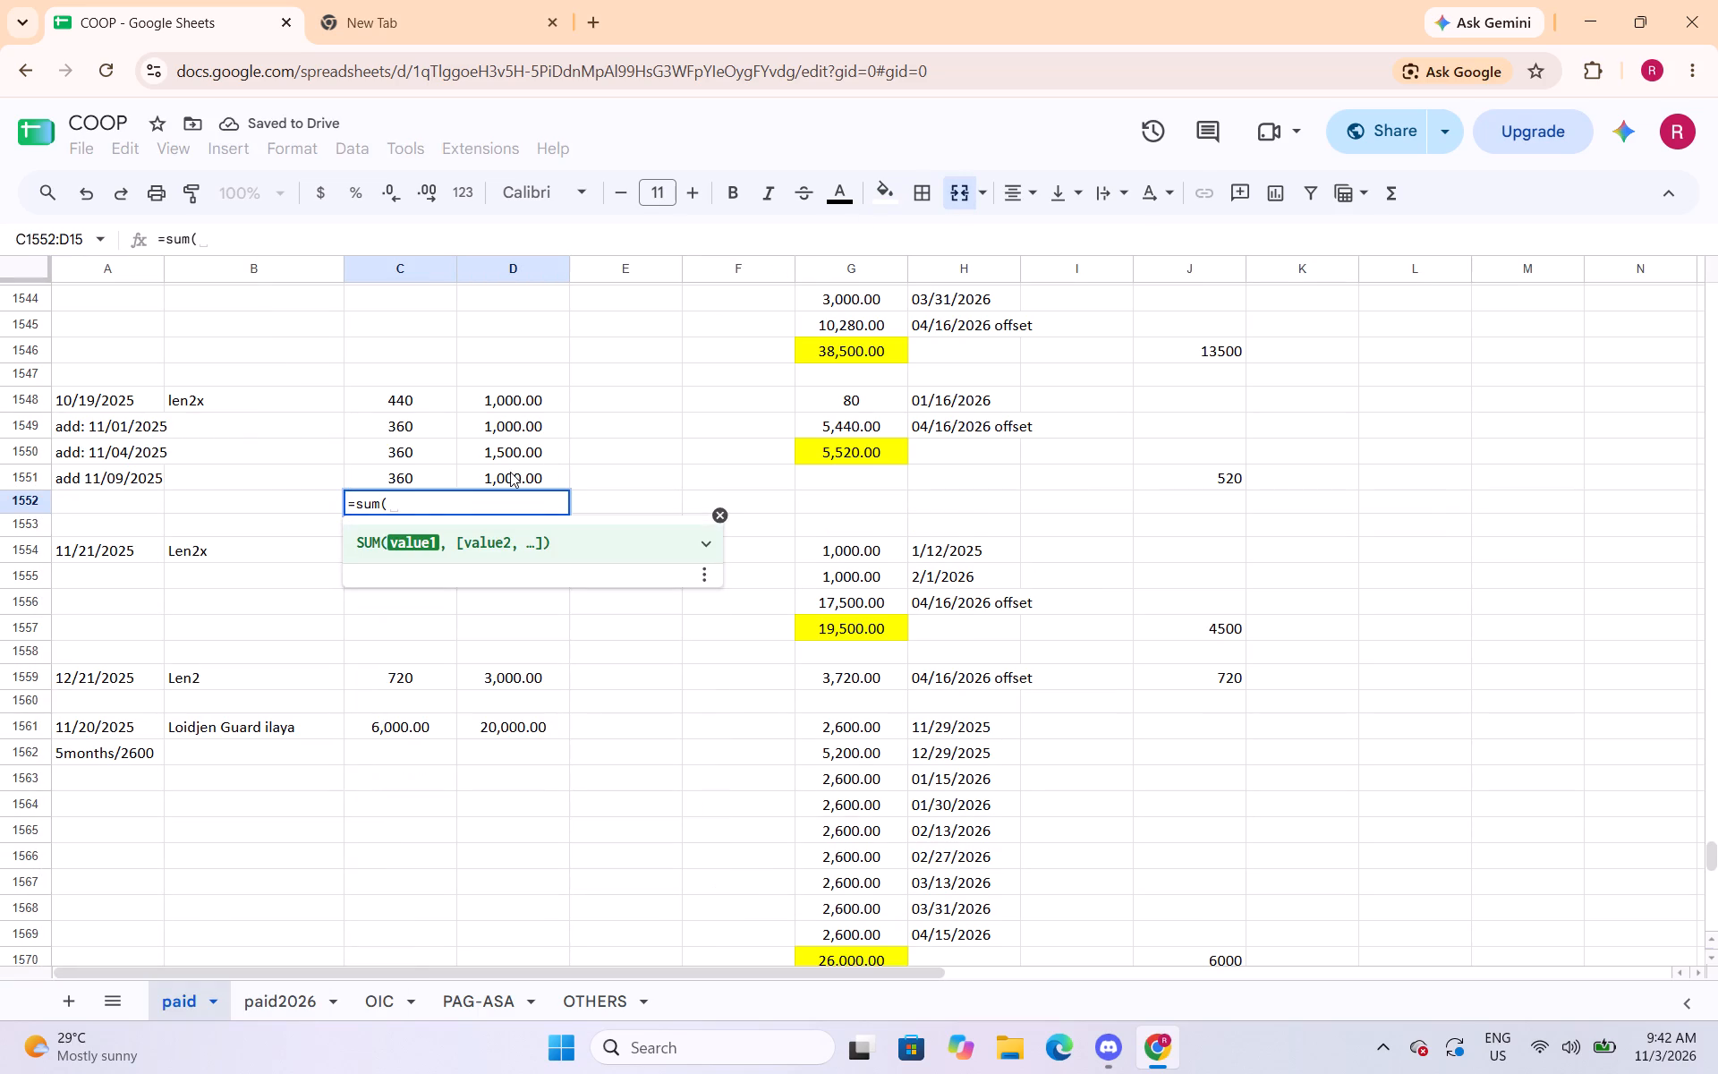
pyautogui.moveTo(431, 393); pyautogui.dragTo(506, 475)
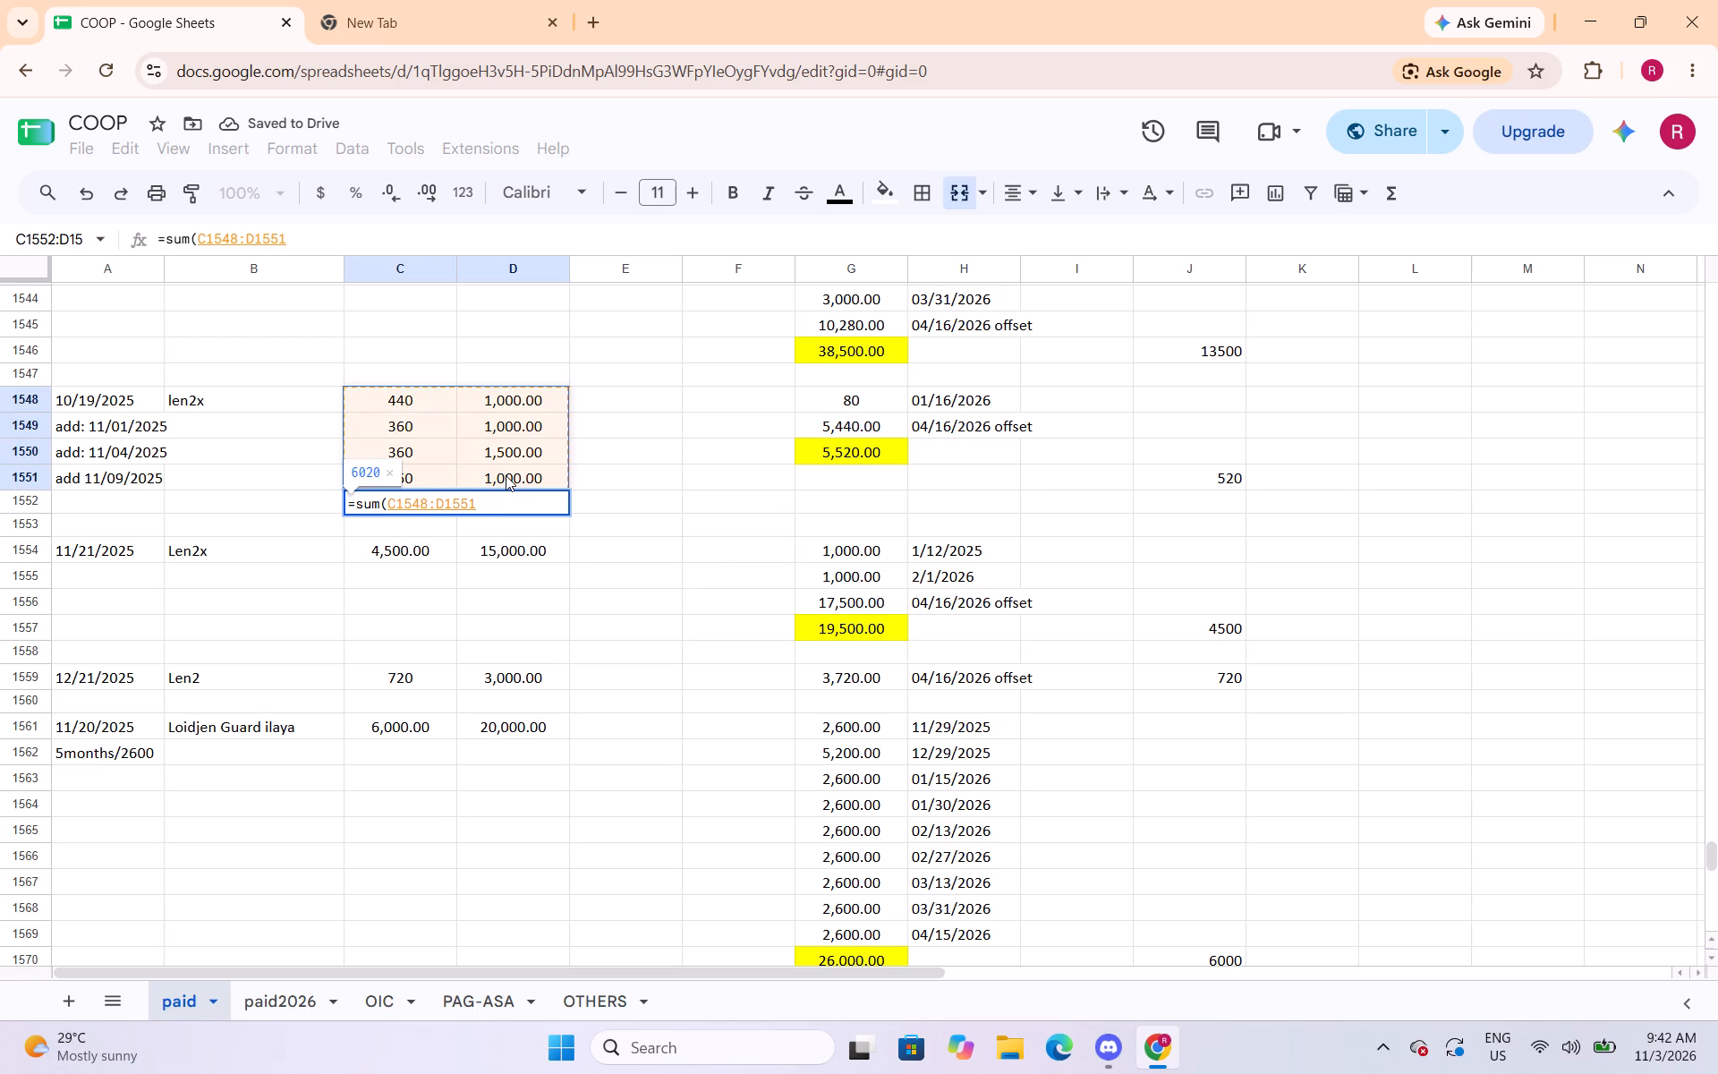
pyautogui.hotkey('shift', ')')
pyautogui.press('Return')
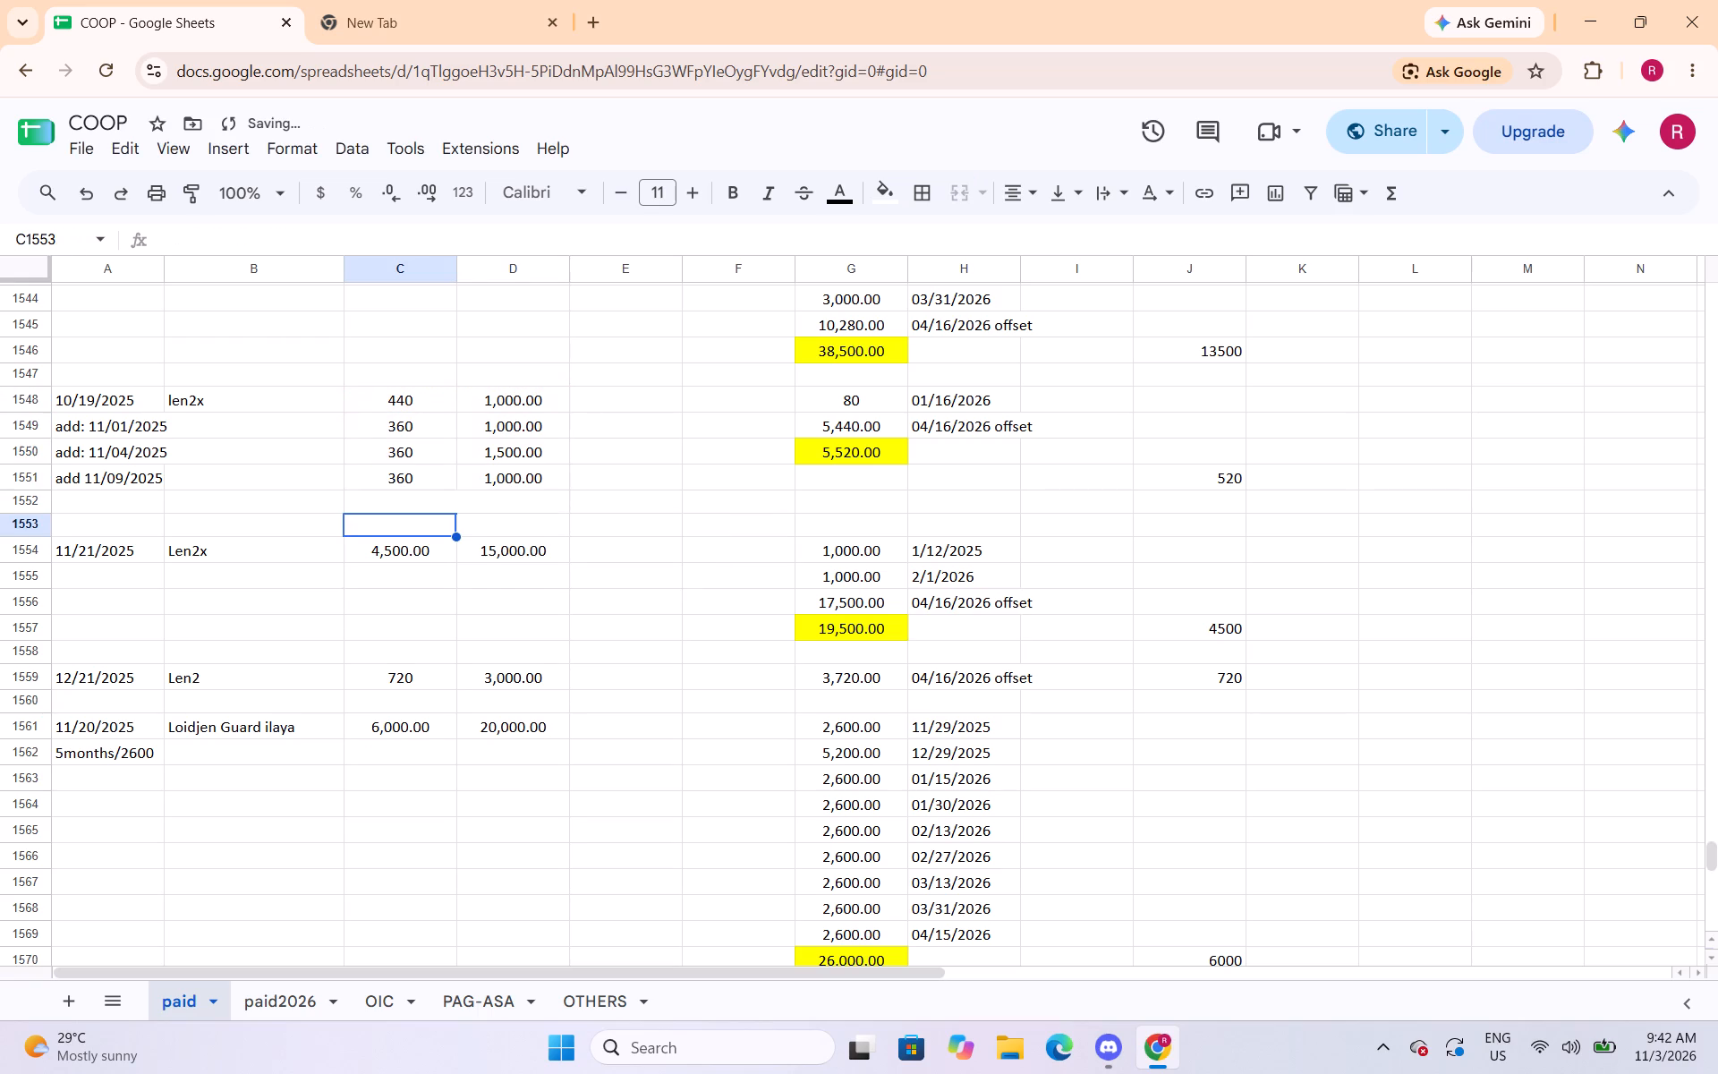
pyautogui.press('Up')
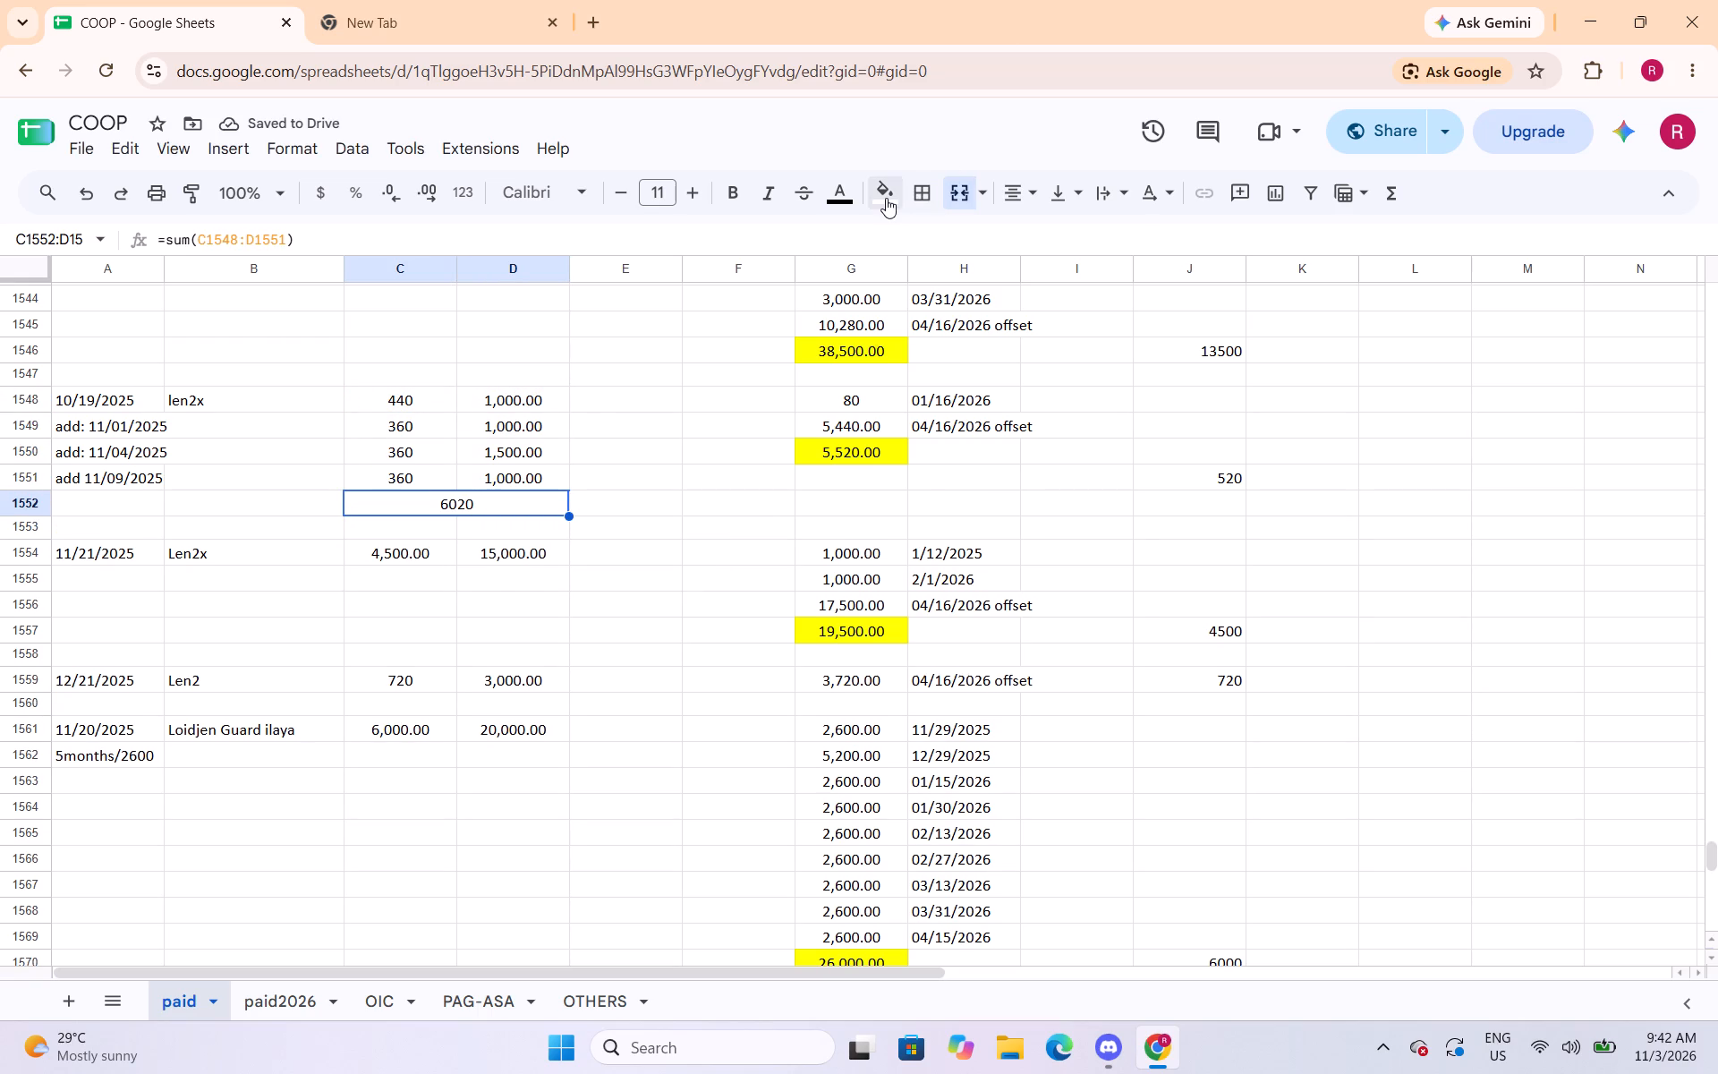
pyautogui.click(886, 198)
pyautogui.click(984, 295)
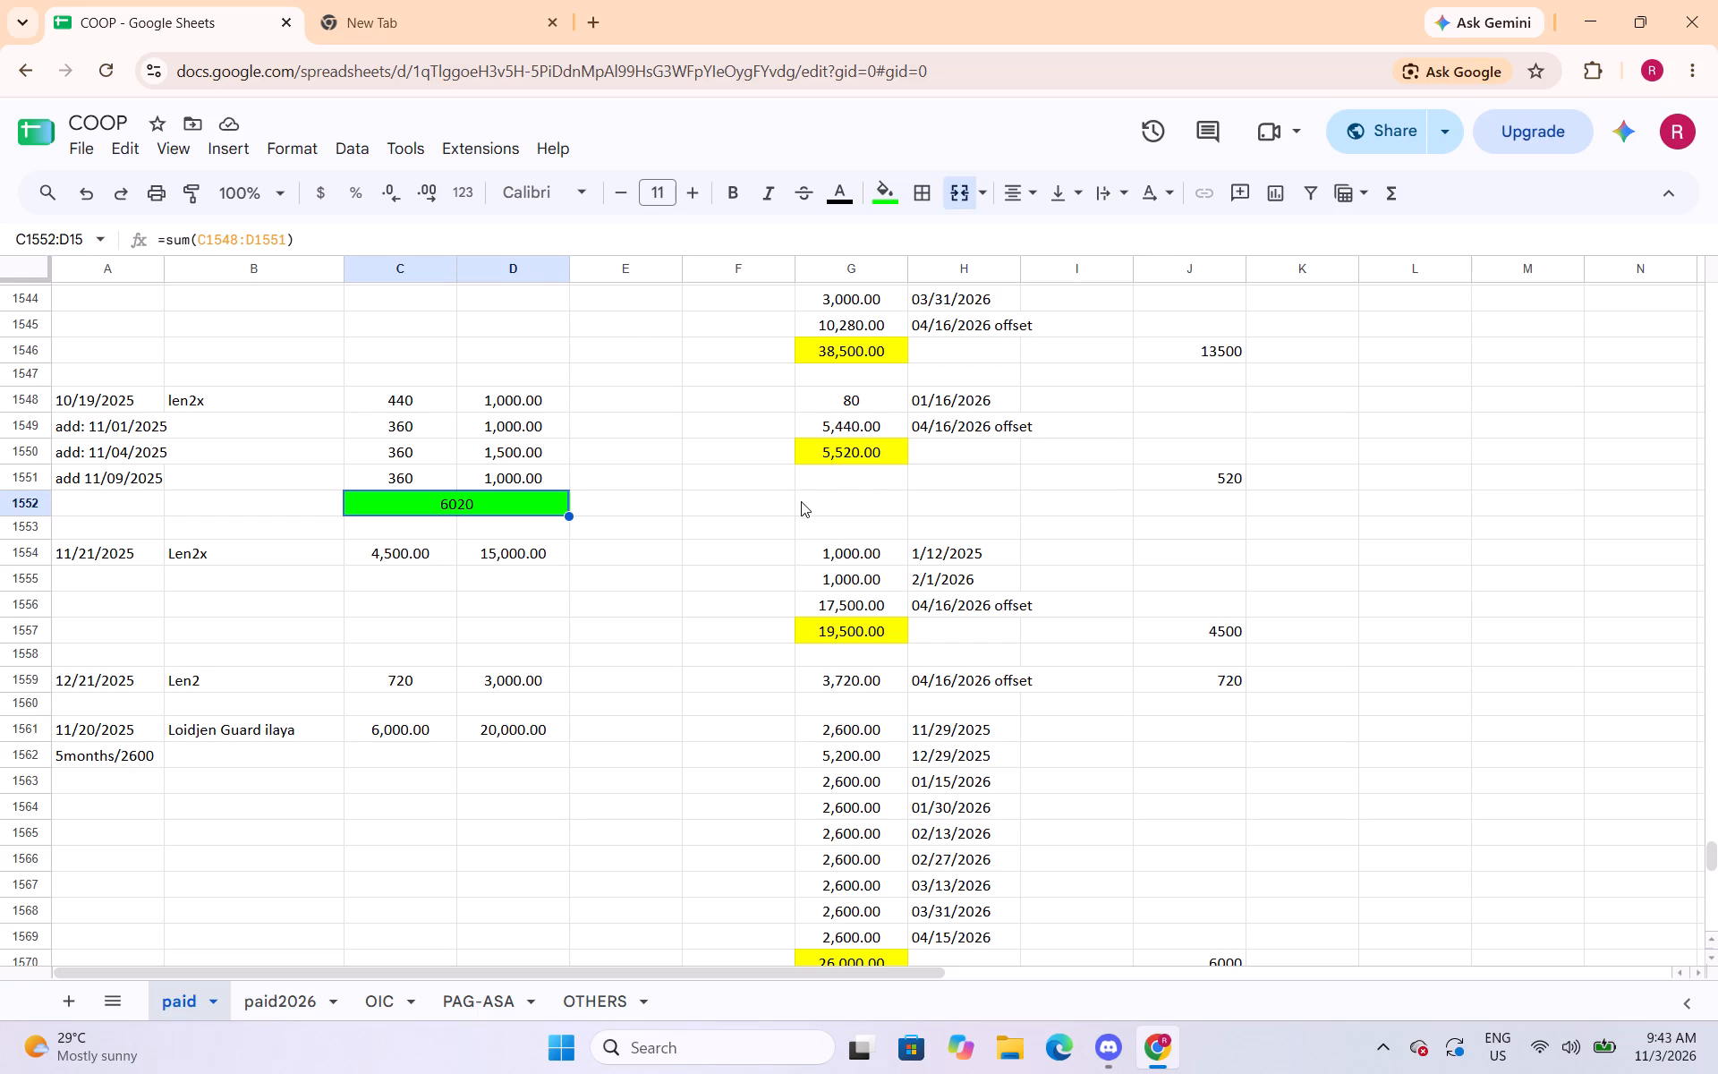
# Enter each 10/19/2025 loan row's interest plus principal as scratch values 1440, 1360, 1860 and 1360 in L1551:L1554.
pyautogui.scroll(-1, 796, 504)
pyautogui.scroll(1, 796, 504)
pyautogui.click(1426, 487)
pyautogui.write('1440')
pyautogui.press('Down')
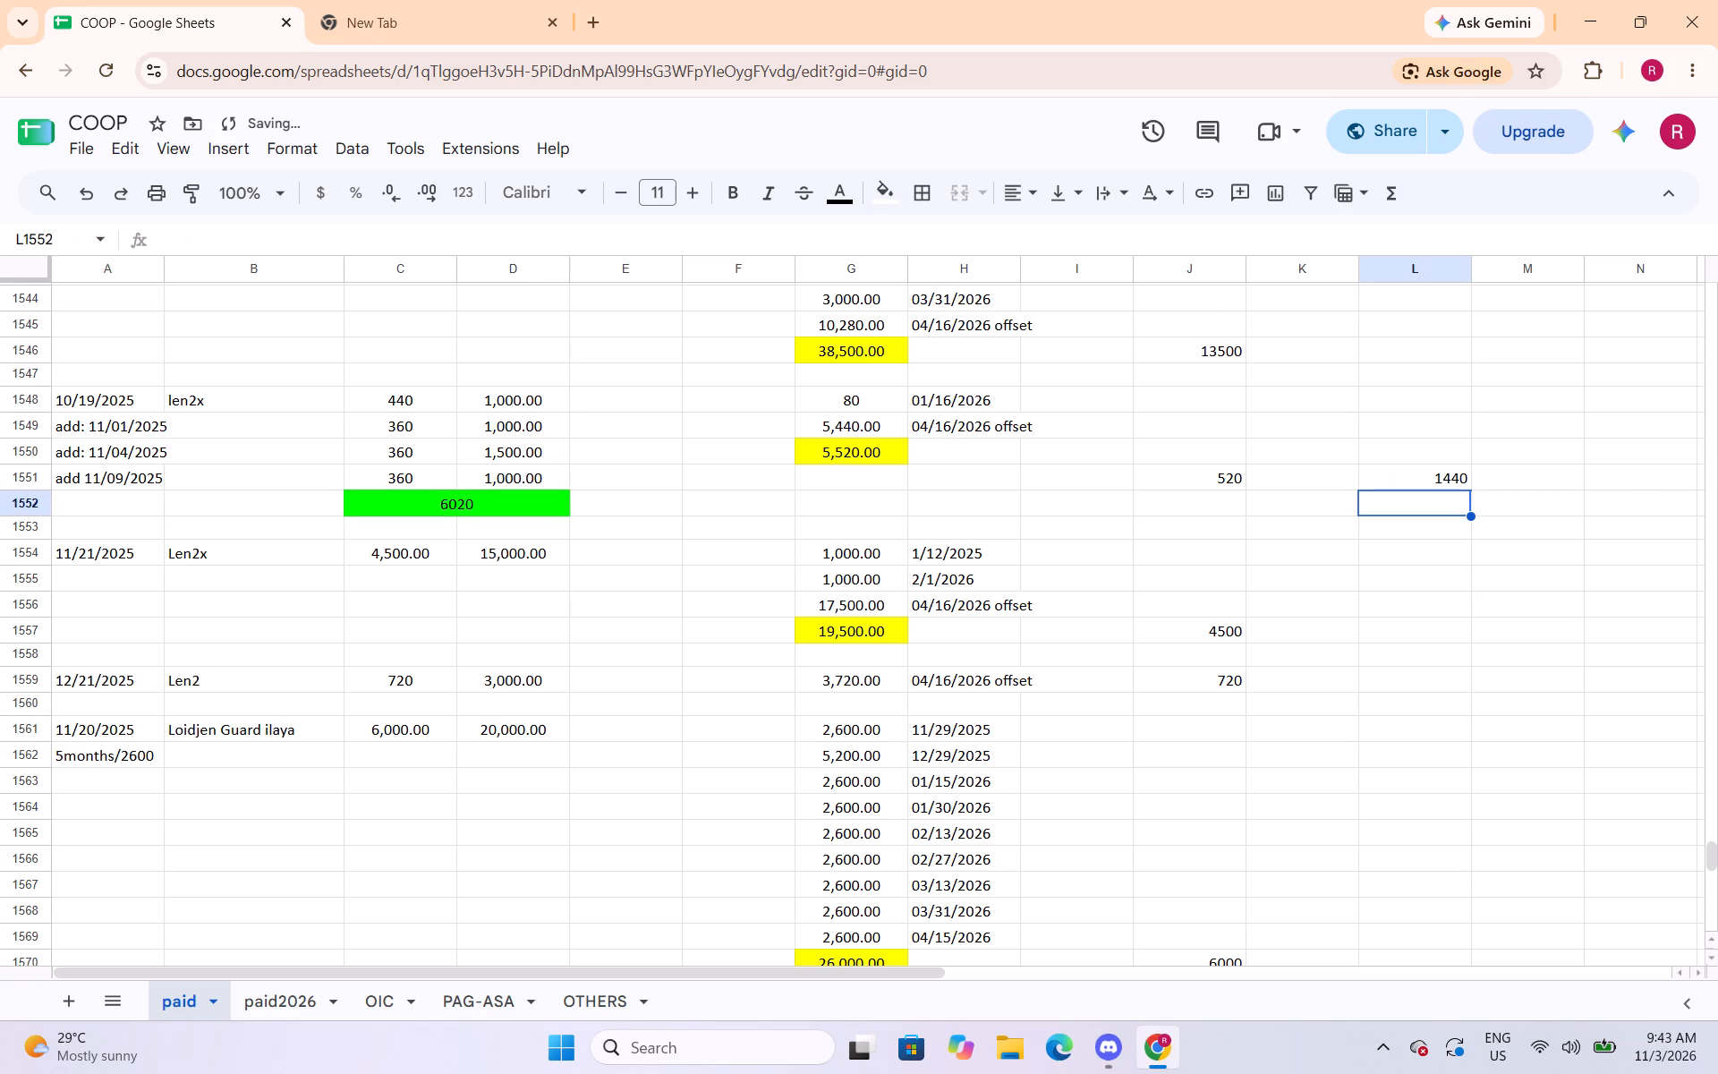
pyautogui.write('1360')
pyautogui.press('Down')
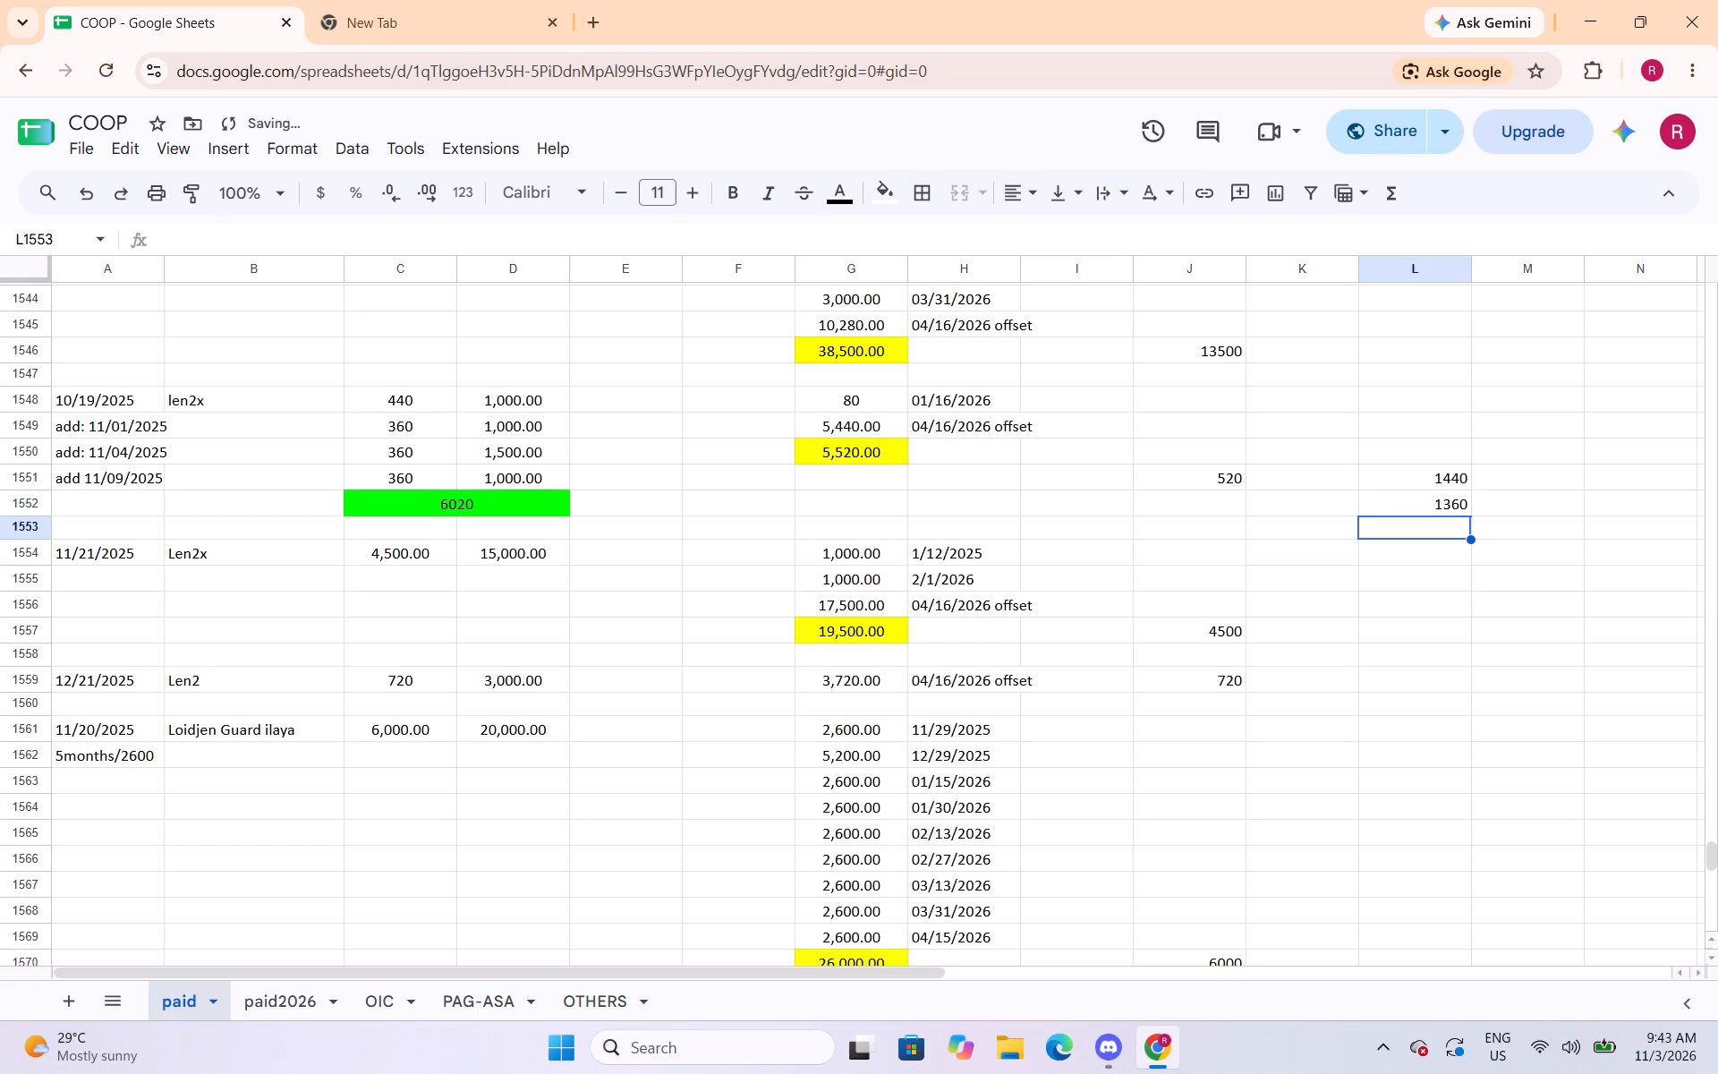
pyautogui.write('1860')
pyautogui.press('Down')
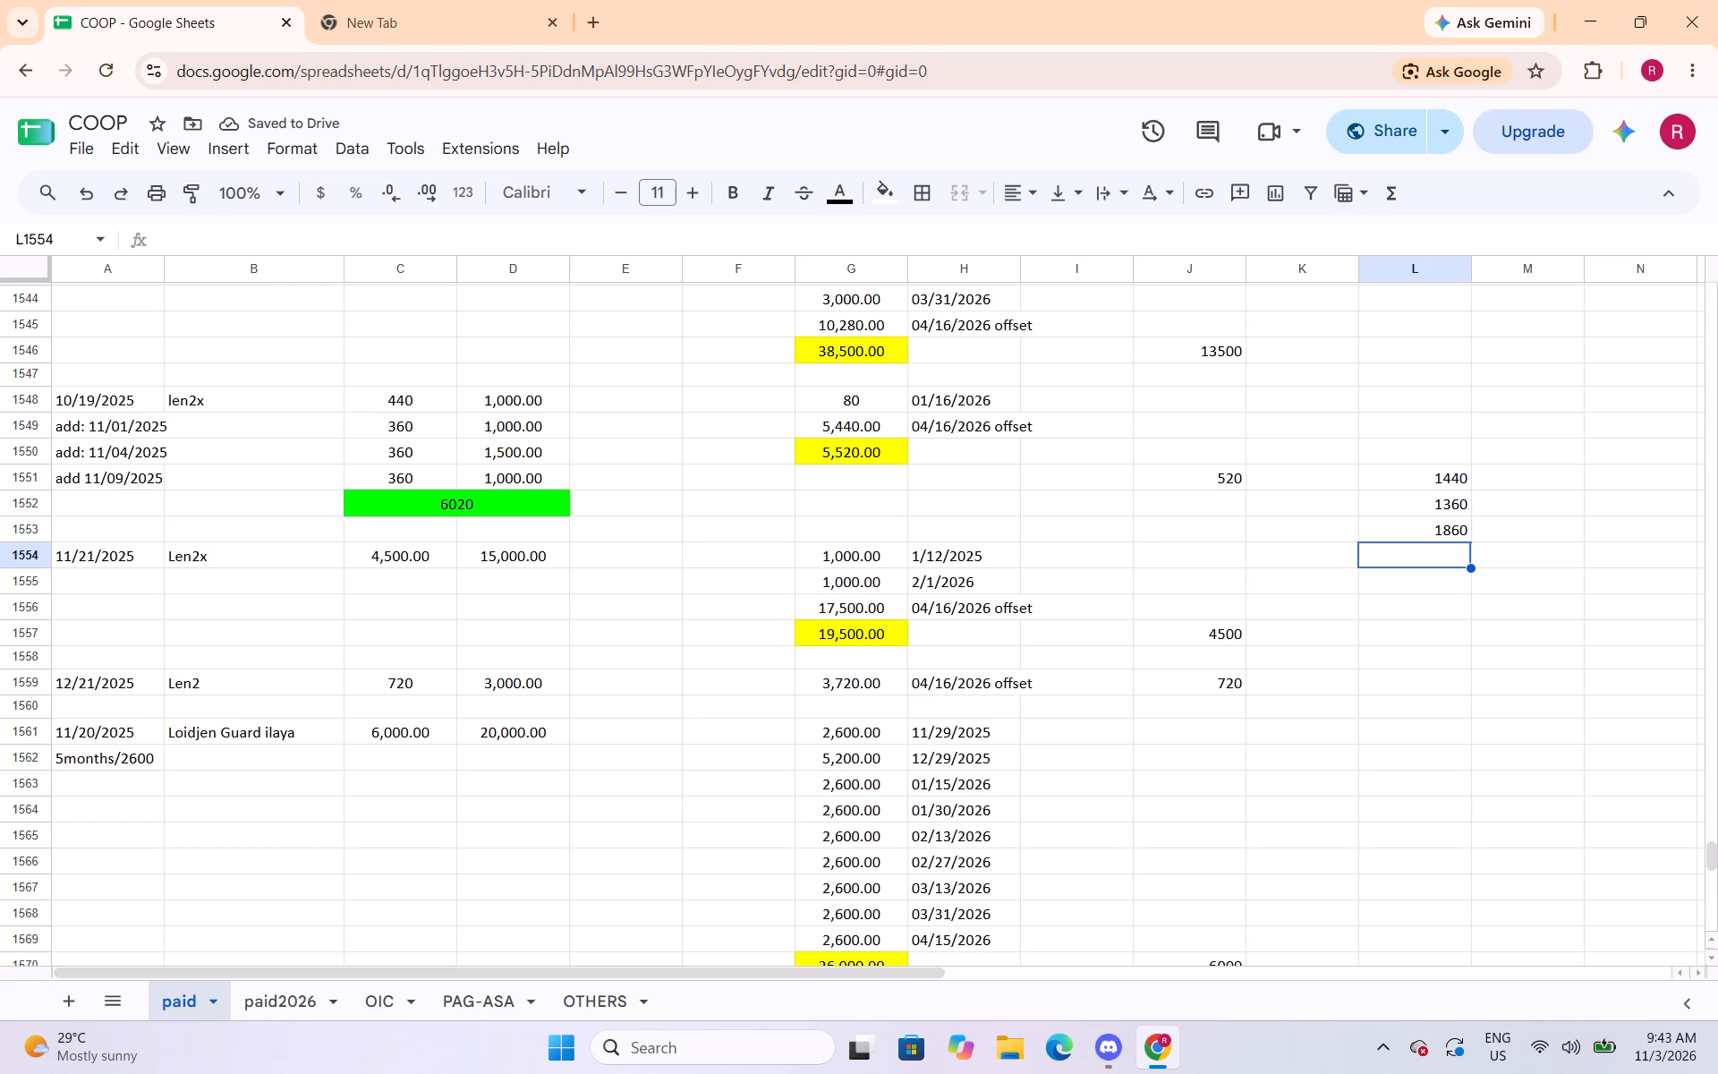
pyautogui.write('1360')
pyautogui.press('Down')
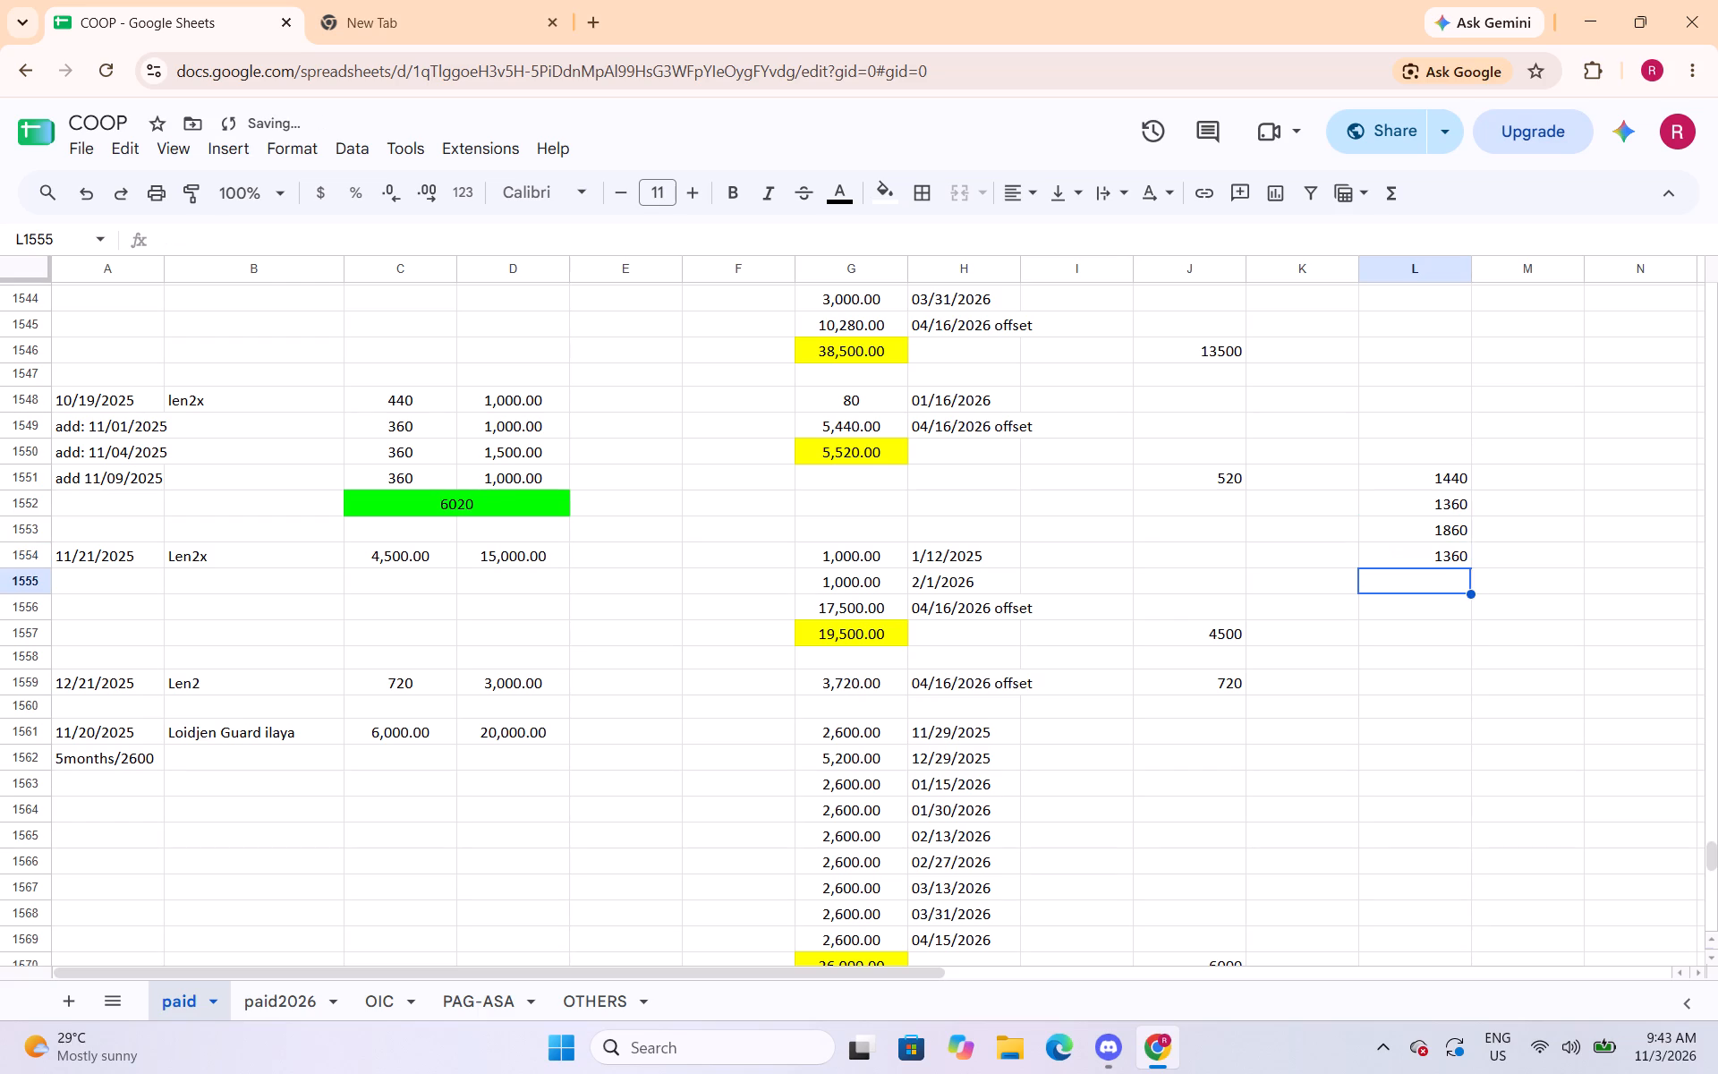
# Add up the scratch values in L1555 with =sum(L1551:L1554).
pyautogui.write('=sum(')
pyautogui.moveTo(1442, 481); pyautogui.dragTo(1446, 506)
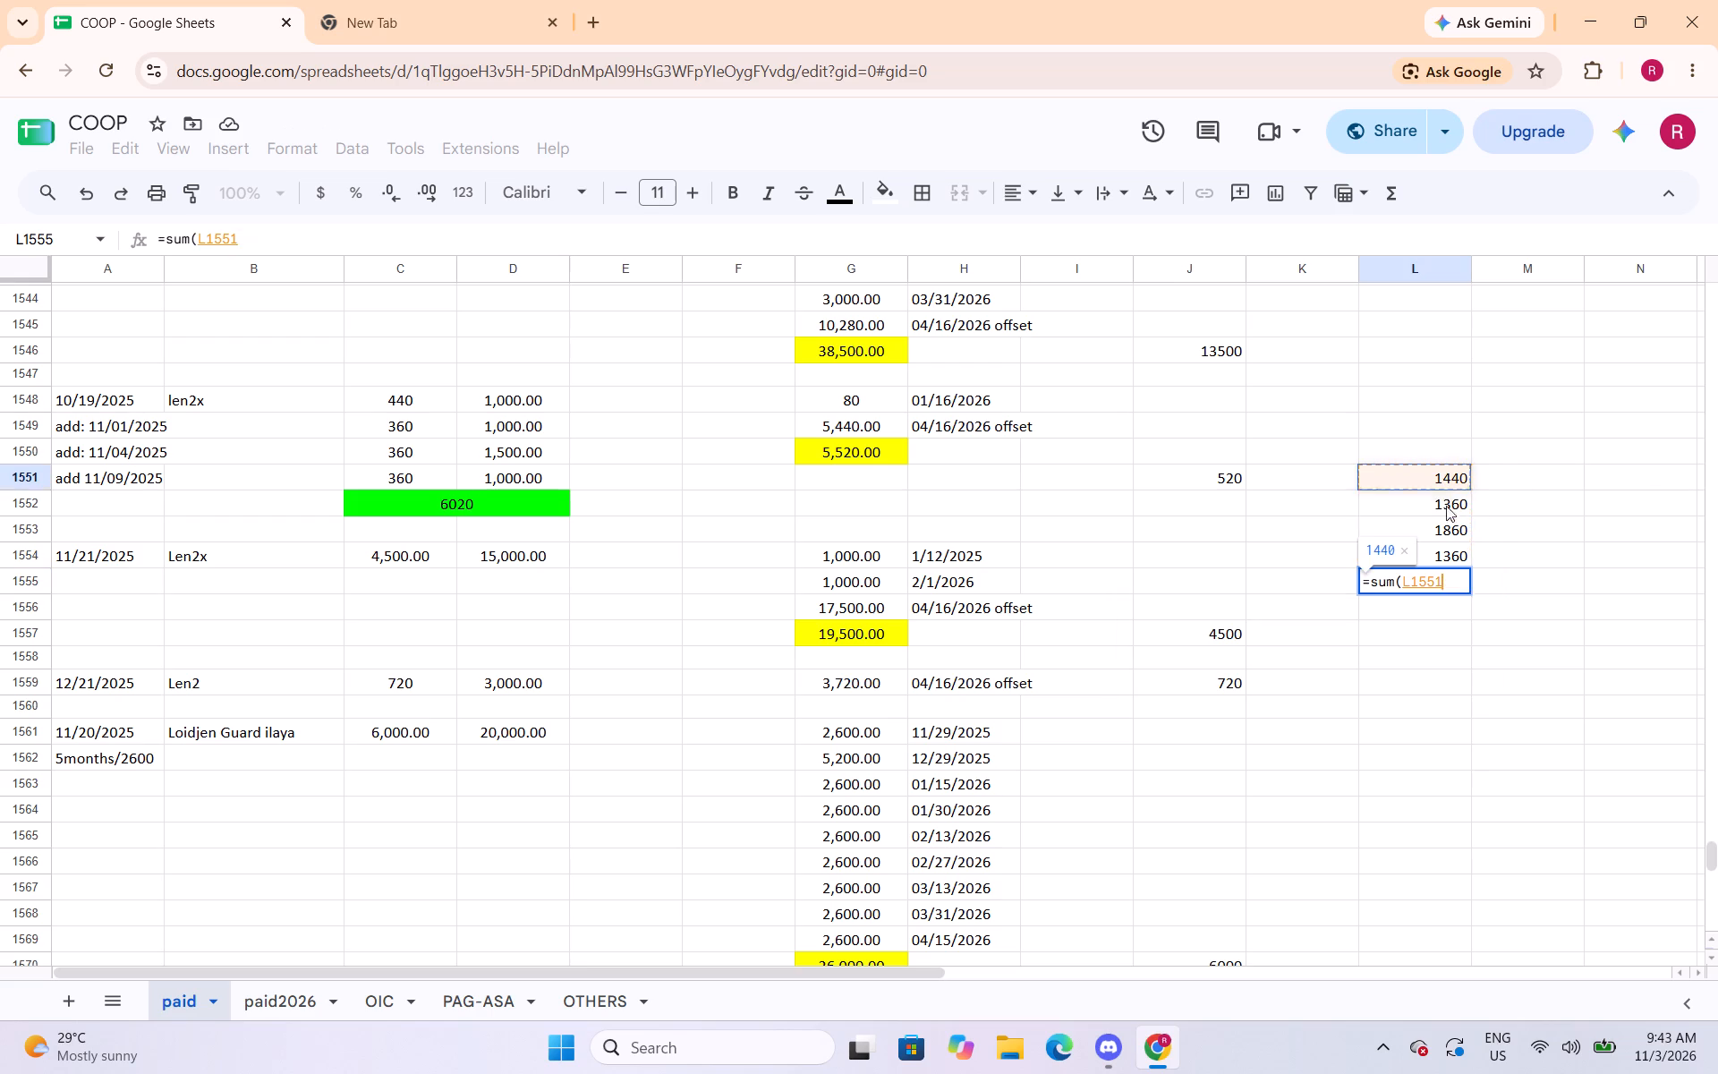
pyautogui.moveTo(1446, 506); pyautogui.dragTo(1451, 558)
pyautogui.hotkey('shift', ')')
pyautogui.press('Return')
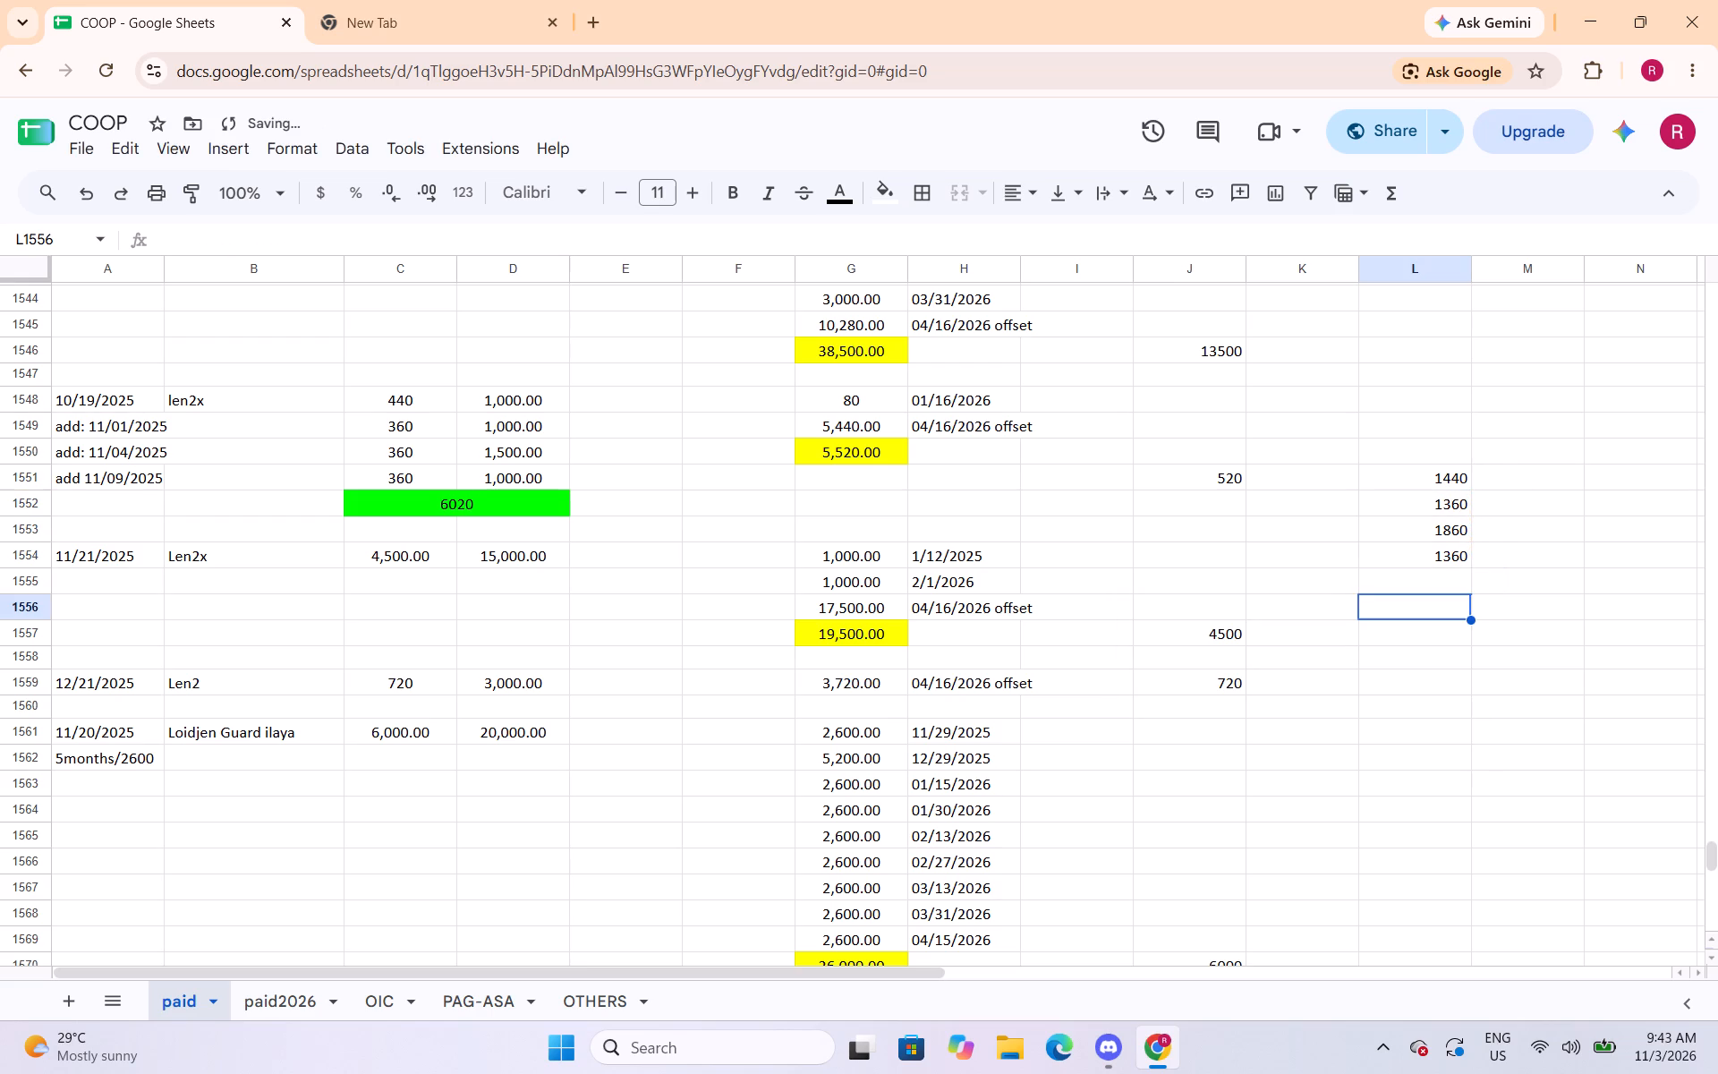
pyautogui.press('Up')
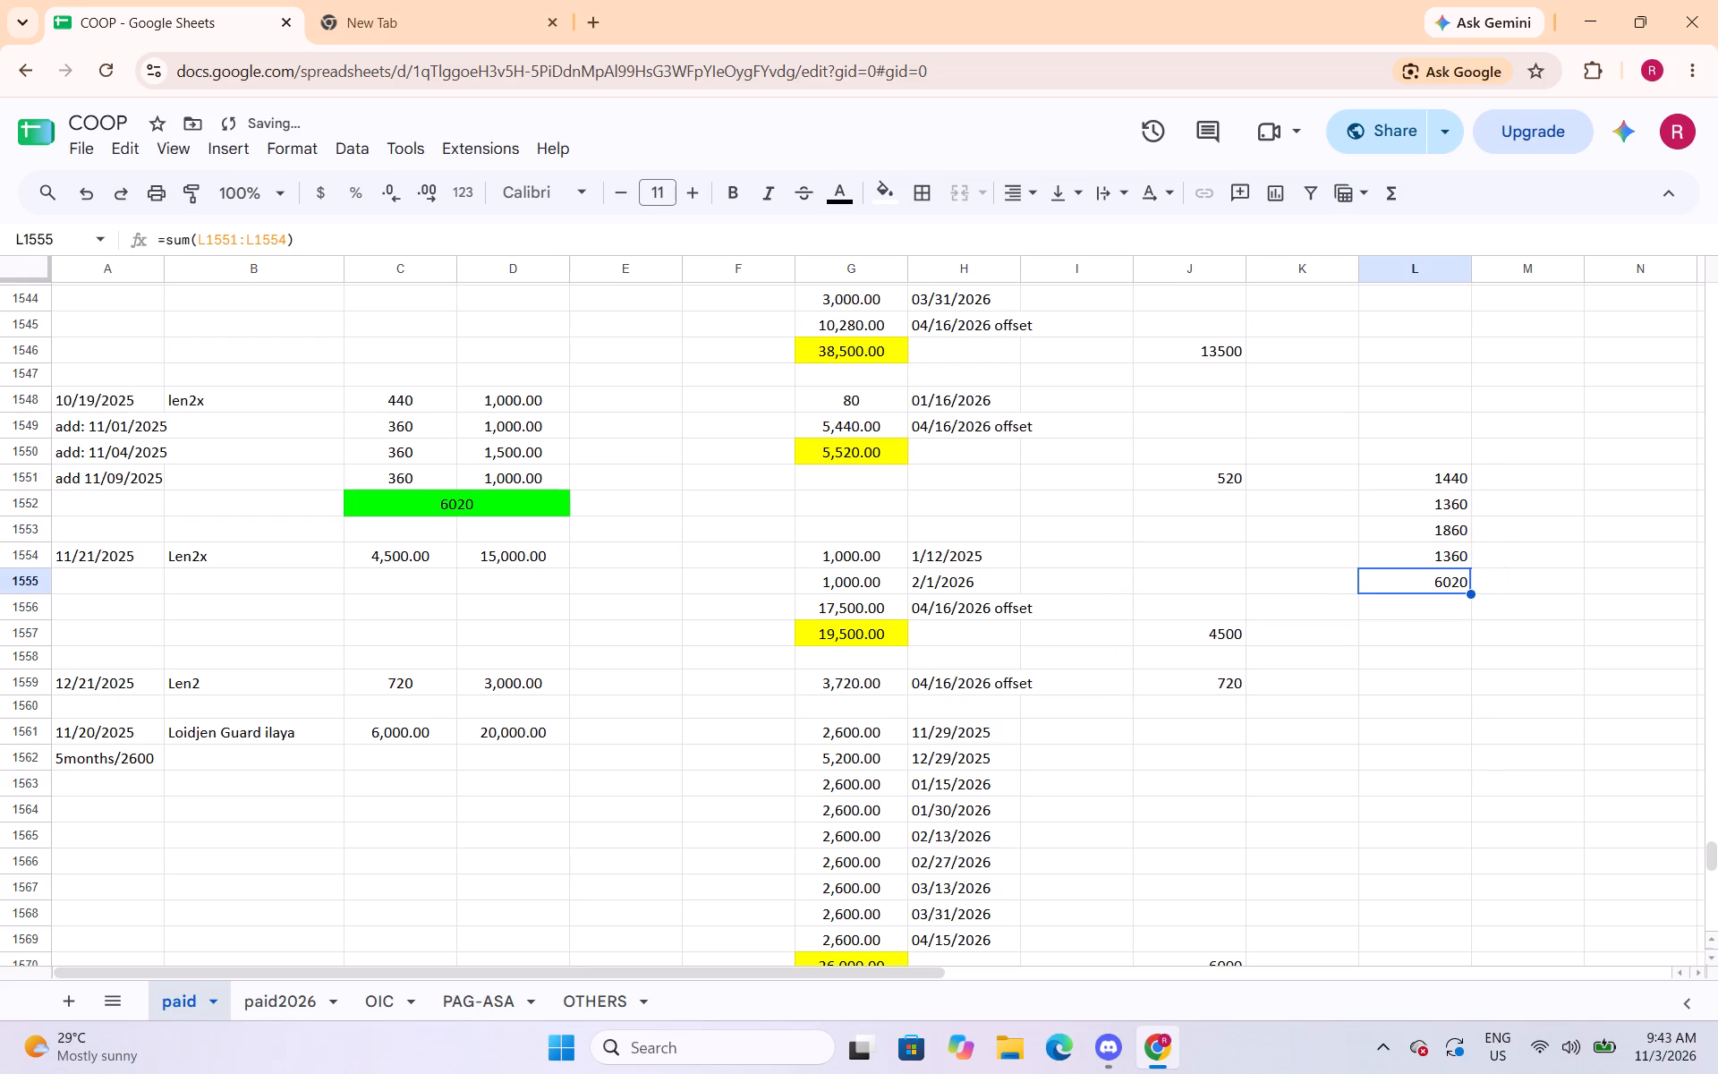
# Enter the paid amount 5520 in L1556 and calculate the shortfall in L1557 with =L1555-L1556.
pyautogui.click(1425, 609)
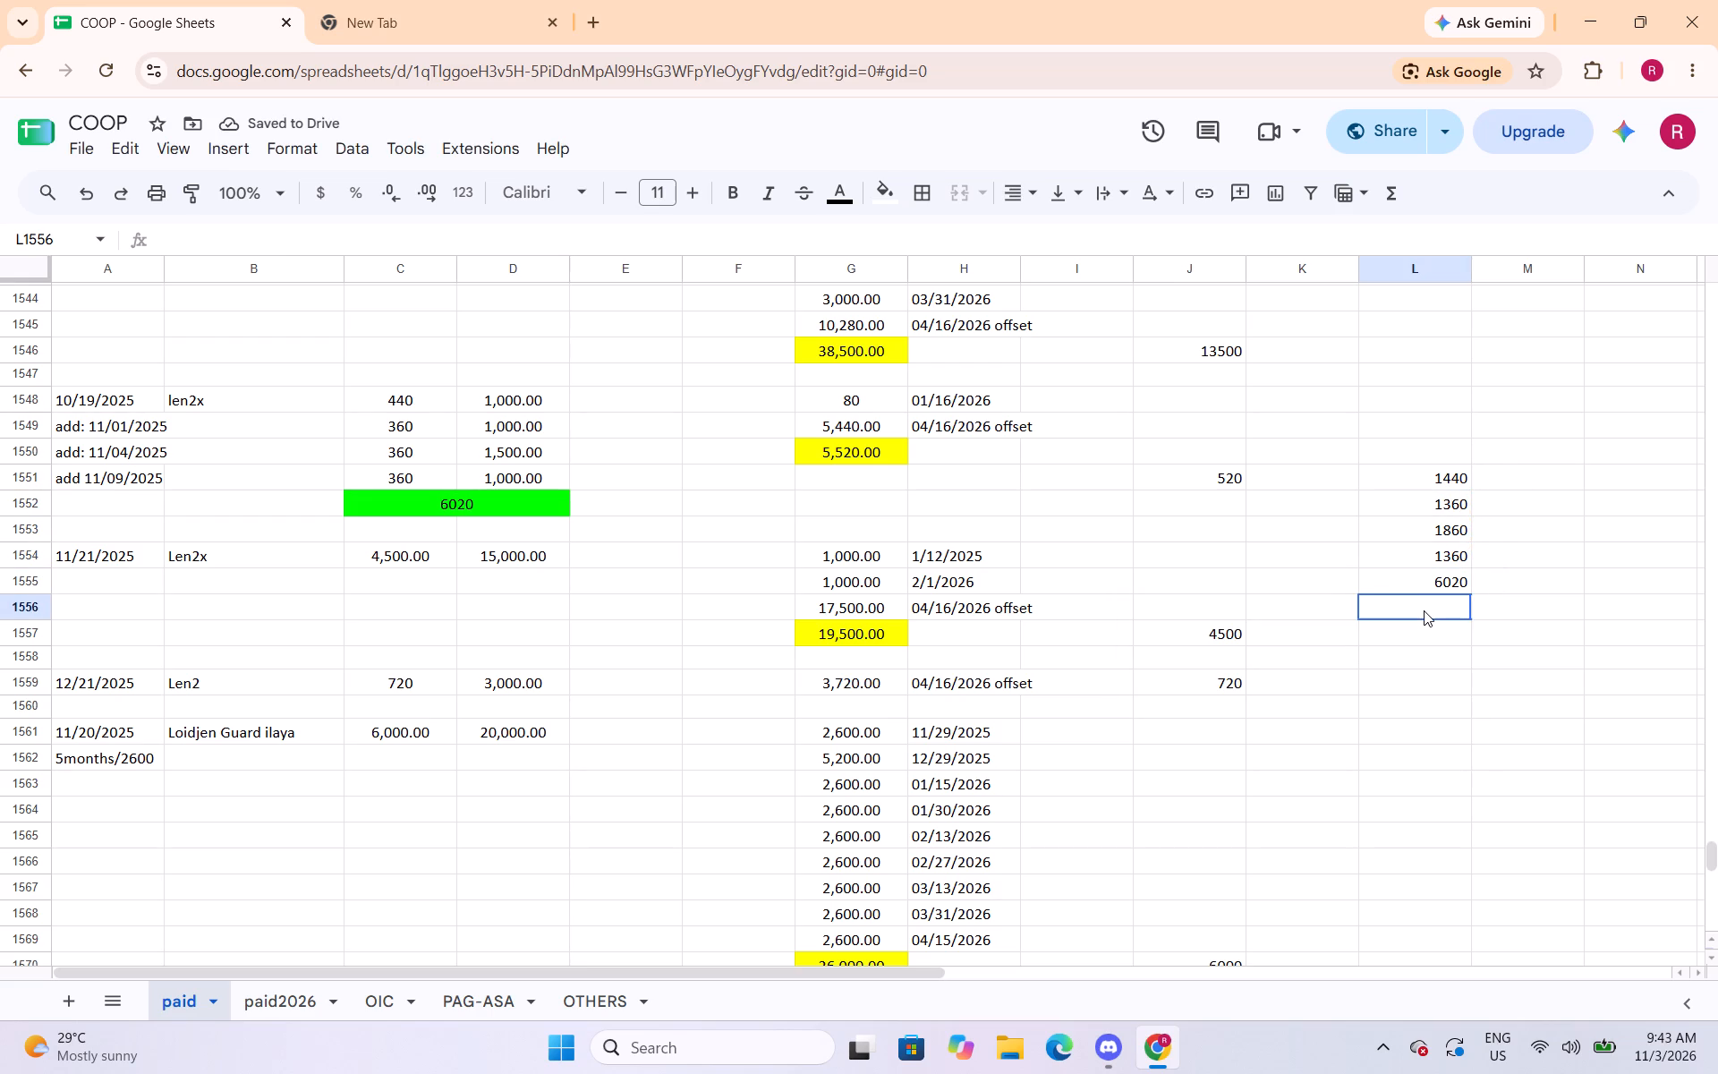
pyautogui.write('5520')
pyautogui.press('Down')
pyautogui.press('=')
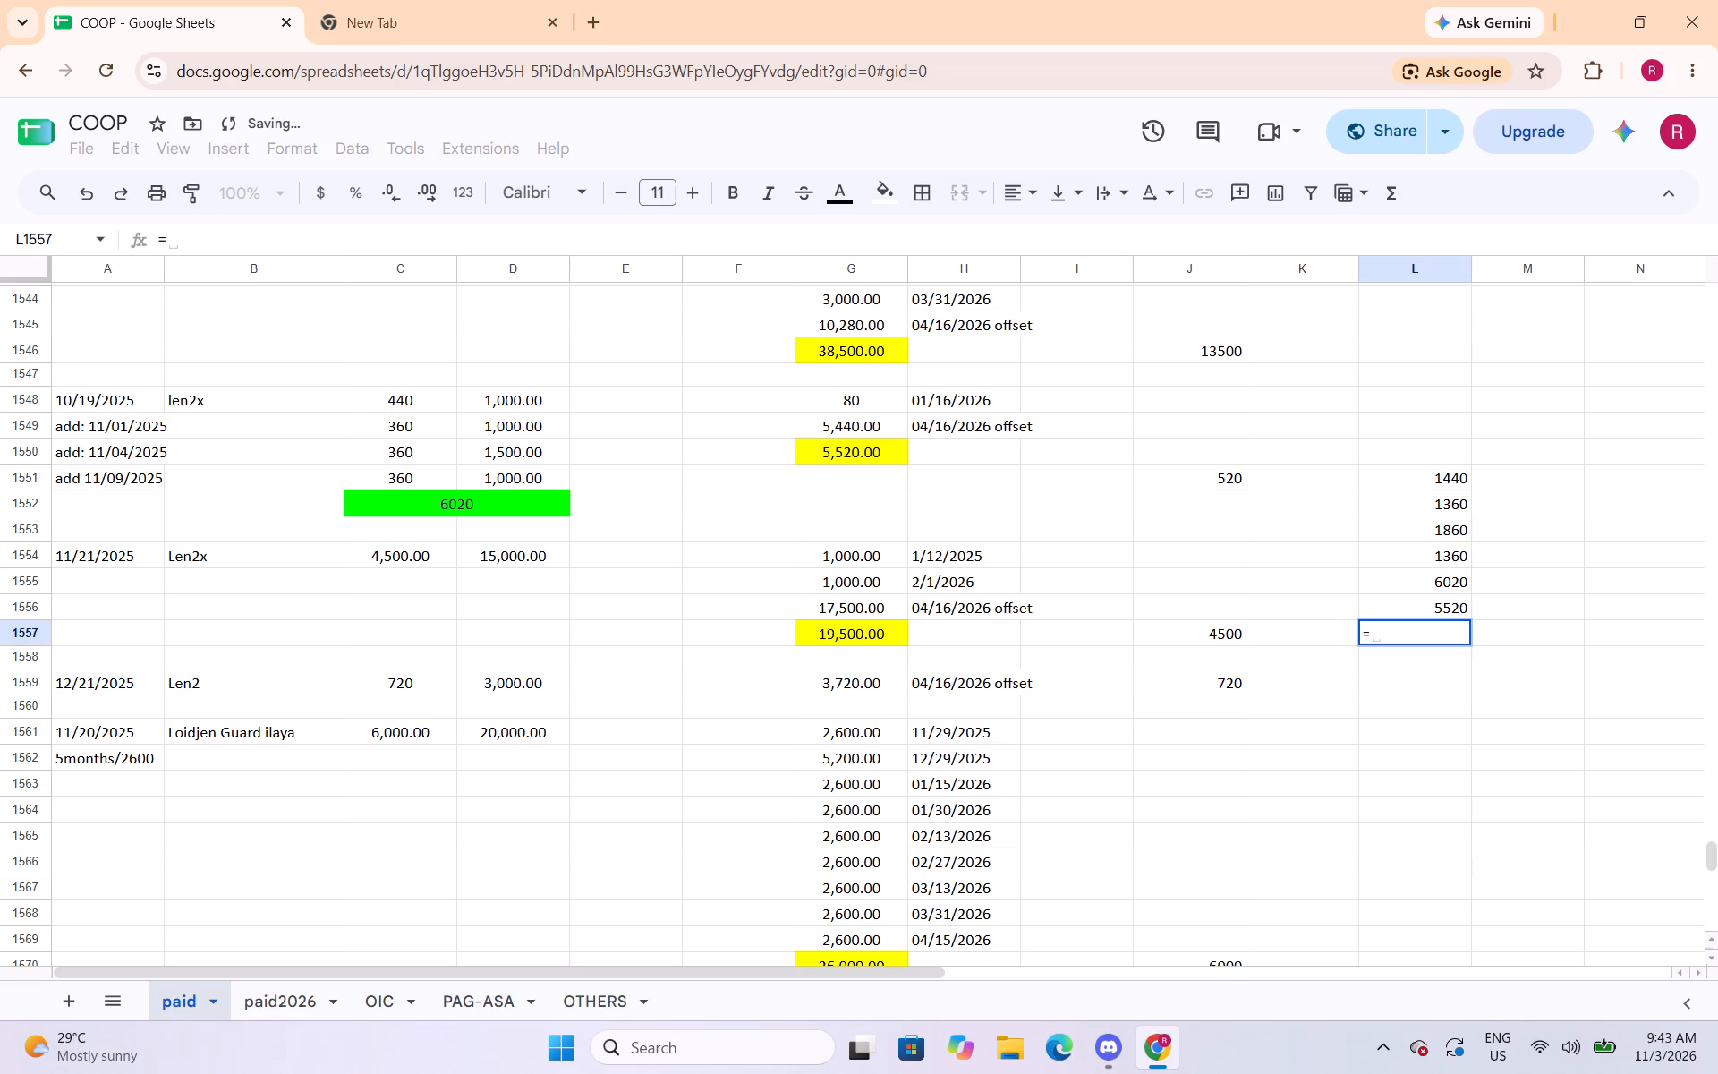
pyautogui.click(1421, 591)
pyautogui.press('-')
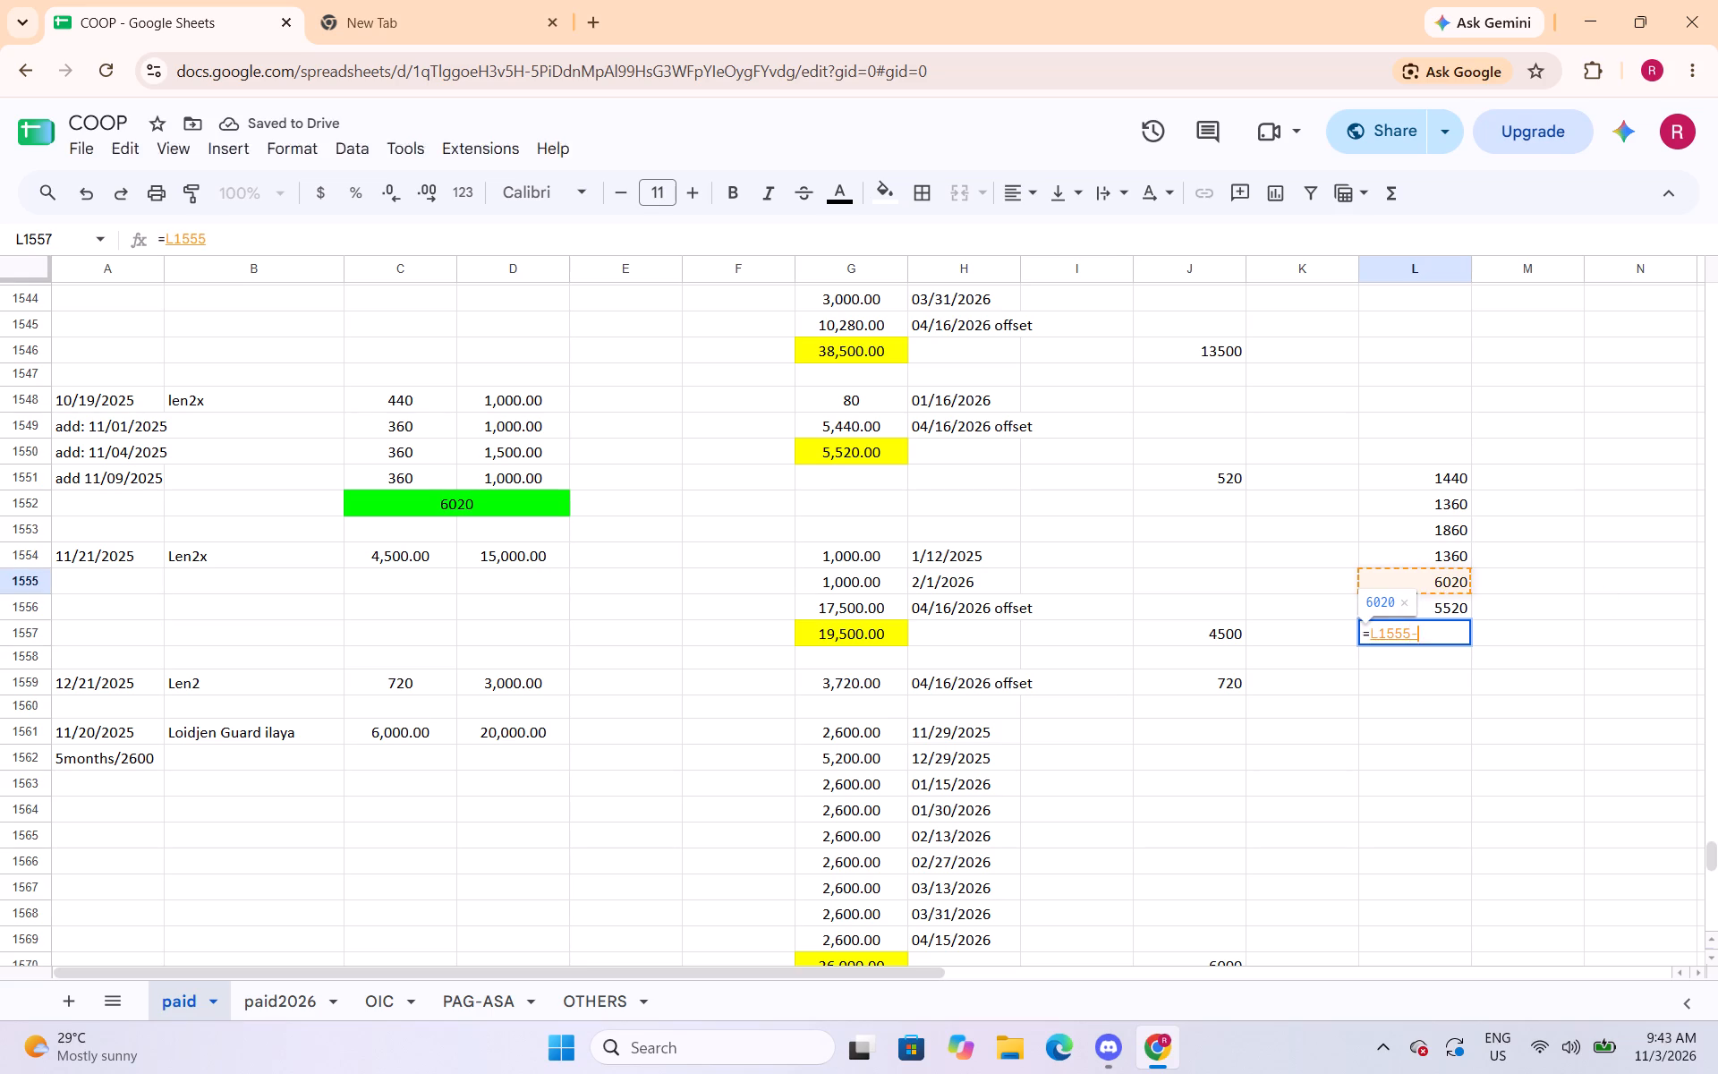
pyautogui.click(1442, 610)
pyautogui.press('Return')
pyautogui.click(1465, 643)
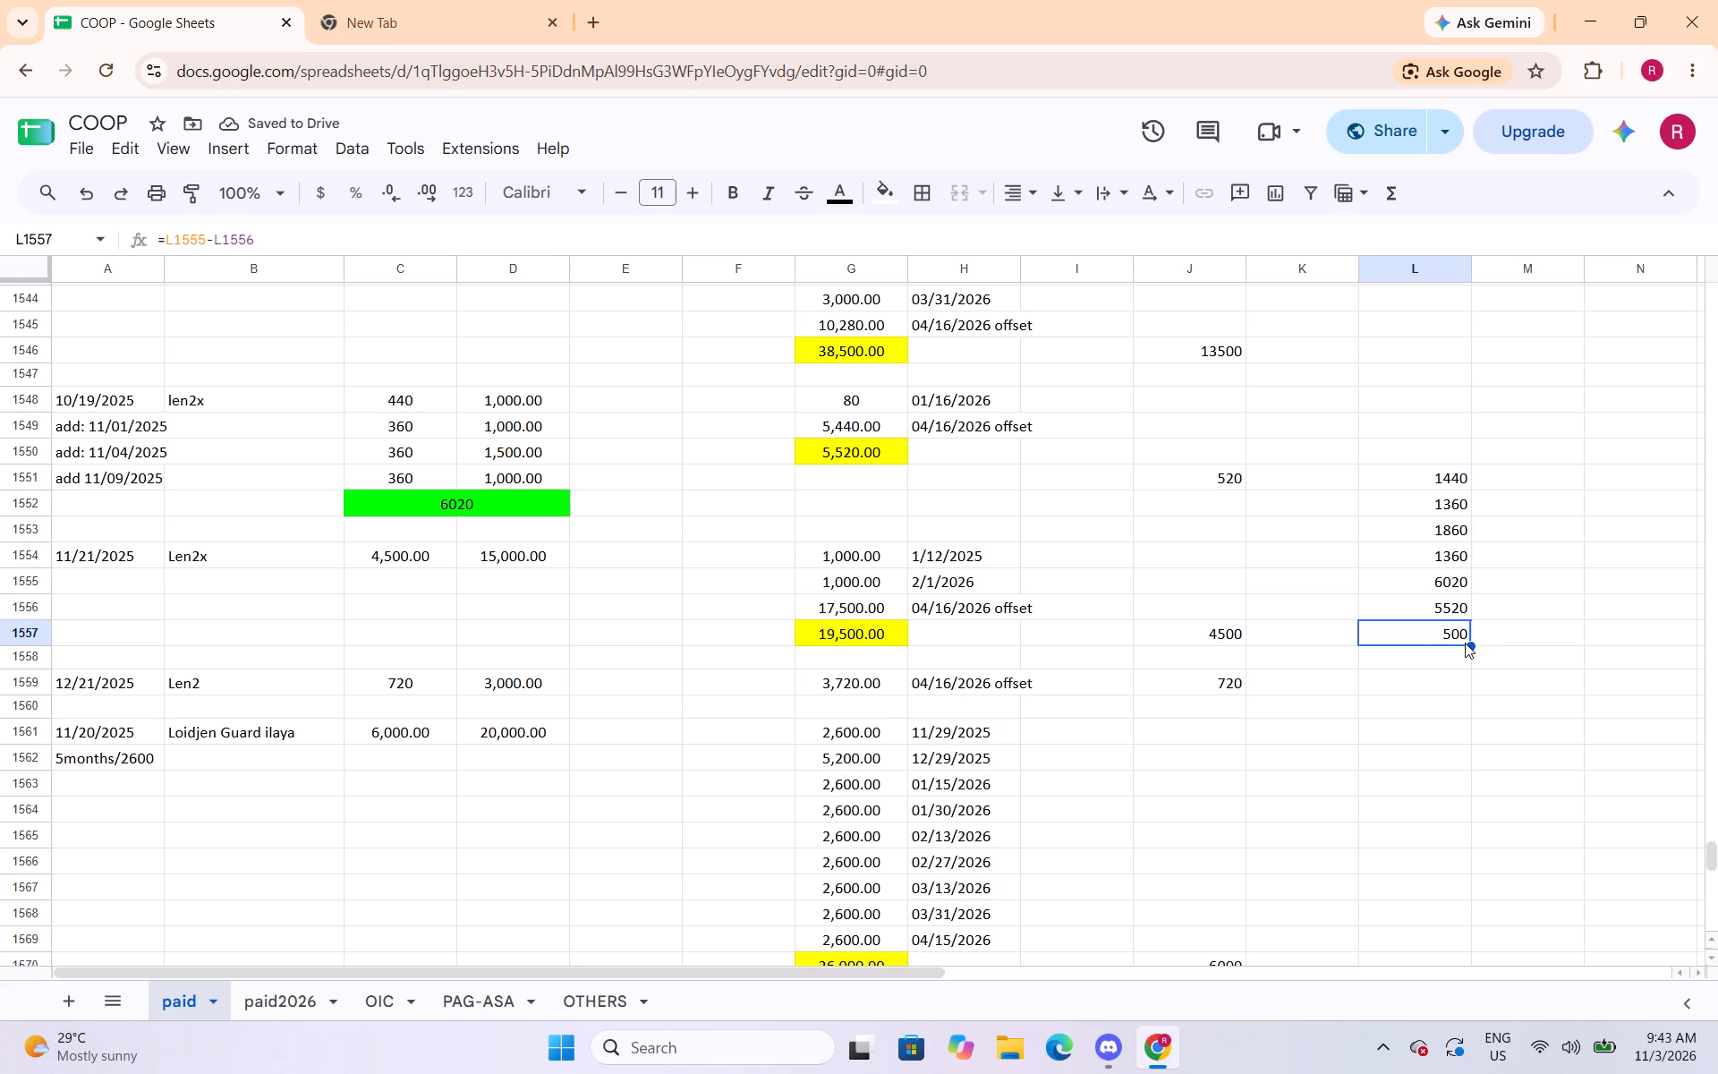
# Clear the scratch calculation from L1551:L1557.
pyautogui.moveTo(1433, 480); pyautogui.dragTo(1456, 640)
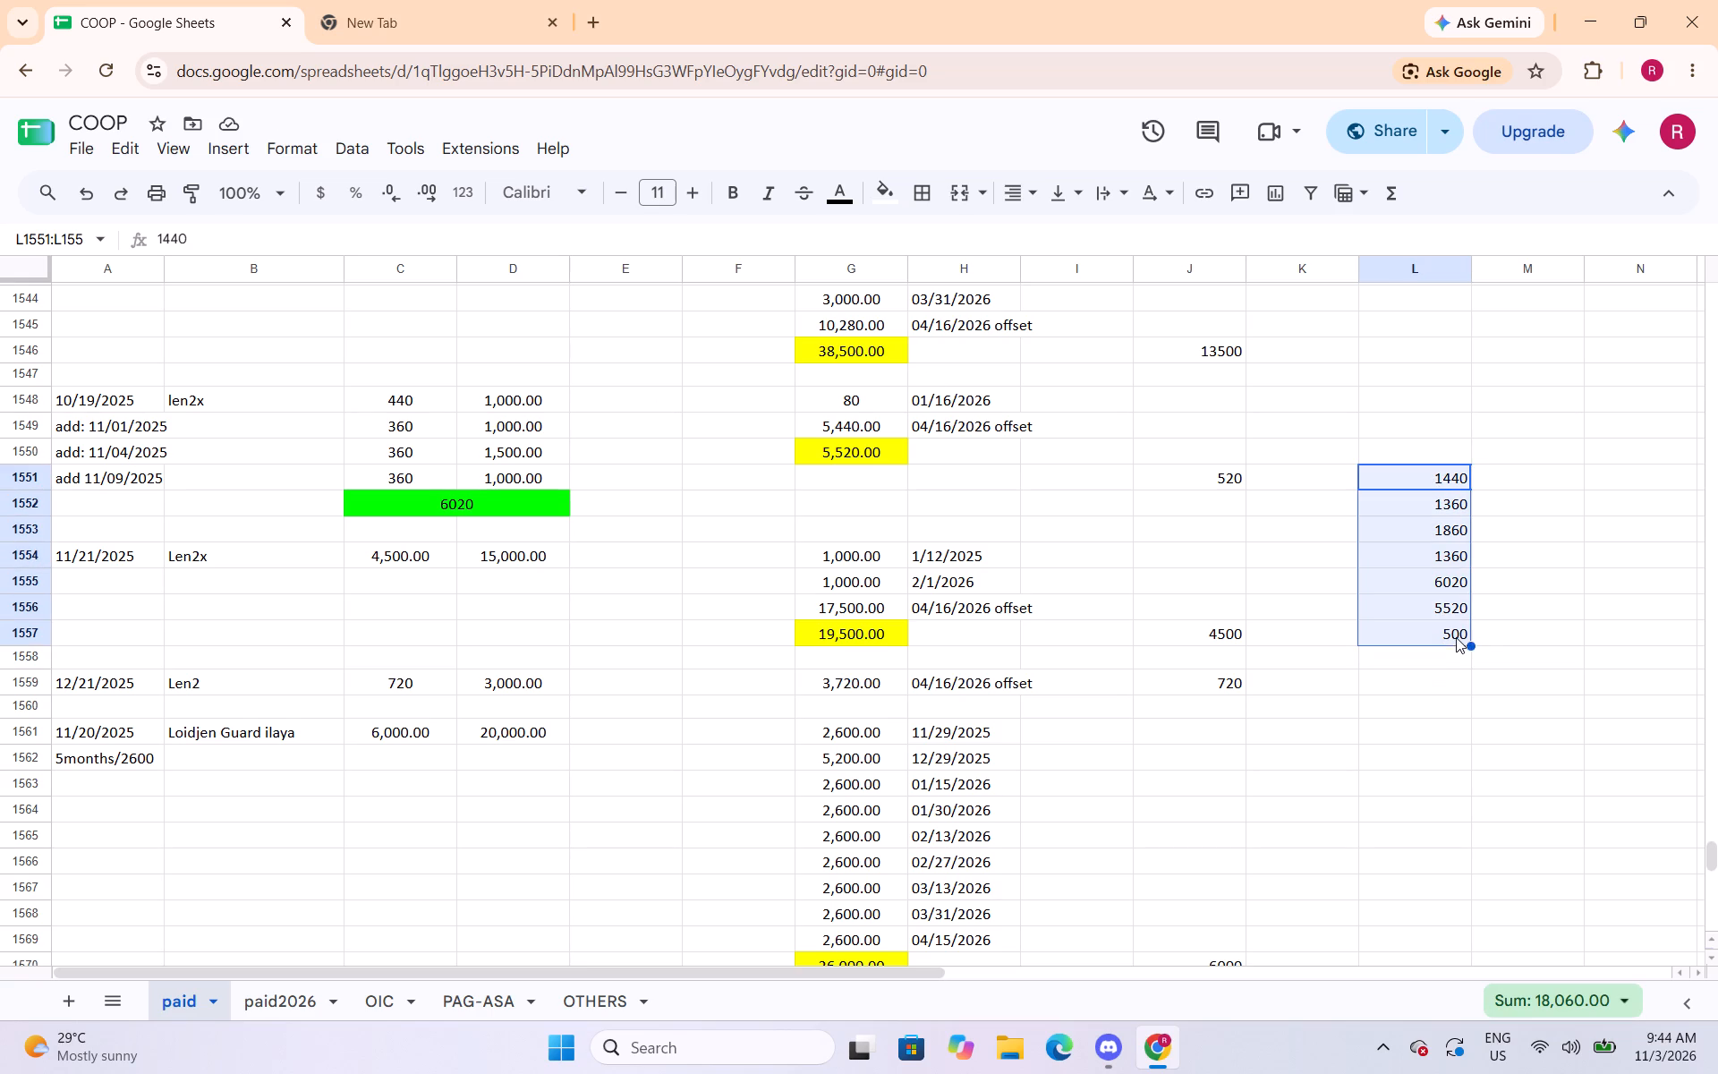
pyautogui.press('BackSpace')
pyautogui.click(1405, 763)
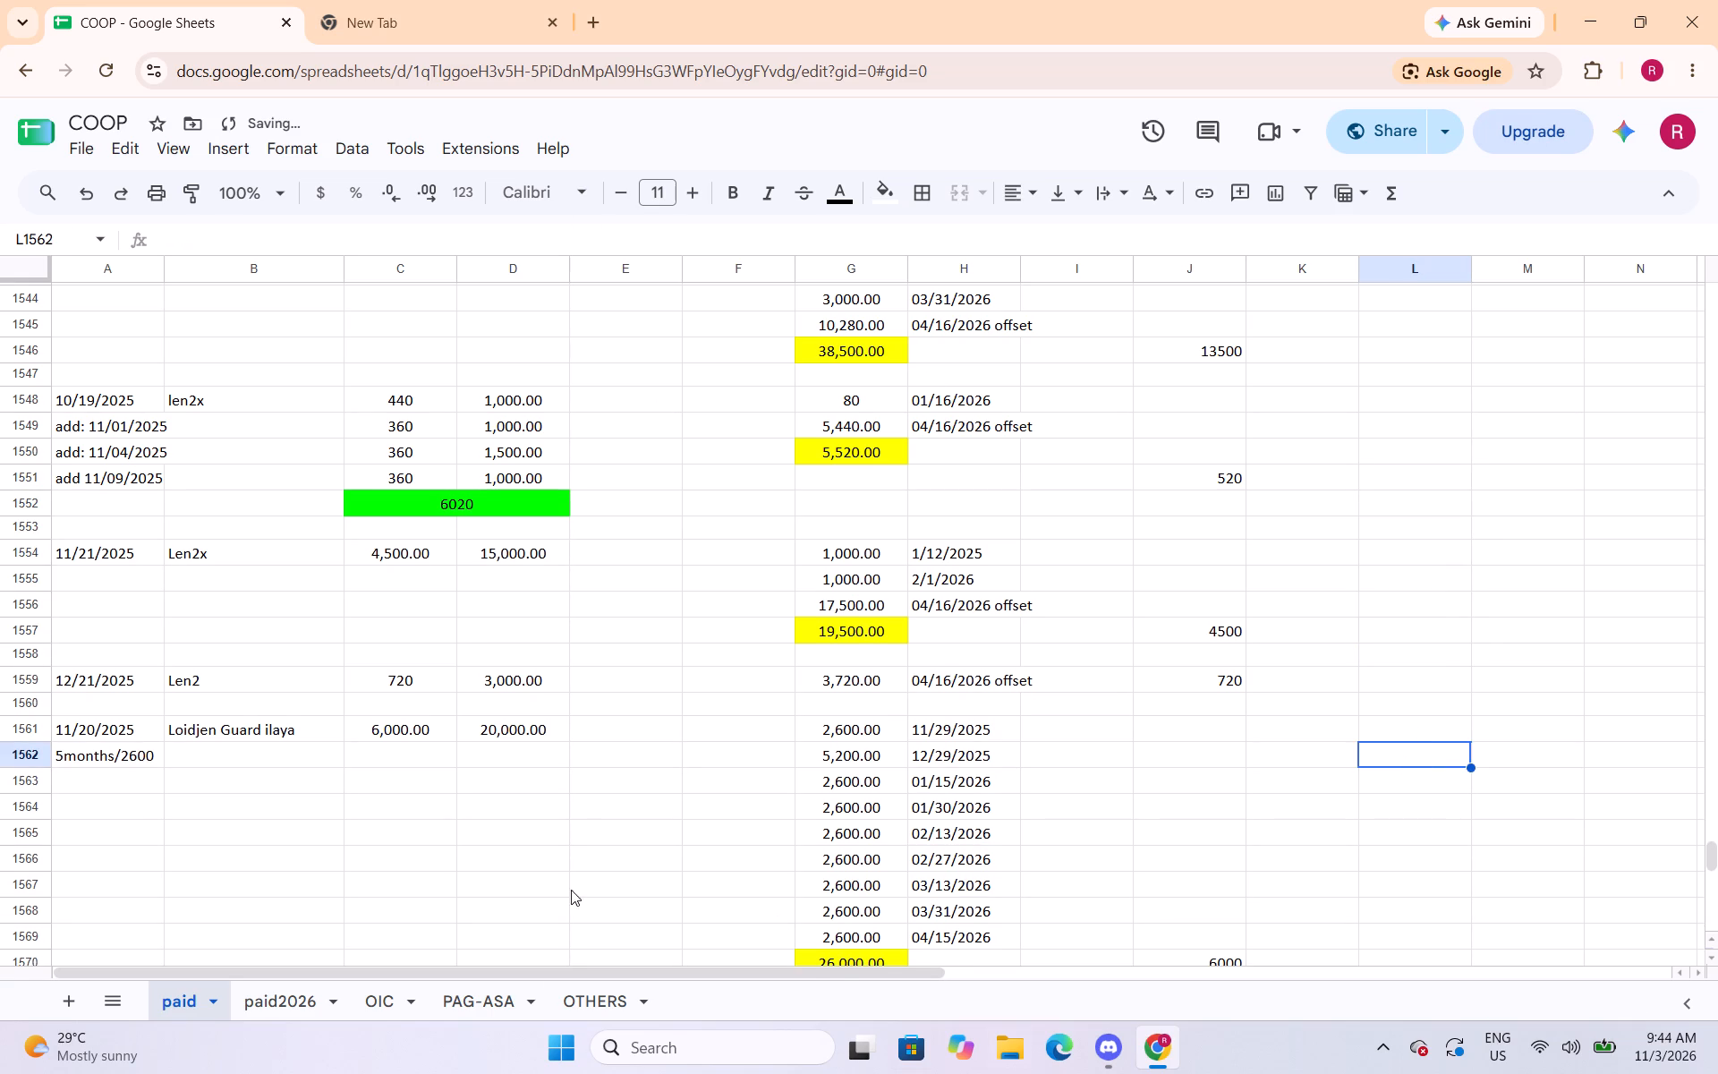
# On the OTHERS sheet, set the principal of the last 11/02/2026 entry in D316 to 5500 and save.
pyautogui.click(598, 1004)
pyautogui.scroll(-4, 873, 797)
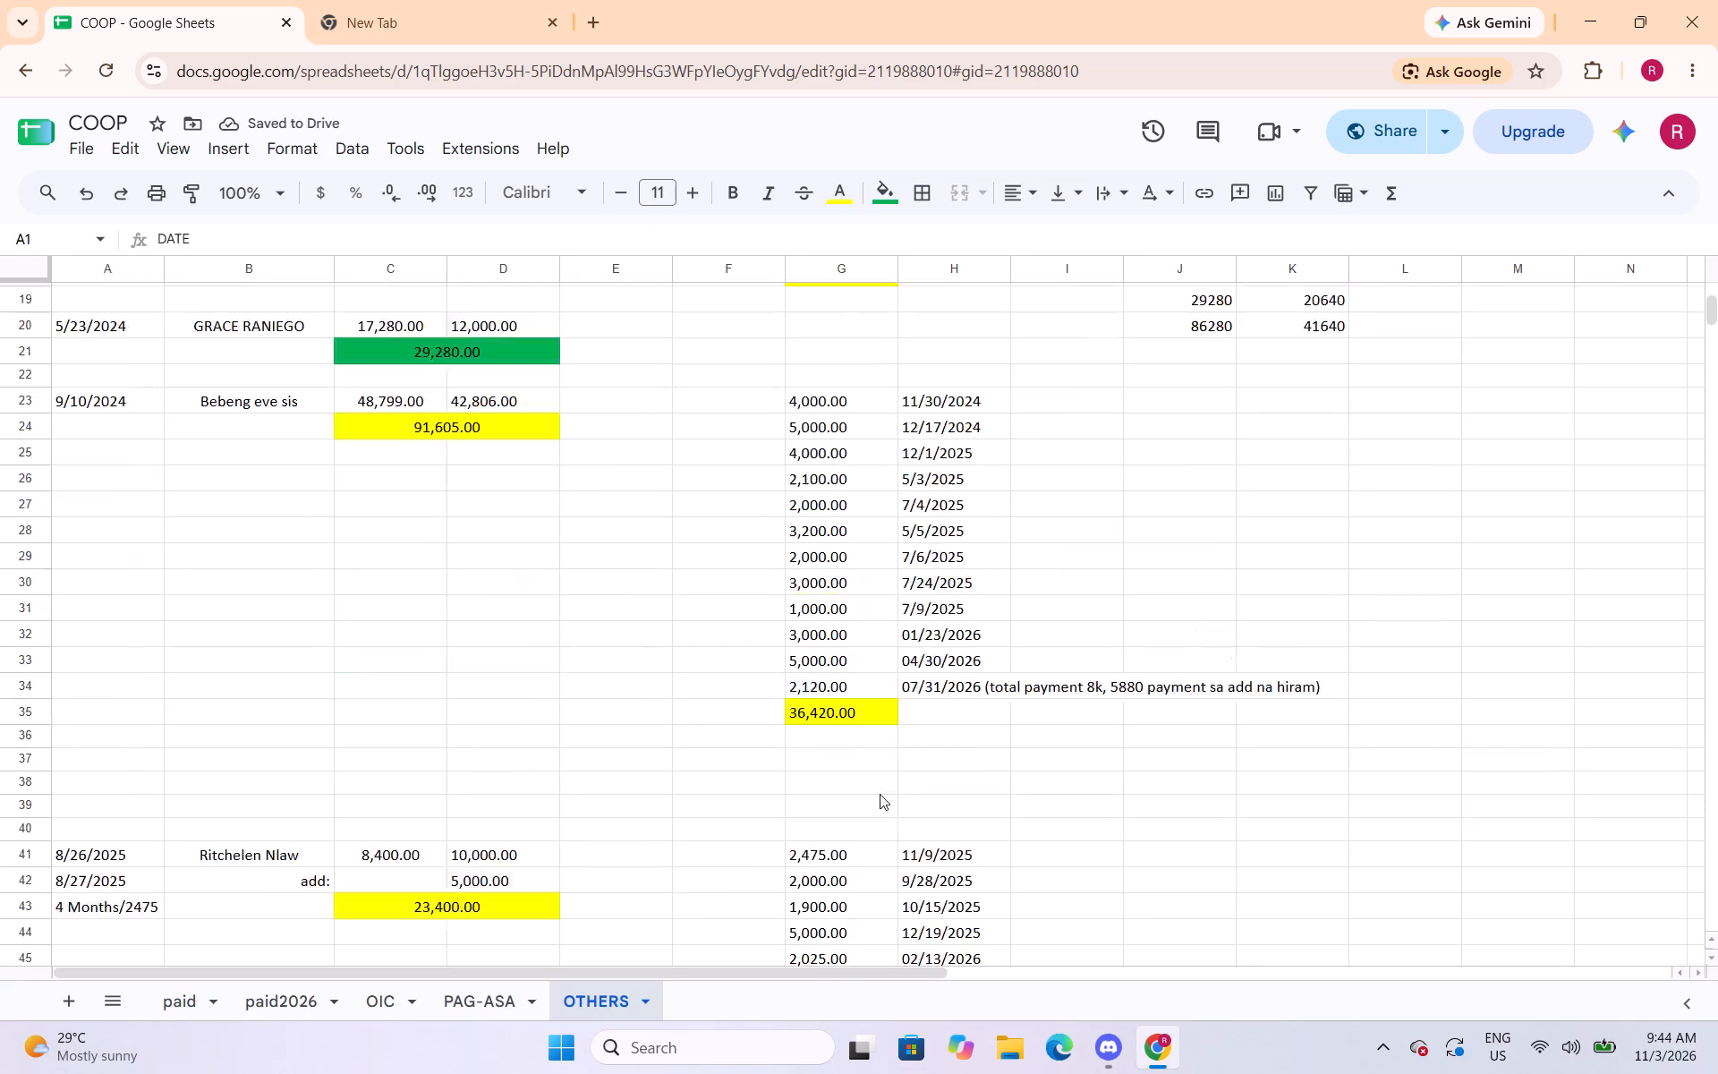
pyautogui.moveTo(1714, 308); pyautogui.dragTo(1717, 914)
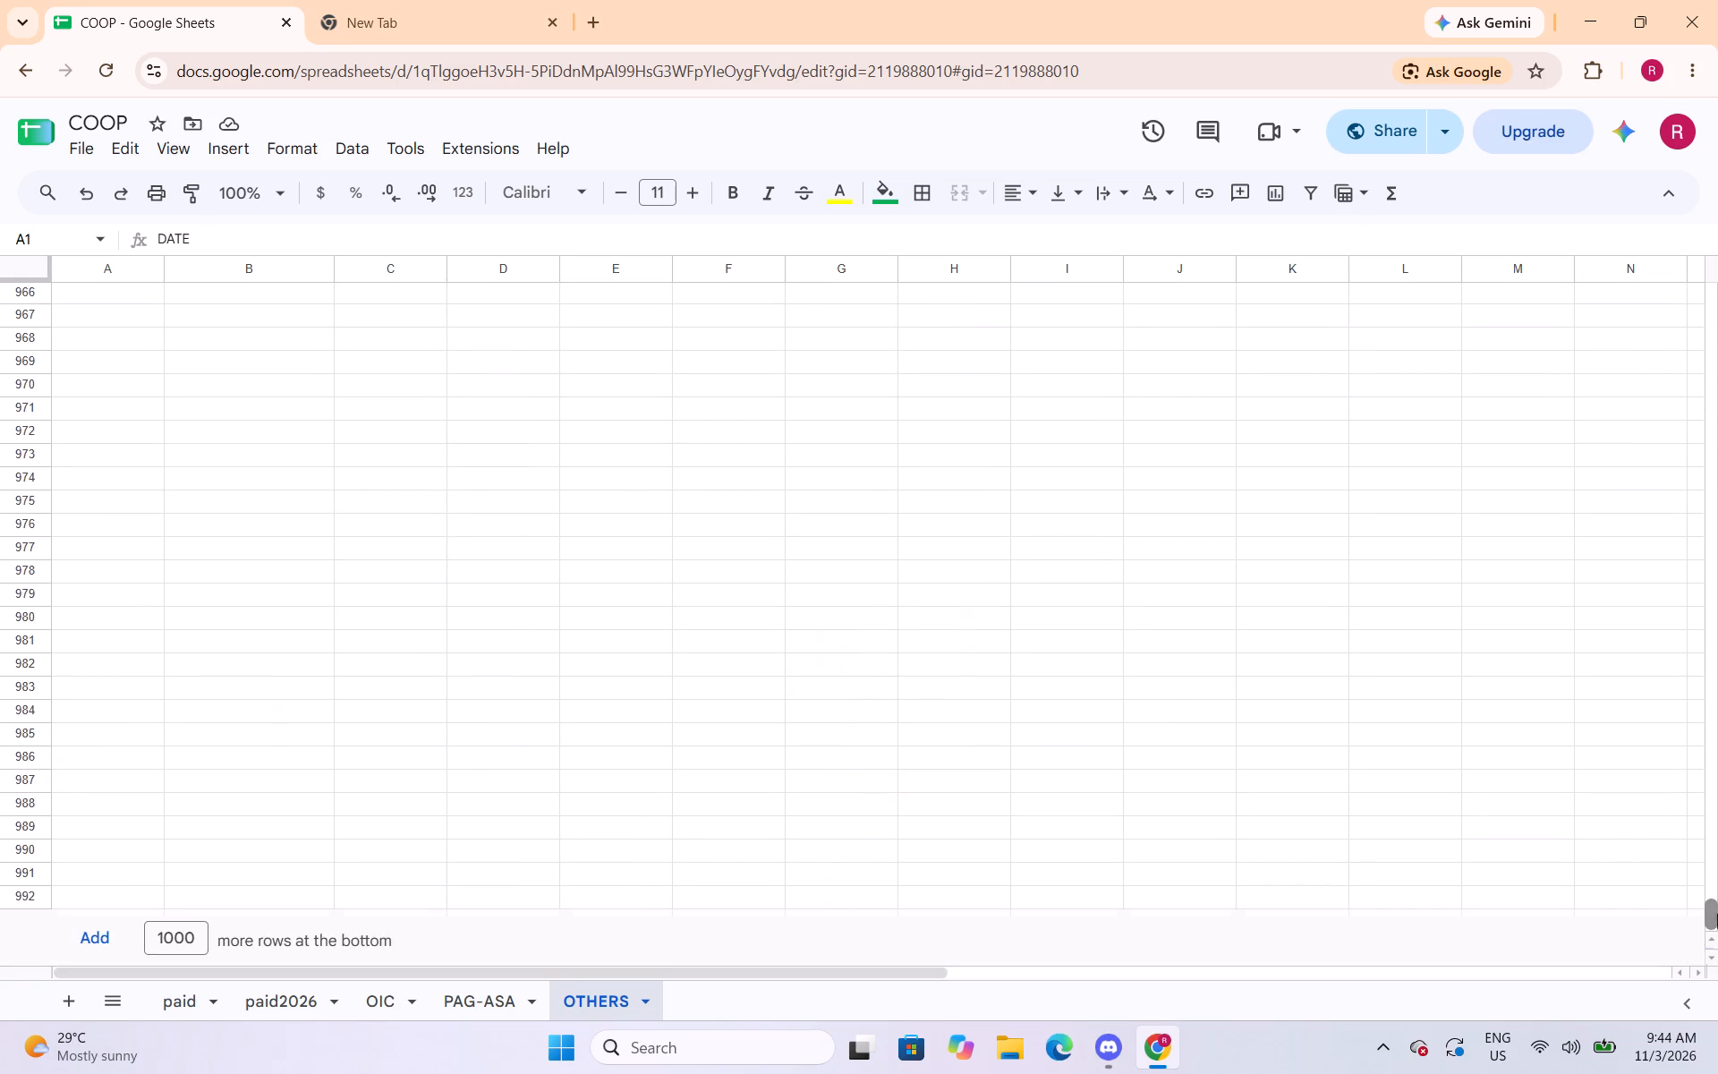
pyautogui.moveTo(1717, 914); pyautogui.dragTo(1717, 510)
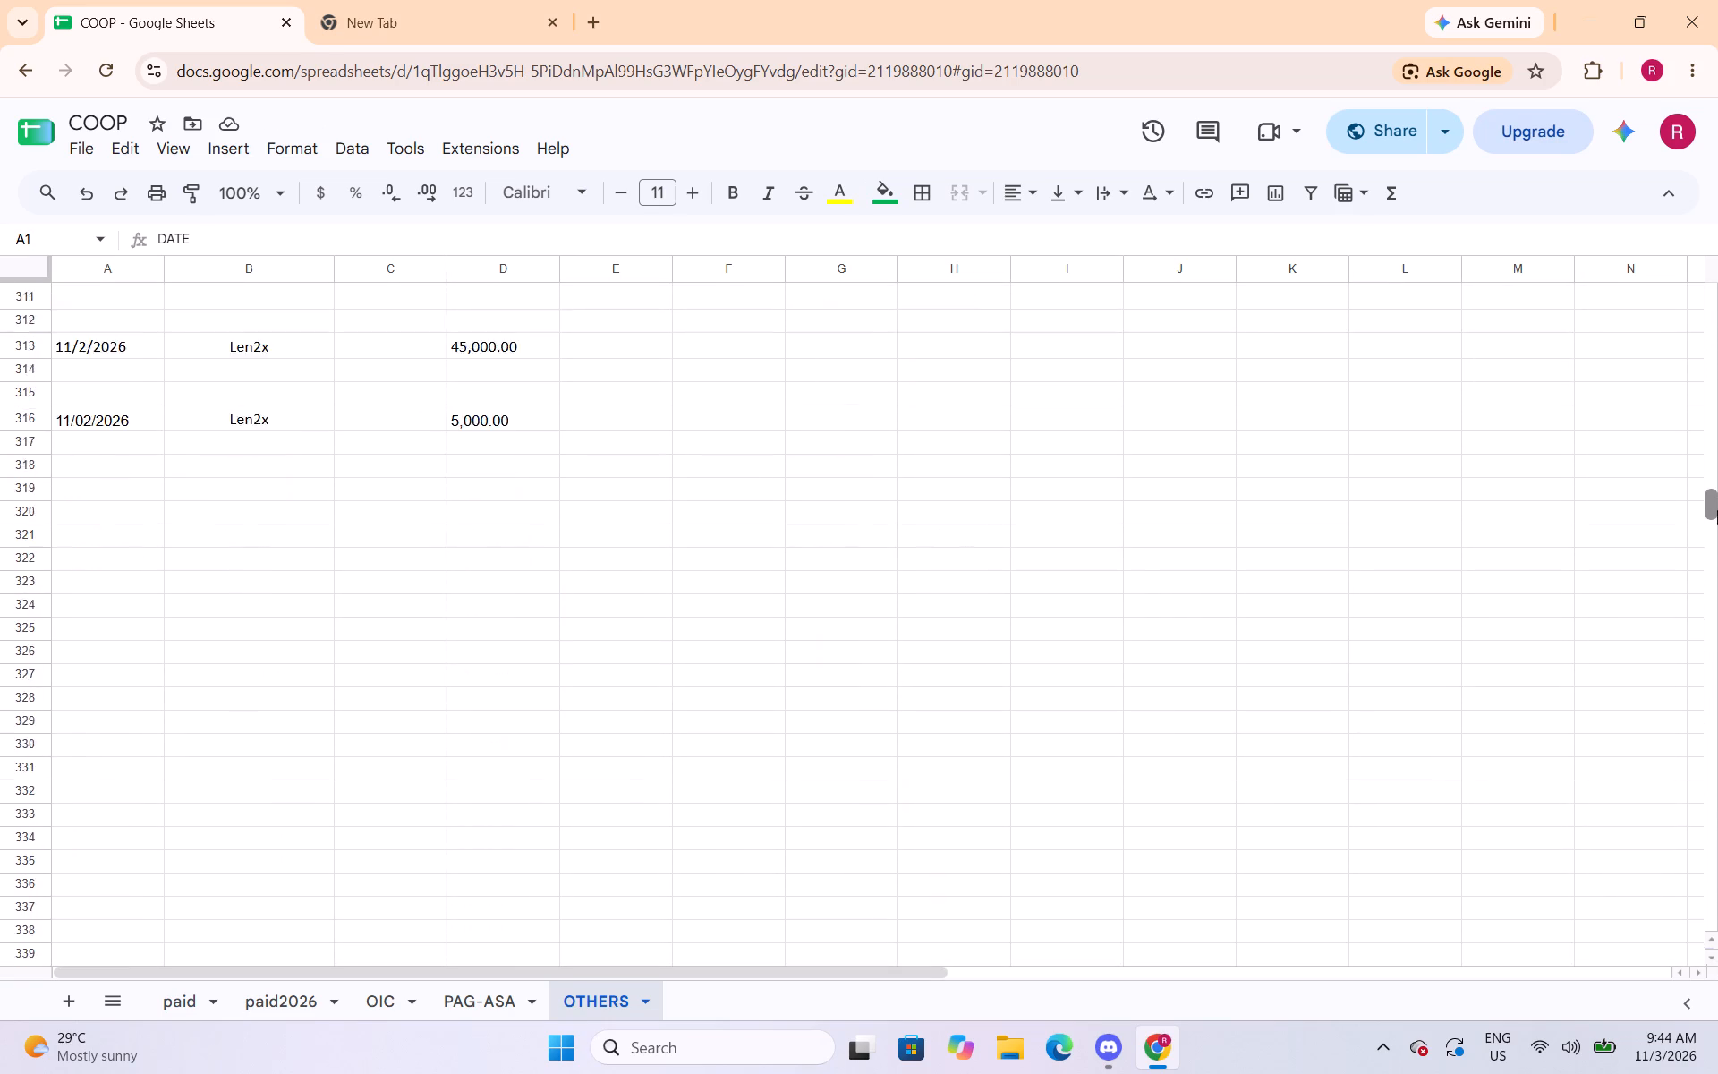
pyautogui.moveTo(1717, 510); pyautogui.dragTo(1717, 495)
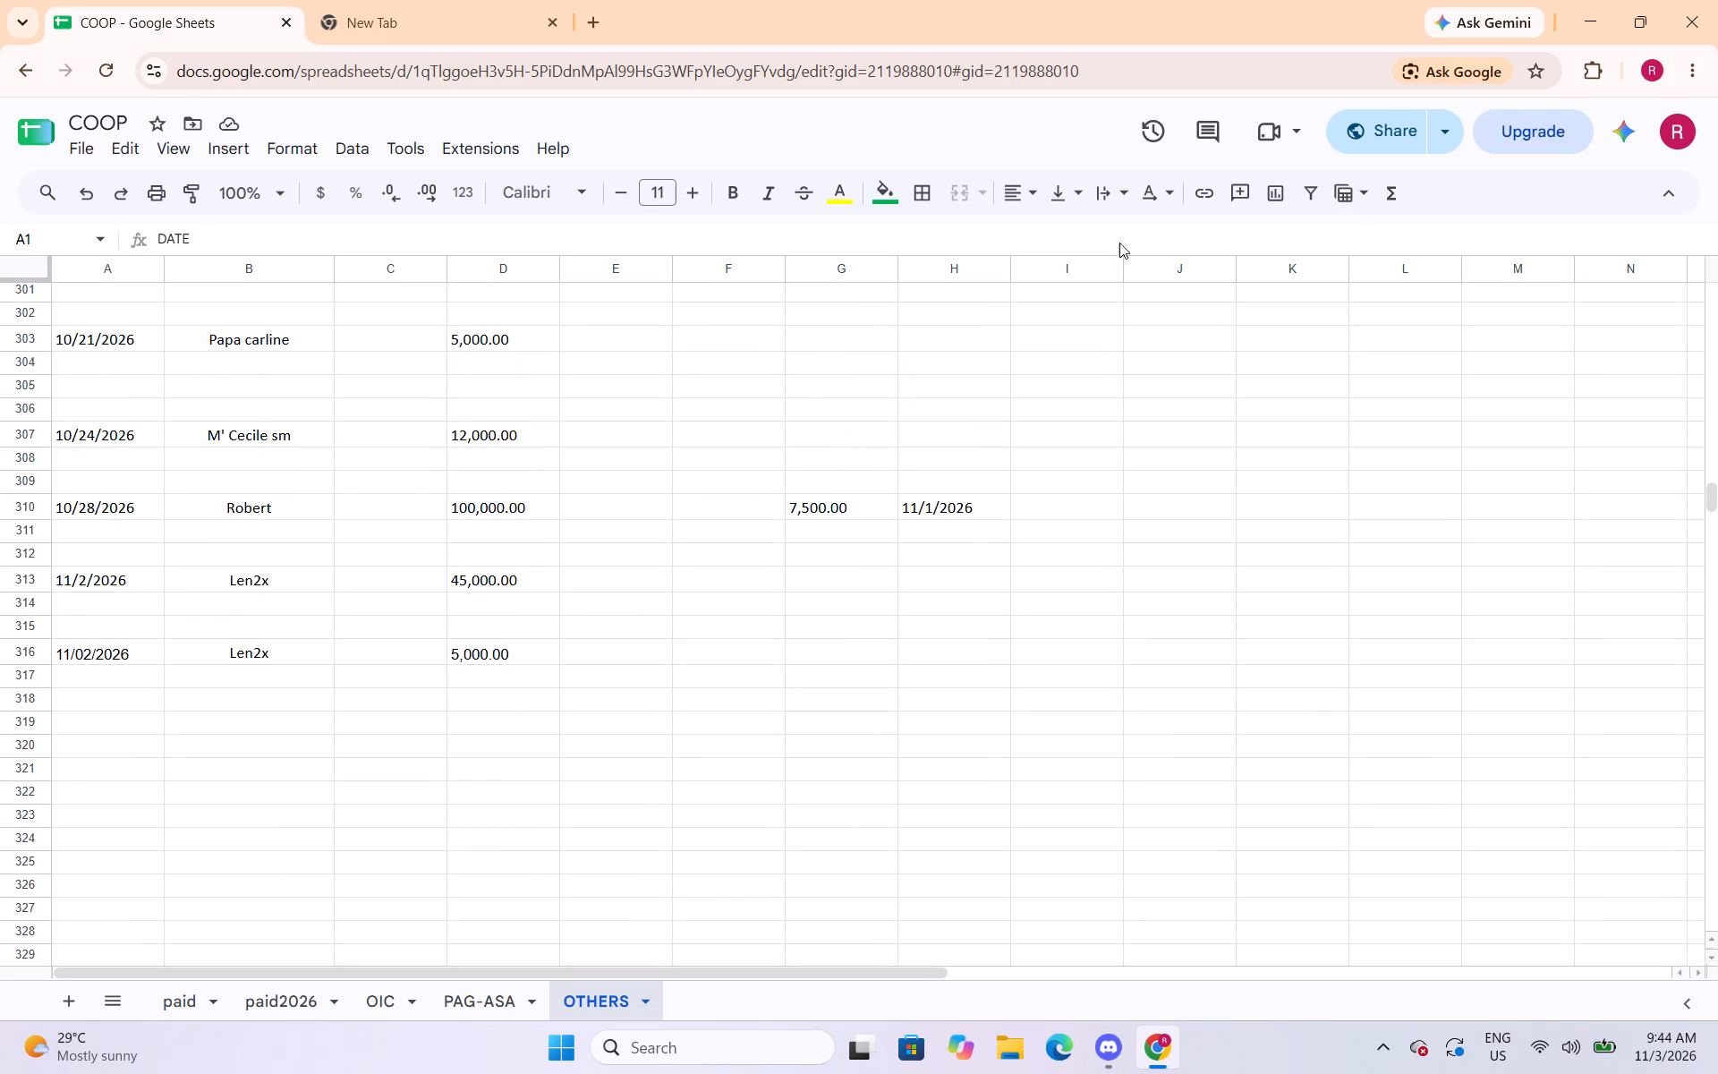
pyautogui.click(494, 655)
pyautogui.write('5500')
pyautogui.press('Down')
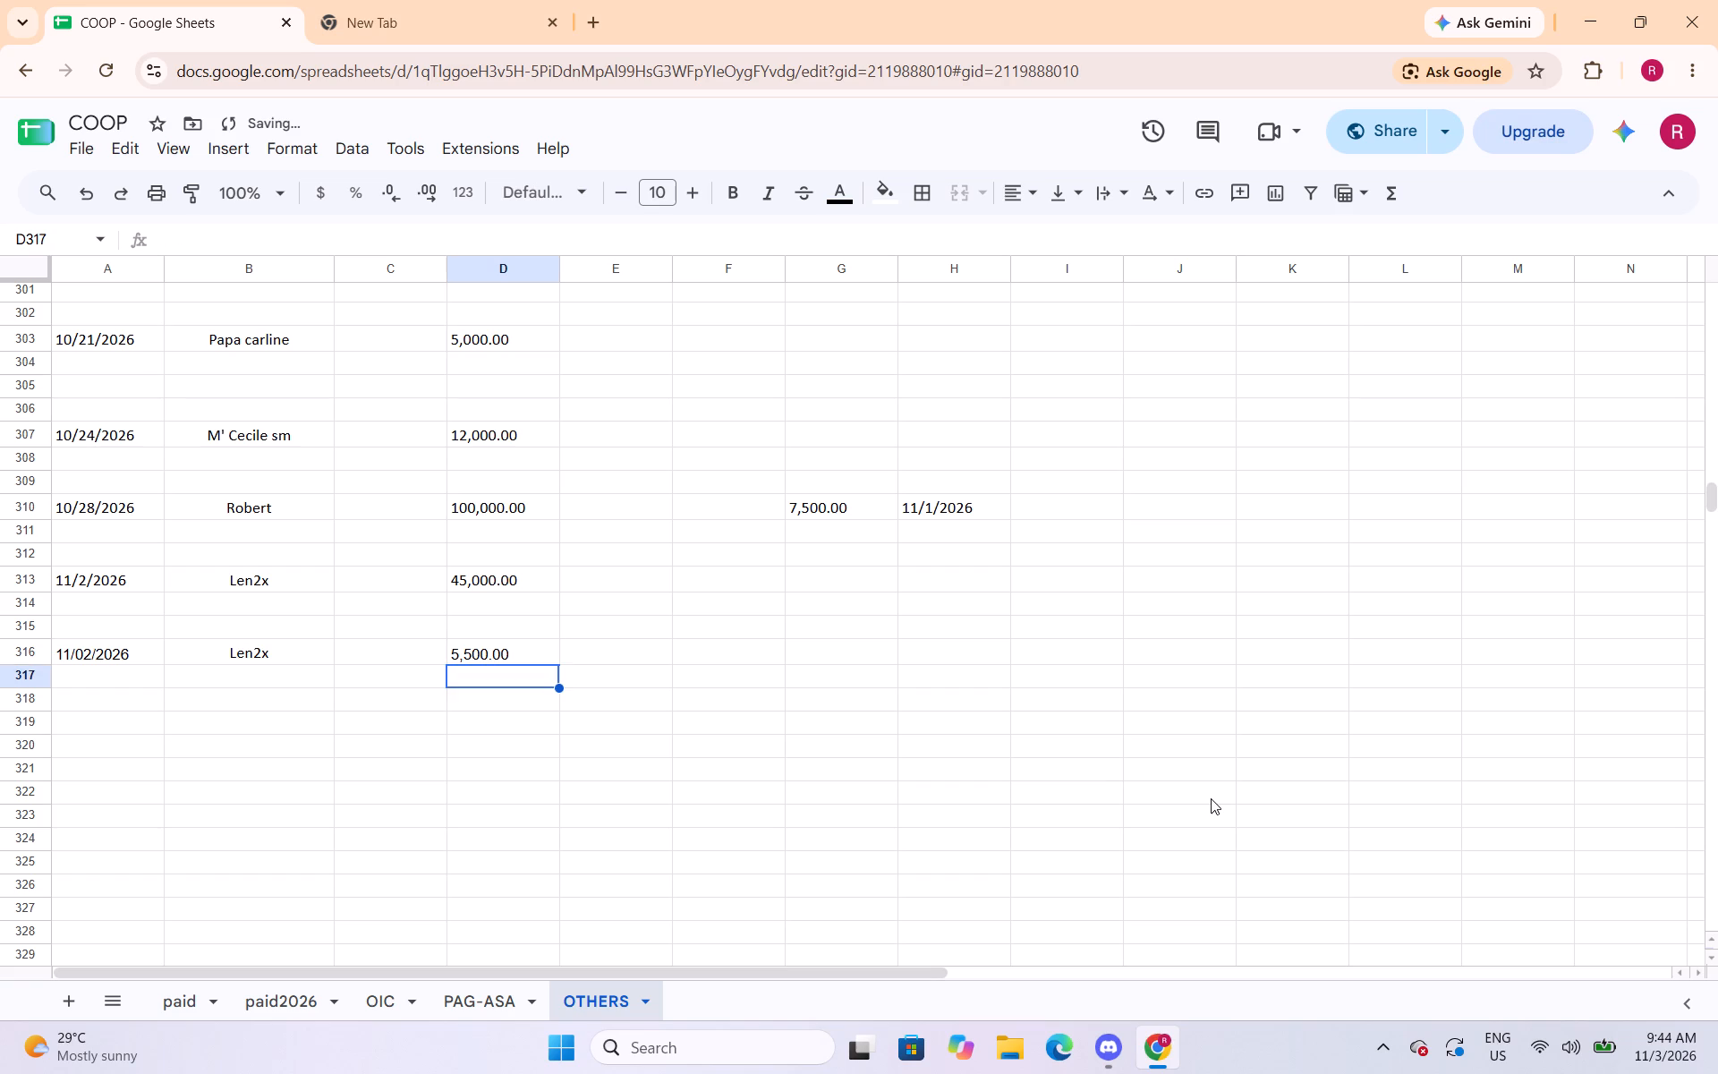
pyautogui.hotkey('ctrl', 's')
# Switch to the paid sheet and select C1555:D1555 below the 11/21/2025 loan's interest and principal.
pyautogui.click(173, 995)
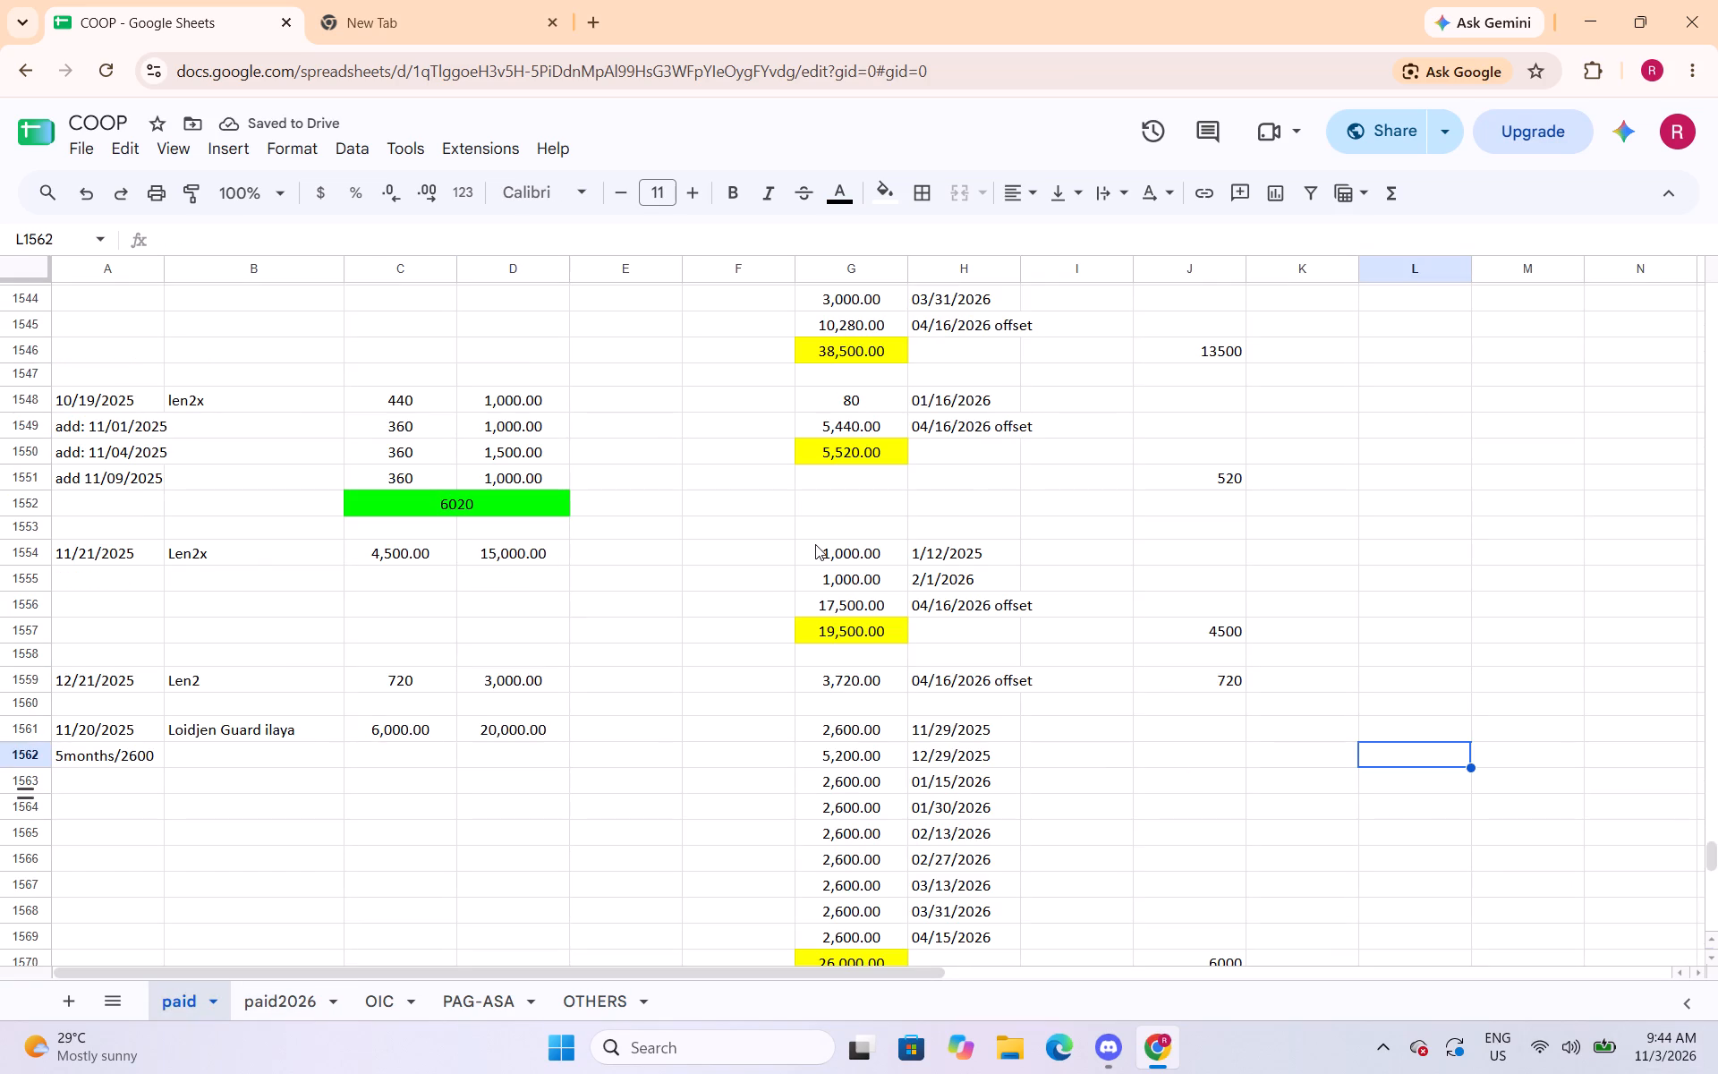
pyautogui.moveTo(387, 582); pyautogui.dragTo(500, 599)
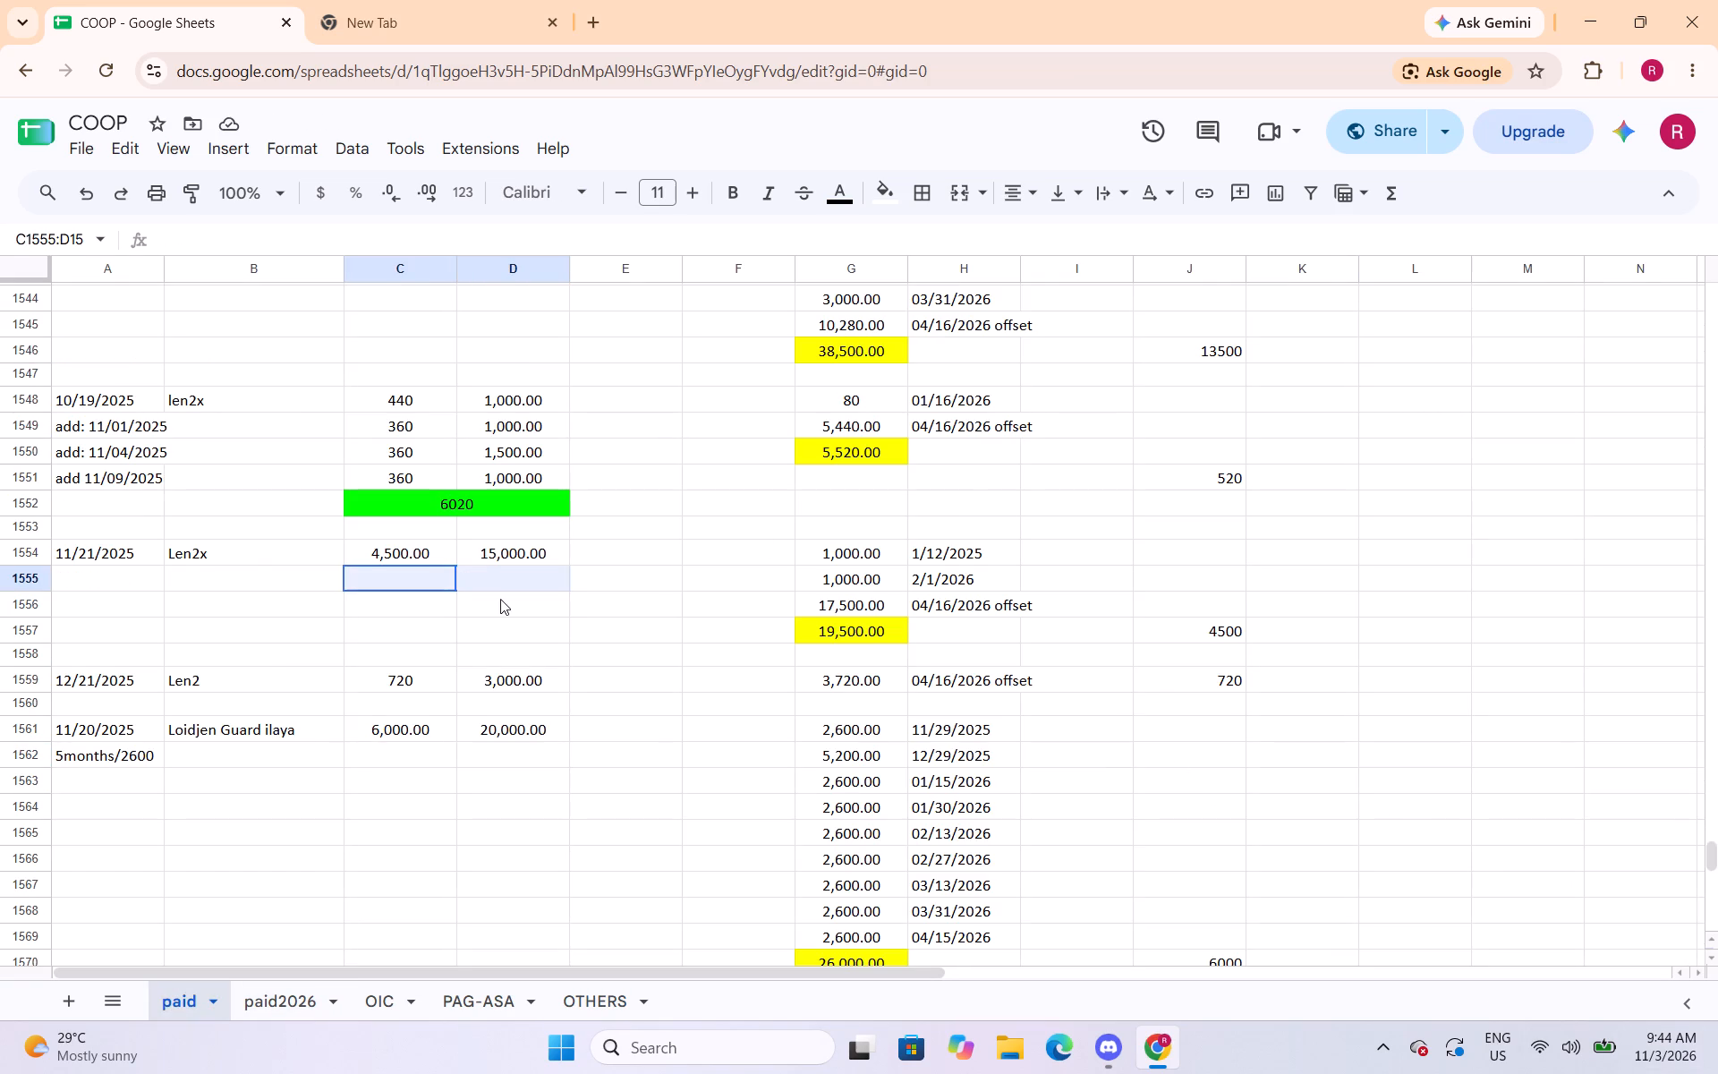
pyautogui.moveTo(500, 599); pyautogui.dragTo(513, 580)
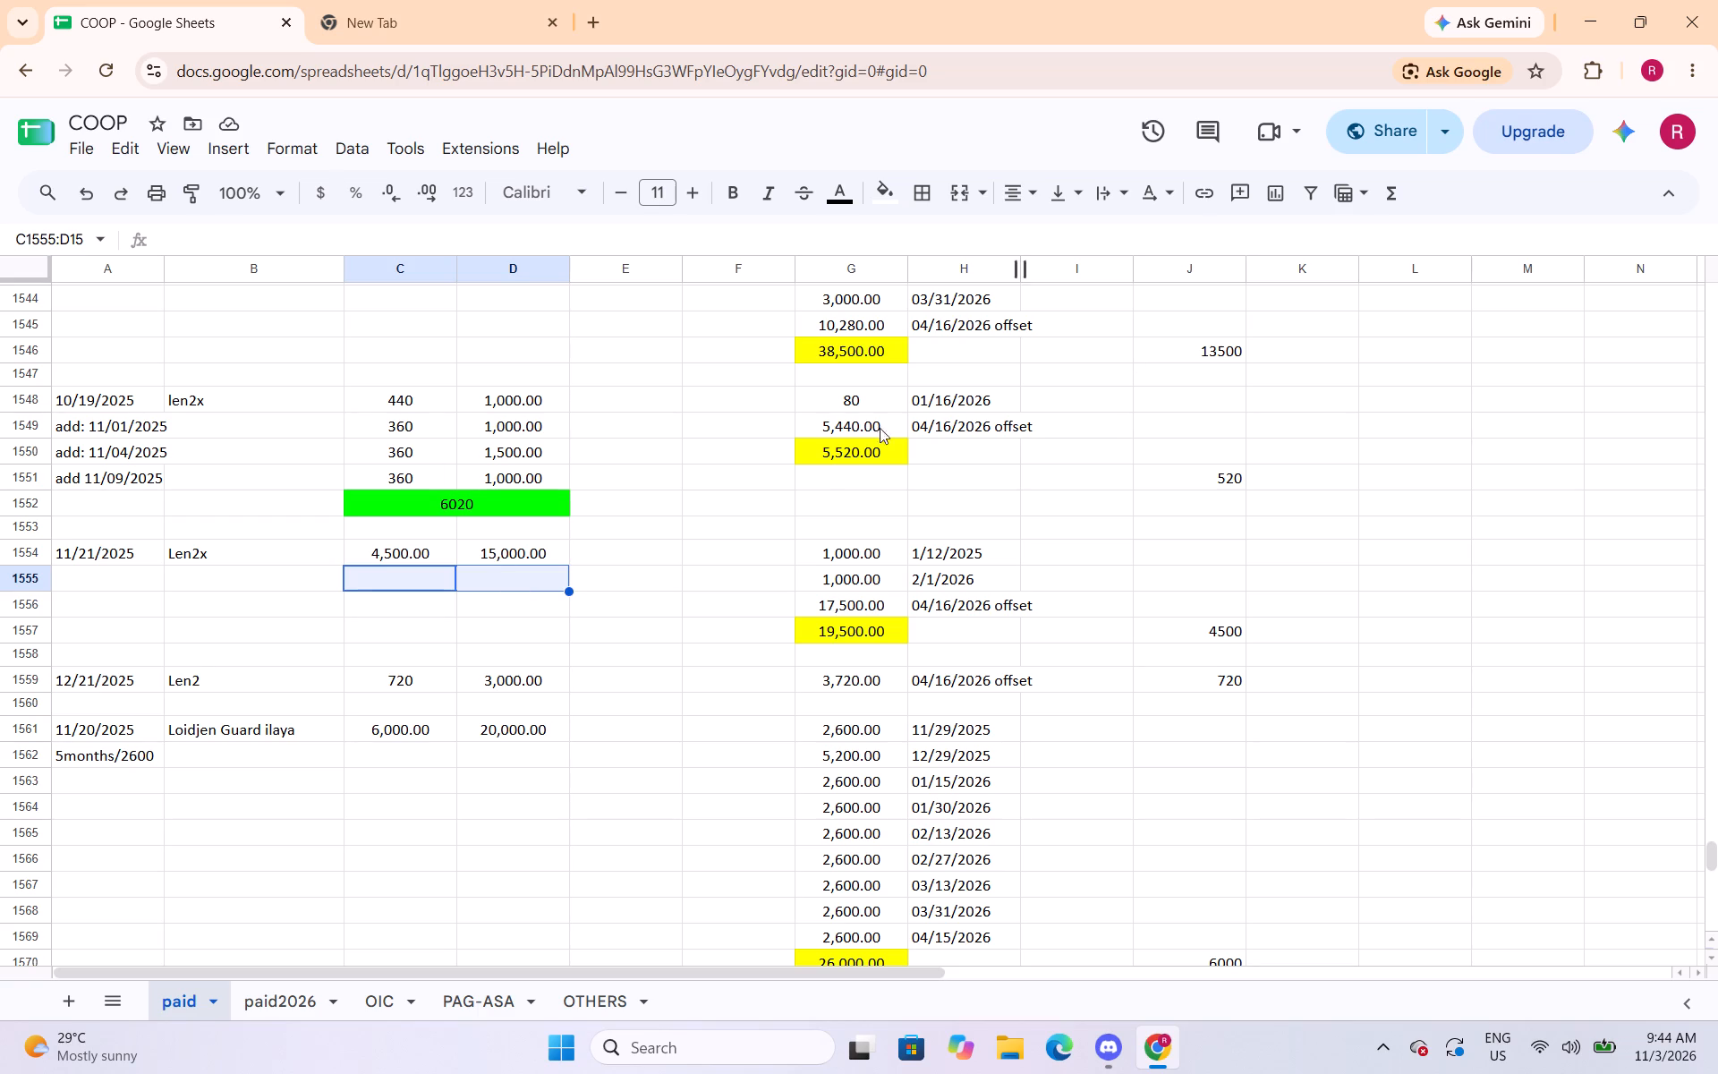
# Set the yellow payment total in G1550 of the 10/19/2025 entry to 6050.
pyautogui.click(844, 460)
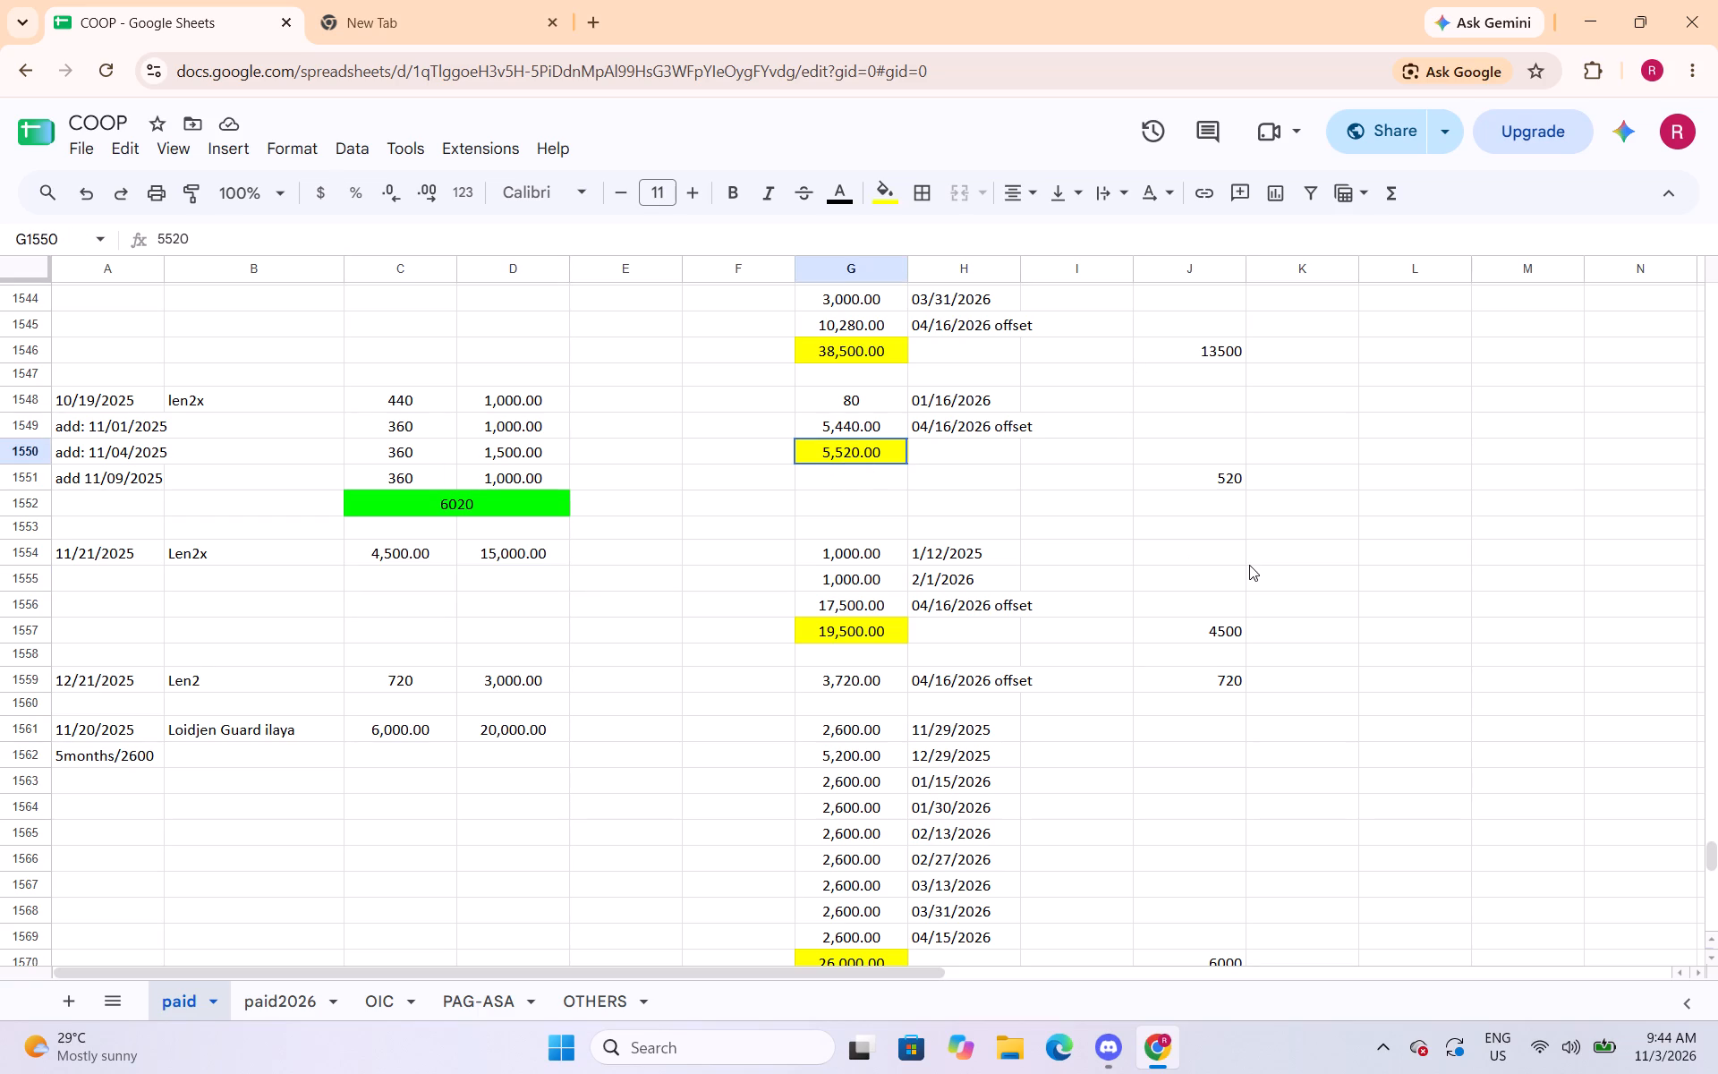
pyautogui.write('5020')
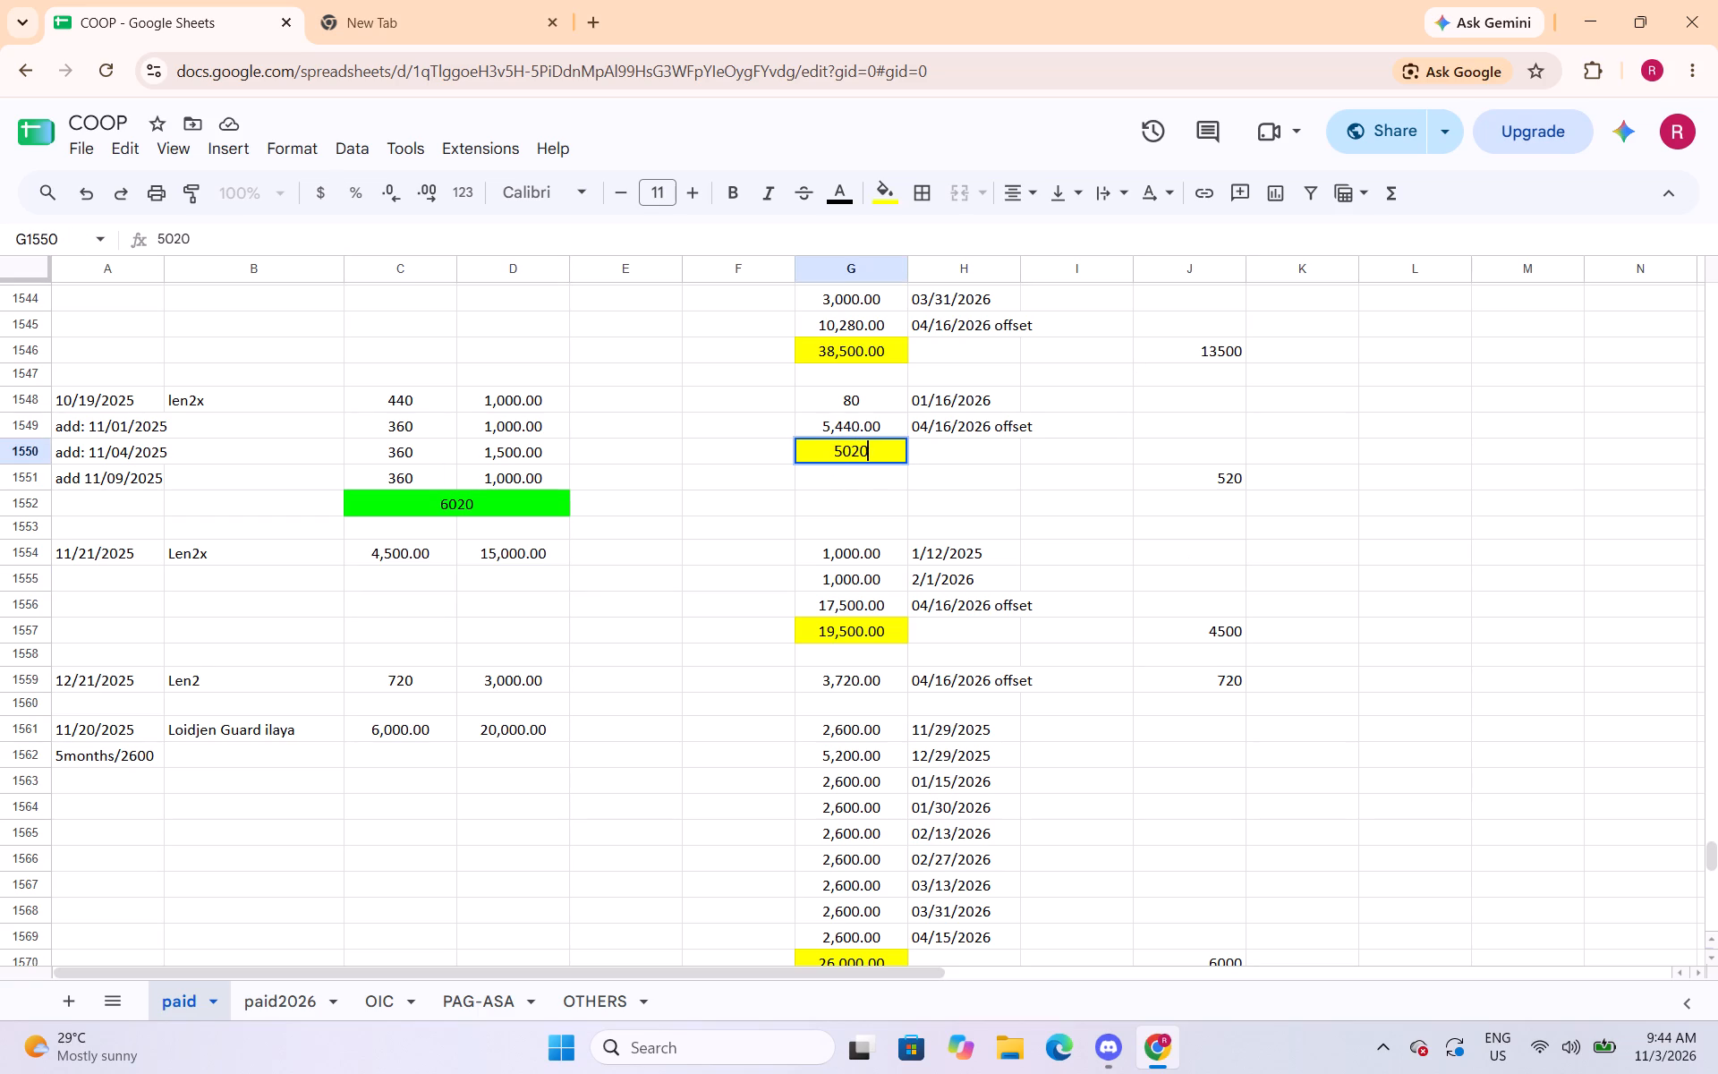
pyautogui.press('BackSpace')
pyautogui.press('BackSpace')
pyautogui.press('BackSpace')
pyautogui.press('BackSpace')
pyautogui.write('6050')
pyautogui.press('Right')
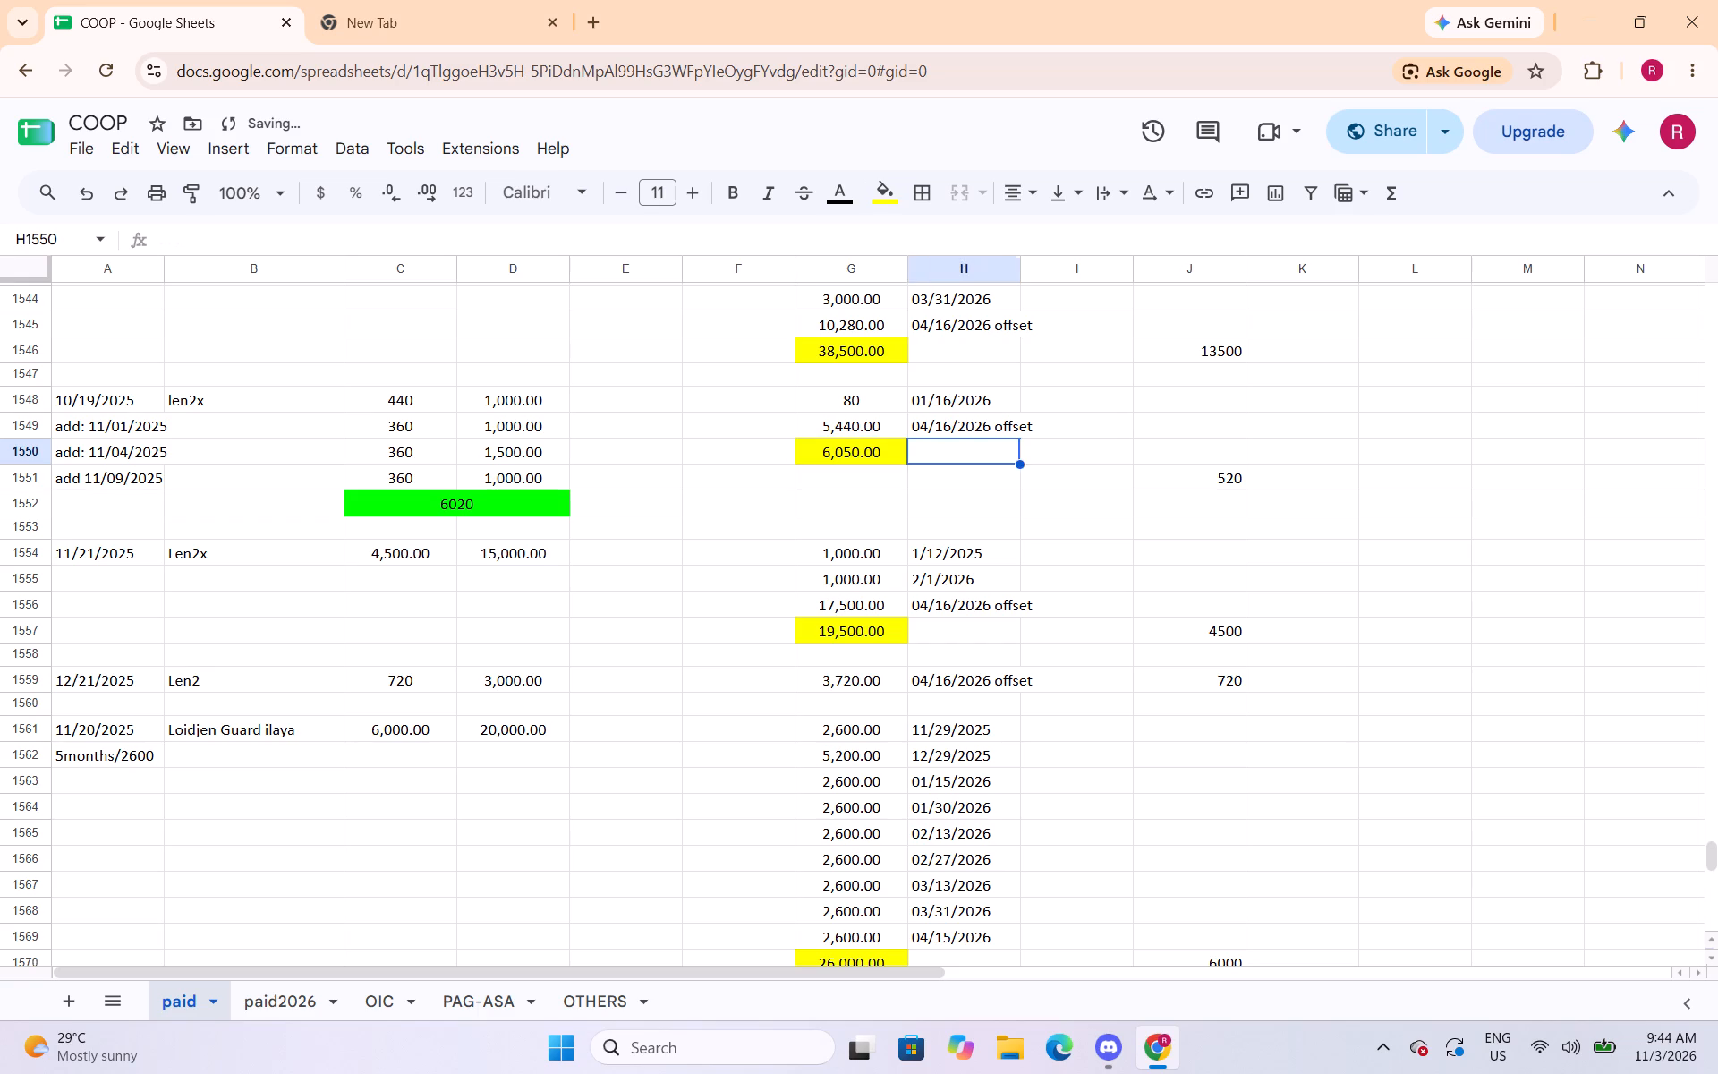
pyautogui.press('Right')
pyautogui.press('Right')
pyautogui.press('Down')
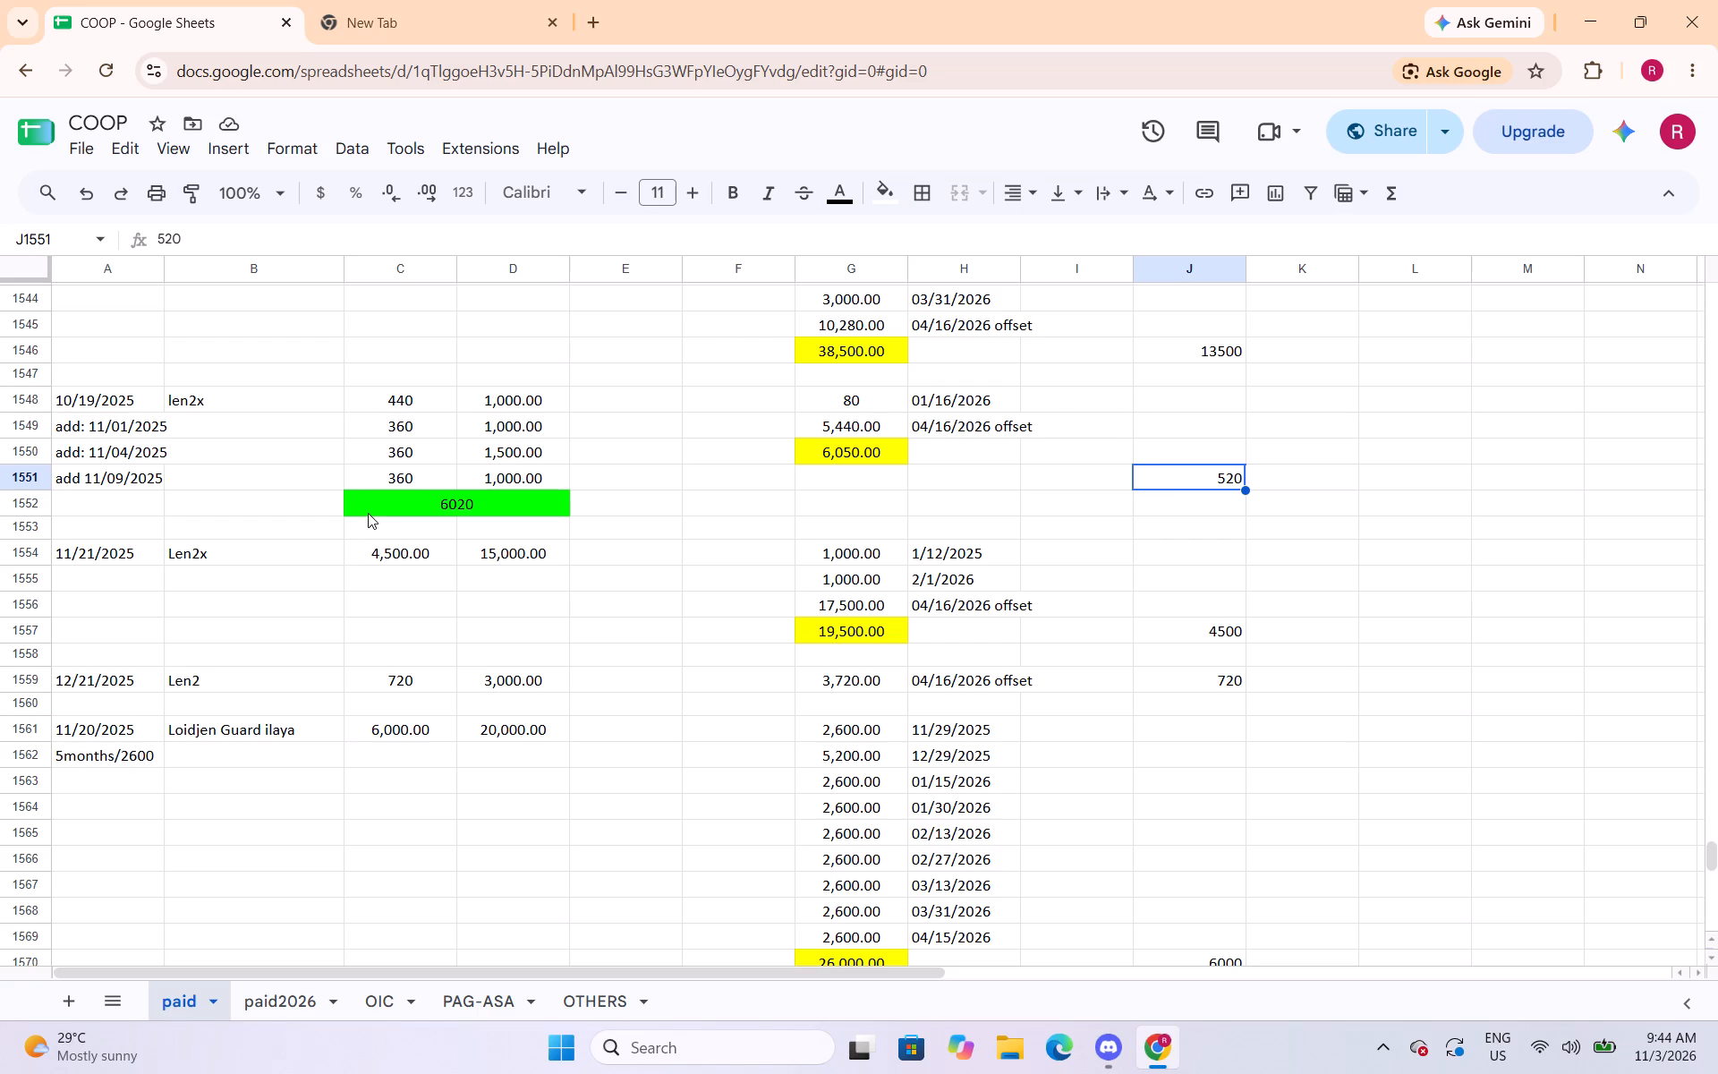
# Enter 500 in G1550 as an additional payment for the 10/19/2025 entry.
pyautogui.click(819, 452)
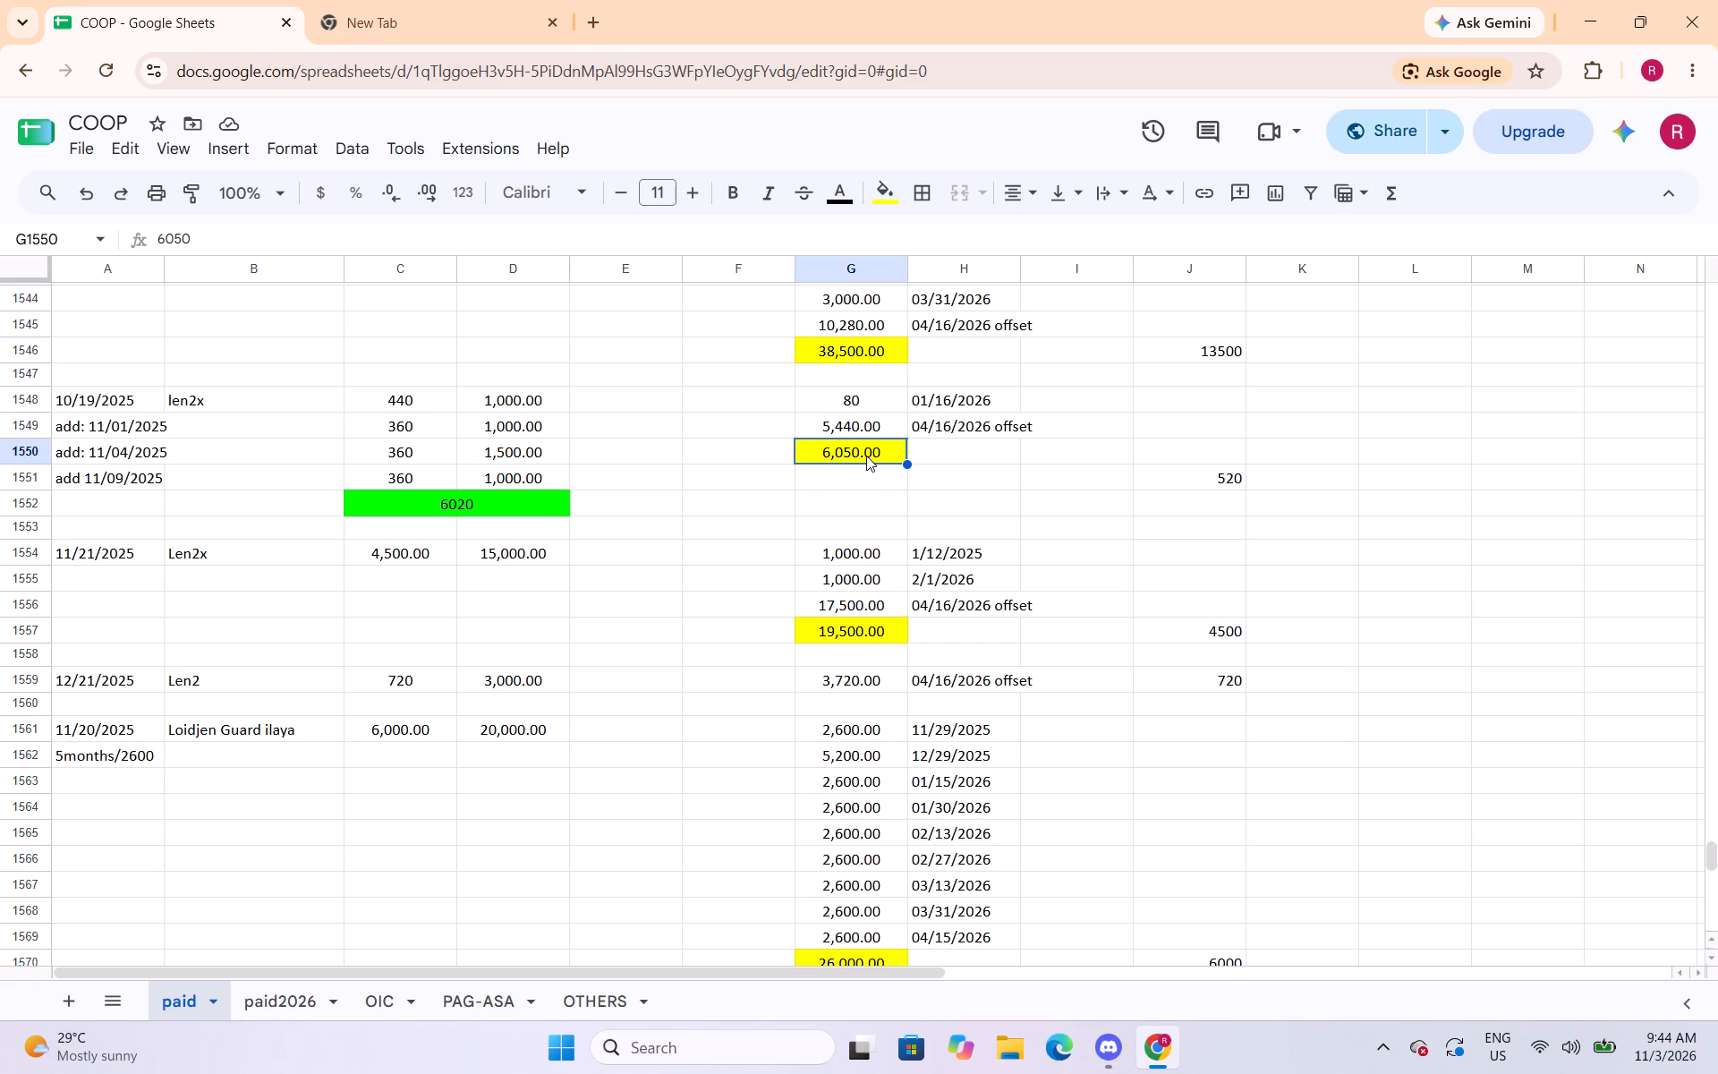
pyautogui.write('500')
pyautogui.press('Down')
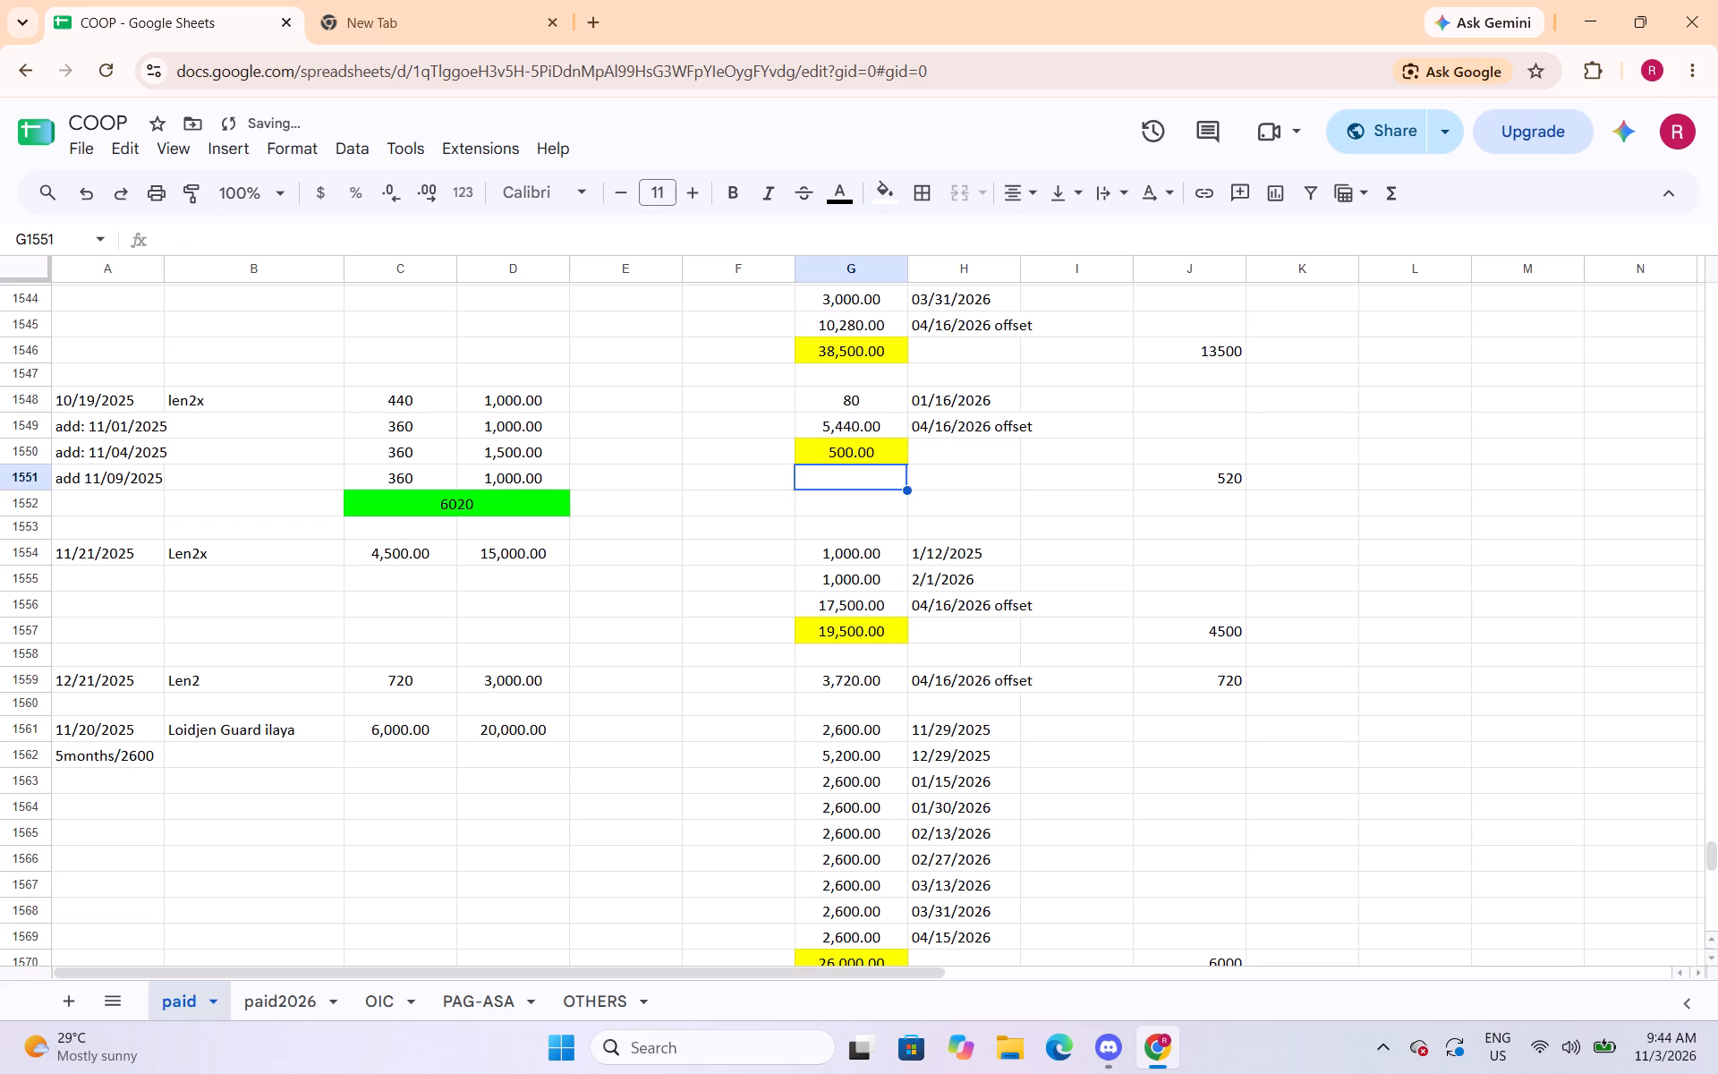
# Total the 10/19/2025 entry's payments in G1551 with =sum(G1548:G1550).
pyautogui.write('=sum(')
pyautogui.moveTo(860, 400); pyautogui.dragTo(862, 444)
pyautogui.hotkey('shift', ')')
pyautogui.press('Return')
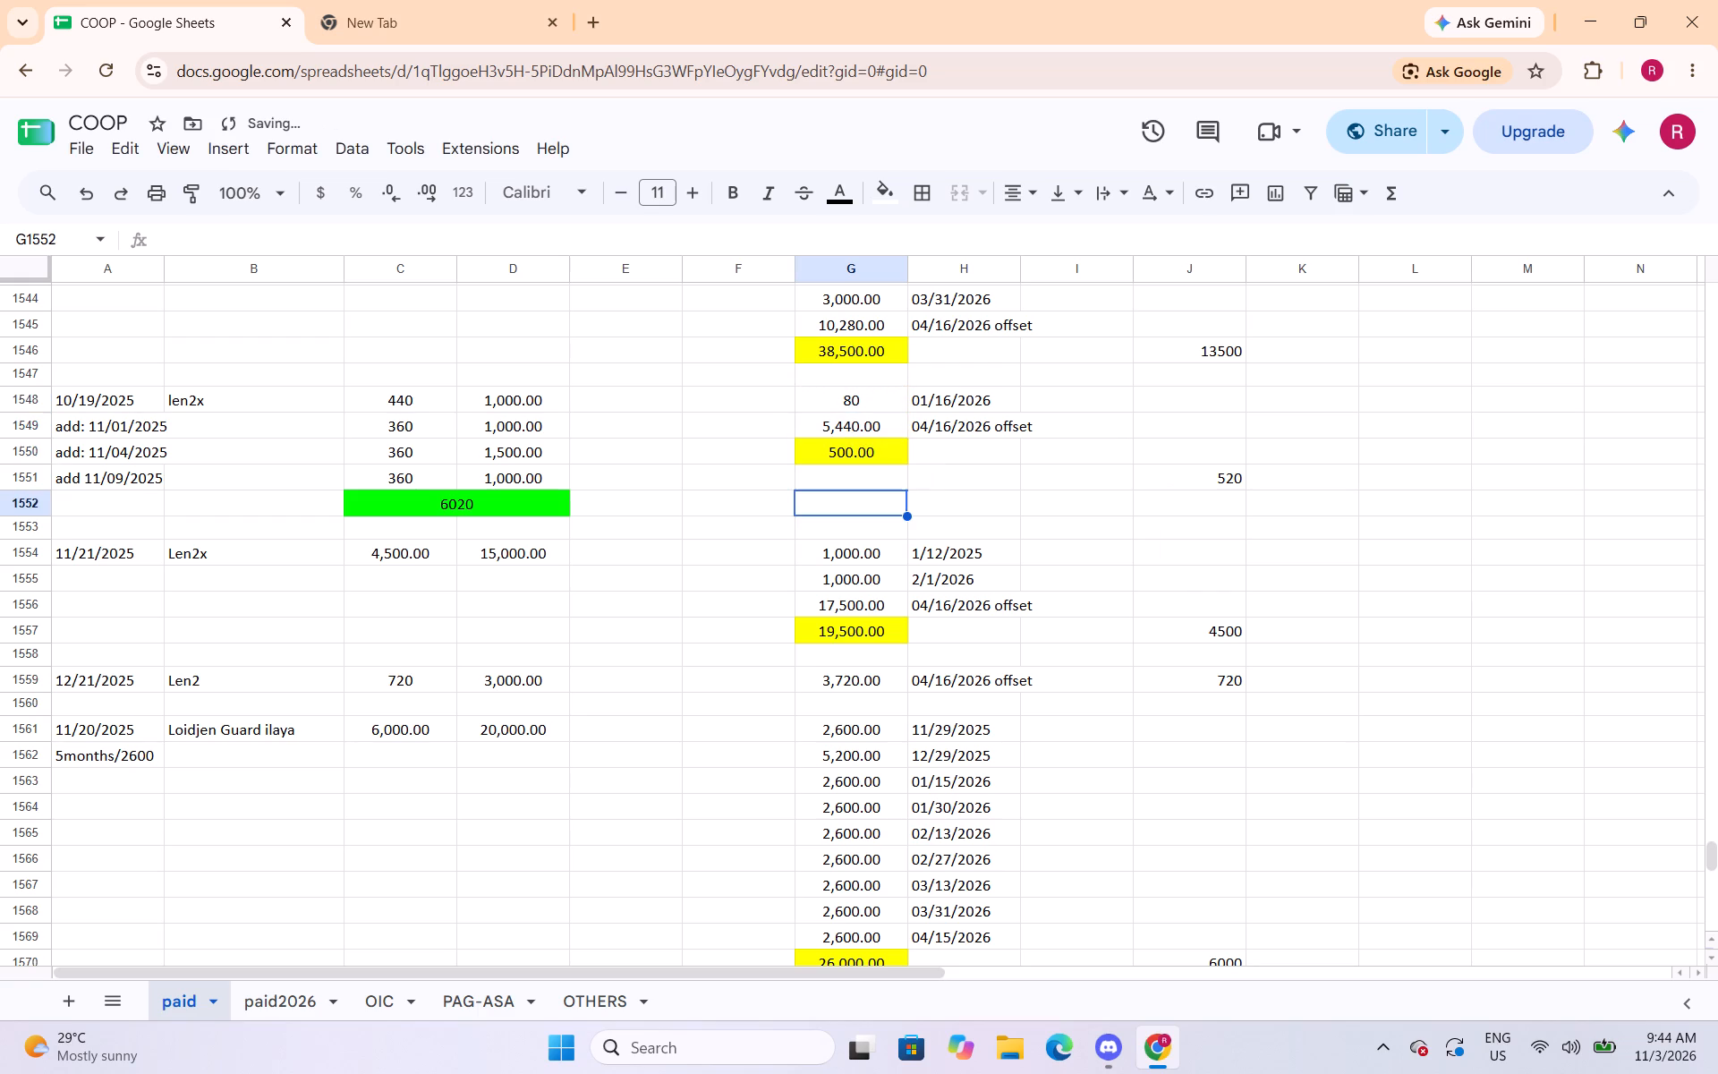
# Change the fill of the payment cell G1550 to white and of the total cell G1551 to yellow.
pyautogui.press('Up')
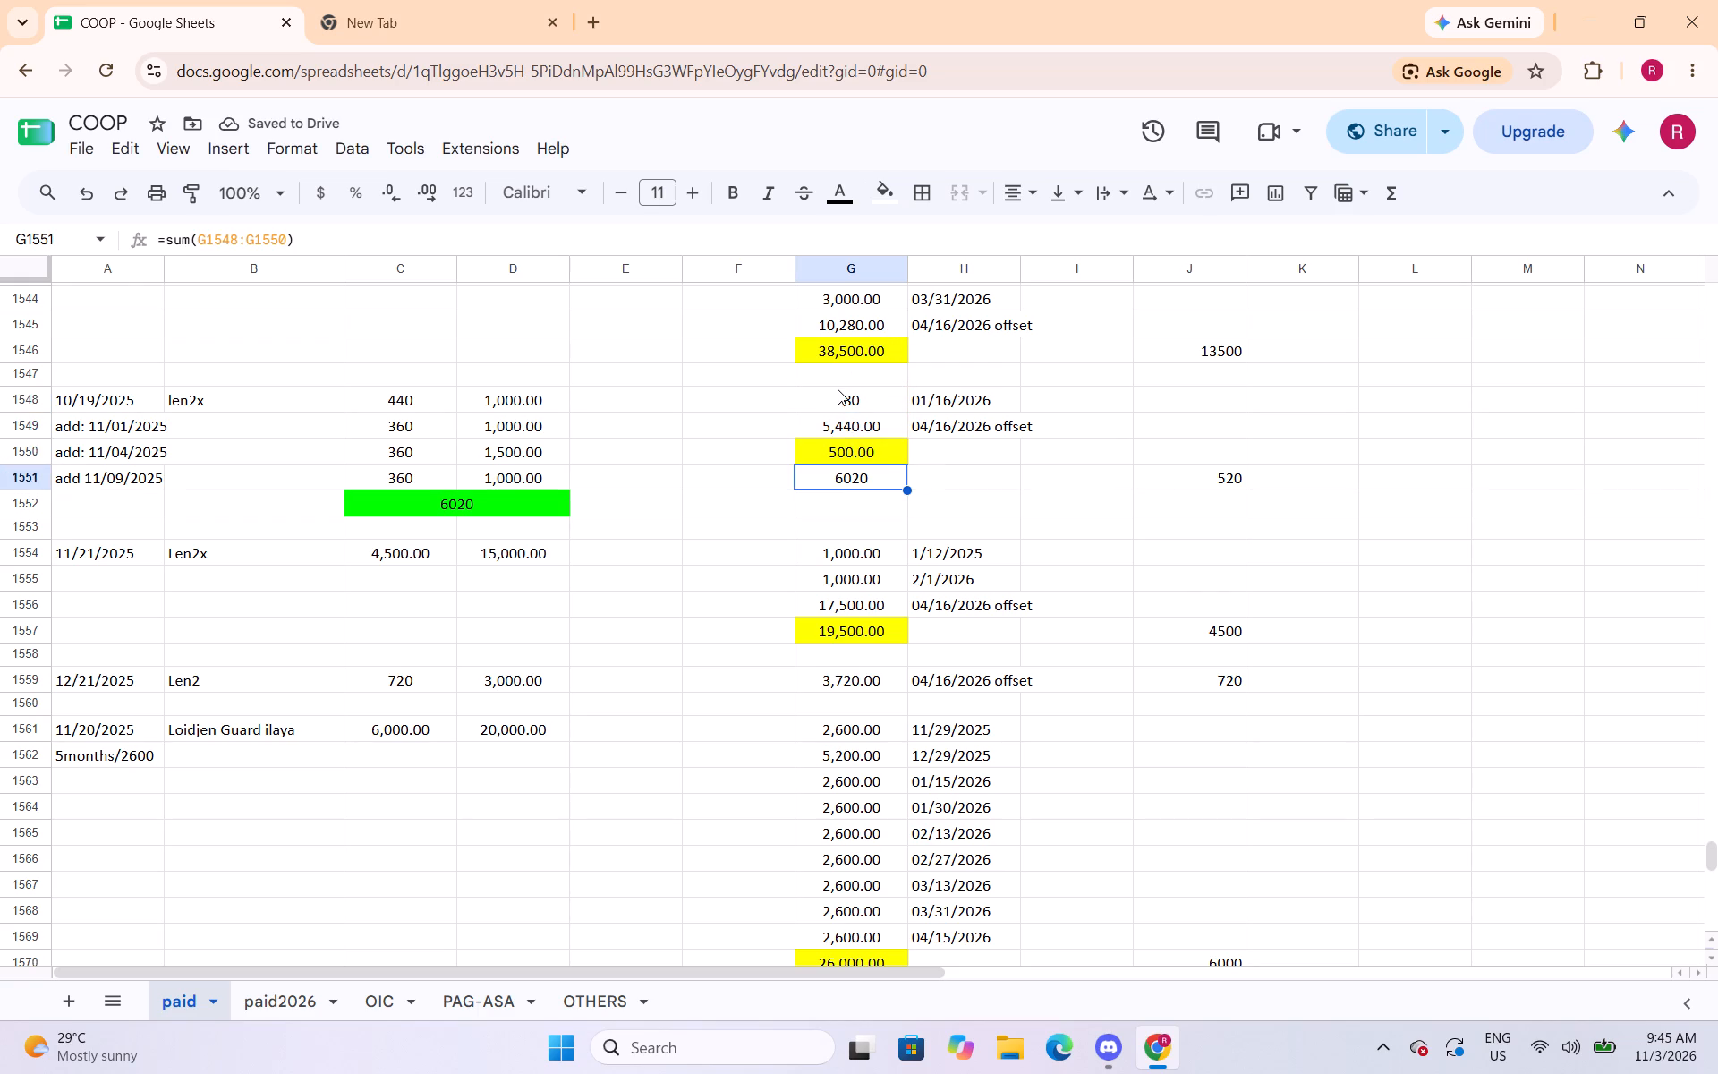
pyautogui.press('Up')
pyautogui.click(897, 207)
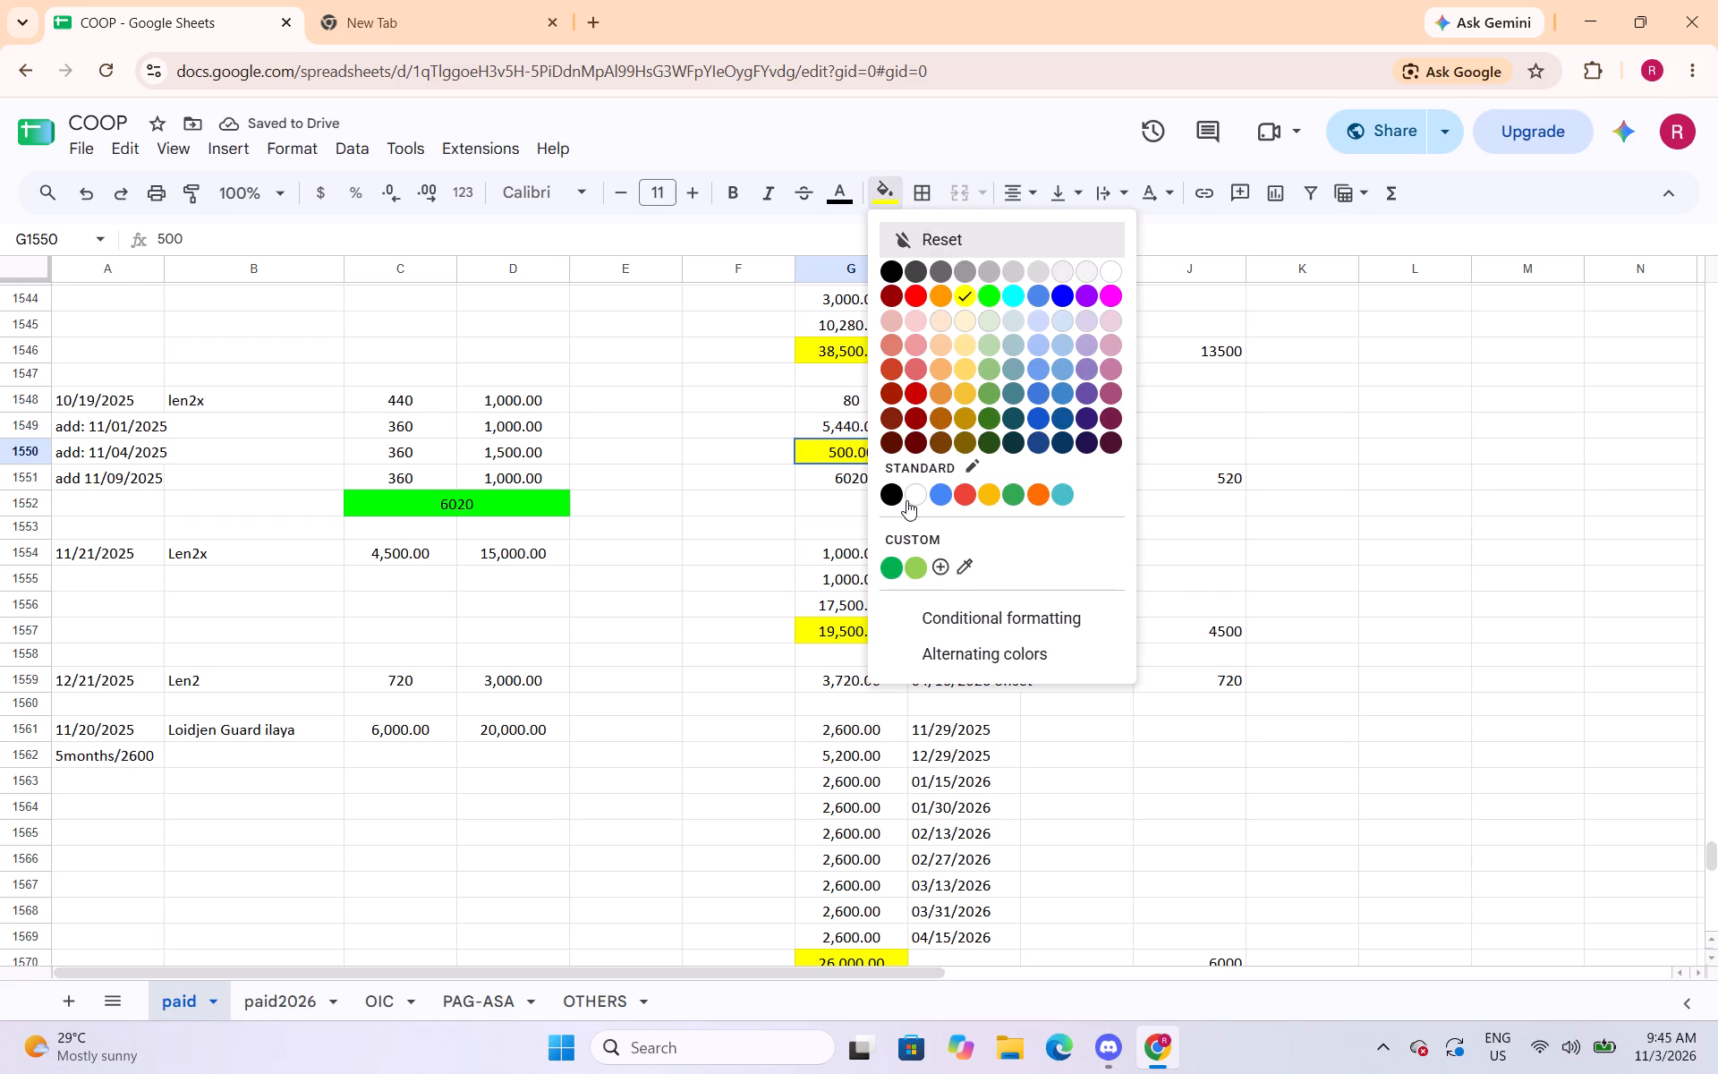
pyautogui.click(906, 500)
pyautogui.click(873, 484)
pyautogui.click(888, 201)
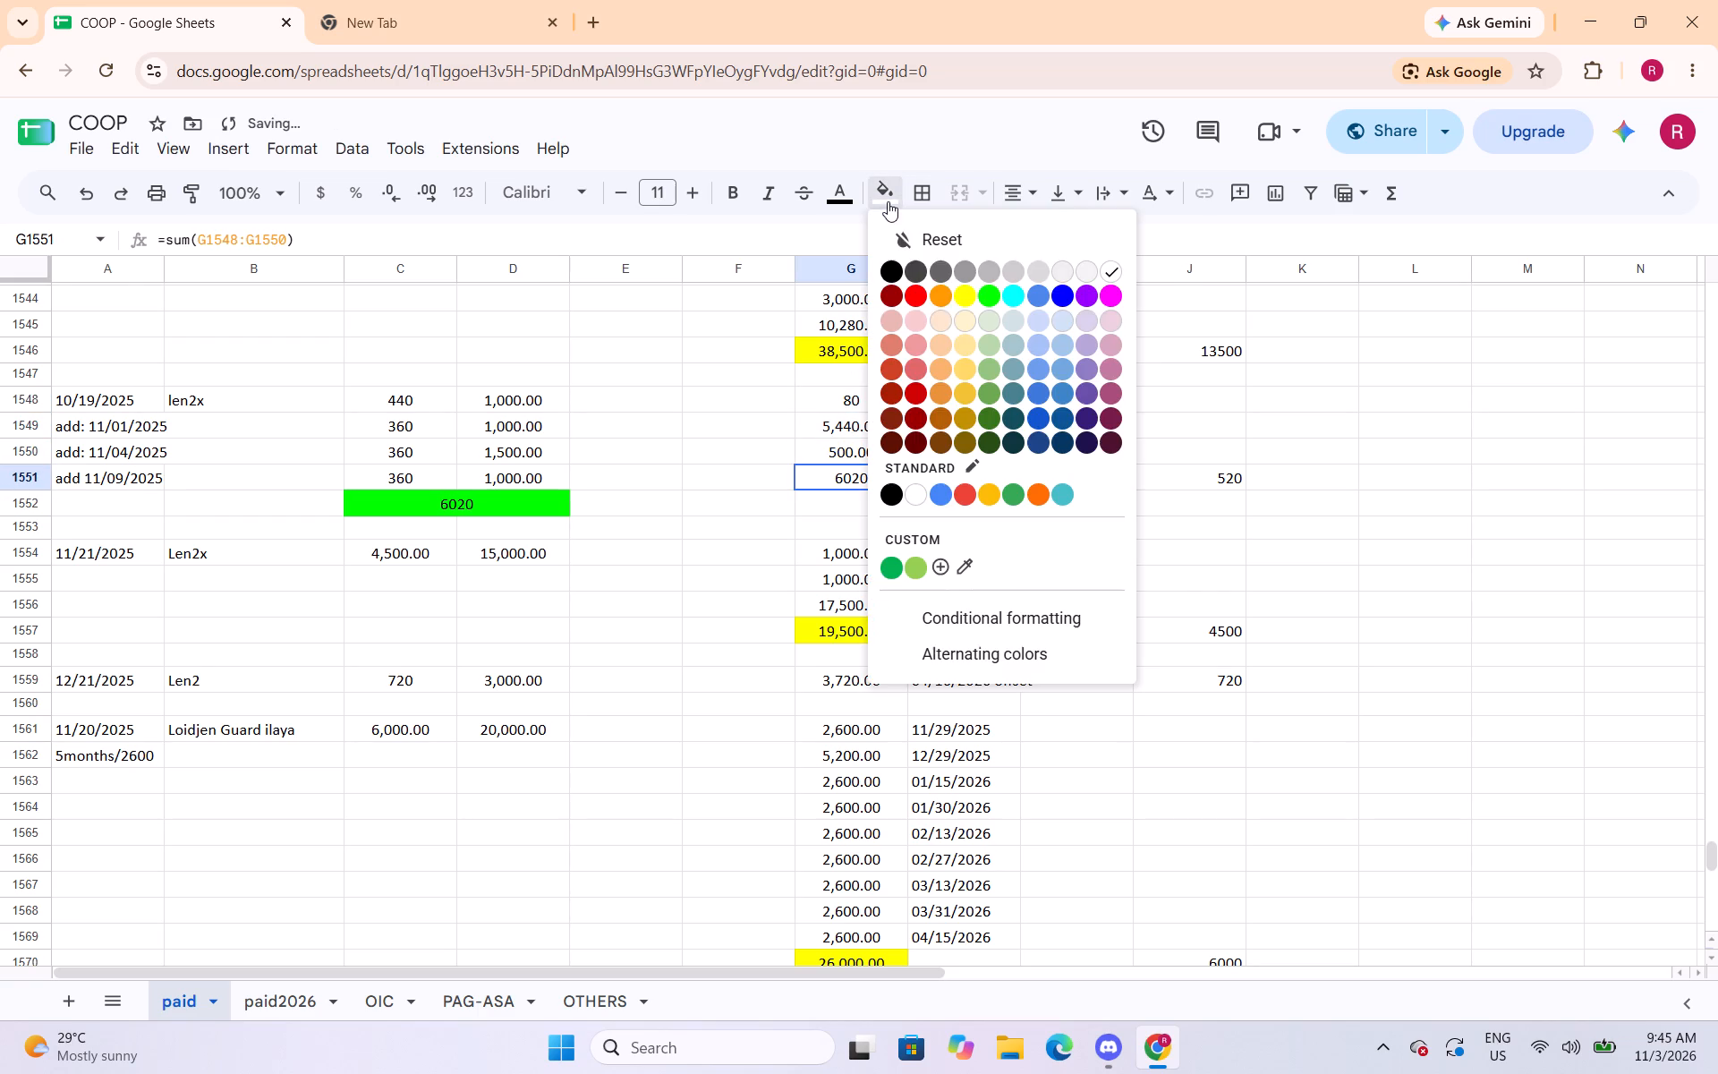
pyautogui.click(960, 294)
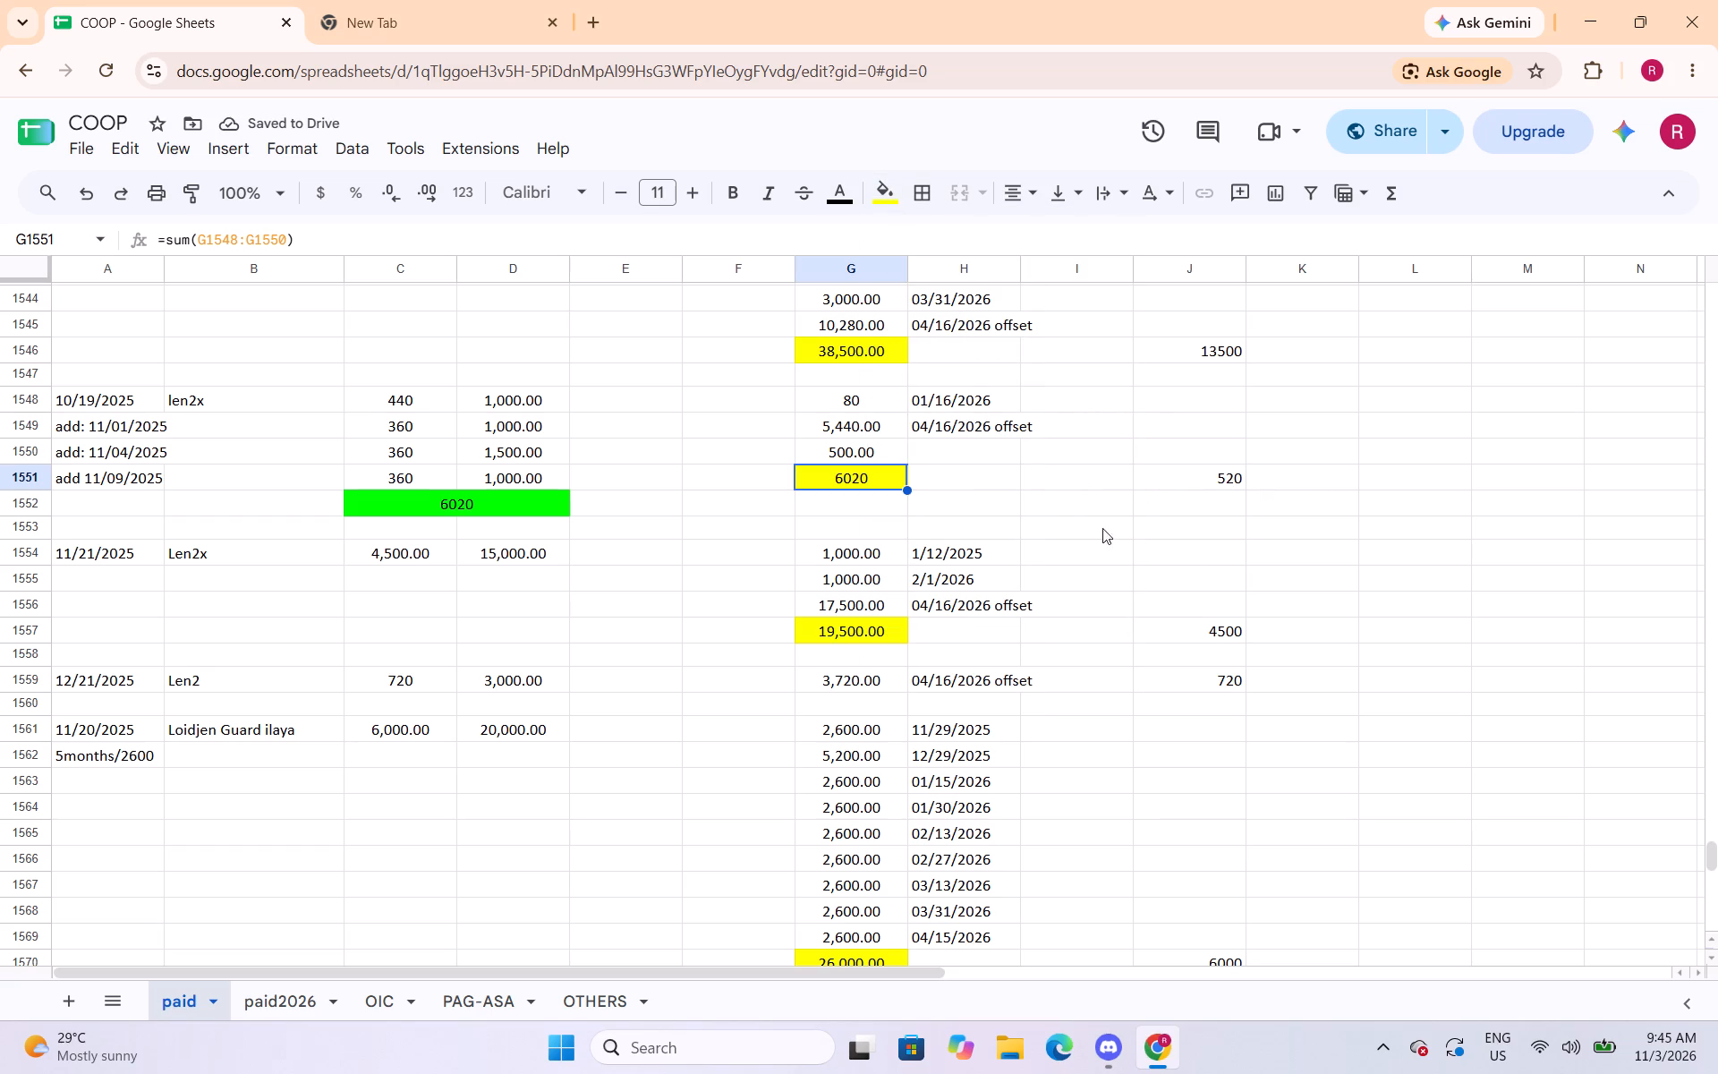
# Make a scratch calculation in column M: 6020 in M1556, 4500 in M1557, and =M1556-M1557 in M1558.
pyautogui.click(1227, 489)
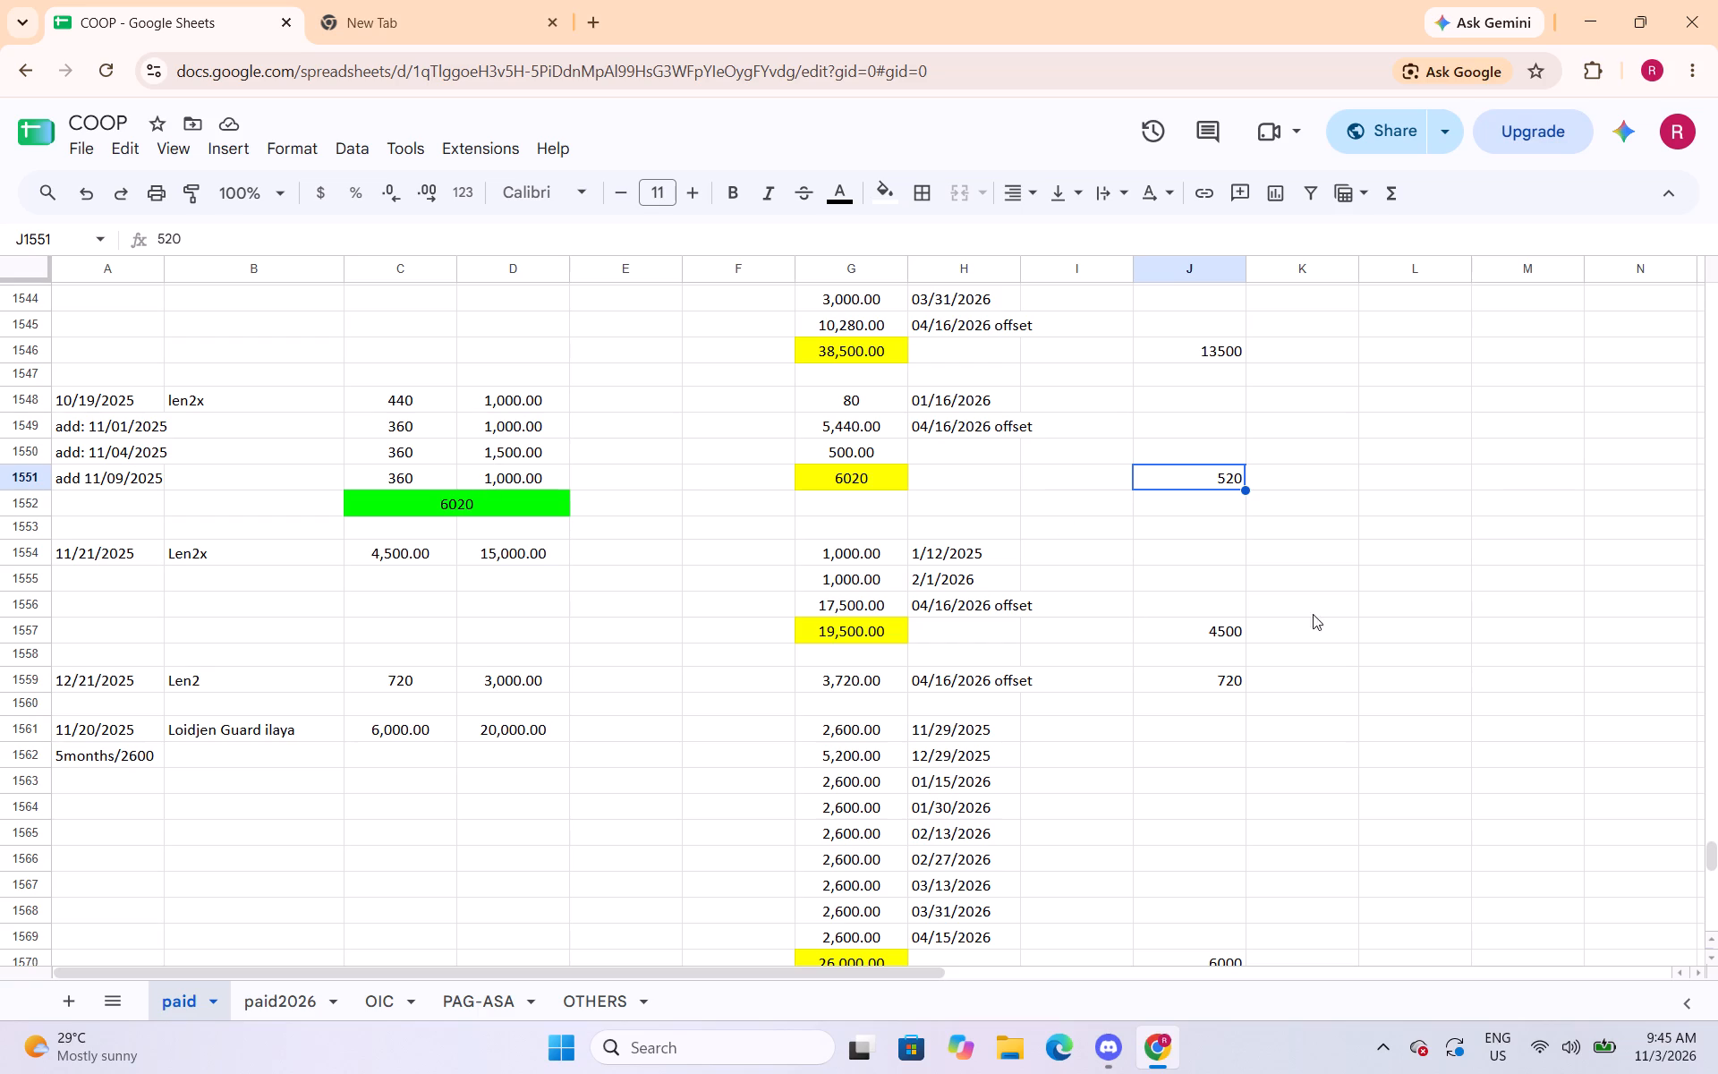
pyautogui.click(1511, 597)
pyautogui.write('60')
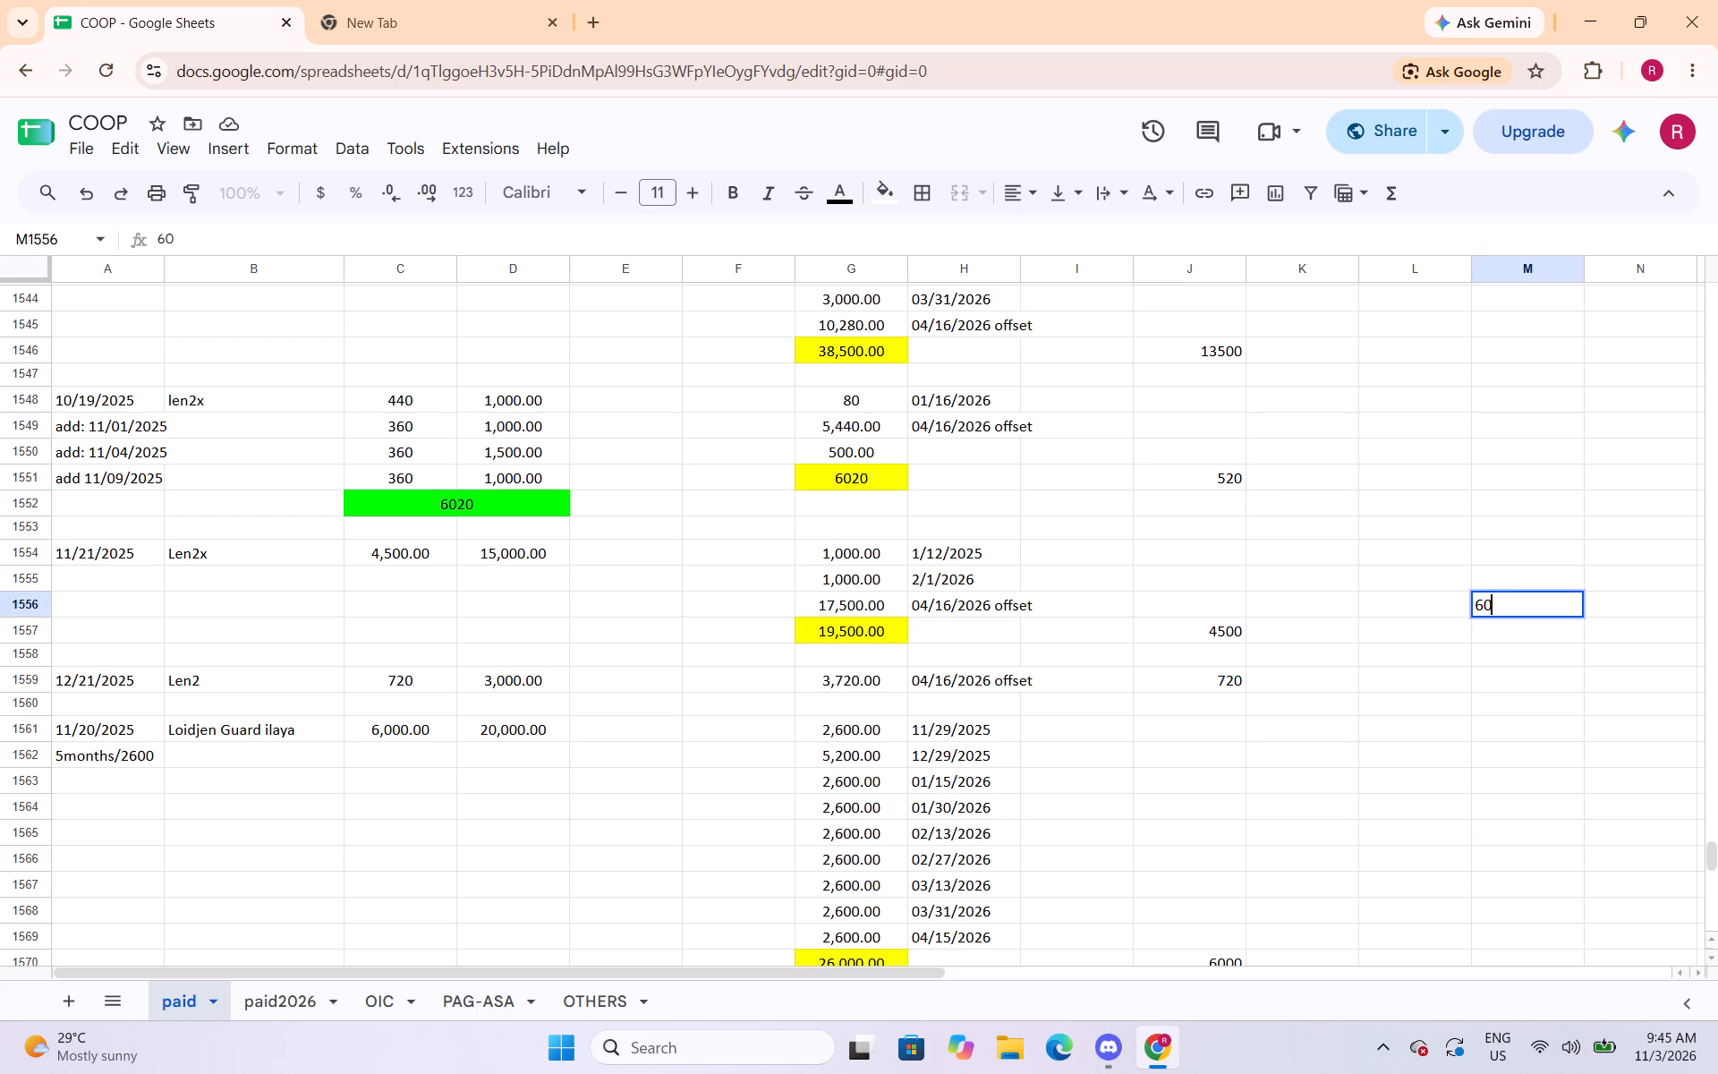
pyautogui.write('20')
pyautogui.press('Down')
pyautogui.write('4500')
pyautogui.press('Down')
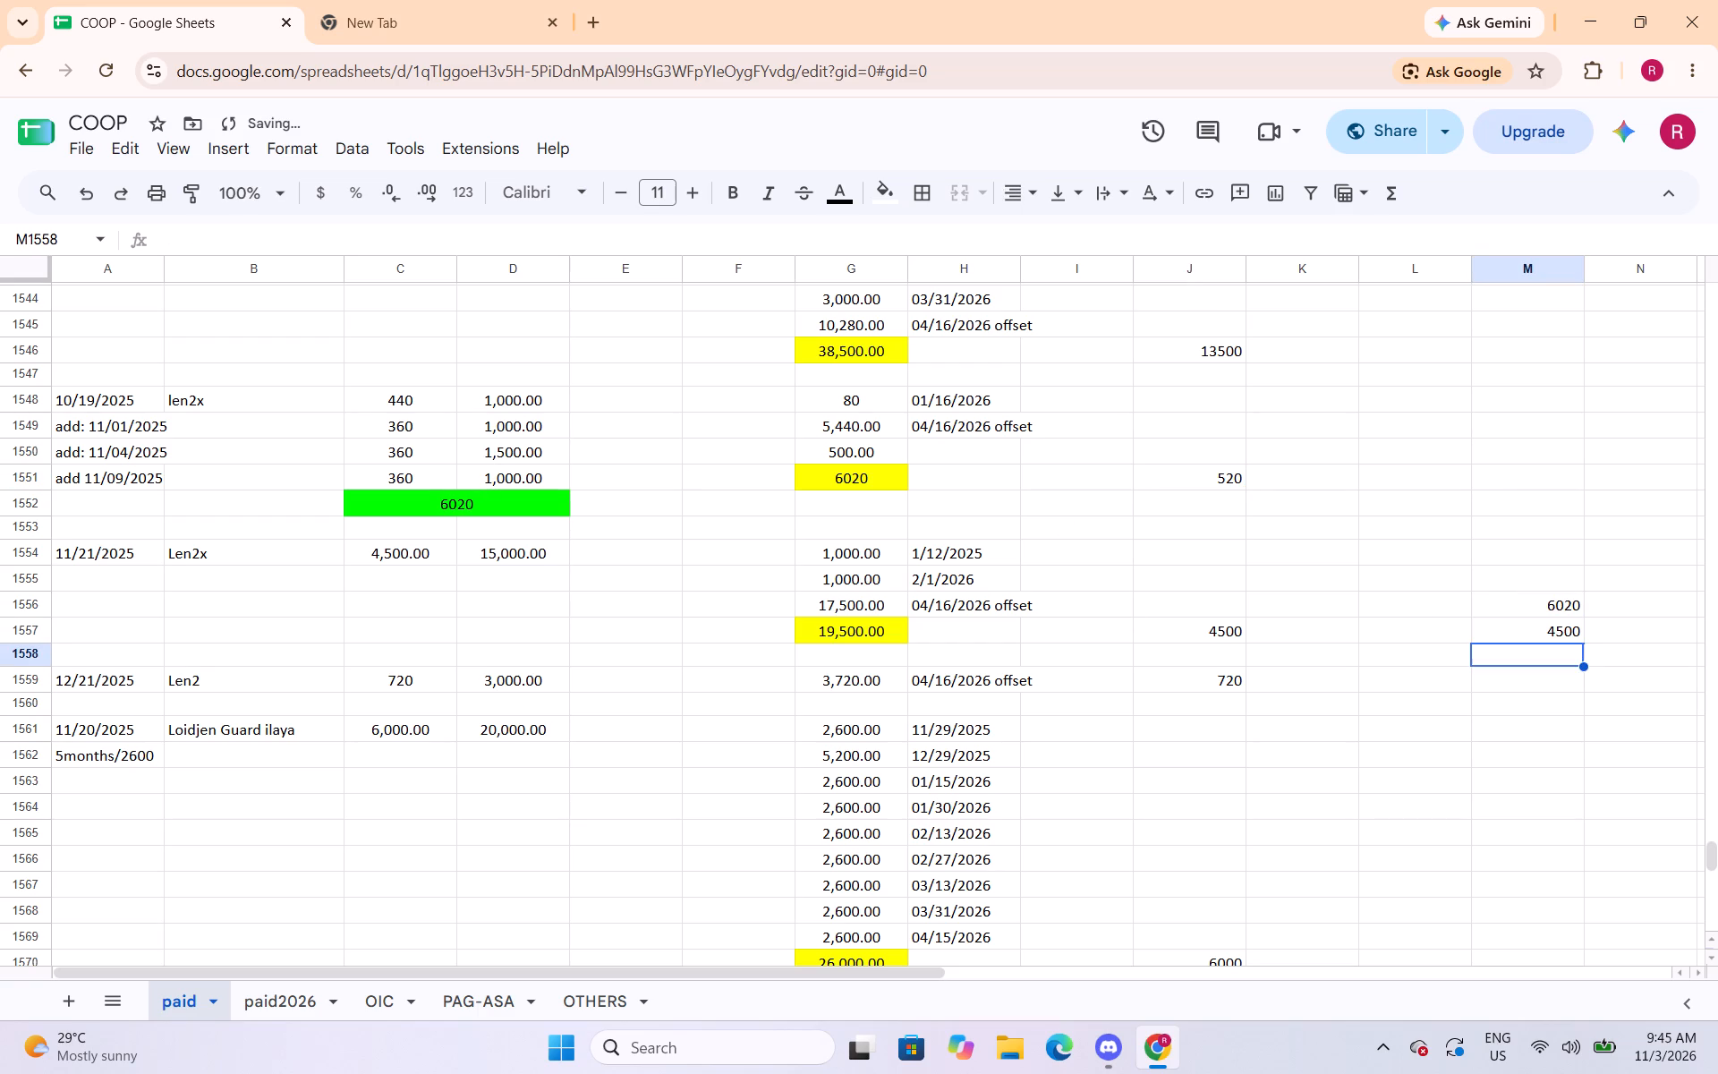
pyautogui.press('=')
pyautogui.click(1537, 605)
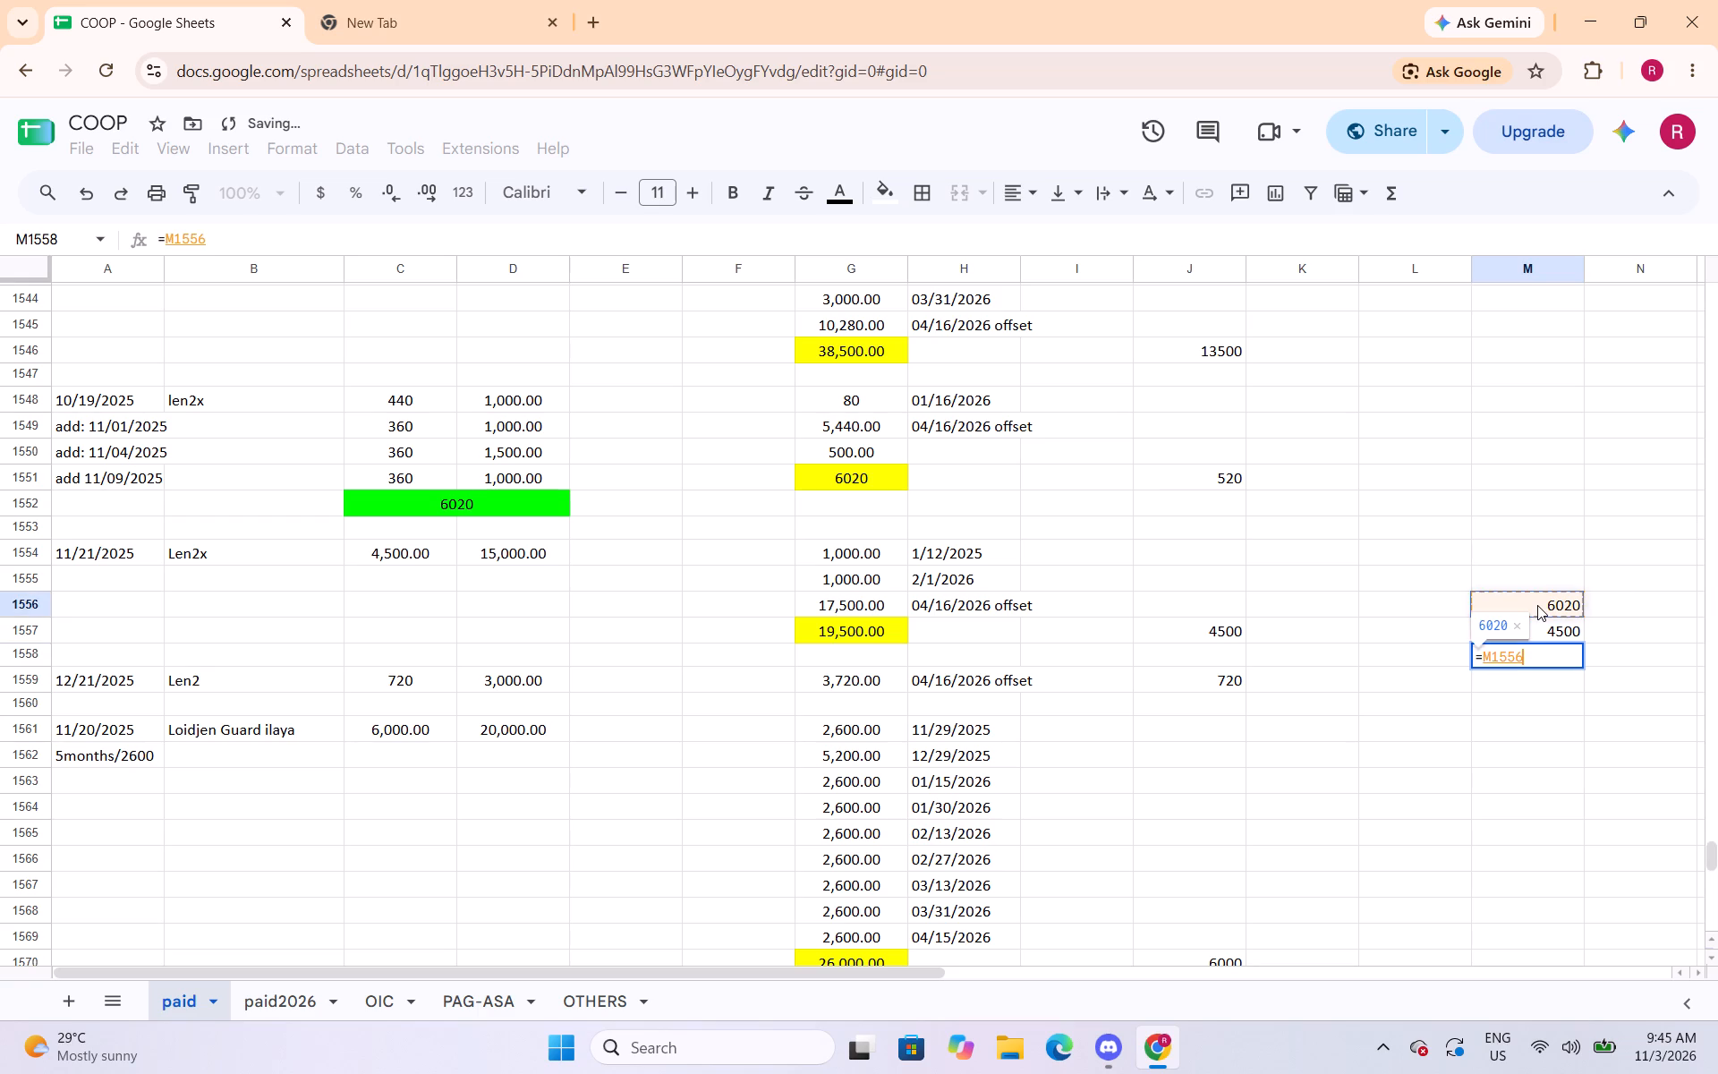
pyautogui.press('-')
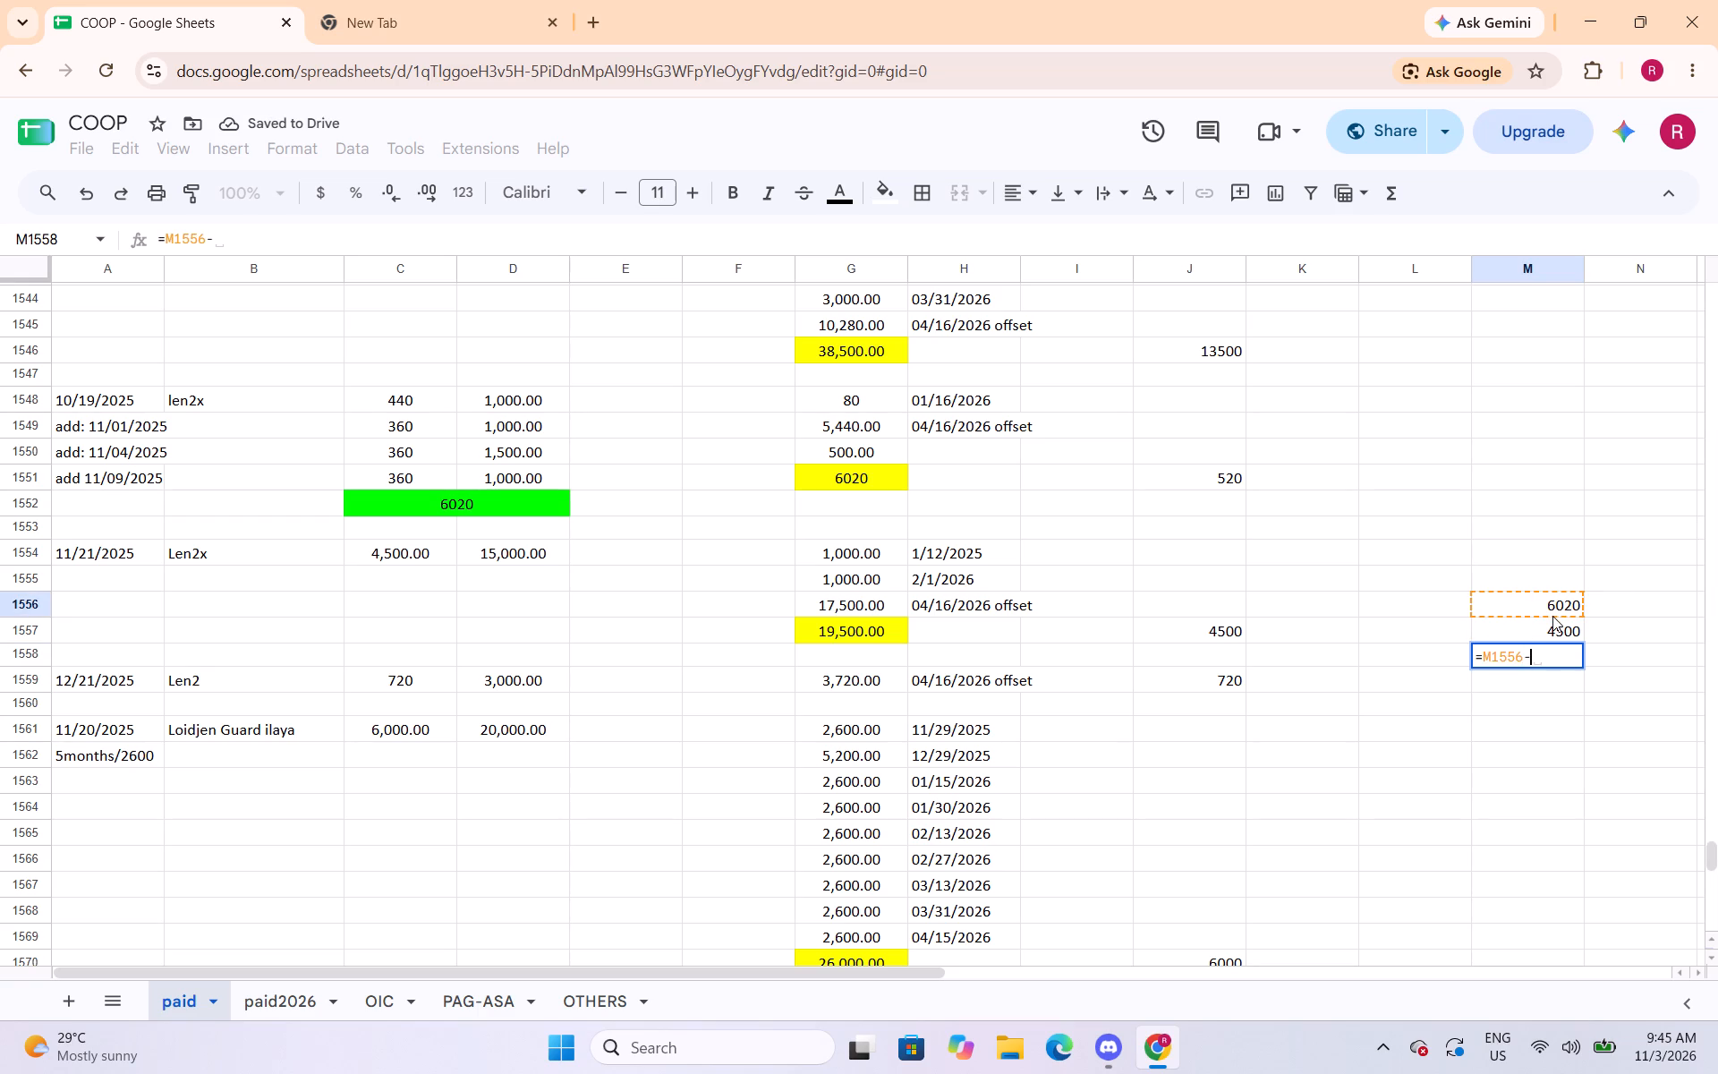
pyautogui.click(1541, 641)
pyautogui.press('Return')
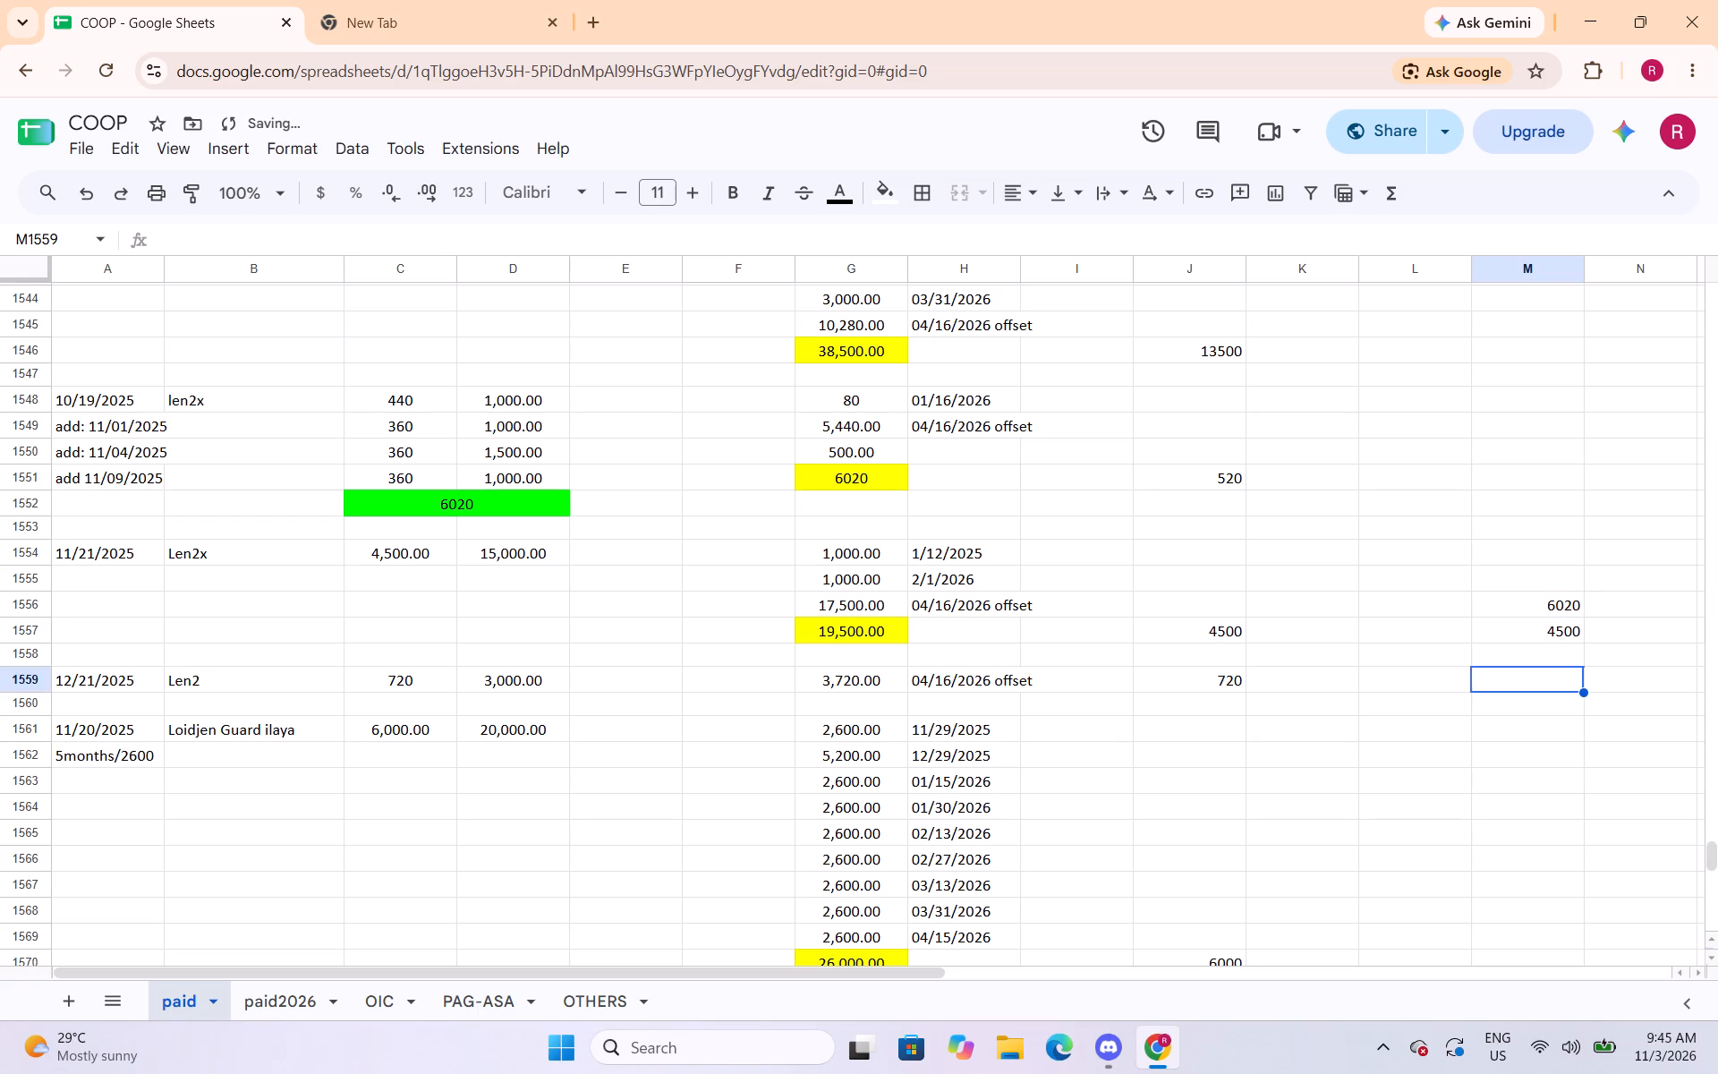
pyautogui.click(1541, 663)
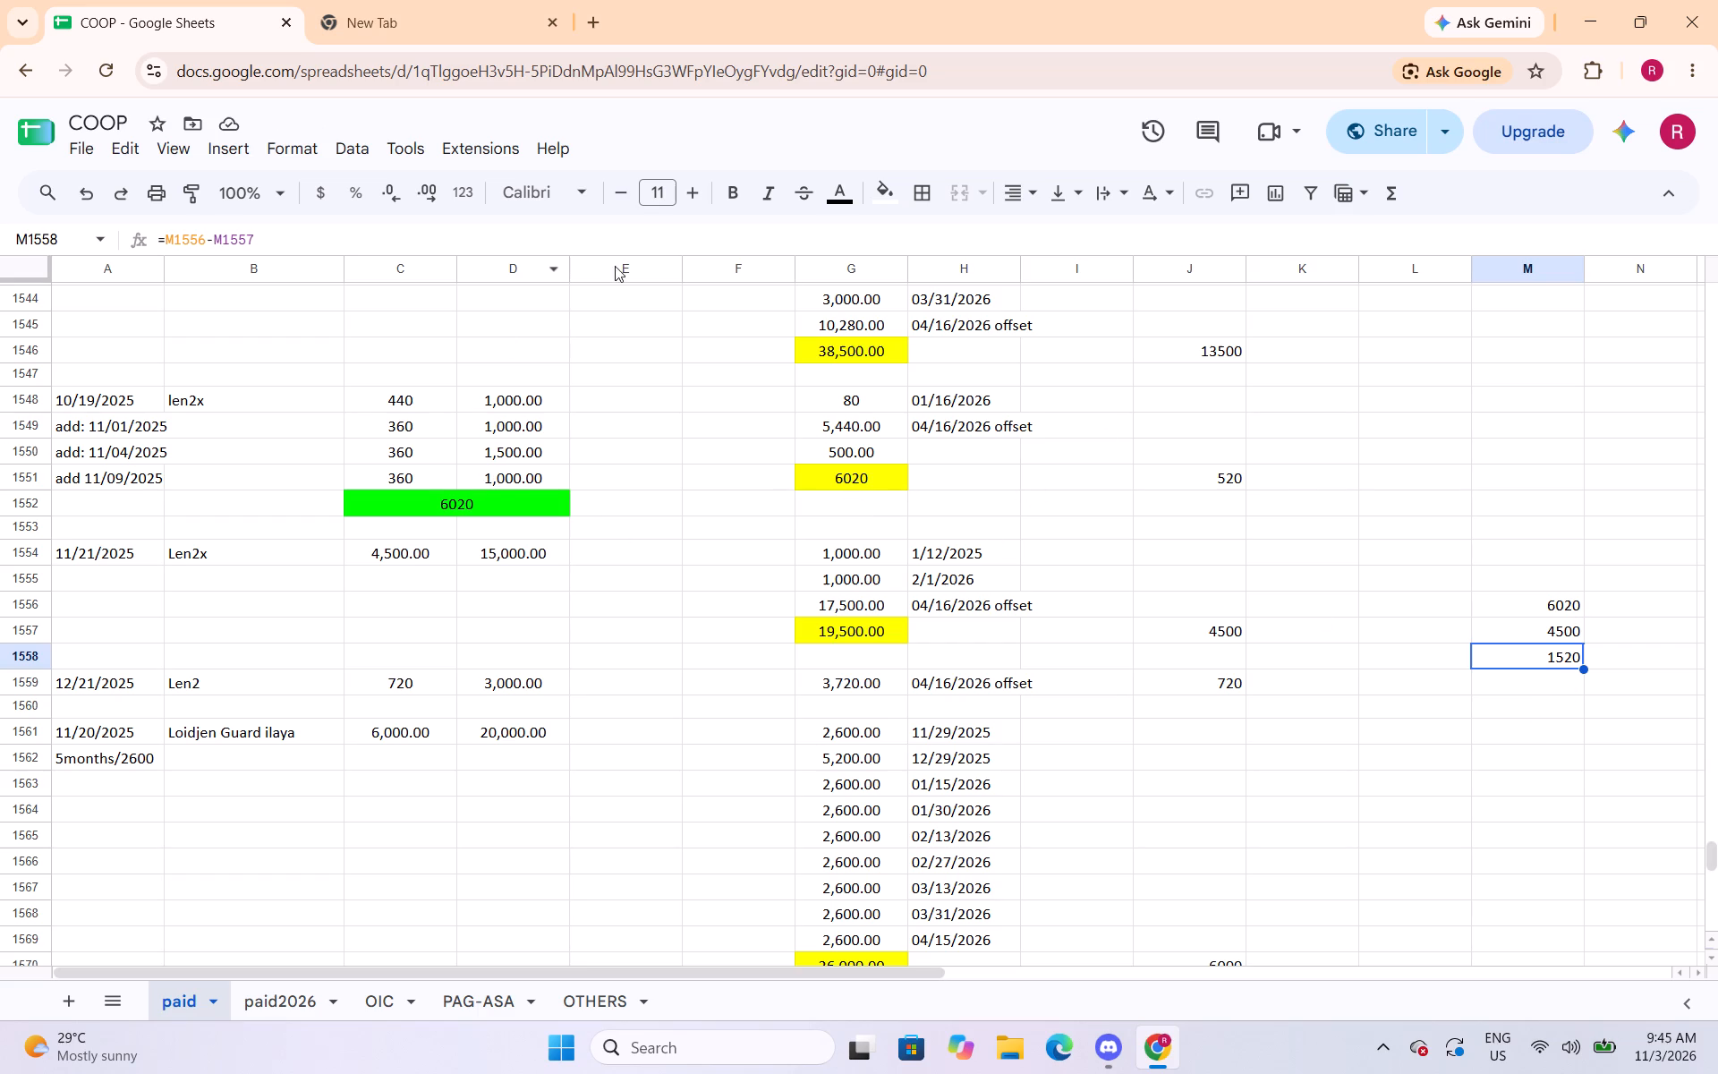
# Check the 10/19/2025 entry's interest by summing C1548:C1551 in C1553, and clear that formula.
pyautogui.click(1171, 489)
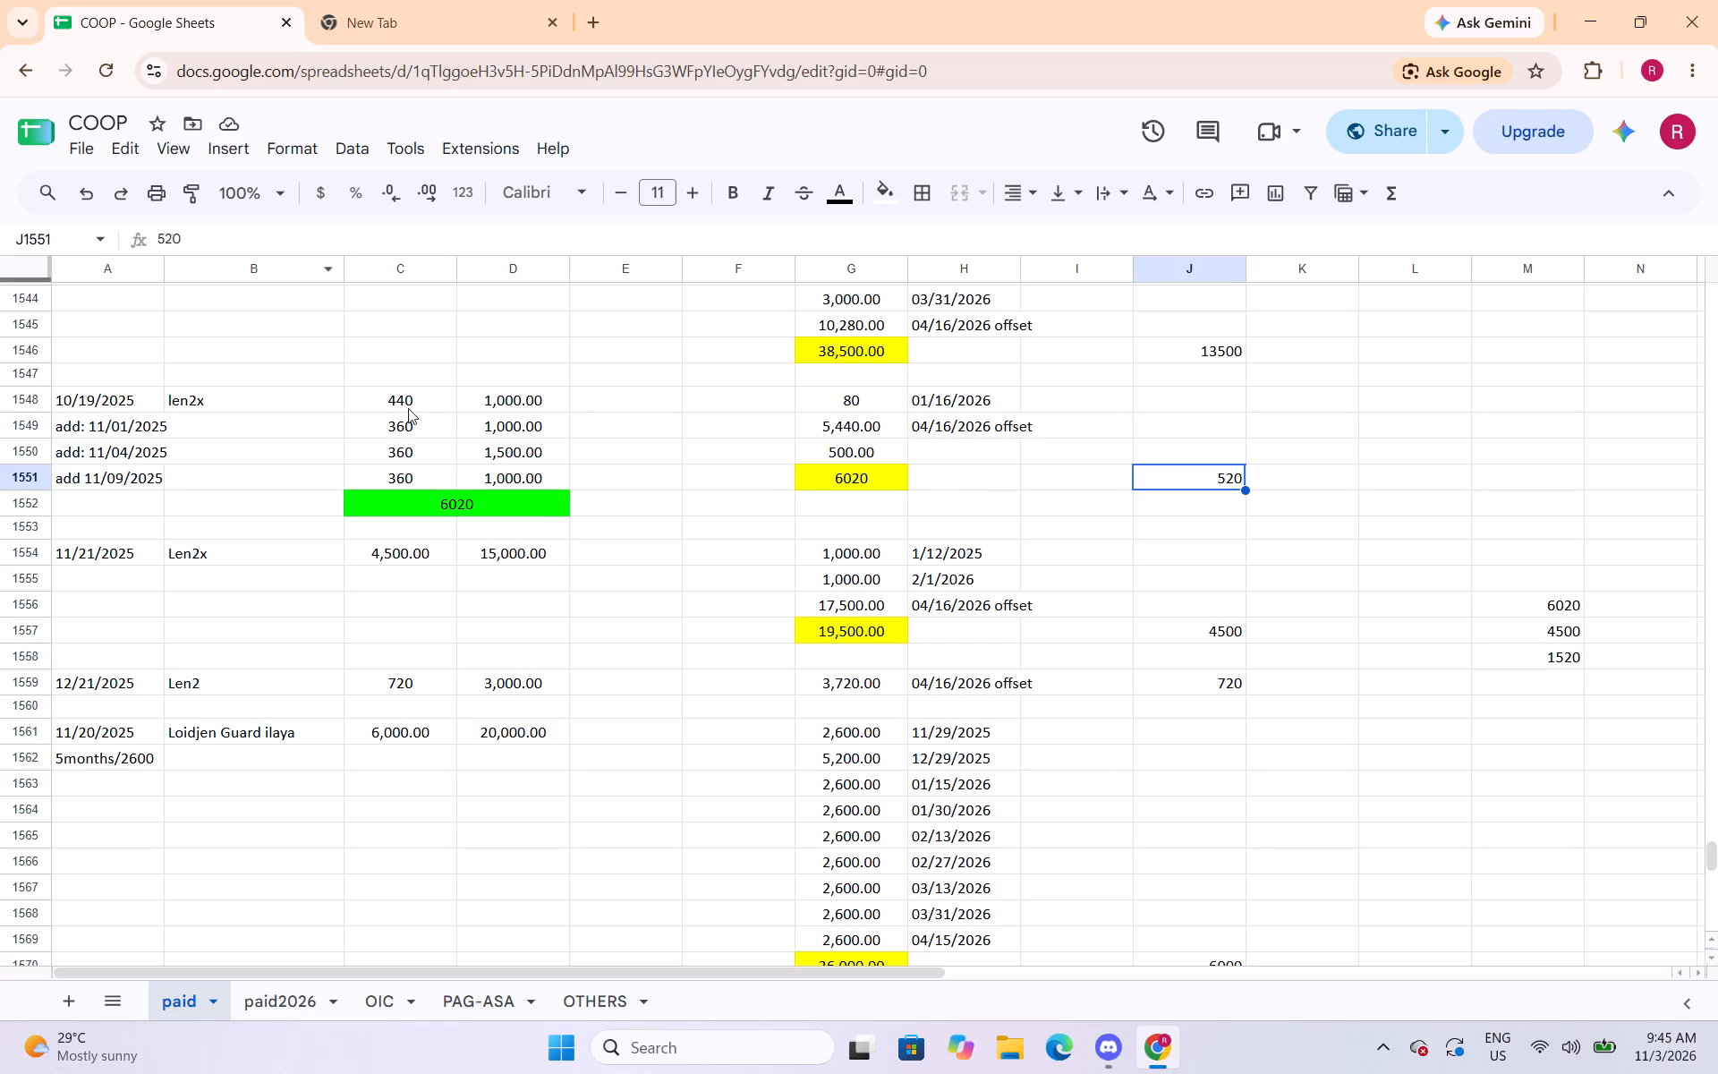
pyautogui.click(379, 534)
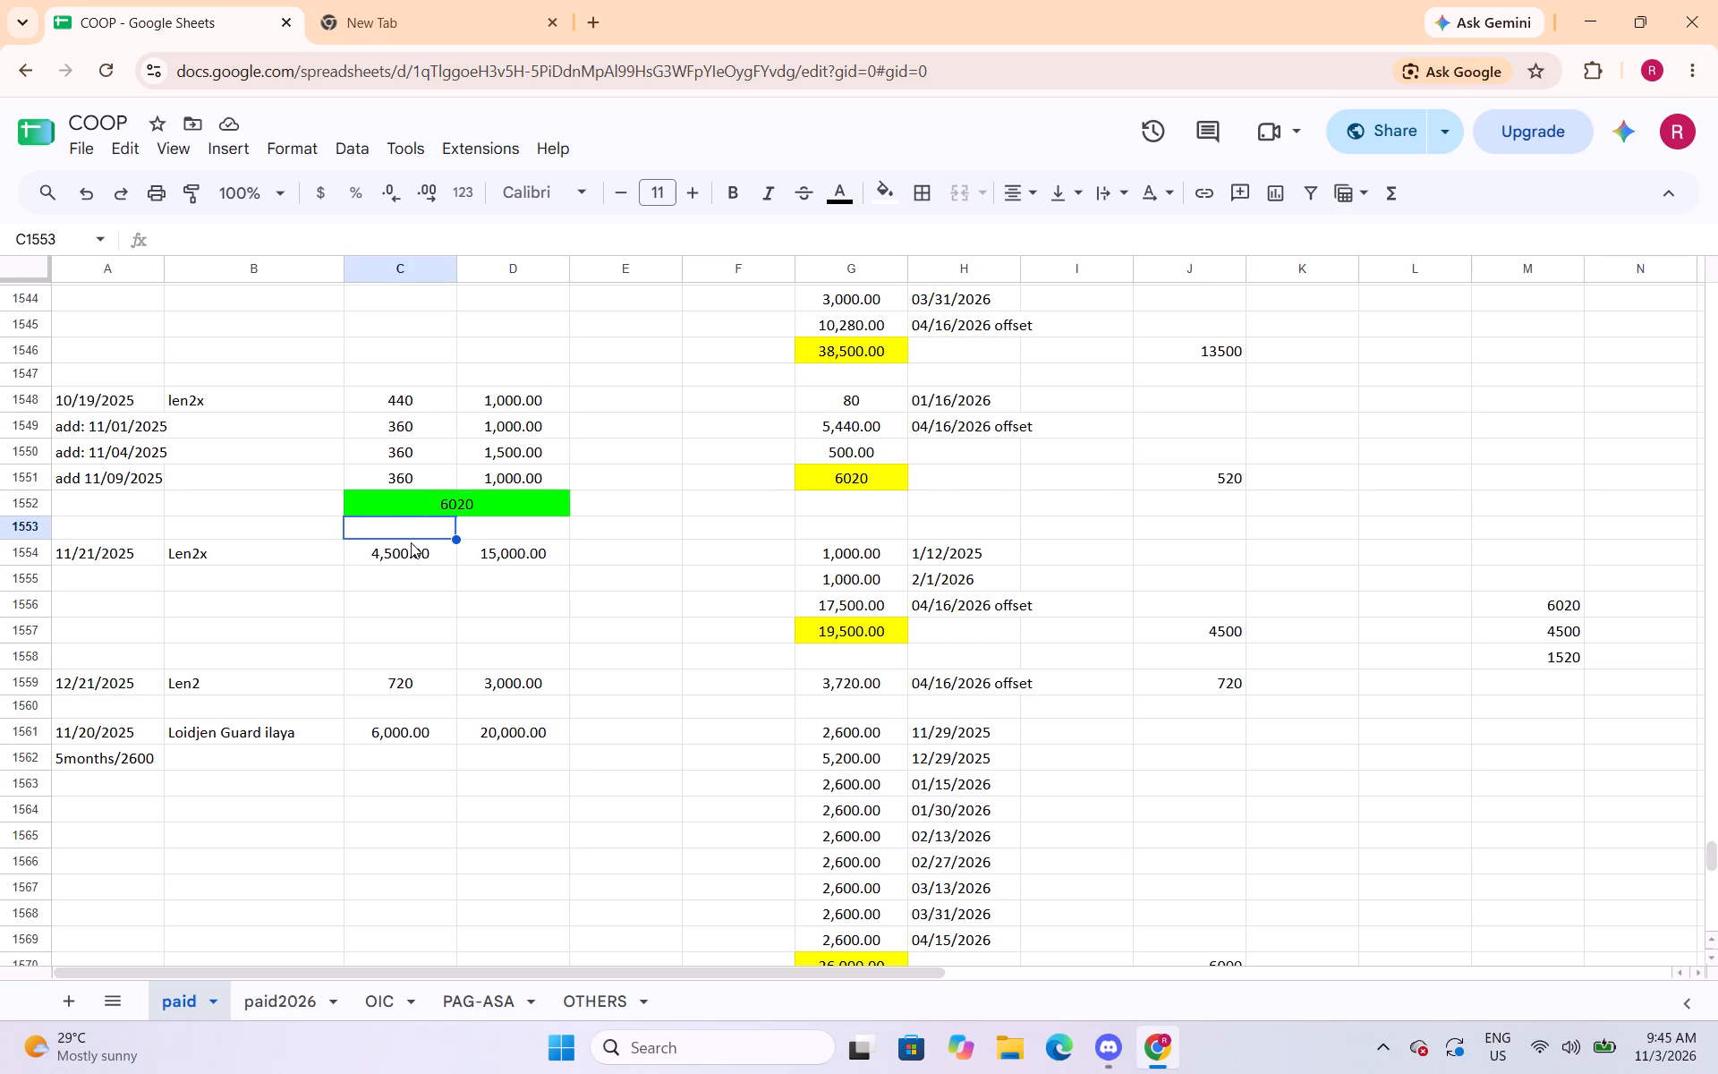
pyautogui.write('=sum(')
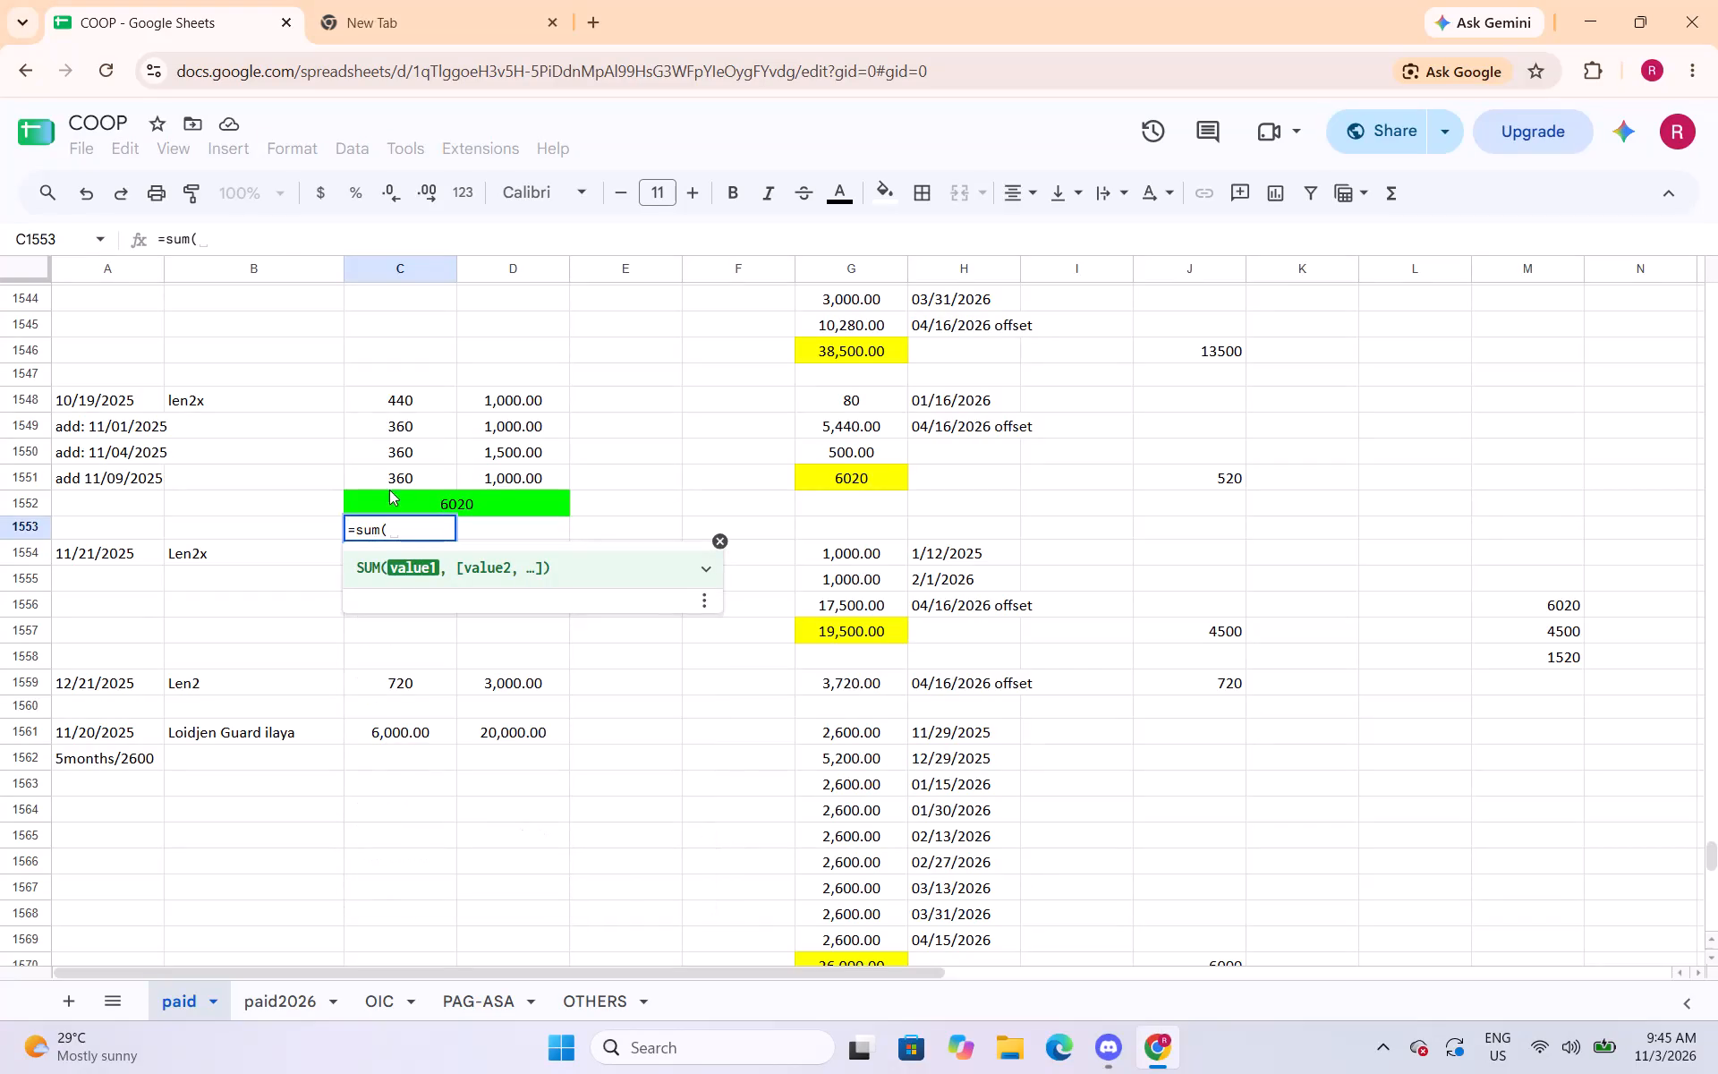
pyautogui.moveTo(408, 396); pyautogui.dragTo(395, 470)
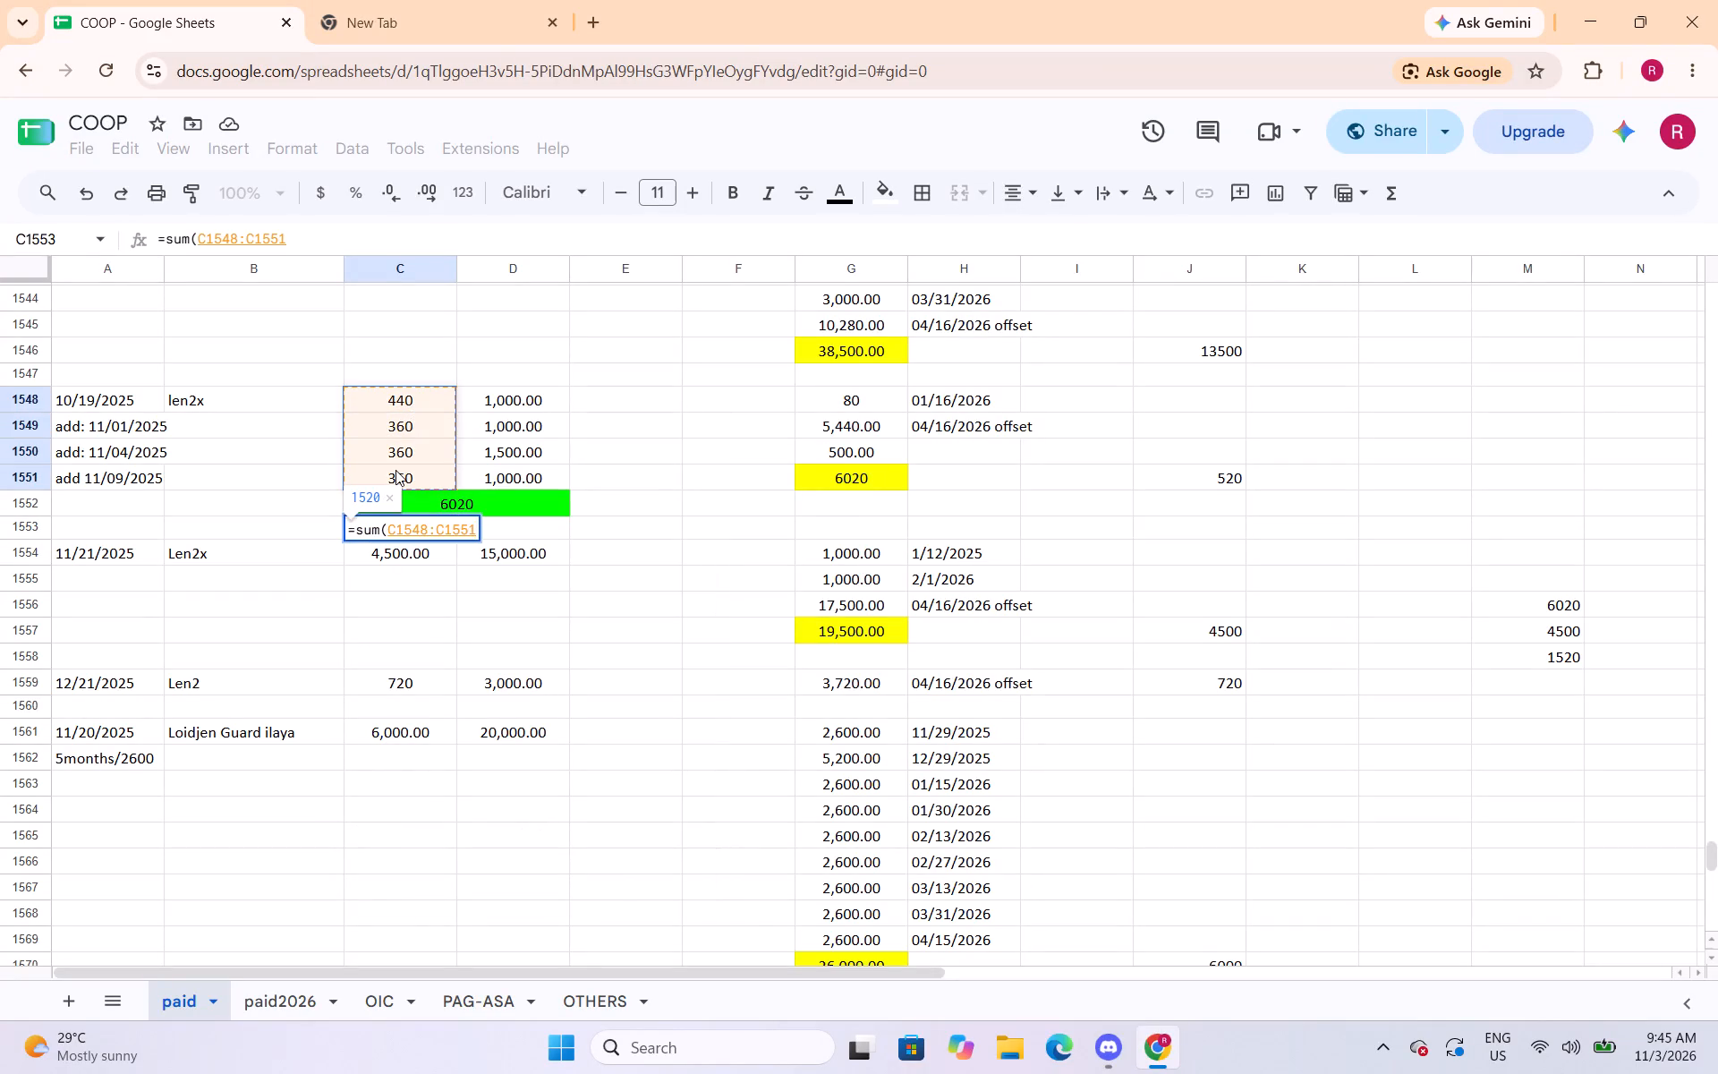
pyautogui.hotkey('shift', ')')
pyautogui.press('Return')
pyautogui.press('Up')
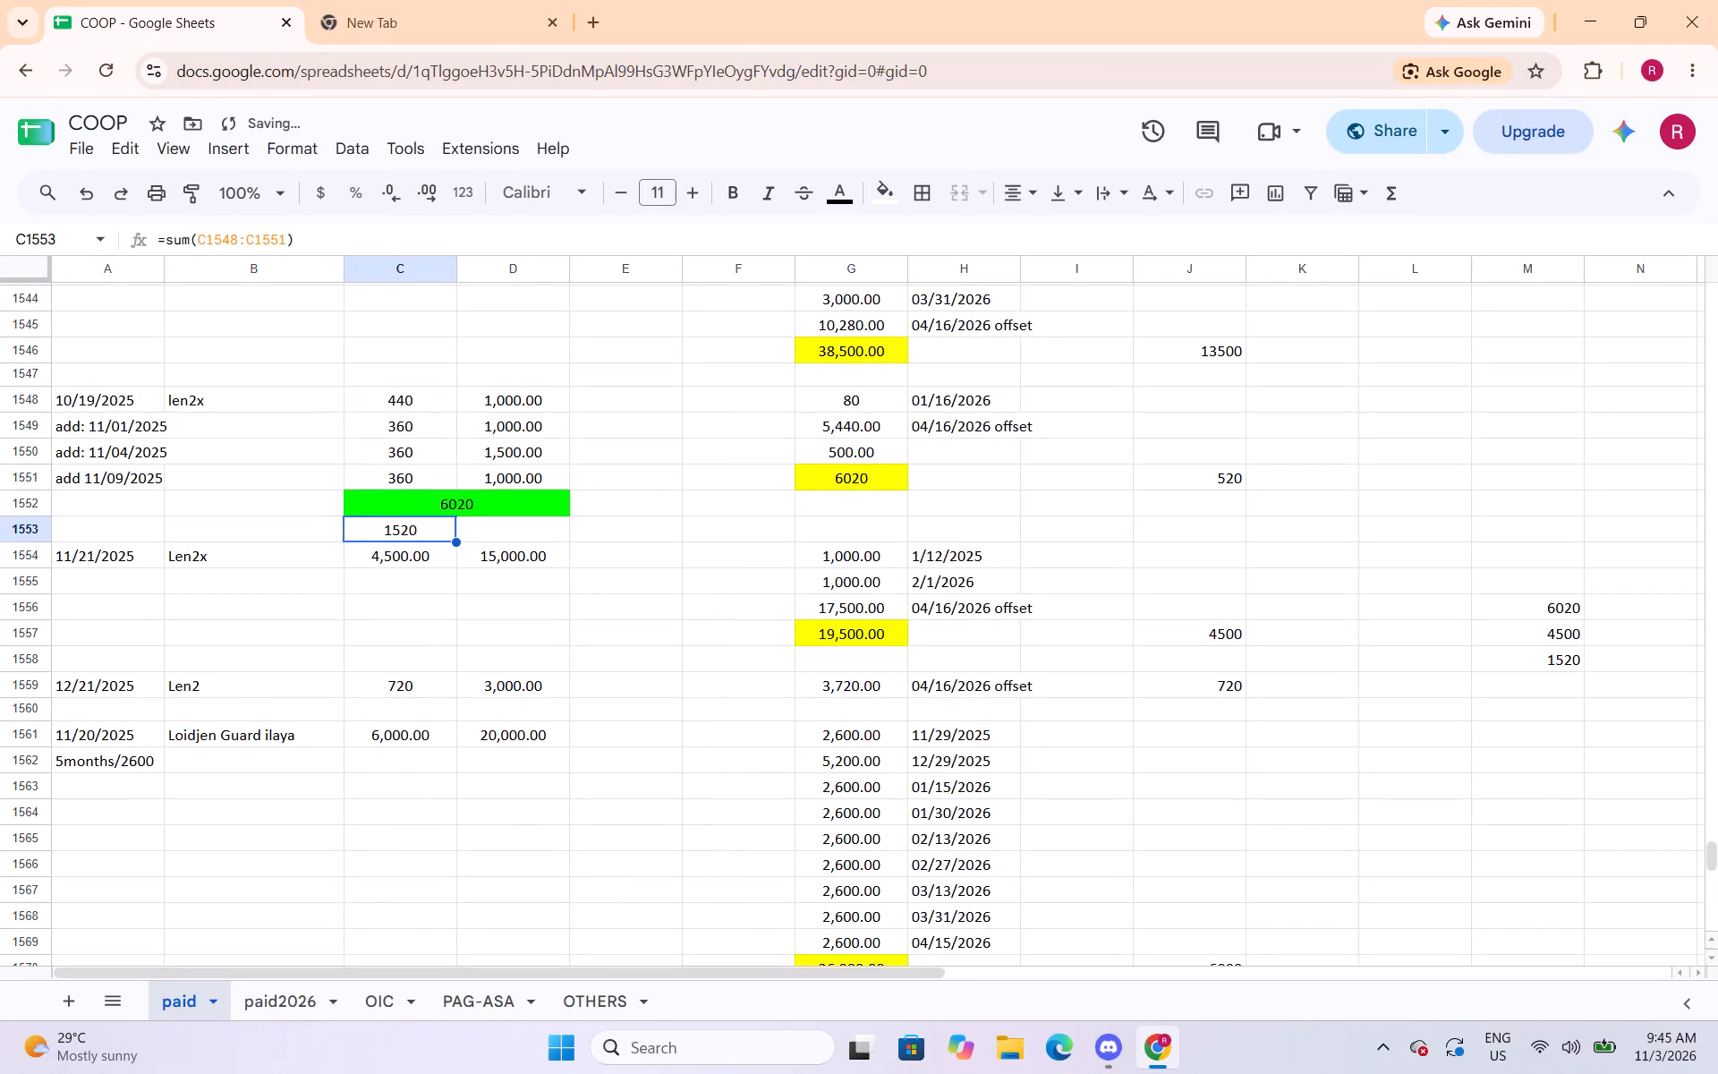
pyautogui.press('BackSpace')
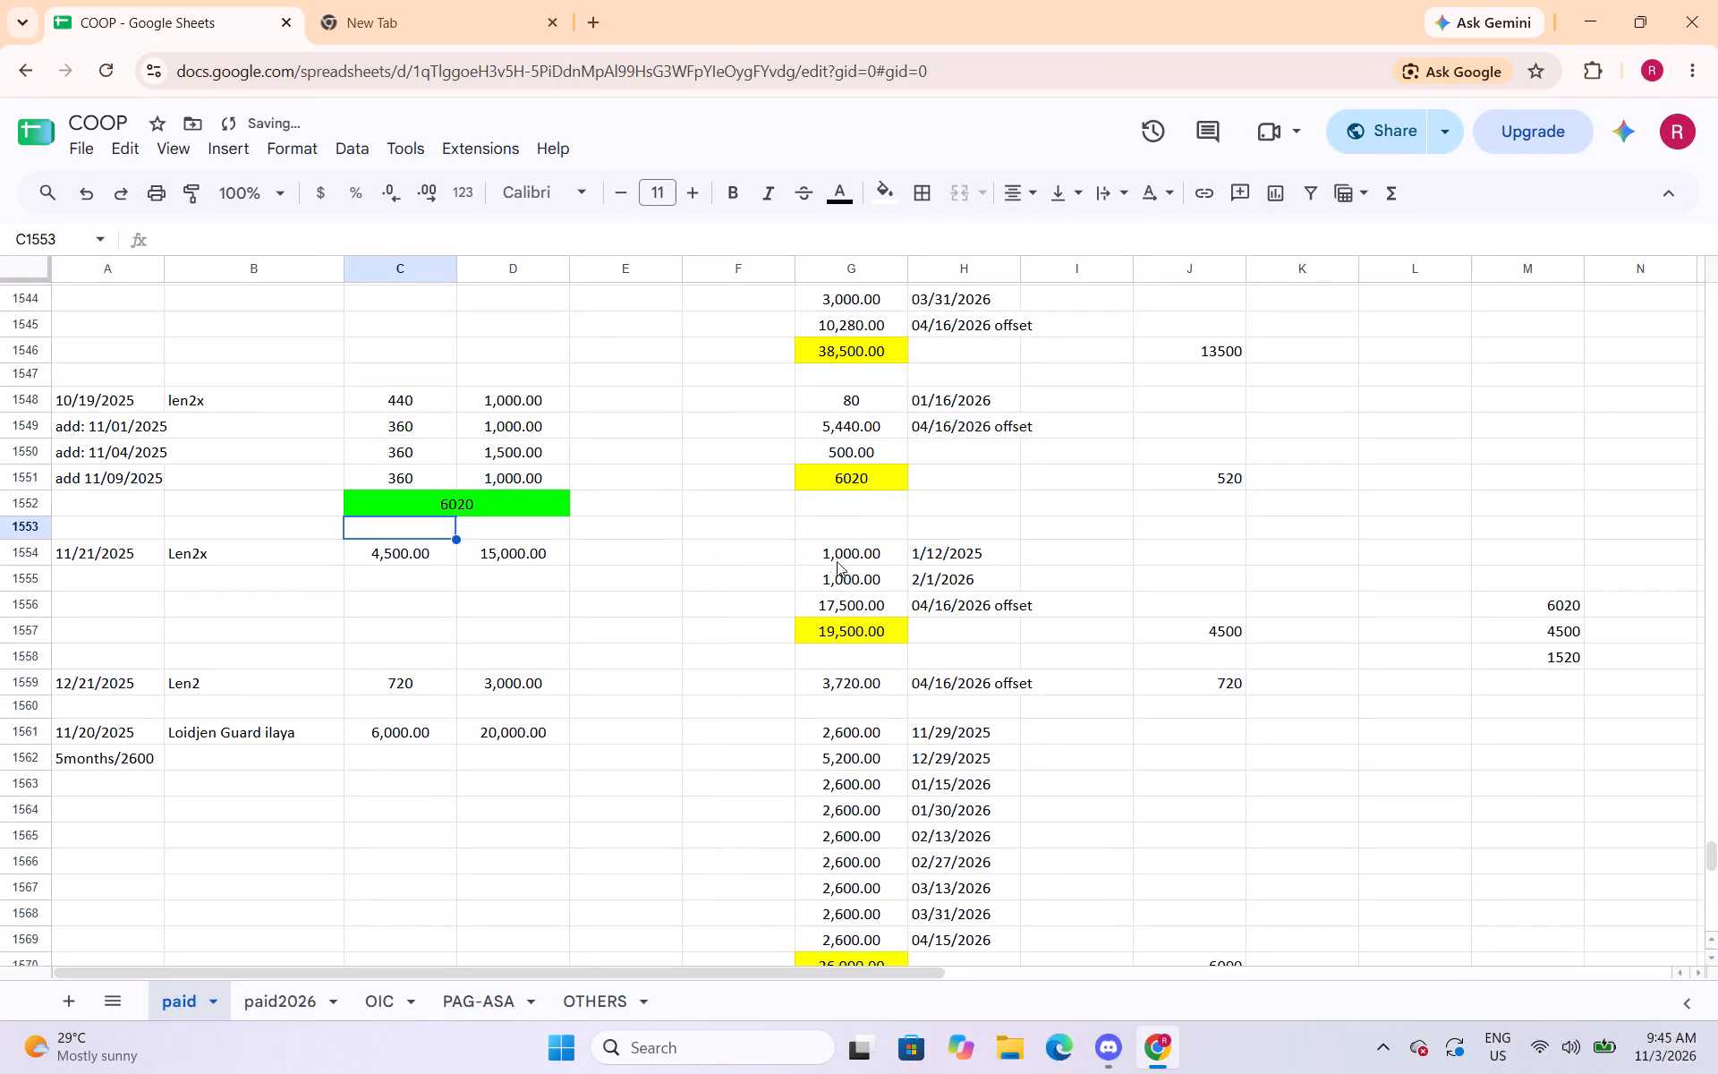
# Set the interest figure in J1551 for the 10/19/2025 entry to 1520.
pyautogui.click(1232, 478)
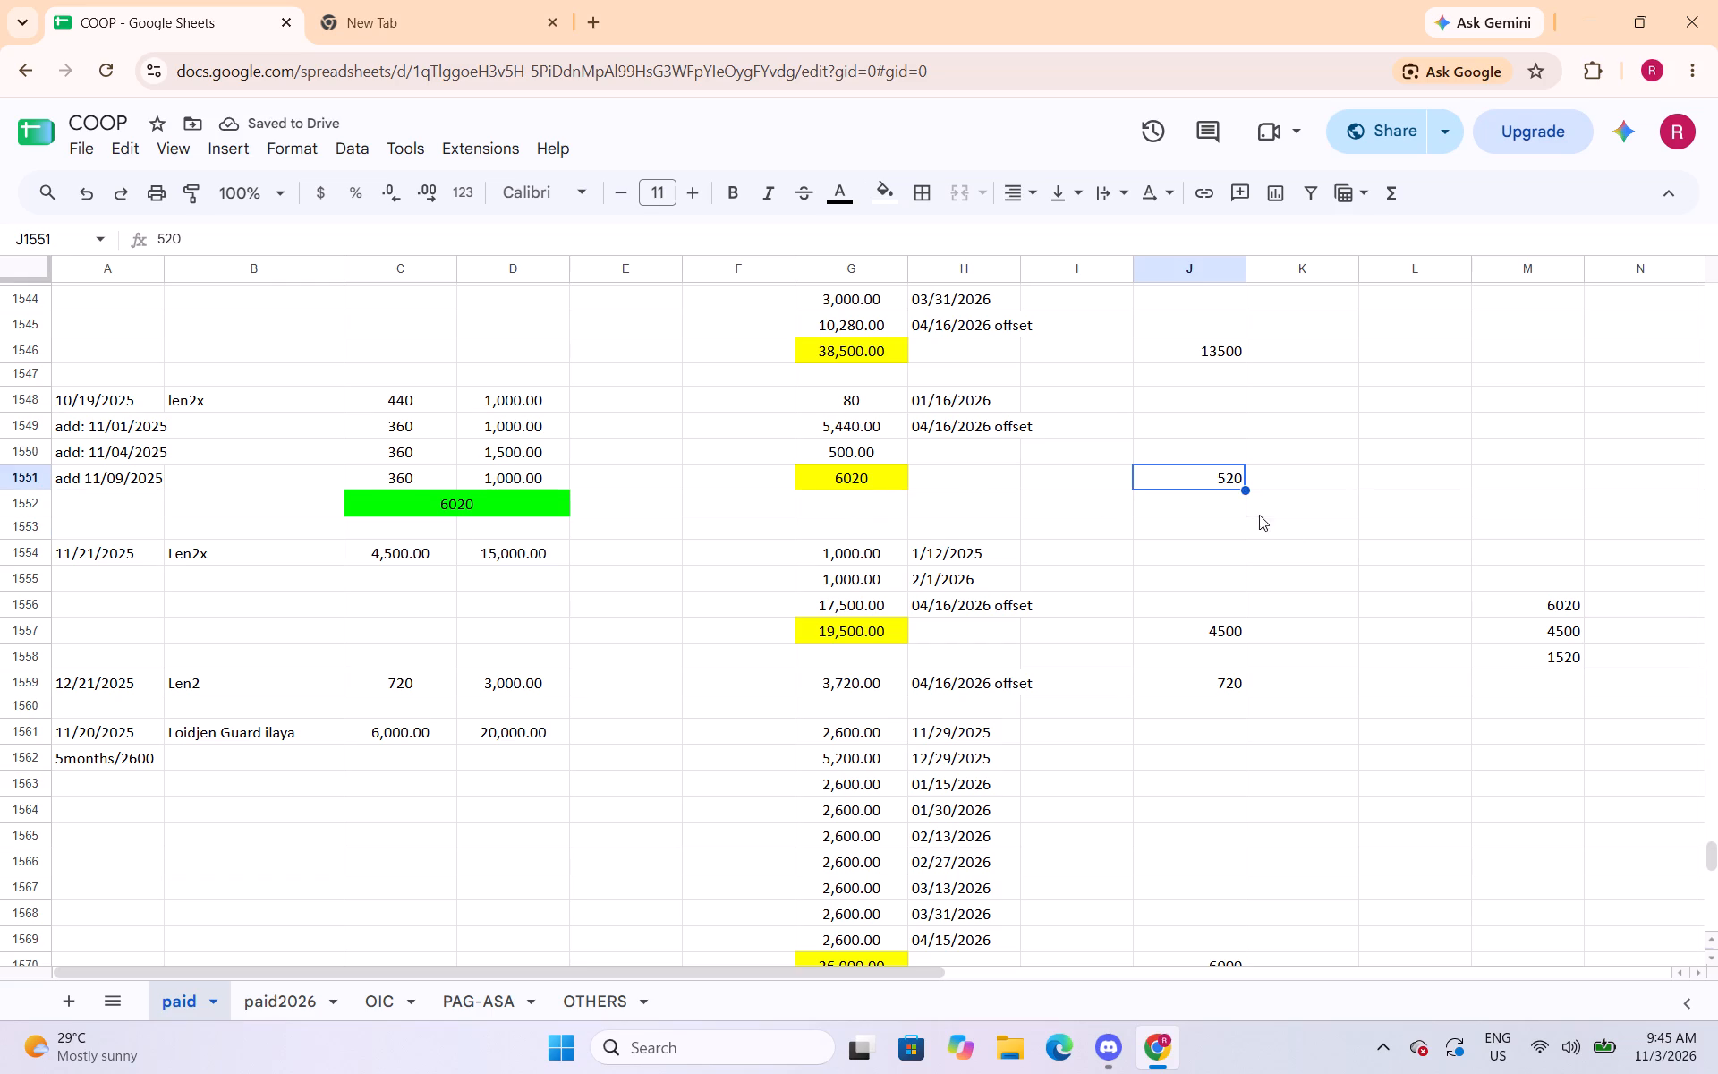
pyautogui.write('1520')
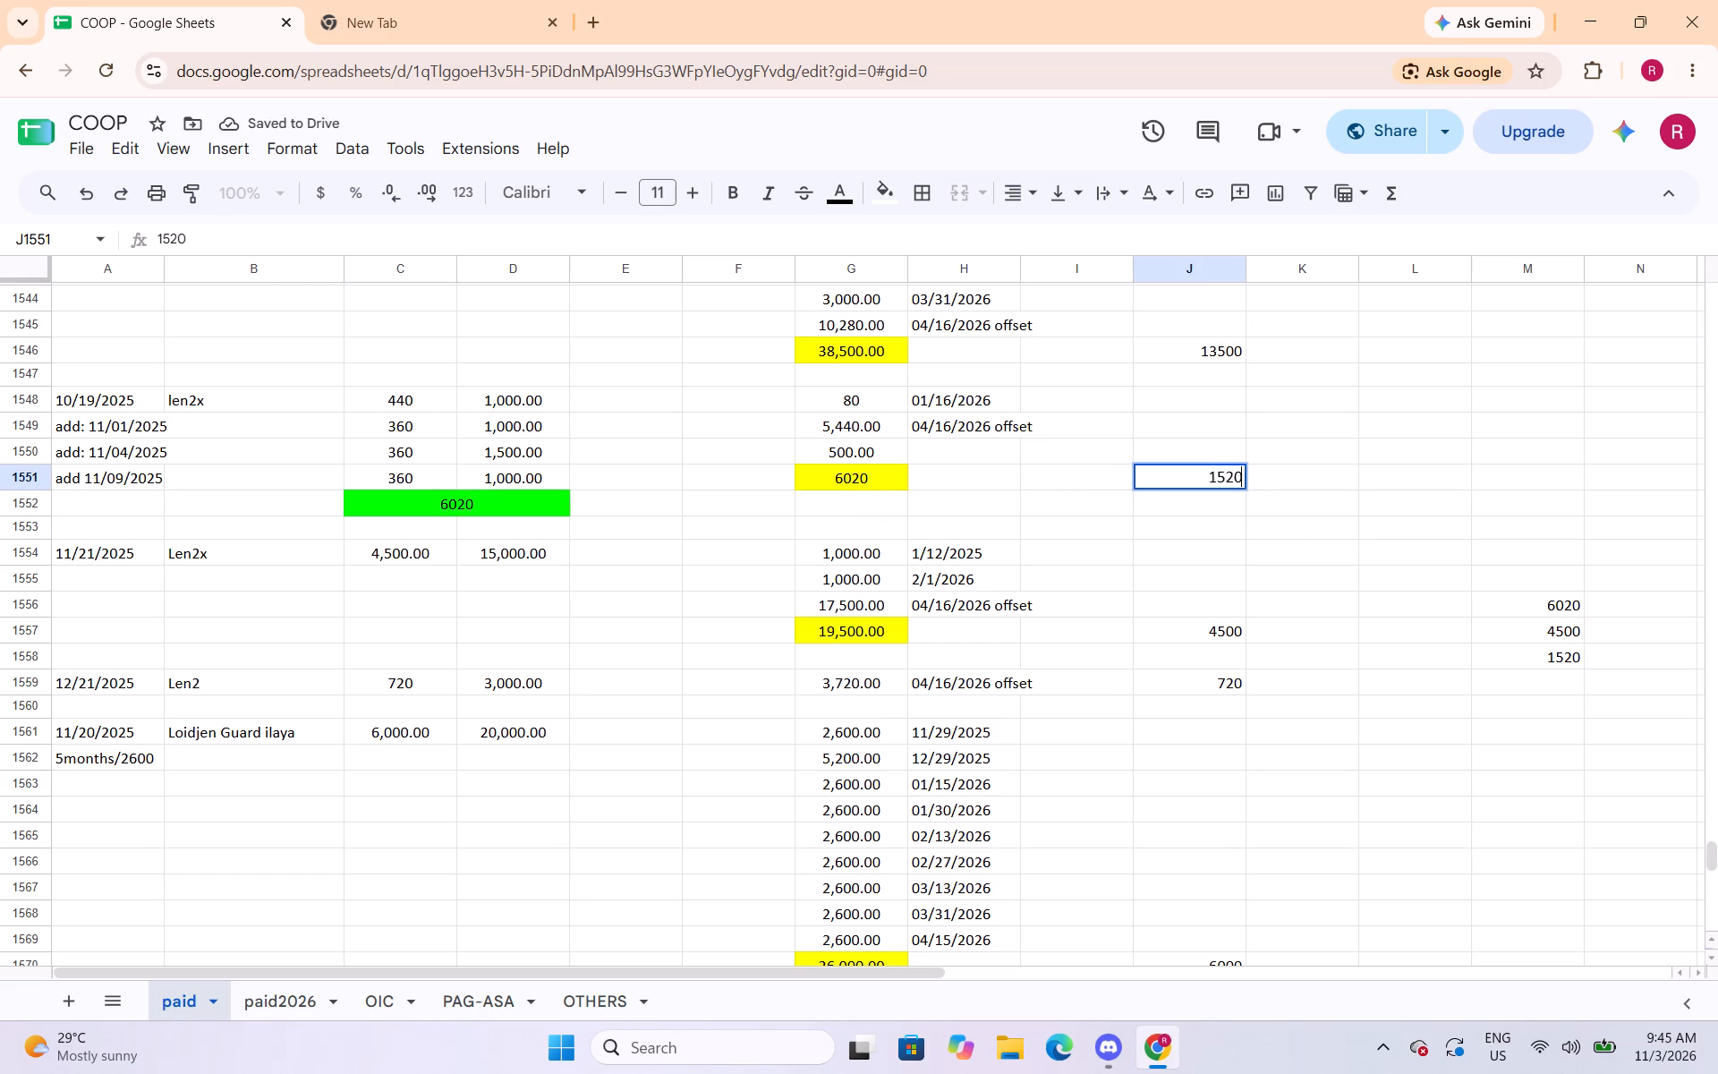
pyautogui.press('Down')
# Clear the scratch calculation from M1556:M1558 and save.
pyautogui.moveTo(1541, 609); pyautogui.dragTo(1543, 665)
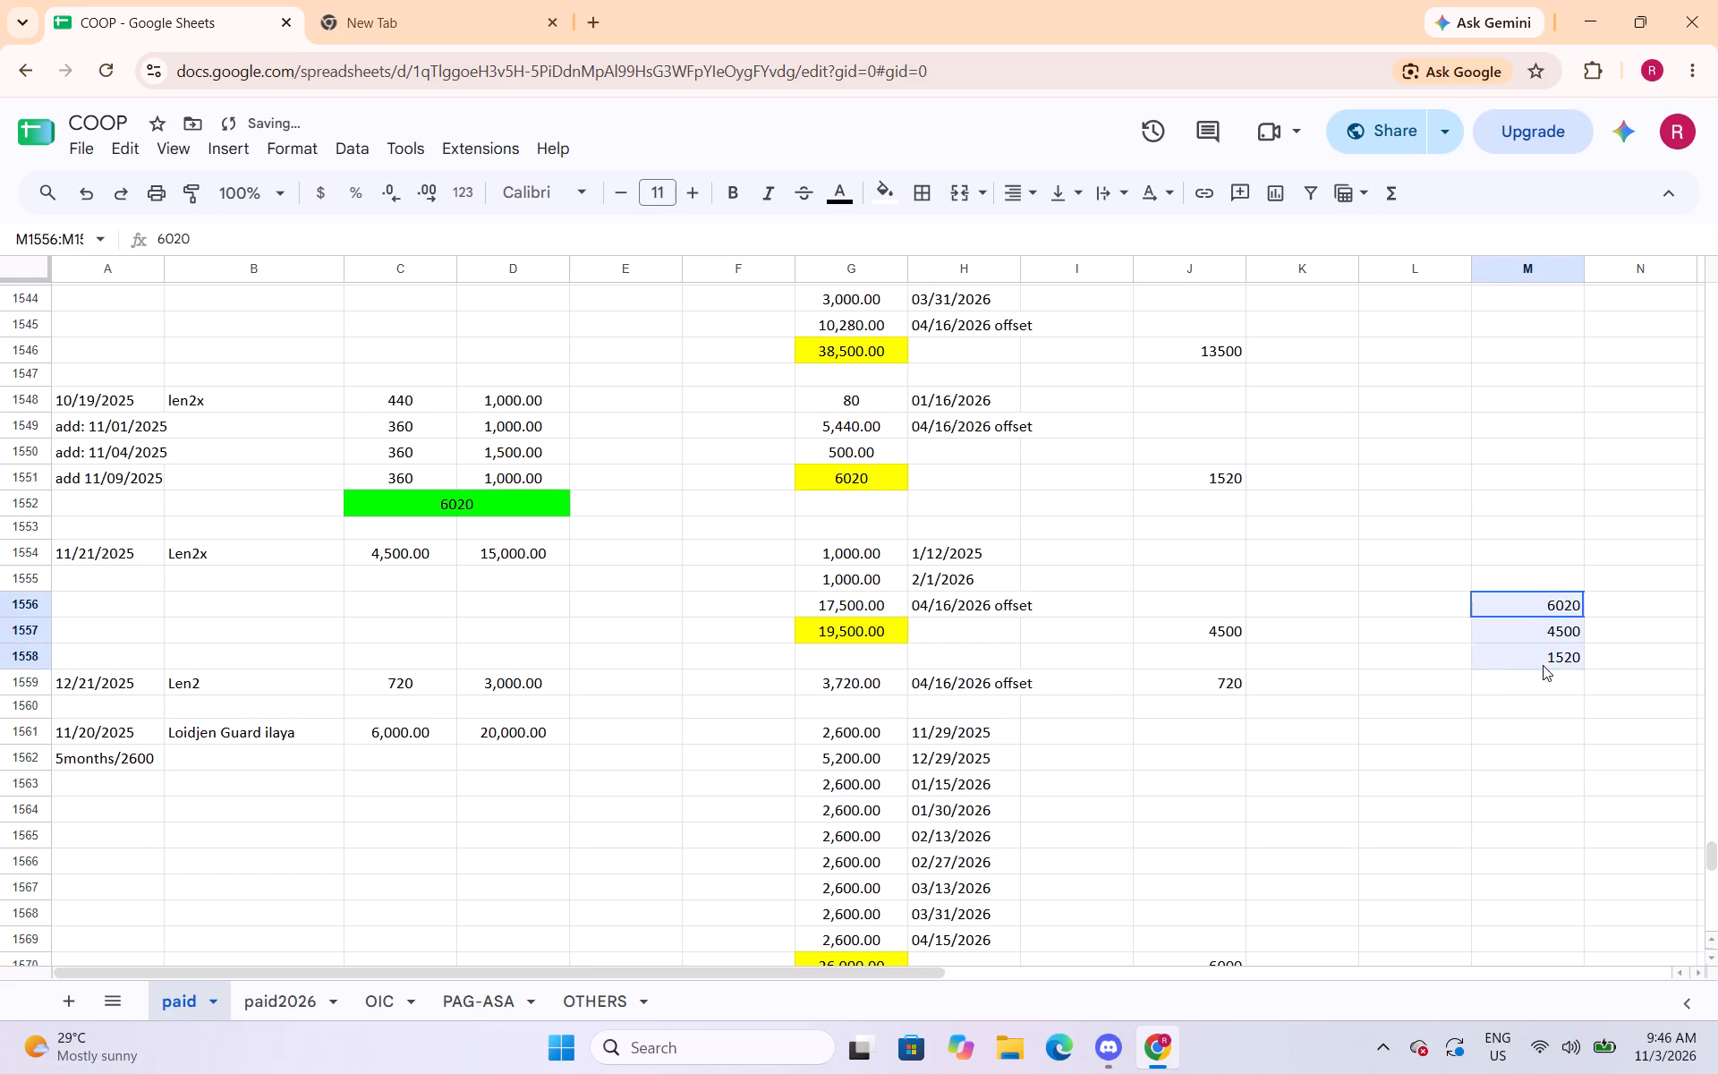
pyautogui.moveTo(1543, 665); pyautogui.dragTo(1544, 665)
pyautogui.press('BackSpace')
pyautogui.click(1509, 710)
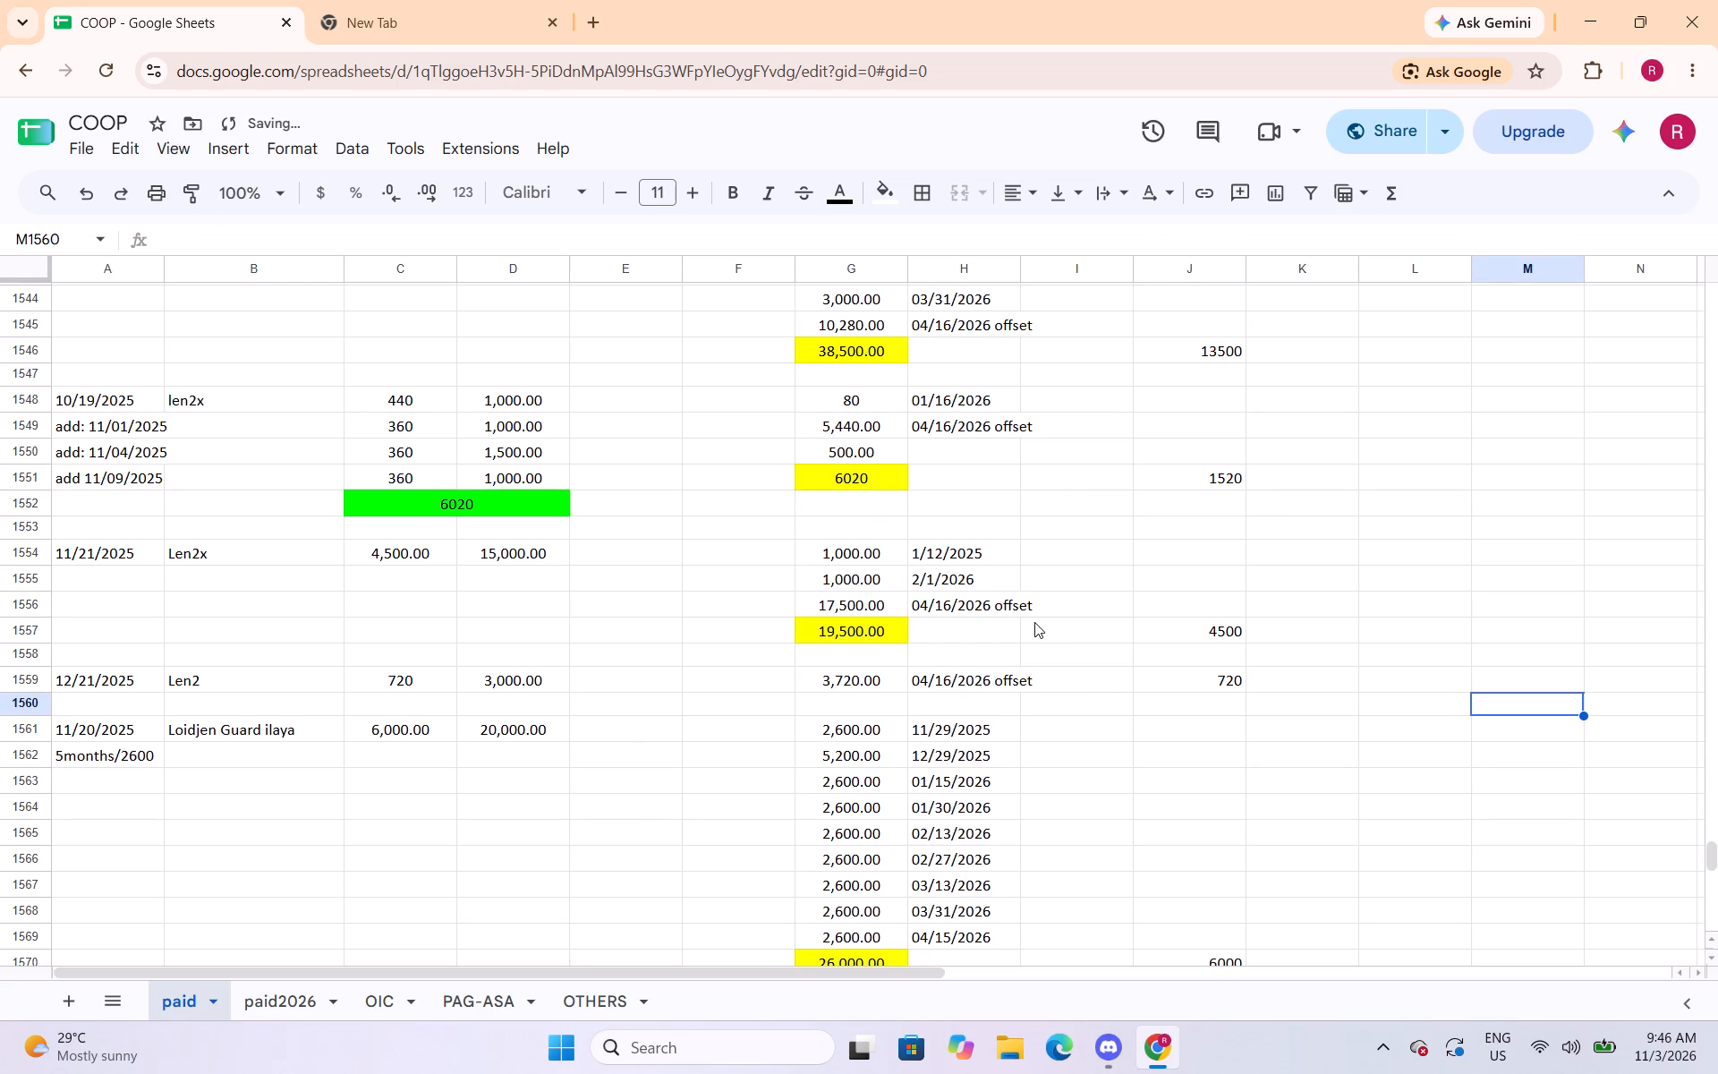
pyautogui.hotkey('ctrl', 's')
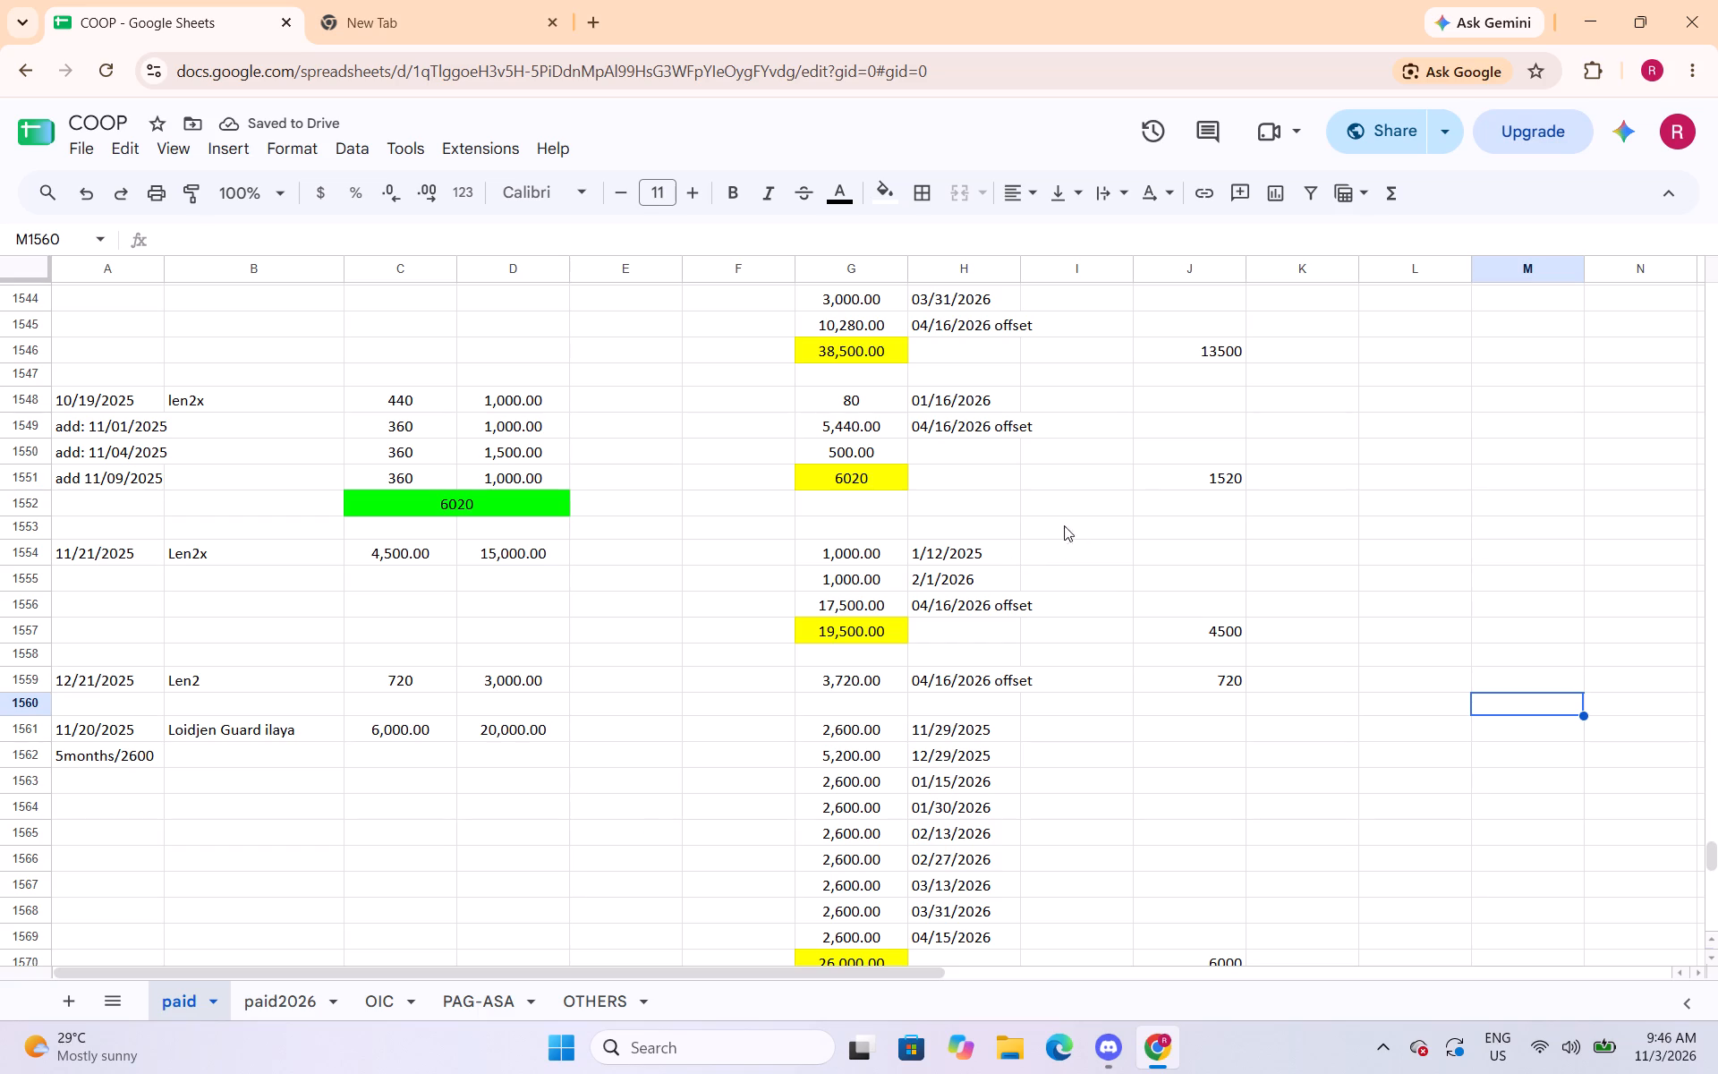
# Total C1554:D1554 for the 11/21/2025 entry in row 1555, merge C1555:D1555, and fill it bright green.
pyautogui.scroll(-1, 999, 503)
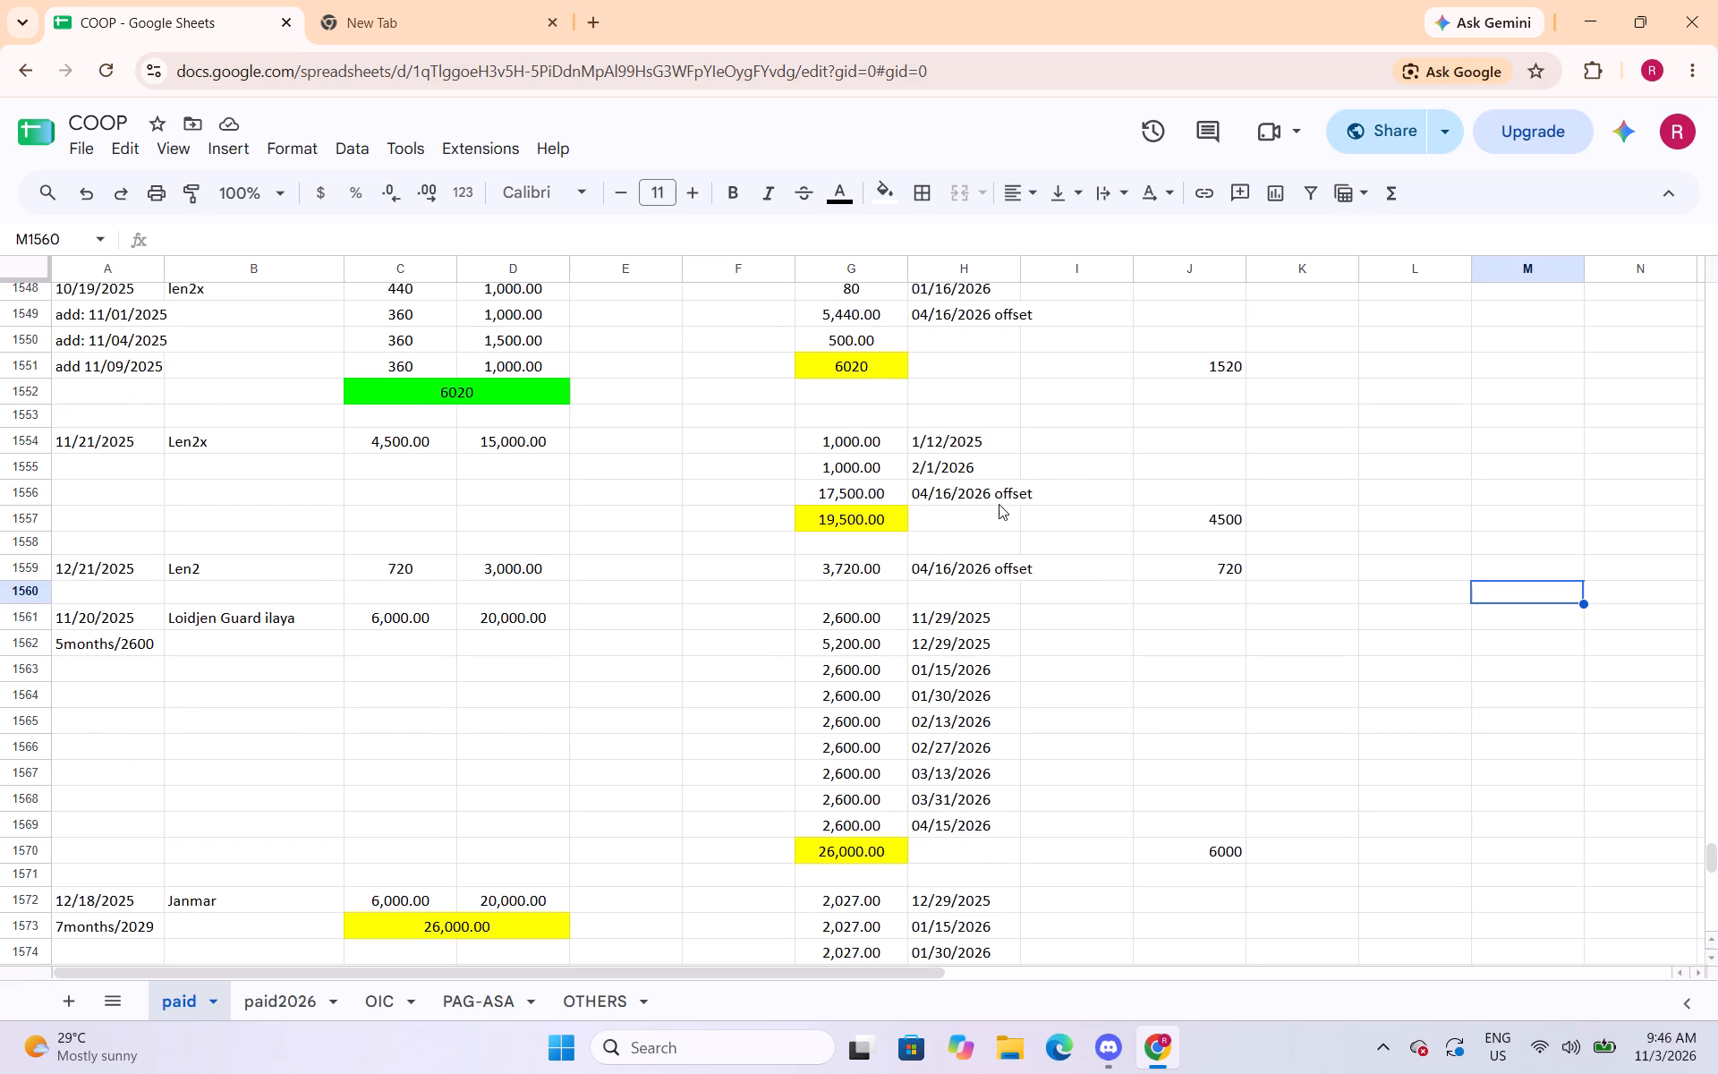
pyautogui.moveTo(429, 465); pyautogui.dragTo(475, 472)
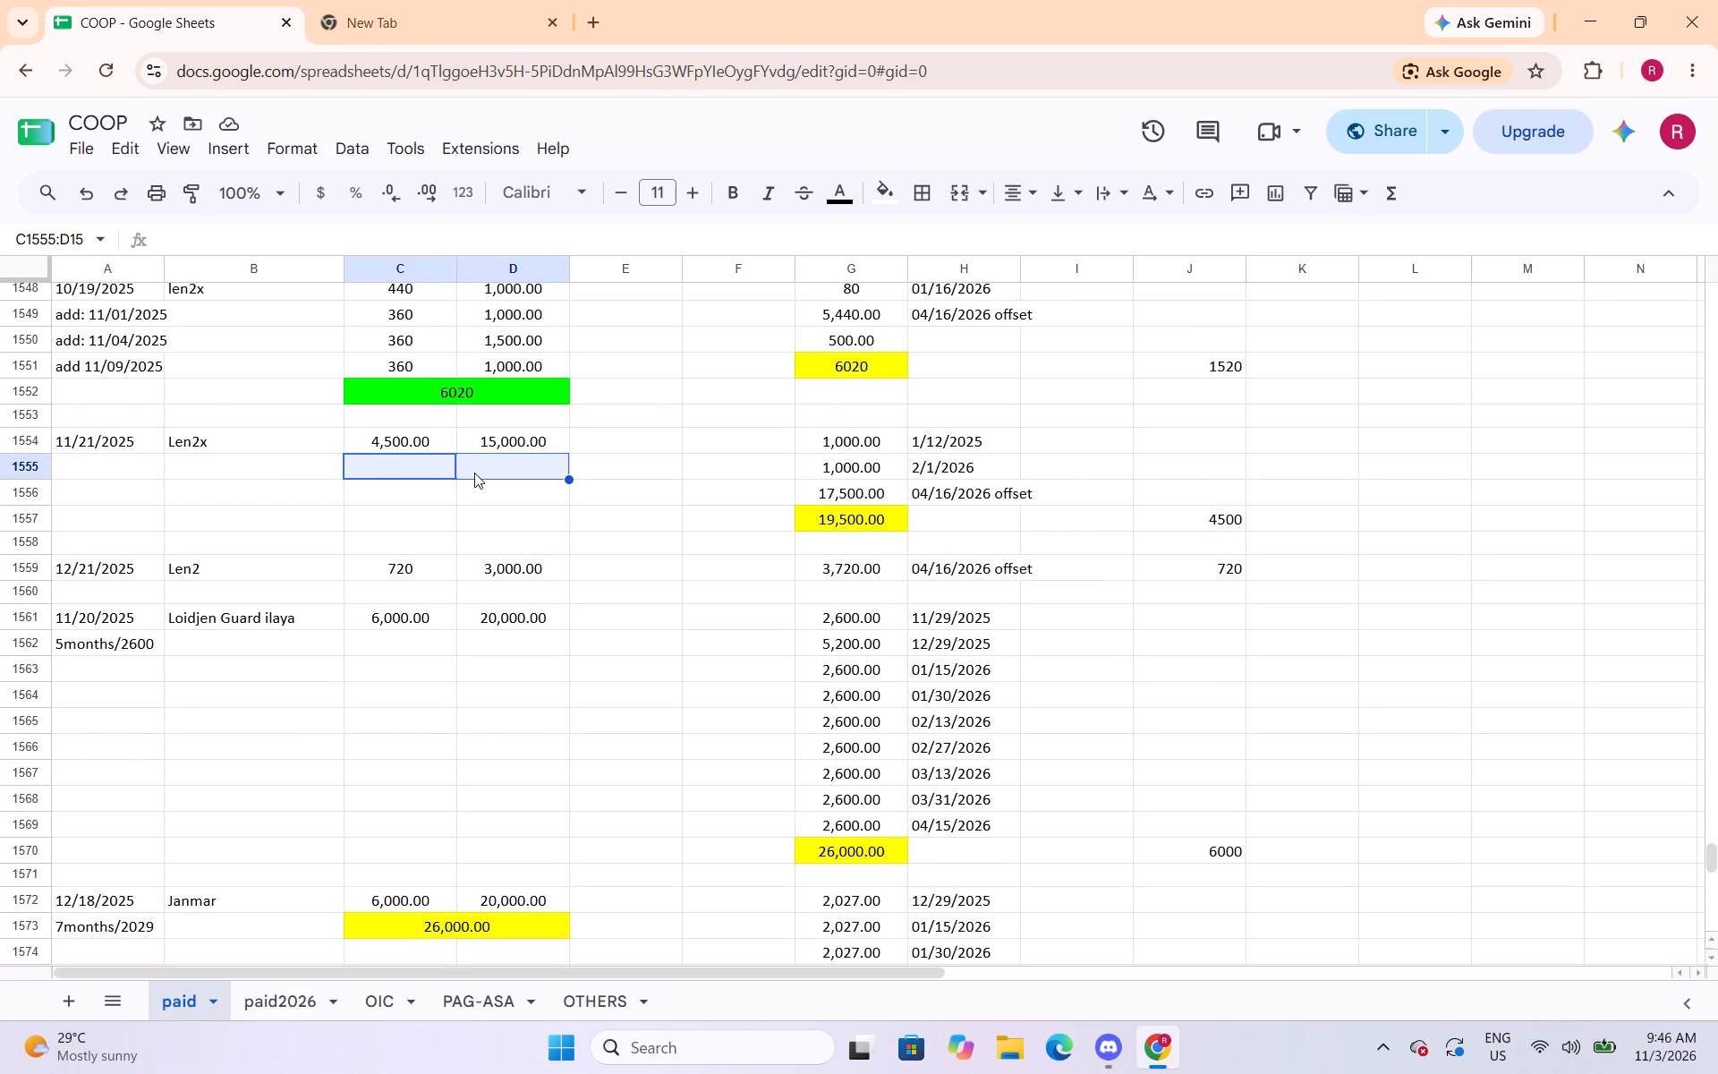
pyautogui.write('=sum(')
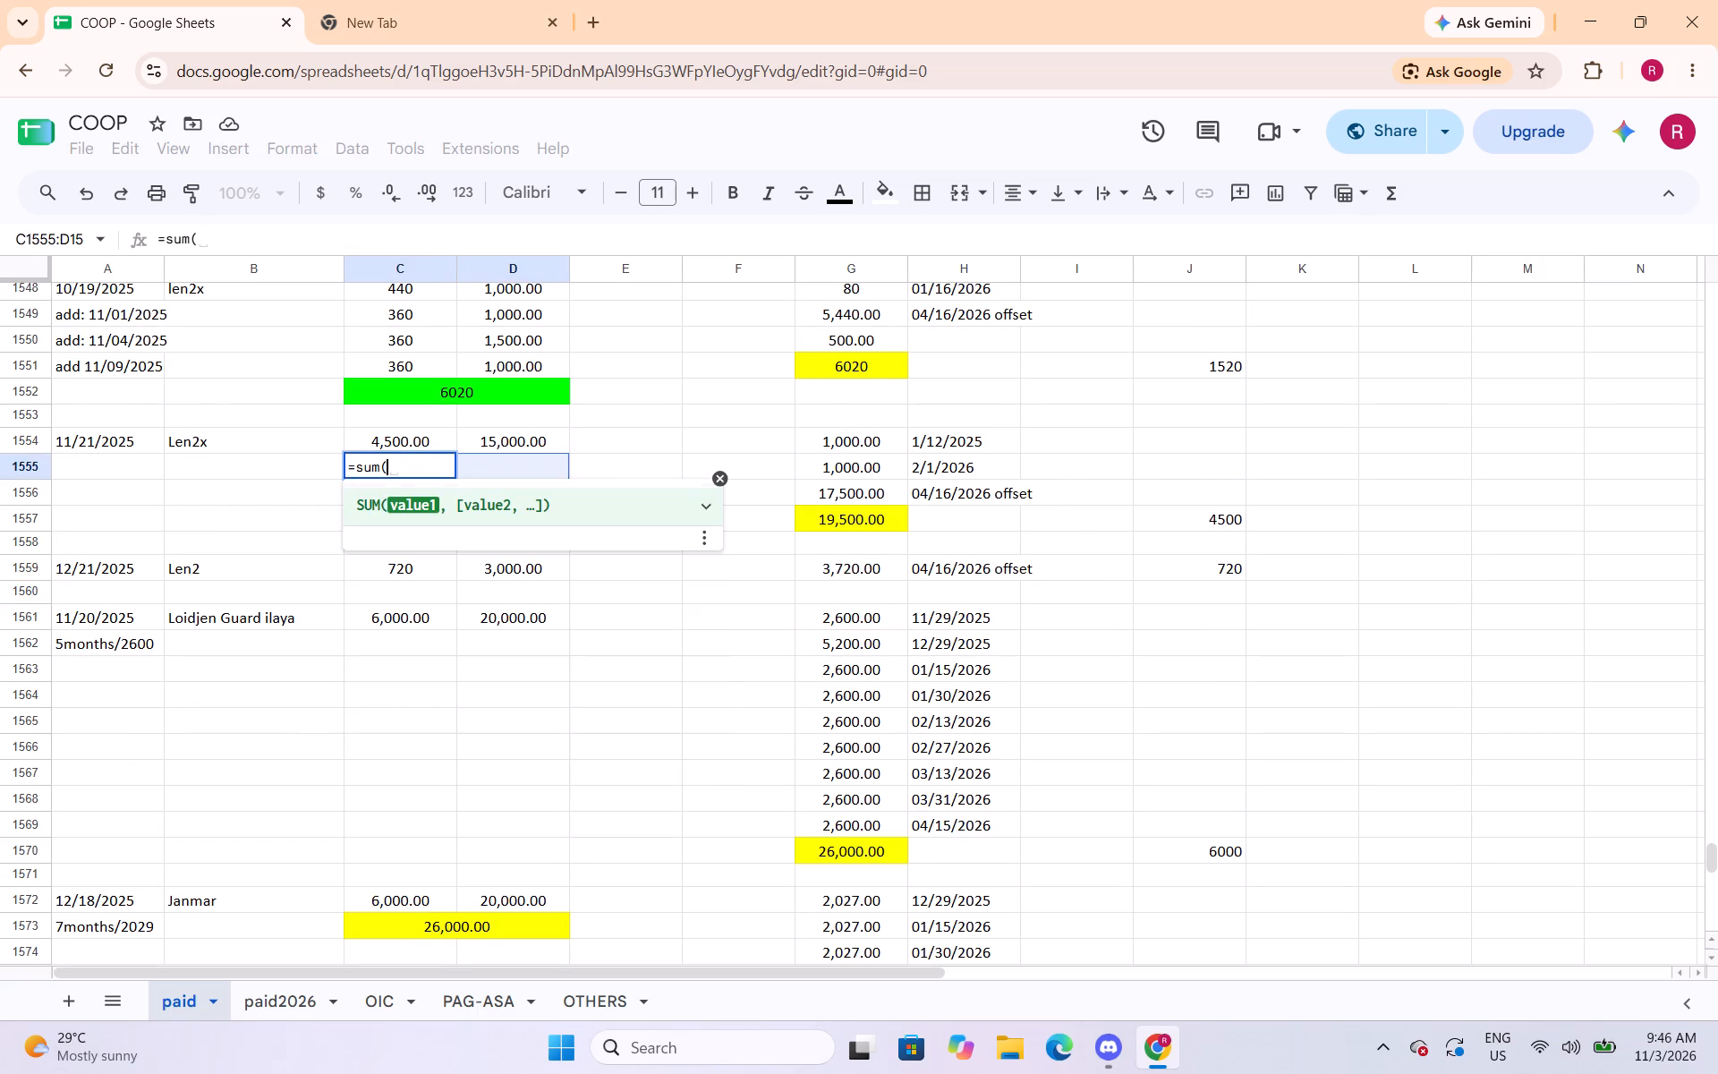
pyautogui.moveTo(428, 434); pyautogui.dragTo(473, 446)
pyautogui.hotkey('shift', ')')
pyautogui.press('Return')
pyautogui.press('Up')
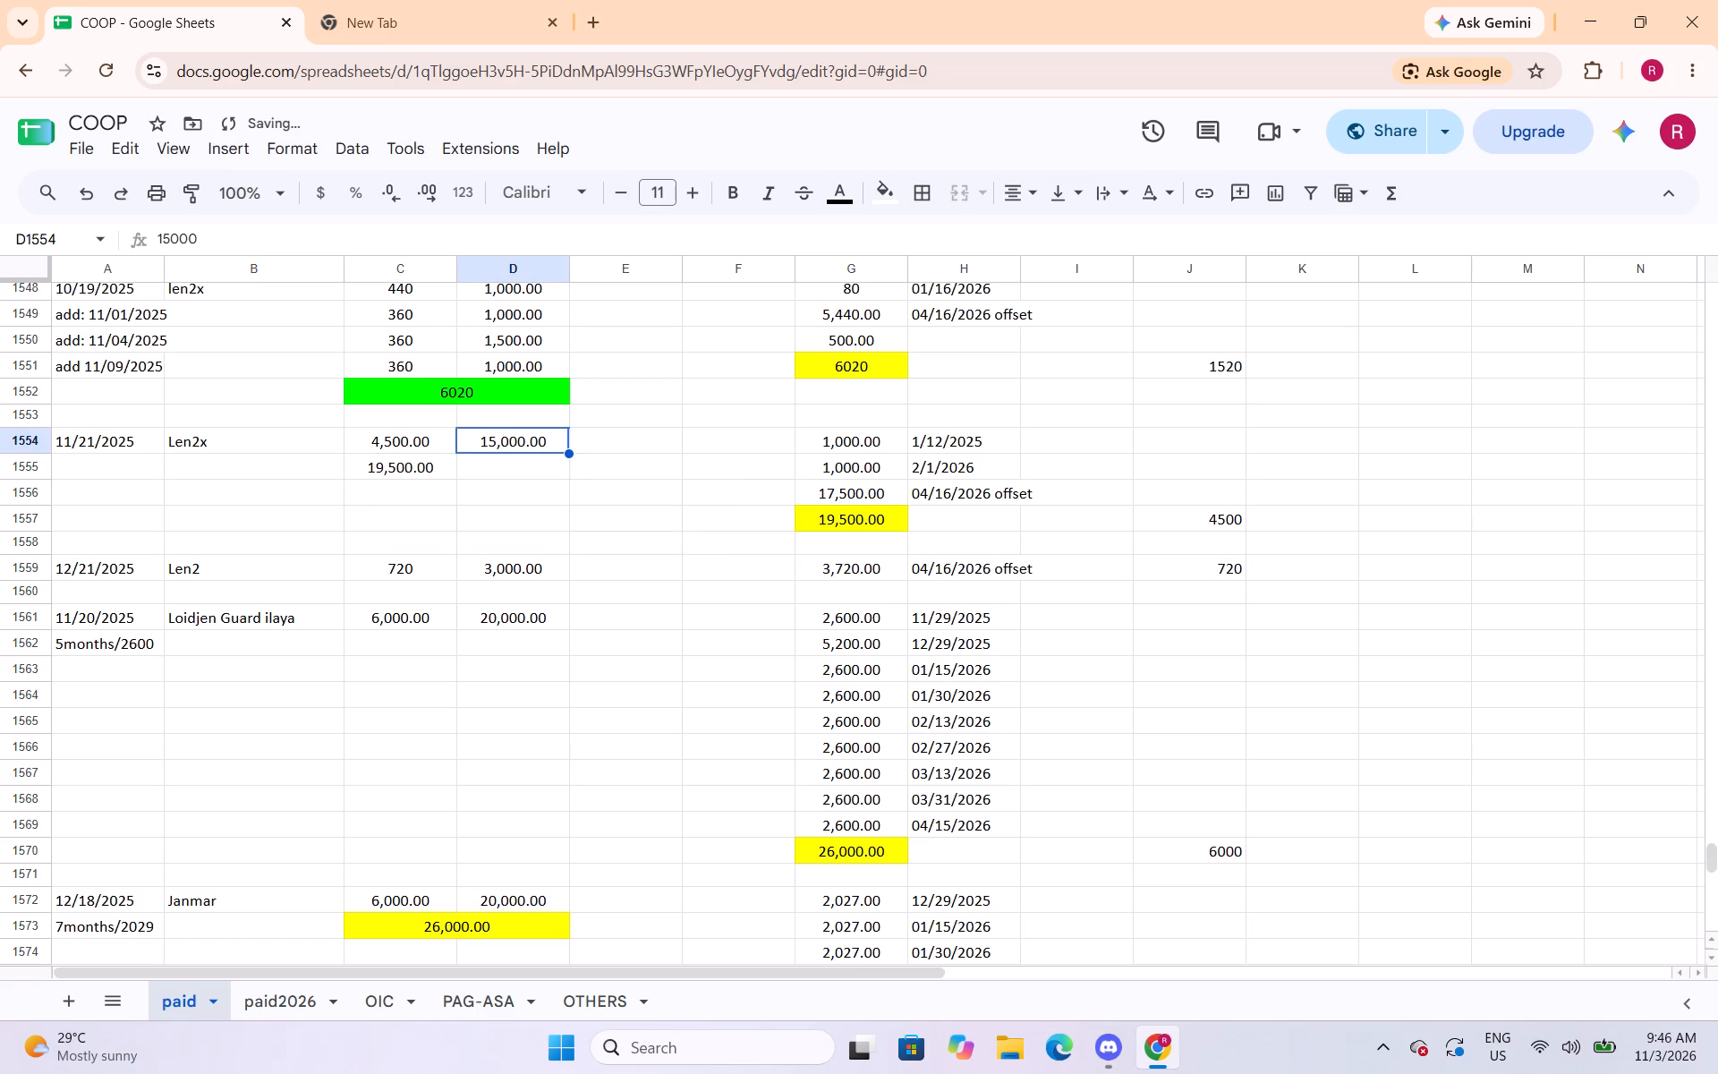
pyautogui.press('Down')
pyautogui.press('Left')
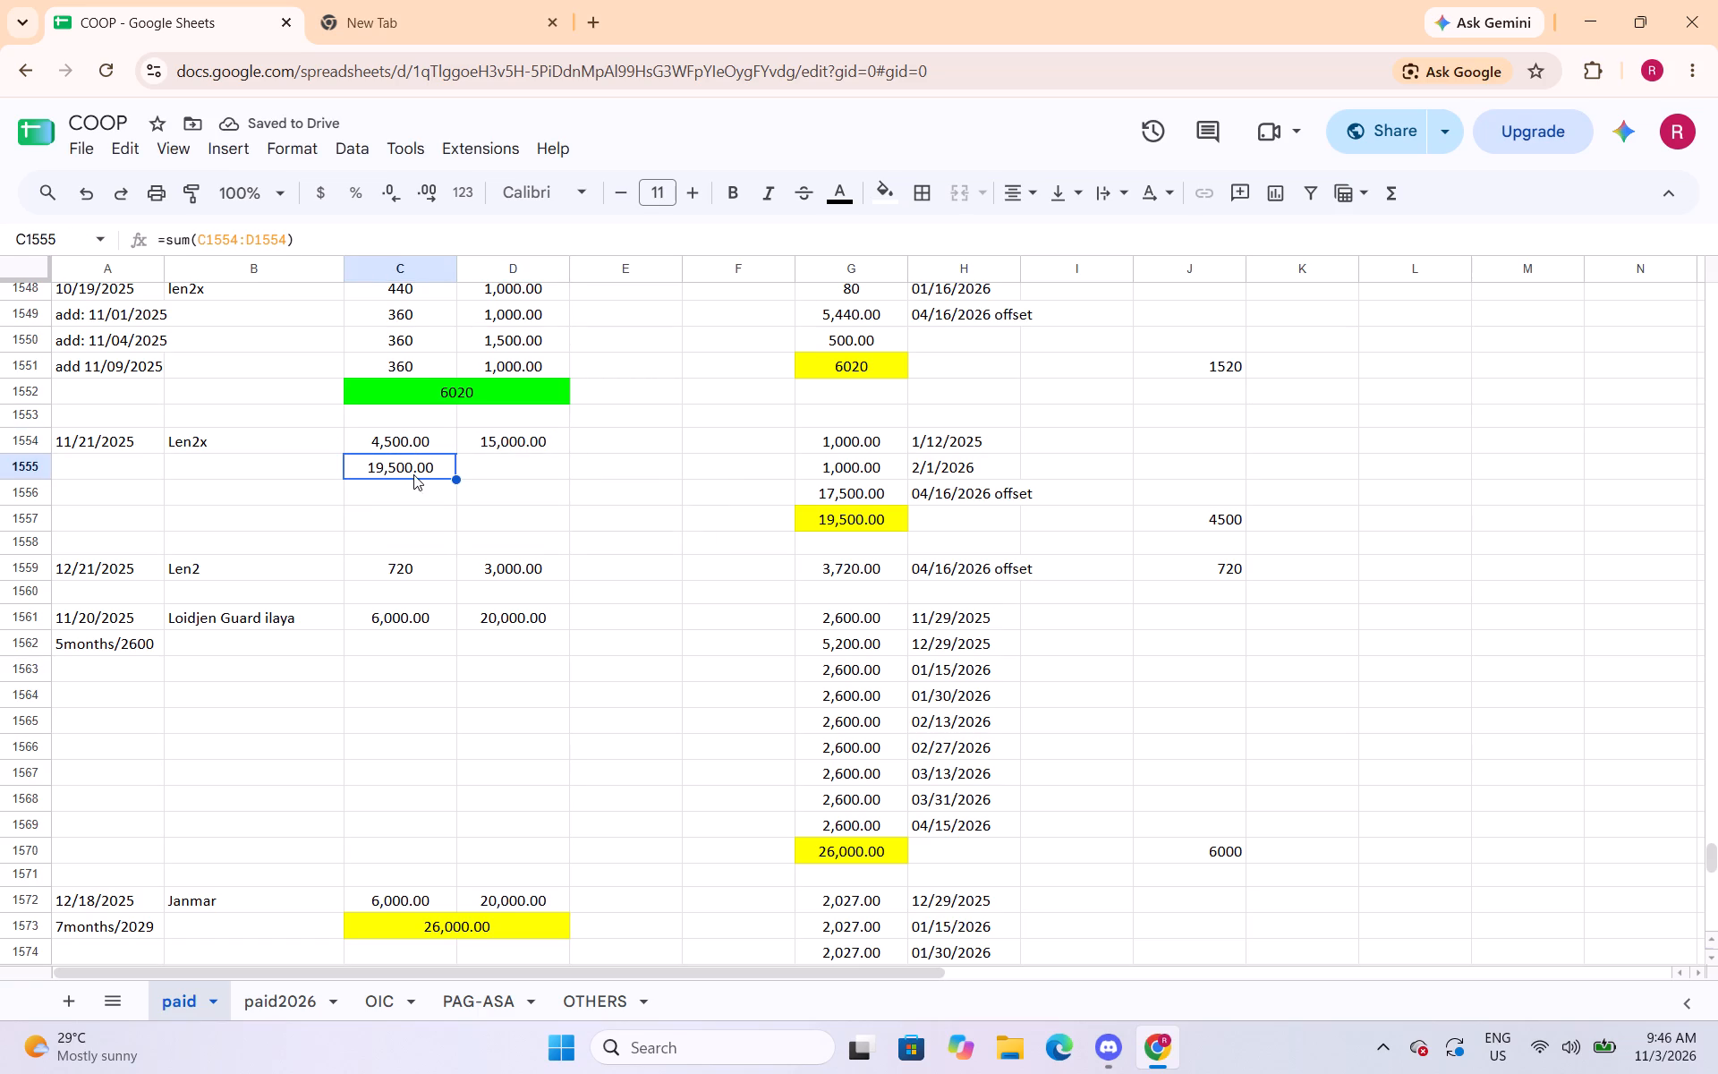
pyautogui.moveTo(416, 468); pyautogui.dragTo(472, 468)
pyautogui.click(966, 195)
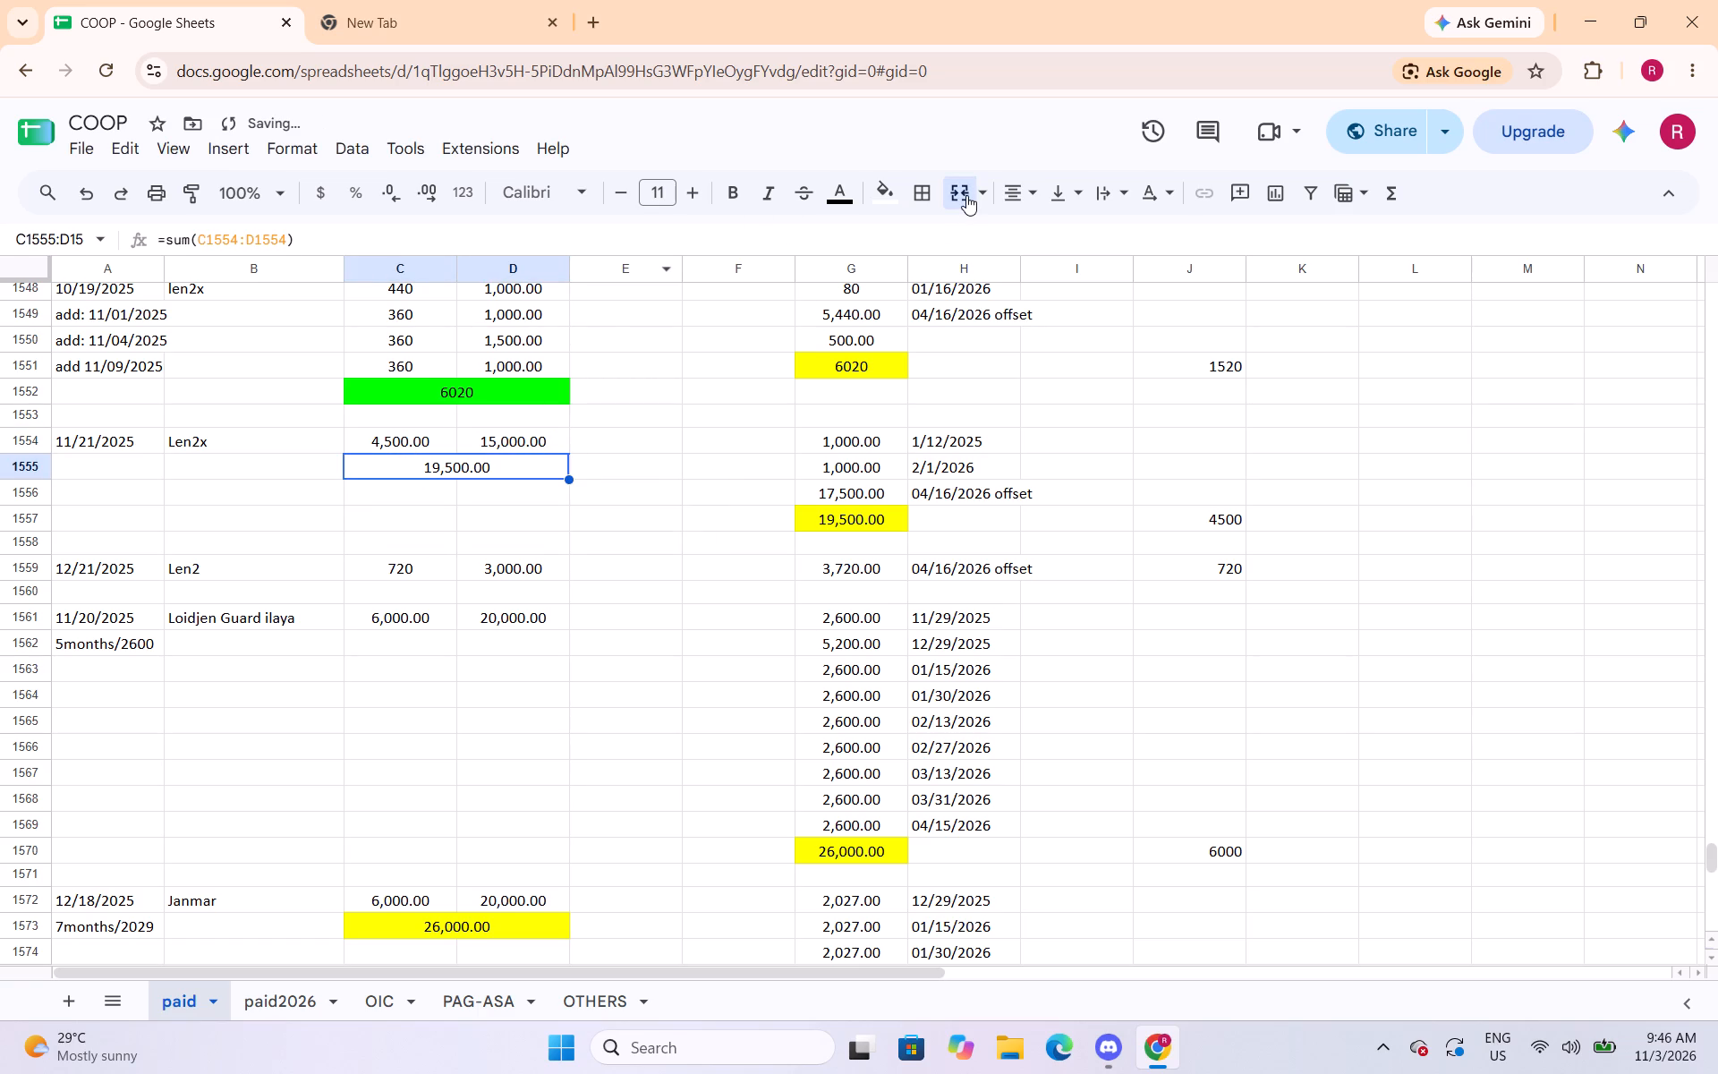
pyautogui.click(877, 194)
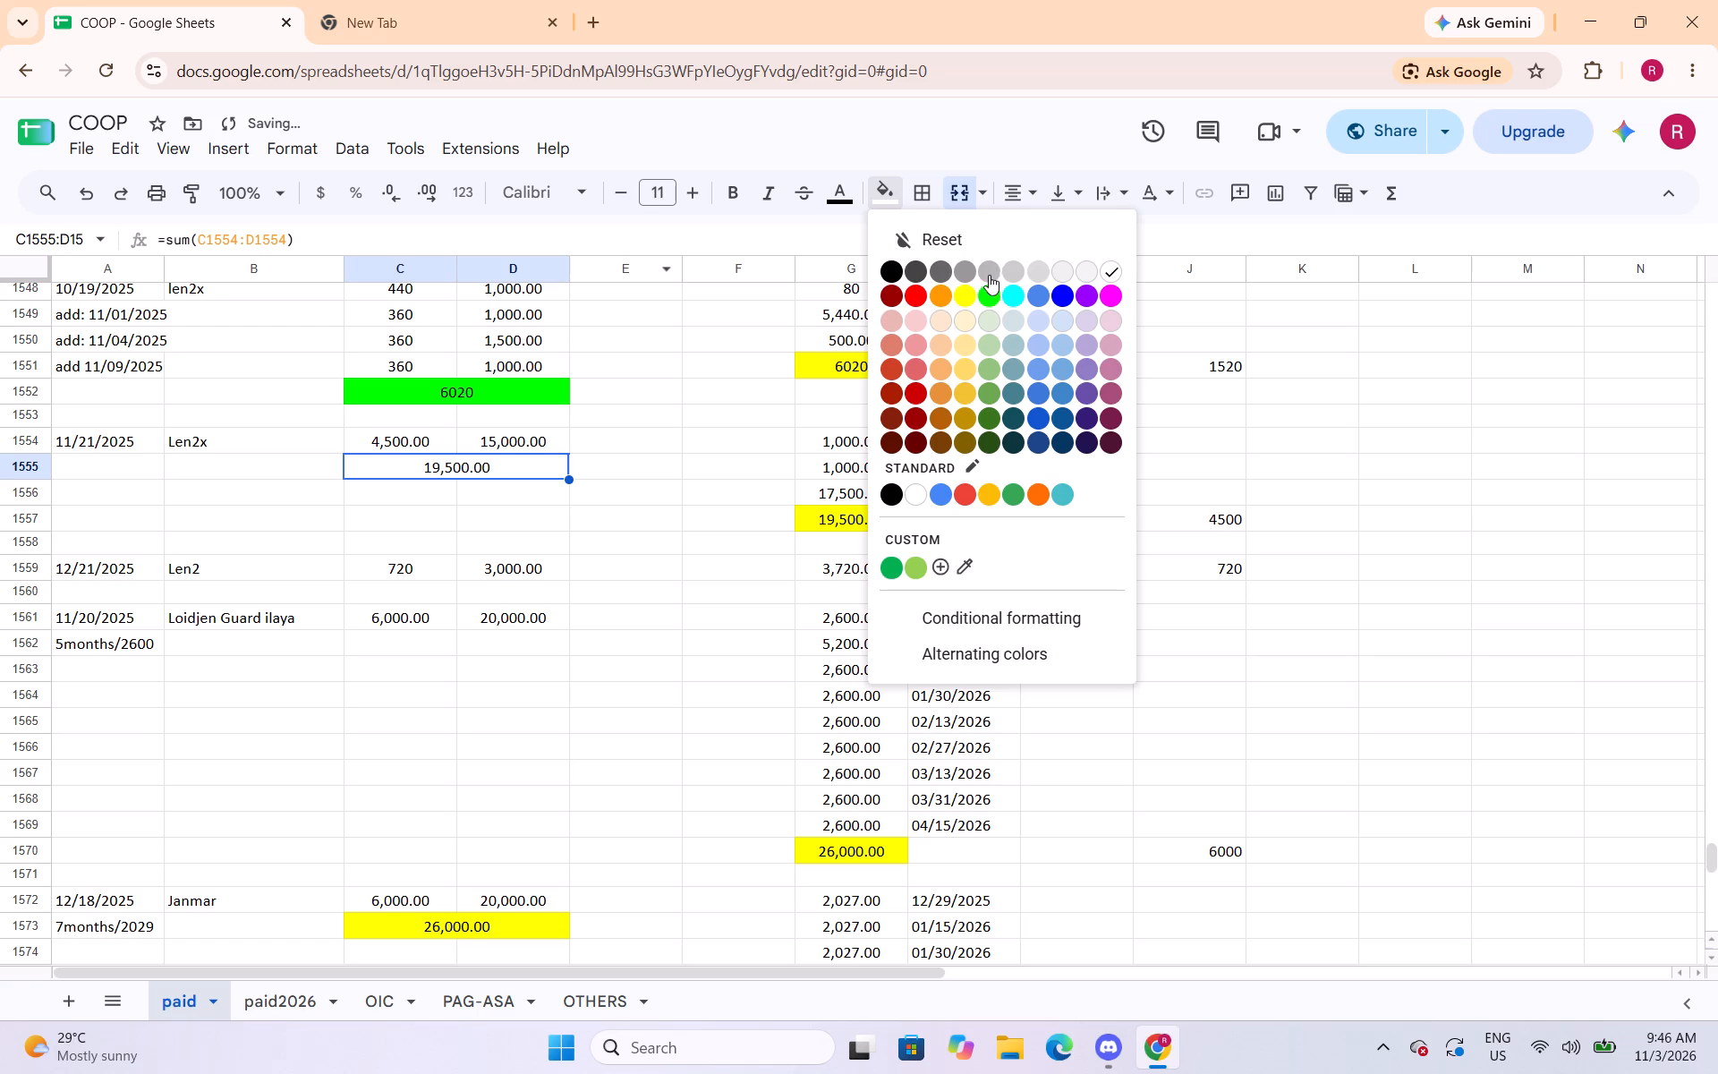
pyautogui.click(989, 292)
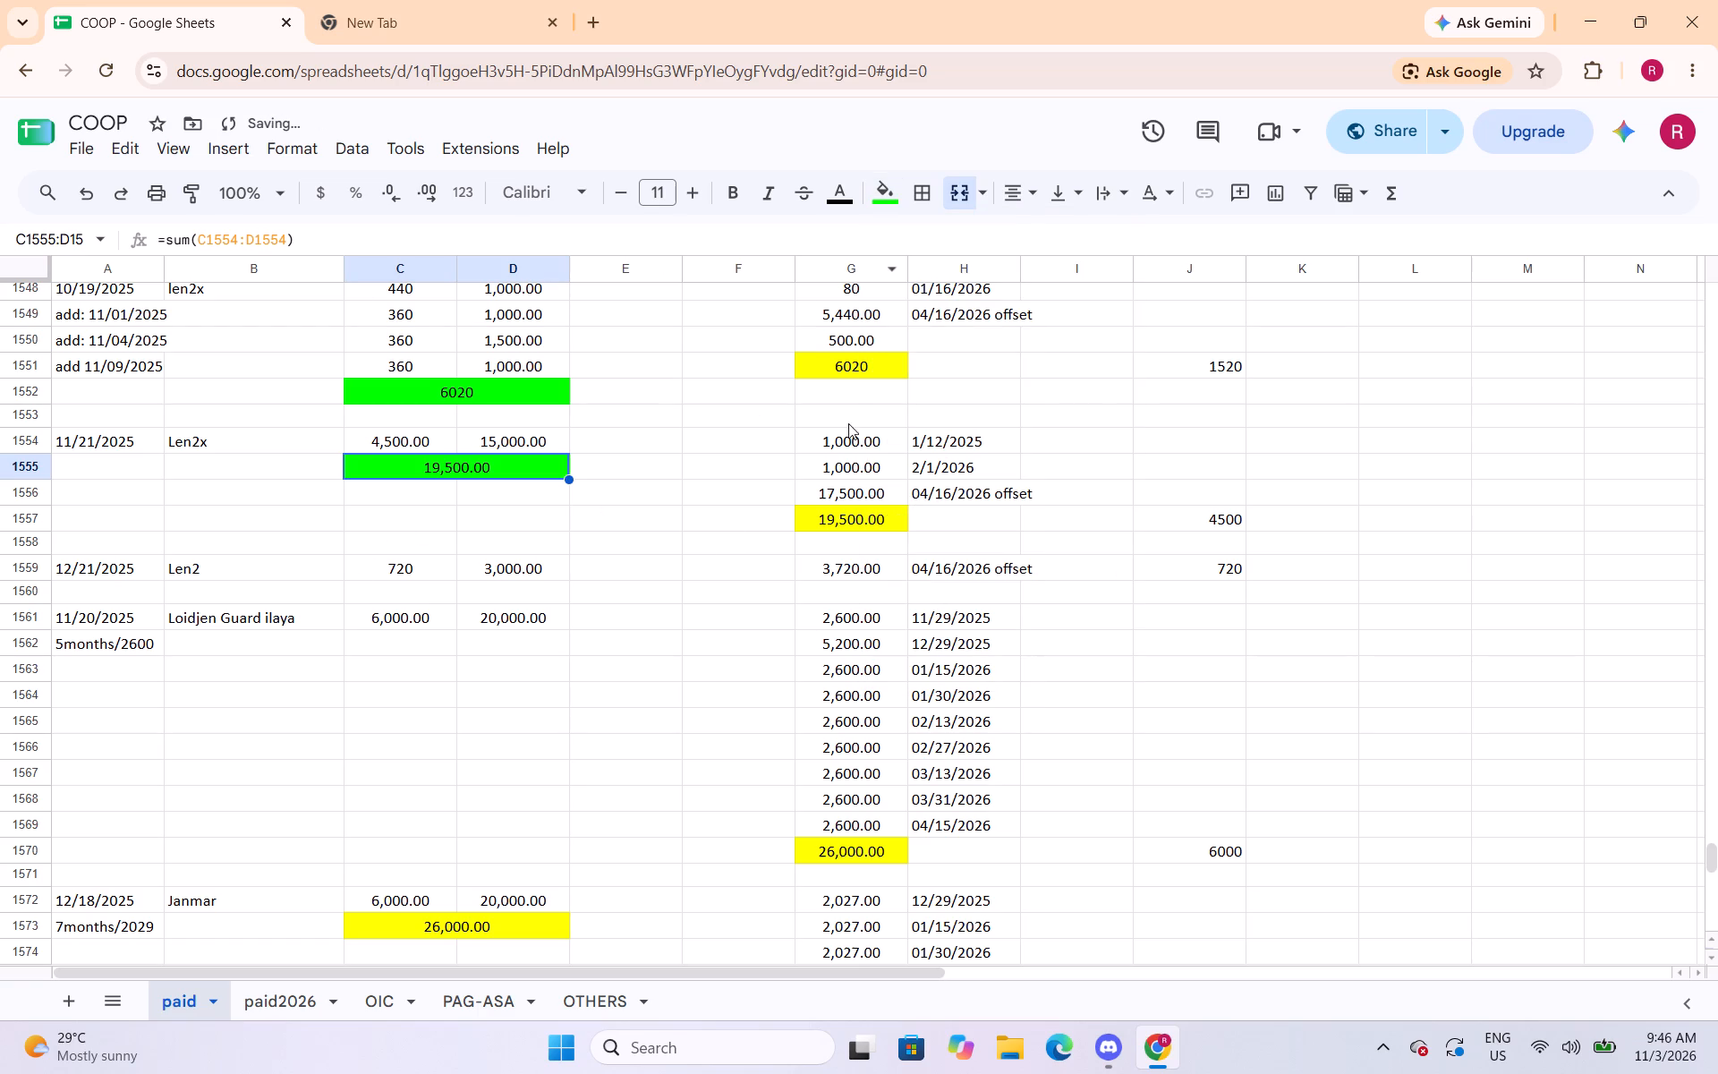
# Insert one row above row 1560, directly below the 12/21/2025 entry.
pyautogui.click(37, 598)
pyautogui.rightClick(37, 598)
pyautogui.click(123, 606)
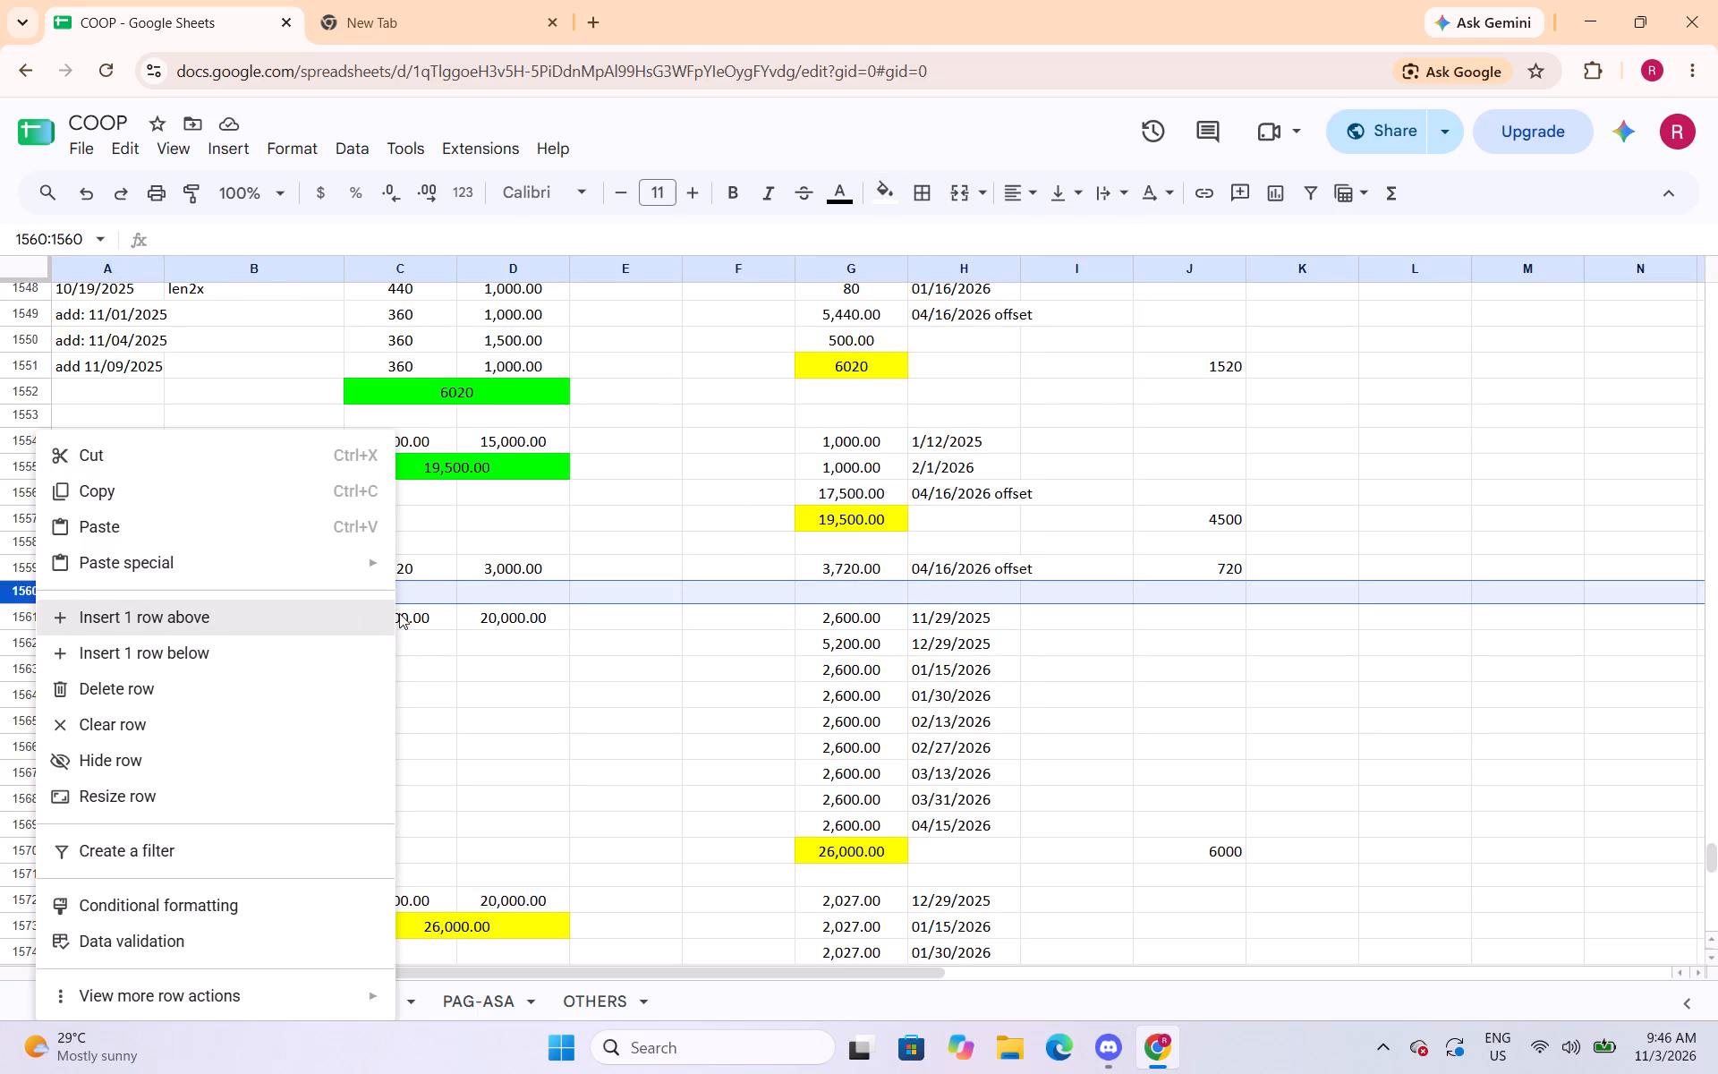
# Merge C1560:D1560, enter the sum of C1559:D1559 for the 12/21/2025 entry, and fill it bright green.
pyautogui.moveTo(424, 596); pyautogui.dragTo(478, 596)
pyautogui.click(967, 202)
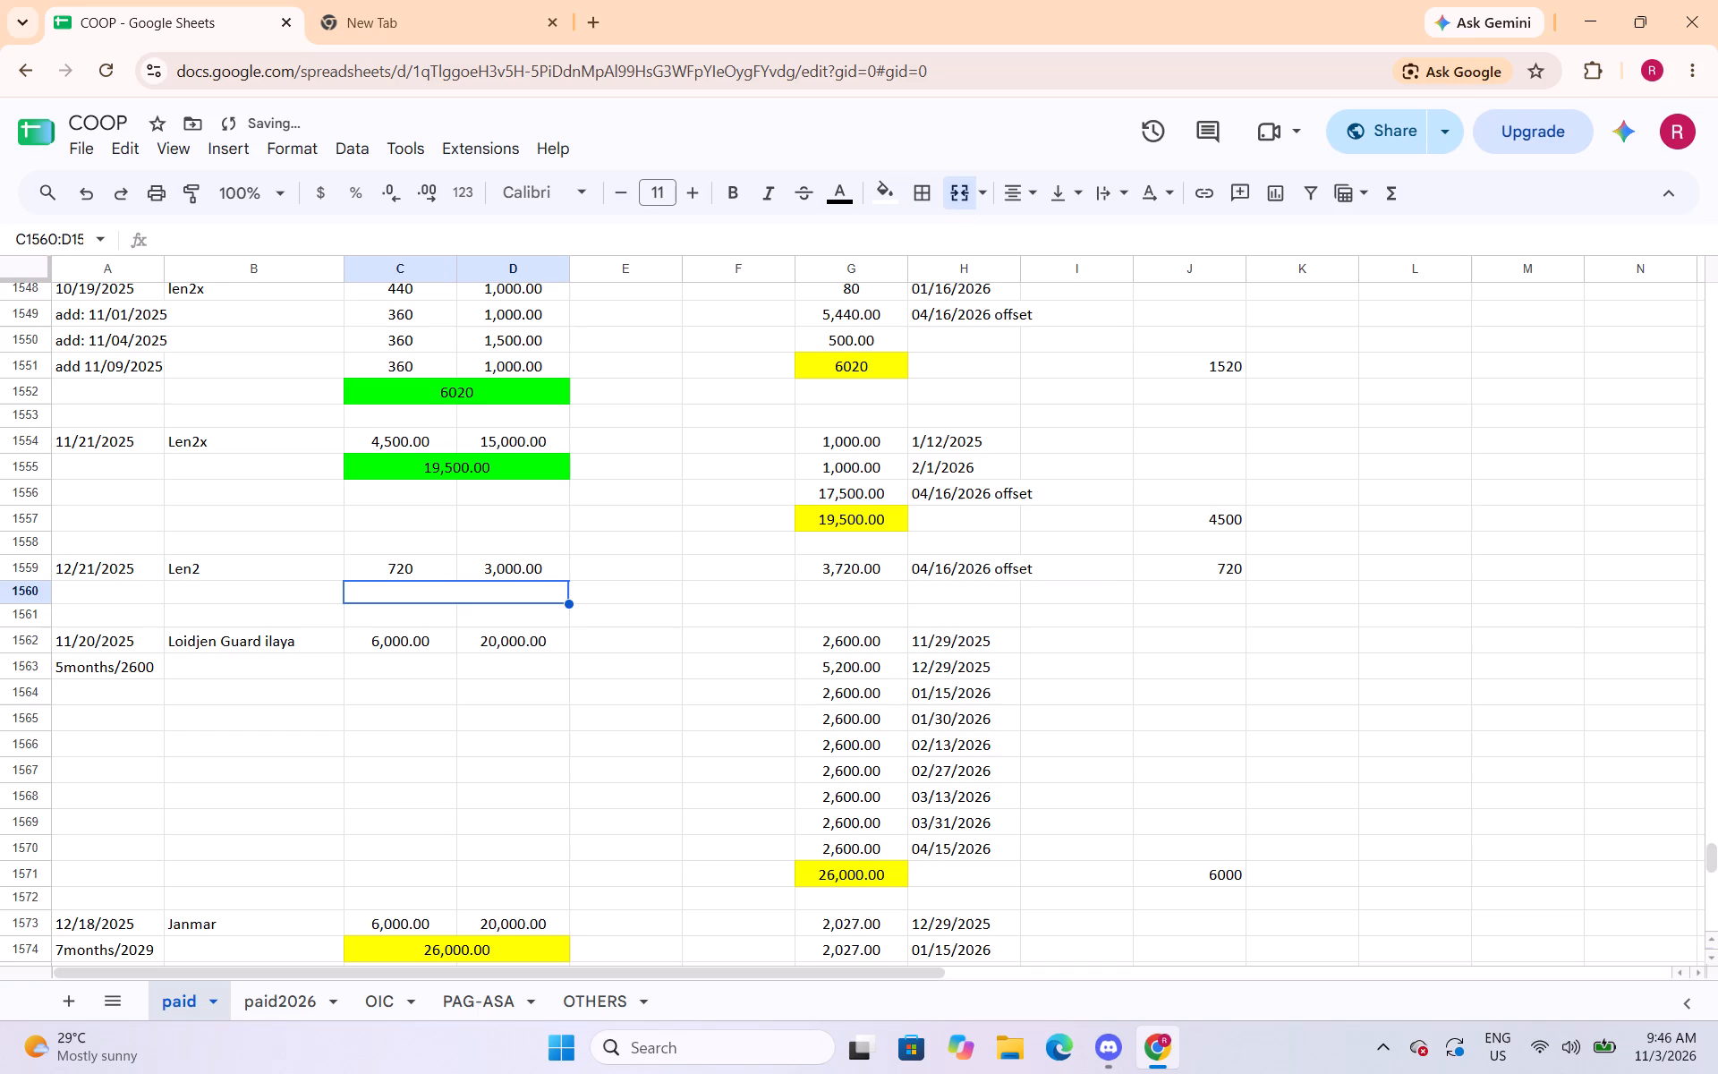
pyautogui.write('=sum(')
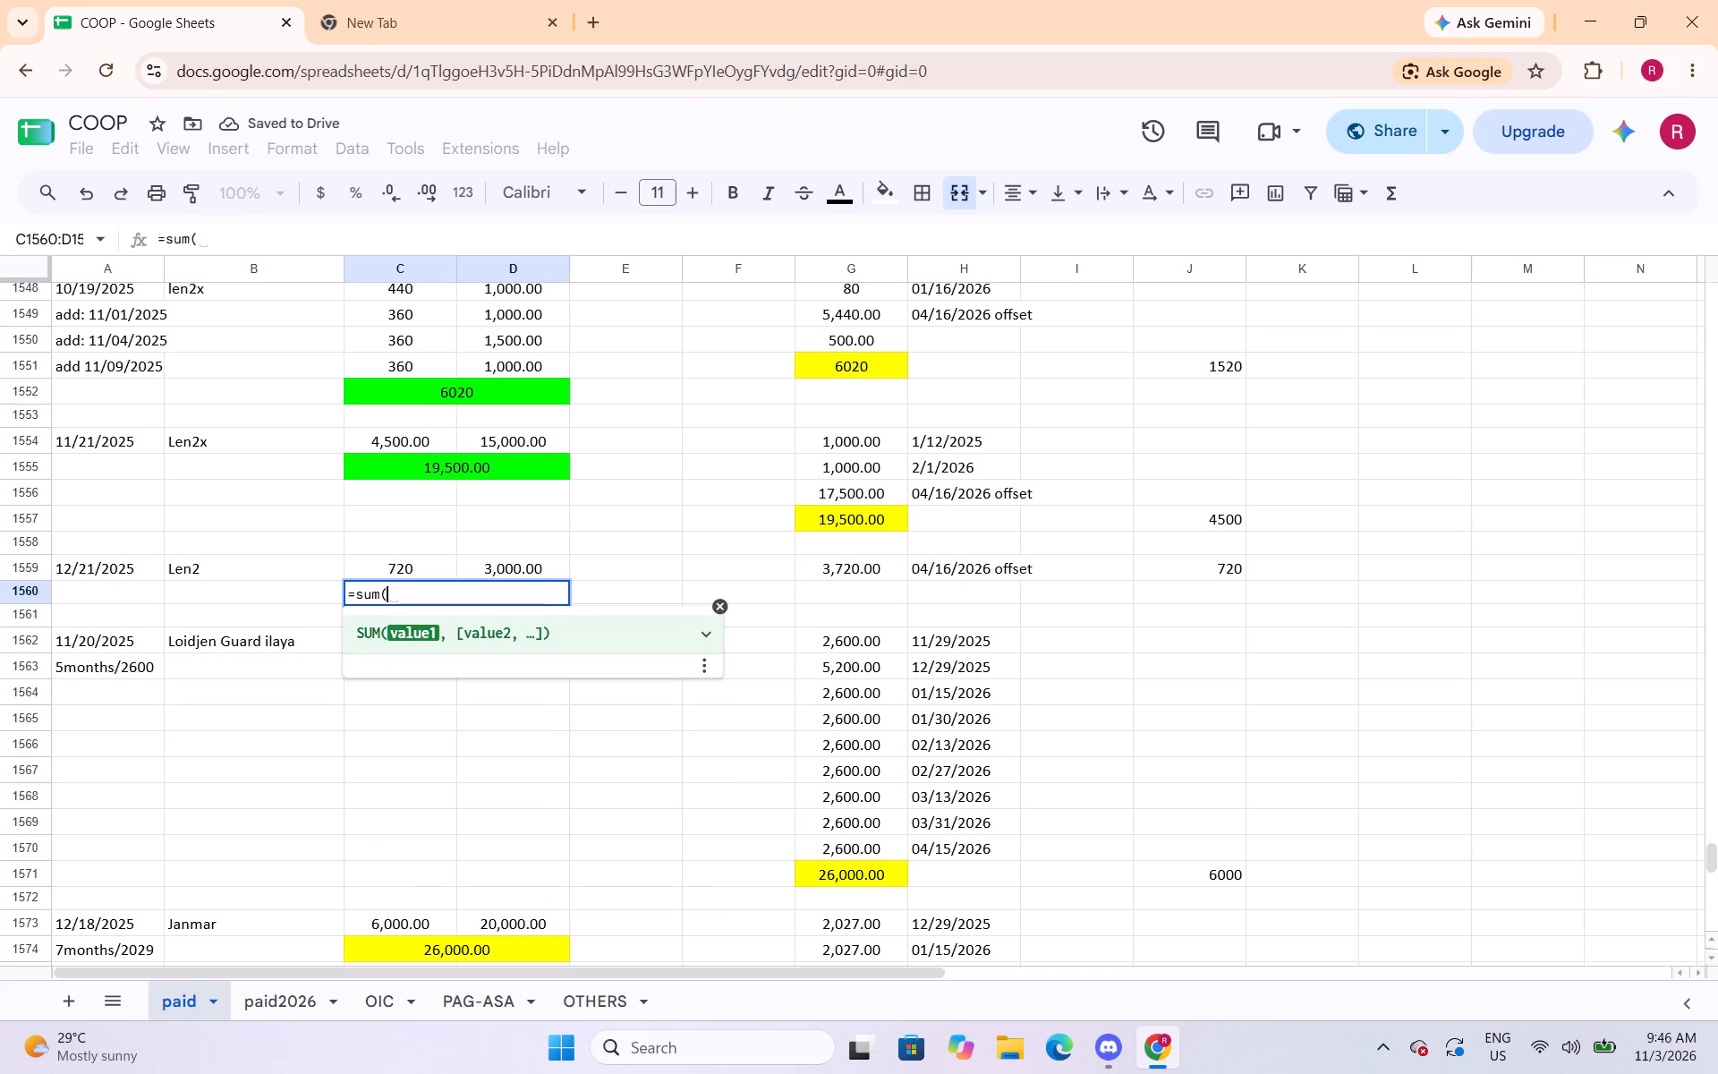
pyautogui.moveTo(451, 573); pyautogui.dragTo(471, 569)
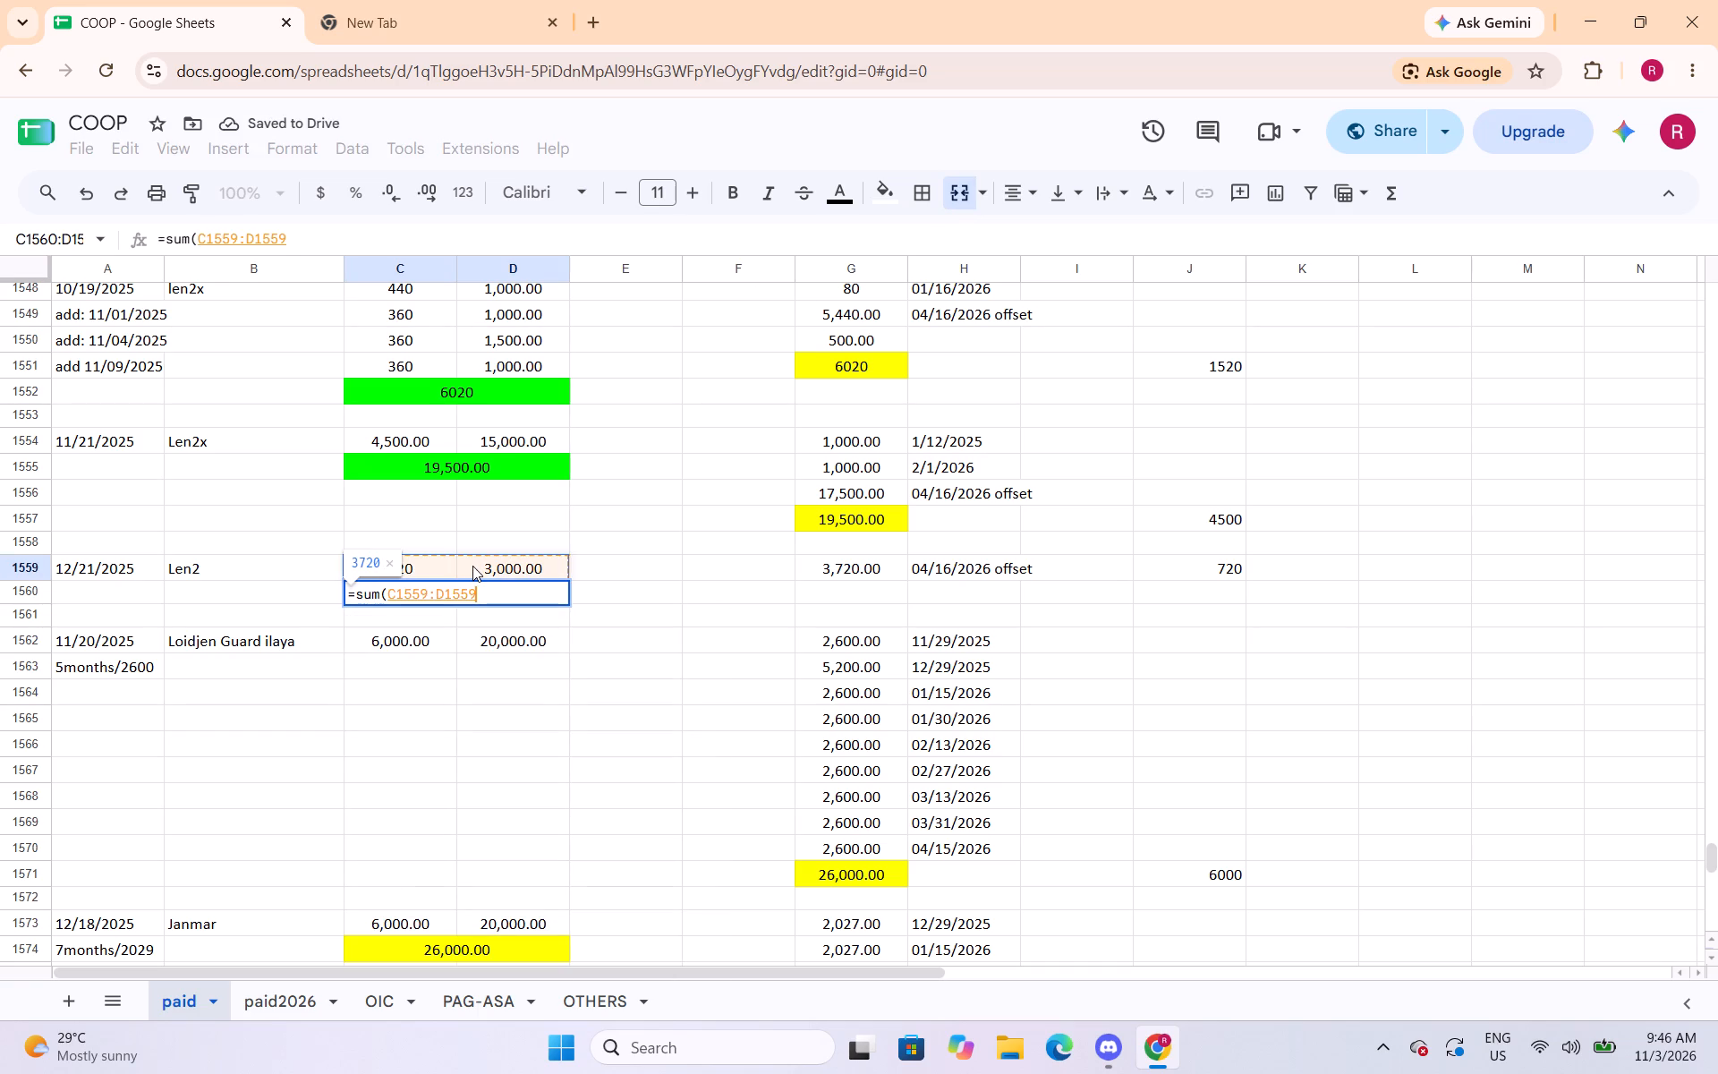
pyautogui.hotkey('shift', ')')
pyautogui.press('Return')
pyautogui.press('Up')
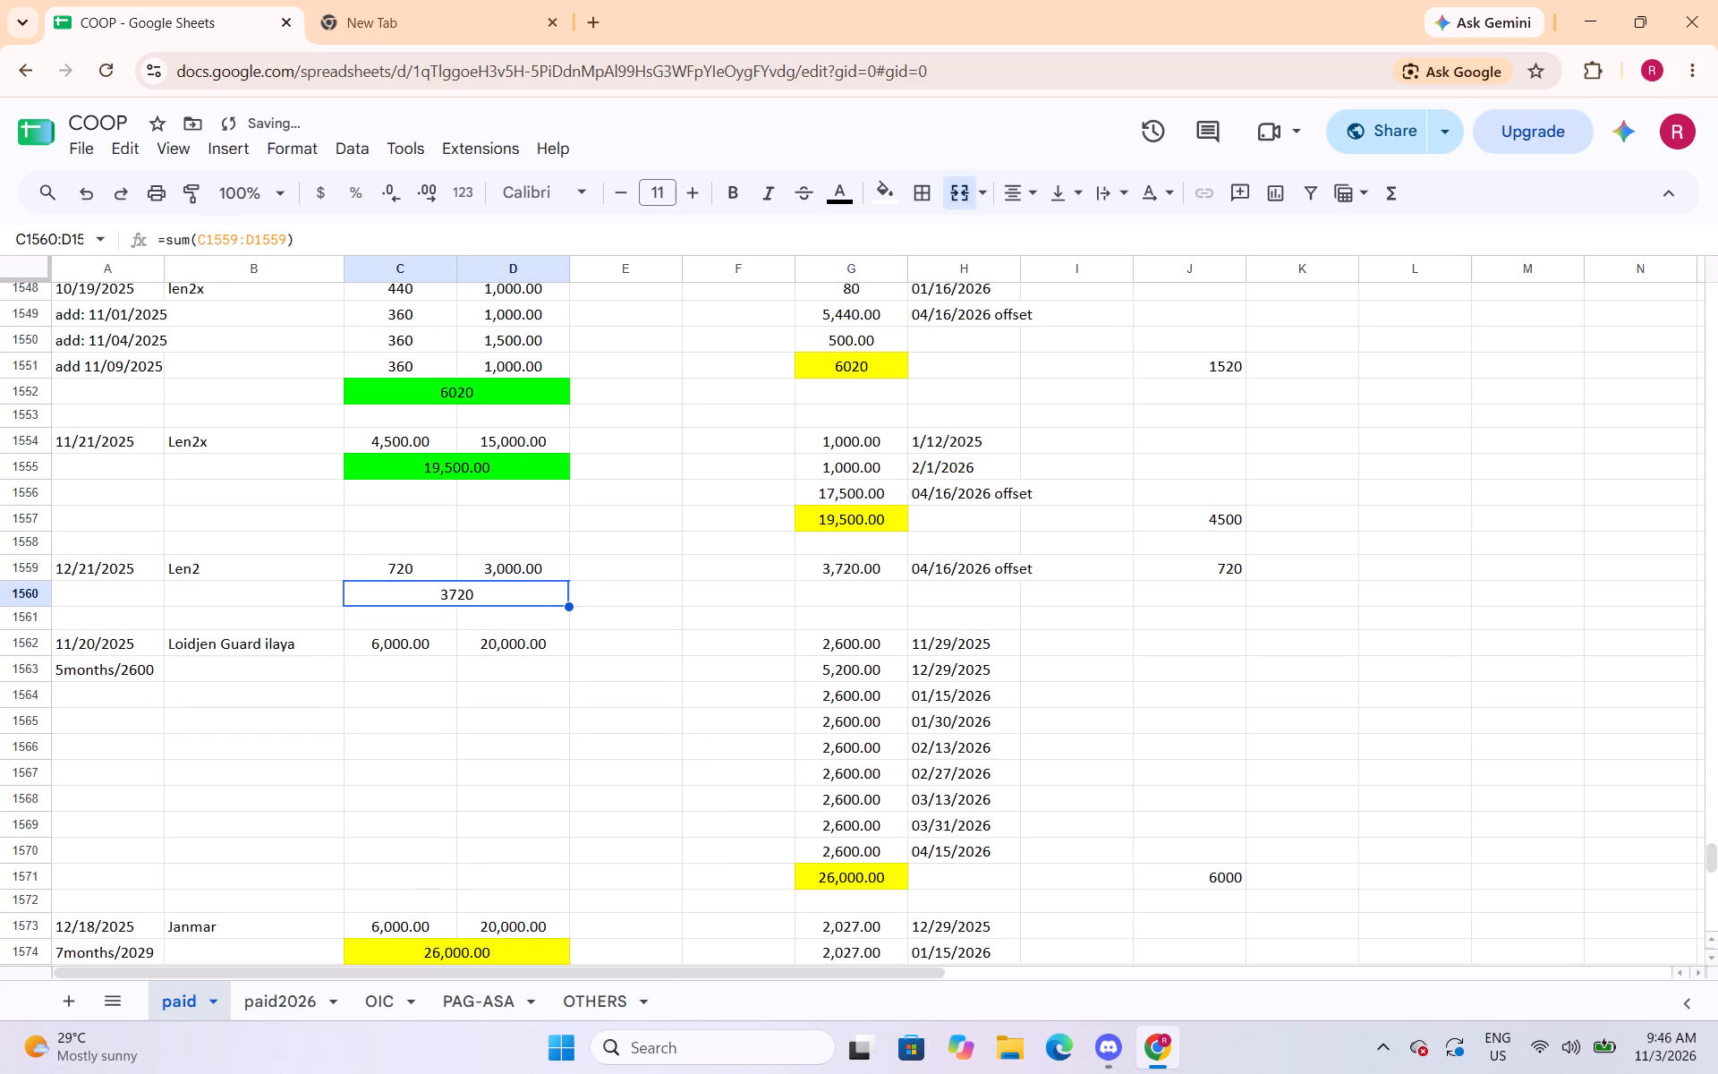
pyautogui.click(888, 201)
pyautogui.click(999, 298)
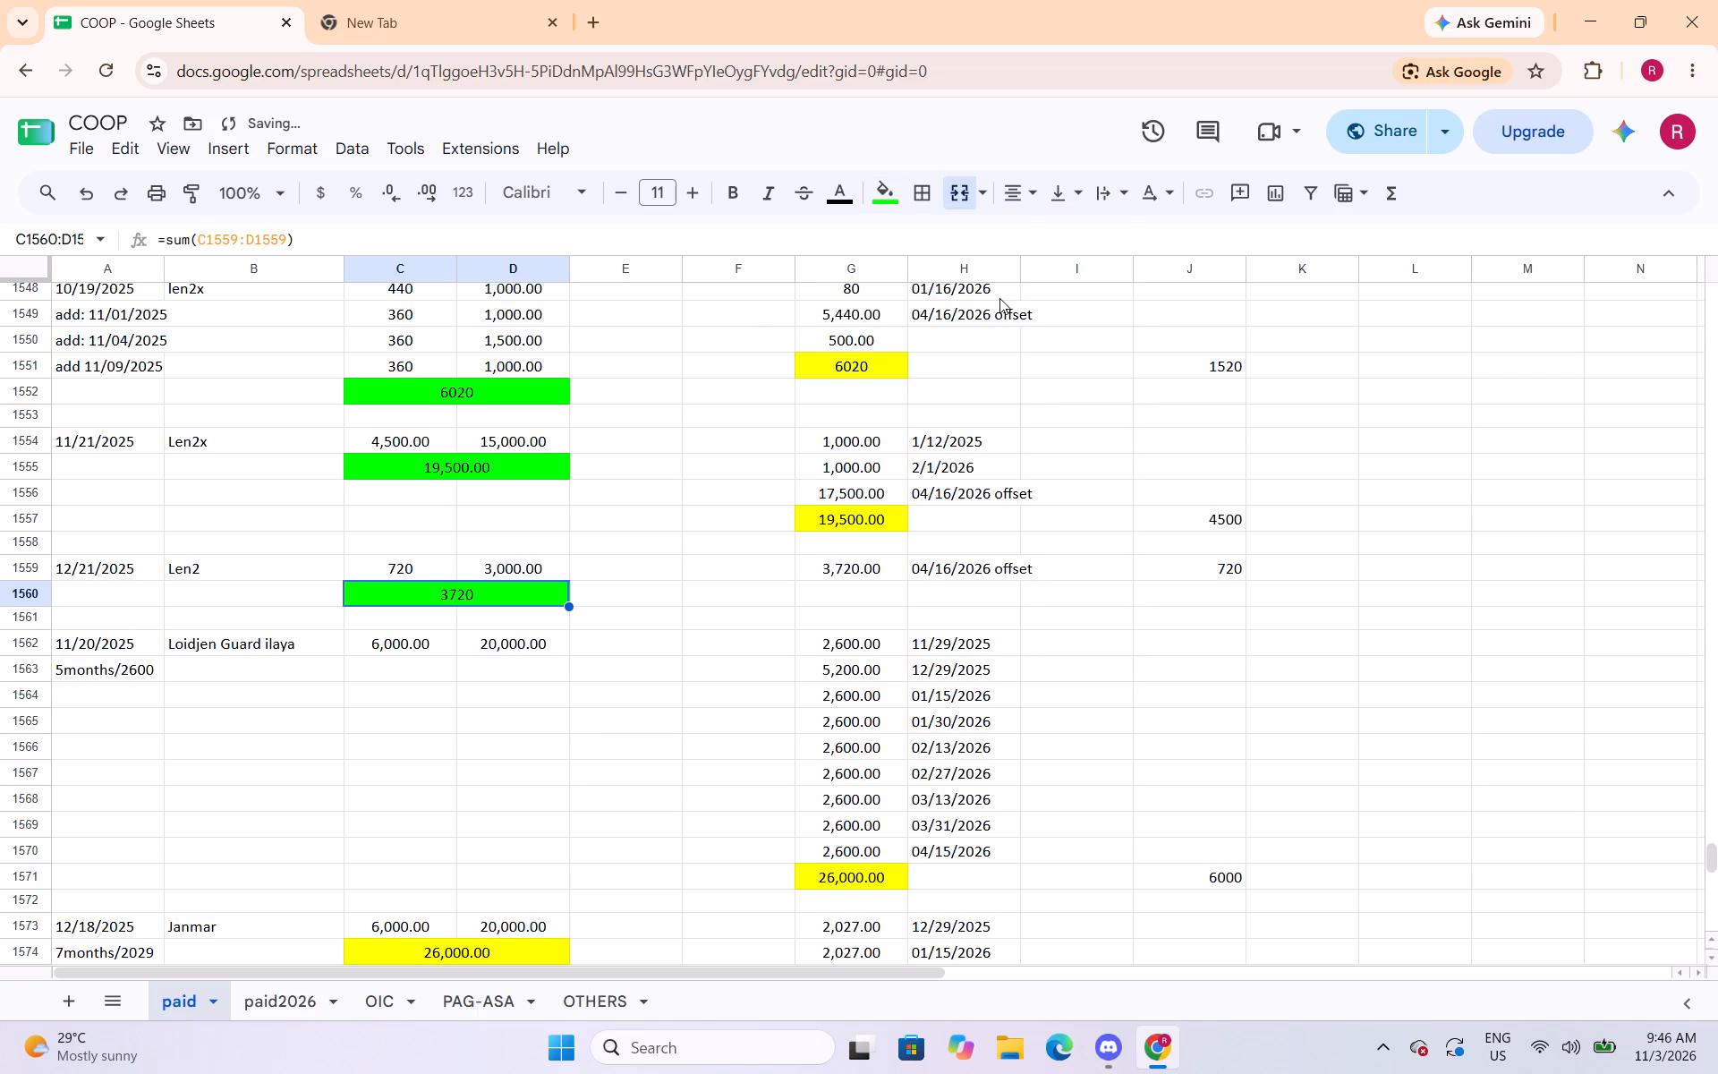
# Apply the Number format (1,000.12) to the green totals in C1560 and C1552.
pyautogui.click(290, 151)
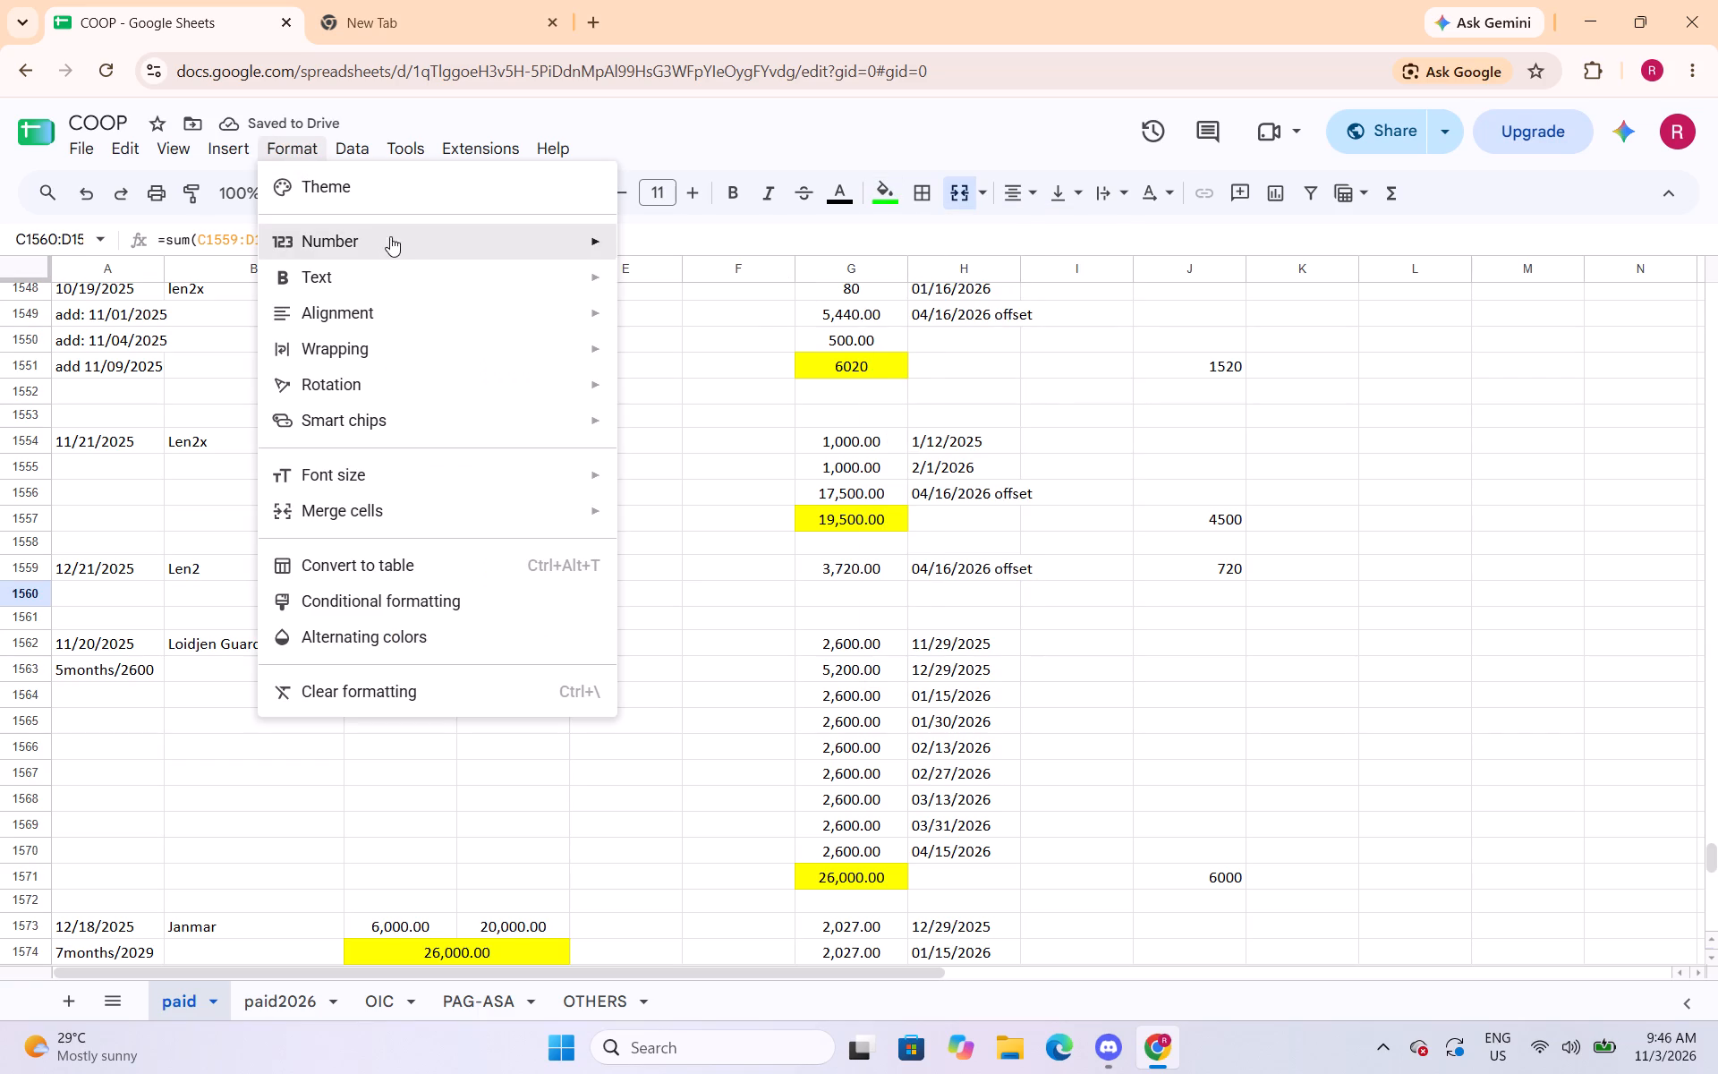
pyautogui.click(679, 336)
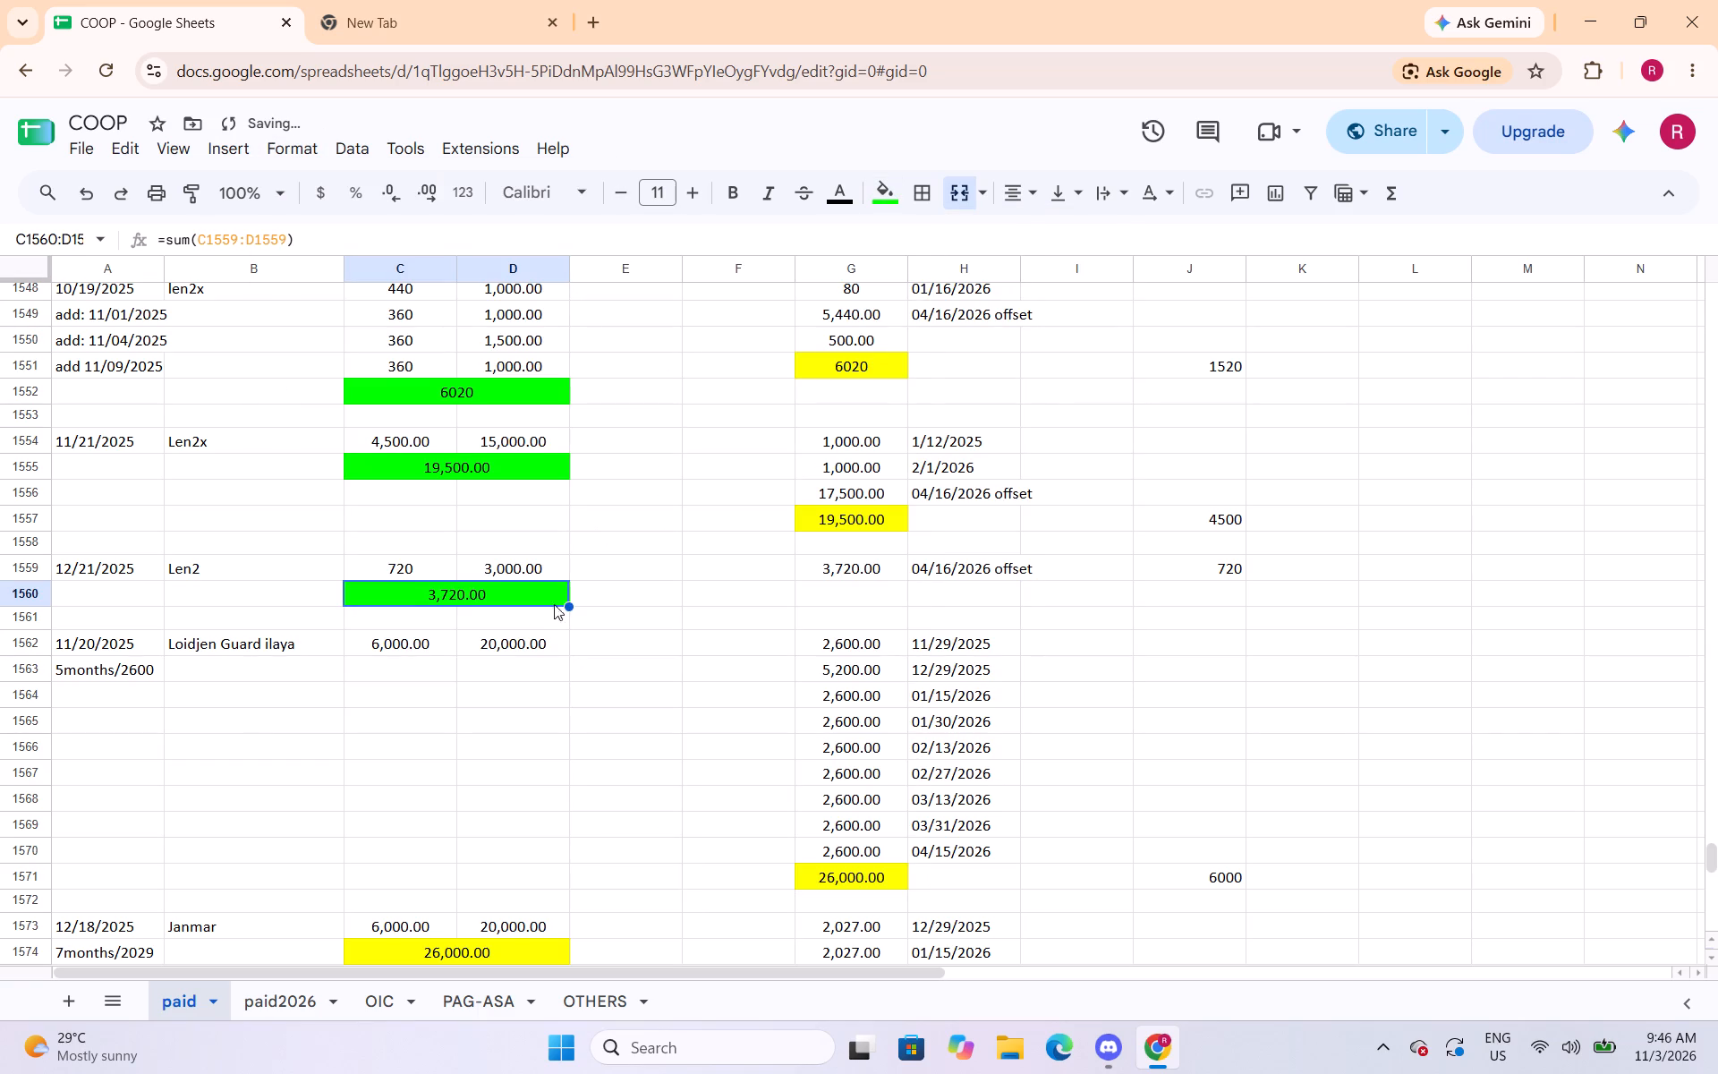
pyautogui.click(463, 400)
pyautogui.click(317, 158)
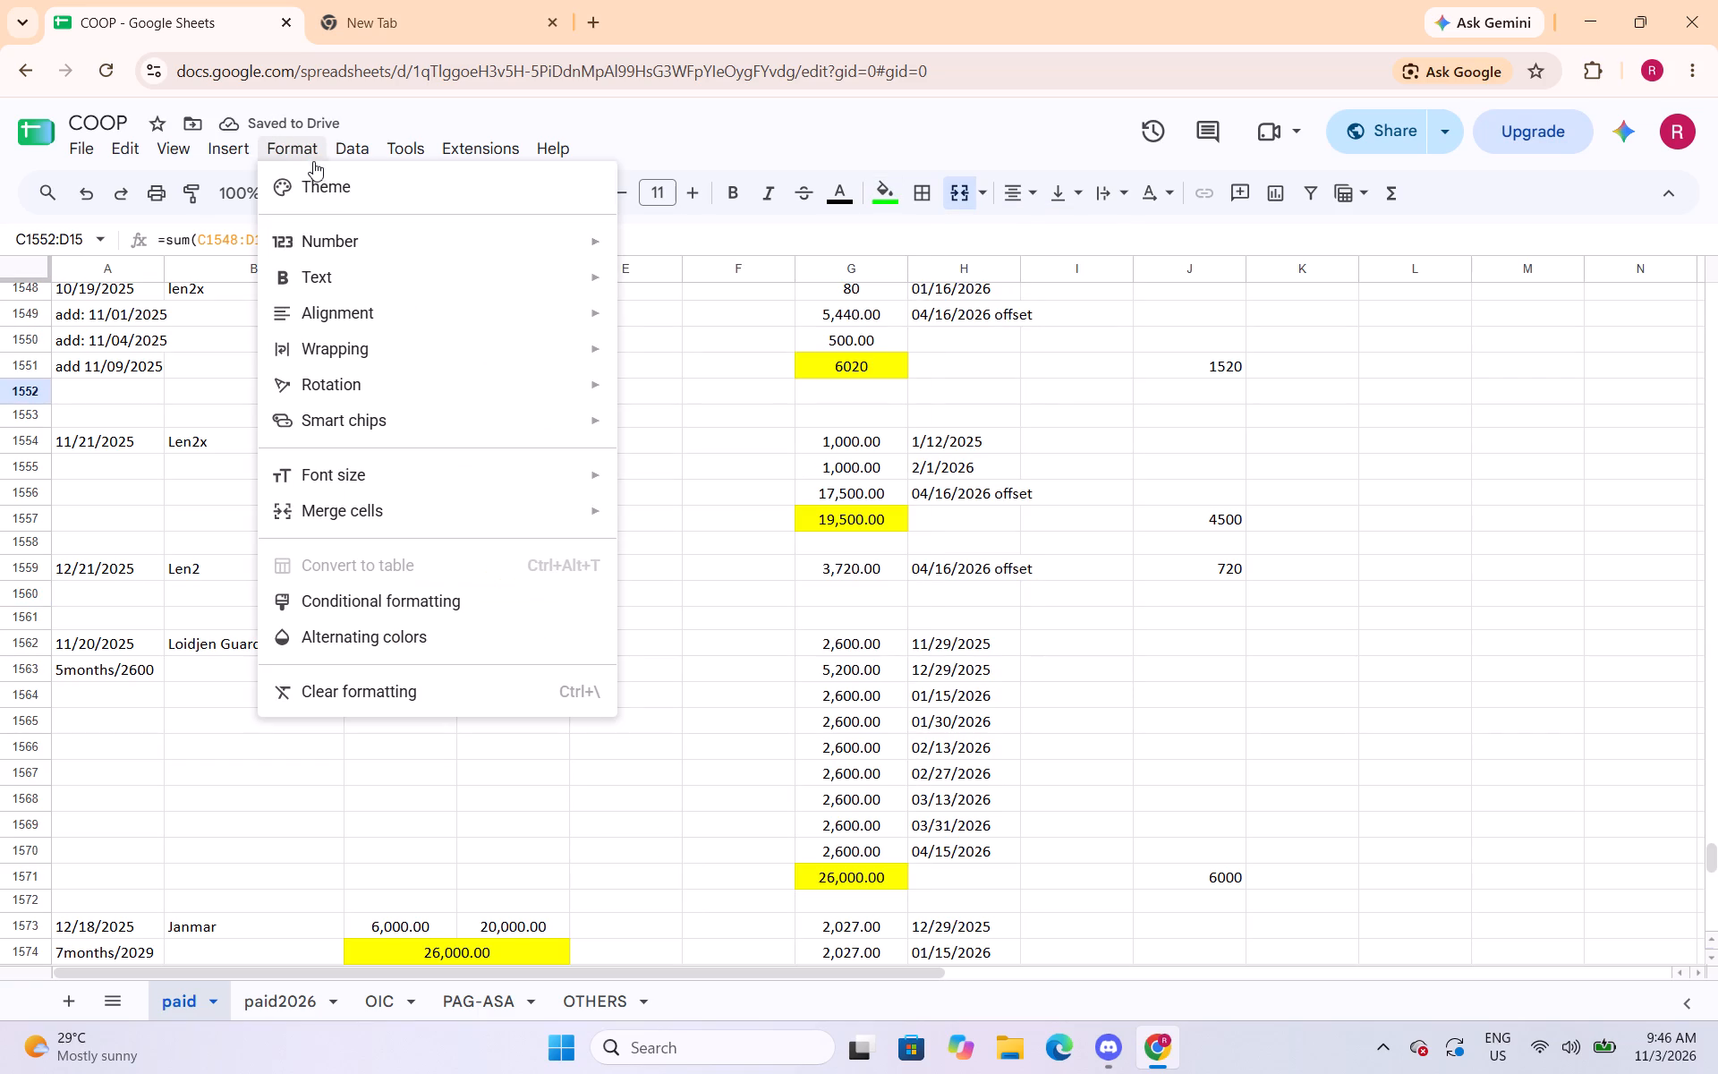
pyautogui.click(697, 350)
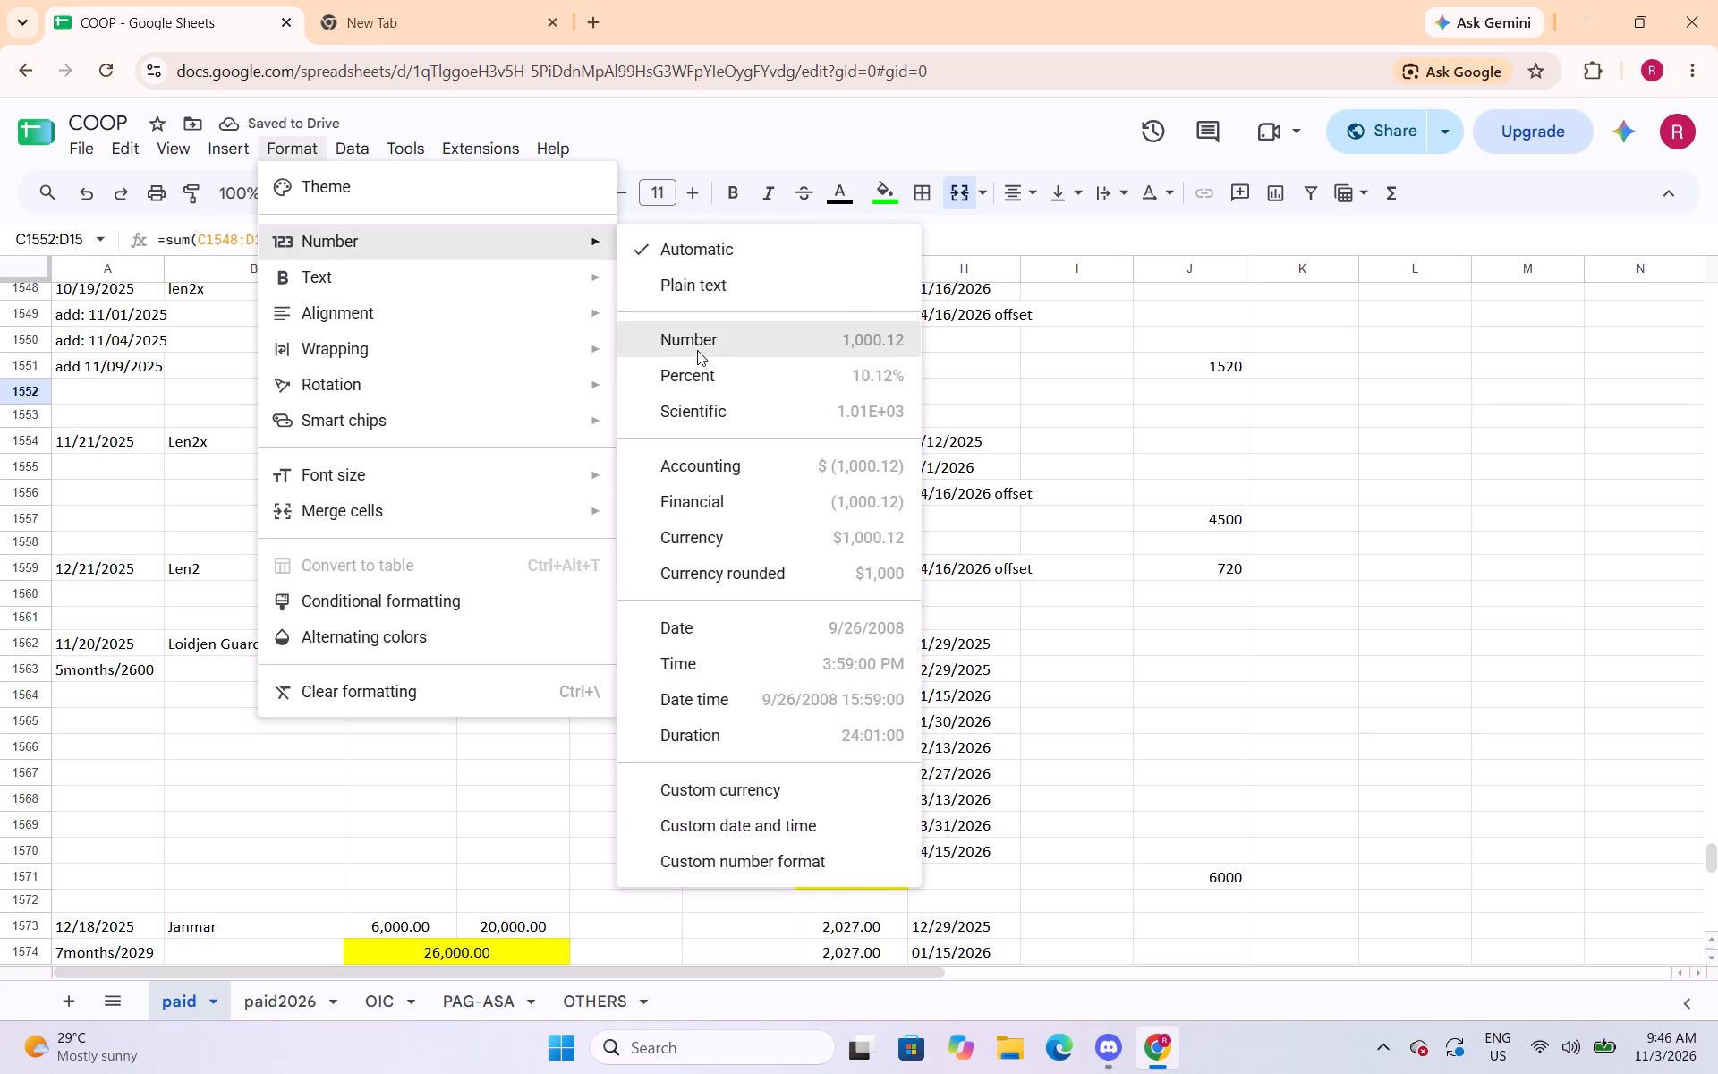
# Merge C1563:D1563, enter the sum of C1562:D1562 for the 11/20/2025 entry, and fill it bright green.
pyautogui.scroll(4, 698, 457)
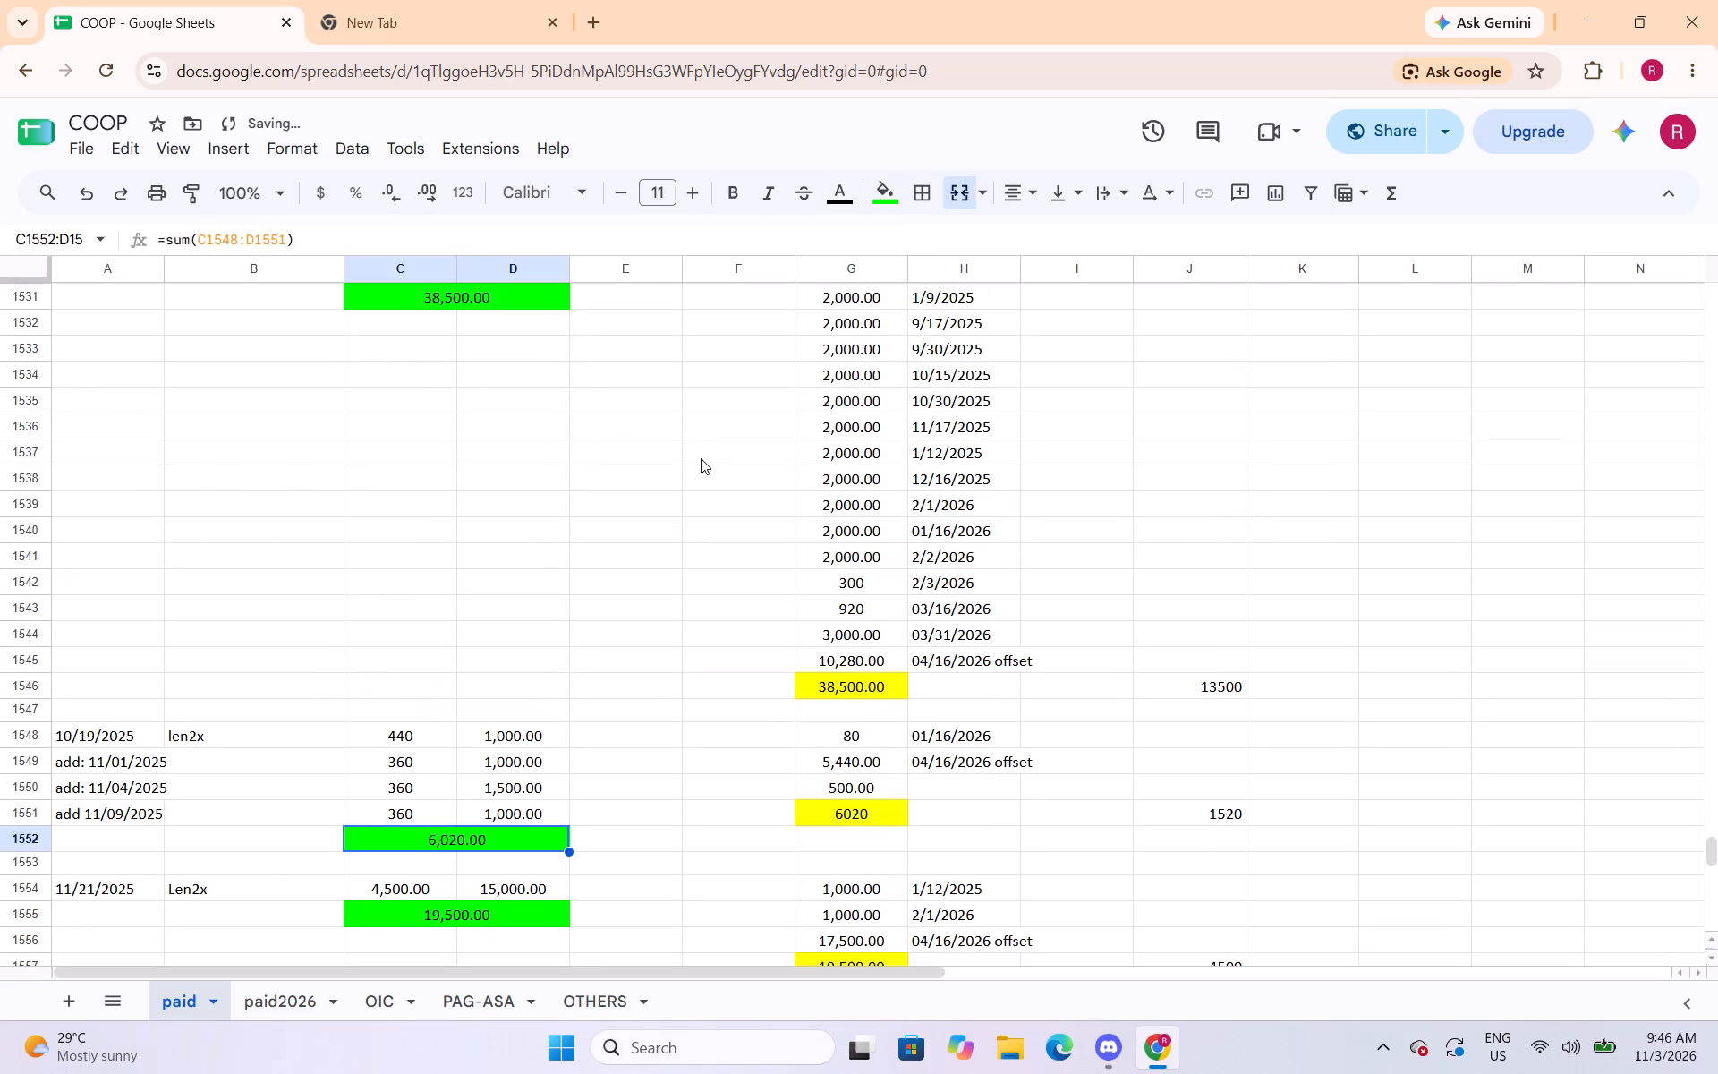
pyautogui.scroll(2, 702, 458)
pyautogui.scroll(-8, 702, 458)
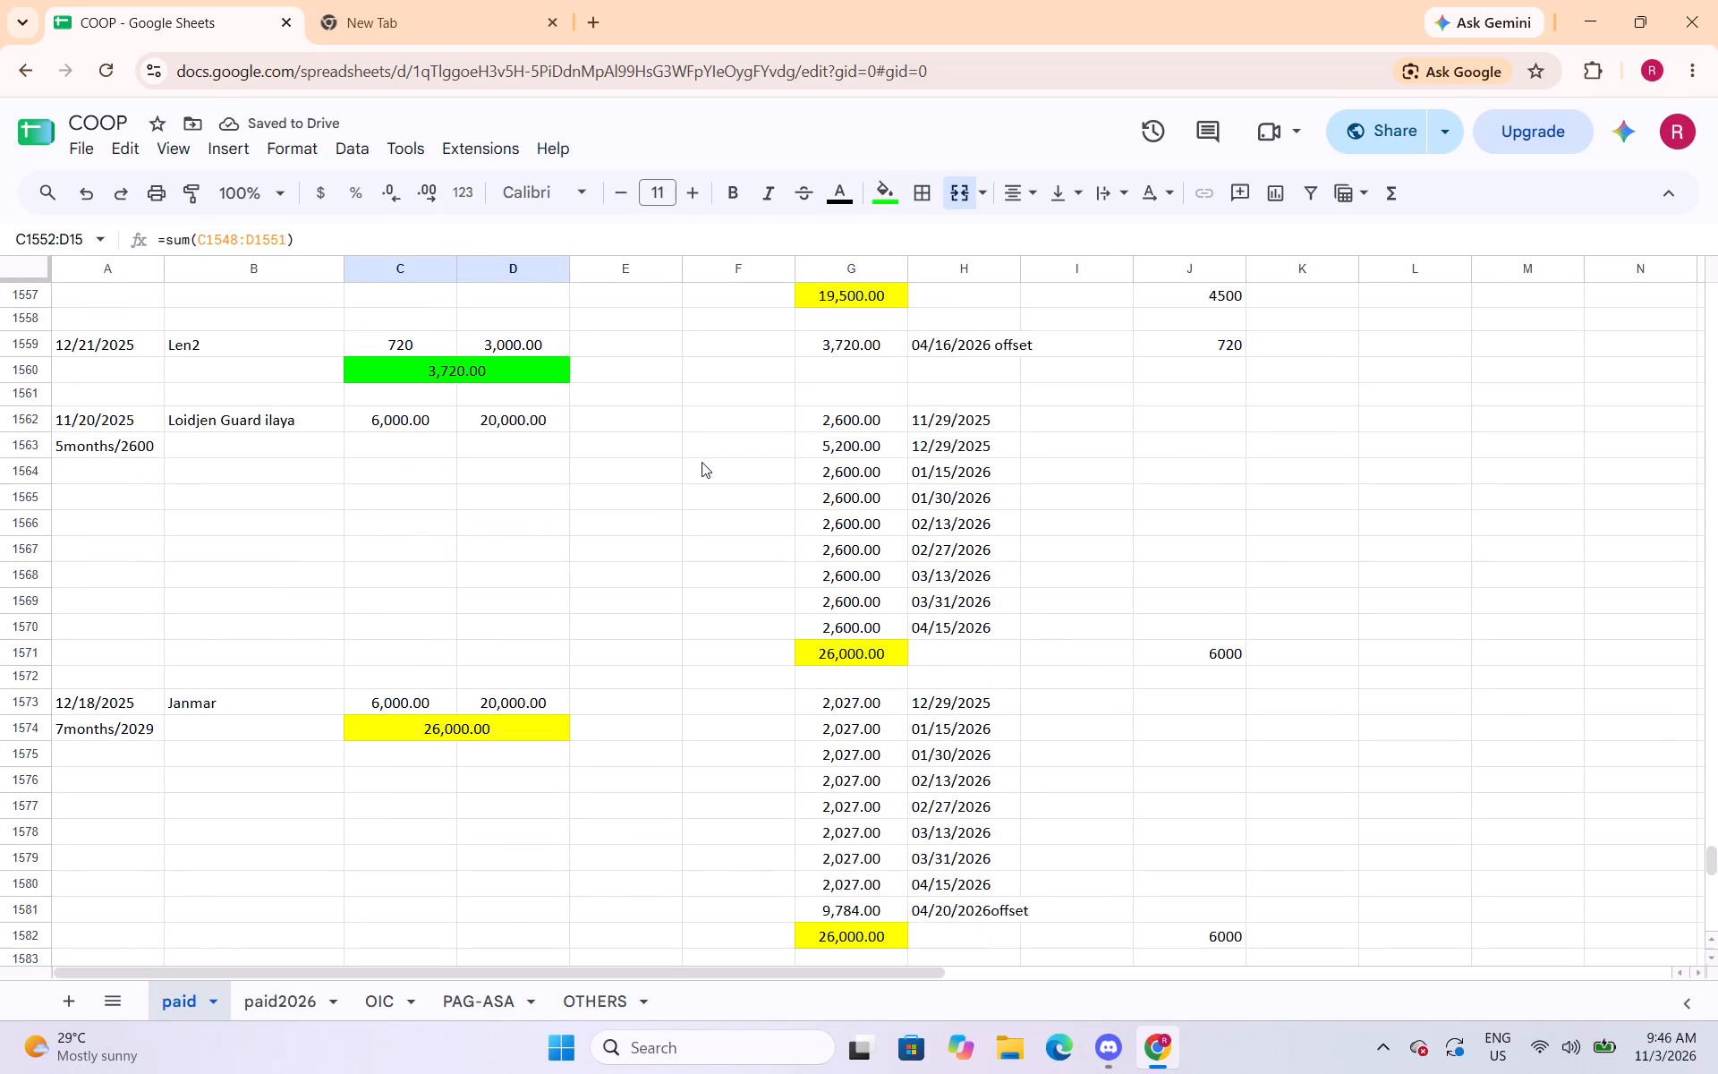
pyautogui.moveTo(443, 444); pyautogui.dragTo(486, 451)
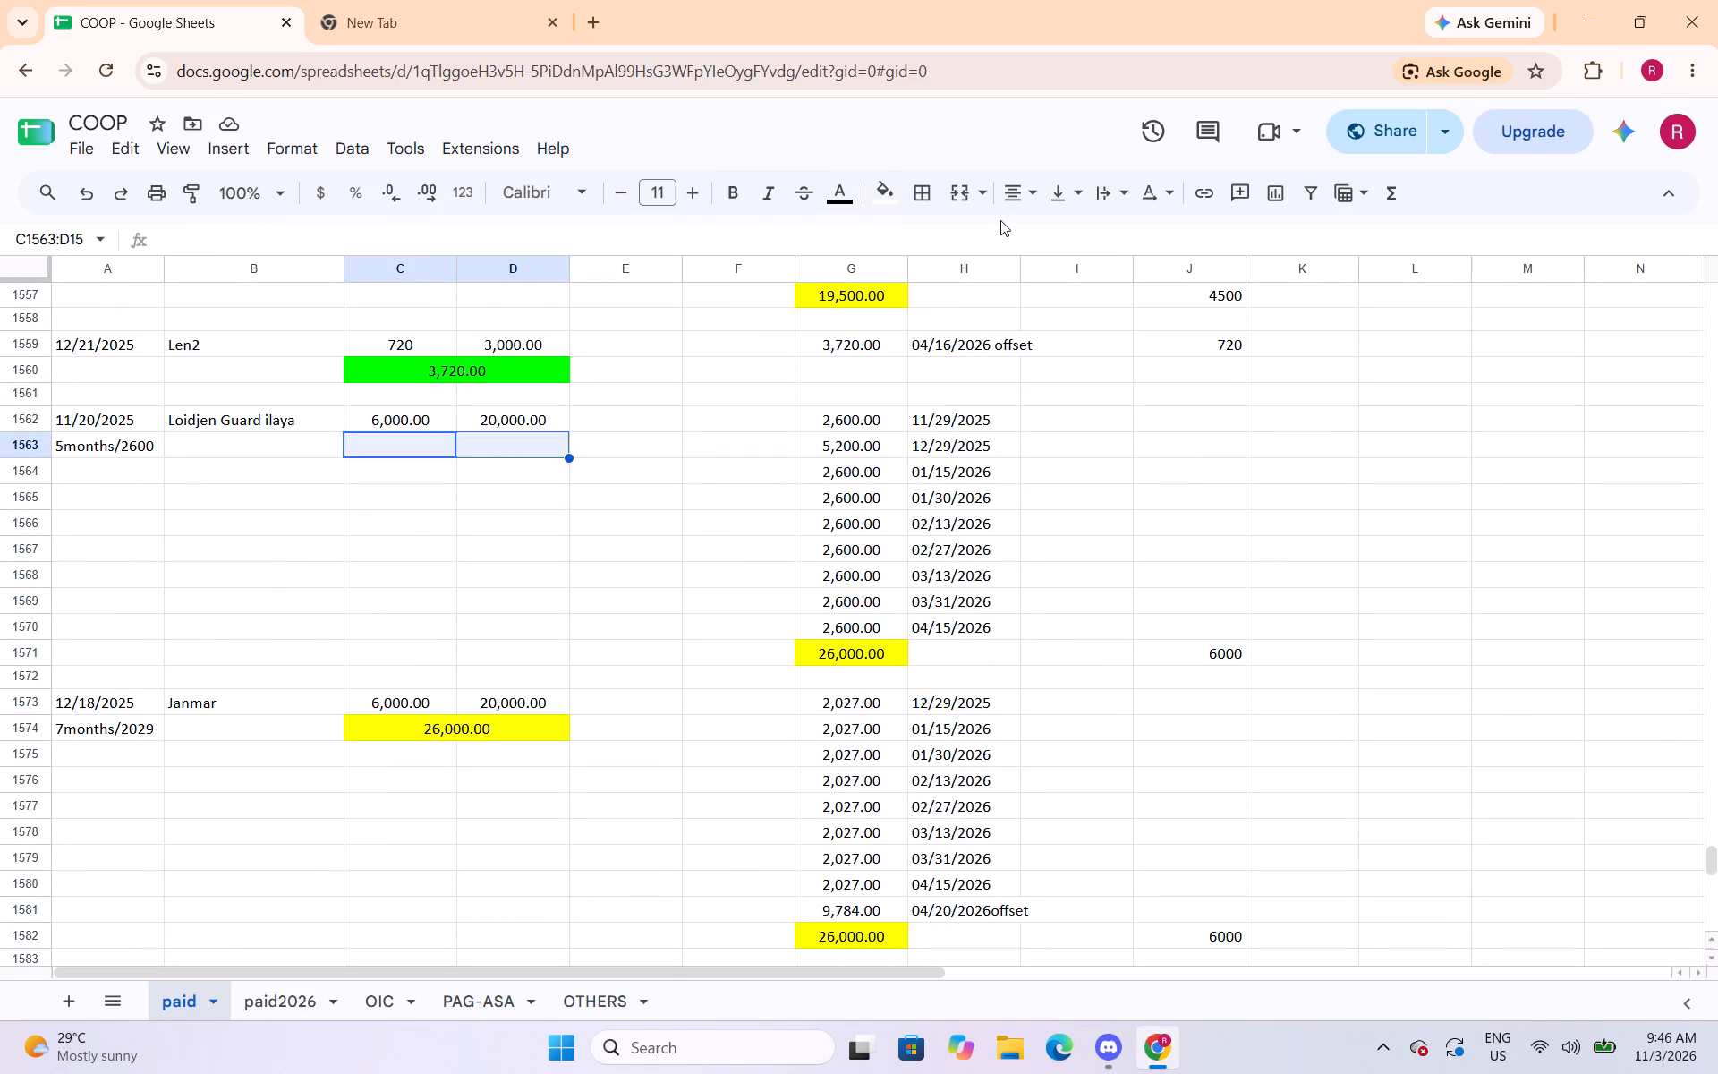
pyautogui.click(948, 194)
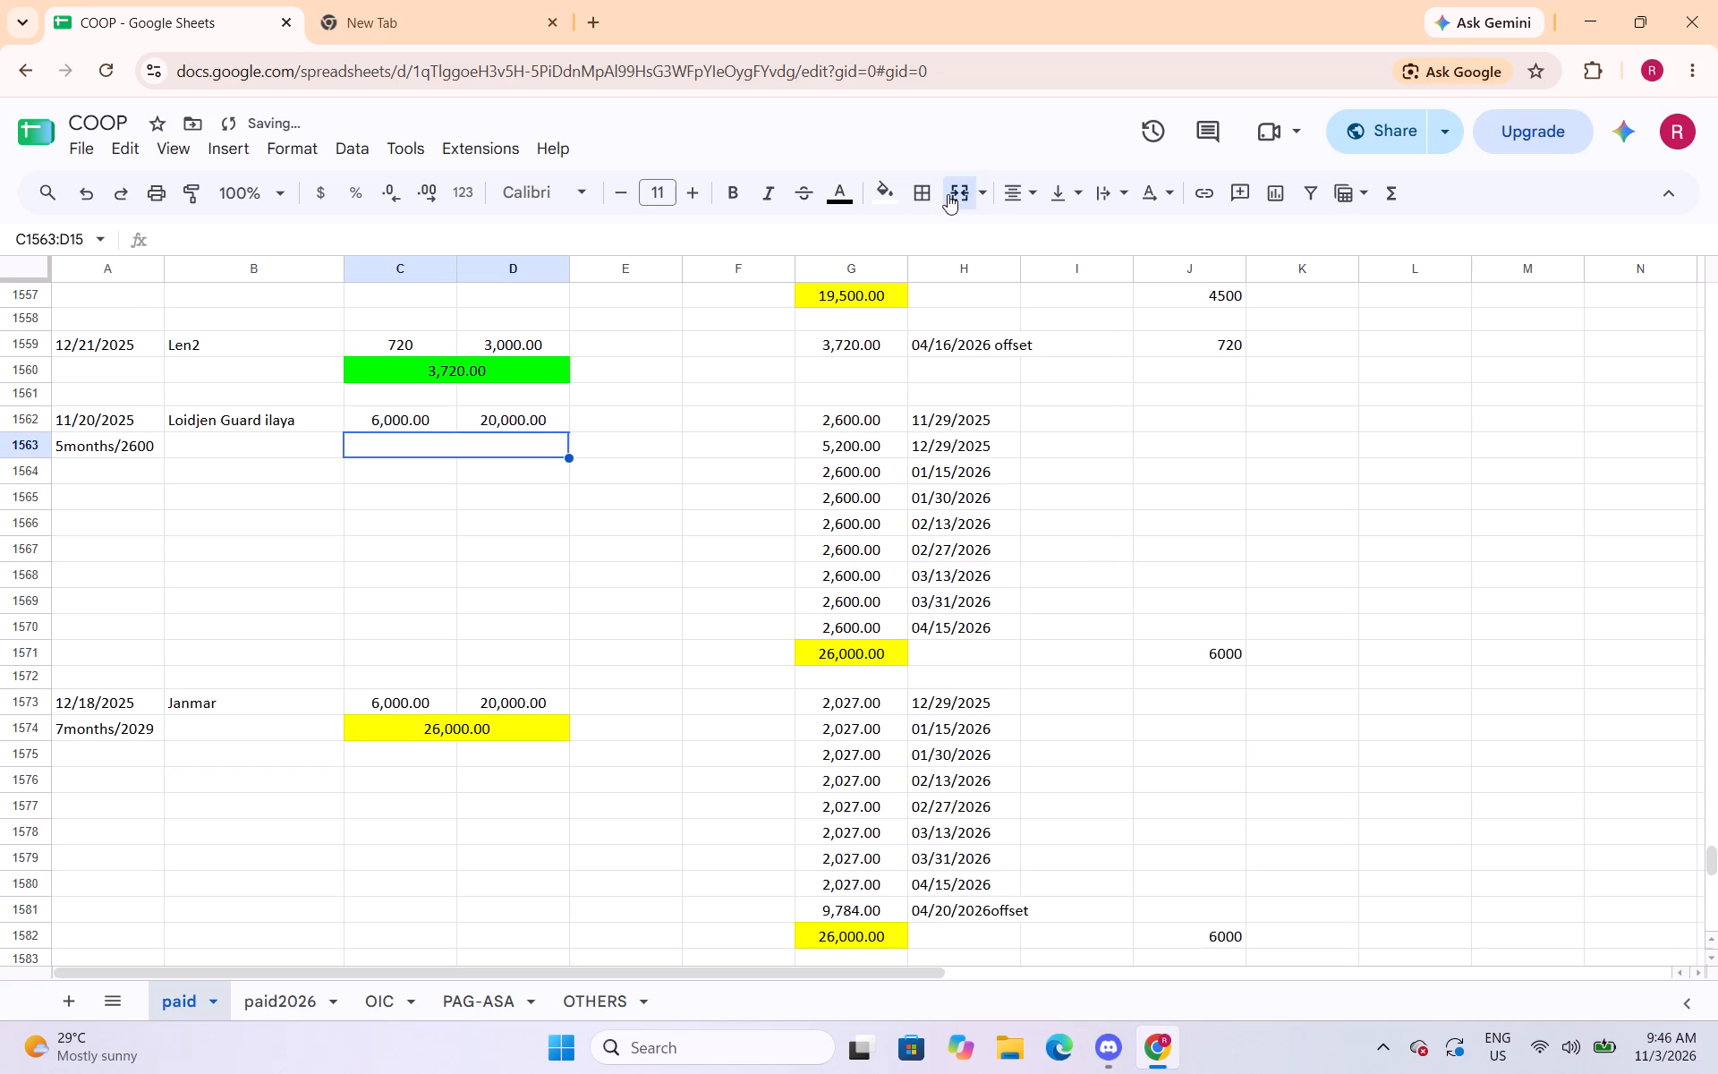
pyautogui.write('=sum(')
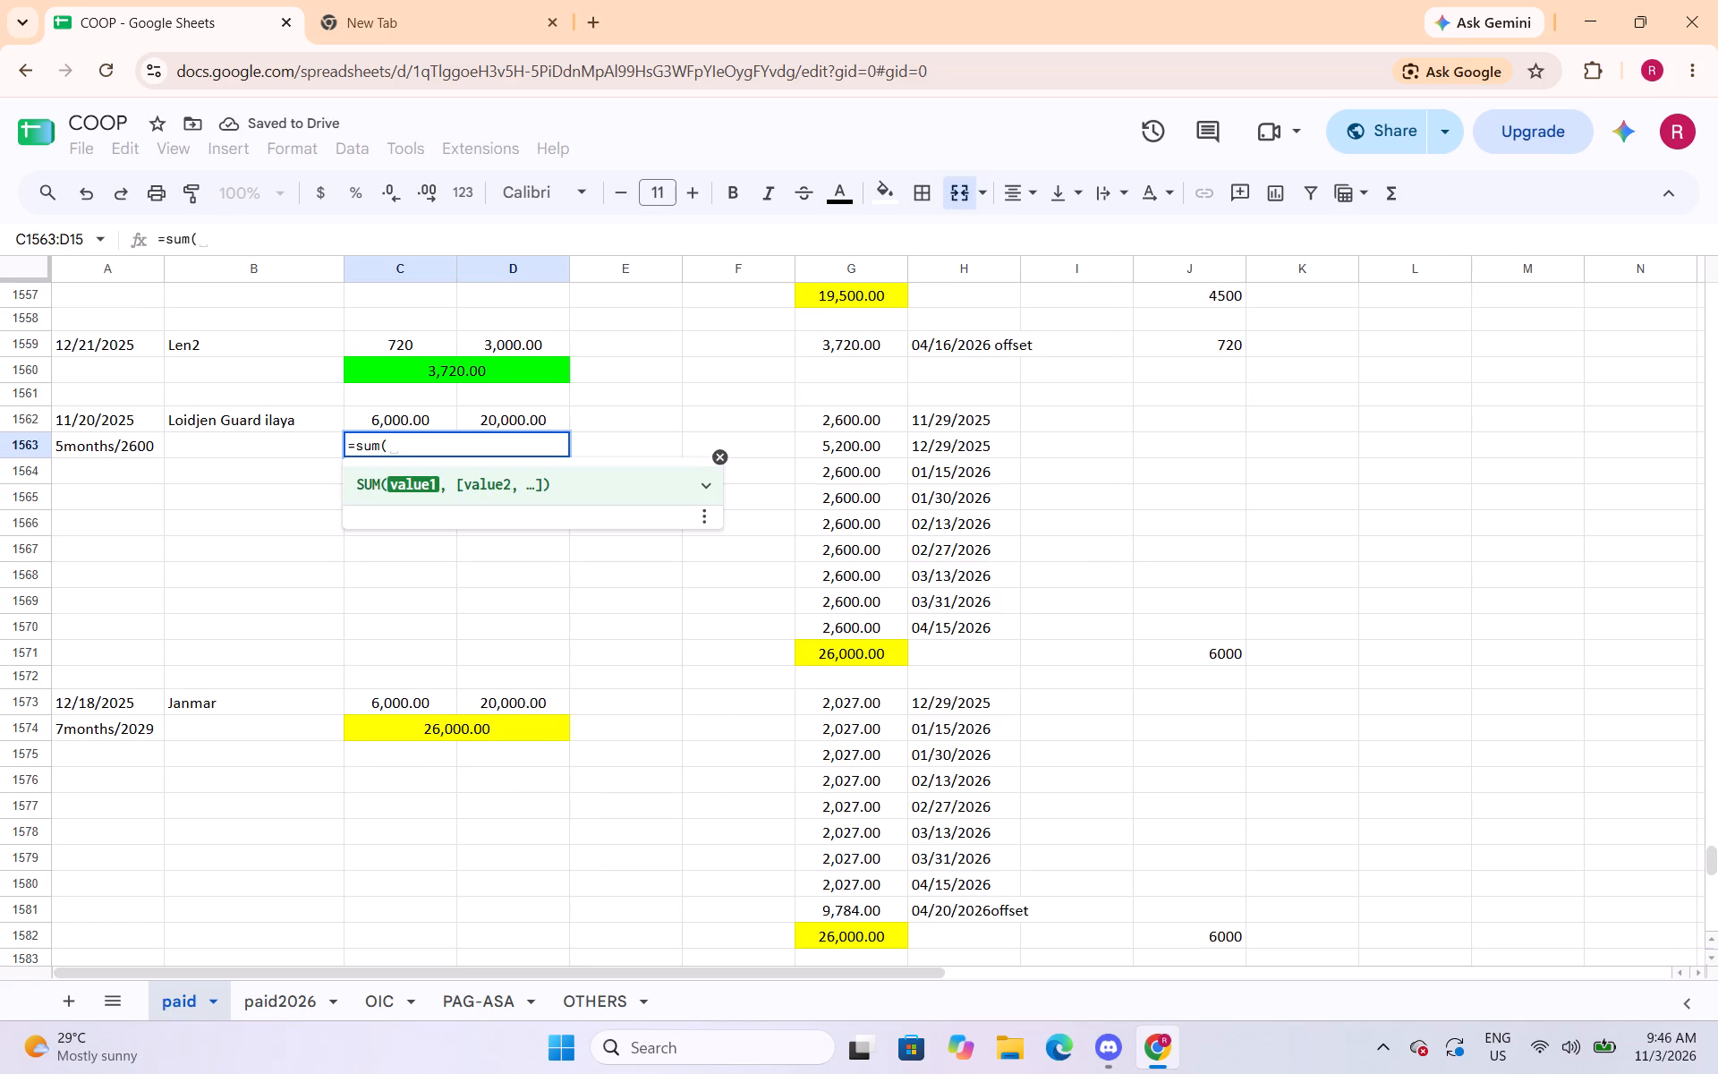
pyautogui.moveTo(417, 415); pyautogui.dragTo(475, 430)
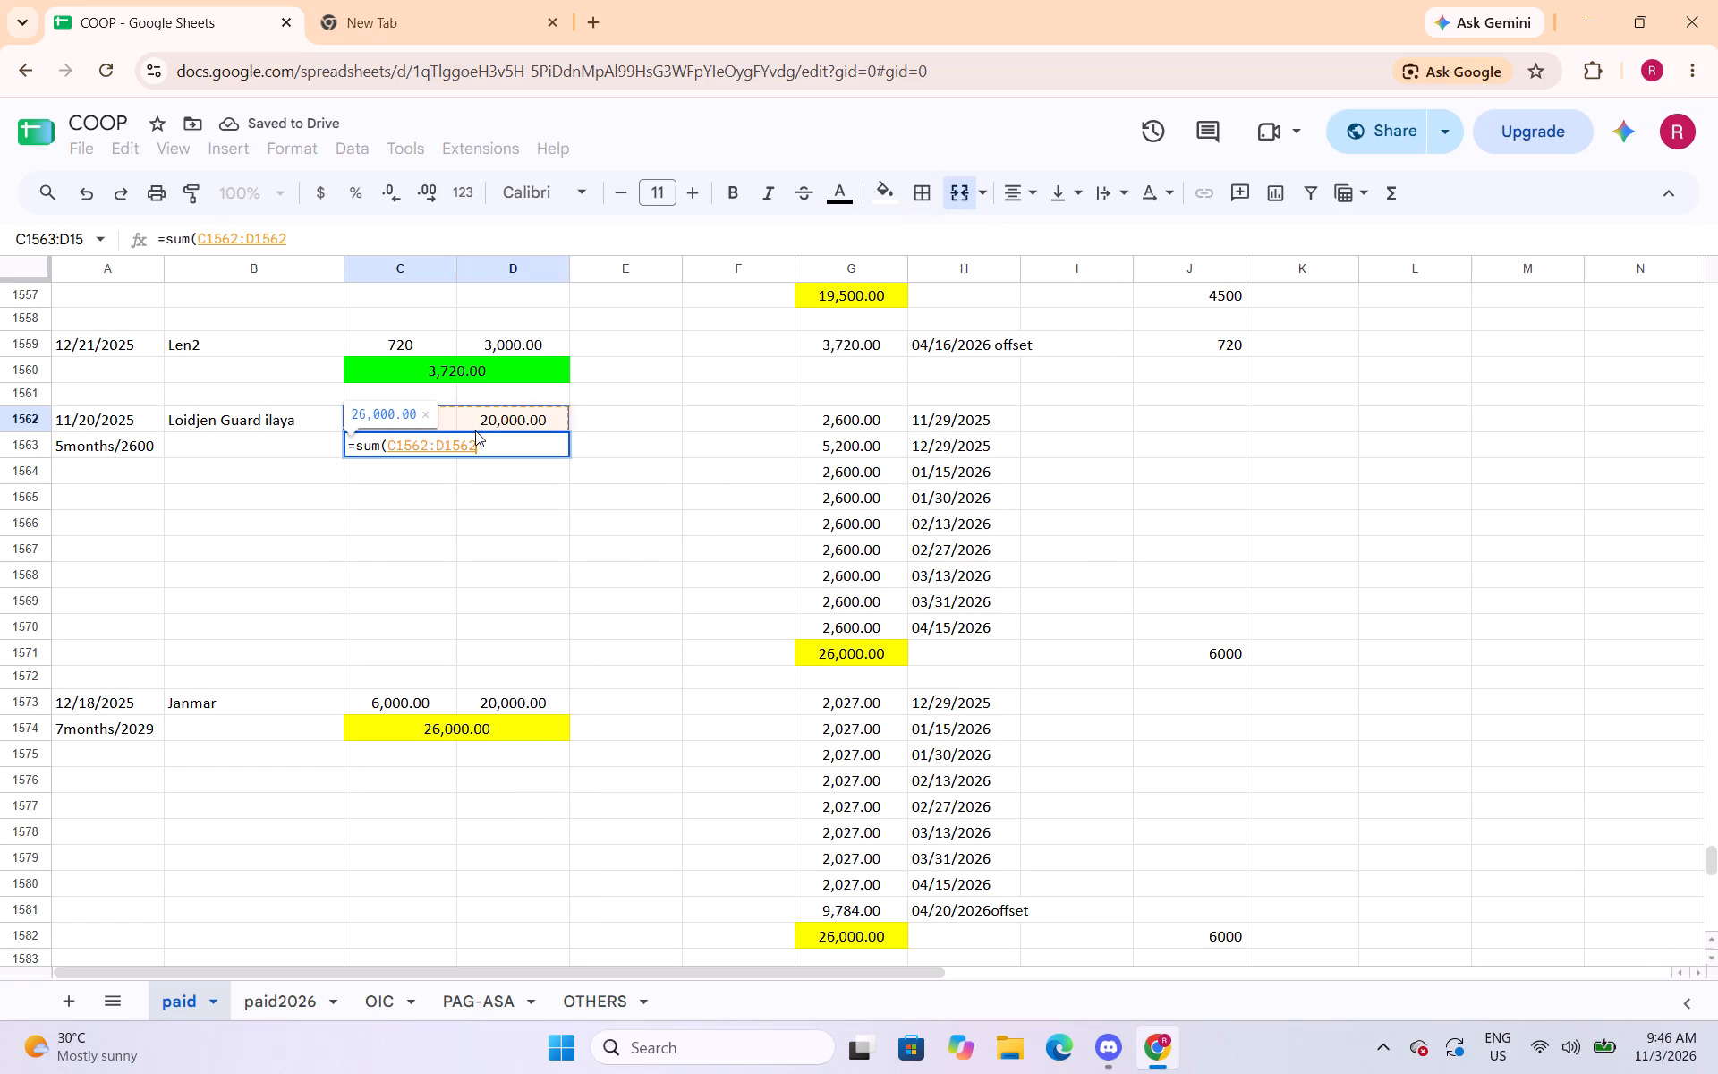
pyautogui.hotkey('shift', ')')
pyautogui.press('Return')
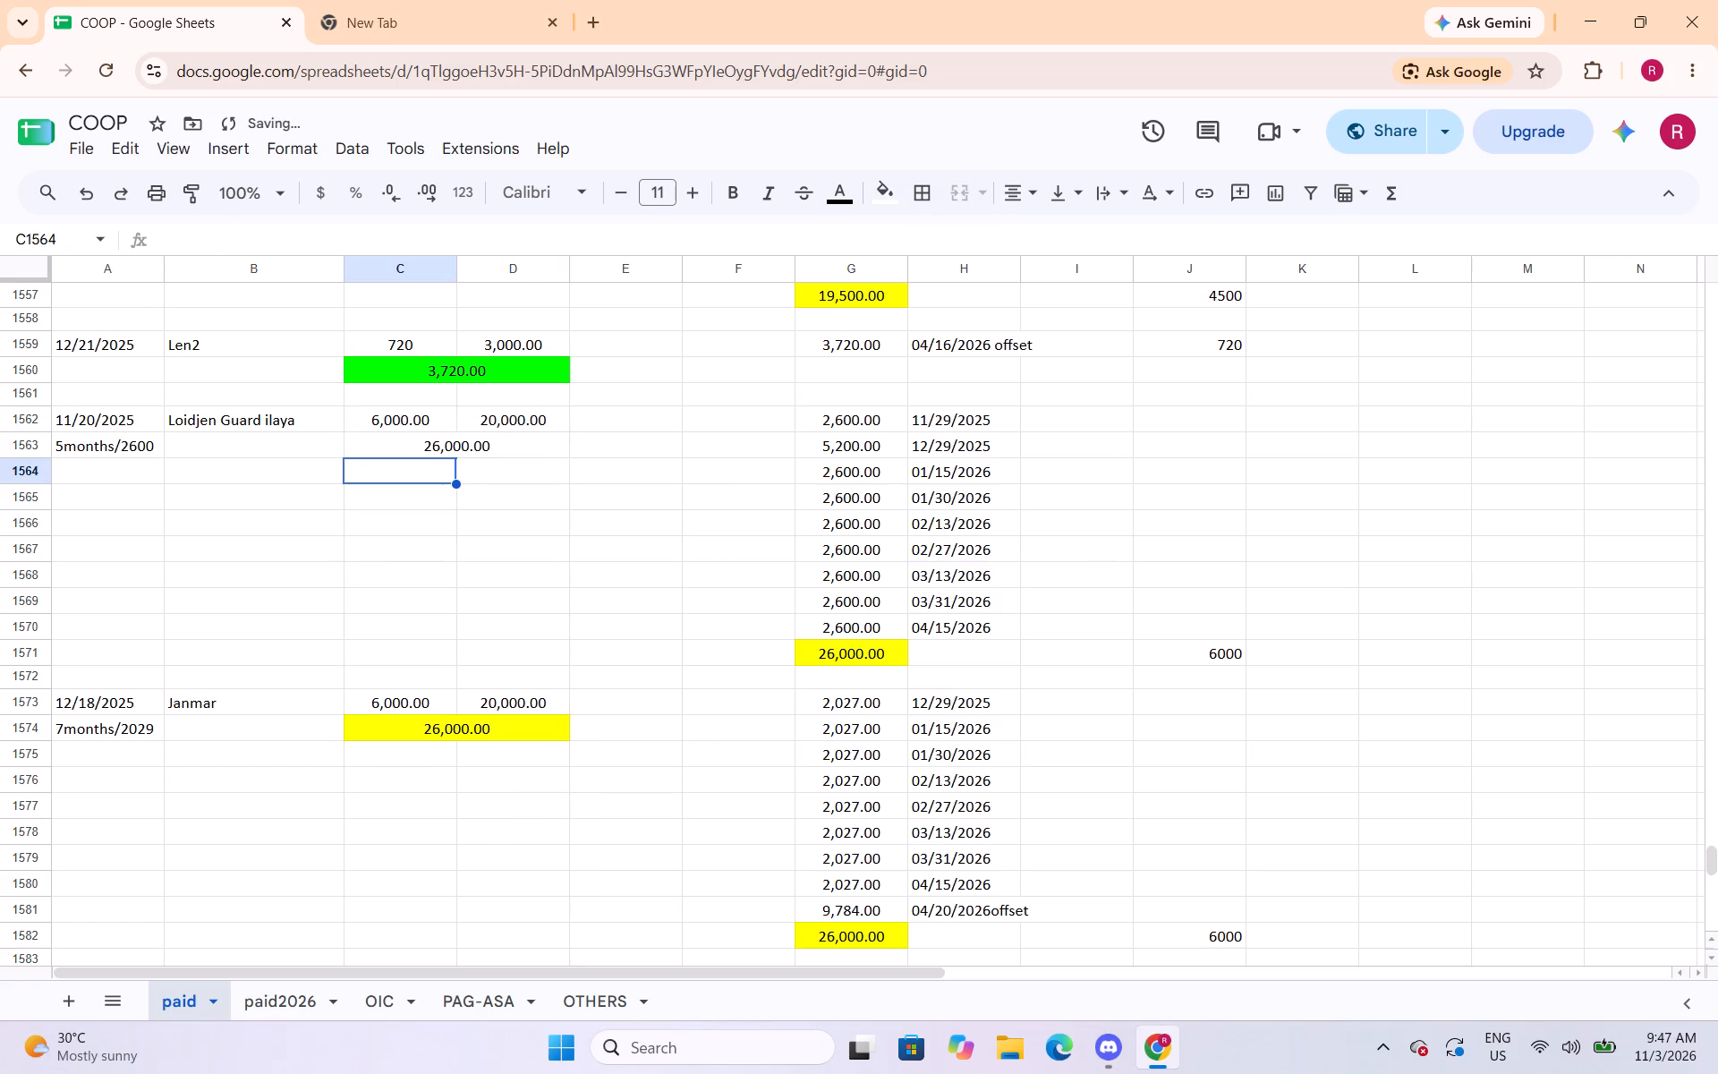
pyautogui.press('Up')
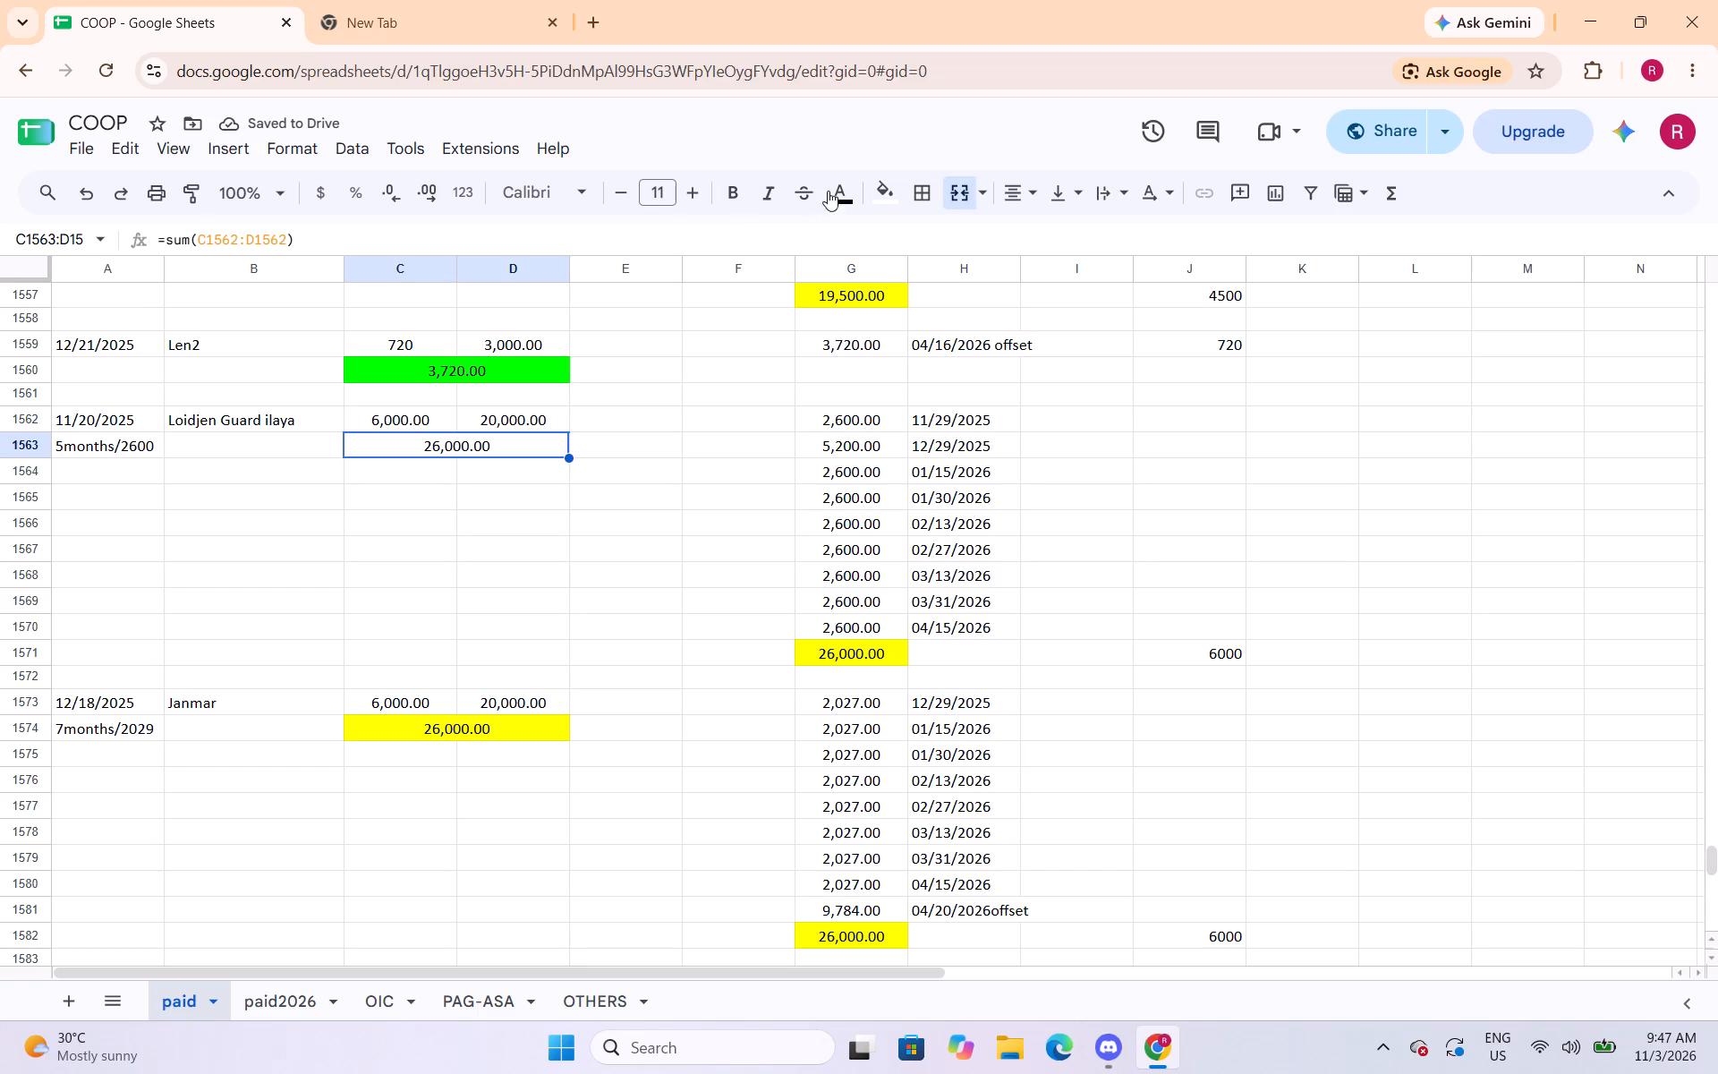
pyautogui.click(873, 192)
pyautogui.click(991, 290)
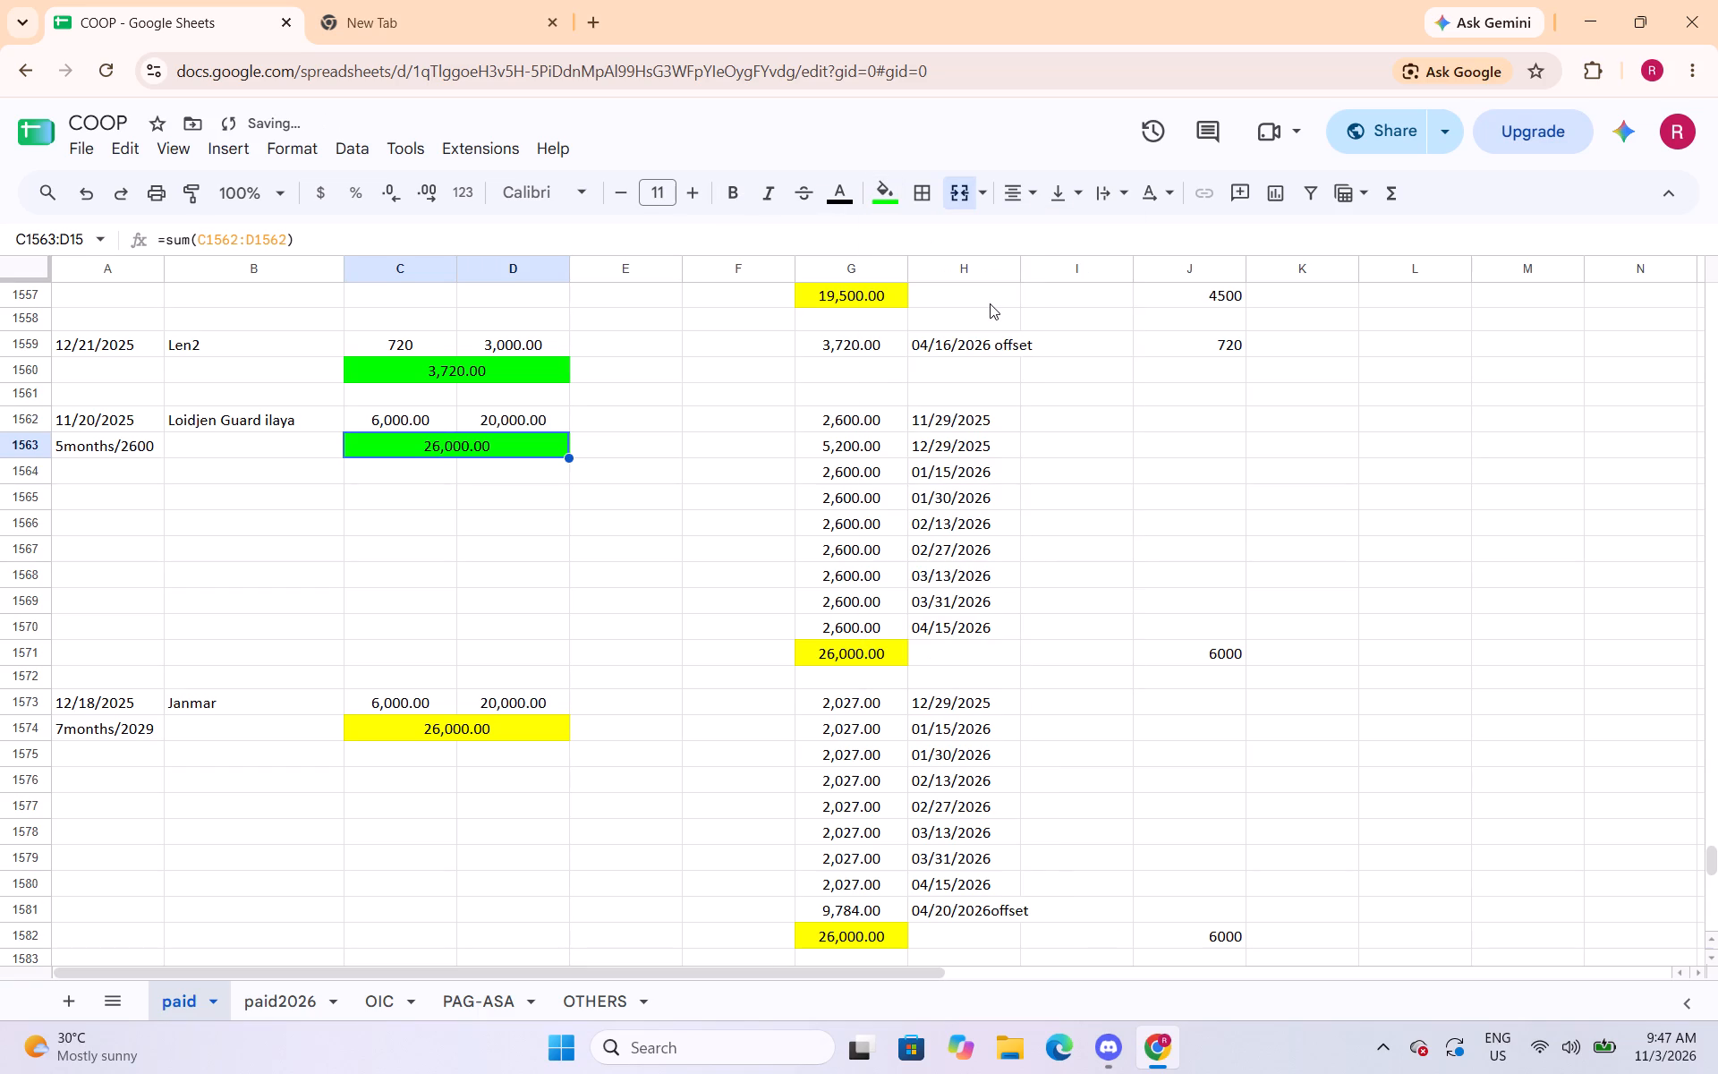
# Fill the merged totals in C1574:D1574 and C1585:D1585, for the 12/18/2025 and 10/31/2025 entries, bright green.
pyautogui.scroll(-2, 615, 582)
pyautogui.click(535, 515)
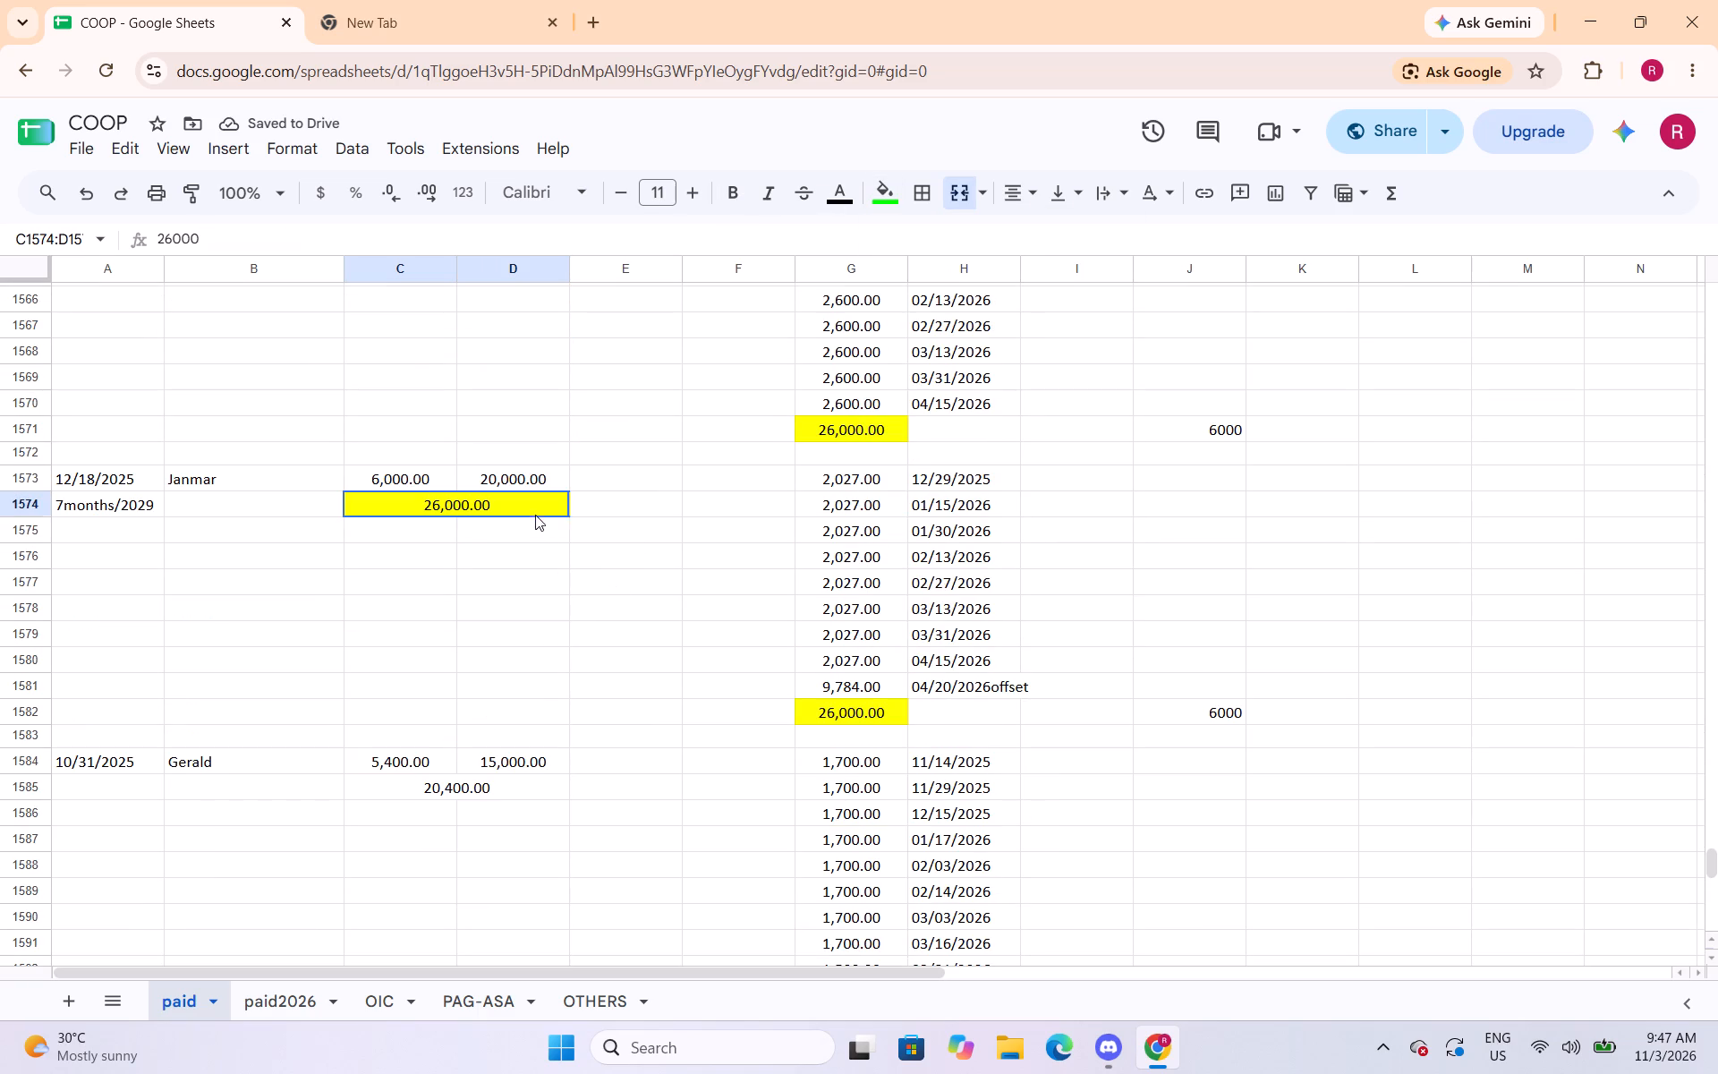
pyautogui.click(882, 192)
pyautogui.click(997, 297)
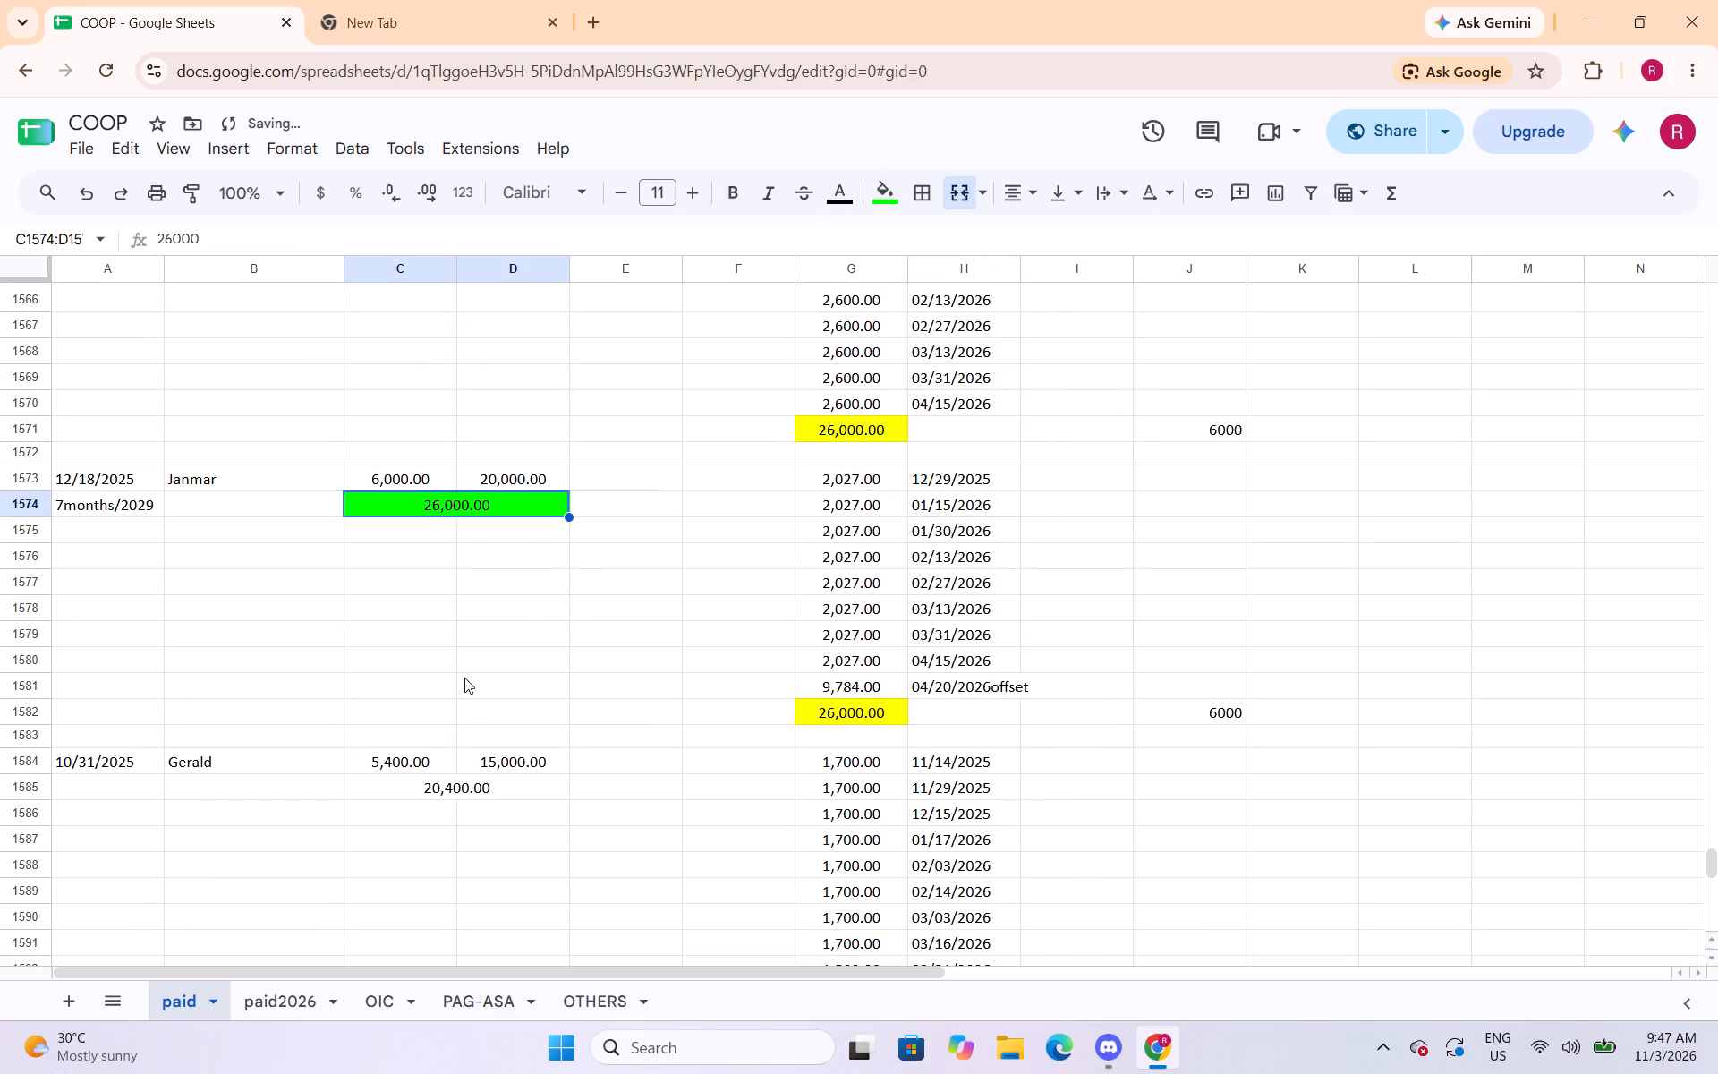
pyautogui.click(446, 789)
pyautogui.click(886, 198)
pyautogui.click(989, 295)
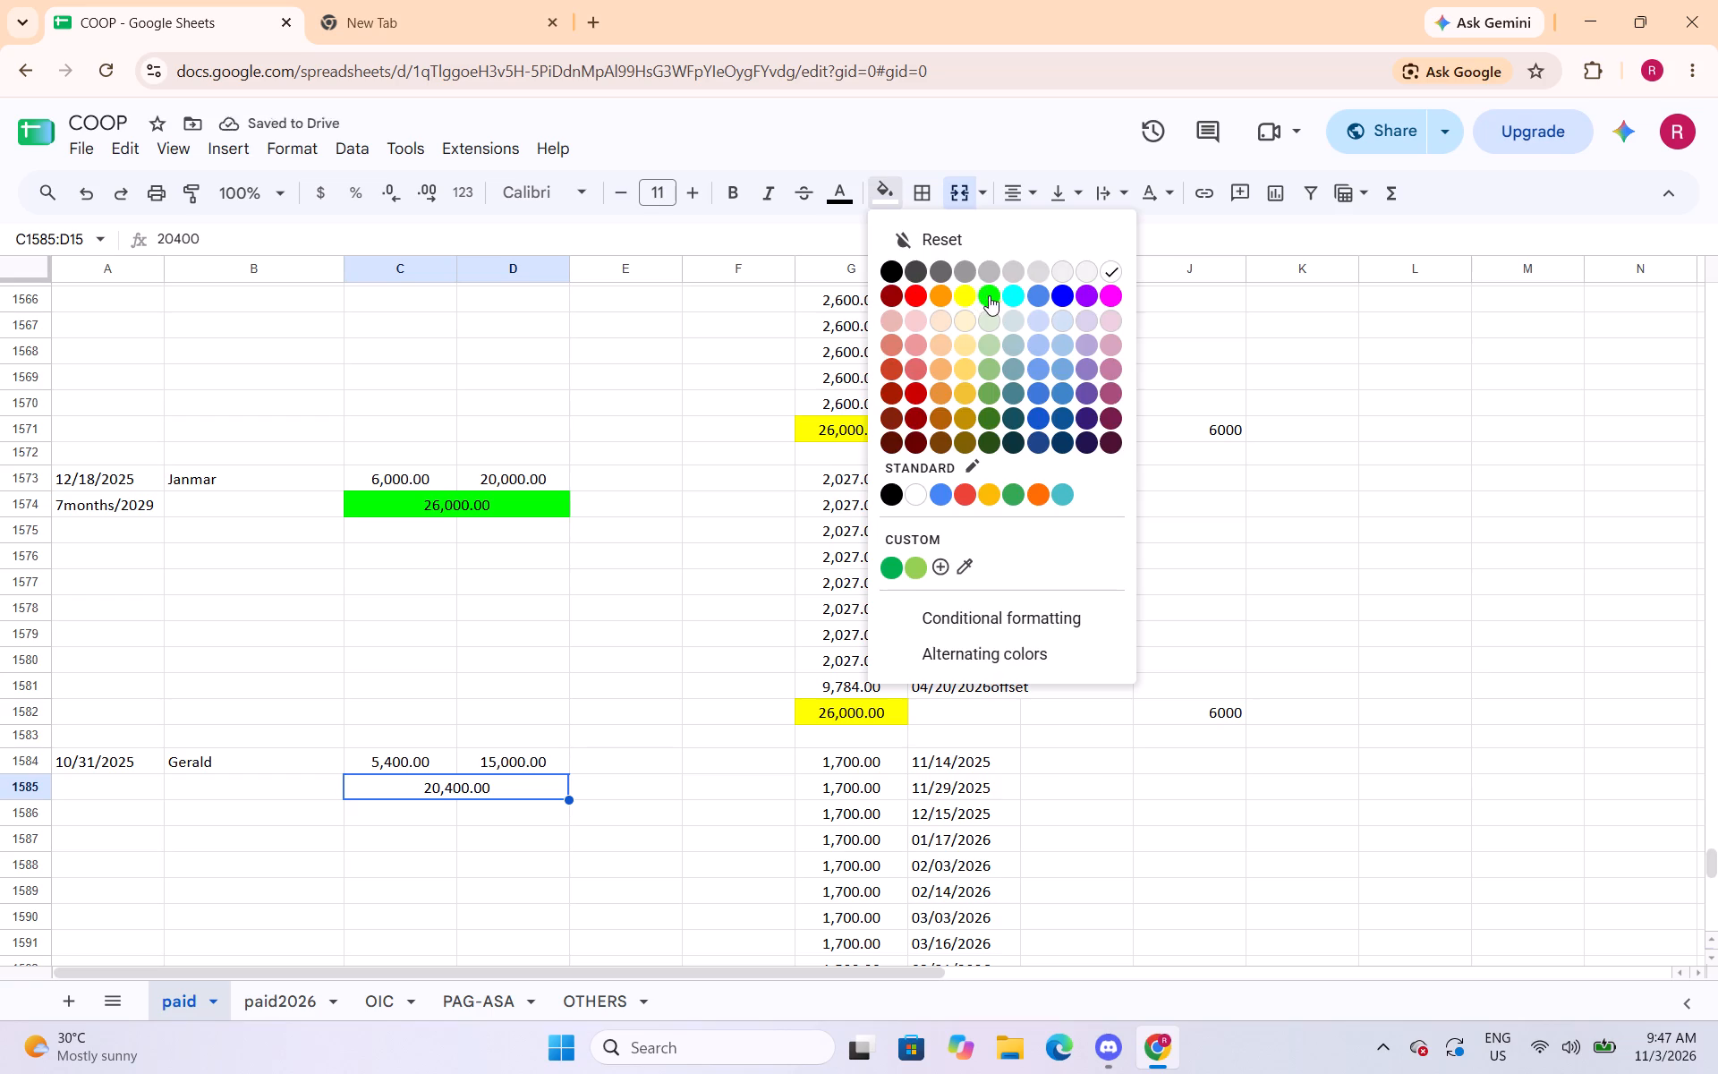
# Fill the merged totals in C1599:D1599, C1605:D1605 and C1612:D1612, for the 6/27/2025, 3/9/2025 and 5/15/2025 entries, bright green.
pyautogui.scroll(-5, 549, 503)
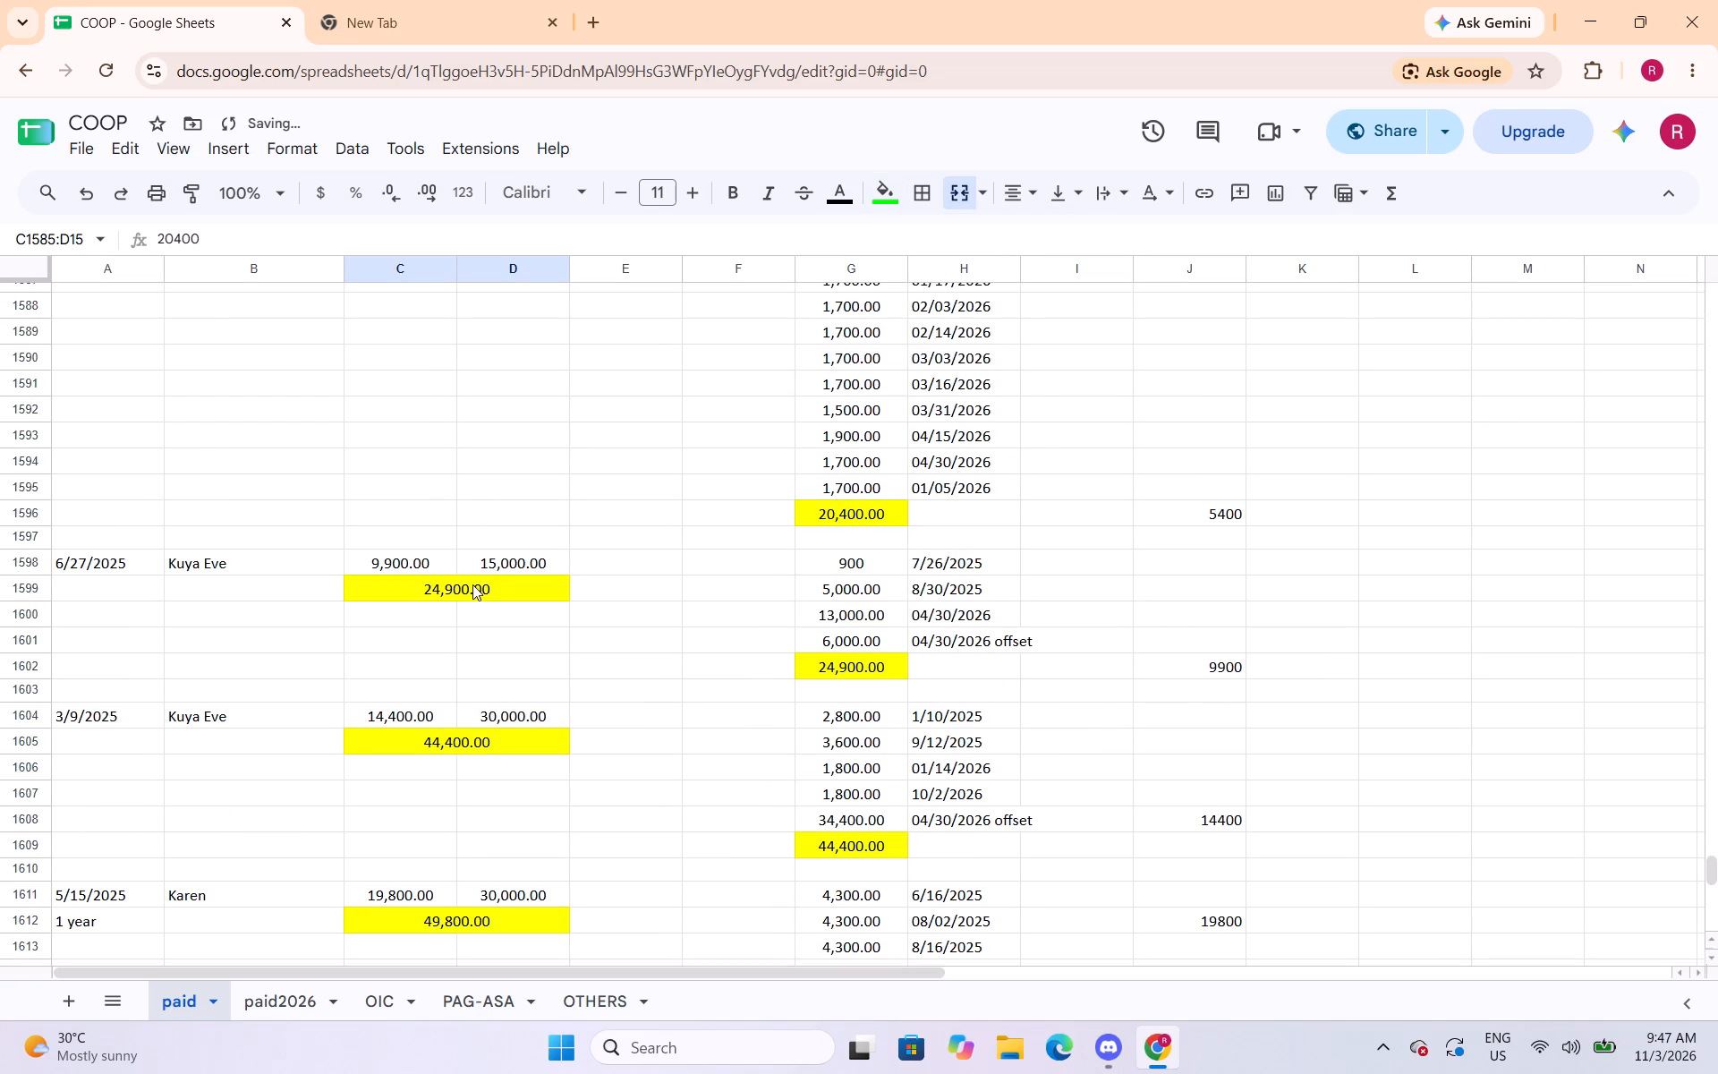
pyautogui.click(472, 585)
pyautogui.click(897, 198)
pyautogui.click(992, 291)
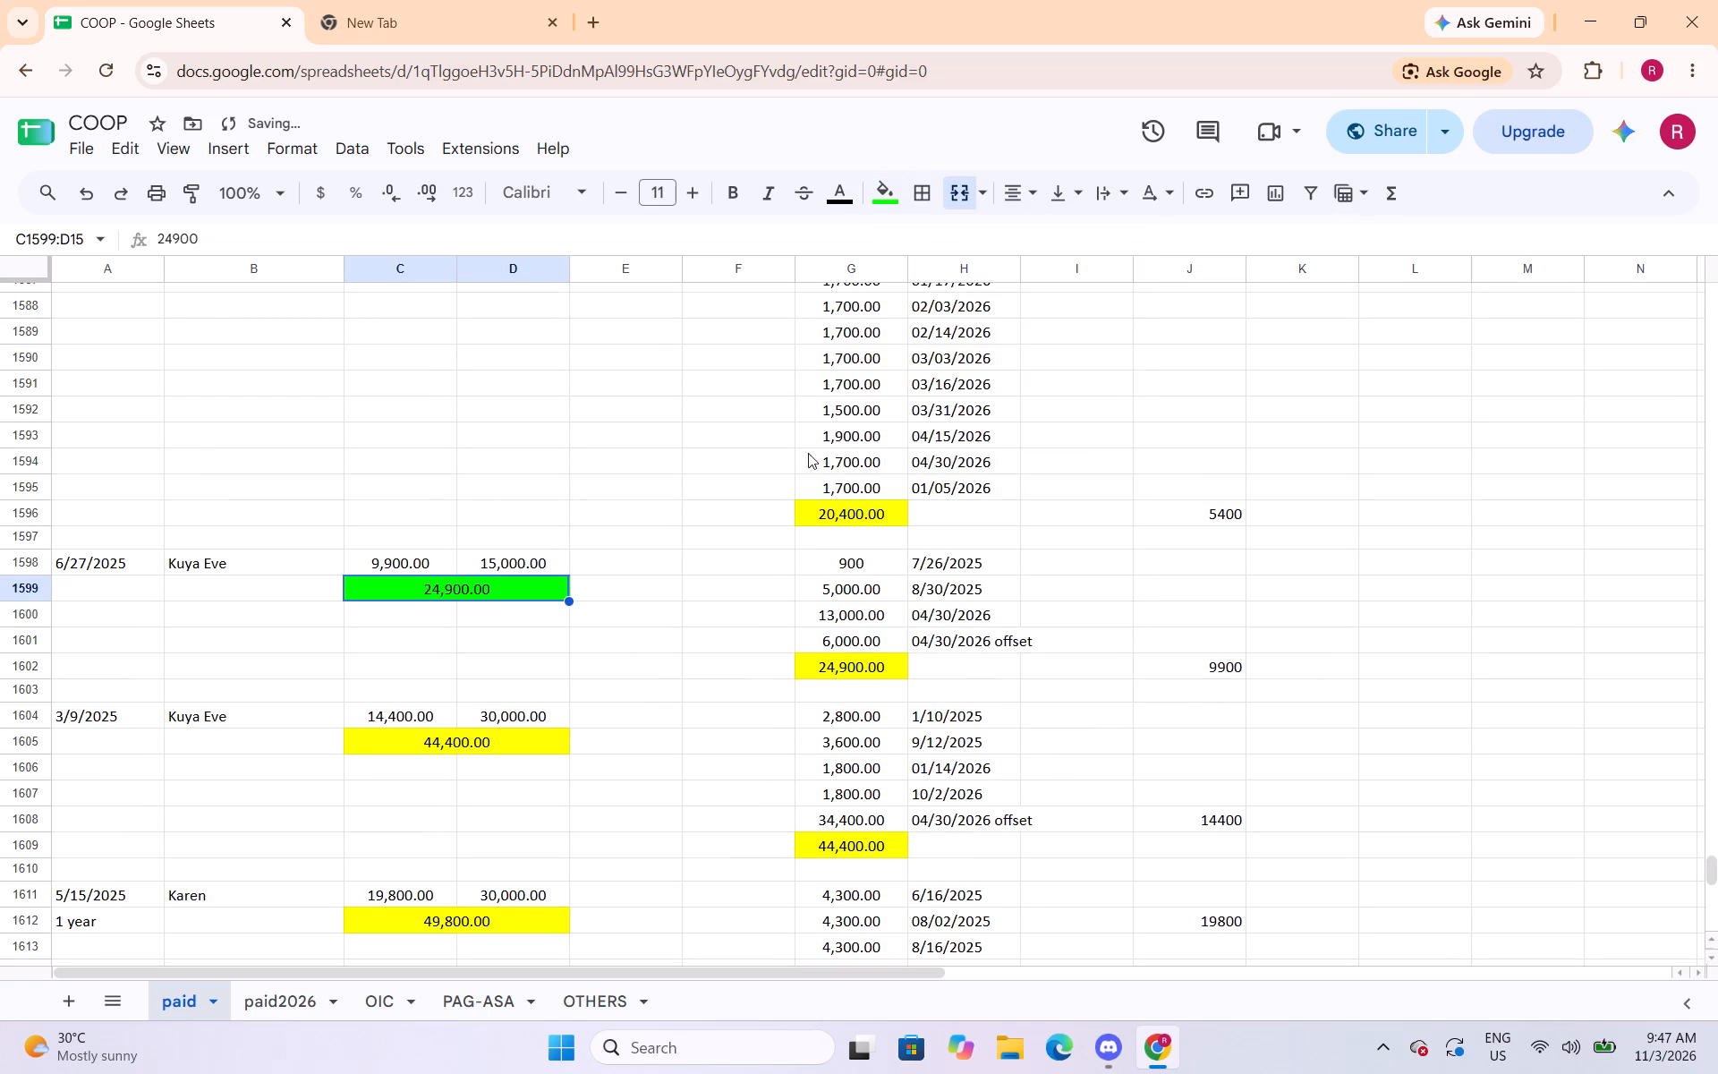
pyautogui.click(509, 737)
pyautogui.click(880, 193)
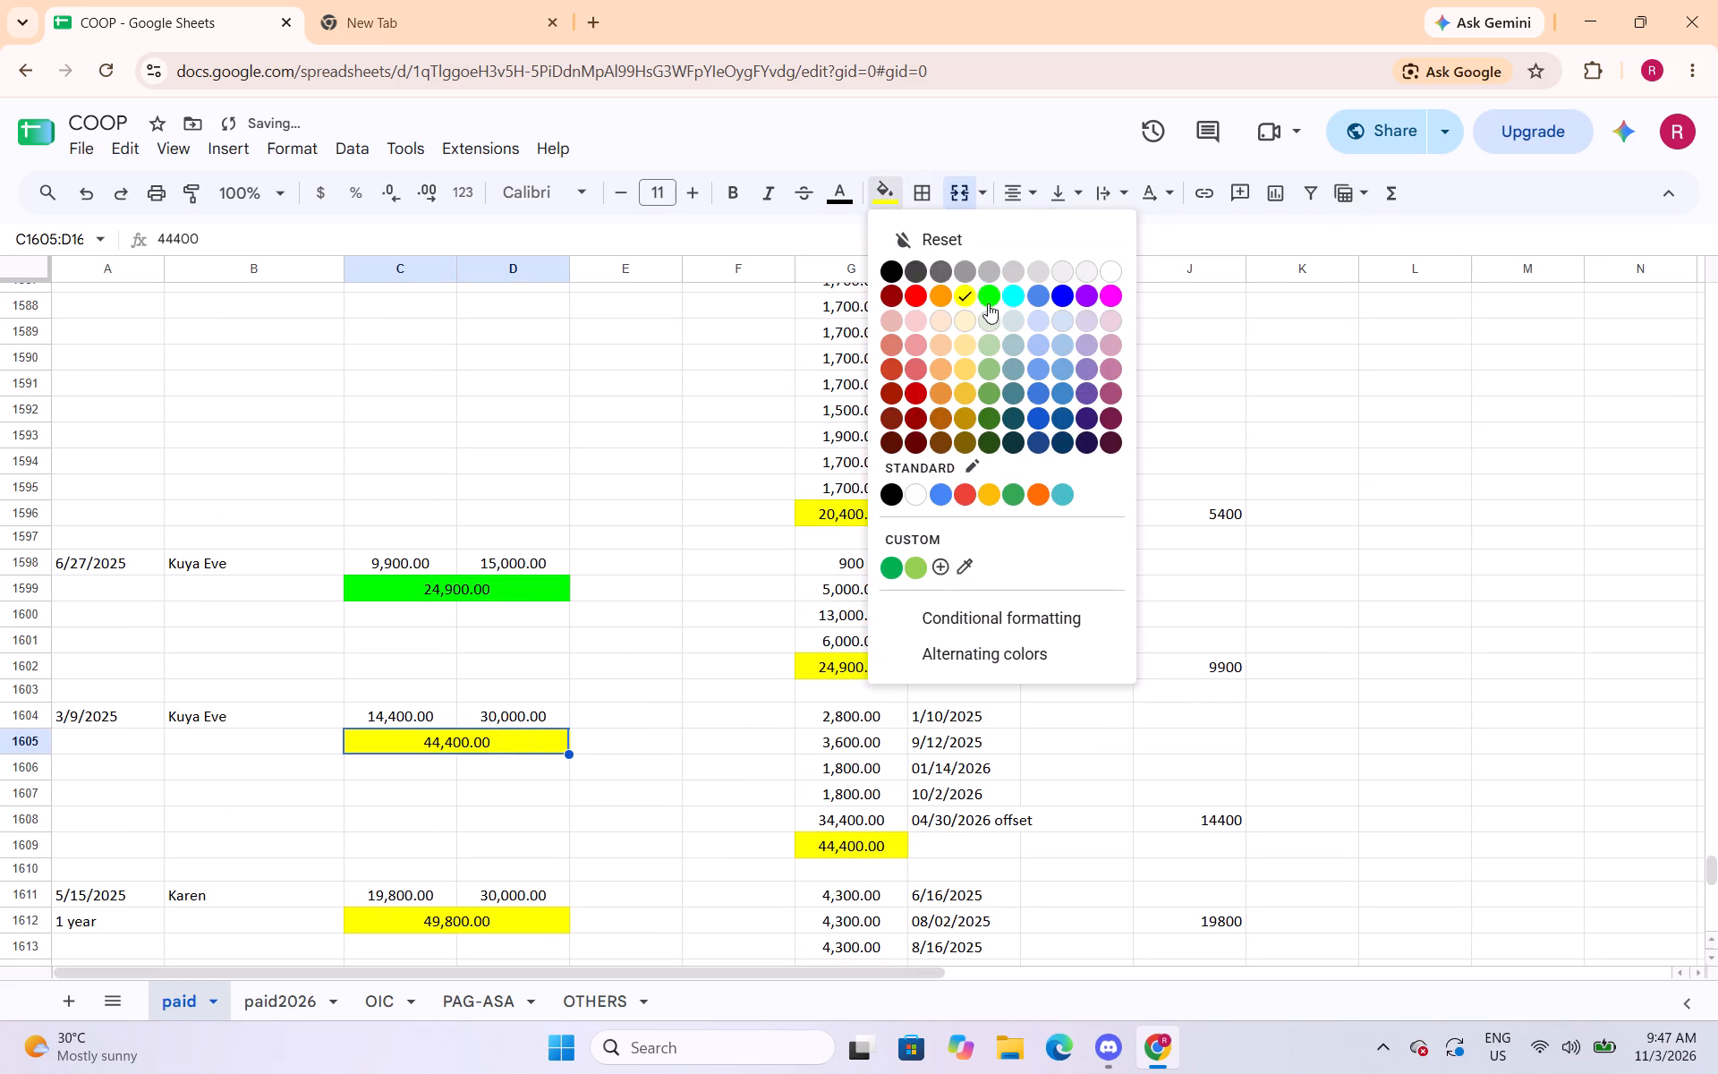
pyautogui.click(990, 303)
pyautogui.click(531, 921)
pyautogui.click(892, 195)
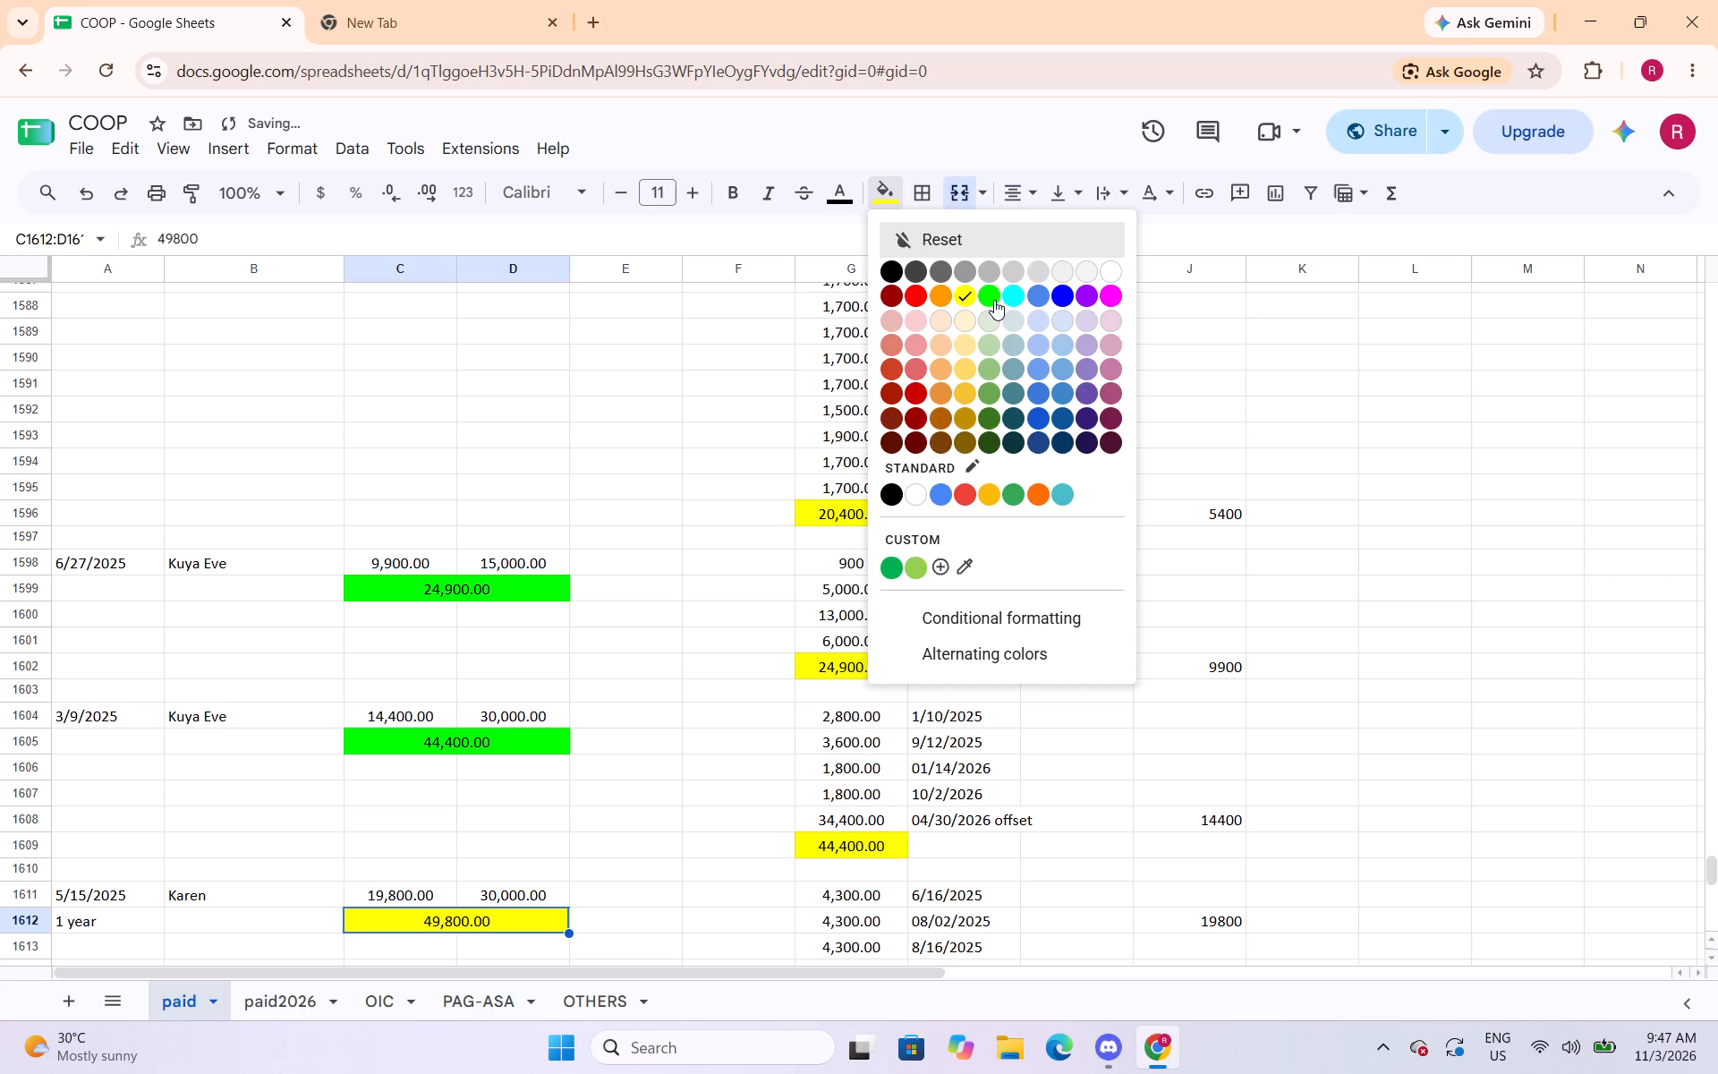
pyautogui.click(995, 301)
pyautogui.scroll(-4, 568, 422)
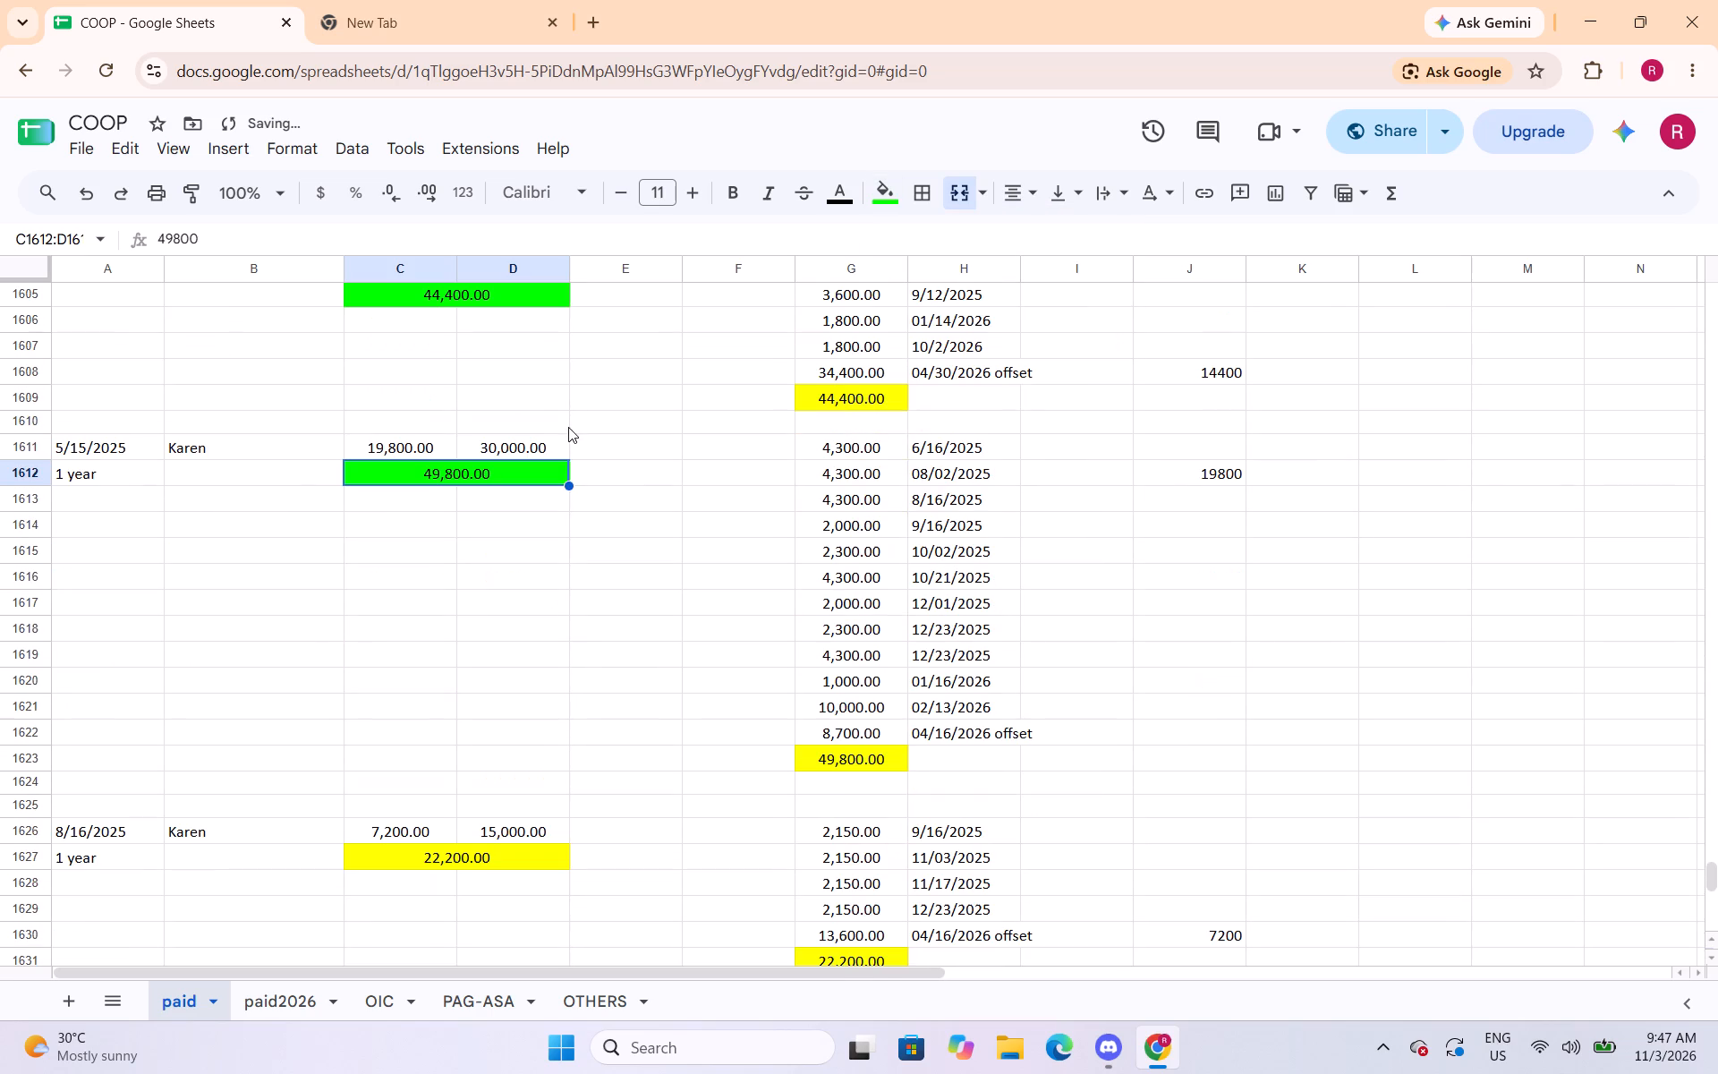
# Fill the merged totals in C1627:D1627 and C1634:D1634, for the 8/16/2025 and 4/11/2025 entries, bright green.
pyautogui.scroll(-5, 562, 437)
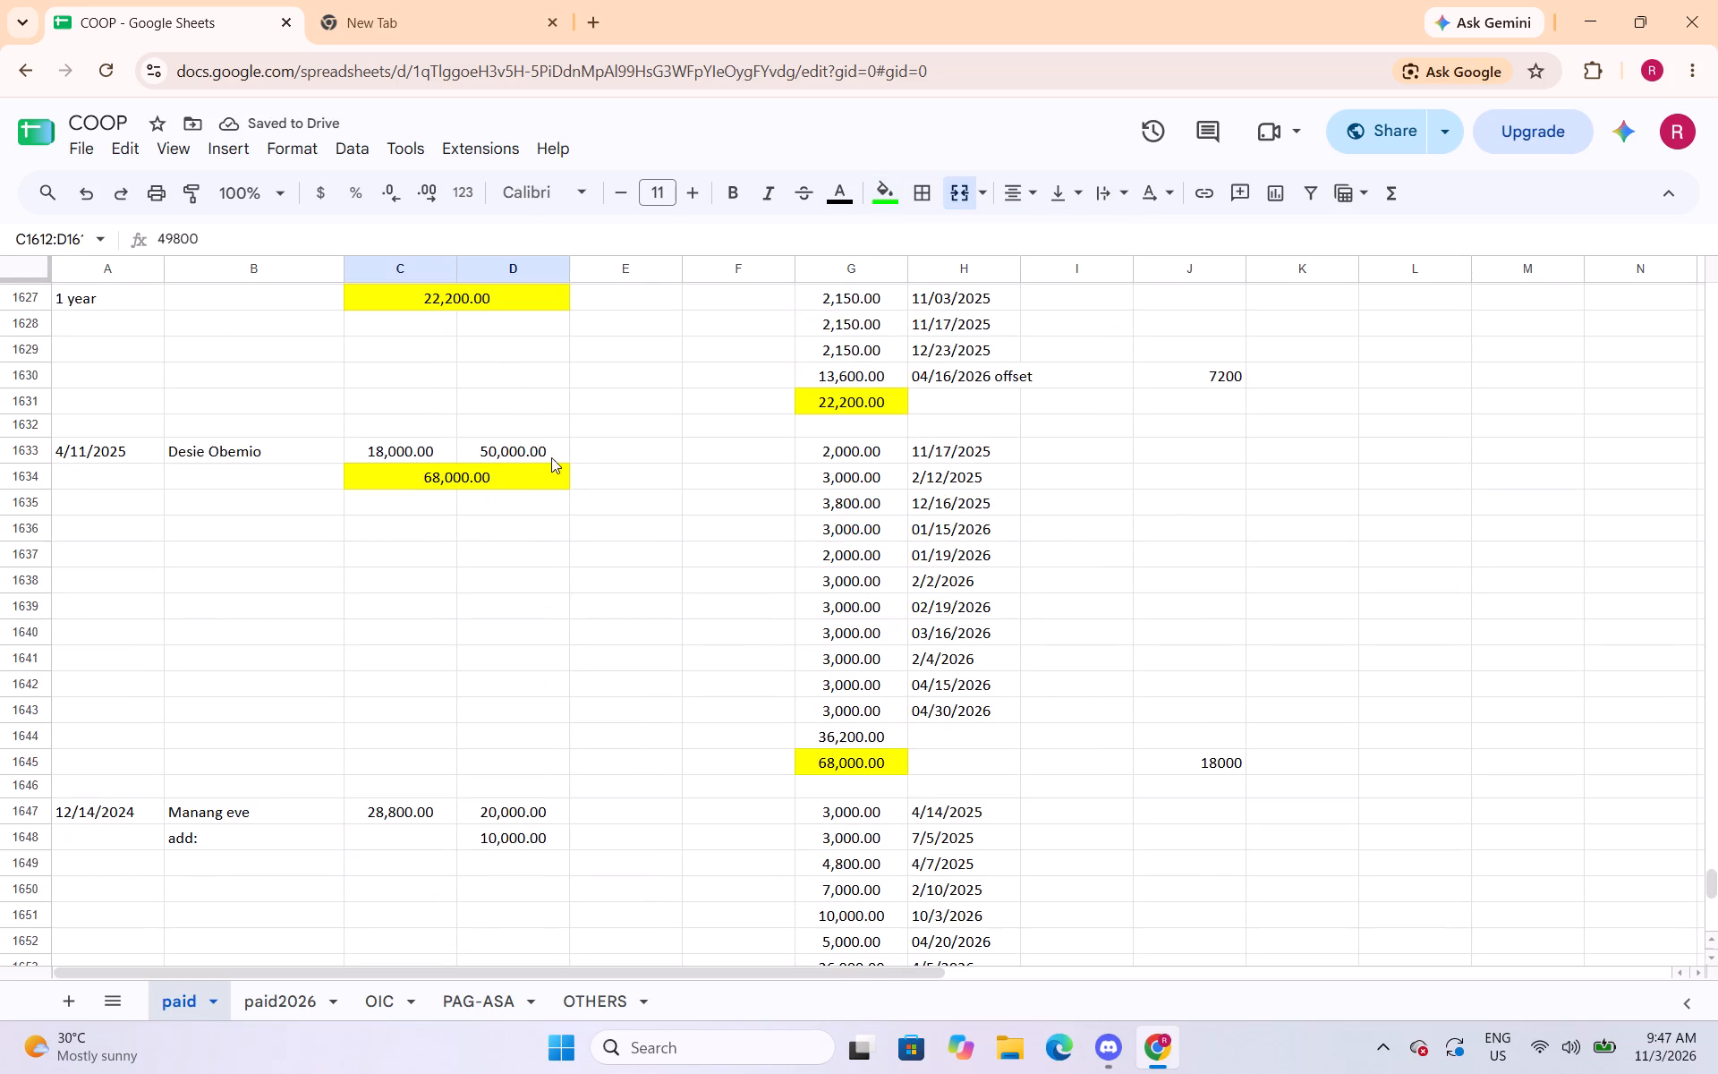
pyautogui.scroll(1, 552, 395)
pyautogui.click(545, 408)
pyautogui.click(880, 190)
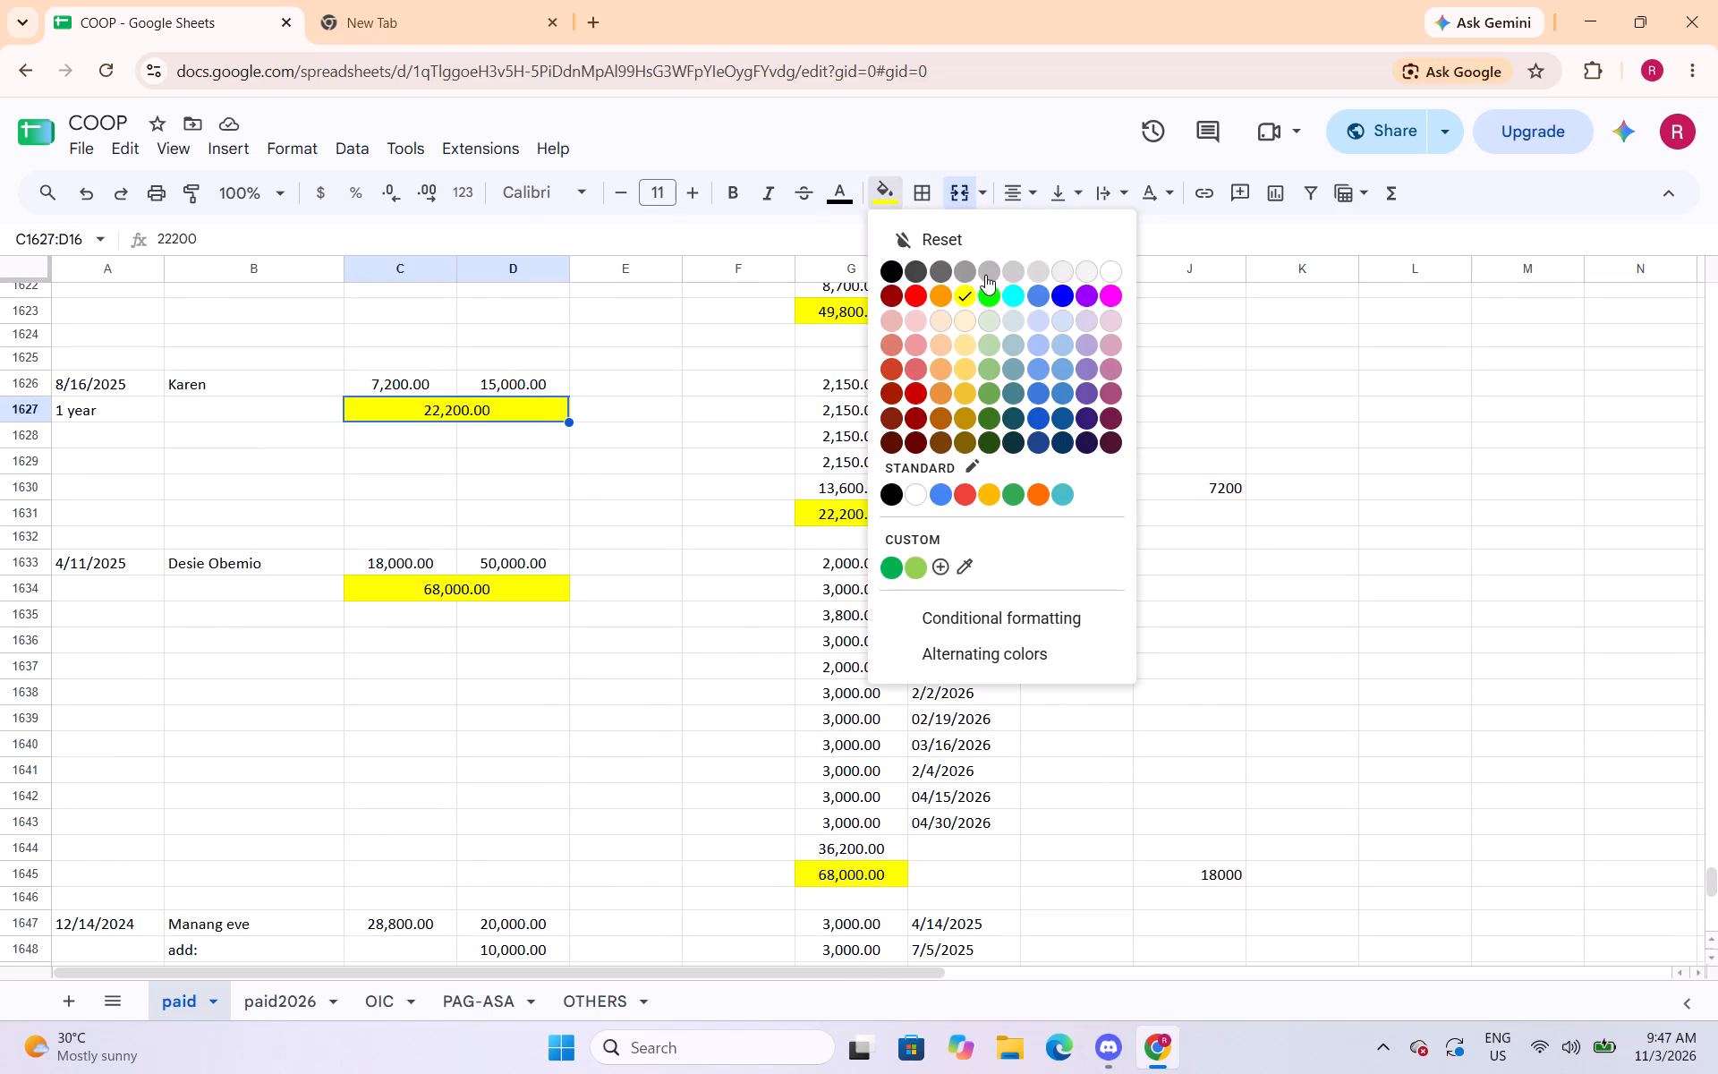
pyautogui.click(987, 290)
pyautogui.click(519, 592)
pyautogui.click(874, 202)
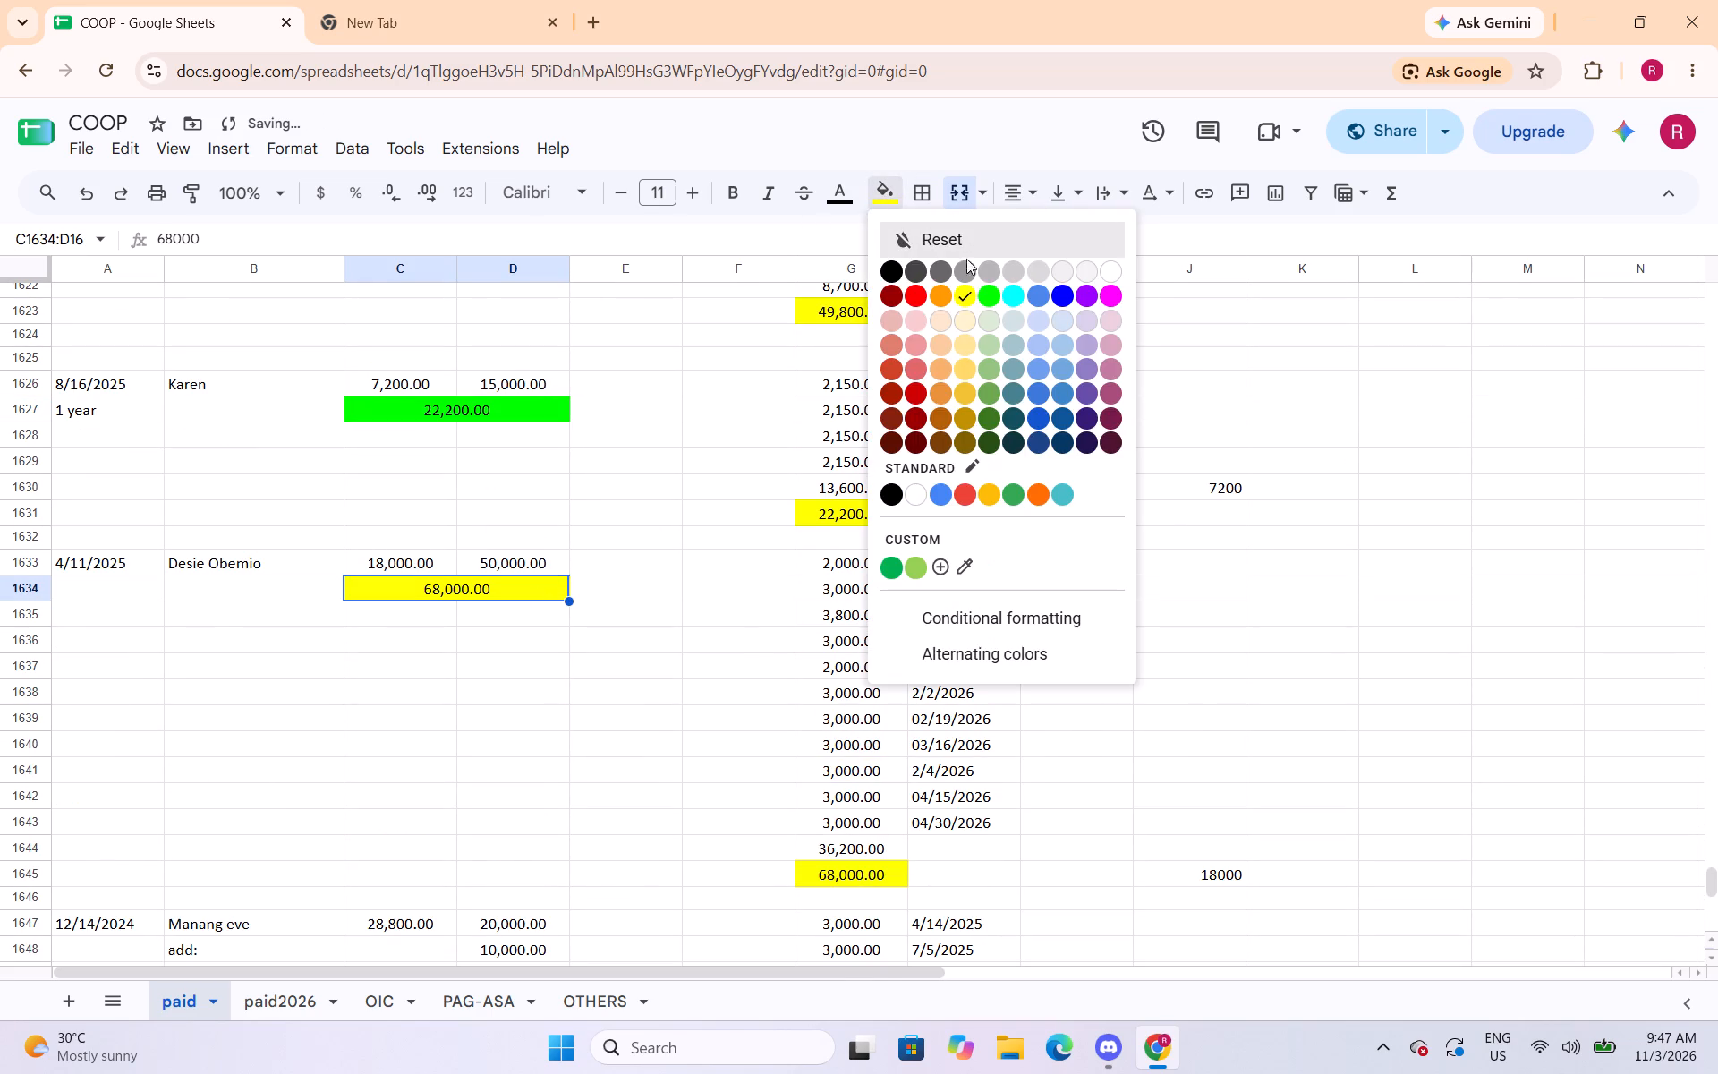
pyautogui.click(983, 290)
# Merge C1649:D1649, enter the sum of C1647:D1648 for the 12/14/2024 entry, and fill it bright green.
pyautogui.scroll(-4, 682, 595)
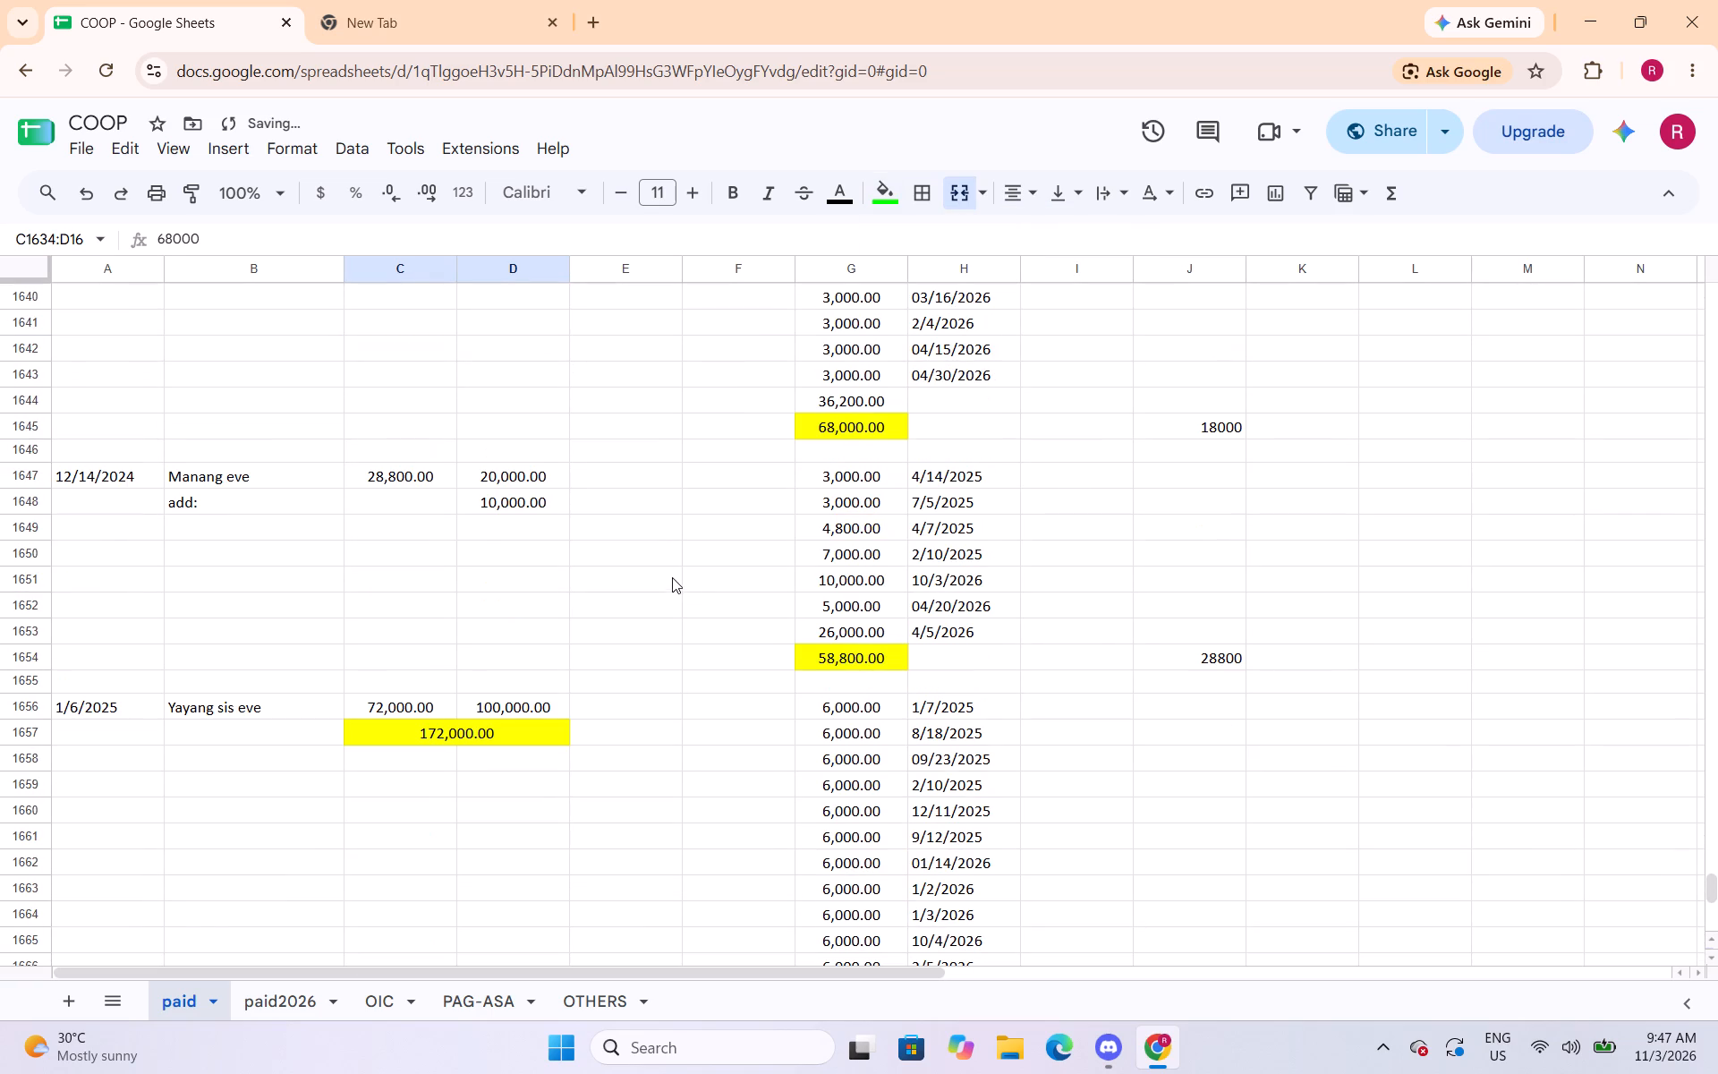
pyautogui.moveTo(444, 529); pyautogui.dragTo(480, 530)
pyautogui.click(954, 188)
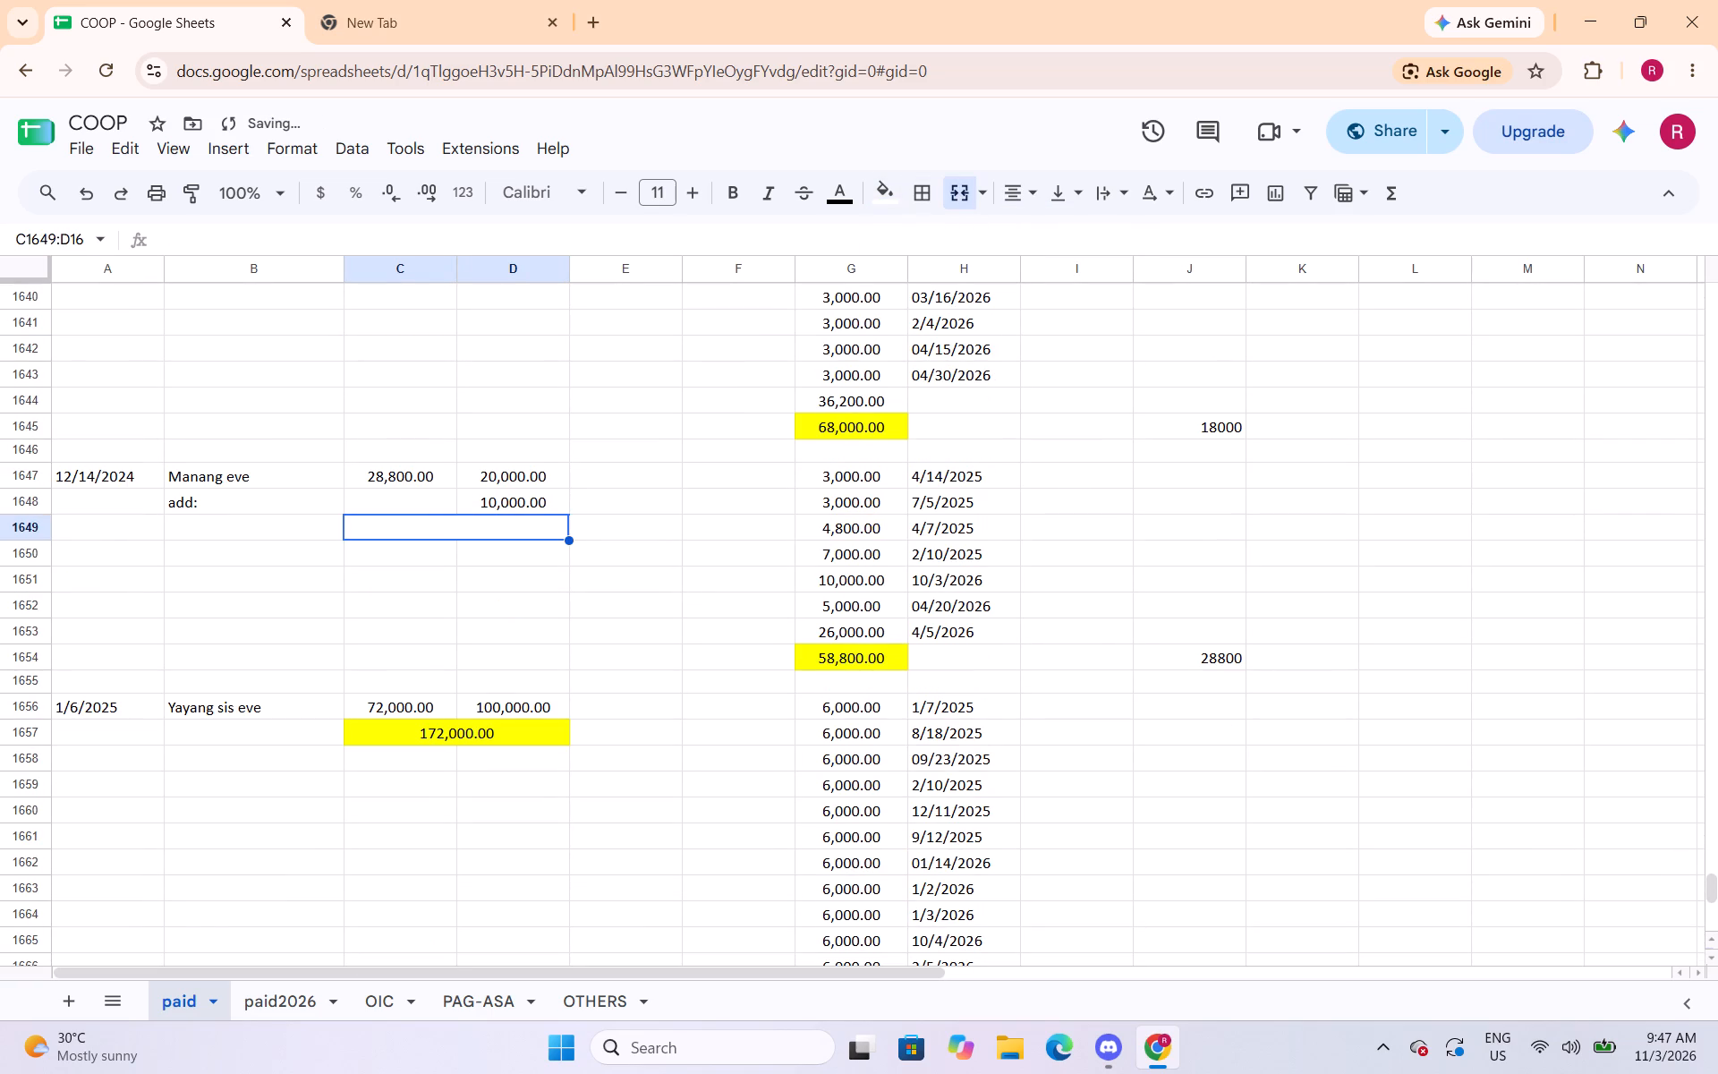
pyautogui.write('=sum(')
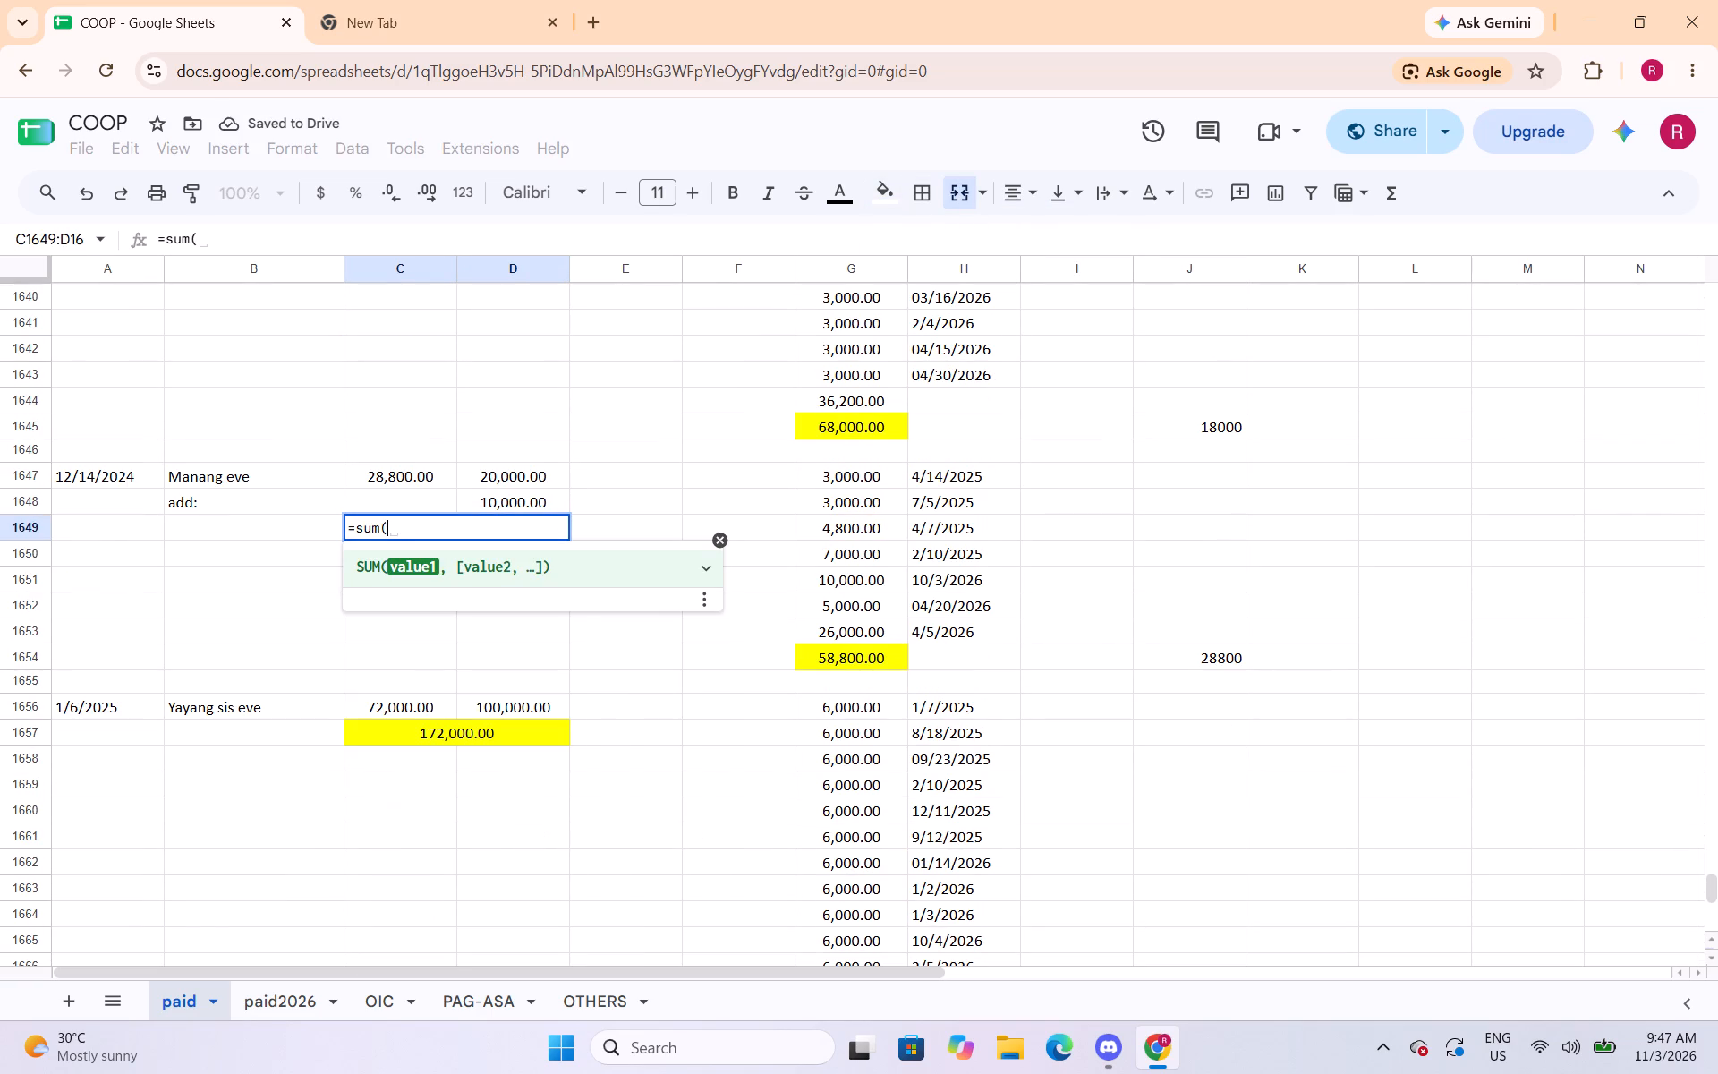
pyautogui.moveTo(432, 476); pyautogui.dragTo(481, 505)
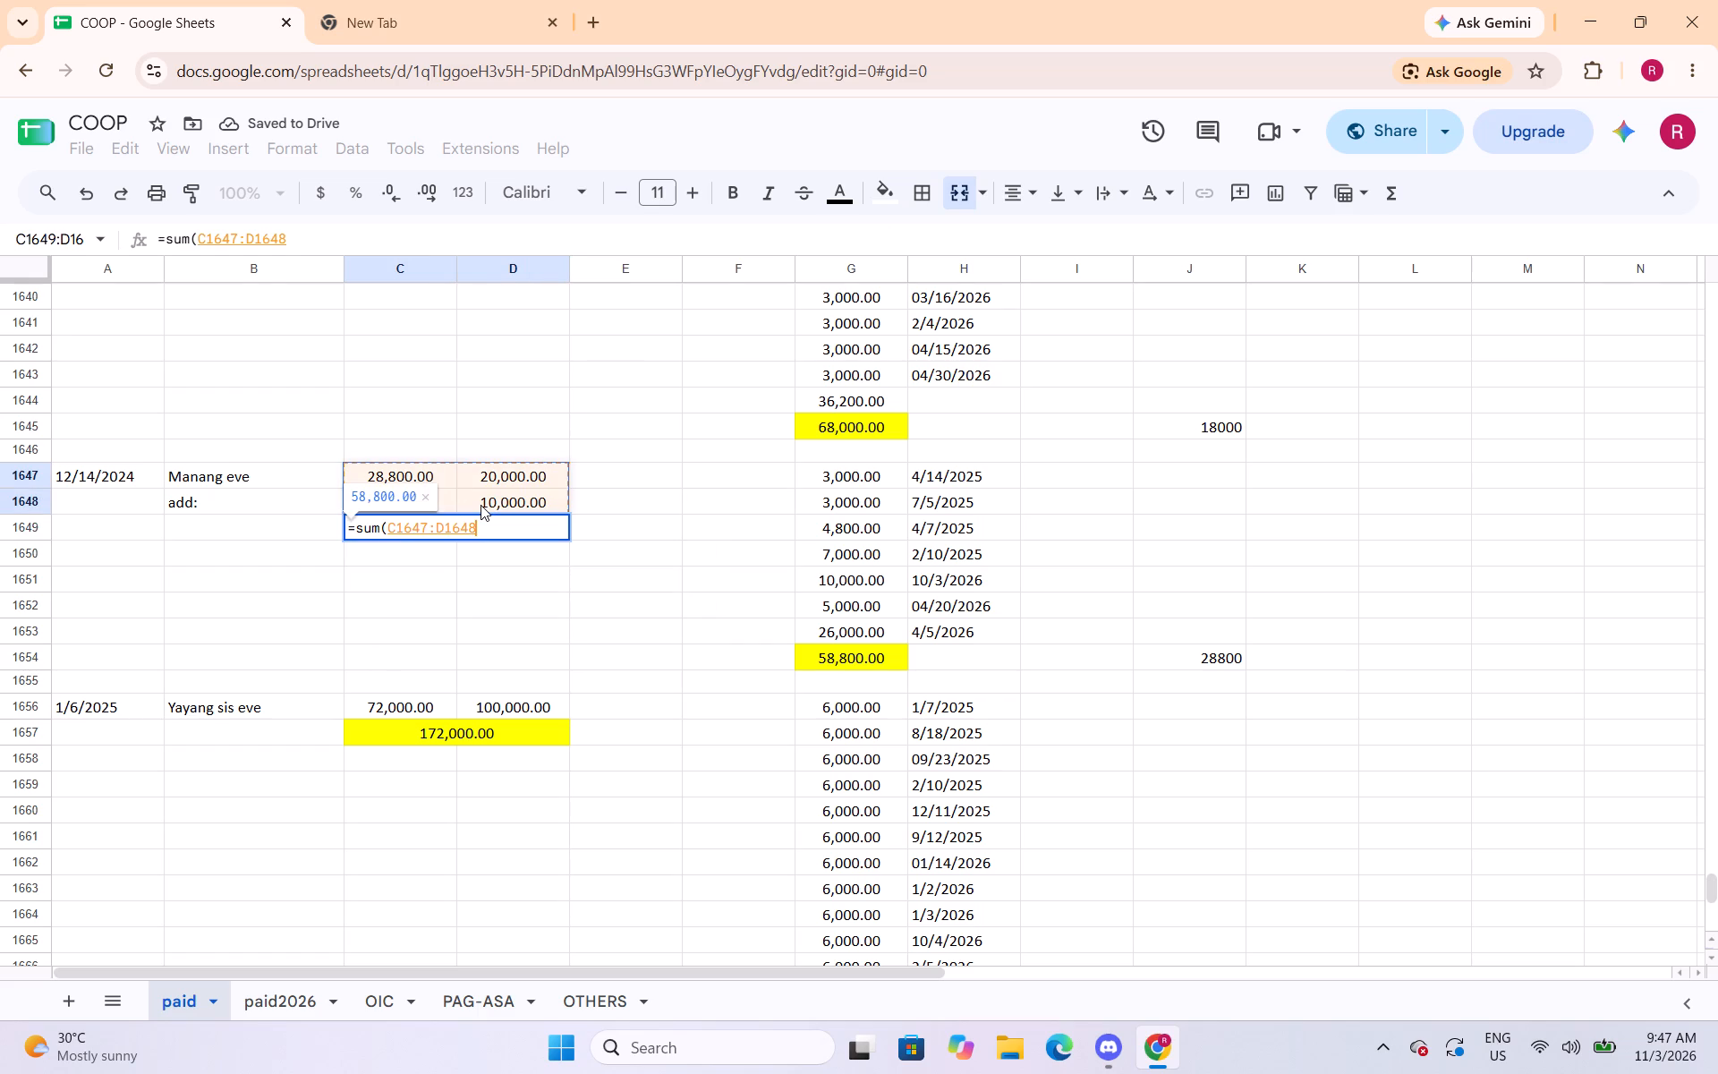
pyautogui.hotkey('shift', ')')
pyautogui.press('Return')
pyautogui.press('Up')
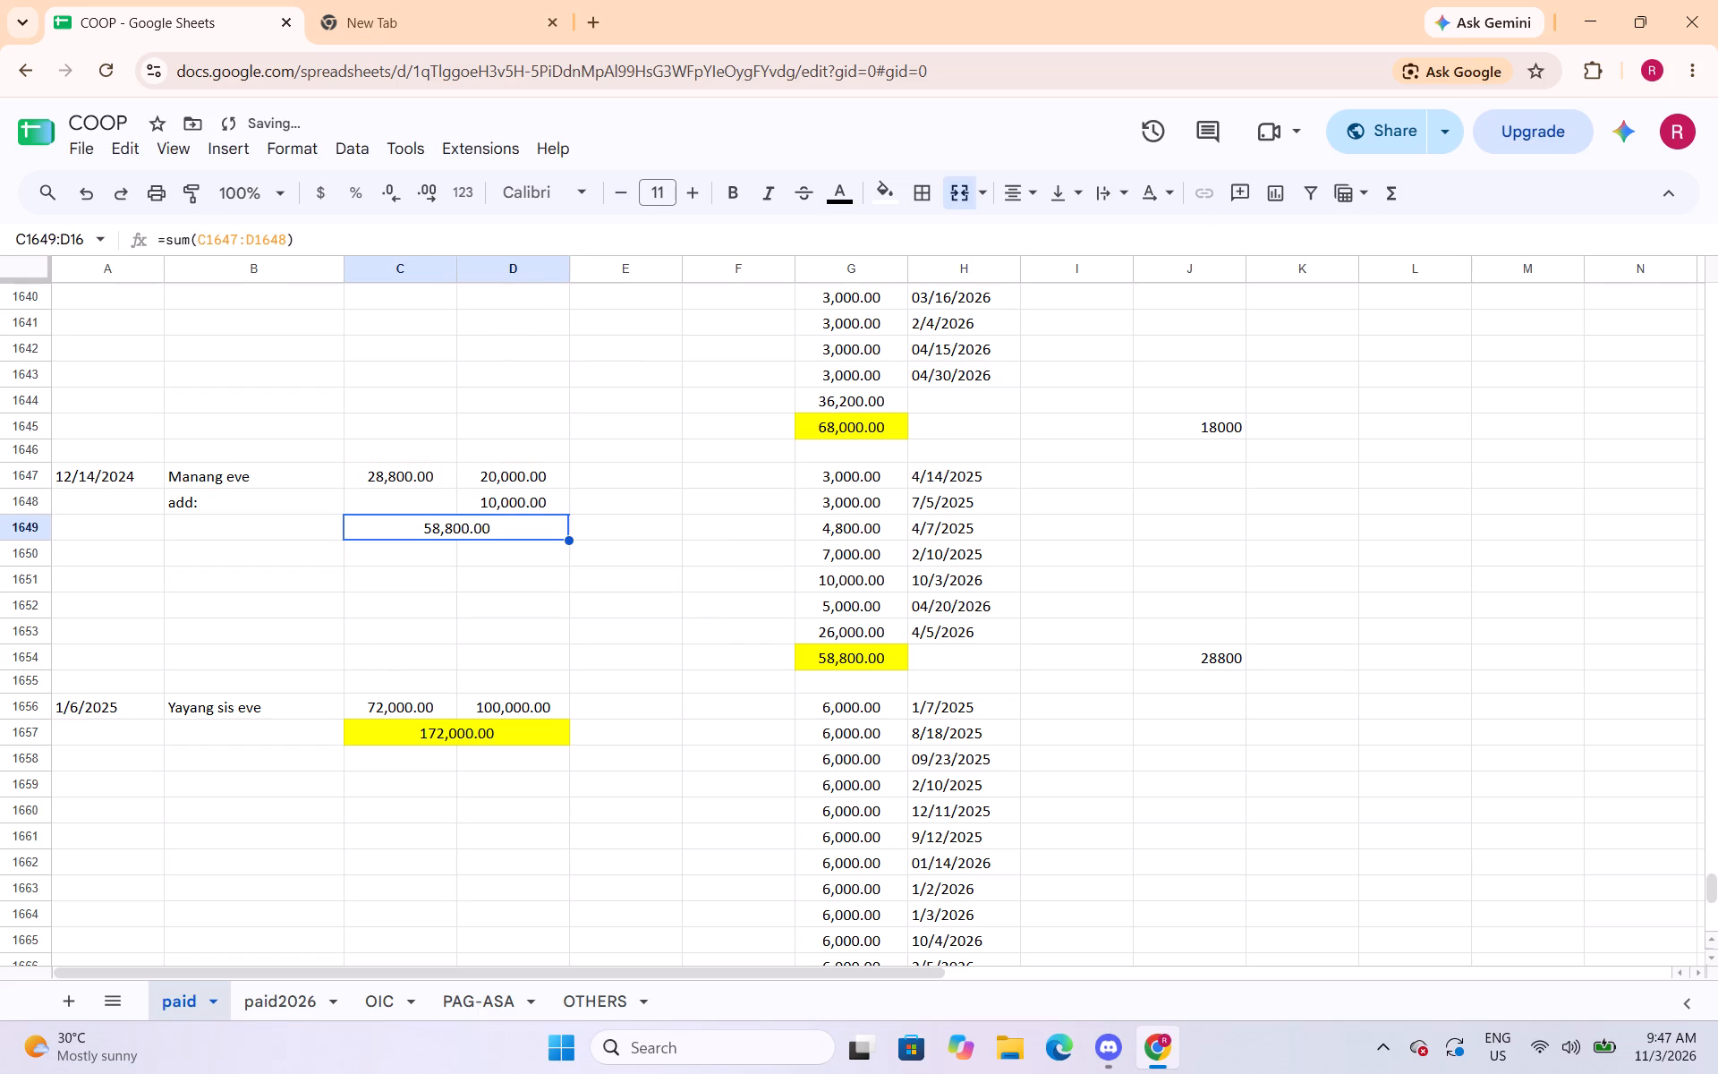
pyautogui.click(881, 203)
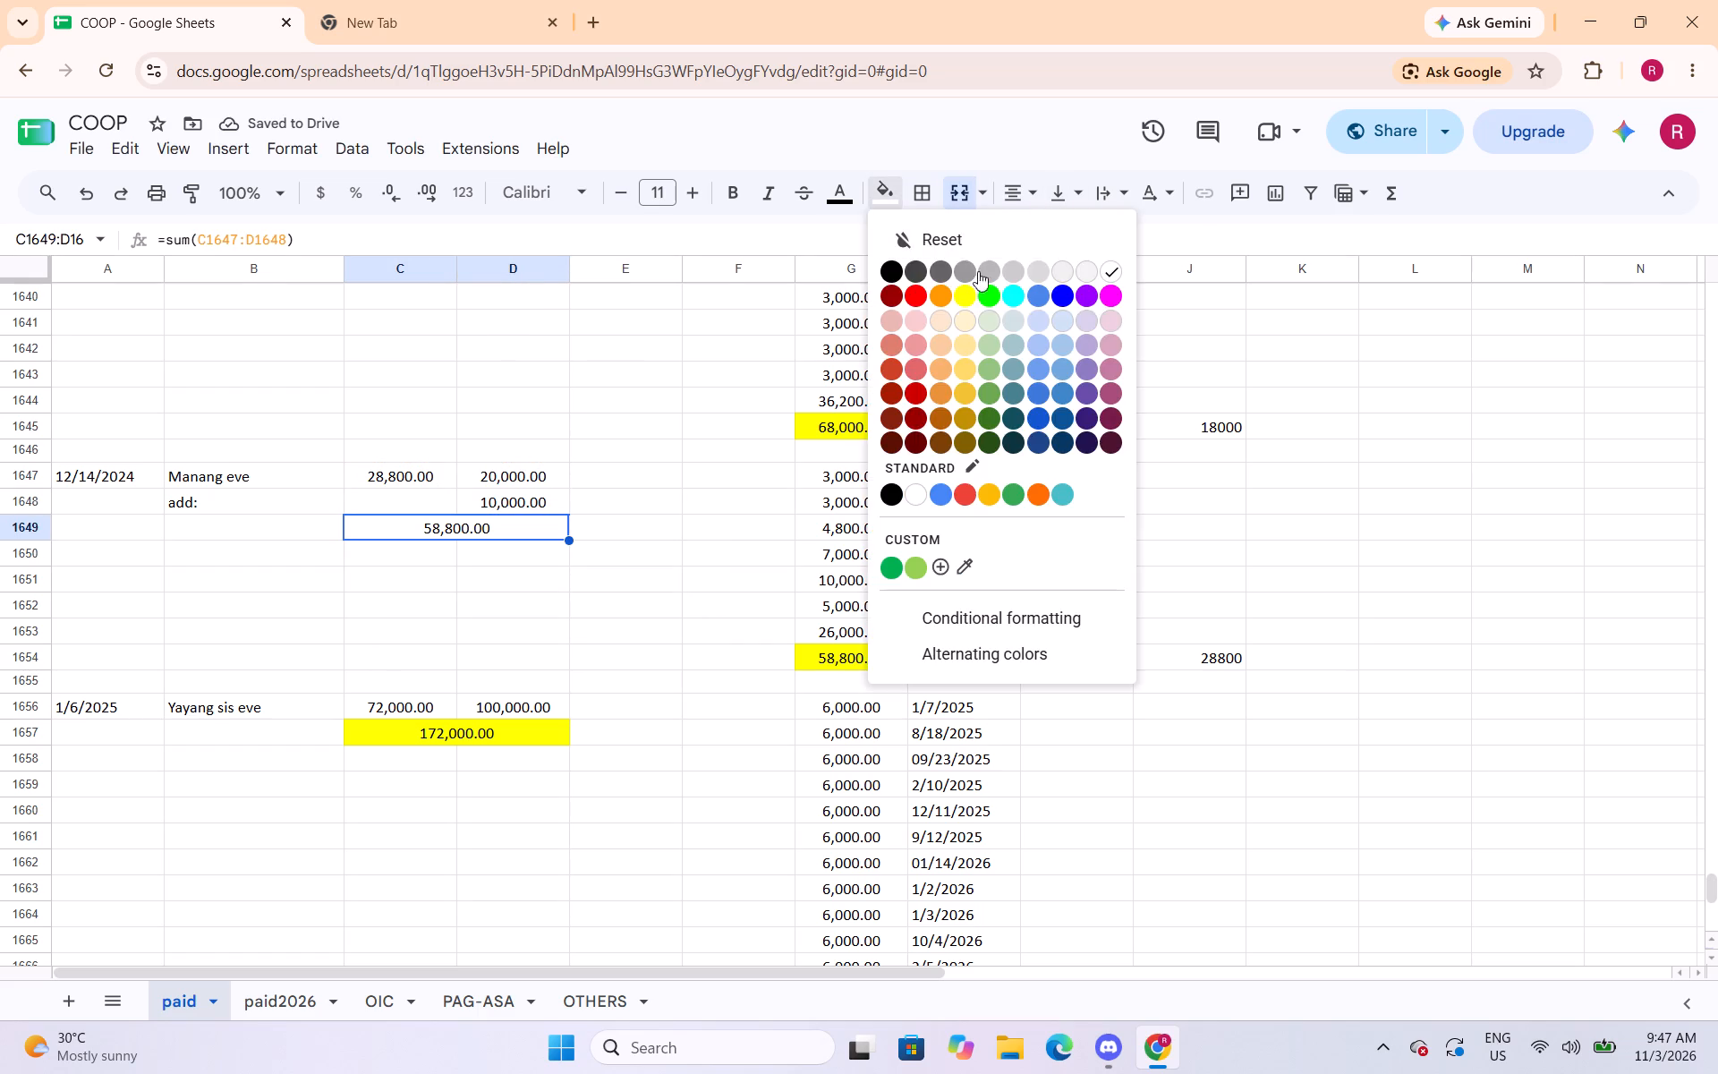
pyautogui.click(990, 297)
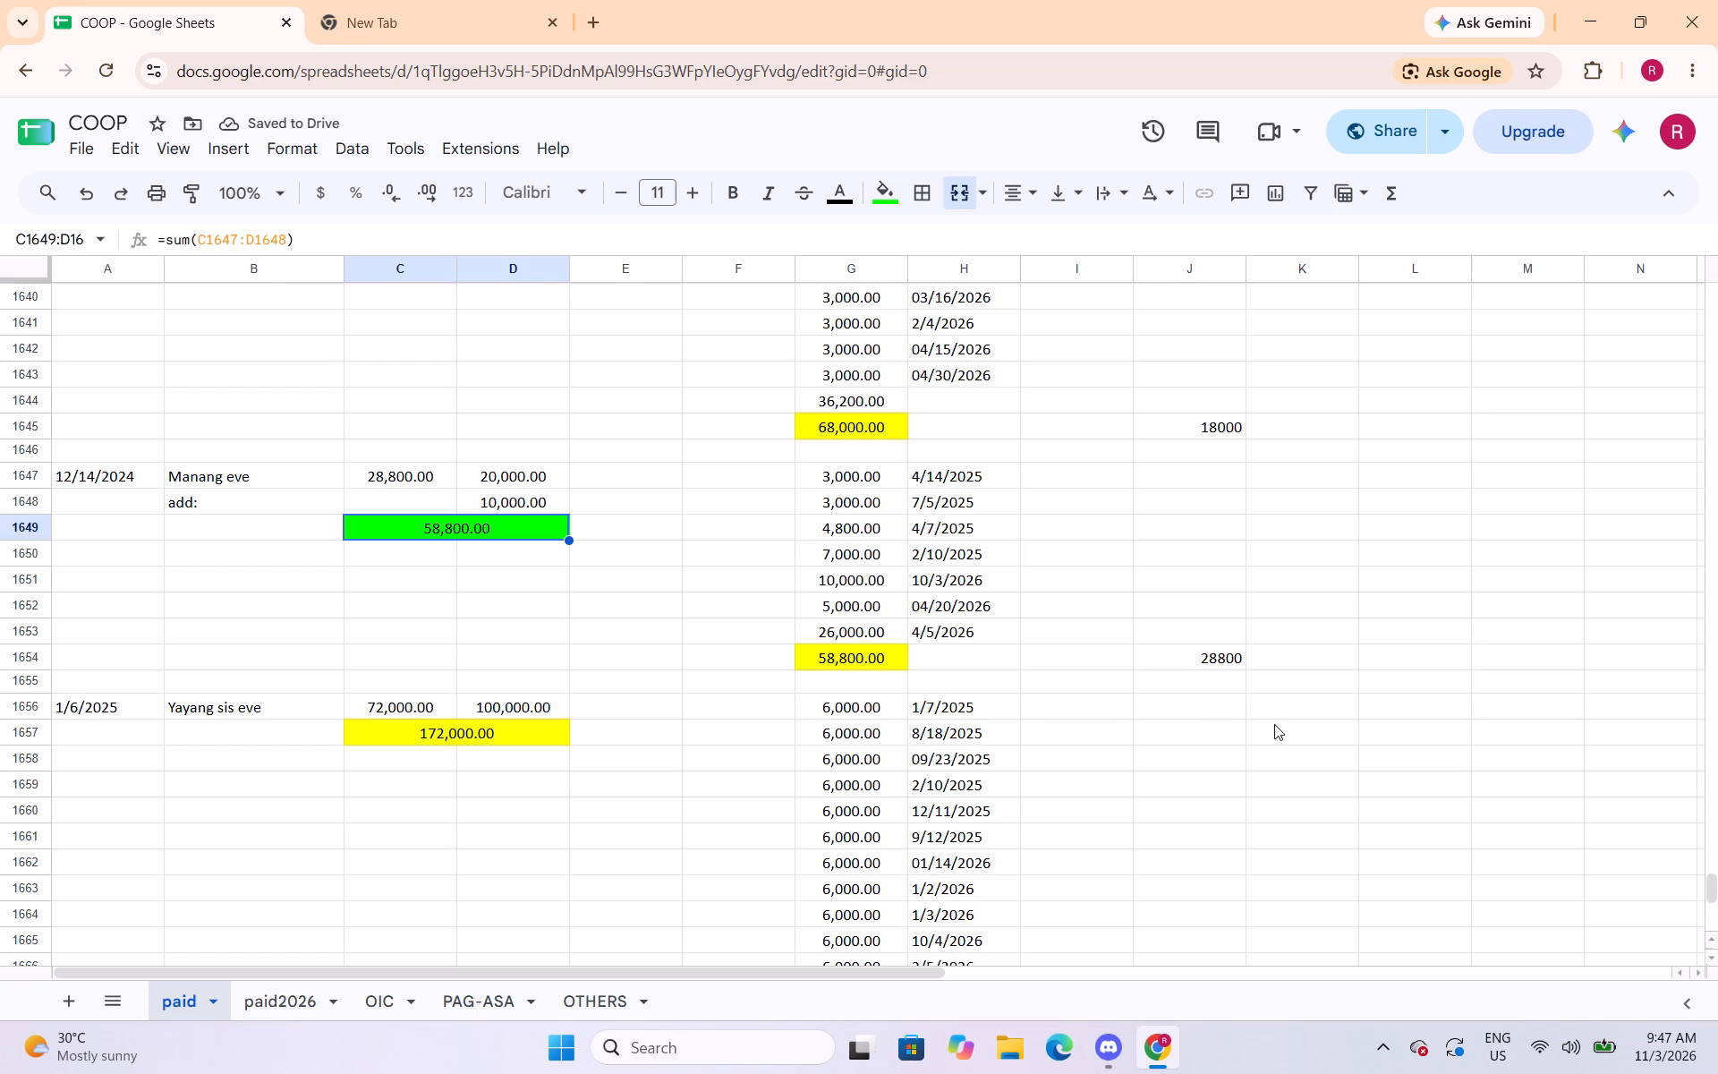
# Fill the merged total in C1657:D1657, for the 1/6/2025 entry, bright green and save.
pyautogui.click(542, 618)
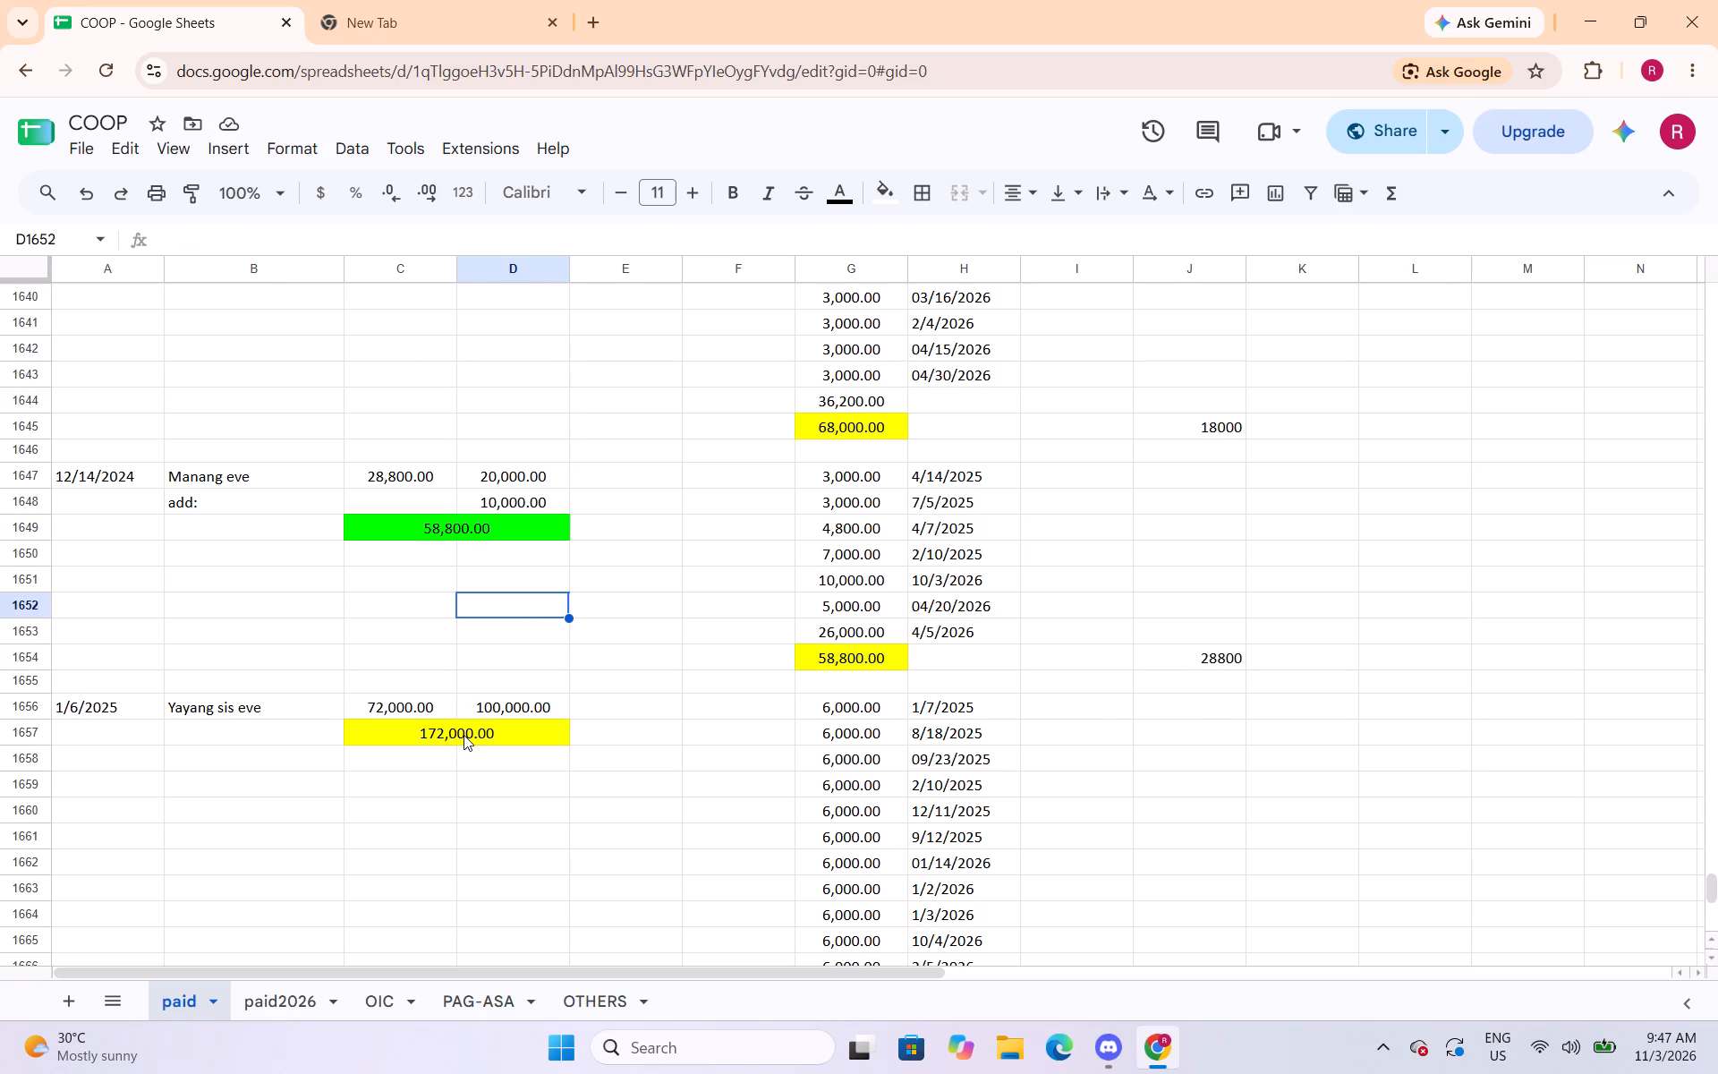
pyautogui.click(464, 735)
pyautogui.click(880, 196)
pyautogui.click(995, 290)
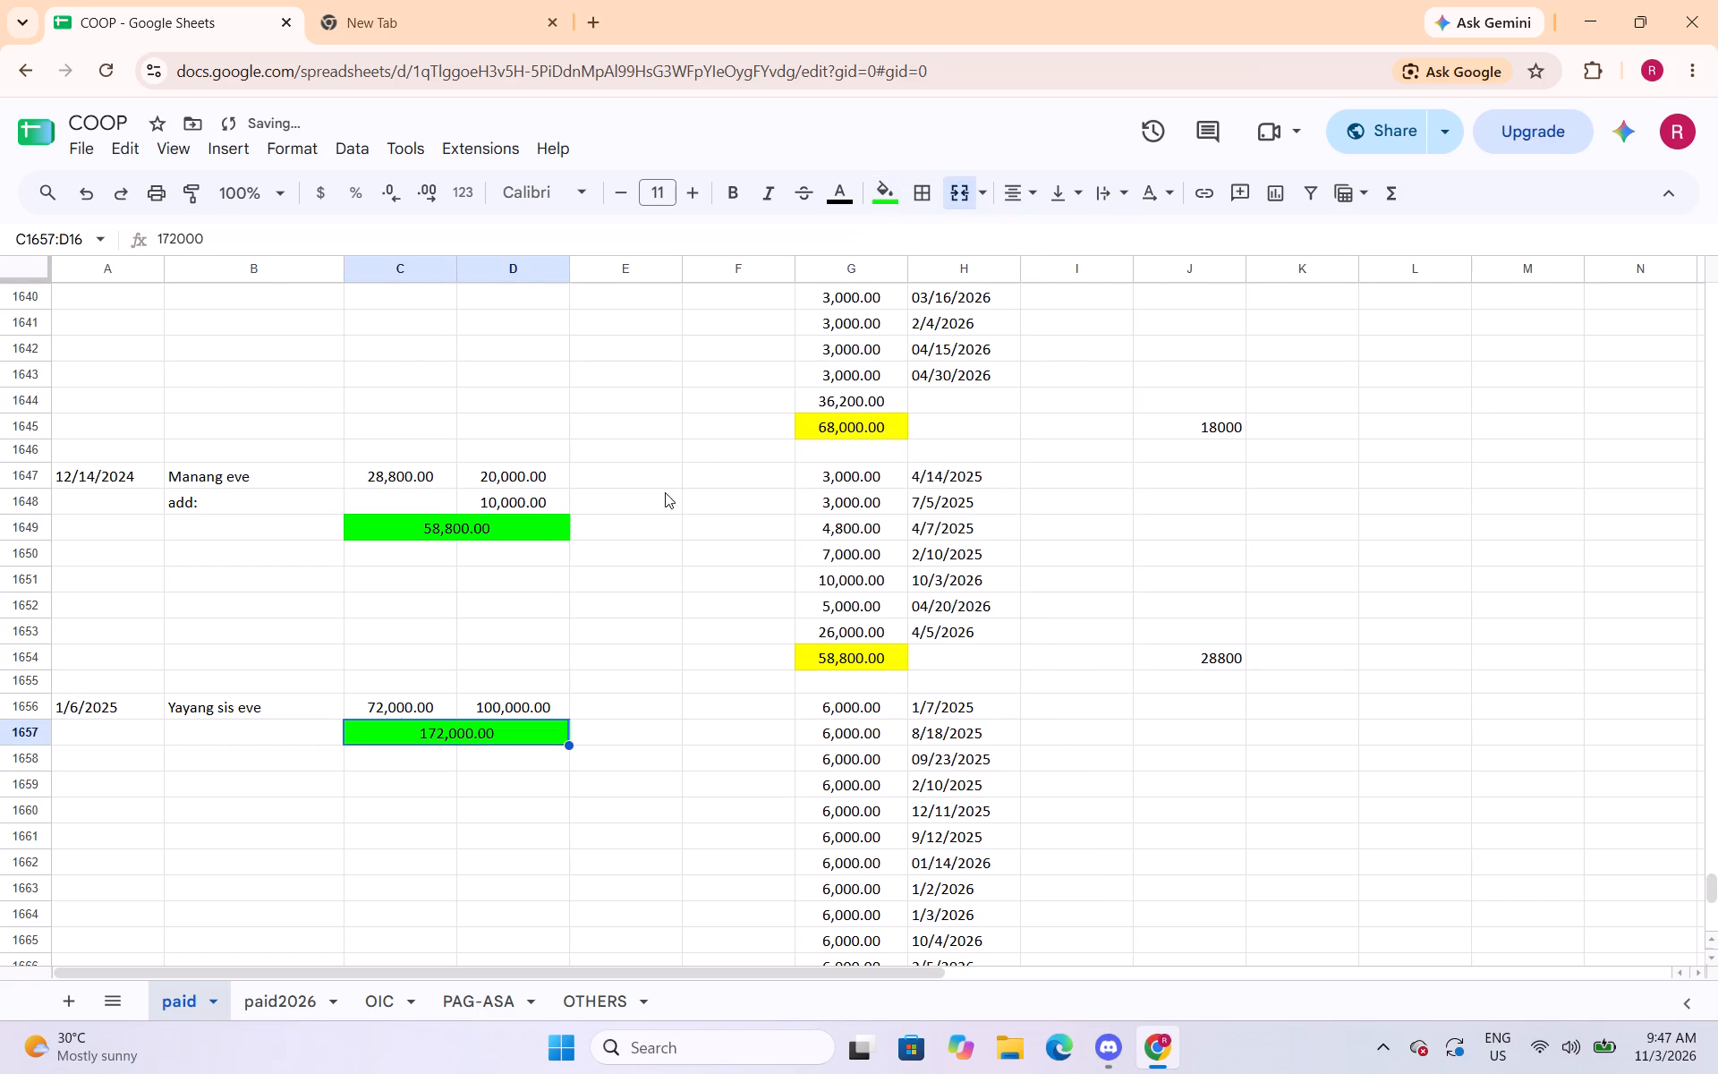
pyautogui.click(671, 508)
pyautogui.hotkey('ctrl', 's')
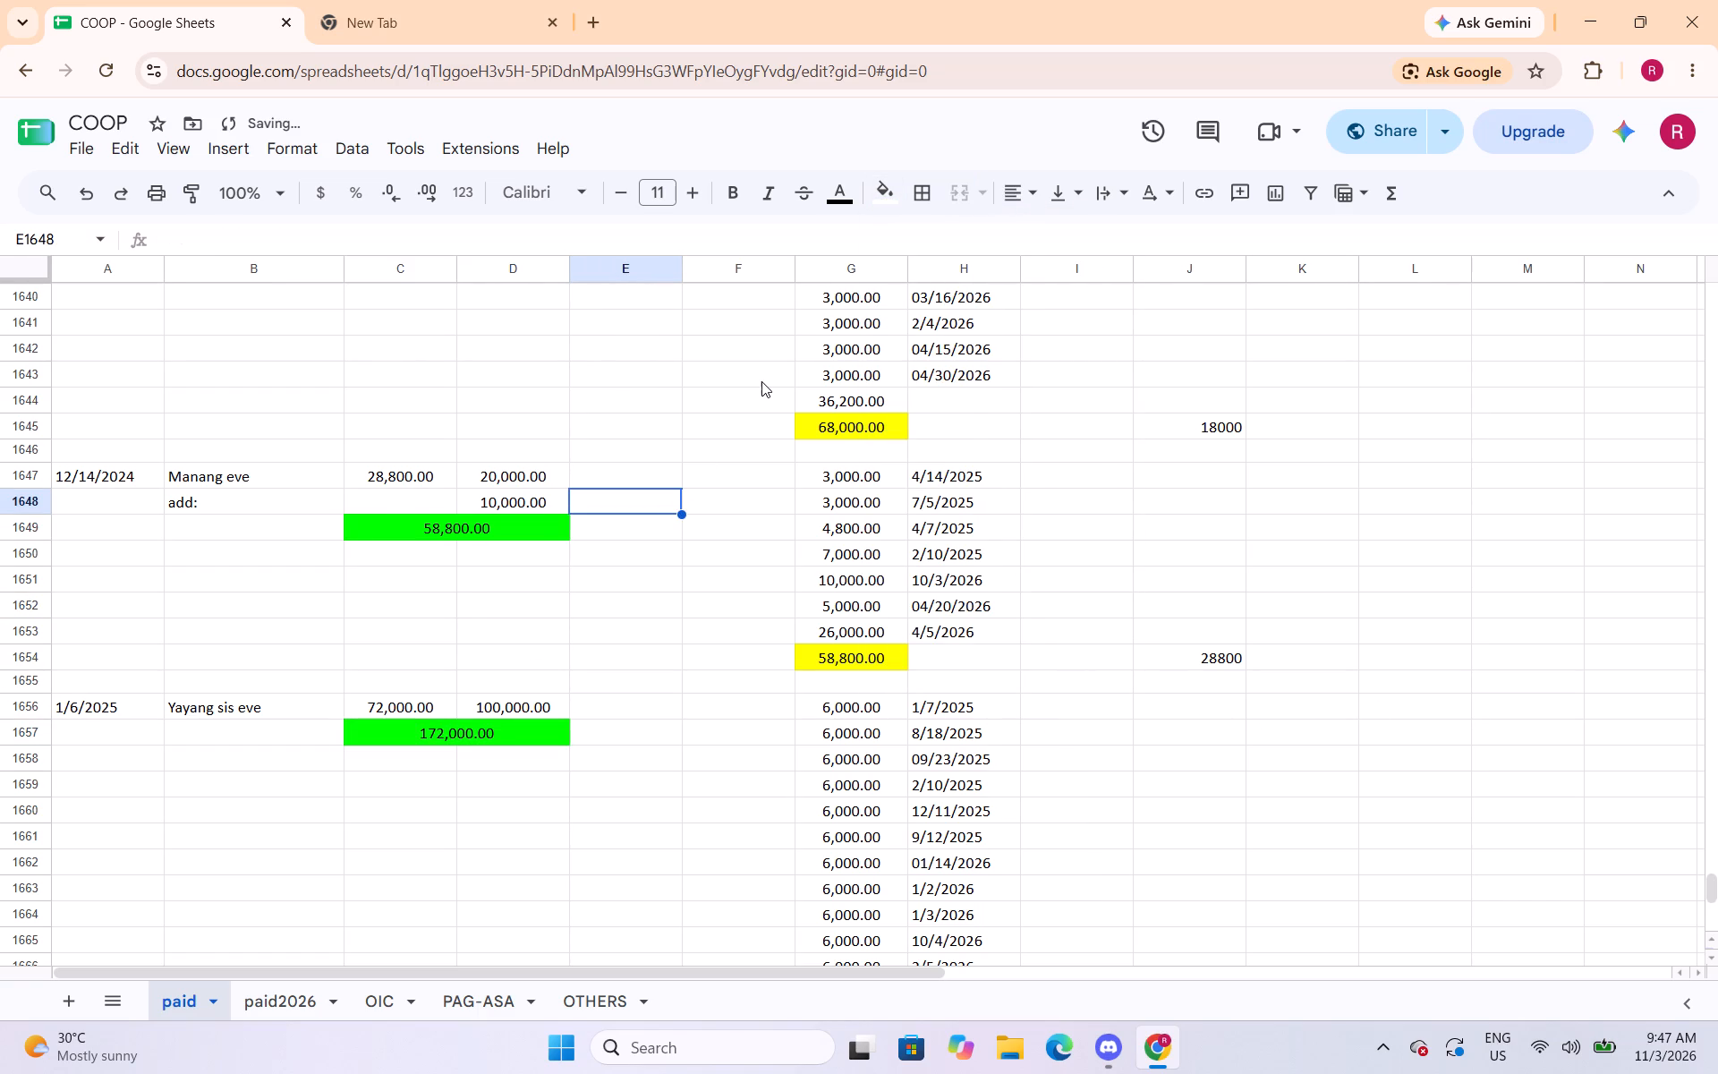
# Fill the merged total in C1671:D1671, for the 4/10/2025 entry, bright green.
pyautogui.scroll(-2, 761, 381)
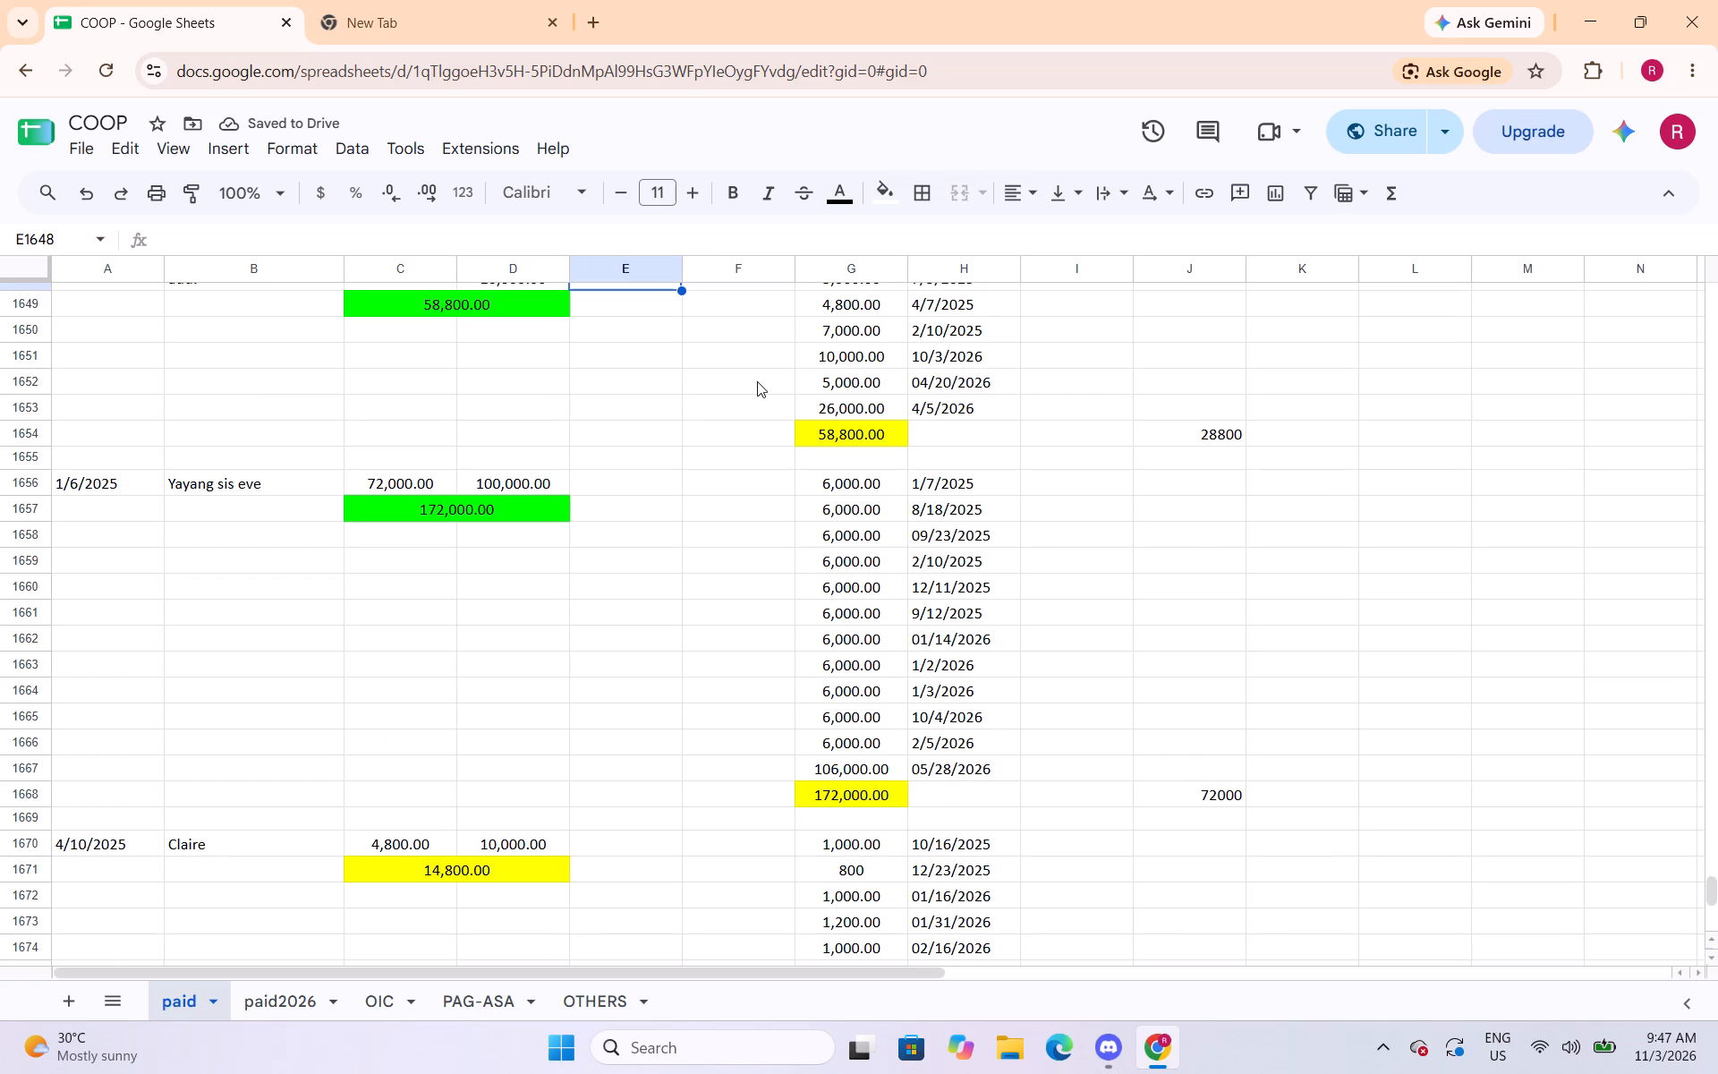
pyautogui.scroll(-1, 744, 394)
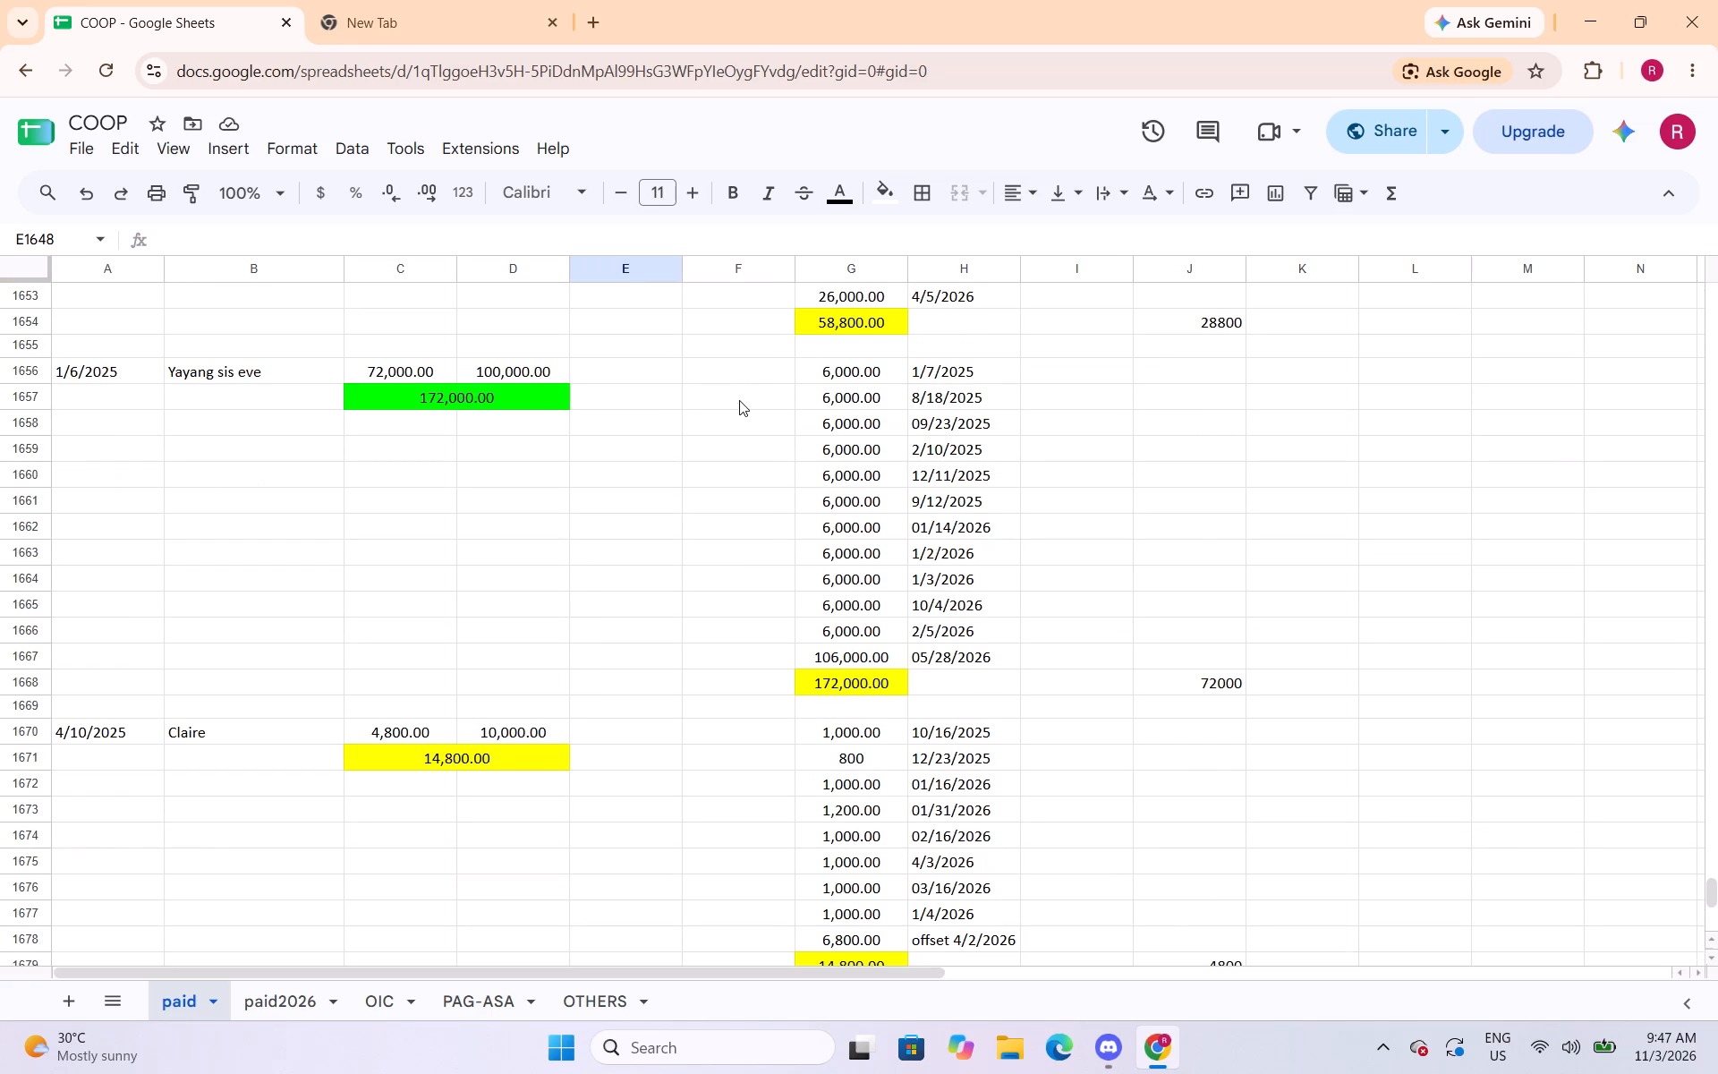
pyautogui.scroll(-1, 736, 407)
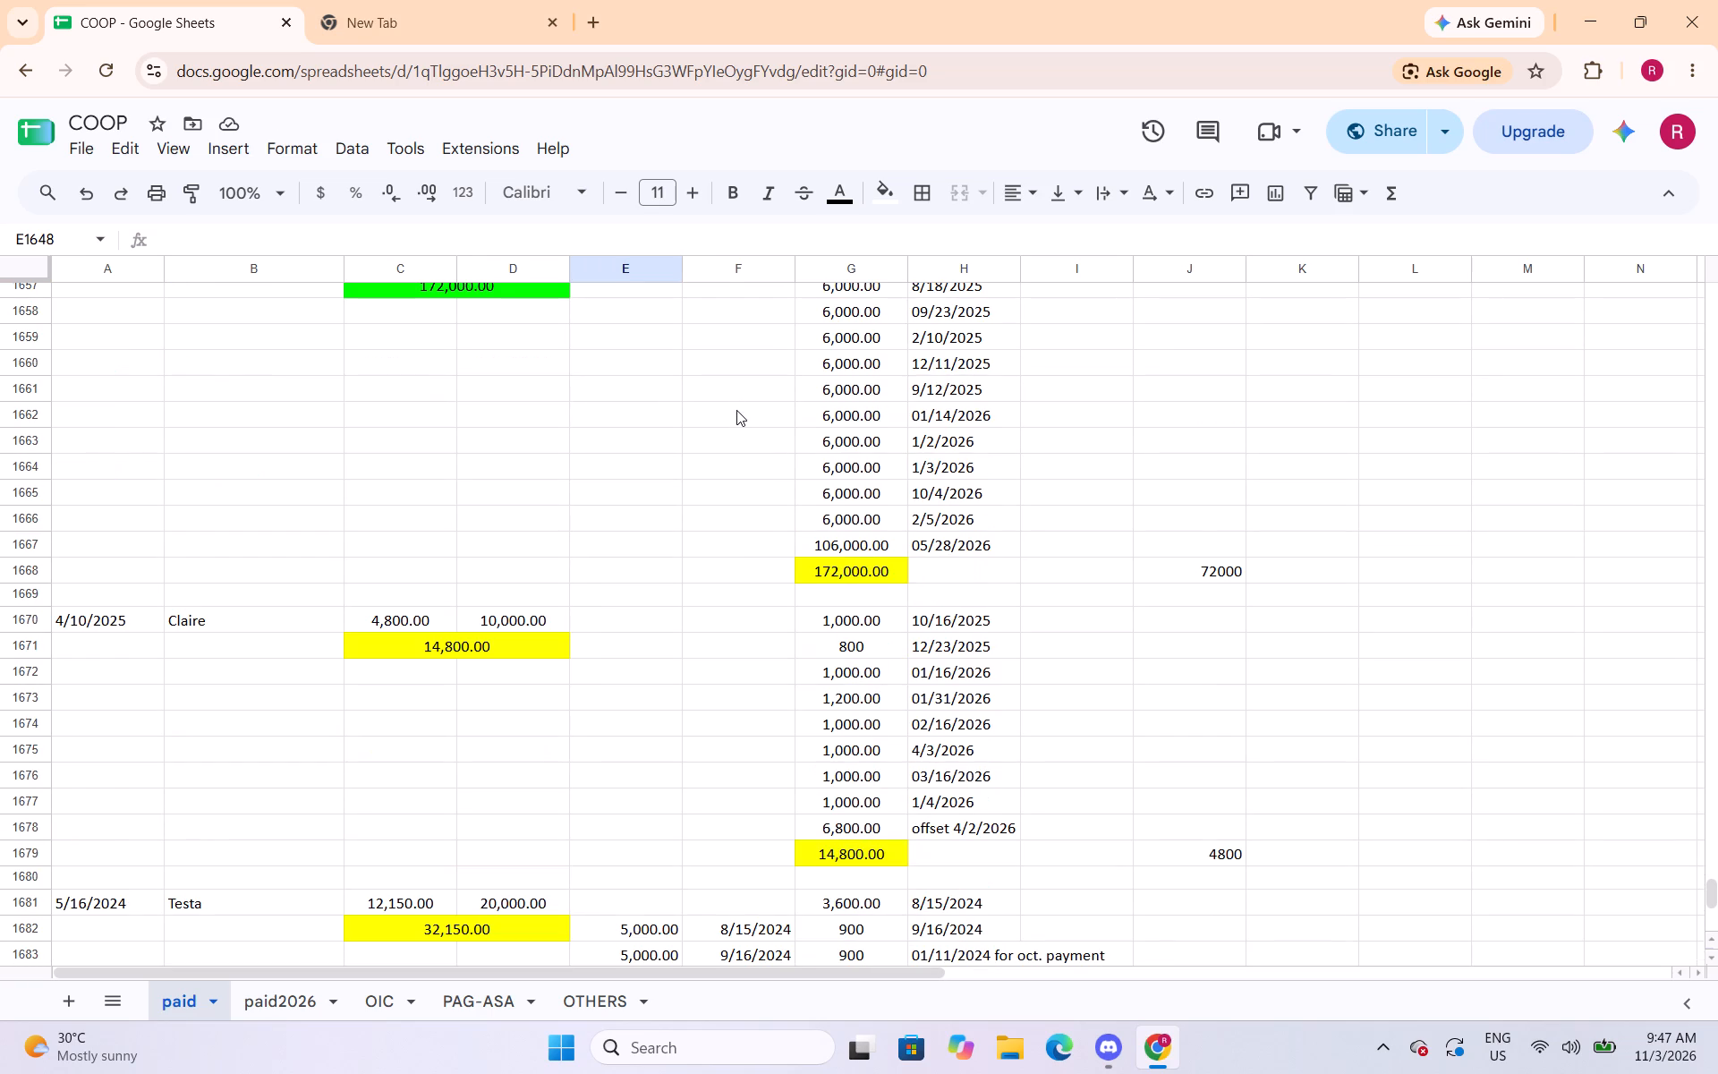
pyautogui.scroll(-1, 742, 519)
pyautogui.scroll(2, 742, 519)
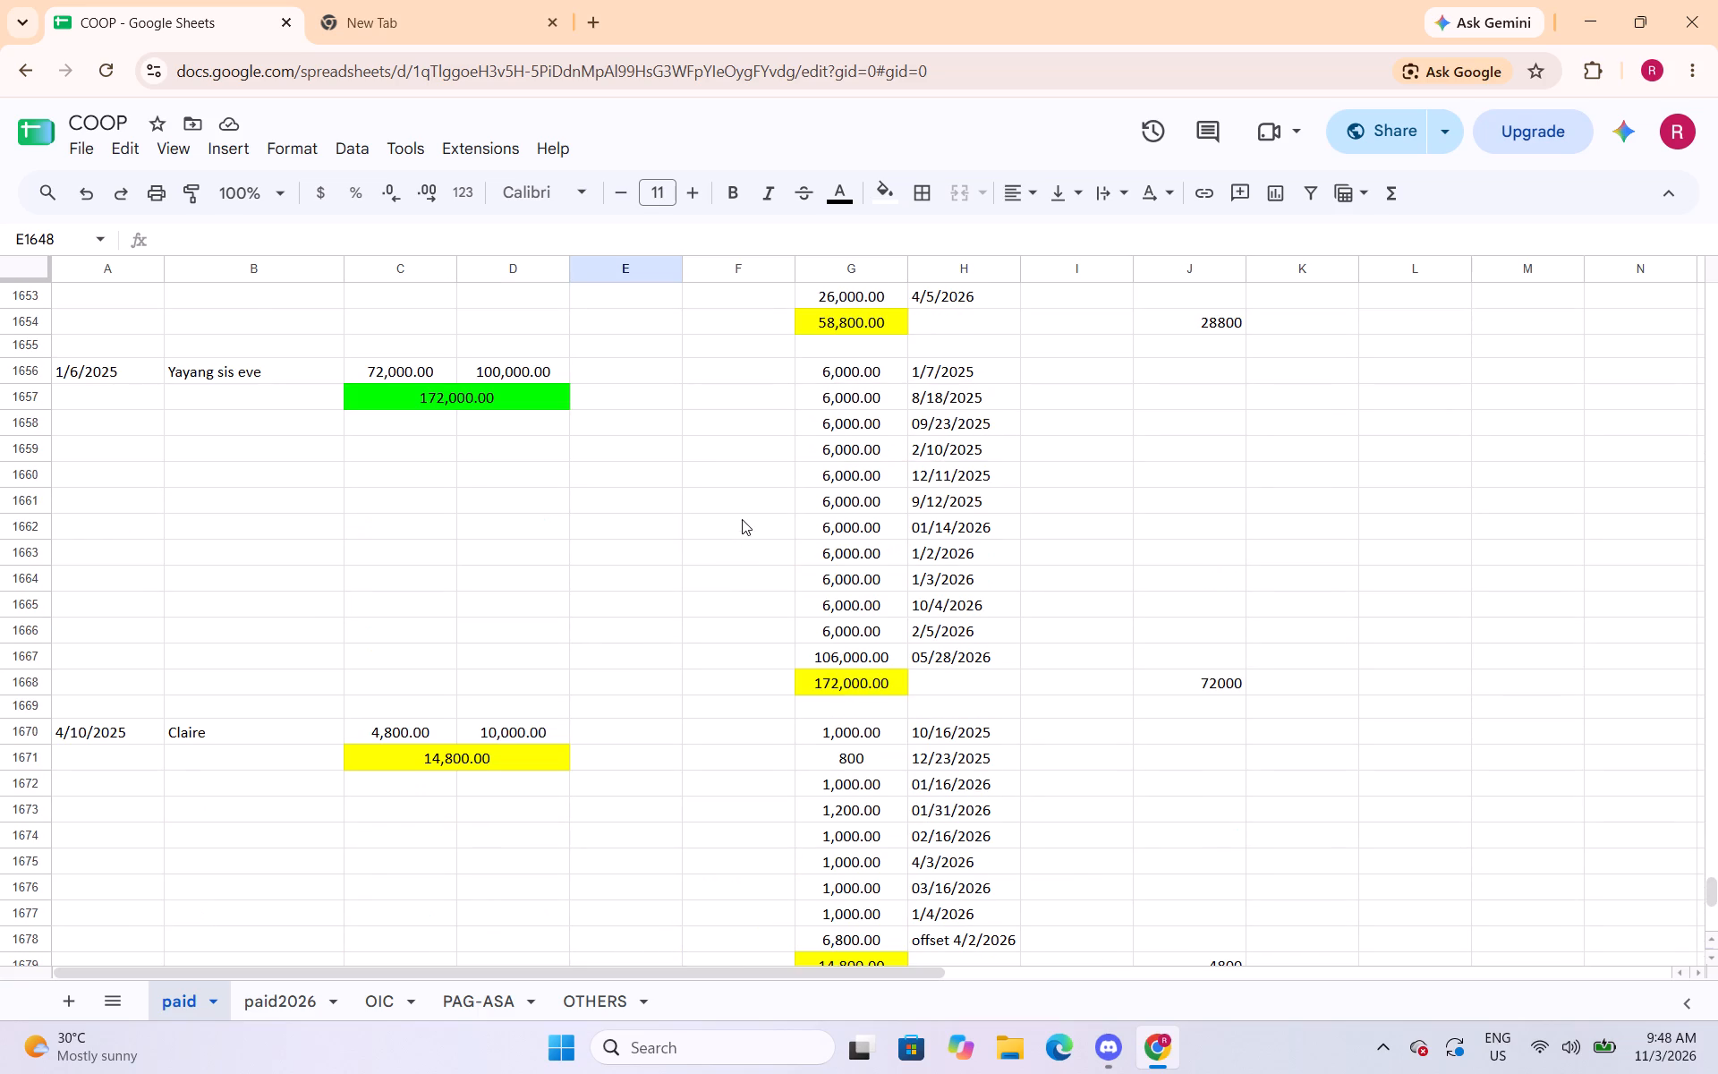
pyautogui.scroll(-1, 742, 519)
pyautogui.click(959, 546)
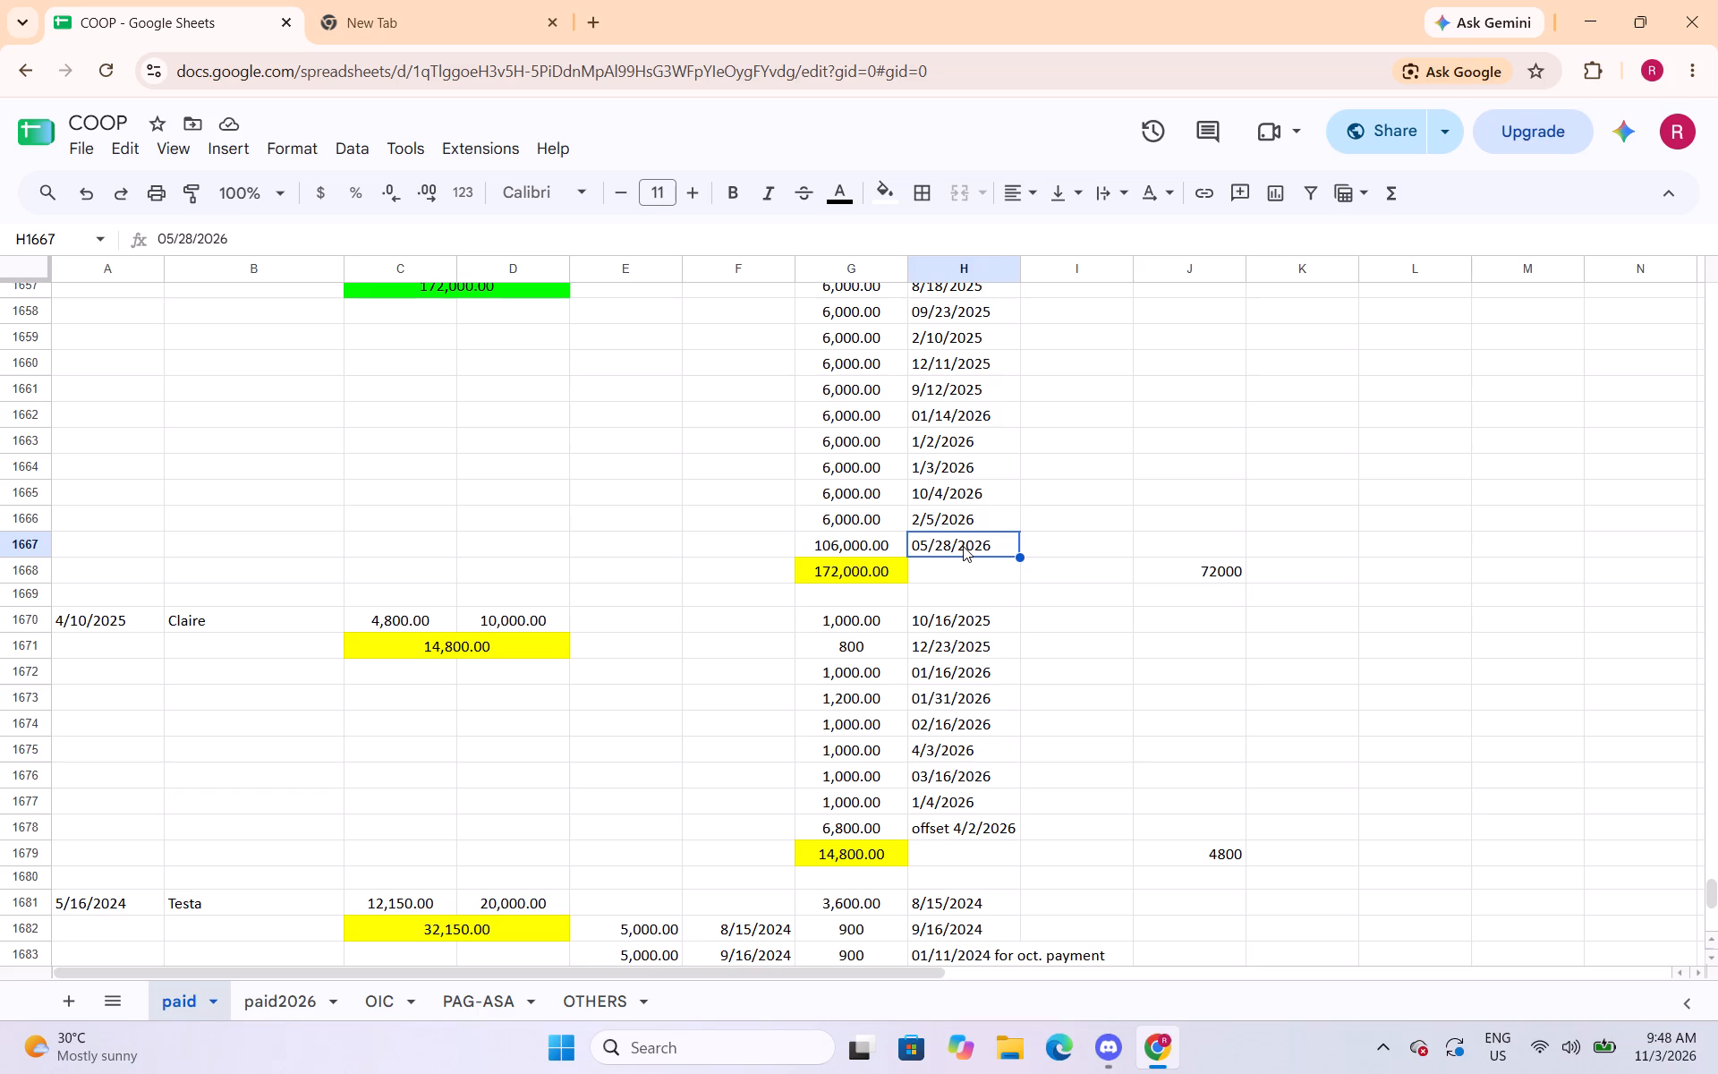
pyautogui.click(474, 644)
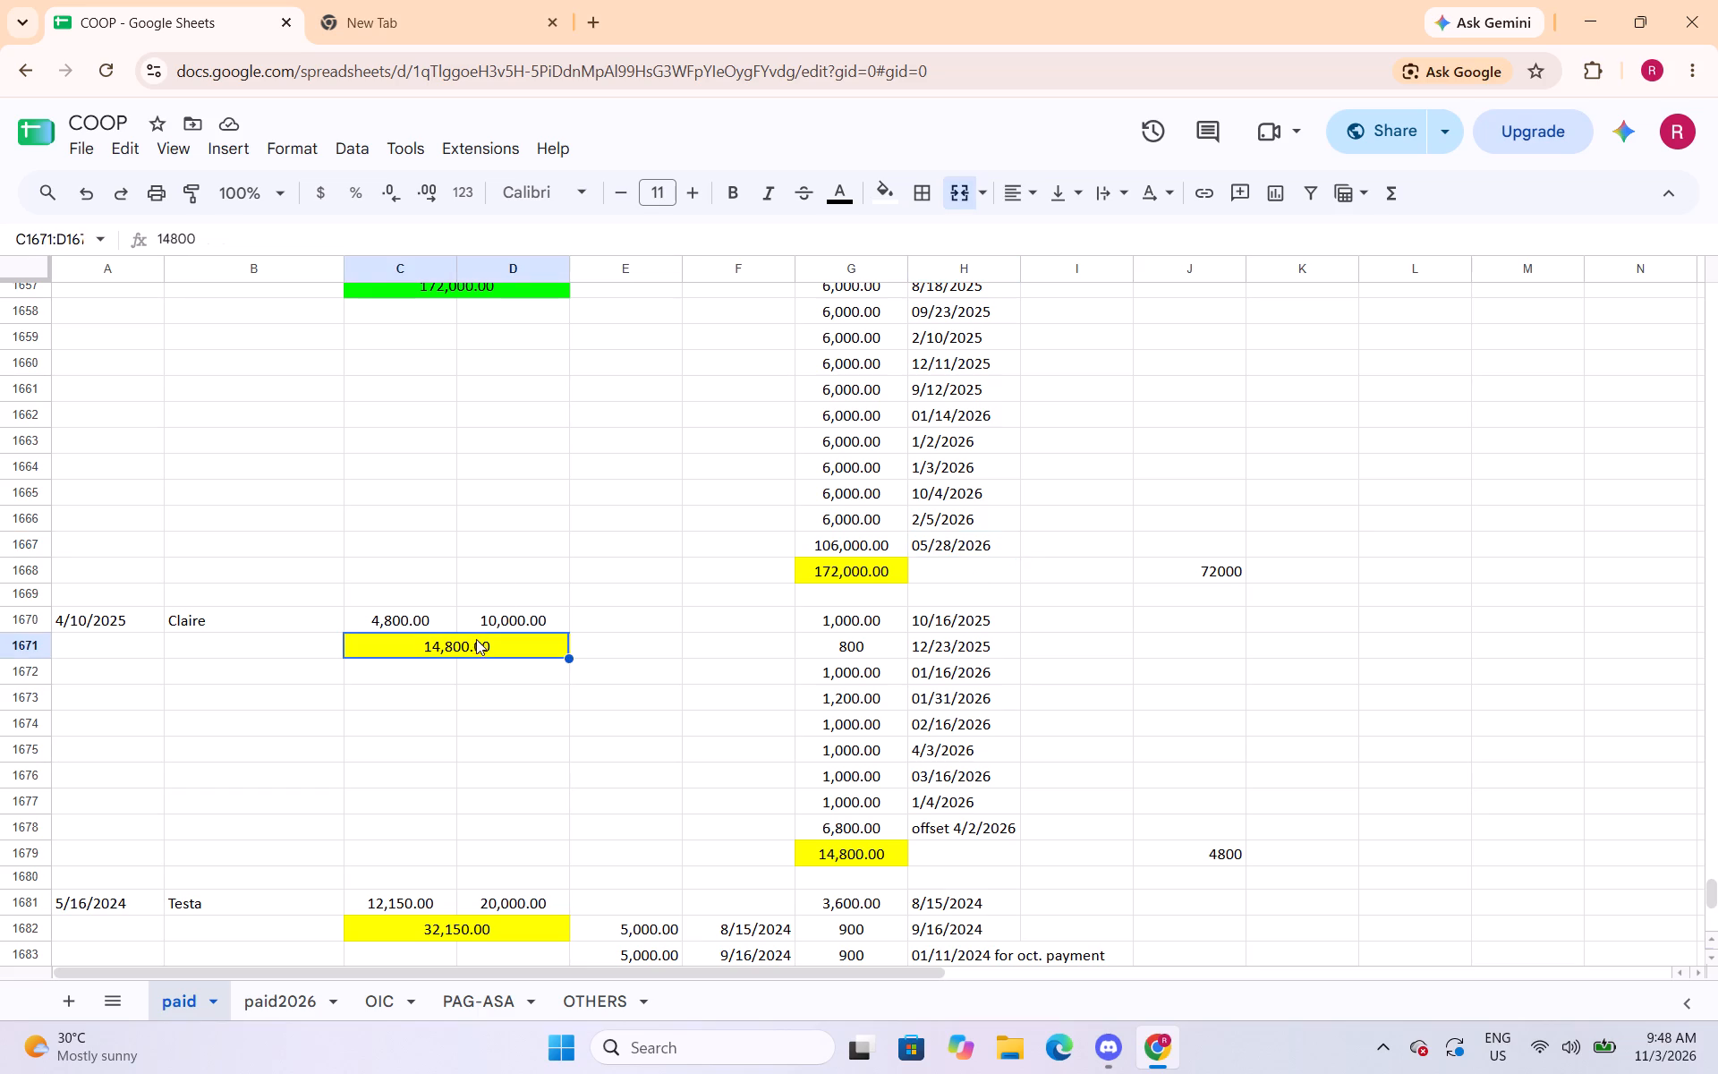
pyautogui.click(889, 202)
pyautogui.click(993, 299)
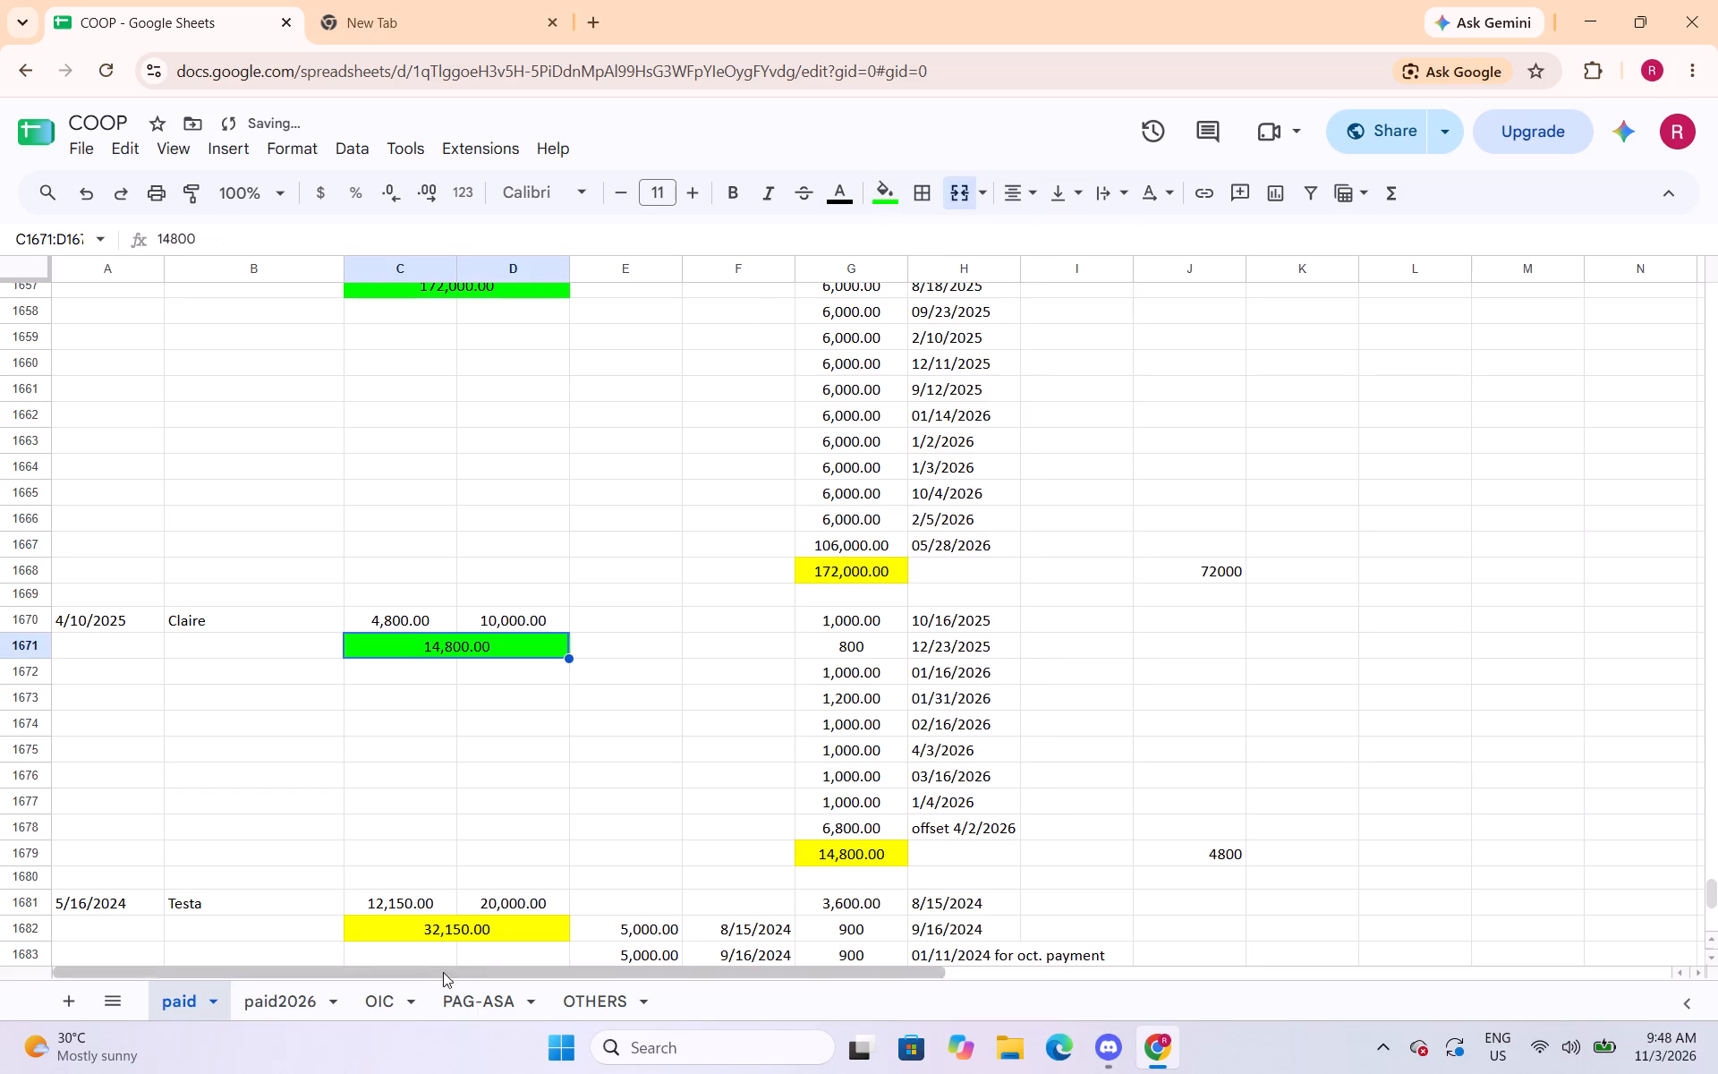
# Search the OTHERS sheet for "yaya" and examine the payments listed under the matching entry.
pyautogui.scroll(-2, 565, 674)
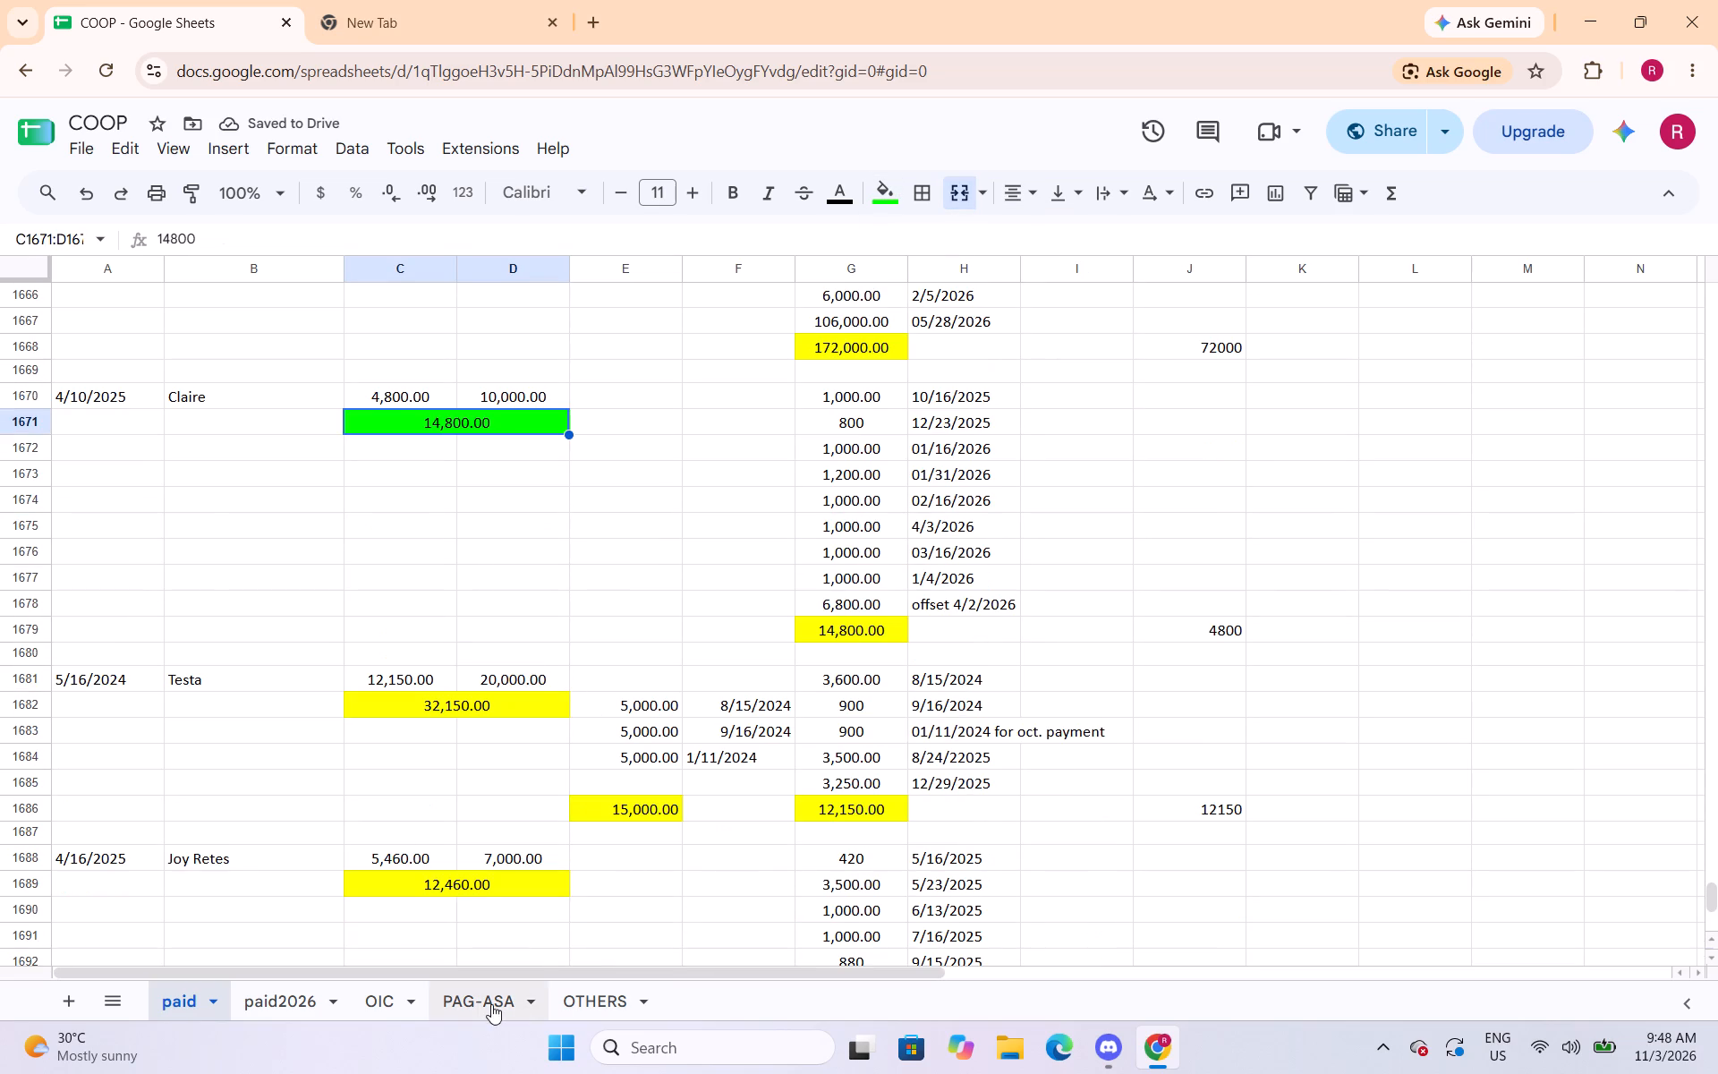
pyautogui.click(600, 1016)
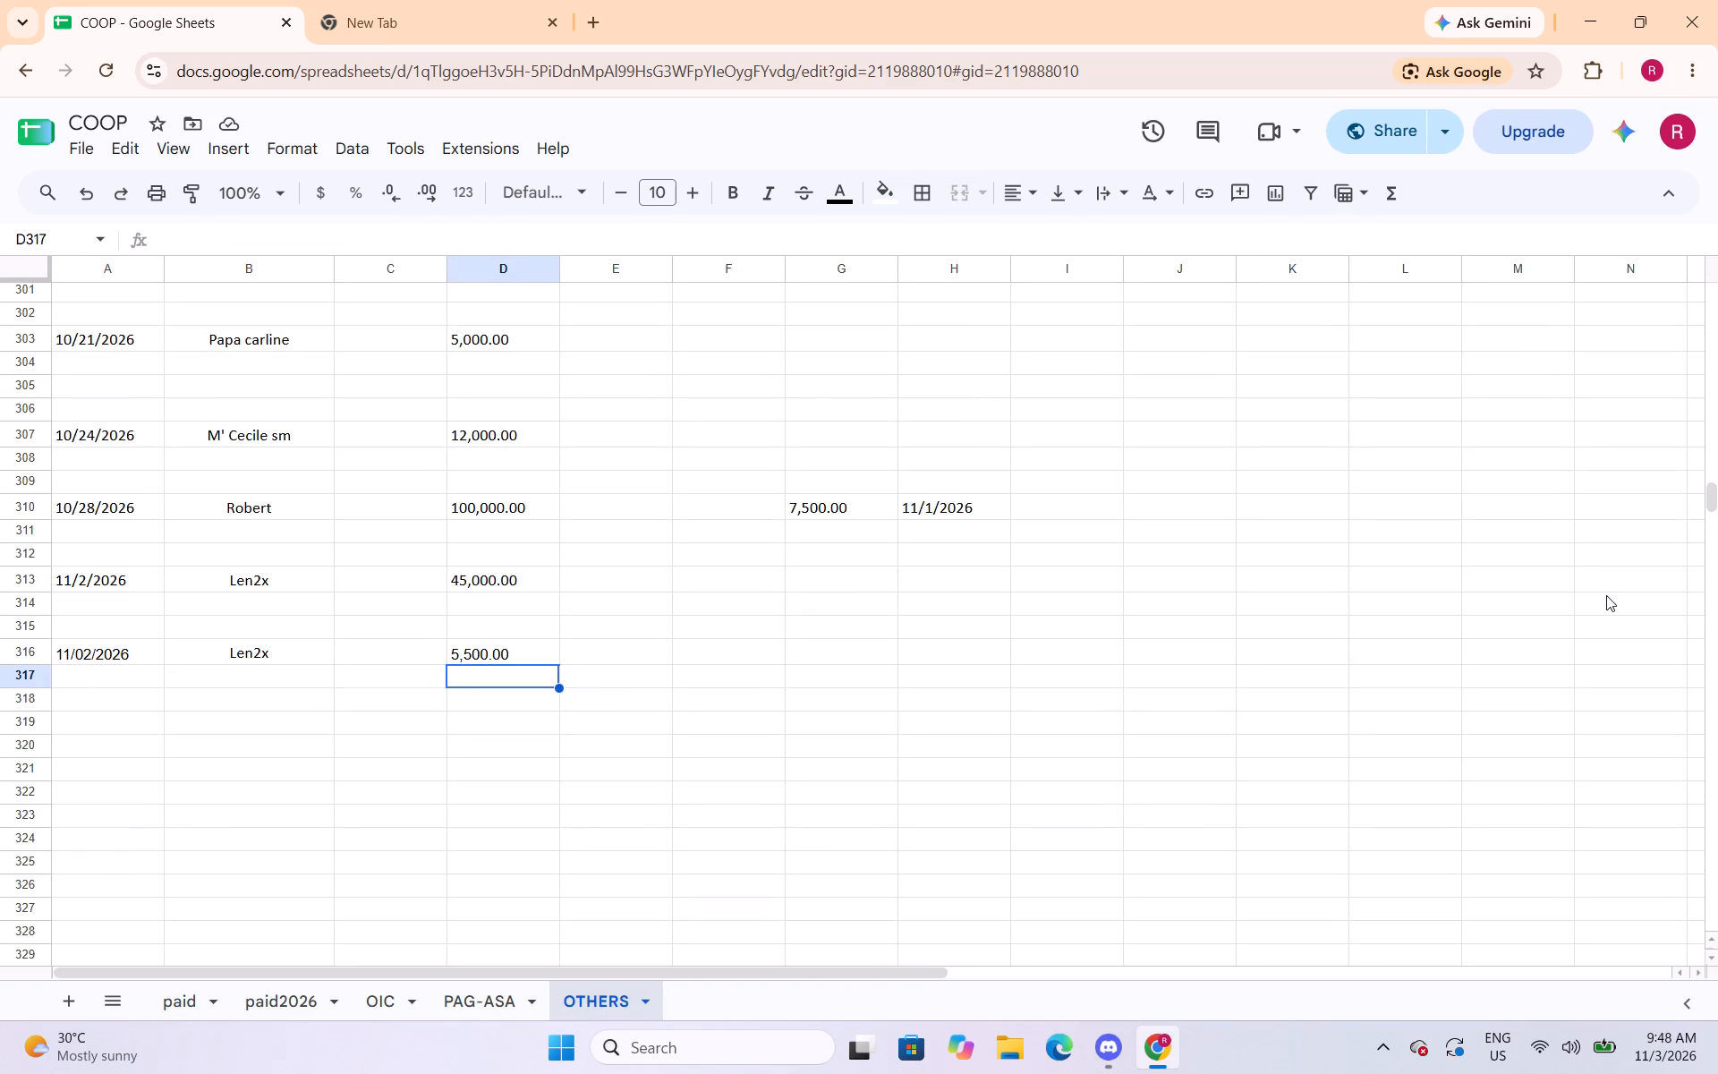
pyautogui.click(1586, 570)
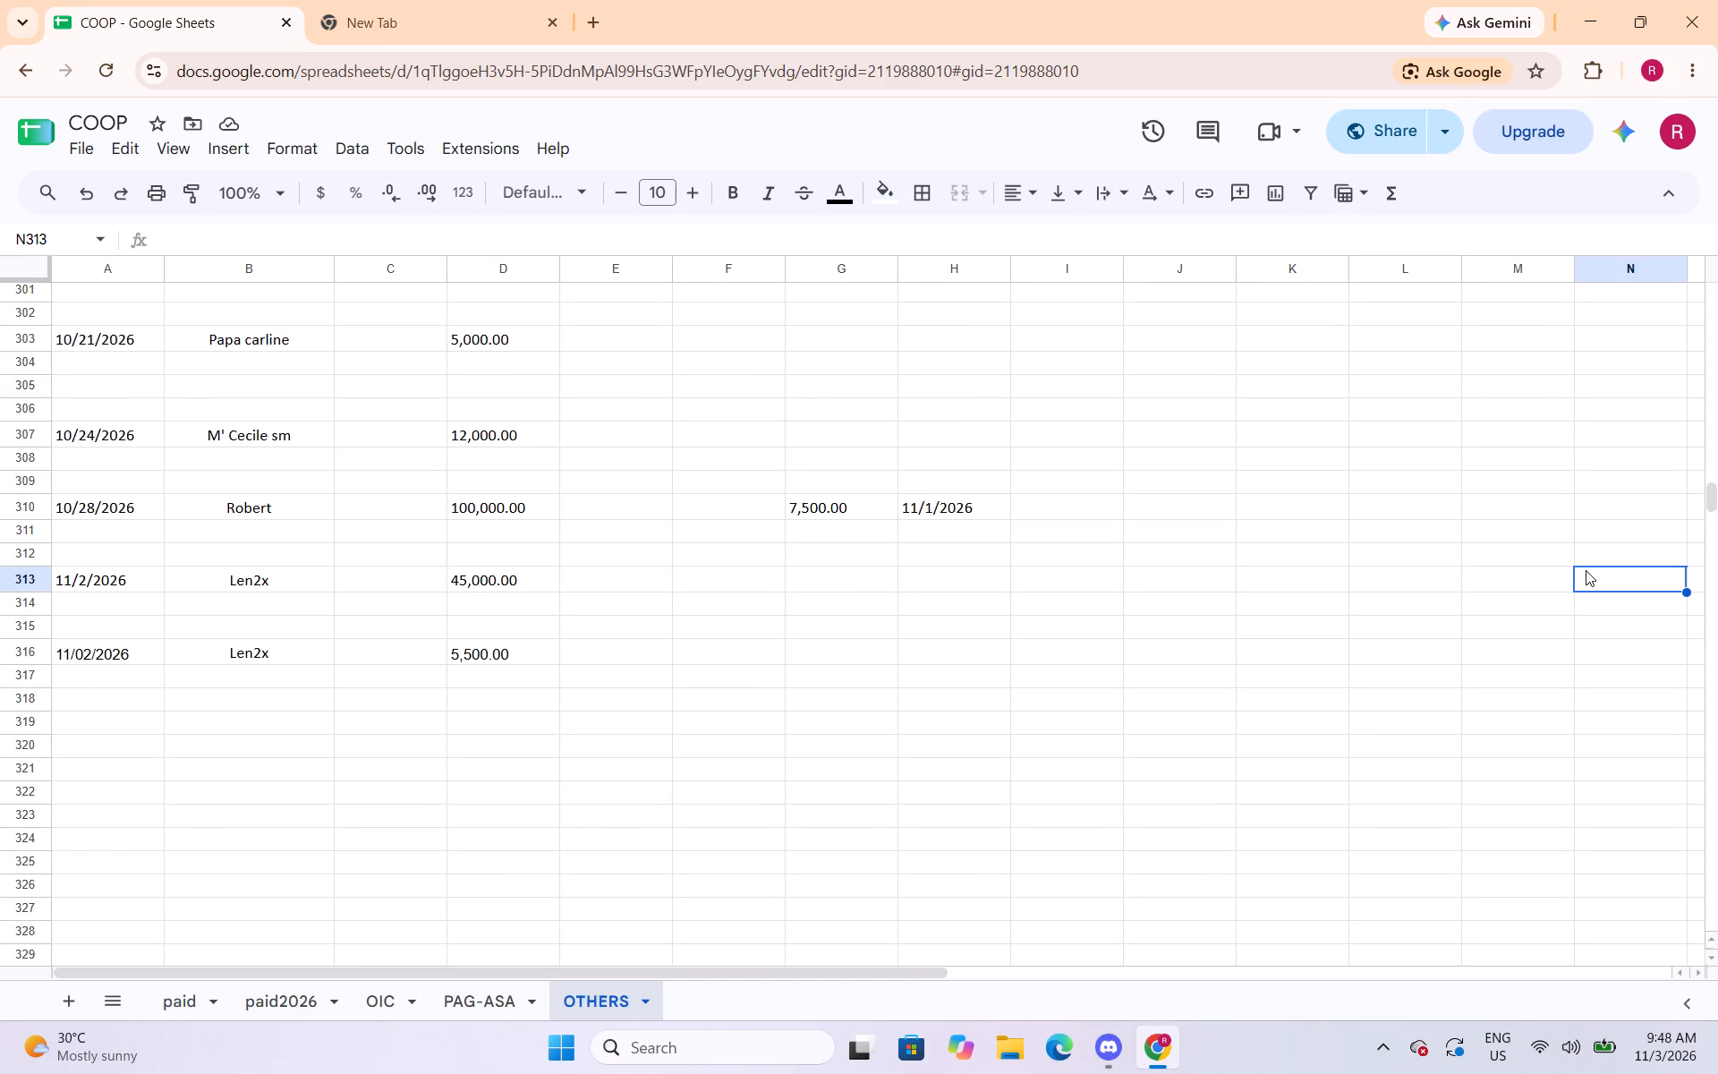
pyautogui.hotkey('ctrl', 'f')
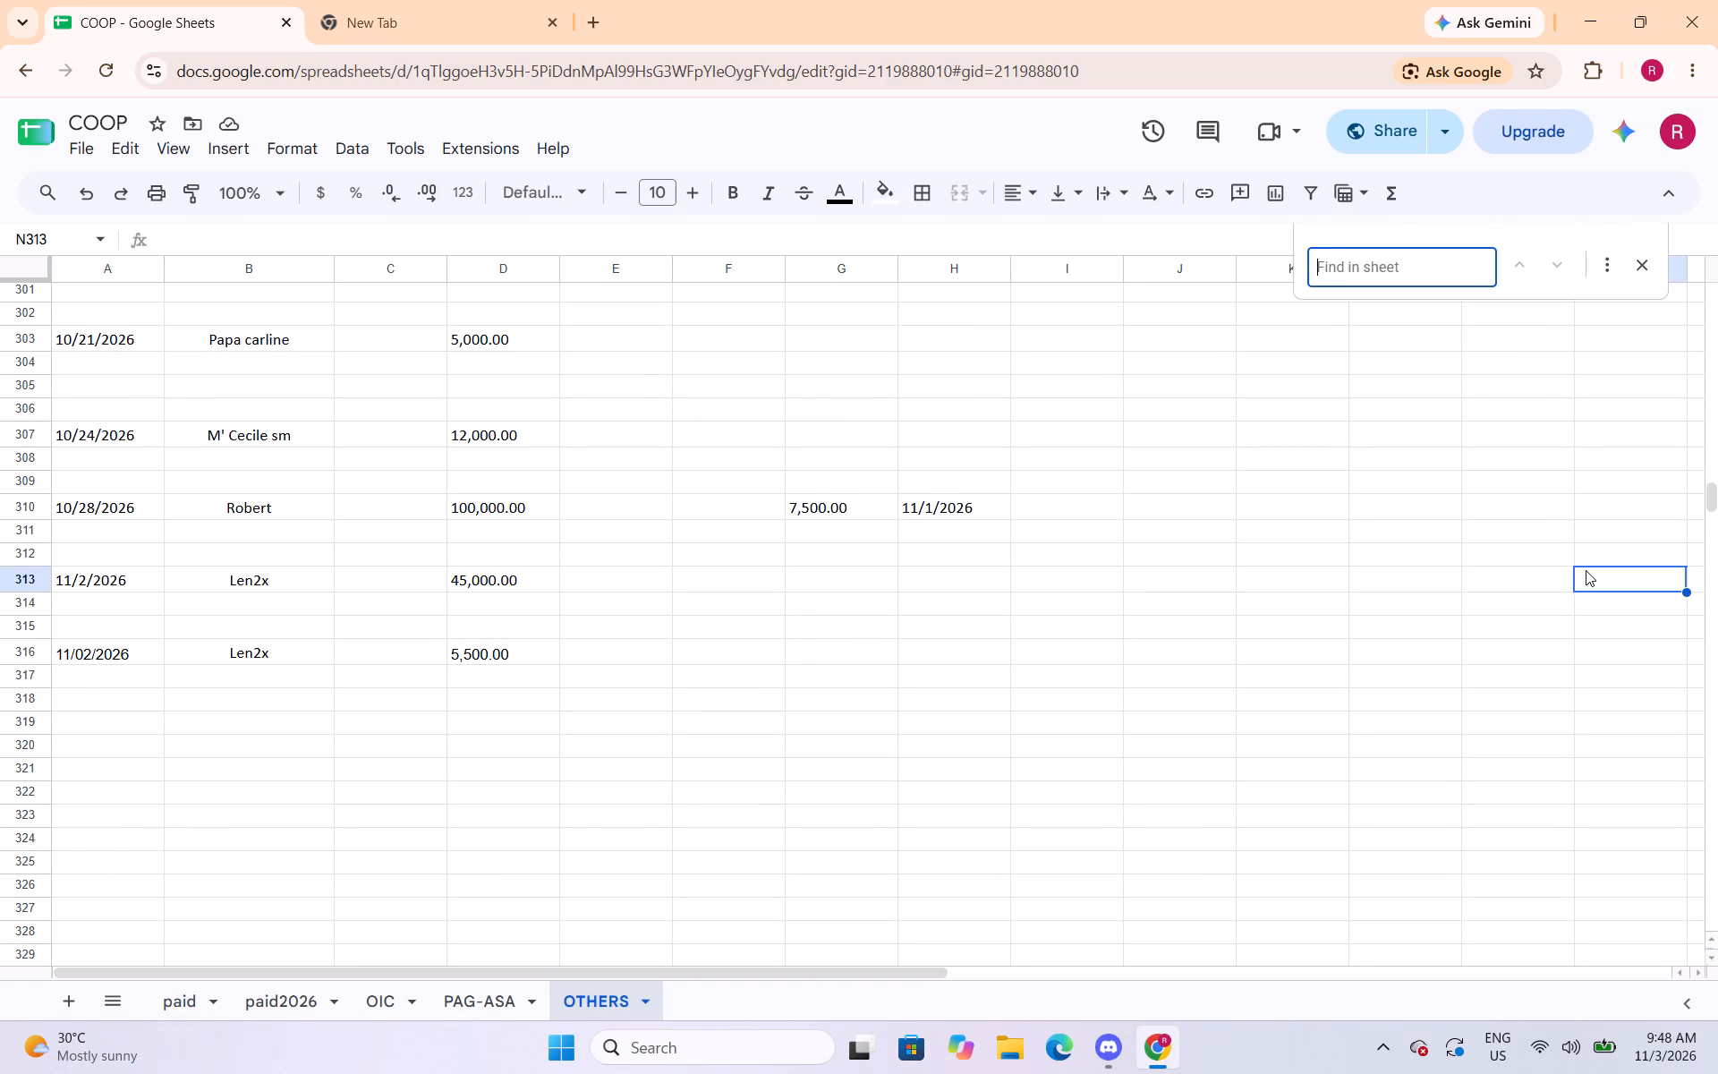
pyautogui.write('yaya')
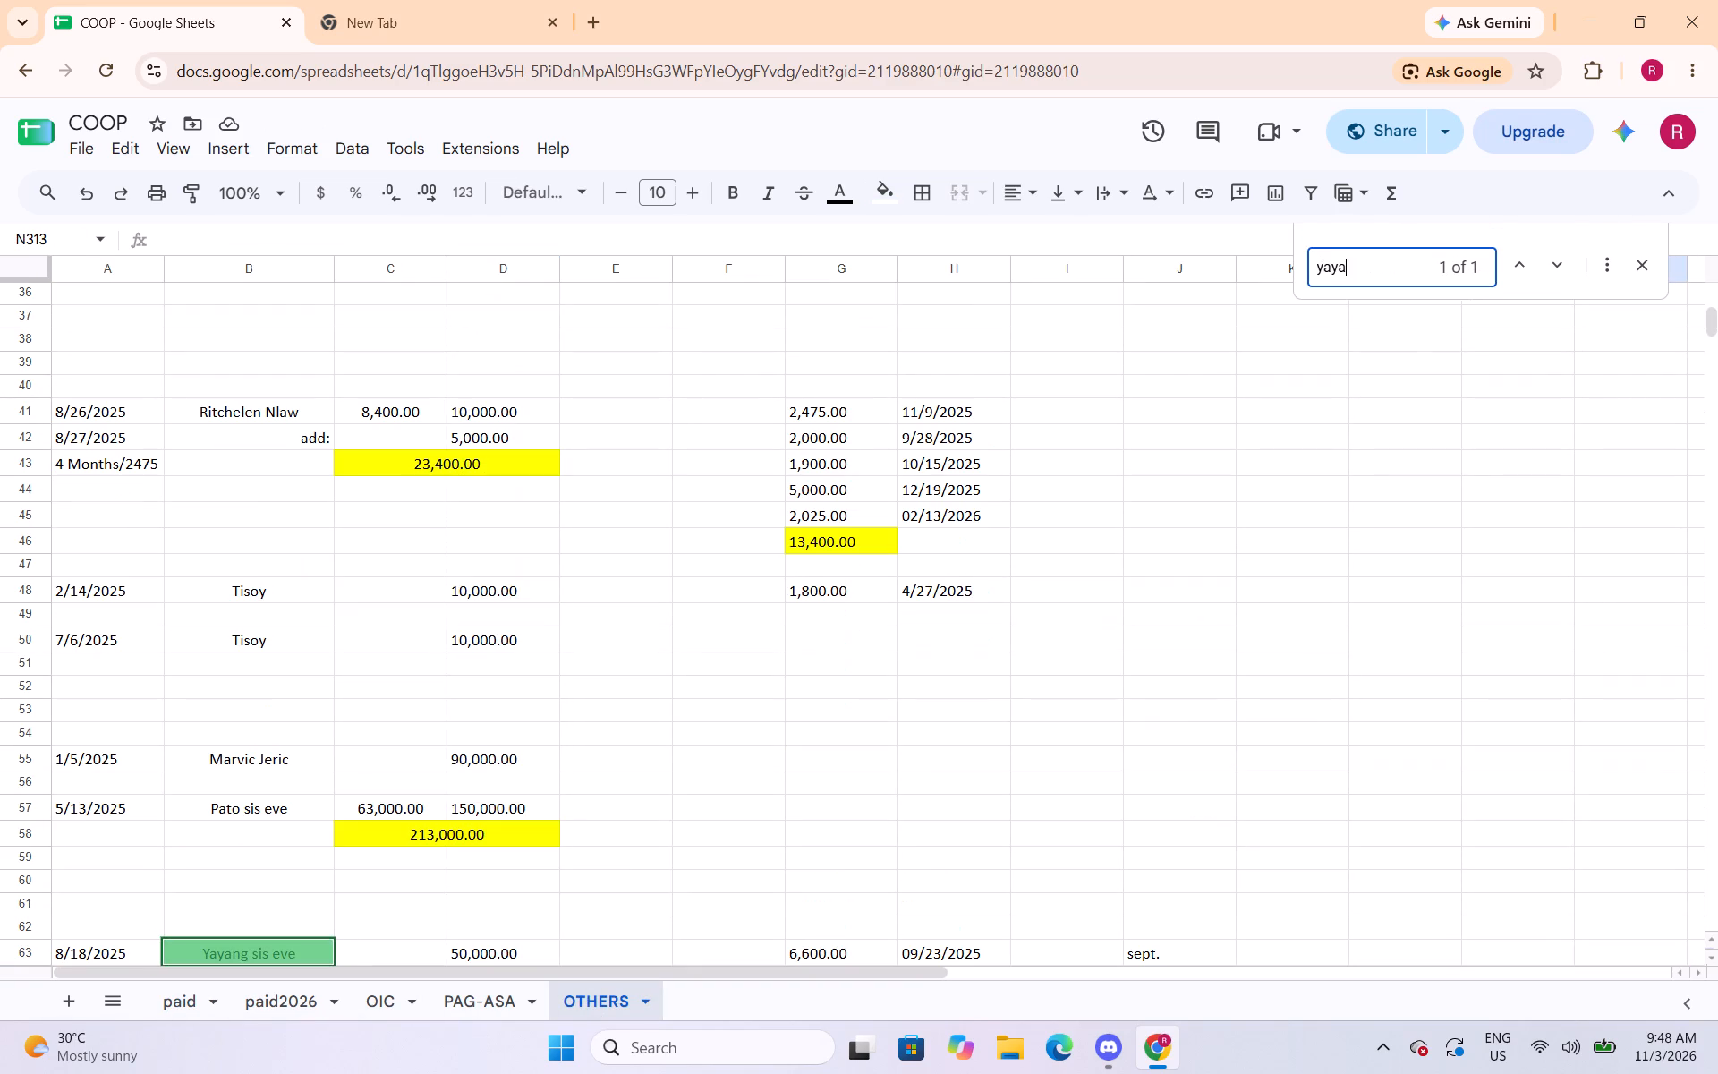
pyautogui.scroll(-4, 956, 592)
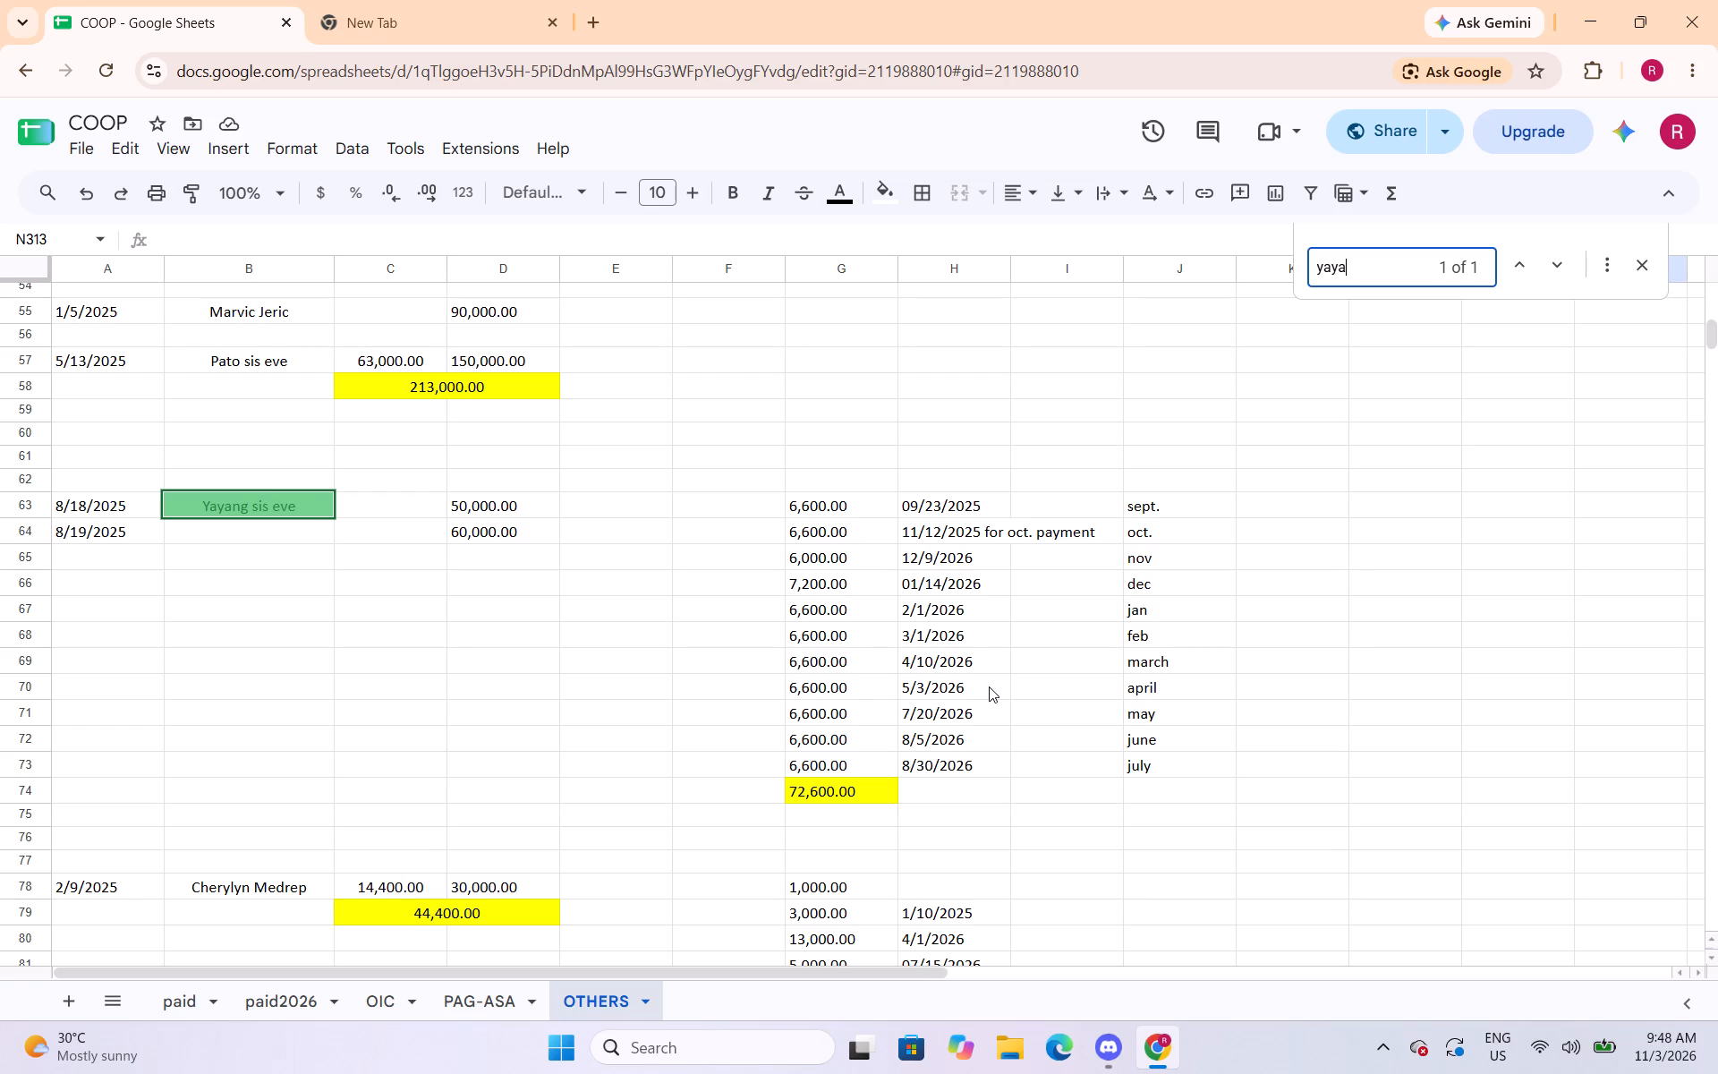
pyautogui.click(989, 686)
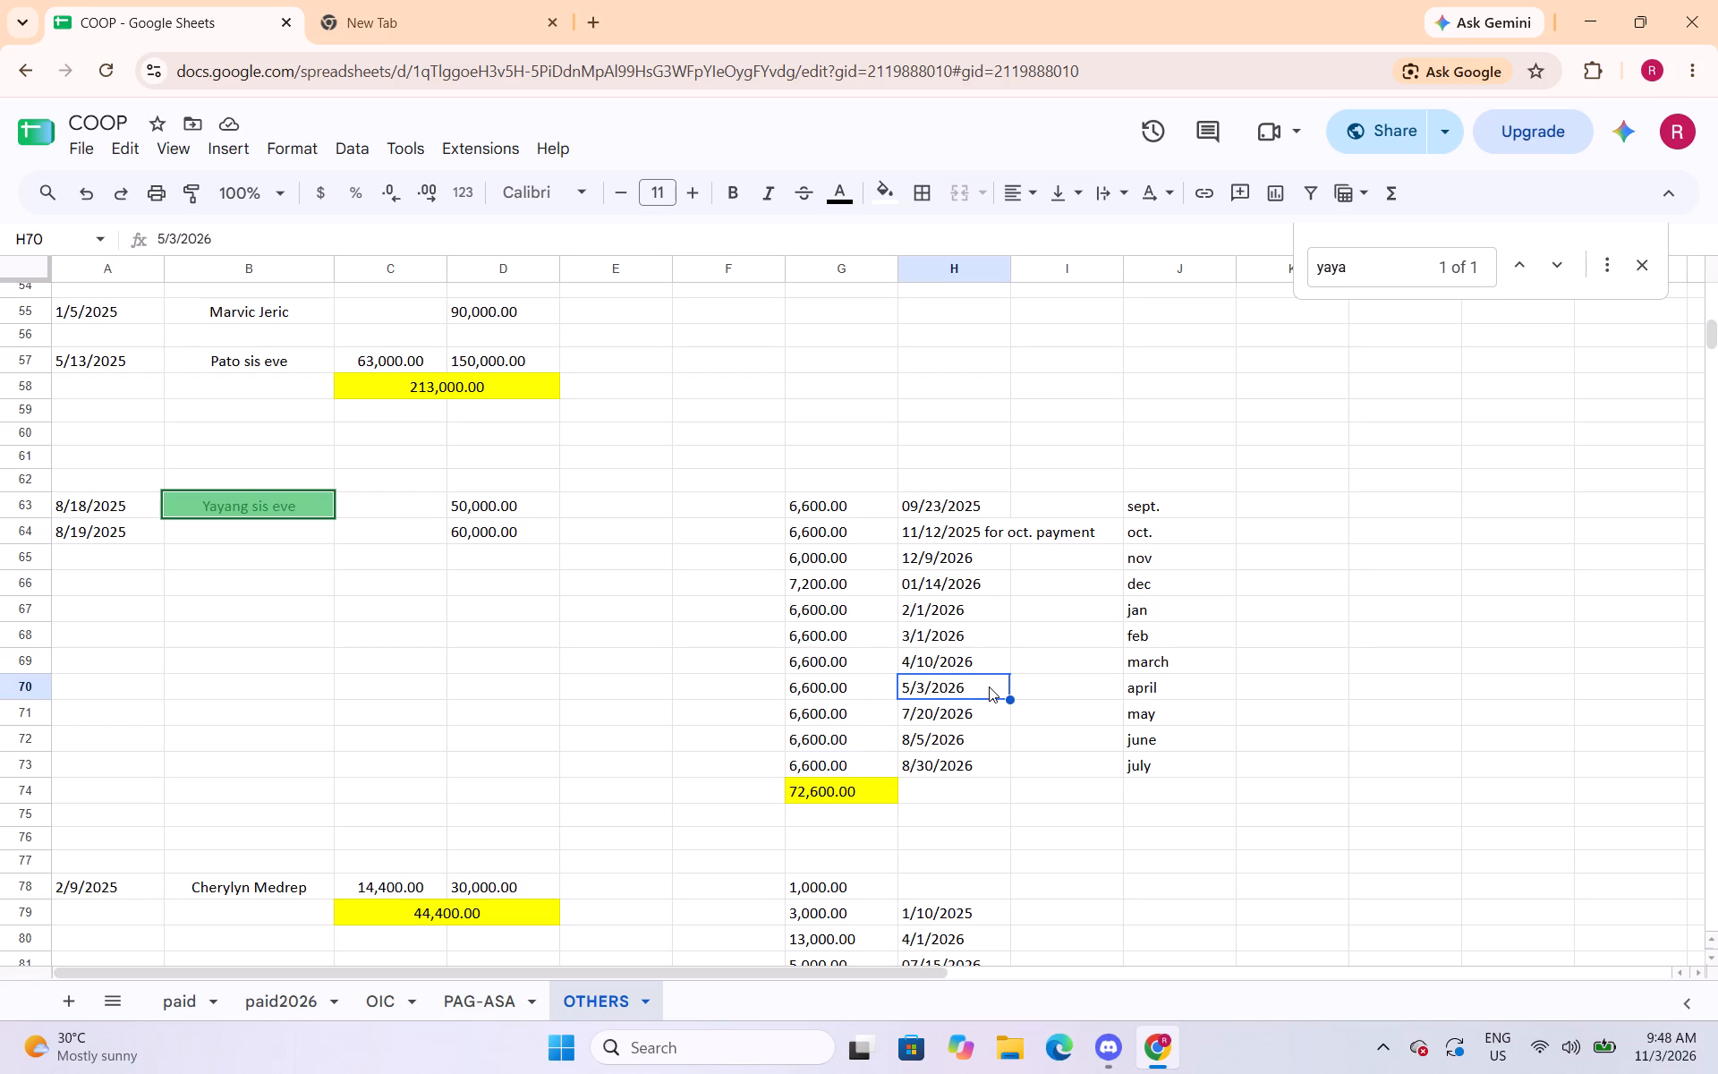
# Return to the paid sheet and examine the 1/6/2025 entry's payments, especially the 05/28/2026 payment in G1667.
pyautogui.click(177, 997)
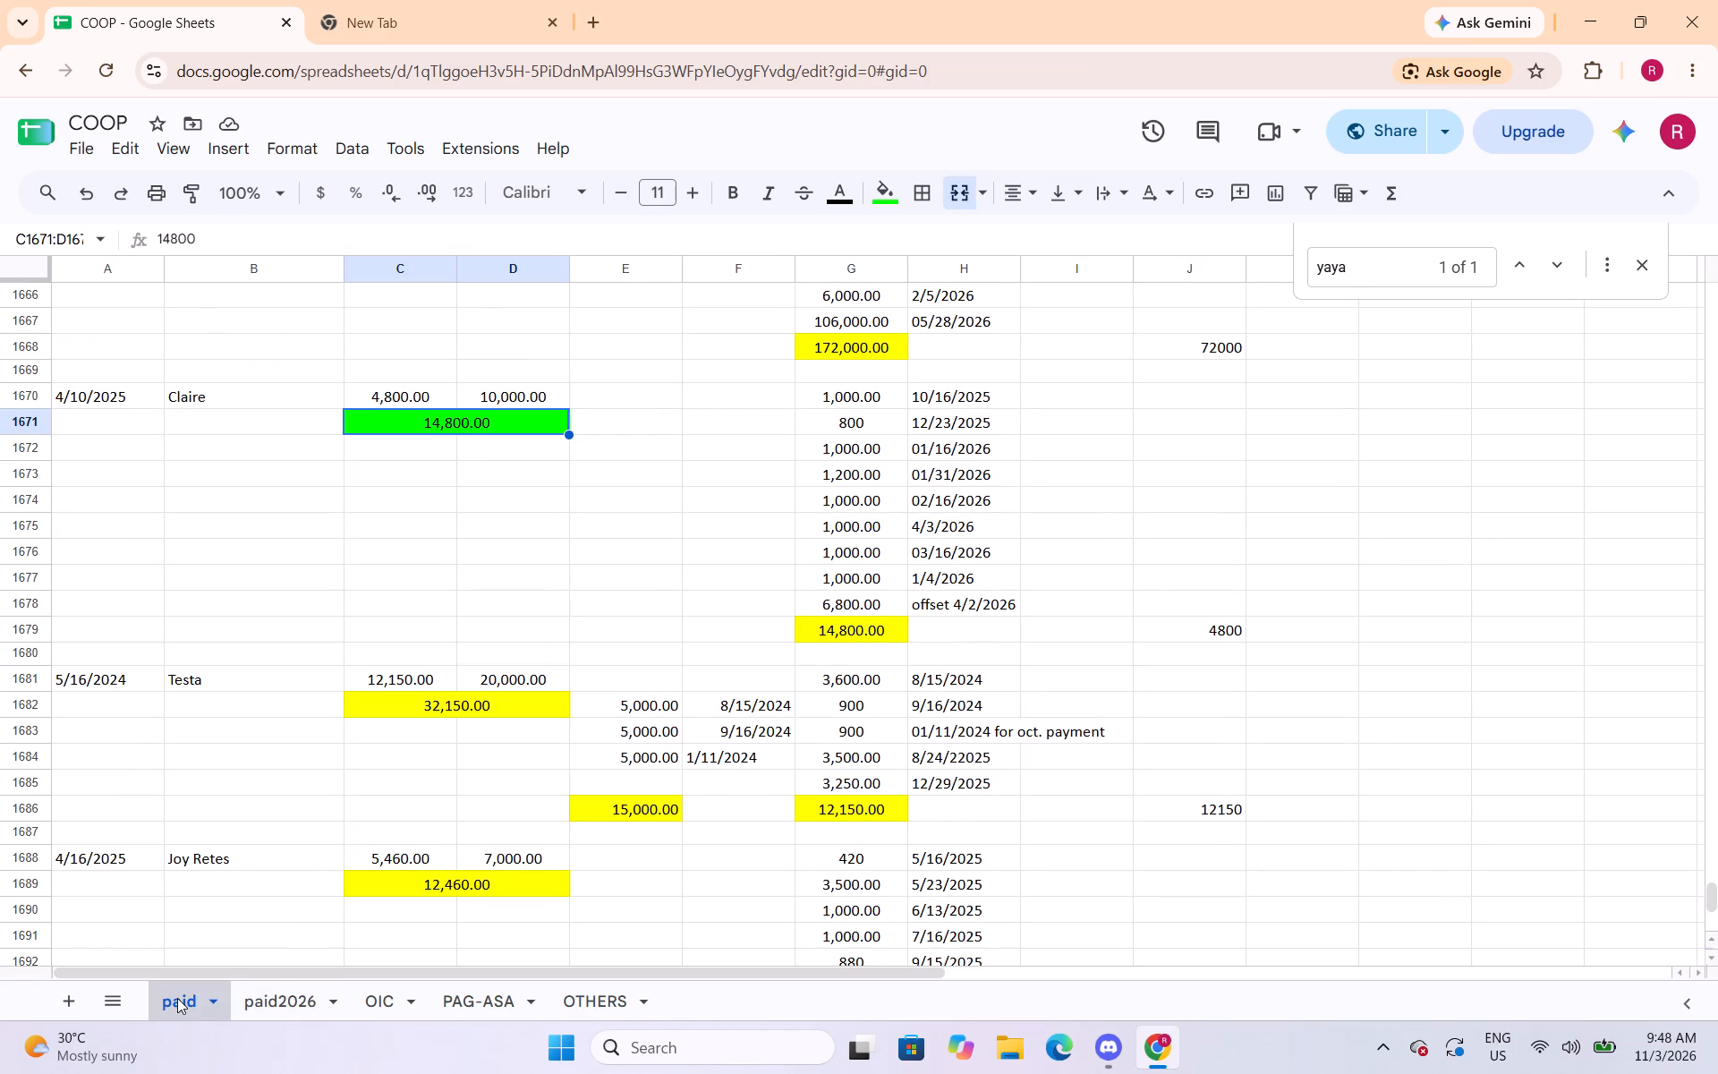
pyautogui.scroll(1, 451, 552)
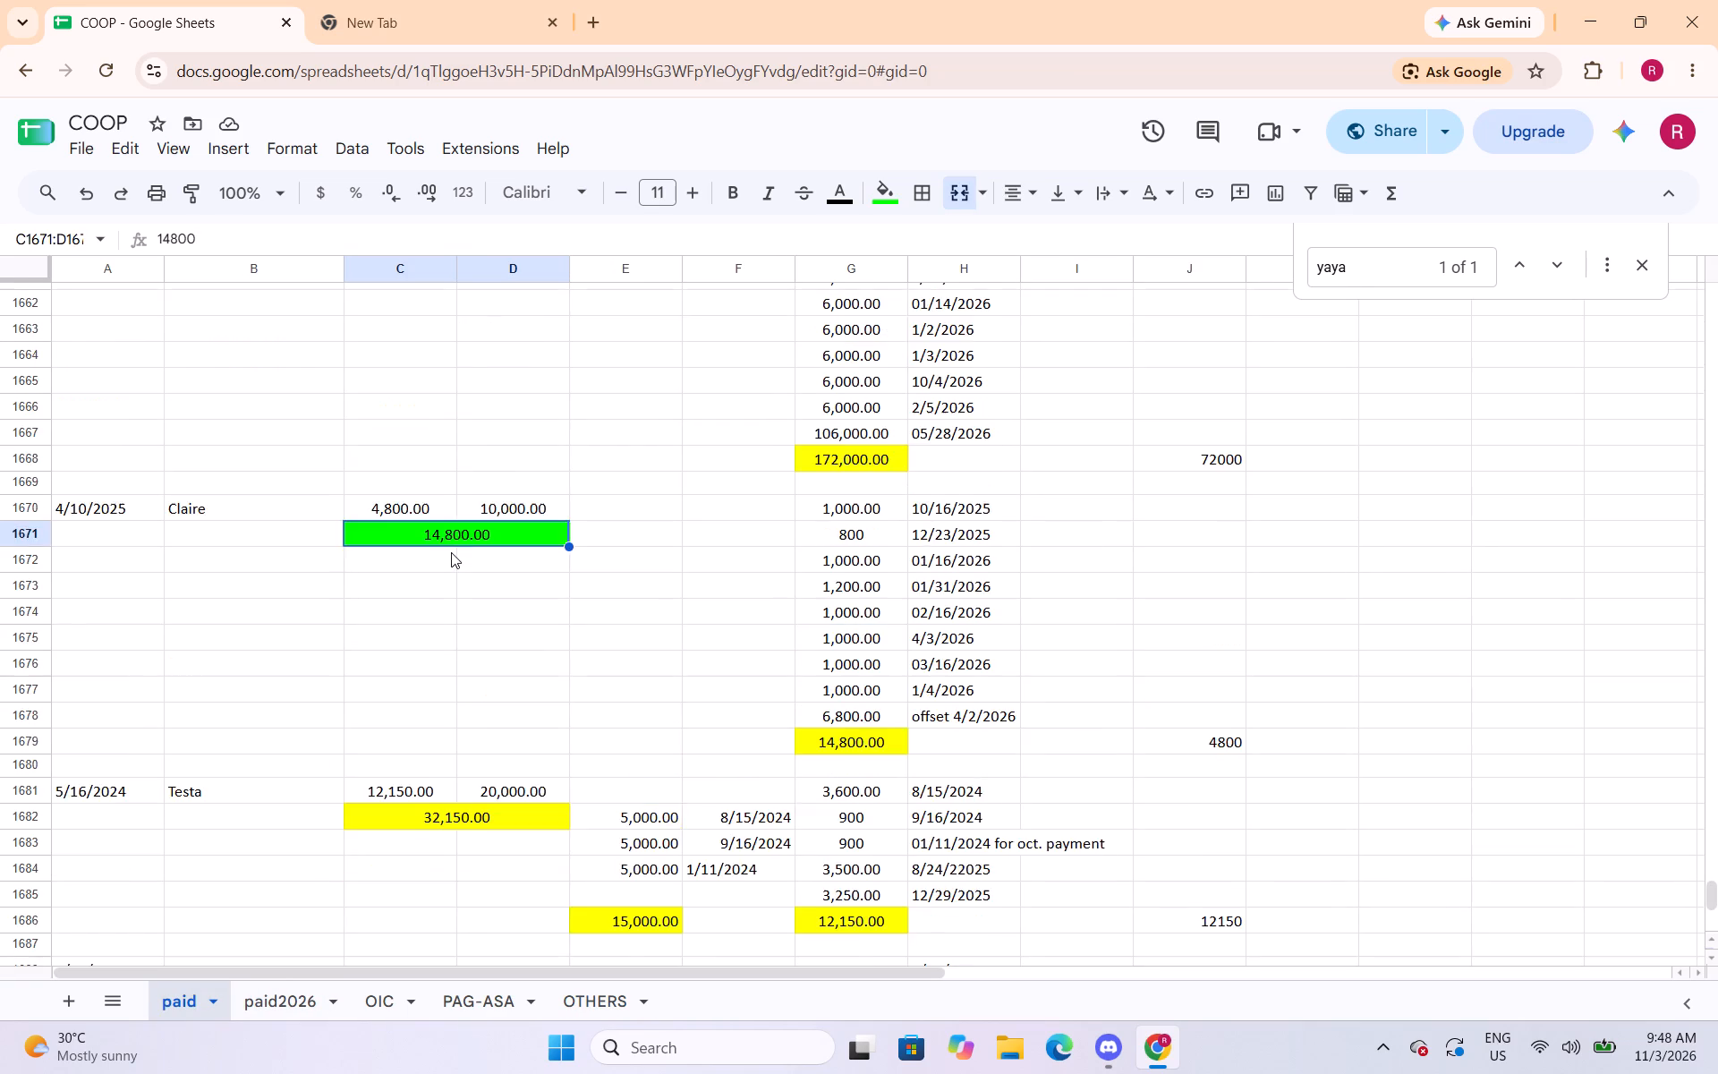
pyautogui.scroll(1, 451, 552)
pyautogui.scroll(-1, 451, 552)
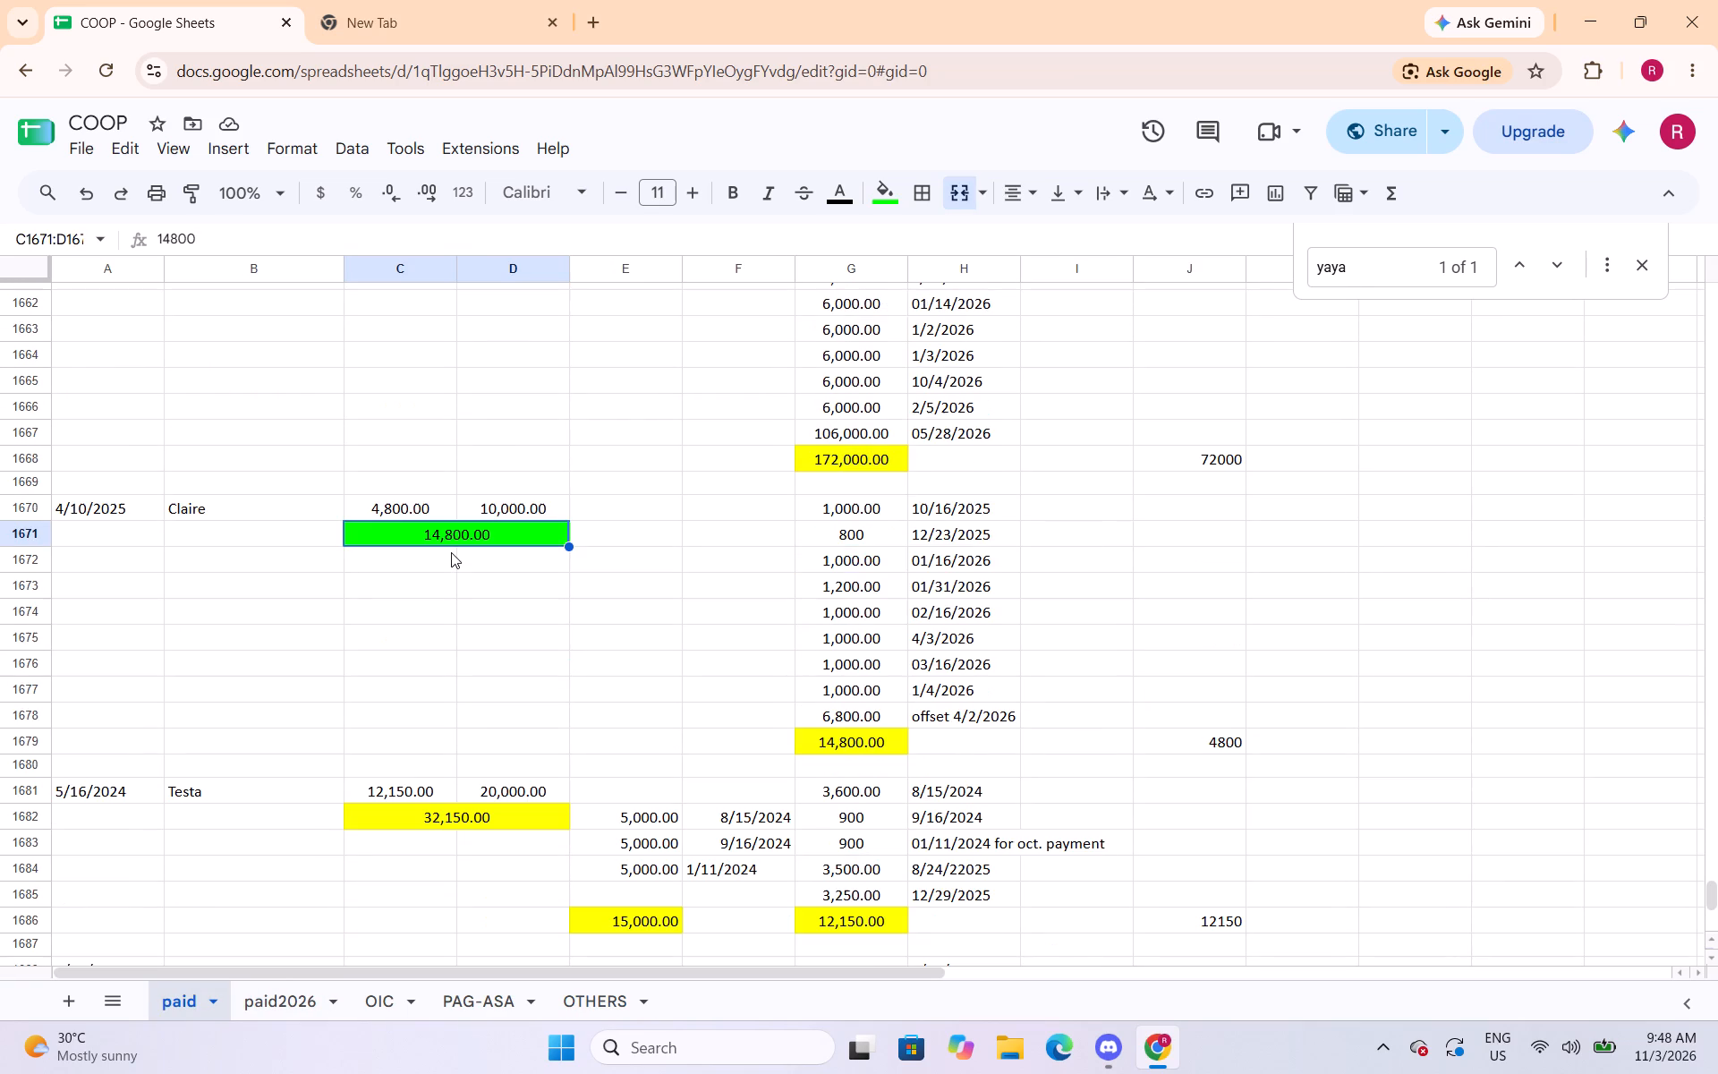
pyautogui.scroll(3, 452, 552)
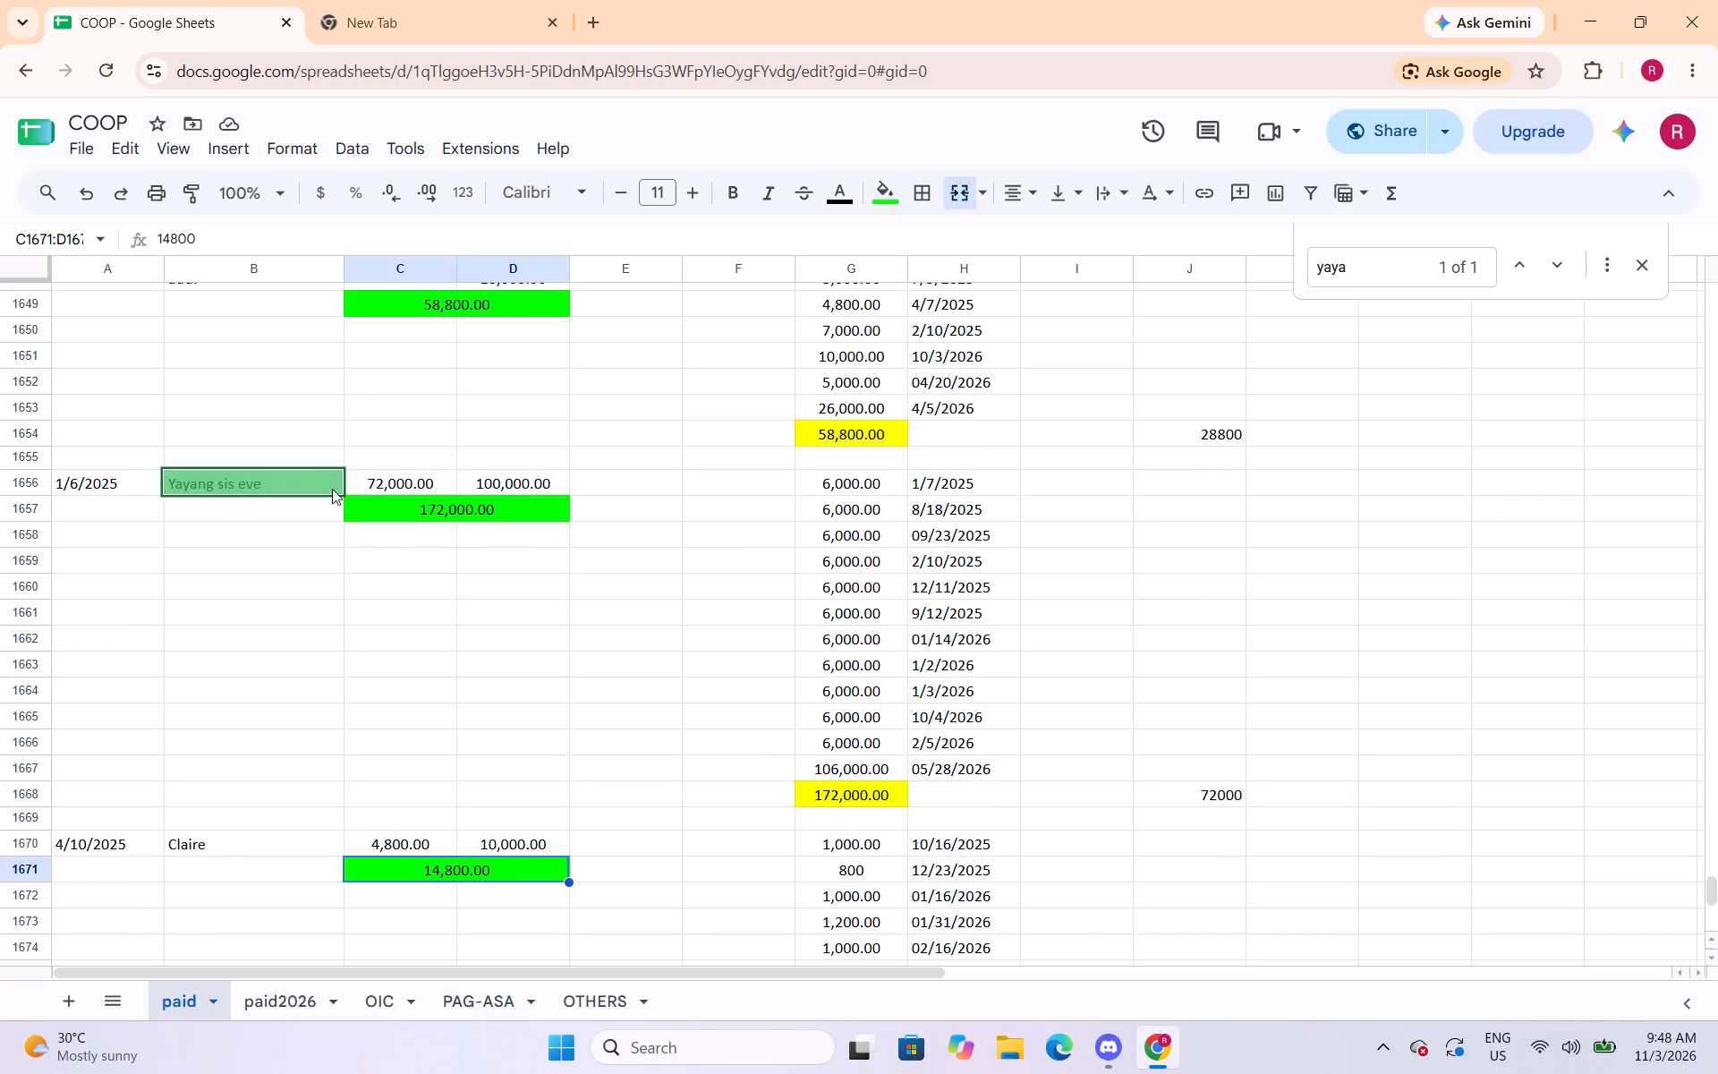
pyautogui.click(893, 769)
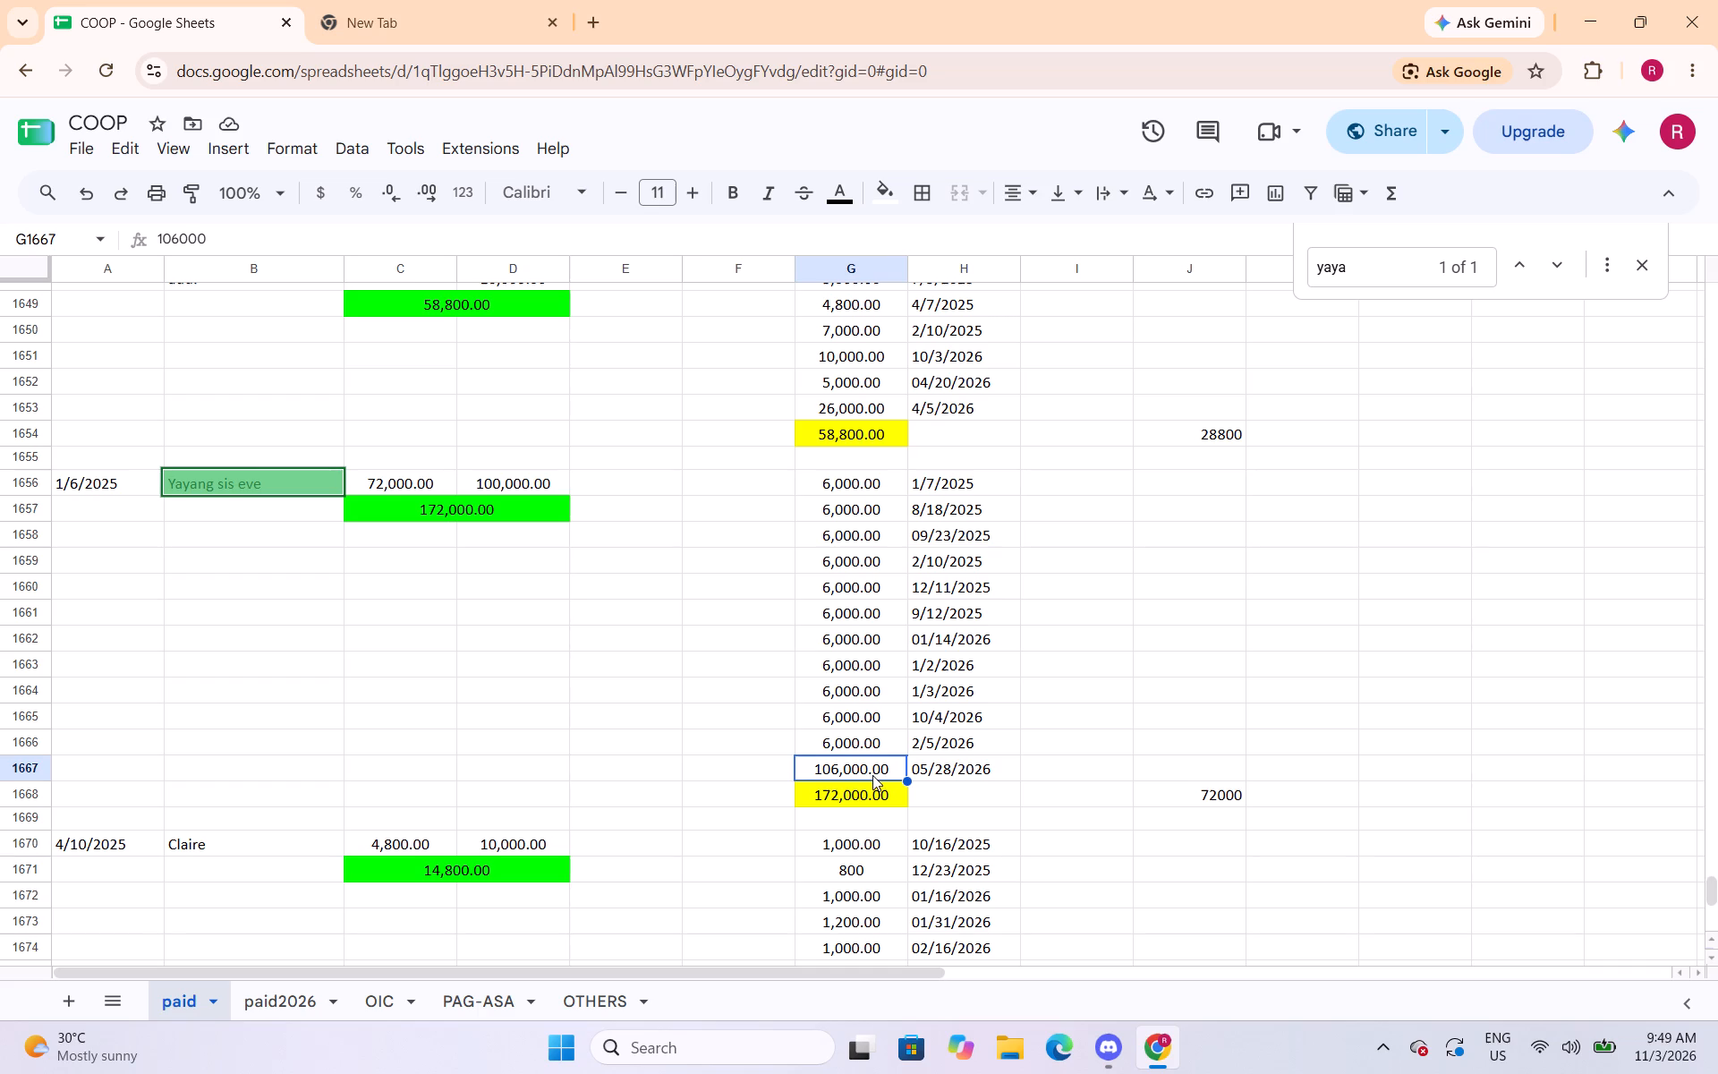
pyautogui.click(863, 776)
pyautogui.scroll(-4, 730, 797)
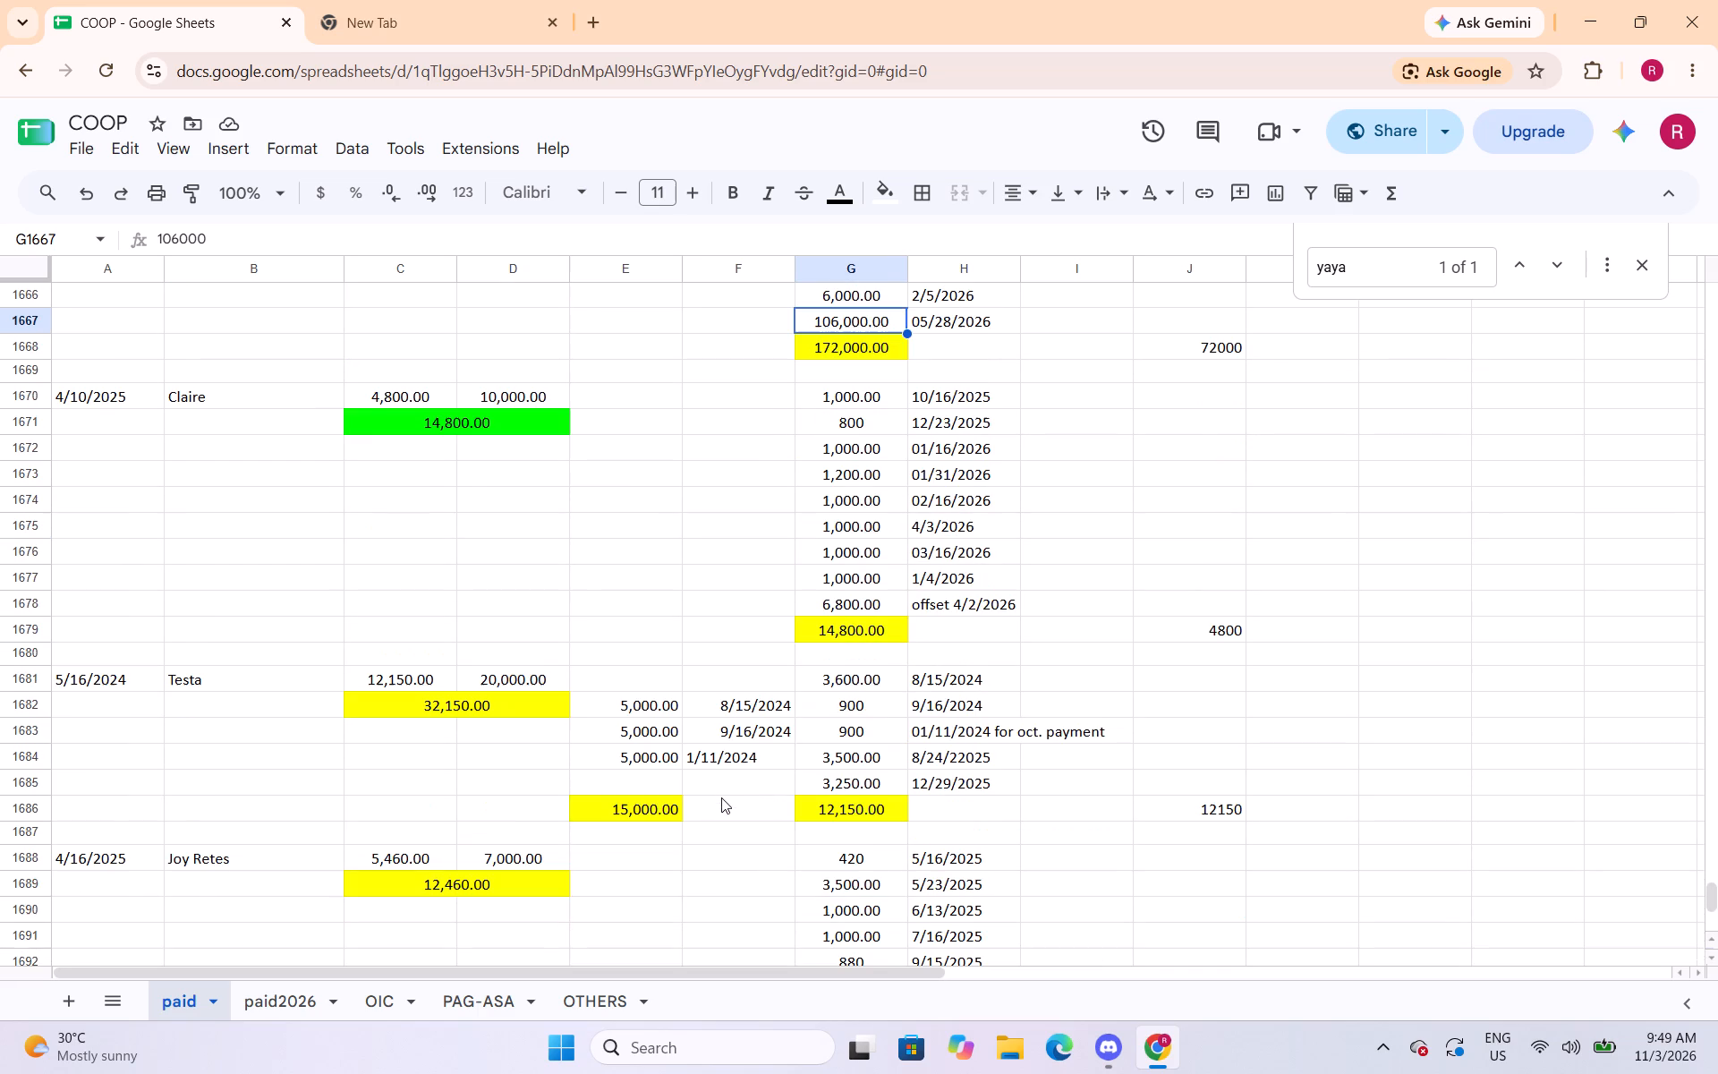
# Fill the merged total in C1682:D1682, for the 5/16/2024 entry, bright green.
pyautogui.click(526, 423)
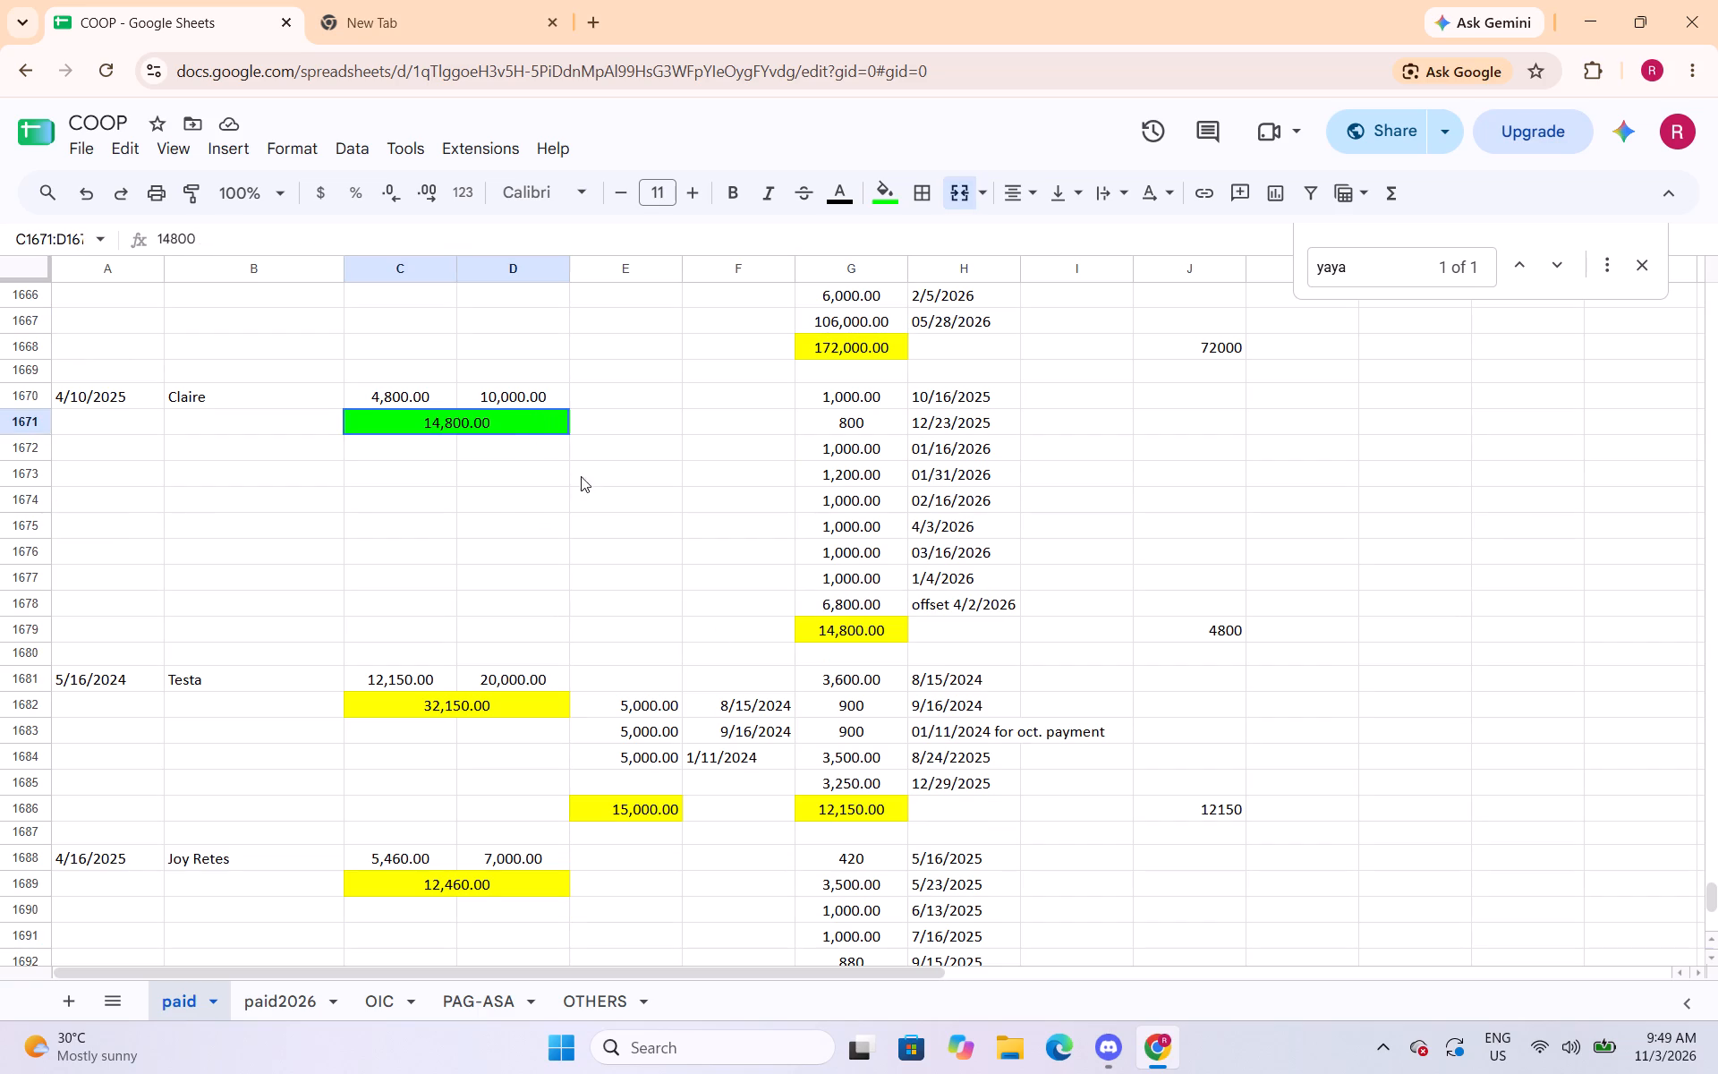
pyautogui.click(469, 718)
pyautogui.click(890, 192)
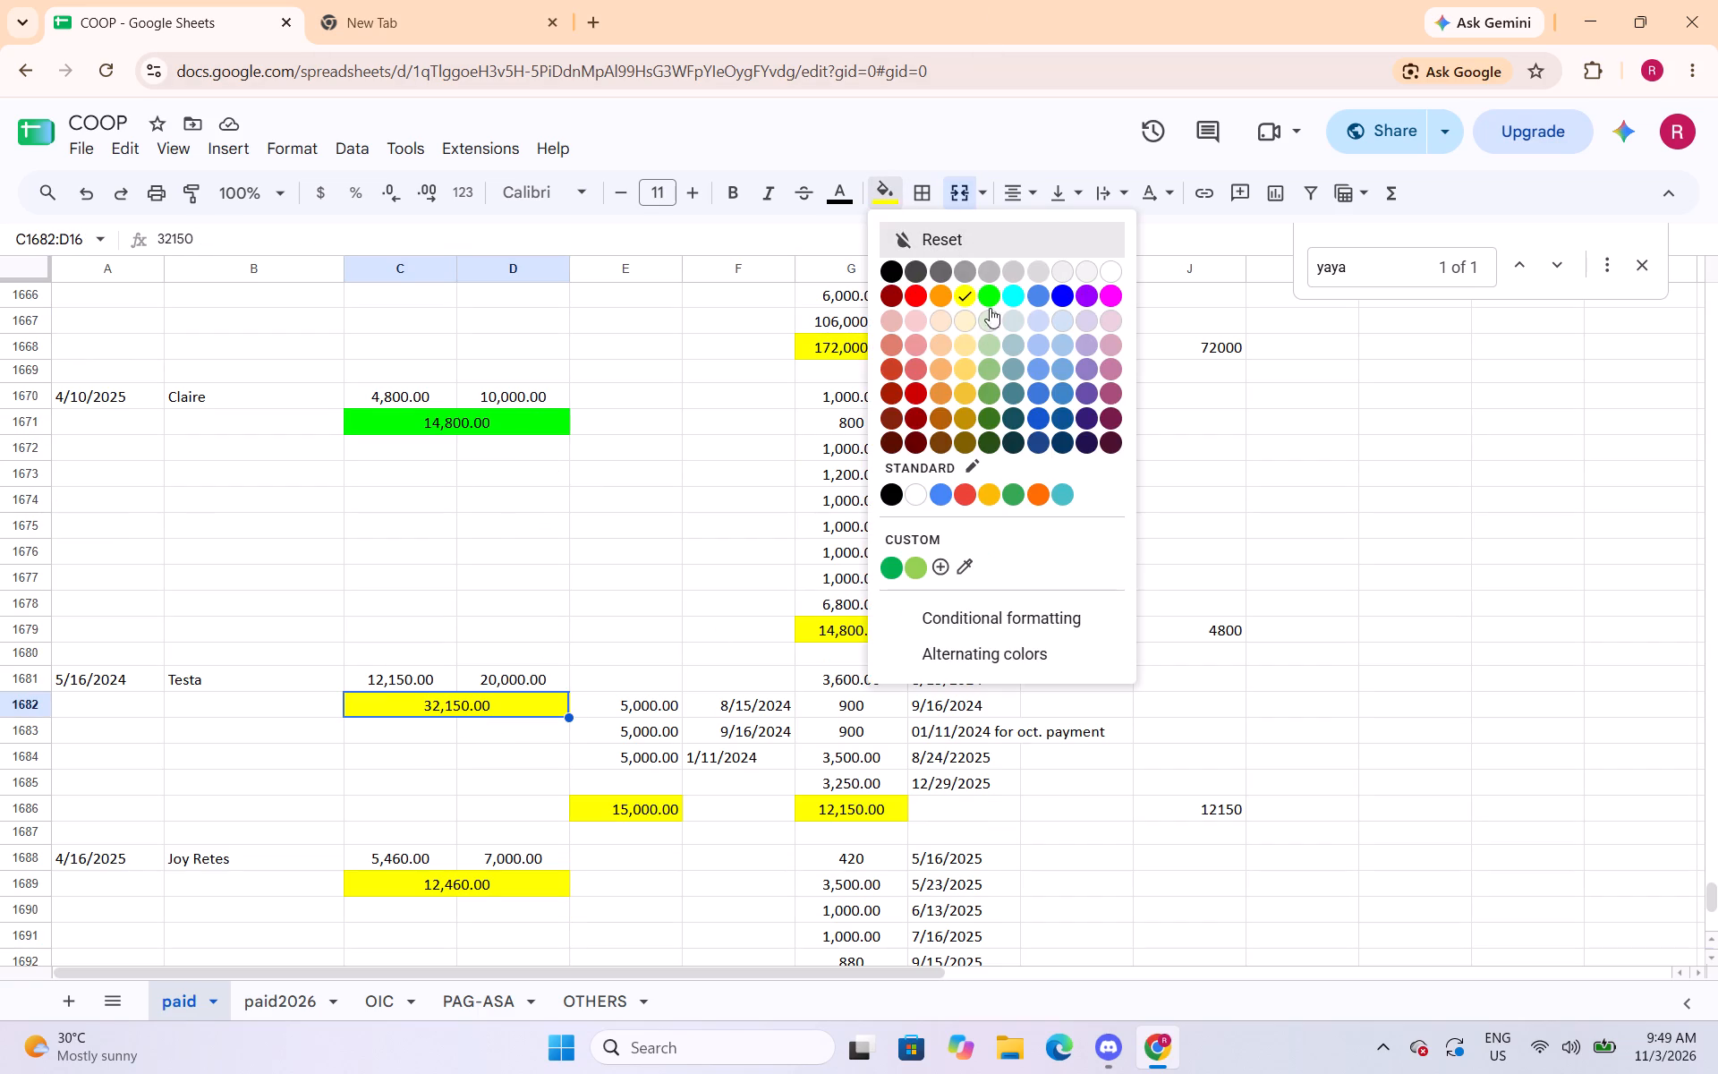
pyautogui.click(990, 294)
# Fill the 5/16/2024 entry's column E payment total in E1686 with a darker, muted green.
pyautogui.scroll(-2, 507, 518)
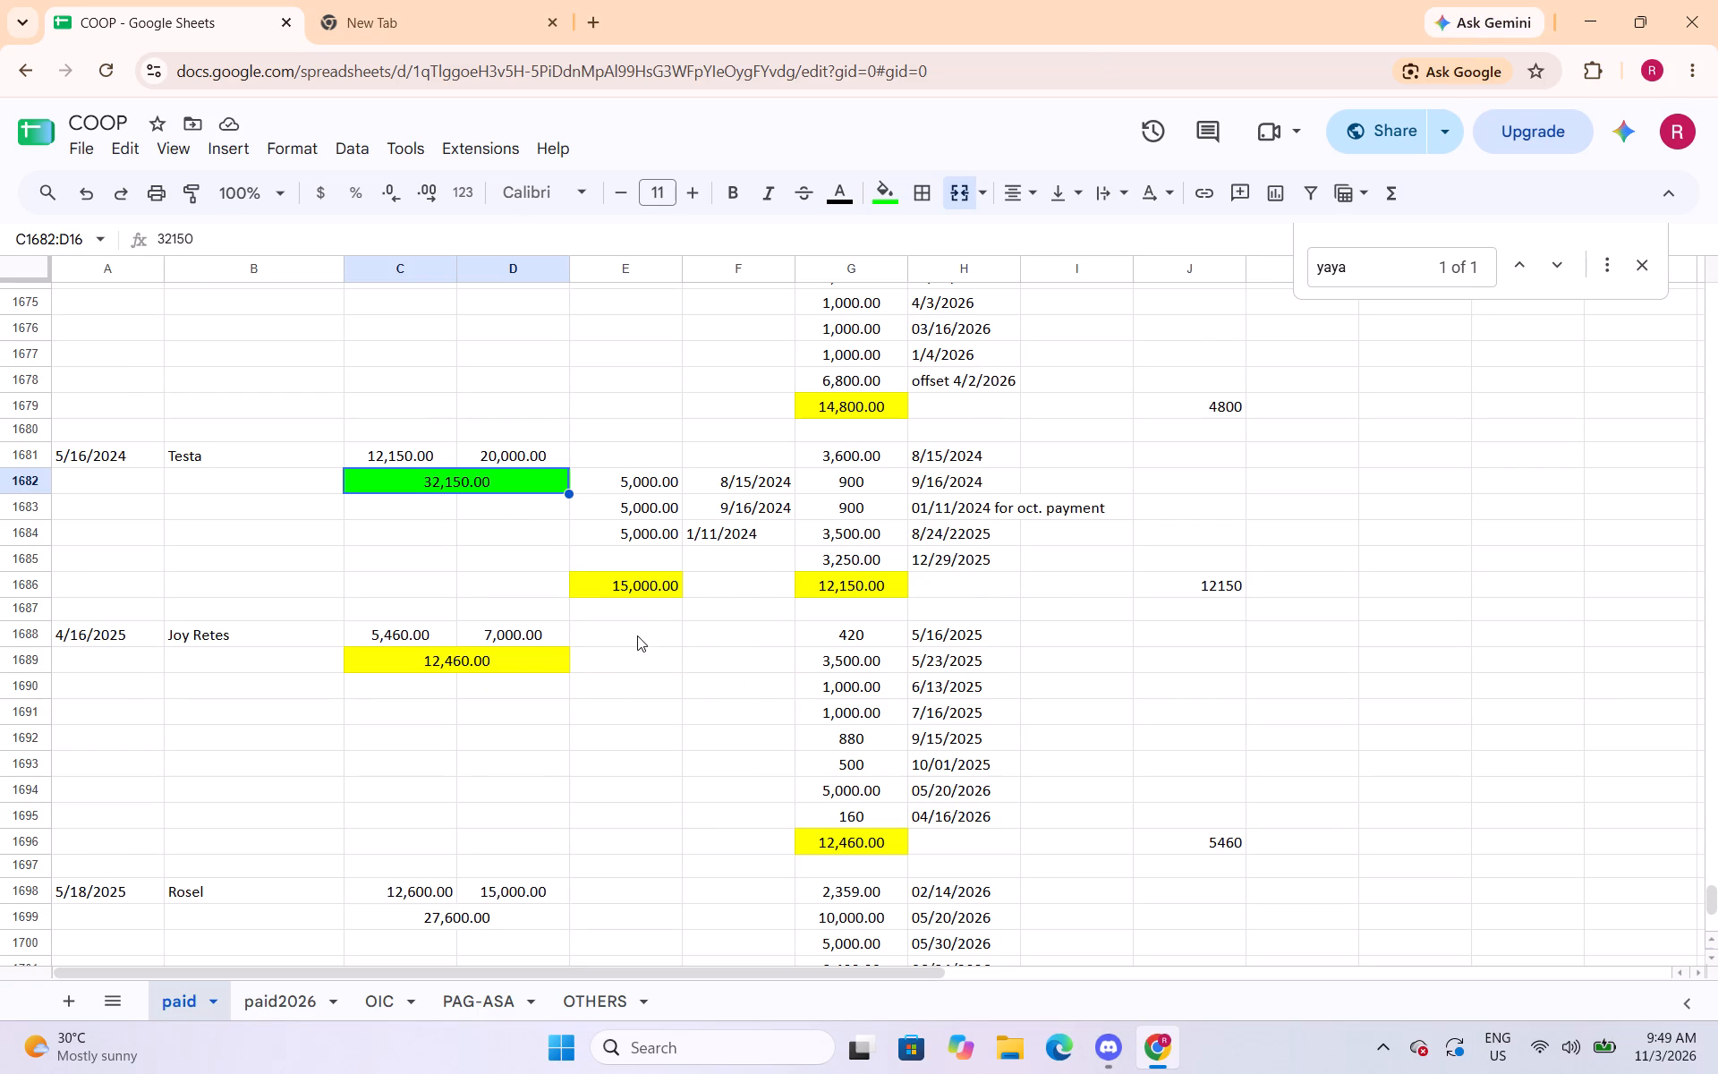
pyautogui.click(502, 676)
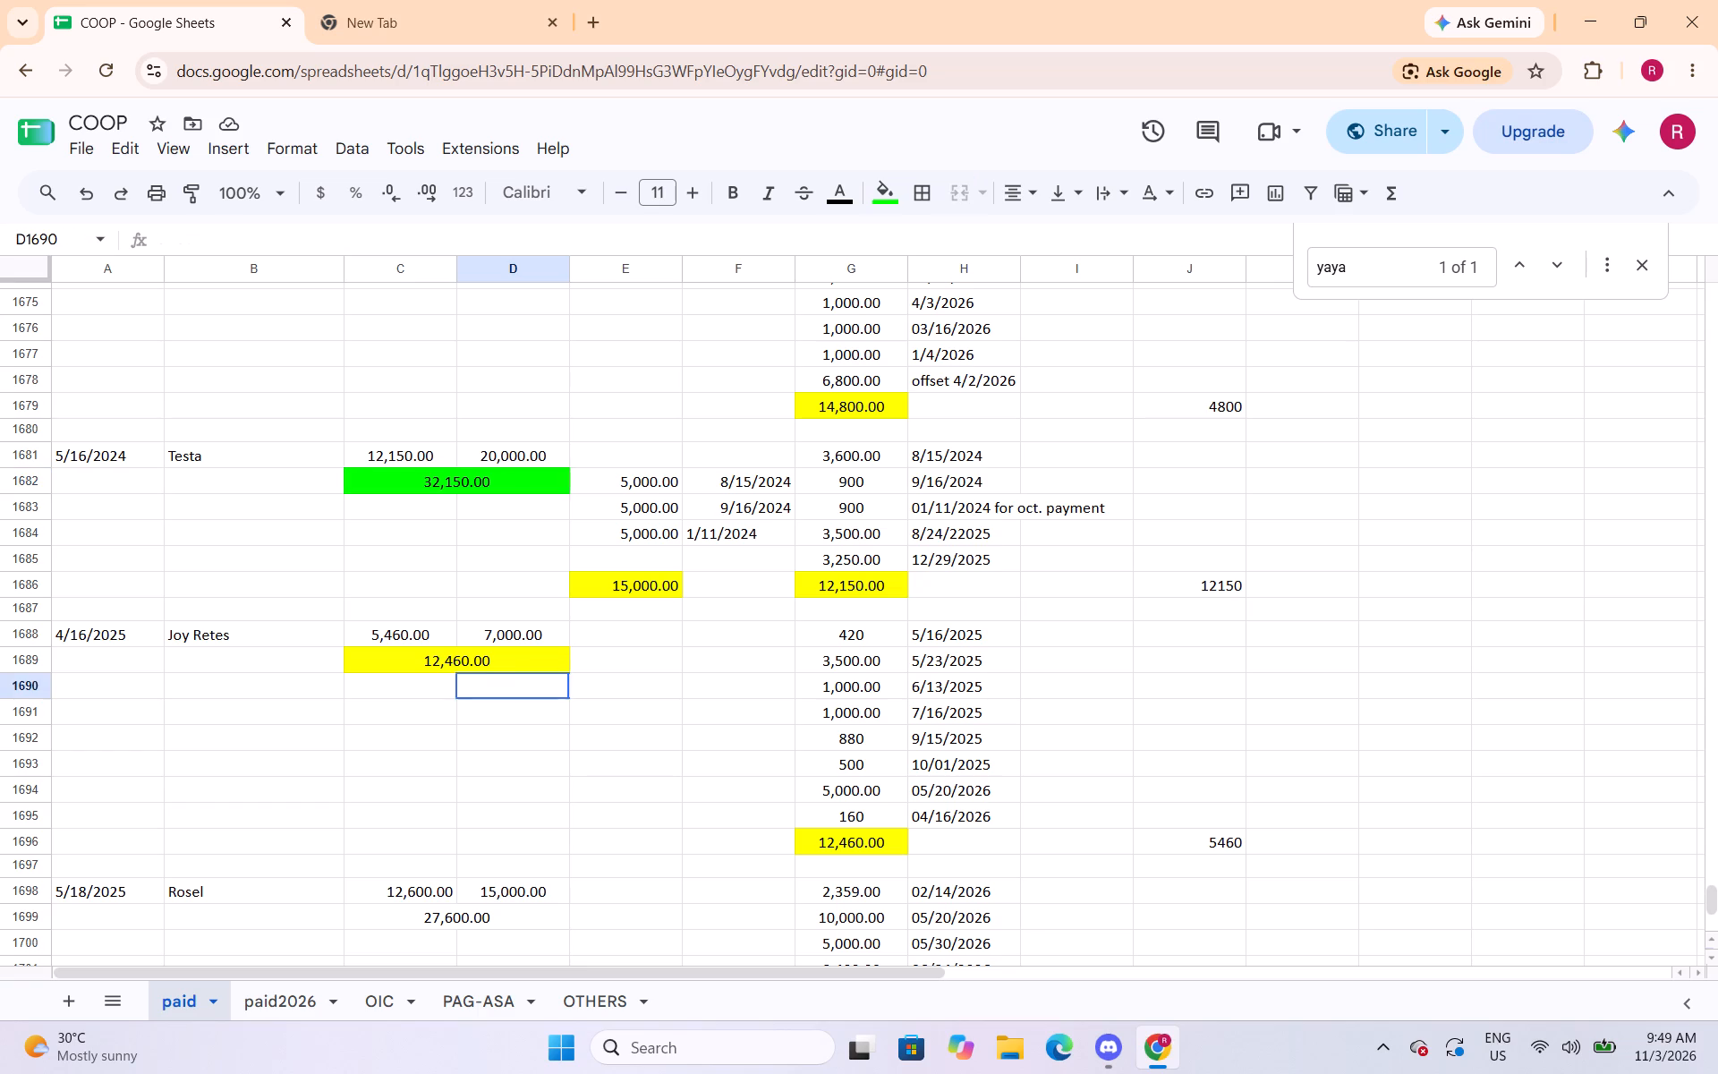
pyautogui.click(509, 659)
pyautogui.click(629, 578)
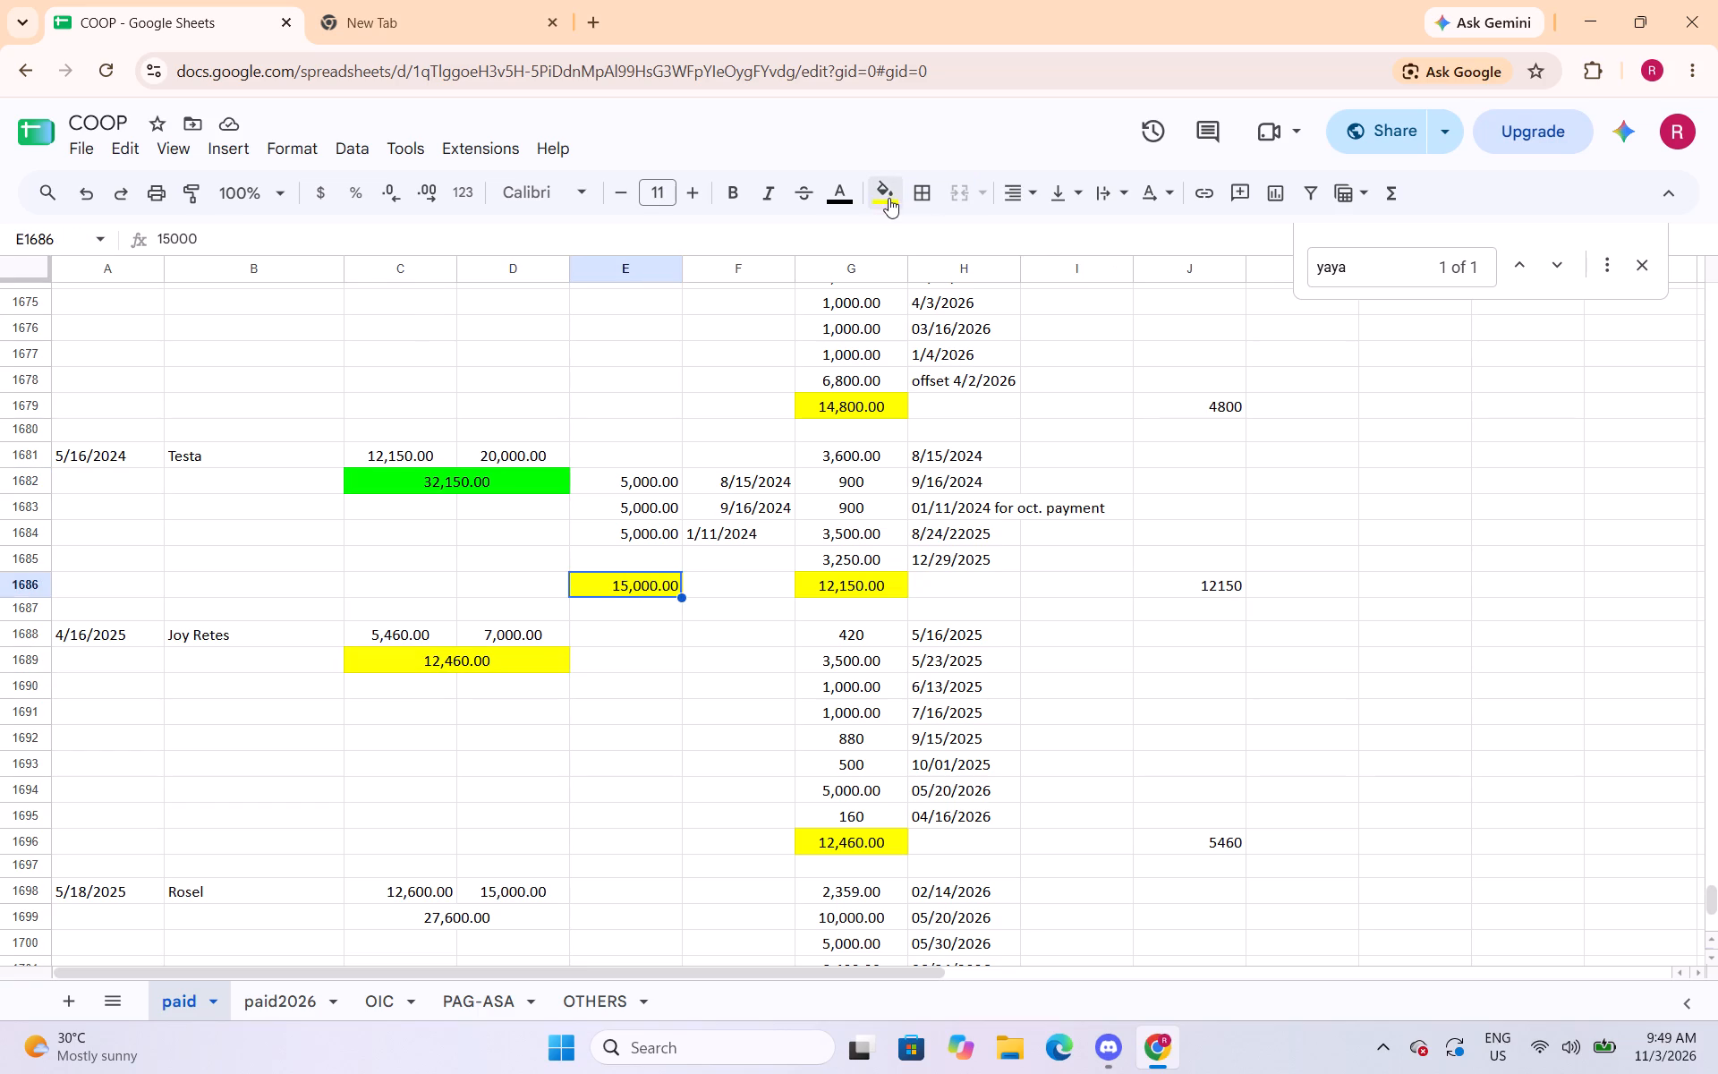
pyautogui.click(886, 198)
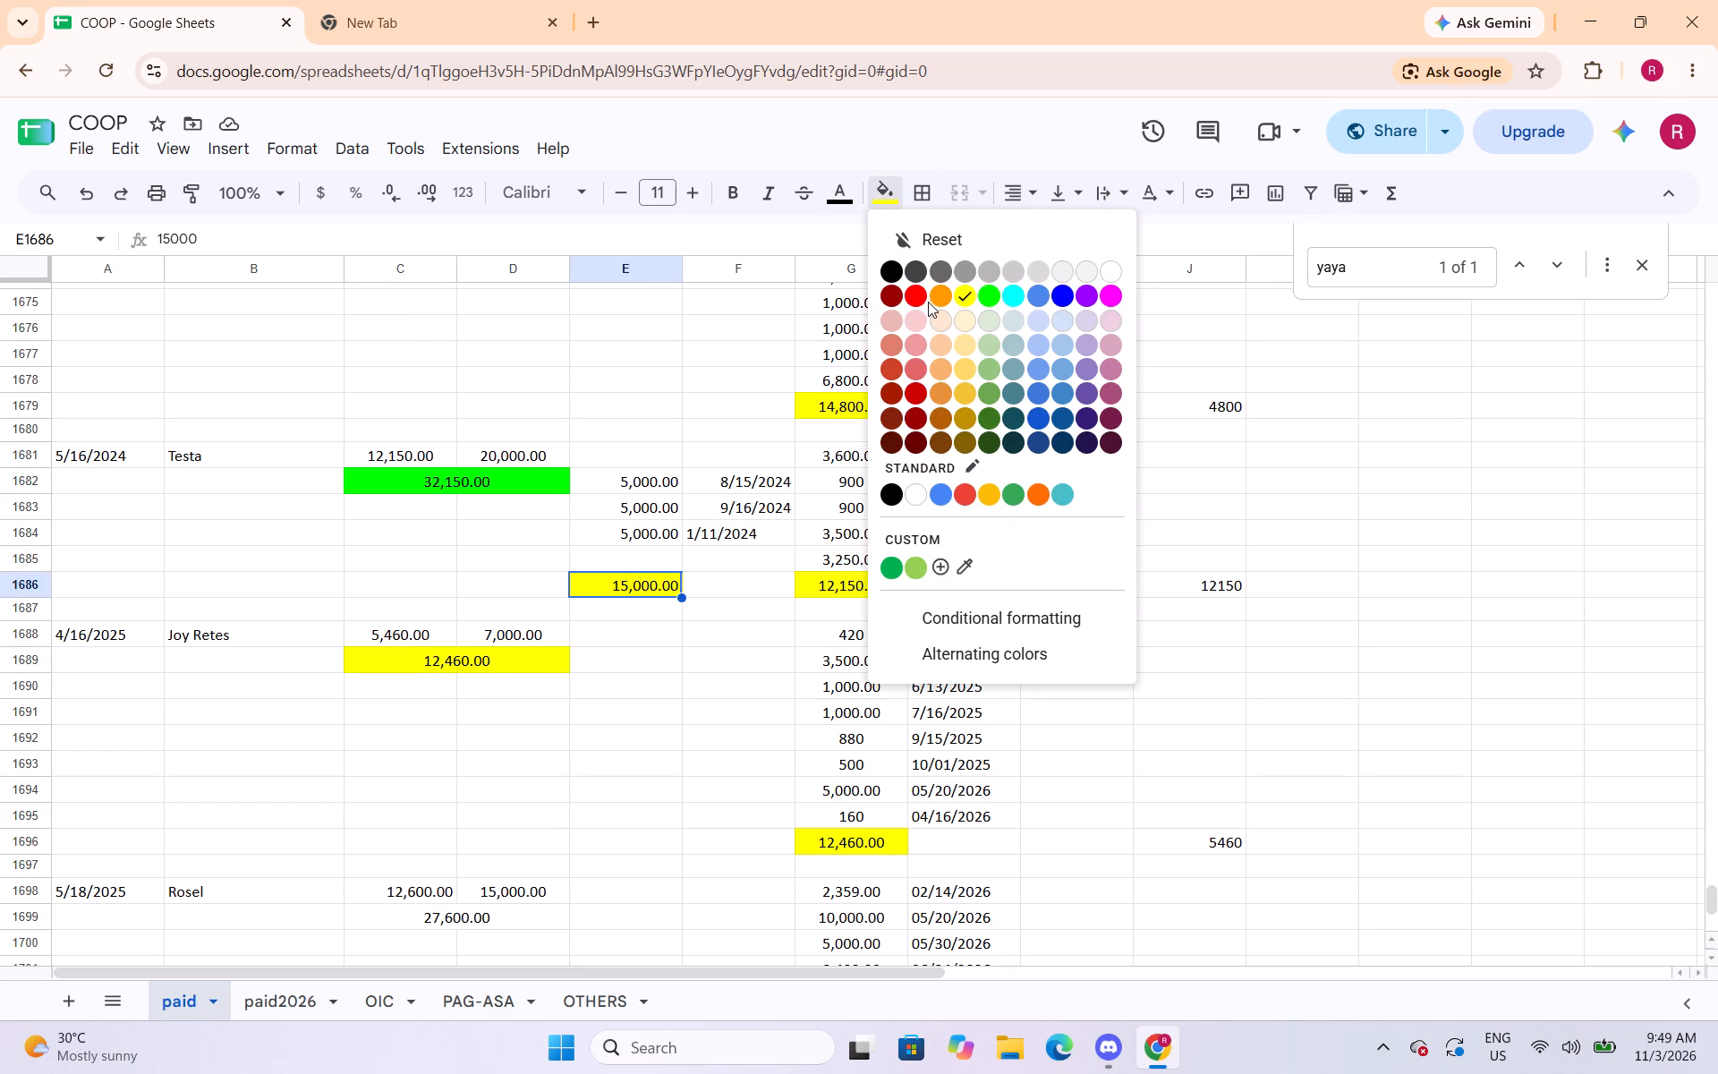
pyautogui.click(920, 298)
pyautogui.click(894, 200)
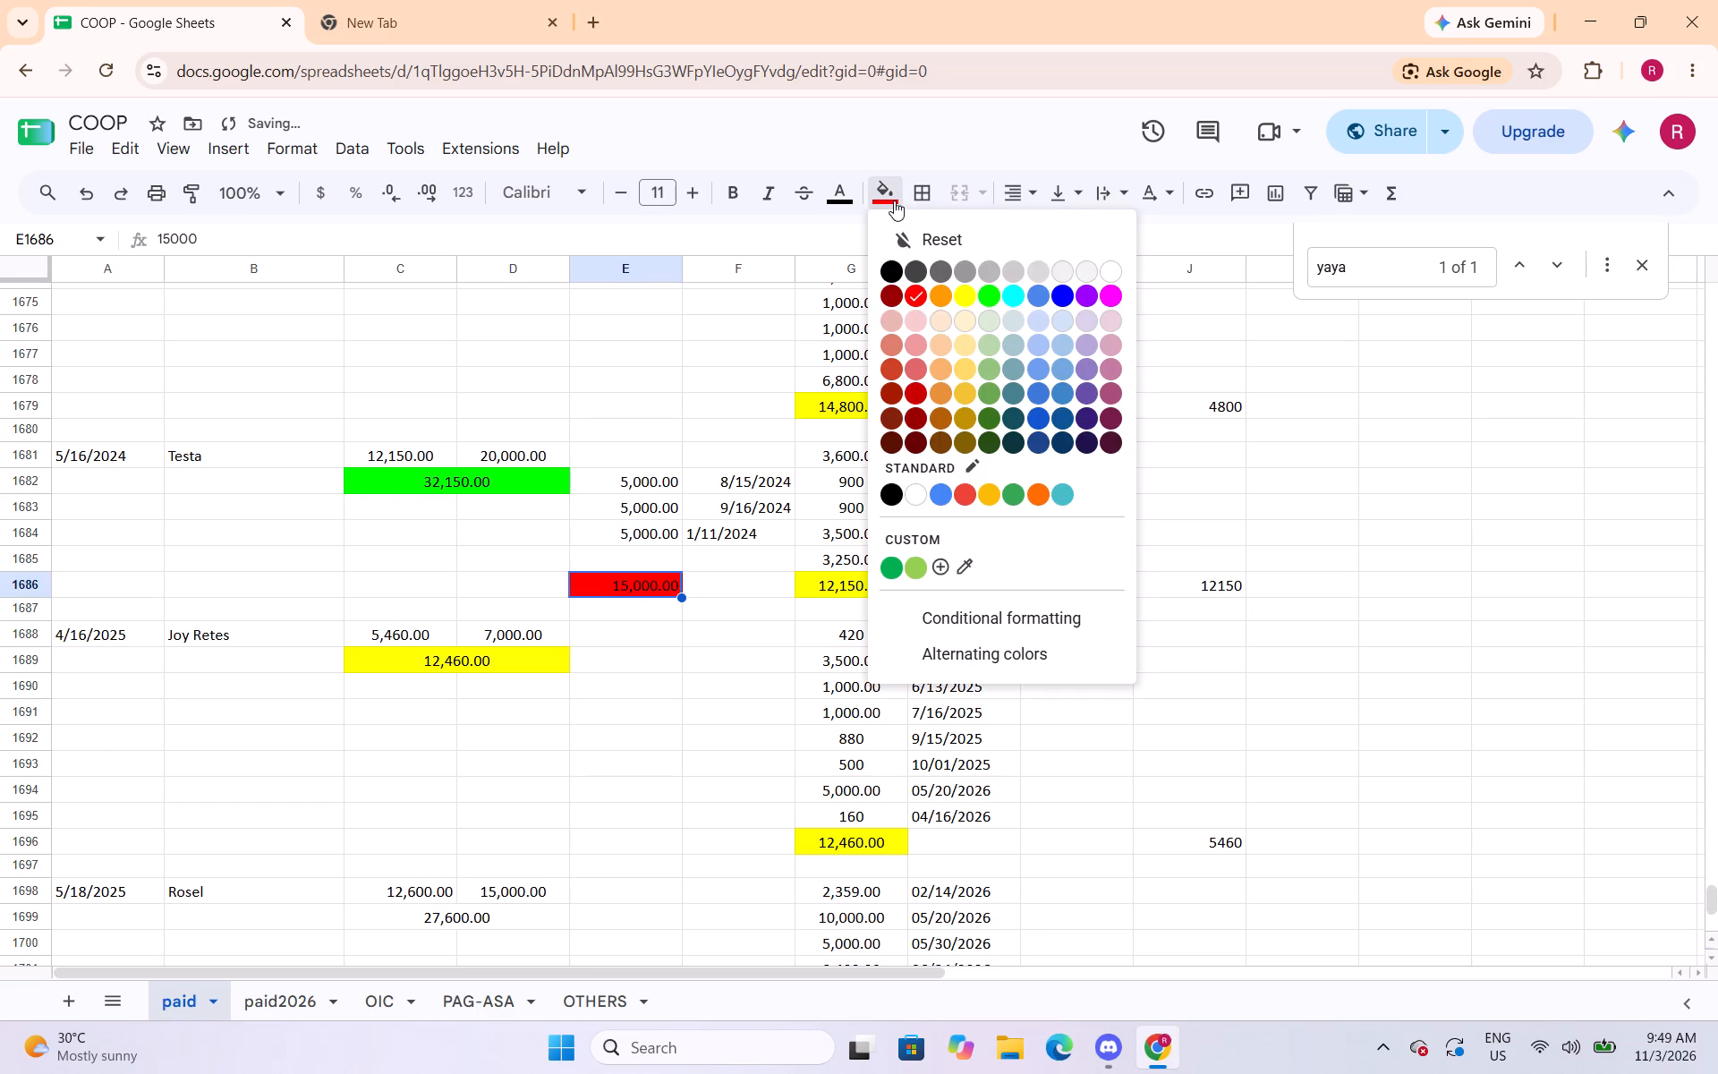
pyautogui.click(988, 398)
# Fill the merged total in C1689:D1689, for the 4/16/2025 entry, bright green.
pyautogui.click(747, 669)
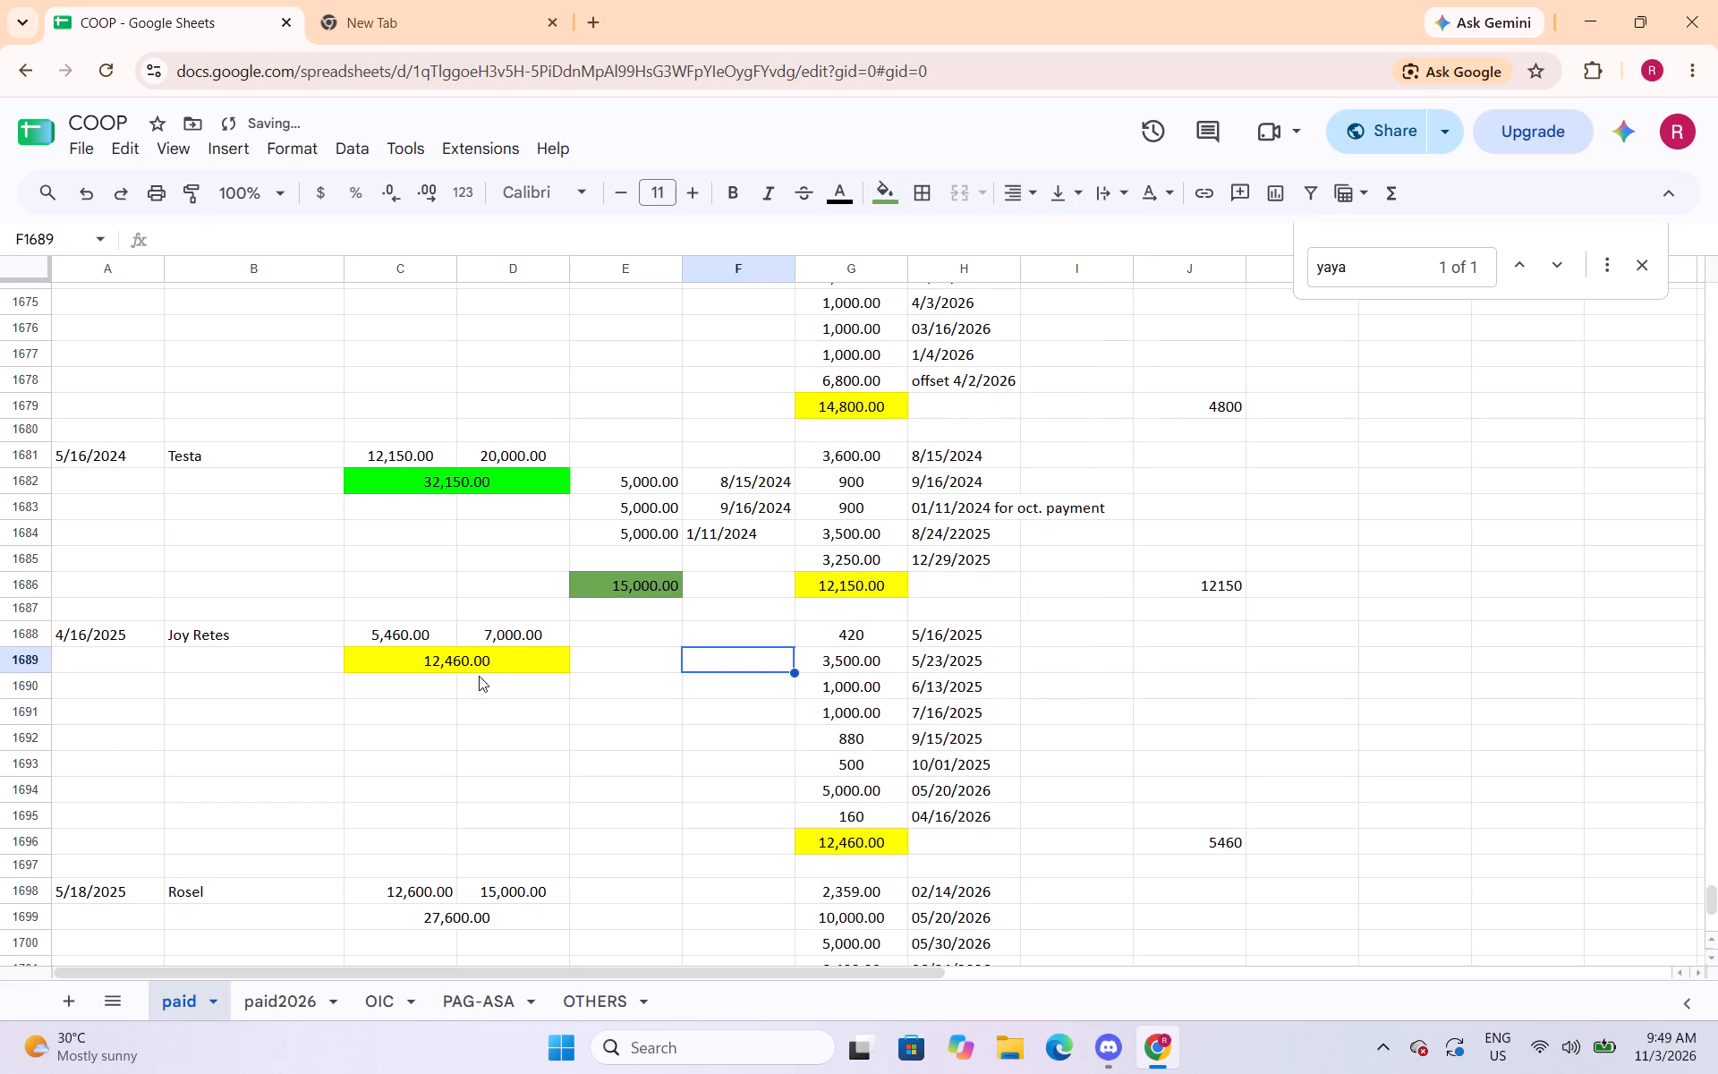
pyautogui.click(481, 660)
pyautogui.click(880, 191)
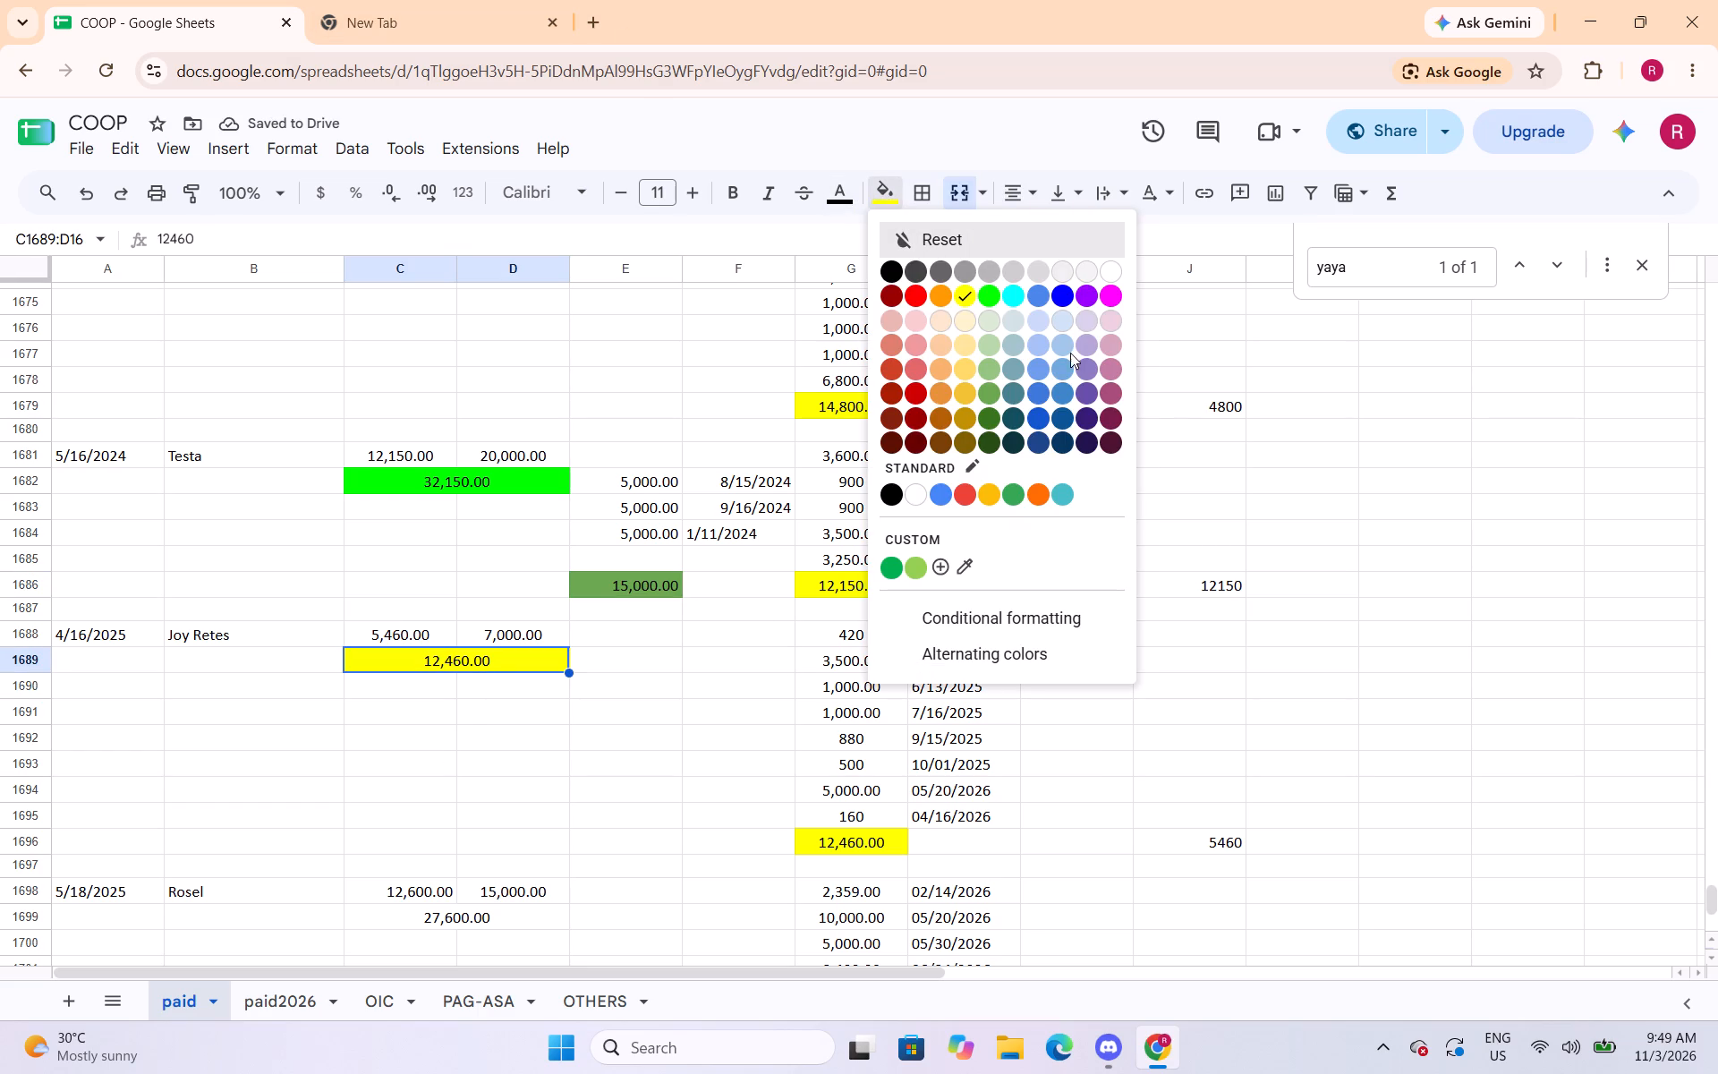
pyautogui.click(990, 294)
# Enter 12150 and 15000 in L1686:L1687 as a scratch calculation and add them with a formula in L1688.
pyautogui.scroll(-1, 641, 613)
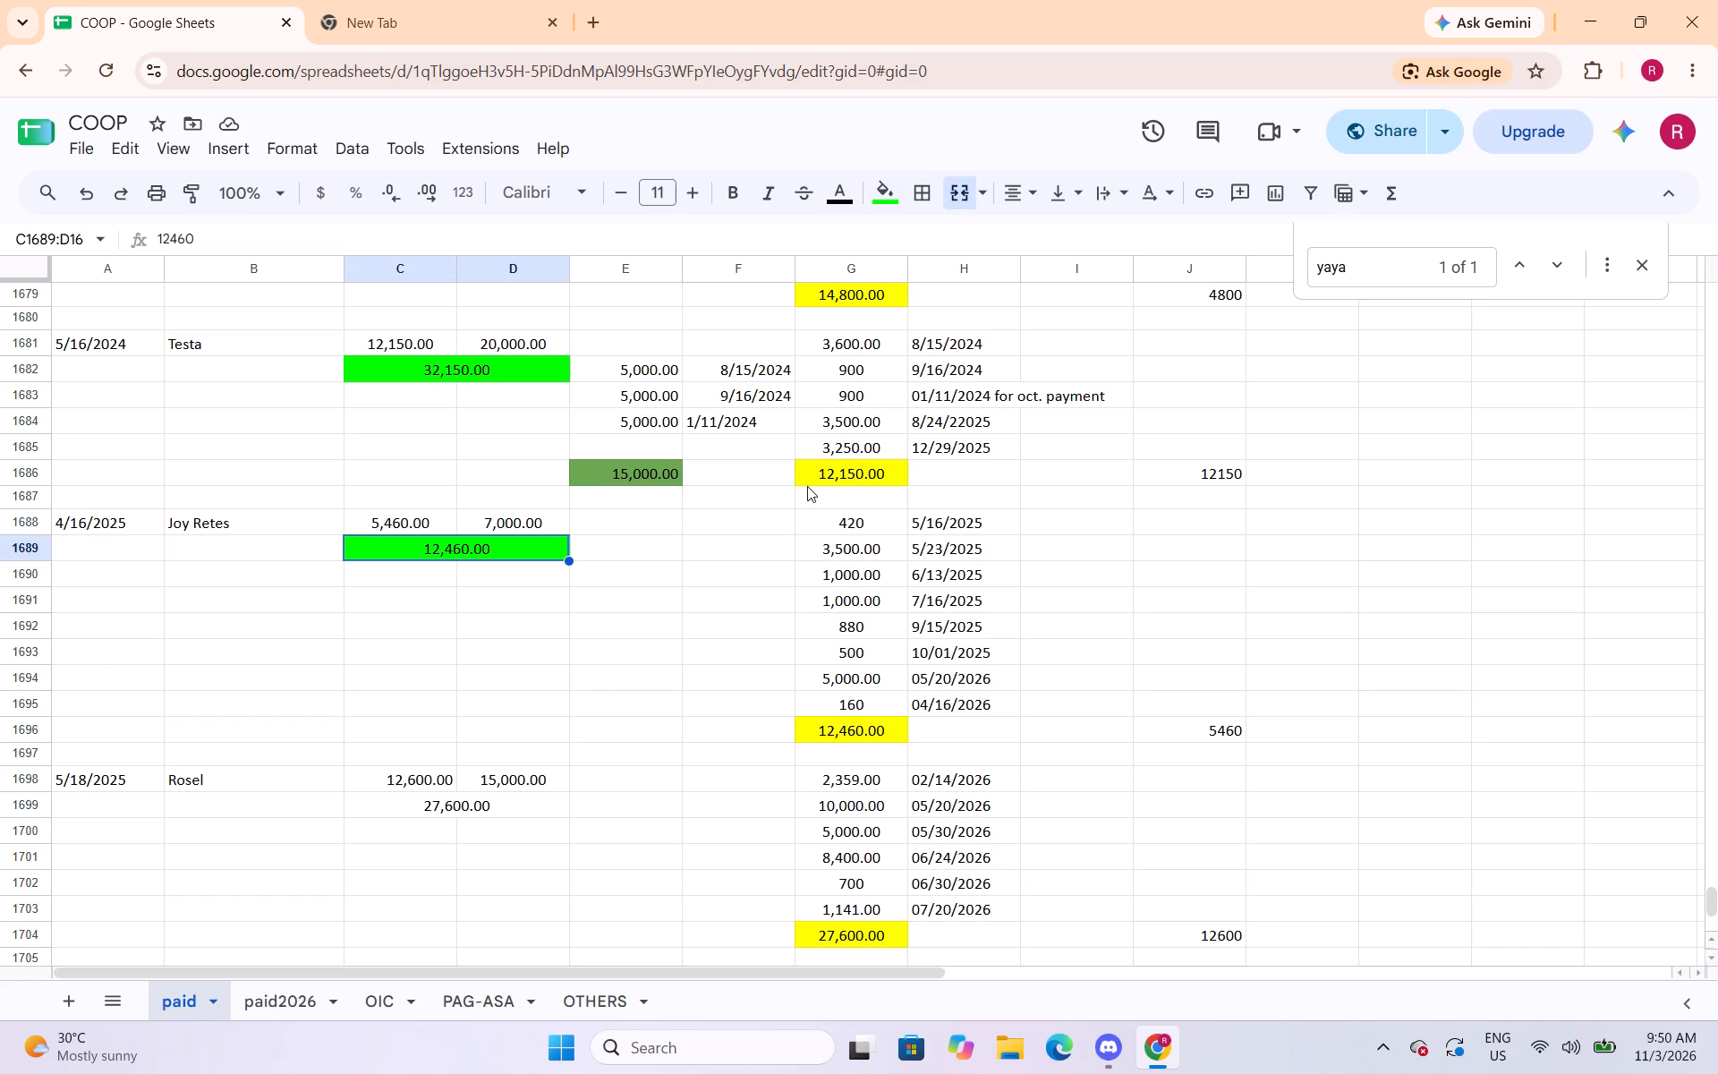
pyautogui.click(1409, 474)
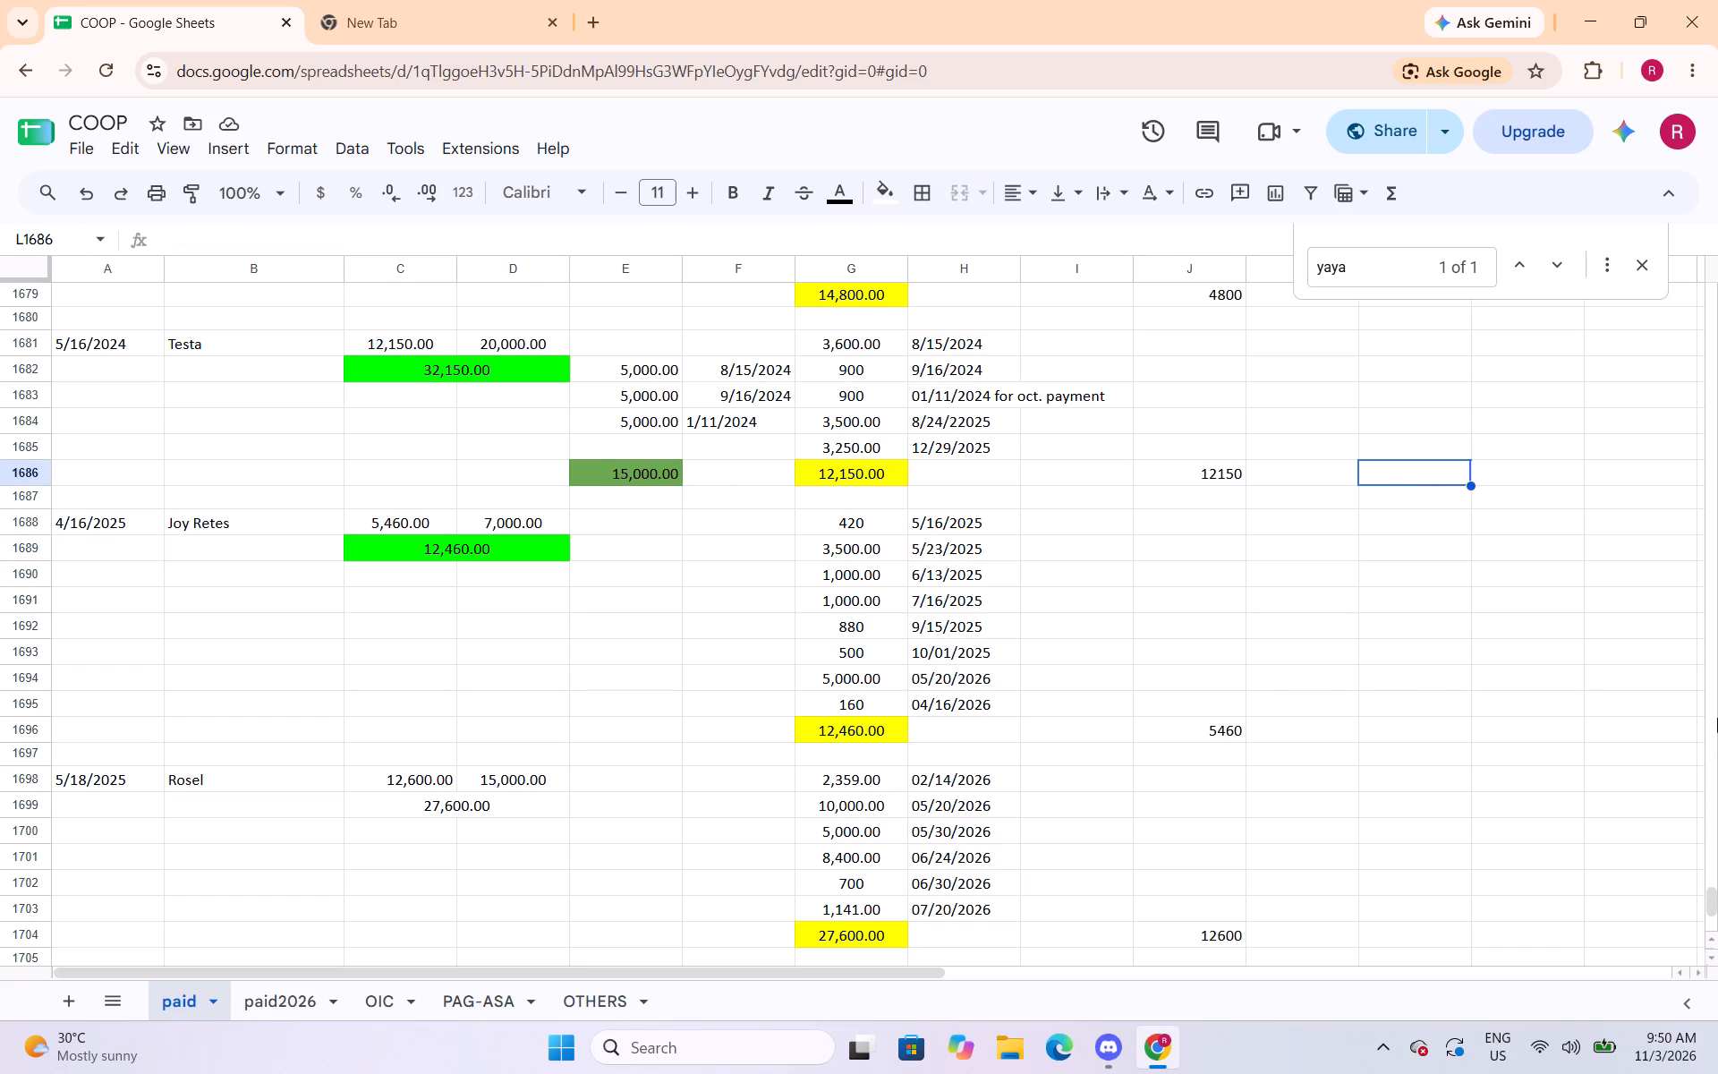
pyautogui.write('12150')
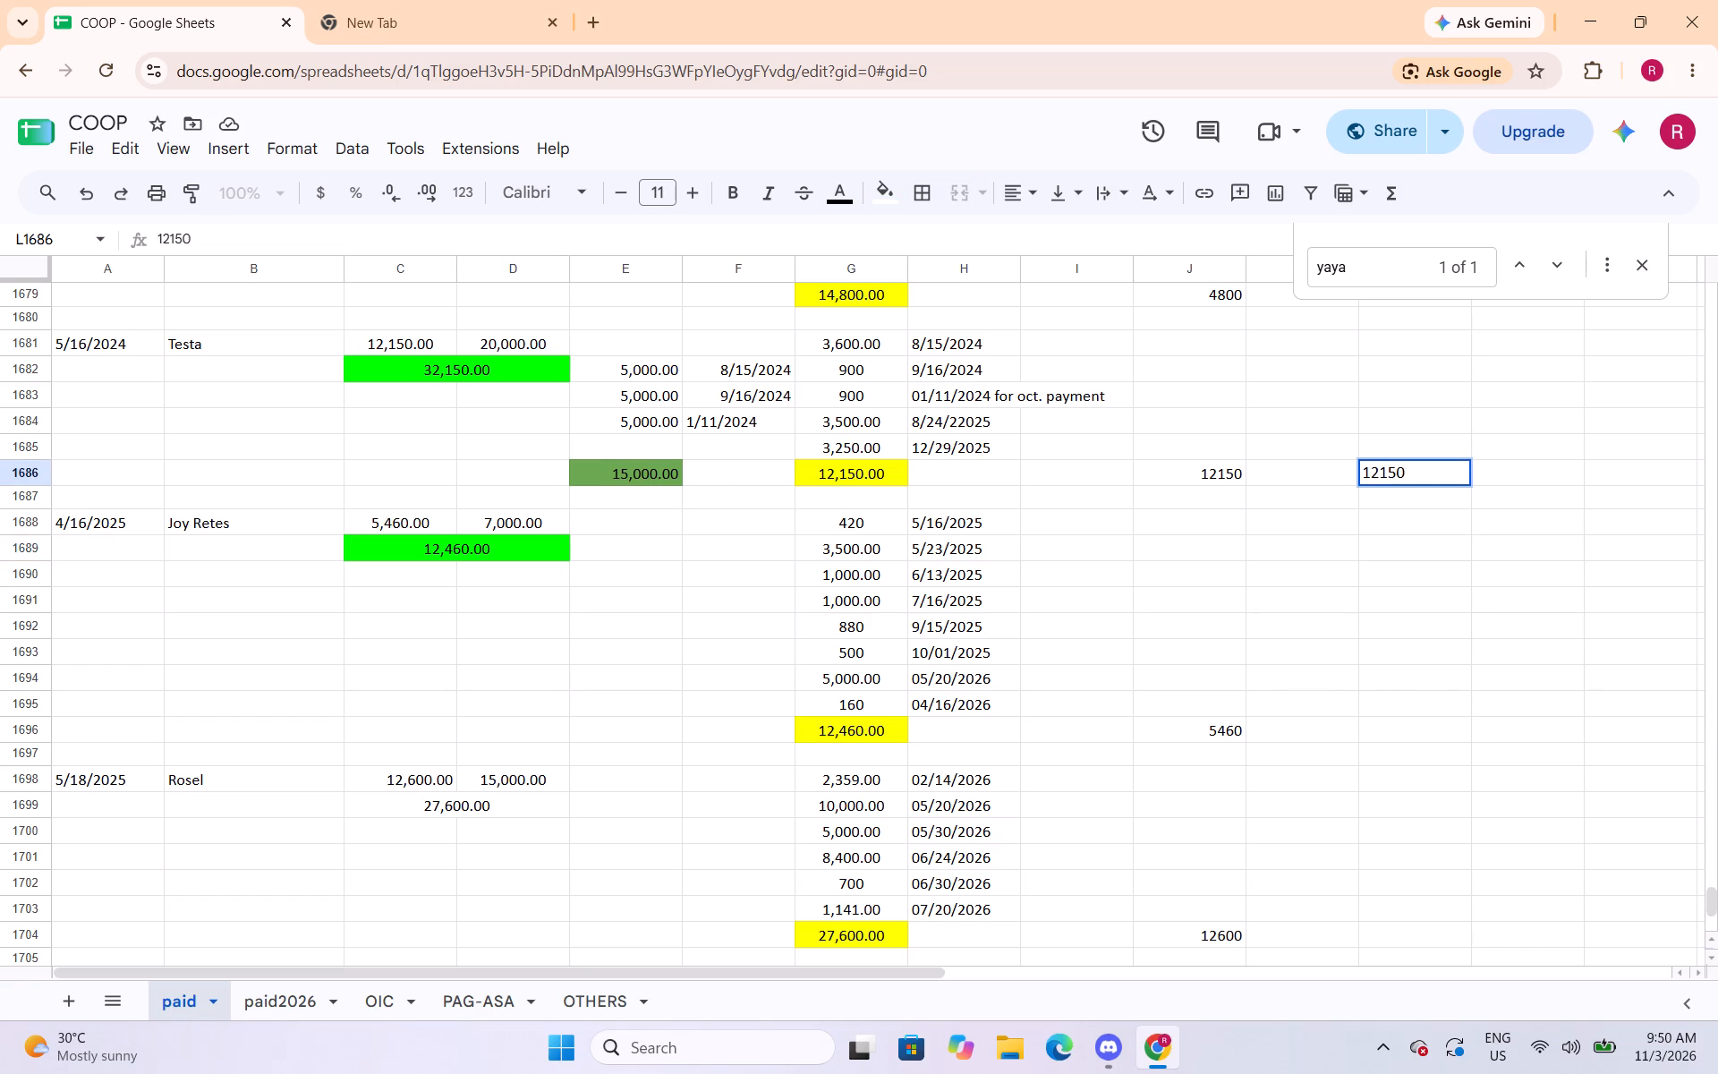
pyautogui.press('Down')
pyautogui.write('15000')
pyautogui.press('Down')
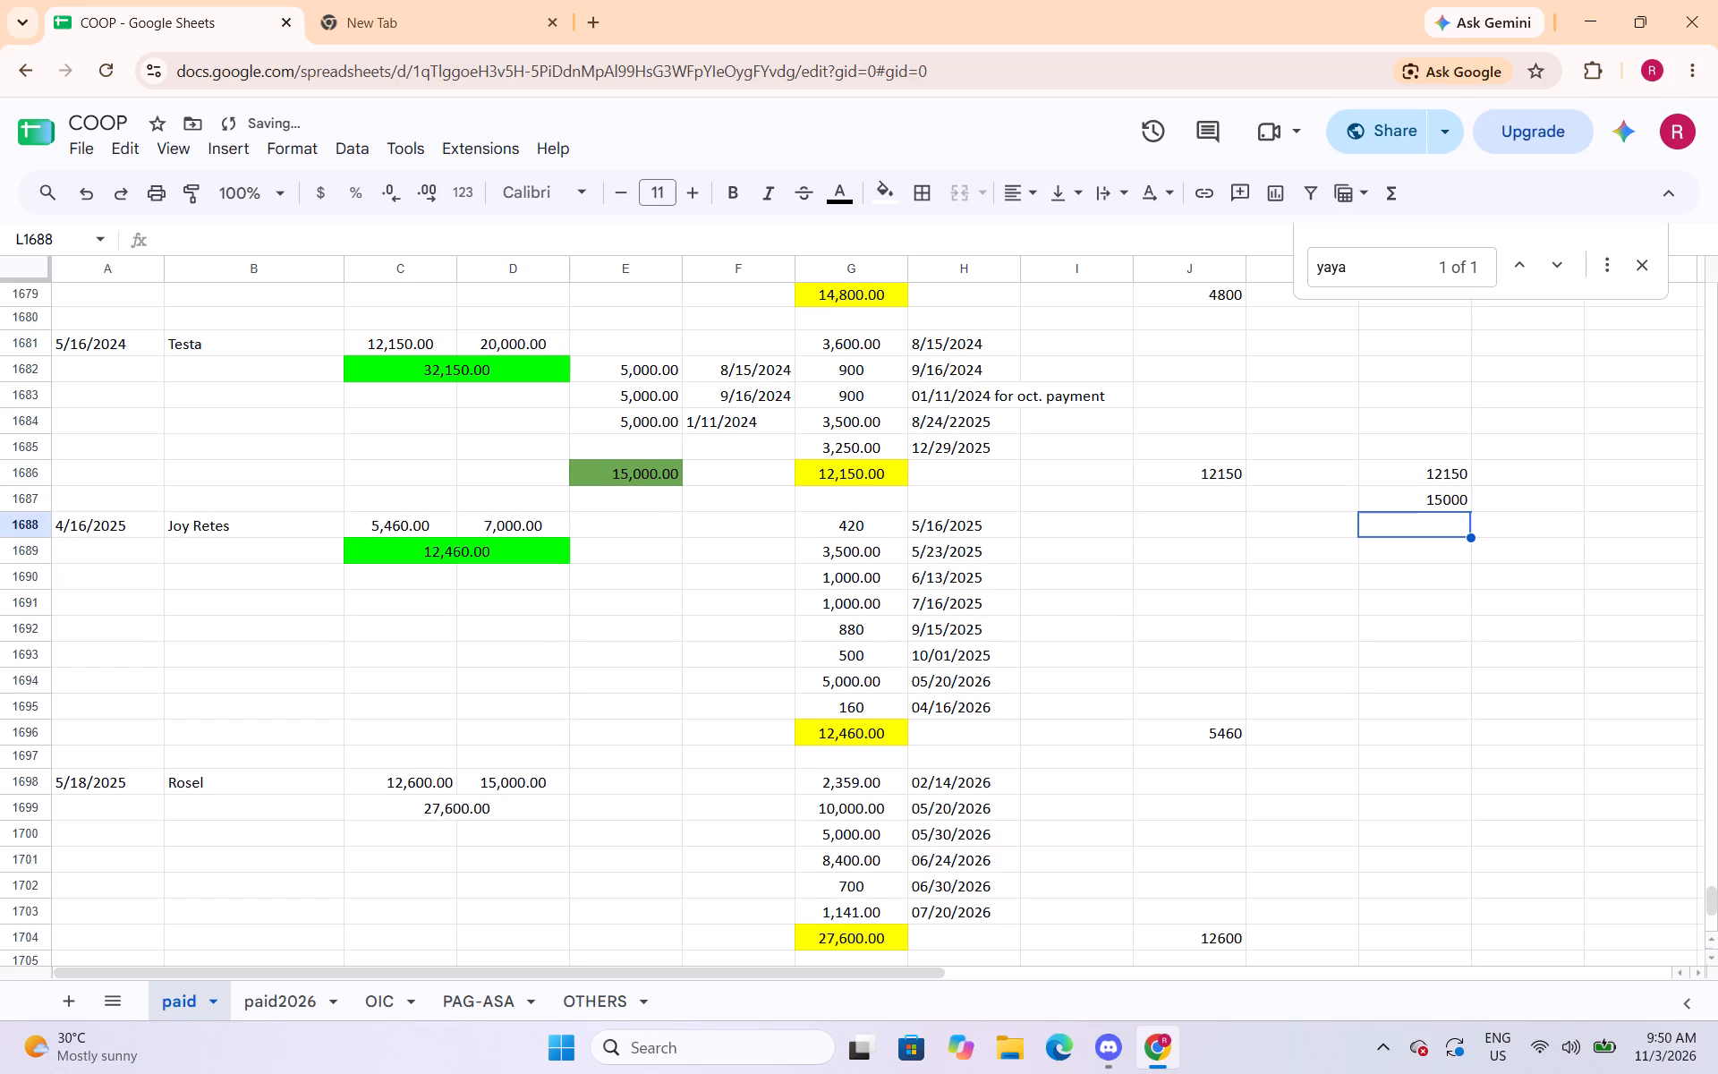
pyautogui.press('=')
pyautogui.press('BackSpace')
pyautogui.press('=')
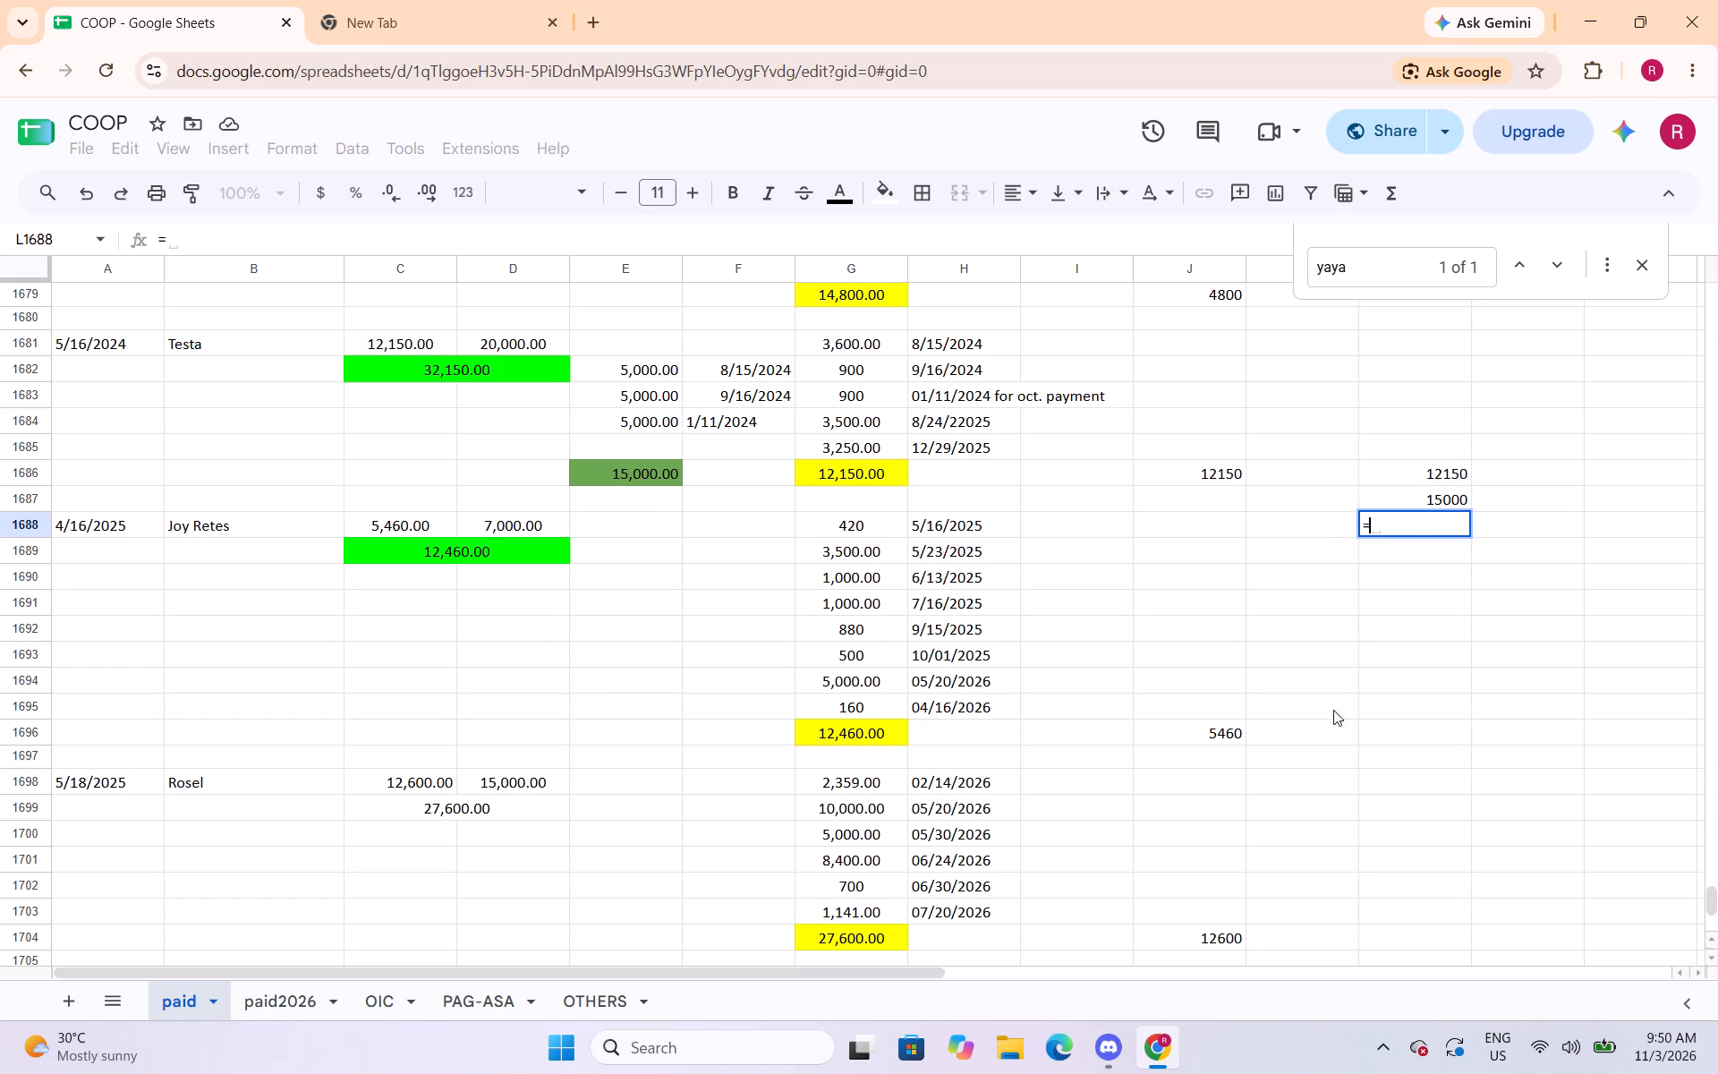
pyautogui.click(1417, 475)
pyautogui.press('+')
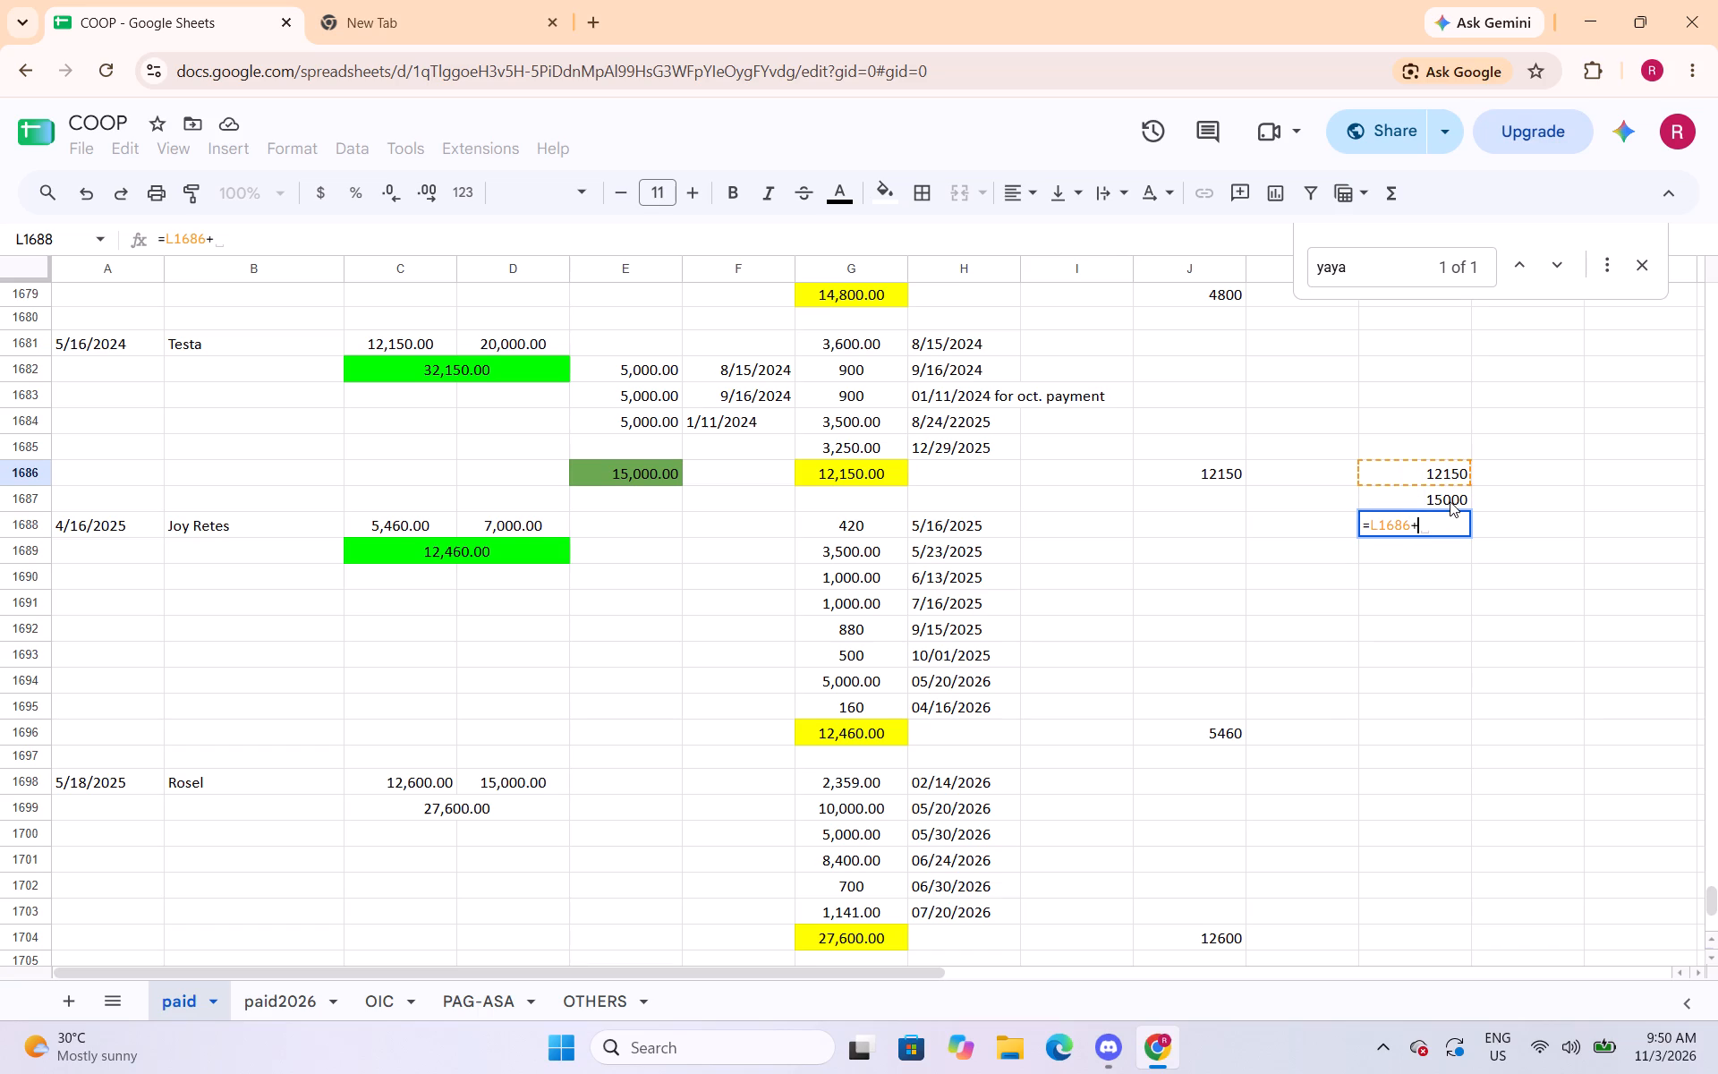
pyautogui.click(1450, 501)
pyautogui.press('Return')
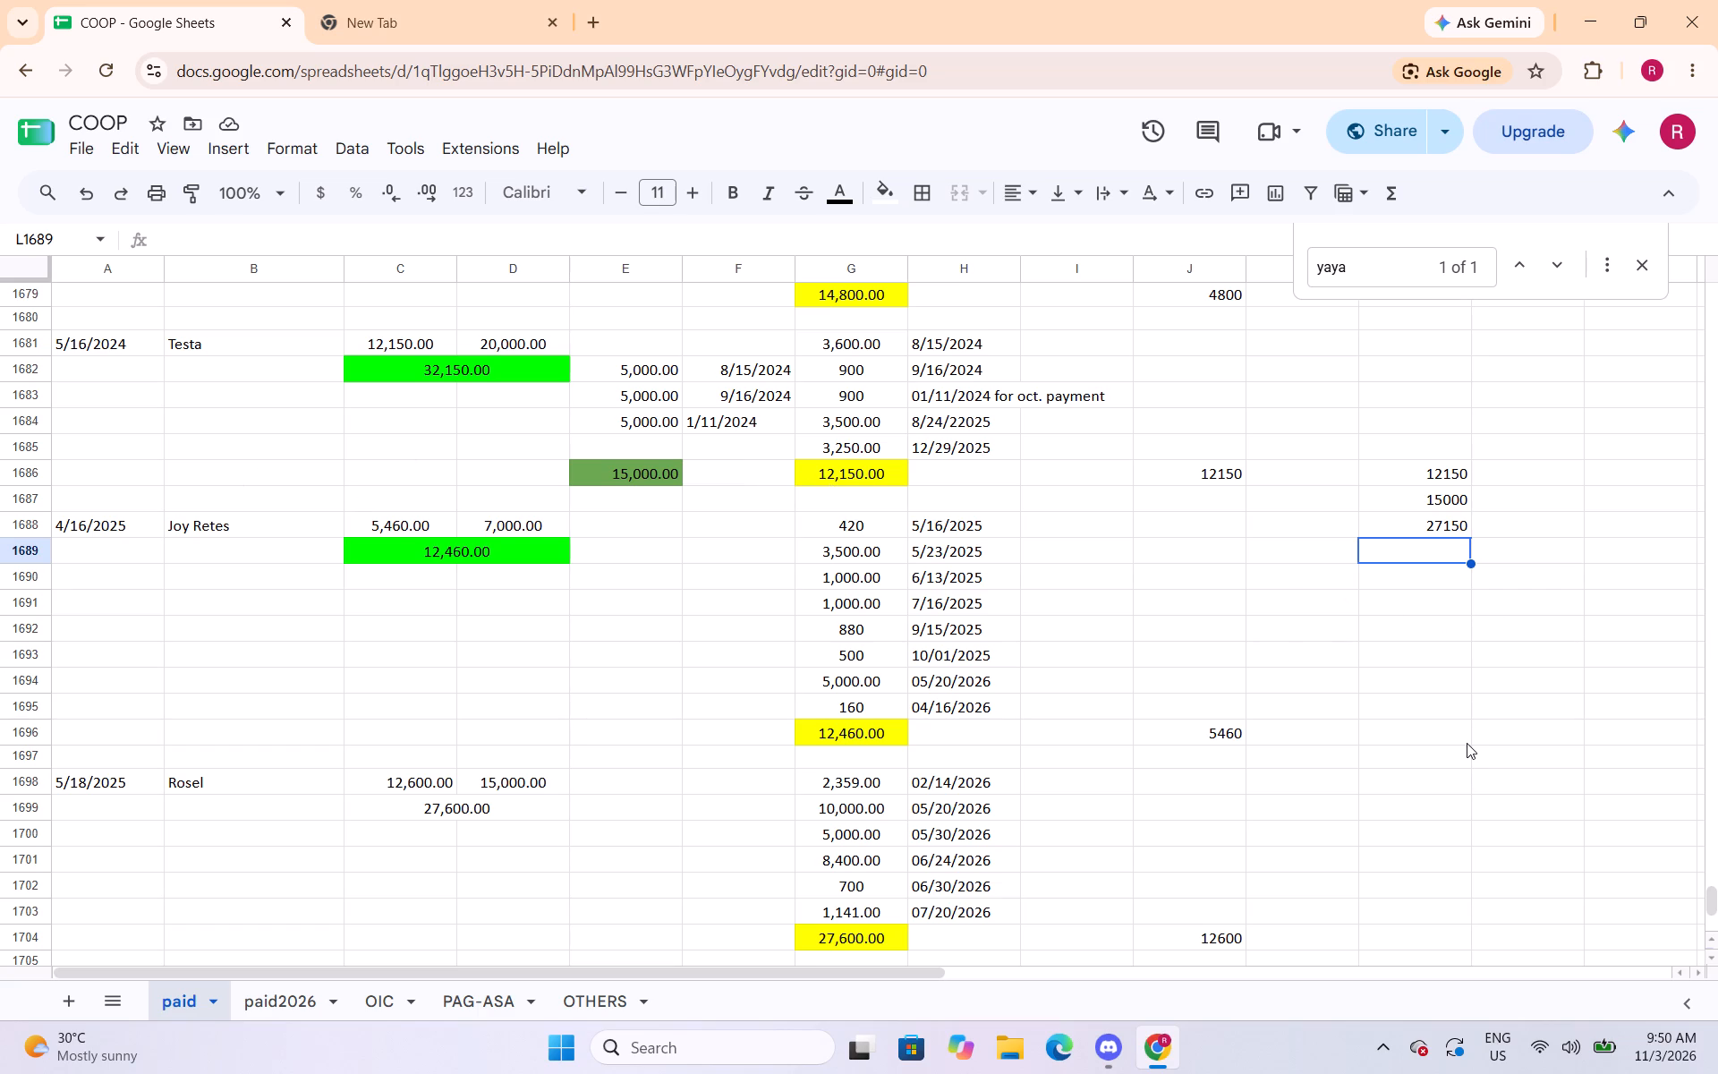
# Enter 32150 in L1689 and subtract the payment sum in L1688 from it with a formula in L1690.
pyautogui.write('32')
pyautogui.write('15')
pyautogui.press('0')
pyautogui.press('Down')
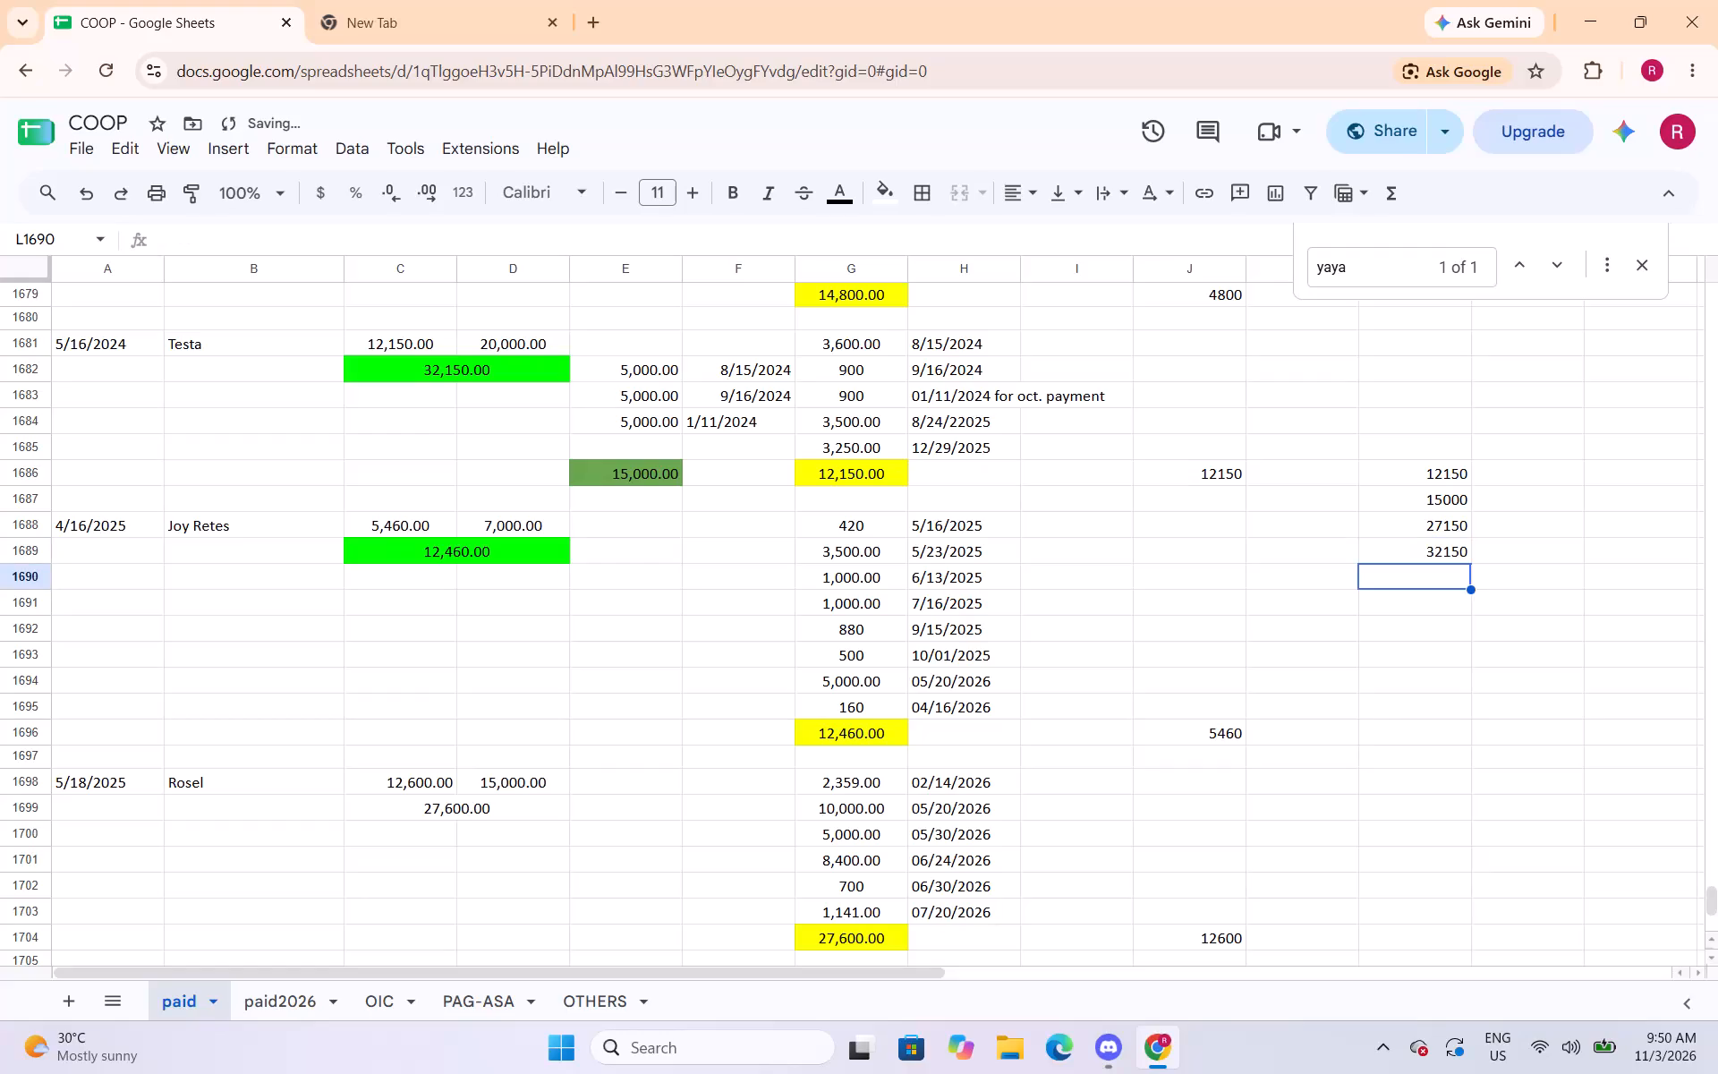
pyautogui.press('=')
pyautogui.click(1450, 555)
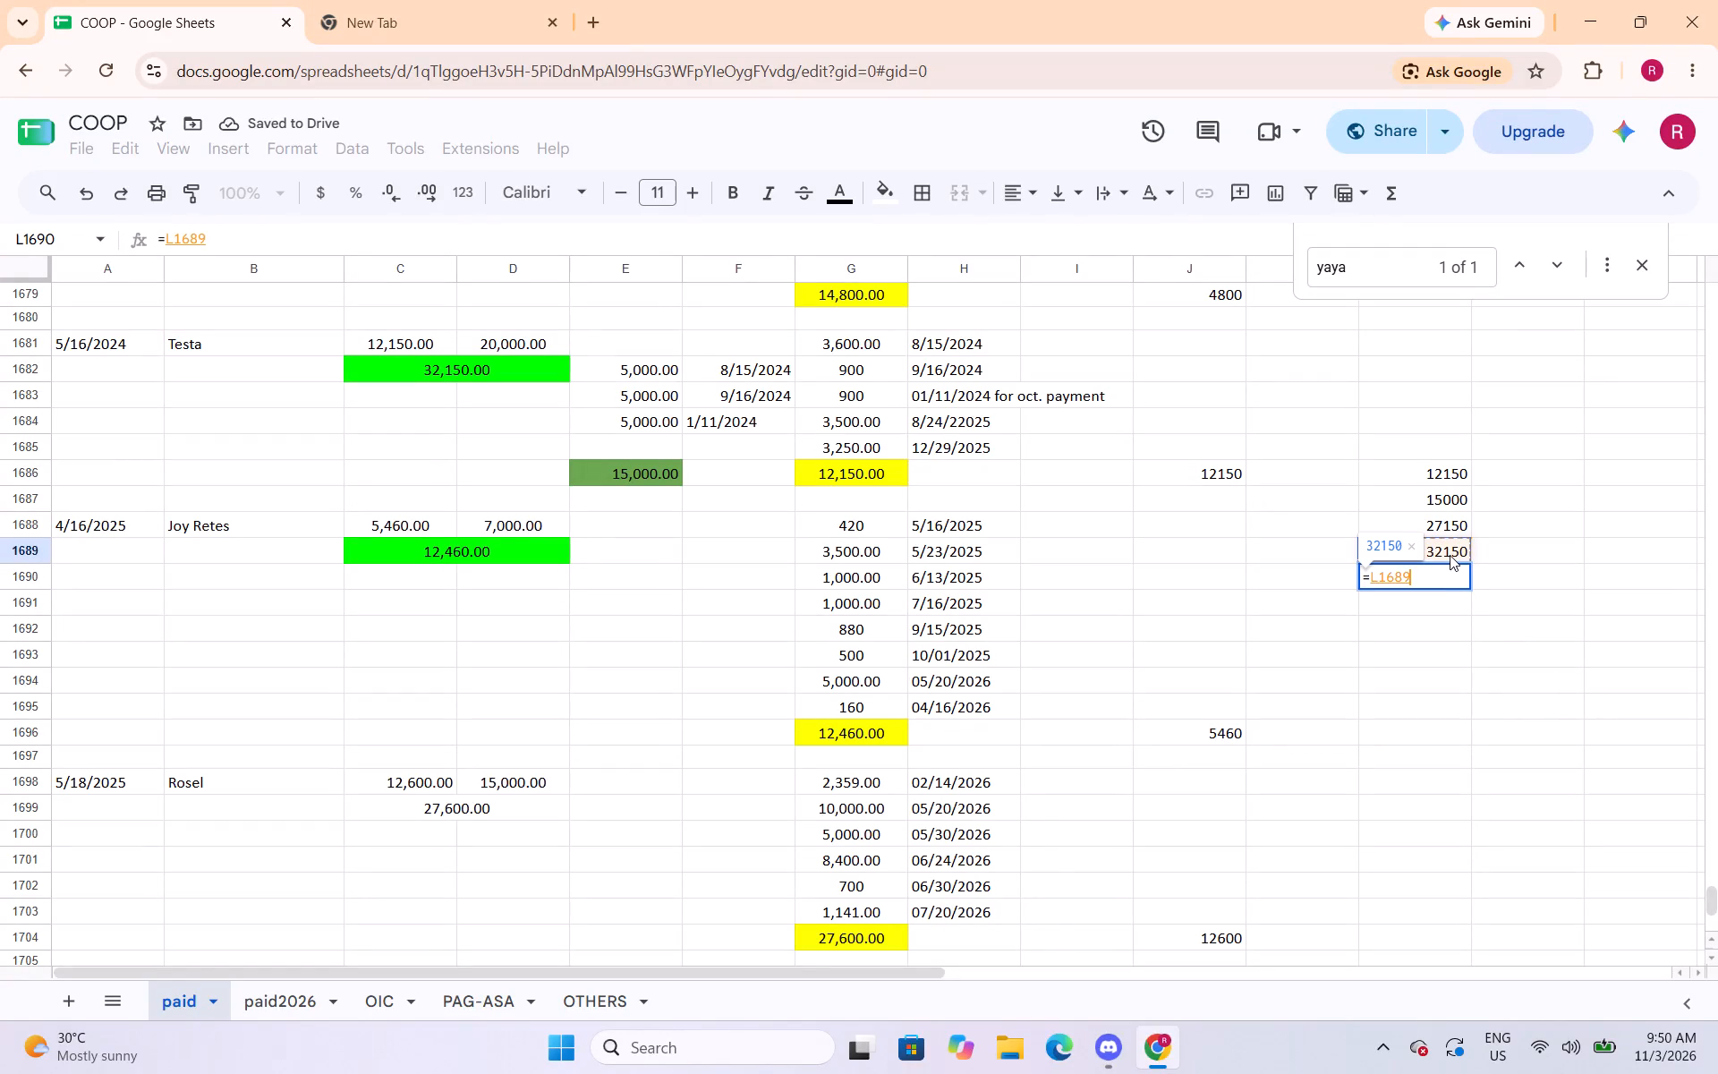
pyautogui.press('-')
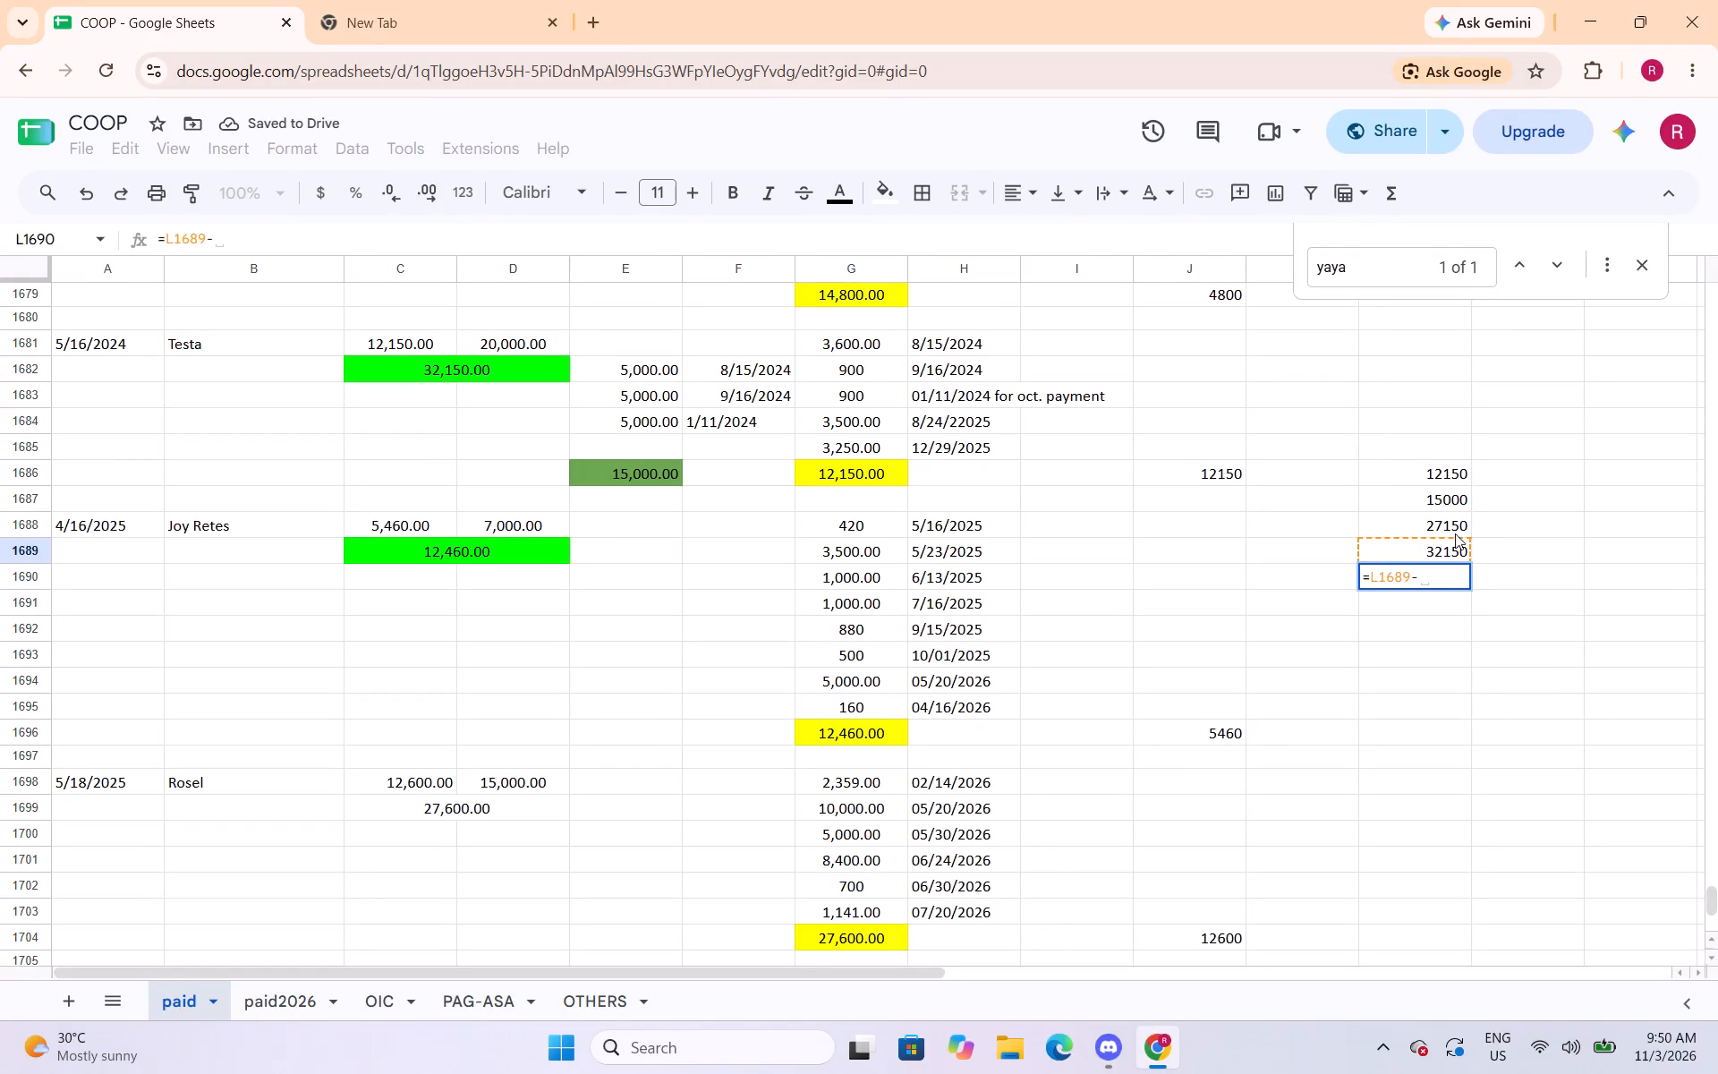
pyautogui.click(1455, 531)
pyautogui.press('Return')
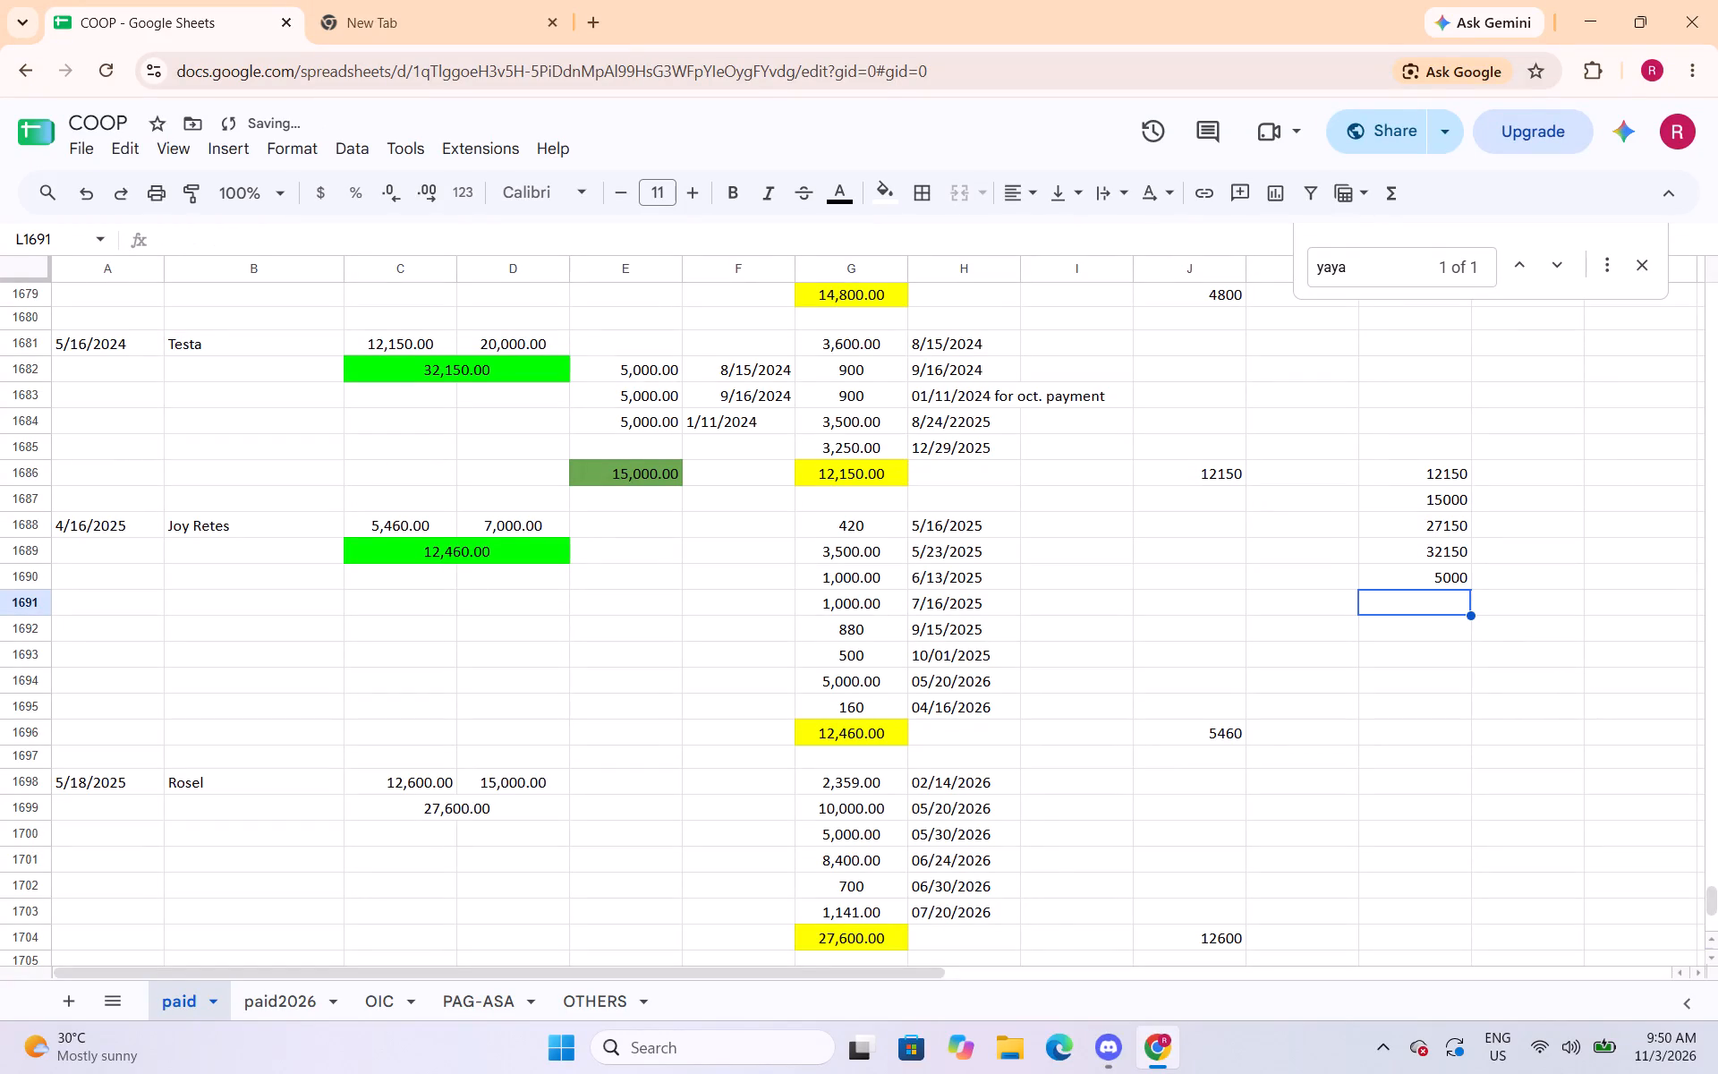
# Add a 5000 payment in E1685 for the 5/16/2024 entry and apply the Number format to it.
pyautogui.click(628, 430)
pyautogui.click(621, 445)
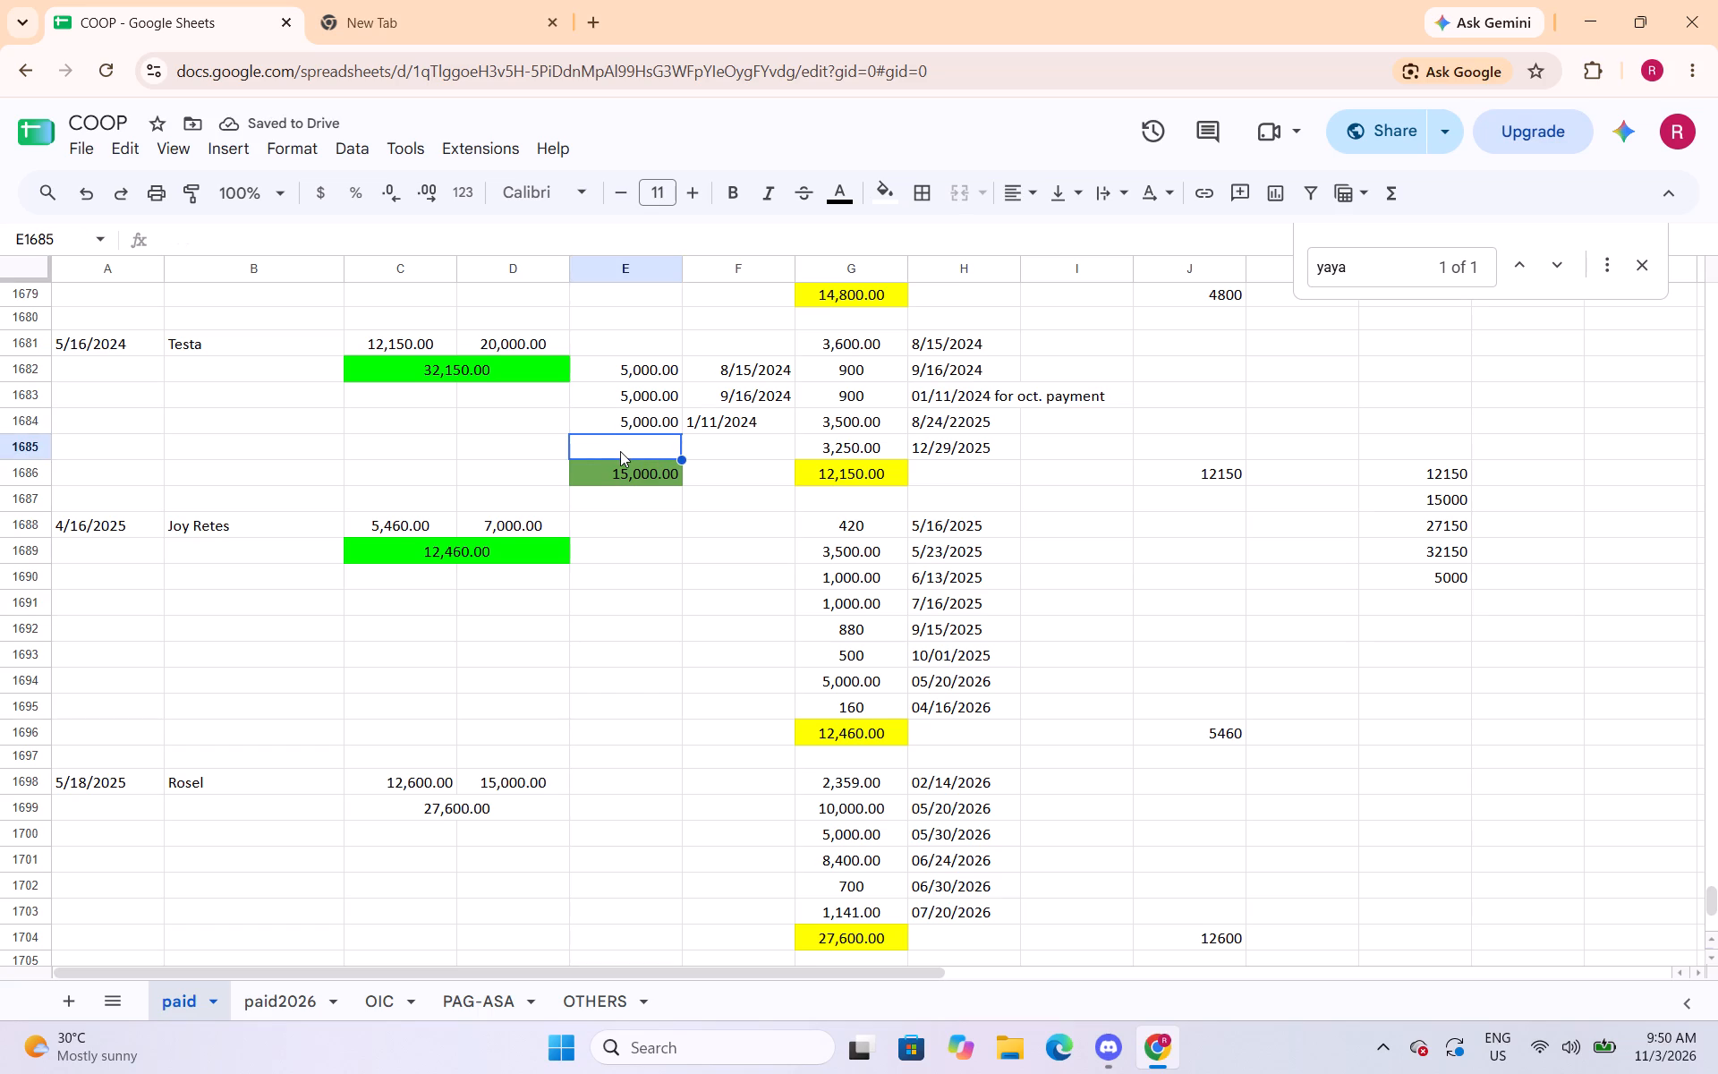
pyautogui.write('5000')
pyautogui.click(664, 602)
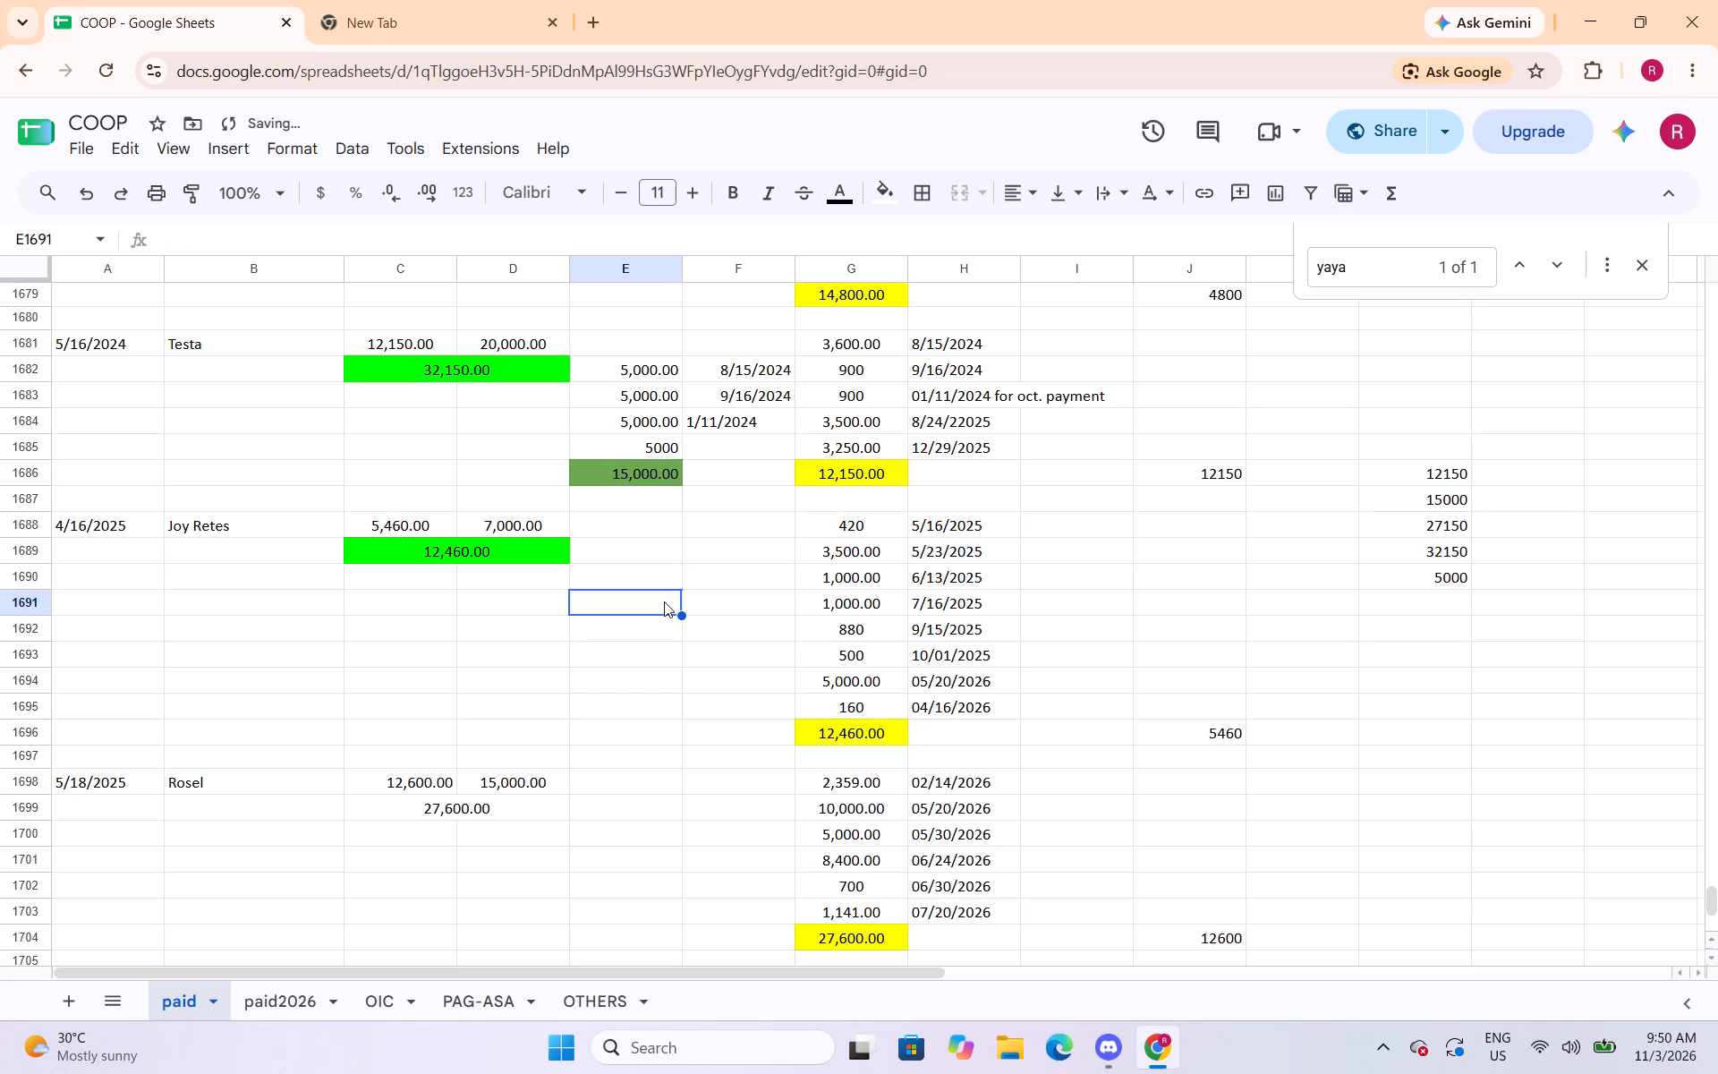
pyautogui.click(657, 450)
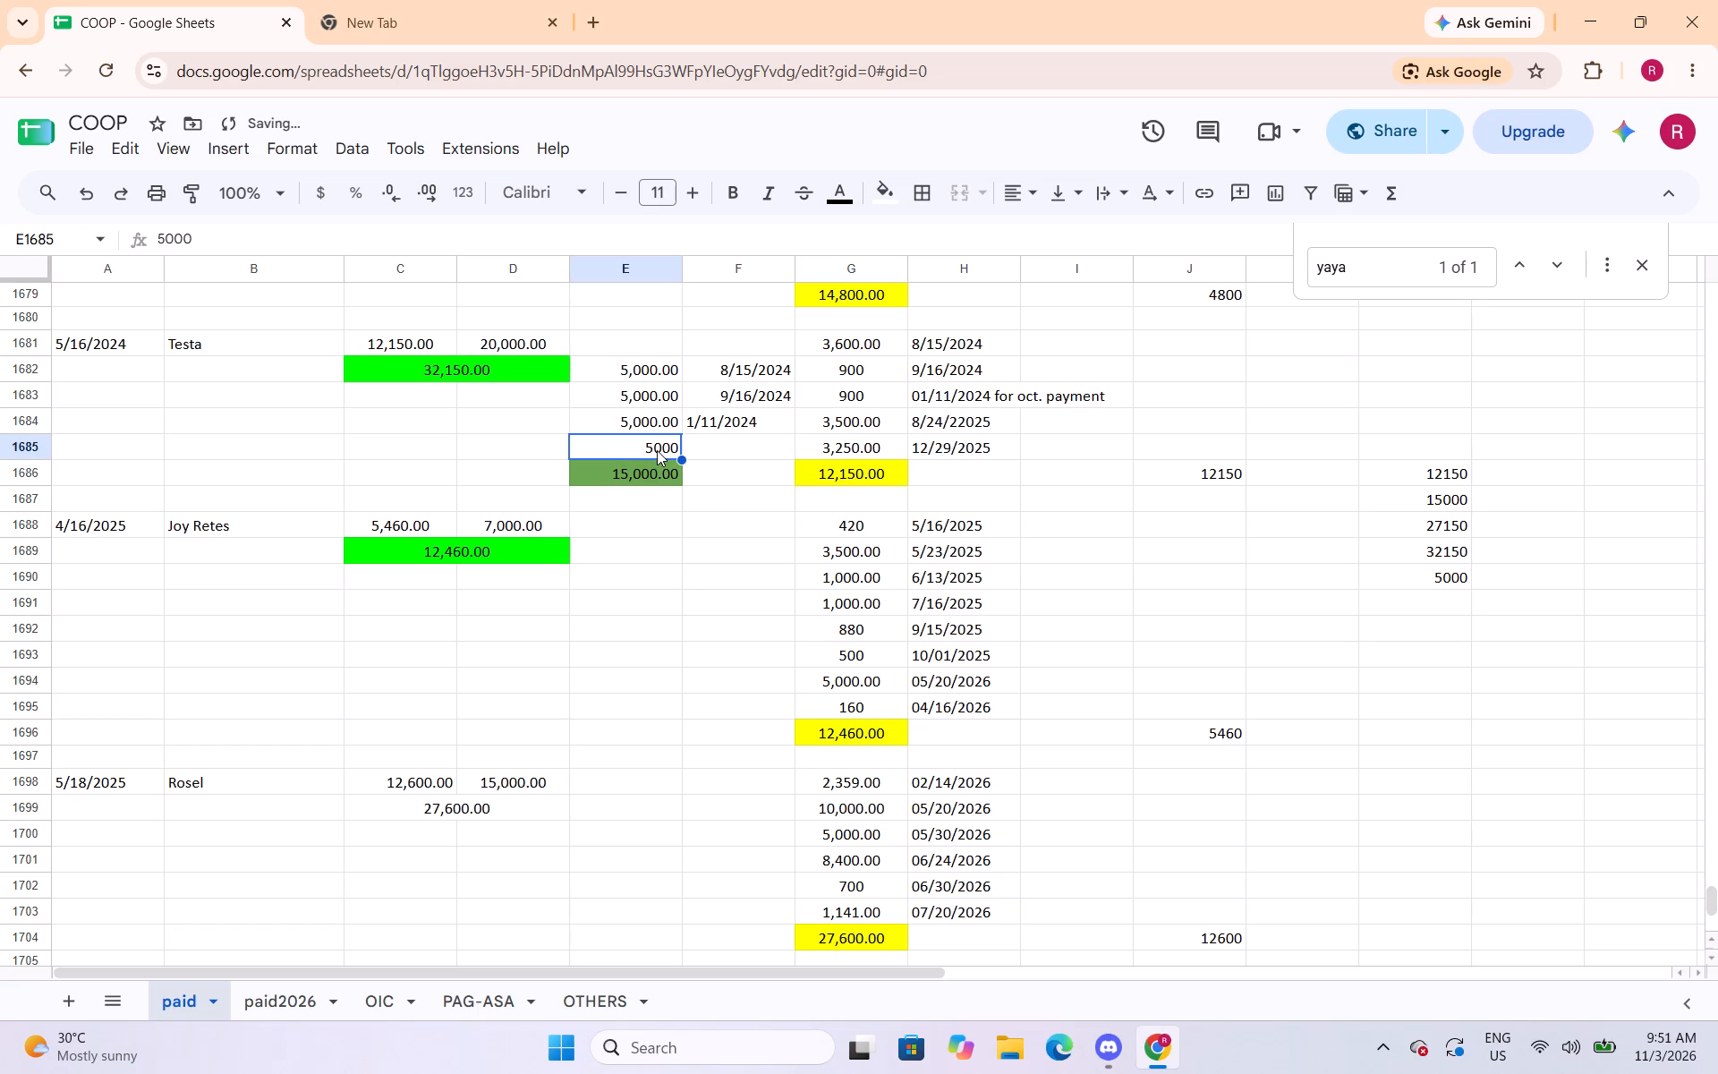
pyautogui.click(278, 156)
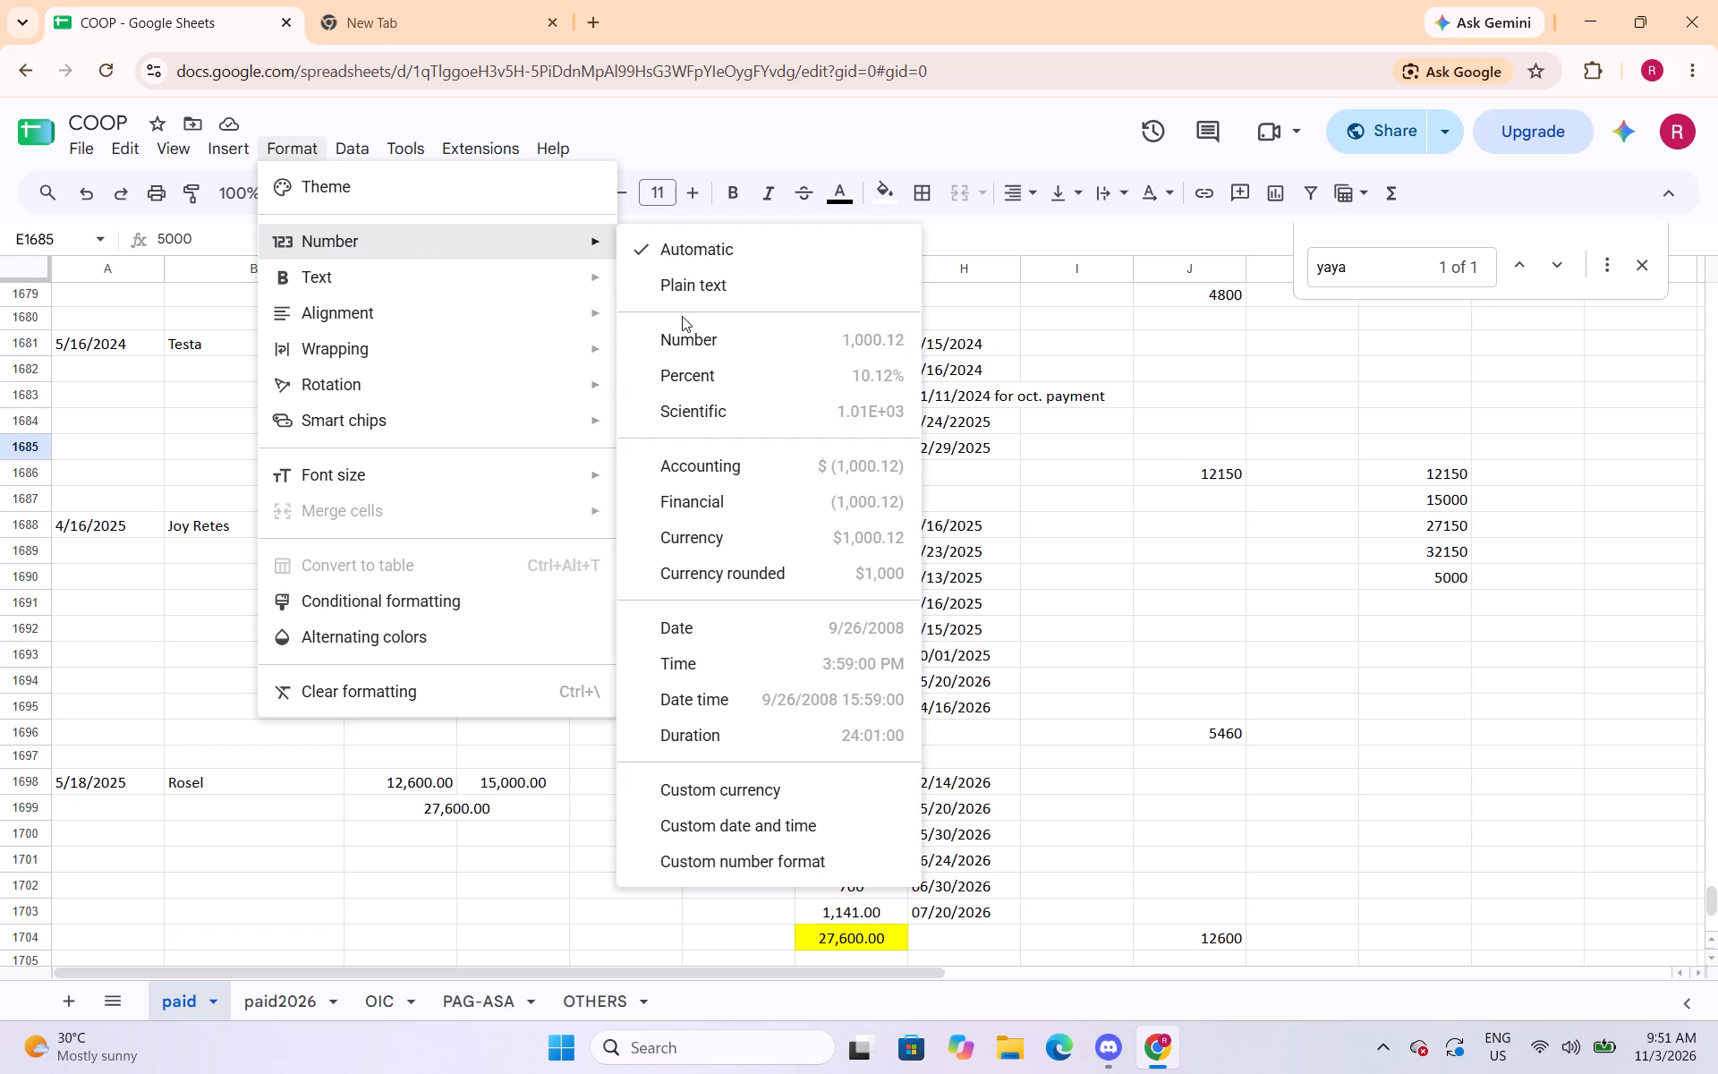
pyautogui.click(685, 337)
# Replace the payment total in E1686 with a SUM formula over E1682:E1685.
pyautogui.click(628, 480)
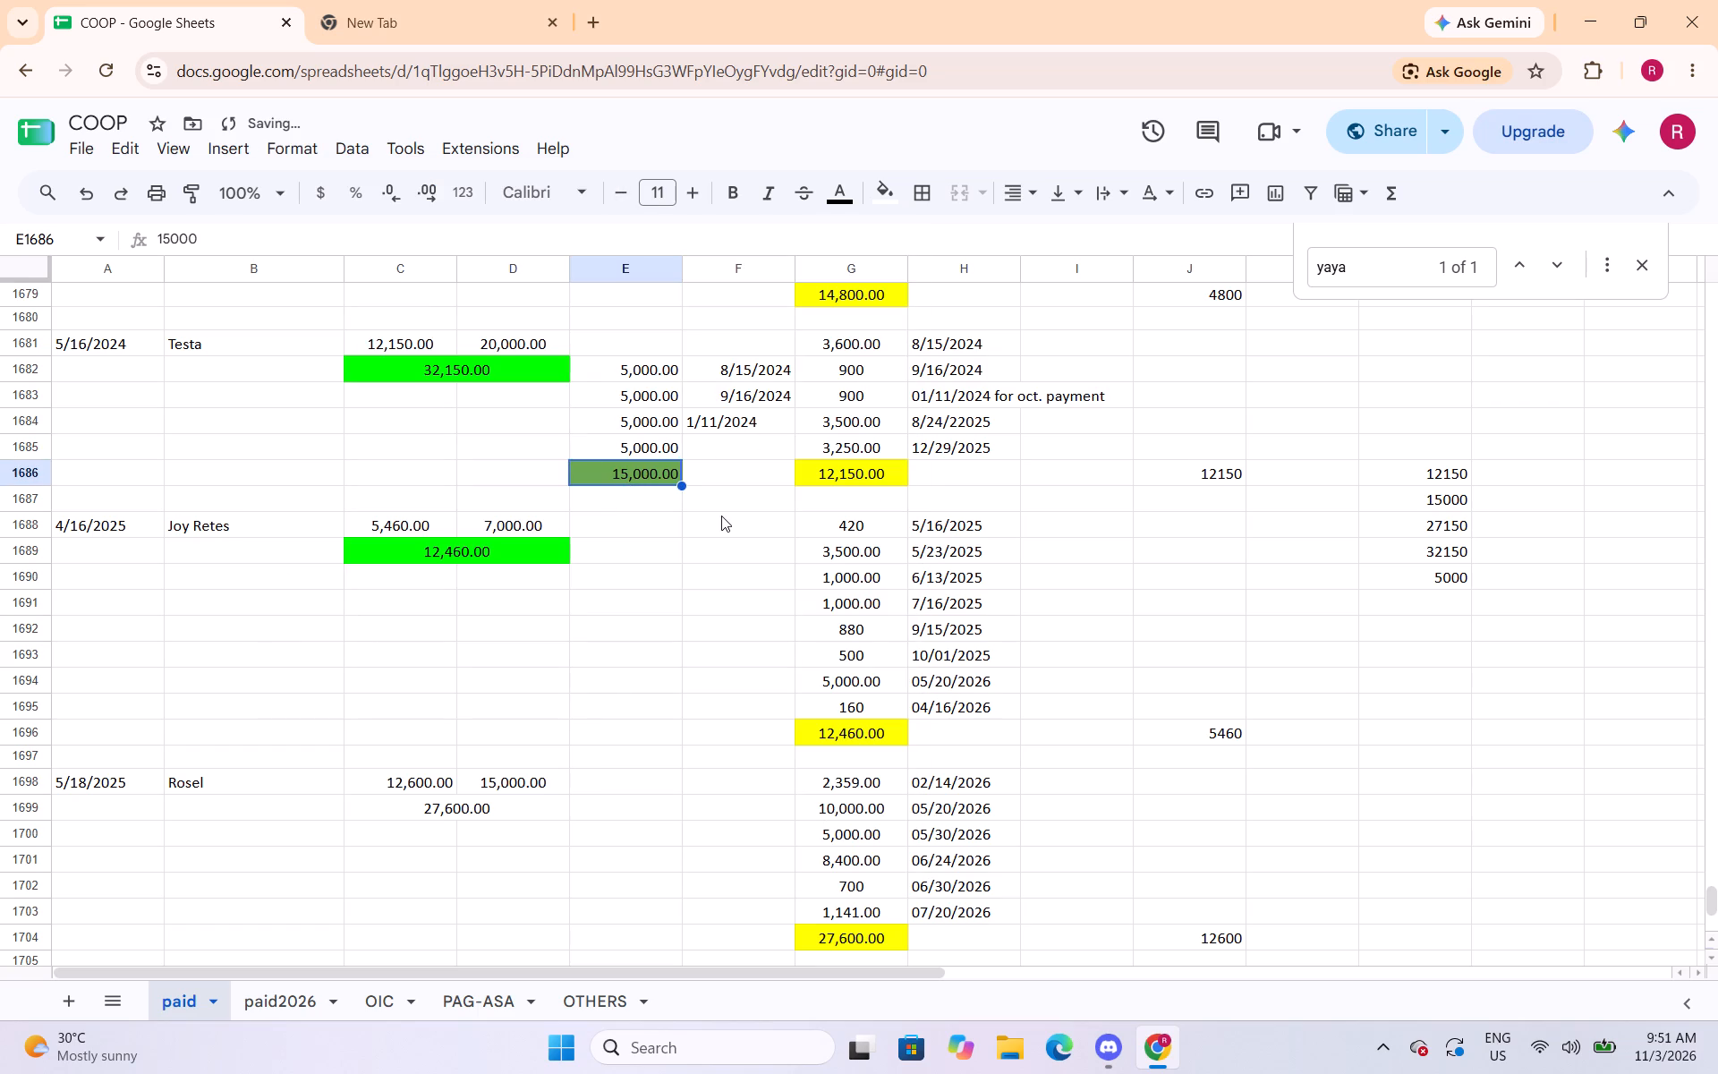
pyautogui.write('=sum(')
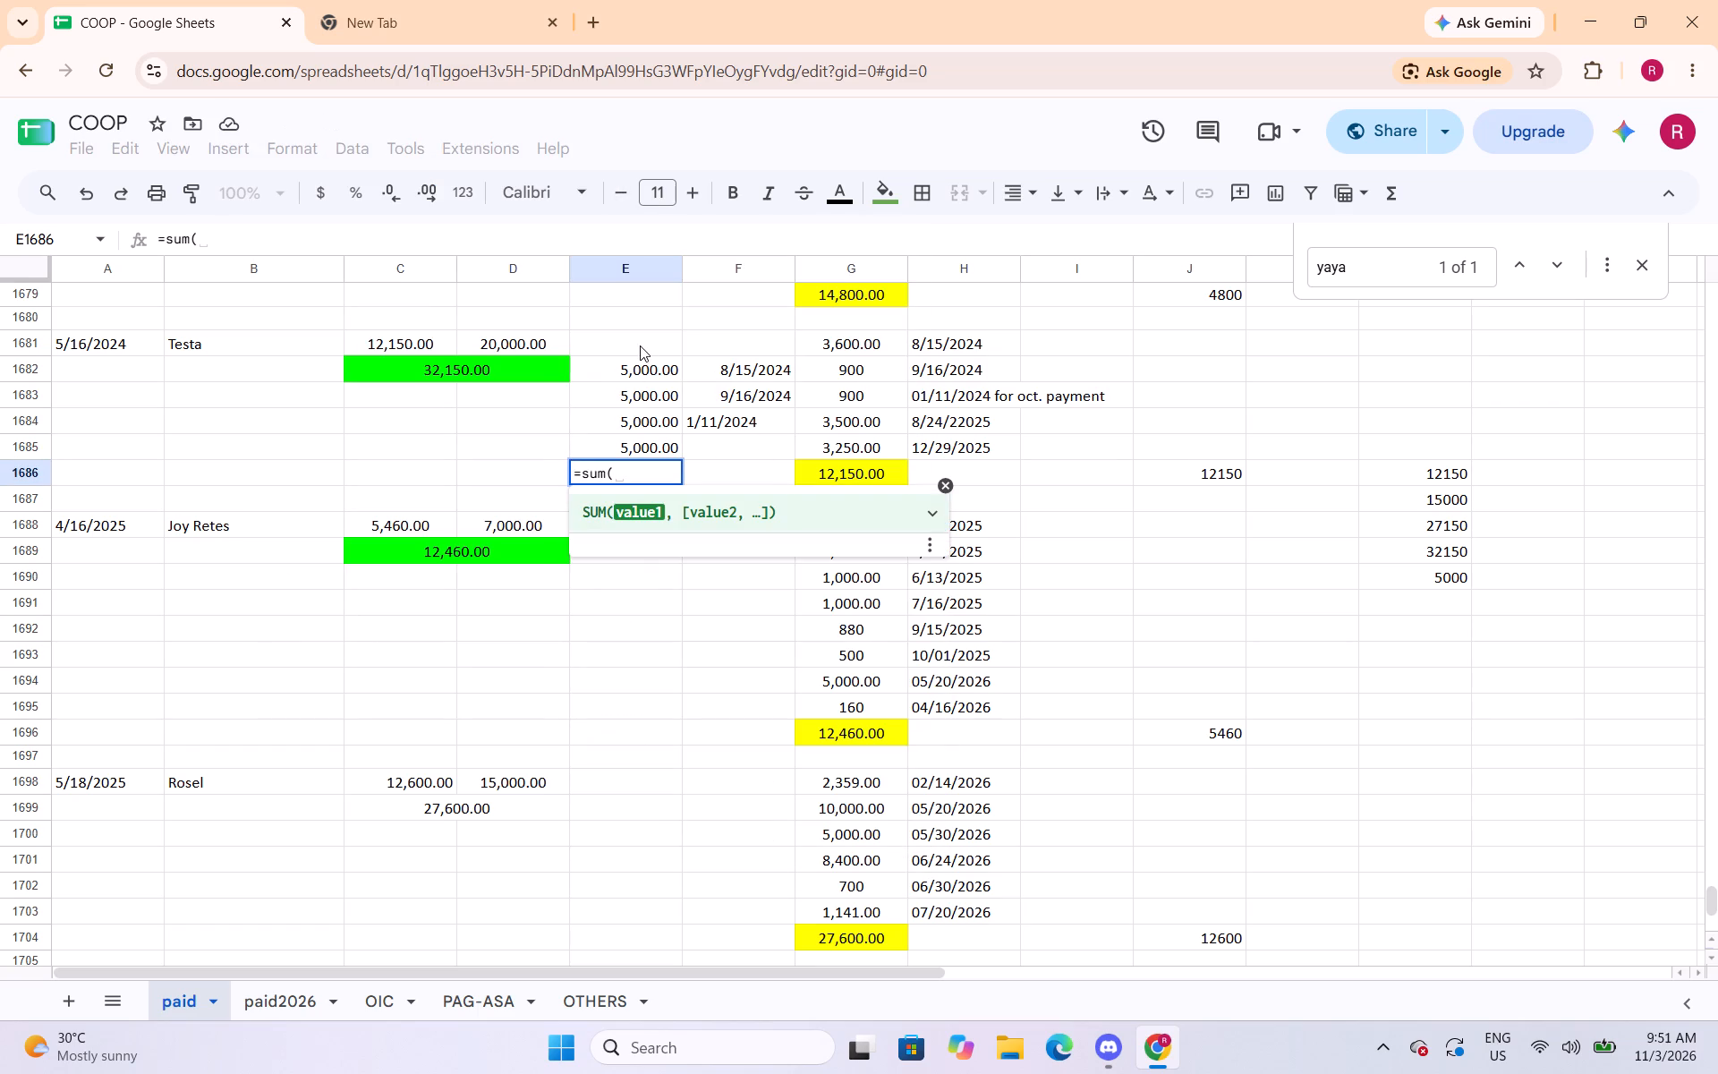
pyautogui.moveTo(643, 363); pyautogui.dragTo(644, 447)
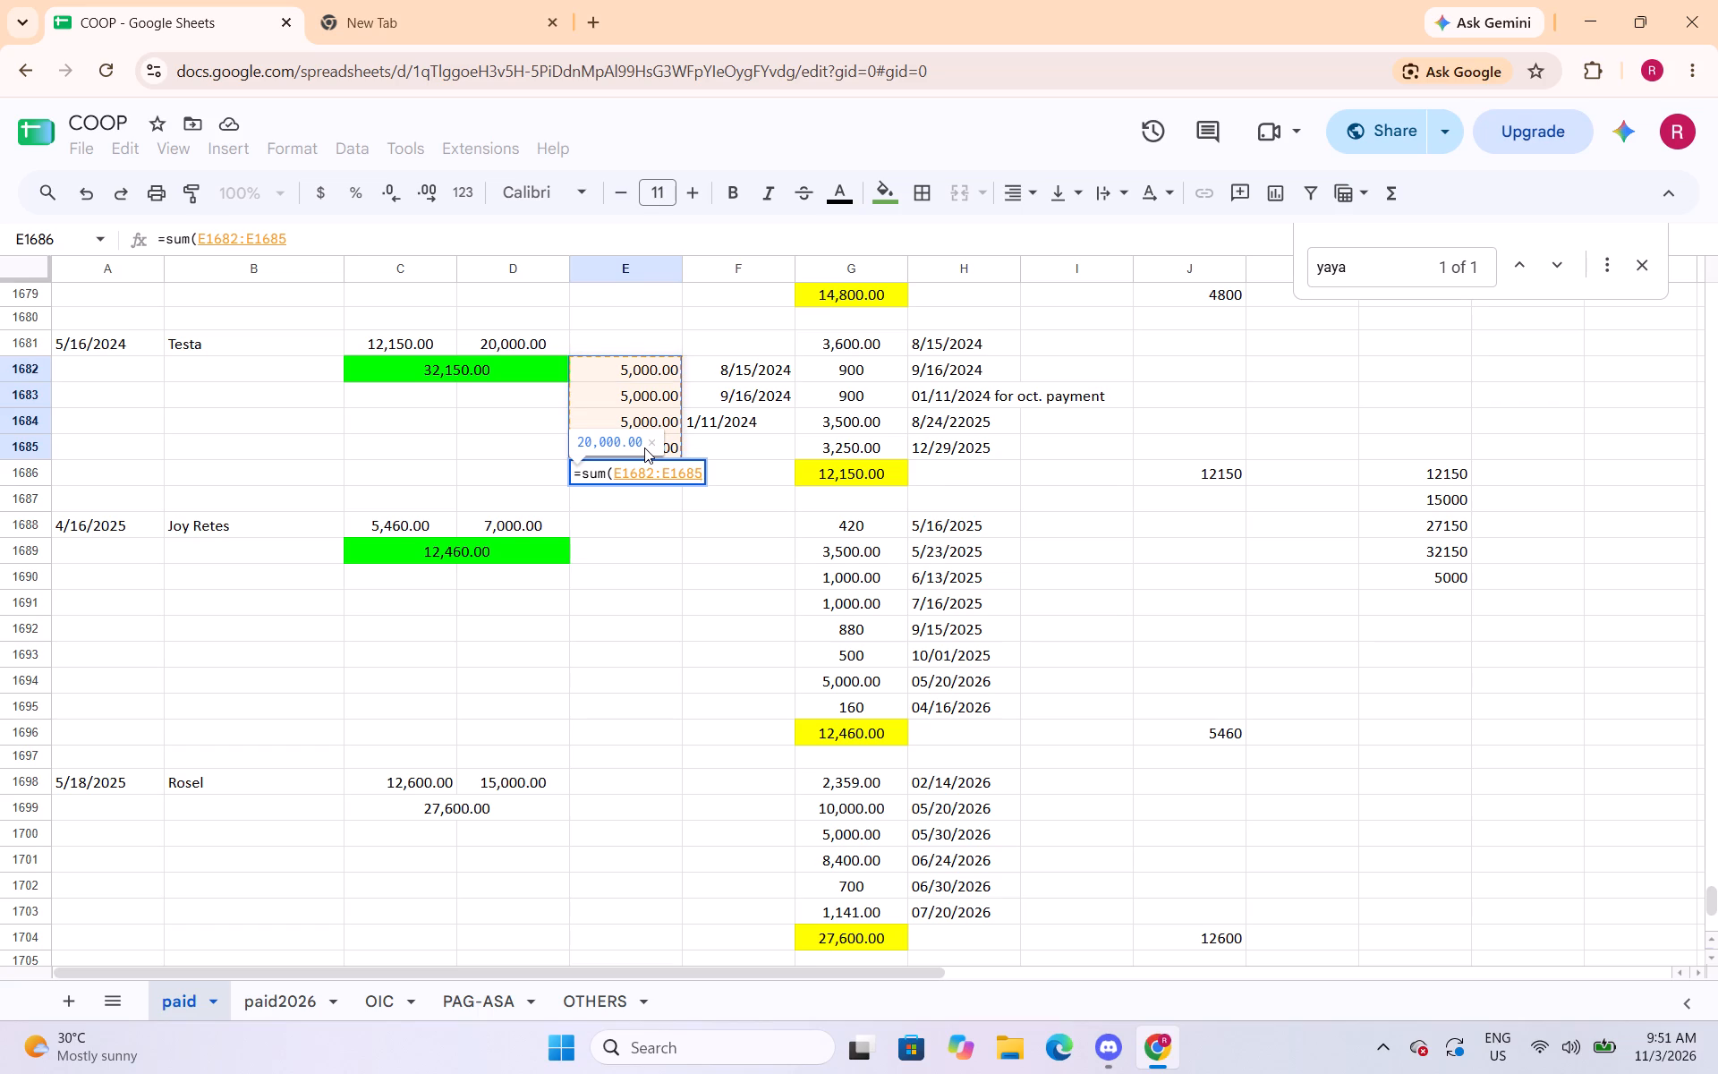
pyautogui.hotkey('shift', ')')
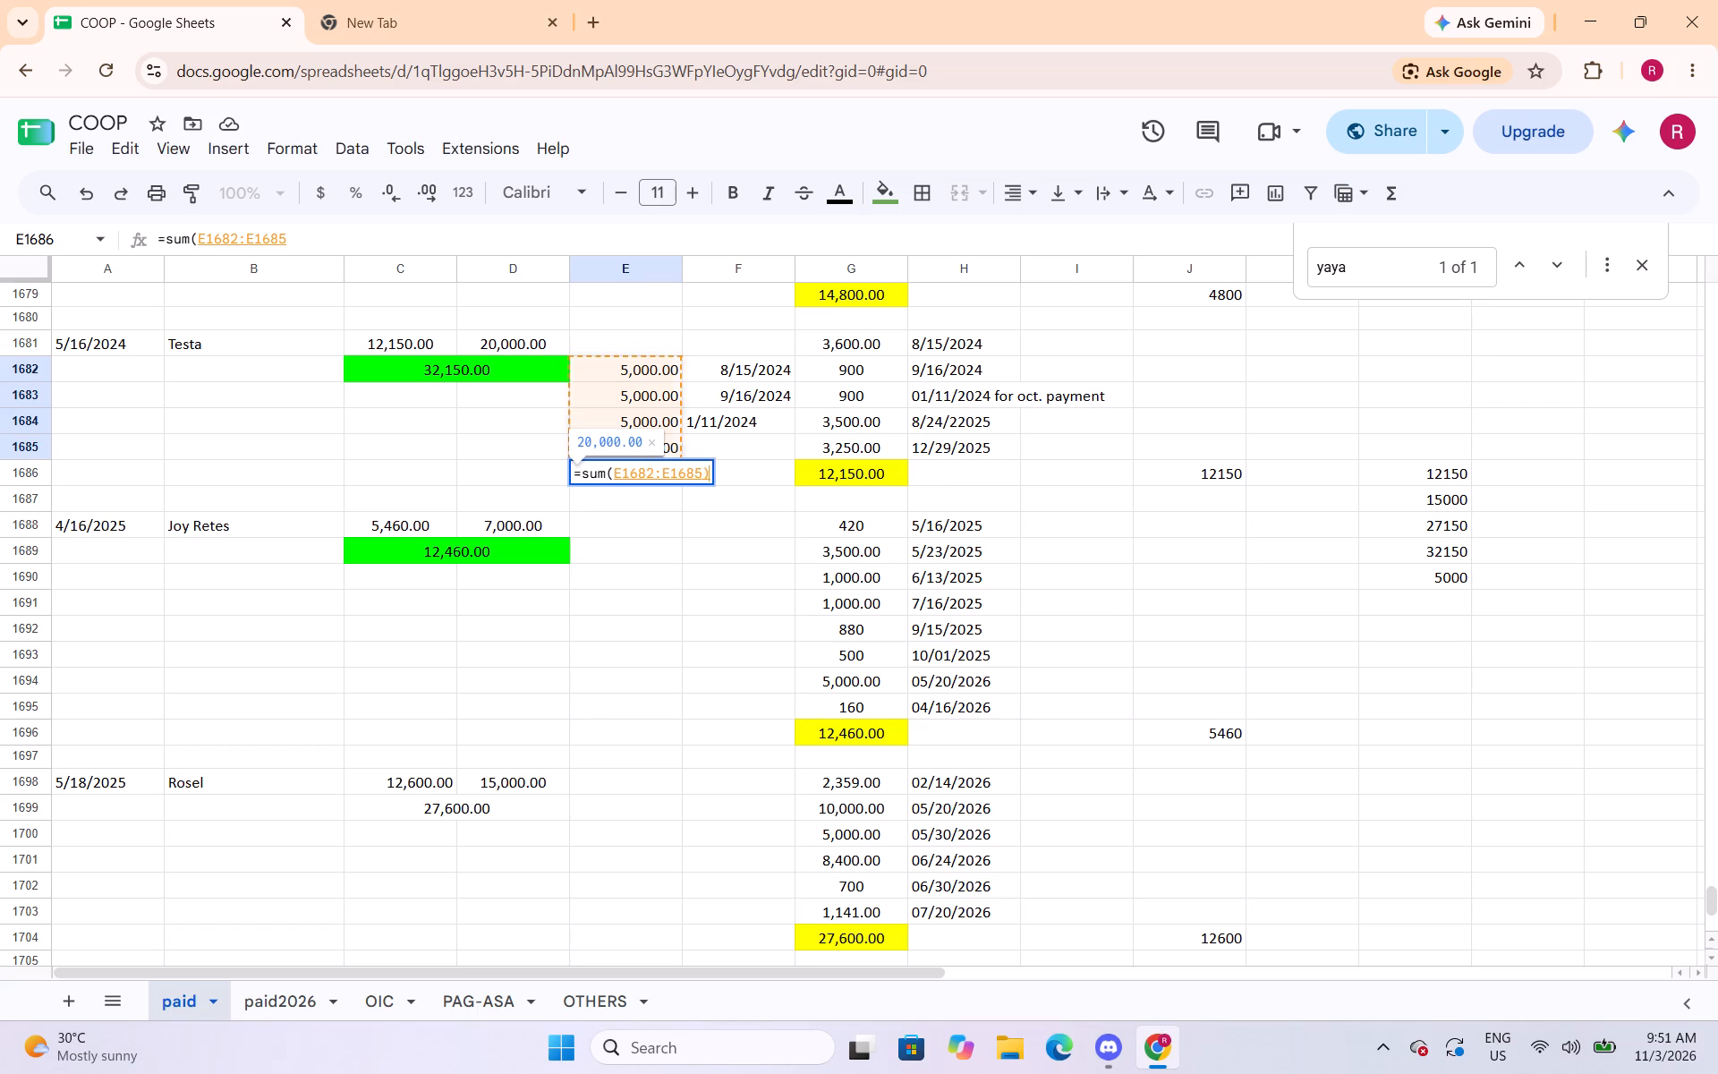
pyautogui.press('Return')
pyautogui.press('Up')
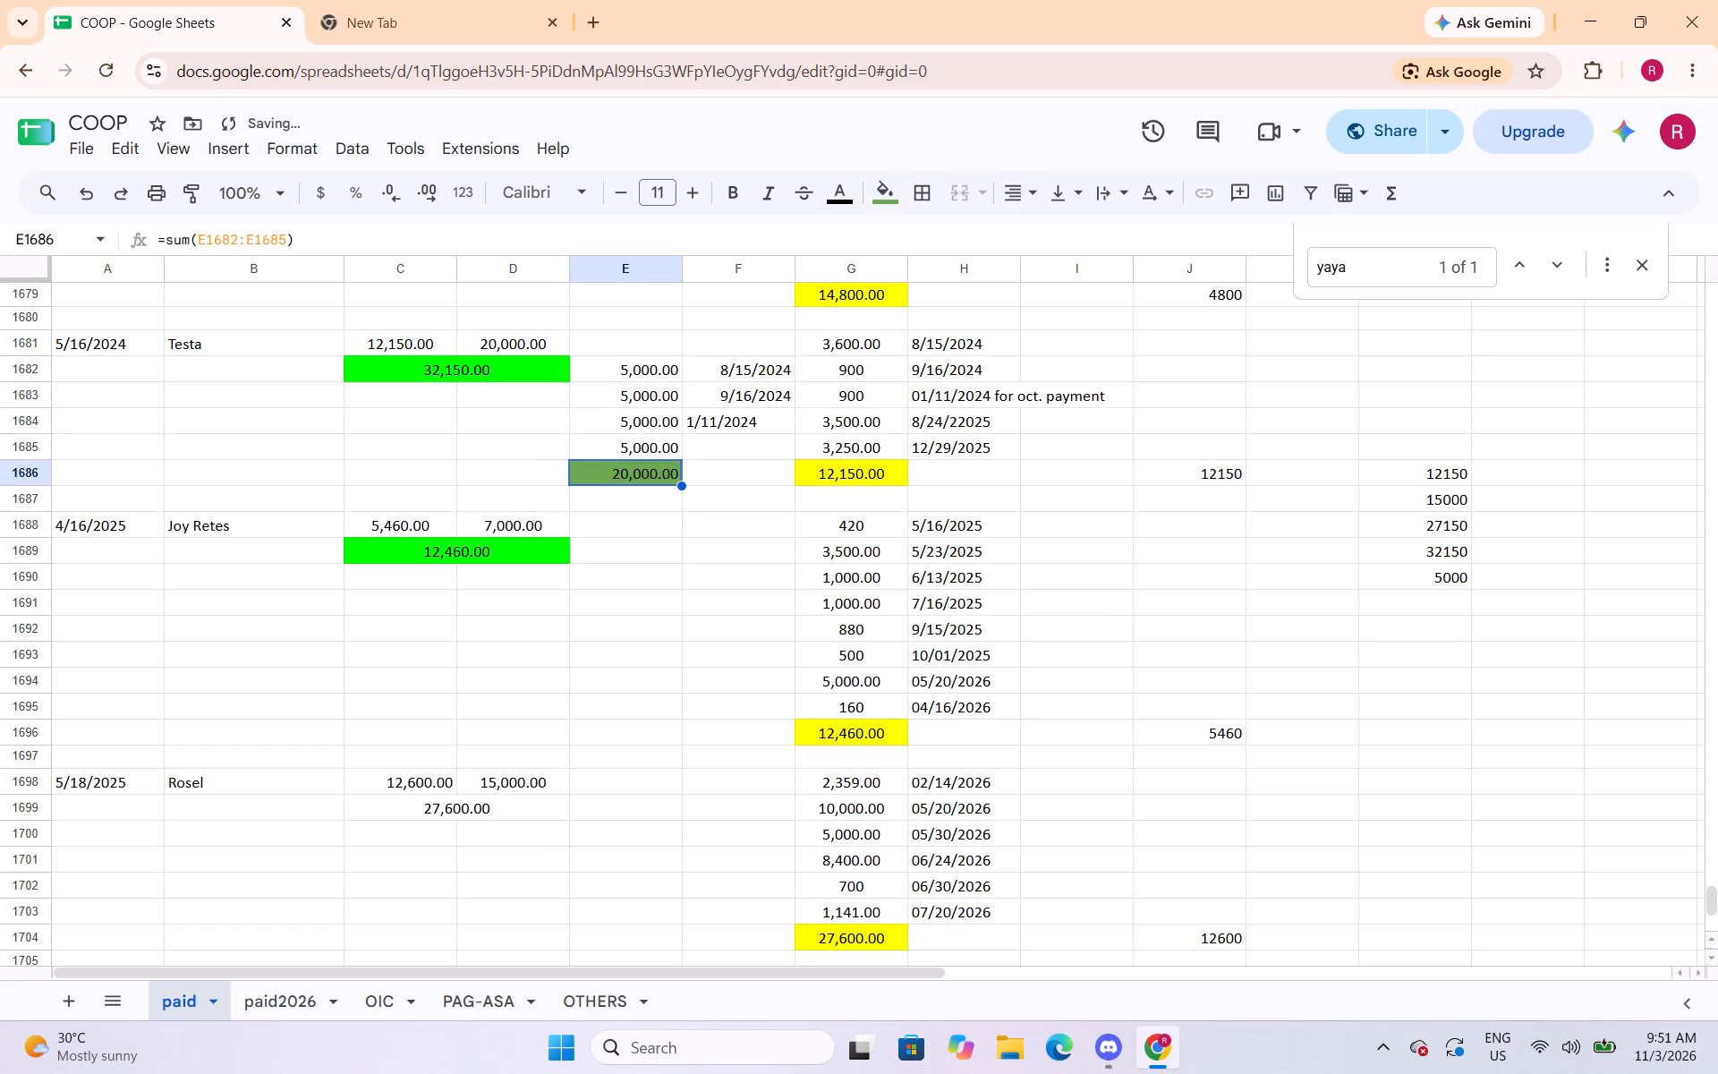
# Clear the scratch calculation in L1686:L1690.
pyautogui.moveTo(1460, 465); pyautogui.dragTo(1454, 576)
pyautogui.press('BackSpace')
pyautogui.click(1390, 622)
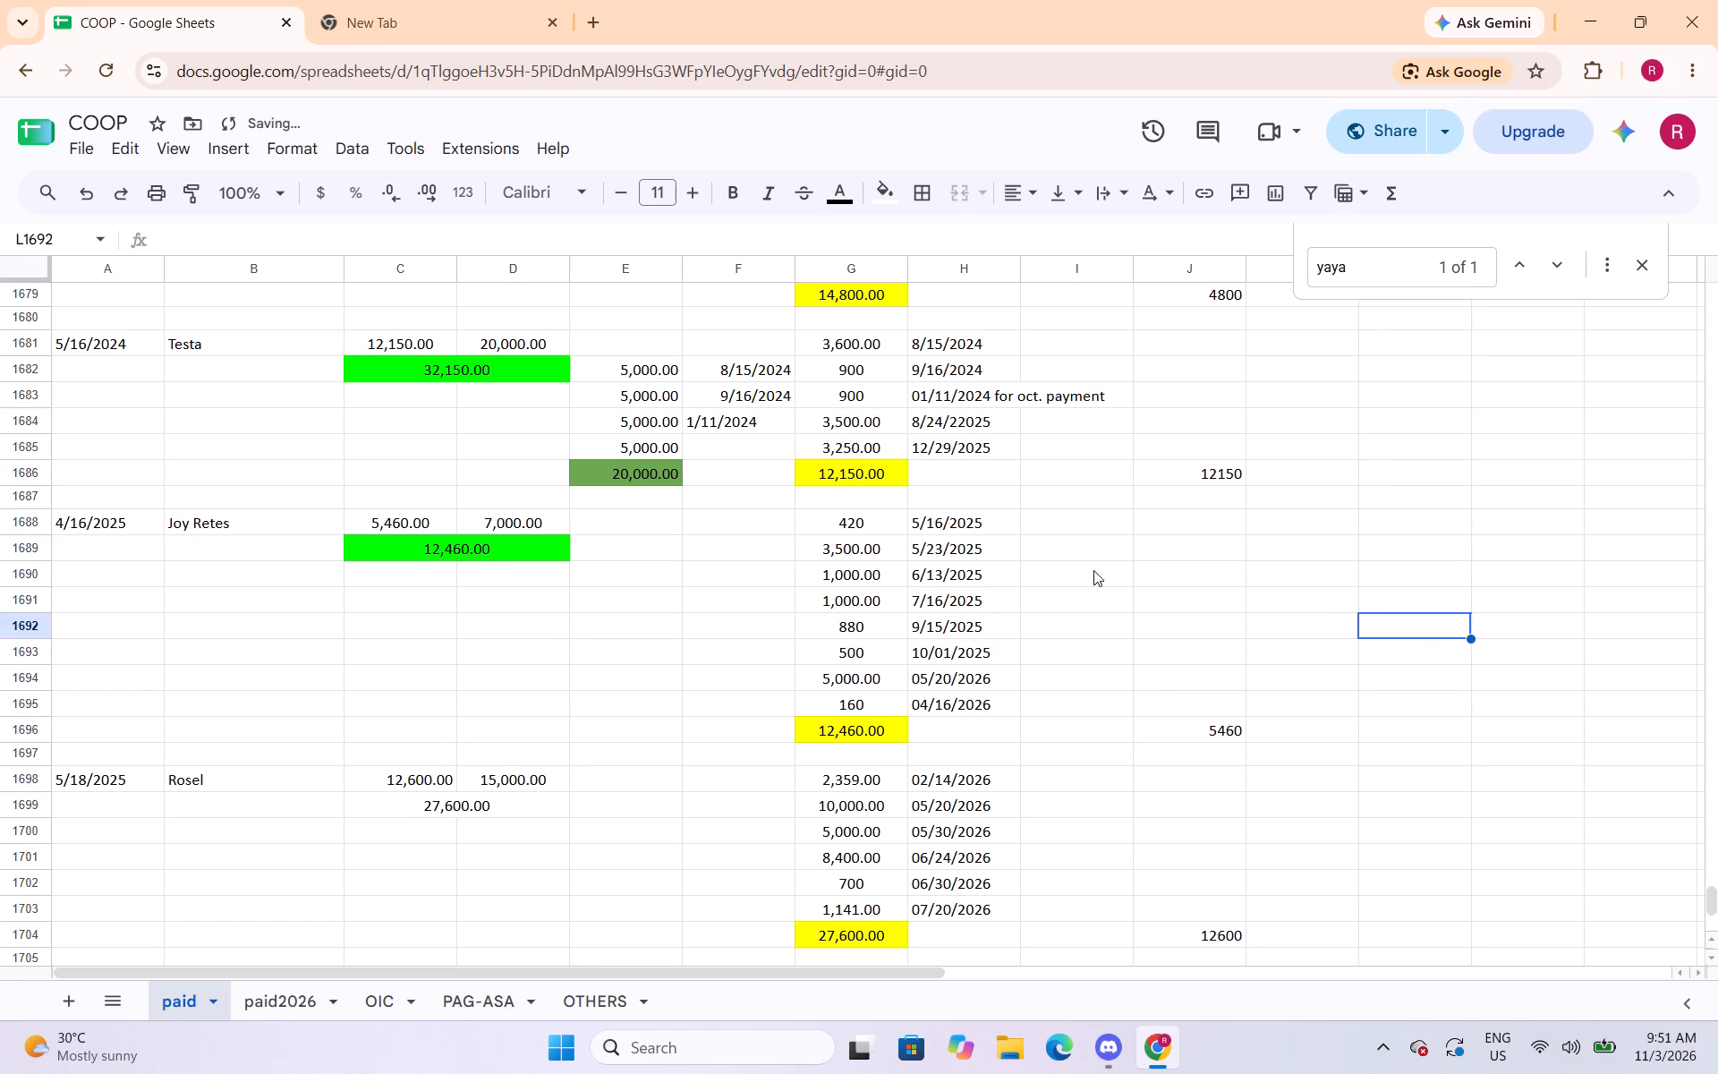
# Fill the merged total in C1699:D1699, for the 5/18/2025 entry, bright green.
pyautogui.scroll(-1, 696, 608)
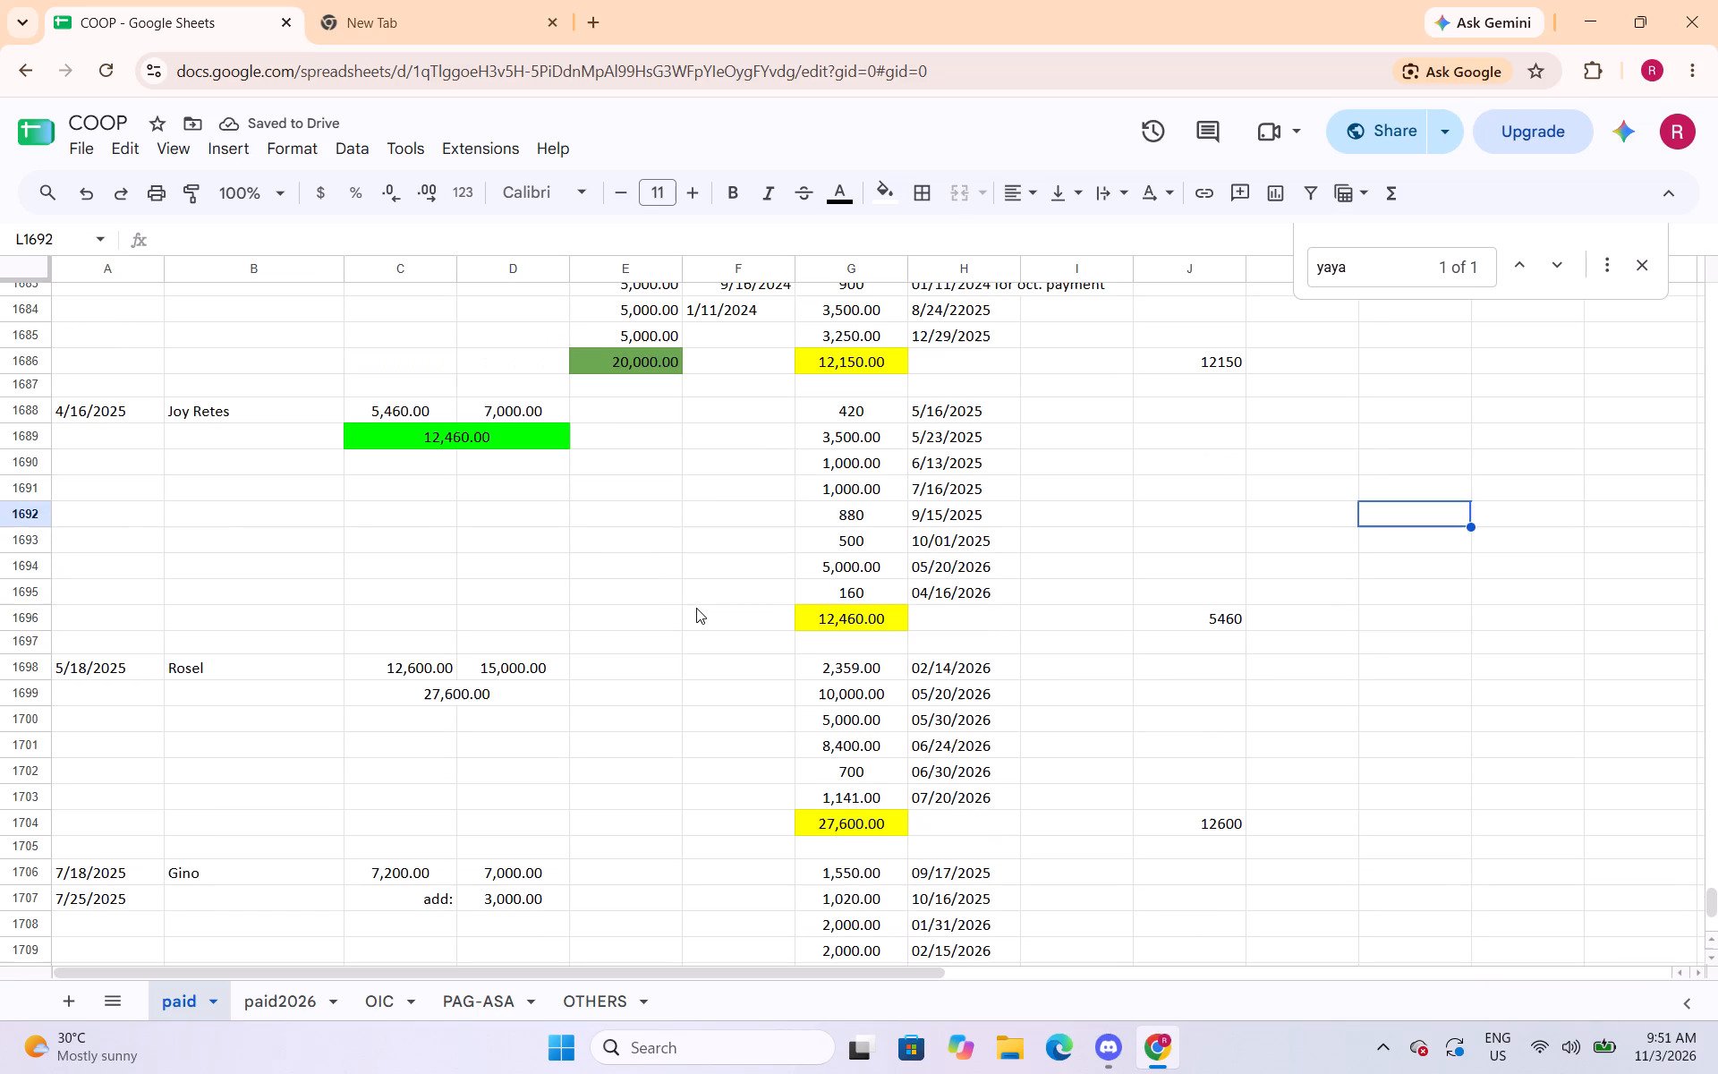
pyautogui.scroll(1, 696, 608)
pyautogui.click(515, 553)
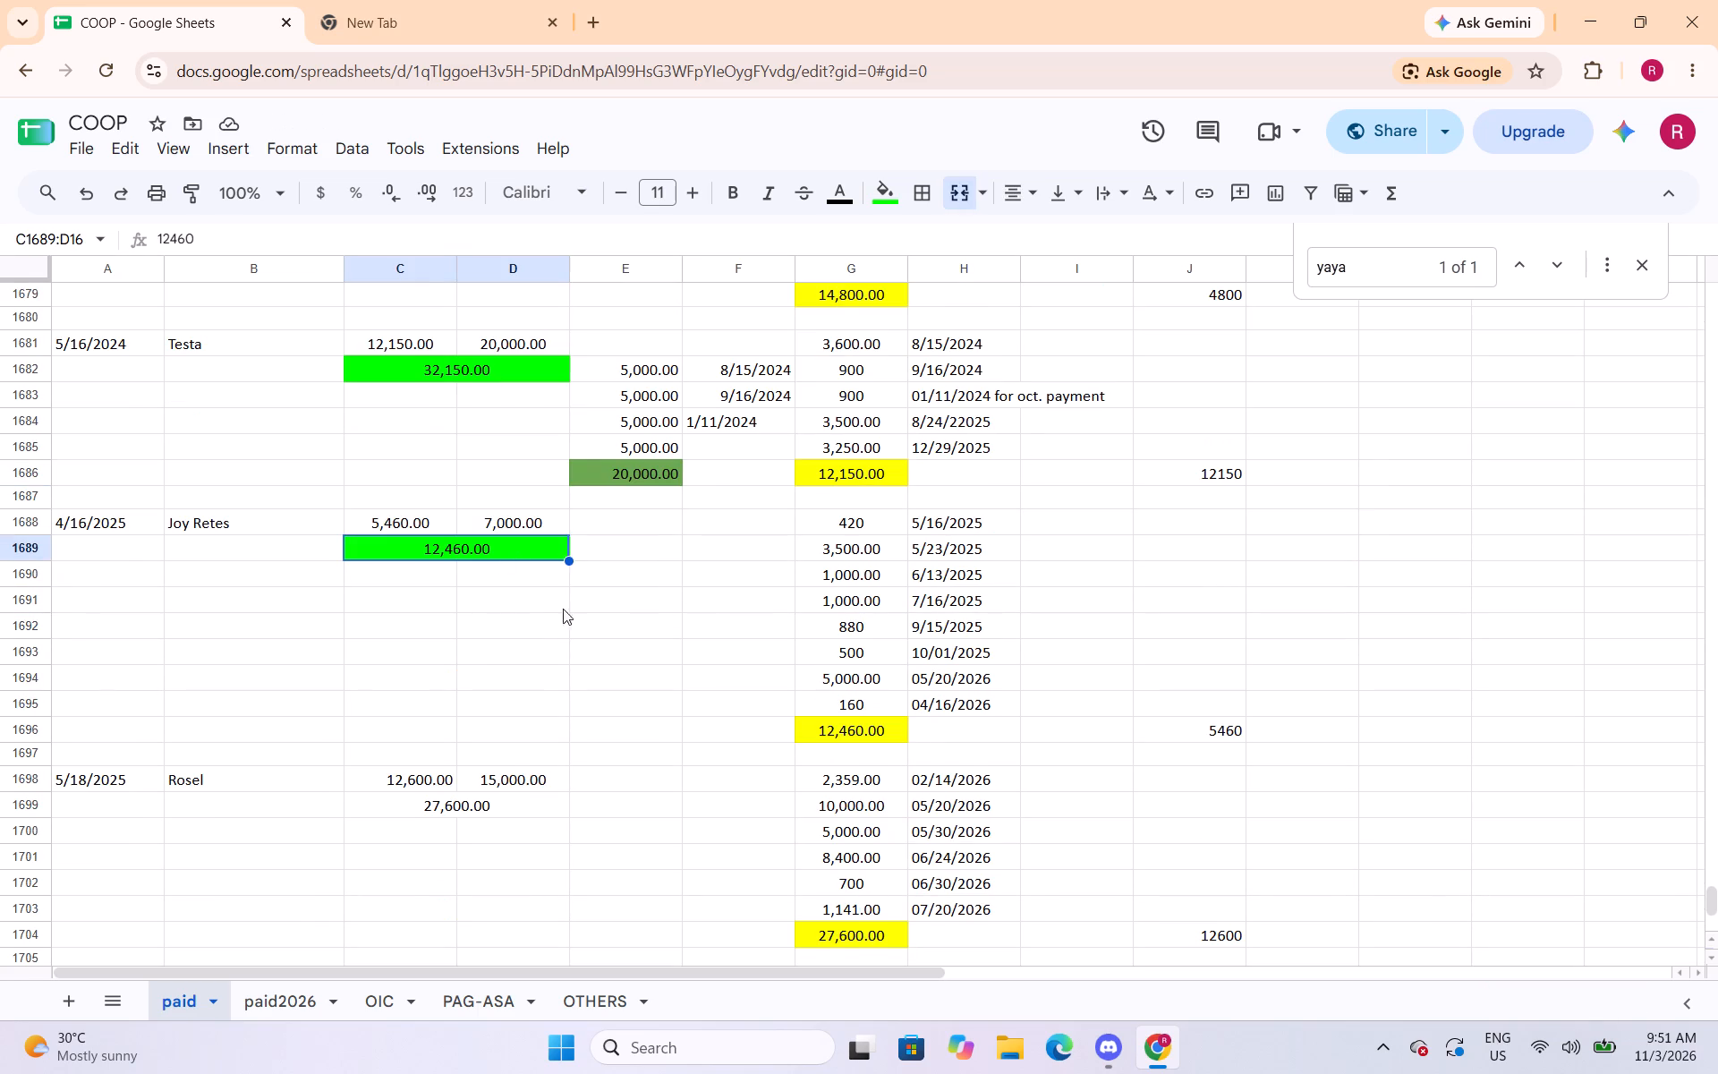
pyautogui.scroll(-2, 617, 637)
pyautogui.click(520, 588)
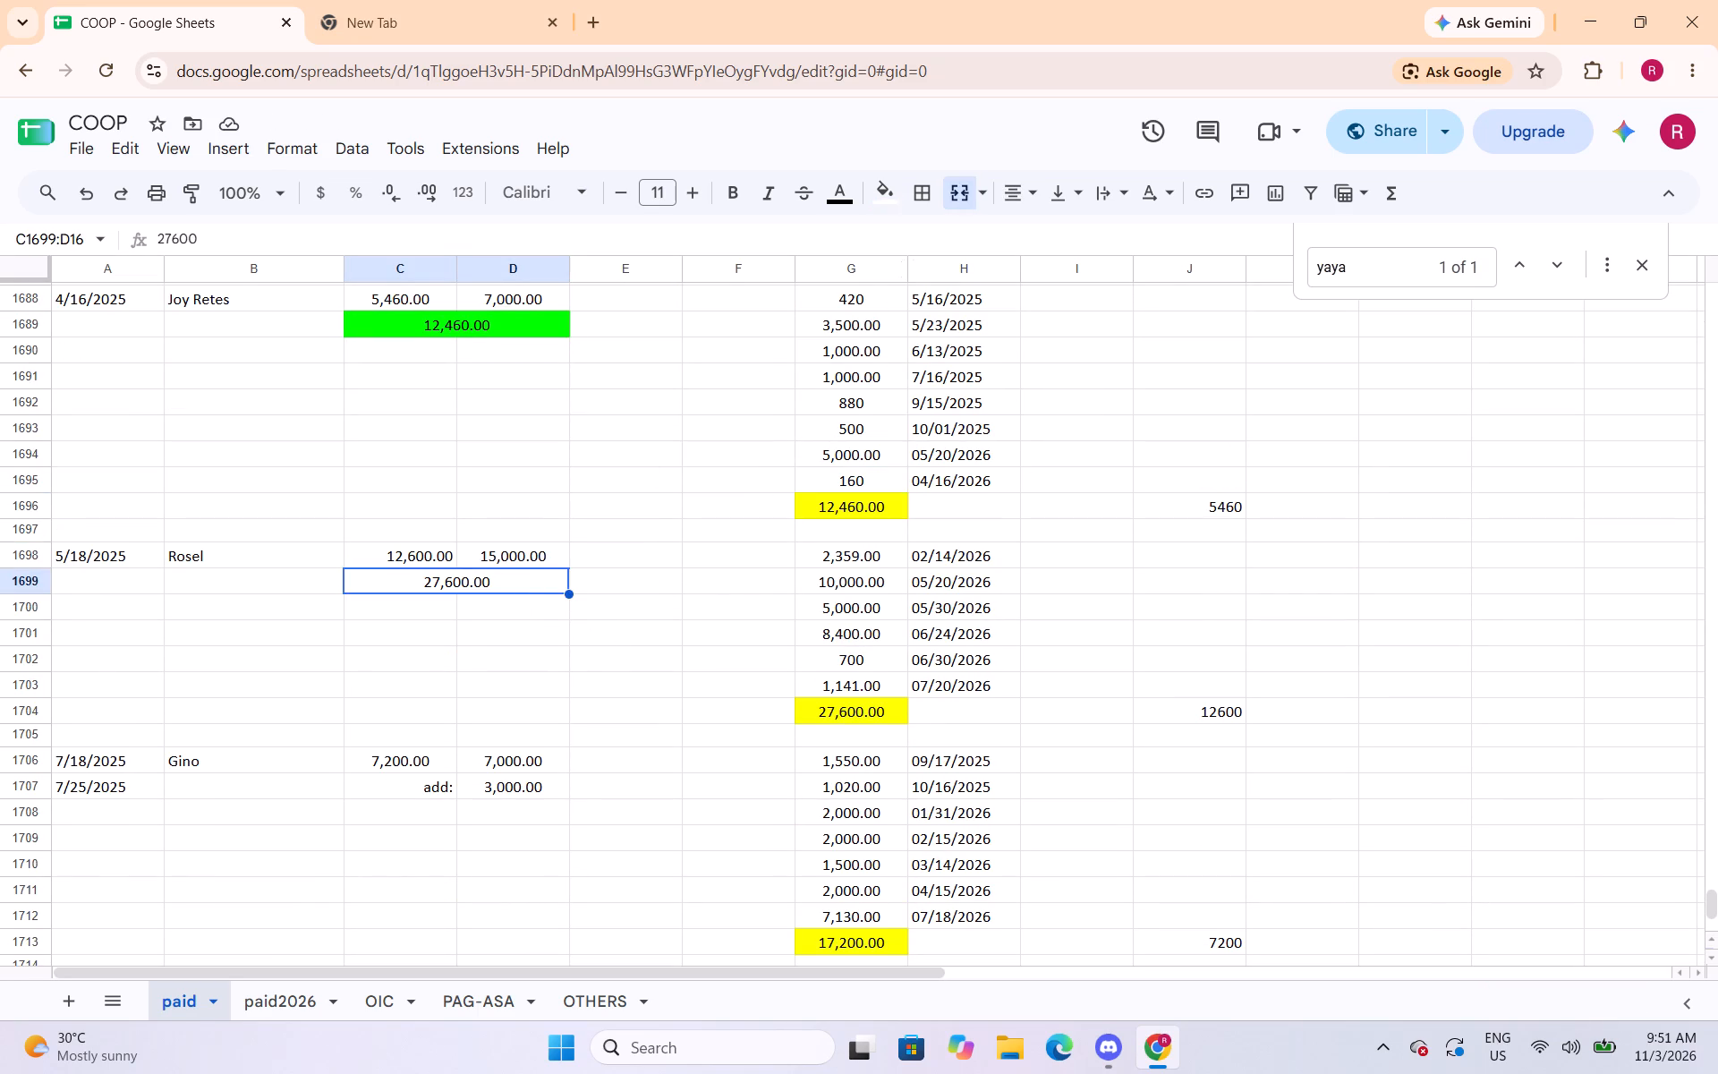
pyautogui.click(874, 193)
pyautogui.click(985, 294)
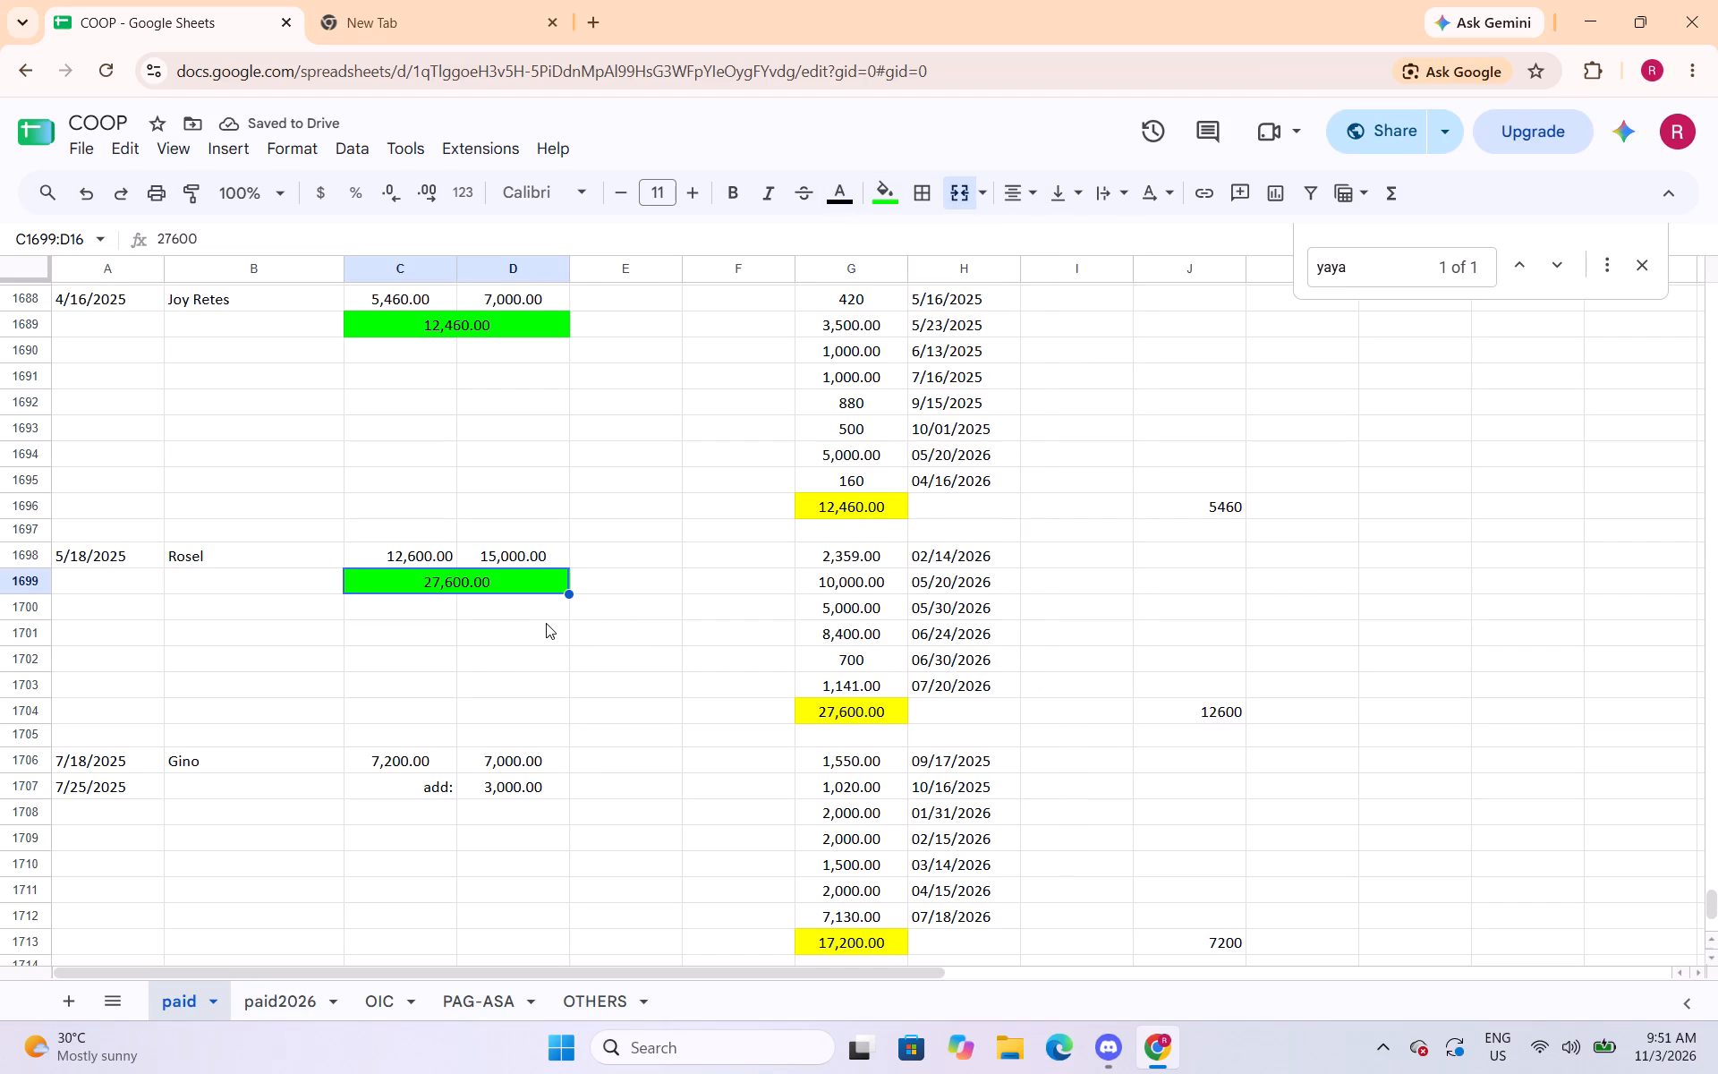
pyautogui.scroll(-2, 541, 627)
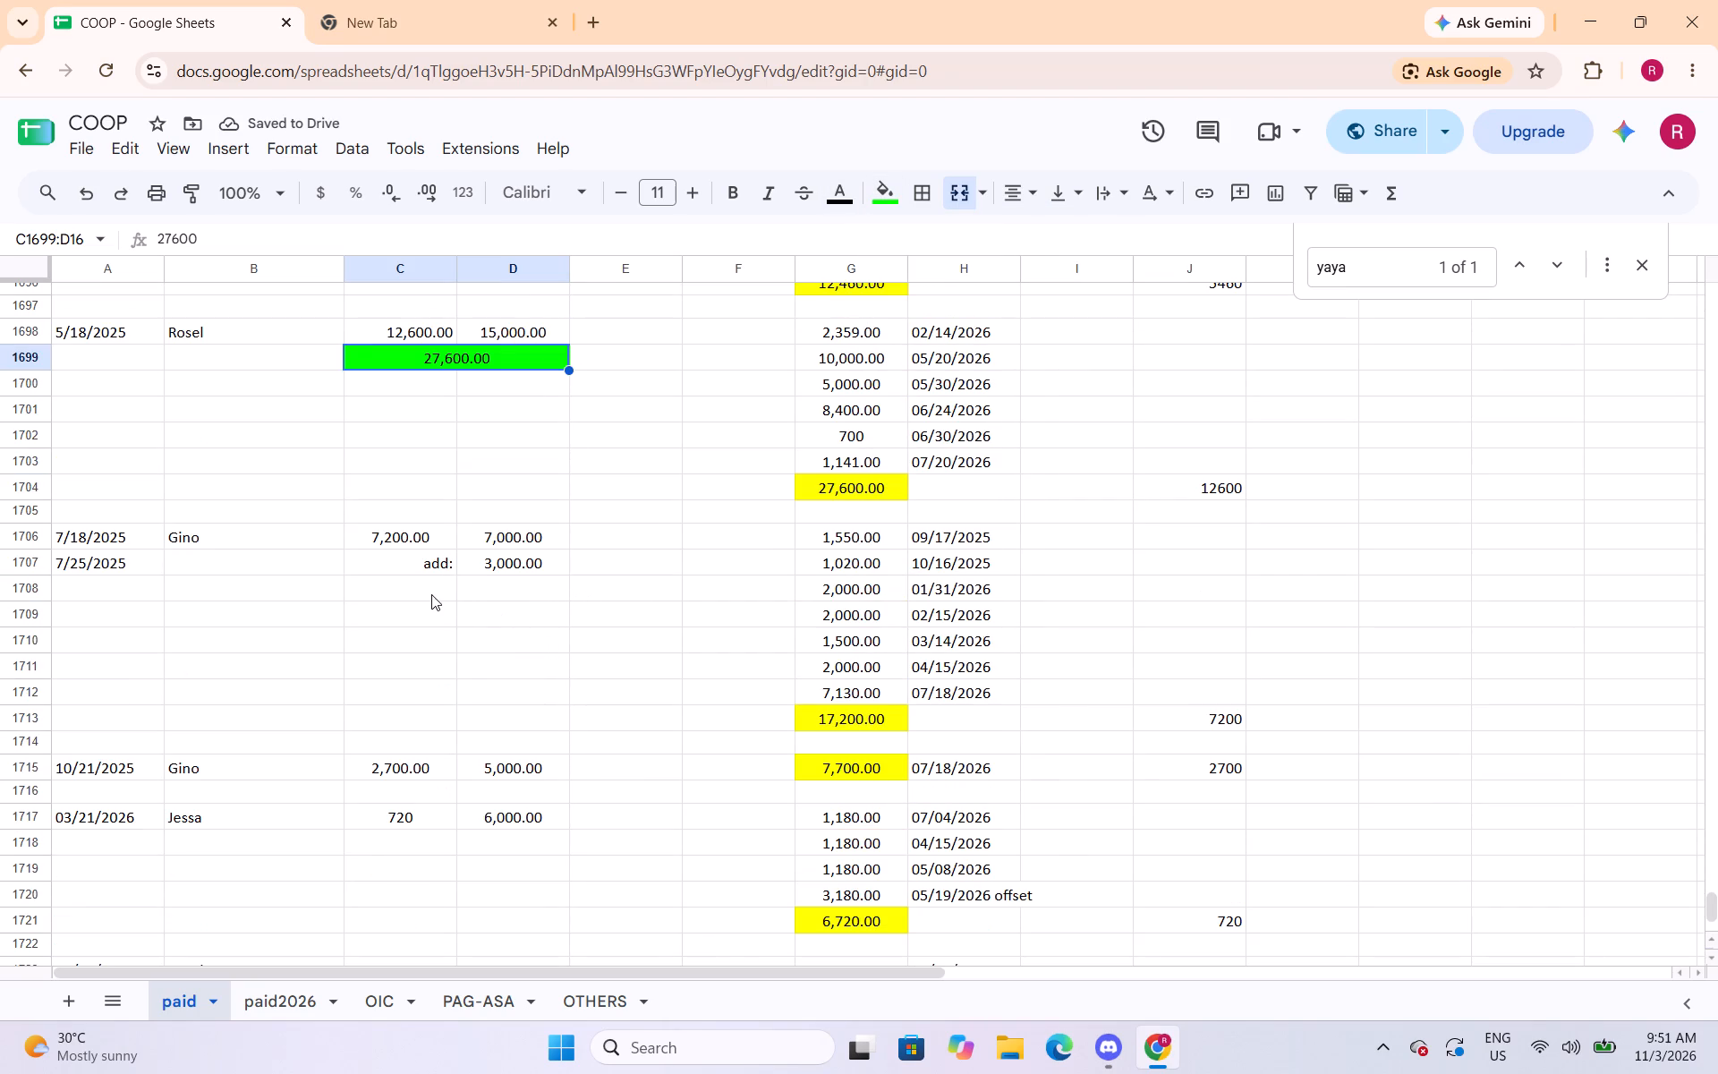
# Merge C1708:D1708 under the 7/18/2025 entry and enter a SUM formula over C1706:D1707.
pyautogui.moveTo(430, 592); pyautogui.dragTo(468, 588)
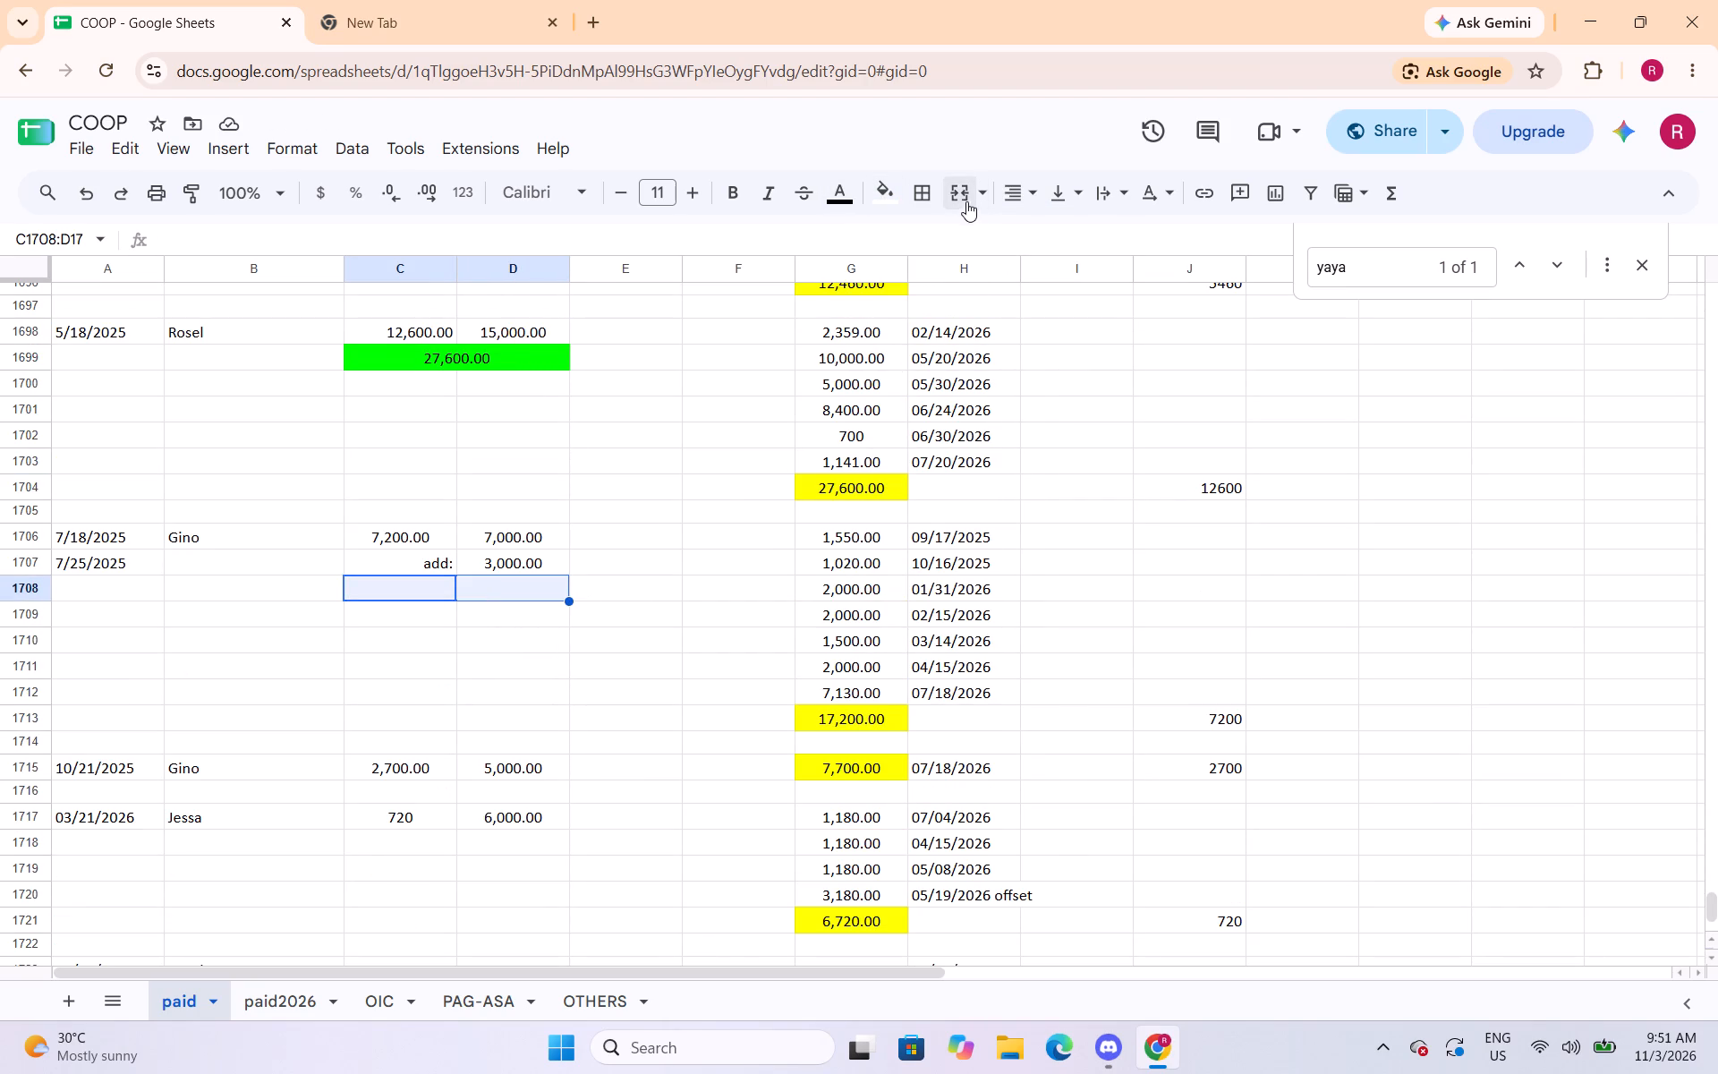
pyautogui.click(963, 199)
pyautogui.write('=sum(')
pyautogui.moveTo(406, 533); pyautogui.dragTo(493, 558)
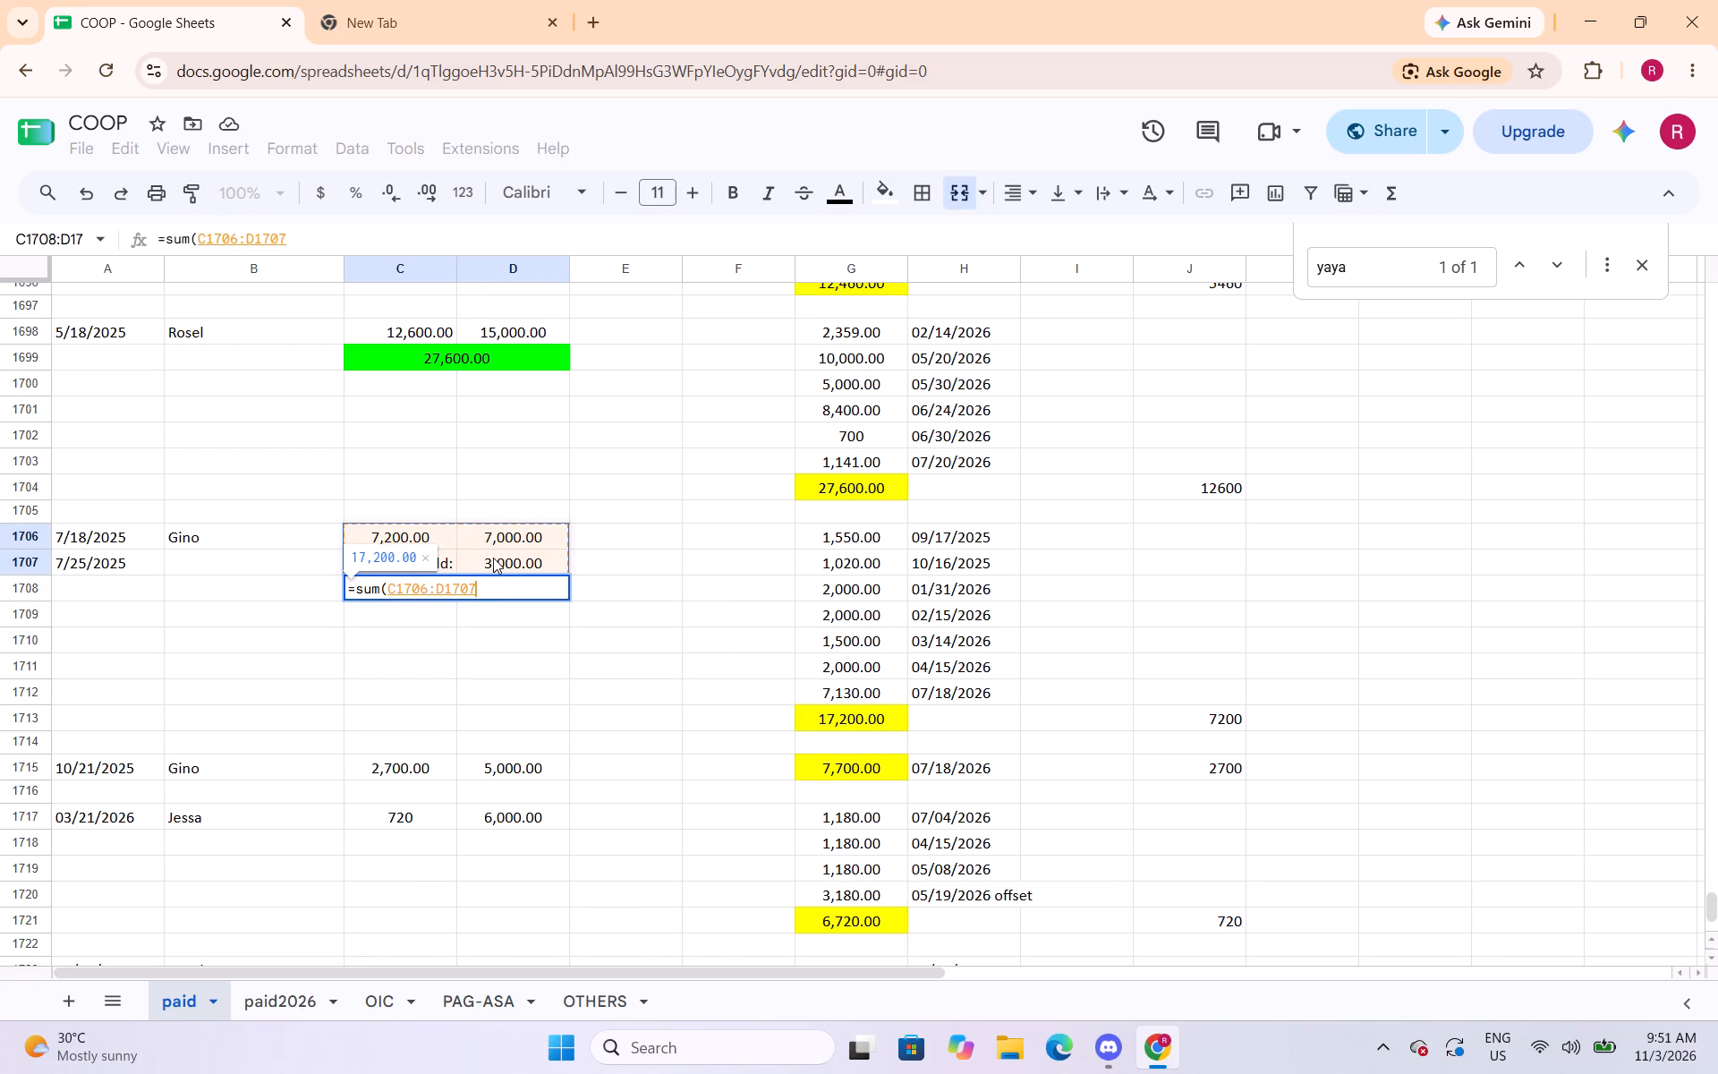
pyautogui.hotkey('shift', ')')
pyautogui.press('Return')
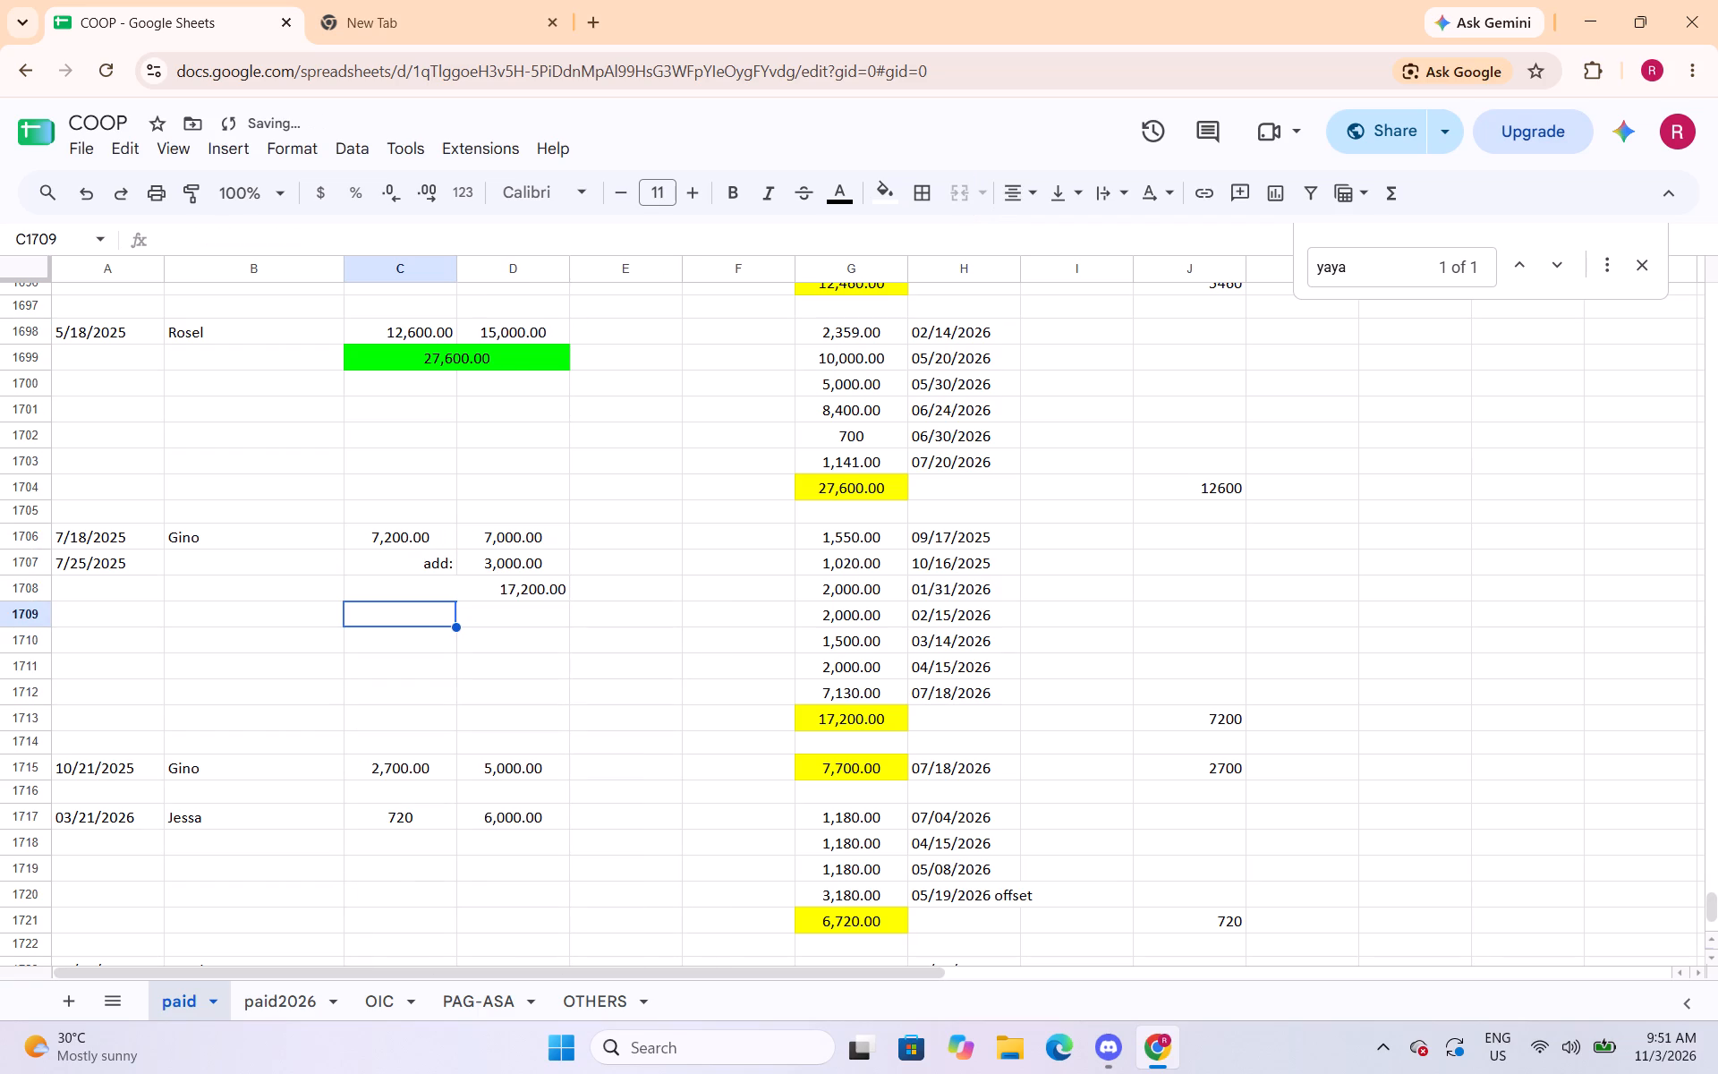
# Center the merged total in C1708:D1708 and fill it bright green.
pyautogui.press('Up')
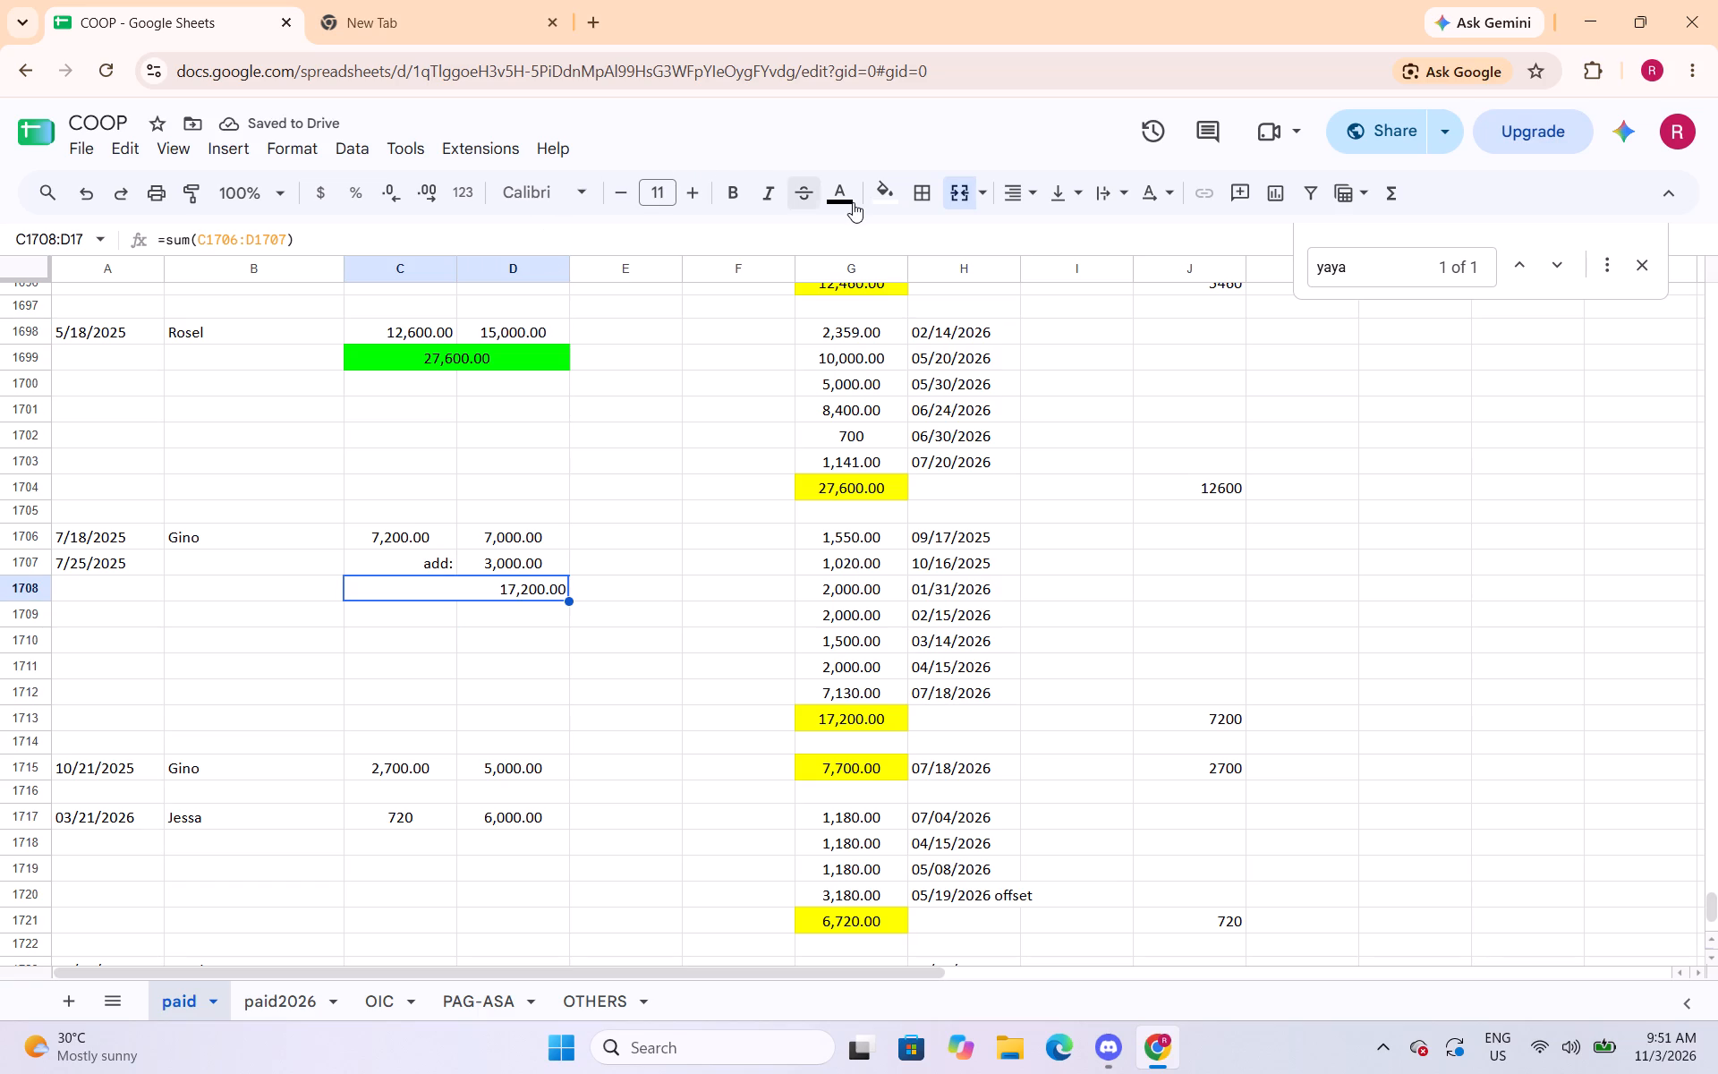
pyautogui.click(1012, 192)
pyautogui.click(1042, 236)
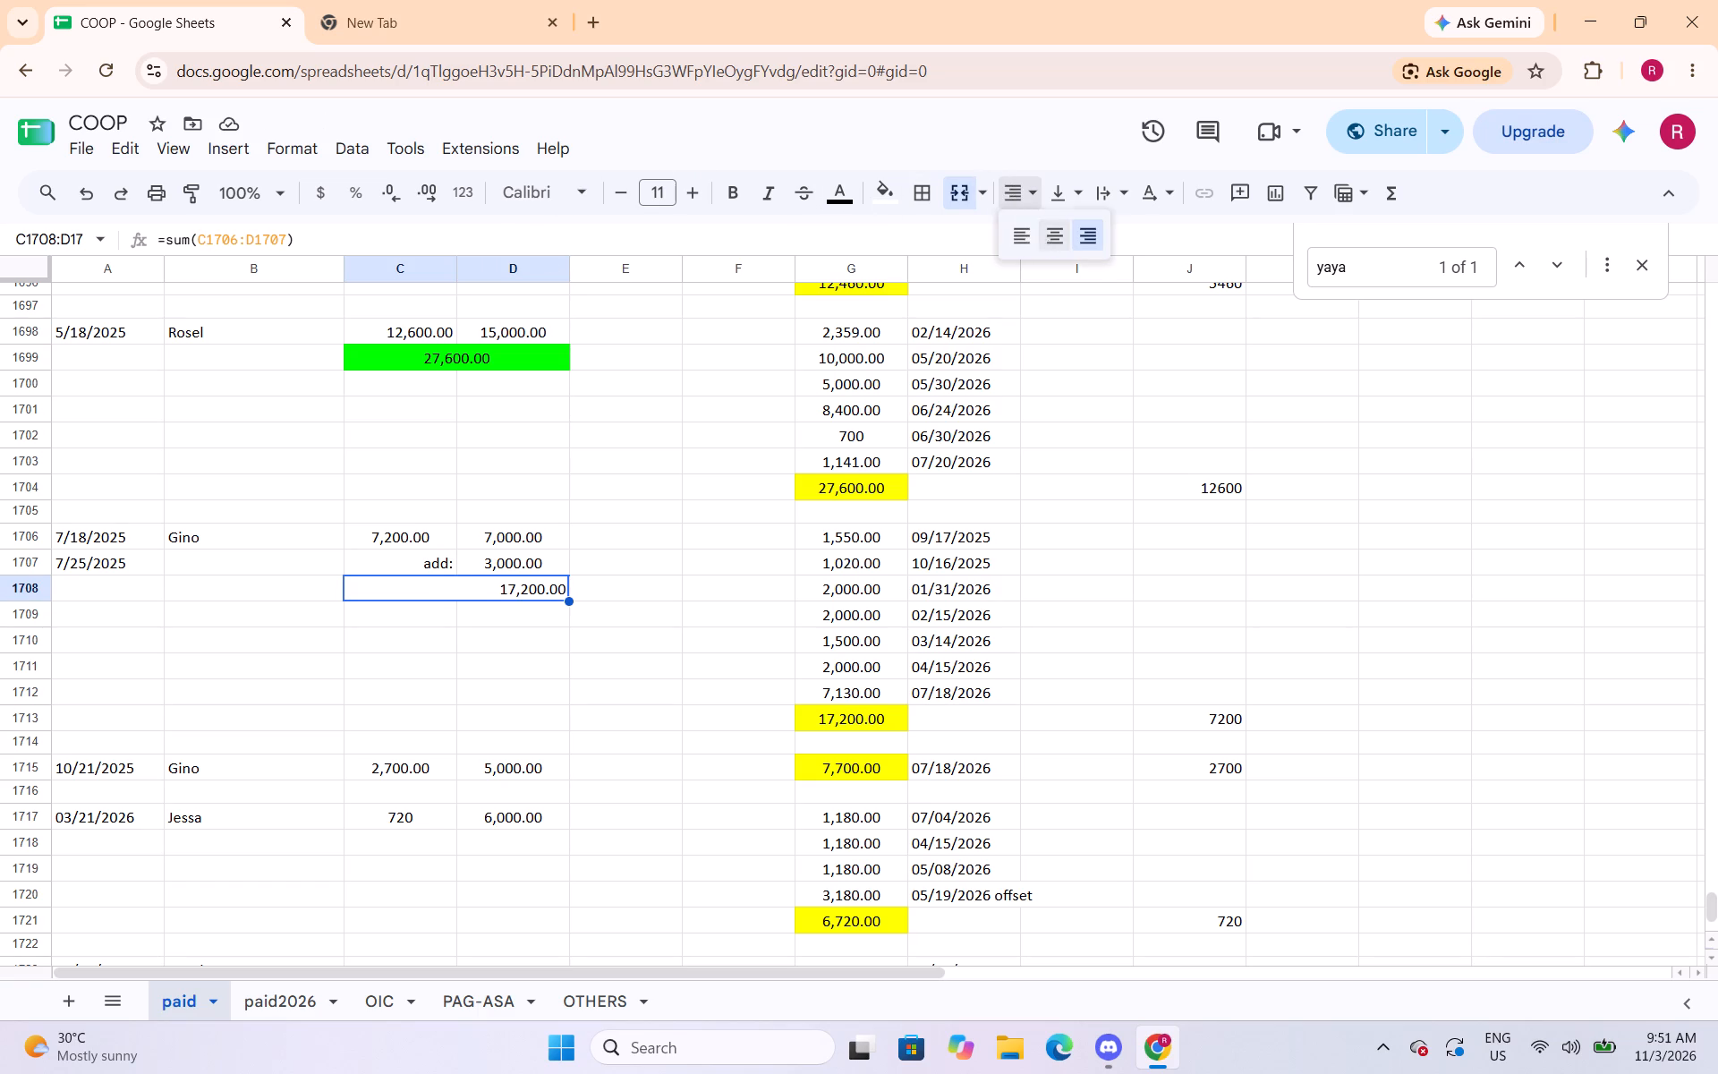
pyautogui.click(886, 199)
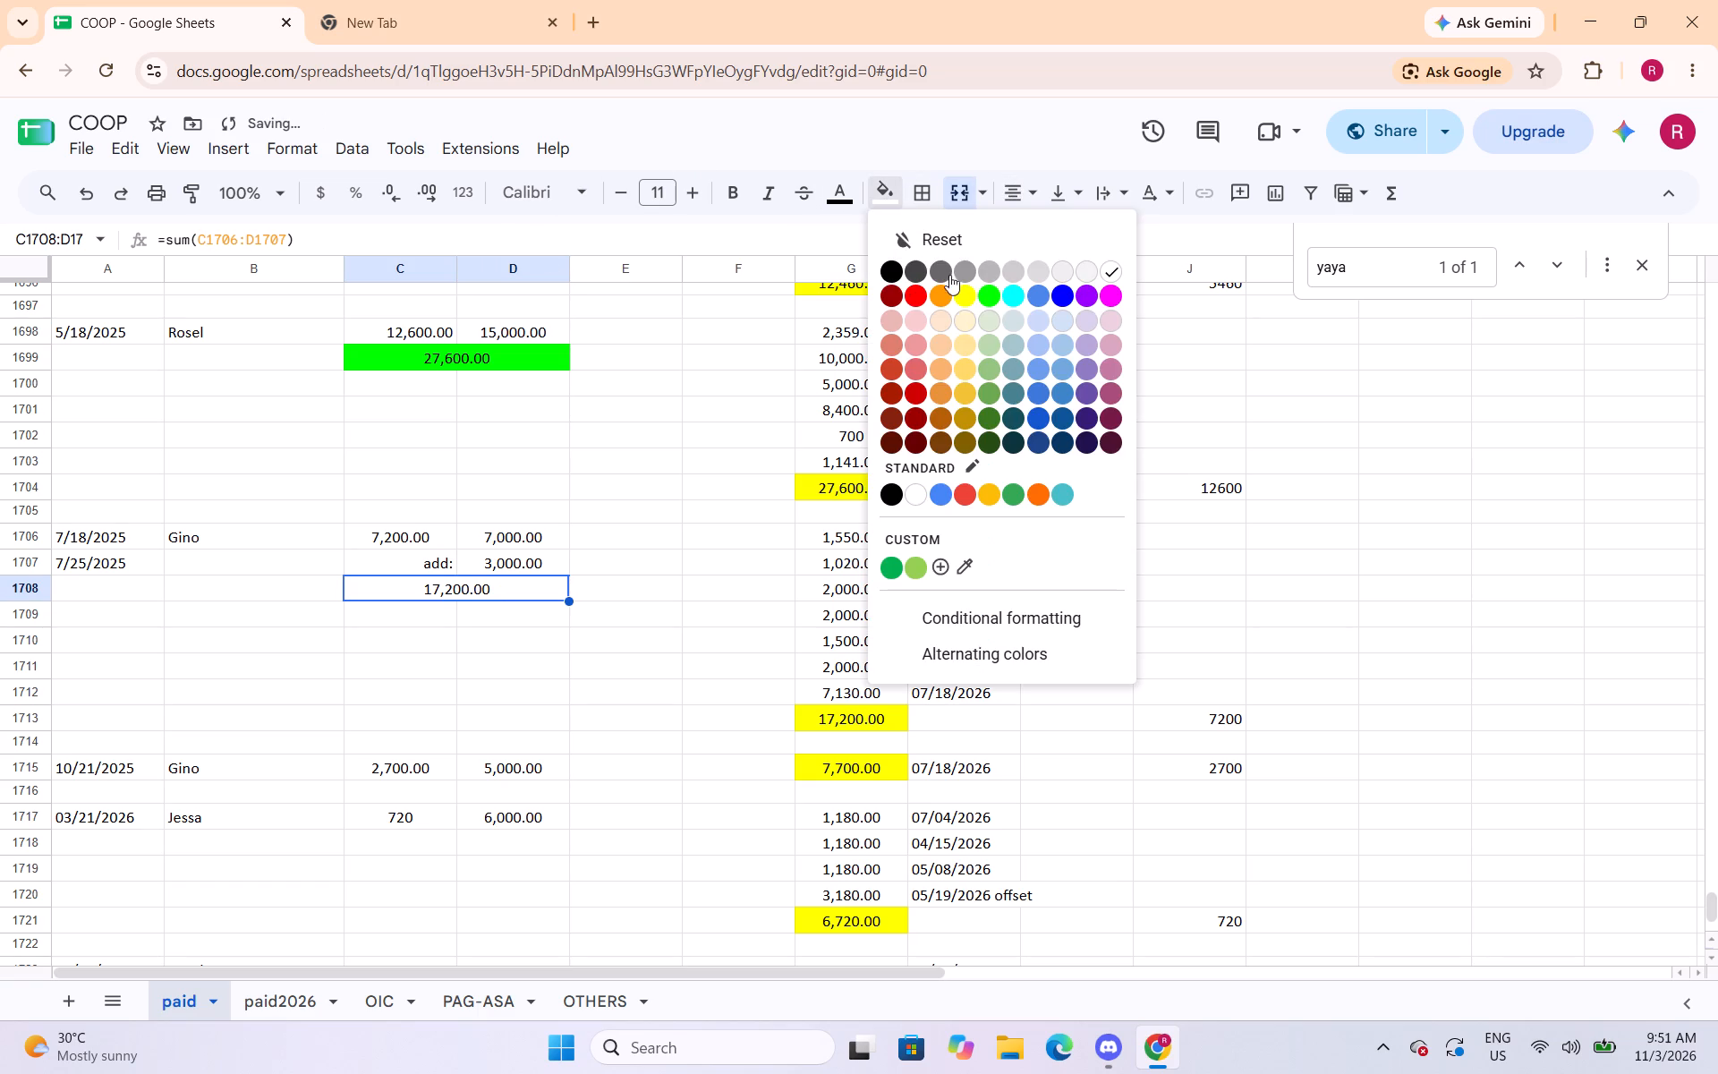
pyautogui.click(986, 295)
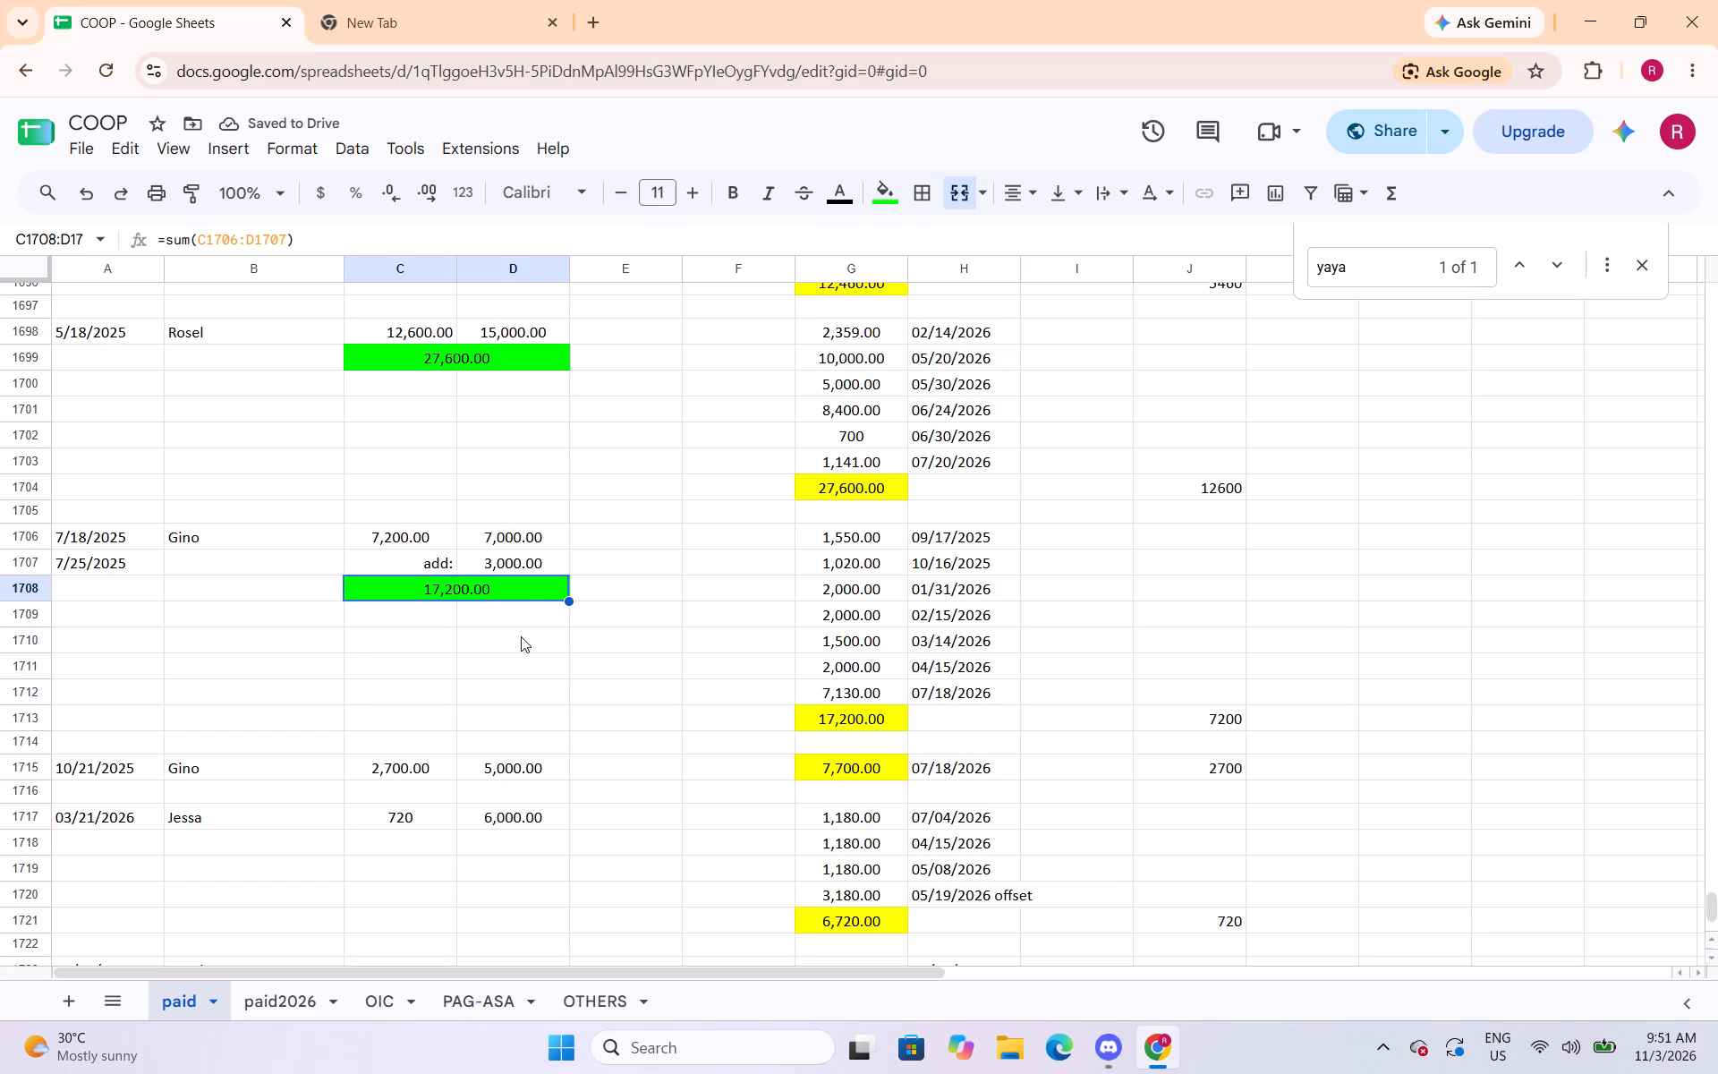
# Insert one blank row above row 1716, below the 10/21/2025 entry.
pyautogui.scroll(-3, 517, 639)
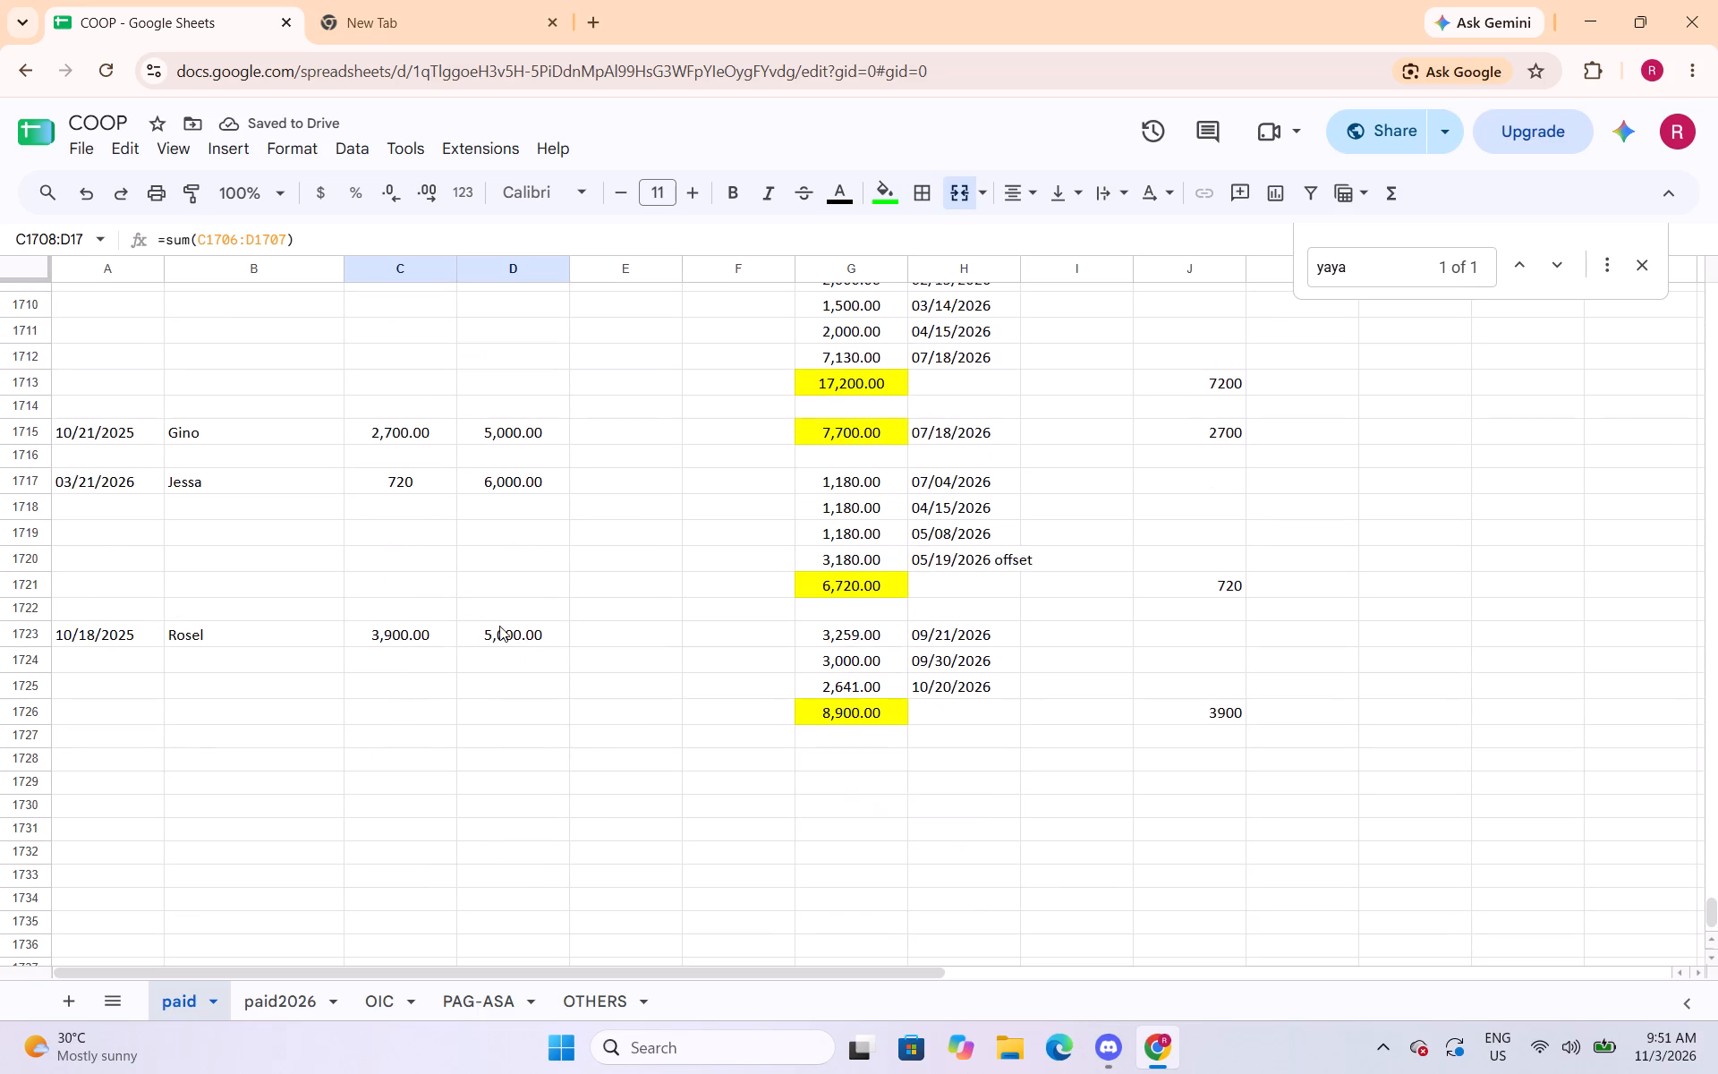
pyautogui.click(35, 454)
pyautogui.rightClick(35, 454)
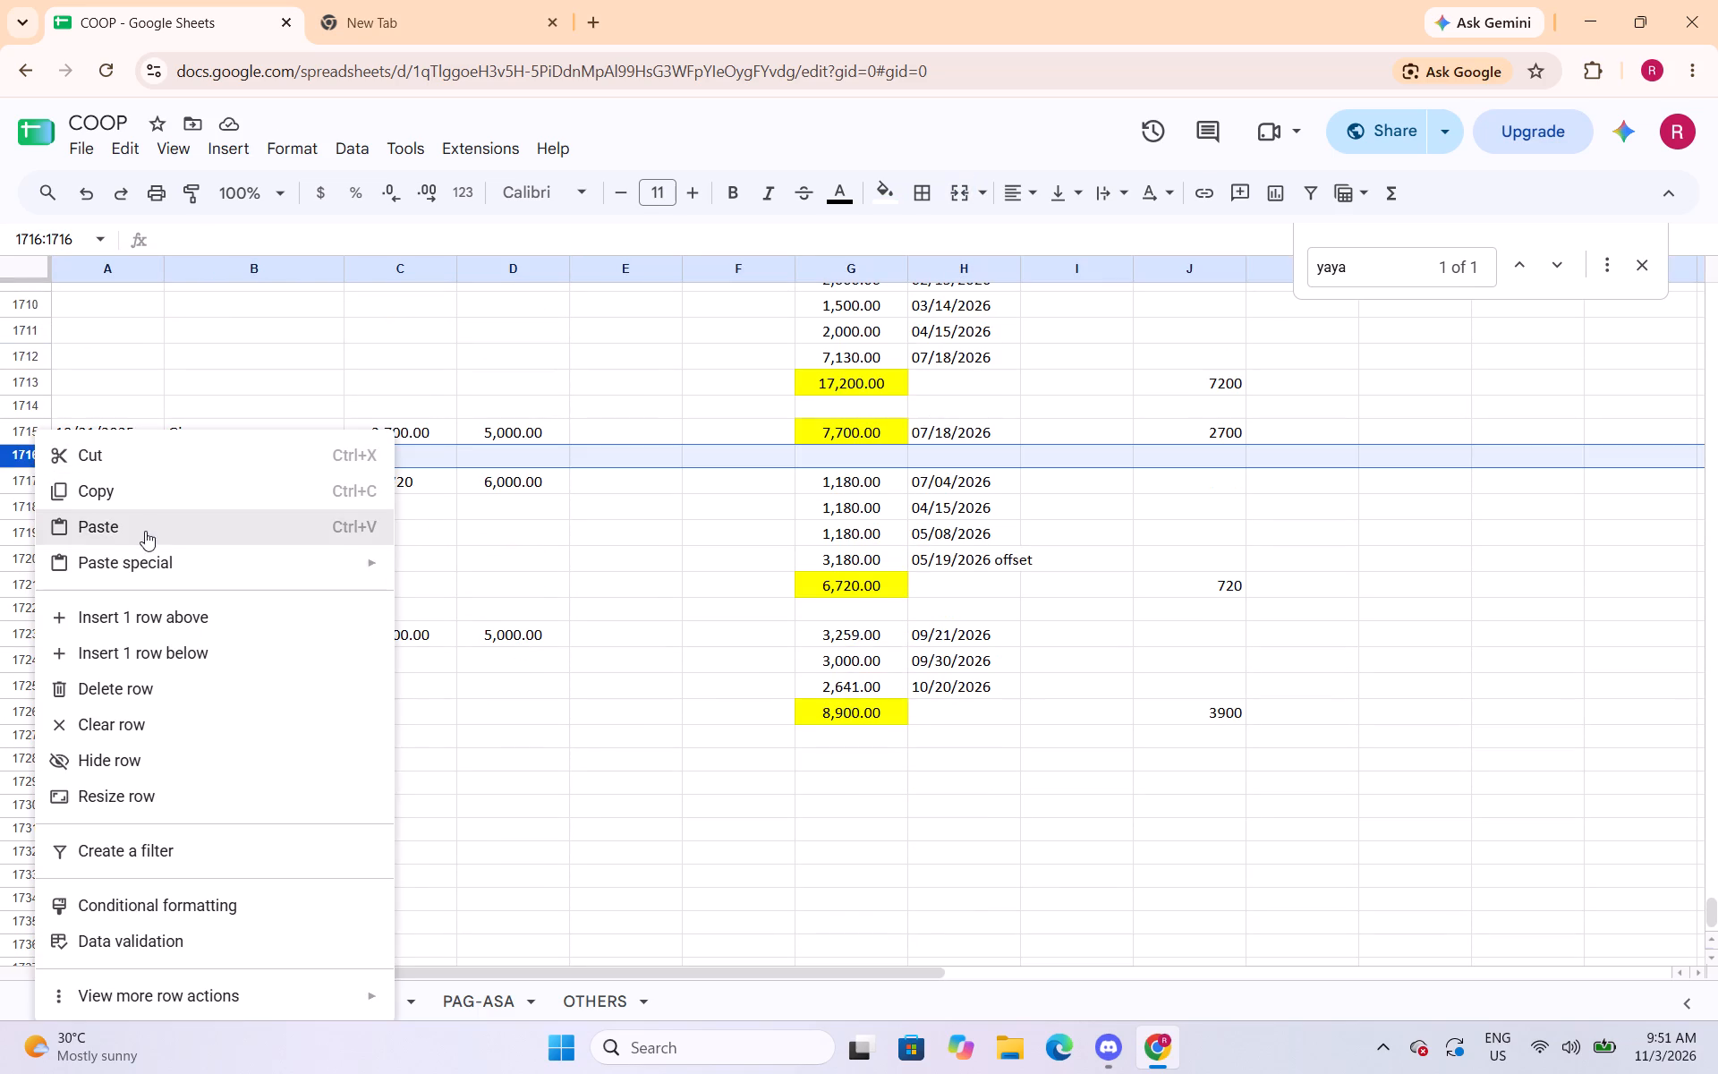
pyautogui.click(118, 609)
# Merge C1716:D1716 under the 10/21/2025 entry and enter a SUM formula over C1715:D1715.
pyautogui.moveTo(404, 451); pyautogui.dragTo(501, 464)
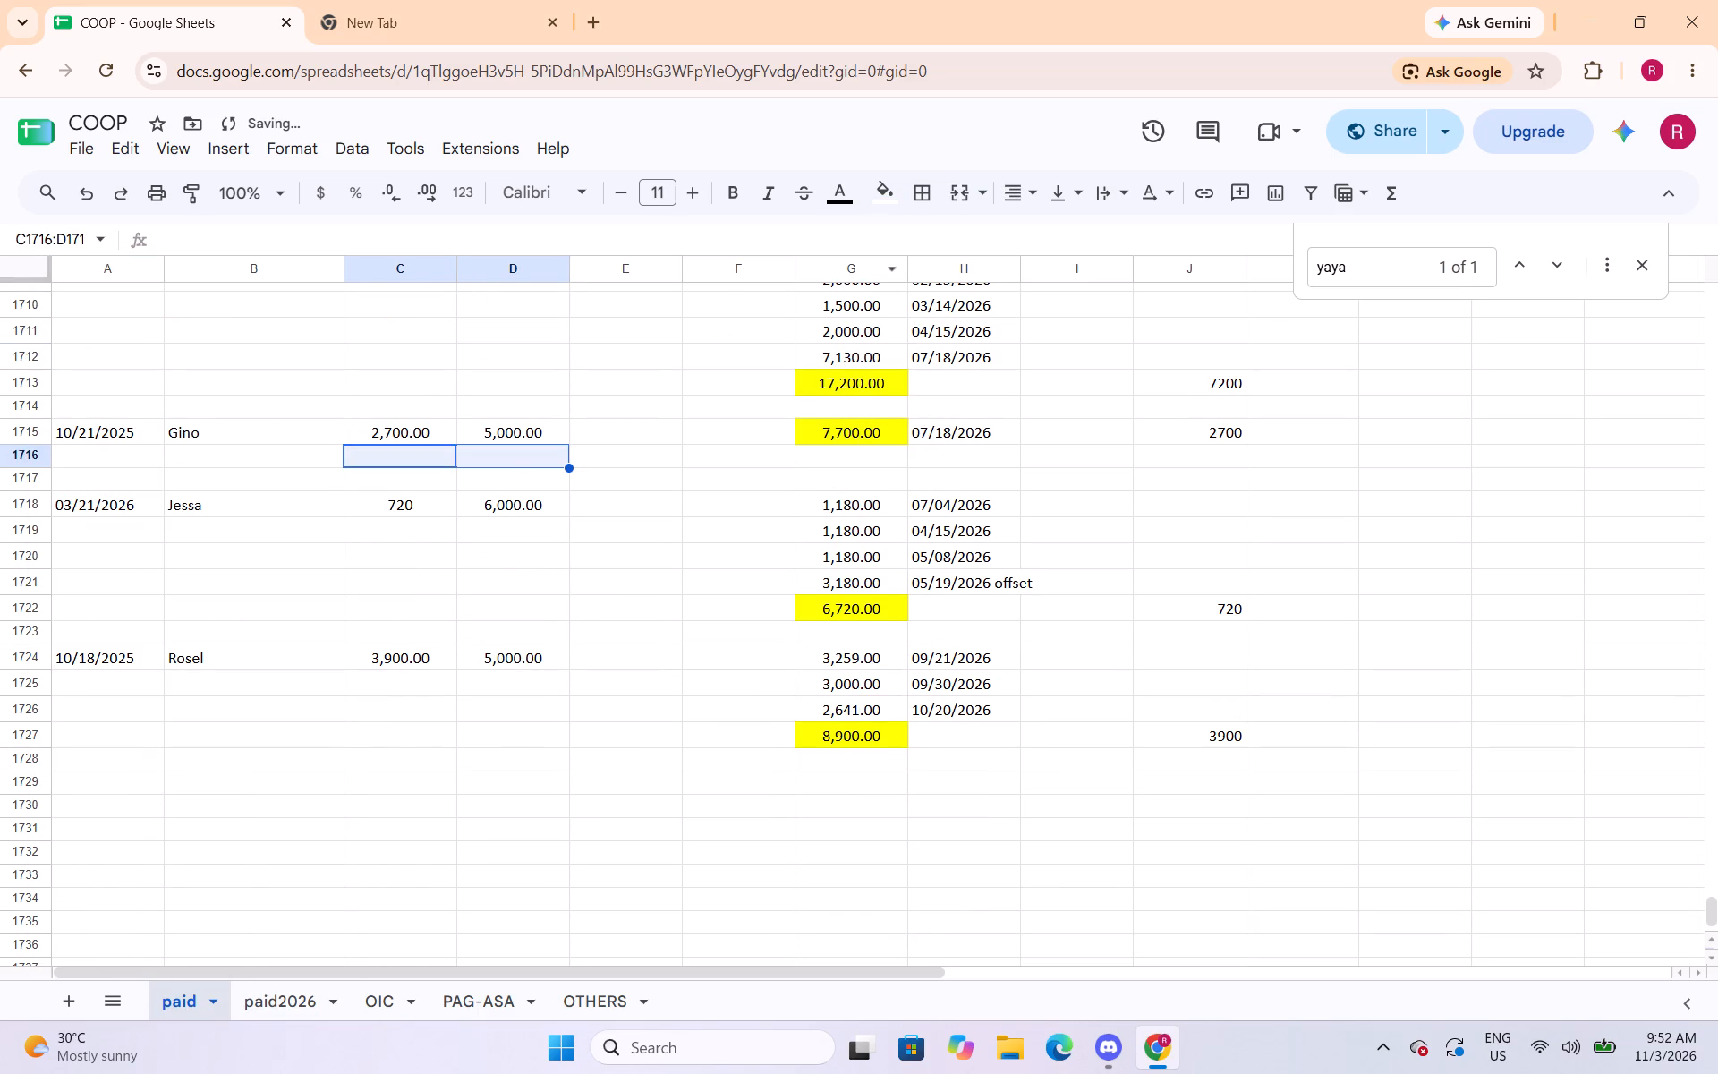
pyautogui.click(941, 190)
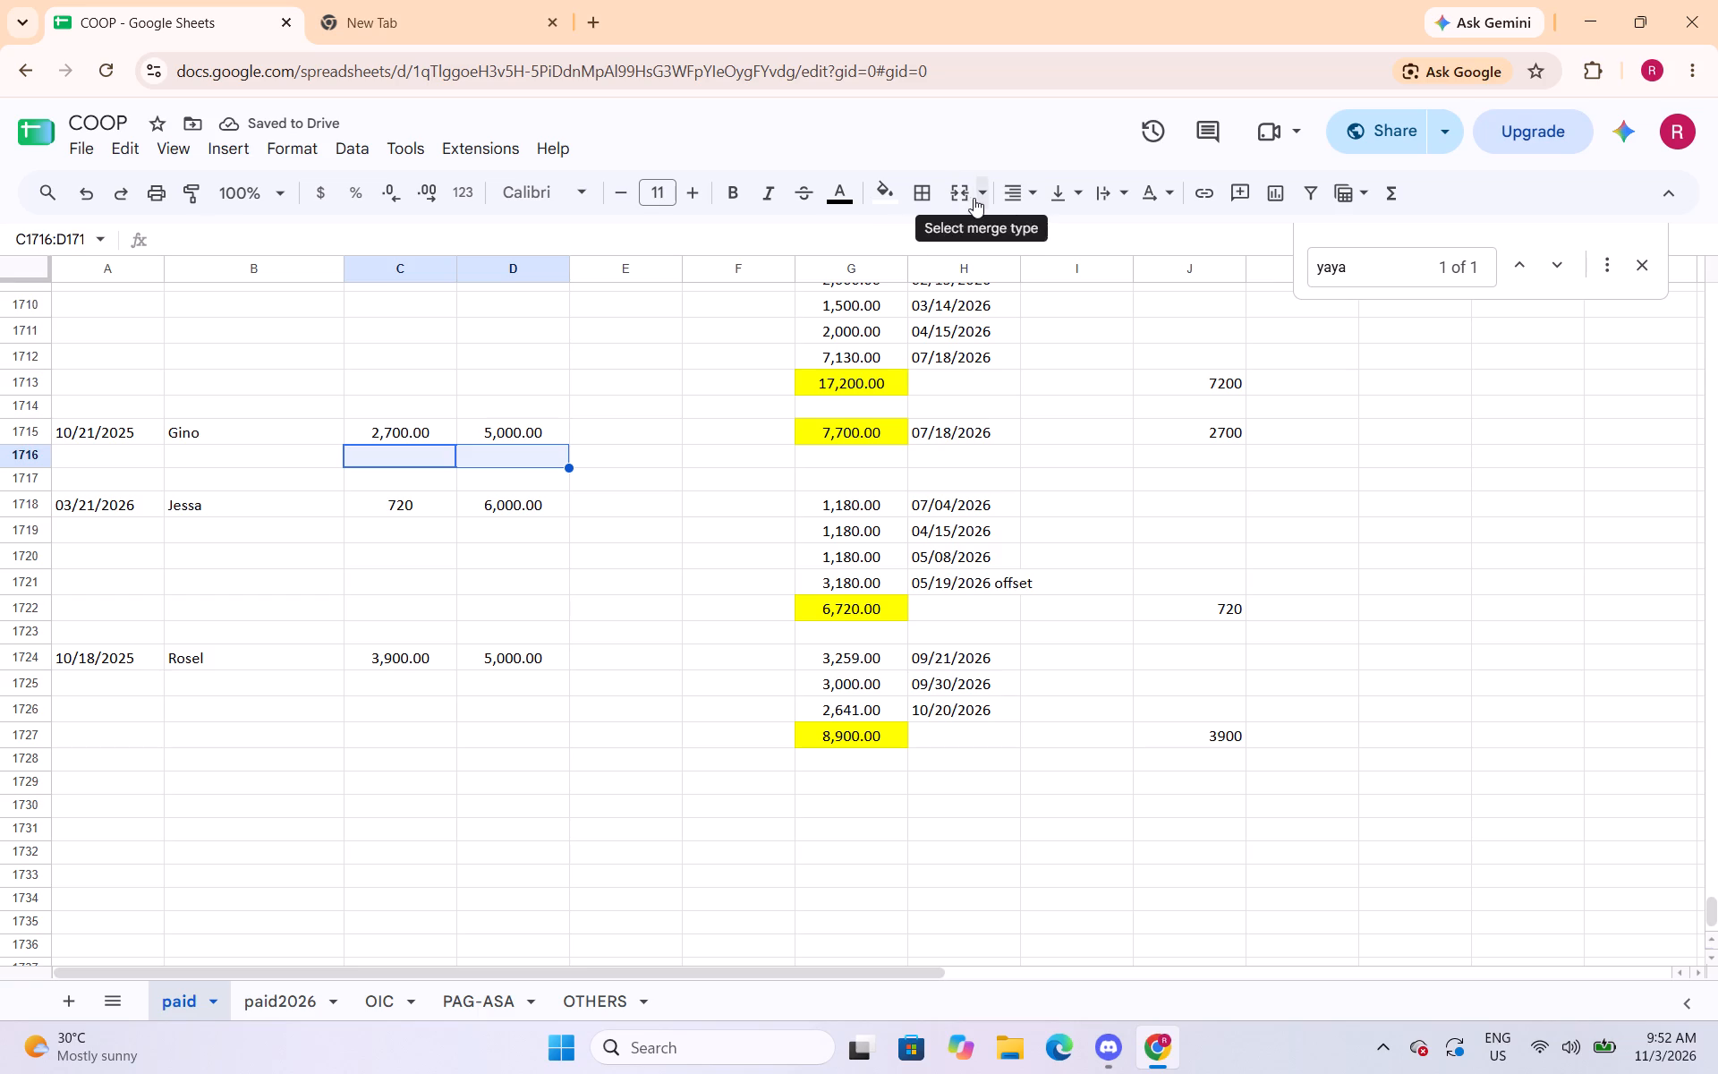
pyautogui.click(965, 190)
pyautogui.write('=sum(')
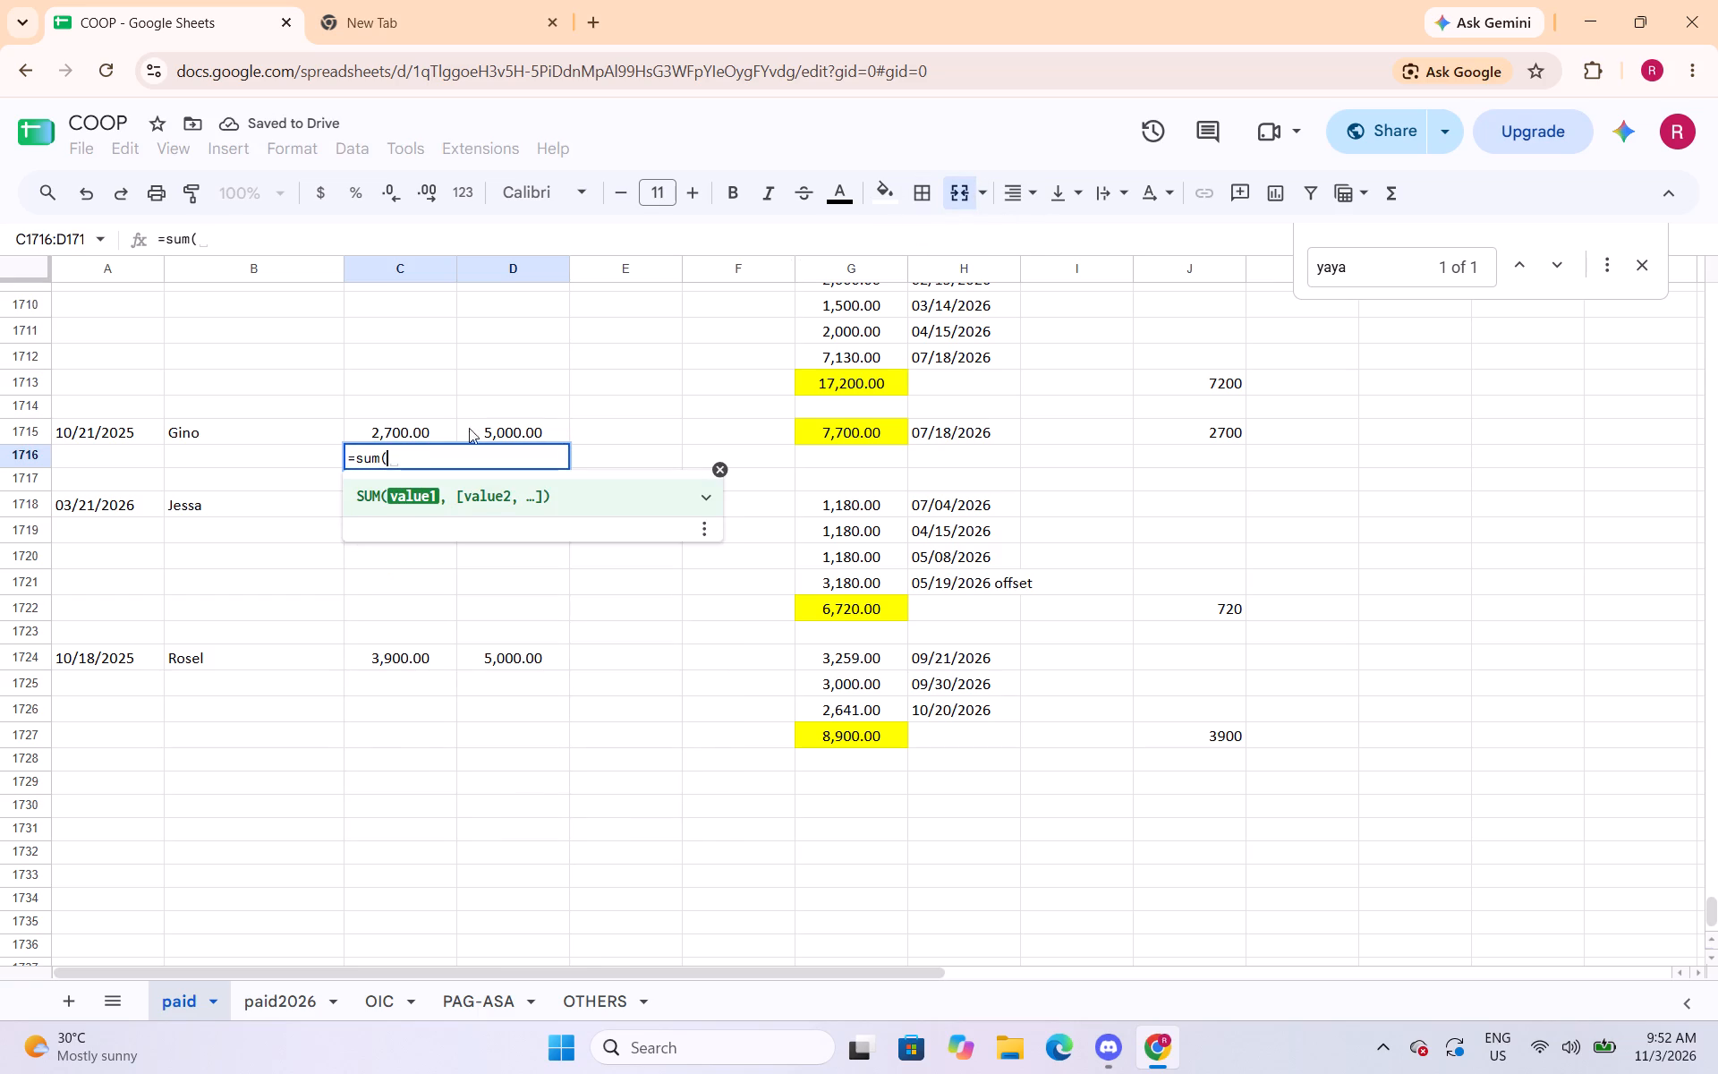
pyautogui.moveTo(439, 428); pyautogui.dragTo(474, 426)
pyautogui.hotkey('shift', ')')
pyautogui.press('Return')
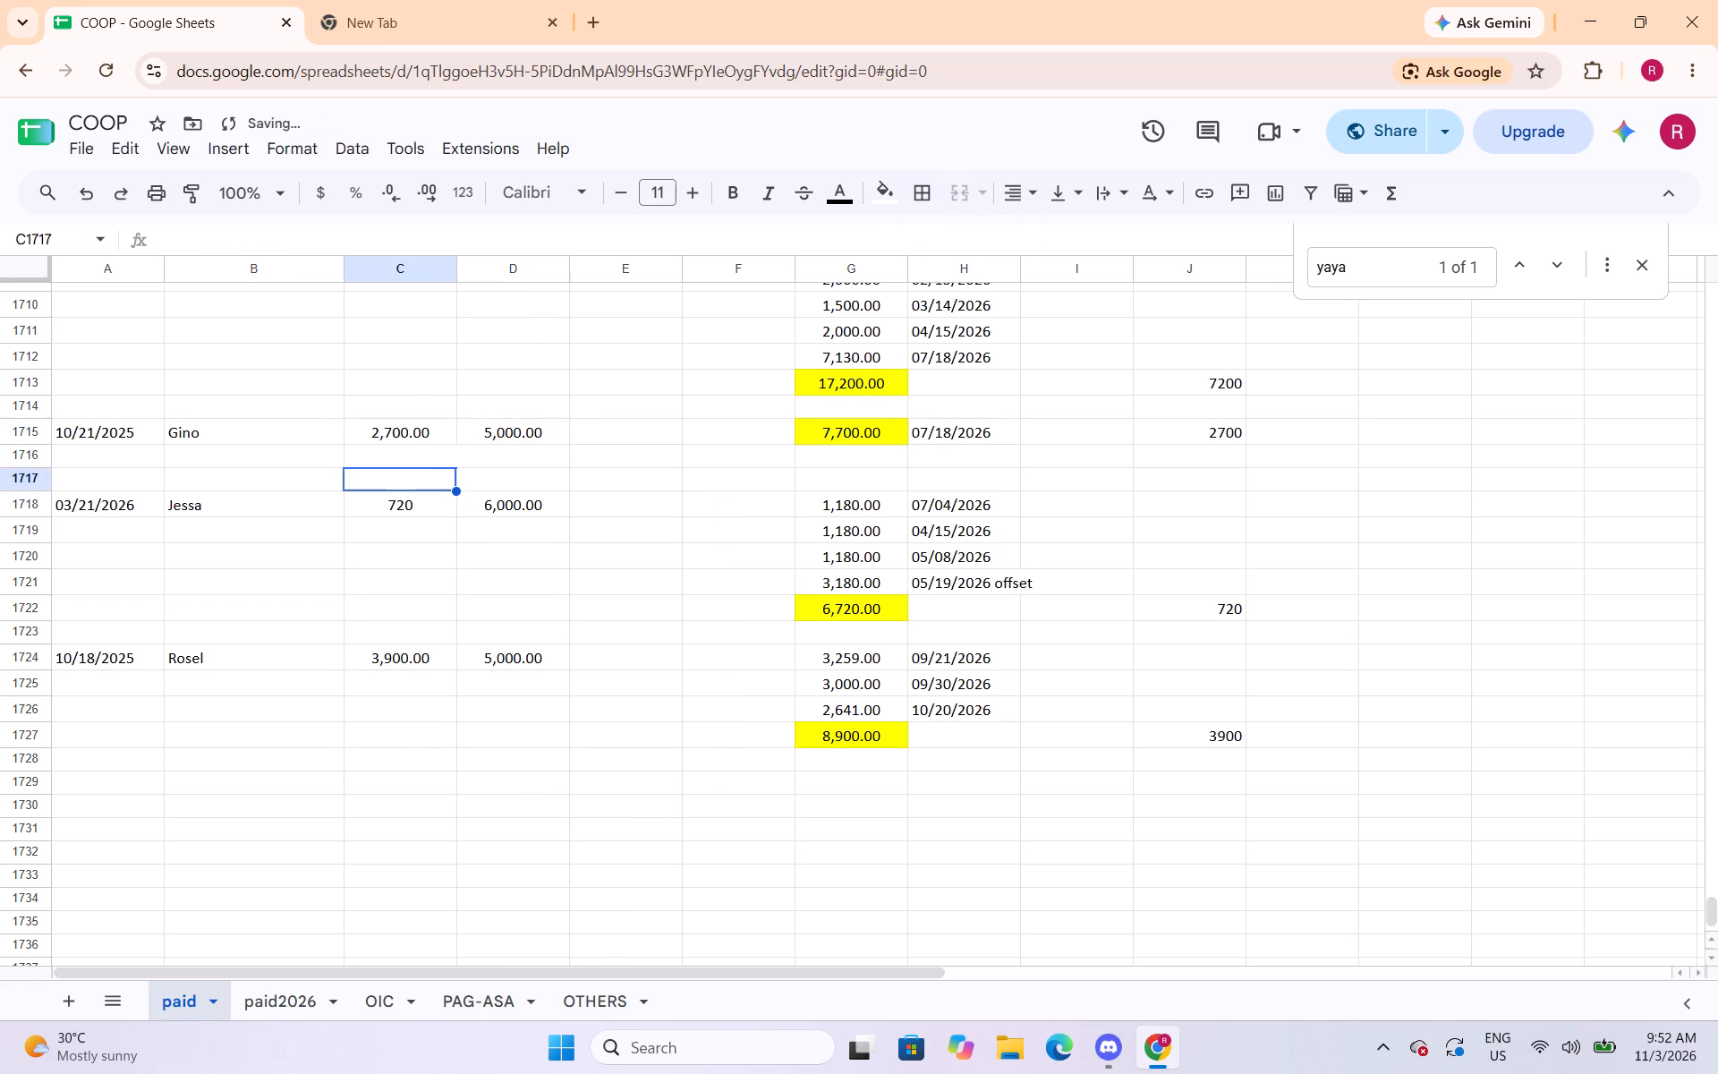
# Center the merged total in C1716:D1716 and fill it bright green.
pyautogui.press('Up')
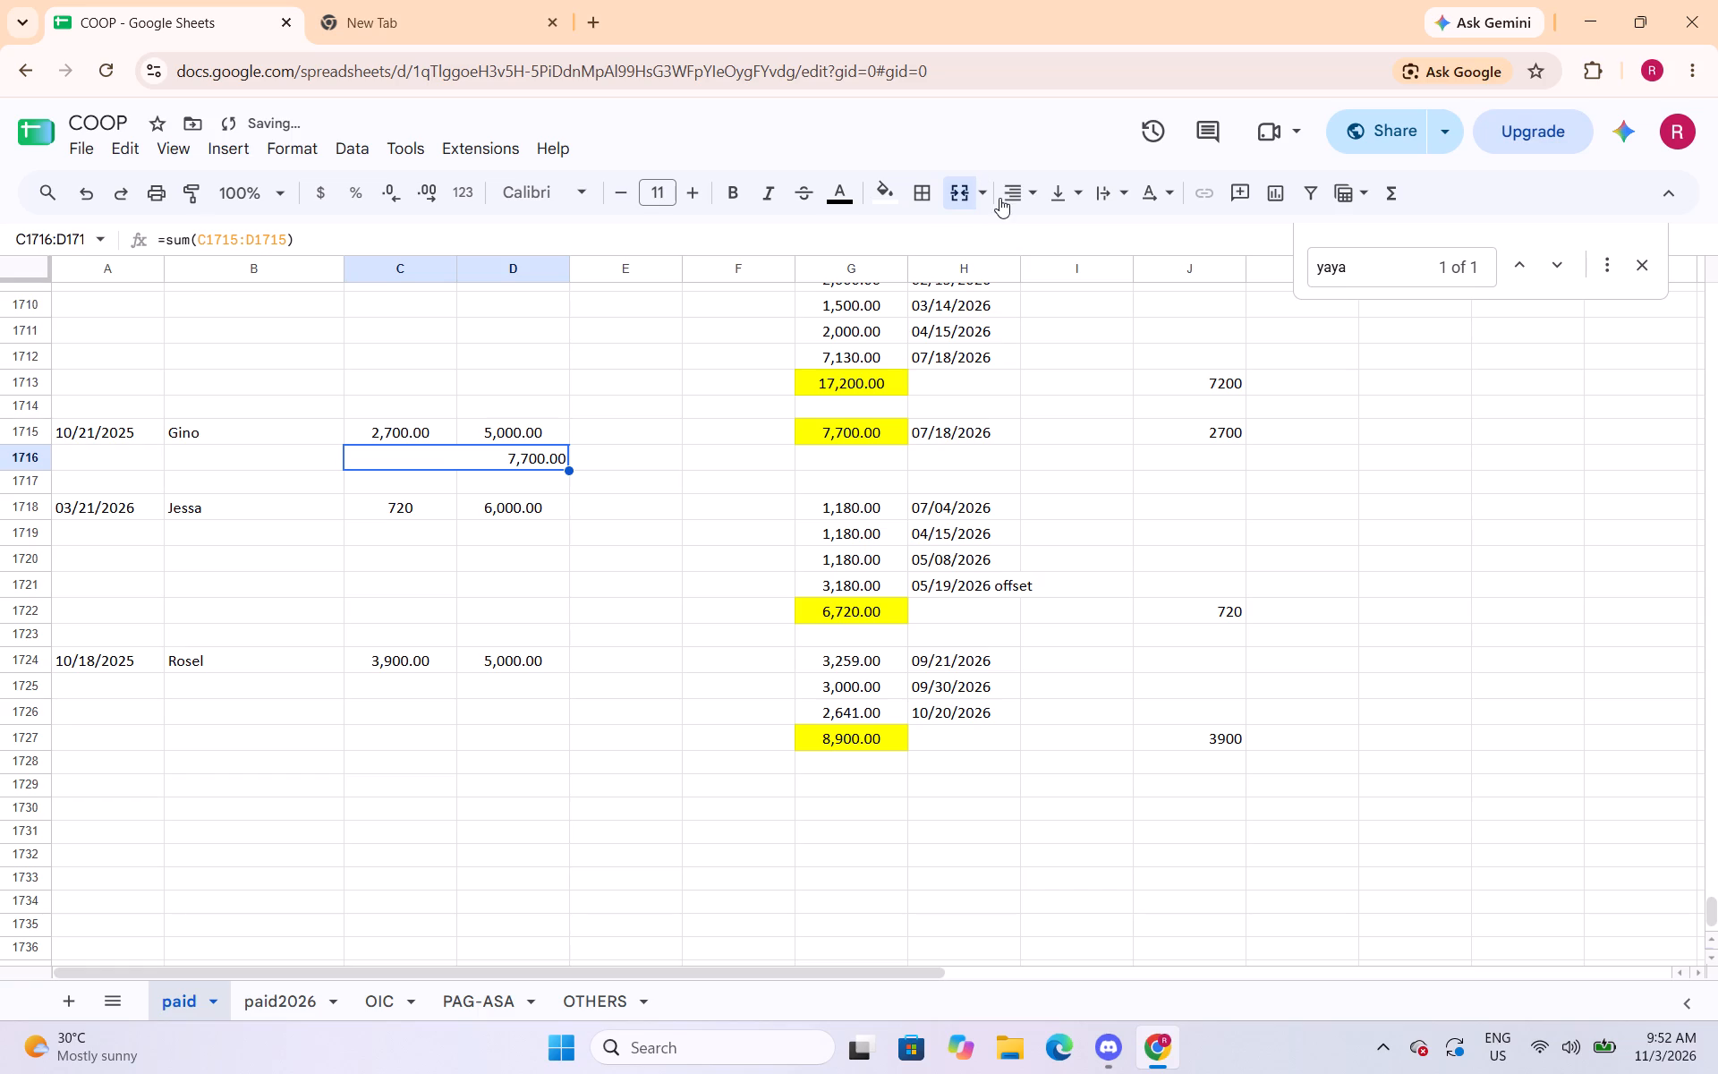
pyautogui.click(1005, 198)
pyautogui.click(1037, 226)
pyautogui.click(877, 199)
pyautogui.click(982, 296)
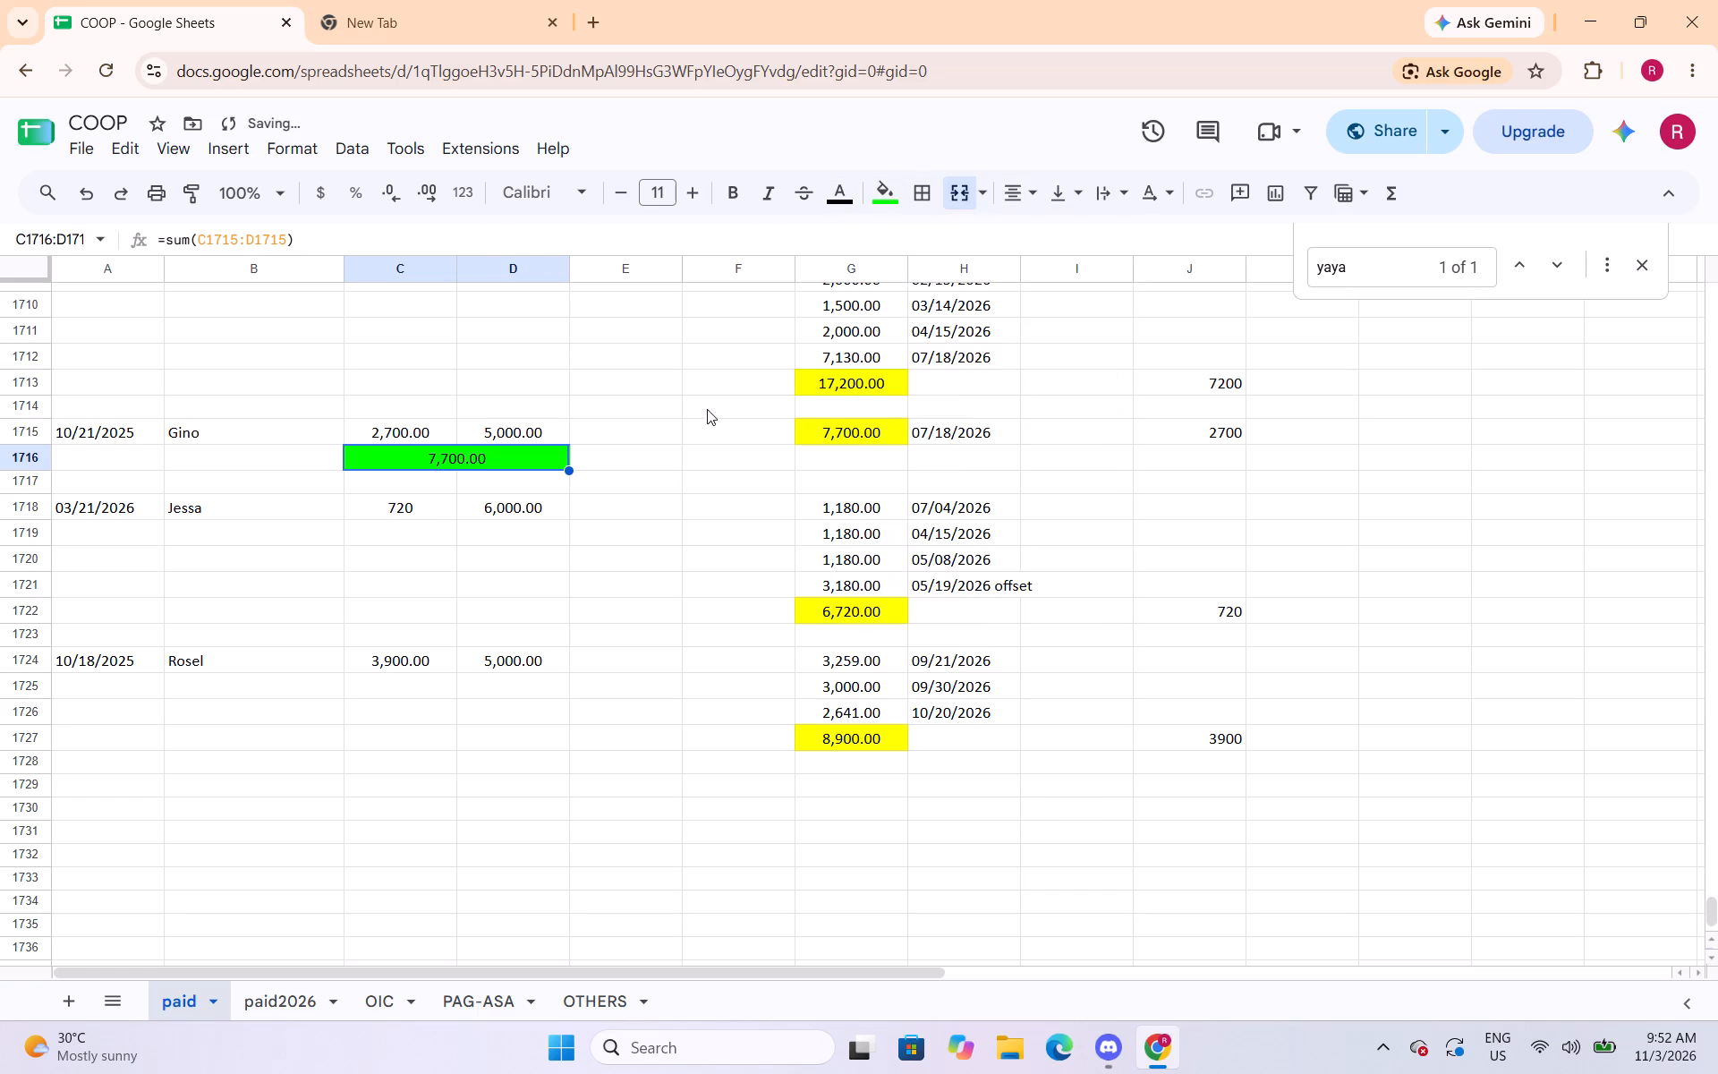
# Merge C1719:D1719 under the 03/21/2026 entry and enter a SUM formula over C1718:D1718.
pyautogui.moveTo(411, 525); pyautogui.dragTo(472, 537)
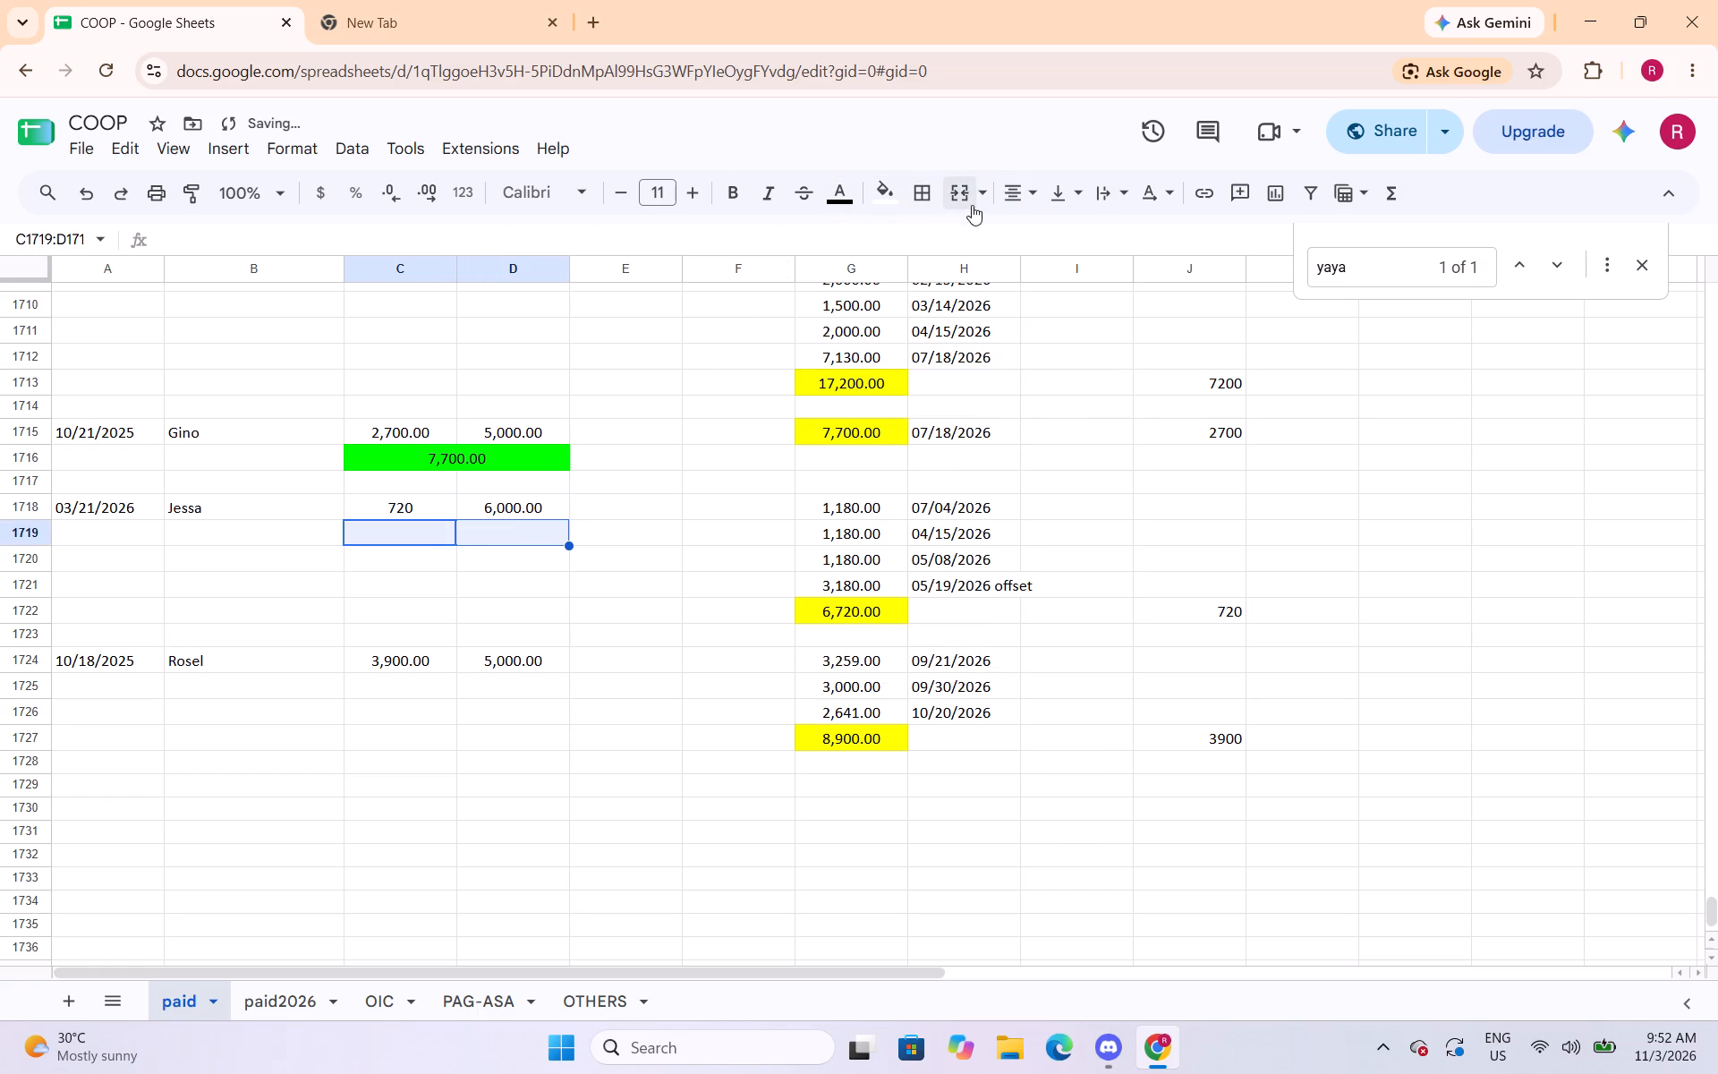
pyautogui.click(945, 197)
pyautogui.write('=sum(')
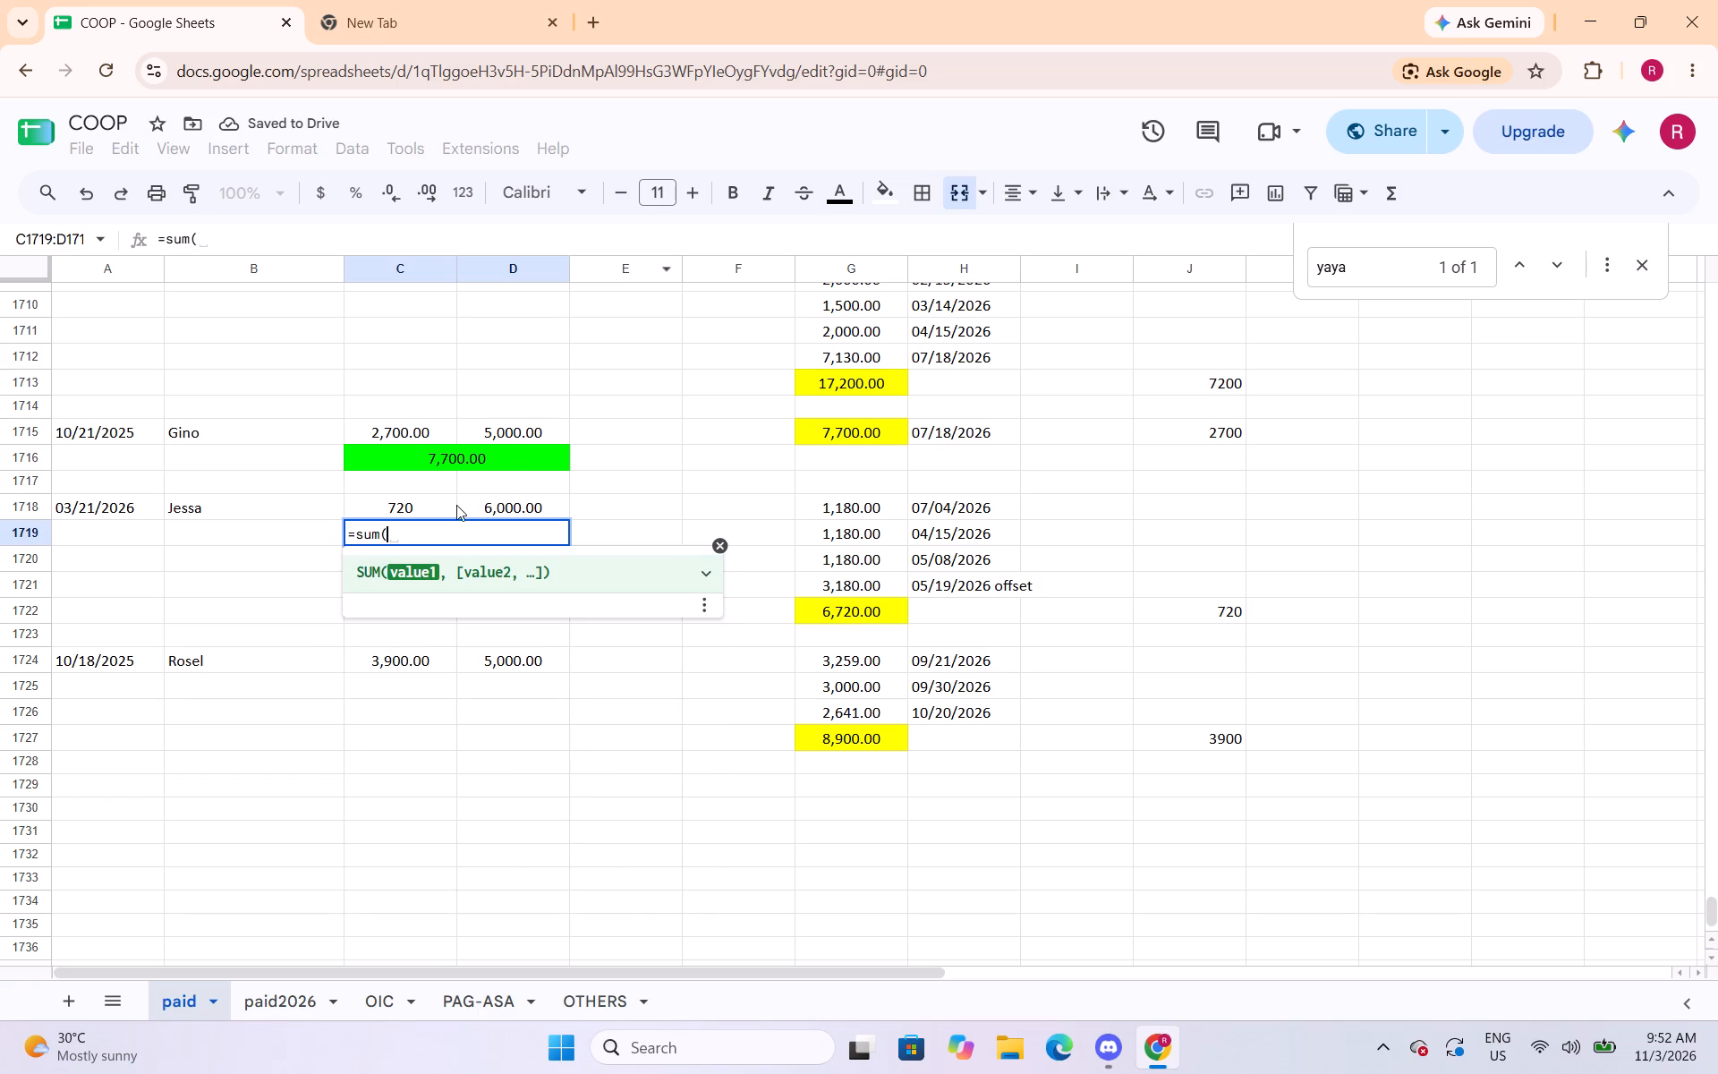
pyautogui.moveTo(453, 506); pyautogui.dragTo(469, 504)
pyautogui.hotkey('shift', ')')
pyautogui.press('Return')
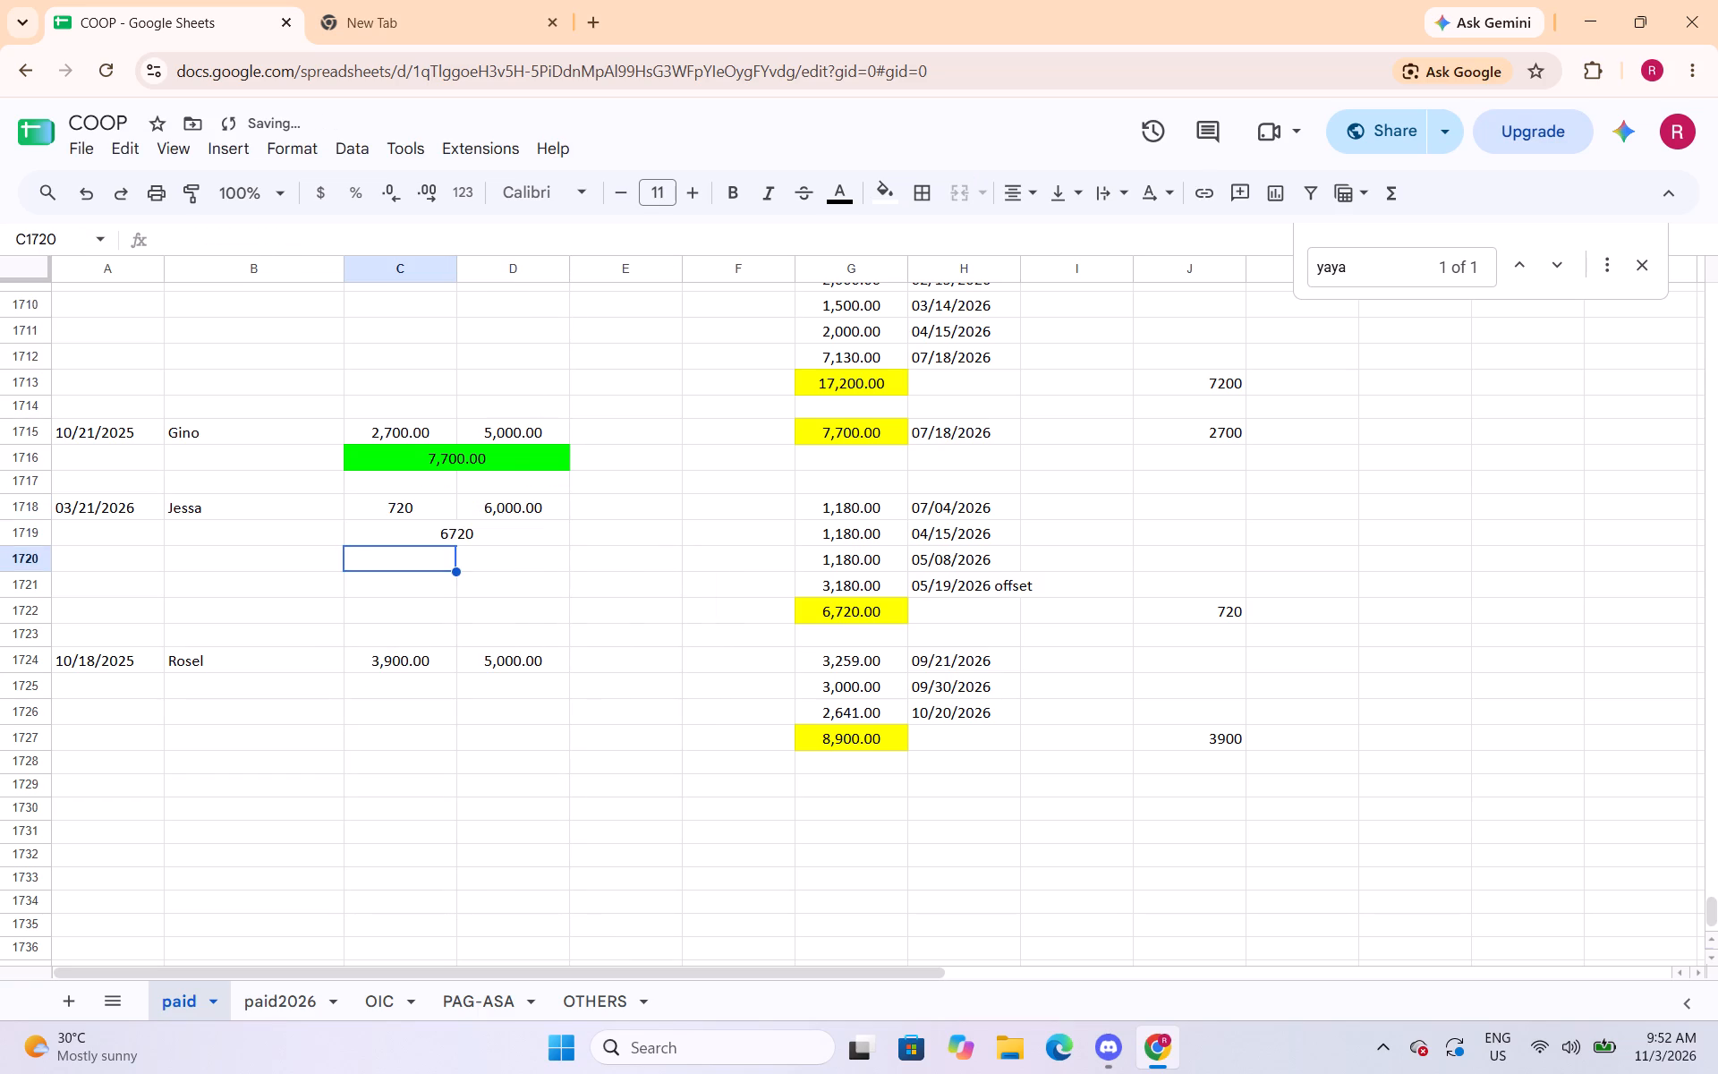
# Fill the merged total in C1719:D1719 bright green and apply the Number format to it.
pyautogui.press('Up')
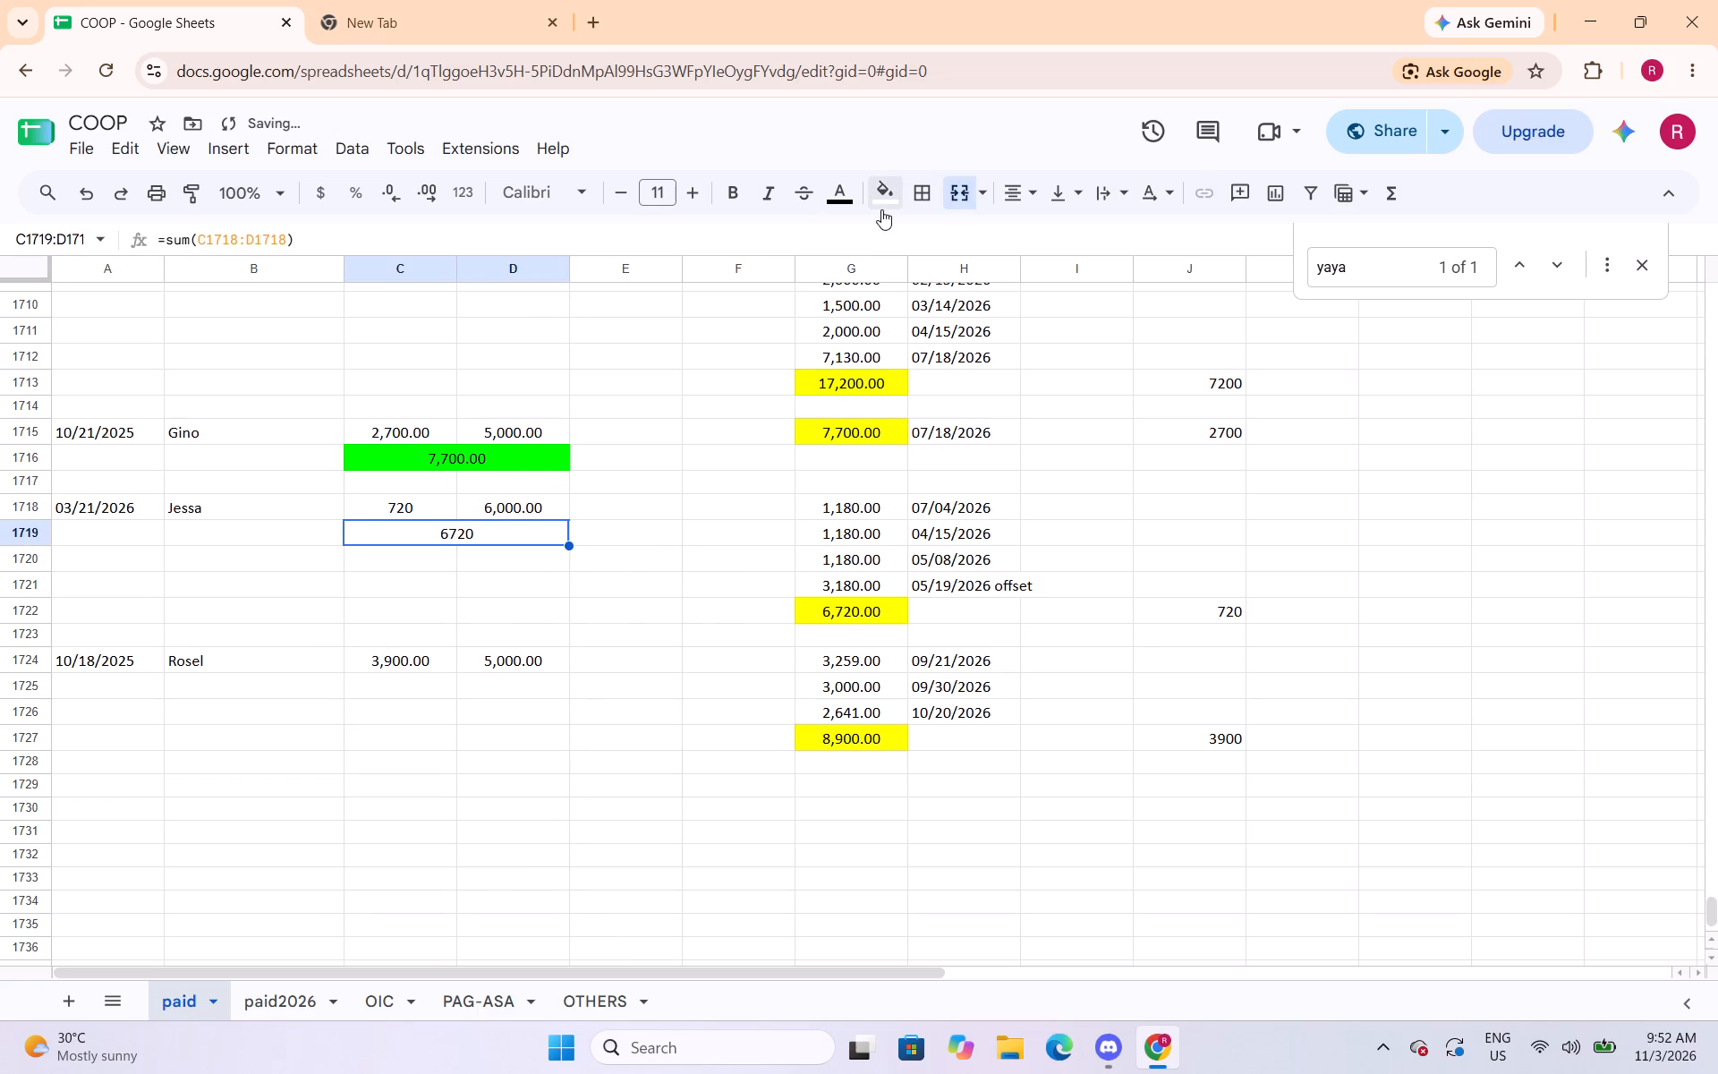
pyautogui.click(886, 204)
pyautogui.click(986, 292)
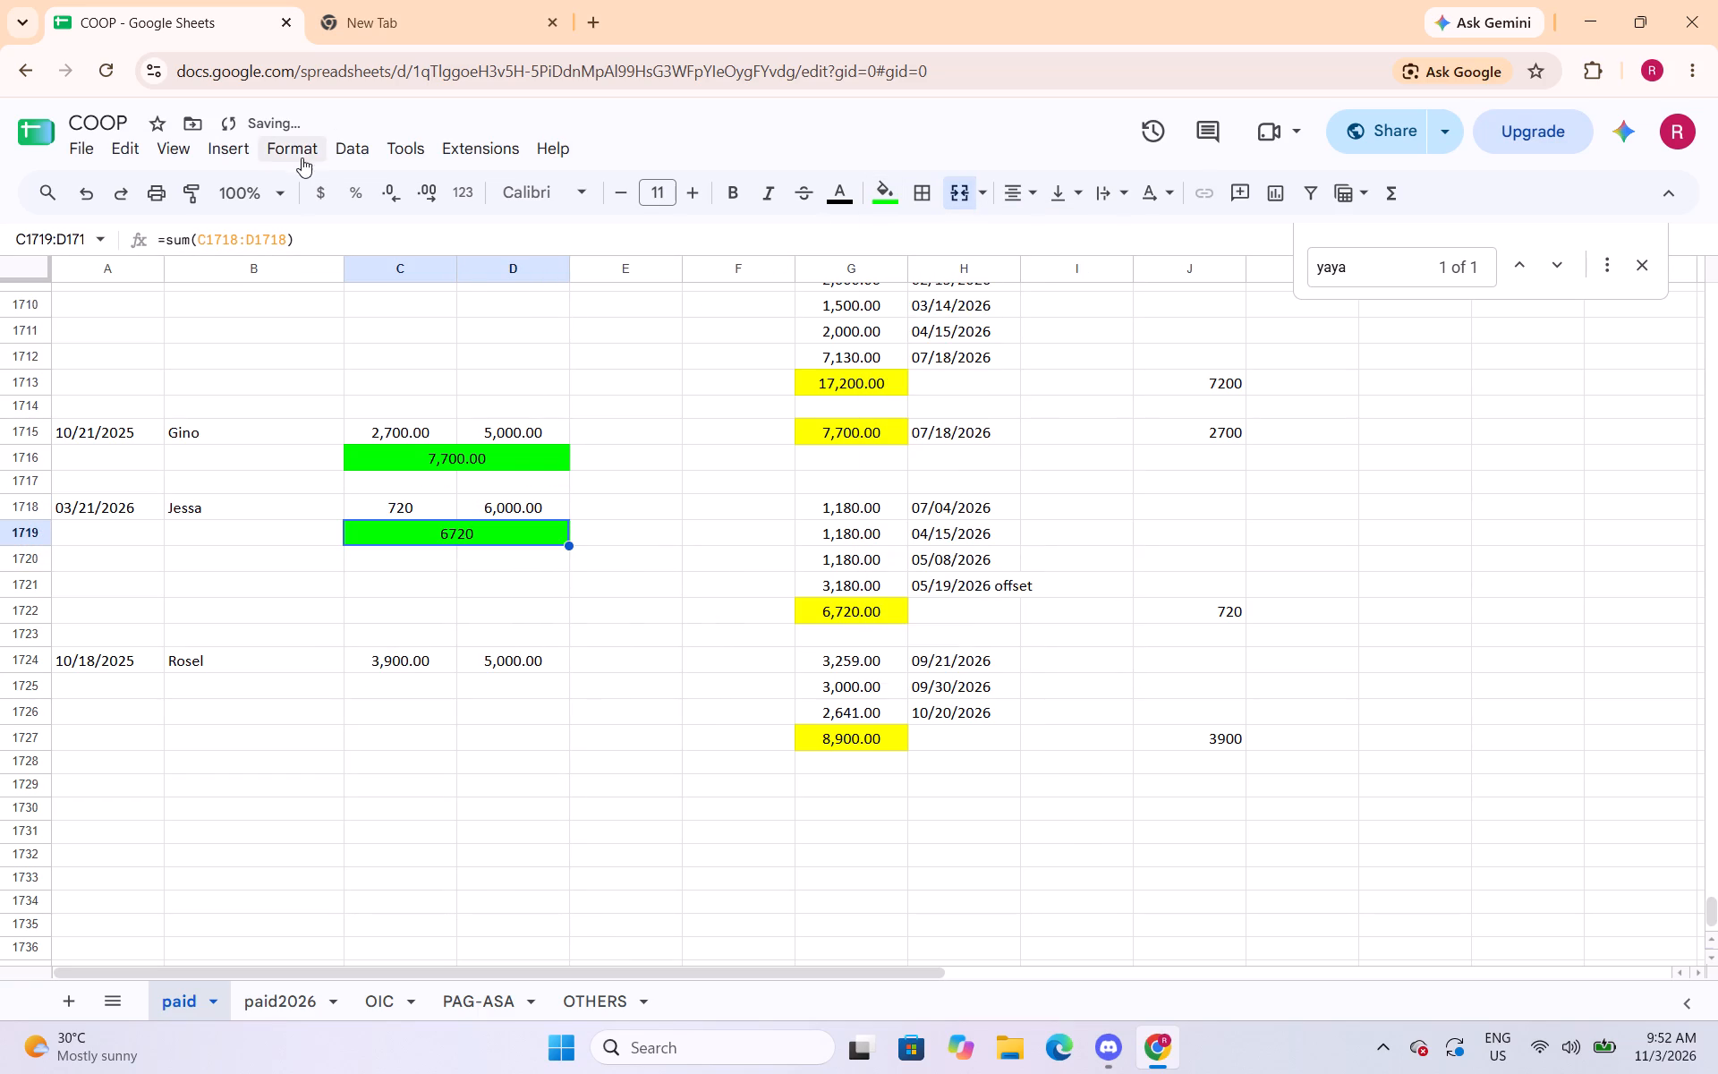
pyautogui.click(301, 152)
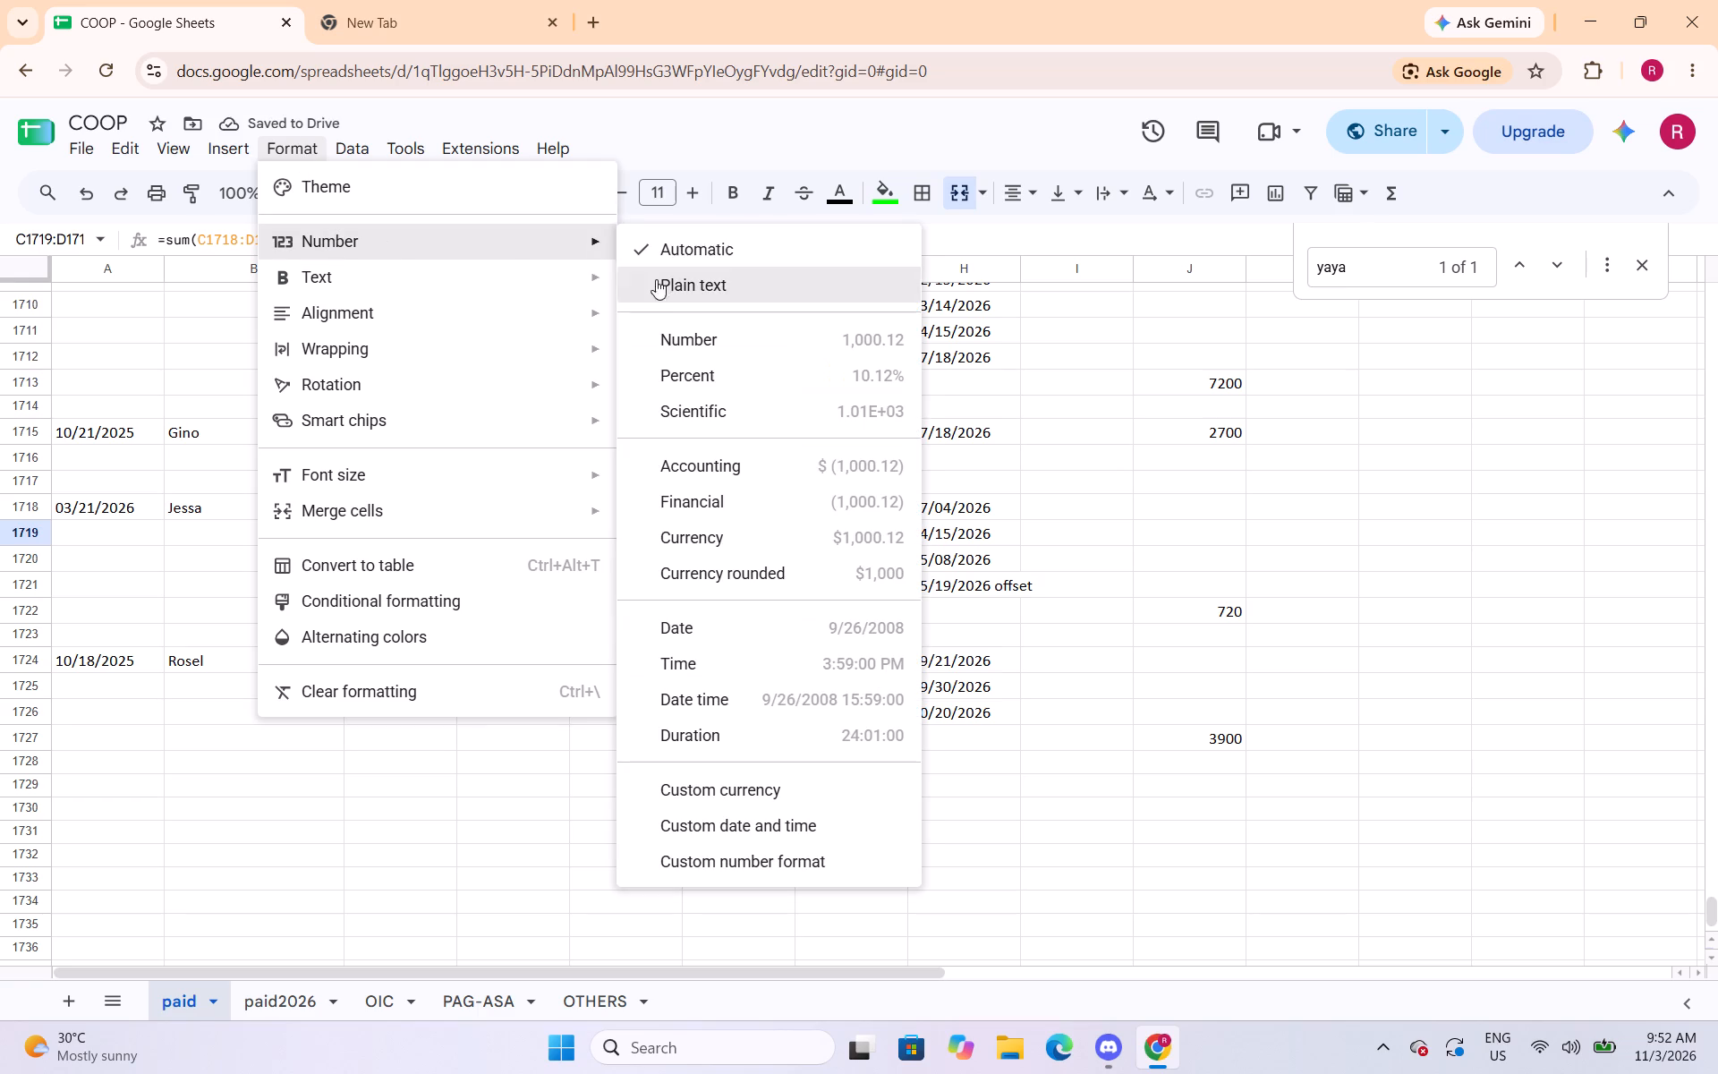
pyautogui.click(670, 336)
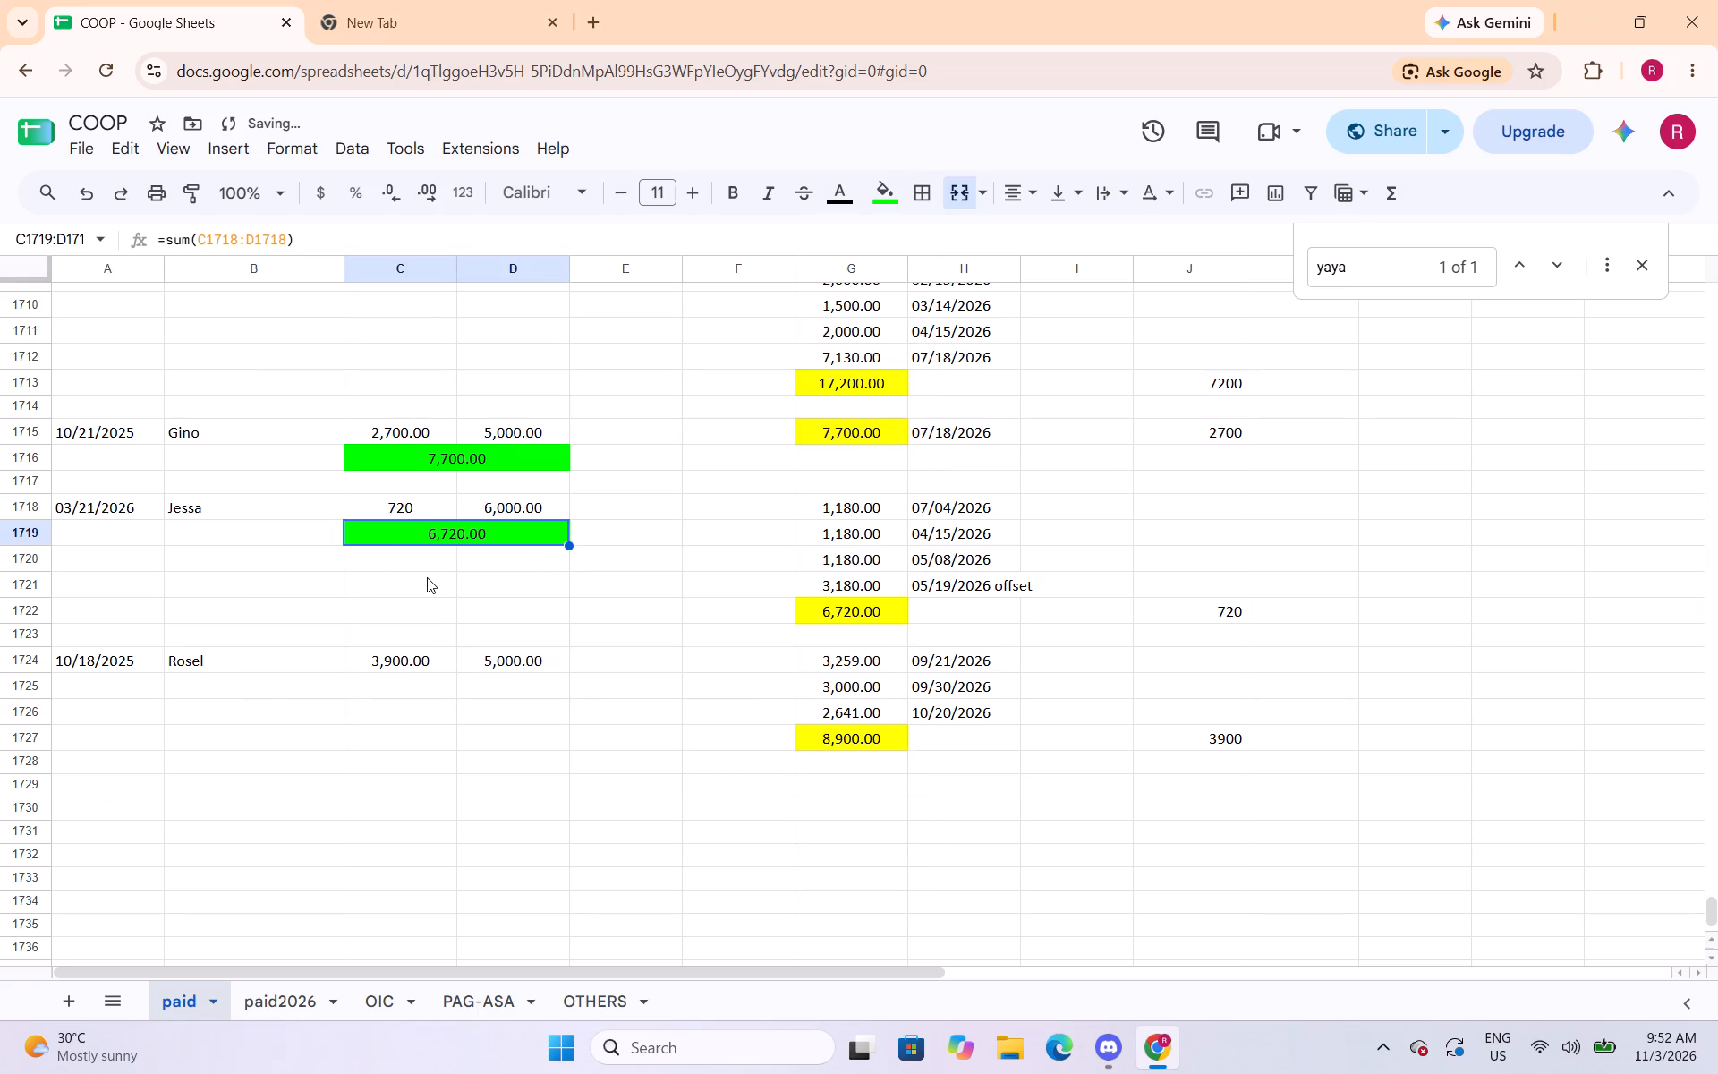
# Merge C1725:D1725 under the 10/18/2025 entry and enter a SUM formula over C1724:D1724.
pyautogui.scroll(-1, 427, 577)
pyautogui.moveTo(426, 578); pyautogui.dragTo(470, 576)
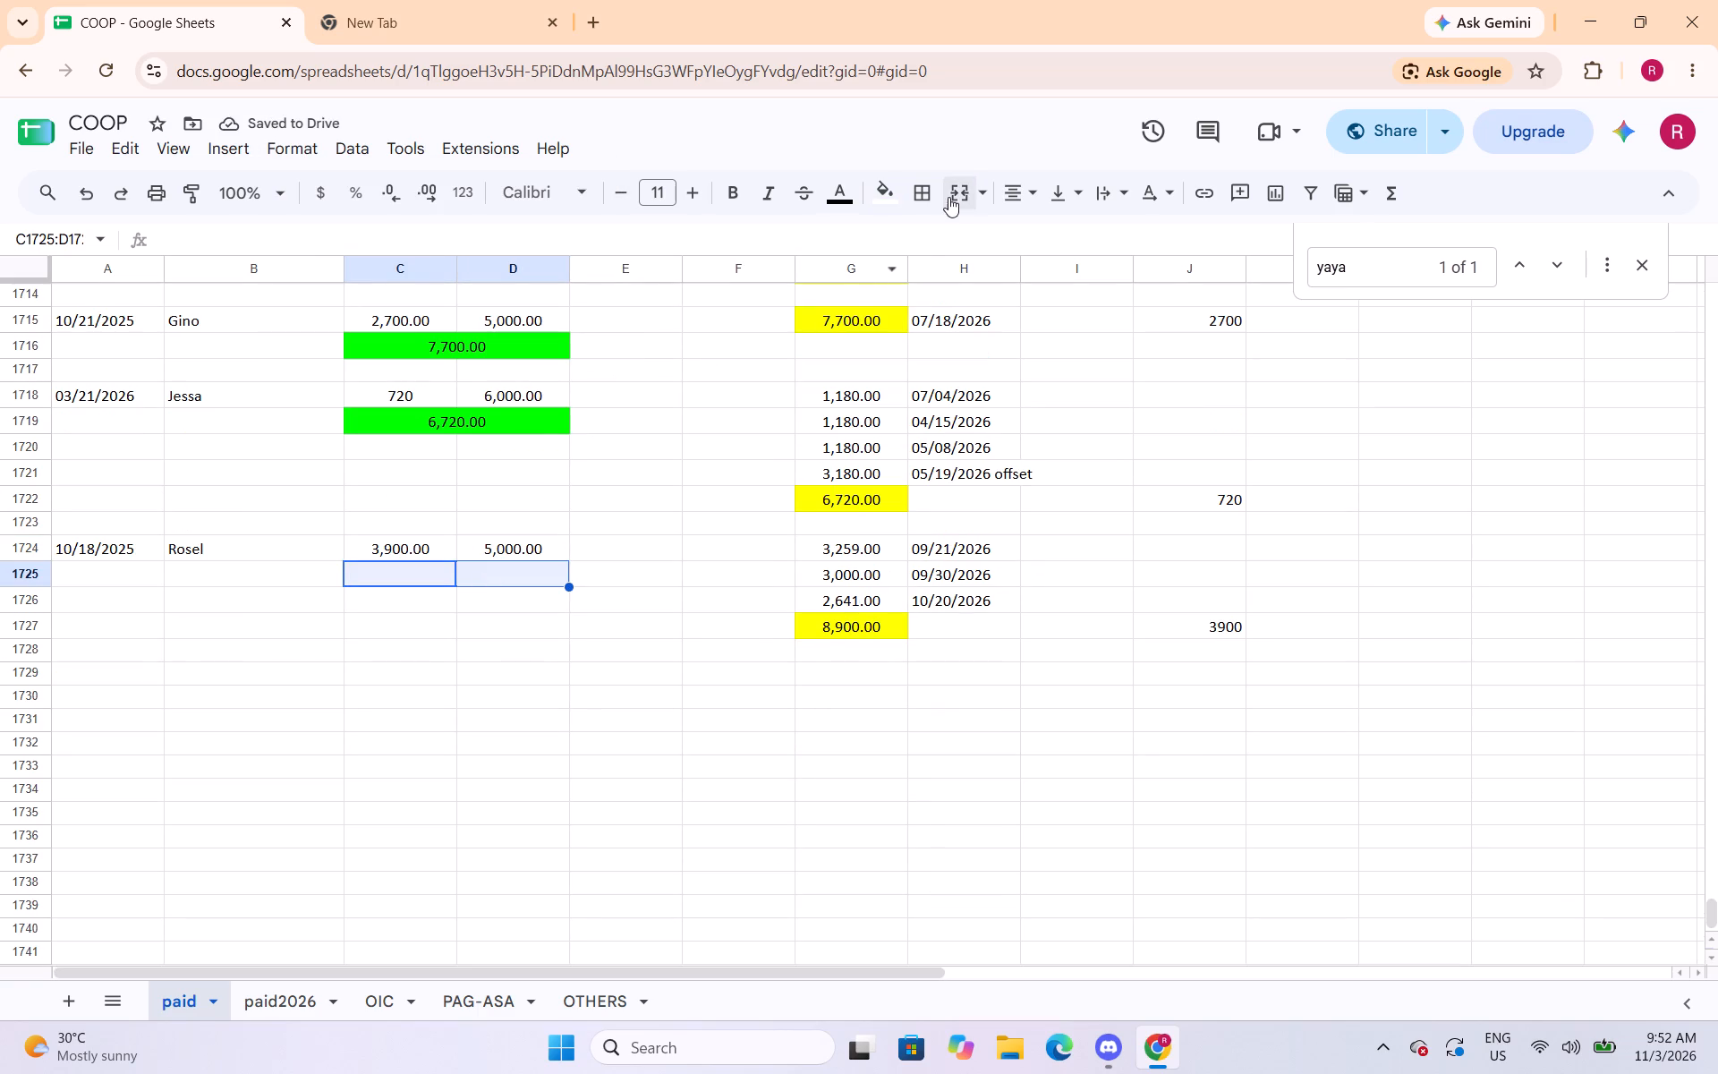
pyautogui.click(951, 195)
pyautogui.write('=sum(')
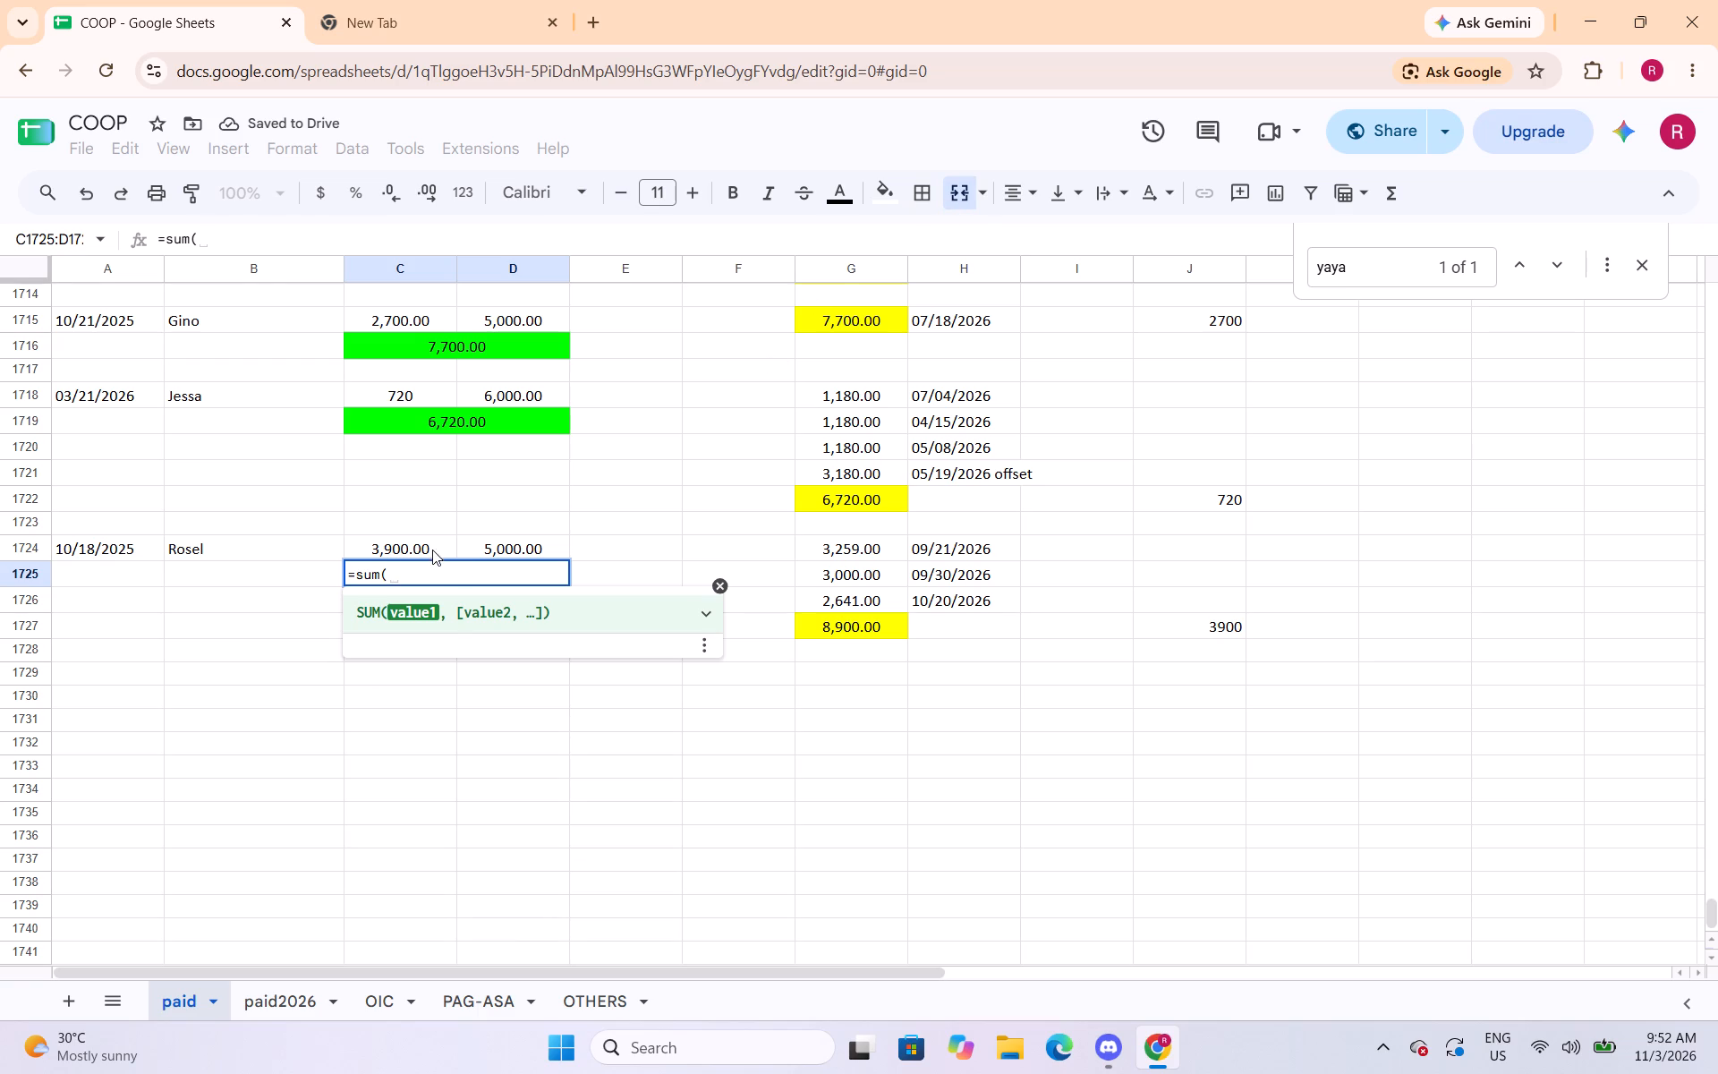
pyautogui.moveTo(432, 548); pyautogui.dragTo(468, 544)
pyautogui.hotkey('shift', ')')
pyautogui.press('Return')
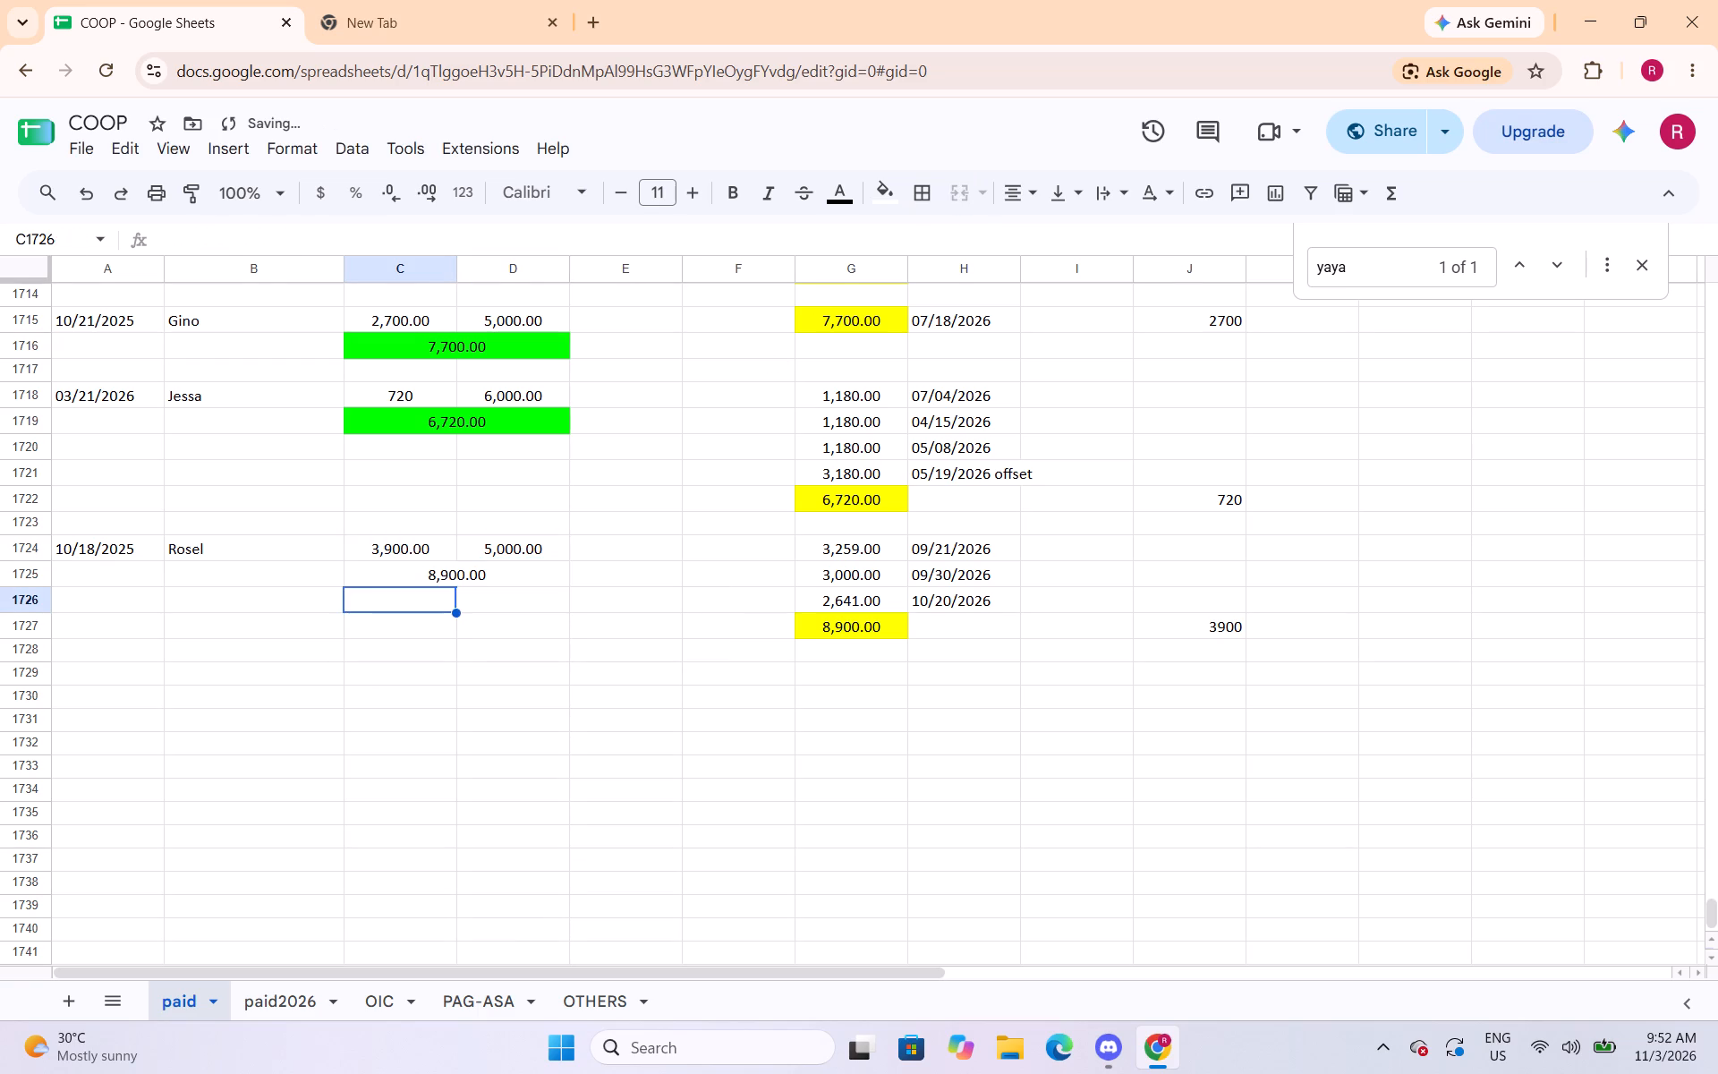
# Fill the merged total in C1725:D1725 bright green.
pyautogui.press('Up')
pyautogui.click(878, 211)
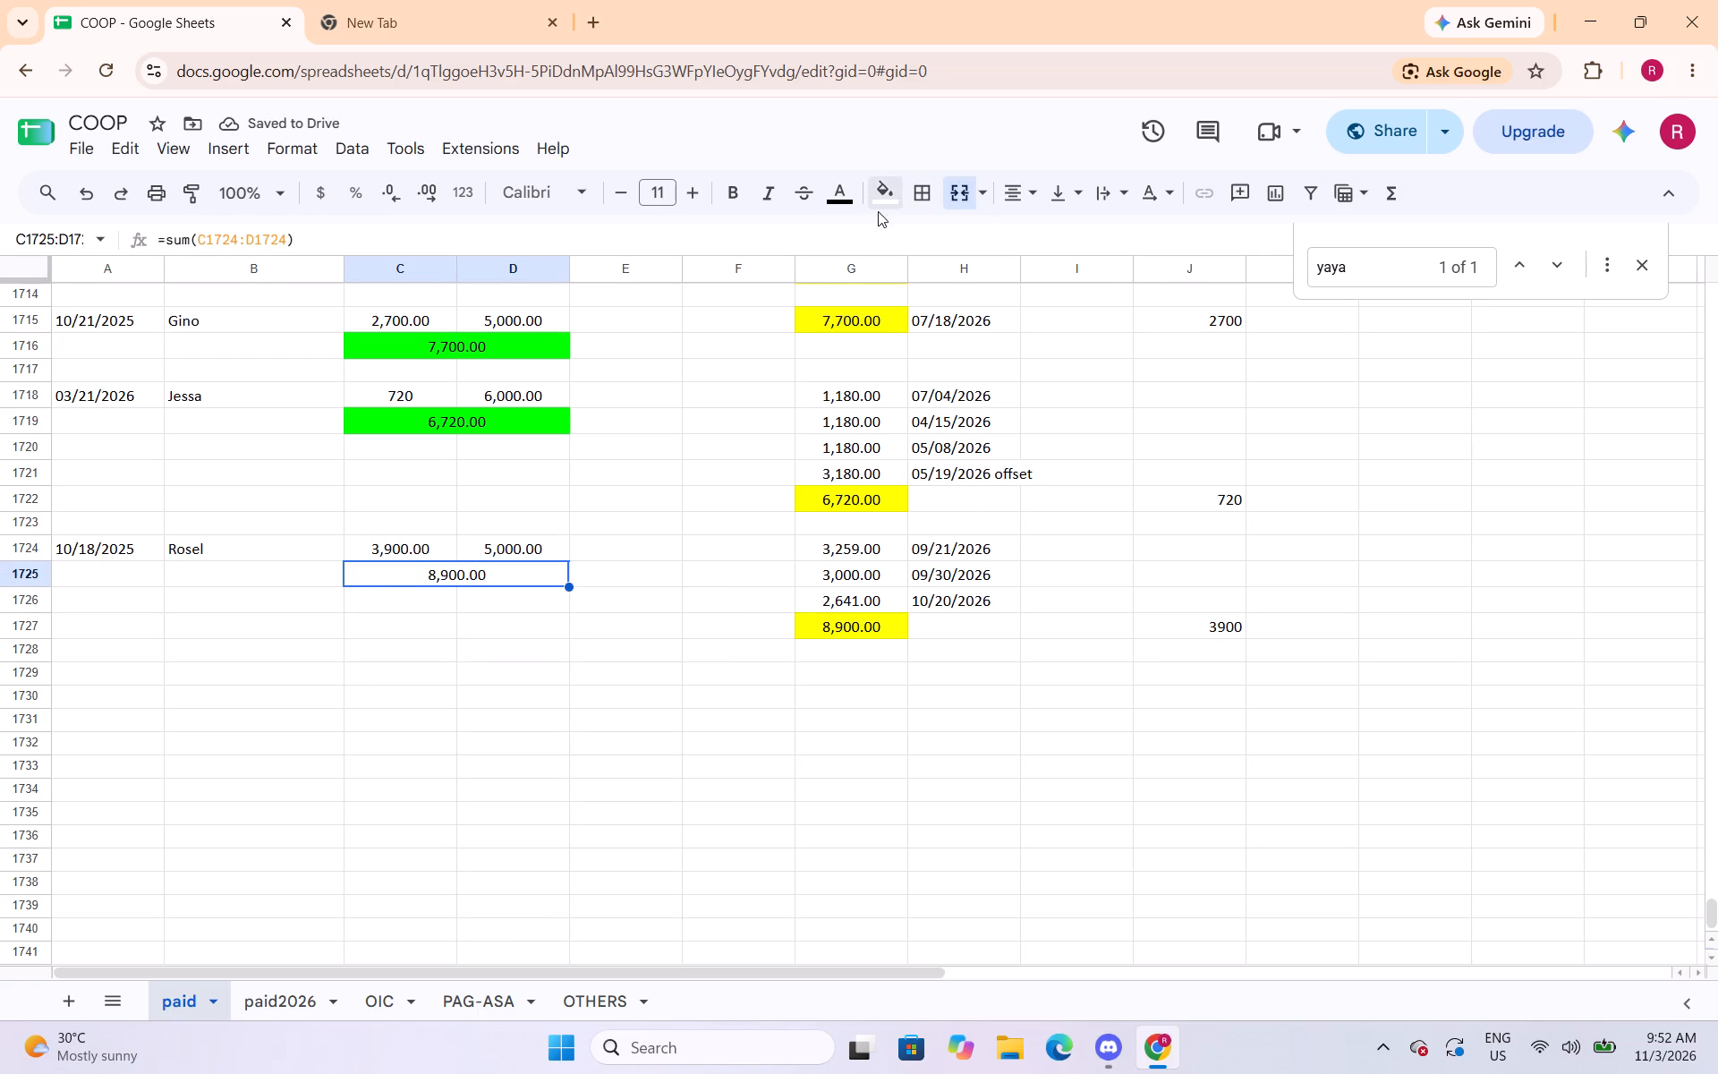
pyautogui.click(985, 297)
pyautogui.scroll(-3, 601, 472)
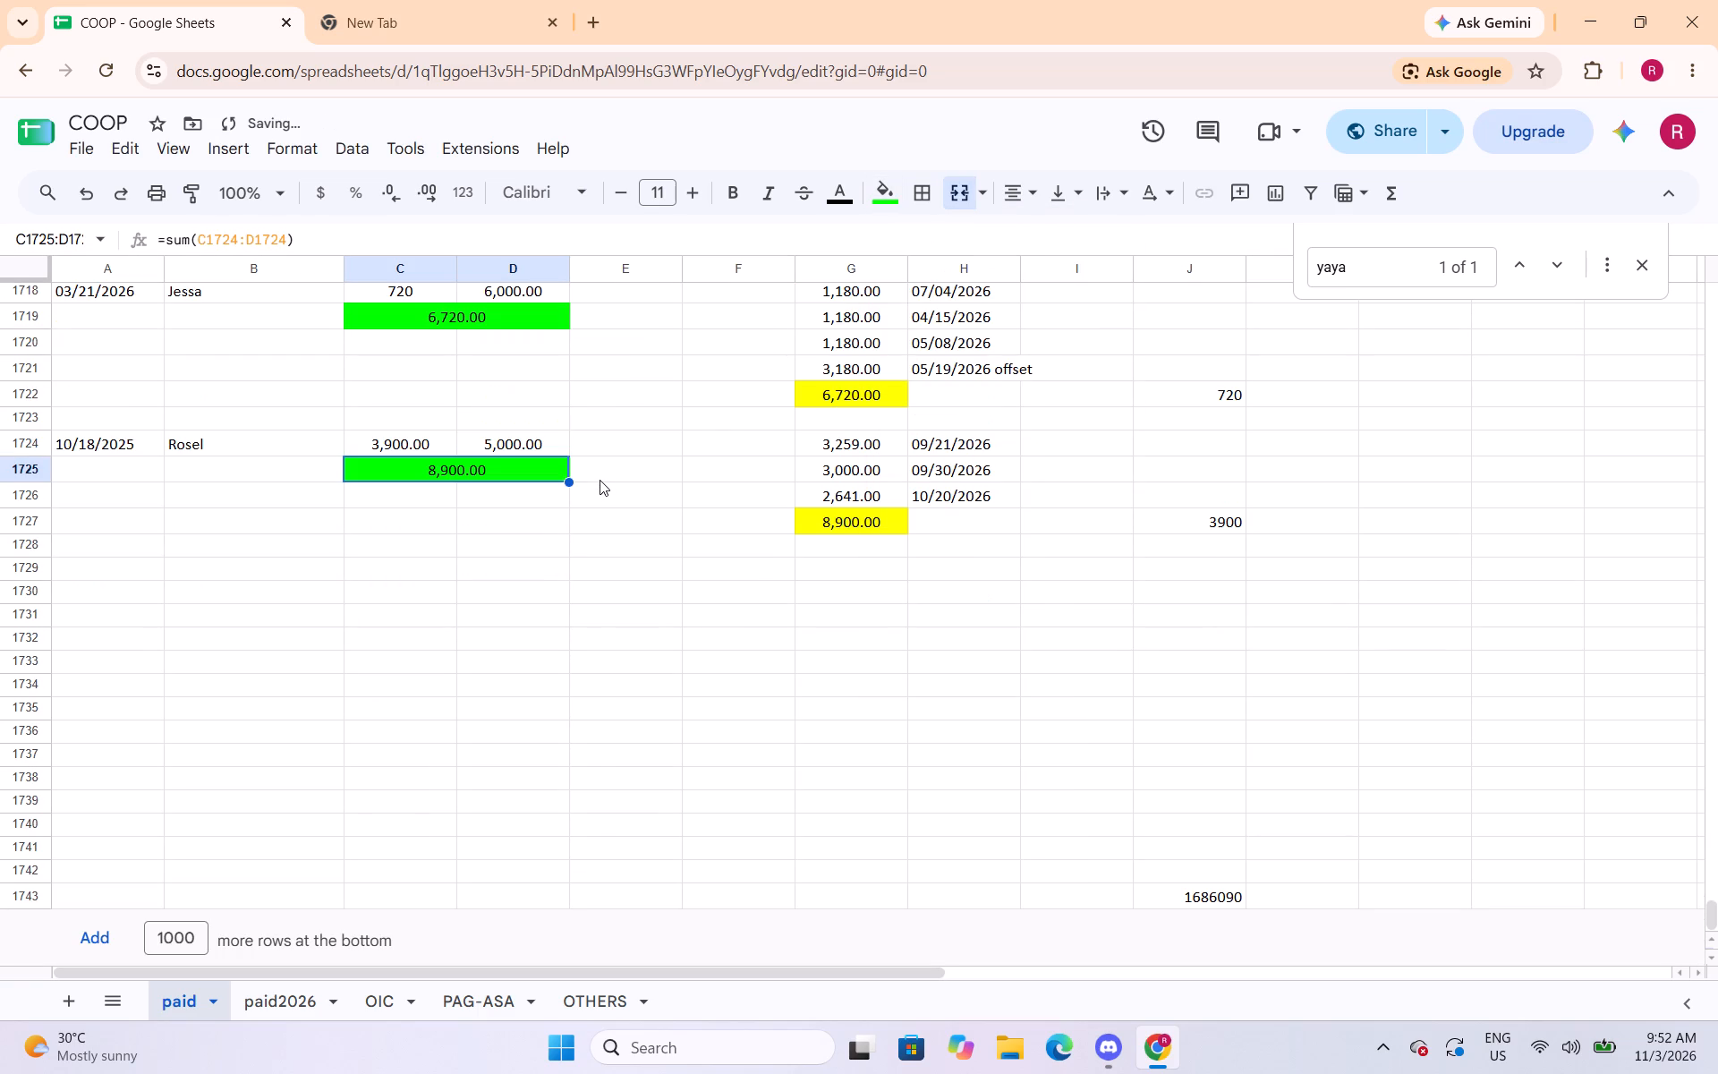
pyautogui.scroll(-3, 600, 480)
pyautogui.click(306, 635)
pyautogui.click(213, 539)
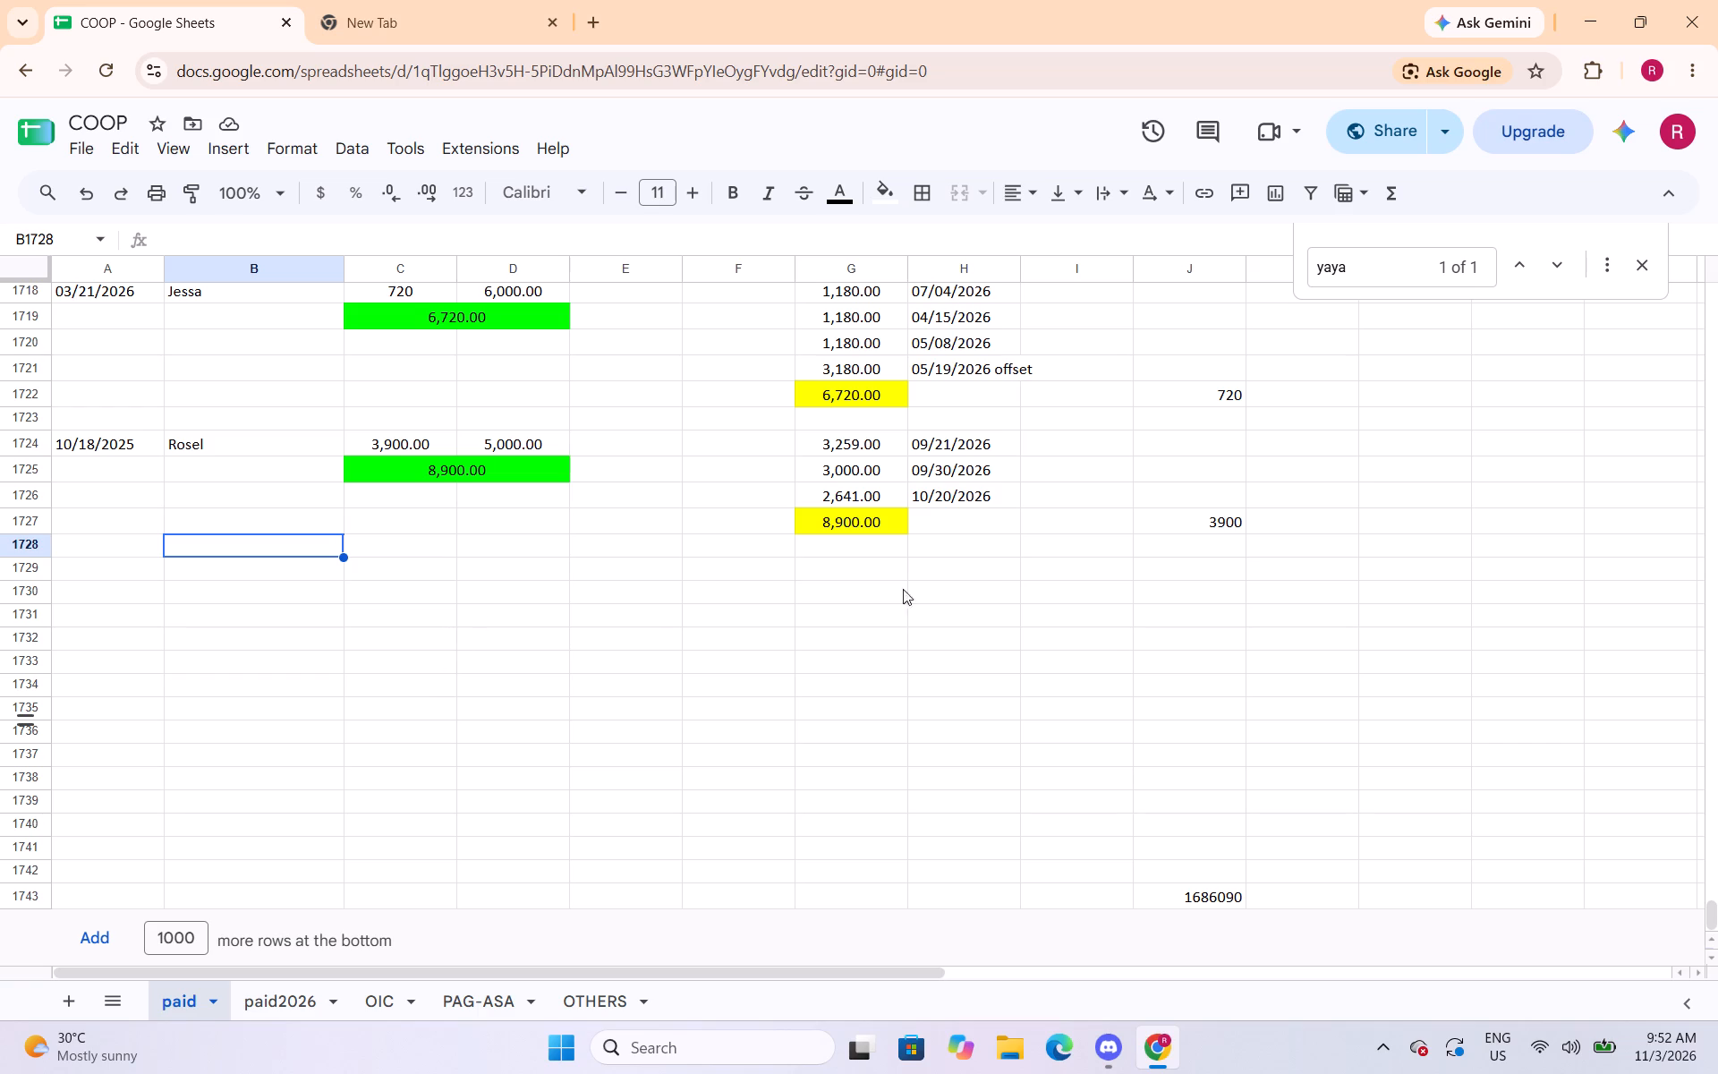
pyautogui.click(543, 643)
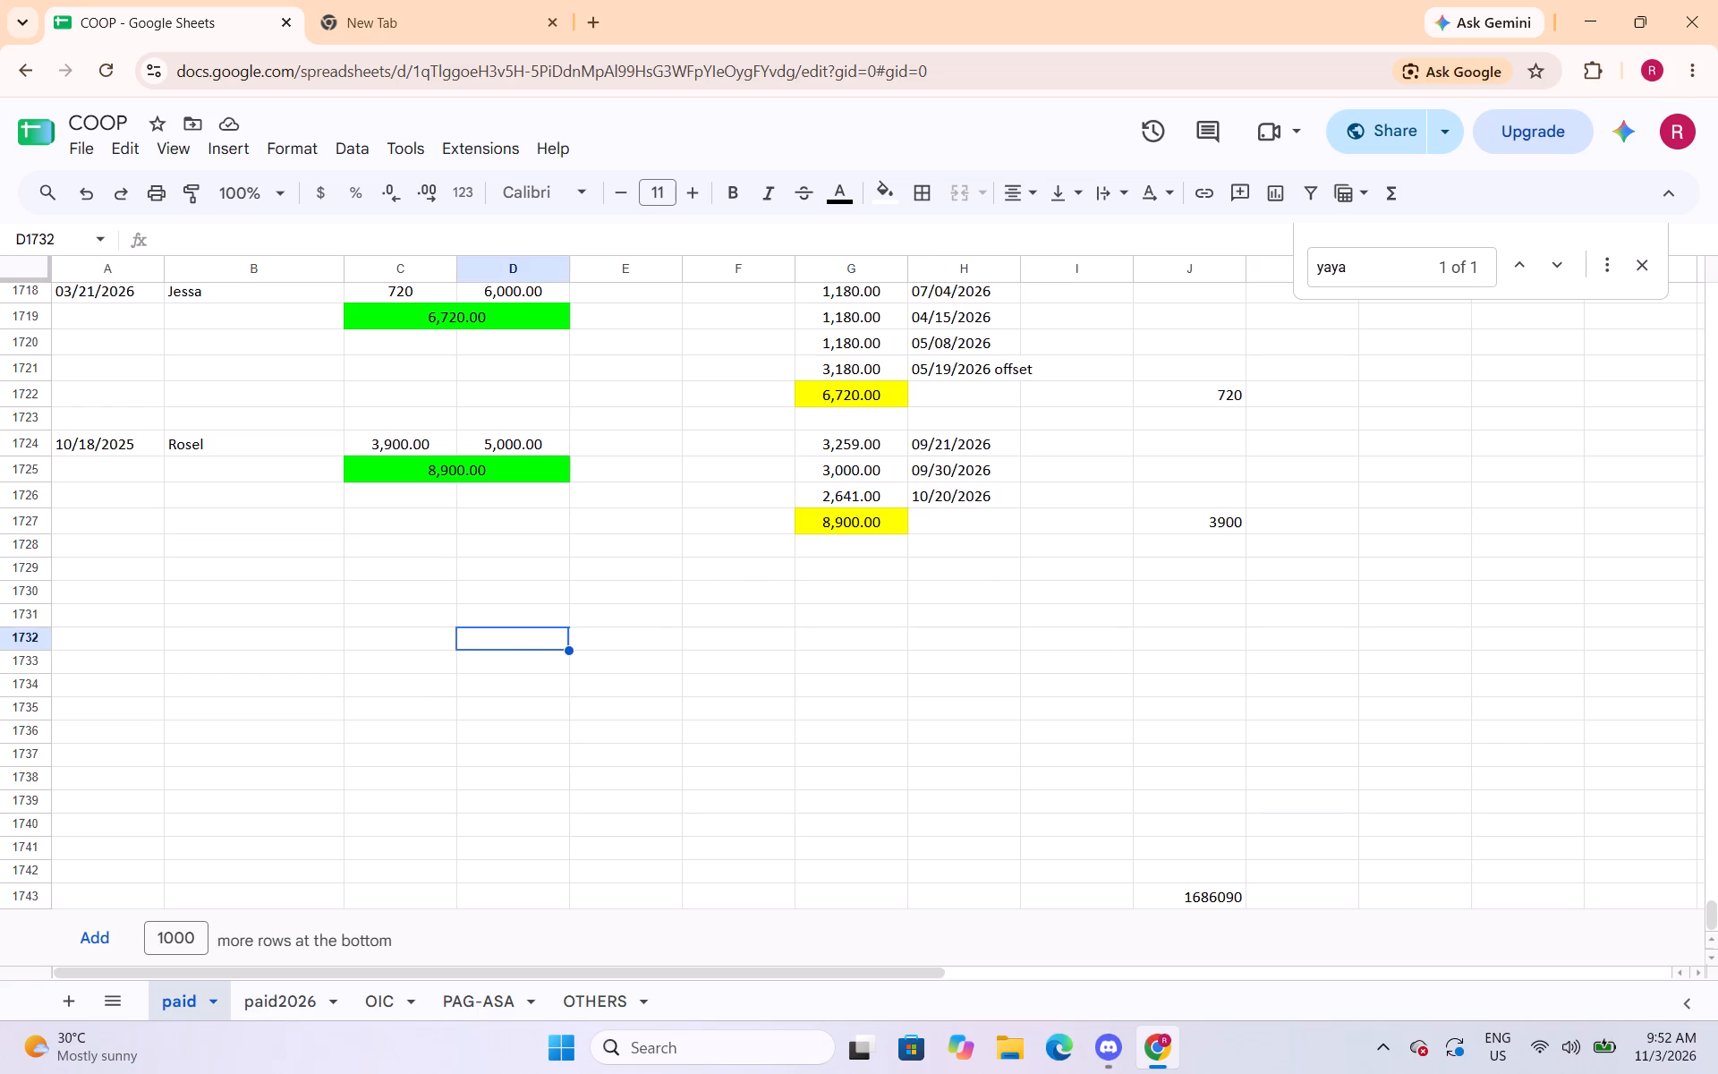
# Save the spreadsheet.
pyautogui.hotkey('ctrl', 's')
pyautogui.hotkey('ctrl', 's')
pyautogui.hotkey('ctrl', 's')
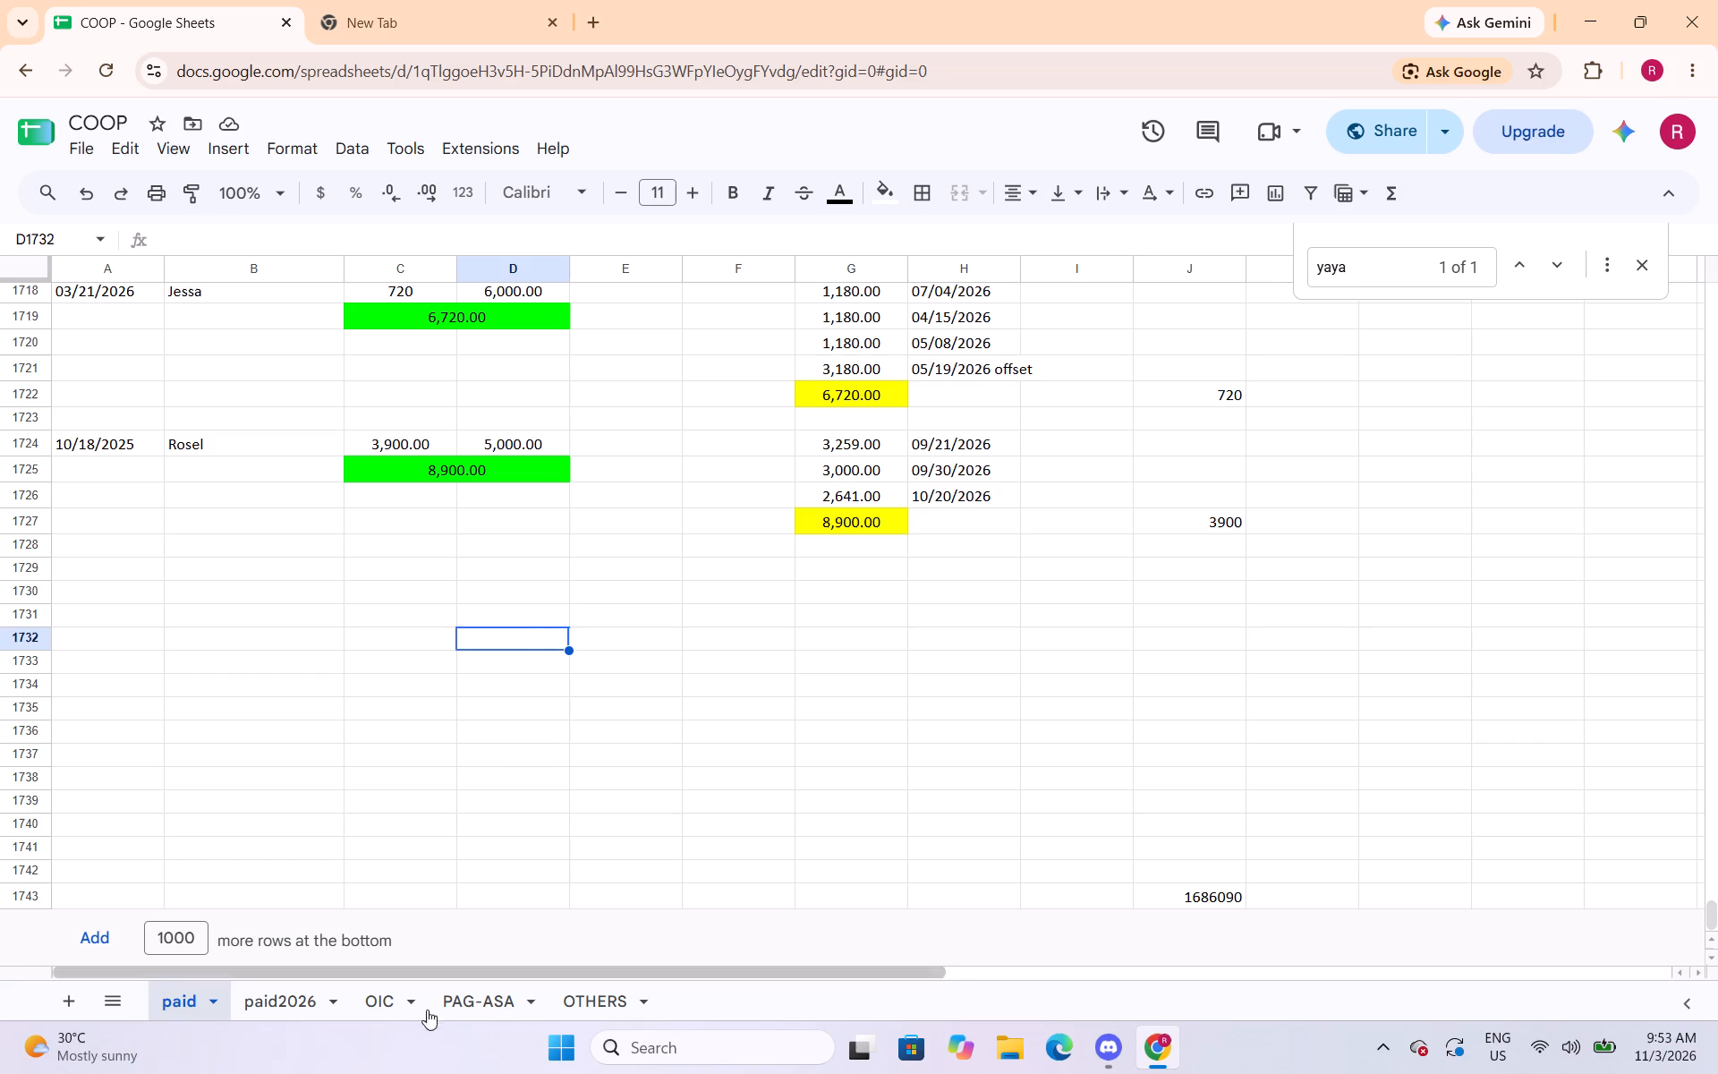
# Review the loan entries and their payments on the OIC sheet, from the first row to the 09/22/2026 entry.
pyautogui.click(378, 1010)
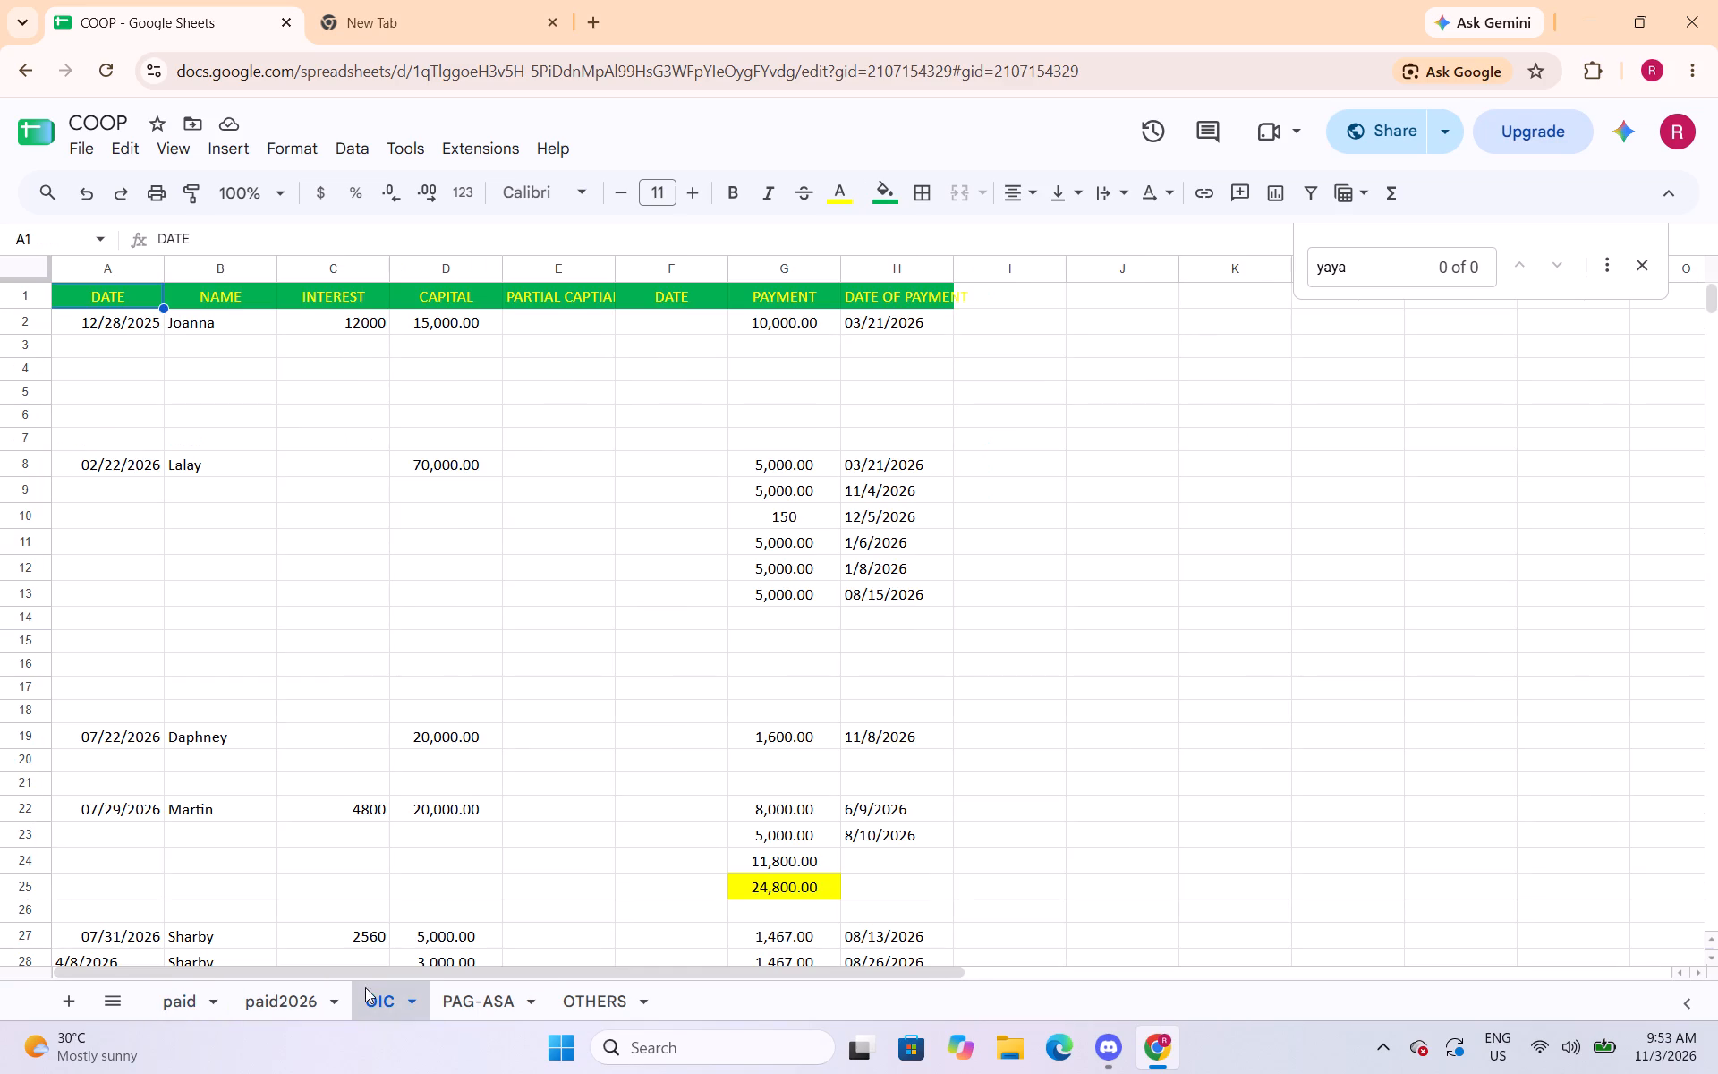
pyautogui.scroll(-3, 455, 732)
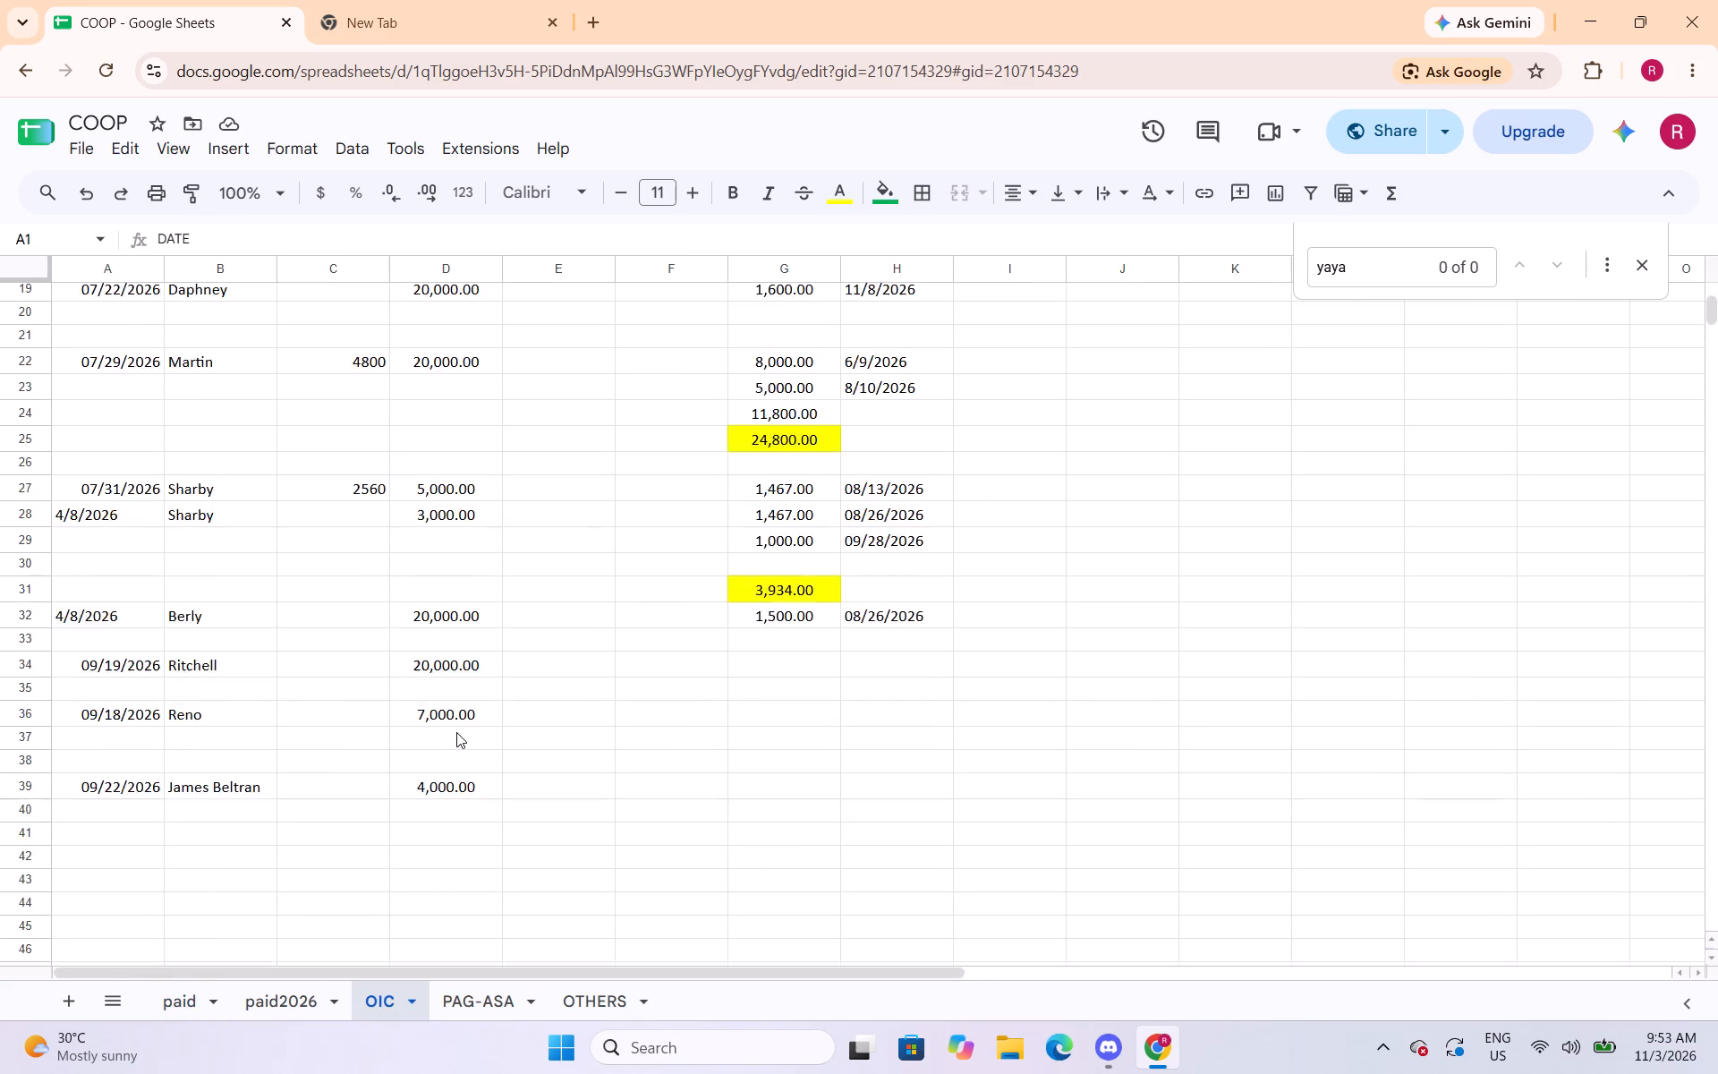
pyautogui.scroll(-3, 456, 732)
pyautogui.scroll(2, 462, 732)
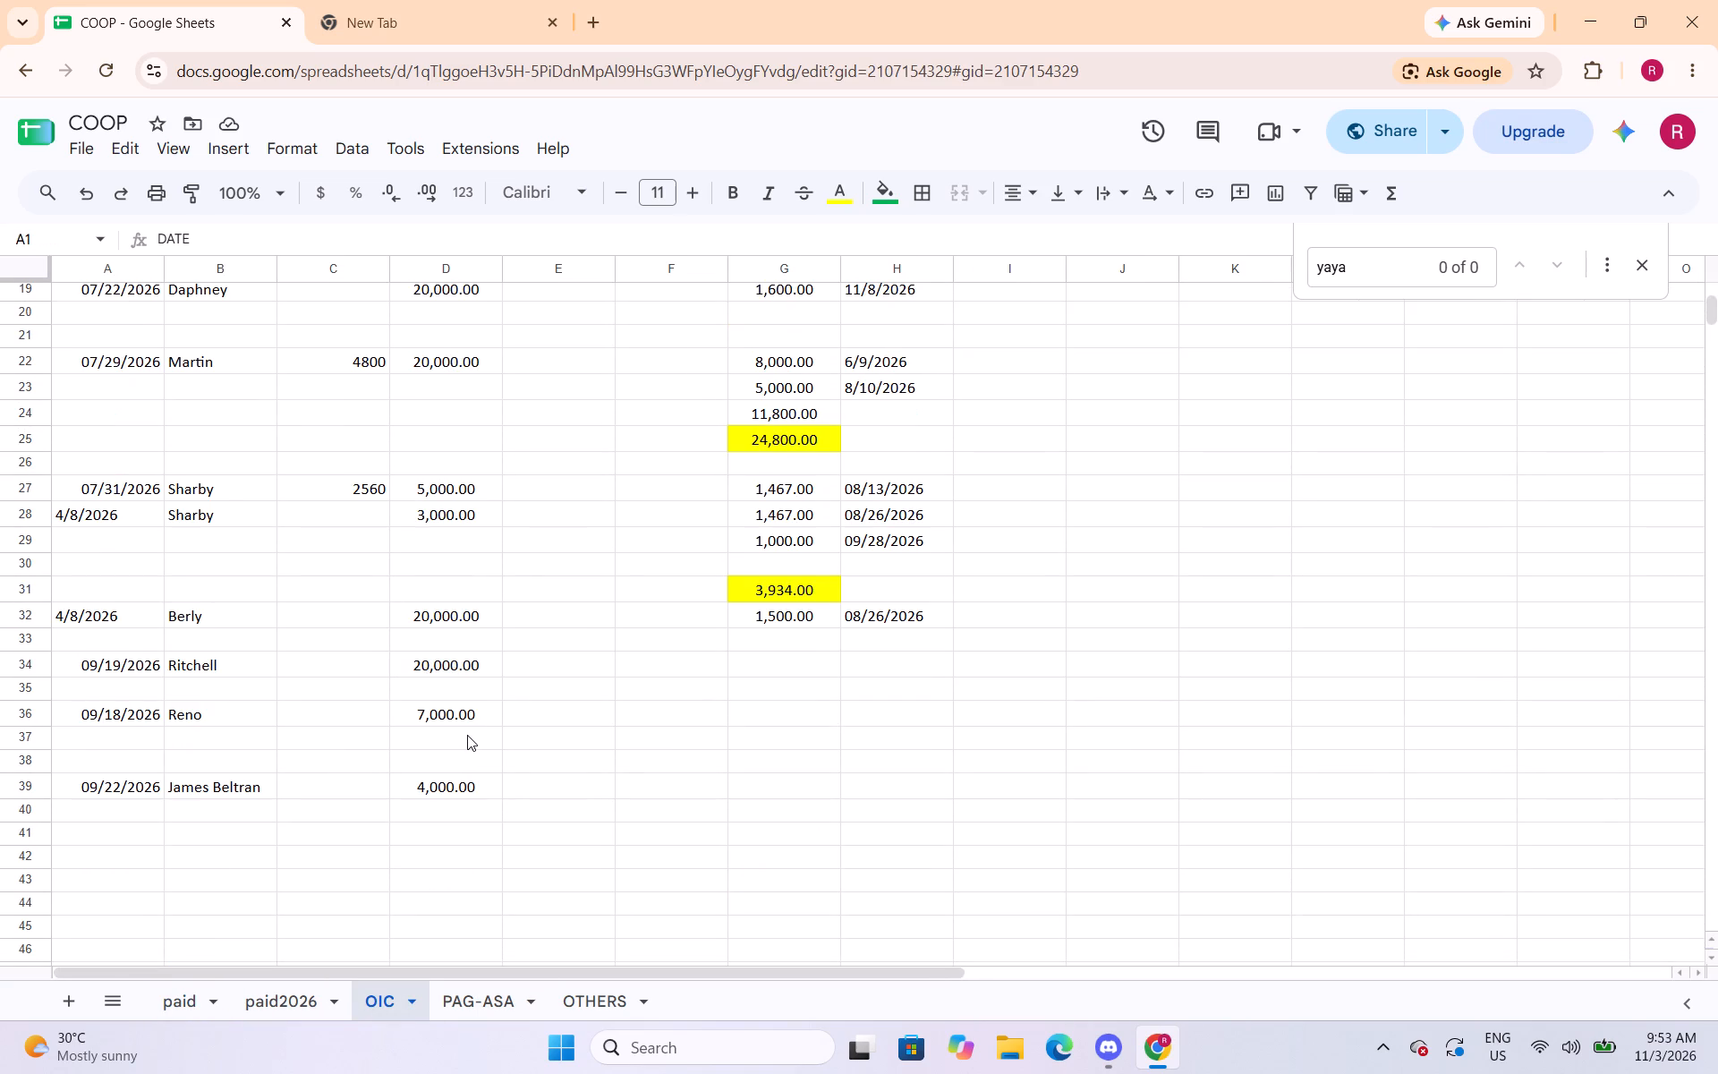
pyautogui.scroll(4, 467, 735)
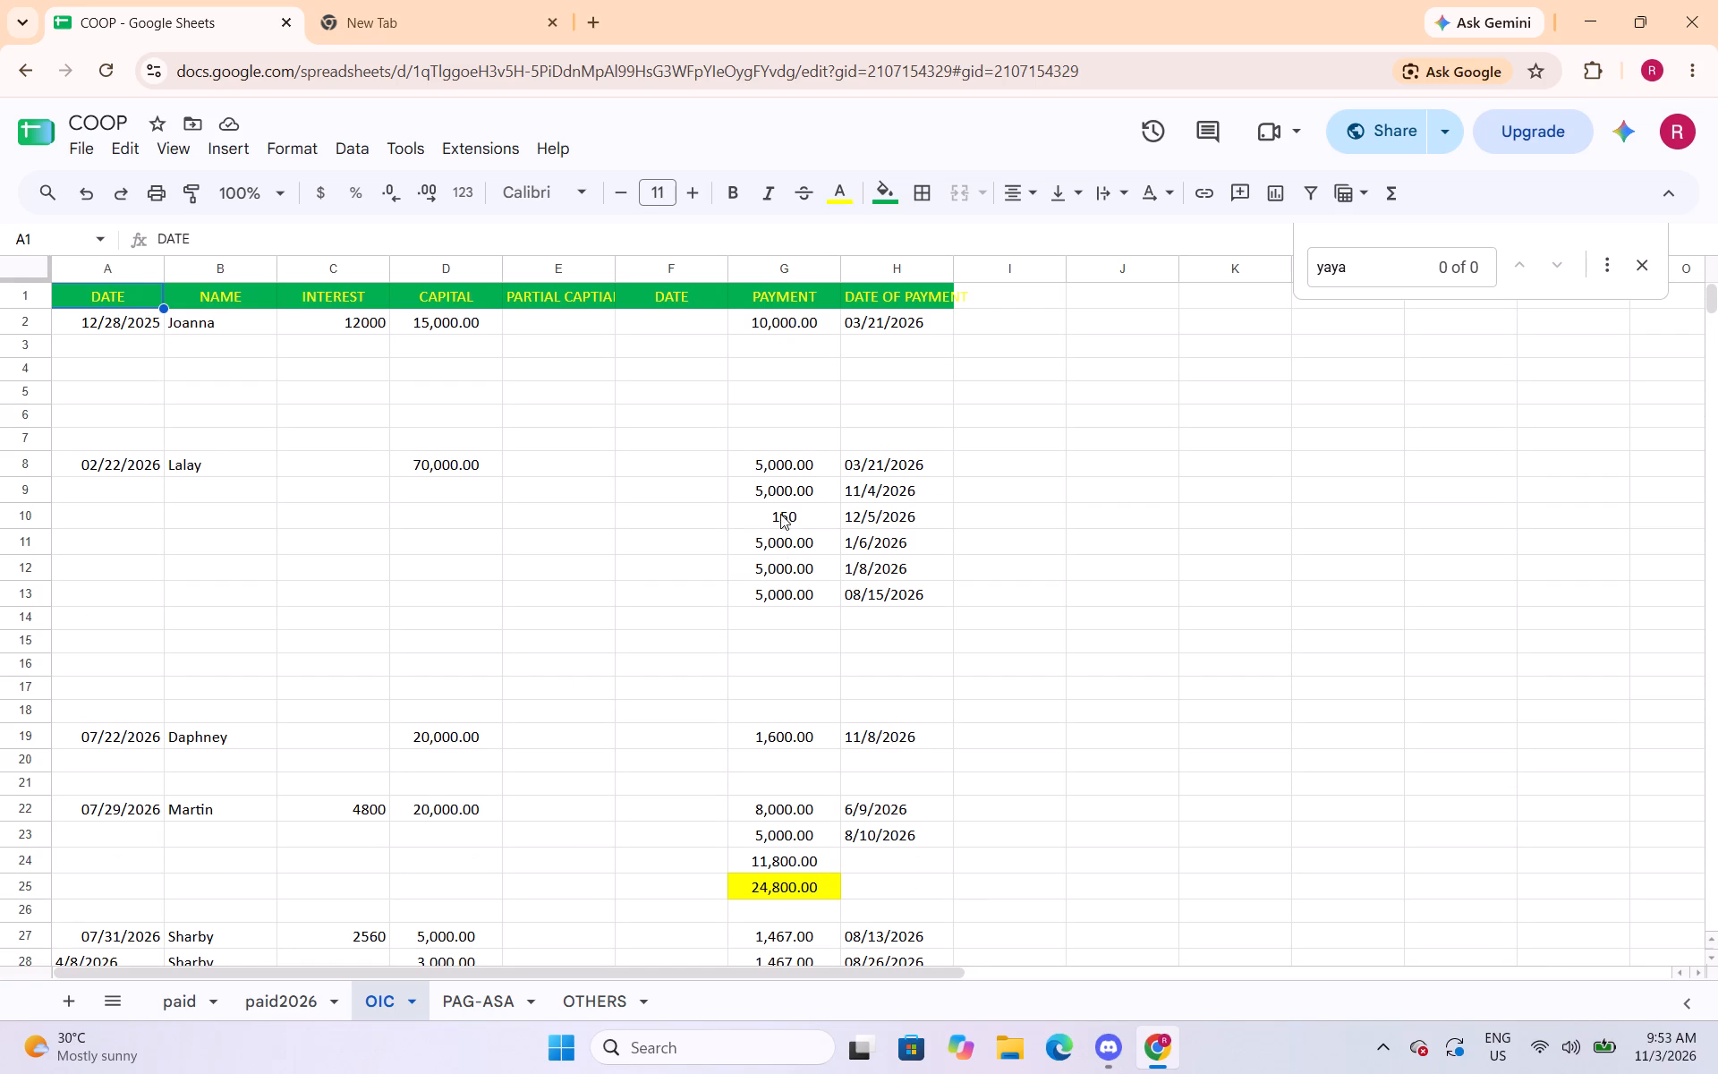
pyautogui.scroll(-2, 611, 606)
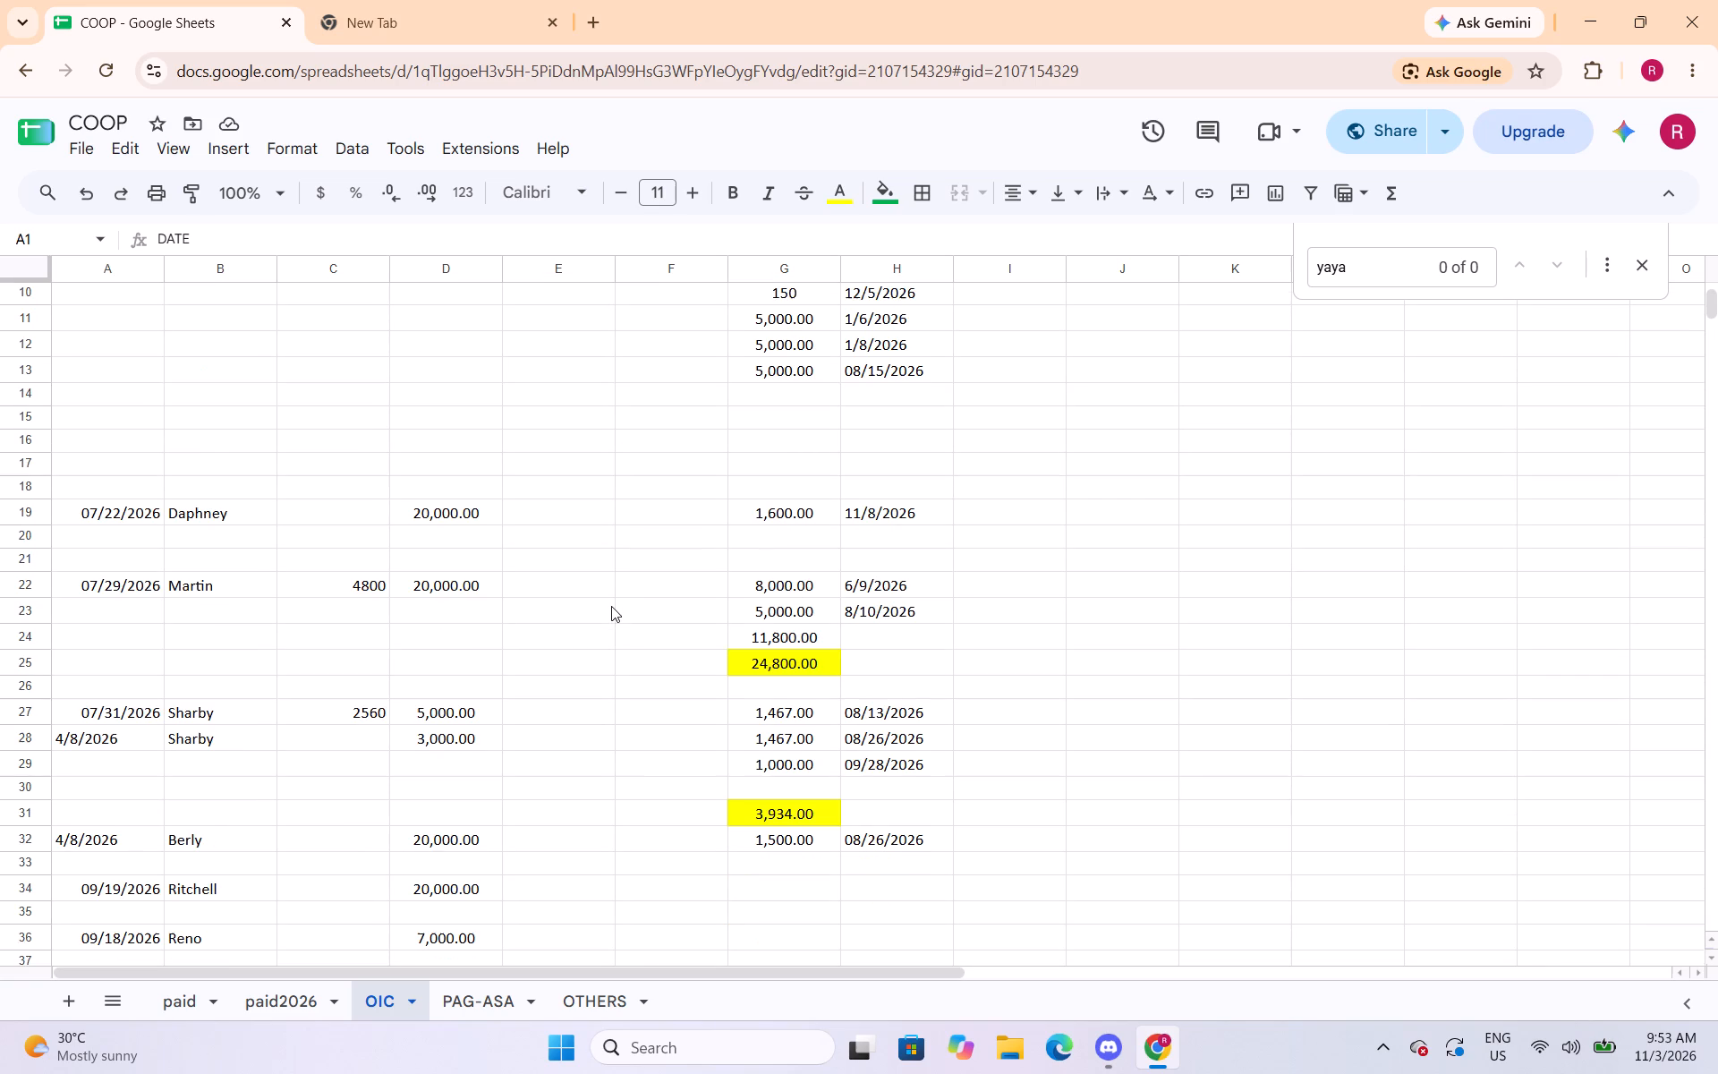
pyautogui.scroll(1, 611, 606)
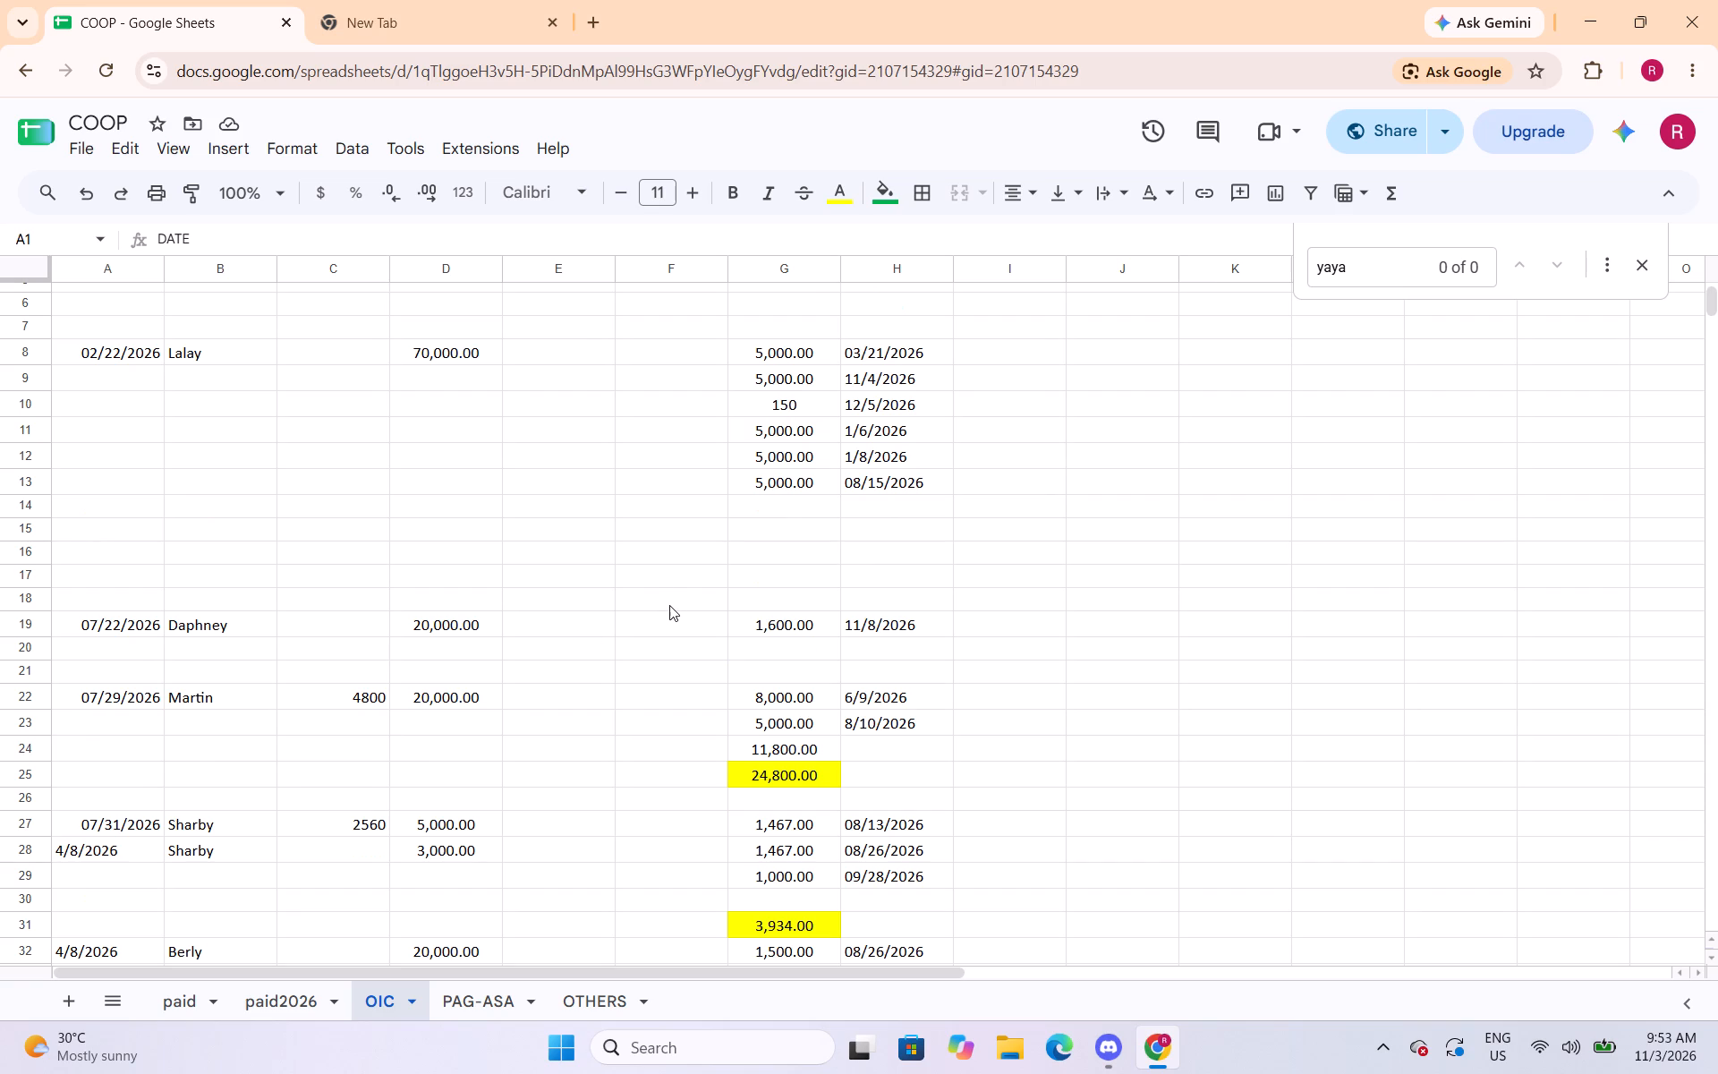
pyautogui.scroll(-1, 676, 595)
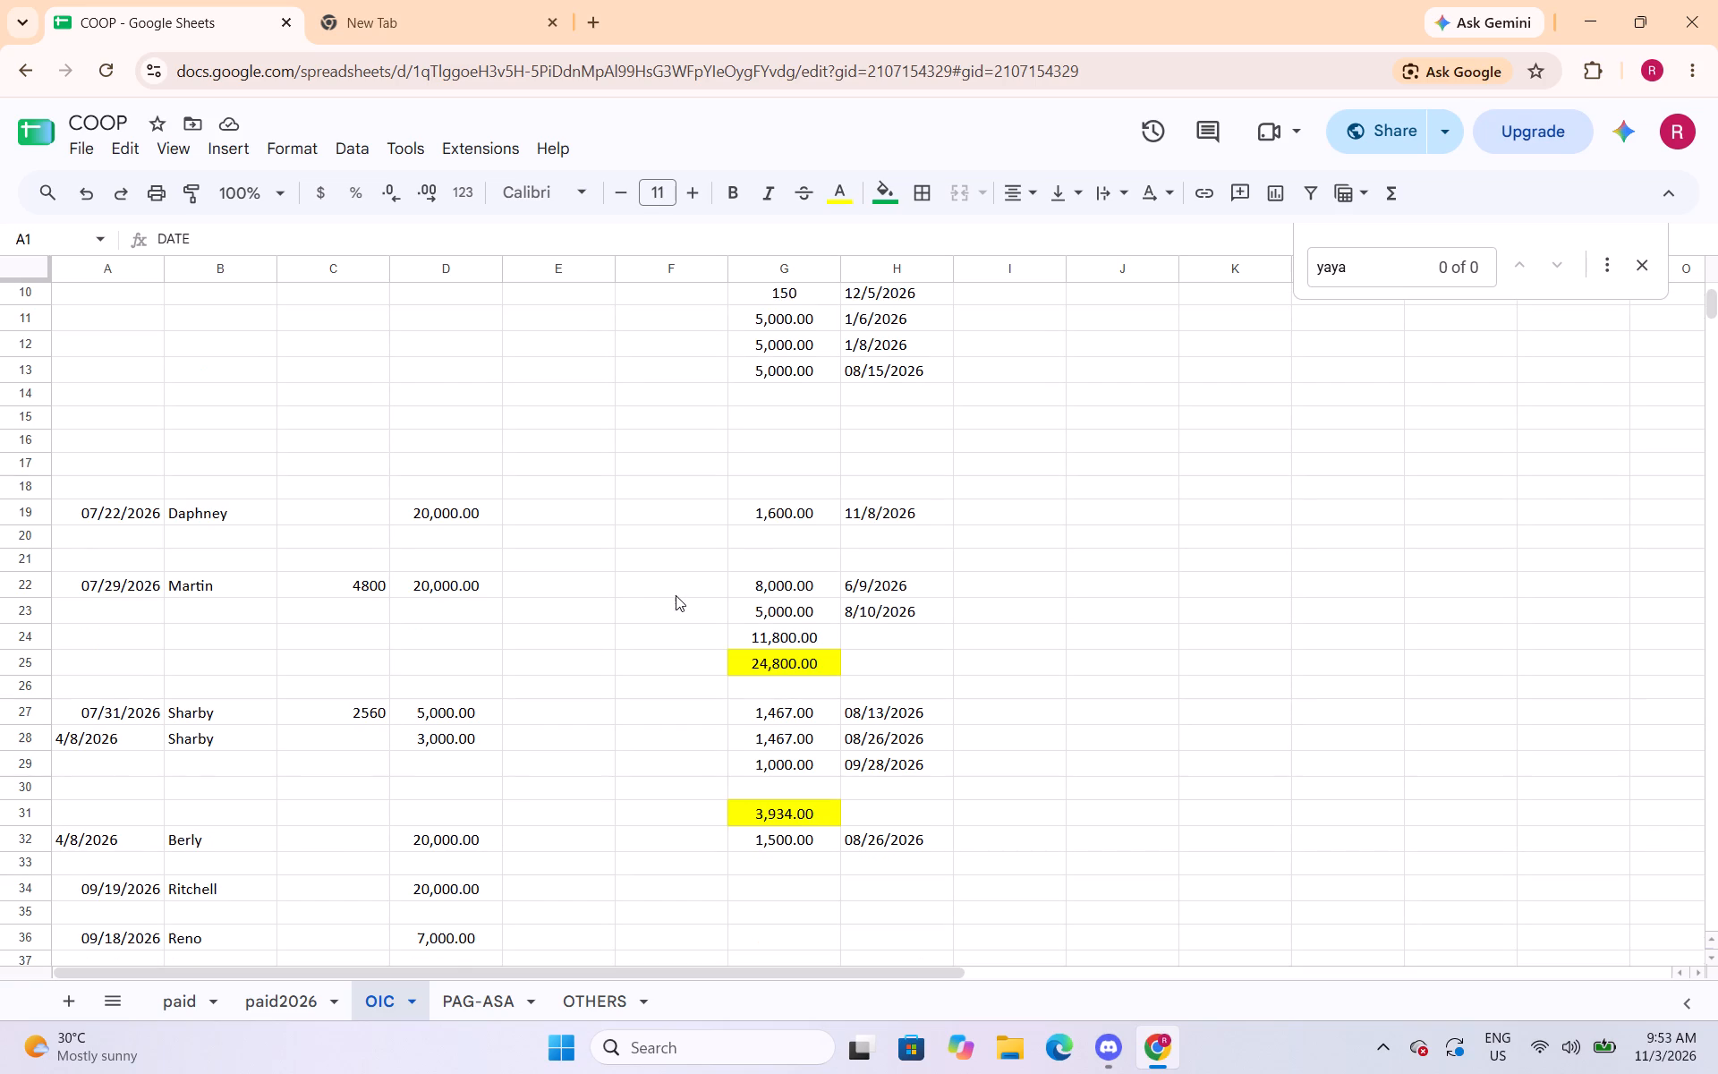
pyautogui.scroll(-1, 676, 594)
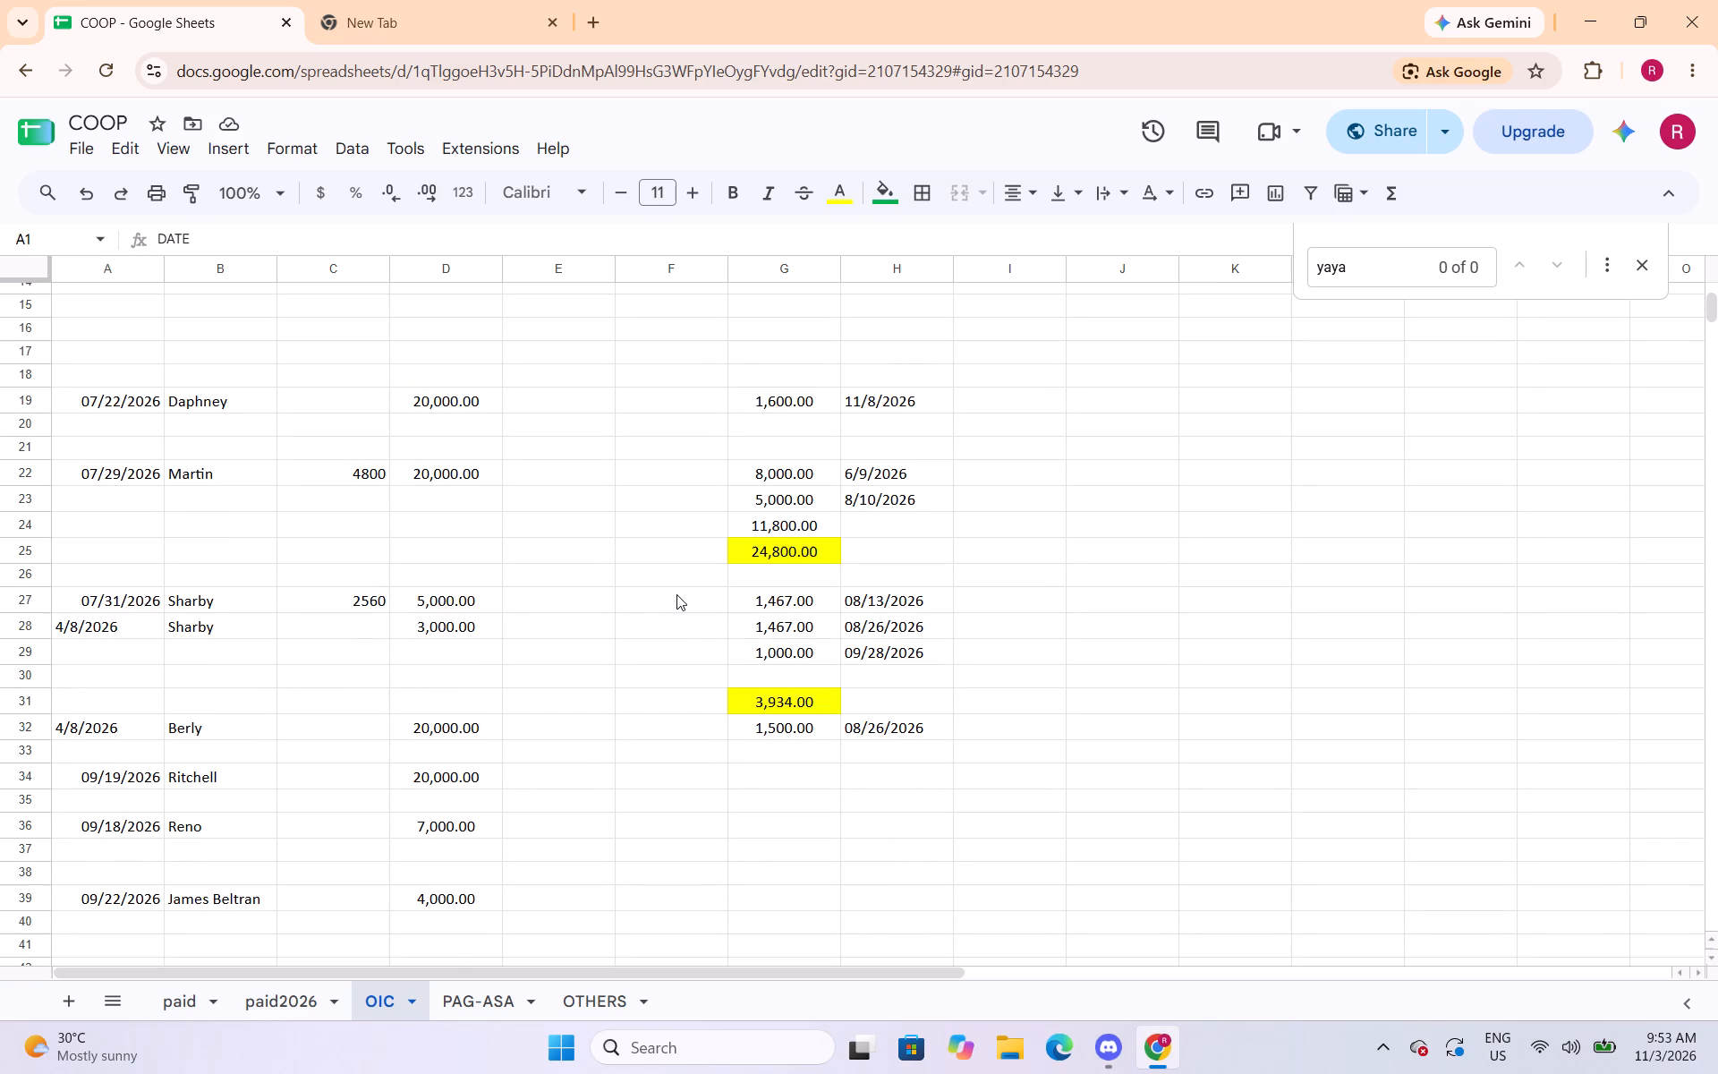
pyautogui.scroll(-1, 677, 594)
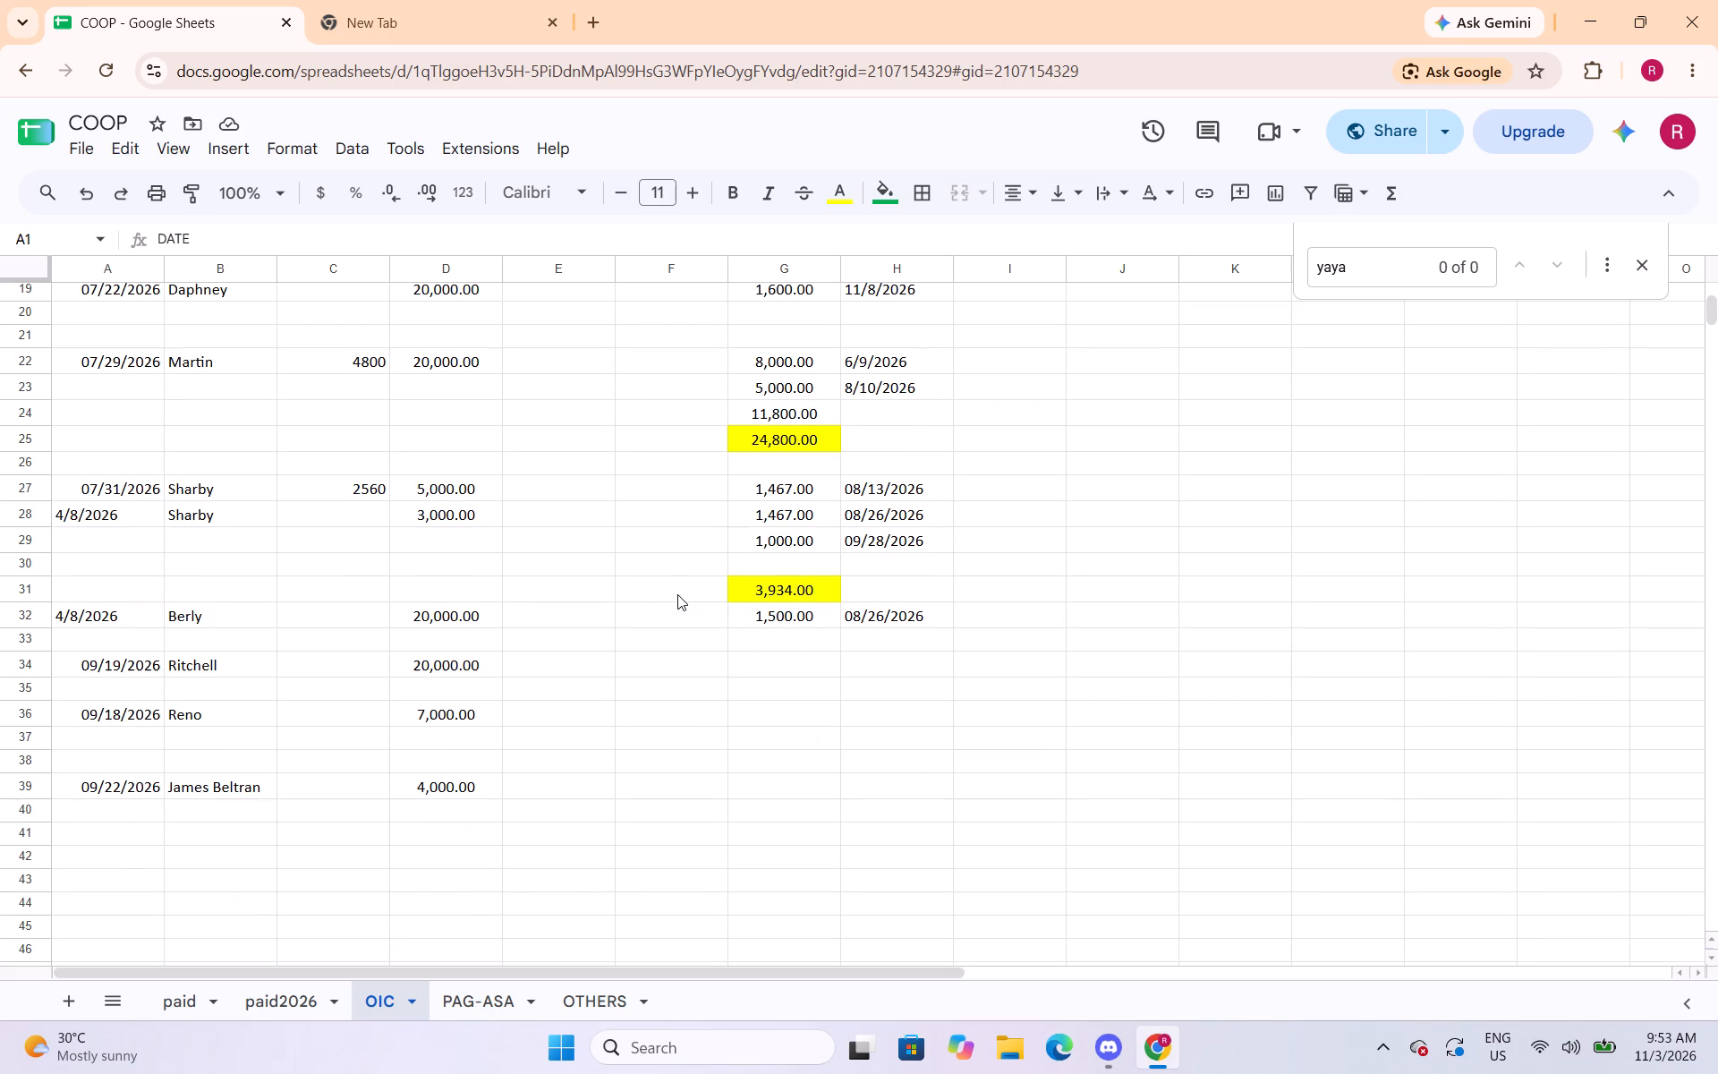
pyautogui.scroll(-1, 677, 594)
pyautogui.scroll(2, 677, 595)
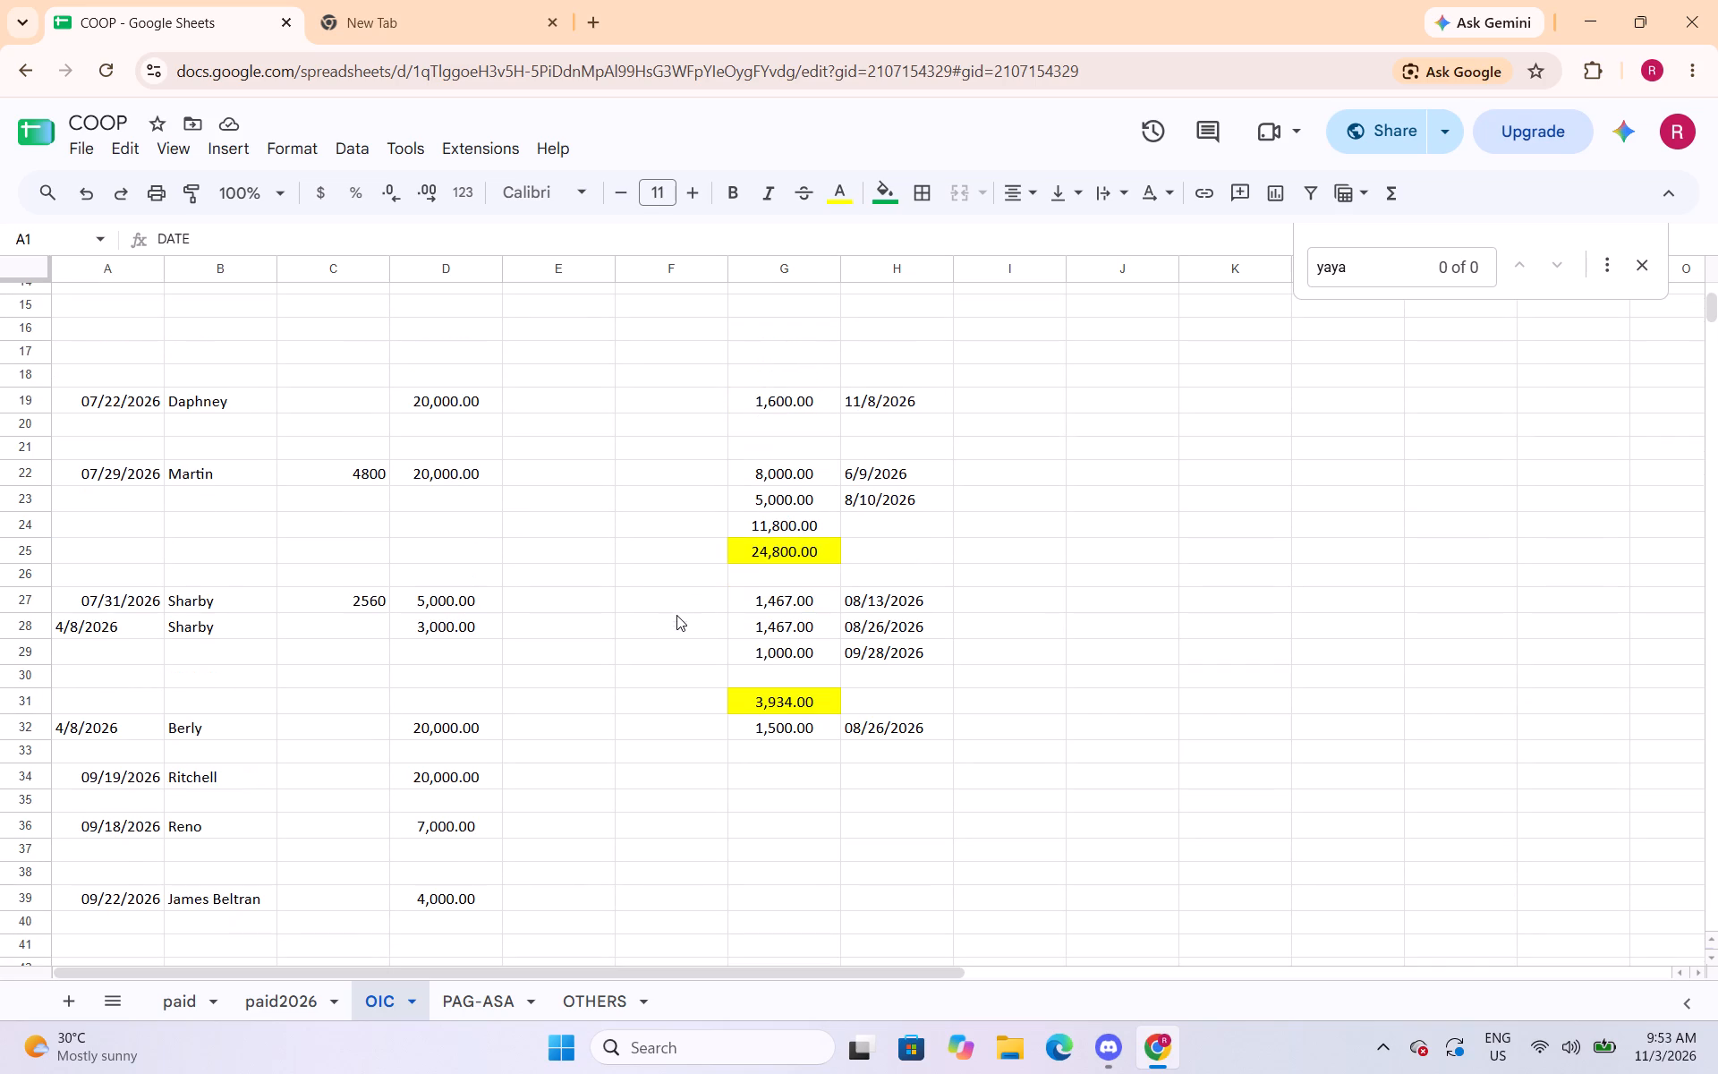
# Return to the paid sheet and apply the Number format to the column J amounts in J25 and J35.
pyautogui.click(164, 1003)
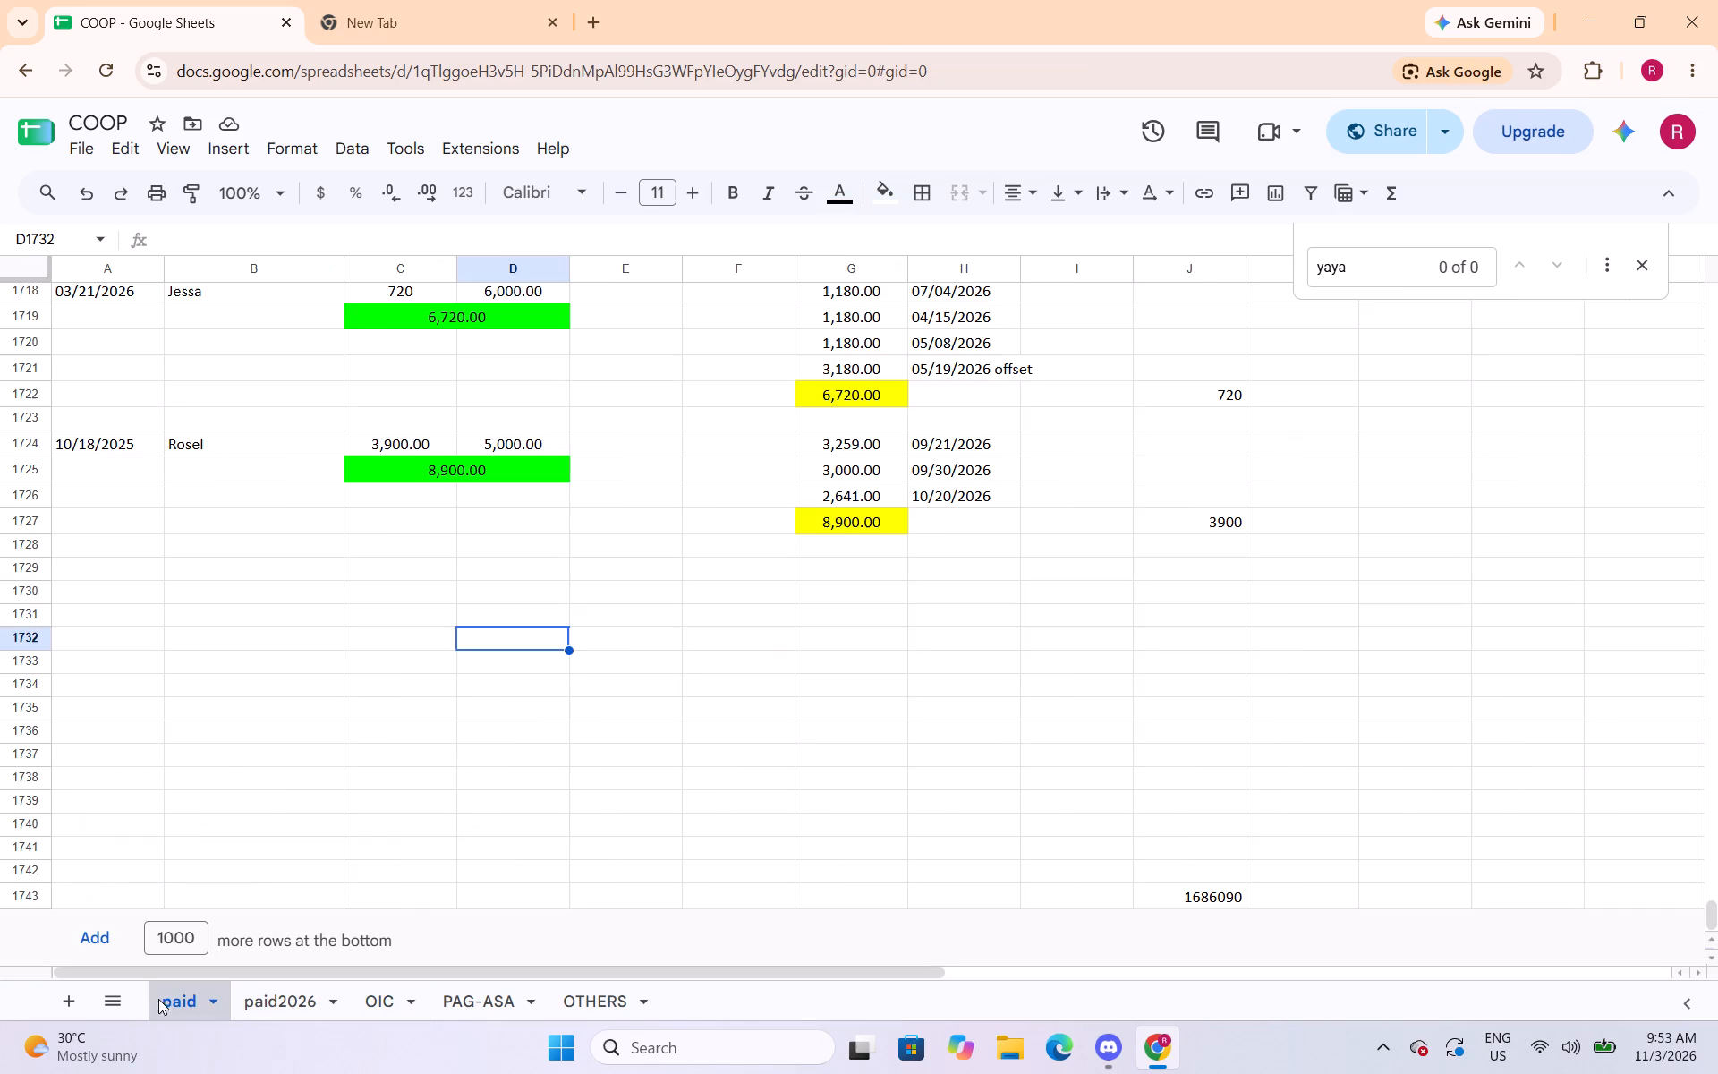
pyautogui.scroll(20, 1049, 388)
pyautogui.scroll(10, 1049, 388)
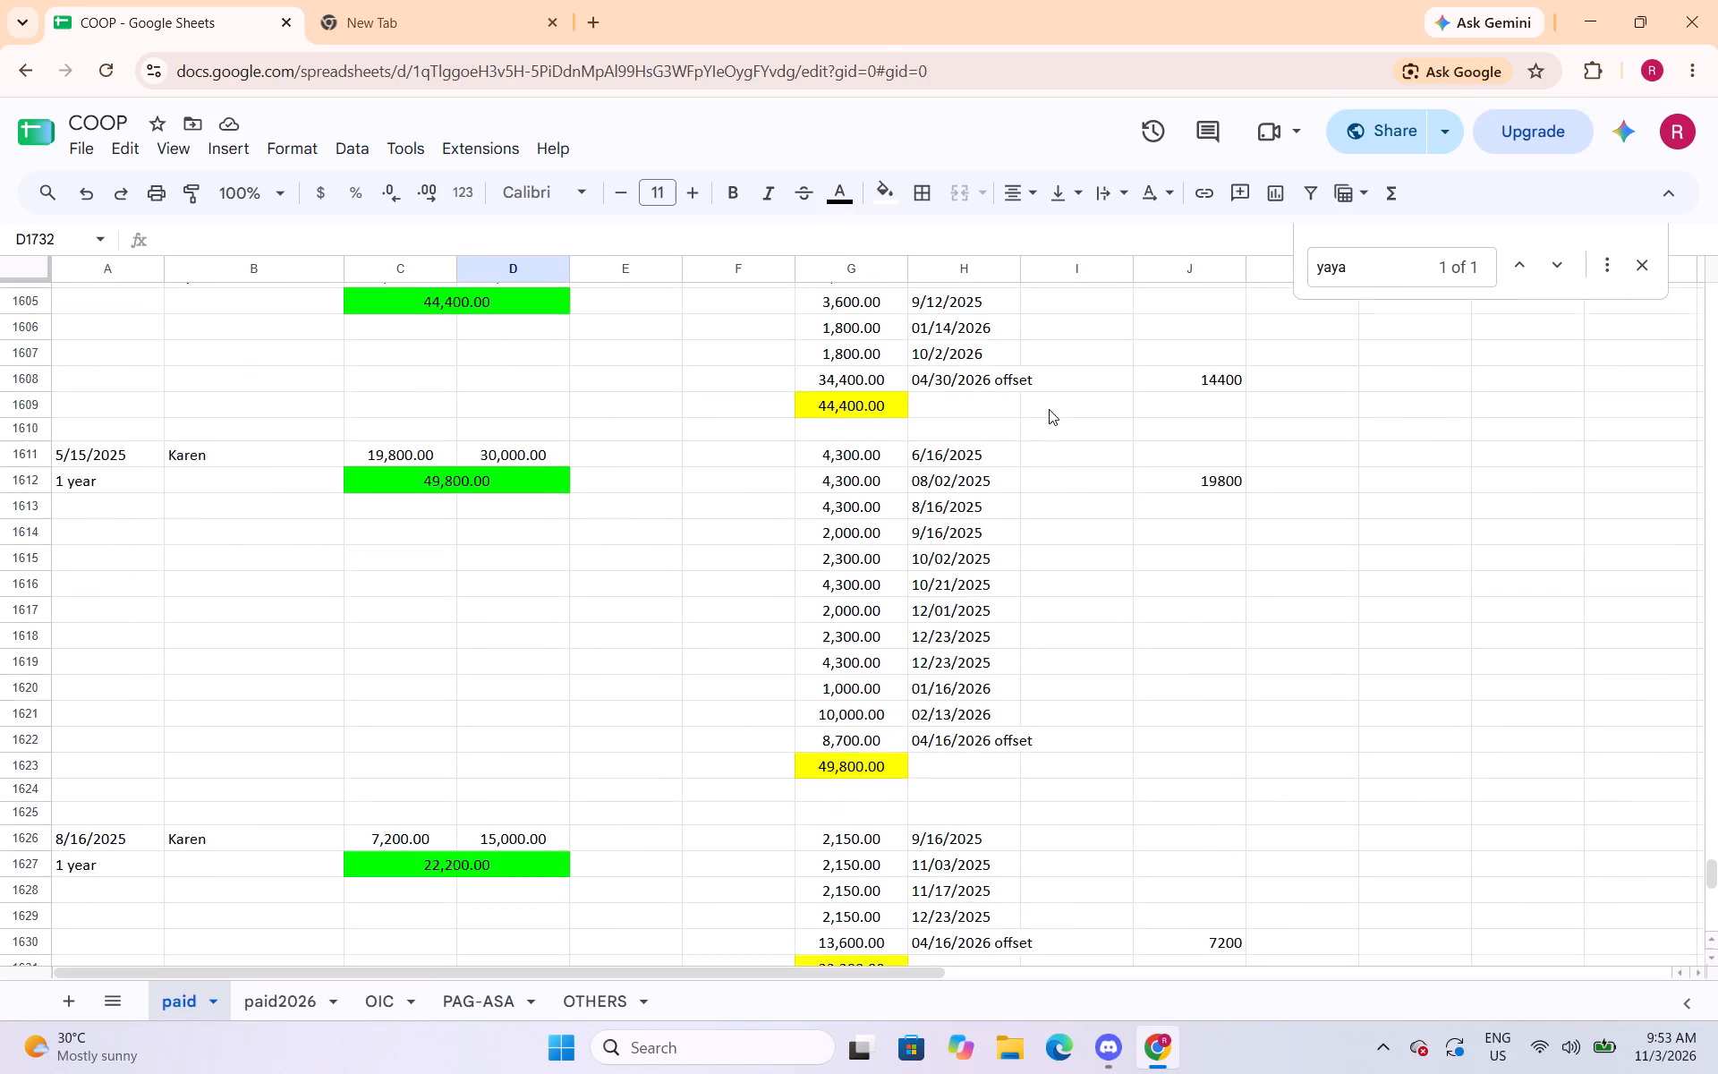
pyautogui.scroll(7, 1049, 409)
pyautogui.moveTo(1708, 861); pyautogui.dragTo(1717, 282)
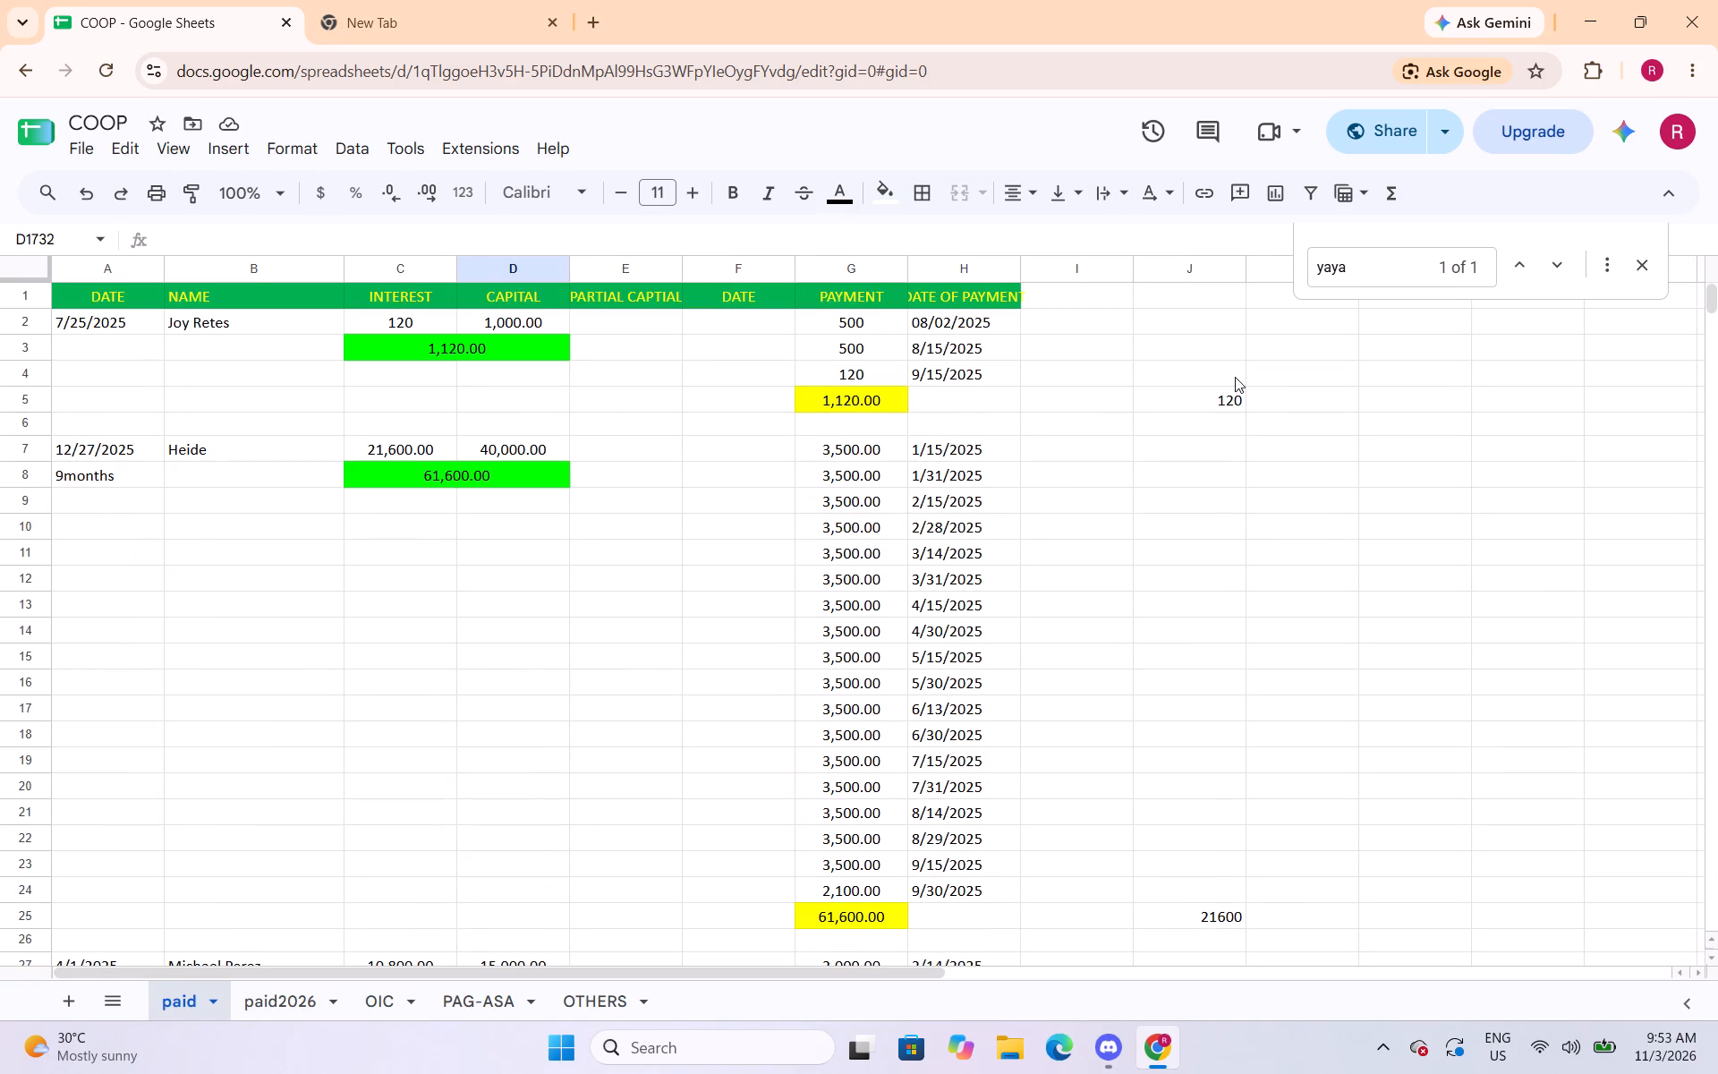
pyautogui.scroll(-2, 1140, 726)
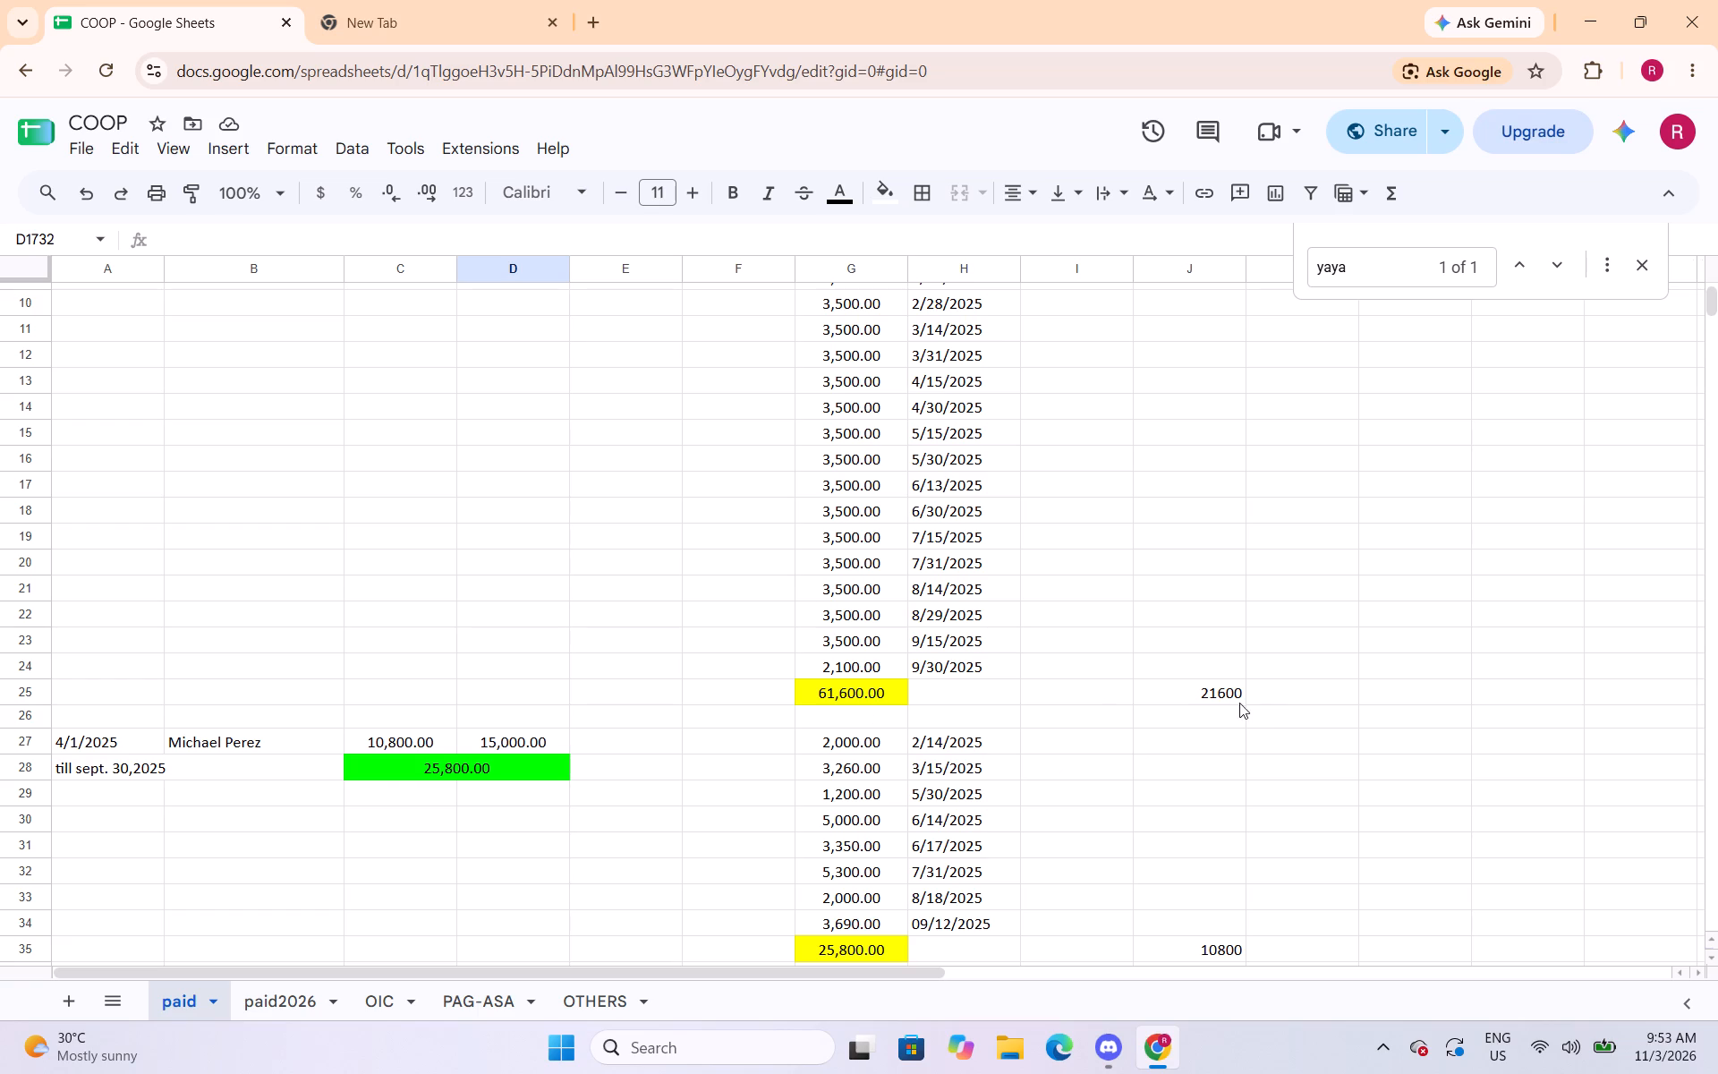
pyautogui.click(1222, 696)
pyautogui.click(300, 156)
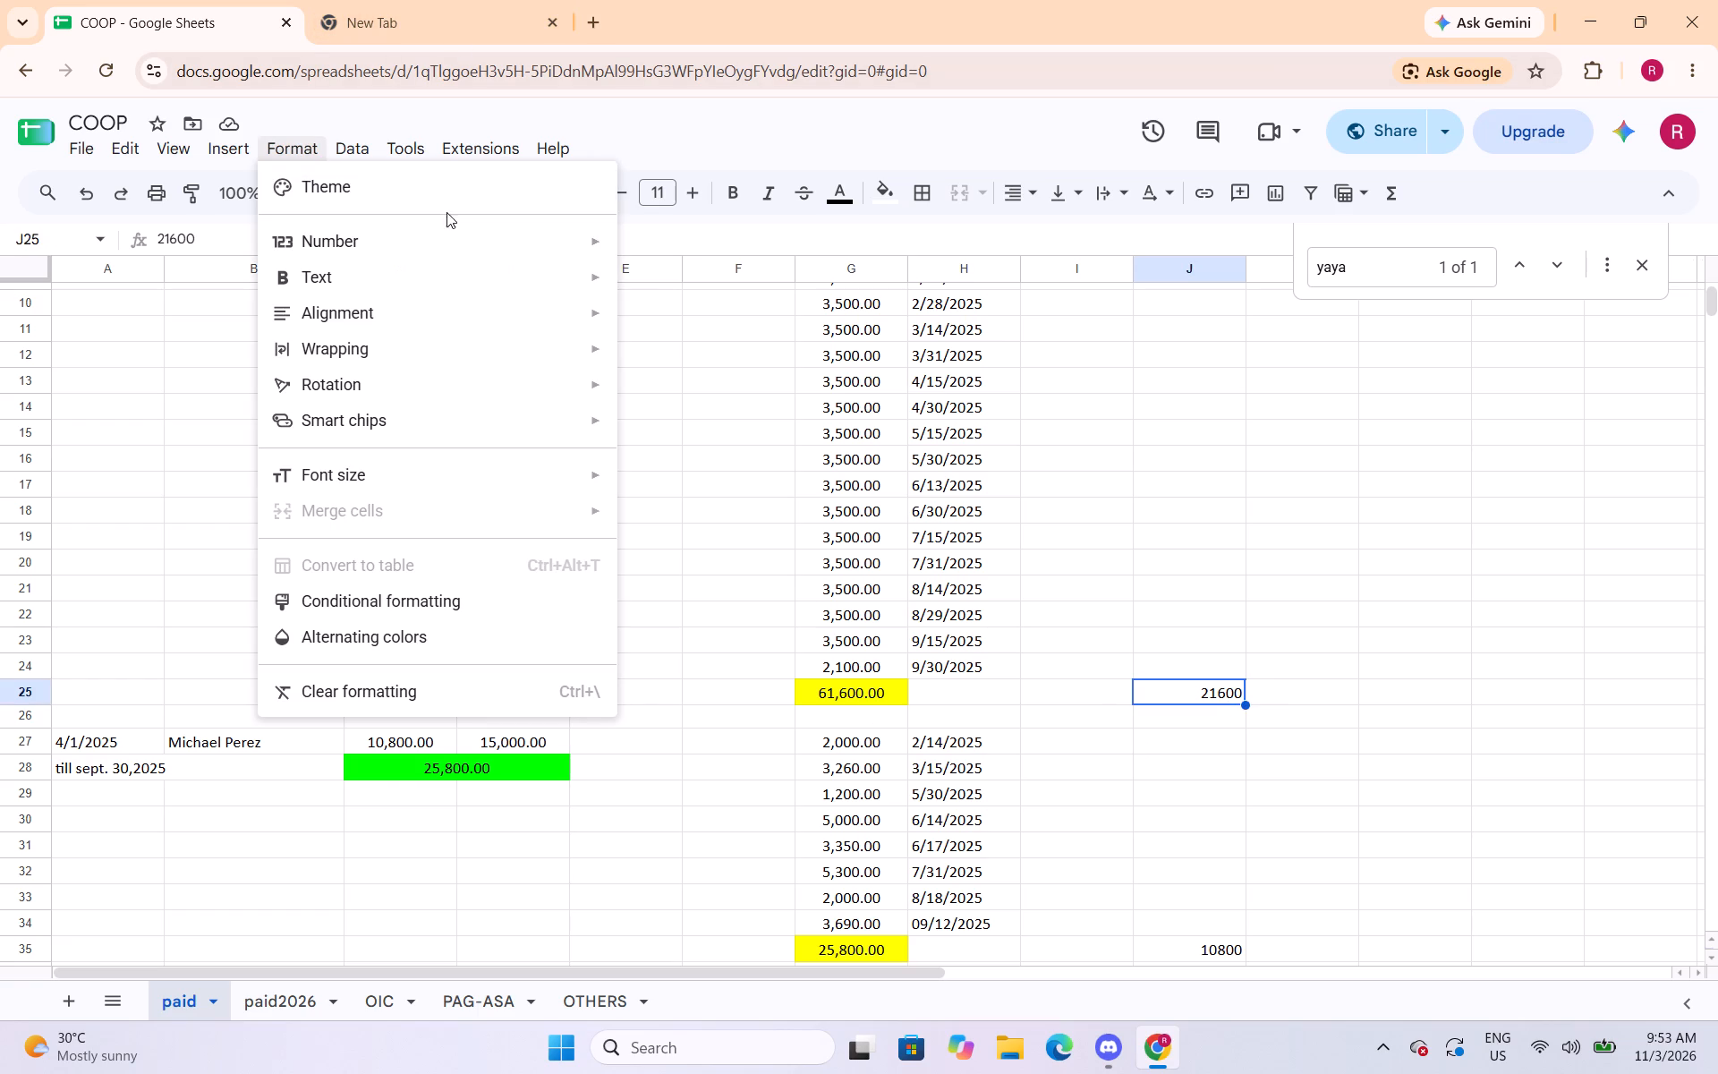
pyautogui.click(704, 346)
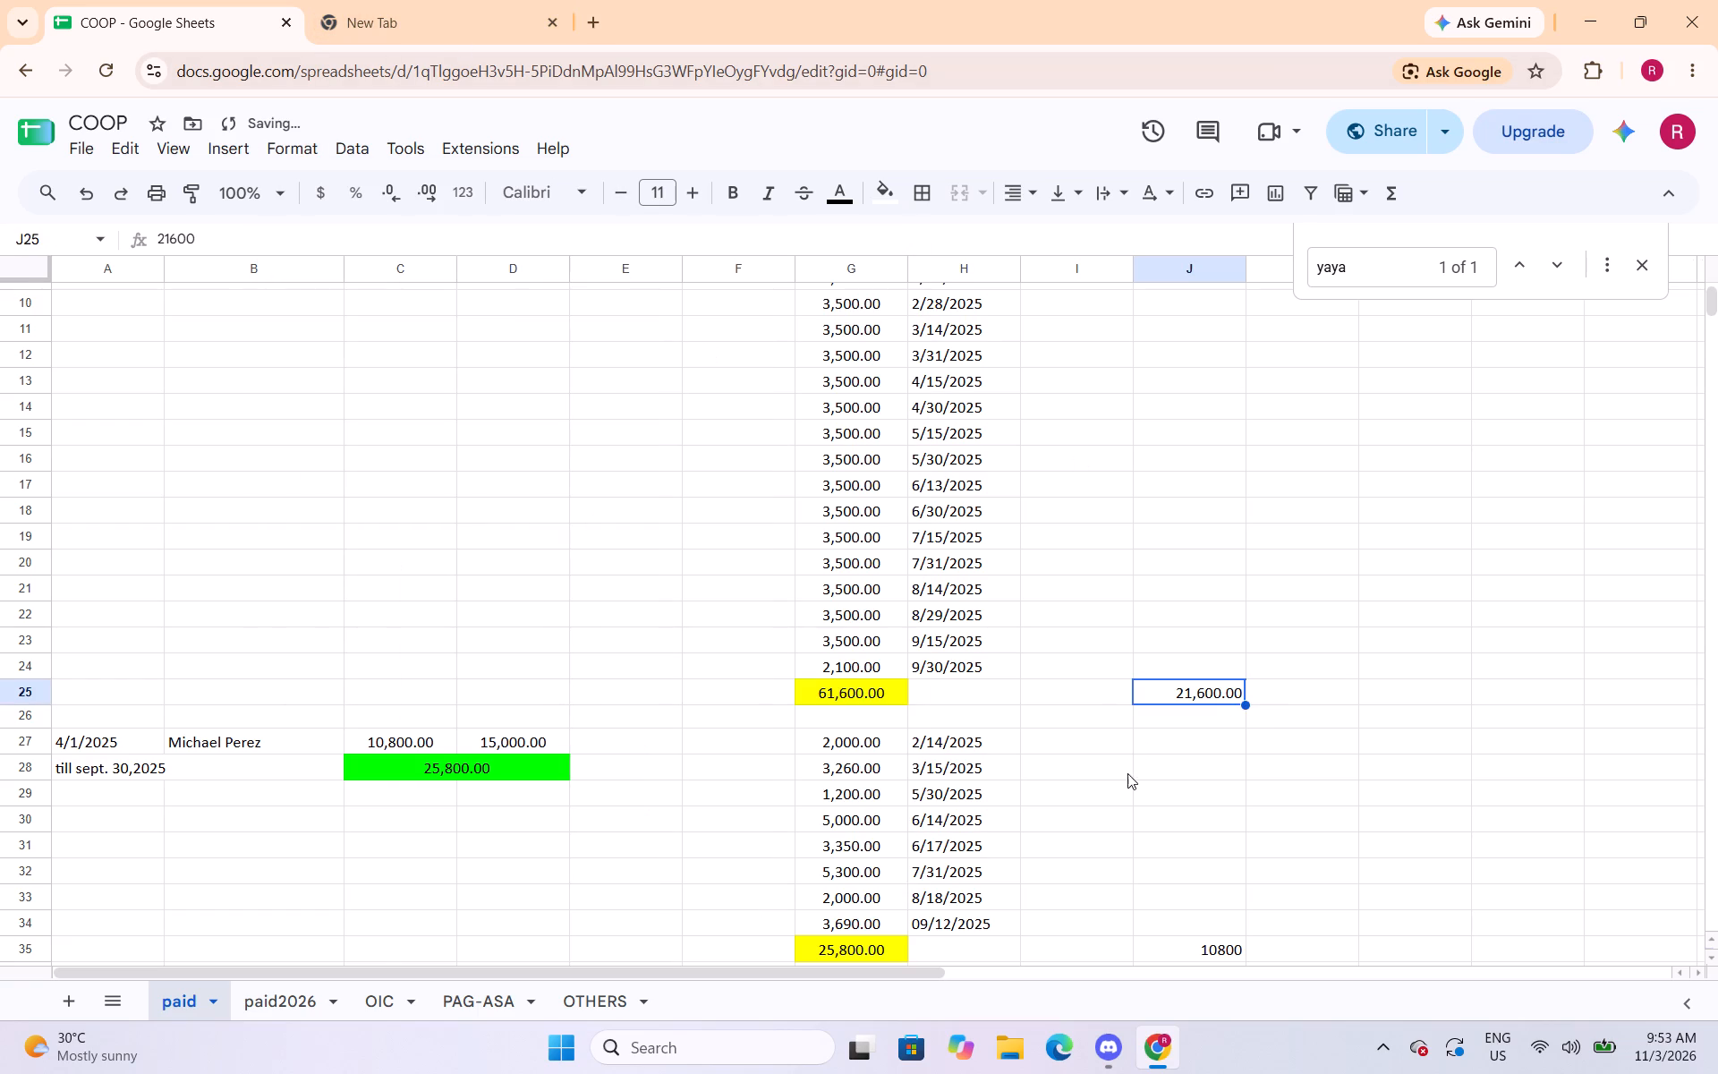
pyautogui.scroll(-3, 1145, 724)
pyautogui.click(1214, 618)
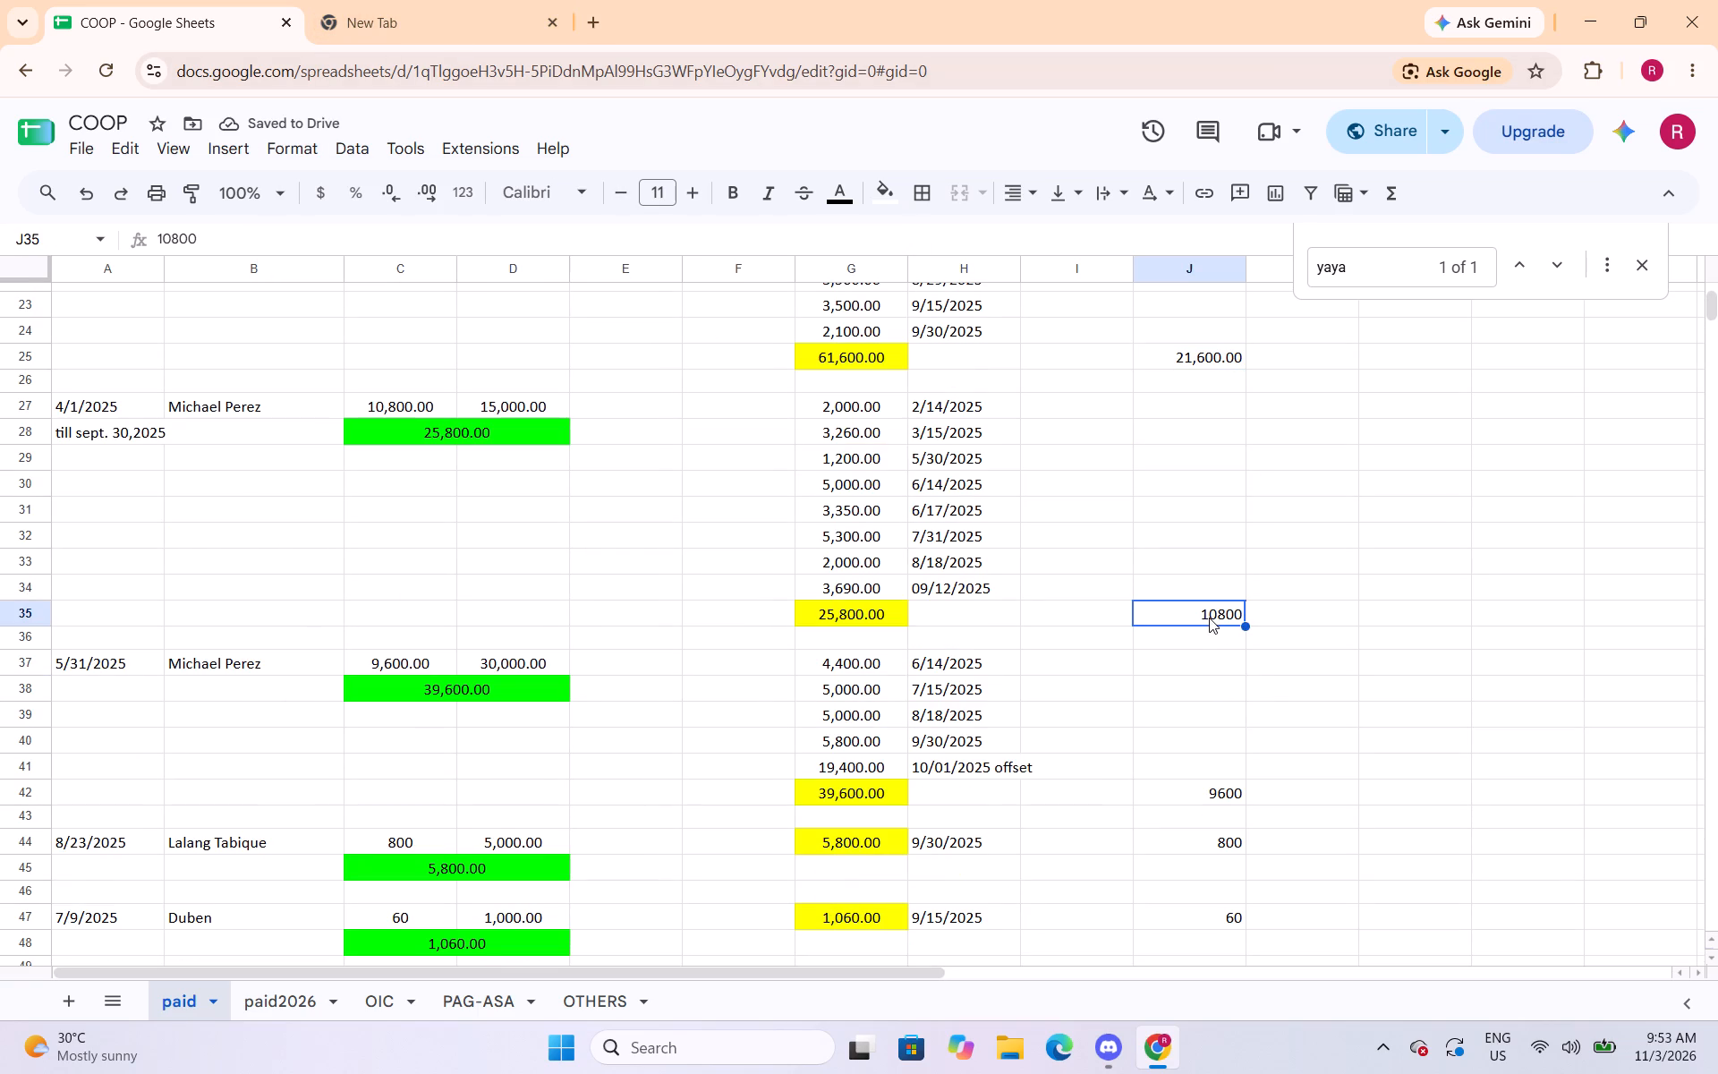
pyautogui.click(285, 156)
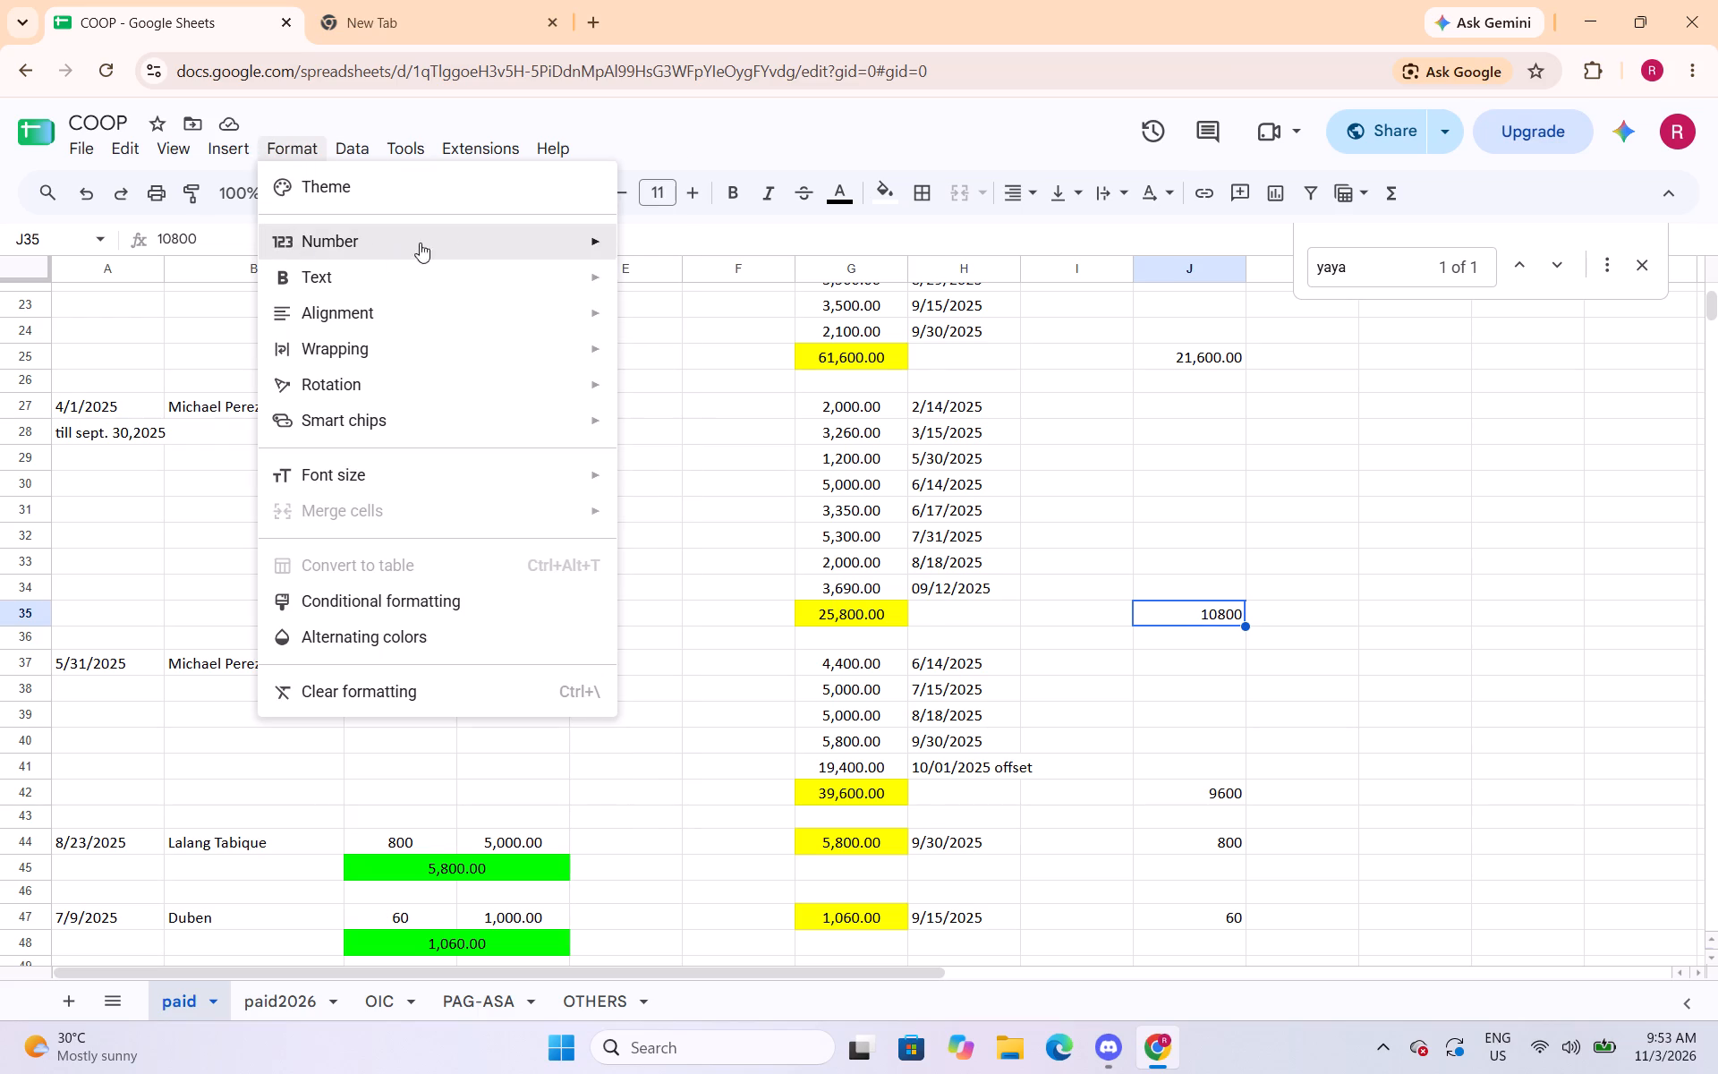
pyautogui.click(661, 339)
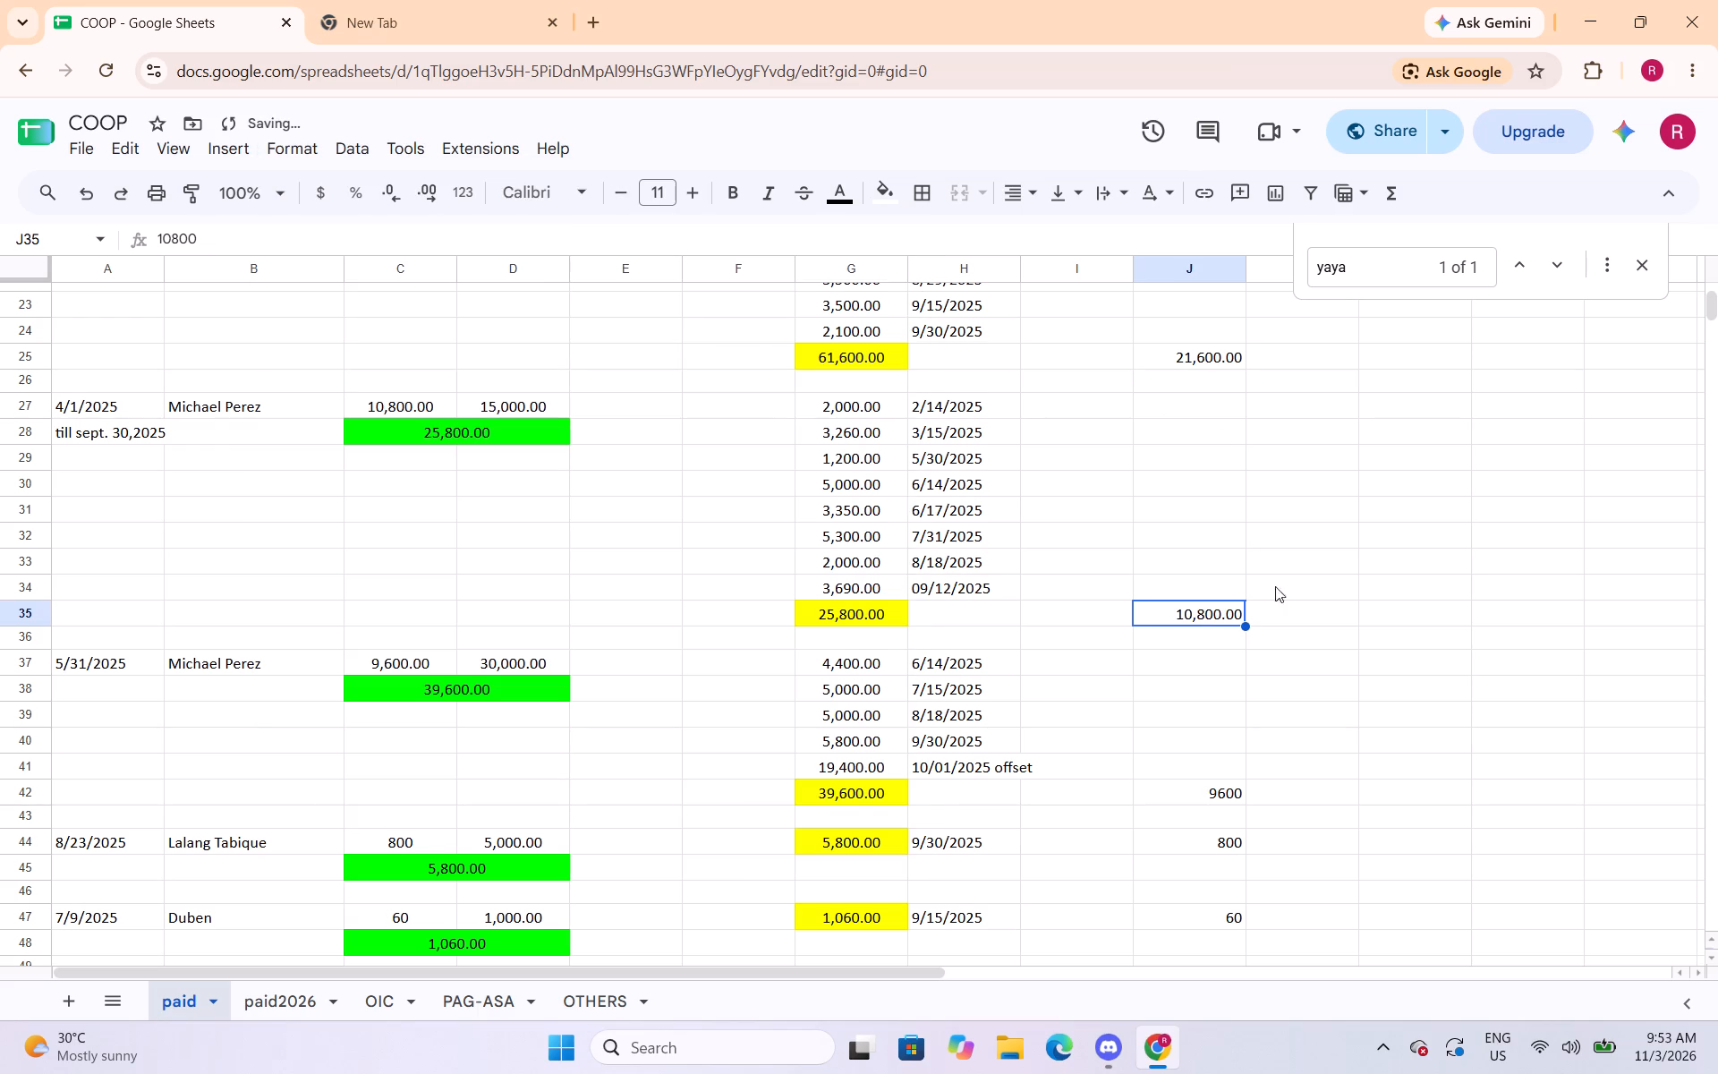
# Center-align the whole of column J on the paid sheet.
pyautogui.scroll(7, 1227, 498)
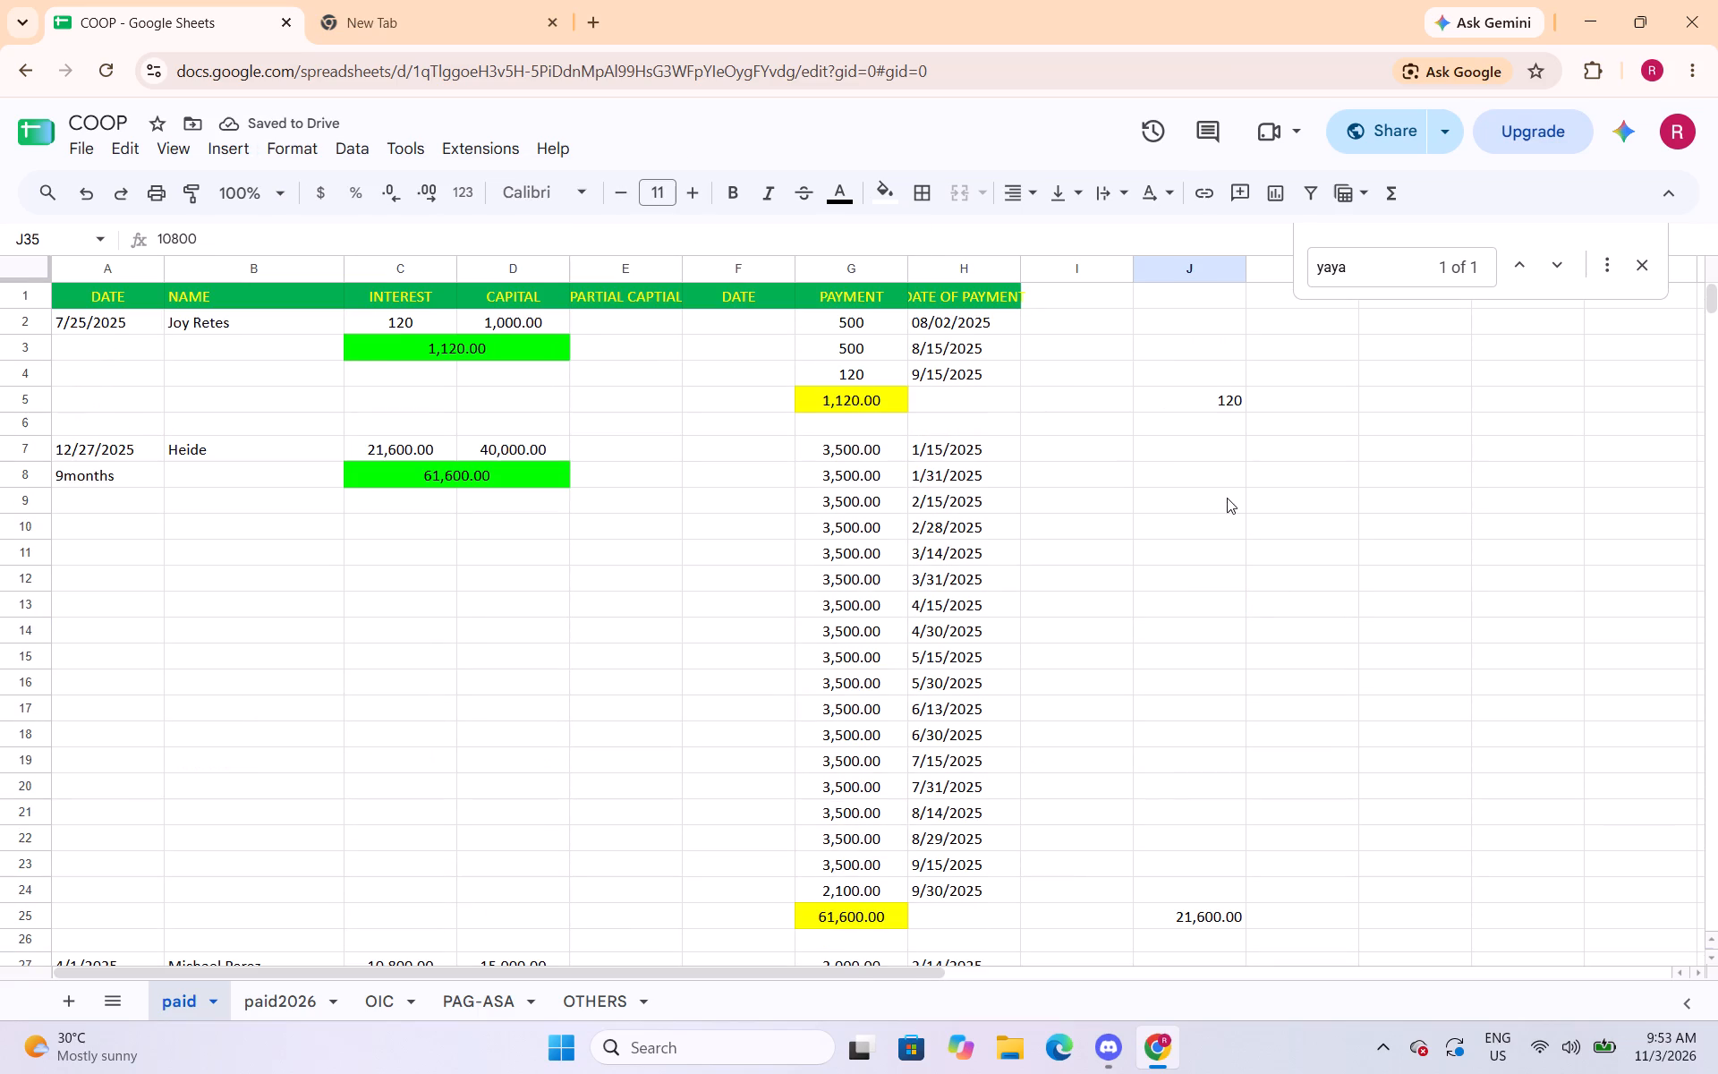
pyautogui.click(1179, 275)
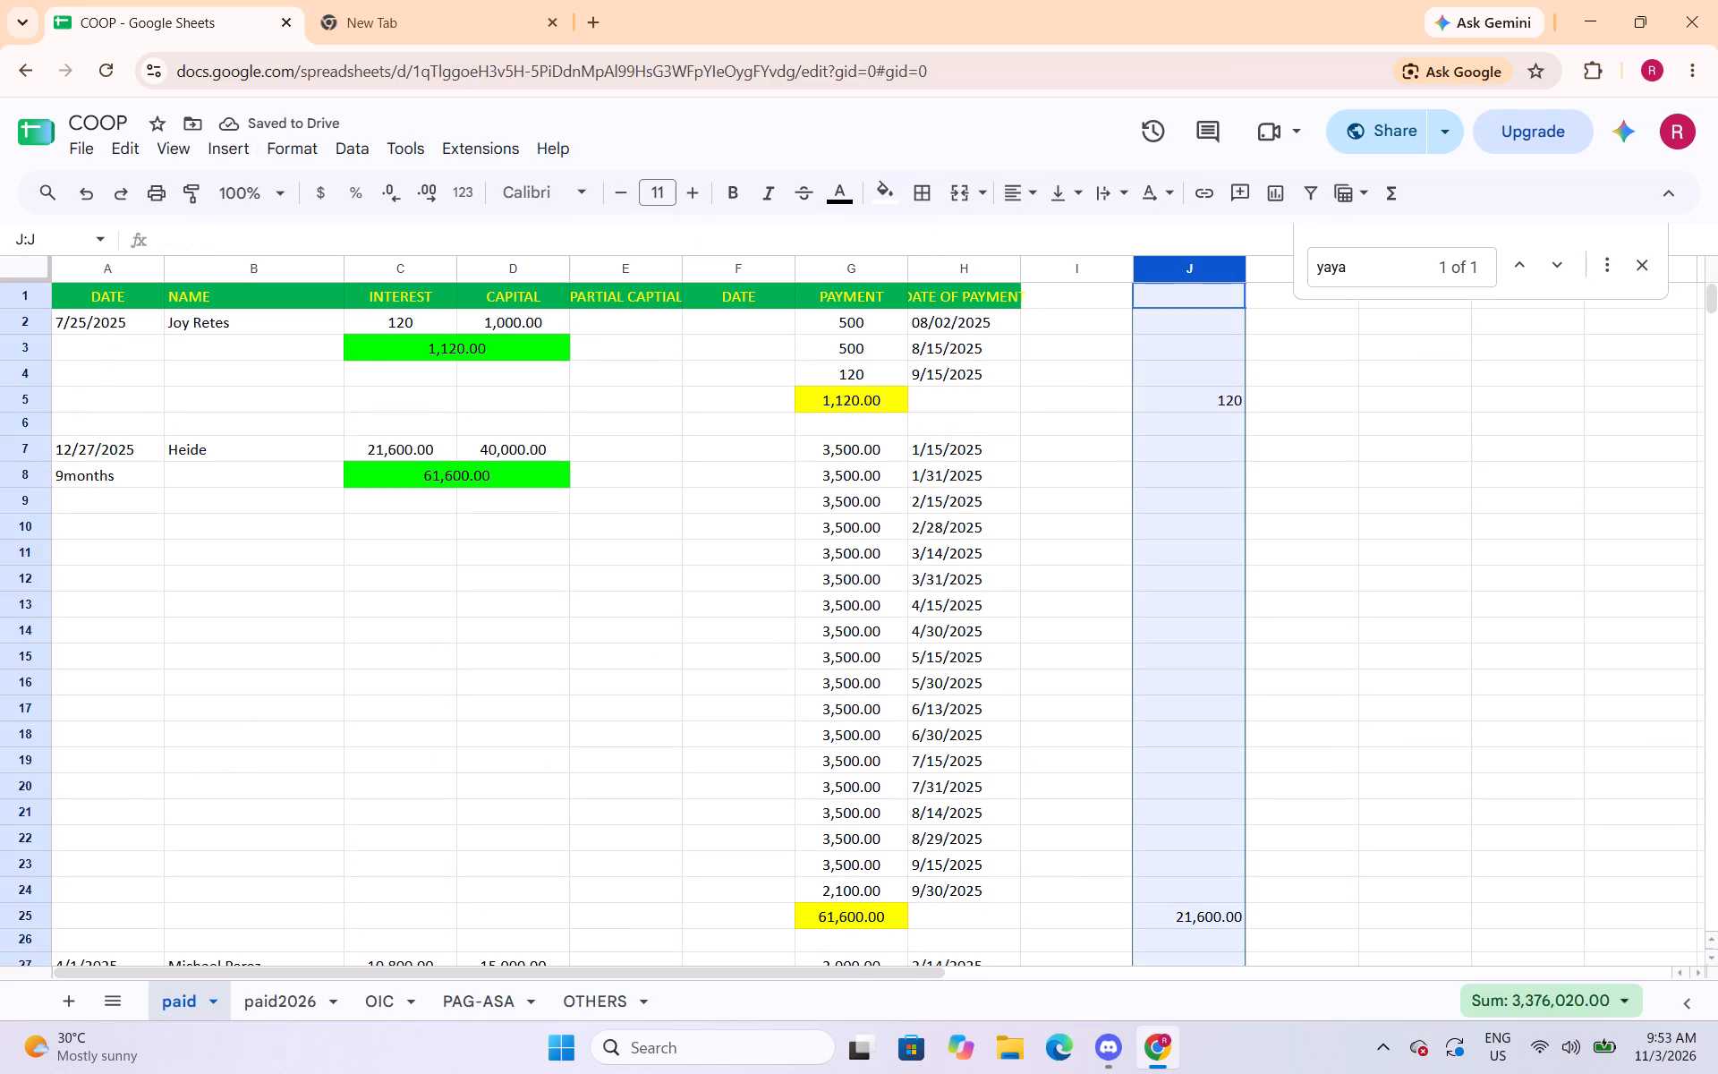
pyautogui.click(1025, 198)
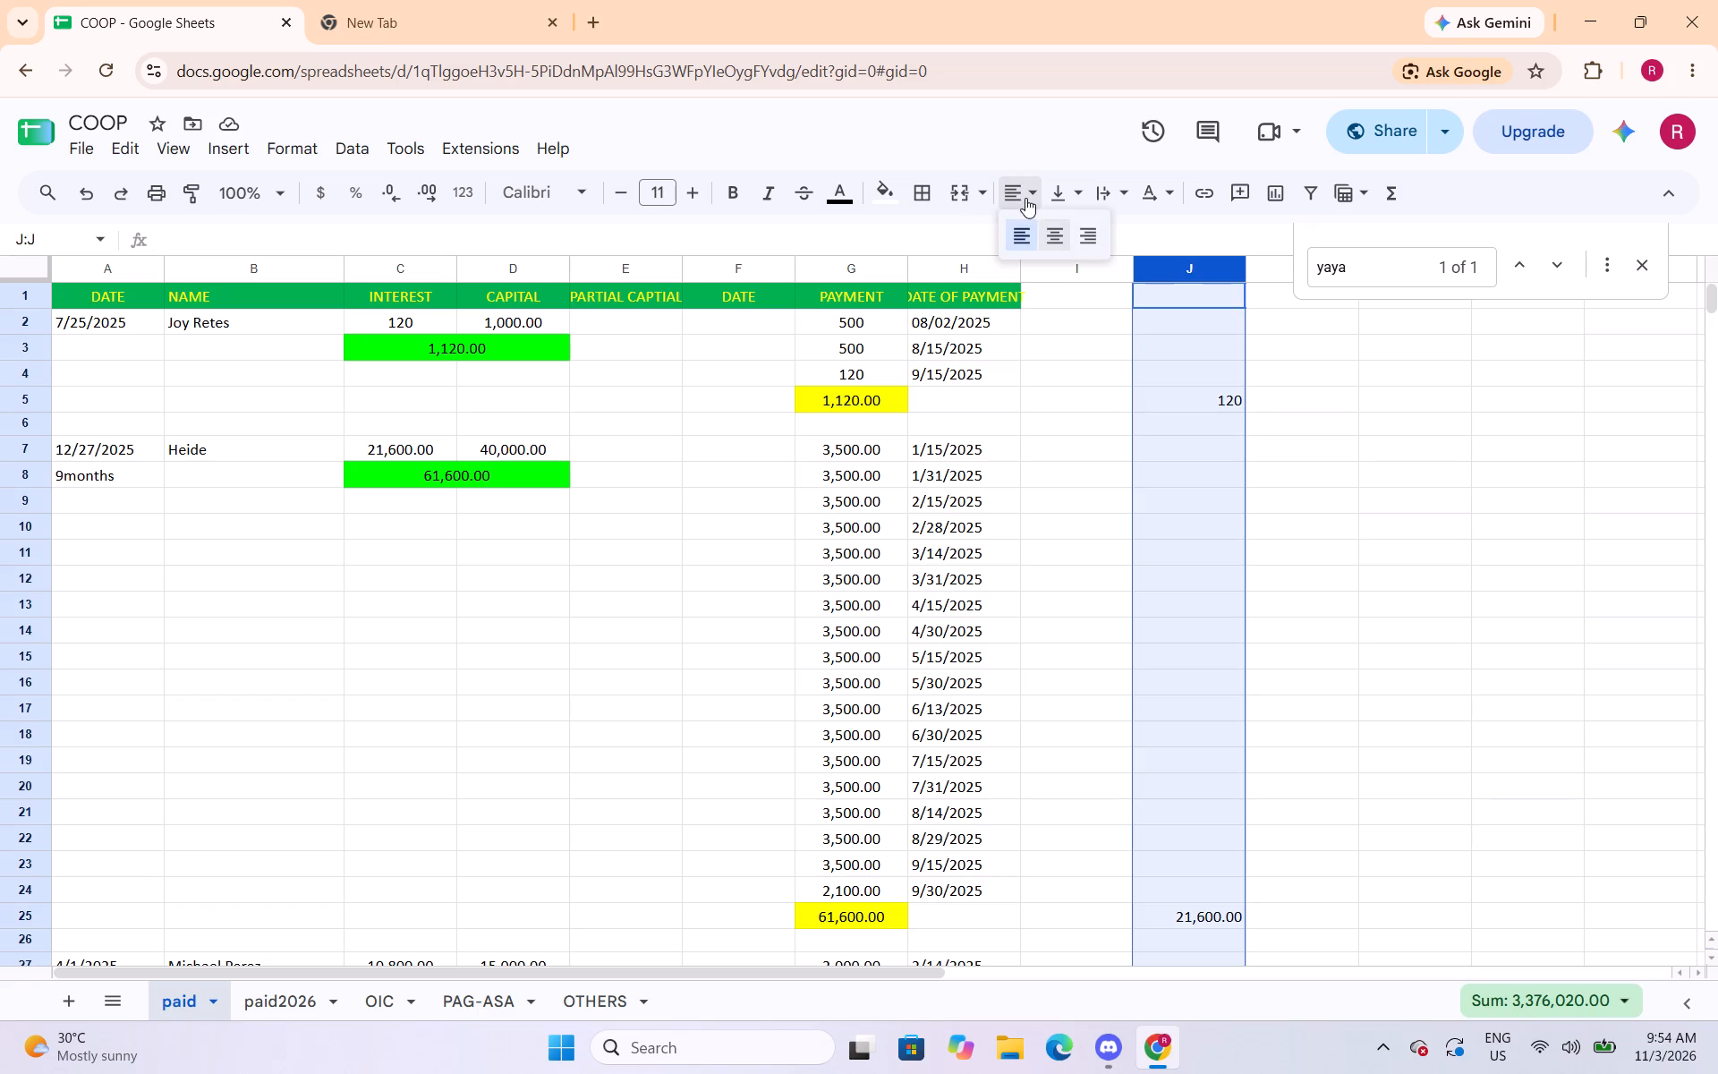
pyautogui.click(1050, 225)
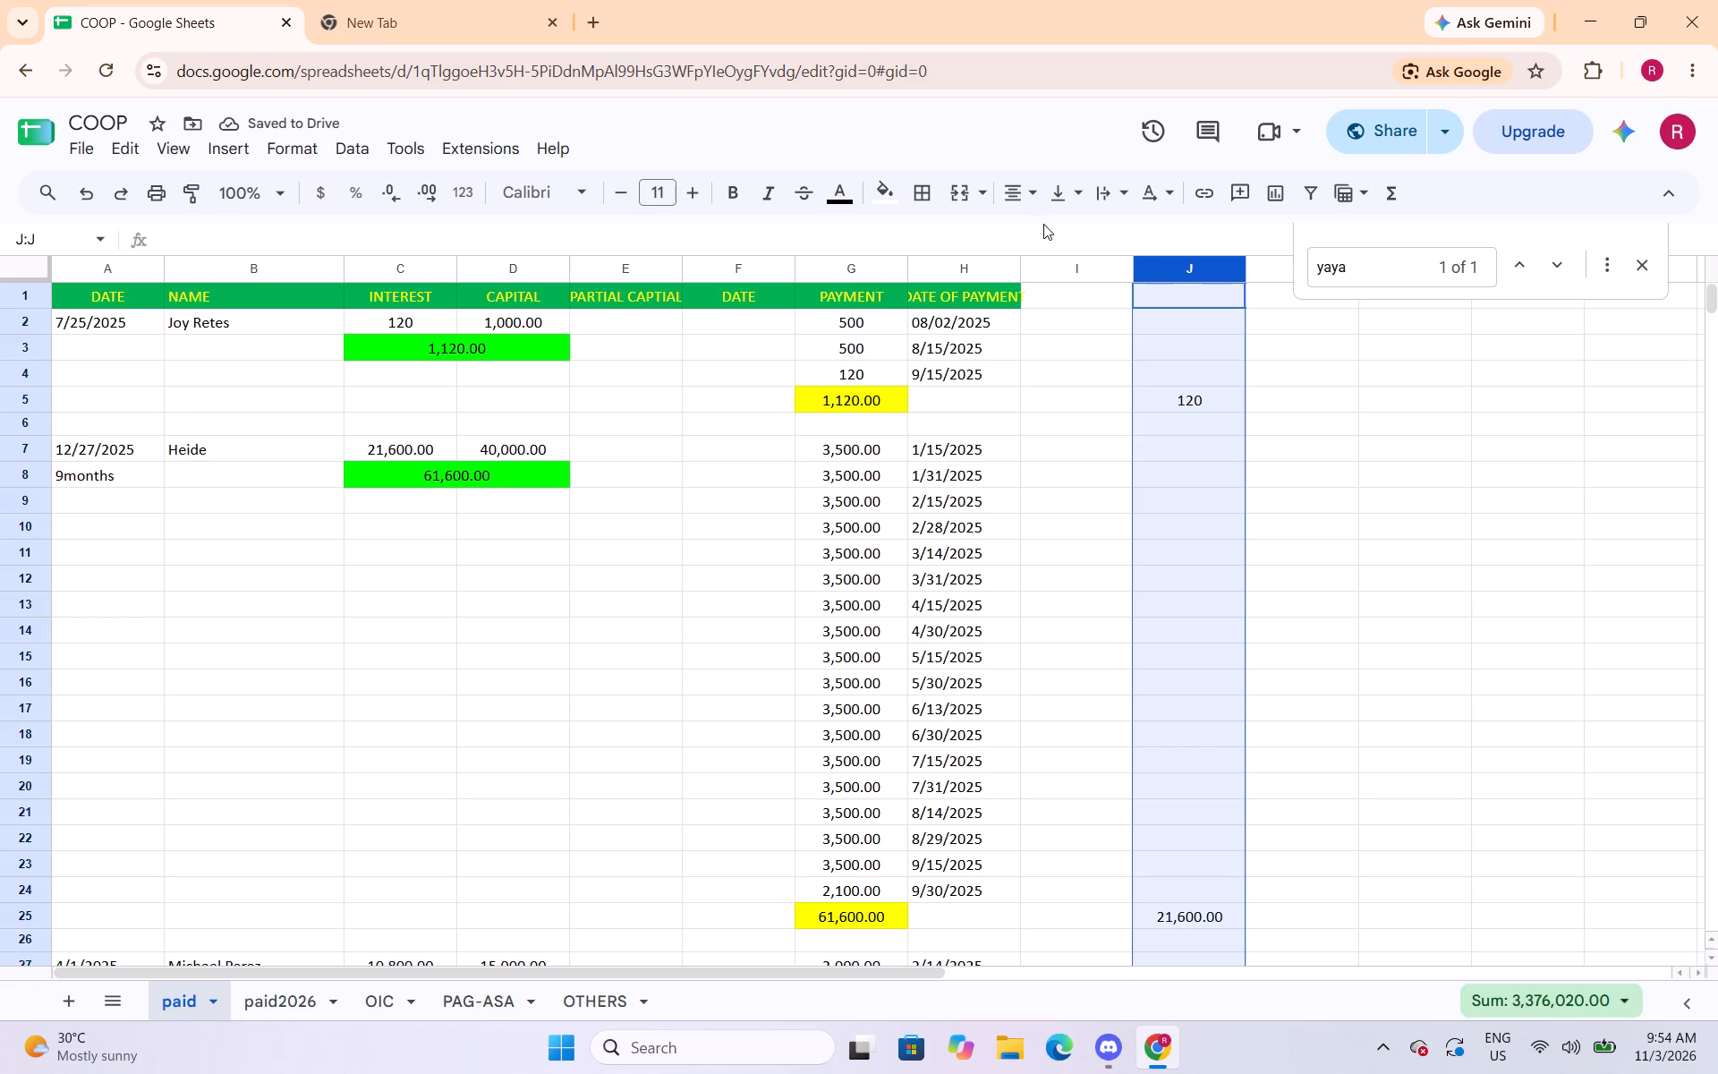
# Fill the whole of column J with the lightest pale yellow shade.
pyautogui.click(889, 202)
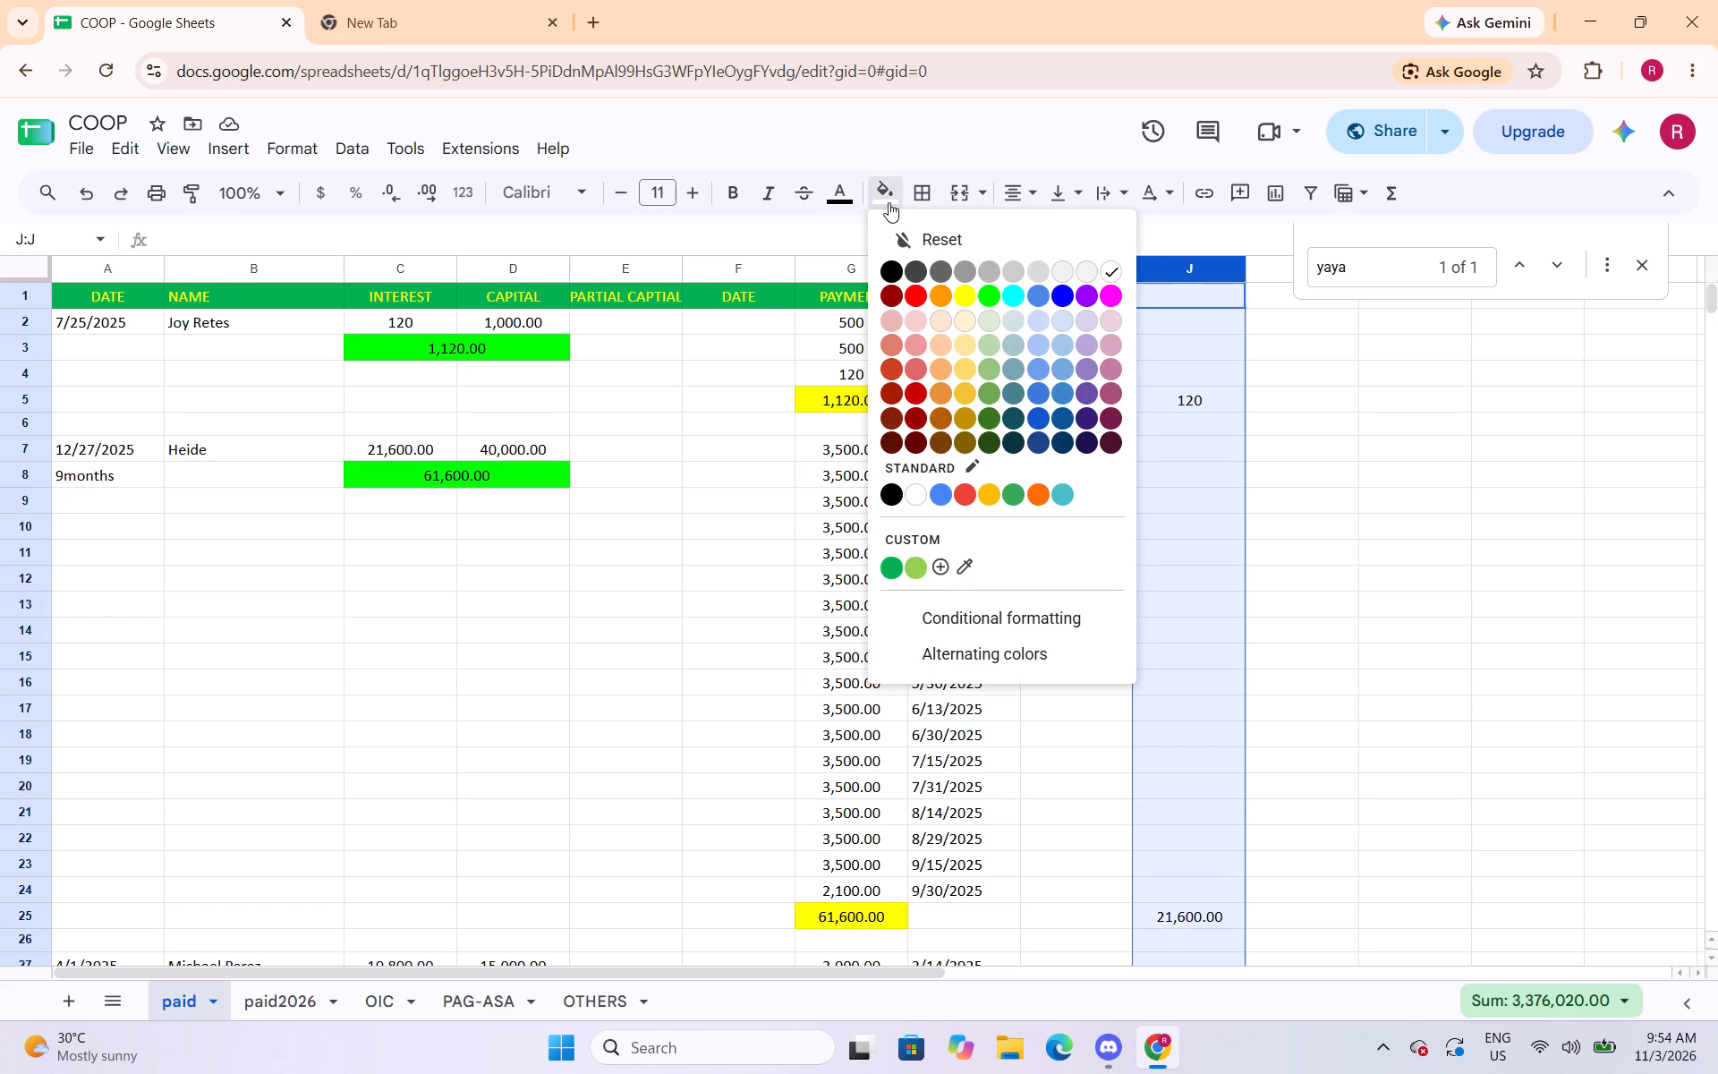
pyautogui.click(964, 316)
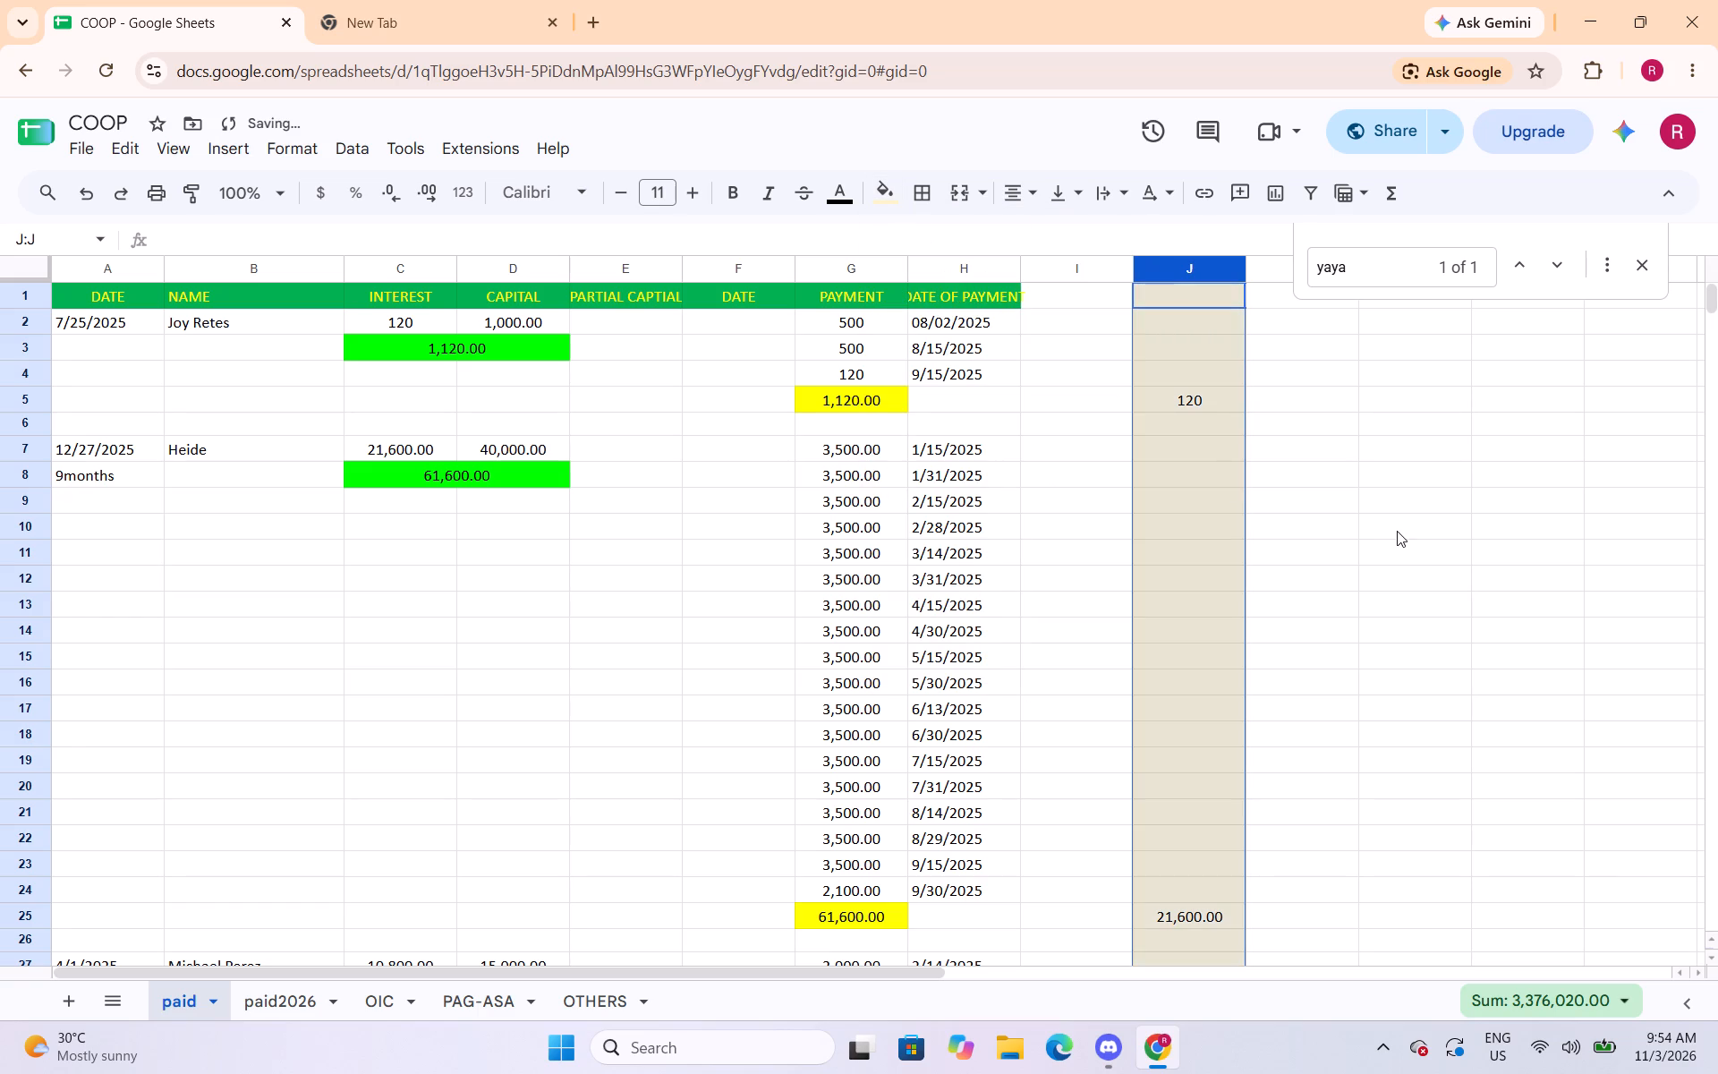
pyautogui.click(1398, 531)
# Apply the Number format to the column J amounts in J42 and J61.
pyautogui.scroll(-2, 1142, 510)
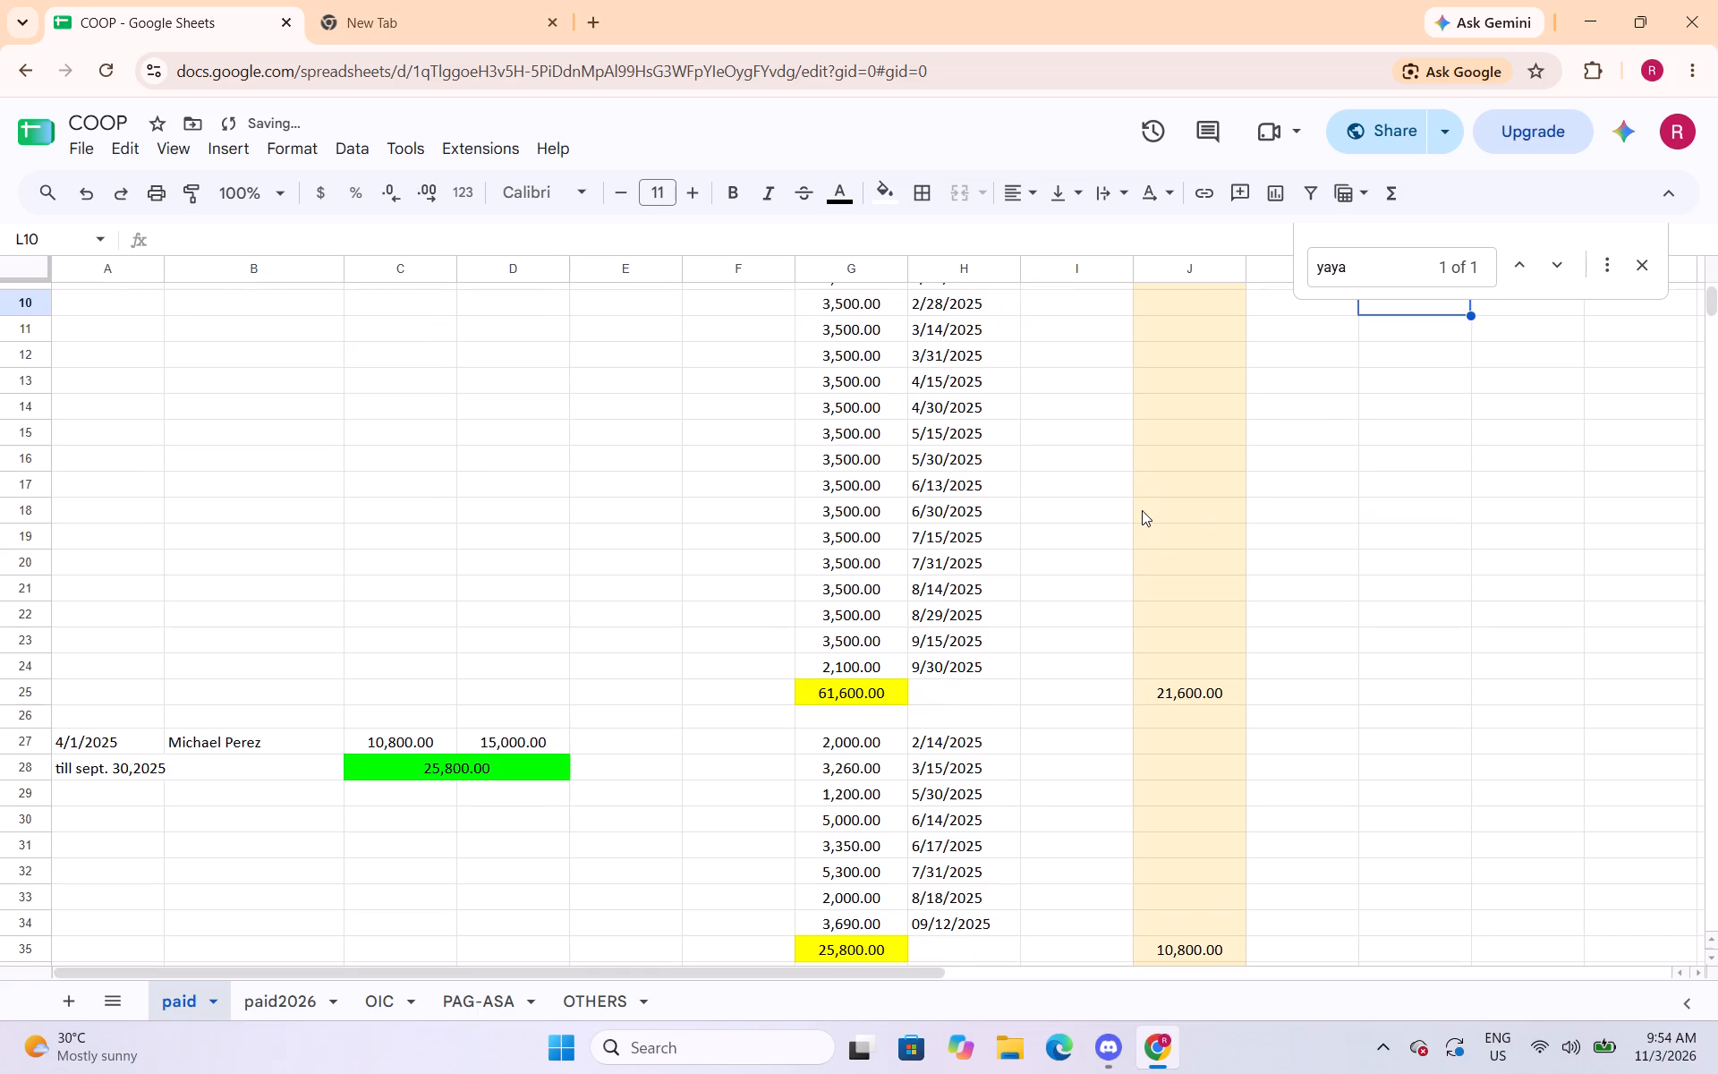
pyautogui.scroll(4, 1142, 510)
pyautogui.scroll(-6, 1142, 510)
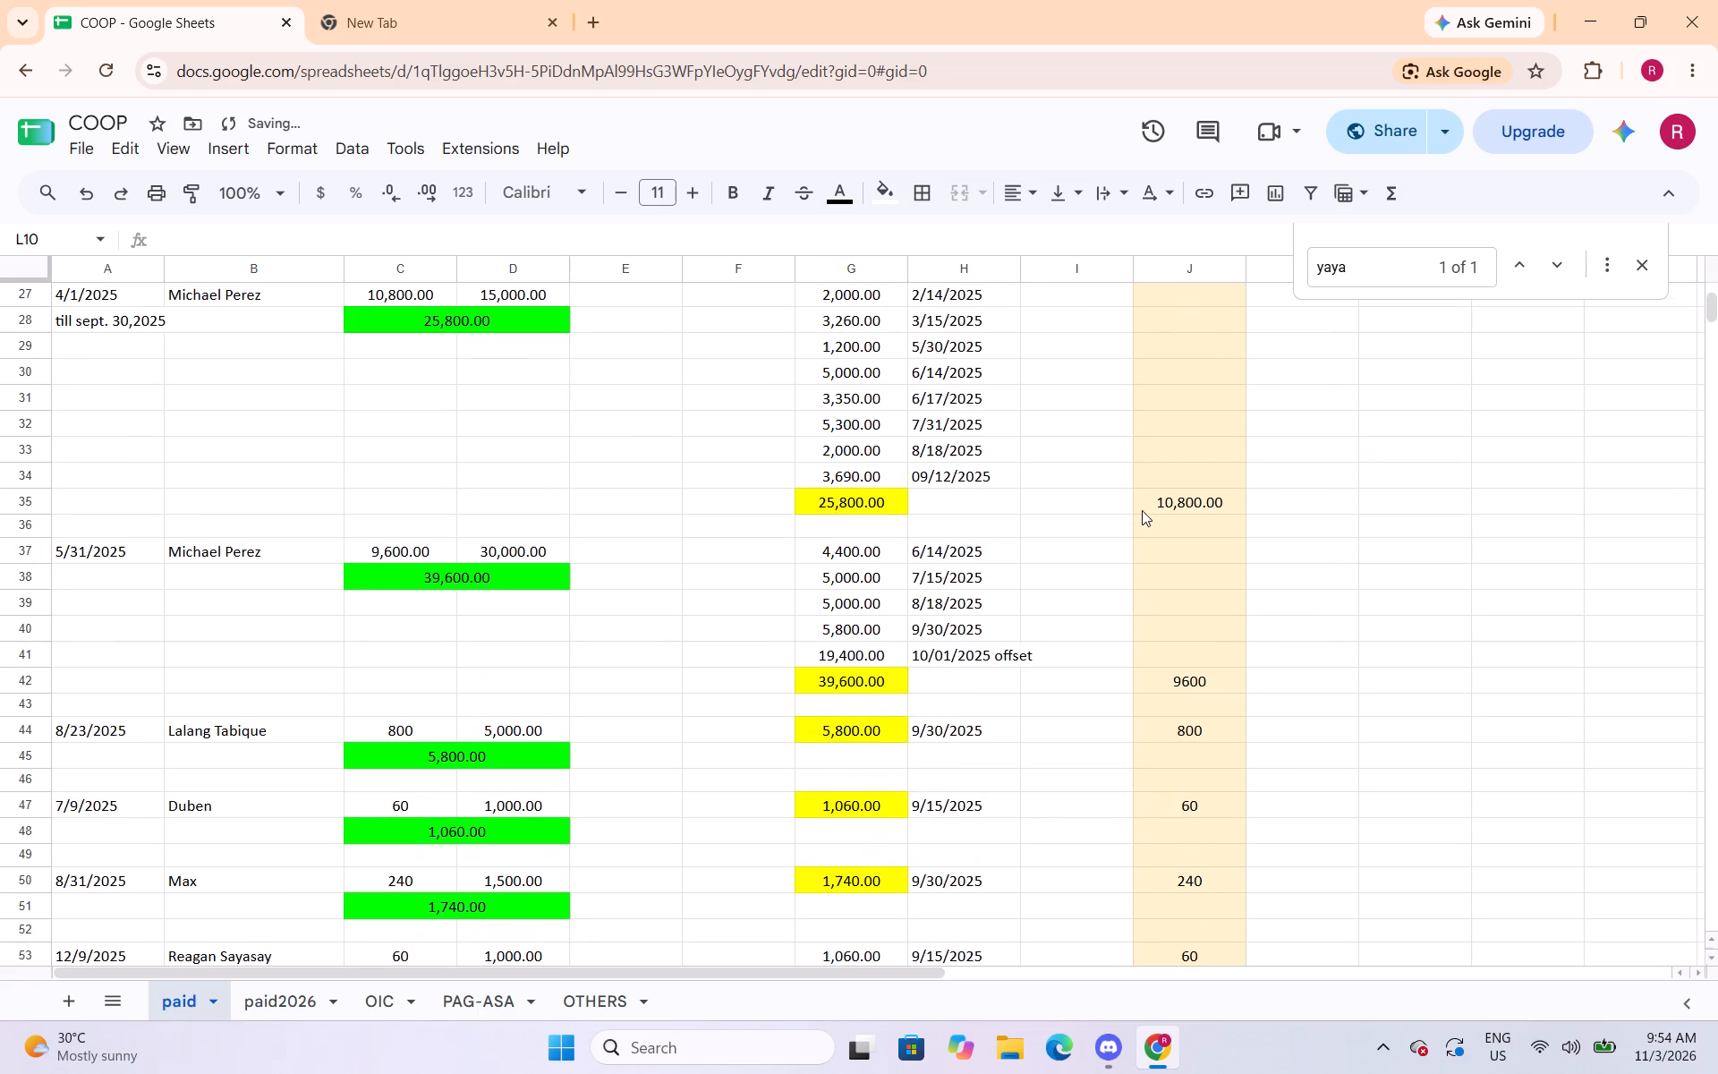
pyautogui.scroll(-2, 1142, 510)
pyautogui.scroll(1, 1142, 510)
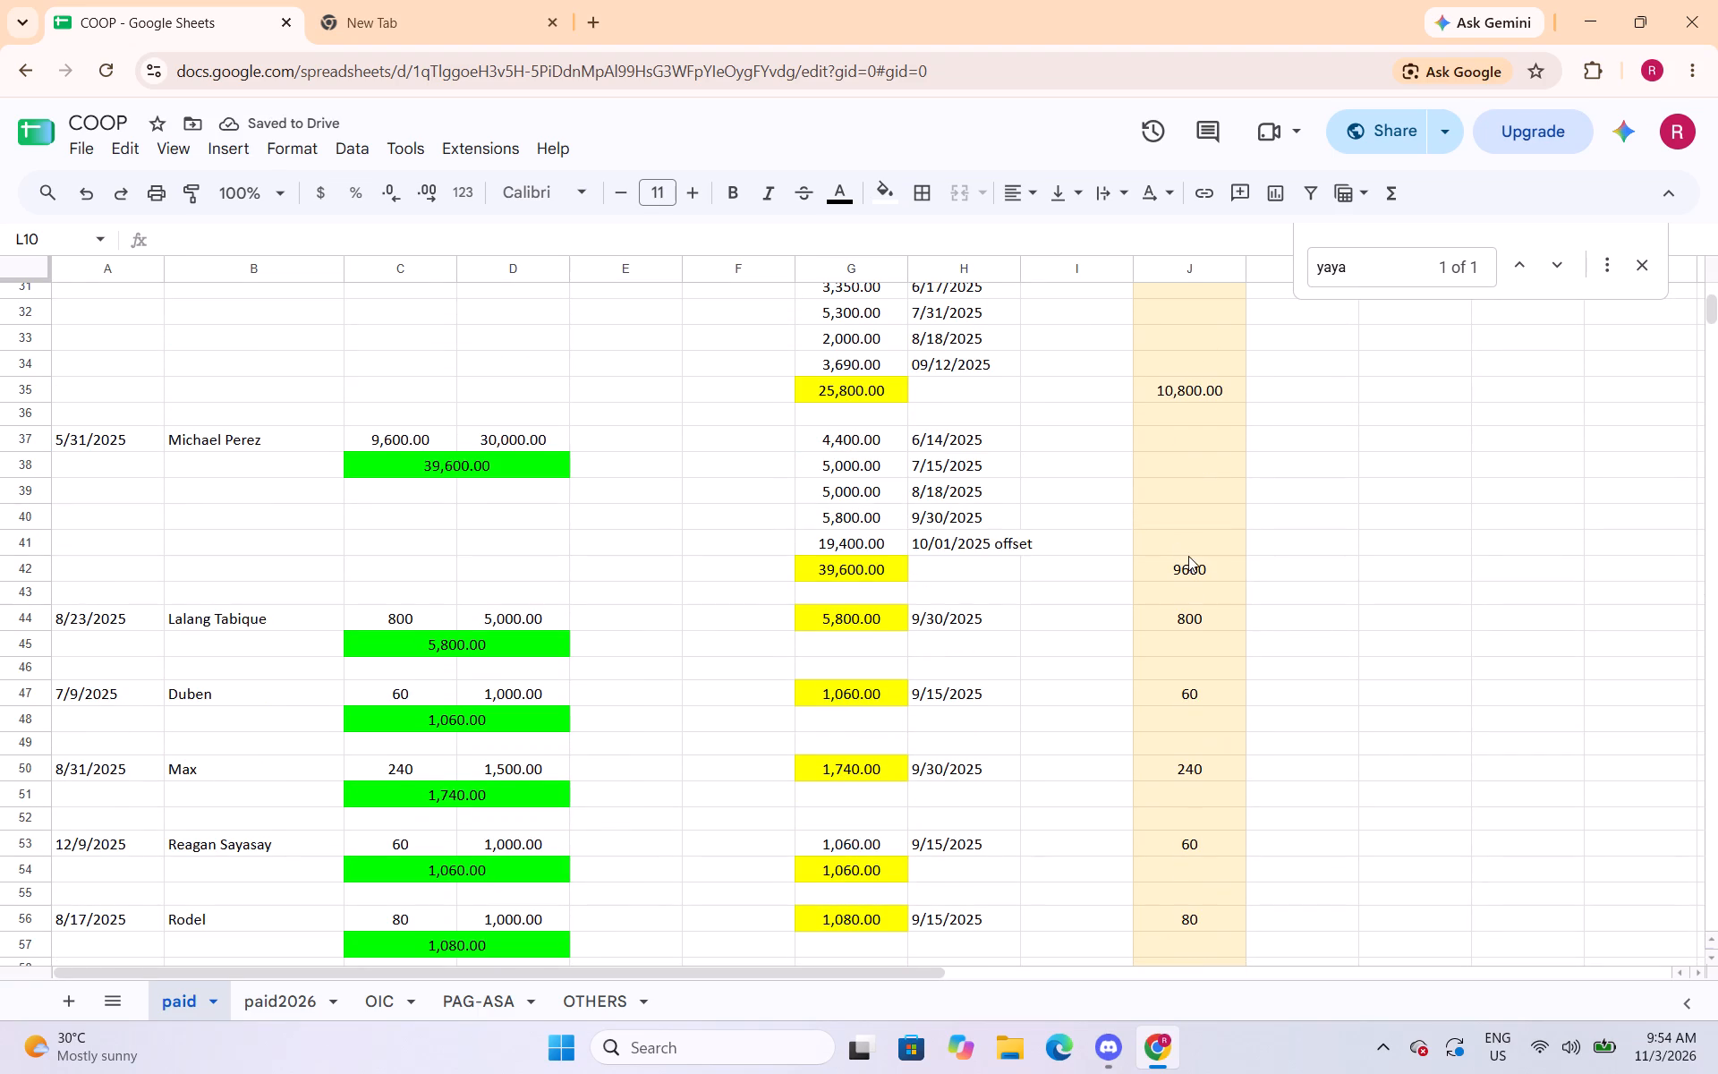
pyautogui.click(1188, 562)
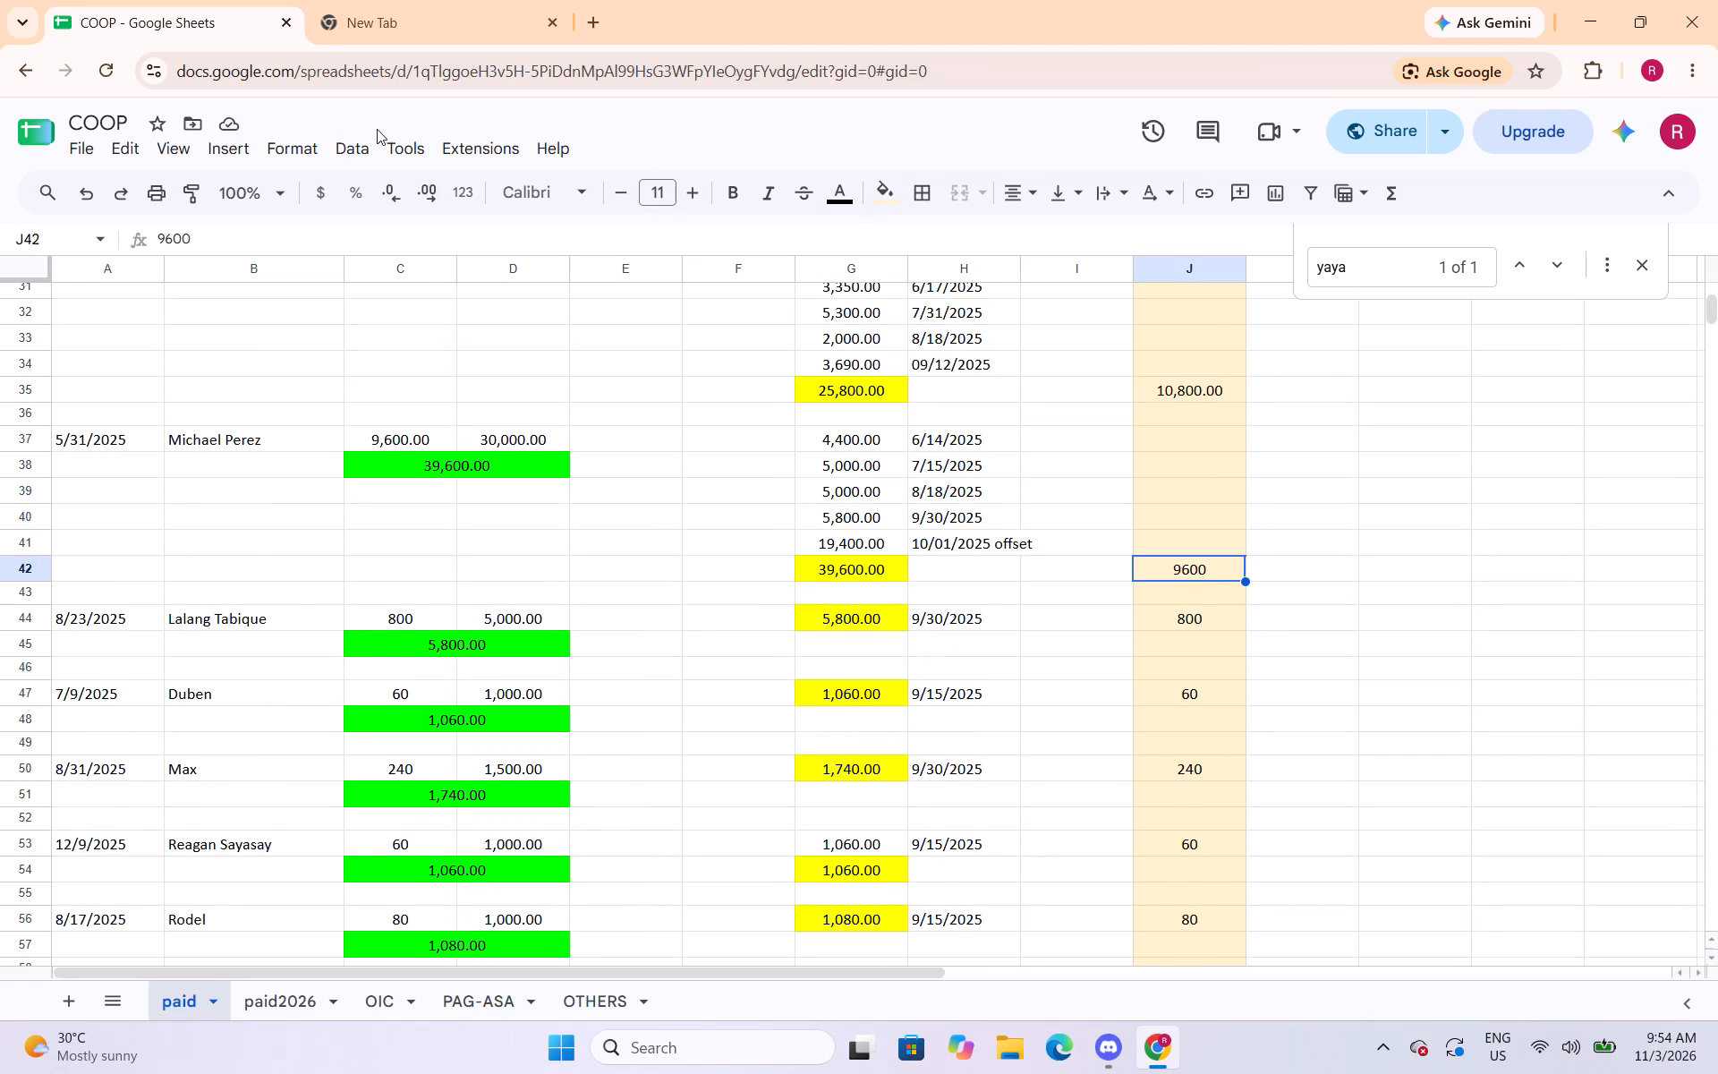
pyautogui.click(310, 147)
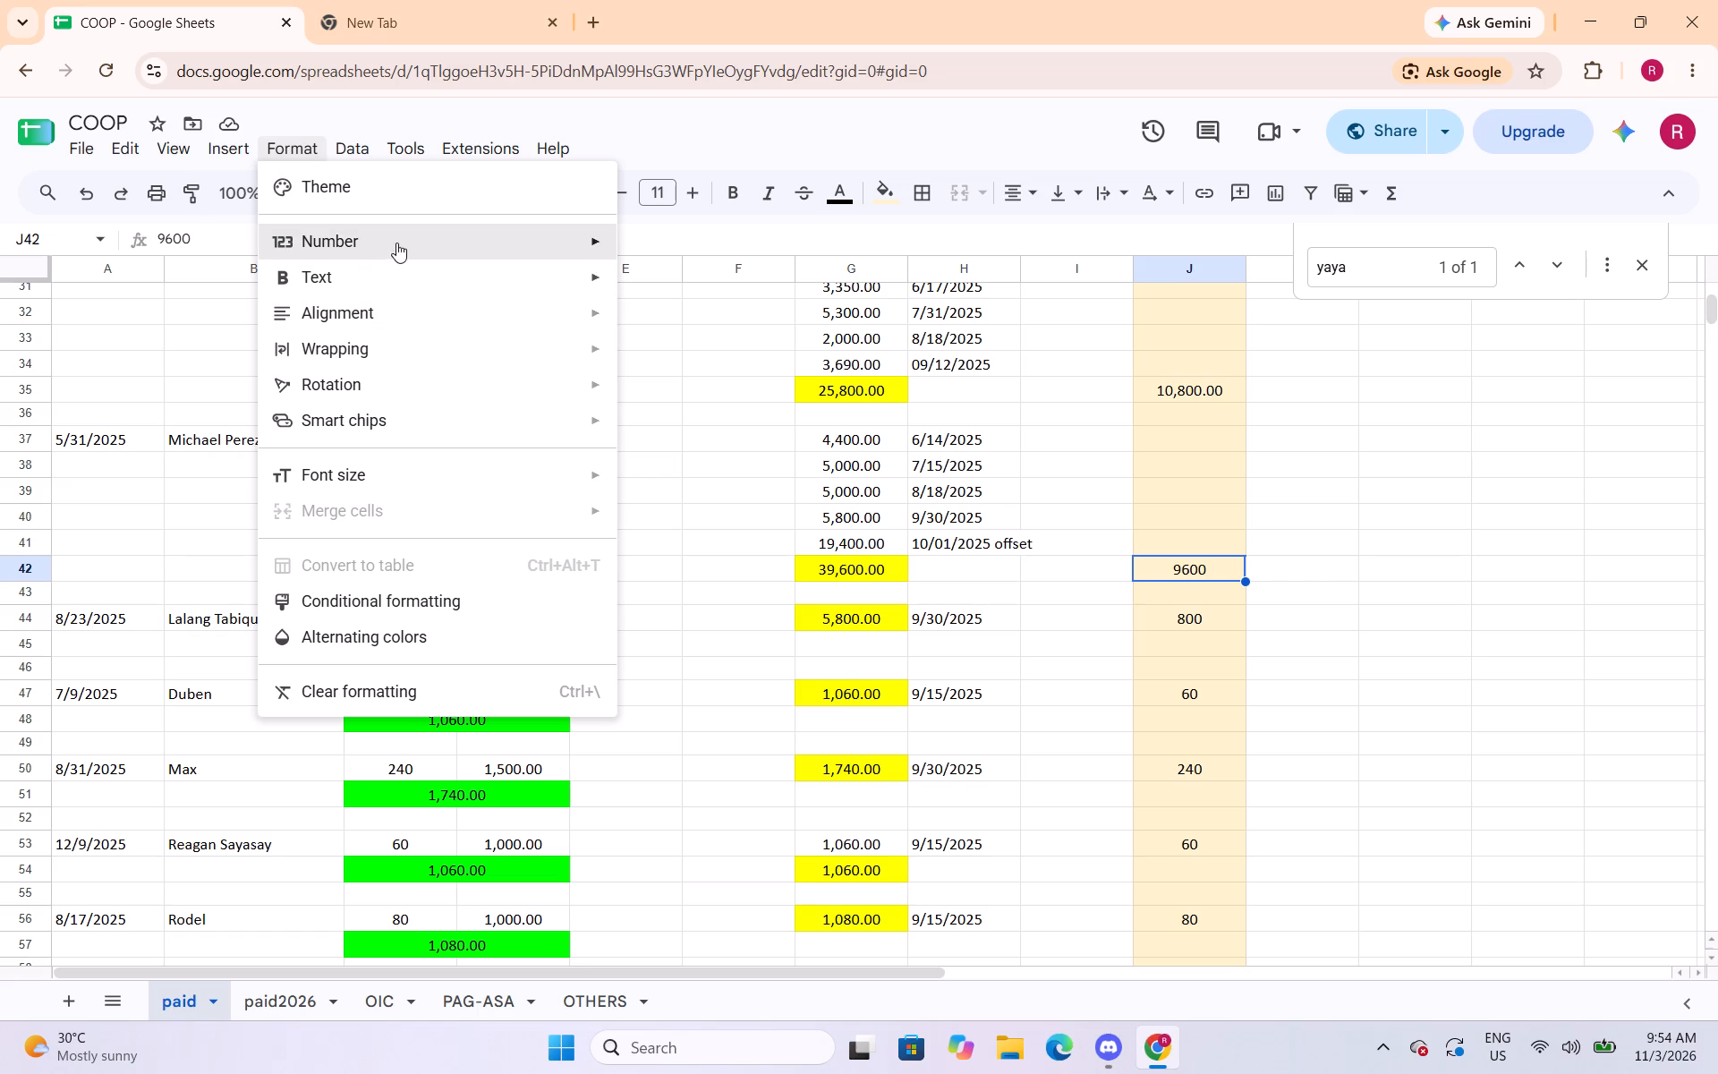
pyautogui.click(714, 340)
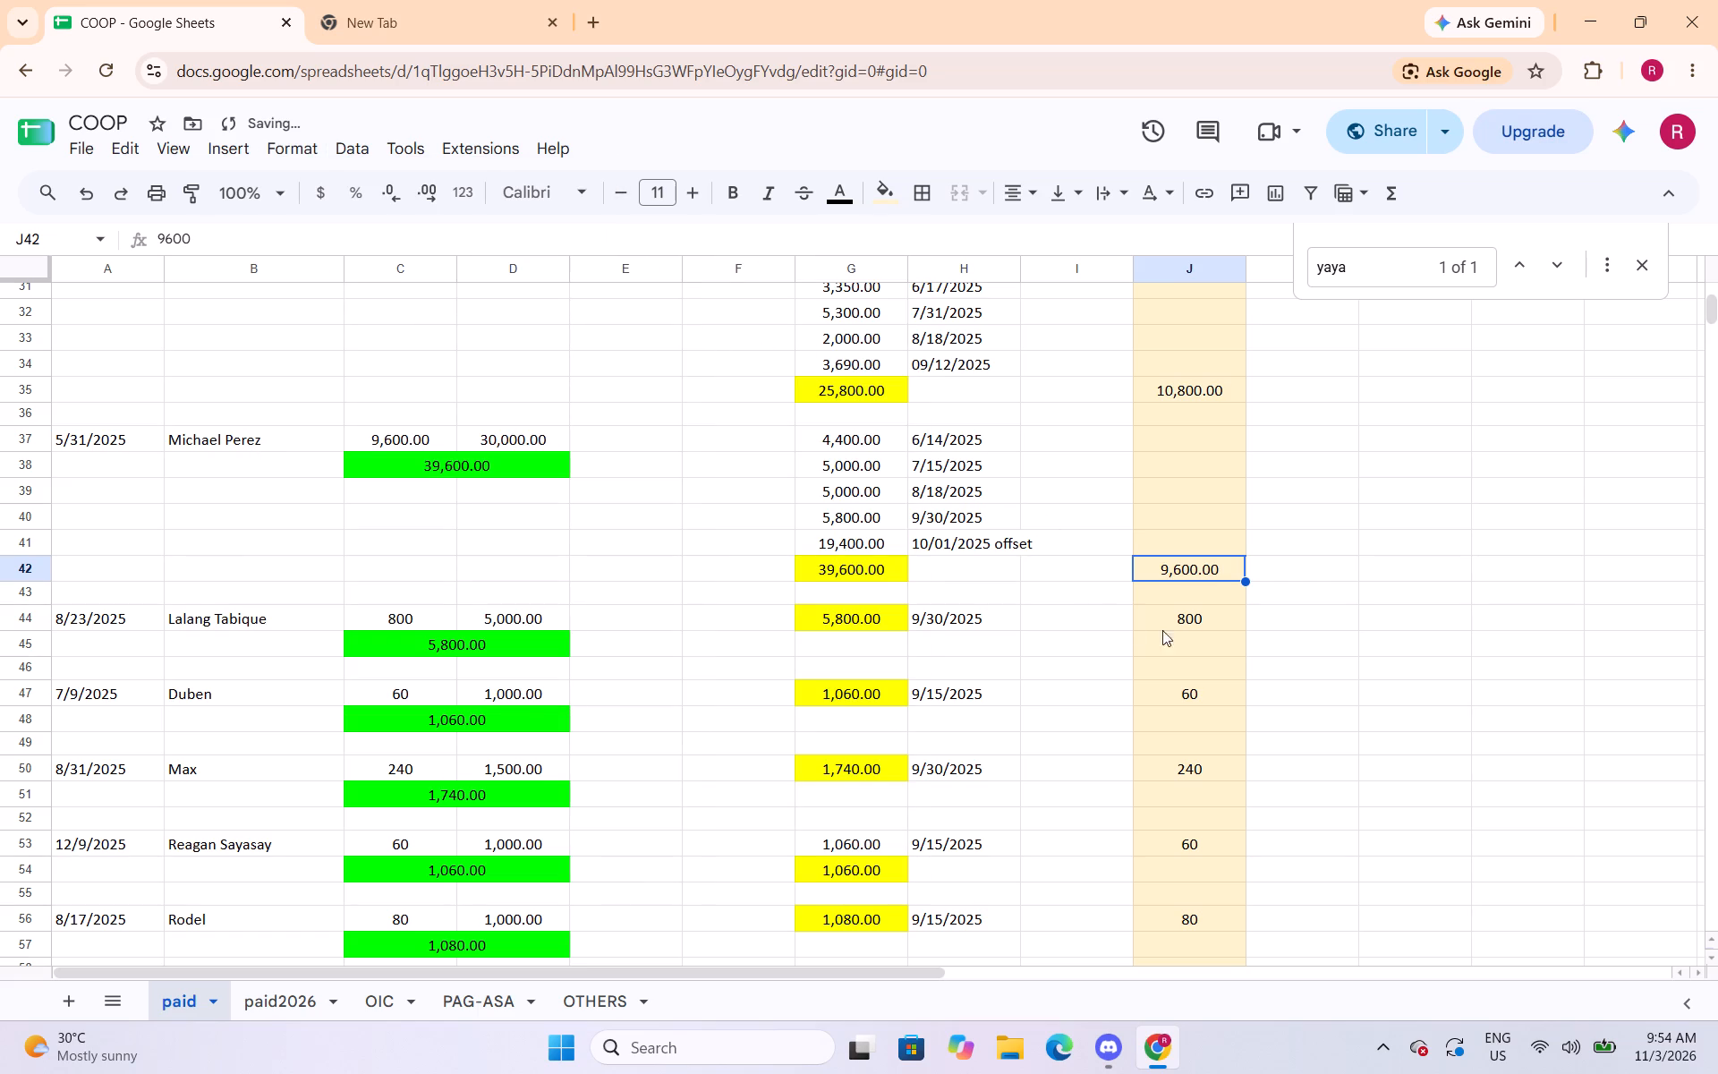
pyautogui.scroll(-4, 1213, 565)
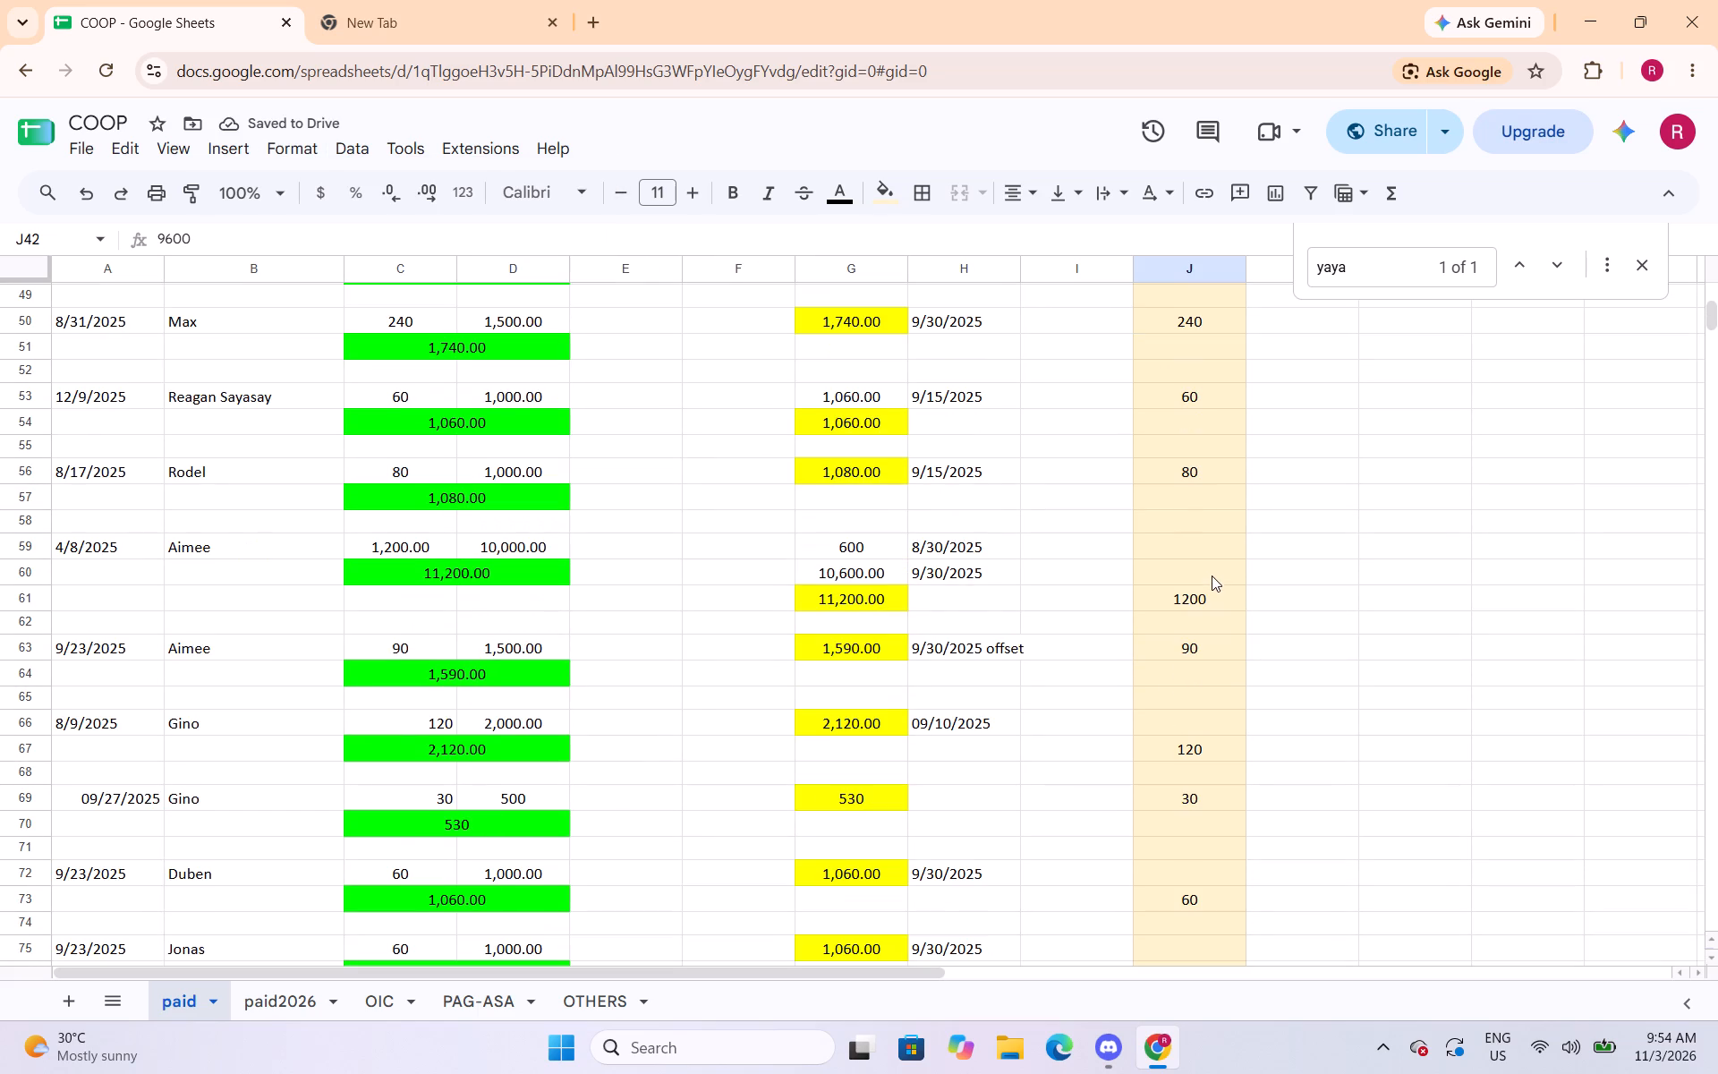
pyautogui.click(1209, 598)
pyautogui.click(300, 160)
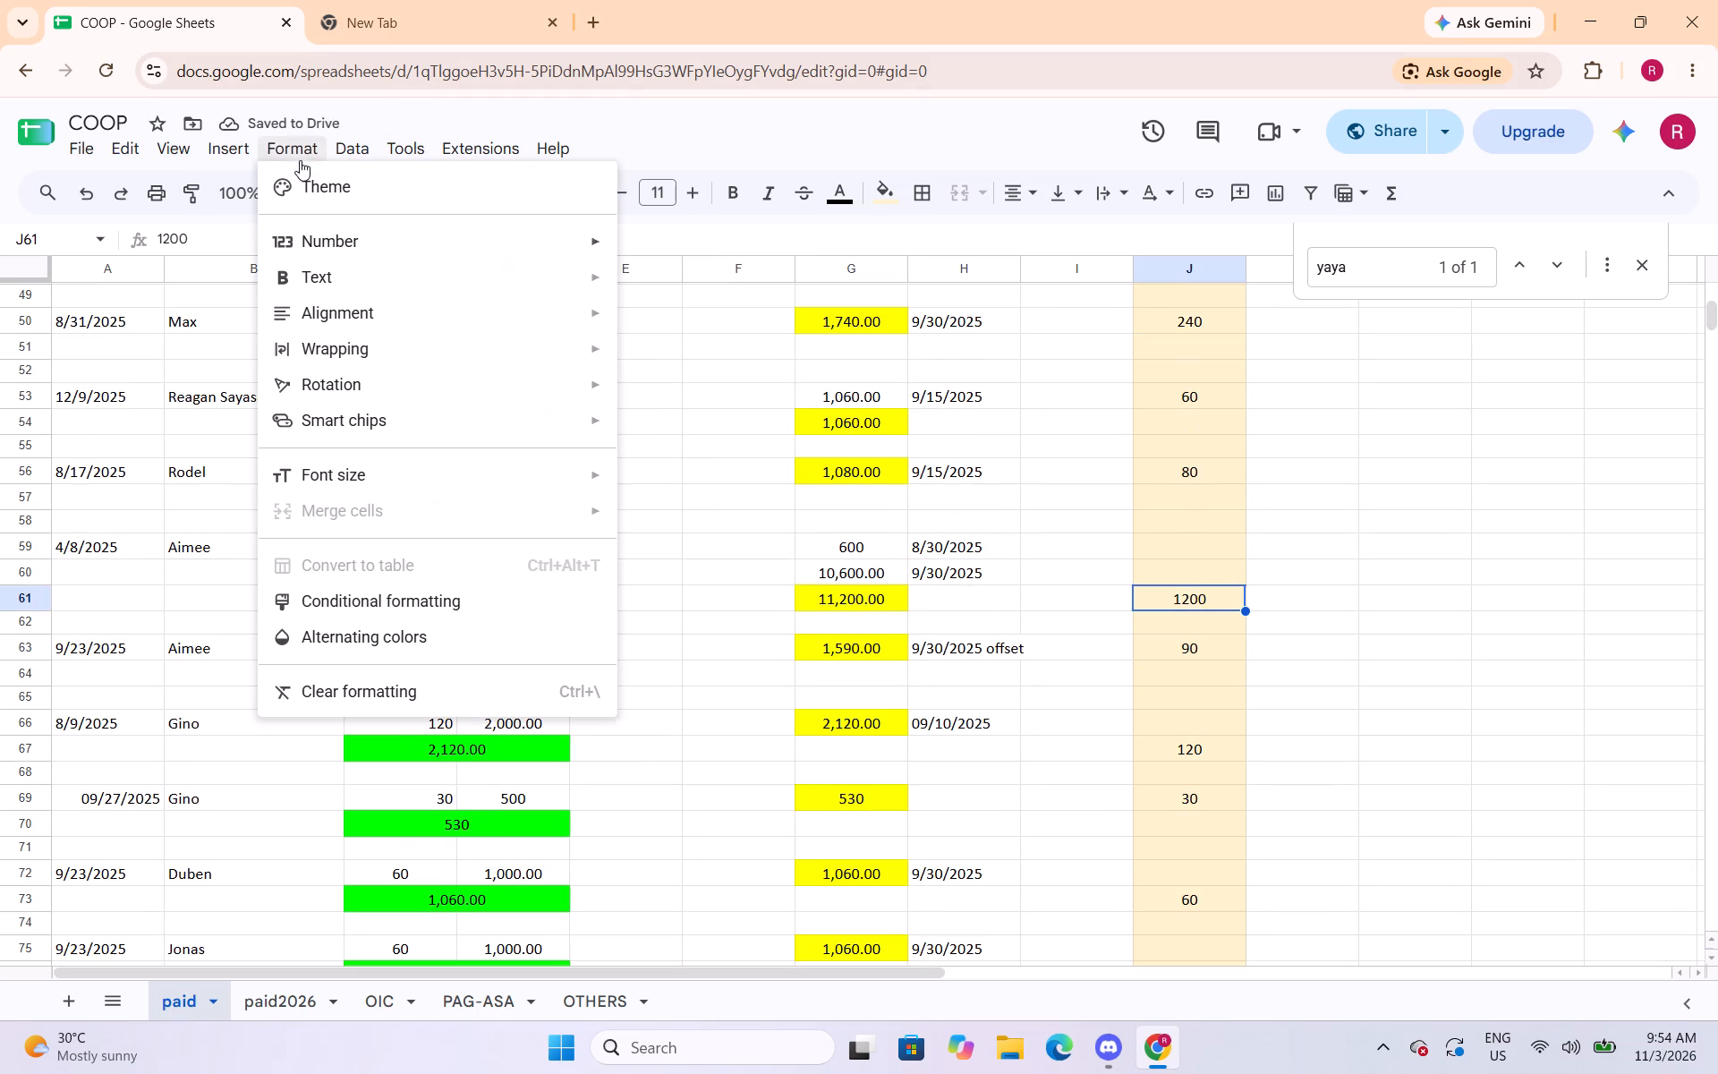
pyautogui.click(670, 339)
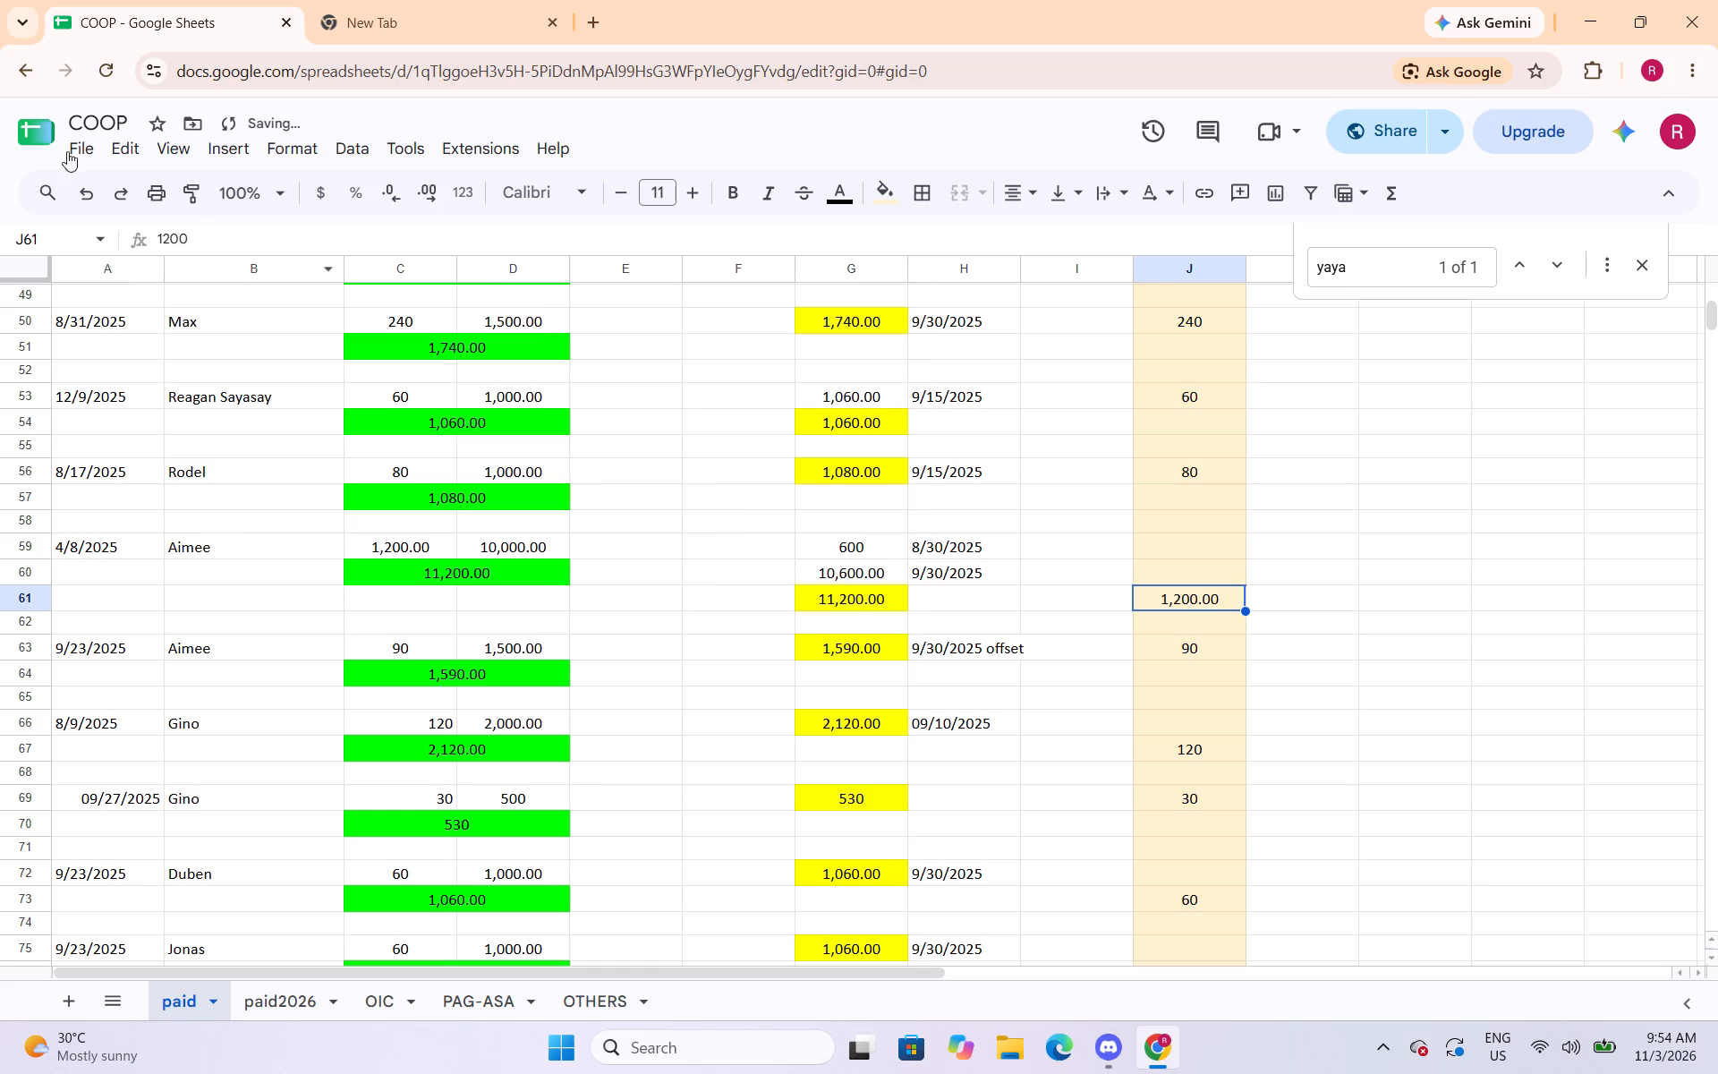
# Apply the Number format to the column J amounts in J84 and J91.
pyautogui.scroll(-4, 1085, 433)
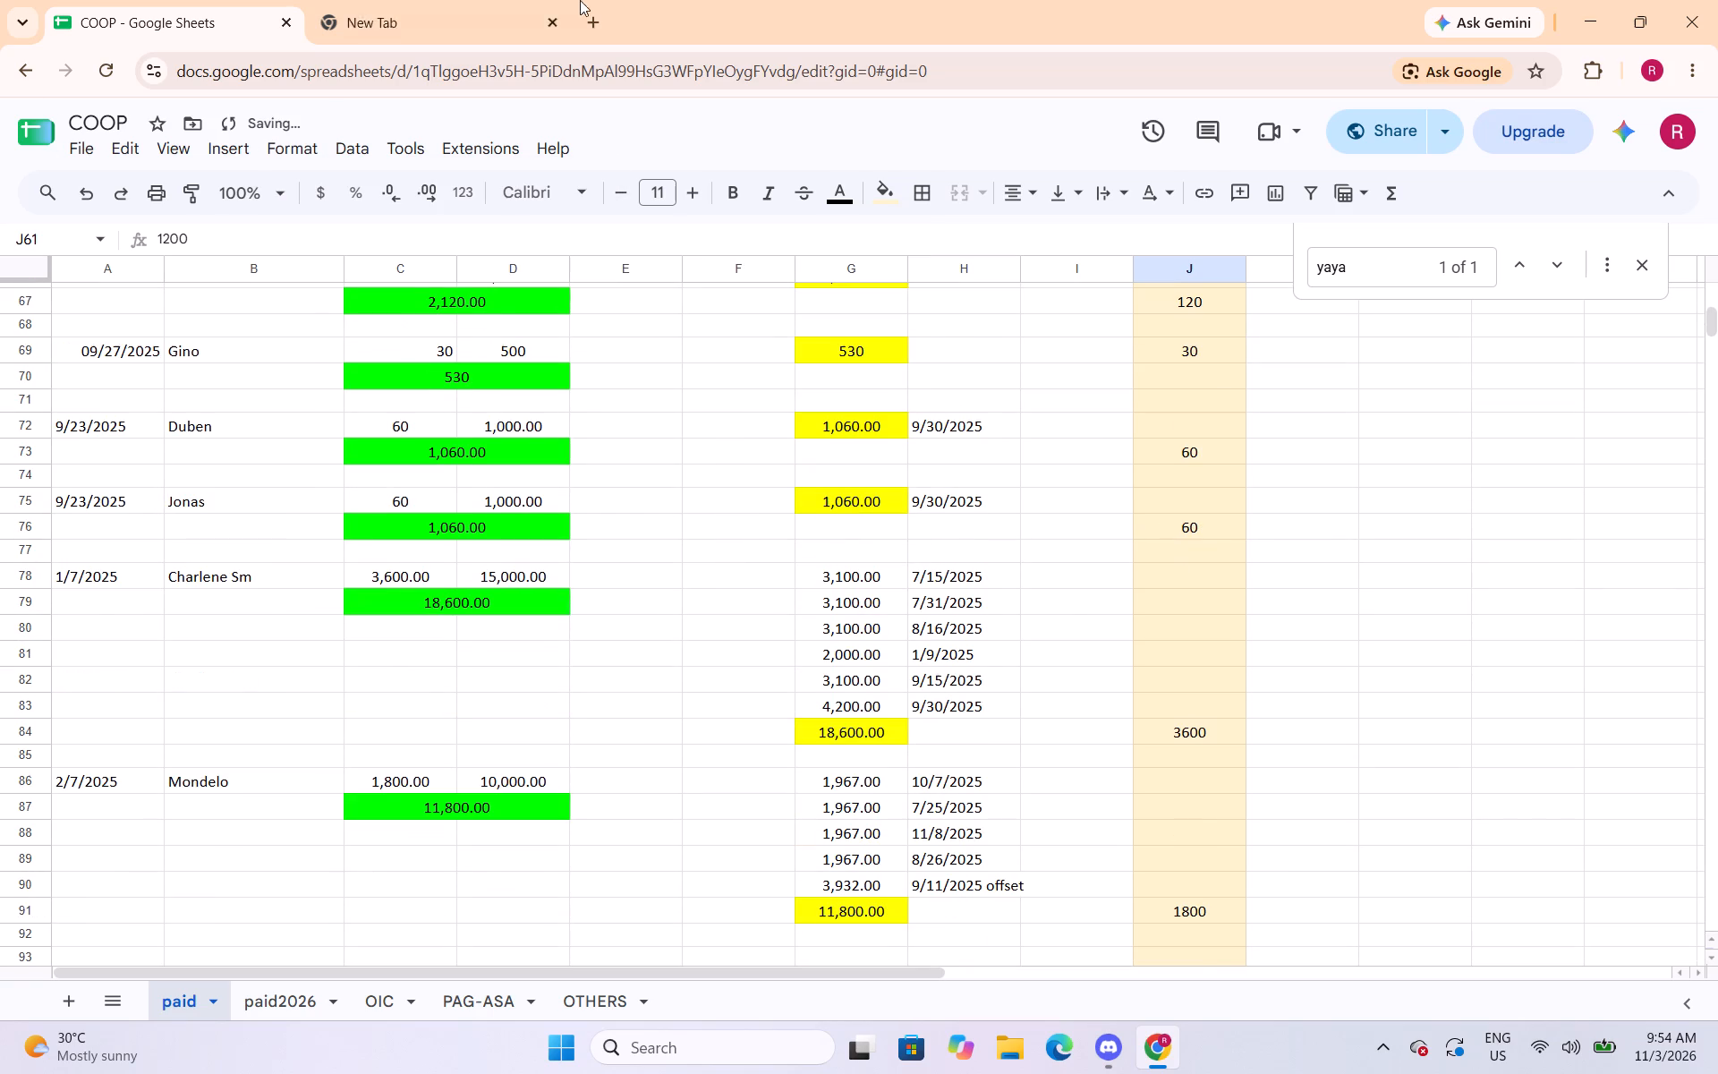
pyautogui.click(1223, 736)
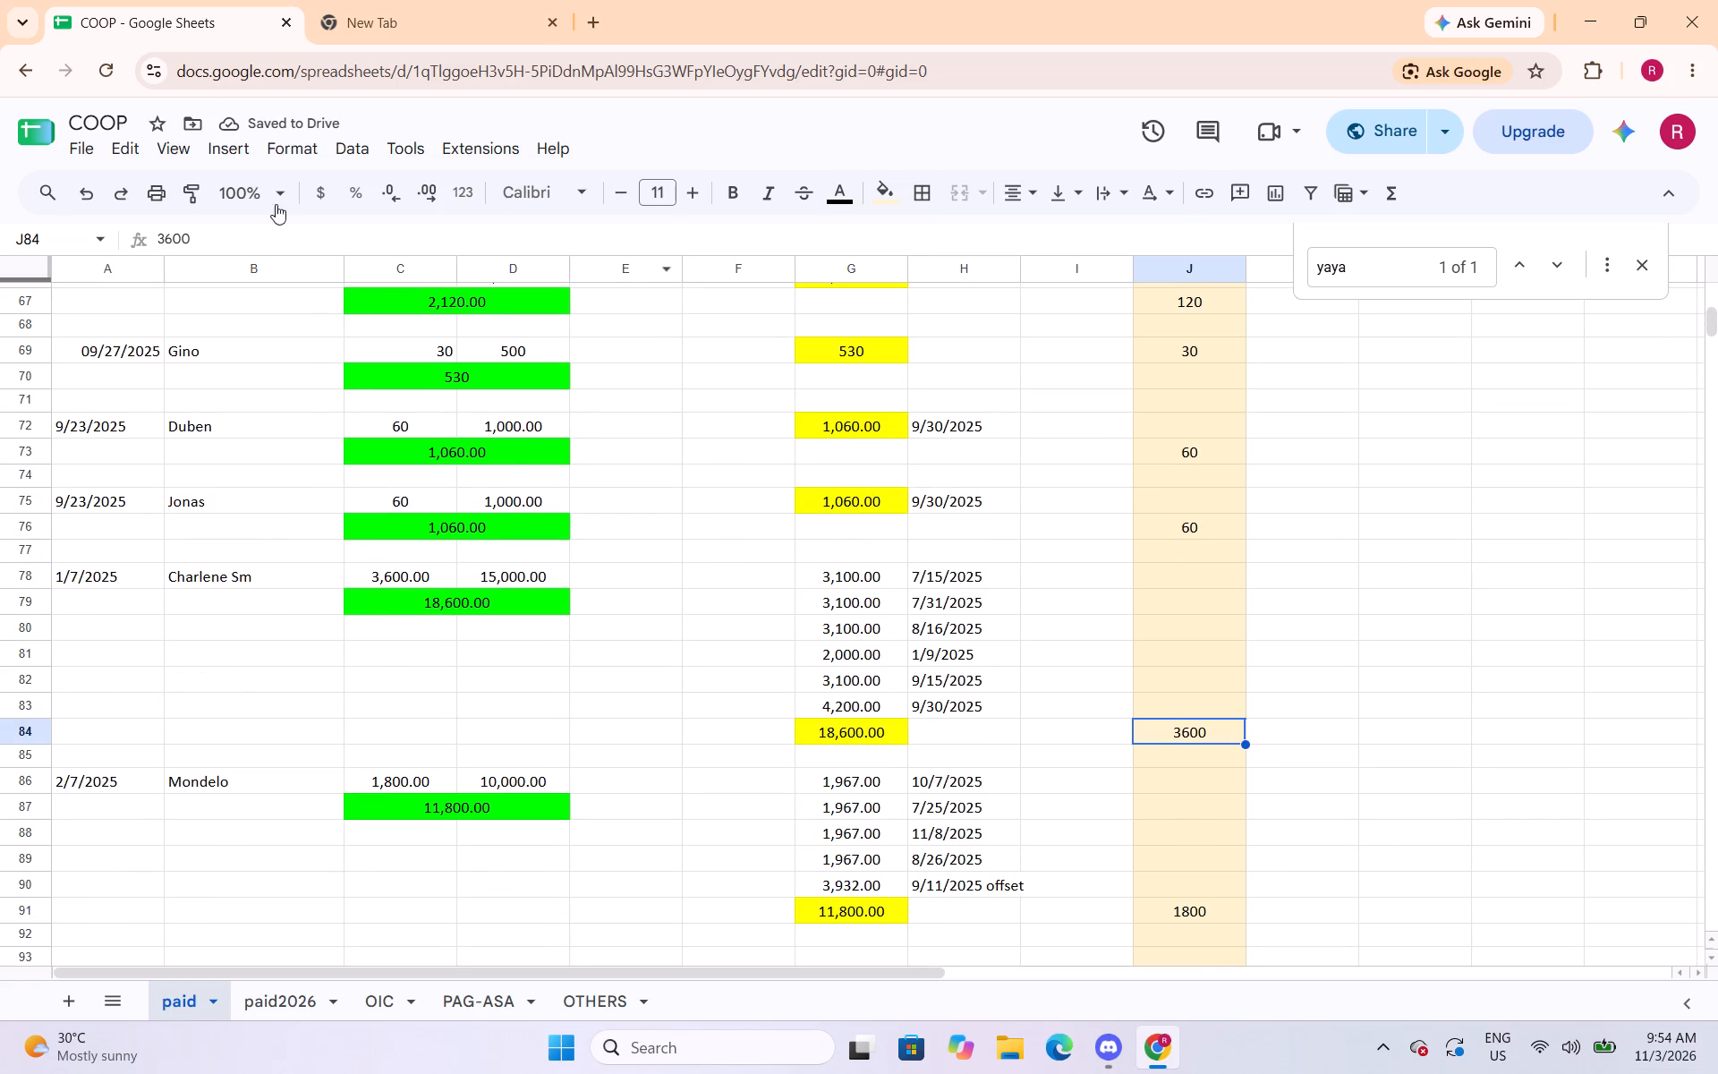
pyautogui.click(290, 150)
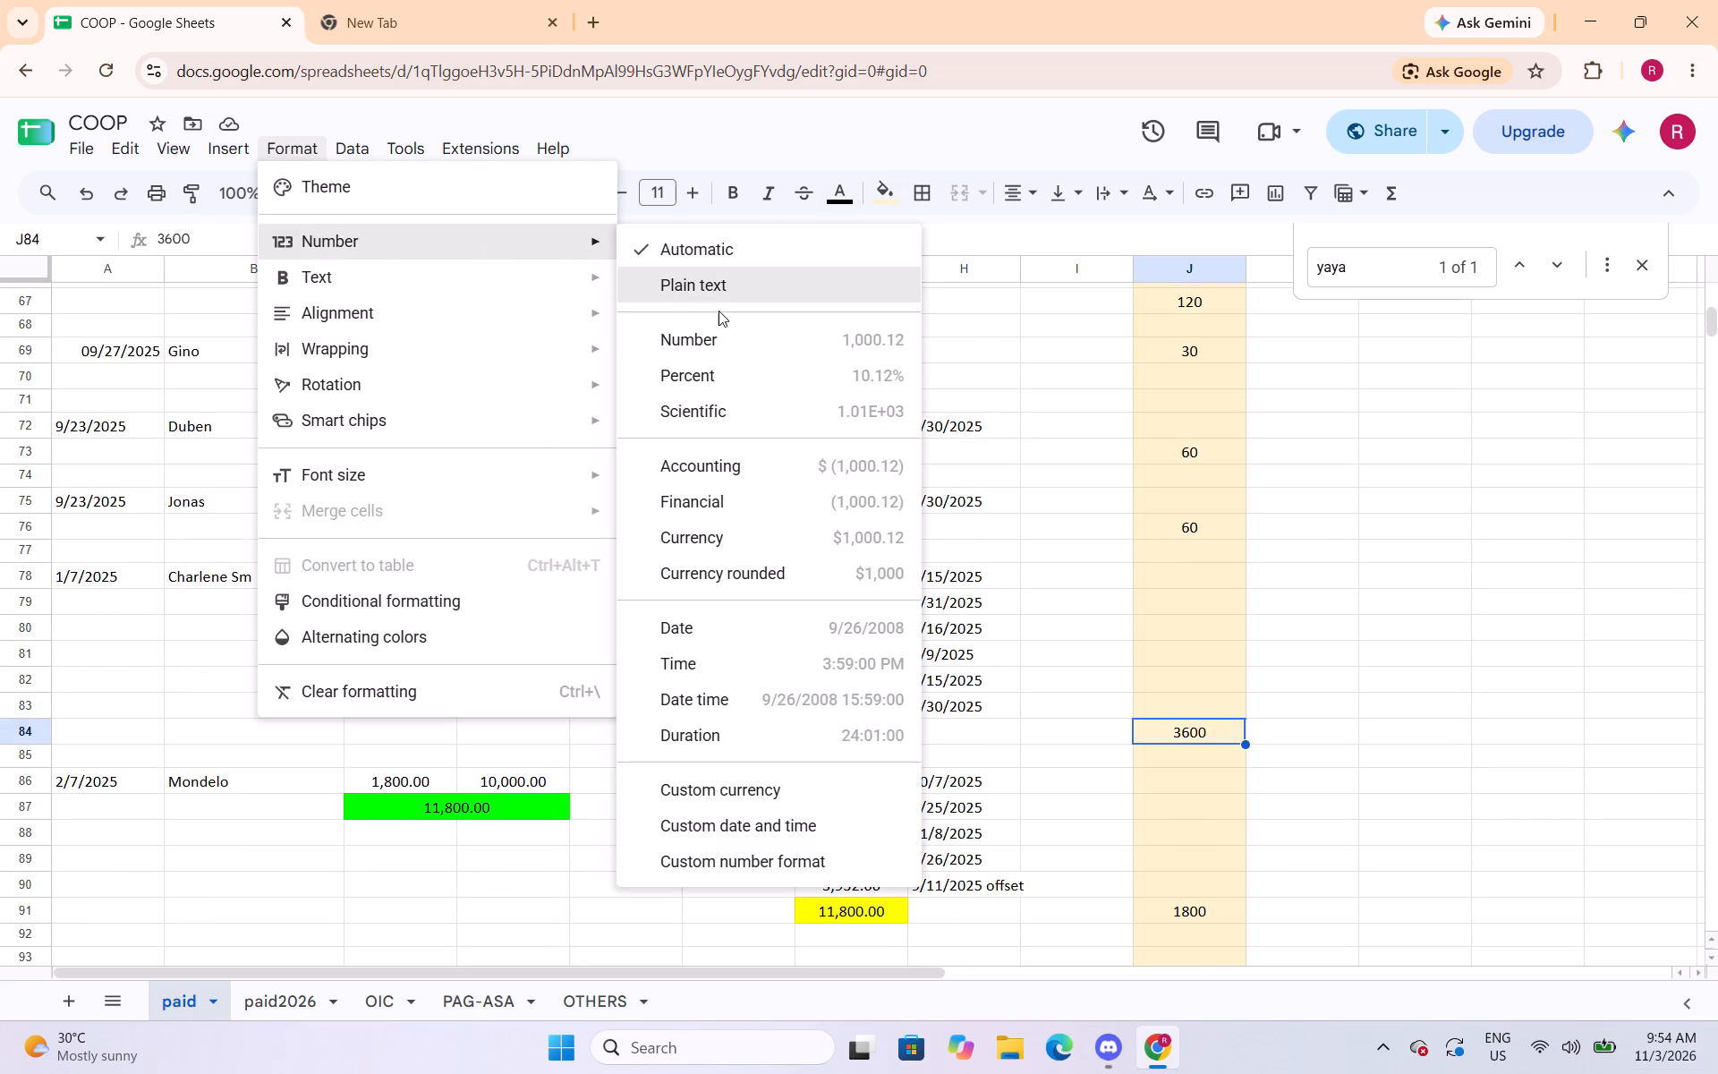
pyautogui.click(719, 343)
pyautogui.scroll(-2, 1137, 610)
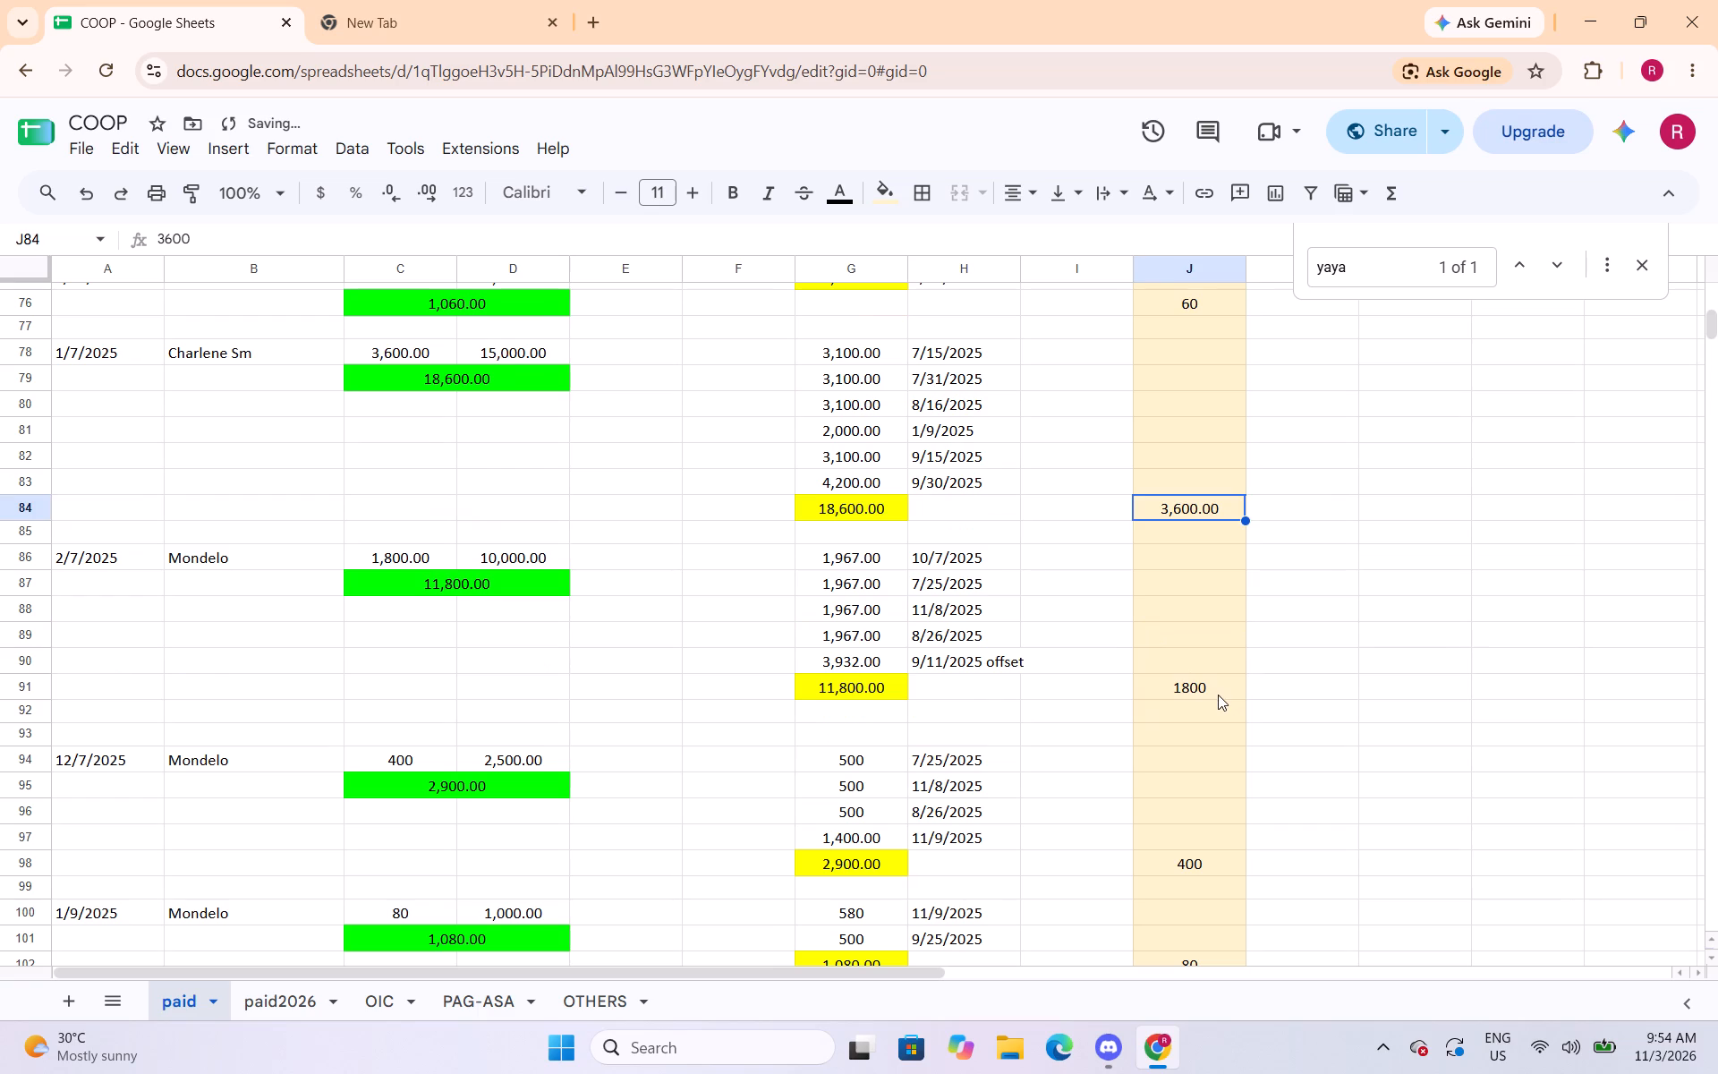
pyautogui.click(1218, 695)
pyautogui.click(301, 154)
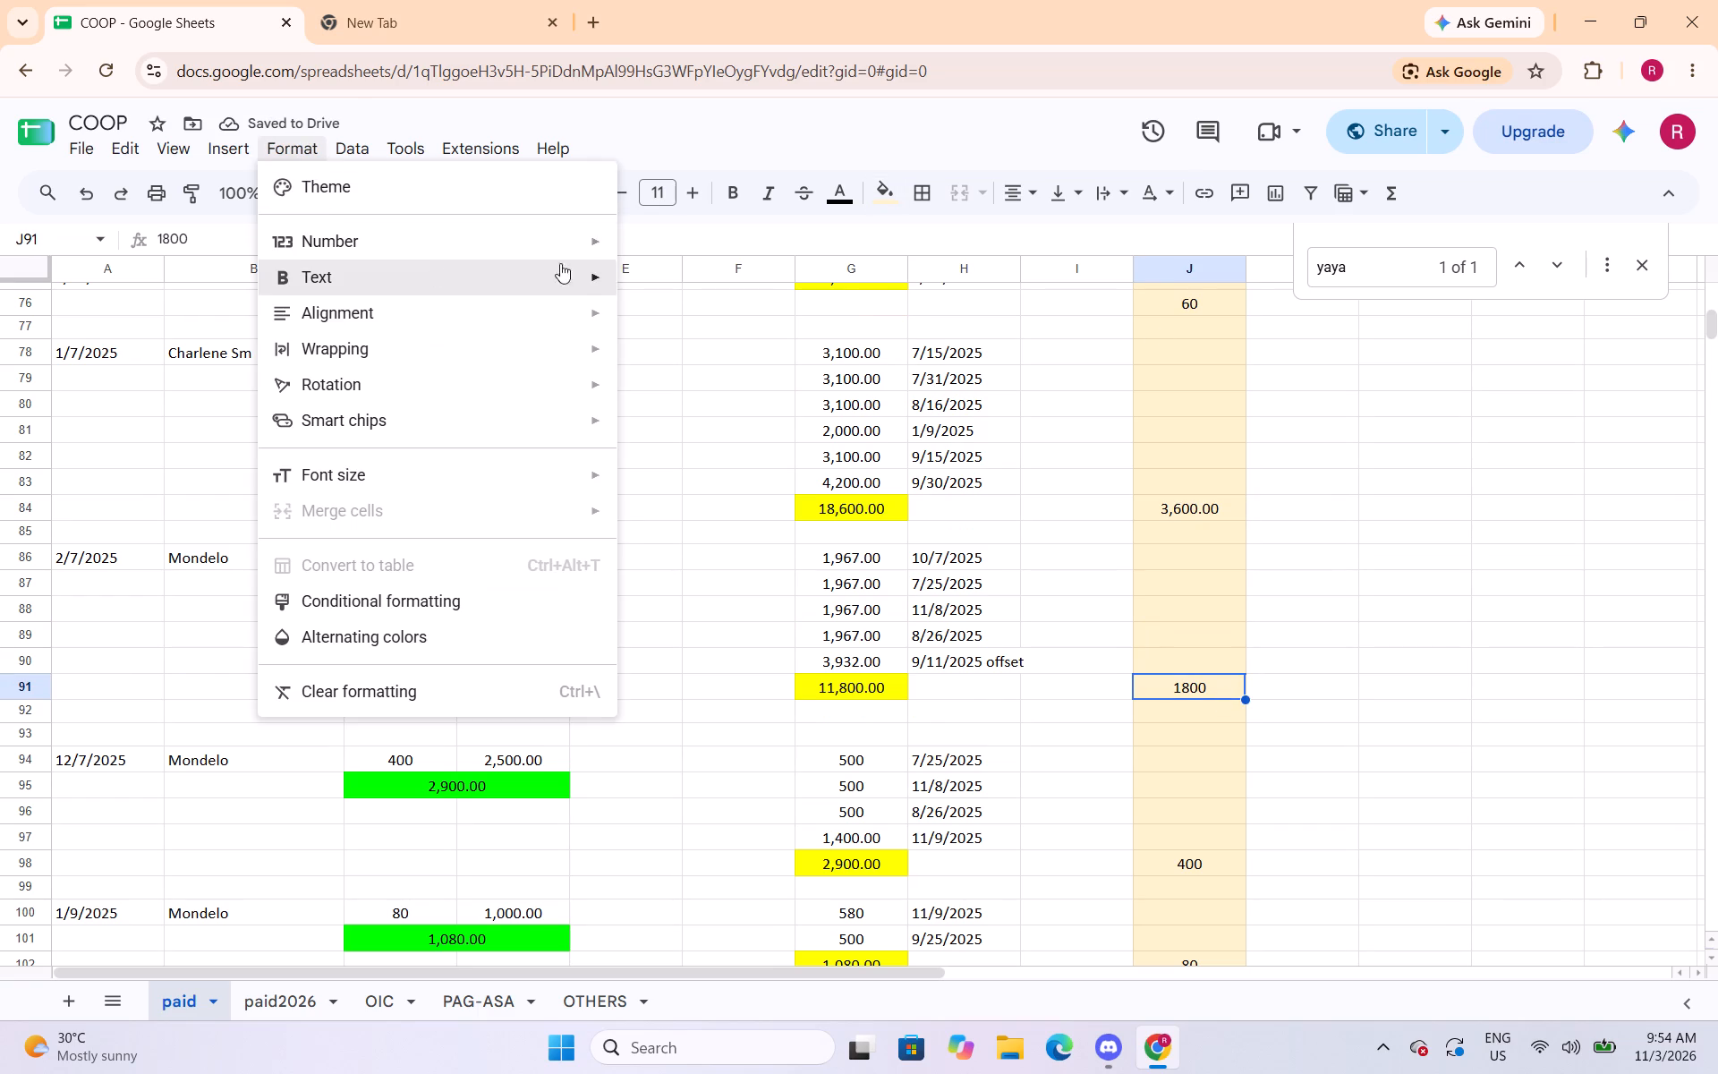
pyautogui.click(664, 342)
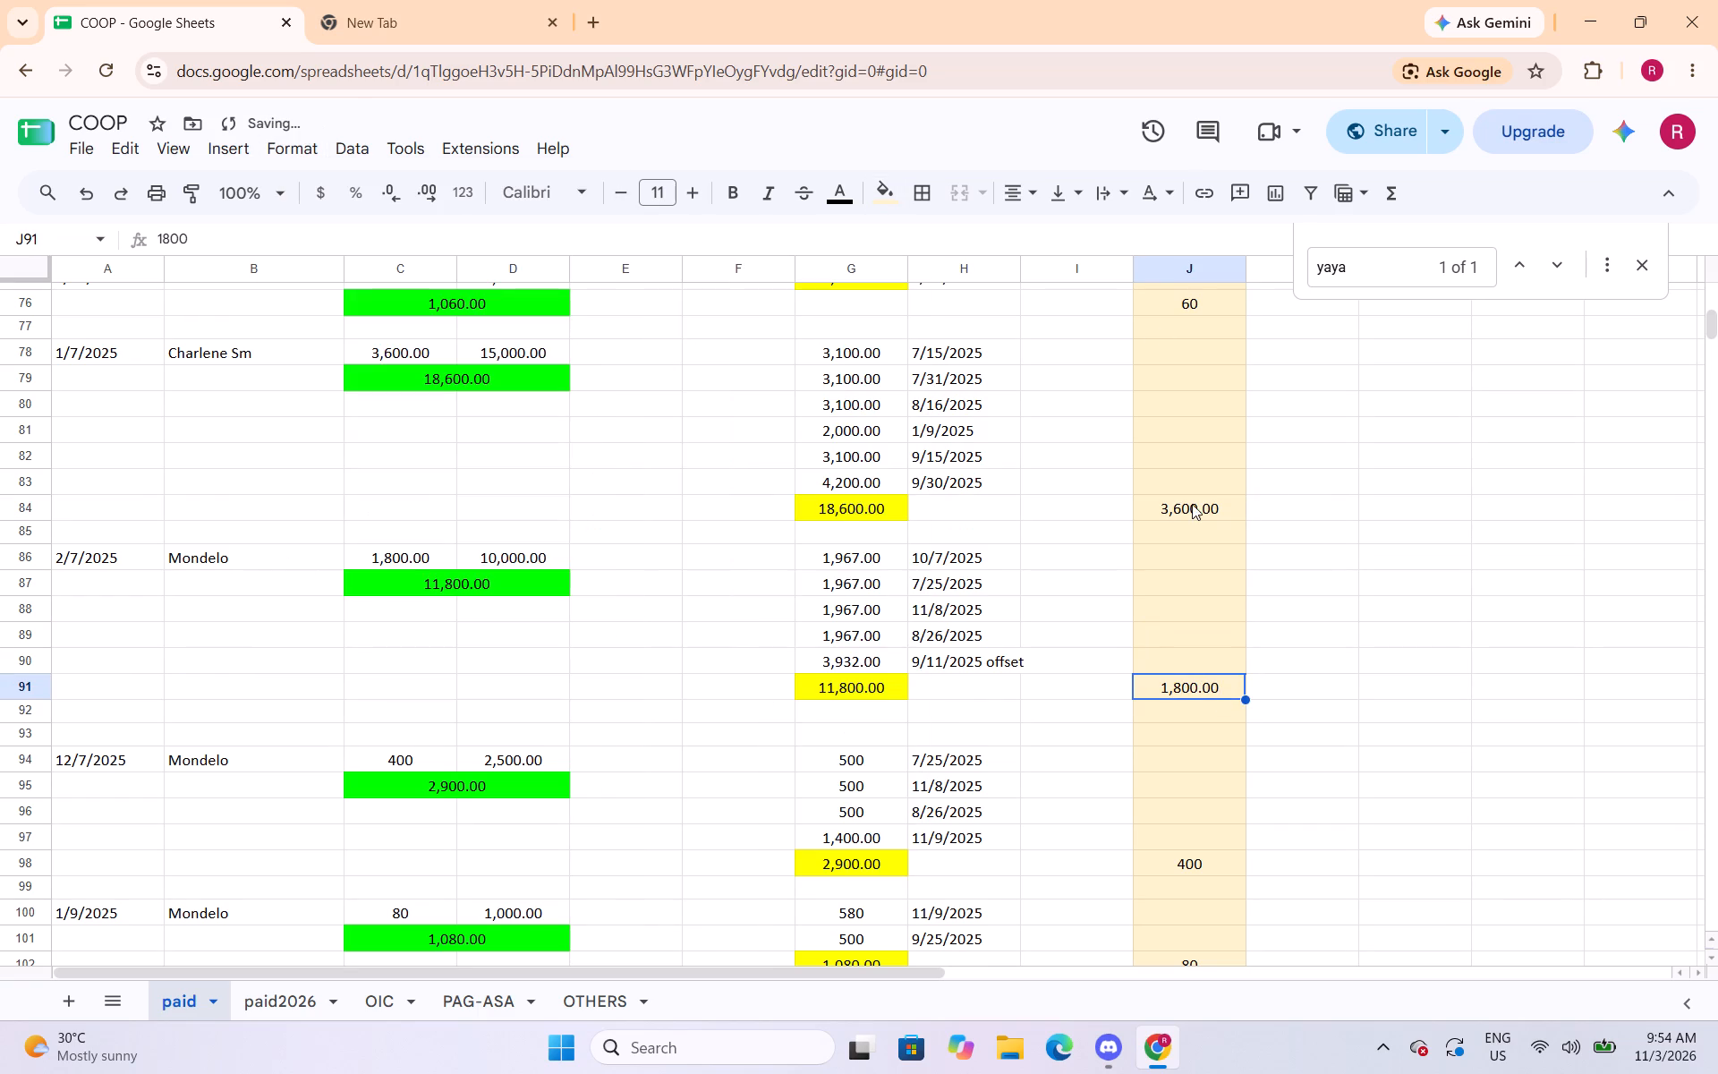
# Apply the Number format to the column J amounts in J112 and J125.
pyautogui.scroll(-6, 1190, 504)
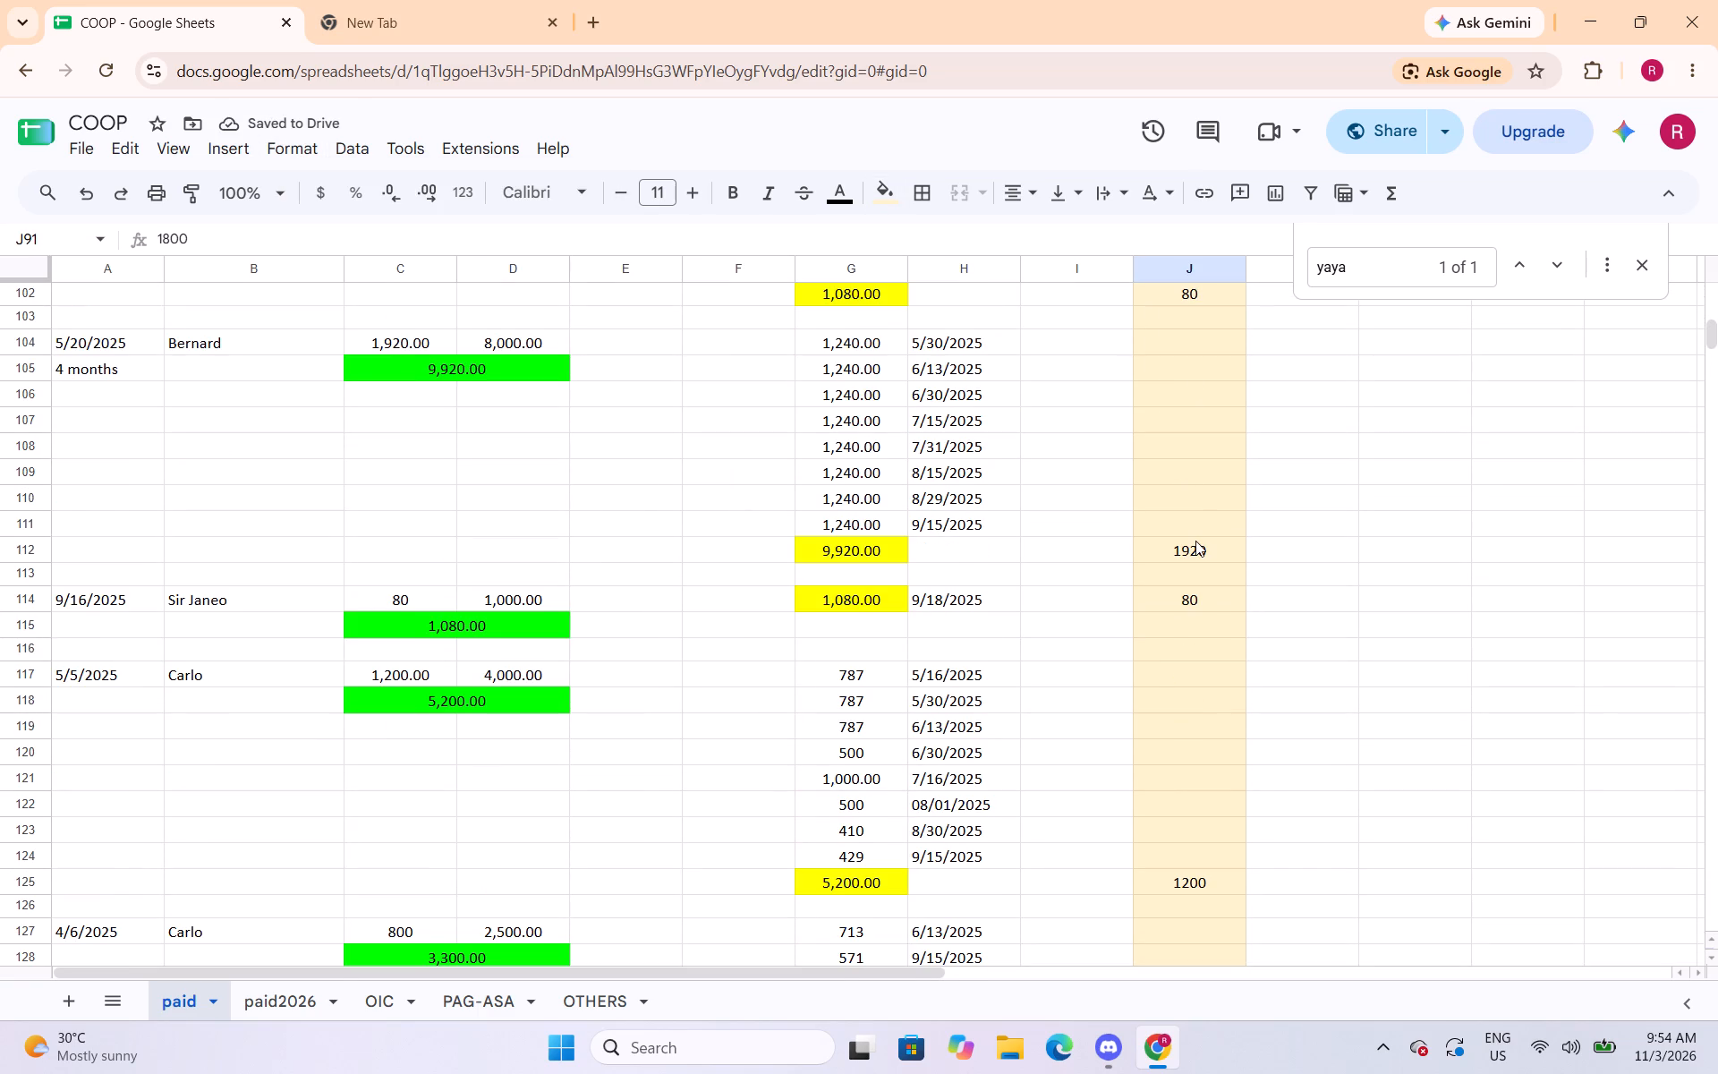
pyautogui.click(1195, 541)
pyautogui.click(313, 159)
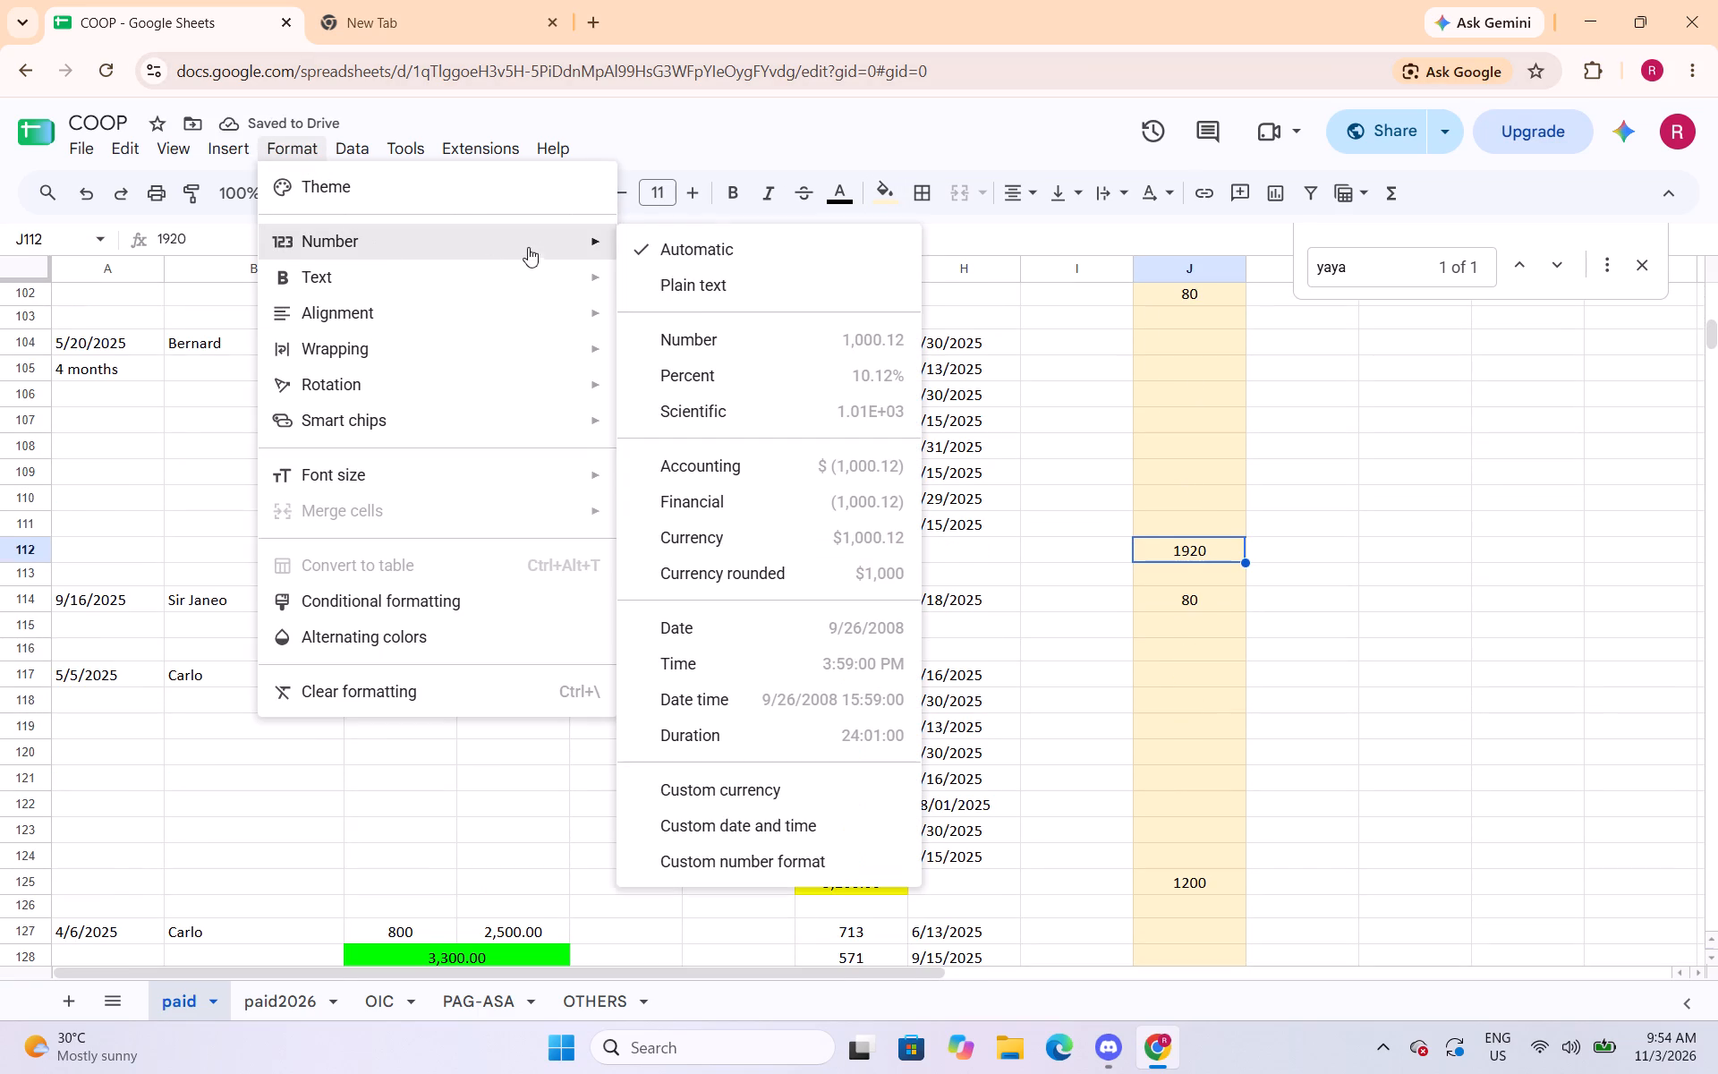
pyautogui.click(702, 342)
pyautogui.scroll(-3, 1146, 469)
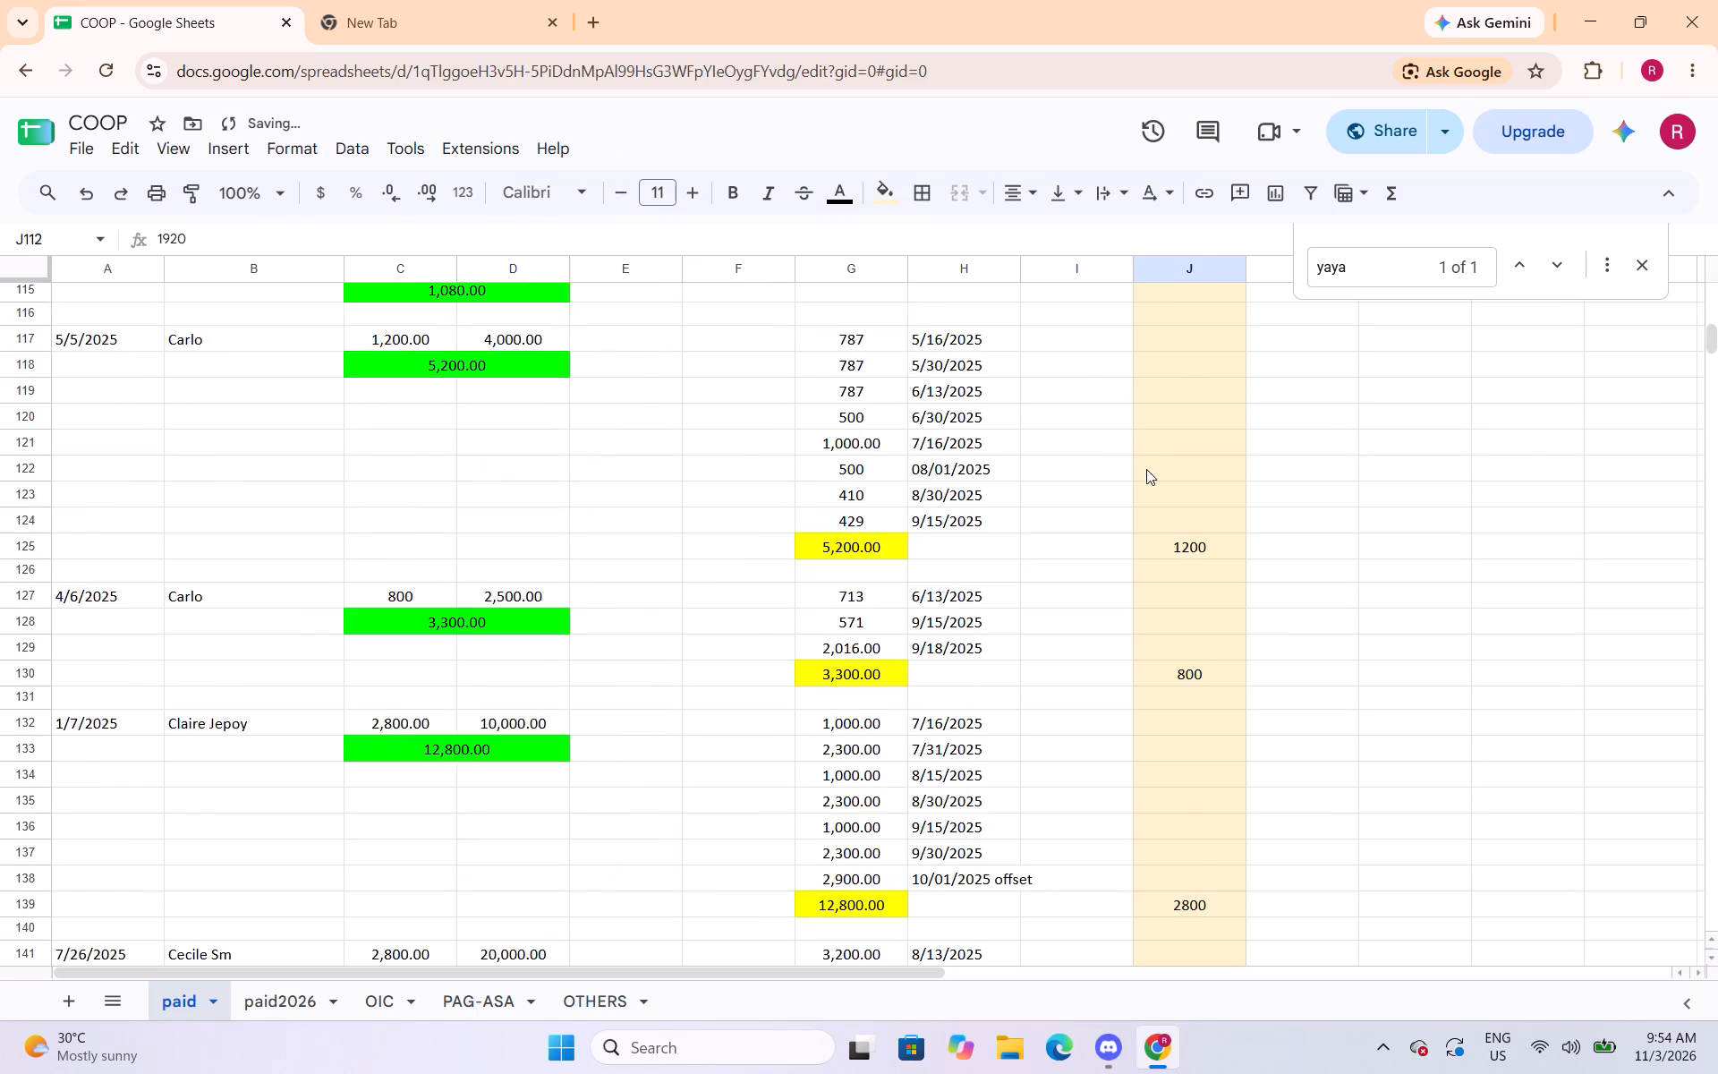
pyautogui.scroll(-1, 1146, 469)
pyautogui.click(1203, 439)
pyautogui.click(268, 154)
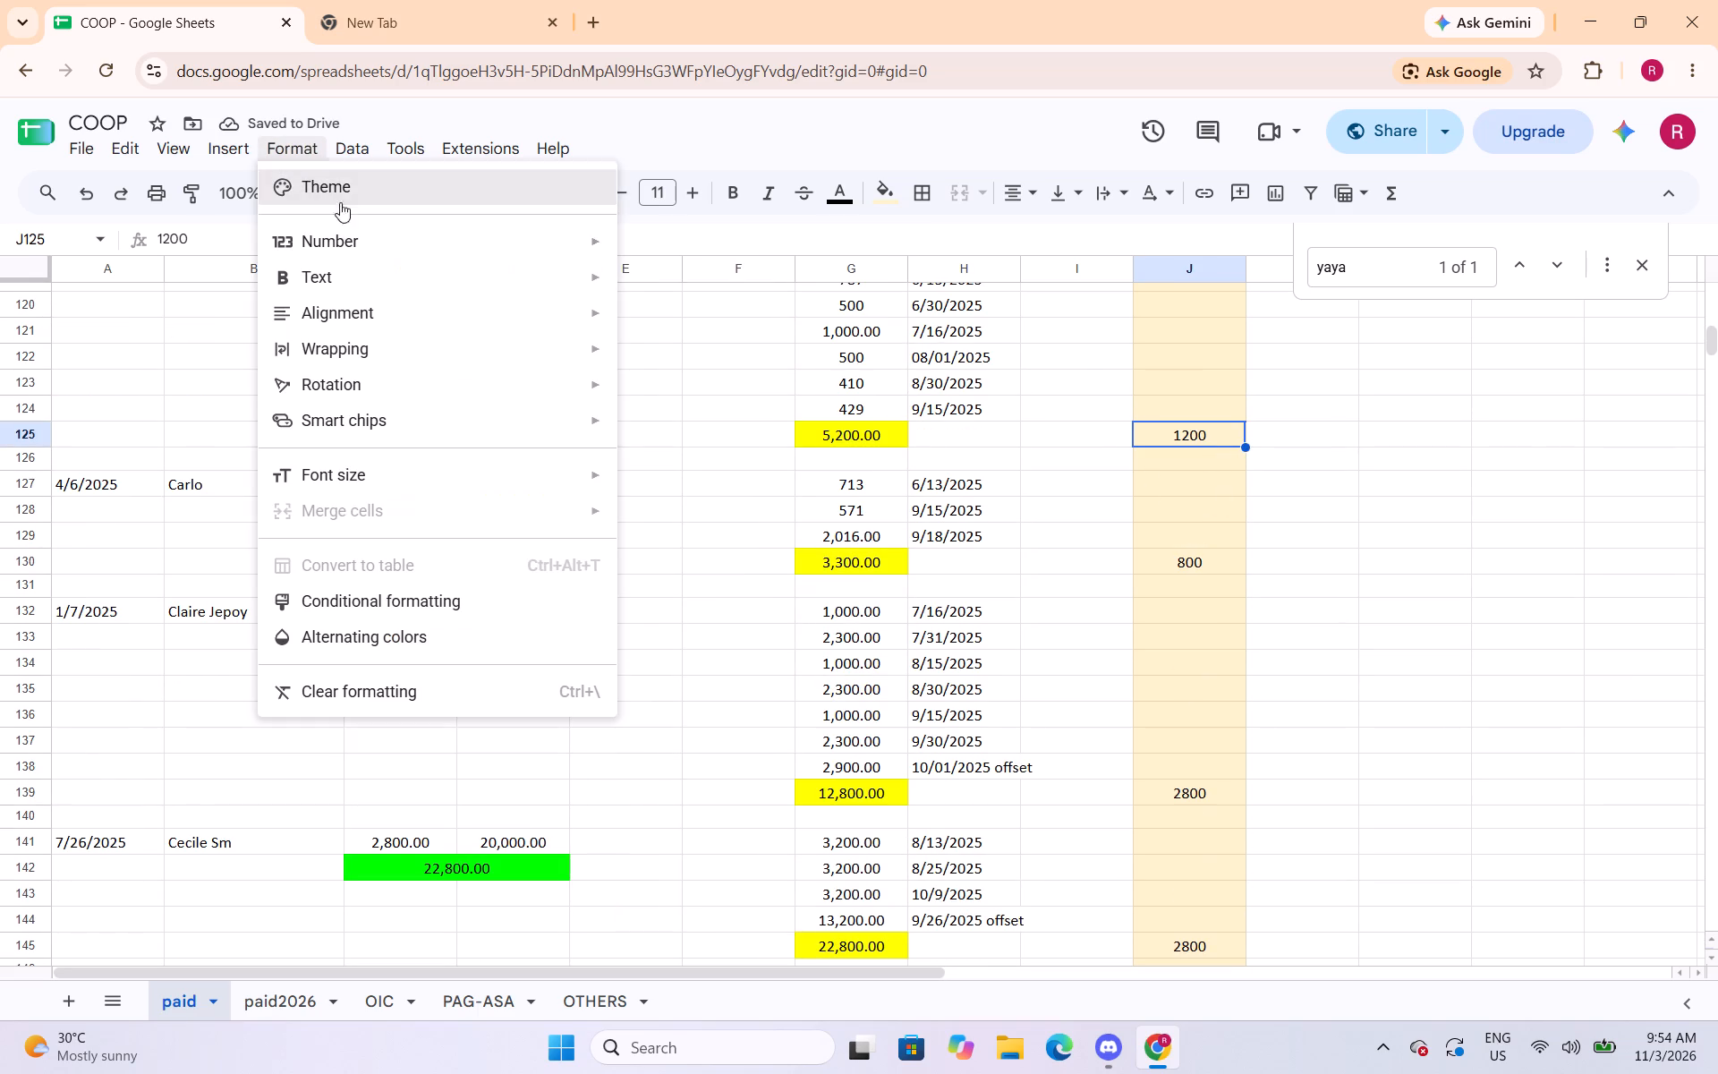
pyautogui.click(690, 337)
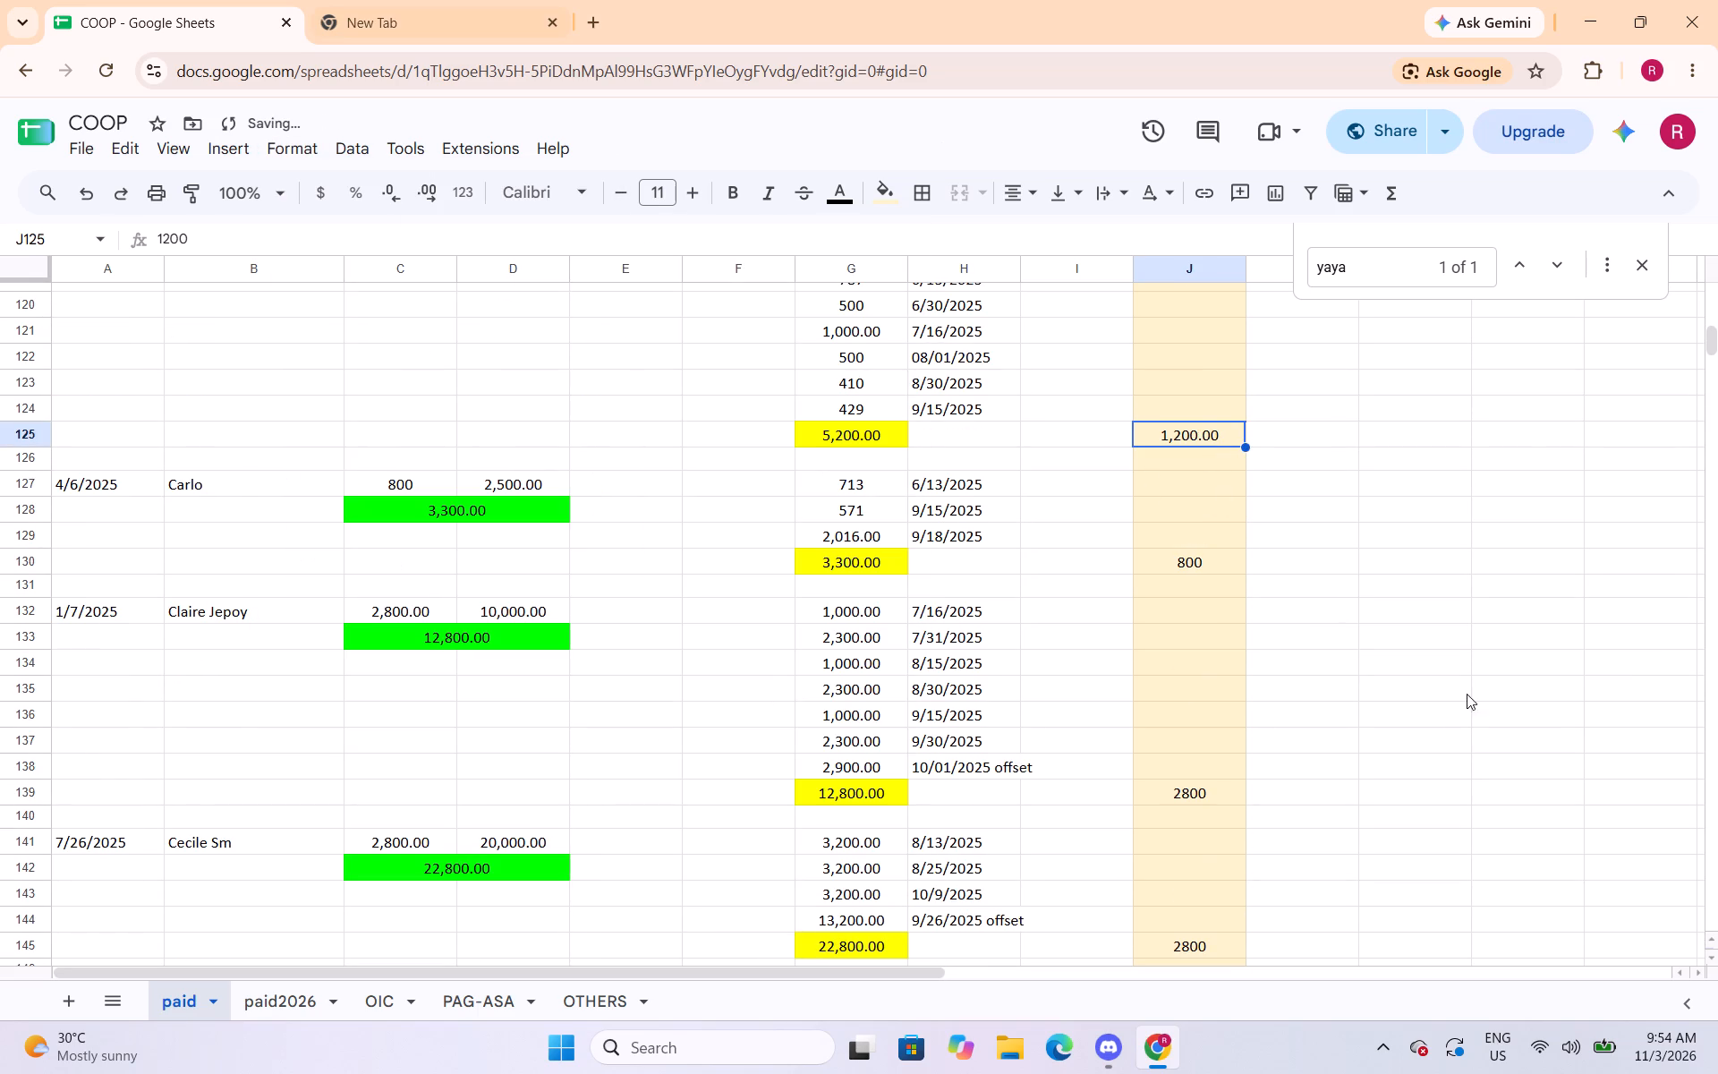
# Apply the Number format to the column J amounts in J139 and J145.
pyautogui.click(1232, 798)
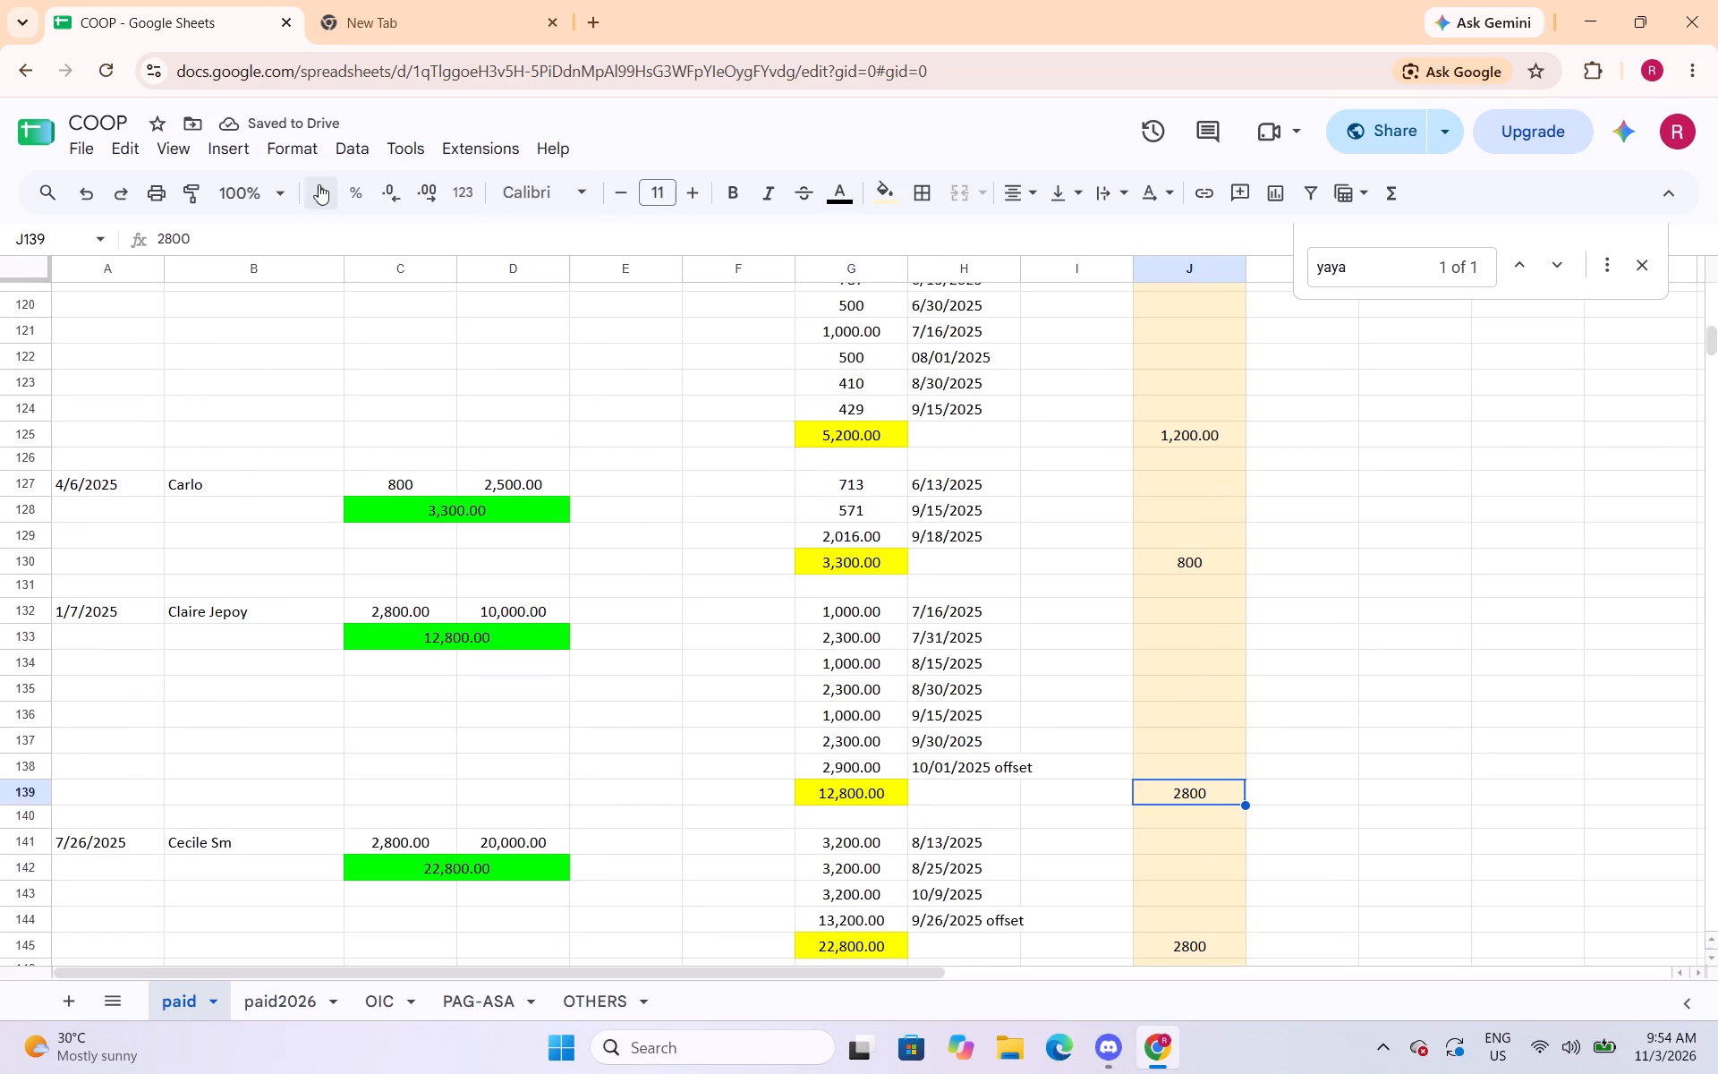
pyautogui.click(279, 146)
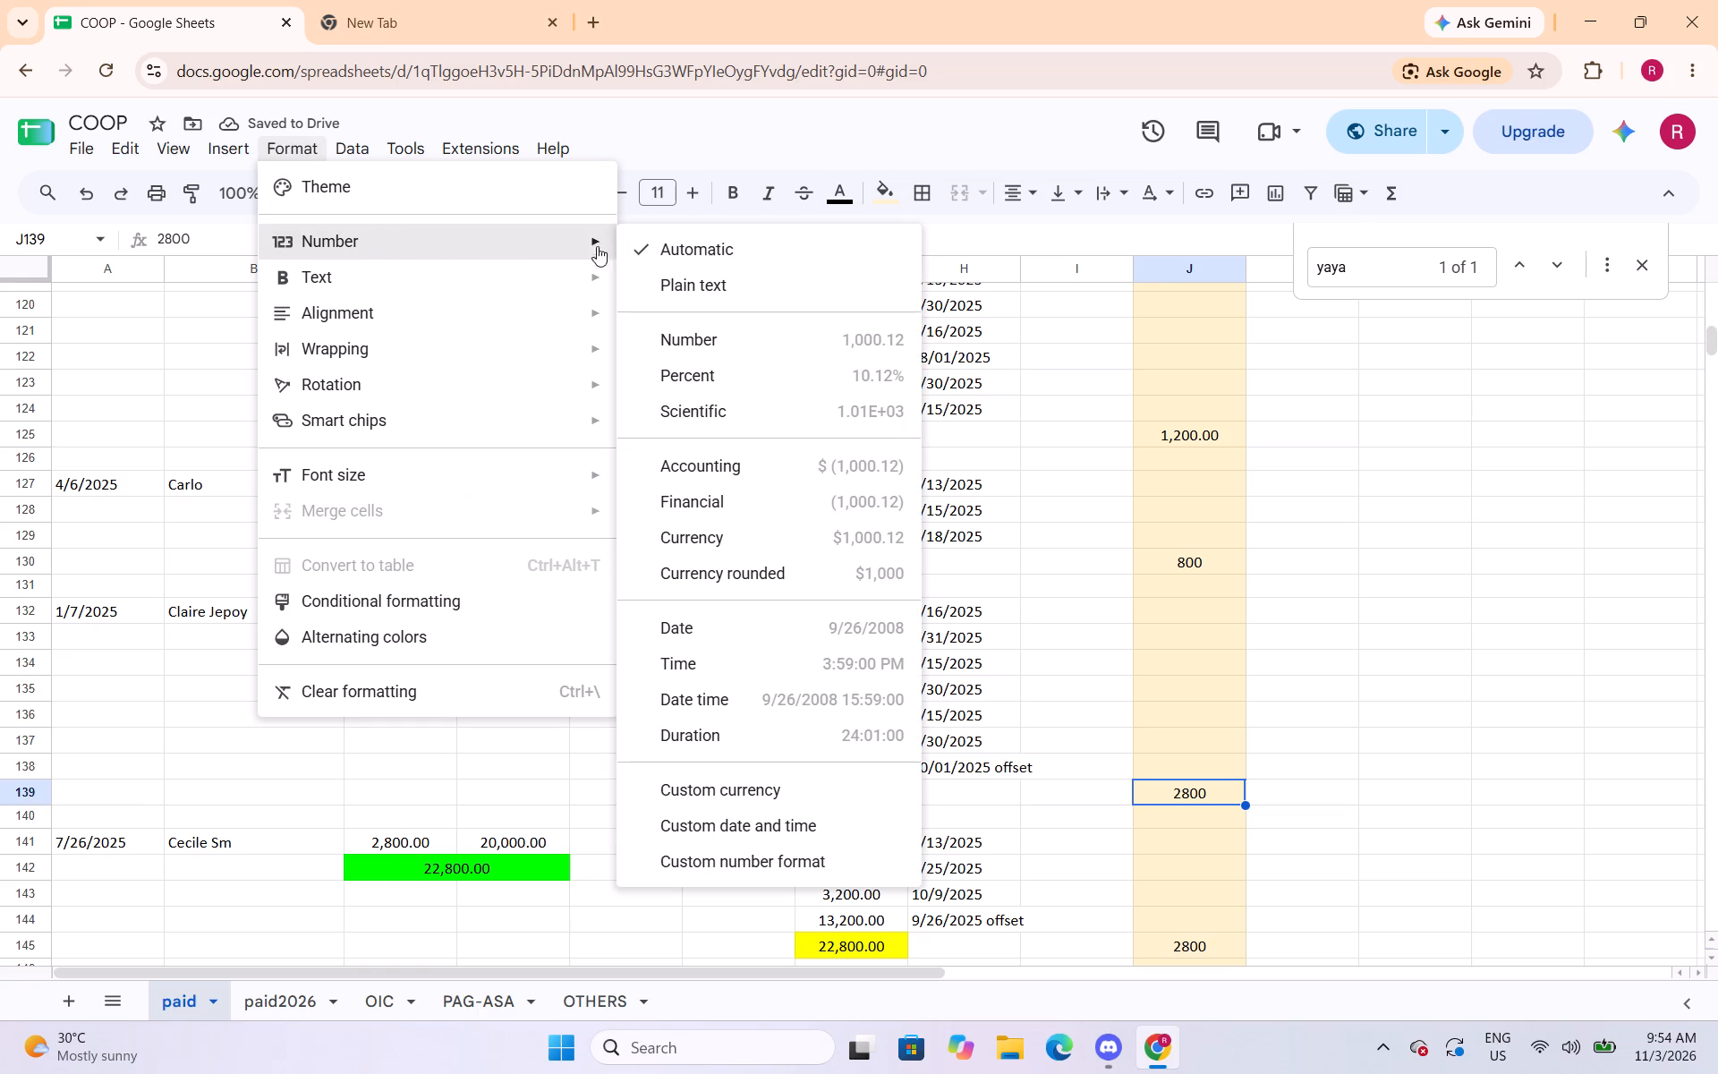
pyautogui.click(703, 336)
pyautogui.scroll(-1, 1240, 534)
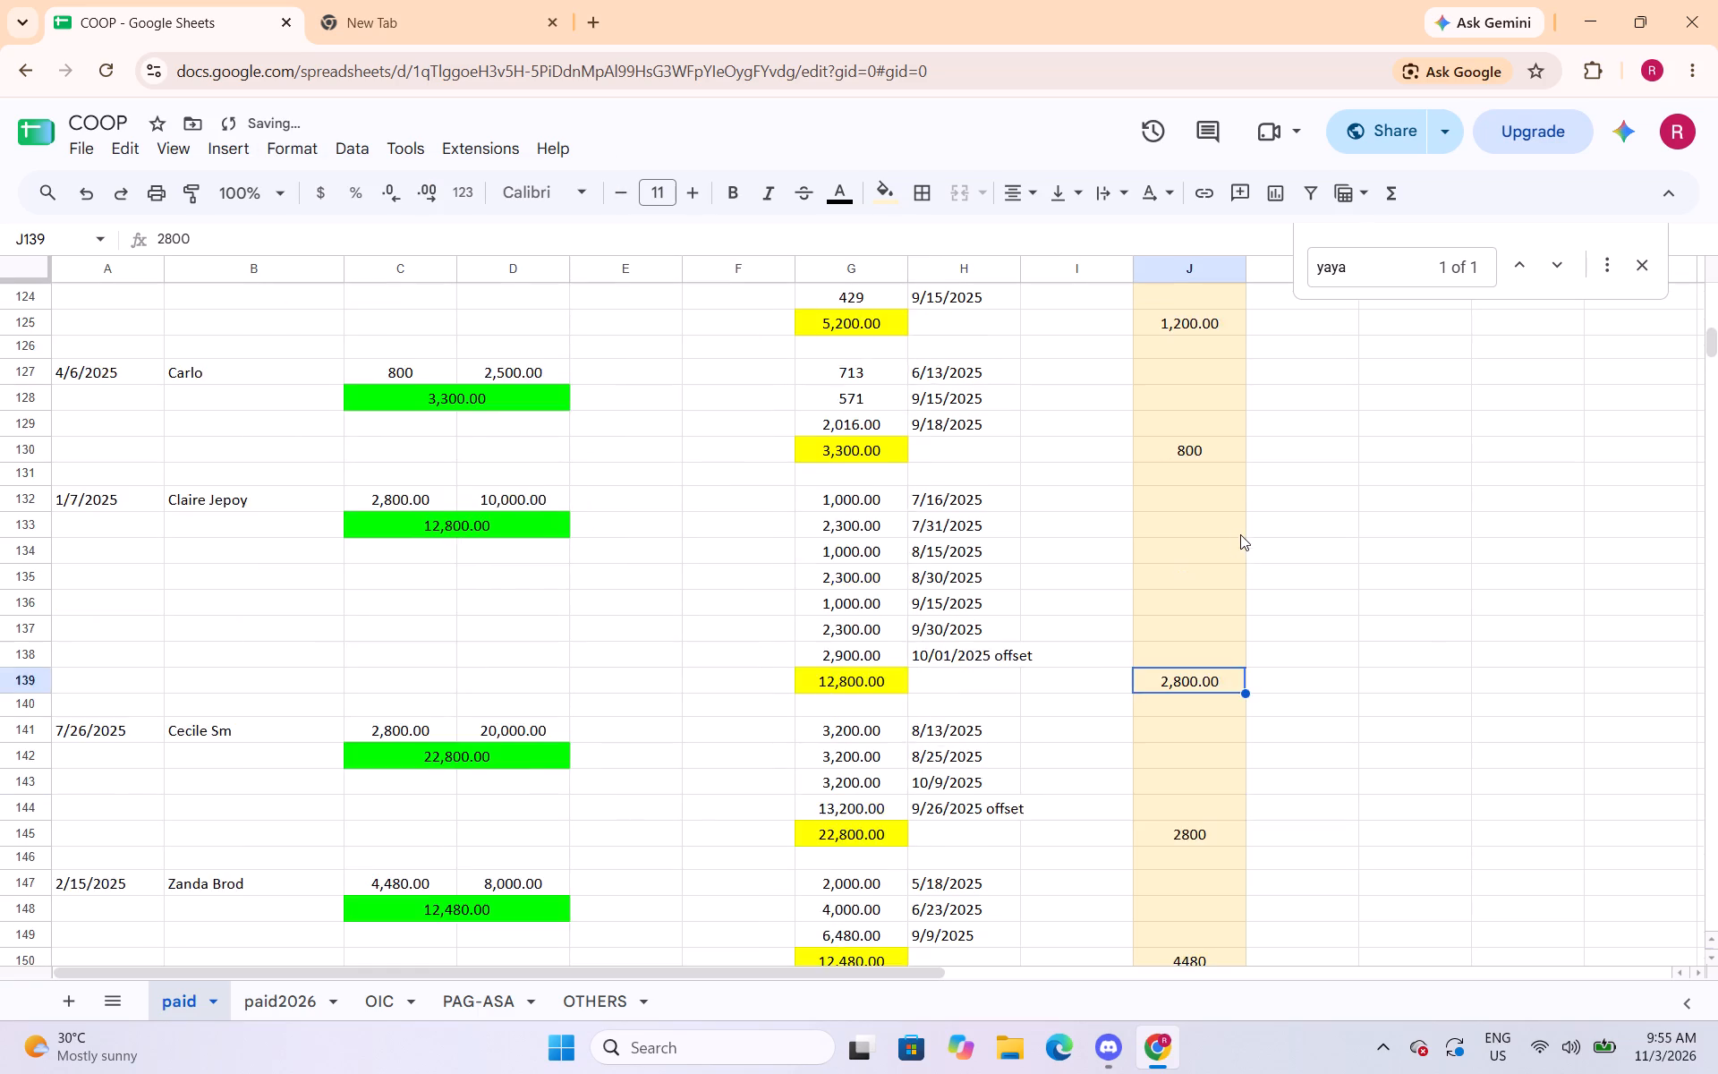
pyautogui.scroll(-4, 1240, 534)
pyautogui.scroll(1, 1184, 422)
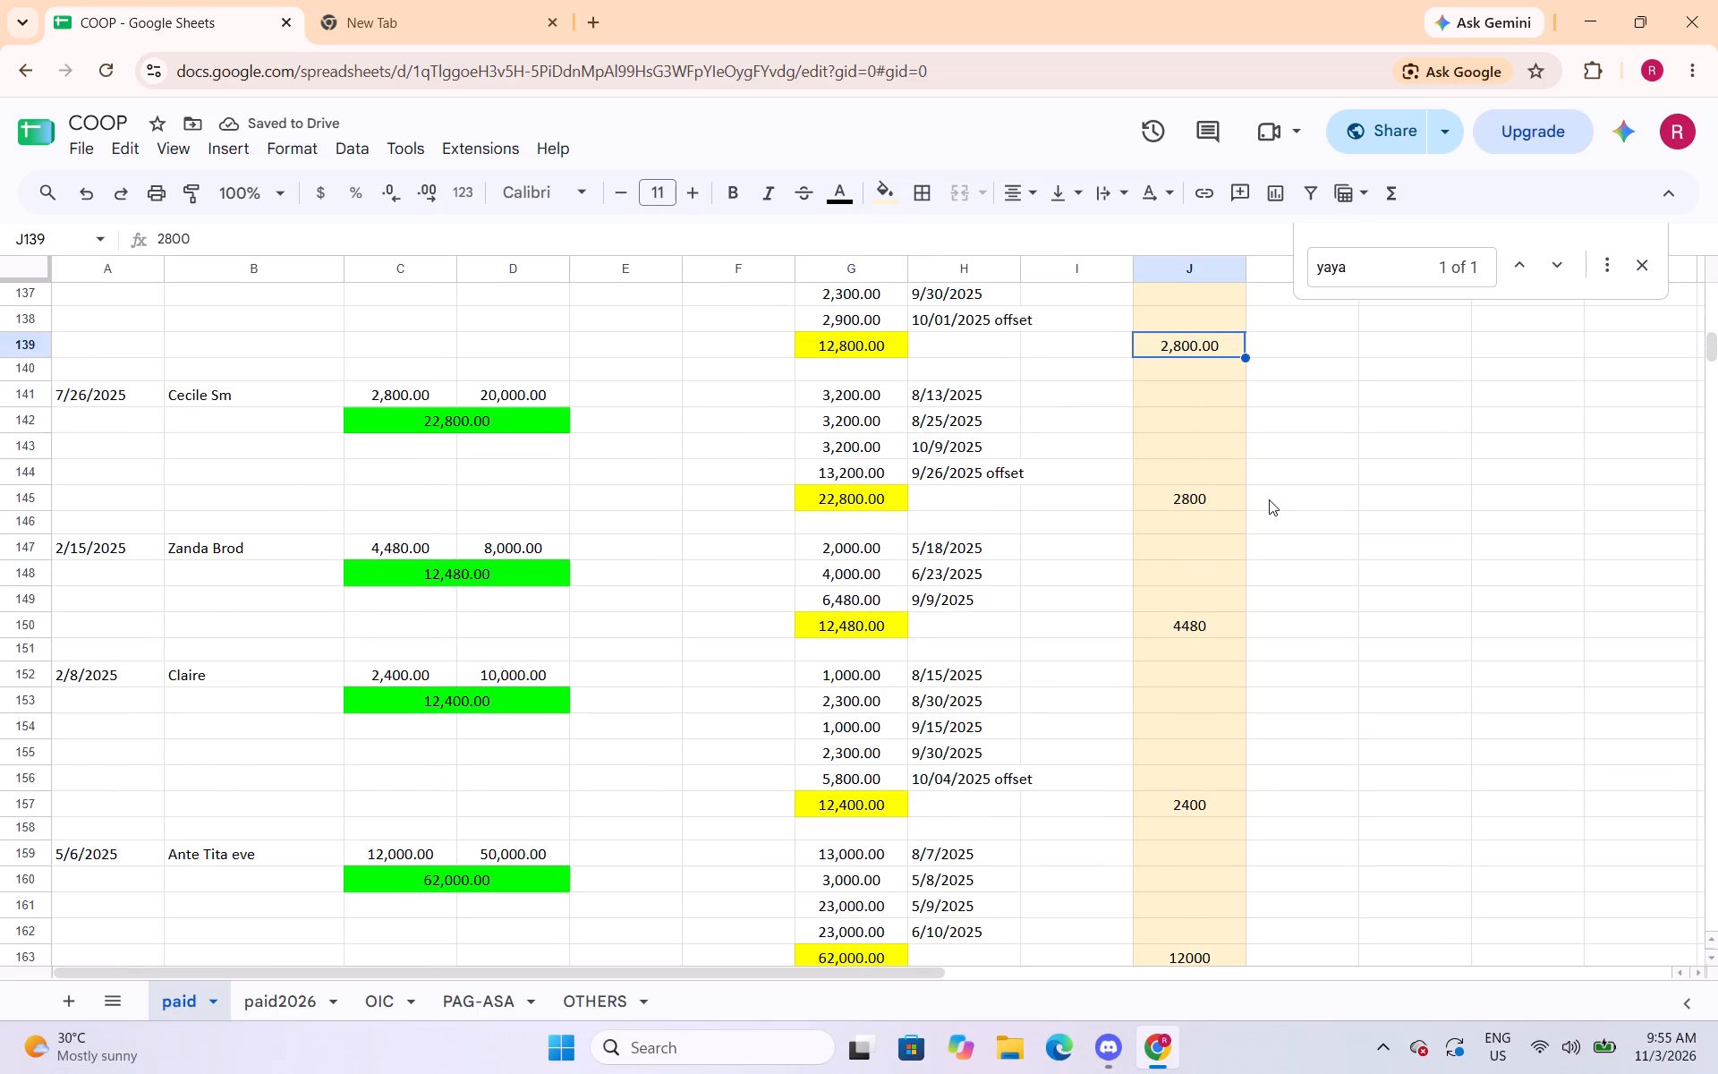
pyautogui.click(1228, 492)
pyautogui.click(275, 161)
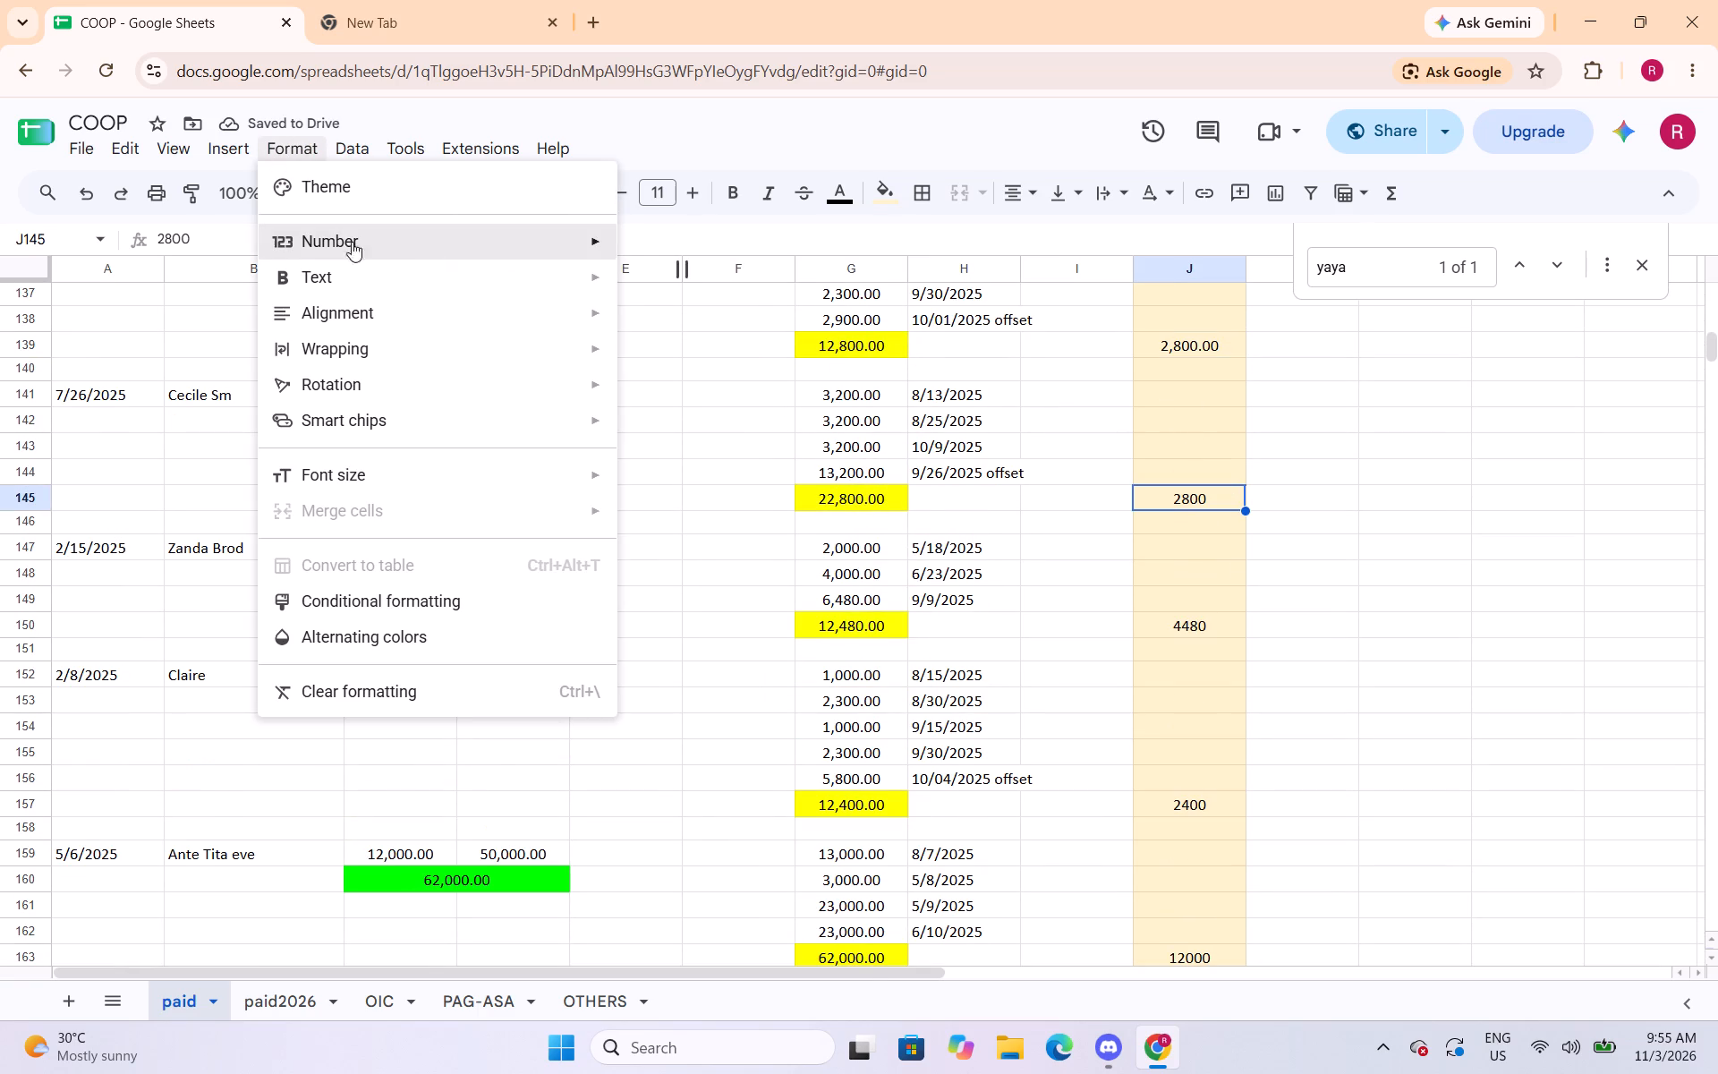
pyautogui.click(686, 340)
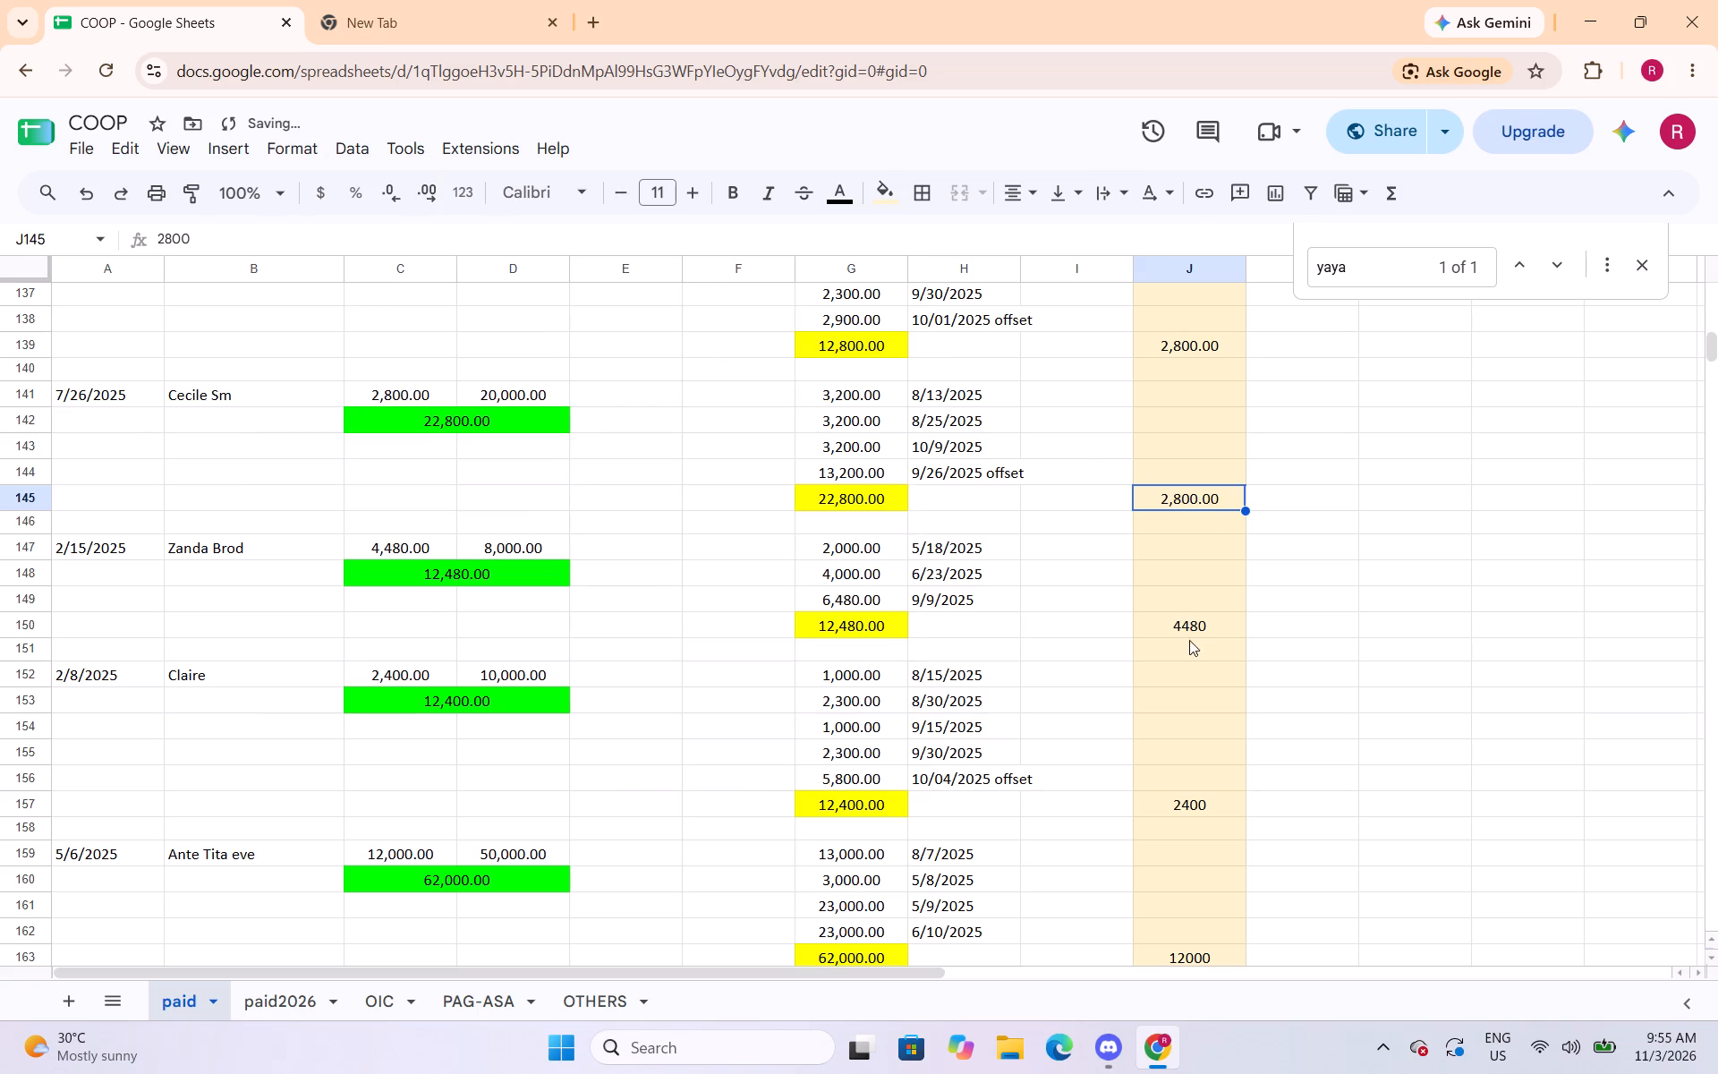
# Apply the Number format to the column J amounts in J150 and J157.
pyautogui.click(1195, 626)
pyautogui.click(297, 154)
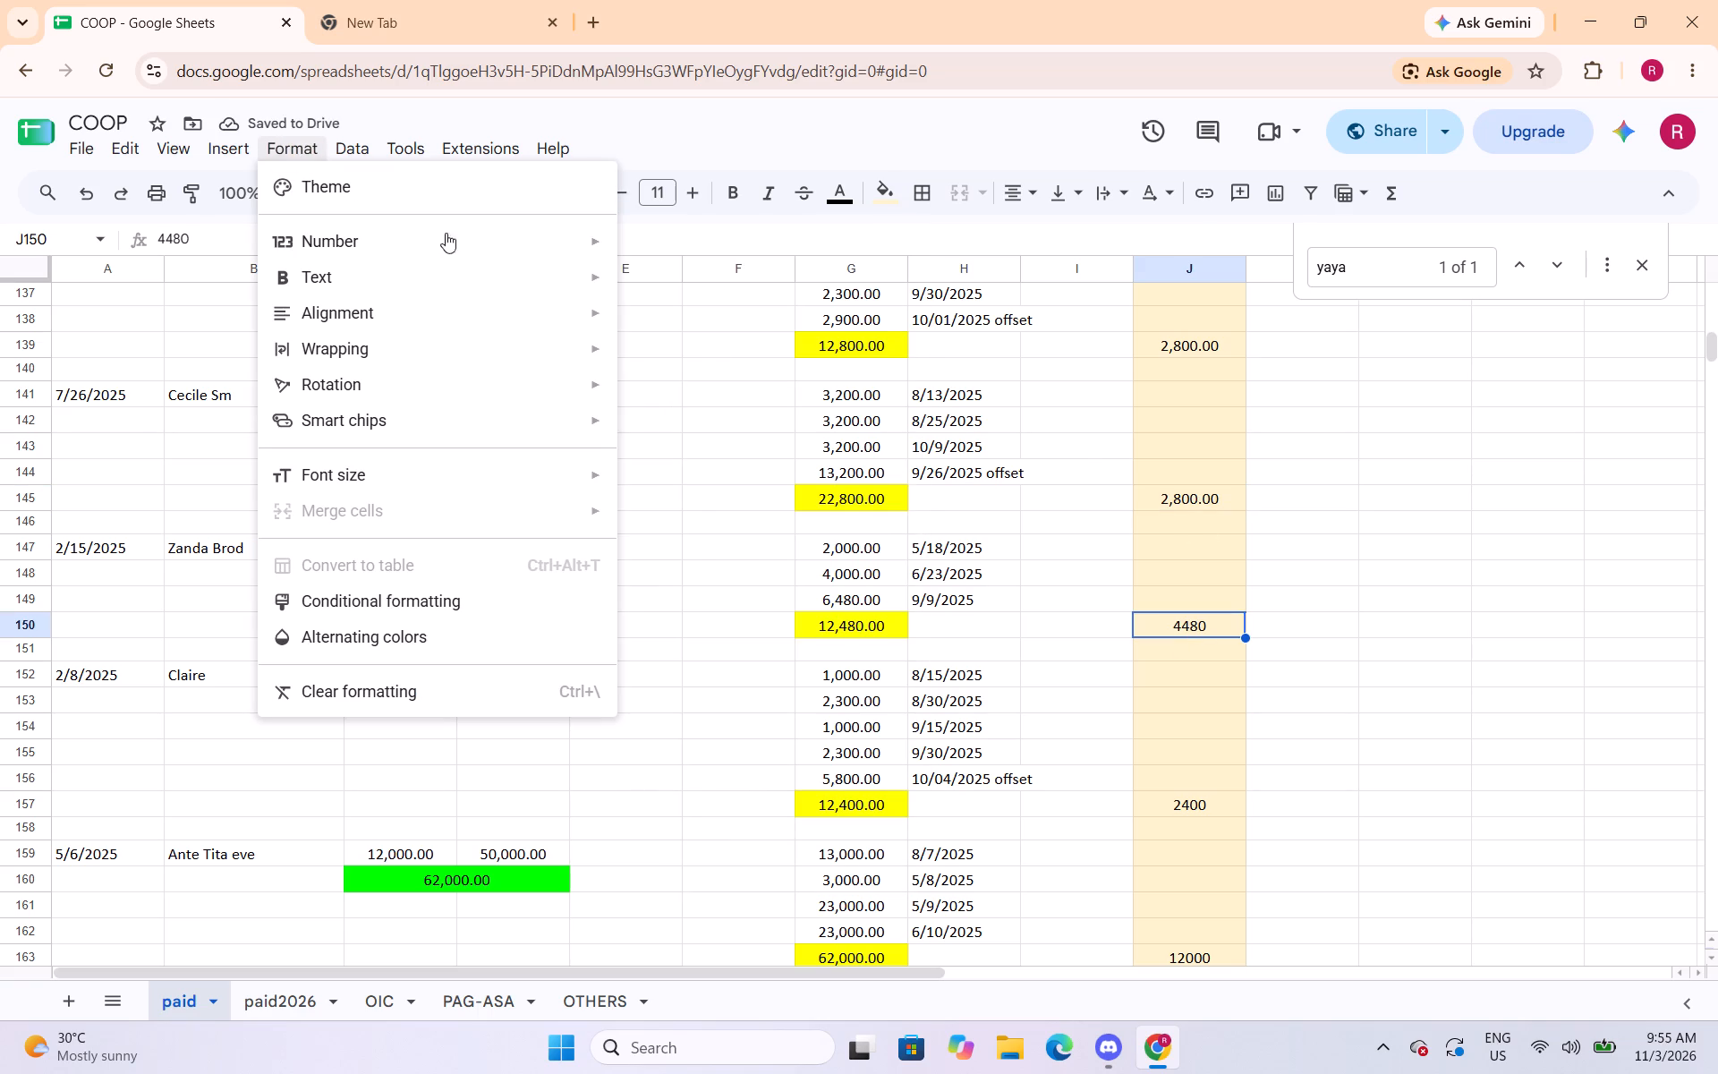
pyautogui.click(683, 338)
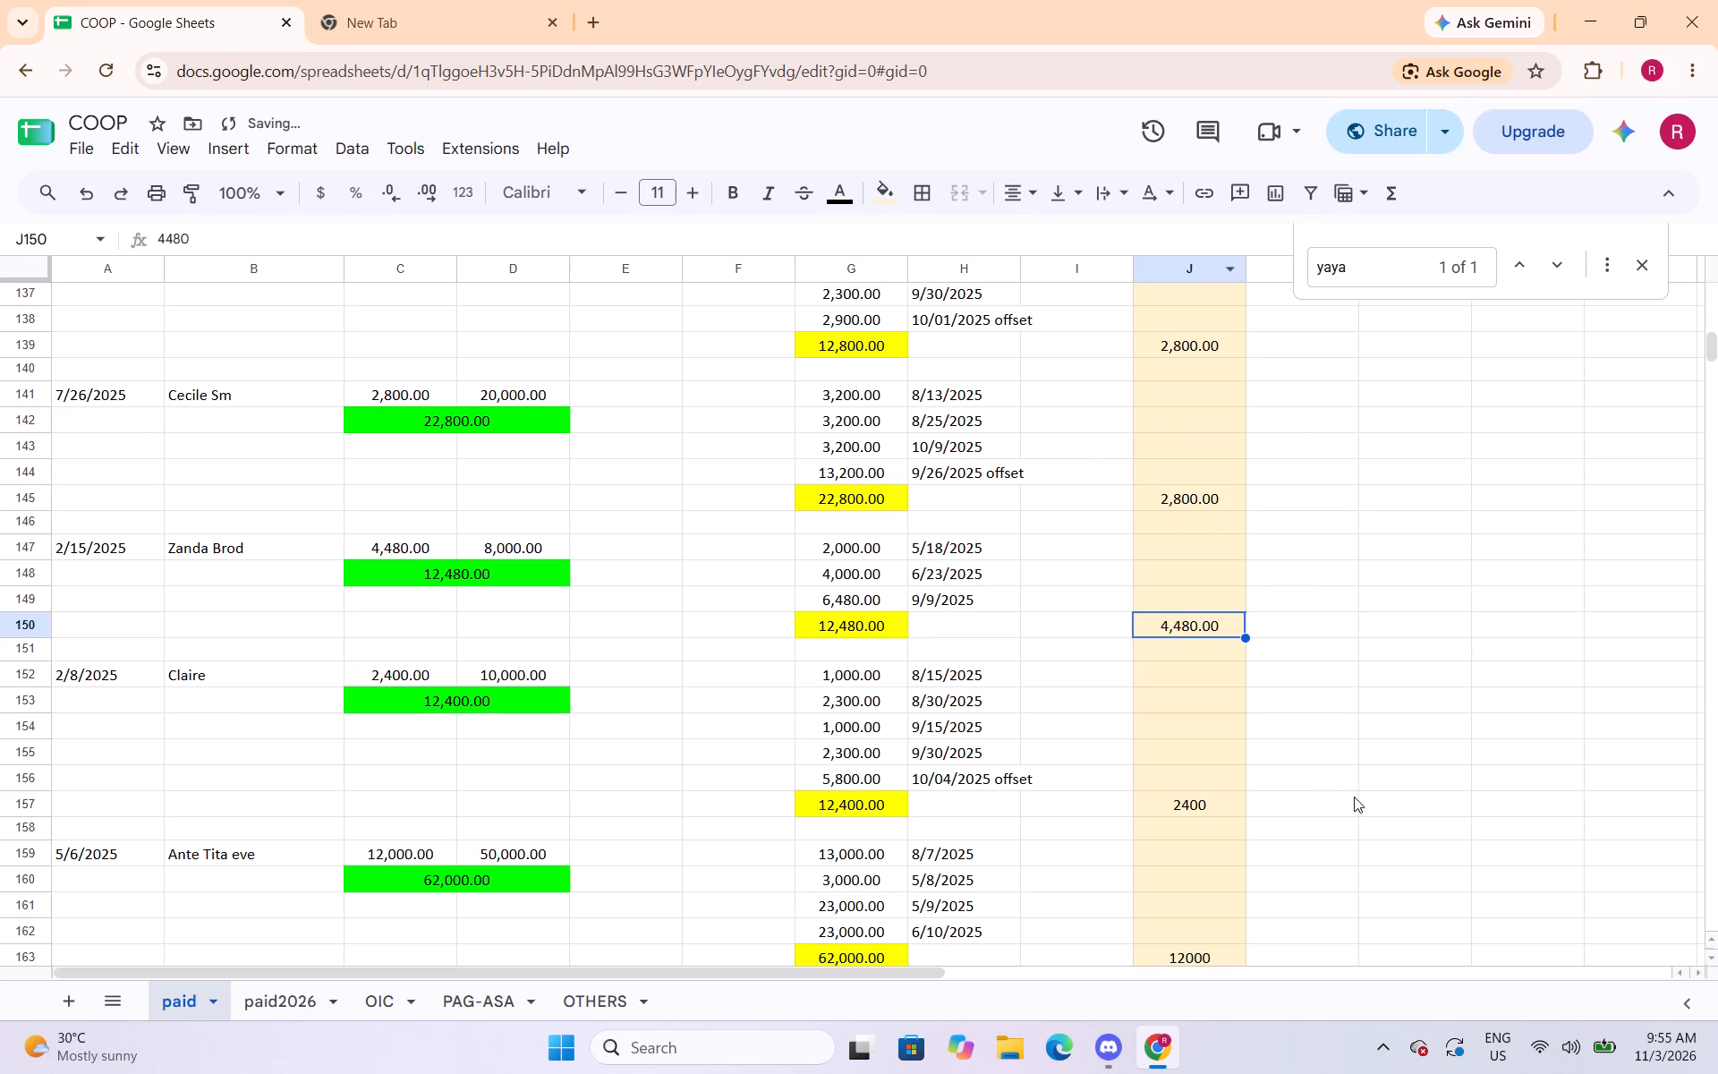
pyautogui.click(1221, 807)
pyautogui.click(308, 146)
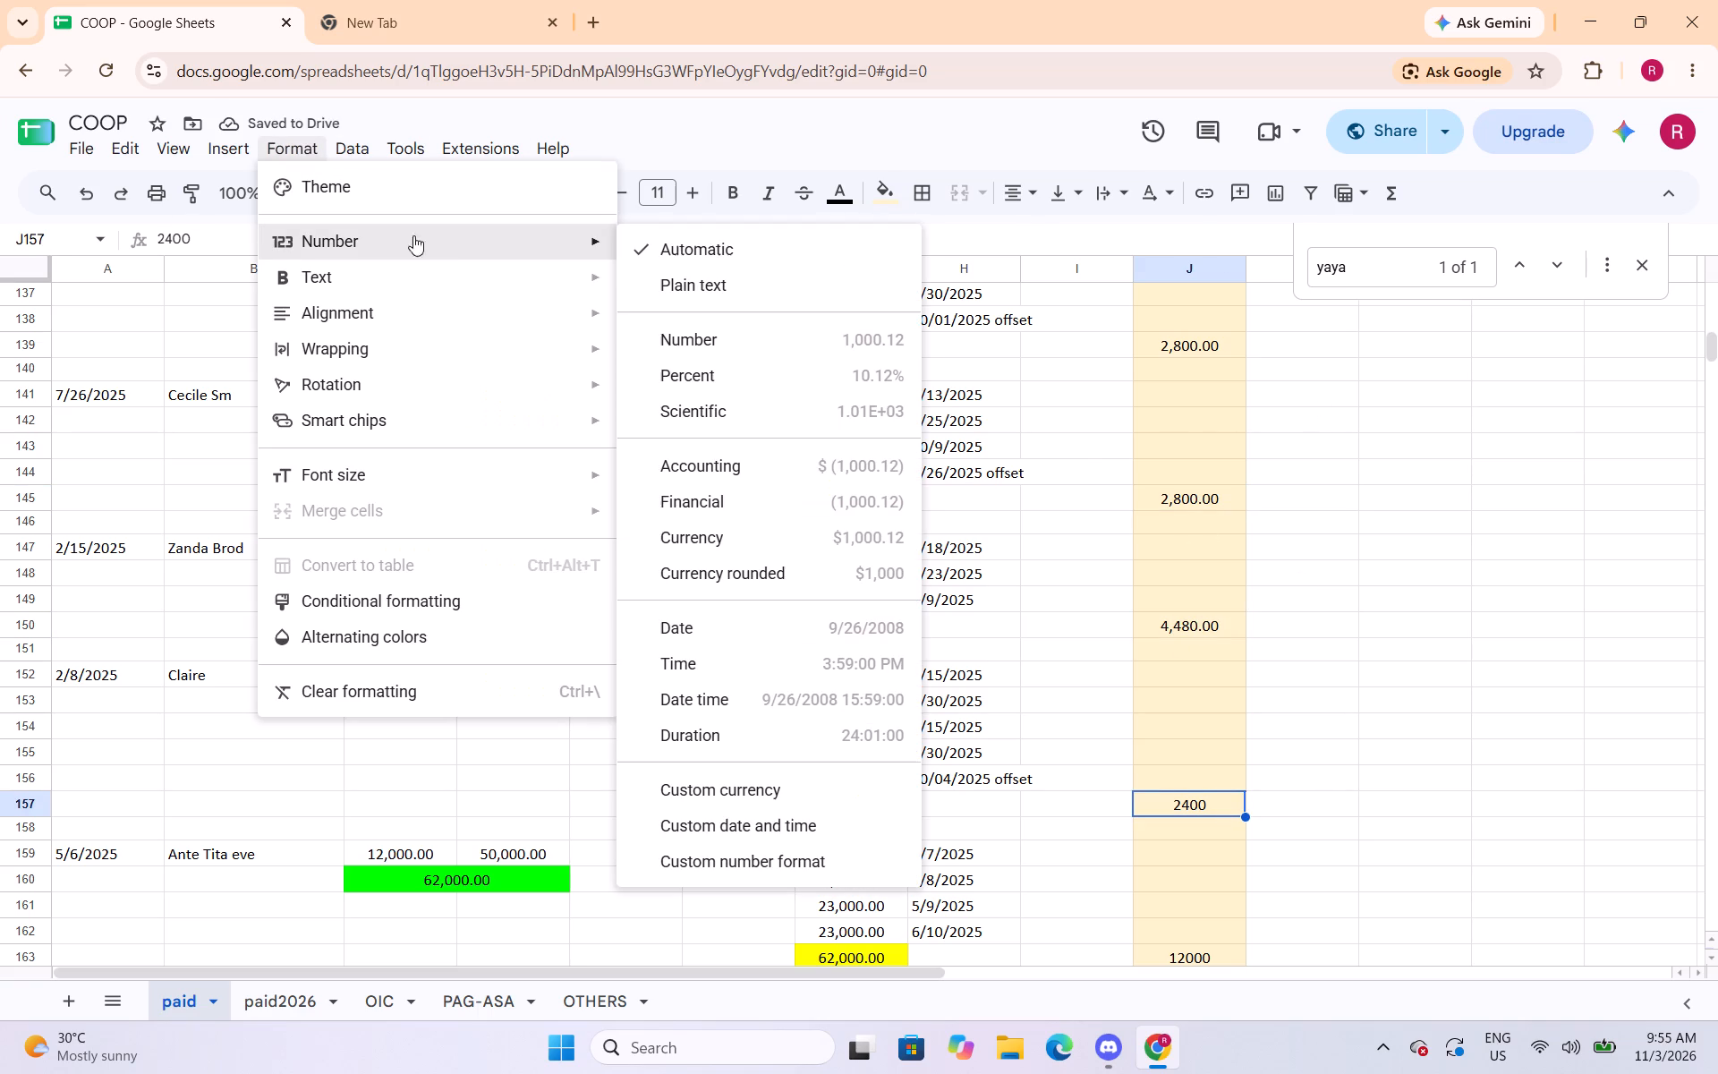
pyautogui.click(695, 341)
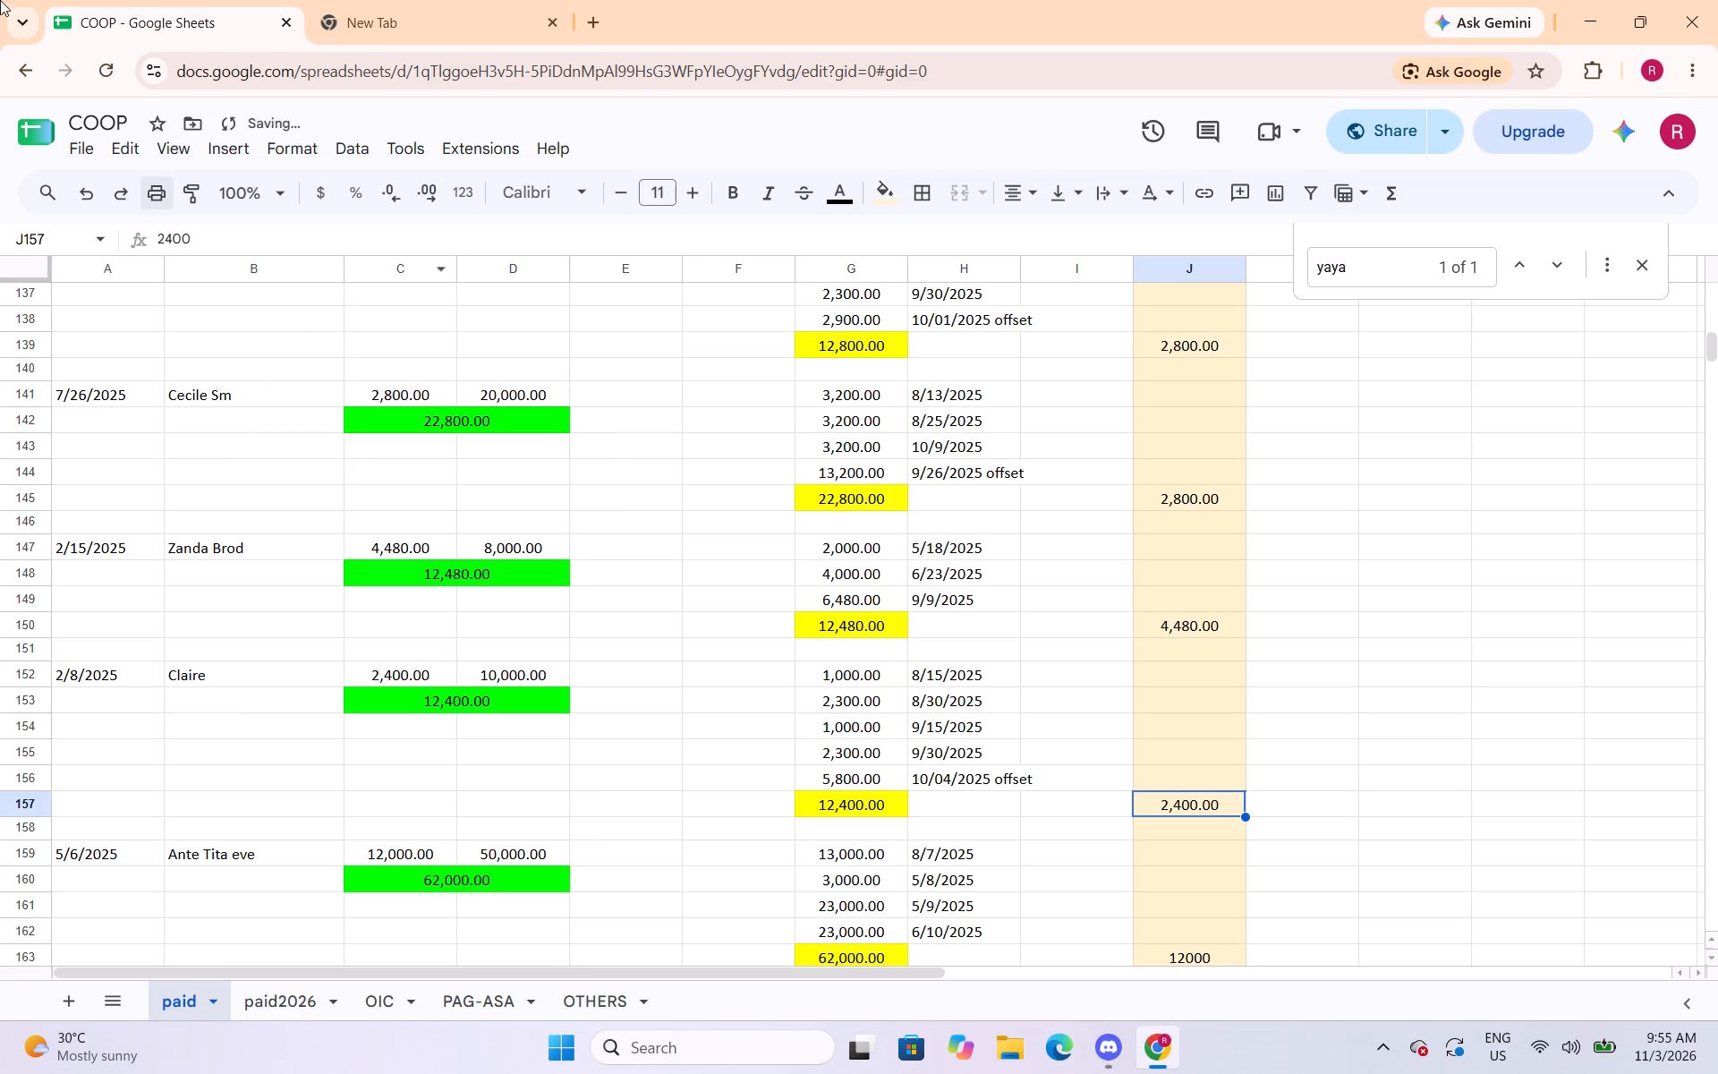
# Apply the Number format to the column J amounts in J163 and J167.
pyautogui.scroll(-3, 1196, 629)
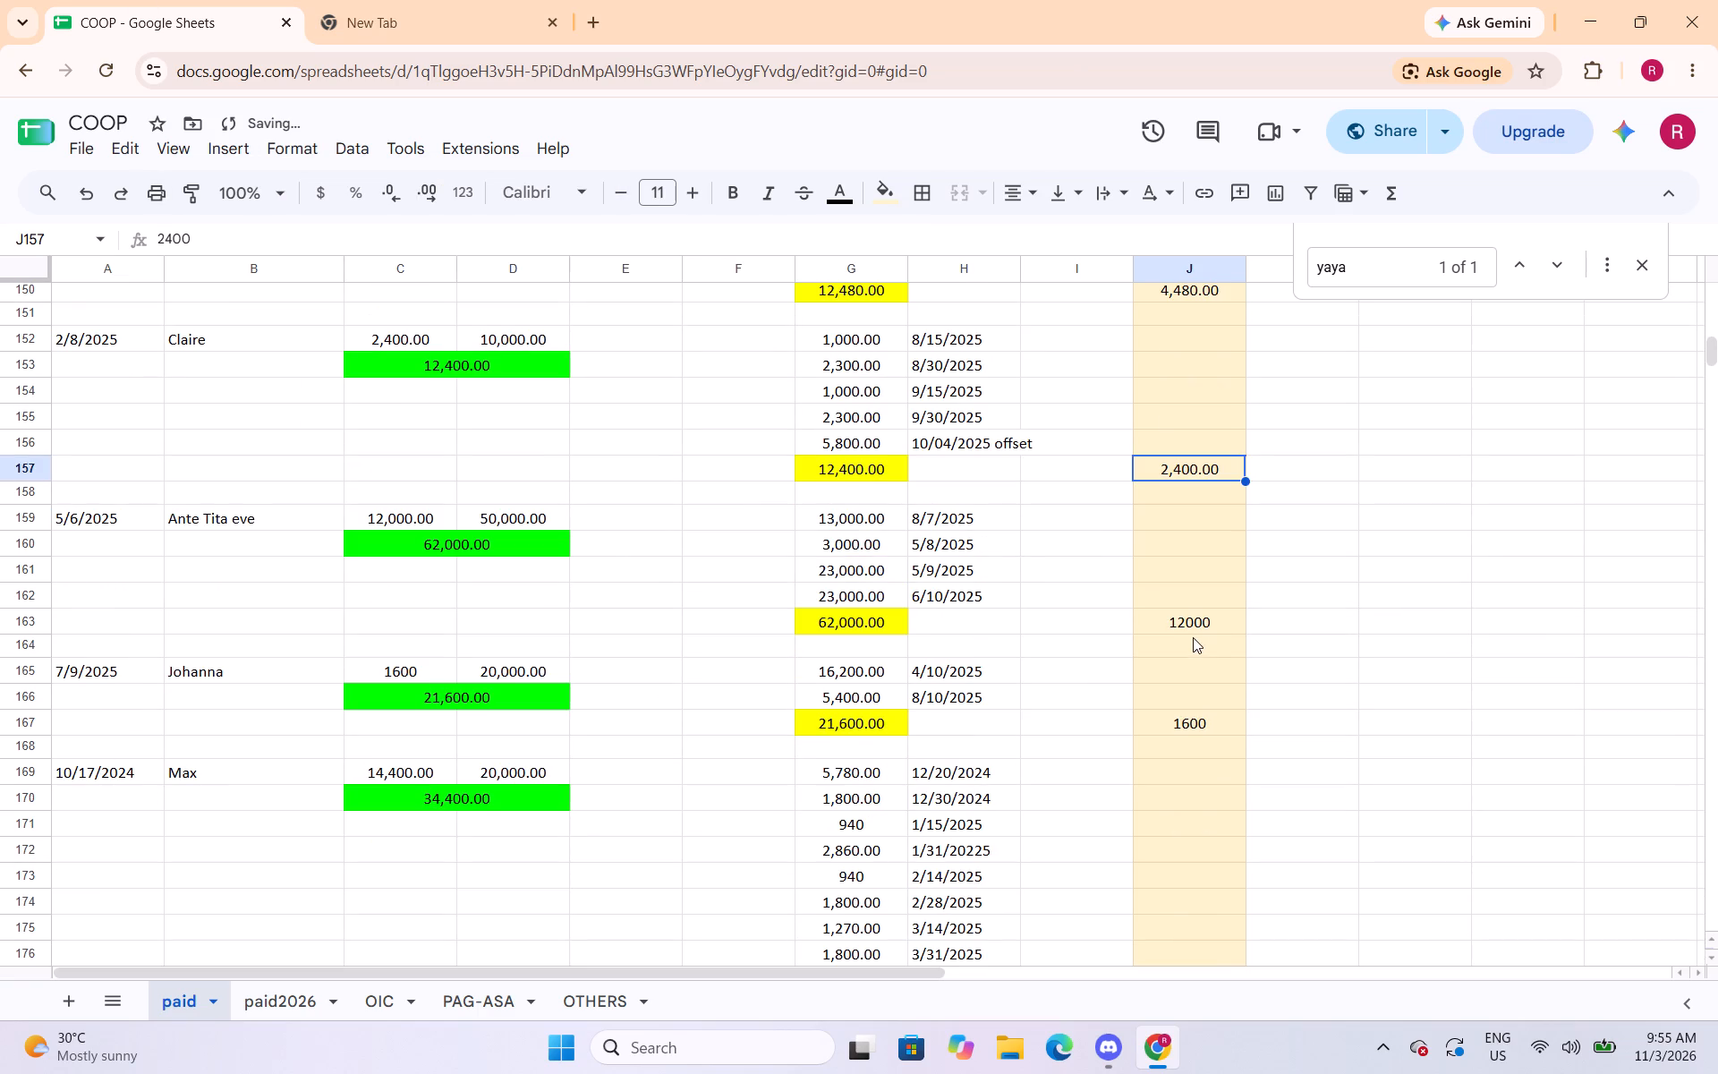
pyautogui.click(1195, 627)
pyautogui.click(278, 150)
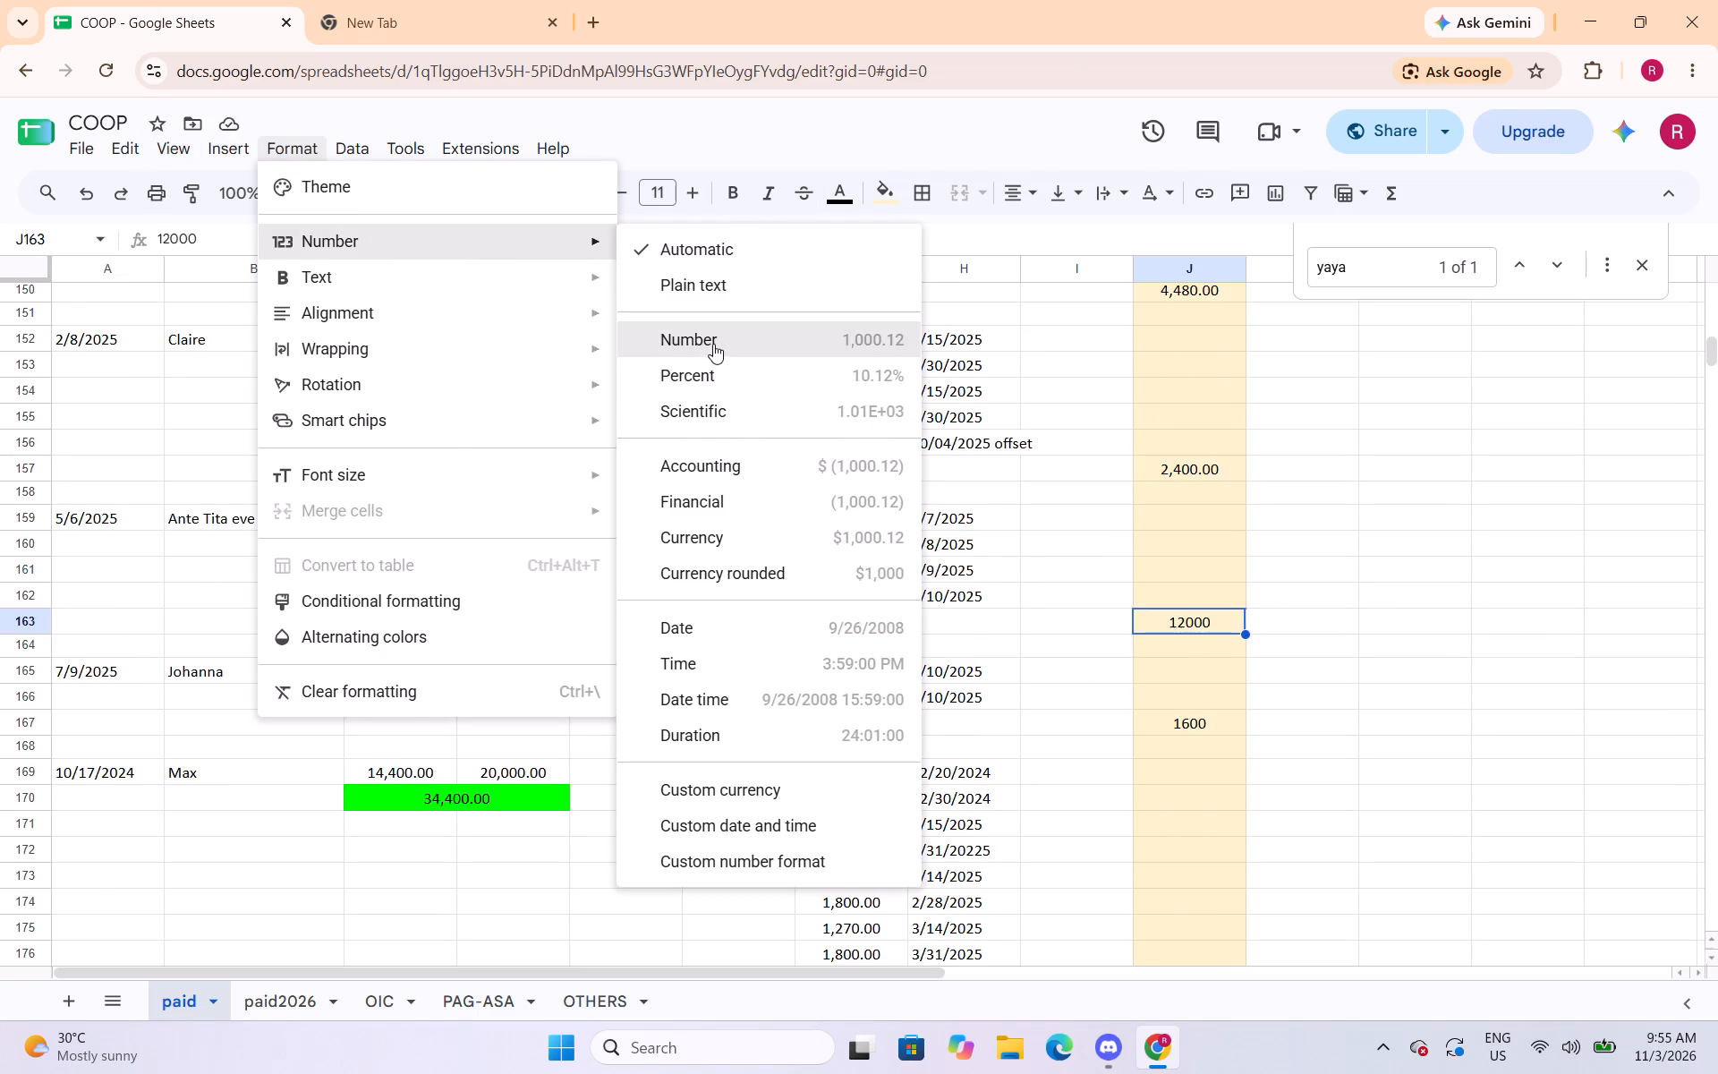
pyautogui.click(713, 344)
pyautogui.click(1218, 729)
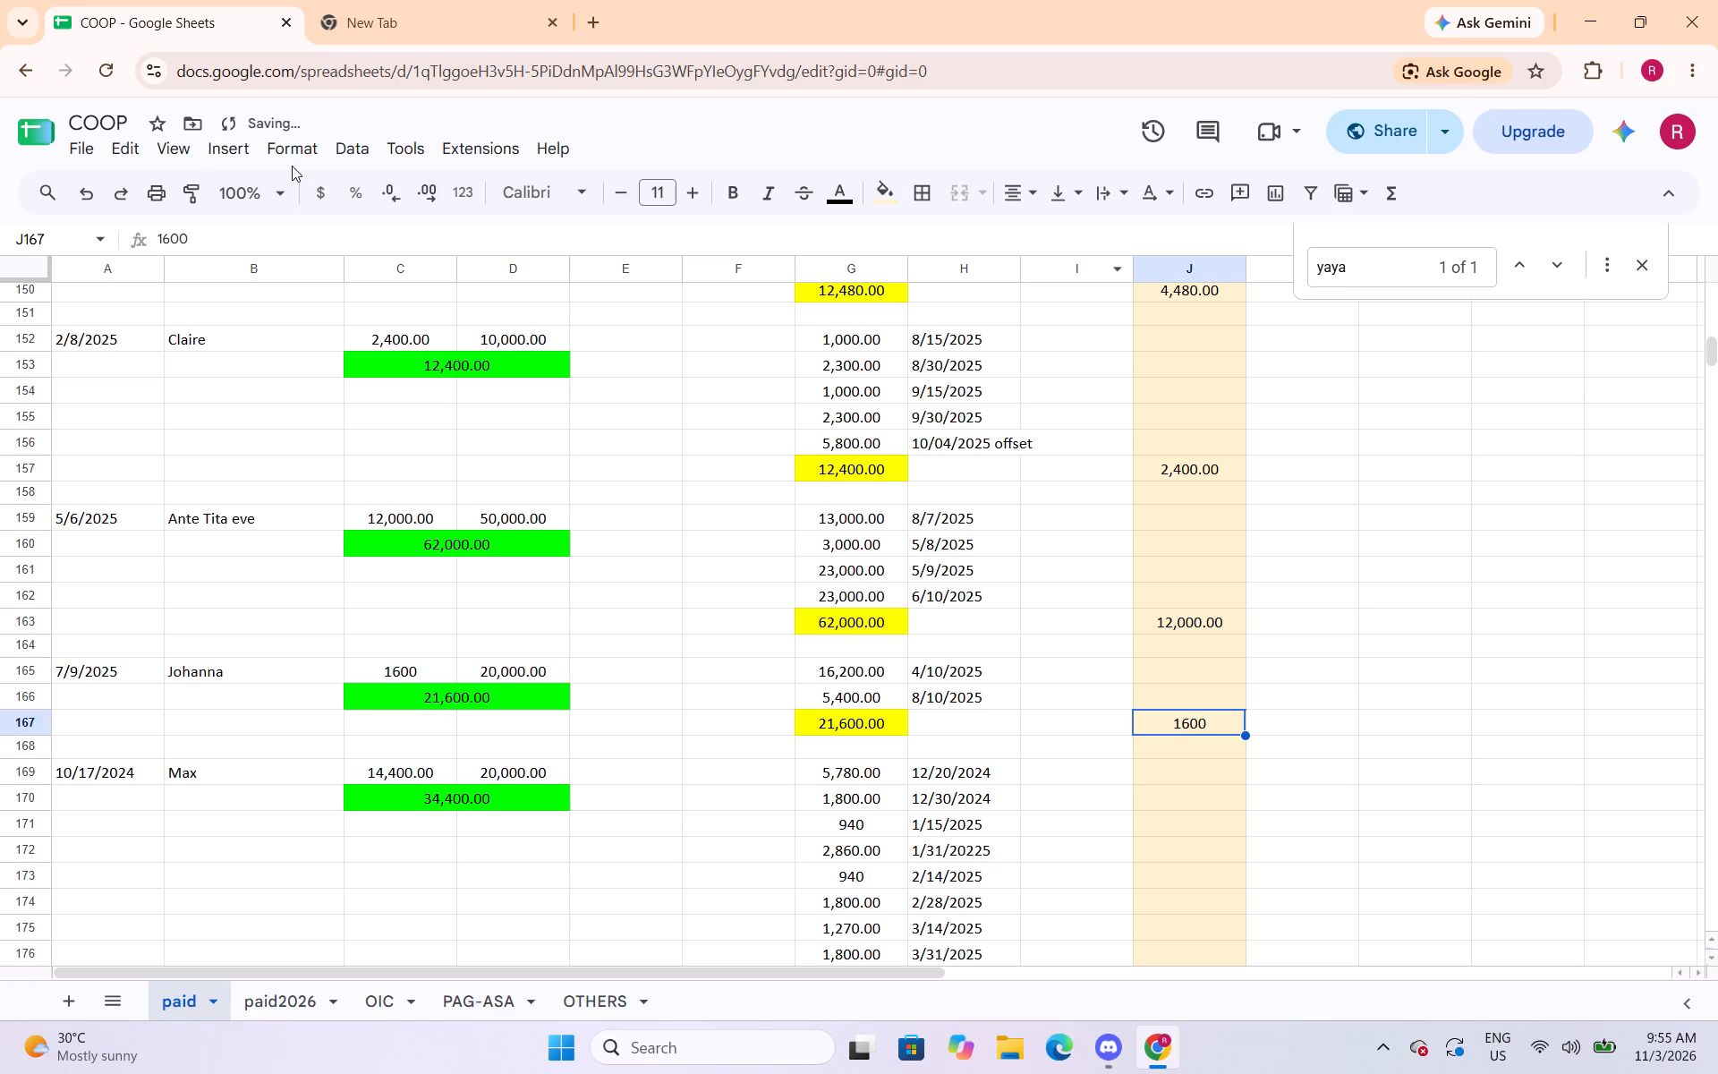
pyautogui.click(293, 152)
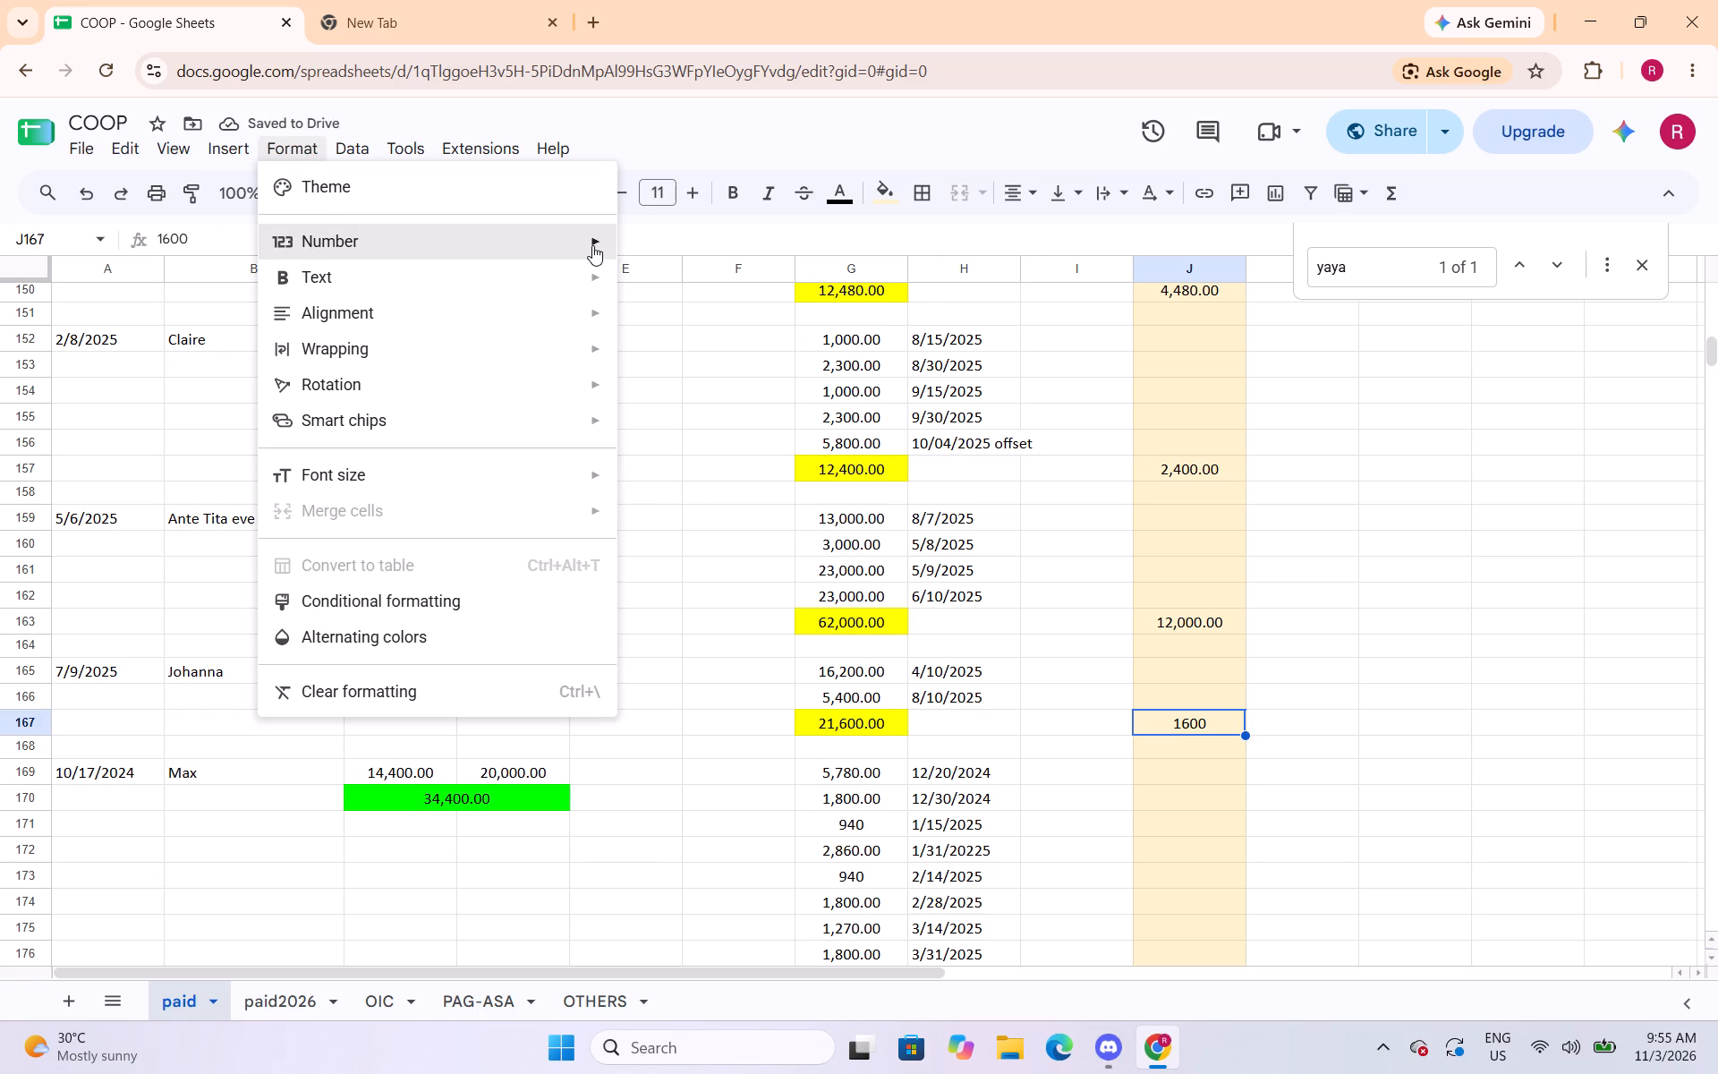
pyautogui.click(702, 336)
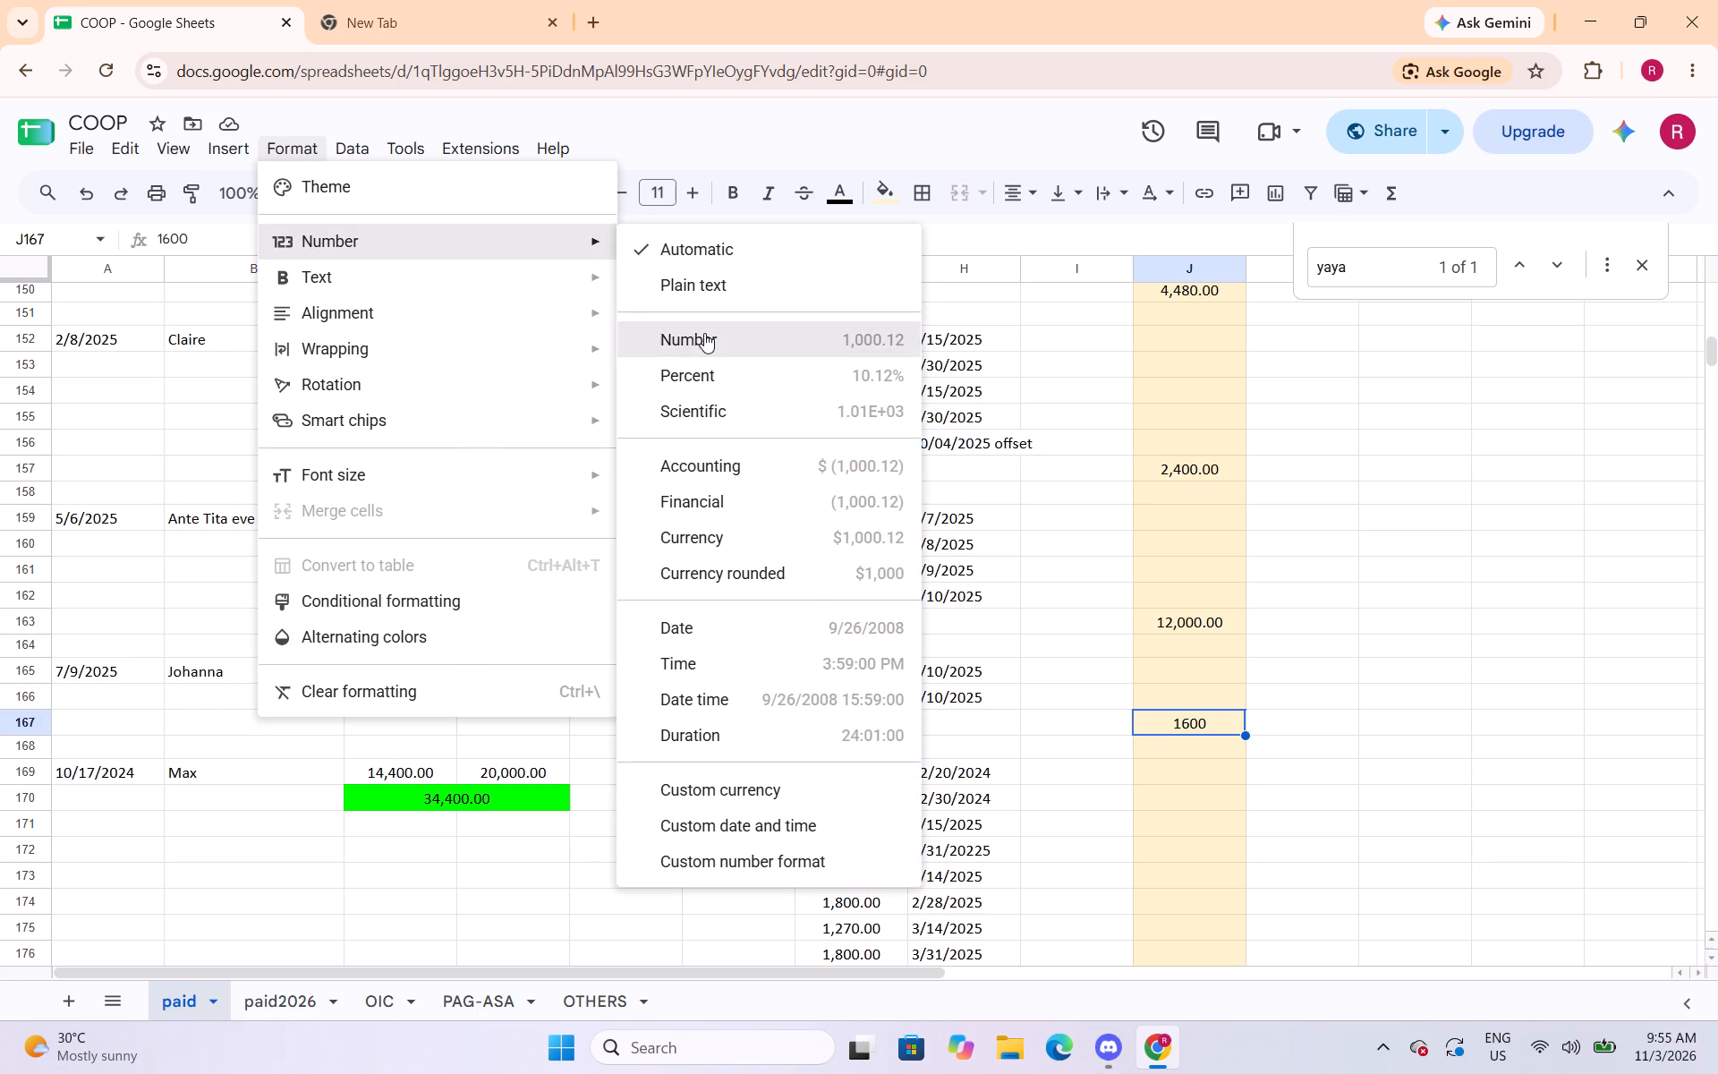
# Apply the Number format to the column J amounts in J188 and J209.
pyautogui.scroll(-2, 1213, 423)
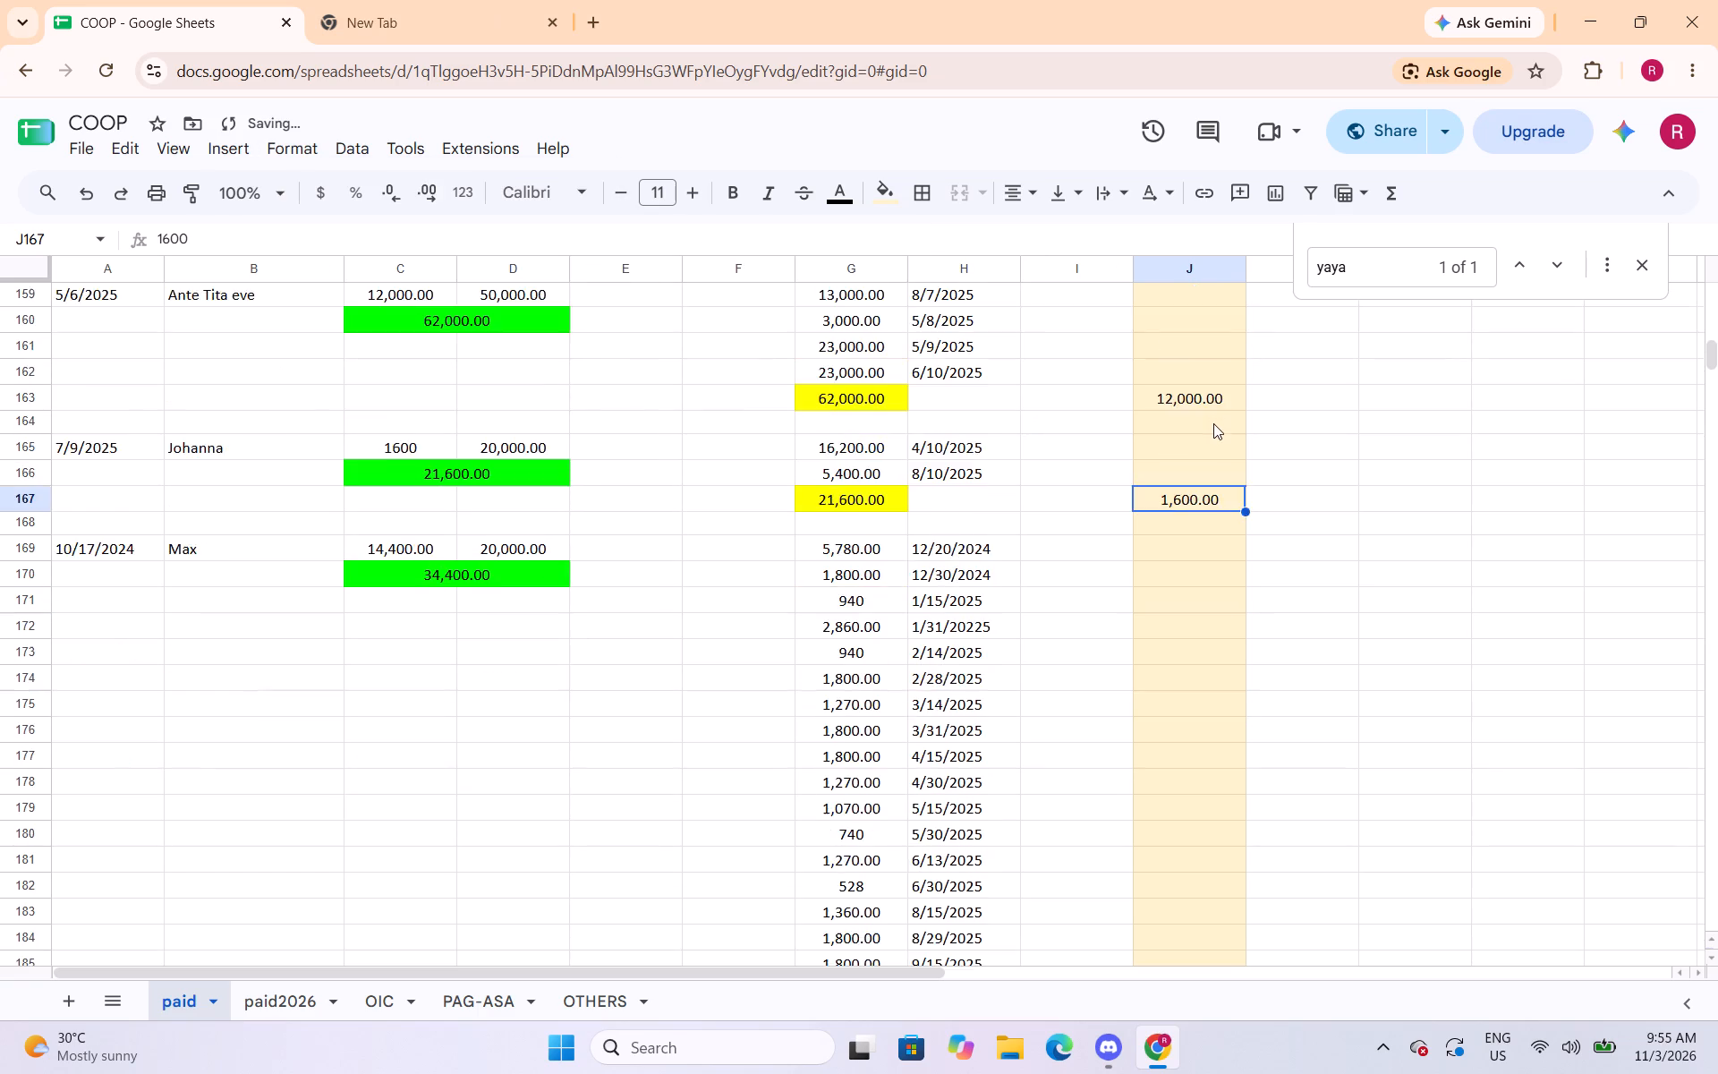
pyautogui.scroll(-6, 1213, 423)
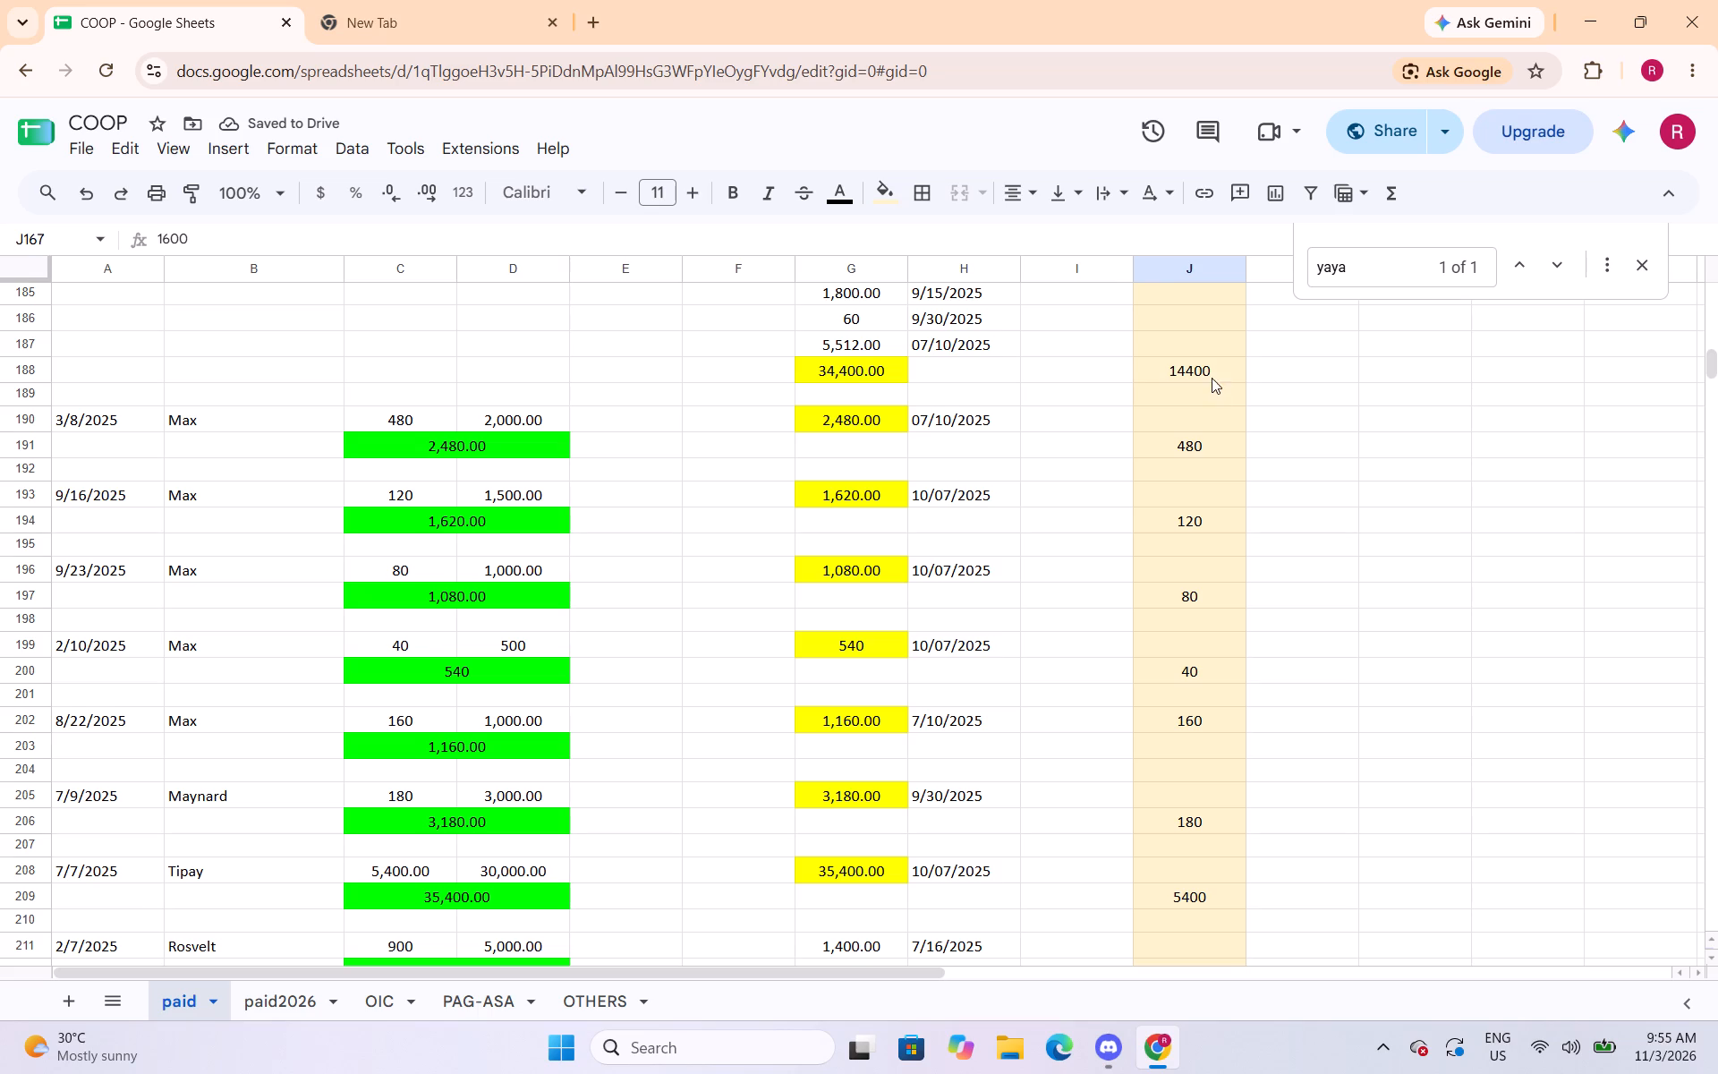
pyautogui.click(1212, 378)
pyautogui.click(304, 152)
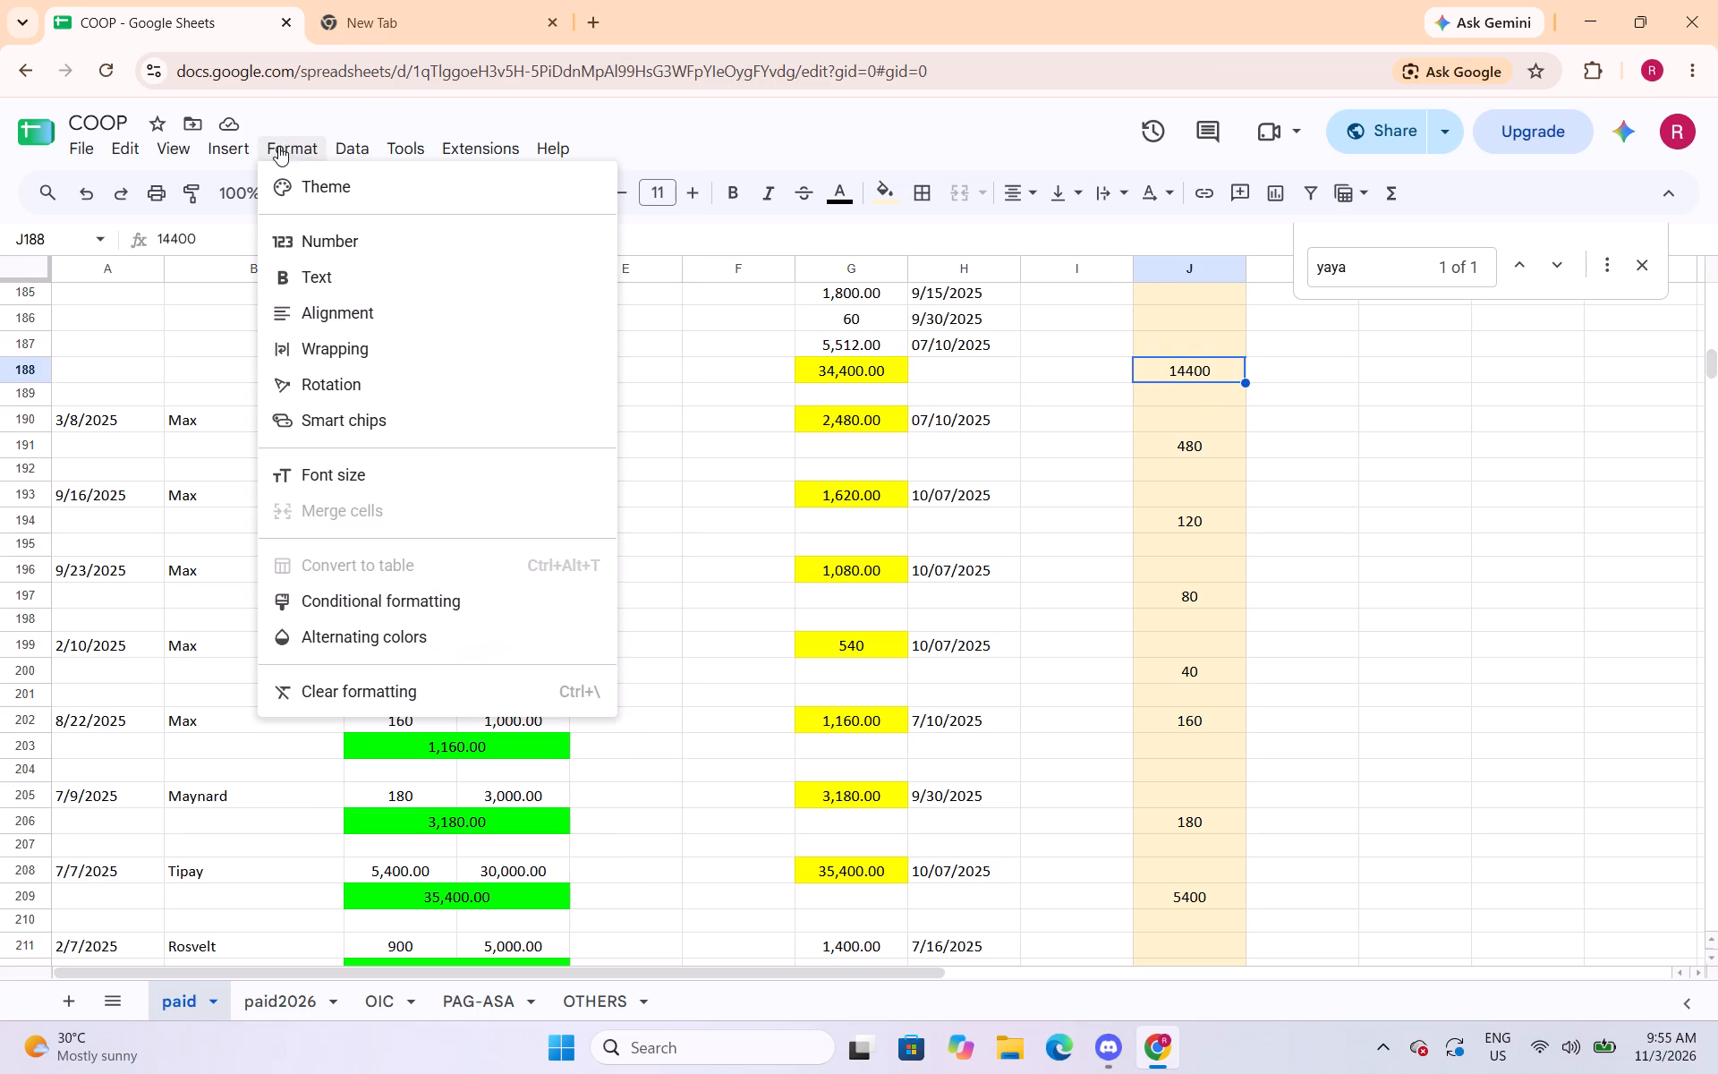
pyautogui.click(690, 326)
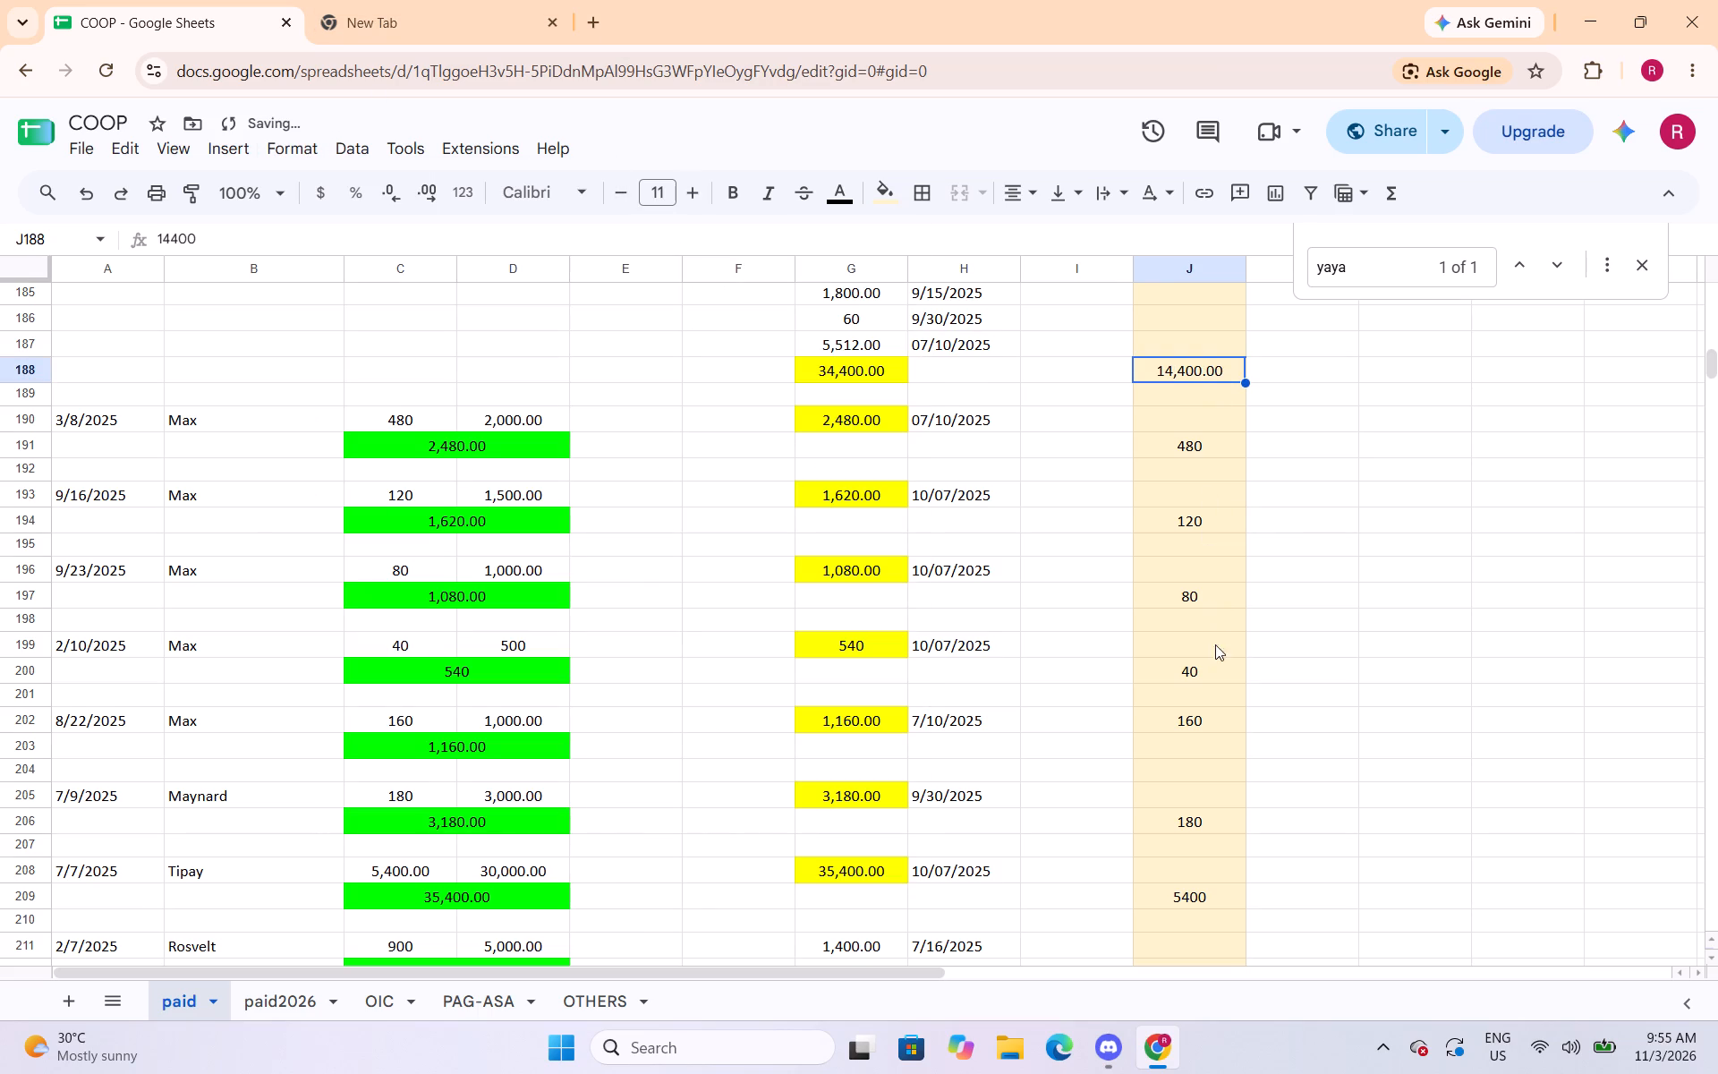
pyautogui.scroll(-2, 1190, 826)
pyautogui.click(1193, 666)
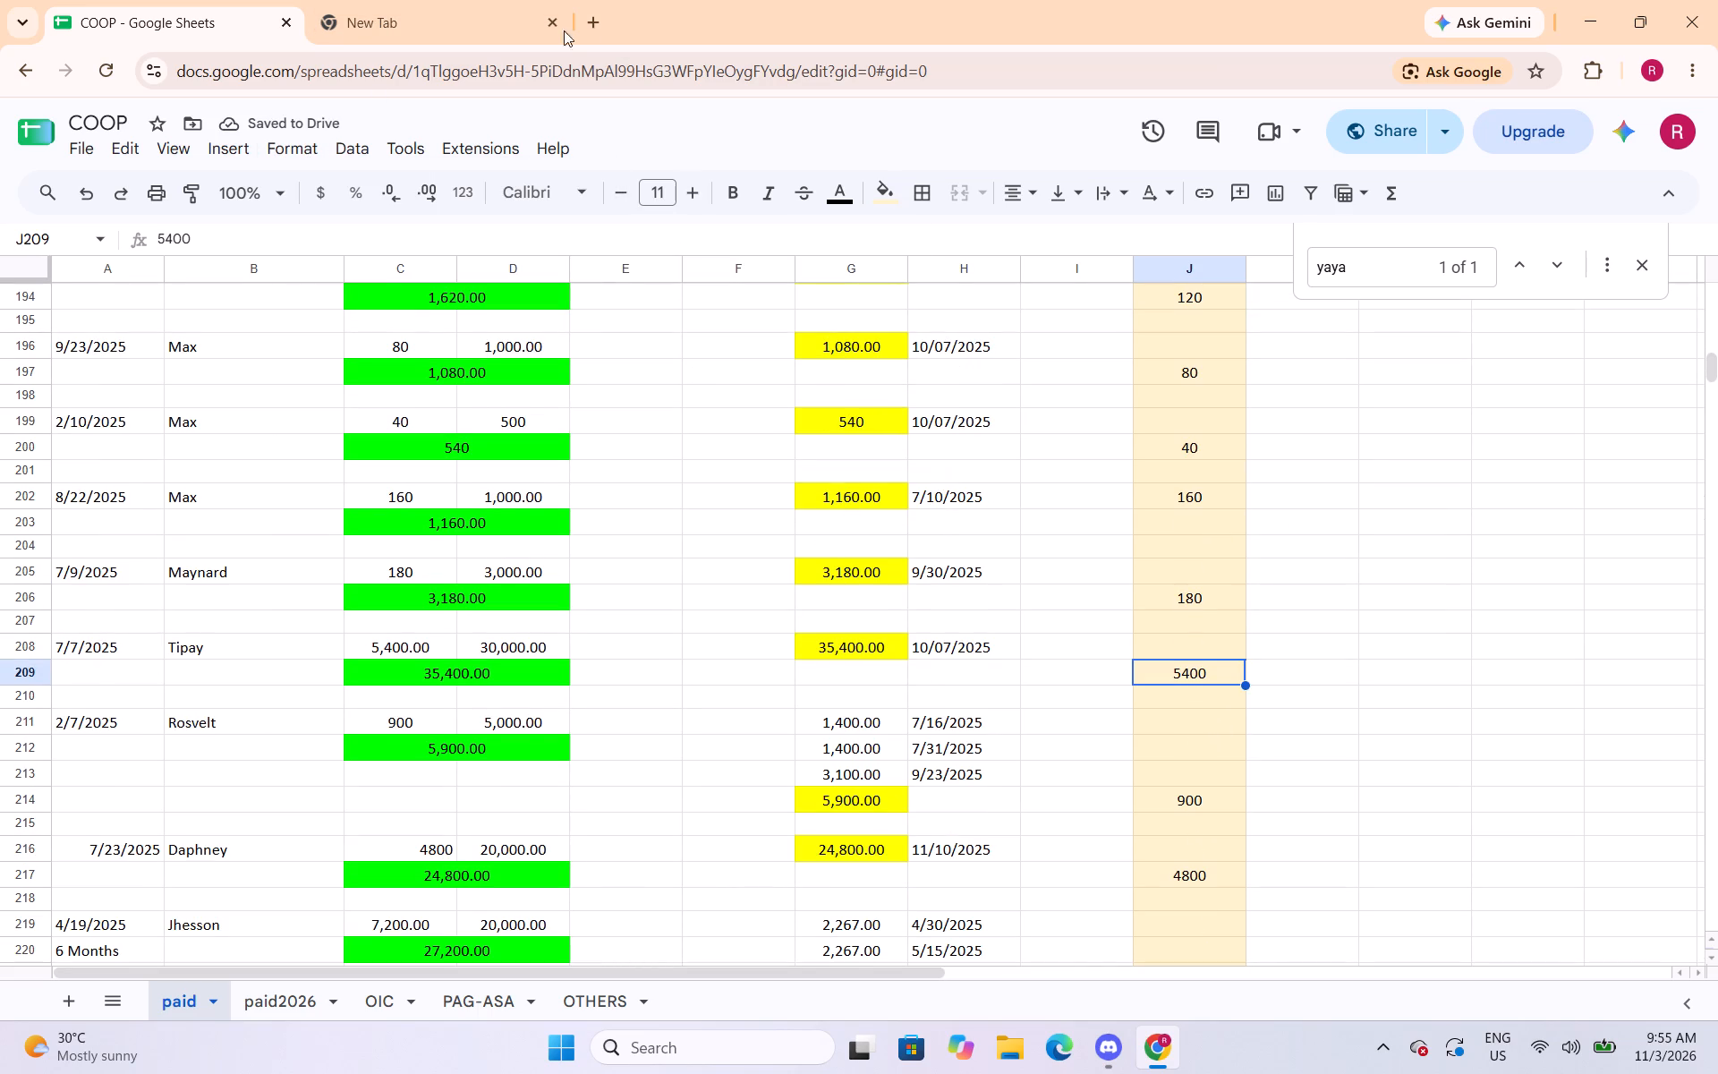
pyautogui.click(299, 152)
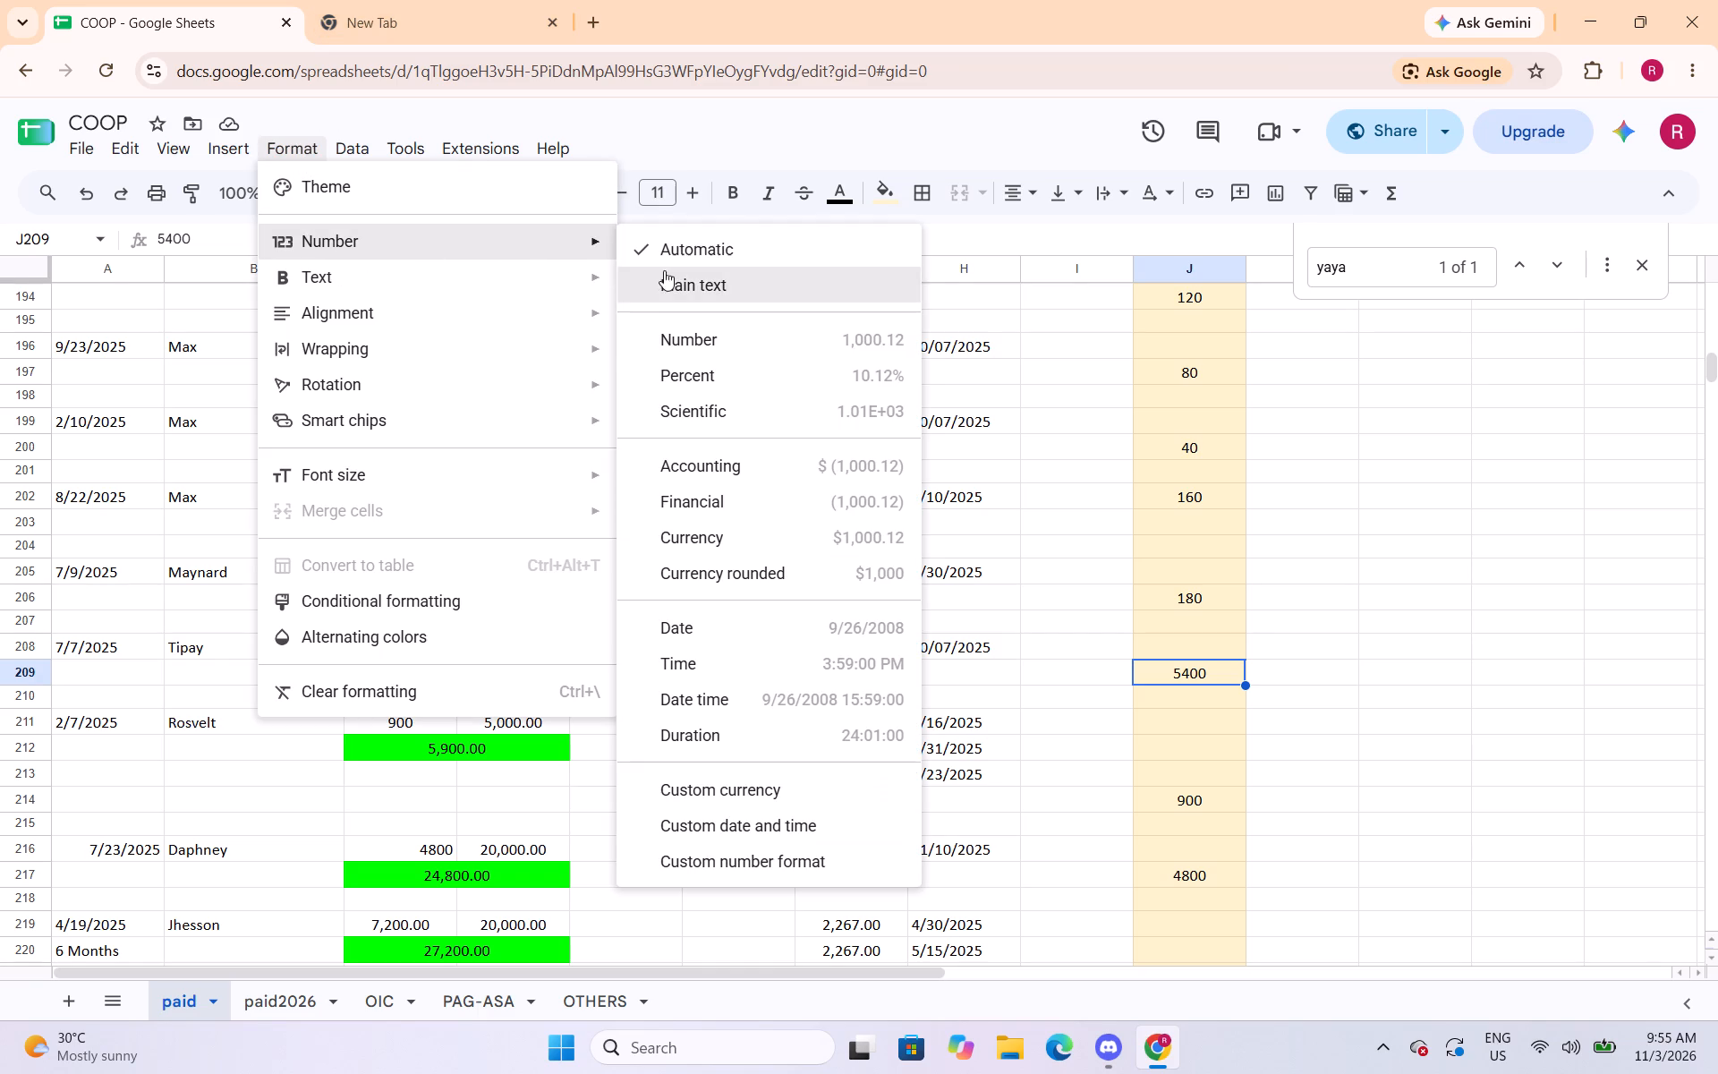
pyautogui.click(699, 343)
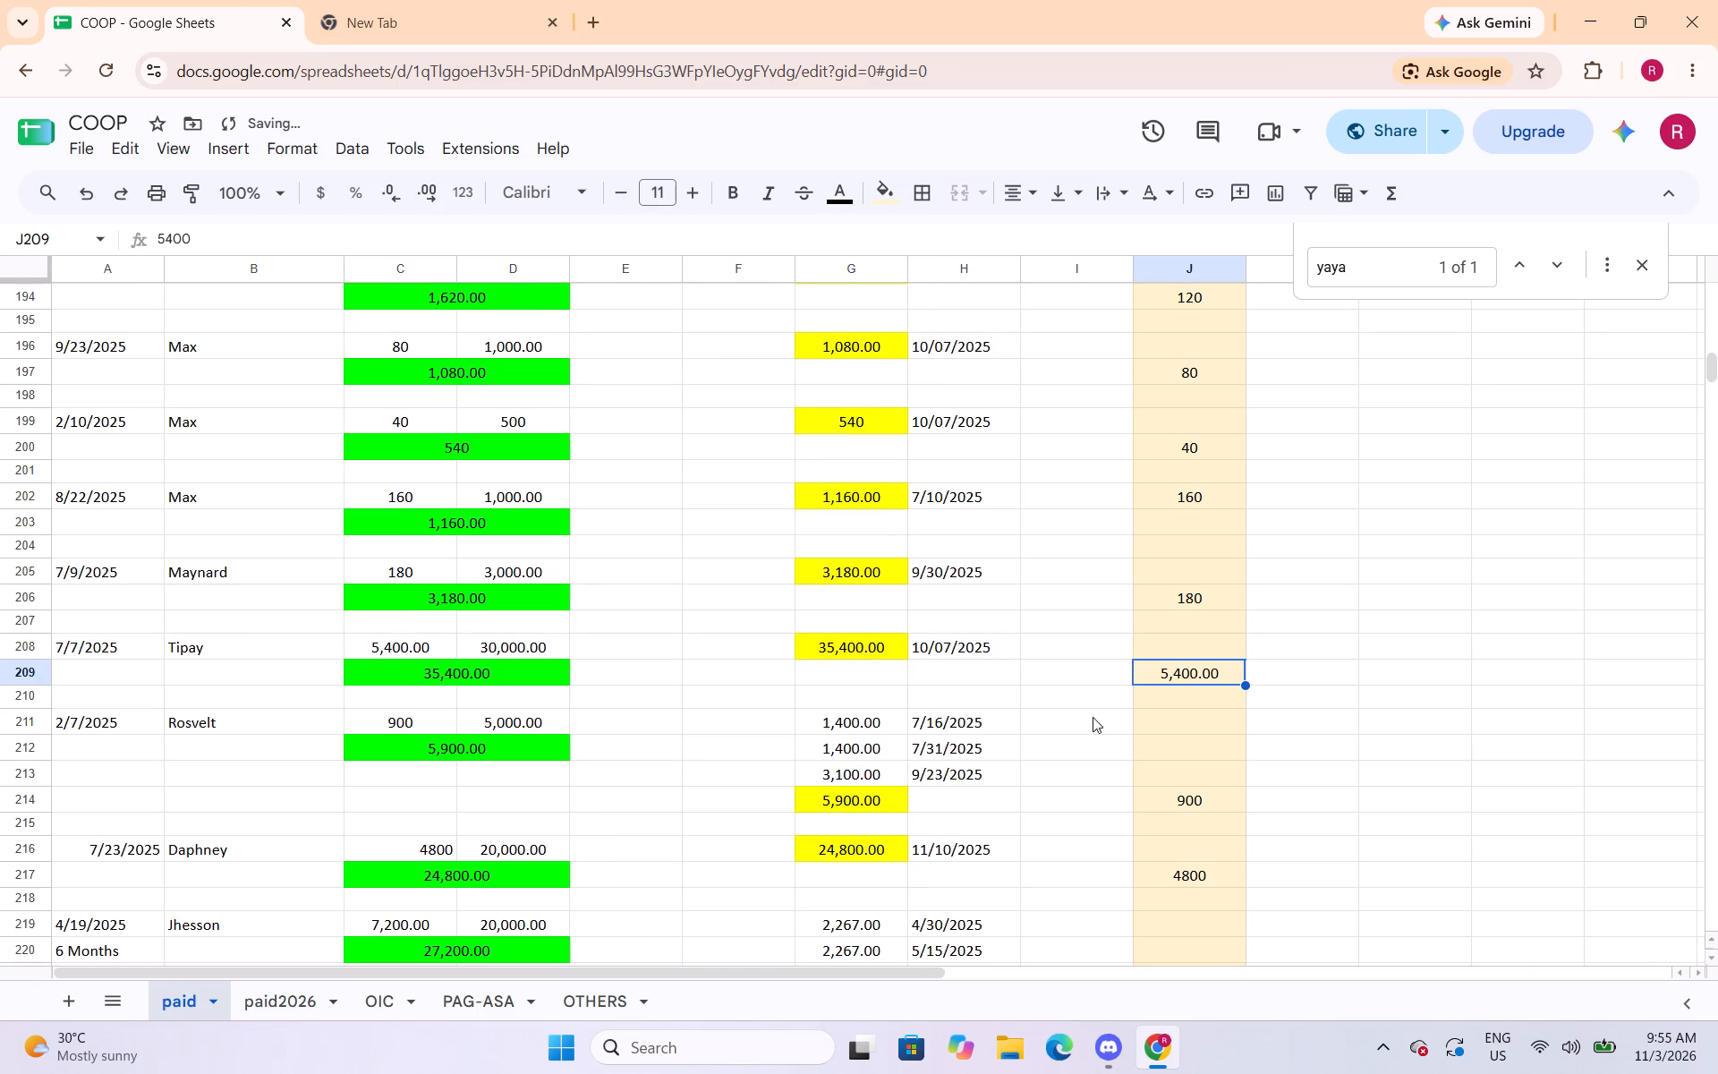
# Apply the Number format to the column J interest amount in J217.
pyautogui.scroll(-2, 1225, 745)
pyautogui.scroll(1, 1225, 745)
pyautogui.click(1240, 771)
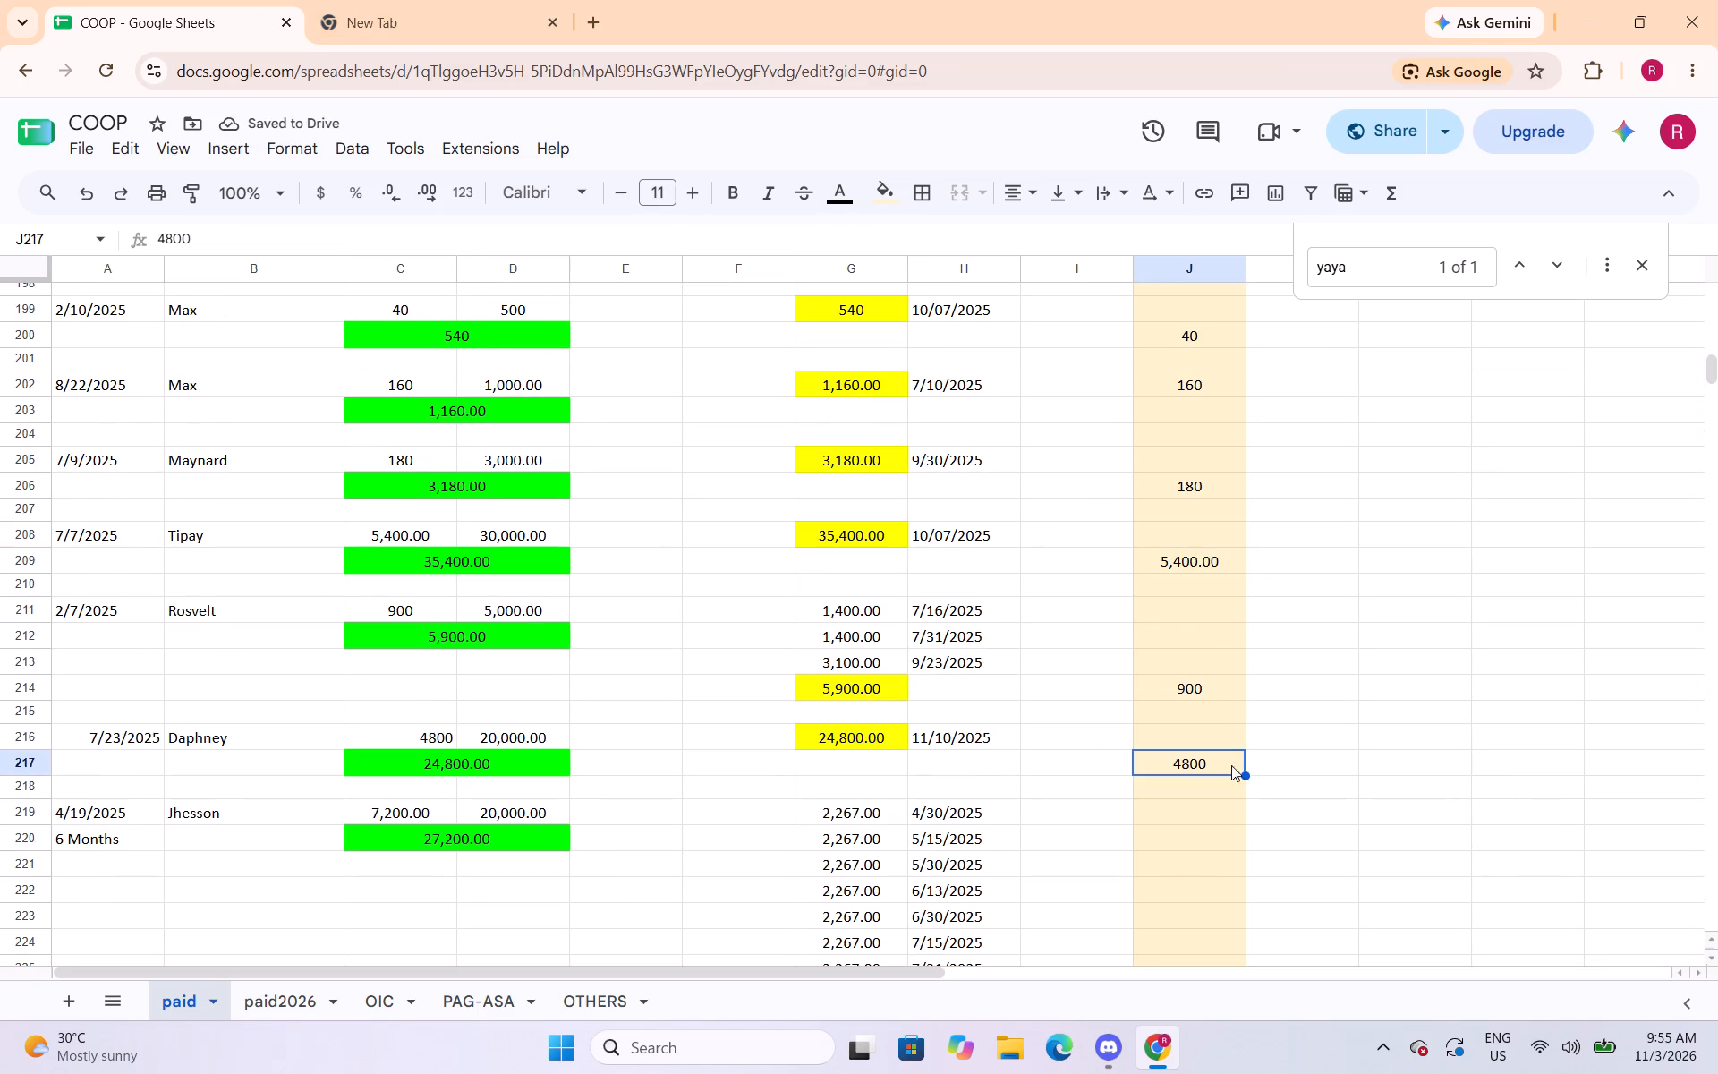
pyautogui.click(276, 149)
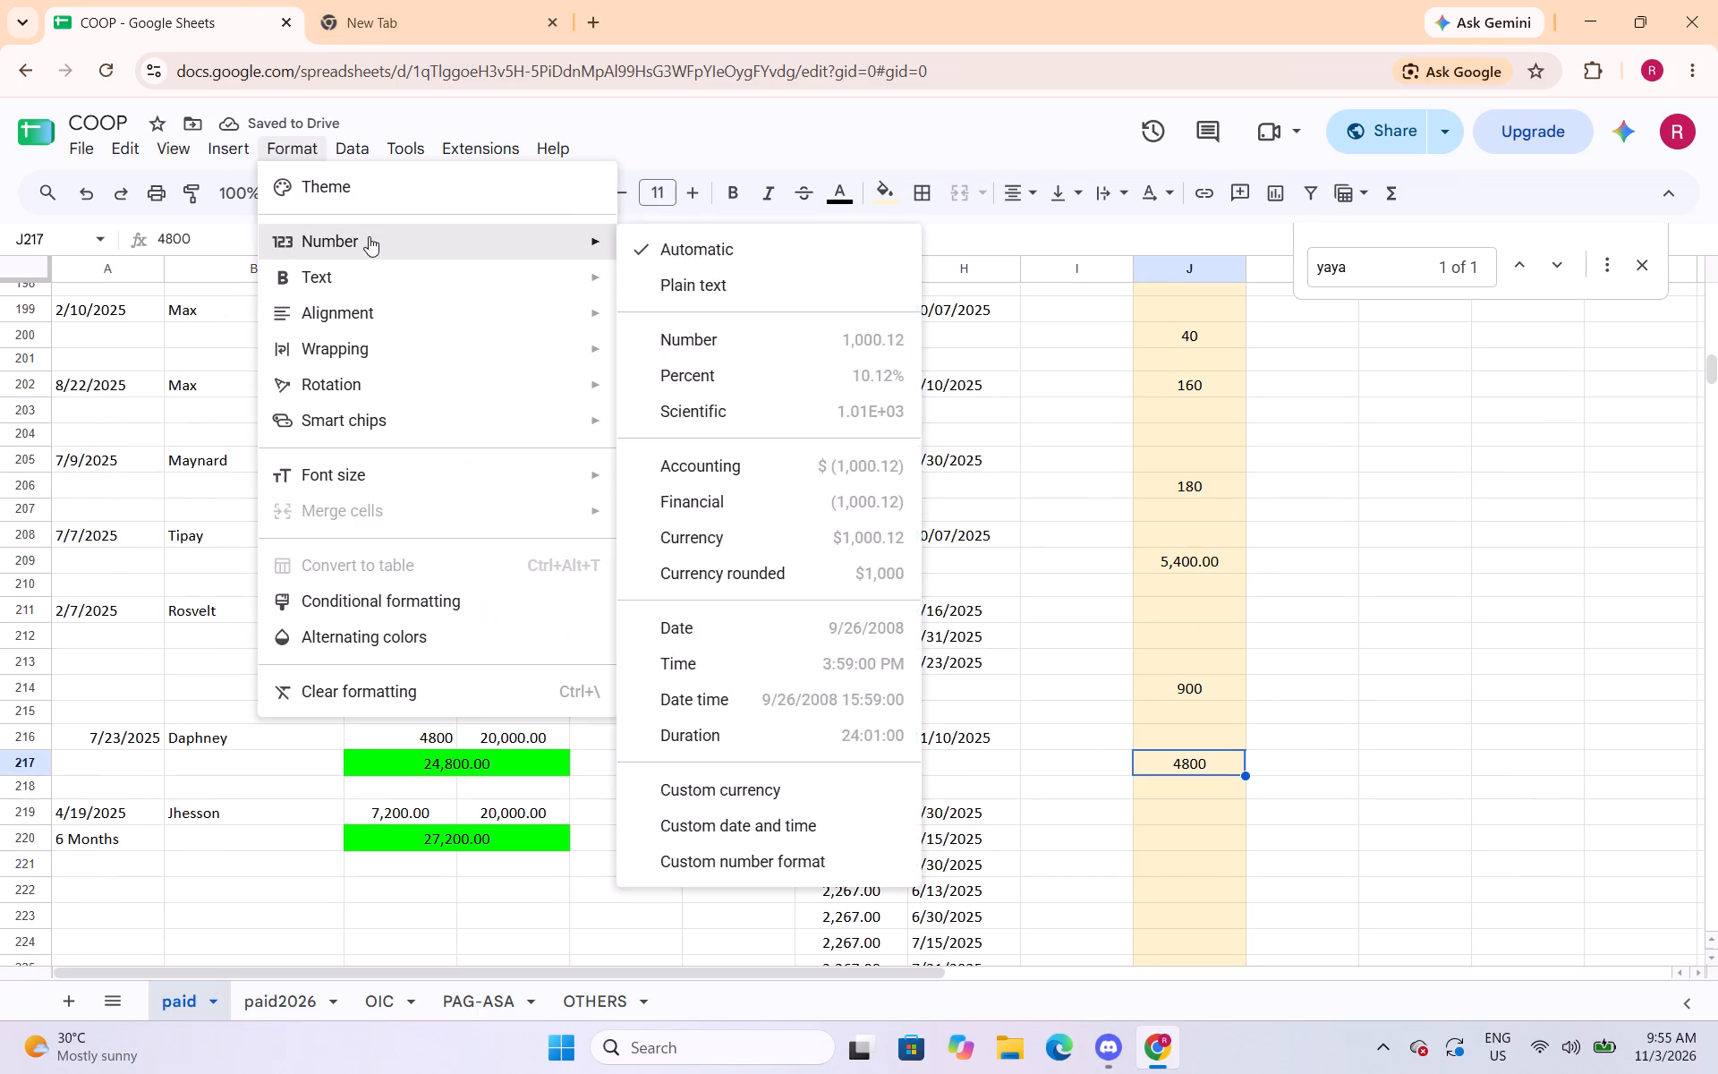
pyautogui.click(369, 236)
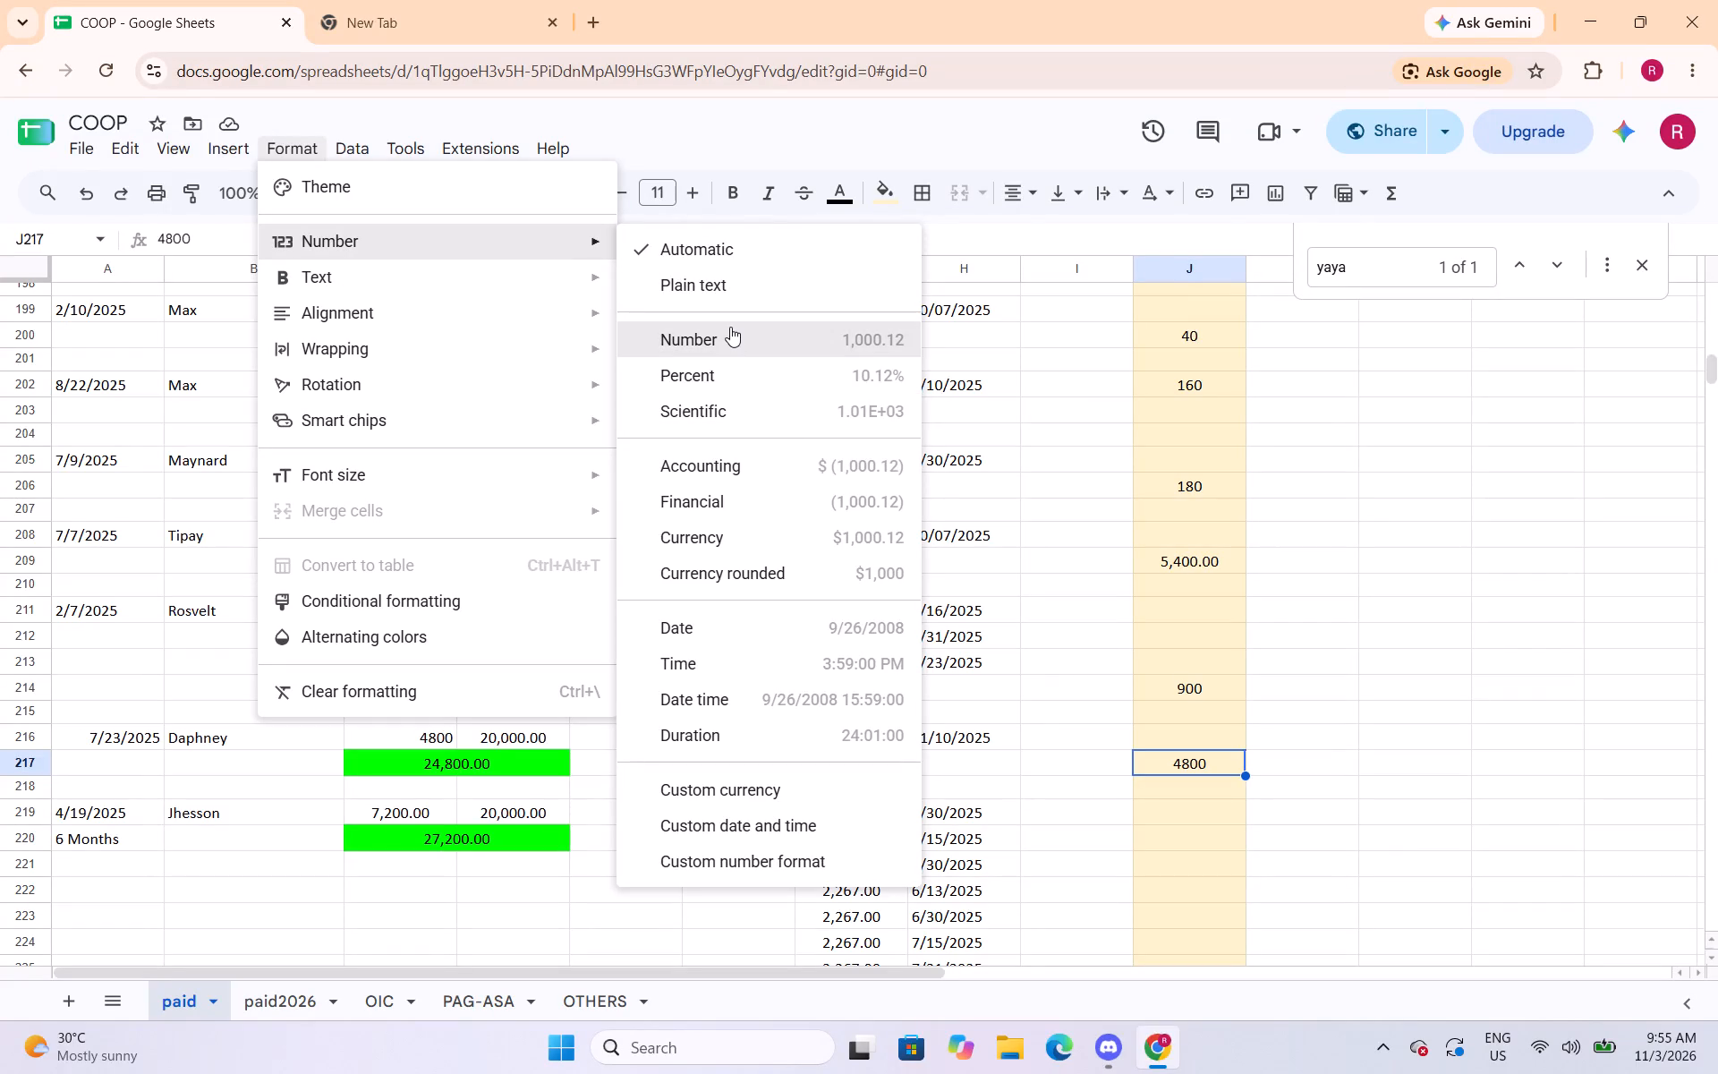
pyautogui.click(730, 327)
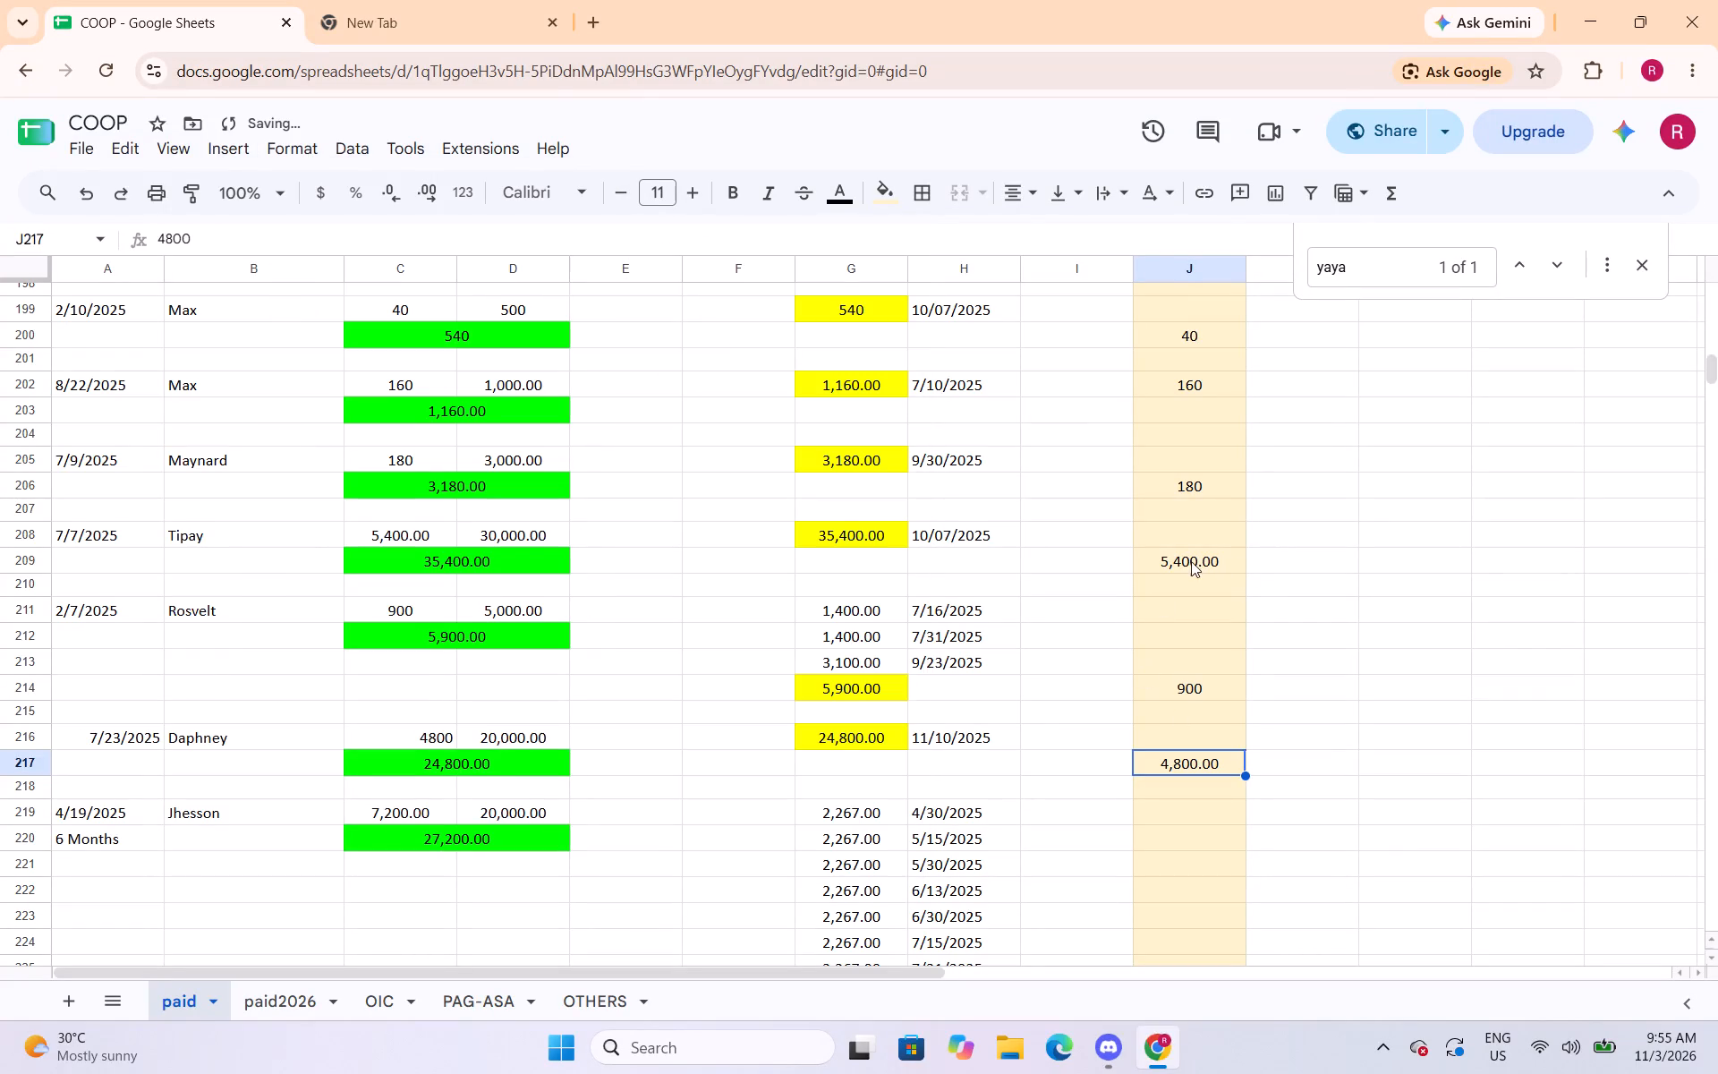
# Apply the Number format to the column J amounts in J251 and J258.
pyautogui.scroll(-8, 1190, 564)
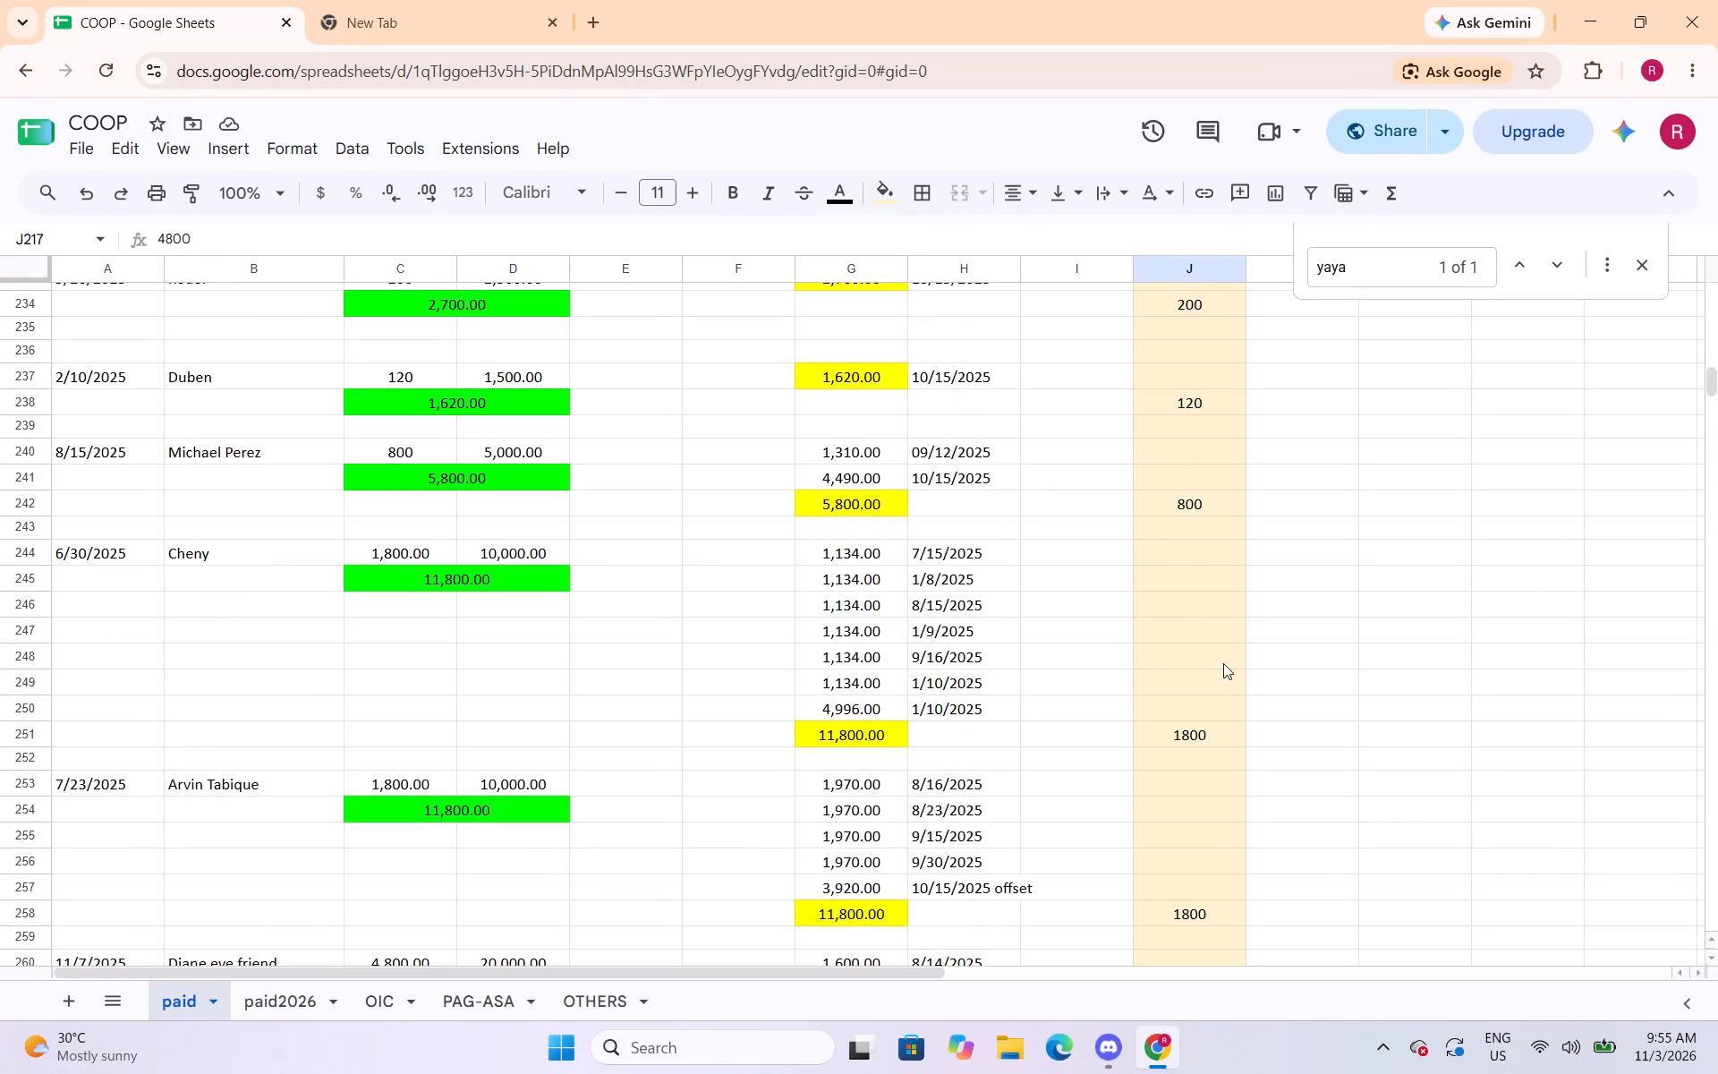
pyautogui.click(1202, 740)
pyautogui.click(291, 150)
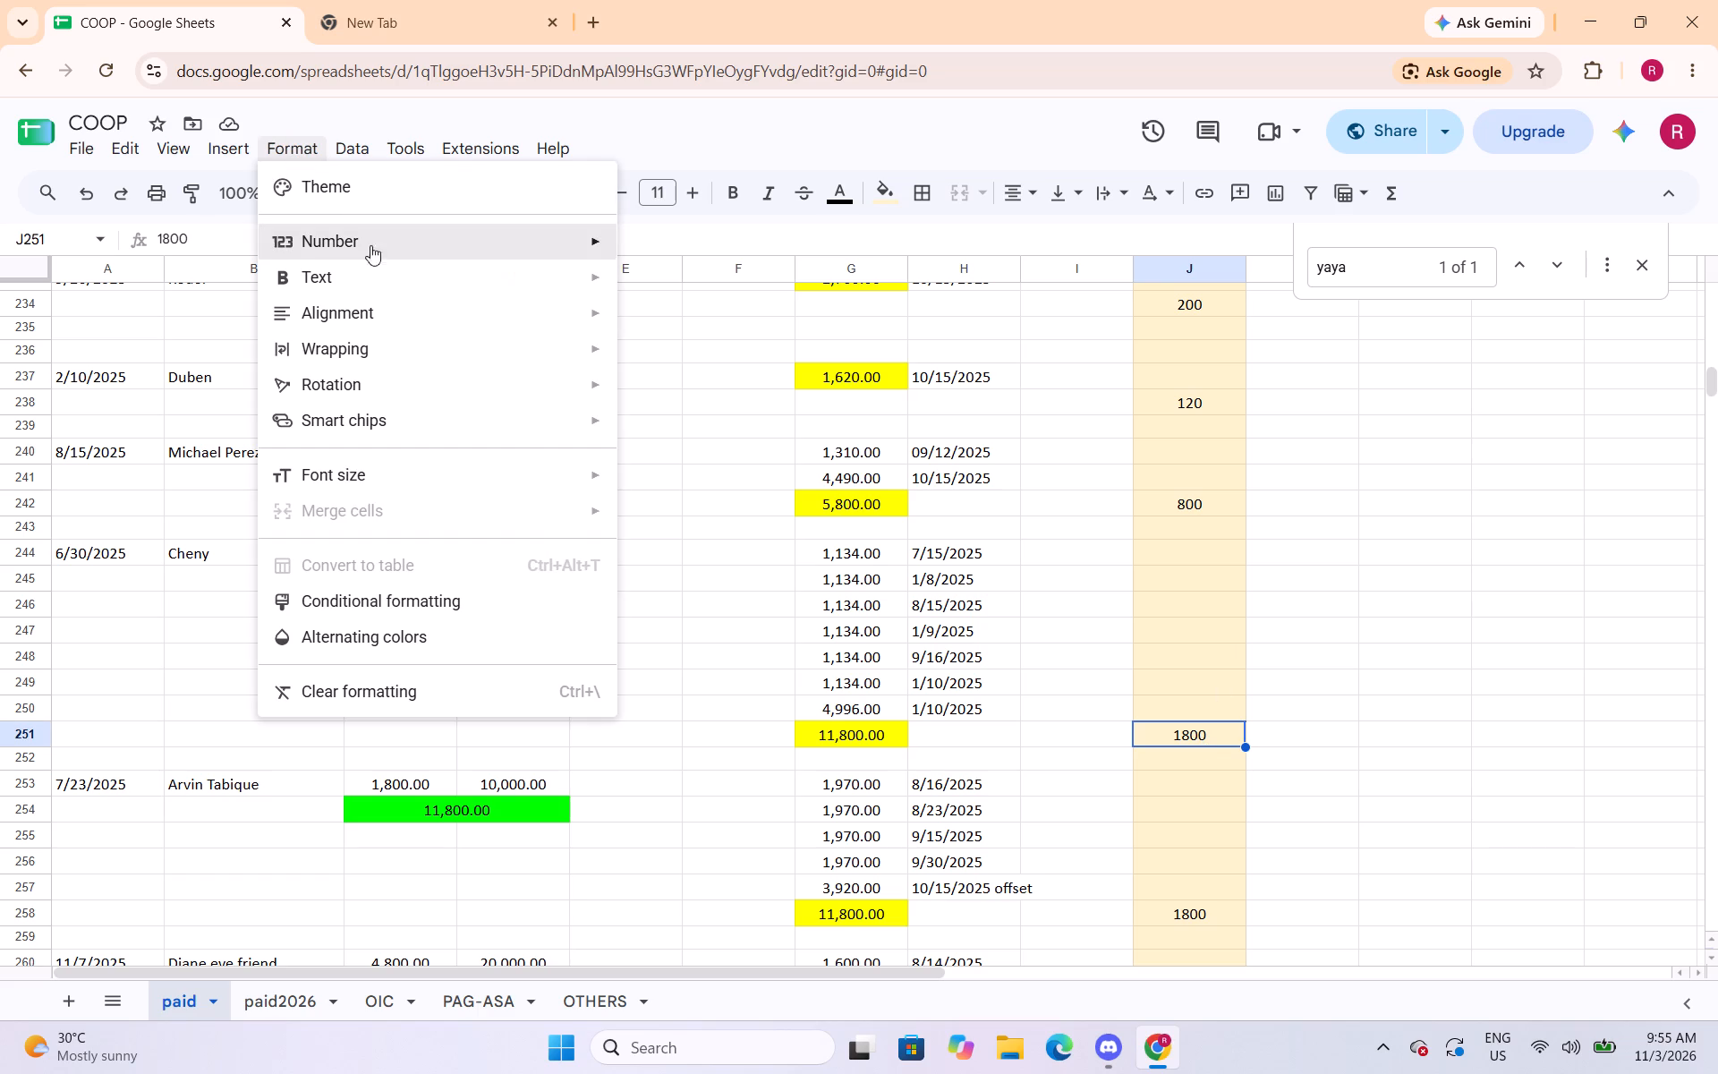
pyautogui.click(698, 340)
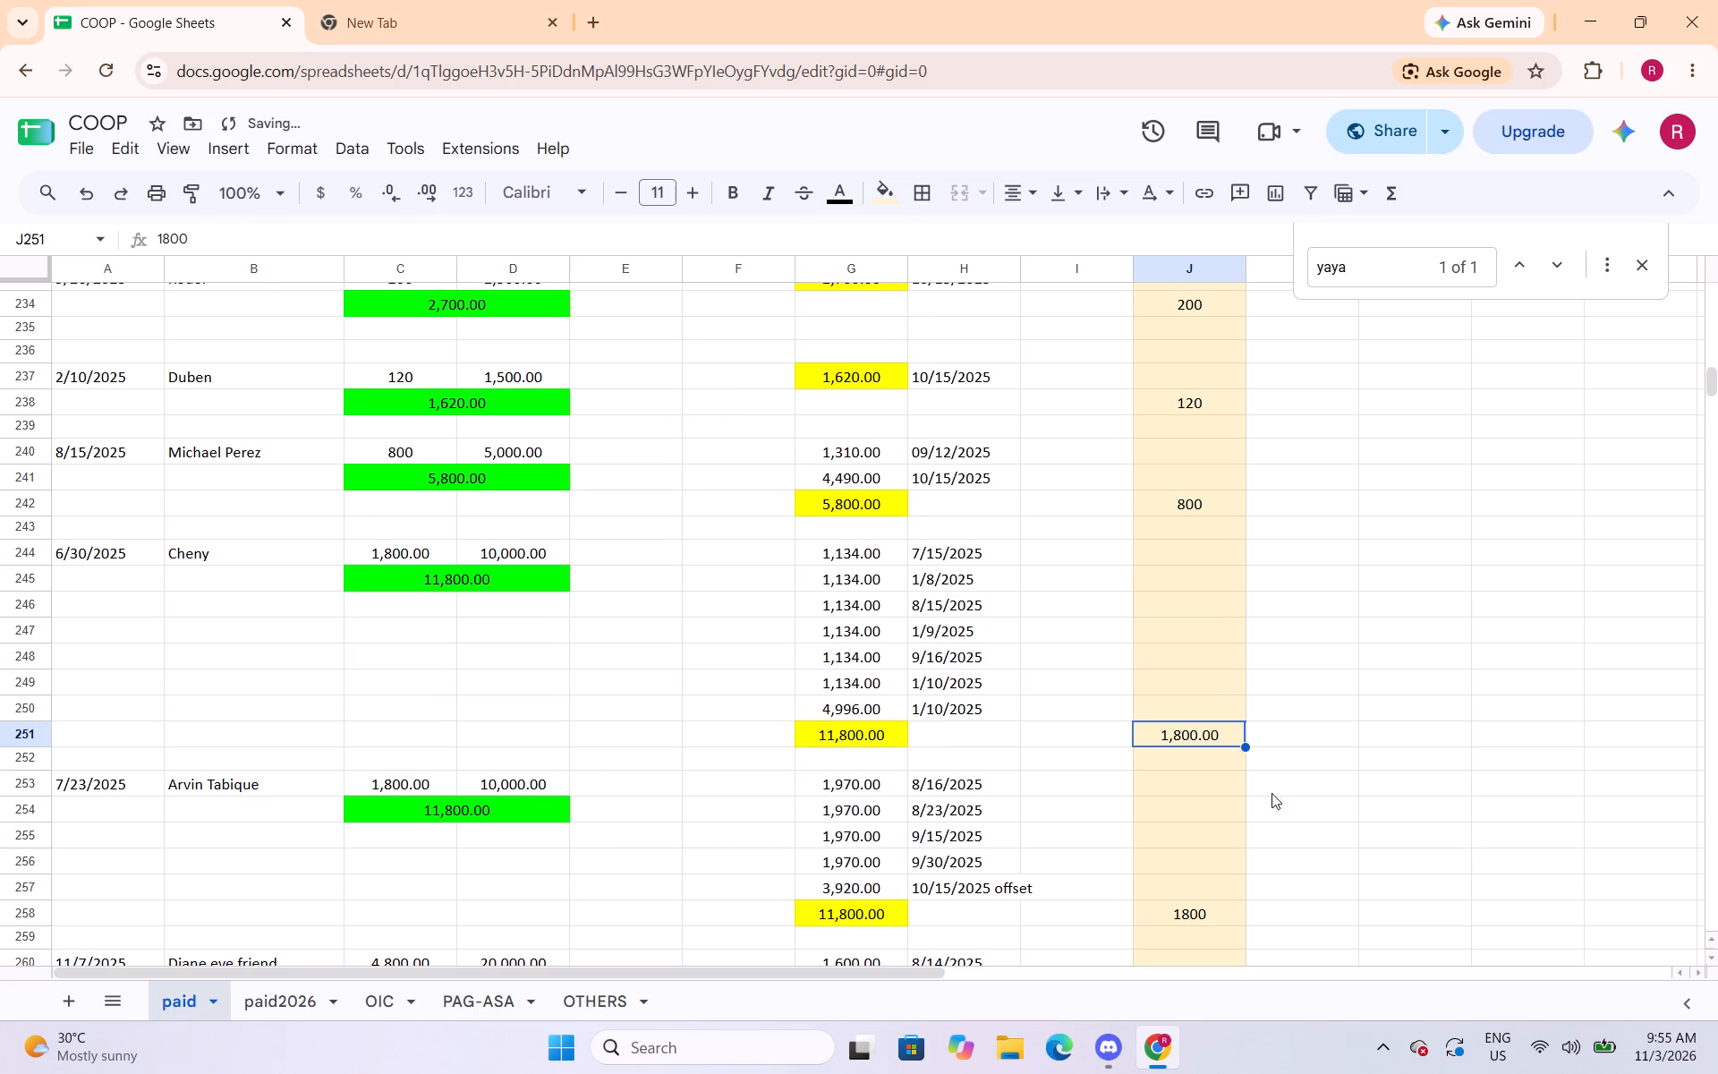
pyautogui.click(1192, 917)
pyautogui.click(315, 146)
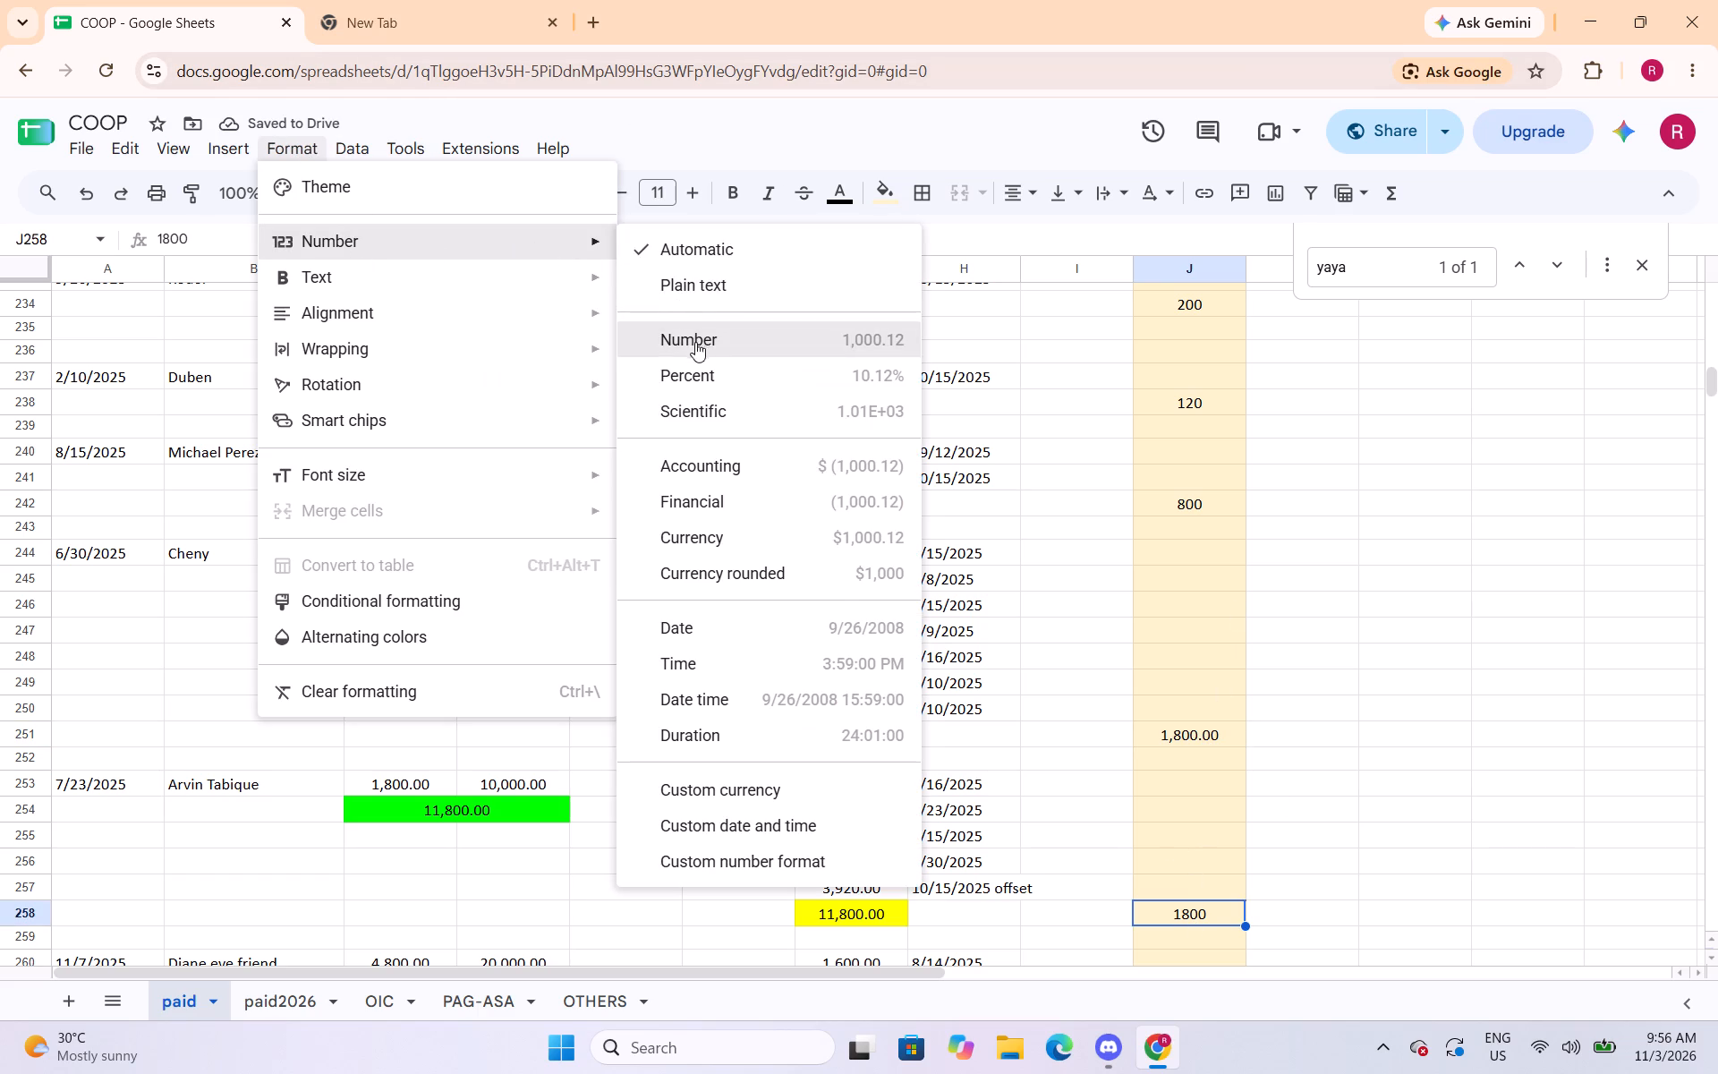
pyautogui.click(611, 316)
pyautogui.click(656, 327)
# Apply the Number format to the column J amounts in J263 and J268.
pyautogui.scroll(-5, 1211, 543)
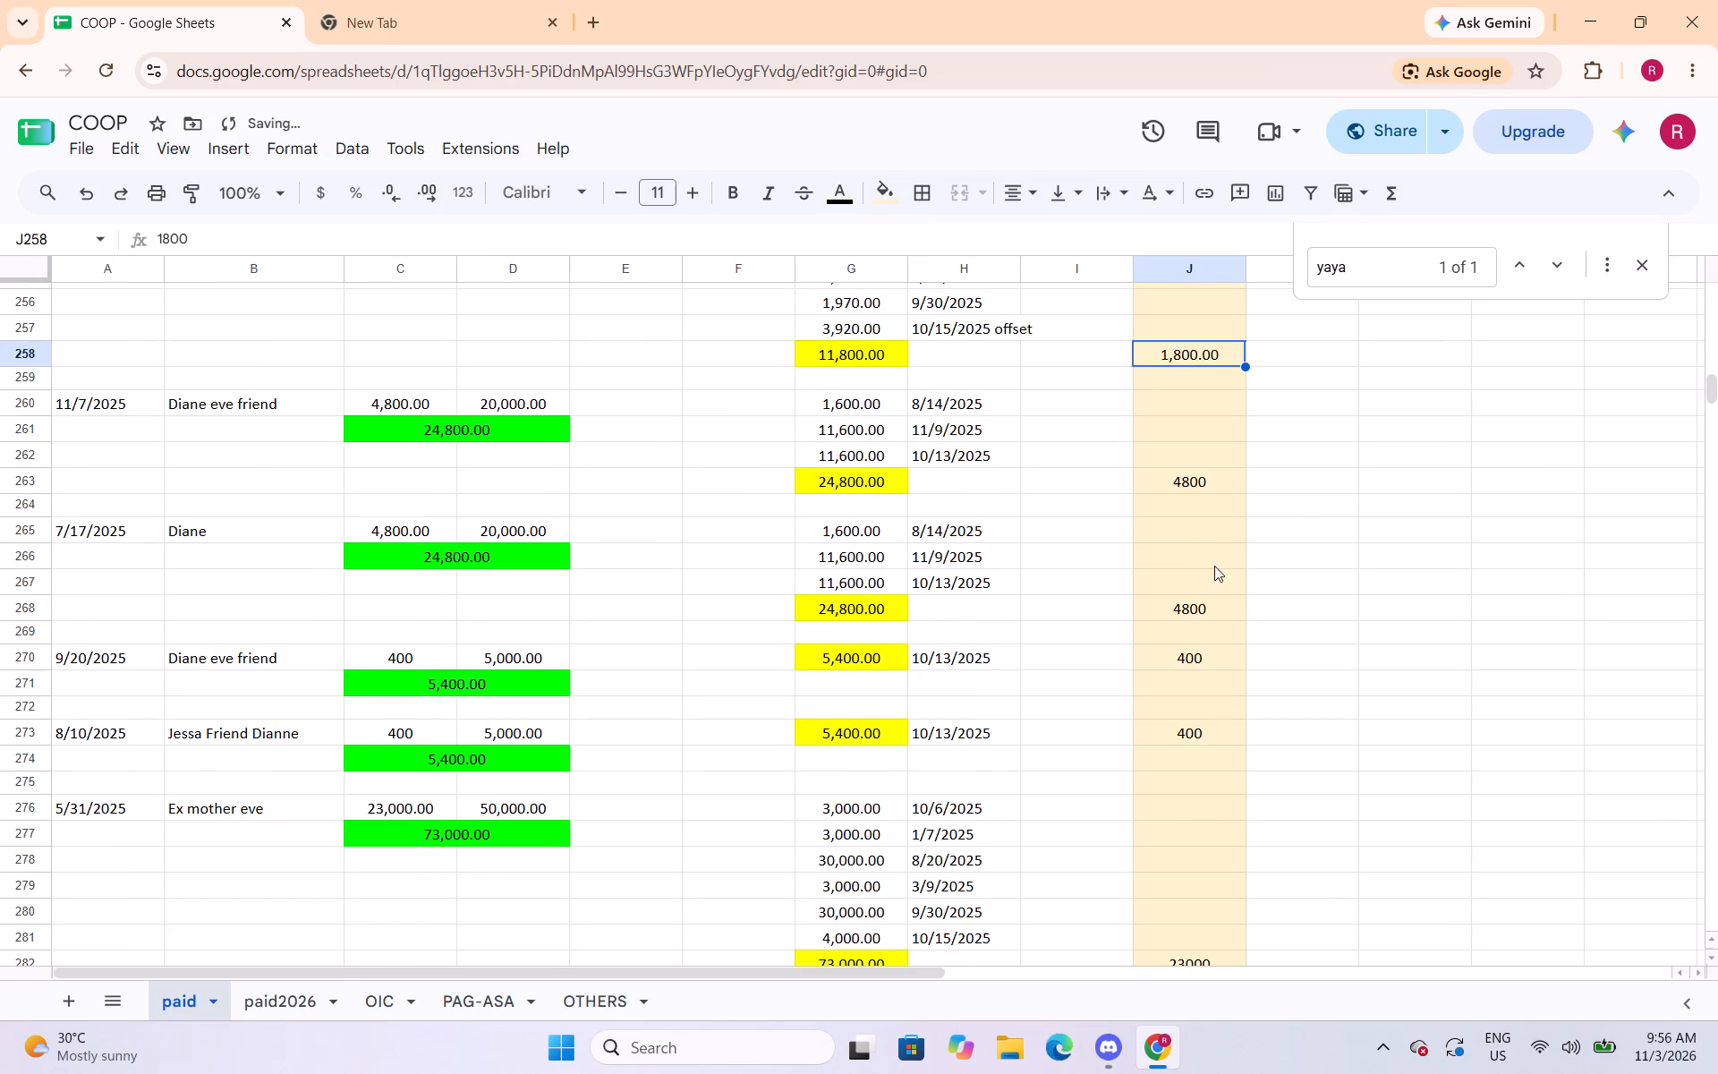
pyautogui.click(1196, 484)
pyautogui.click(307, 151)
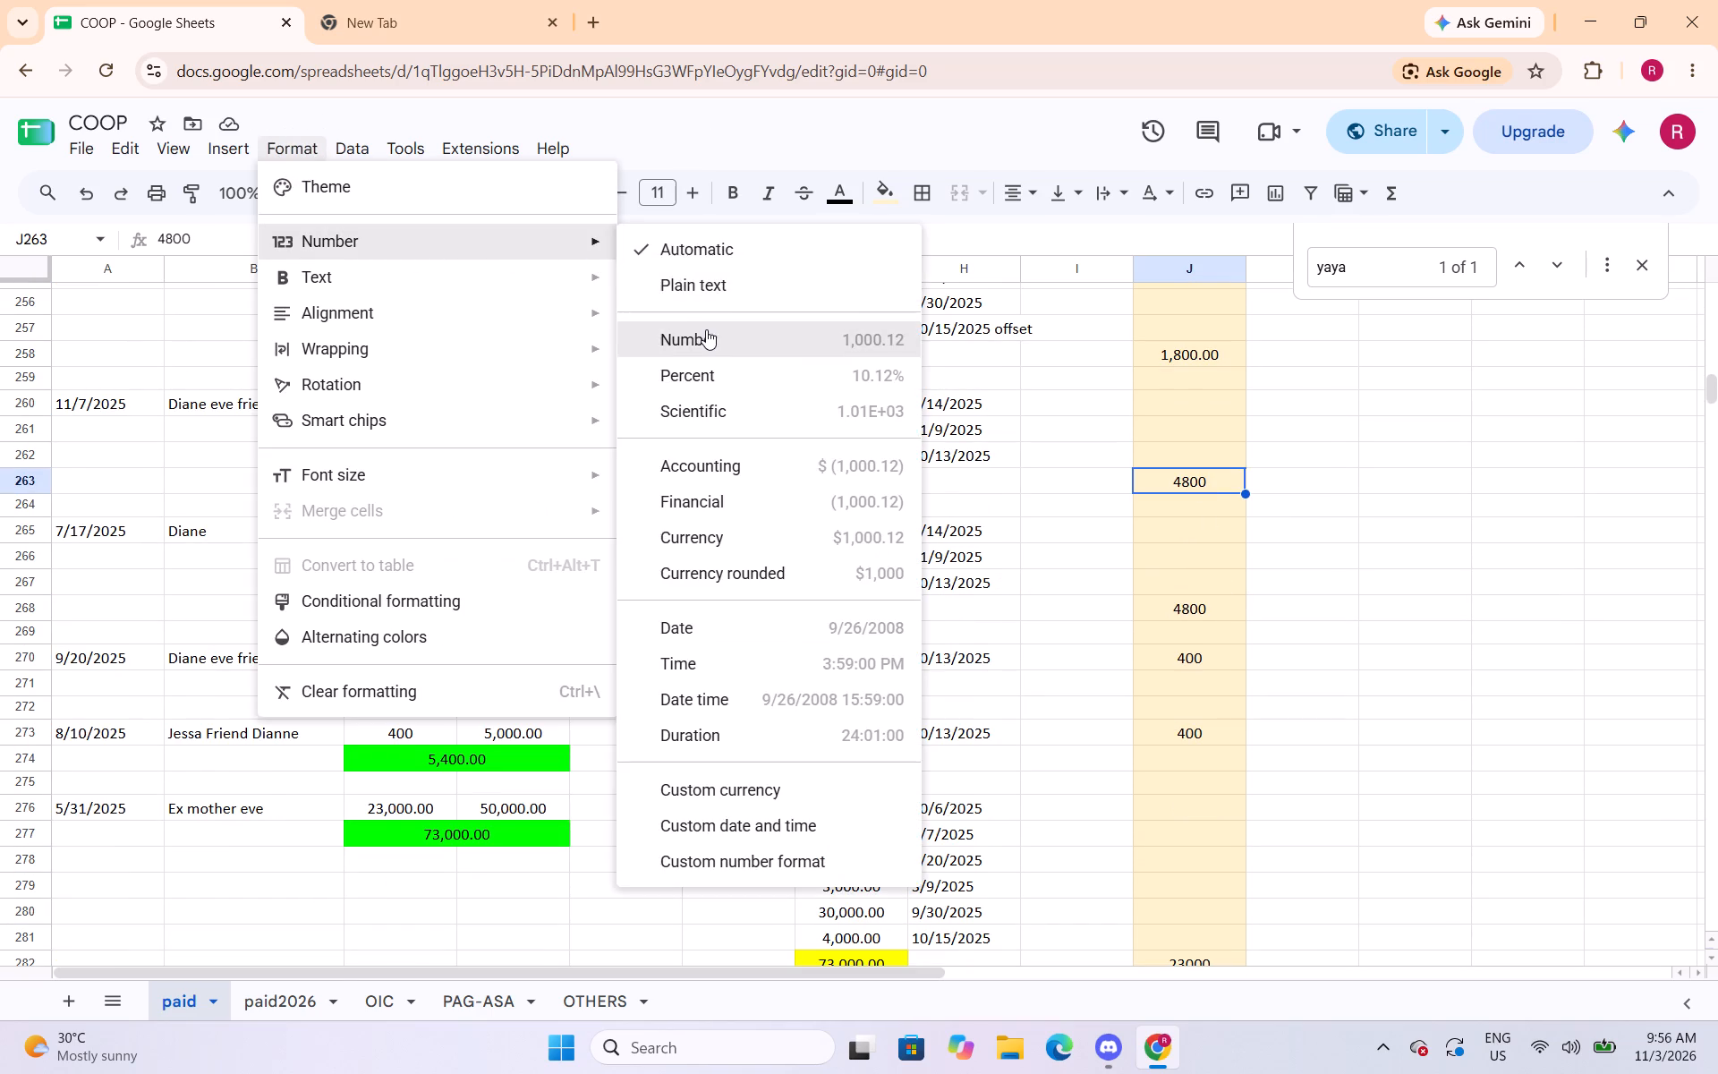
pyautogui.click(708, 333)
pyautogui.click(1202, 617)
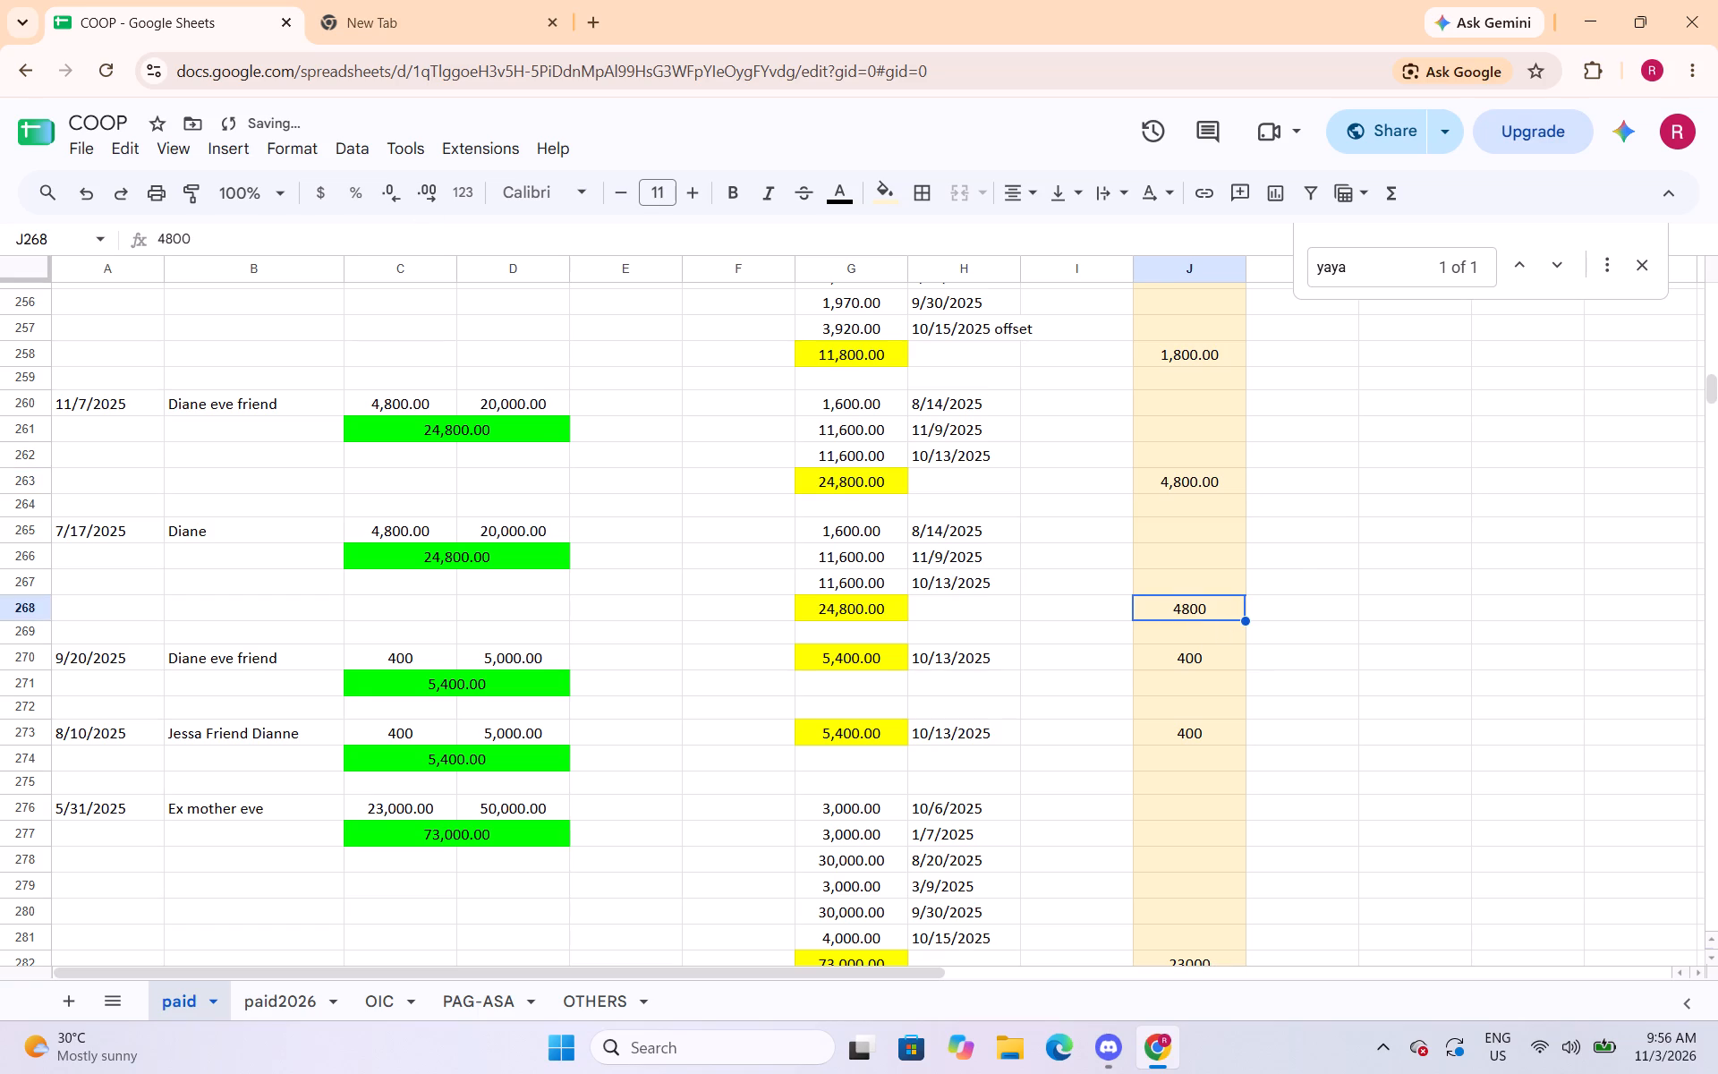
pyautogui.click(282, 155)
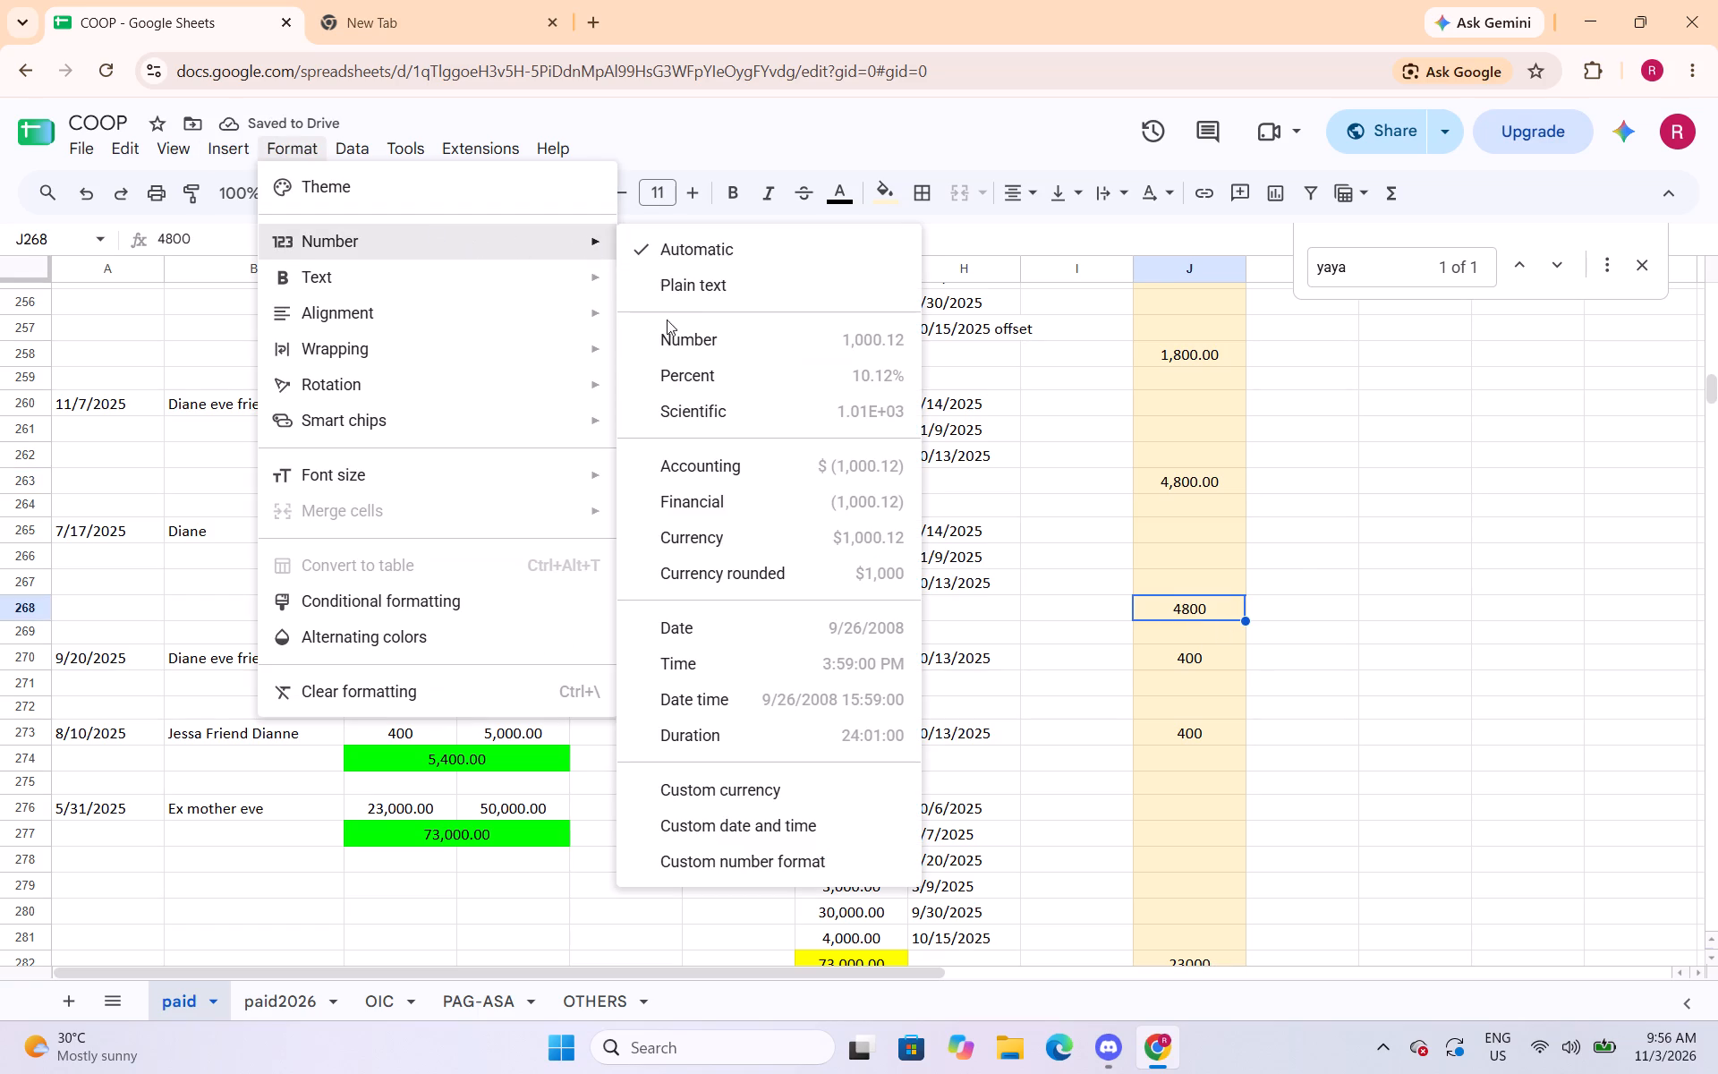
pyautogui.click(668, 335)
# Apply the Number format to the column J amounts in J282 and J288.
pyautogui.scroll(-2, 1222, 494)
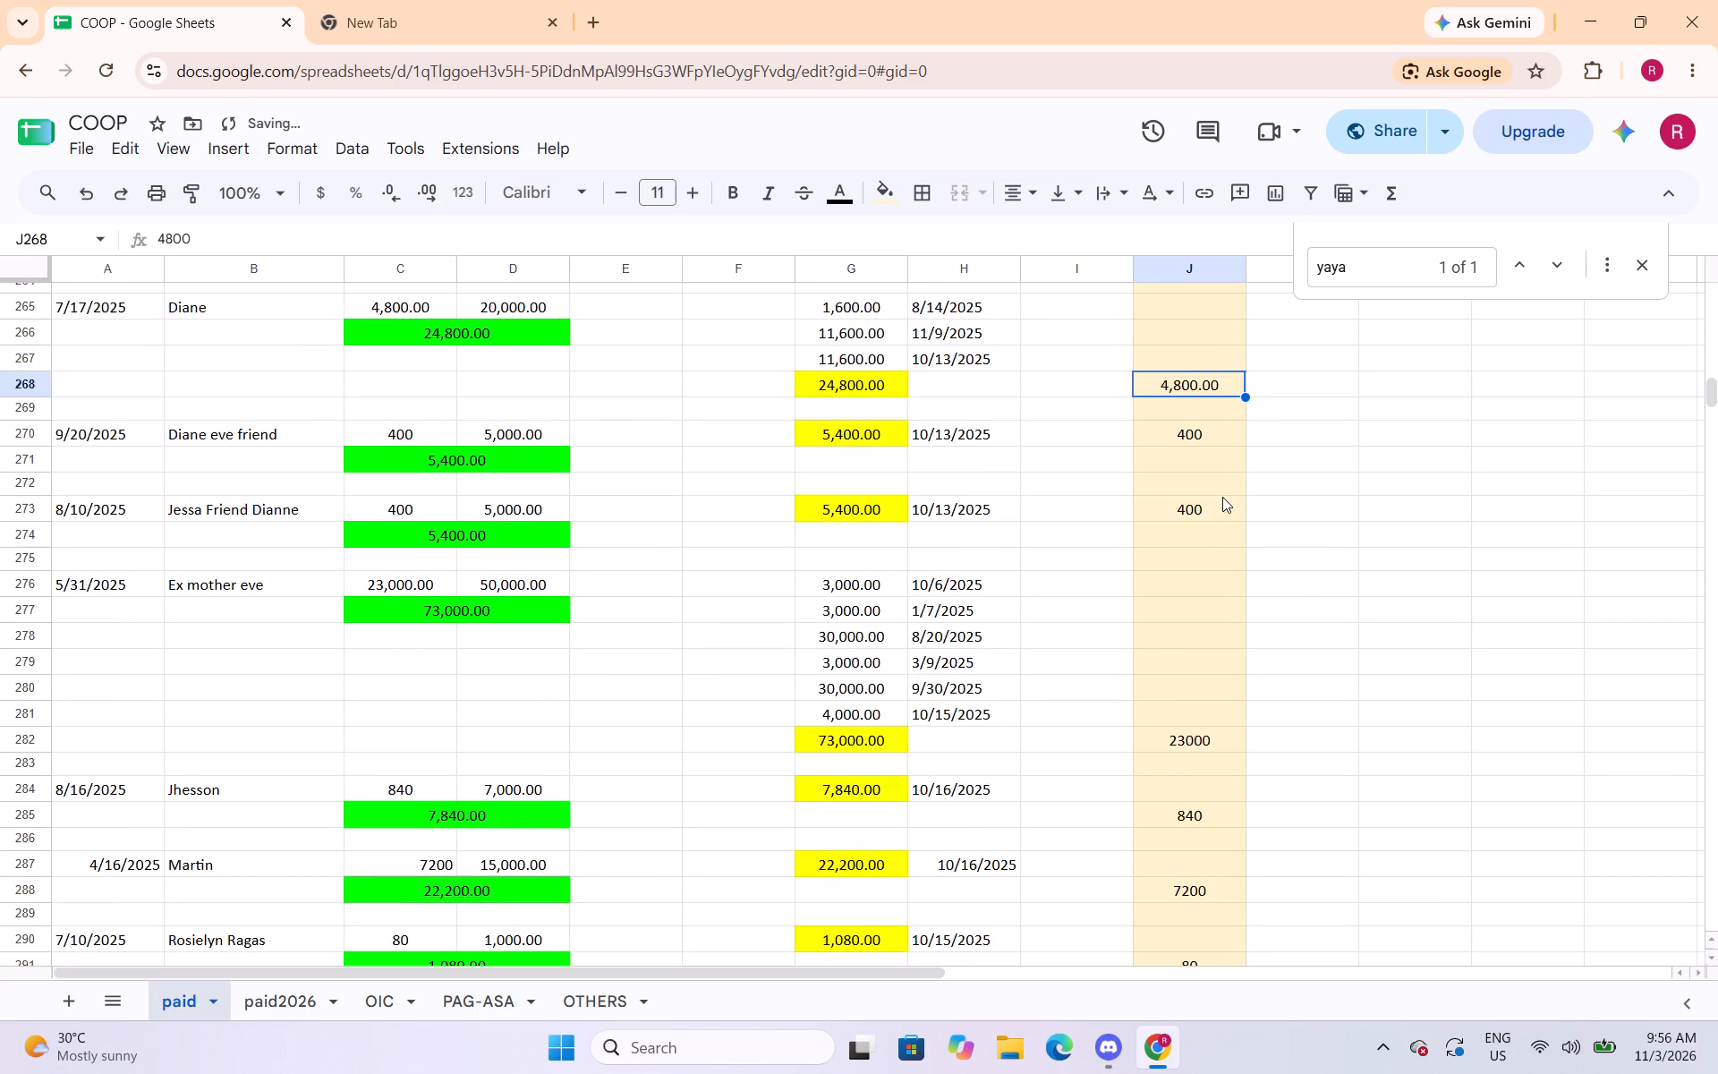
pyautogui.scroll(-2, 1222, 501)
pyautogui.scroll(1, 1220, 509)
pyautogui.click(1223, 633)
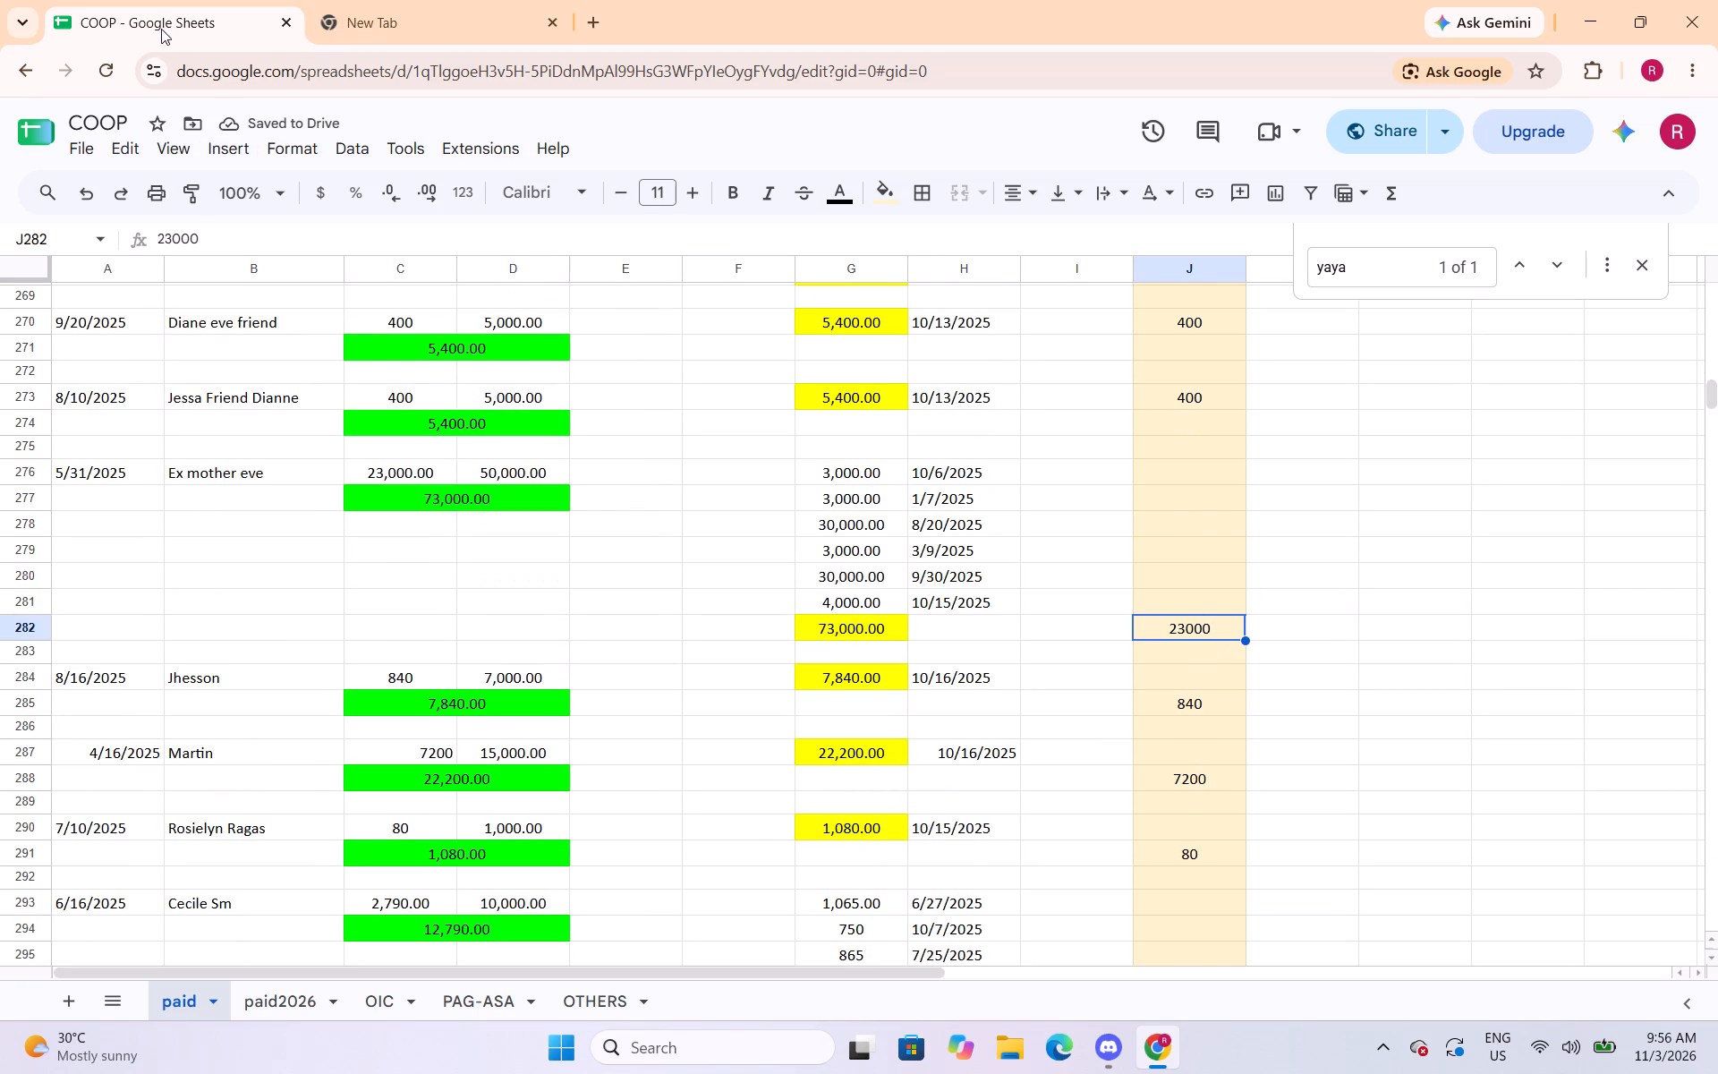
pyautogui.click(309, 145)
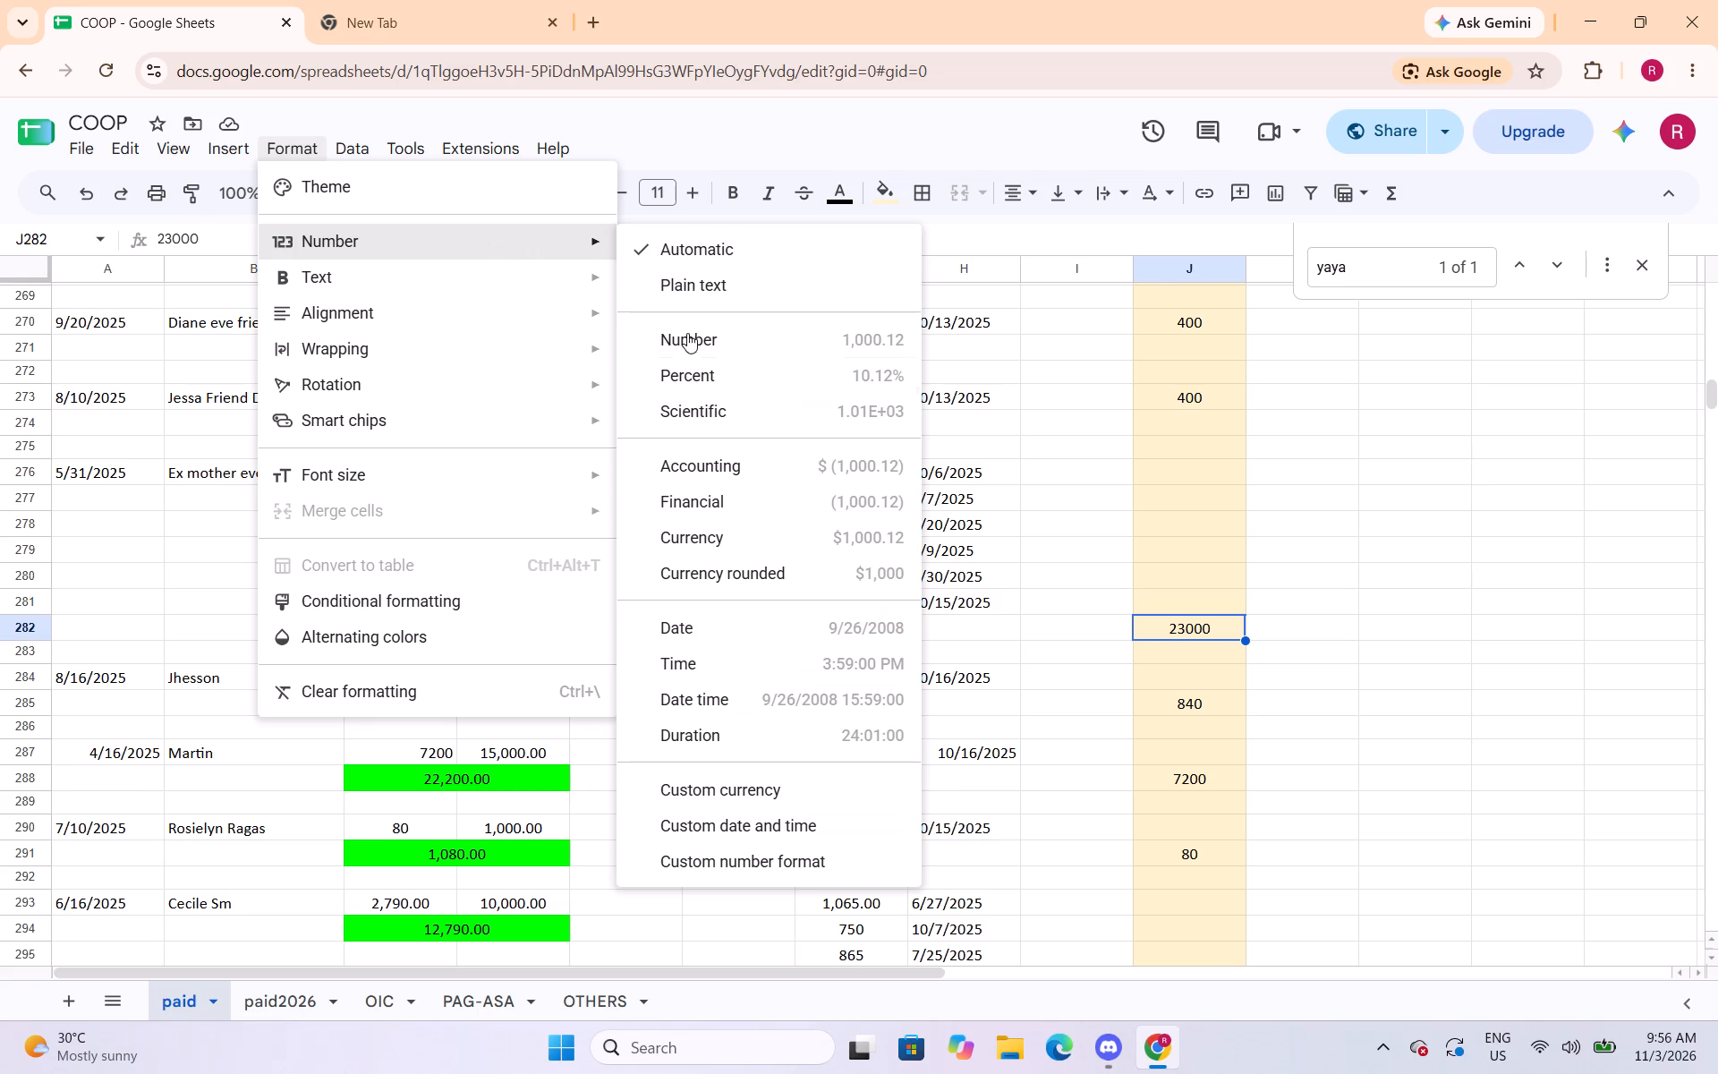
pyautogui.click(702, 345)
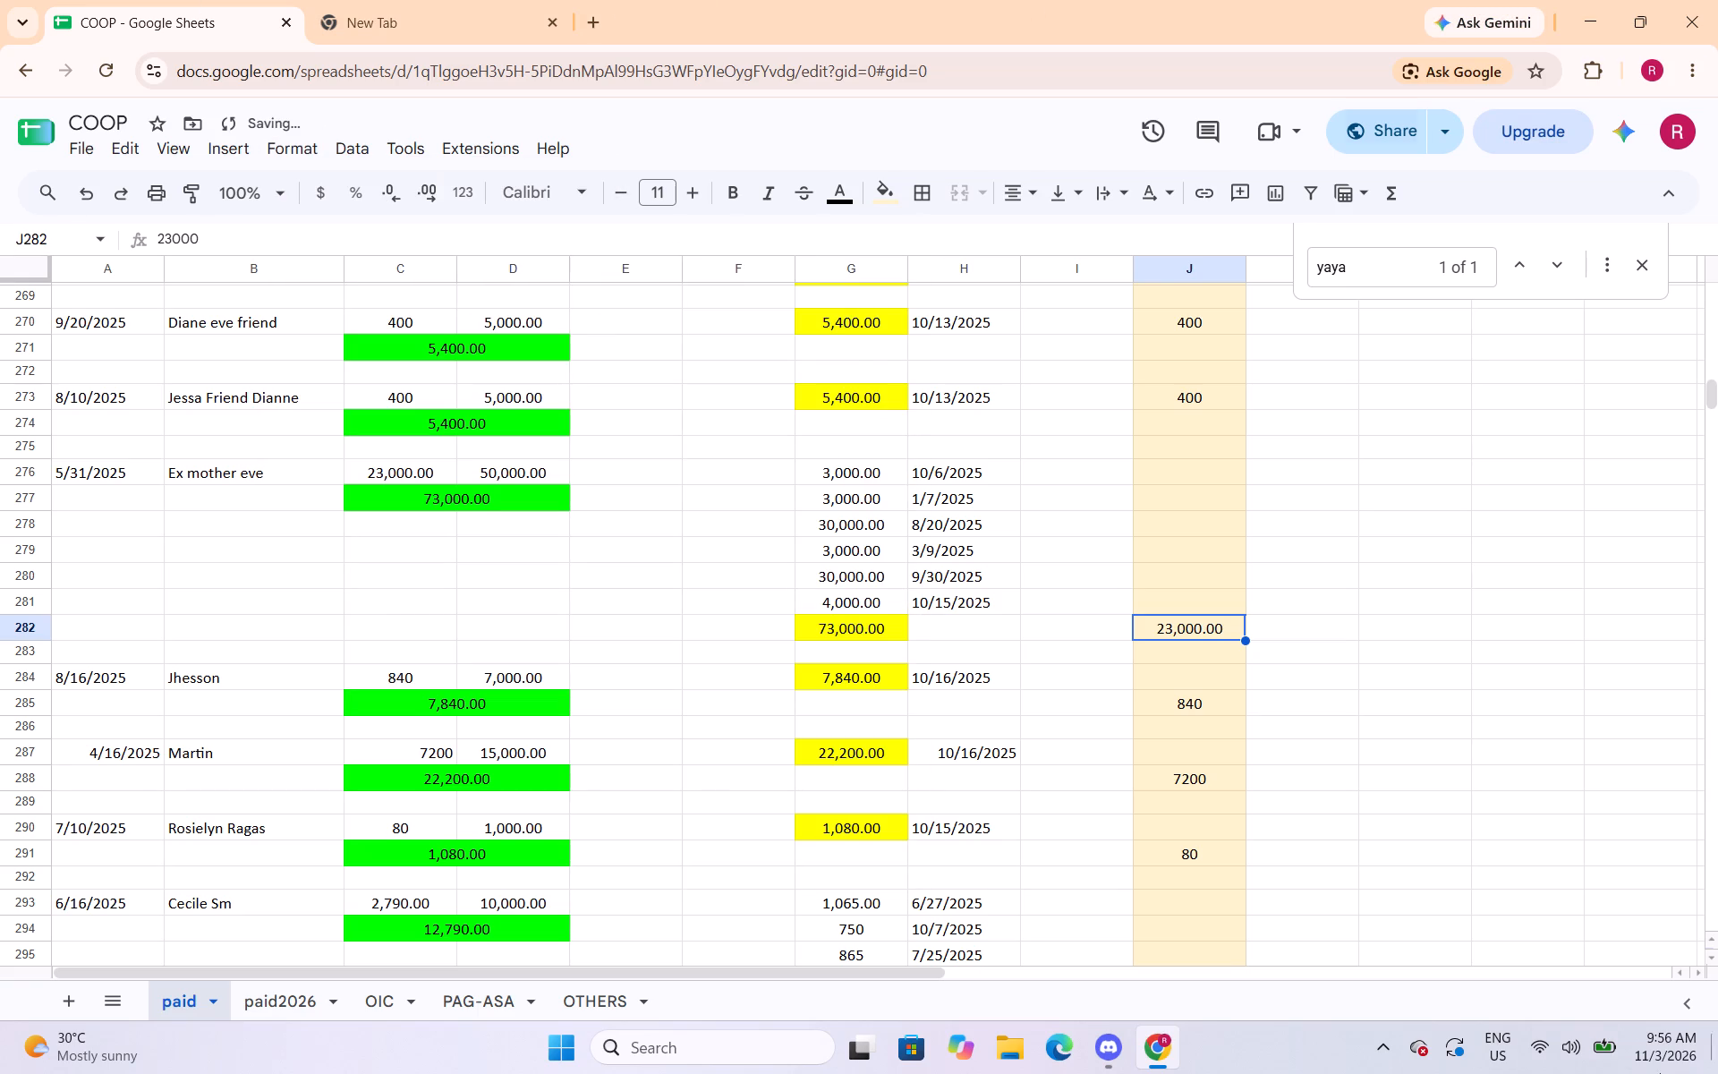
pyautogui.scroll(-1, 1221, 636)
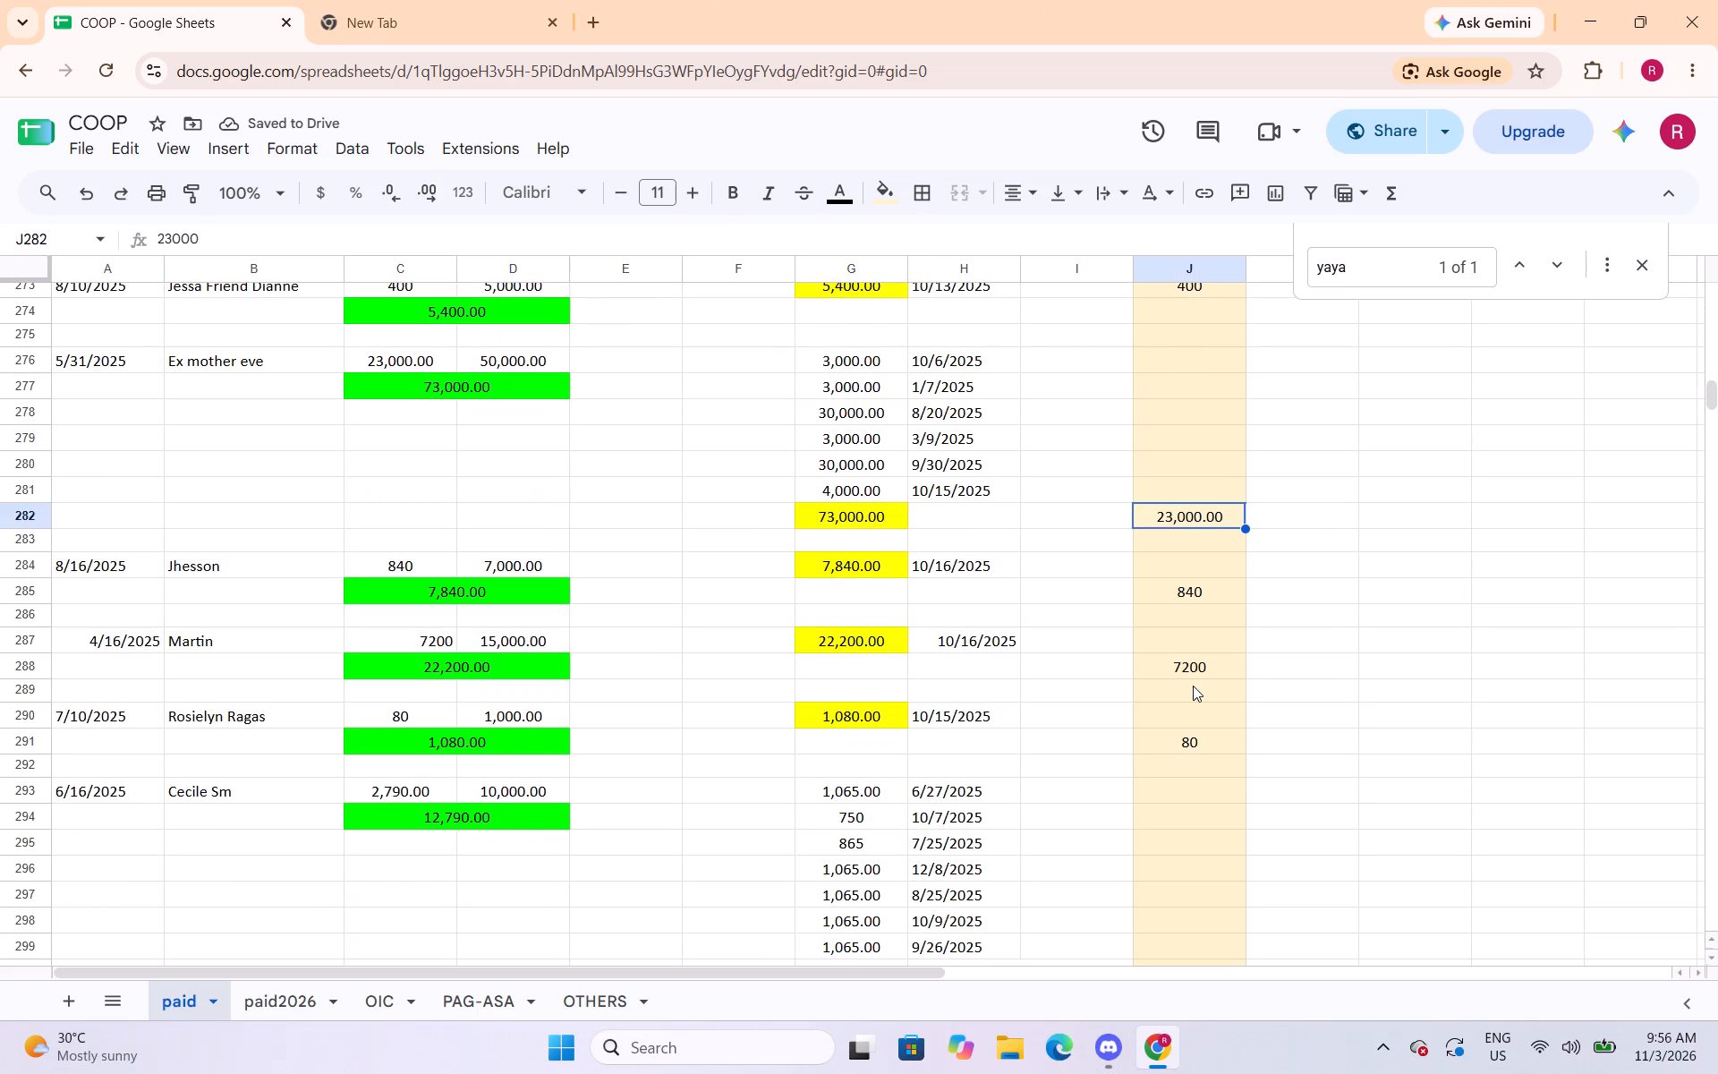
pyautogui.click(1195, 677)
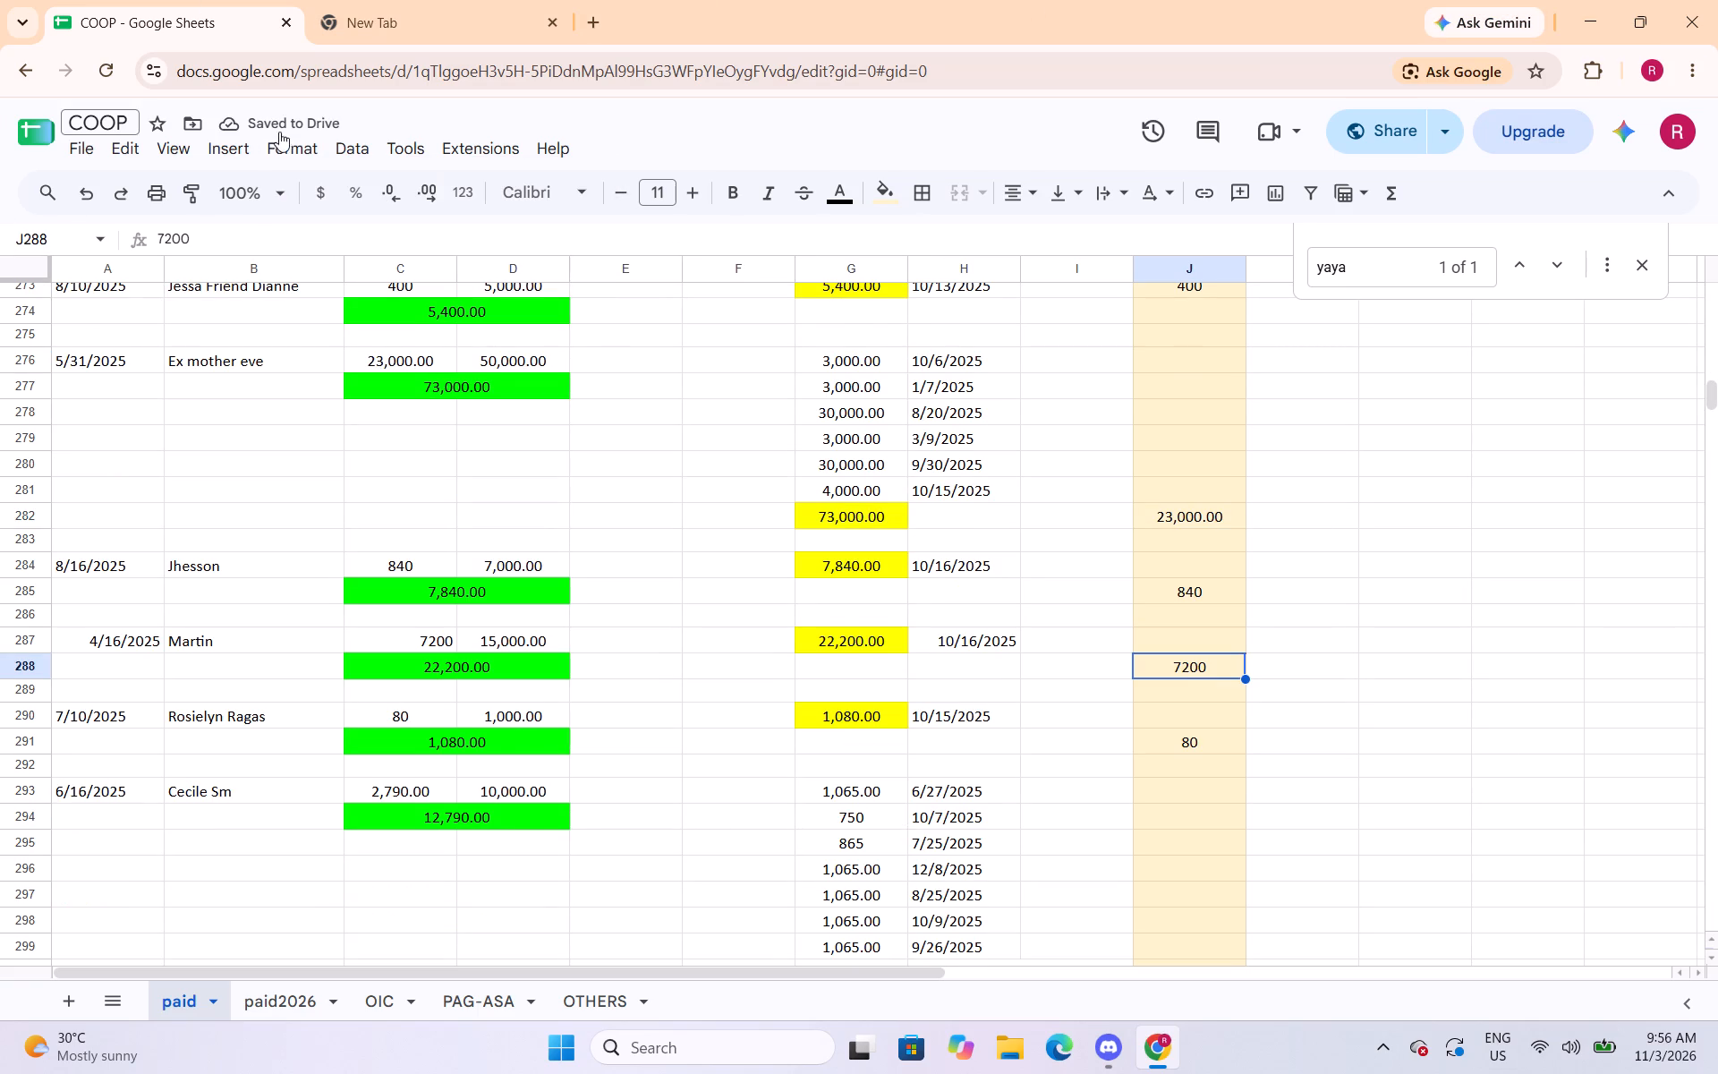
pyautogui.click(286, 156)
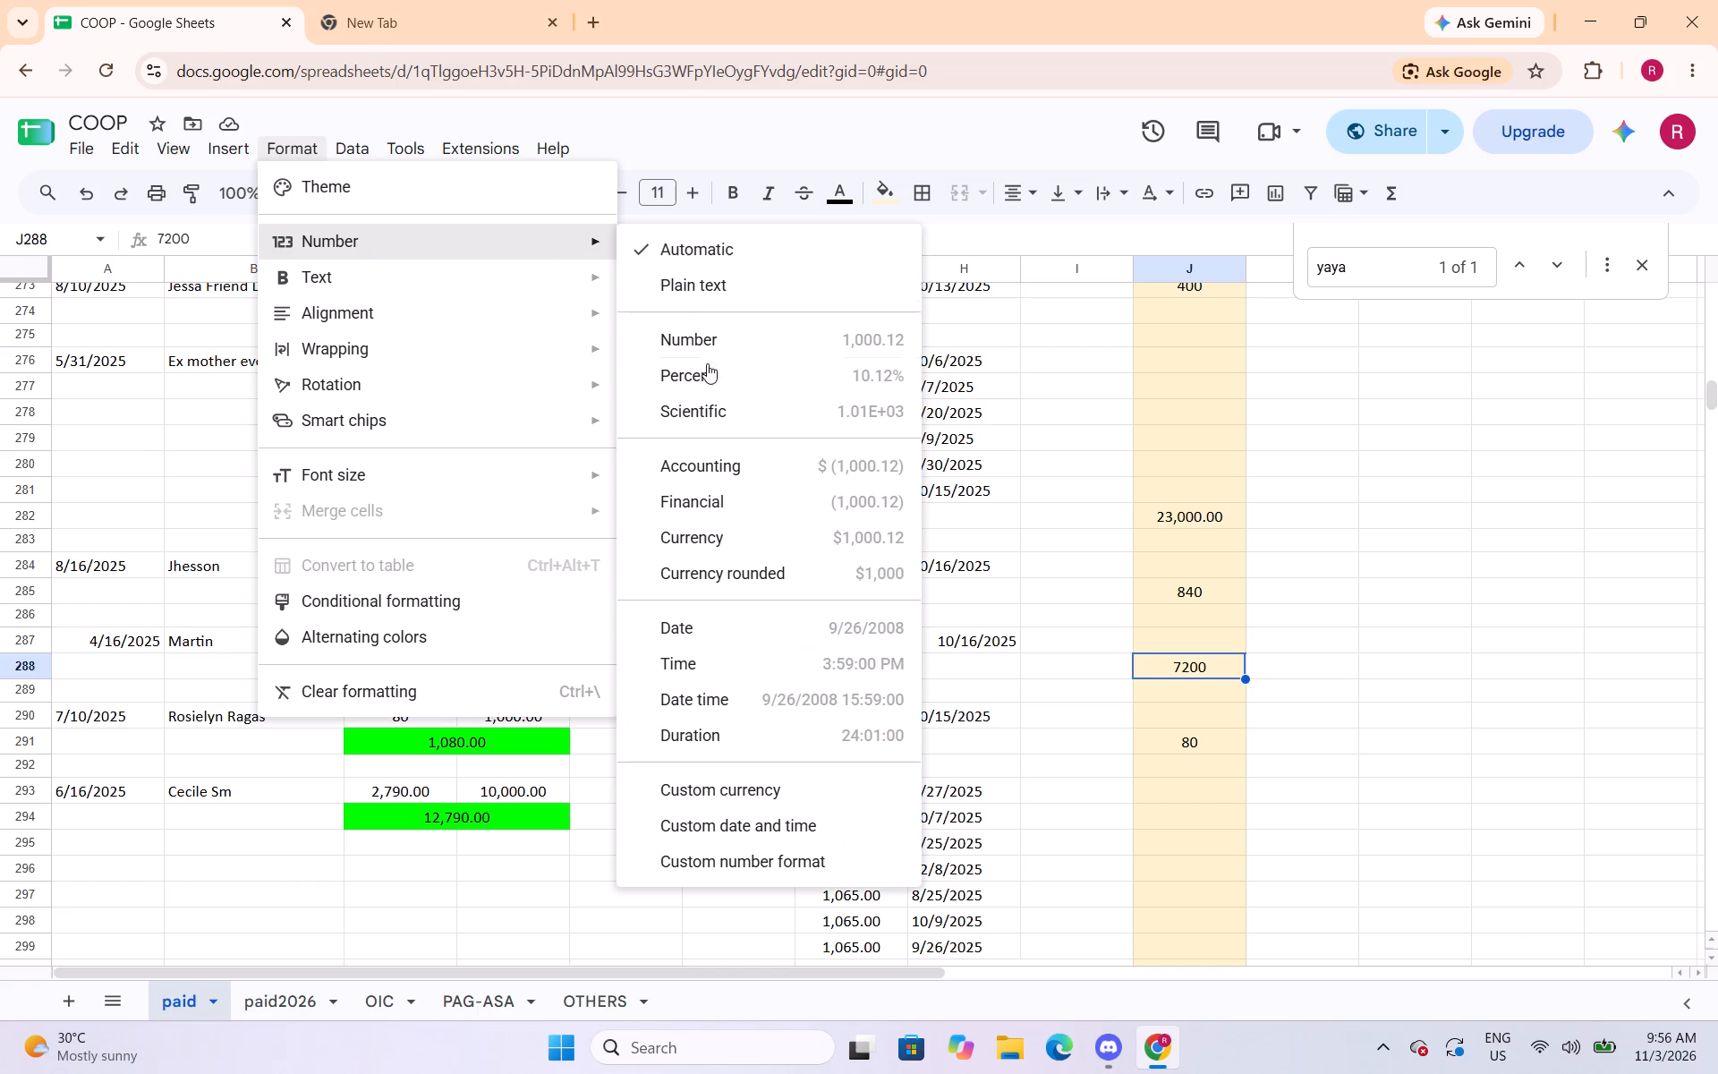
pyautogui.click(708, 341)
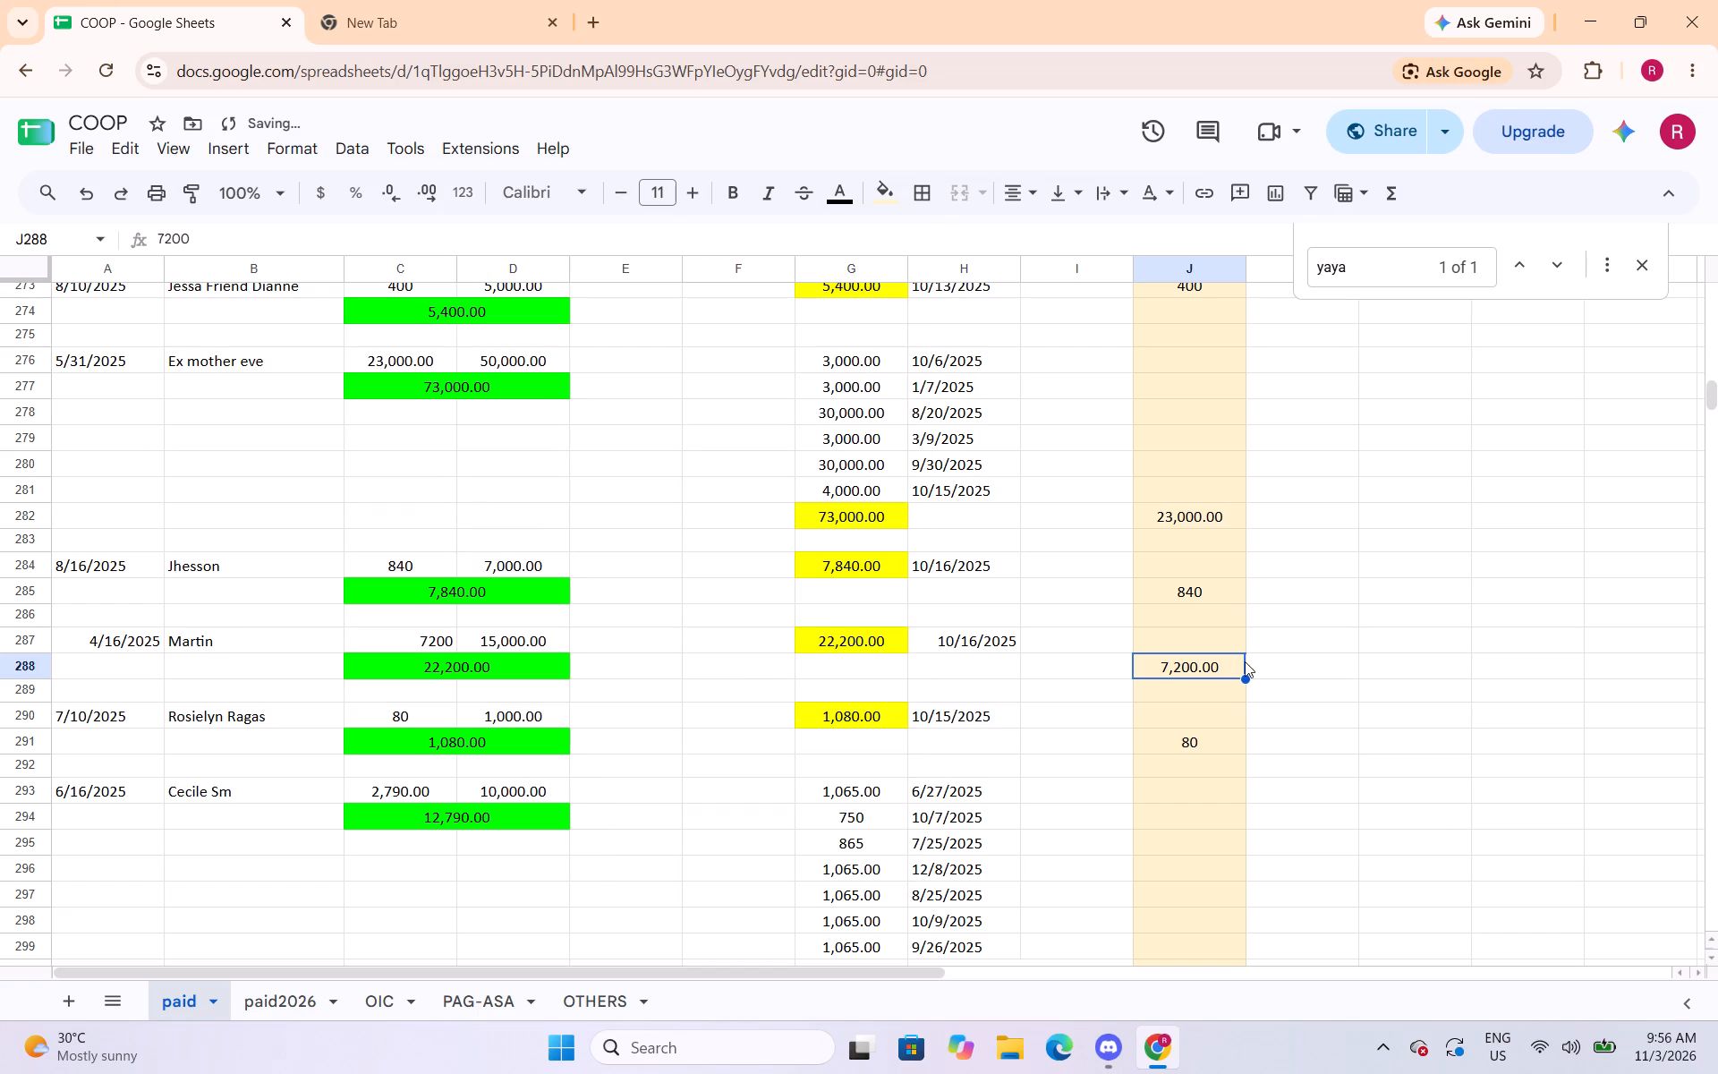
# Apply the Number format to the column J amounts in J301 and J311.
pyautogui.scroll(-3, 1235, 715)
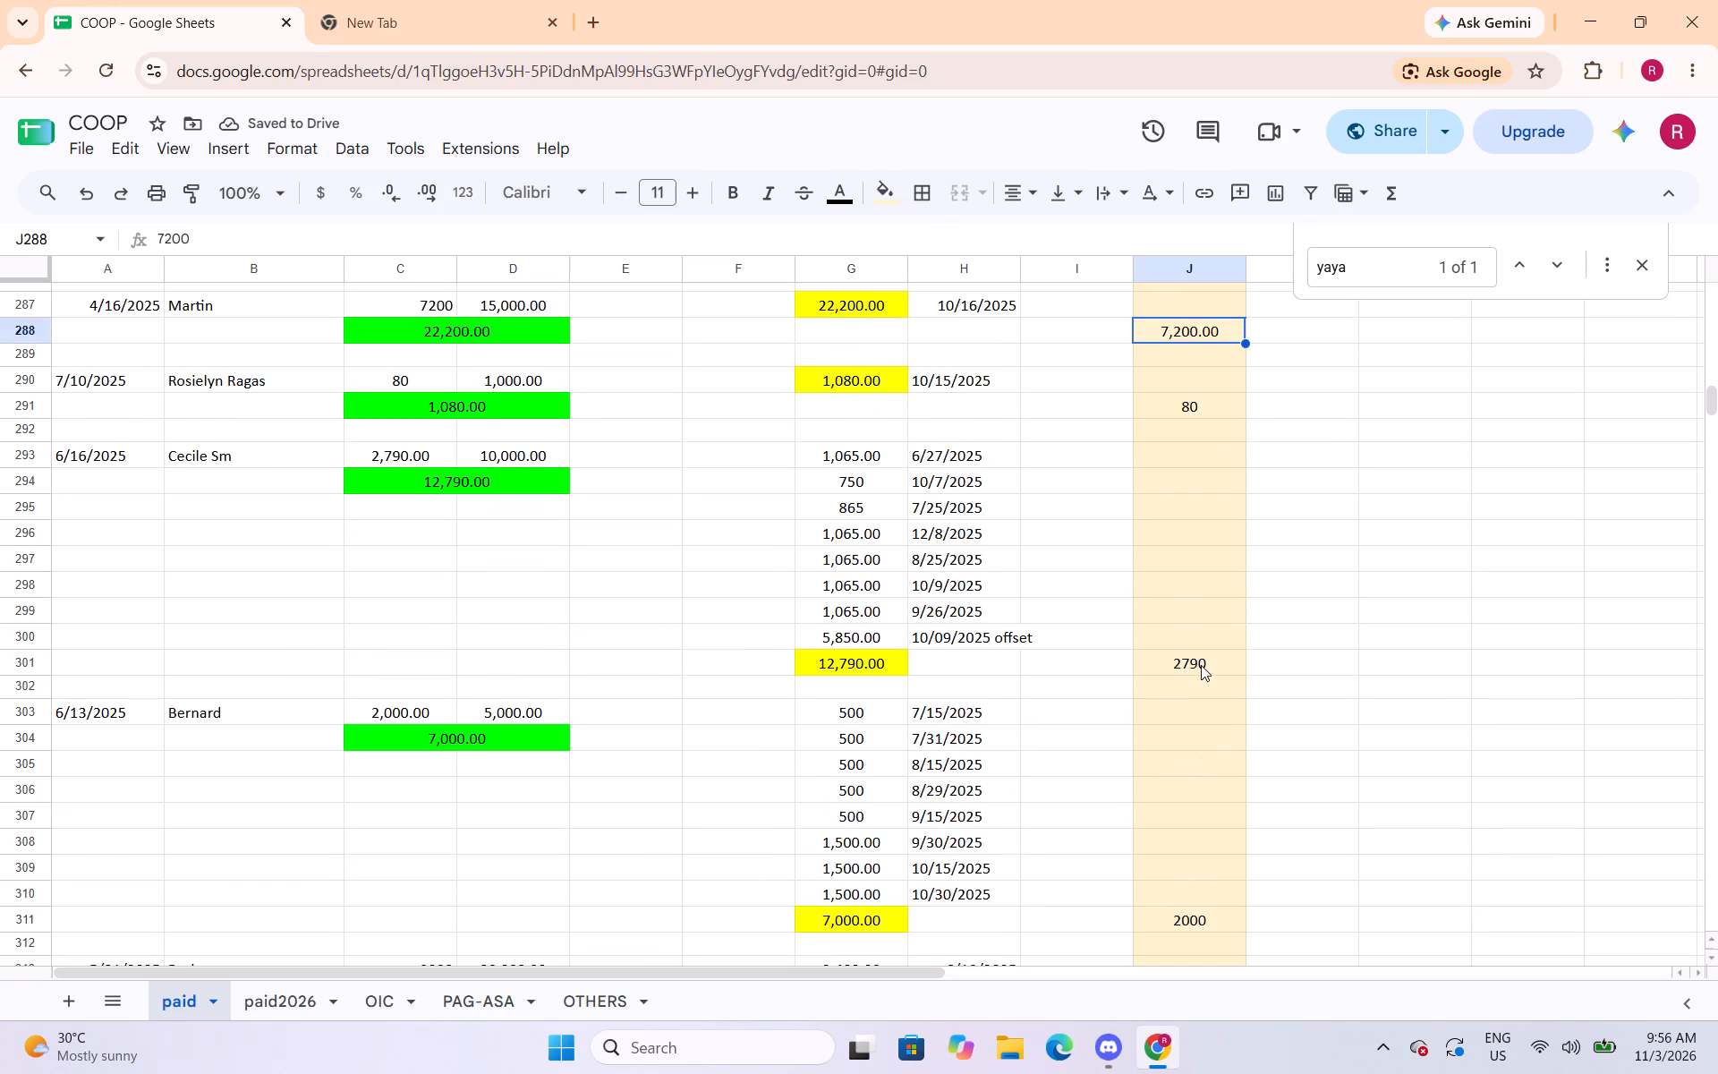
pyautogui.click(1201, 665)
pyautogui.click(288, 149)
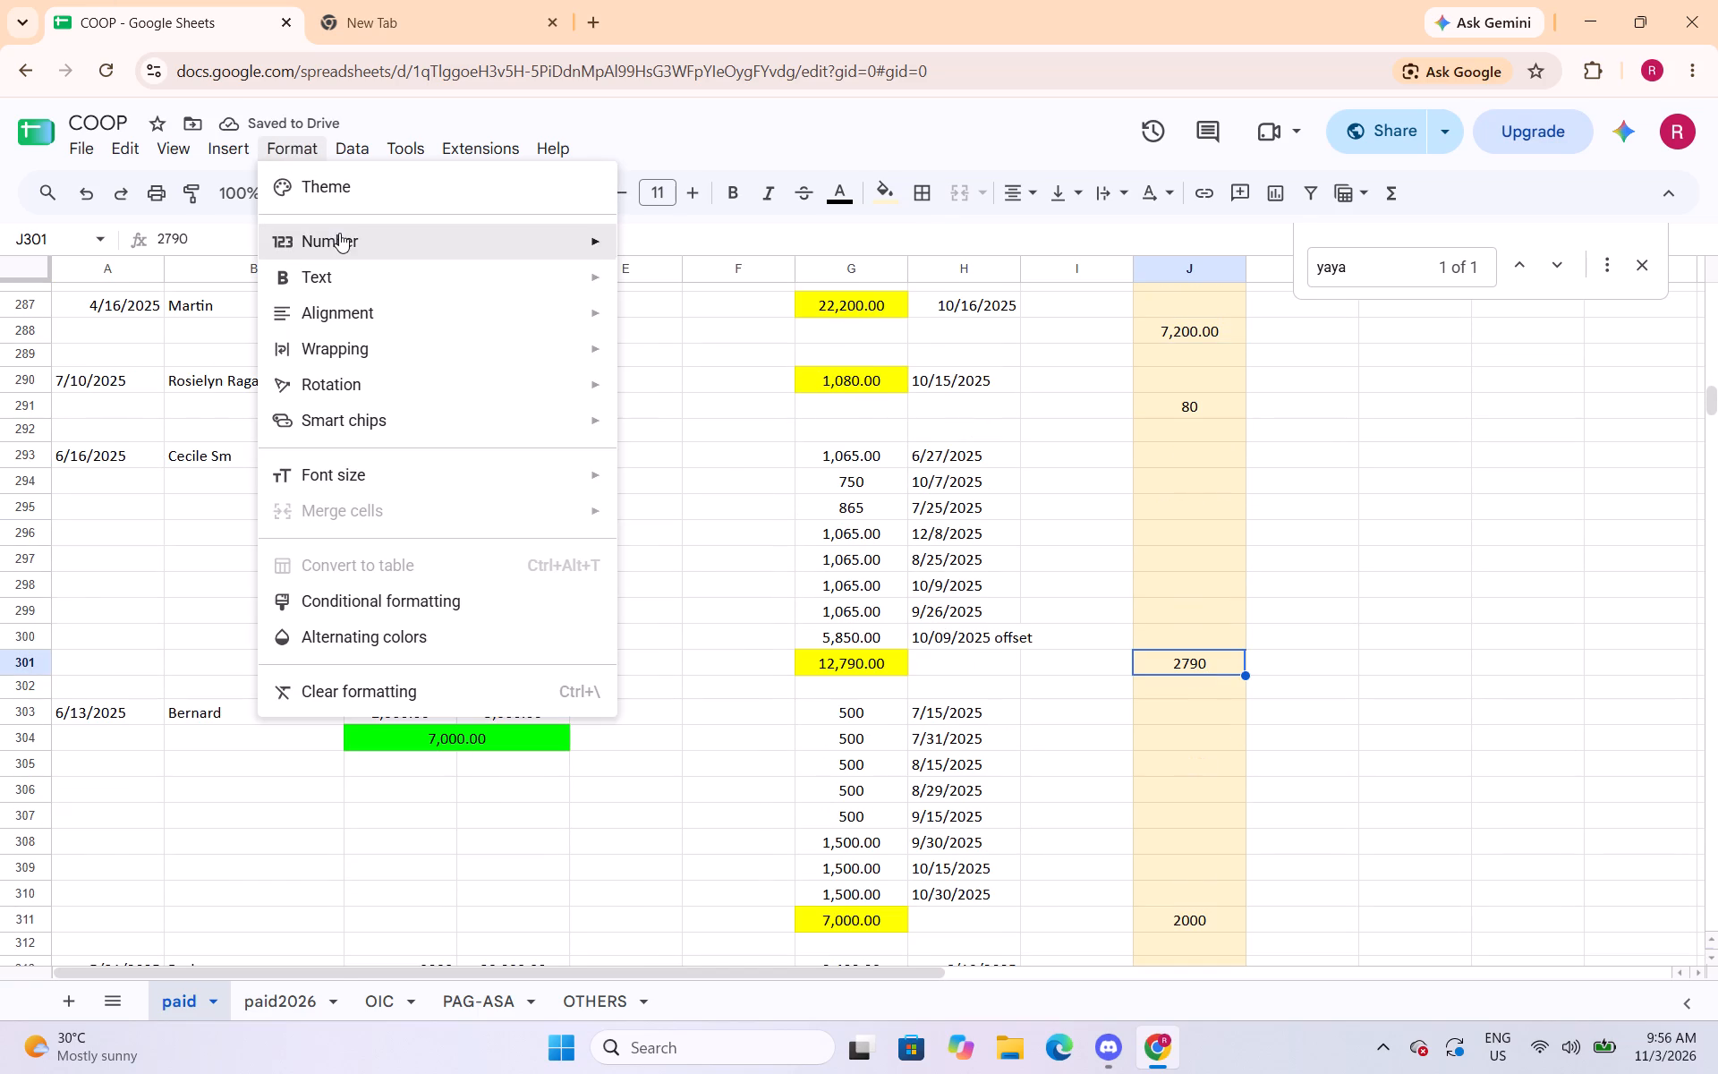
pyautogui.click(736, 339)
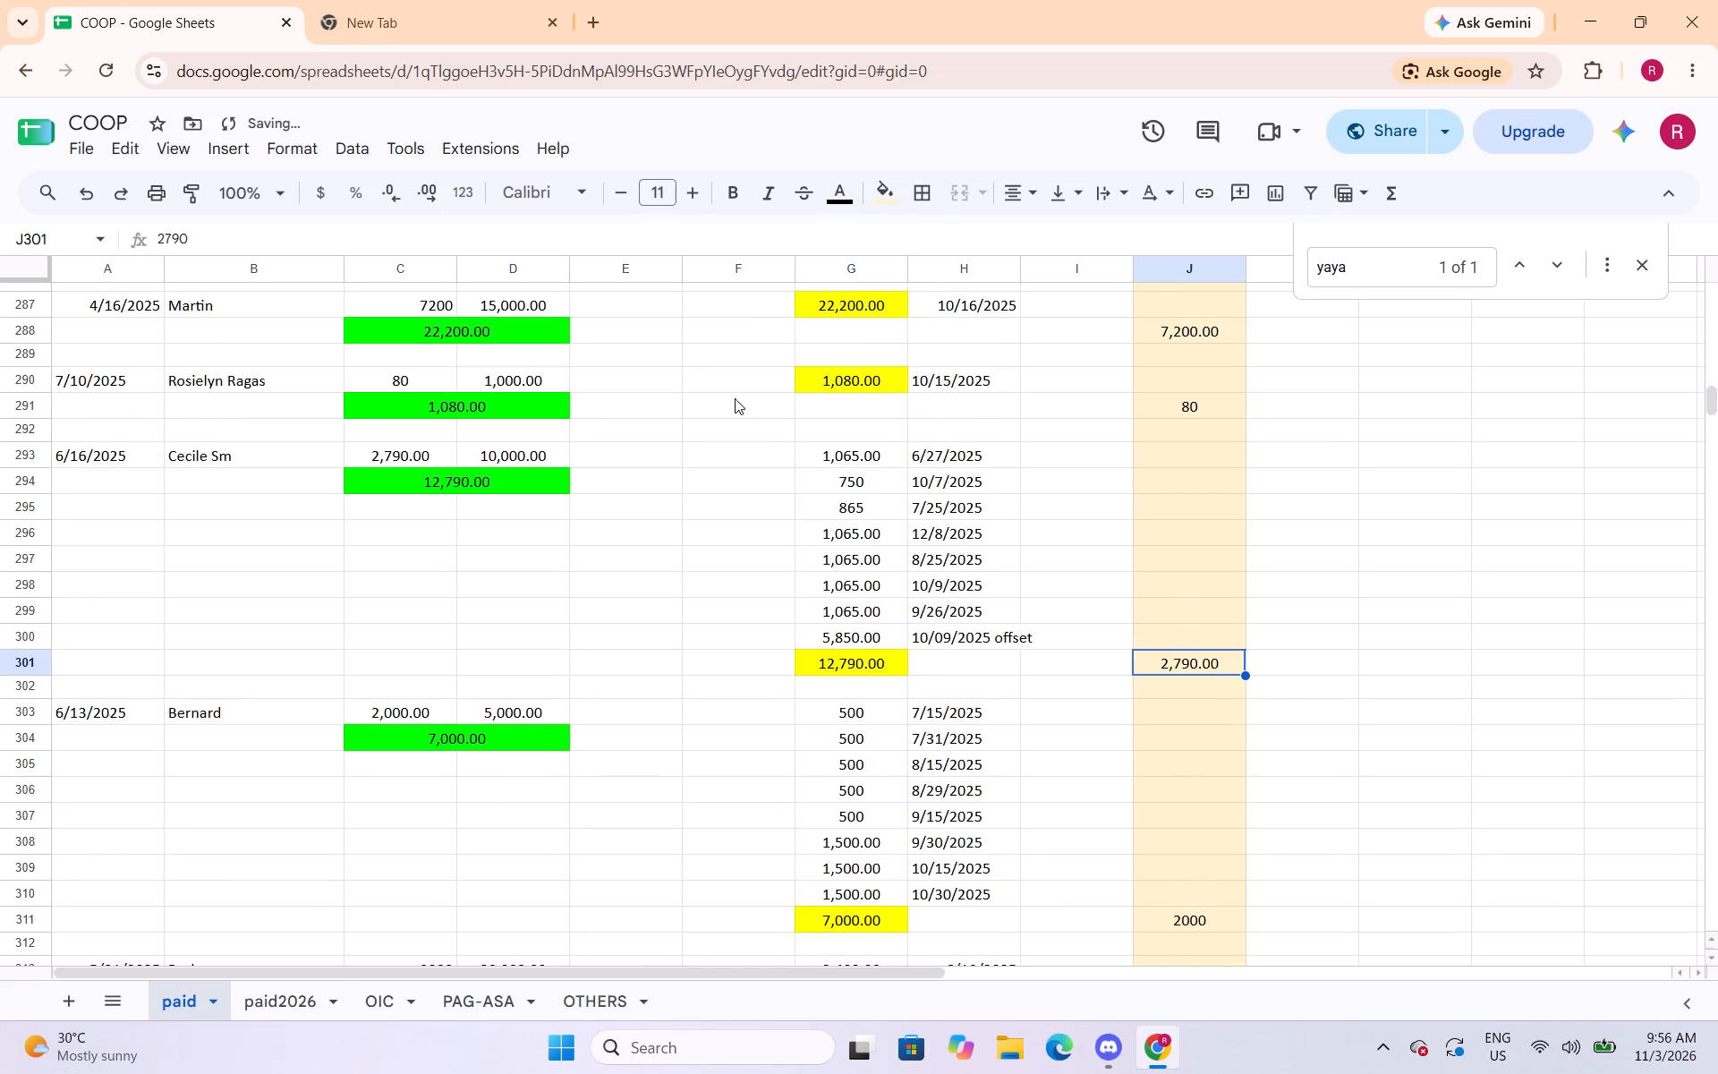
pyautogui.click(1196, 924)
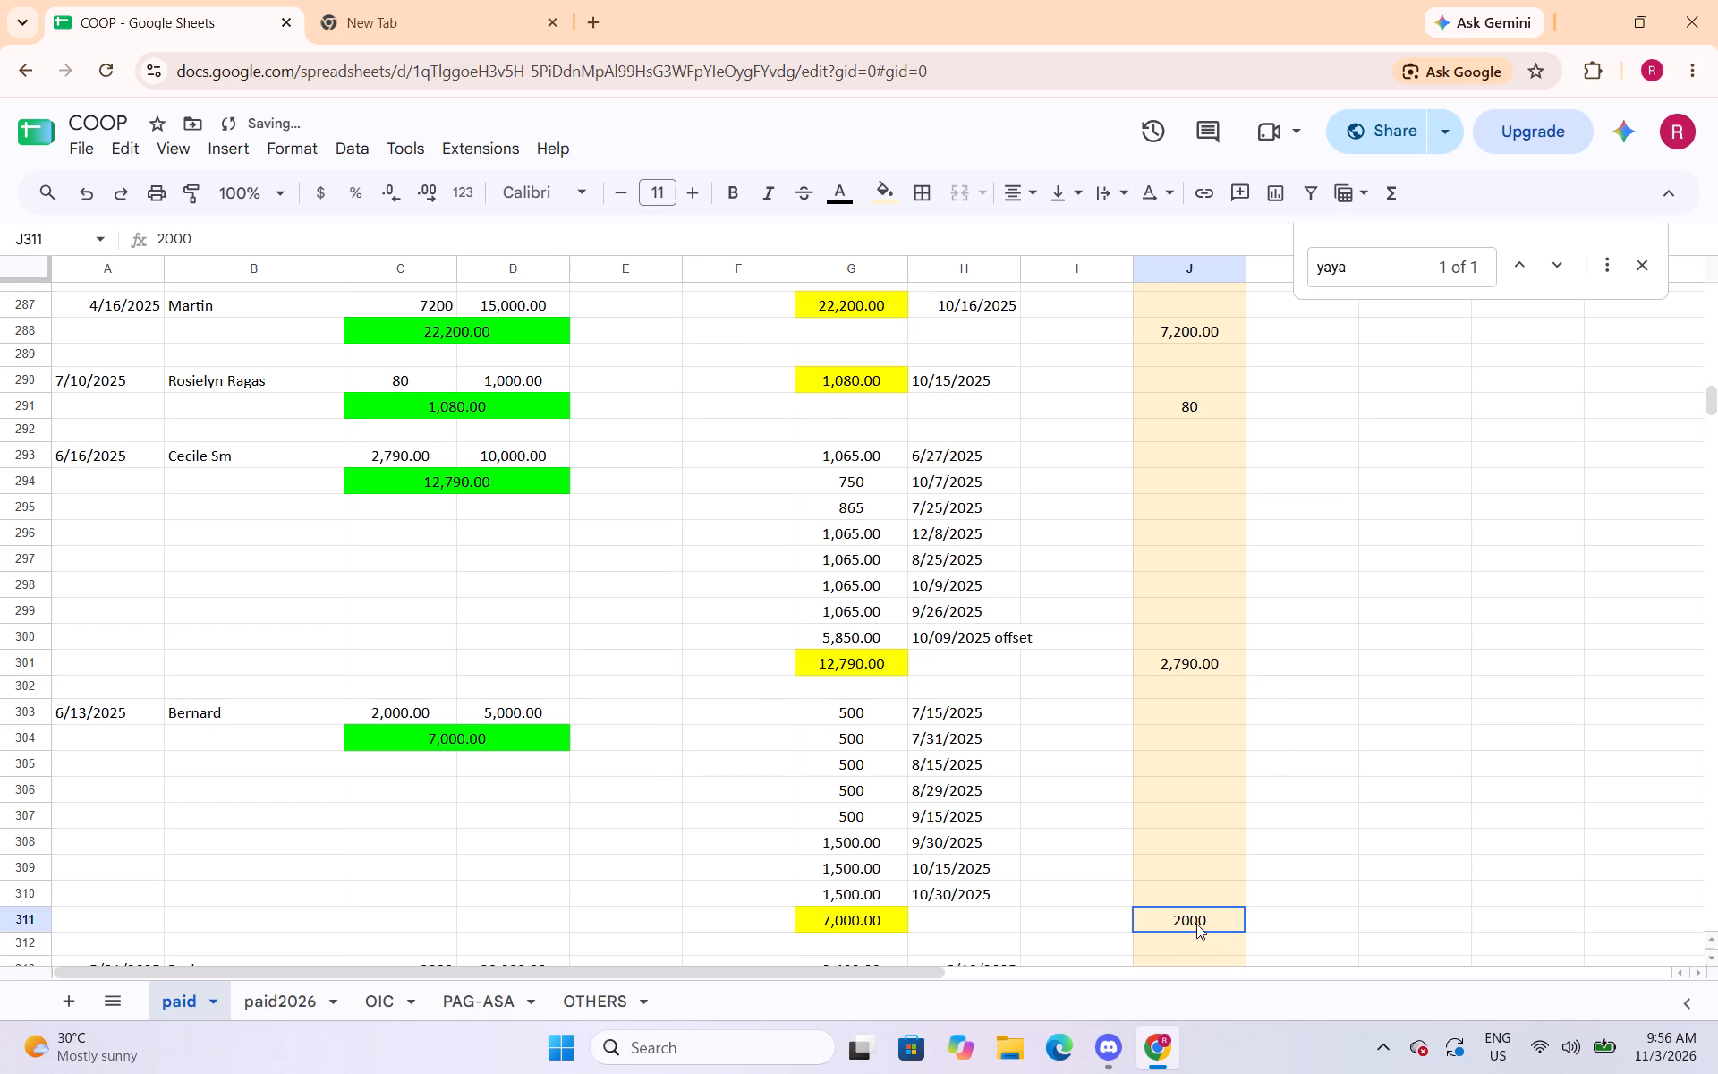
pyautogui.click(279, 154)
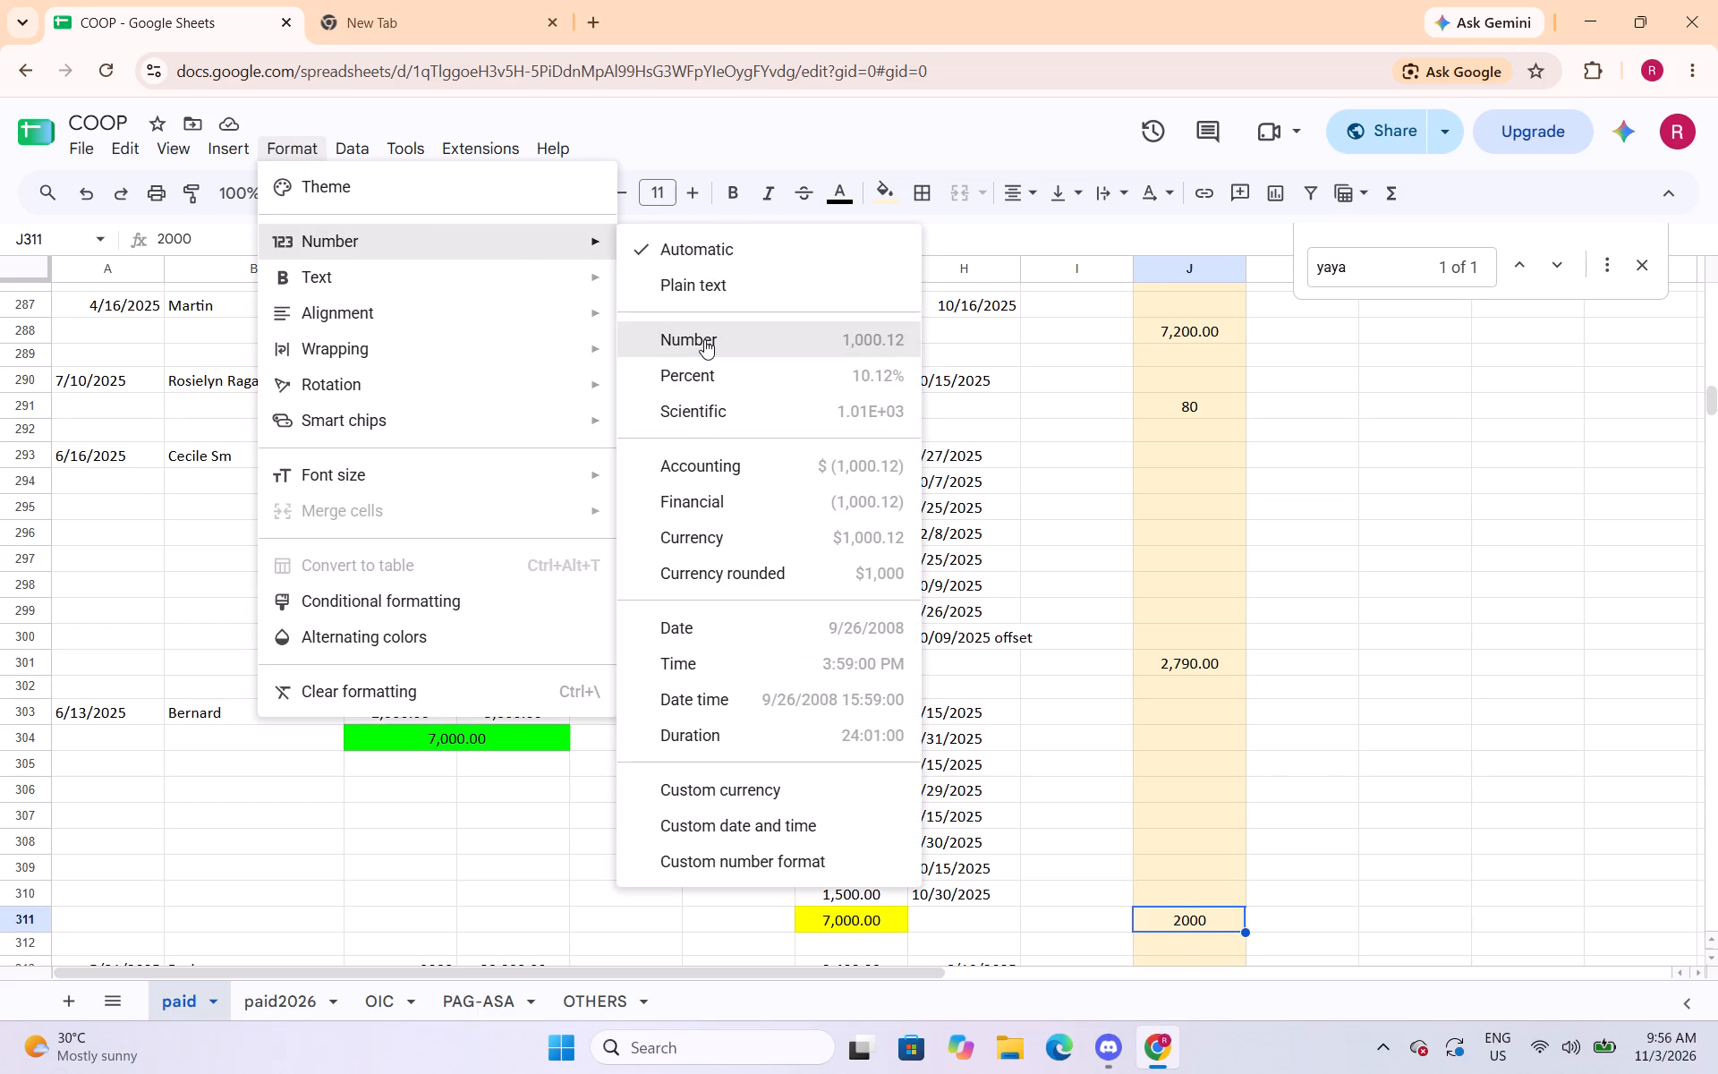
pyautogui.click(704, 339)
# Apply the Number format to the column J amounts in J321 and J330.
pyautogui.scroll(-5, 1182, 623)
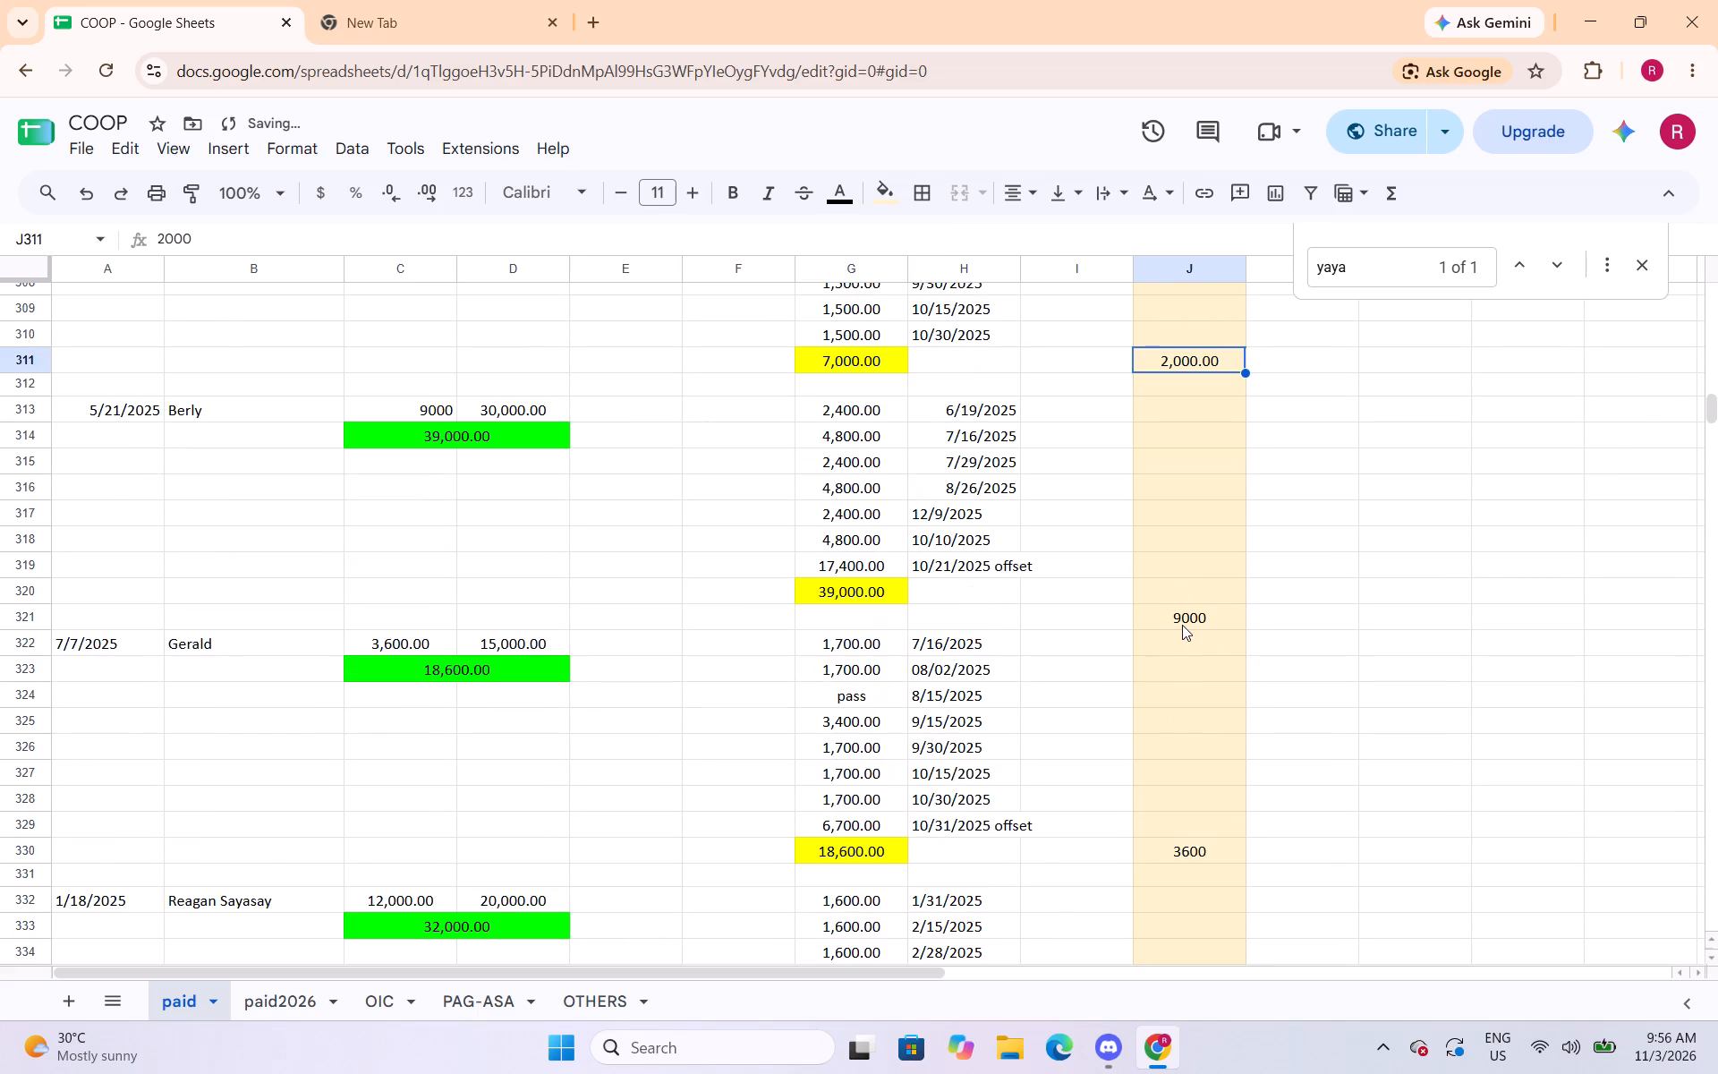
pyautogui.click(1185, 625)
pyautogui.click(308, 155)
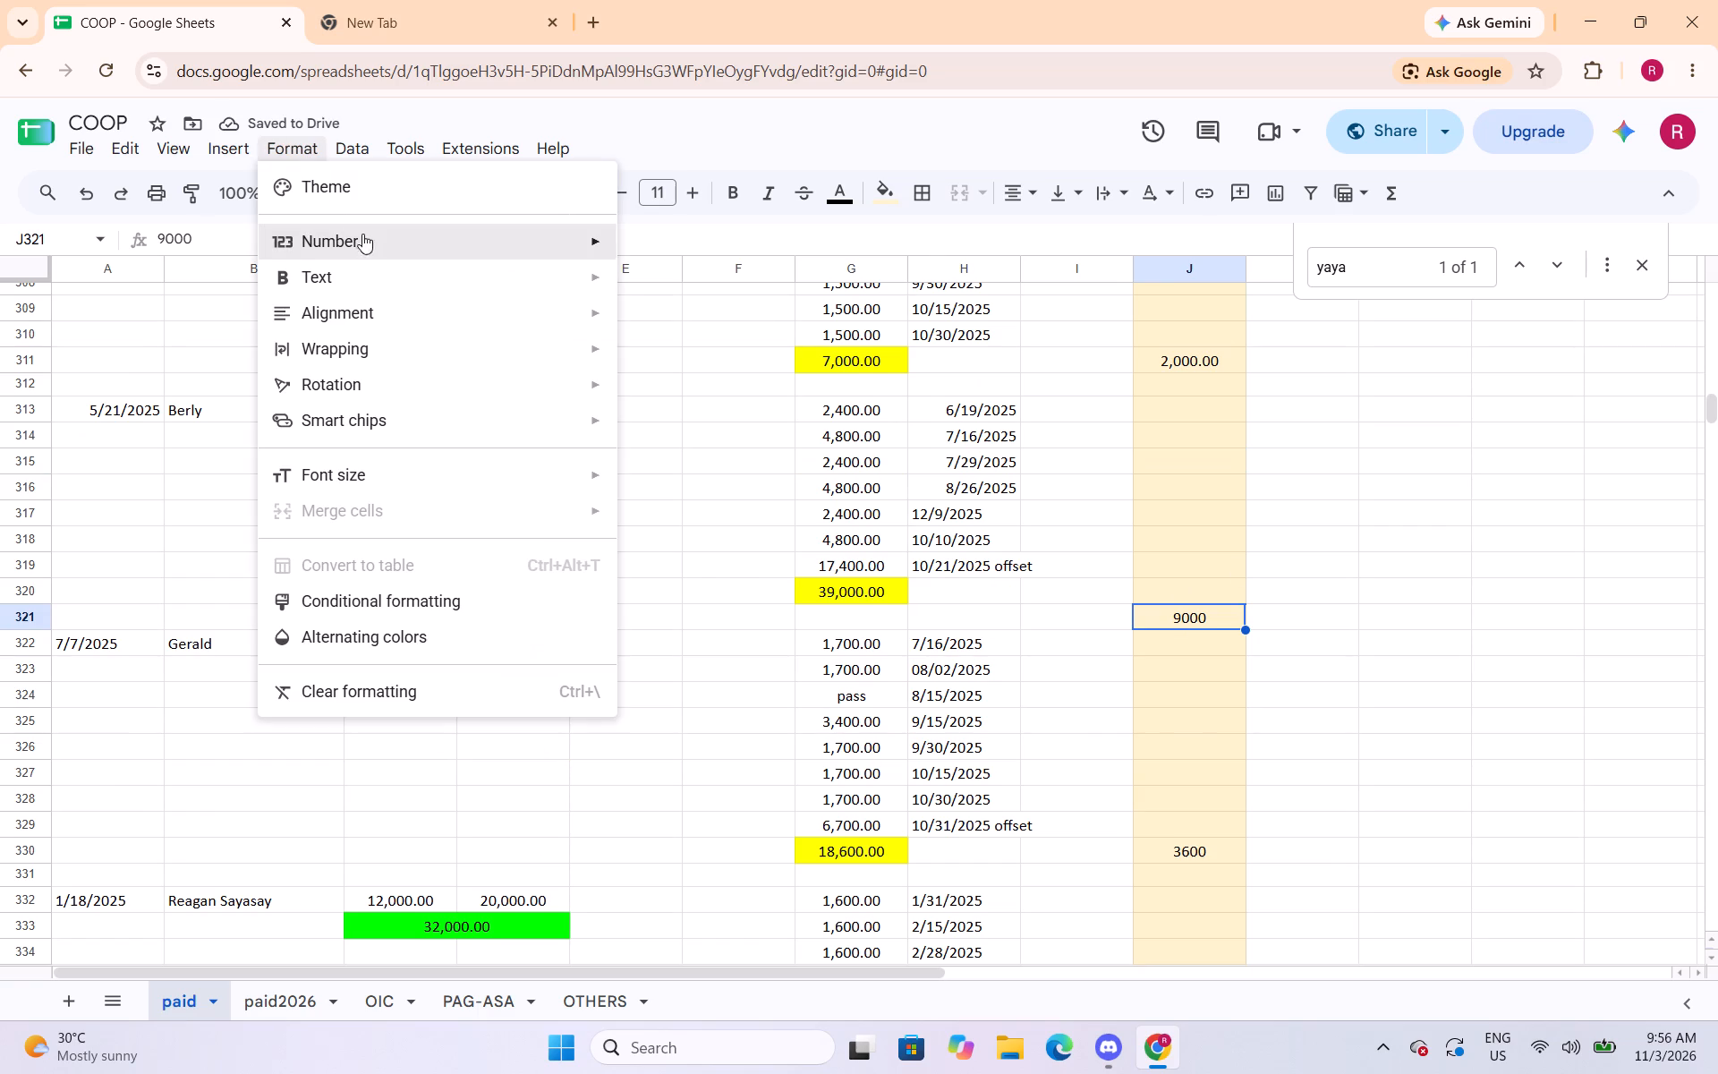
pyautogui.click(688, 349)
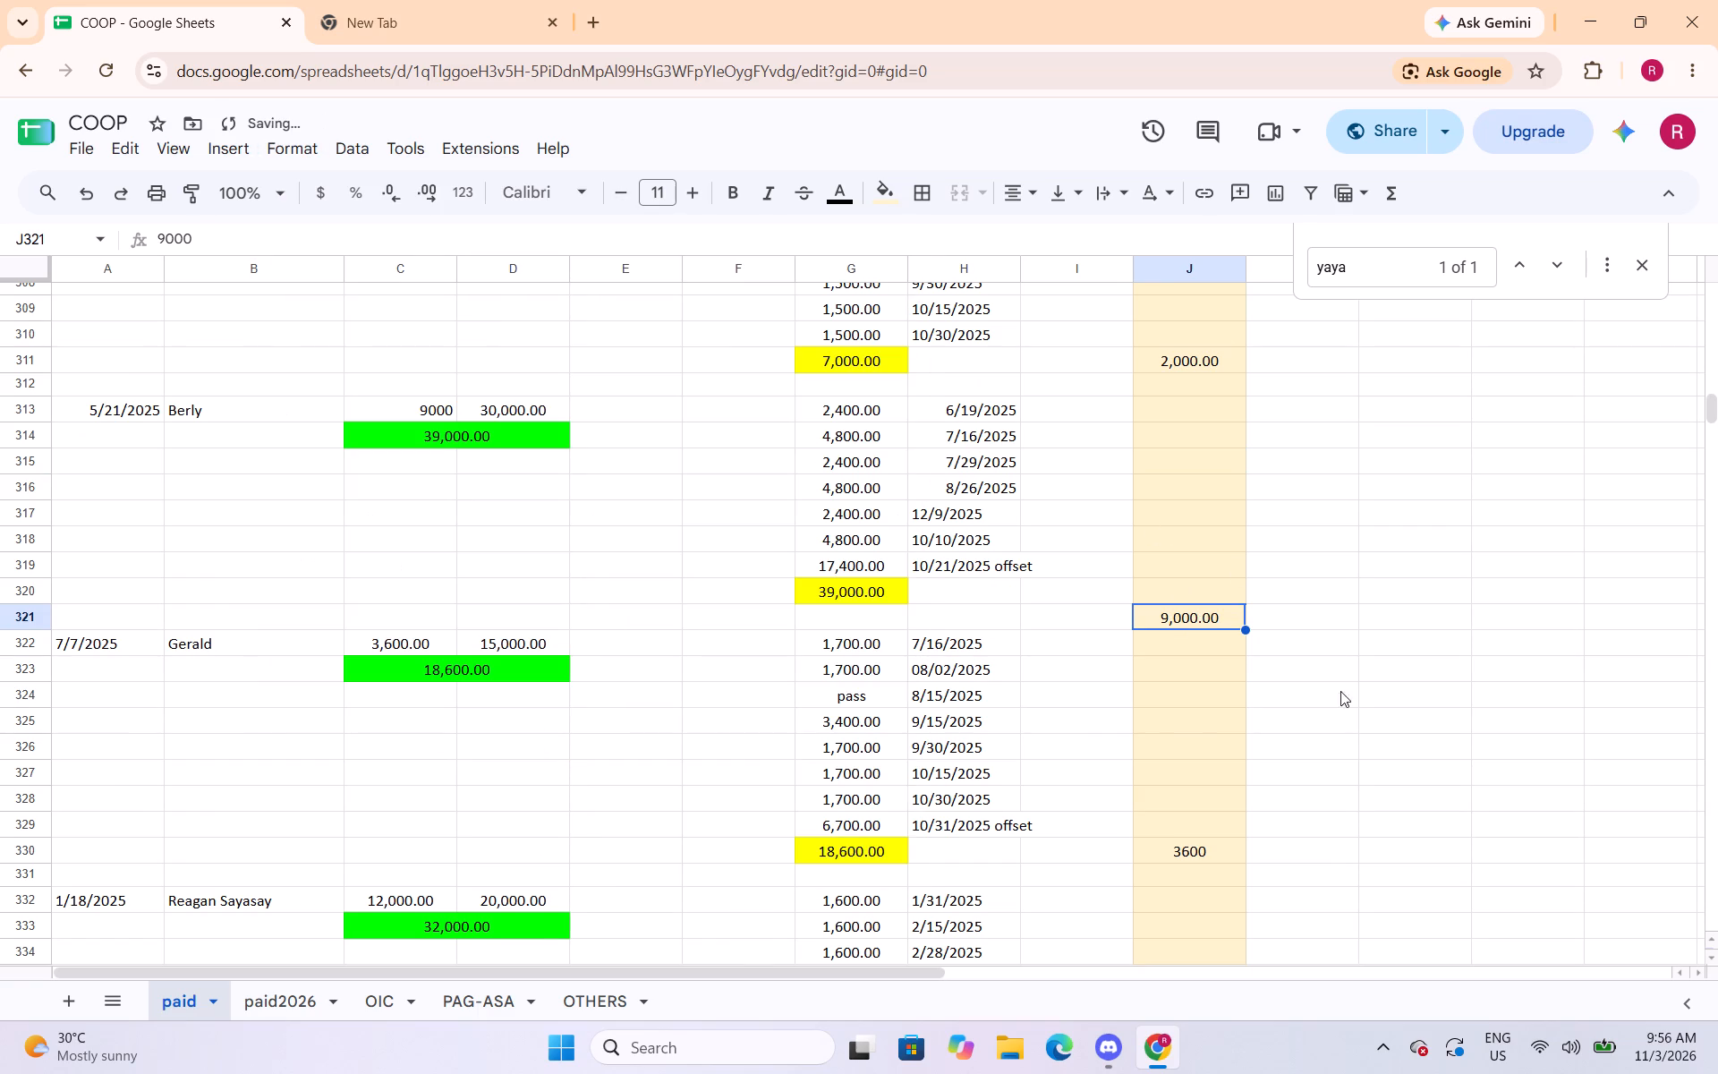
pyautogui.click(1214, 850)
pyautogui.click(306, 146)
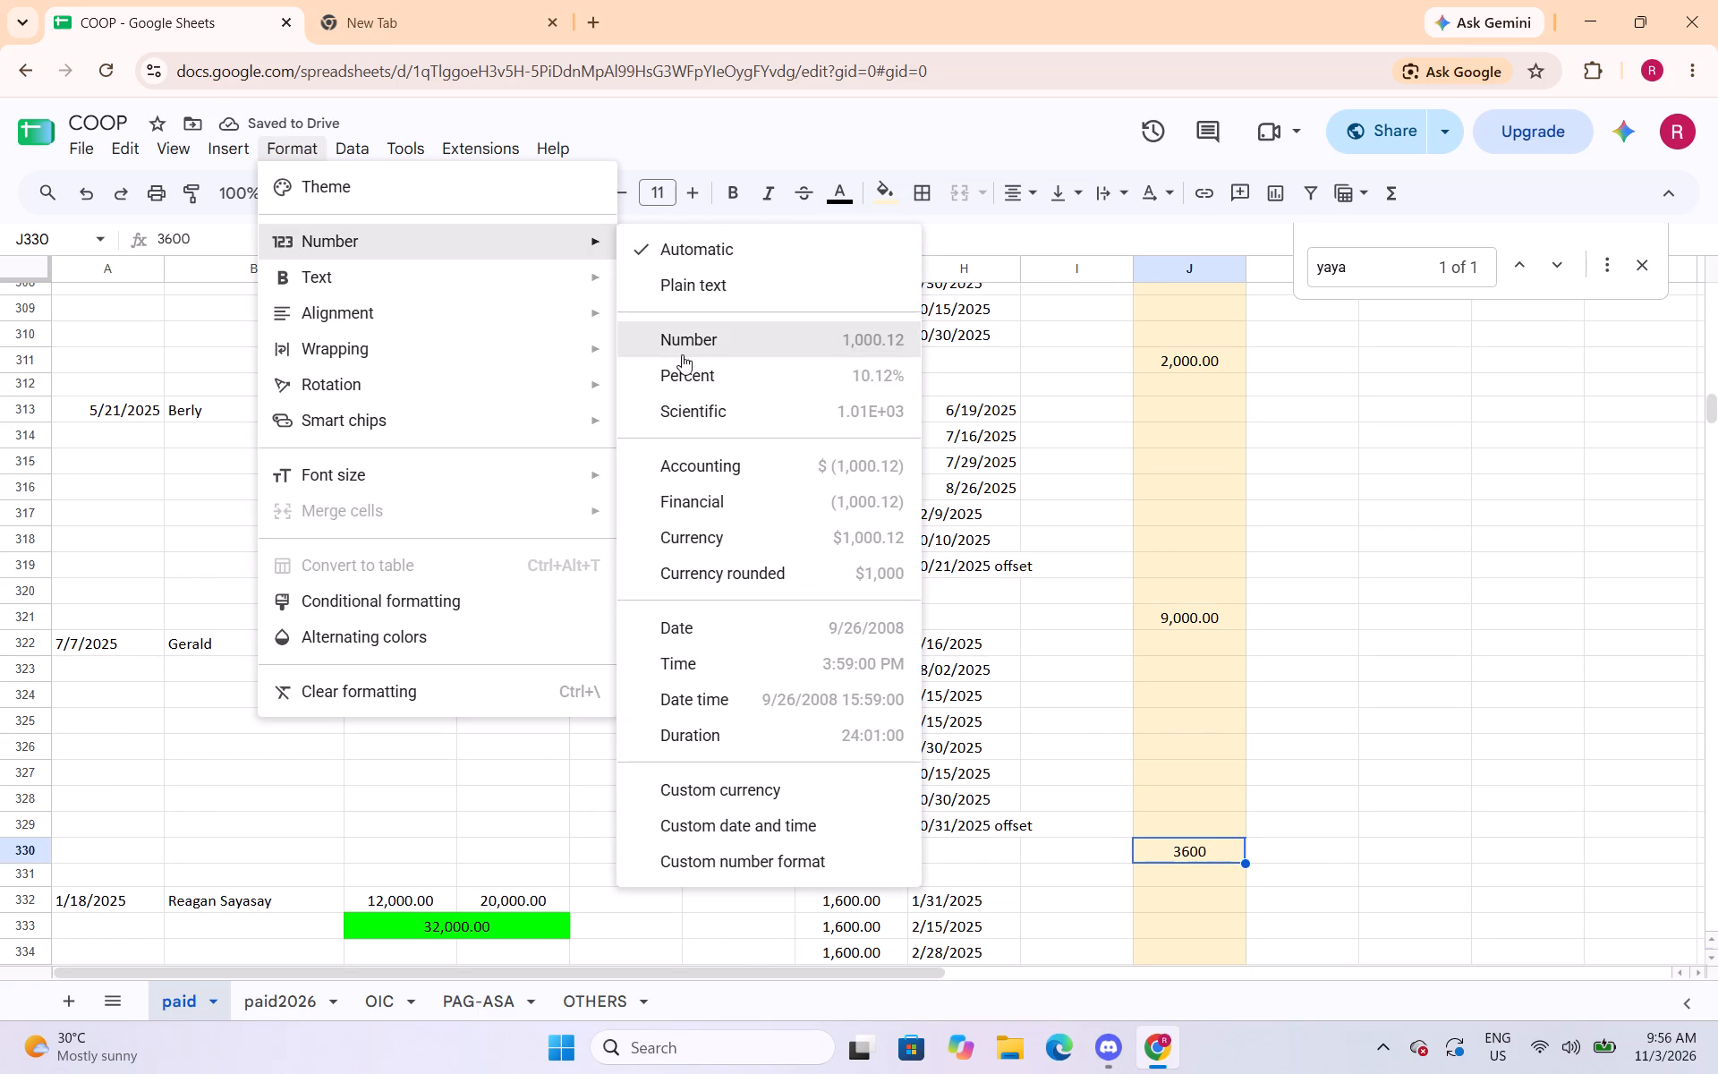
pyautogui.click(682, 341)
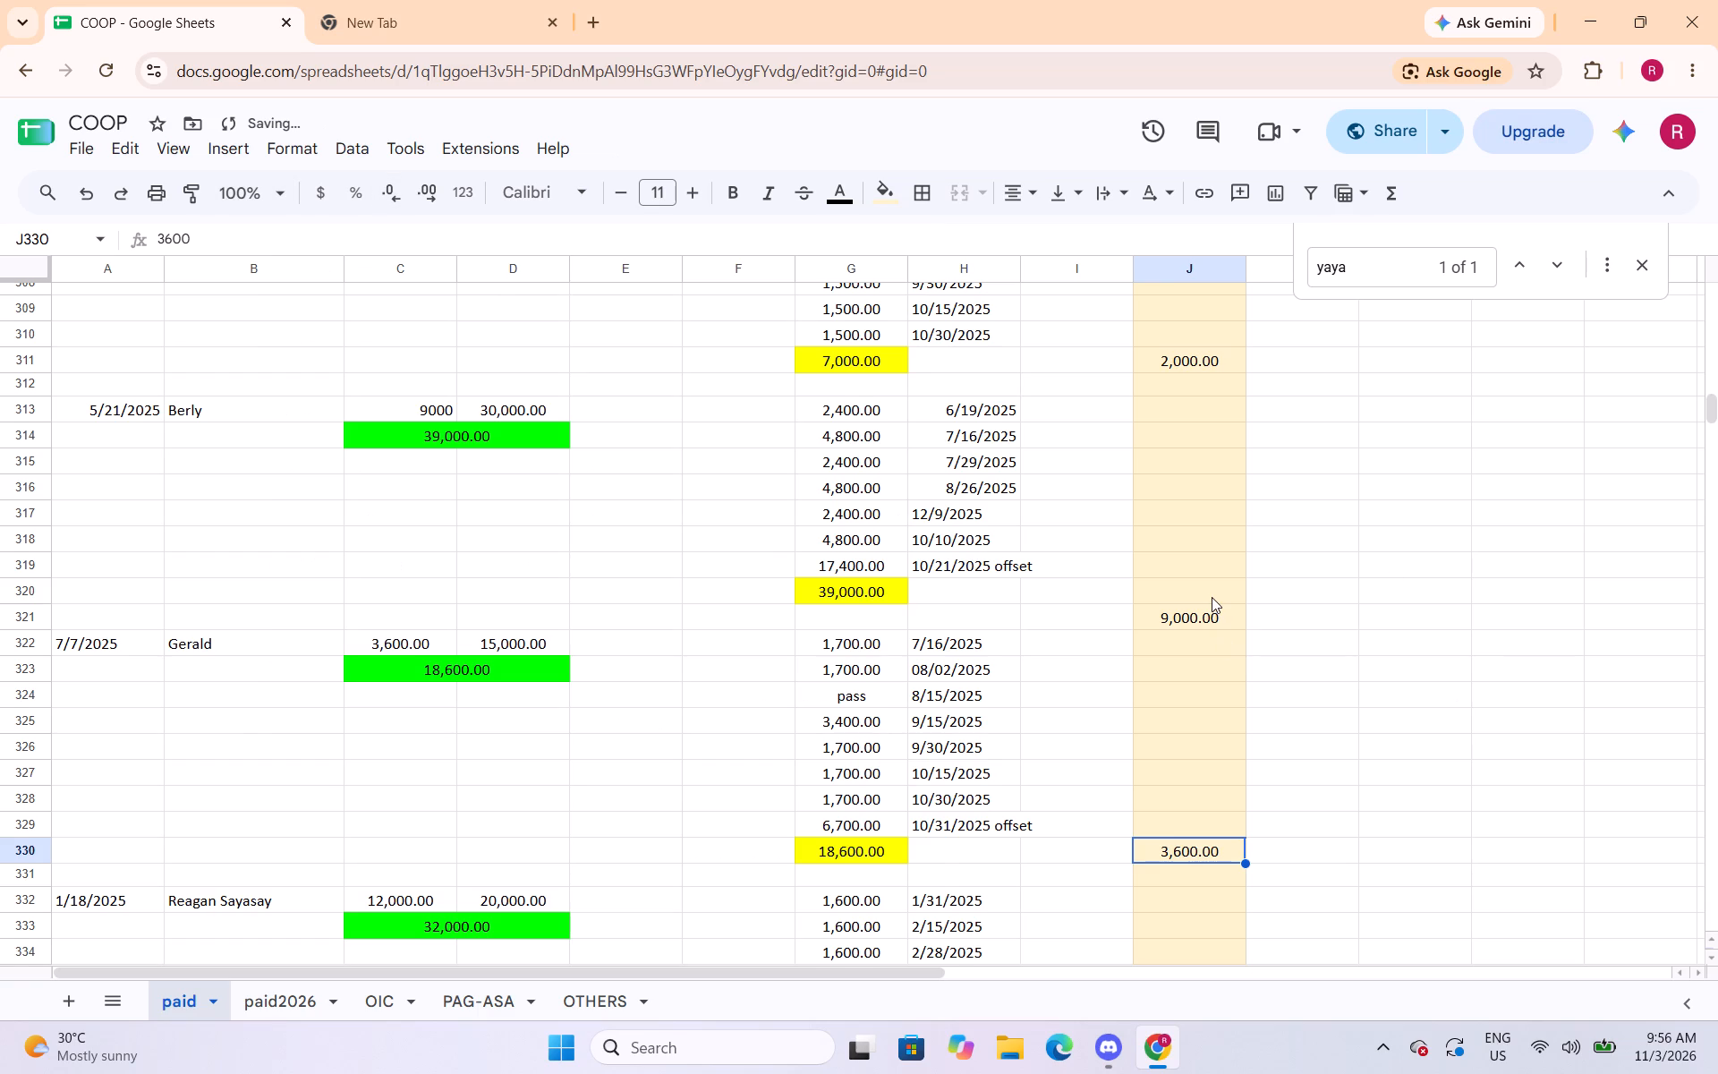
# Apply the Number format to the column J amounts in J352 and J364.
pyautogui.scroll(-7, 1212, 597)
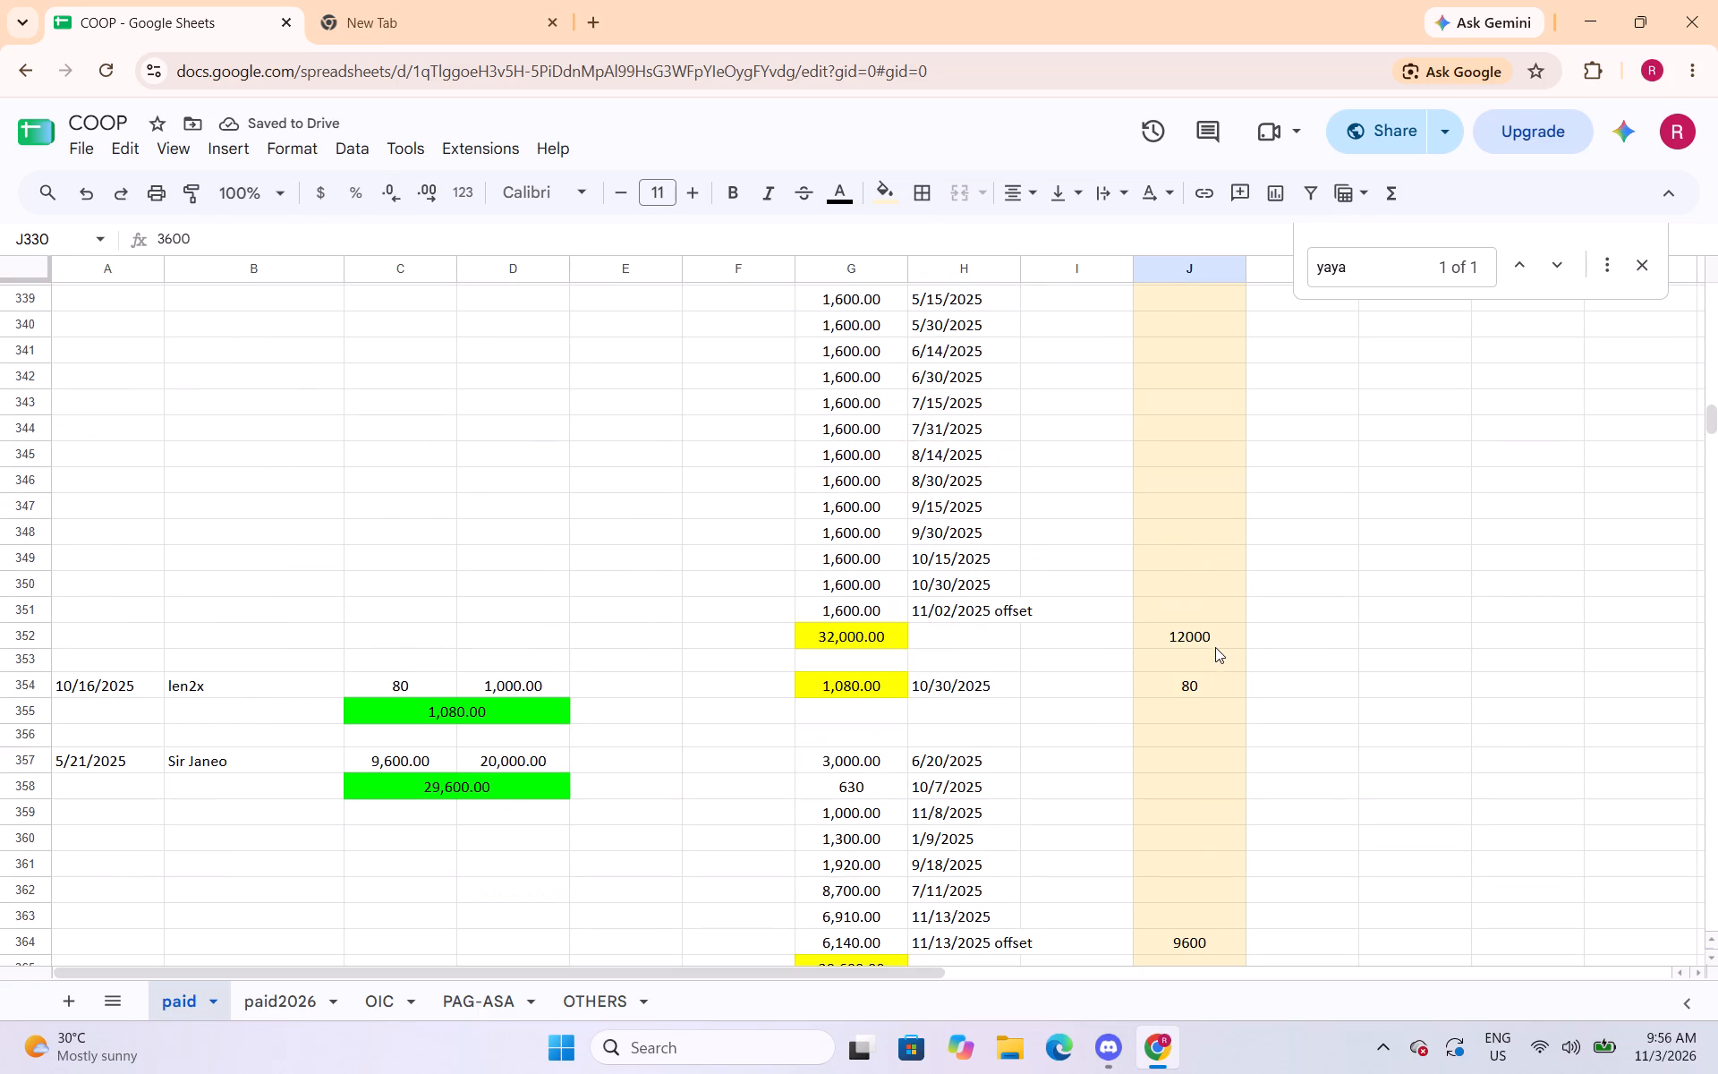
pyautogui.click(1215, 646)
pyautogui.click(314, 149)
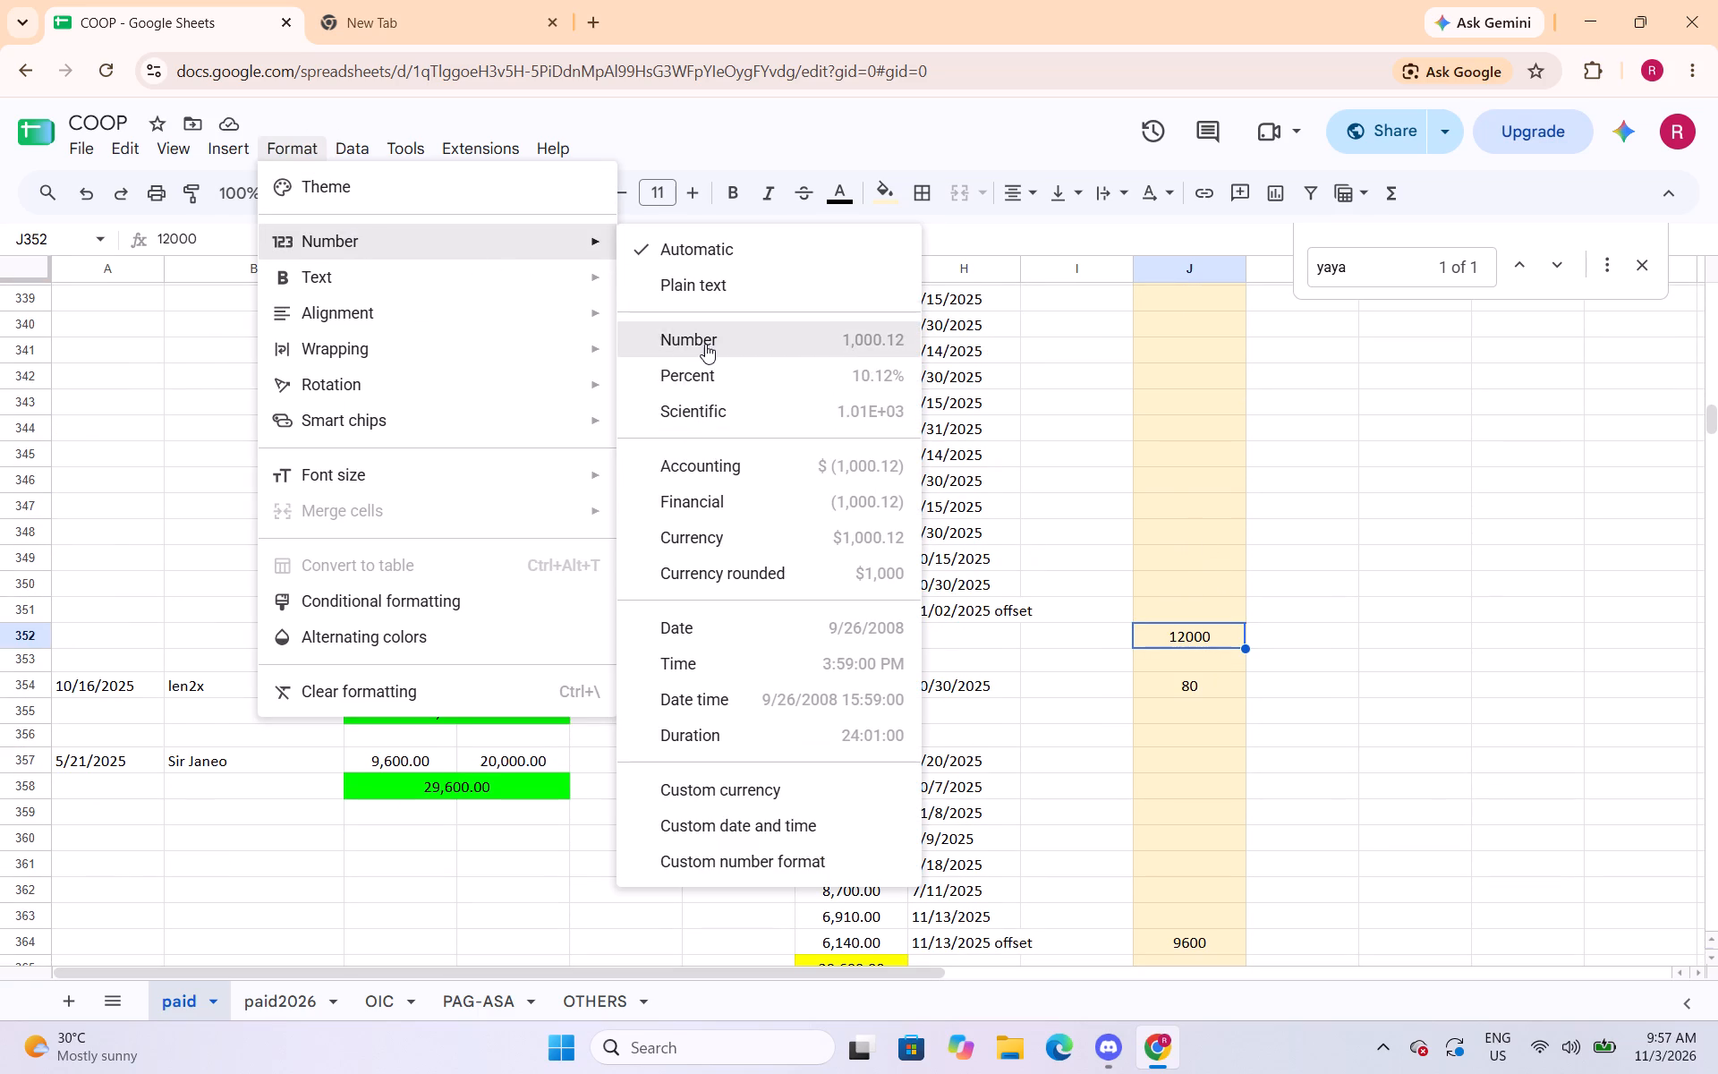
pyautogui.click(705, 344)
pyautogui.click(1218, 943)
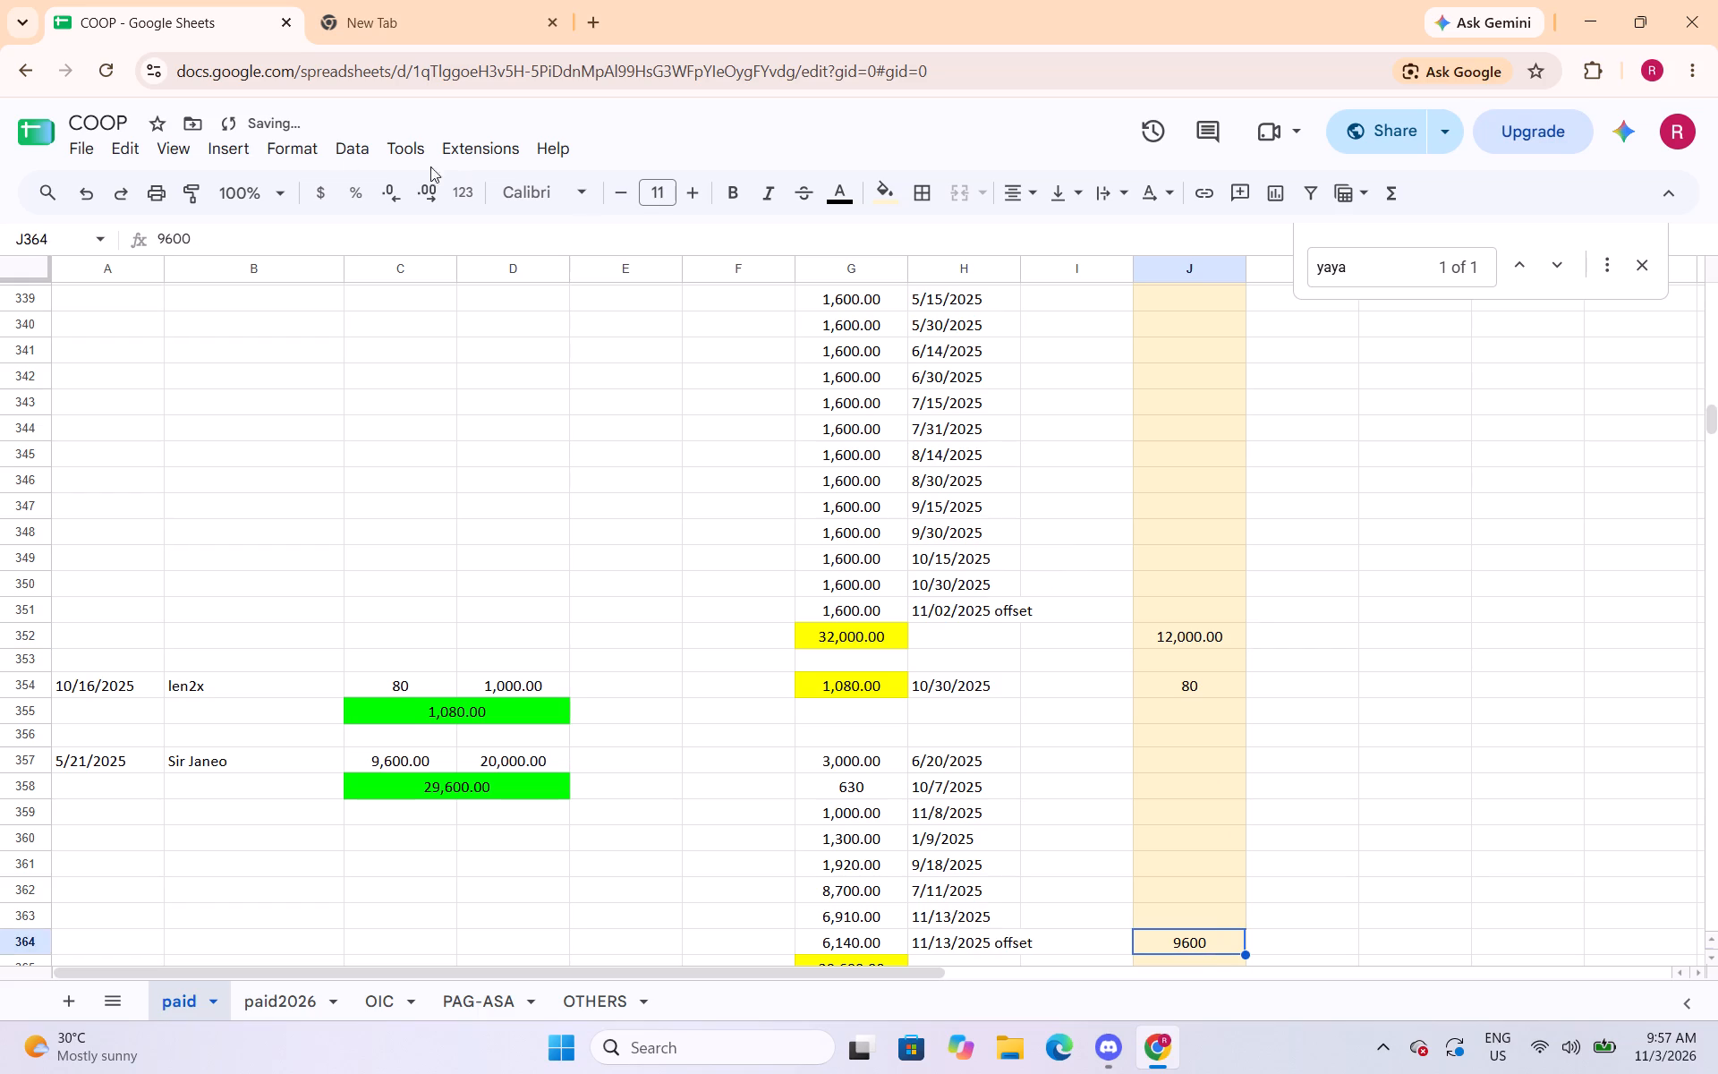
pyautogui.click(311, 151)
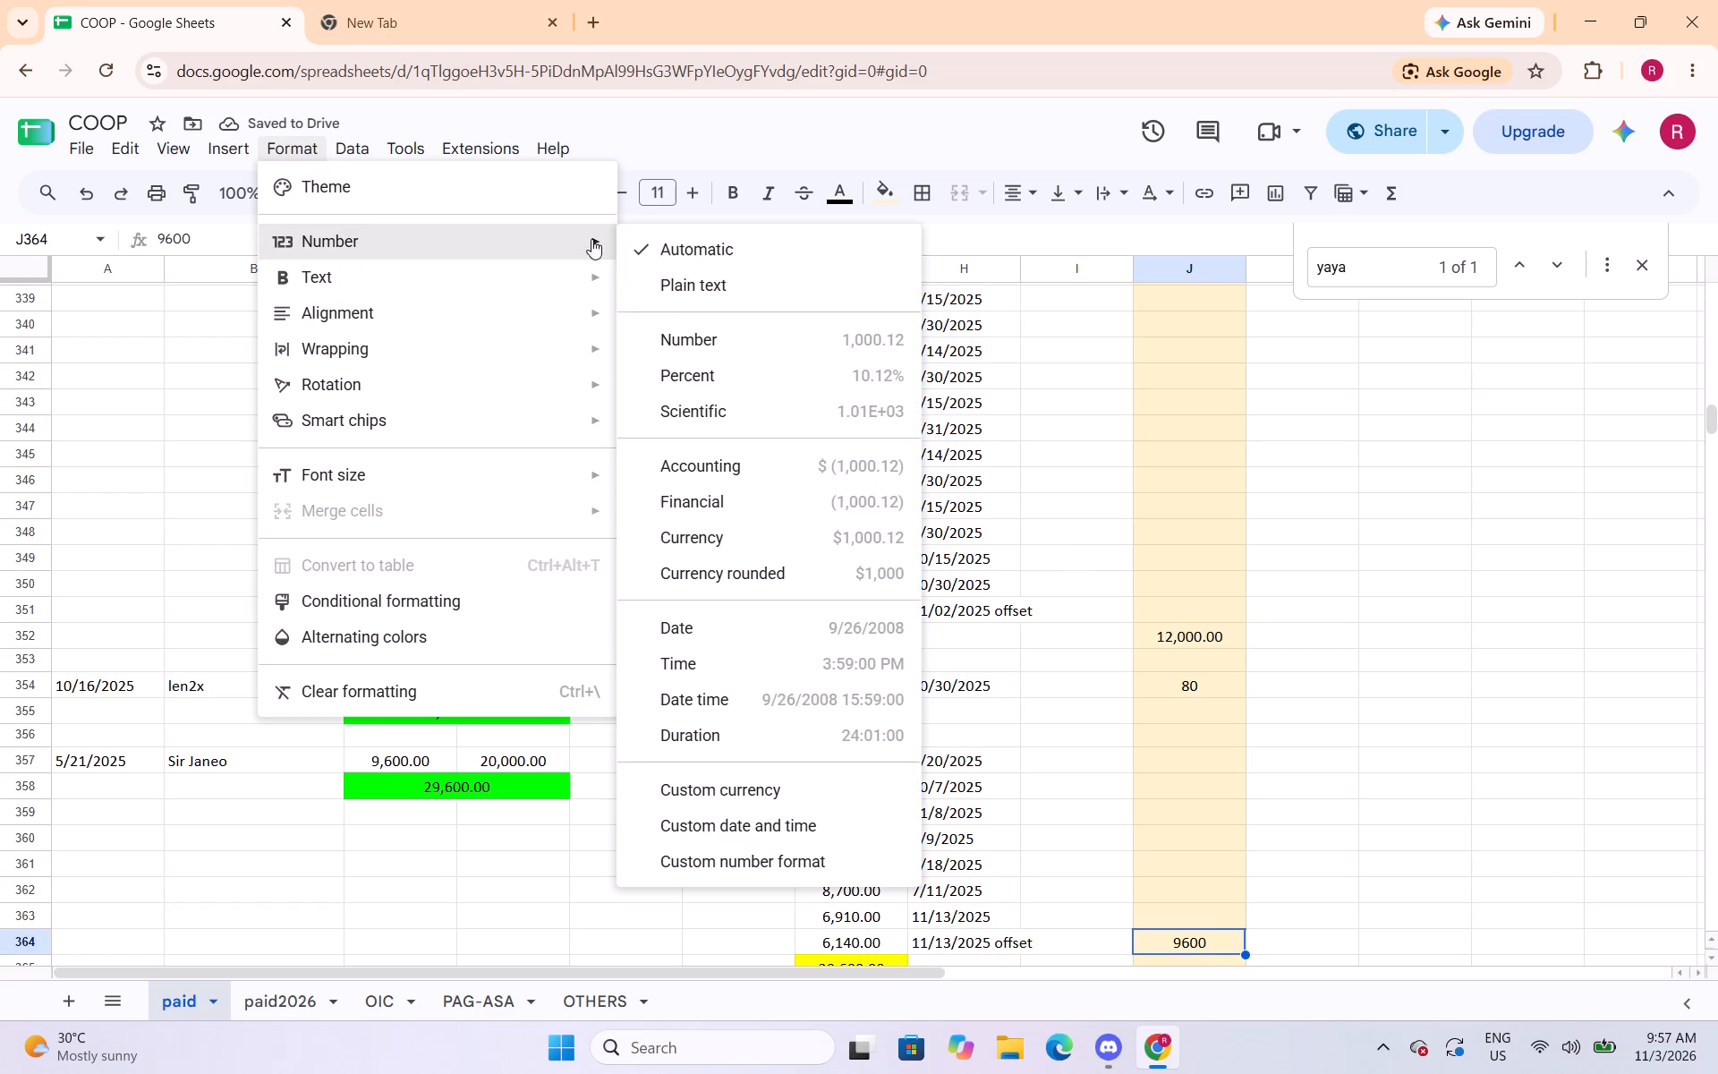
pyautogui.click(697, 332)
# Apply the Number format to the column J amounts in J378 and J381.
pyautogui.scroll(-2, 1325, 584)
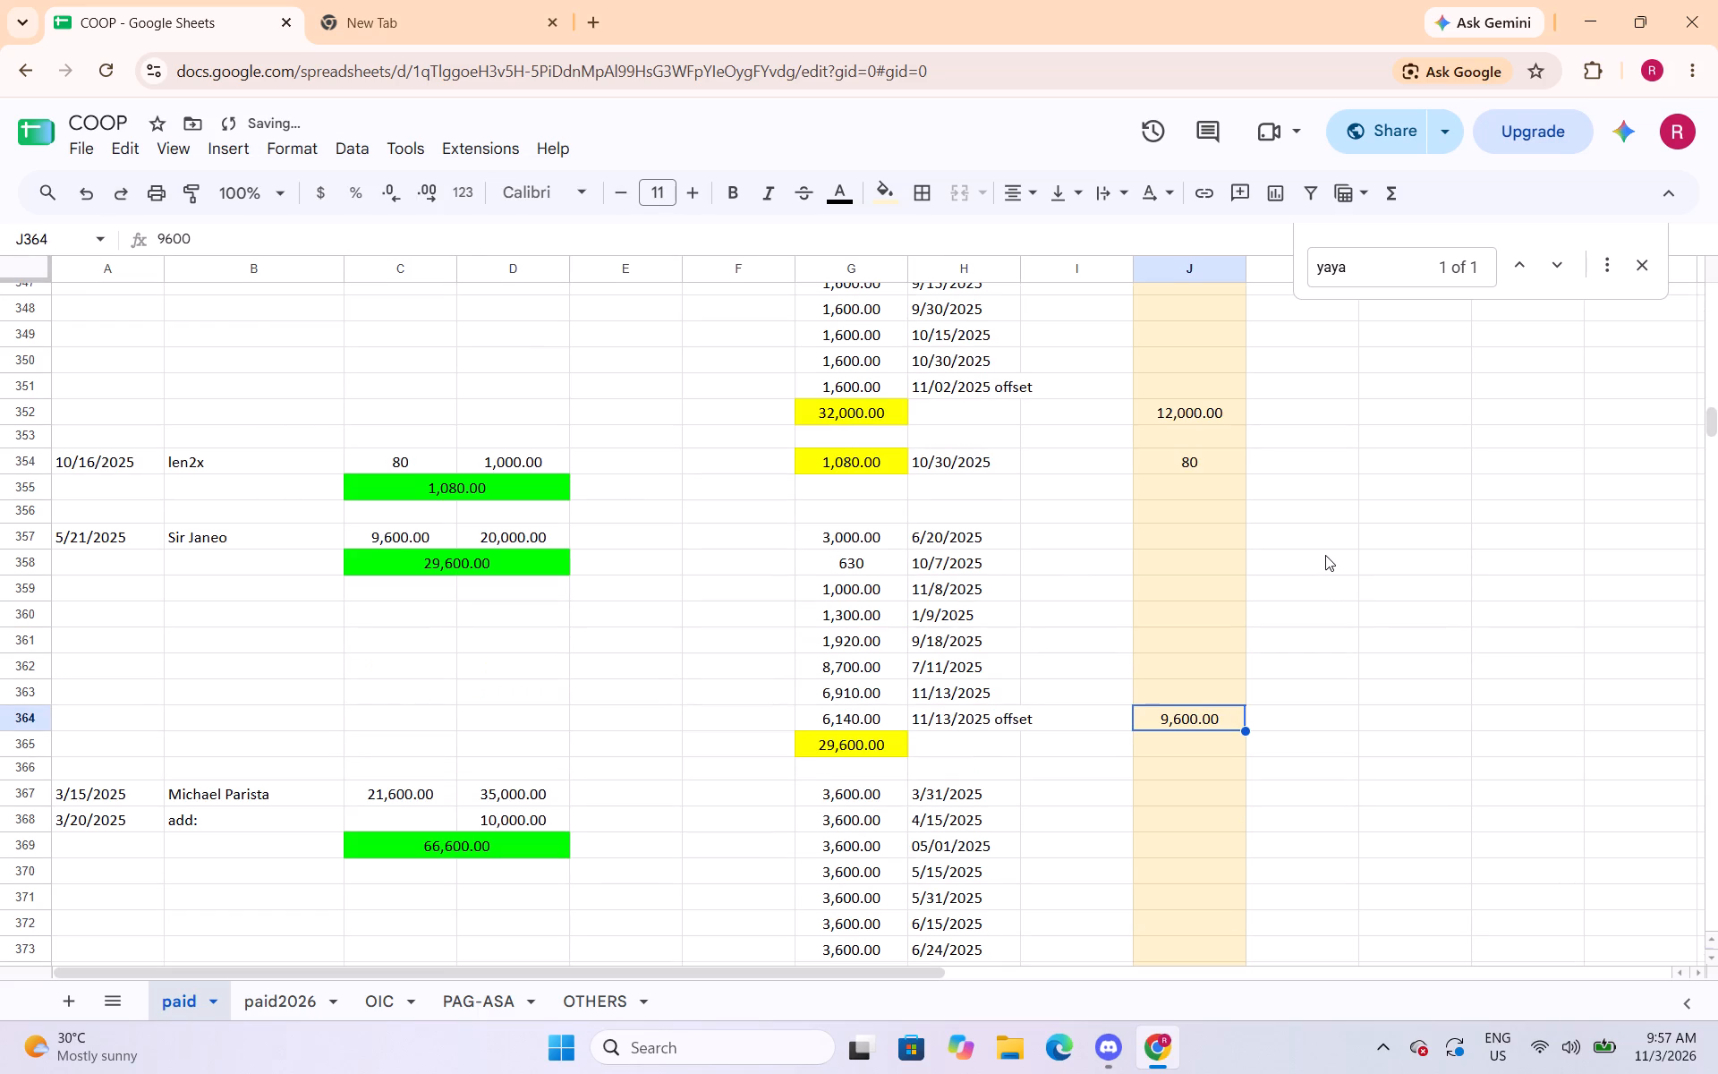
pyautogui.scroll(-5, 1322, 555)
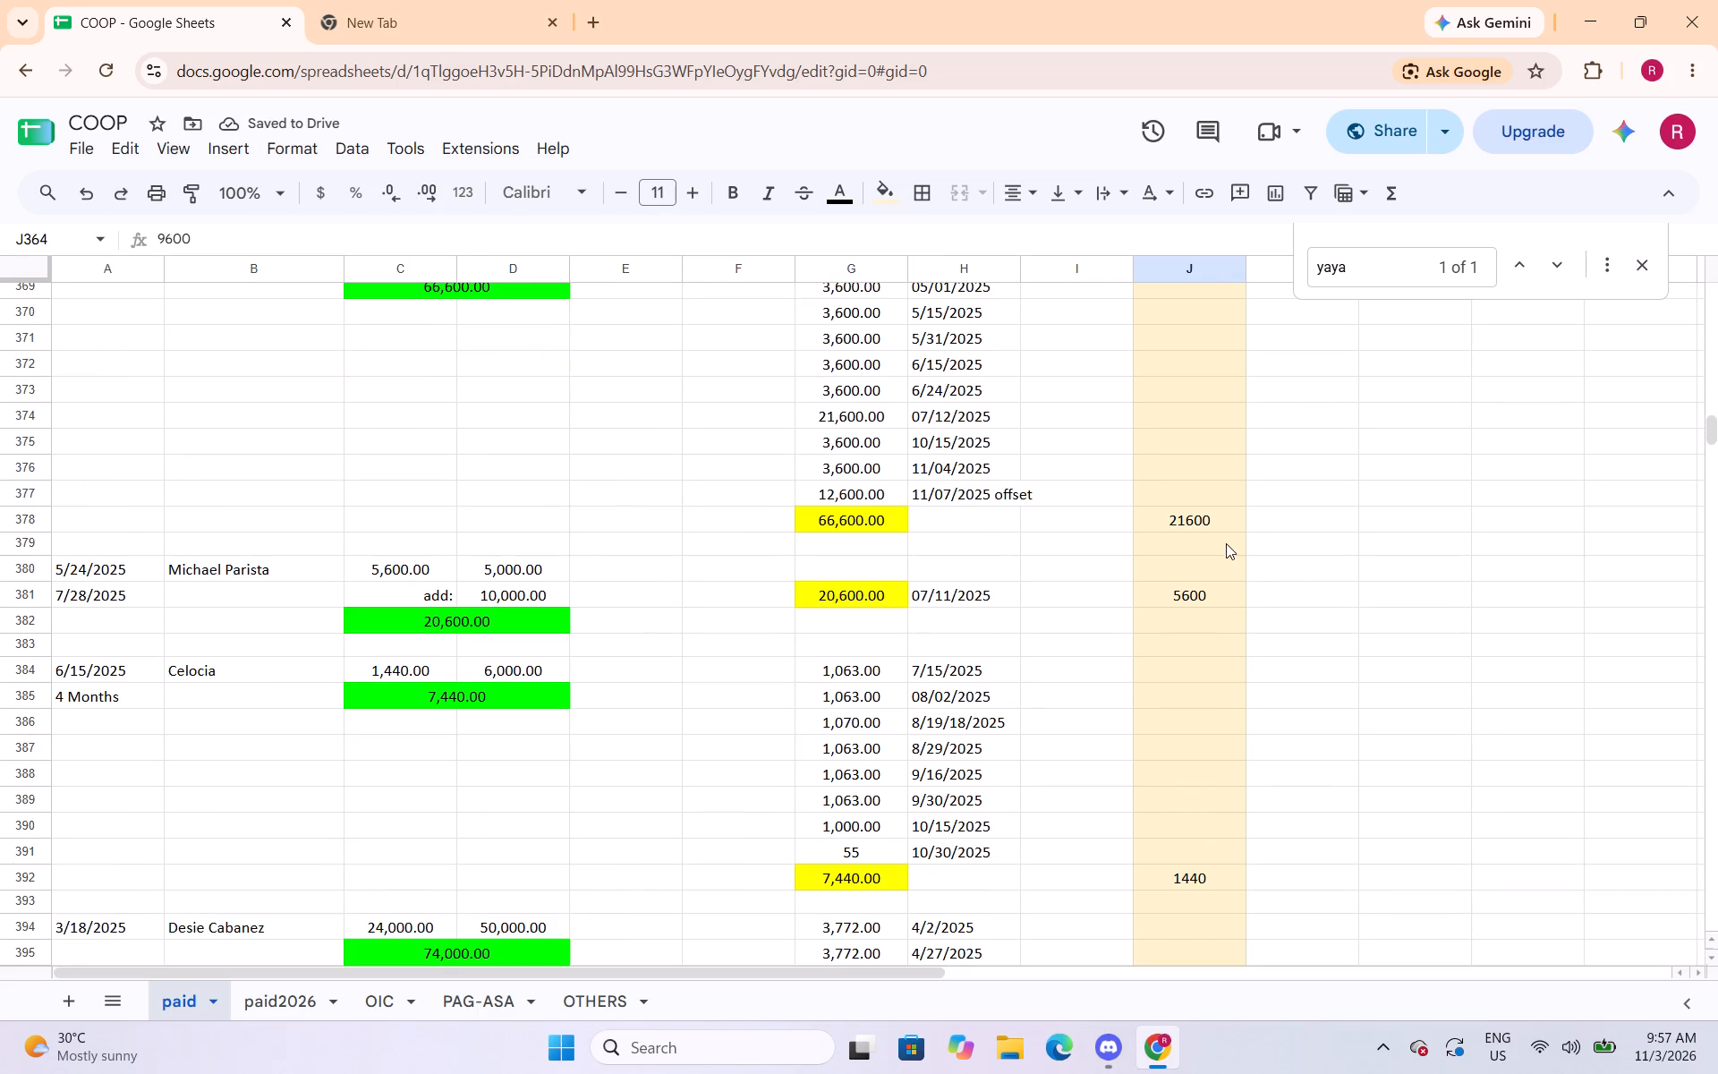
pyautogui.click(1209, 525)
pyautogui.click(296, 155)
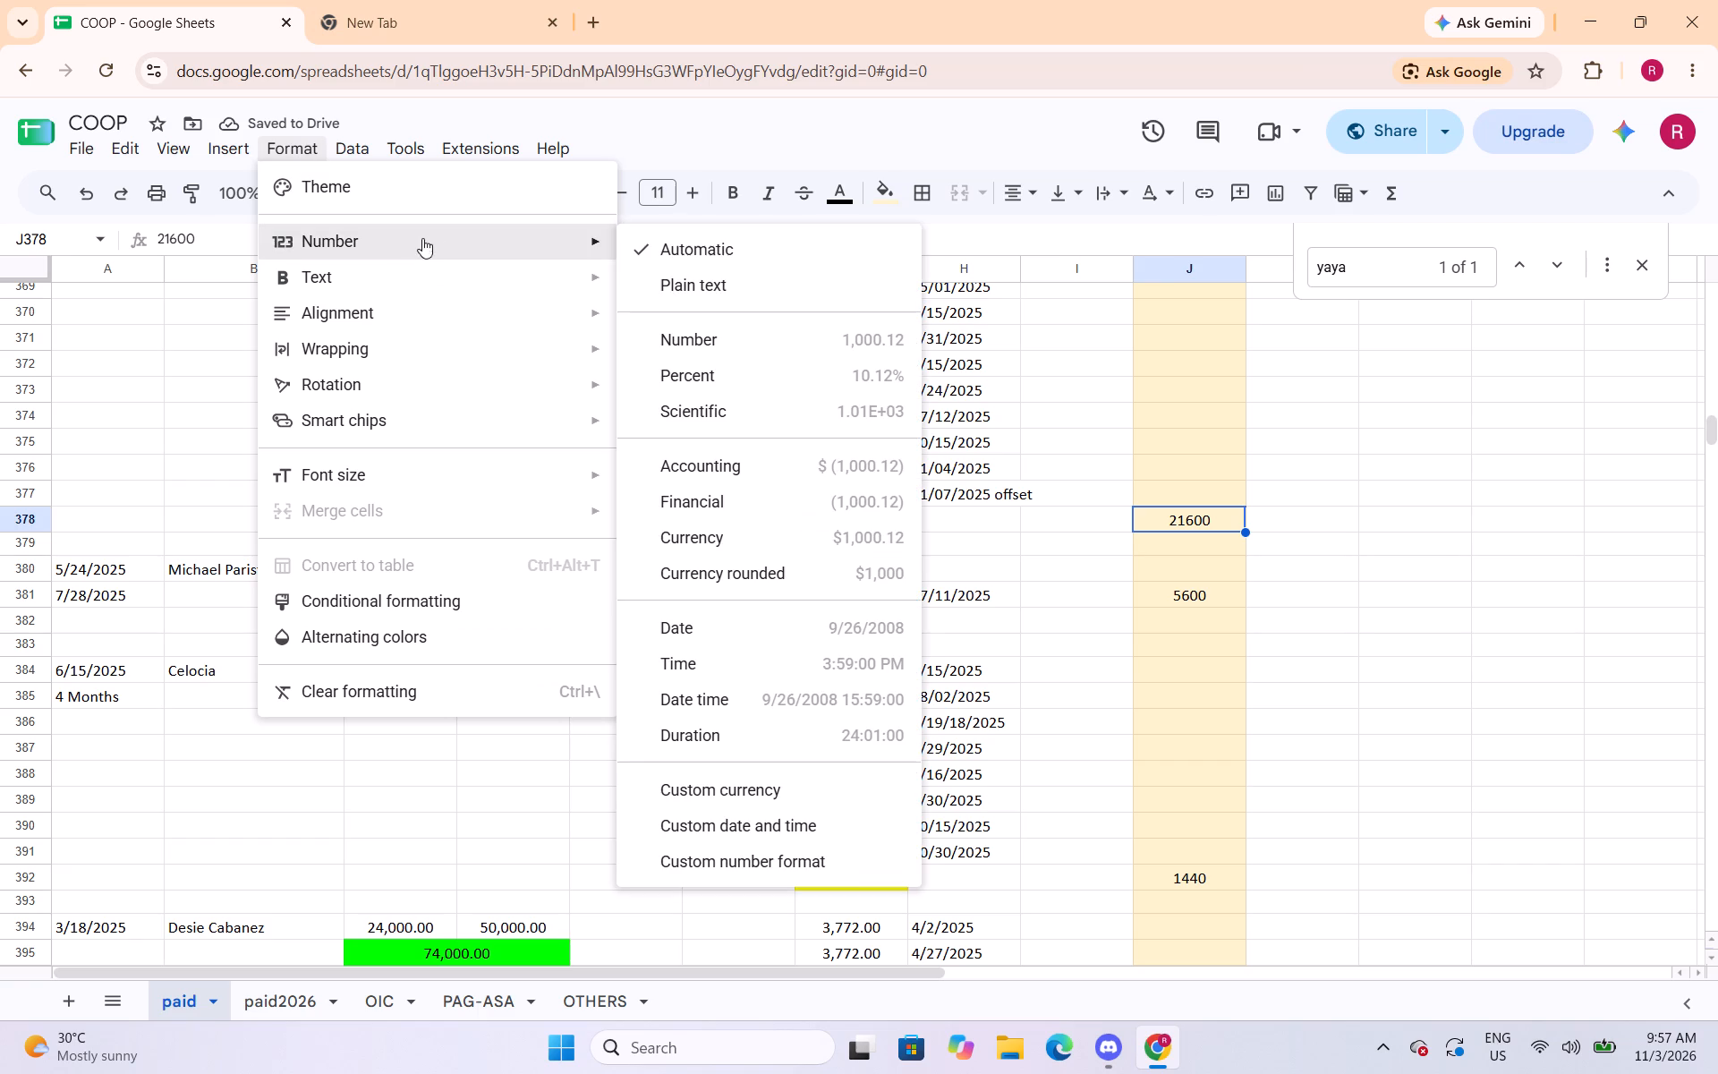
pyautogui.click(709, 338)
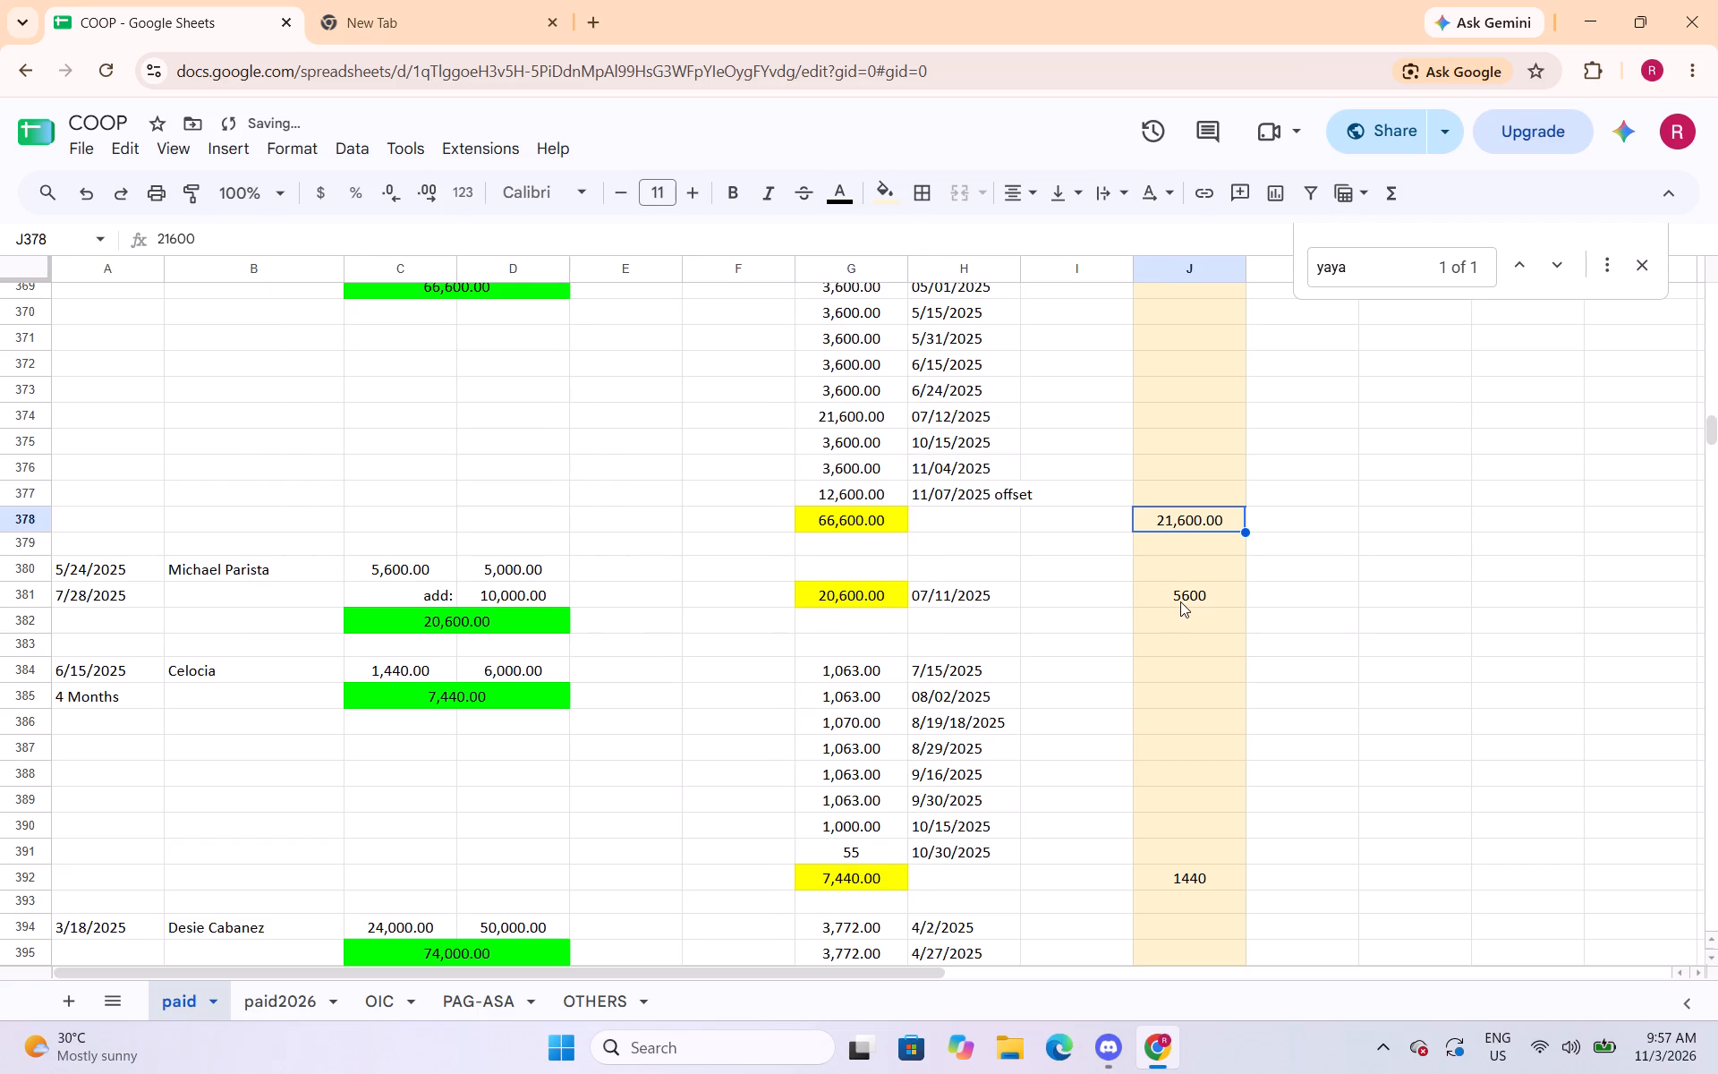
pyautogui.click(1180, 601)
pyautogui.click(281, 148)
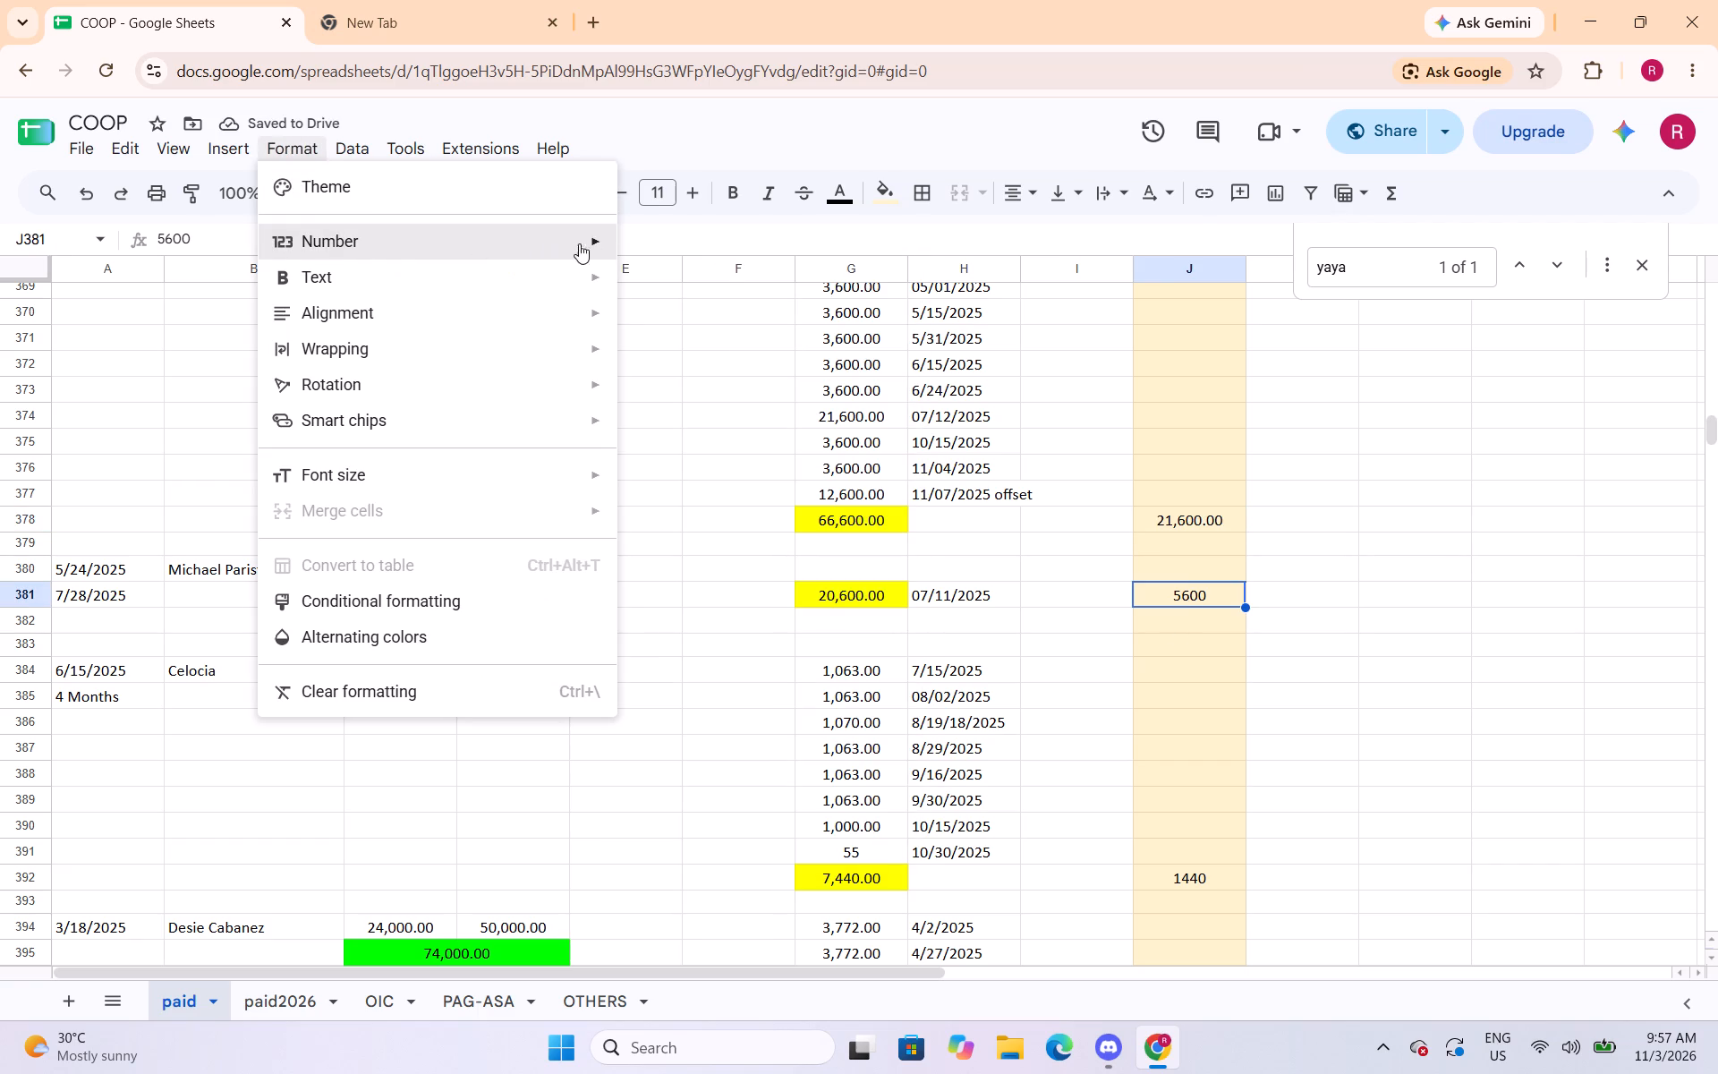
pyautogui.click(659, 344)
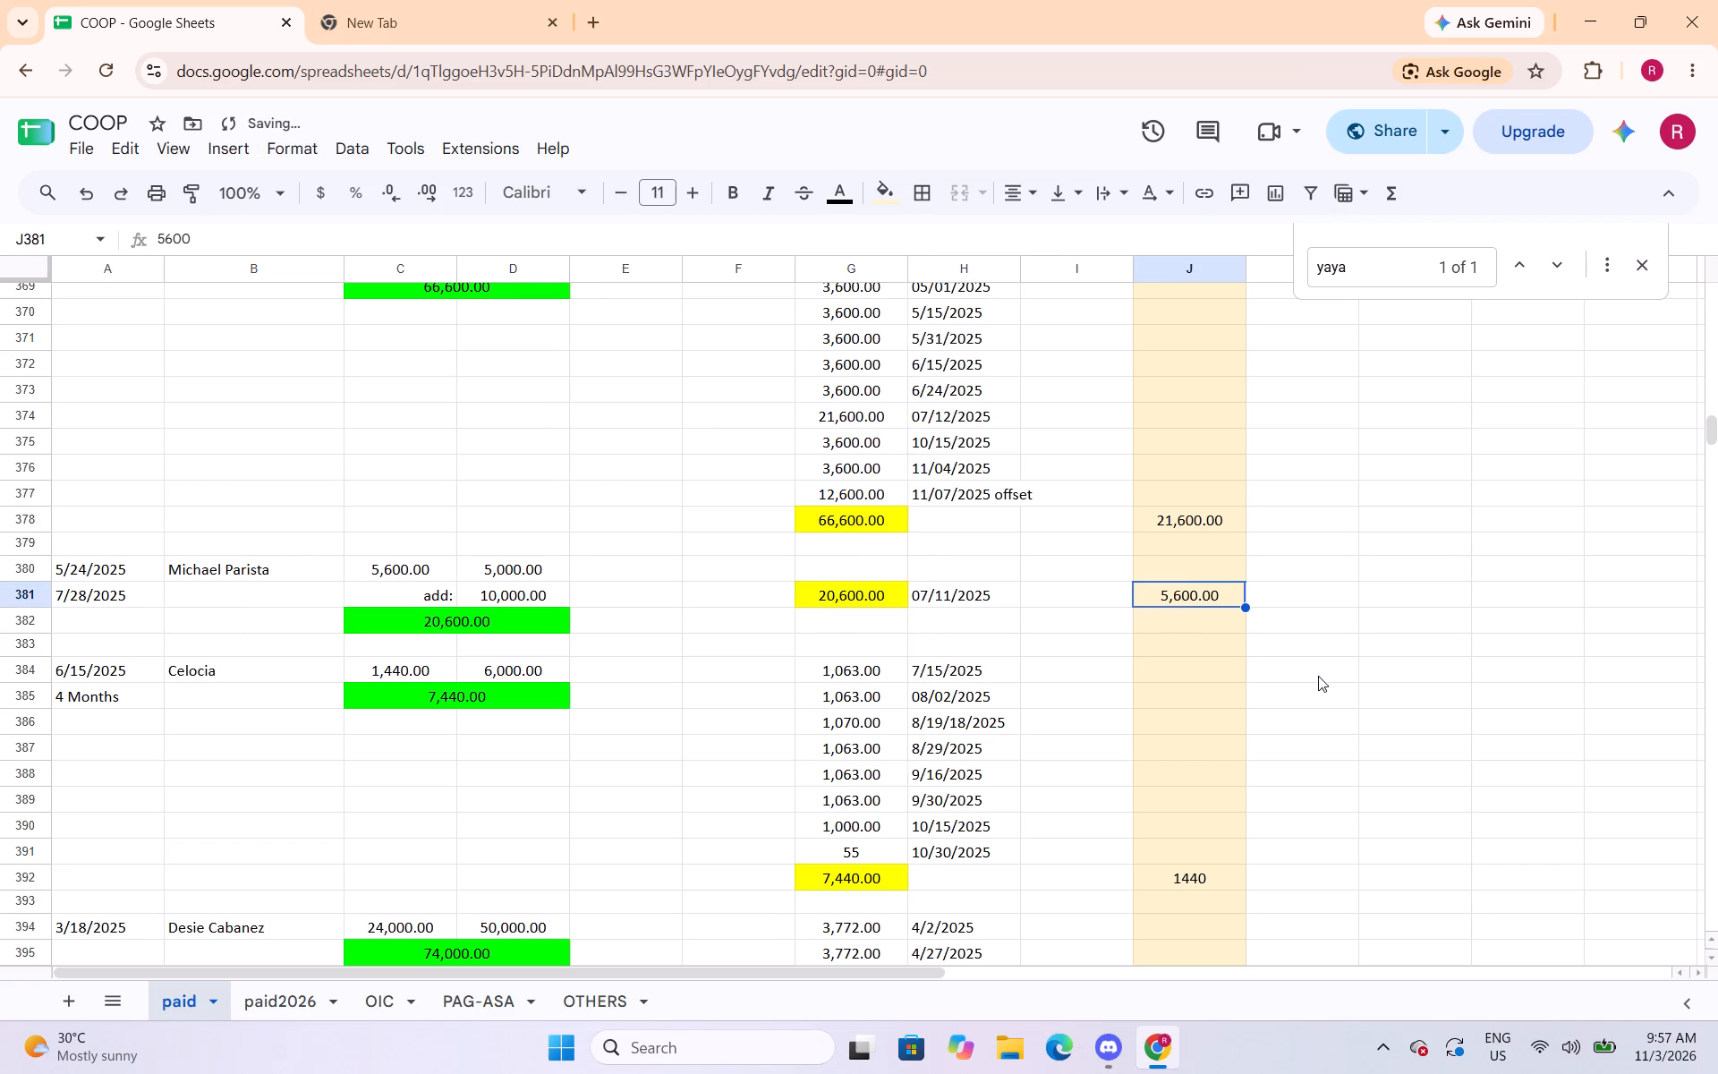
# Apply the Number format to the column J amounts in J392 and J405.
pyautogui.click(1205, 884)
pyautogui.click(309, 149)
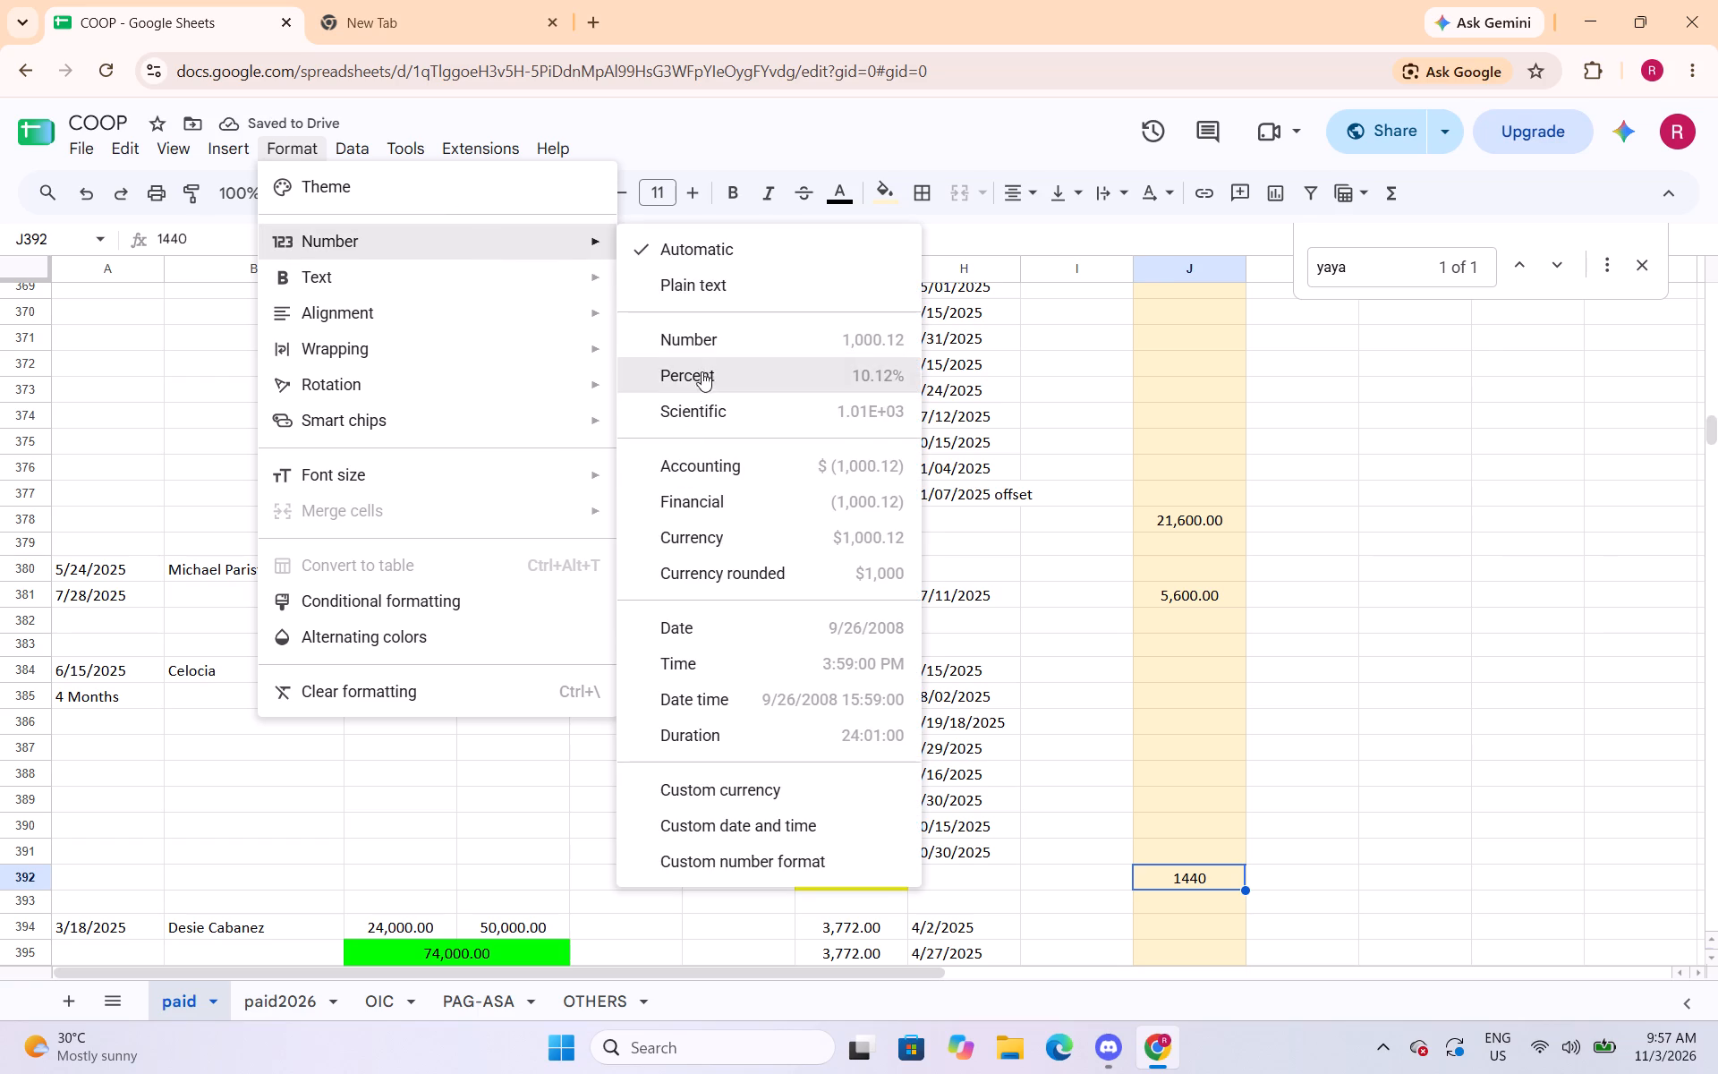
pyautogui.click(702, 340)
pyautogui.scroll(-3, 1312, 753)
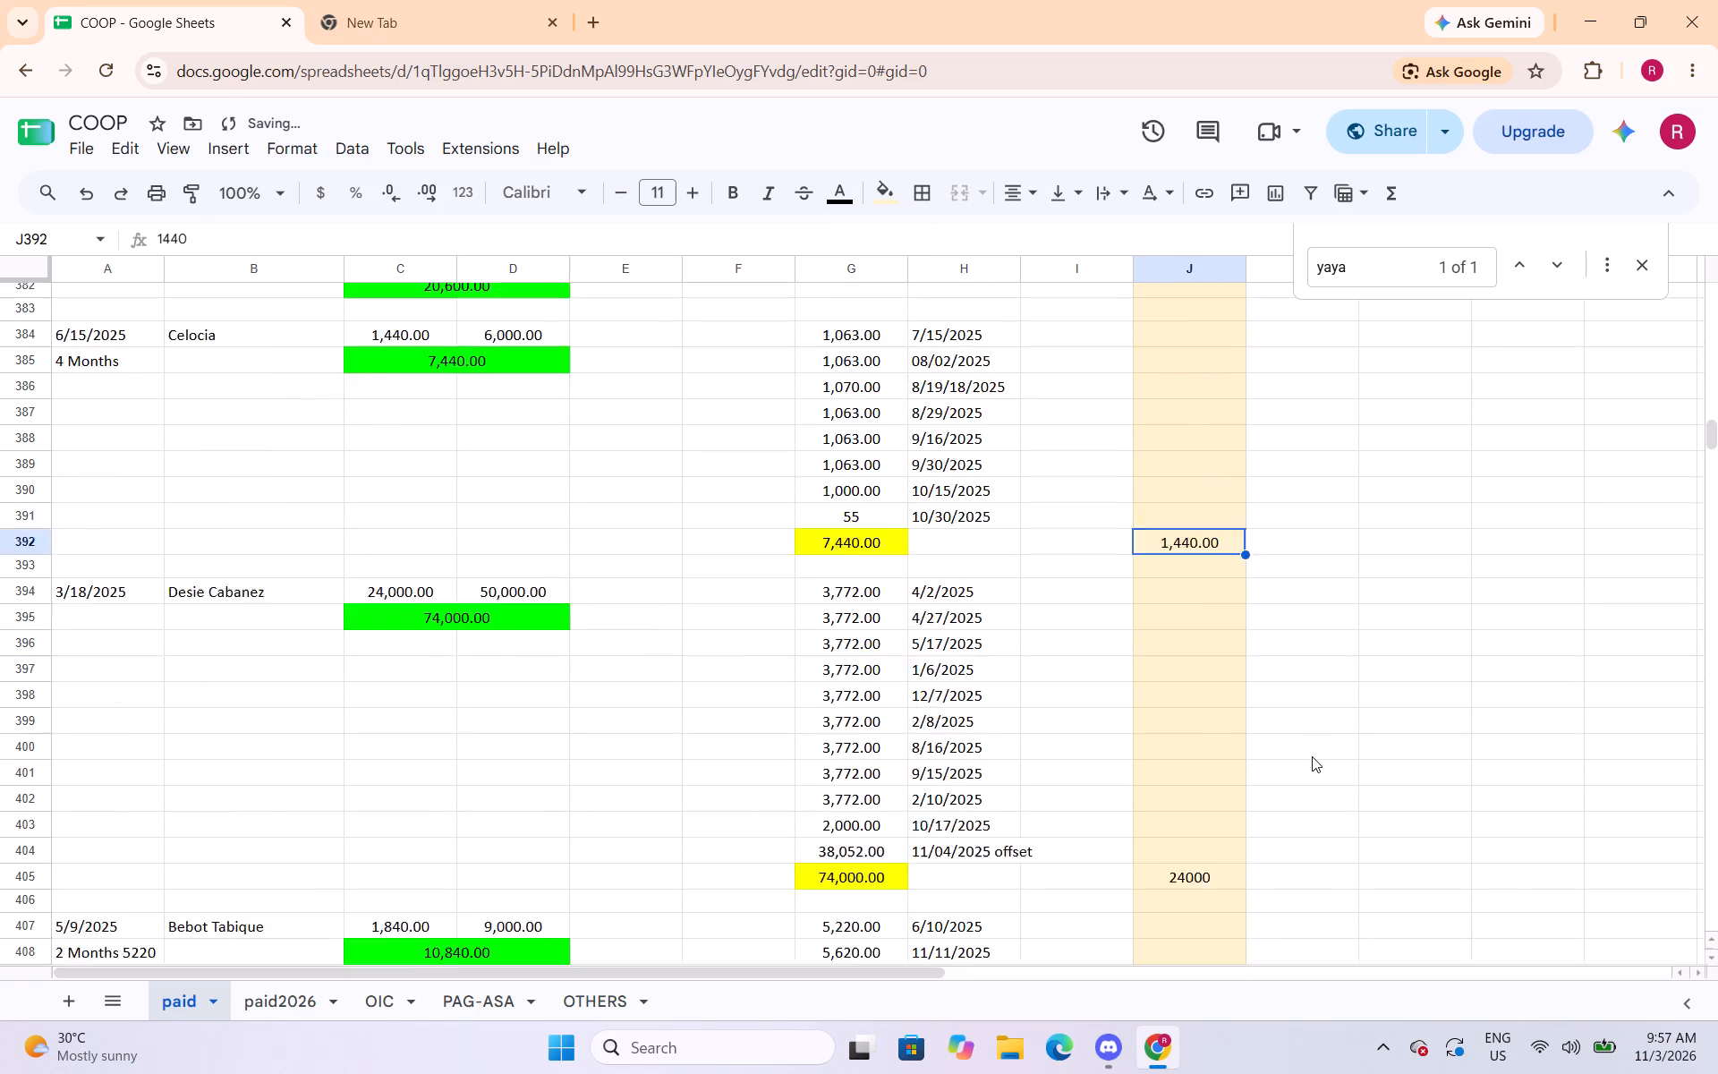
pyautogui.scroll(-3, 1312, 756)
pyautogui.click(1219, 542)
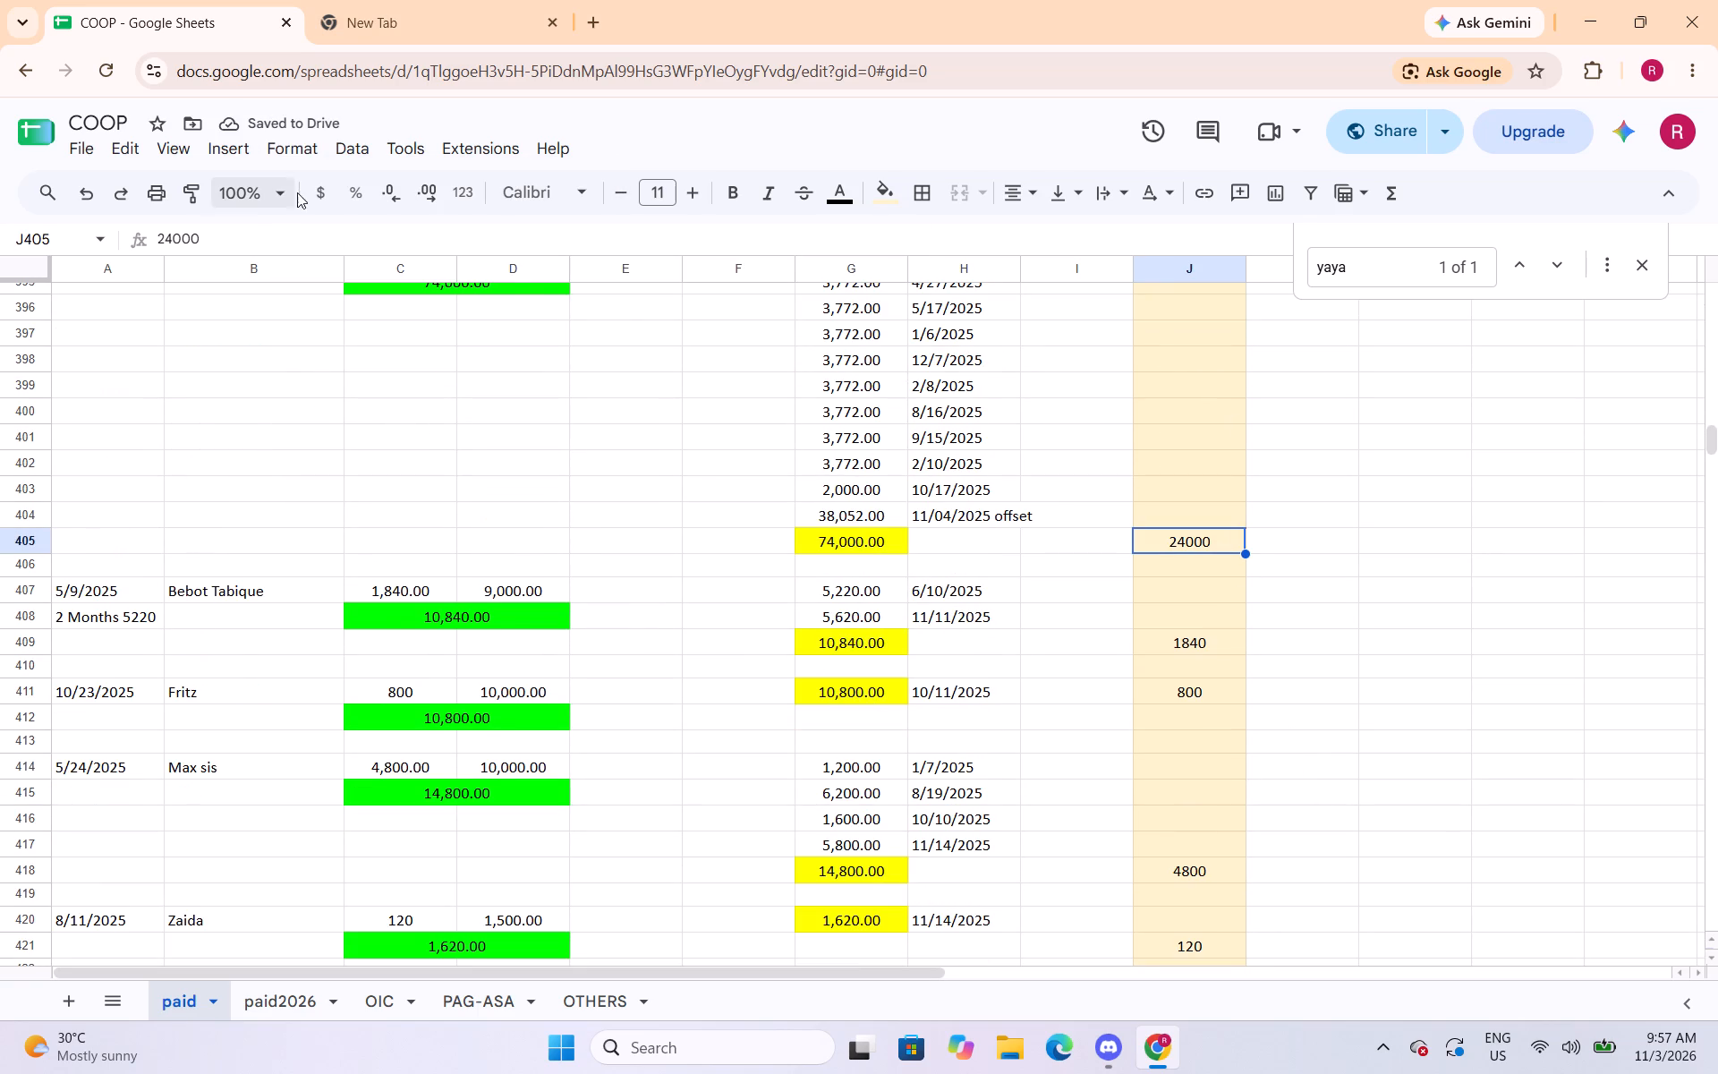
pyautogui.click(291, 149)
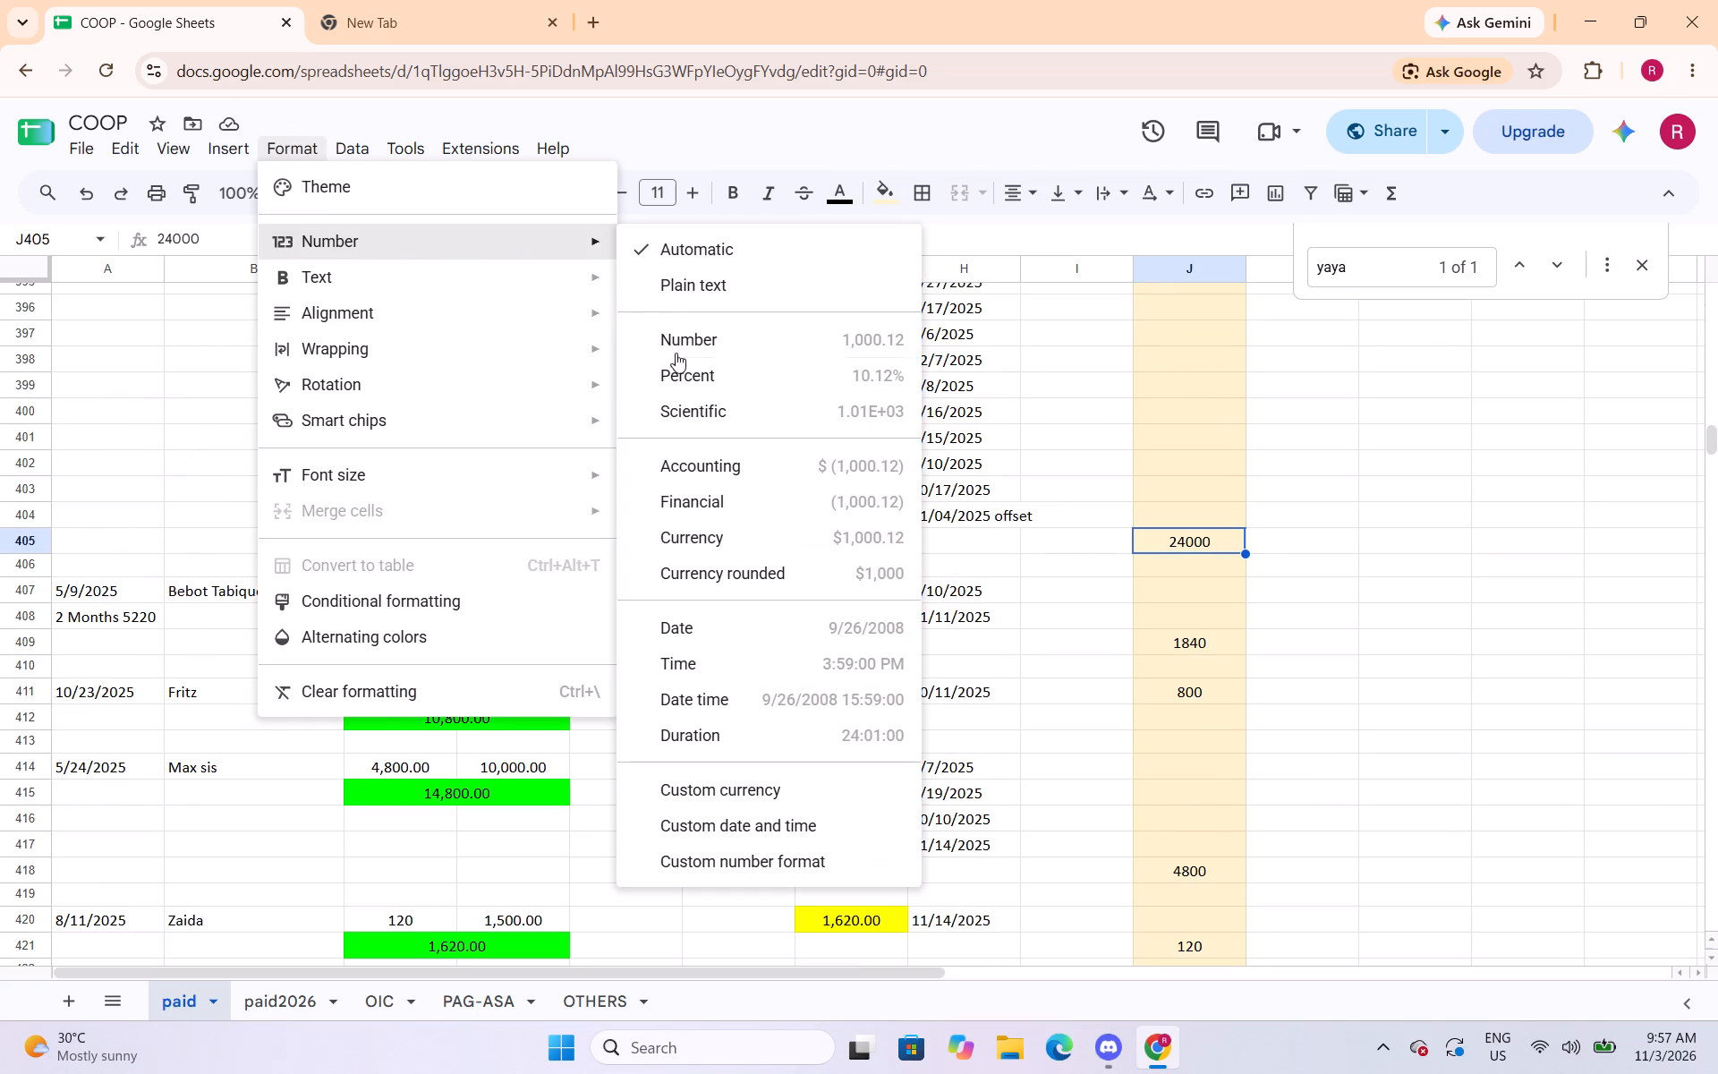
pyautogui.click(695, 346)
# Apply the Number format to the column J amounts in J409 and J418.
pyautogui.click(1228, 644)
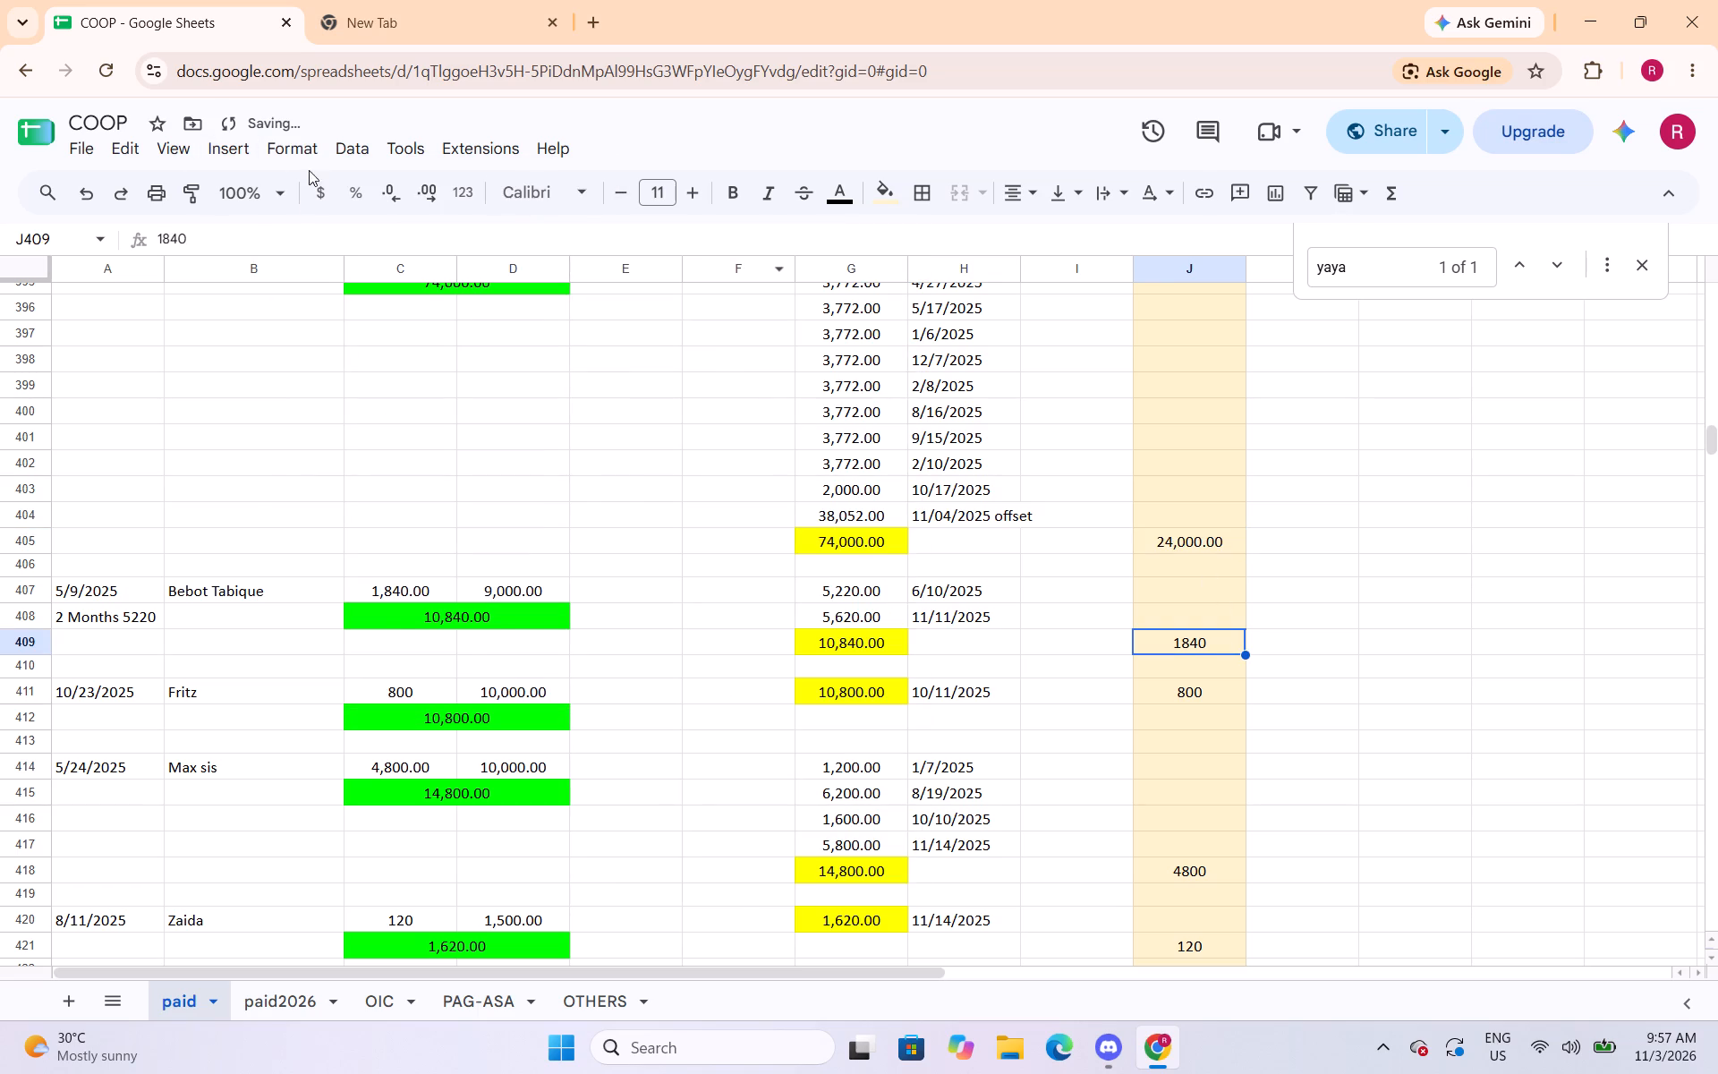
pyautogui.click(307, 161)
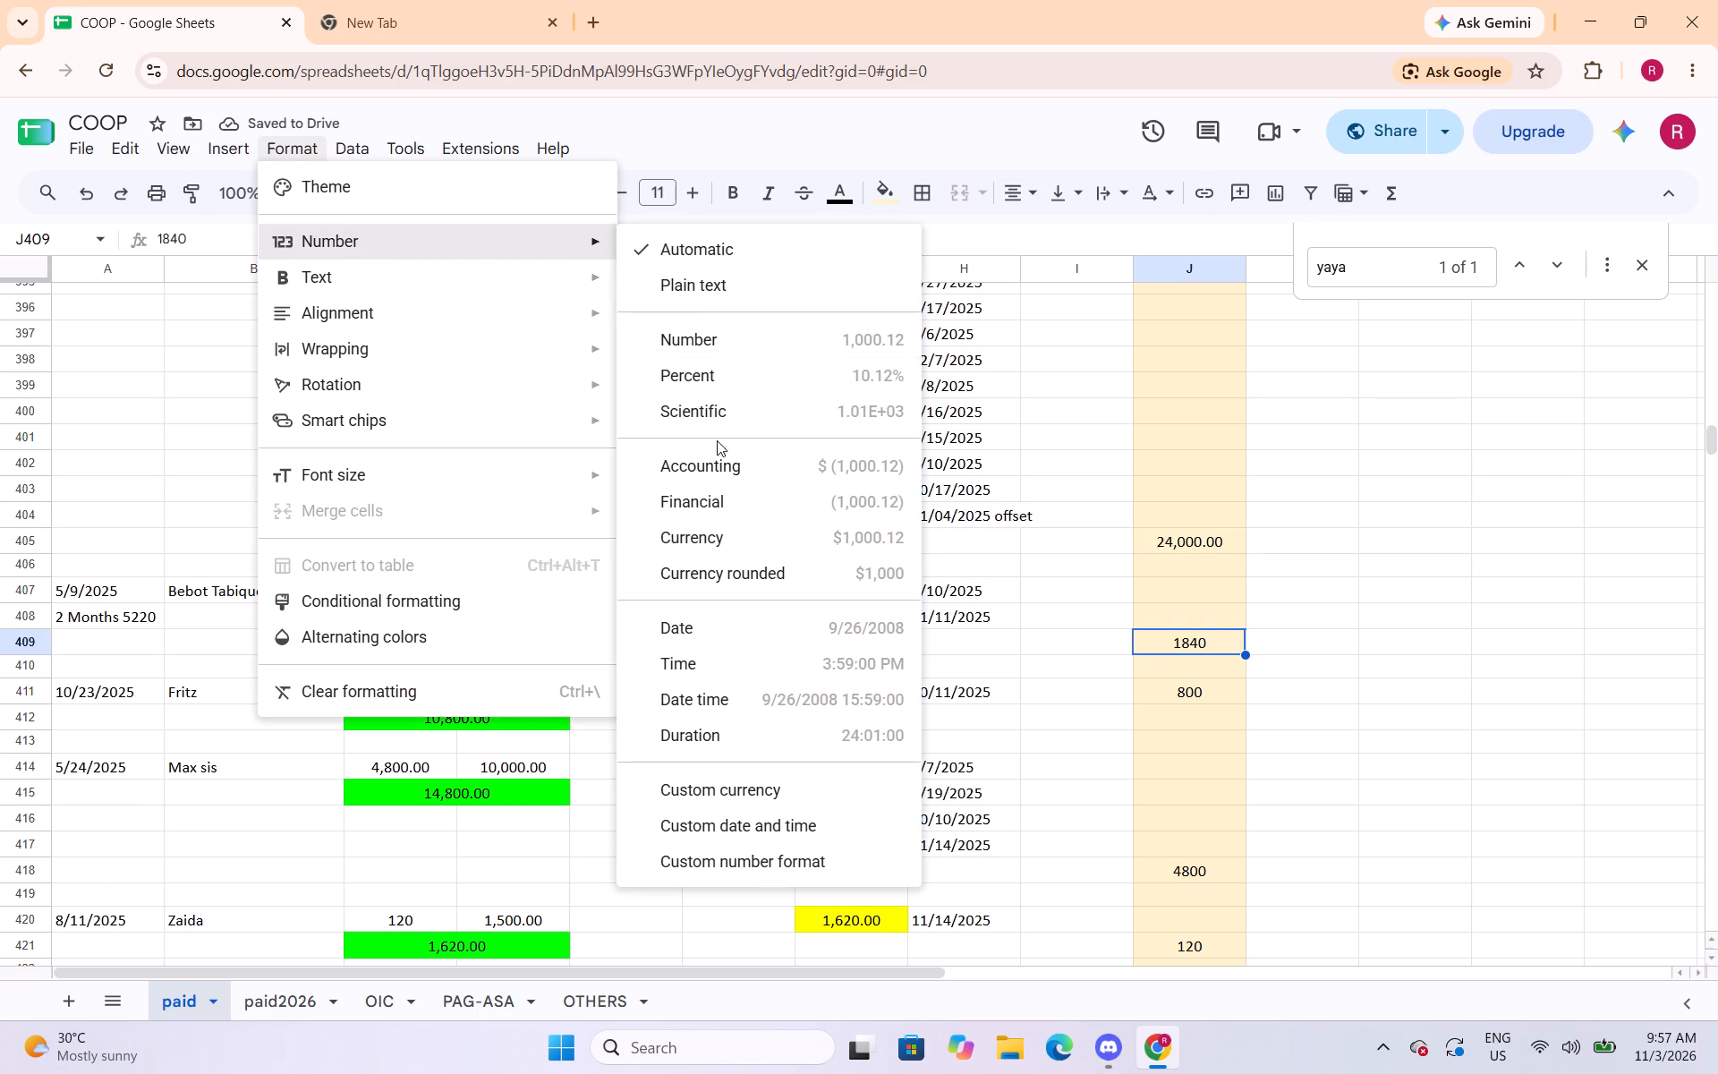
pyautogui.click(708, 345)
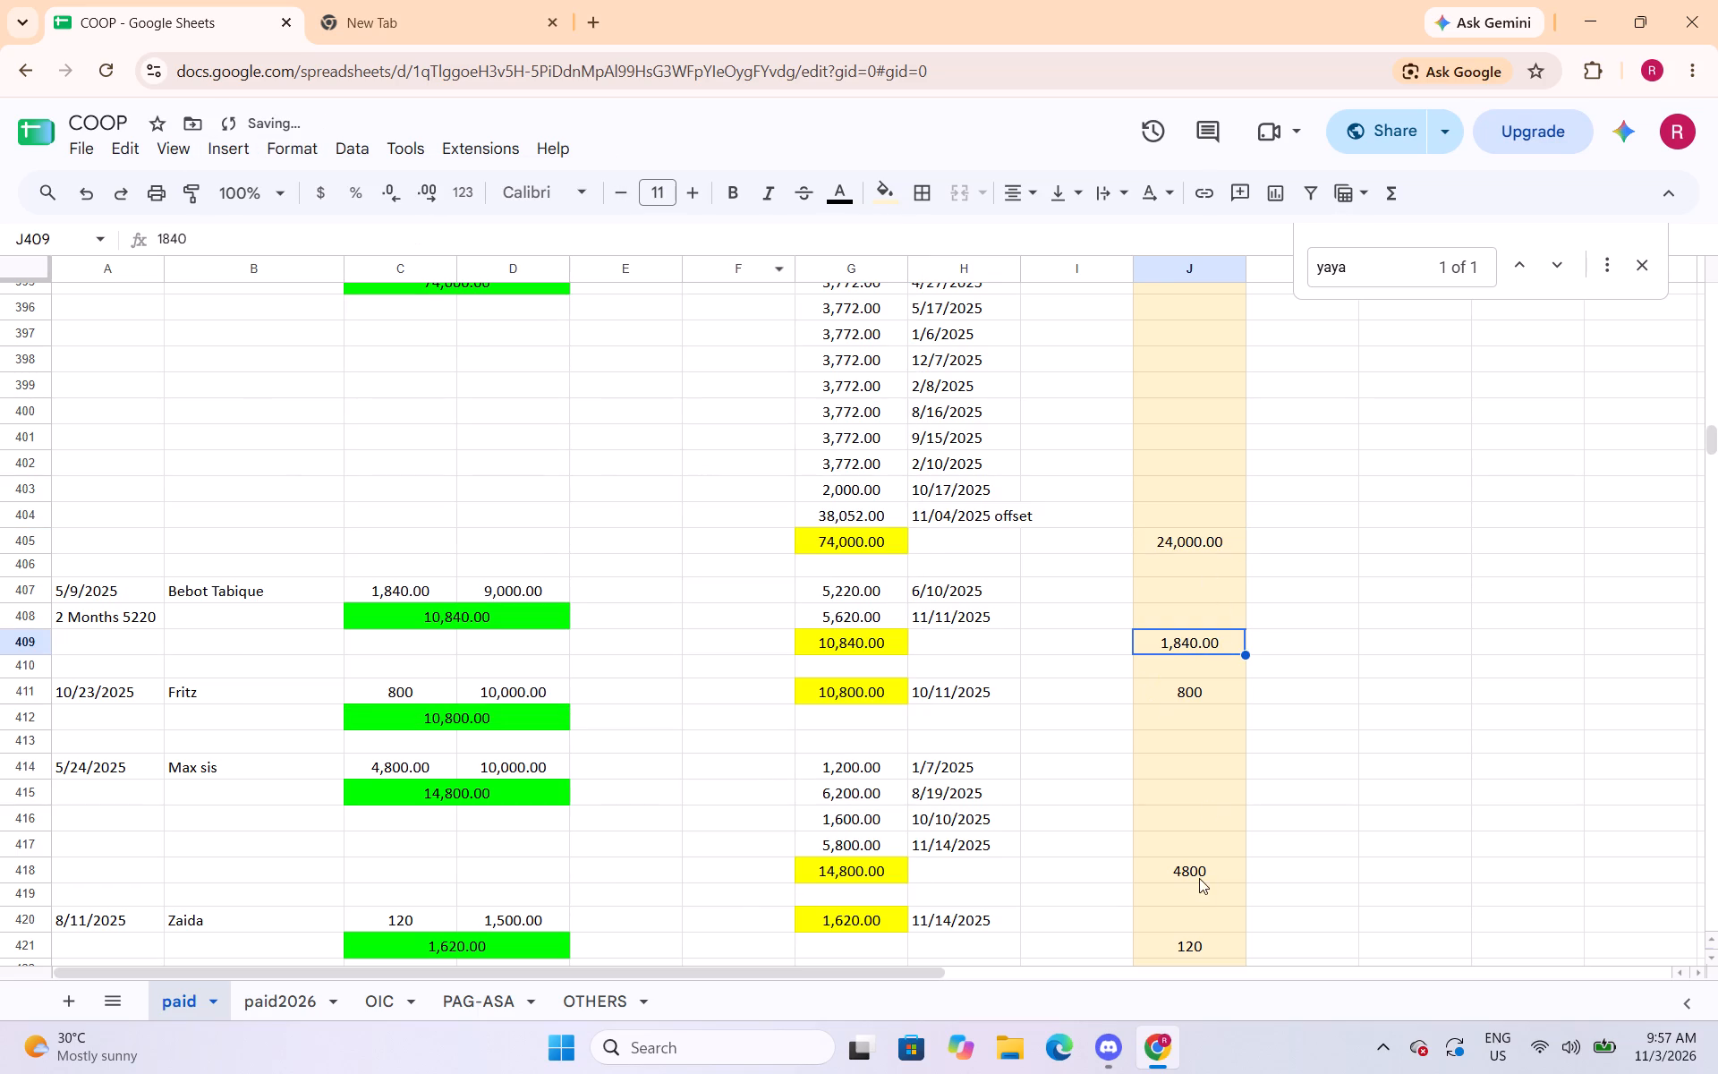
pyautogui.click(1199, 878)
pyautogui.click(287, 156)
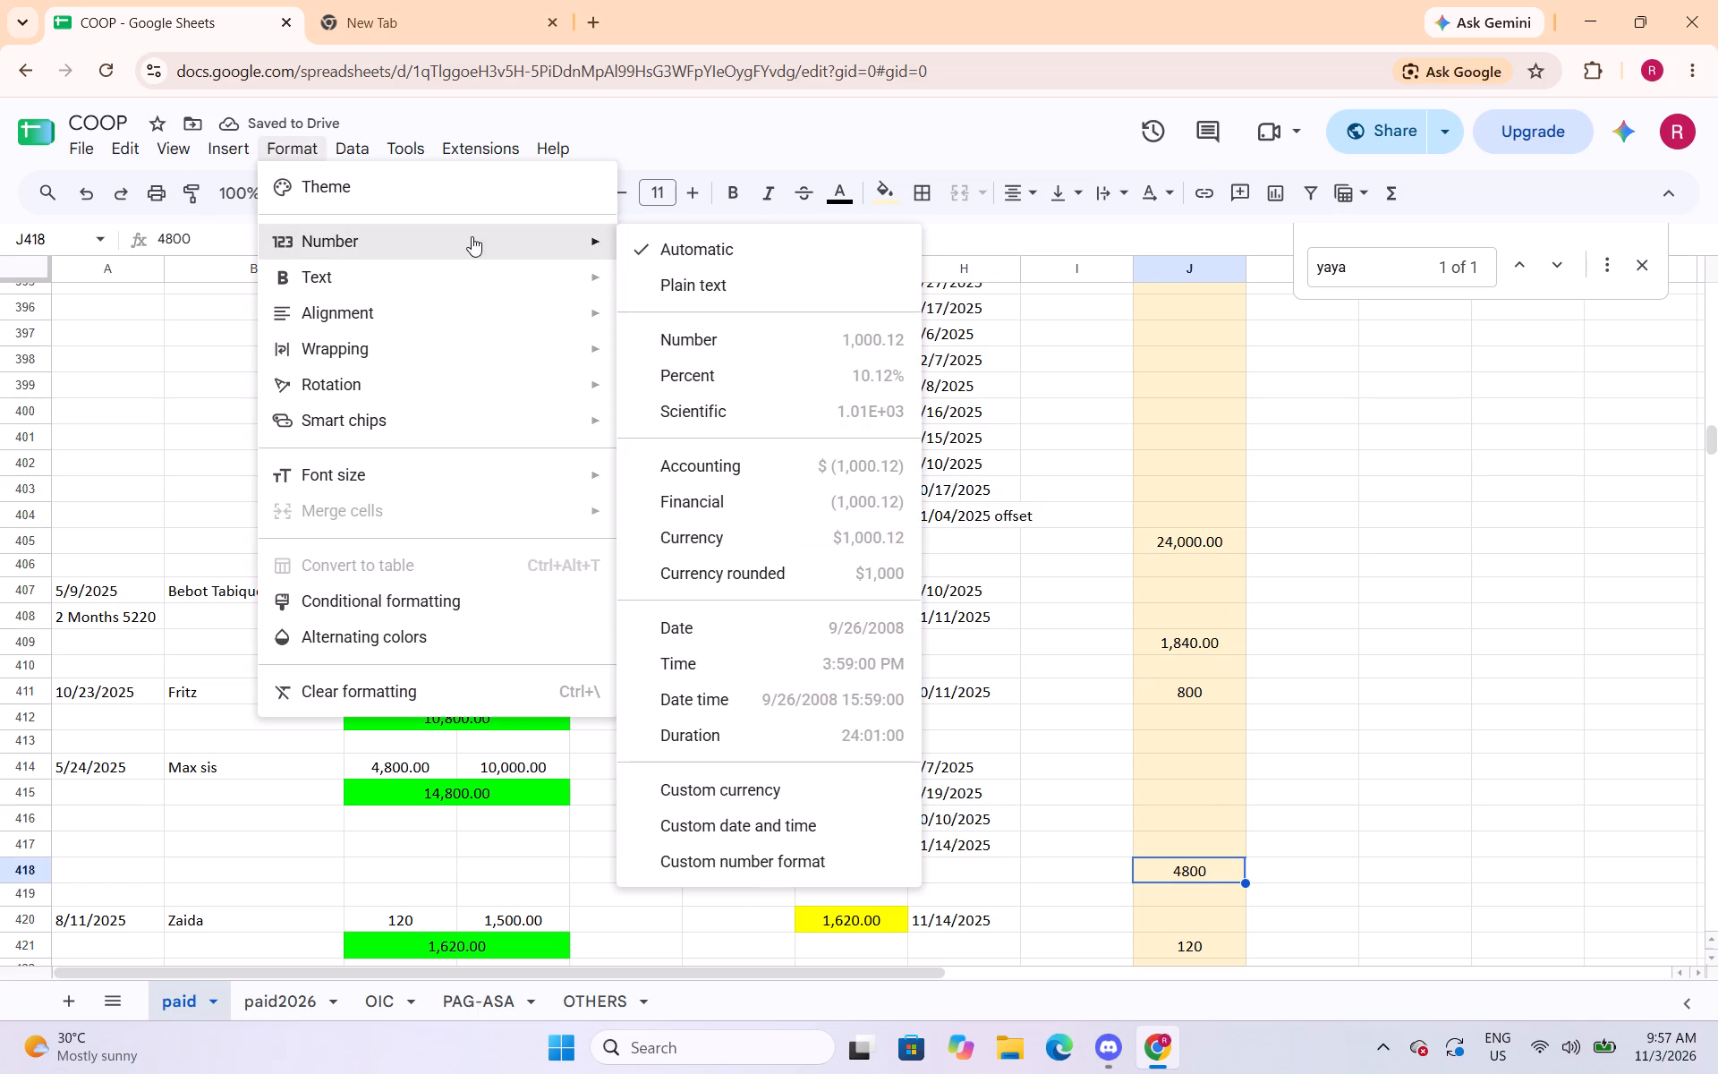
pyautogui.click(684, 341)
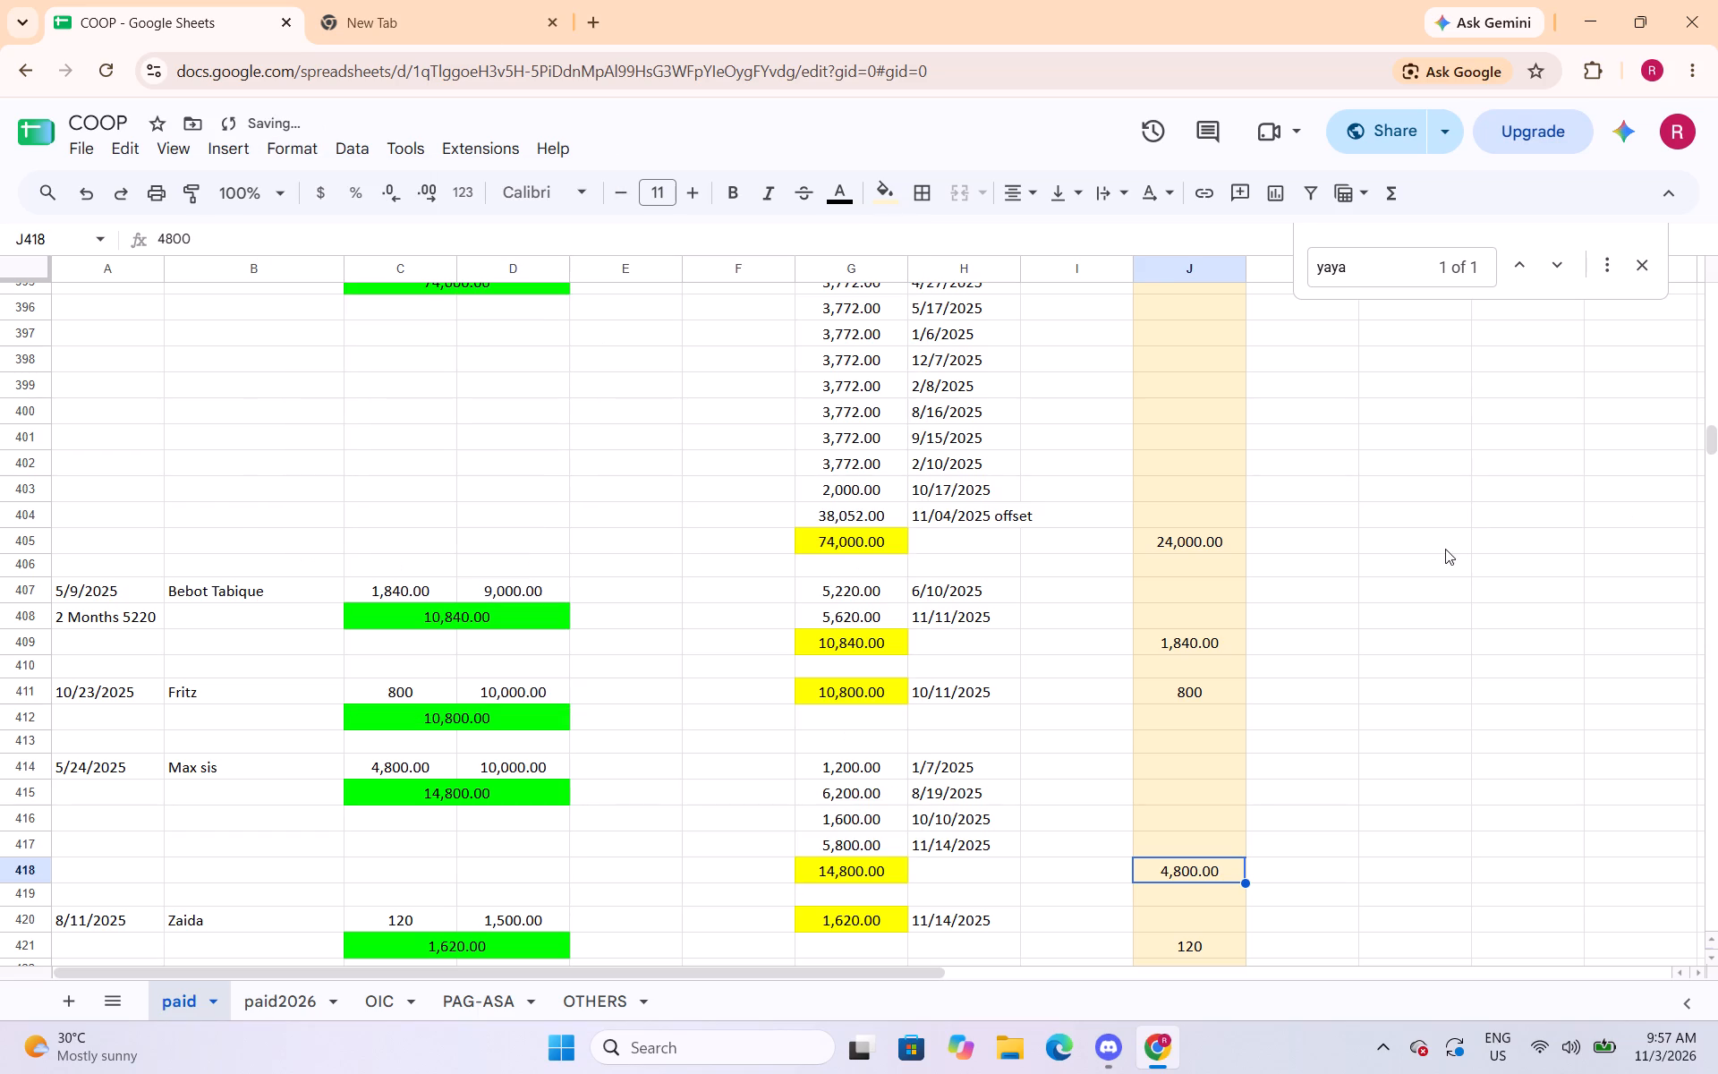
# Apply the Number format to the column J amounts in J424 and J449.
pyautogui.scroll(-5, 1334, 594)
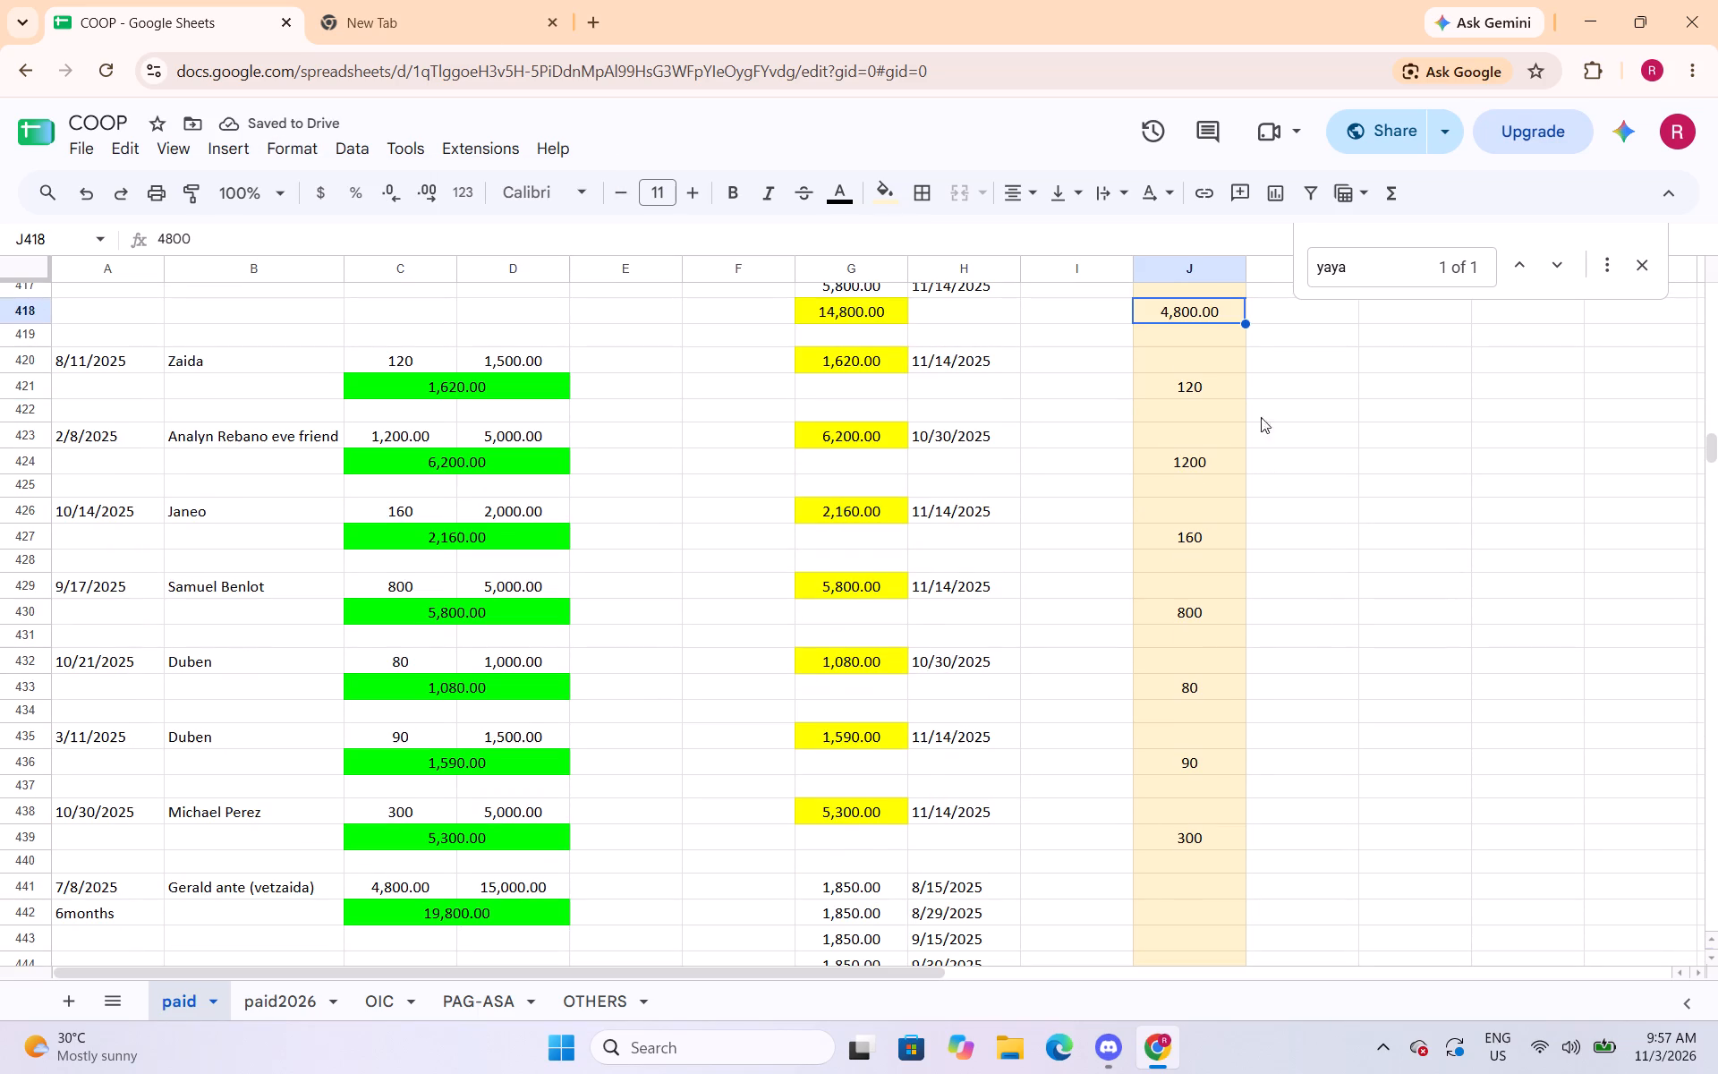
pyautogui.click(1220, 469)
pyautogui.click(303, 161)
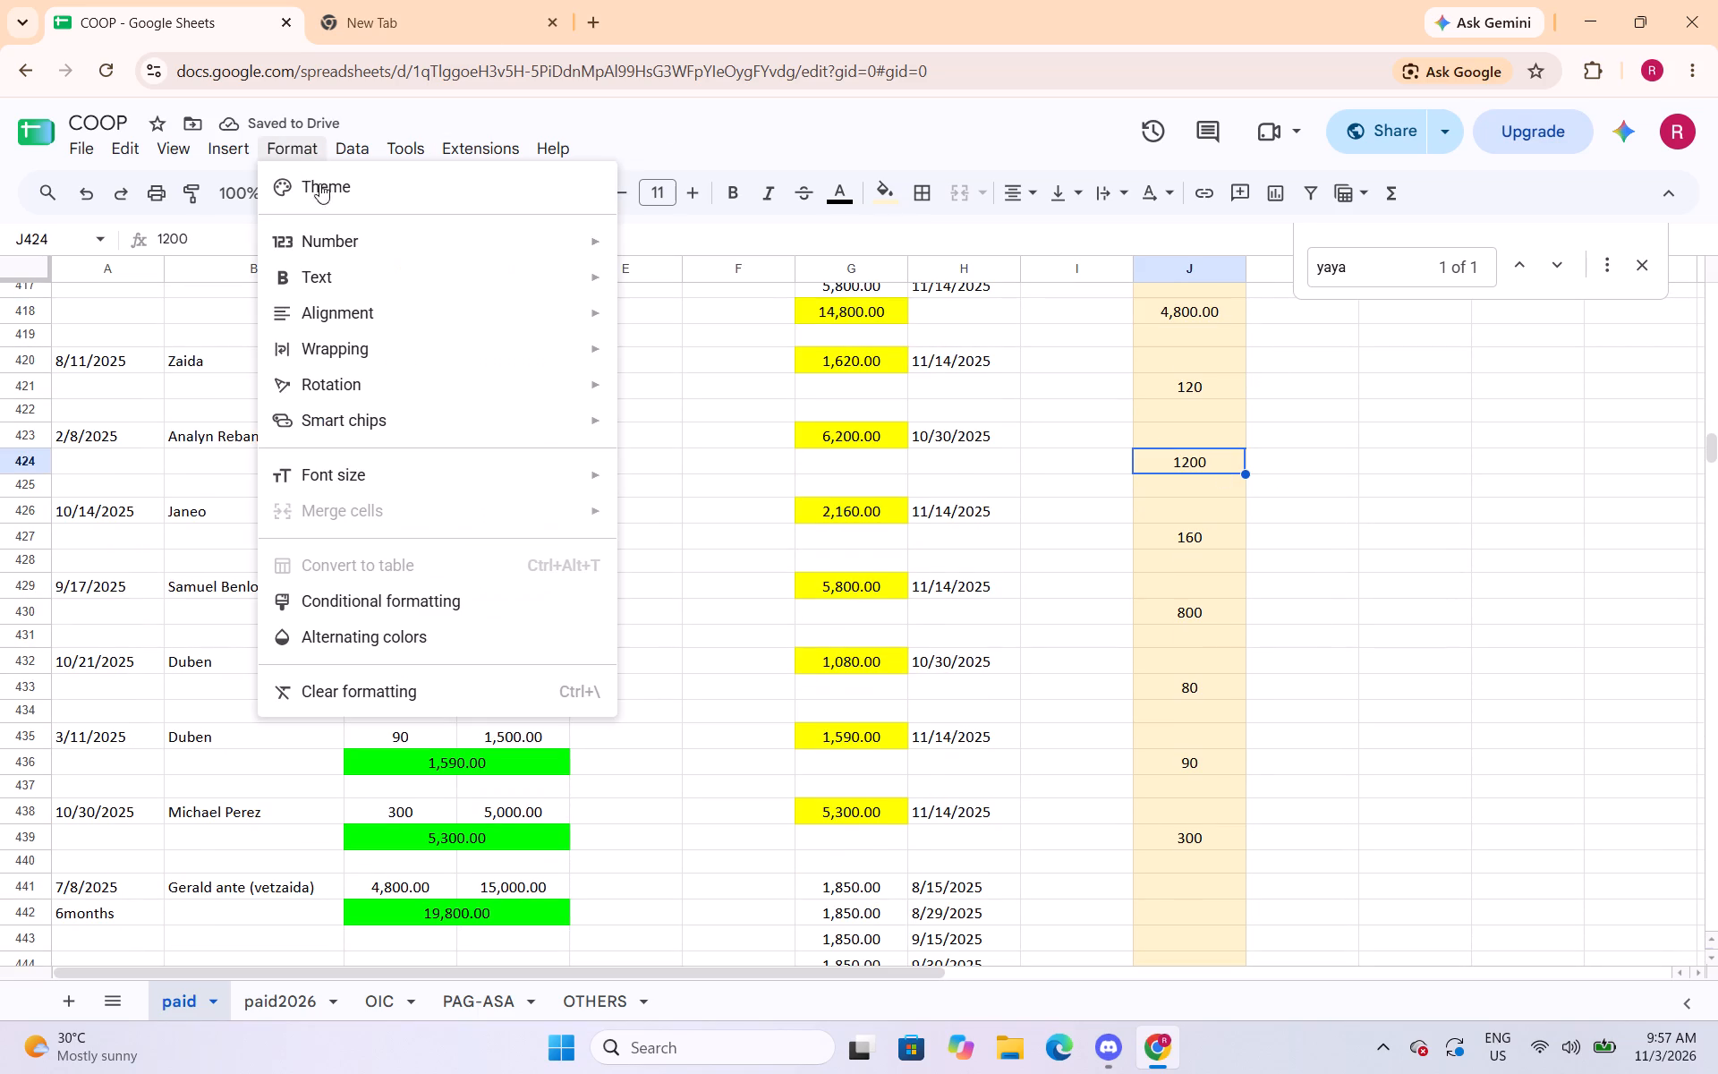
pyautogui.click(711, 337)
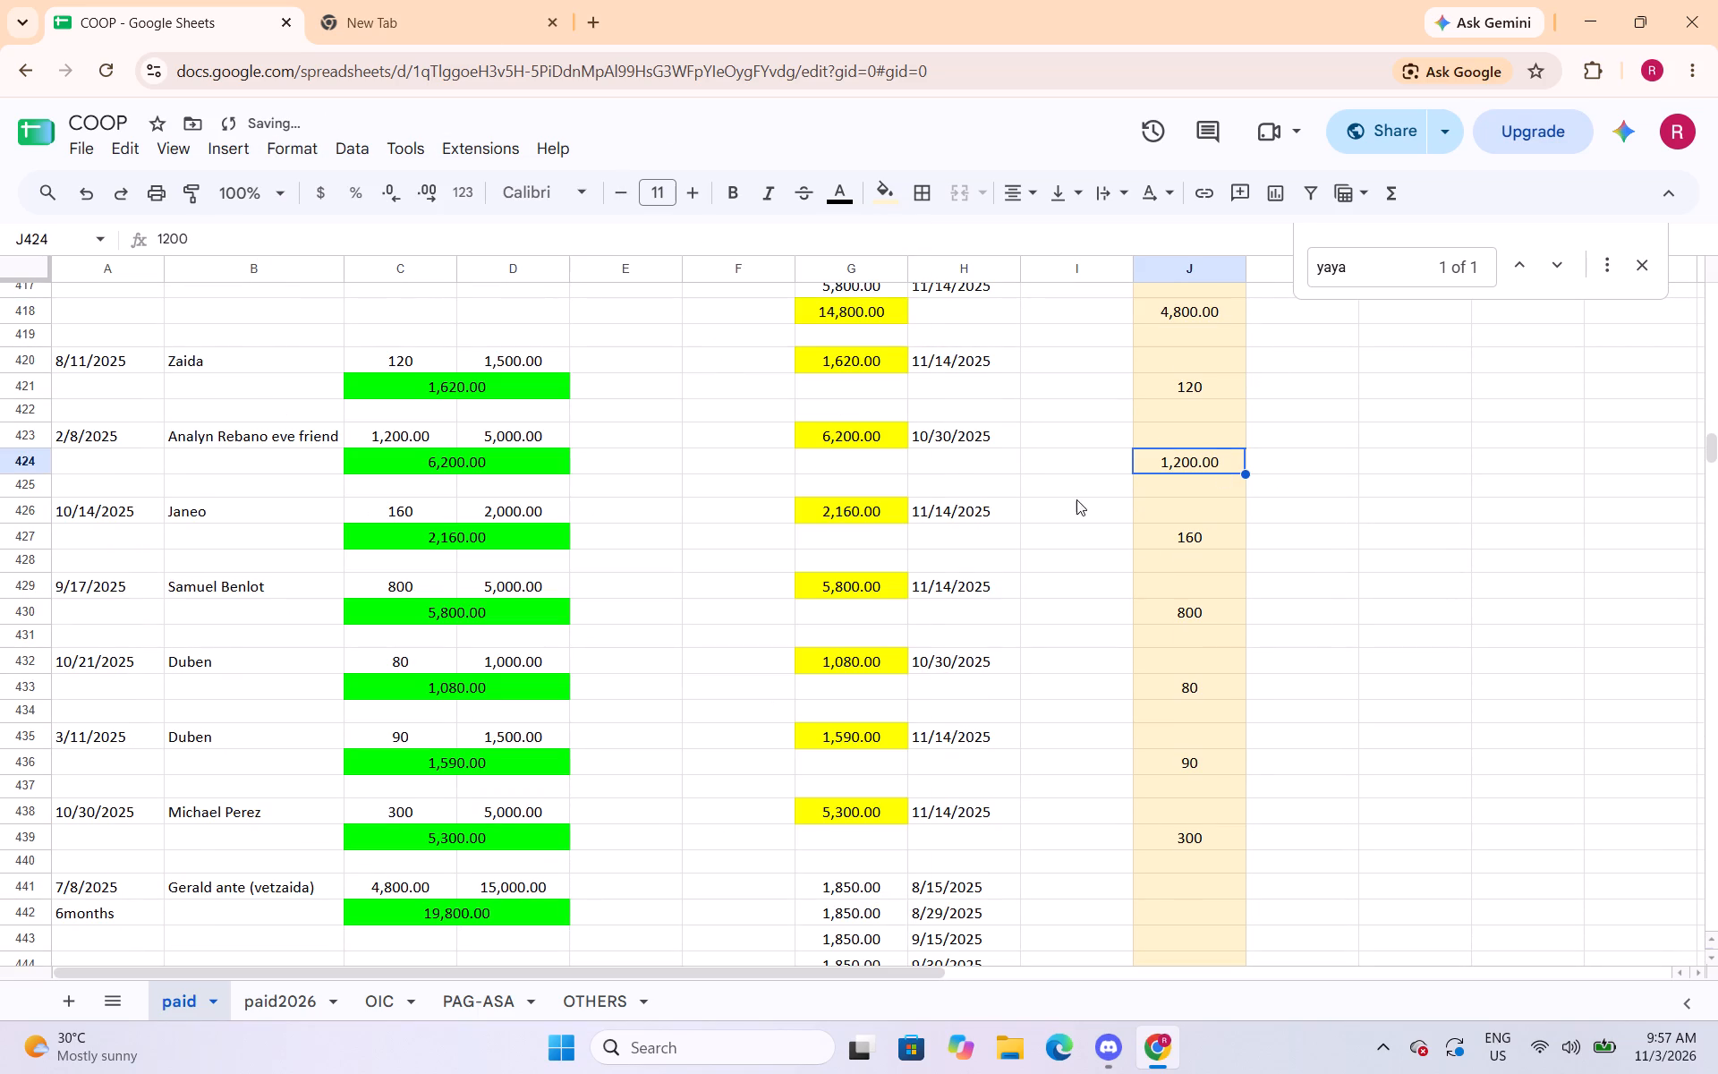
pyautogui.scroll(-4, 1216, 648)
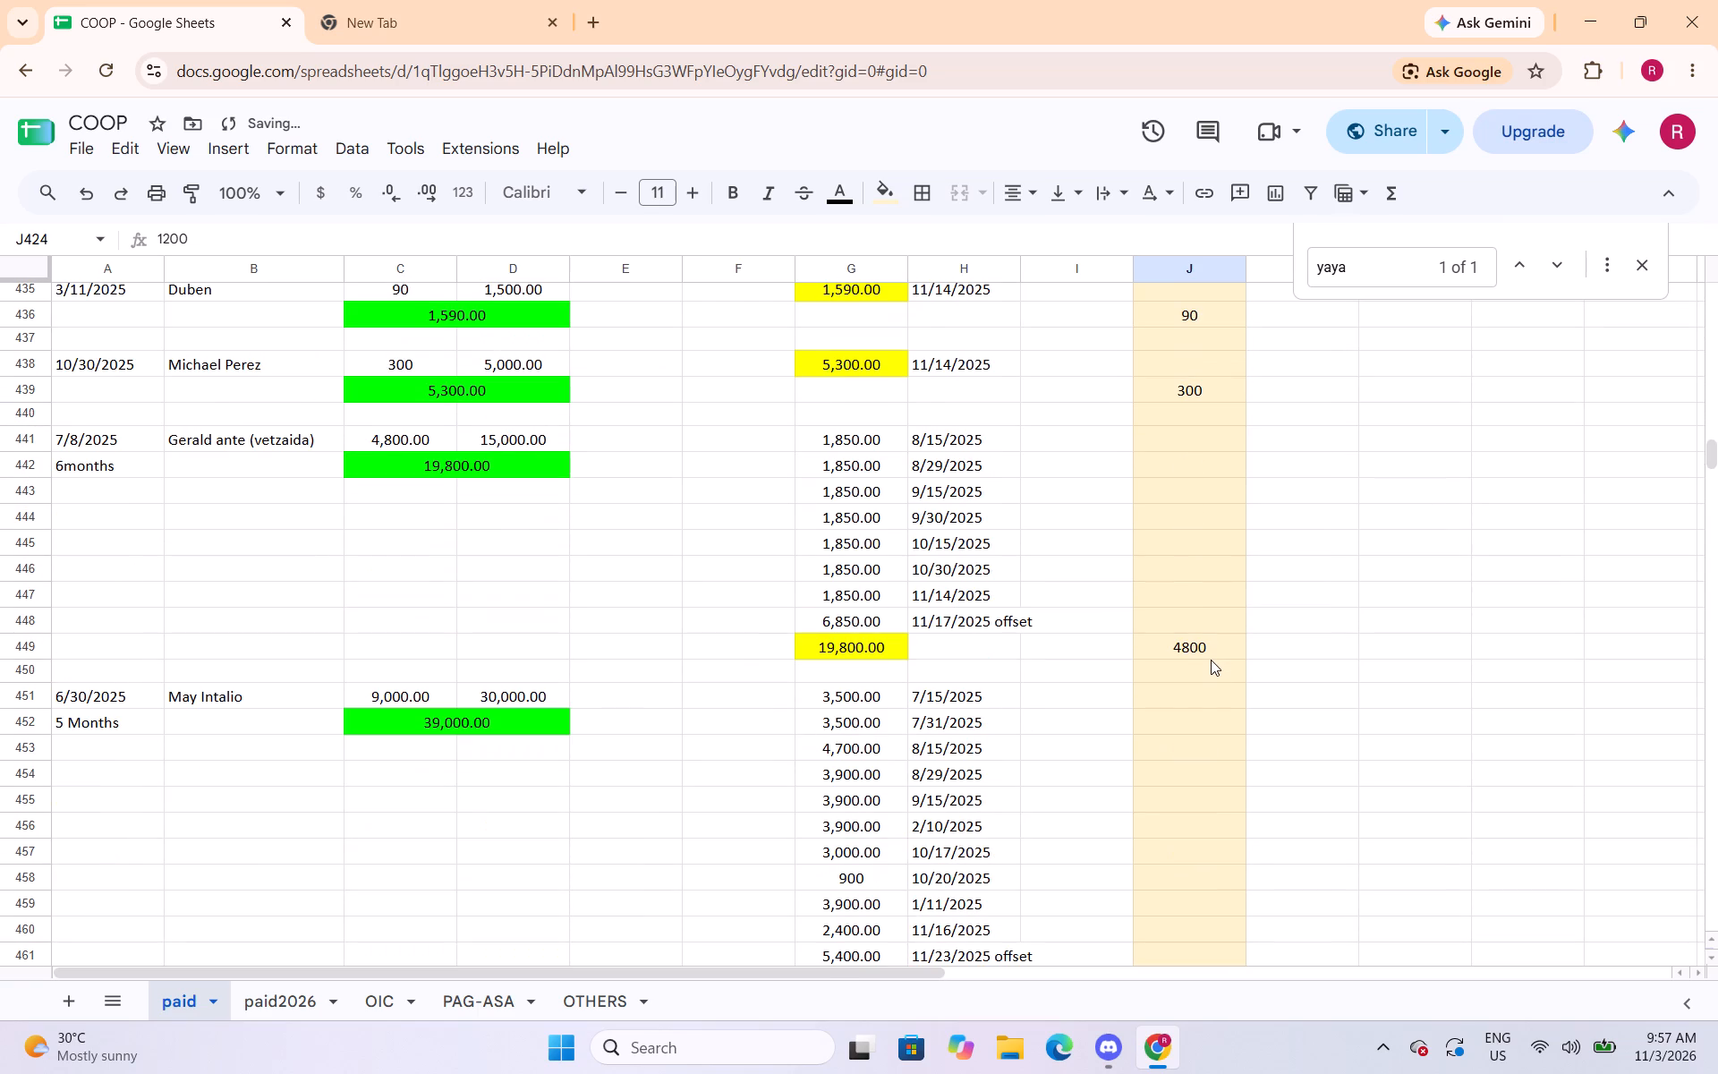
pyautogui.click(1212, 653)
pyautogui.click(299, 158)
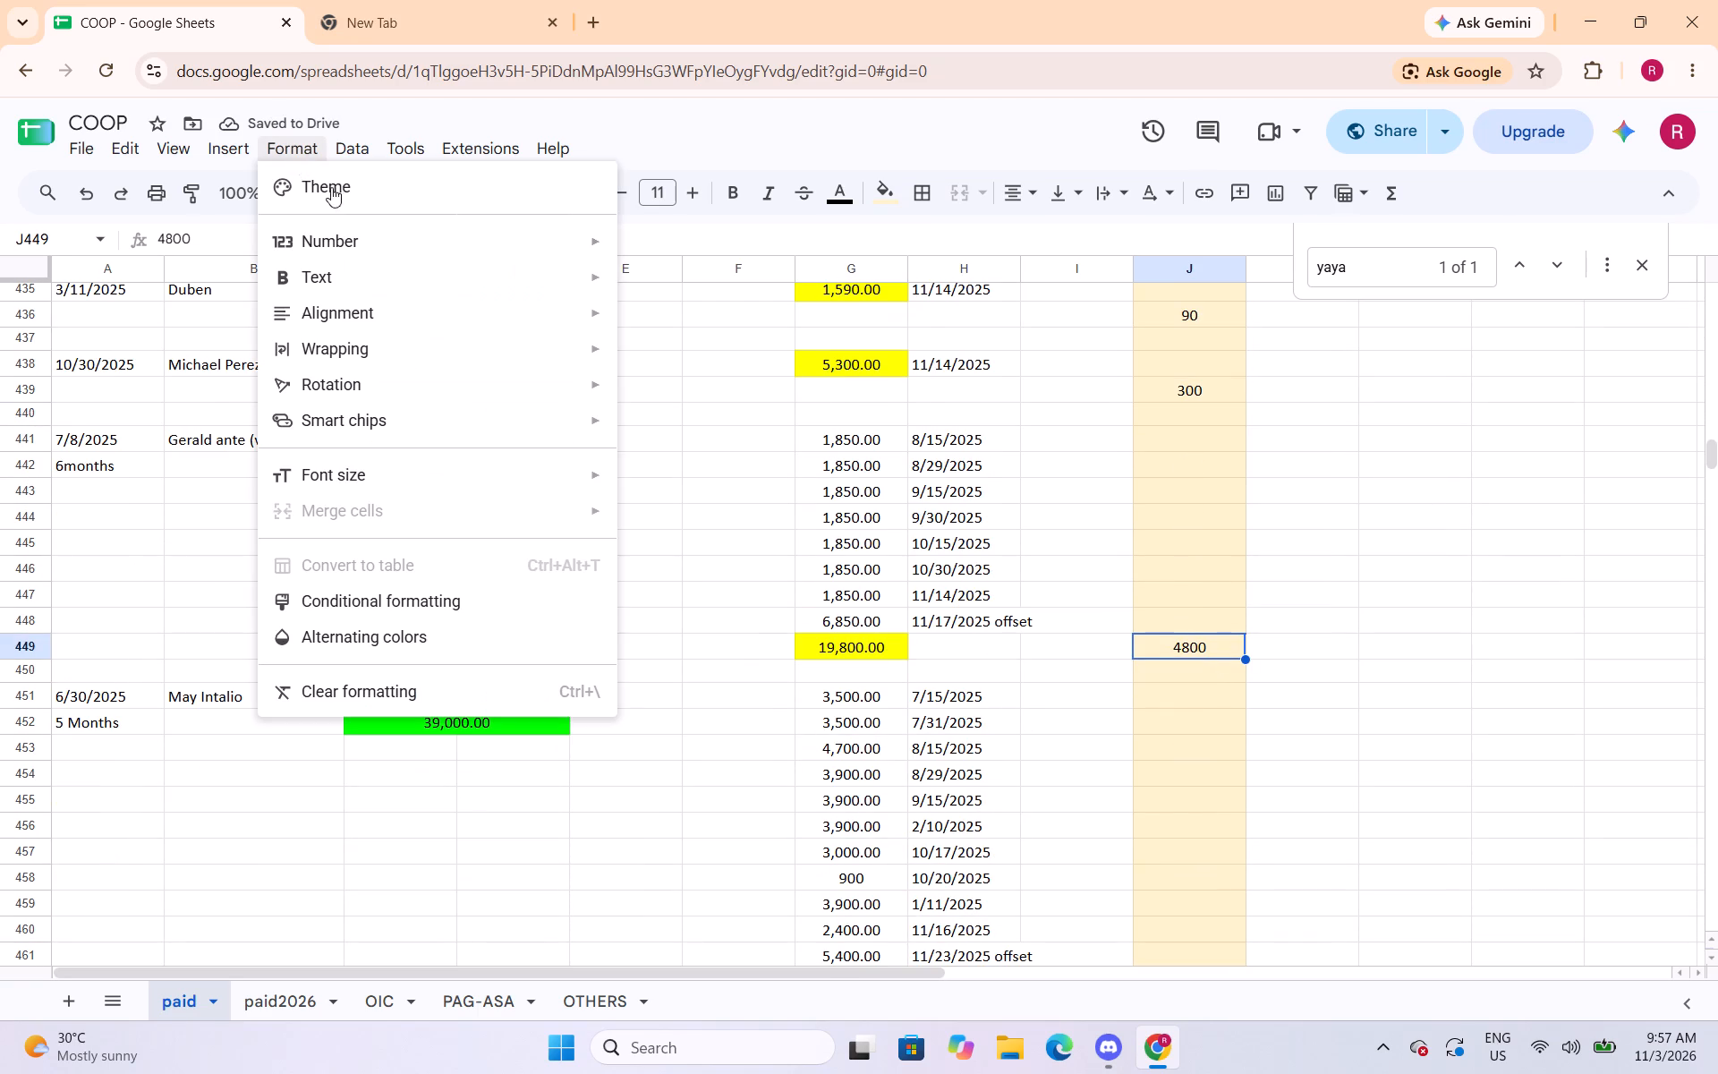
# Apply the Number format to the column J amounts in J449 and J463.
pyautogui.click(692, 337)
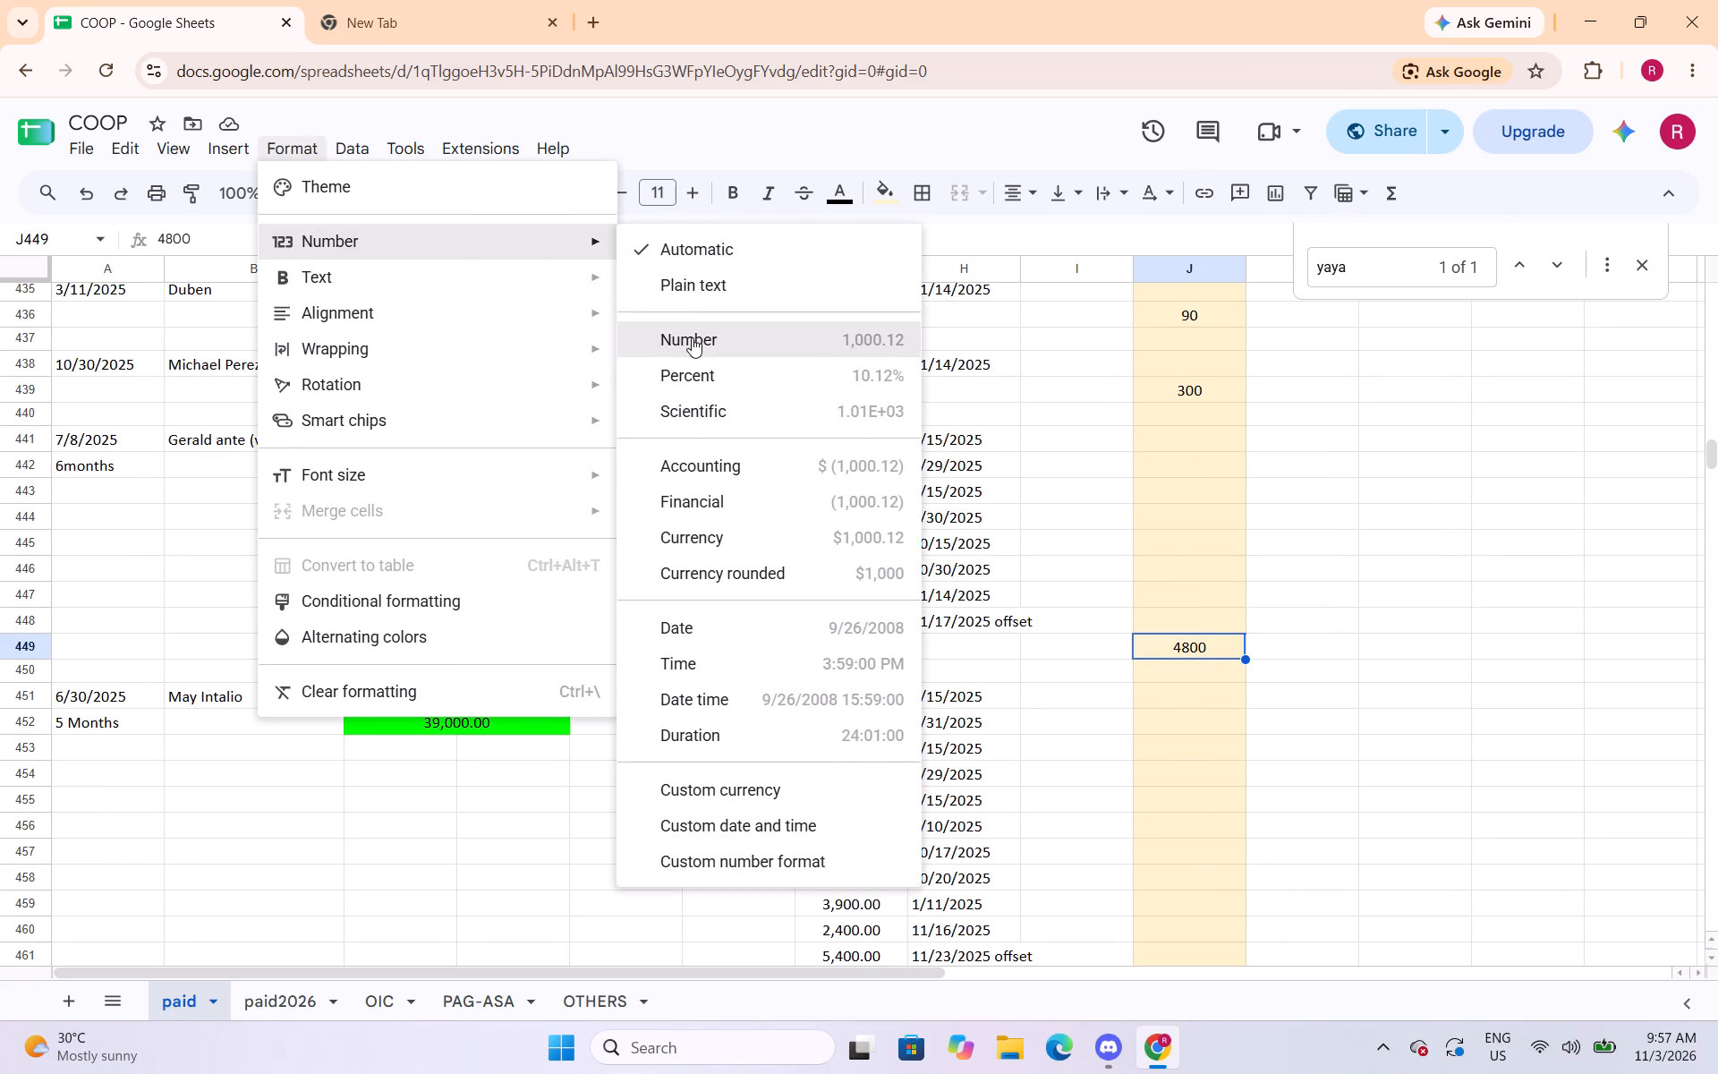
pyautogui.scroll(-4, 1155, 503)
pyautogui.click(1203, 566)
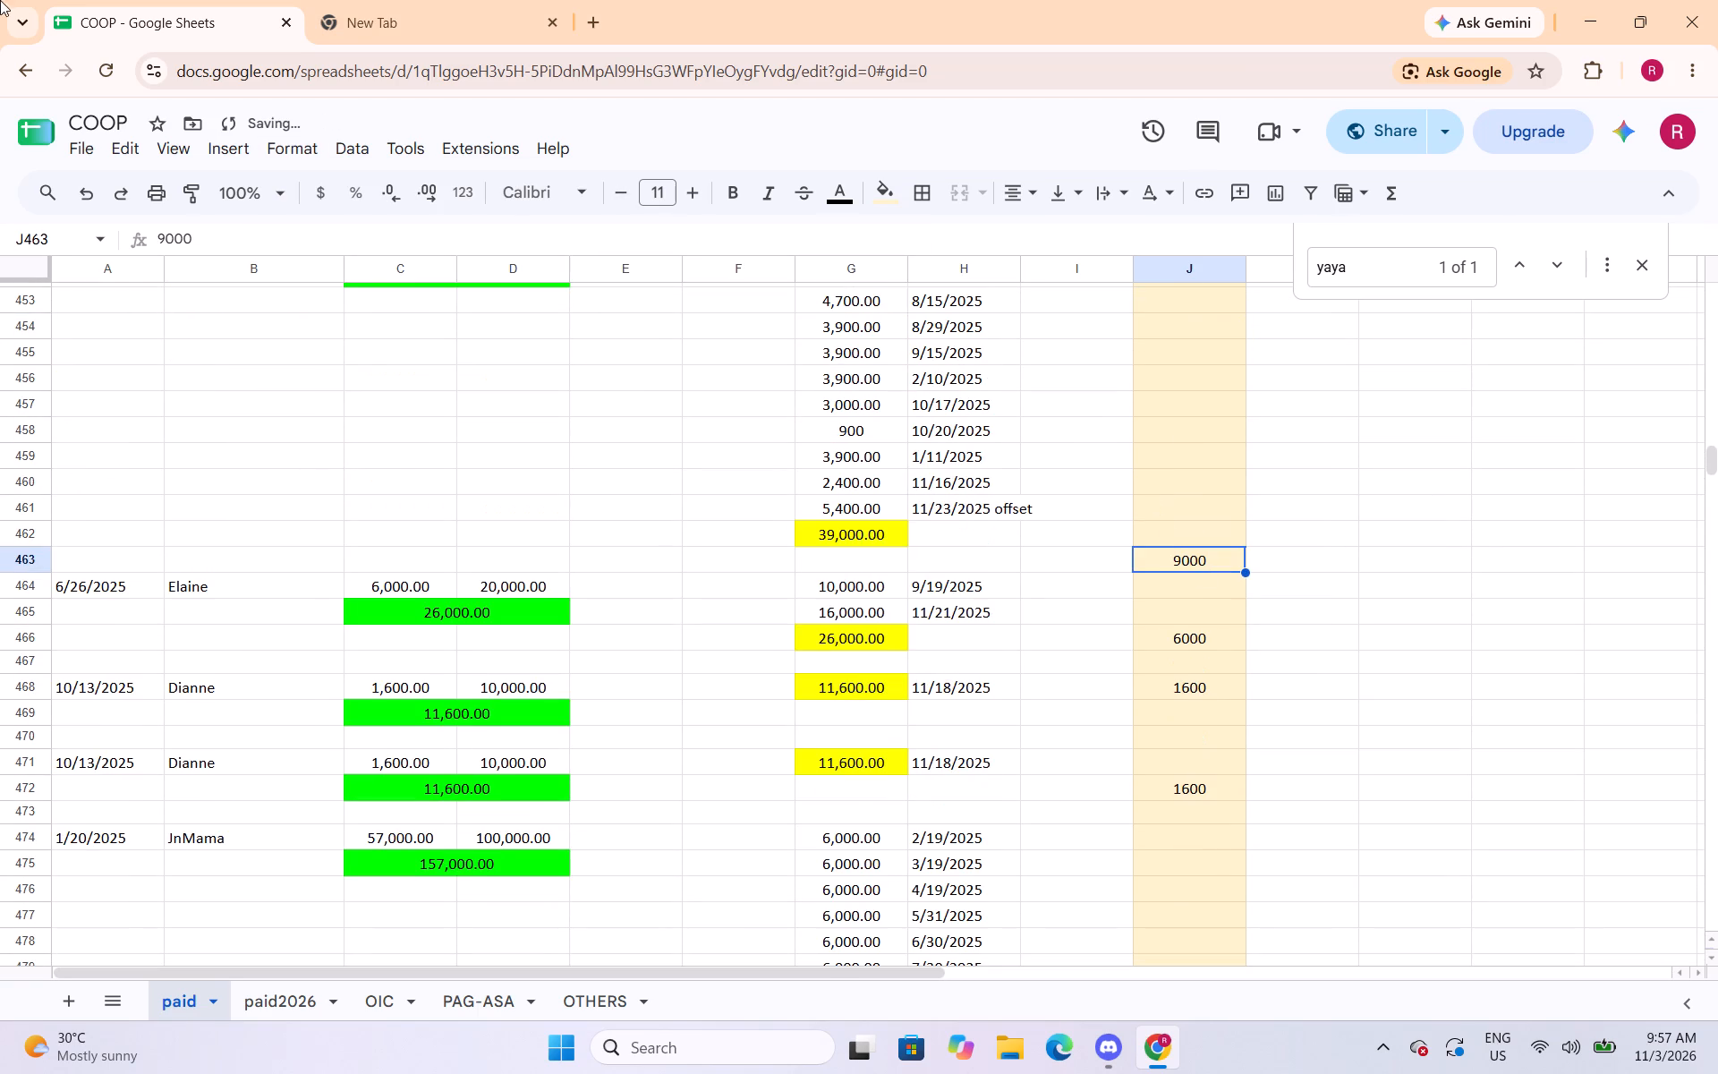
pyautogui.click(284, 143)
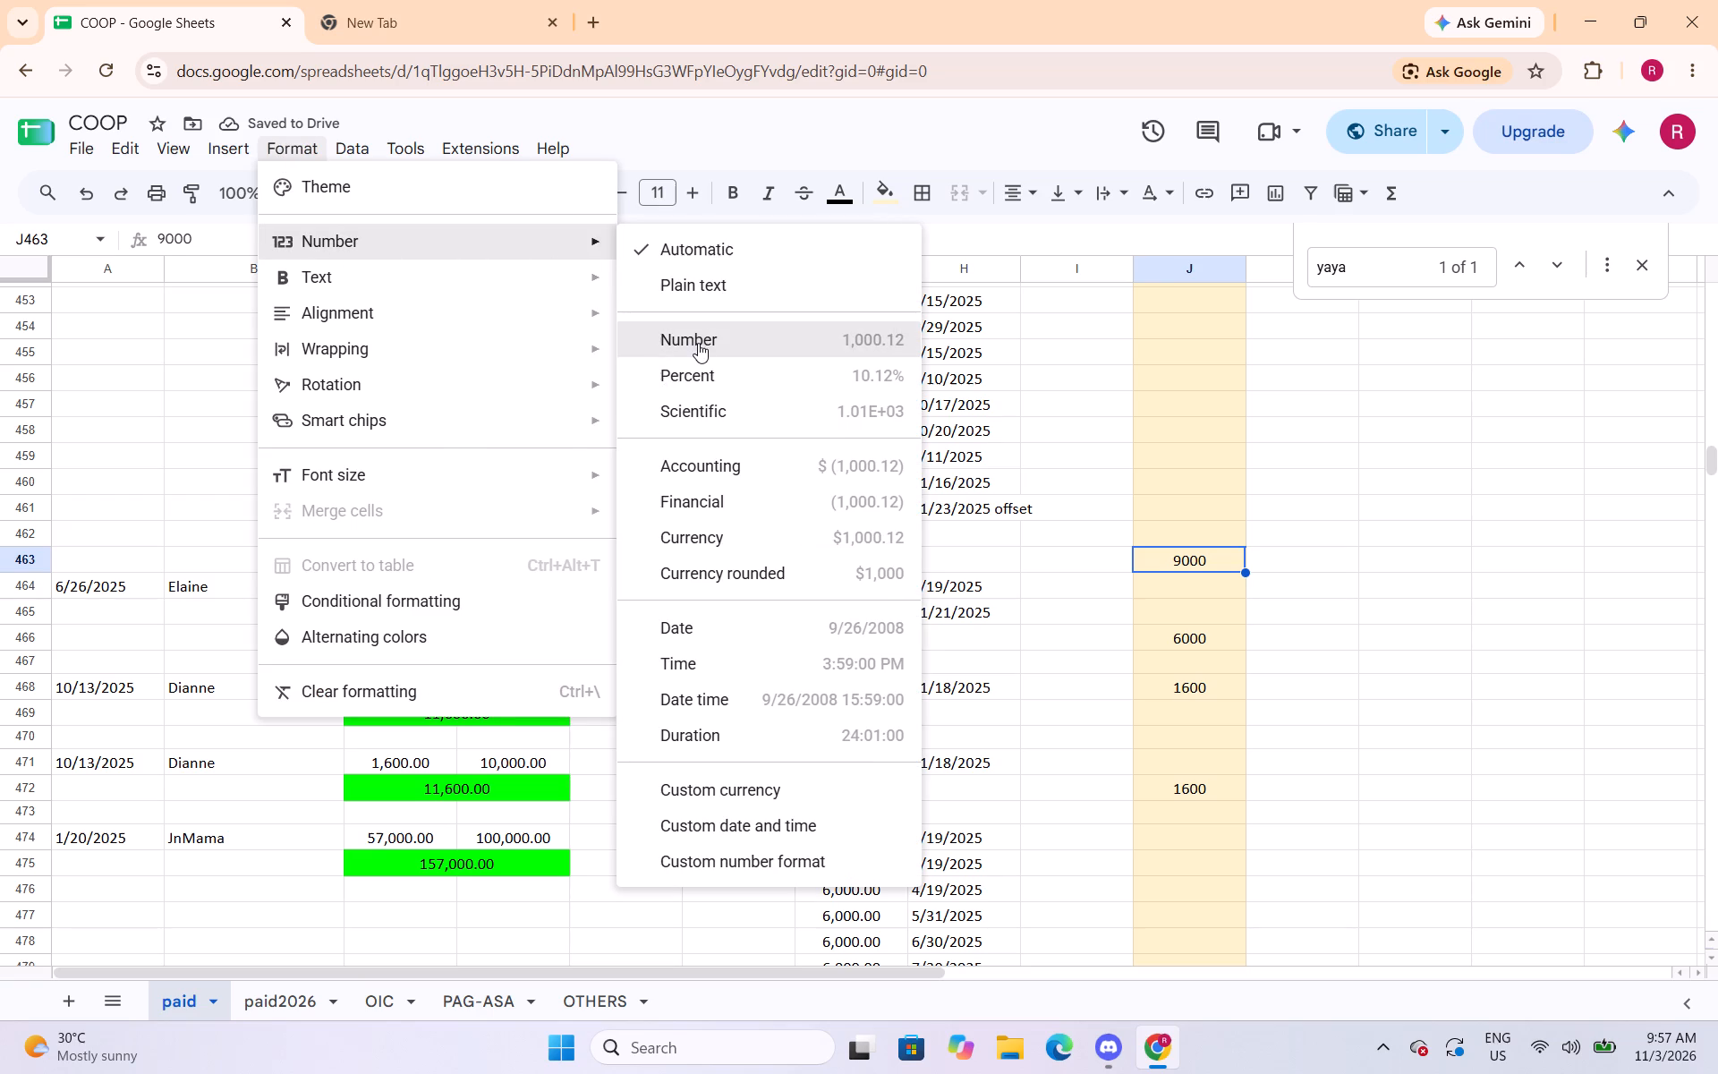
pyautogui.click(698, 343)
# Apply the Number format to the column J amounts in J466, J468 and J472.
pyautogui.click(1217, 638)
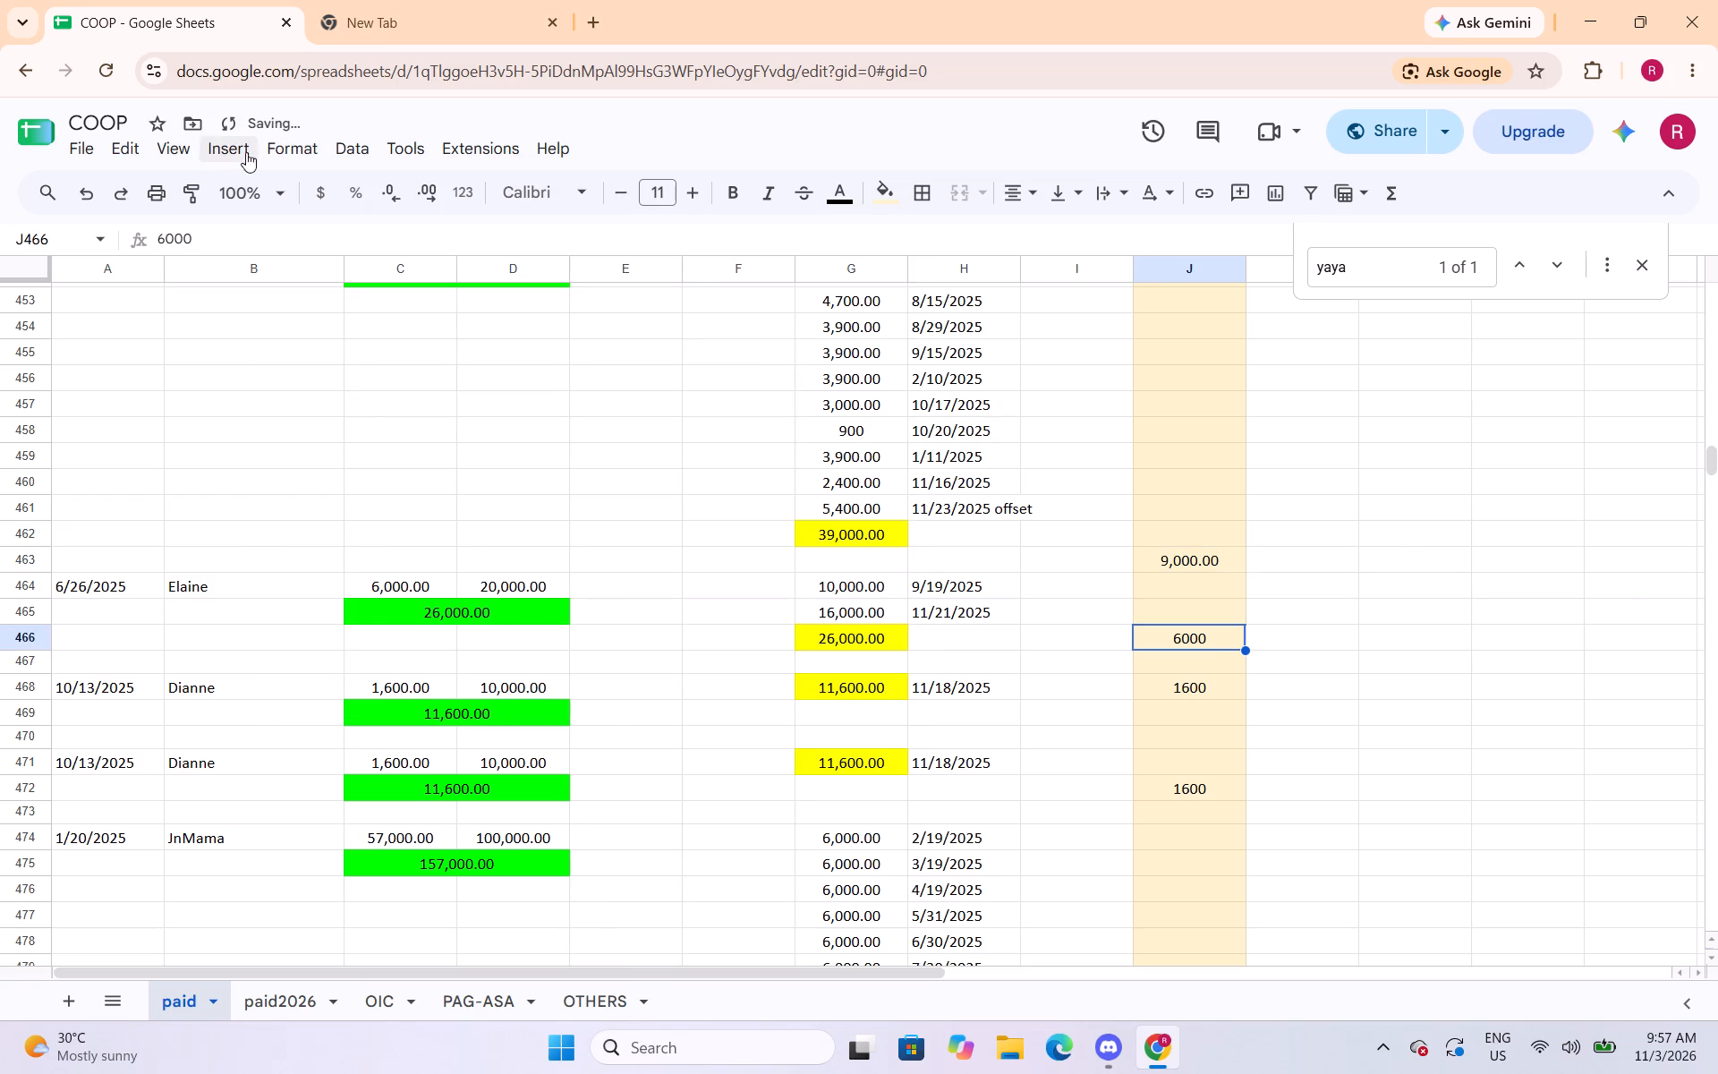
pyautogui.click(281, 151)
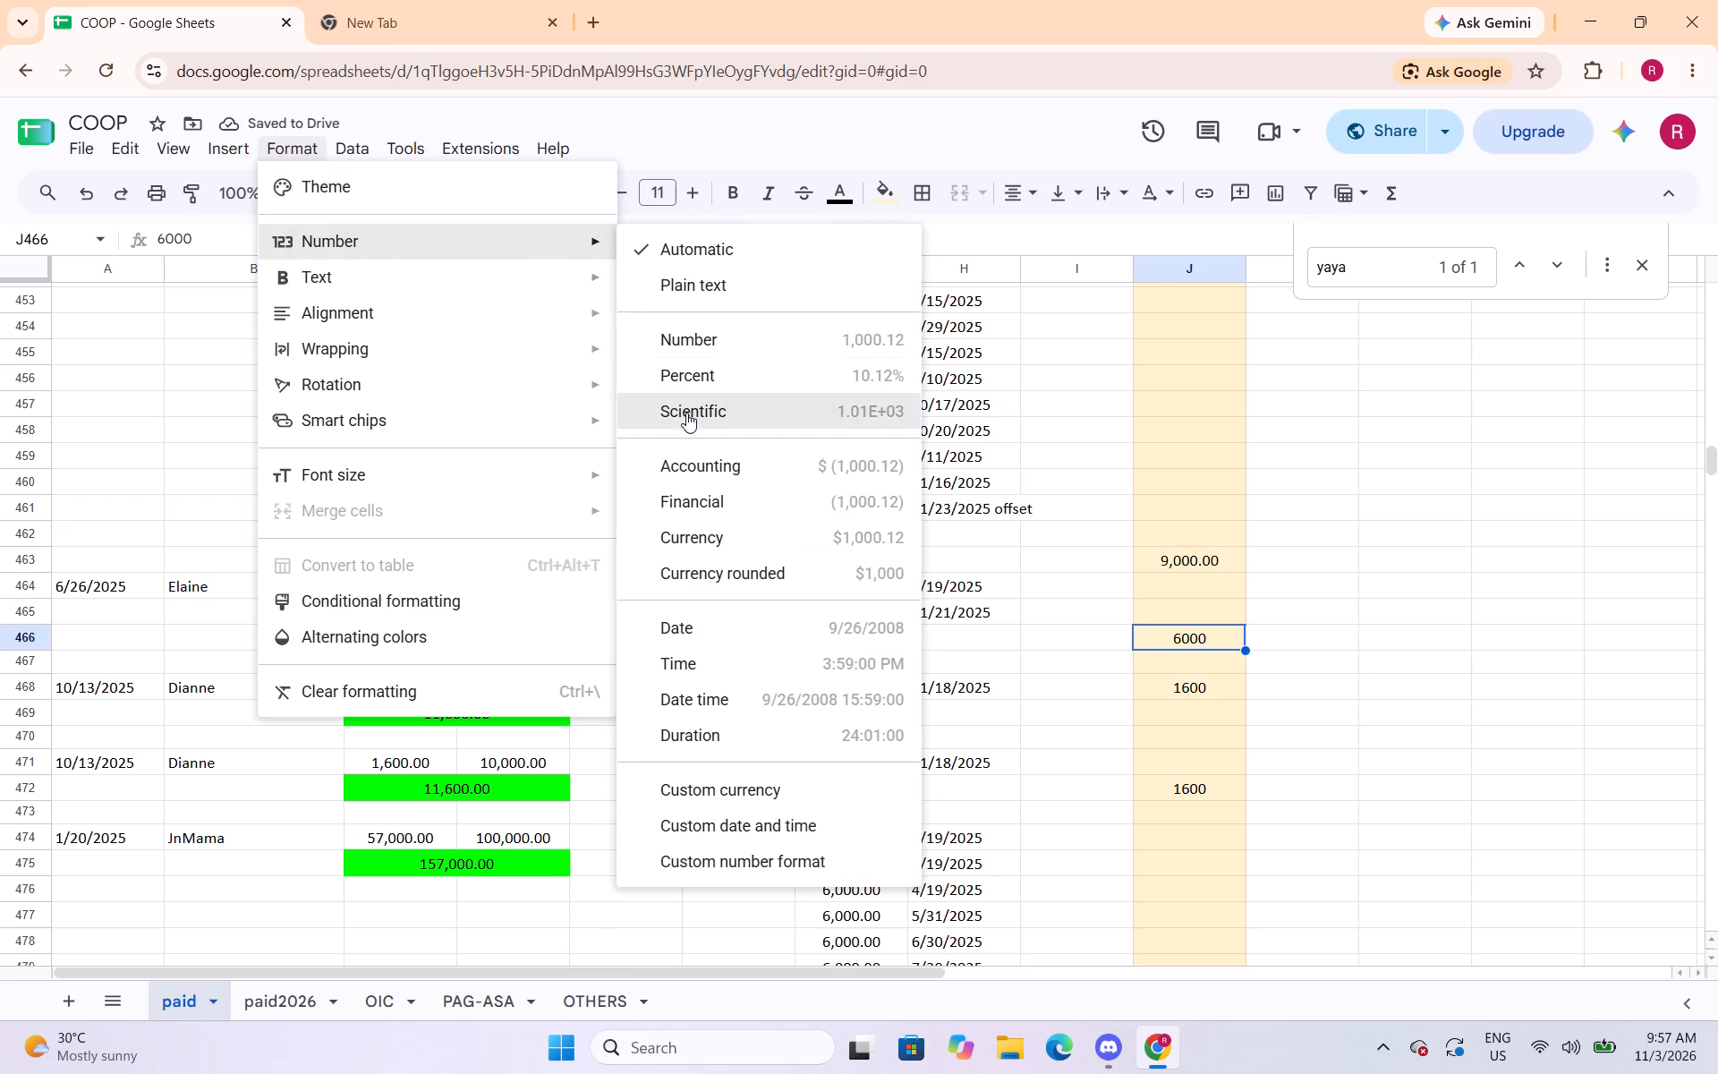
pyautogui.click(710, 345)
pyautogui.click(1191, 686)
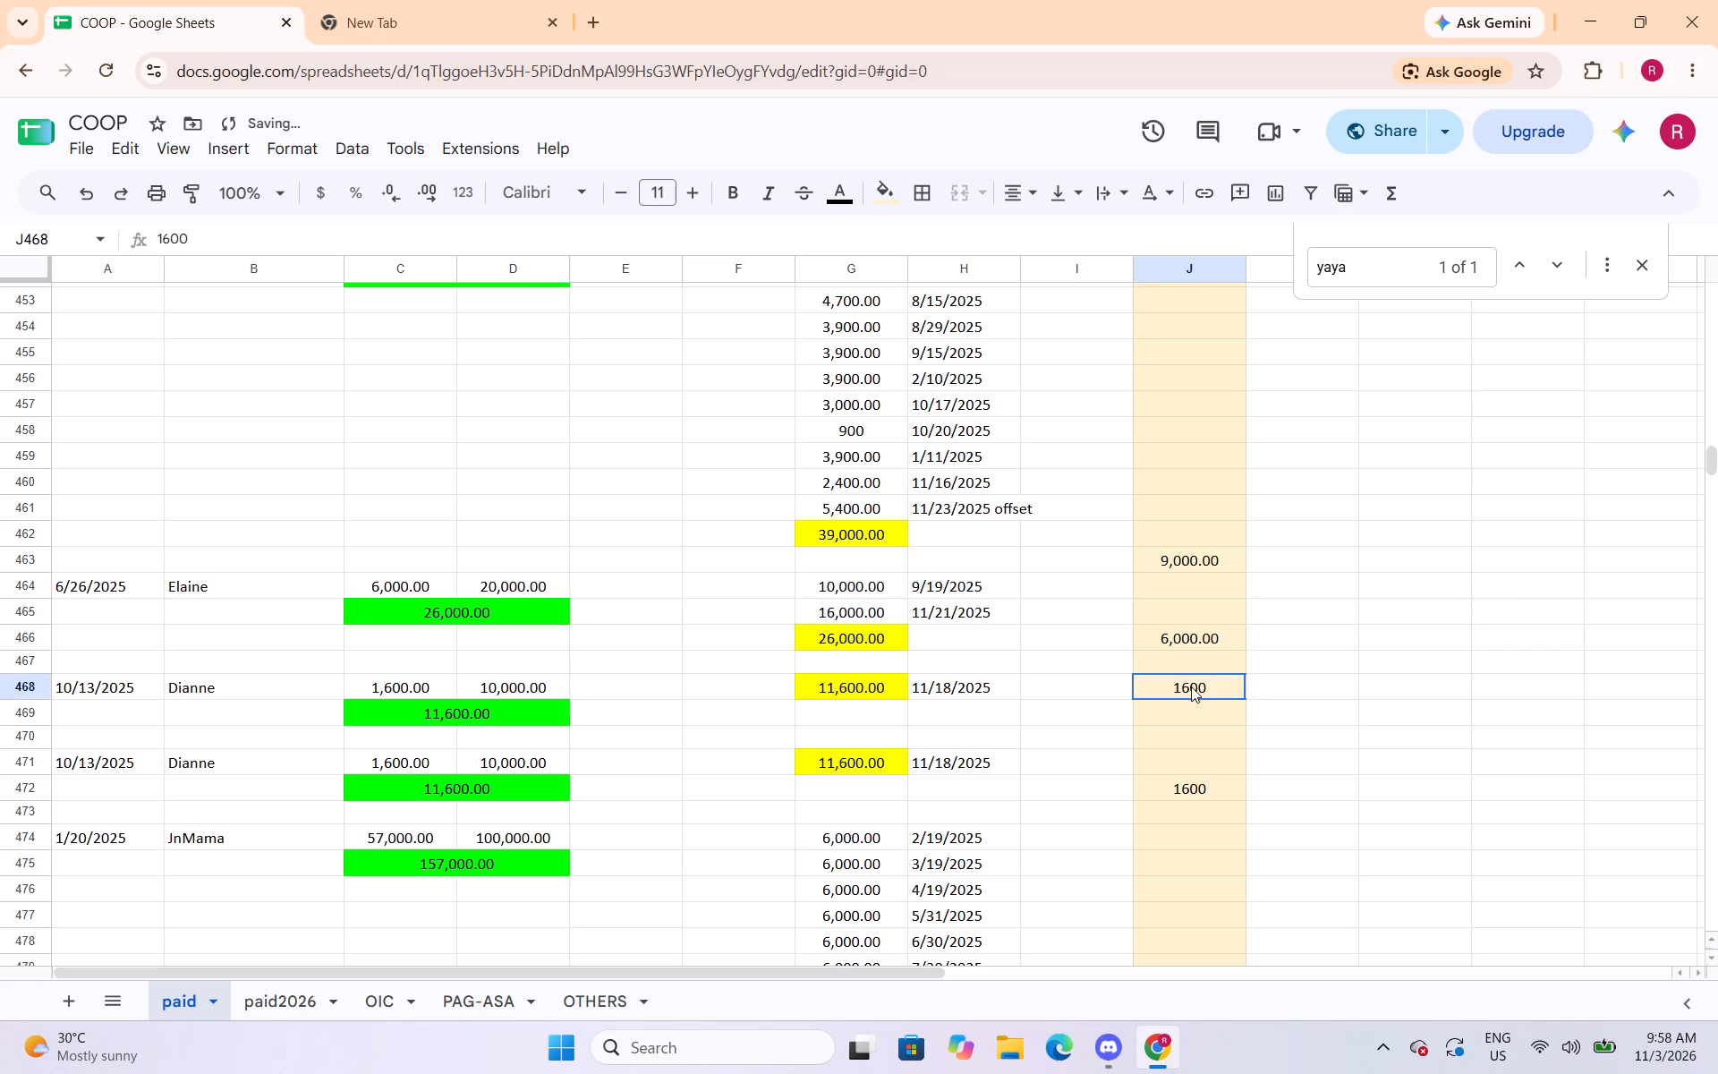
pyautogui.click(299, 148)
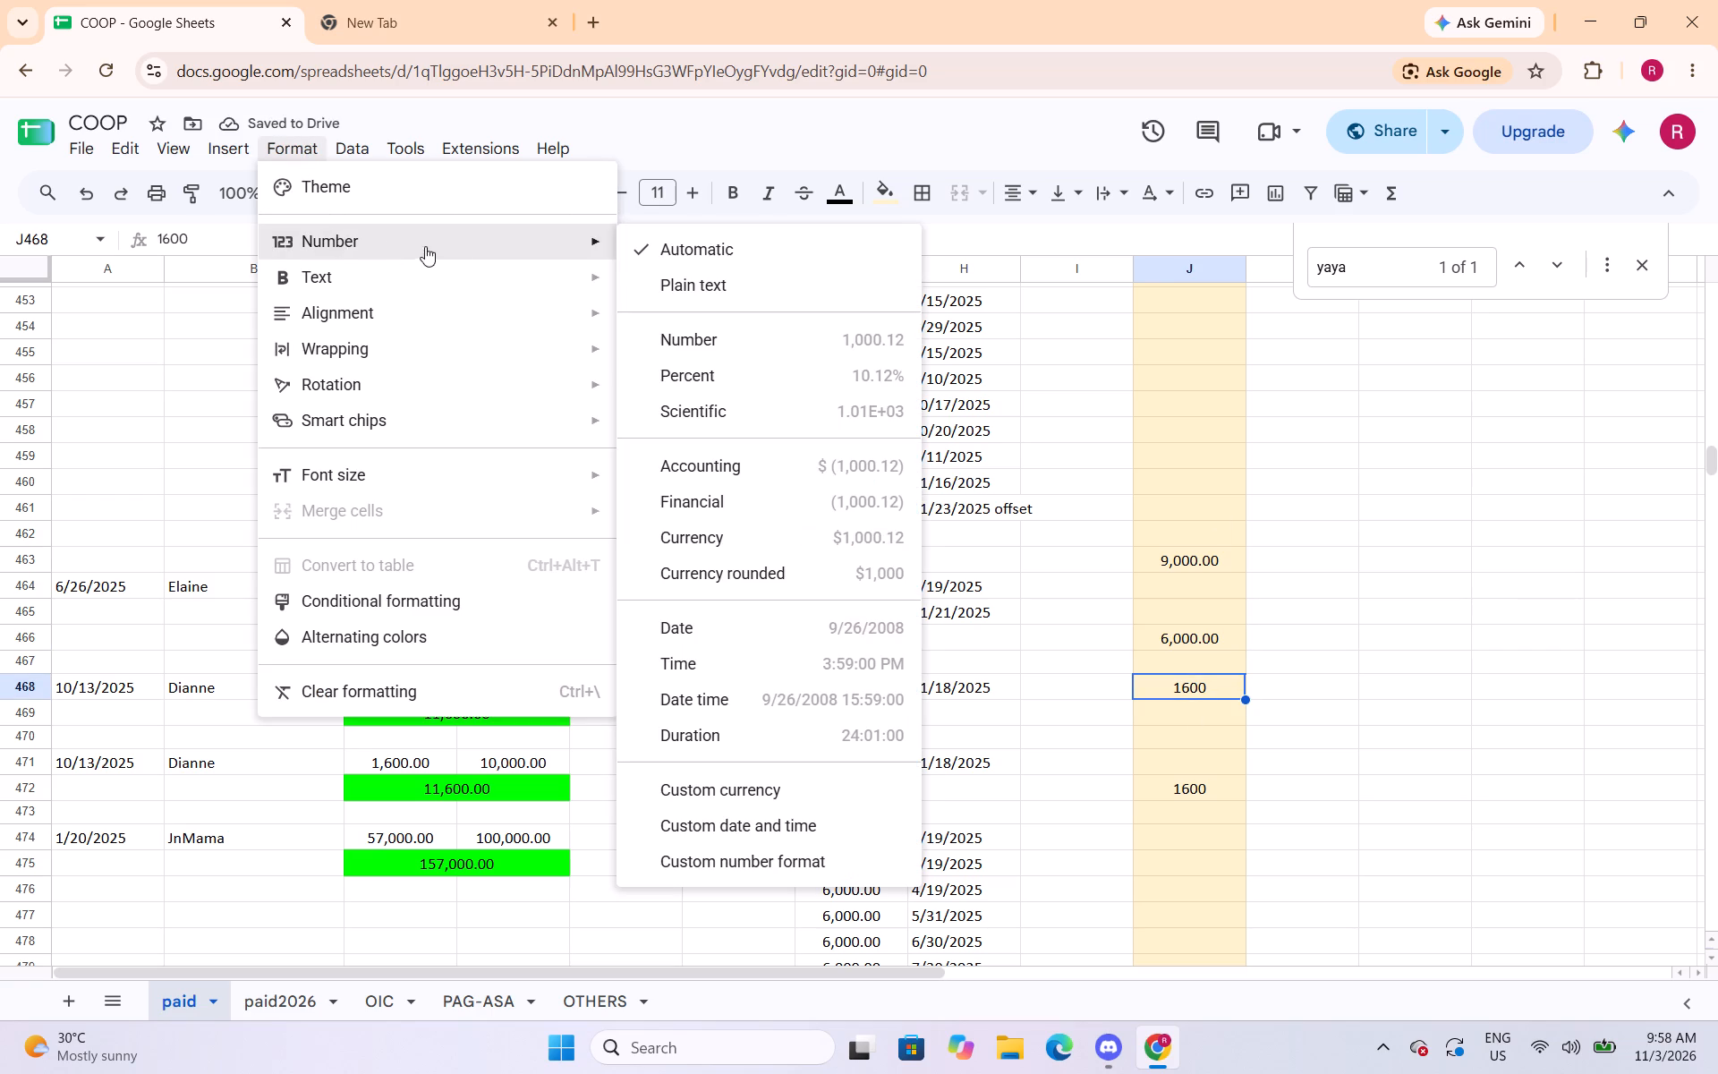
pyautogui.click(706, 348)
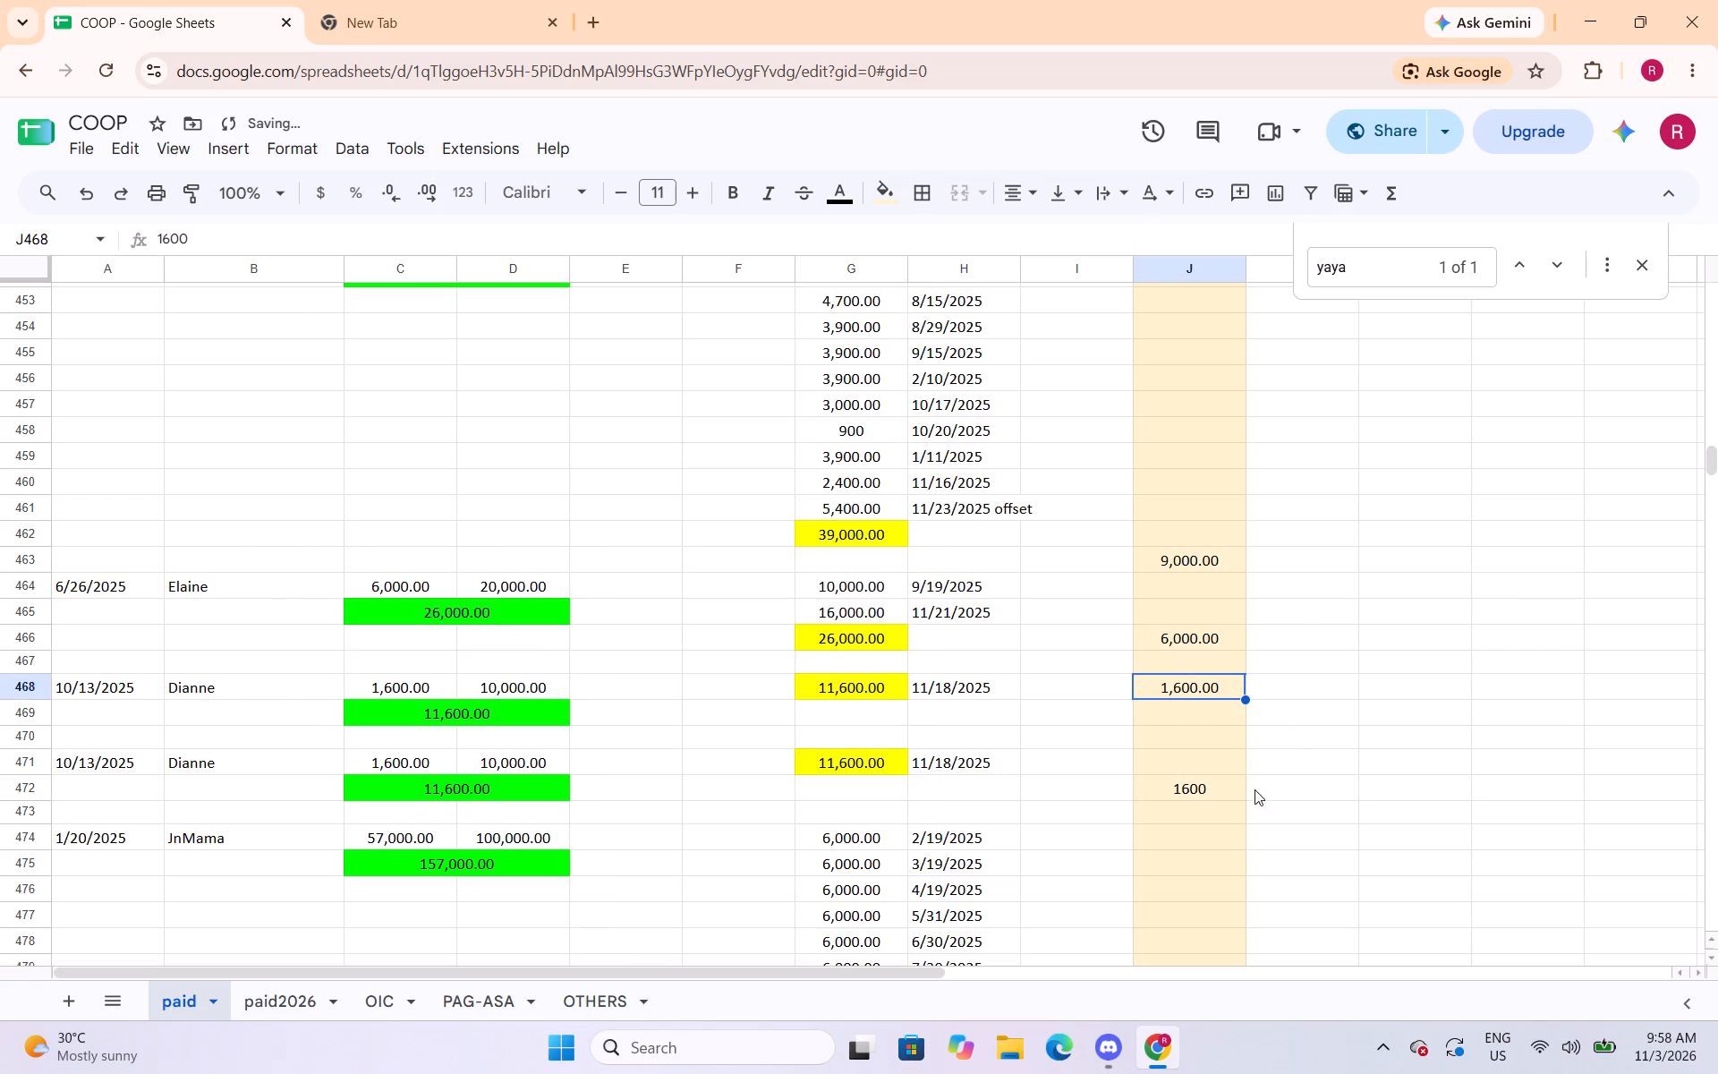
pyautogui.click(1221, 801)
pyautogui.click(268, 150)
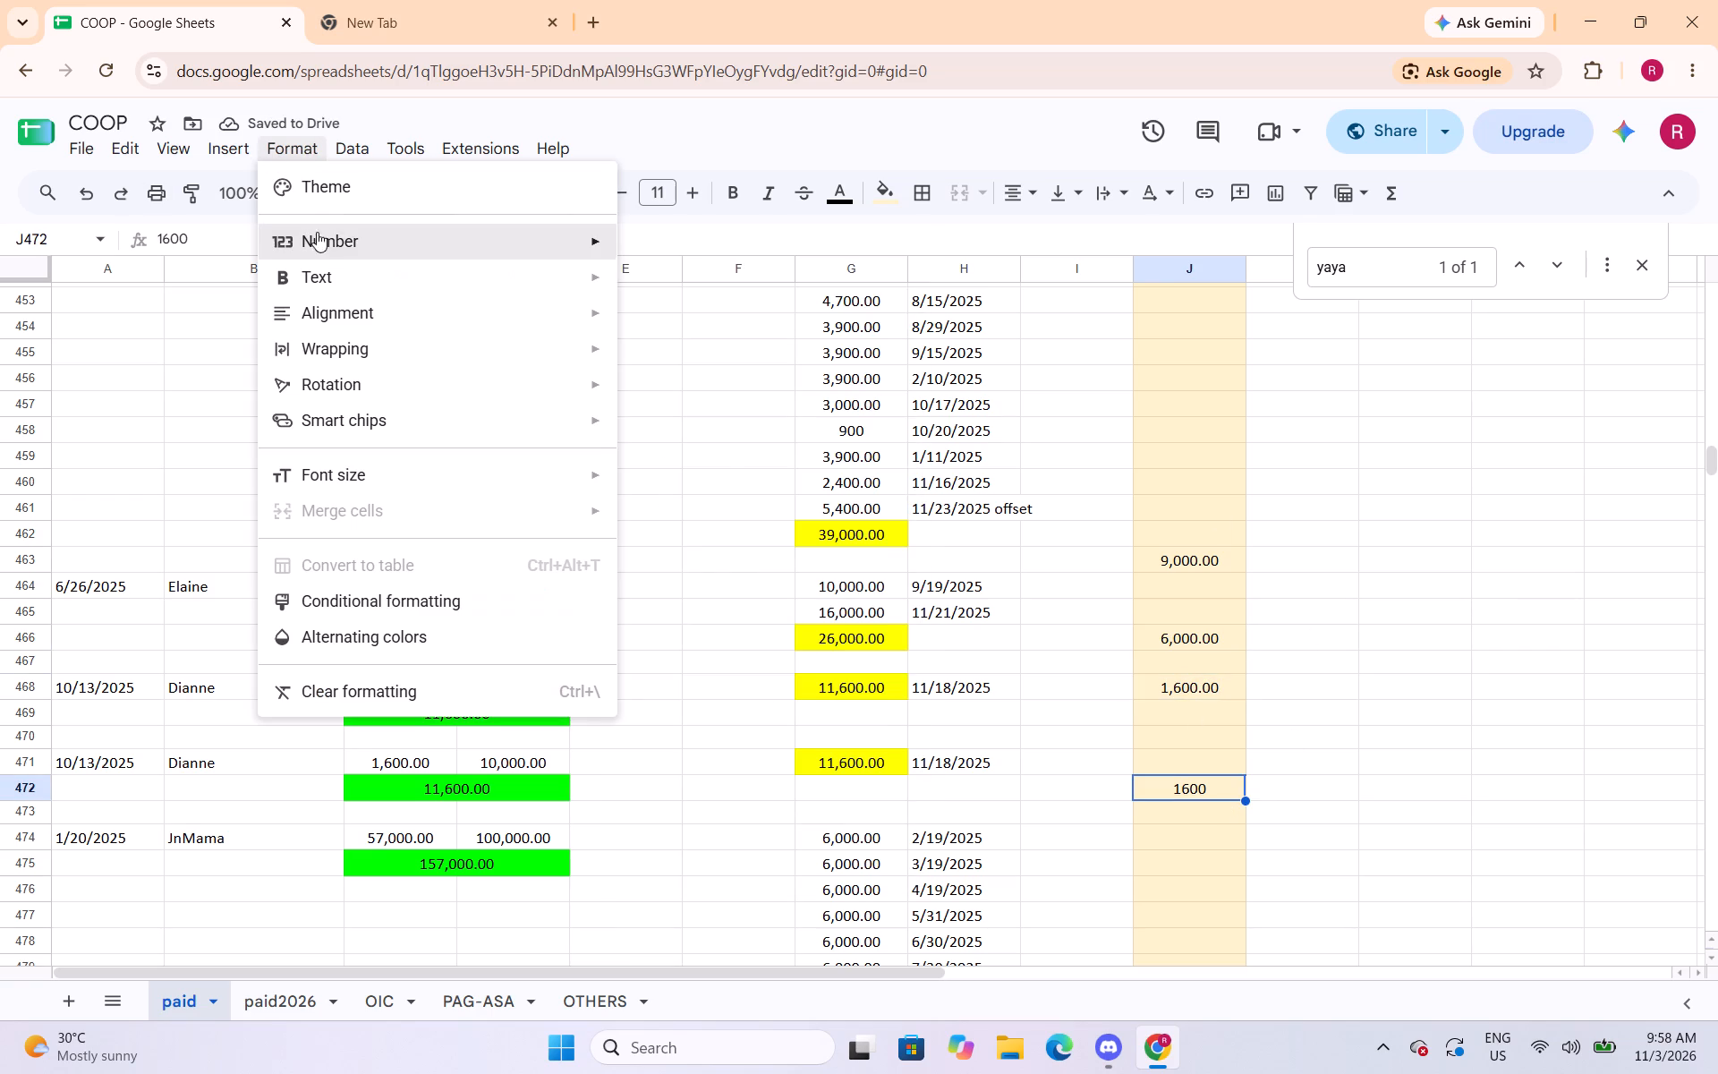
pyautogui.click(702, 338)
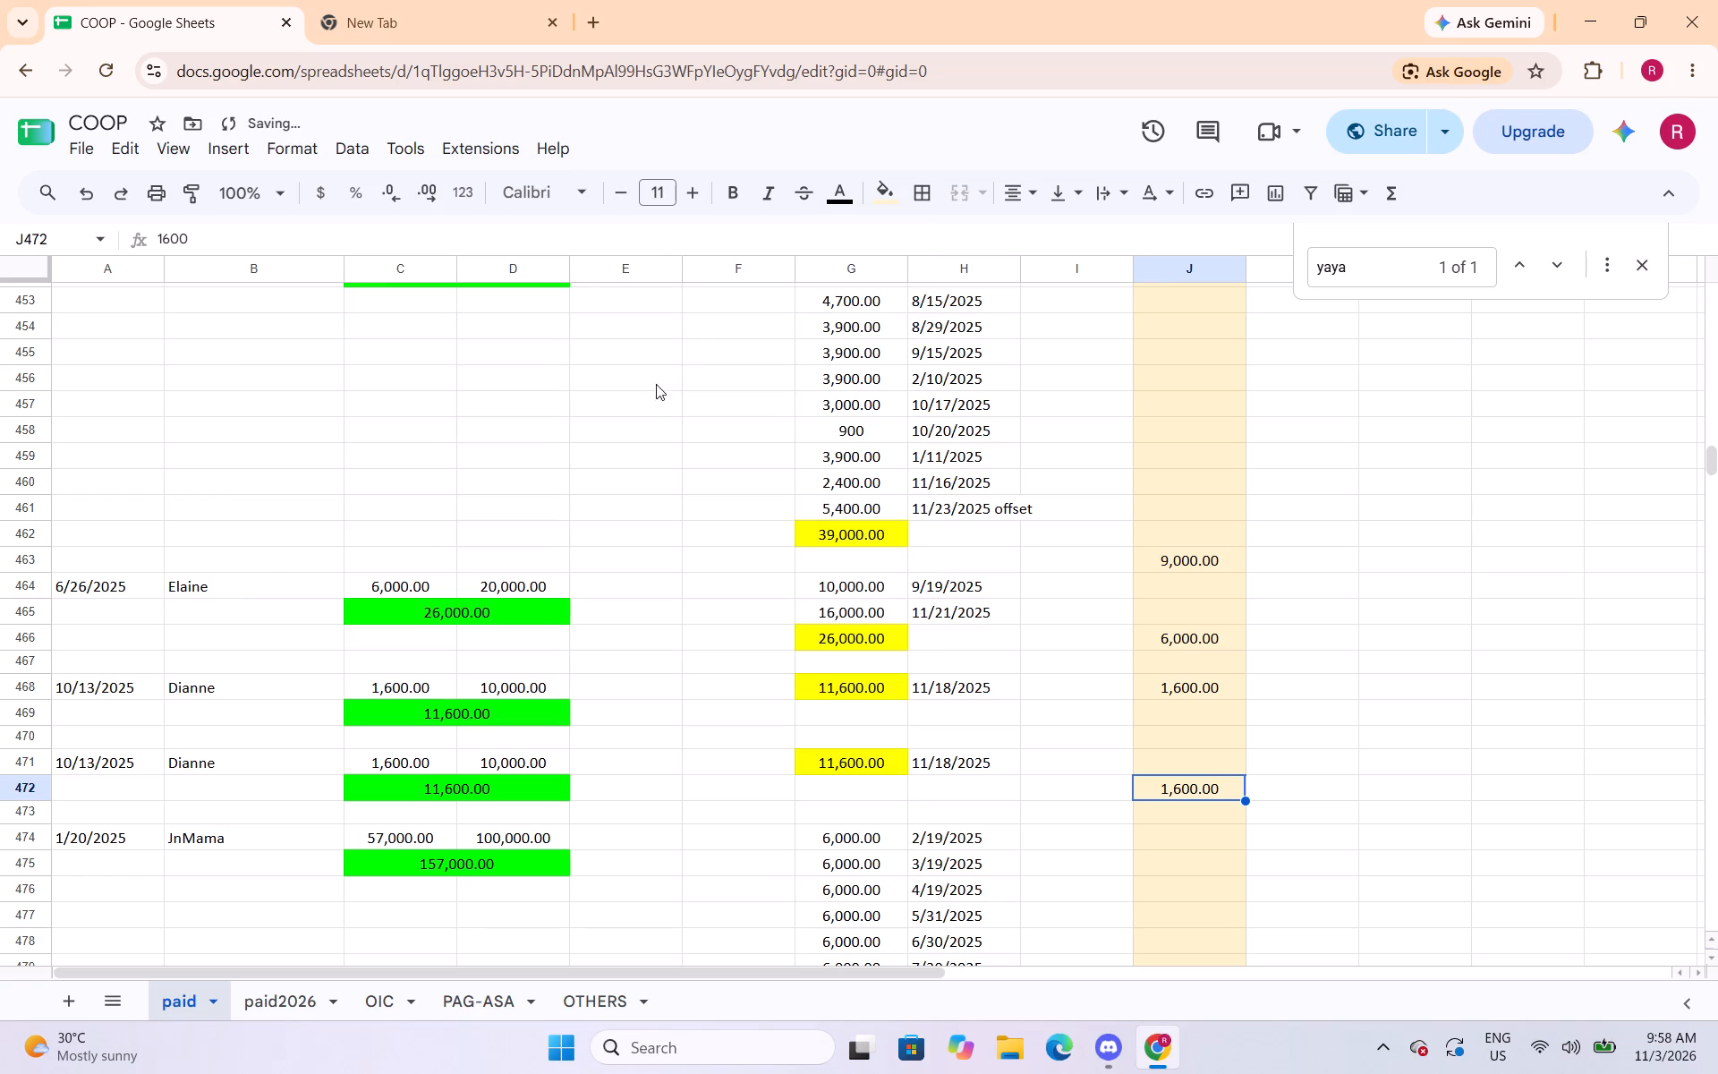
# Apply the Number format to the column J amounts in J482 and J487.
pyautogui.scroll(-4, 1205, 619)
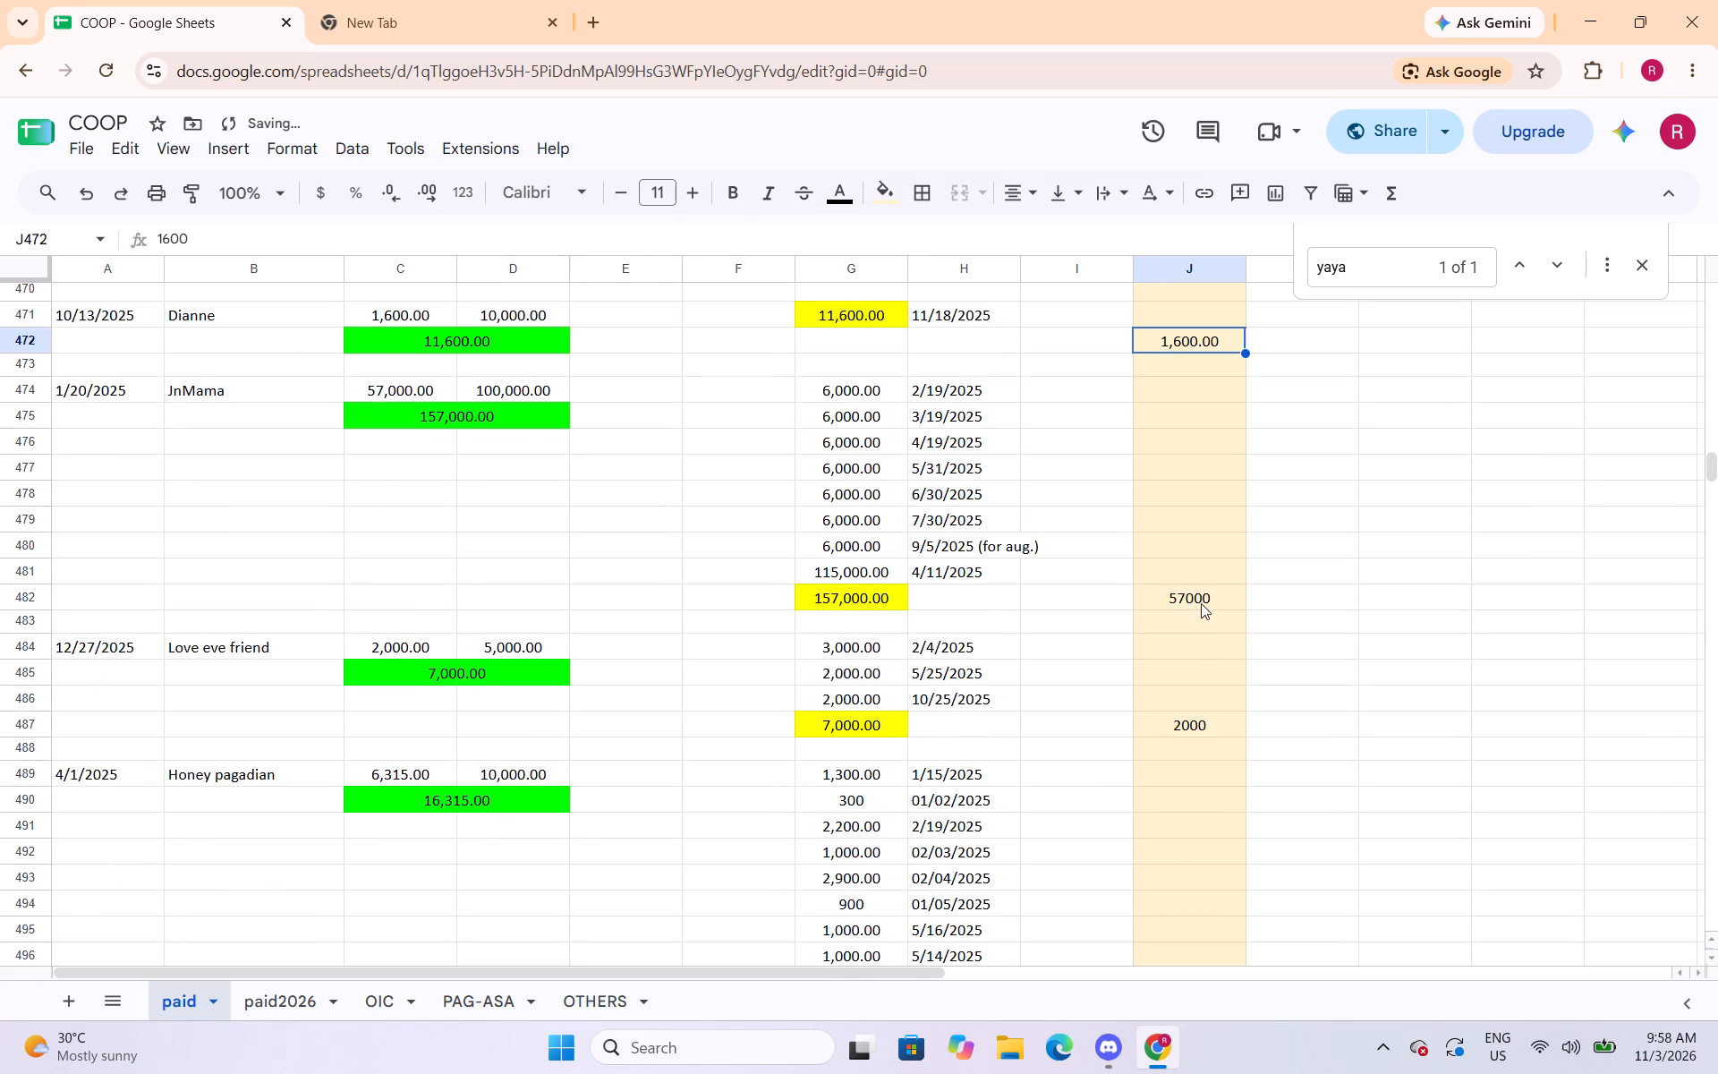
pyautogui.click(1201, 603)
pyautogui.click(298, 152)
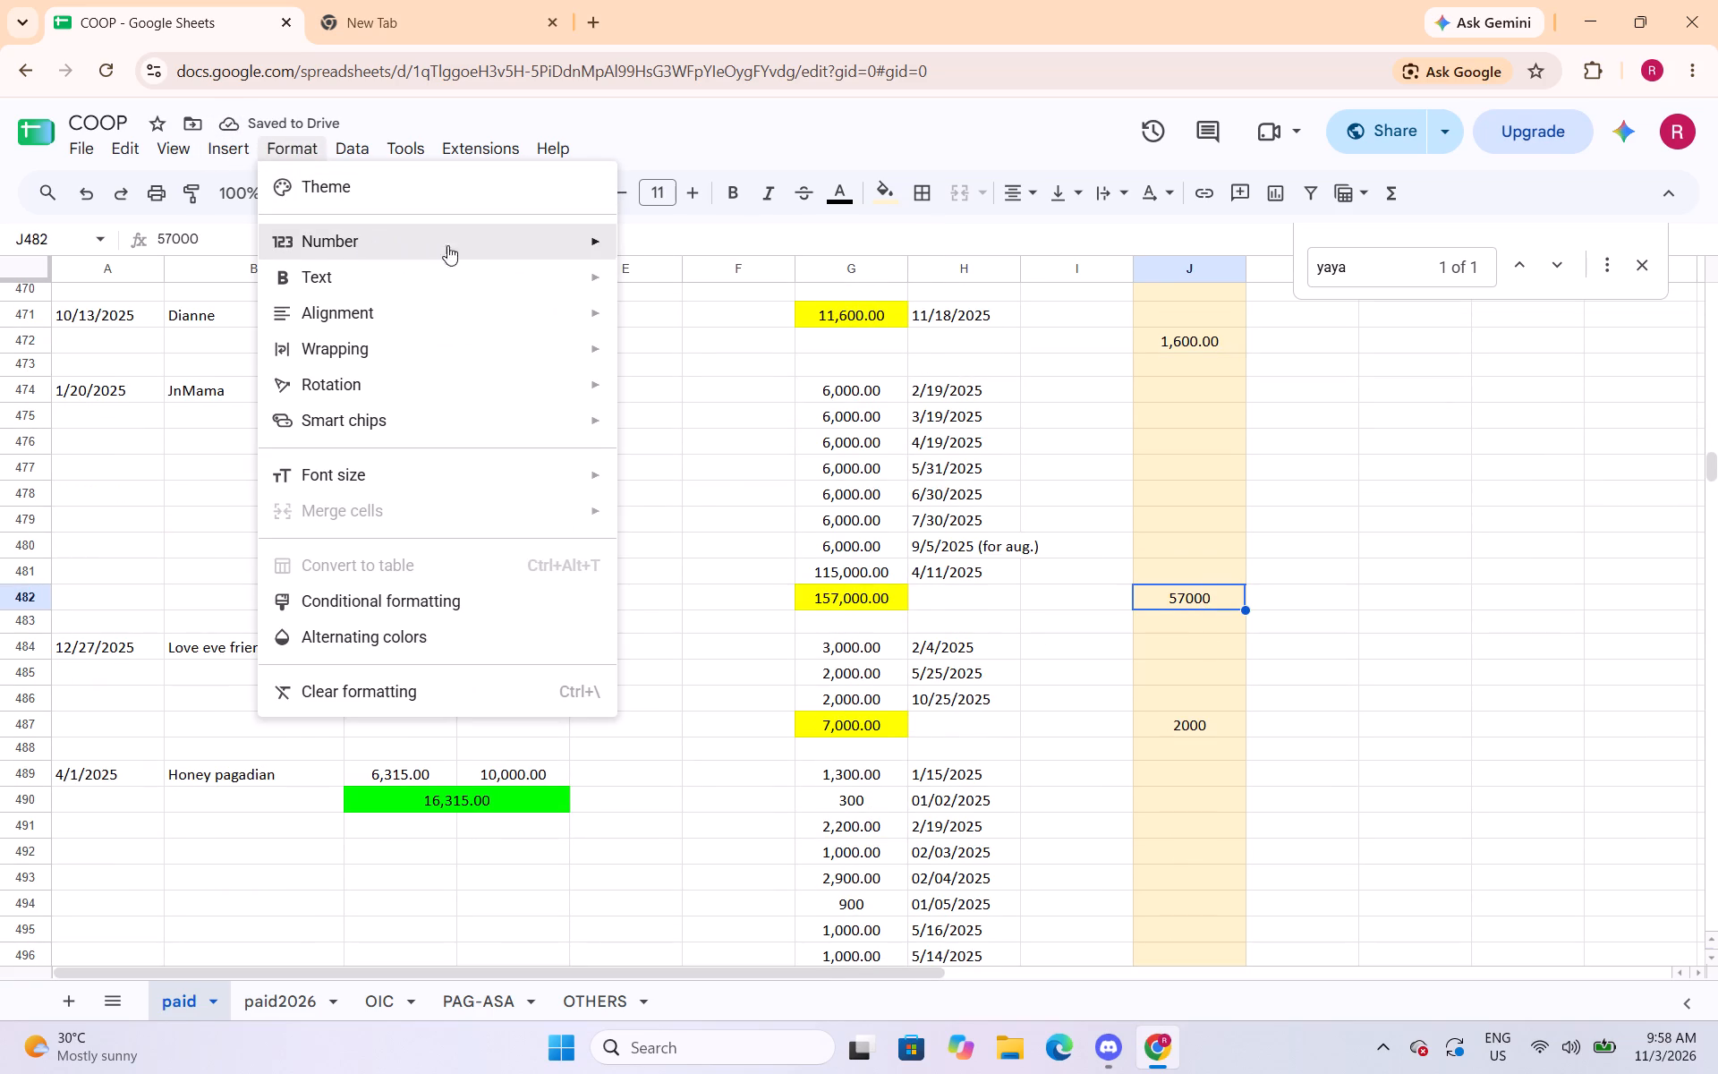
pyautogui.click(686, 346)
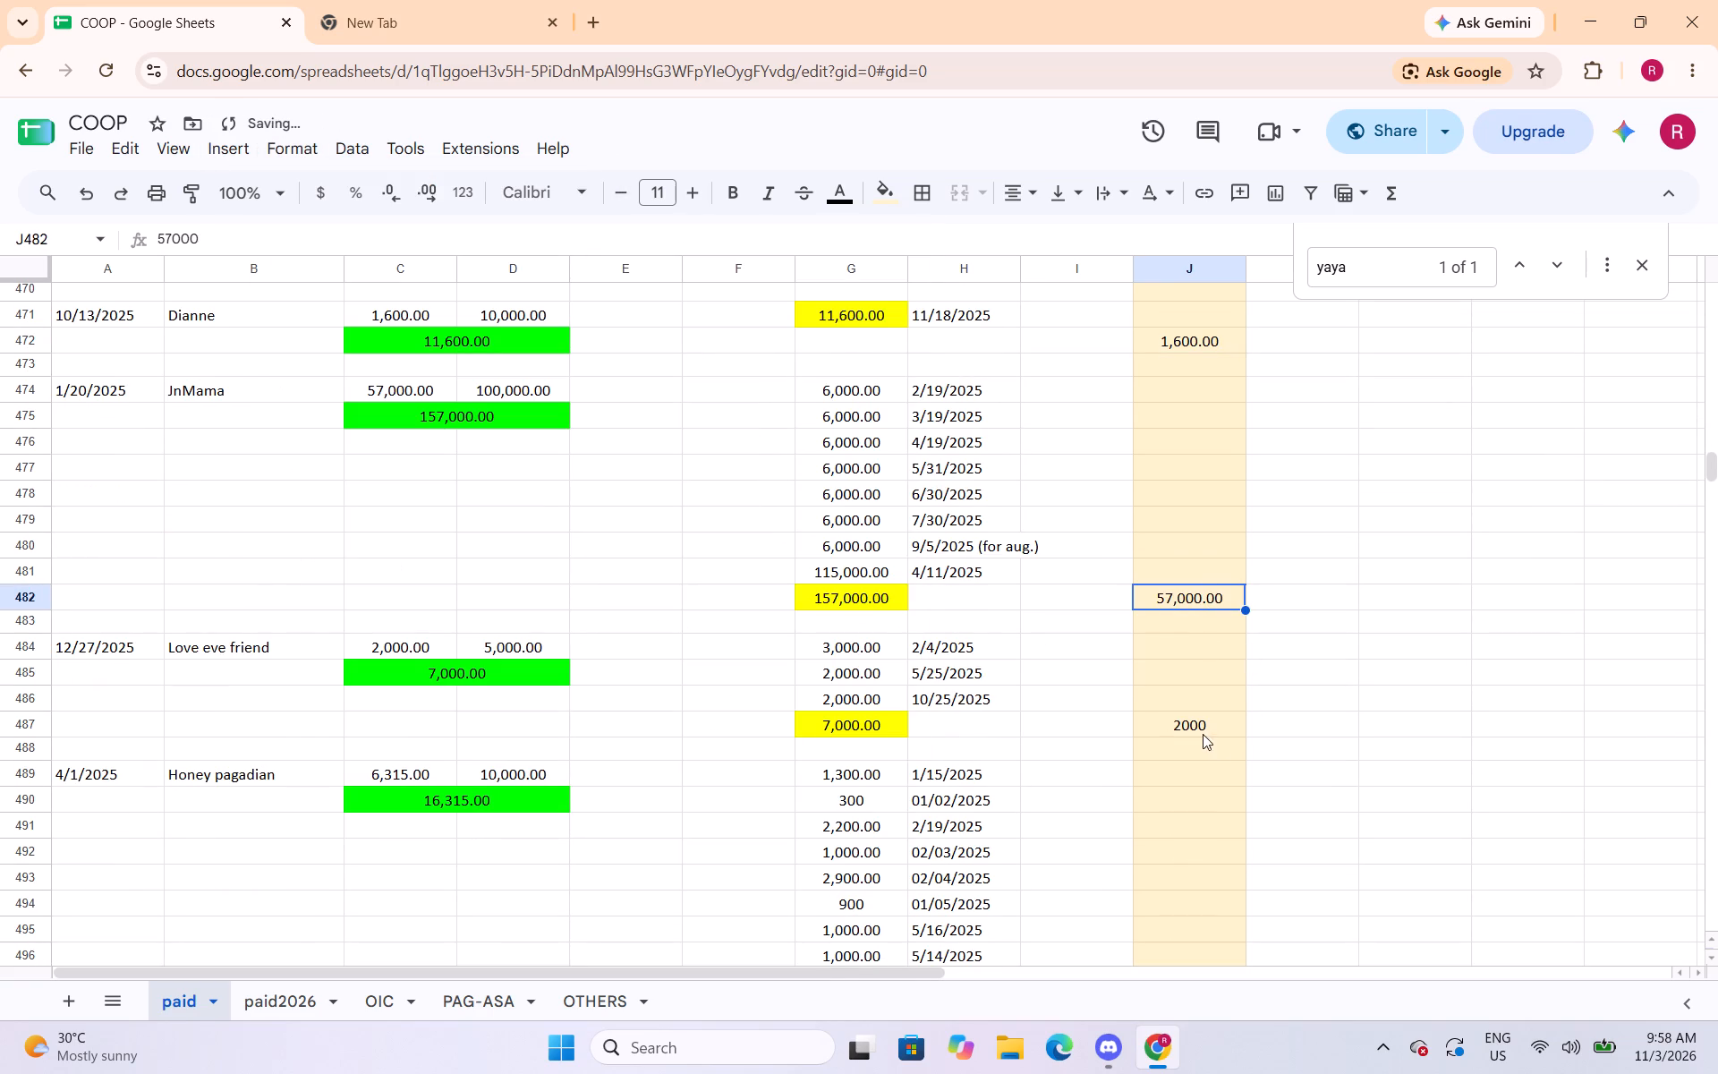
pyautogui.click(1203, 734)
pyautogui.click(267, 136)
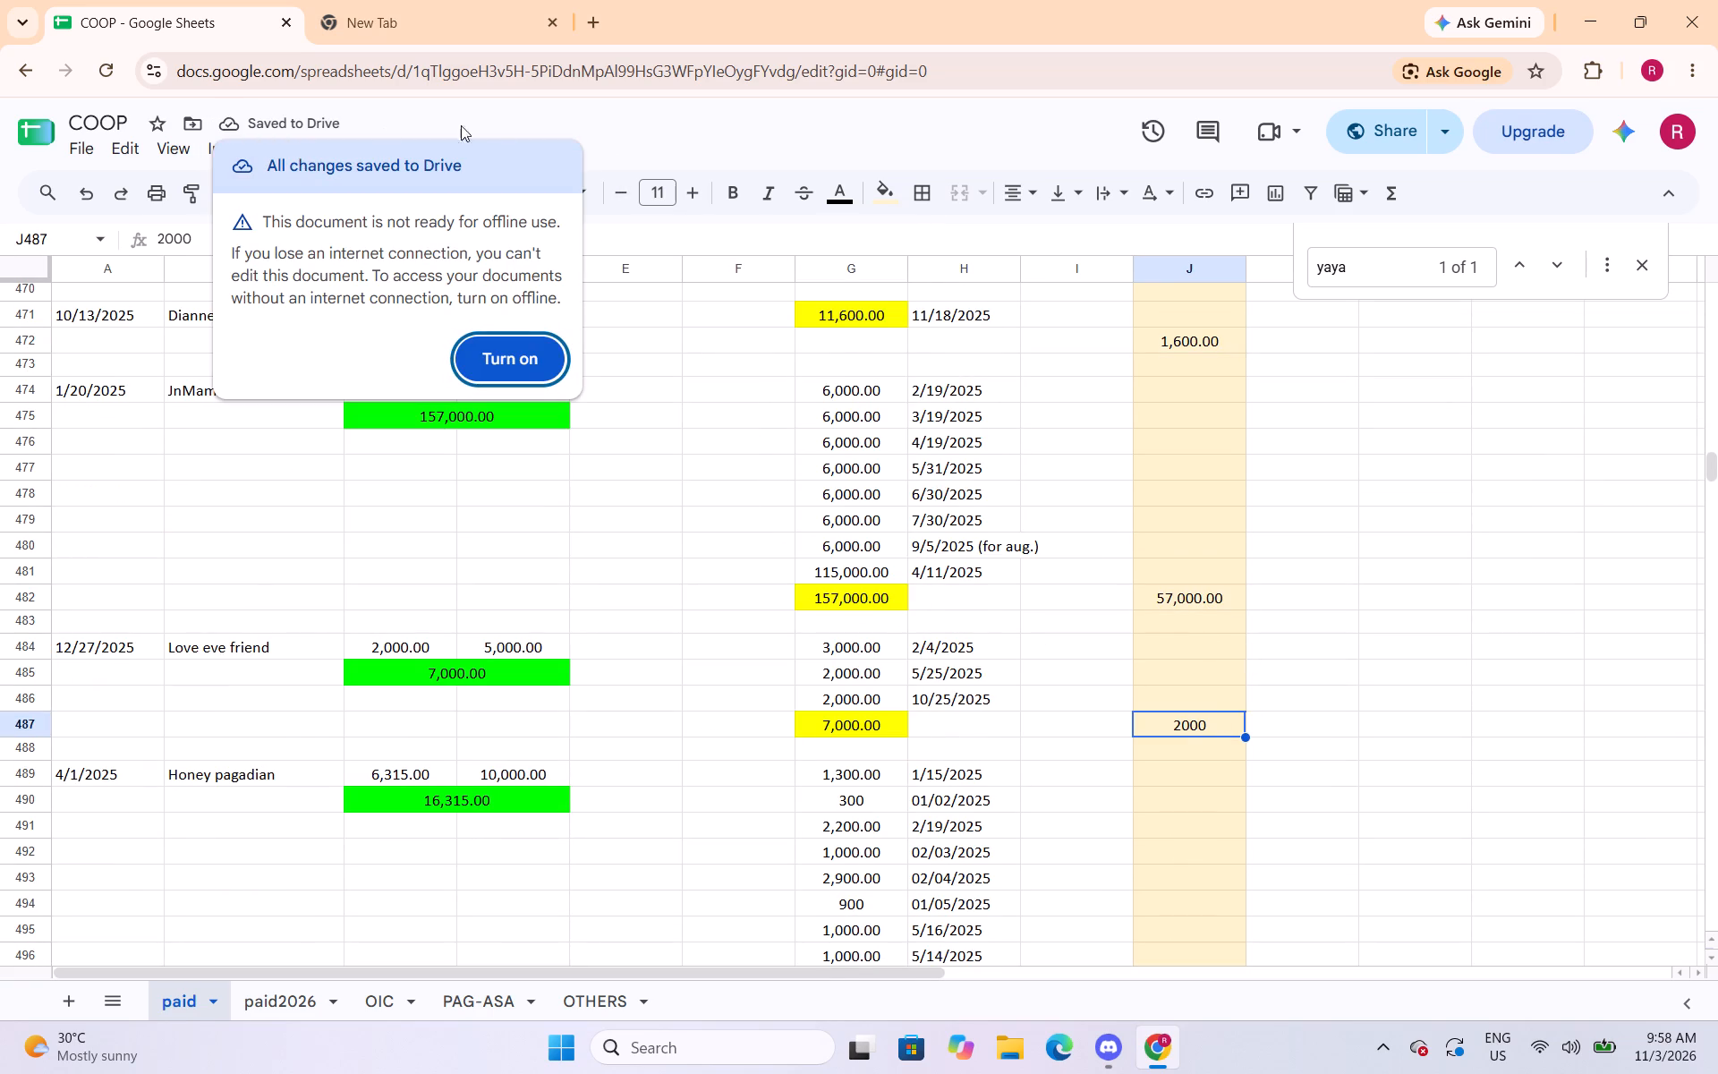
pyautogui.click(673, 133)
pyautogui.click(308, 143)
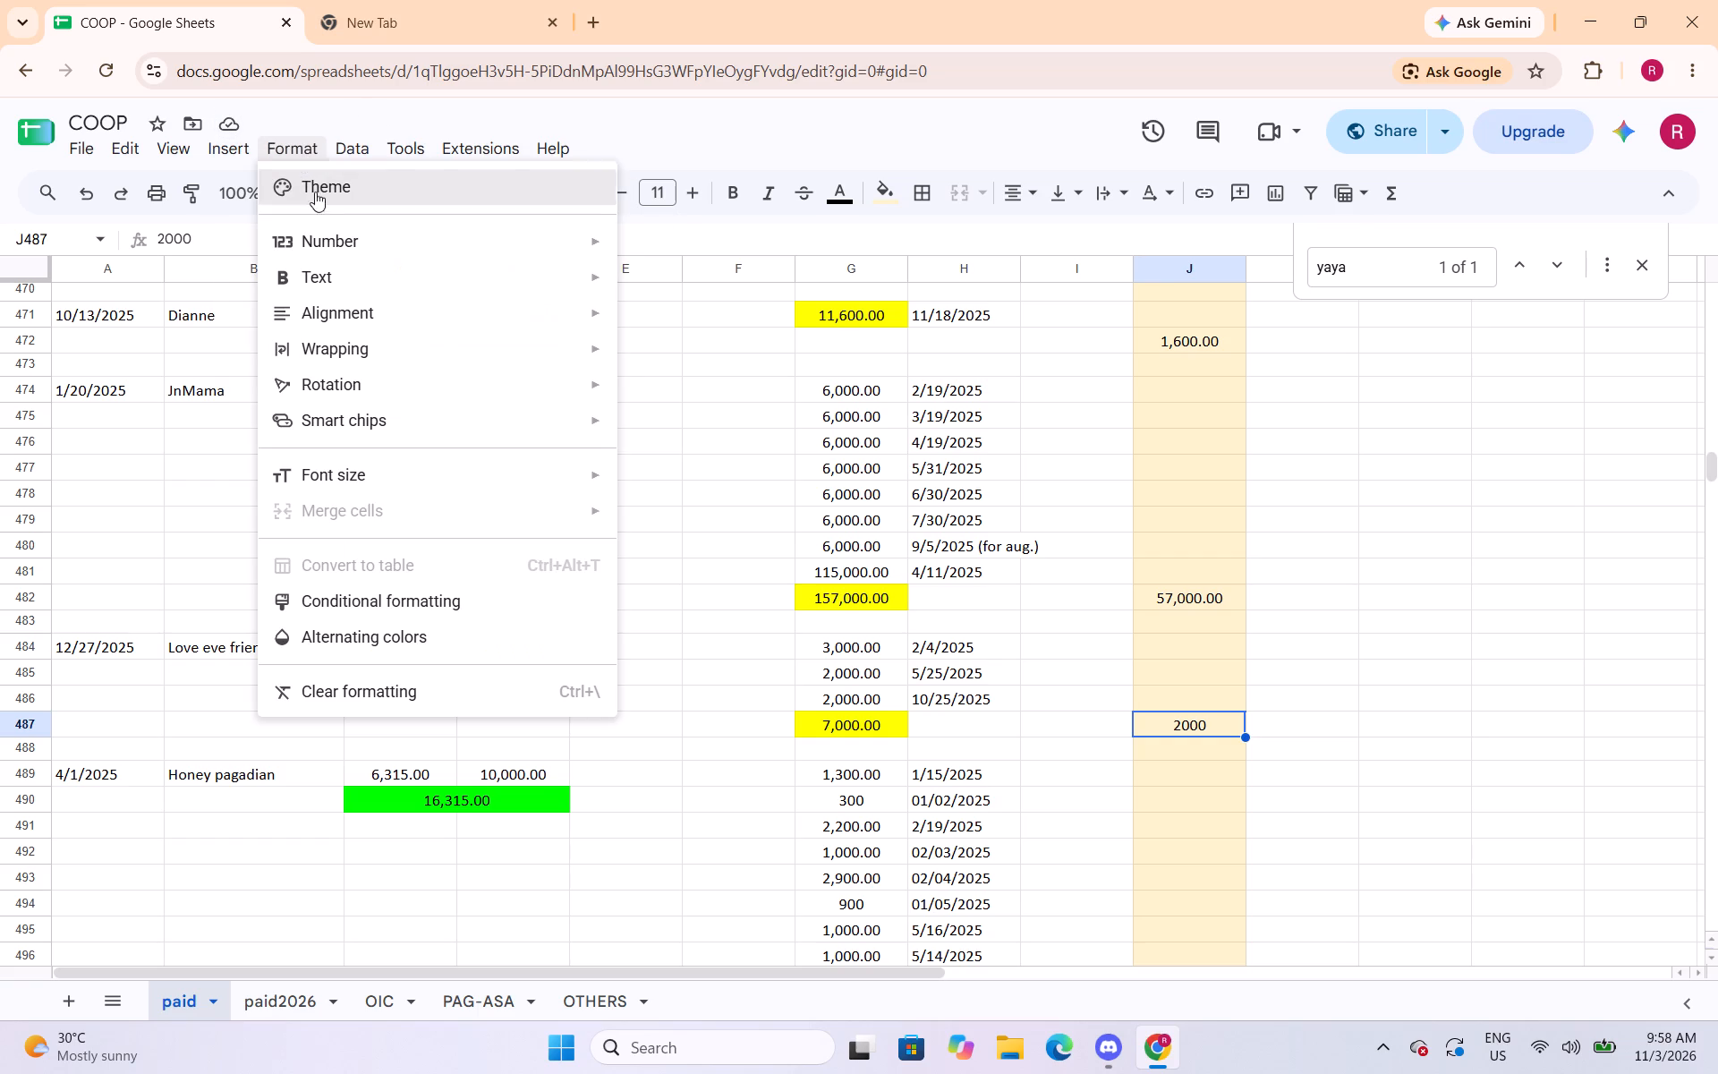
pyautogui.click(333, 245)
pyautogui.click(835, 351)
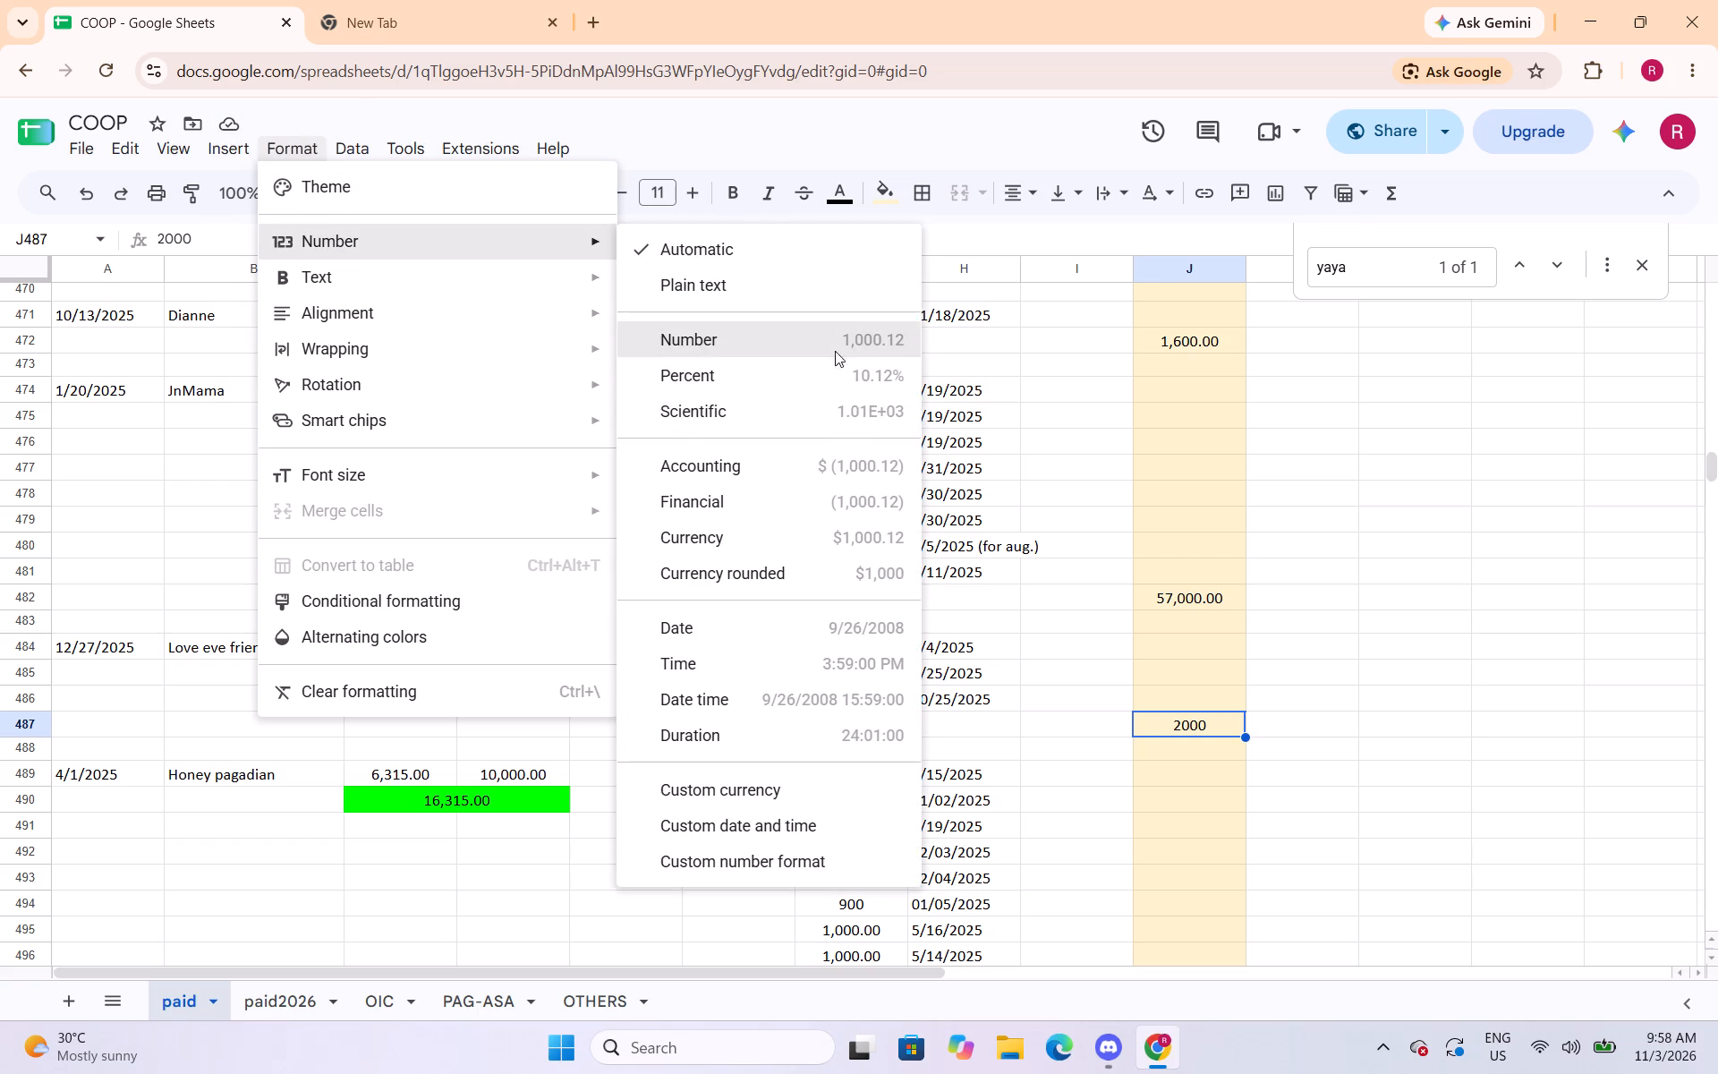
# Apply the Number format to the column J amounts in J501 and J510.
pyautogui.scroll(-4, 1145, 679)
pyautogui.click(1175, 644)
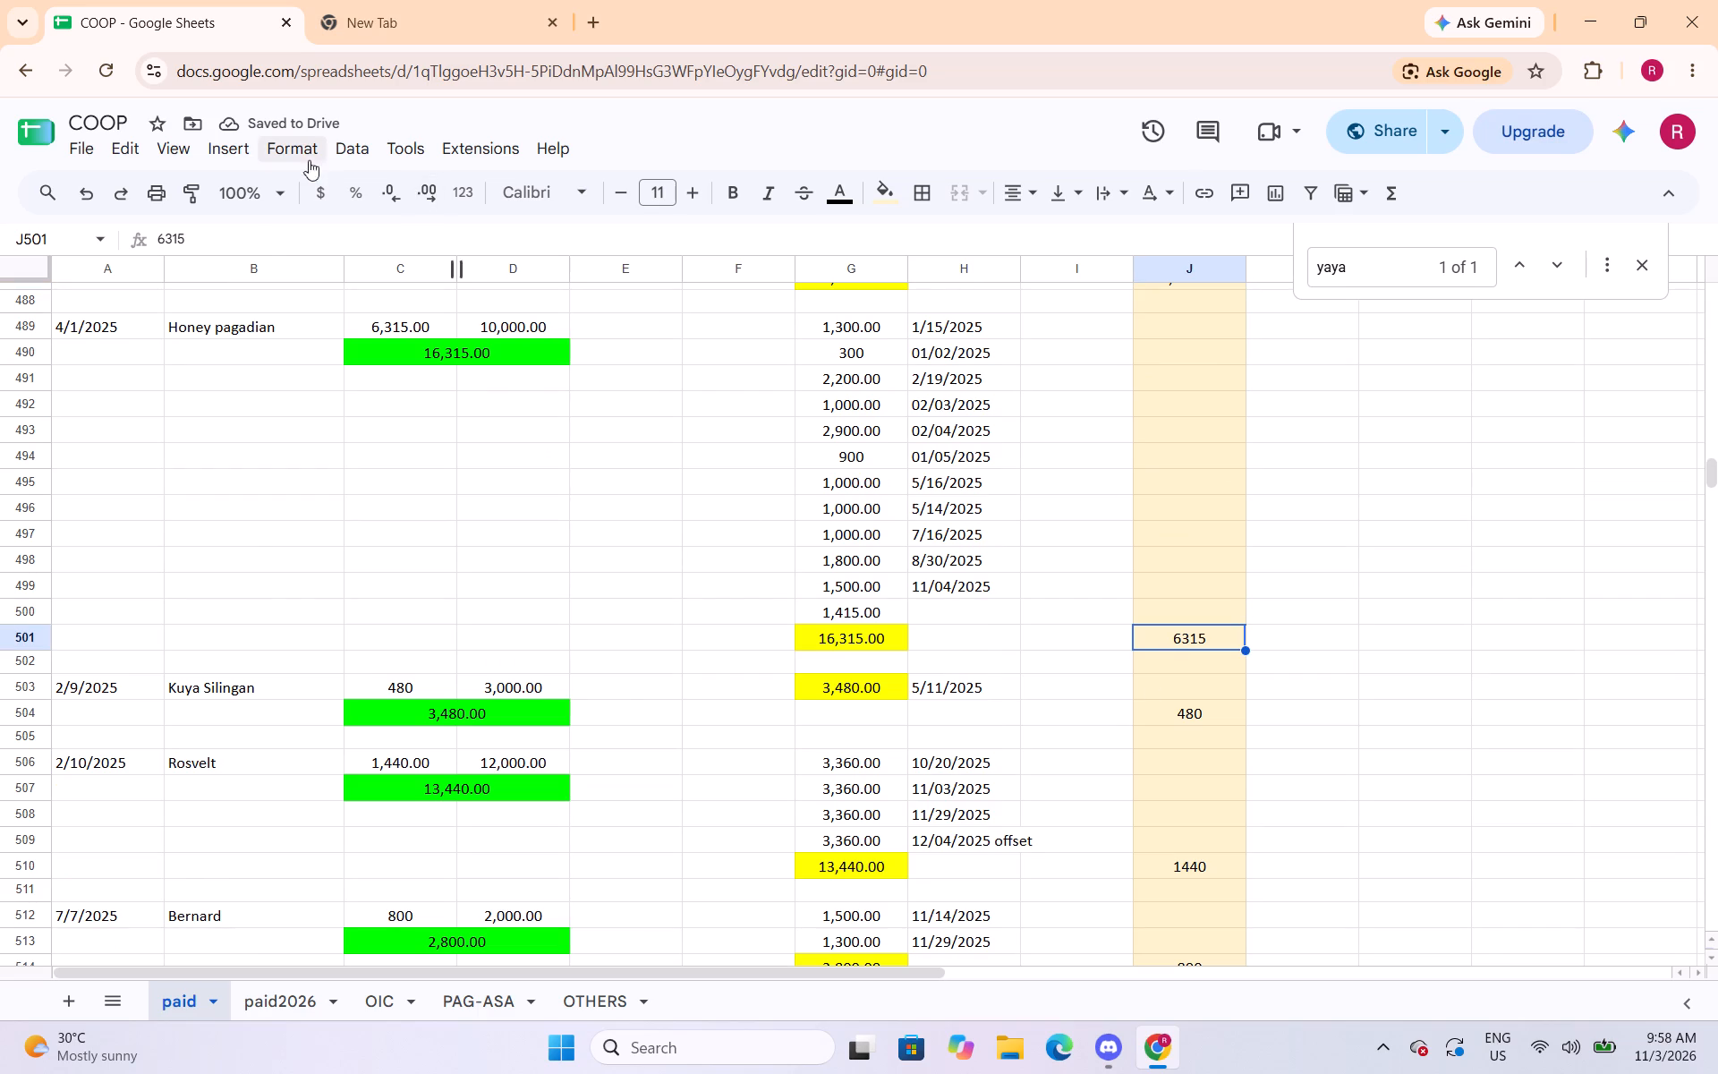
pyautogui.click(302, 153)
pyautogui.click(324, 233)
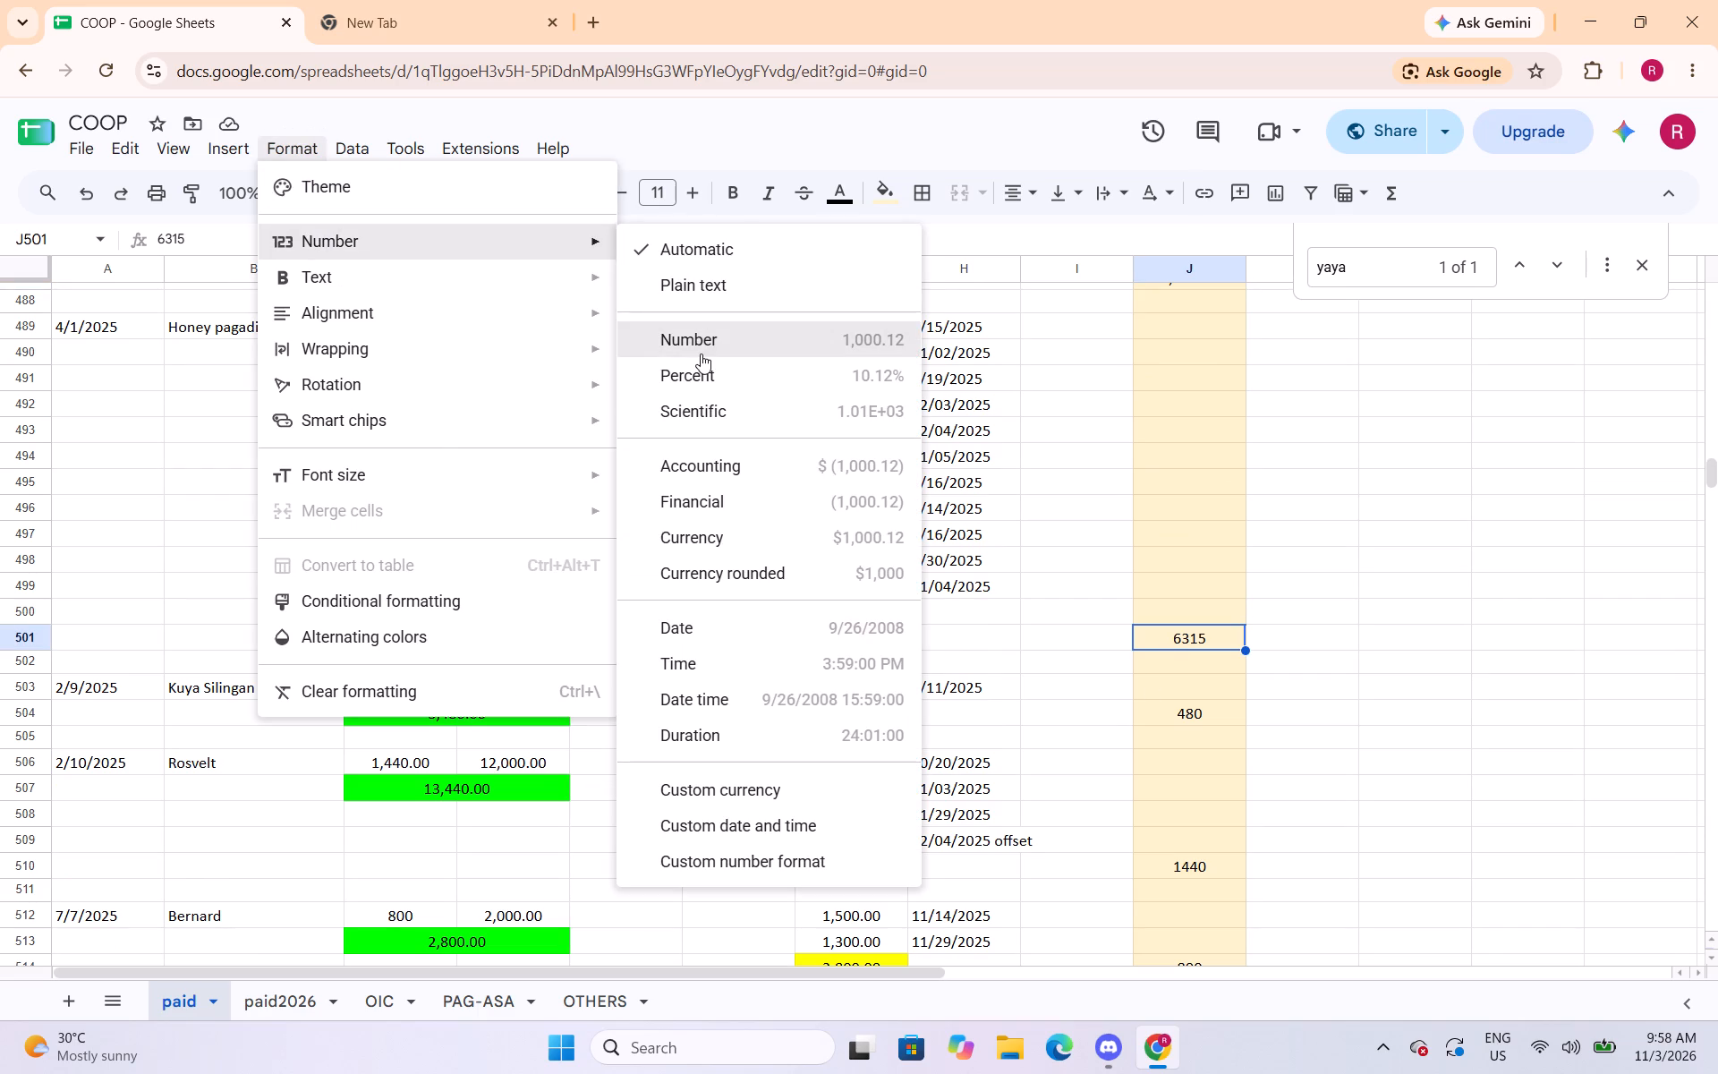
pyautogui.click(701, 347)
pyautogui.click(1217, 879)
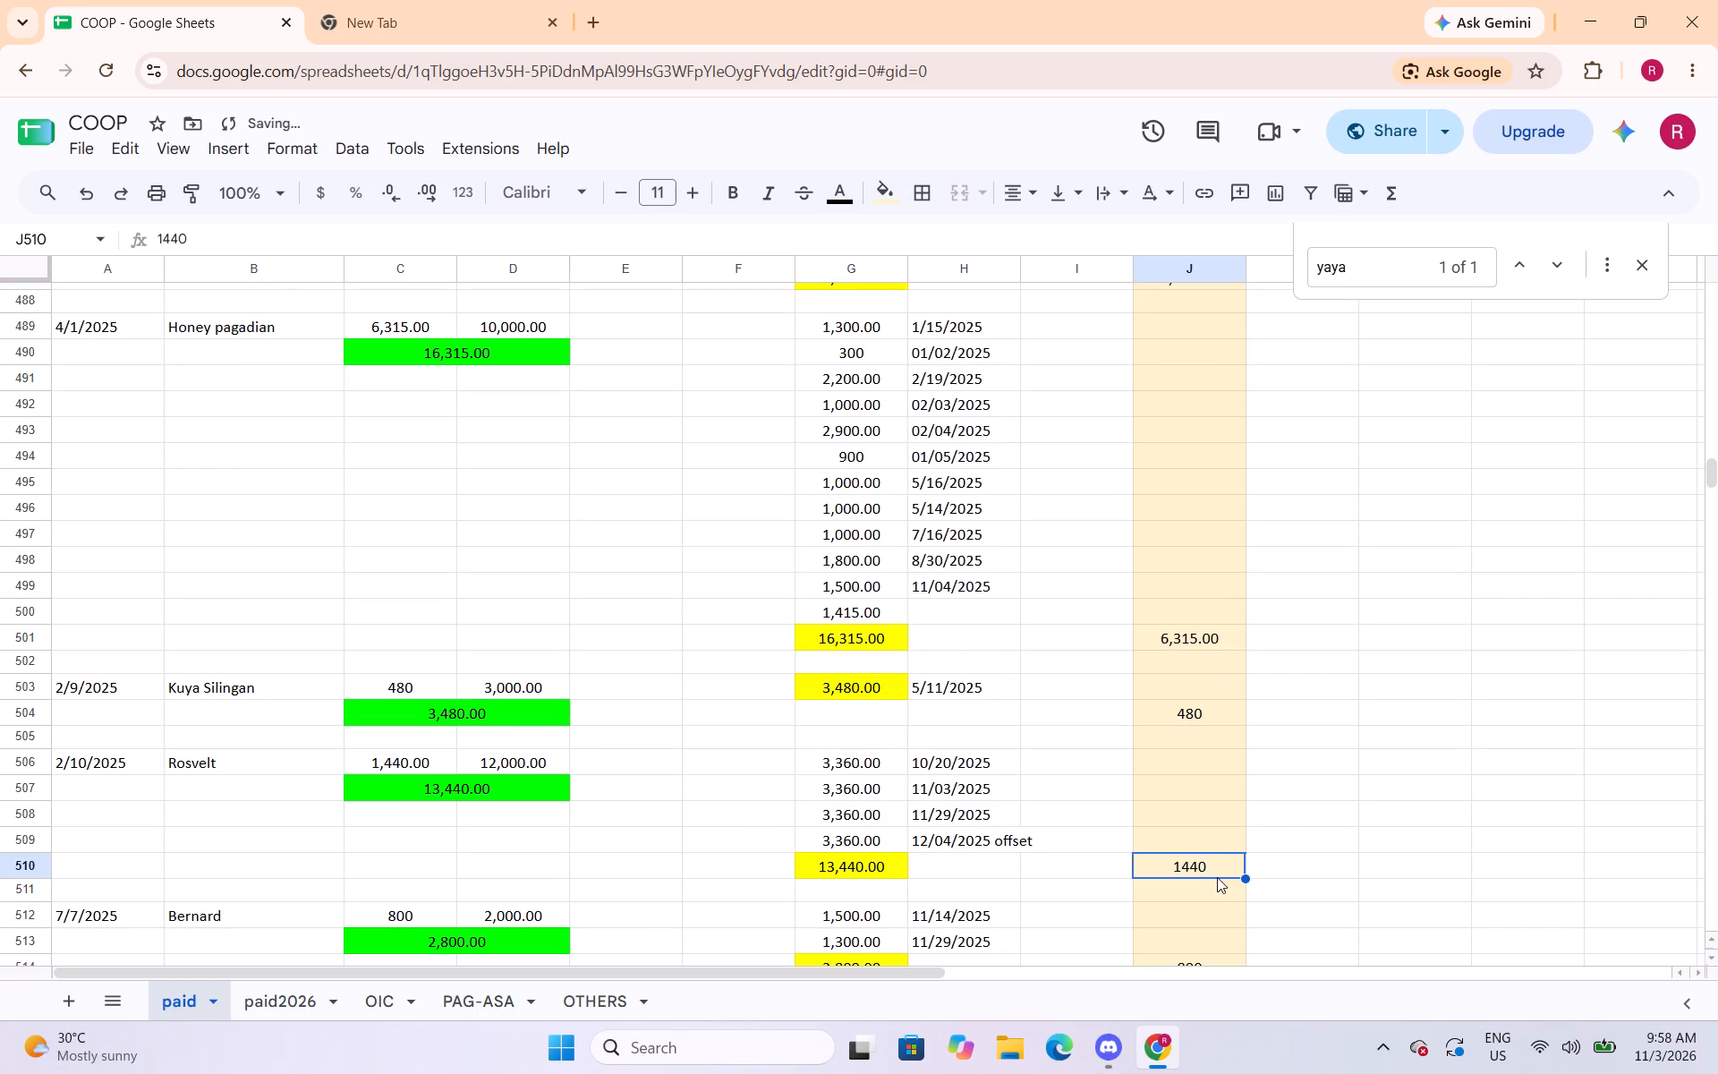
pyautogui.click(286, 150)
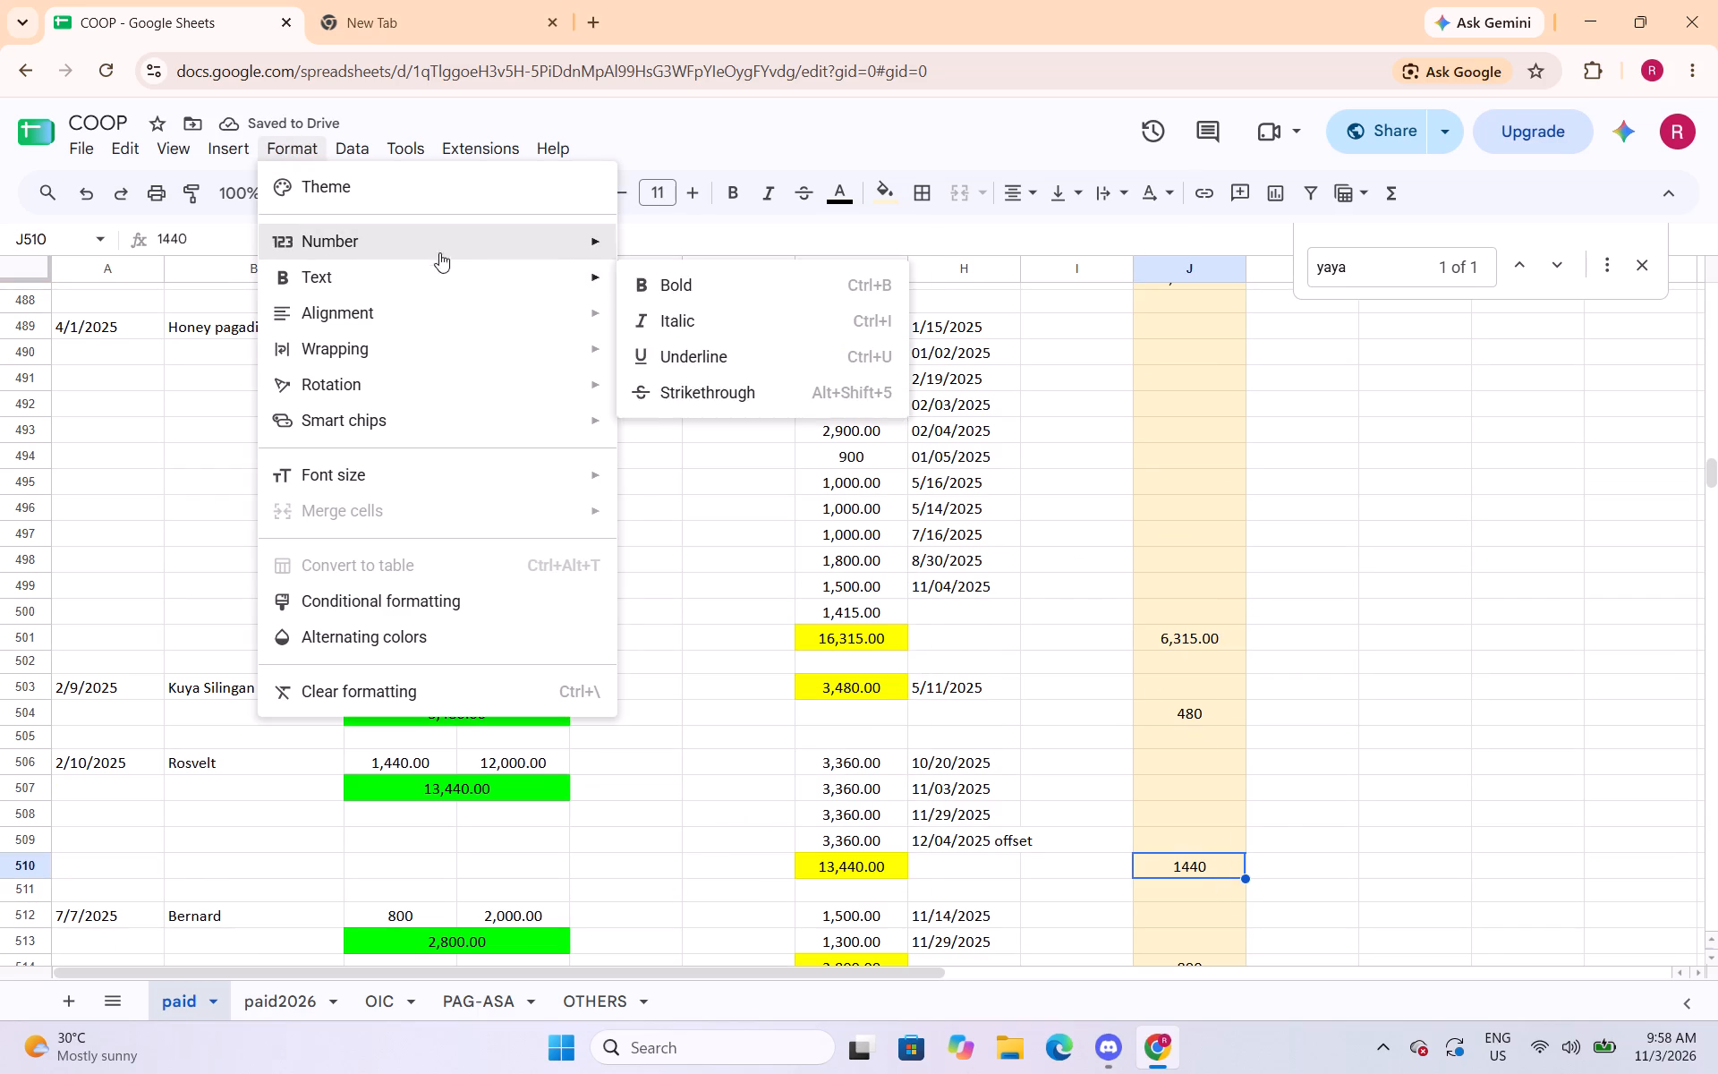
pyautogui.click(672, 335)
# Apply the Number format to the column J amounts in J523 and J555.
pyautogui.scroll(-4, 1163, 567)
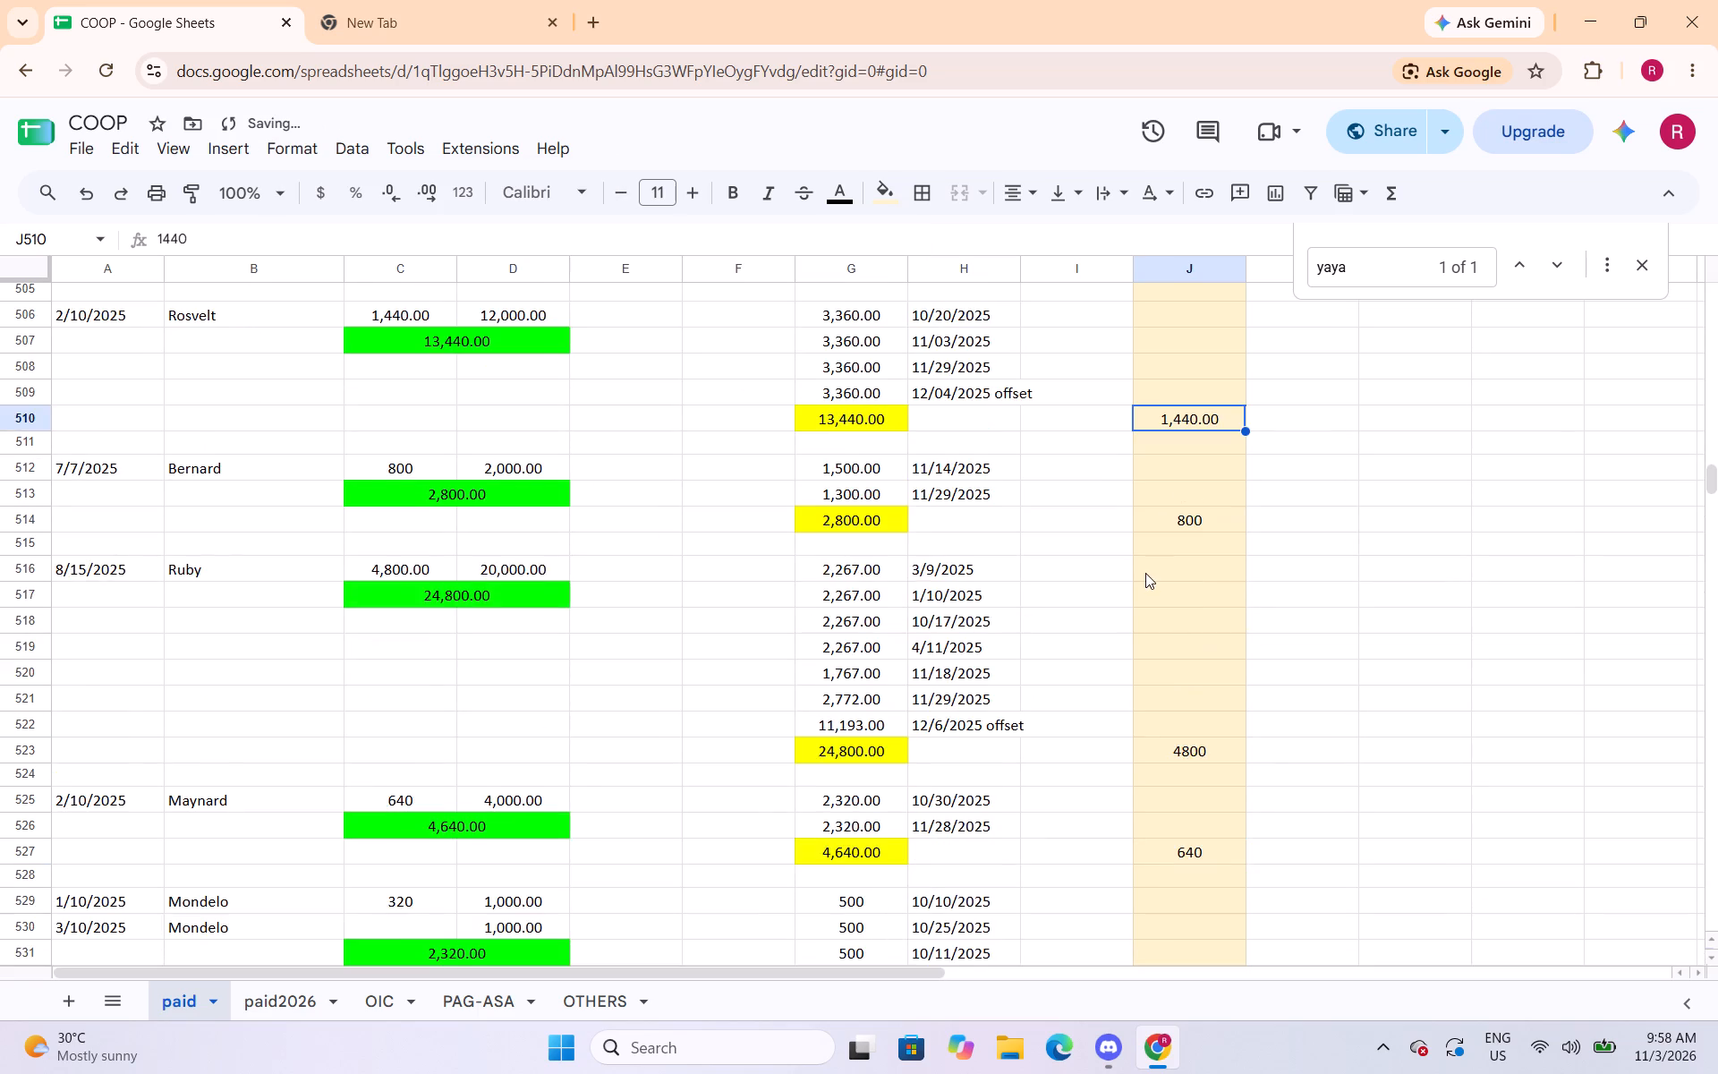
pyautogui.scroll(-1, 1141, 575)
pyautogui.click(1218, 636)
pyautogui.click(301, 144)
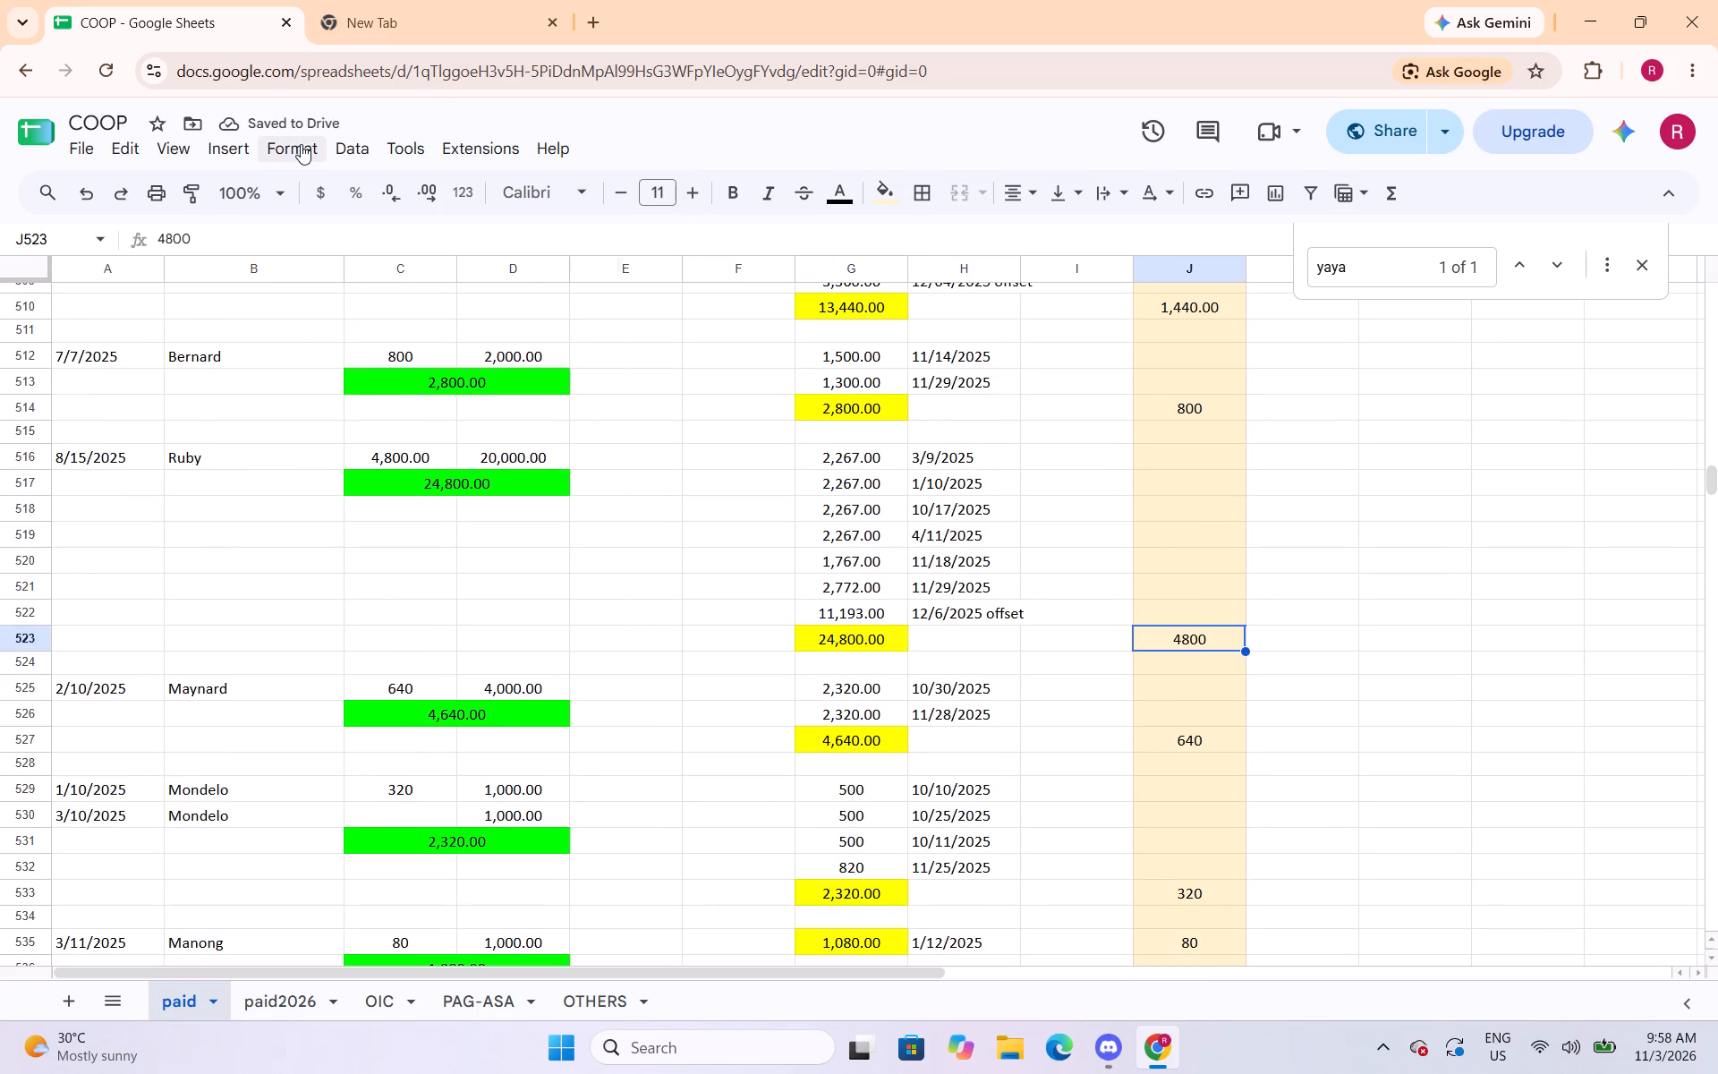
pyautogui.click(420, 237)
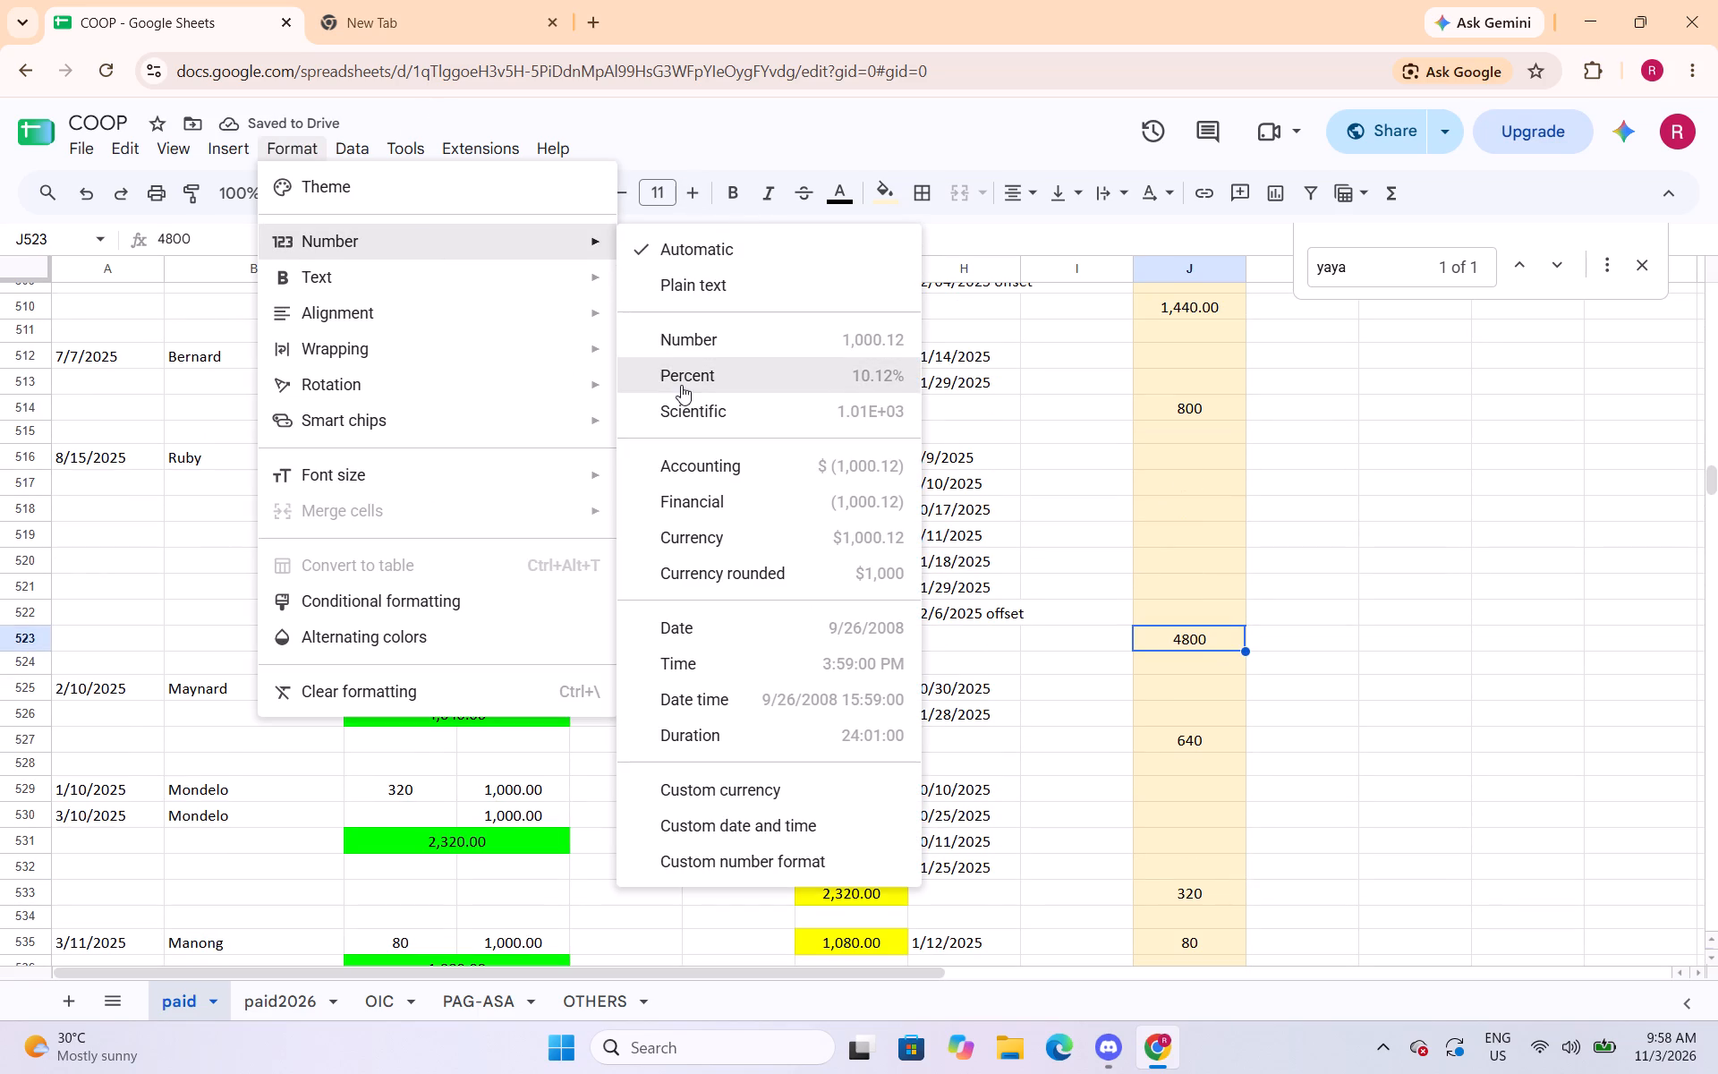
pyautogui.click(696, 345)
pyautogui.scroll(-1, 1186, 857)
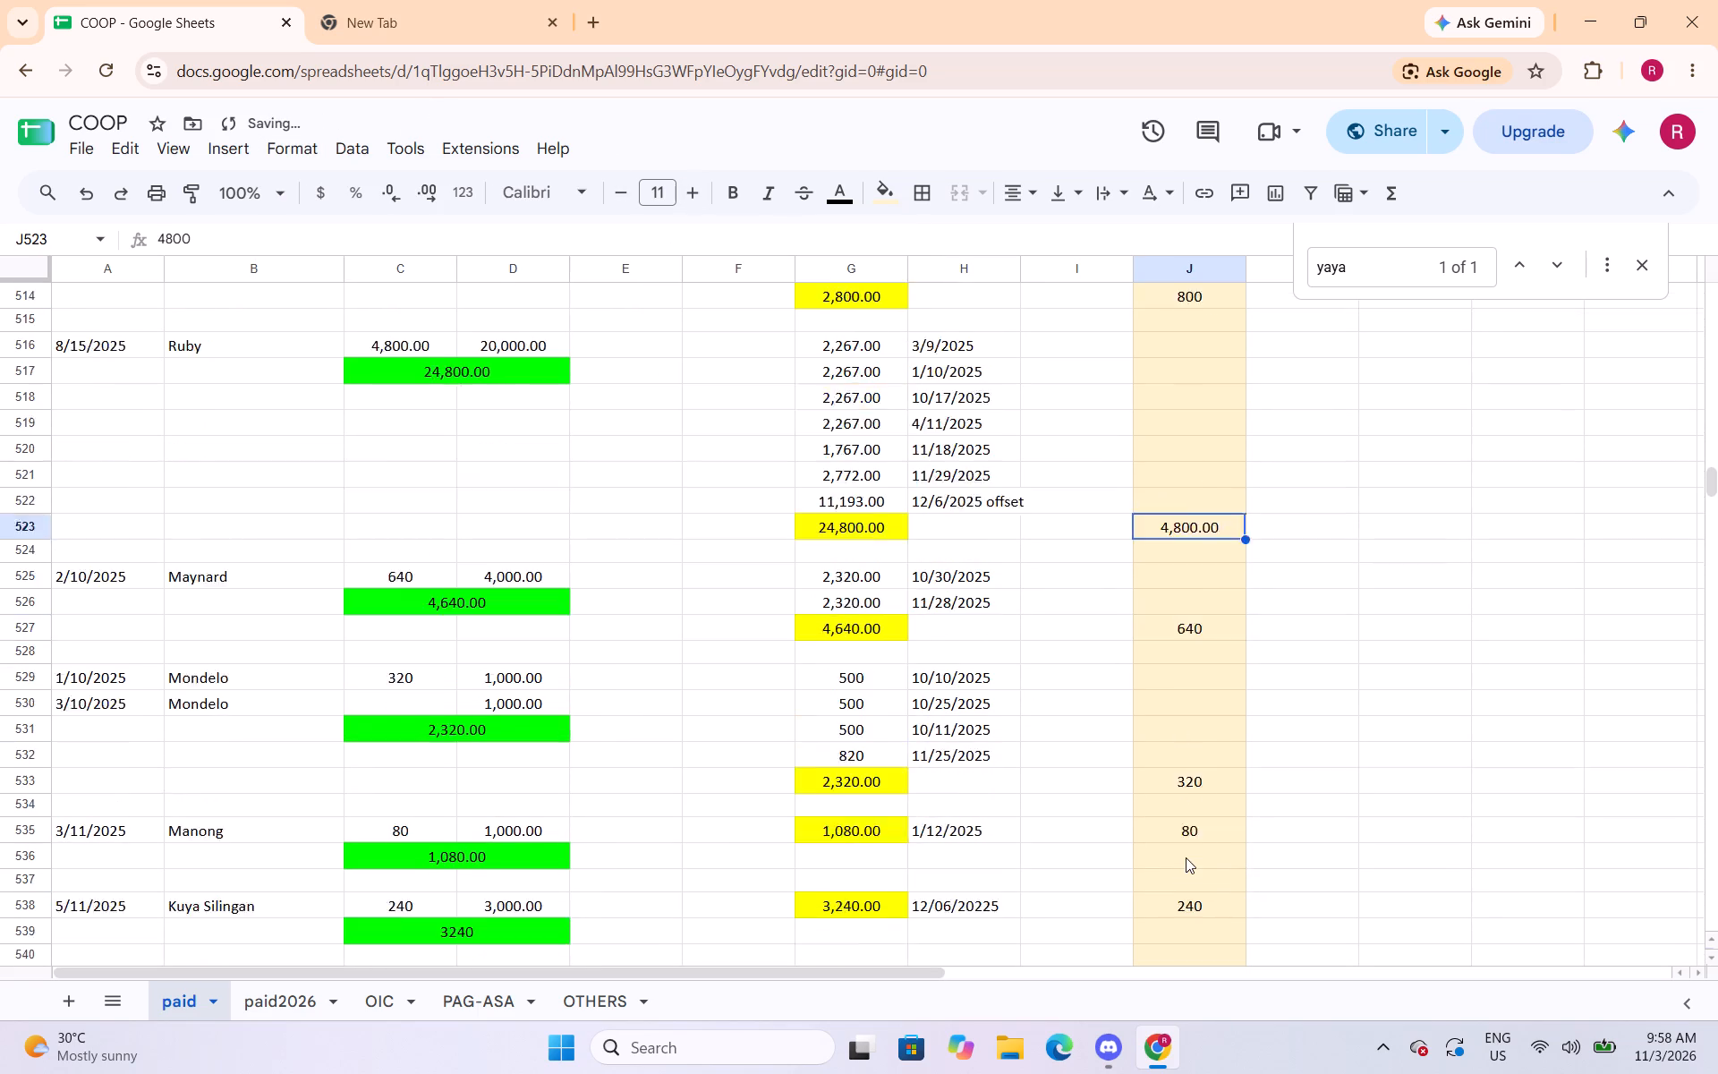
pyautogui.scroll(-3, 1186, 857)
pyautogui.scroll(-1, 1237, 643)
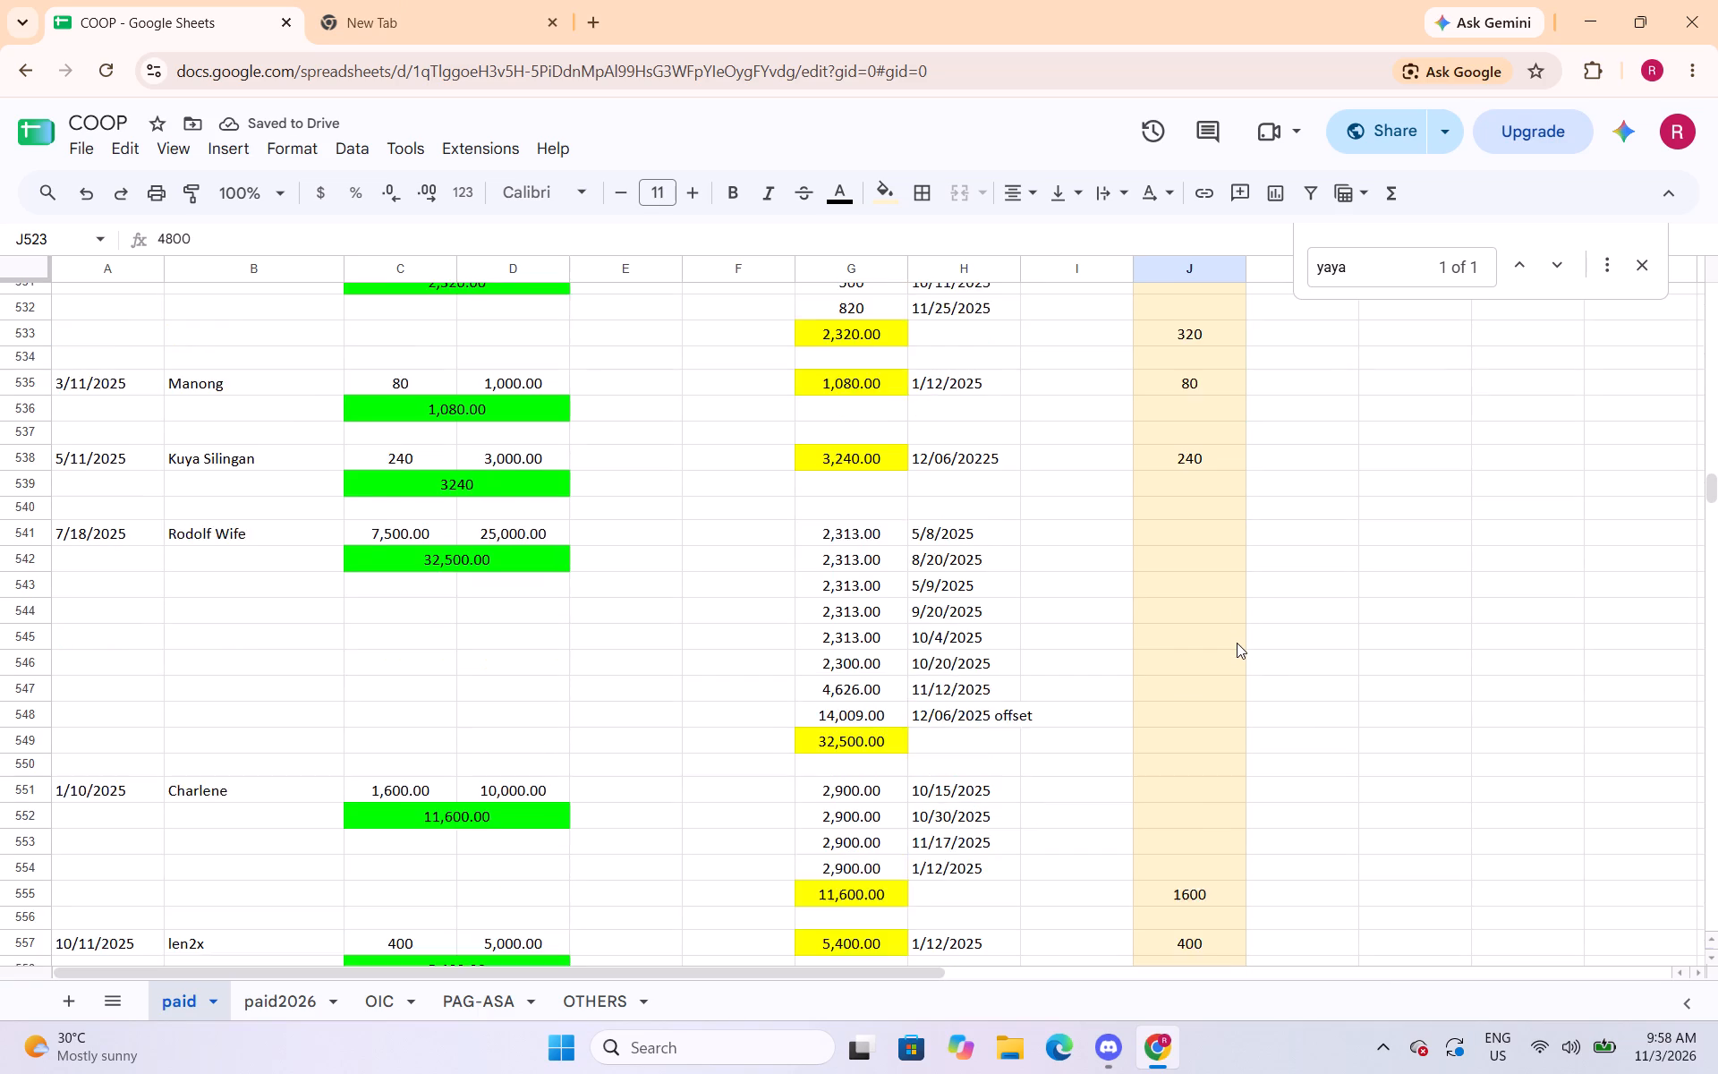
pyautogui.scroll(-2, 1237, 643)
pyautogui.click(1217, 678)
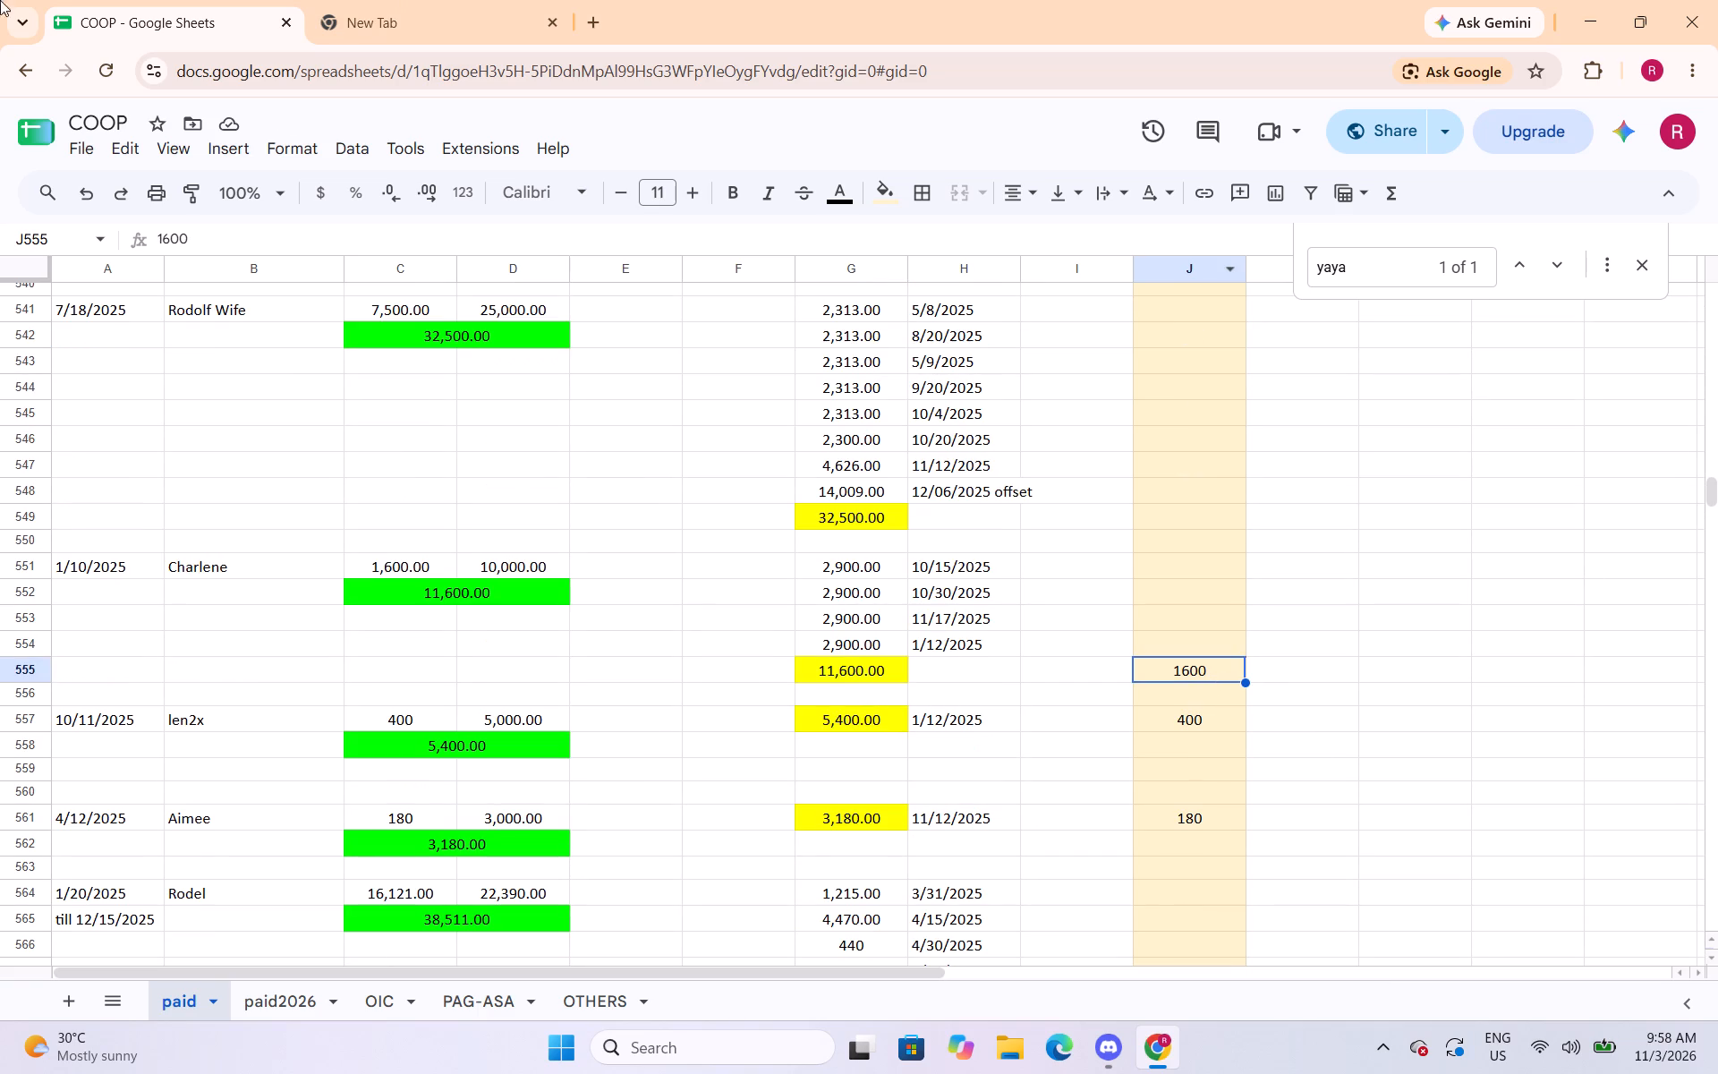
pyautogui.click(276, 142)
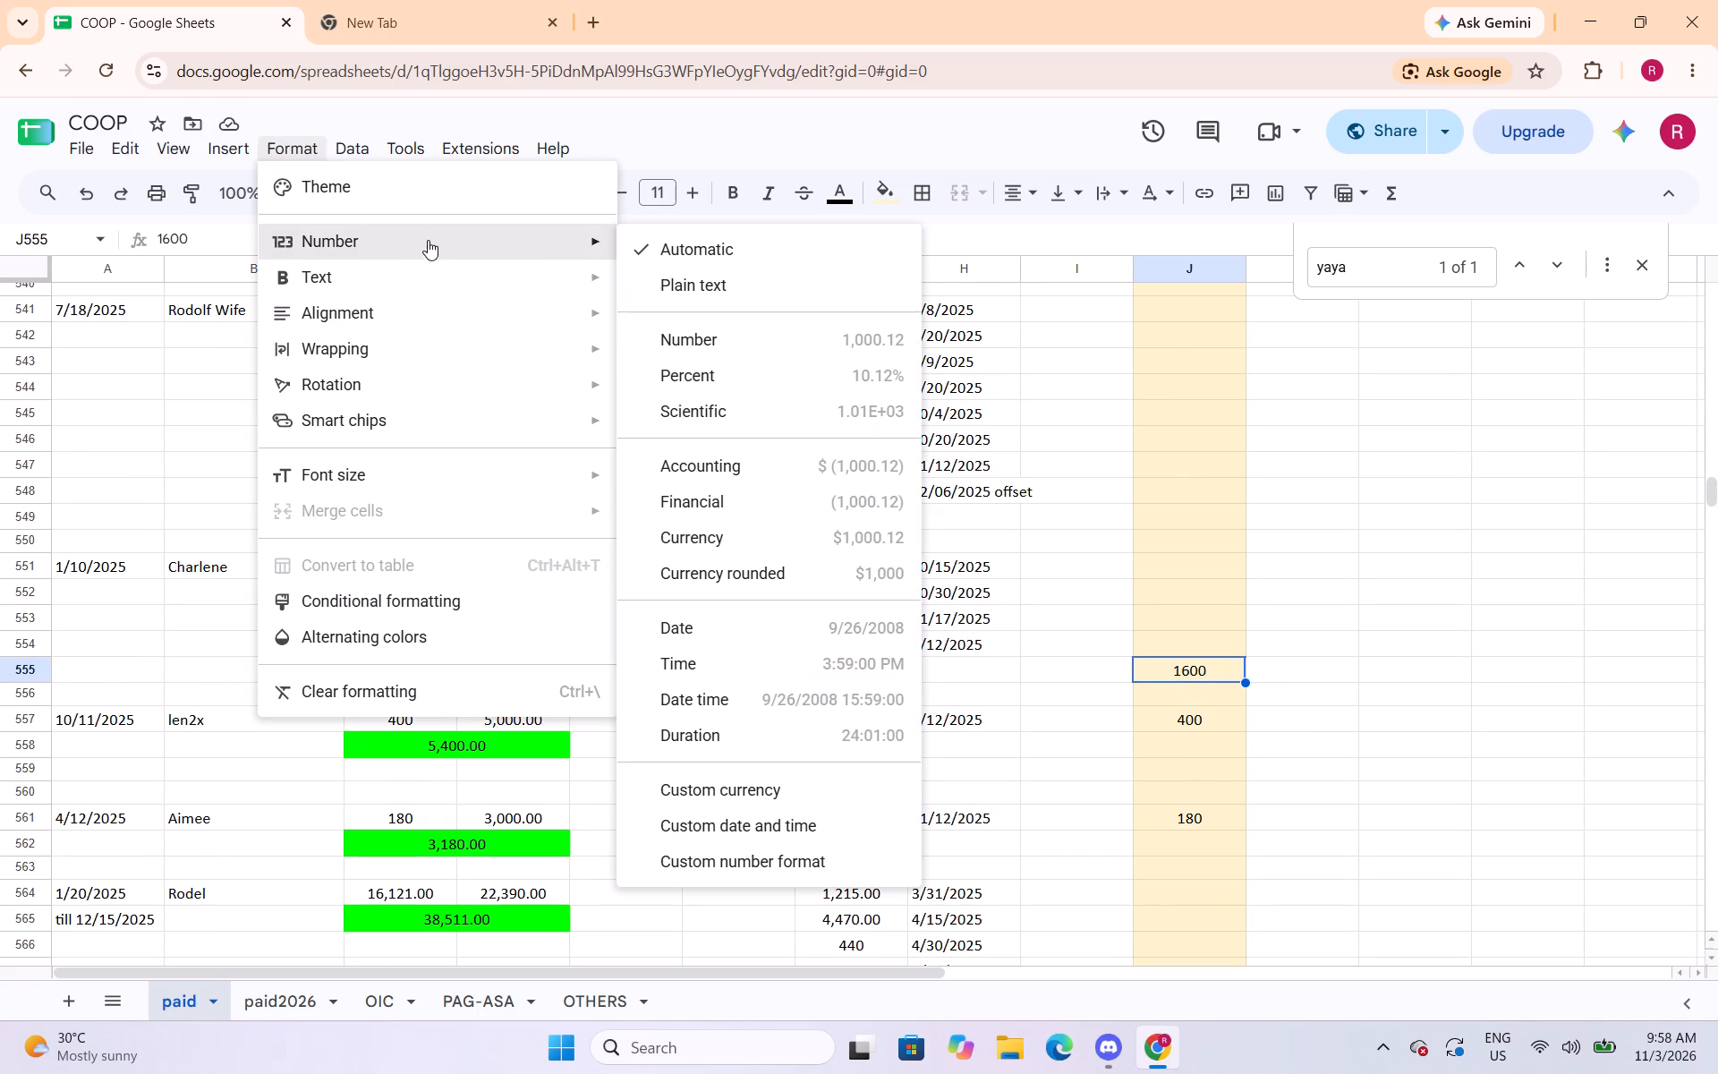
pyautogui.click(737, 341)
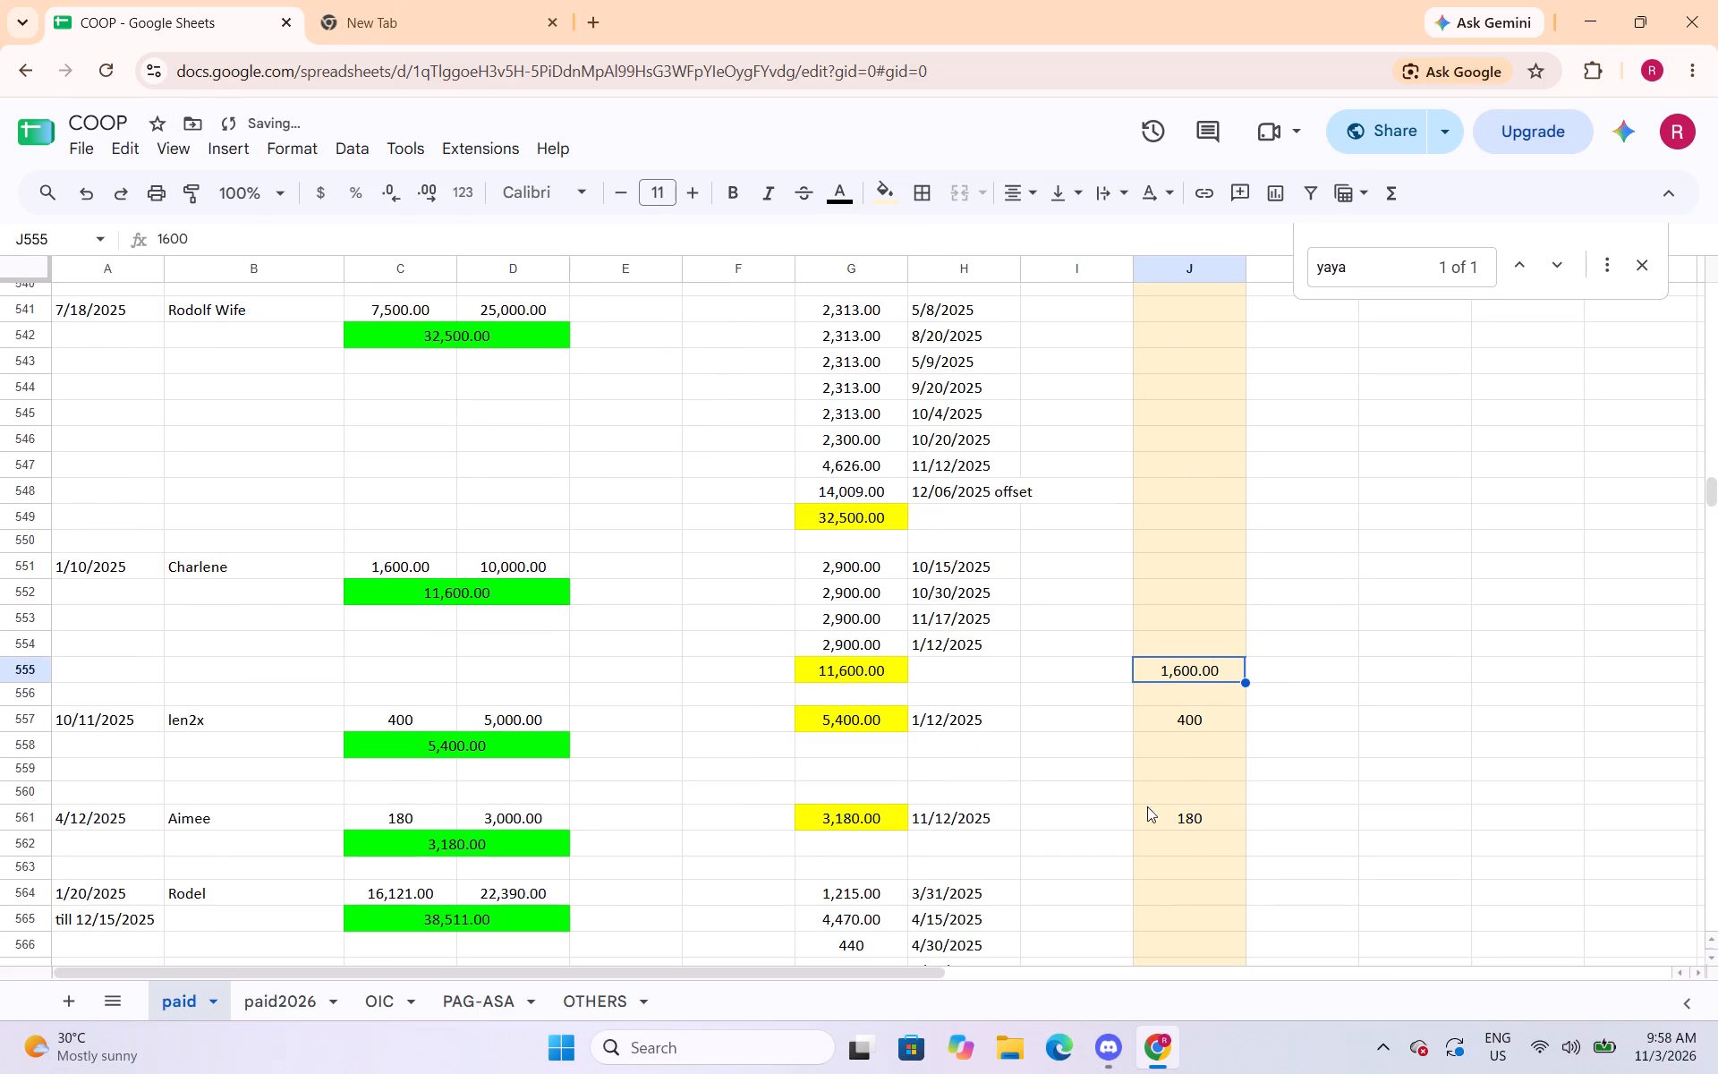
# Apply the Number format to the column J amounts in J582 and J587.
pyautogui.scroll(-5, 1105, 720)
pyautogui.click(1192, 797)
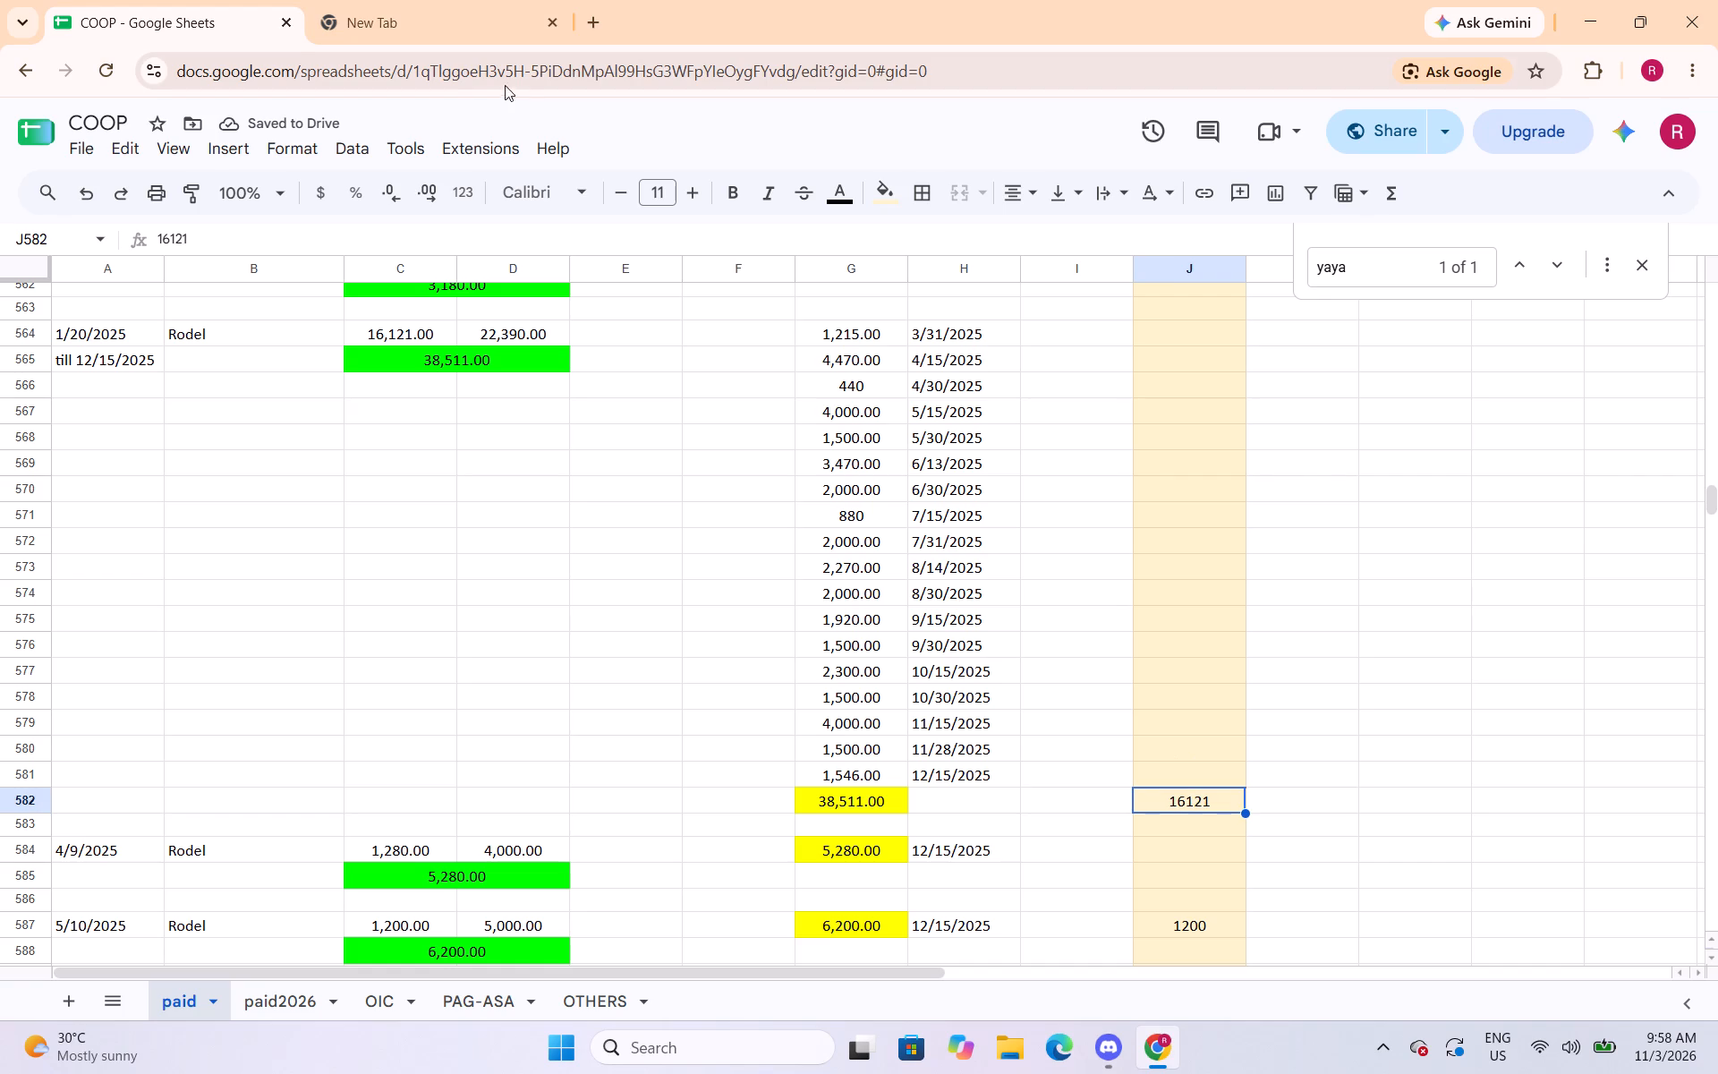
pyautogui.click(306, 142)
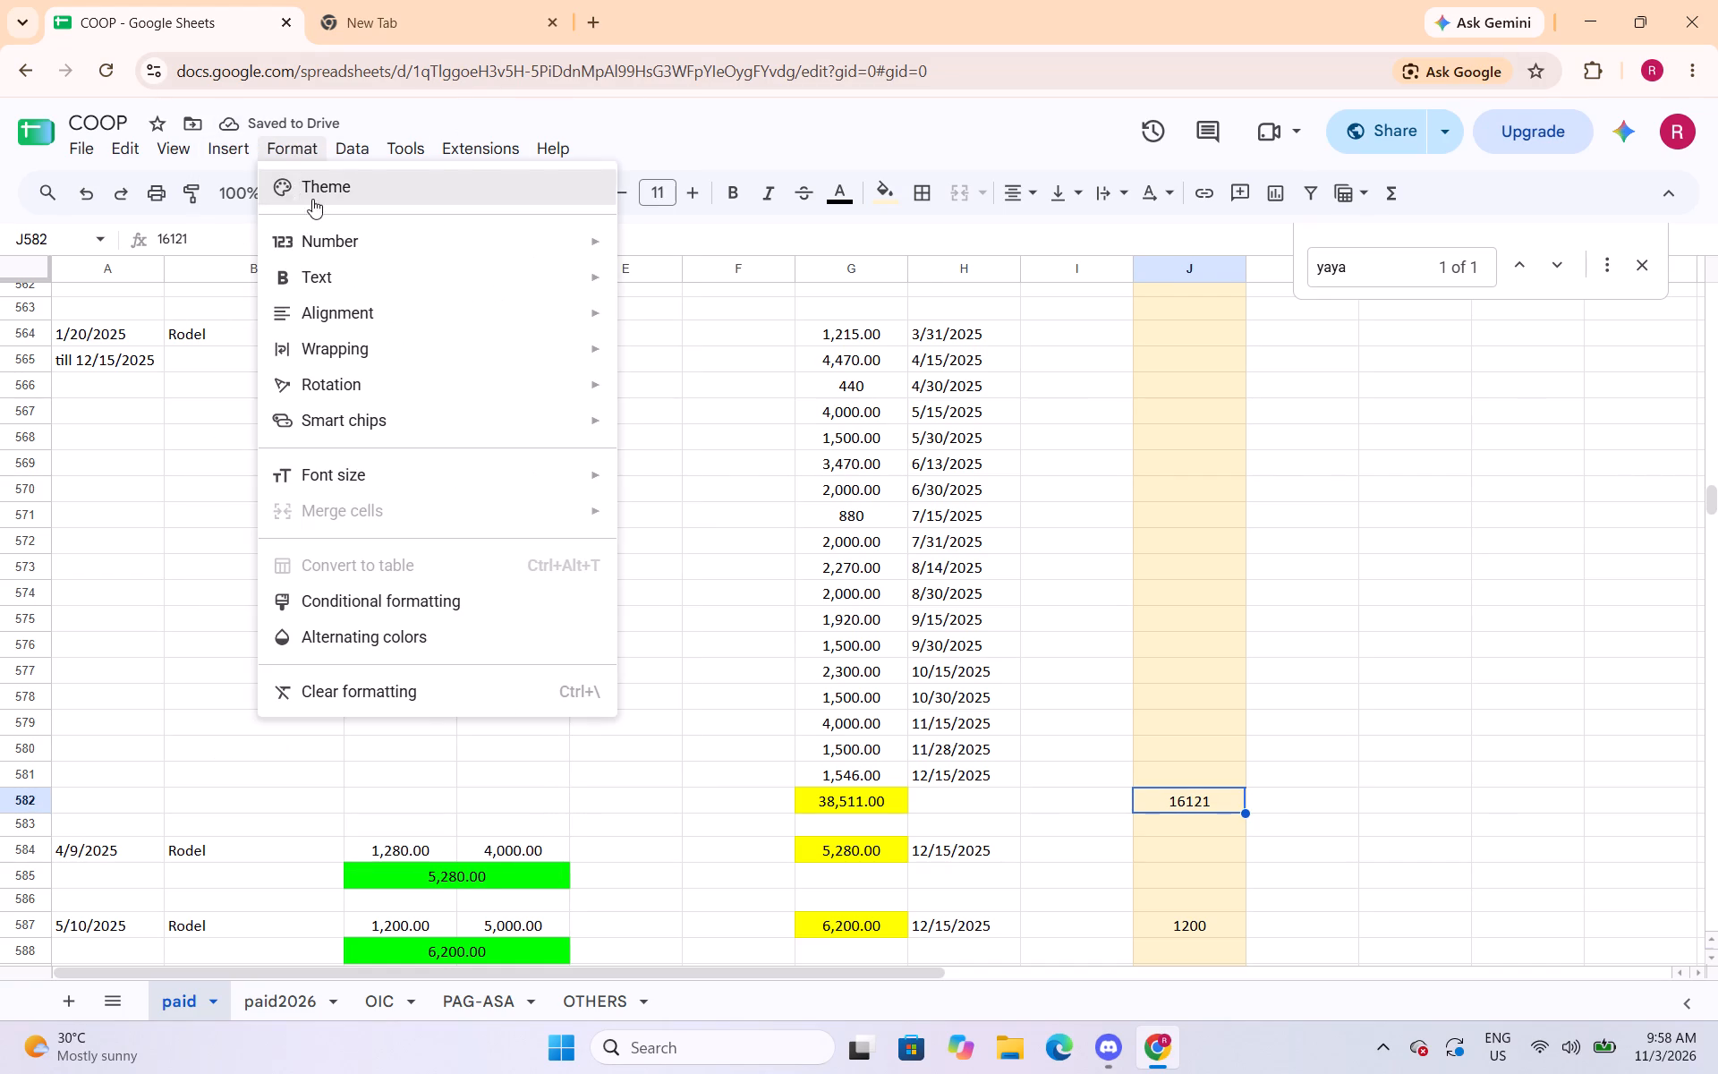
pyautogui.click(661, 334)
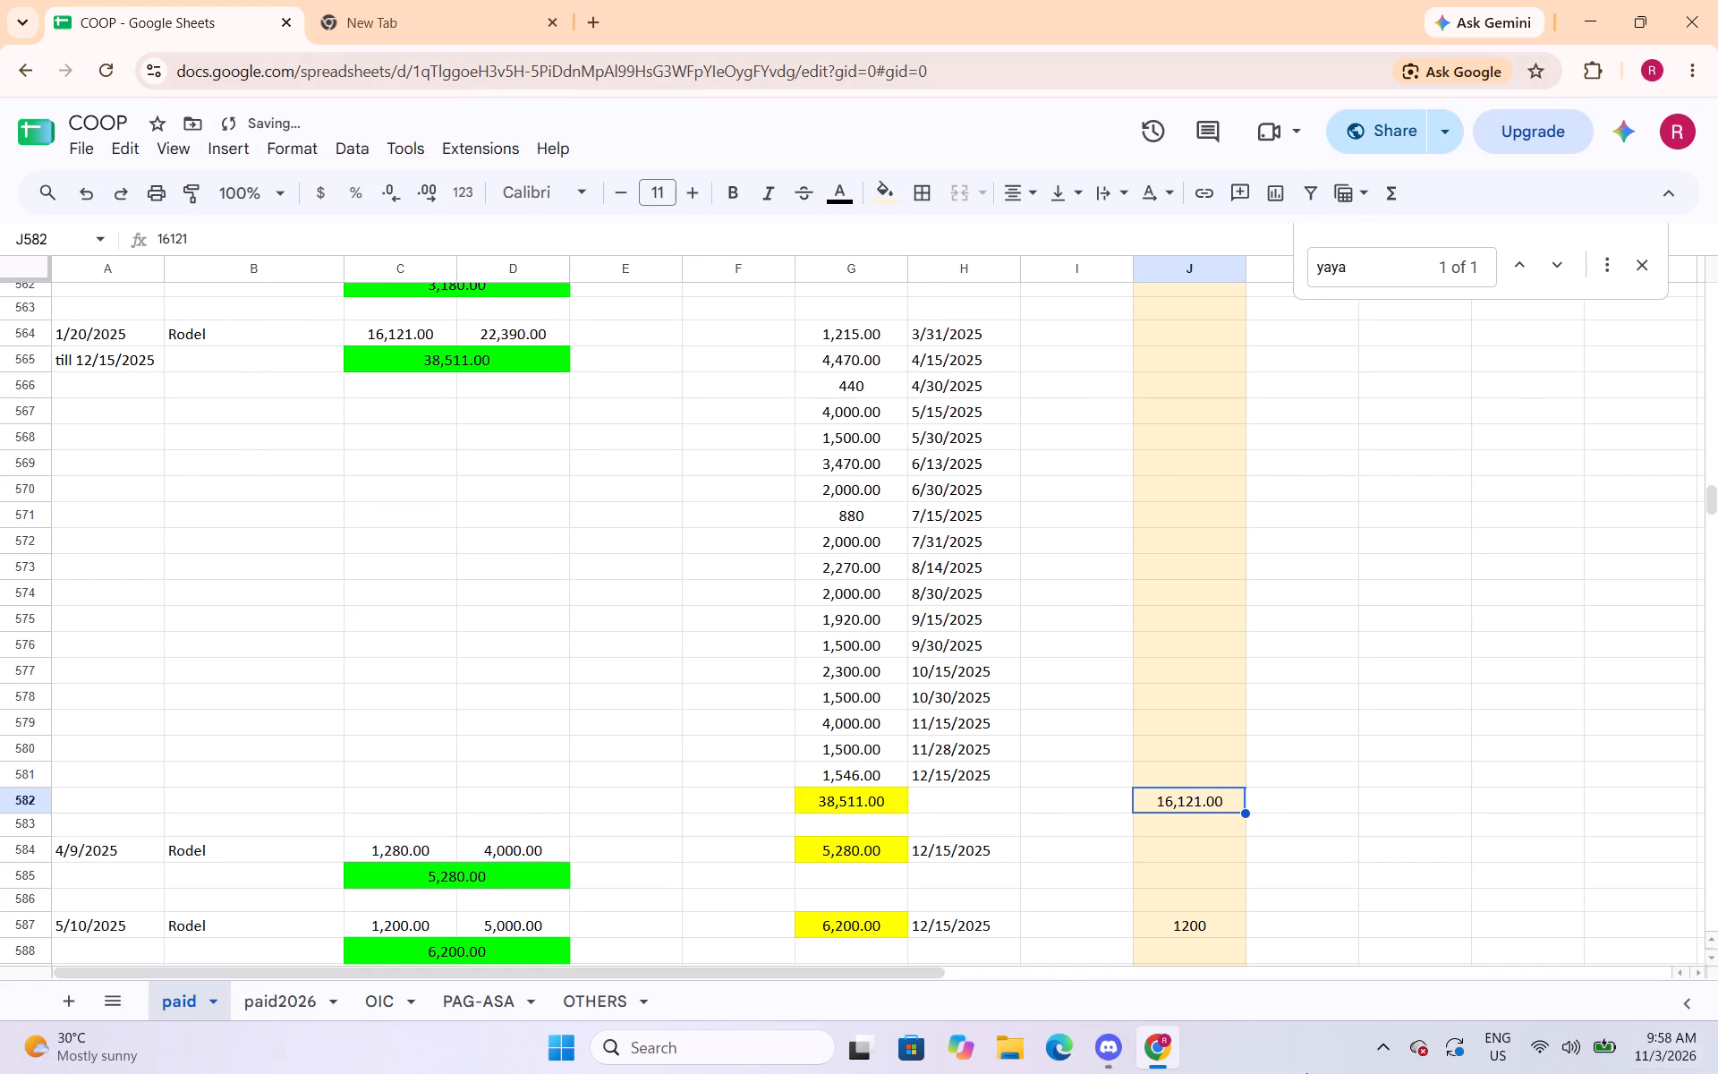
pyautogui.scroll(-3, 1086, 746)
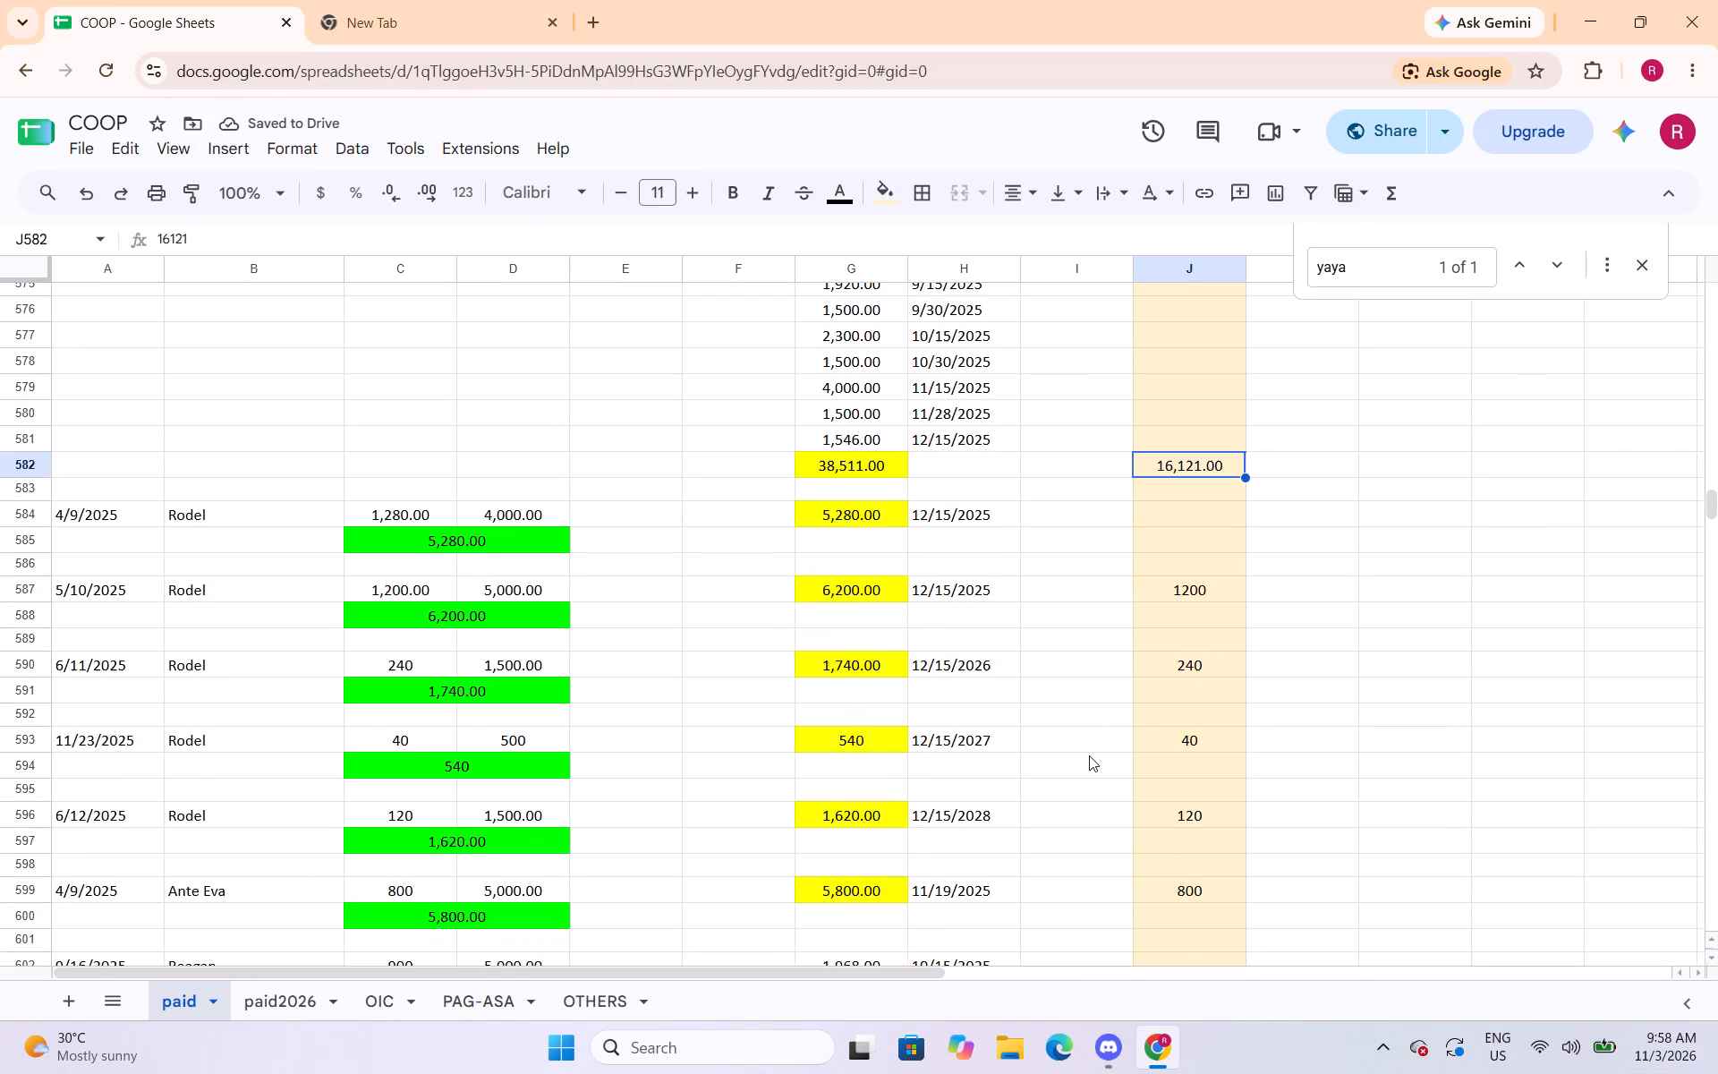
pyautogui.scroll(-1, 1089, 755)
pyautogui.click(1184, 489)
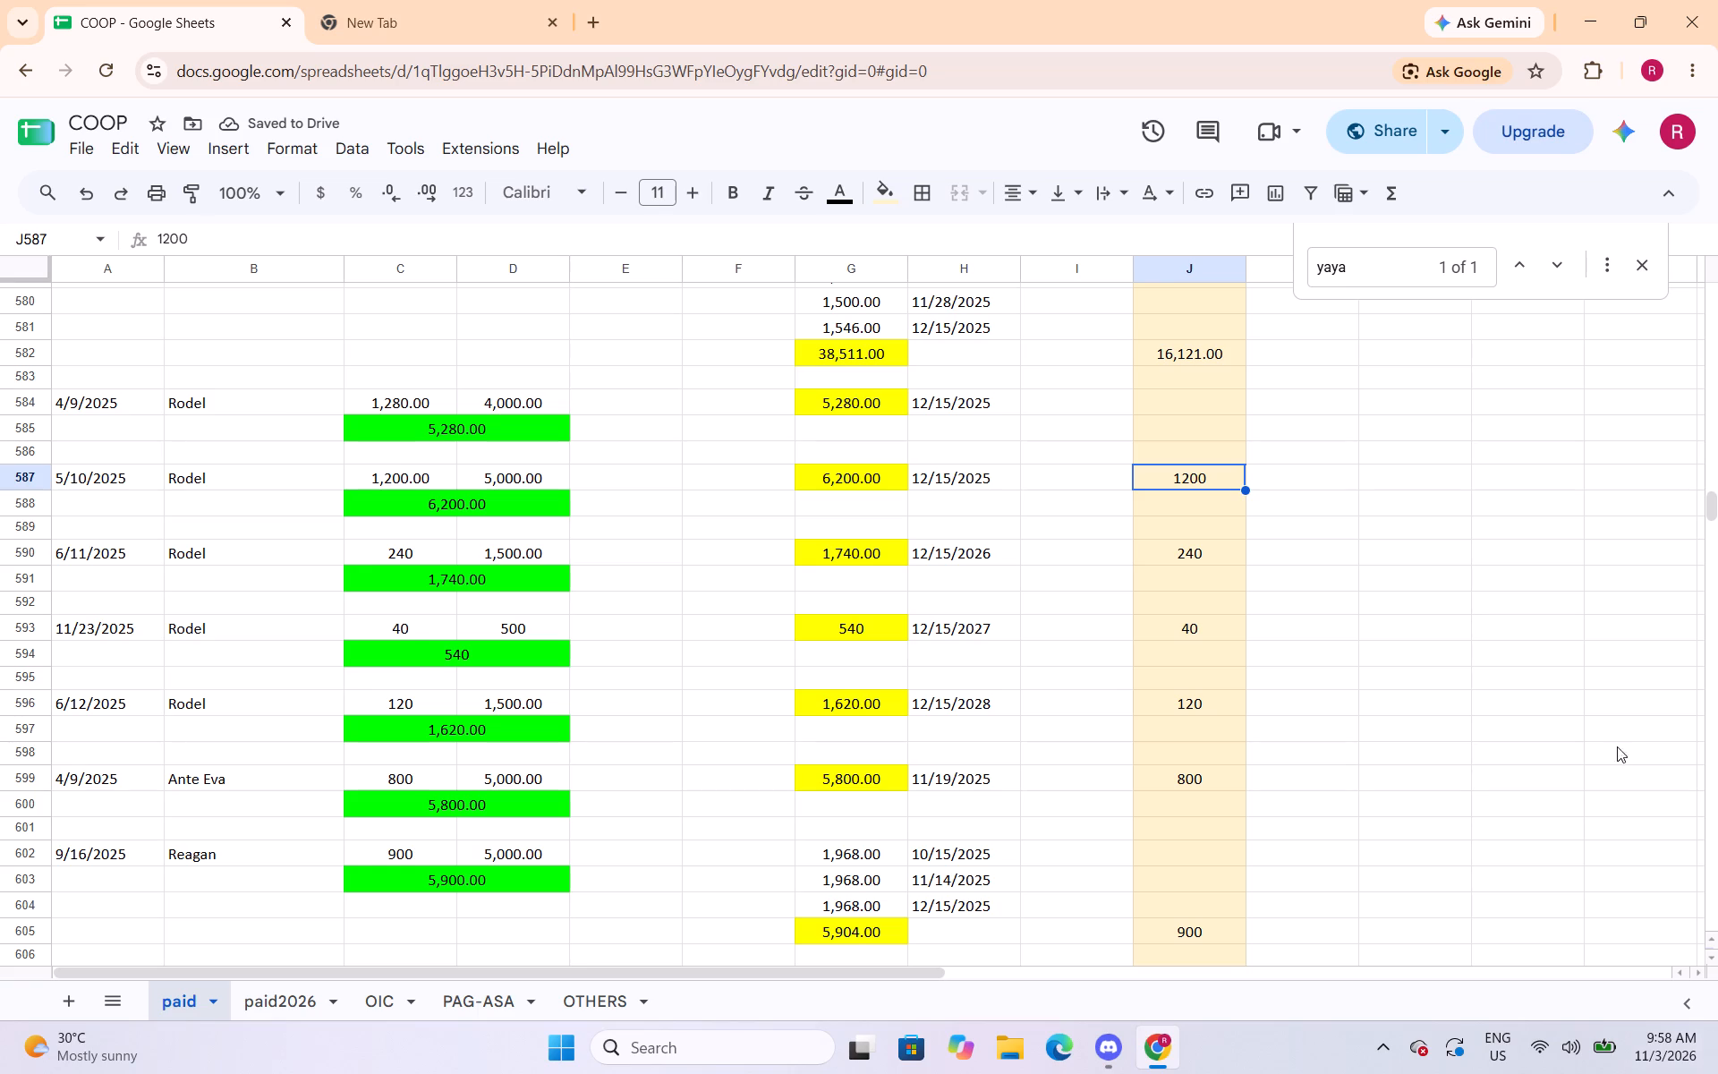
pyautogui.click(296, 149)
pyautogui.click(318, 245)
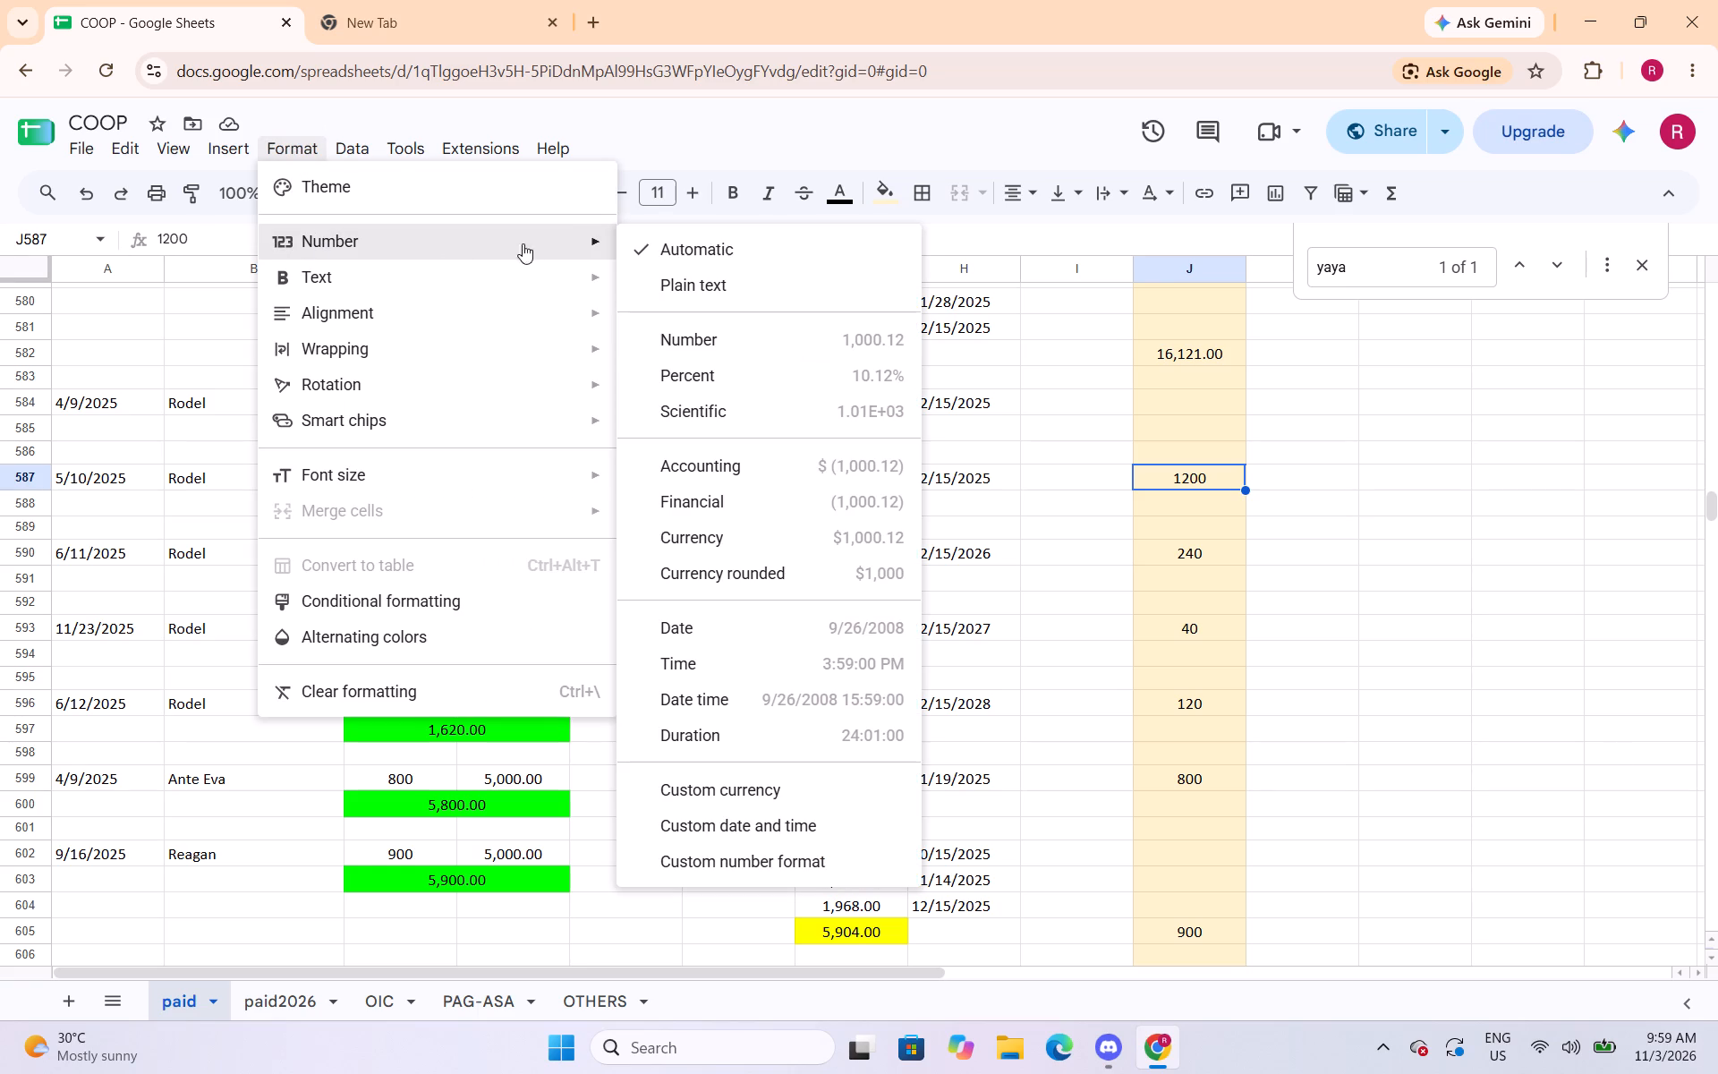
pyautogui.click(699, 339)
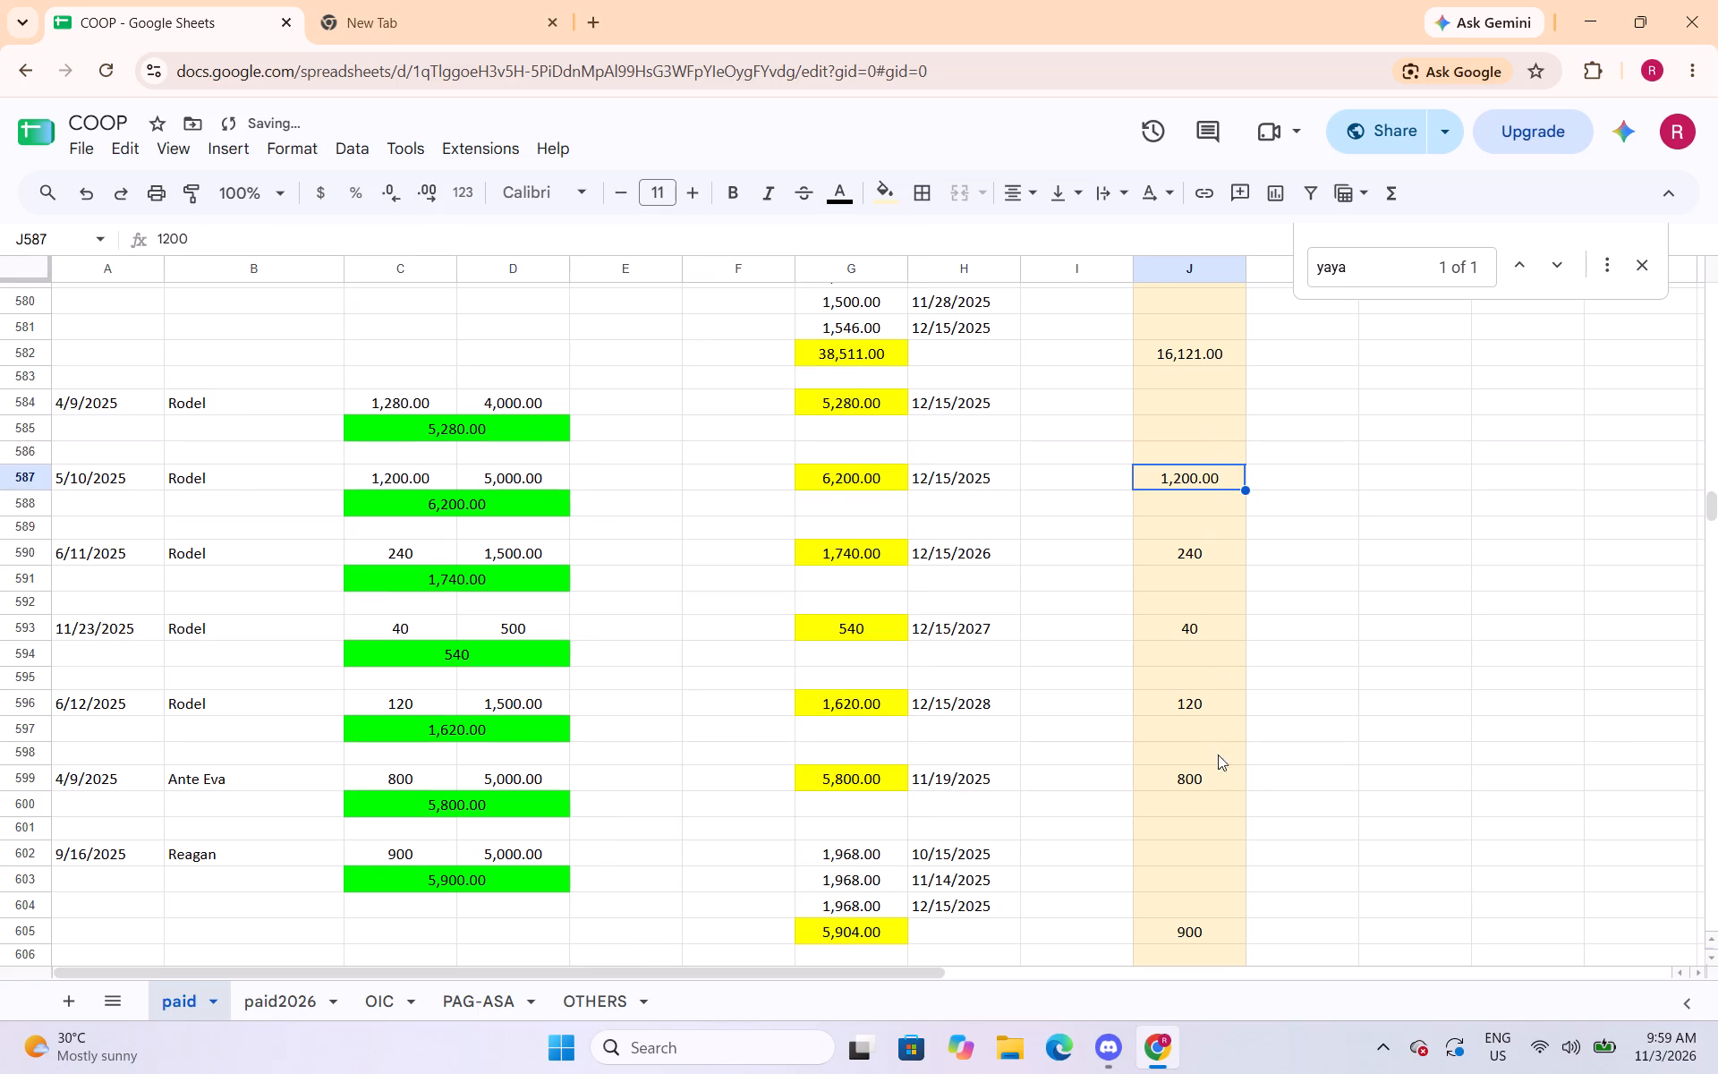
# Apply the Number format to the column J amounts in J625 and J645.
pyautogui.scroll(-4, 1214, 787)
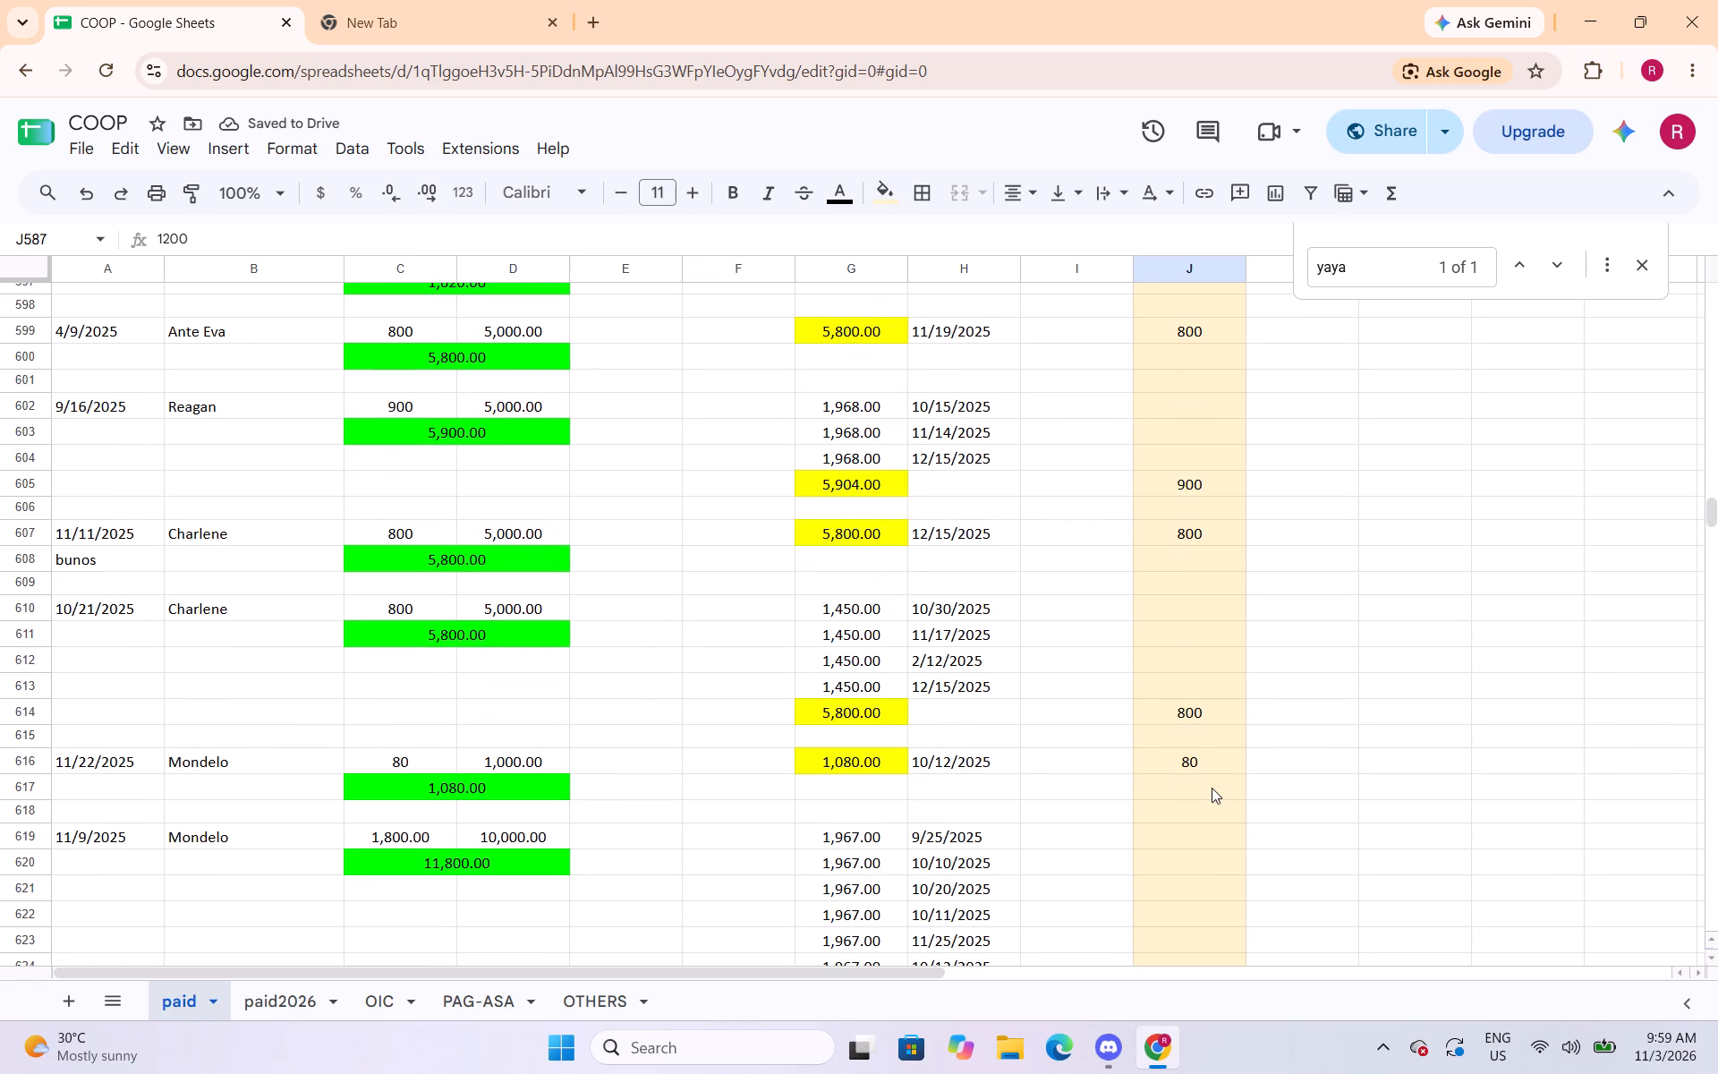
pyautogui.scroll(-2, 1212, 784)
pyautogui.click(1206, 762)
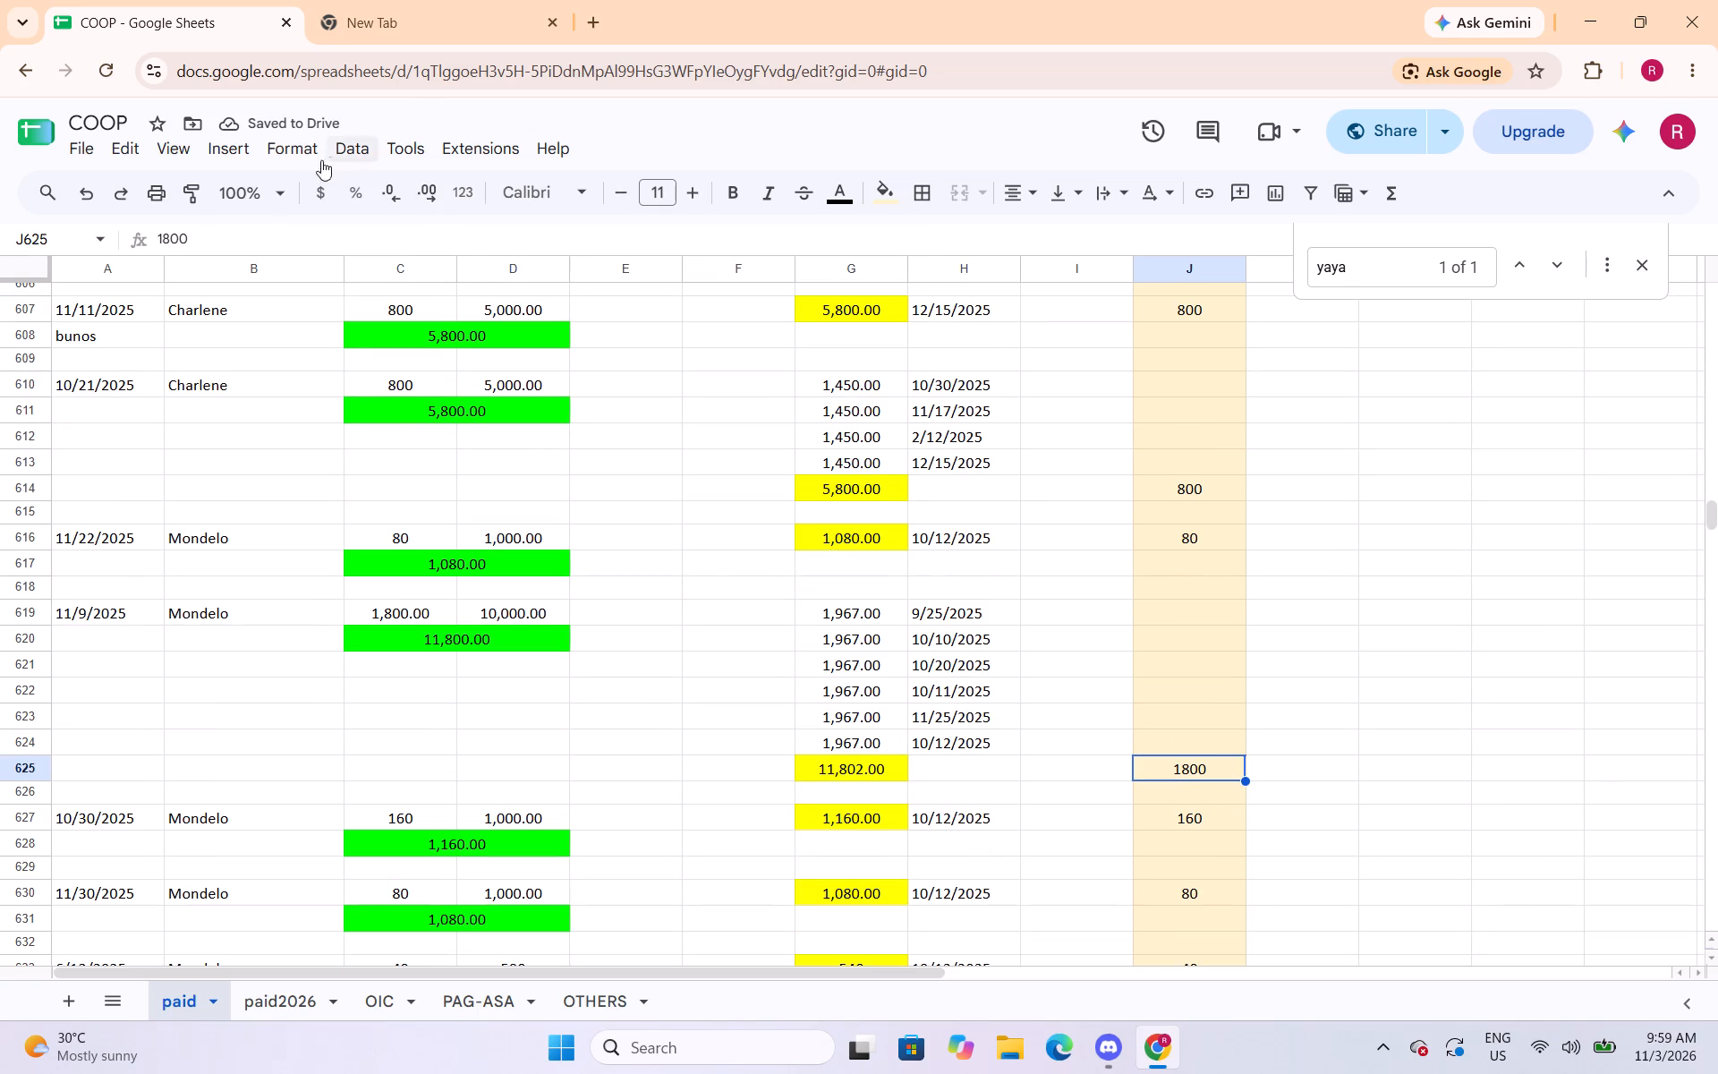
pyautogui.click(293, 149)
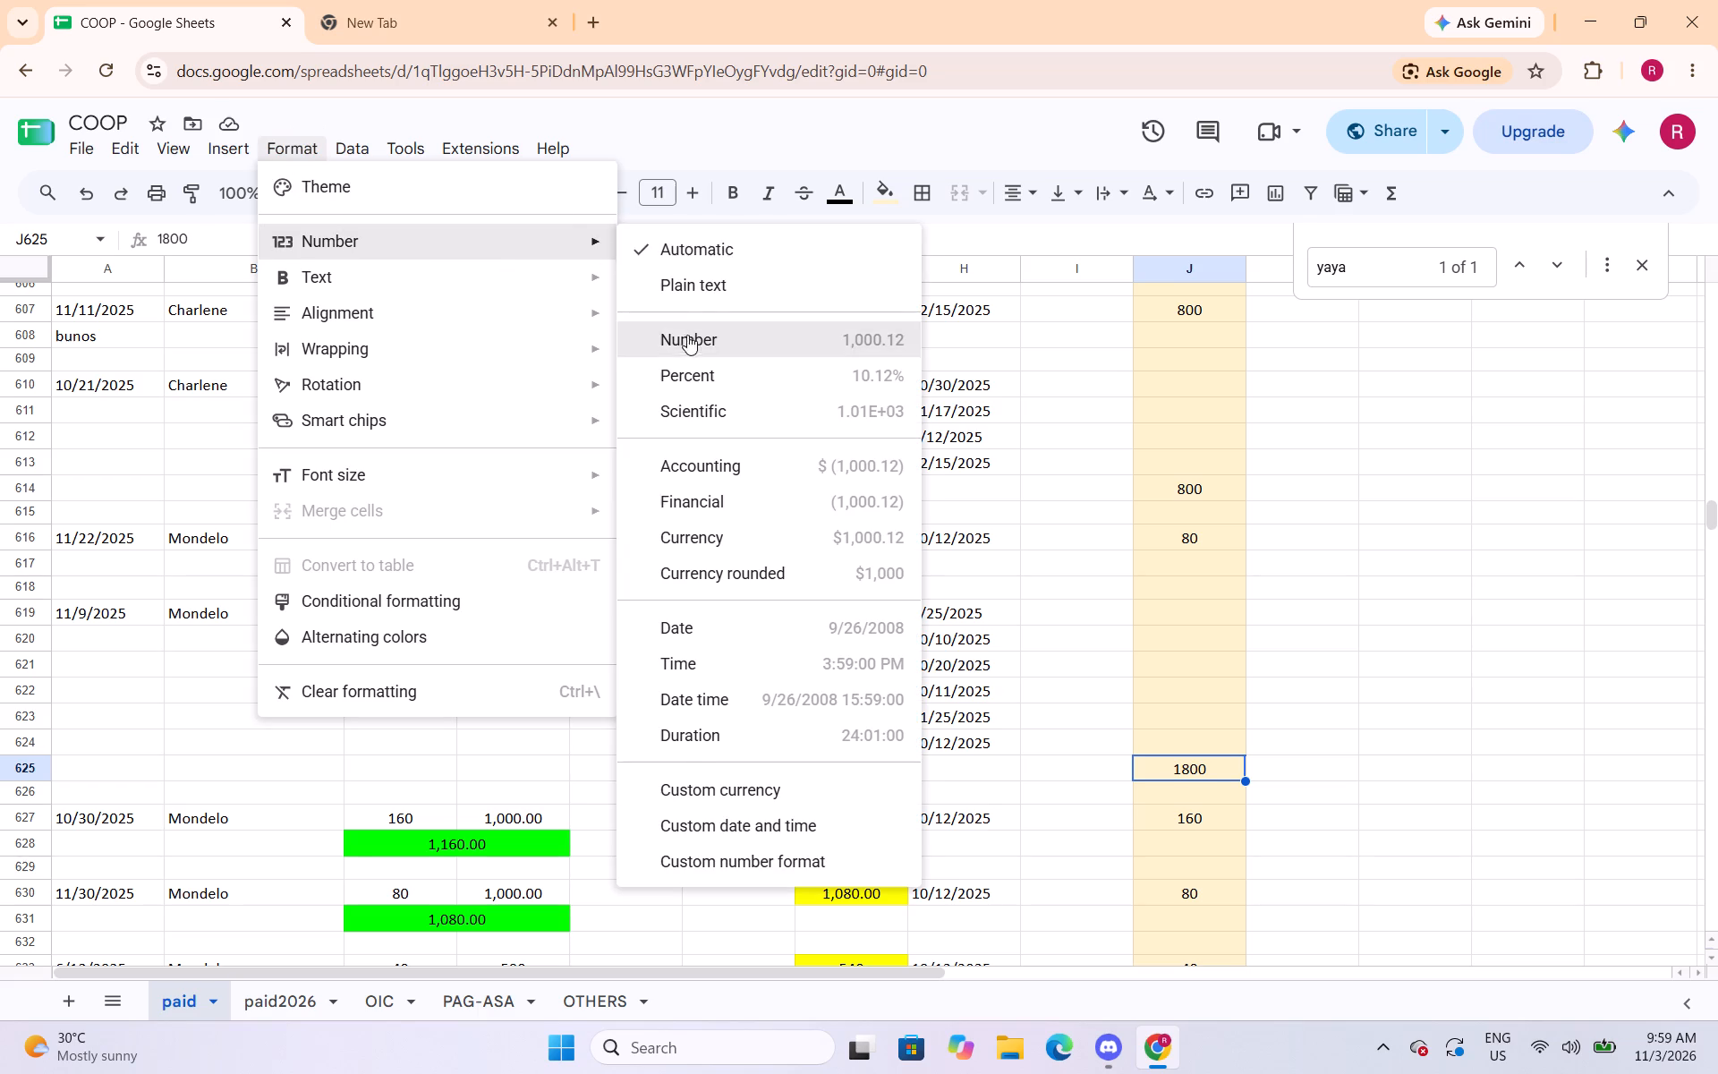
pyautogui.click(685, 338)
pyautogui.scroll(-3, 1203, 899)
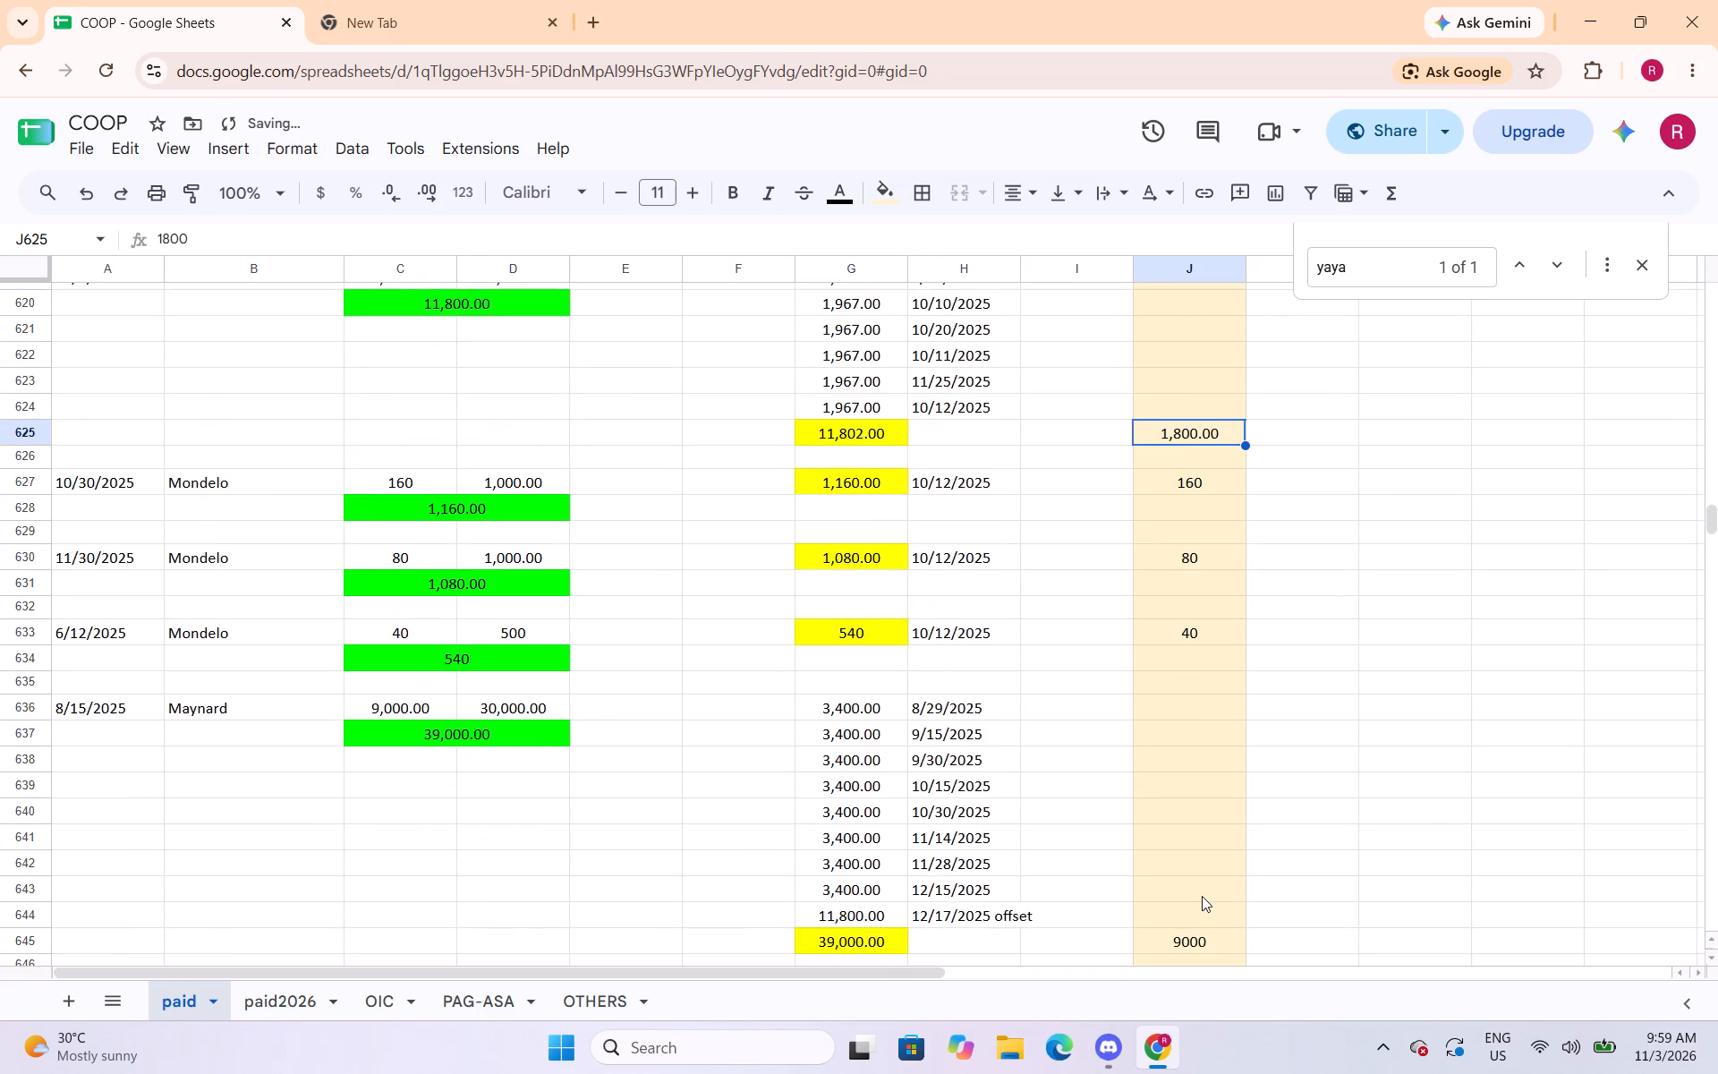
pyautogui.scroll(-2, 1202, 896)
pyautogui.click(1200, 729)
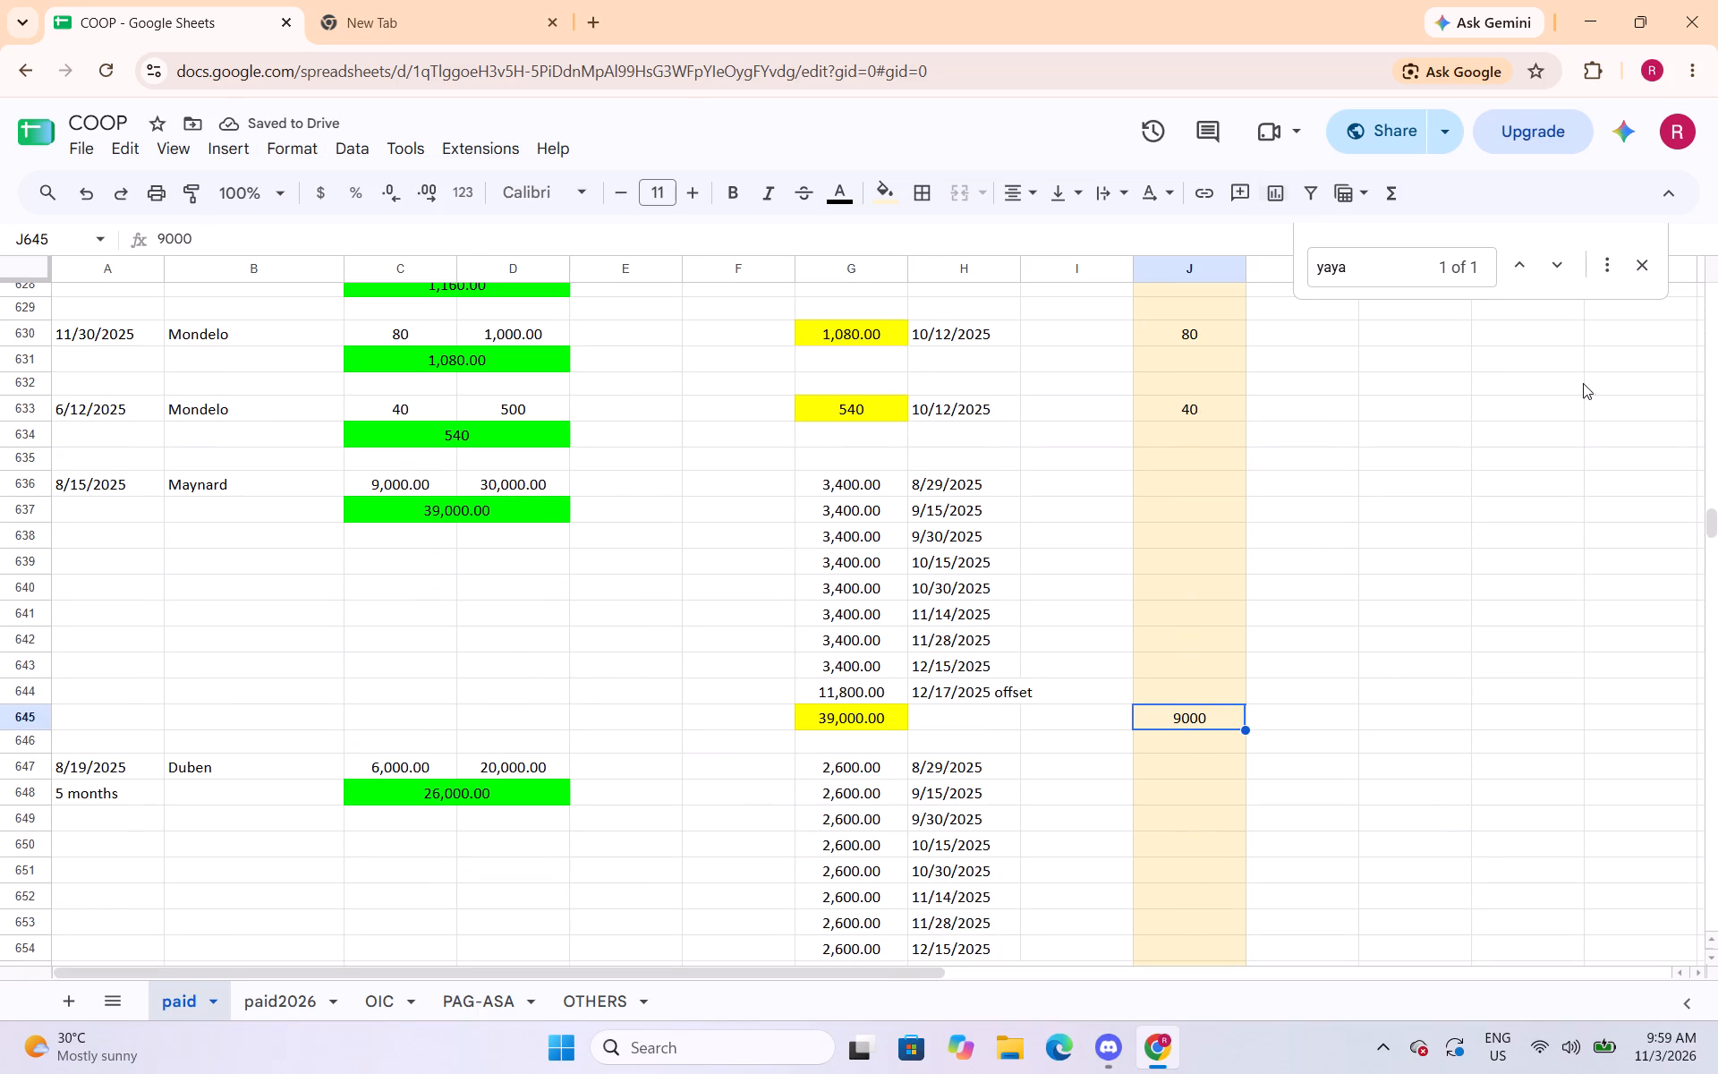
pyautogui.click(275, 150)
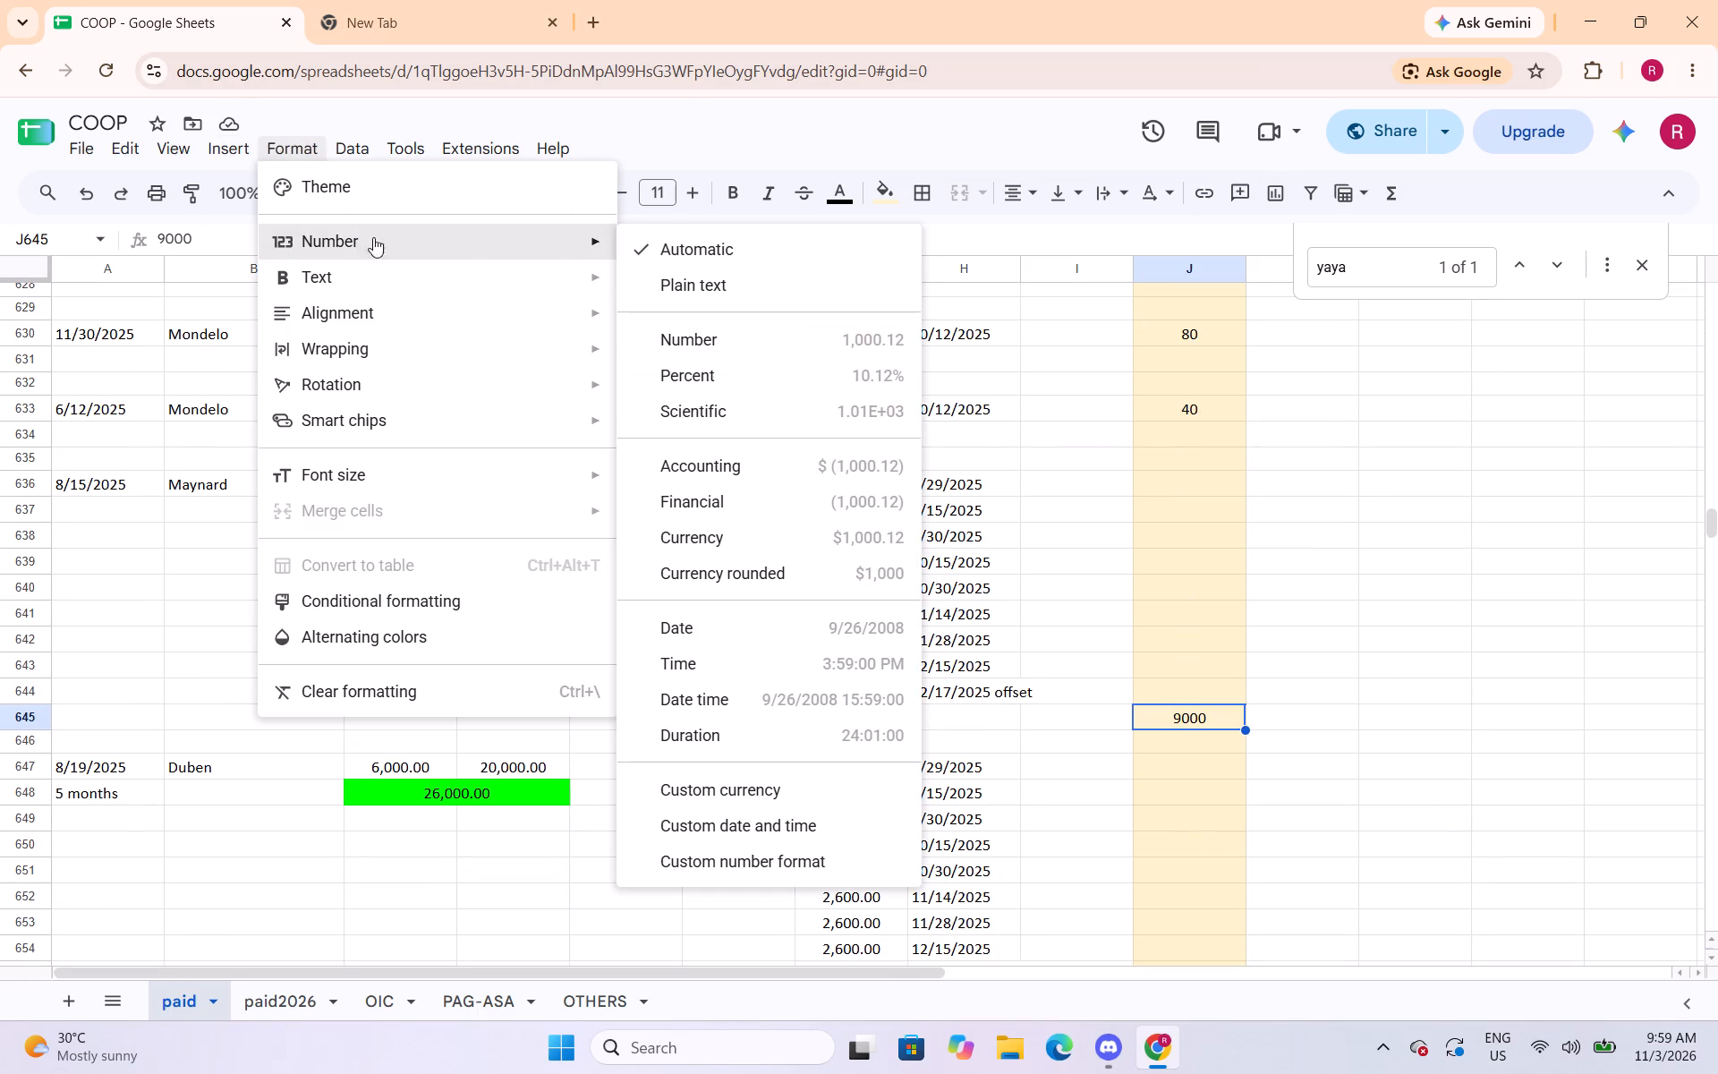
pyautogui.click(729, 341)
# Apply the Number format to the column J amounts in J656 and J668.
pyautogui.scroll(-1, 1193, 684)
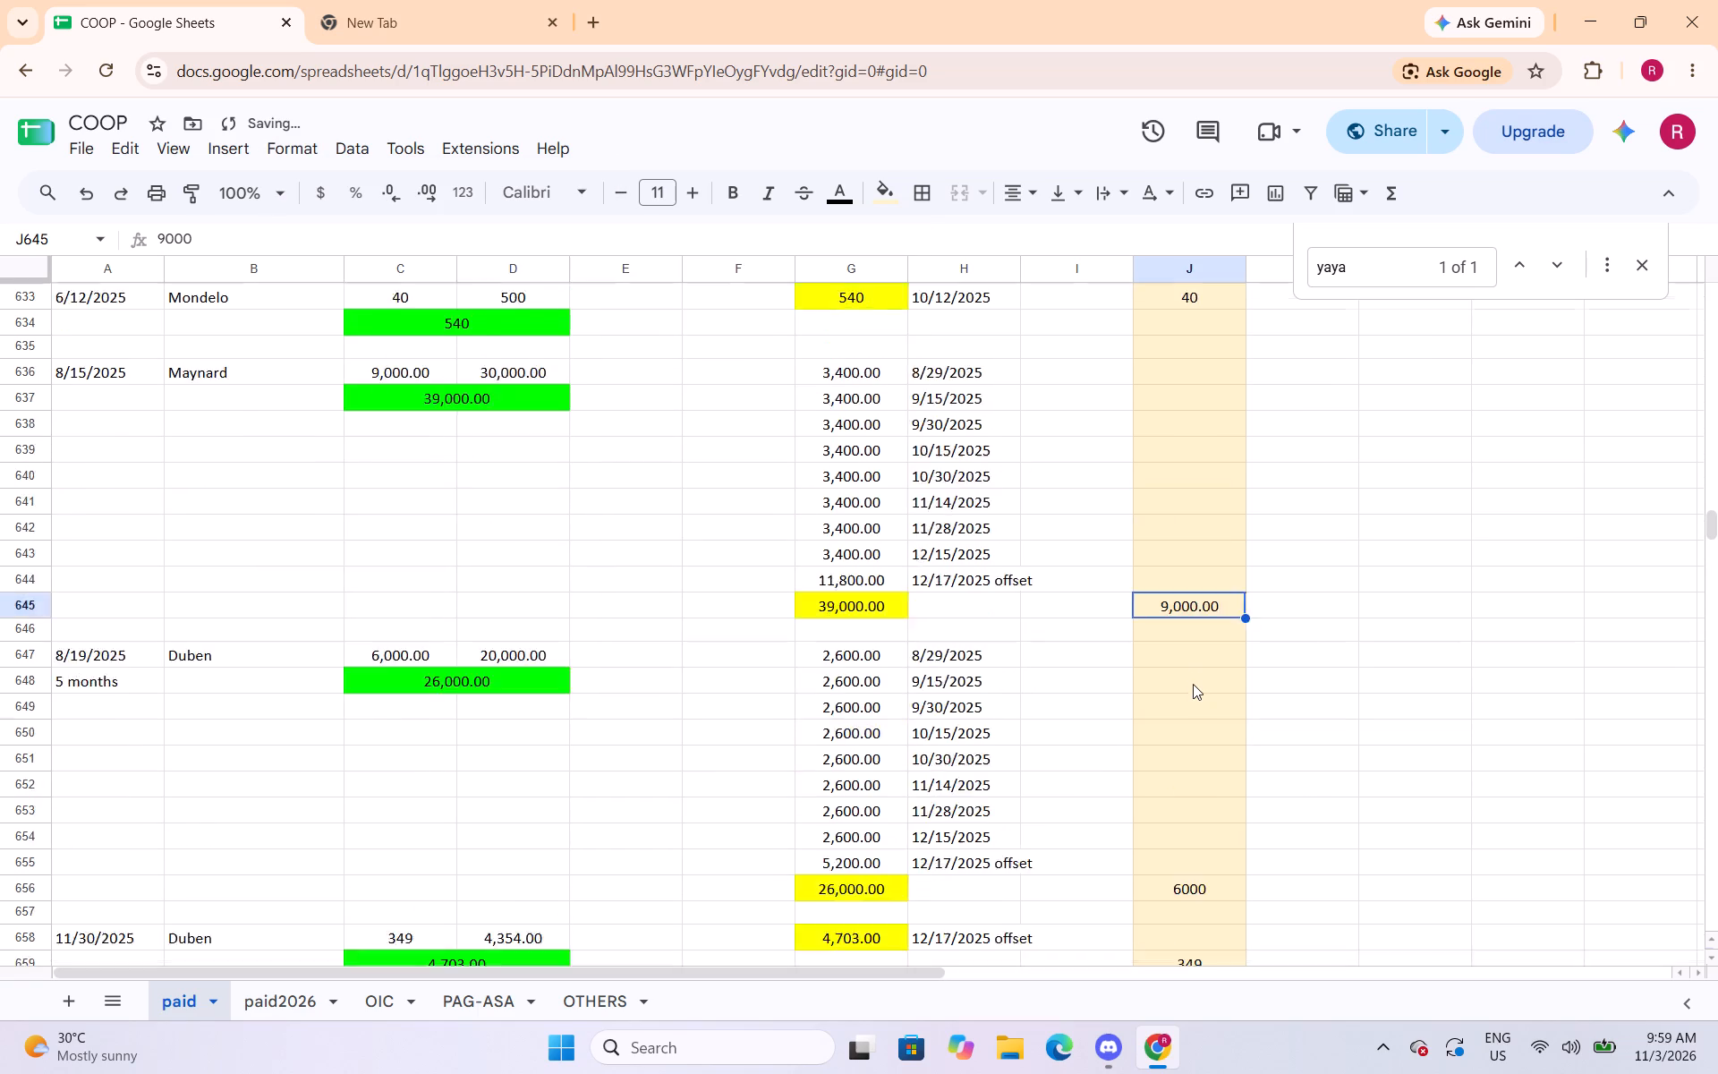
pyautogui.scroll(-2, 1193, 684)
pyautogui.click(1189, 659)
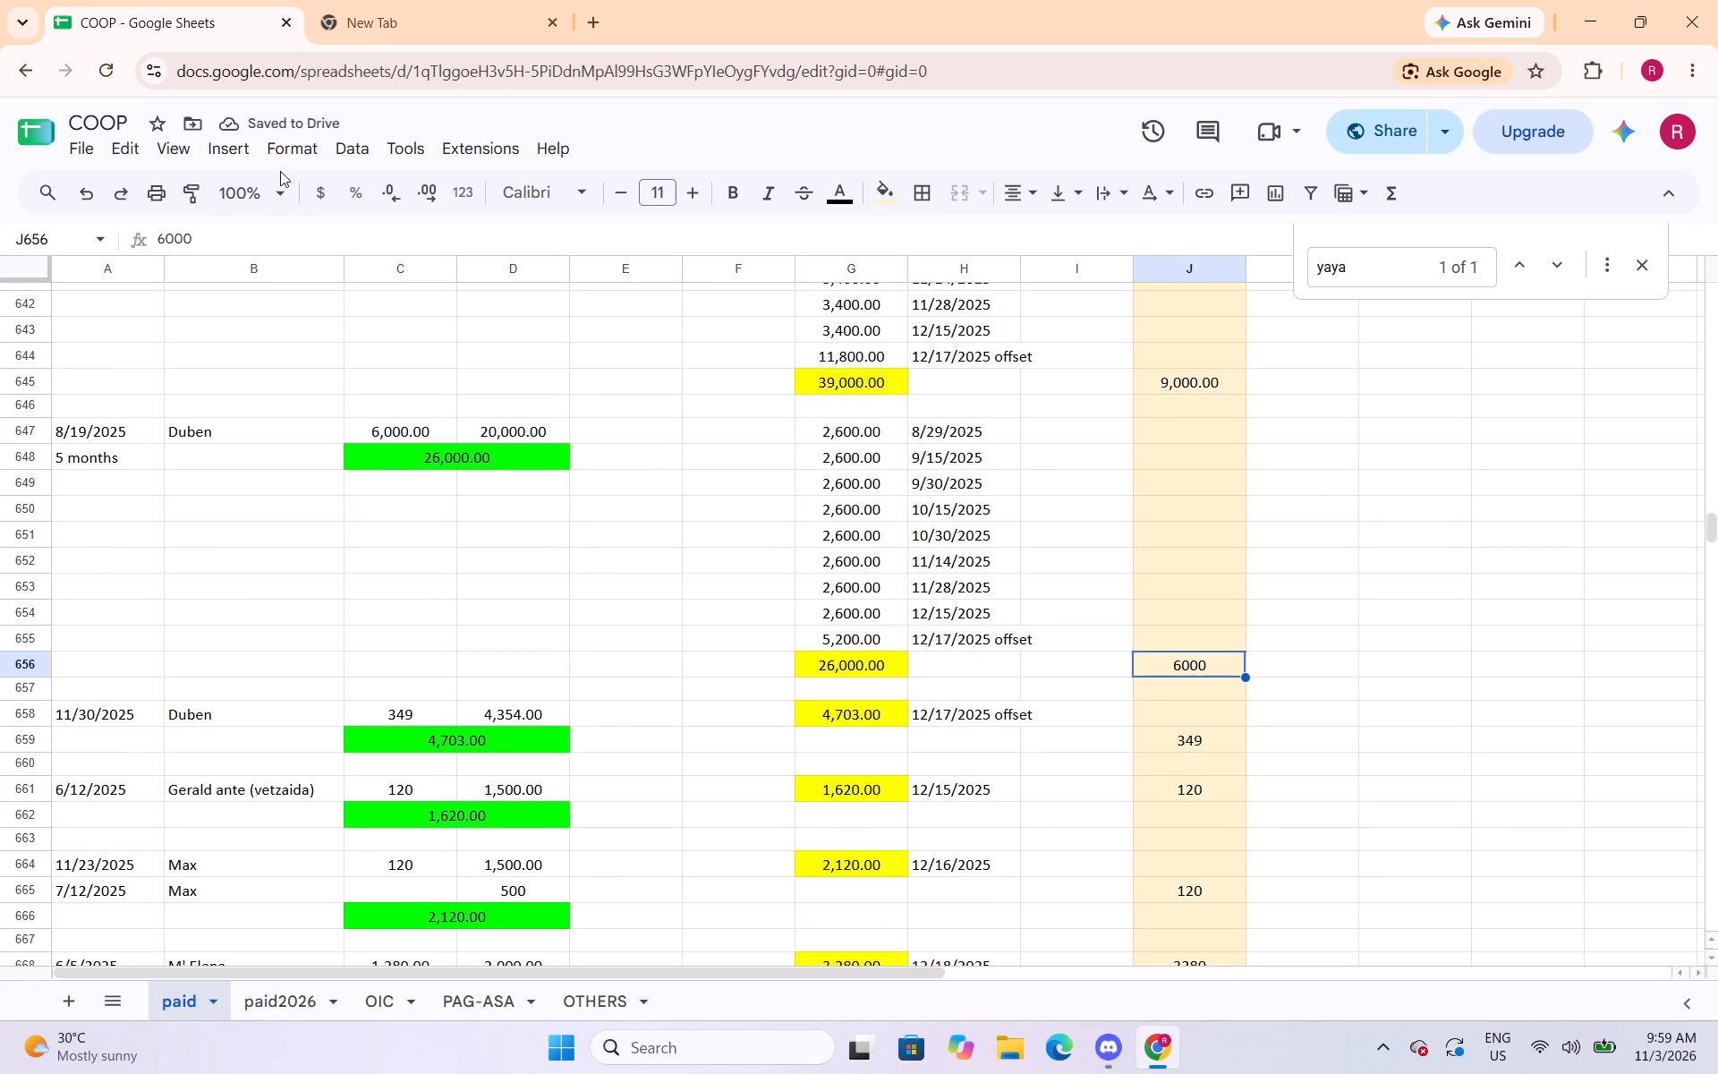
pyautogui.click(287, 158)
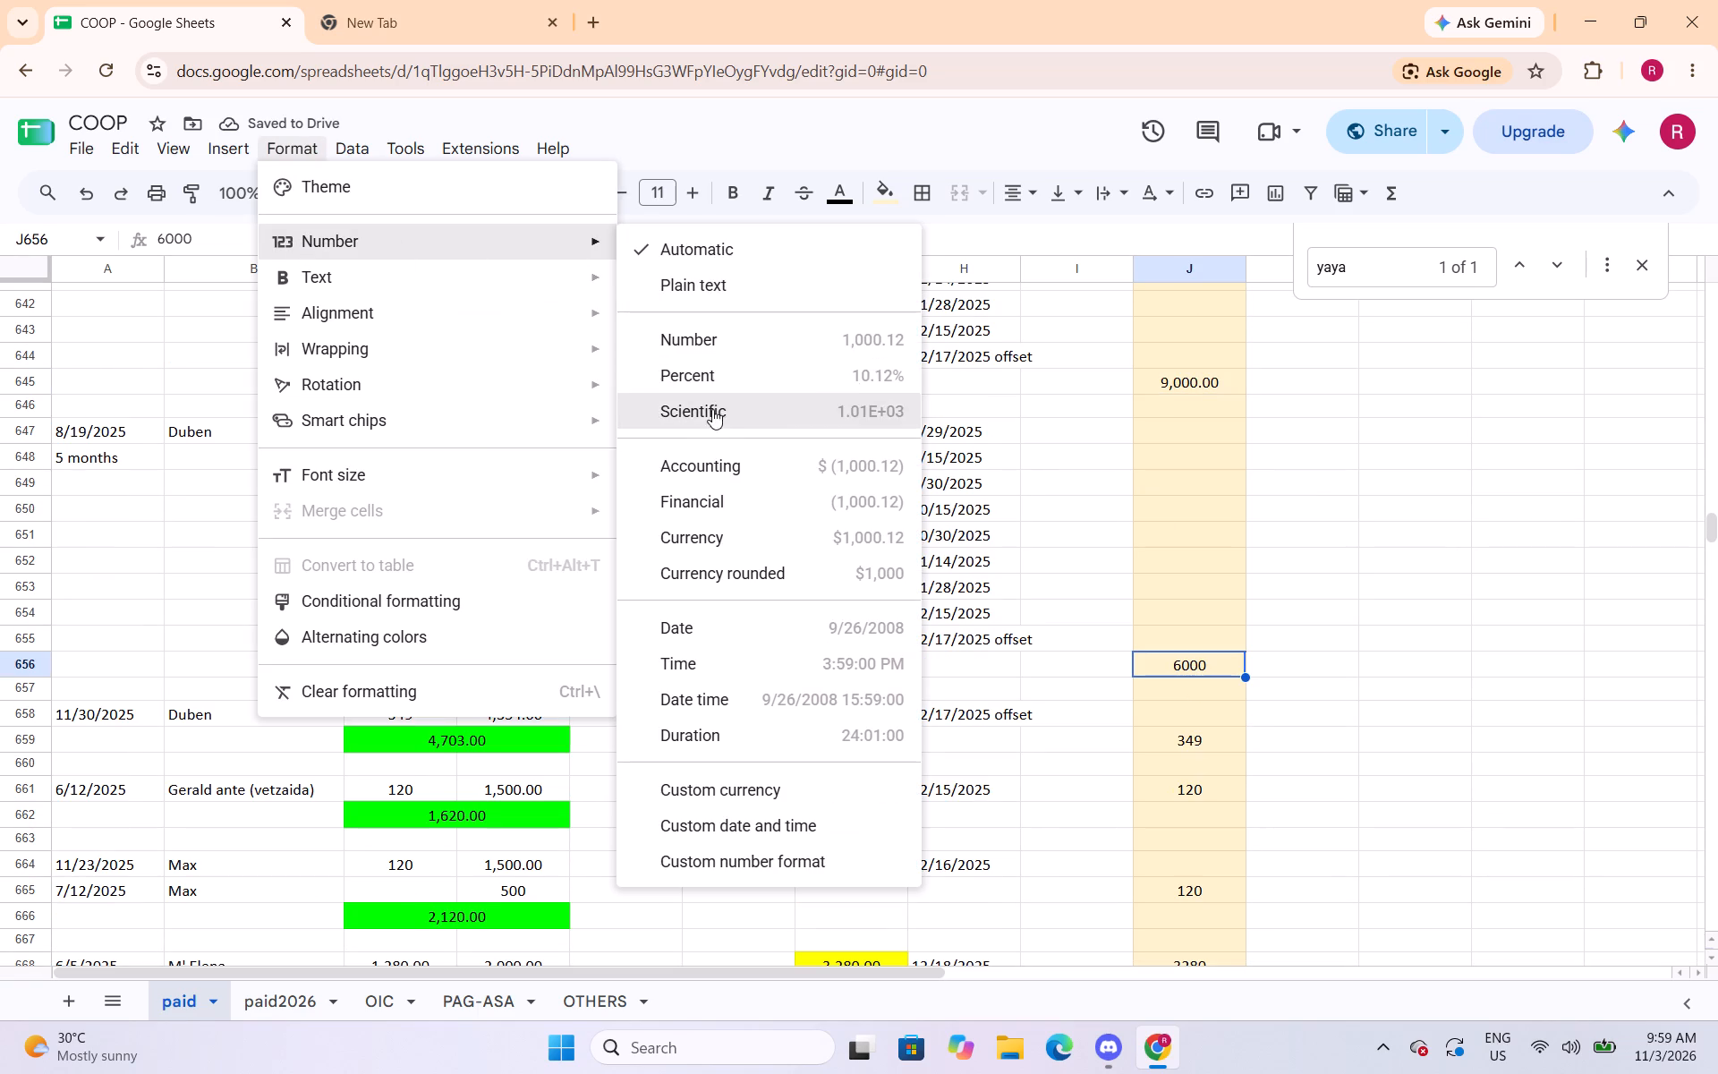
pyautogui.click(706, 343)
pyautogui.scroll(-3, 1190, 753)
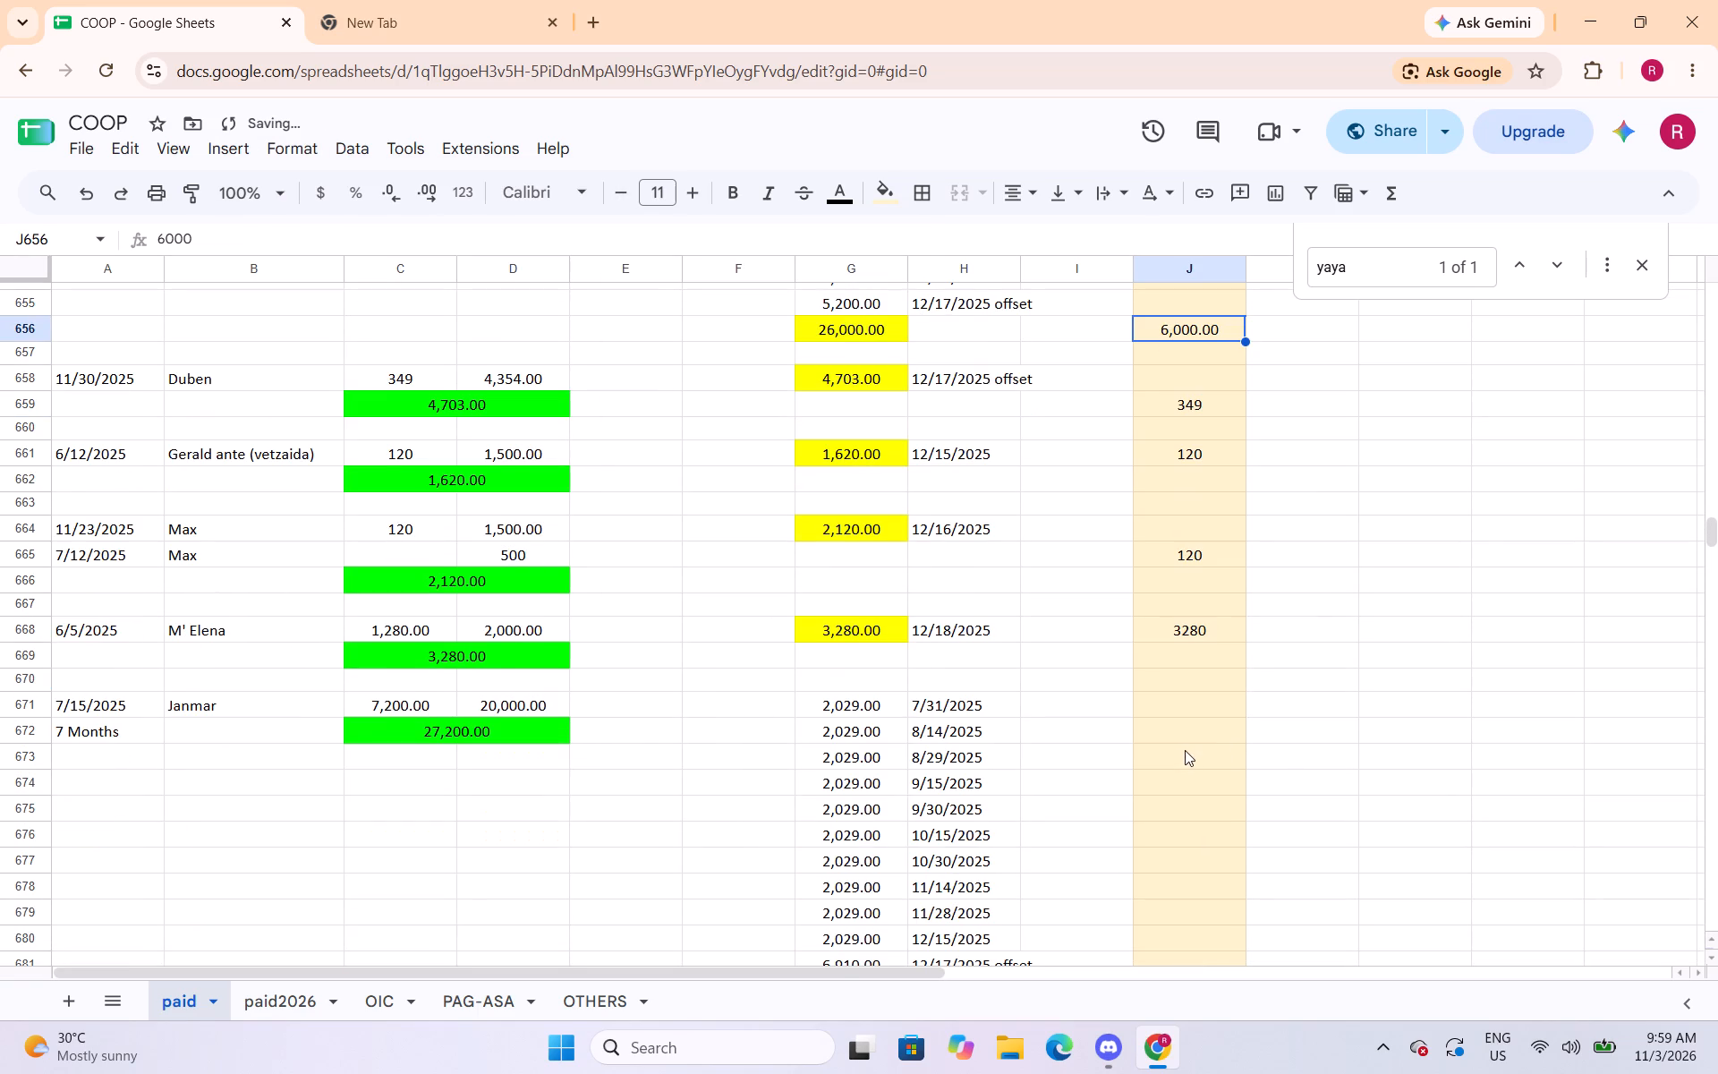
pyautogui.click(1180, 644)
pyautogui.click(289, 153)
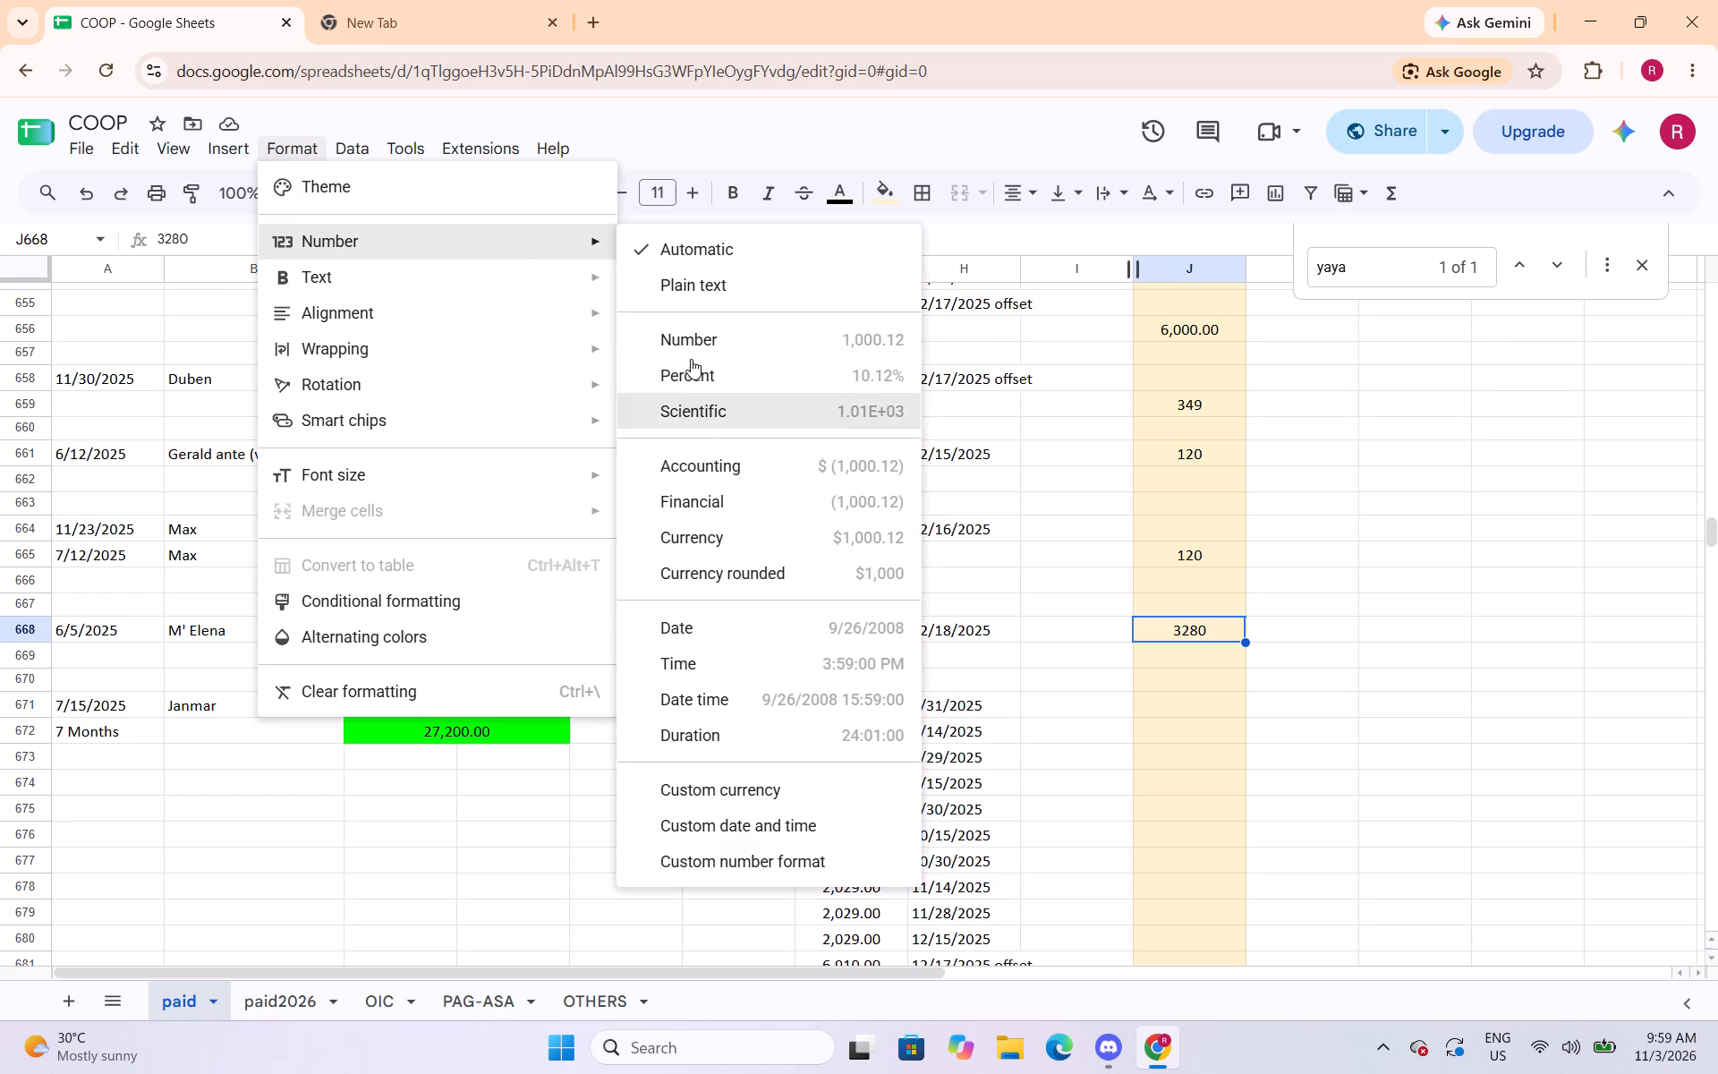
pyautogui.click(691, 348)
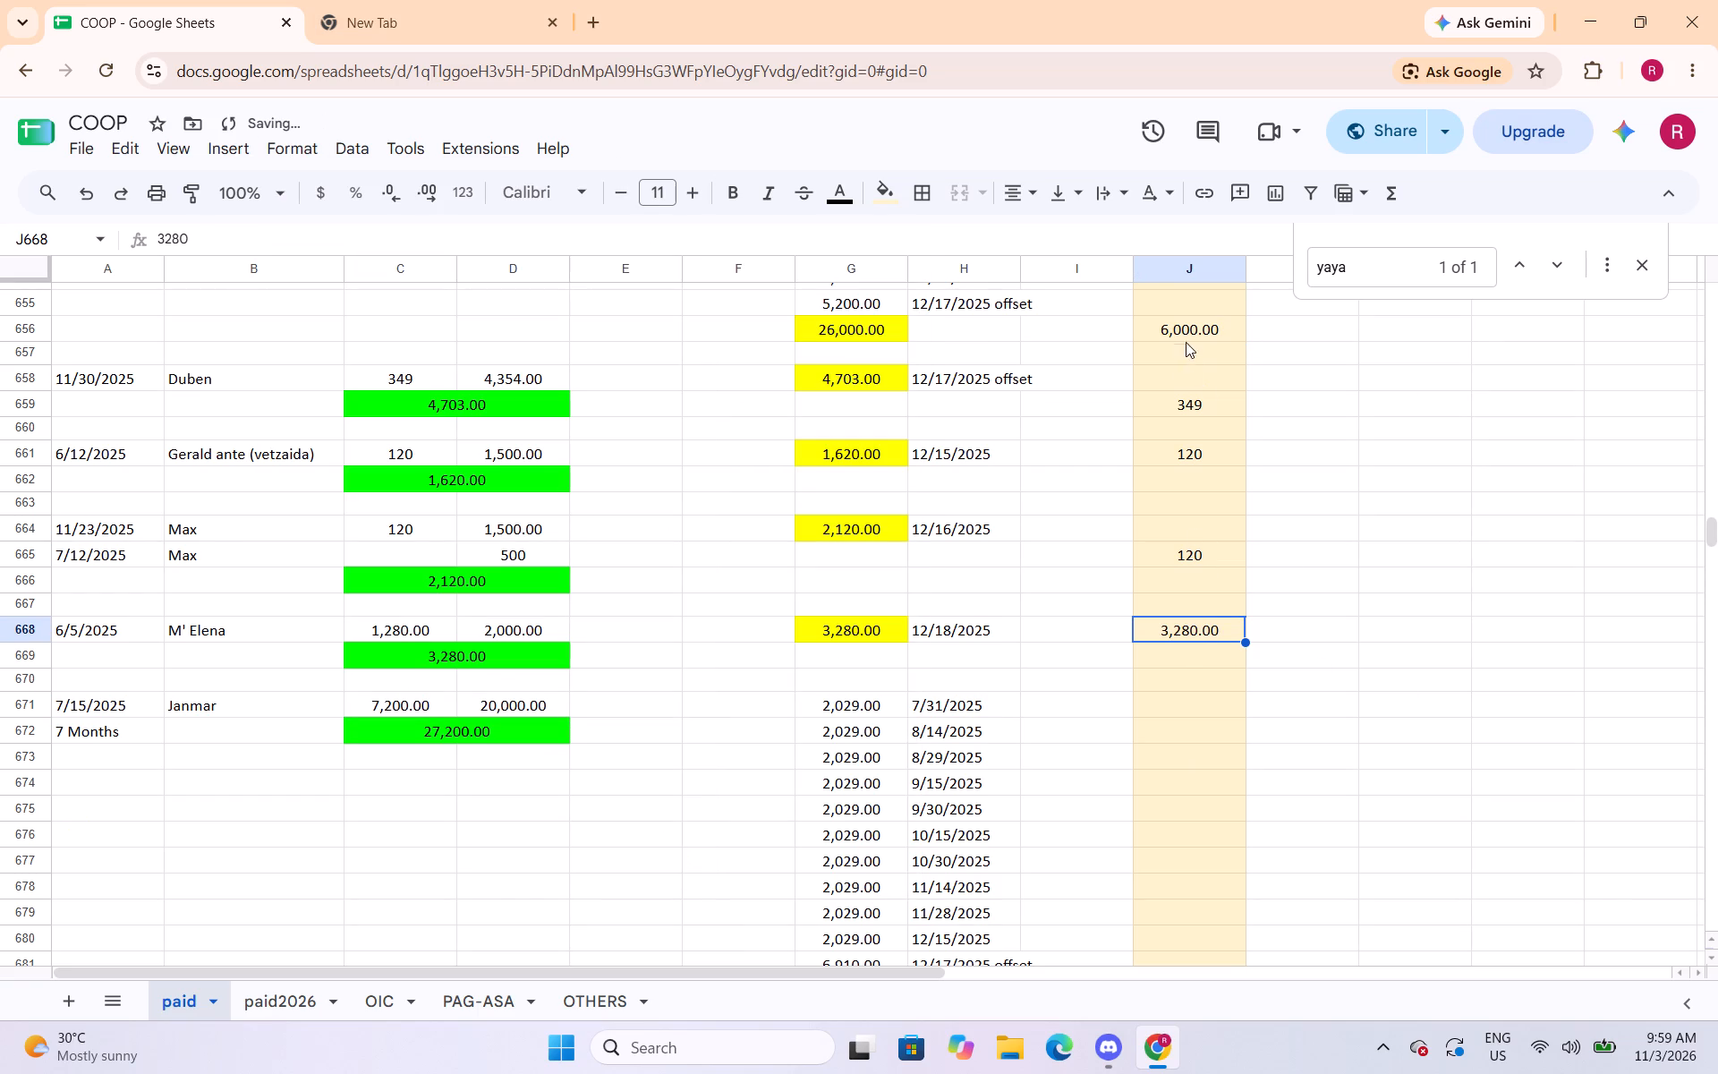
# Apply the Number format to the column J amounts in J682 and J687.
pyautogui.scroll(-3, 1179, 668)
pyautogui.click(1184, 649)
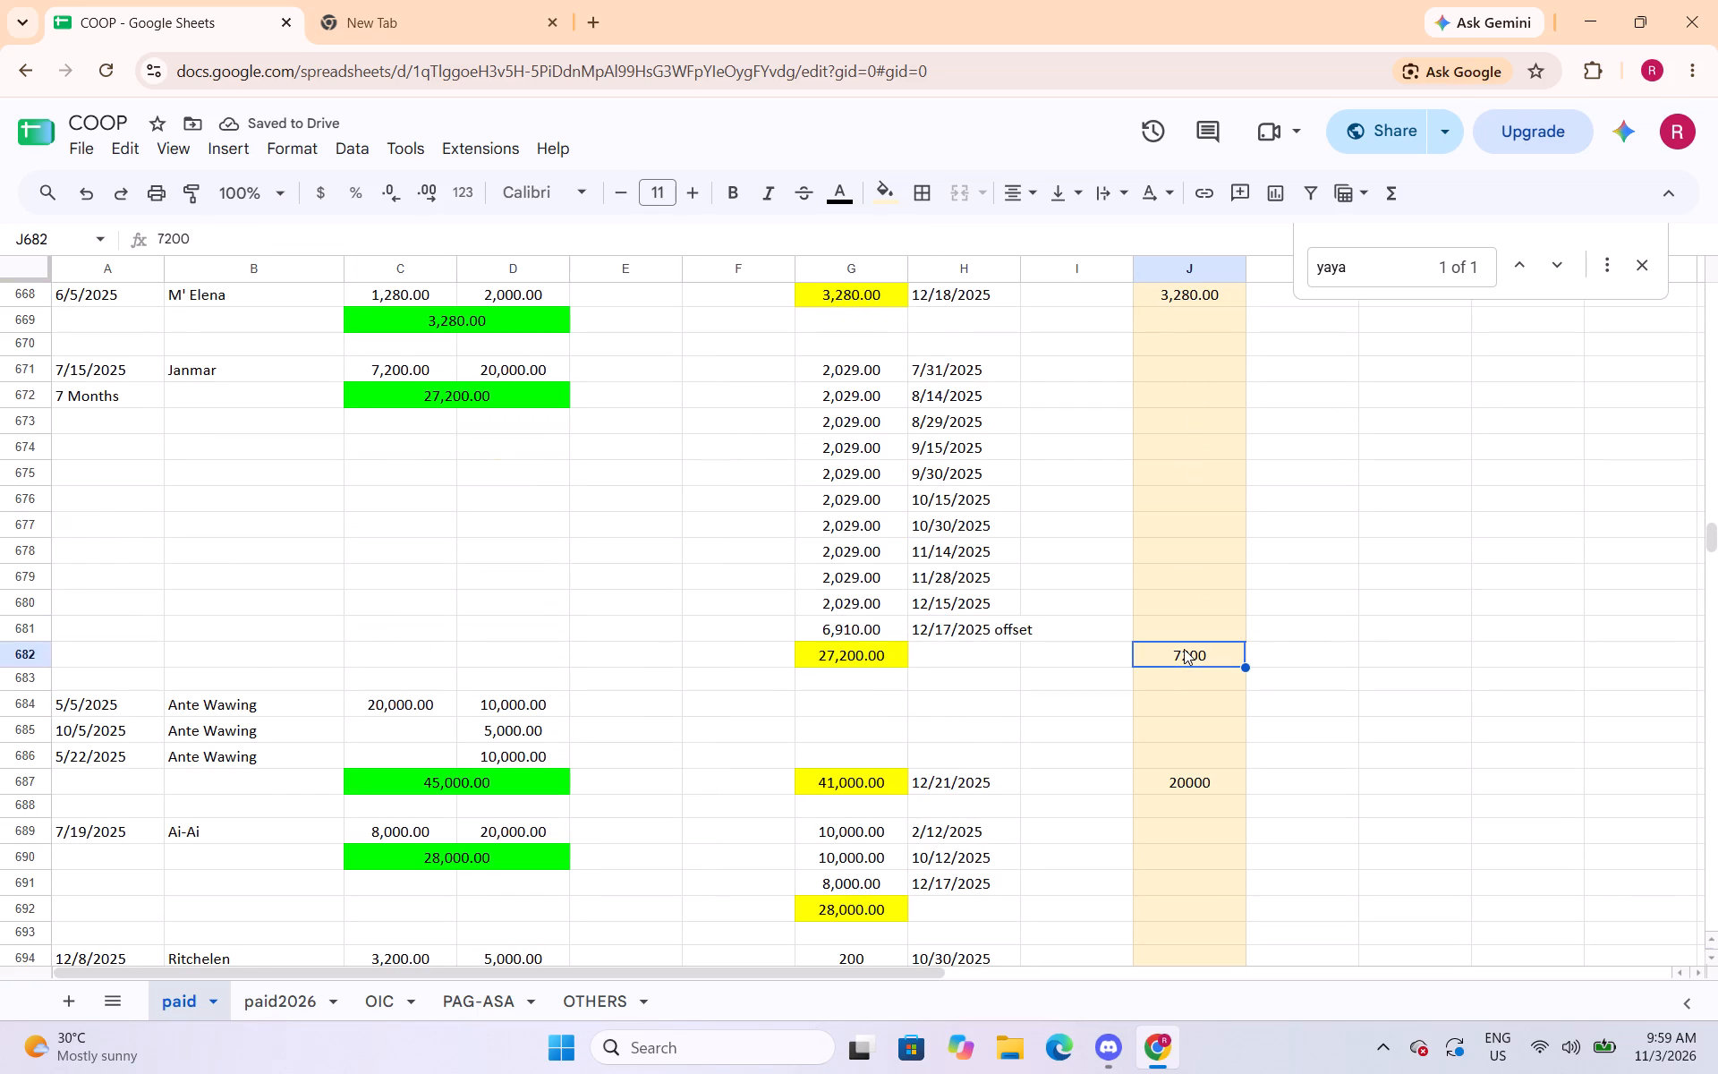
pyautogui.click(306, 159)
pyautogui.click(344, 239)
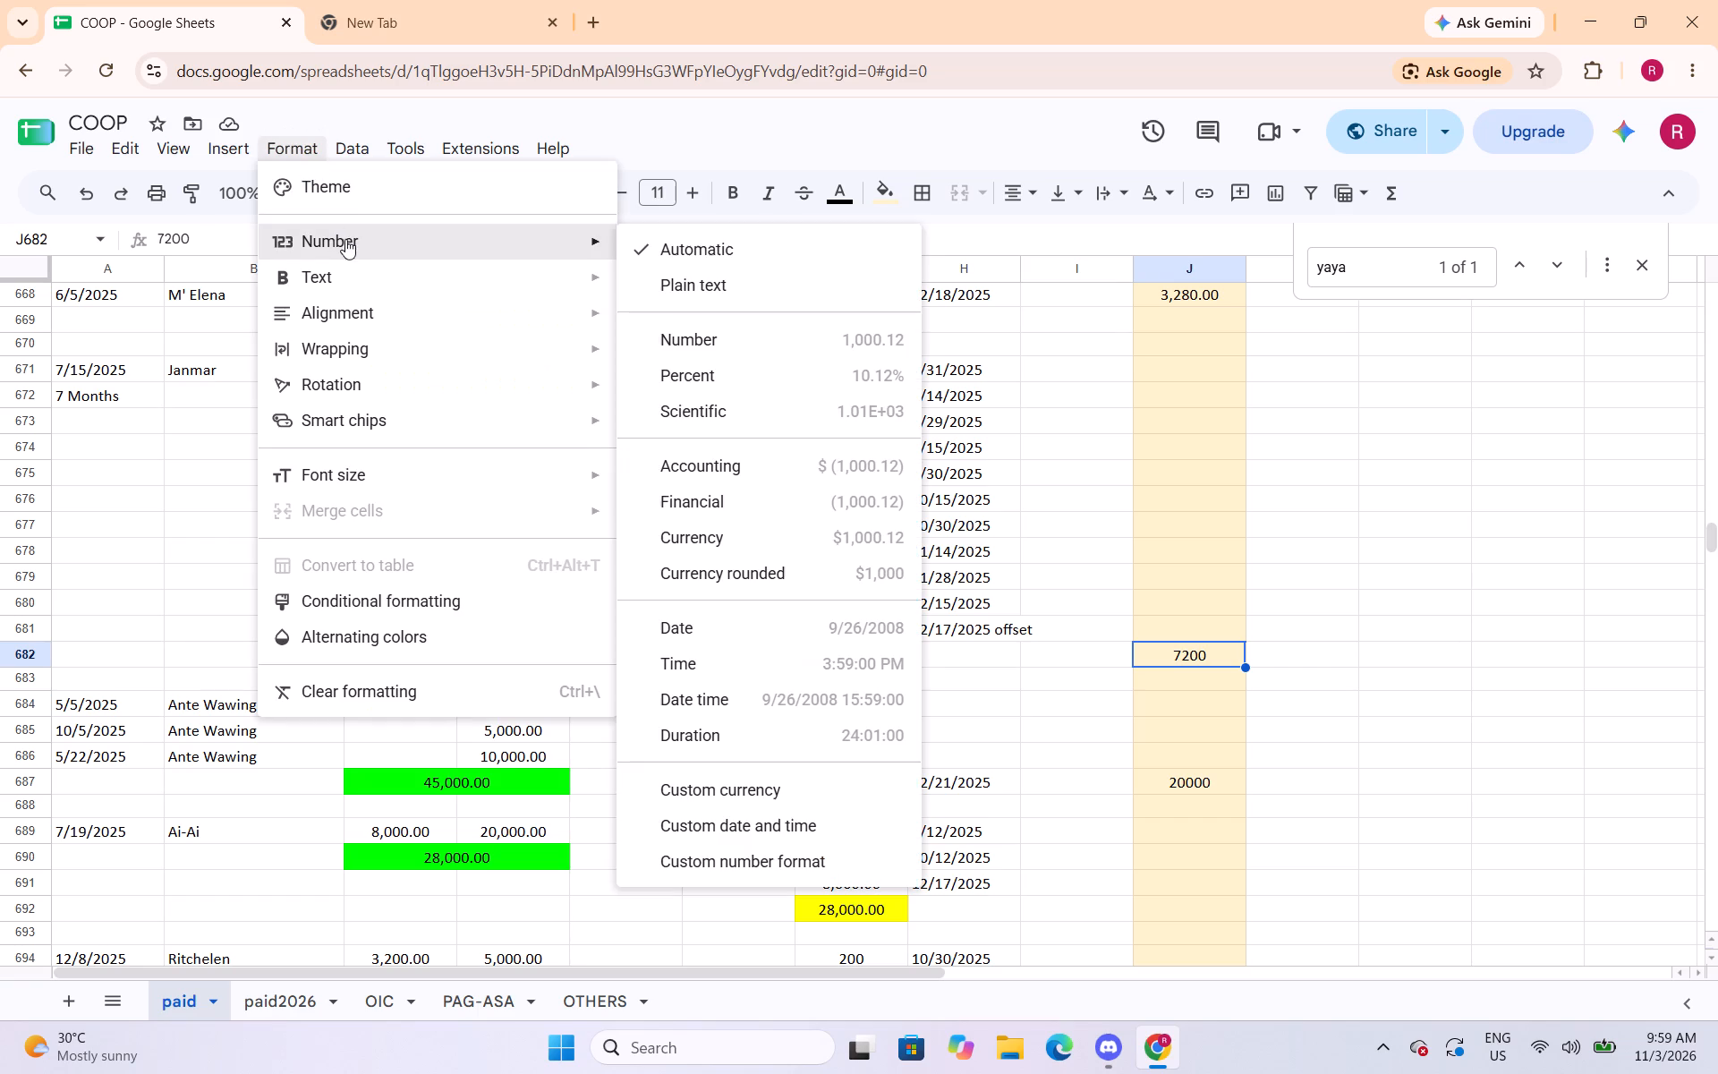
pyautogui.click(705, 340)
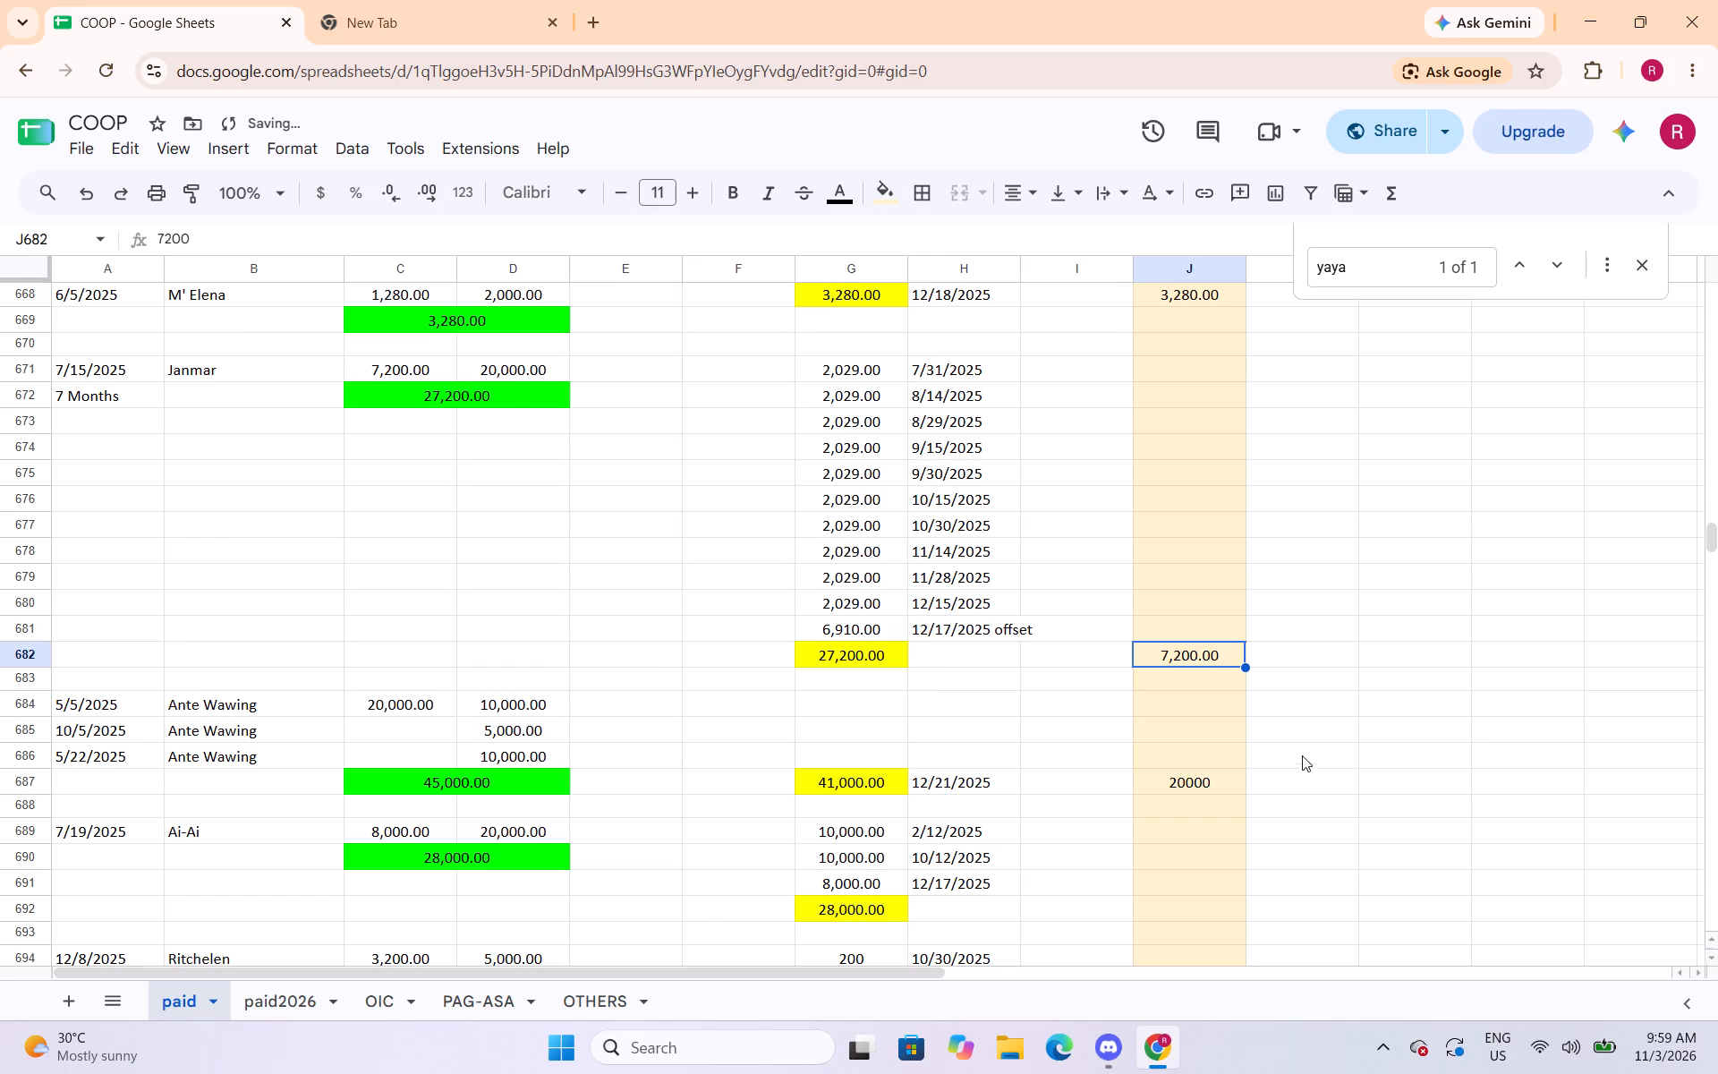
pyautogui.click(1216, 788)
pyautogui.click(293, 156)
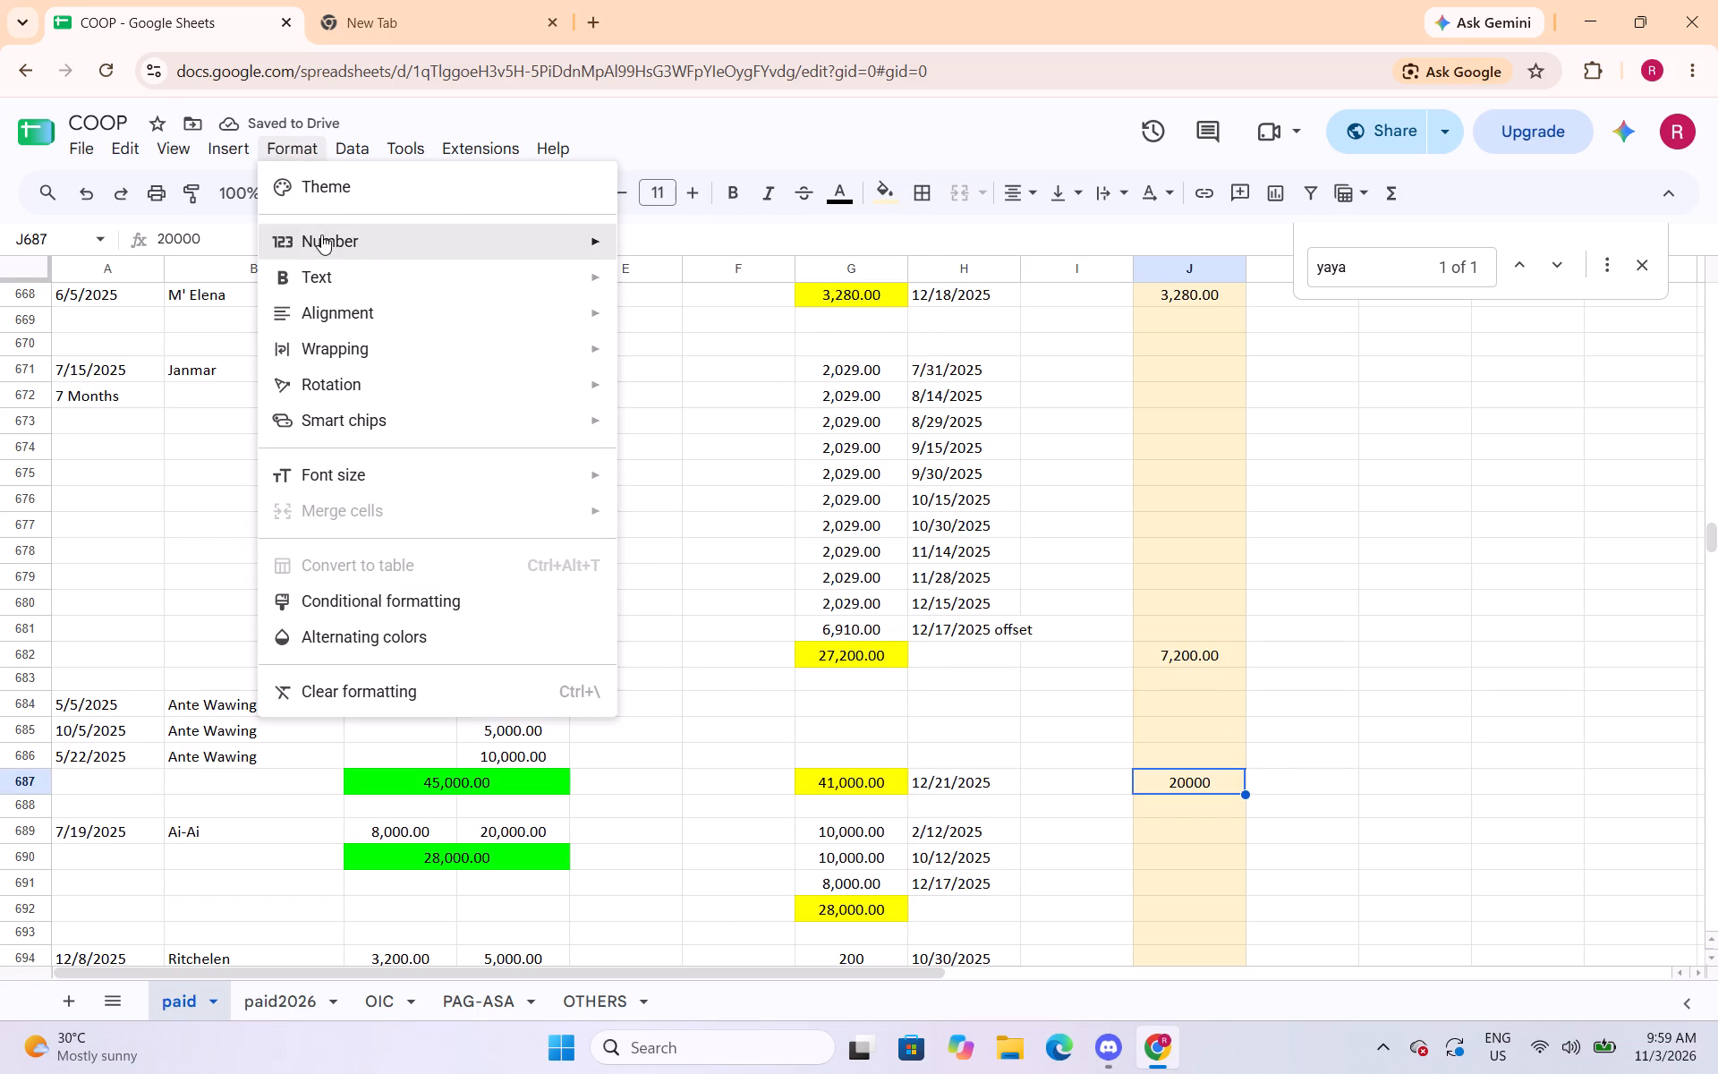
pyautogui.click(693, 343)
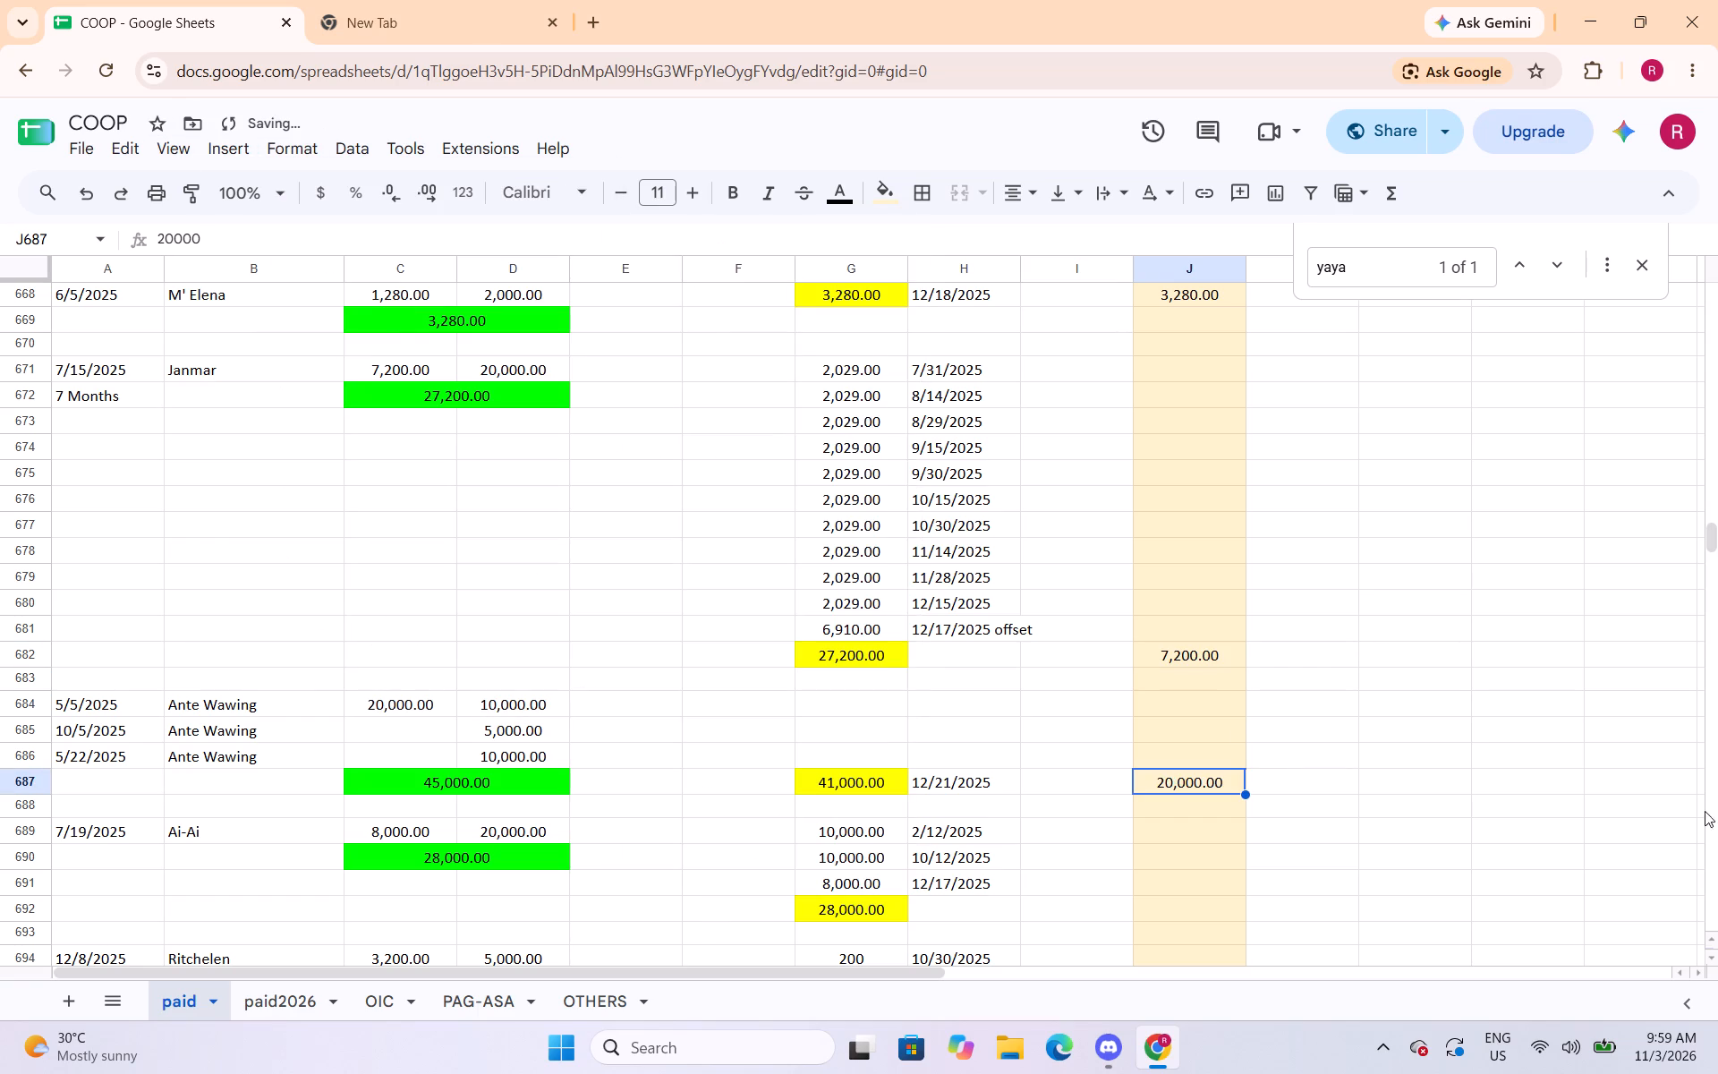
# Apply the Number format to the column J amount in J699, on the 11,200.00 payment total row.
pyautogui.scroll(-2, 1156, 808)
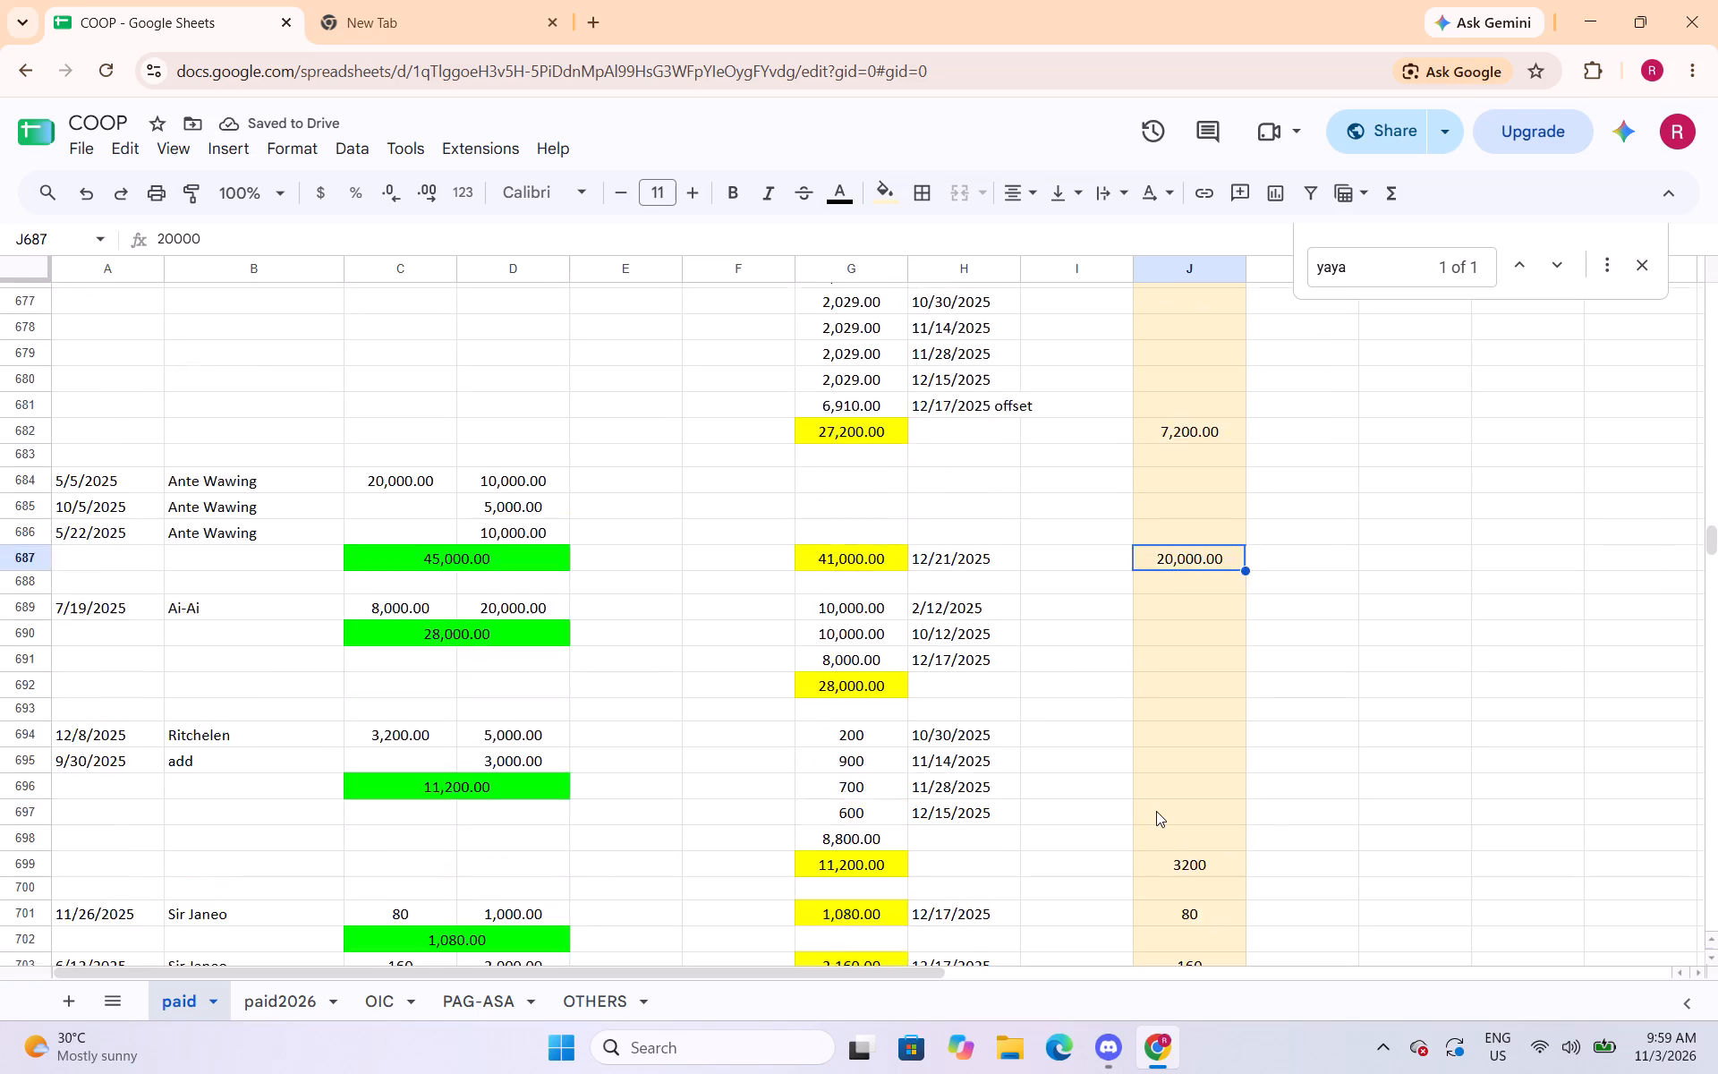
pyautogui.scroll(-2, 1156, 811)
pyautogui.click(1184, 652)
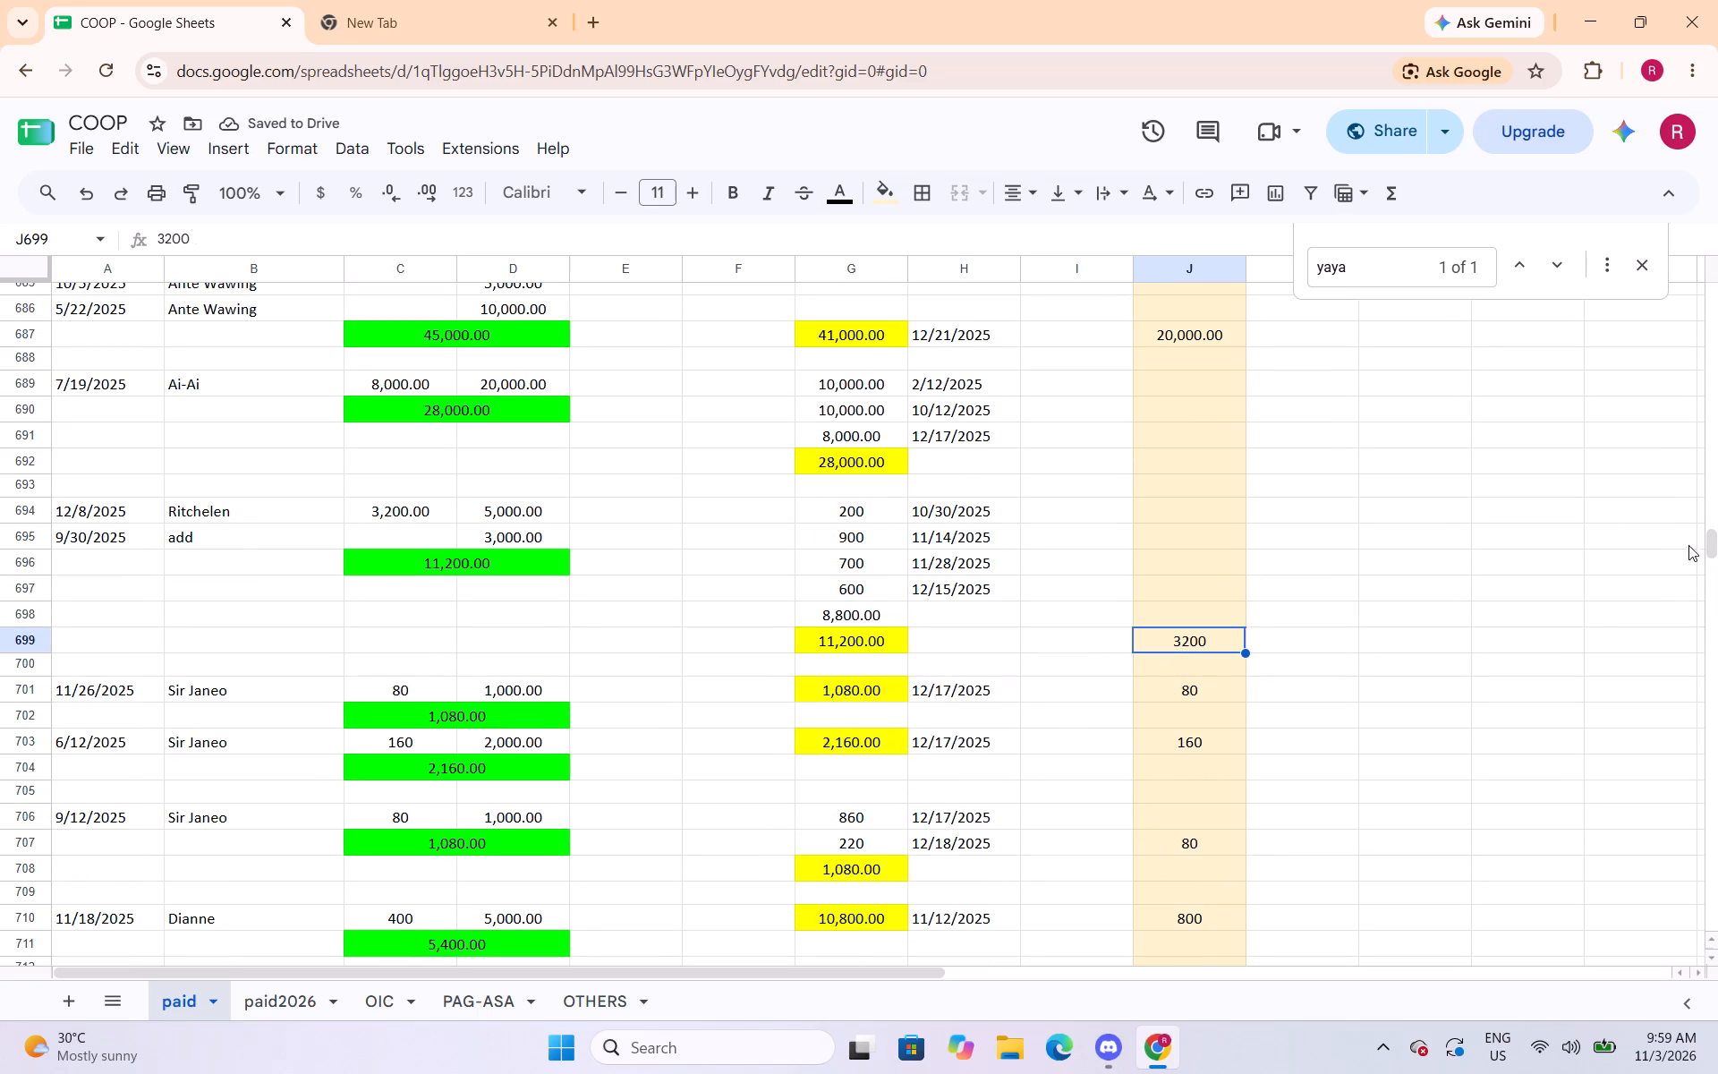
pyautogui.click(304, 149)
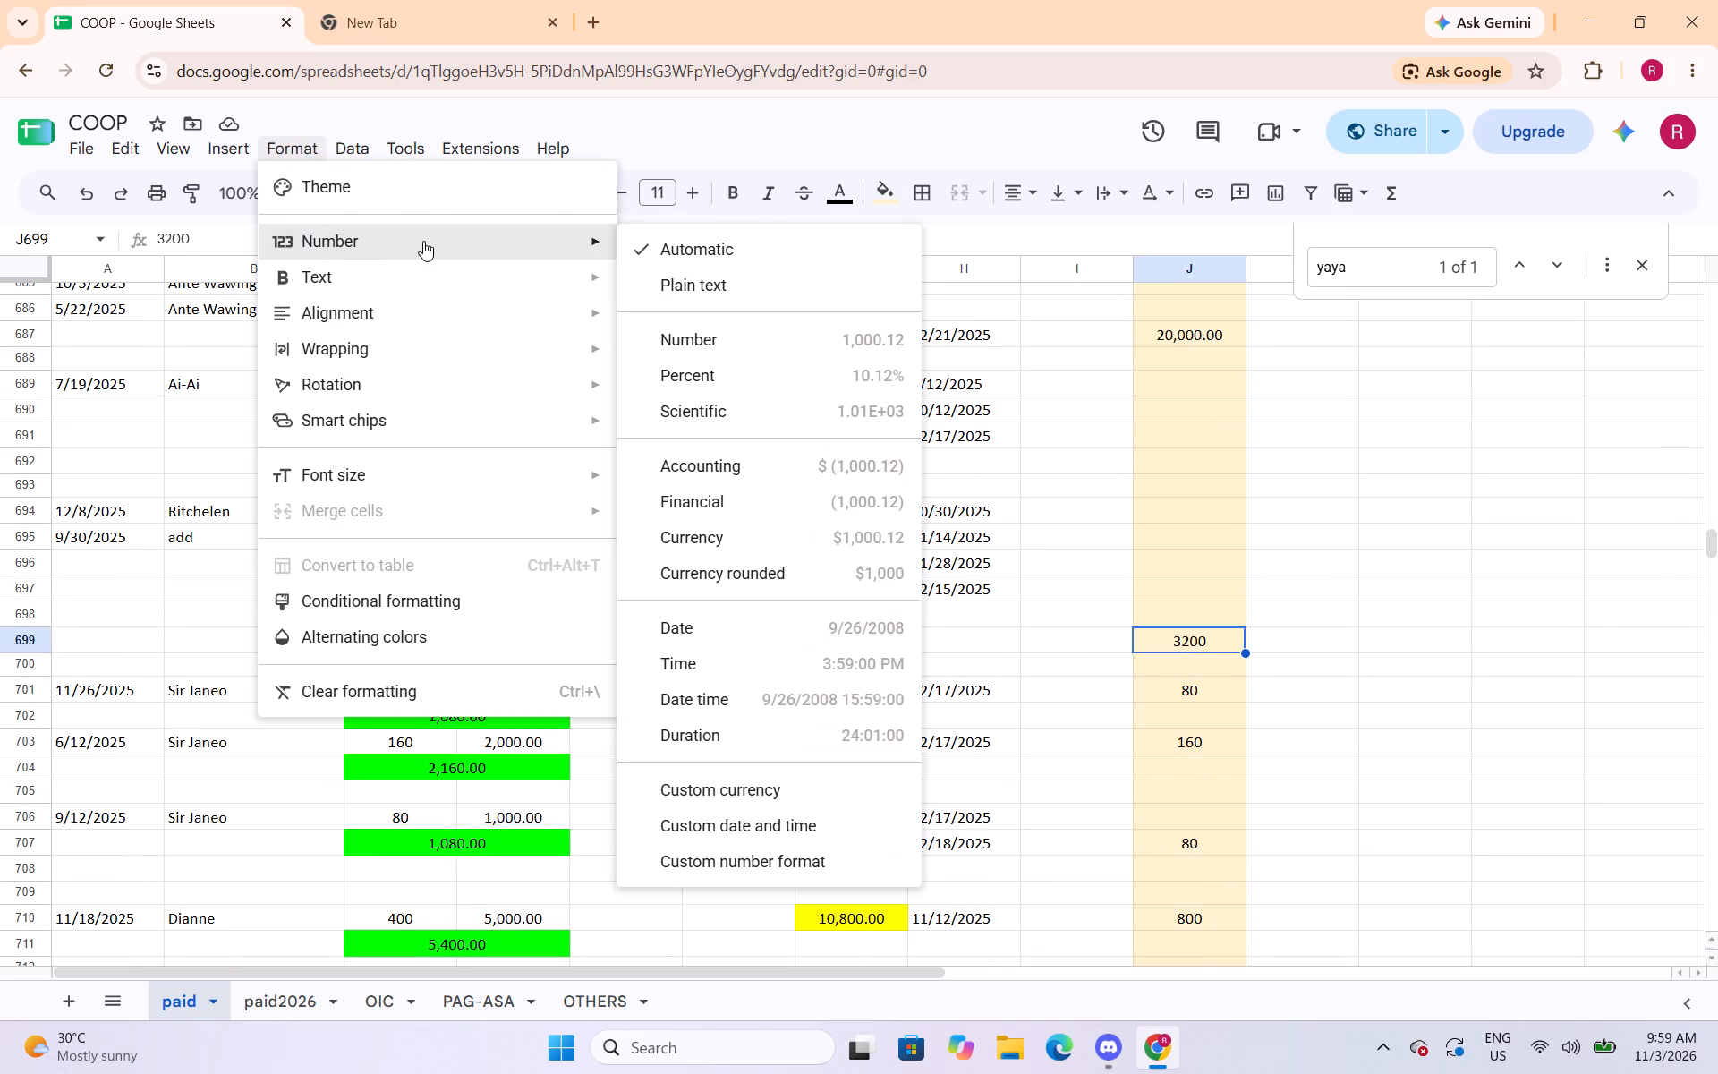
pyautogui.click(706, 344)
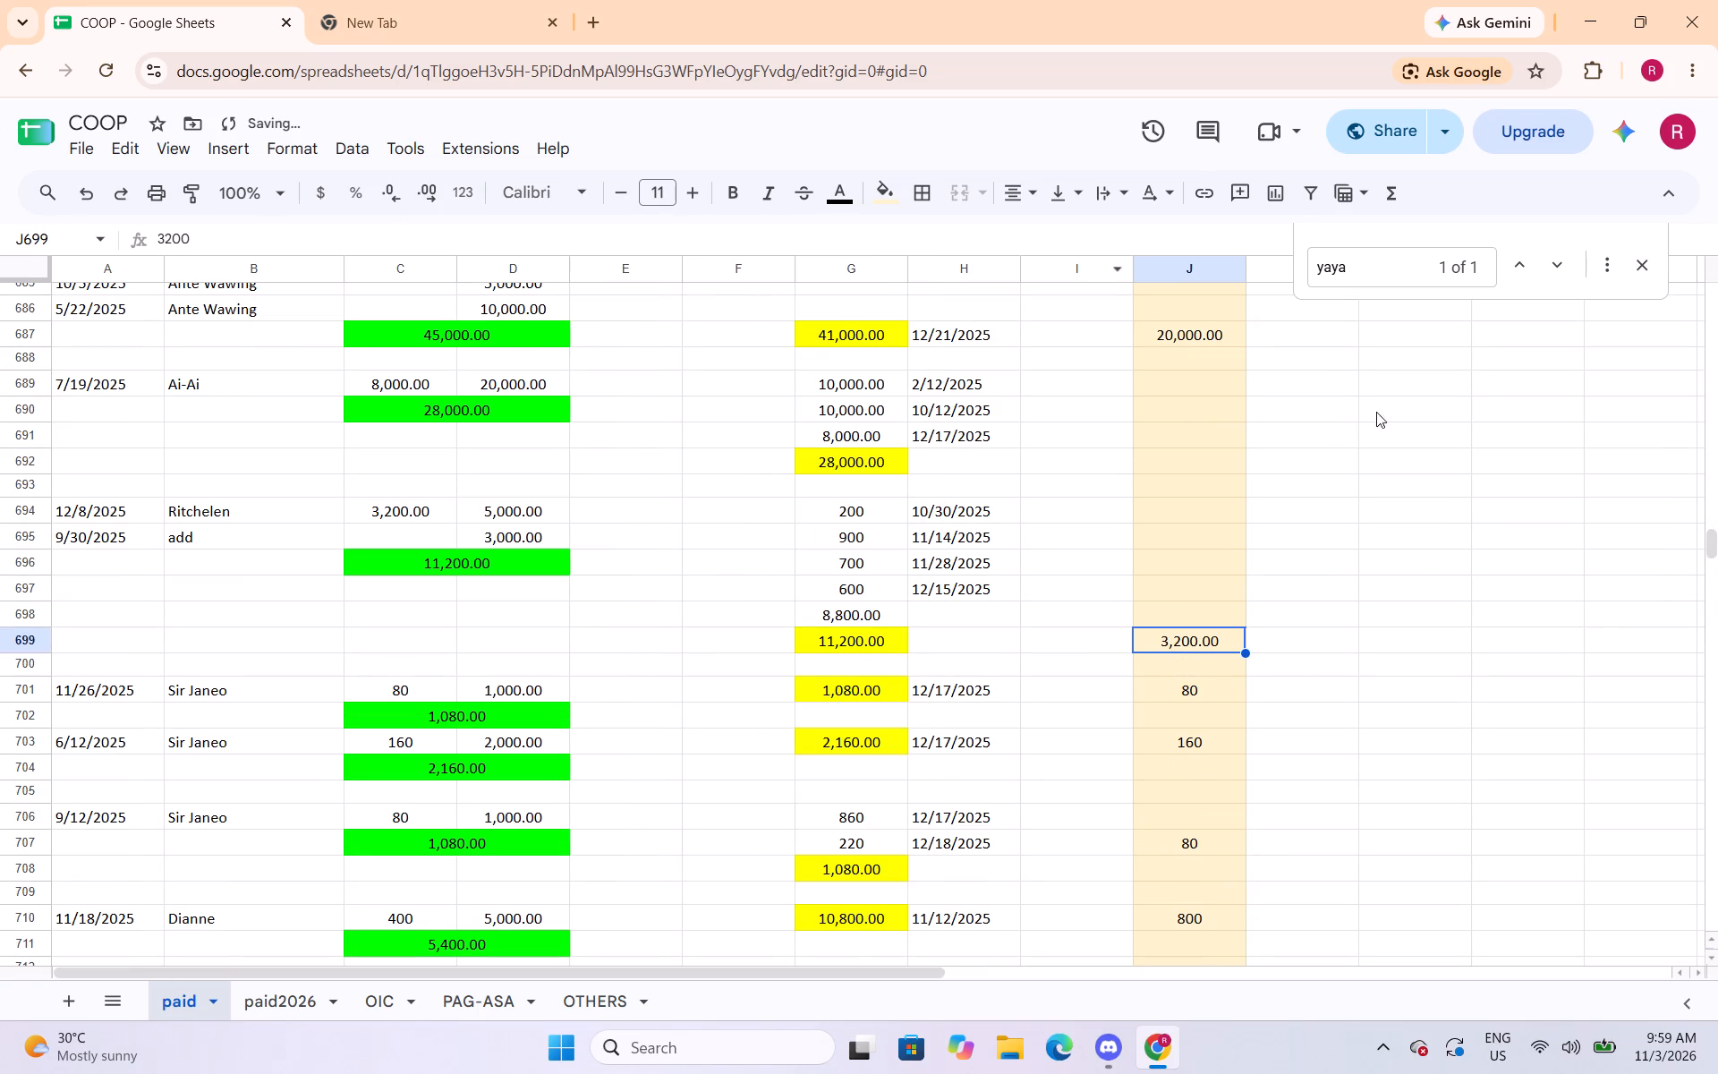
# Apply the Number format to the column J amounts in J725 and J728.
pyautogui.scroll(-3, 1182, 823)
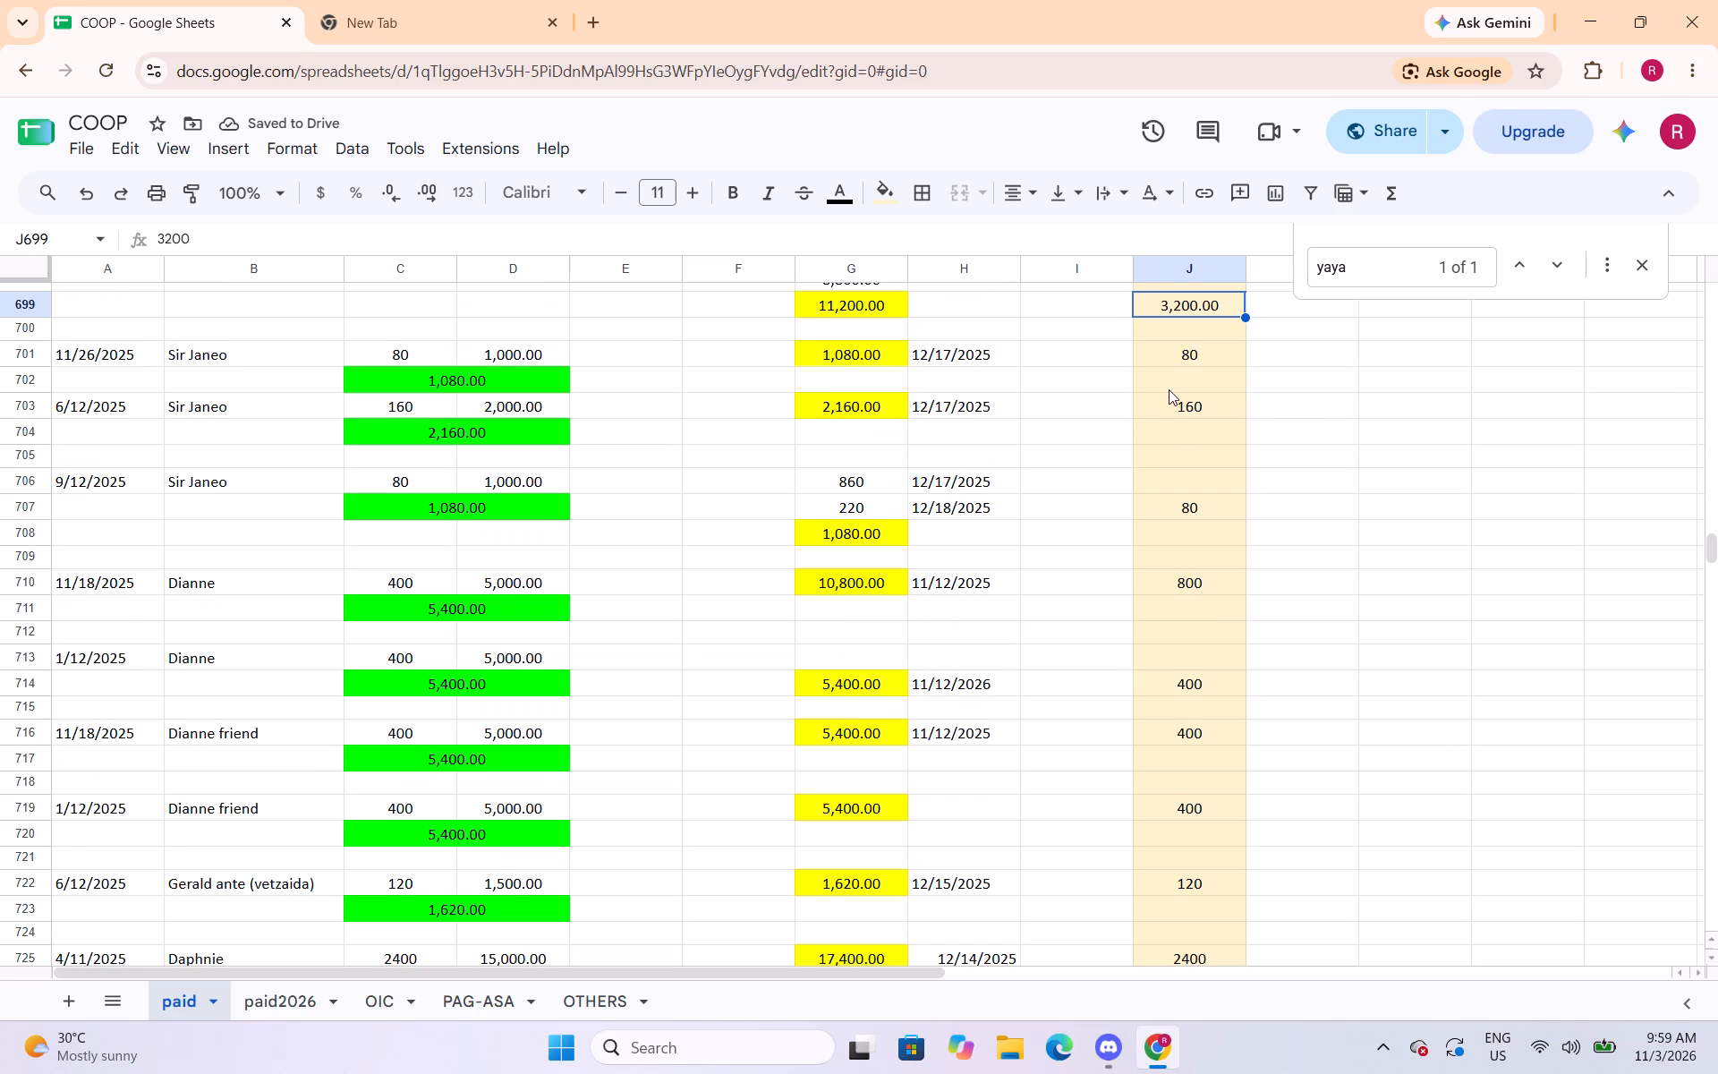
pyautogui.scroll(-2, 1188, 834)
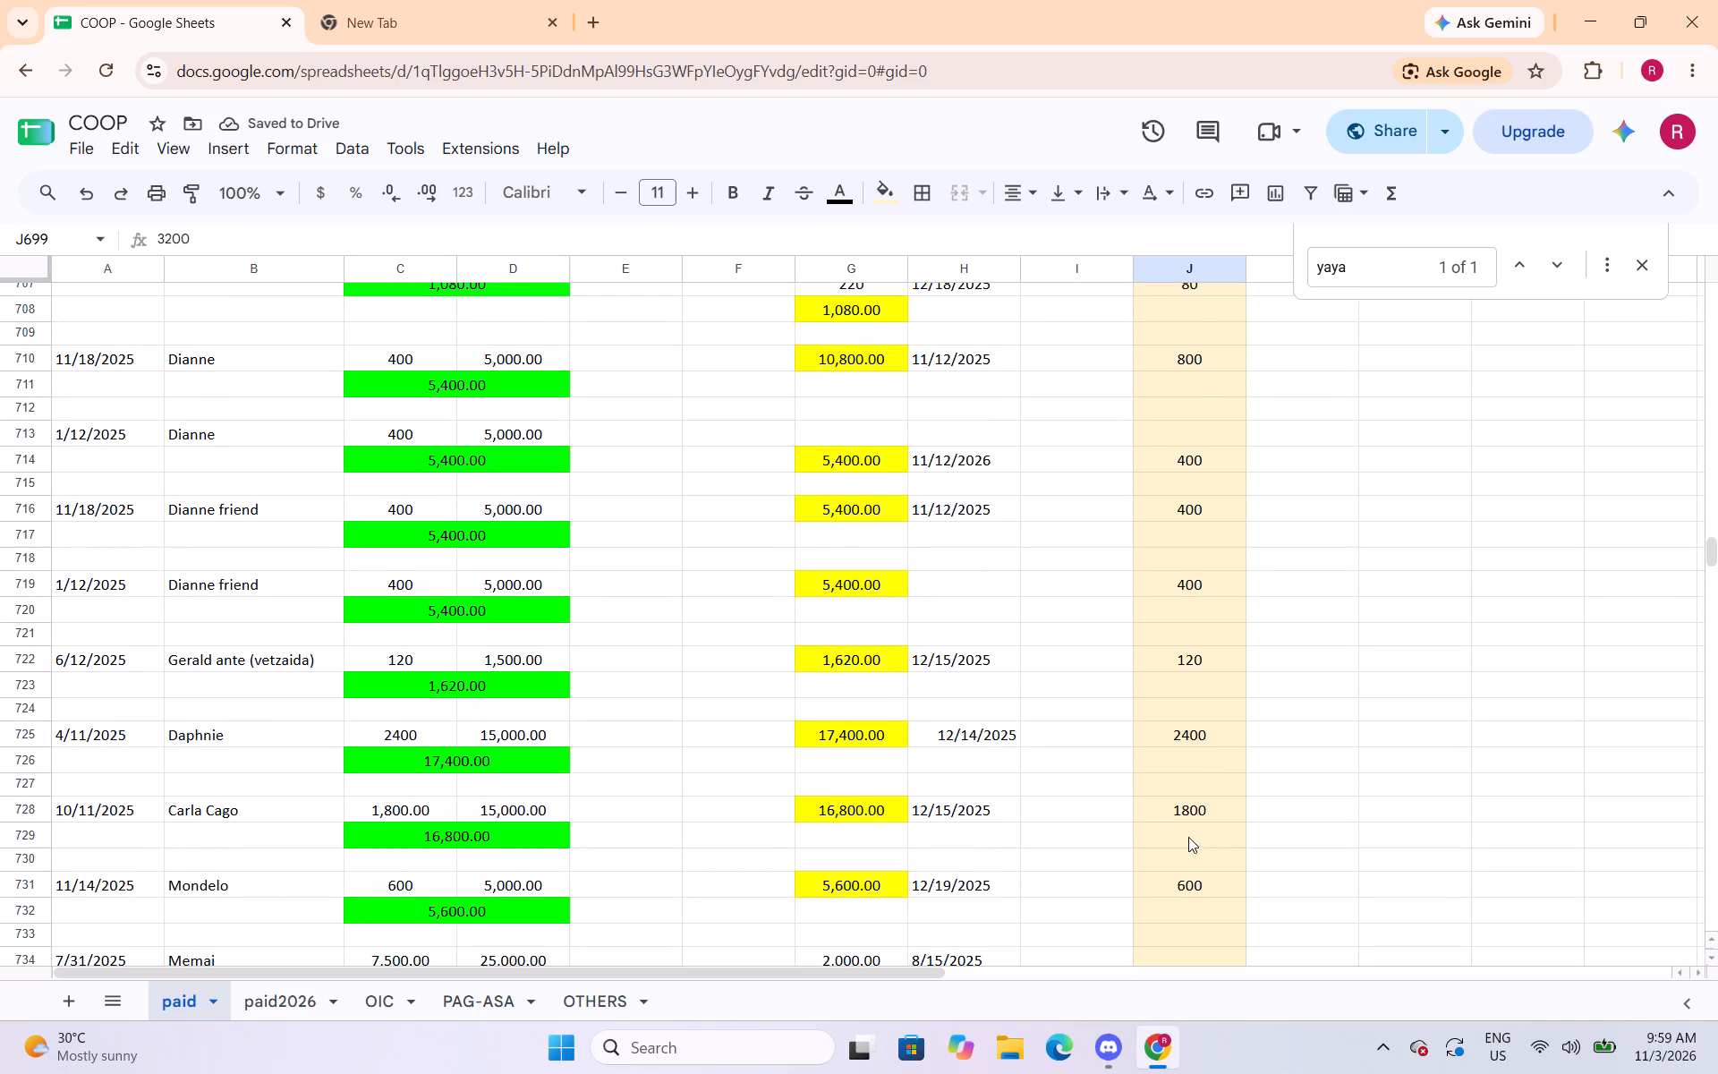
pyautogui.click(1203, 734)
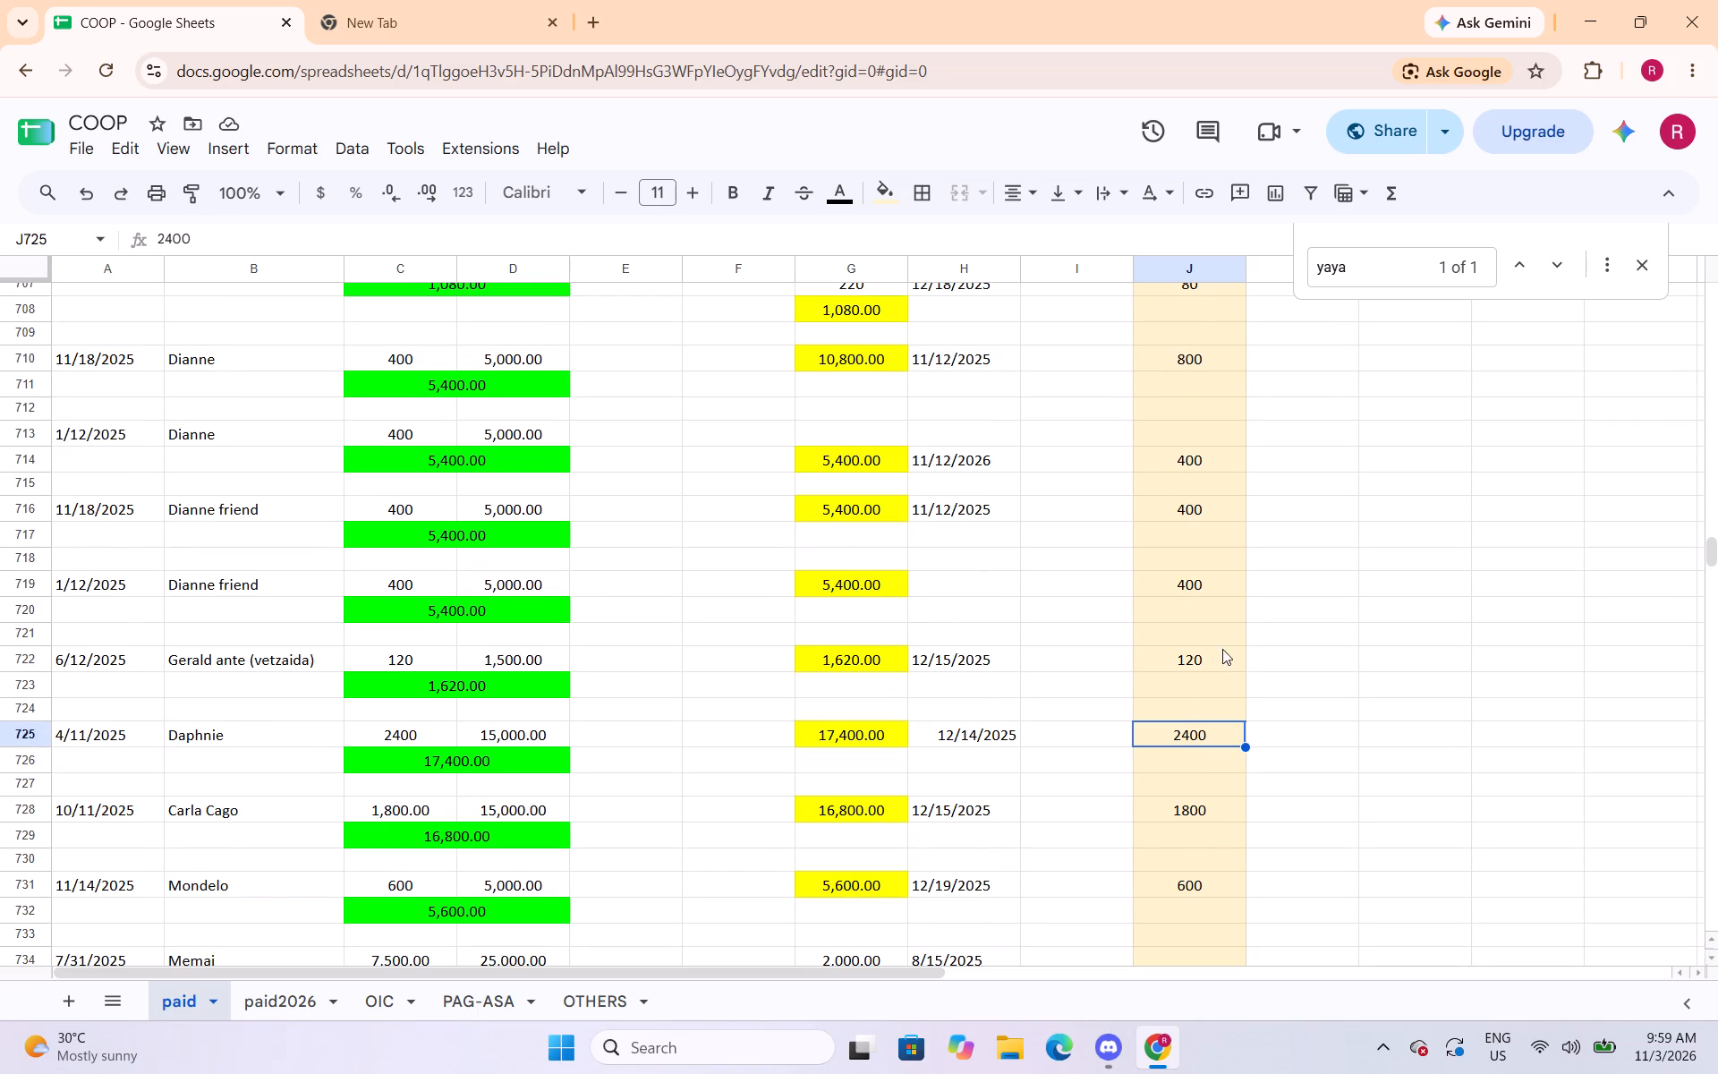
pyautogui.click(291, 150)
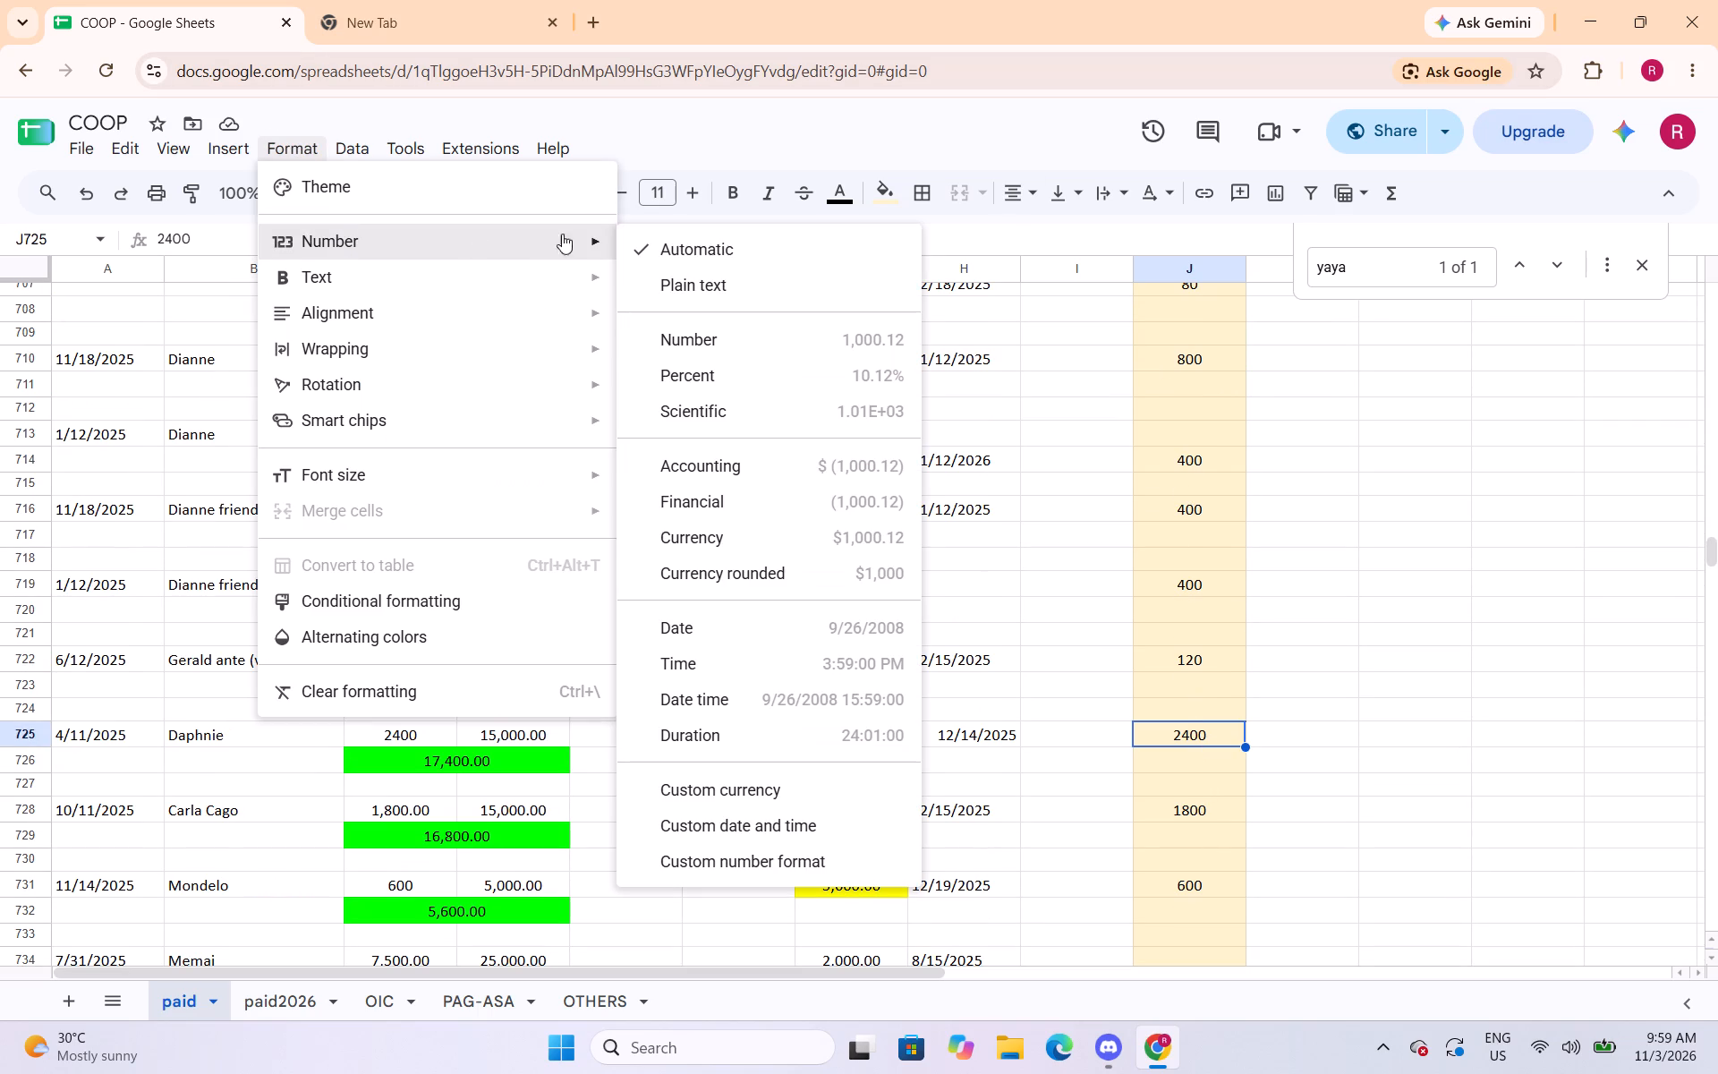
pyautogui.click(719, 337)
pyautogui.click(1169, 815)
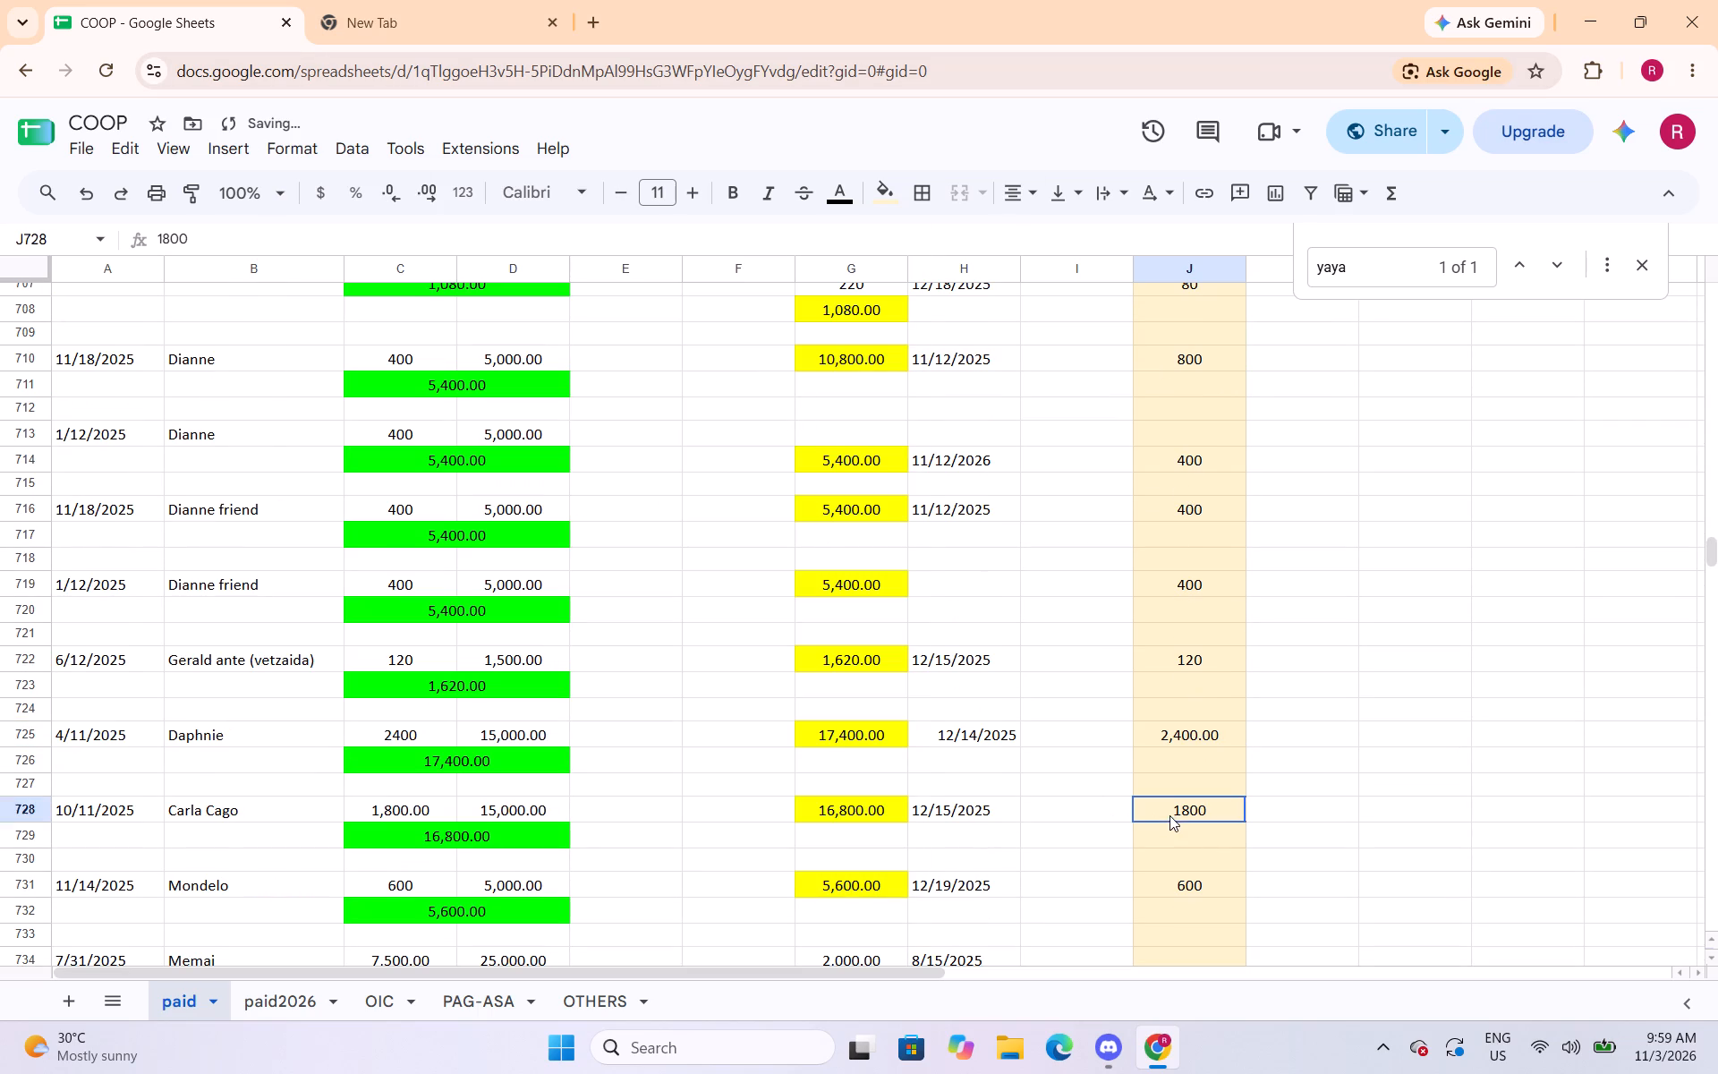
pyautogui.click(313, 153)
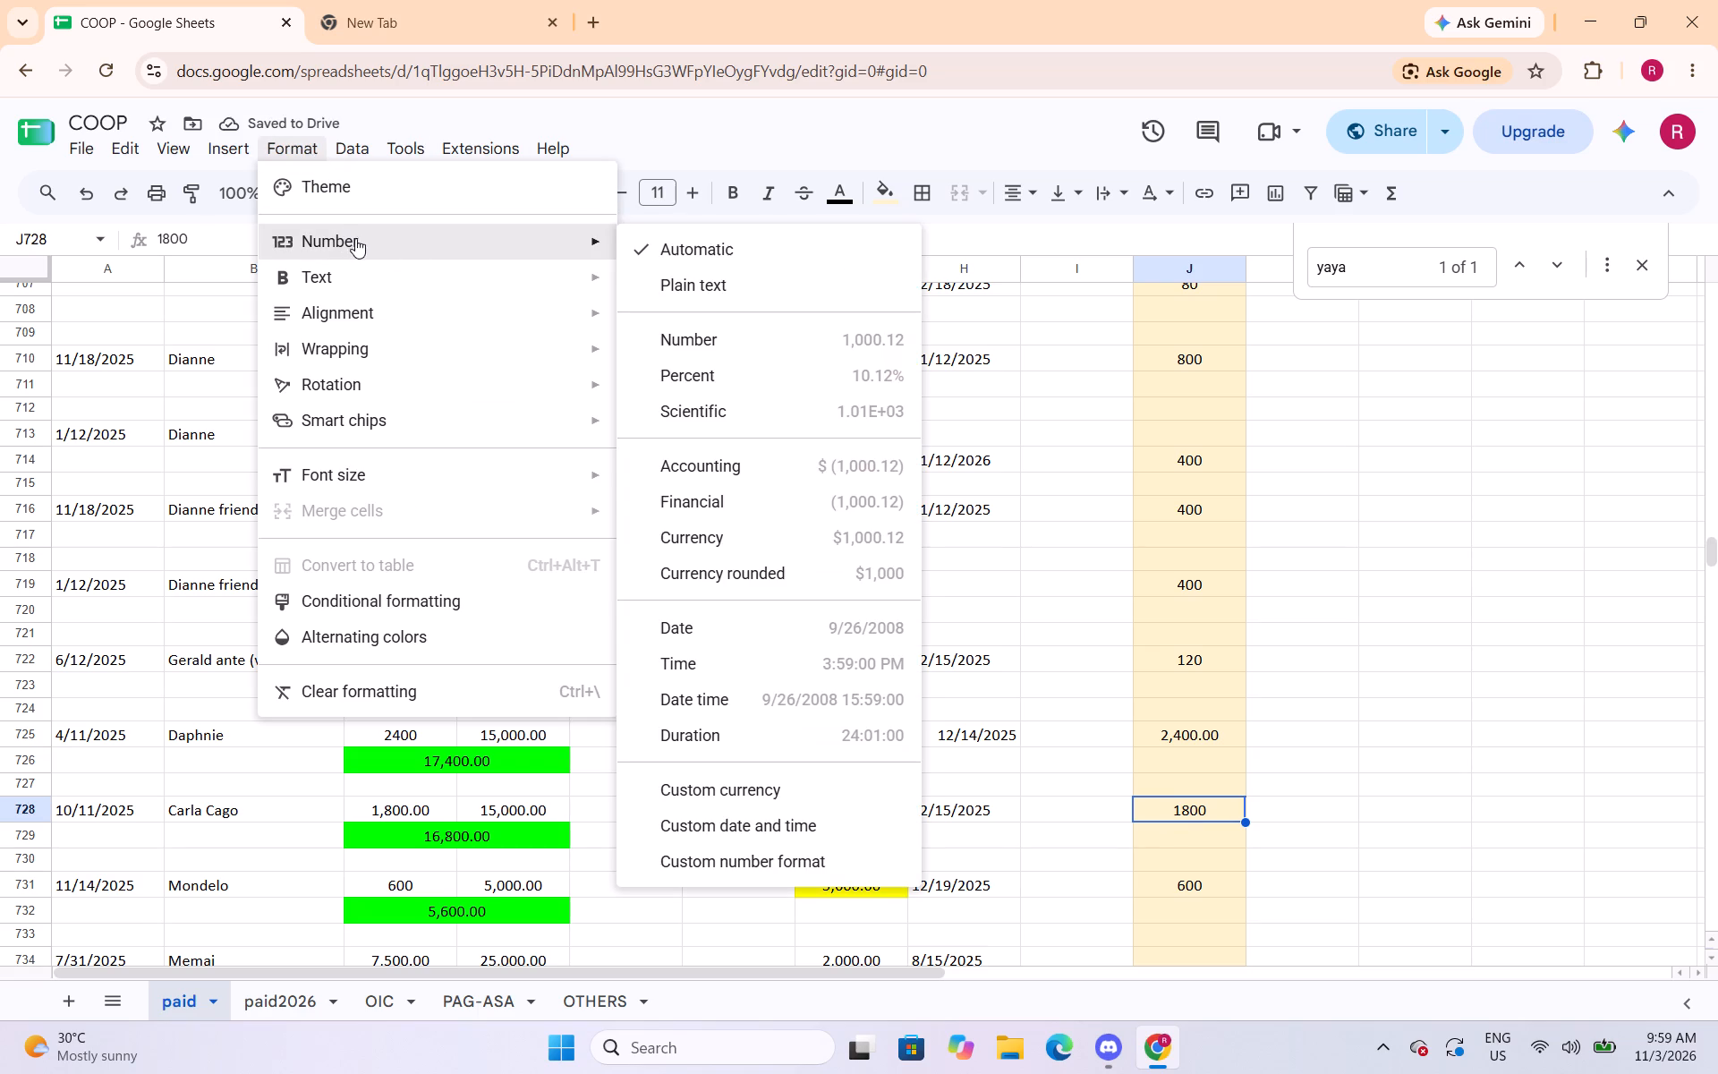
pyautogui.click(688, 345)
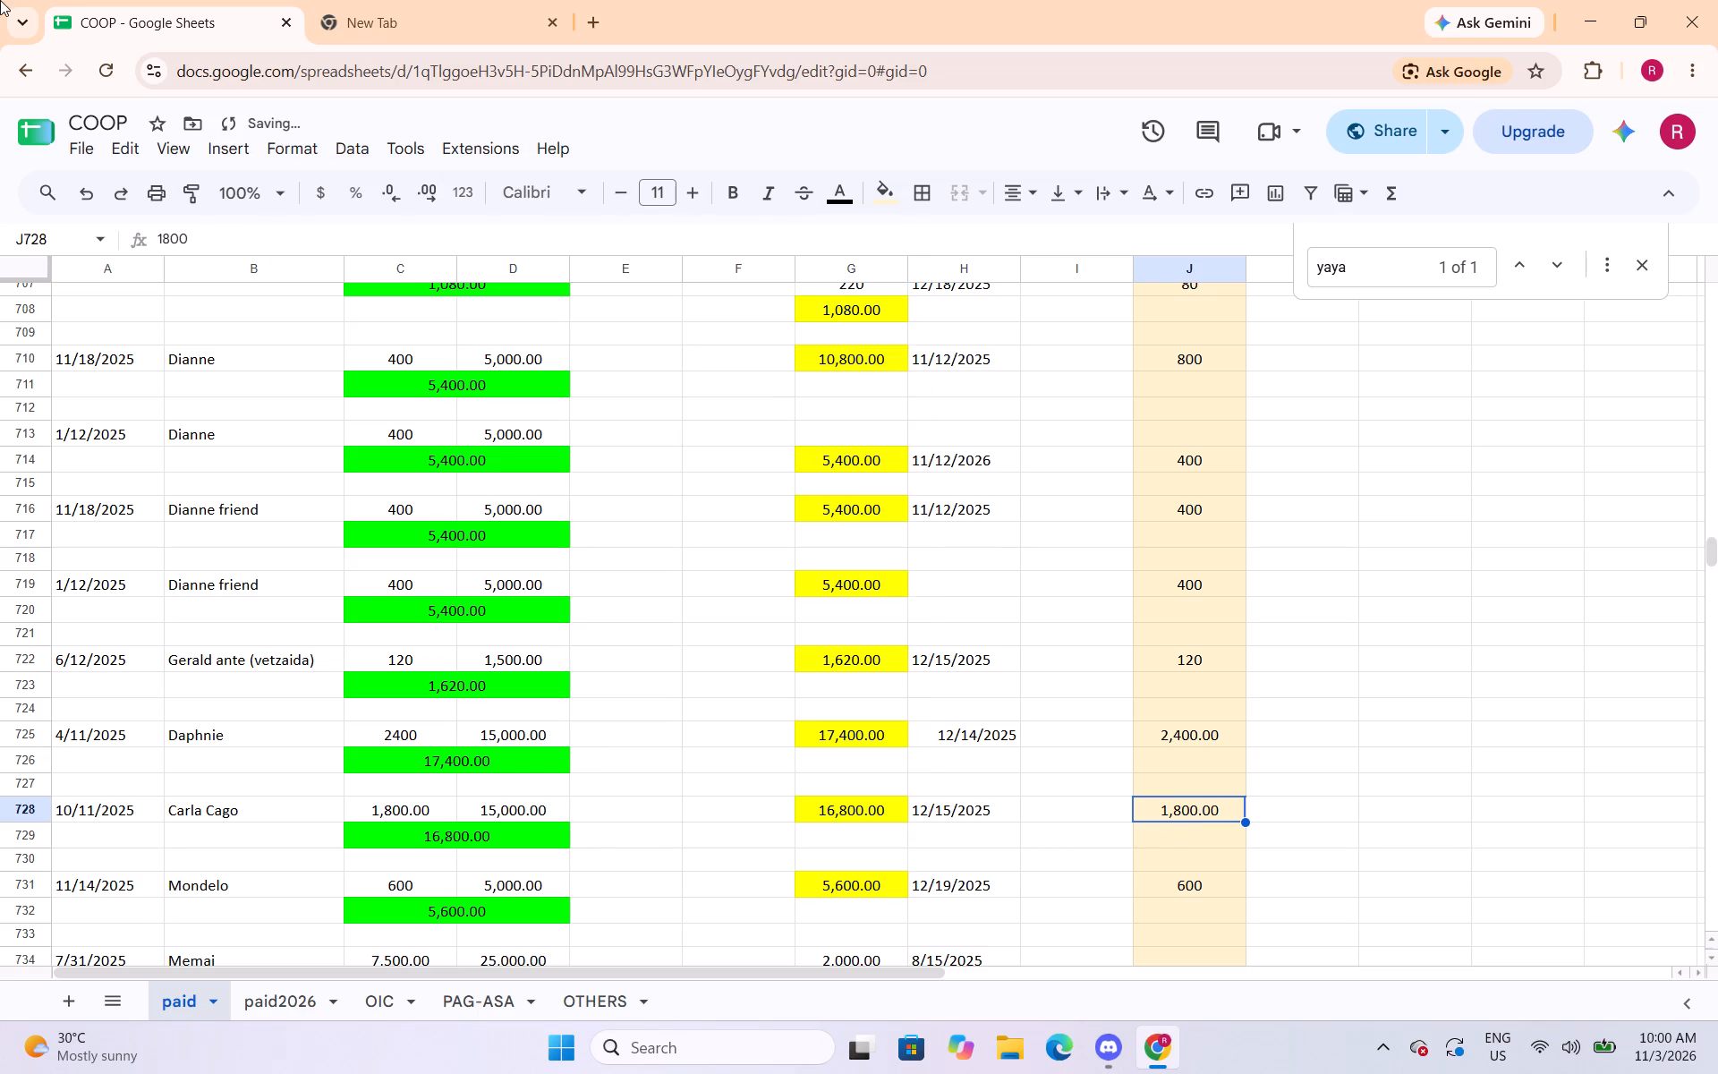
# Apply the Number format to the column J amounts in J744 and J751.
pyautogui.scroll(-4, 1195, 705)
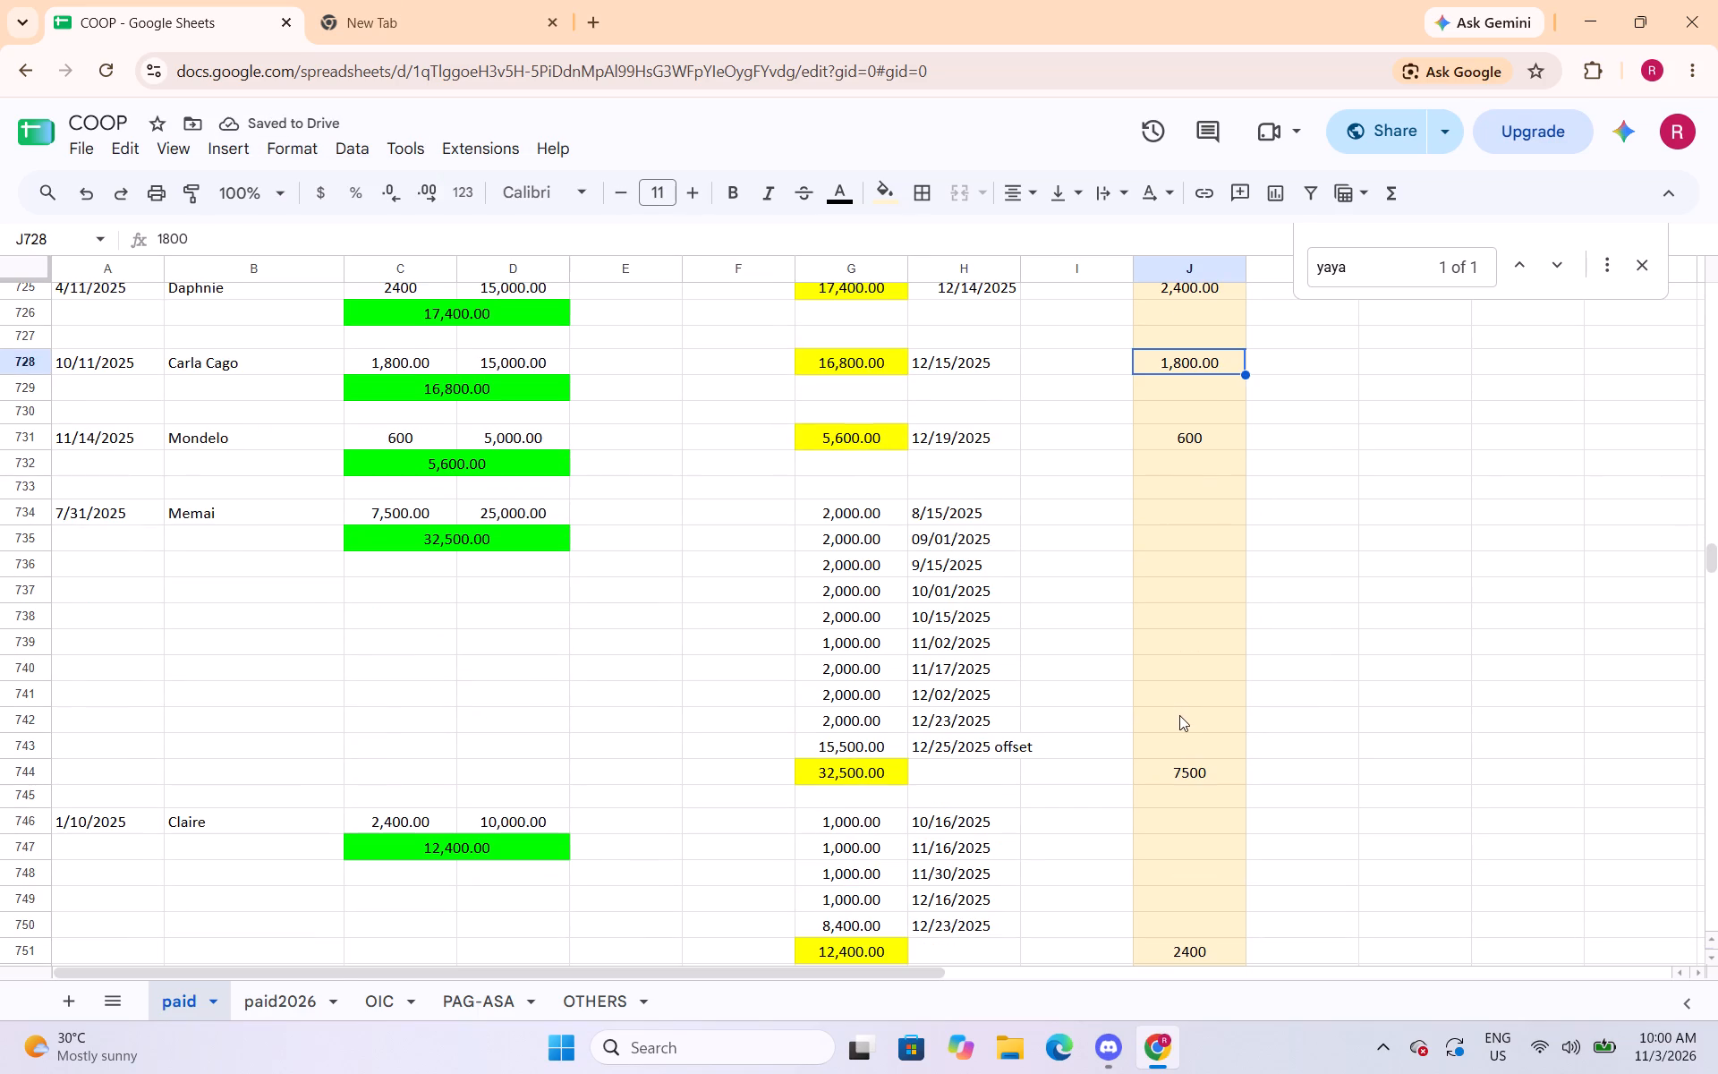
pyautogui.click(1187, 783)
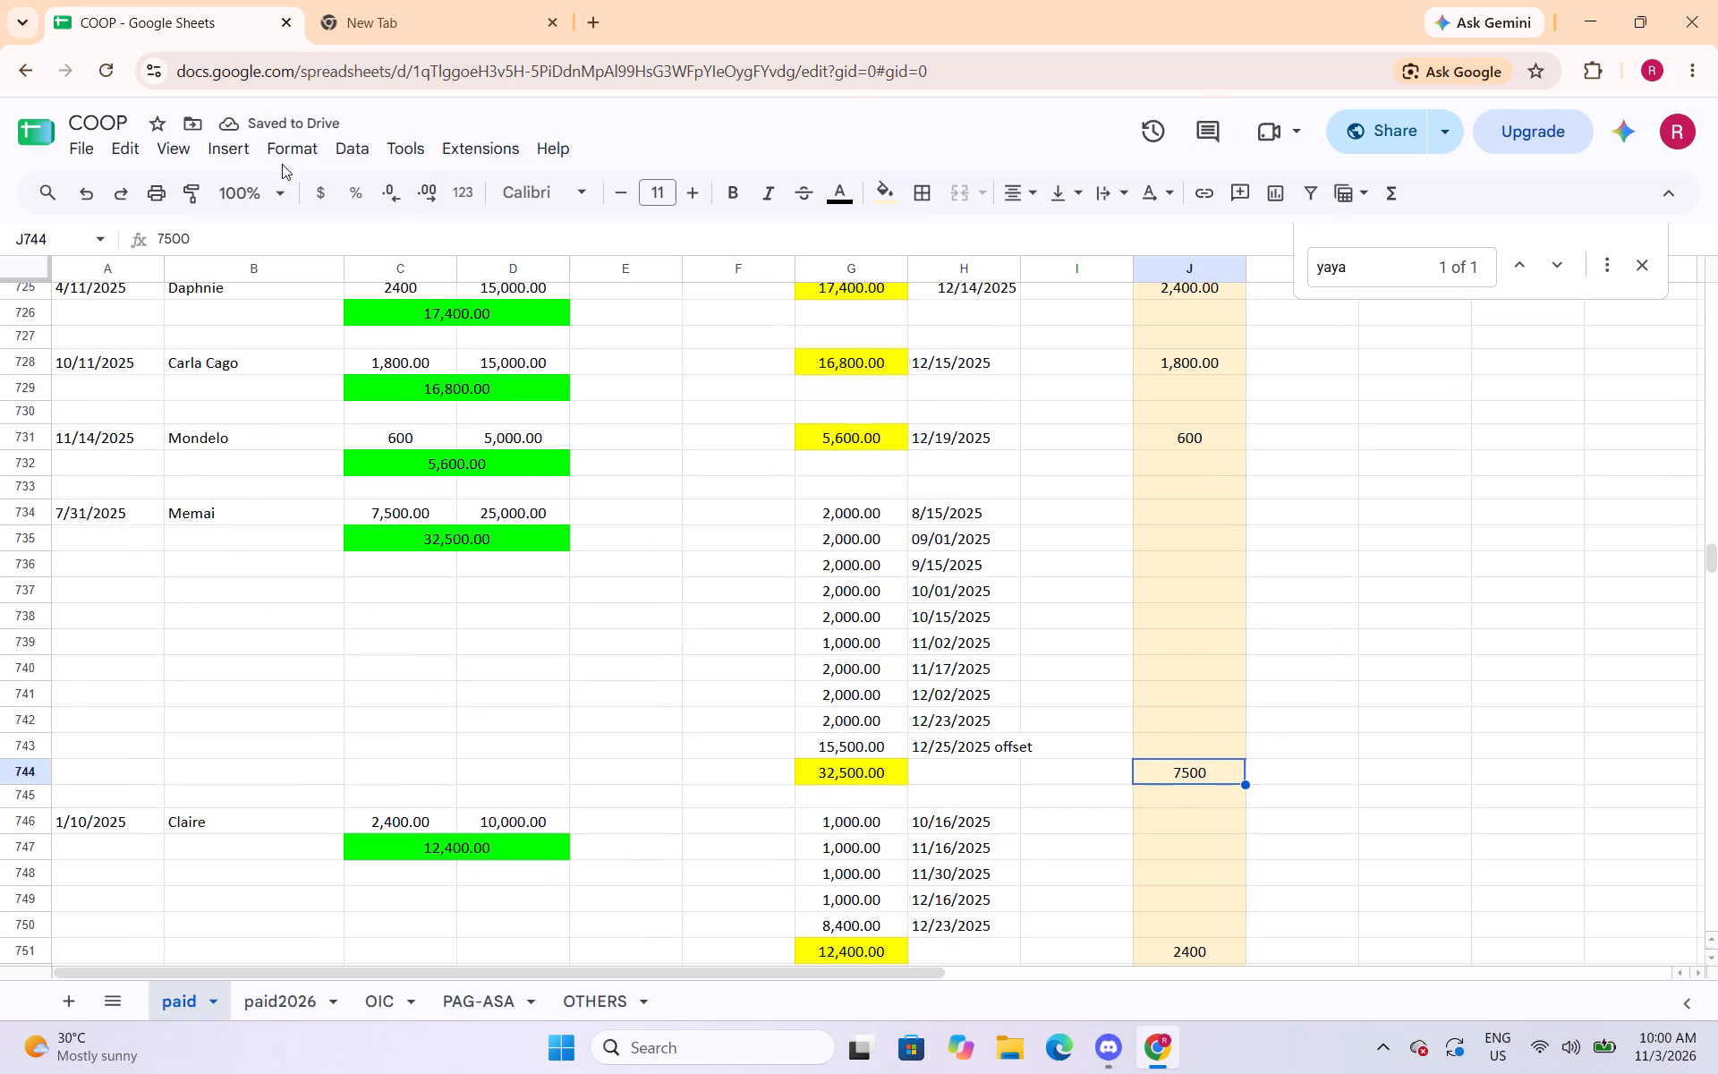
pyautogui.click(293, 153)
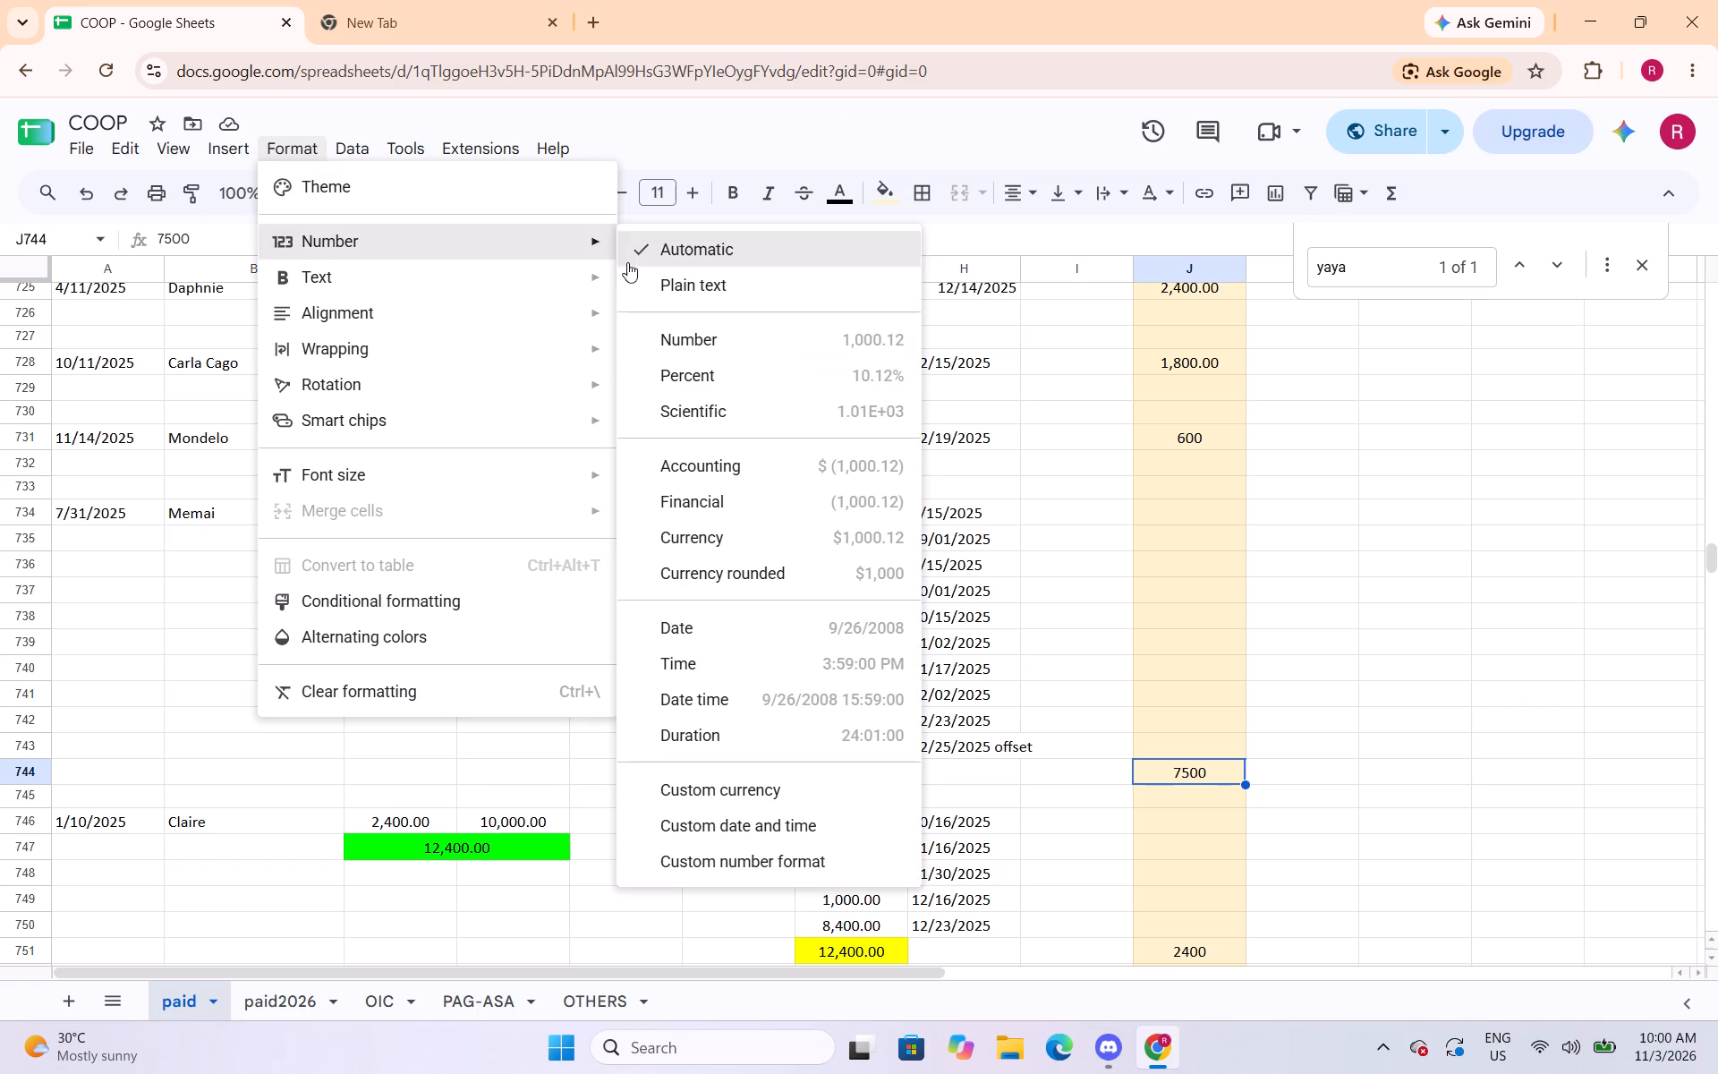
pyautogui.click(711, 348)
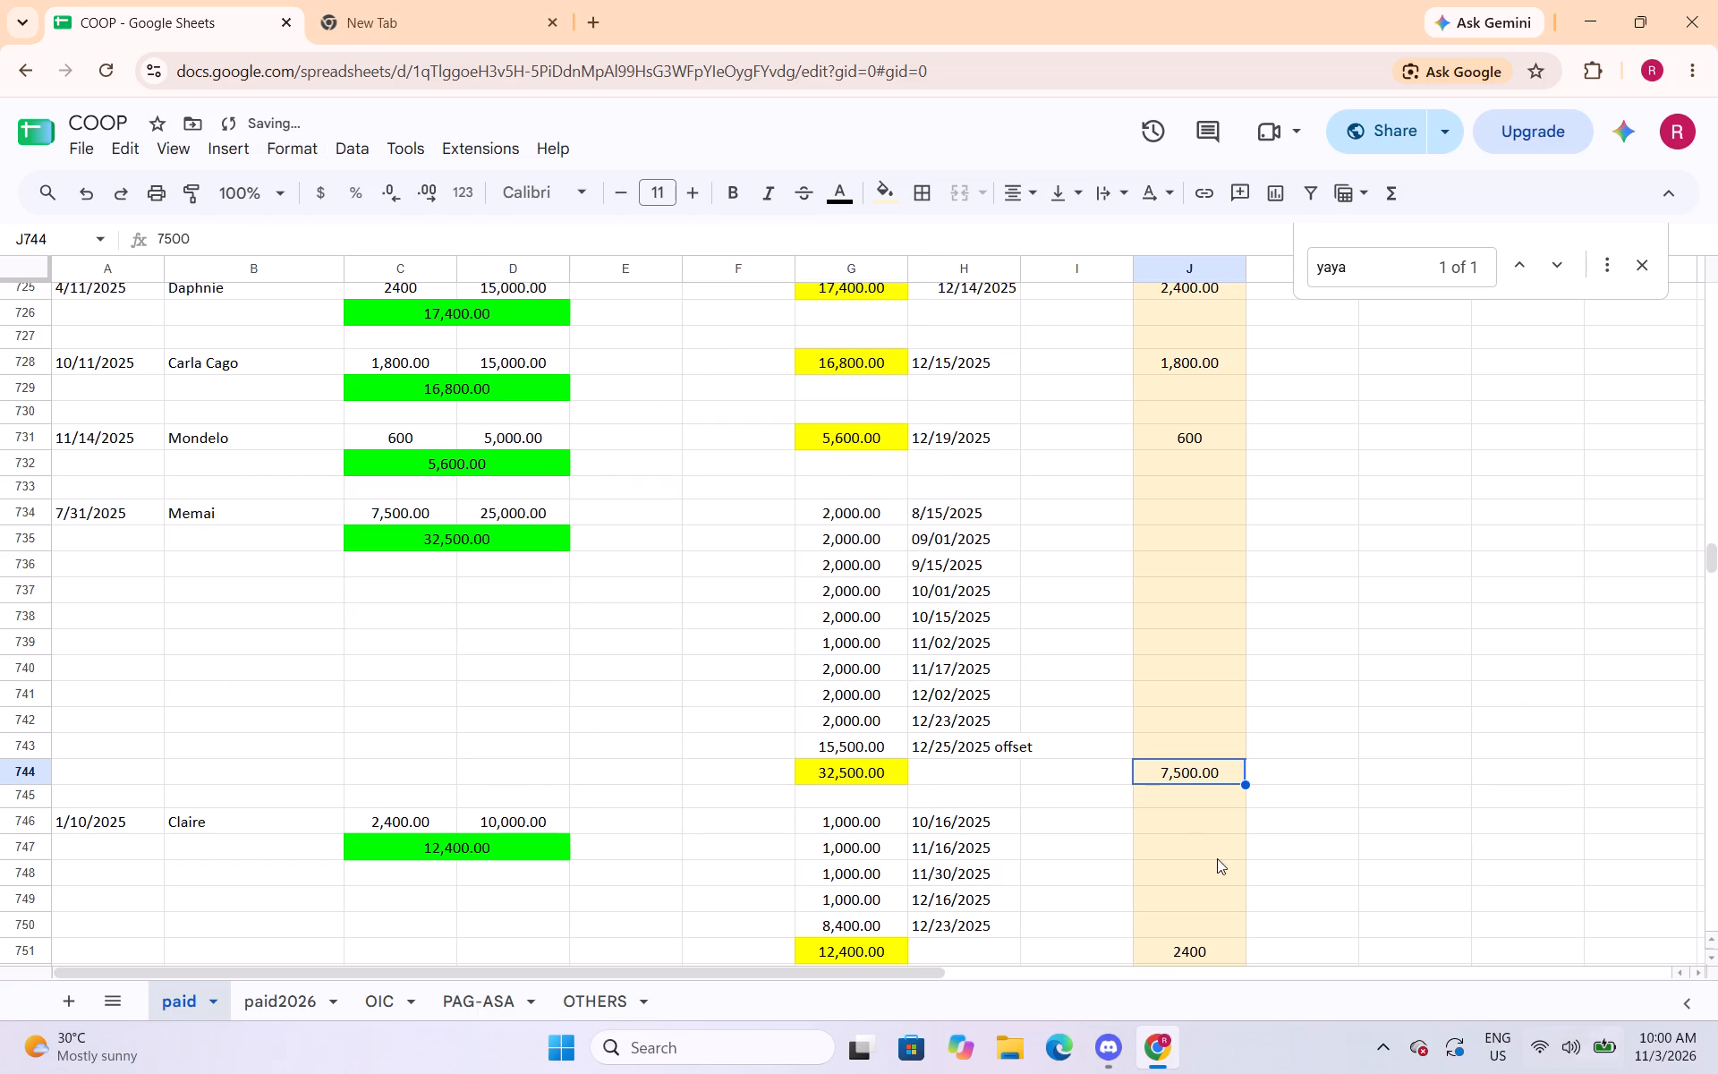
pyautogui.scroll(-2, 1057, 667)
pyautogui.click(1195, 728)
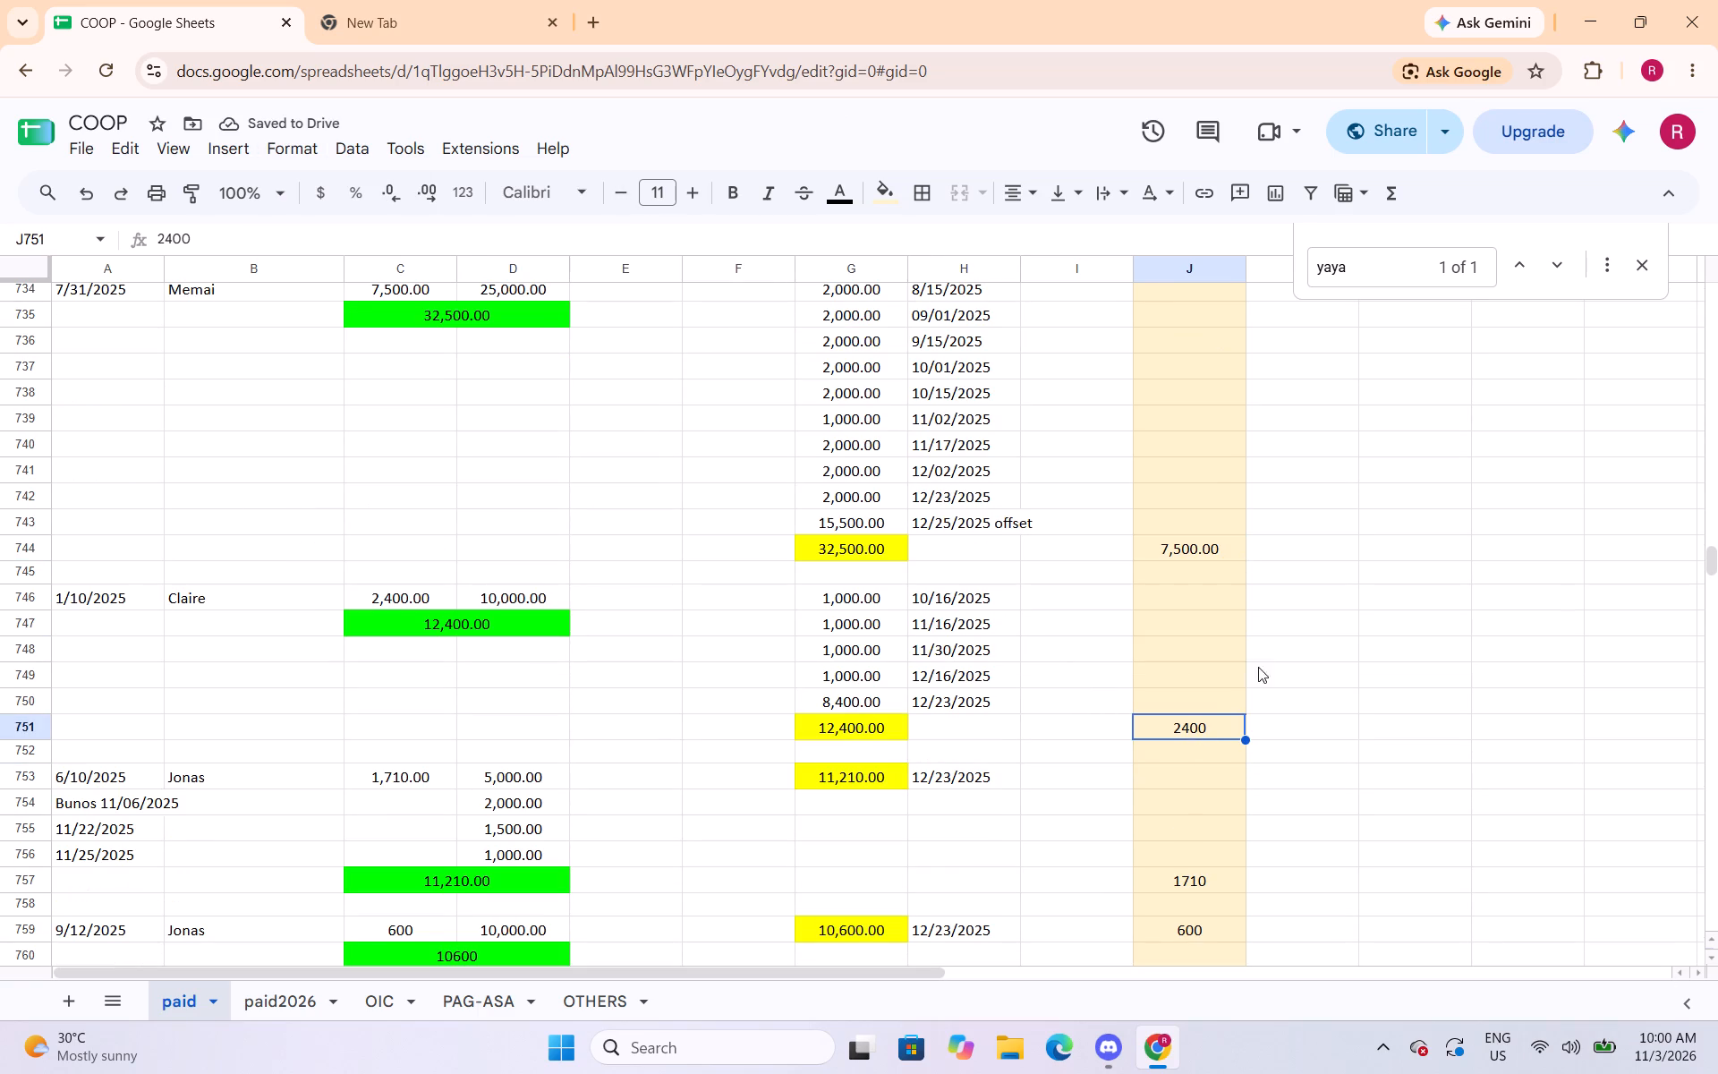
pyautogui.click(305, 159)
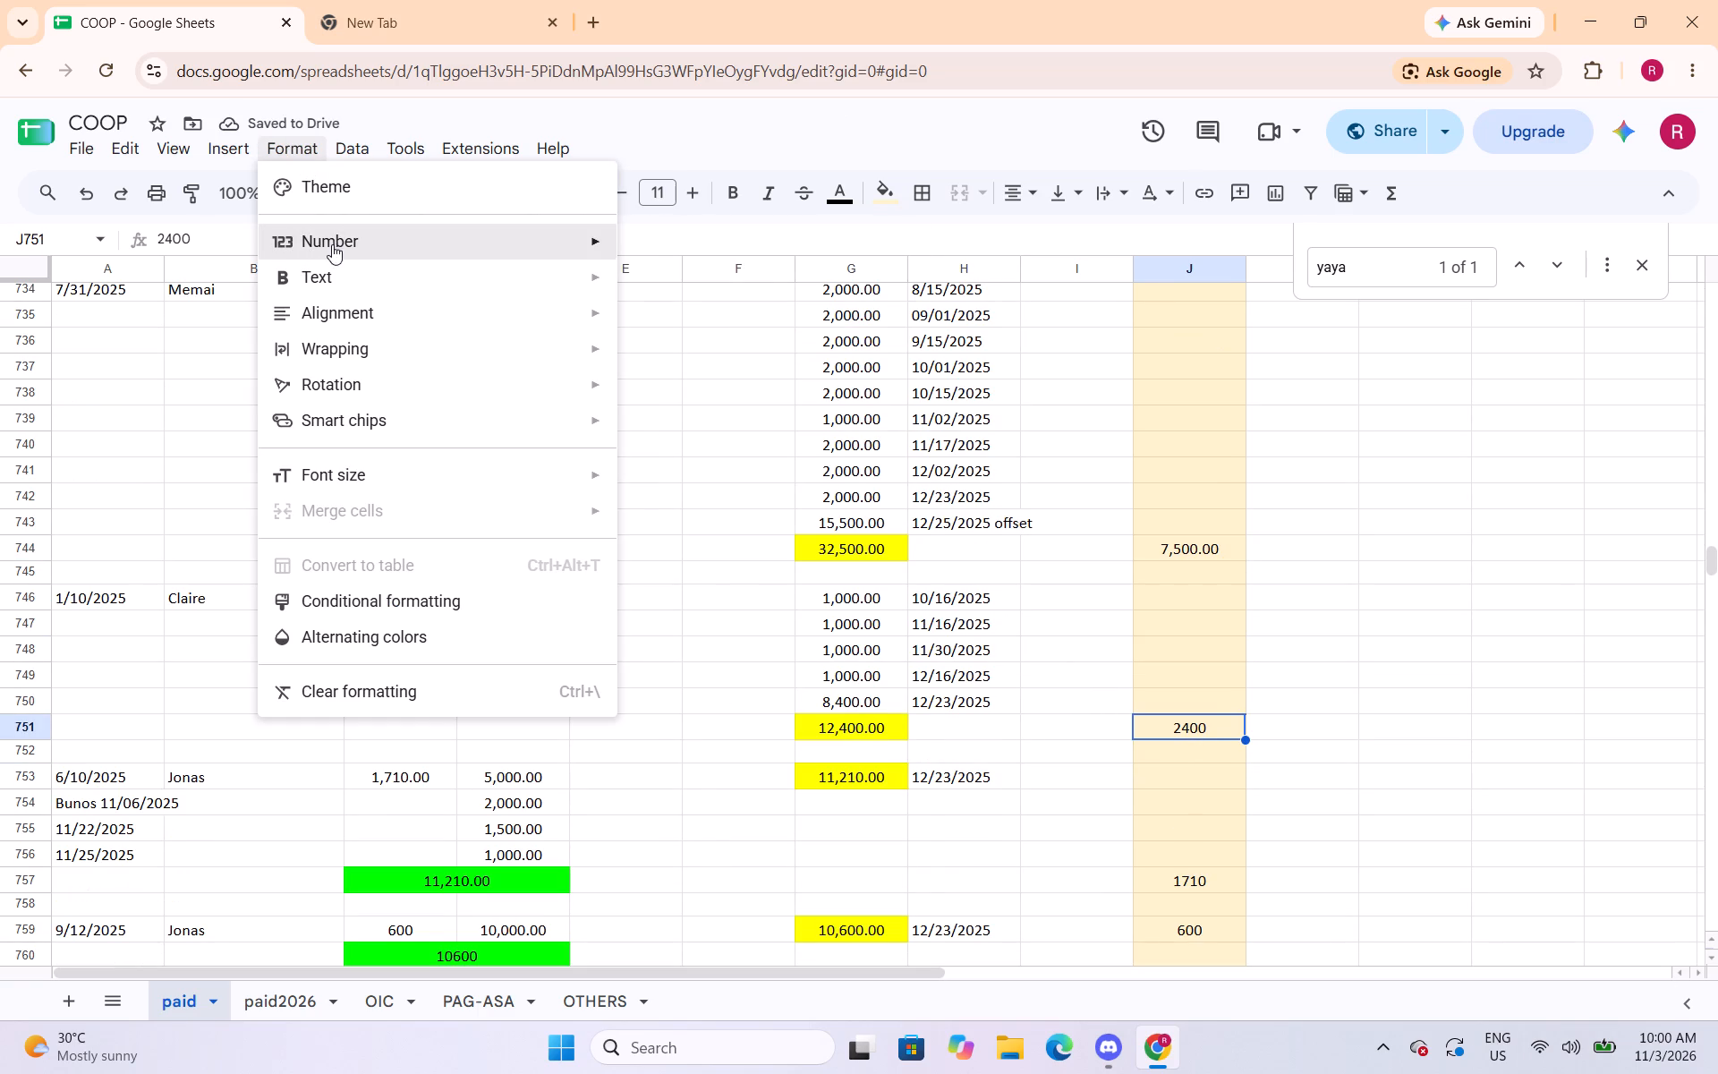
pyautogui.click(716, 346)
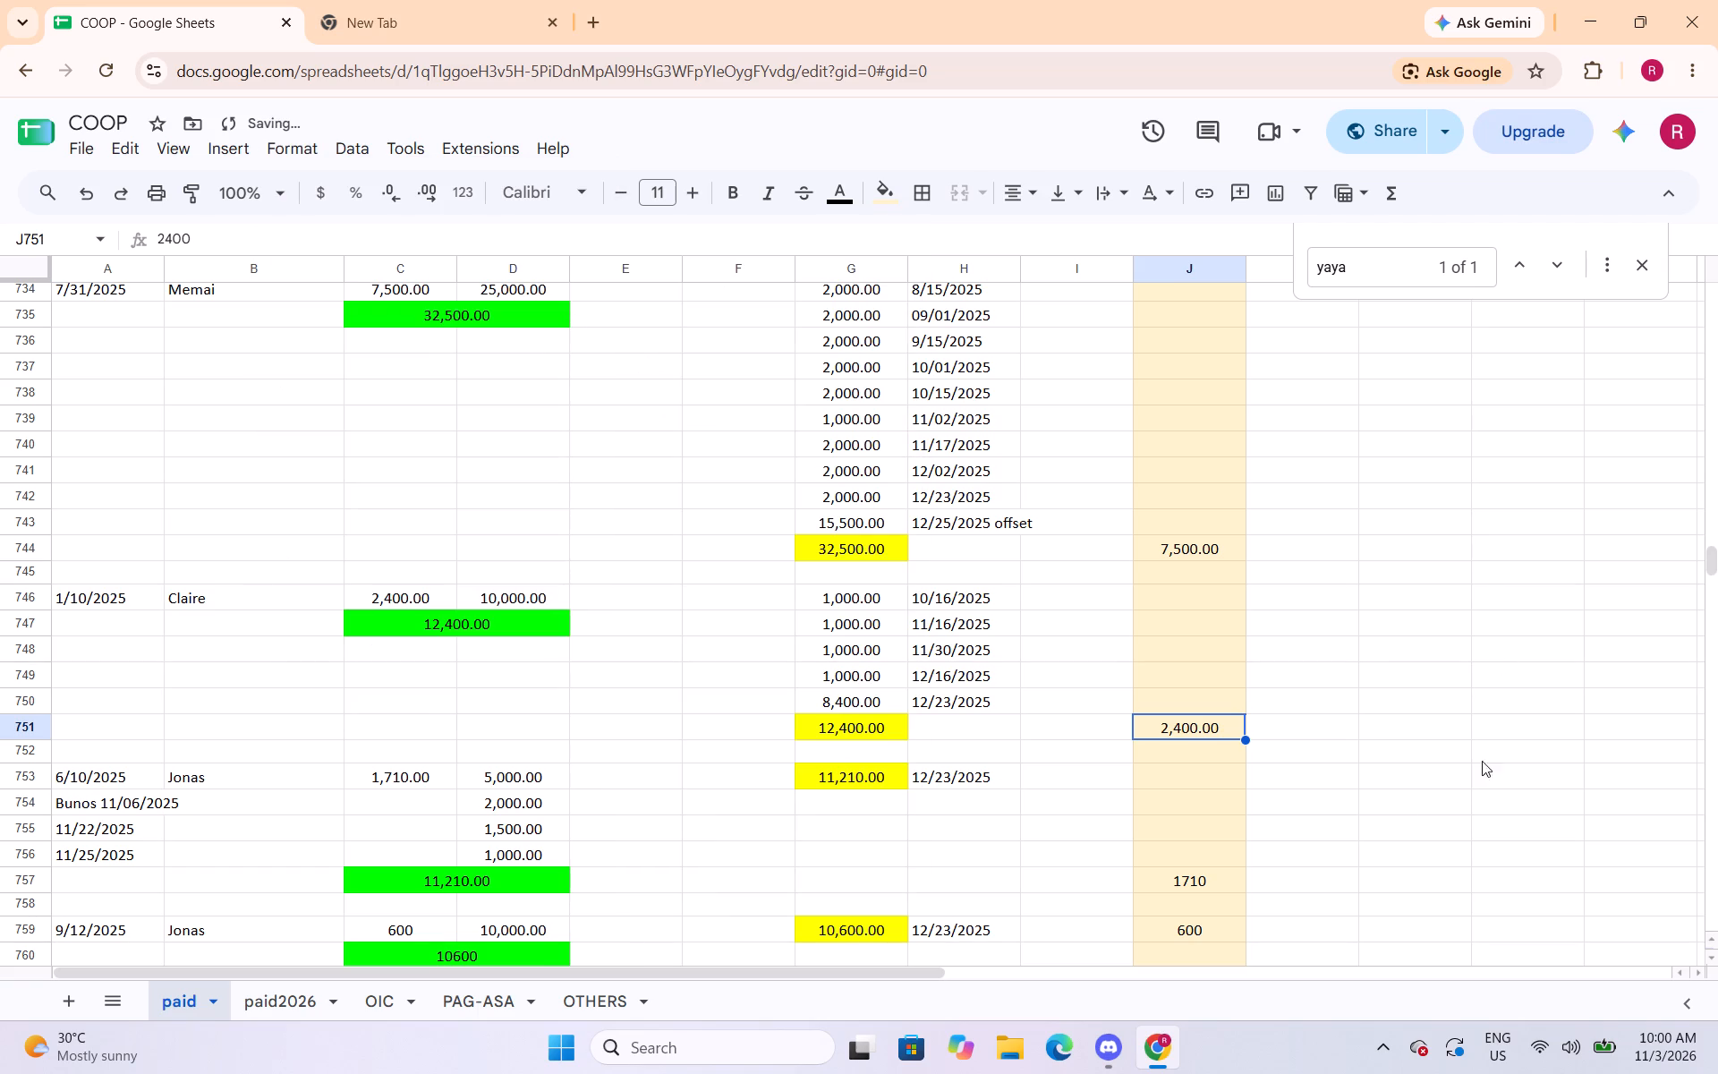
# Apply the Number format to the column J amounts in J757, J764 and J769.
pyautogui.click(1223, 879)
pyautogui.click(303, 147)
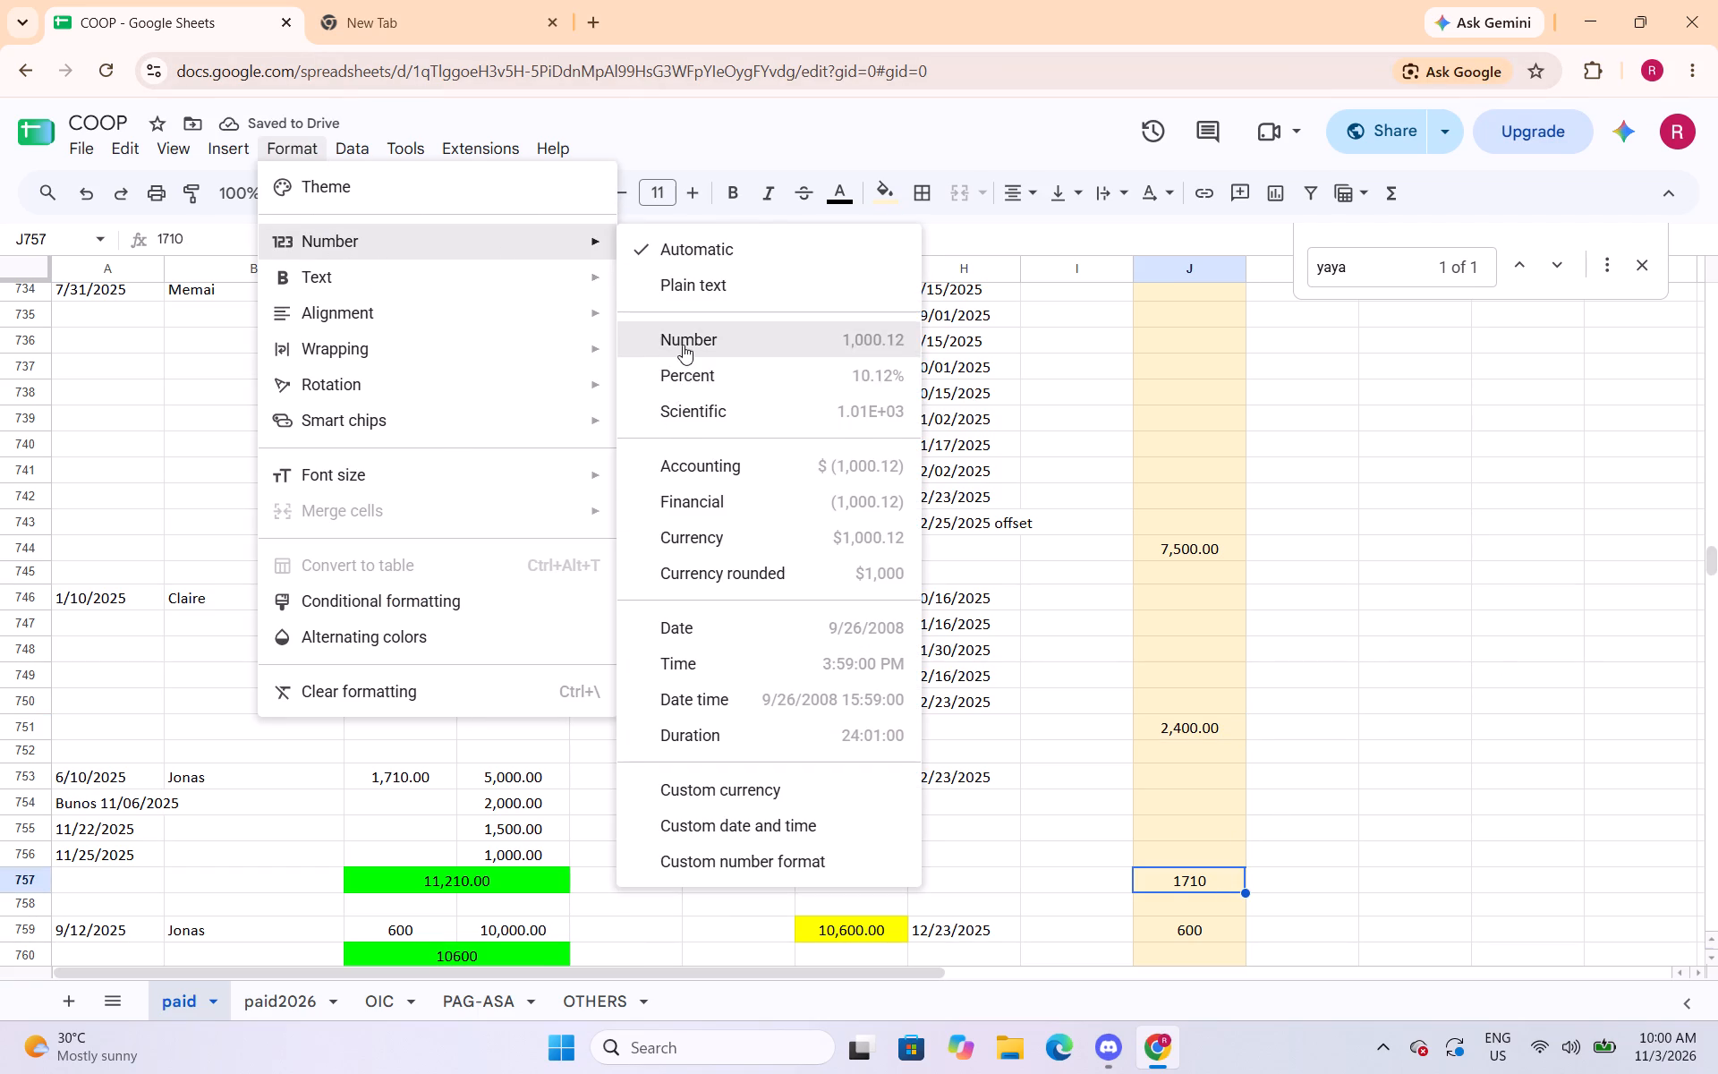
pyautogui.click(683, 345)
pyautogui.scroll(-2, 1228, 858)
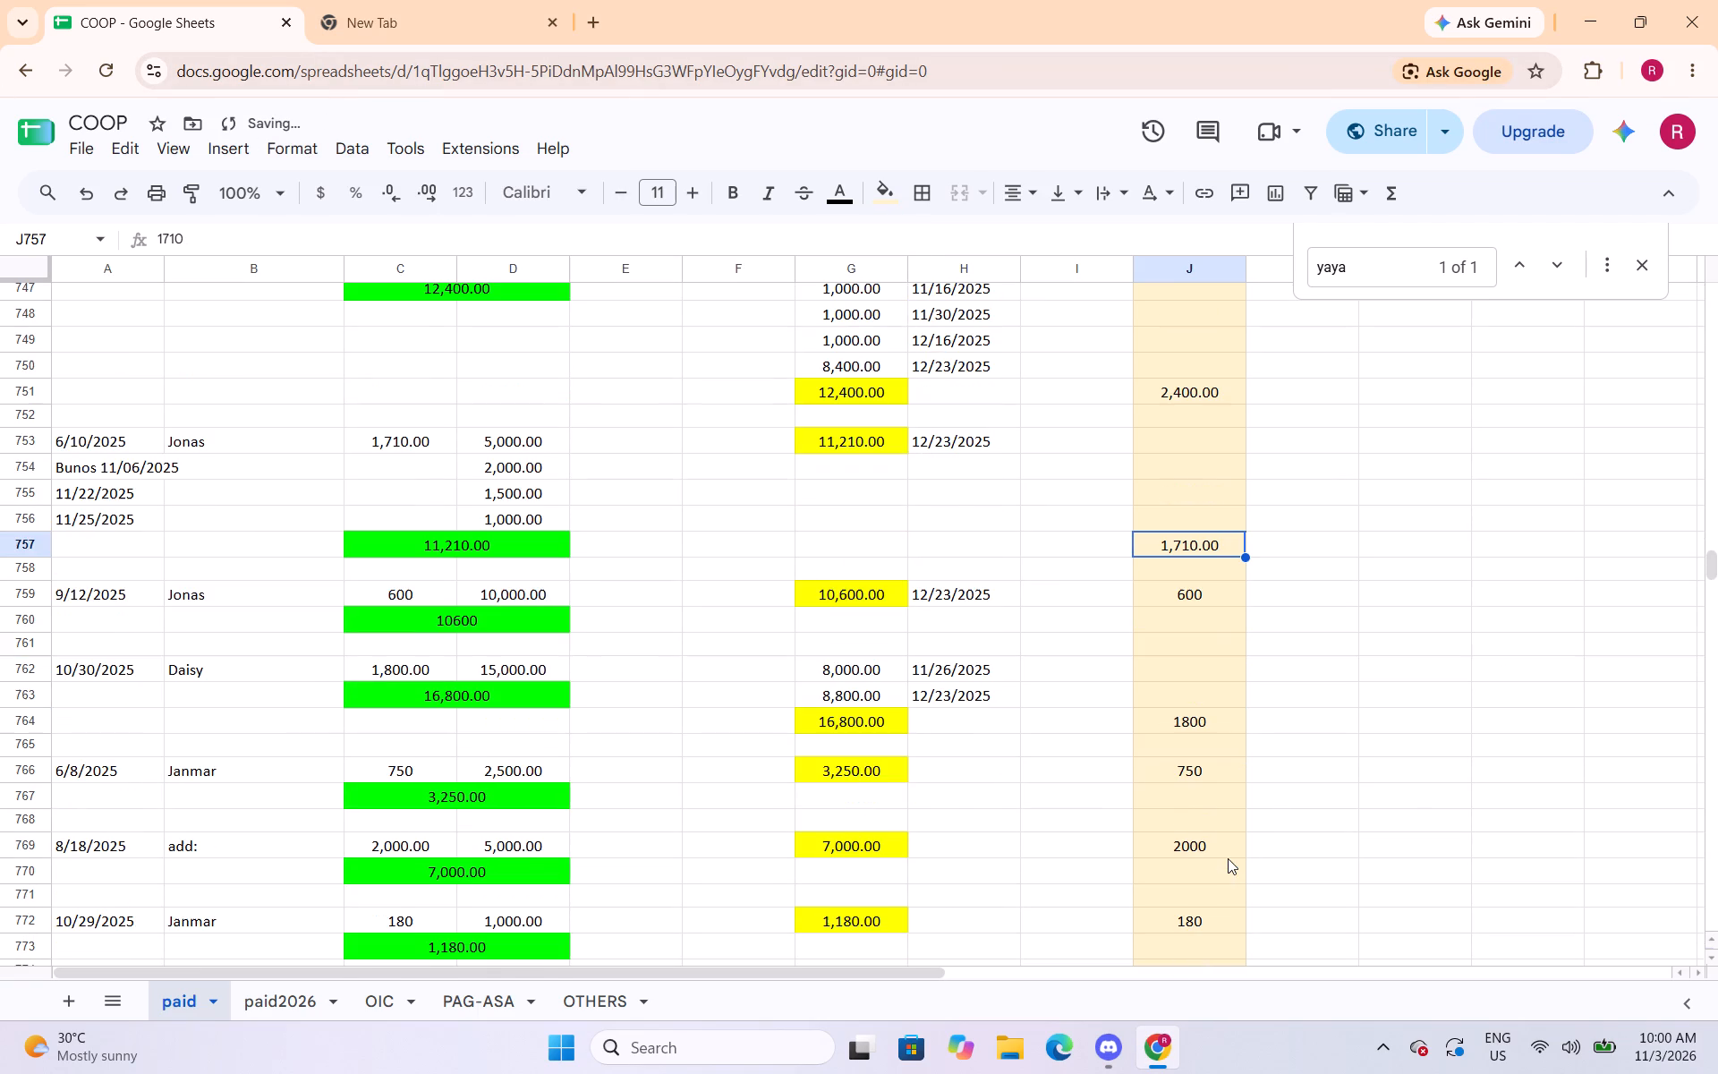
pyautogui.scroll(-1, 1228, 858)
pyautogui.click(1205, 720)
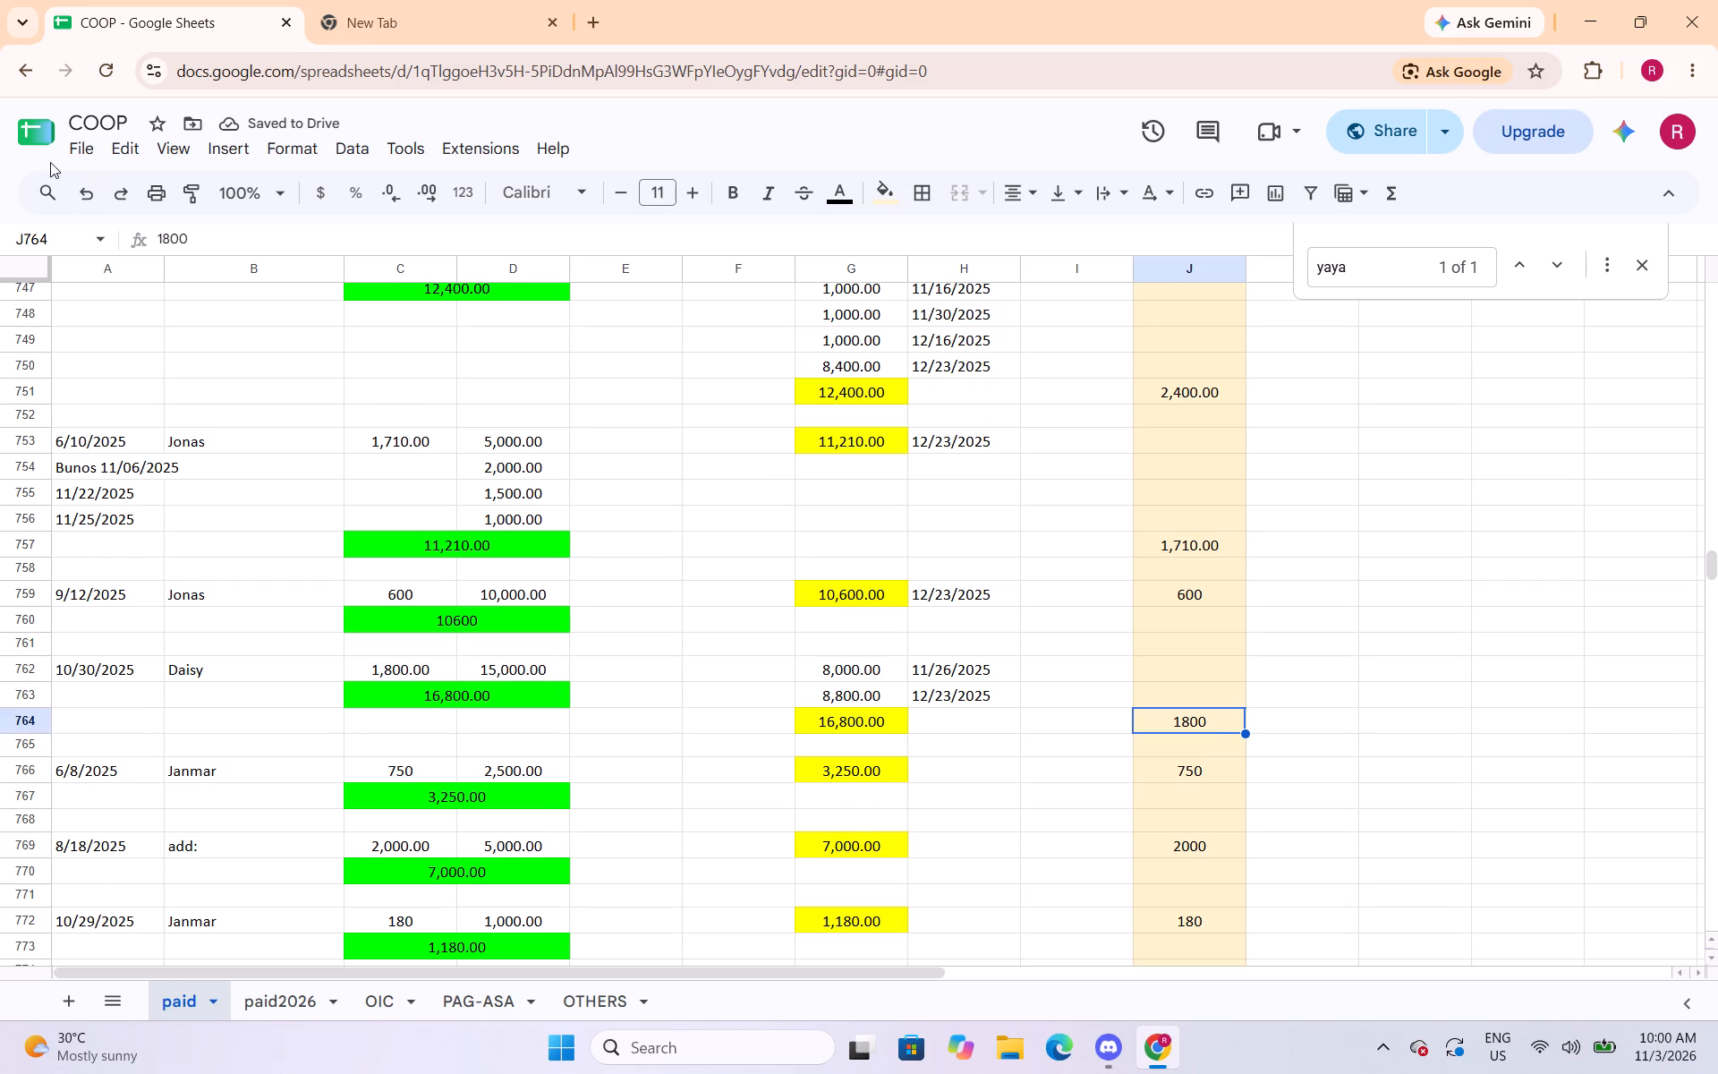
pyautogui.click(282, 150)
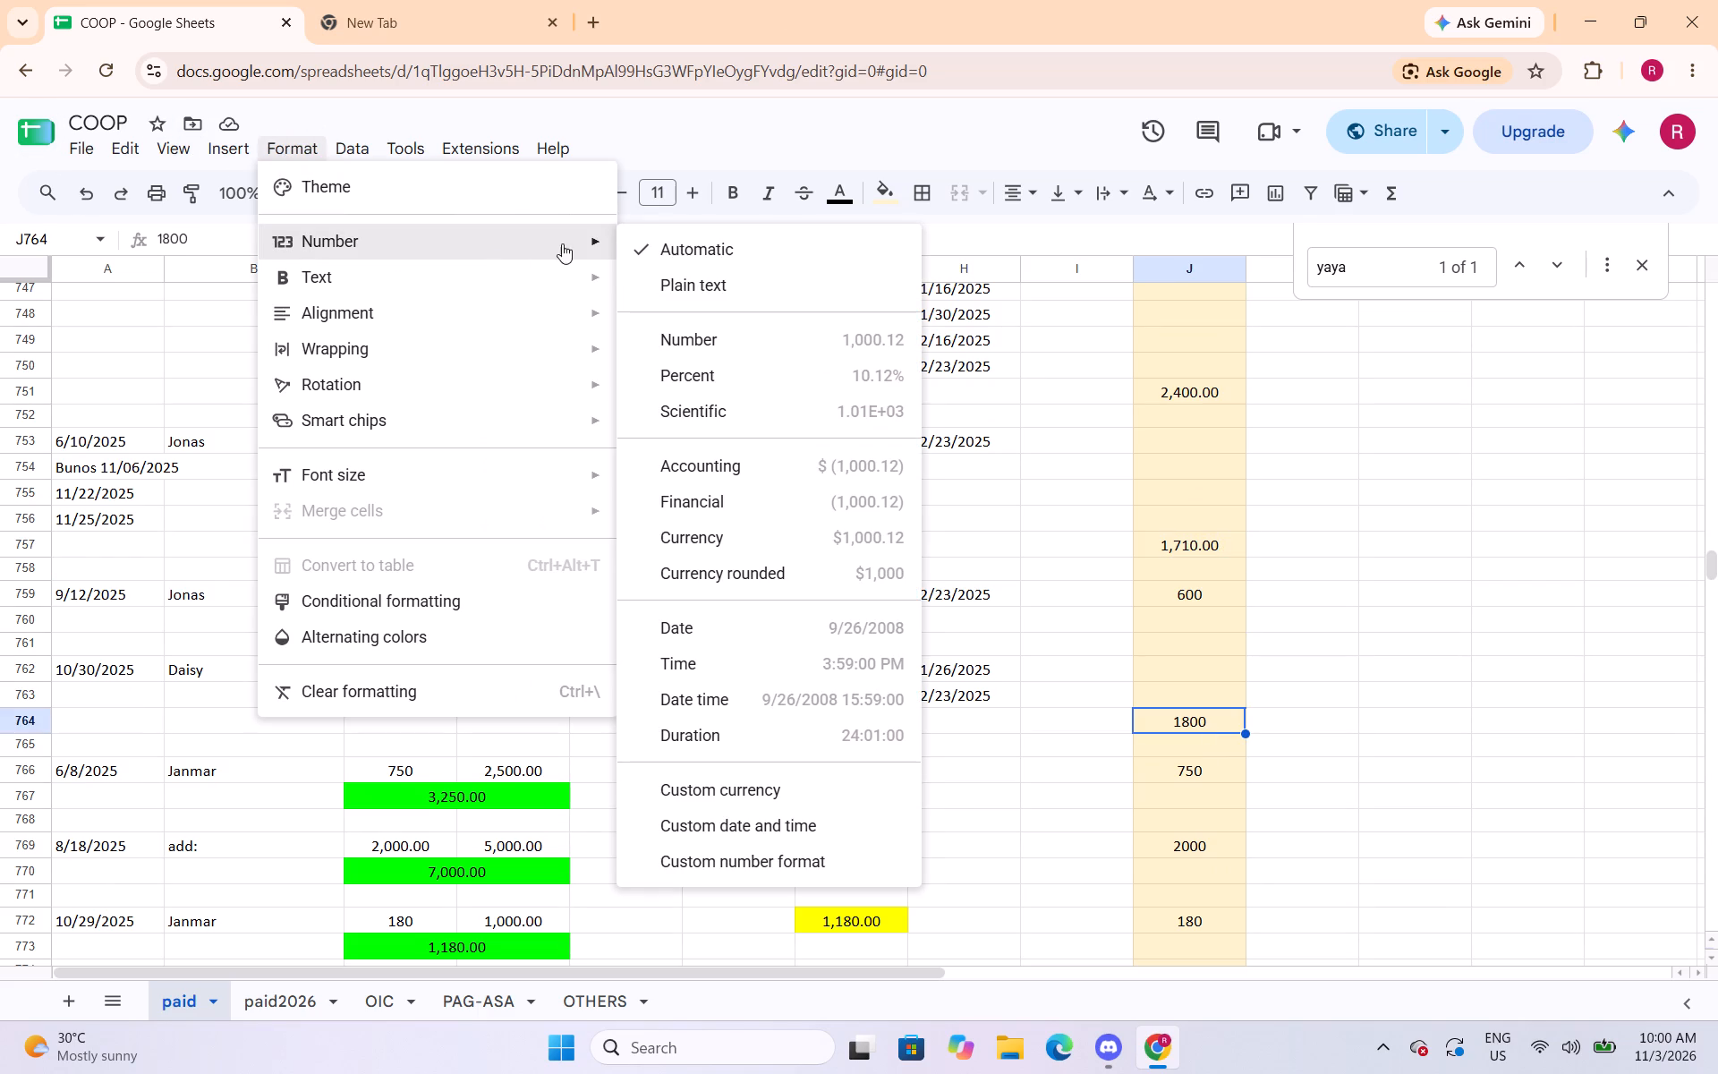
pyautogui.click(694, 344)
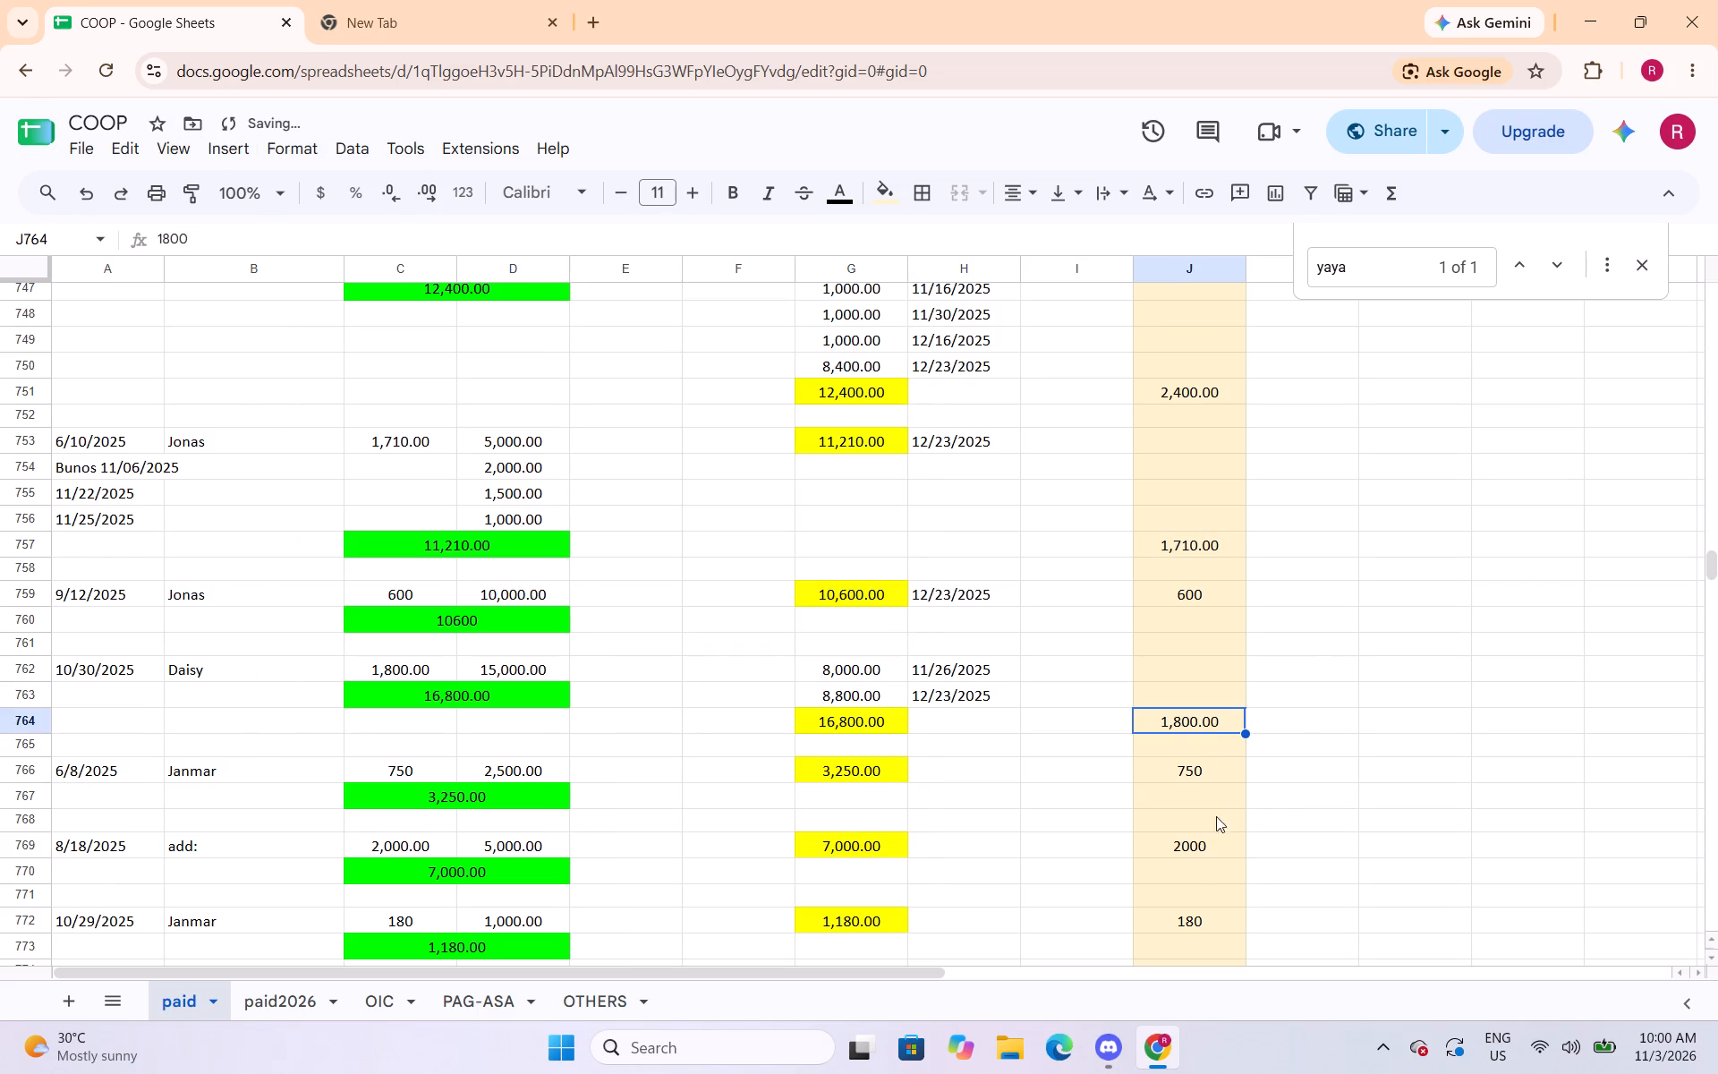
pyautogui.click(1191, 855)
pyautogui.click(303, 145)
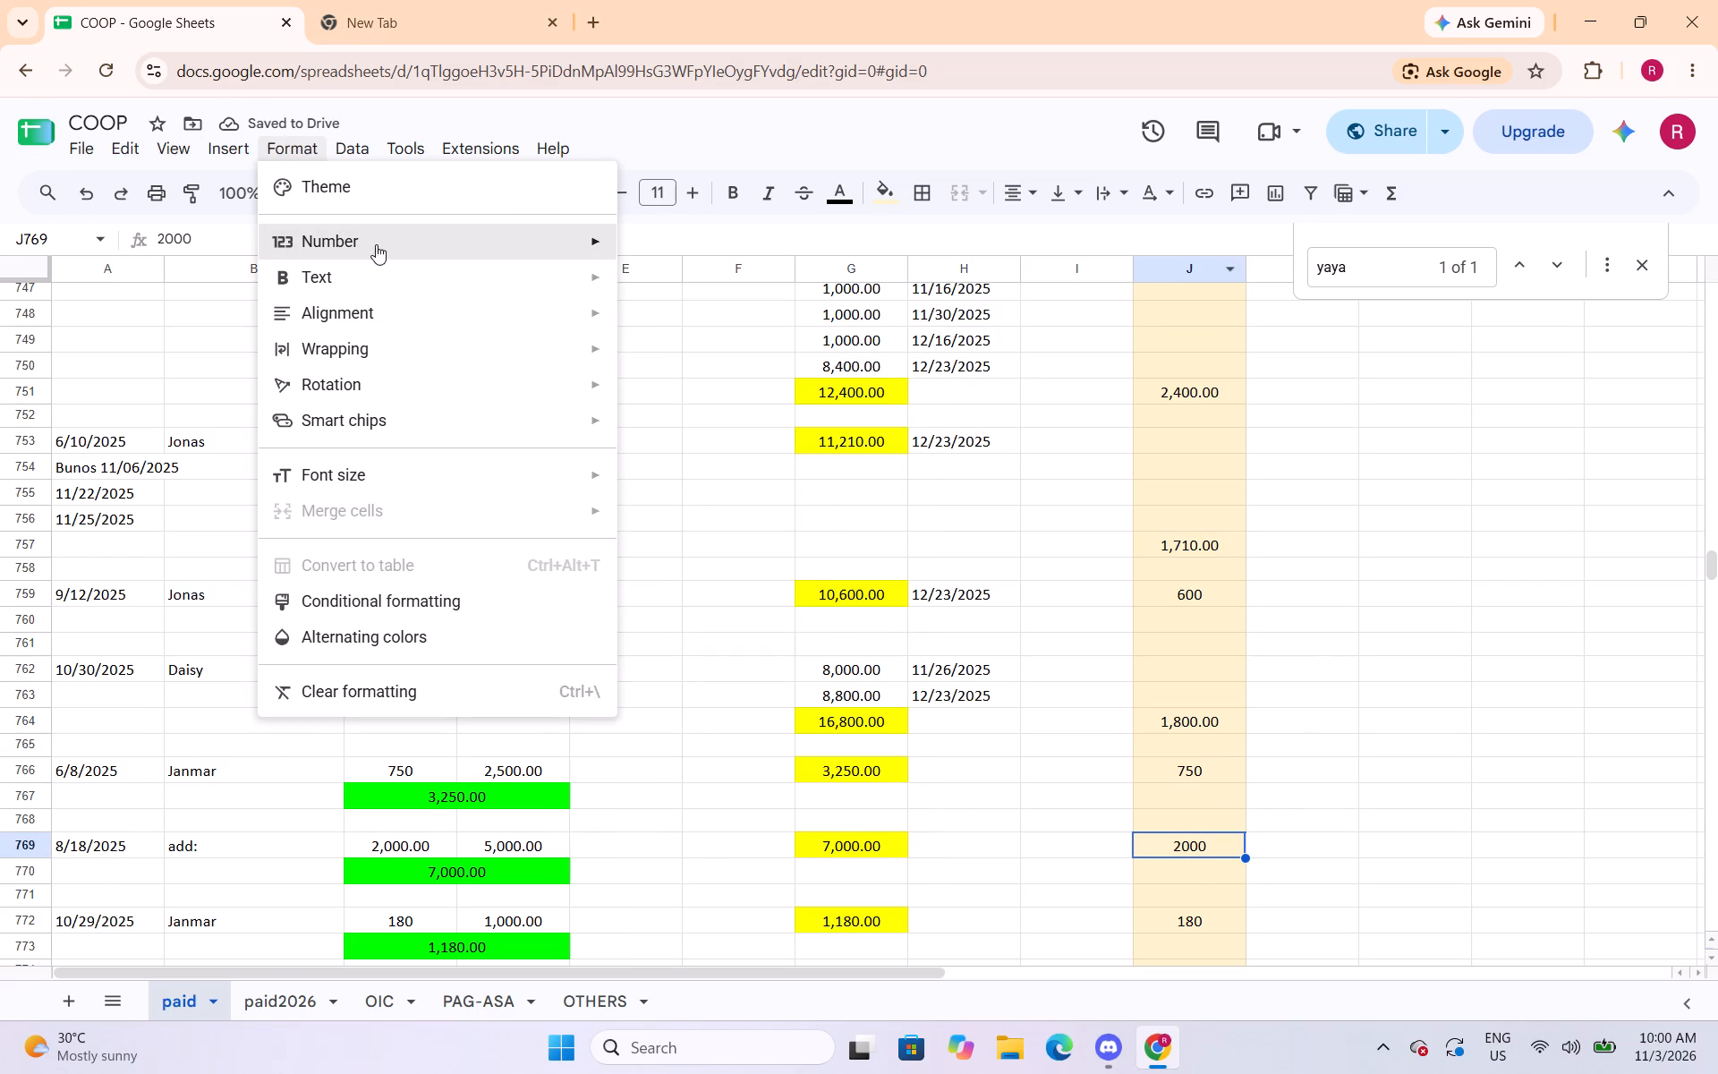
pyautogui.click(718, 340)
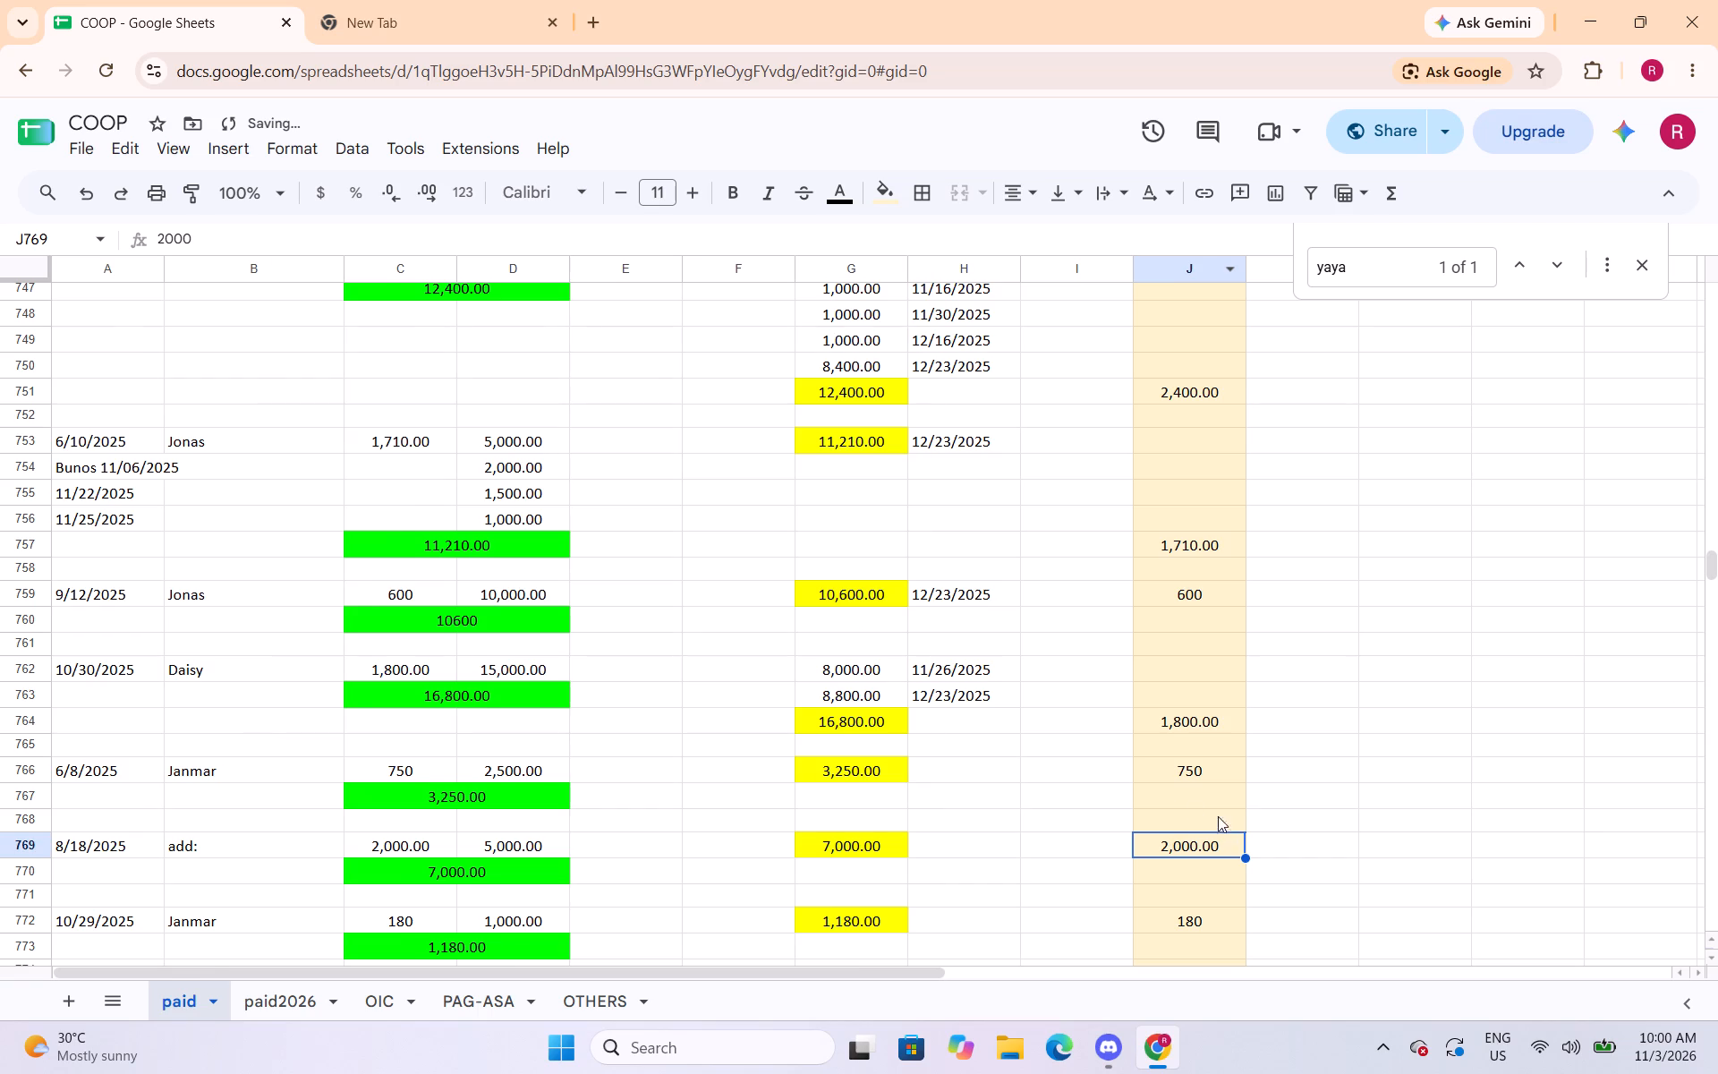
# Apply the Number format to the column J amounts in J781 and J784.
pyautogui.scroll(-4, 1178, 803)
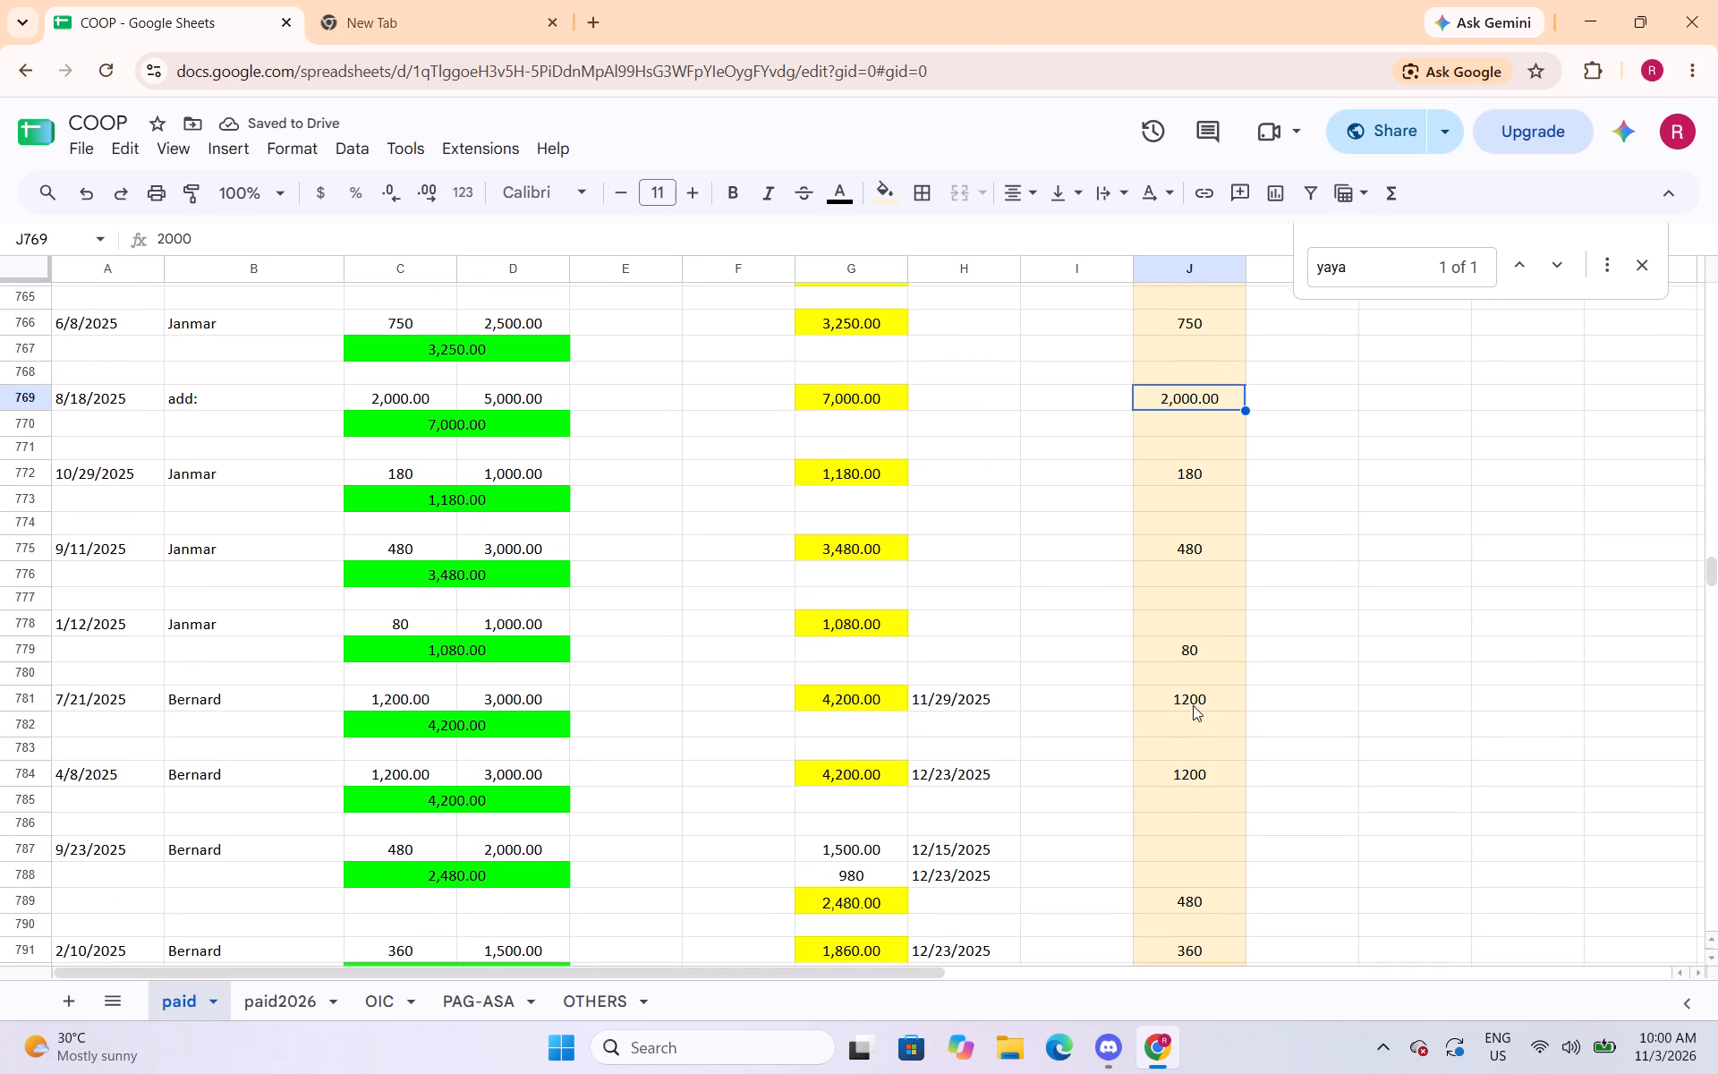
pyautogui.click(1190, 703)
pyautogui.click(285, 146)
pyautogui.click(339, 225)
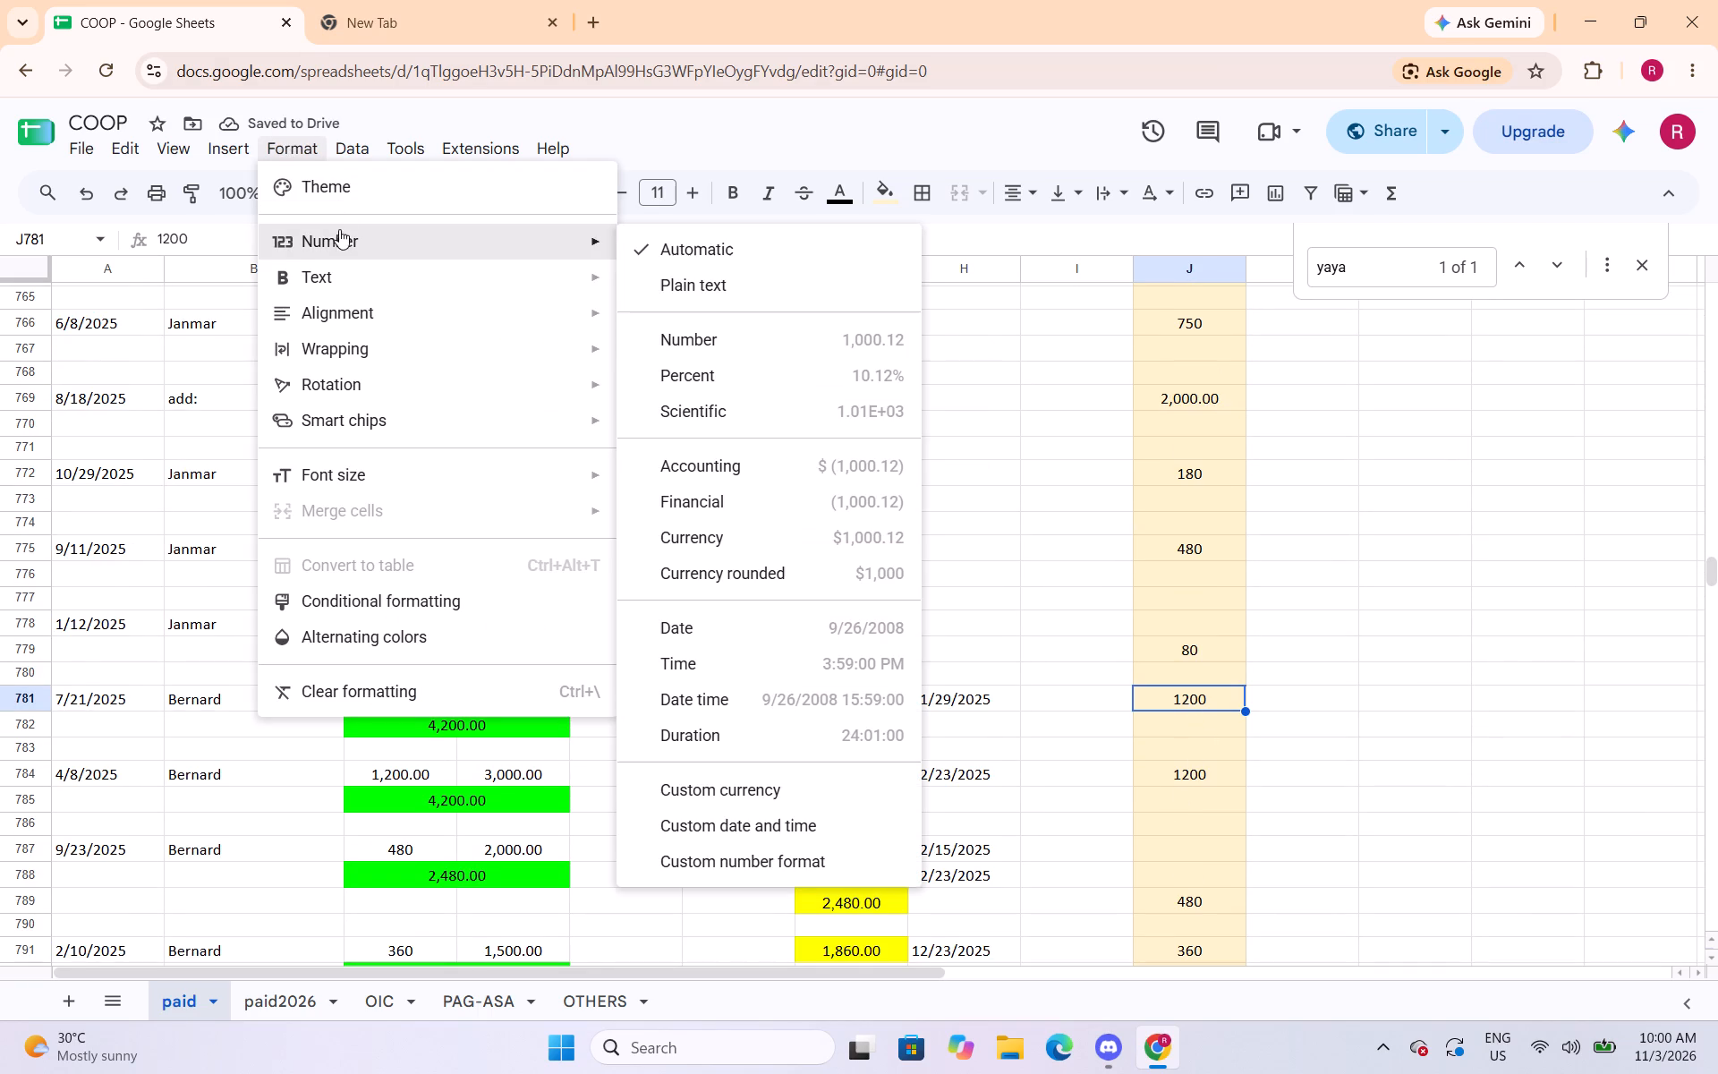
pyautogui.click(676, 336)
pyautogui.click(1227, 781)
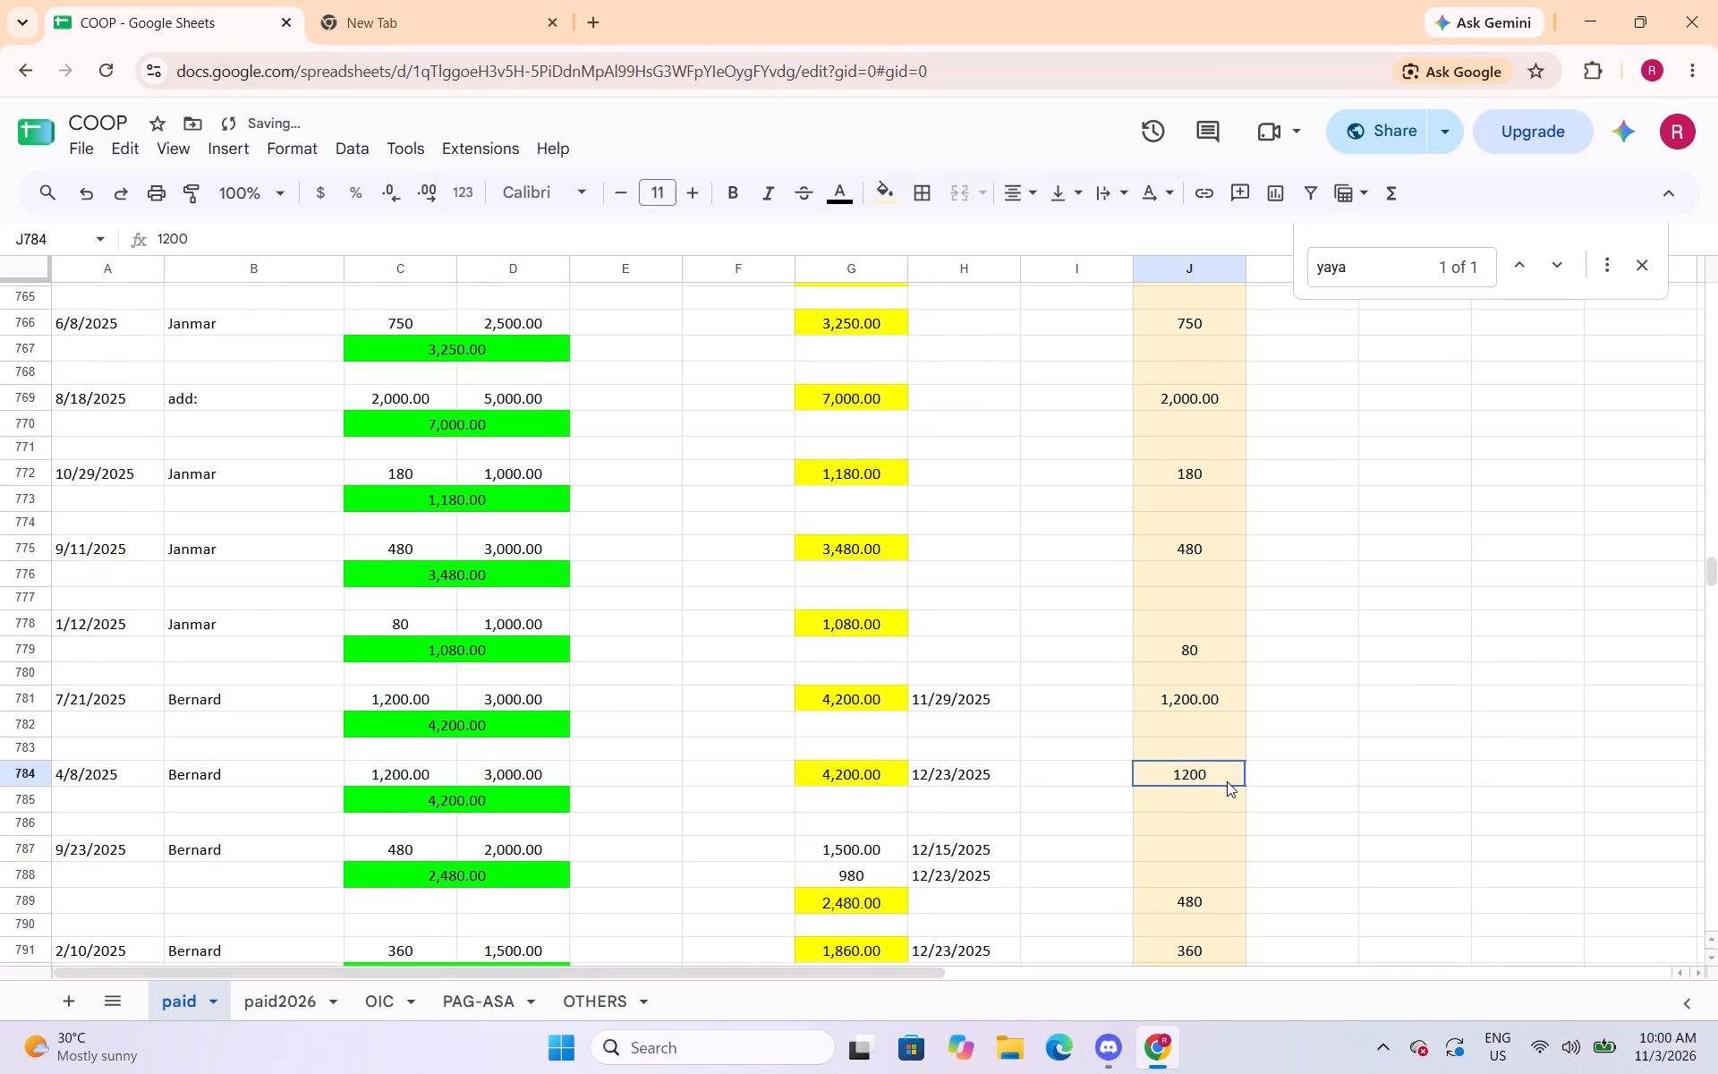
pyautogui.click(291, 149)
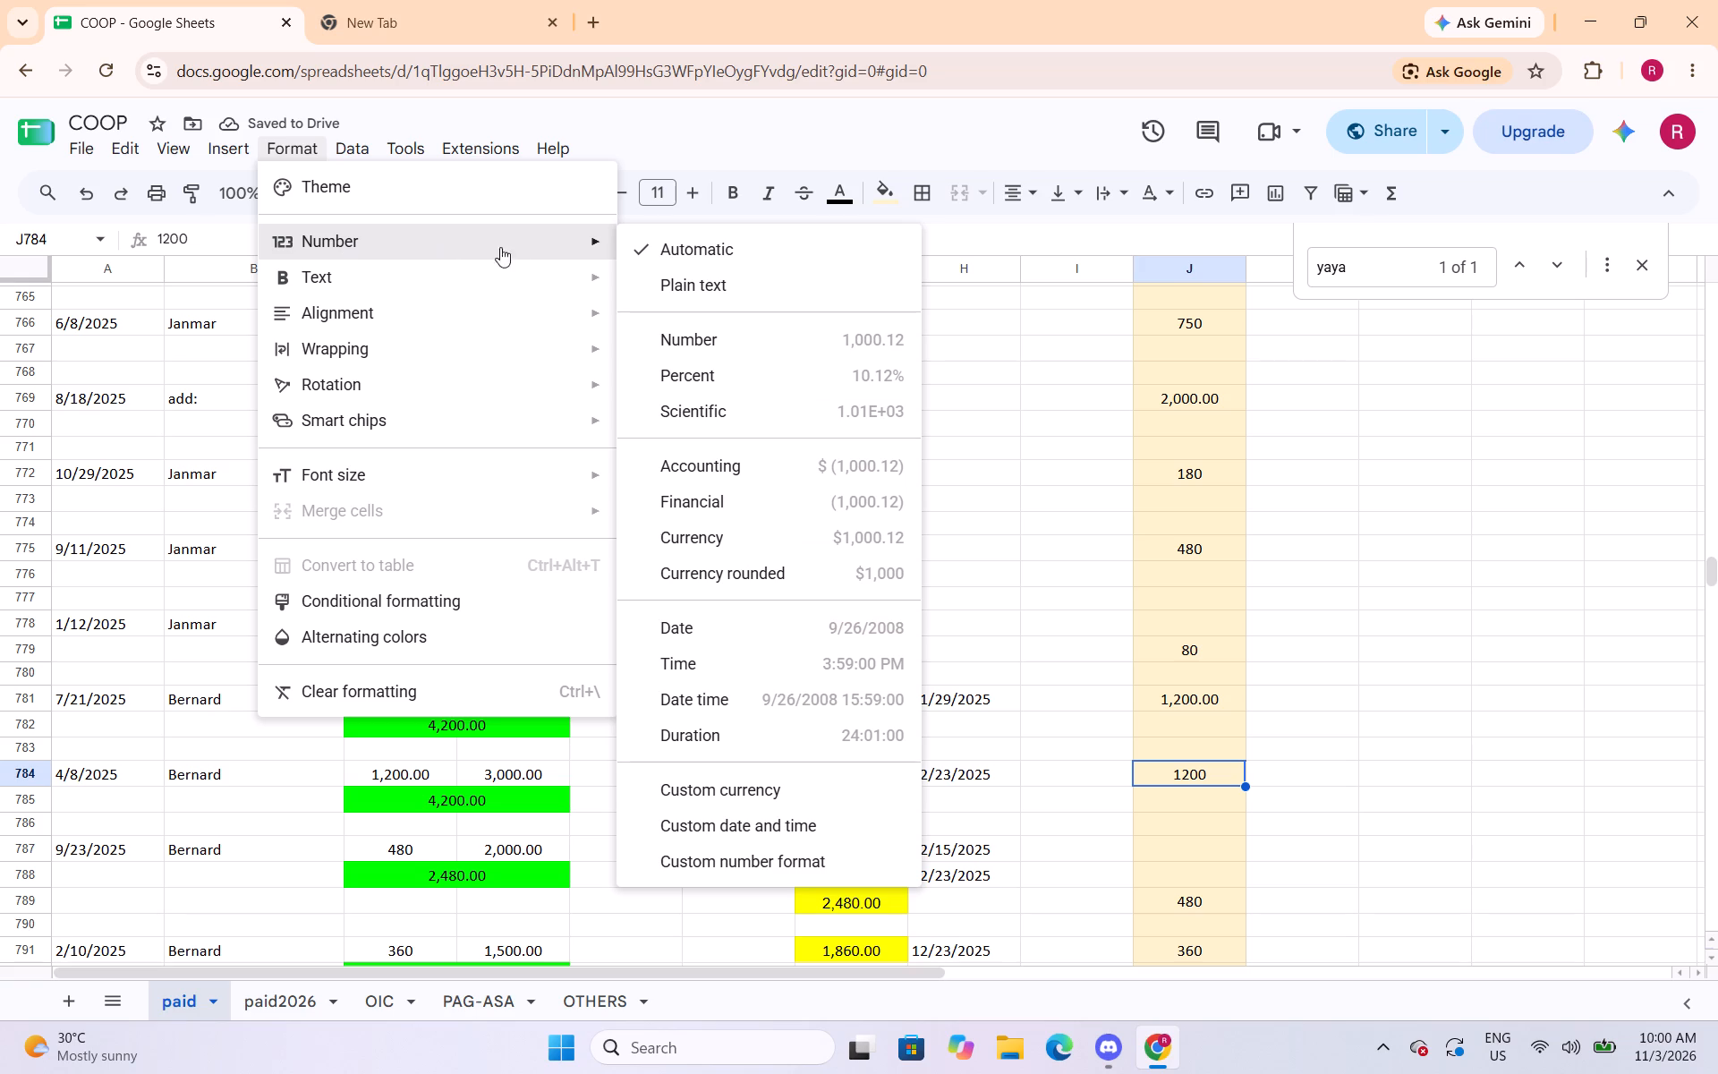
pyautogui.click(702, 345)
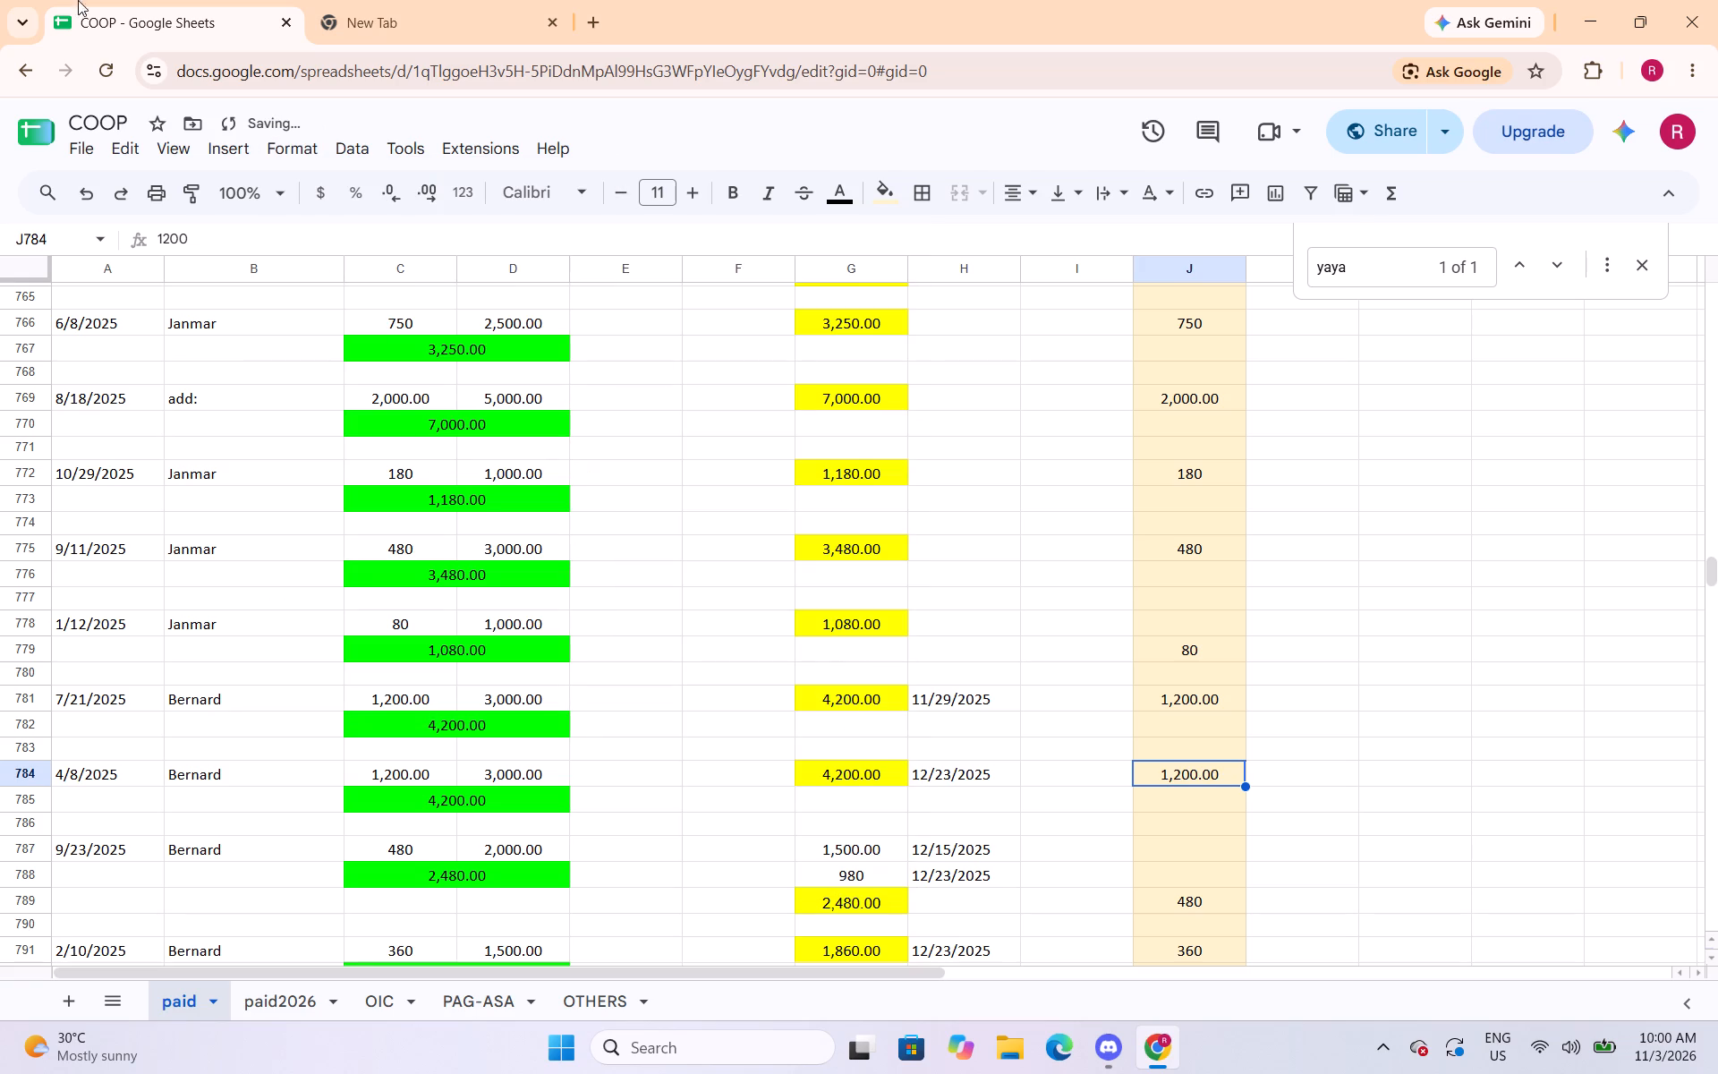
# Apply the Number format to the column J amounts in J798, J800 and J805.
pyautogui.scroll(-1, 1195, 695)
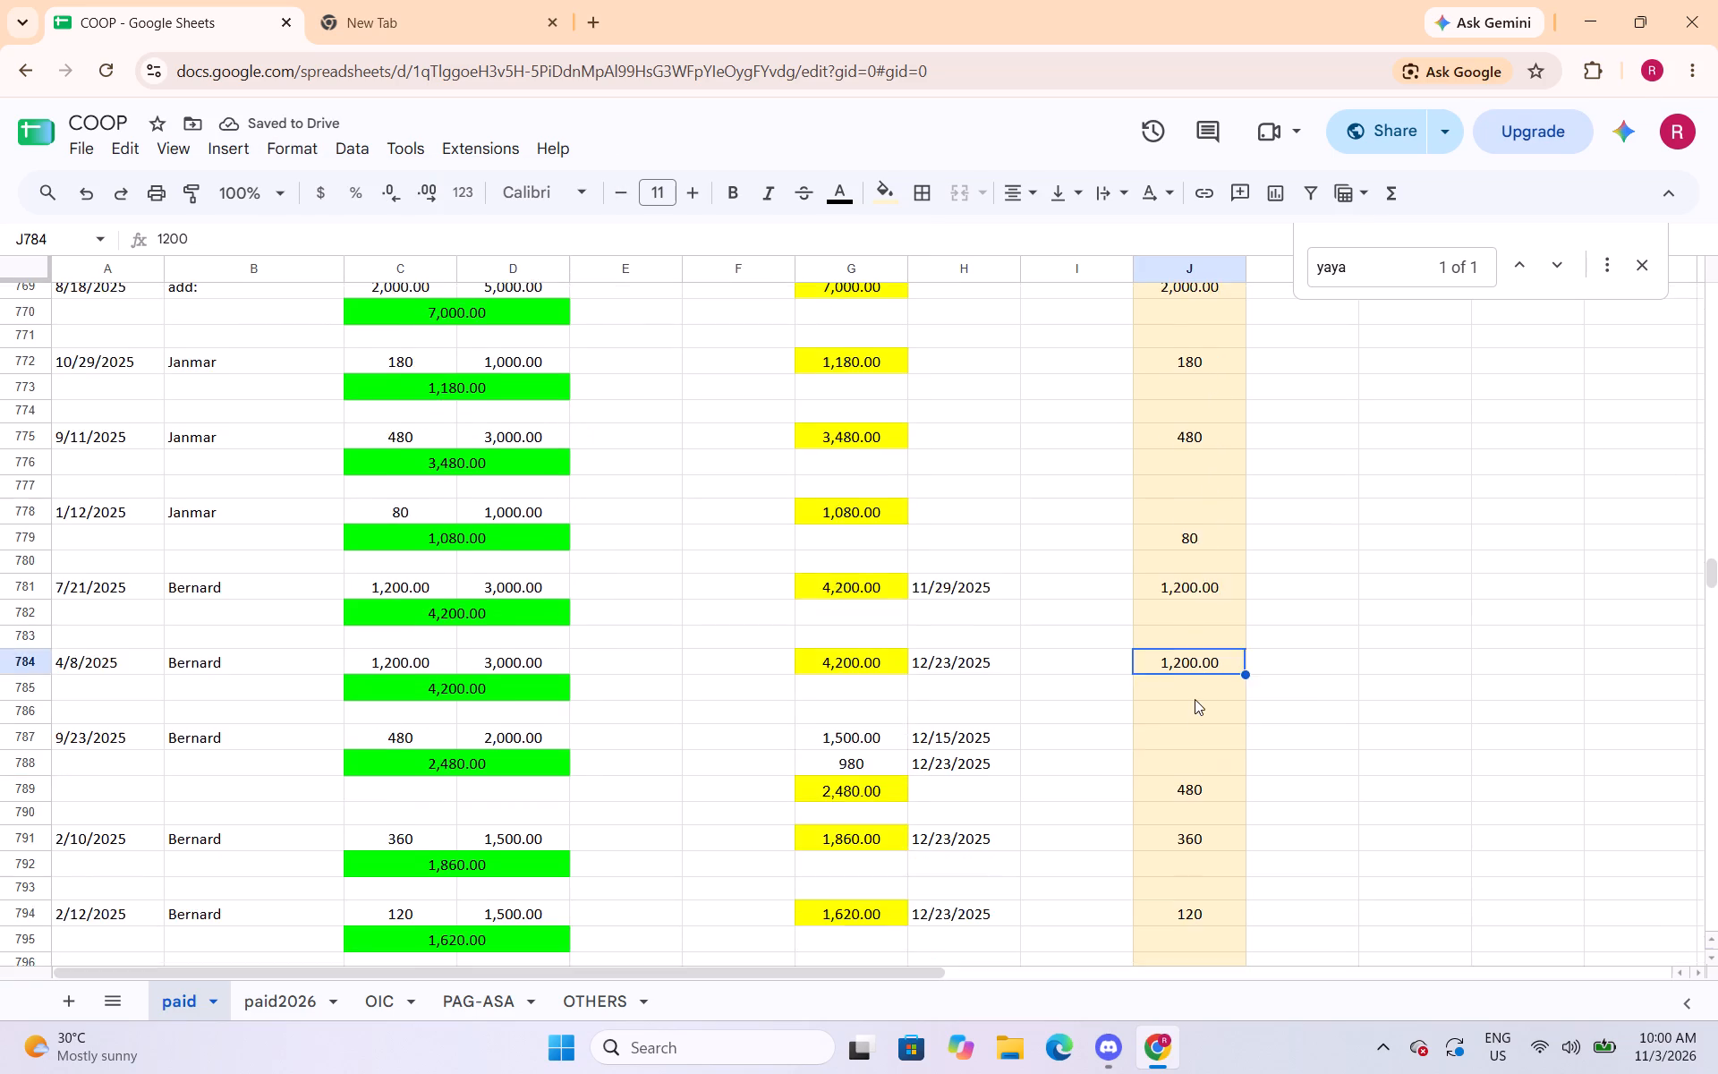
pyautogui.scroll(-3, 1195, 699)
pyautogui.click(1205, 683)
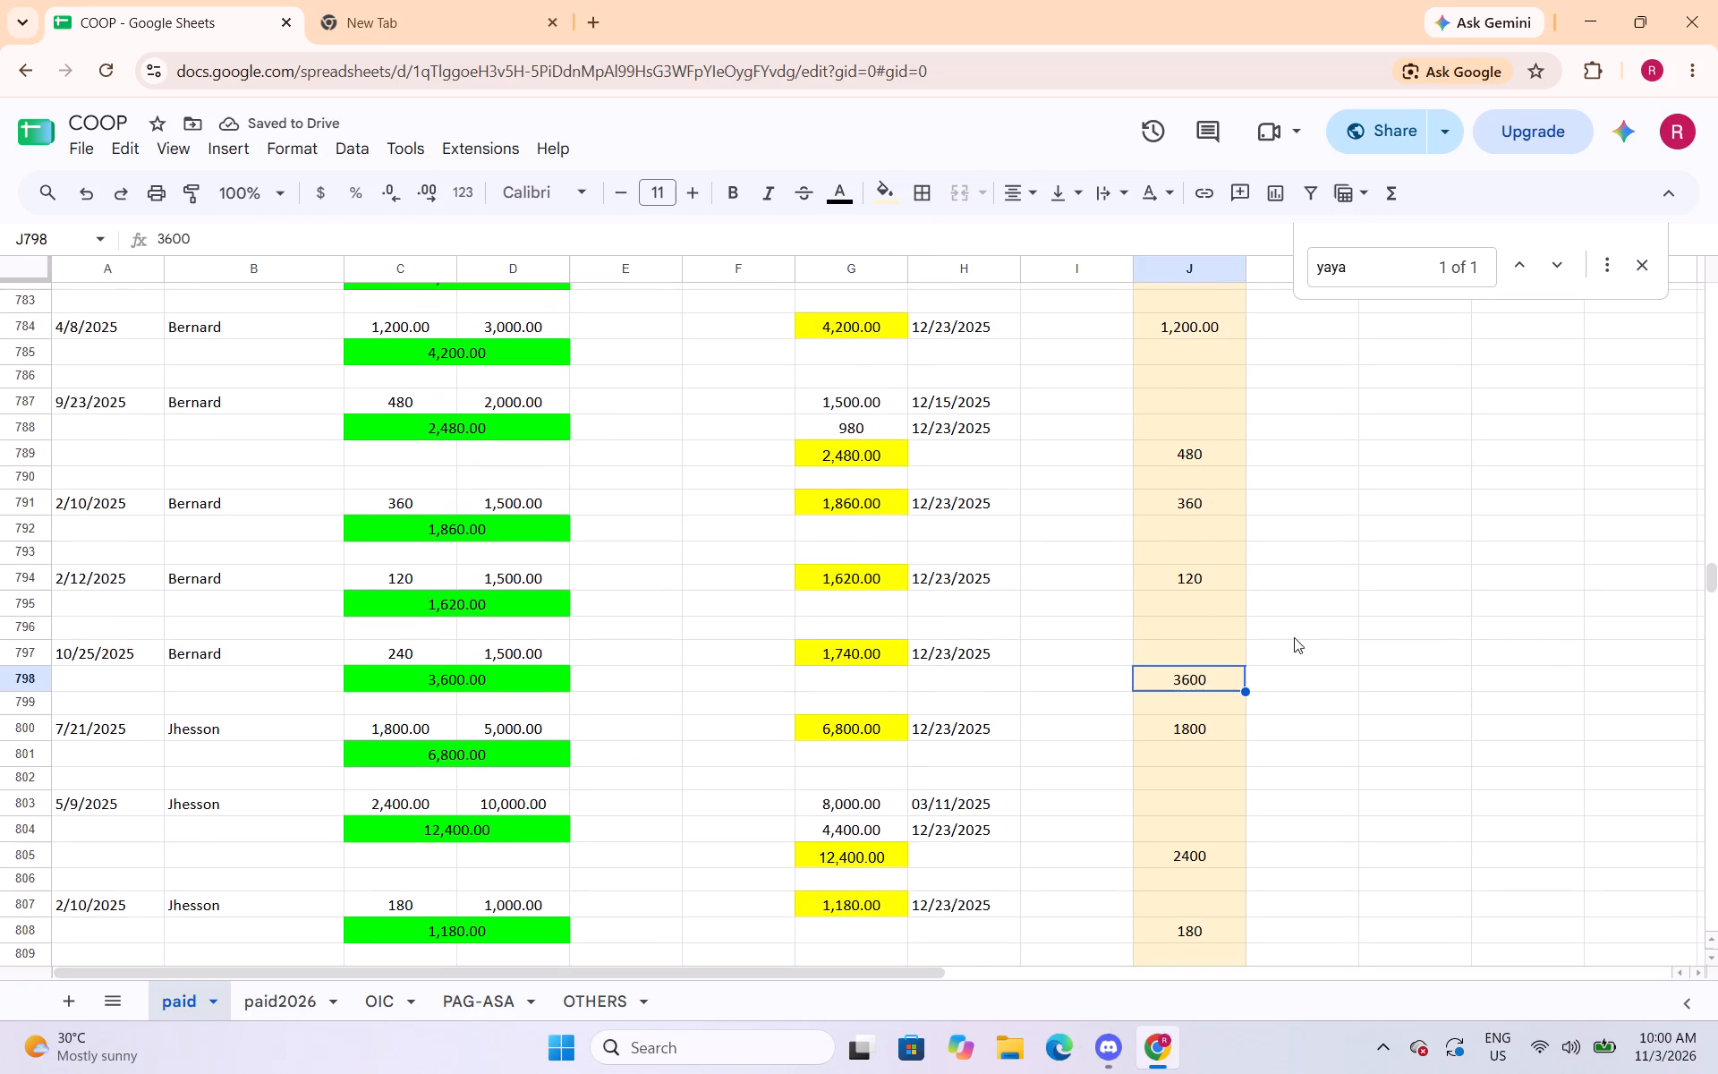
pyautogui.click(298, 161)
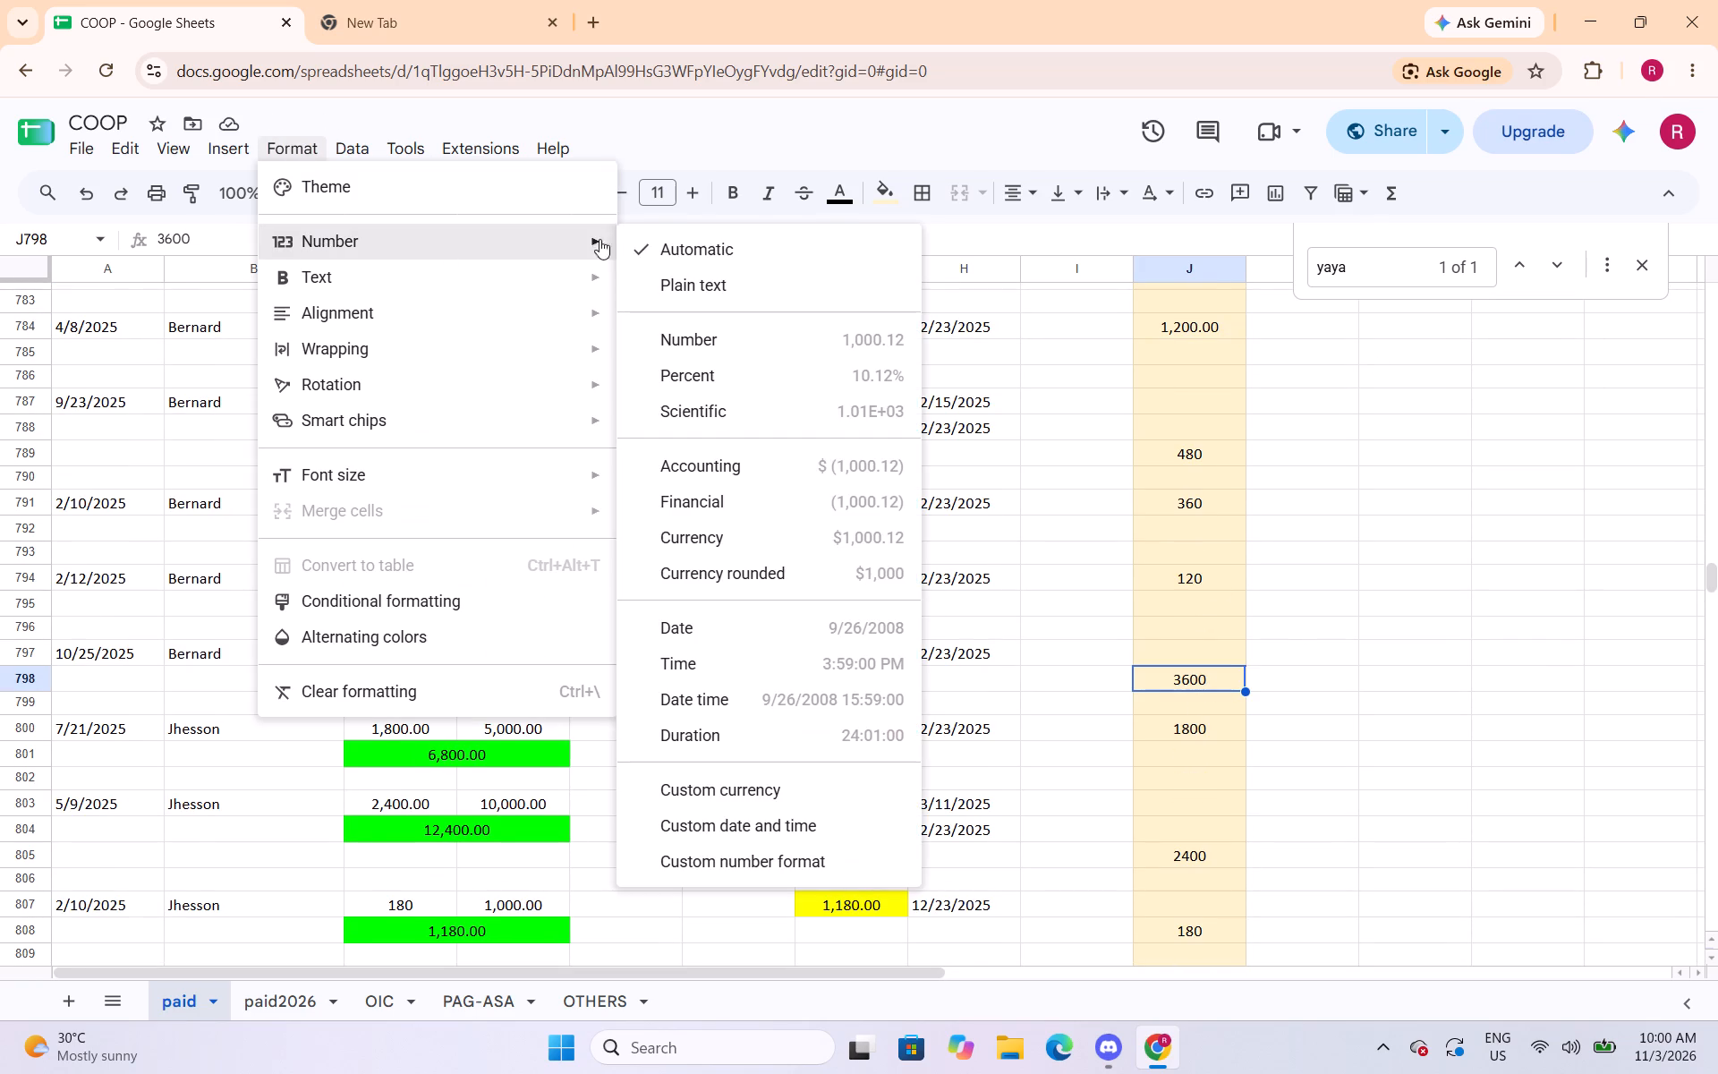
pyautogui.click(694, 337)
pyautogui.click(1224, 732)
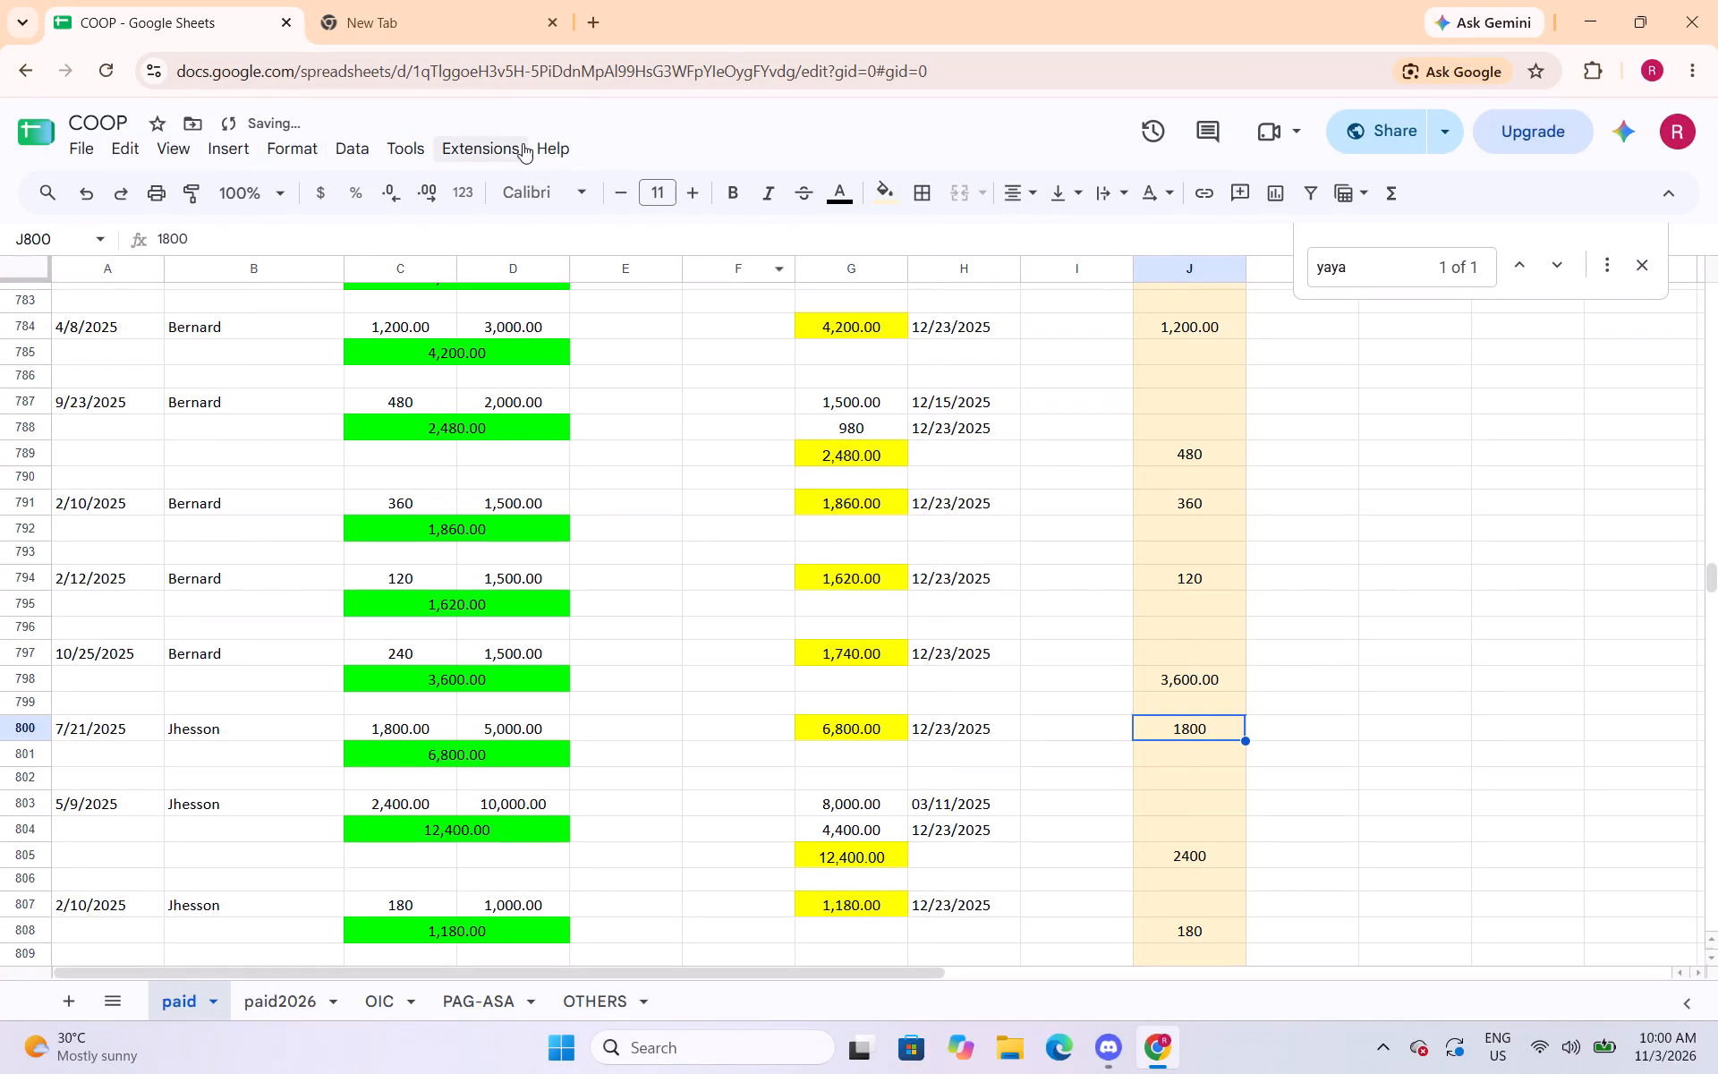
pyautogui.click(306, 152)
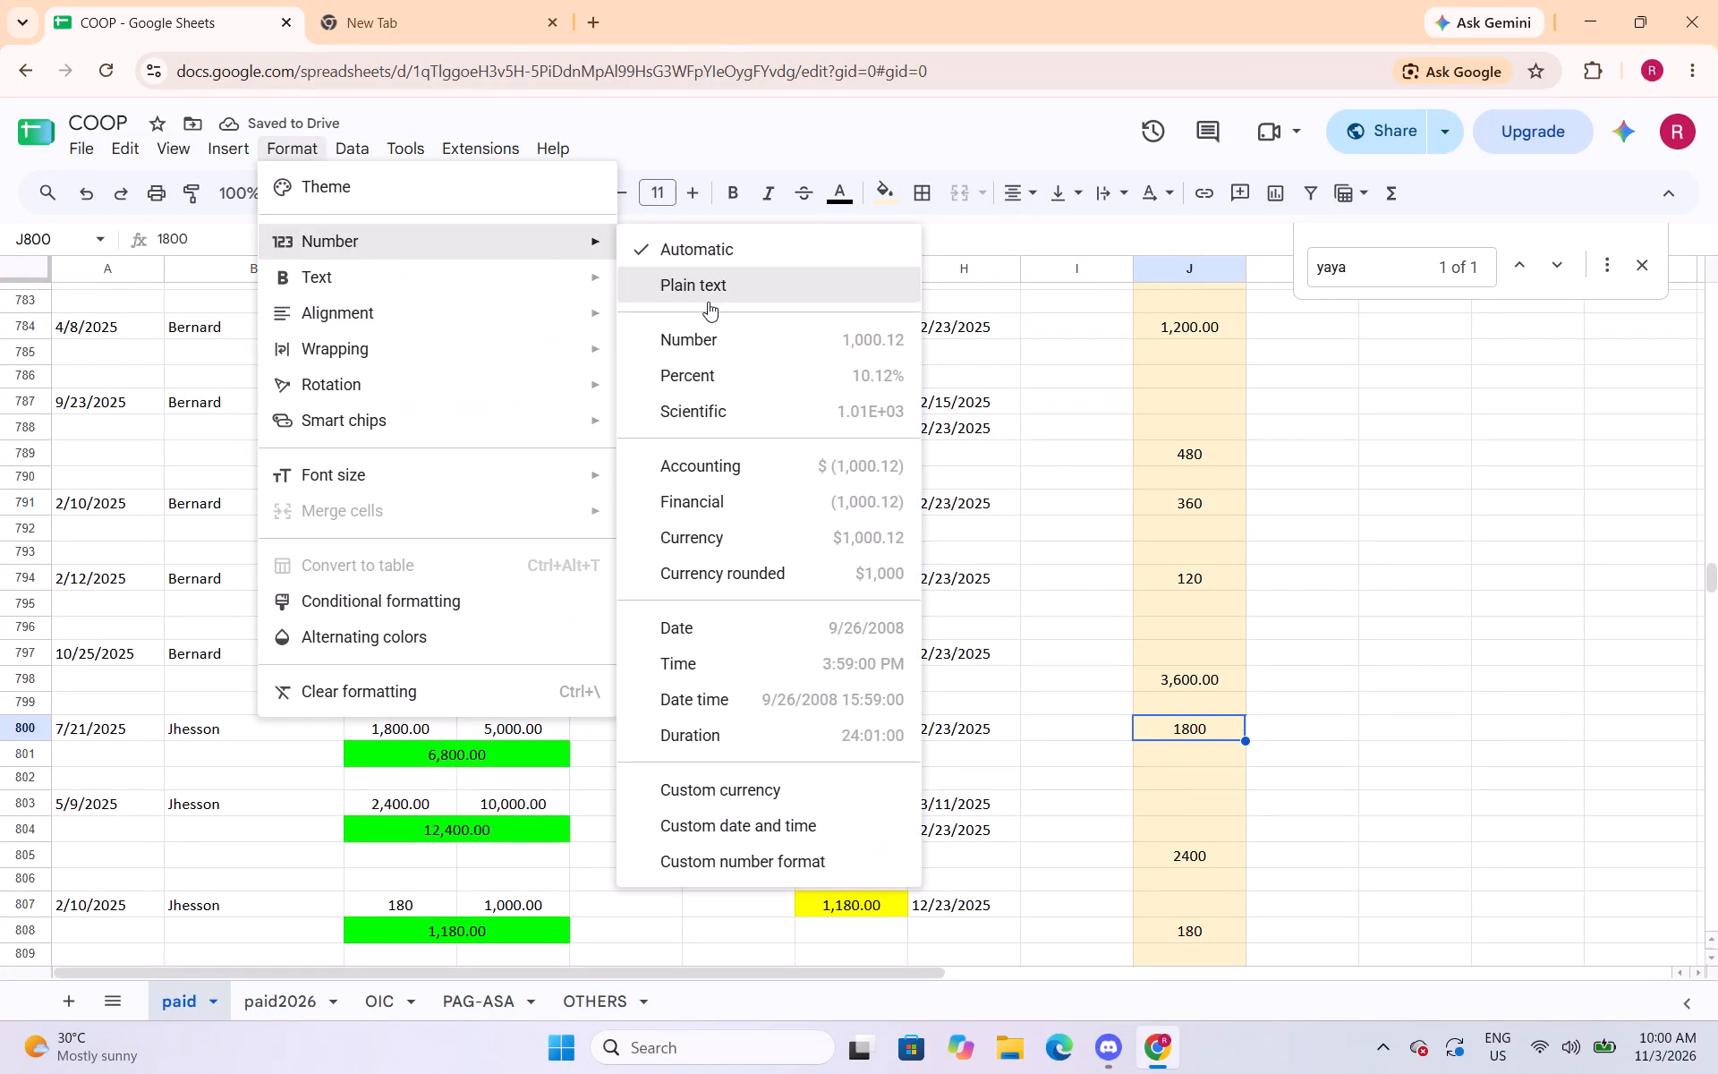
pyautogui.click(699, 330)
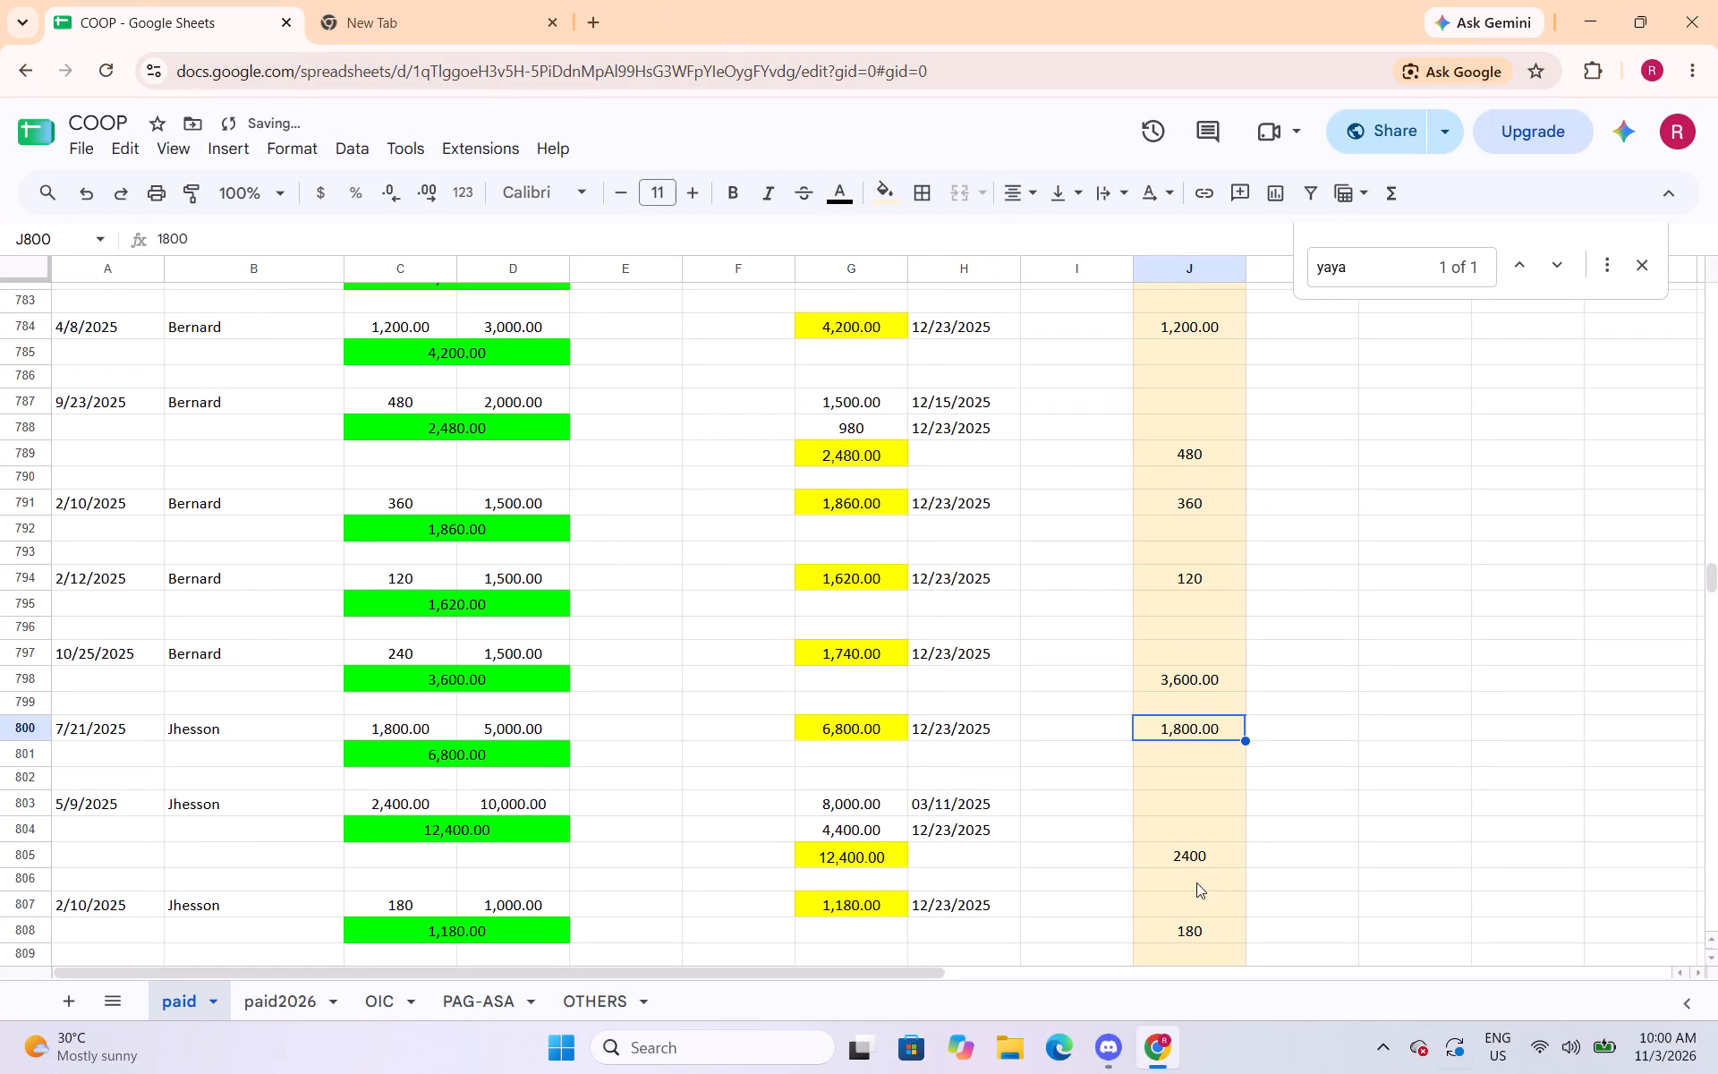
pyautogui.click(1199, 859)
pyautogui.click(290, 149)
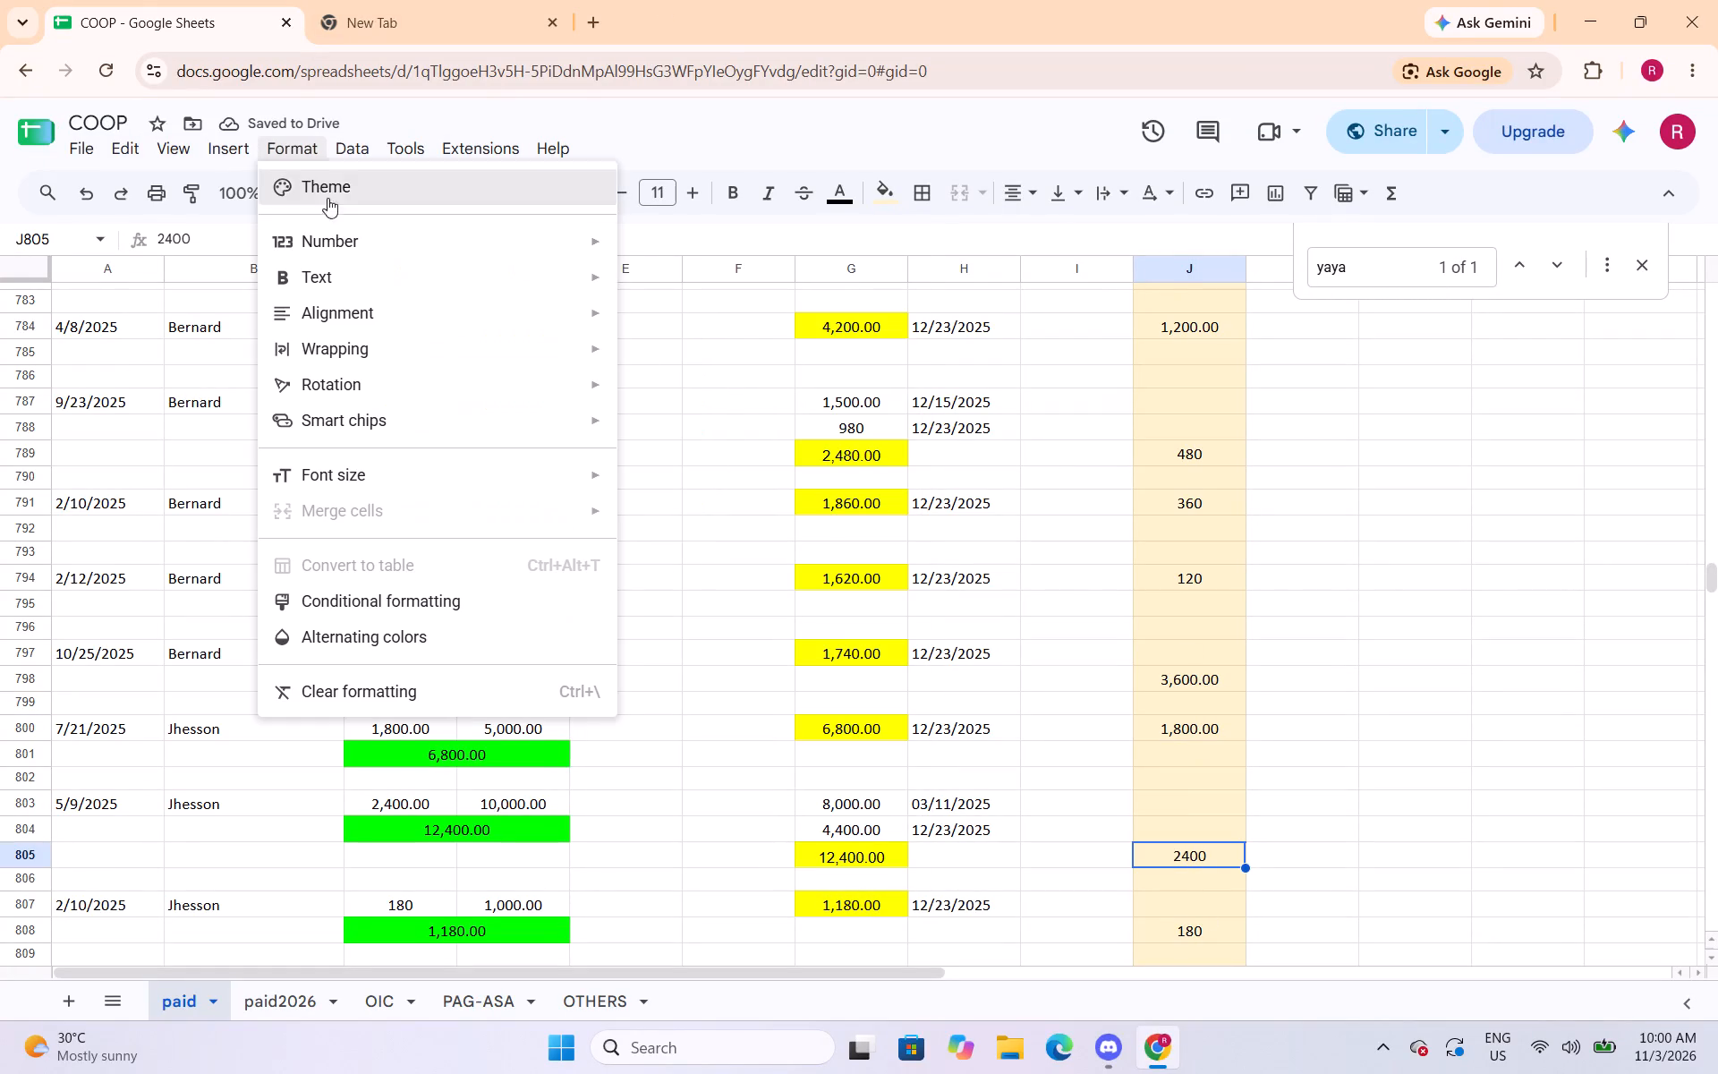
pyautogui.click(688, 342)
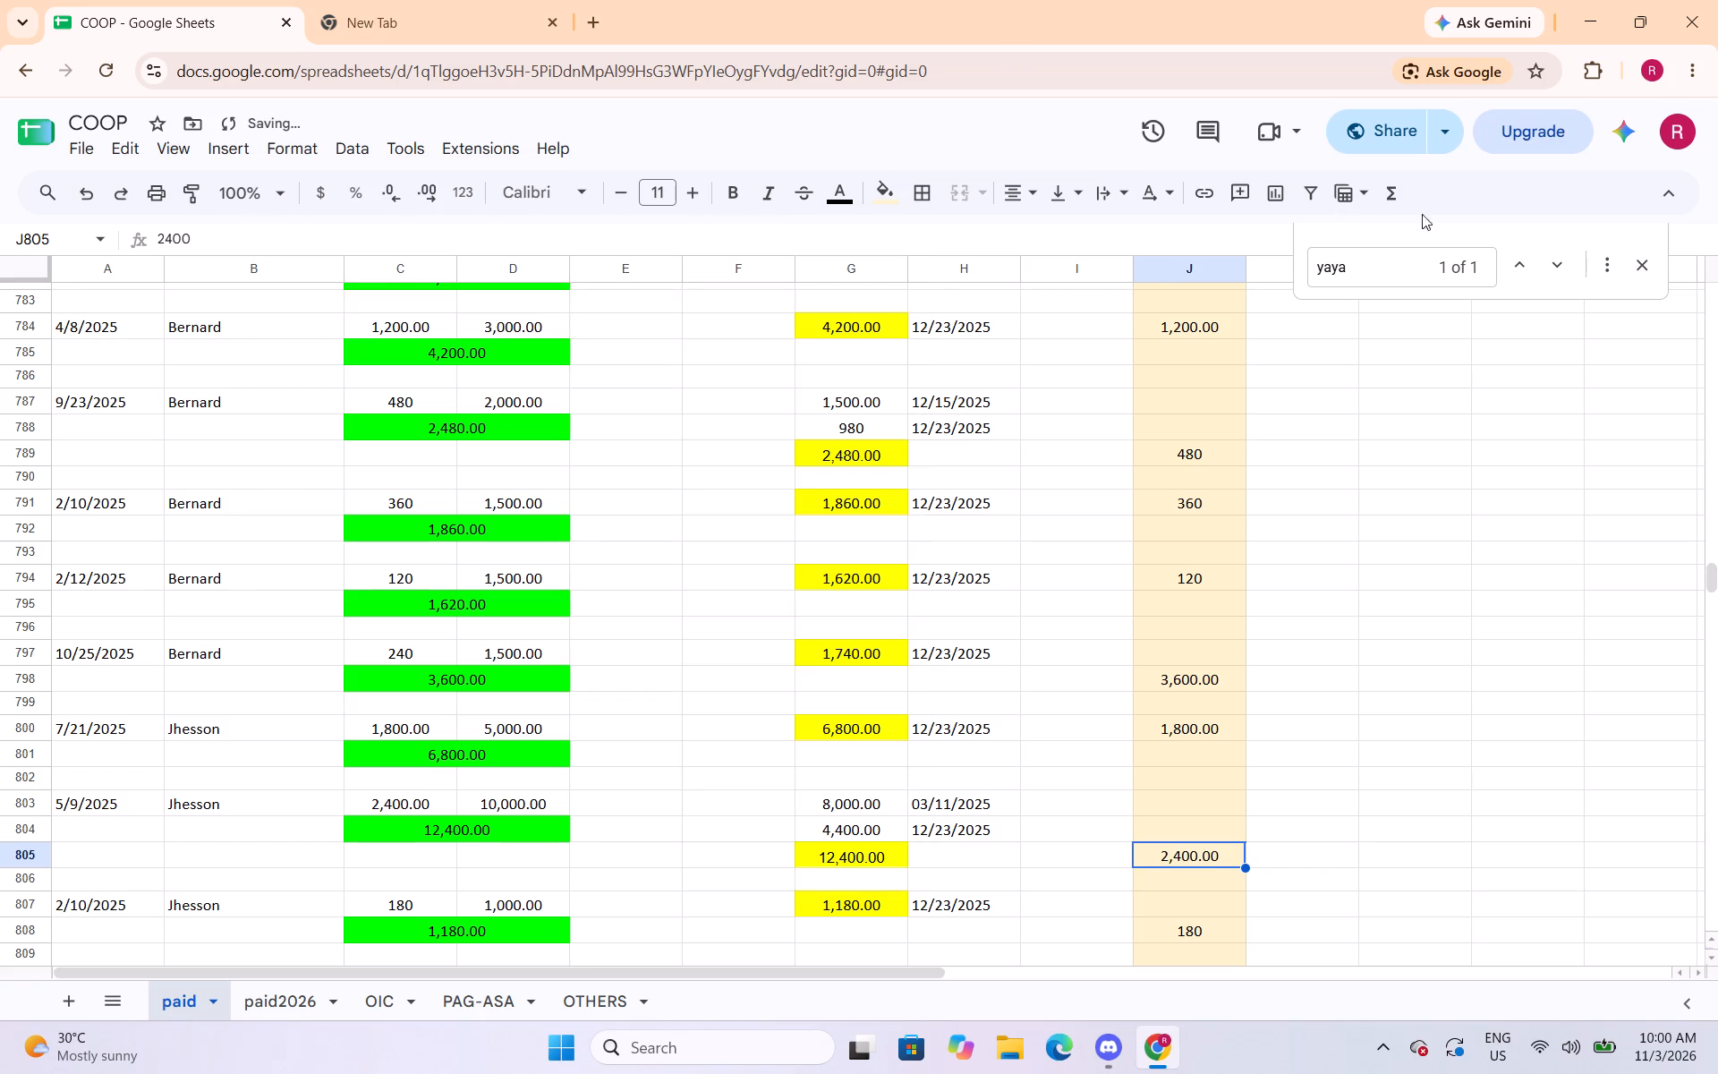
# Apply the Number format to the column J amounts in J832 and J840.
pyautogui.scroll(-1, 1212, 633)
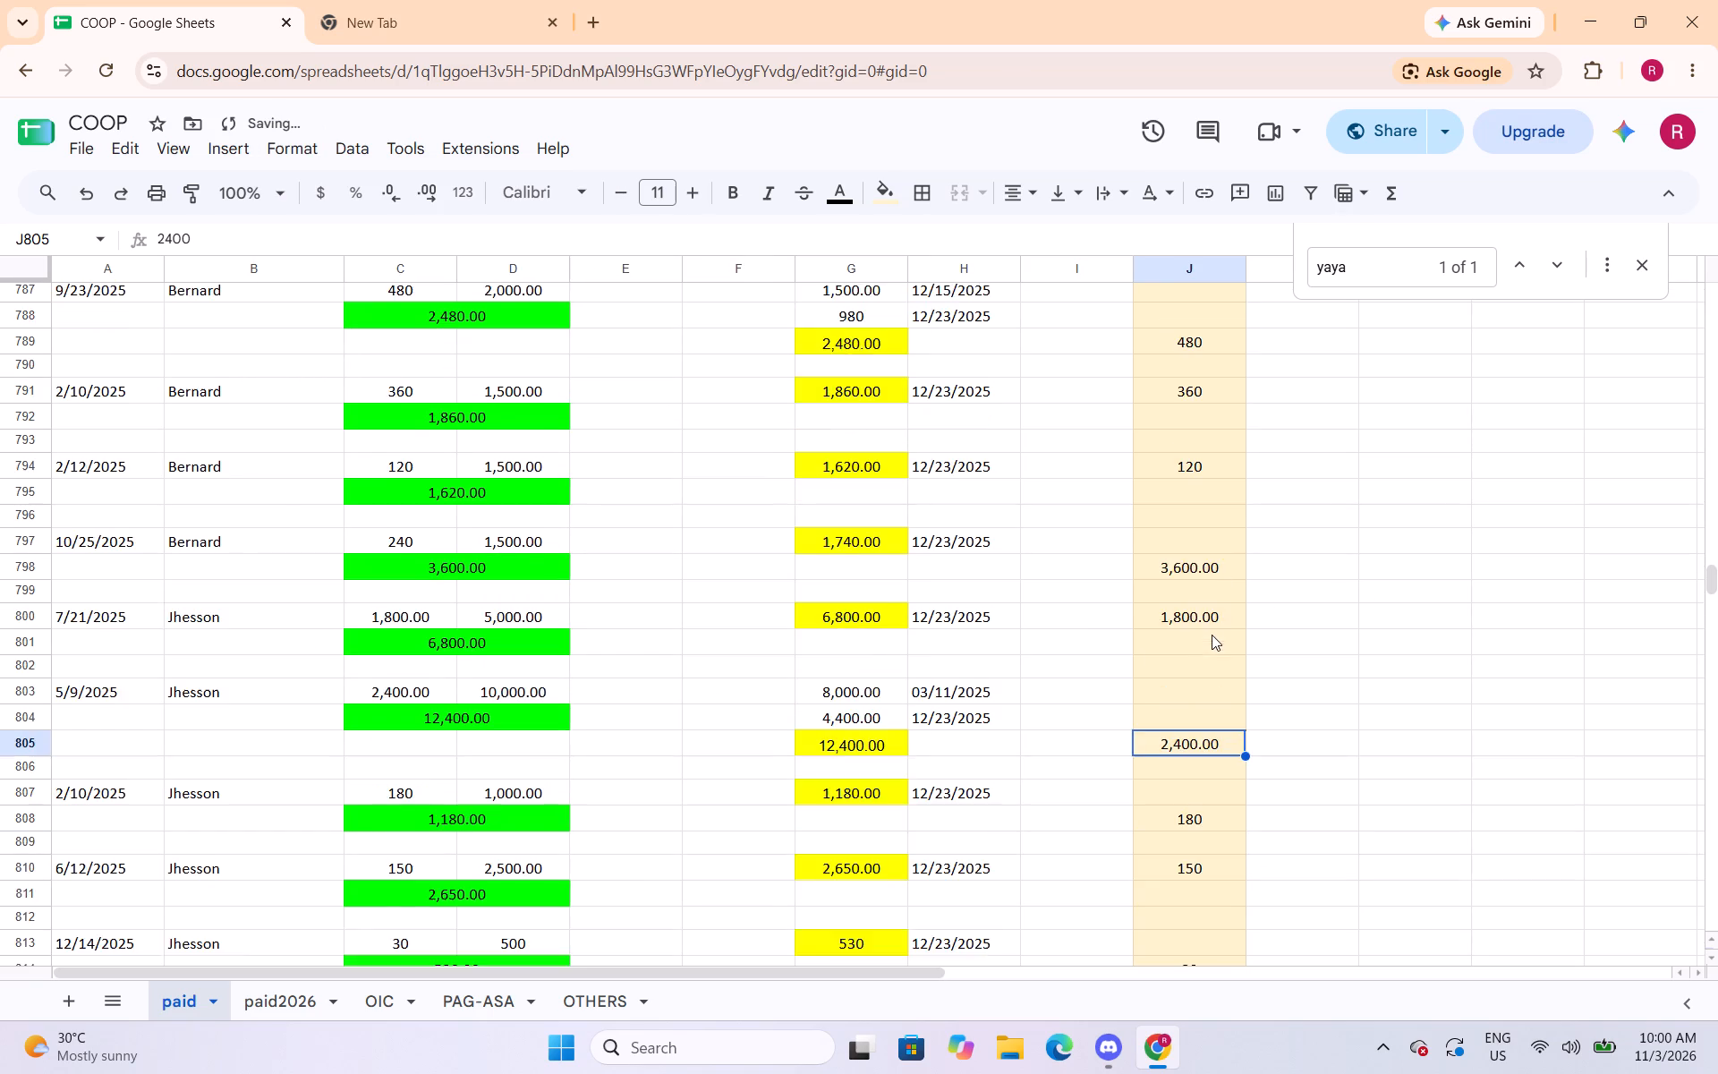
pyautogui.scroll(-6, 1214, 644)
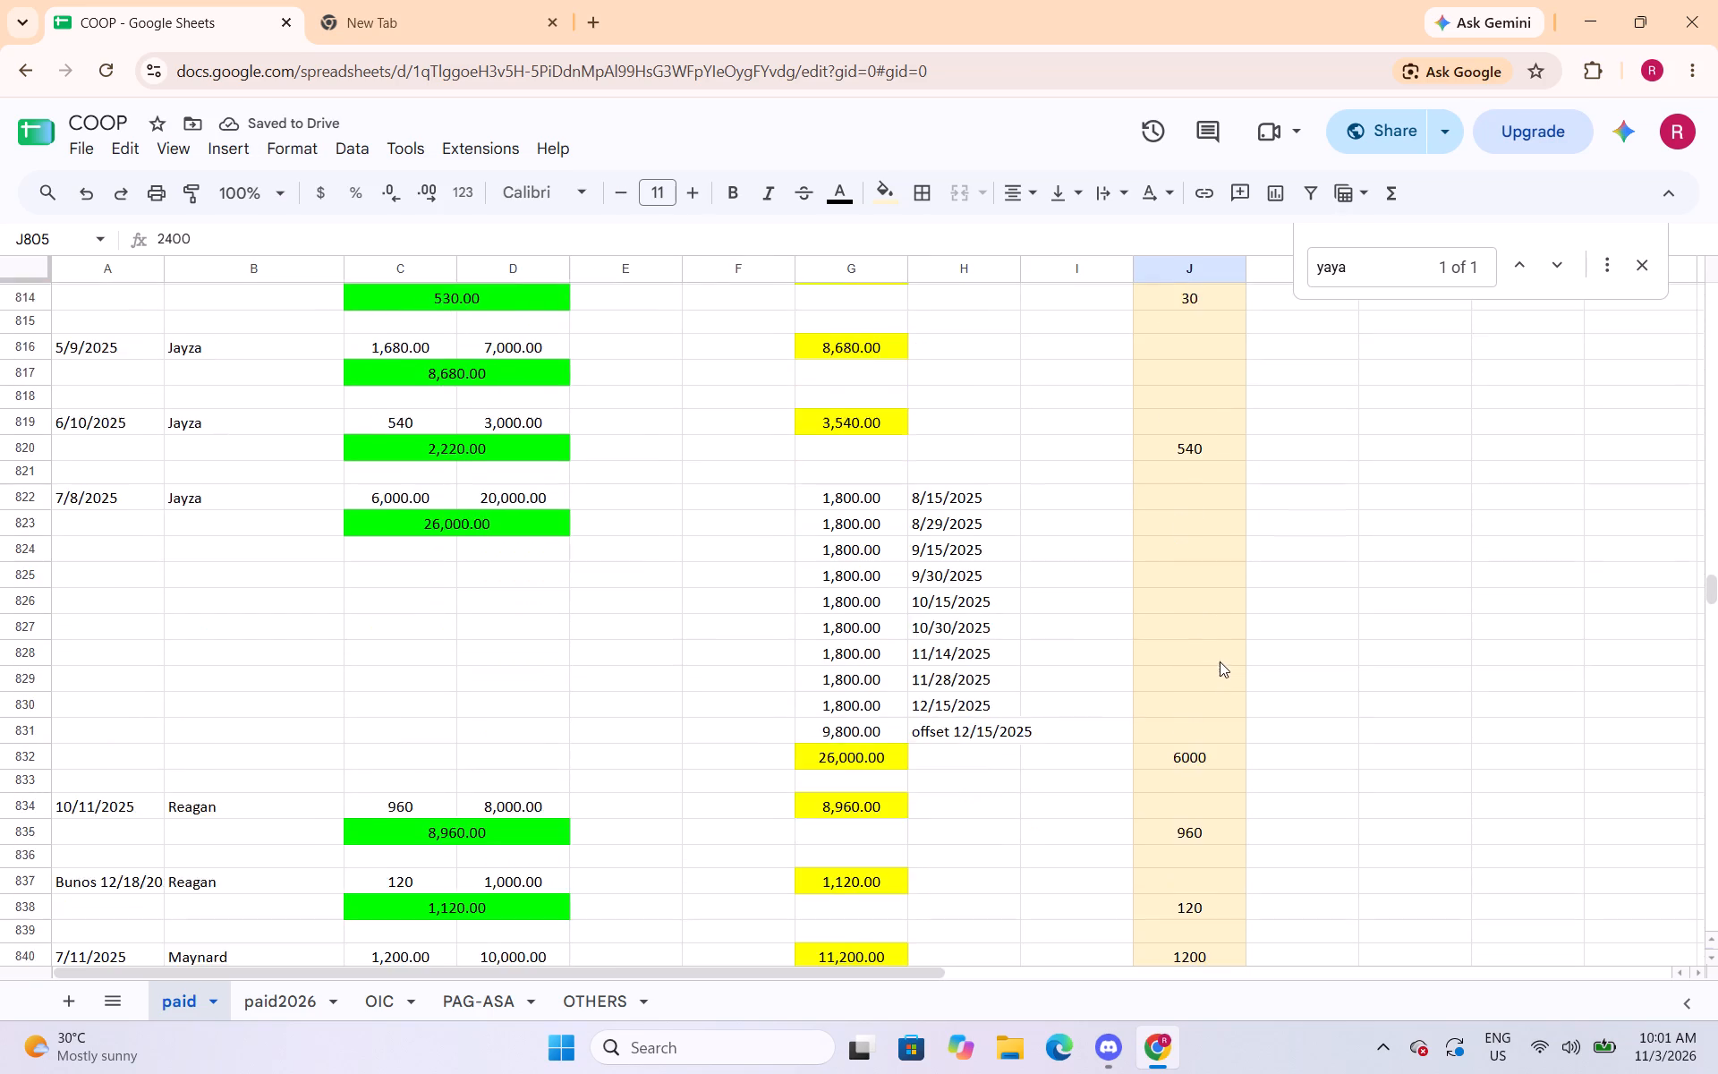
pyautogui.scroll(-1, 1220, 661)
pyautogui.click(1215, 642)
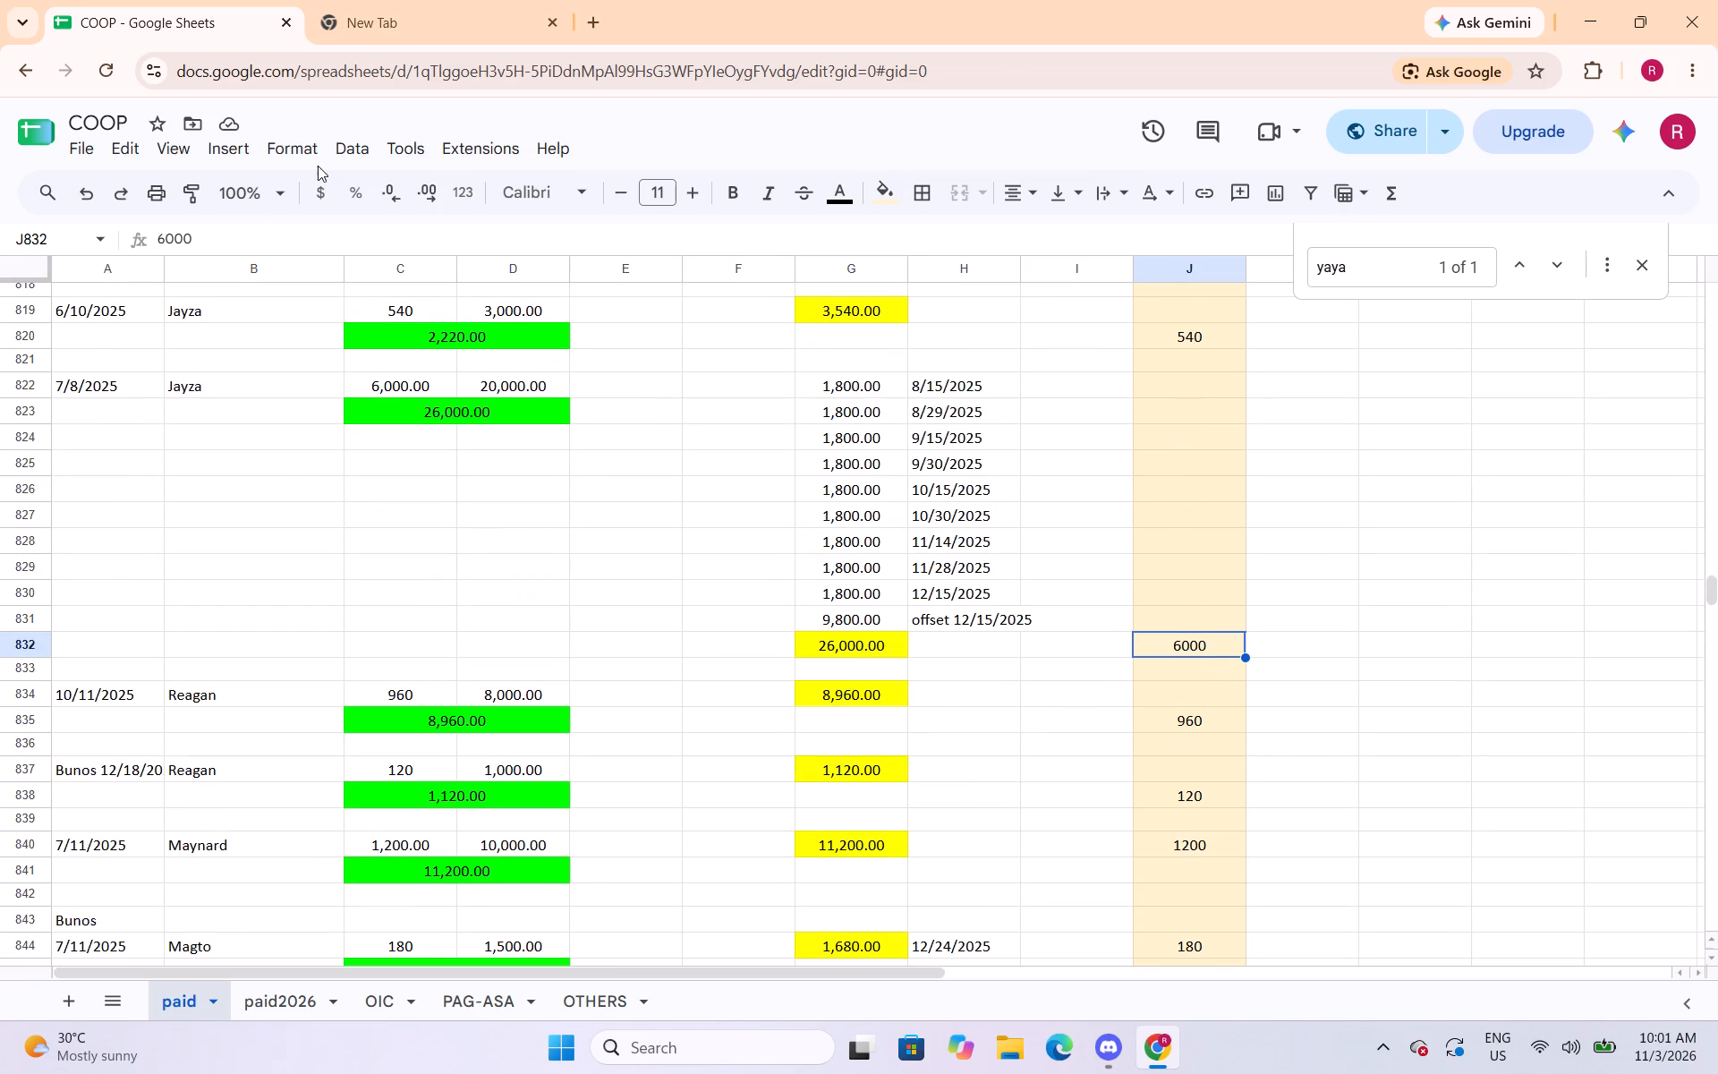
pyautogui.click(315, 164)
pyautogui.click(314, 156)
pyautogui.click(342, 239)
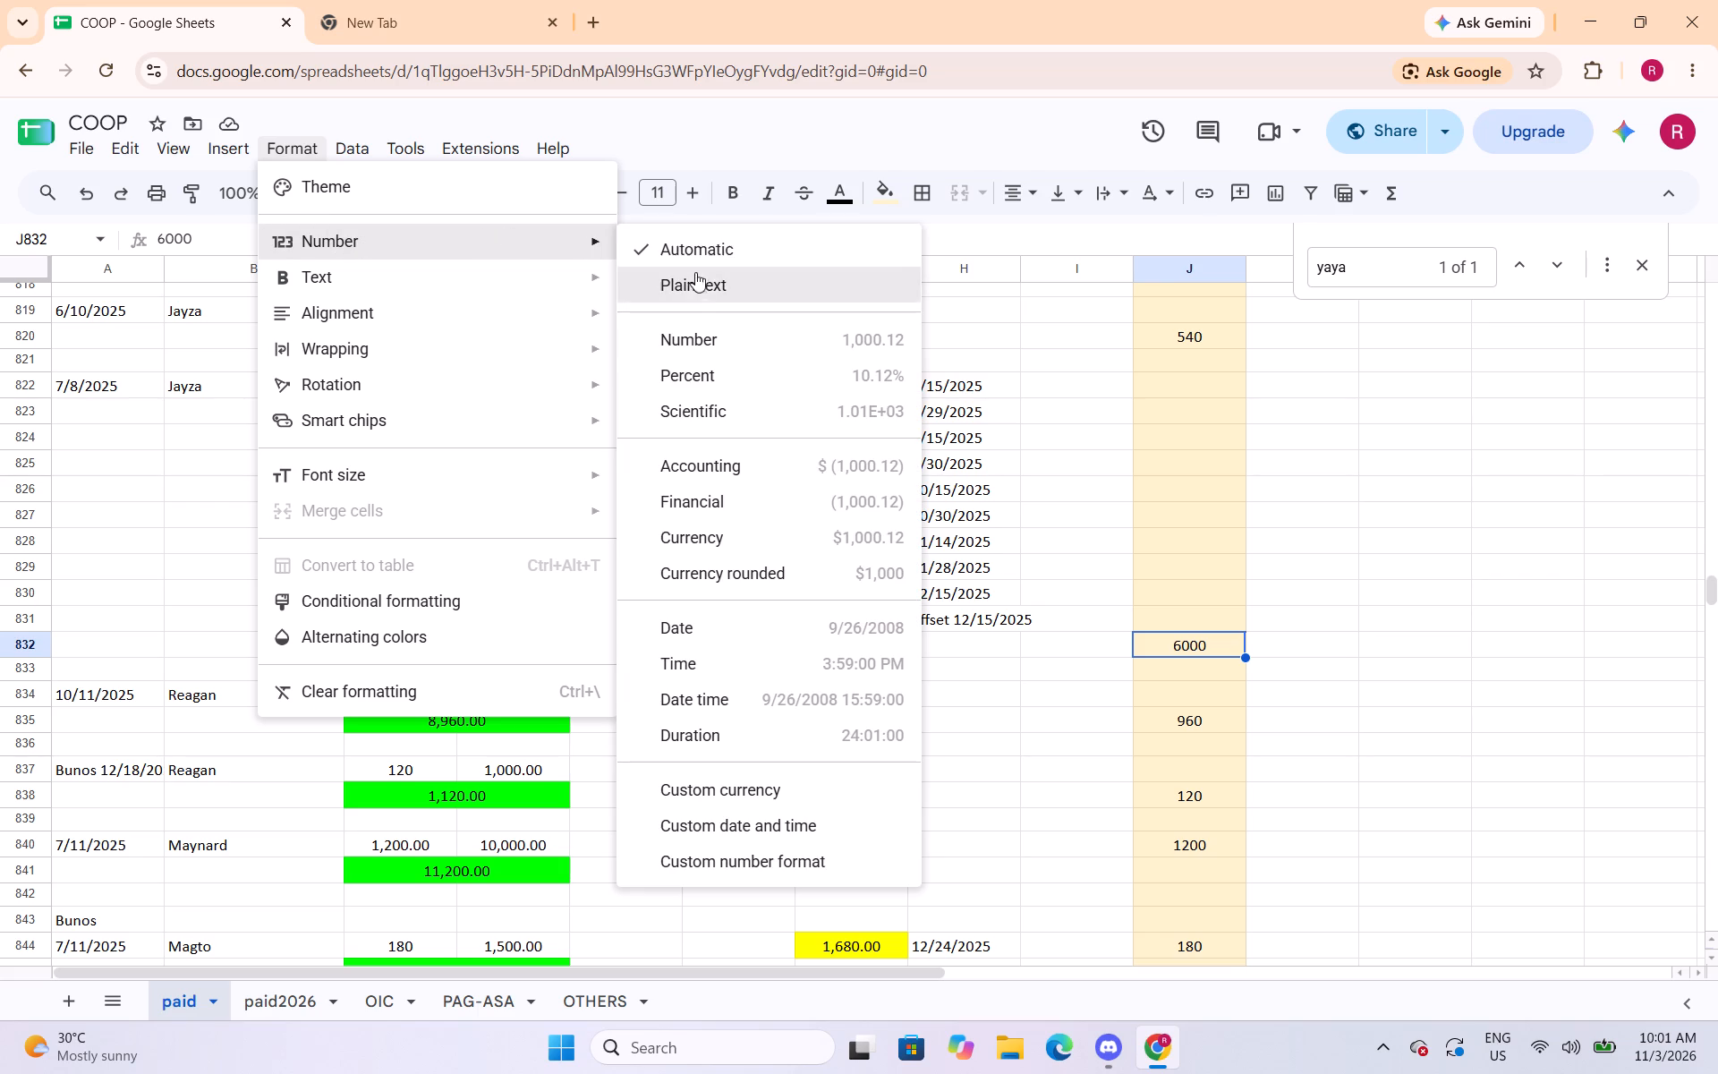
pyautogui.click(694, 342)
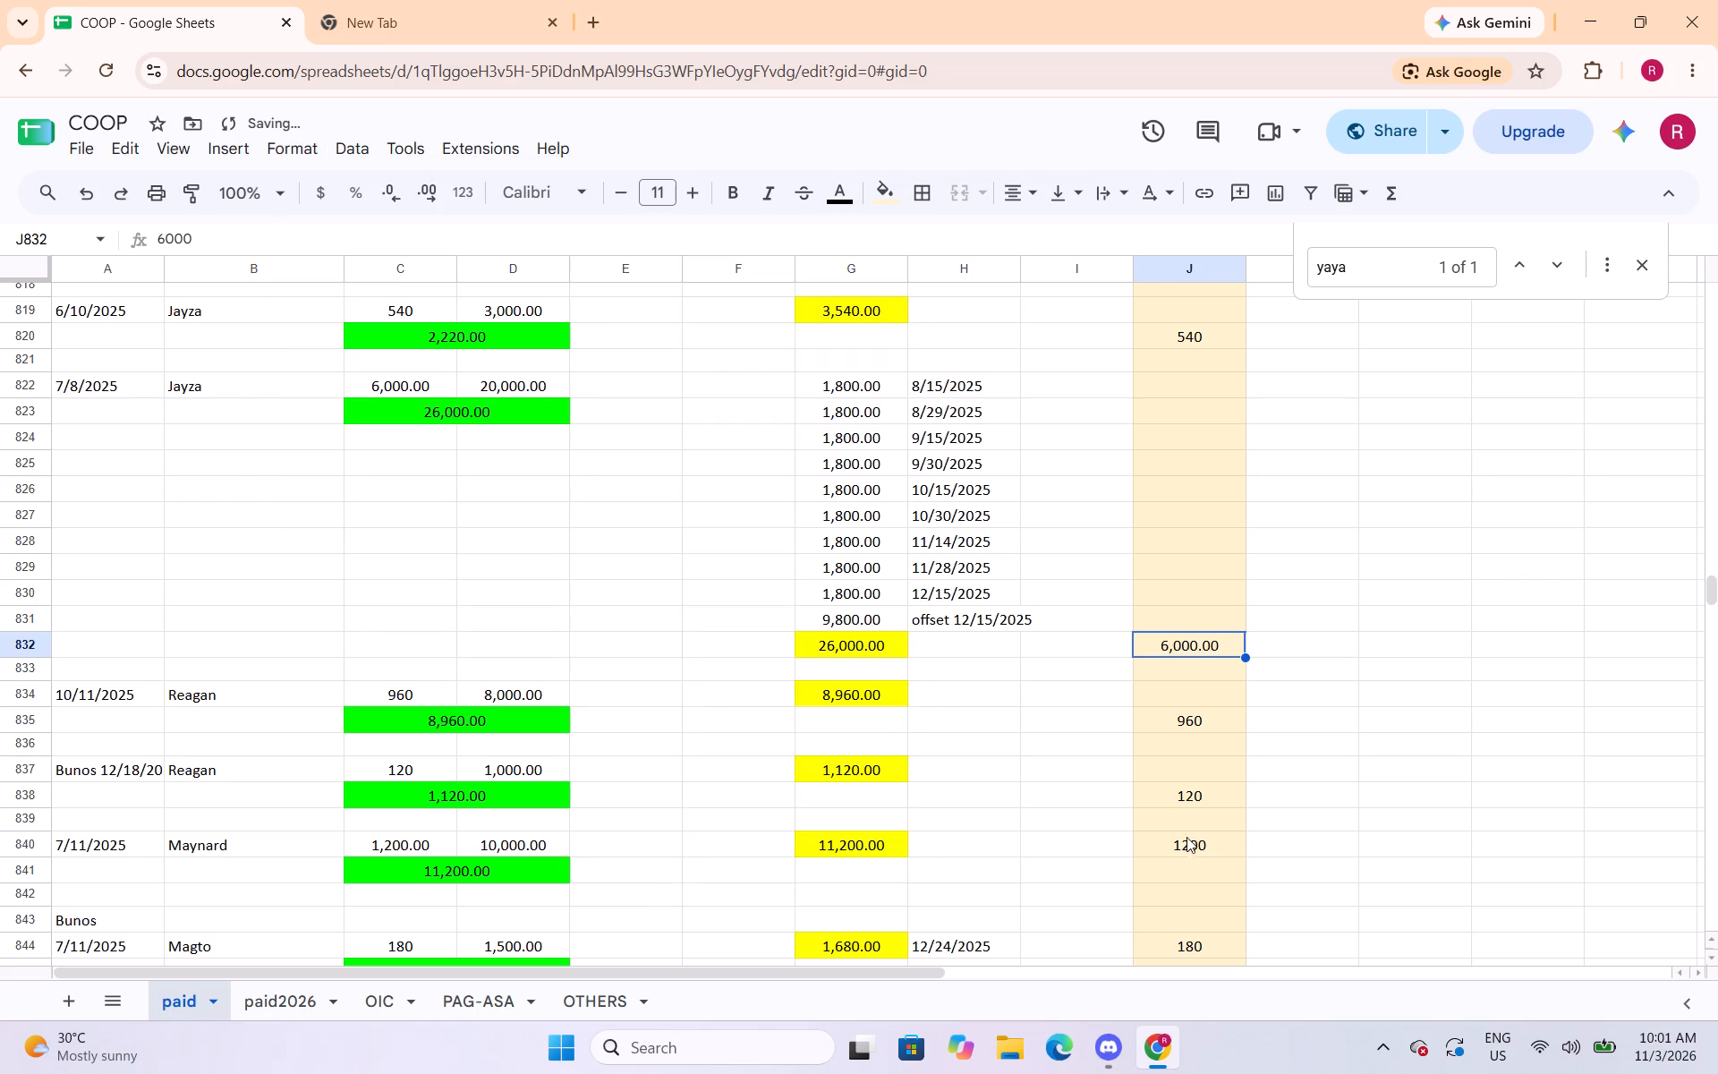
pyautogui.click(1186, 846)
pyautogui.click(290, 156)
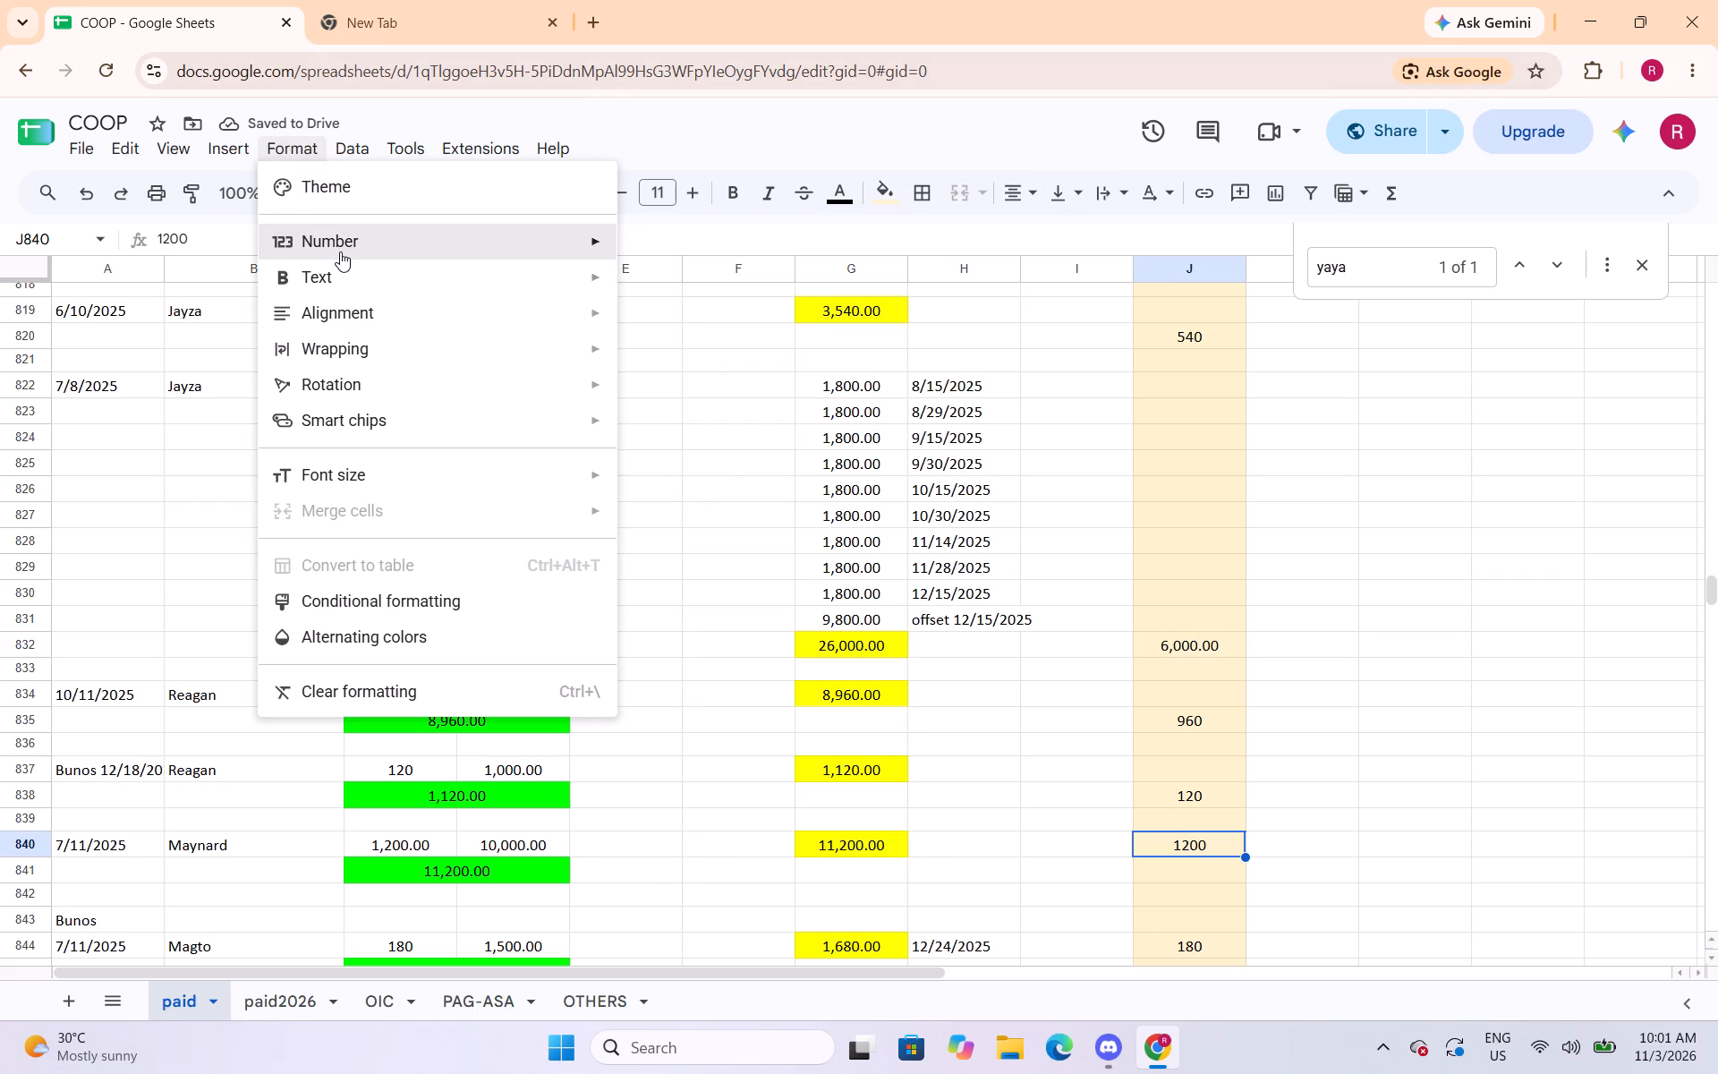
pyautogui.click(706, 345)
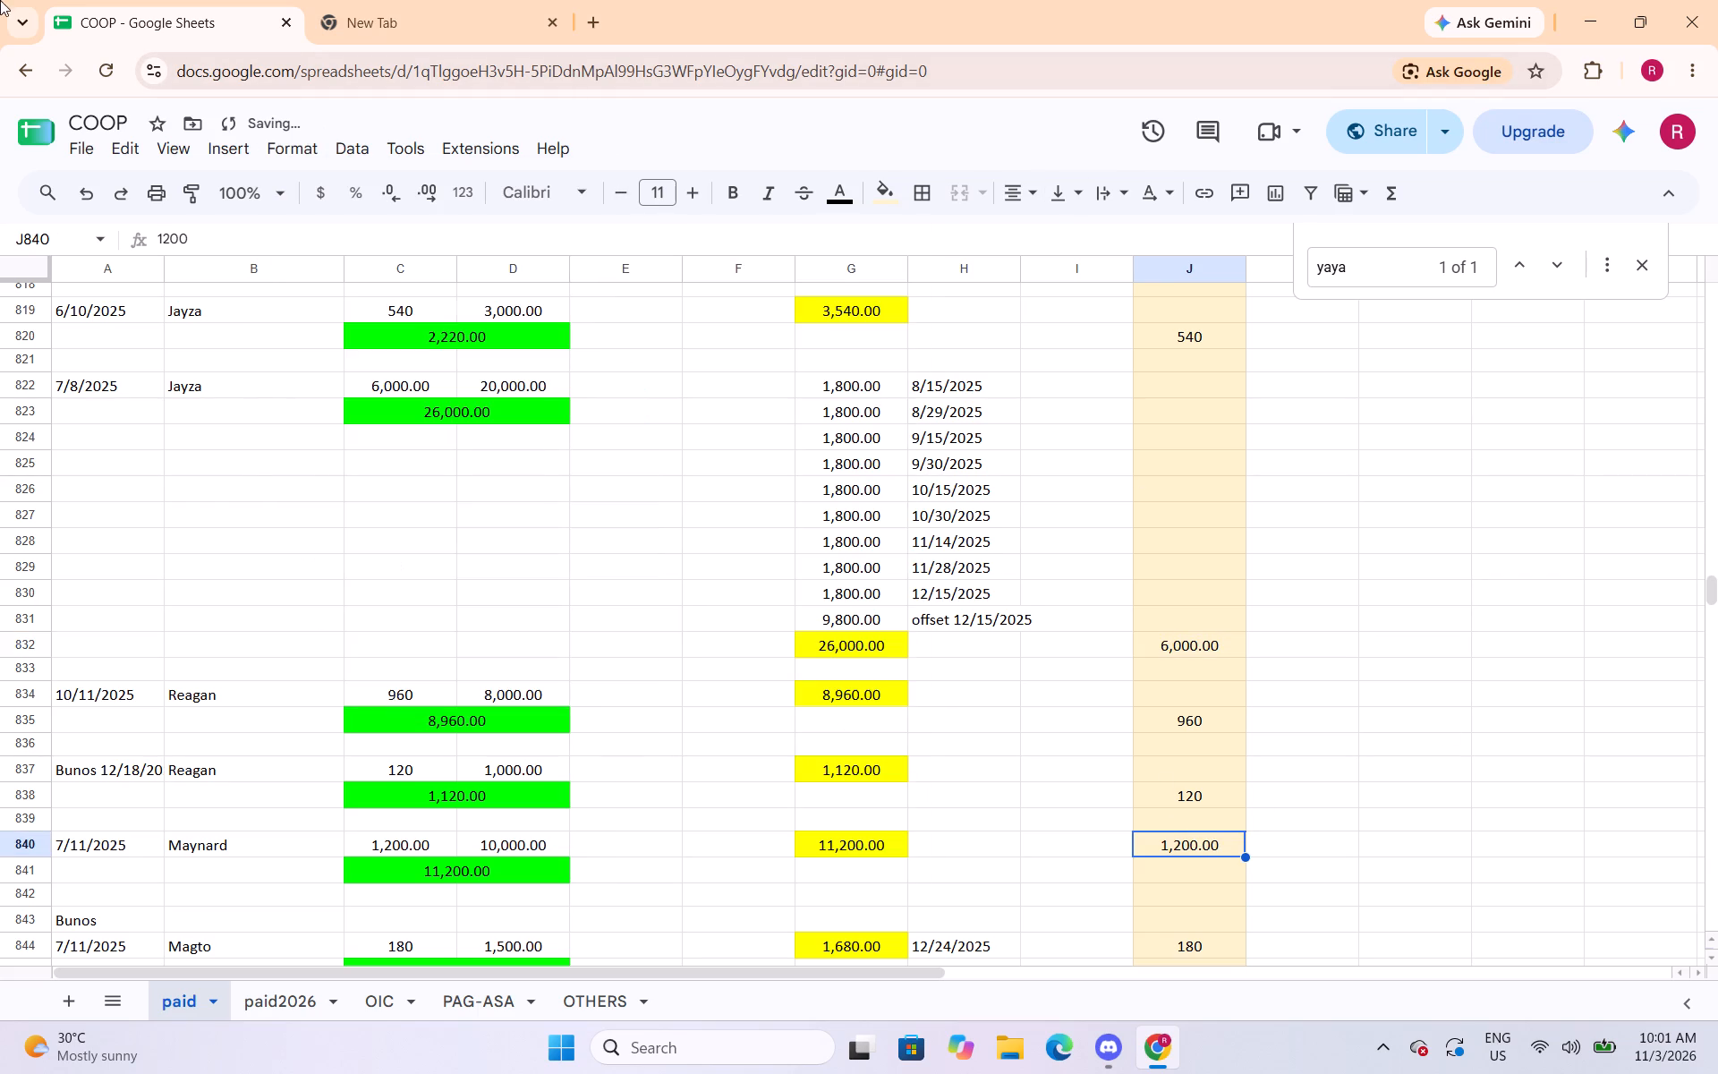
# Apply the Number format to the column J amounts in J853, J857 and J862.
pyautogui.scroll(-3, 1204, 743)
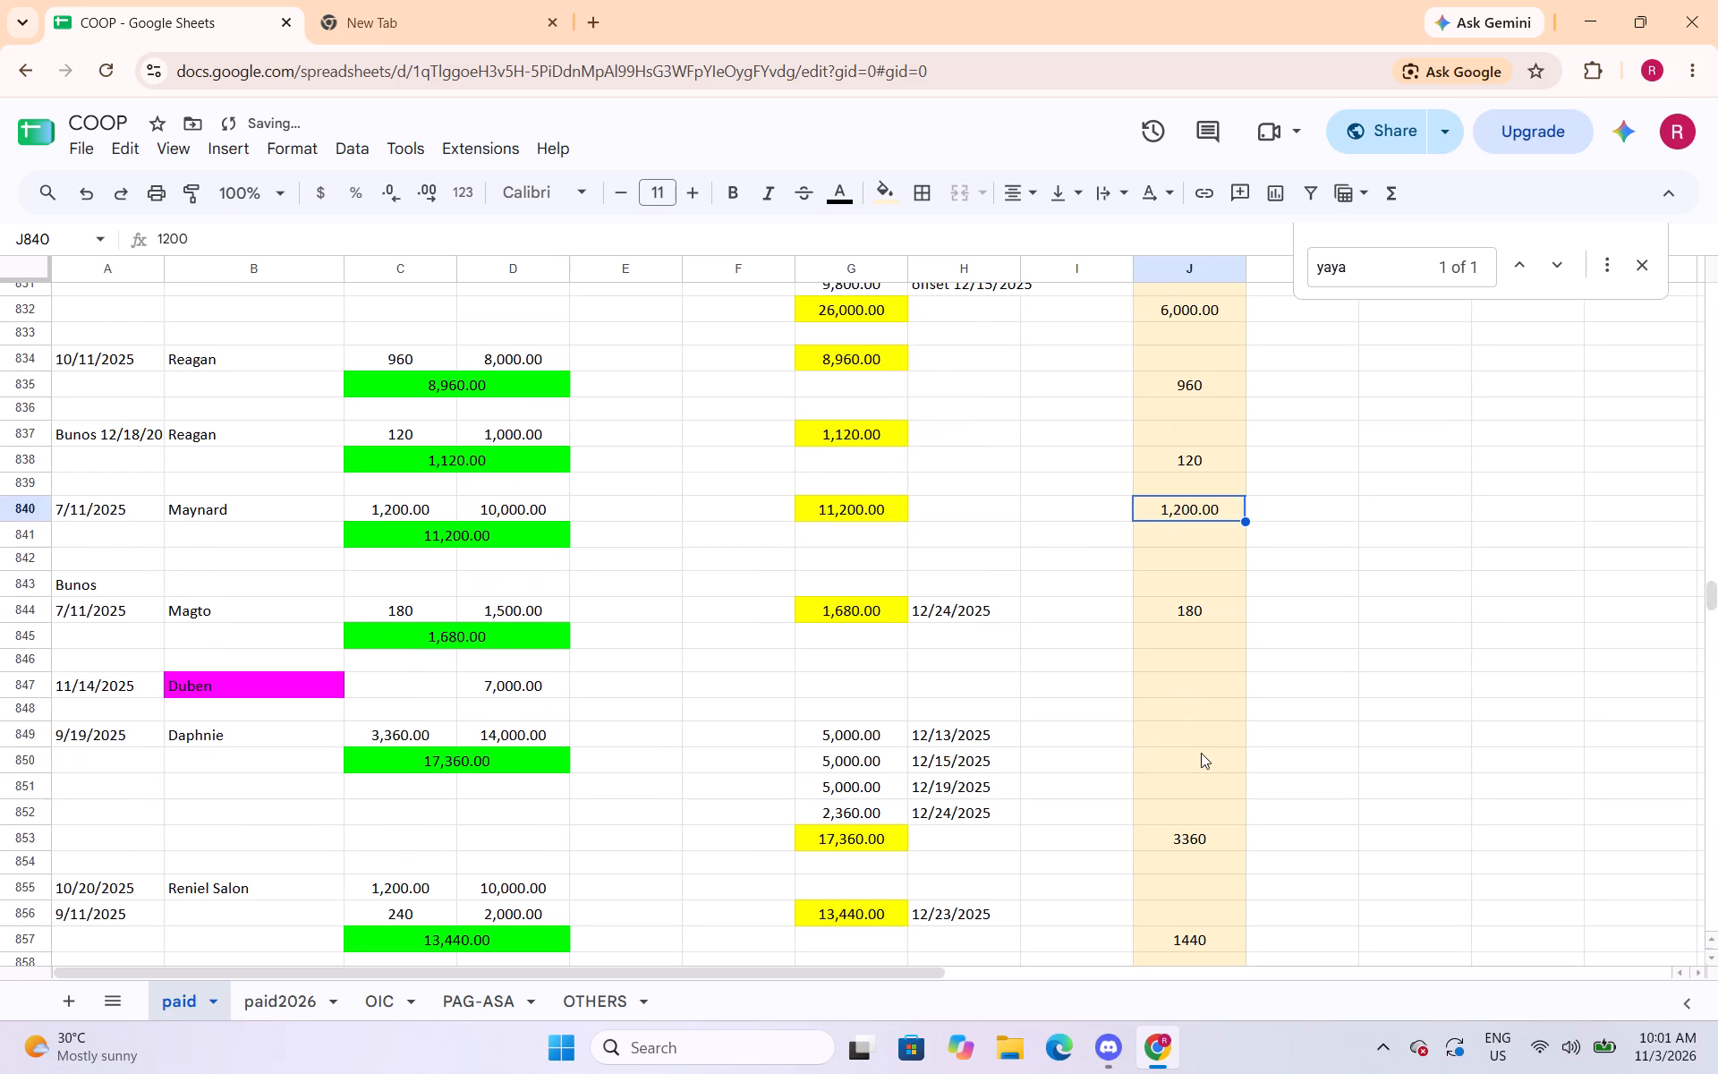
pyautogui.scroll(-2, 1198, 754)
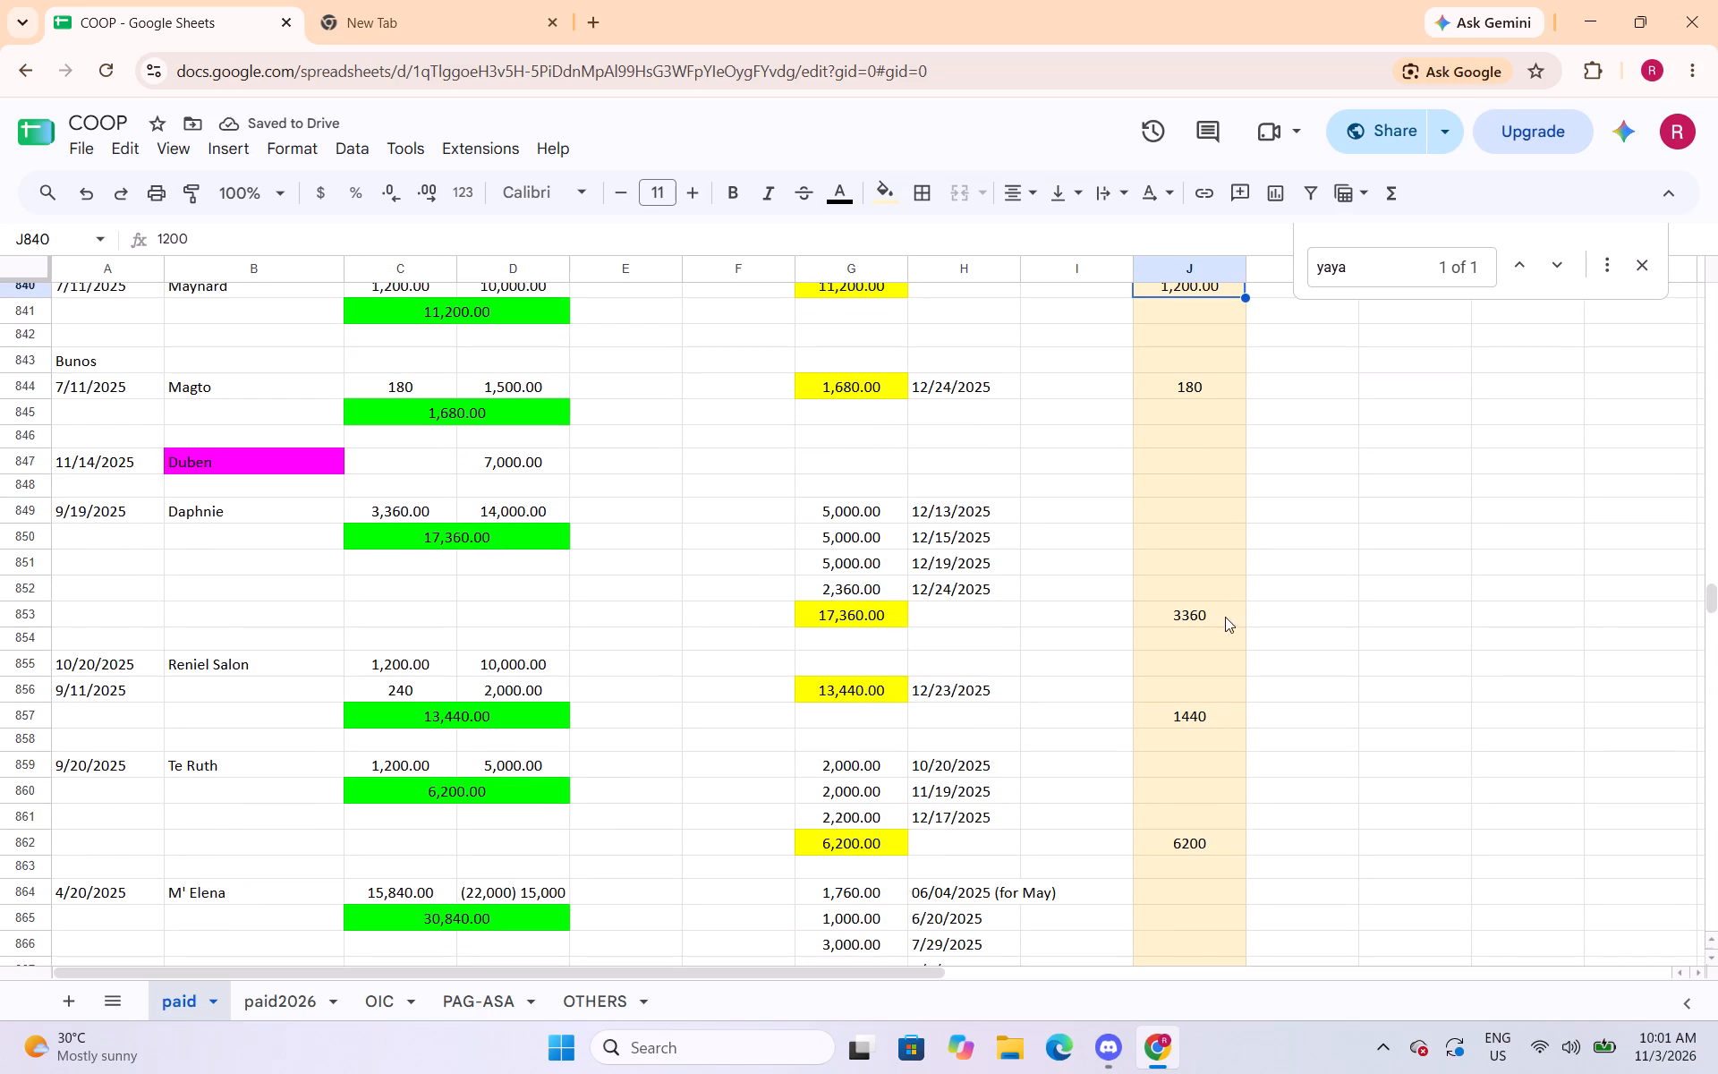
pyautogui.click(1225, 617)
pyautogui.click(310, 149)
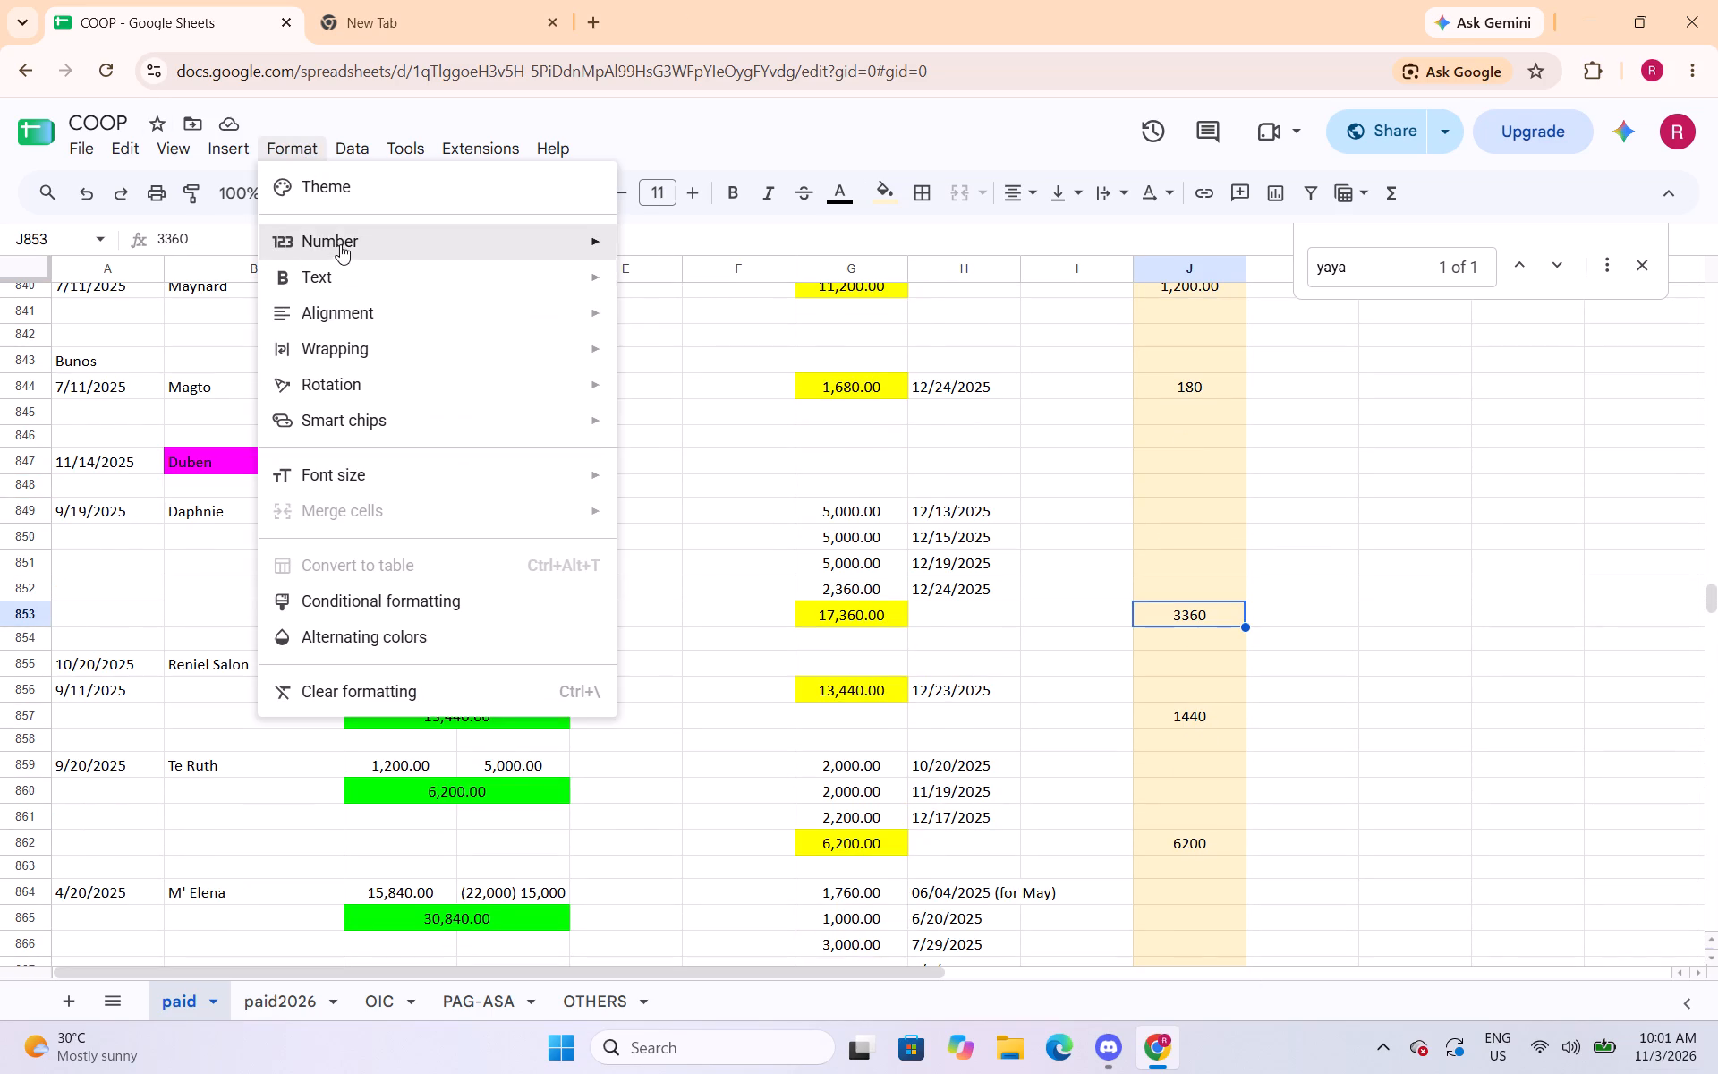
pyautogui.click(698, 343)
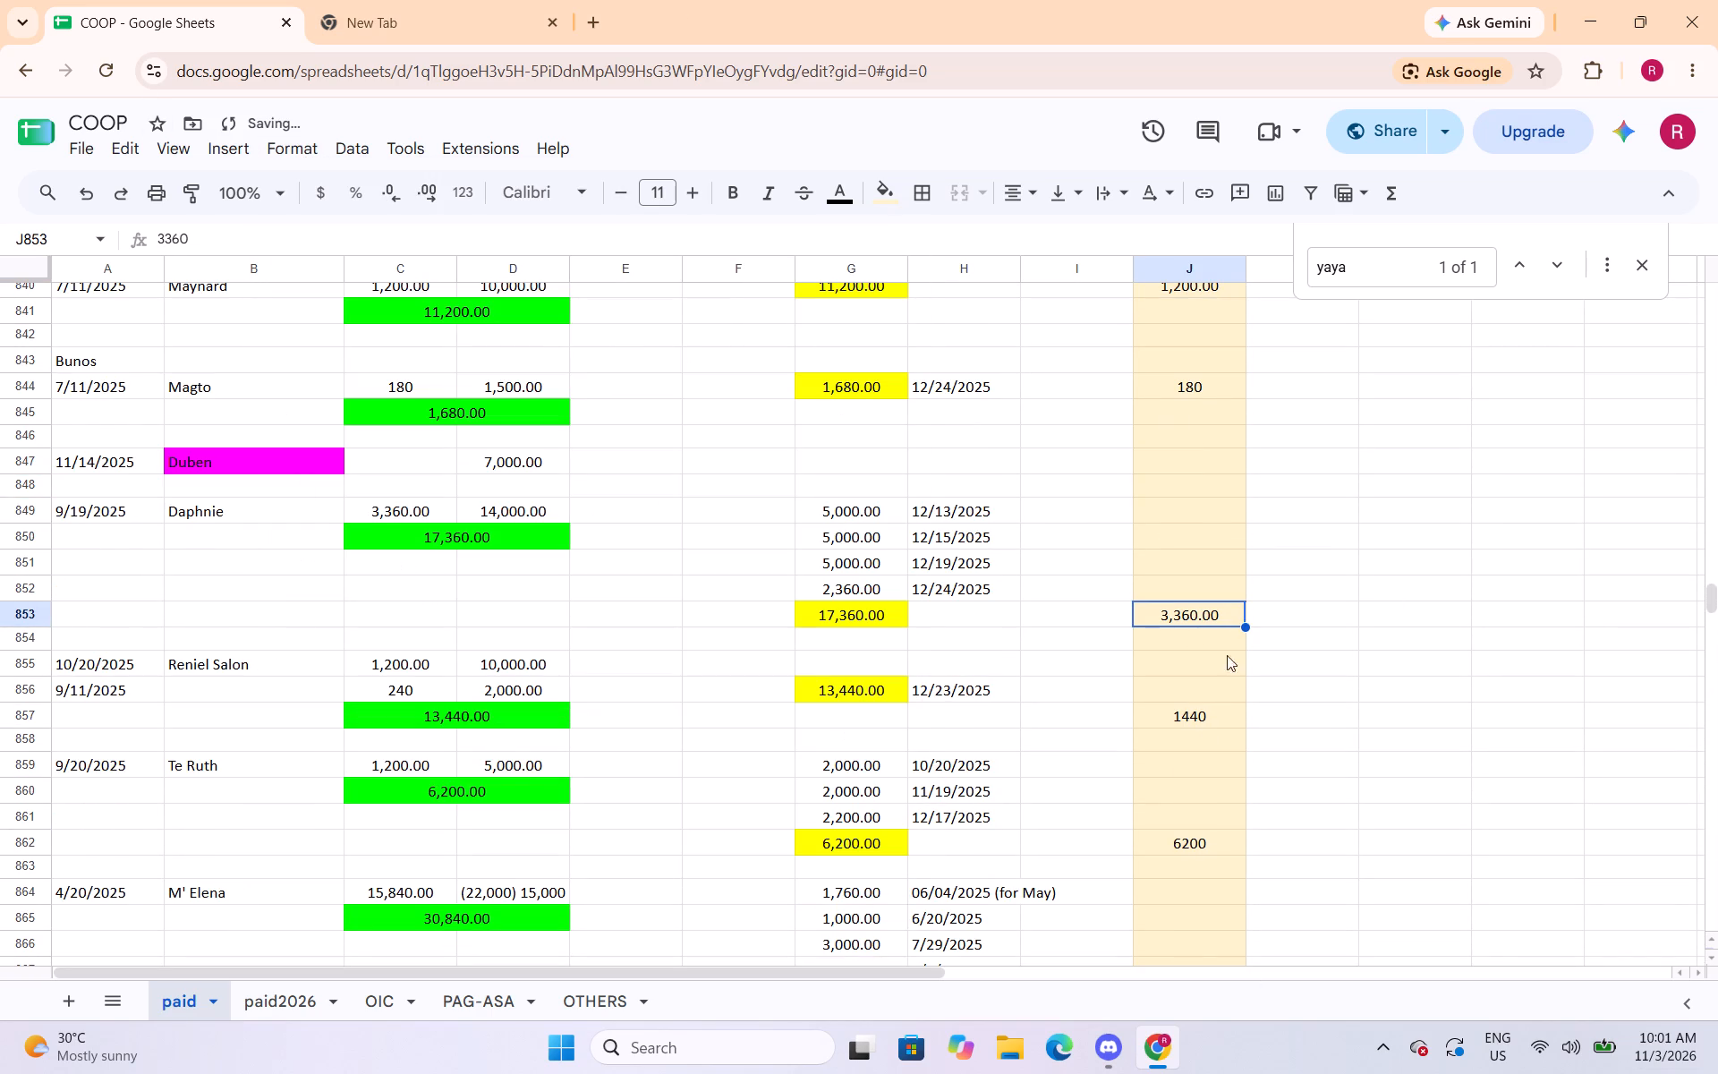
pyautogui.click(1190, 722)
pyautogui.click(310, 157)
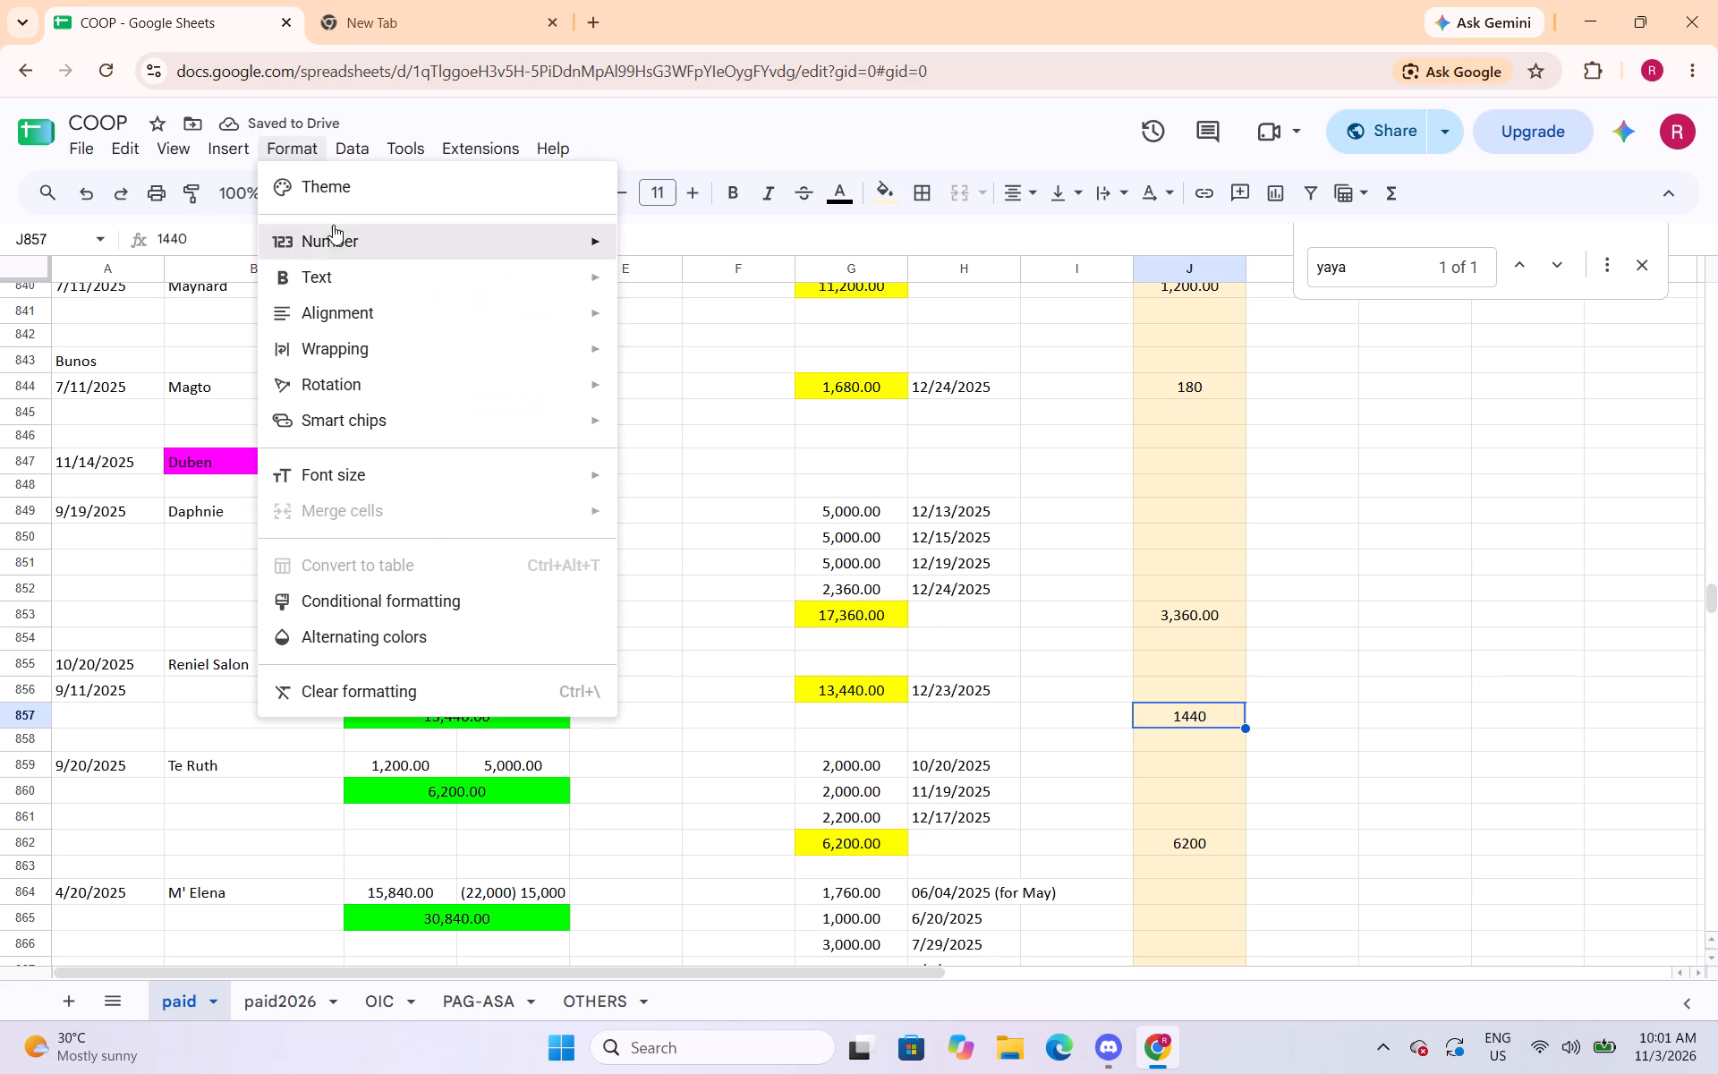
pyautogui.click(693, 337)
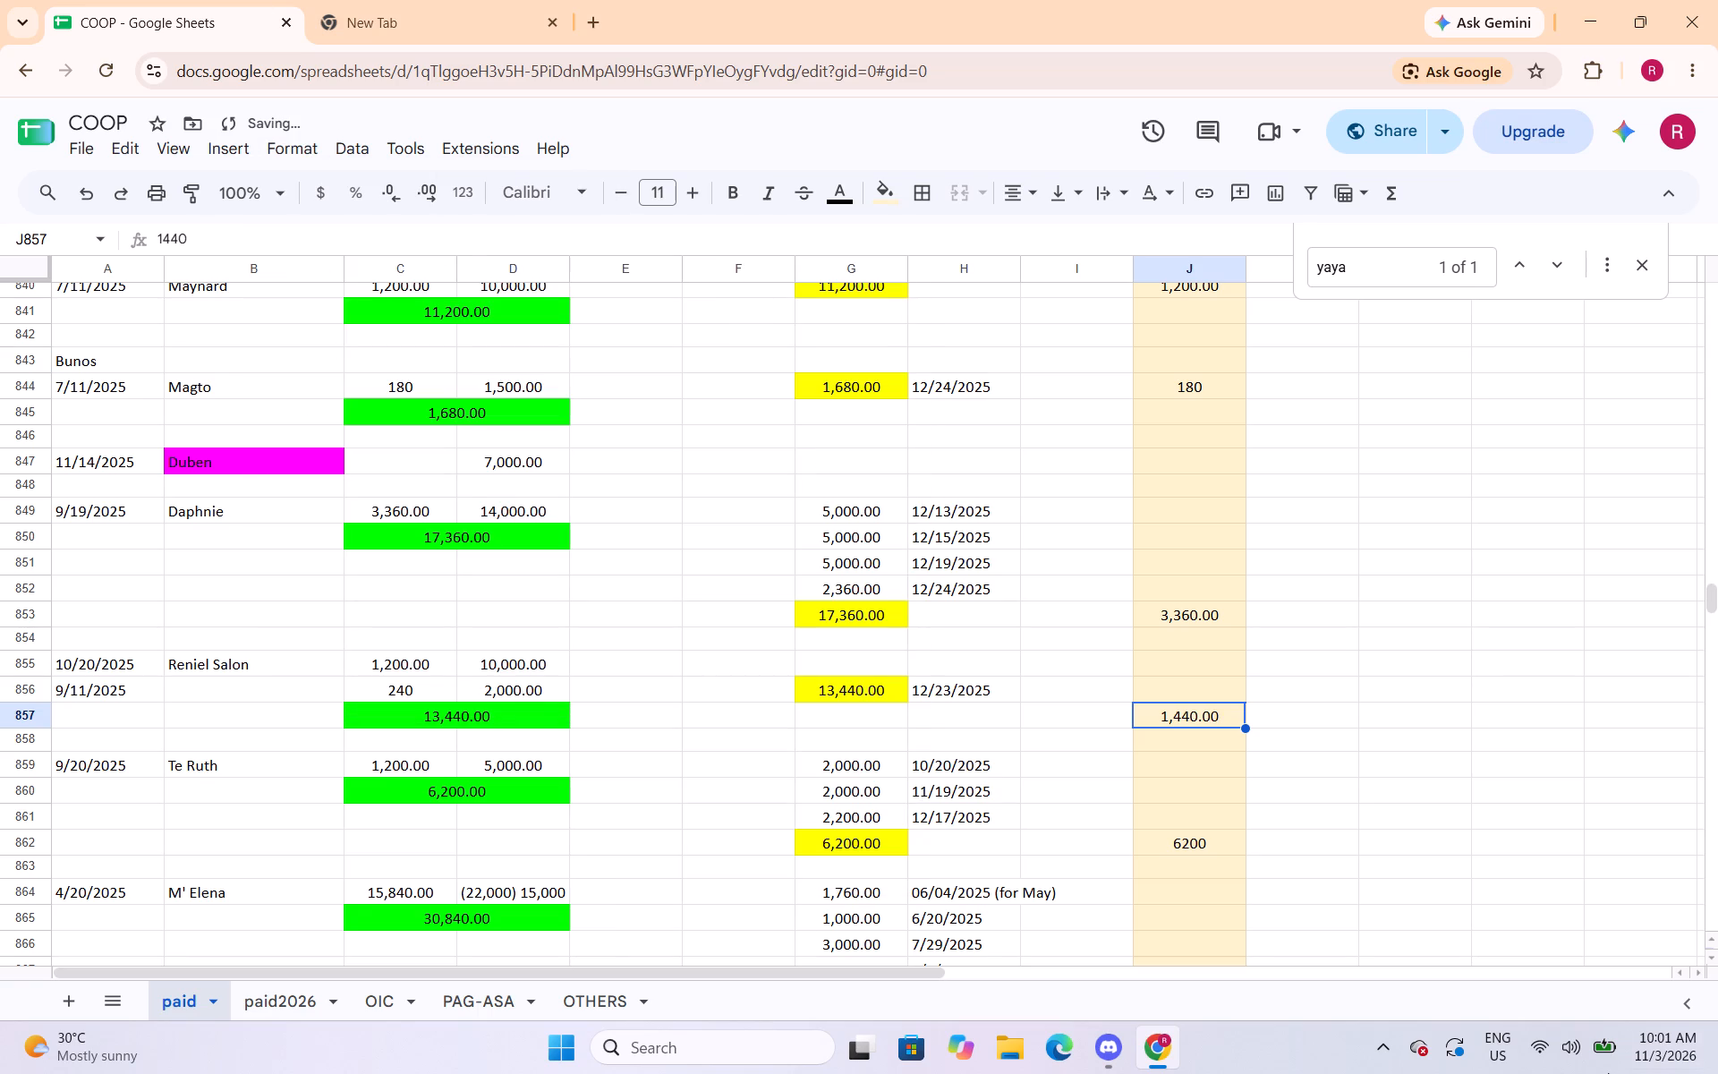
pyautogui.click(1216, 837)
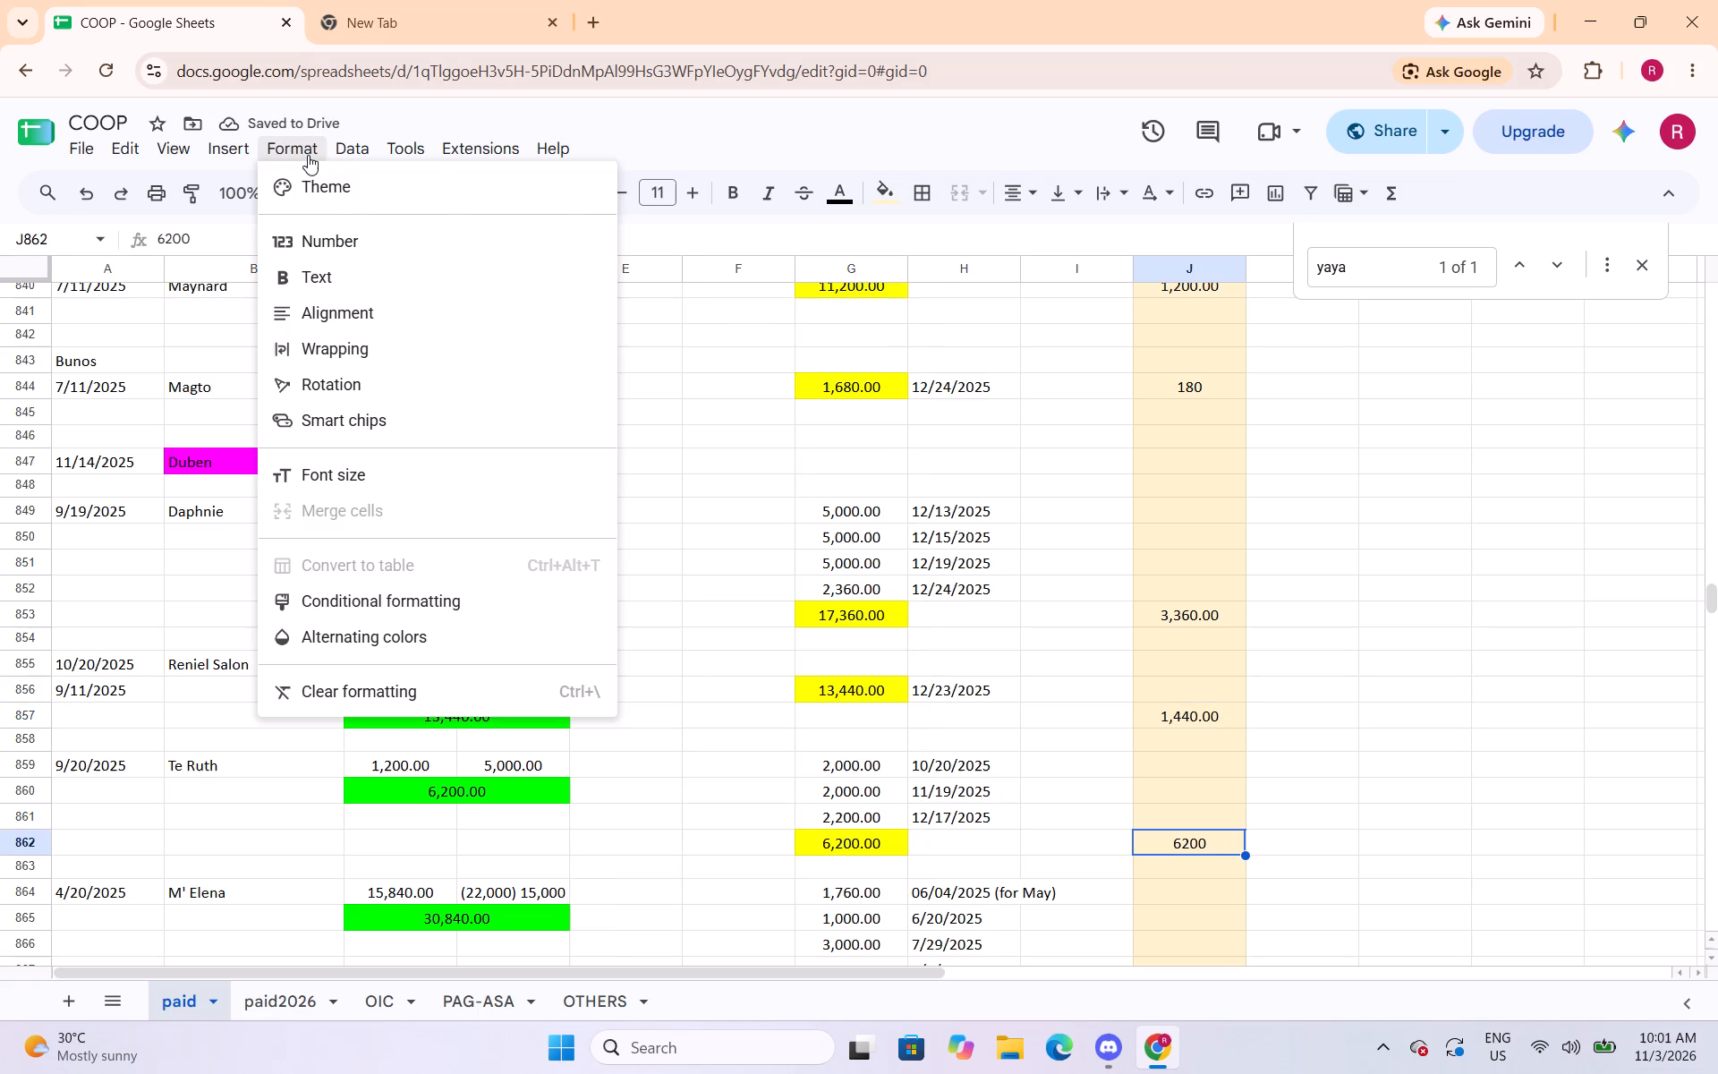
pyautogui.click(308, 155)
pyautogui.moveTo(691, 339); pyautogui.dragTo(682, 337)
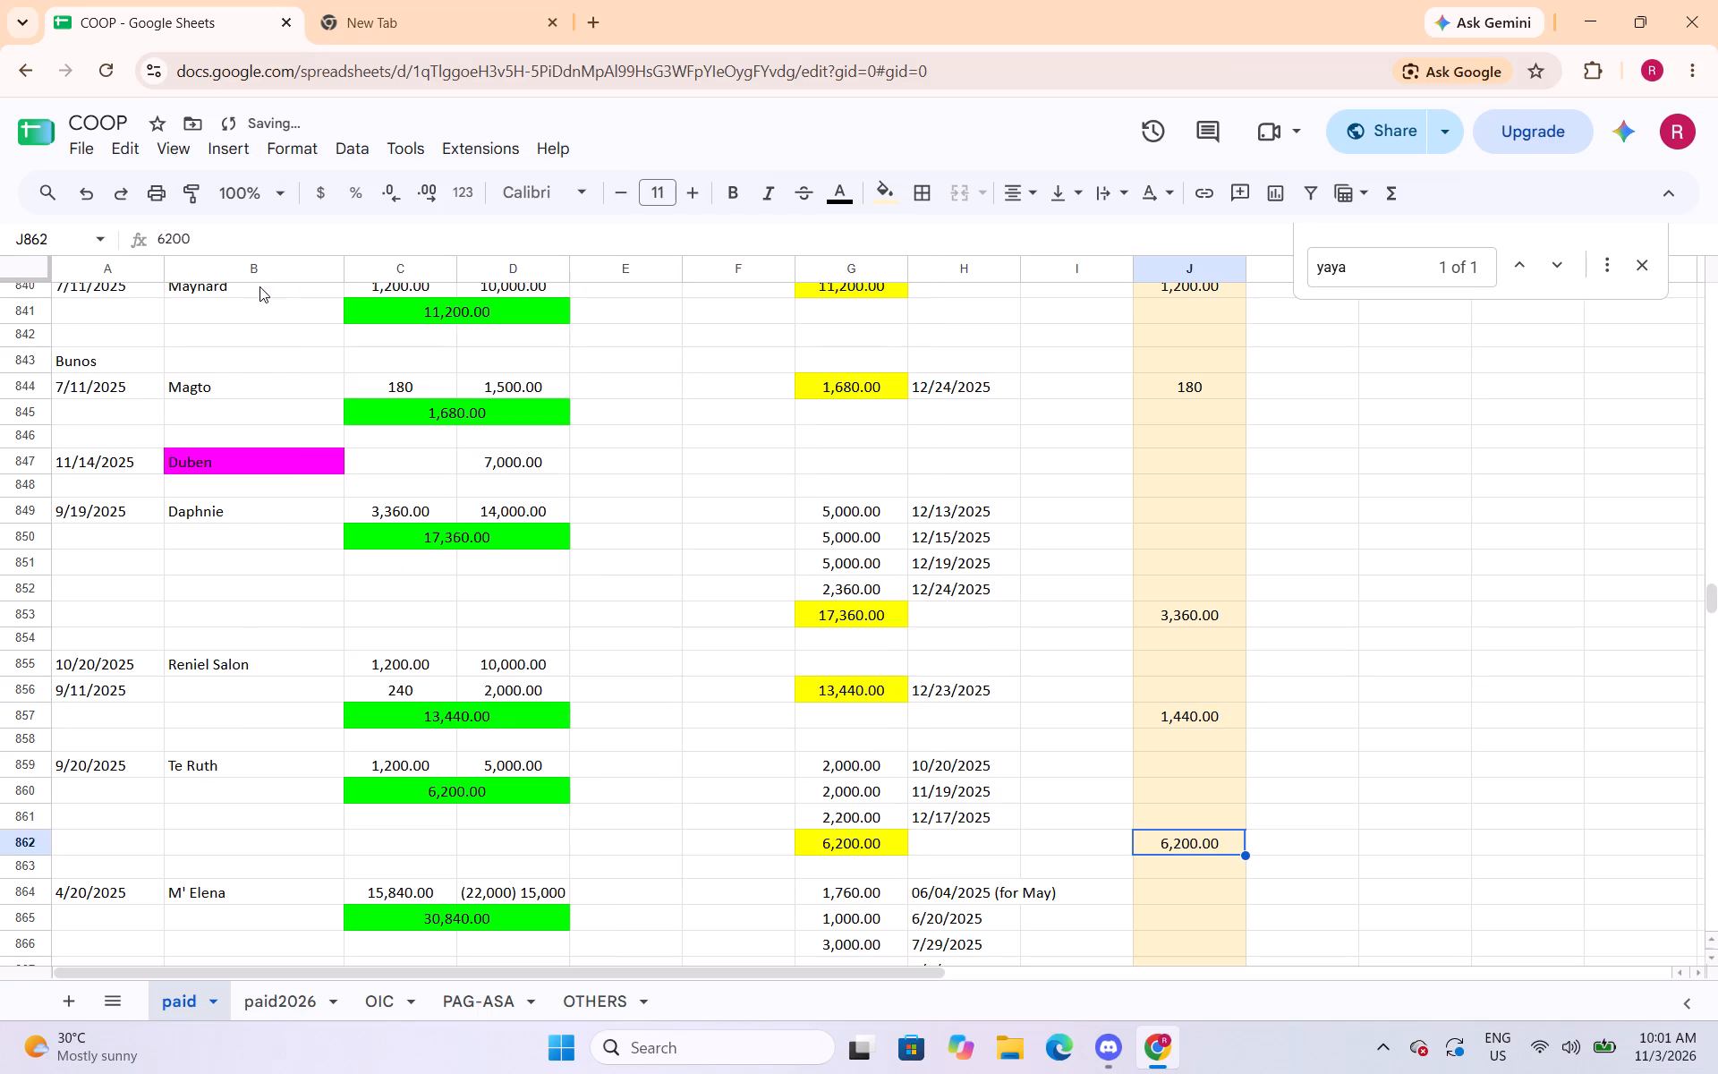
# Apply the Number format to the column J amounts in J876 and J878.
pyautogui.scroll(-2, 1104, 785)
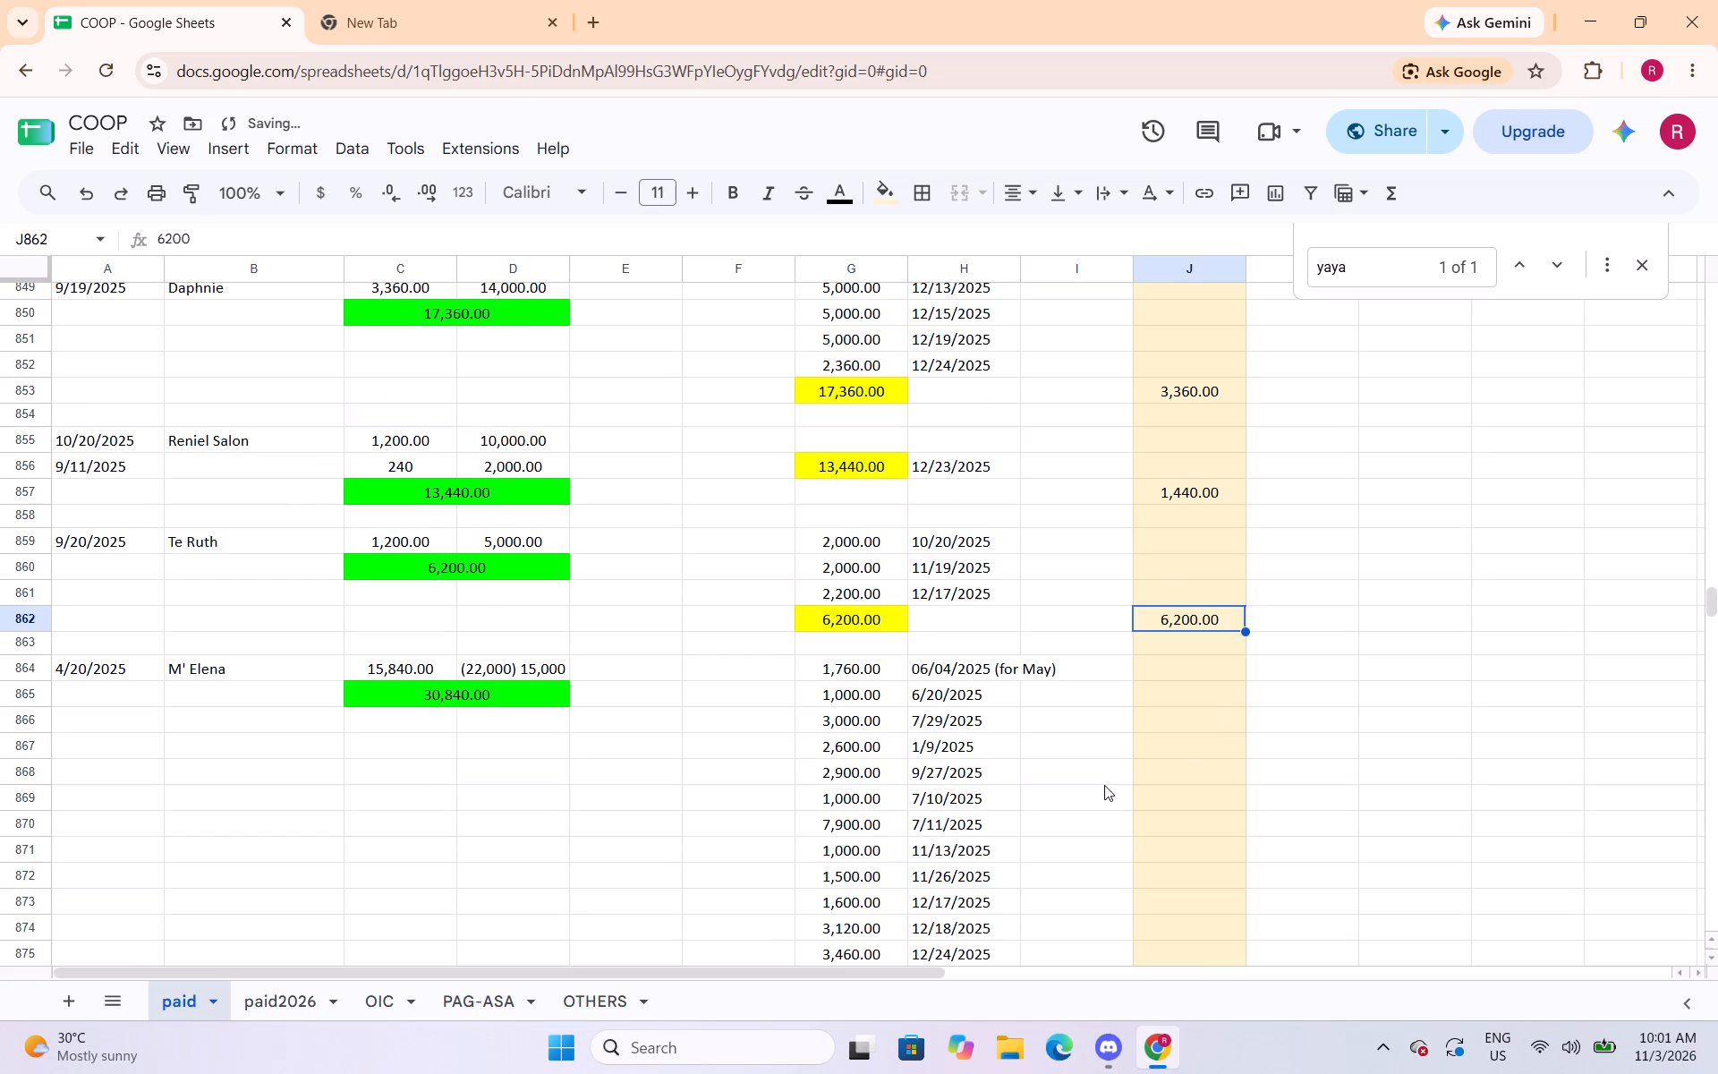
pyautogui.scroll(-2, 1178, 765)
pyautogui.click(1186, 754)
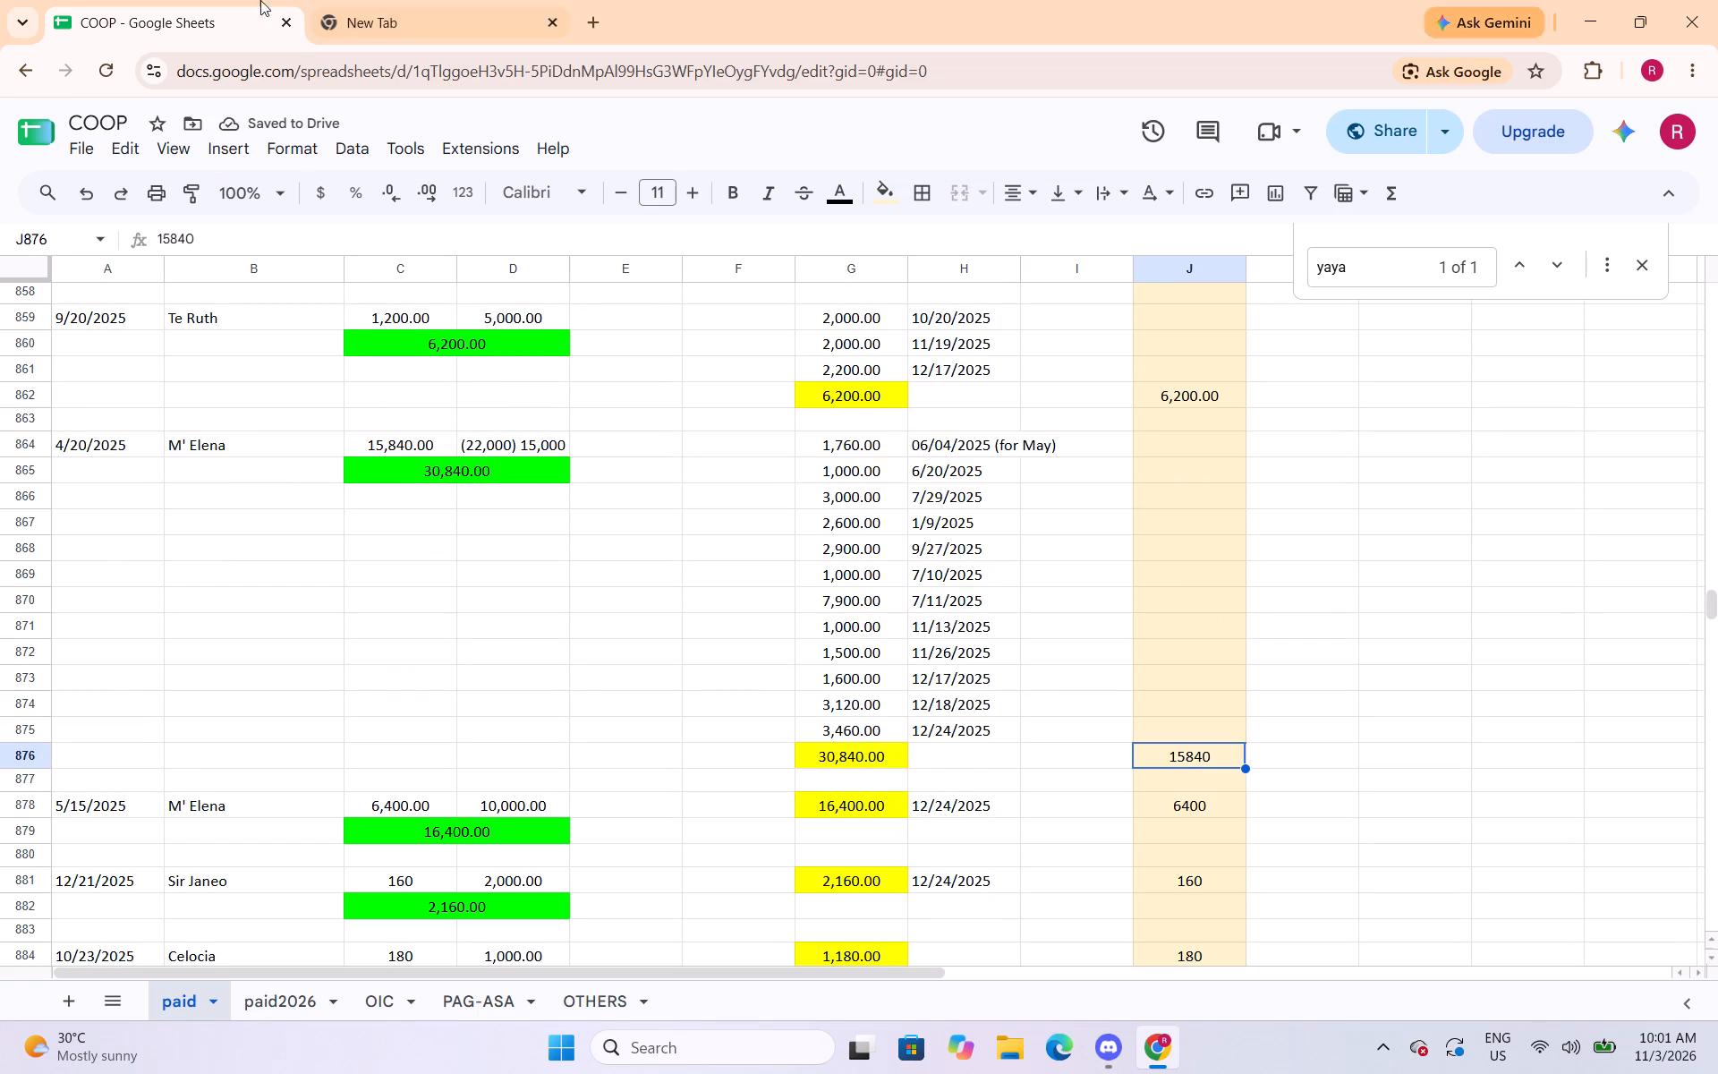
pyautogui.click(284, 145)
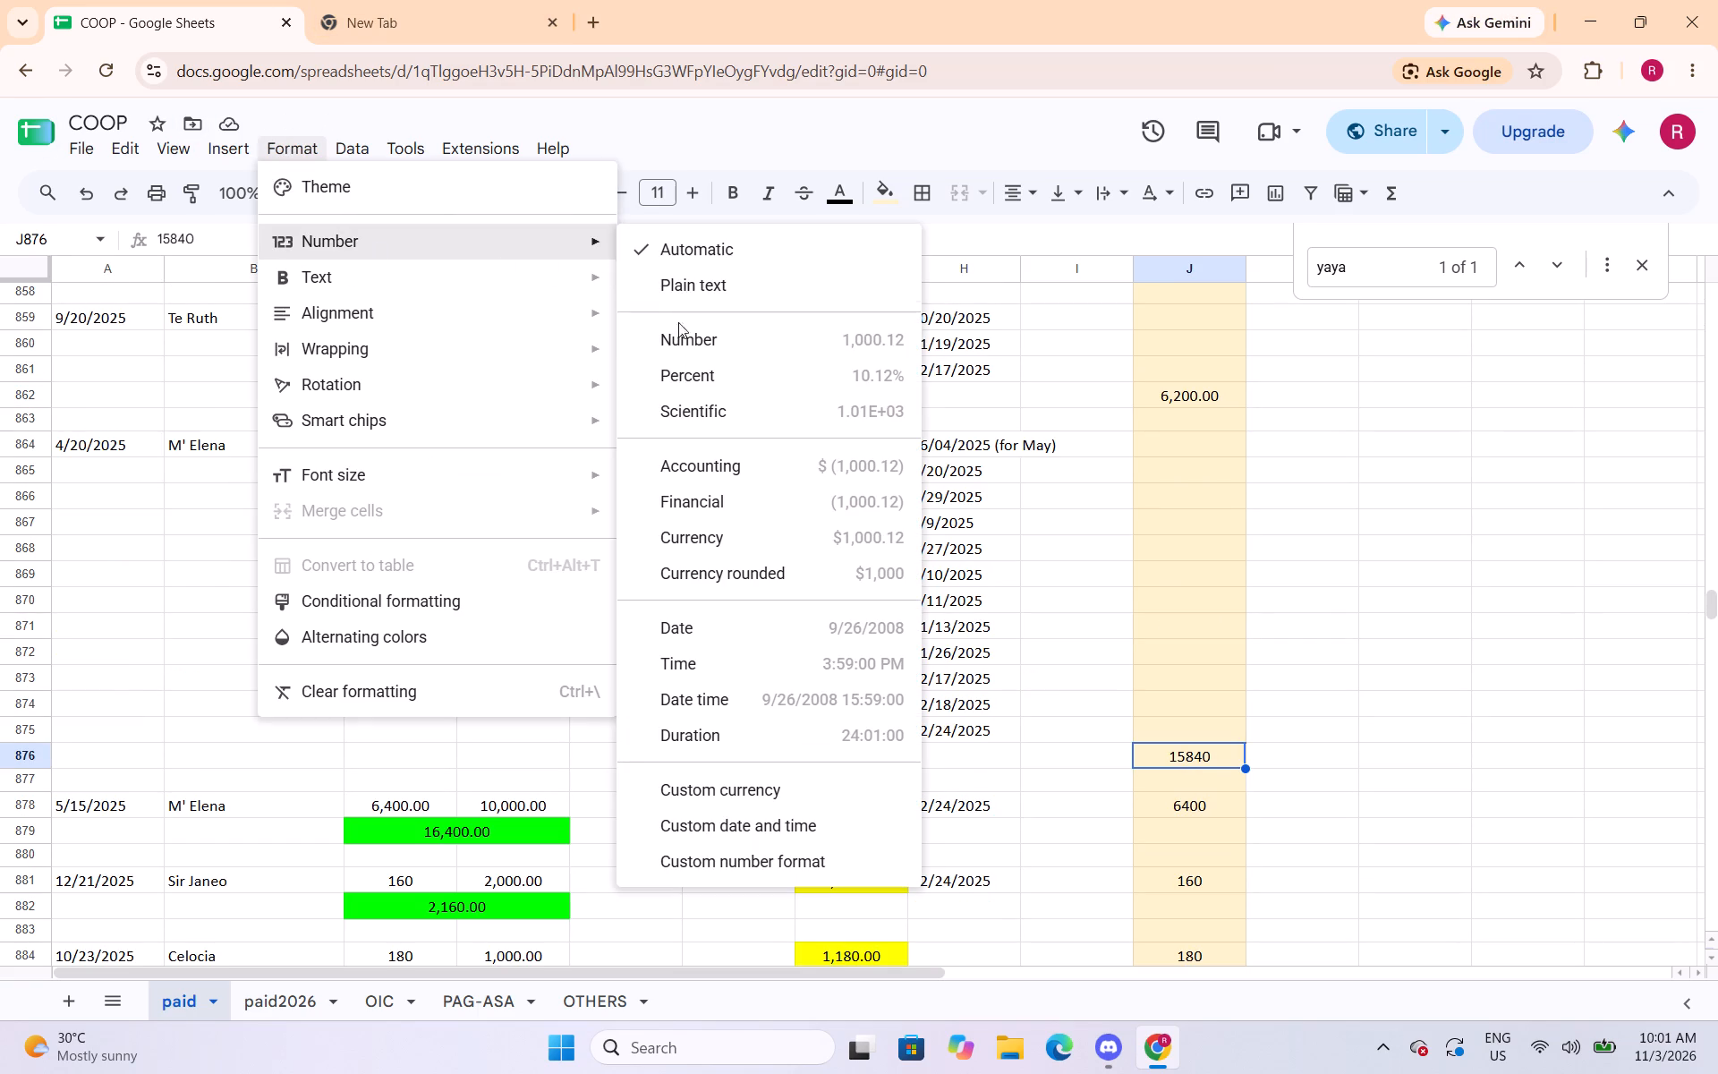
pyautogui.click(686, 337)
pyautogui.click(1219, 811)
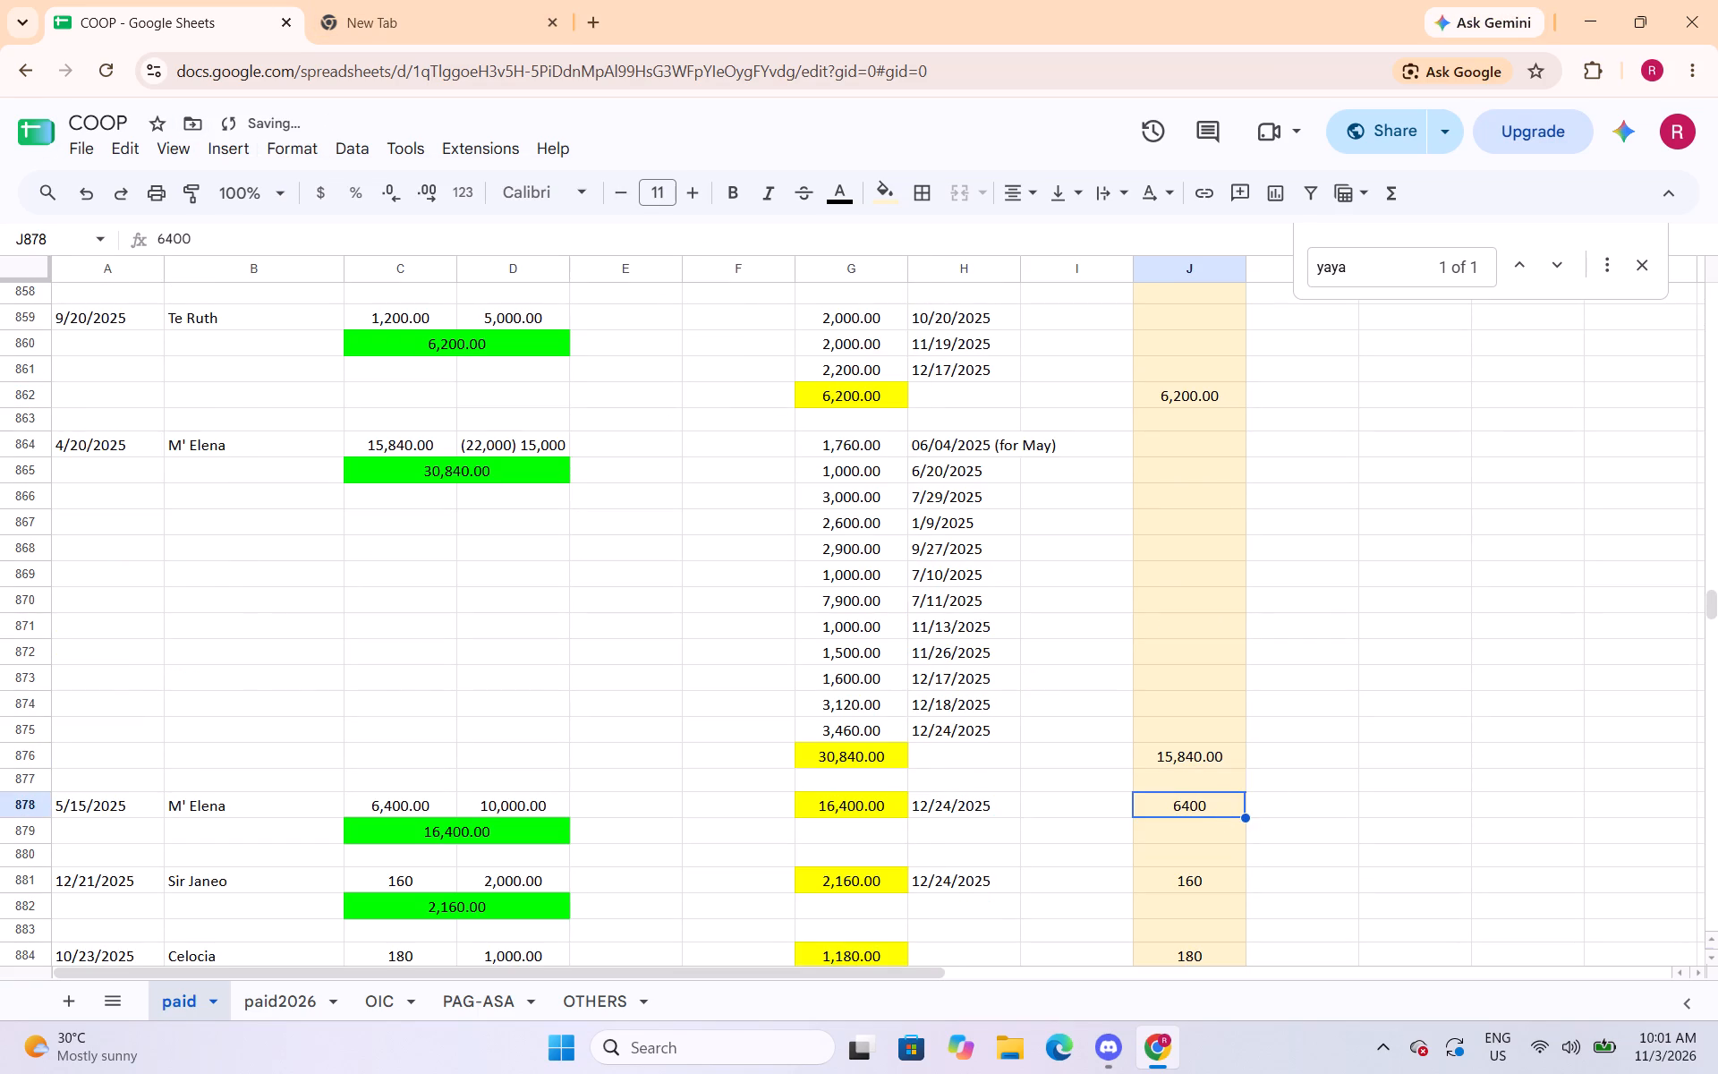
pyautogui.click(297, 152)
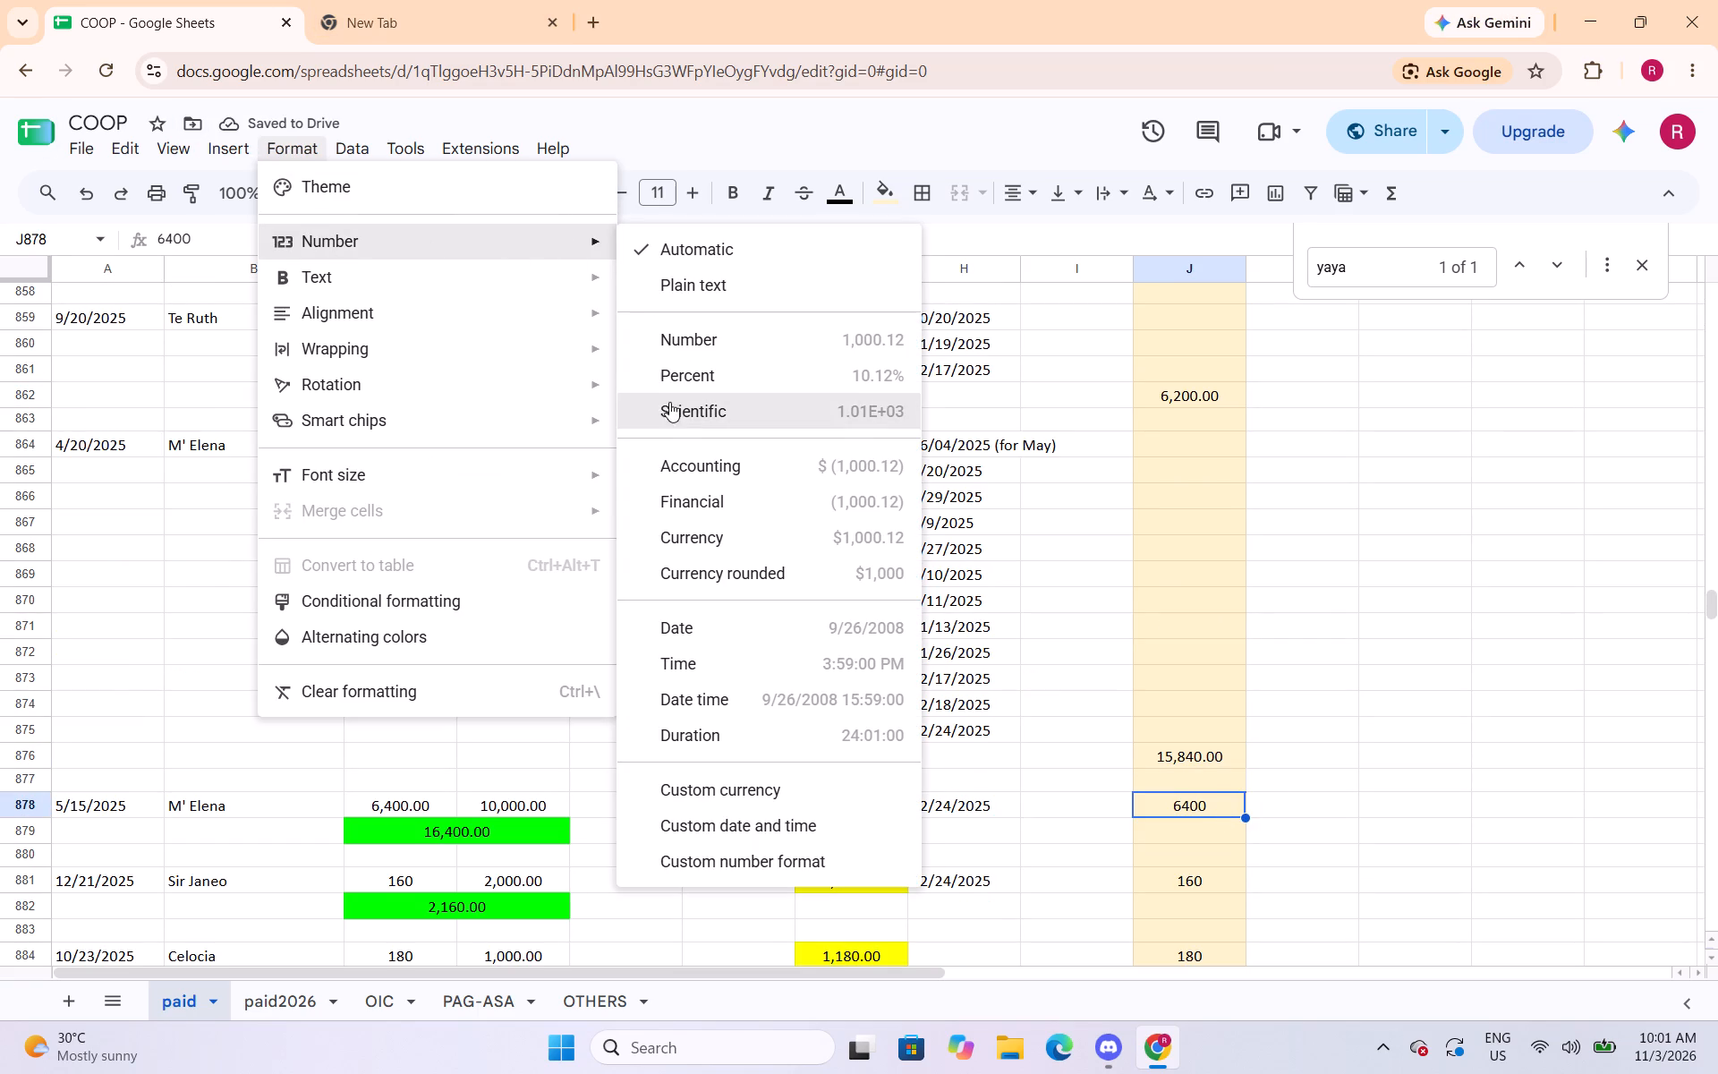
pyautogui.click(679, 332)
# Apply the Number format to the column J amounts in J895 and J897.
pyautogui.scroll(-3, 1208, 822)
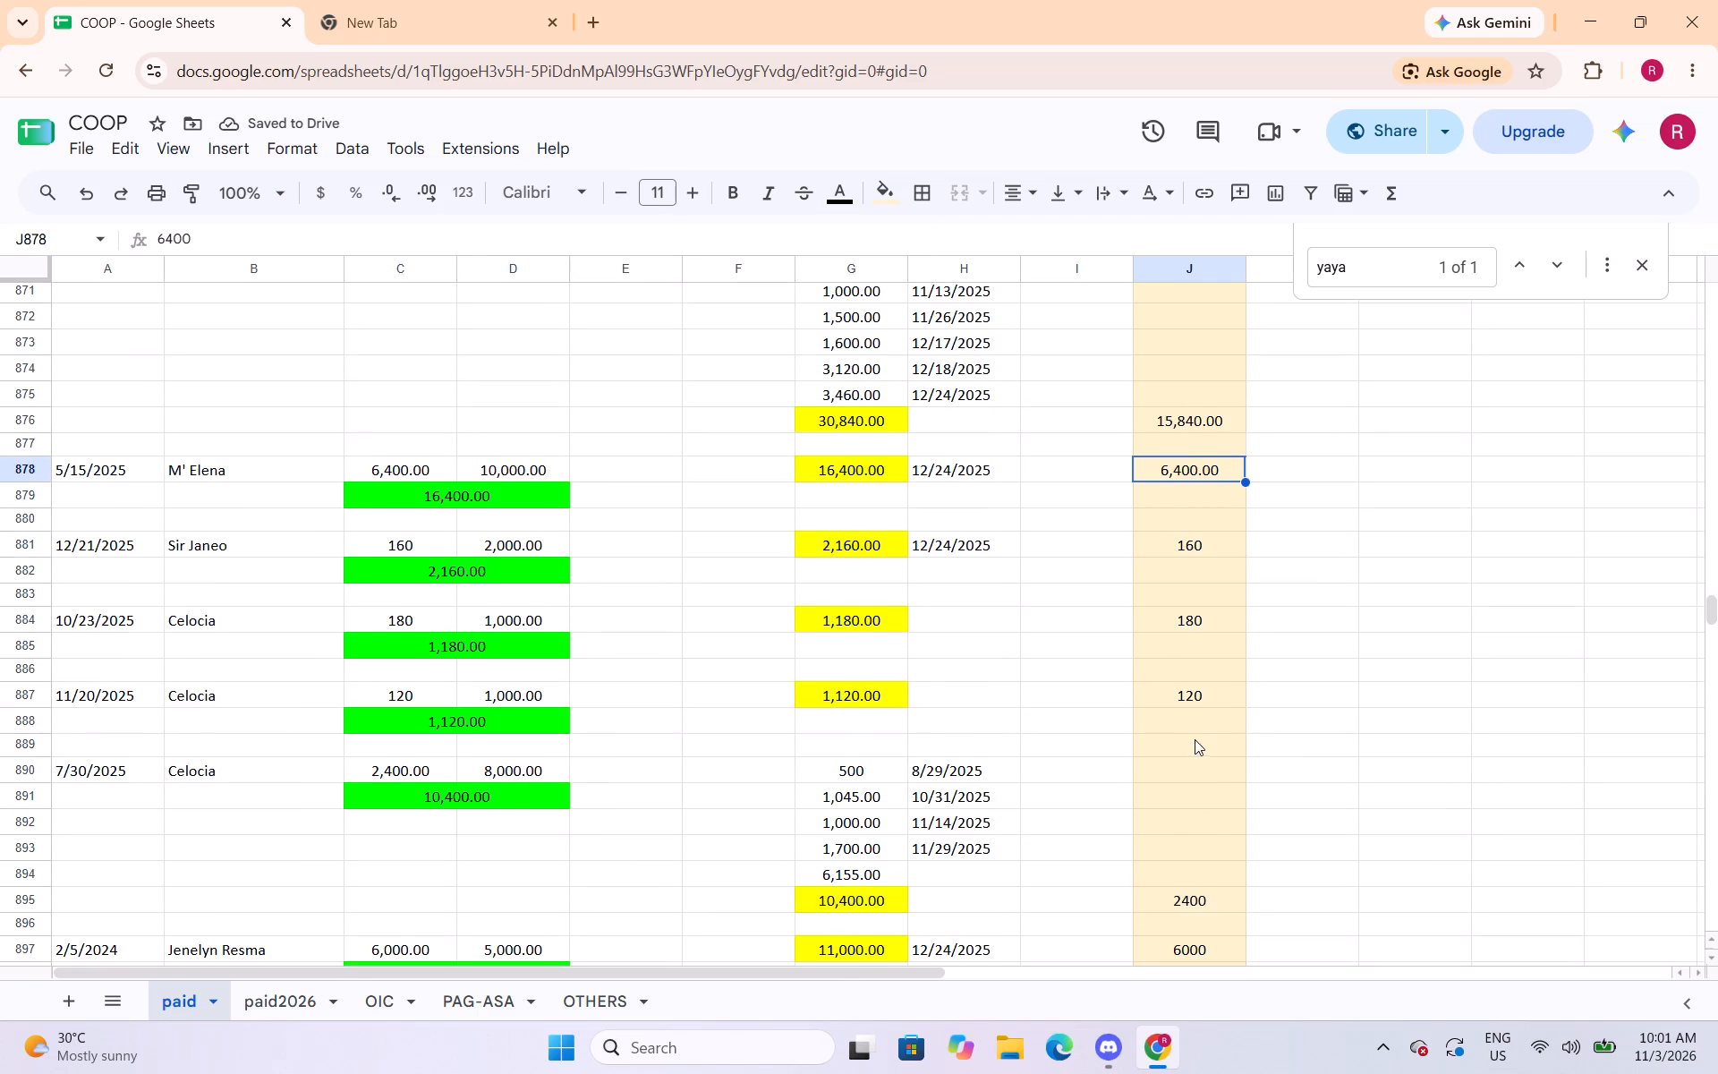
pyautogui.scroll(-2, 1195, 743)
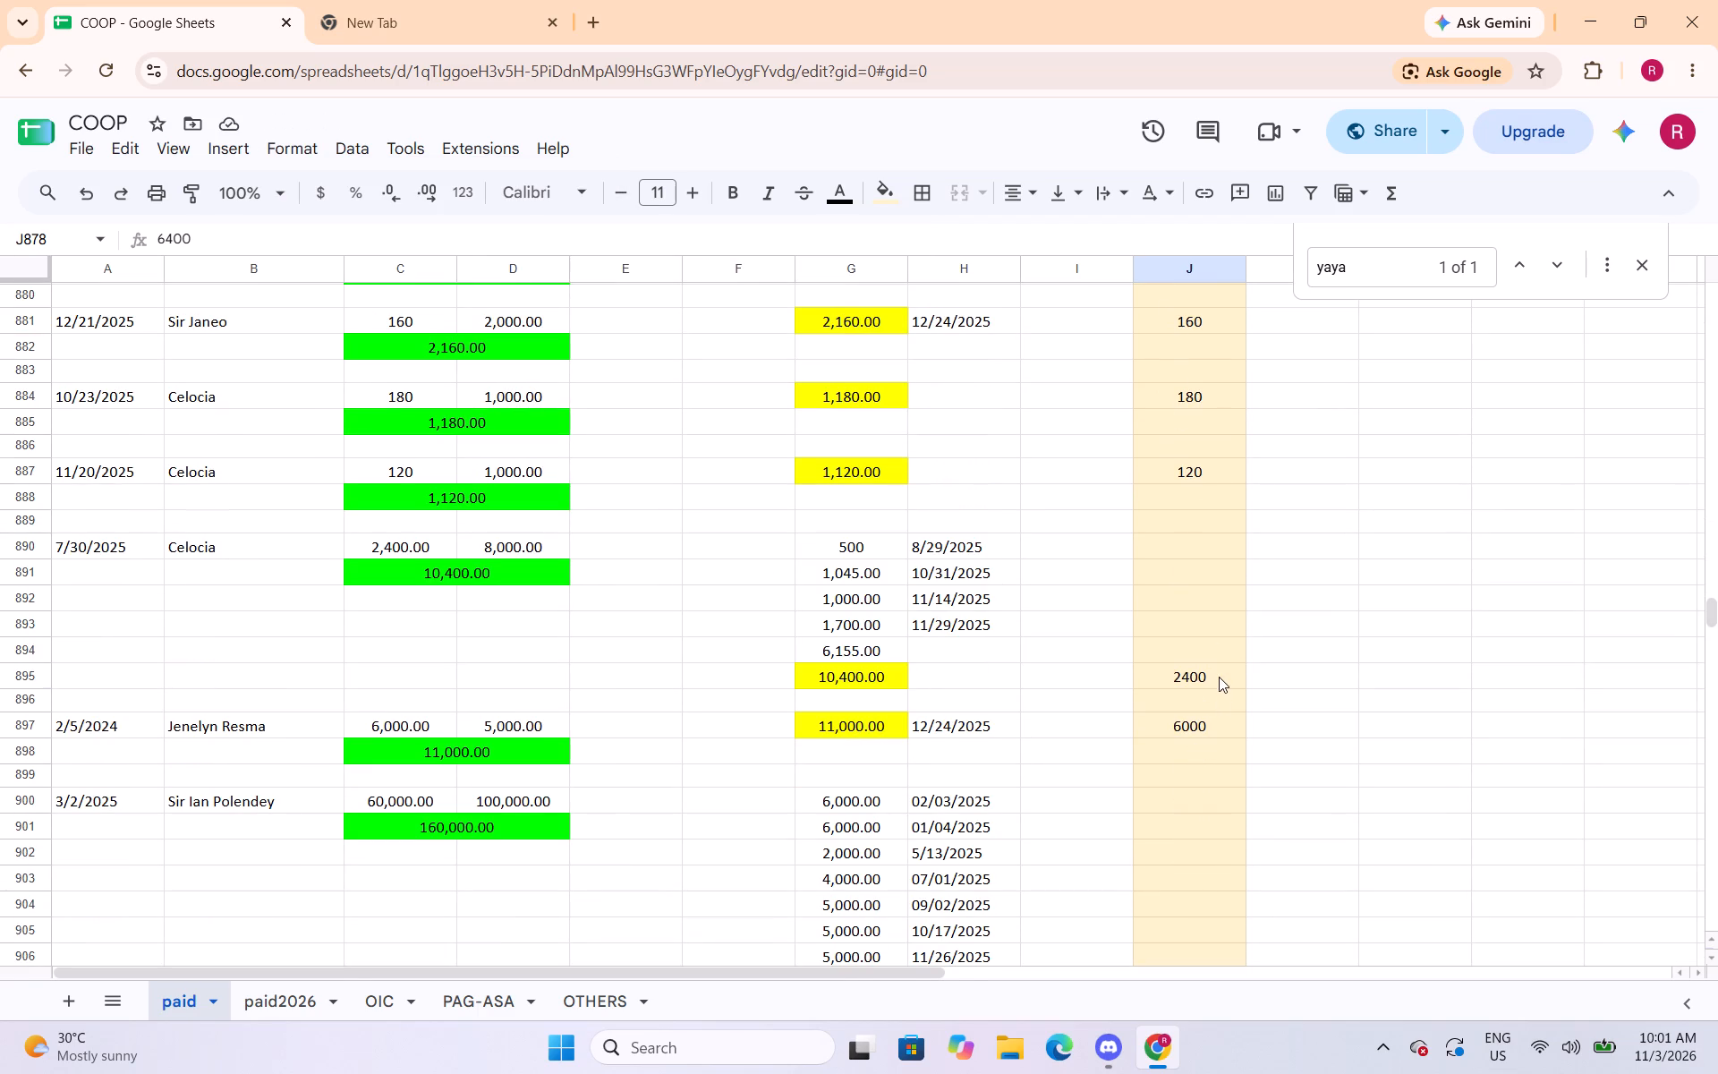
pyautogui.click(1219, 677)
pyautogui.click(285, 158)
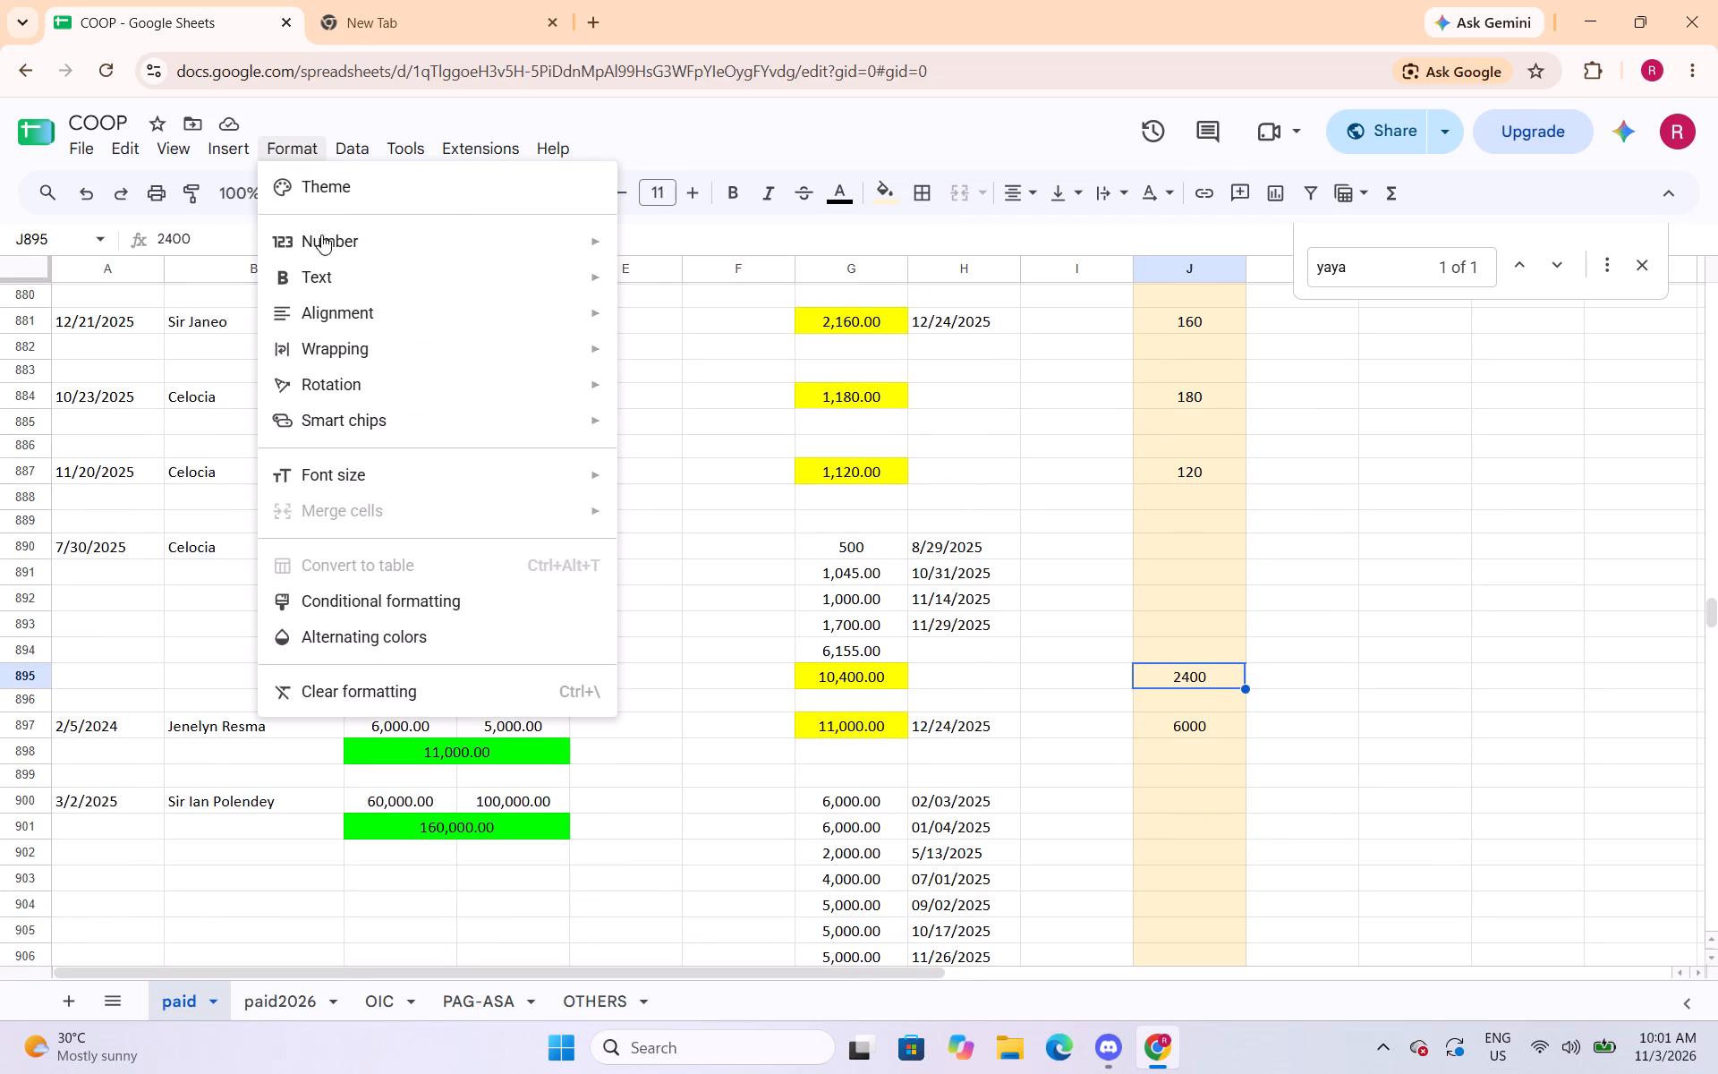
pyautogui.click(674, 337)
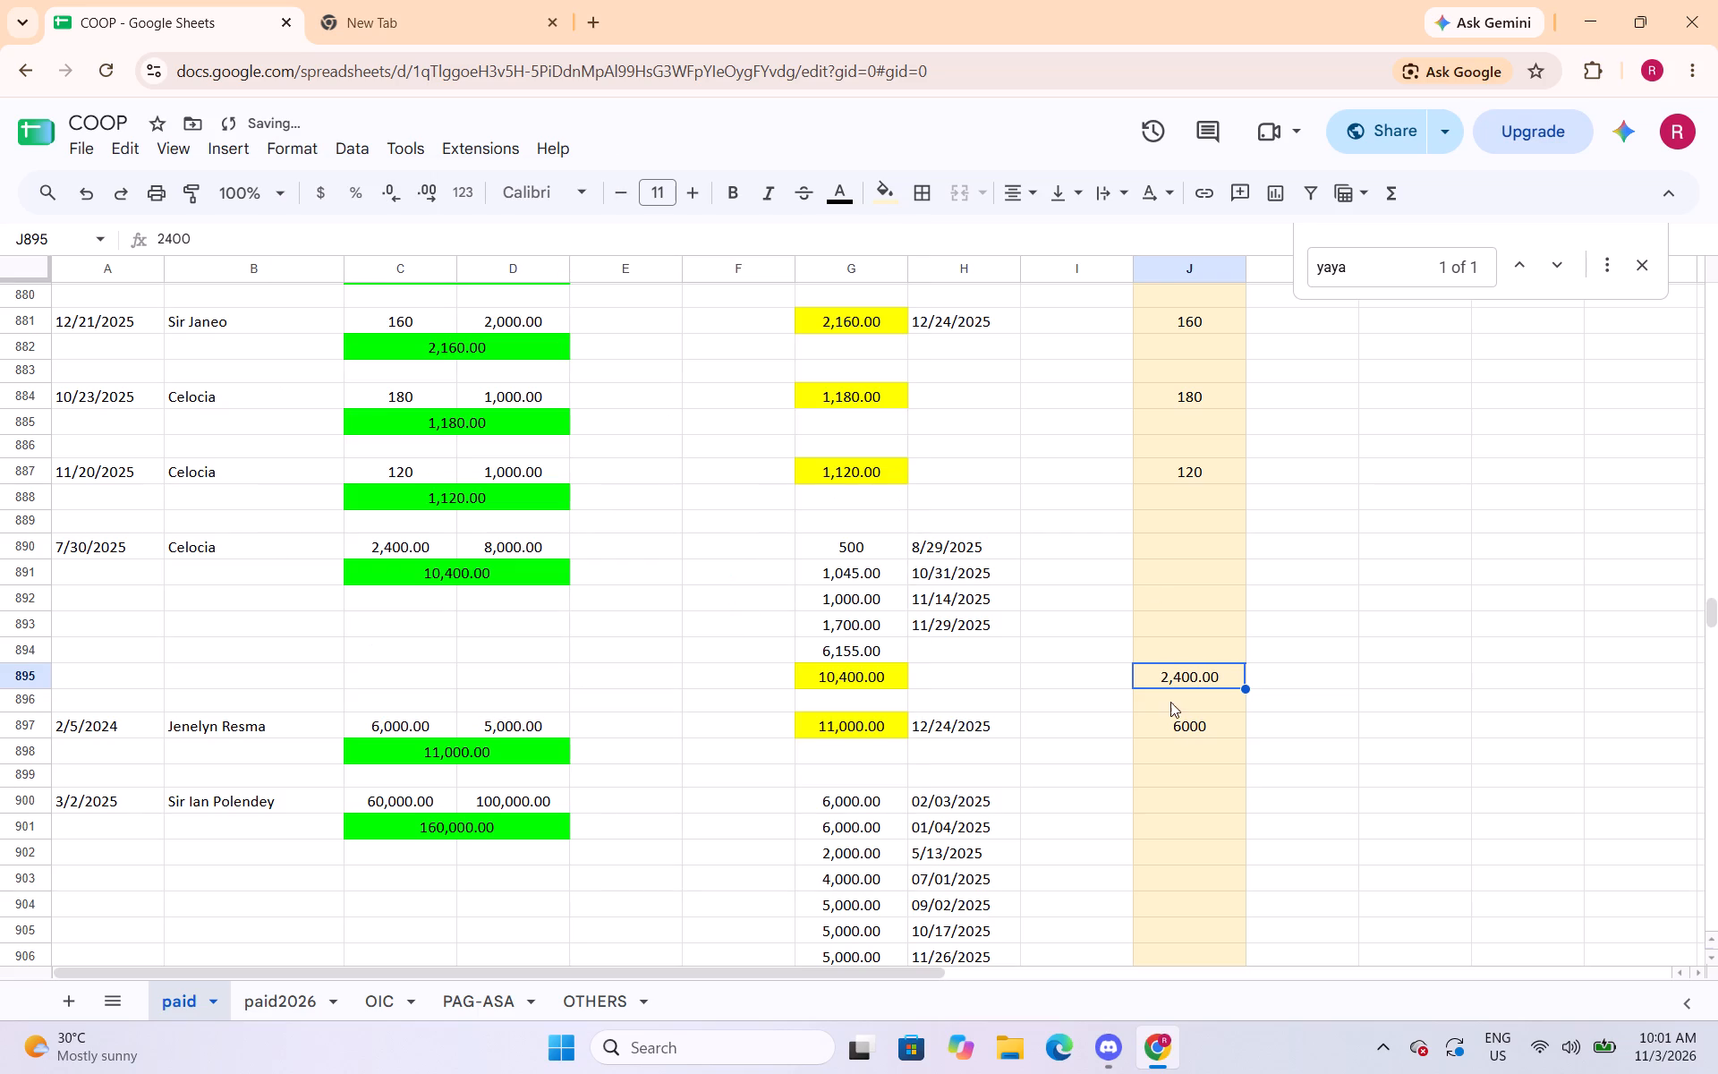
pyautogui.click(1185, 732)
pyautogui.click(295, 159)
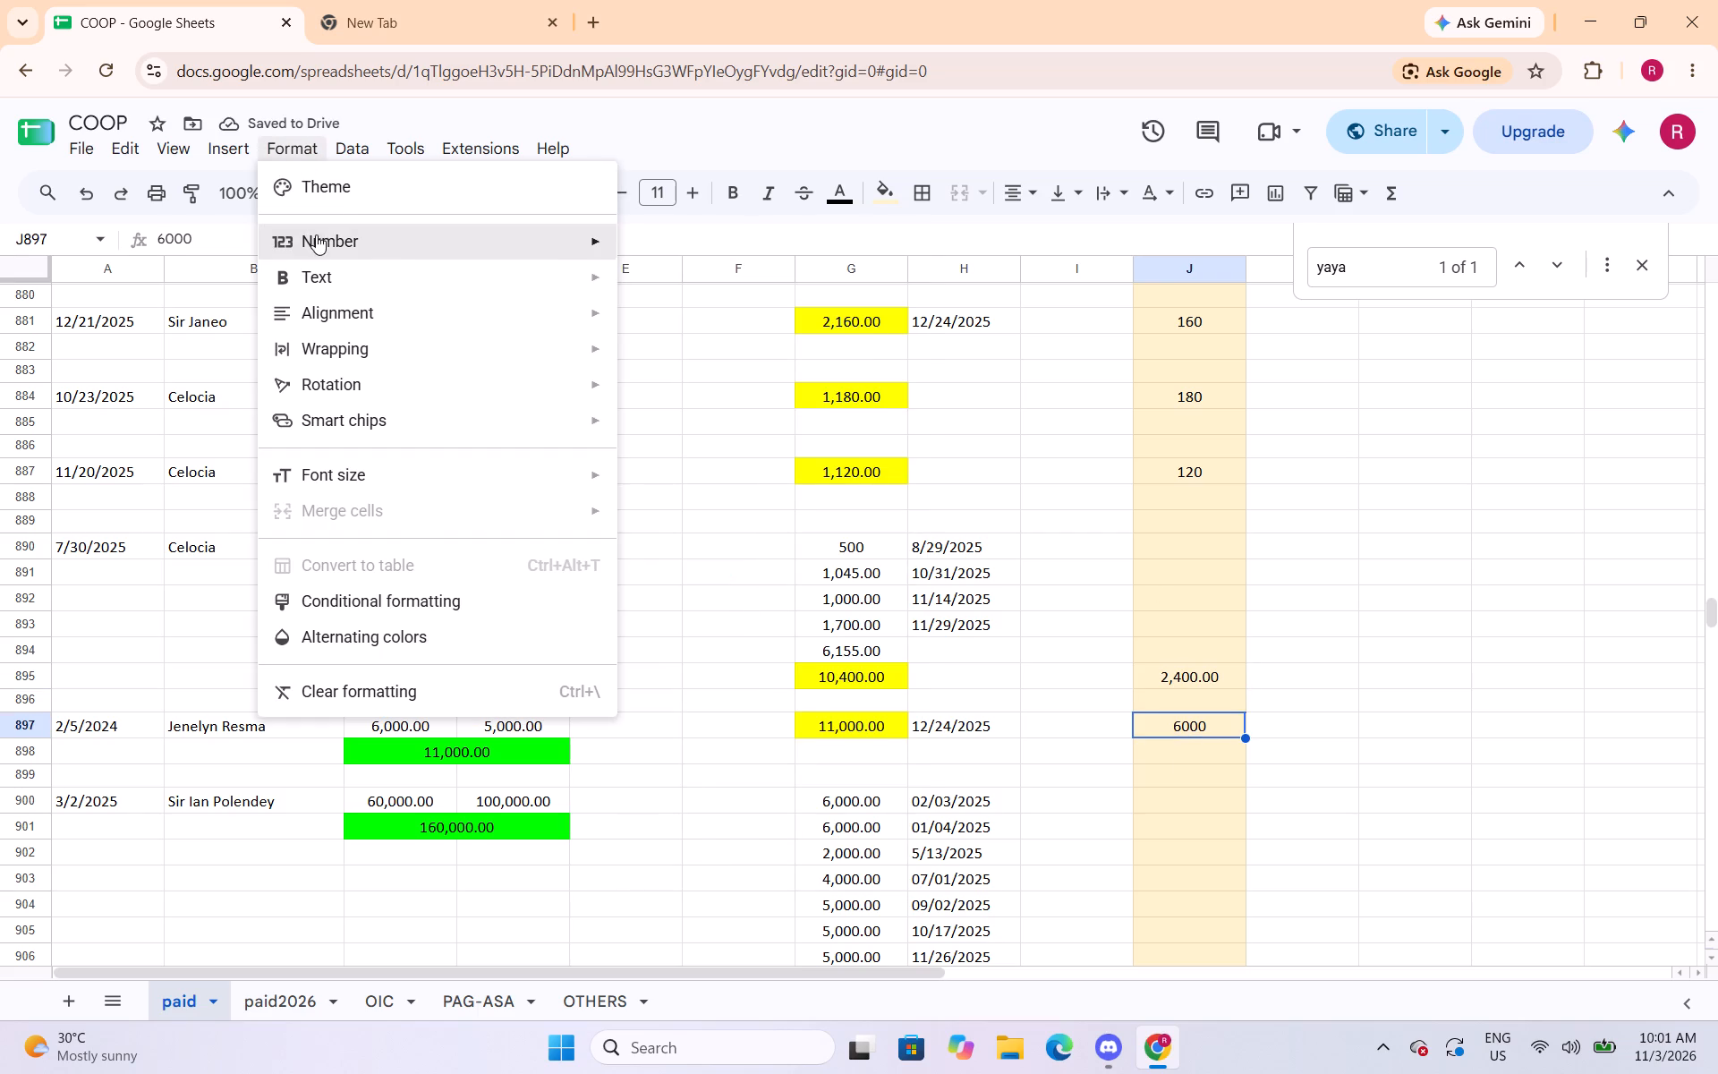
pyautogui.click(694, 347)
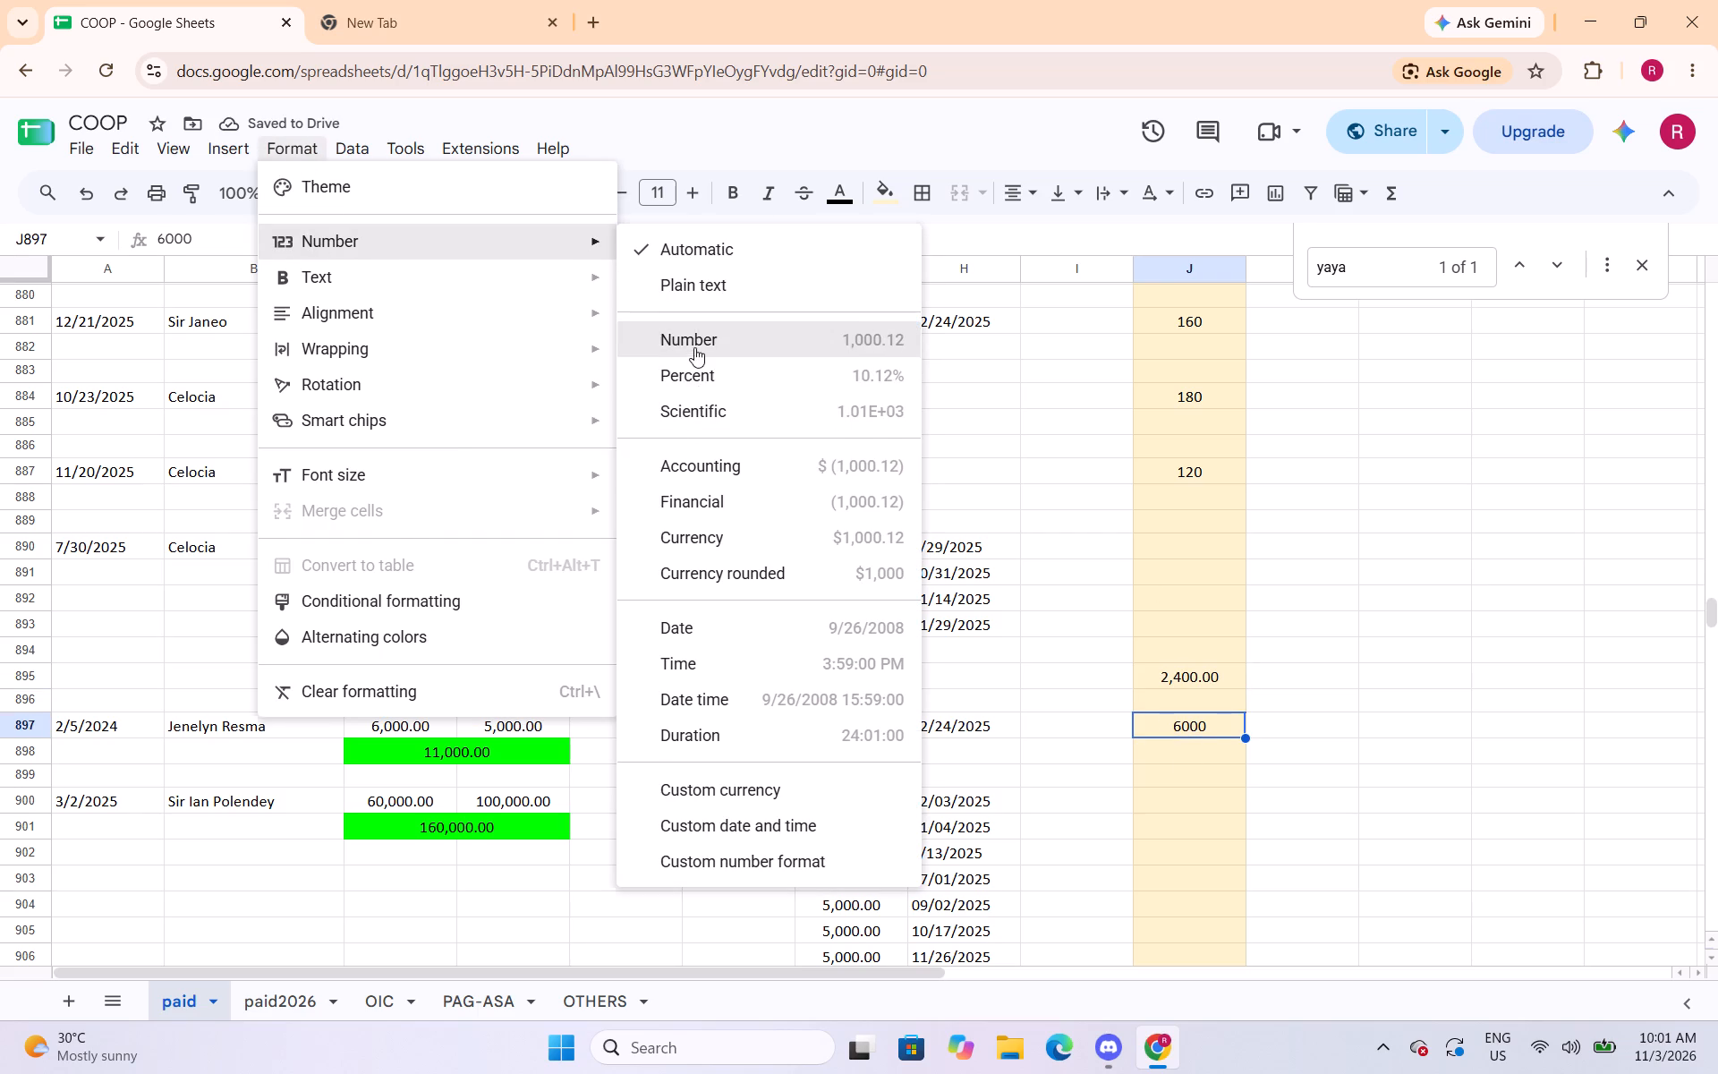
# Apply the Number format to the column J amounts in J909 and J915.
pyautogui.scroll(-4, 1078, 563)
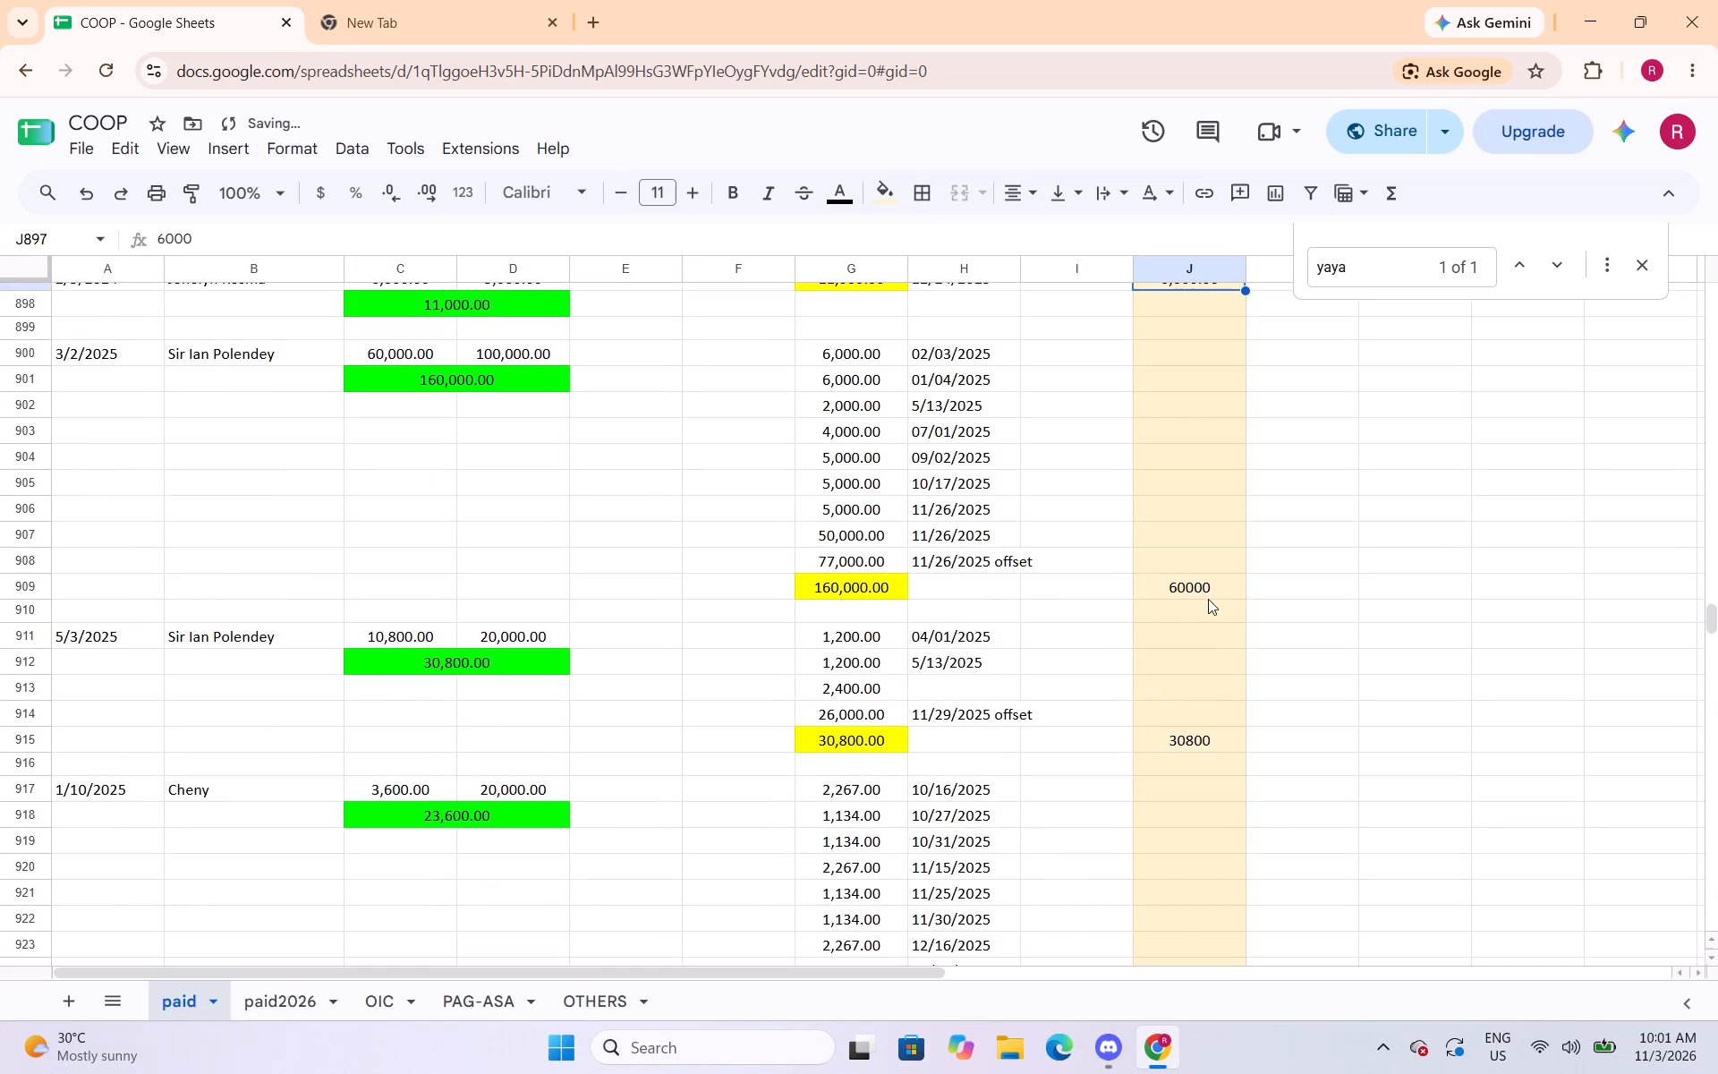
pyautogui.click(1203, 597)
pyautogui.click(297, 154)
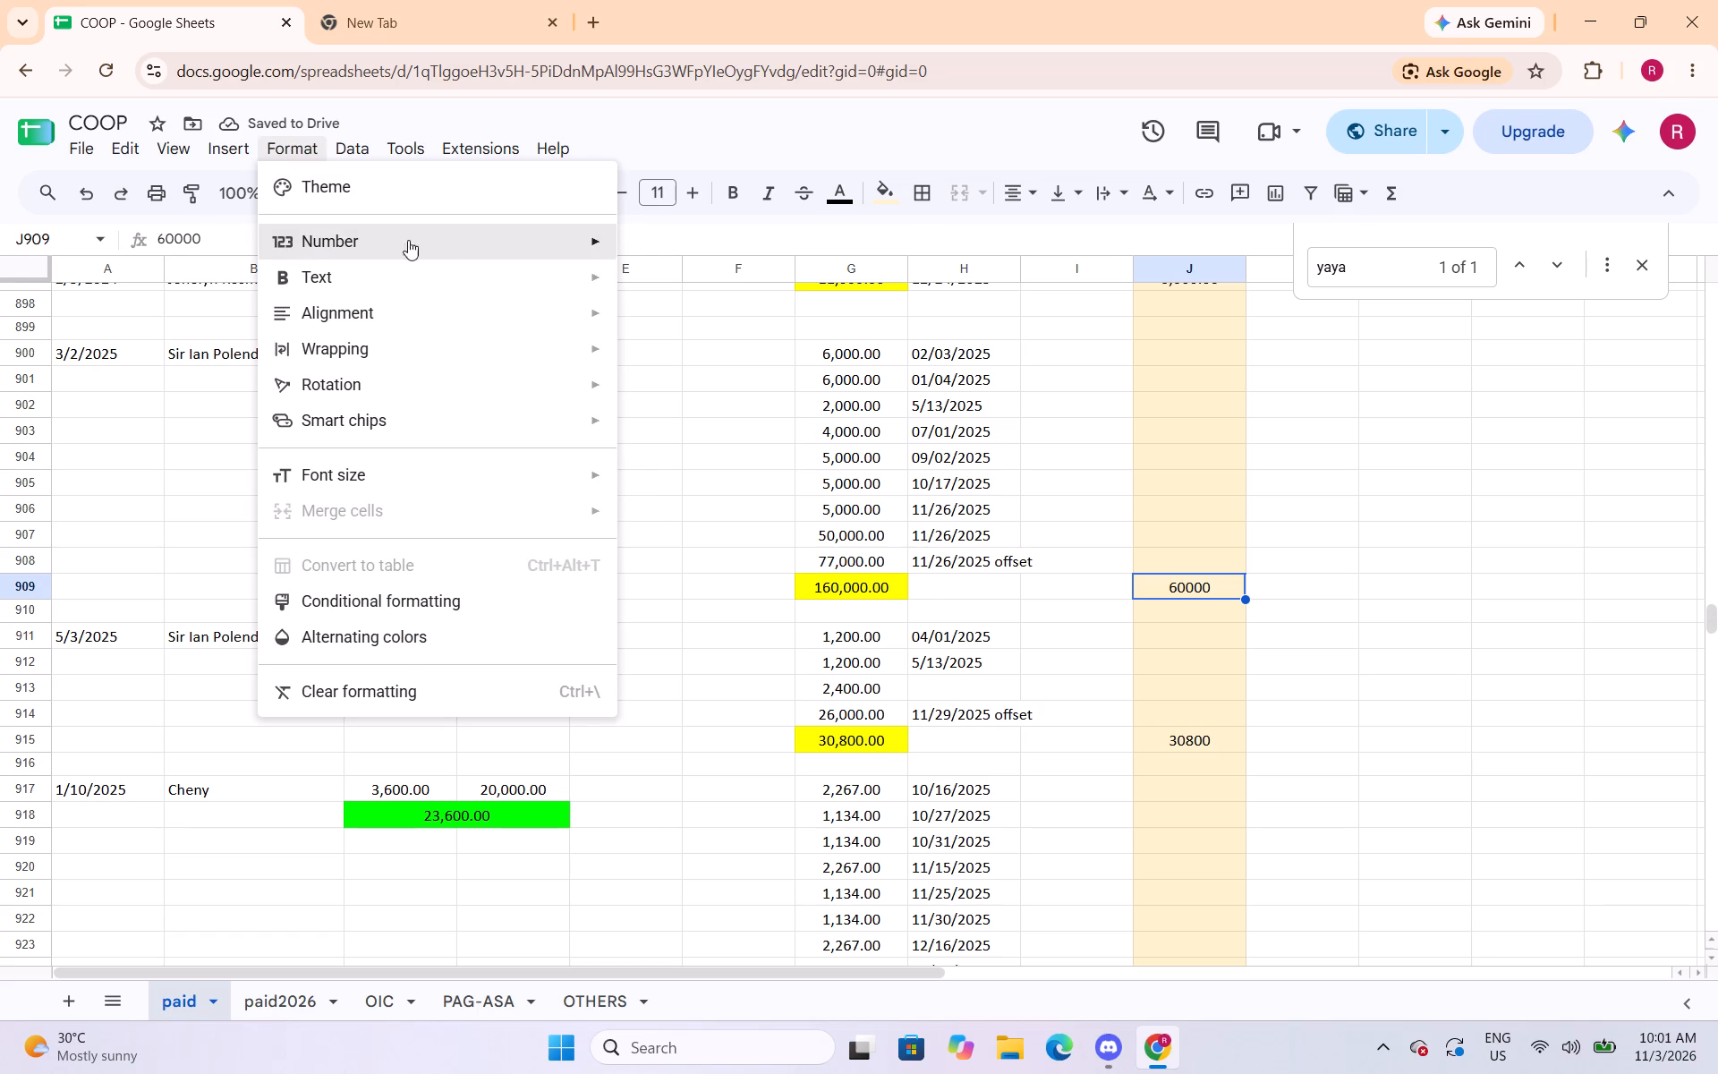
pyautogui.click(683, 344)
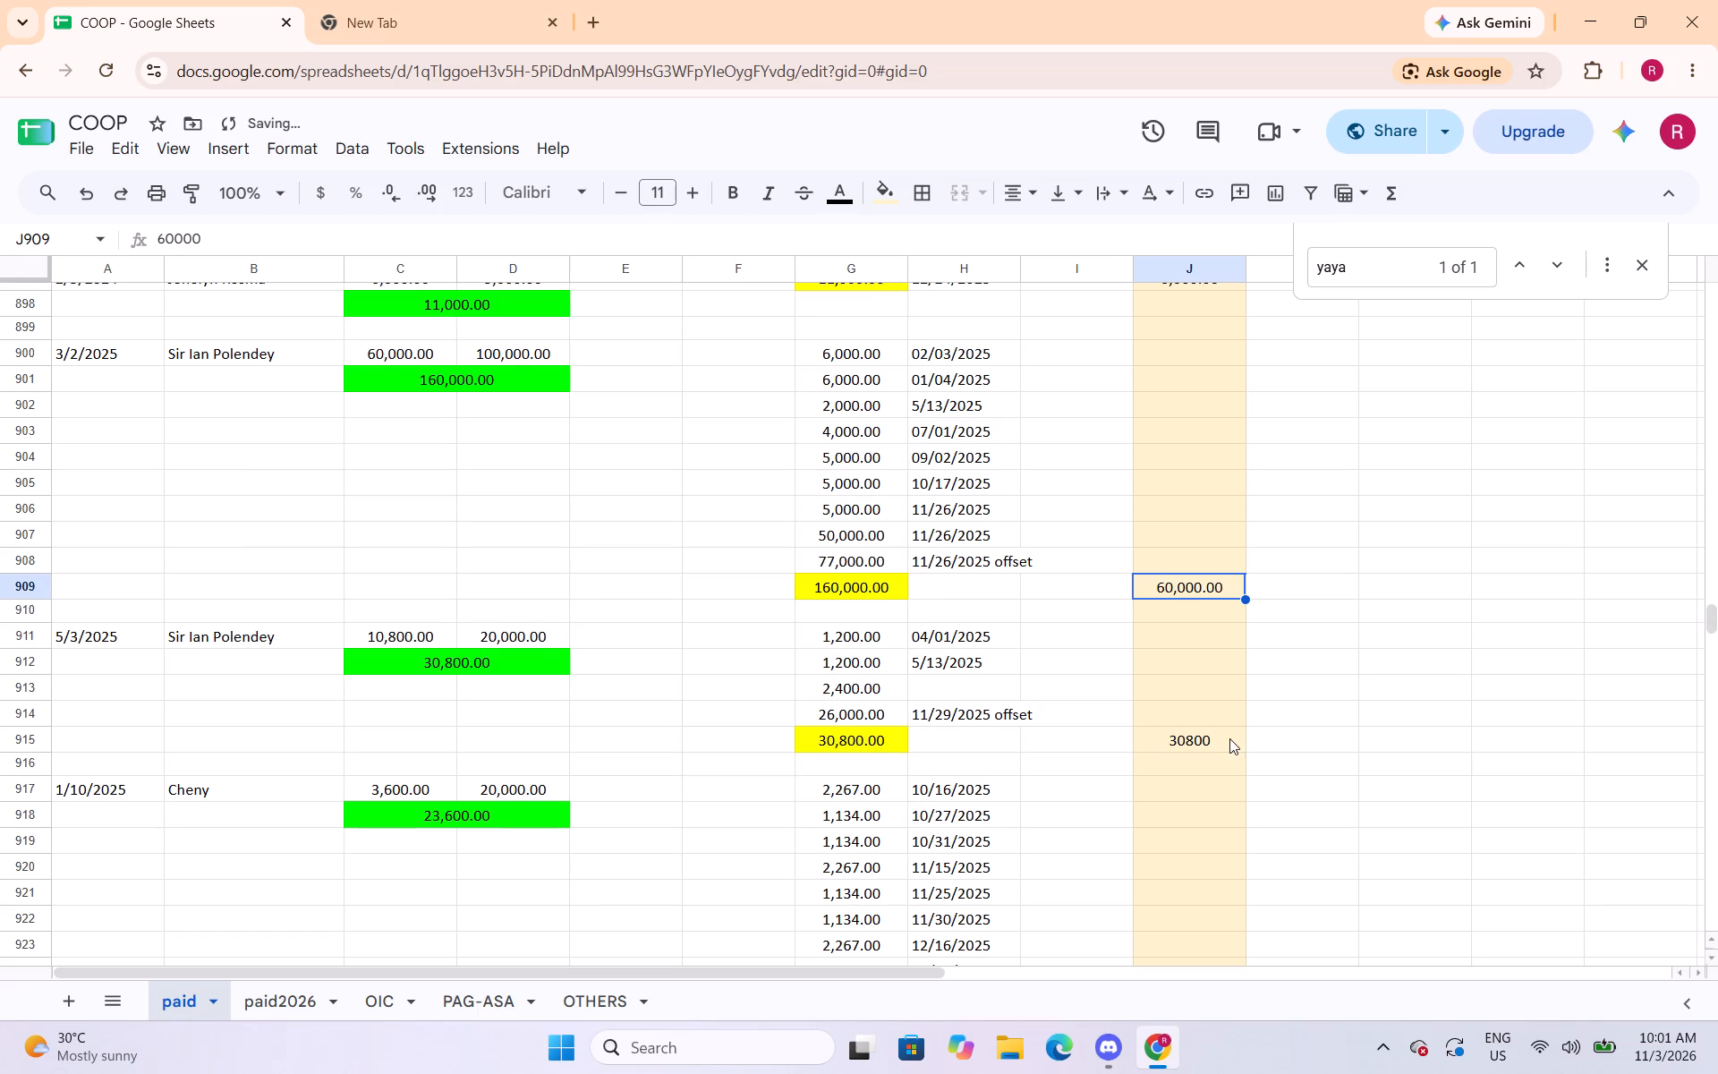
pyautogui.click(1229, 738)
pyautogui.click(288, 161)
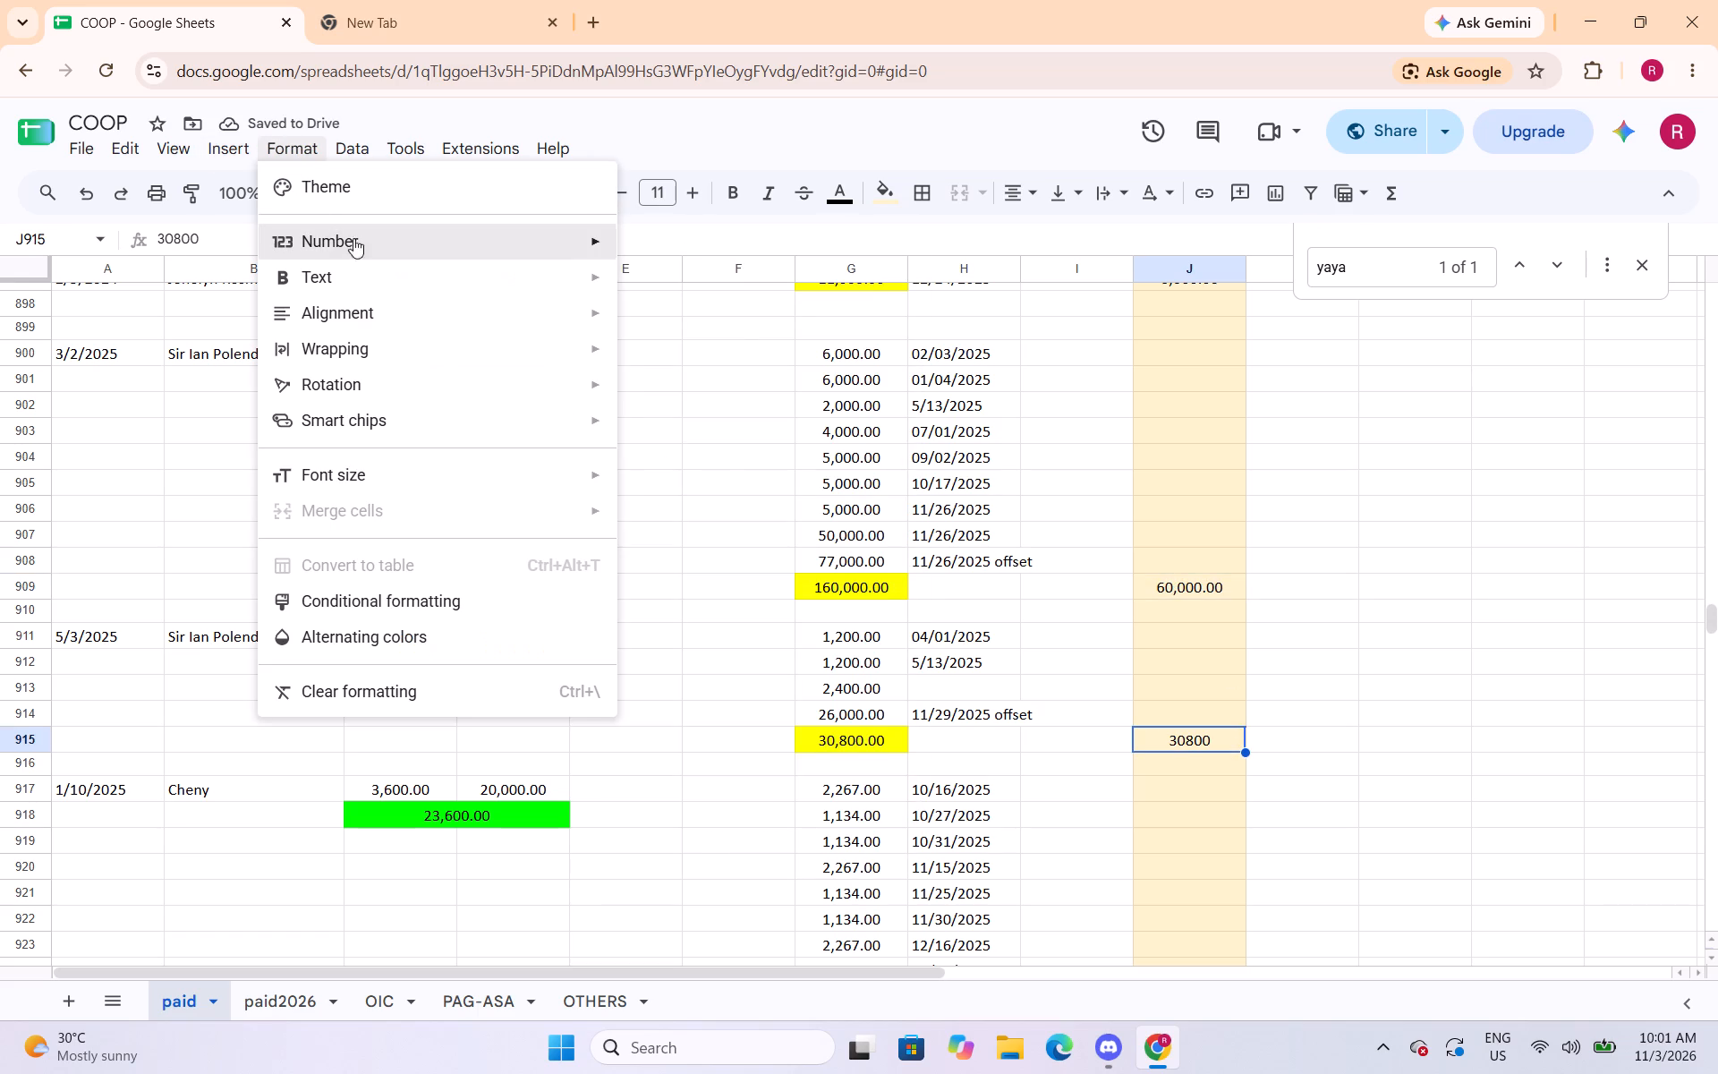
pyautogui.click(666, 335)
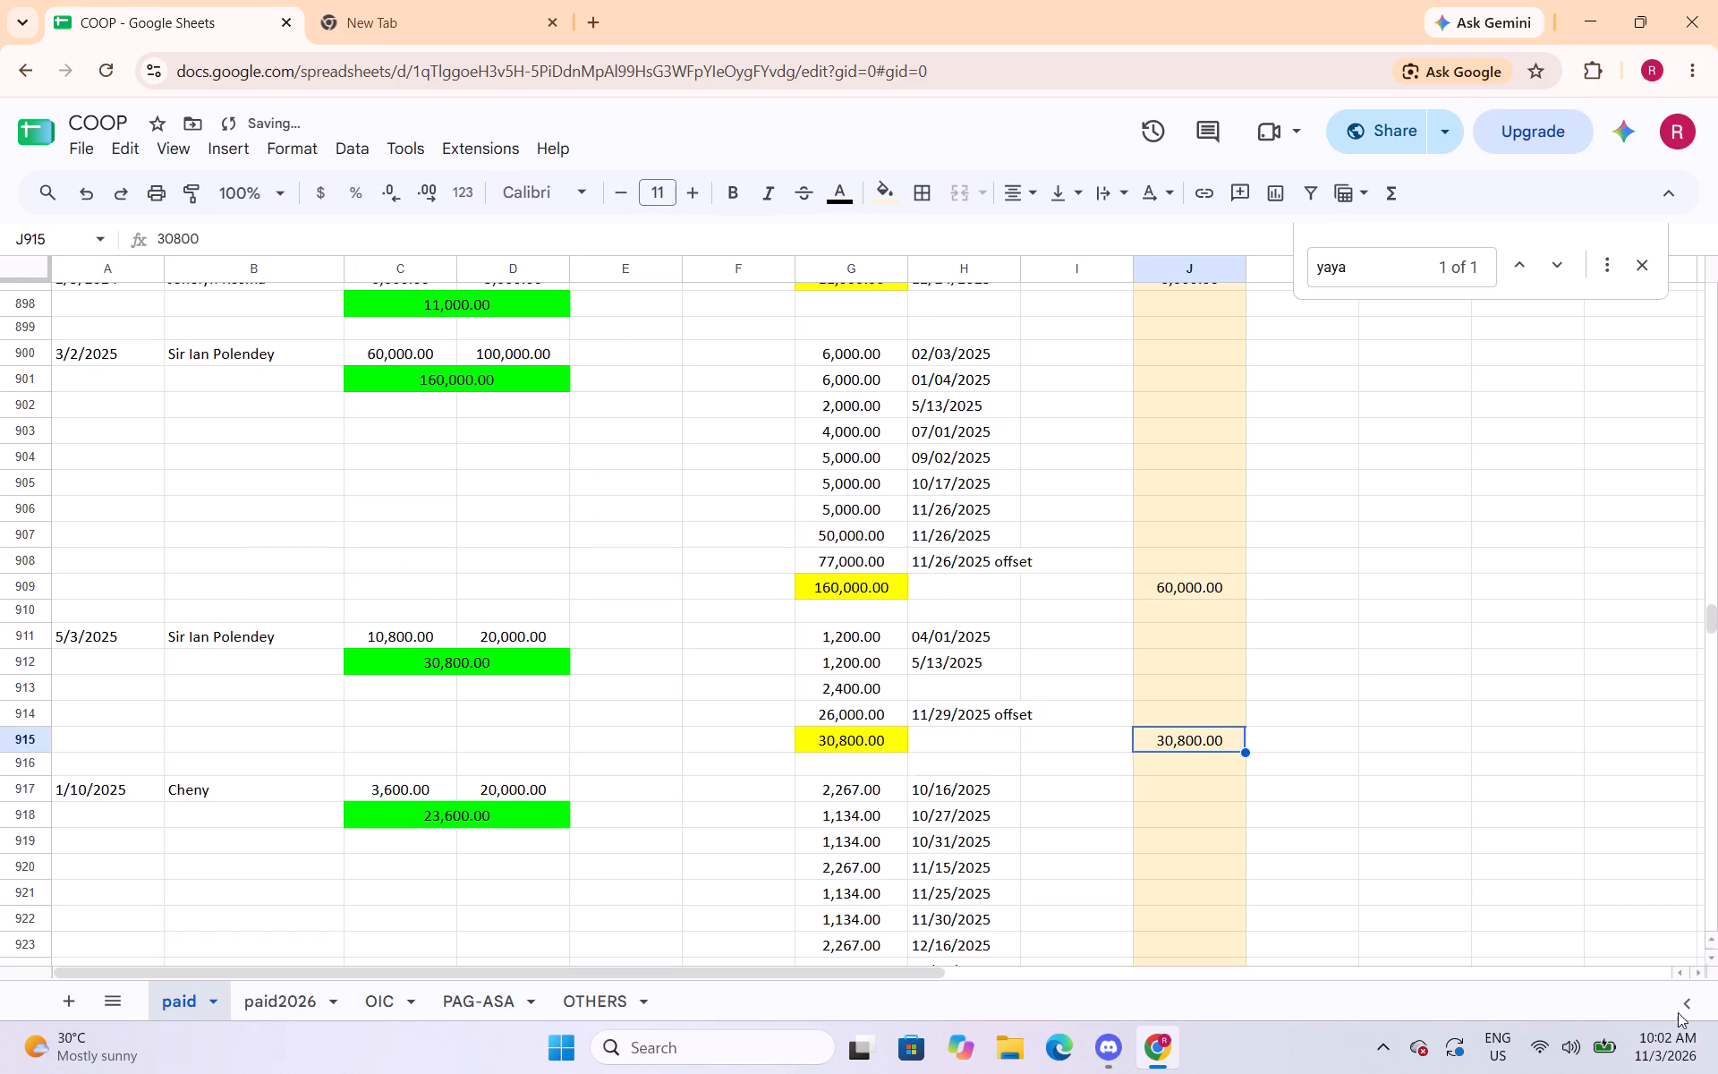
# Apply the Number format to the column J amounts in J926, J943 and J951.
pyautogui.scroll(-3, 1161, 772)
pyautogui.click(1207, 680)
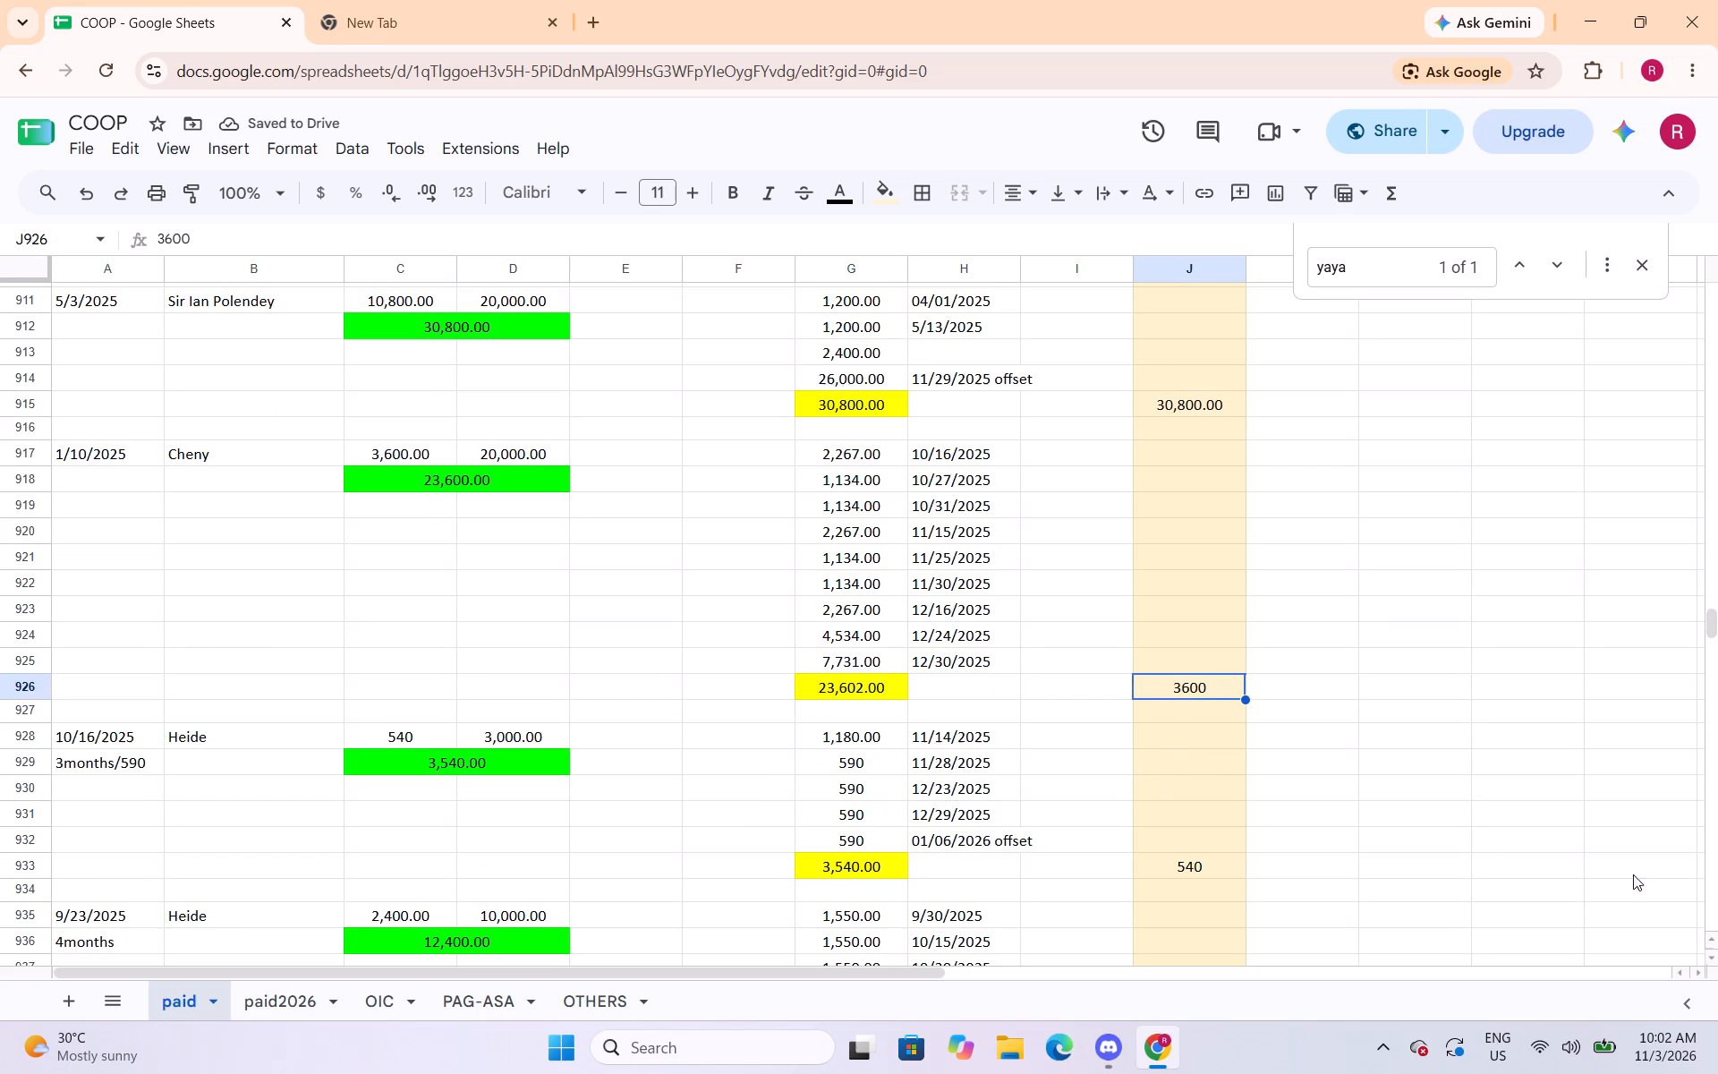
pyautogui.click(293, 154)
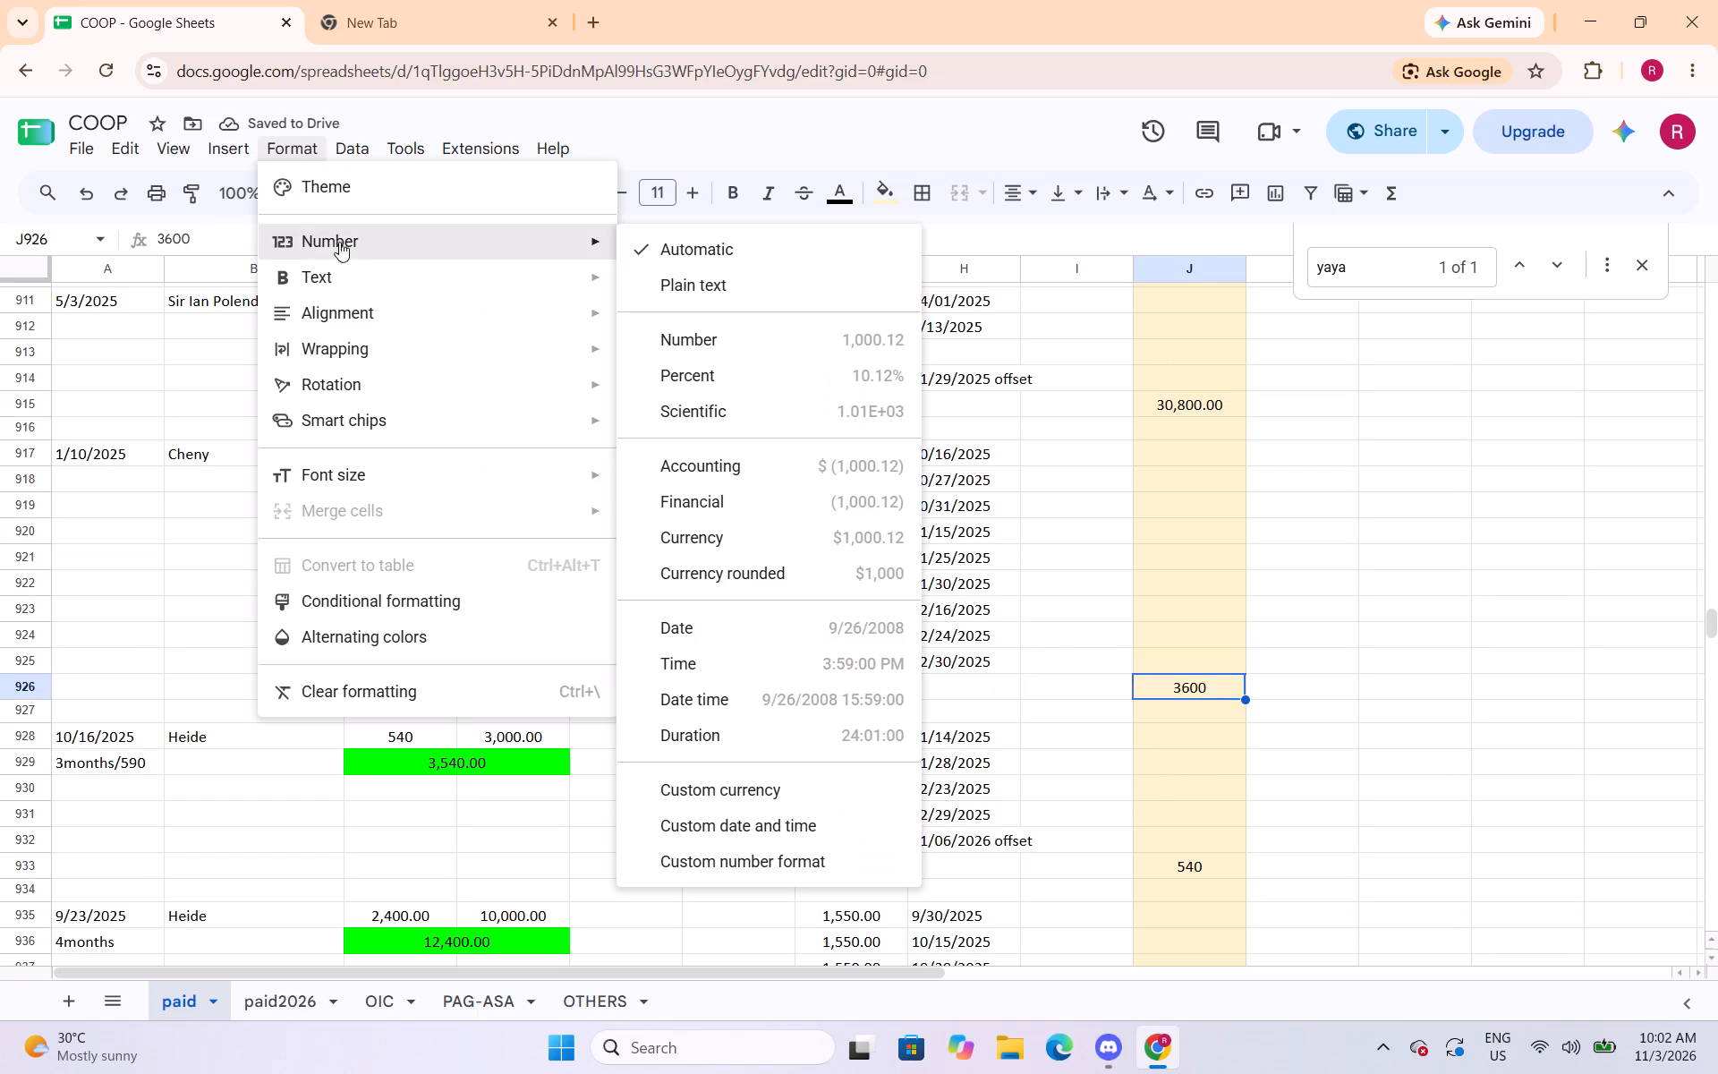
pyautogui.click(736, 337)
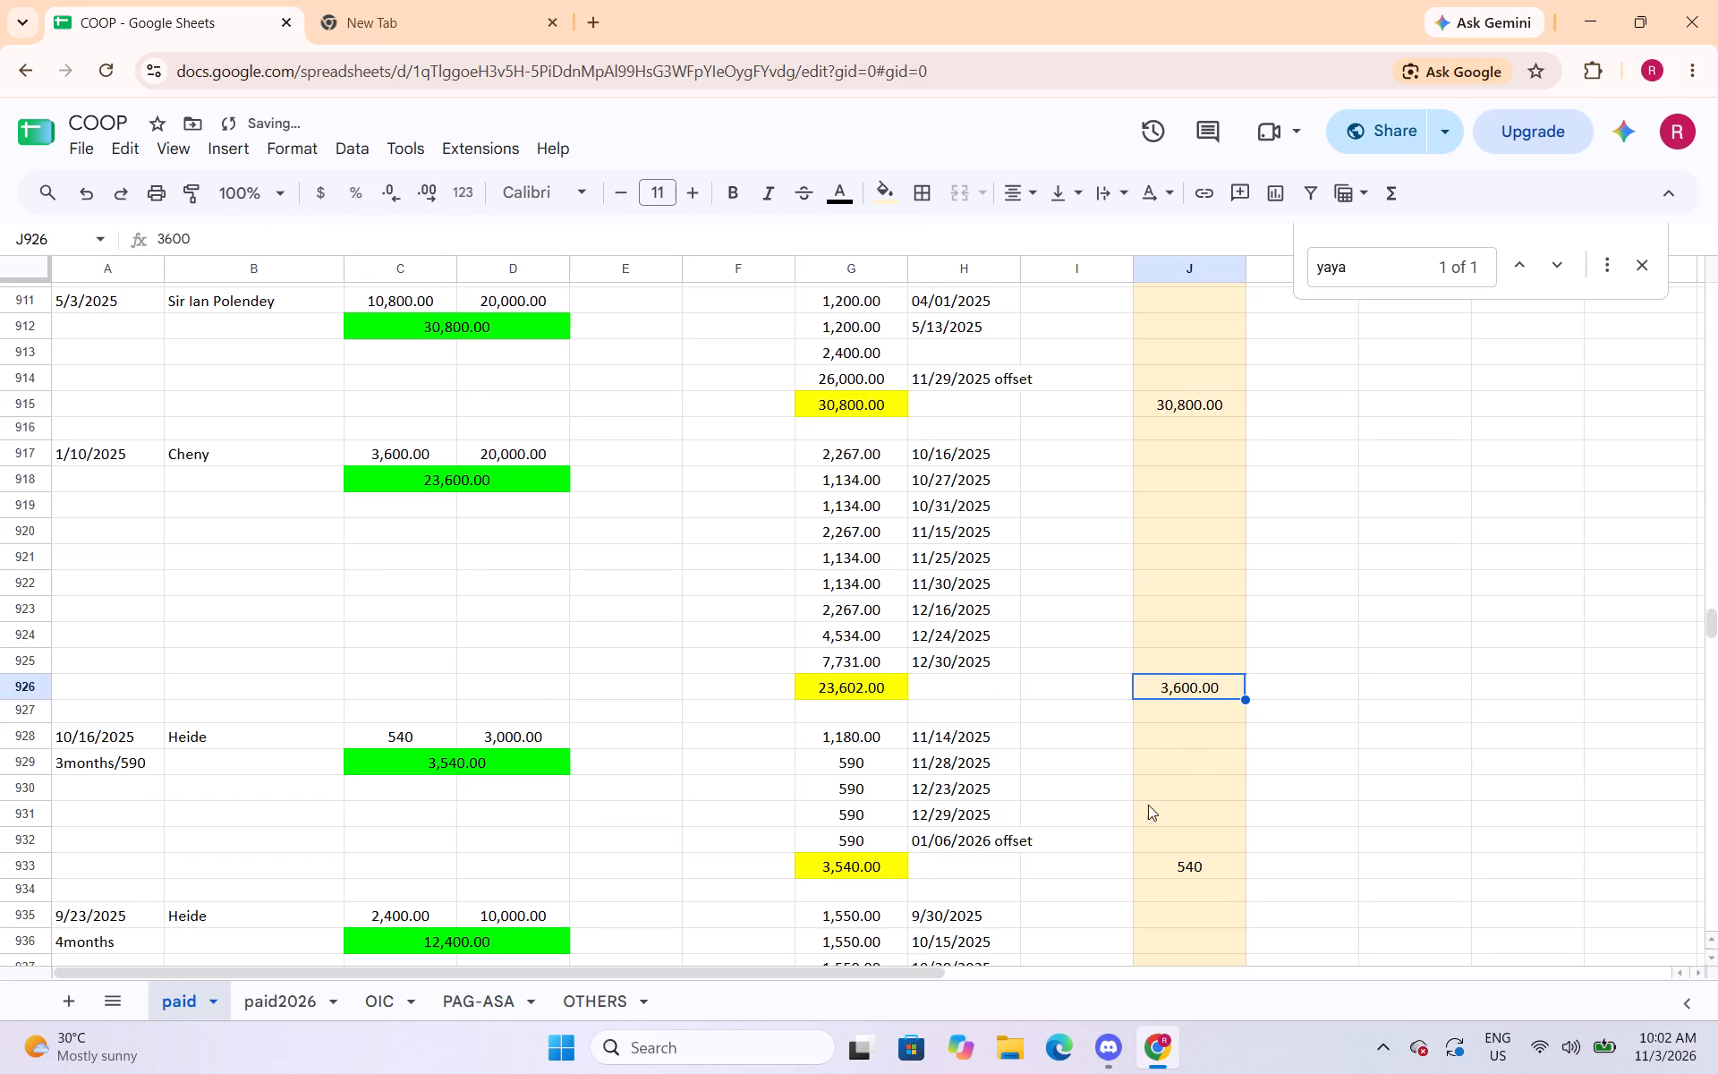
pyautogui.scroll(-4, 1136, 797)
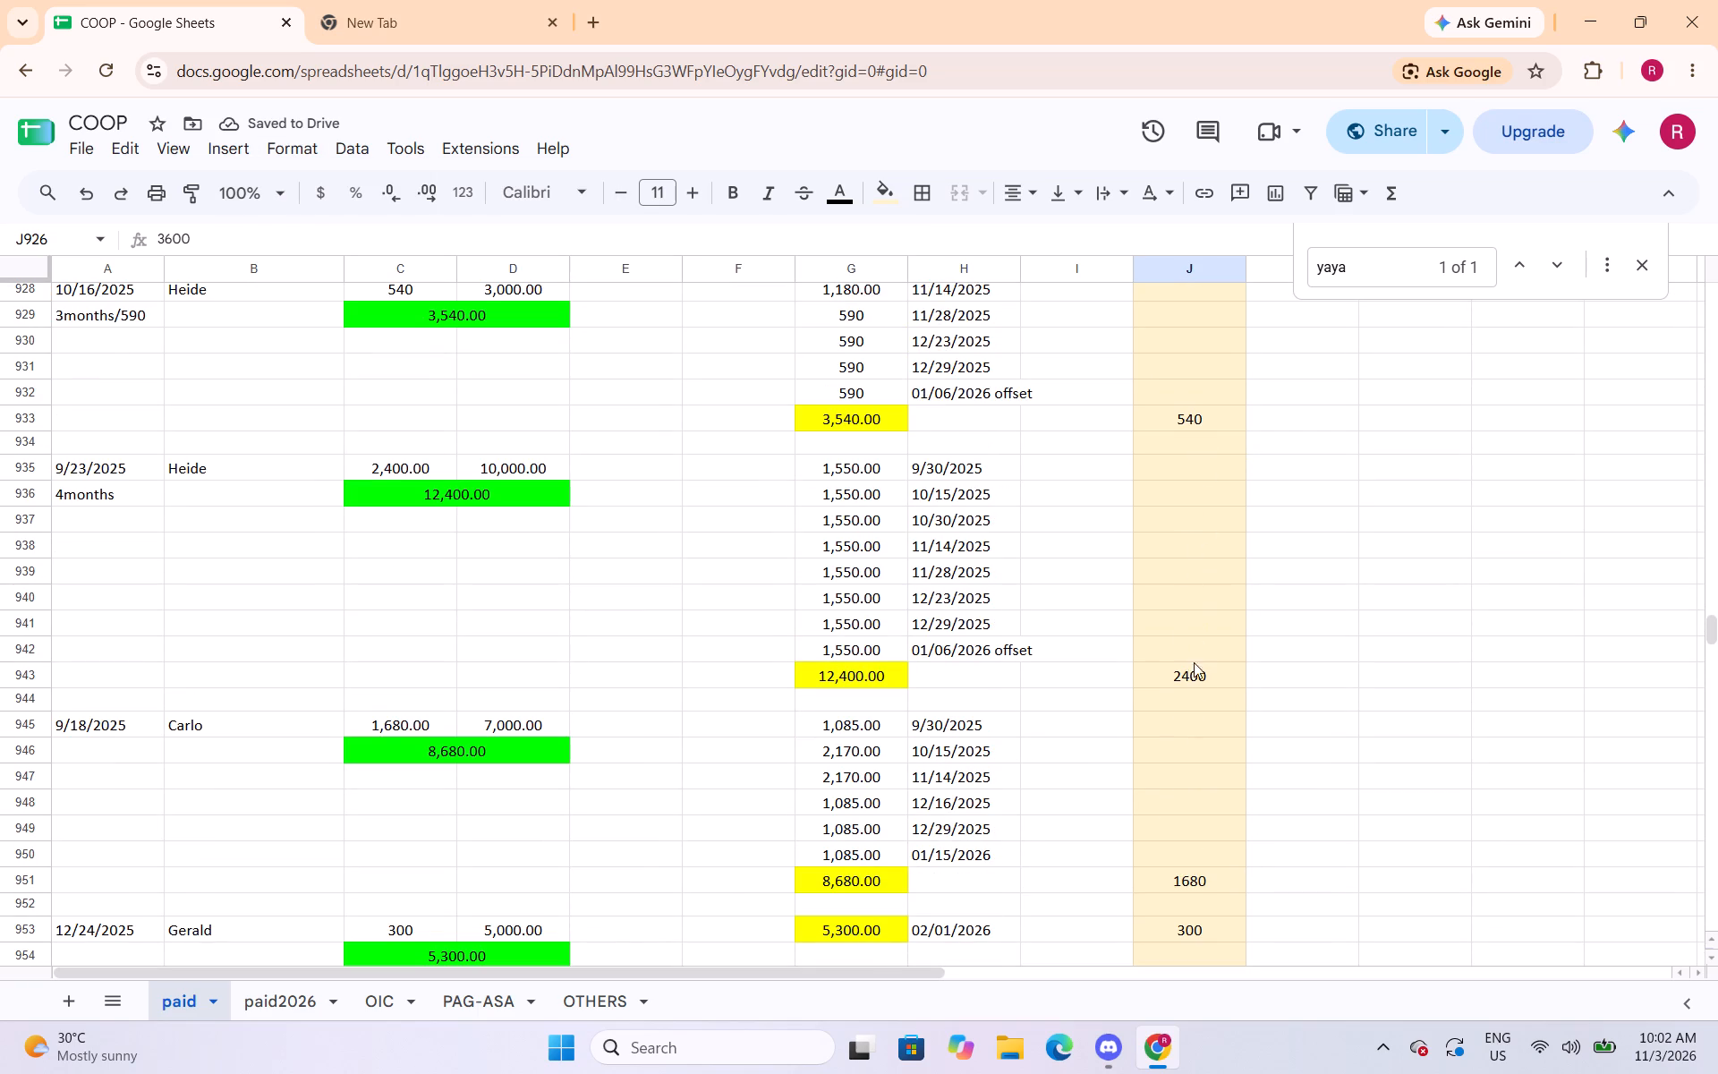
pyautogui.click(1194, 675)
pyautogui.click(297, 158)
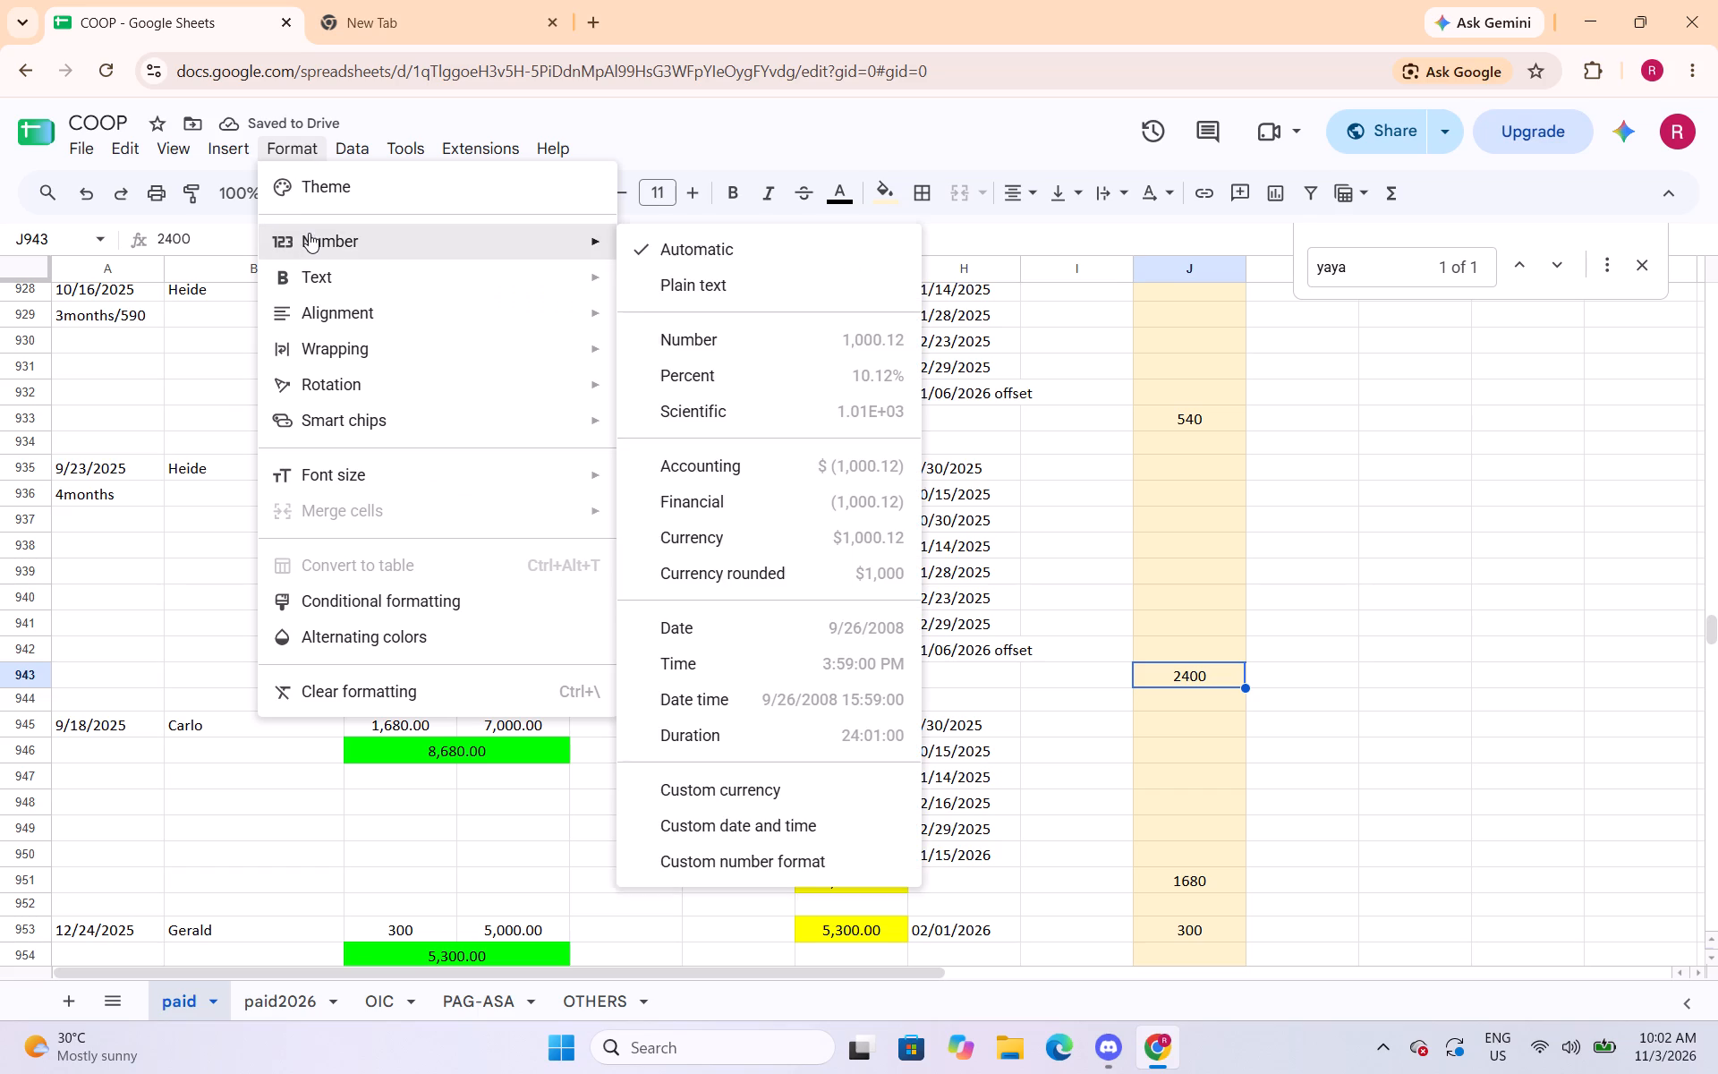
pyautogui.click(693, 340)
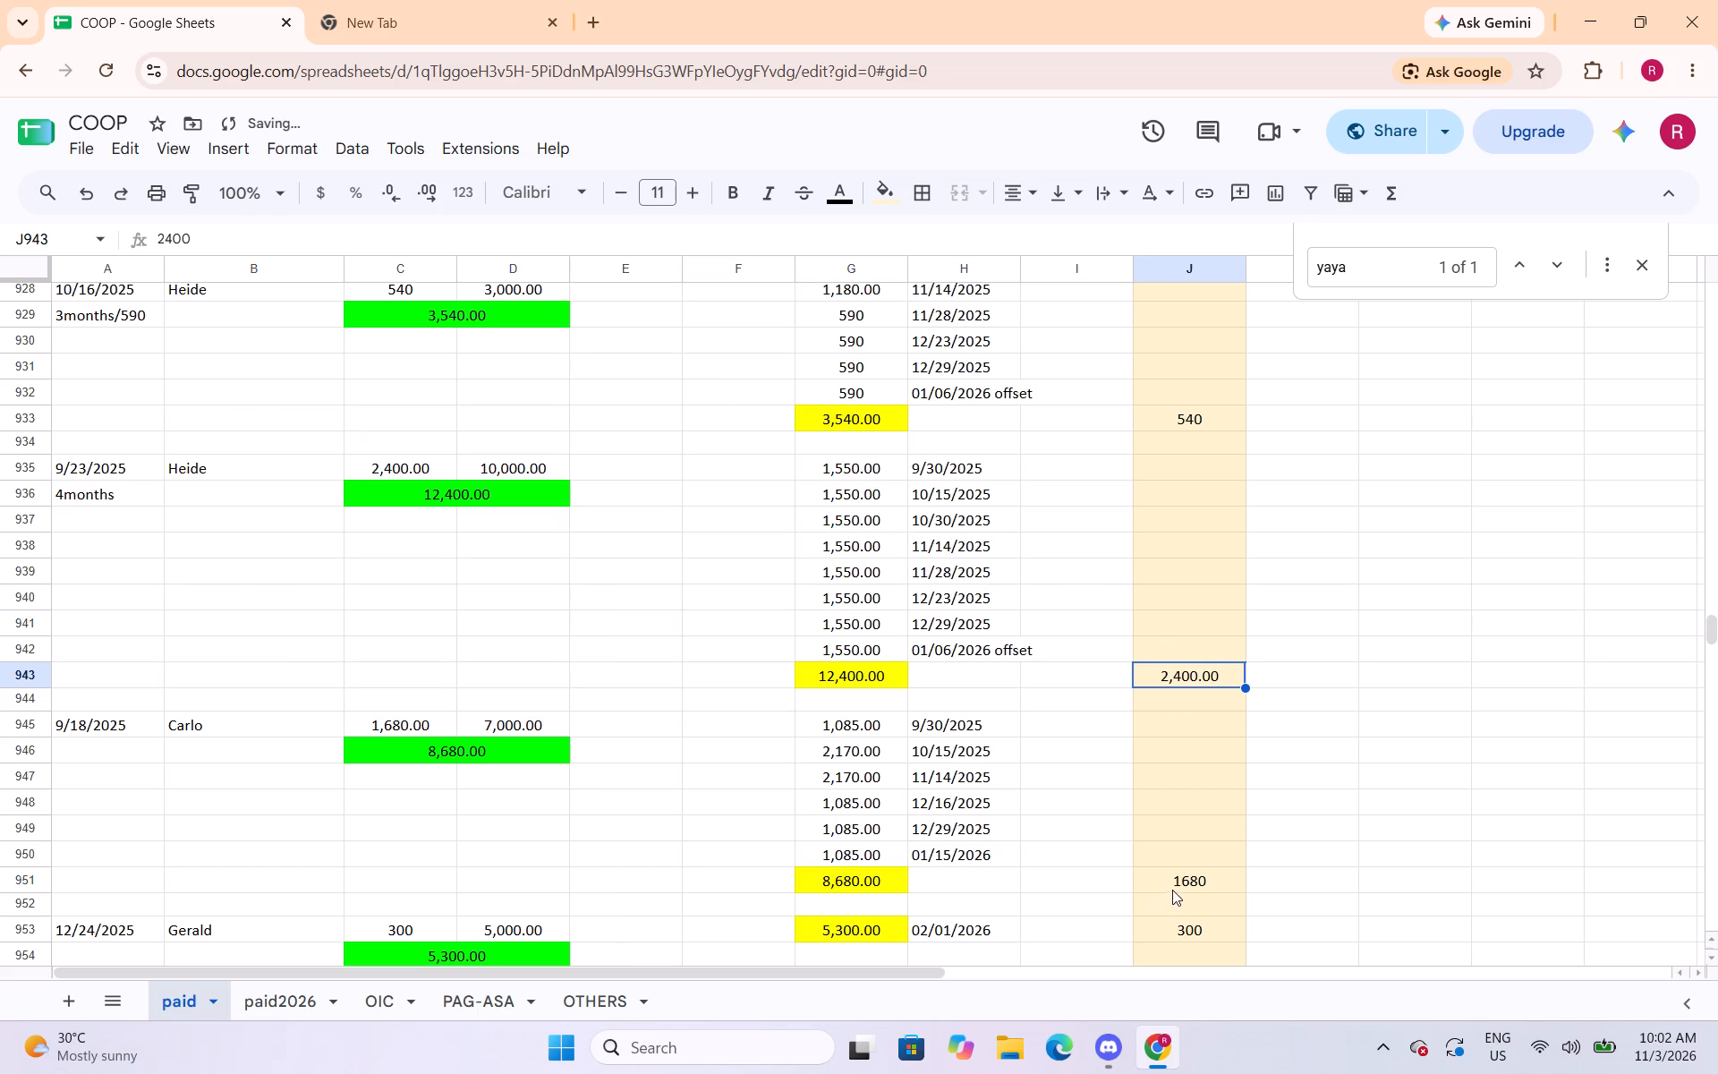
pyautogui.click(1172, 890)
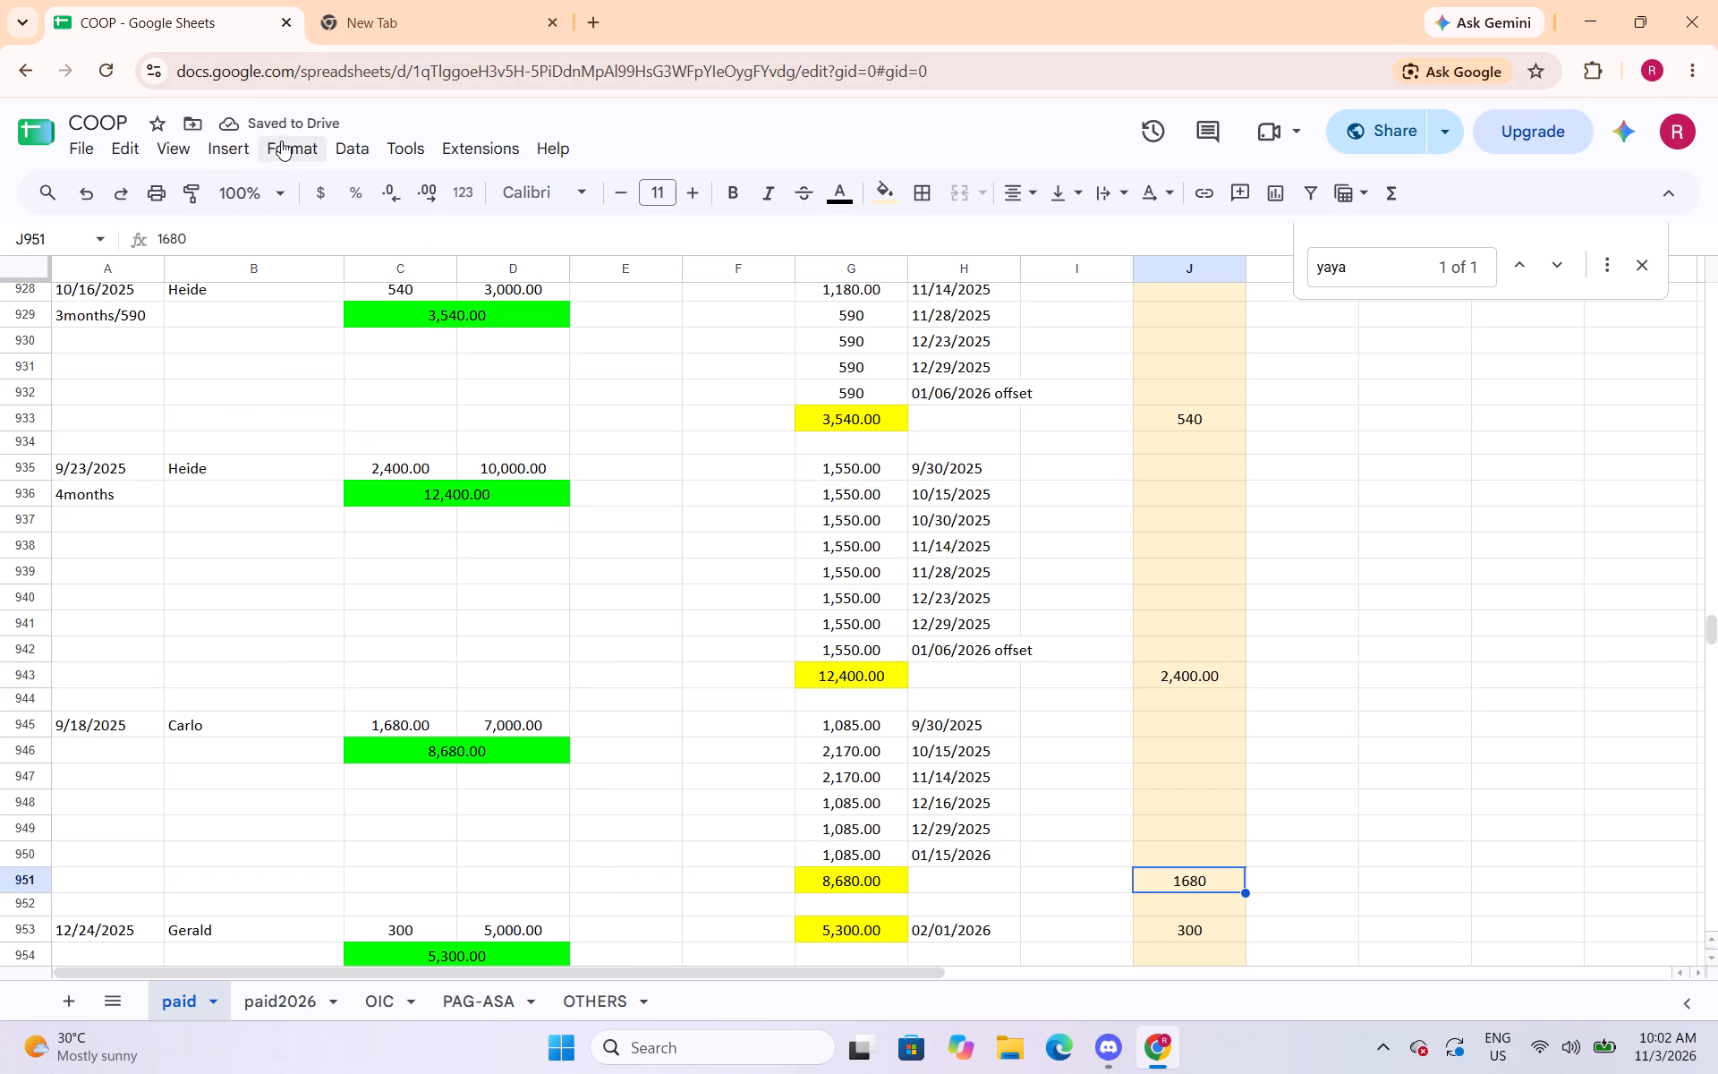
pyautogui.click(280, 142)
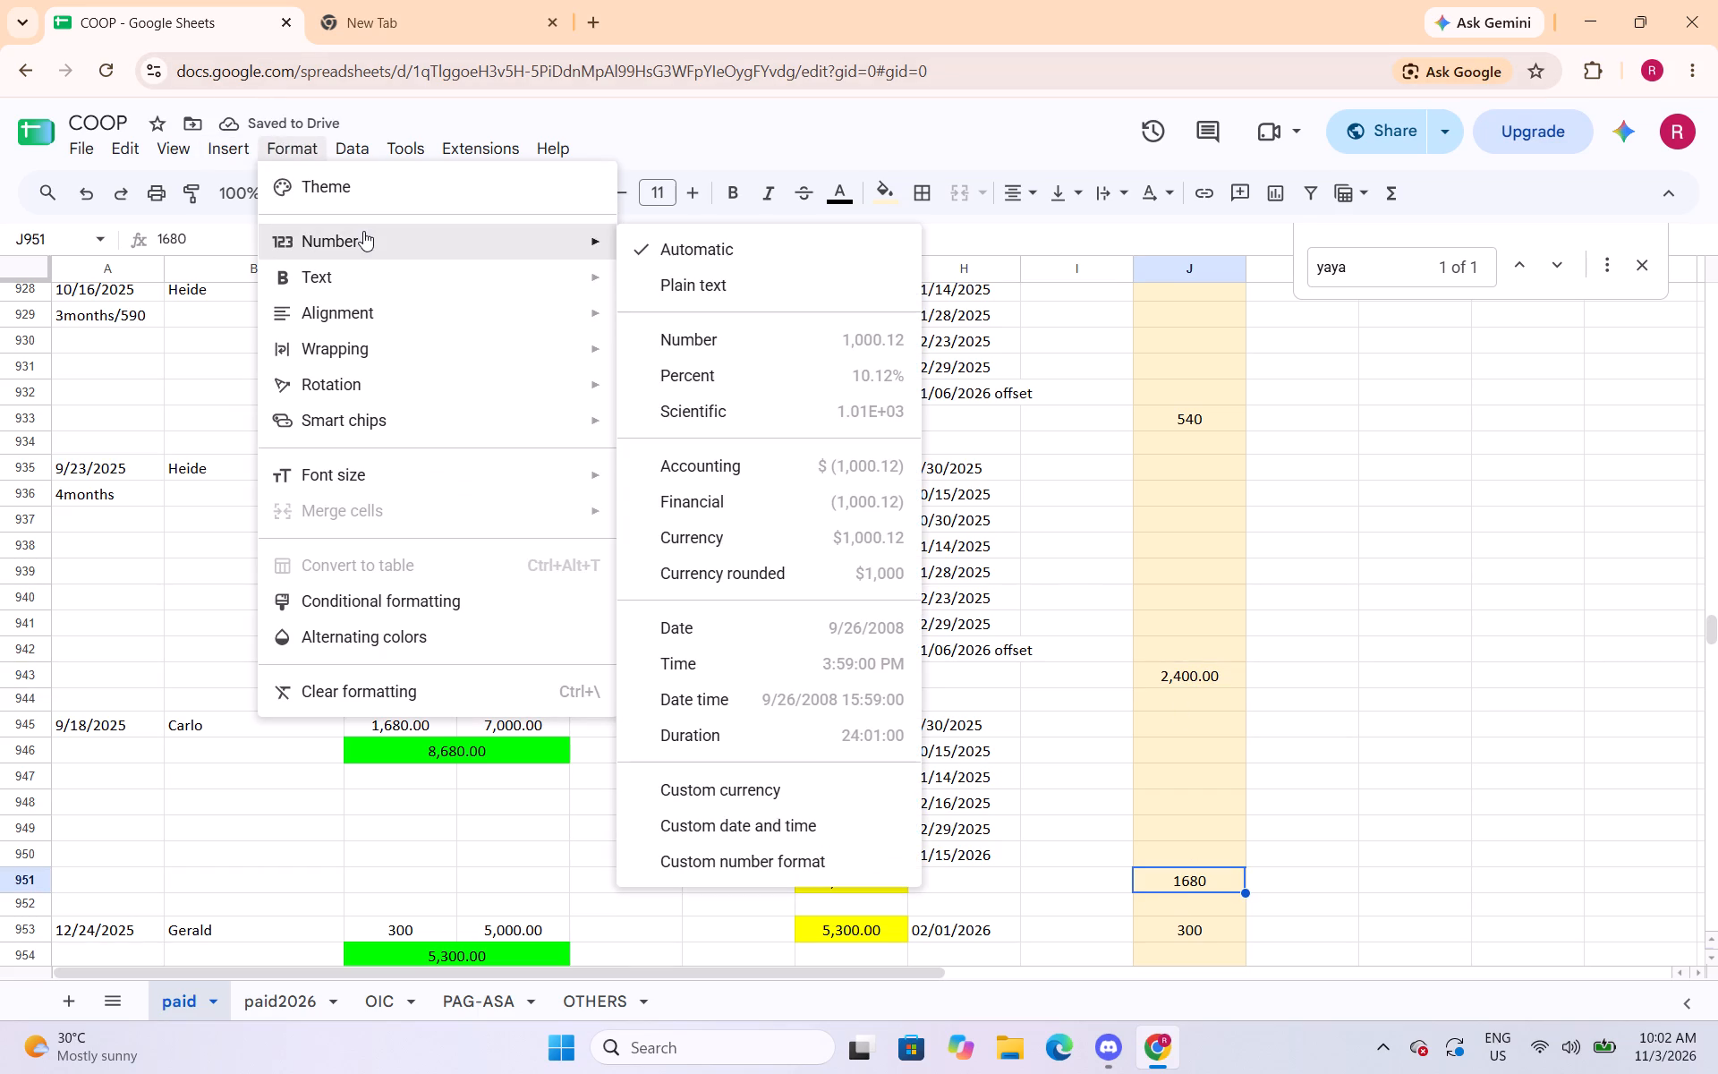
pyautogui.click(648, 335)
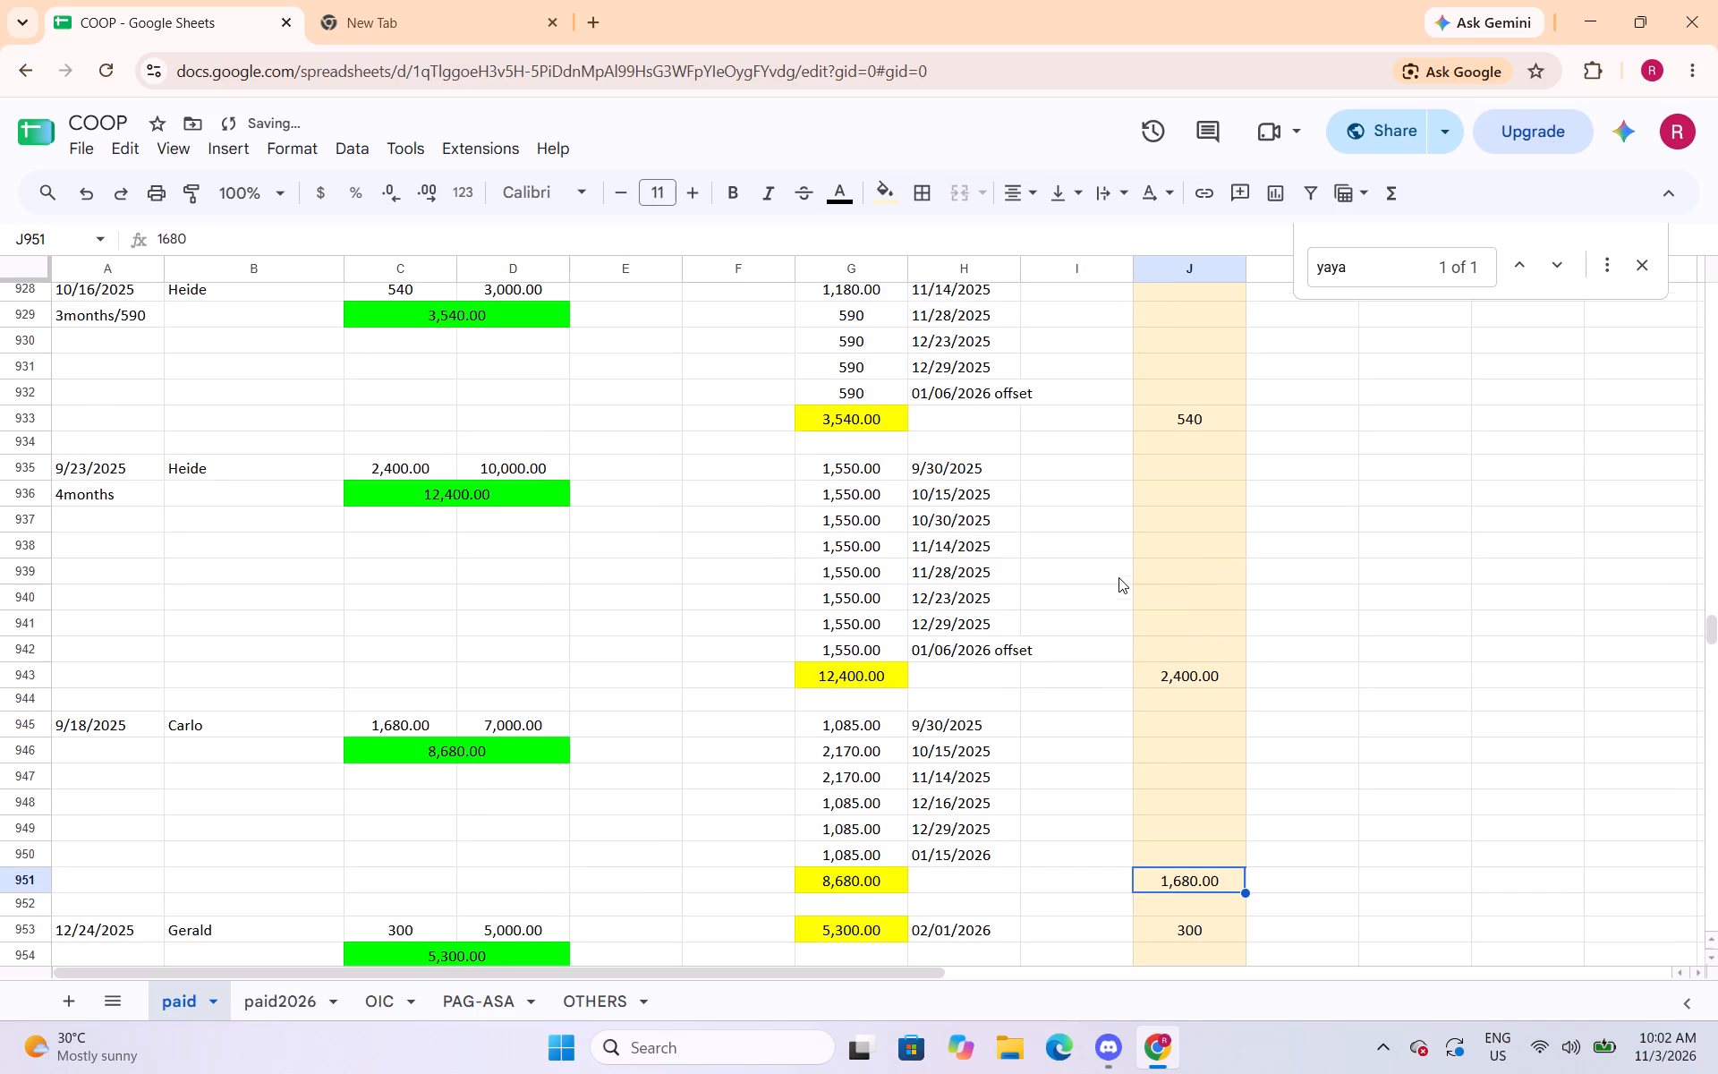
# Apply the Number format to the column J amounts in J958, J965 and J983.
pyautogui.scroll(-2, 1118, 577)
pyautogui.scroll(-1, 1200, 632)
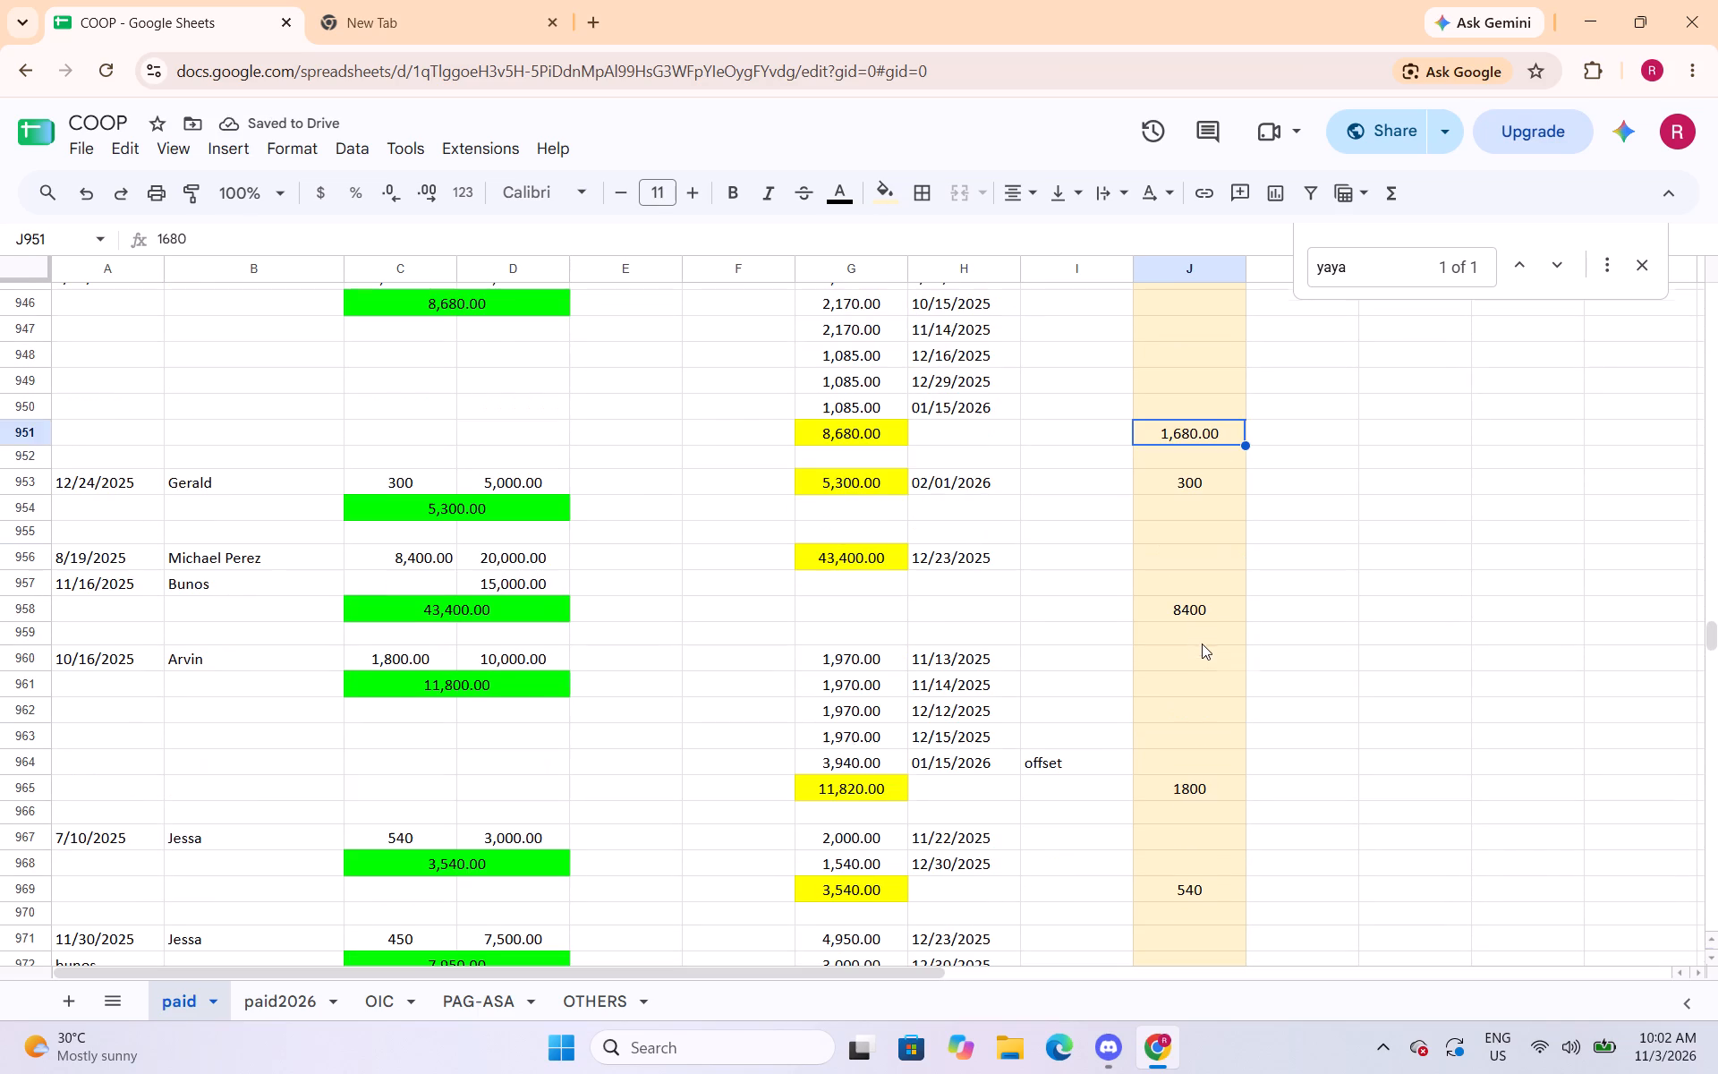
pyautogui.scroll(-1, 1202, 644)
pyautogui.click(1201, 600)
pyautogui.click(277, 149)
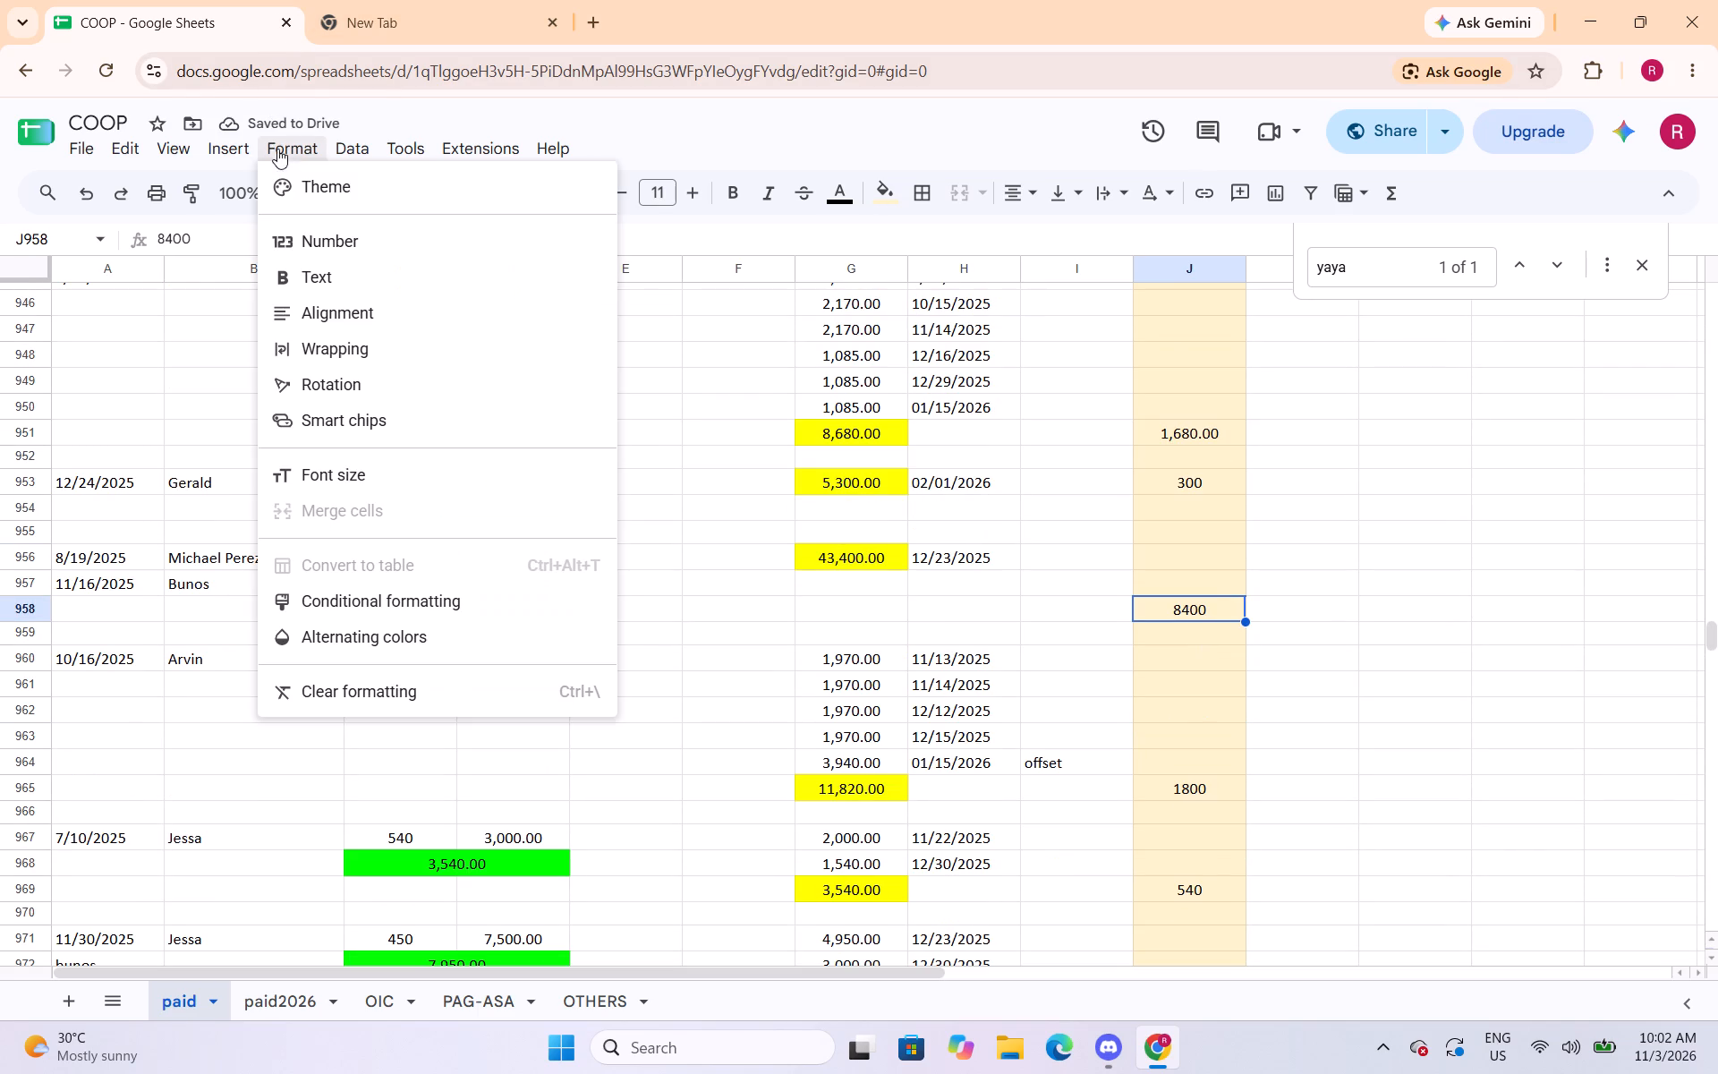
pyautogui.click(685, 342)
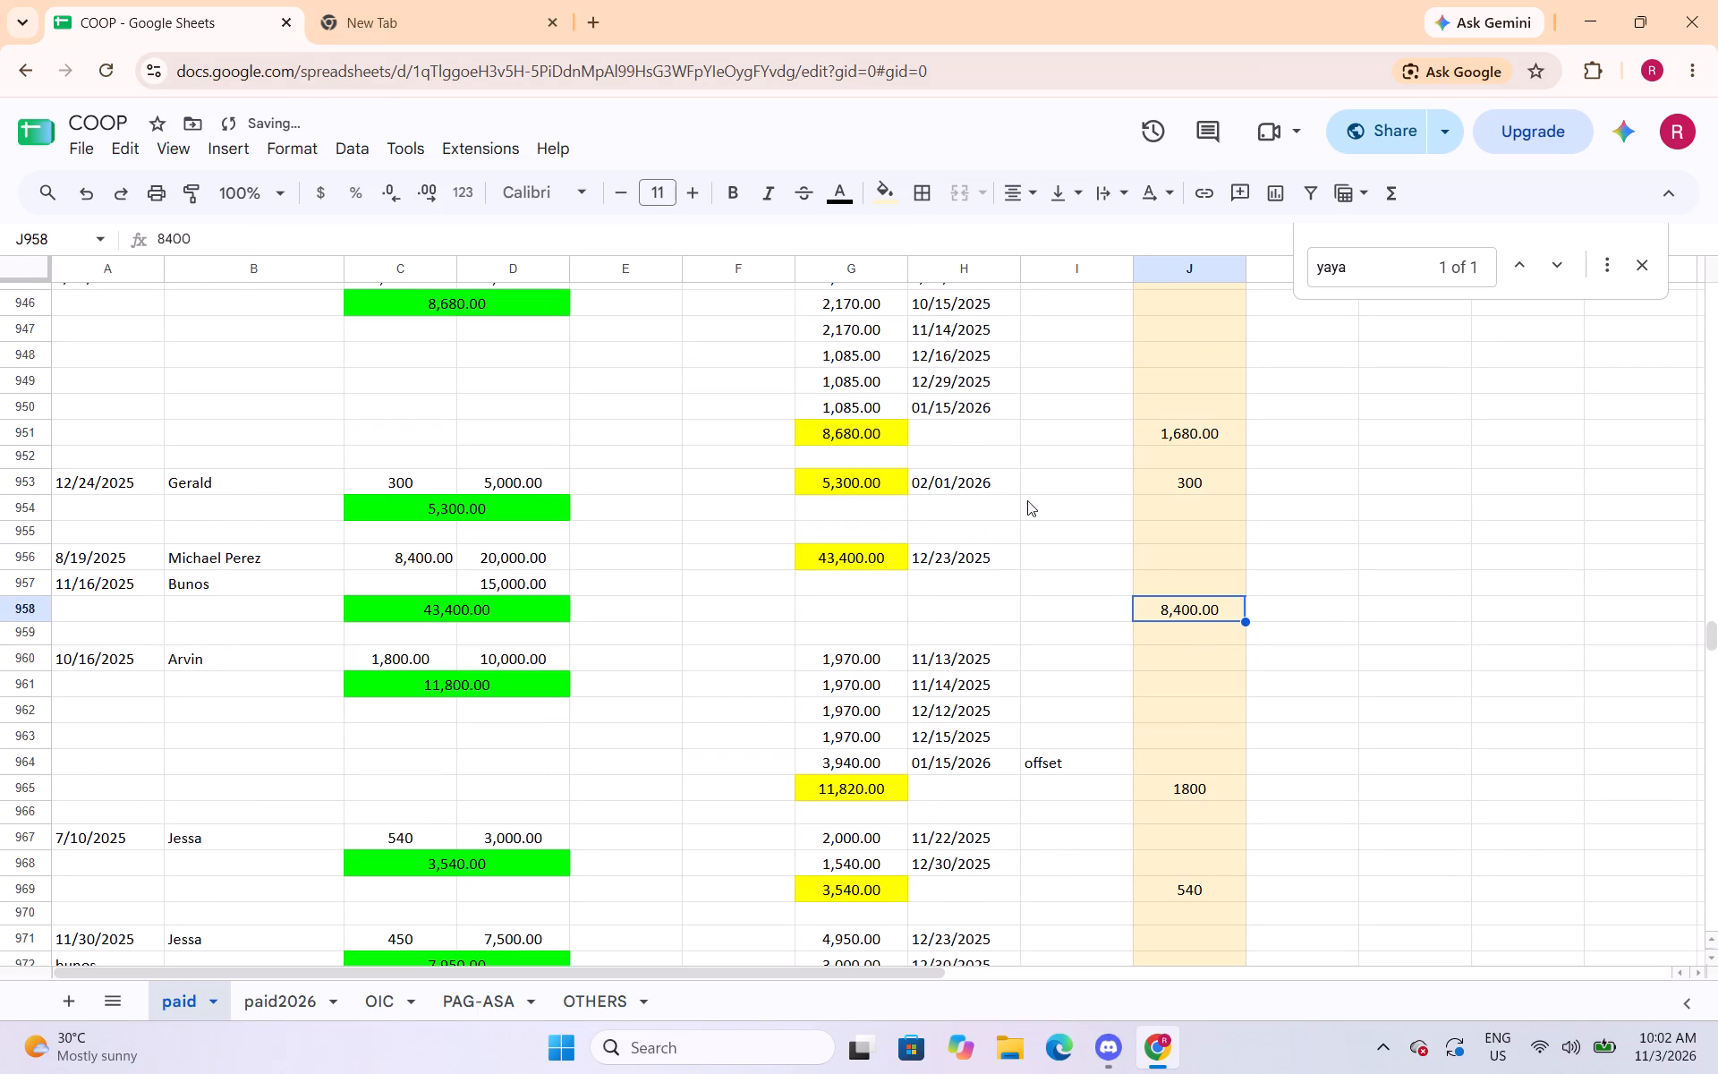
pyautogui.click(1217, 794)
pyautogui.click(299, 148)
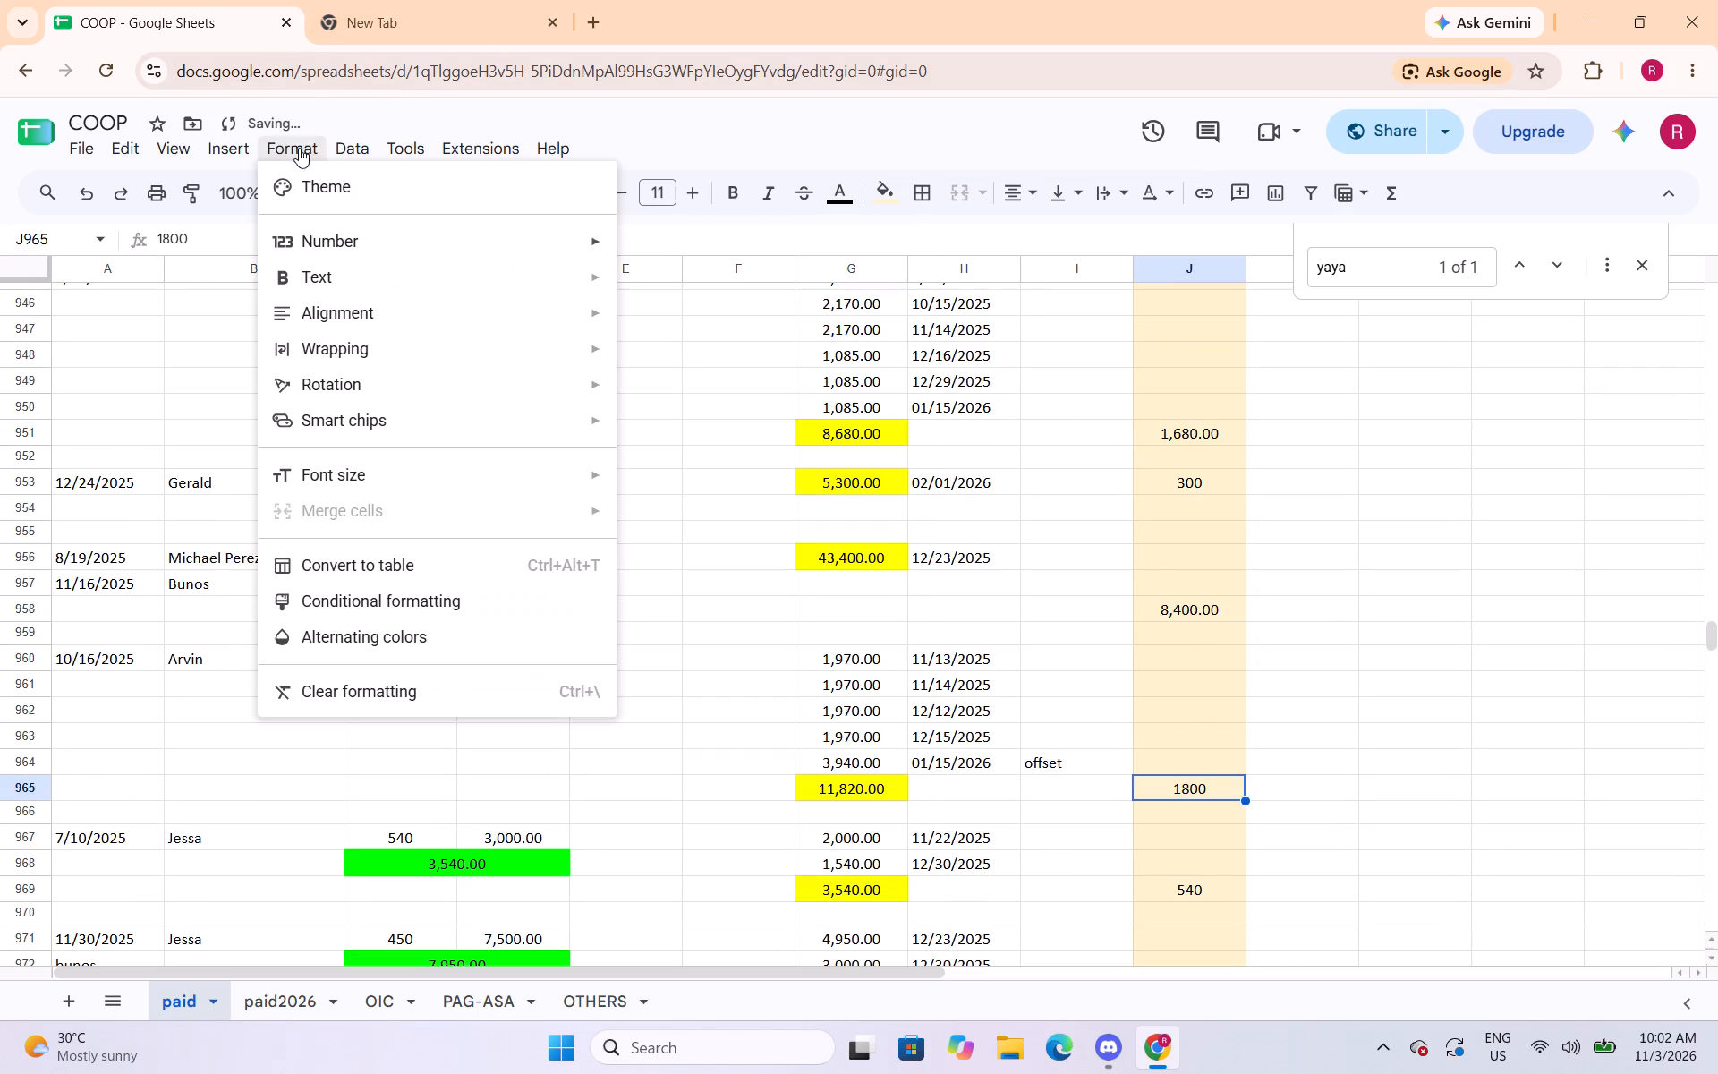
pyautogui.click(682, 345)
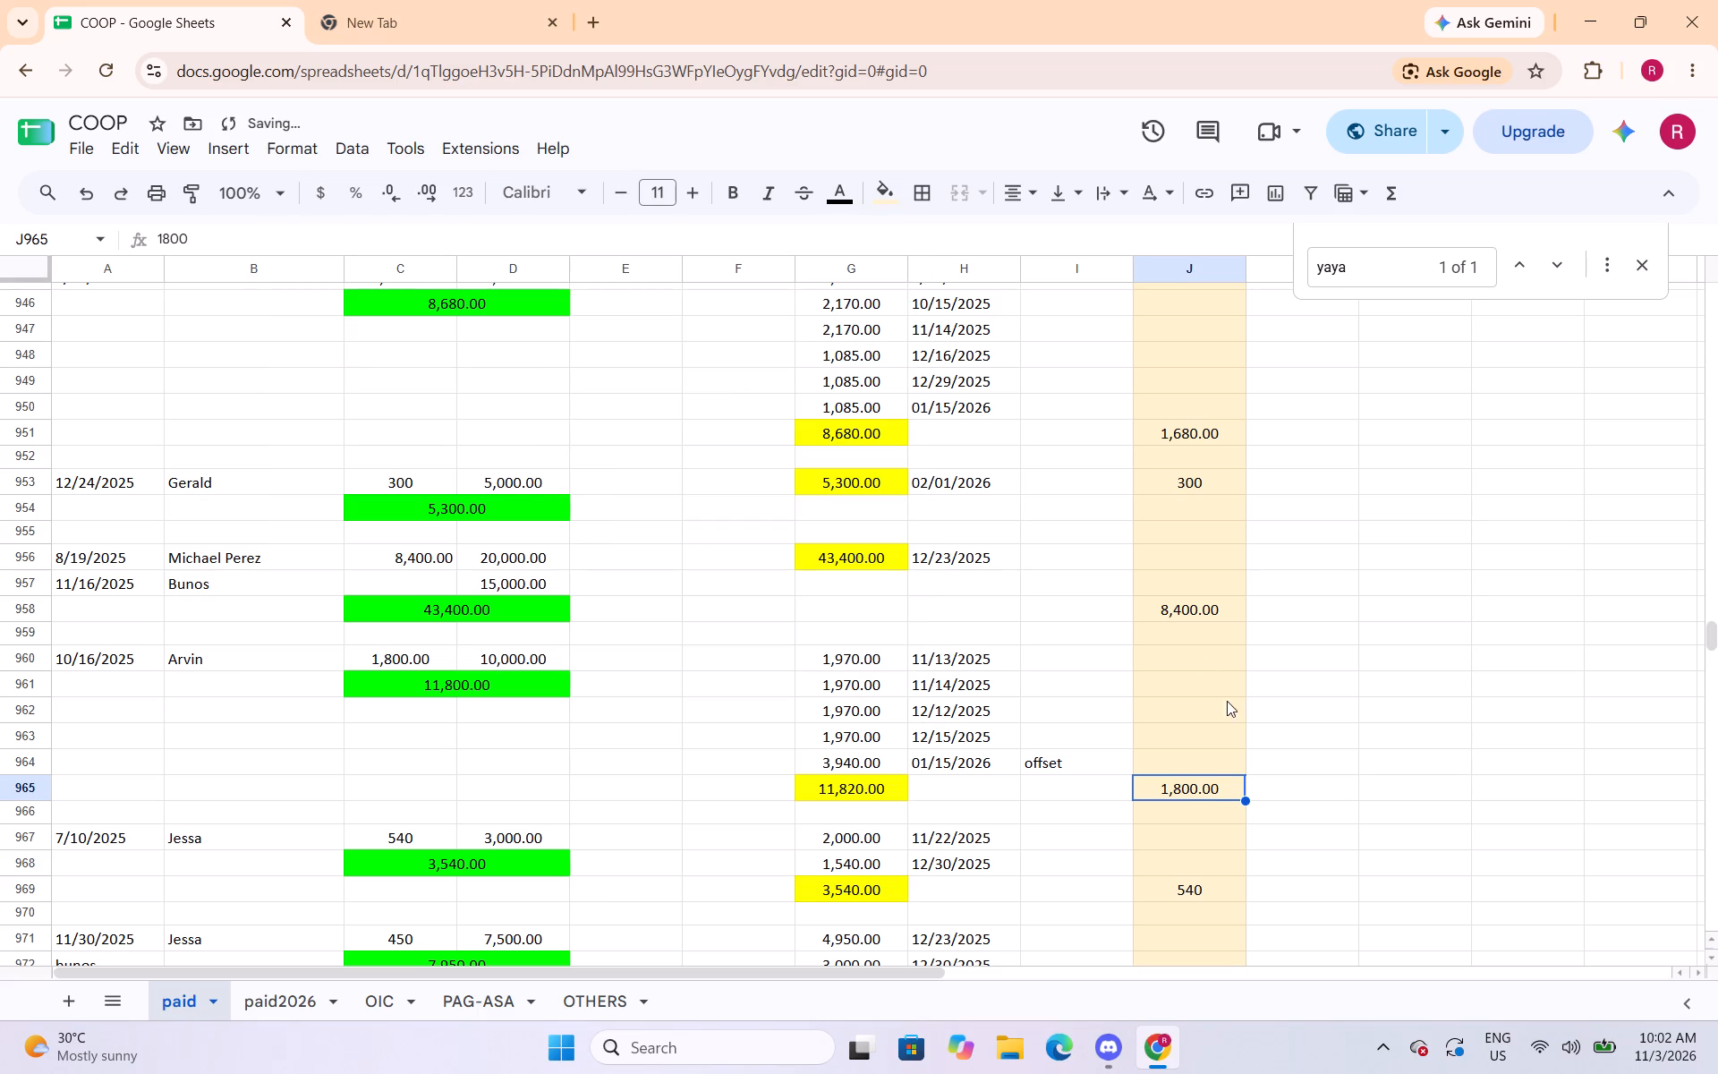
pyautogui.scroll(-5, 1093, 675)
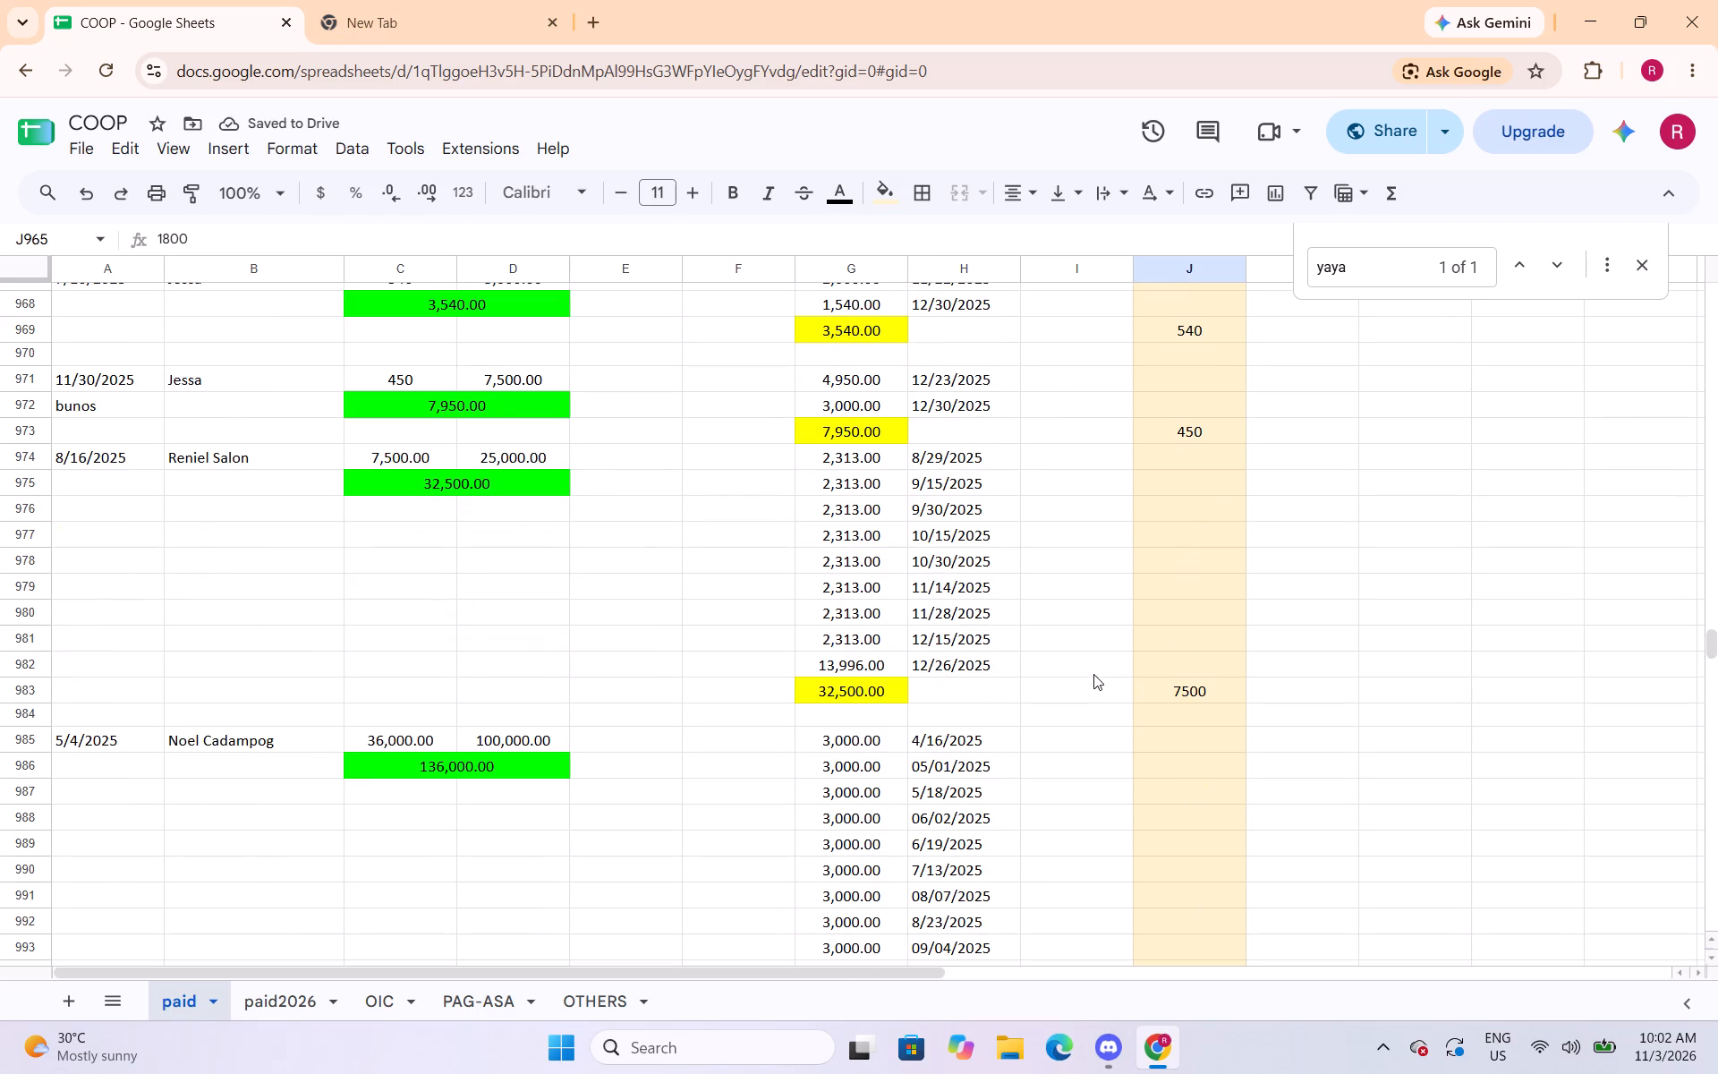
pyautogui.click(1175, 688)
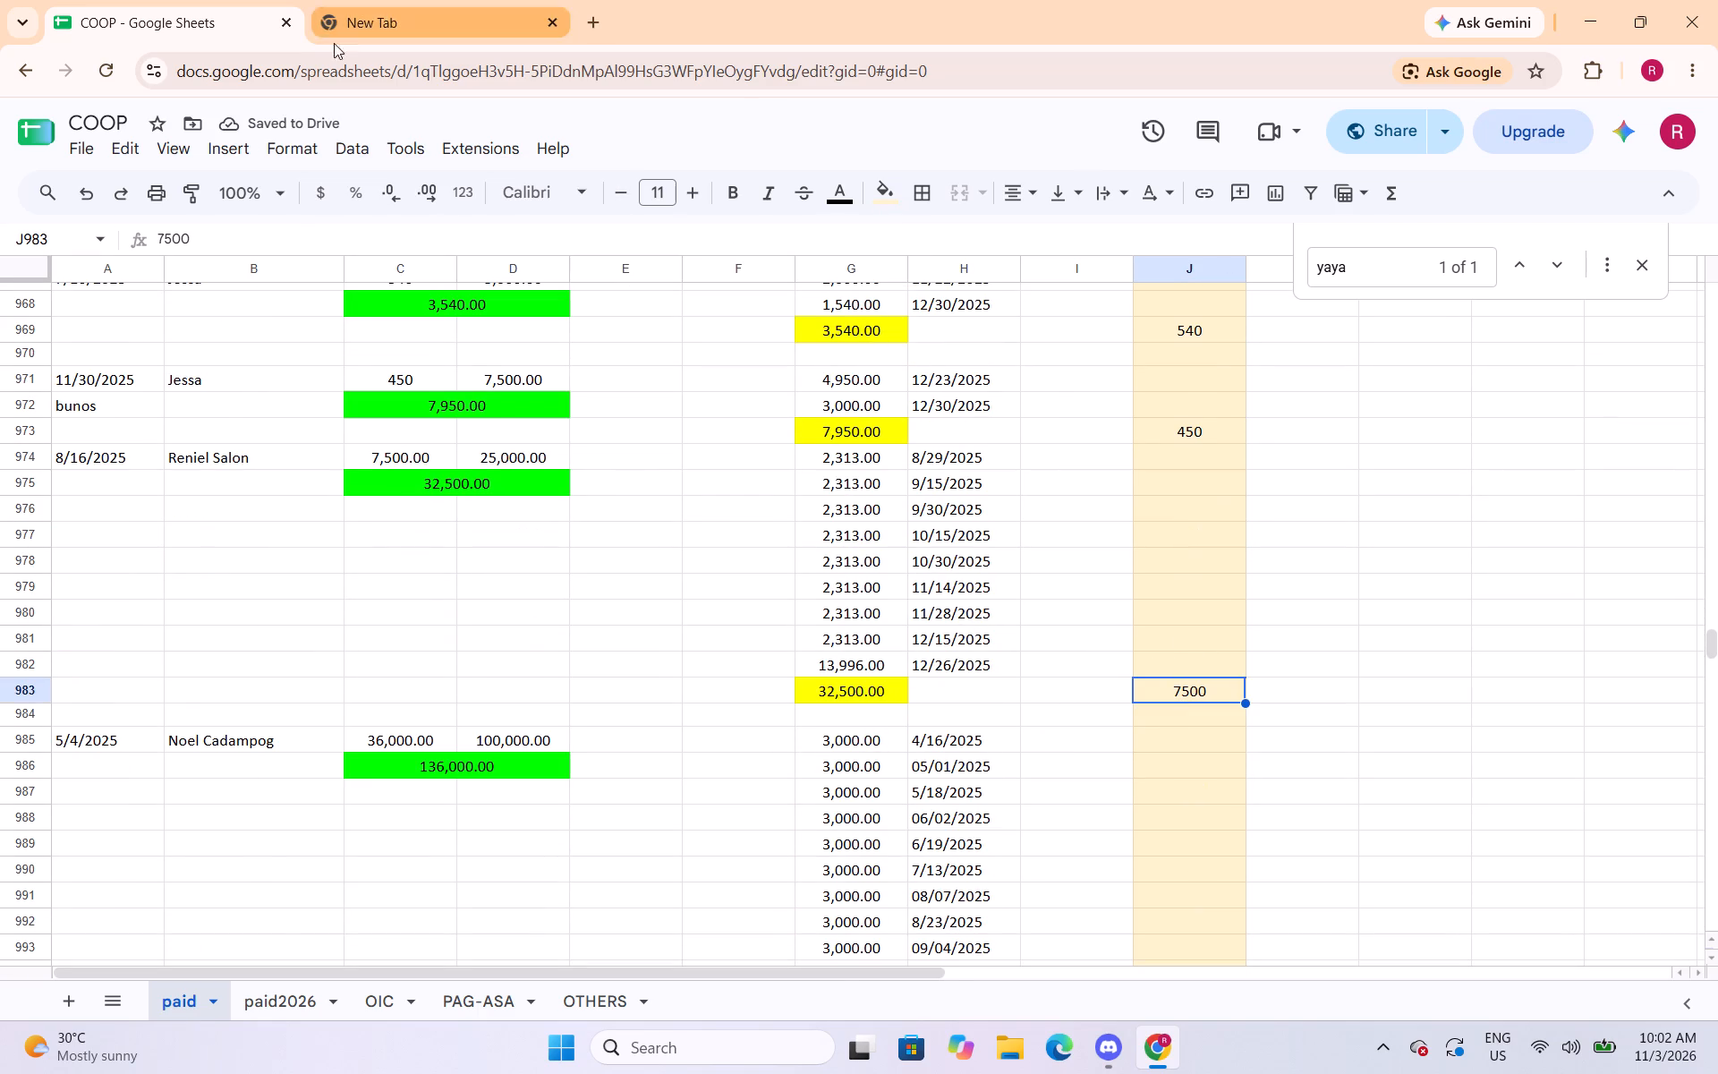
pyautogui.click(292, 147)
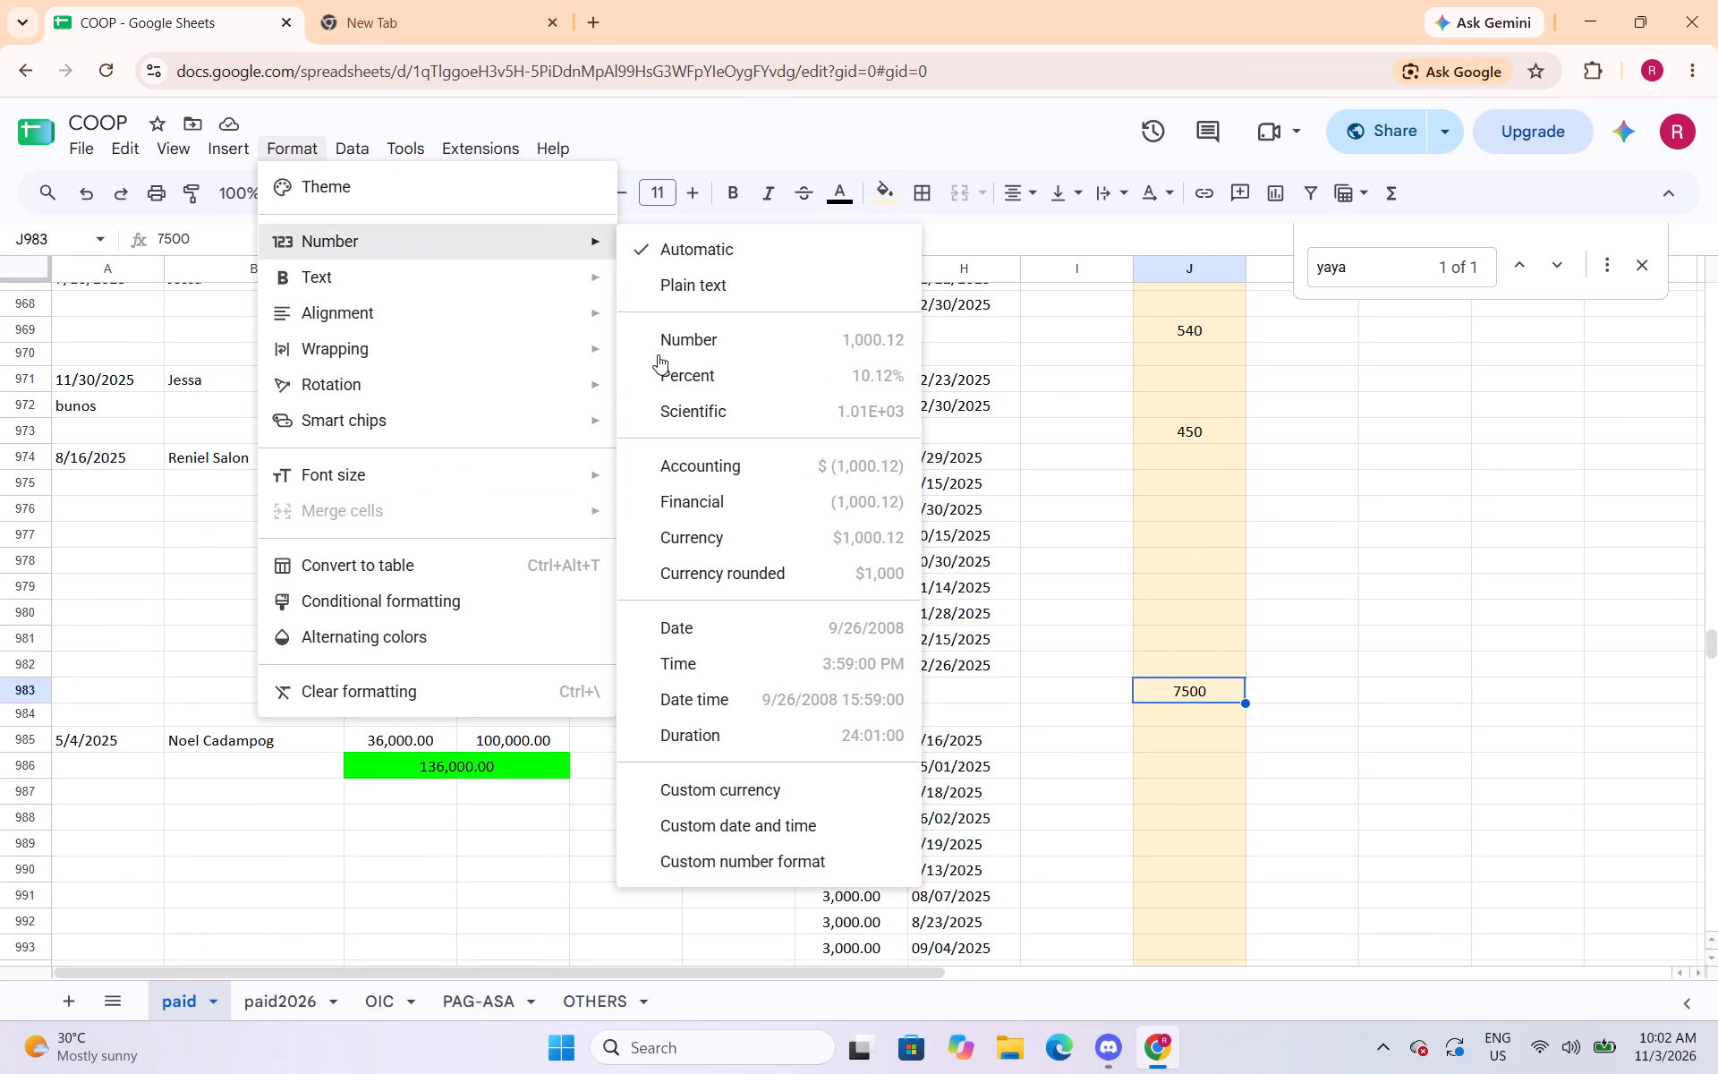
pyautogui.click(658, 354)
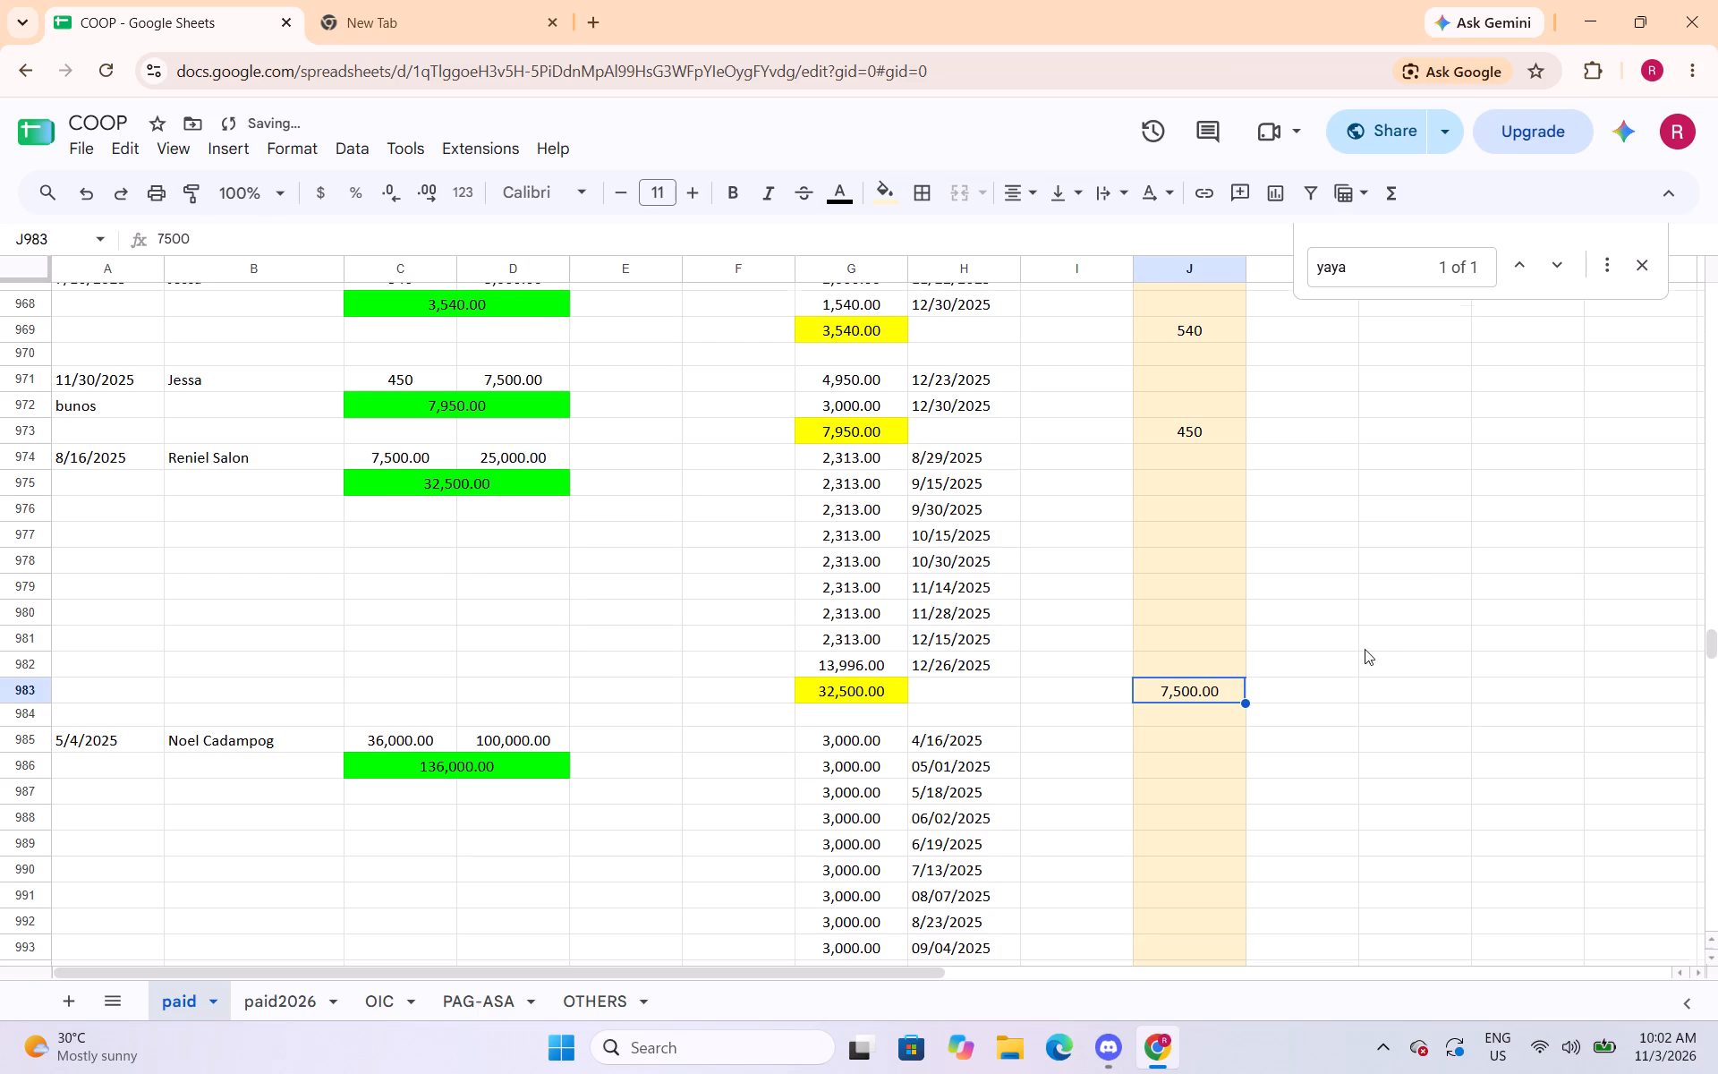
# Apply the Number format to the column J amounts in J1002, J1004 and J1008.
pyautogui.scroll(-5, 1361, 650)
pyautogui.click(1205, 629)
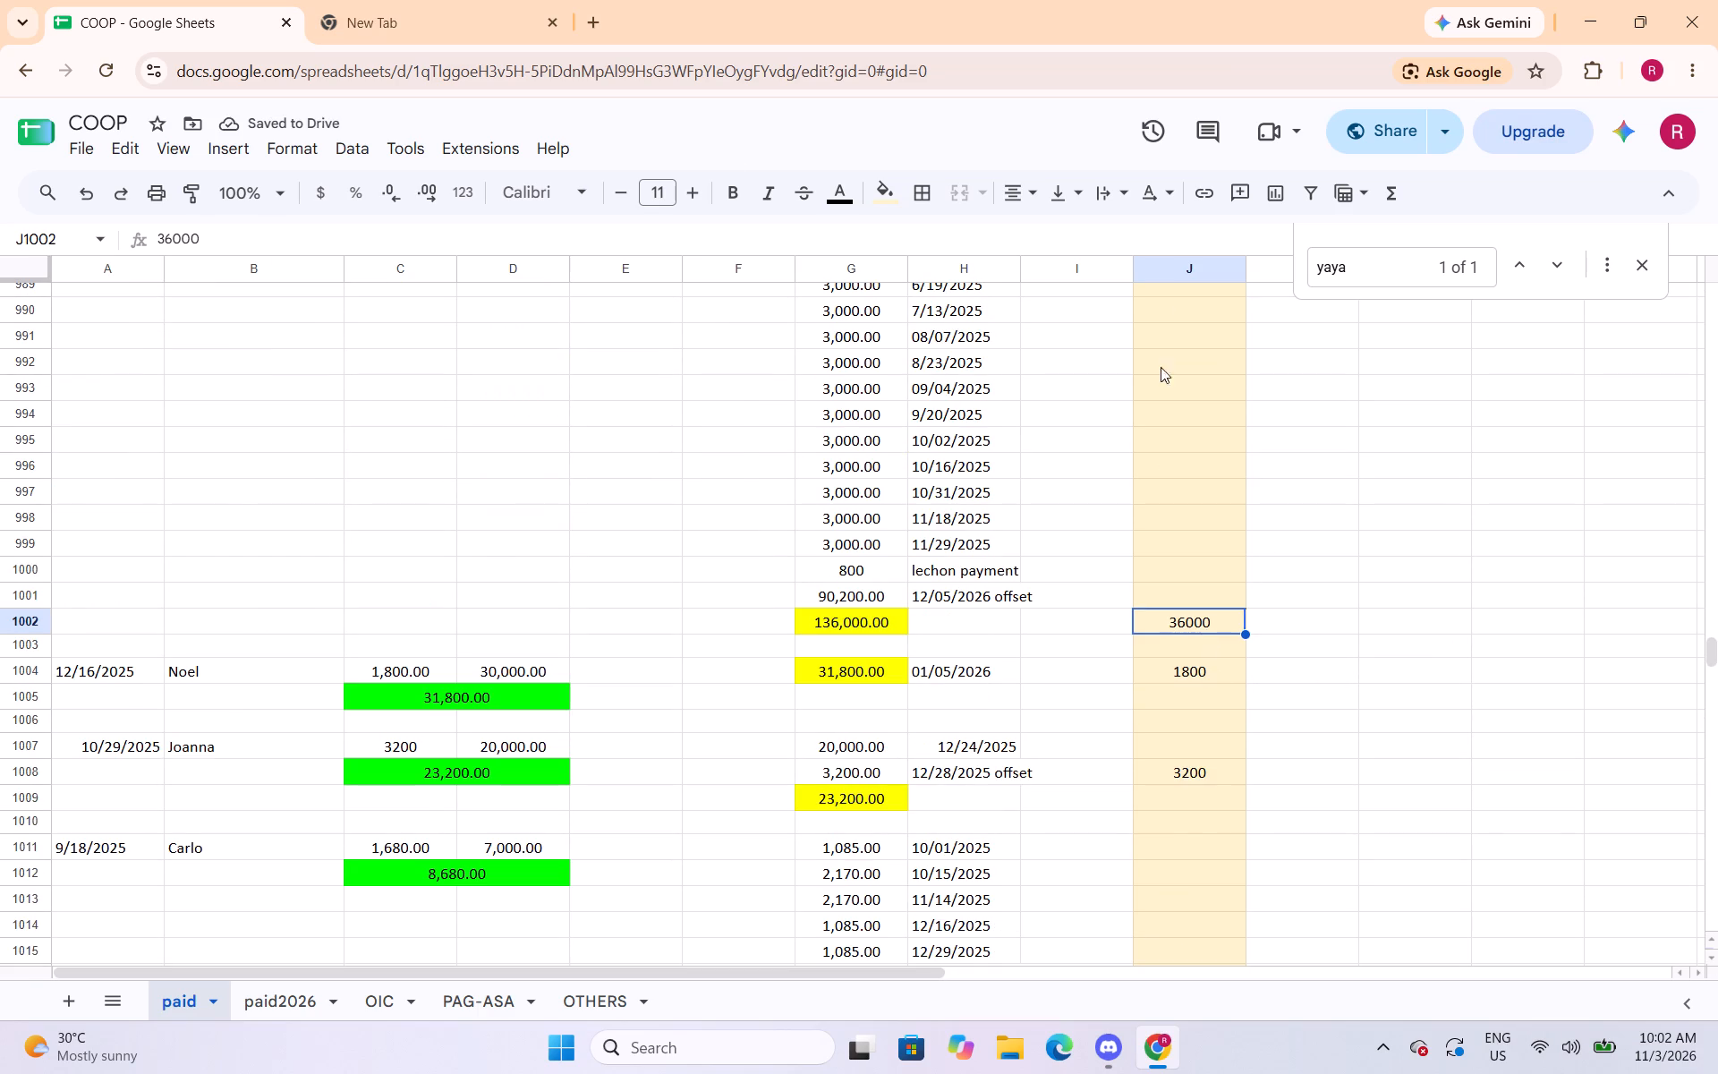
pyautogui.click(305, 154)
pyautogui.click(317, 242)
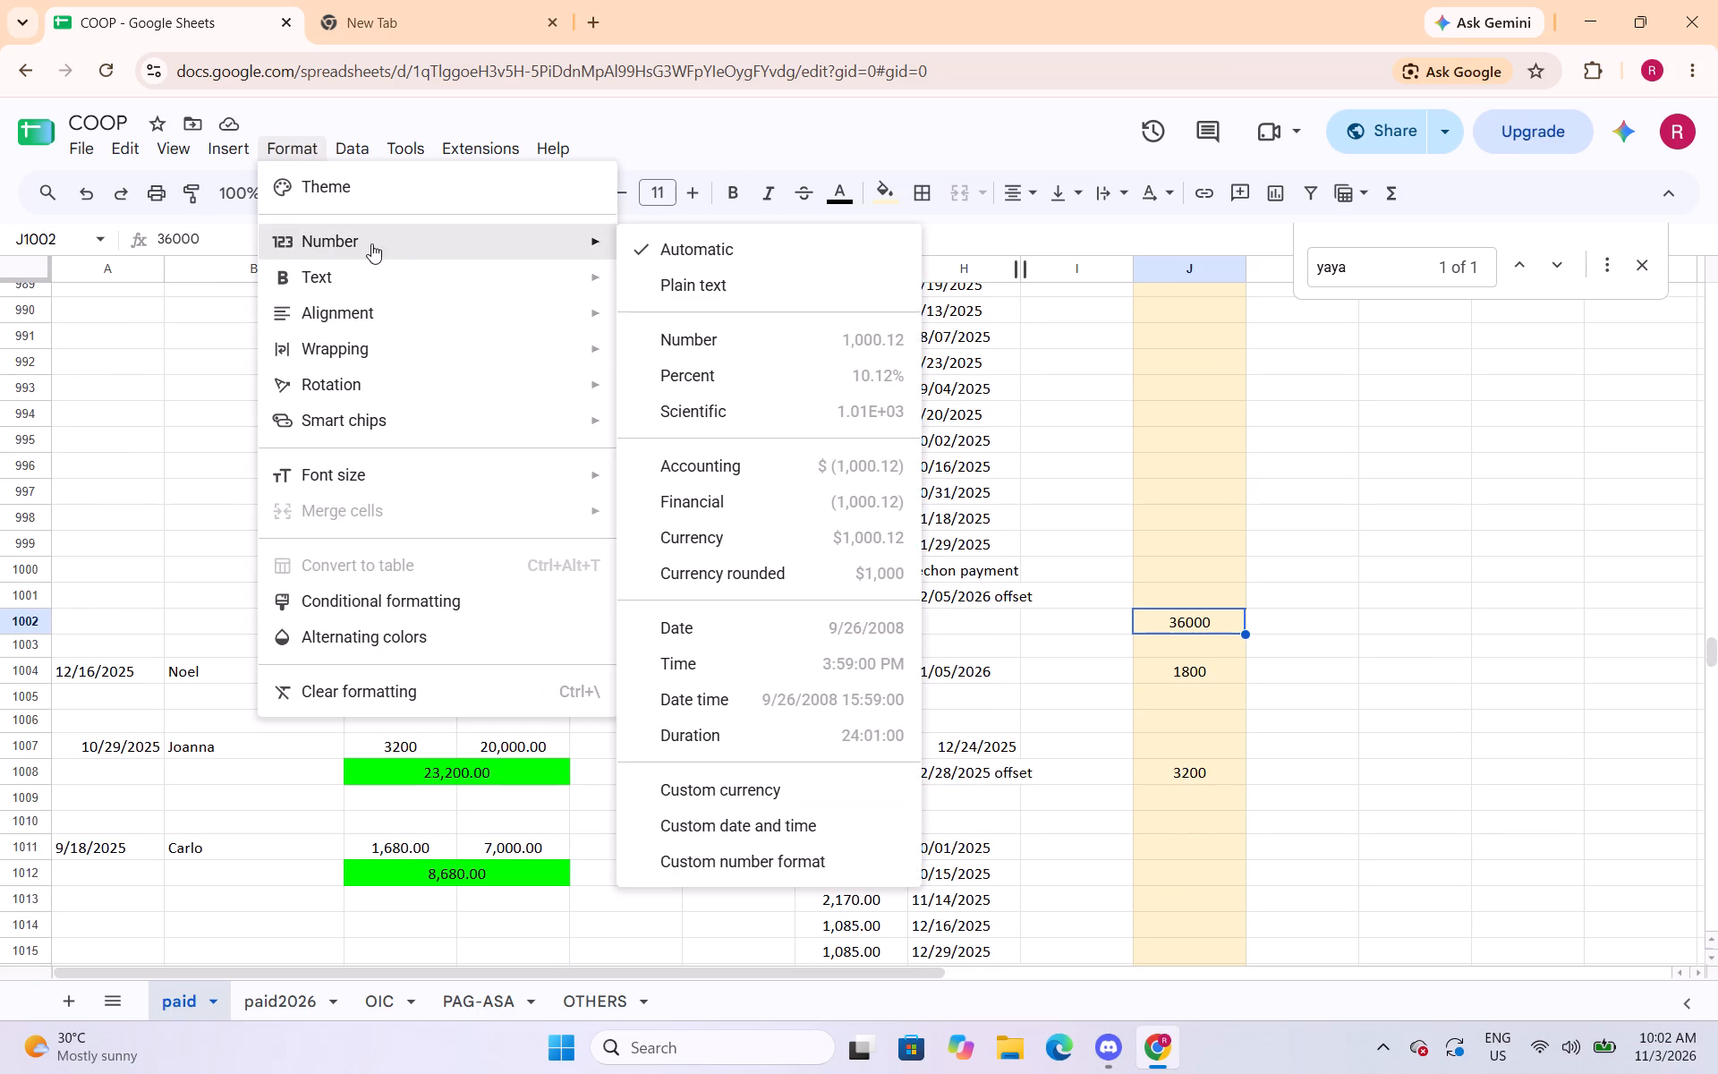
pyautogui.click(721, 336)
pyautogui.click(1213, 678)
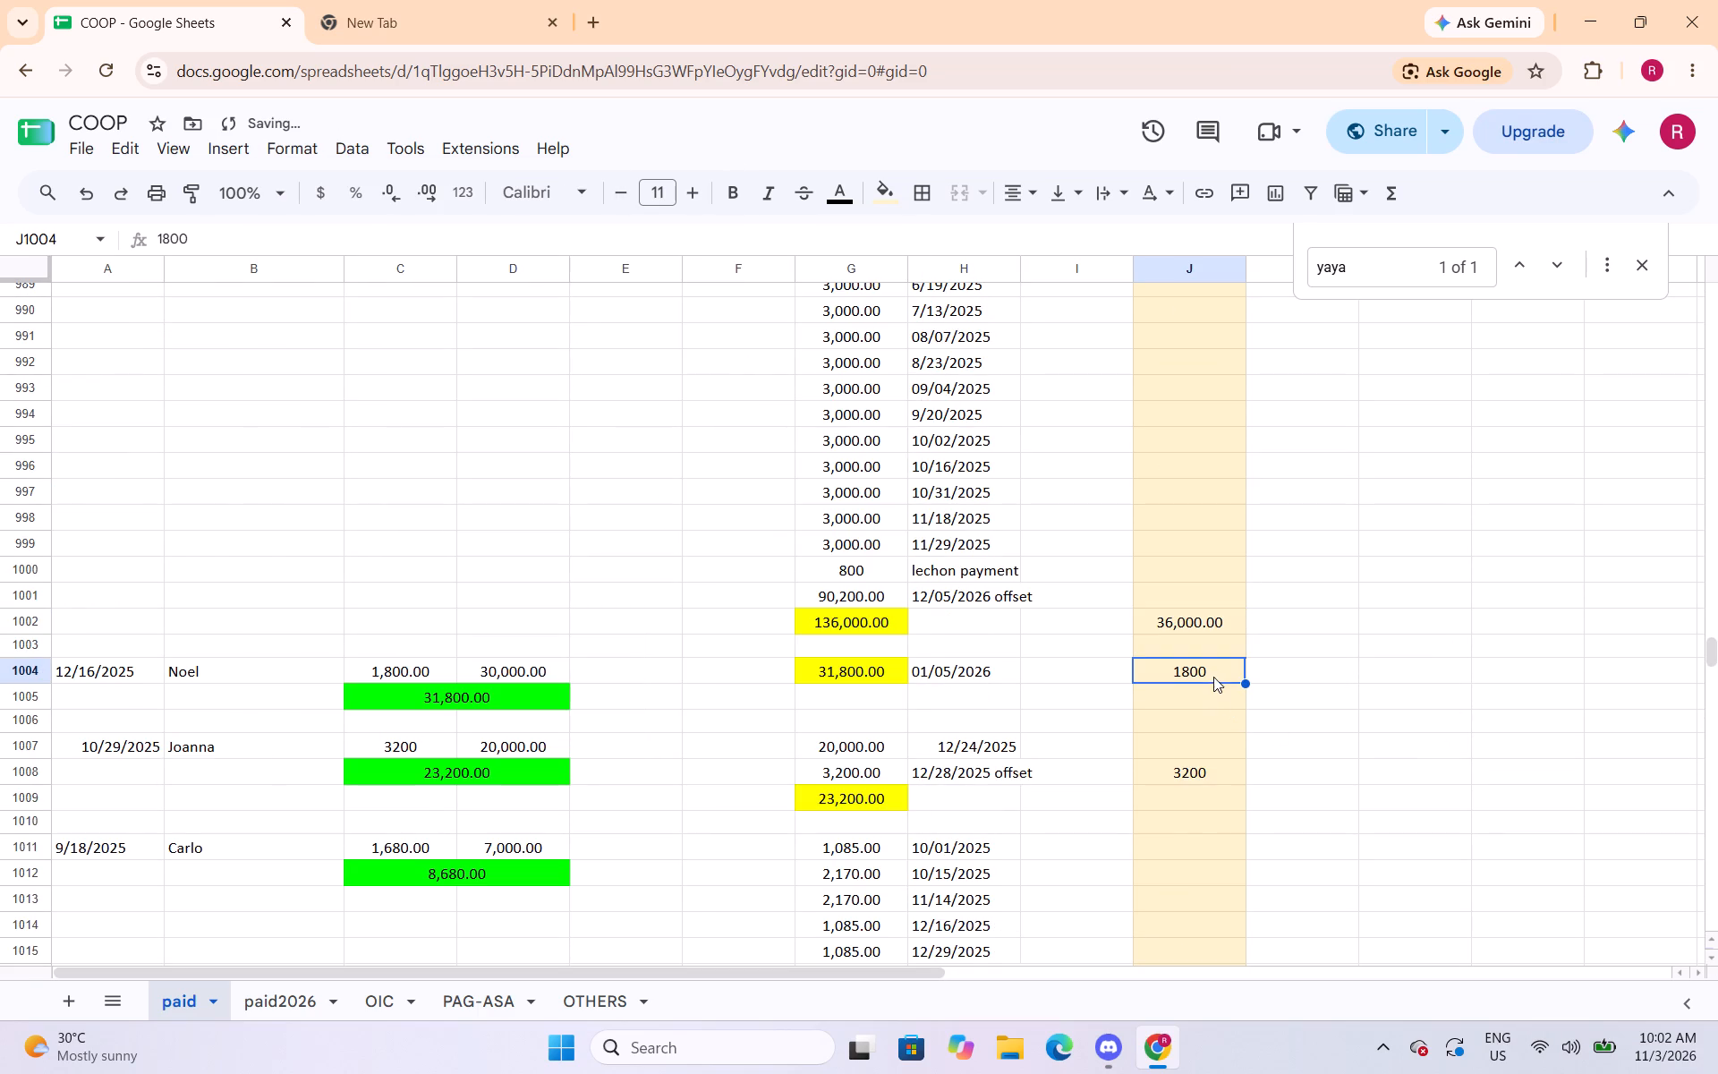
pyautogui.click(295, 153)
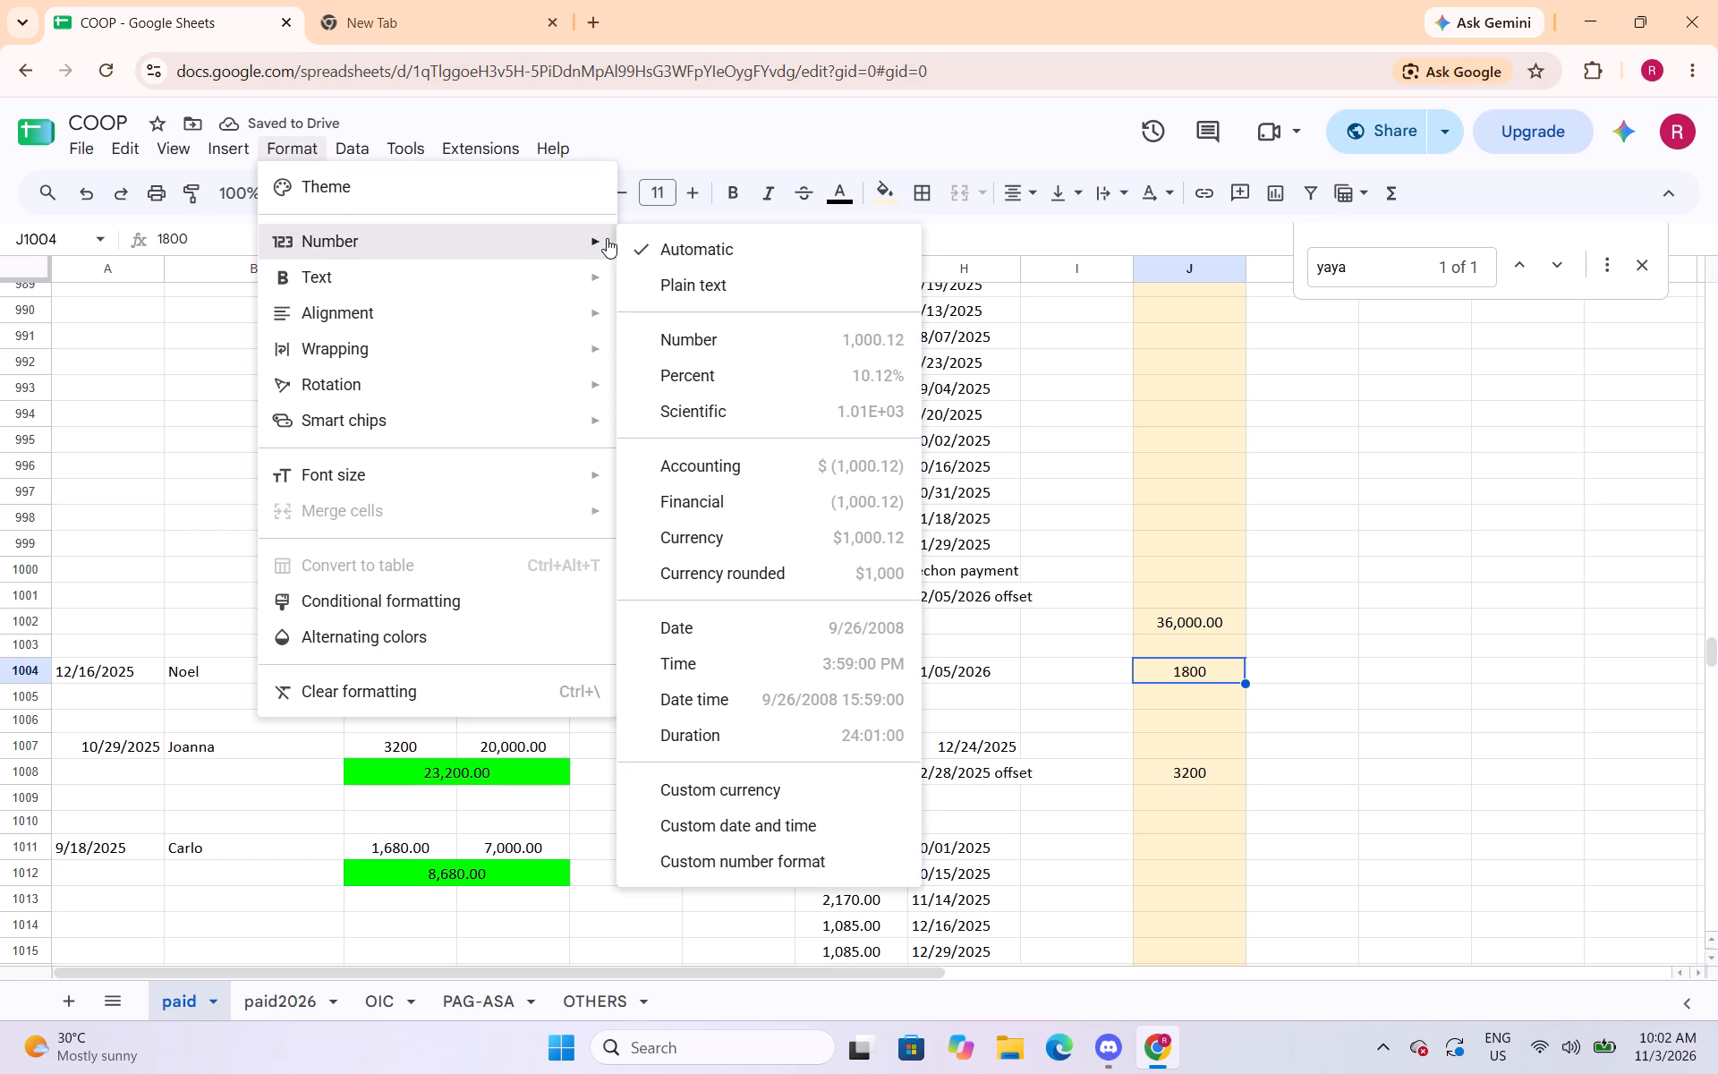
pyautogui.click(657, 337)
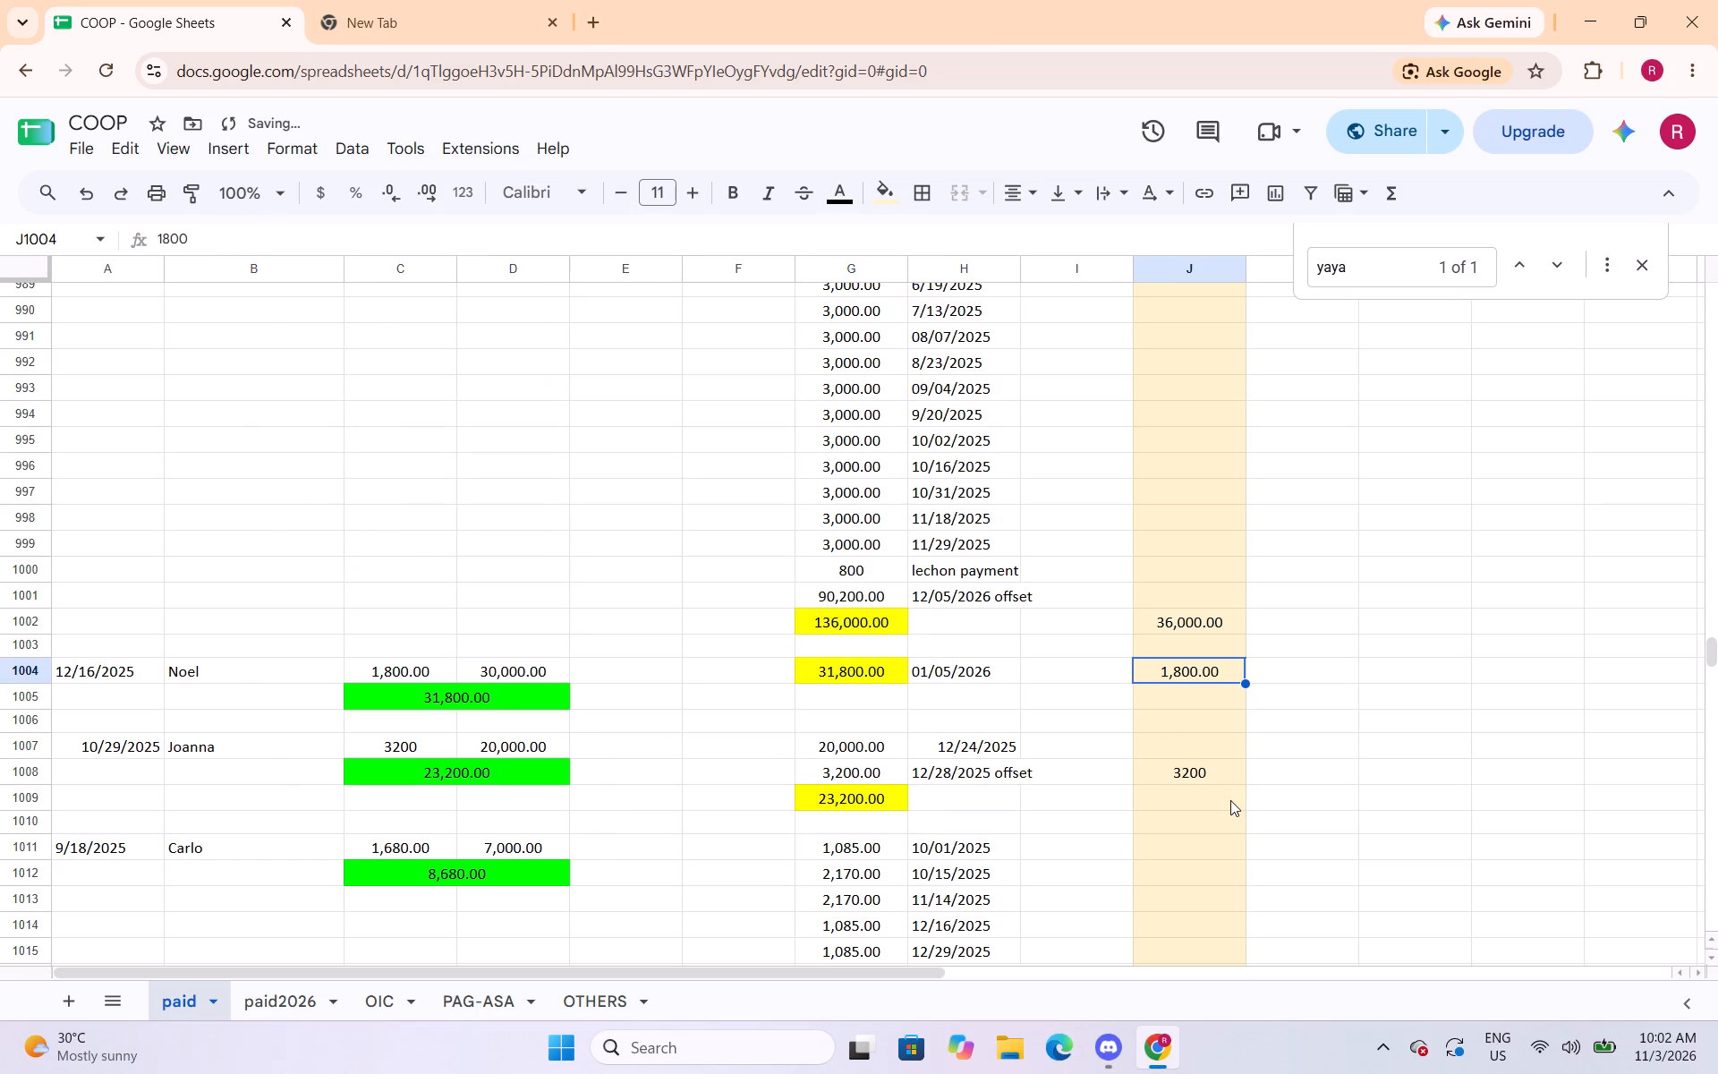
pyautogui.click(1229, 783)
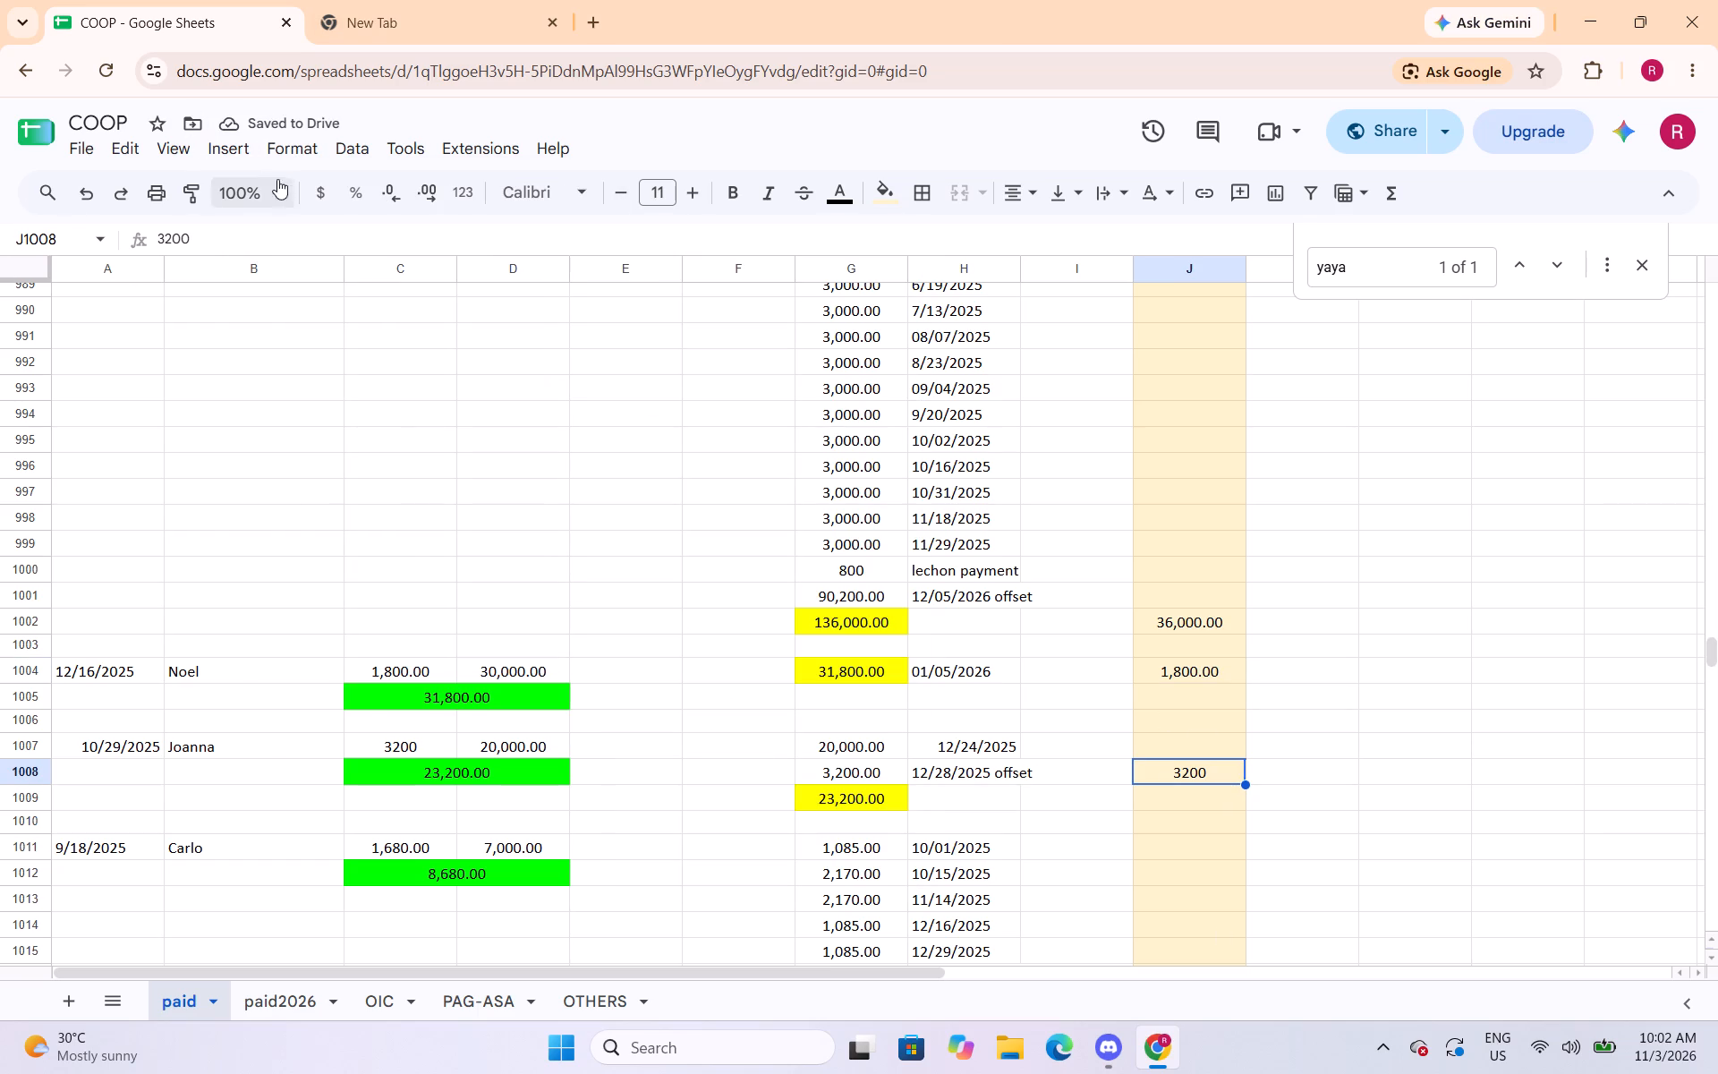
pyautogui.click(296, 155)
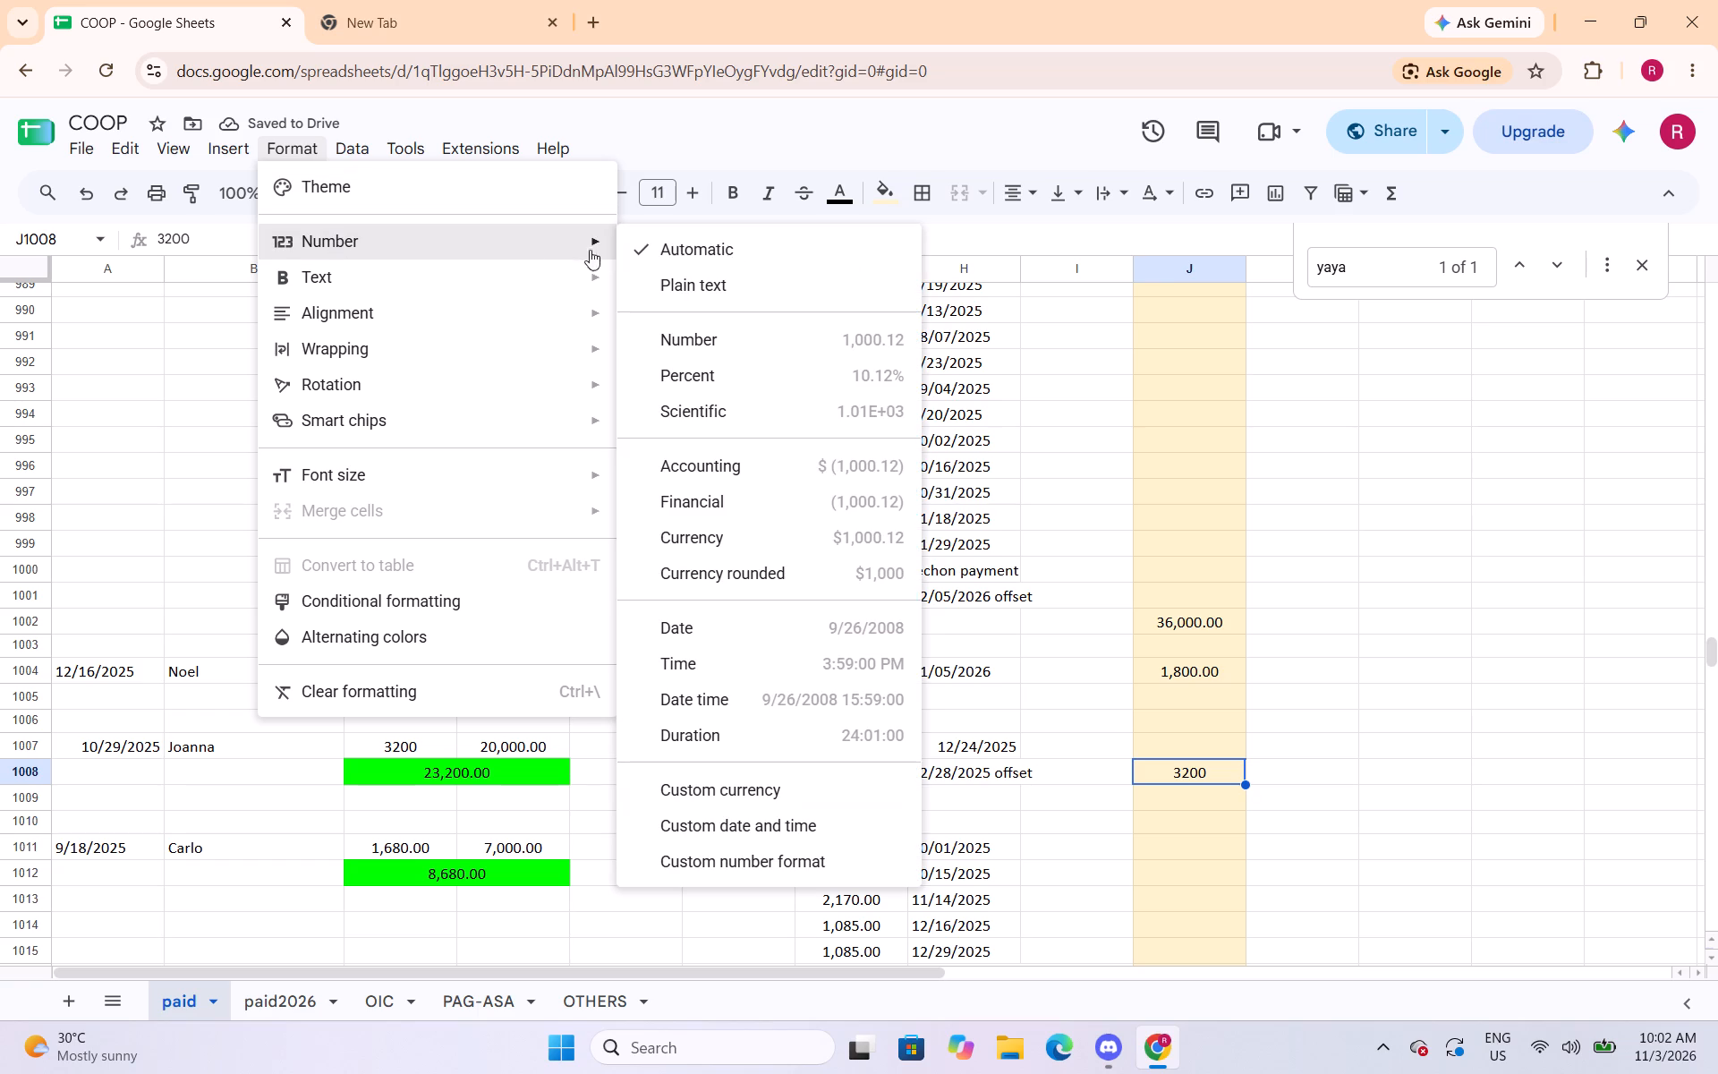
pyautogui.click(702, 348)
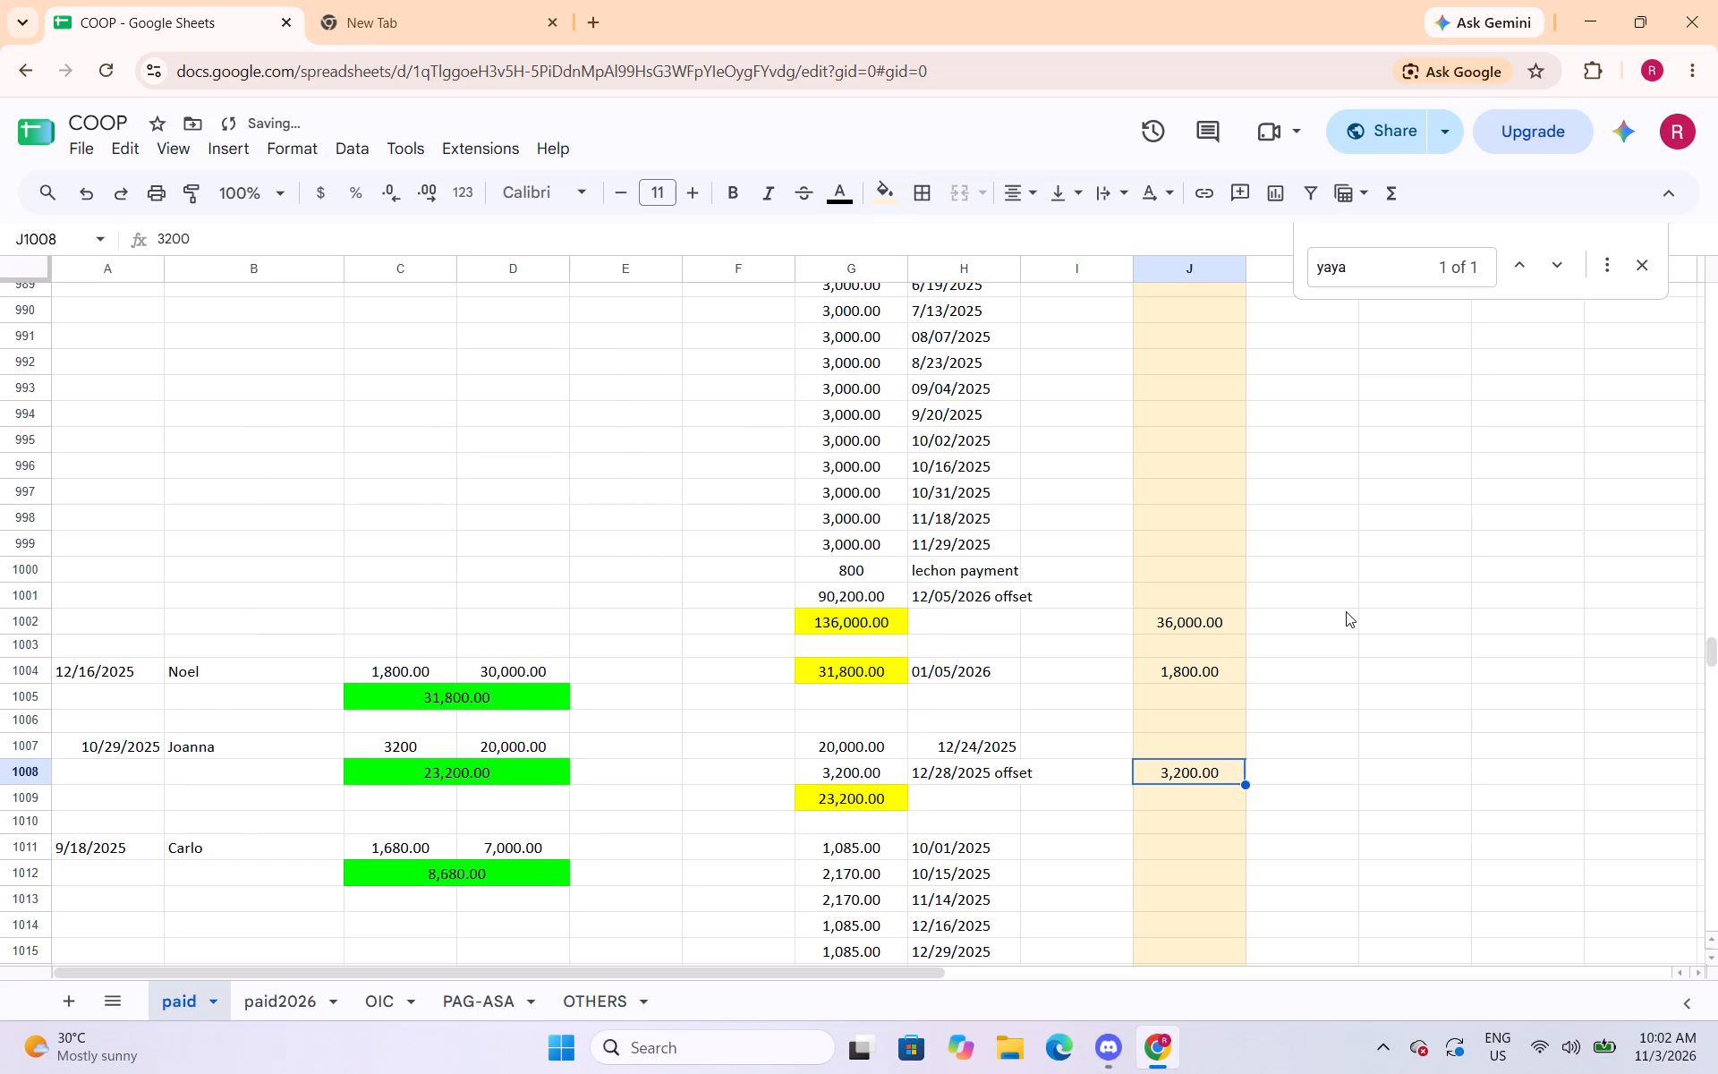
# Apply the Number format to the column J amounts in J1017 and J1029.
pyautogui.scroll(-4, 1327, 625)
pyautogui.click(1197, 563)
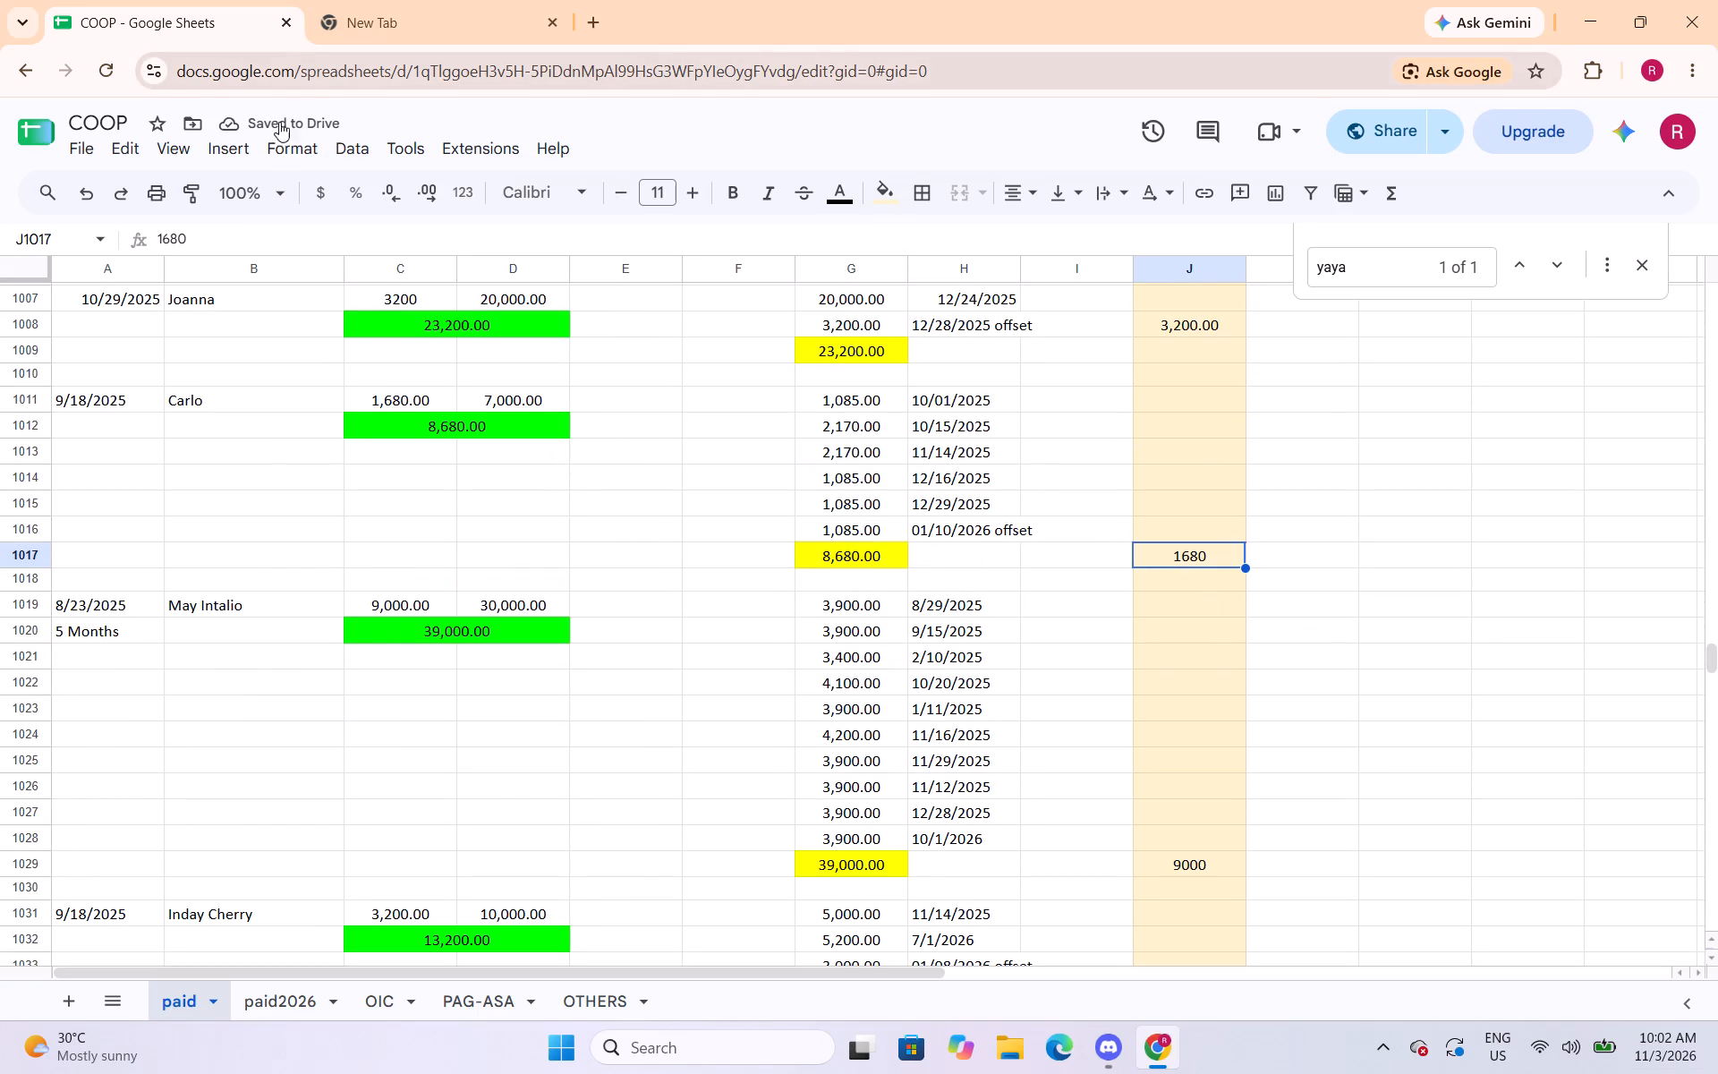
pyautogui.click(285, 148)
pyautogui.click(693, 335)
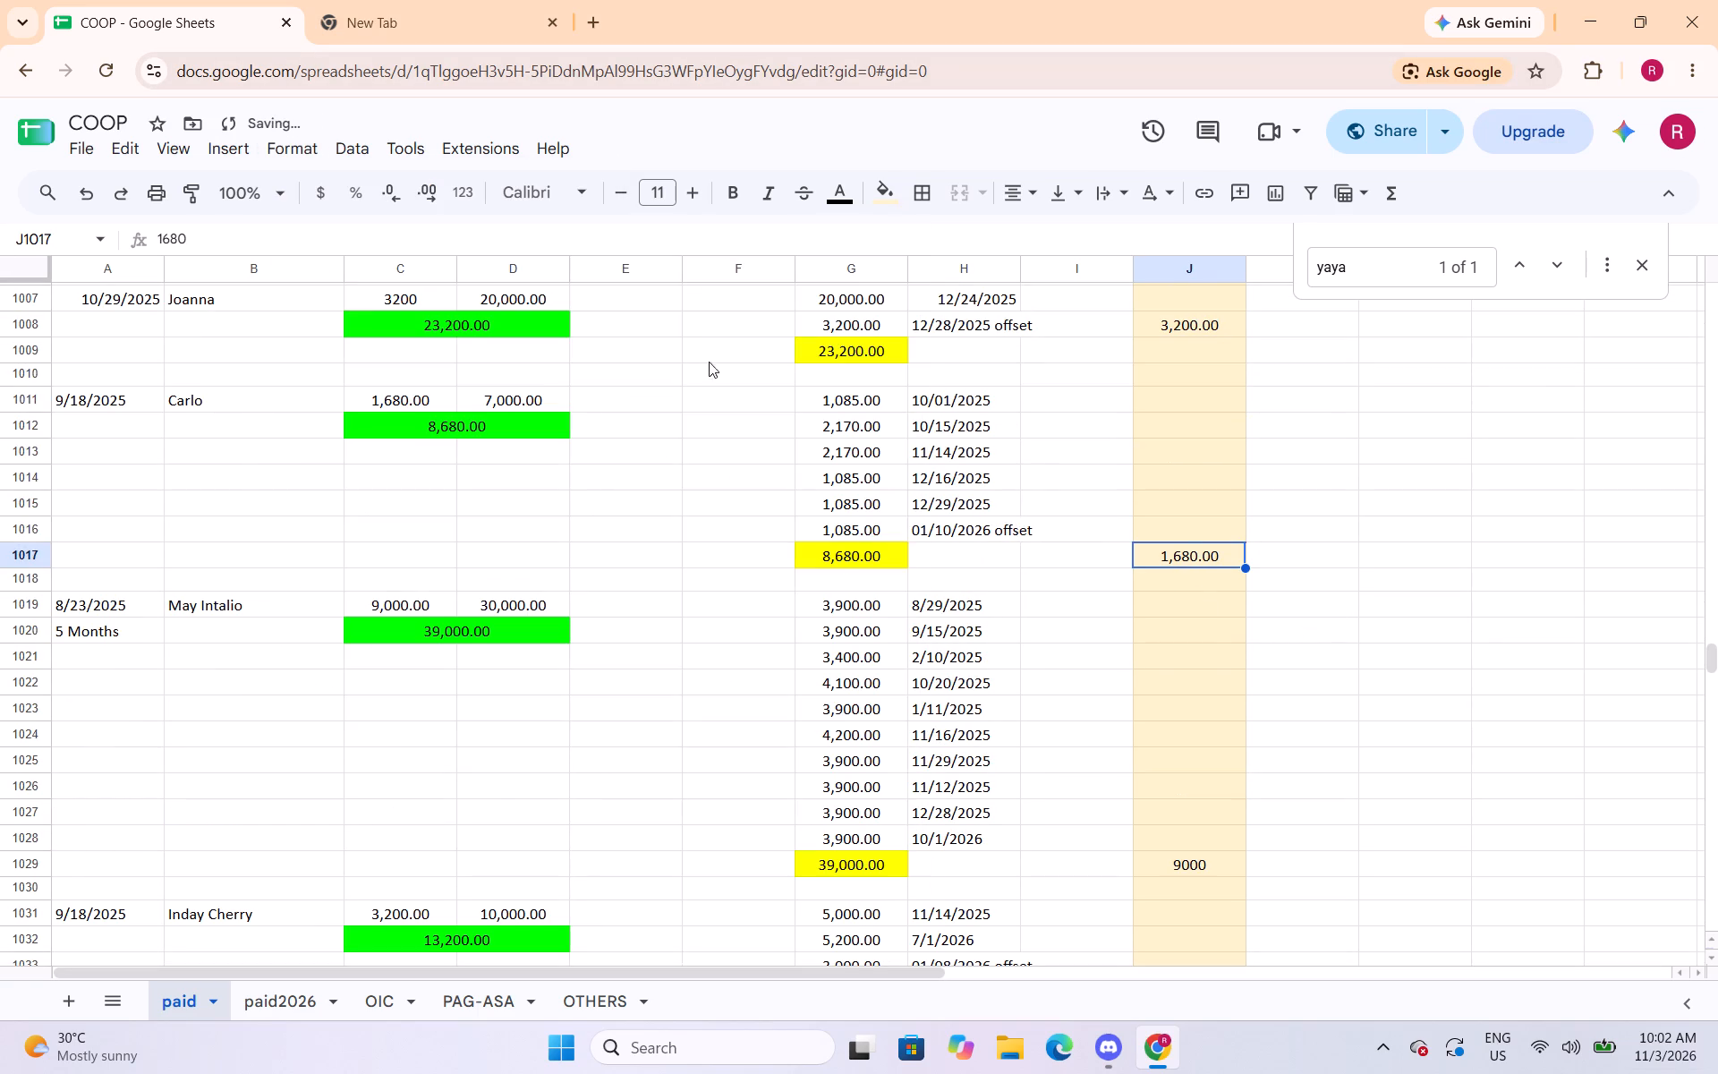
pyautogui.click(1204, 879)
pyautogui.click(1204, 874)
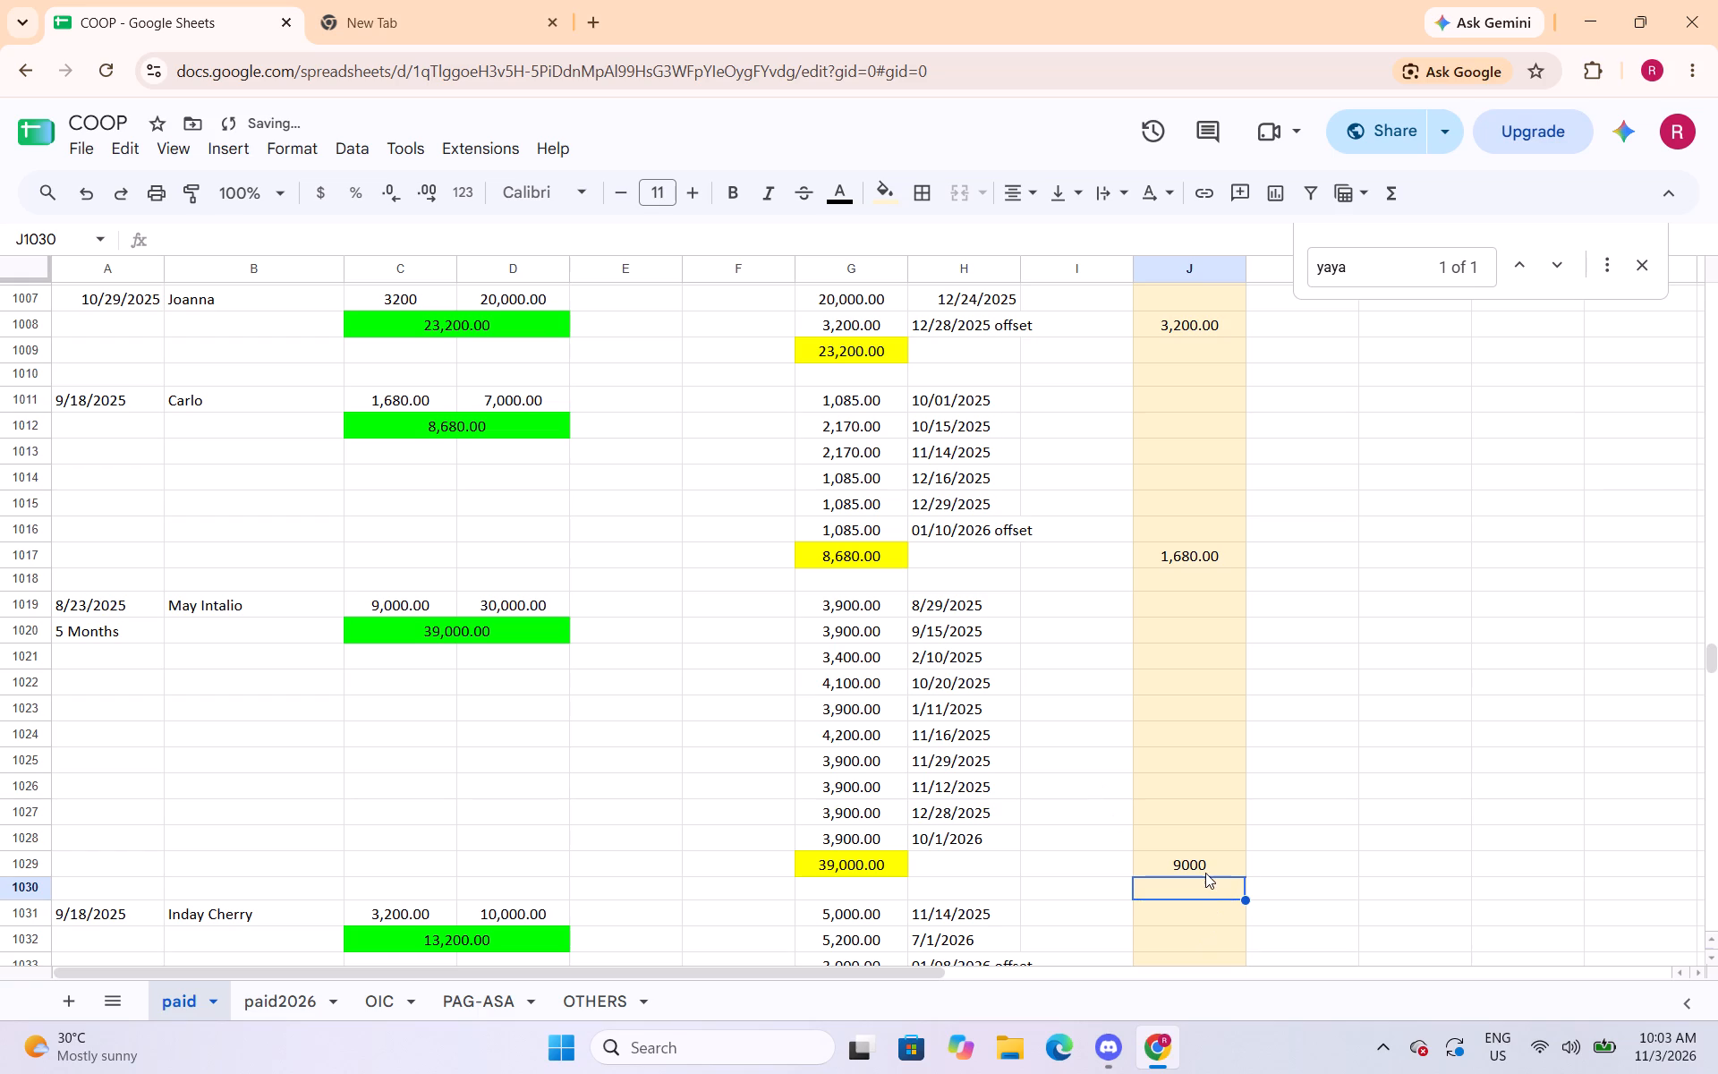
pyautogui.click(1208, 868)
pyautogui.click(315, 156)
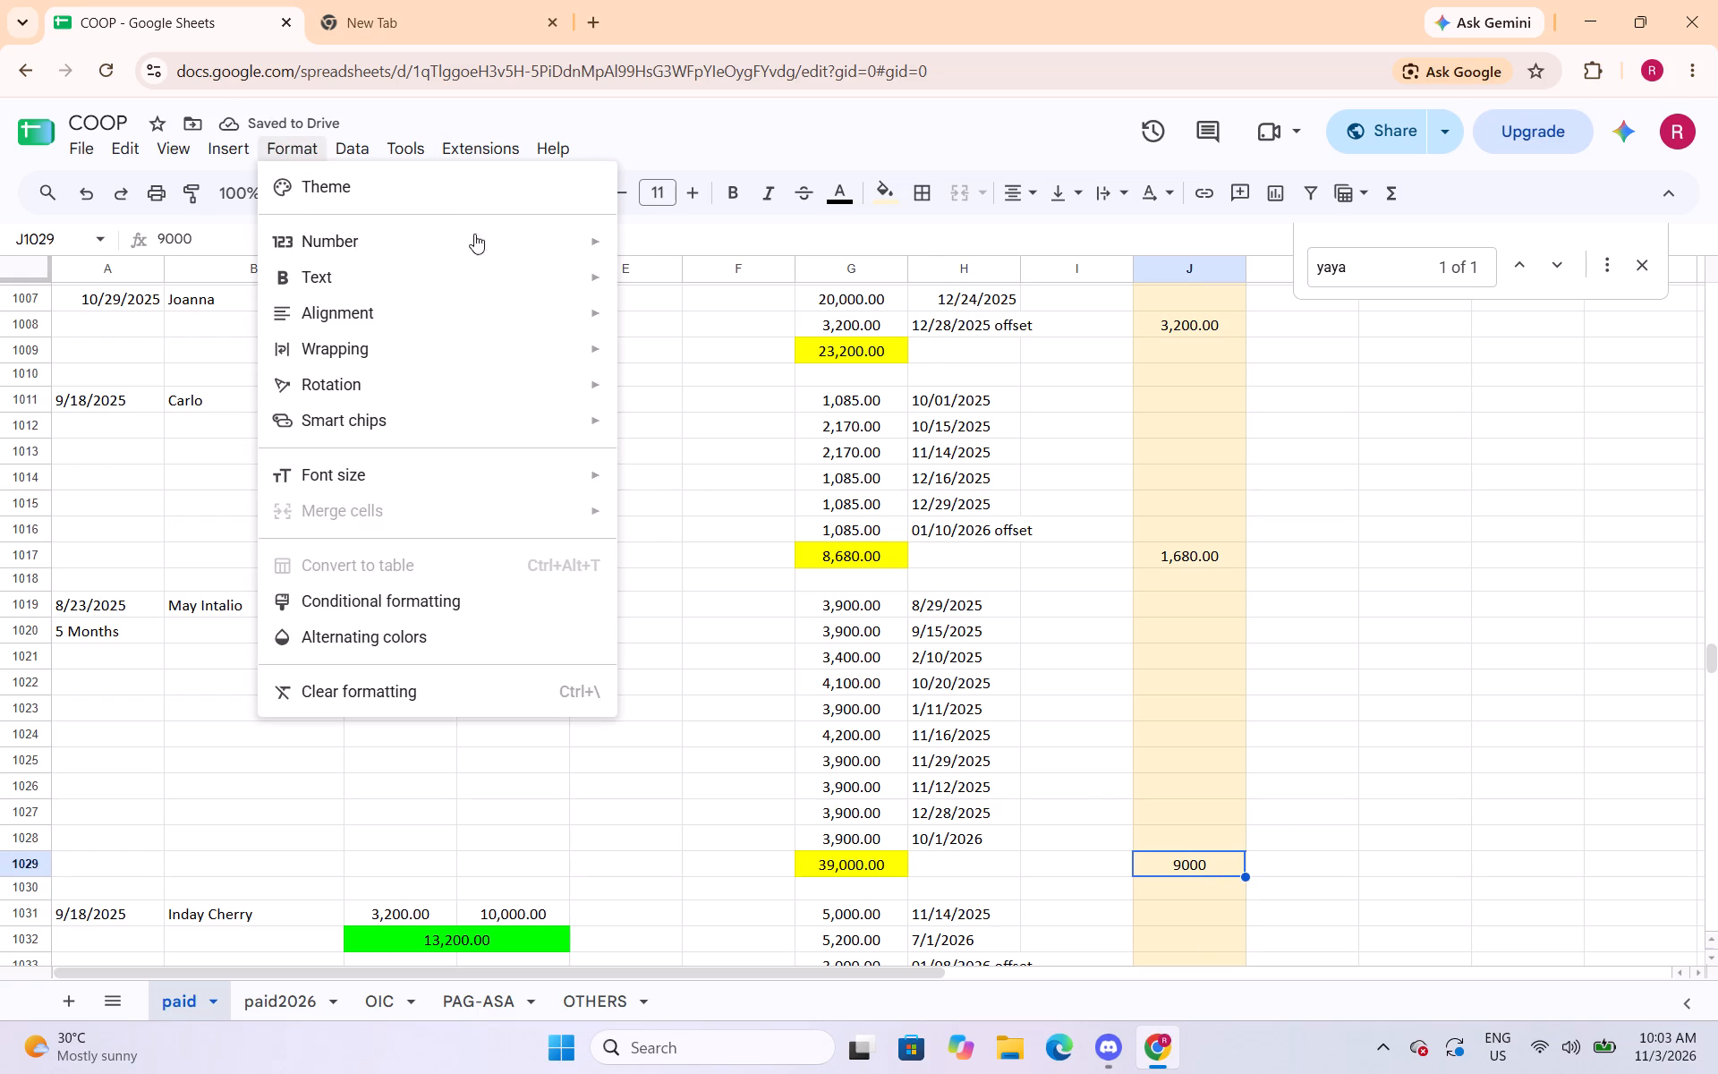
pyautogui.click(657, 325)
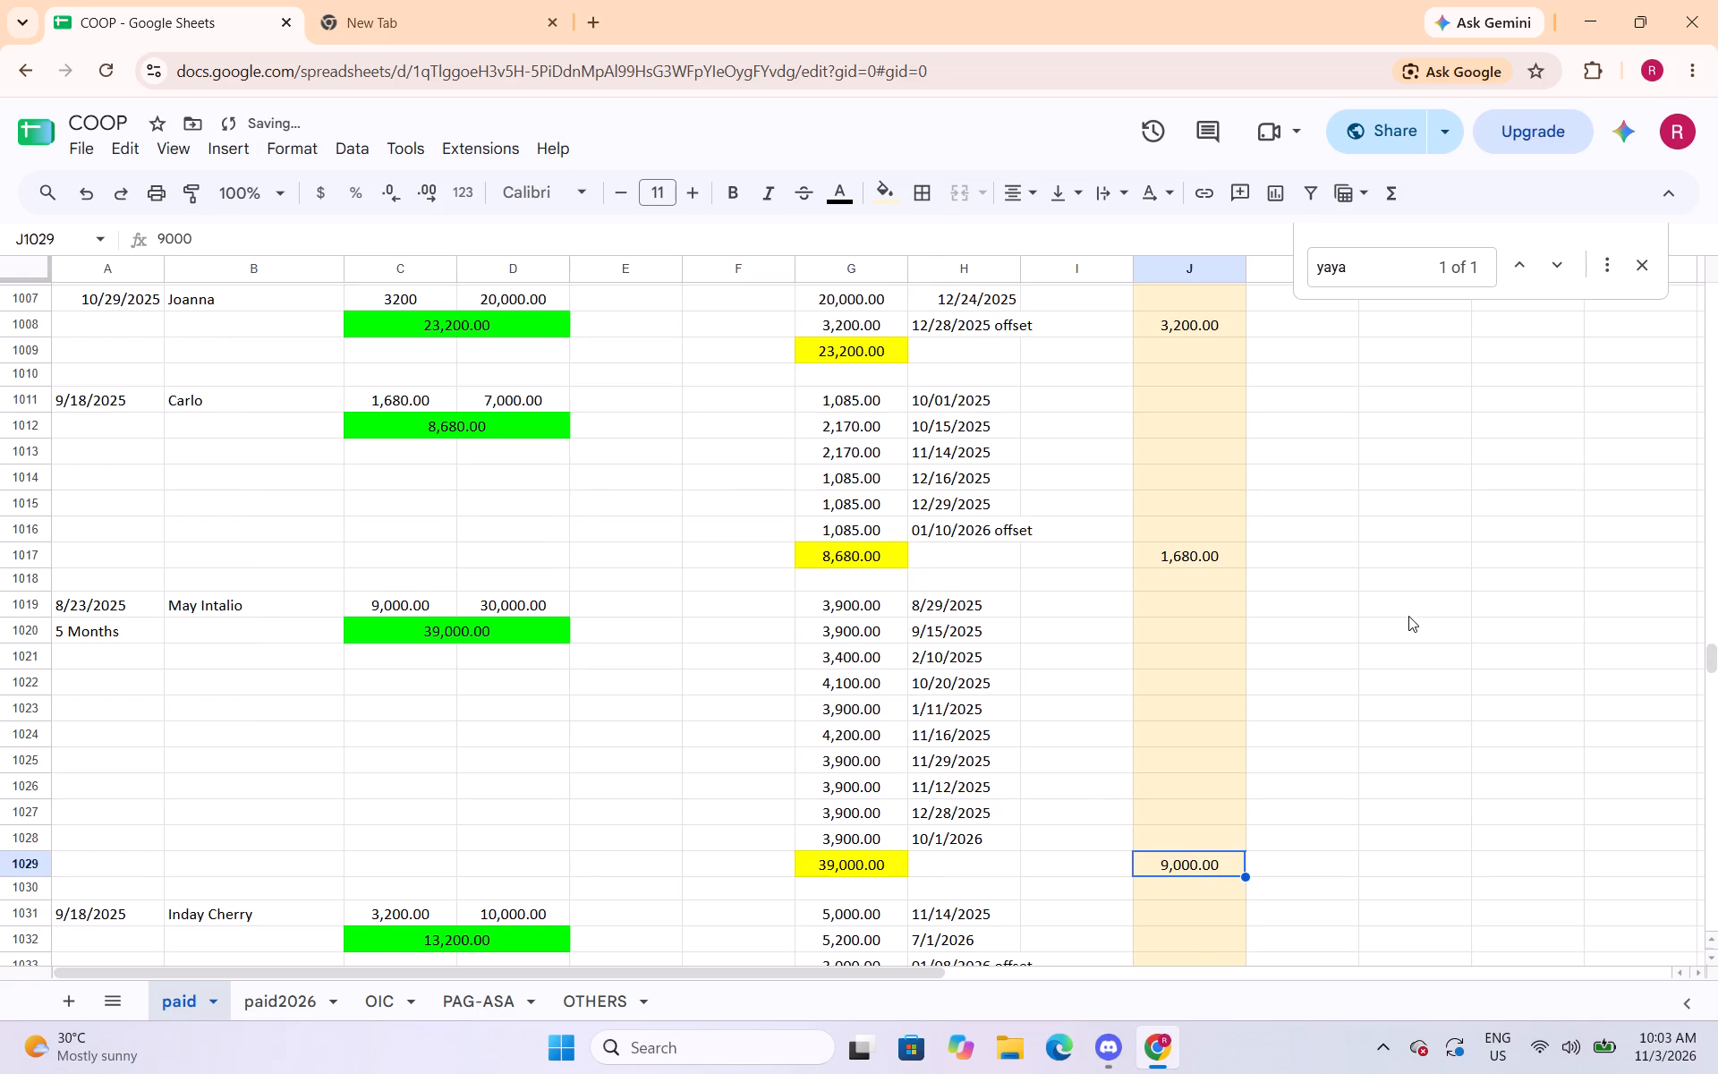
# Apply the Number format to the column J amounts in J1034 and J1045.
pyautogui.scroll(-4, 1408, 615)
pyautogui.click(1147, 544)
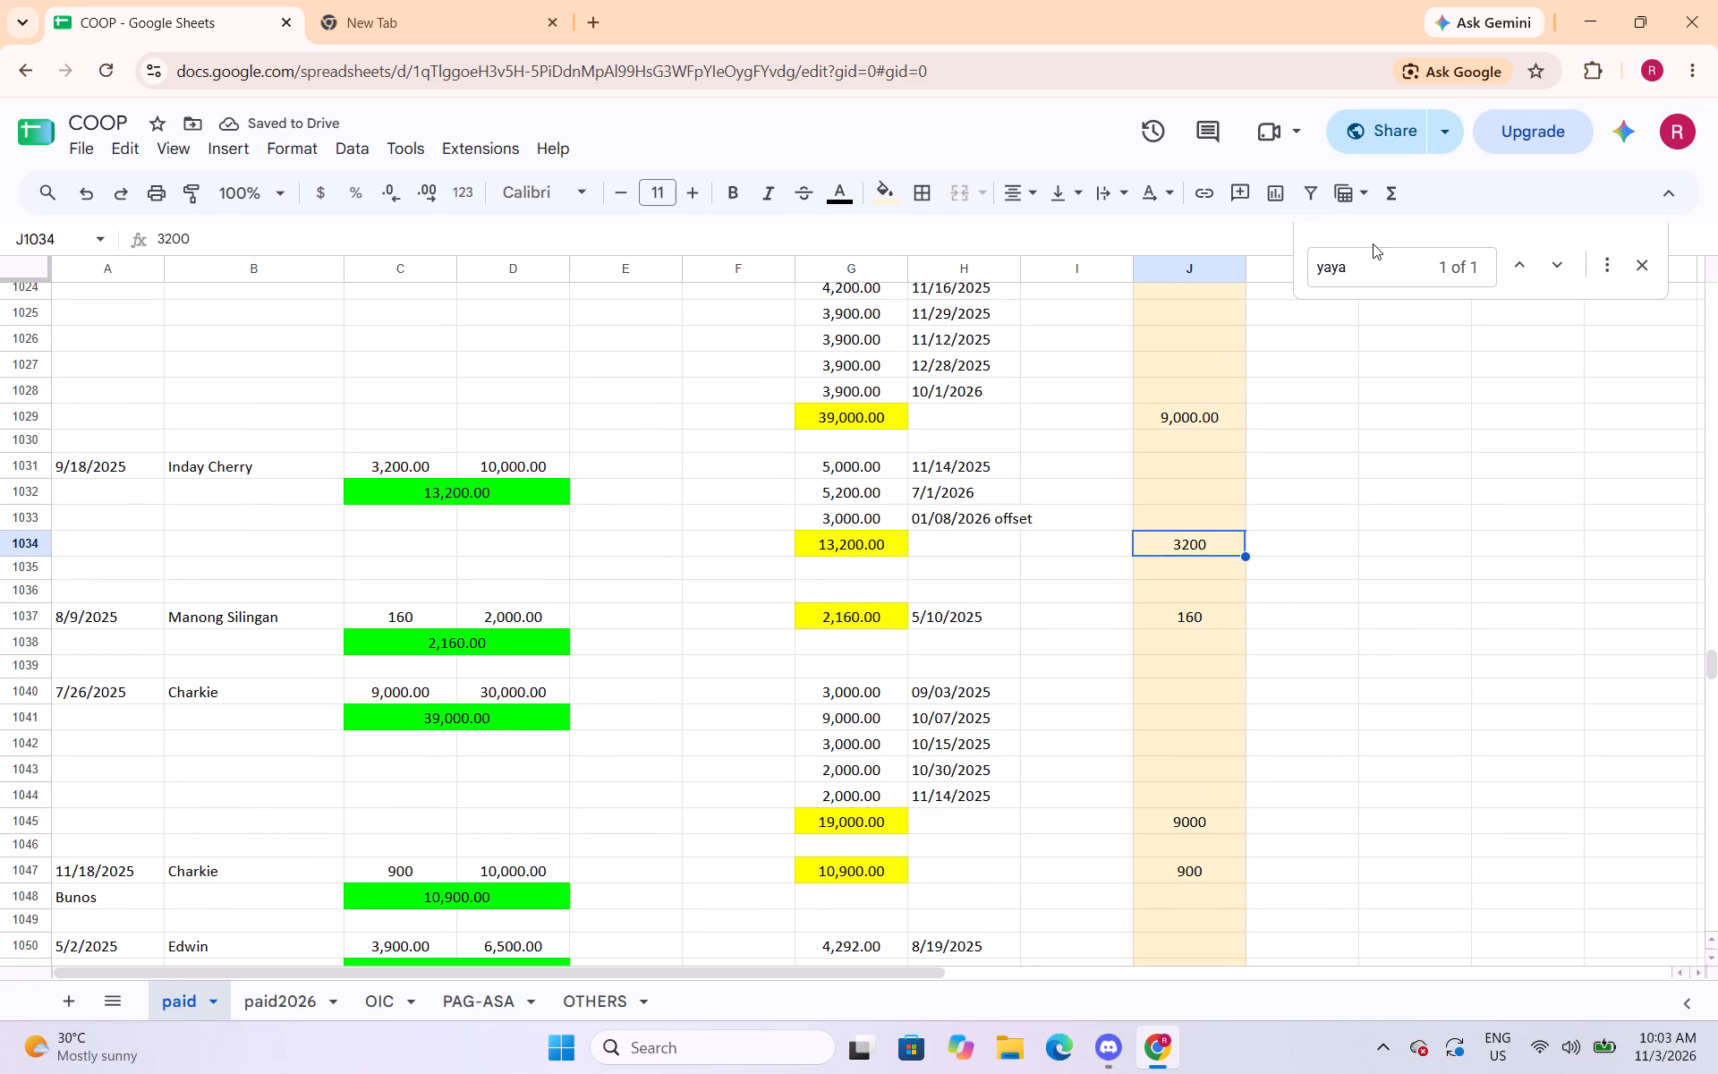
pyautogui.click(283, 151)
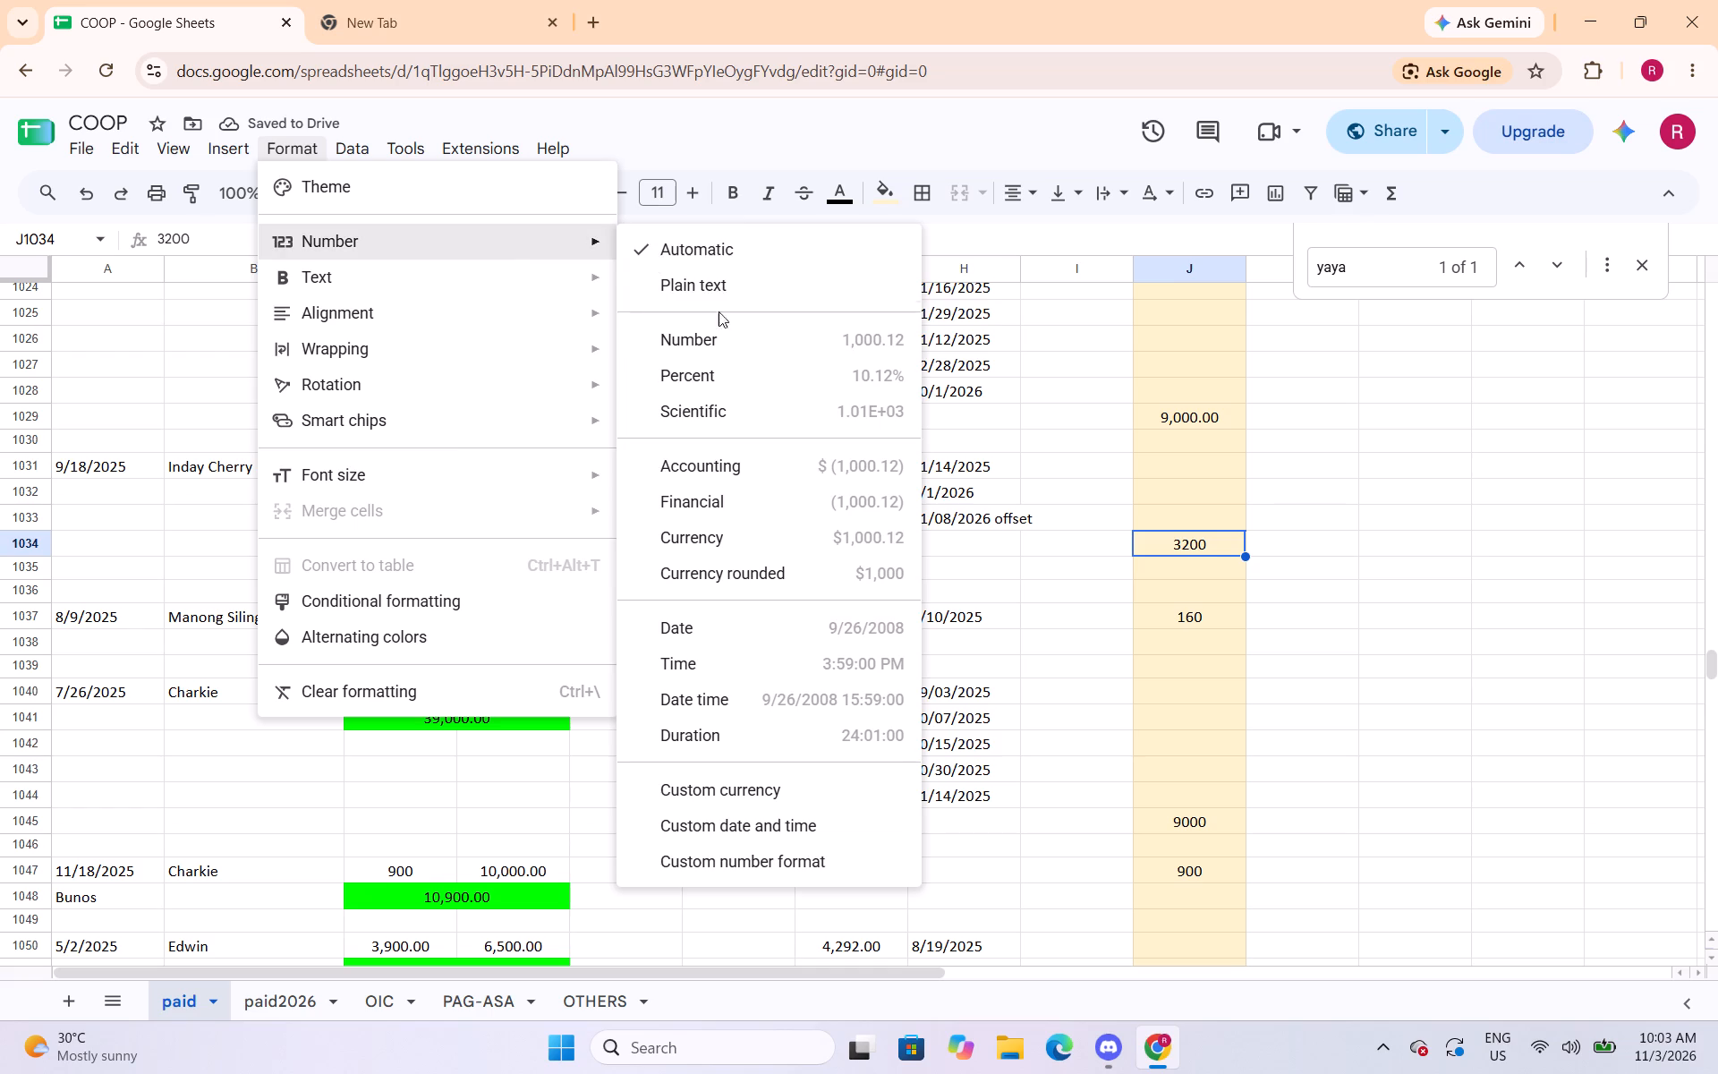
pyautogui.click(722, 337)
pyautogui.click(1210, 830)
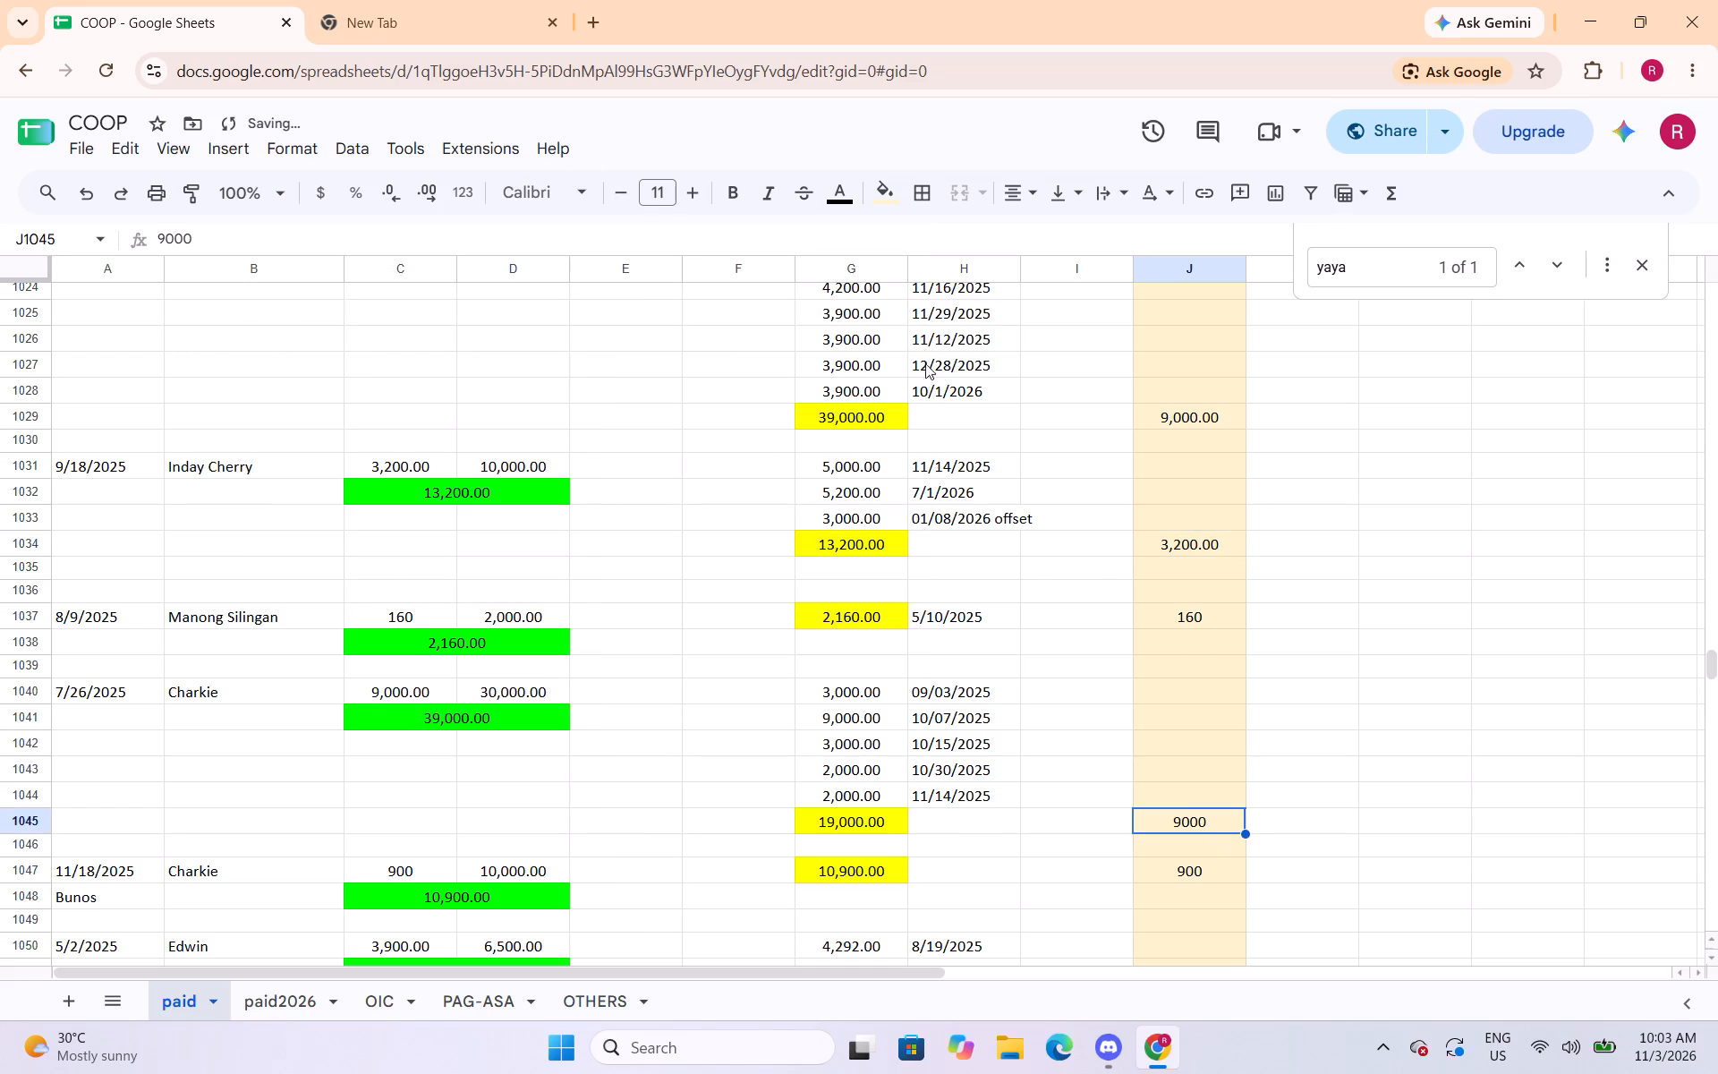
pyautogui.click(301, 150)
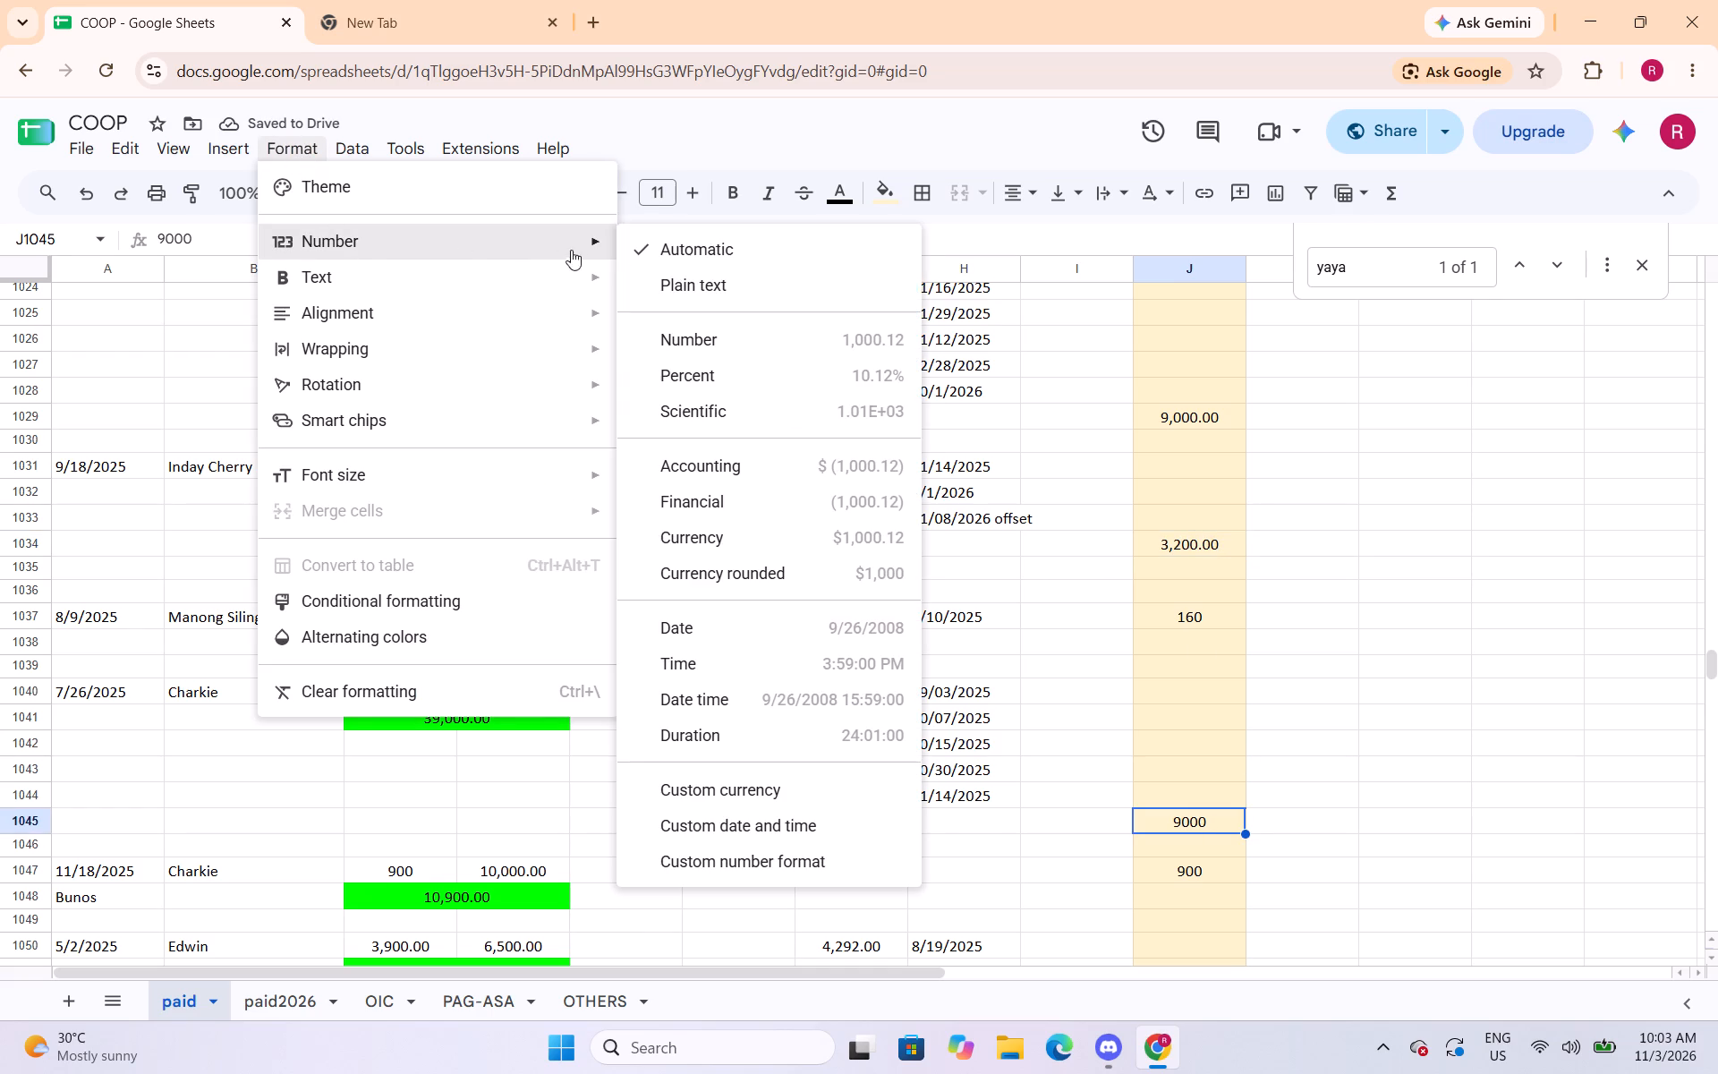
pyautogui.click(687, 332)
# Apply the Number format to the column J amounts in J1052, J1059 and J1063.
pyautogui.scroll(-1, 1035, 653)
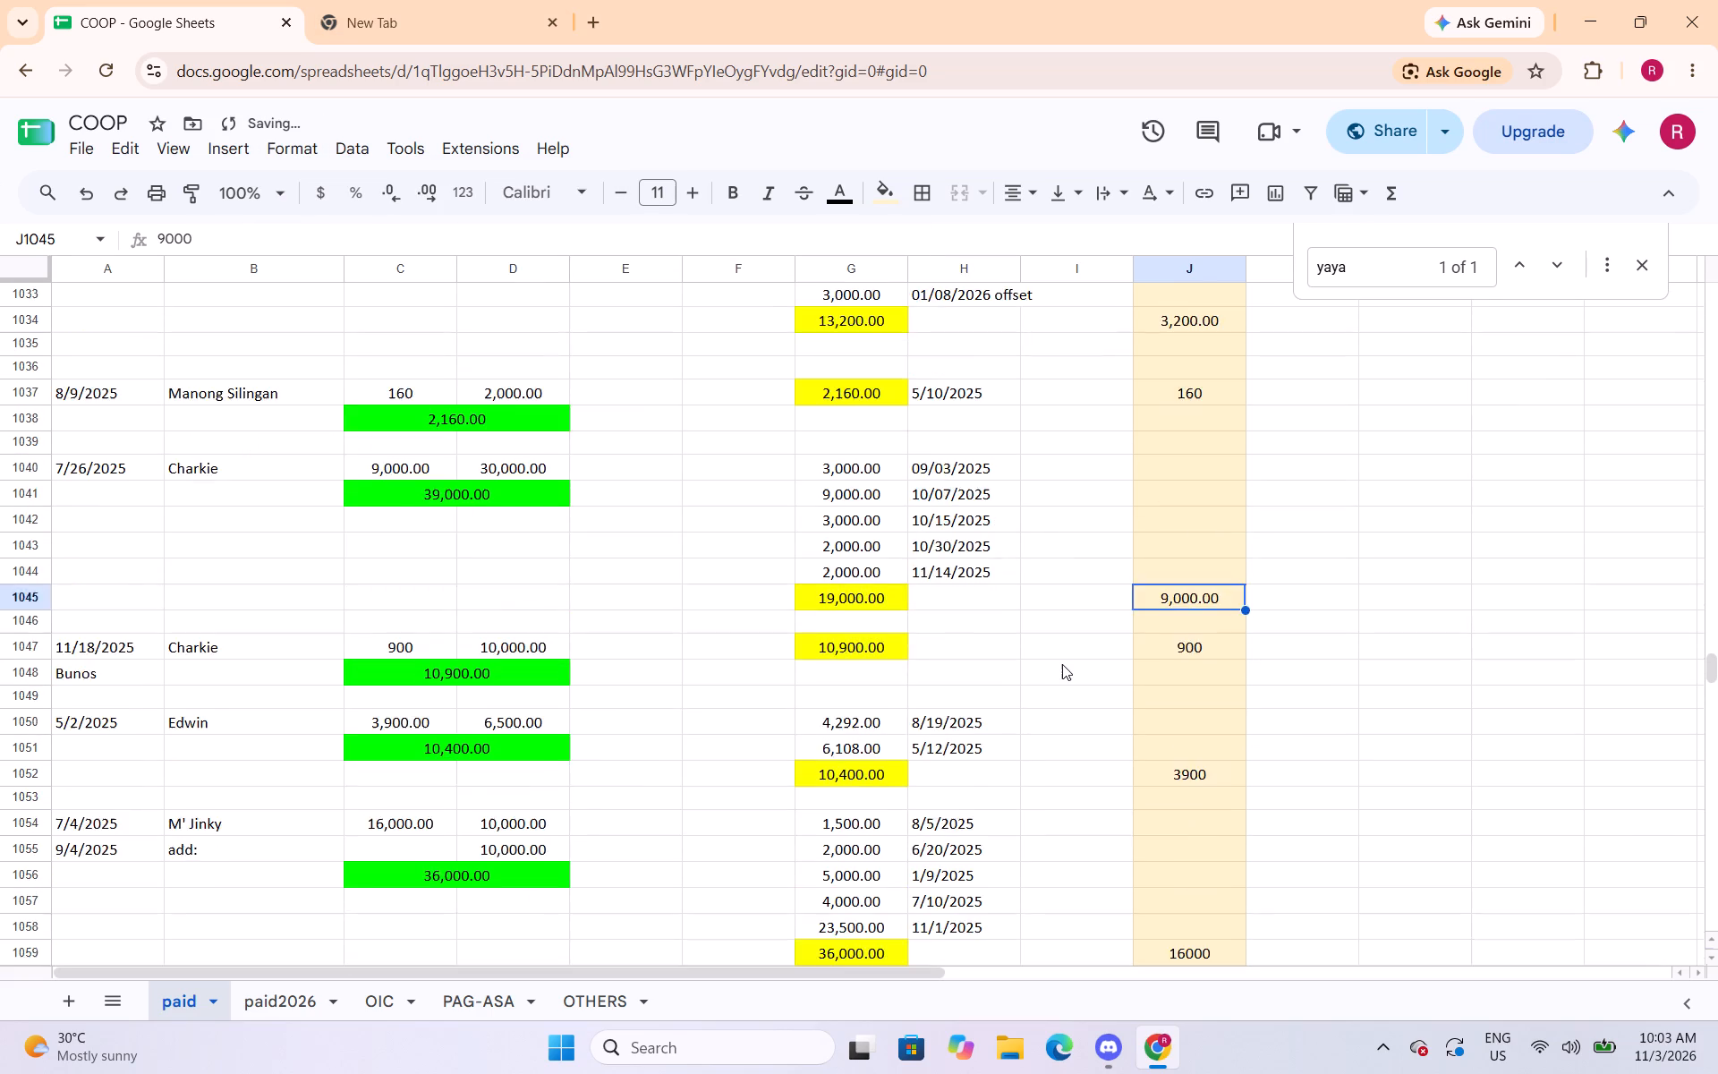
pyautogui.scroll(-2, 1062, 664)
pyautogui.click(1215, 665)
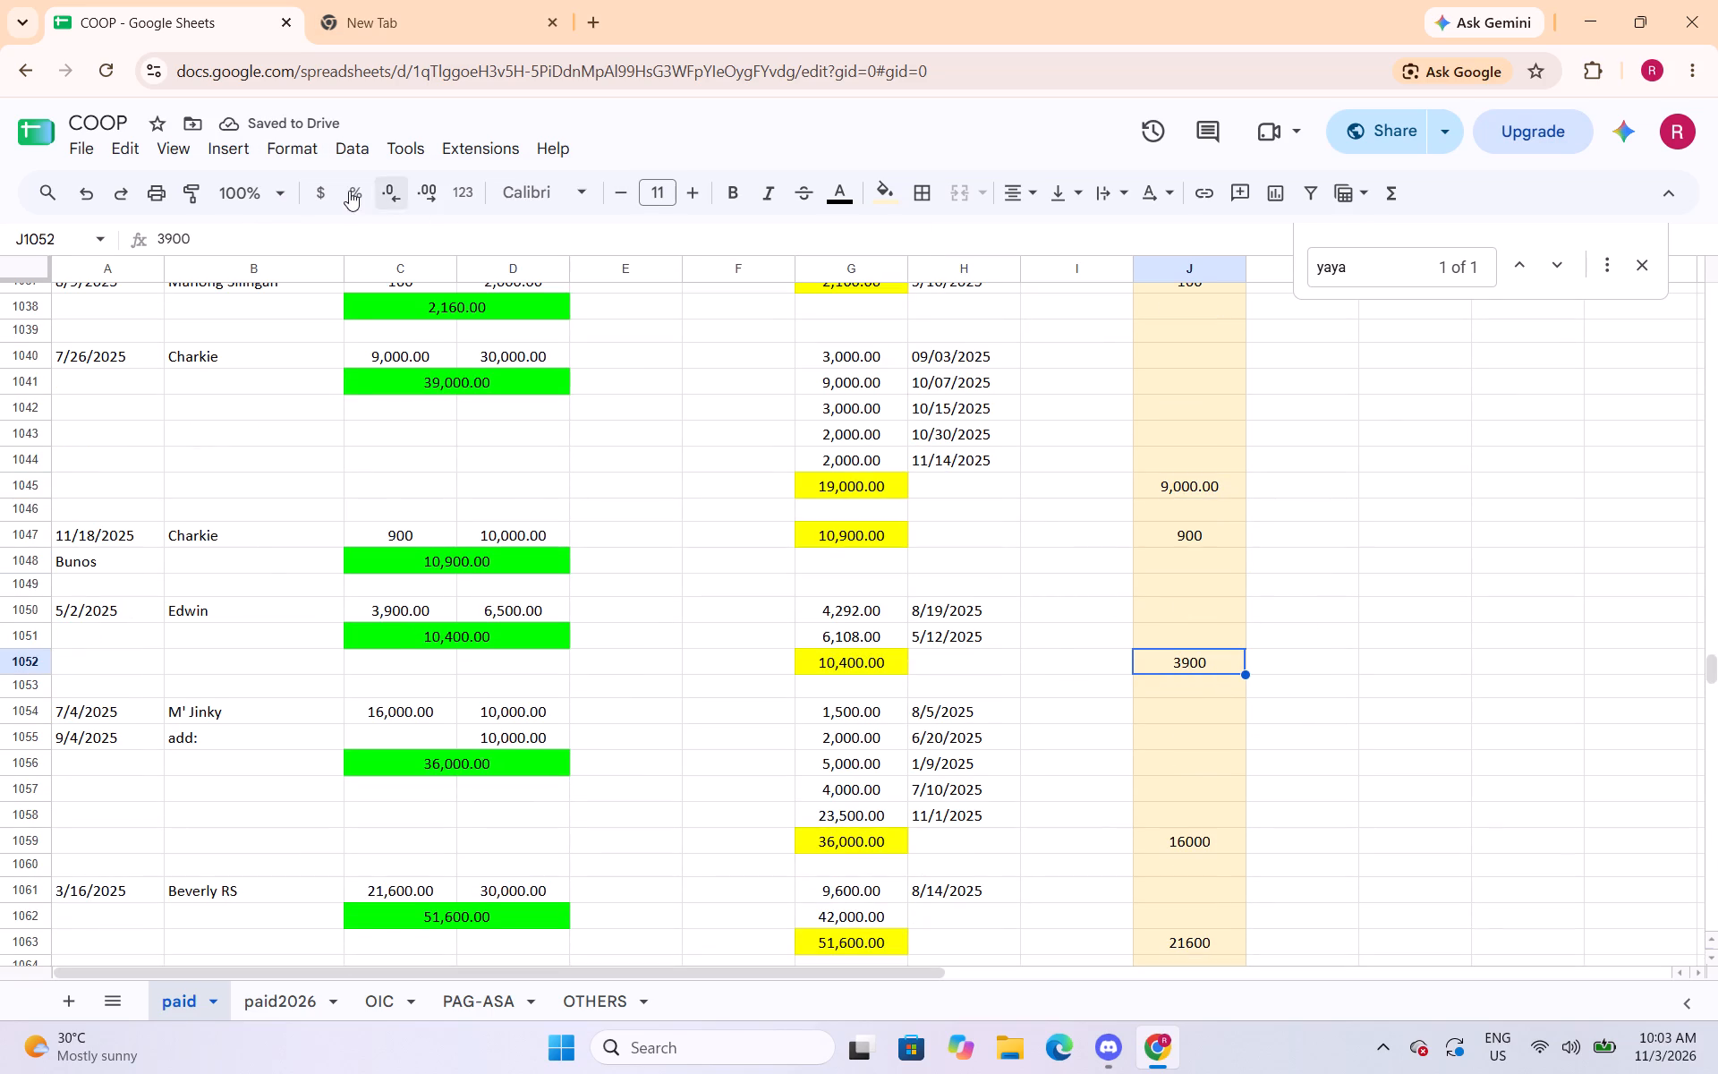
pyautogui.click(302, 159)
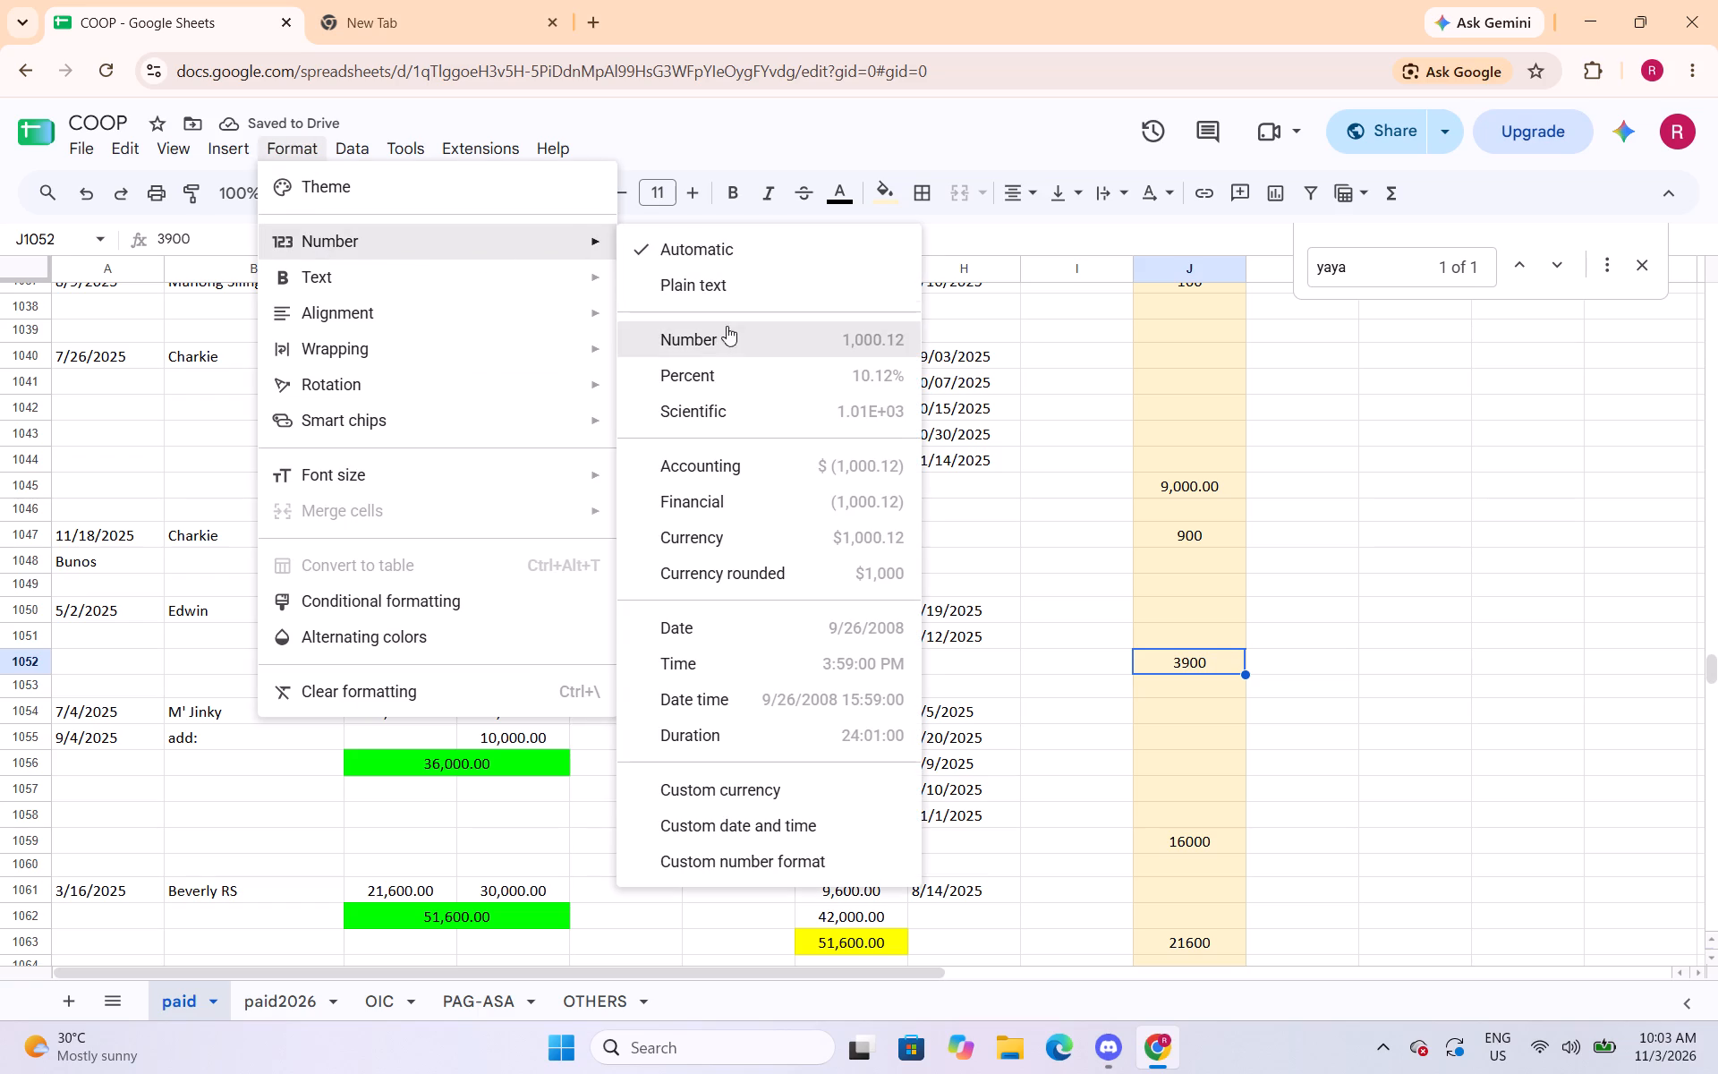
pyautogui.click(703, 341)
pyautogui.click(1218, 843)
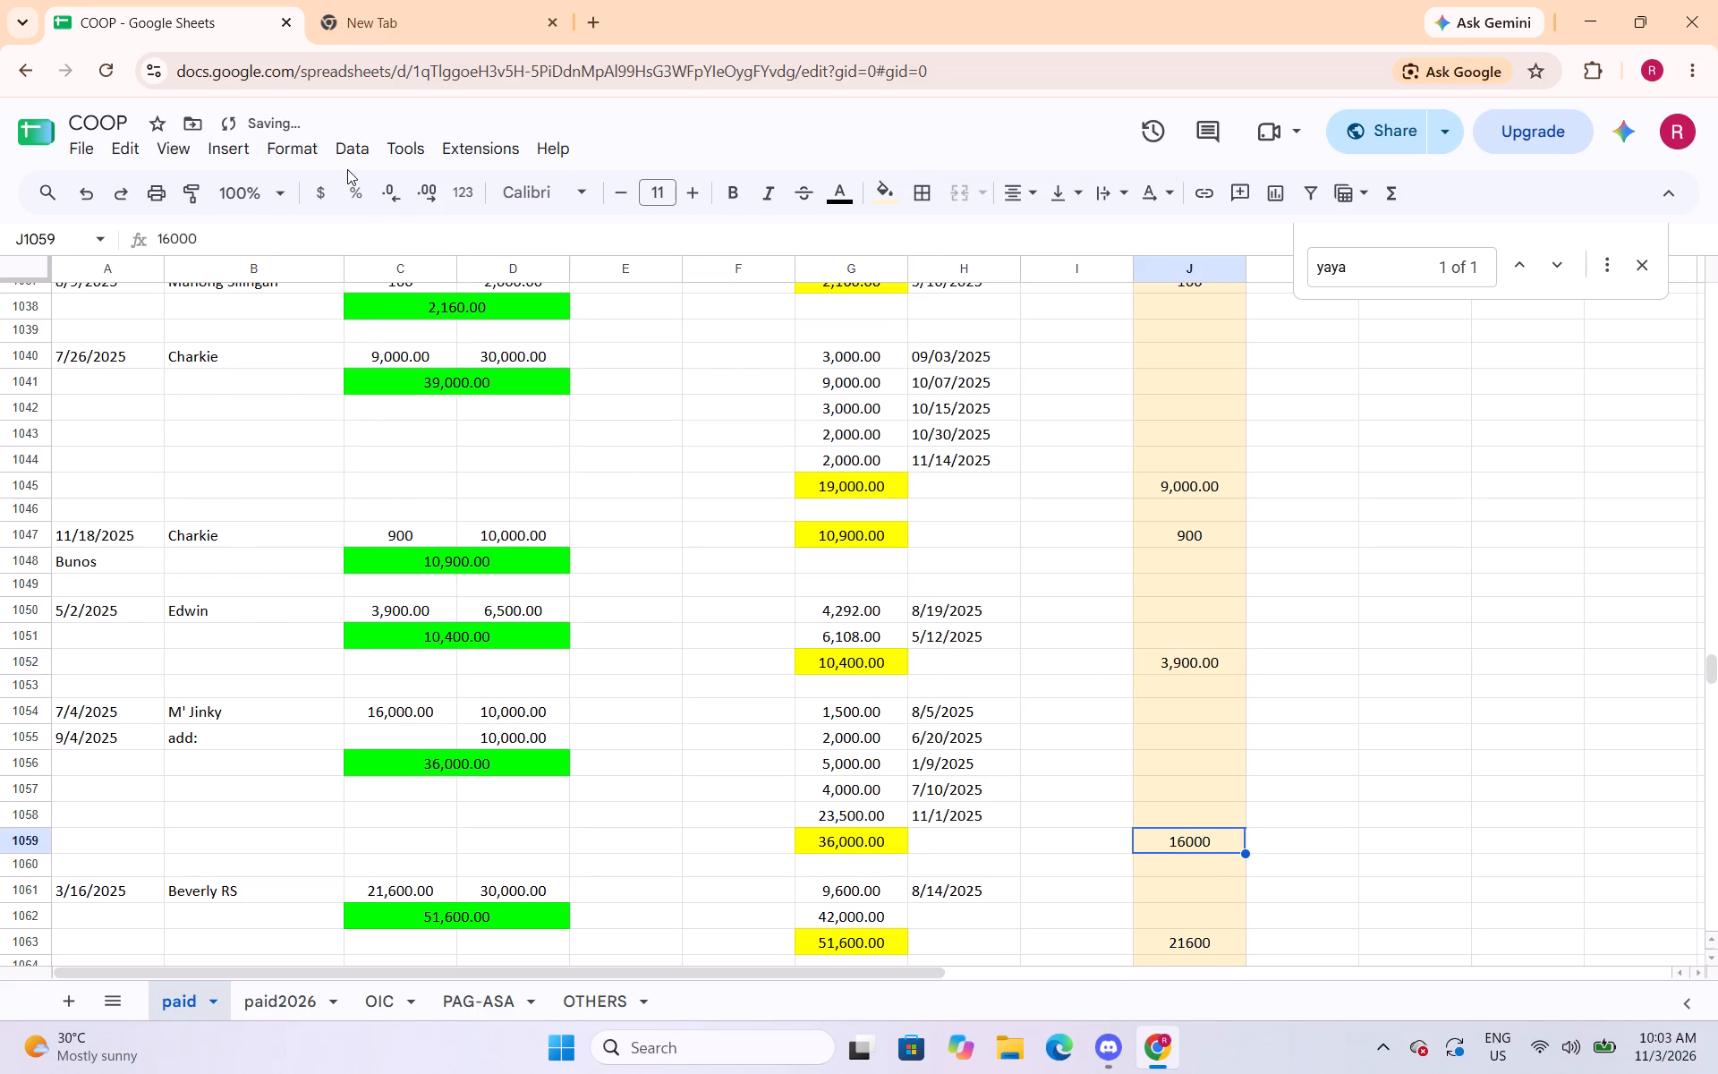
pyautogui.click(298, 149)
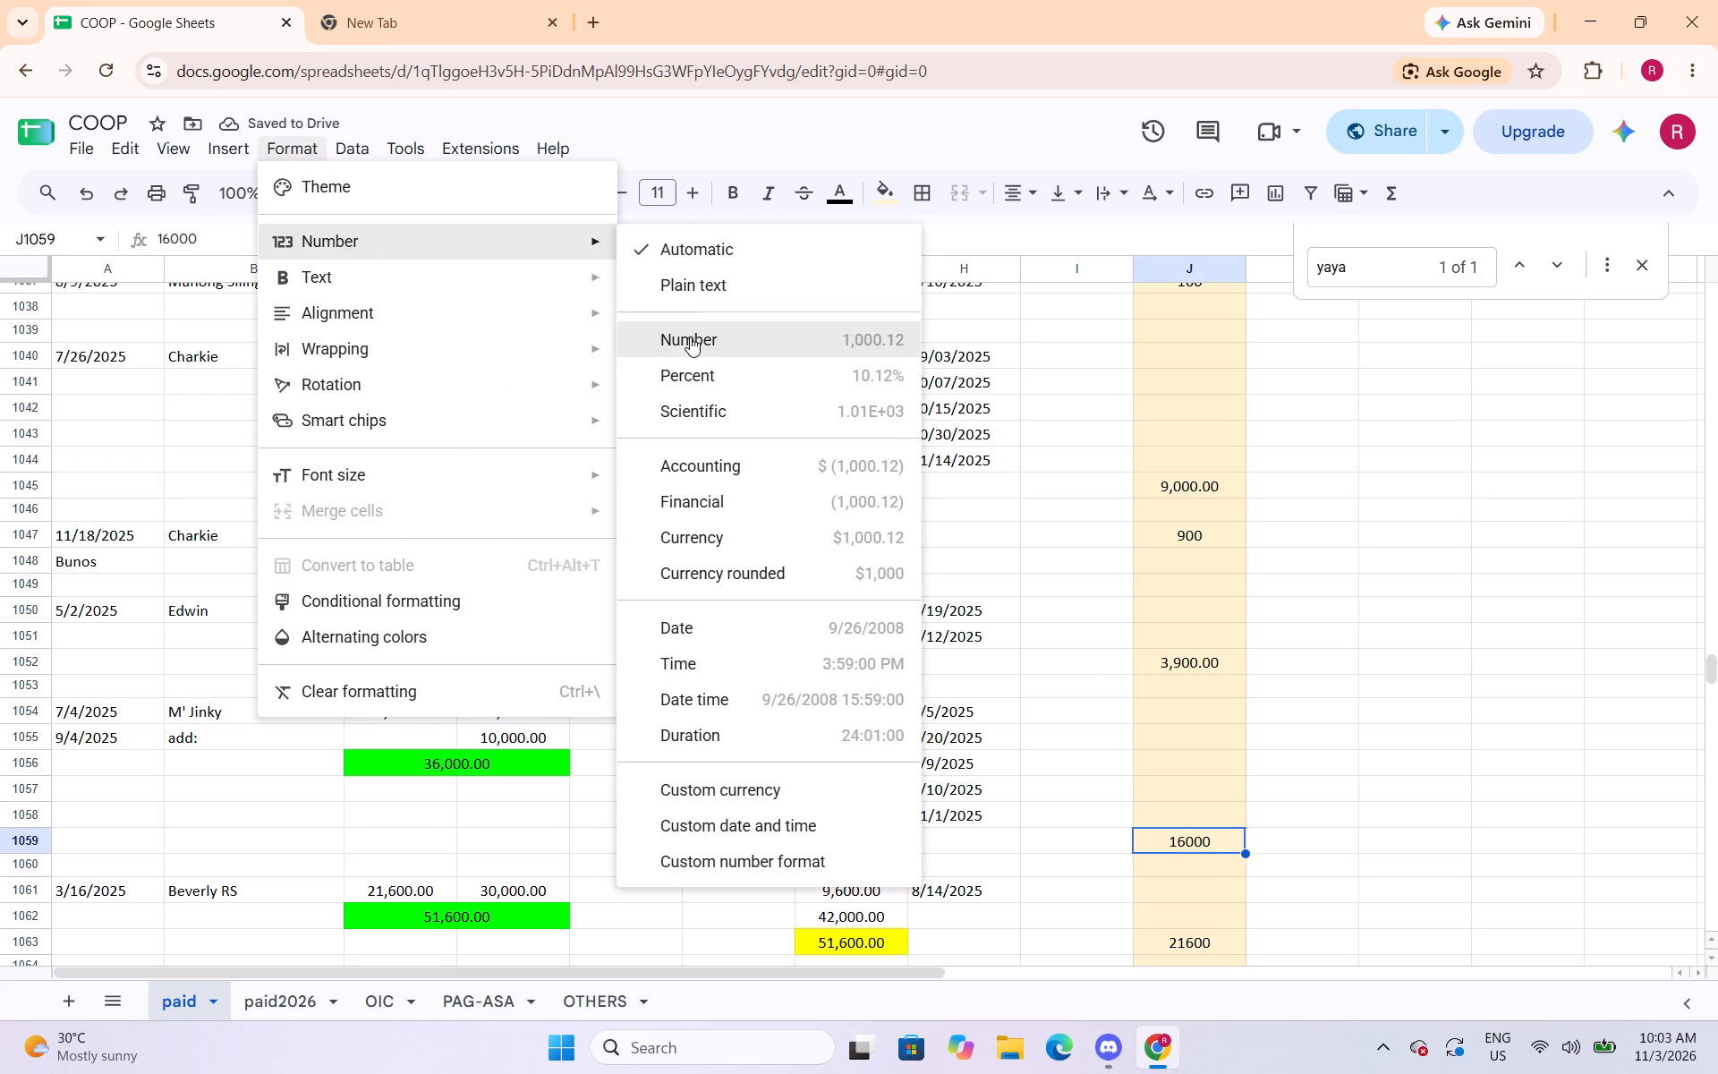
pyautogui.click(690, 337)
pyautogui.click(1189, 947)
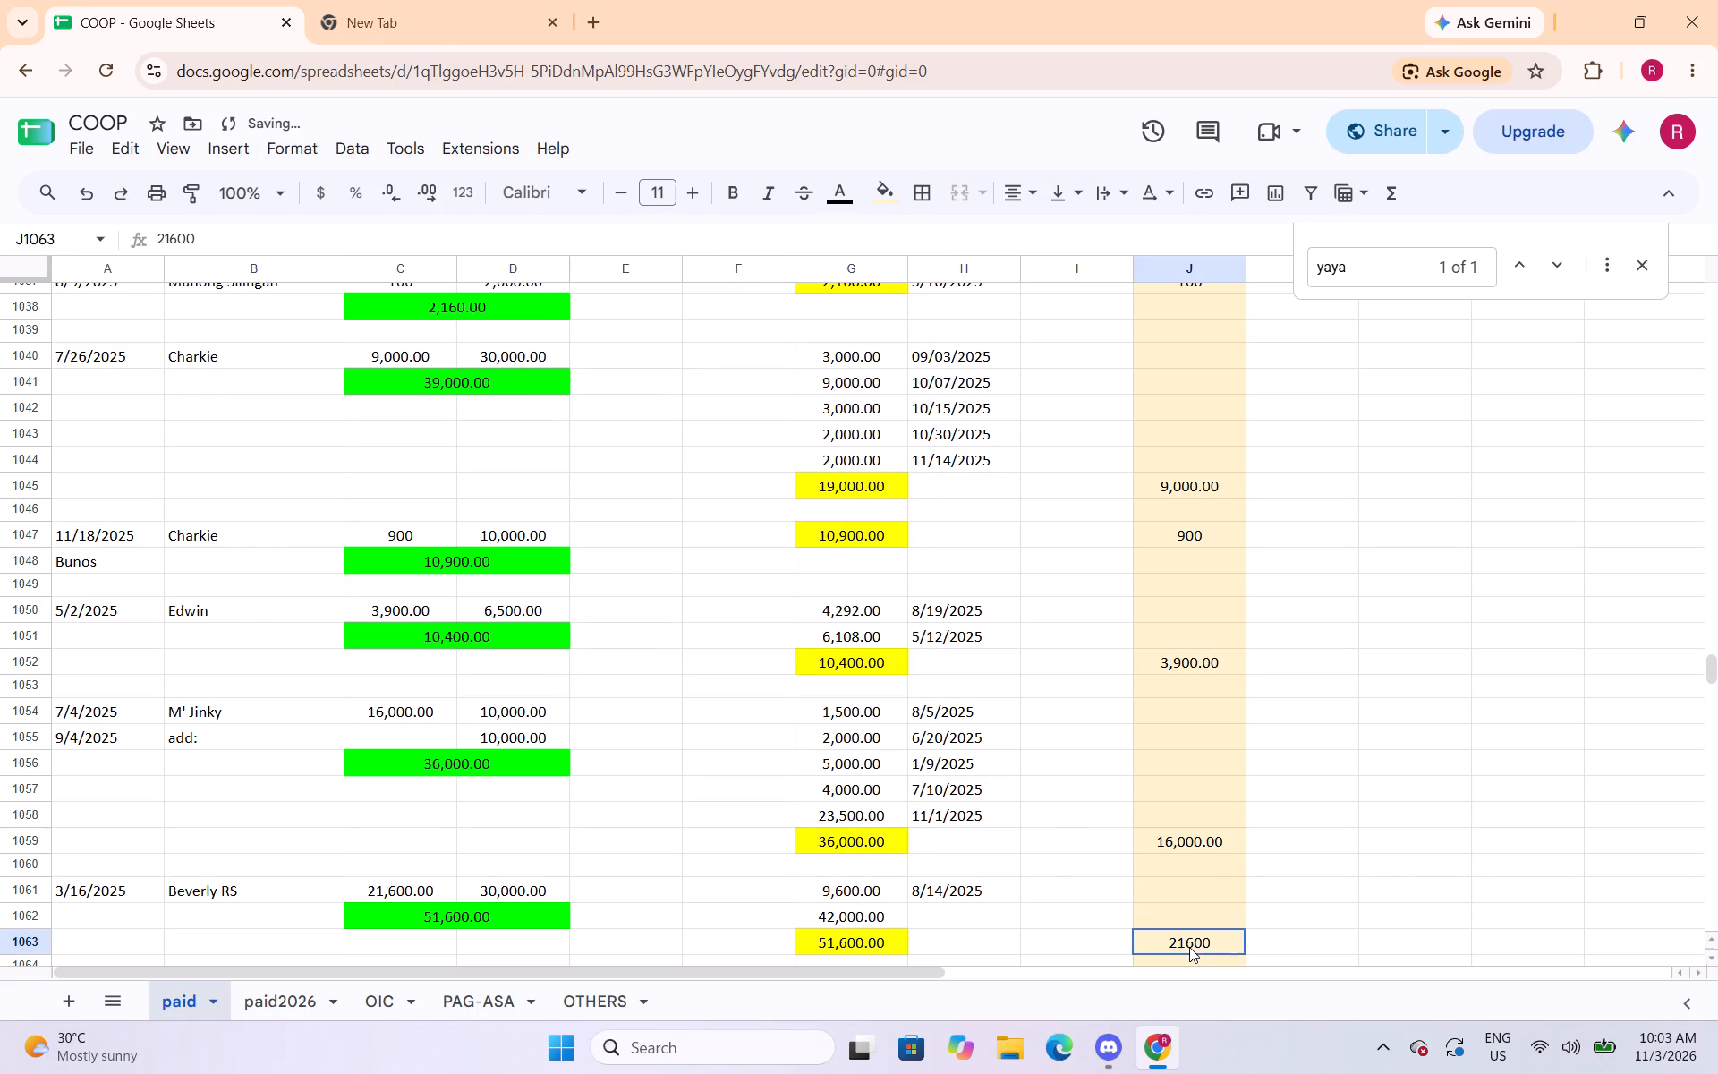
pyautogui.click(310, 158)
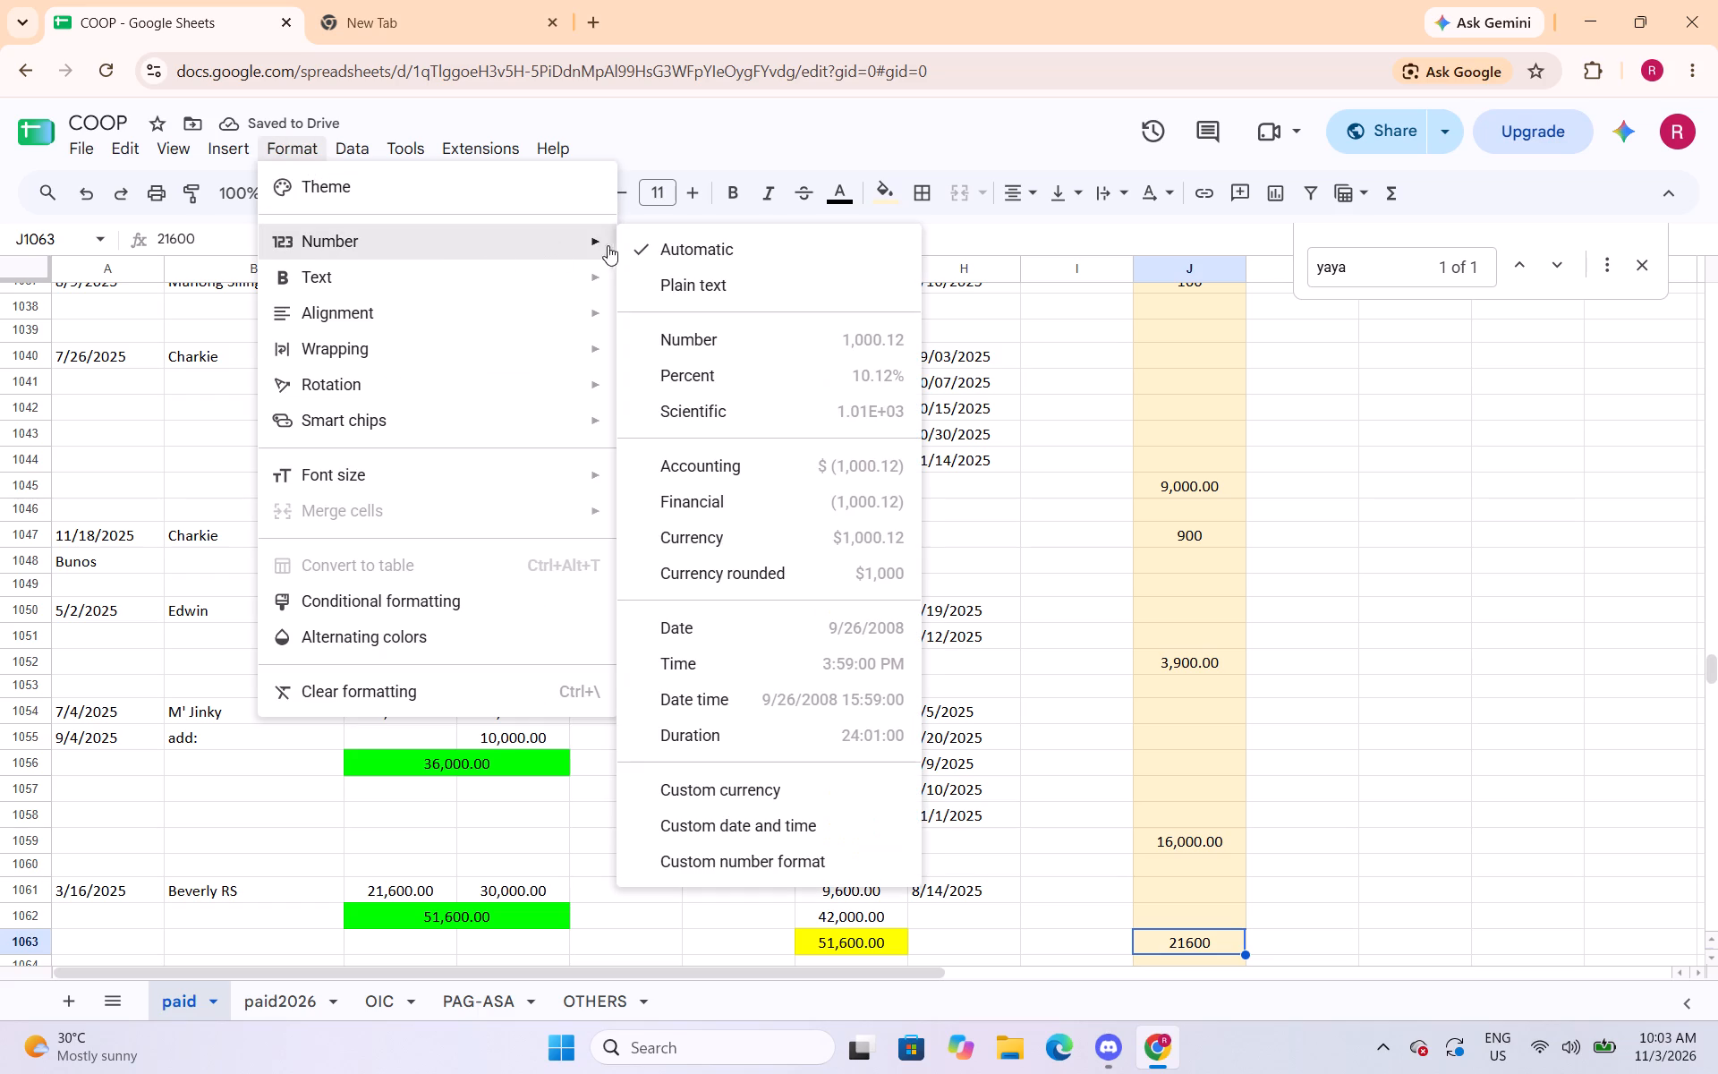
pyautogui.click(718, 340)
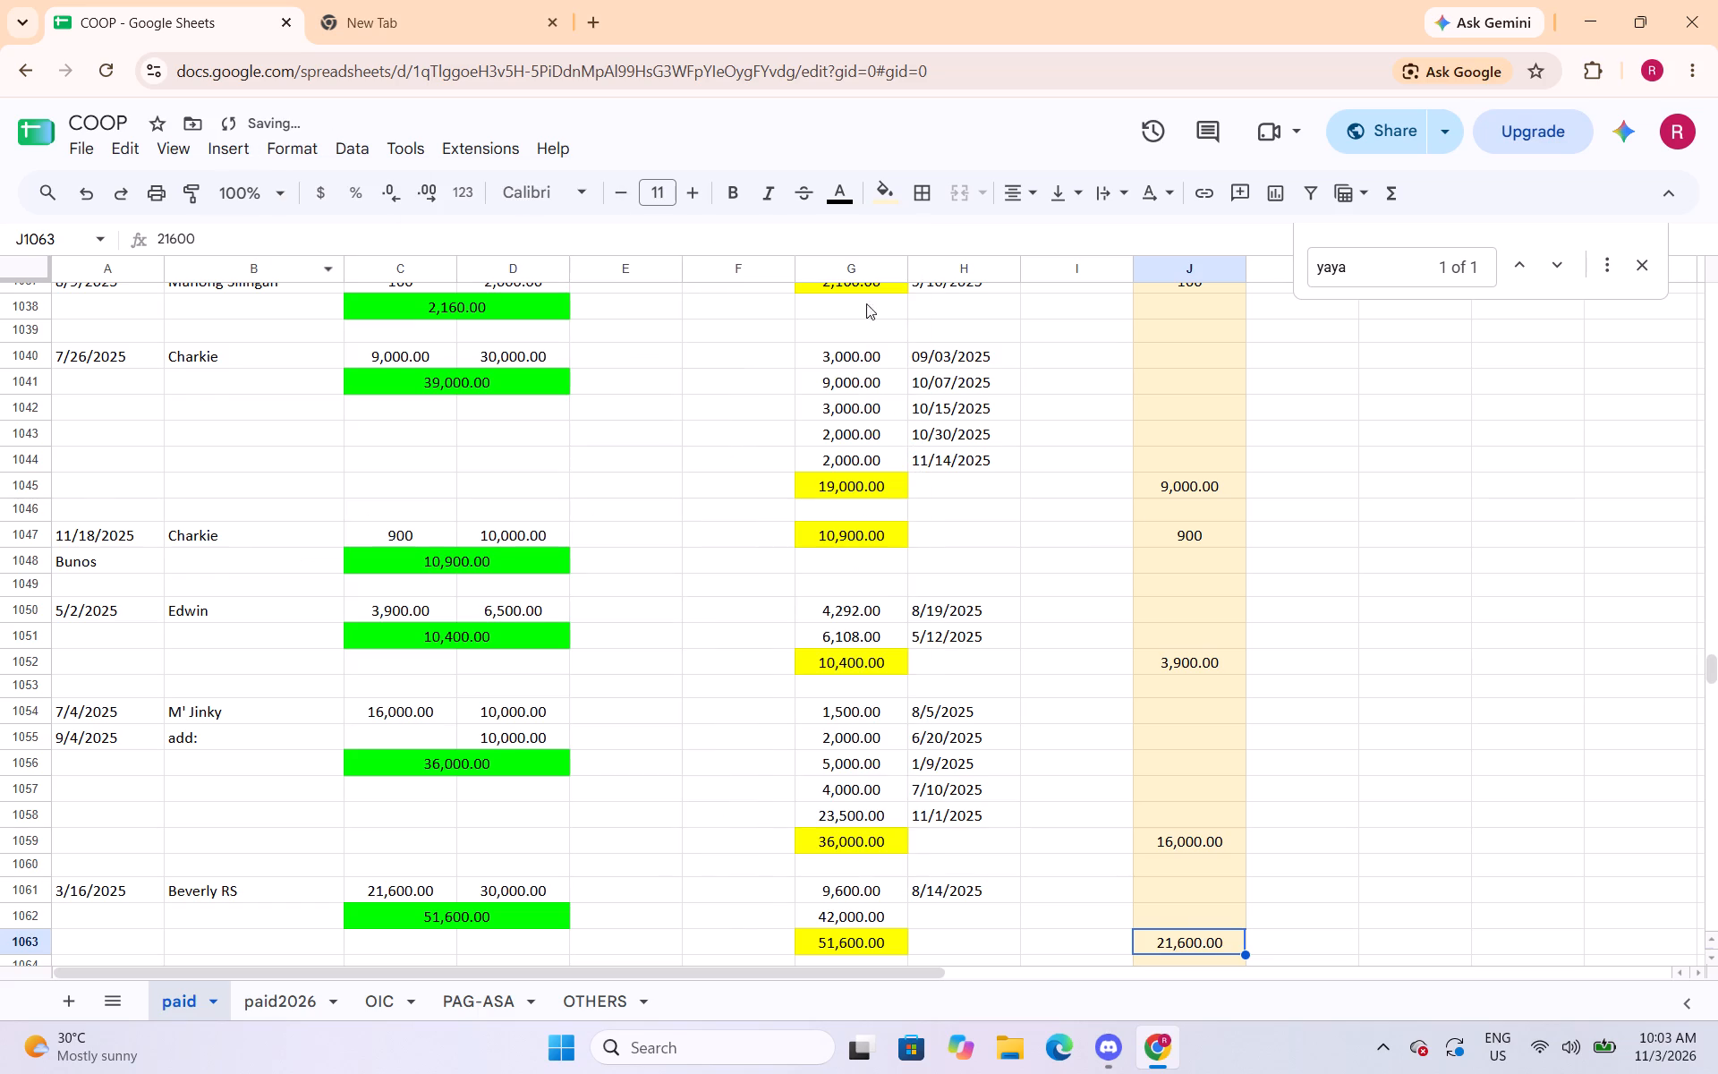
# Apply the Number format to the column J amounts in J1073 and J1079.
pyautogui.scroll(-4, 1241, 585)
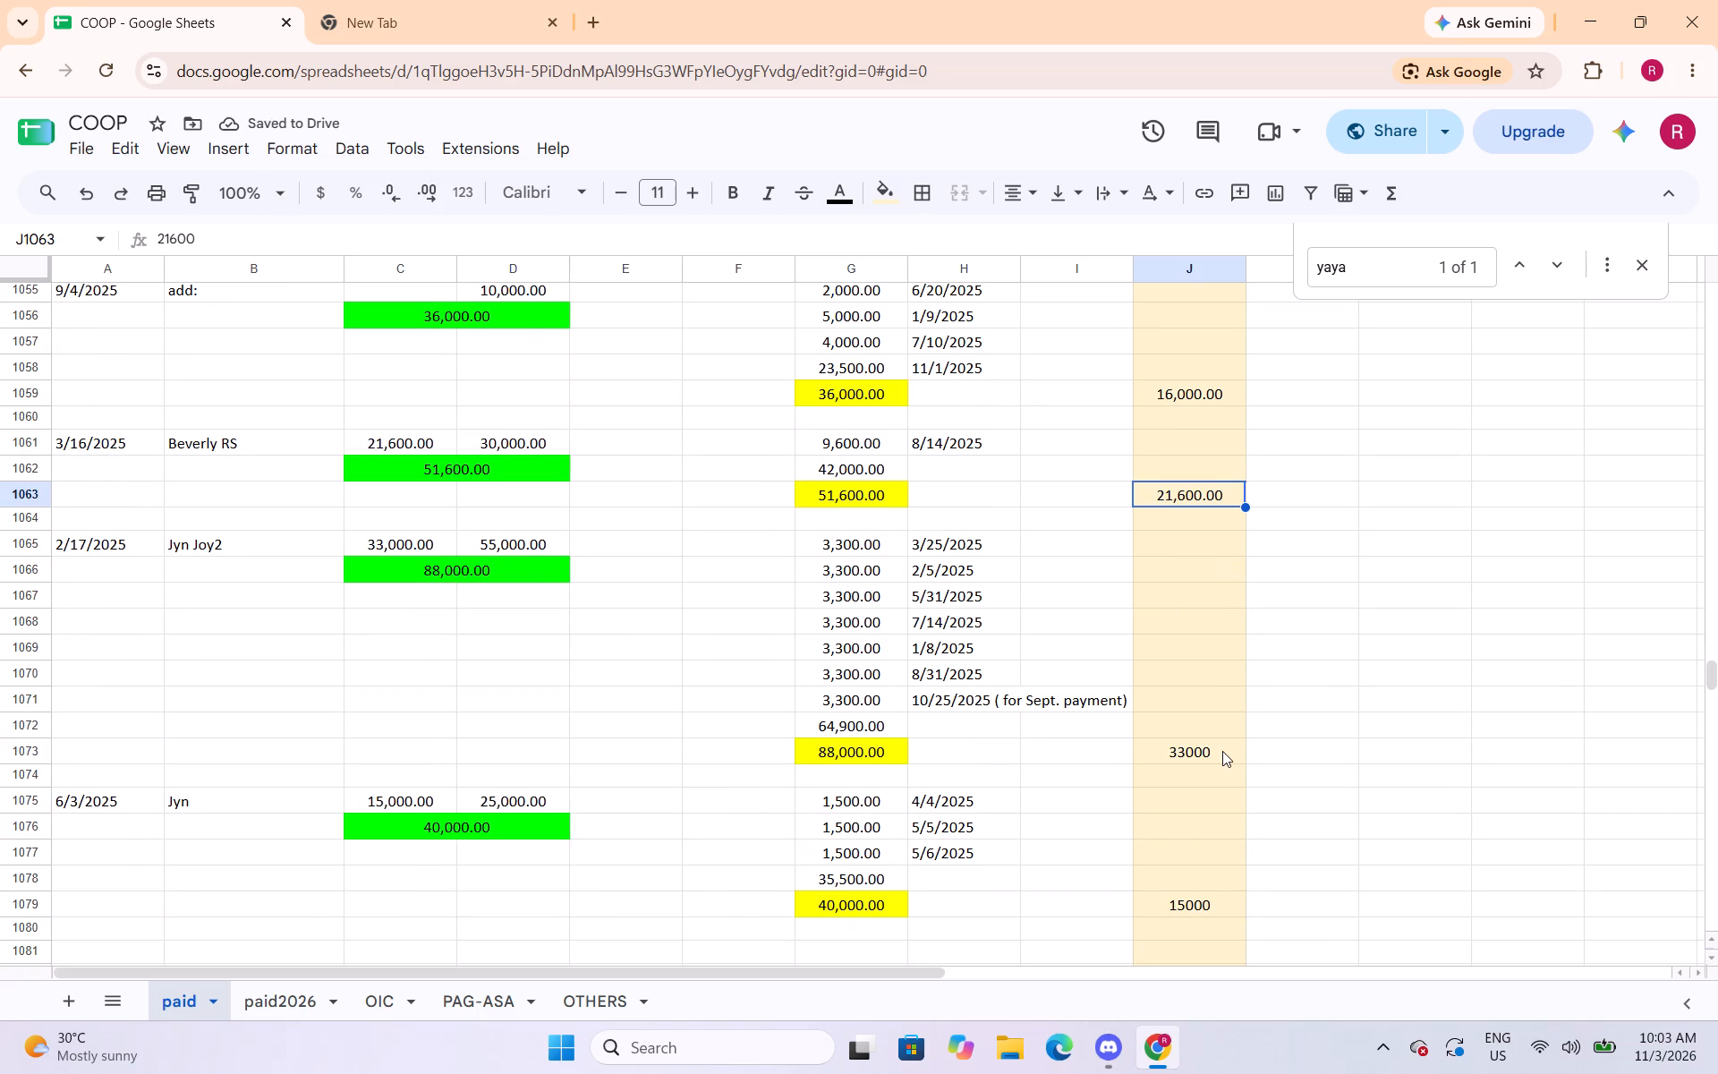
pyautogui.scroll(-3, 1212, 730)
pyautogui.click(1203, 427)
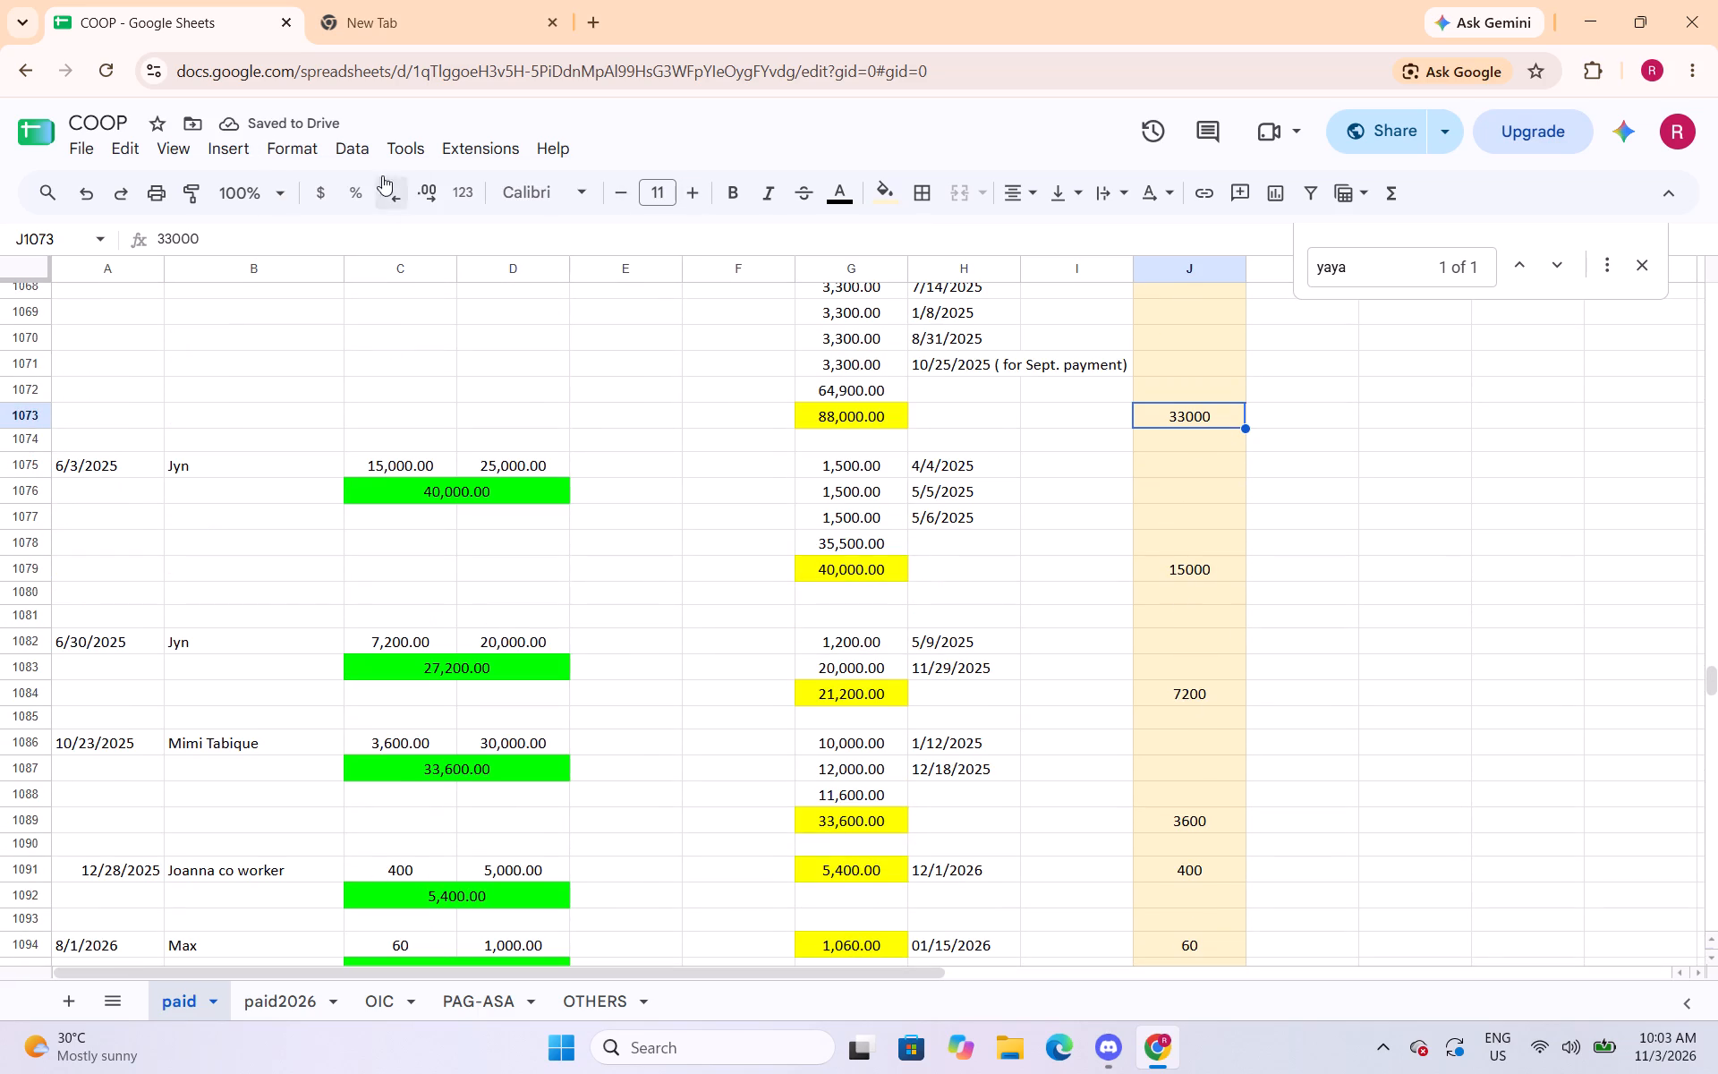
pyautogui.click(297, 159)
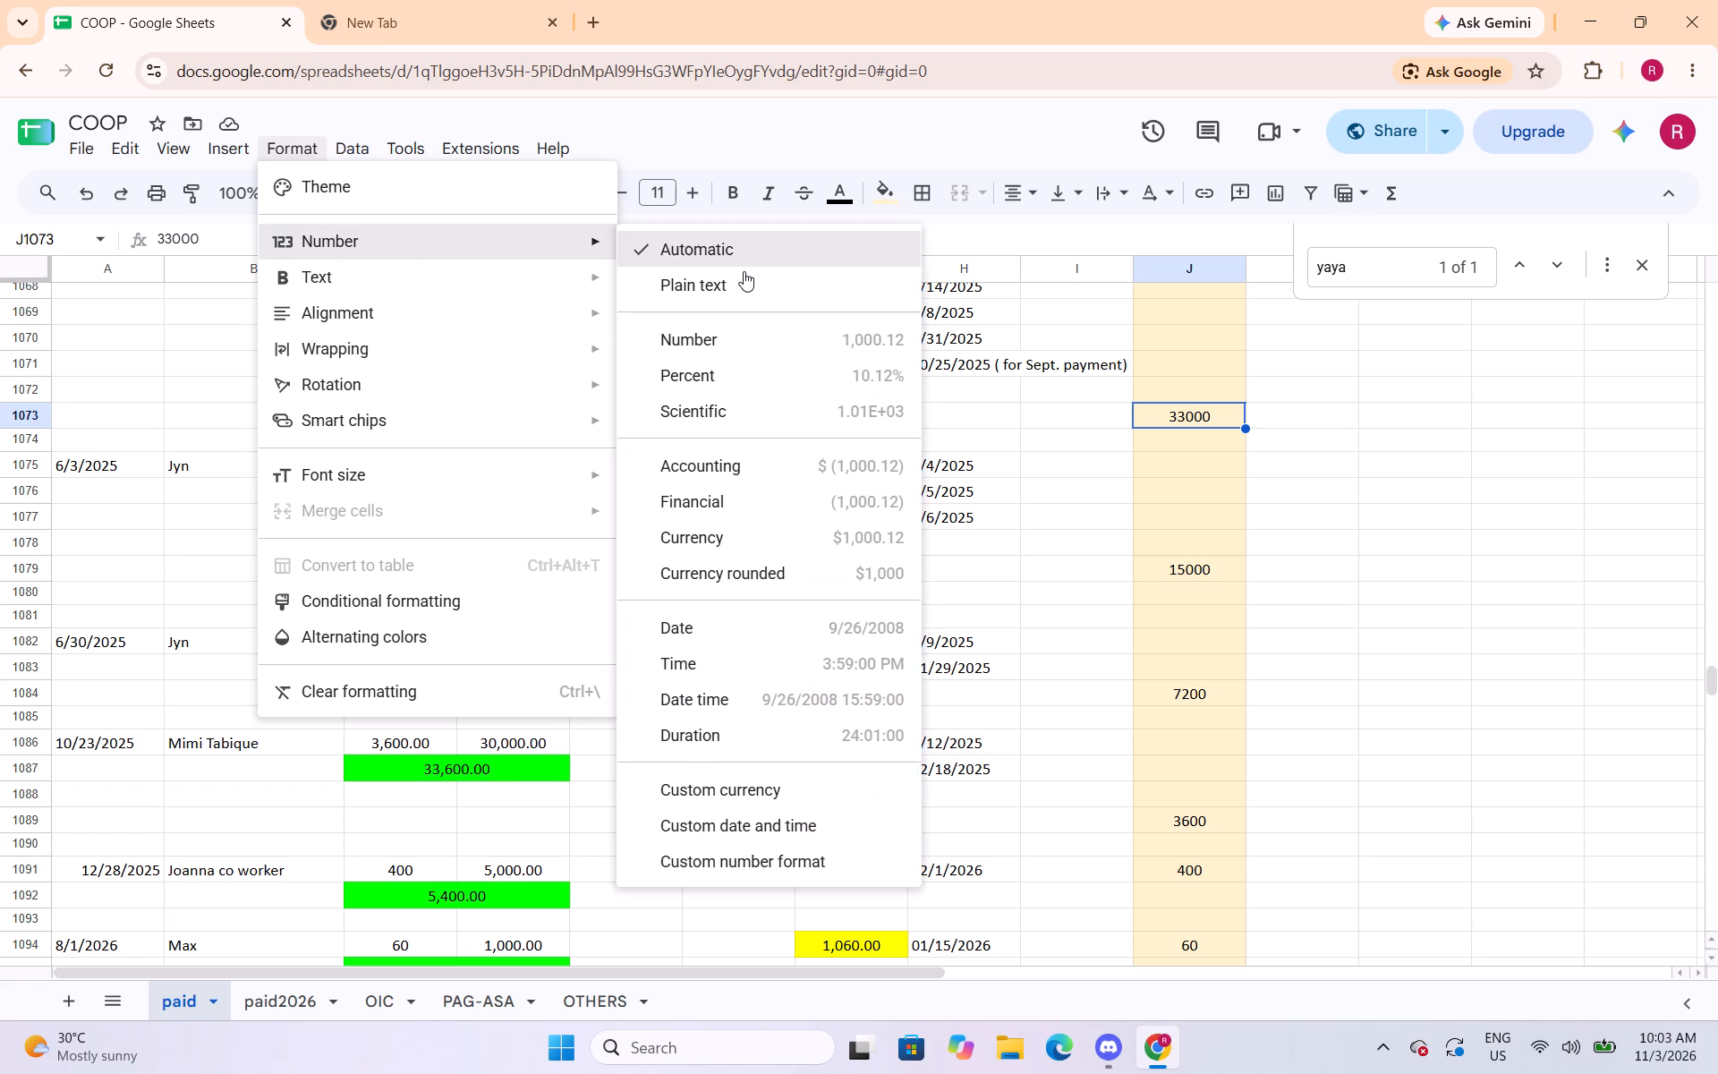
pyautogui.click(716, 344)
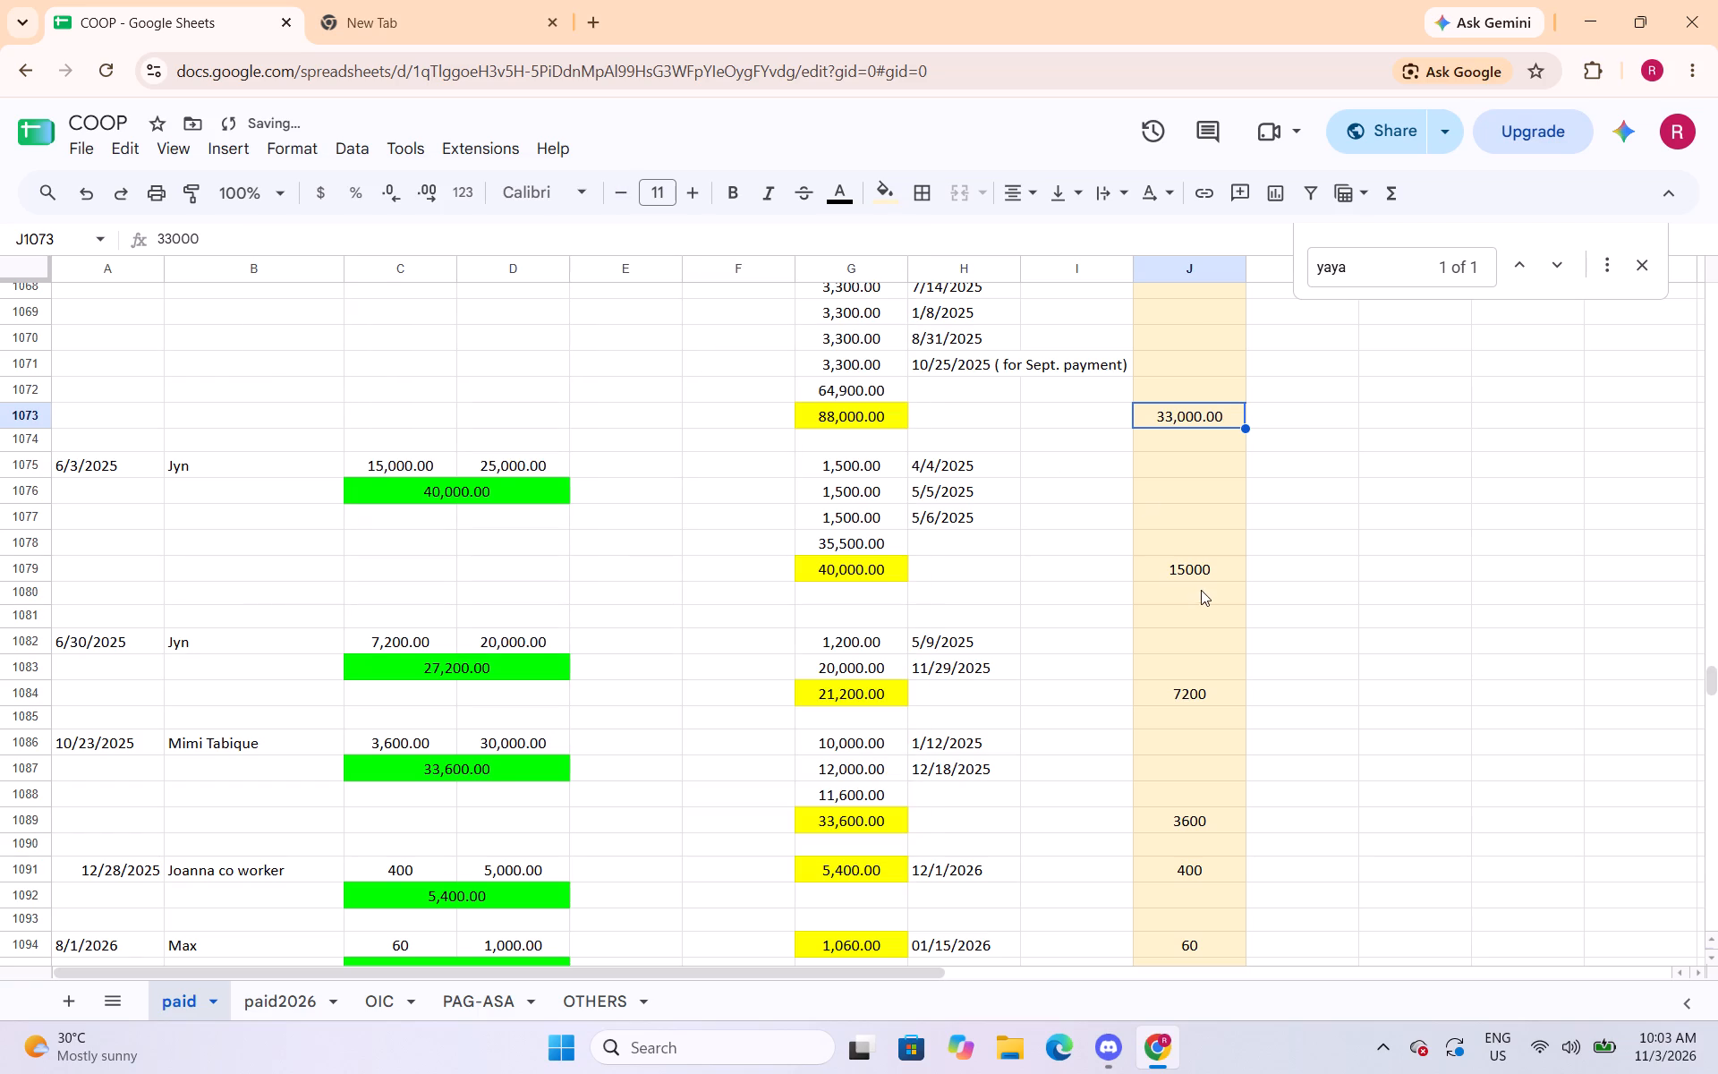
pyautogui.click(1198, 568)
pyautogui.click(298, 155)
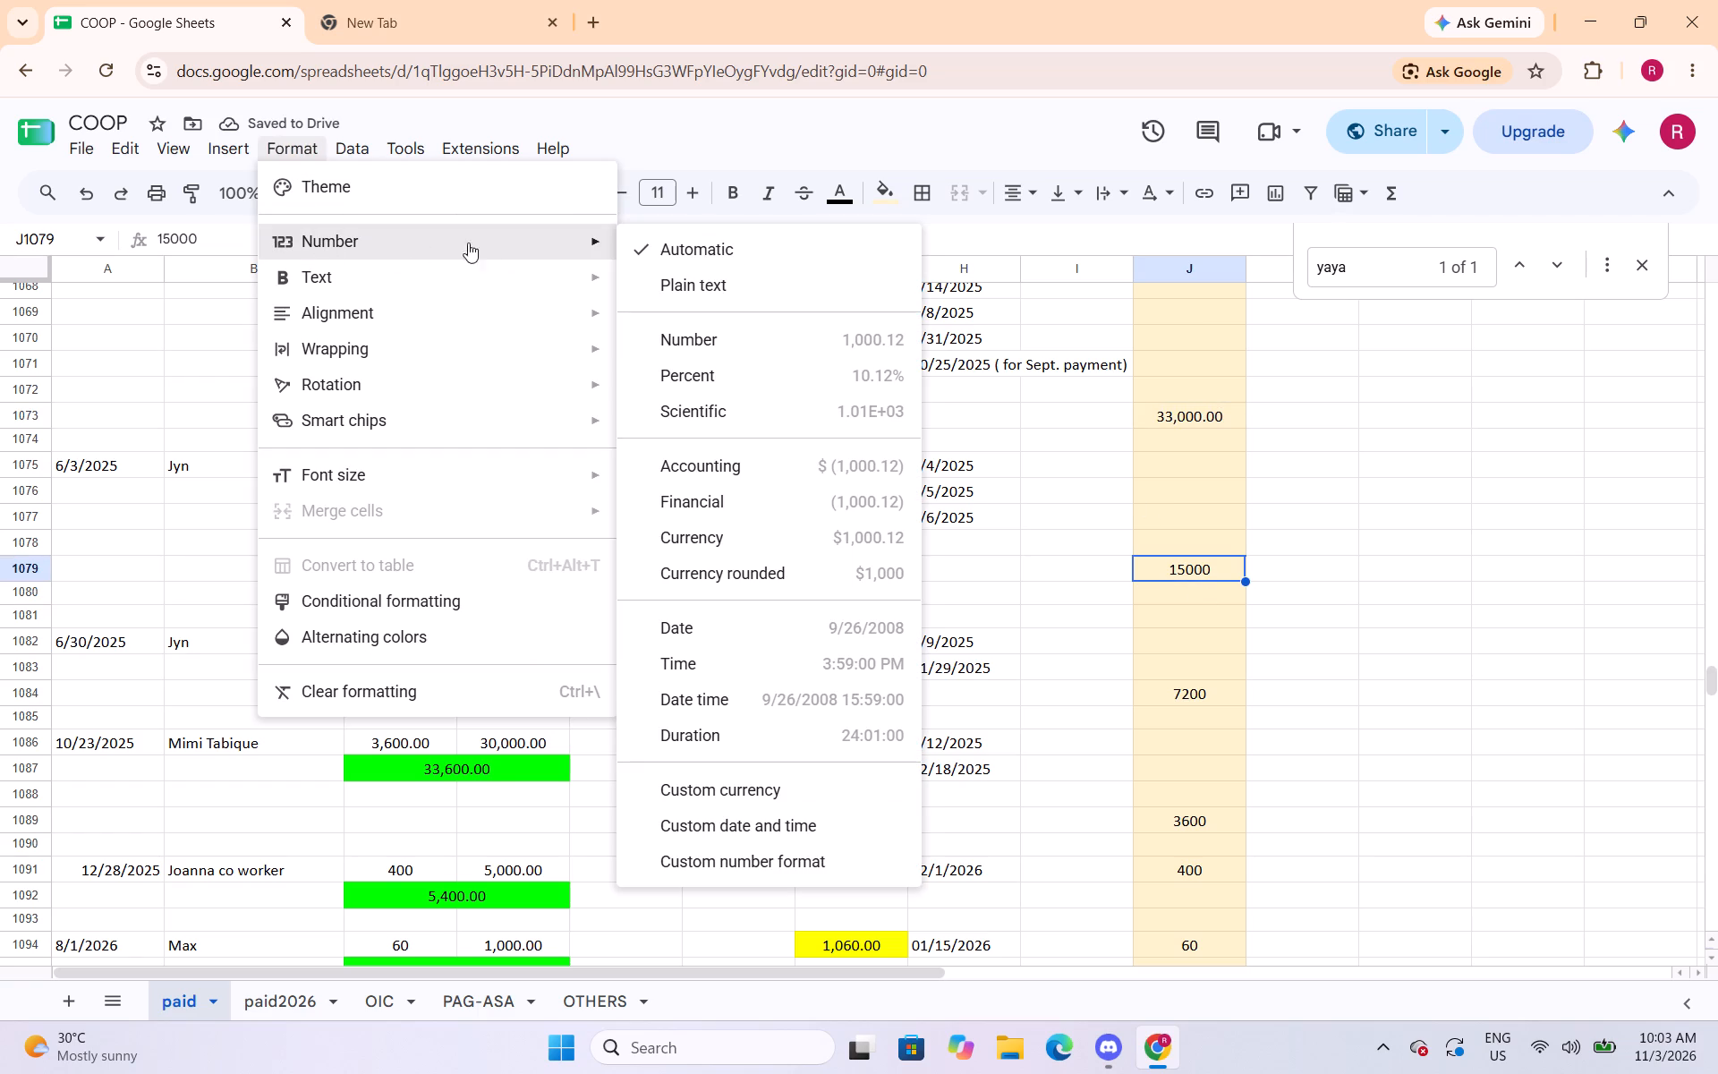
pyautogui.click(703, 337)
# Apply the Number format to the column J amounts in J1084 and J1089.
pyautogui.click(1152, 693)
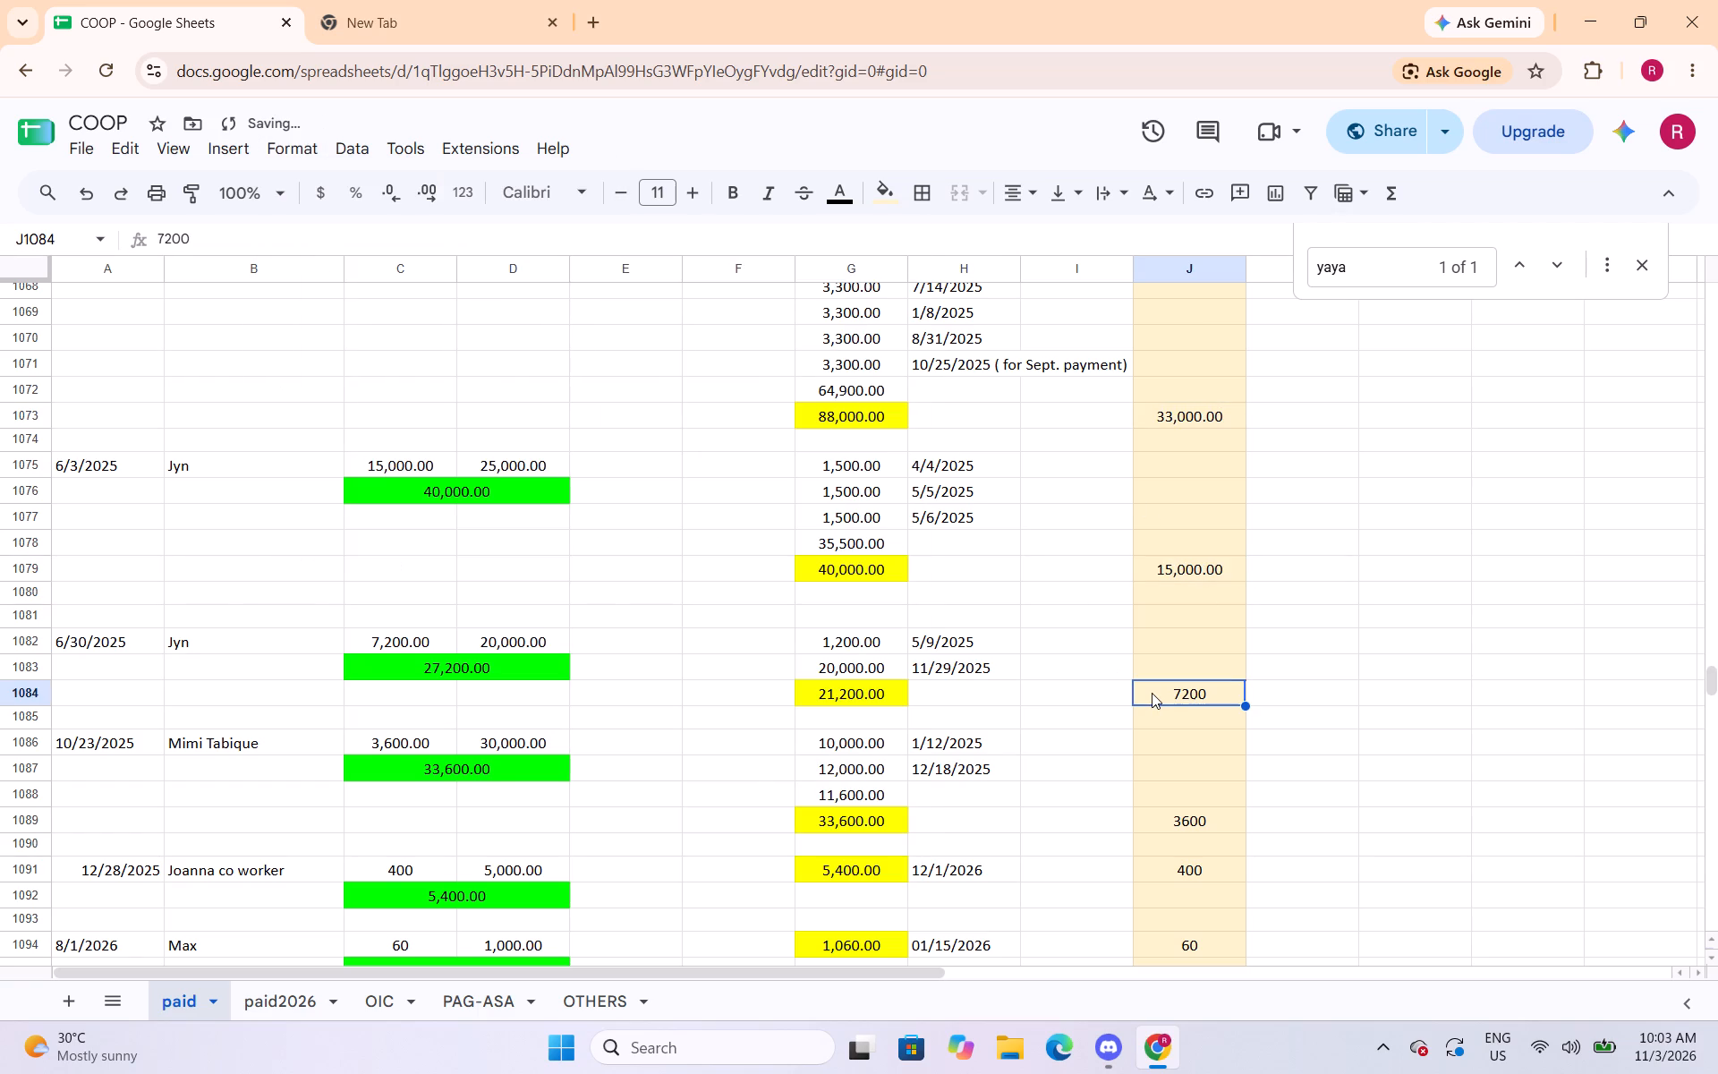
pyautogui.click(287, 157)
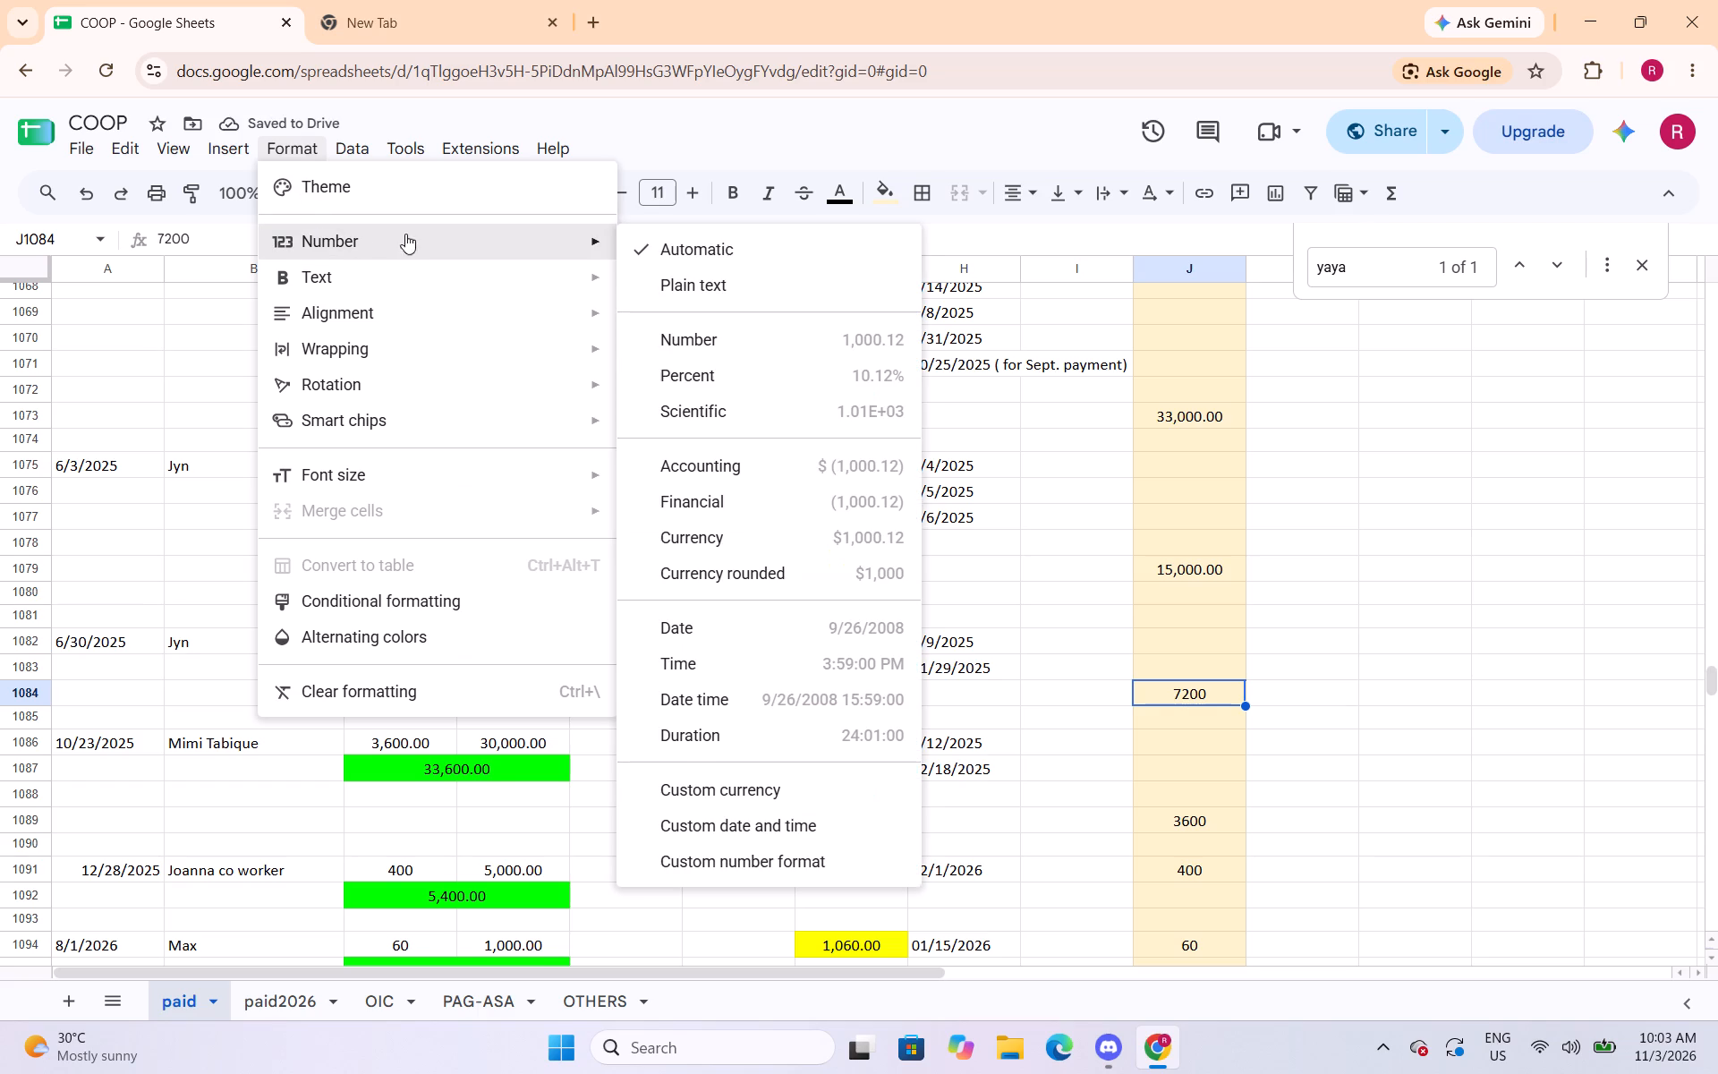
pyautogui.click(687, 328)
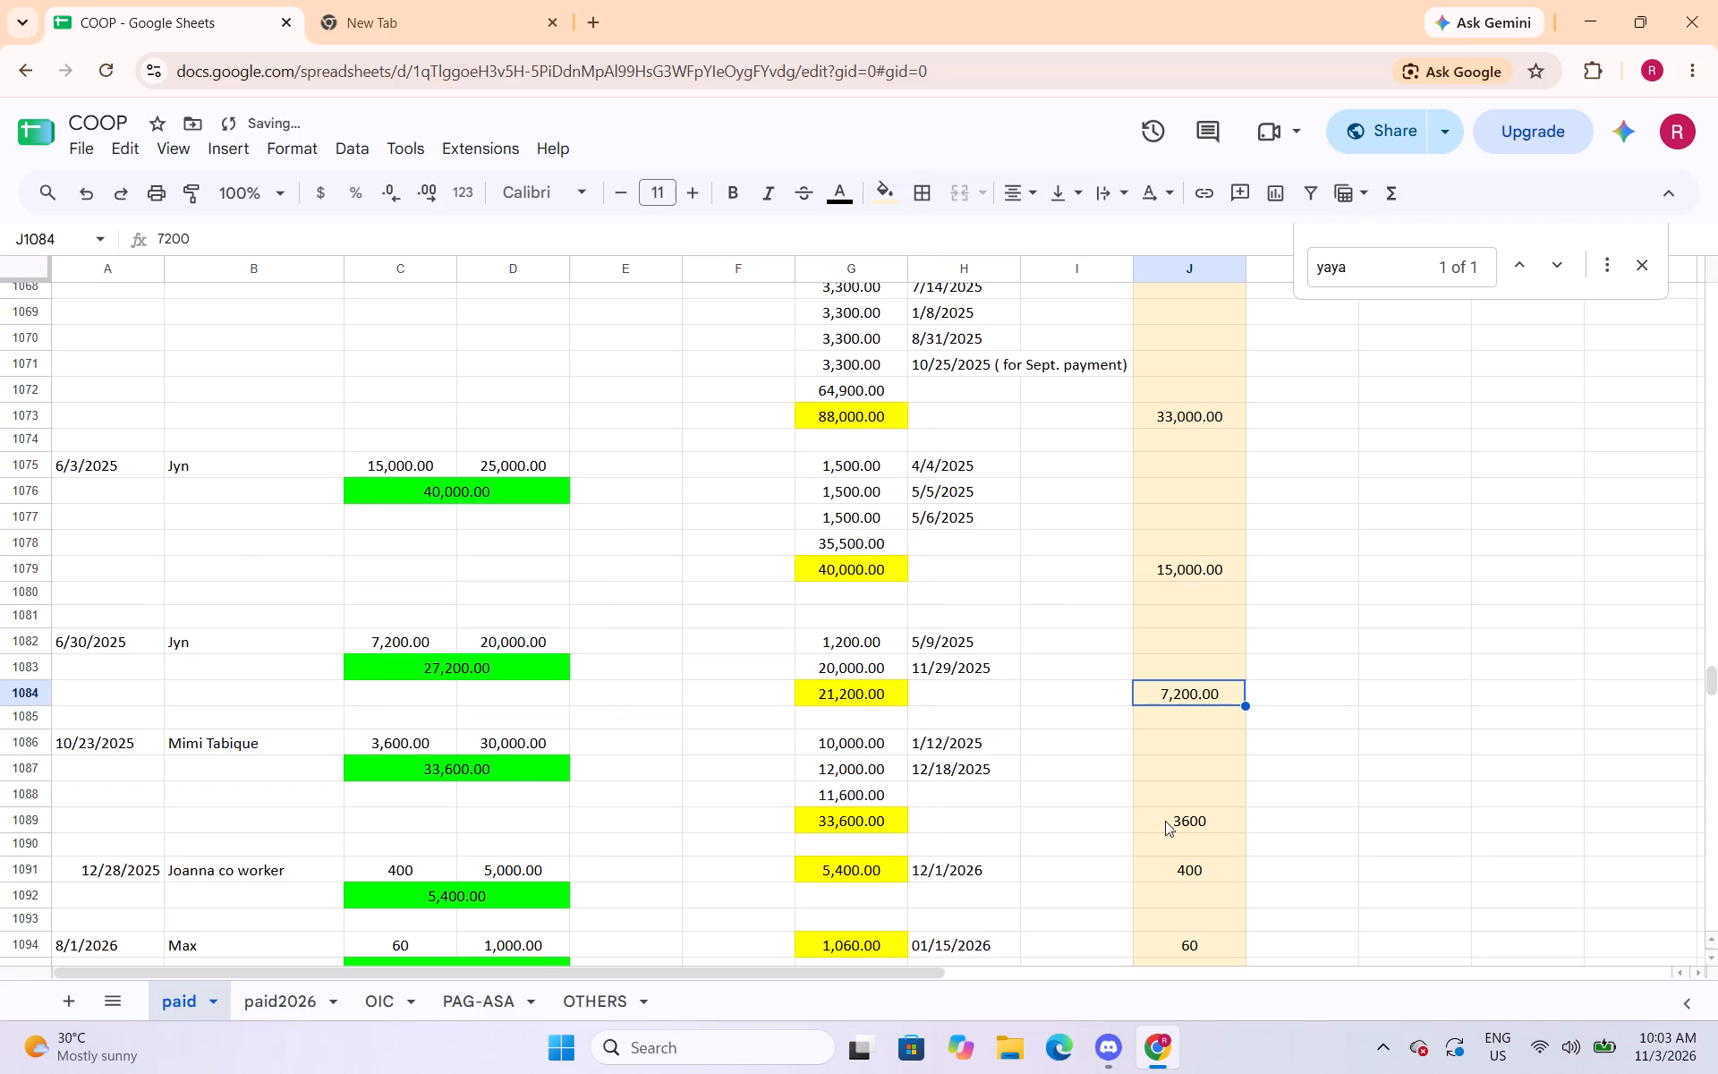
pyautogui.click(1165, 821)
pyautogui.click(302, 149)
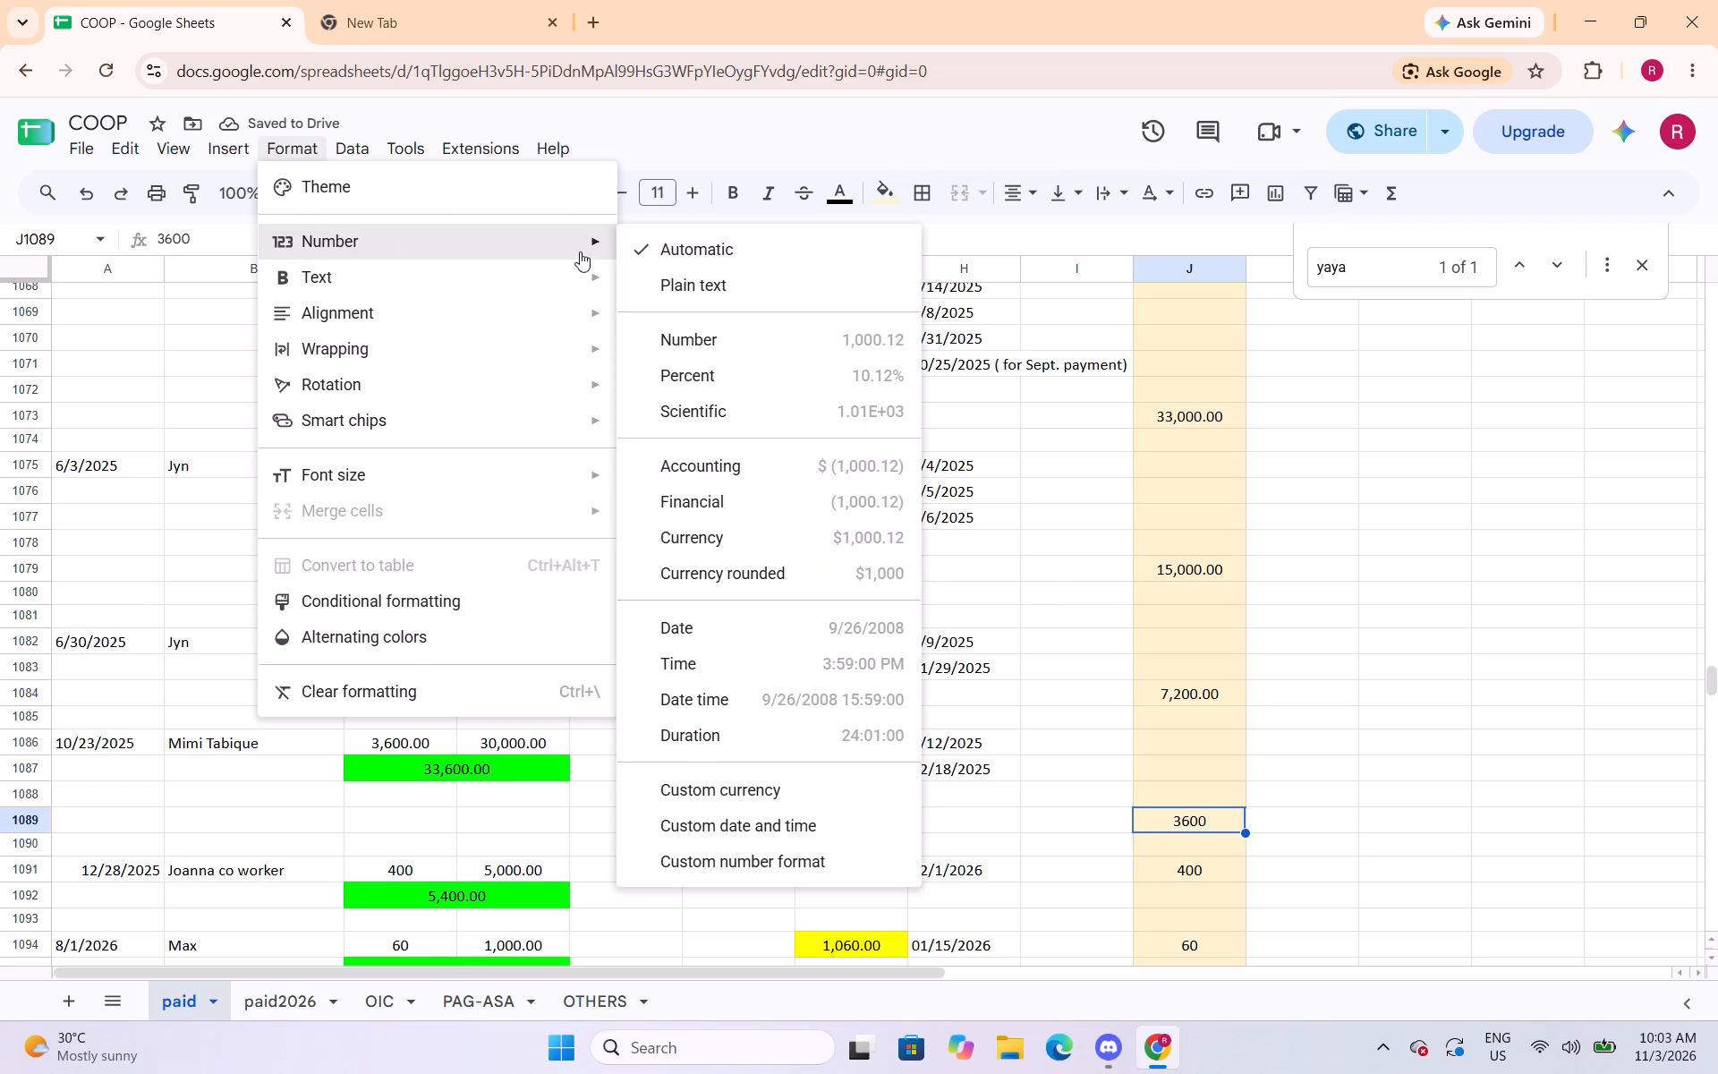
pyautogui.click(683, 342)
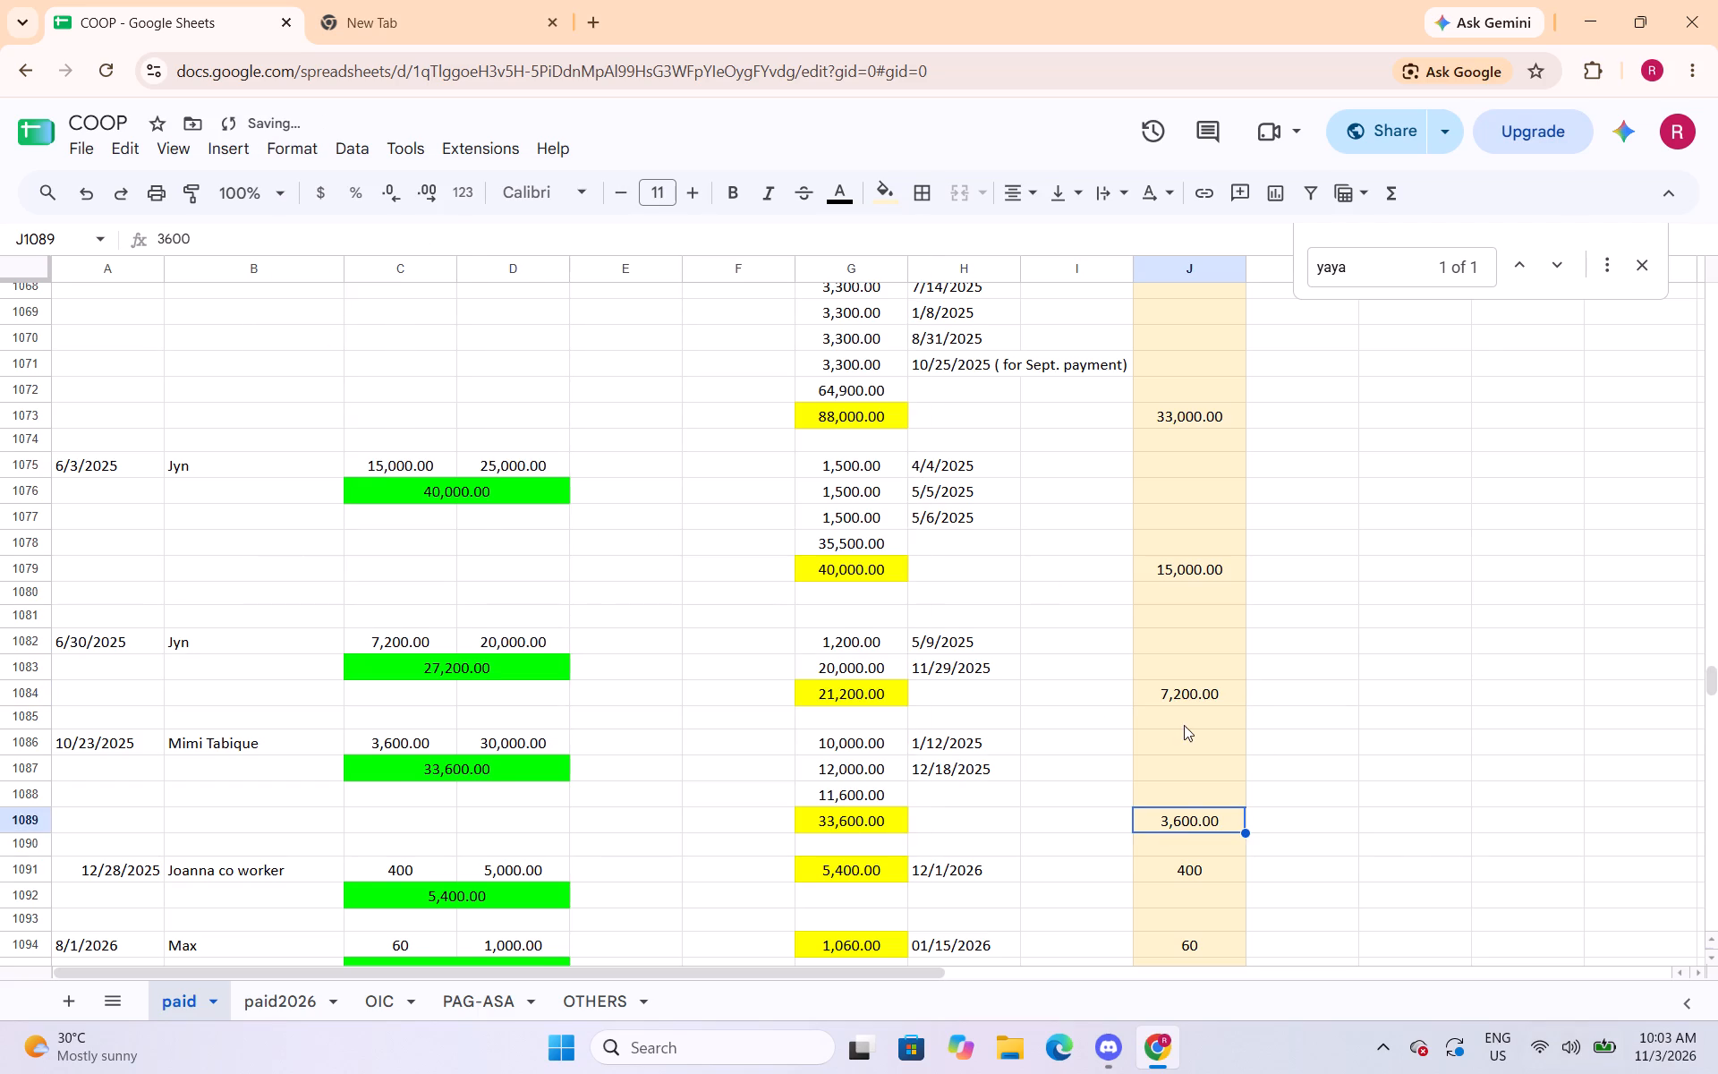
# Apply the Number format to the column J amounts in J1103 and J1108.
pyautogui.scroll(-4, 1184, 725)
pyautogui.click(1188, 731)
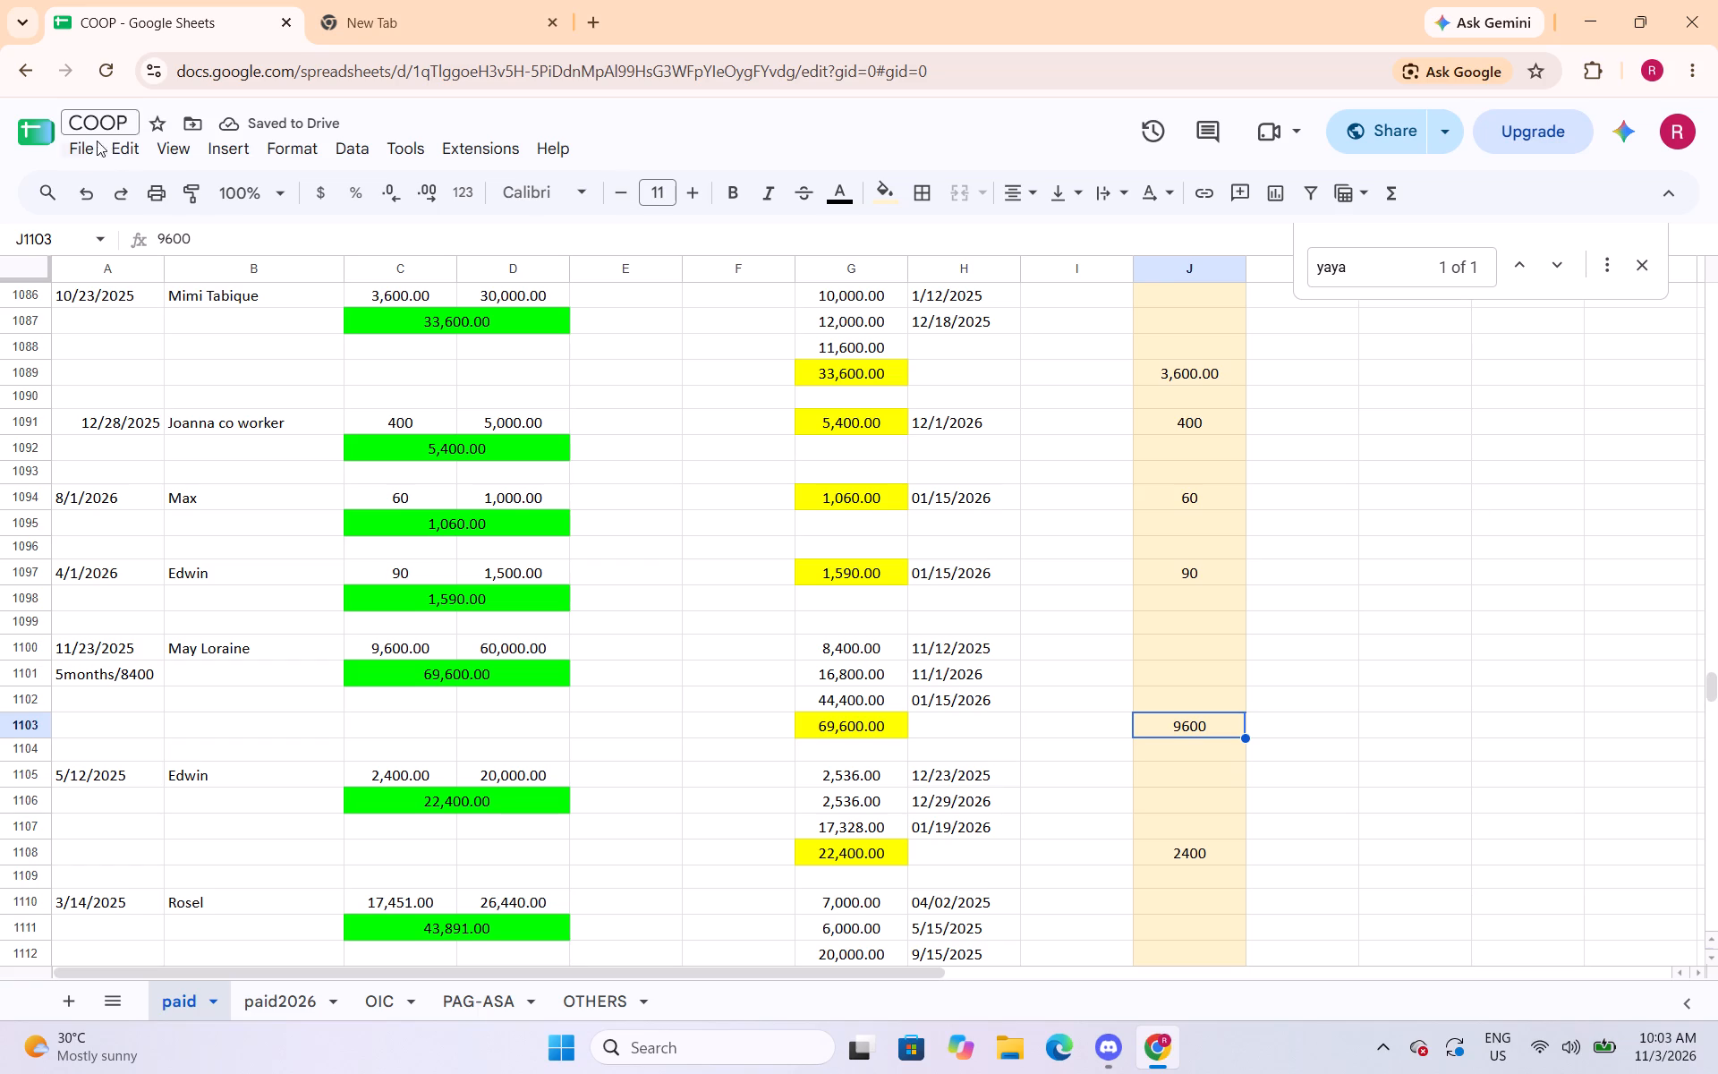
pyautogui.click(289, 161)
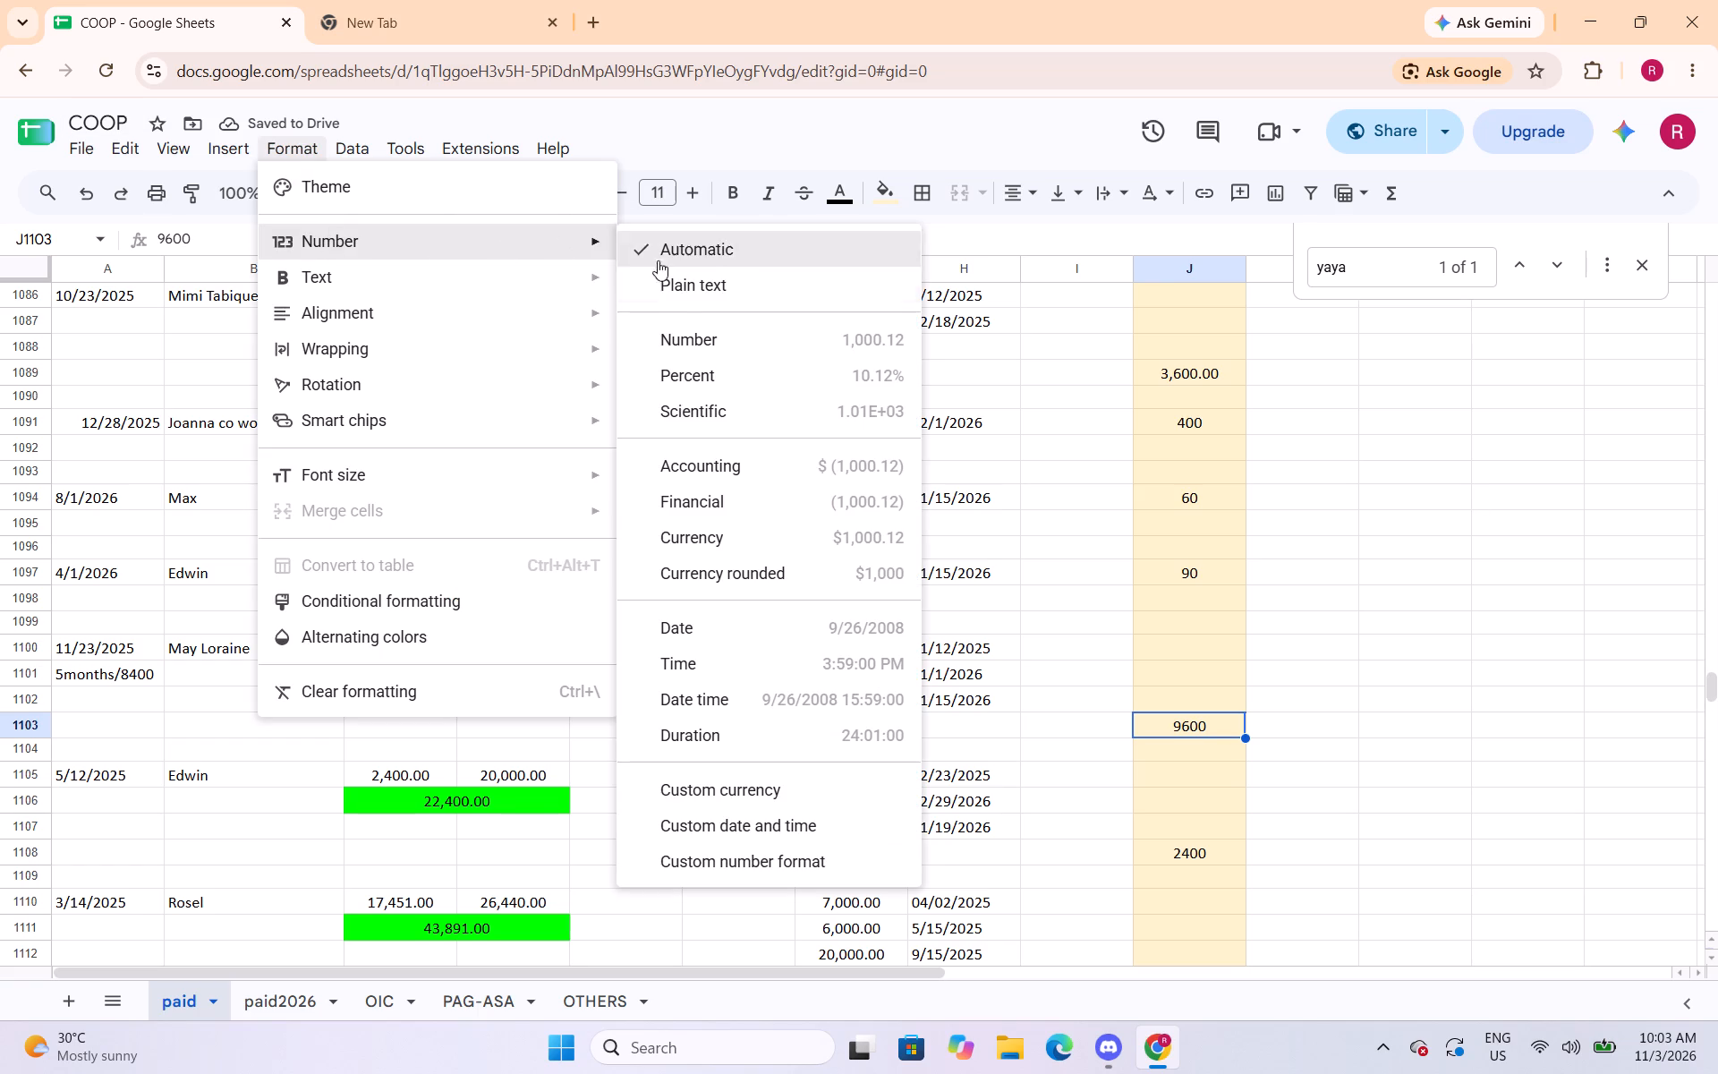
pyautogui.click(684, 354)
pyautogui.click(1166, 850)
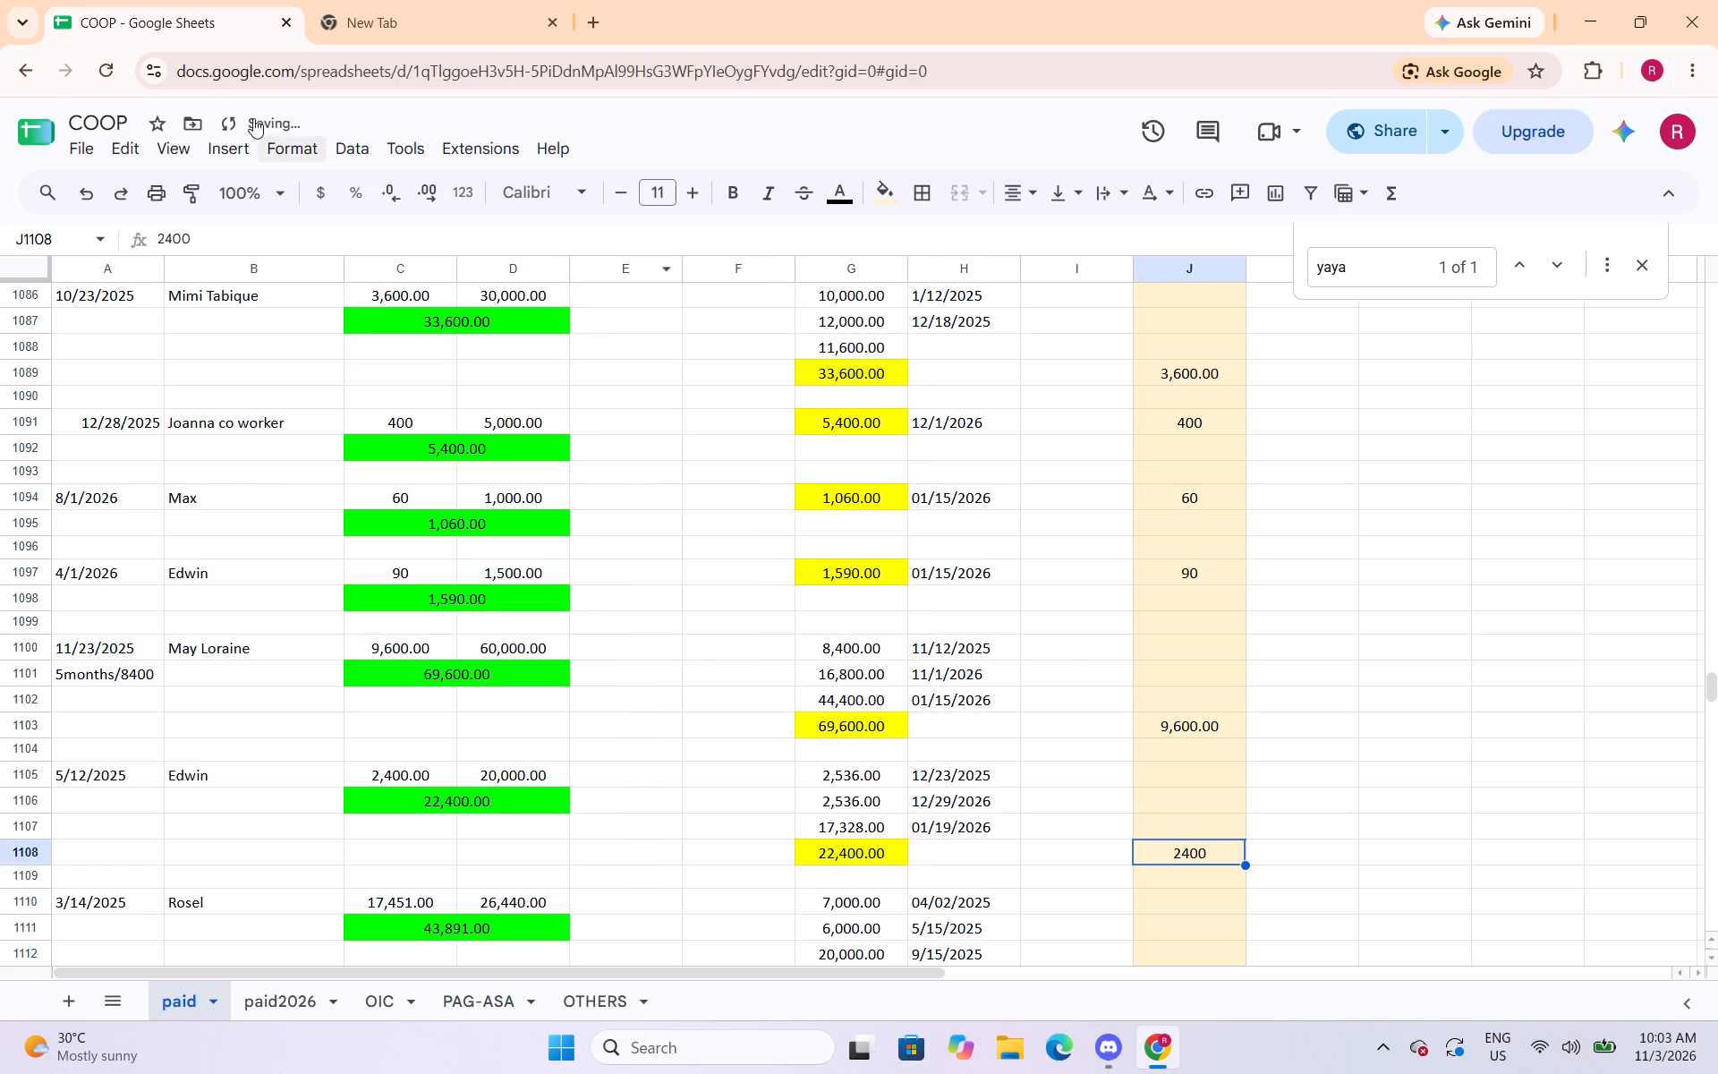
pyautogui.click(291, 146)
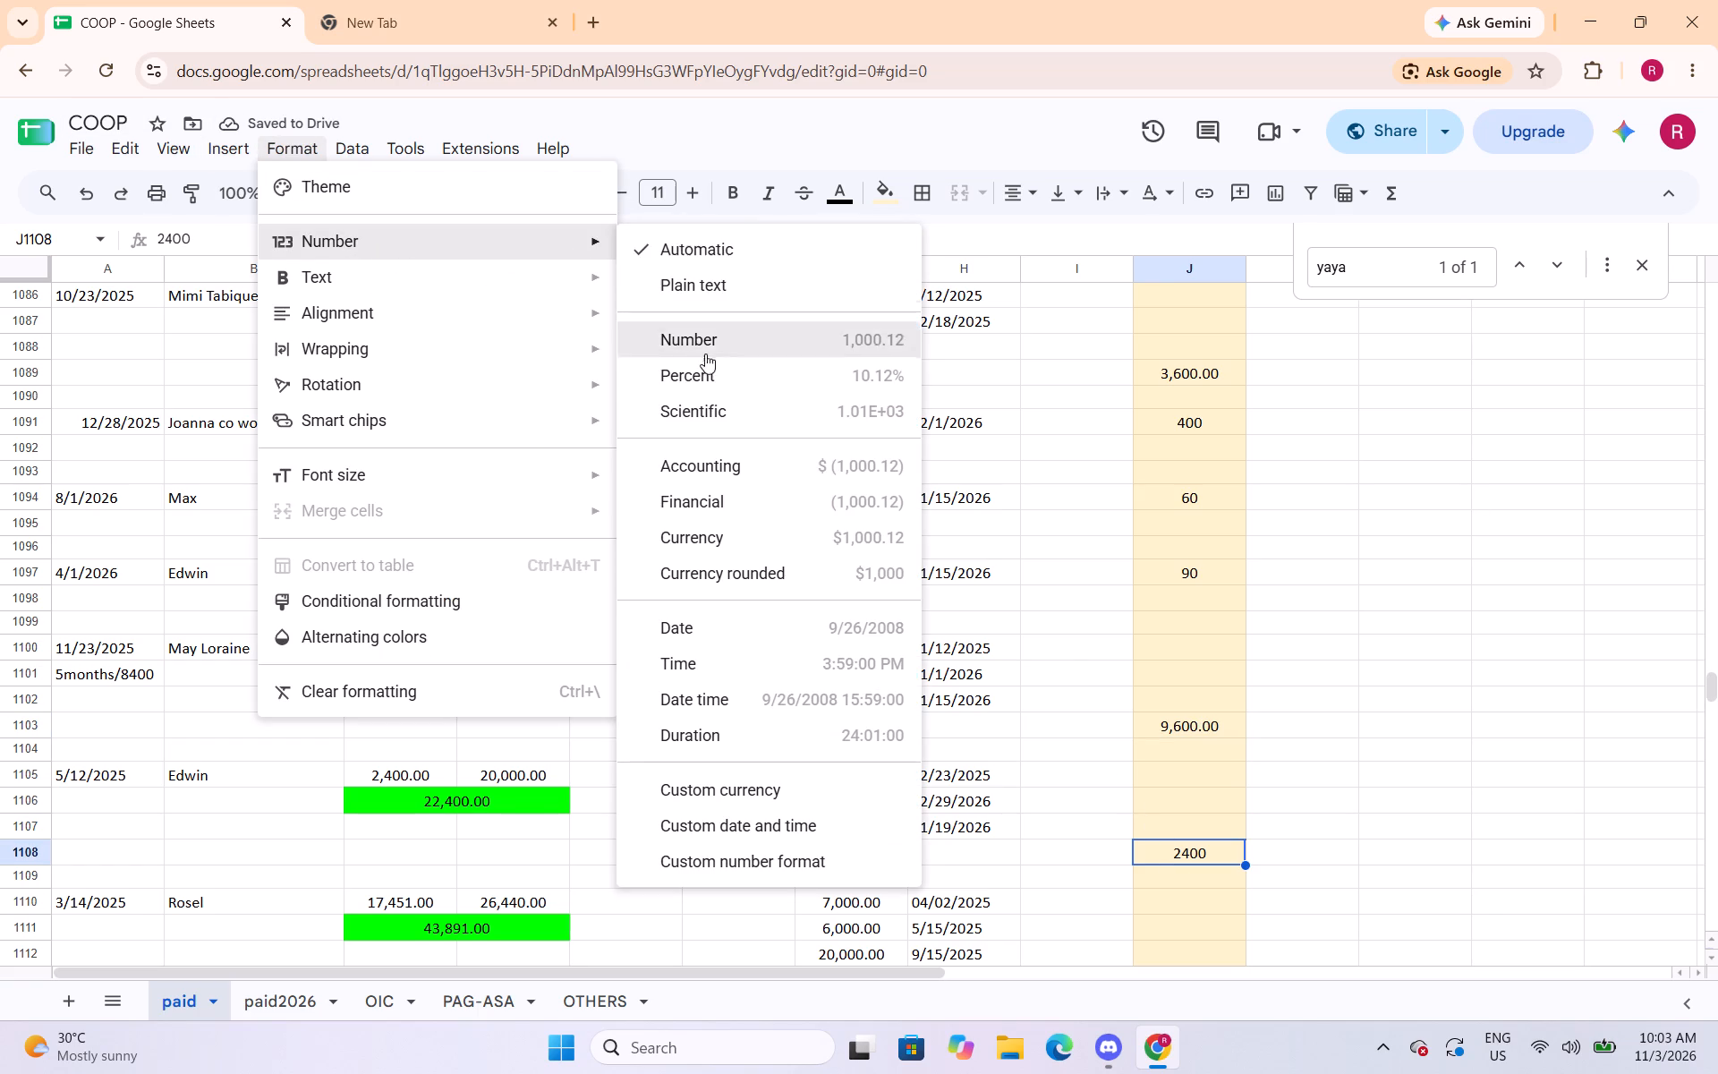
pyautogui.click(686, 333)
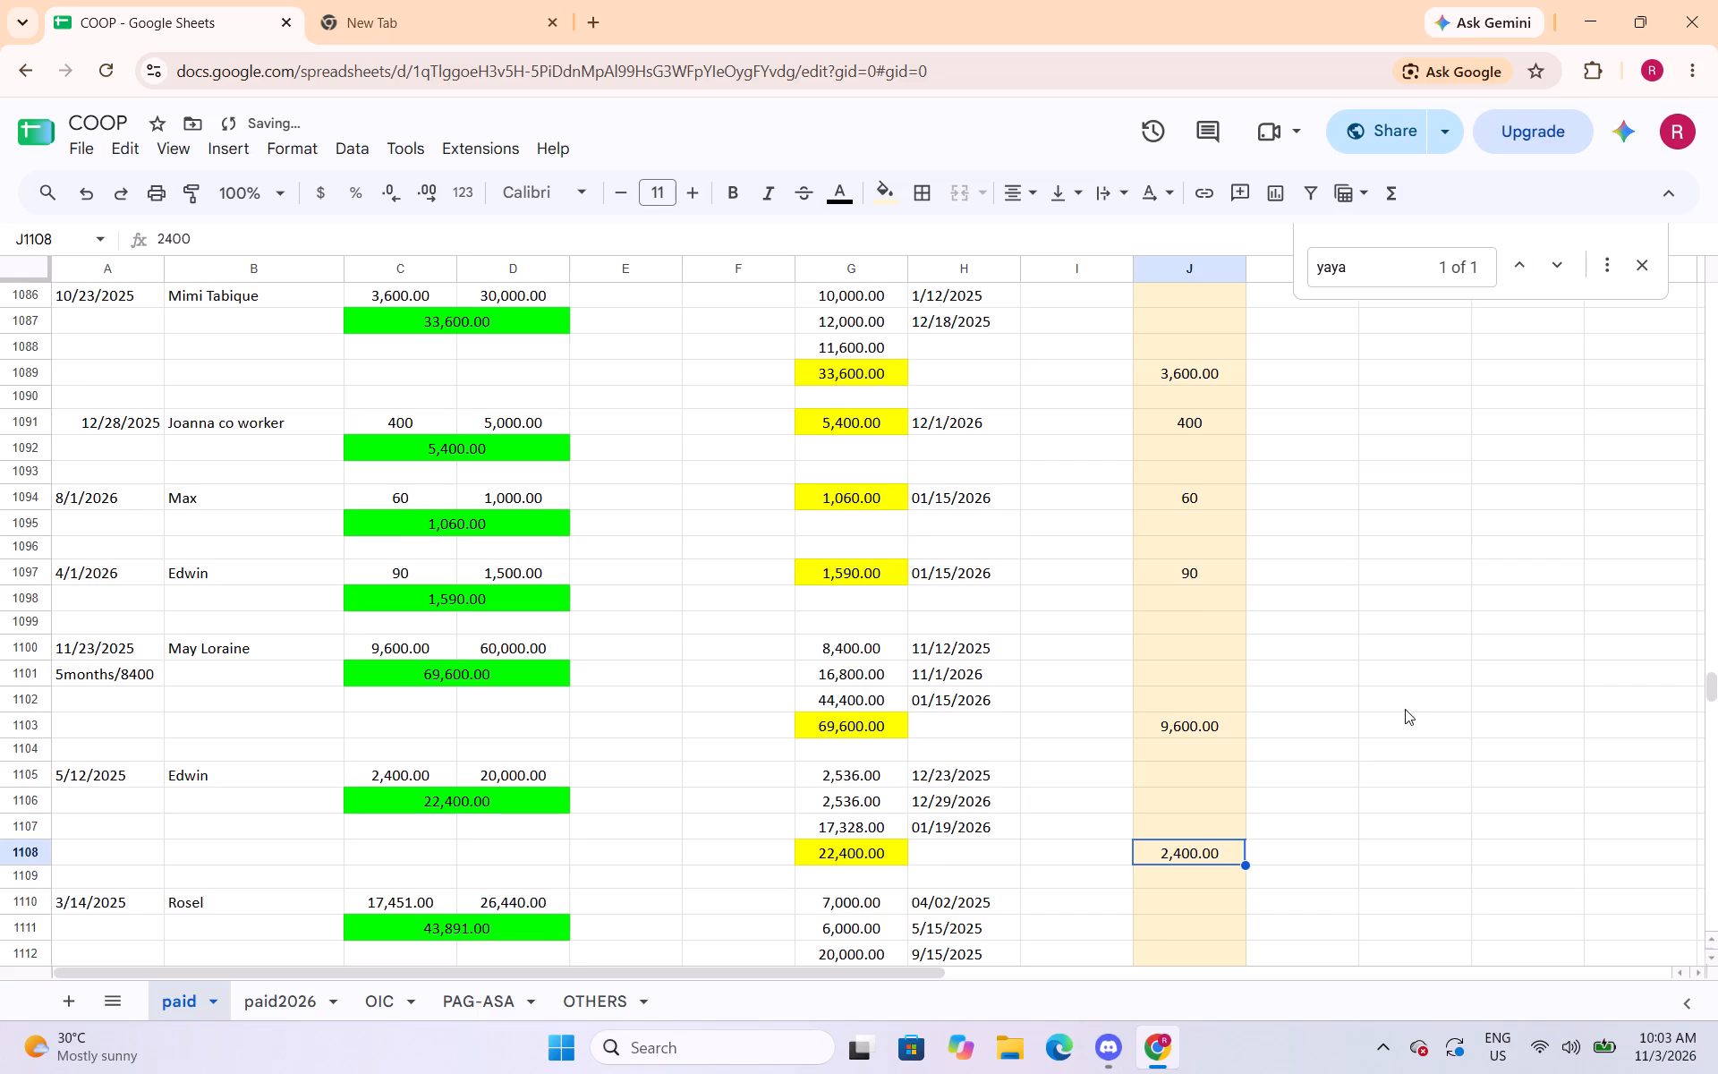
# Apply the Number format to the column J amounts in J1114 and J1116.
pyautogui.scroll(-2, 1394, 708)
pyautogui.click(1225, 776)
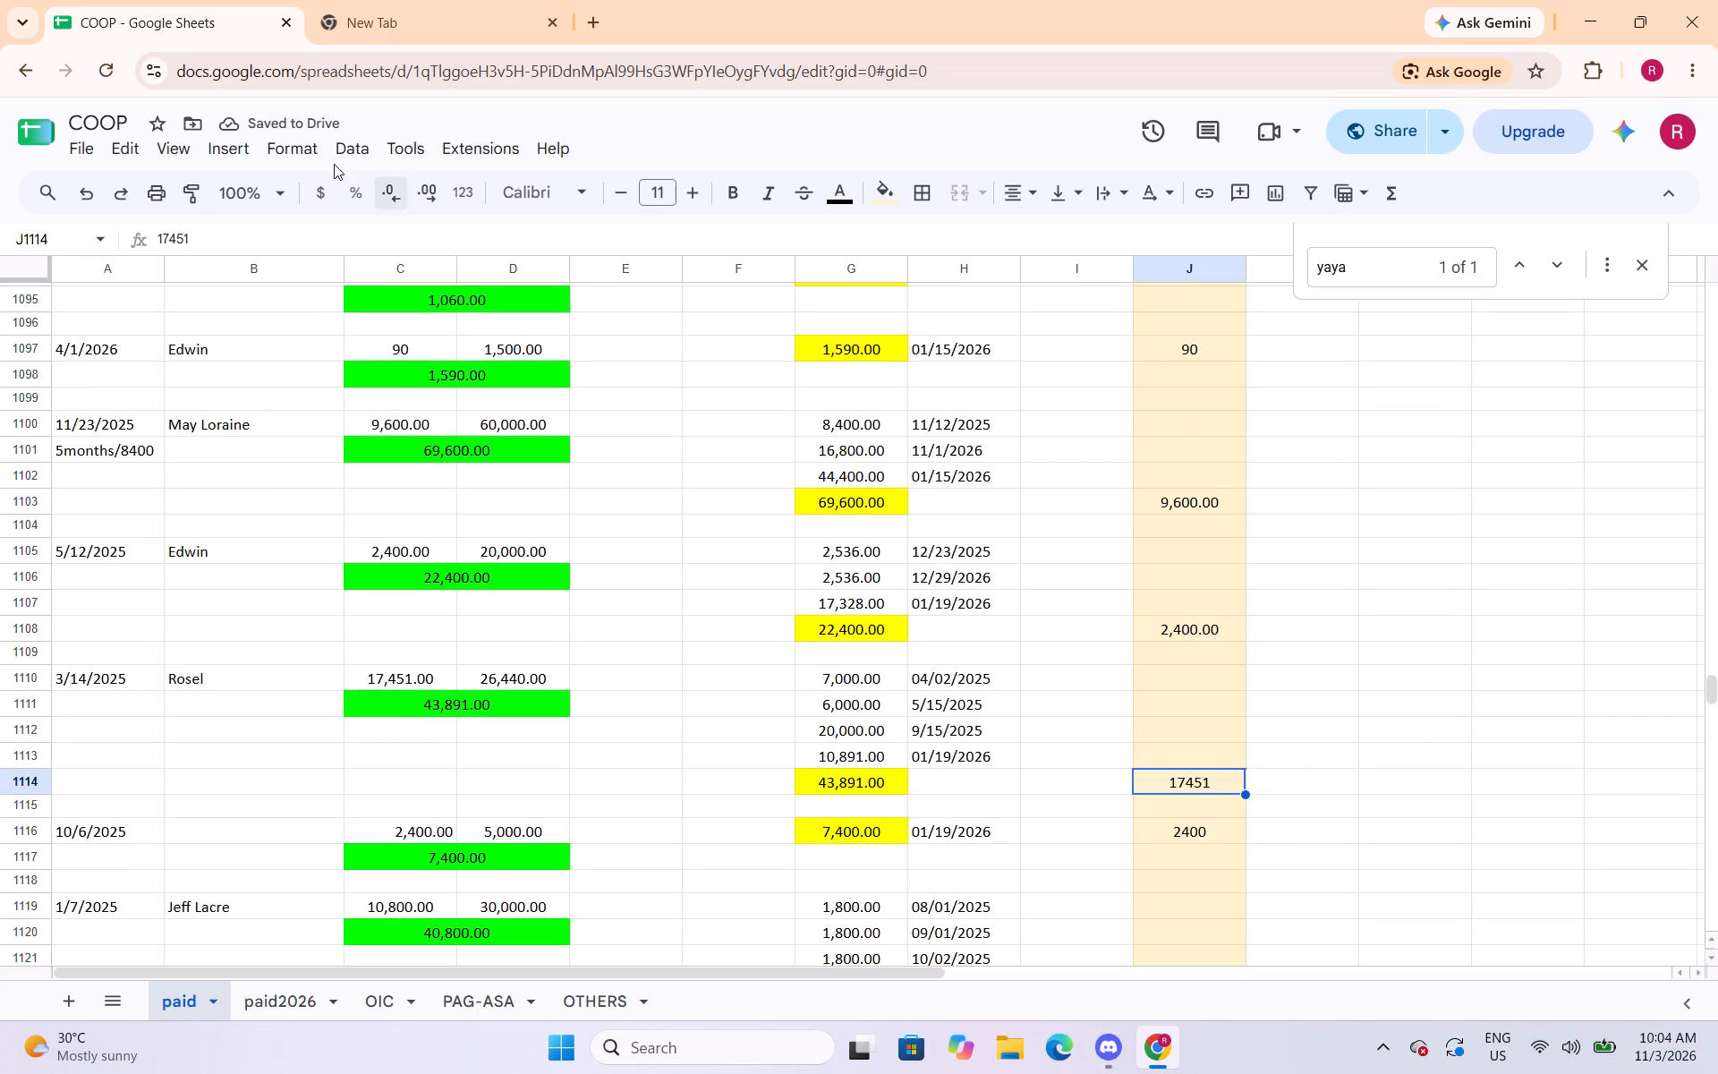
pyautogui.click(293, 150)
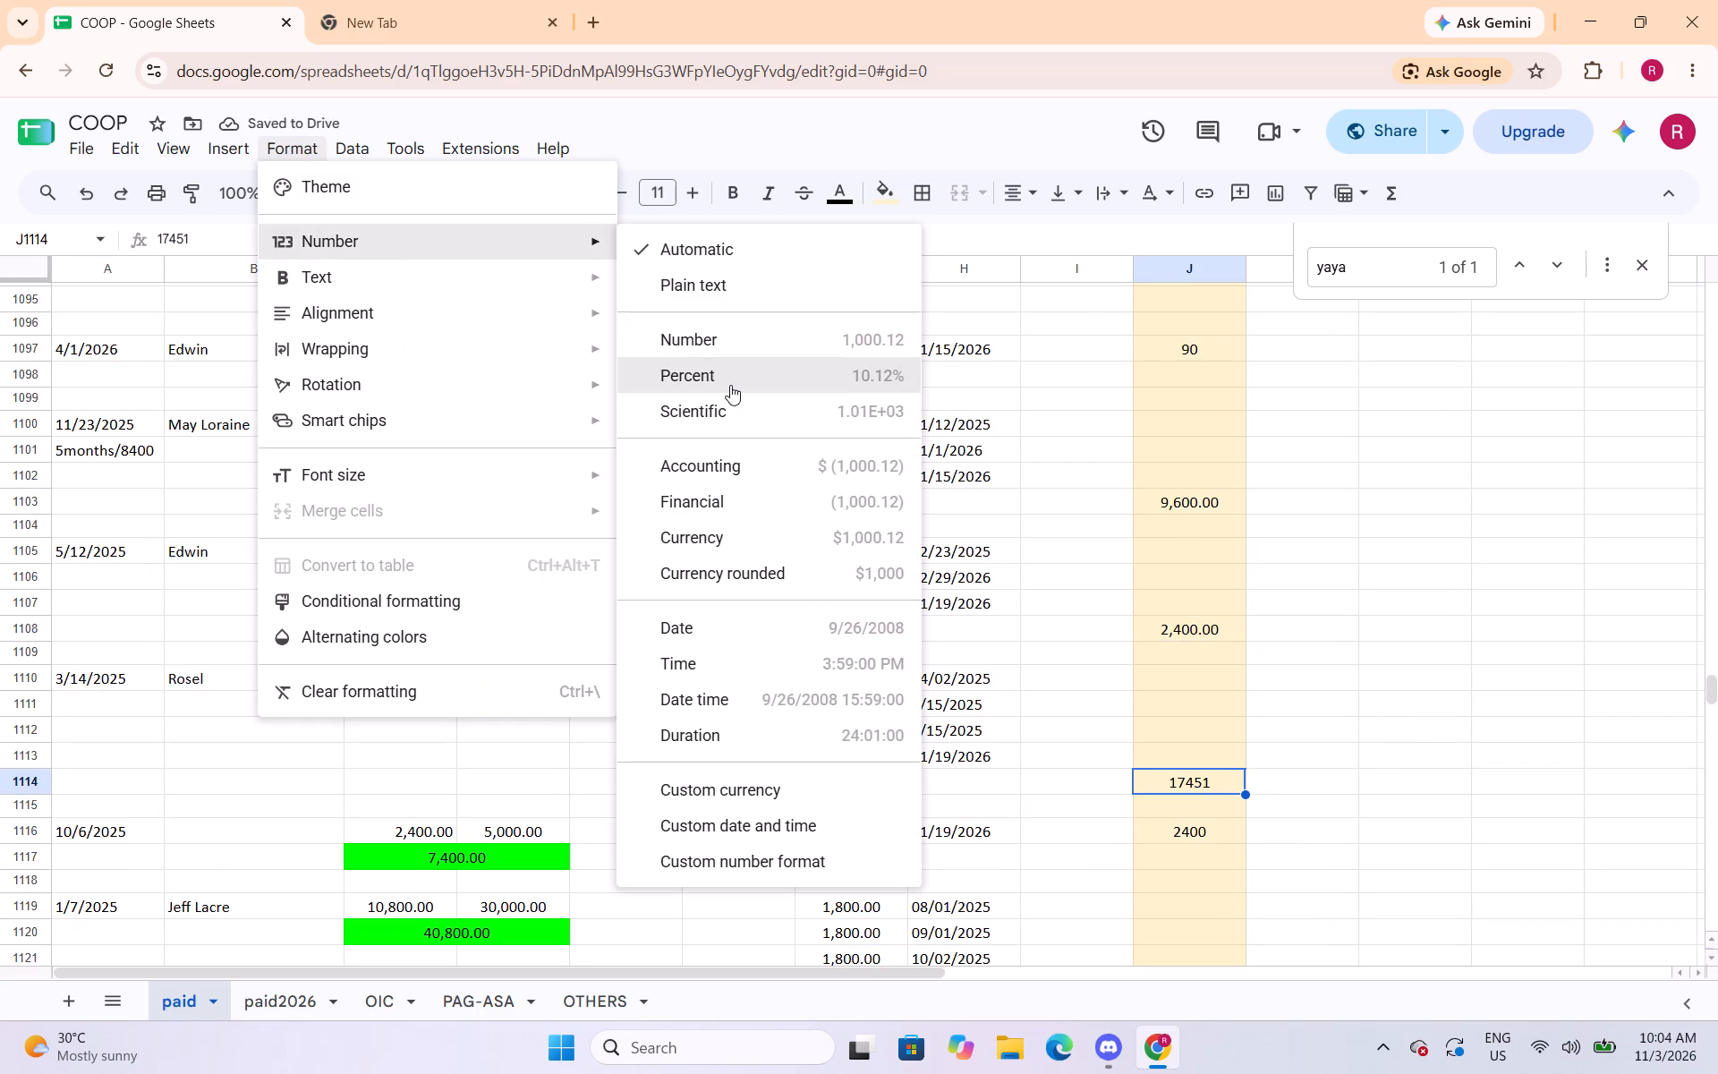
pyautogui.click(738, 345)
pyautogui.click(1236, 826)
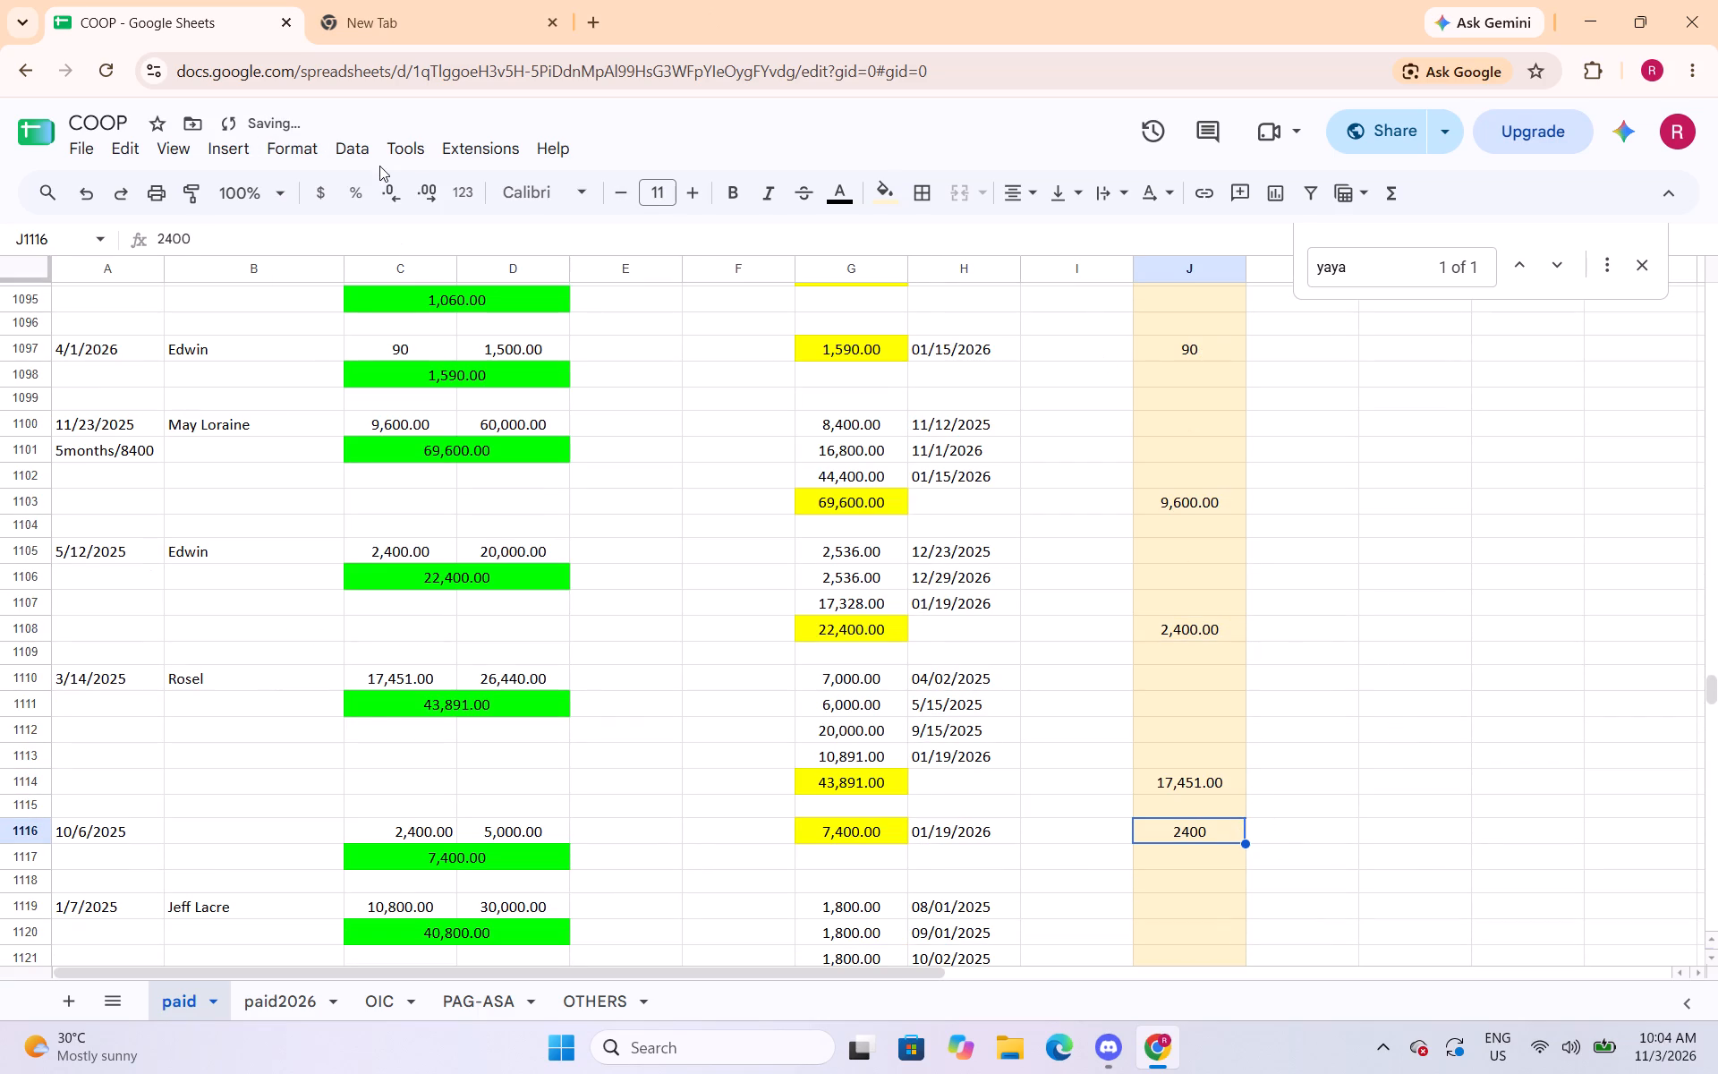
pyautogui.click(295, 151)
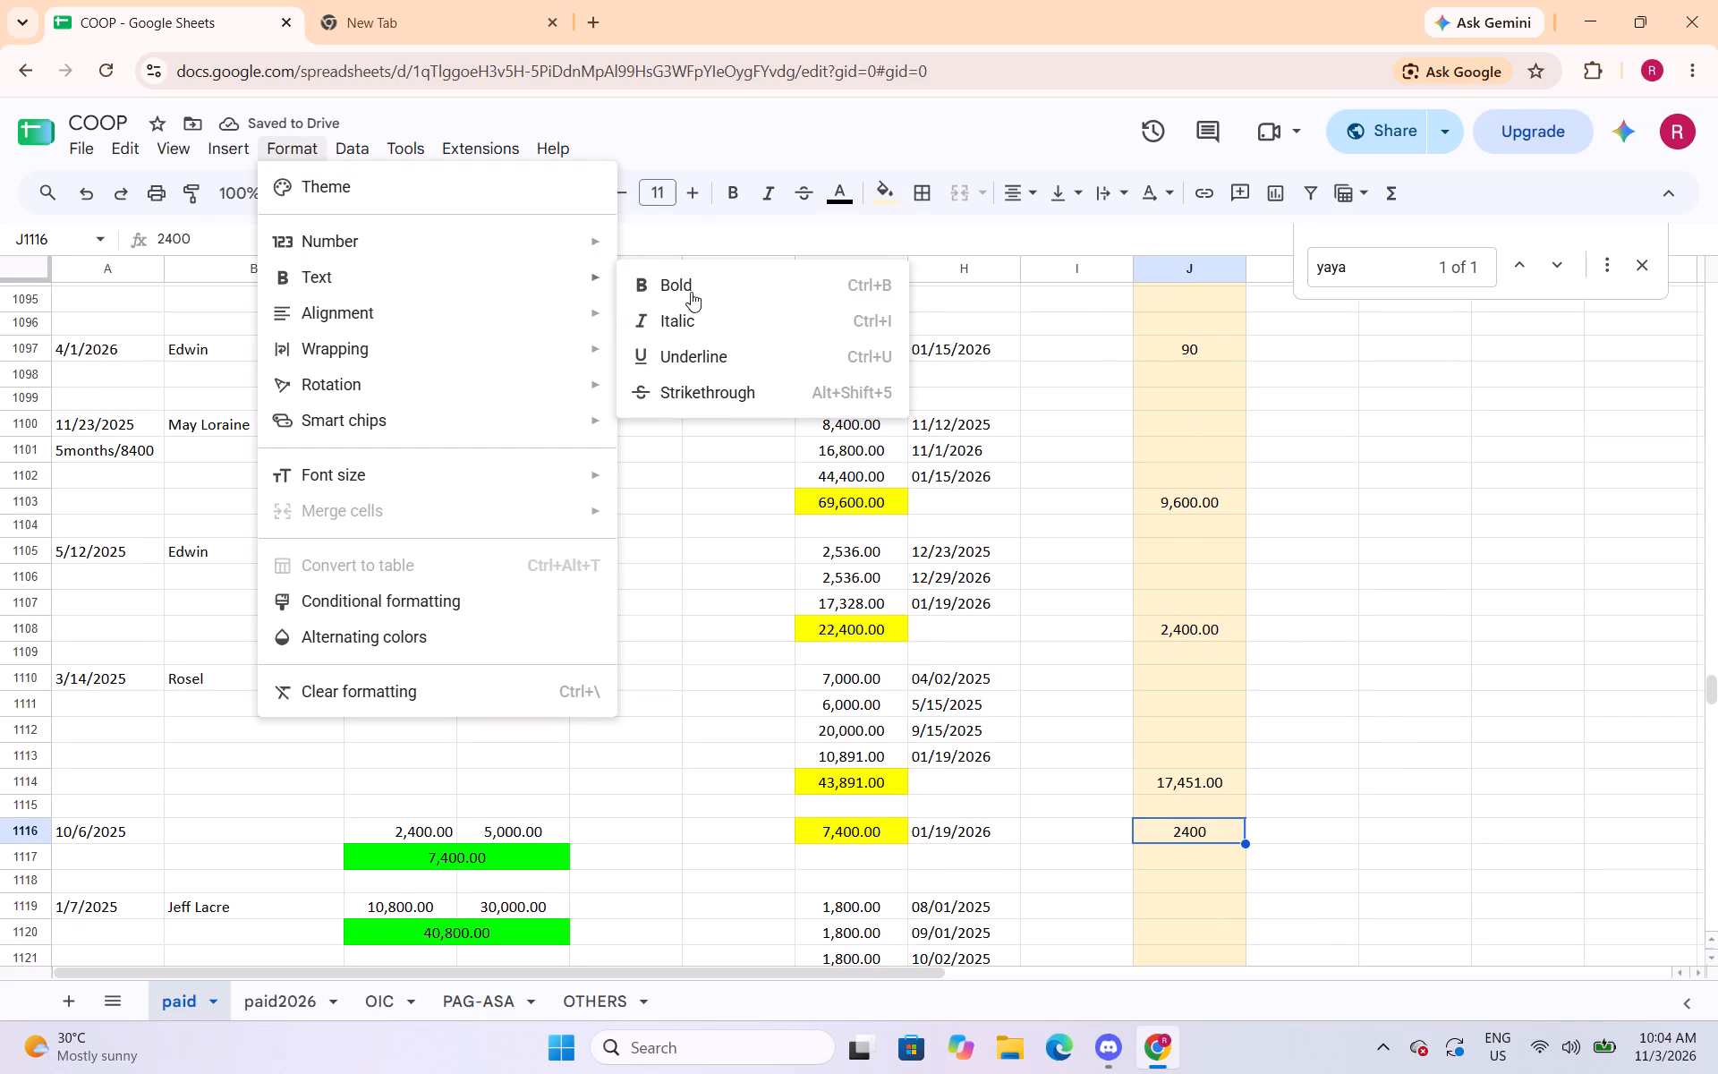
pyautogui.click(668, 342)
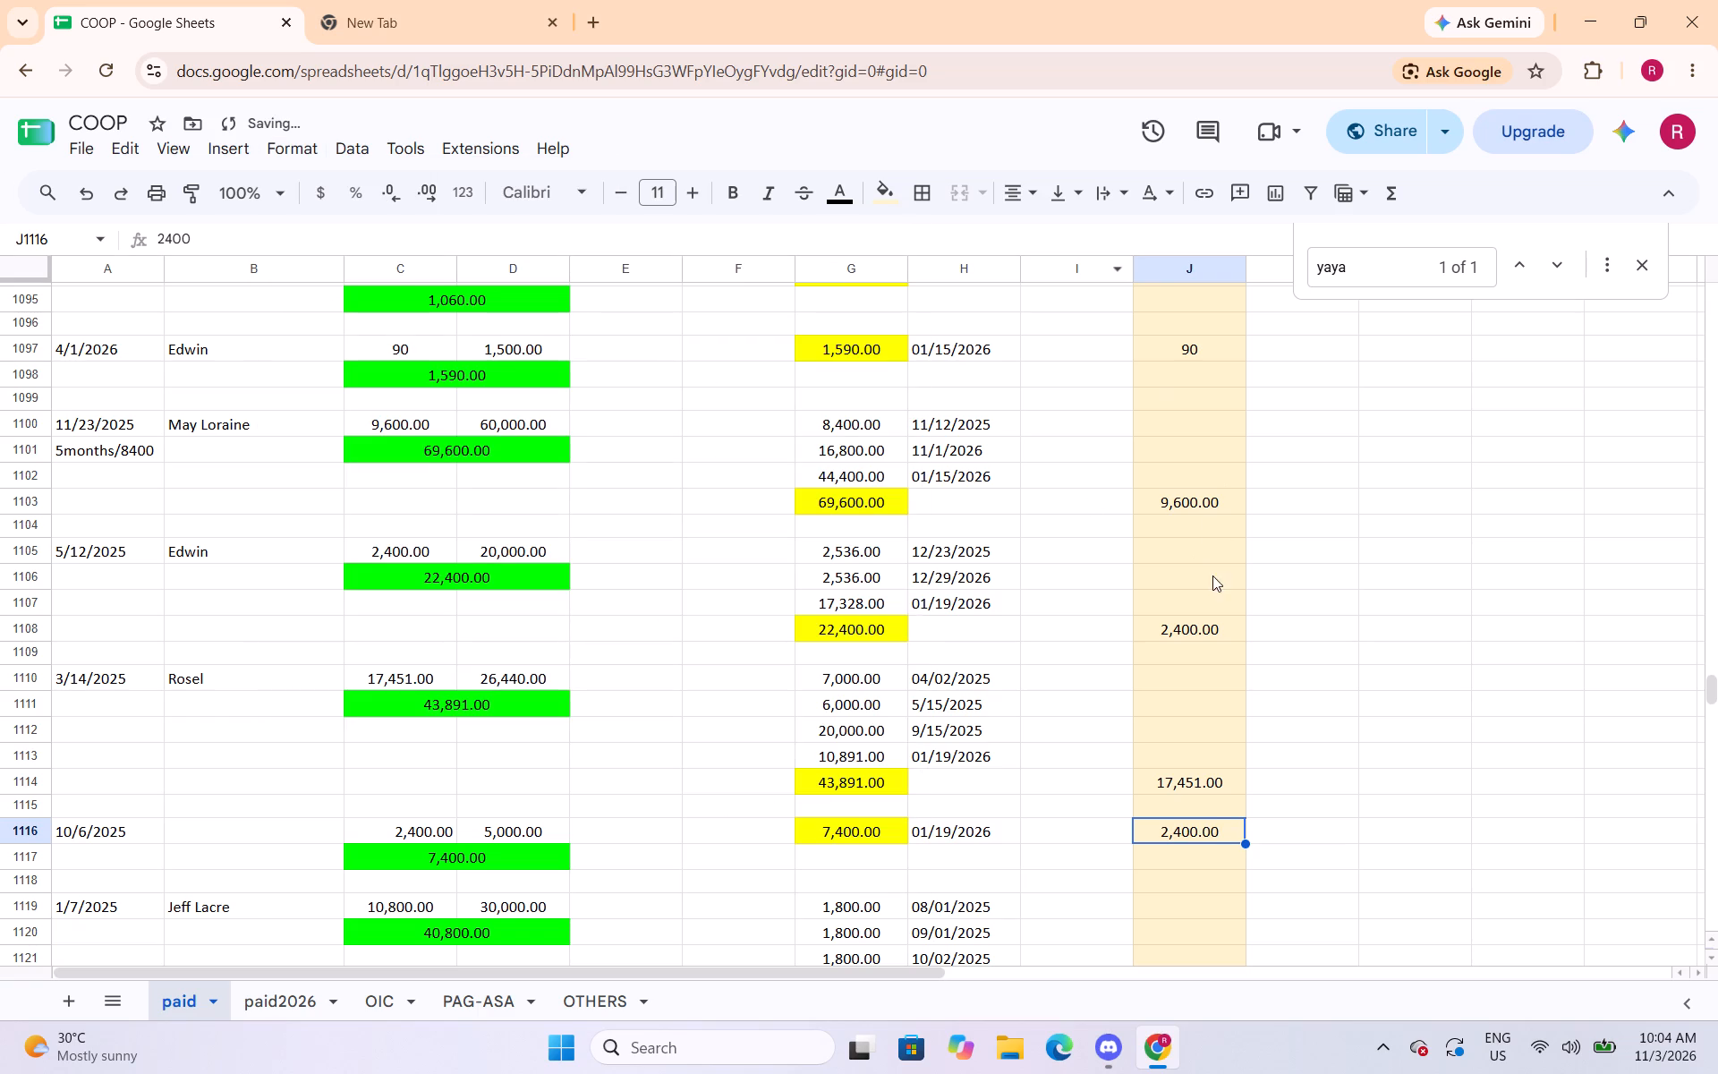
# Apply the Number format to the column J amounts in J1126 and J1136.
pyautogui.scroll(-3, 1195, 563)
pyautogui.click(1213, 753)
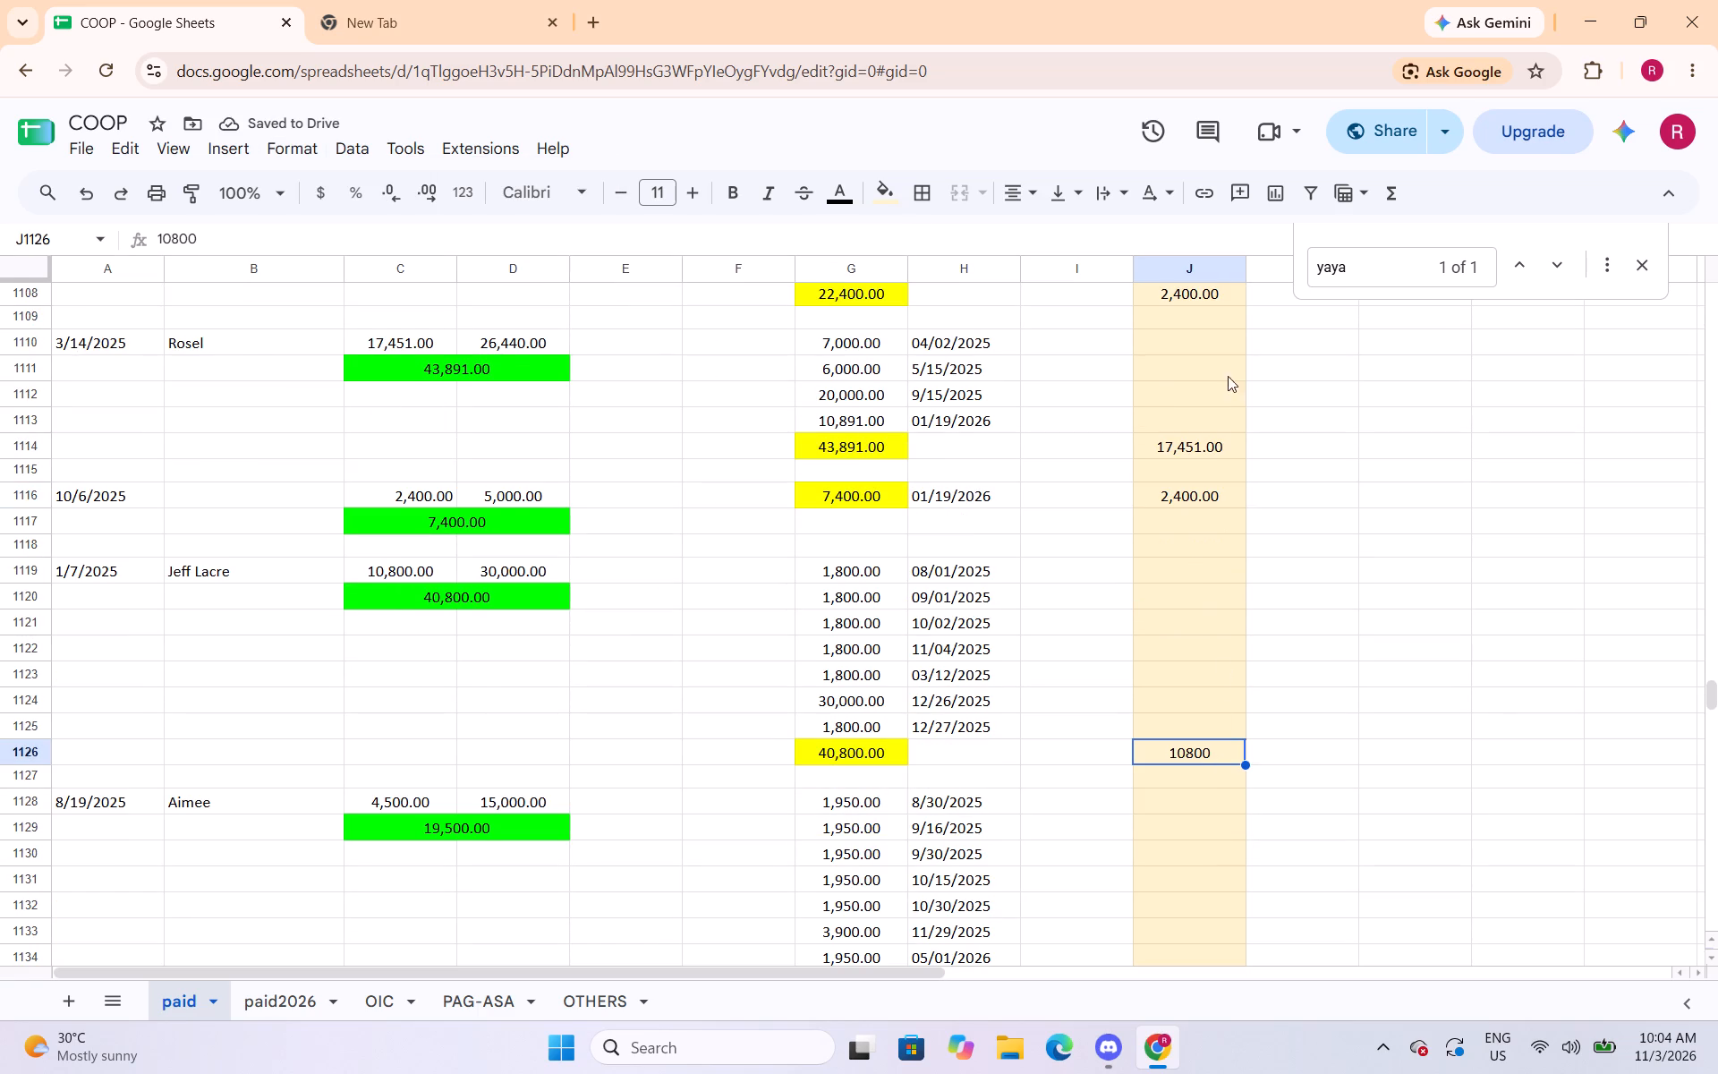
pyautogui.click(315, 150)
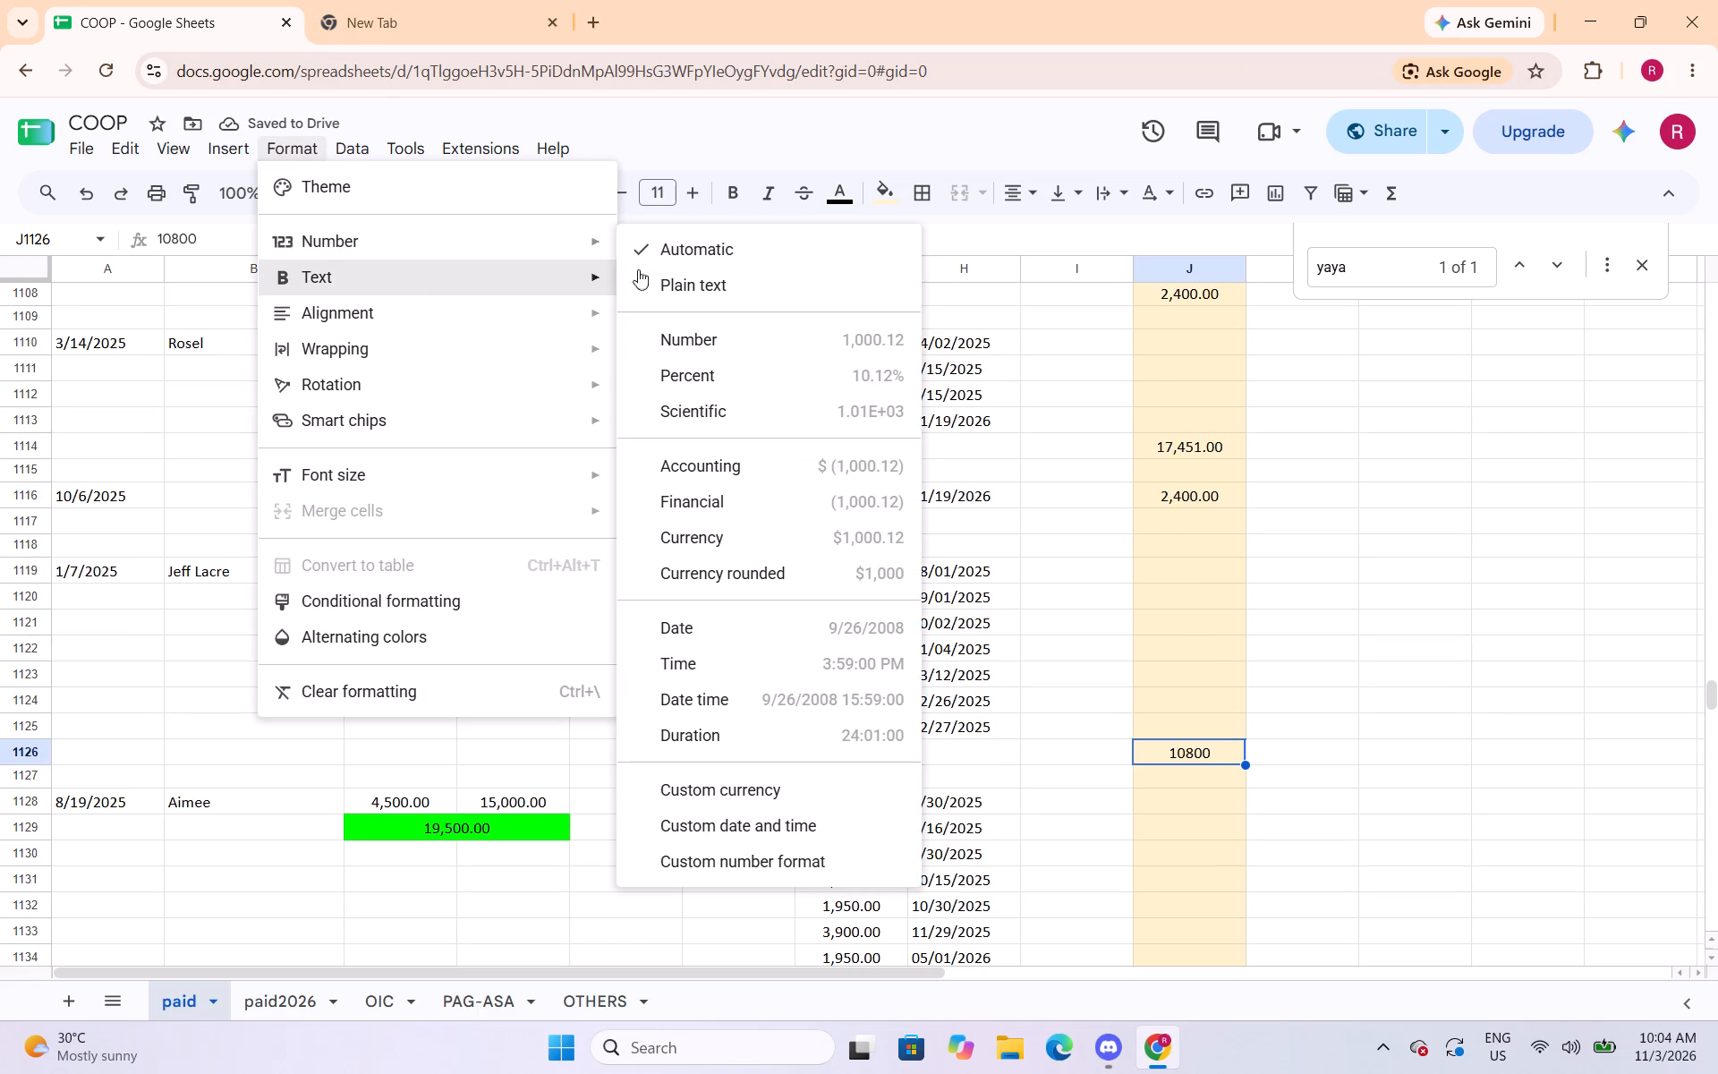
pyautogui.click(668, 341)
pyautogui.scroll(-4, 1025, 387)
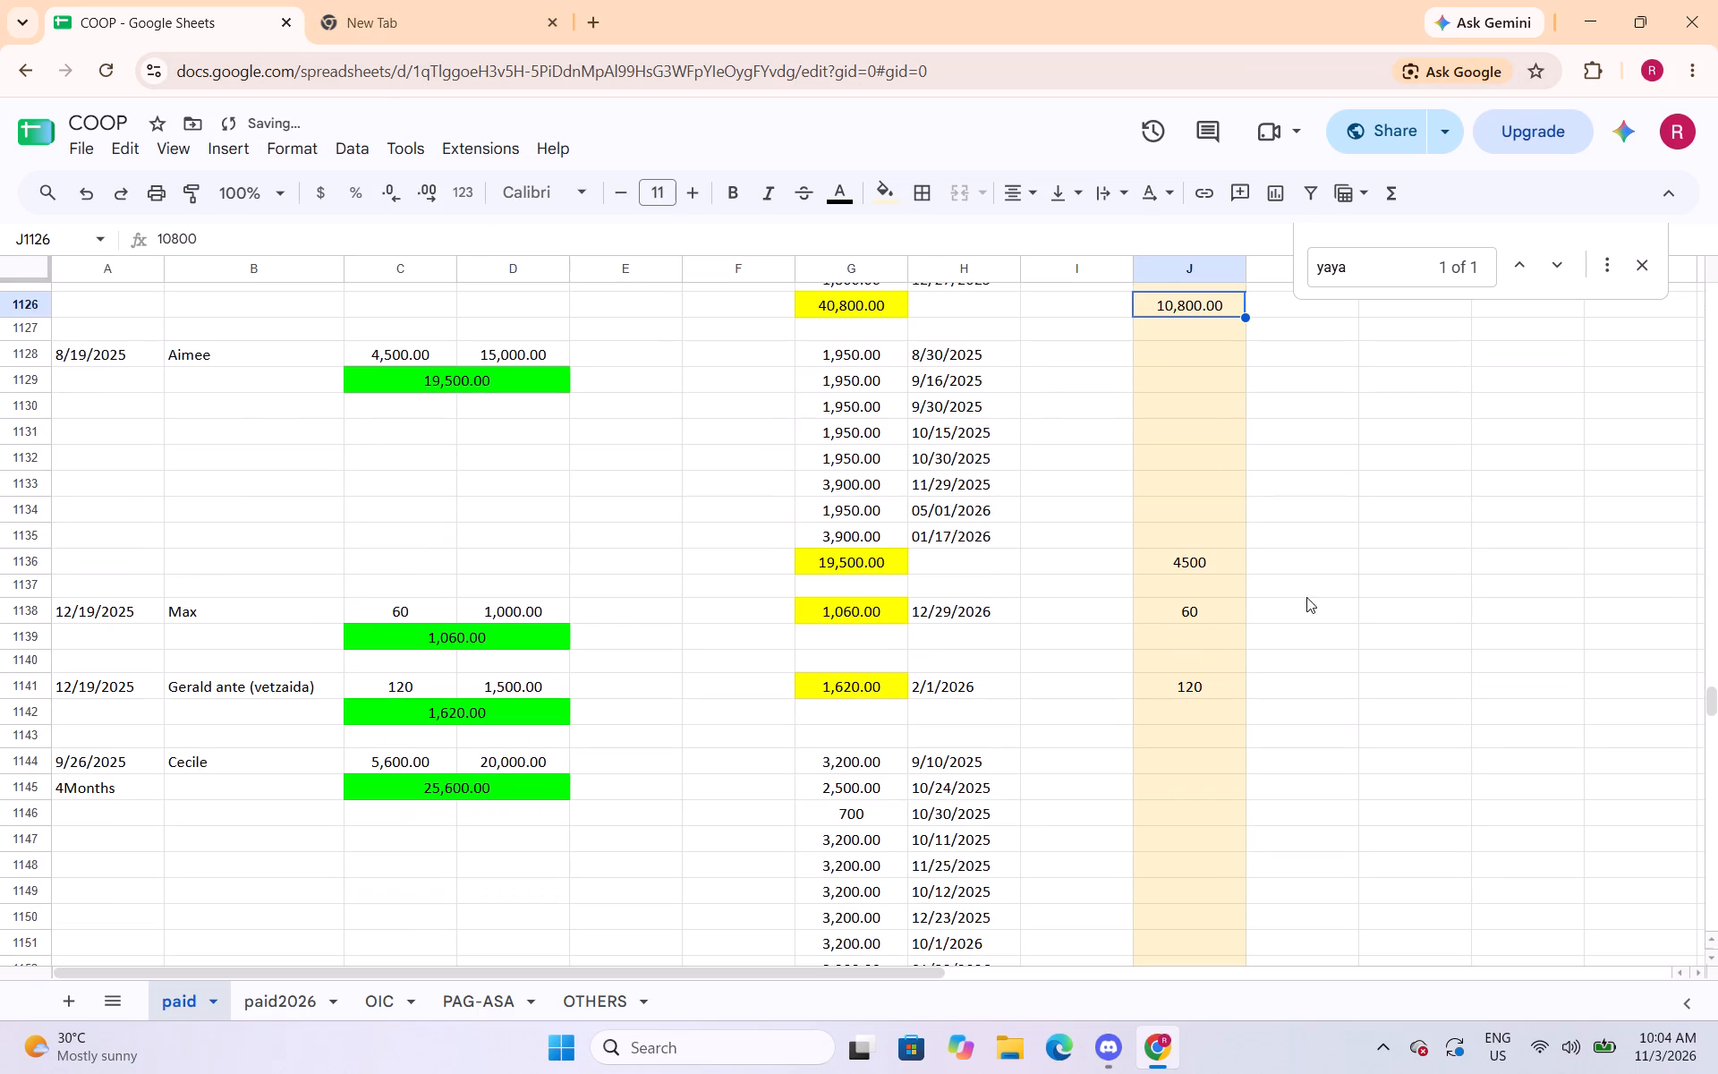
pyautogui.click(1200, 550)
pyautogui.click(1236, 572)
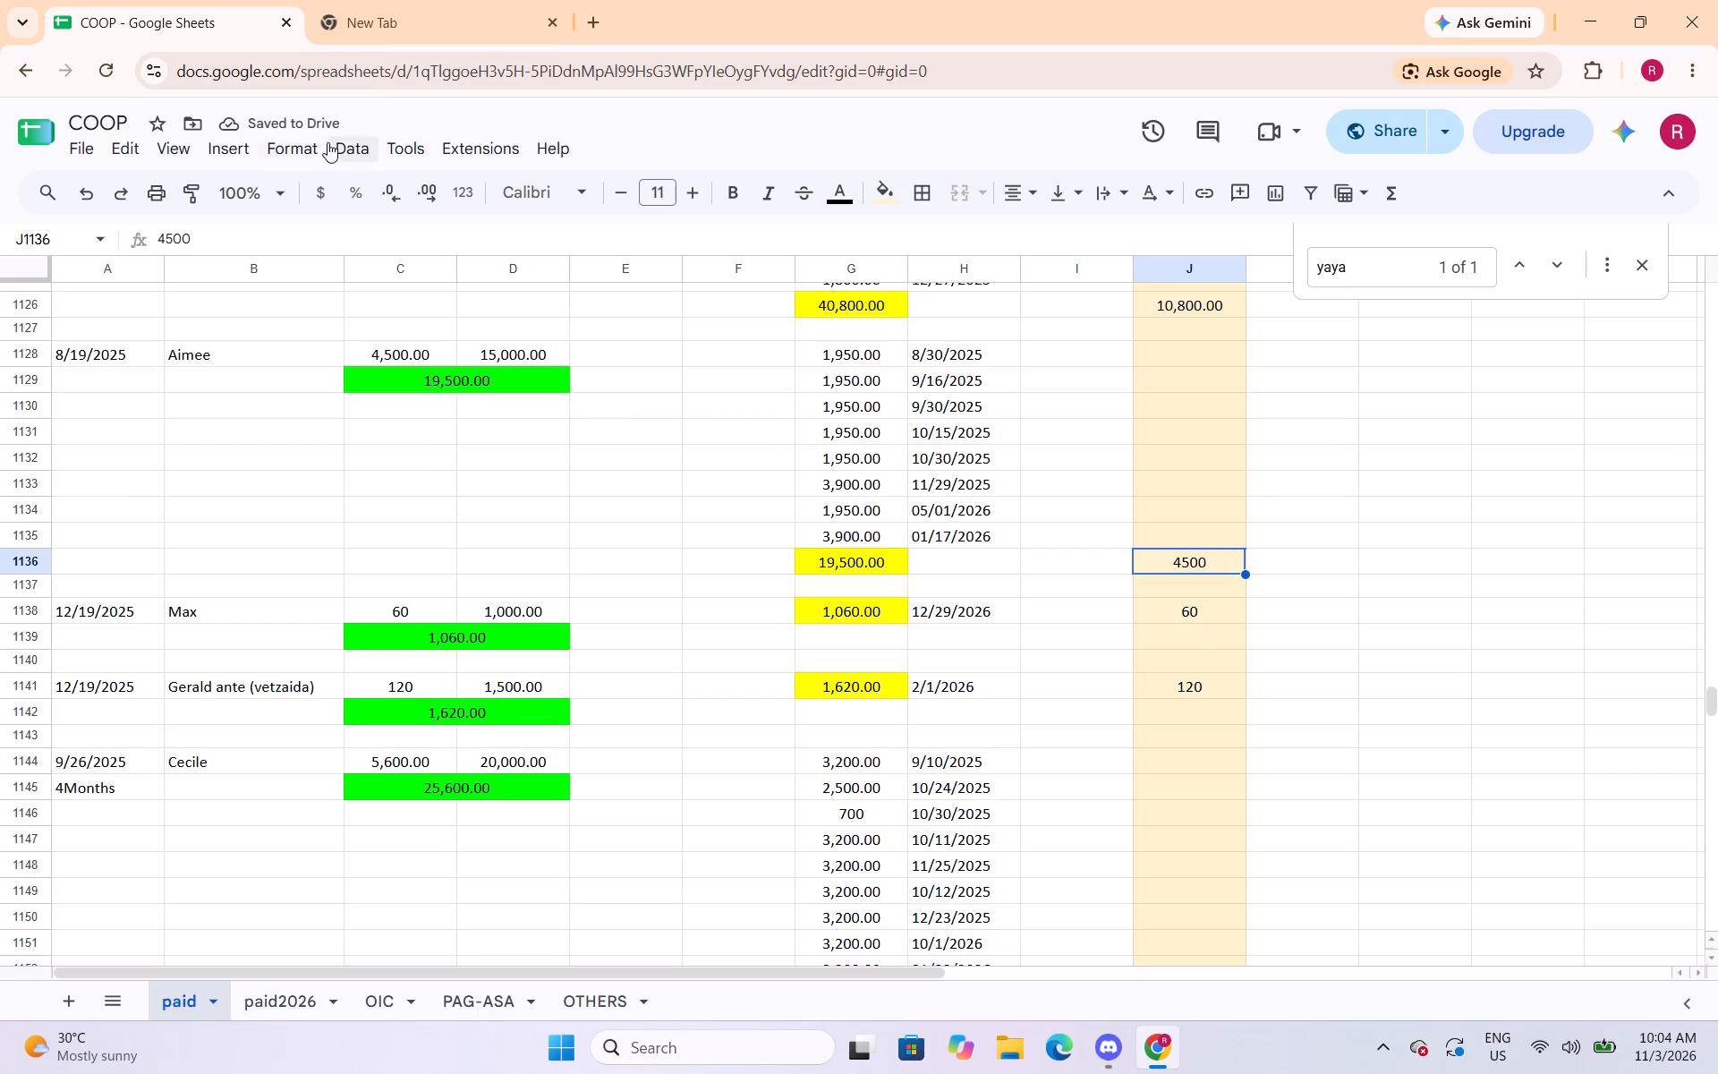
pyautogui.click(308, 150)
pyautogui.click(669, 332)
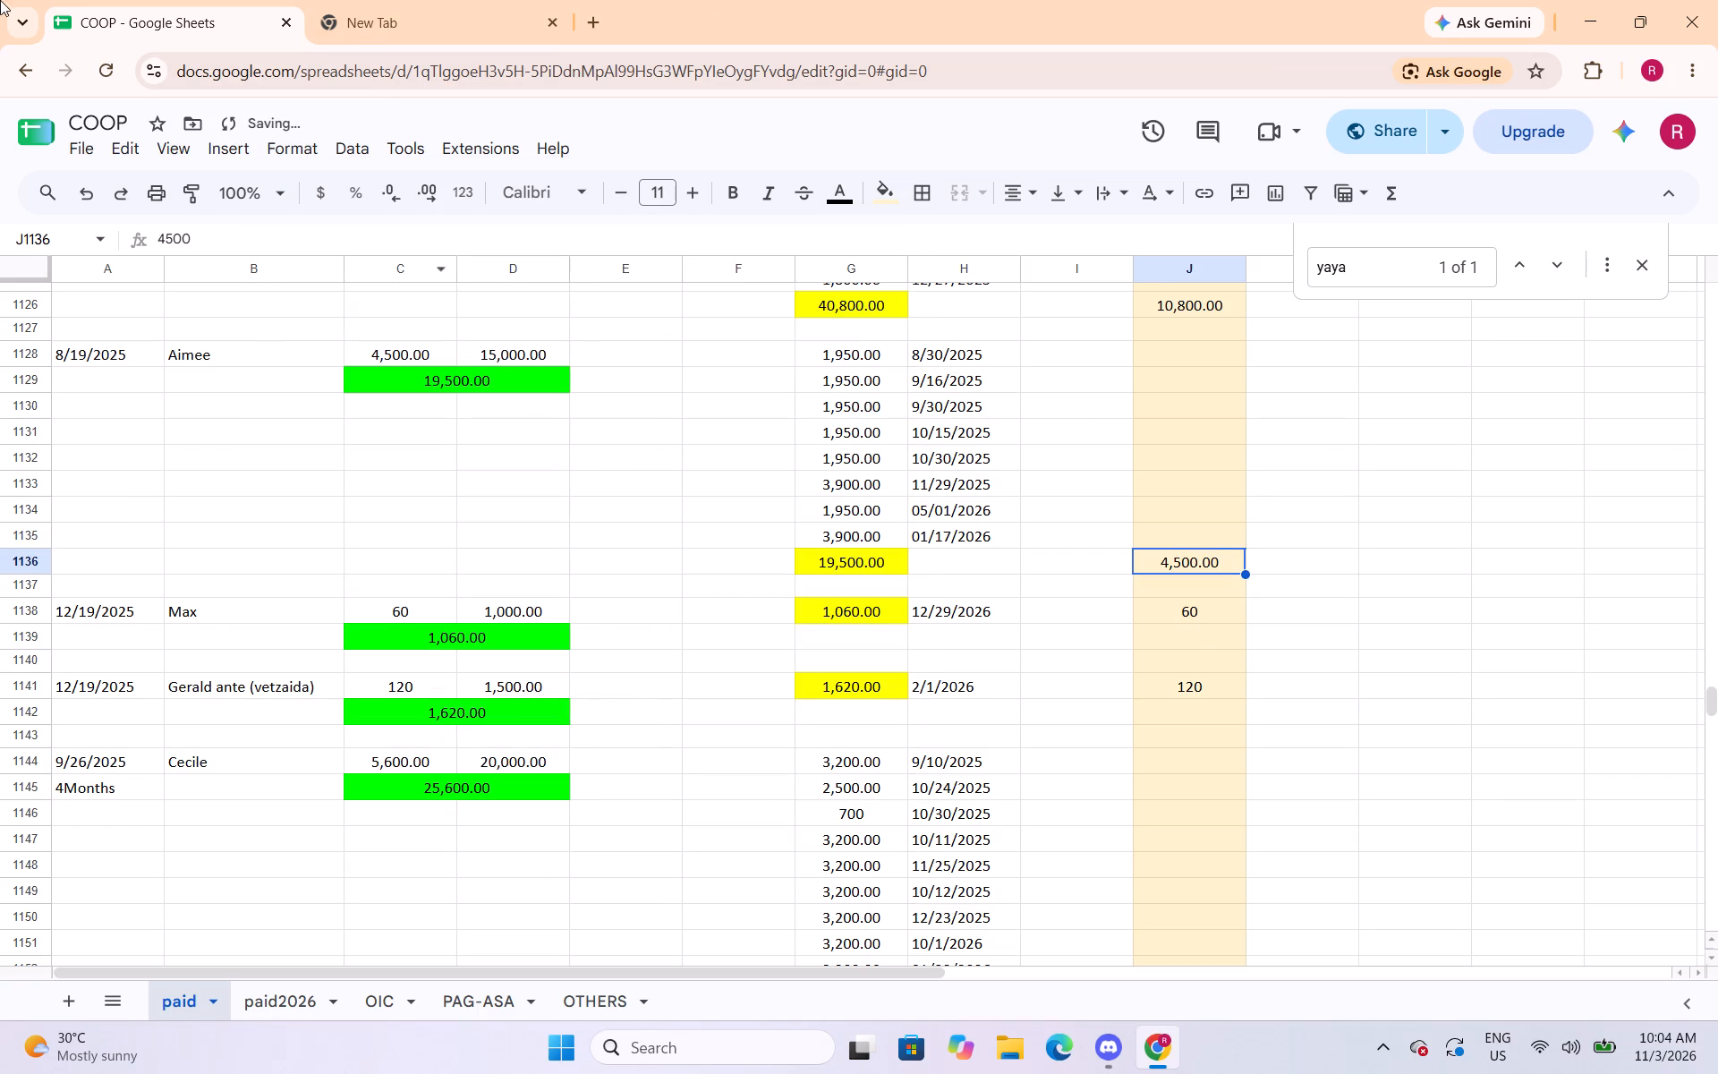
# Apply the Number format to the column J amounts in J1153 and J1163.
pyautogui.scroll(-4, 1105, 612)
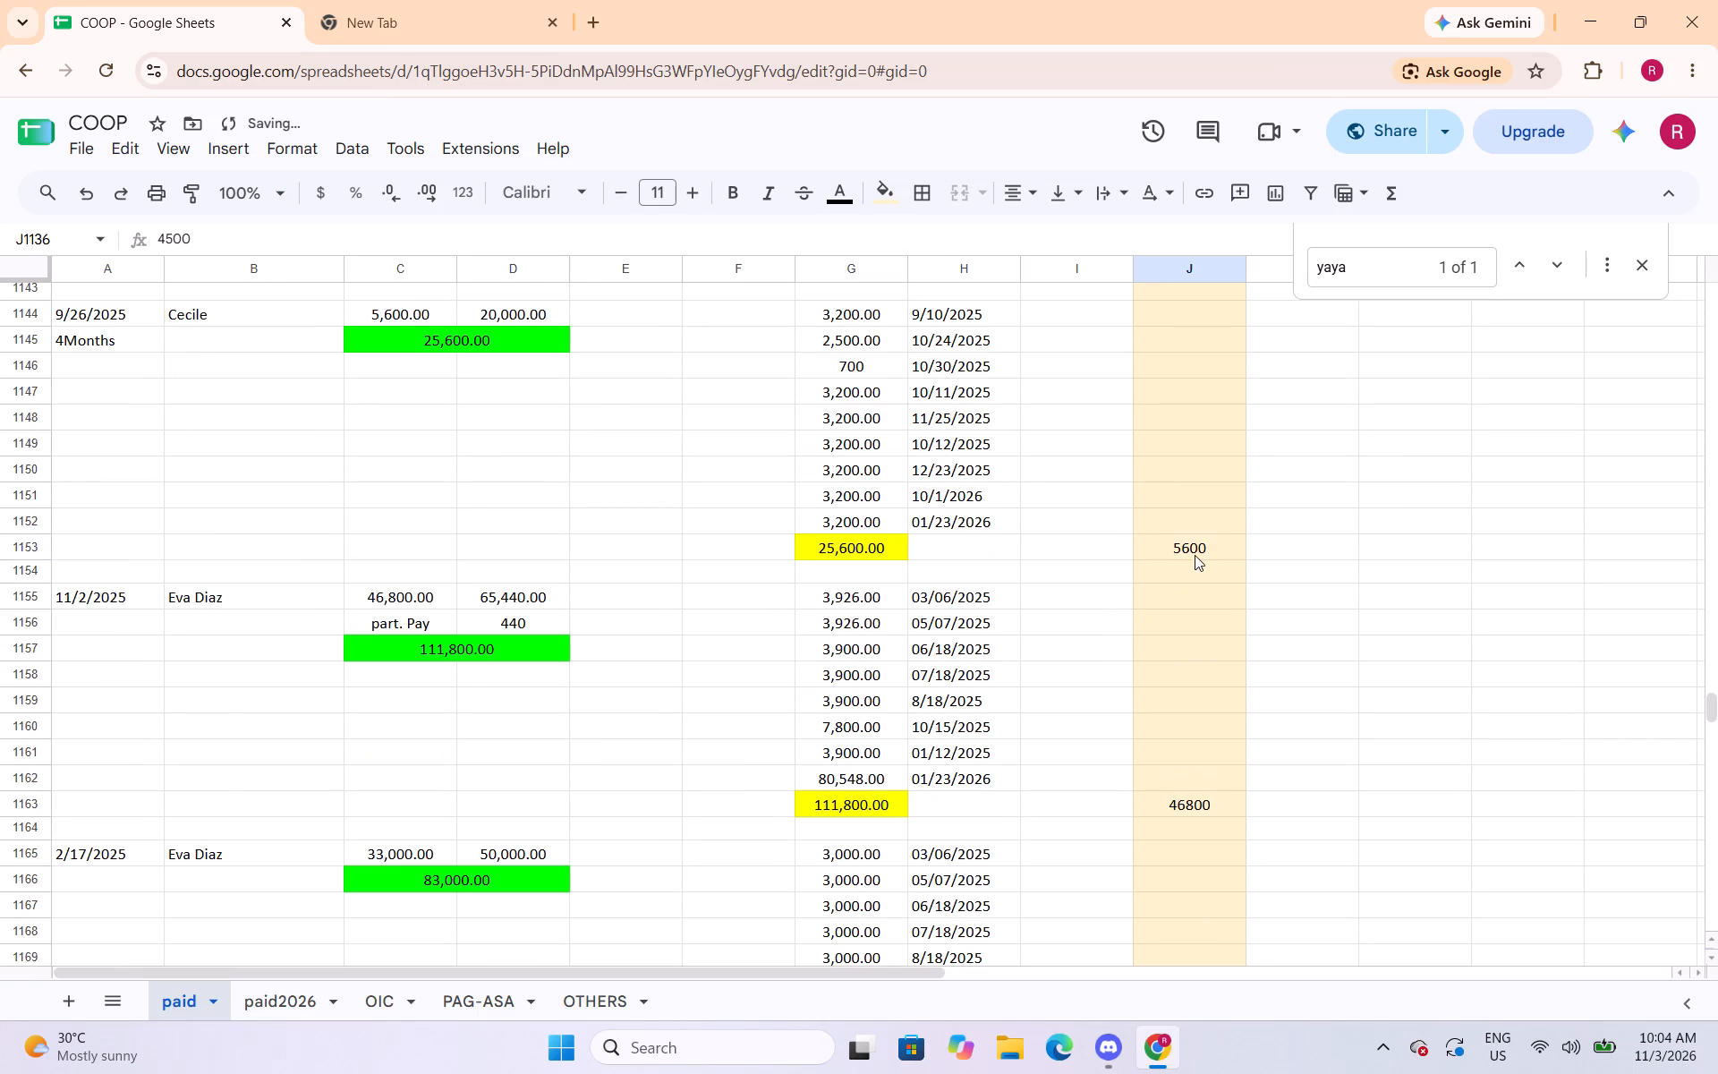
pyautogui.click(1195, 555)
pyautogui.click(314, 158)
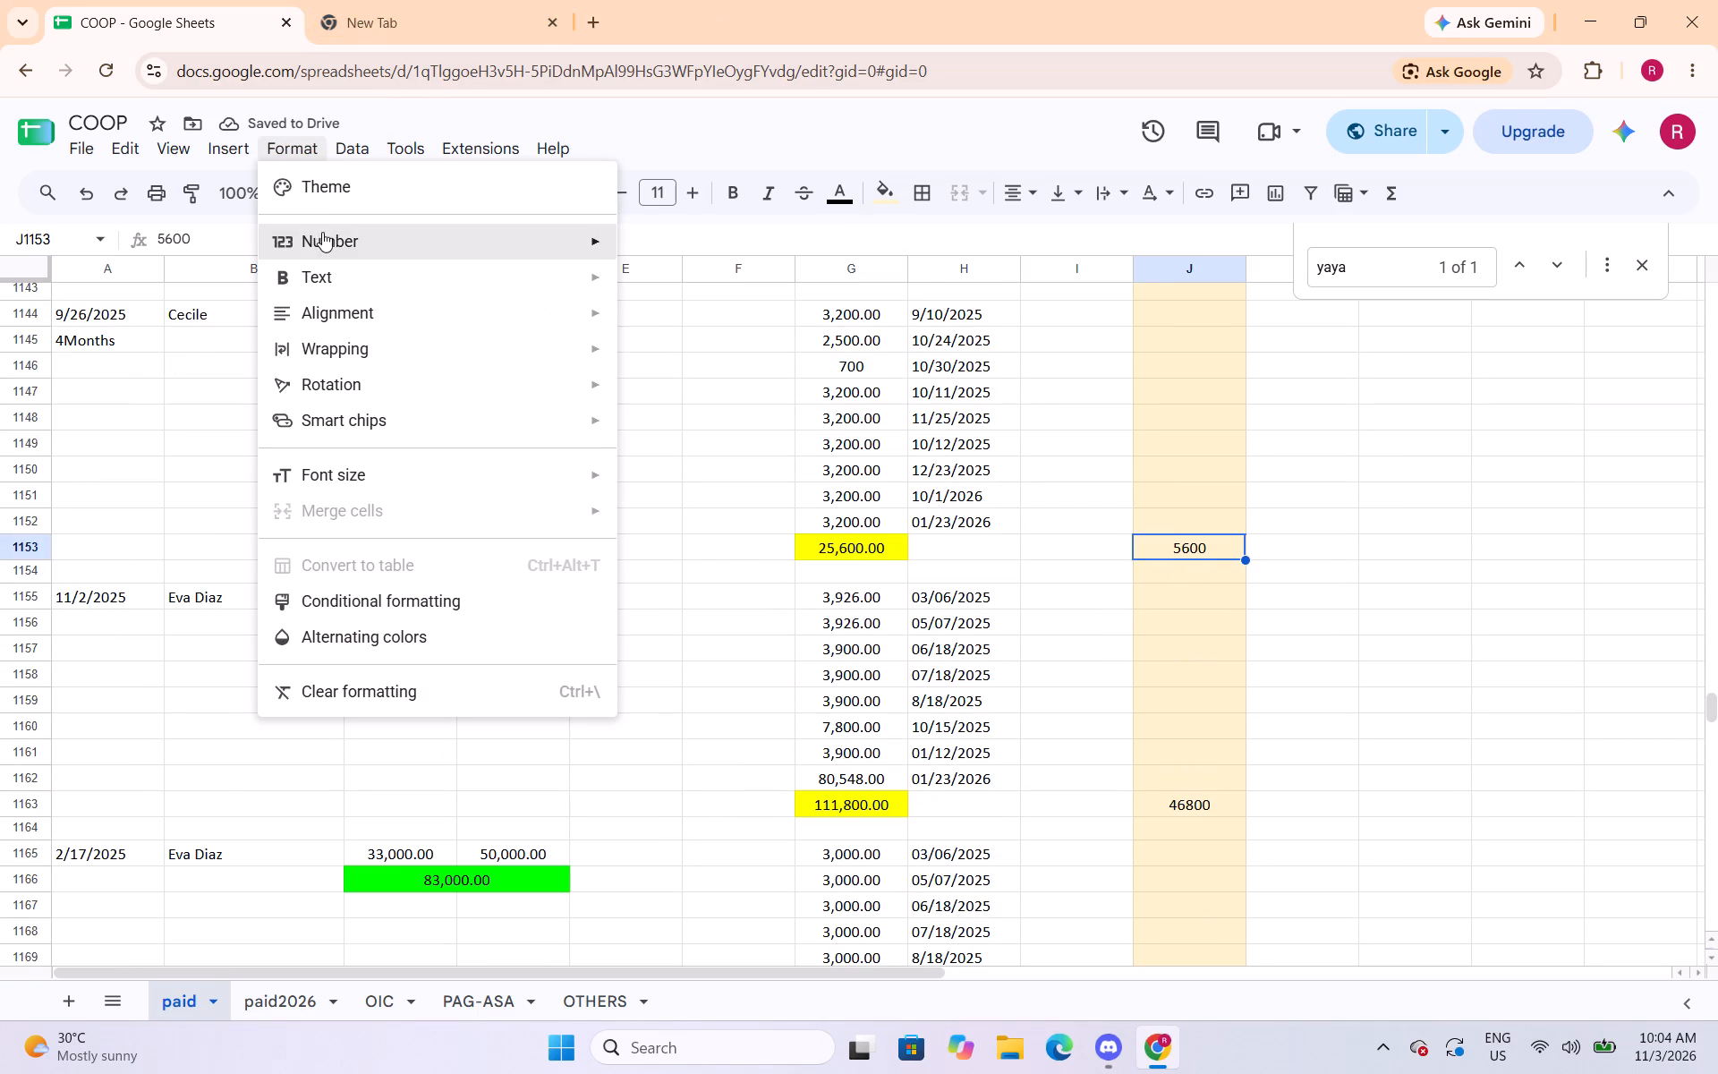
pyautogui.click(655, 340)
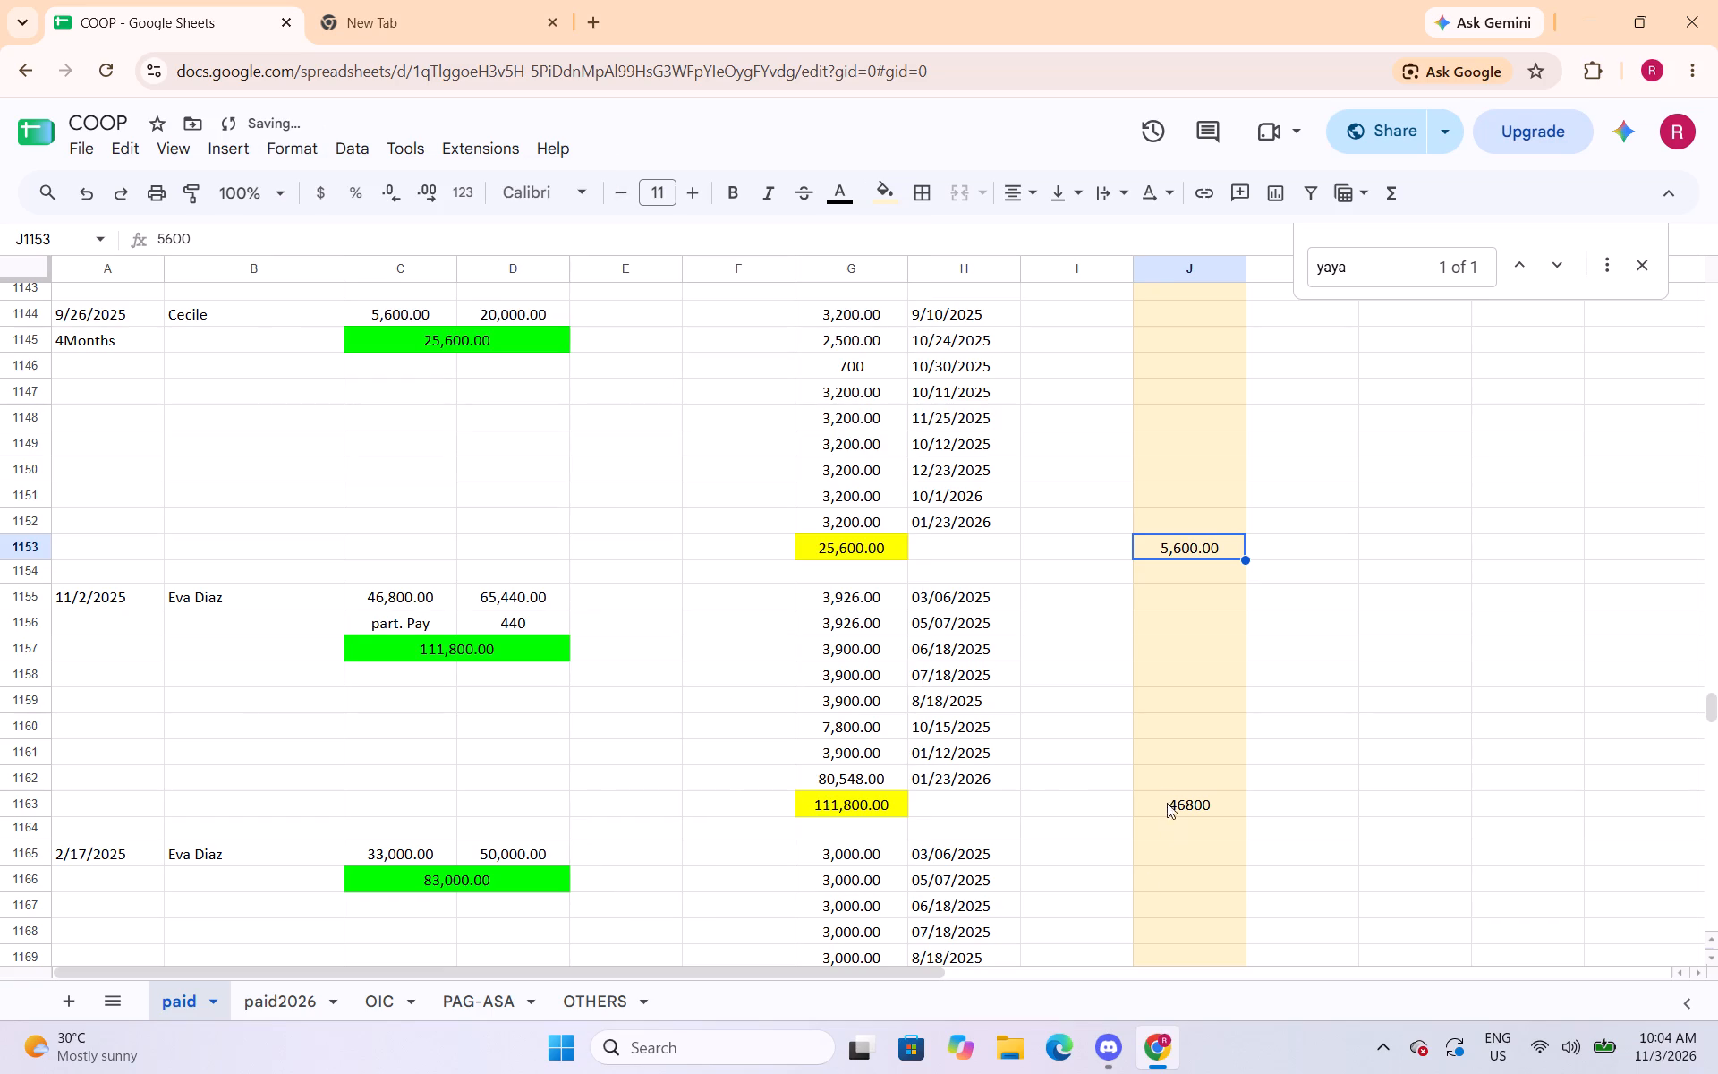
pyautogui.click(1172, 808)
pyautogui.click(281, 145)
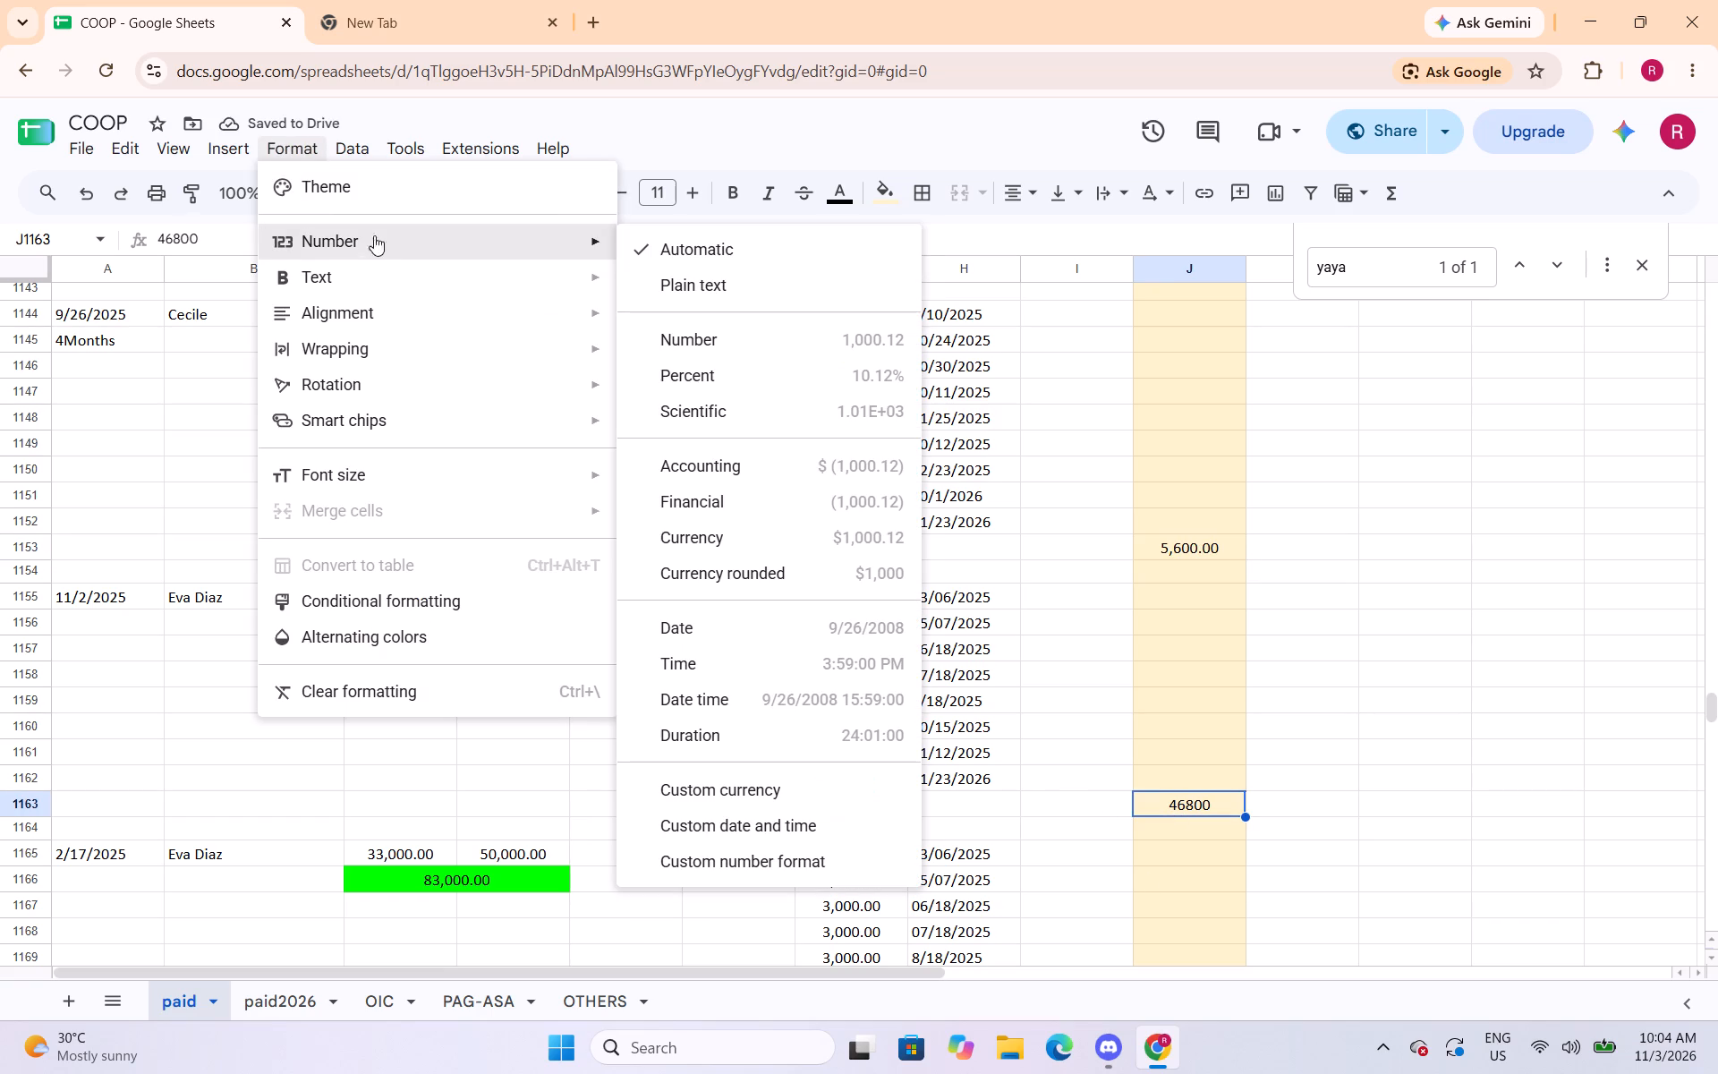
pyautogui.click(683, 345)
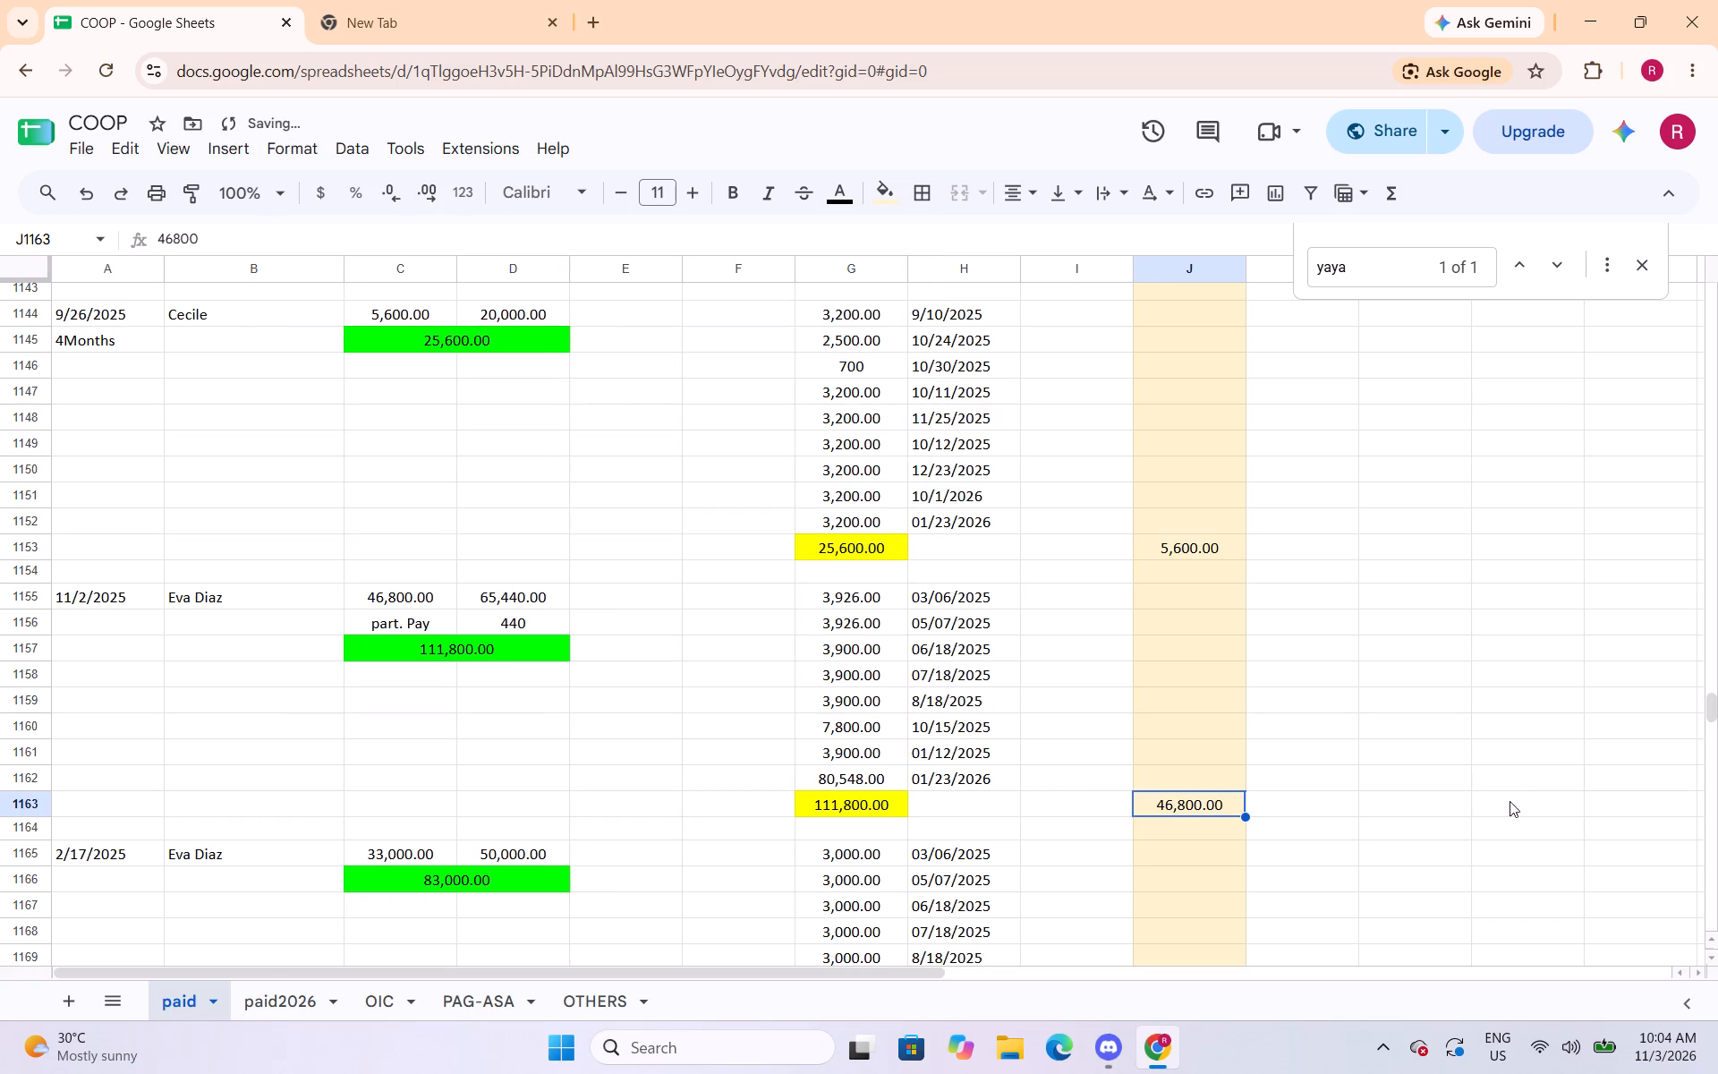
# Apply the Number format to the column J amounts in J1173, J1182 and J1195.
pyautogui.scroll(-3, 1130, 631)
pyautogui.click(1220, 738)
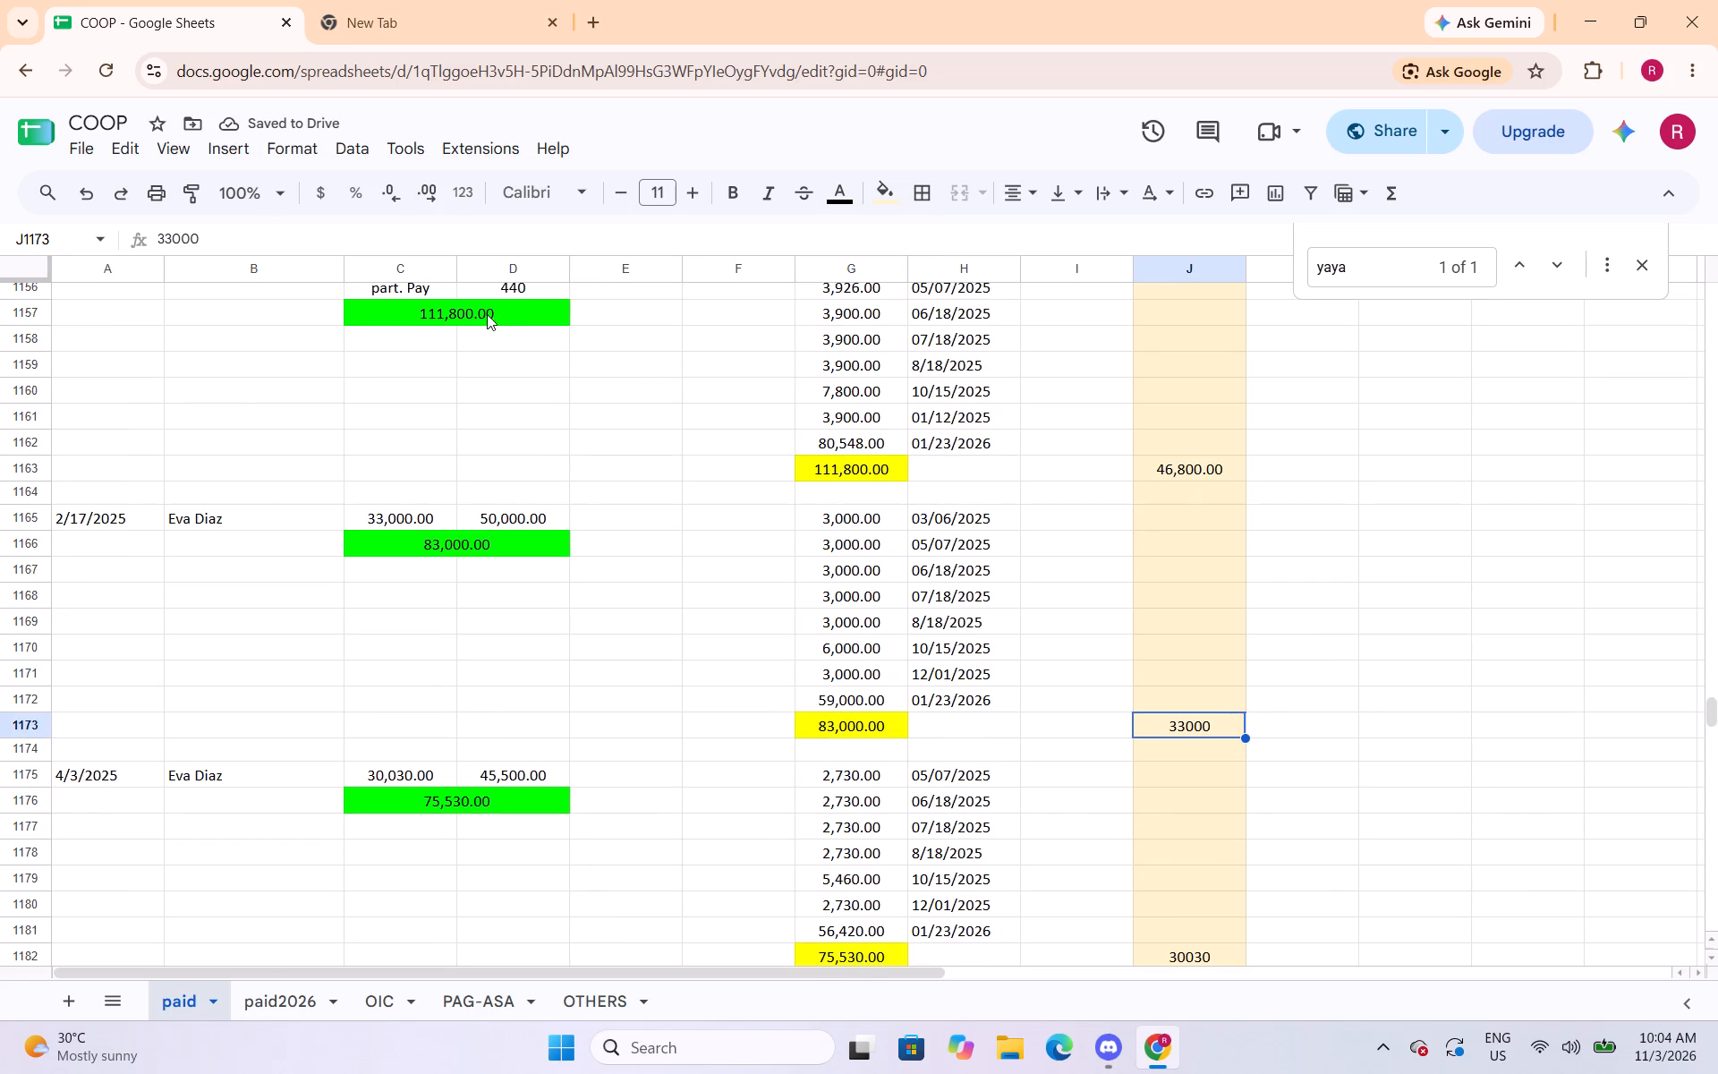
pyautogui.click(293, 149)
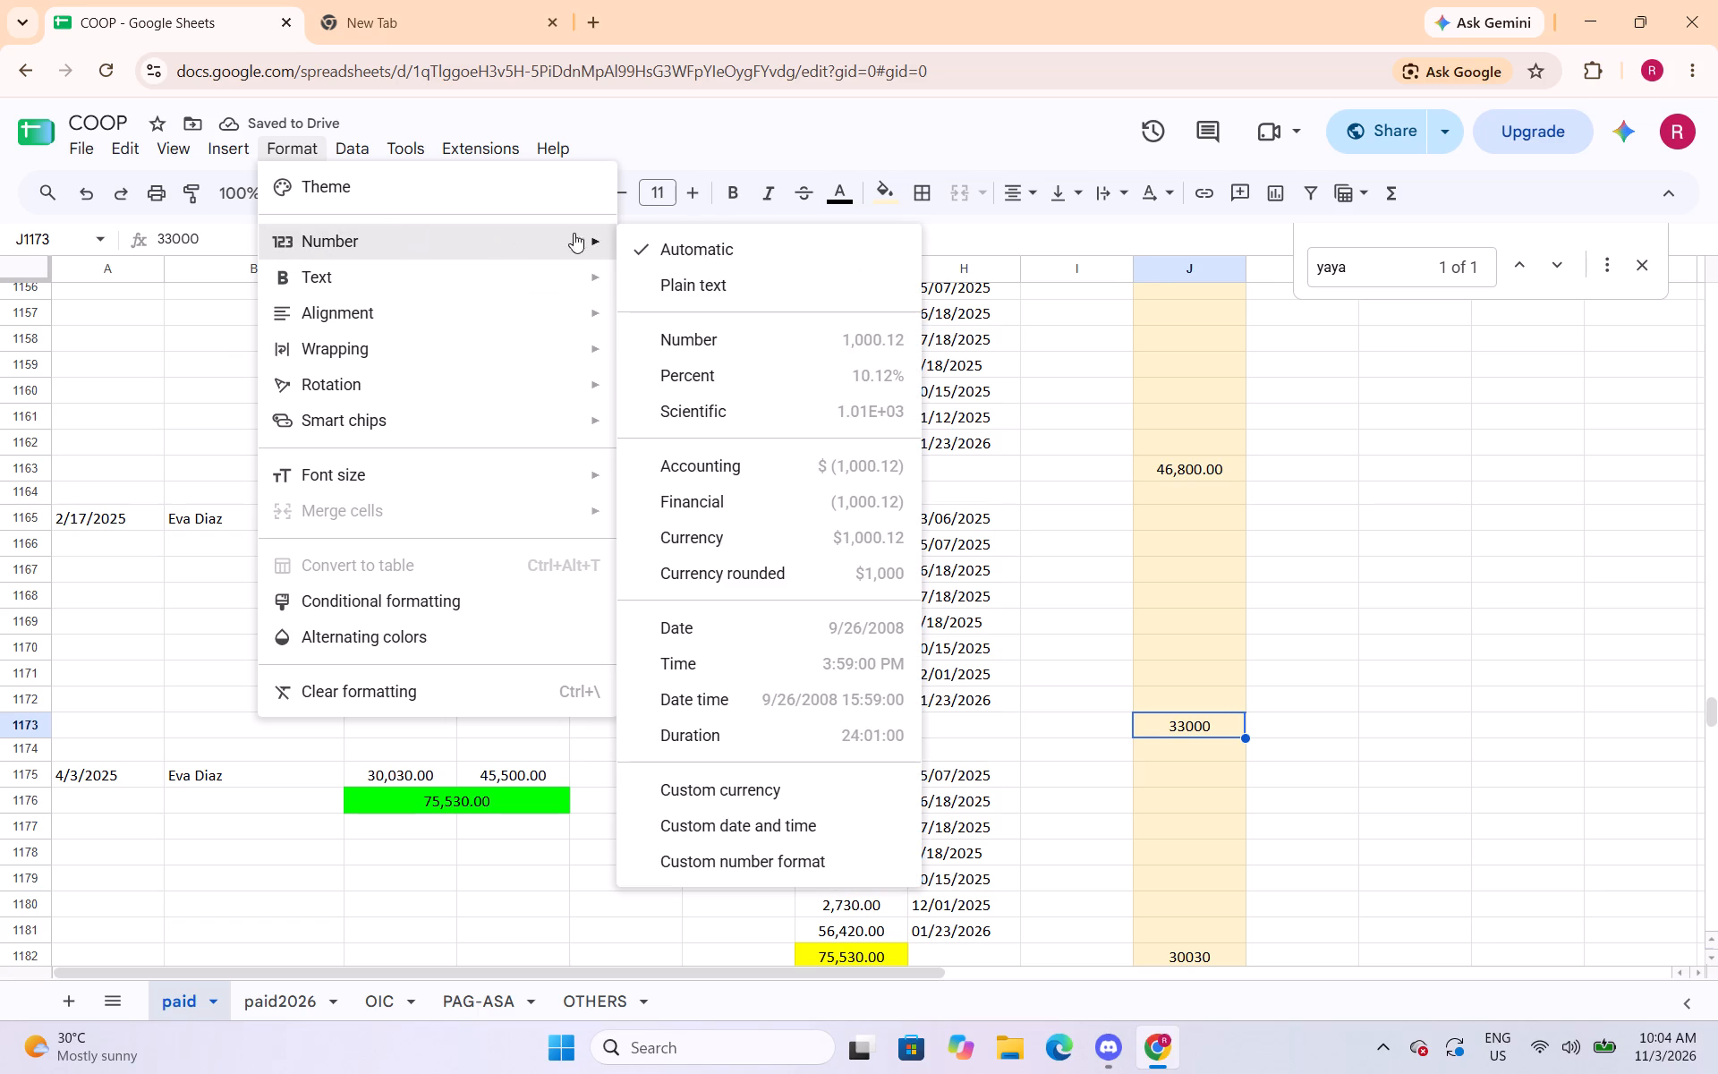
pyautogui.click(657, 341)
pyautogui.scroll(-3, 1046, 697)
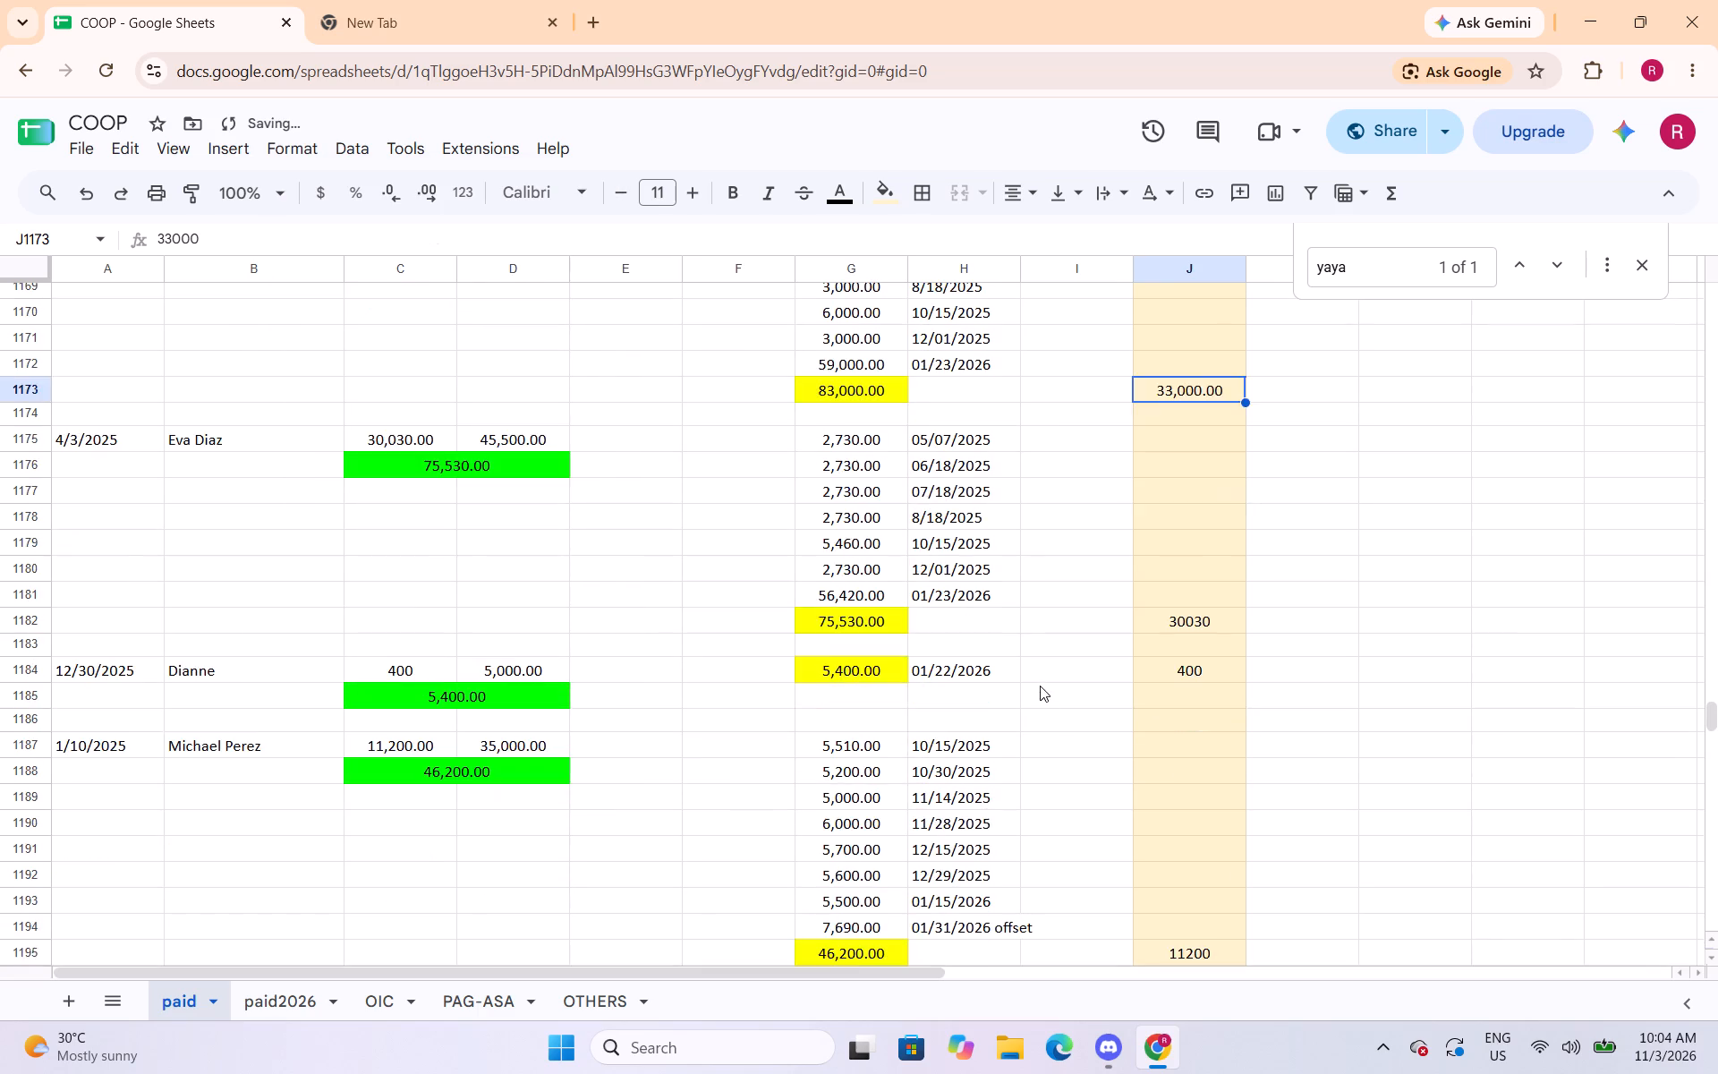
pyautogui.scroll(-1, 1031, 686)
pyautogui.click(1168, 503)
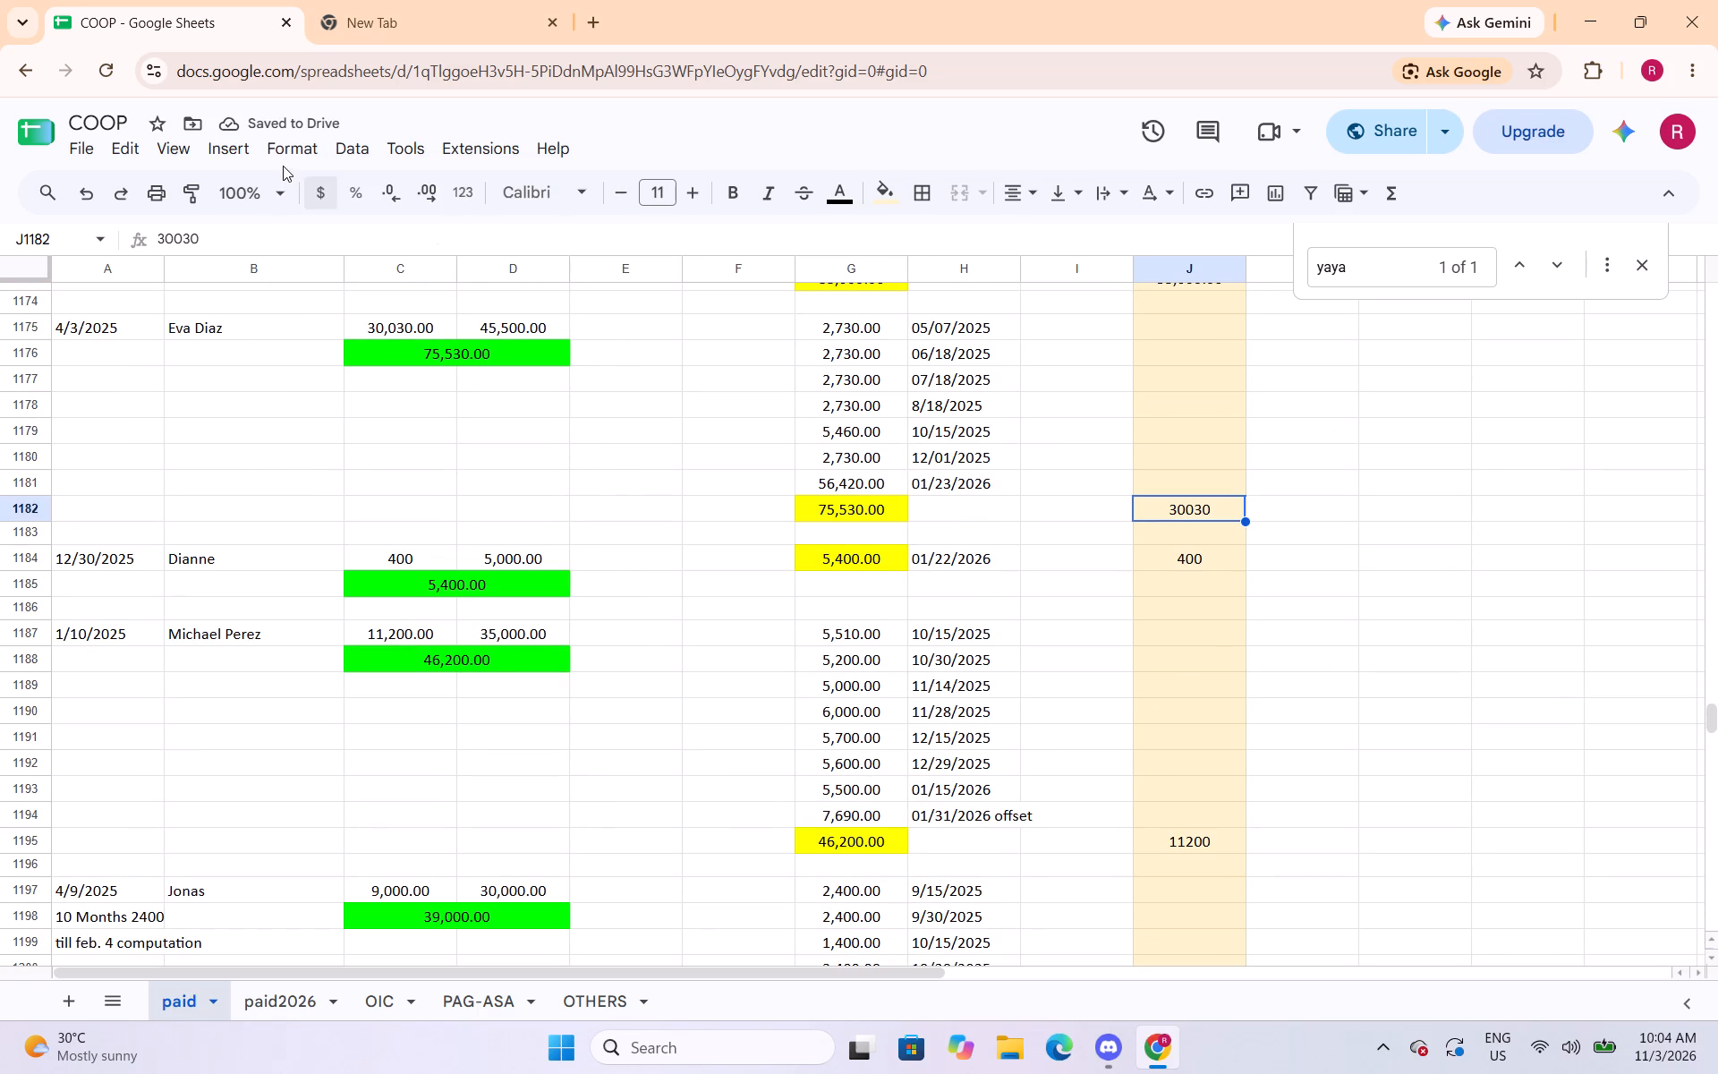
pyautogui.click(289, 158)
pyautogui.click(677, 335)
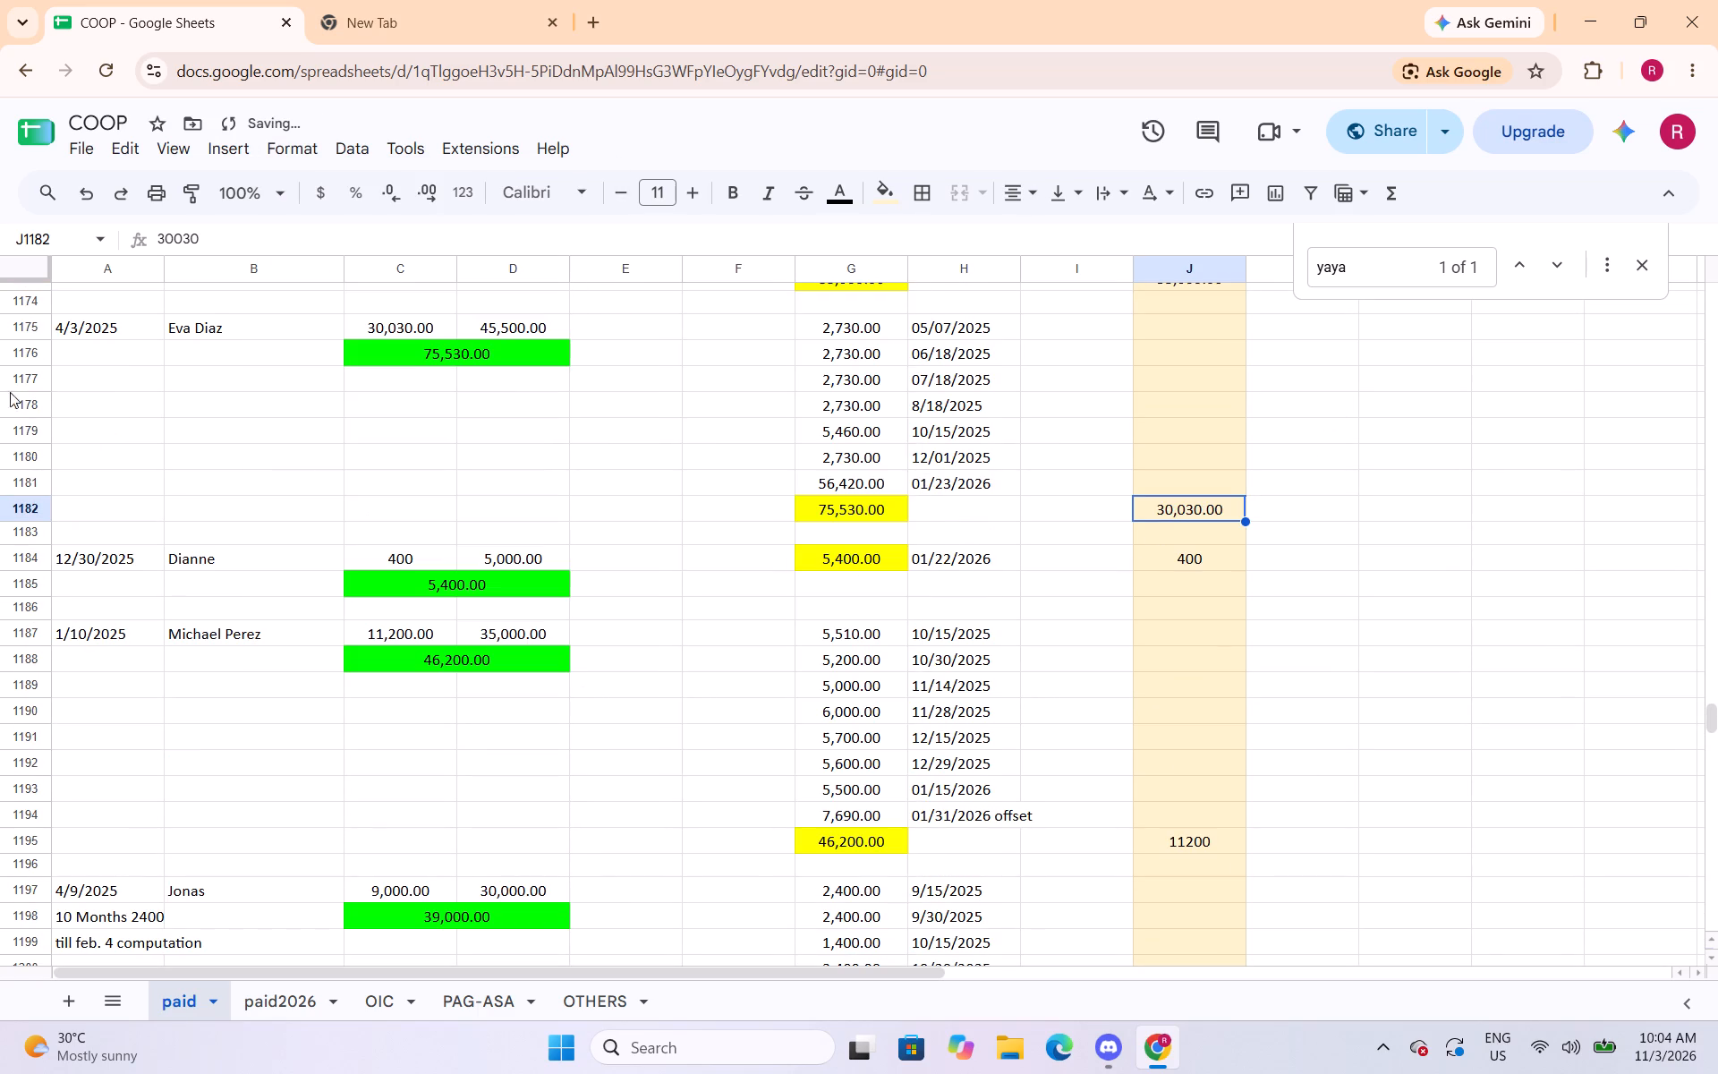
pyautogui.click(1228, 841)
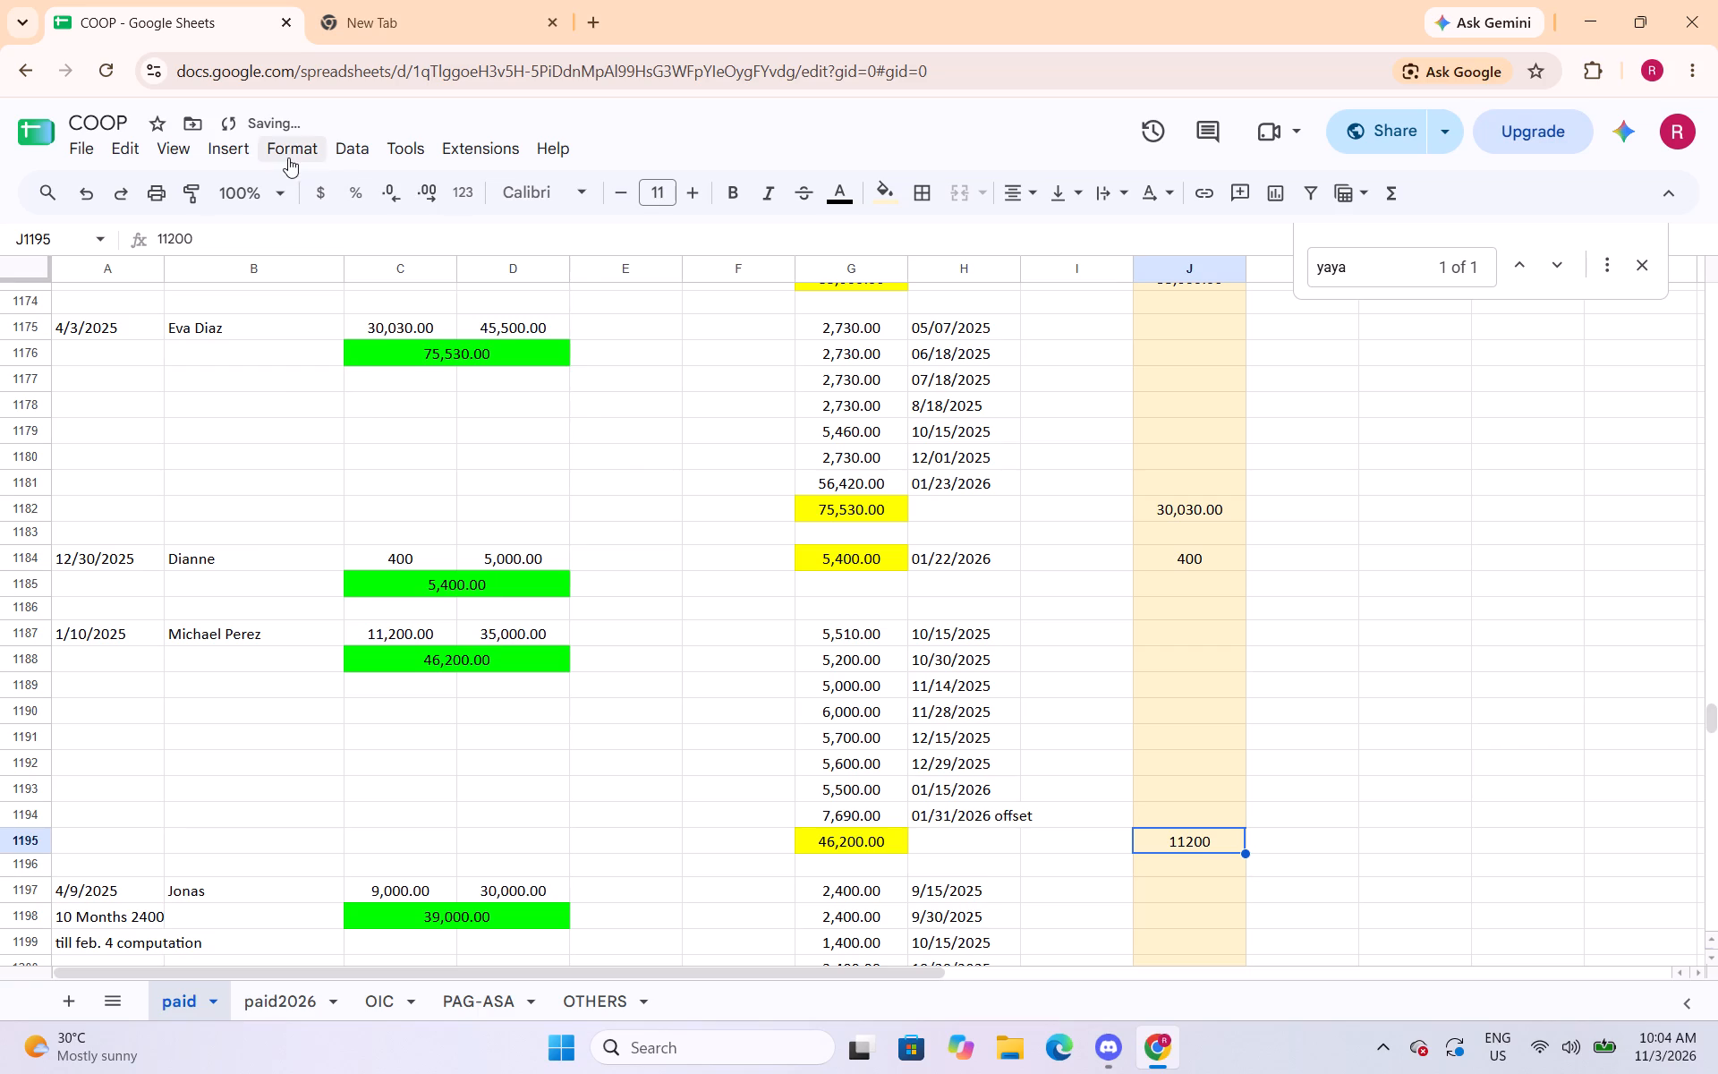
pyautogui.click(288, 155)
pyautogui.click(686, 342)
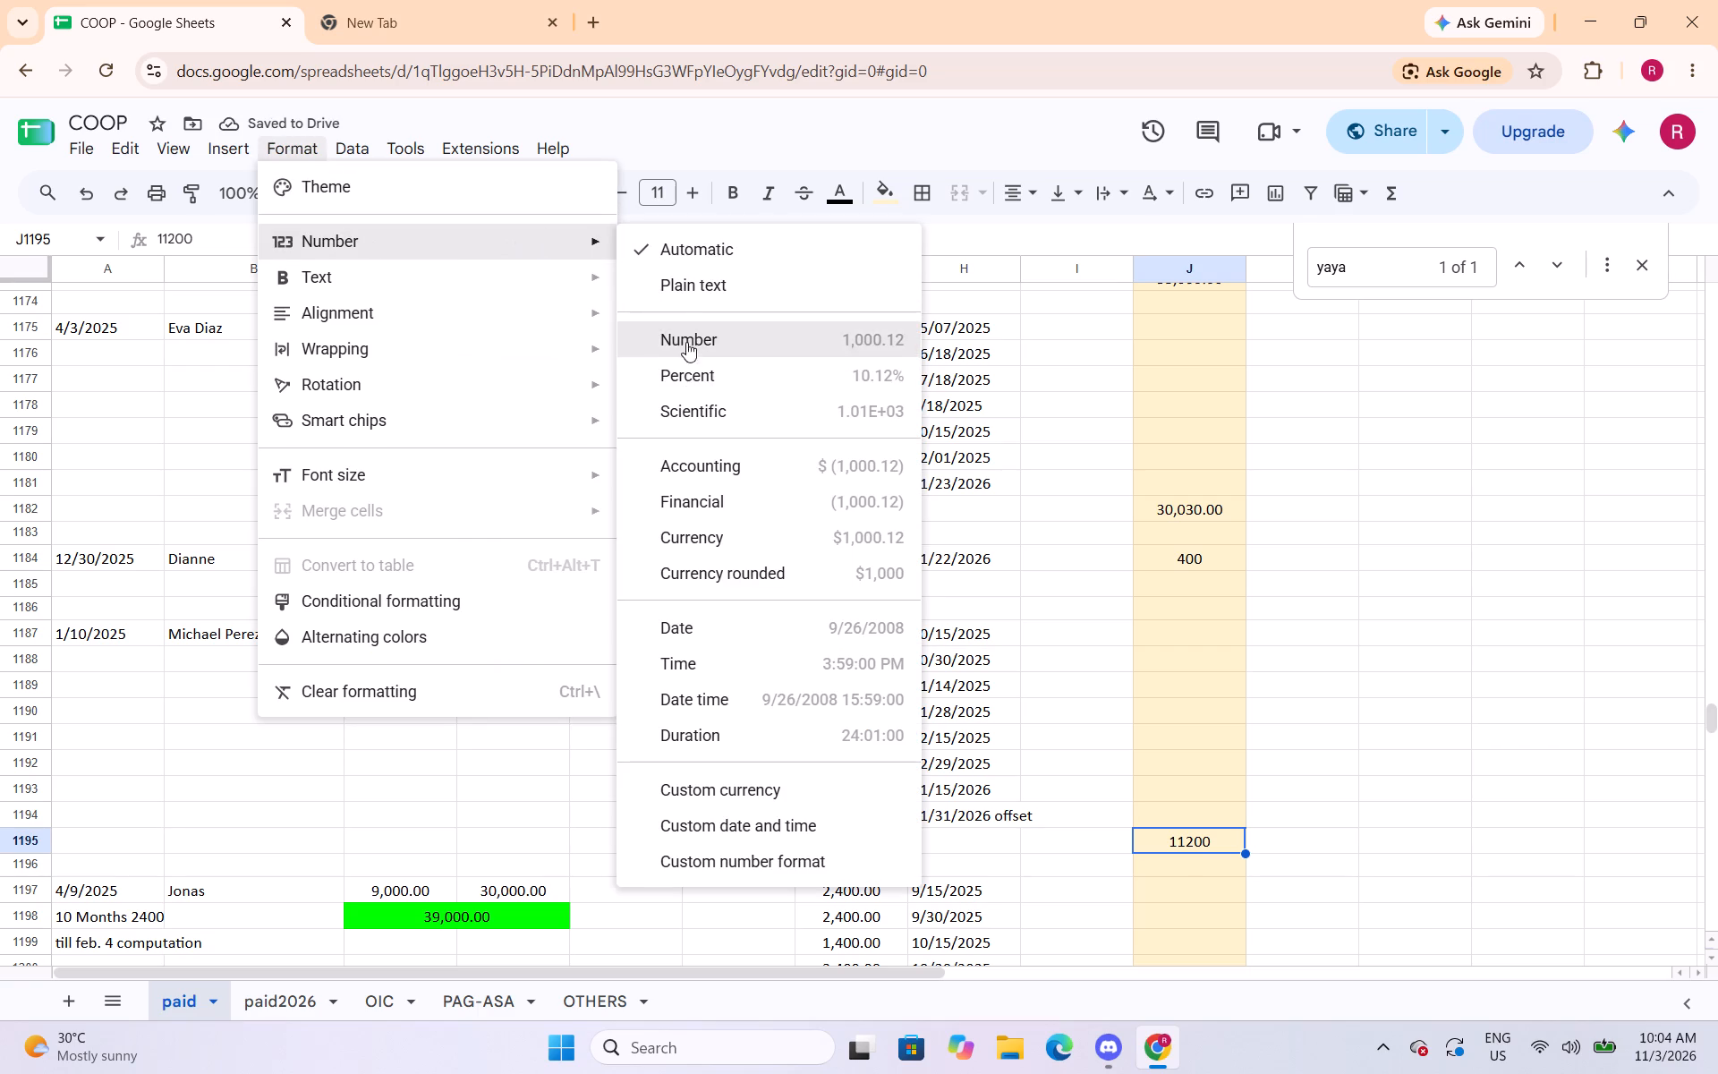
# Apply the Number format to the column J amounts in J1212 and J1226.
pyautogui.scroll(-6, 1129, 638)
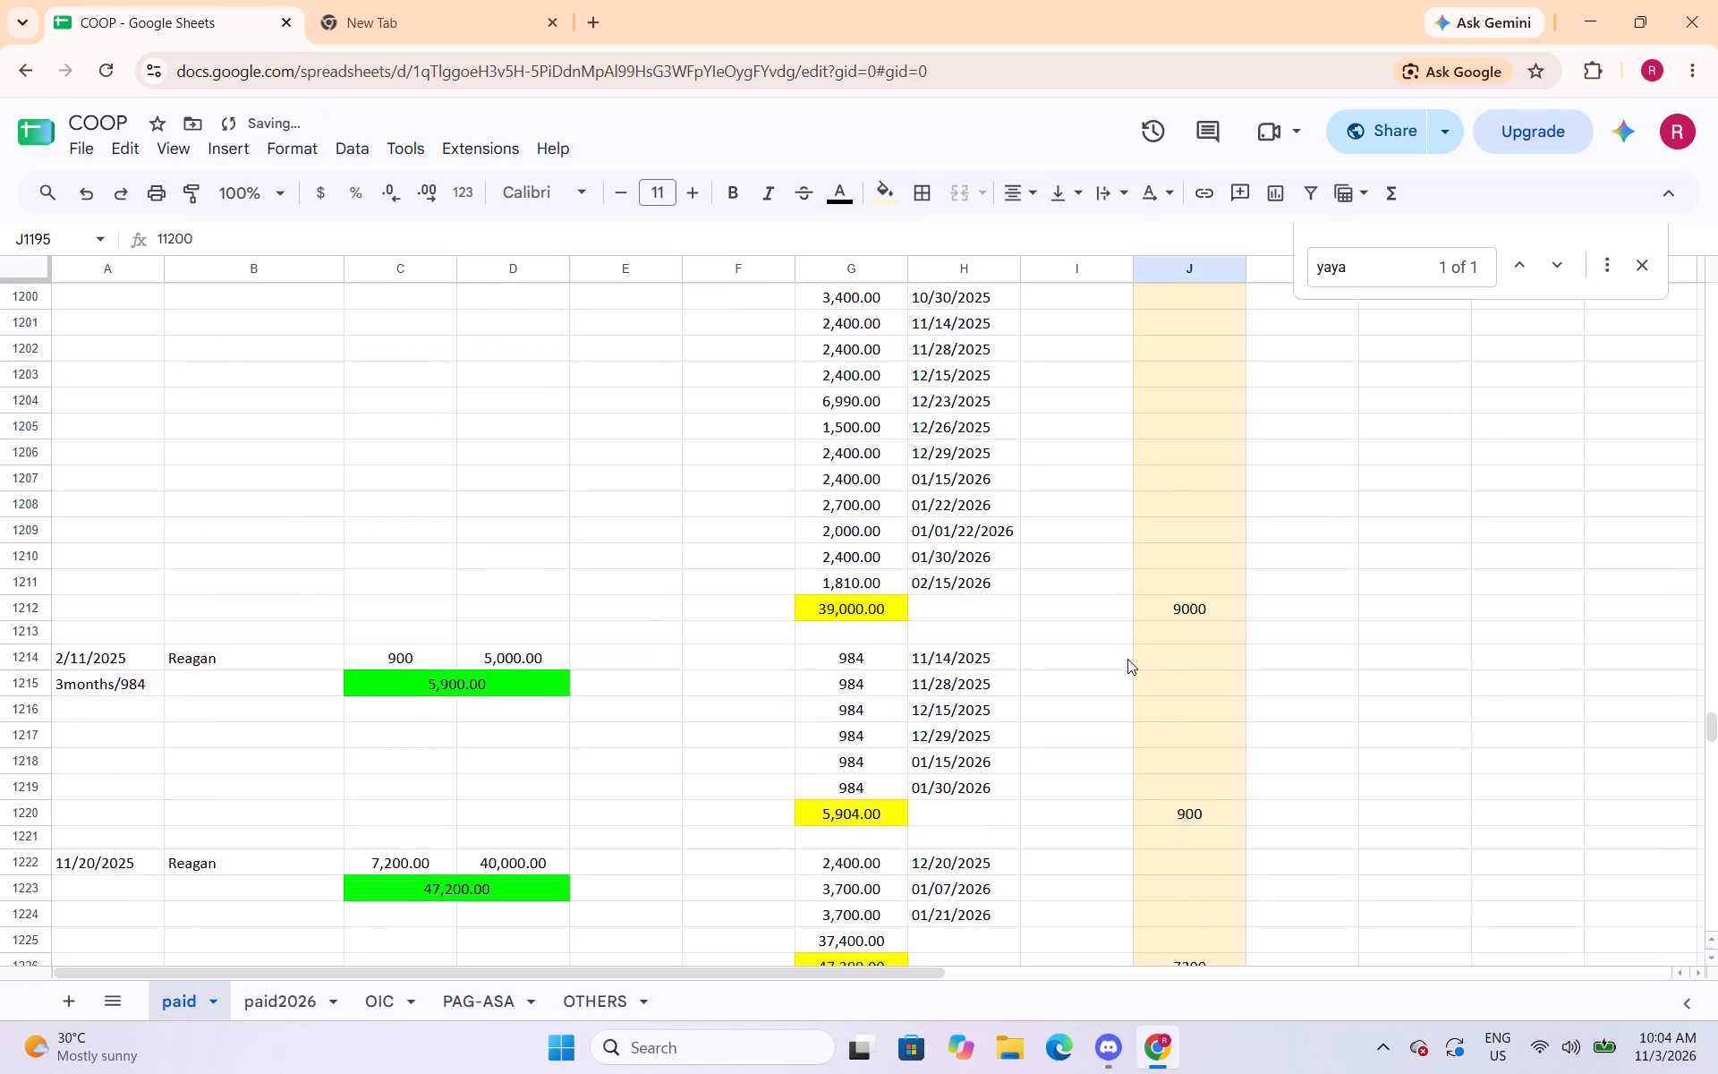
pyautogui.scroll(-1, 1127, 659)
pyautogui.click(1239, 503)
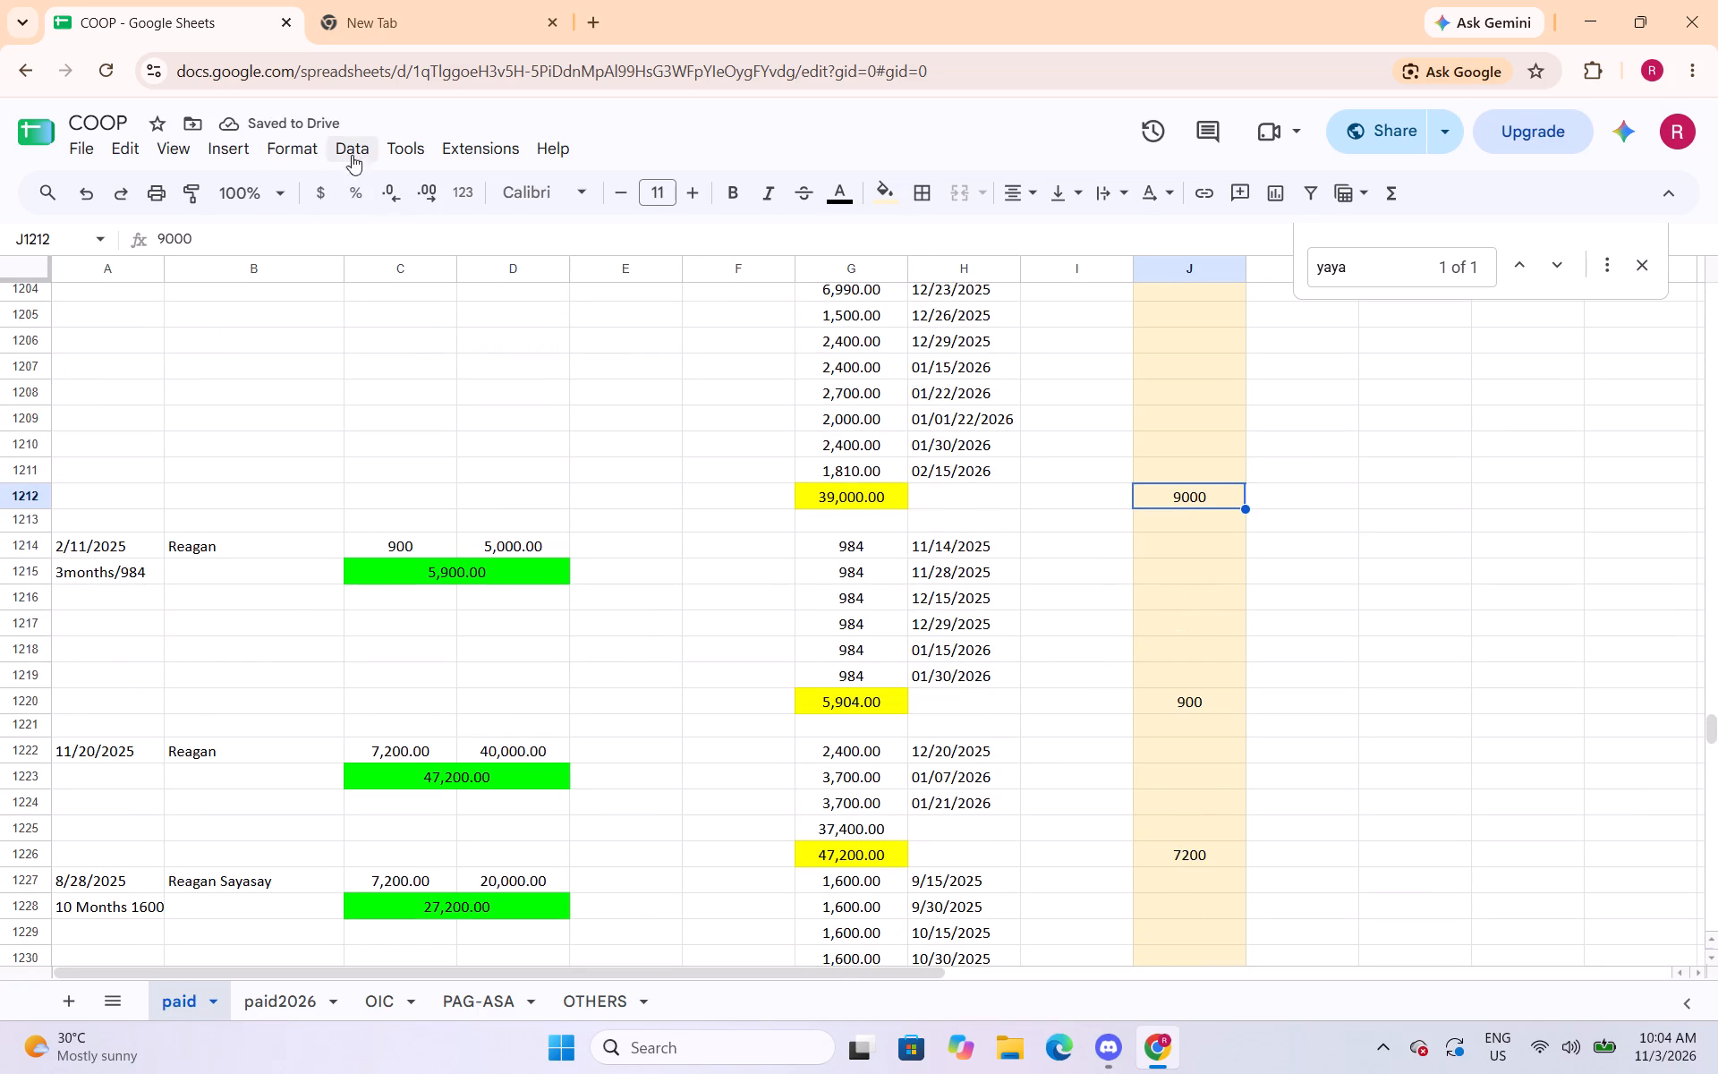
pyautogui.click(314, 151)
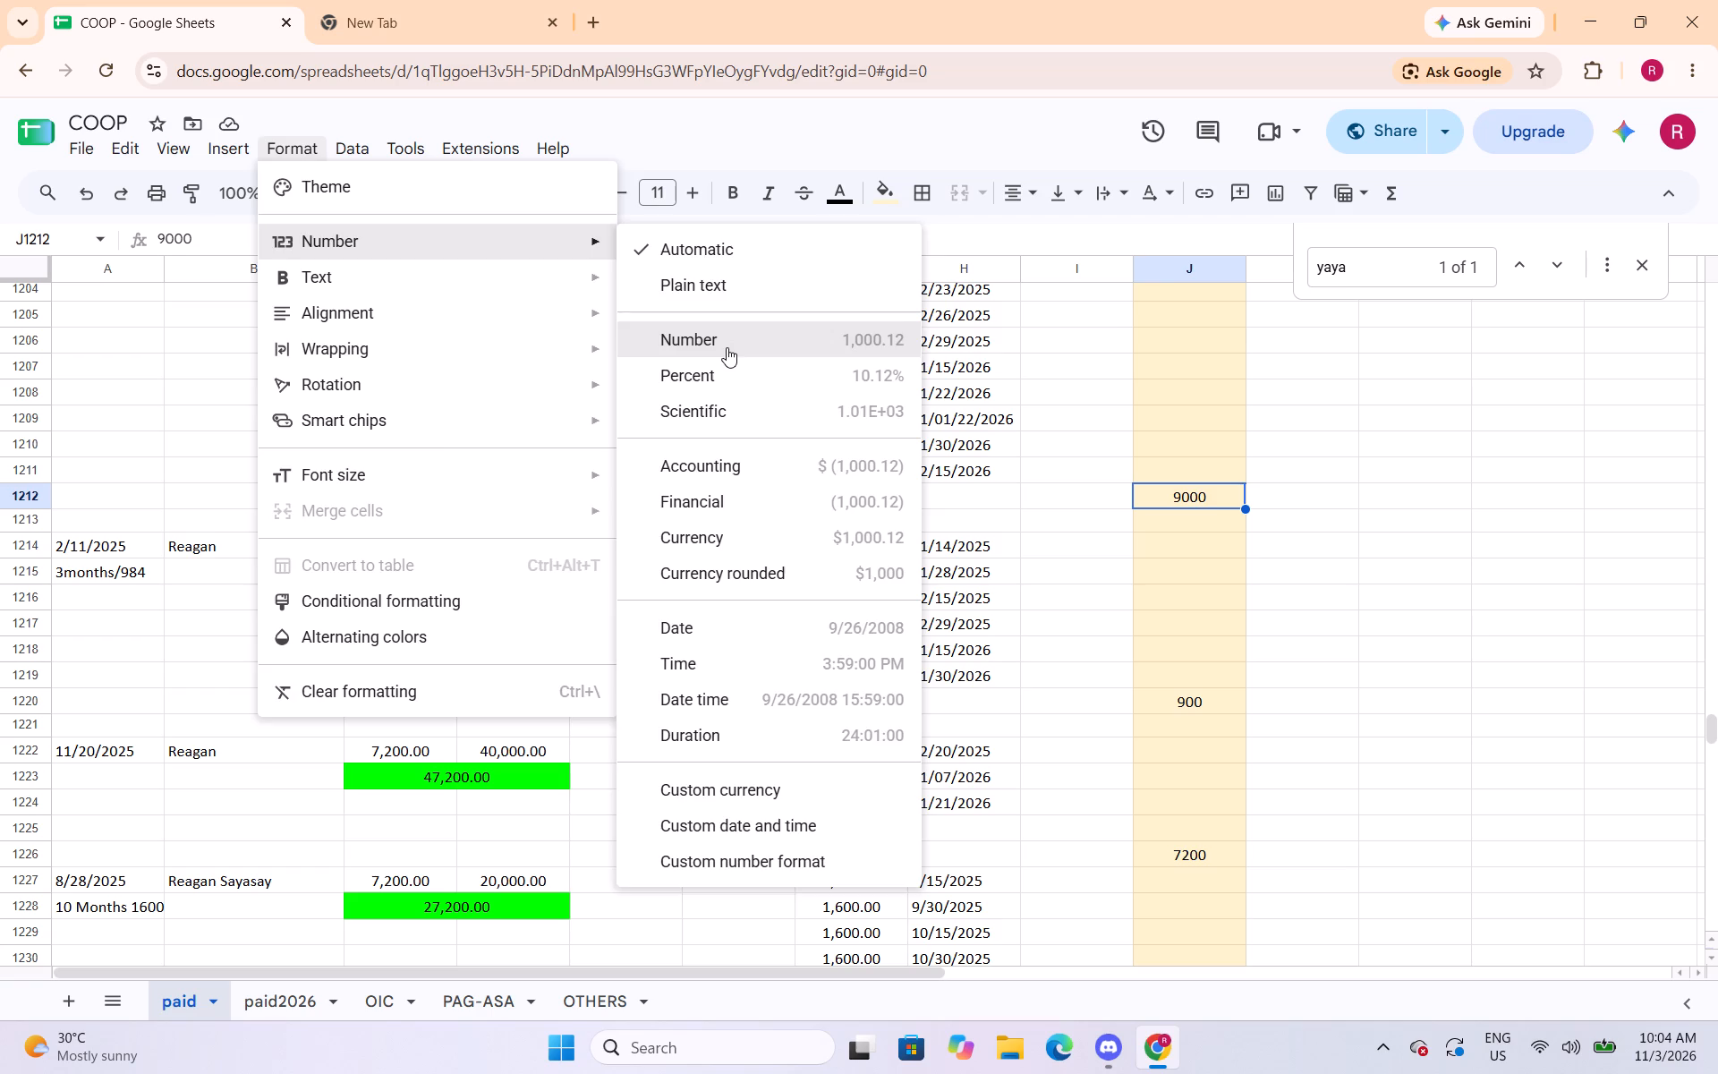
pyautogui.click(727, 347)
pyautogui.click(1190, 869)
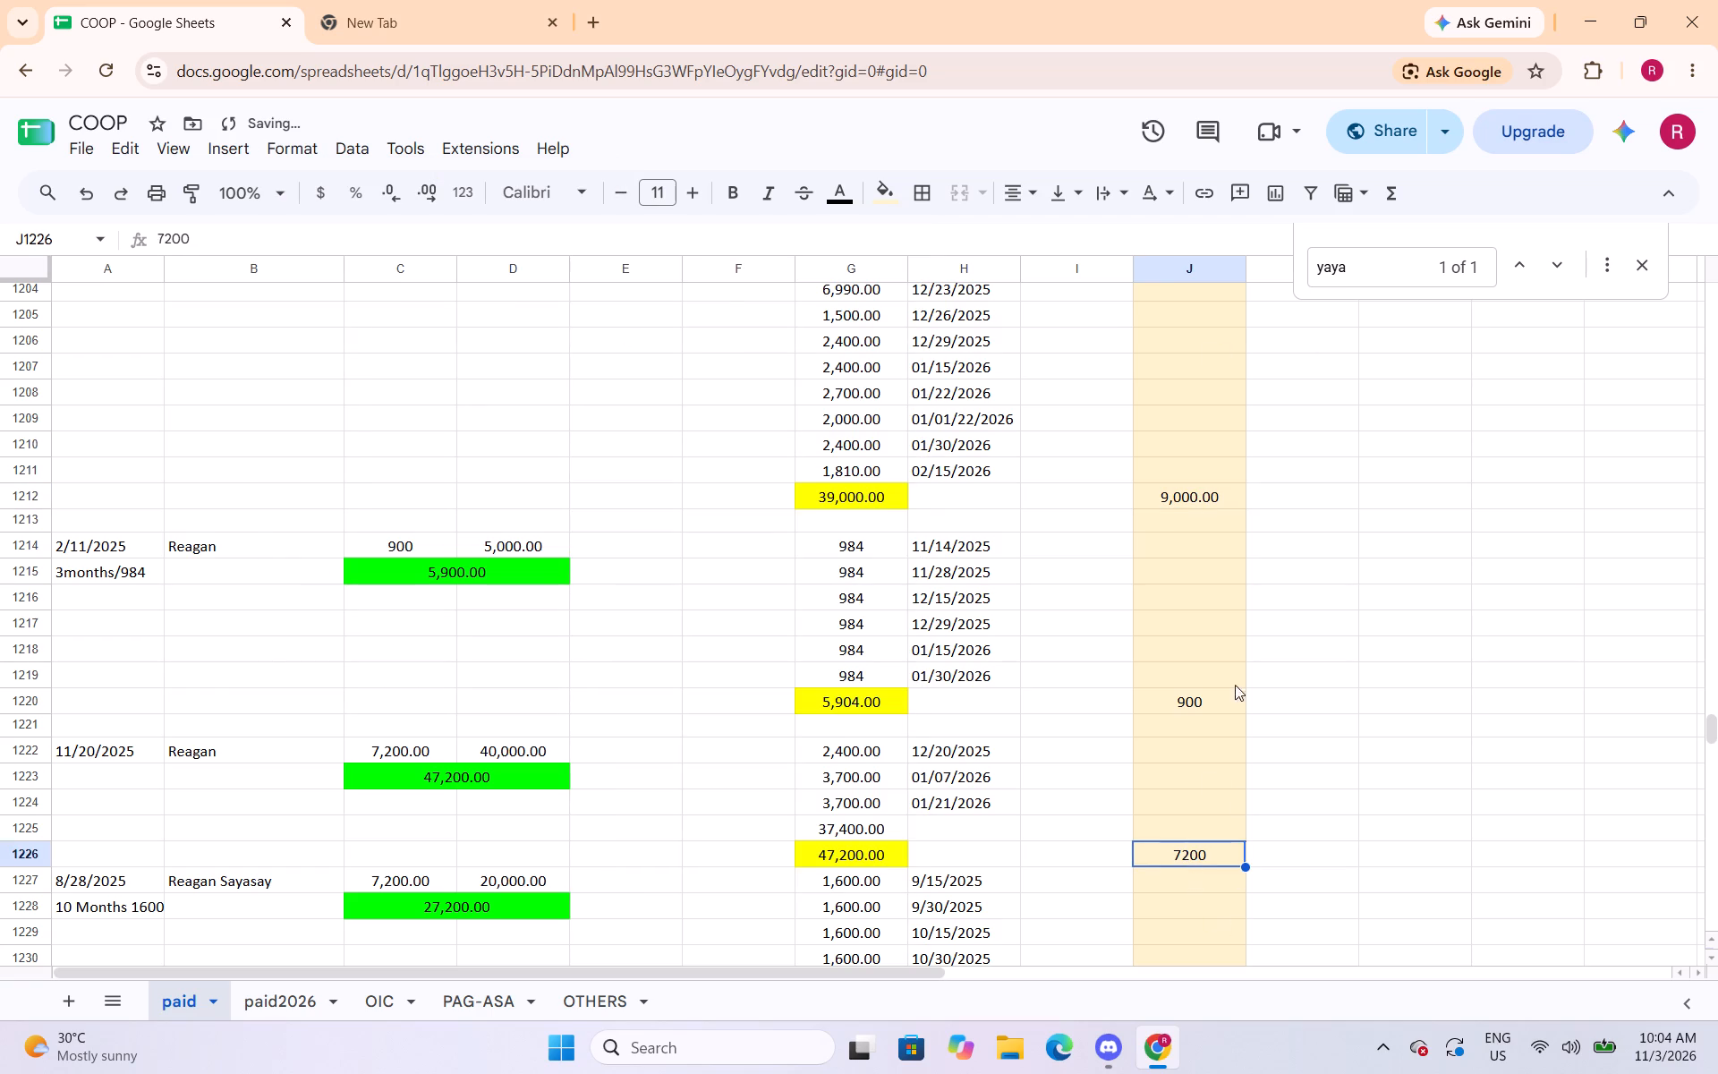
pyautogui.click(289, 151)
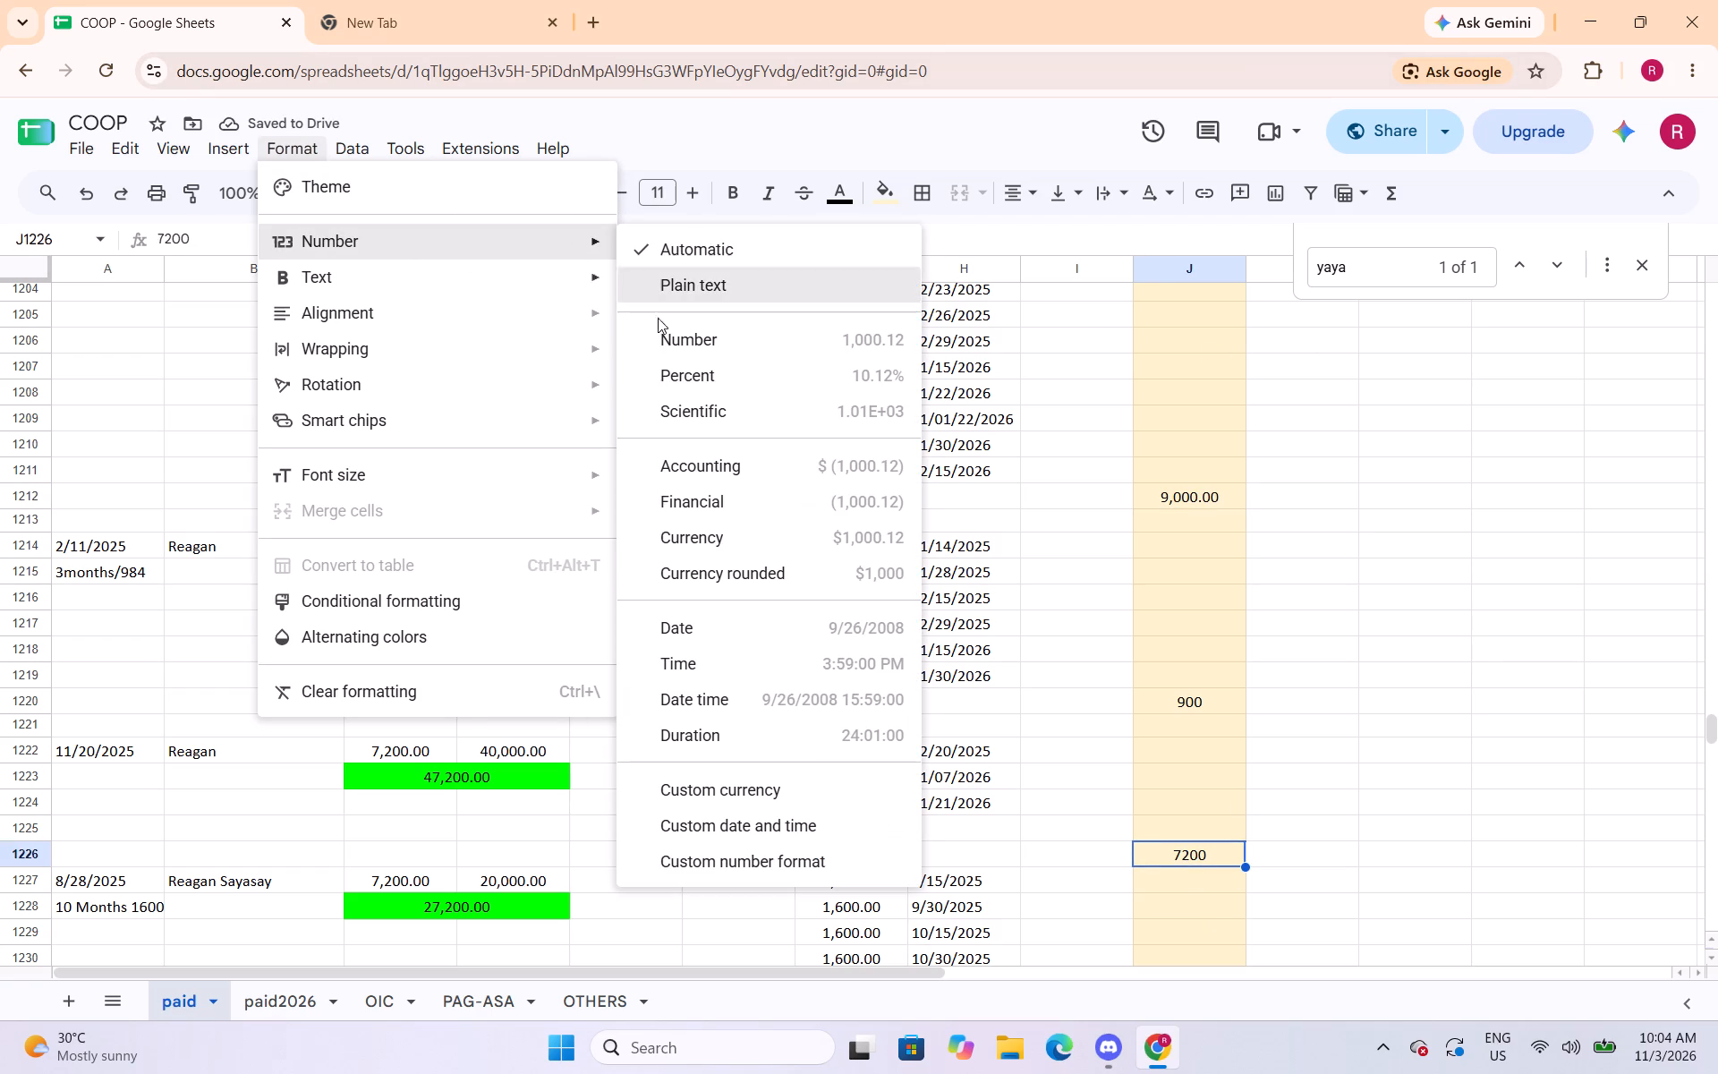
pyautogui.click(680, 334)
# Apply the Number format to the column J amounts in J1238 and J1249.
pyautogui.scroll(-3, 1093, 533)
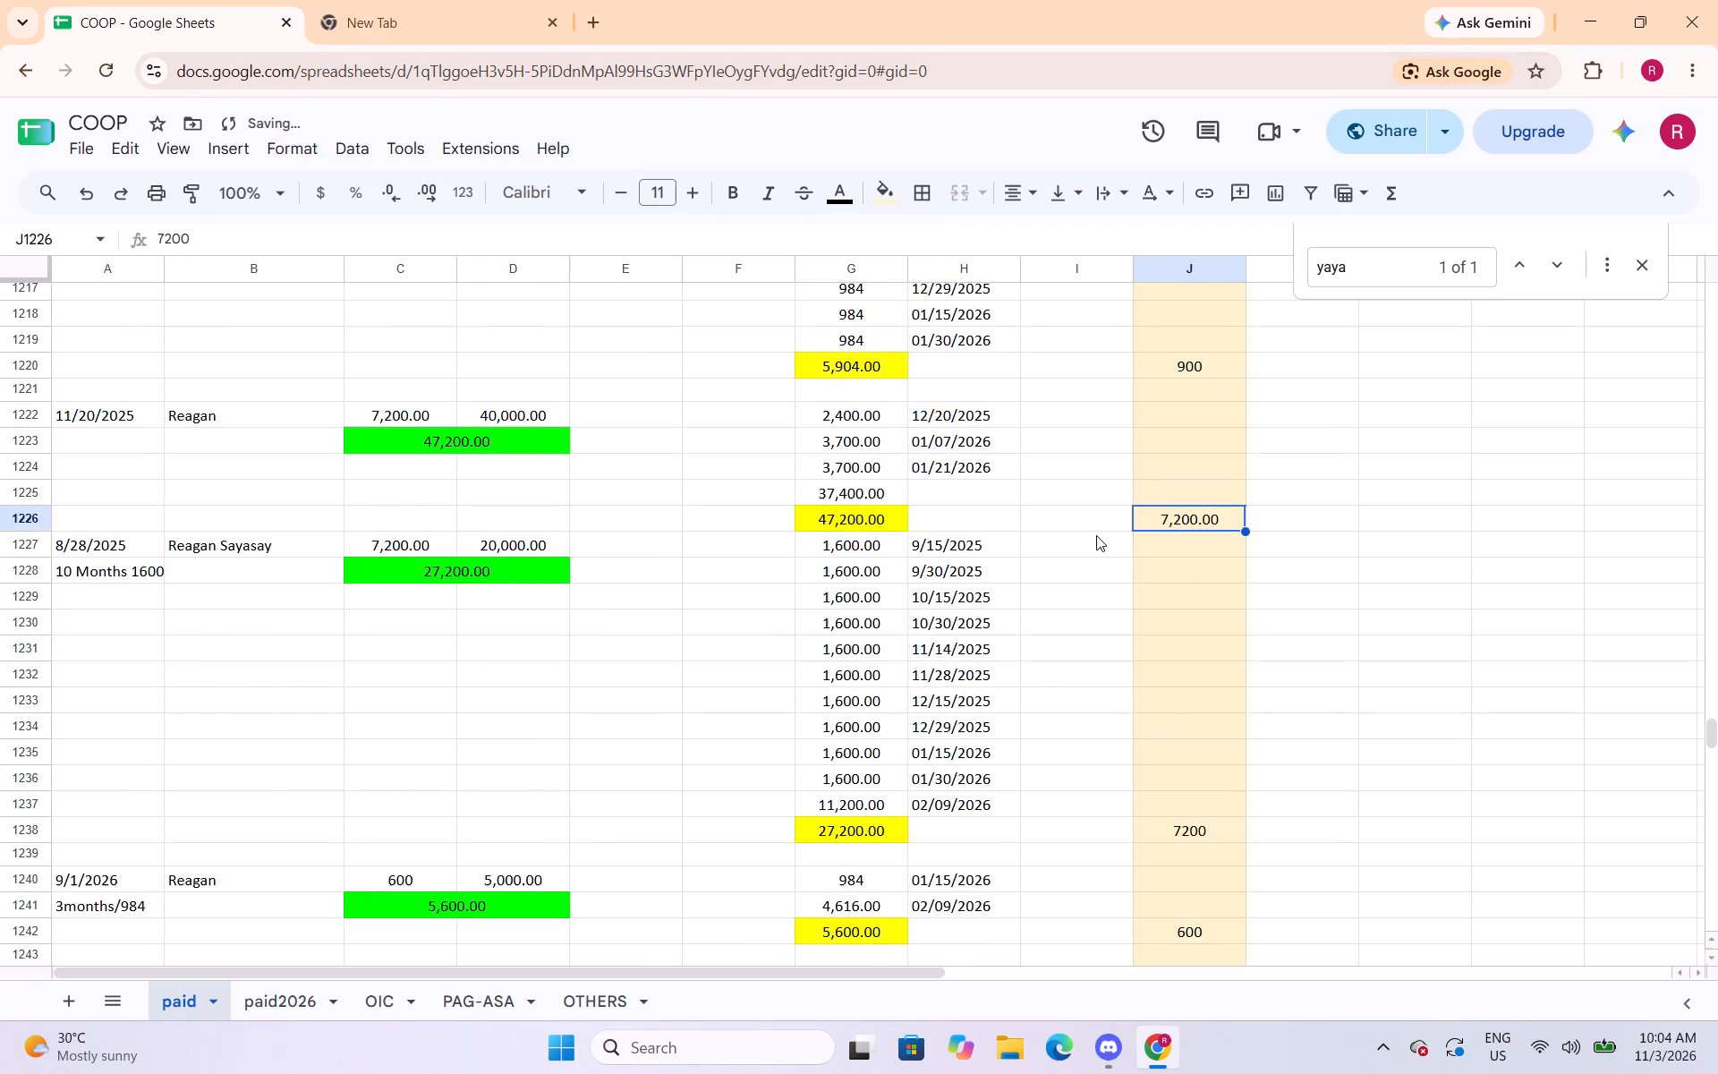
pyautogui.scroll(-3, 1096, 535)
pyautogui.click(1200, 506)
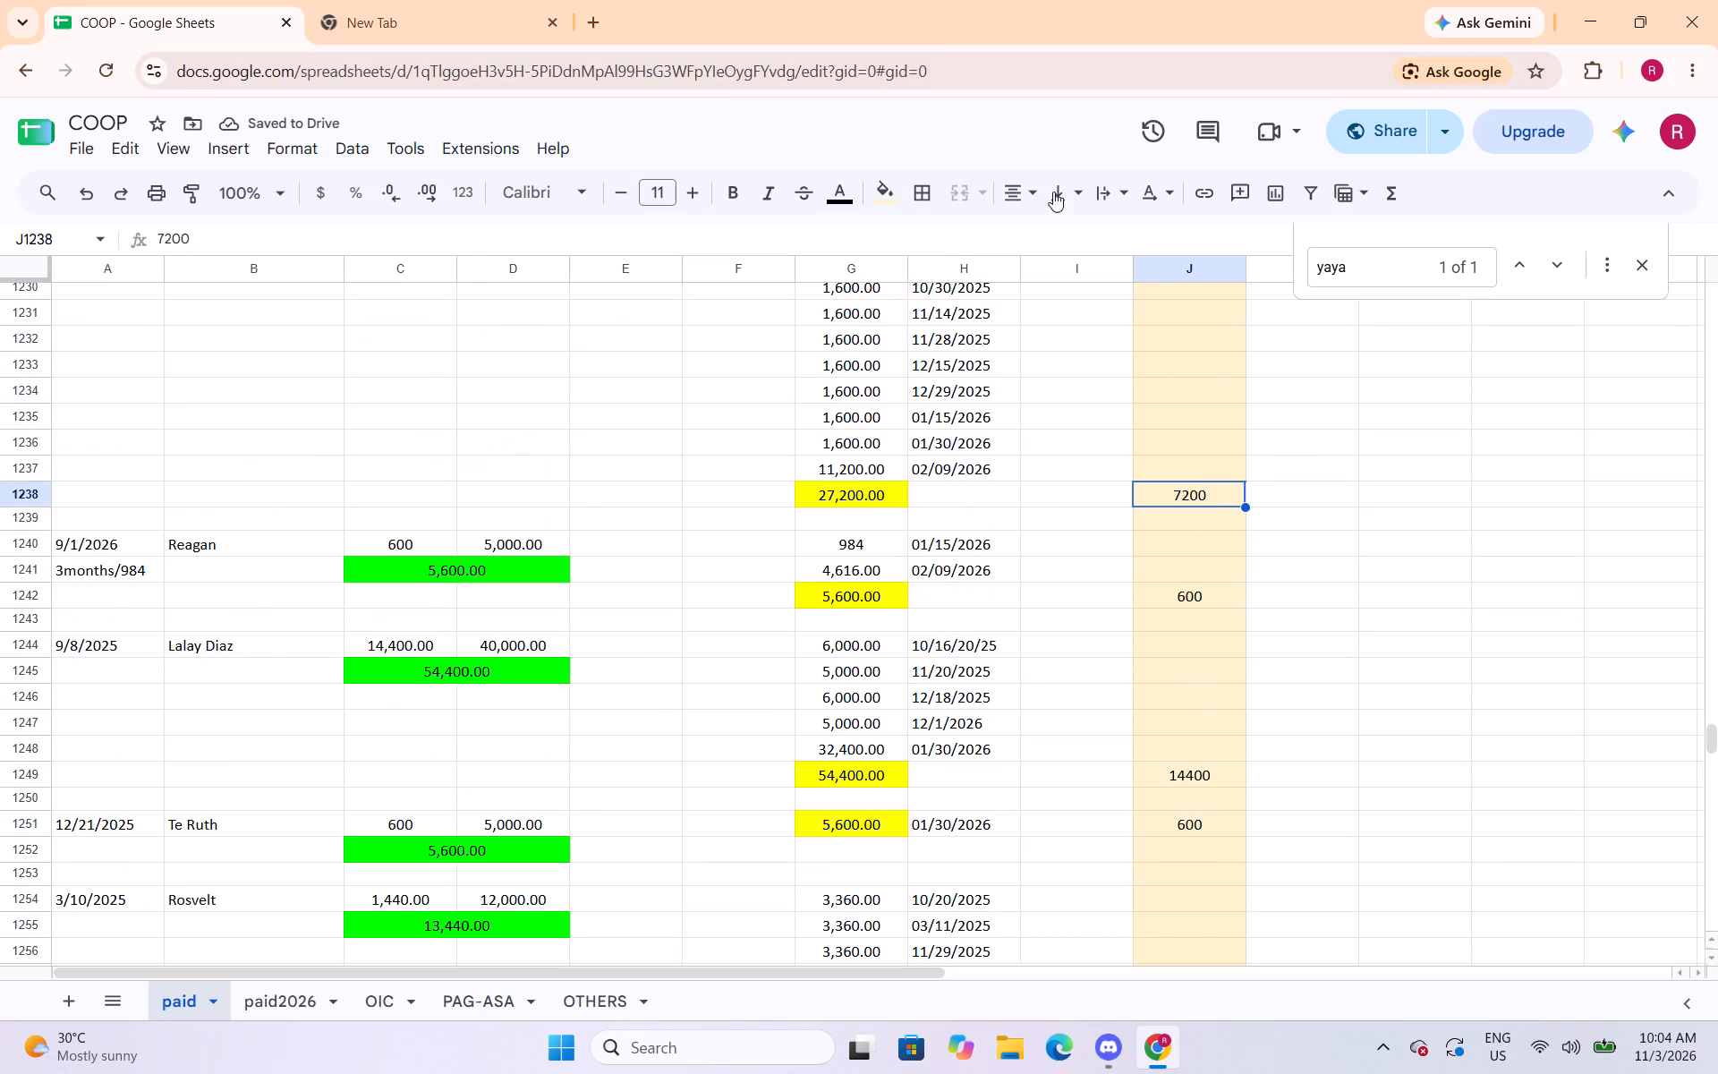
pyautogui.click(304, 160)
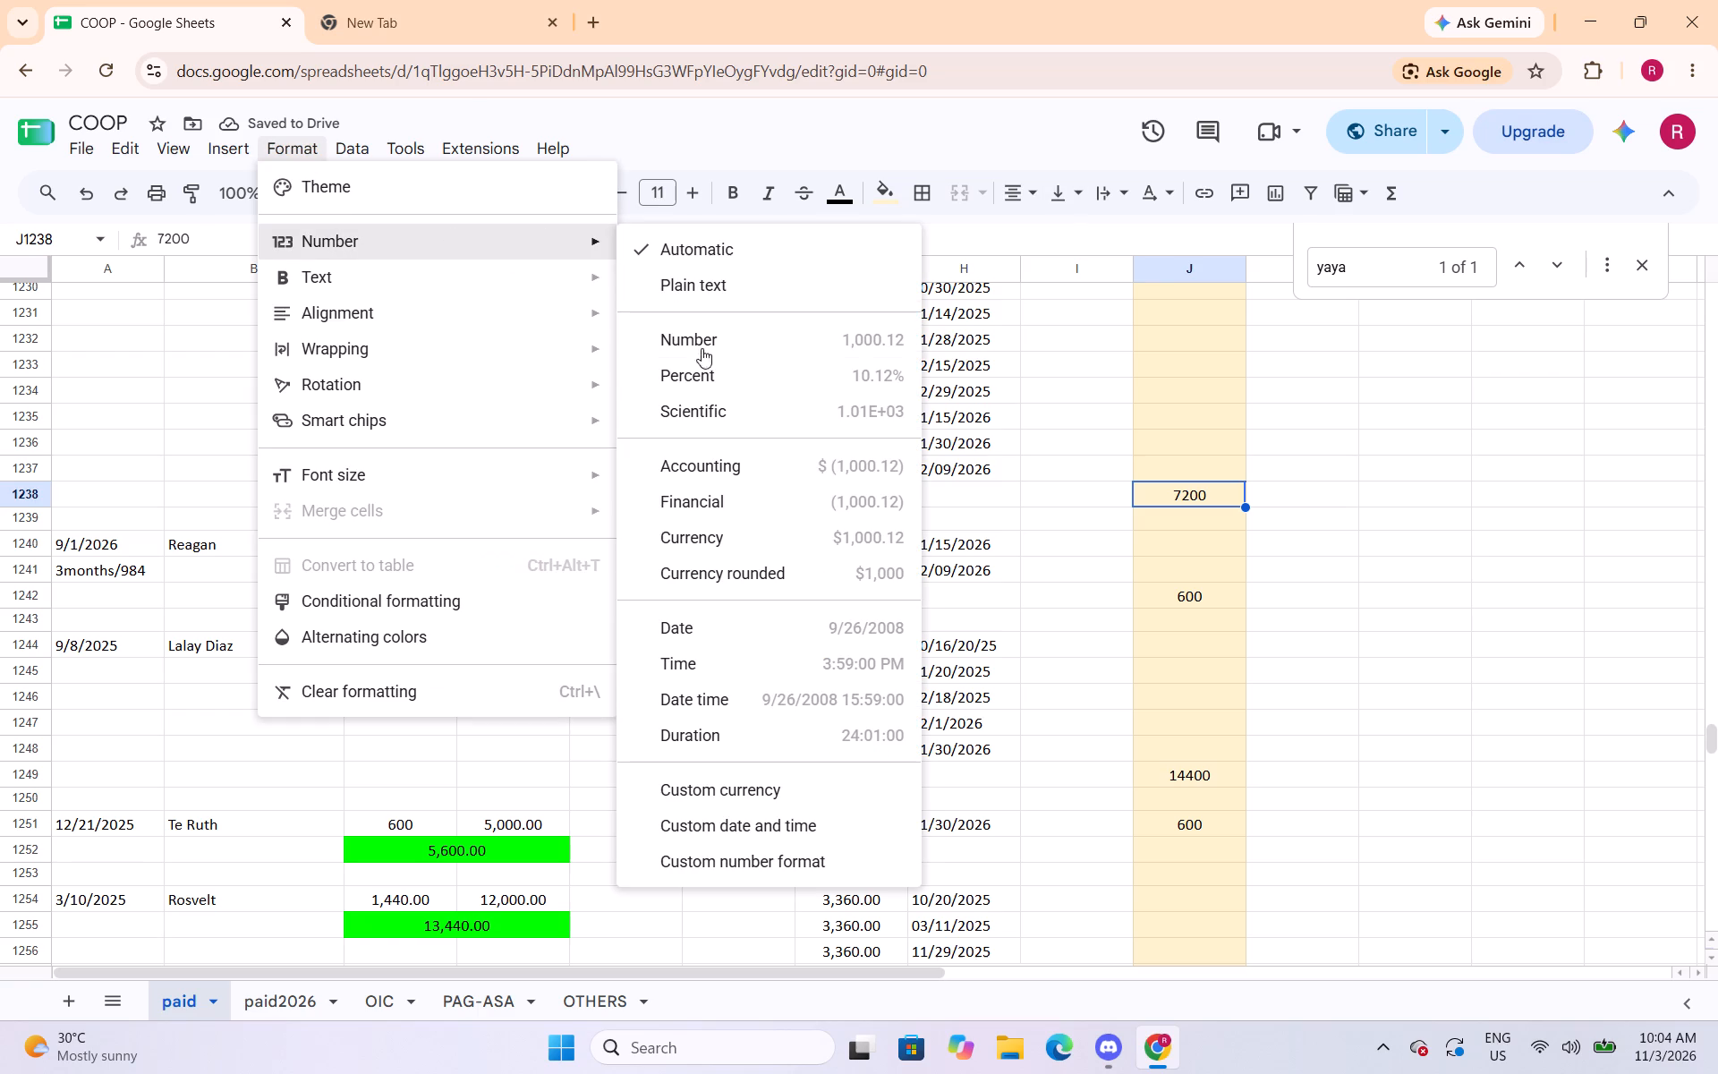
pyautogui.click(693, 347)
pyautogui.click(1210, 774)
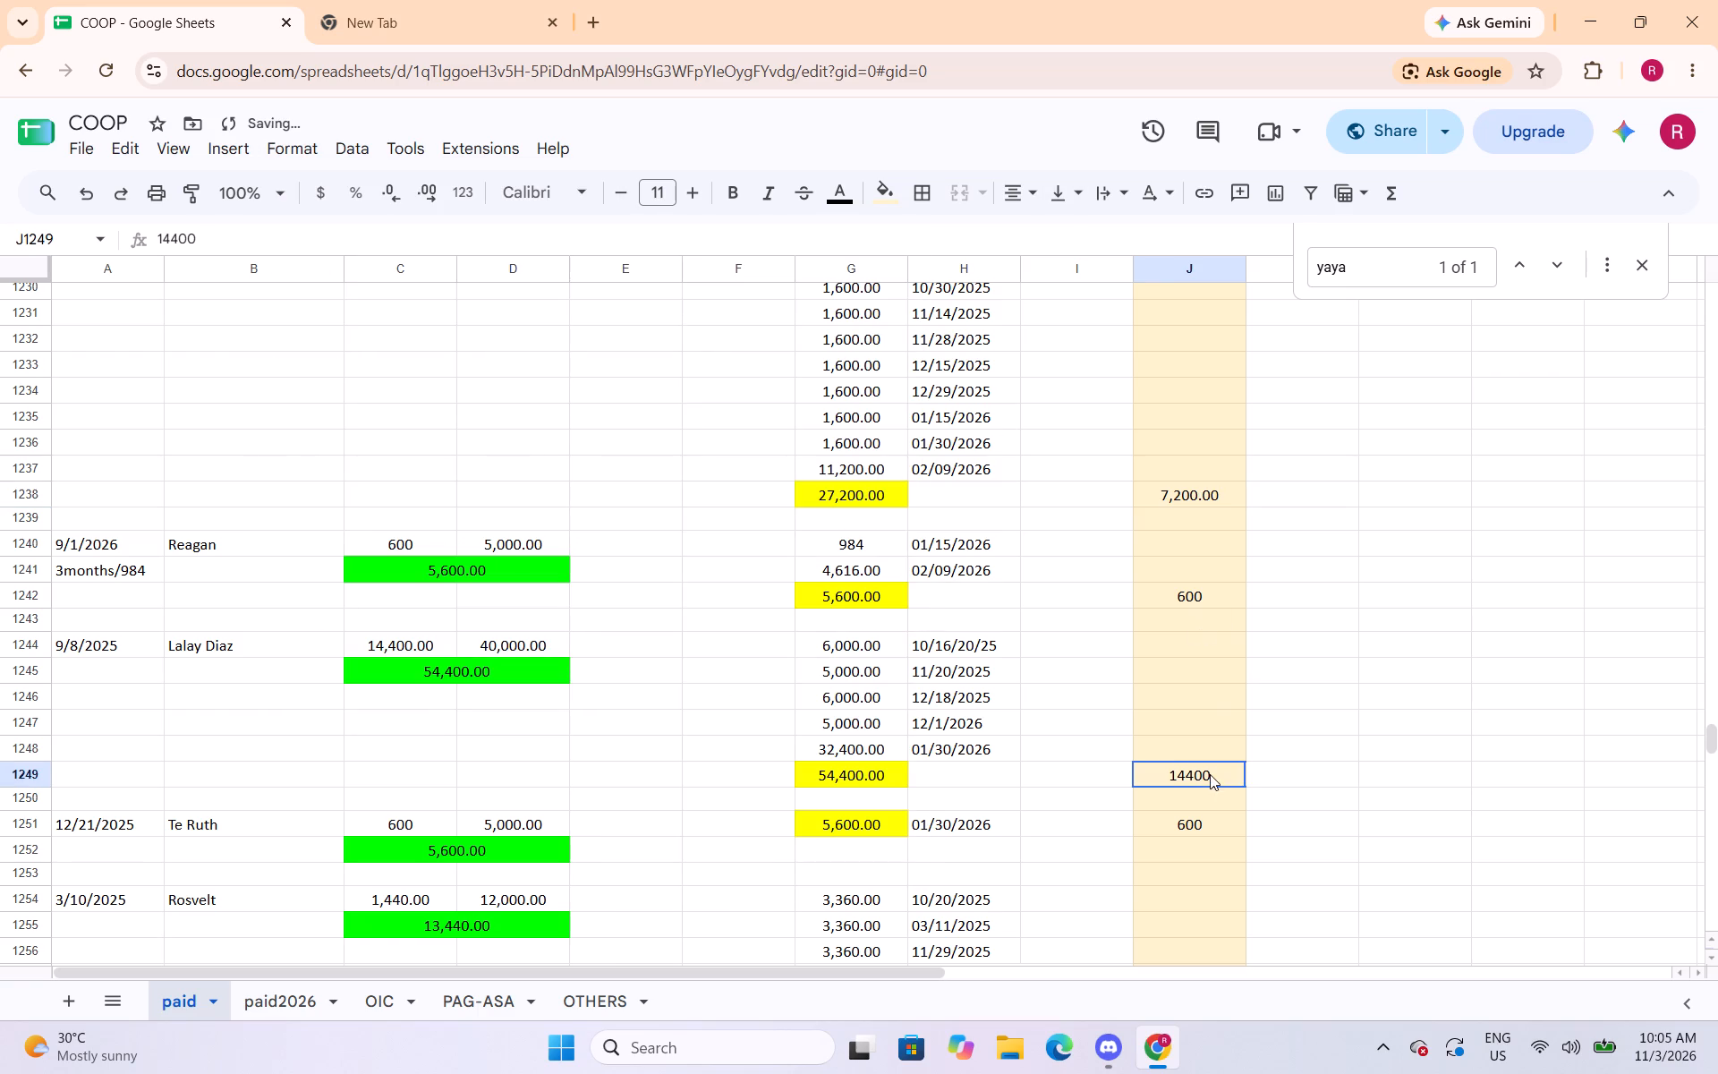
pyautogui.click(310, 158)
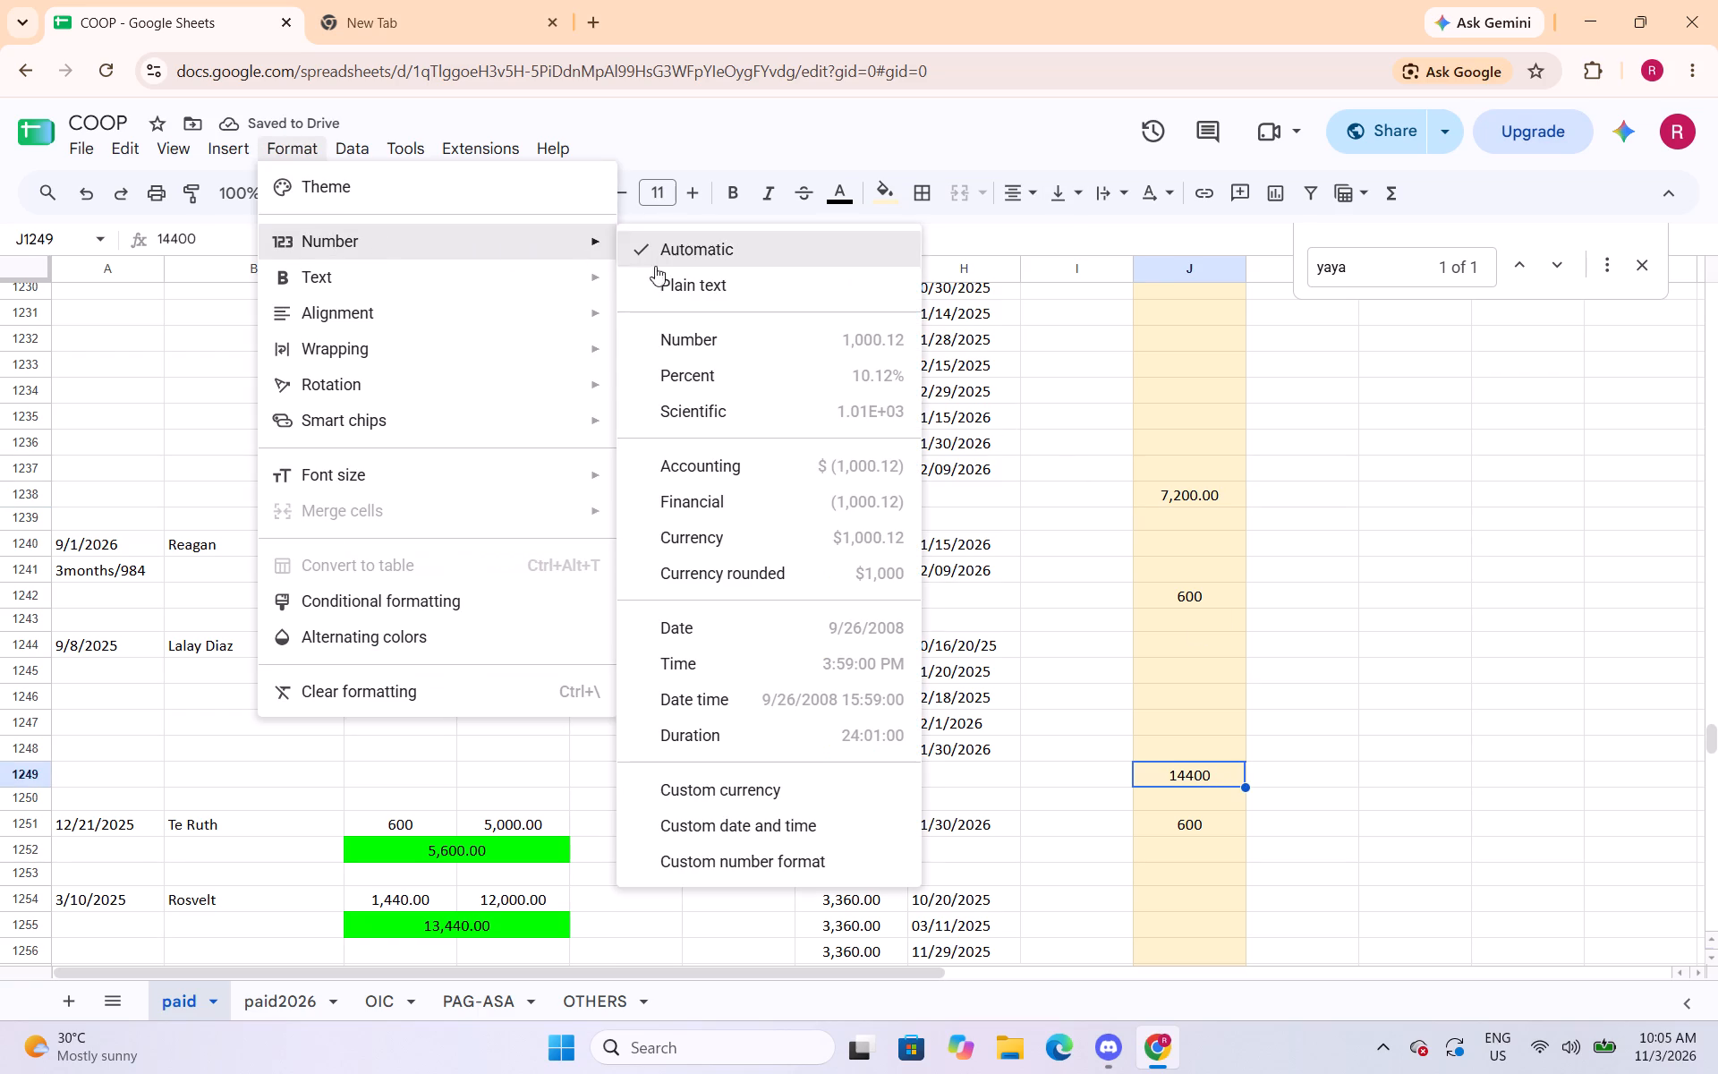
pyautogui.click(682, 337)
# Apply the Number format to the column J amounts in J1258 and J1264.
pyautogui.scroll(-3, 1199, 749)
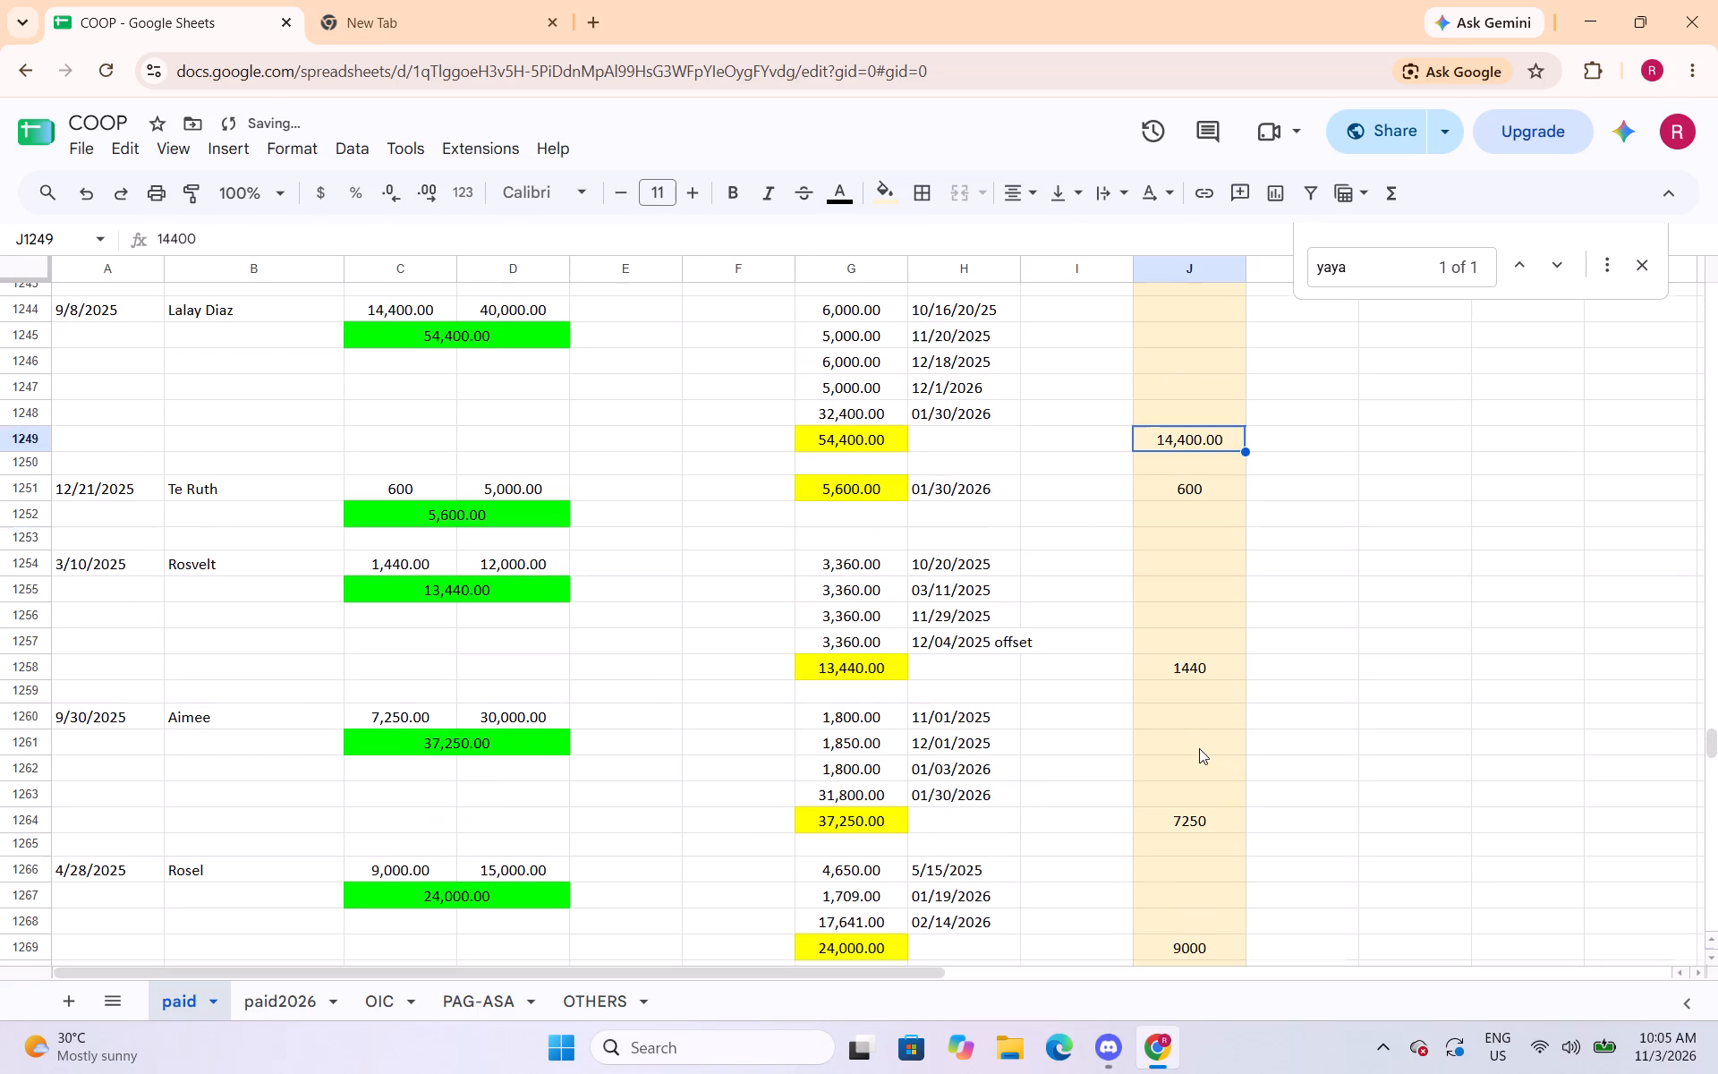
pyautogui.click(1212, 673)
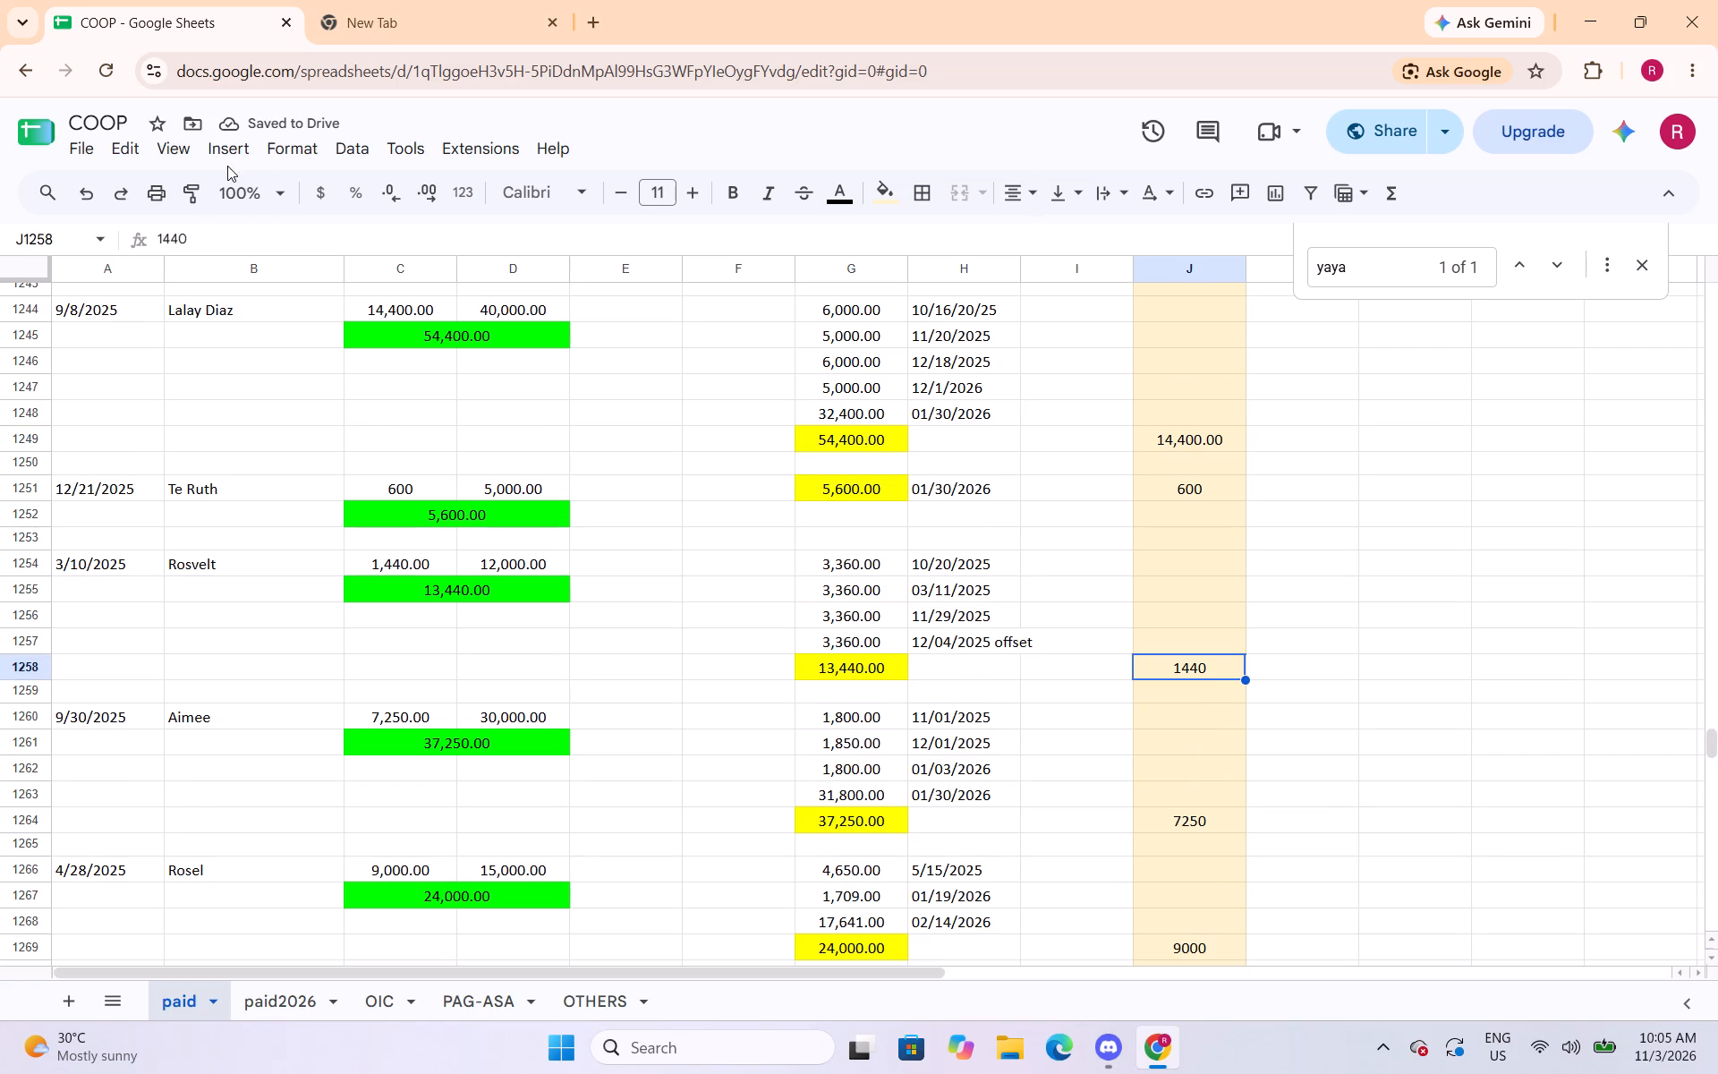
pyautogui.click(288, 153)
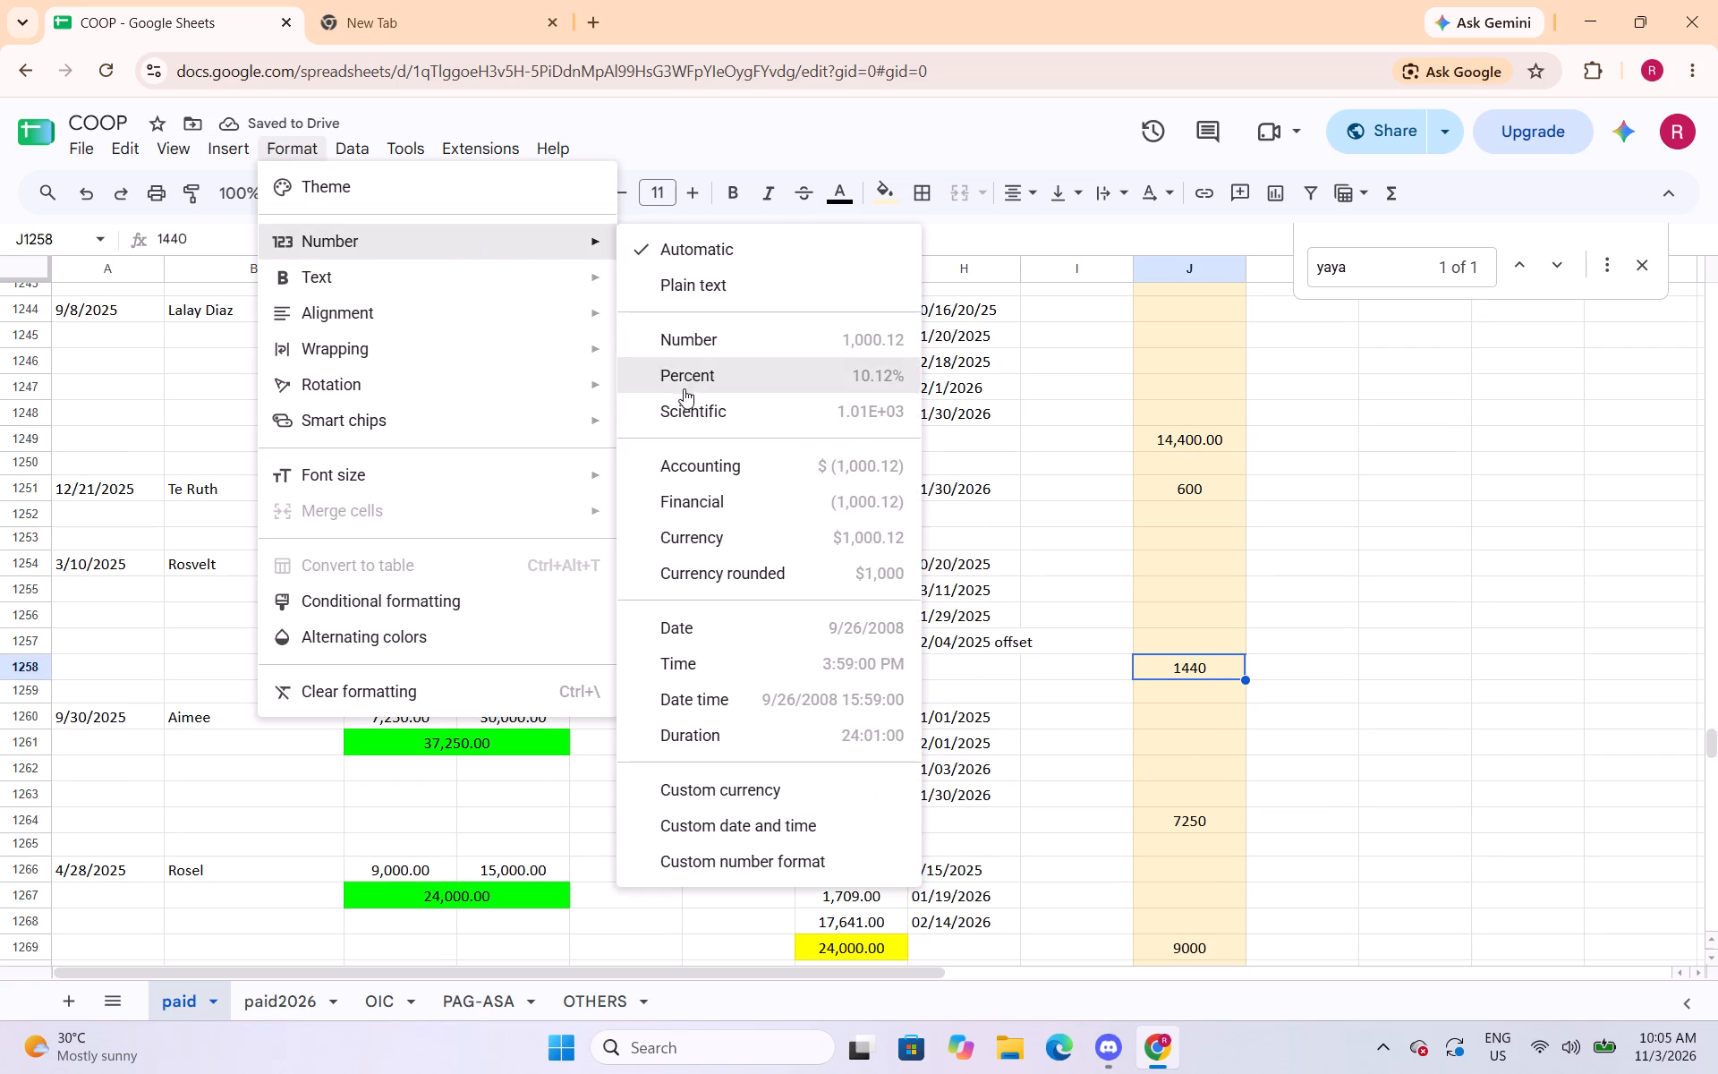
pyautogui.click(688, 336)
pyautogui.click(1184, 819)
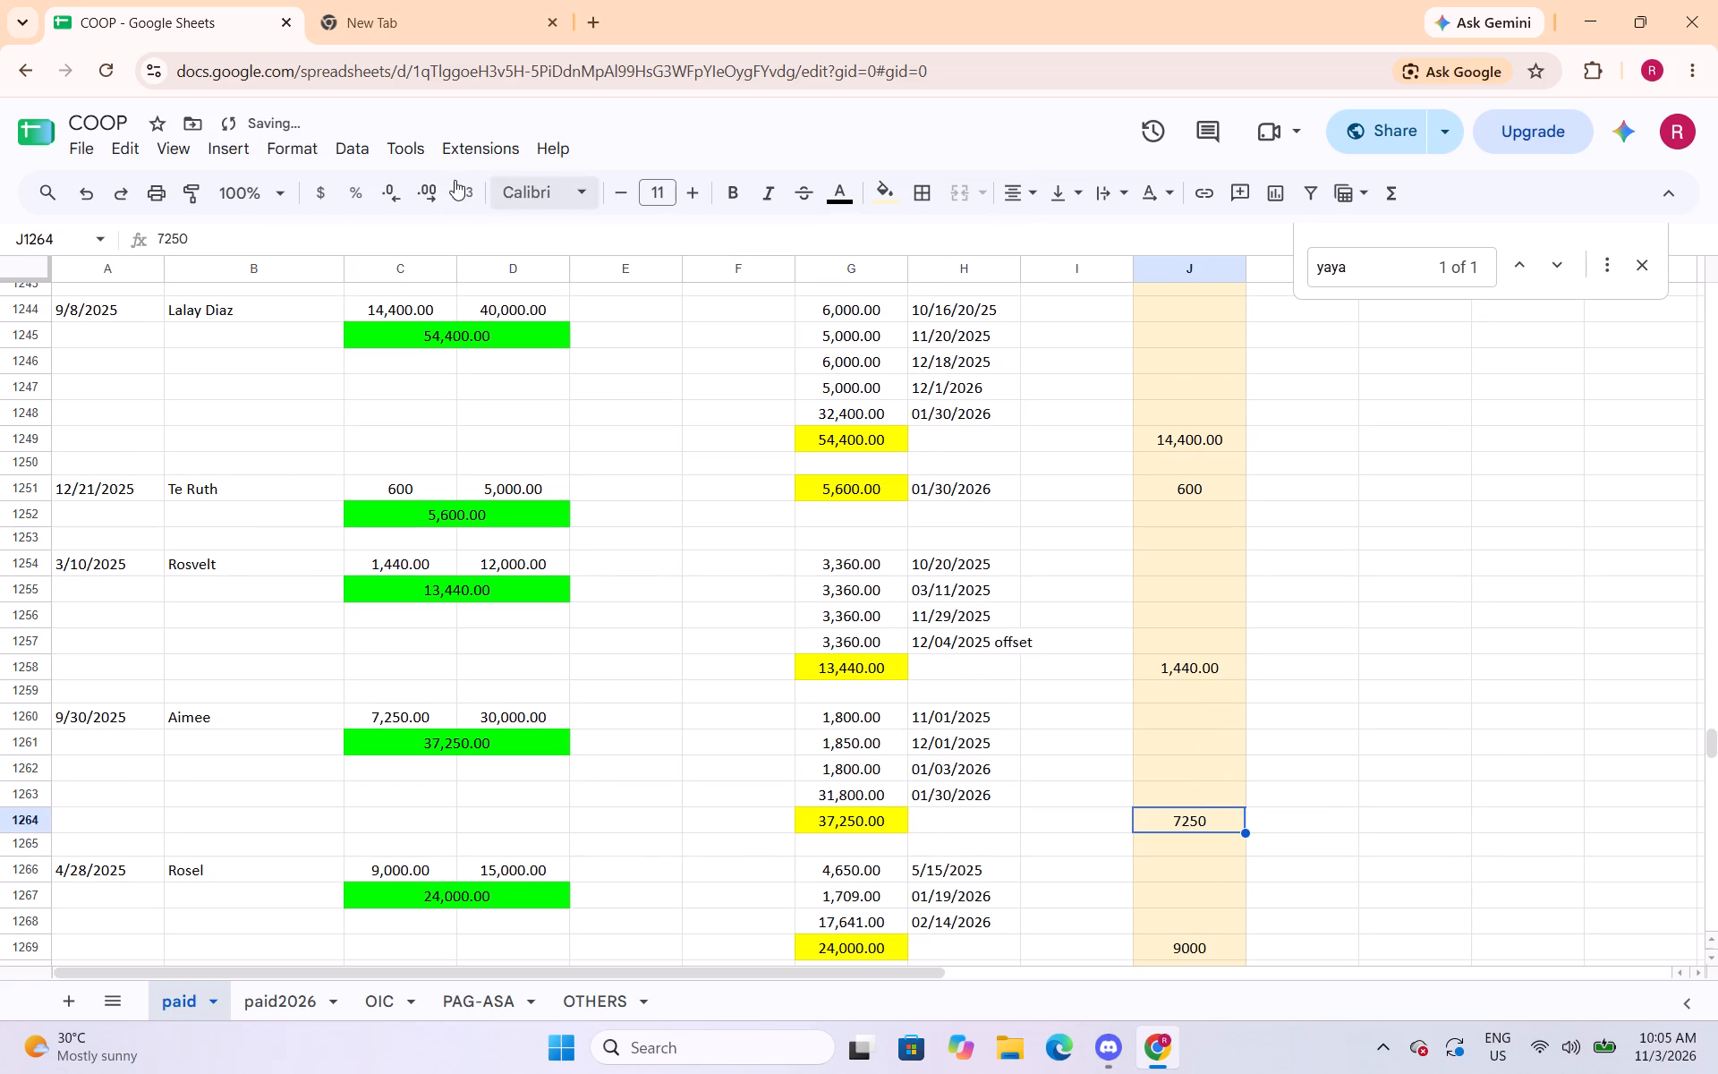
pyautogui.click(302, 157)
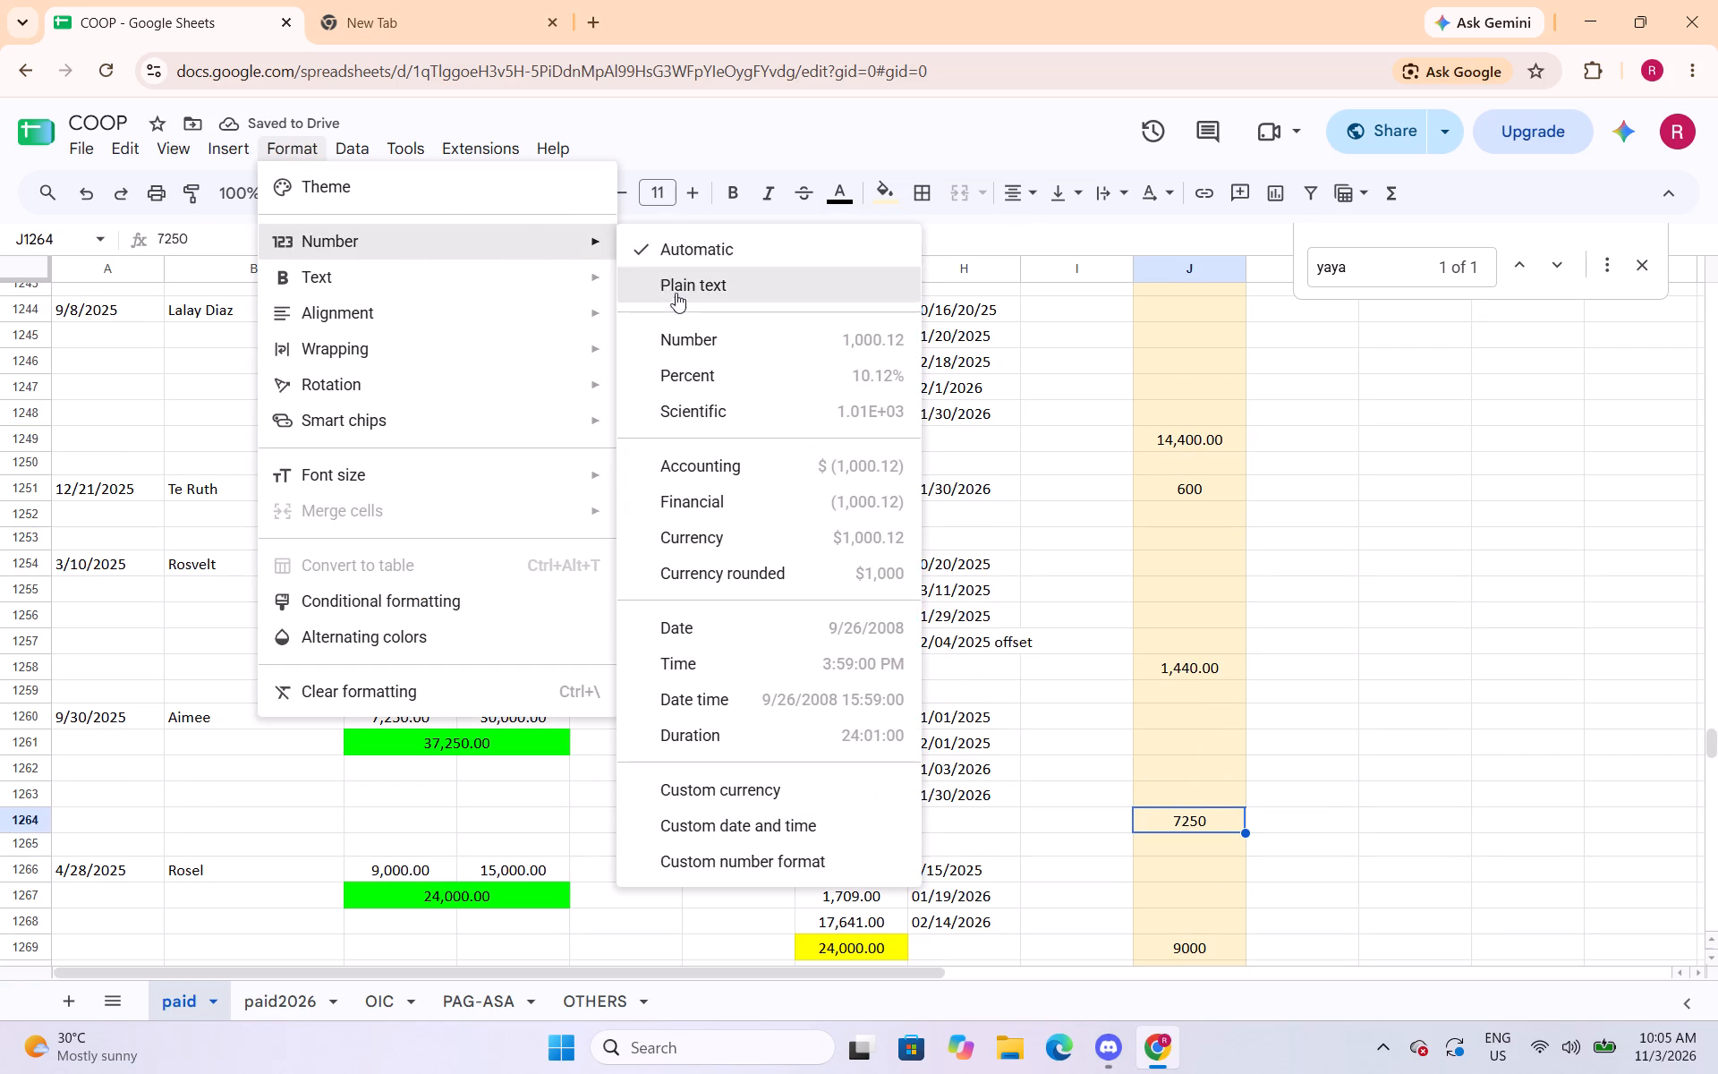
pyautogui.click(676, 337)
# Apply the Number format to the column J amounts in J1269 and J1277.
pyautogui.scroll(-3, 1065, 595)
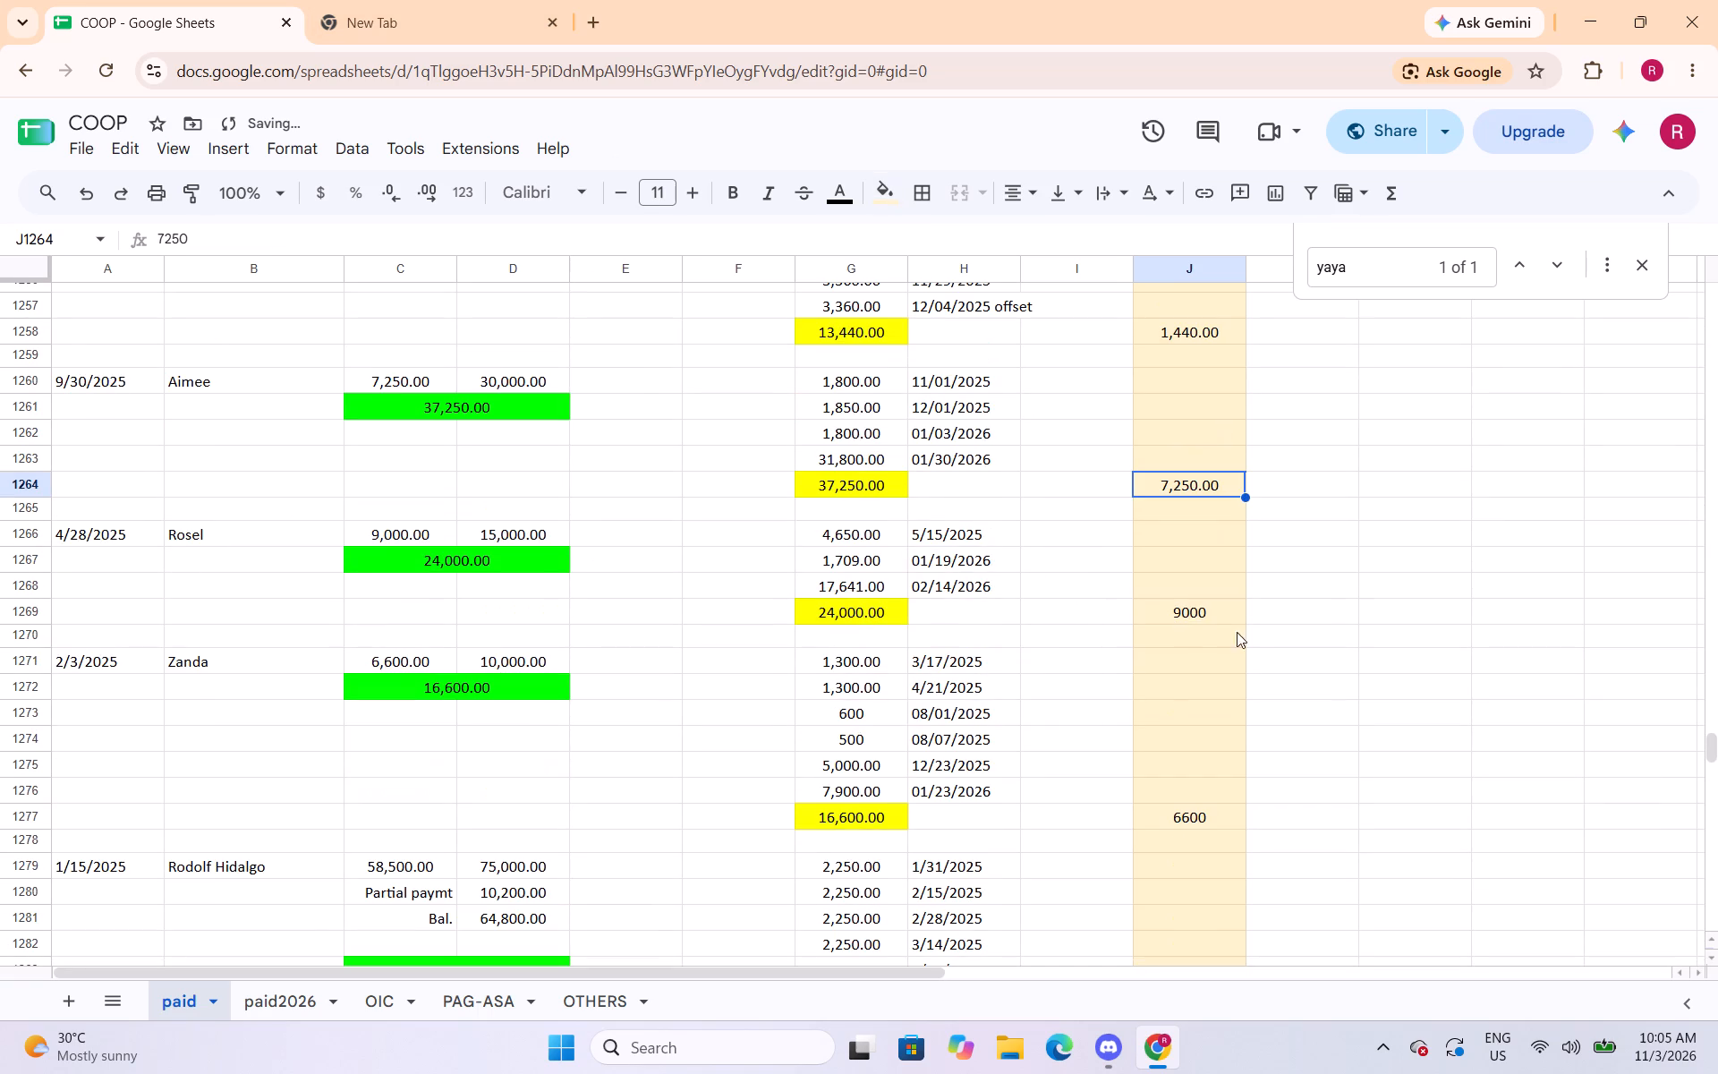
pyautogui.click(1196, 616)
pyautogui.click(306, 152)
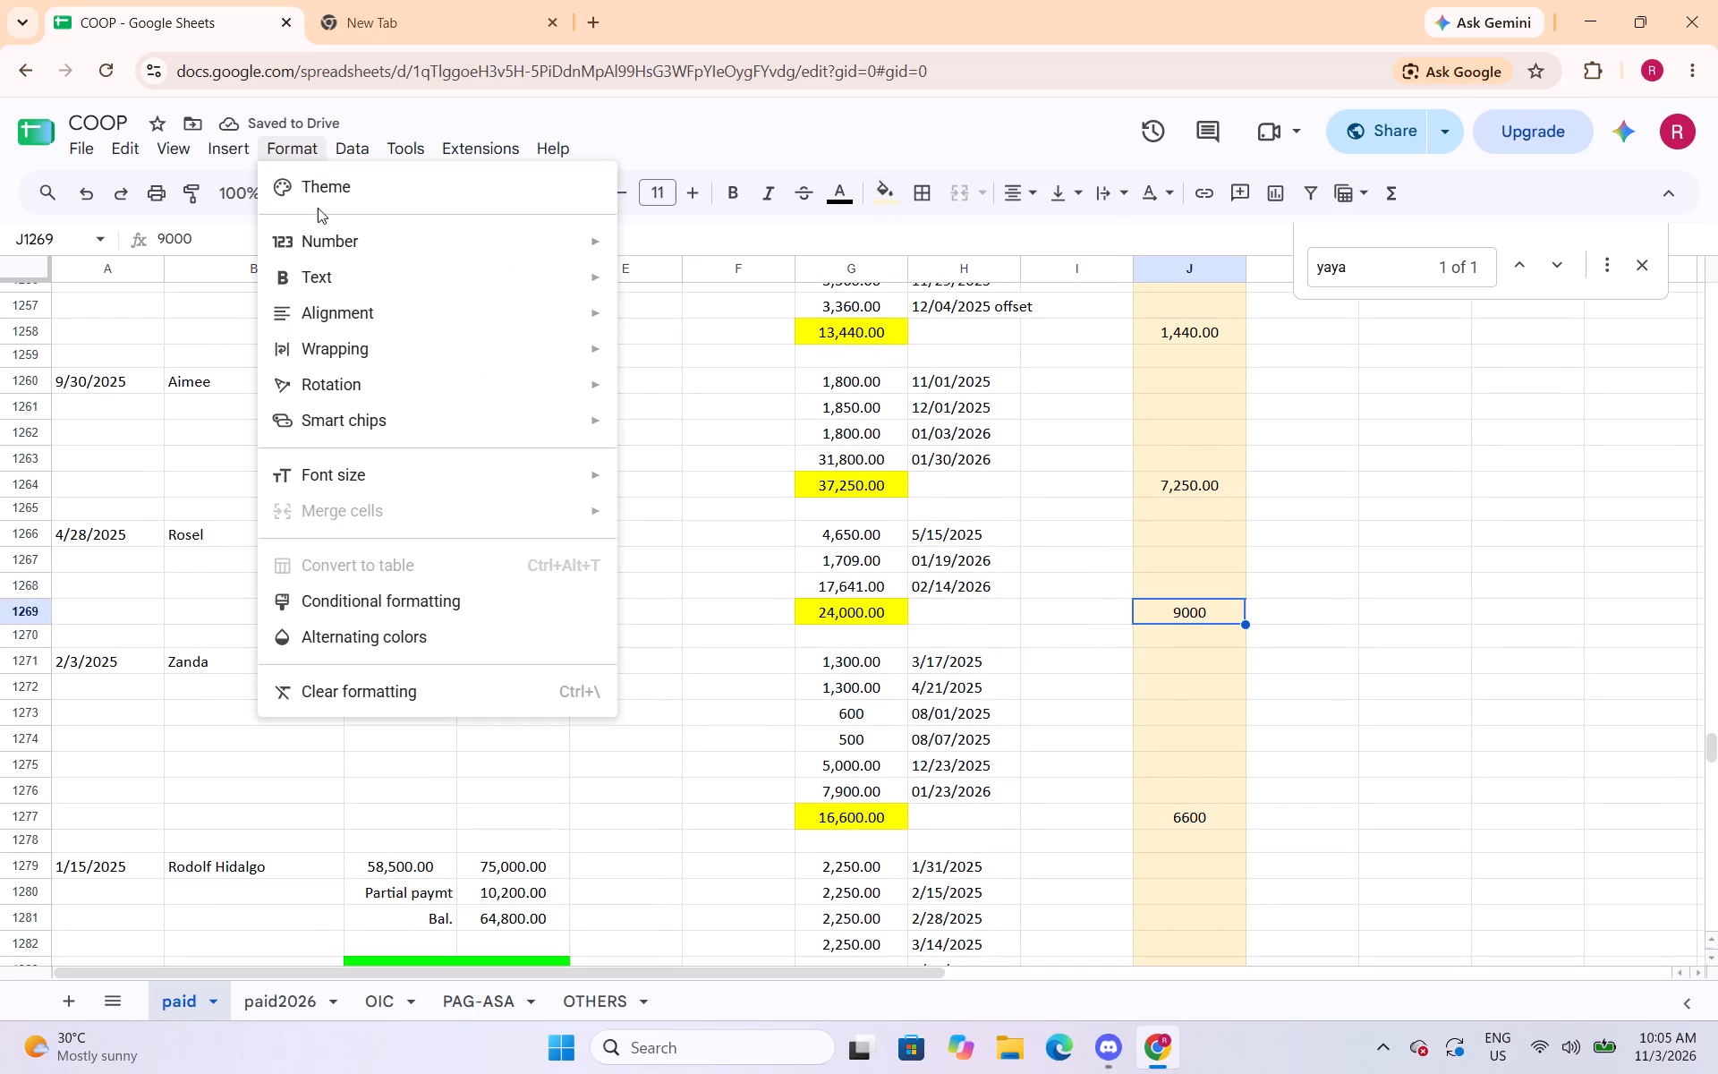
pyautogui.click(701, 350)
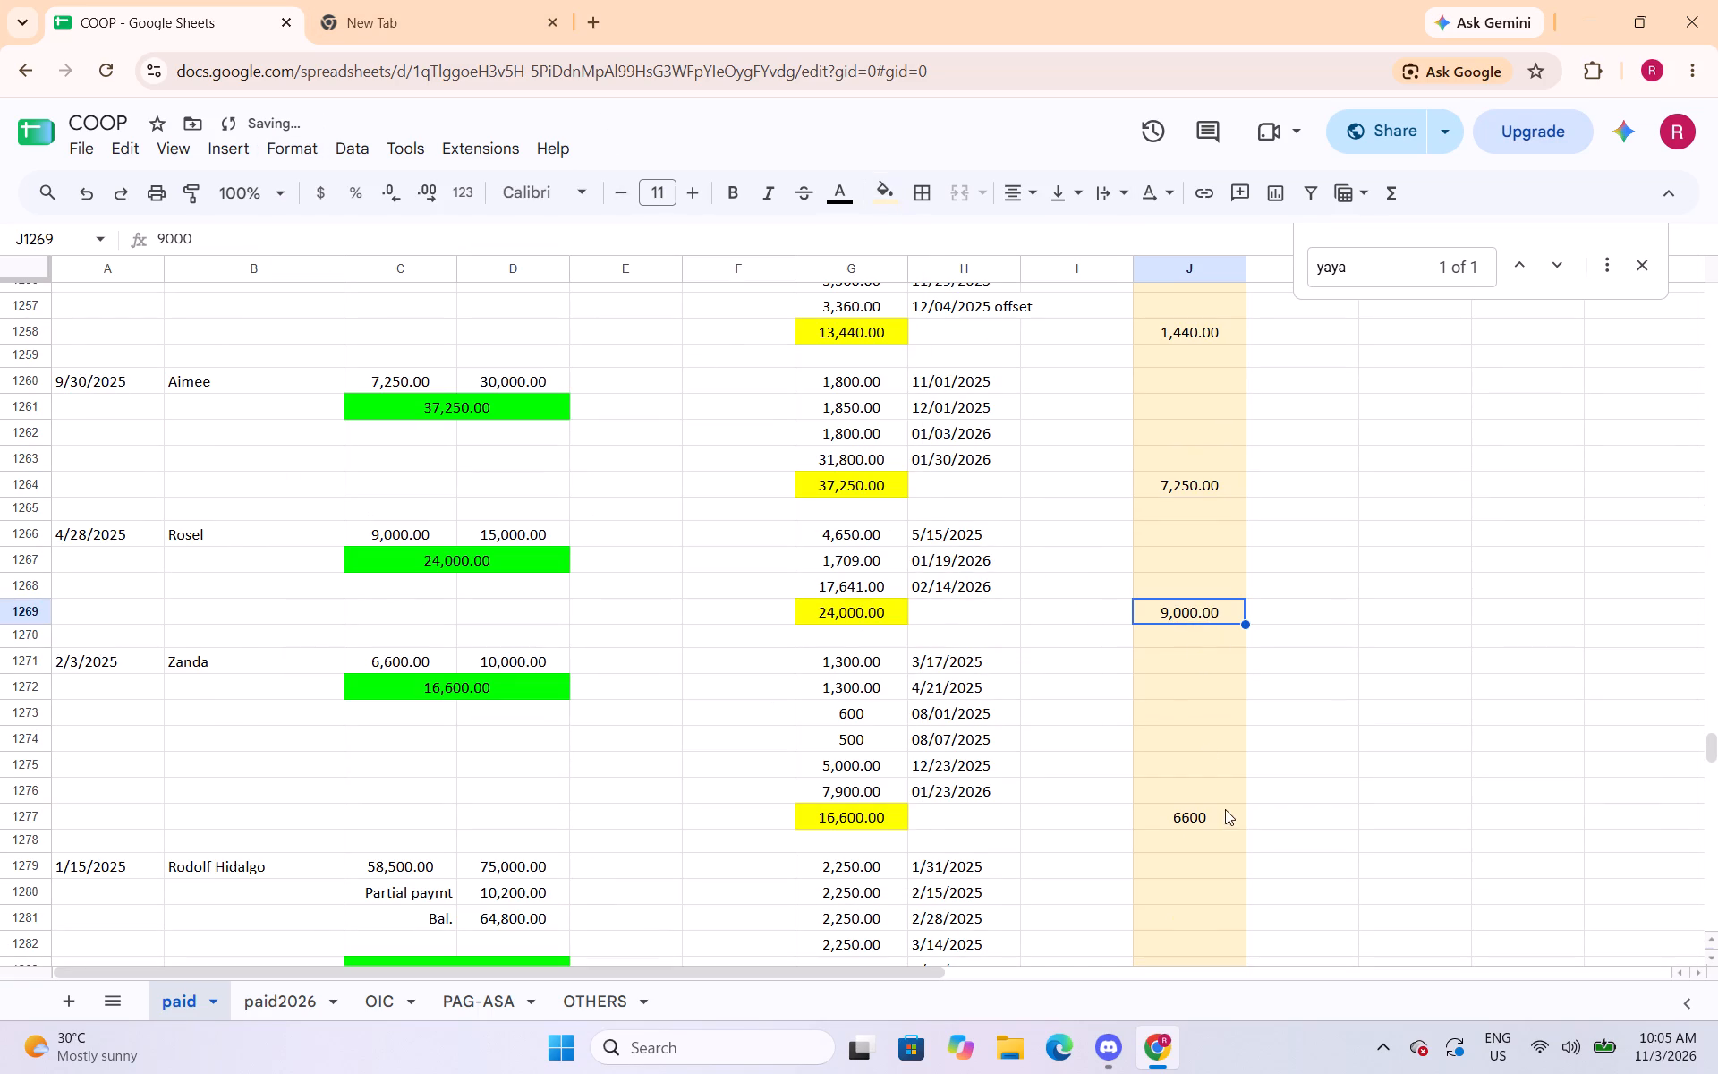
pyautogui.click(1217, 818)
pyautogui.click(276, 147)
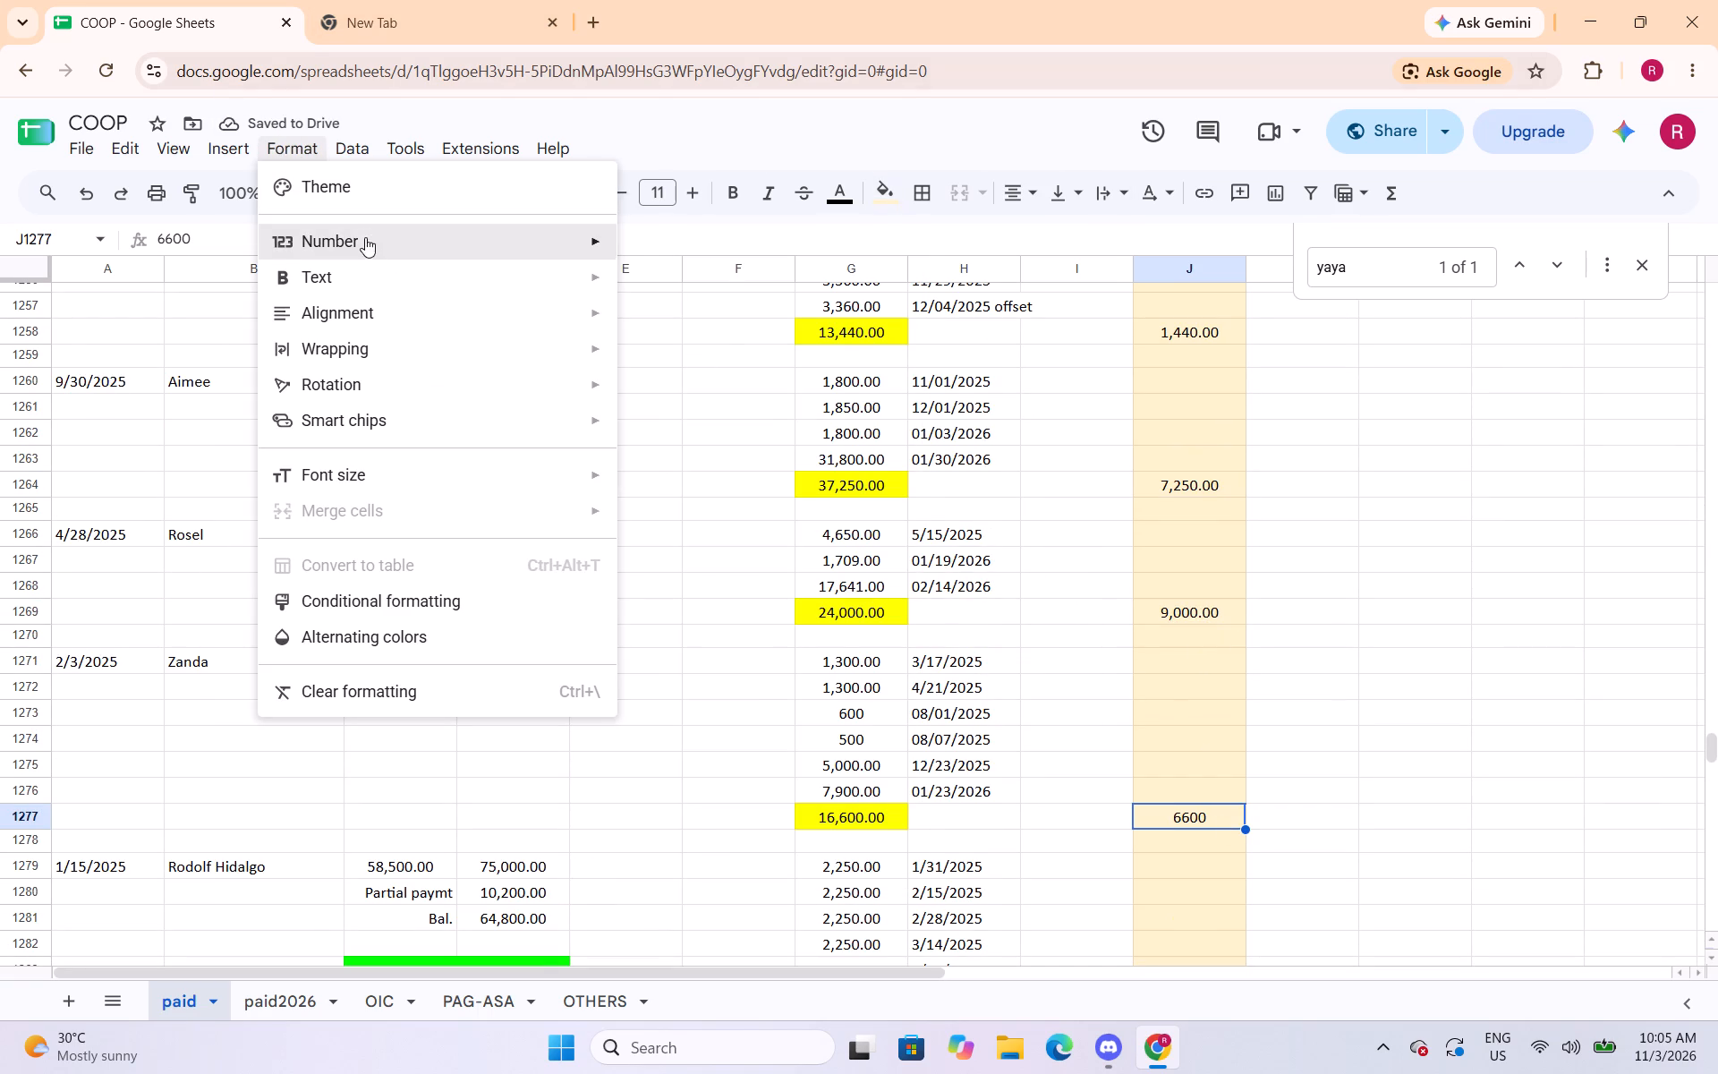
pyautogui.click(696, 344)
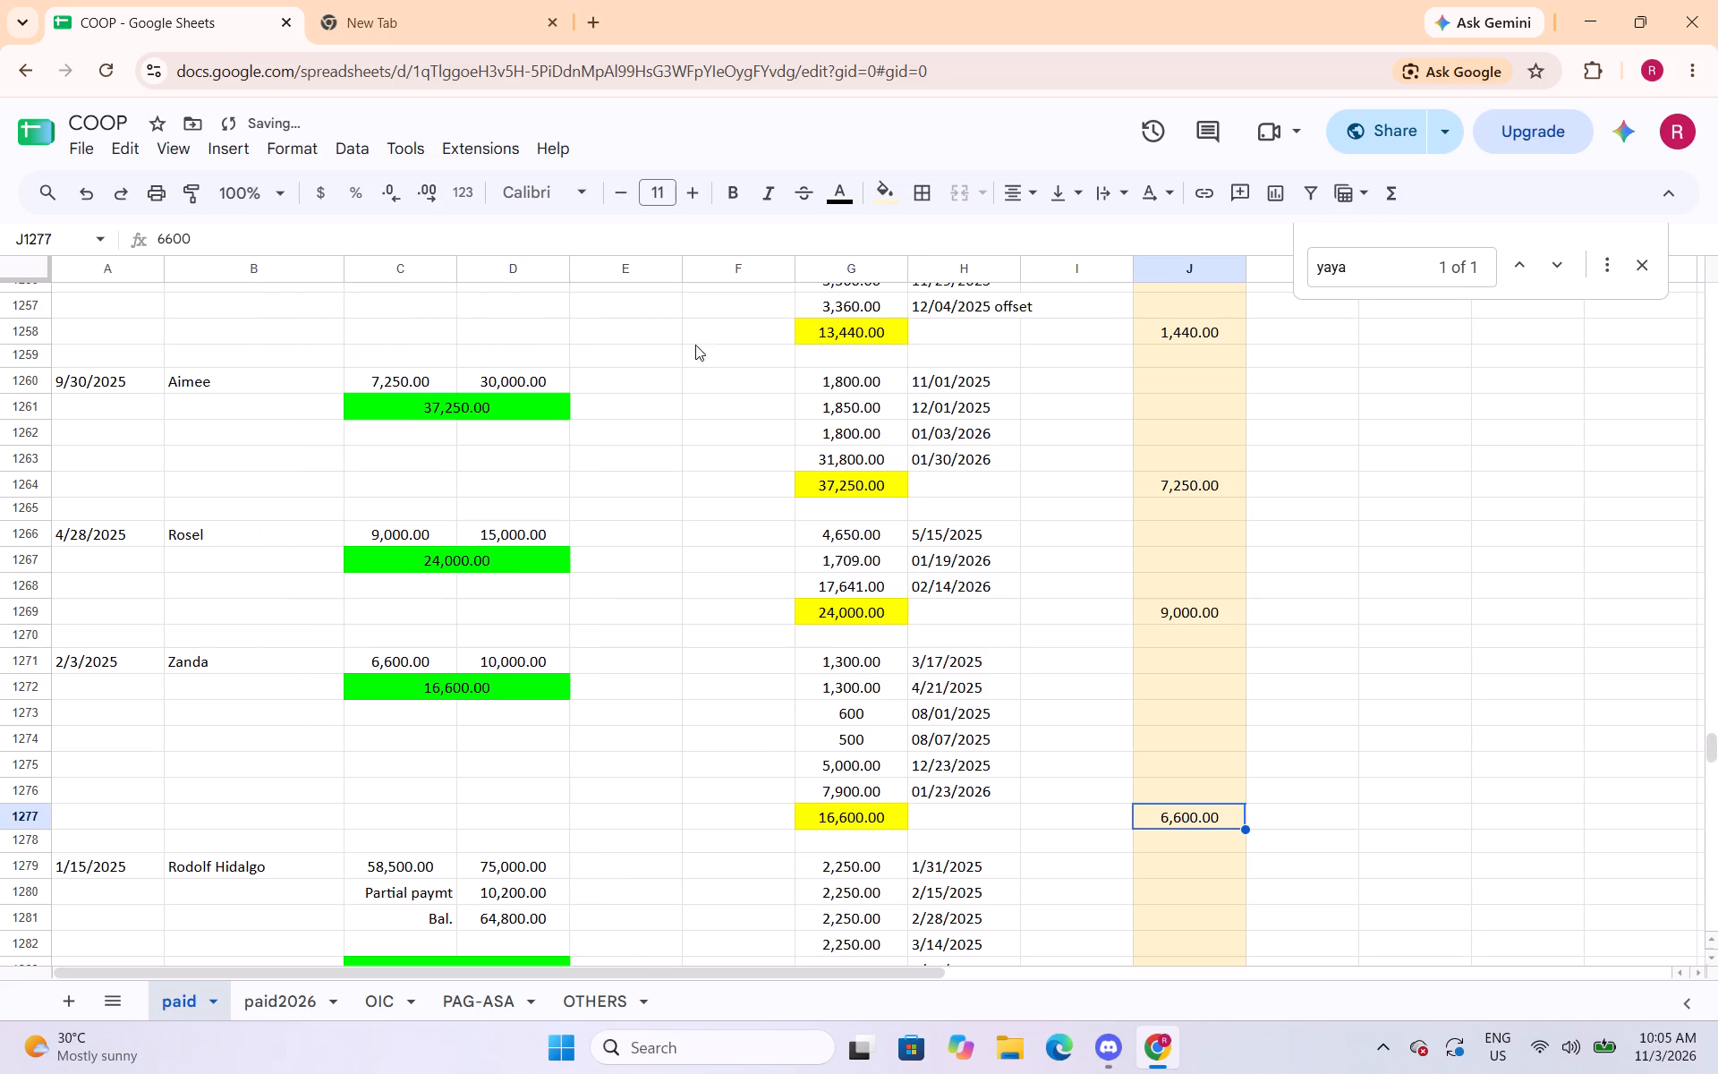
# Apply the Number format to the column J amount in J1304.
pyautogui.scroll(-5, 1042, 684)
pyautogui.scroll(-3, 1138, 693)
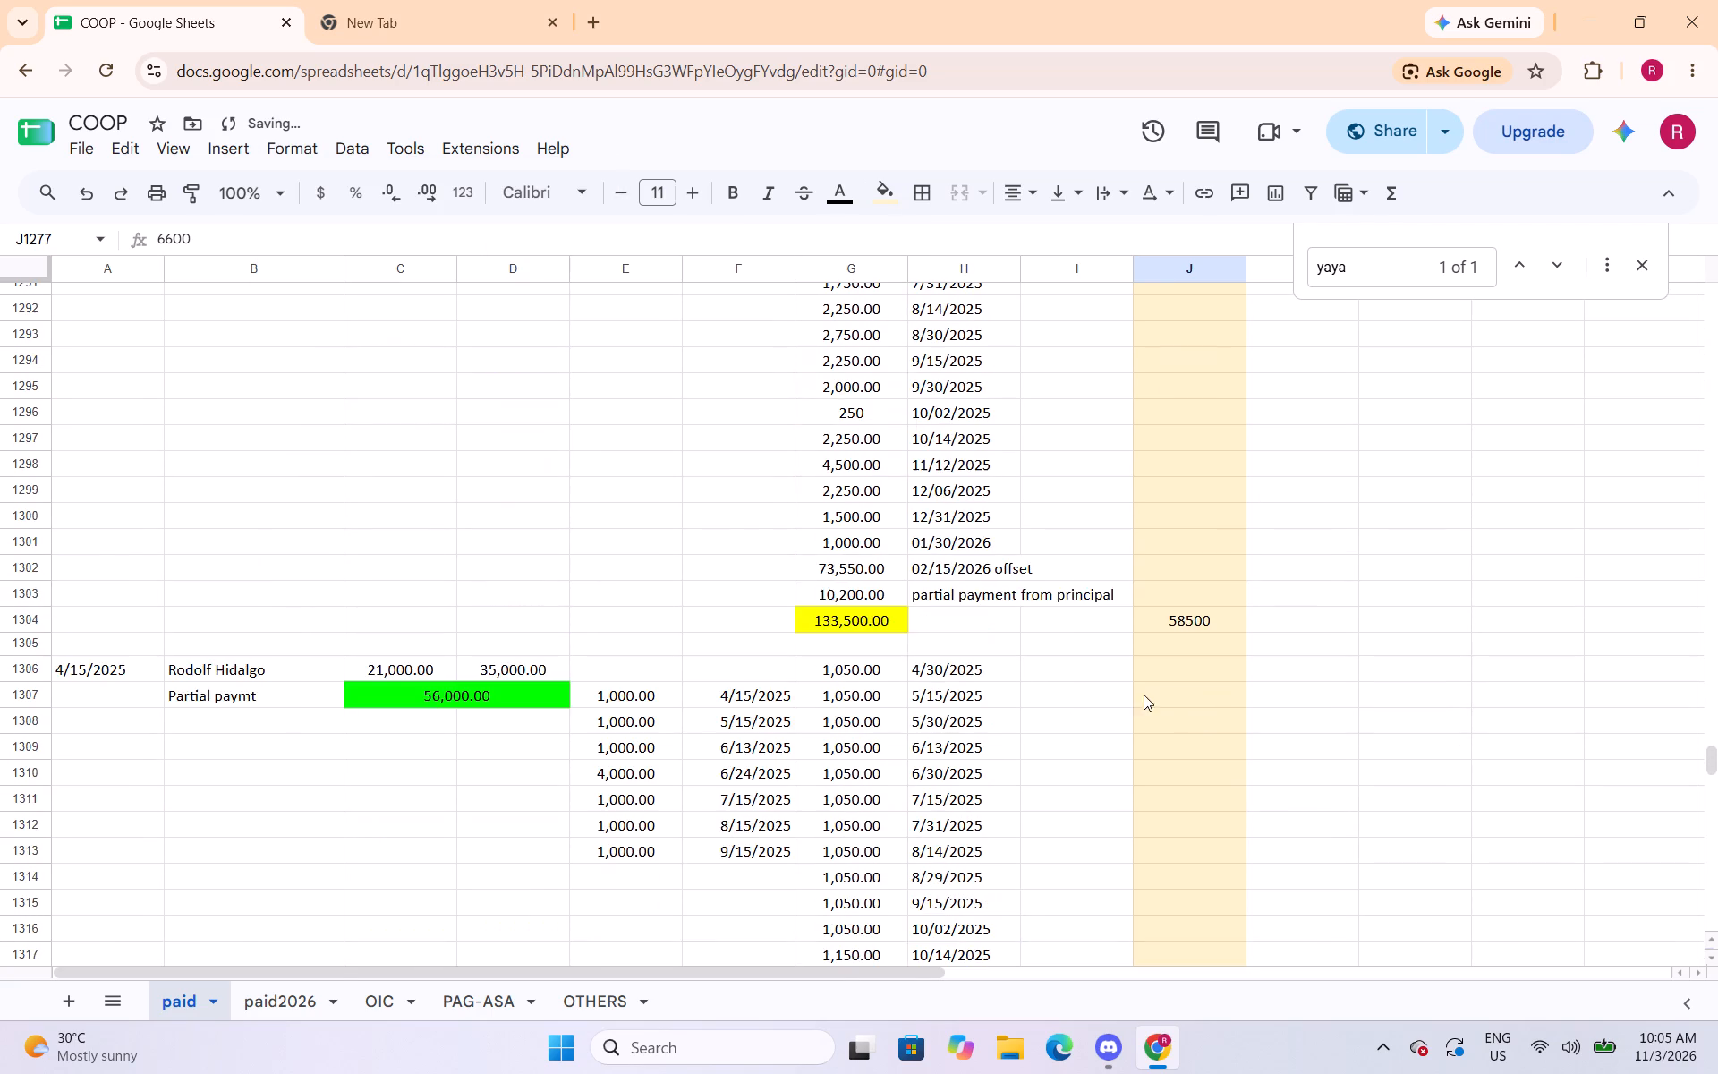
pyautogui.scroll(-2, 1166, 700)
pyautogui.scroll(1, 1244, 546)
pyautogui.click(1209, 523)
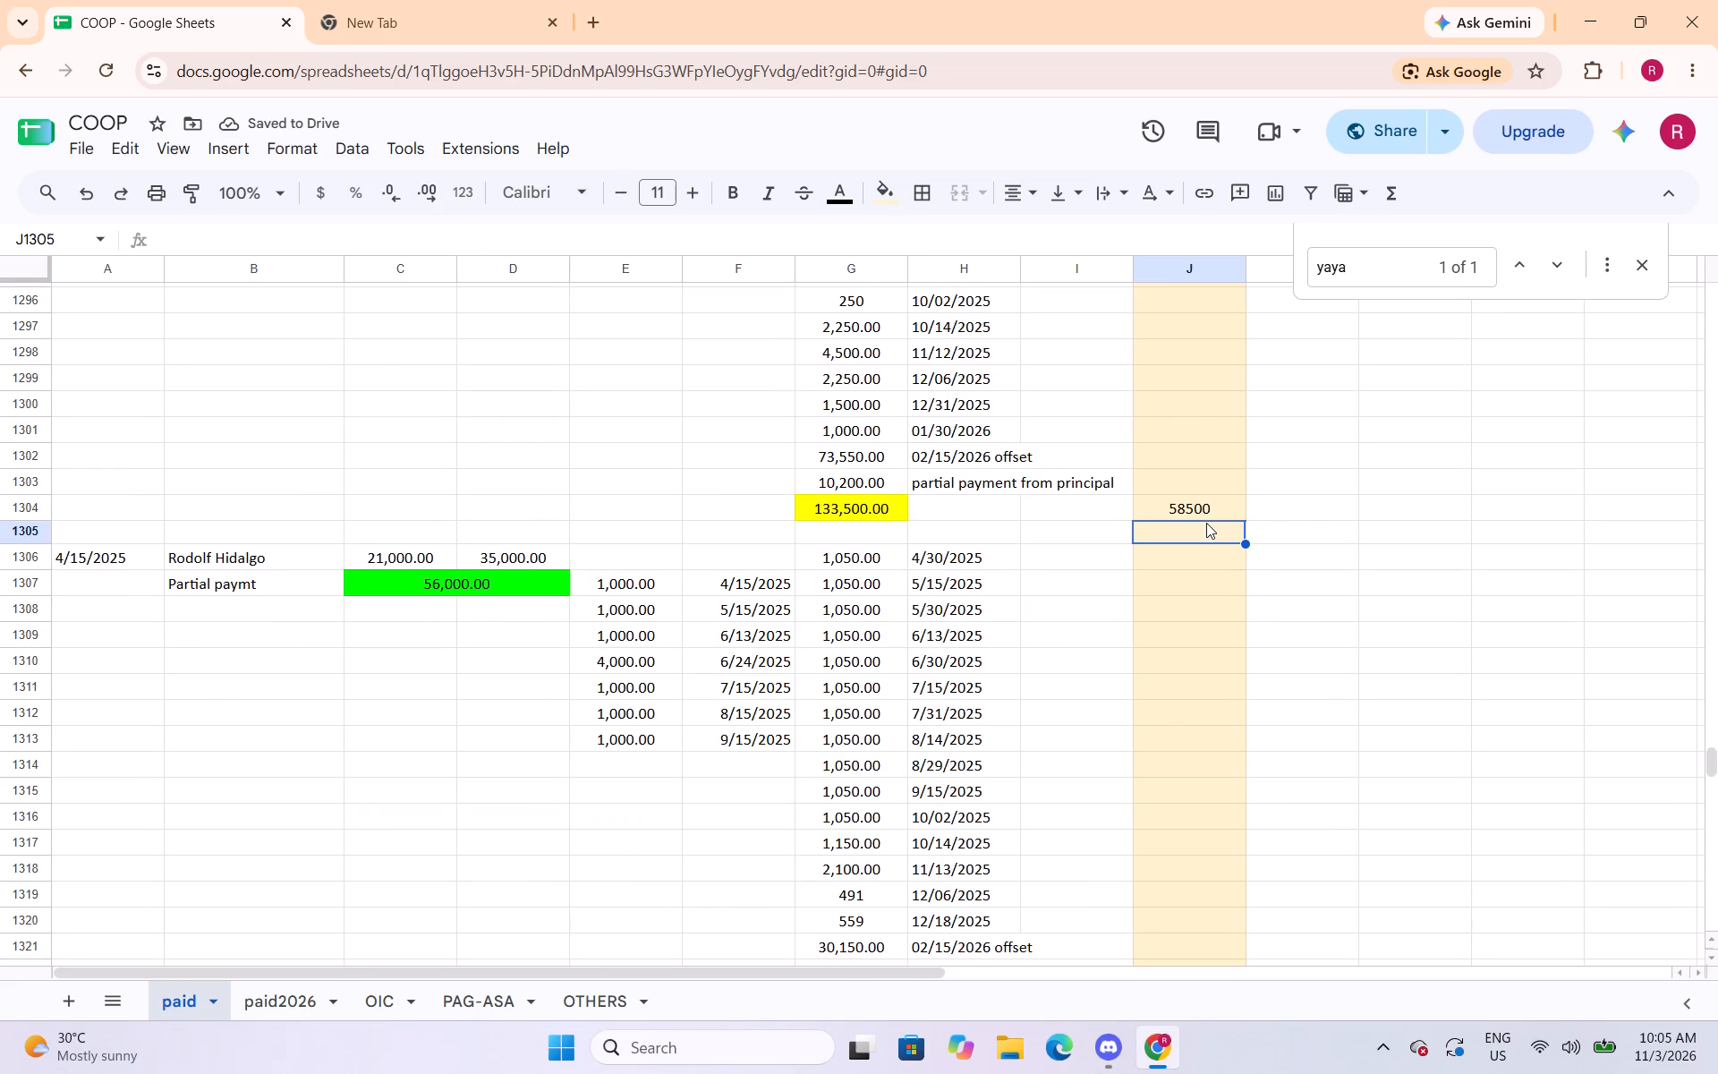
pyautogui.click(1221, 515)
pyautogui.click(279, 164)
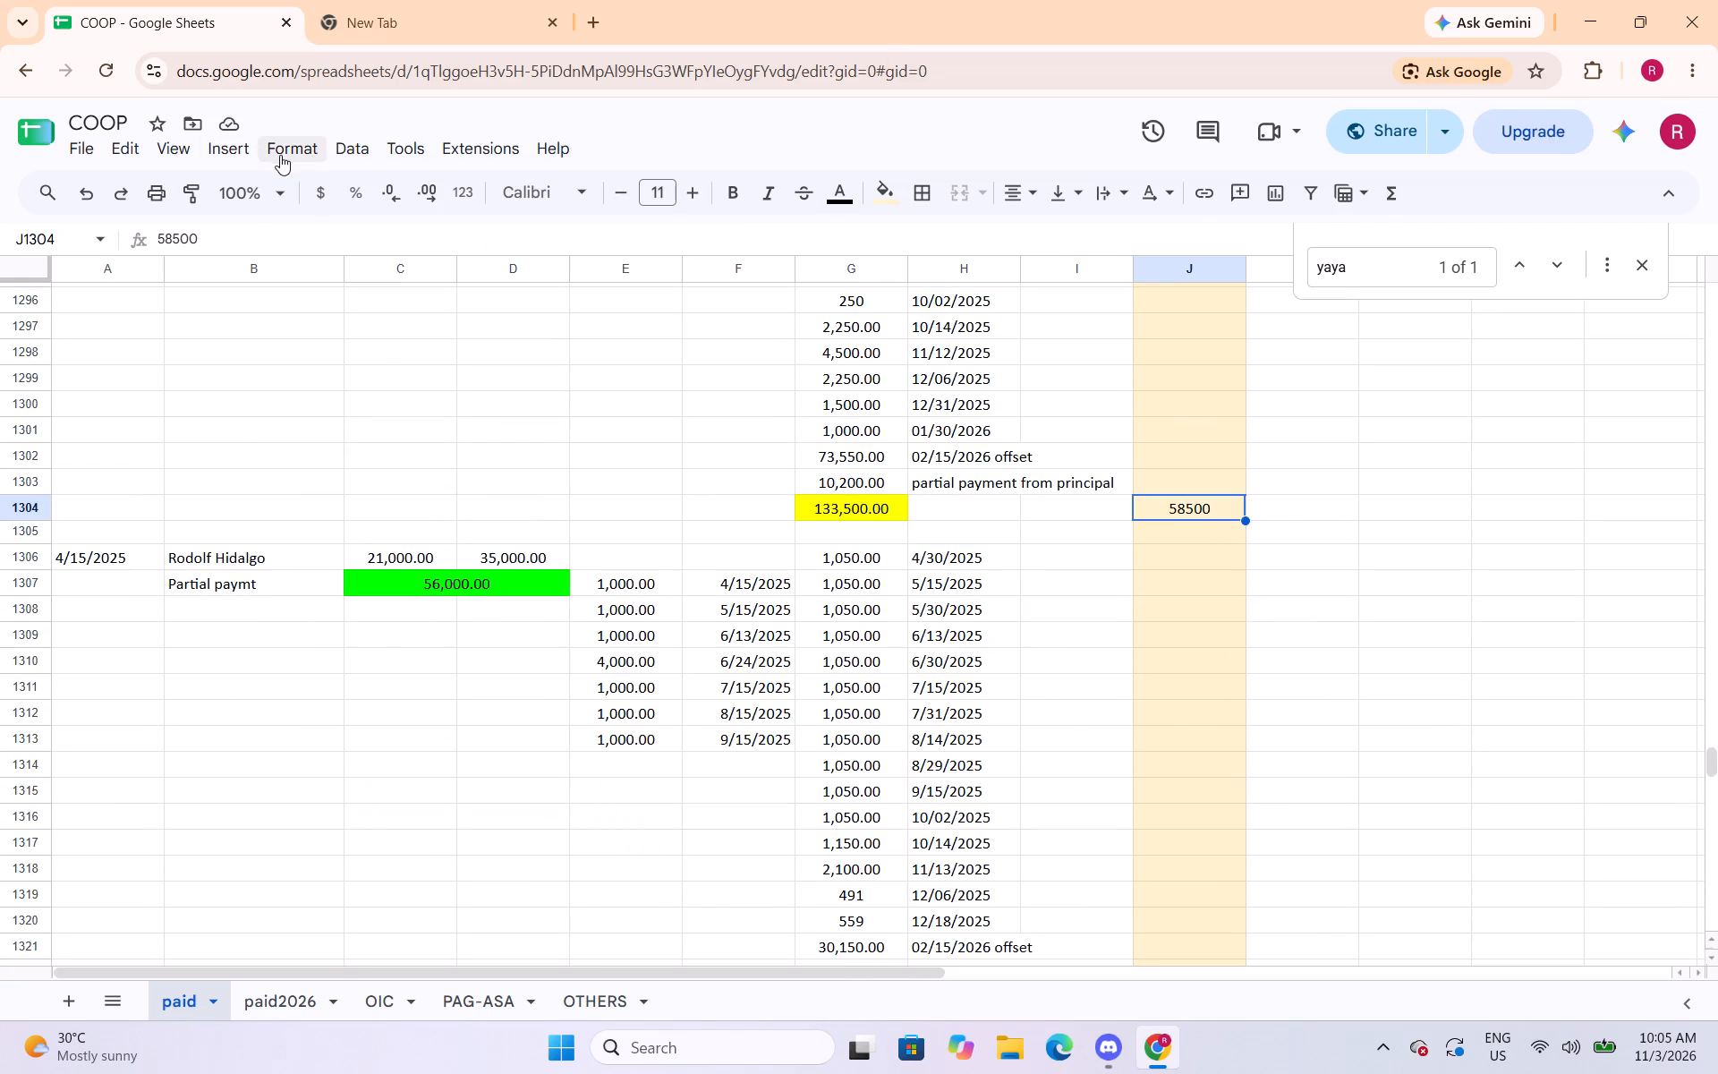
pyautogui.click(282, 153)
pyautogui.click(302, 244)
pyautogui.click(664, 342)
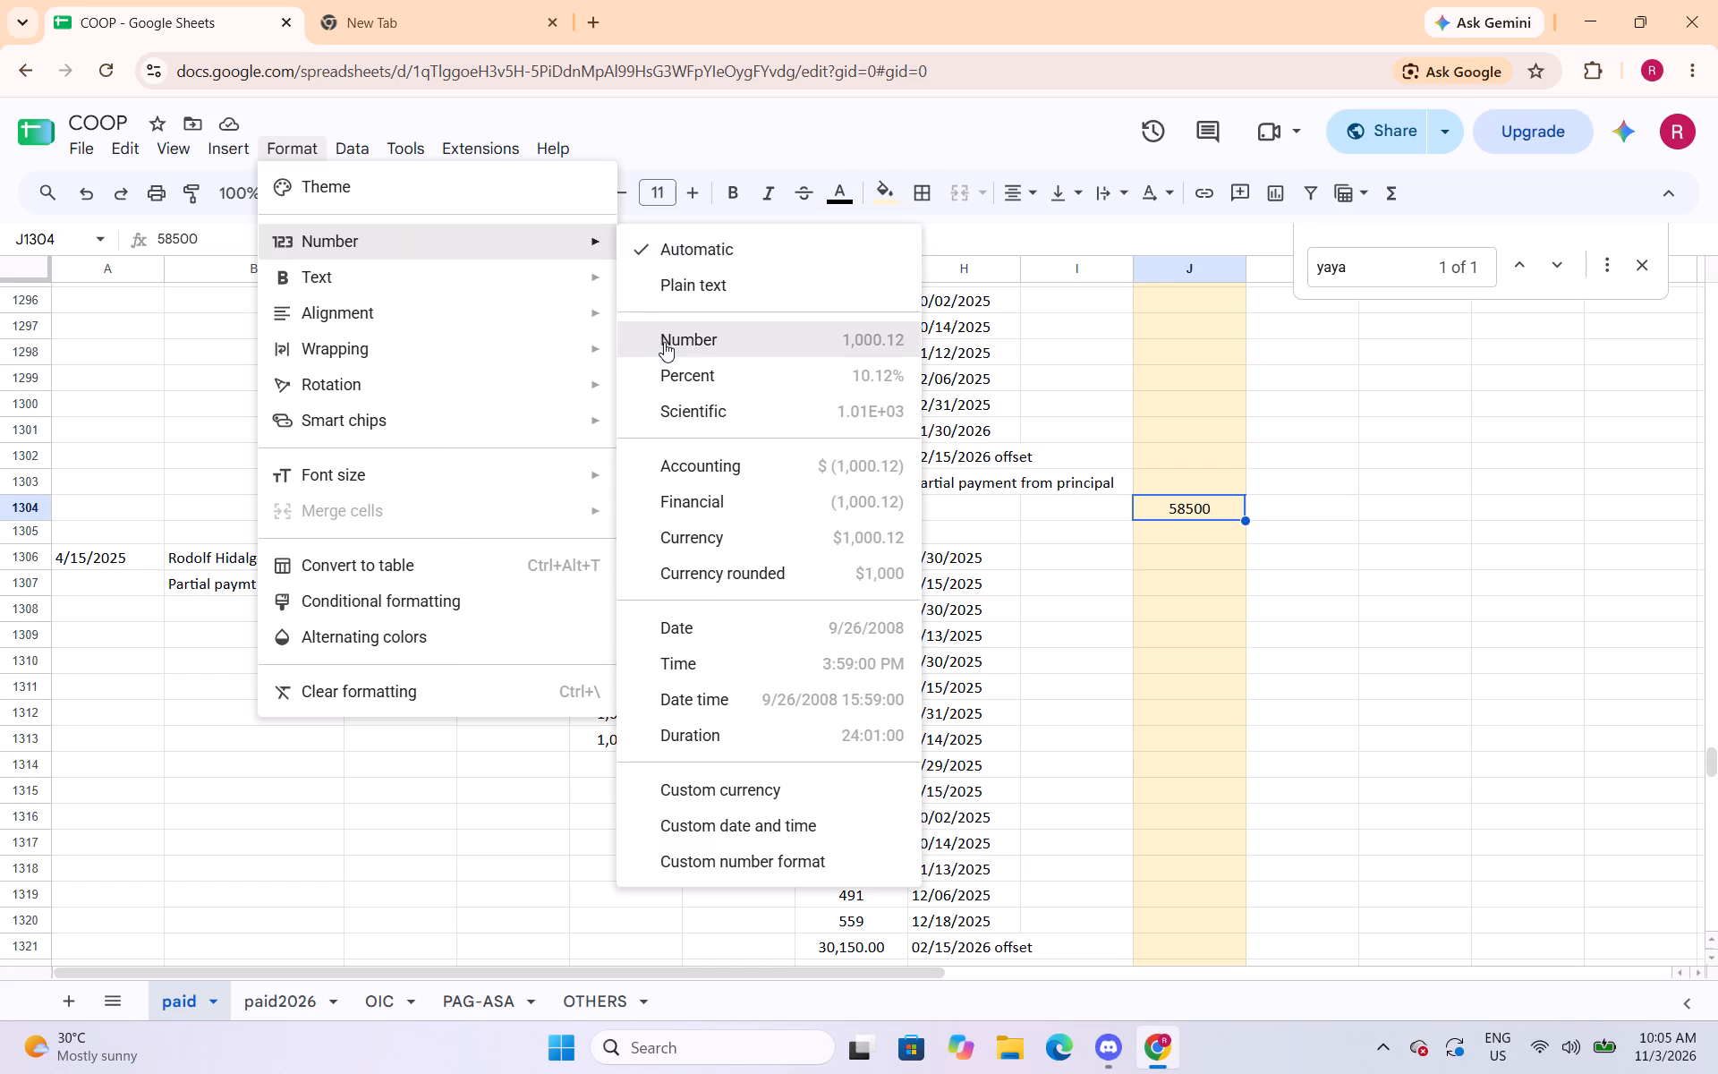
# Apply the Number format to the column J amounts in J1323 and J1333.
pyautogui.scroll(-2, 1229, 644)
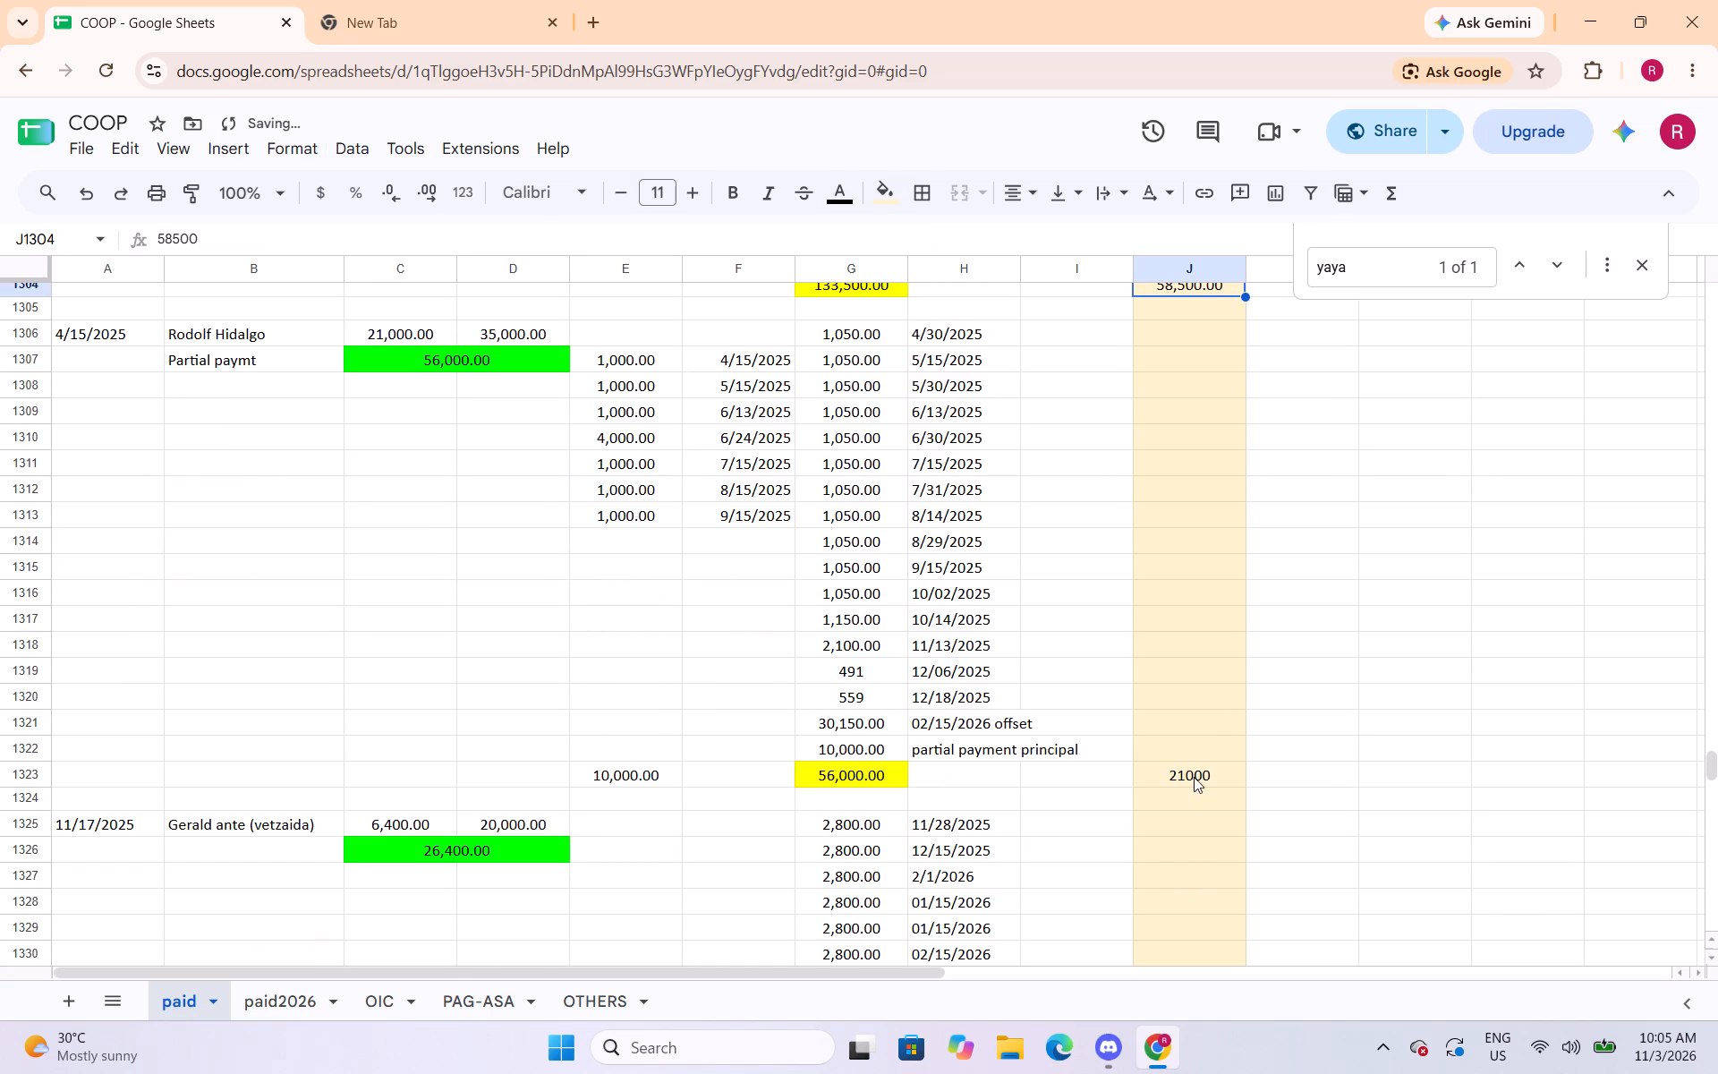
pyautogui.click(1194, 777)
pyautogui.click(272, 148)
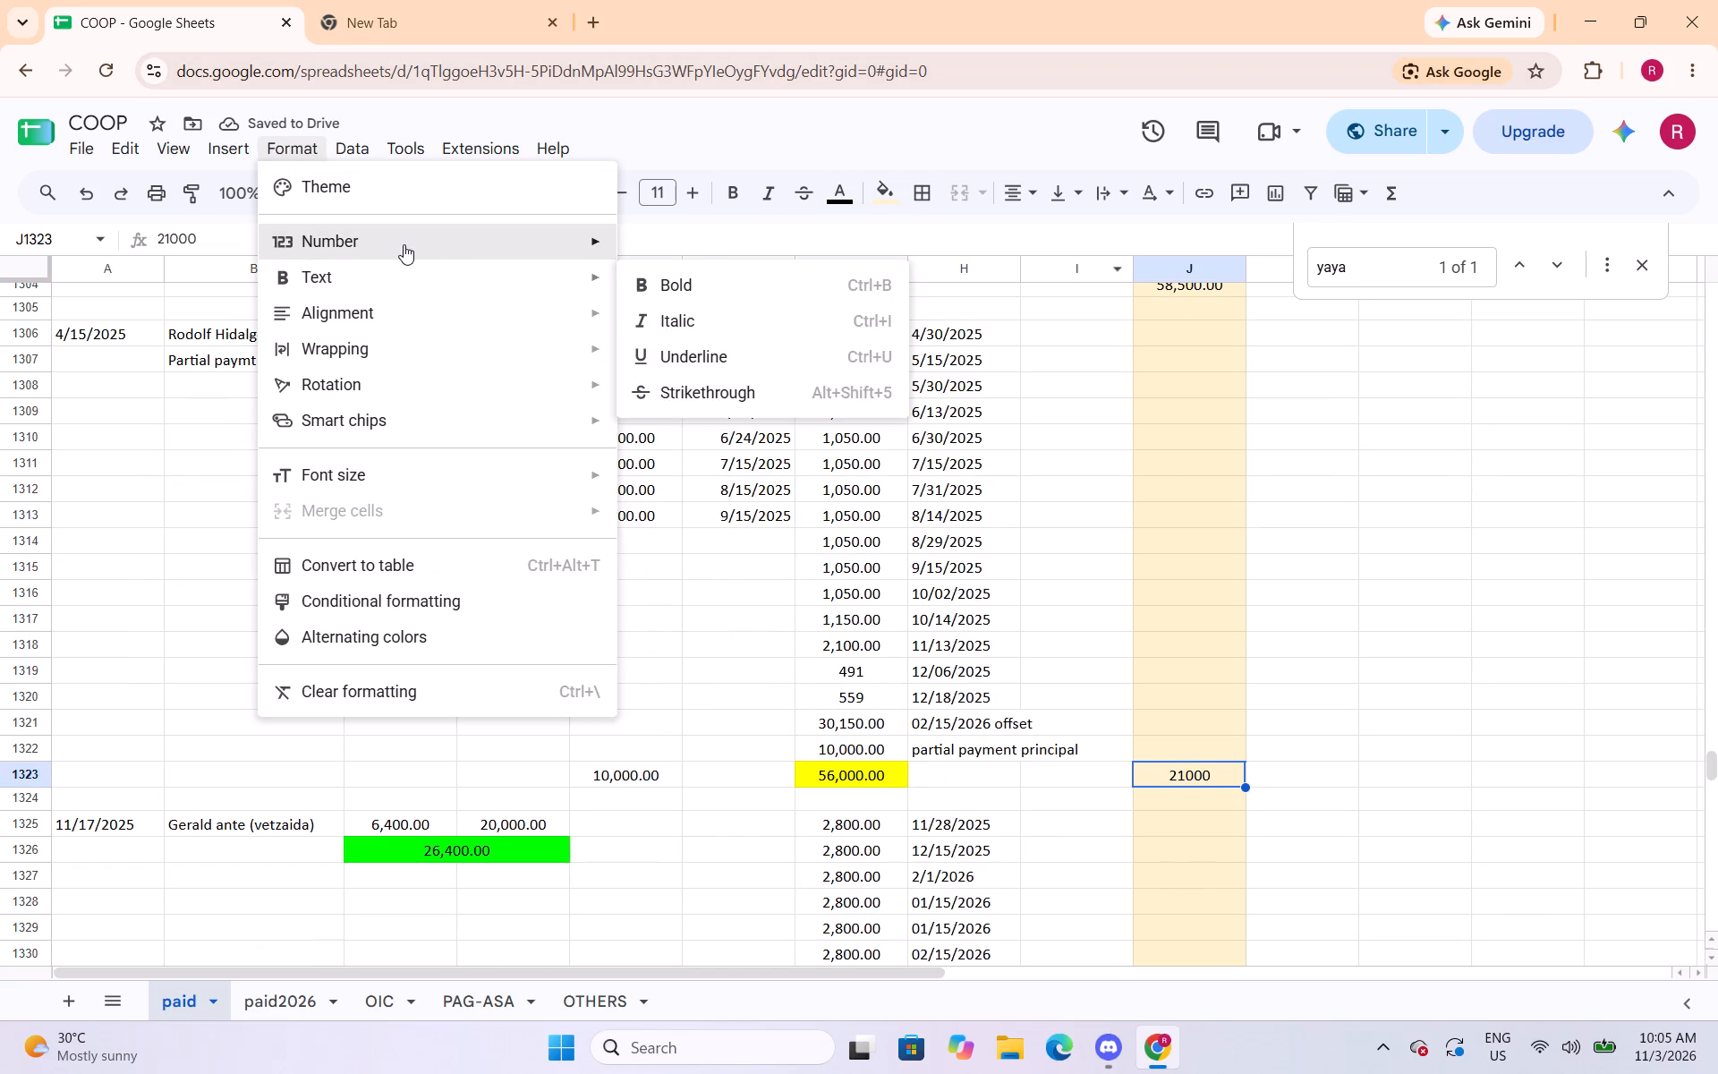
pyautogui.click(725, 335)
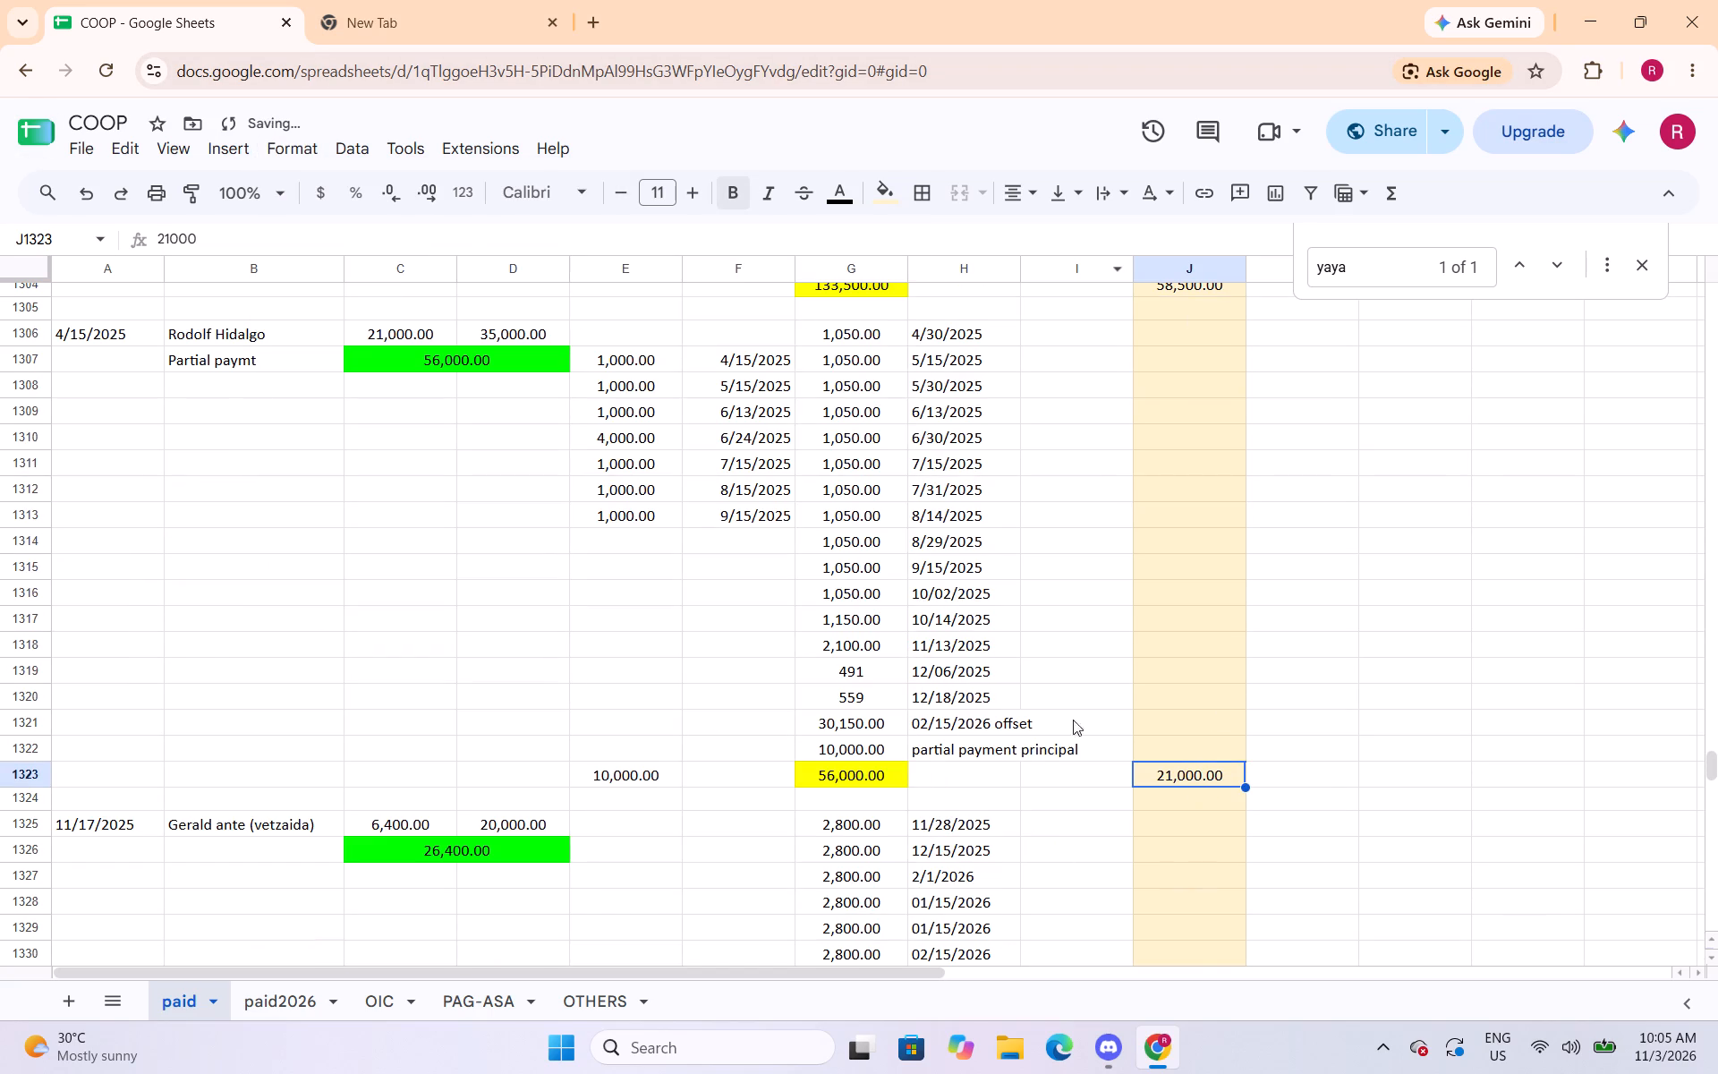
pyautogui.scroll(-3, 1061, 648)
pyautogui.click(1191, 698)
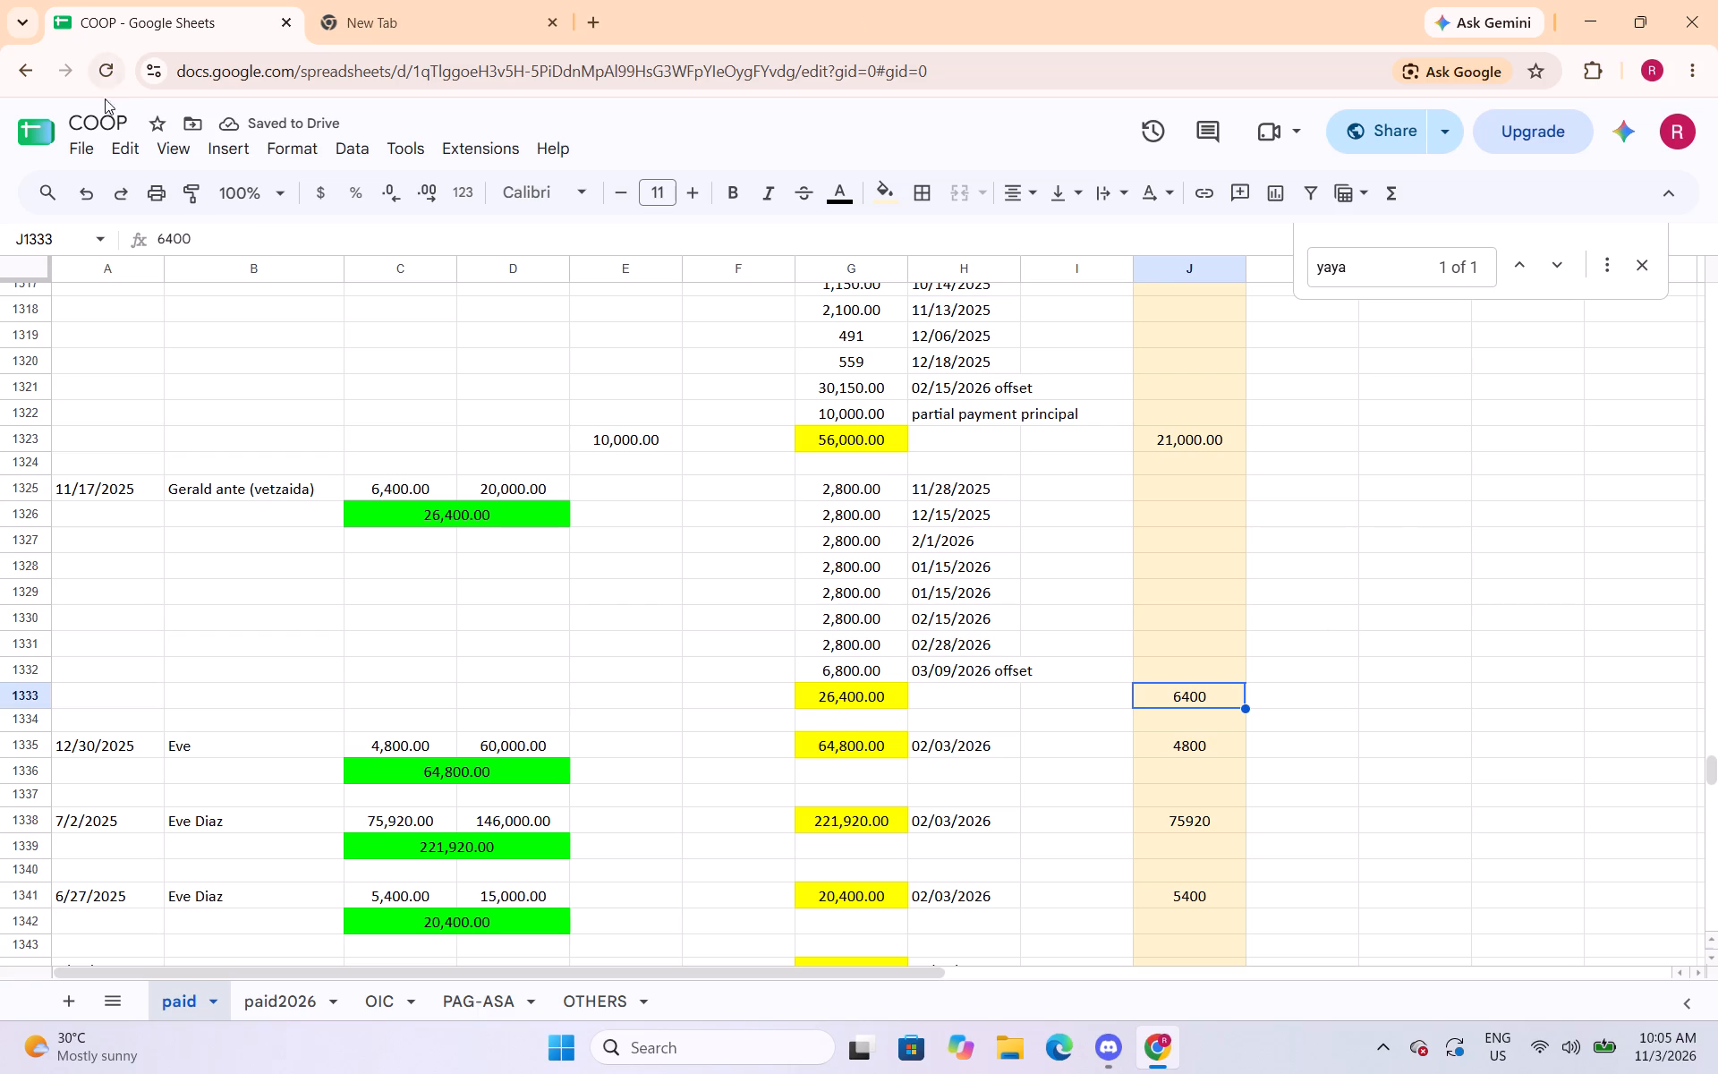
pyautogui.click(305, 151)
pyautogui.click(307, 245)
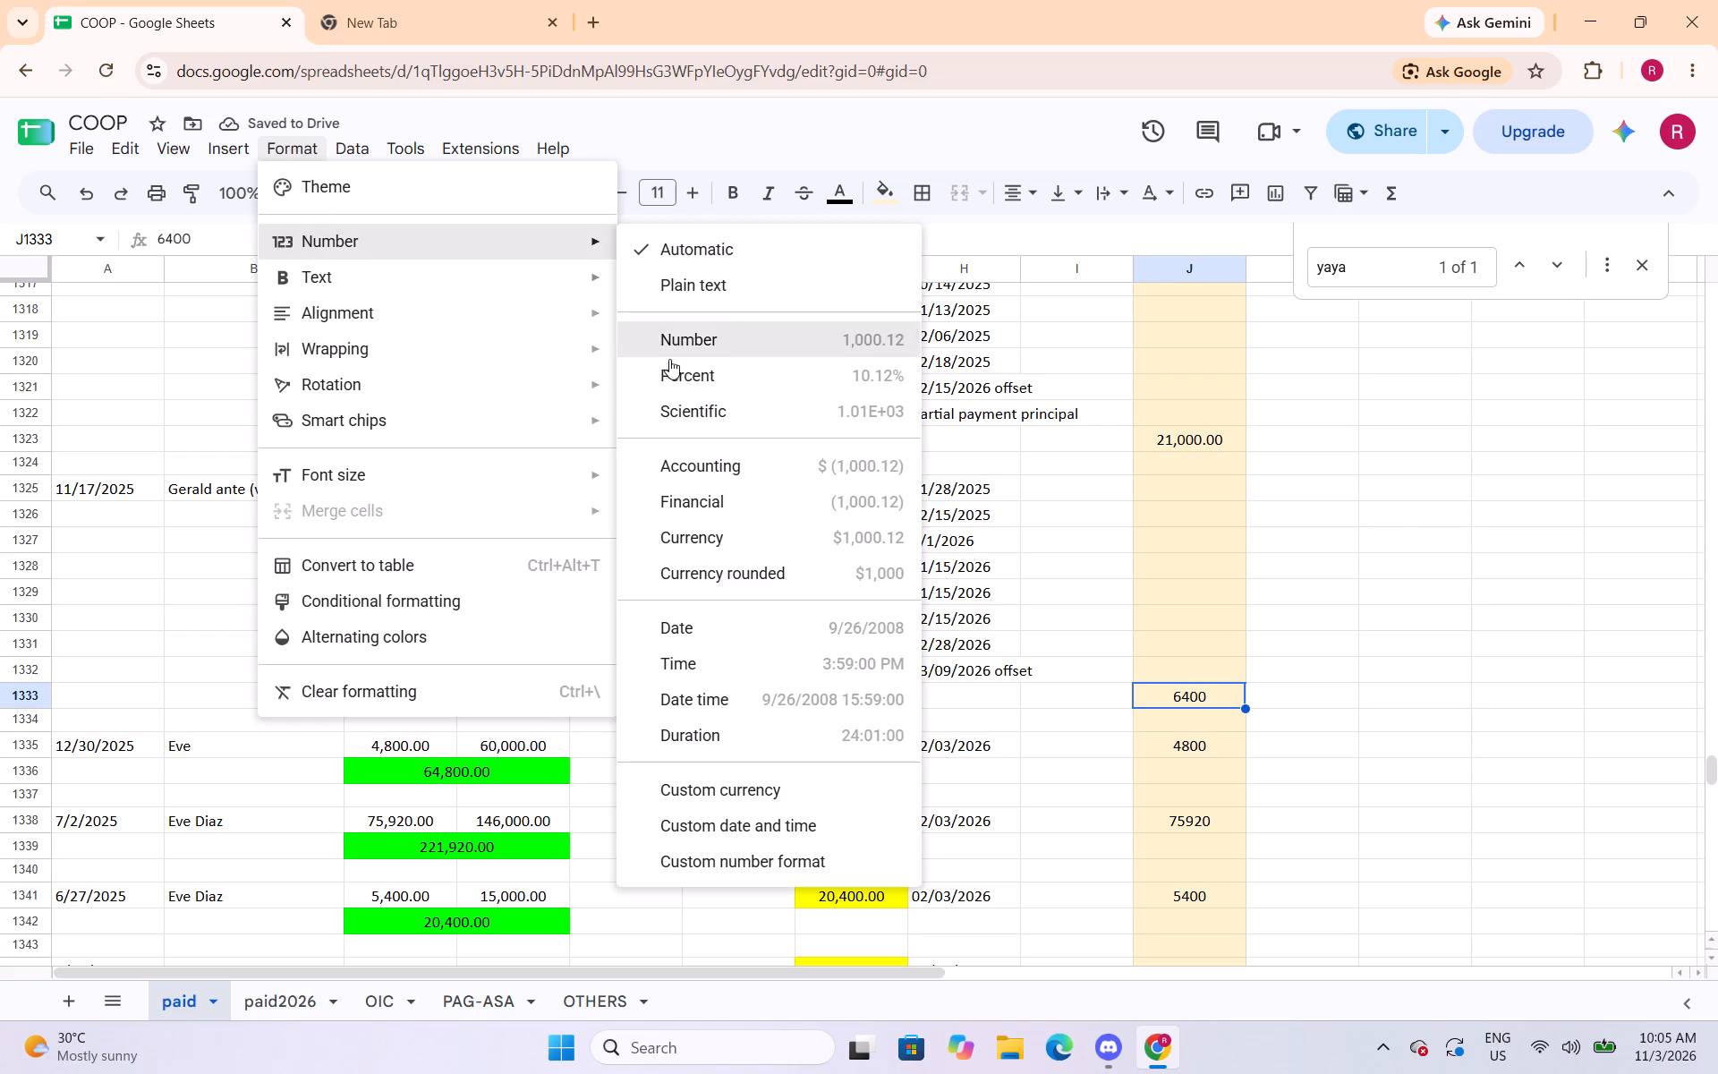
pyautogui.click(668, 341)
# Apply the Number format to the column J amounts in J1335 and J1338.
pyautogui.click(1213, 754)
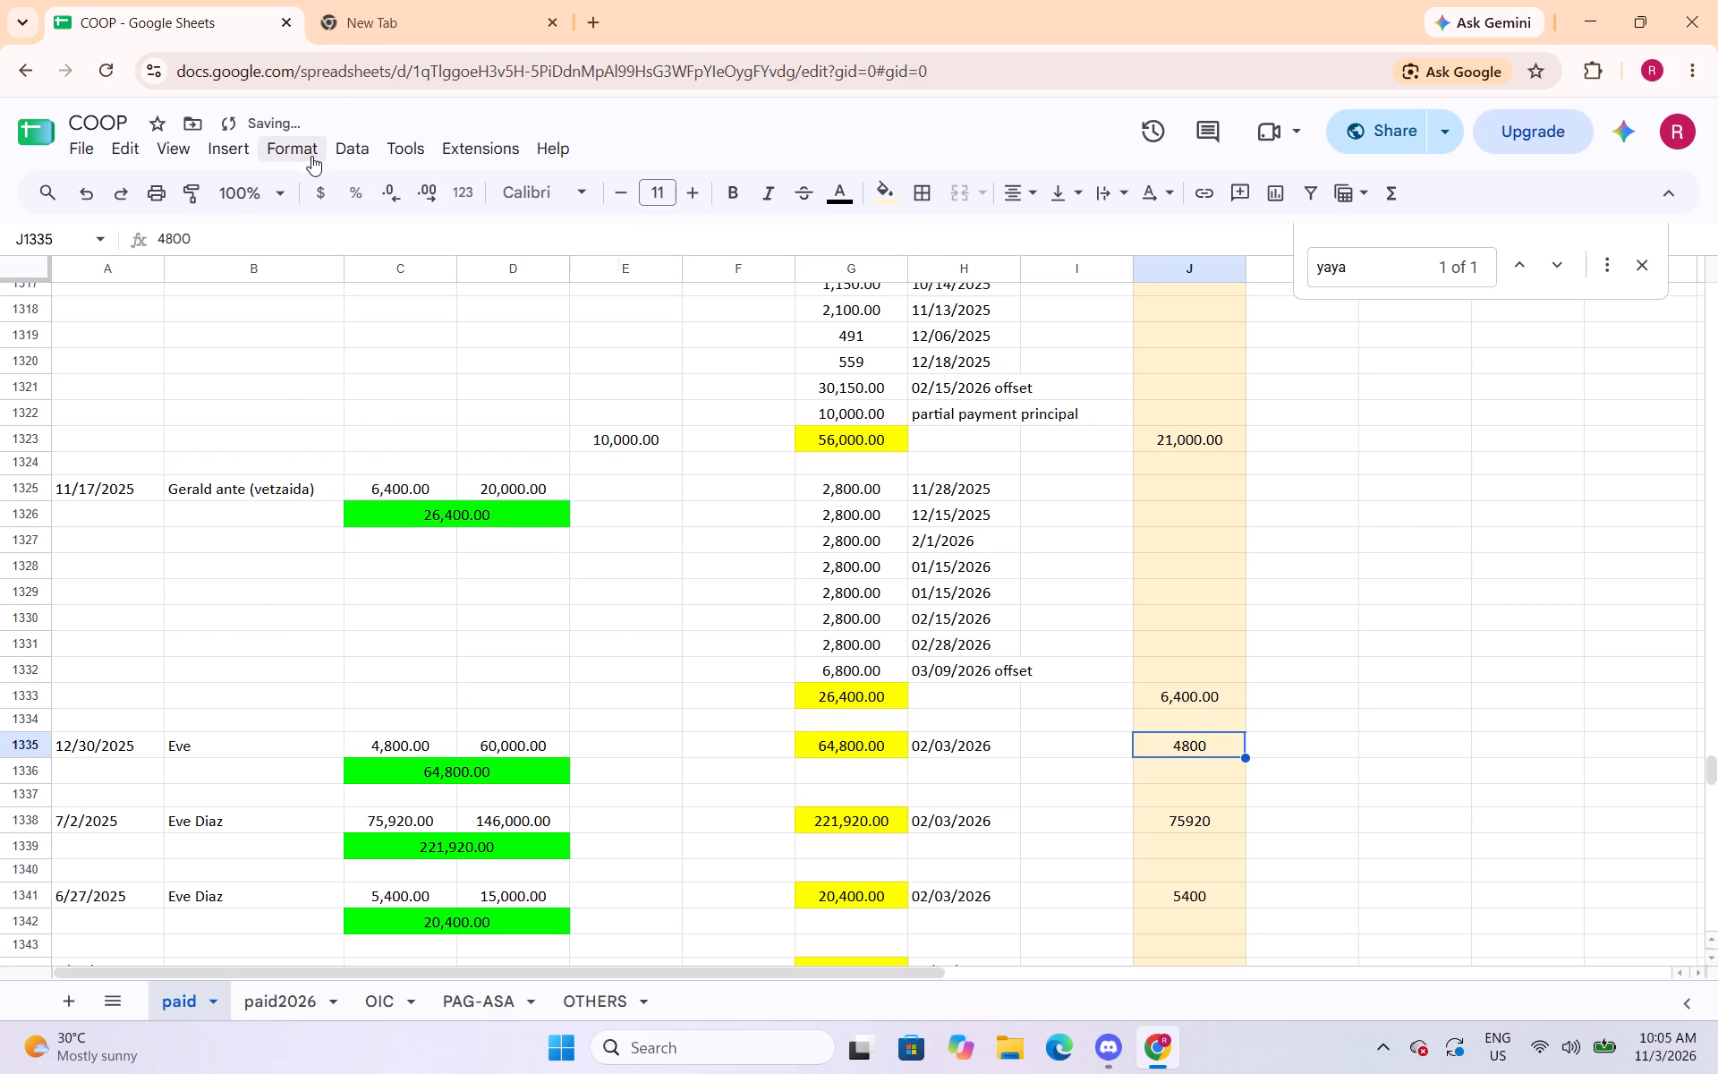
pyautogui.click(311, 156)
pyautogui.click(347, 239)
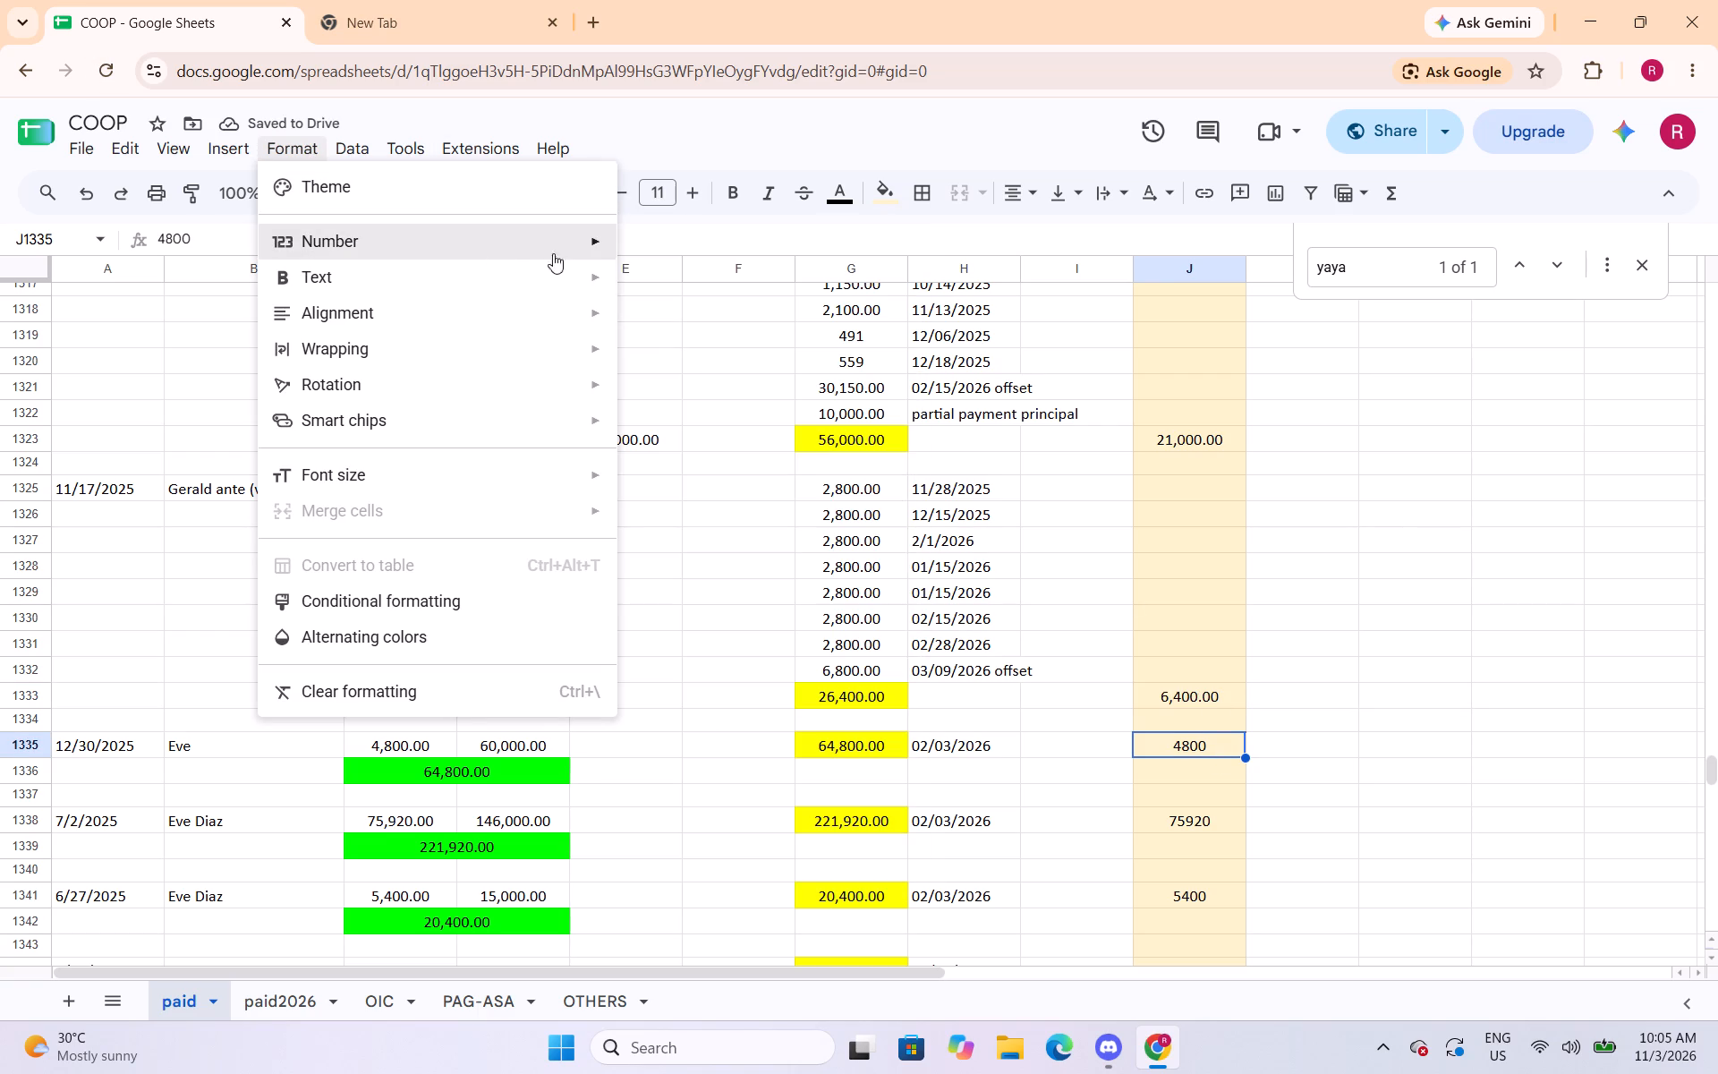
pyautogui.click(659, 333)
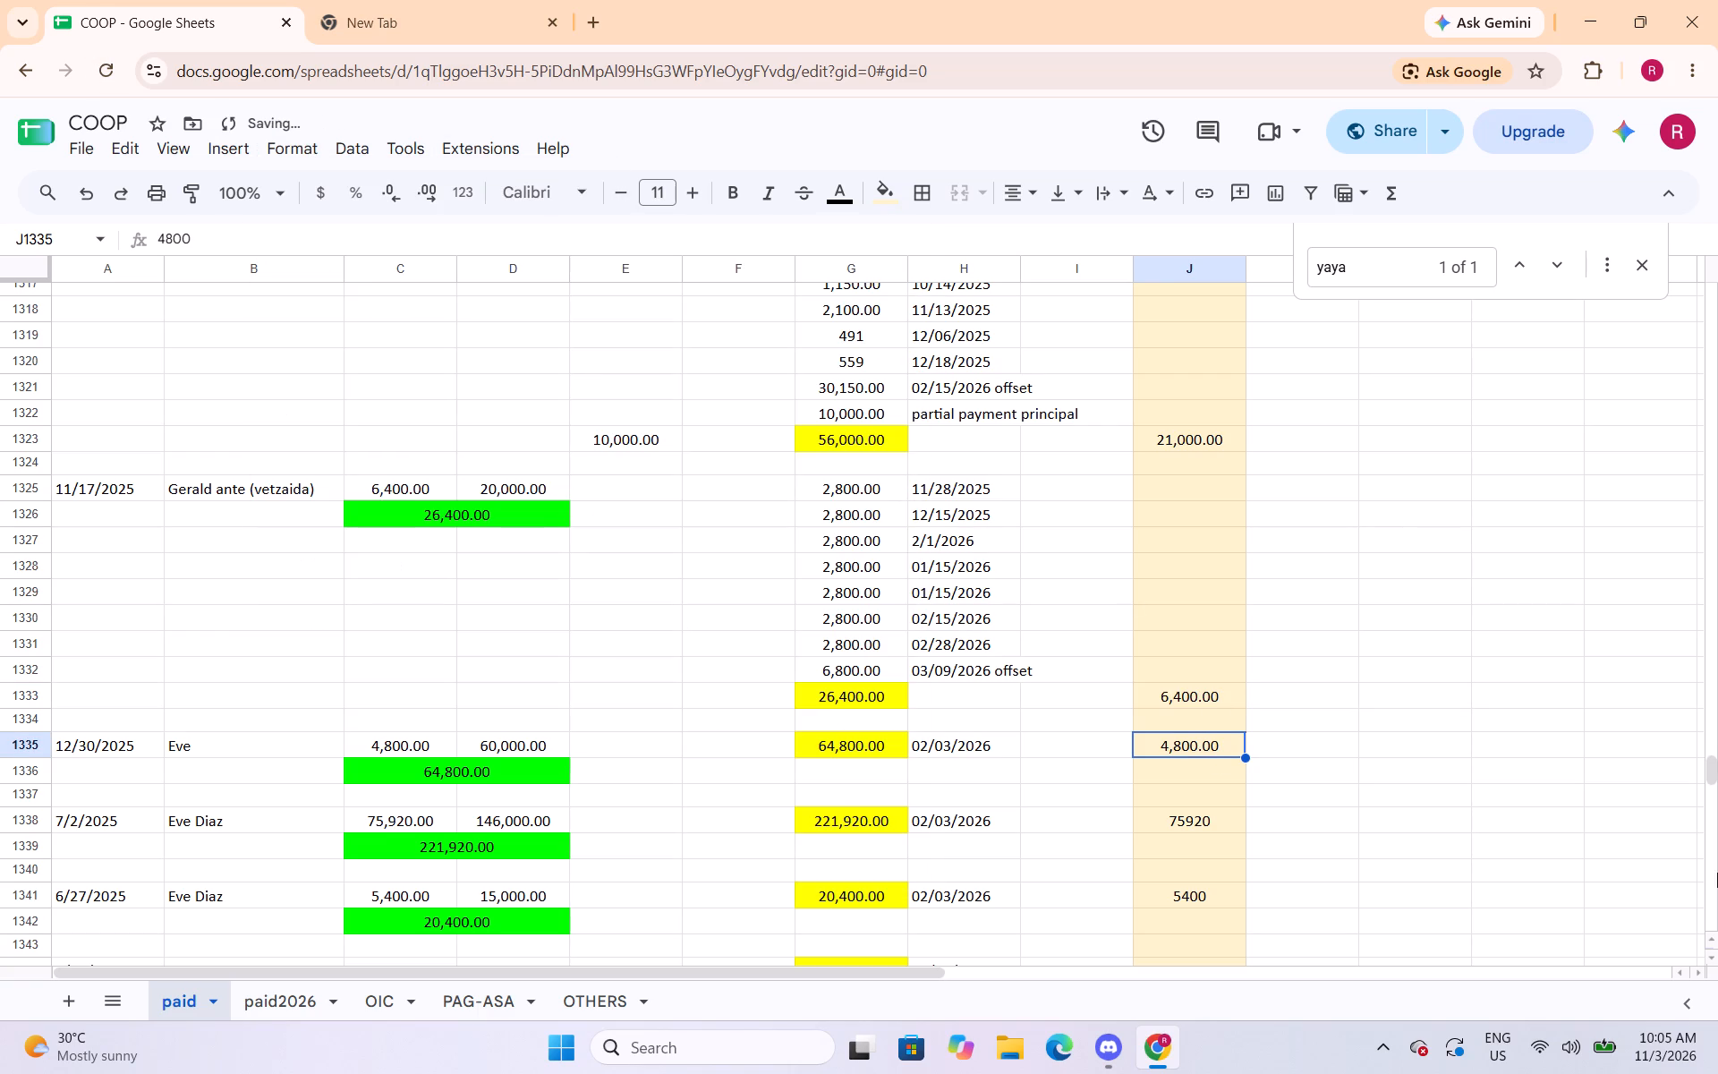
pyautogui.scroll(-2, 1244, 785)
pyautogui.click(1187, 598)
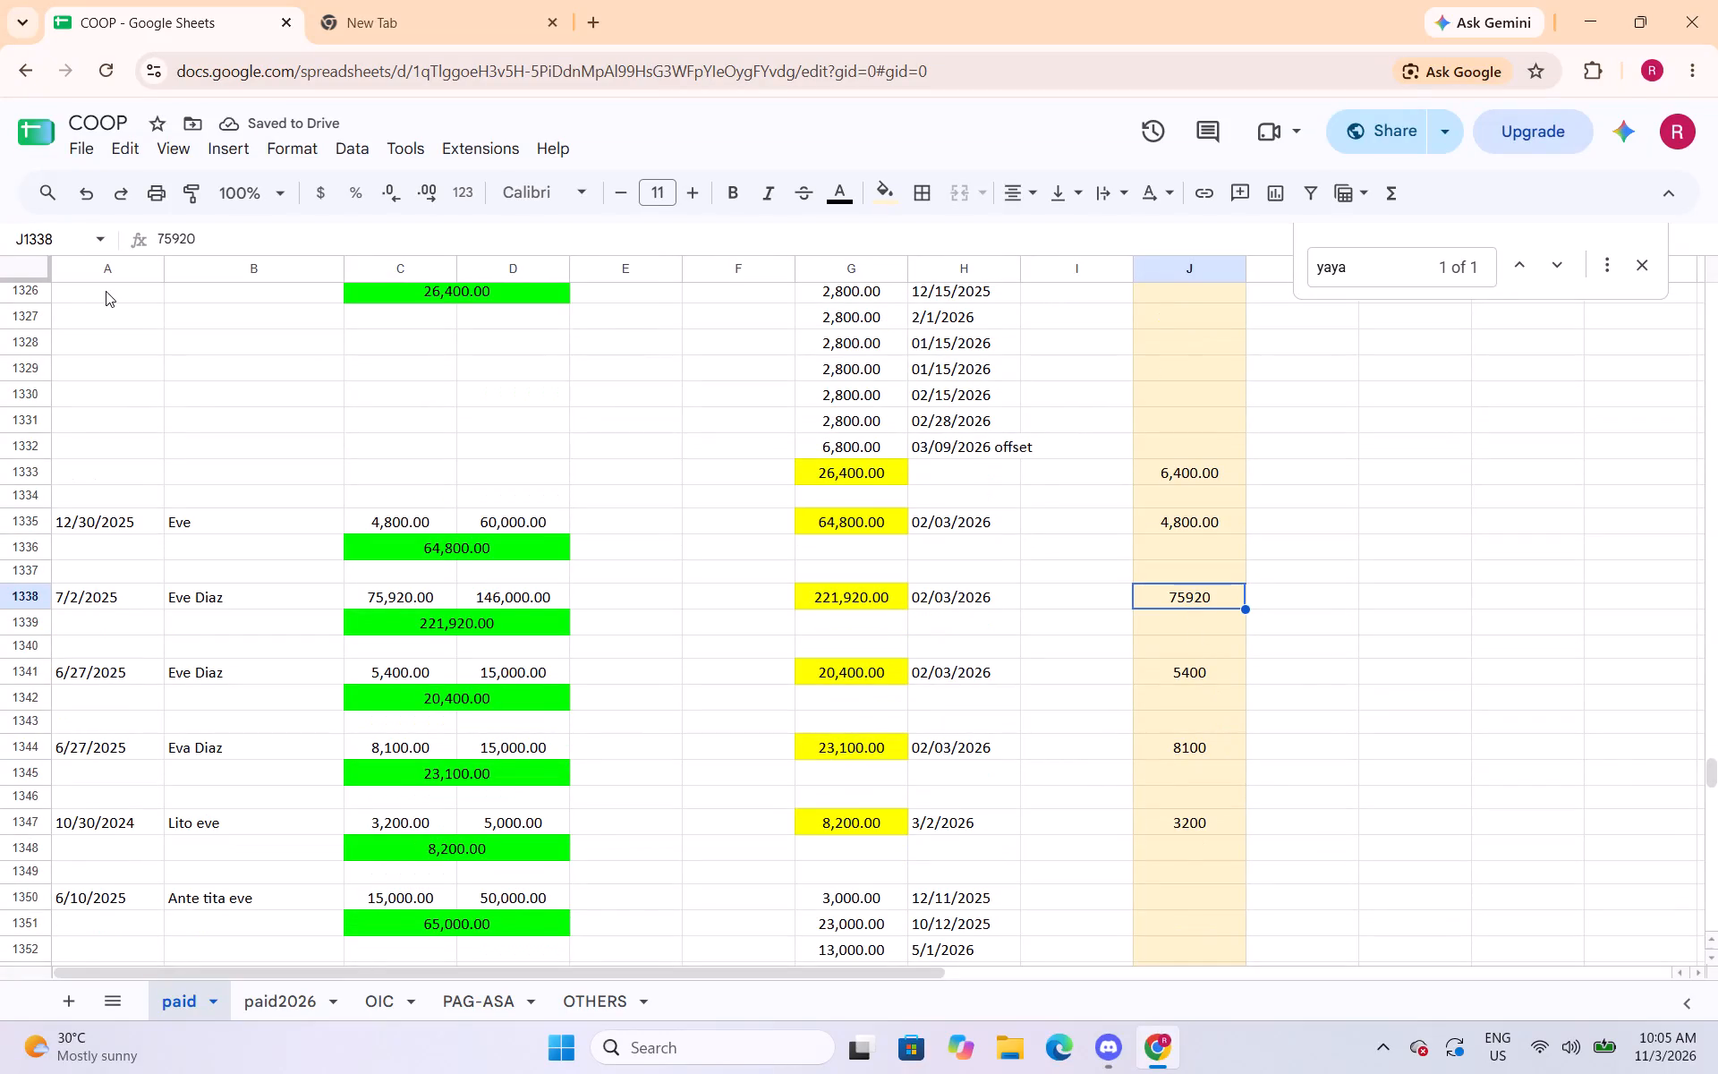
pyautogui.click(260, 149)
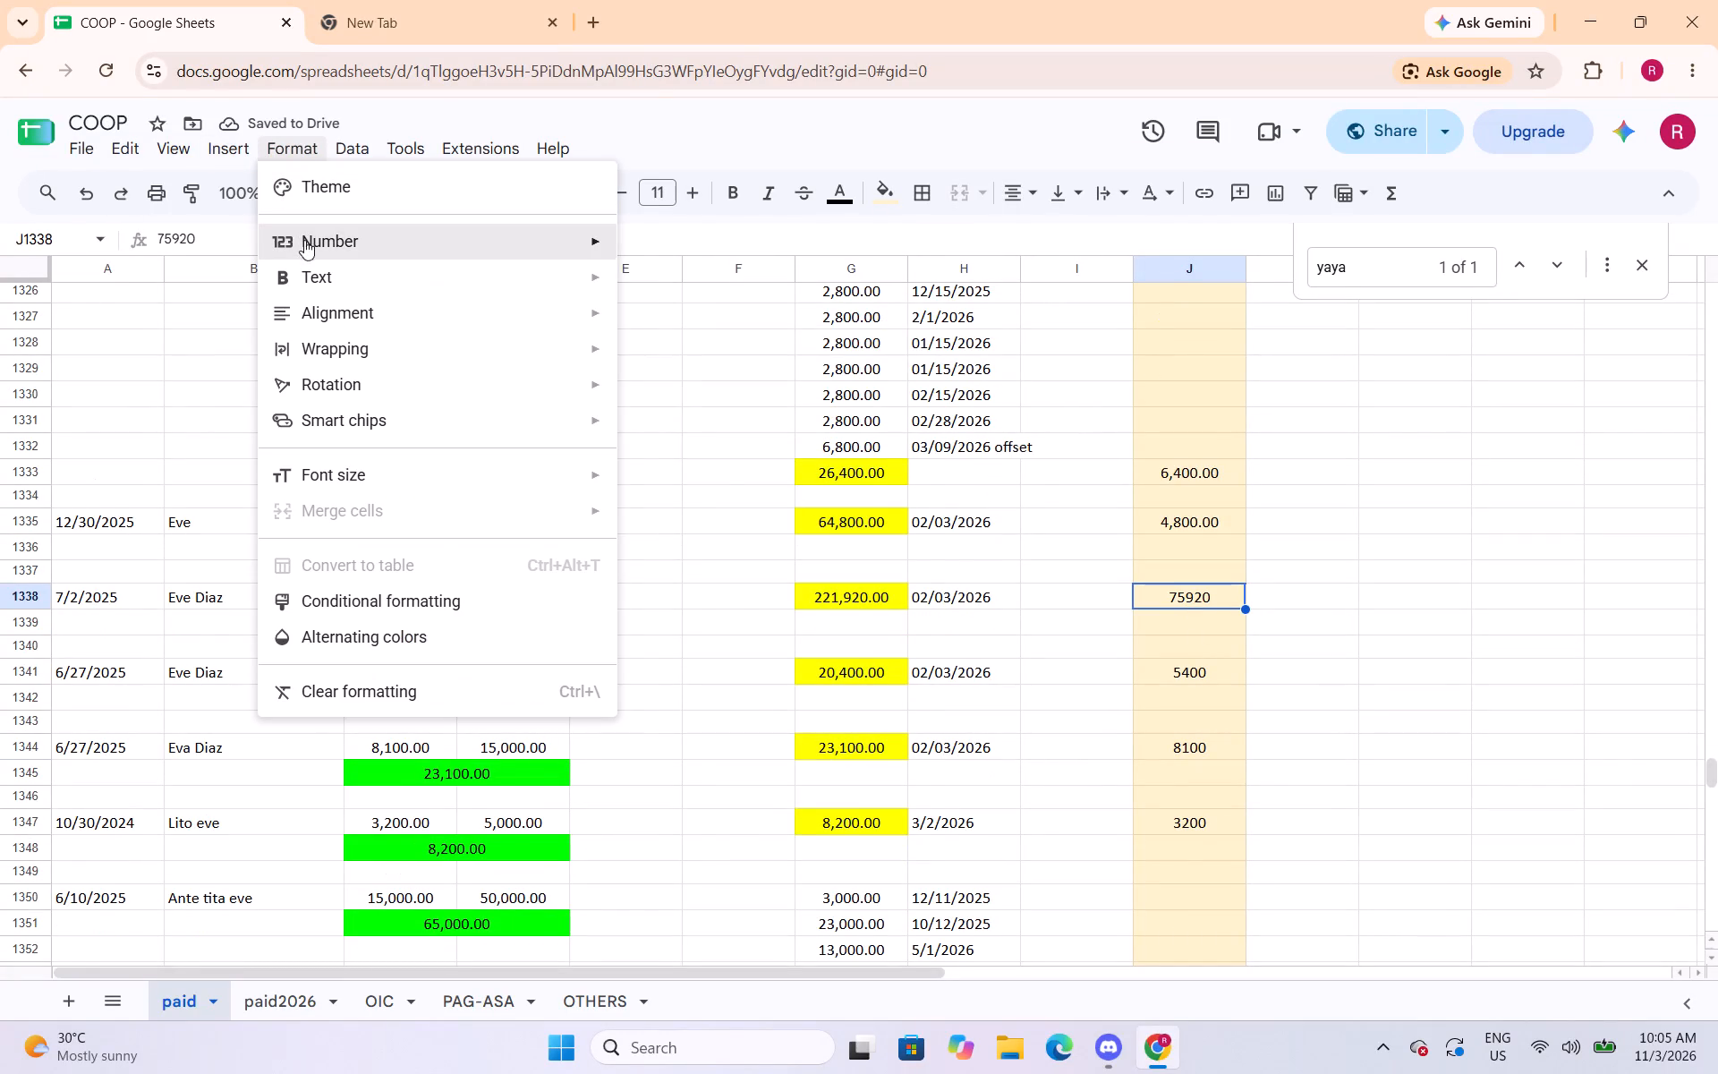
pyautogui.click(719, 343)
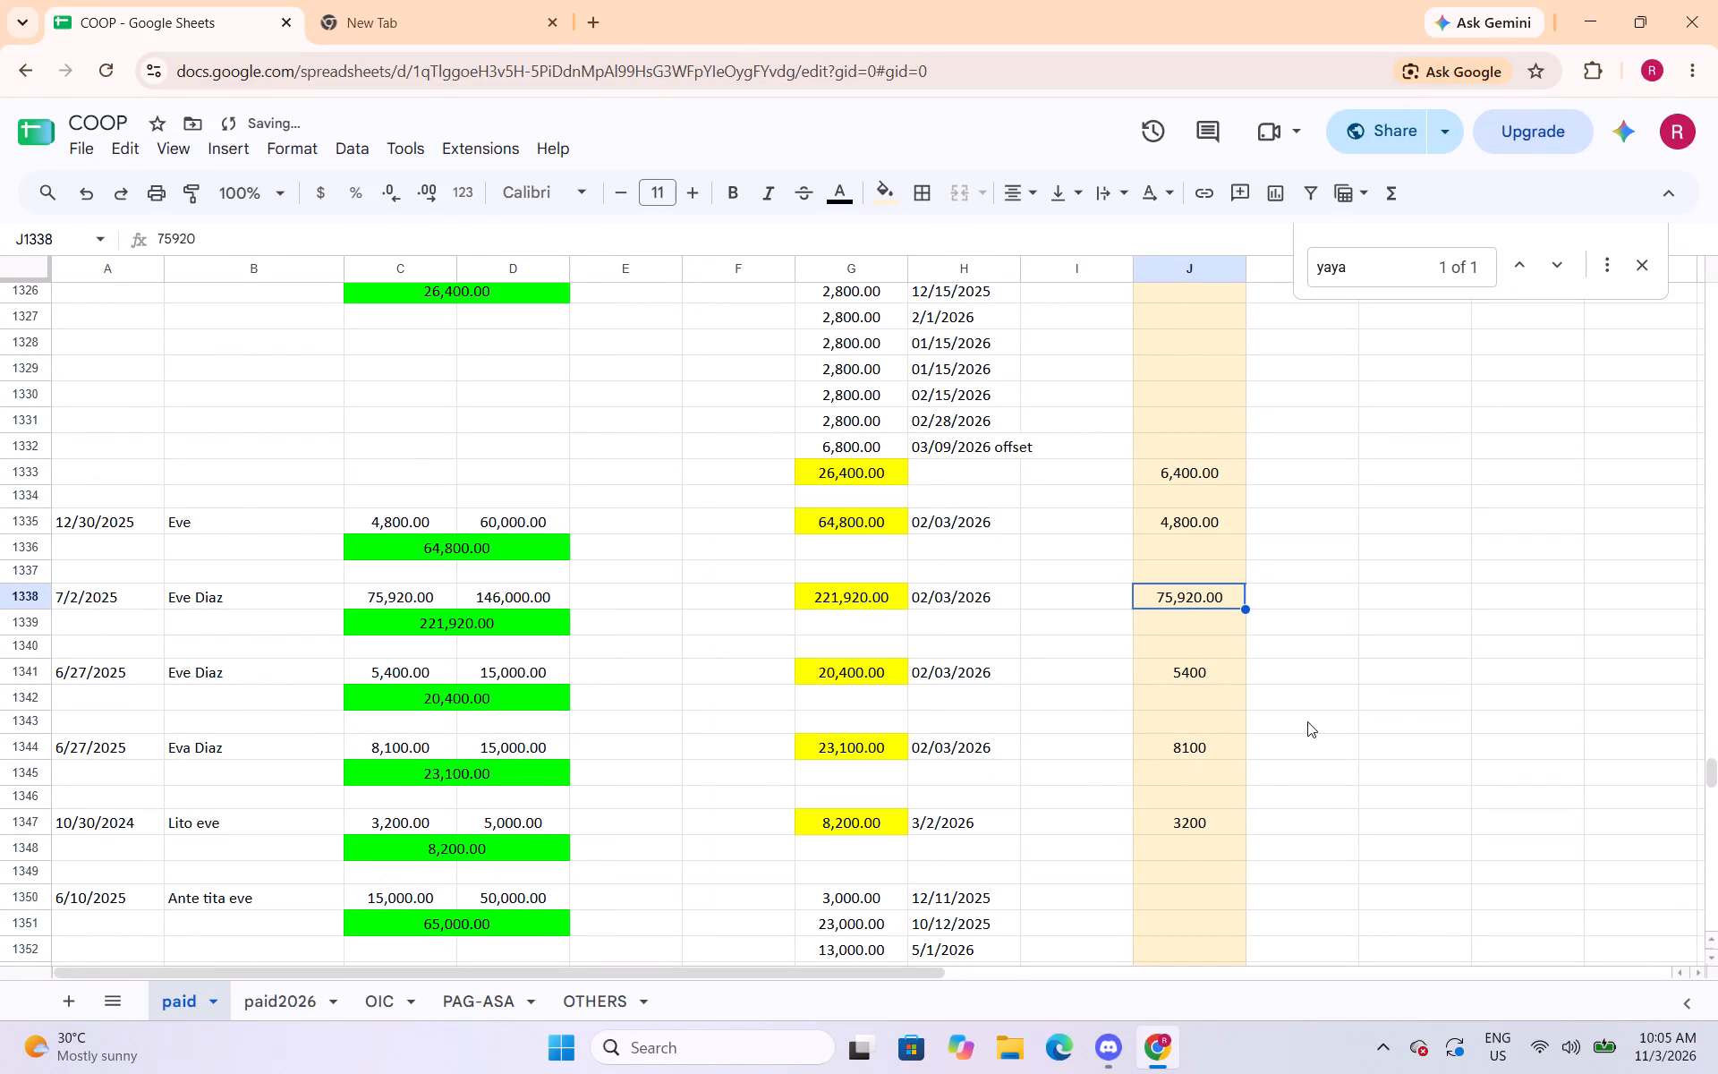
# Apply the Number format to the column J amounts in J1341 and J1344.
pyautogui.click(1194, 677)
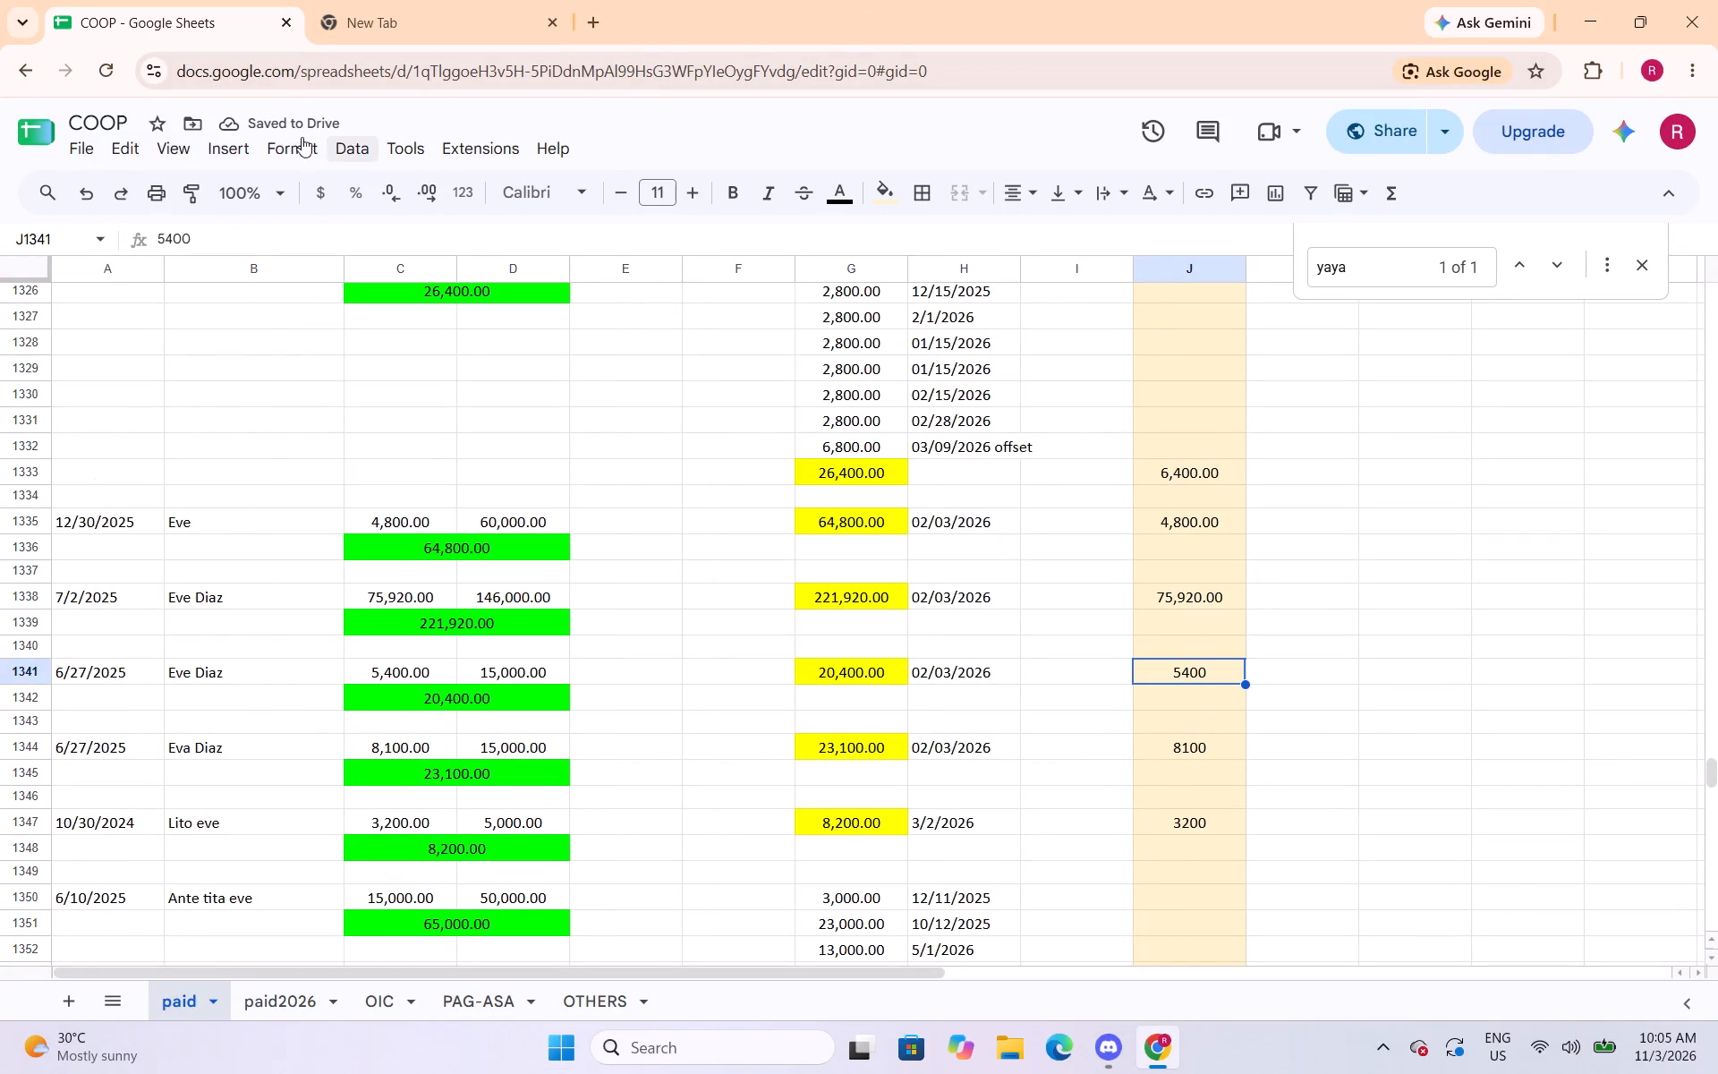
pyautogui.click(299, 144)
pyautogui.click(718, 340)
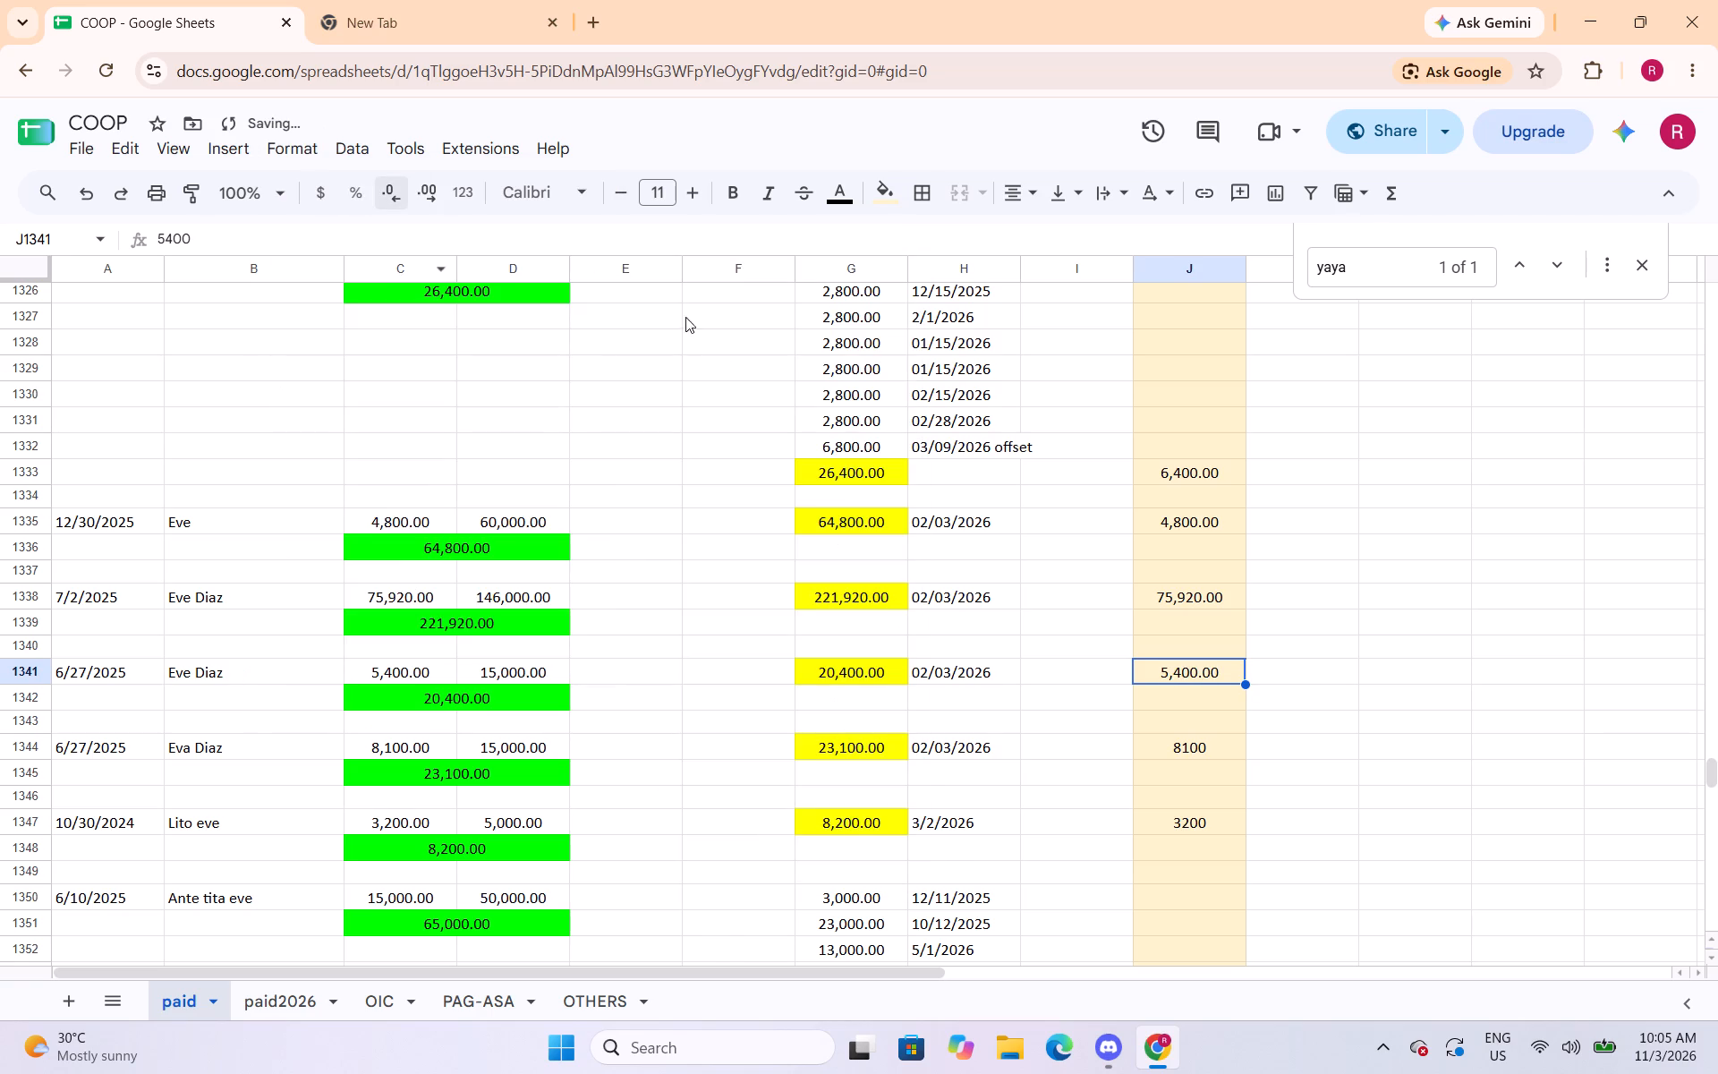
pyautogui.scroll(-3, 1070, 656)
pyautogui.click(1201, 412)
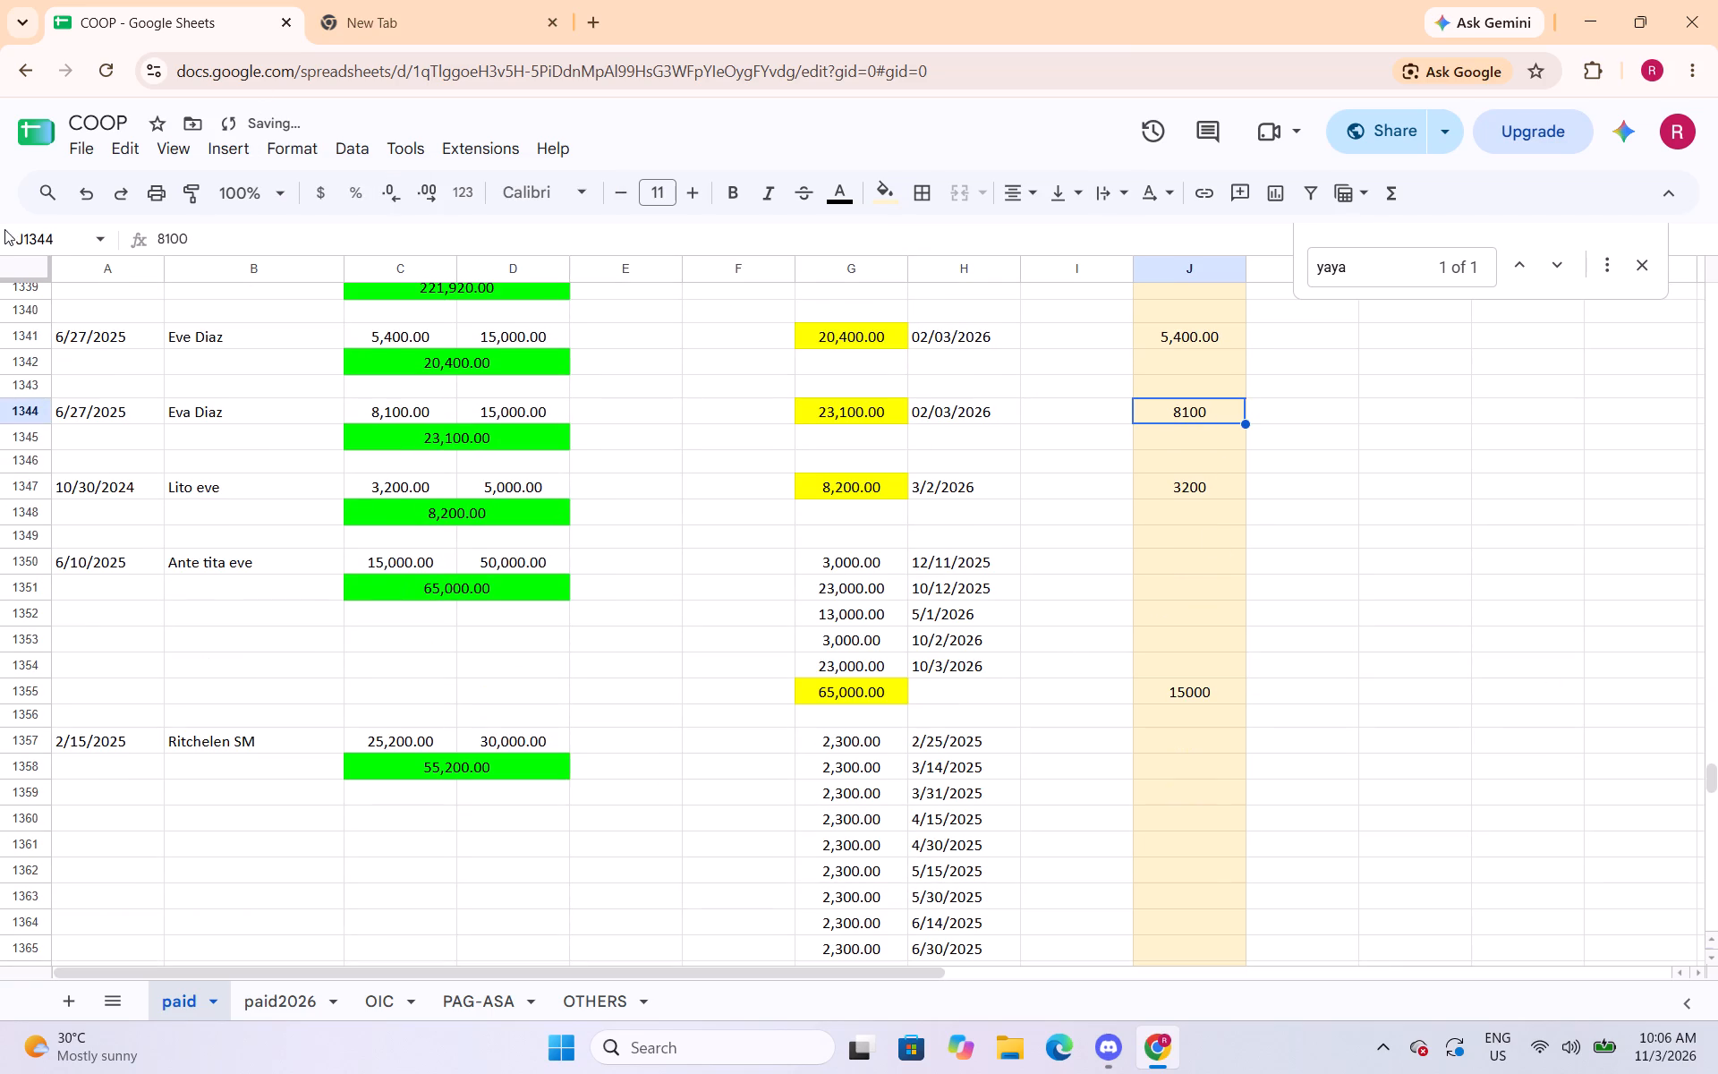
pyautogui.click(291, 160)
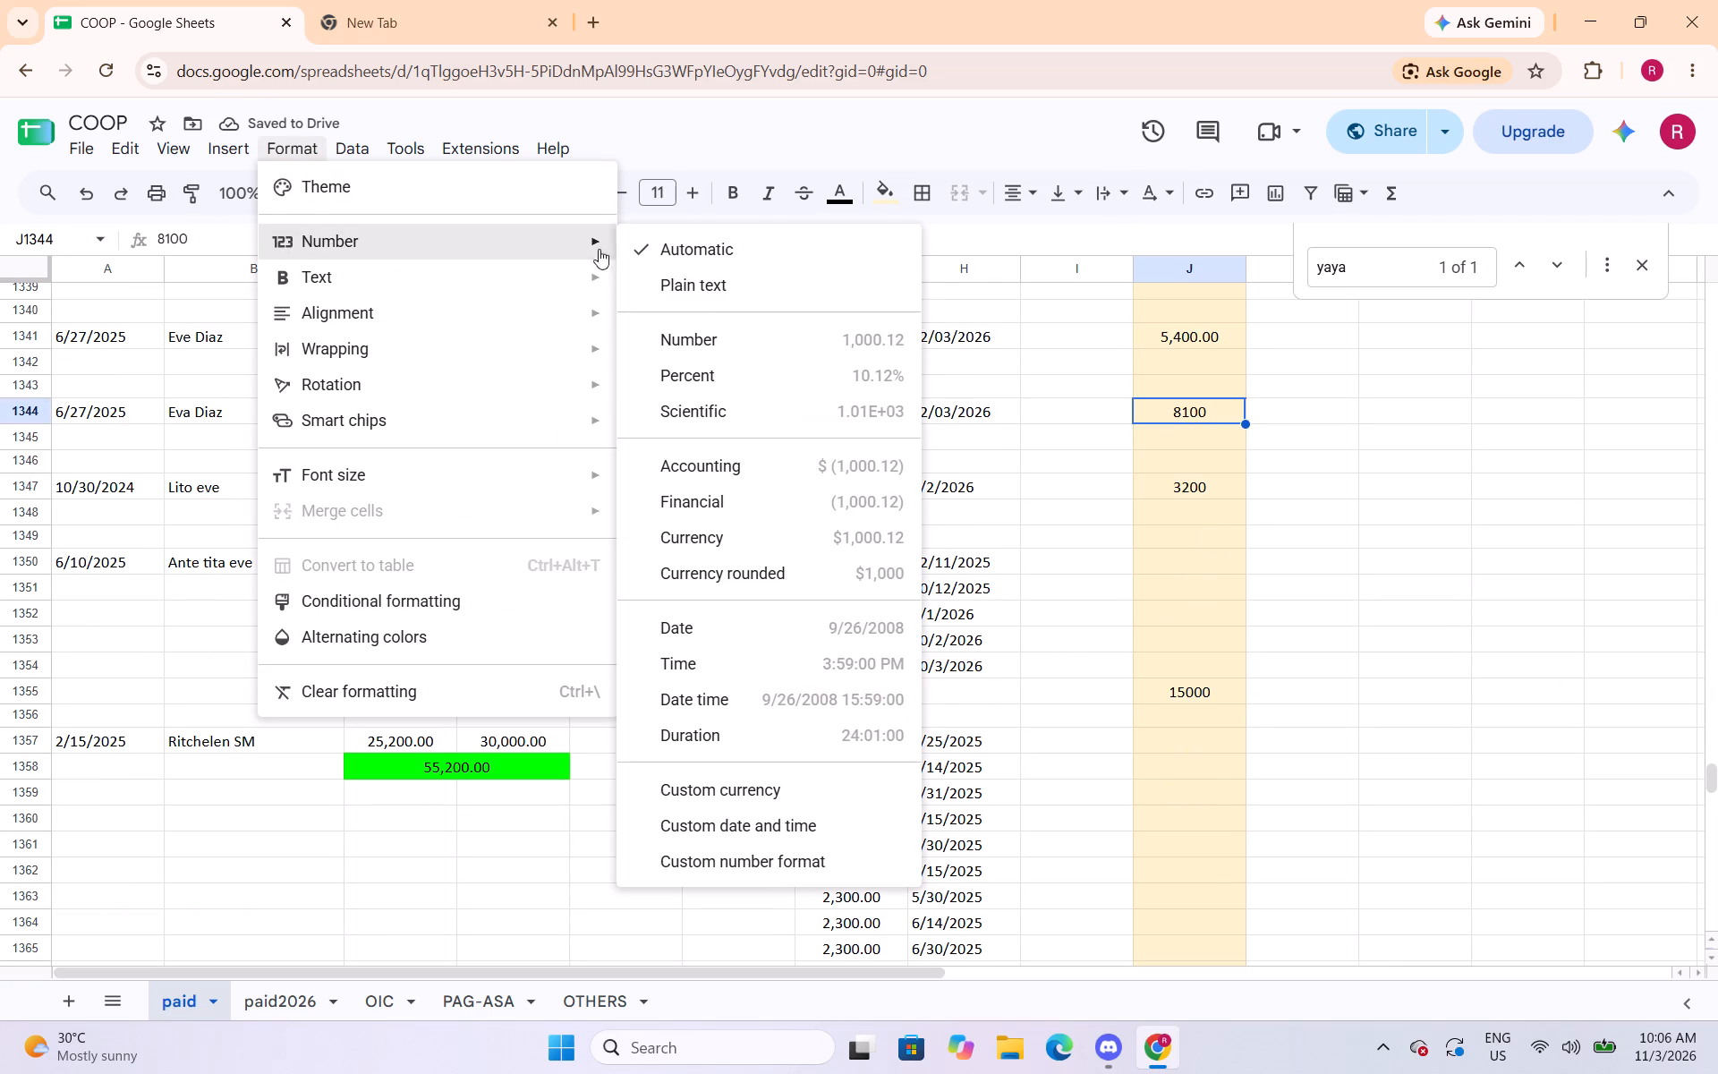
pyautogui.click(692, 344)
# Apply the Number format to the column J amounts in J1347 and J1355.
pyautogui.click(1178, 499)
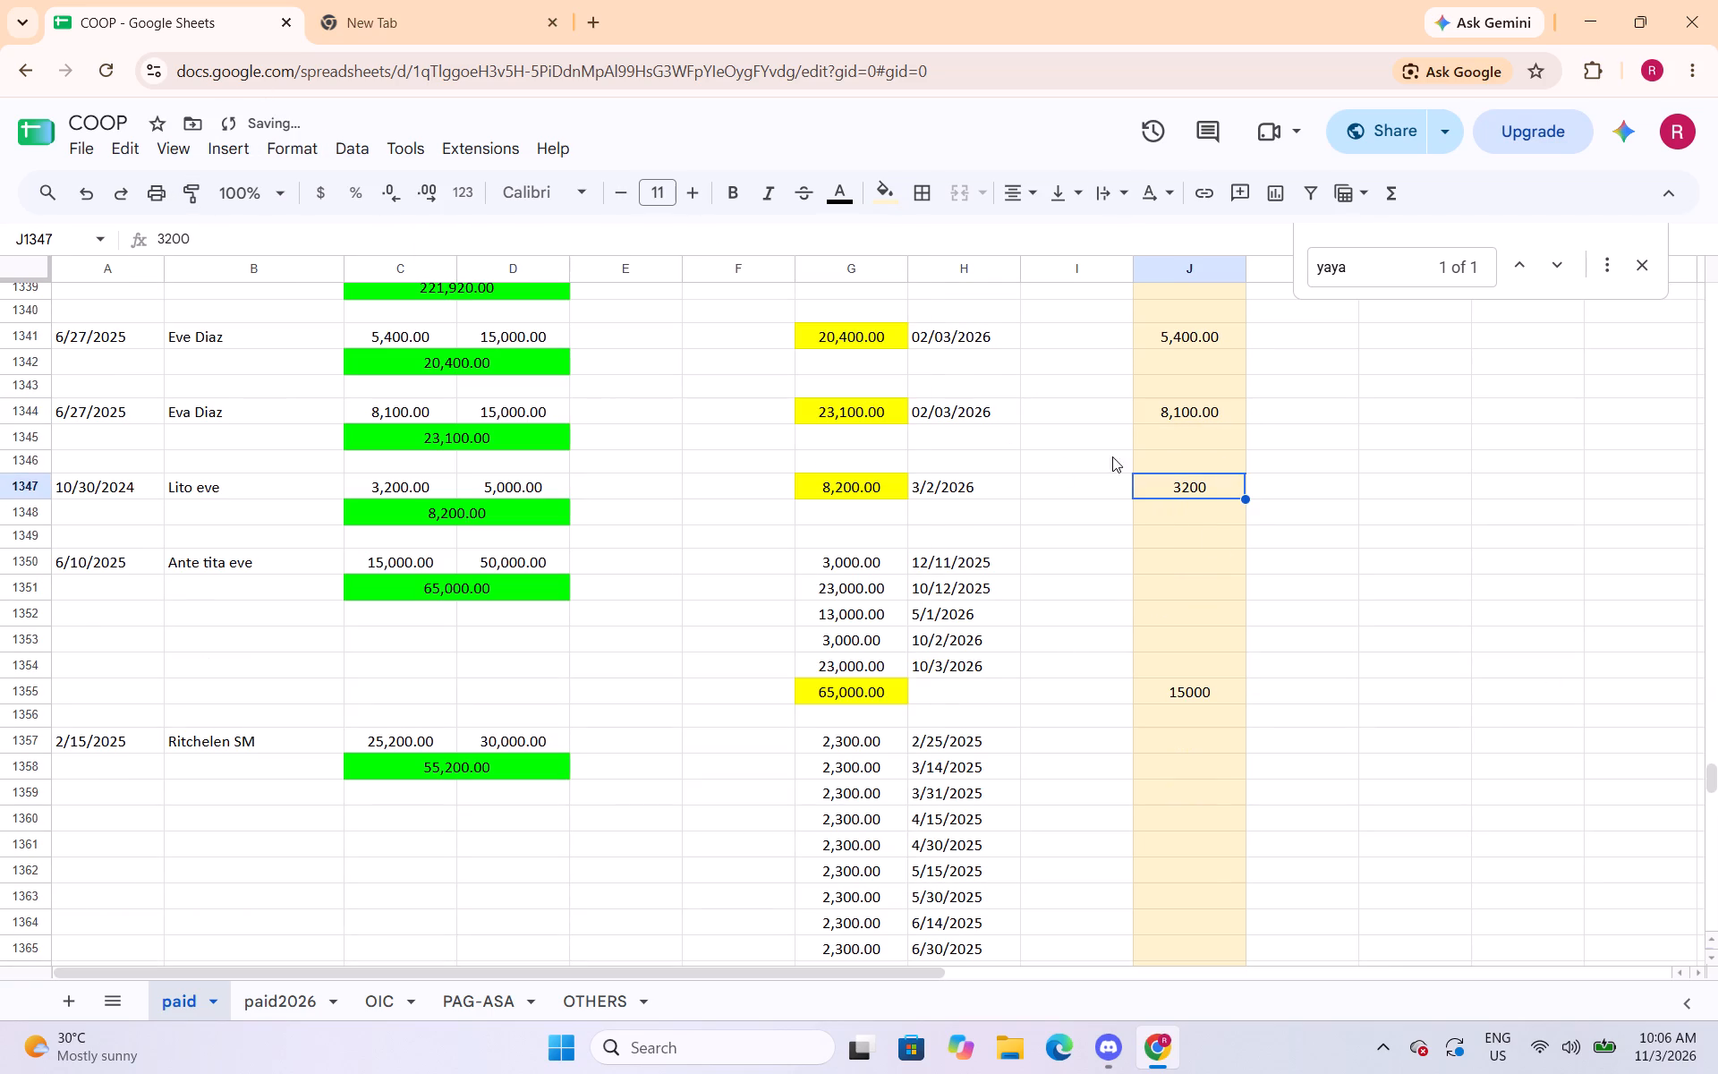
pyautogui.click(291, 159)
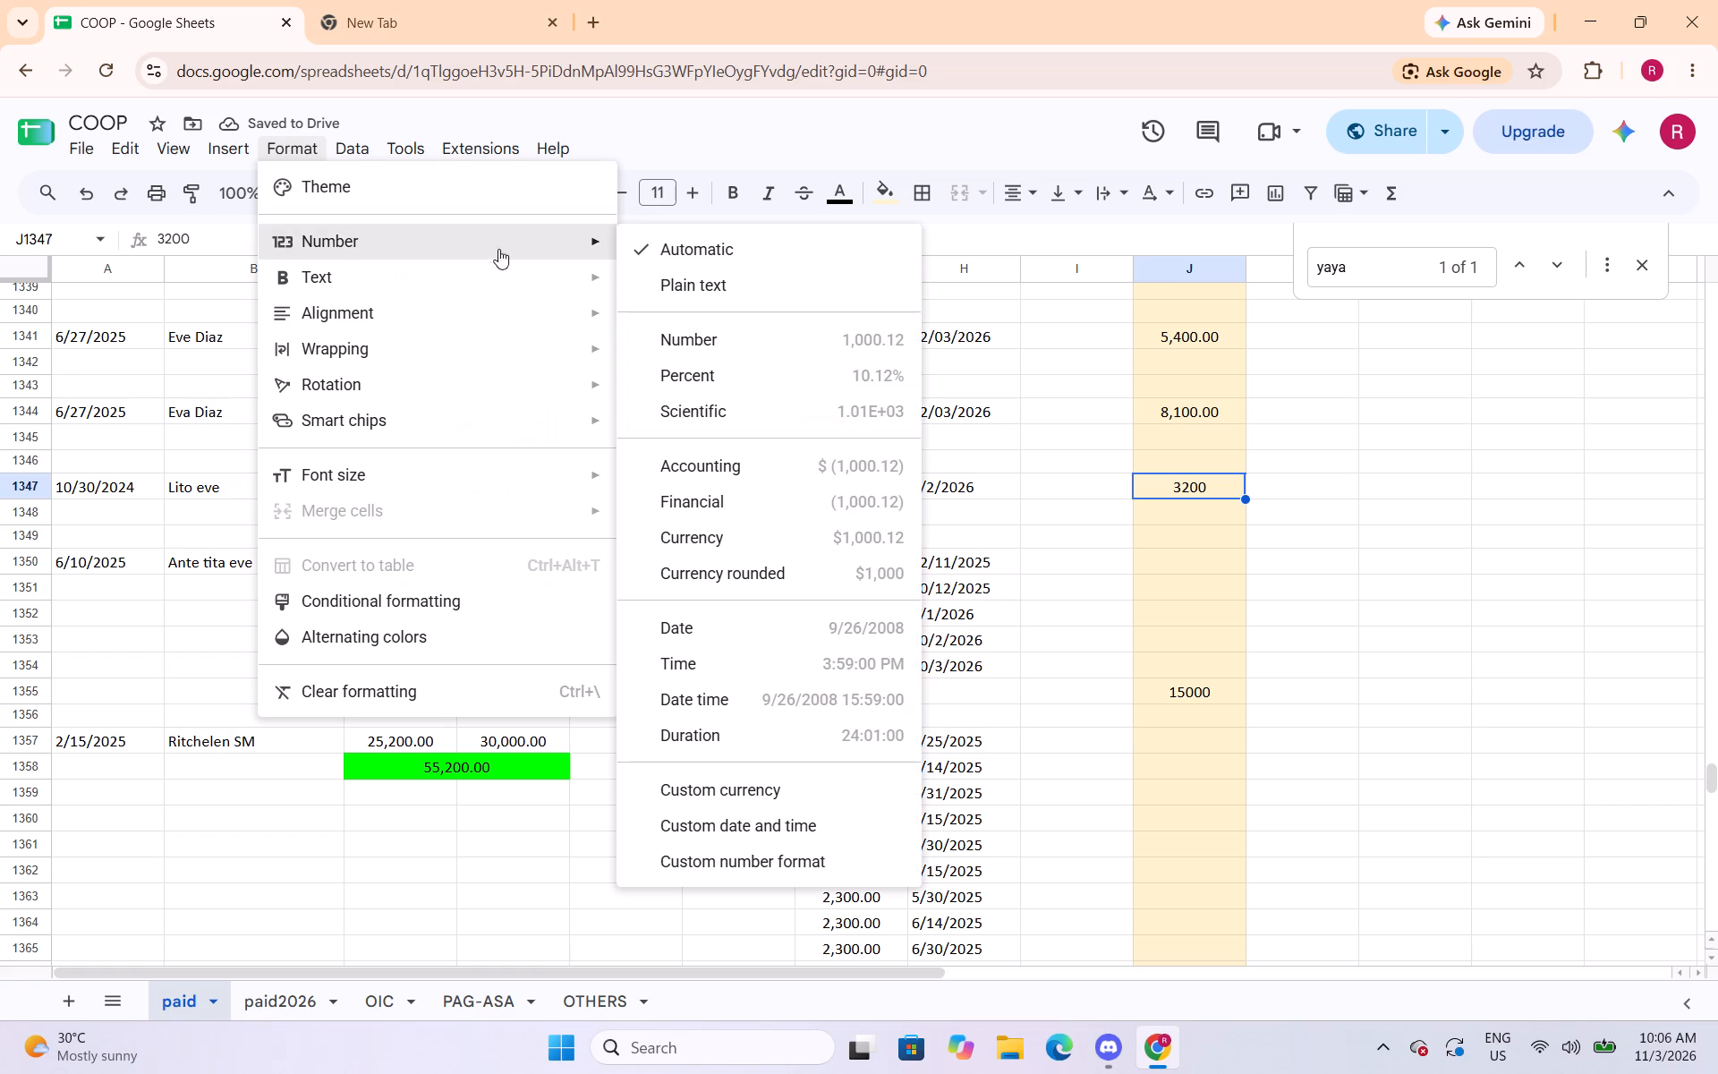
pyautogui.click(691, 337)
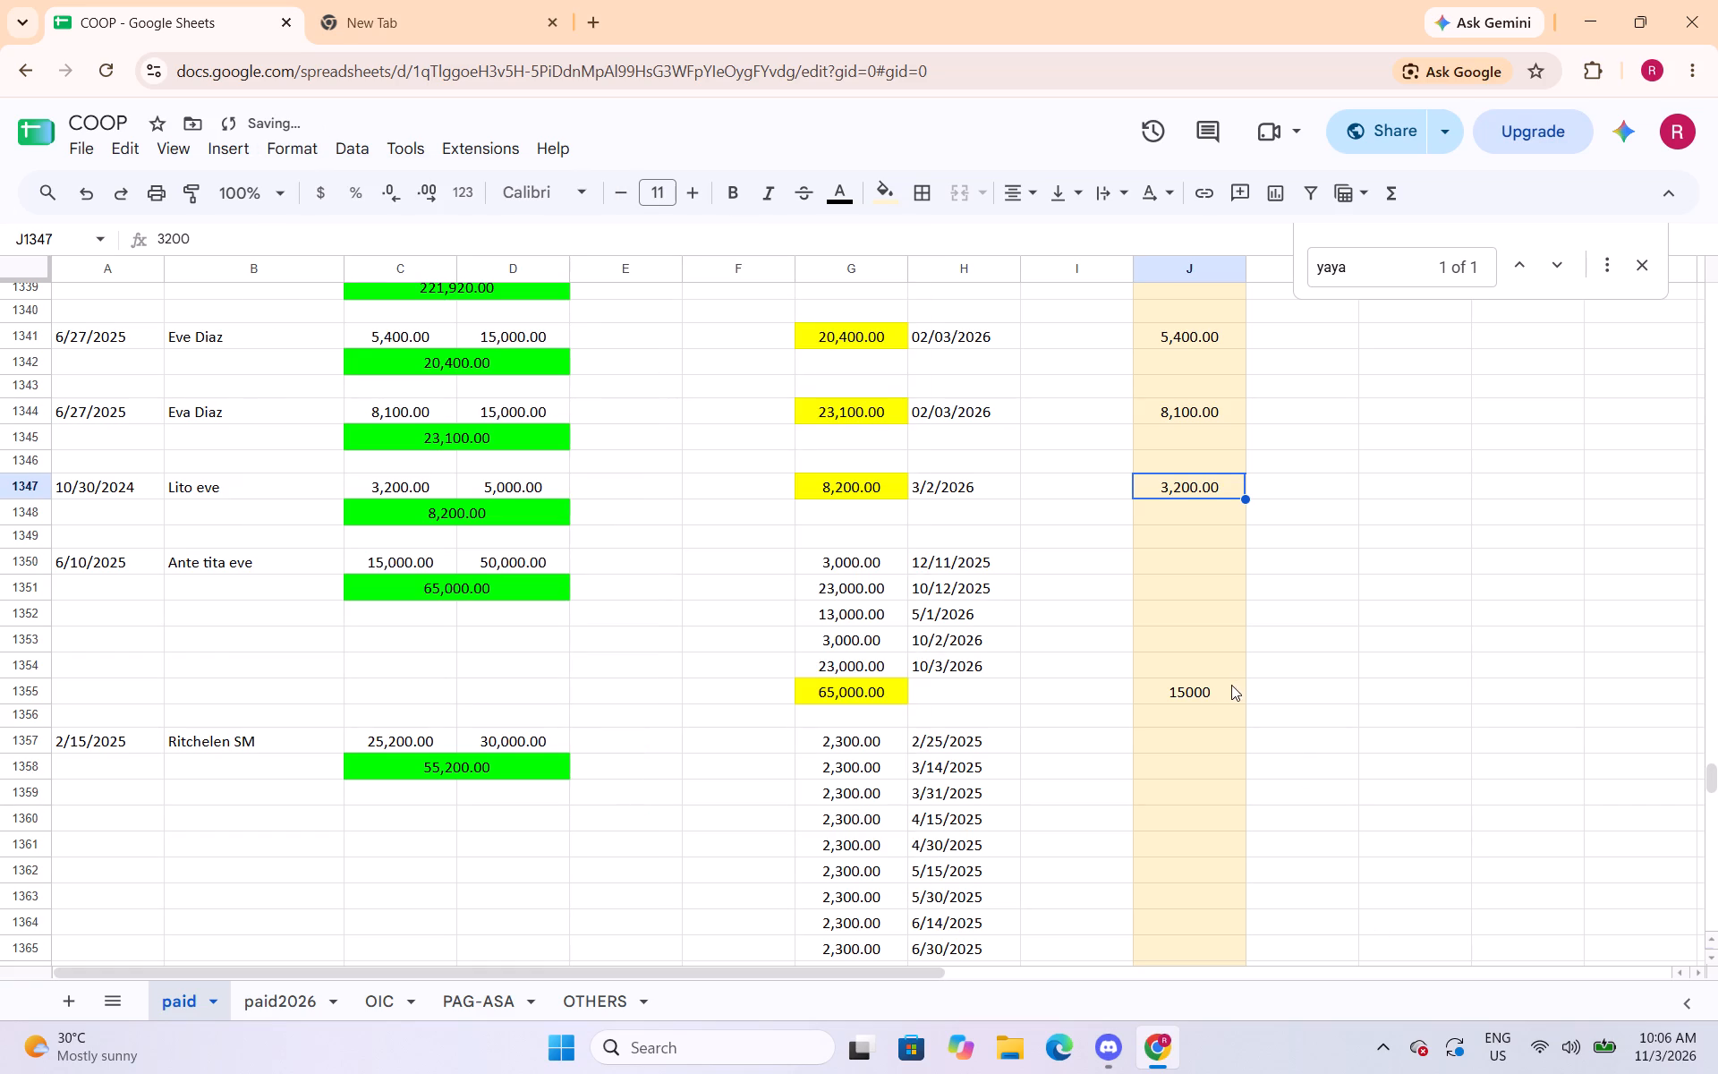
pyautogui.click(1230, 686)
pyautogui.click(293, 155)
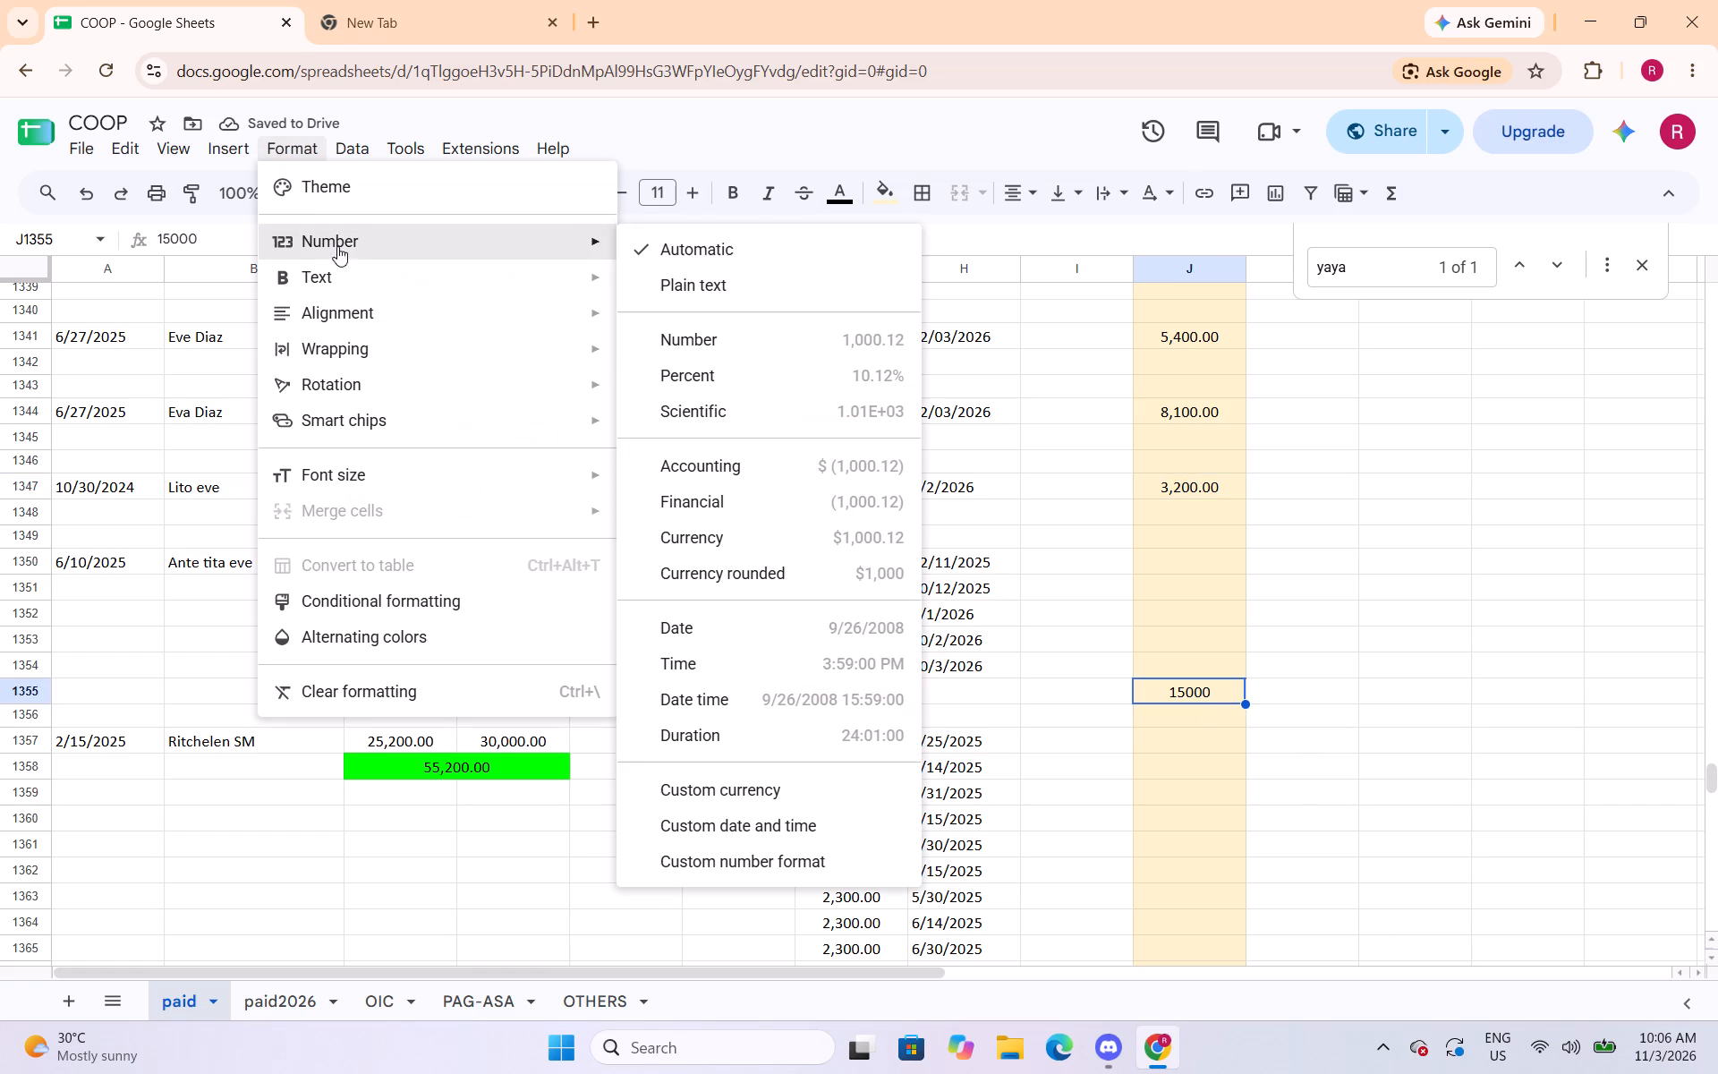
pyautogui.click(707, 347)
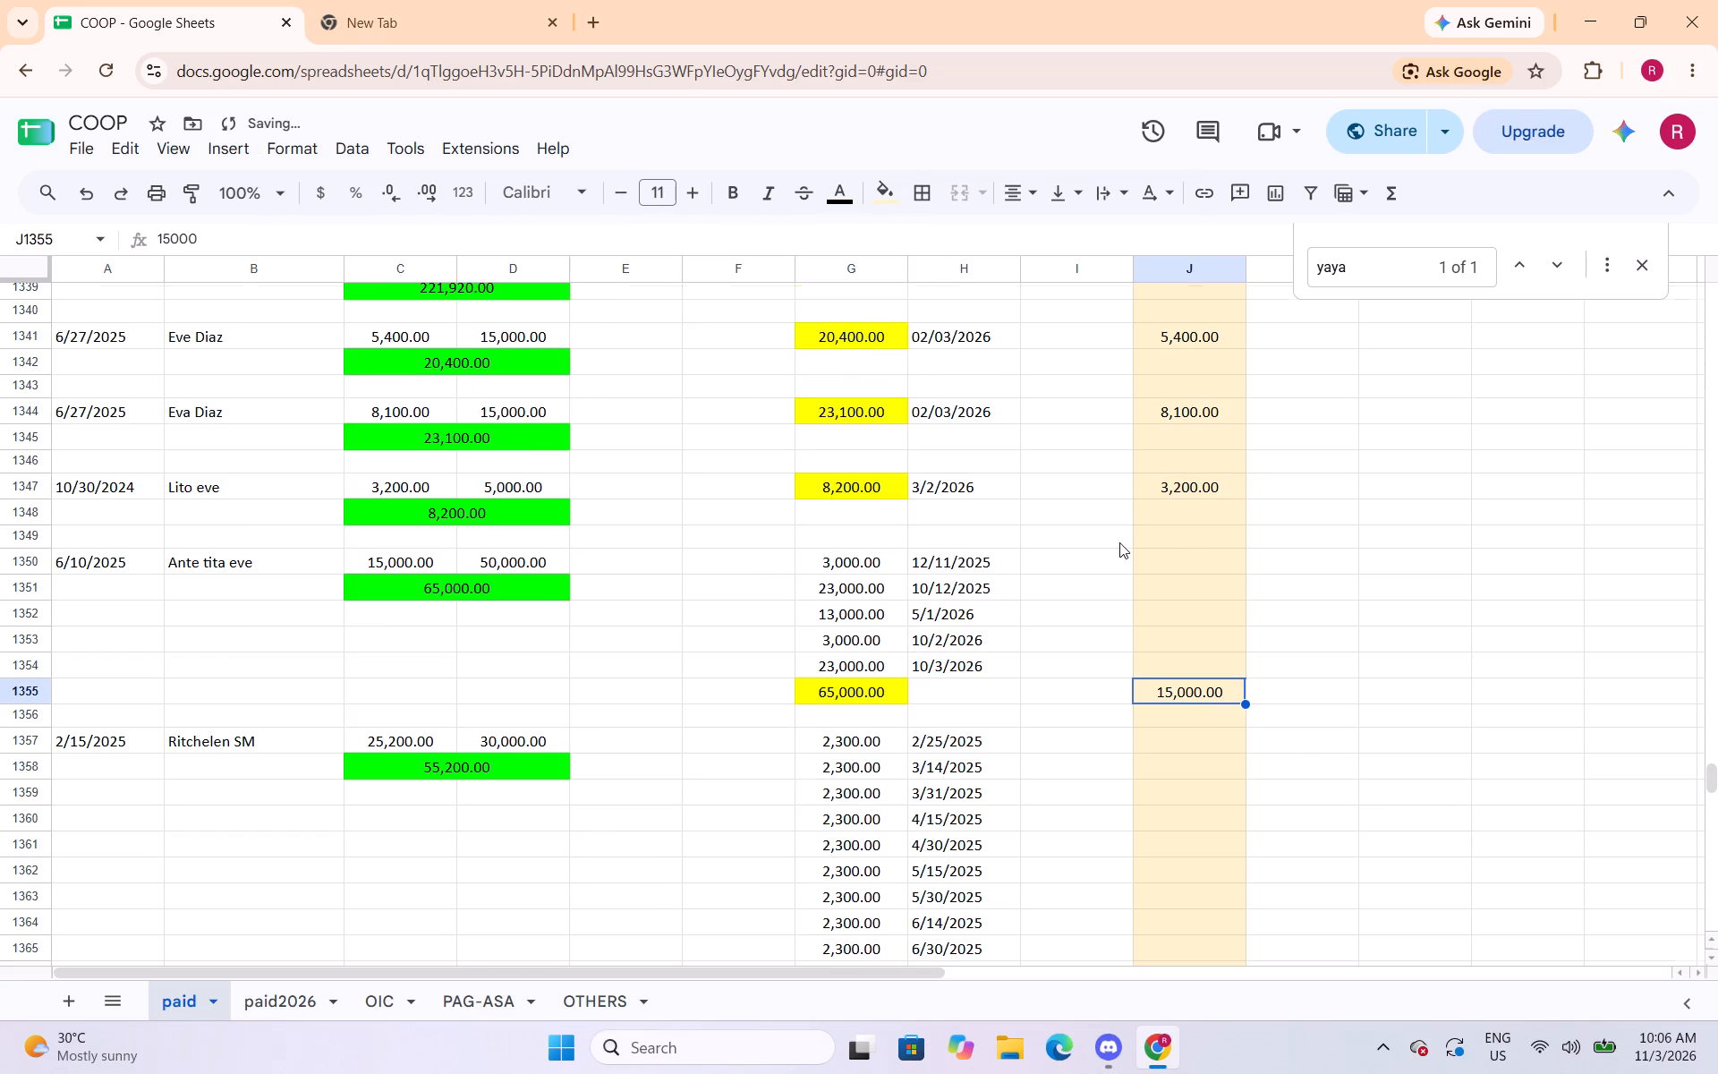
# Apply the Number format to the column J amounts in J1381 and J1389.
pyautogui.scroll(-7, 1119, 542)
pyautogui.click(1204, 584)
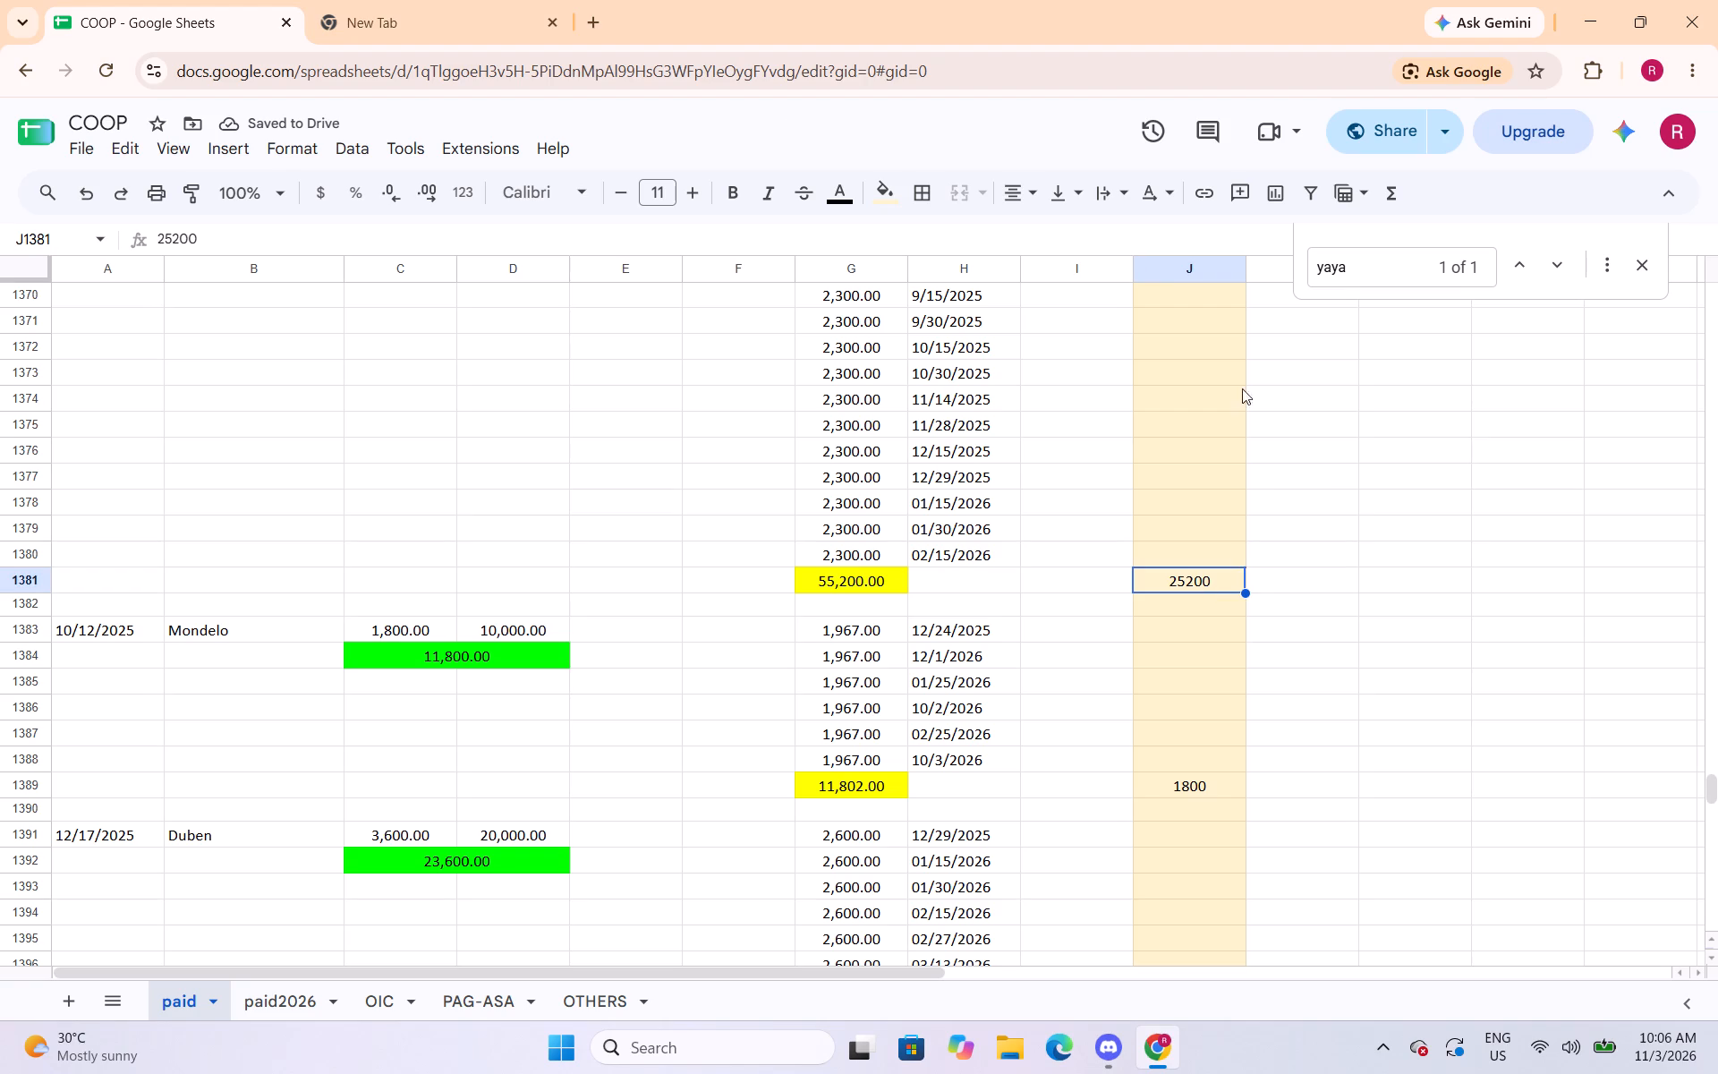
pyautogui.click(317, 155)
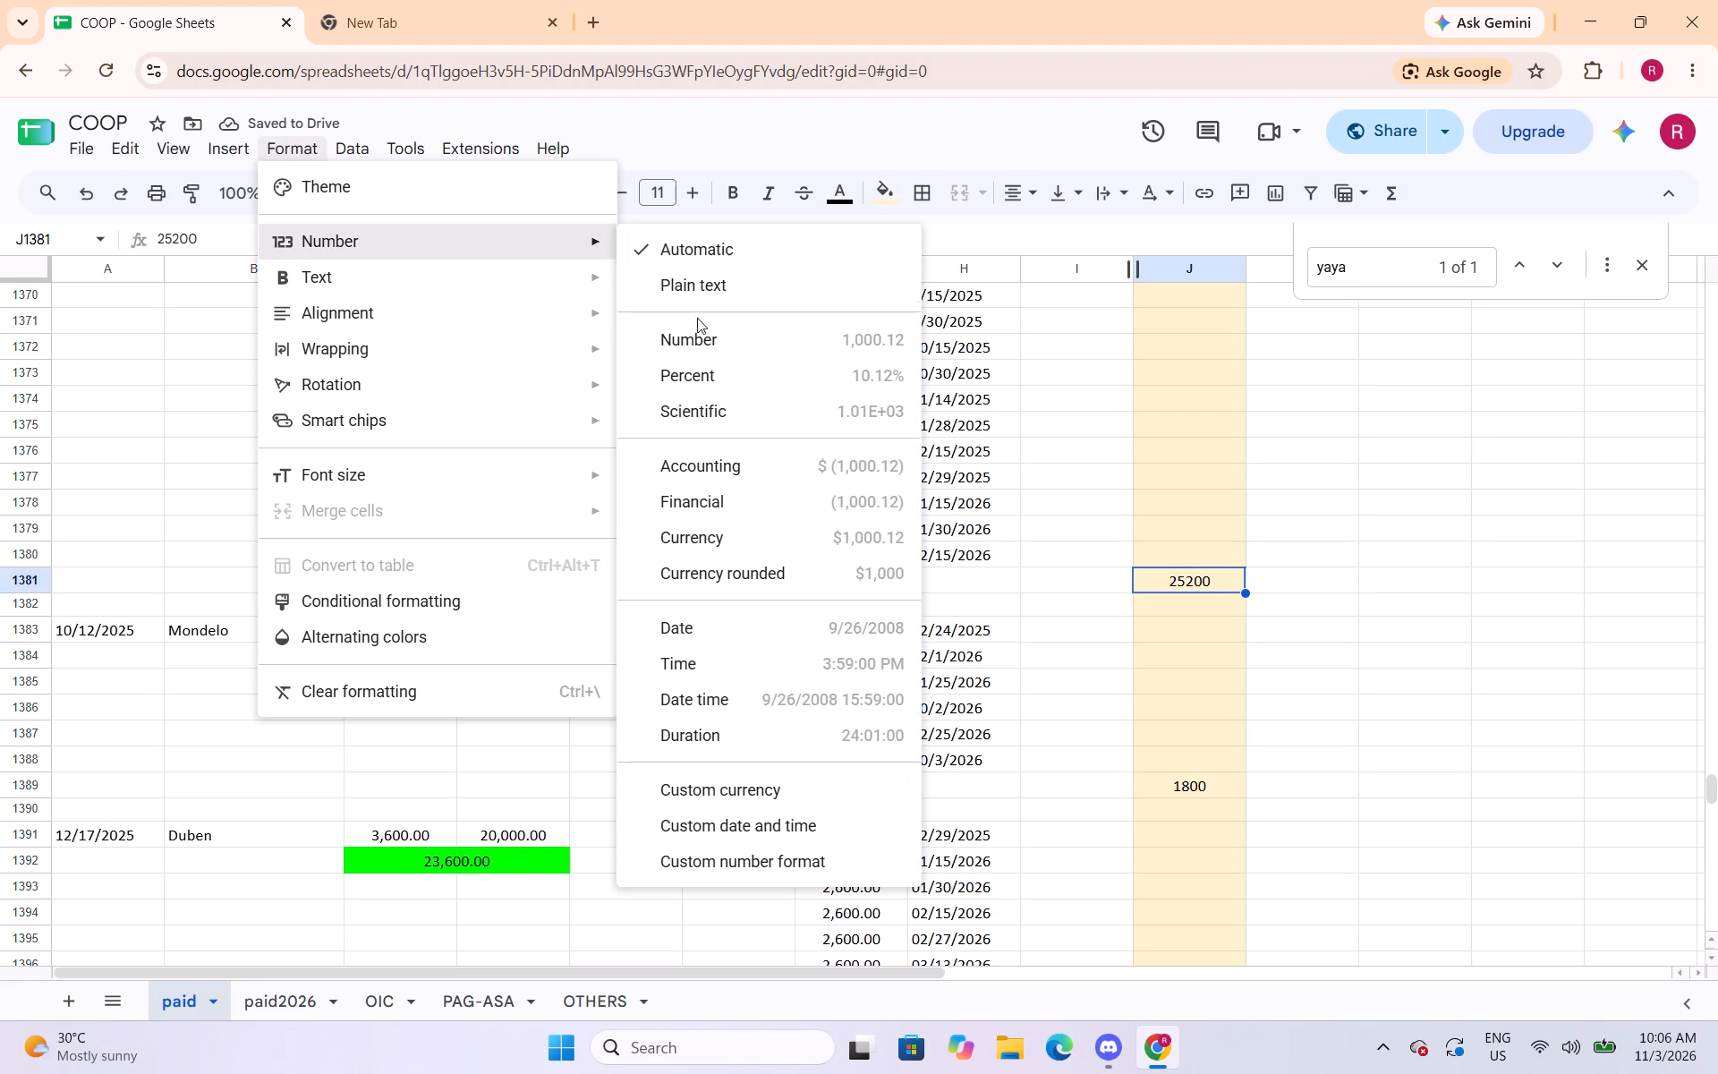
pyautogui.click(689, 341)
pyautogui.click(1149, 786)
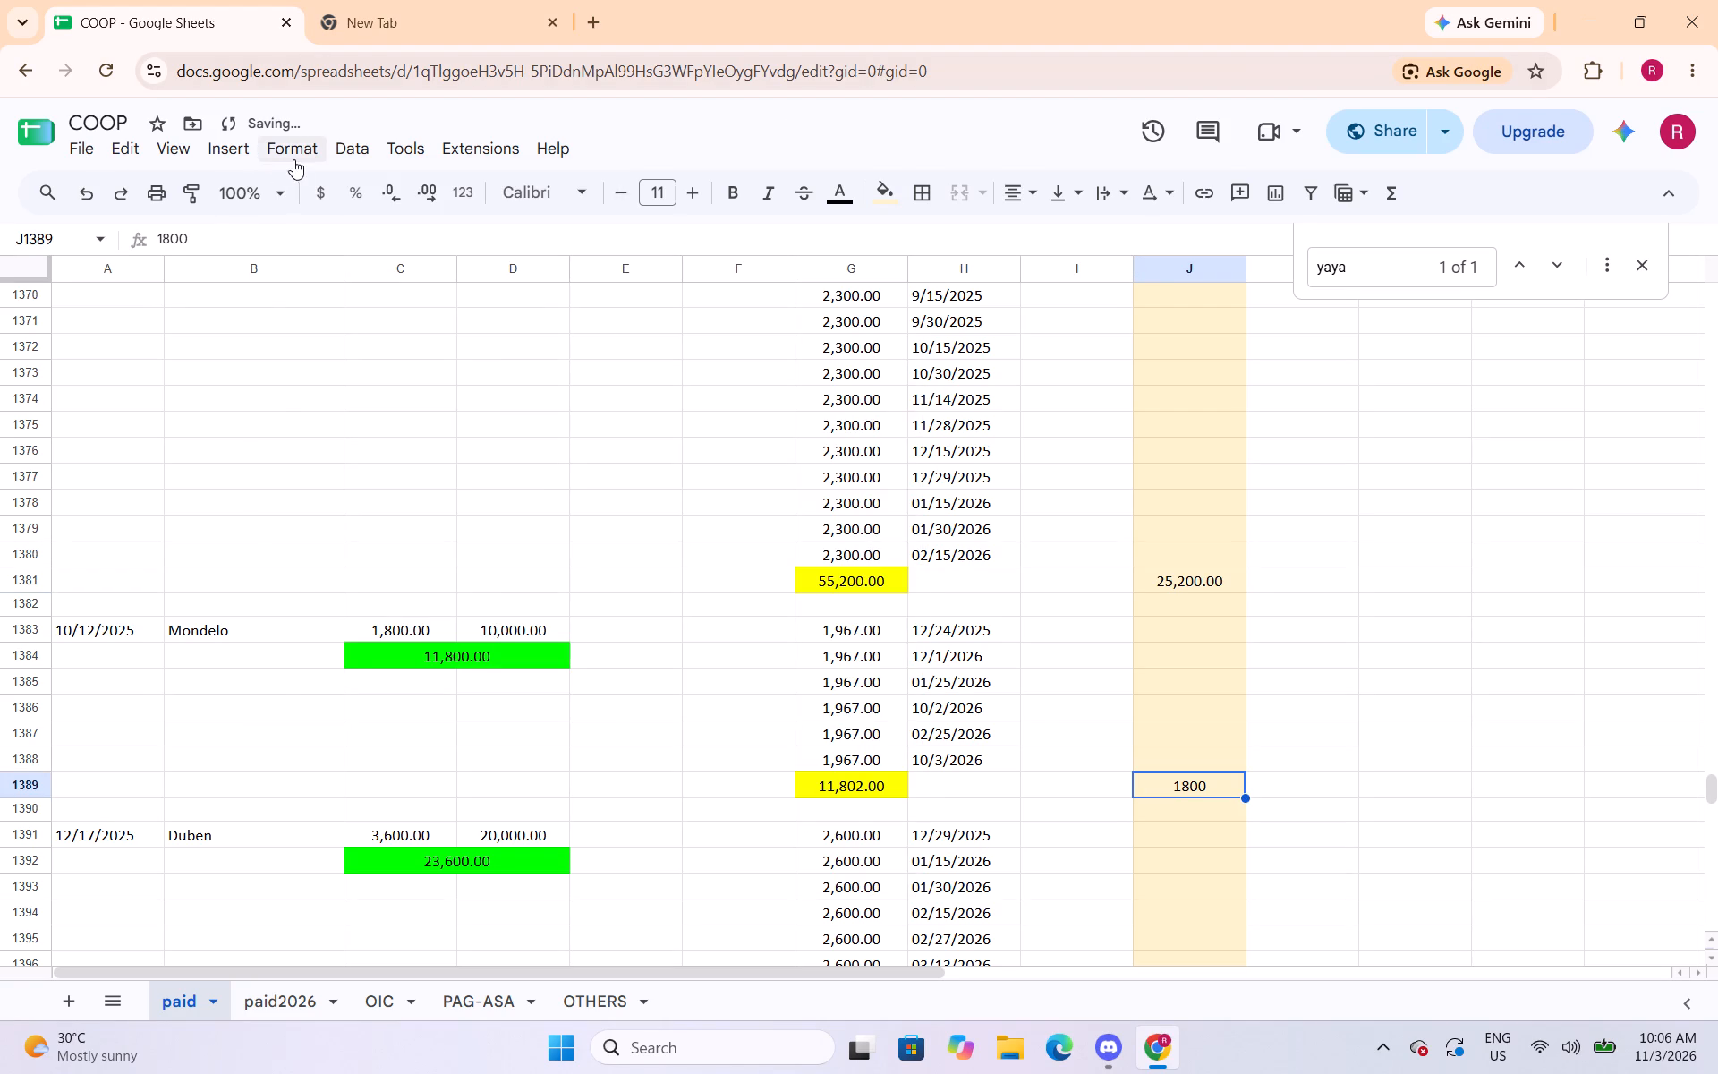
pyautogui.click(294, 159)
pyautogui.moveTo(331, 243); pyautogui.dragTo(363, 243)
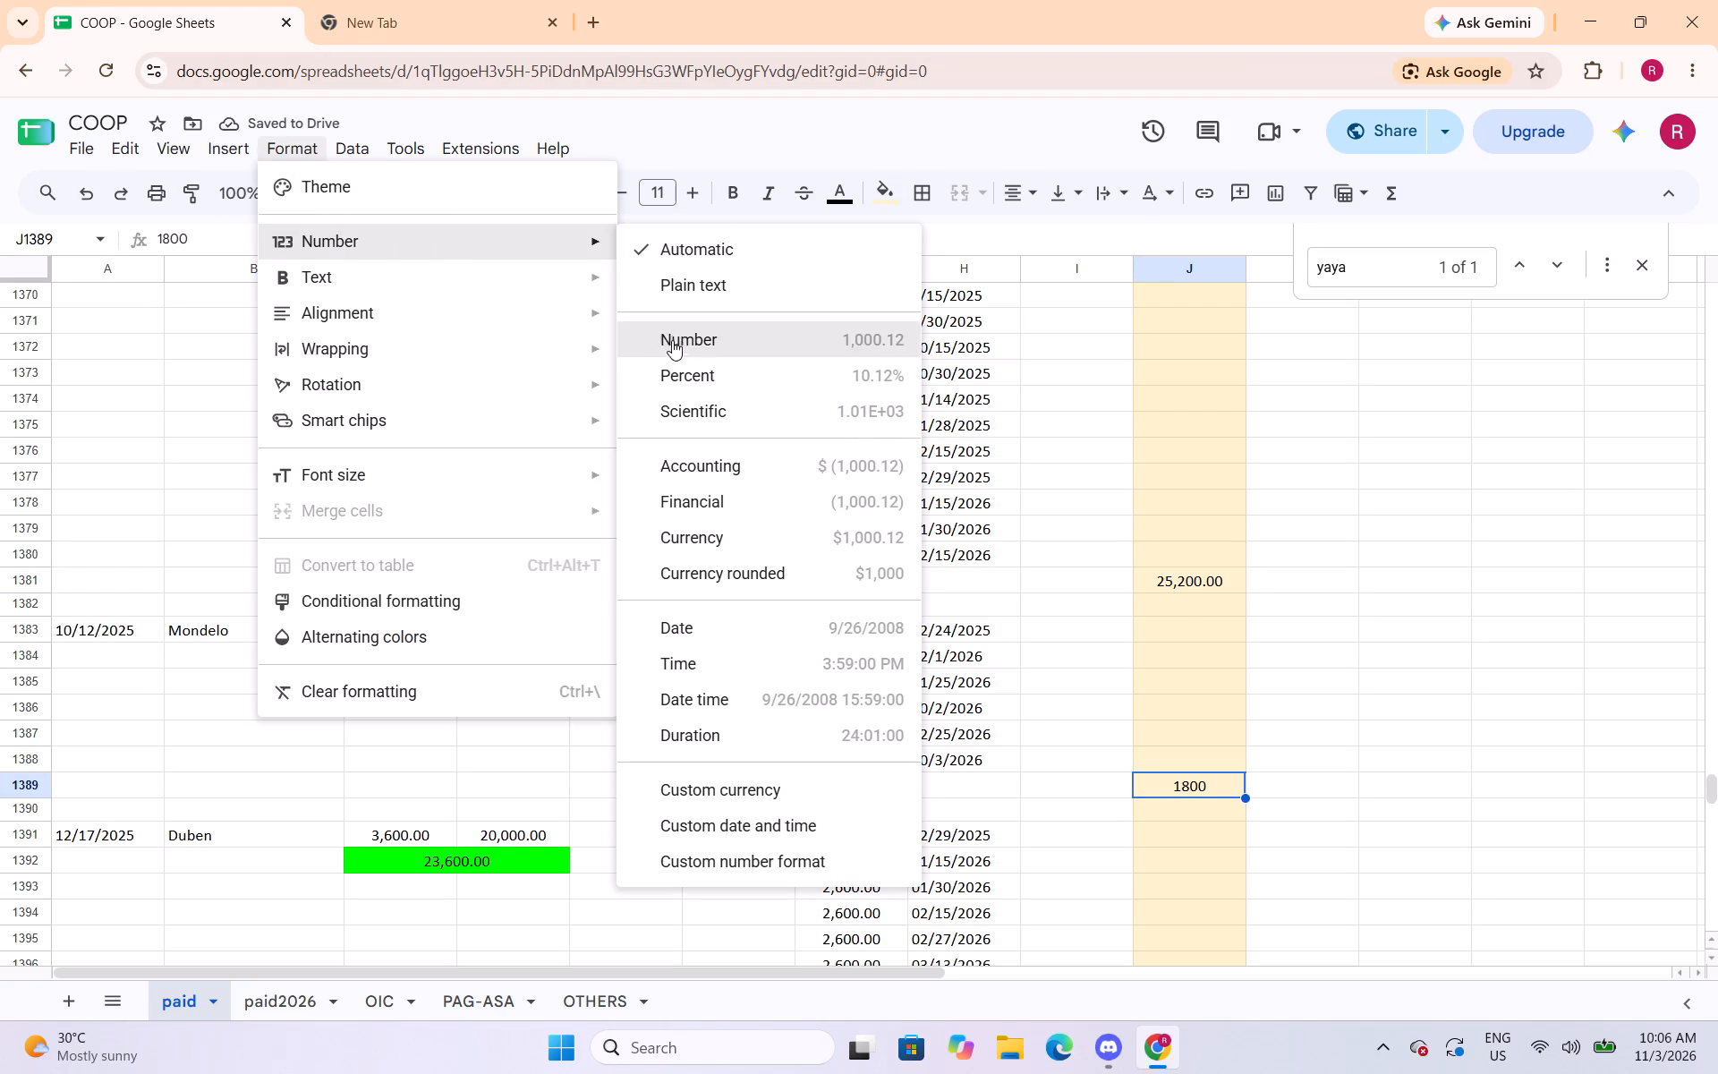
pyautogui.click(672, 340)
# Apply the Number format to the column J amounts in J1398, J1407 and J1415.
pyautogui.scroll(-5, 1109, 648)
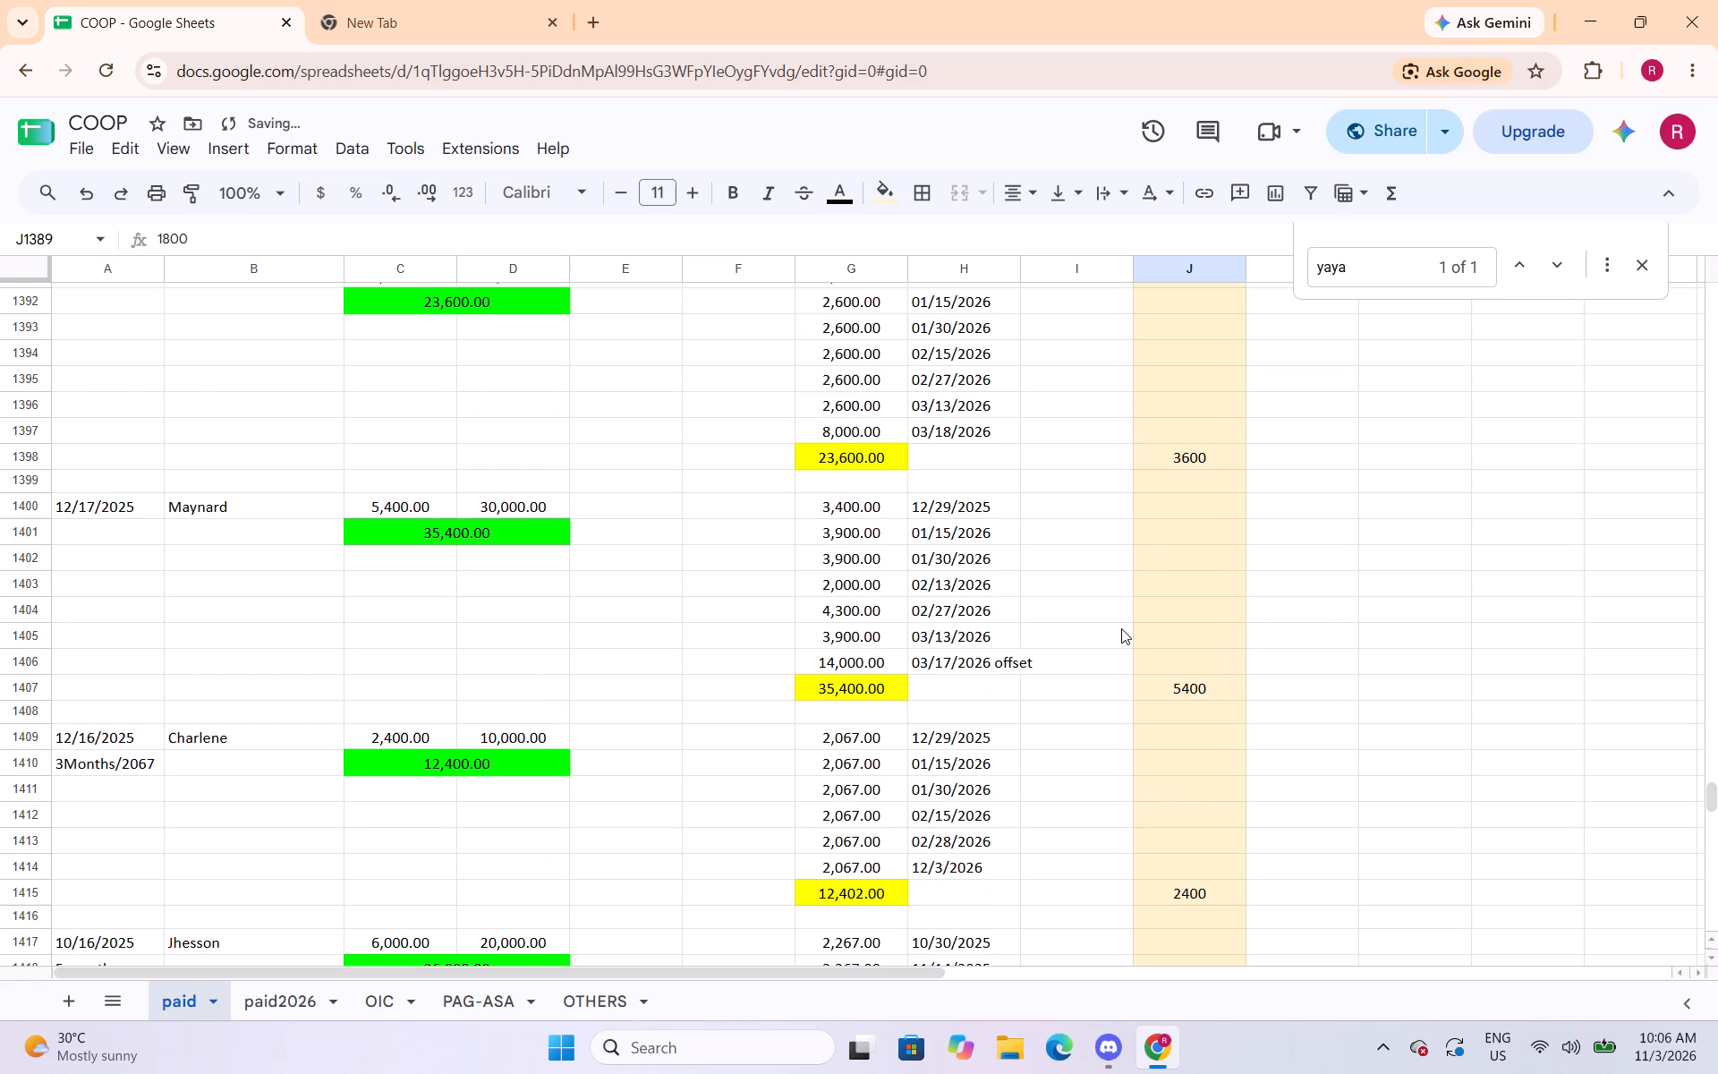
pyautogui.click(1195, 458)
pyautogui.click(306, 149)
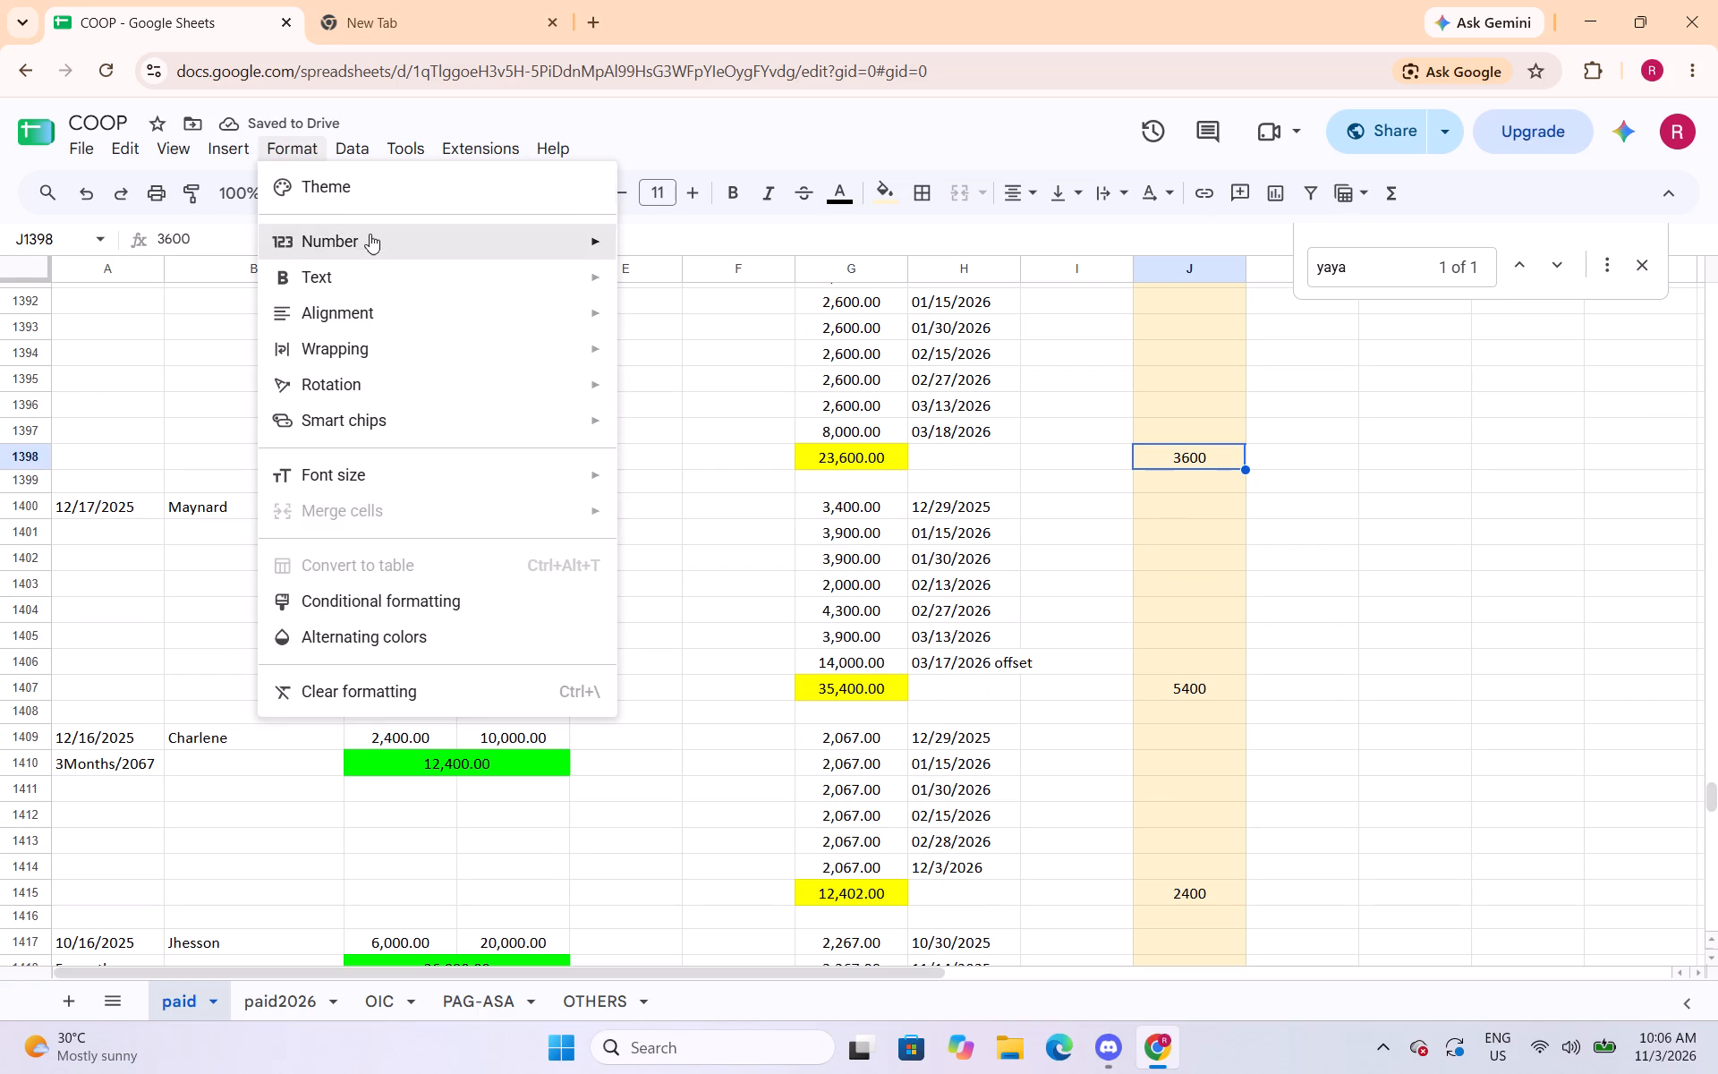
pyautogui.click(721, 345)
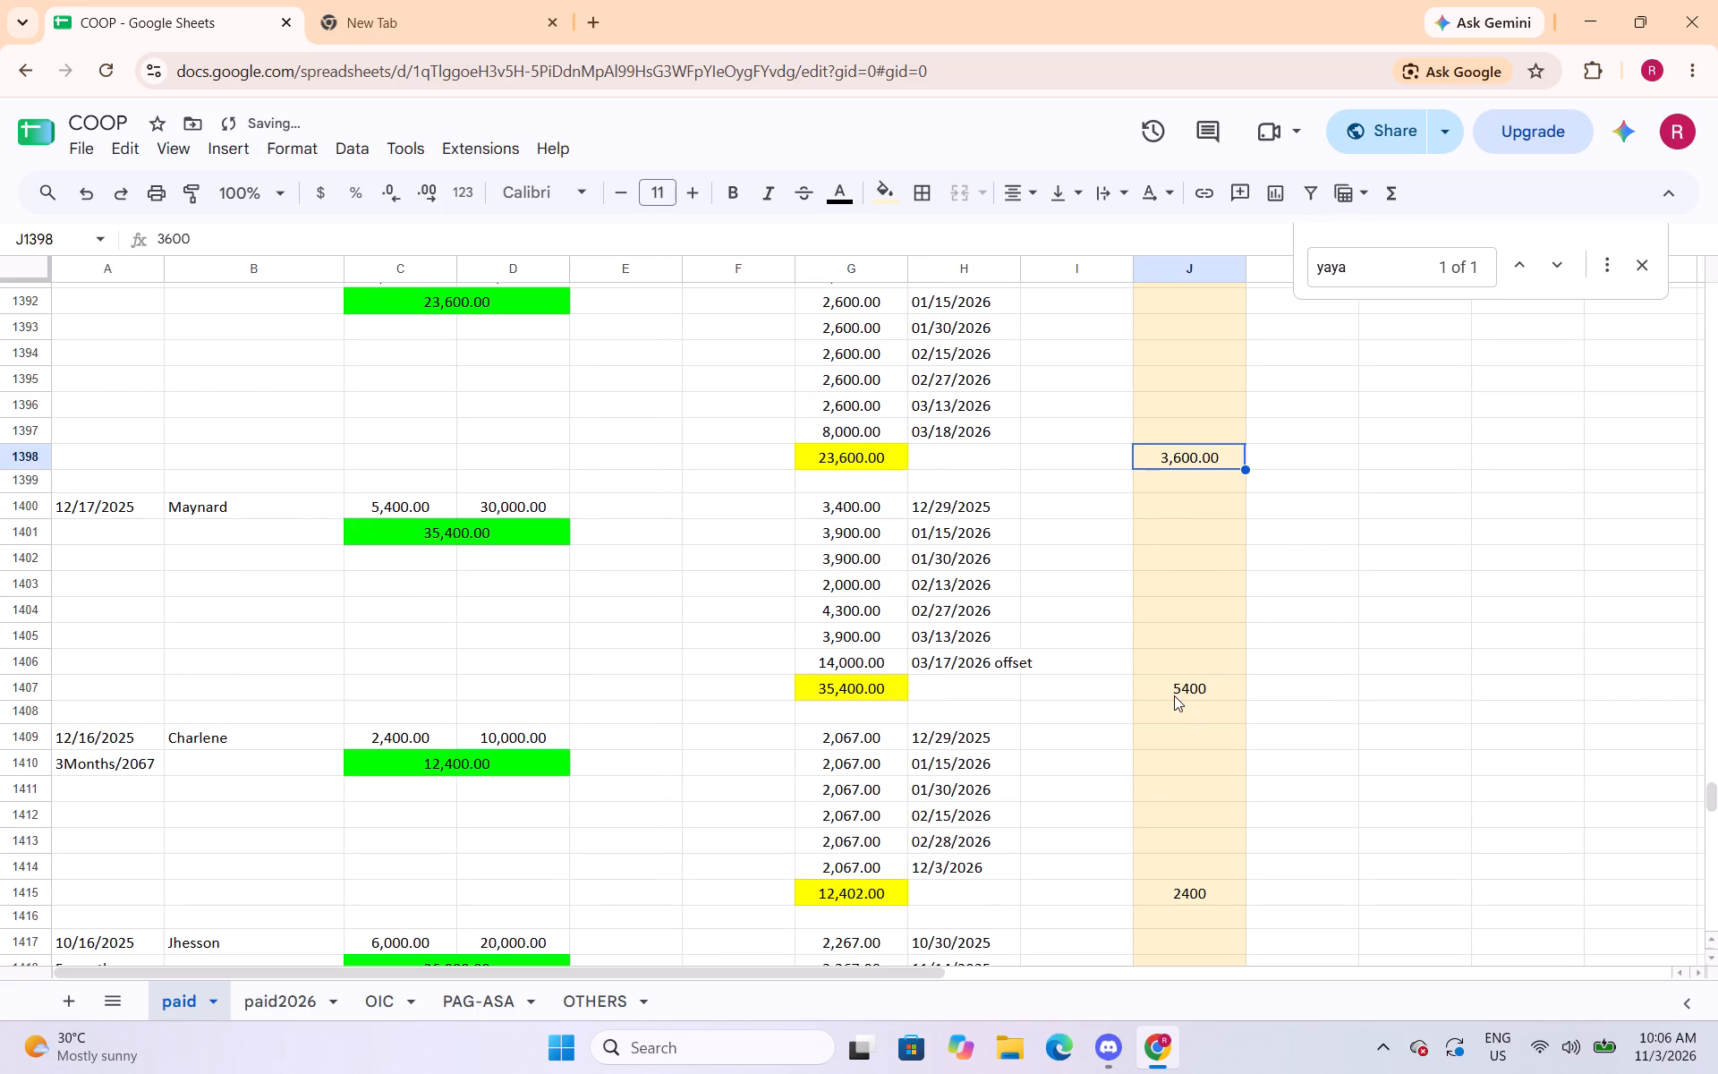
pyautogui.click(1174, 695)
pyautogui.click(285, 155)
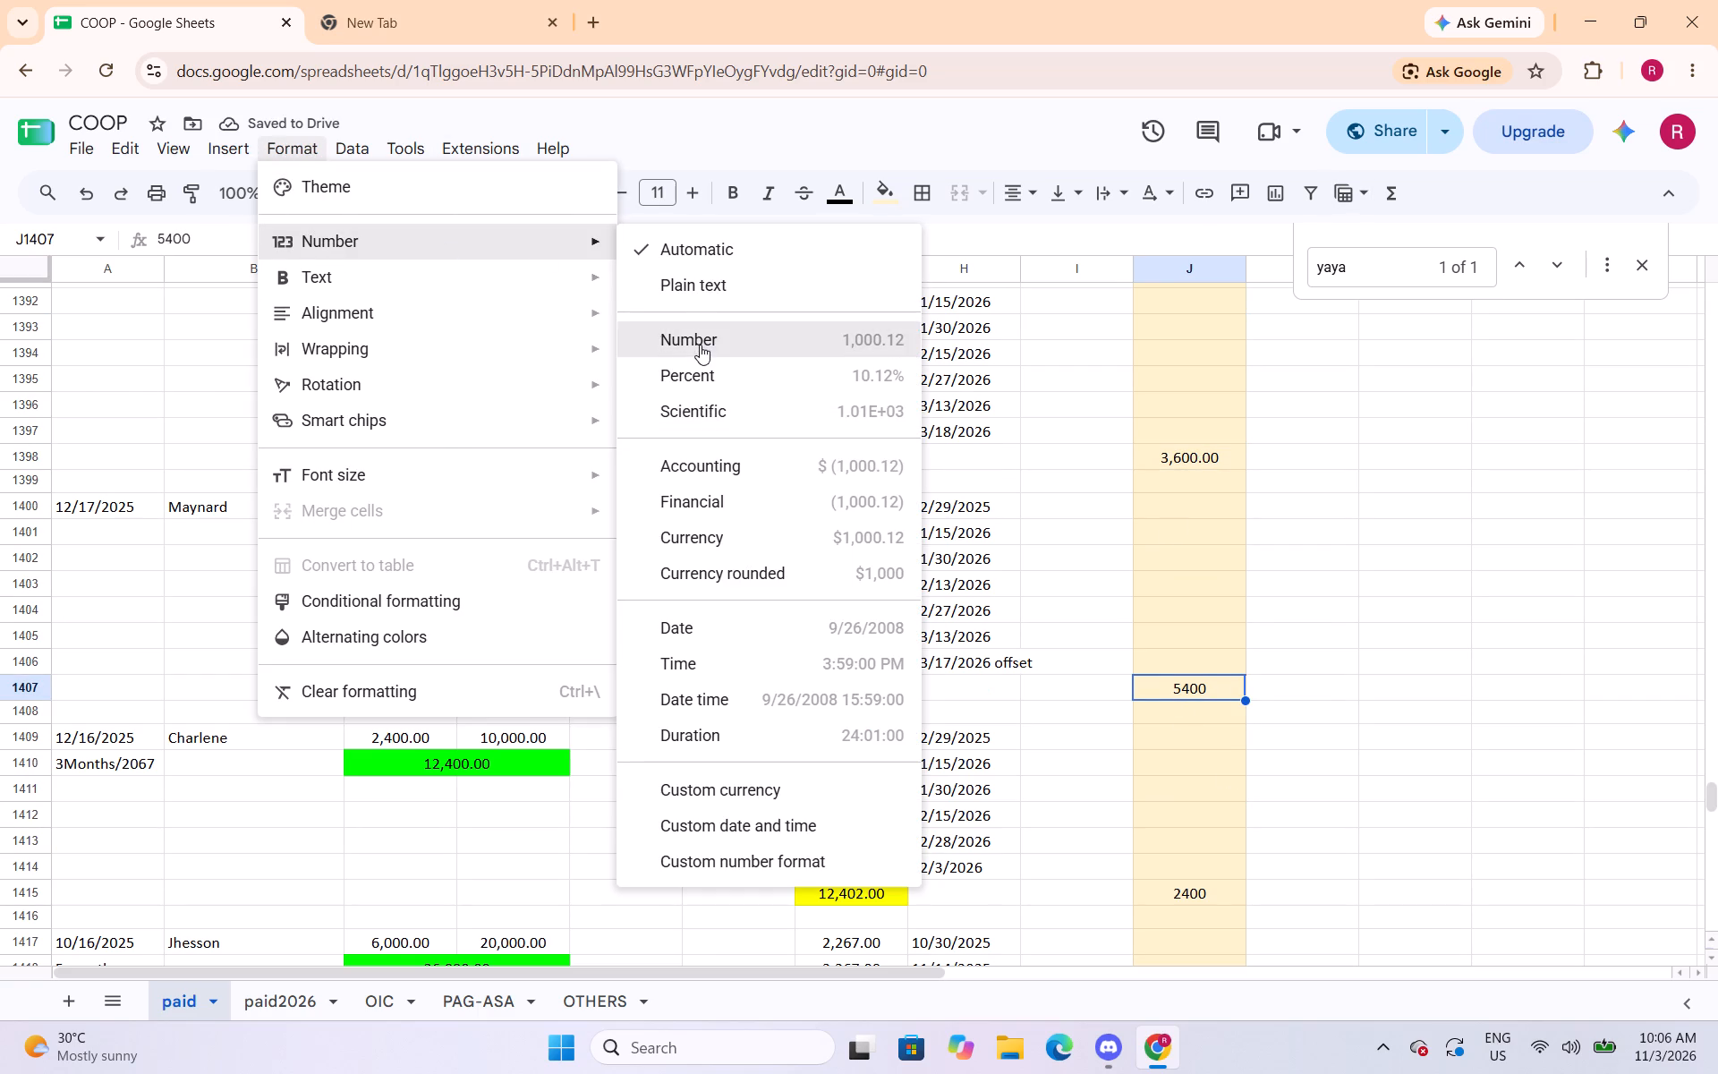
pyautogui.click(700, 345)
pyautogui.click(1206, 897)
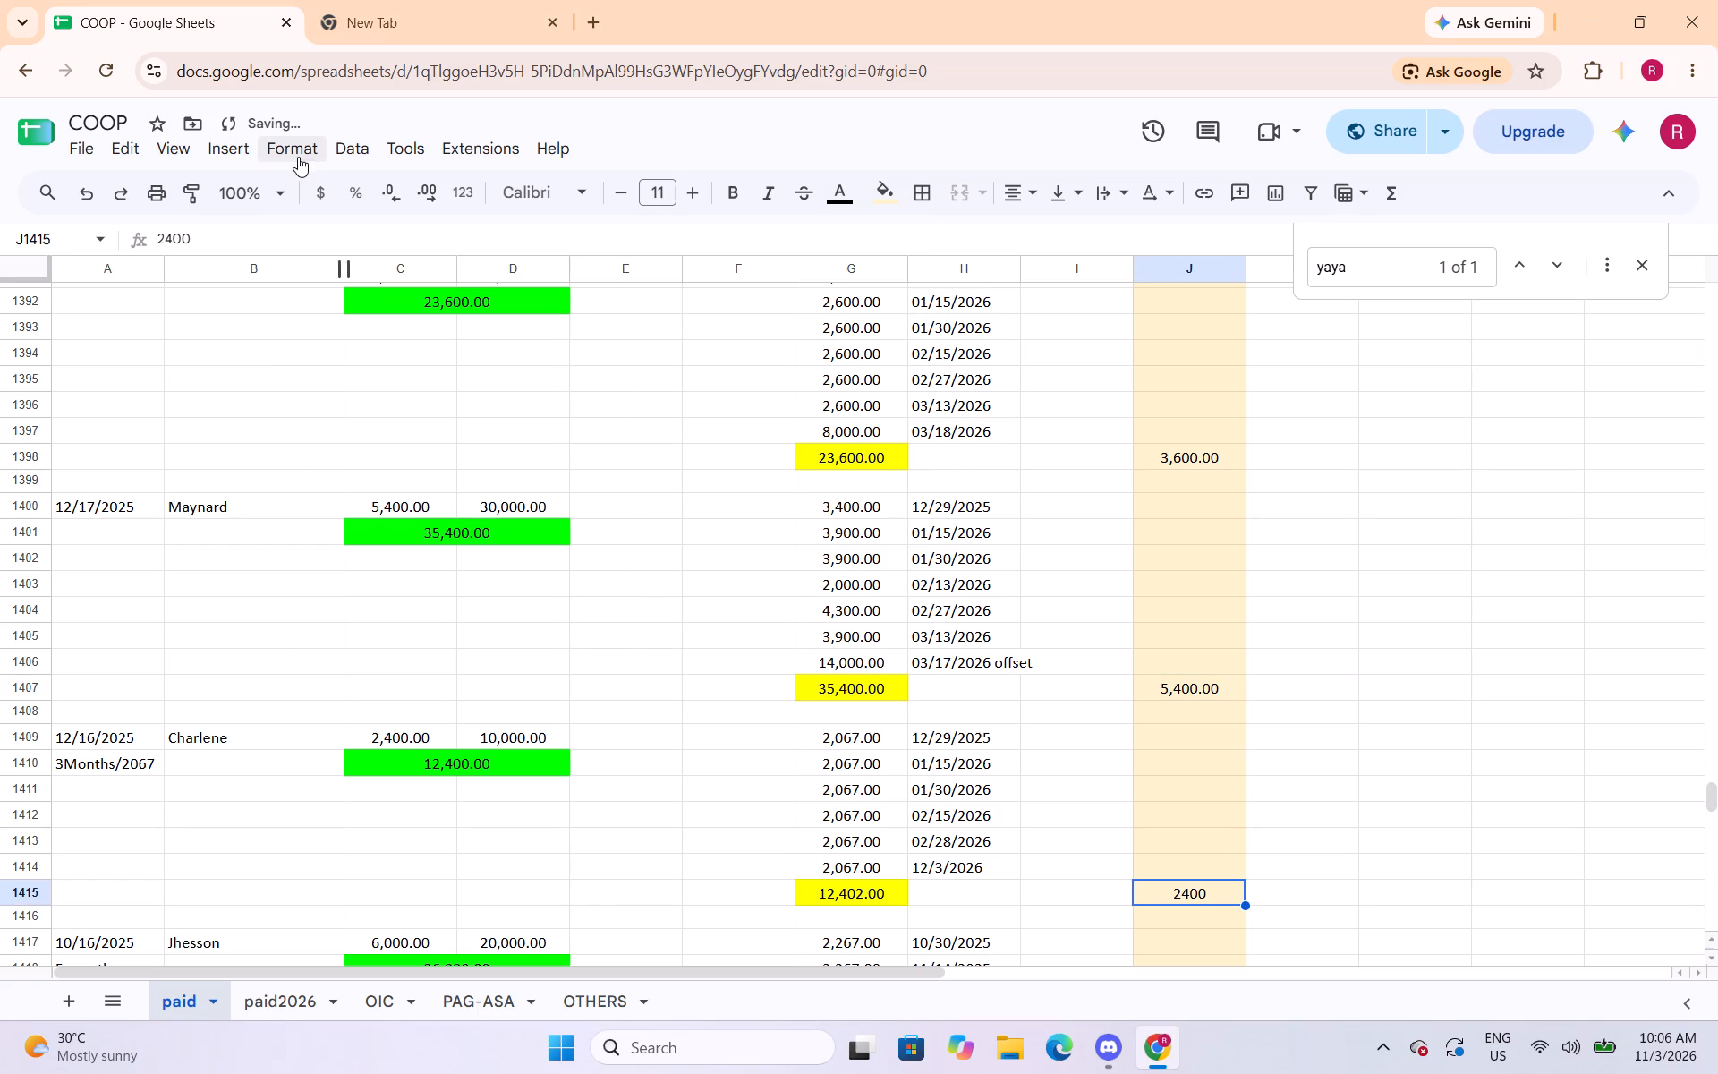
pyautogui.click(298, 157)
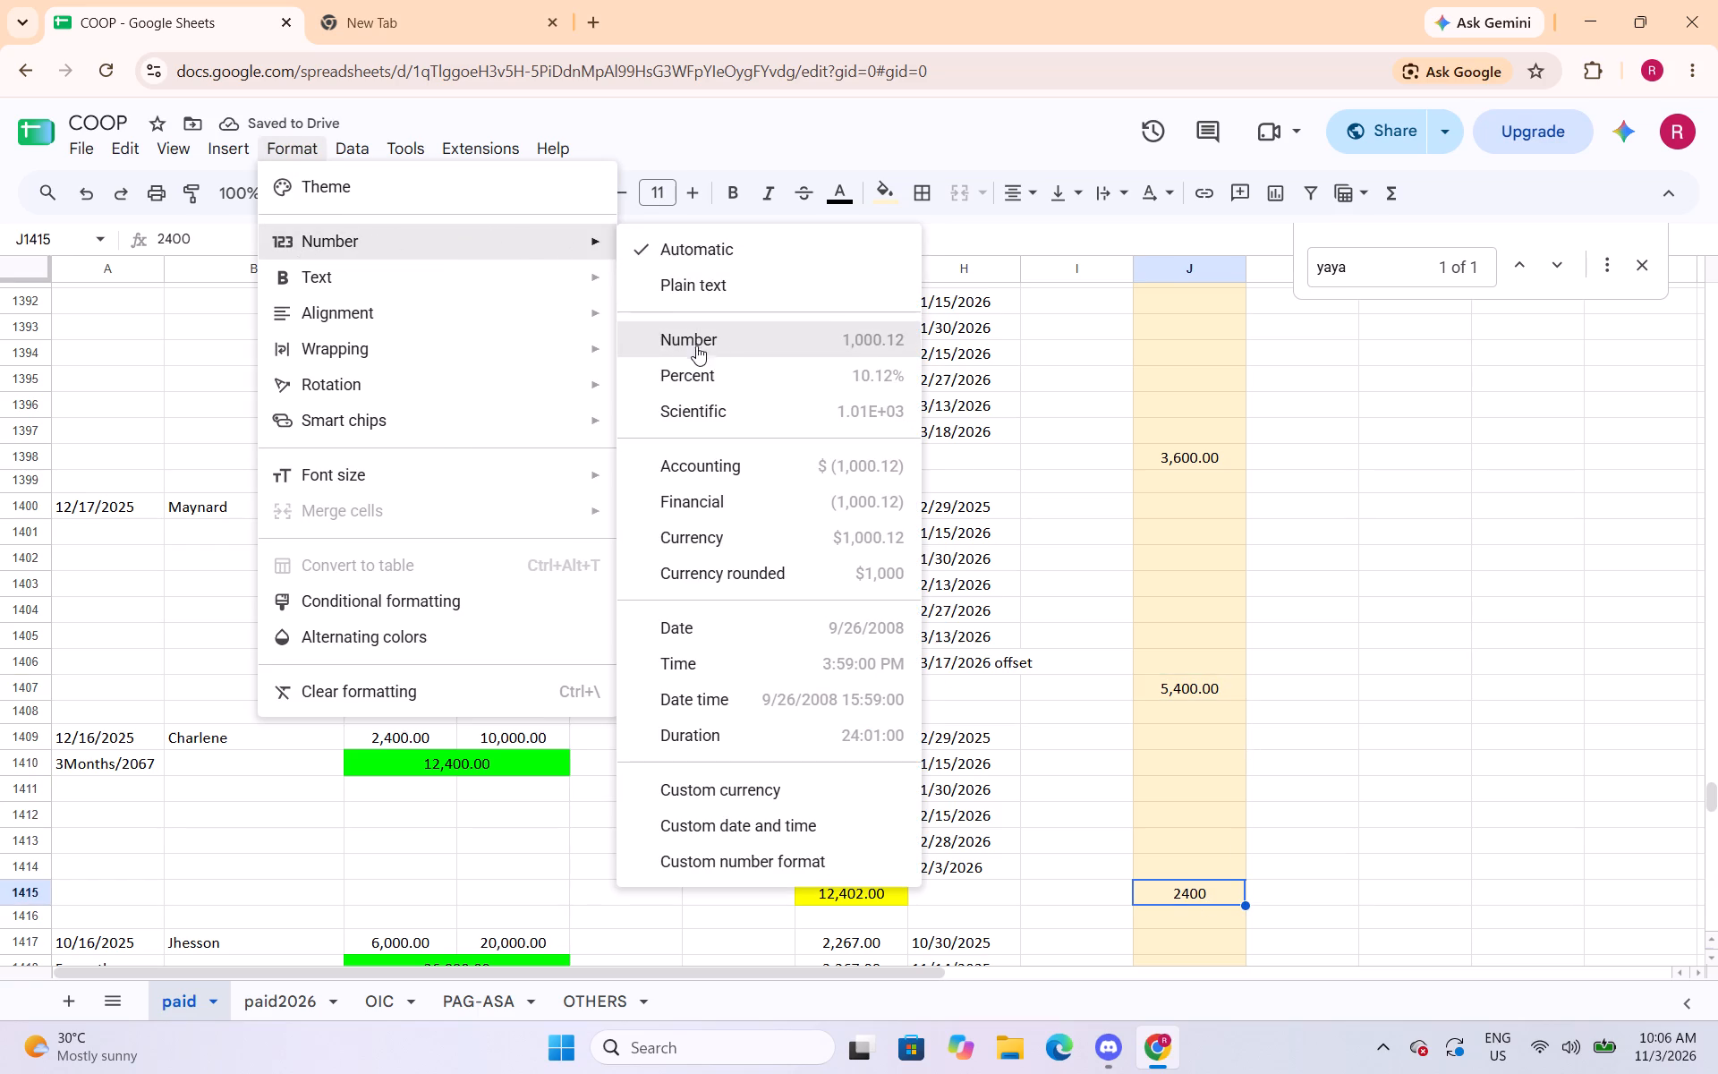
pyautogui.click(698, 342)
# Apply the Number format to the column J amounts in J1427 and J1453.
pyautogui.scroll(-7, 1164, 497)
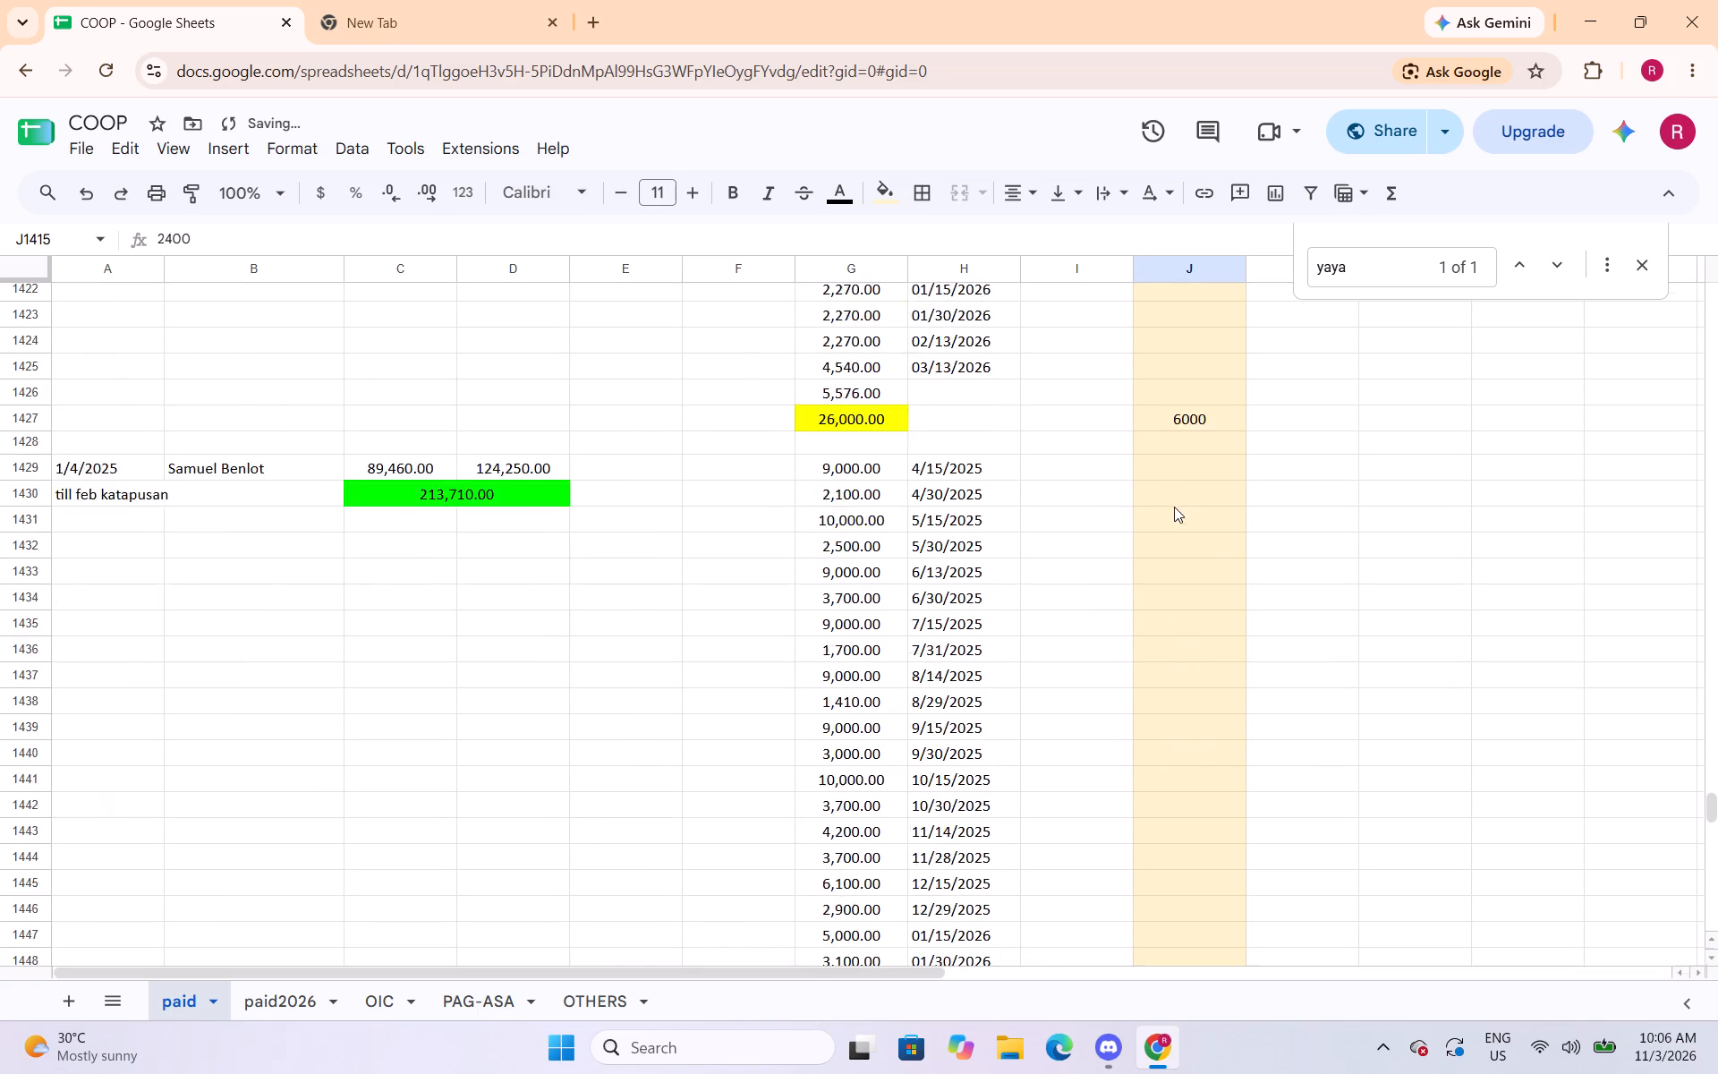
pyautogui.scroll(-1, 1174, 507)
pyautogui.click(1186, 320)
pyautogui.click(302, 145)
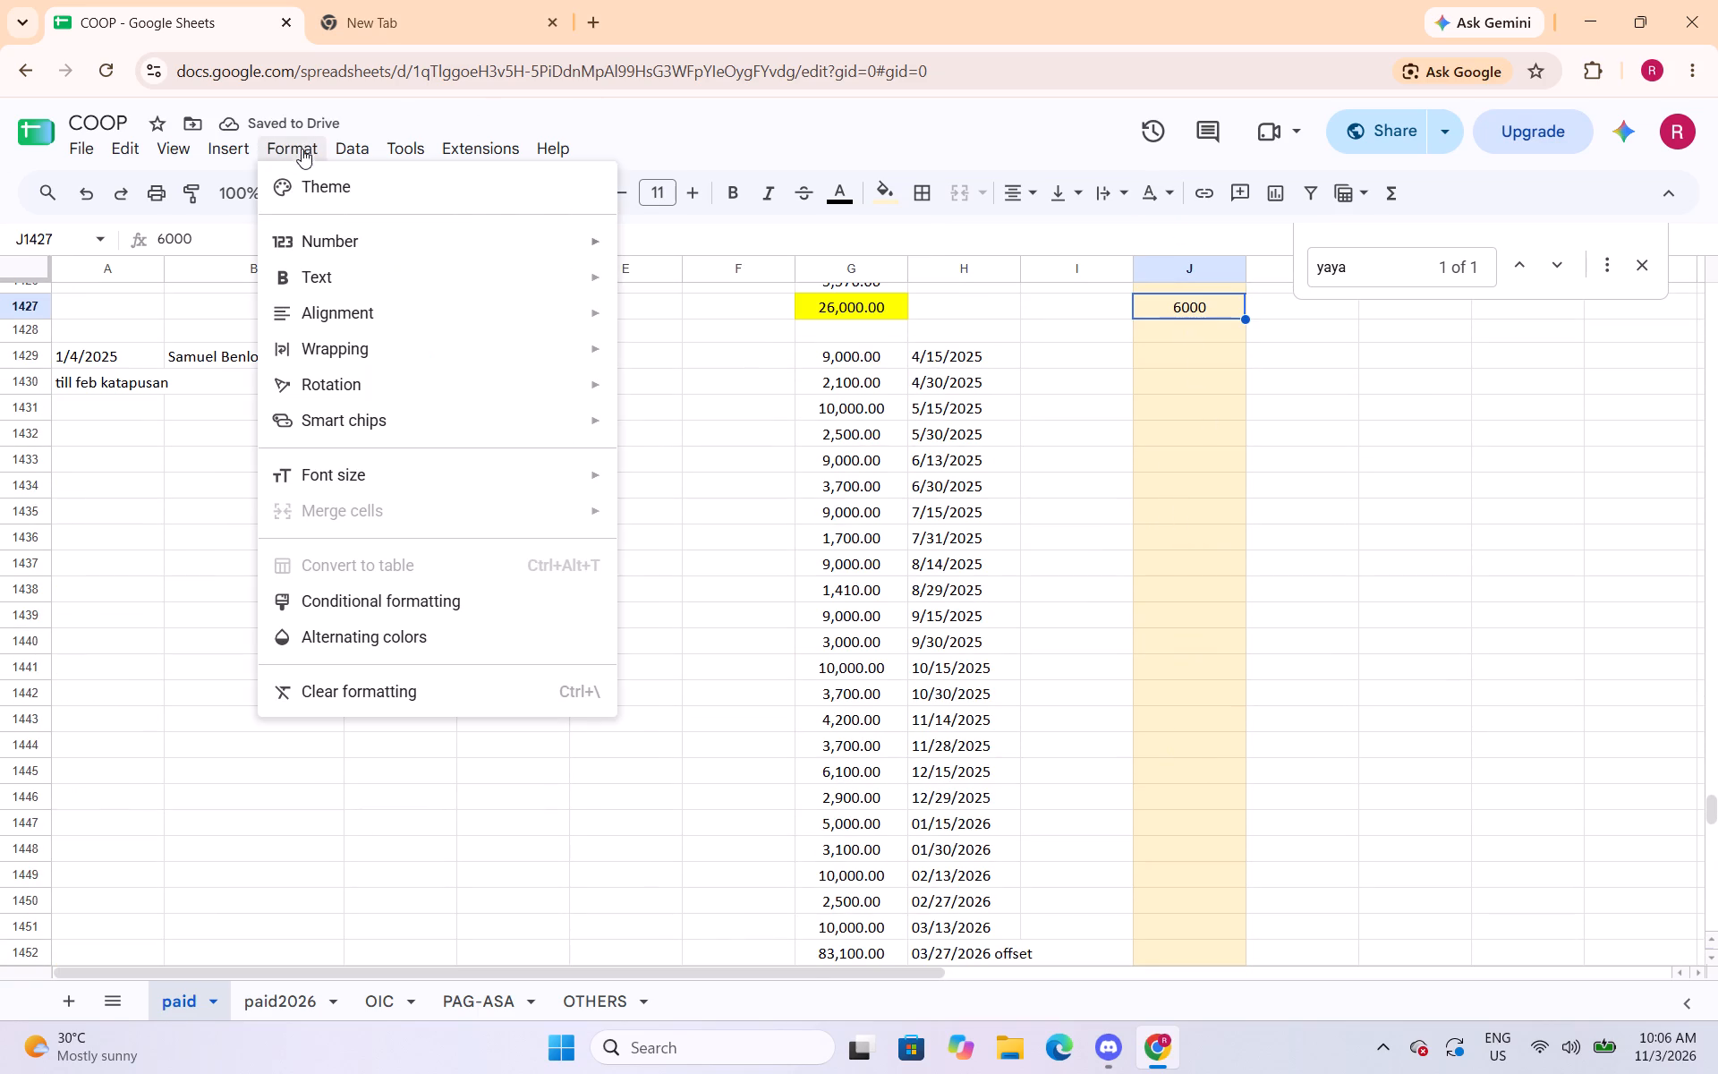
pyautogui.moveTo(695, 335); pyautogui.dragTo(694, 343)
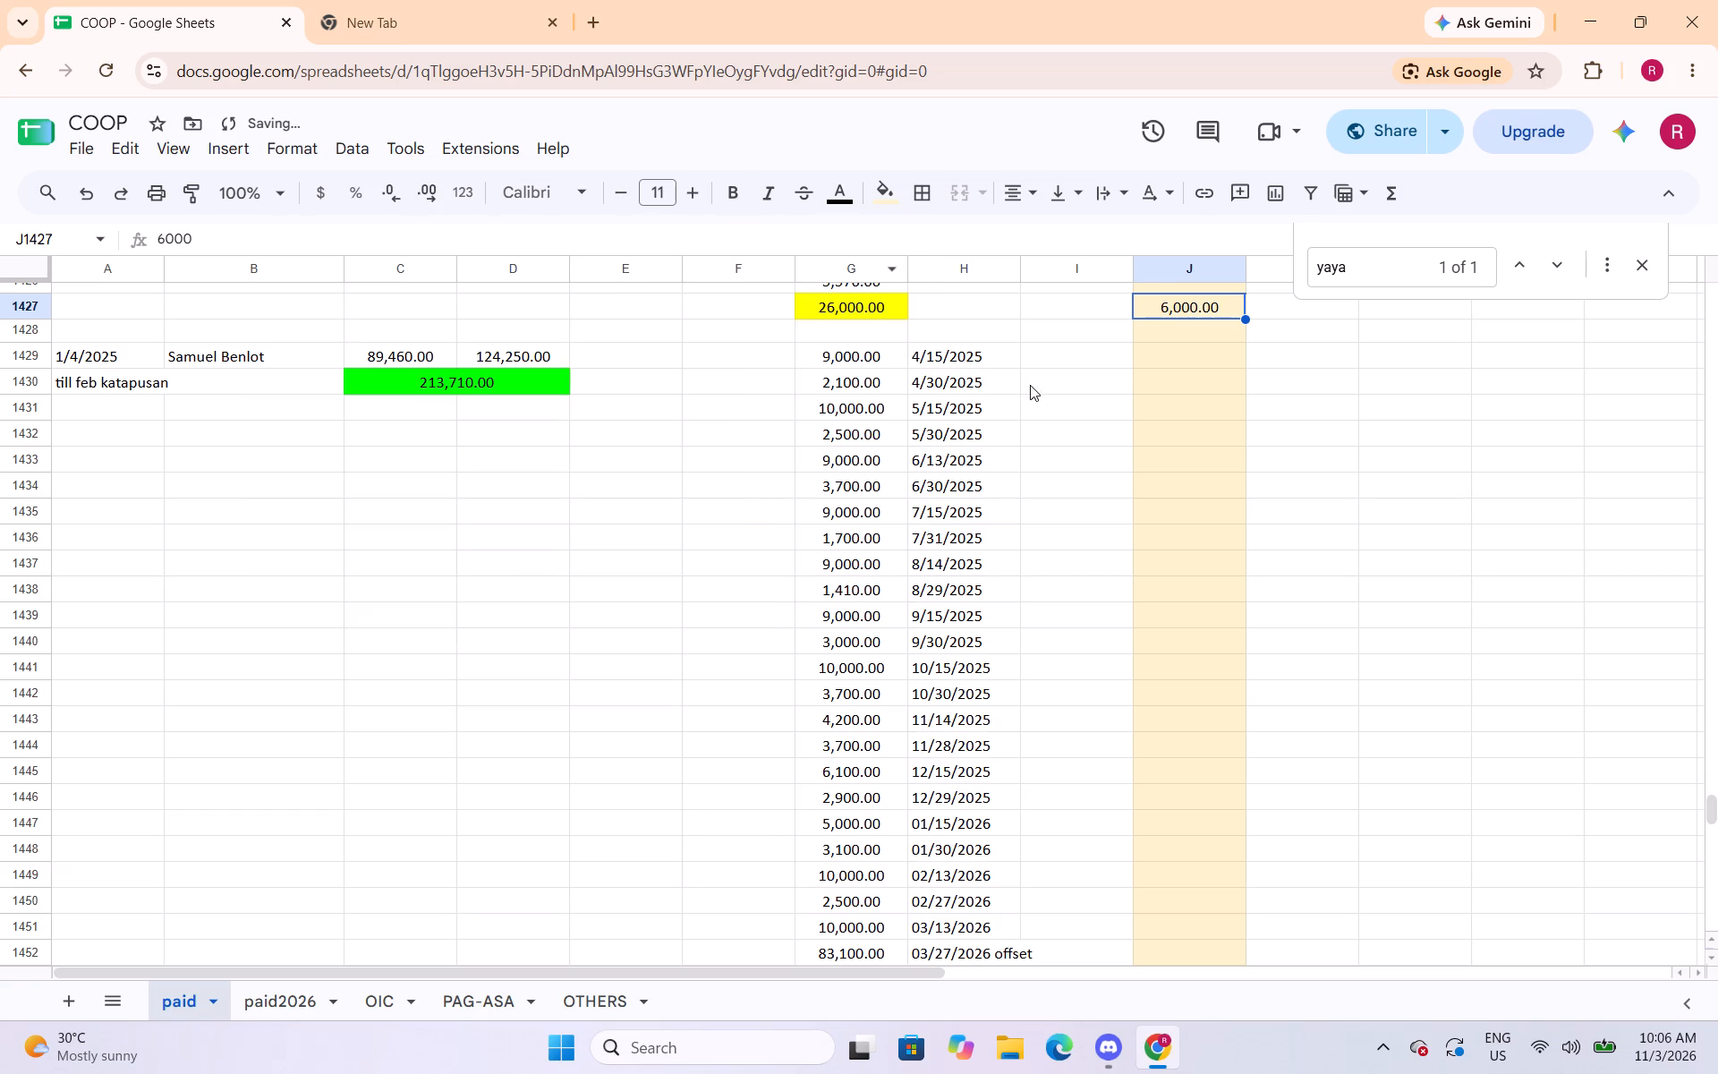
pyautogui.scroll(-4, 1078, 346)
pyautogui.click(1229, 532)
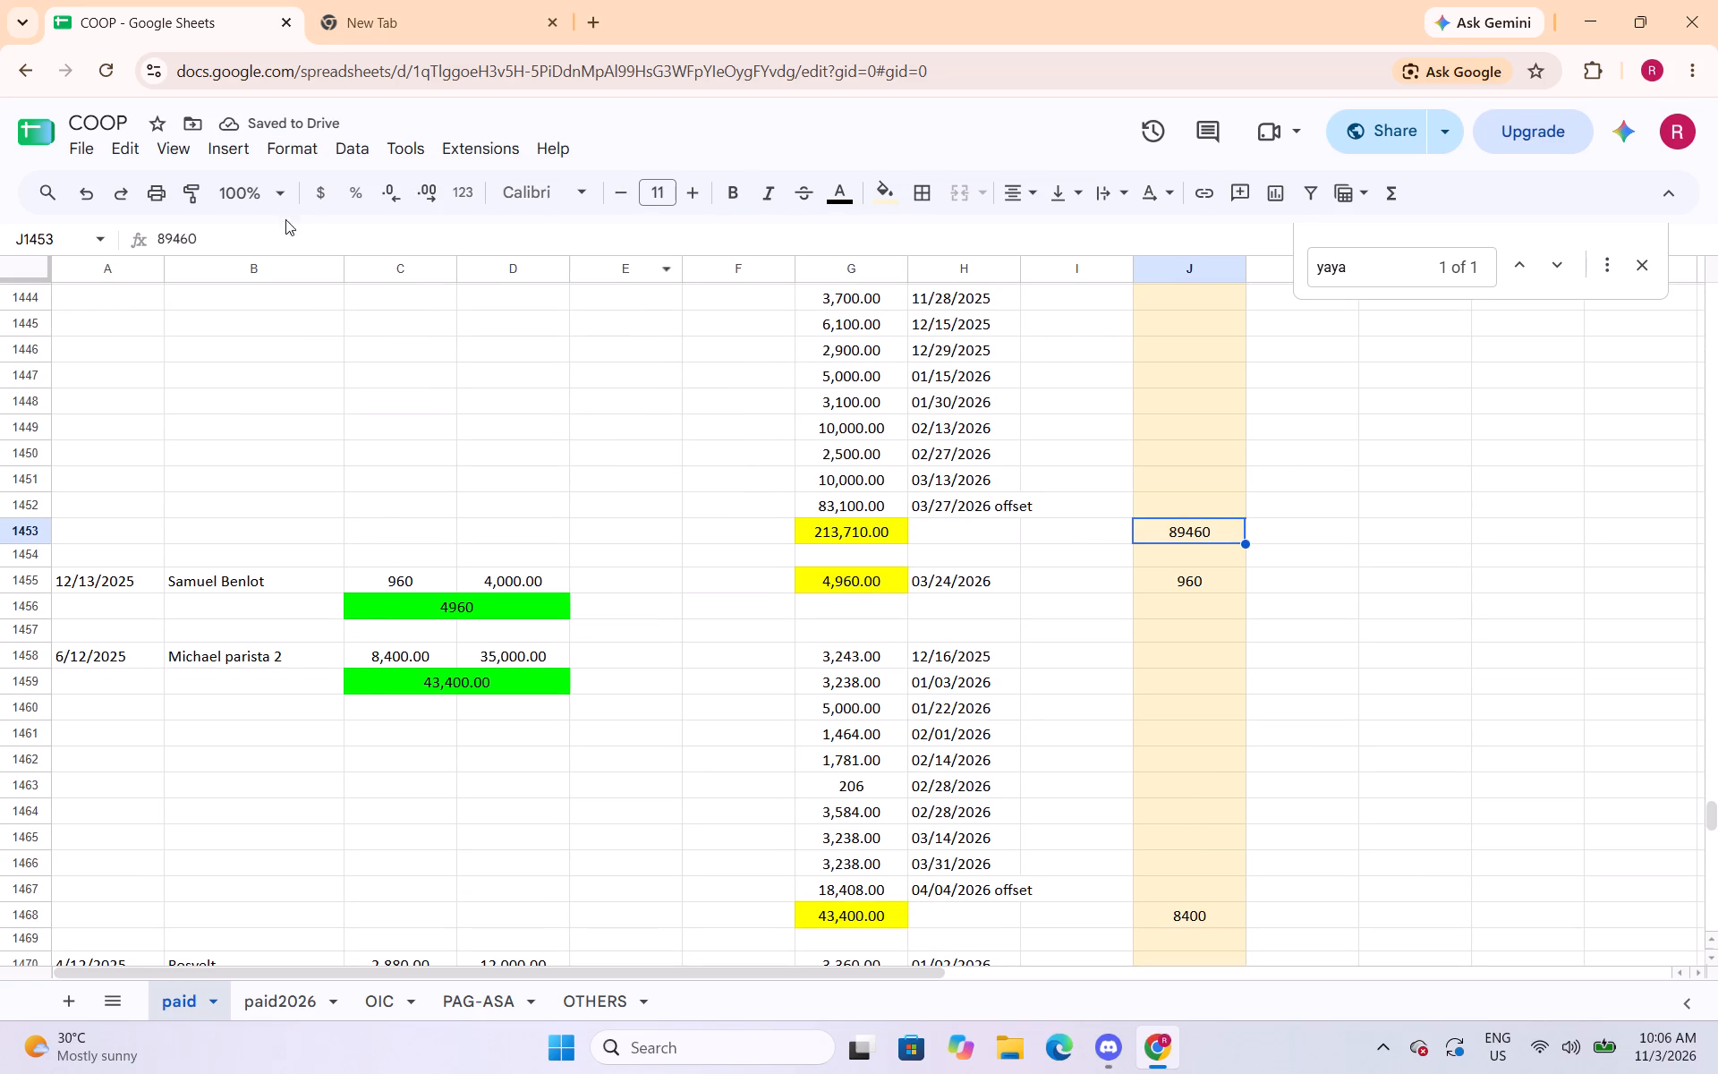
pyautogui.click(324, 150)
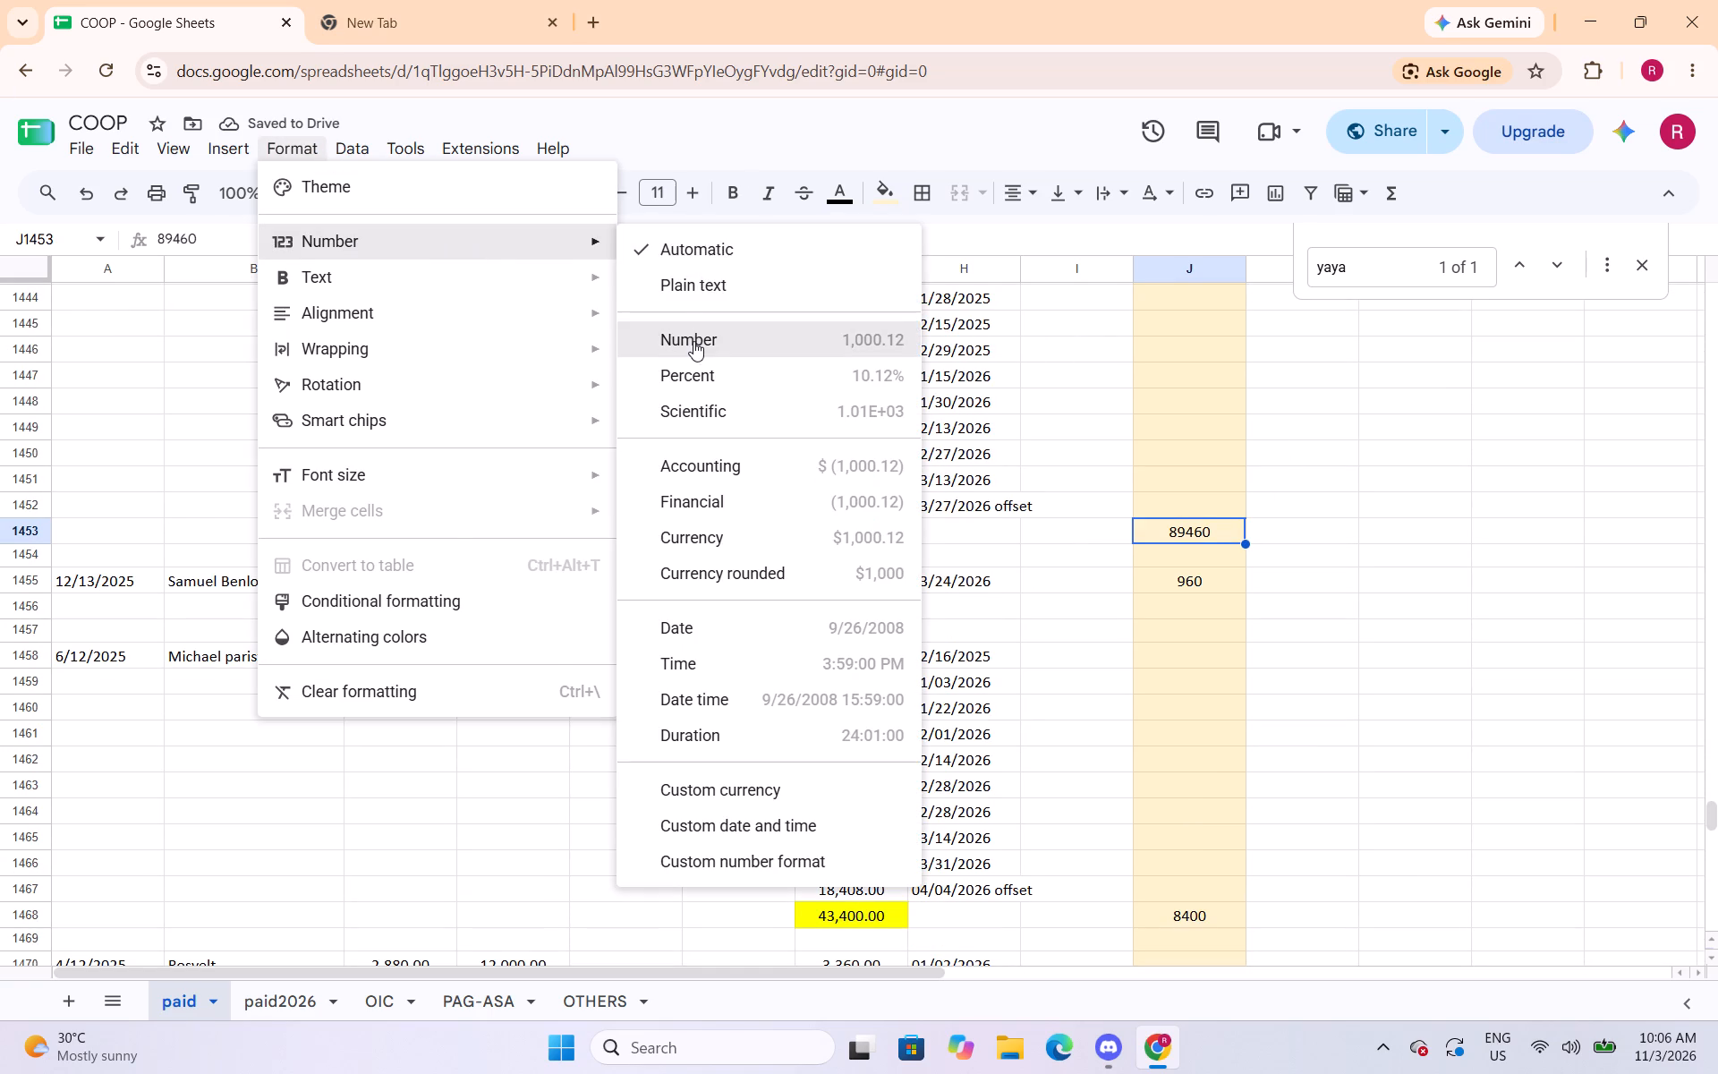
pyautogui.click(693, 341)
# Apply the Number format to the column J amounts in J1468, J1473 and J1481.
pyautogui.scroll(-4, 1207, 653)
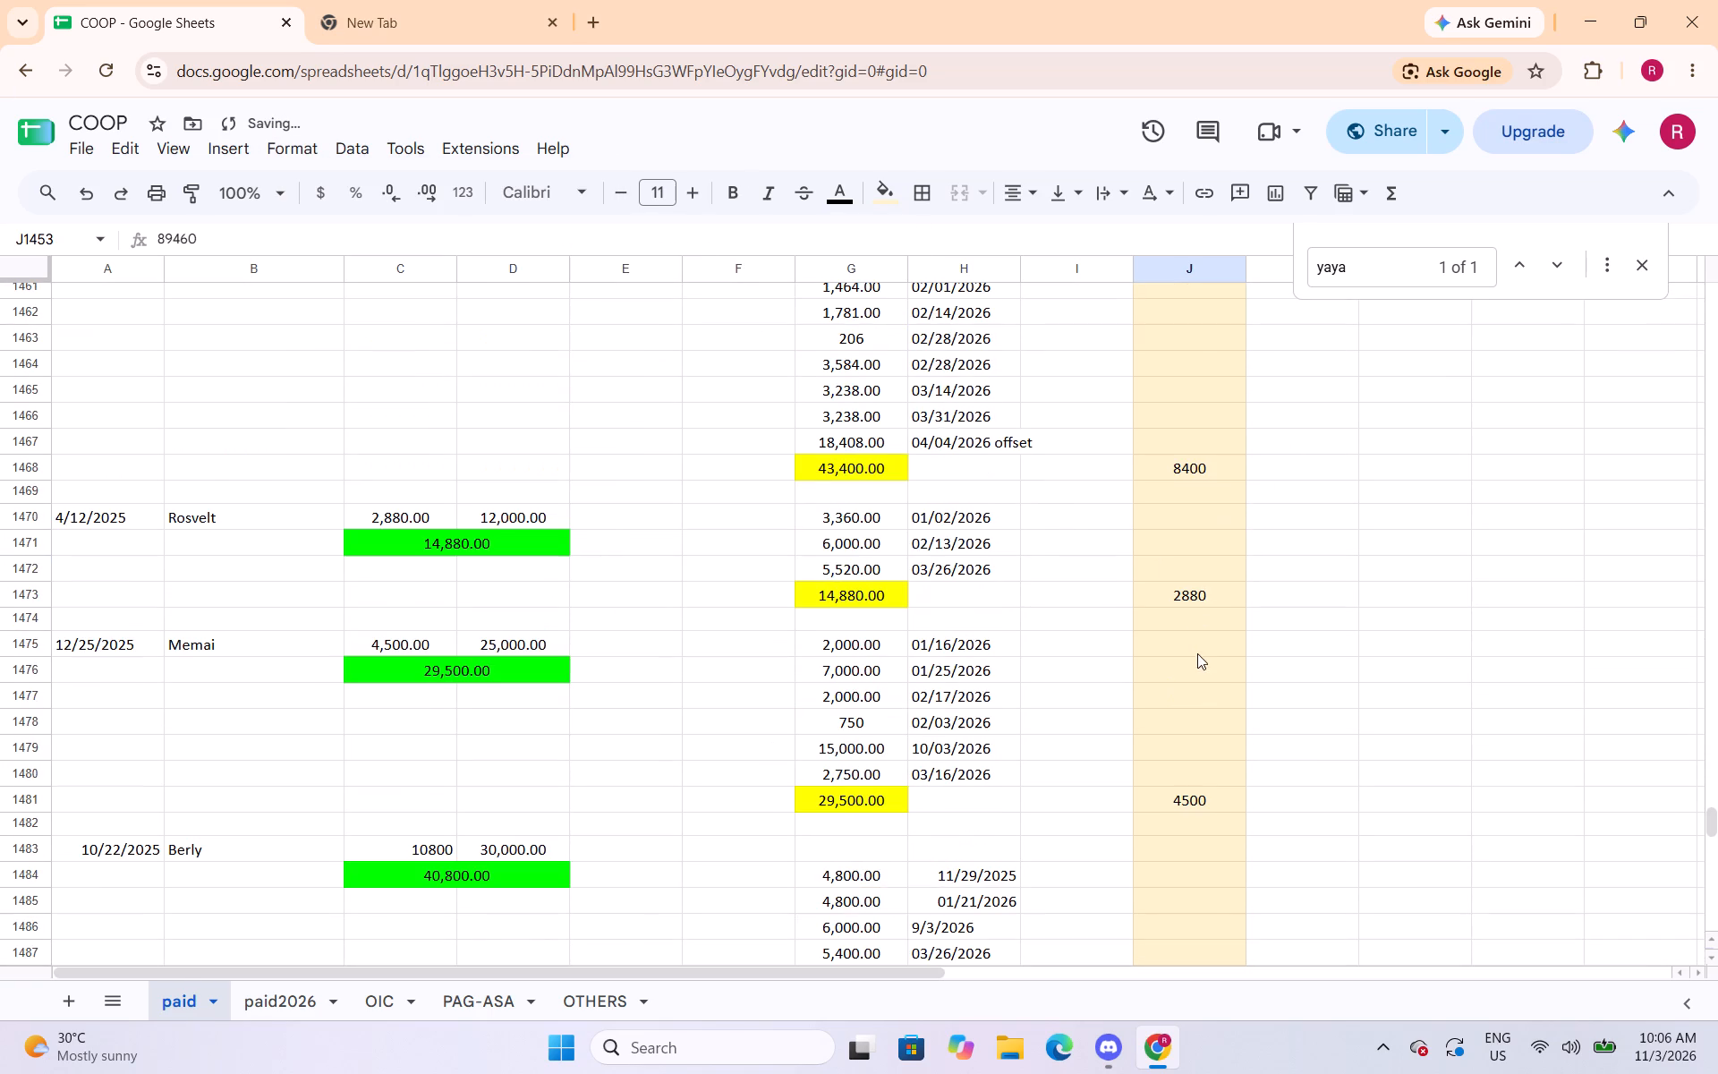
pyautogui.click(1191, 465)
pyautogui.click(291, 144)
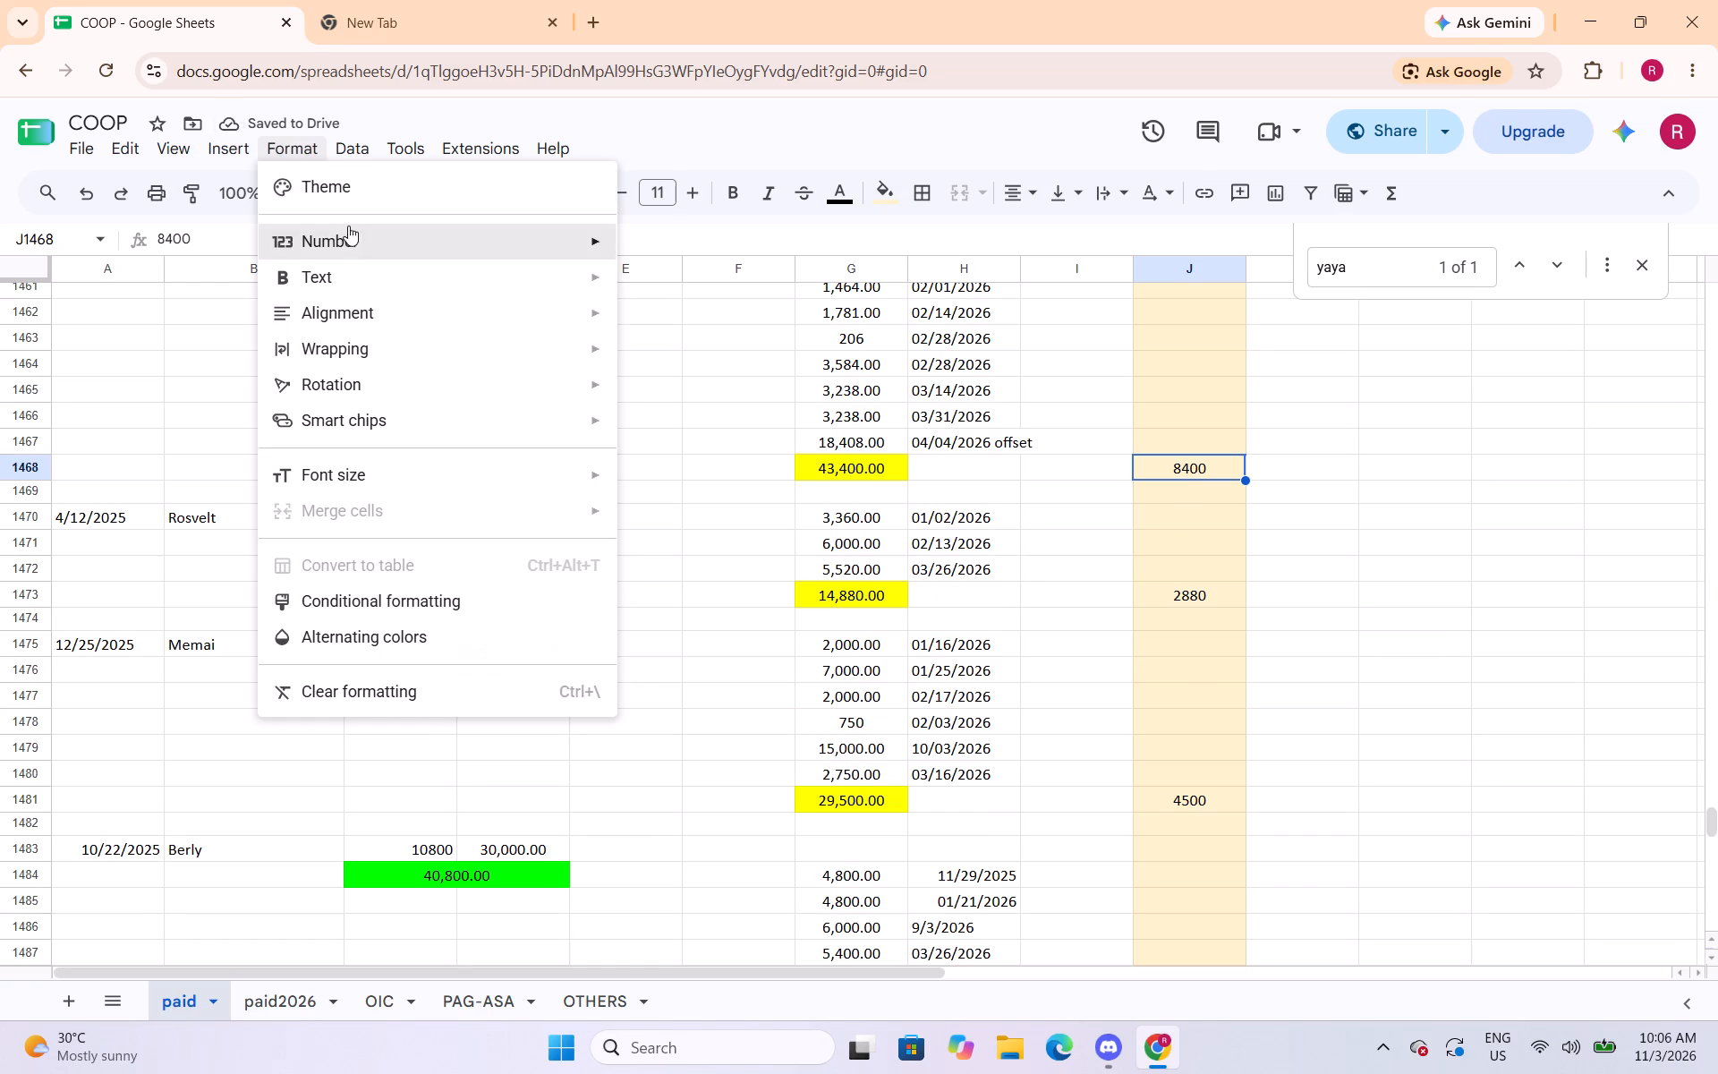
pyautogui.click(648, 344)
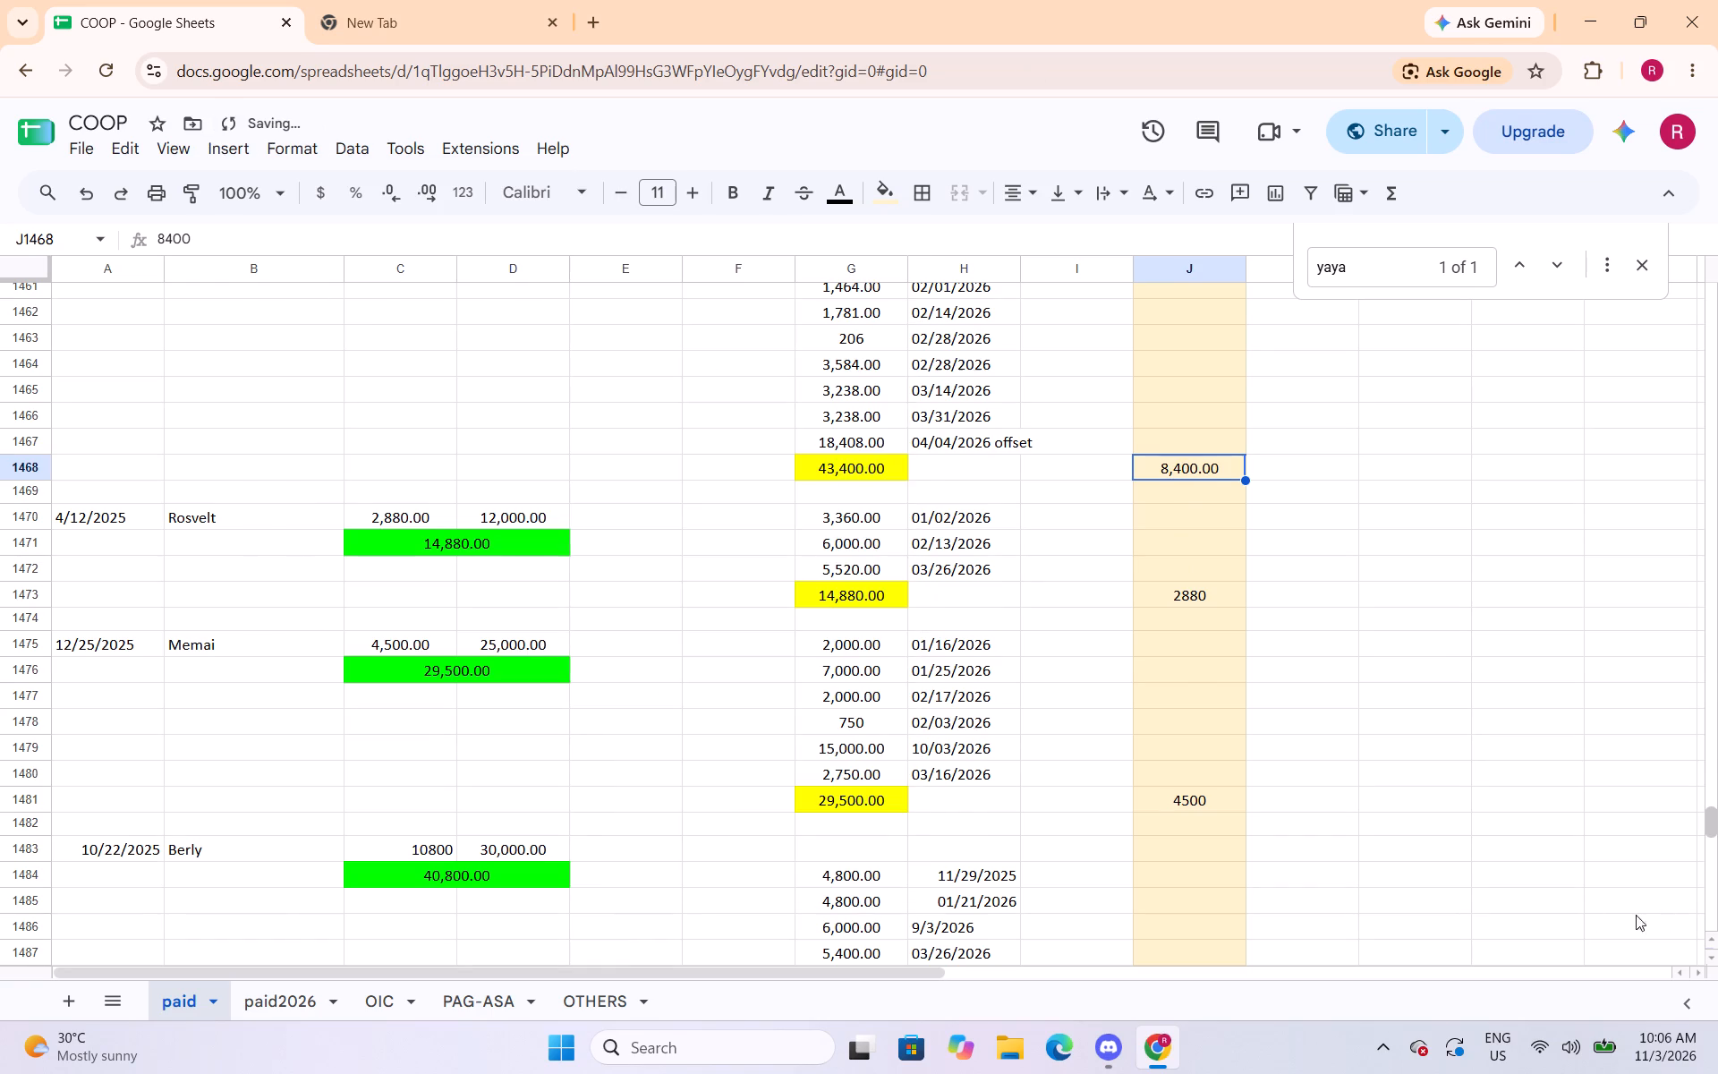
pyautogui.click(1223, 591)
pyautogui.click(302, 153)
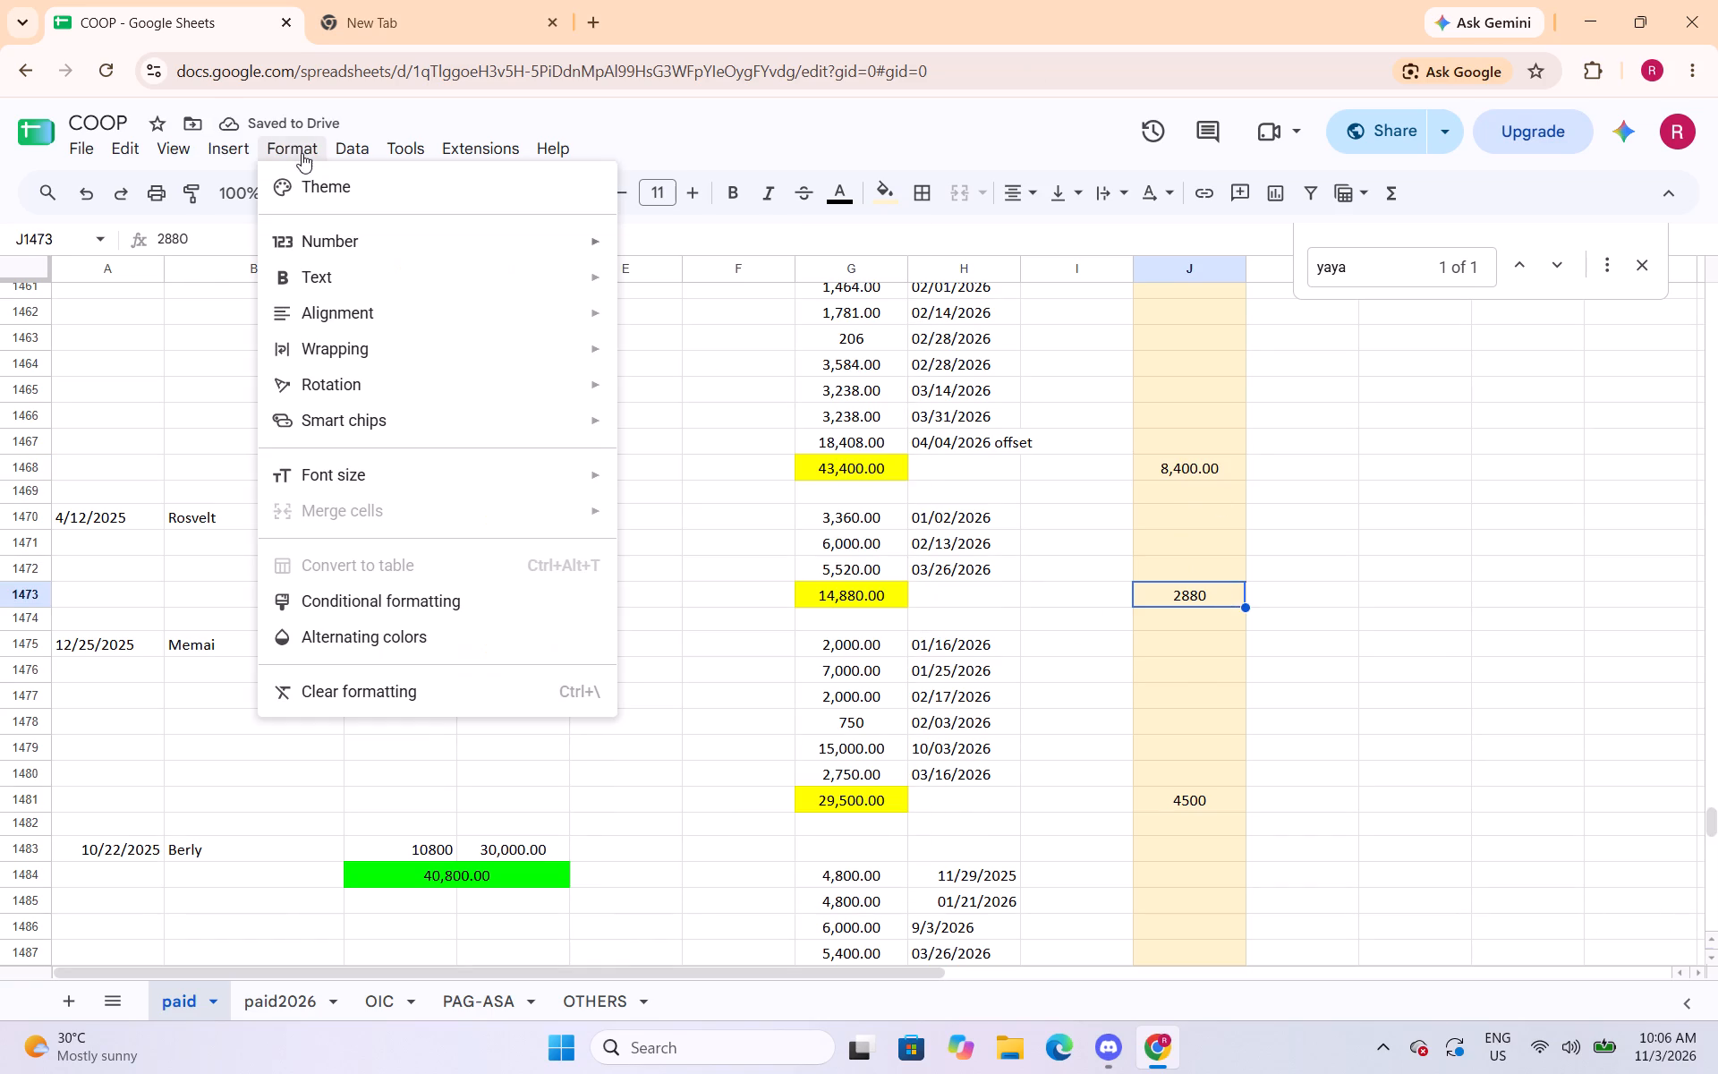
pyautogui.click(676, 340)
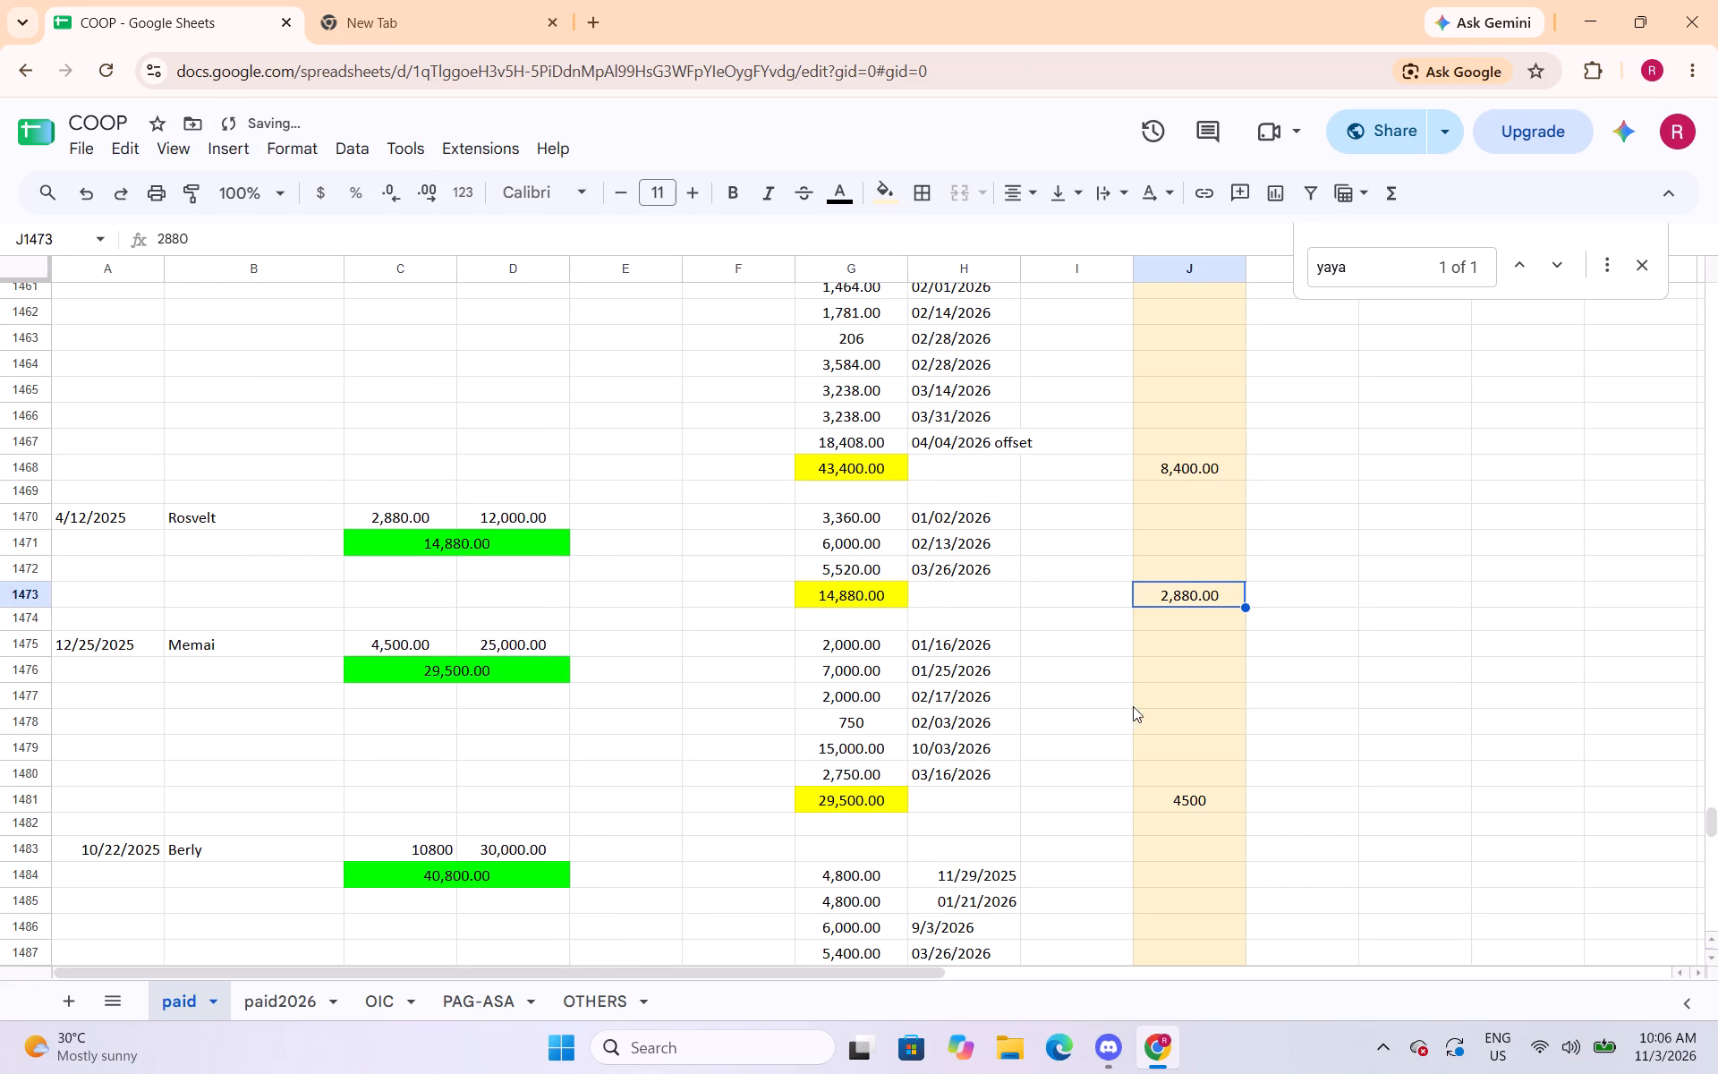
pyautogui.click(1218, 801)
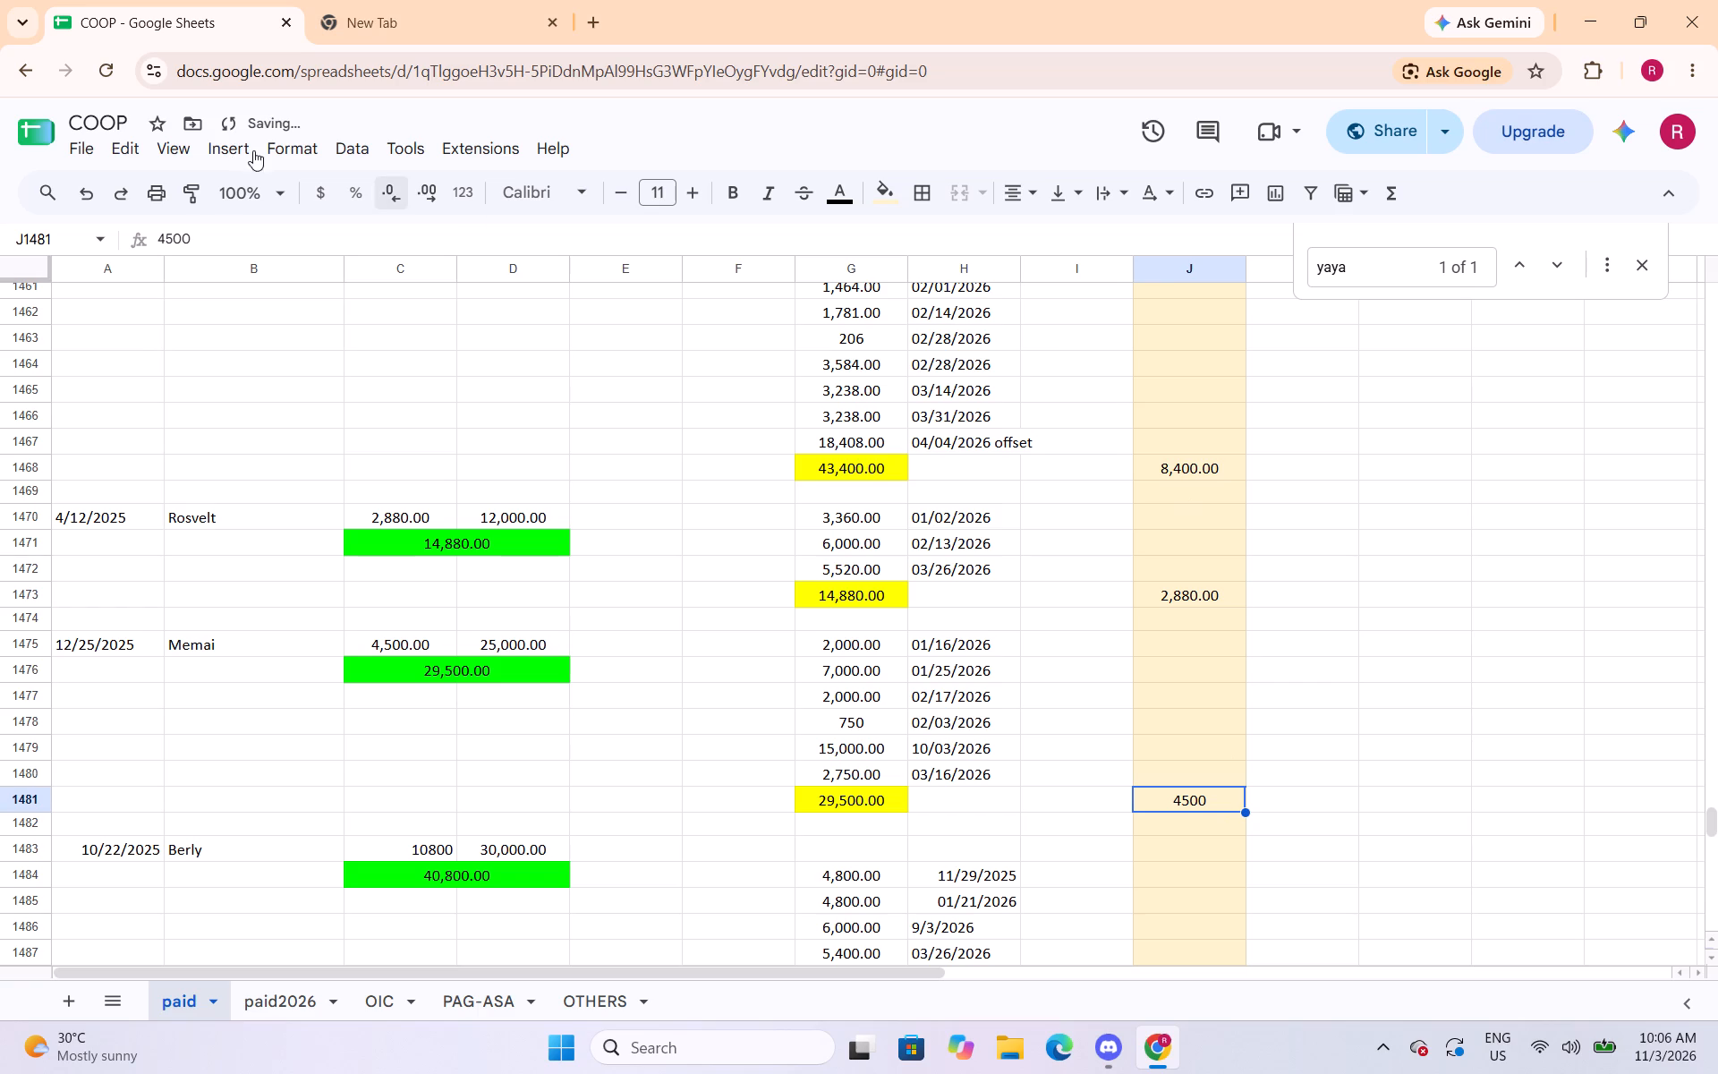
pyautogui.click(313, 156)
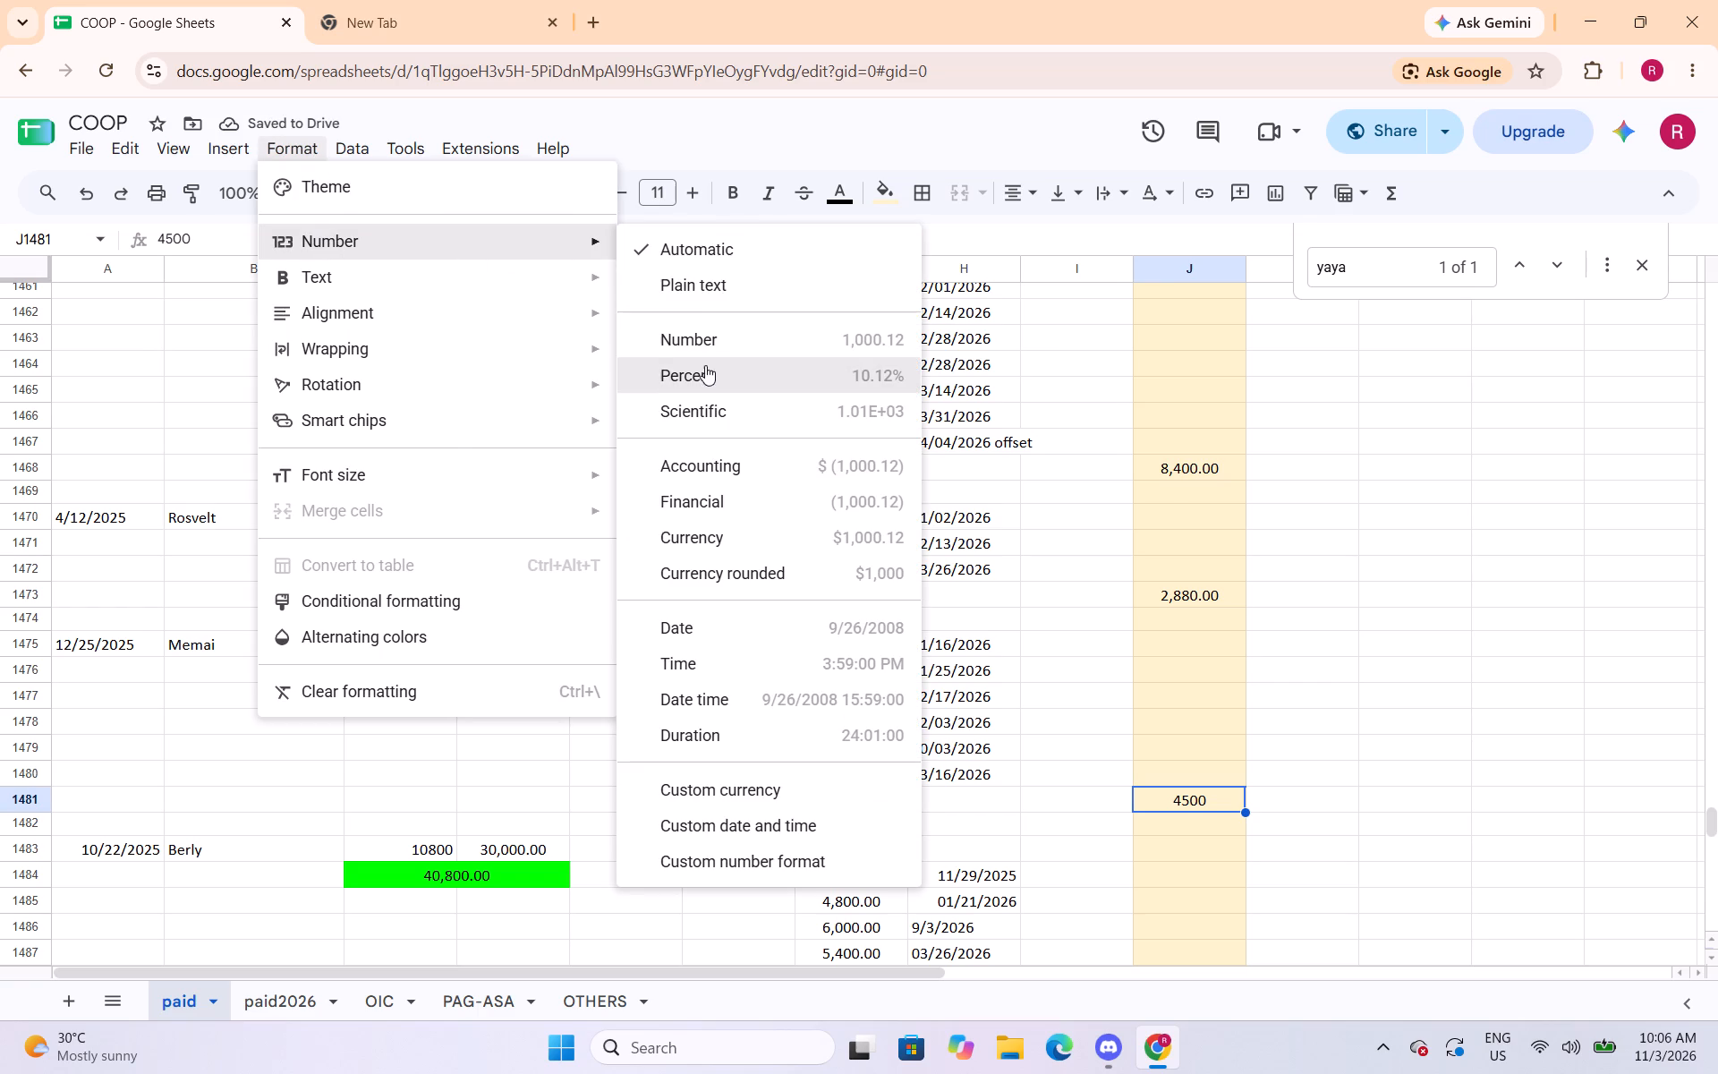
pyautogui.click(696, 342)
# Apply the Number format to the column J amounts in J1490 and J1502.
pyautogui.scroll(-4, 947, 523)
pyautogui.scroll(-1, 1152, 525)
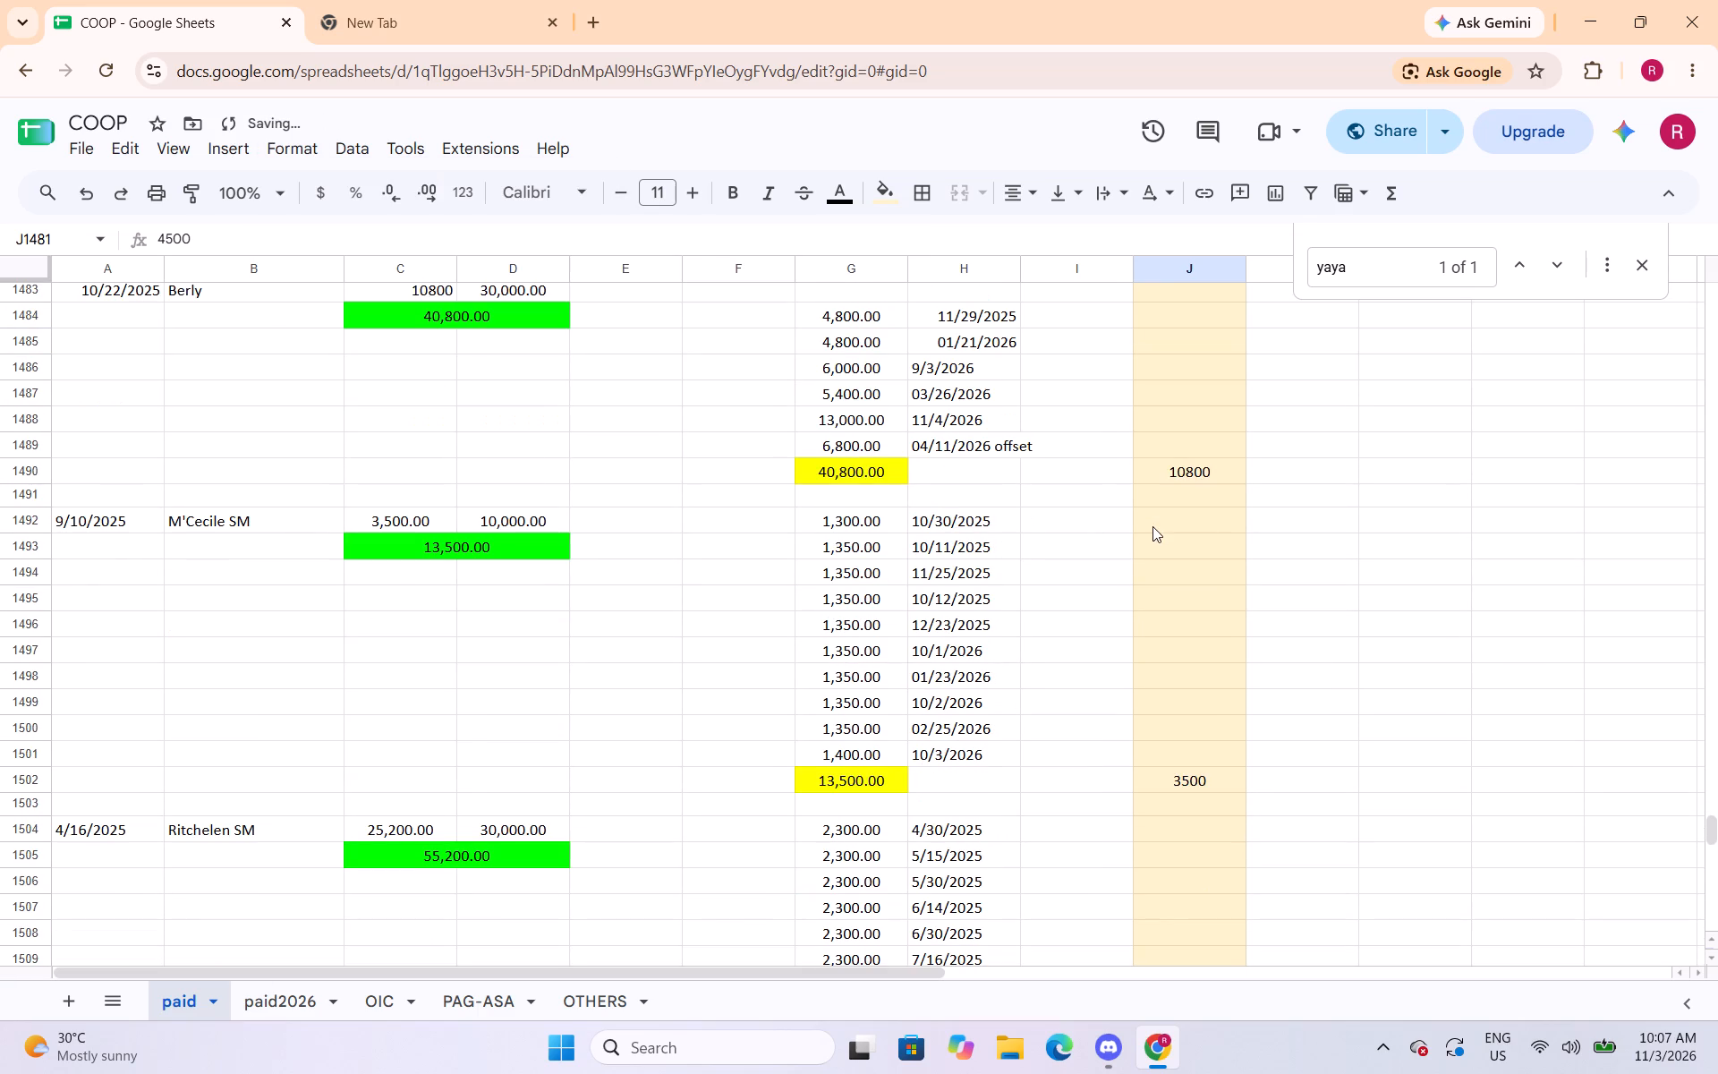
pyautogui.click(1181, 480)
pyautogui.click(295, 156)
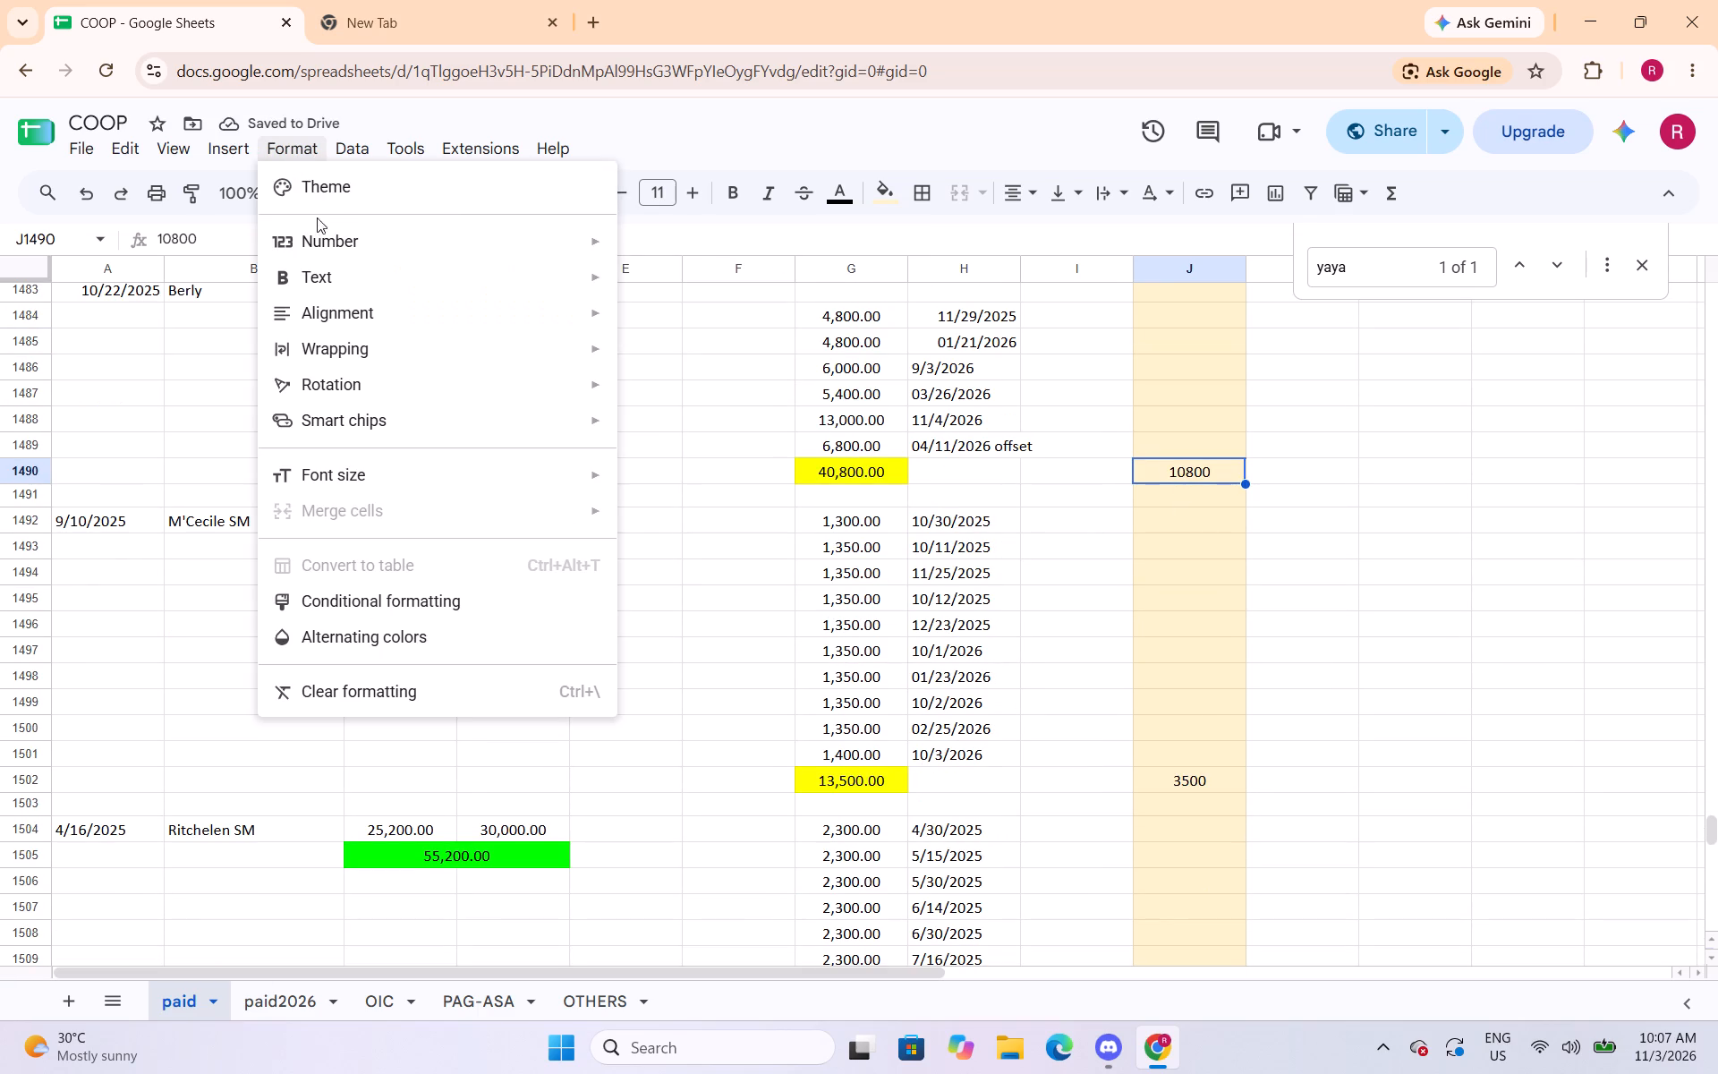
pyautogui.click(695, 334)
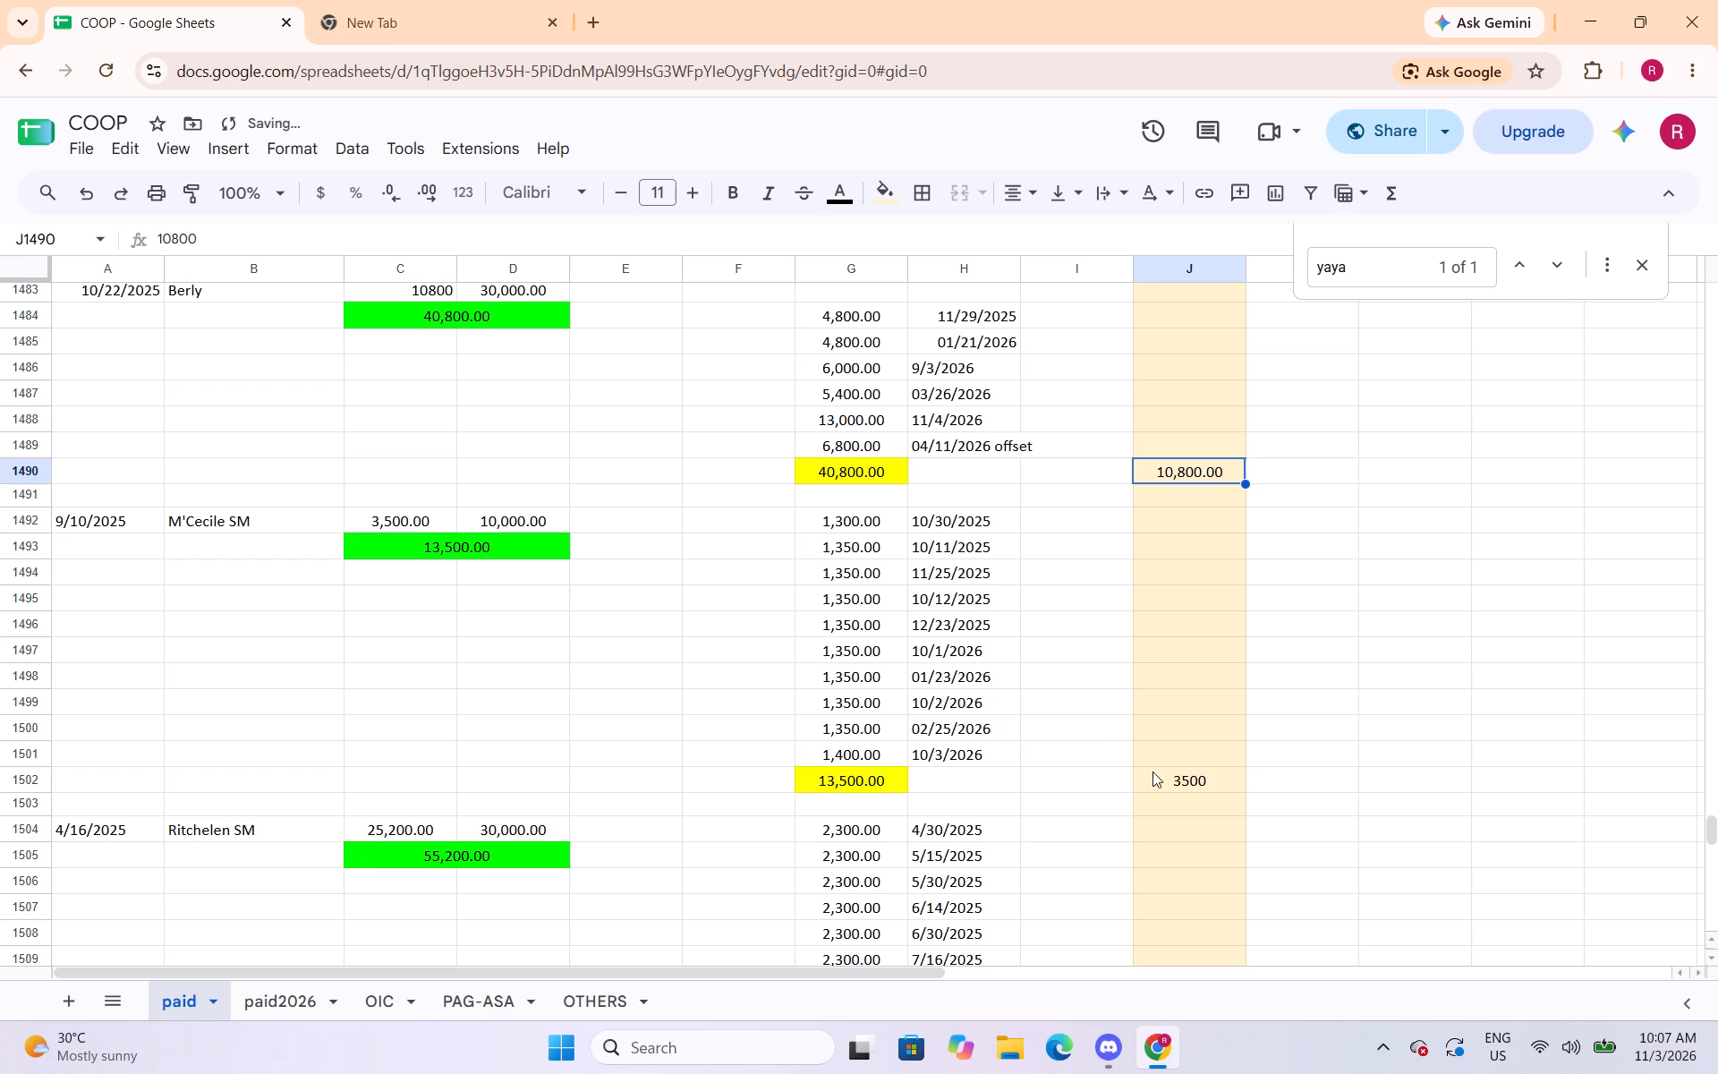
pyautogui.click(1152, 773)
pyautogui.click(274, 154)
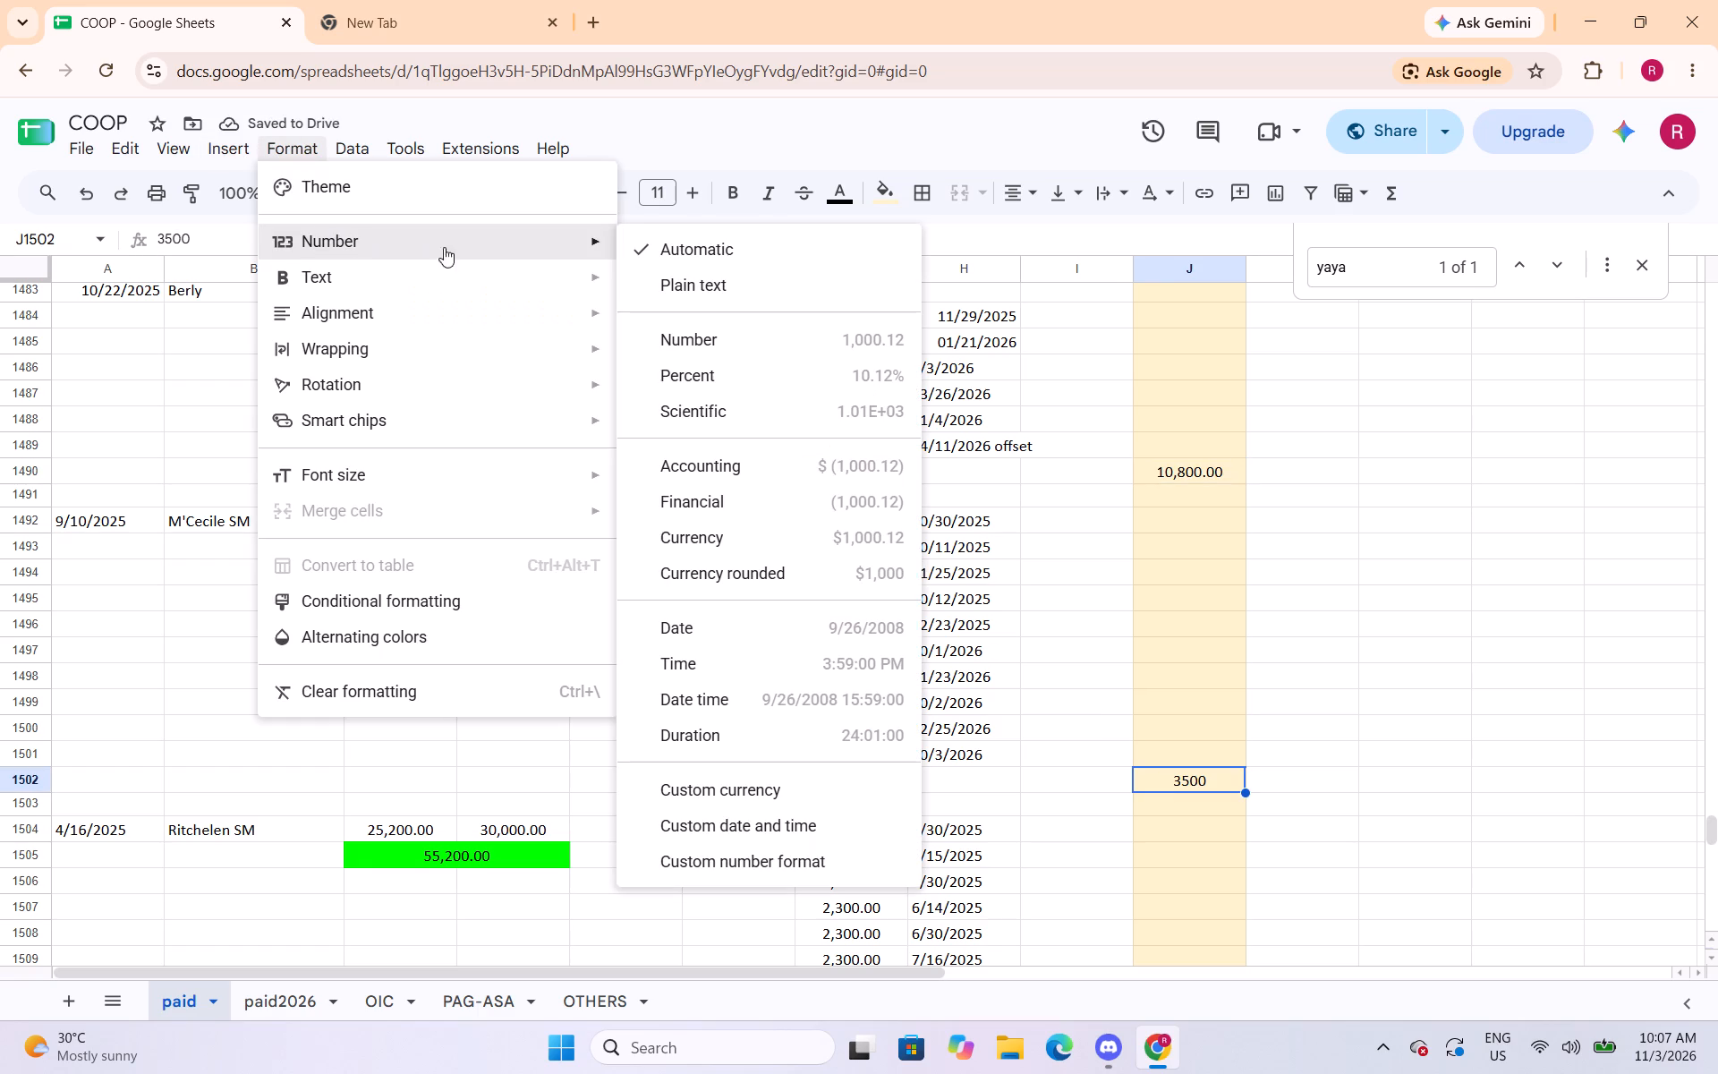
pyautogui.click(652, 358)
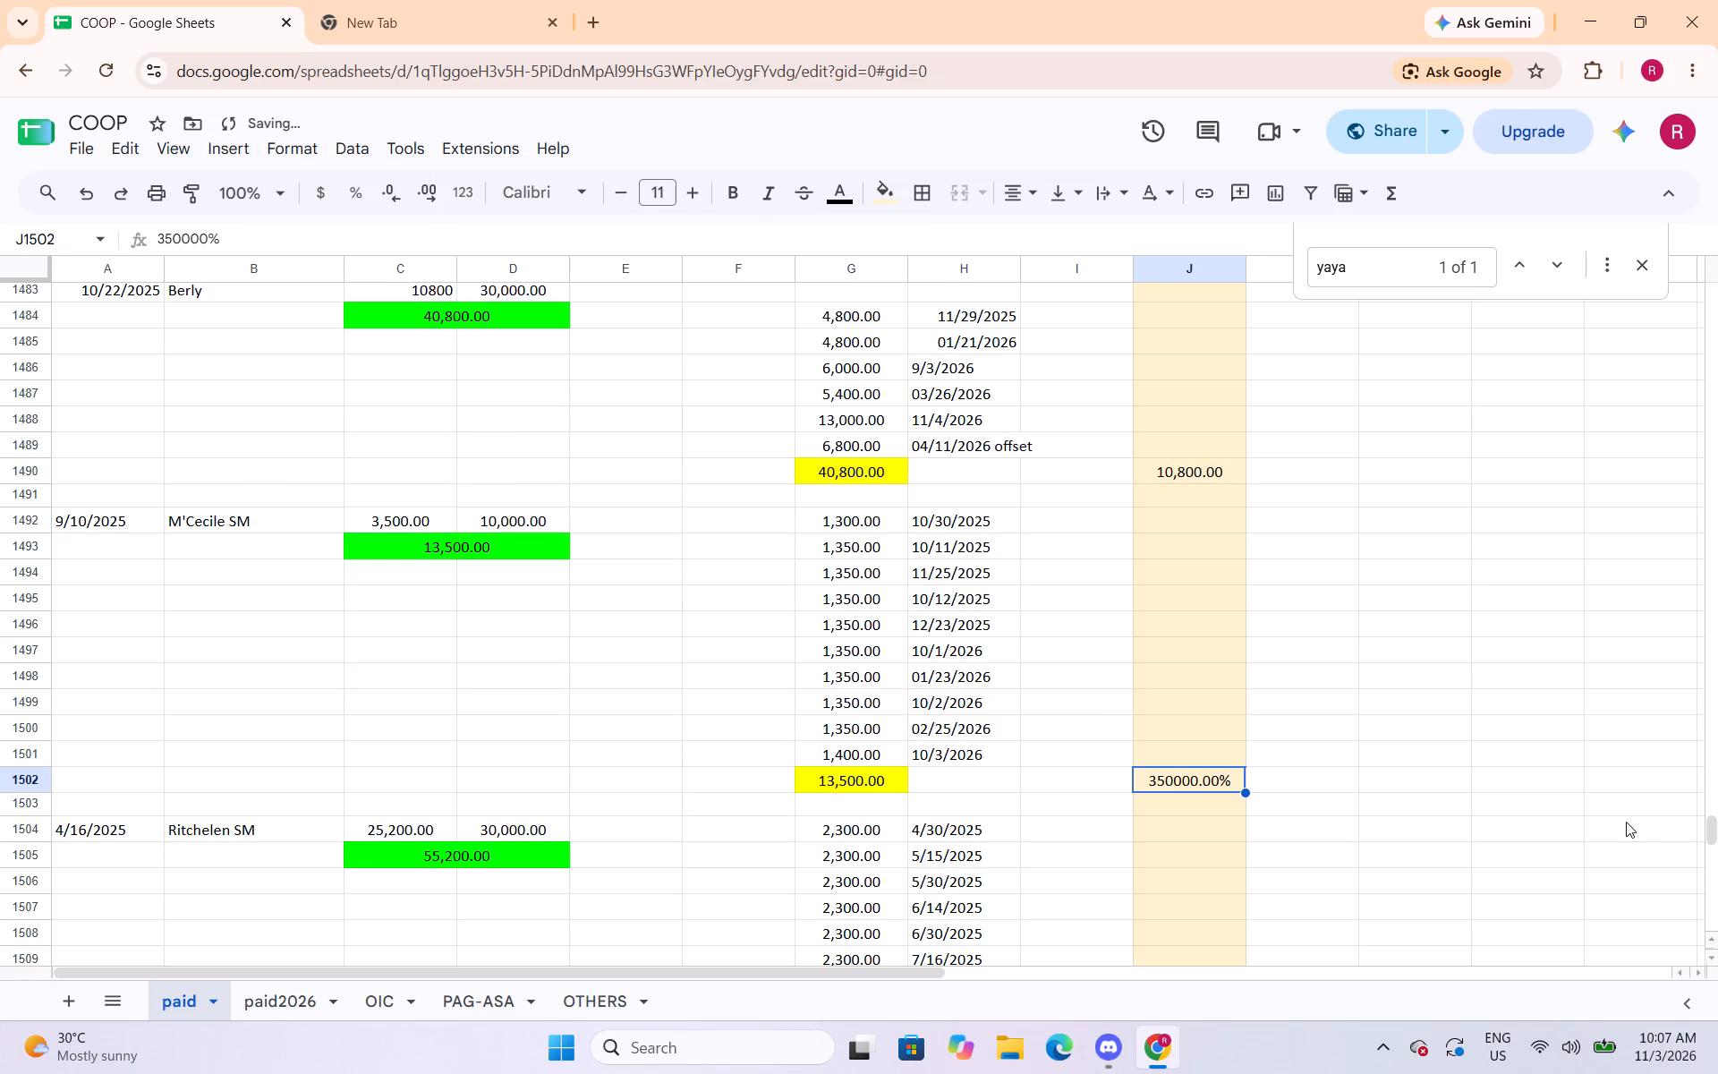
pyautogui.click(287, 151)
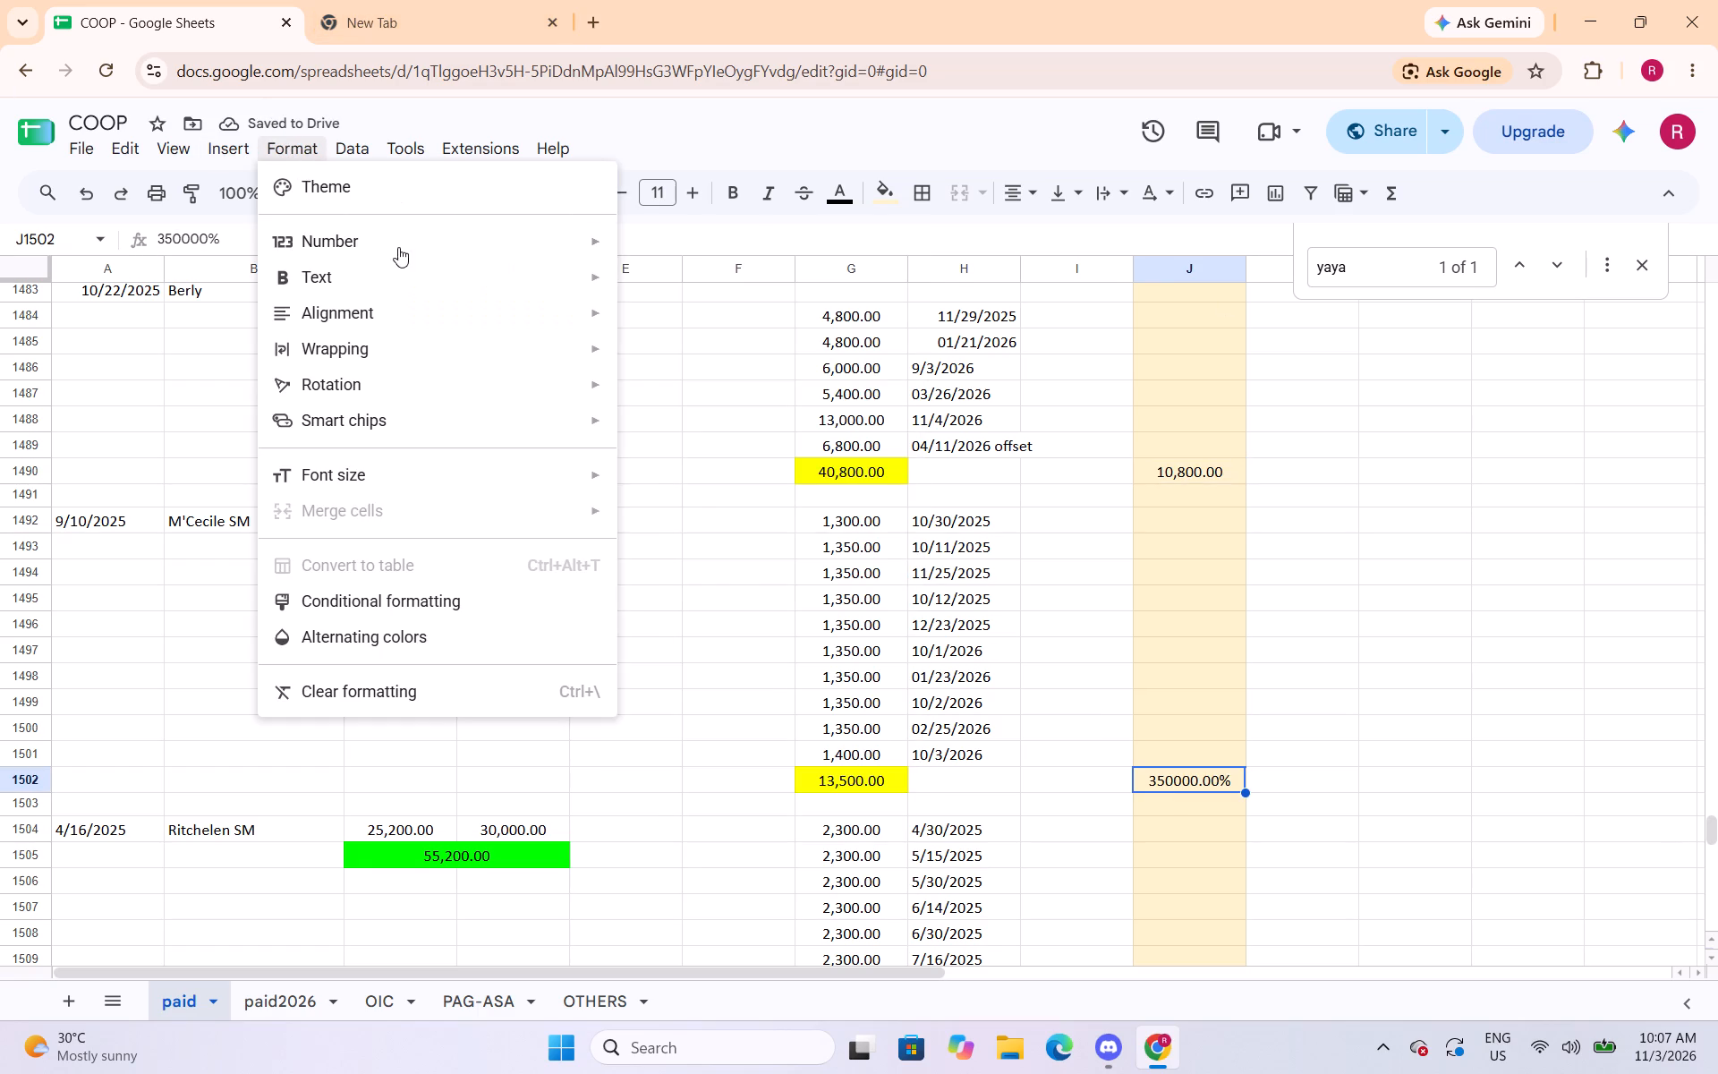
pyautogui.click(766, 350)
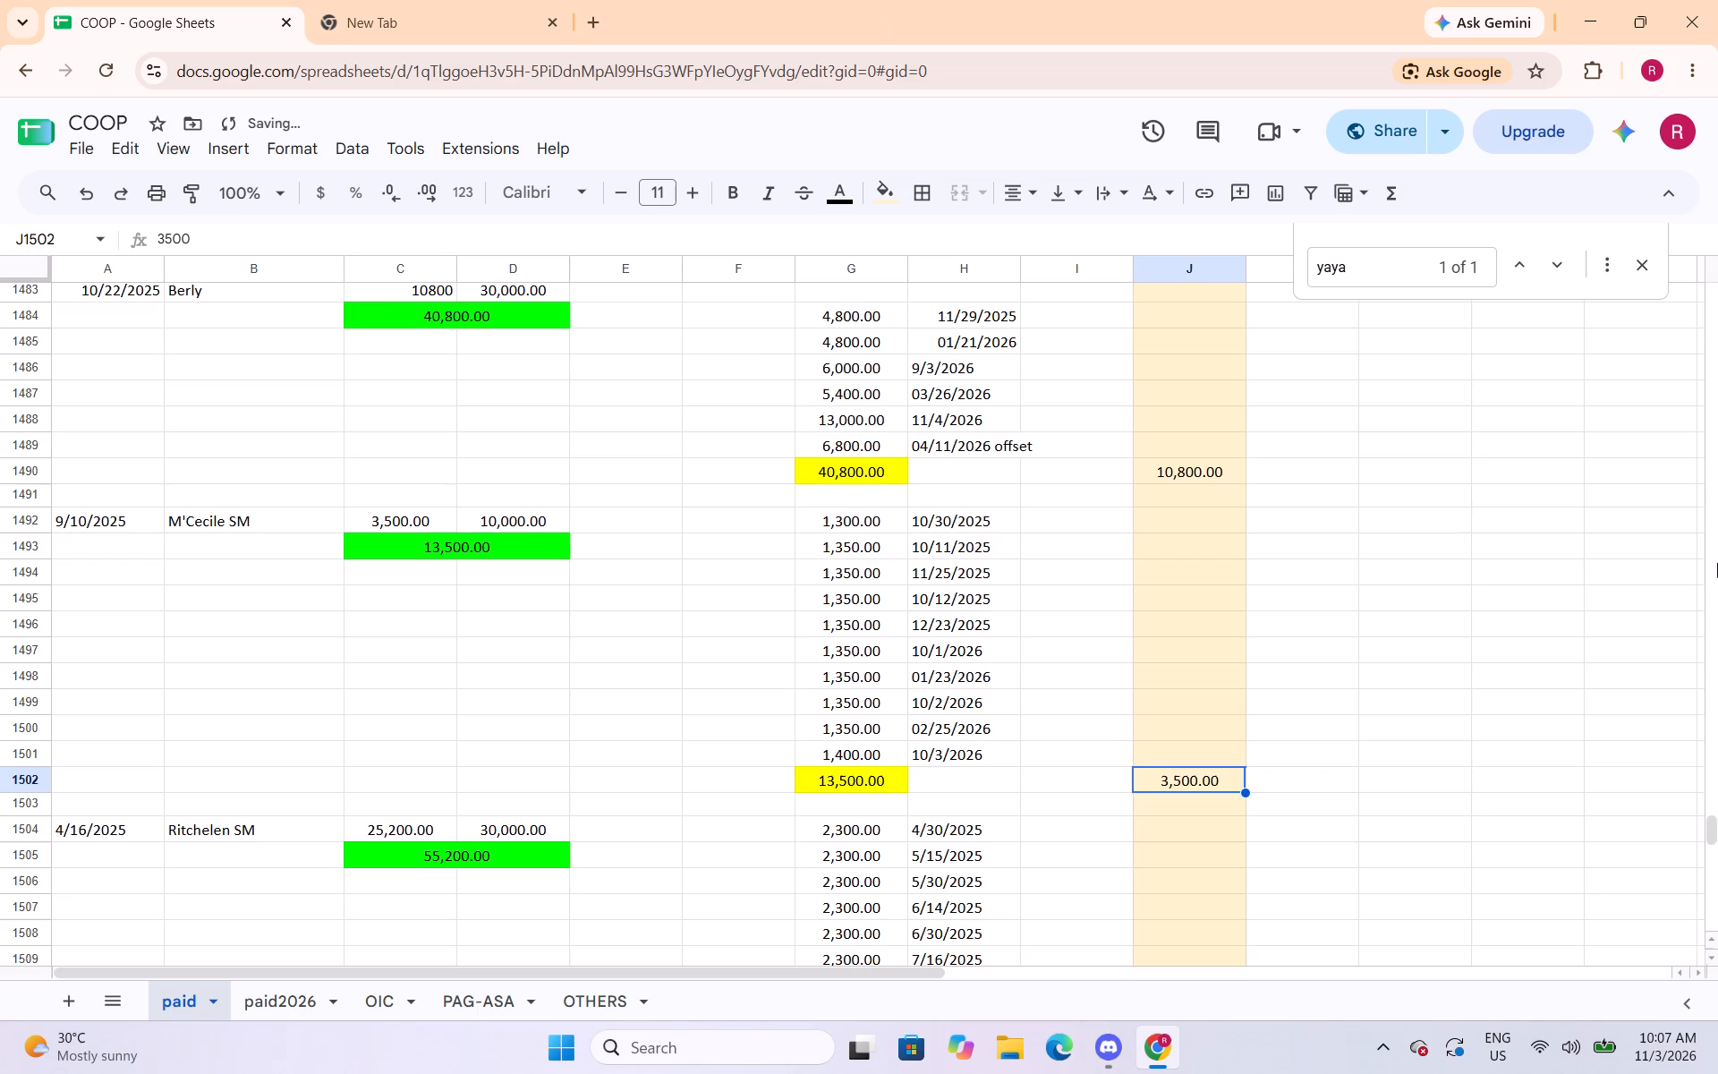
# Apply the Number format to the column J amounts in J1528 and J1546.
pyautogui.scroll(-9, 1198, 674)
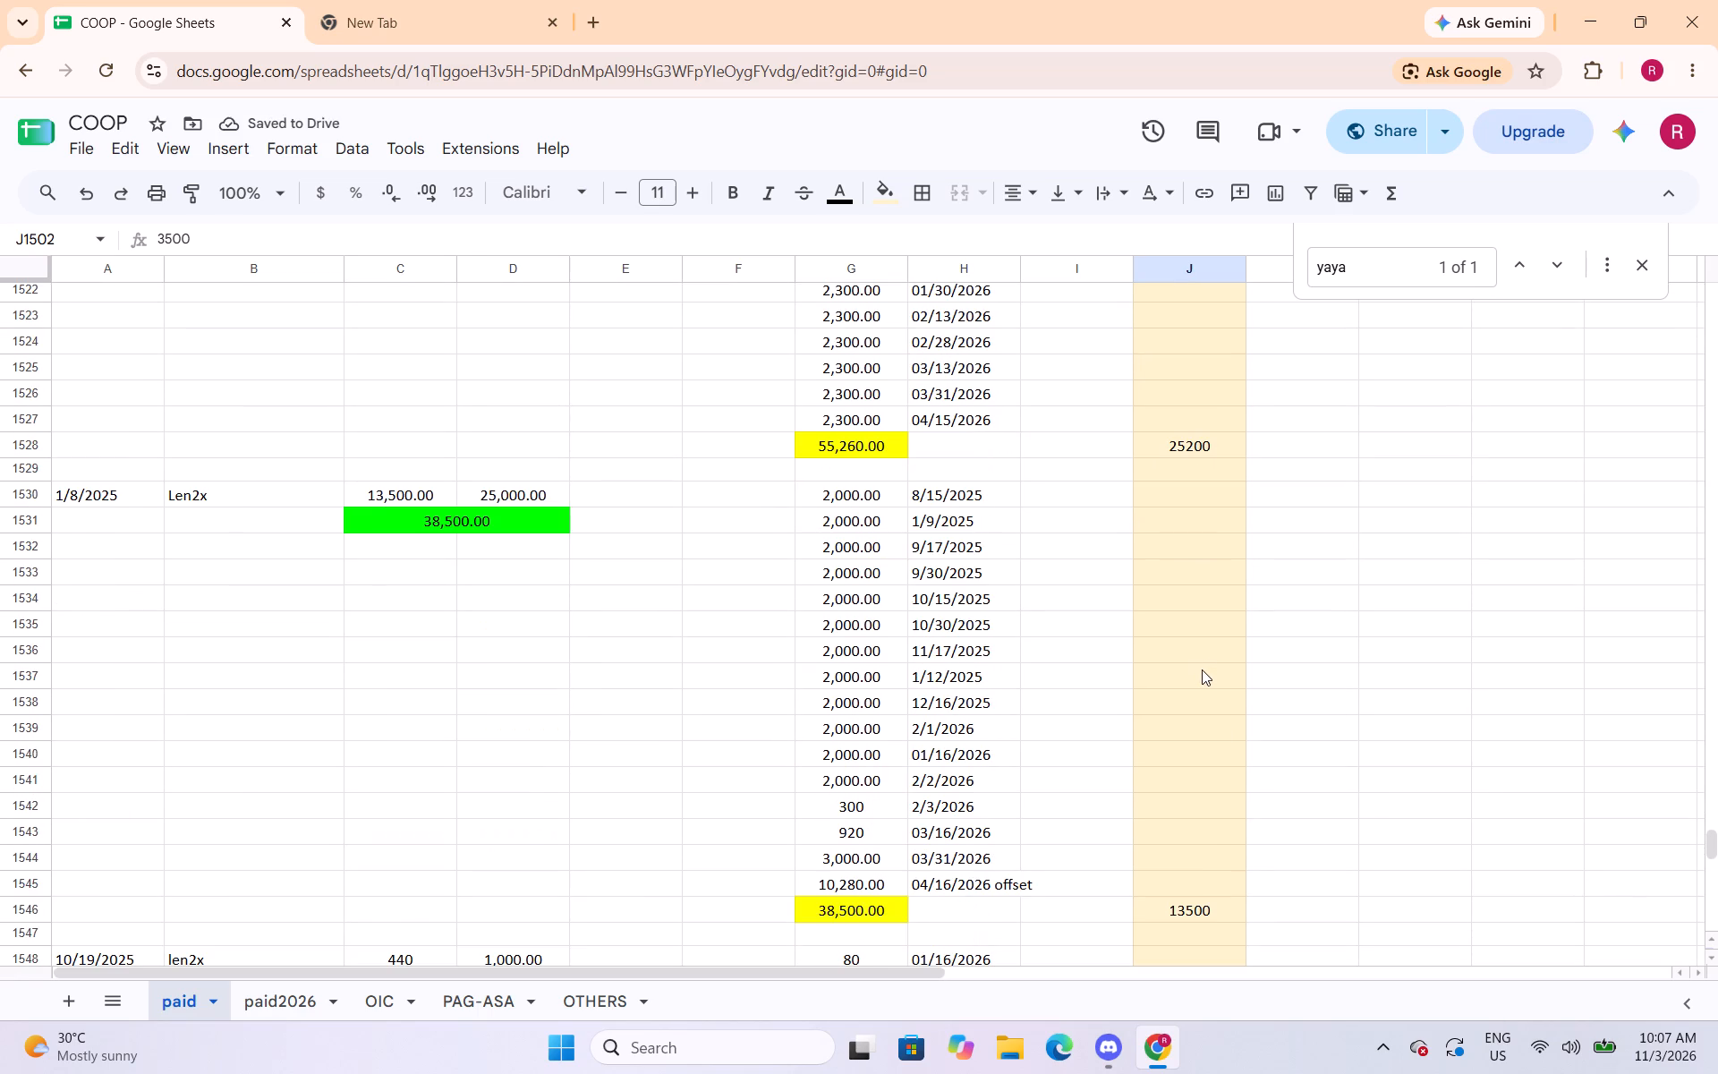
pyautogui.click(1202, 448)
pyautogui.click(300, 151)
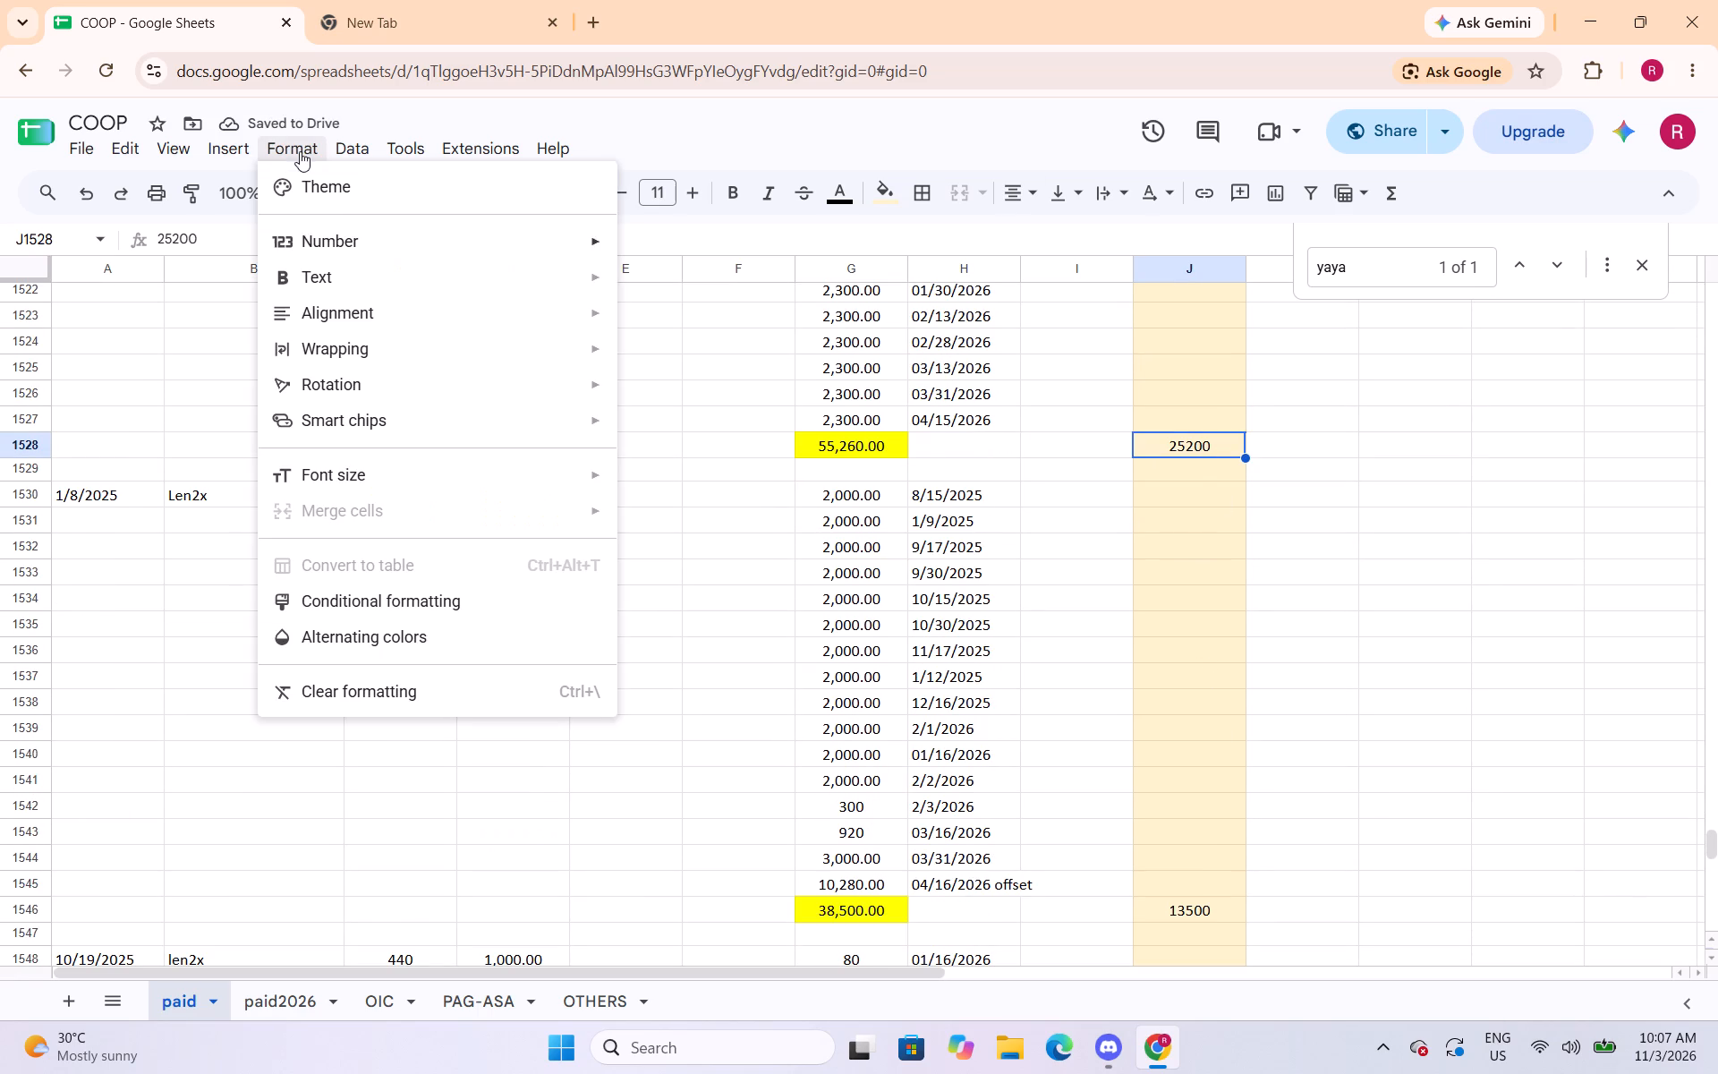
pyautogui.click(316, 238)
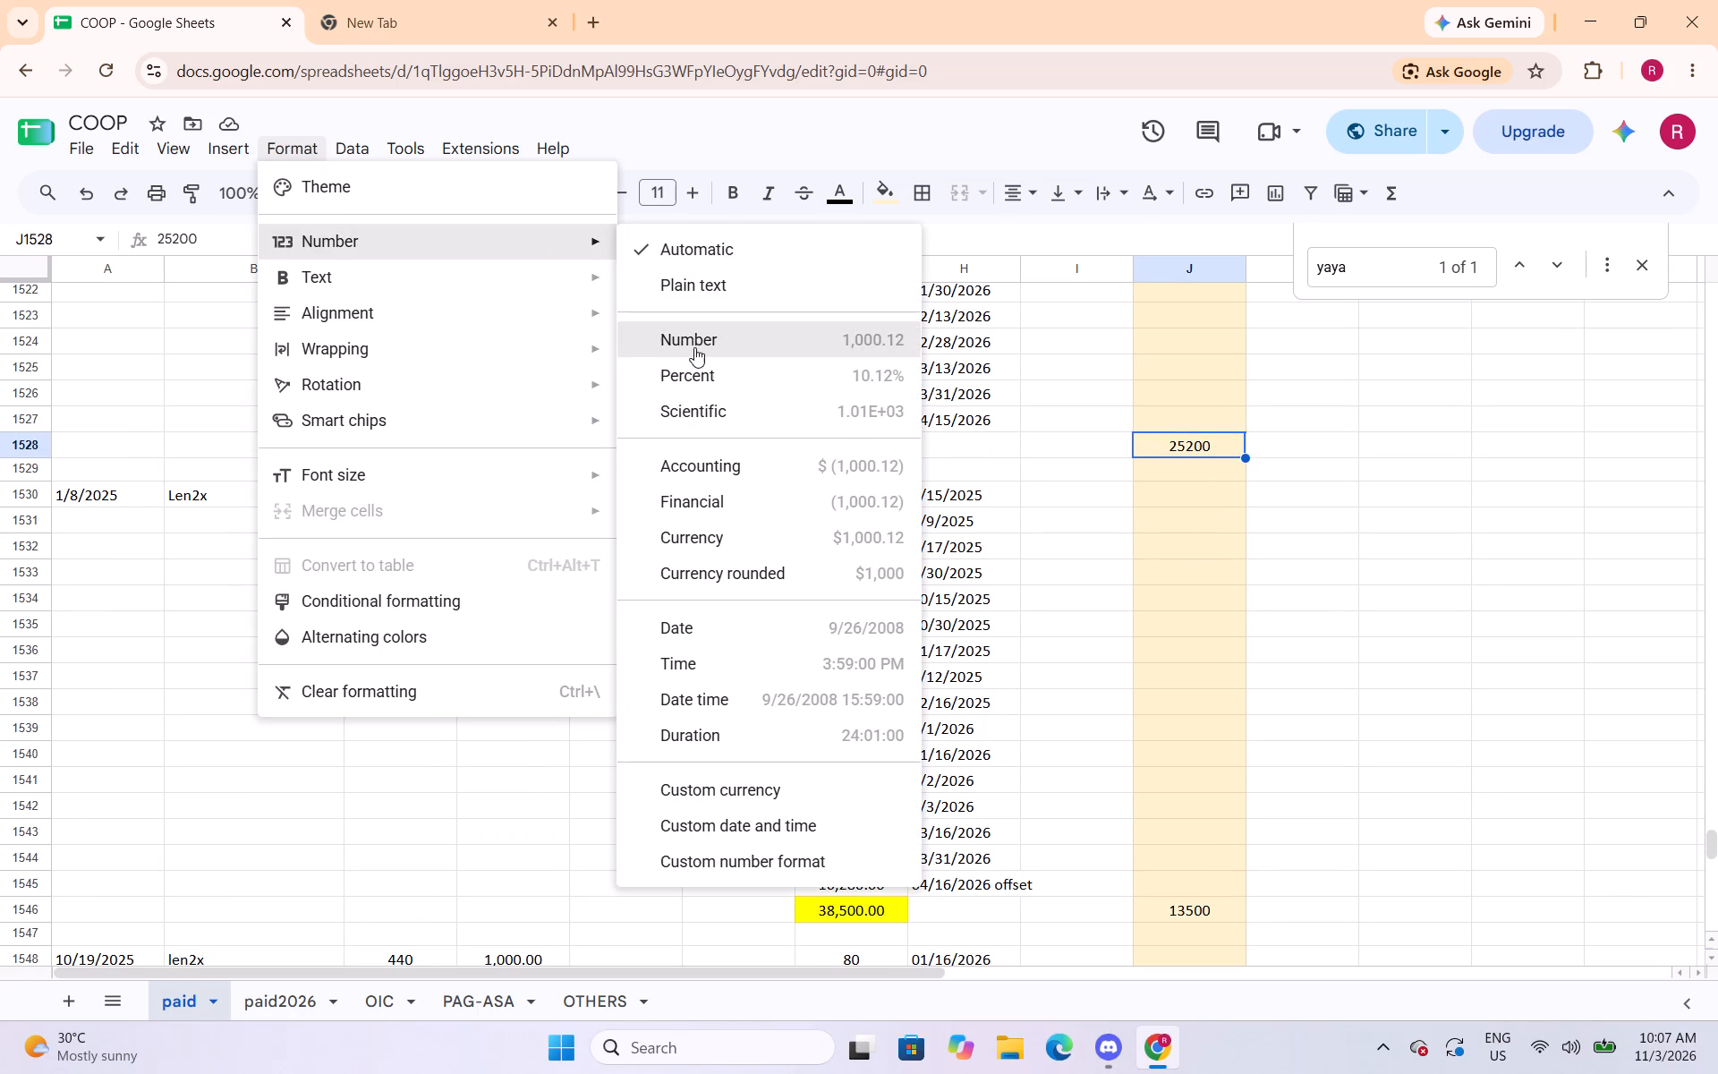
pyautogui.click(694, 347)
pyautogui.click(1210, 908)
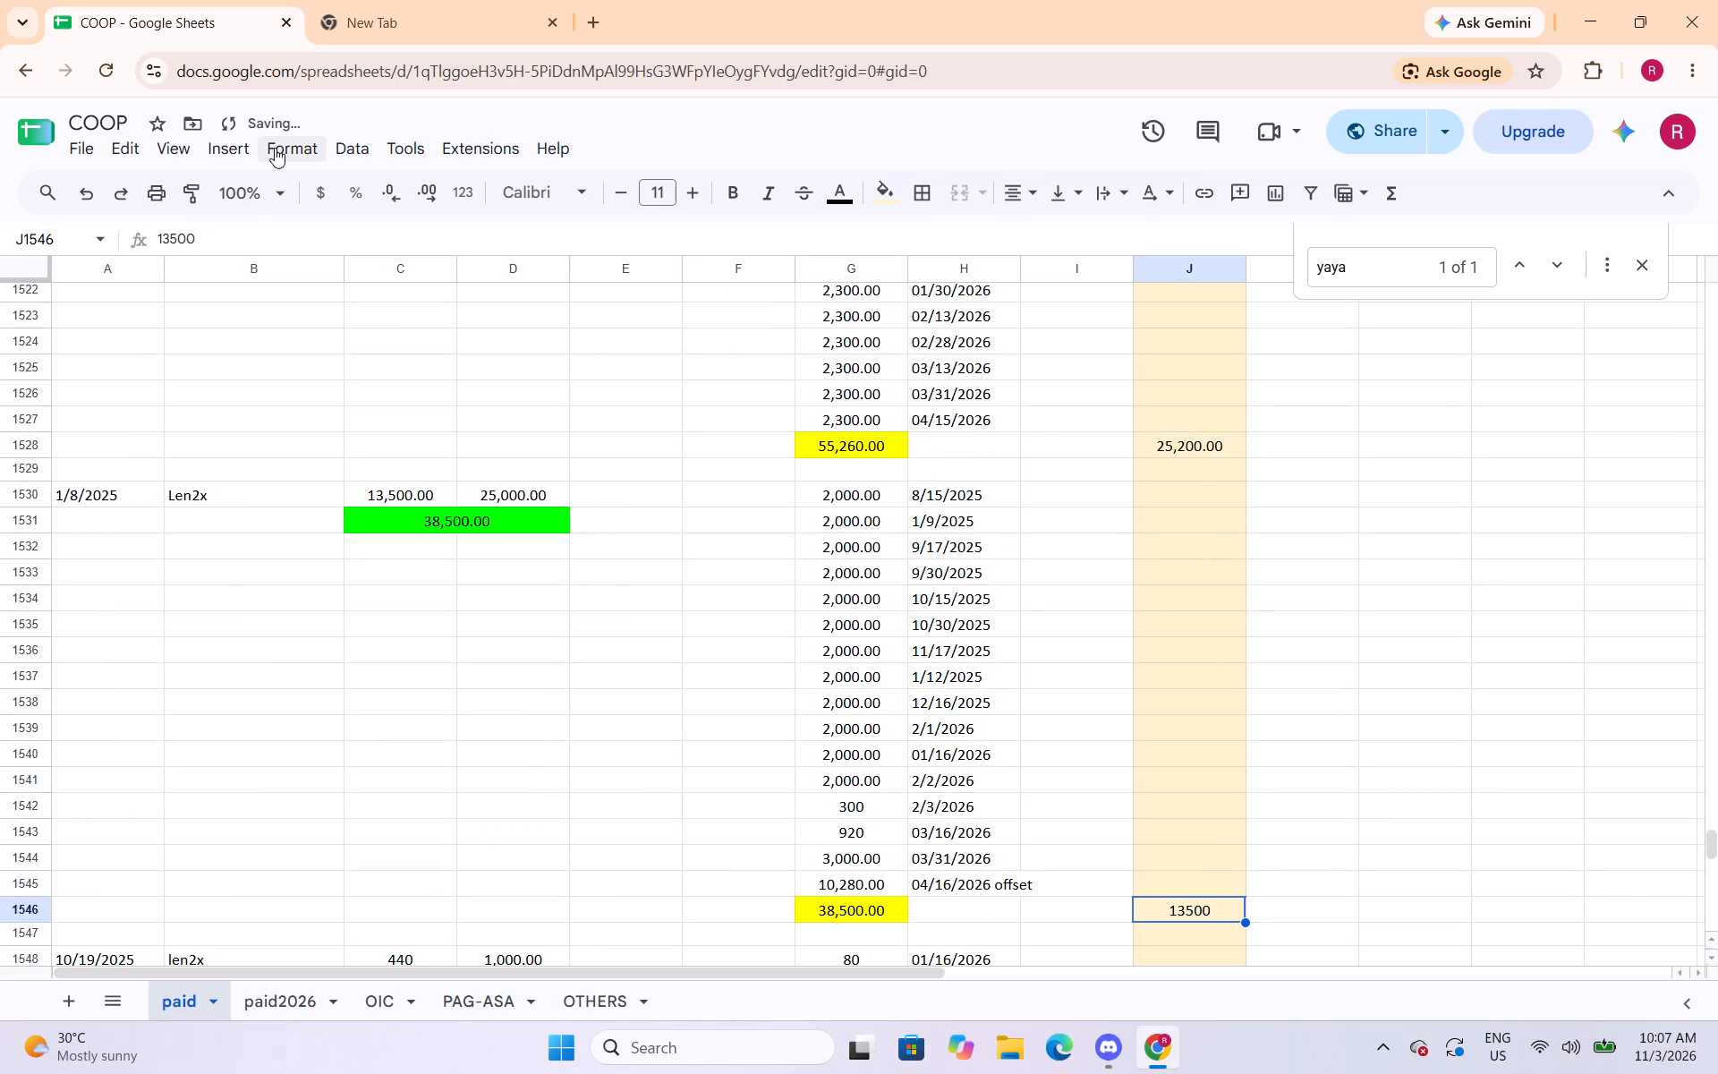
pyautogui.click(275, 148)
pyautogui.click(370, 240)
pyautogui.click(710, 340)
# Apply the Number format to the column J amounts in J1551 and J1557.
pyautogui.scroll(-5, 1103, 705)
pyautogui.click(1184, 480)
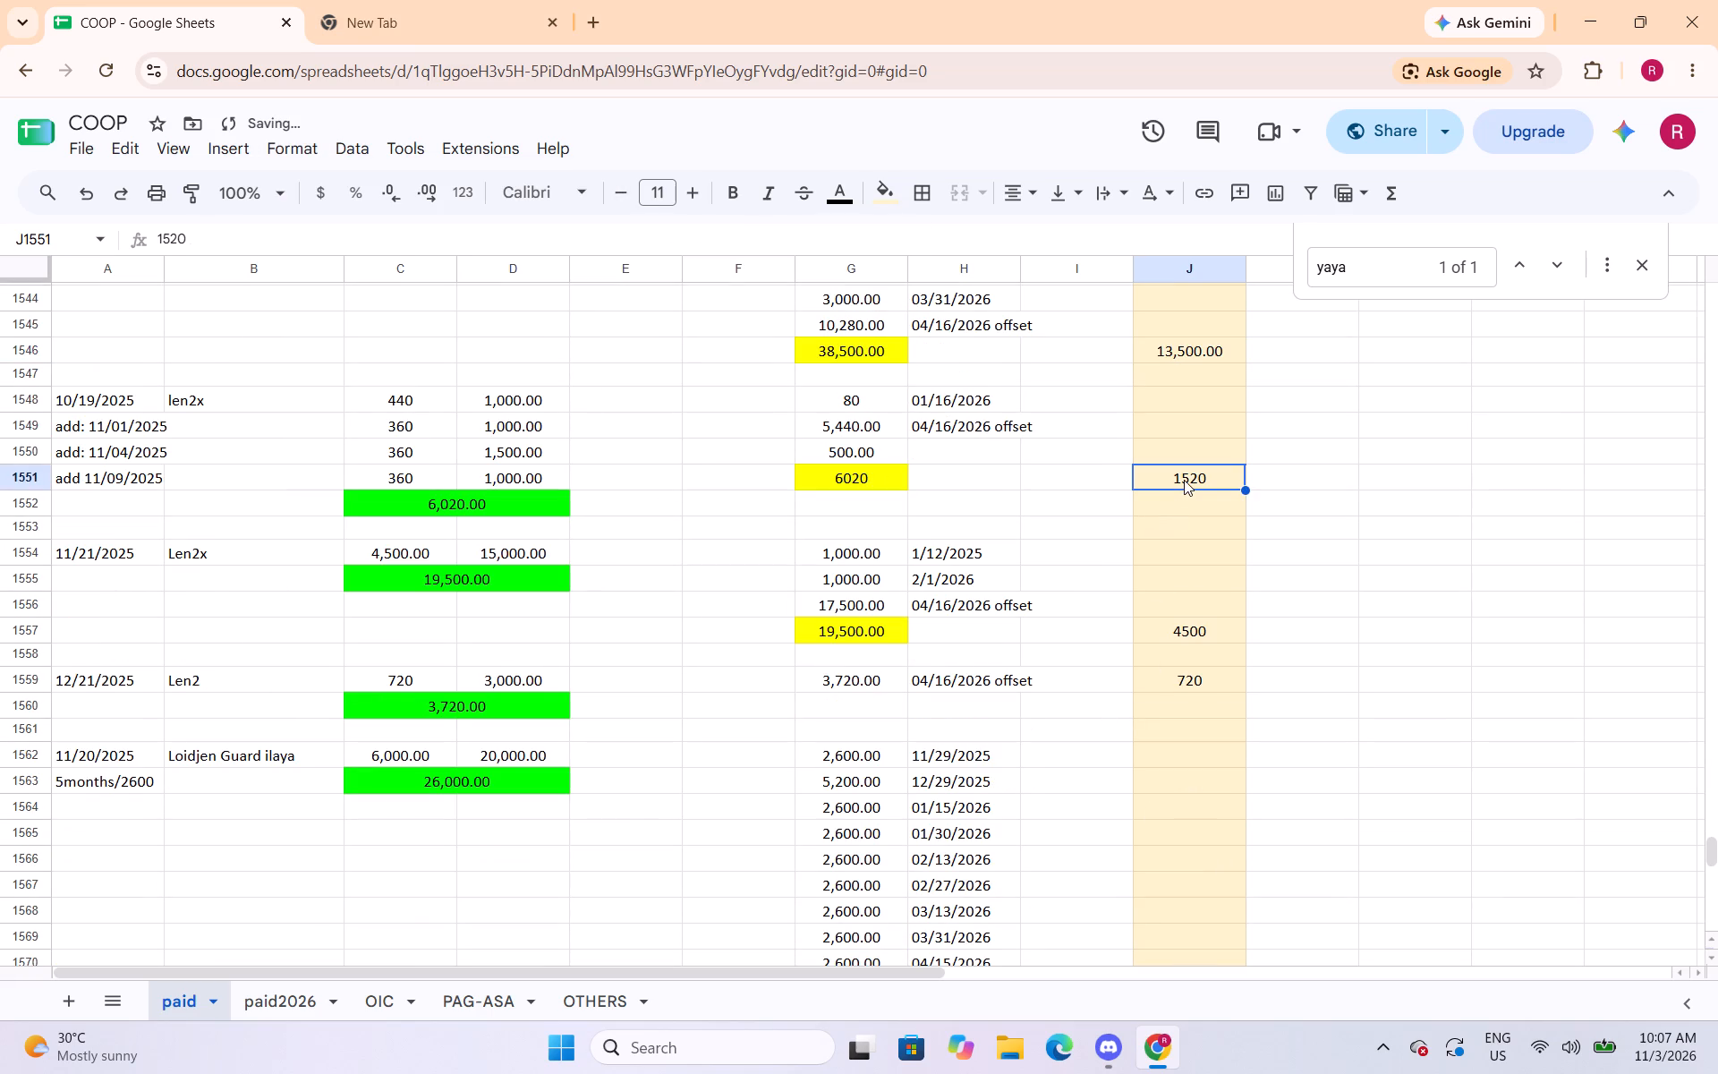
pyautogui.click(294, 144)
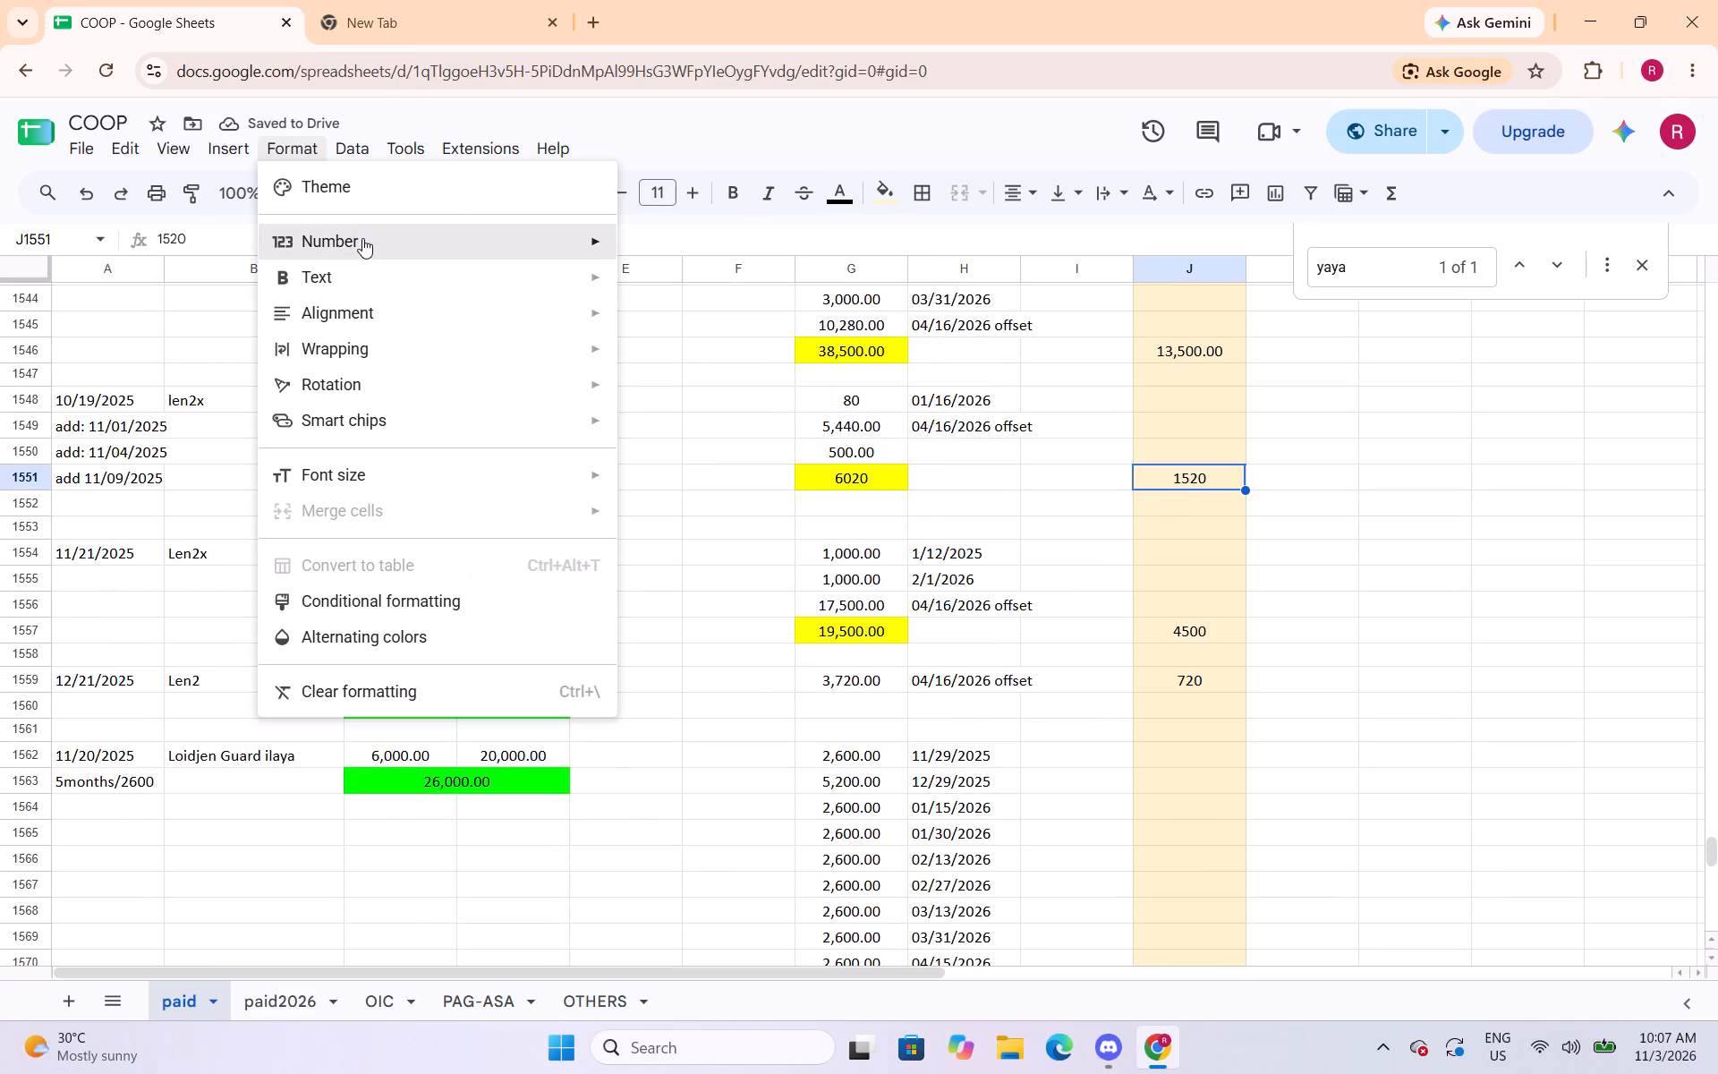
pyautogui.click(362, 238)
pyautogui.click(678, 335)
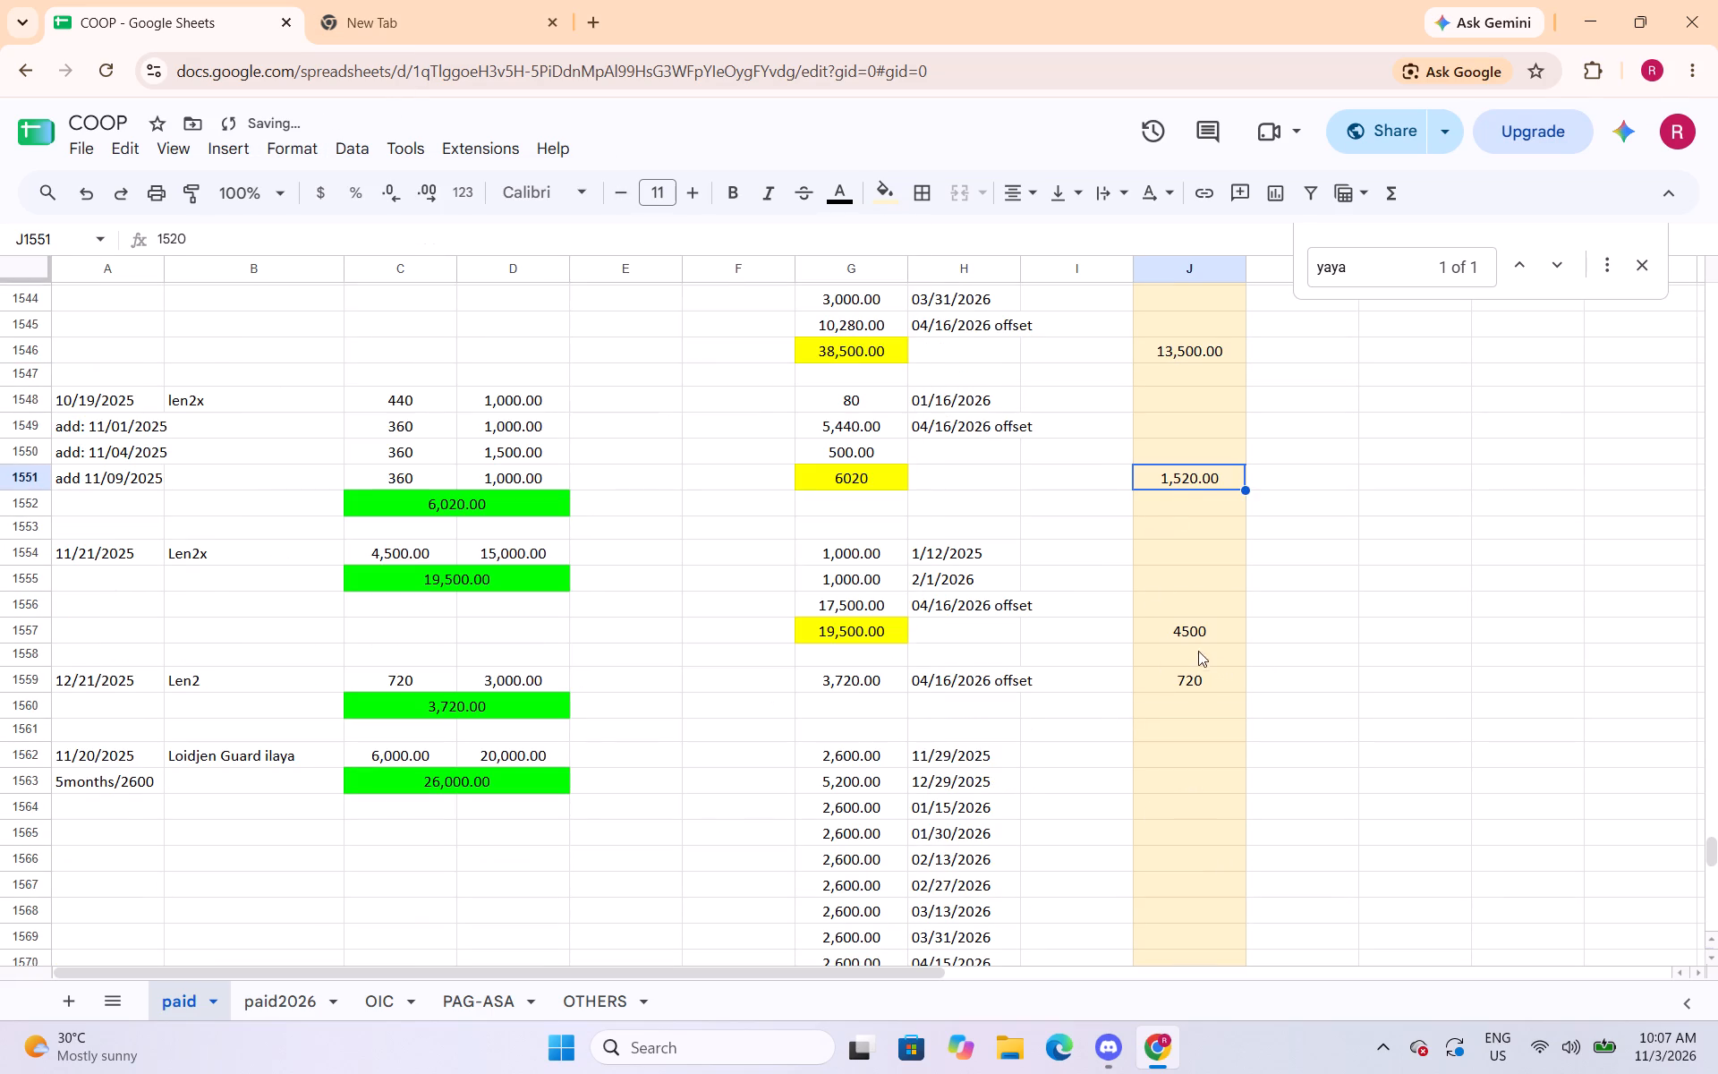
pyautogui.click(1192, 636)
pyautogui.click(294, 158)
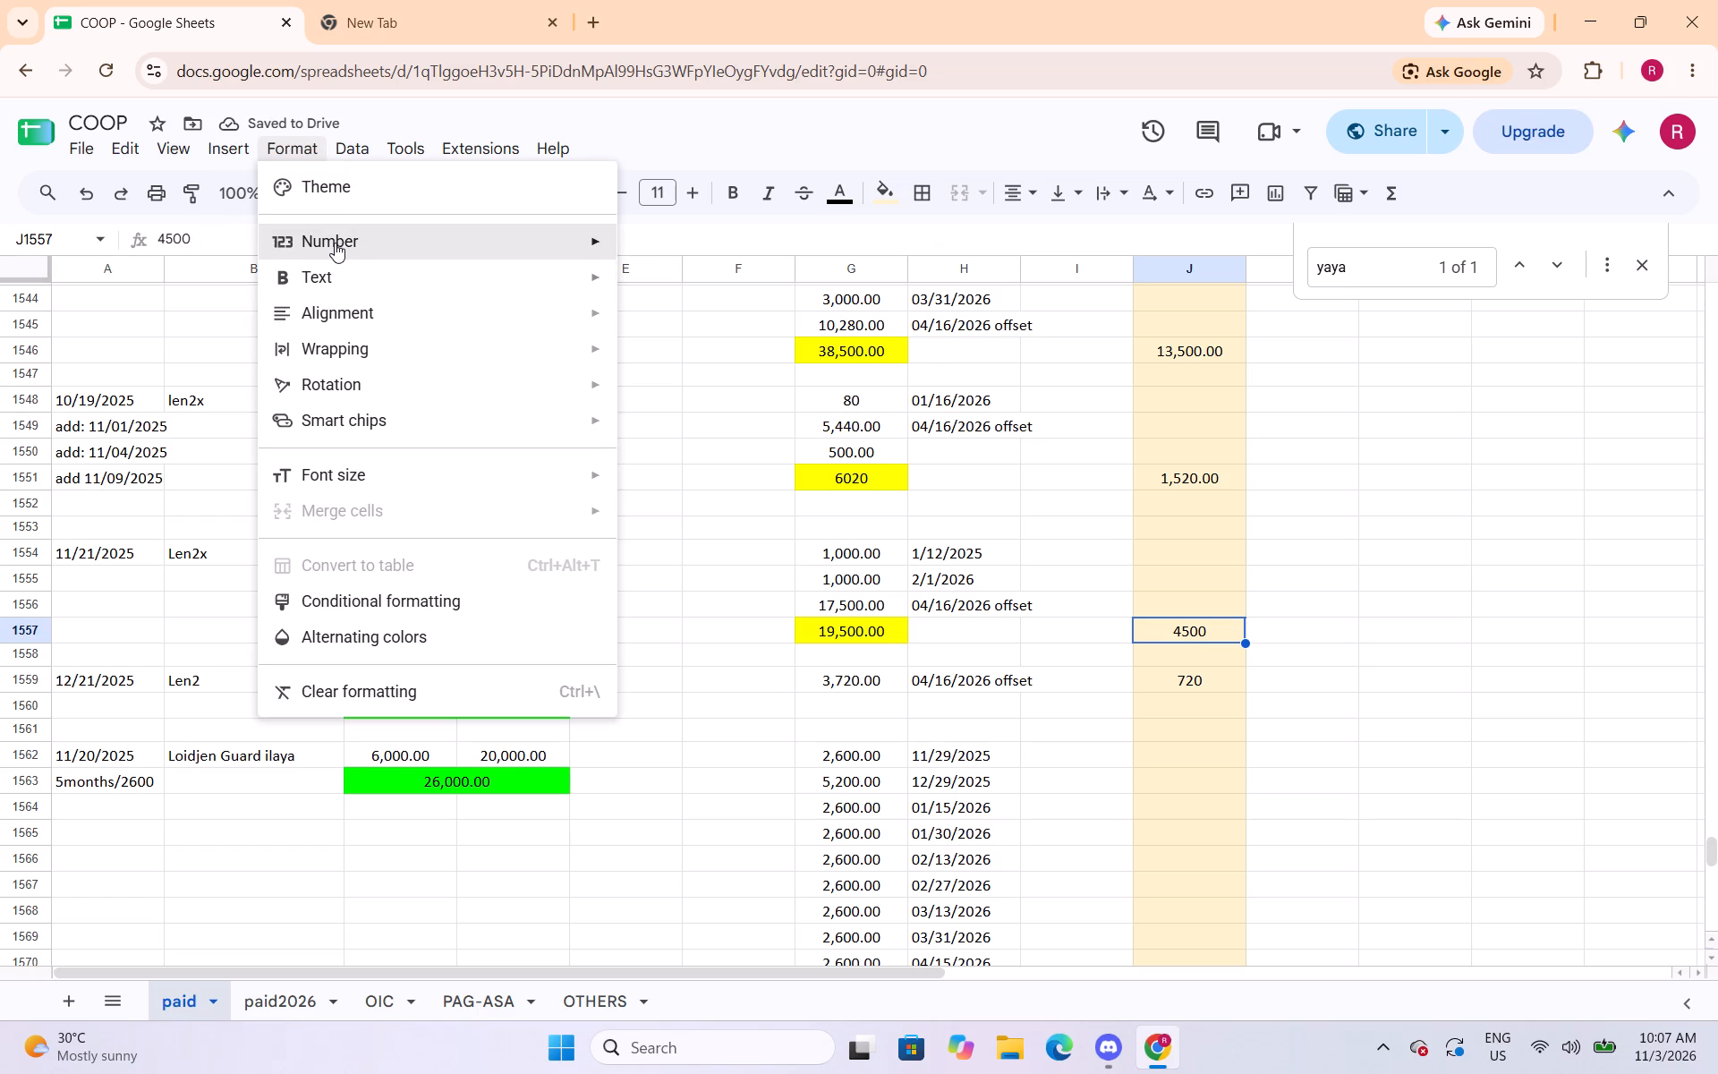
pyautogui.click(685, 338)
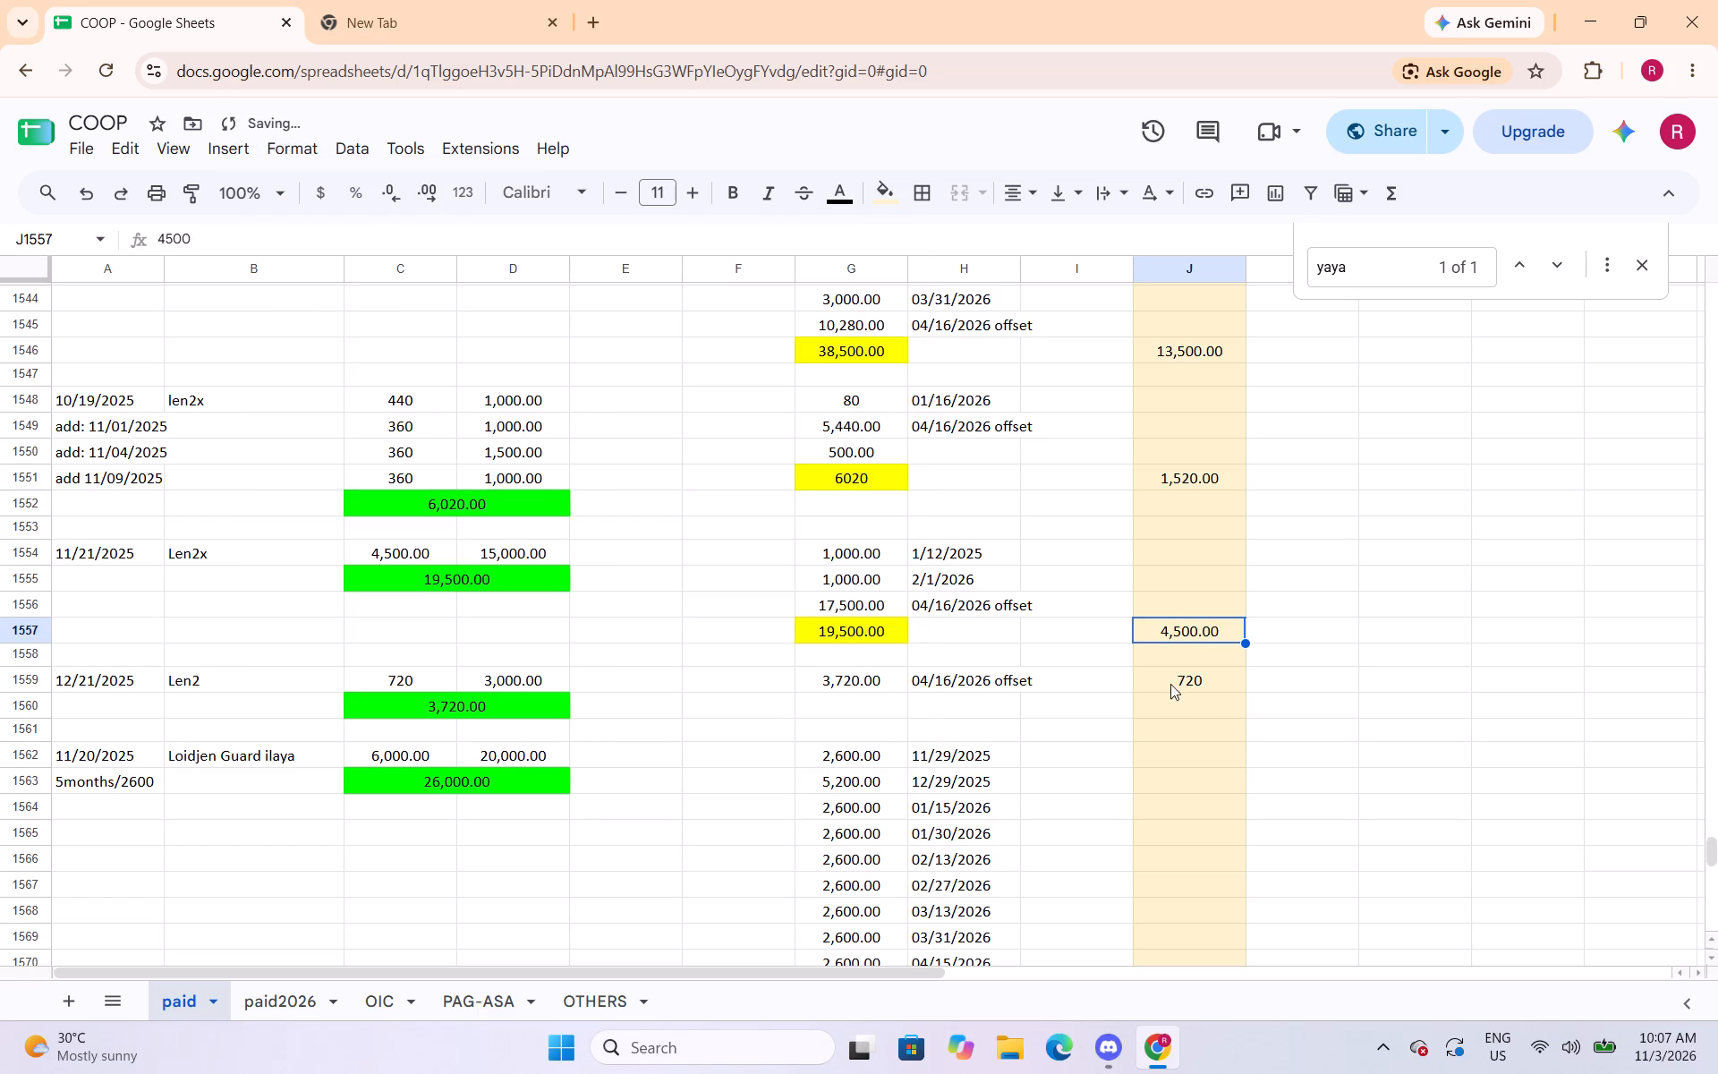
# Apply the Number format to the column J amounts in J1571 and J1582.
pyautogui.scroll(-4, 1194, 693)
pyautogui.click(1162, 551)
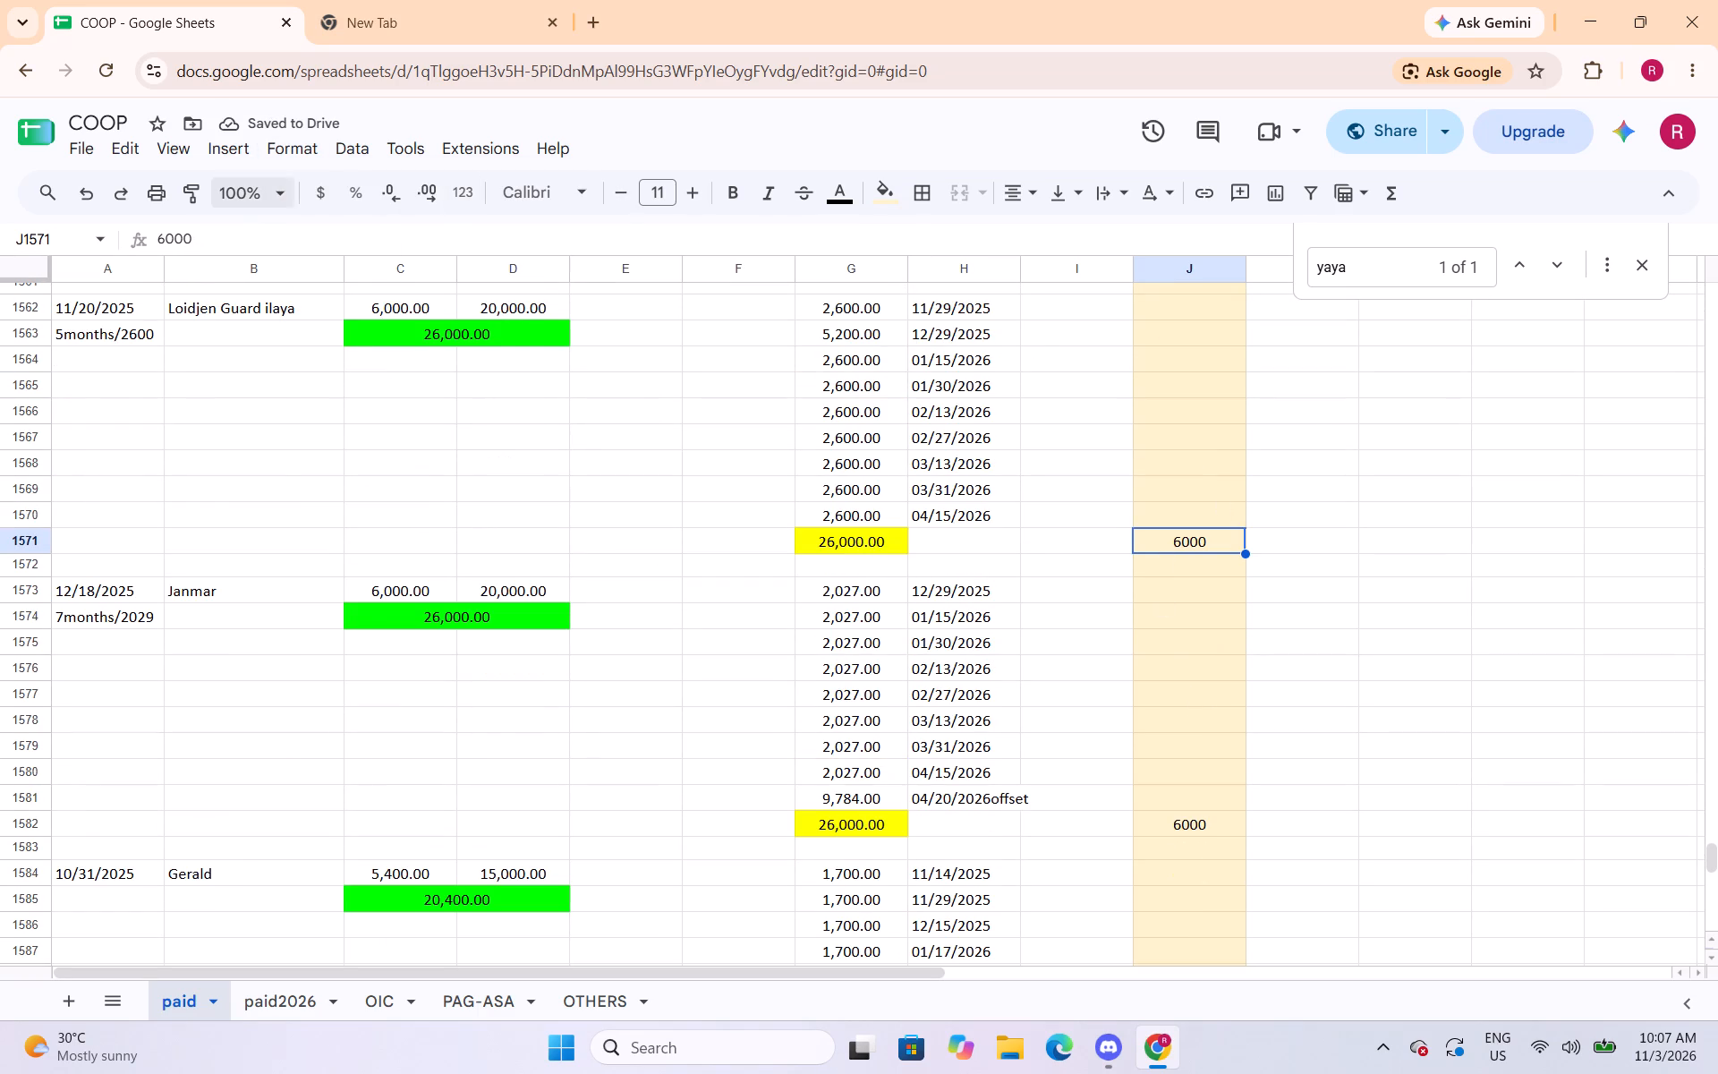
pyautogui.click(312, 149)
pyautogui.click(343, 238)
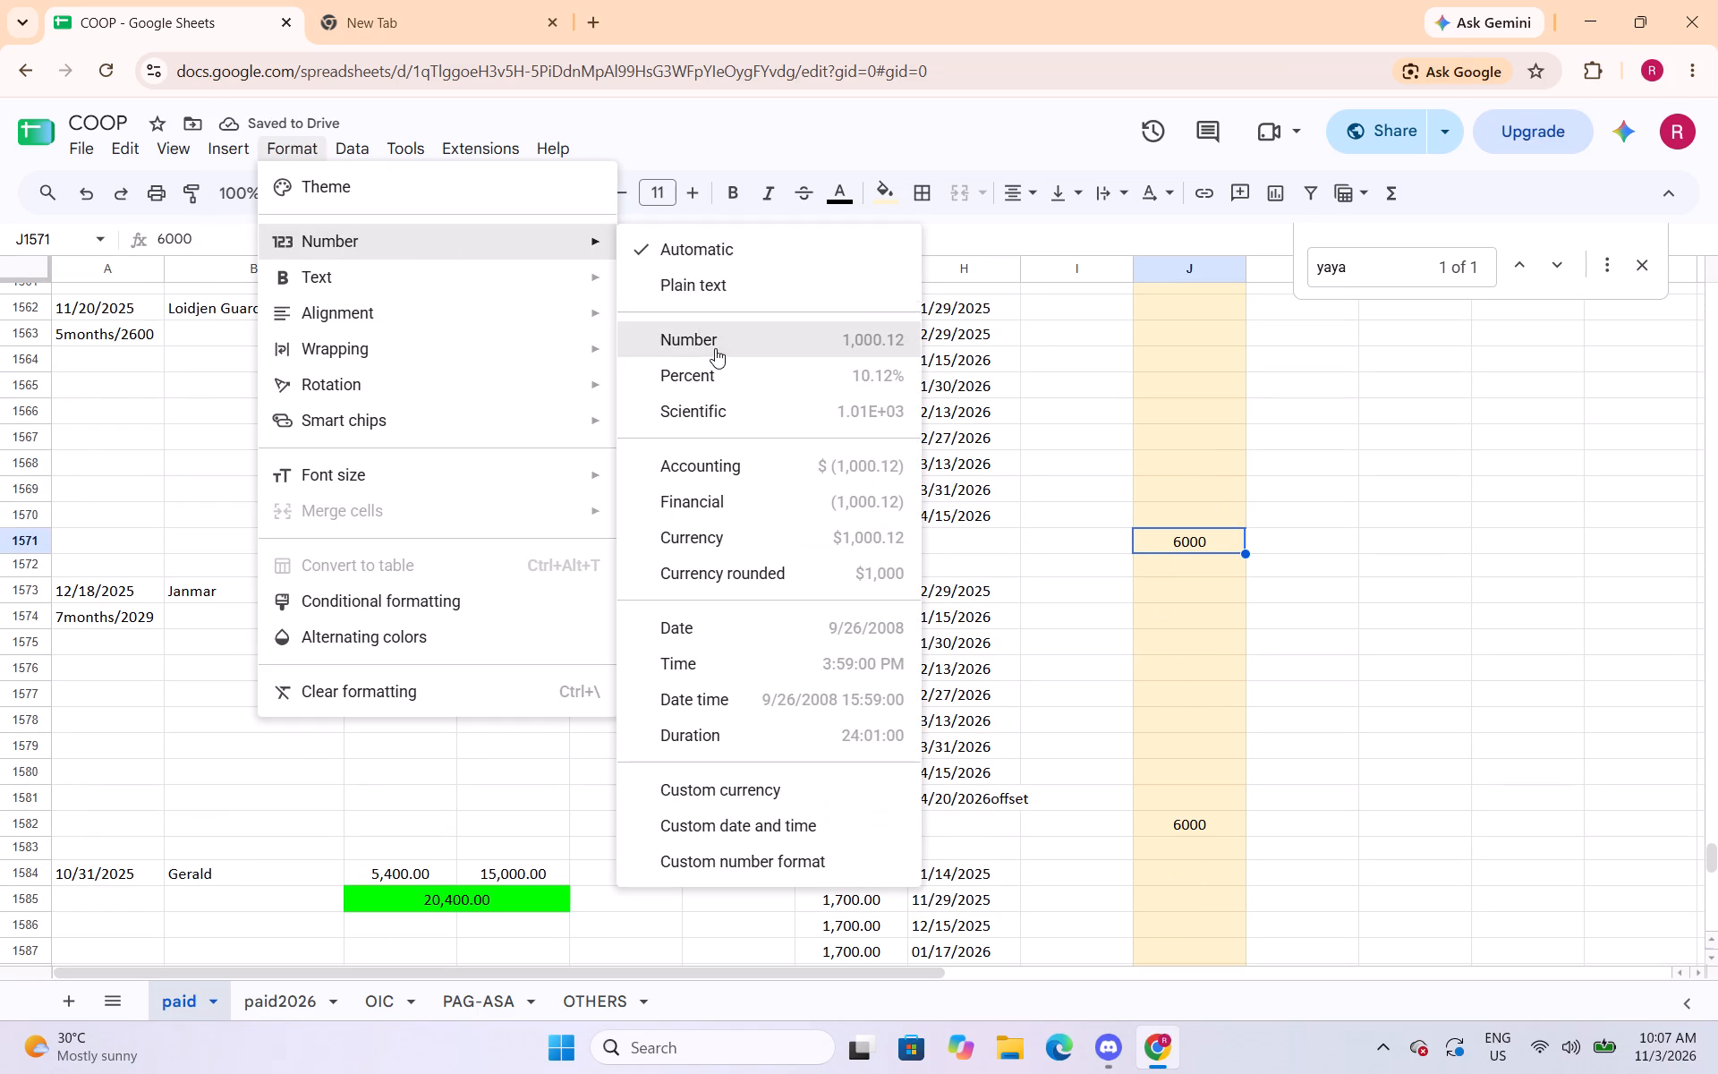
pyautogui.click(715, 348)
pyautogui.click(1212, 829)
pyautogui.click(301, 156)
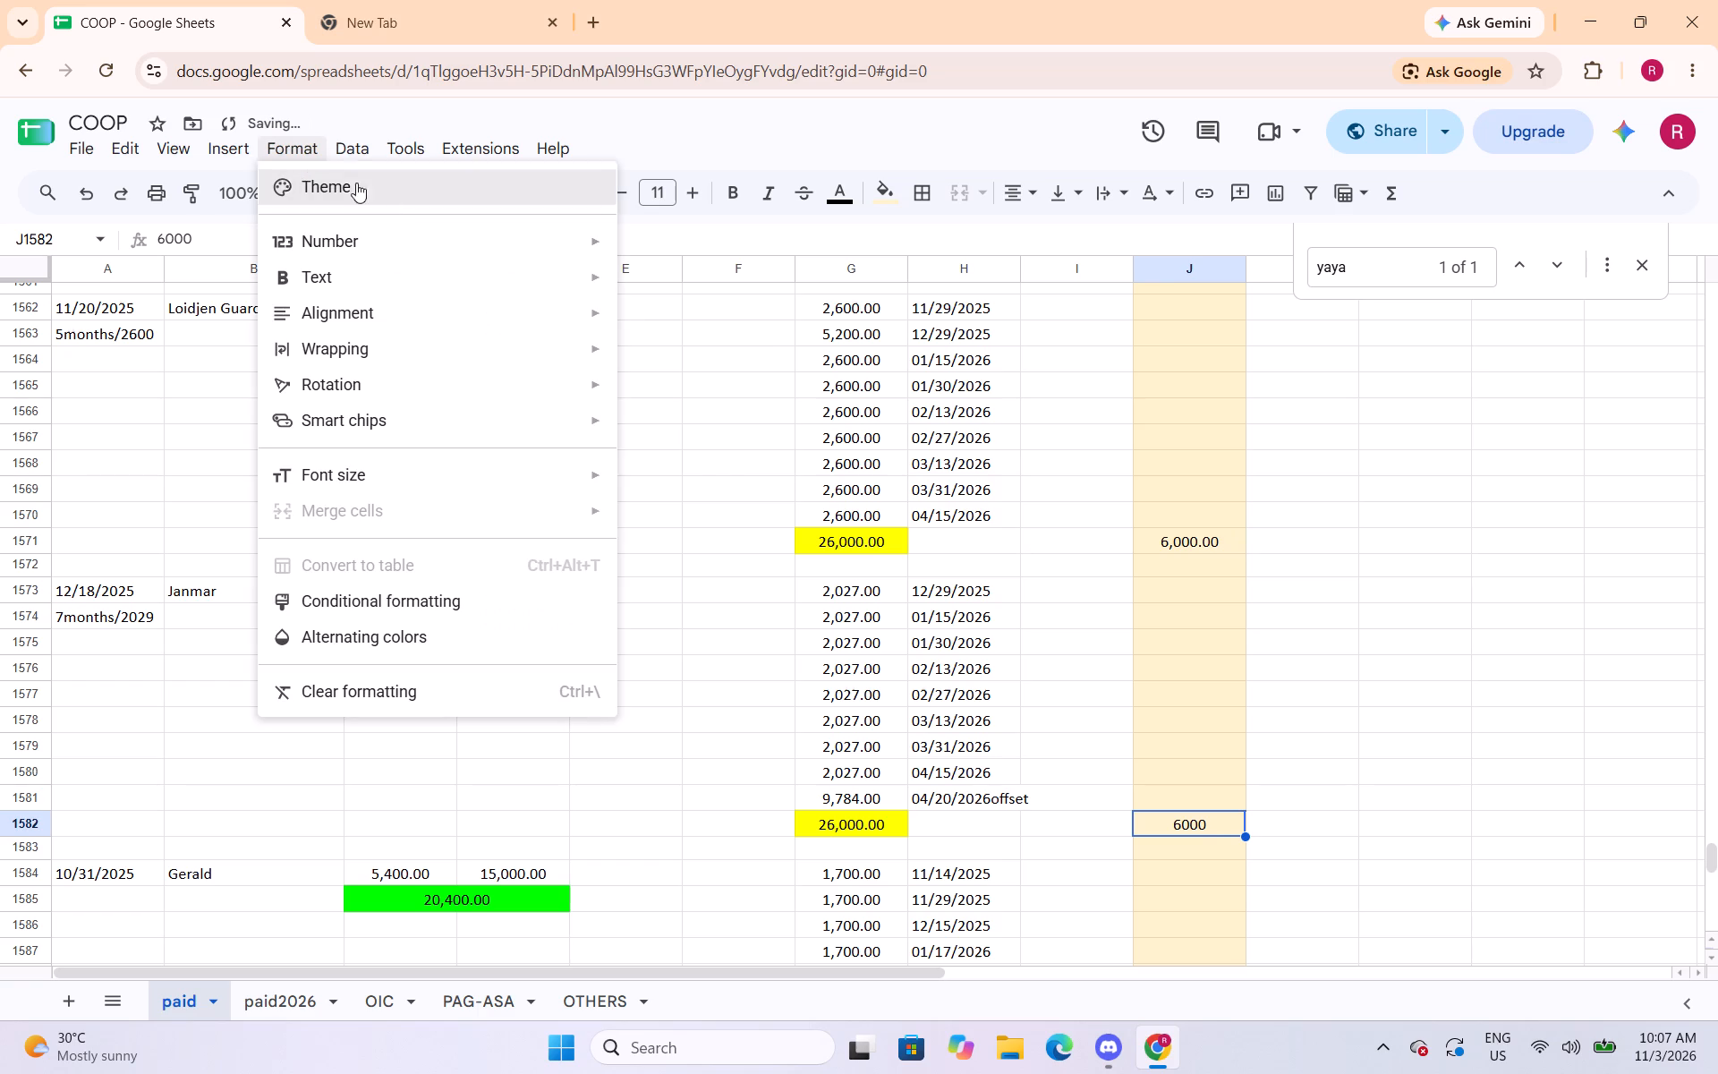
pyautogui.click(687, 337)
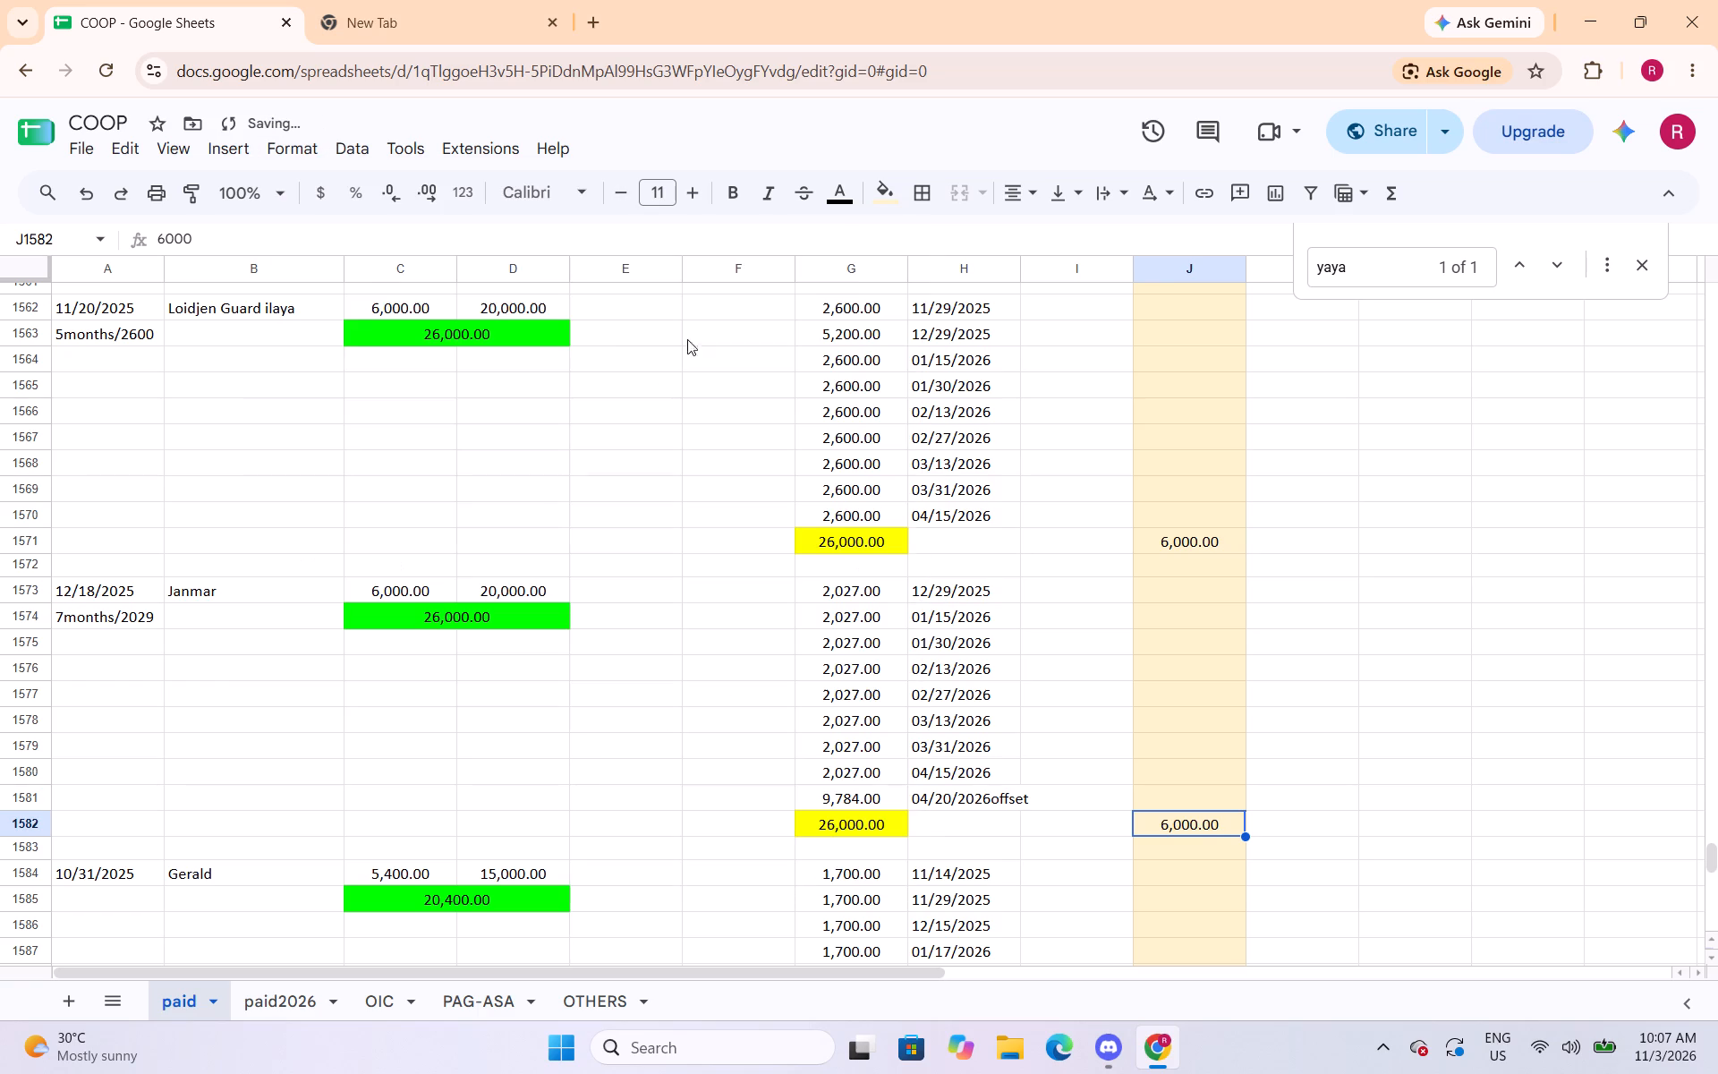
# Apply the Number format to the column J amounts in J1596 and J1602.
pyautogui.scroll(-6, 1224, 502)
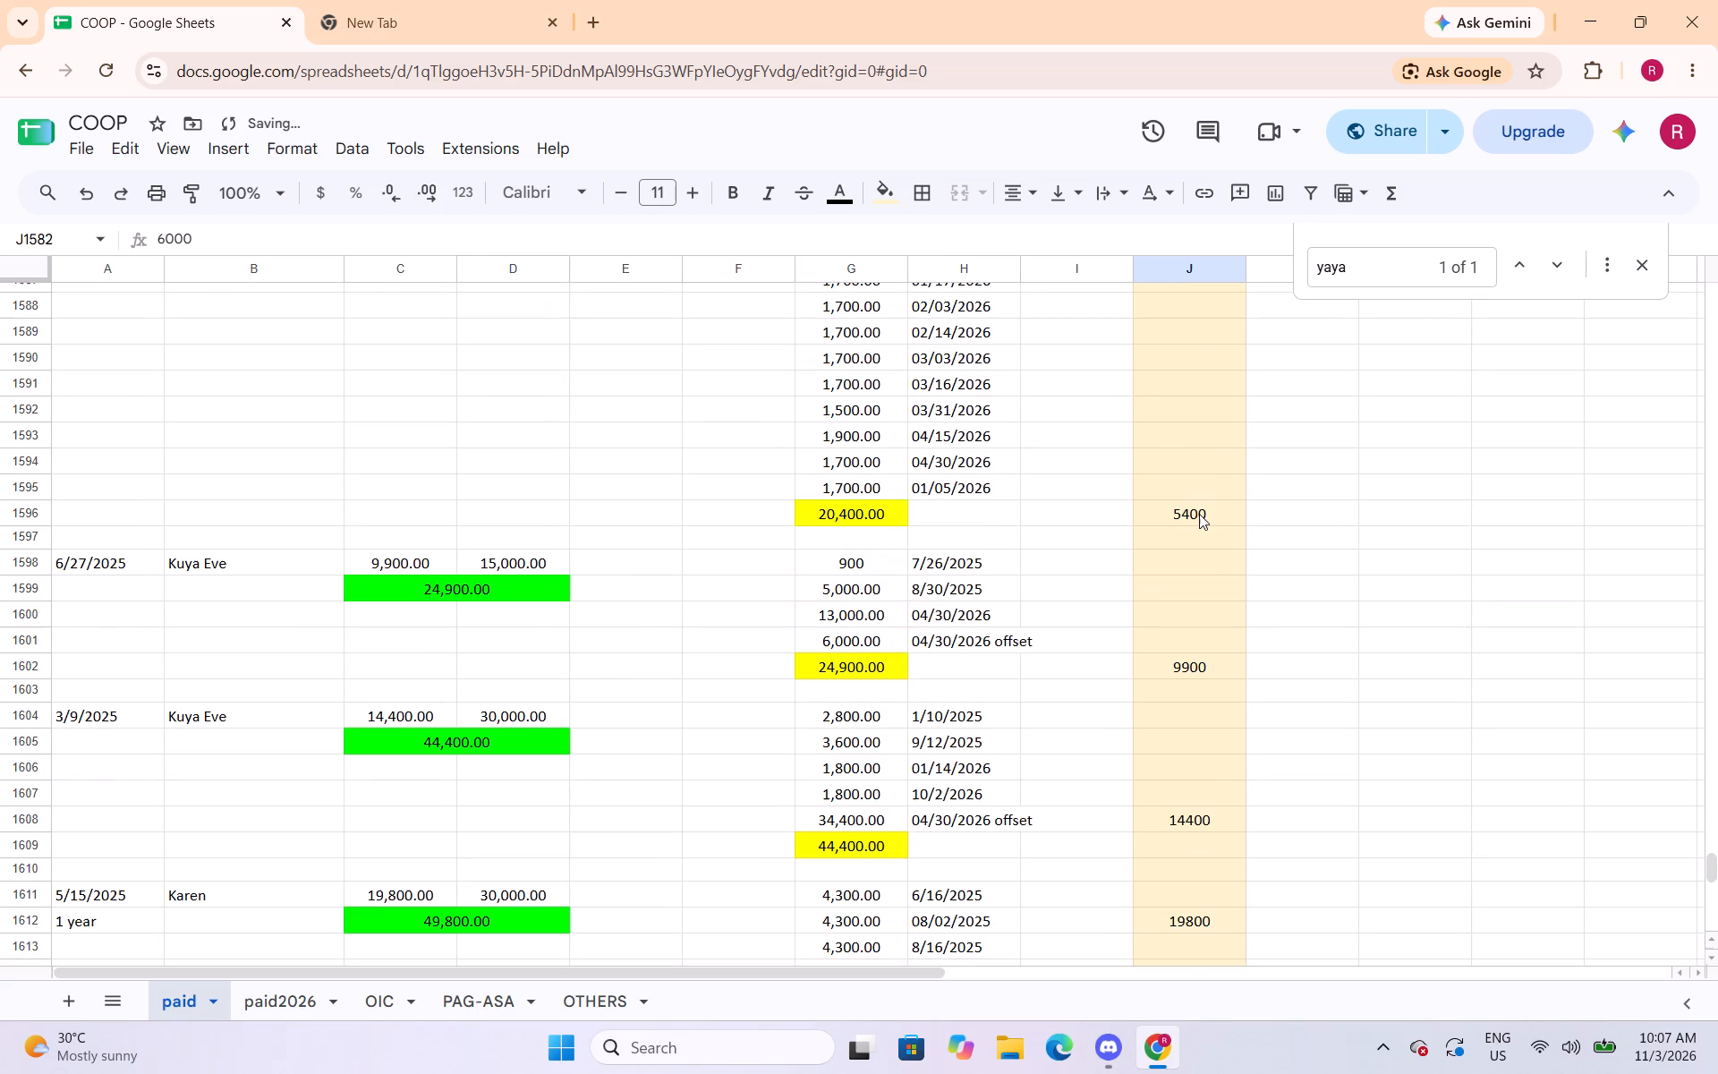
pyautogui.click(1199, 514)
pyautogui.click(286, 157)
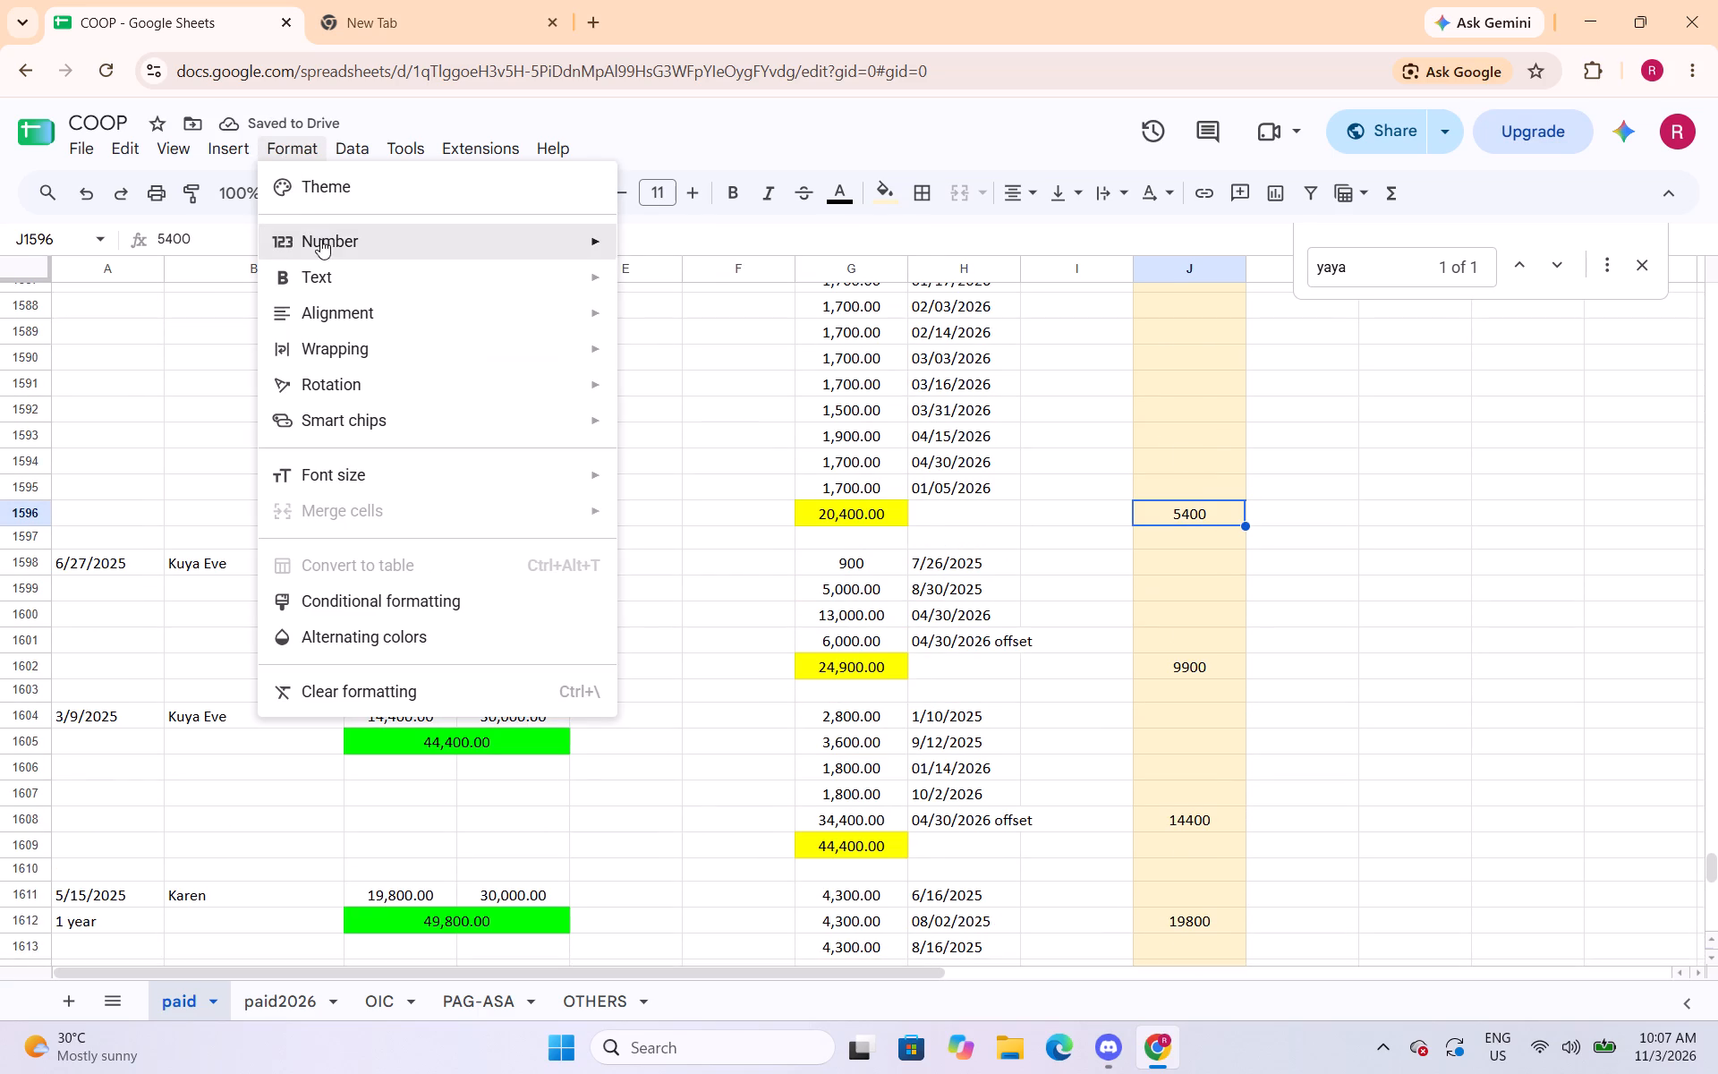
pyautogui.click(697, 335)
pyautogui.click(1164, 671)
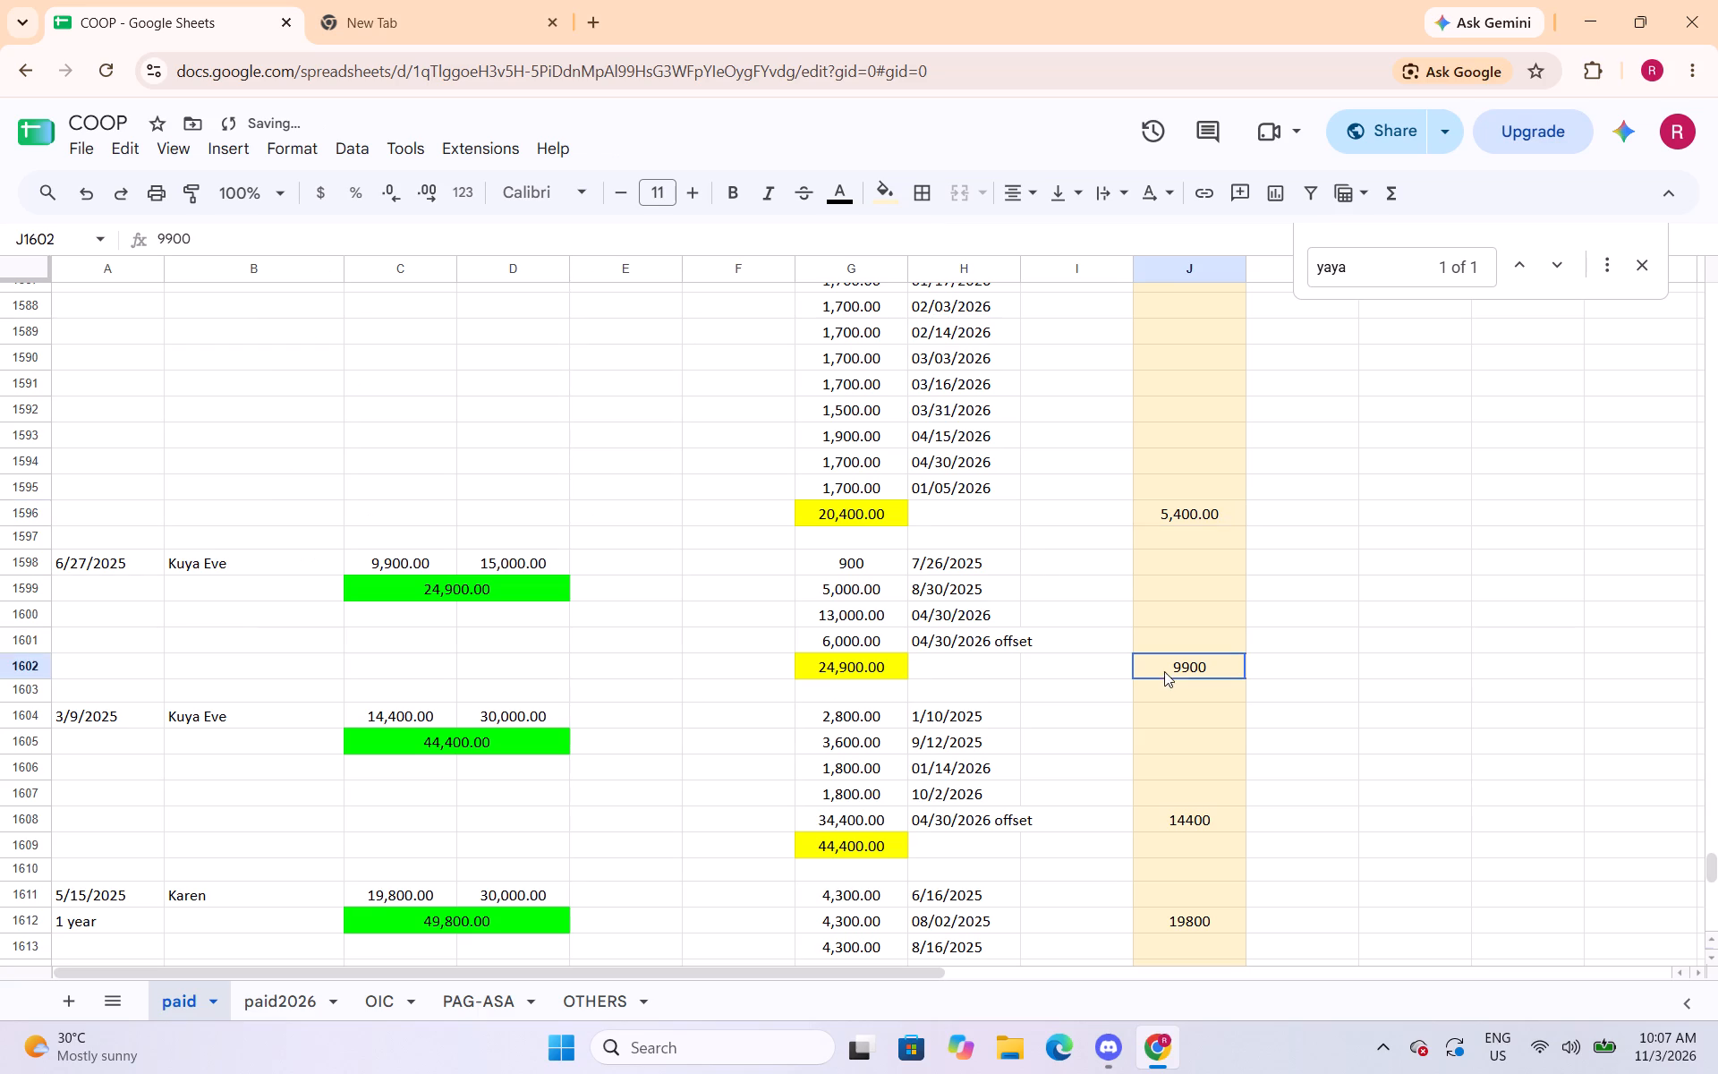
pyautogui.click(304, 144)
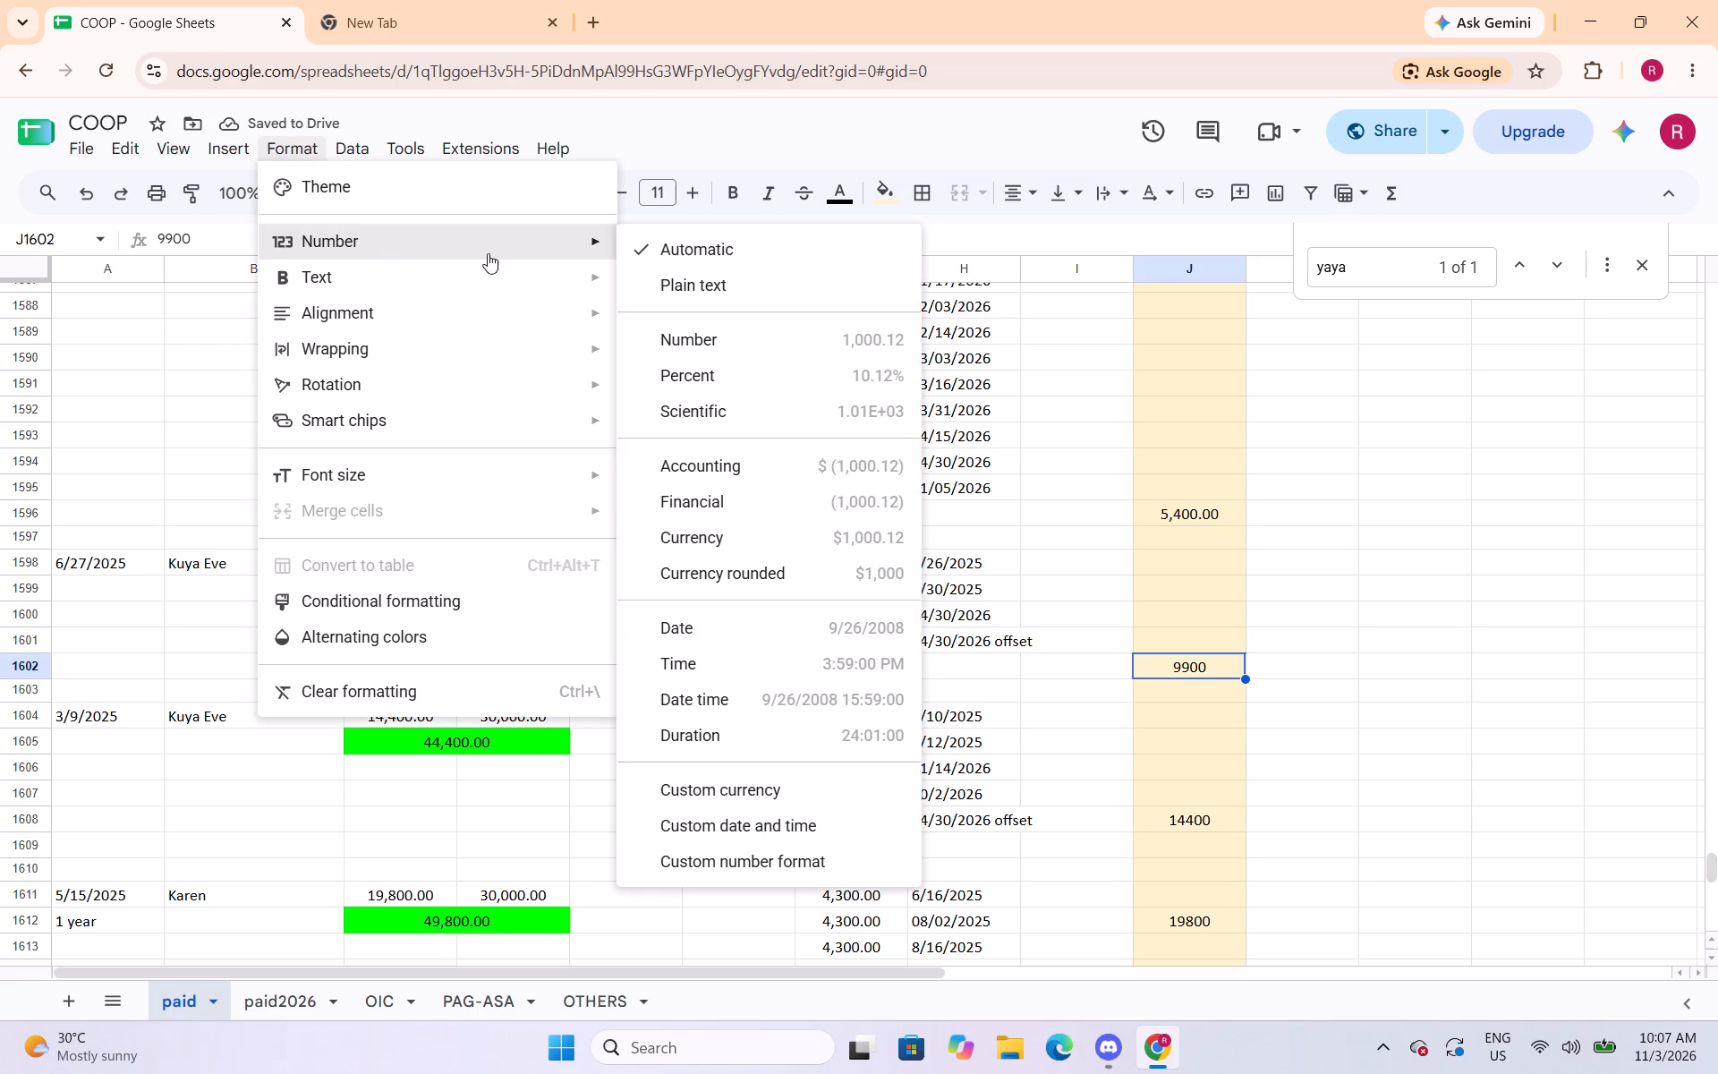
pyautogui.click(676, 339)
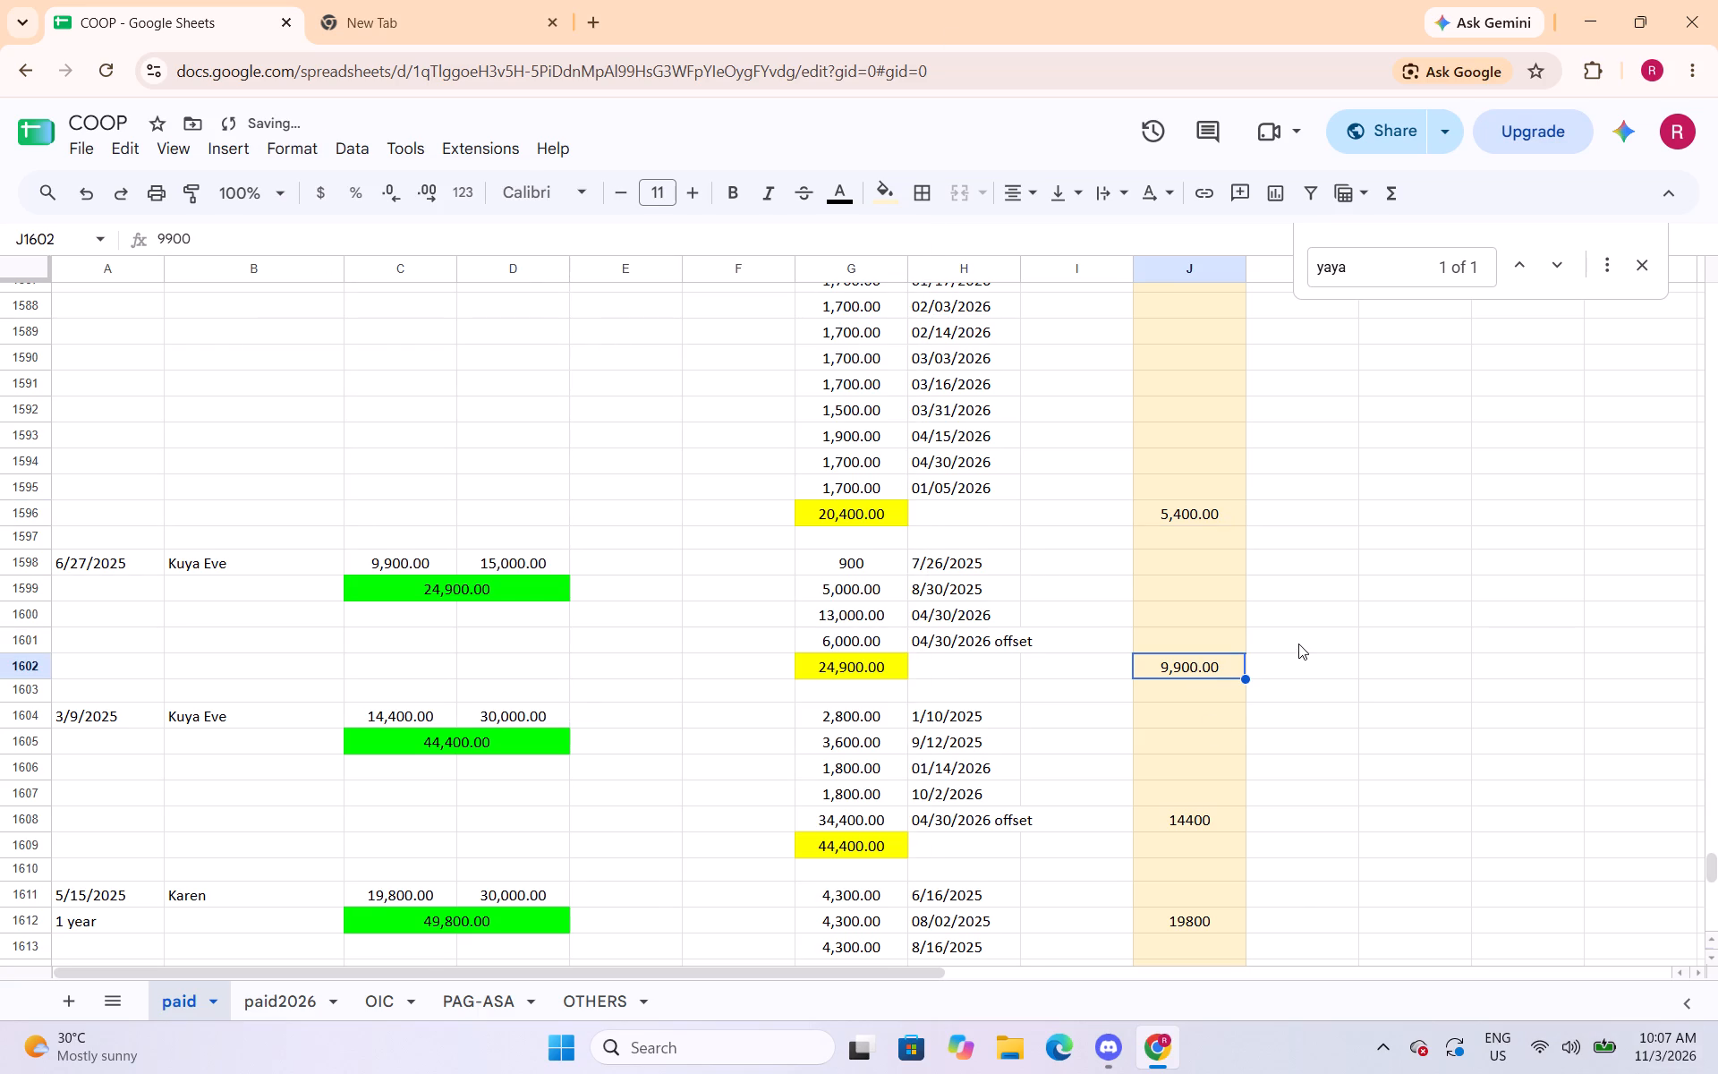
# Apply the Number format to the column J amounts in J1608 and J1612.
pyautogui.scroll(-4, 1298, 644)
pyautogui.click(1202, 373)
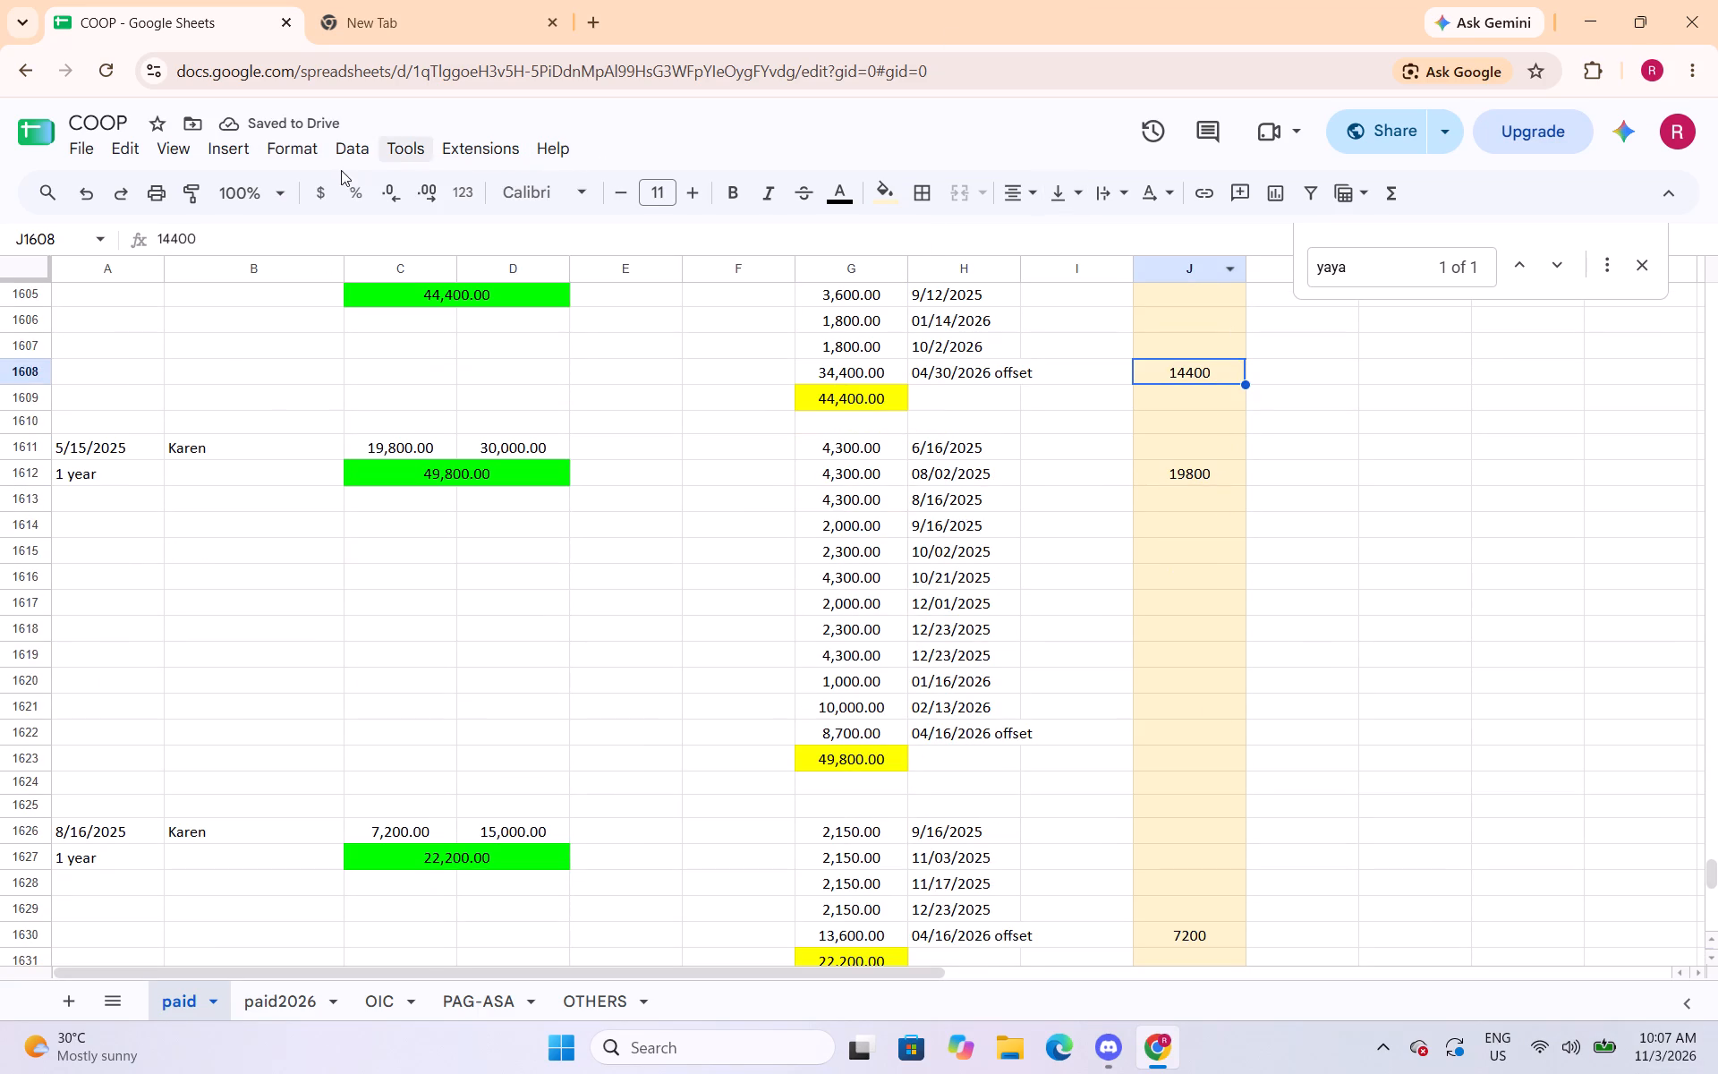
pyautogui.click(310, 159)
pyautogui.click(327, 243)
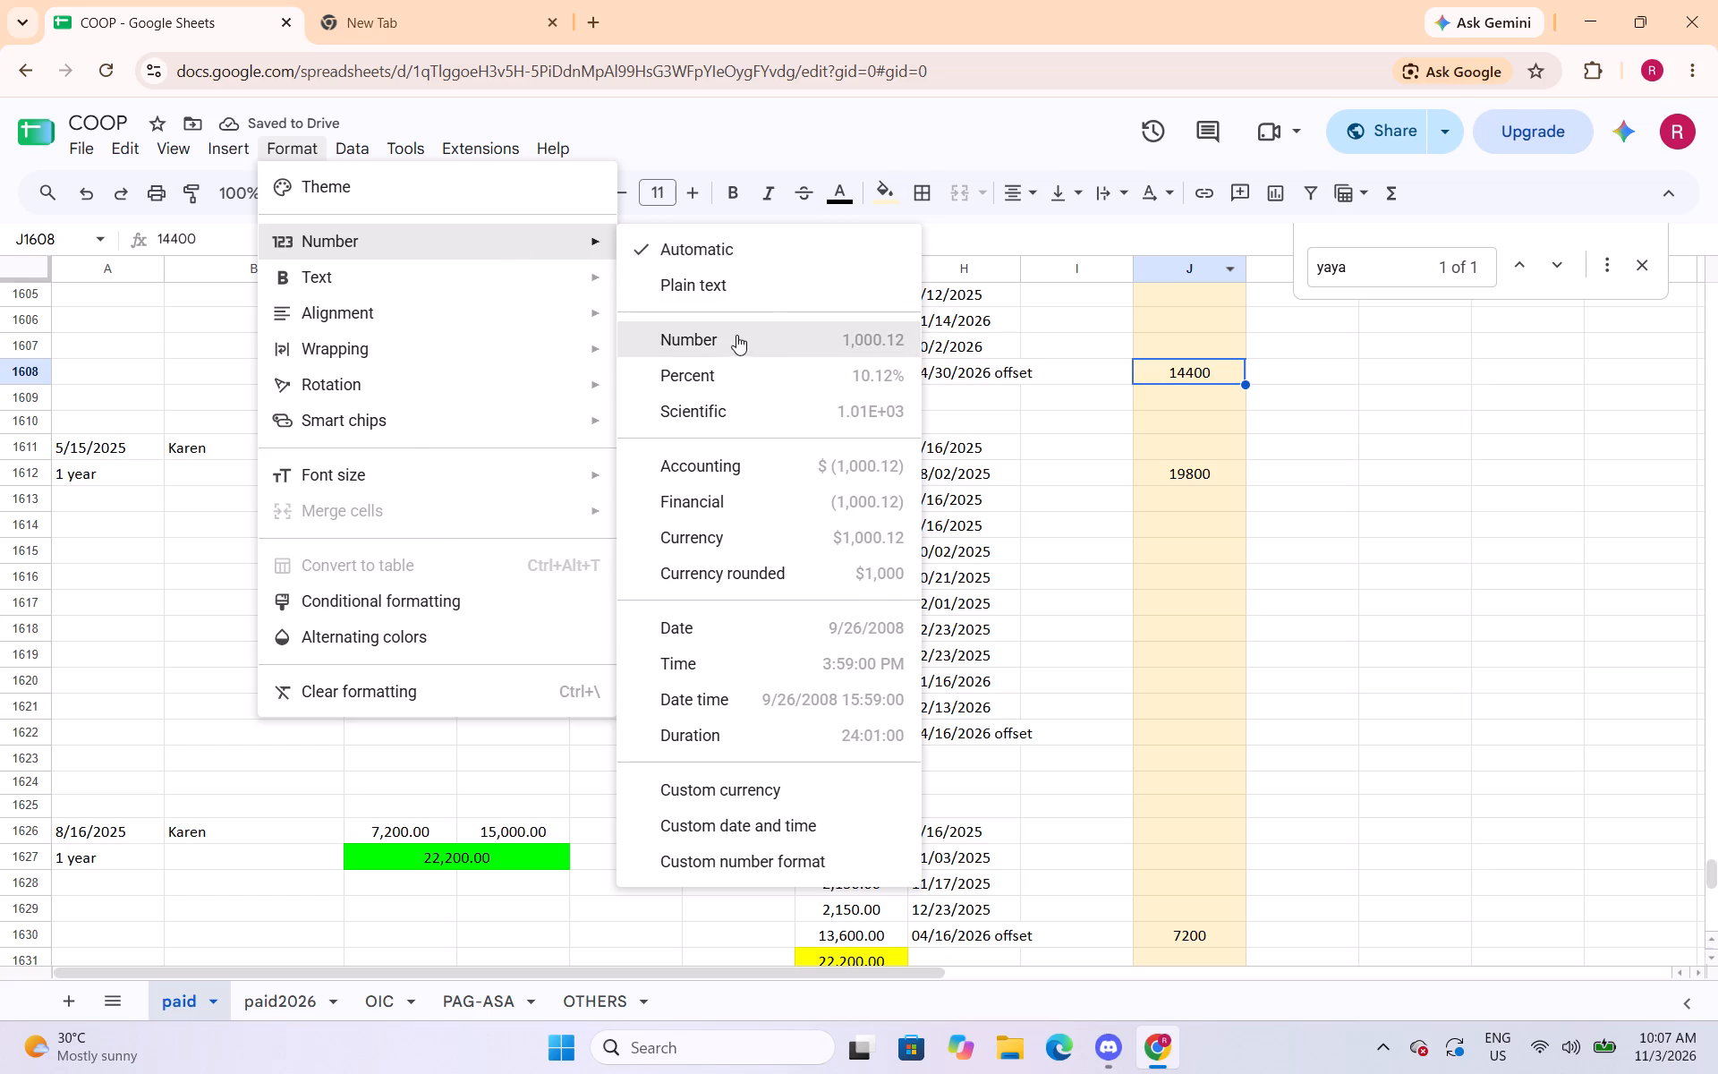
pyautogui.click(736, 335)
pyautogui.click(1220, 480)
pyautogui.click(281, 151)
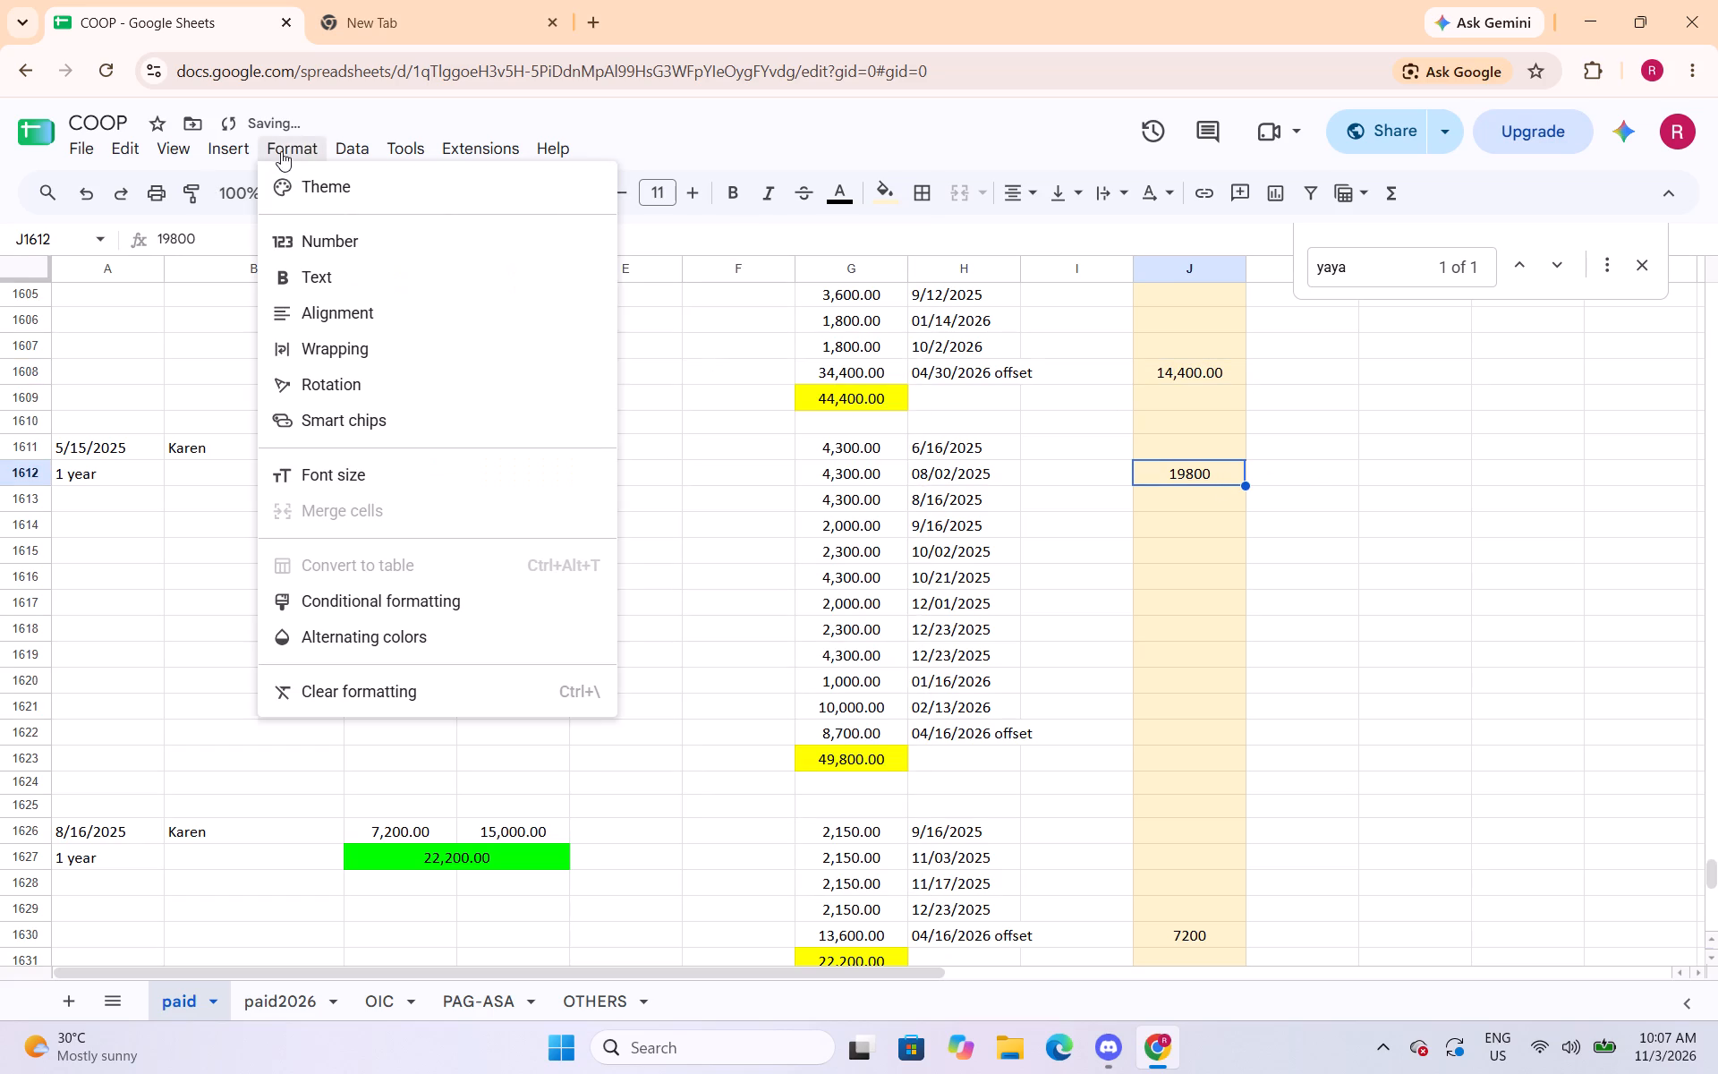
pyautogui.click(684, 331)
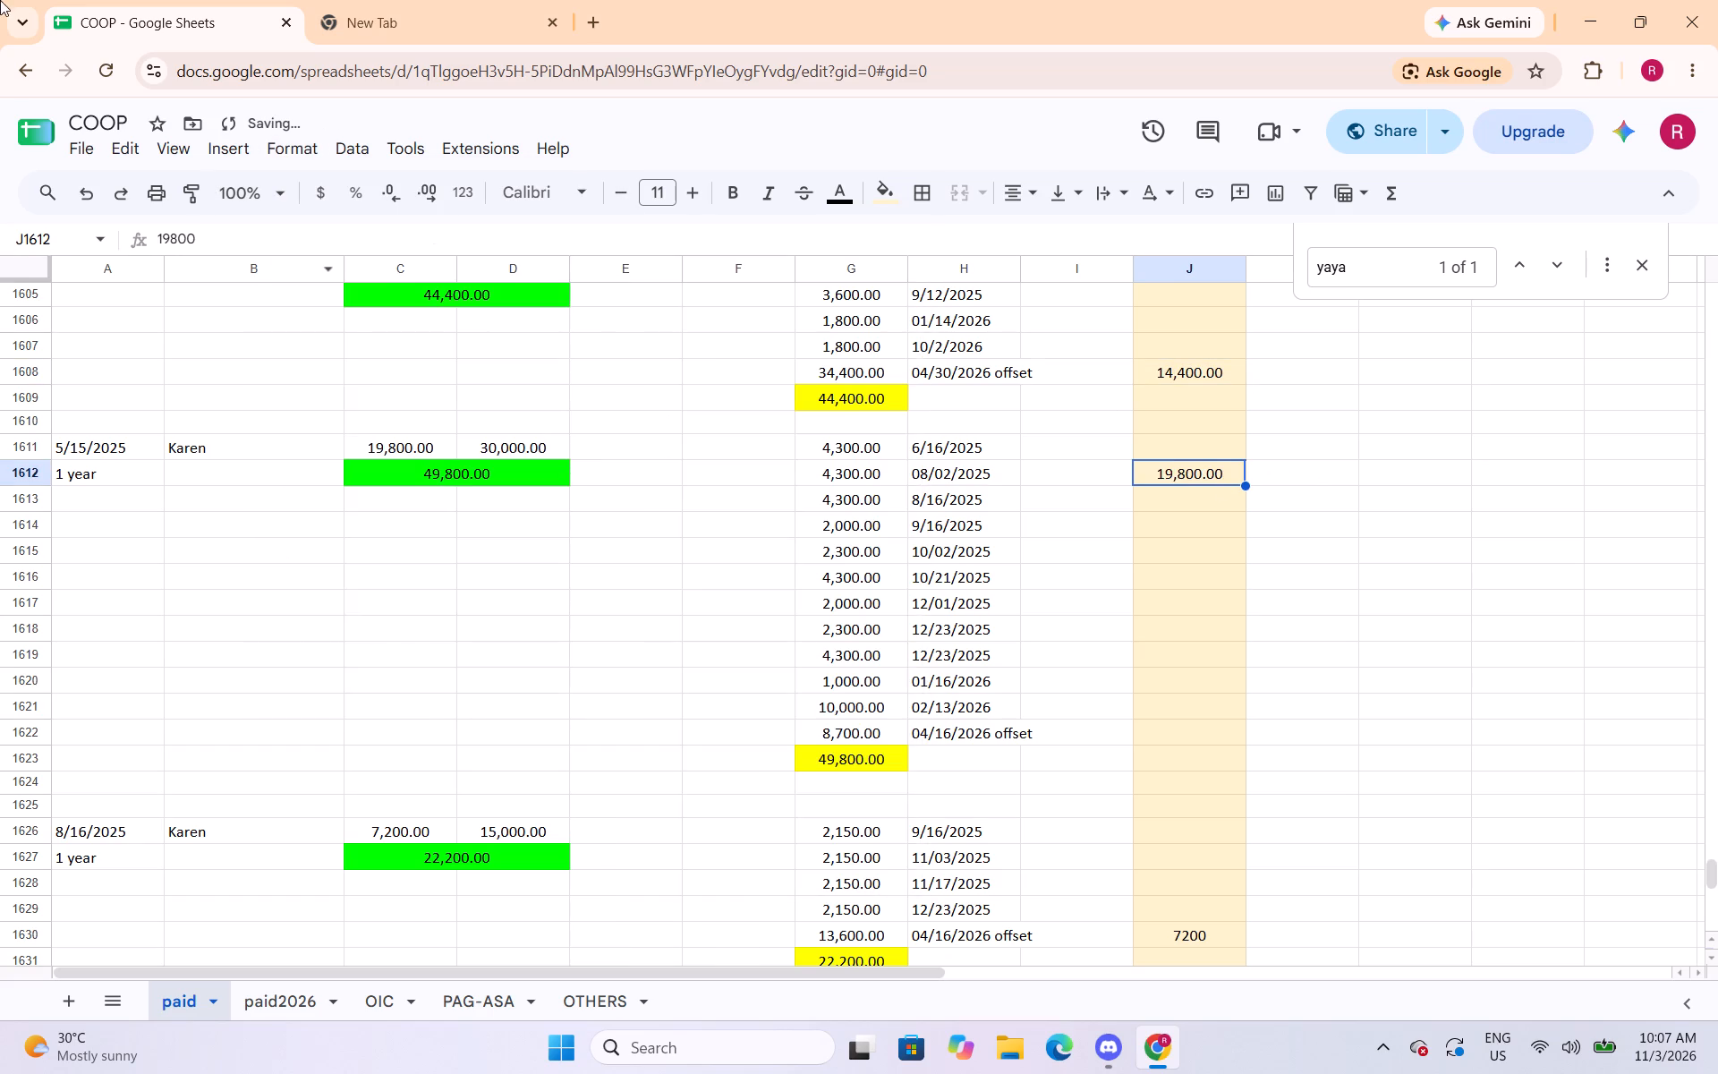
# Apply the Number format to the column J amounts in J1630 and J1645.
pyautogui.scroll(-4, 1093, 465)
pyautogui.click(1205, 482)
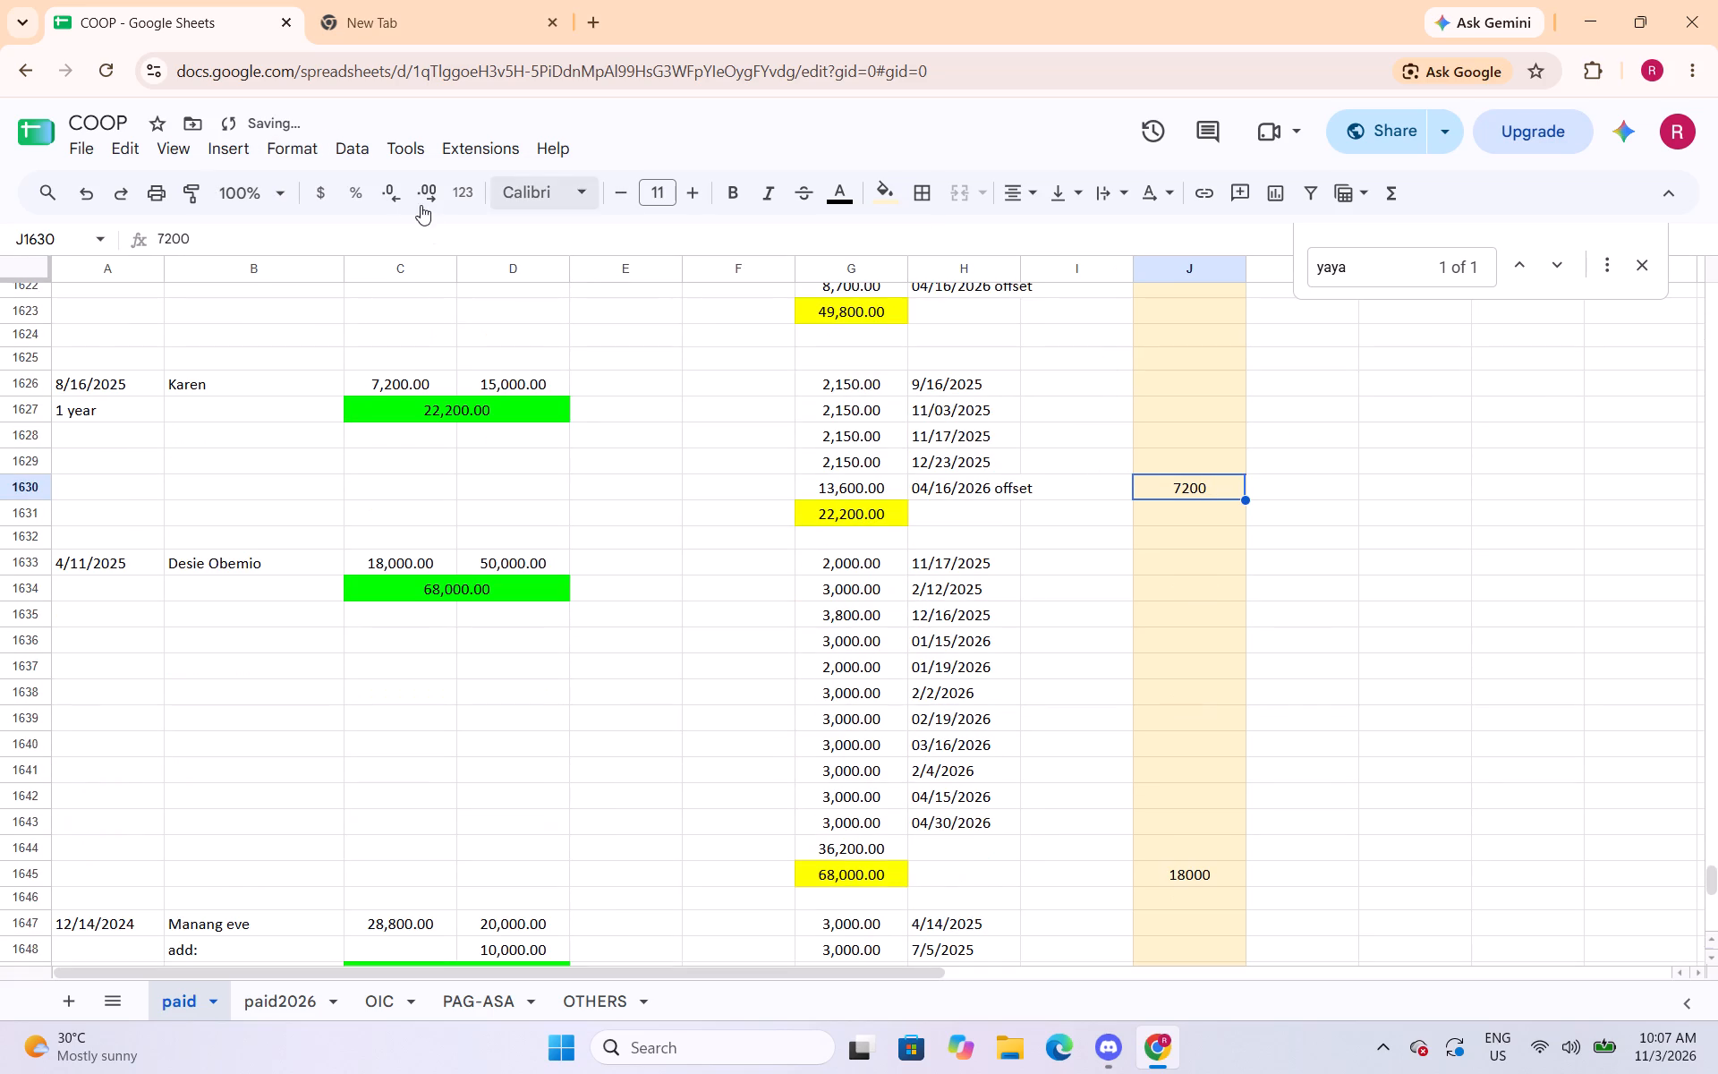
pyautogui.click(301, 158)
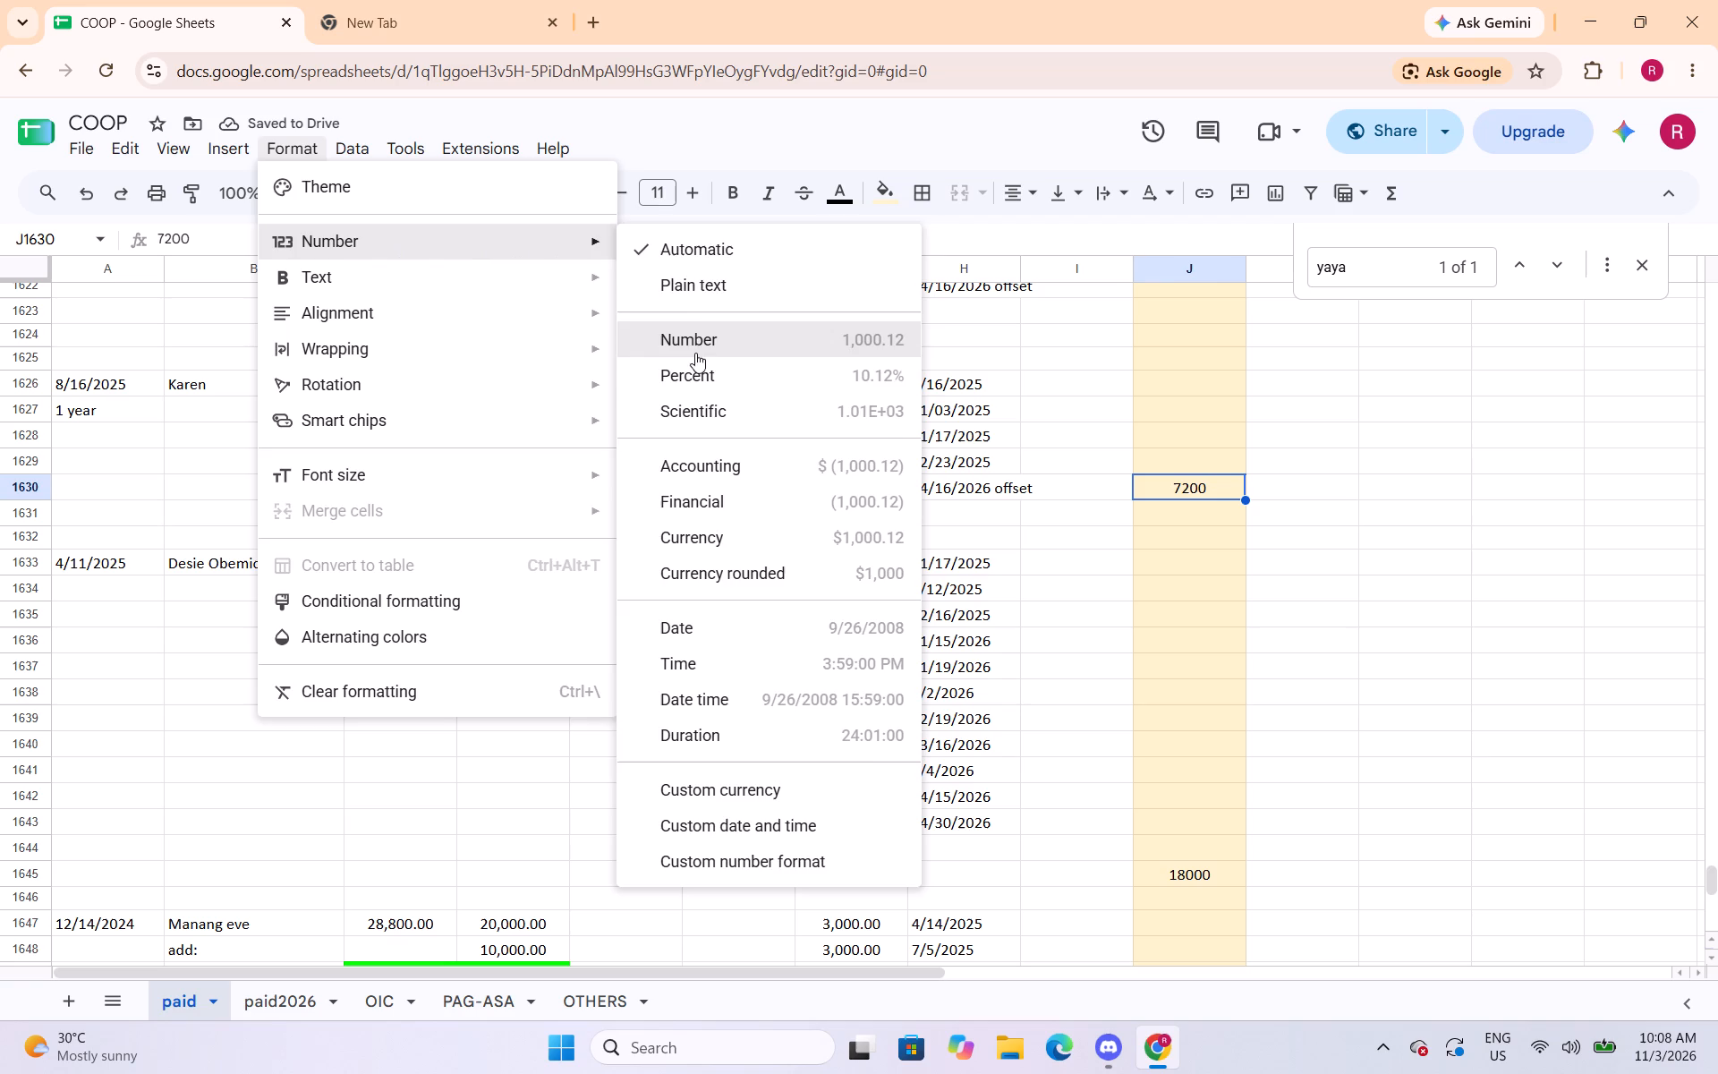
pyautogui.click(695, 344)
pyautogui.click(1233, 888)
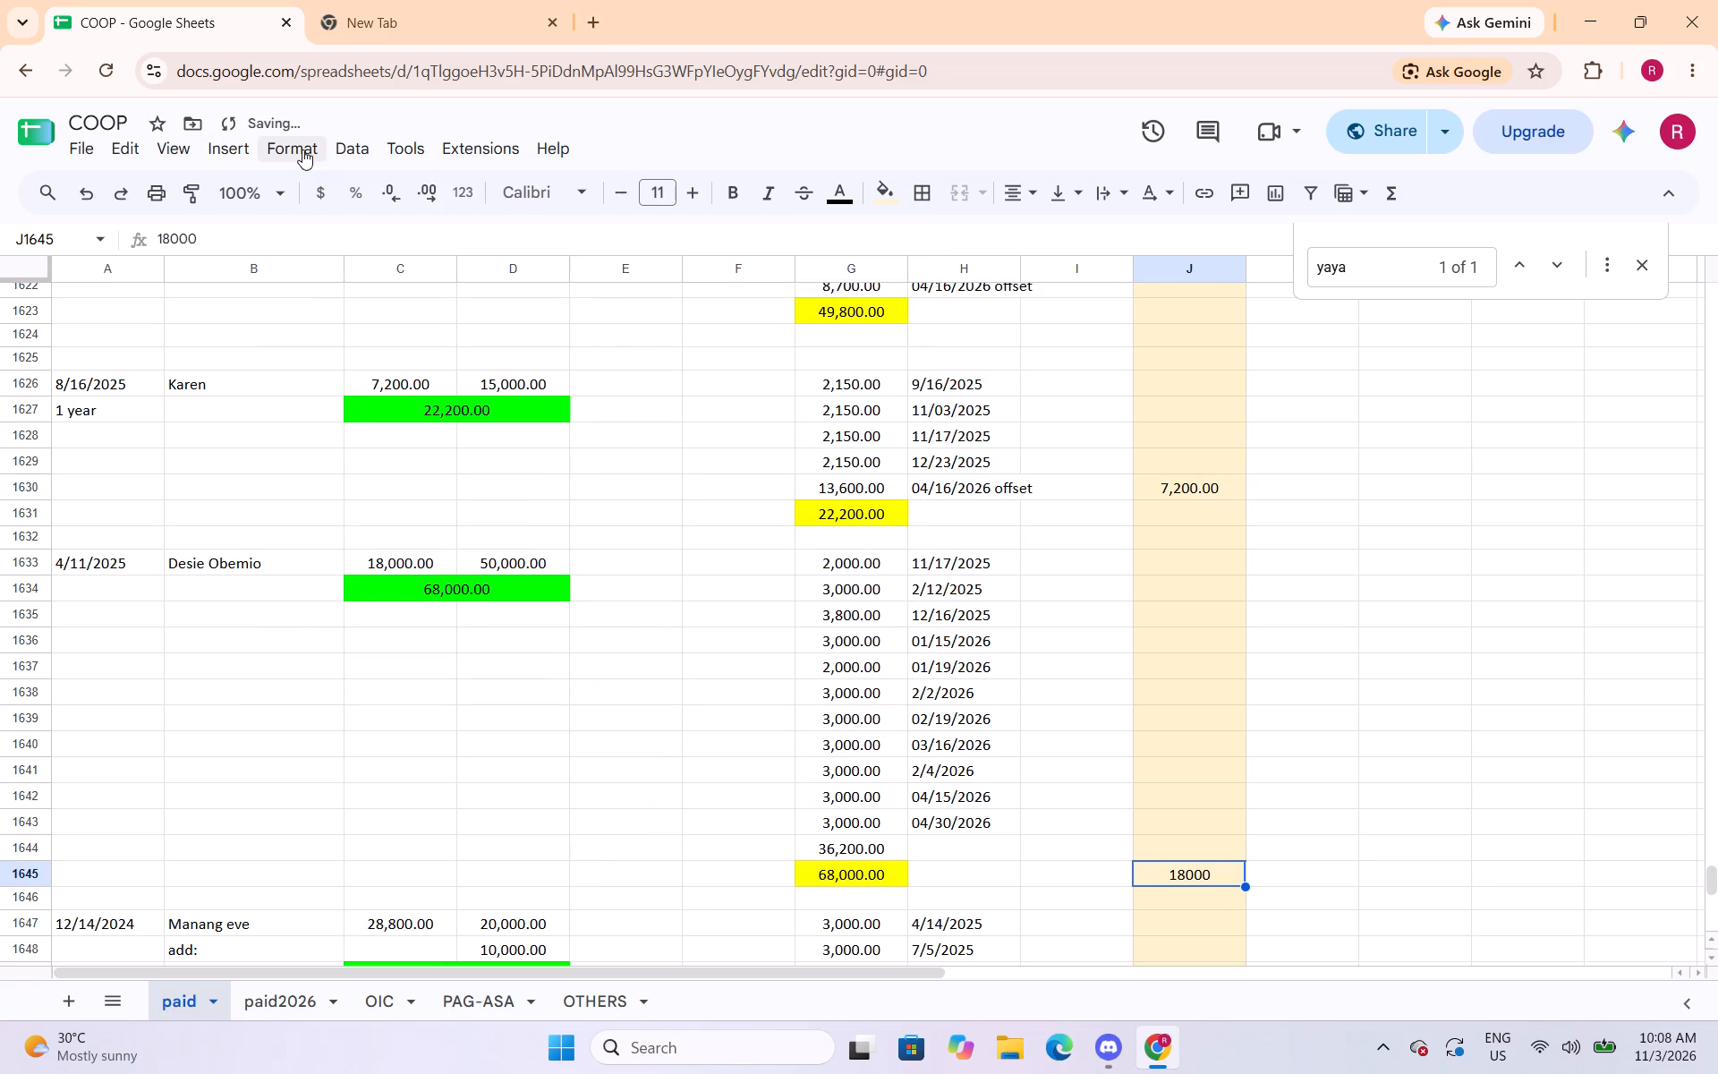
pyautogui.click(302, 152)
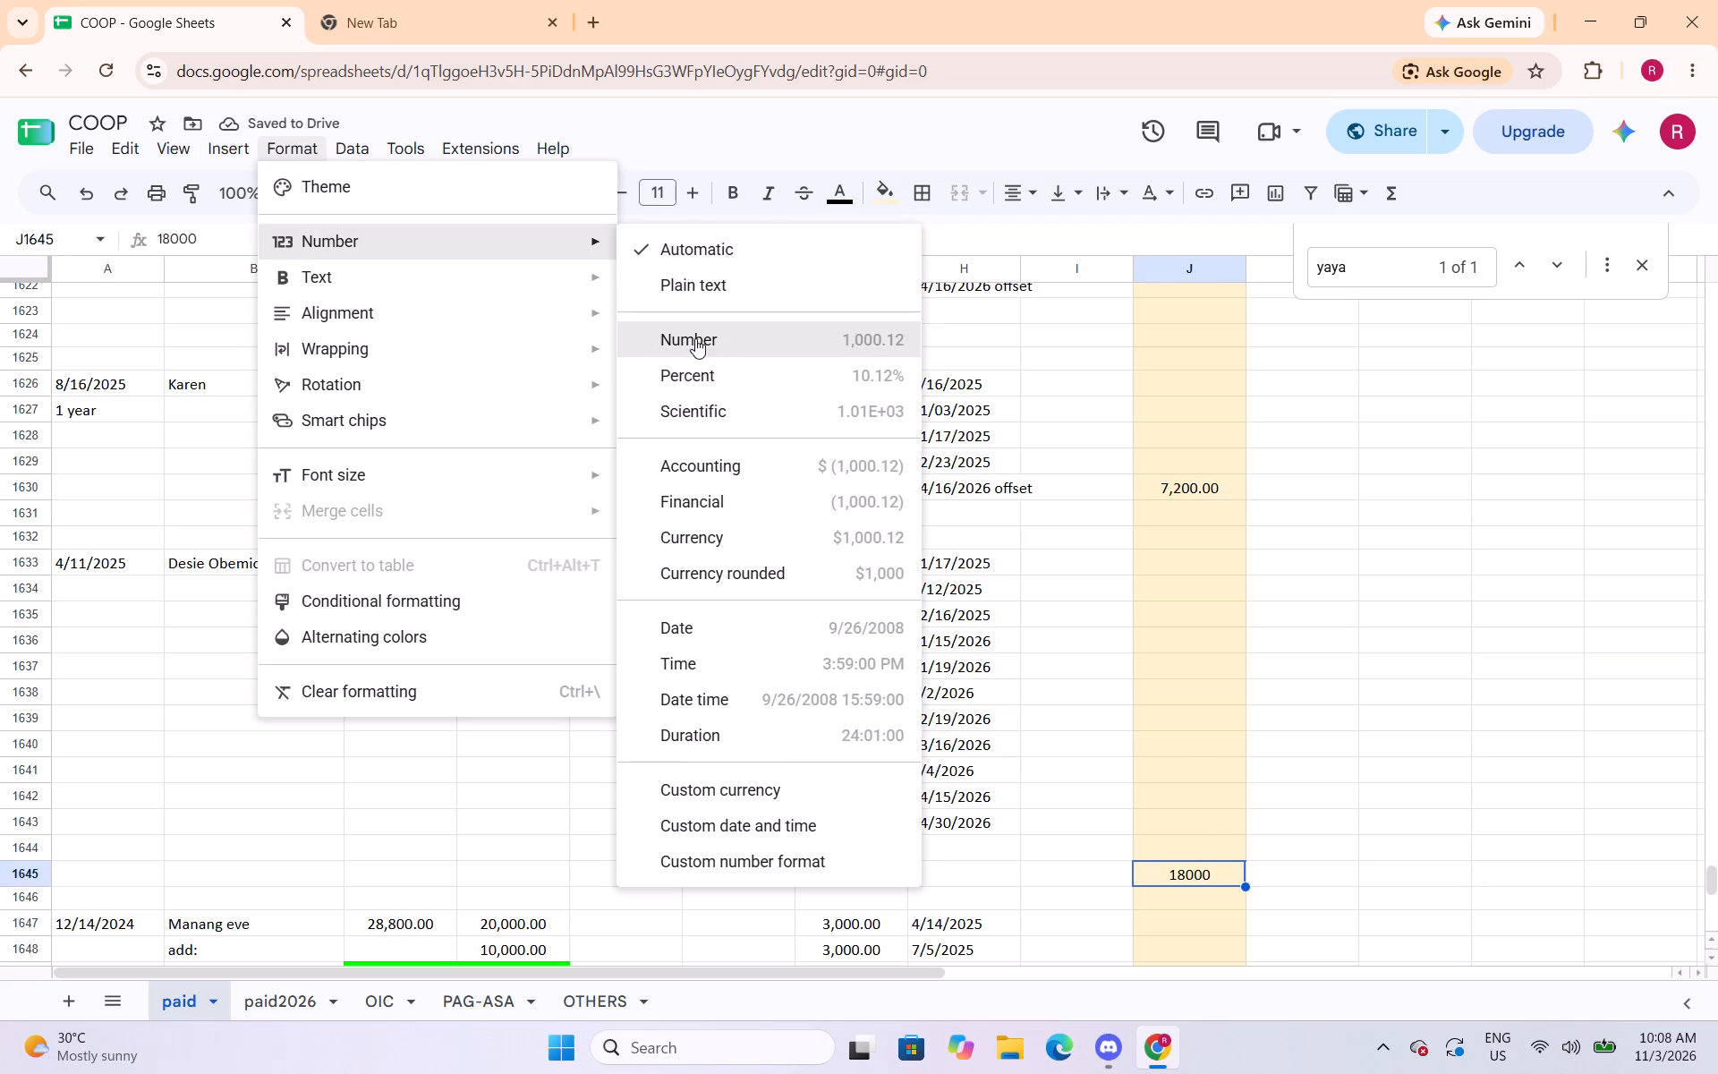
pyautogui.click(695, 338)
# Apply the Number format to the column J amounts in J1654 and J1668.
pyautogui.scroll(-5, 1222, 546)
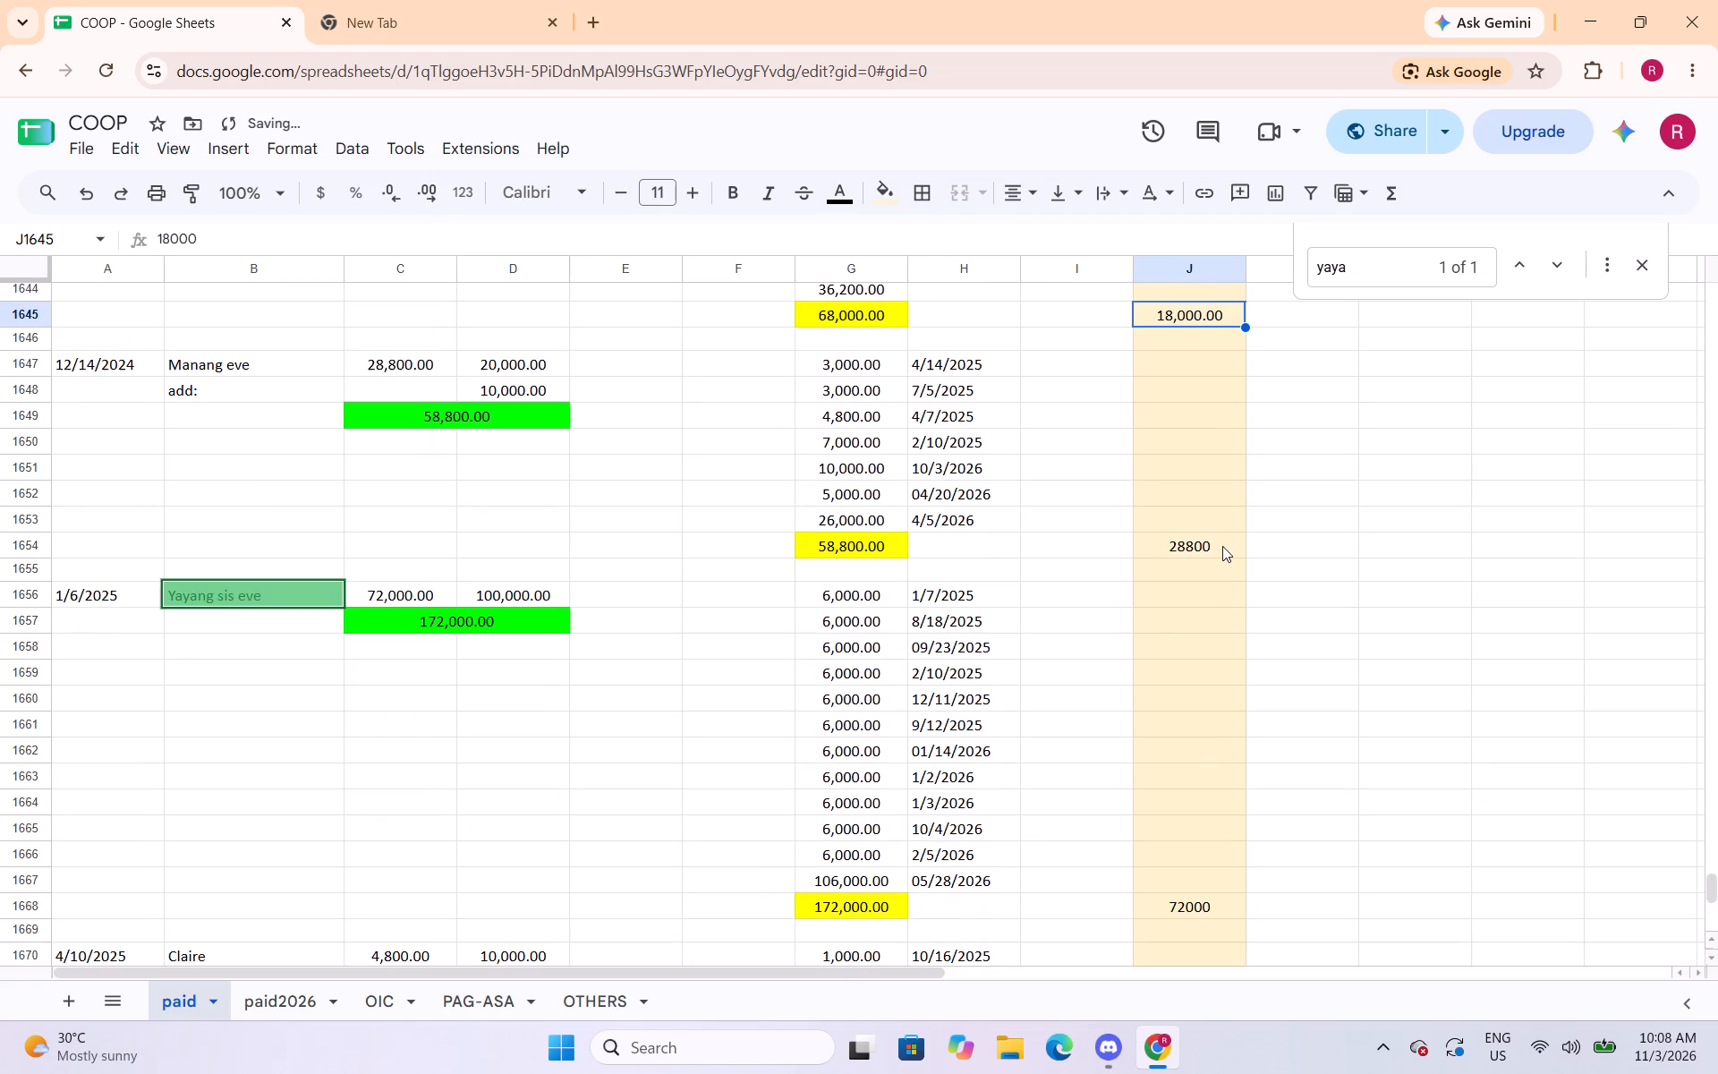
pyautogui.click(1222, 546)
pyautogui.click(287, 151)
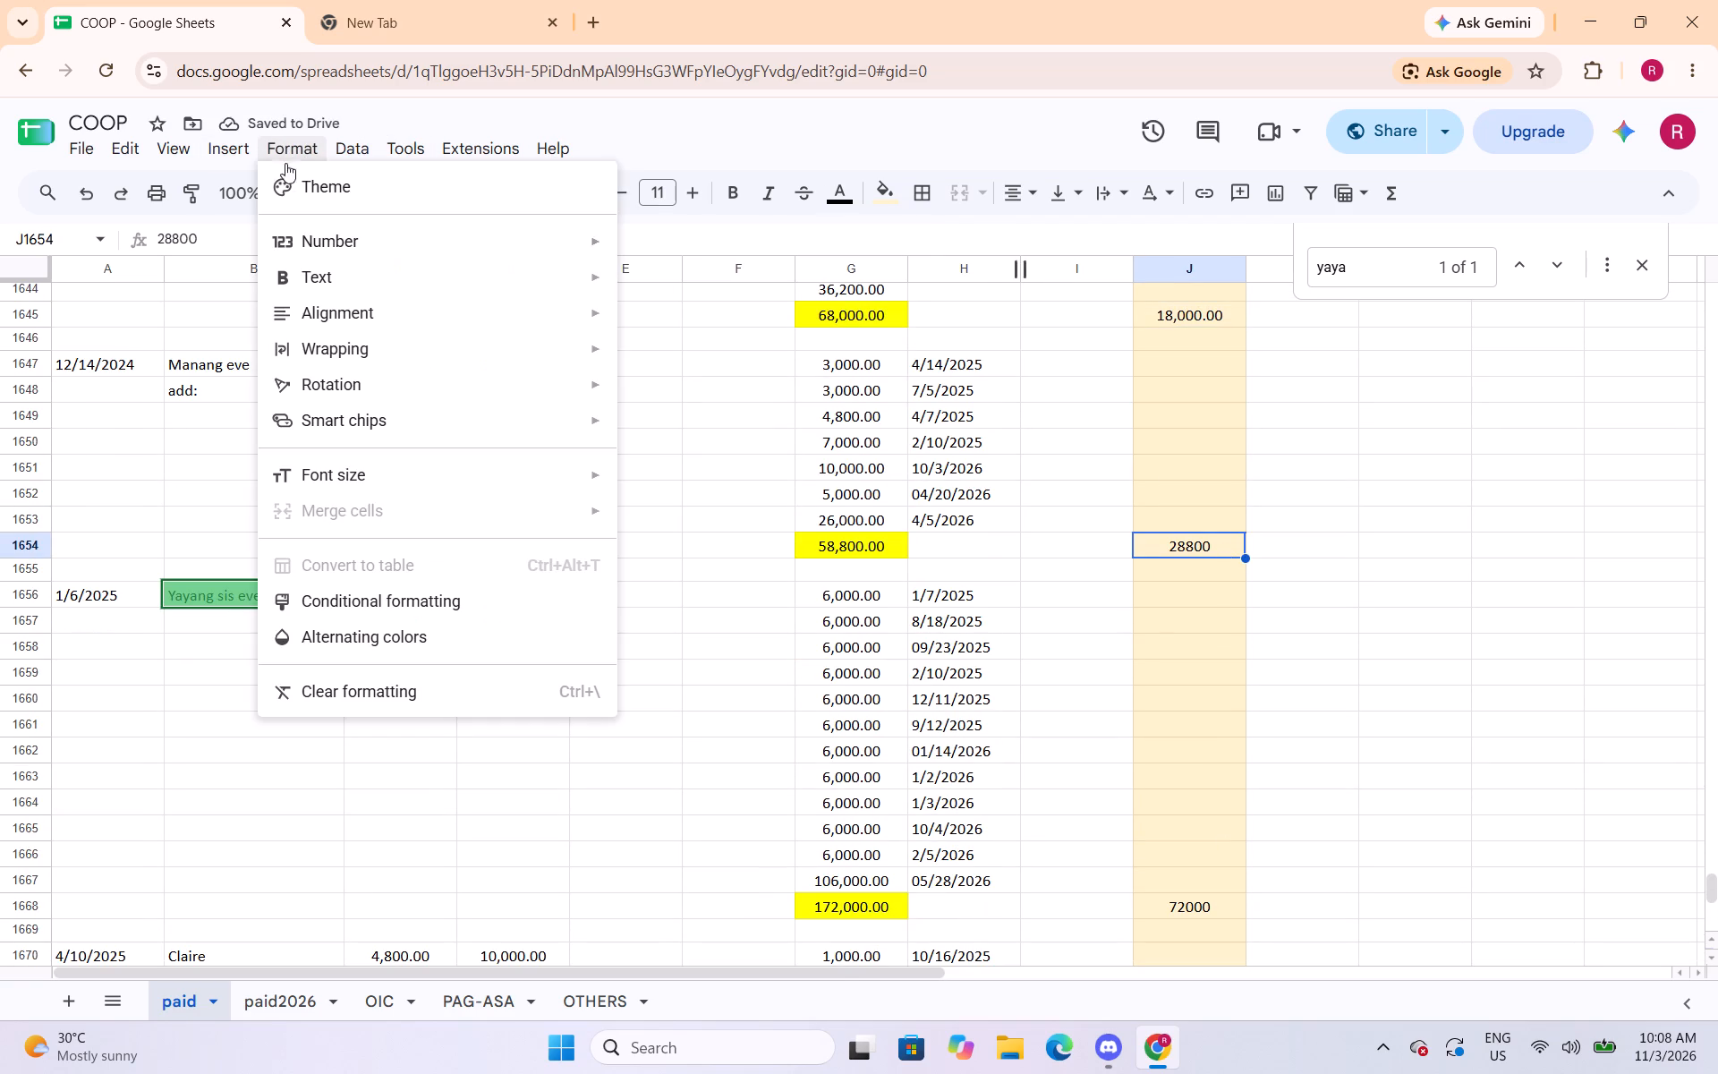
pyautogui.click(318, 230)
pyautogui.click(727, 344)
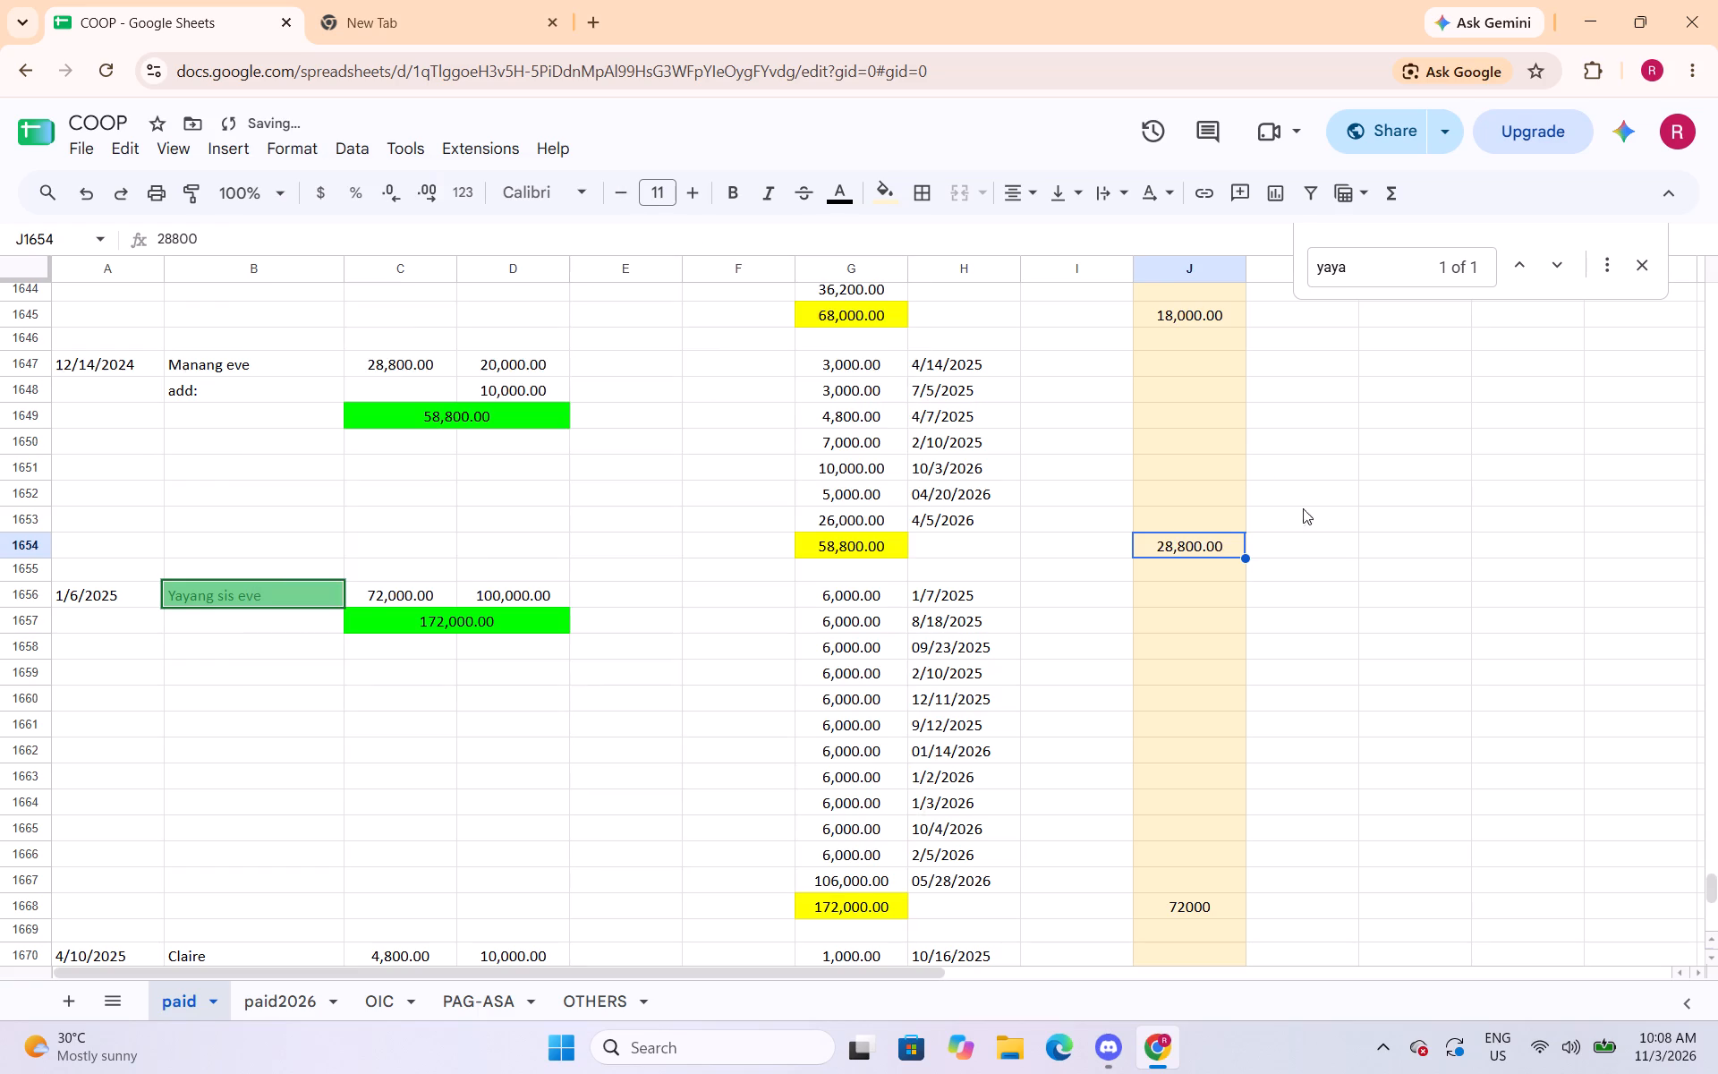
pyautogui.scroll(-5, 1229, 504)
pyautogui.click(1185, 349)
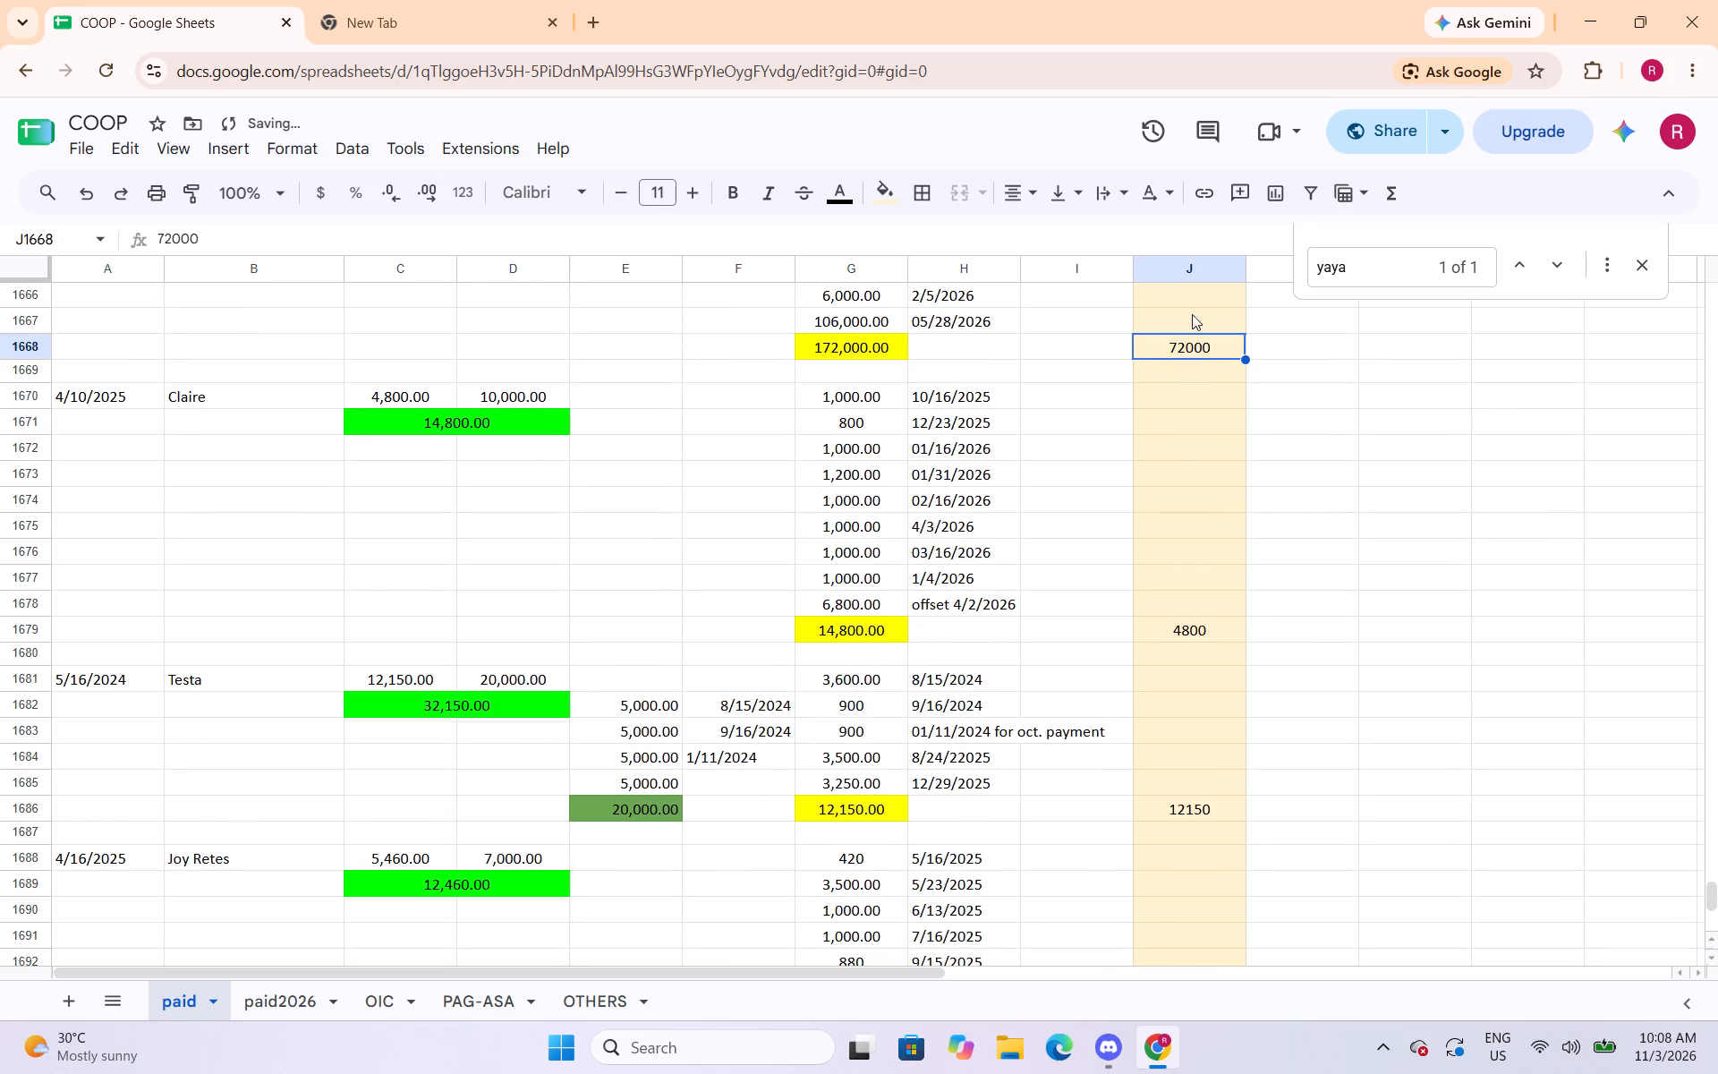
pyautogui.click(316, 157)
pyautogui.click(322, 238)
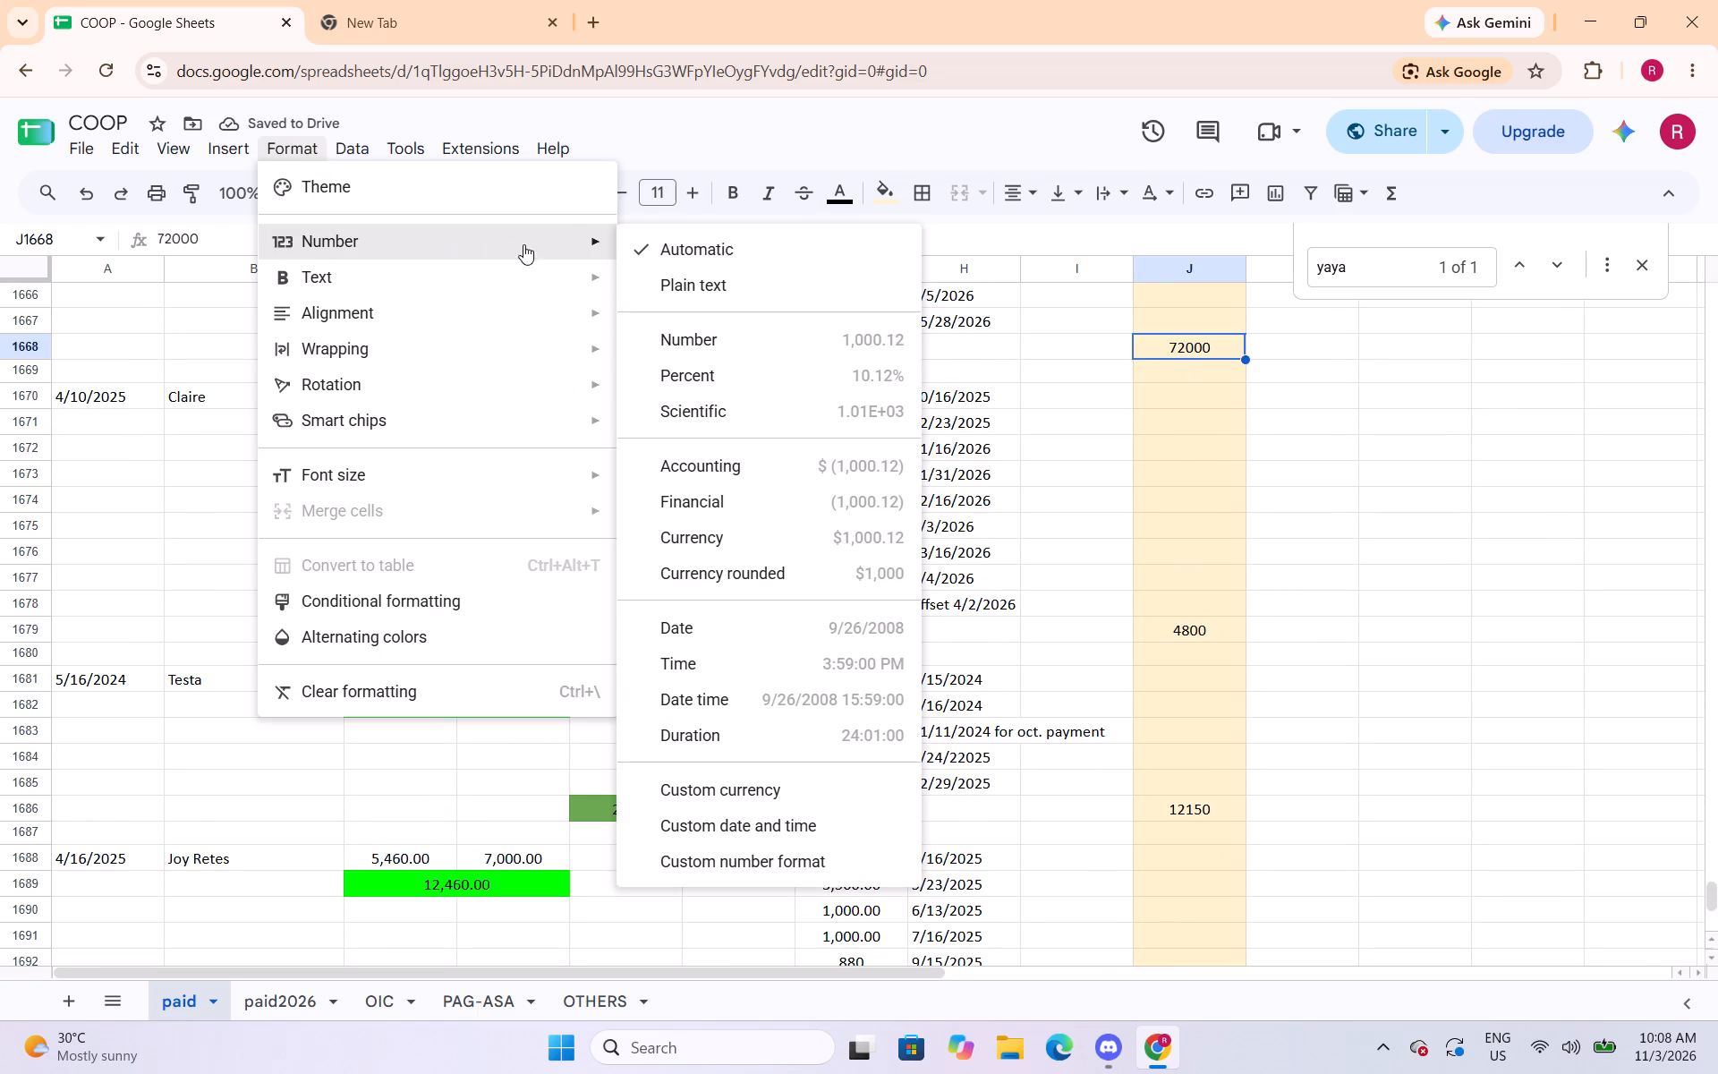
pyautogui.click(717, 339)
# Apply the Number format to the column J amounts in J1679 and J1686.
pyautogui.click(1188, 630)
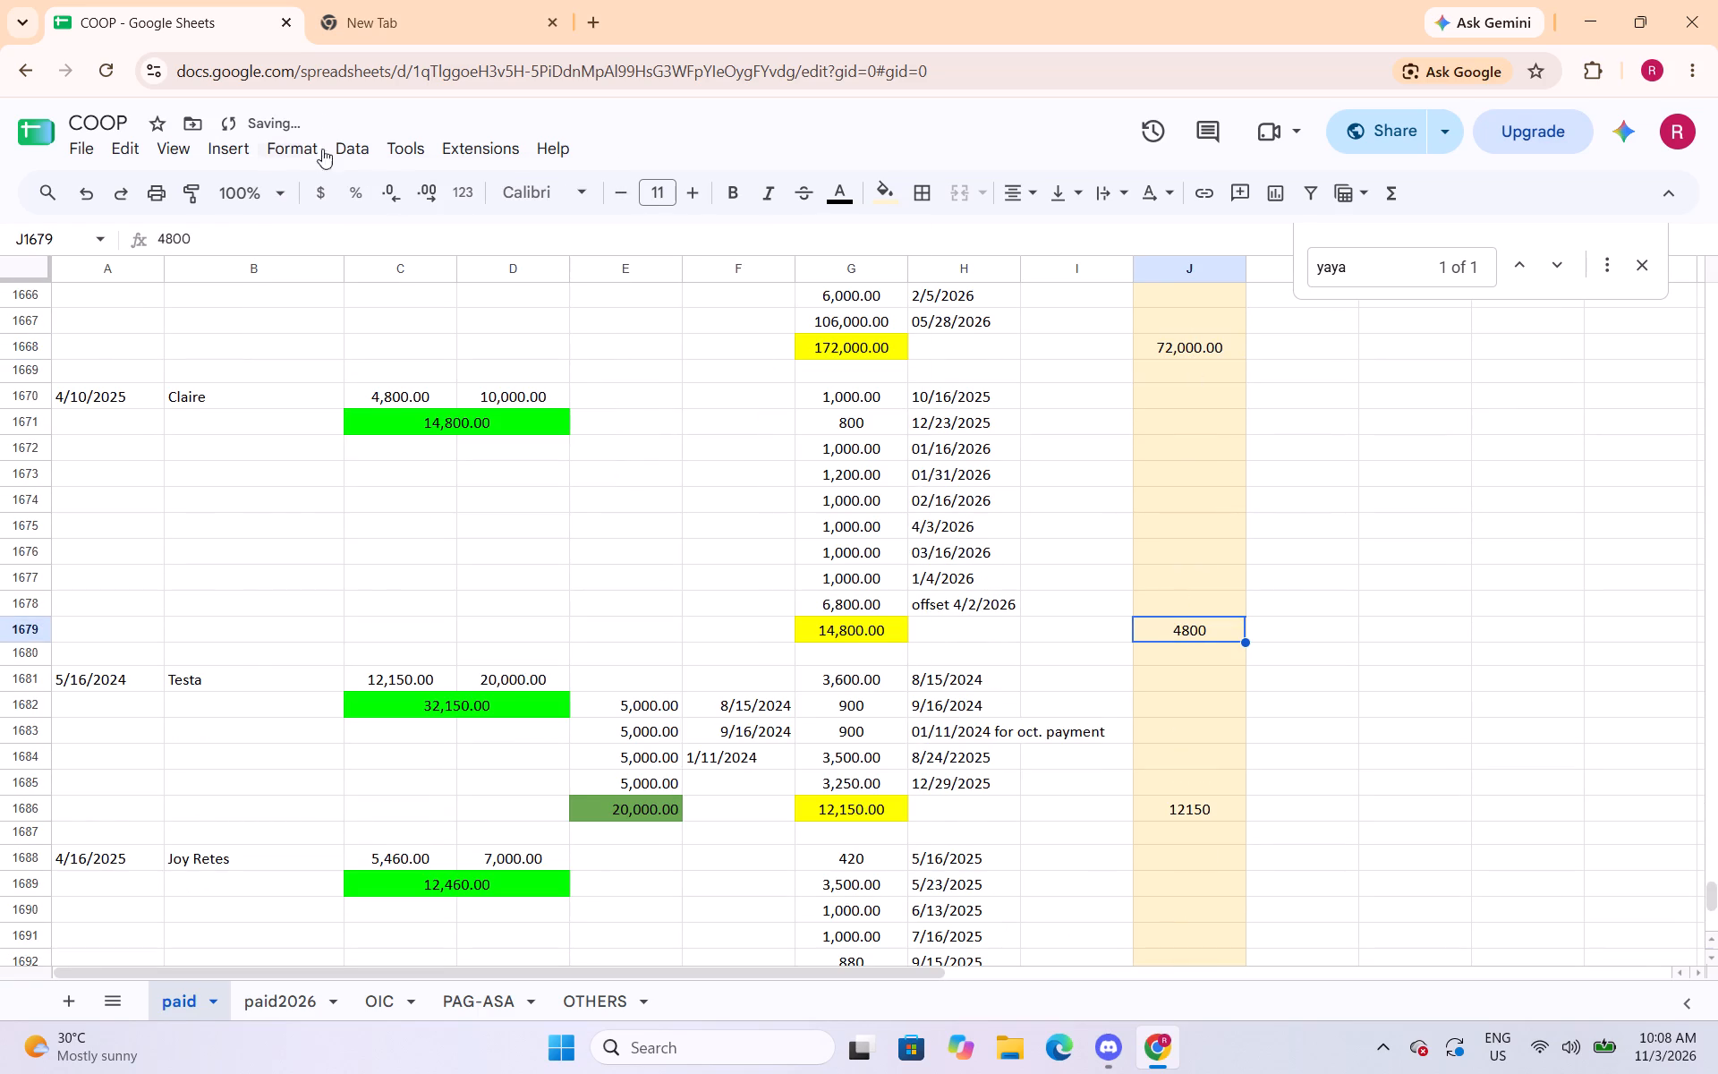
pyautogui.click(299, 149)
pyautogui.click(332, 237)
pyautogui.click(671, 345)
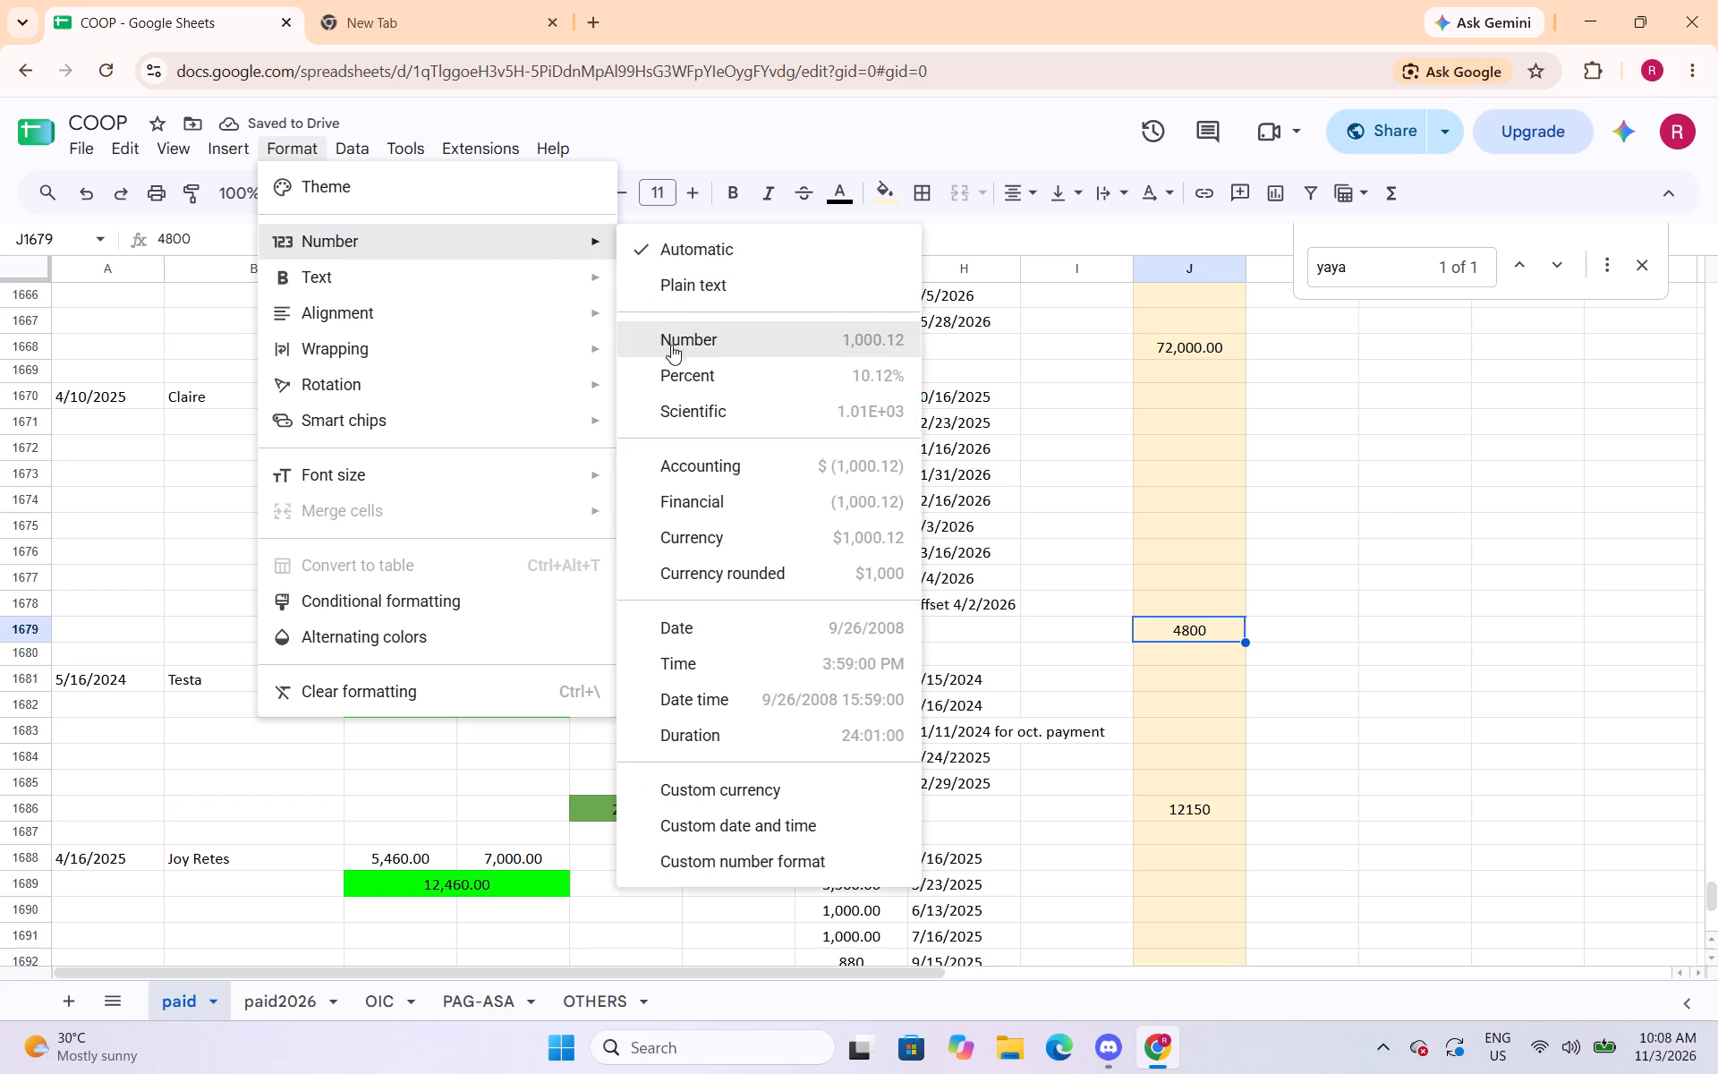
pyautogui.click(1183, 815)
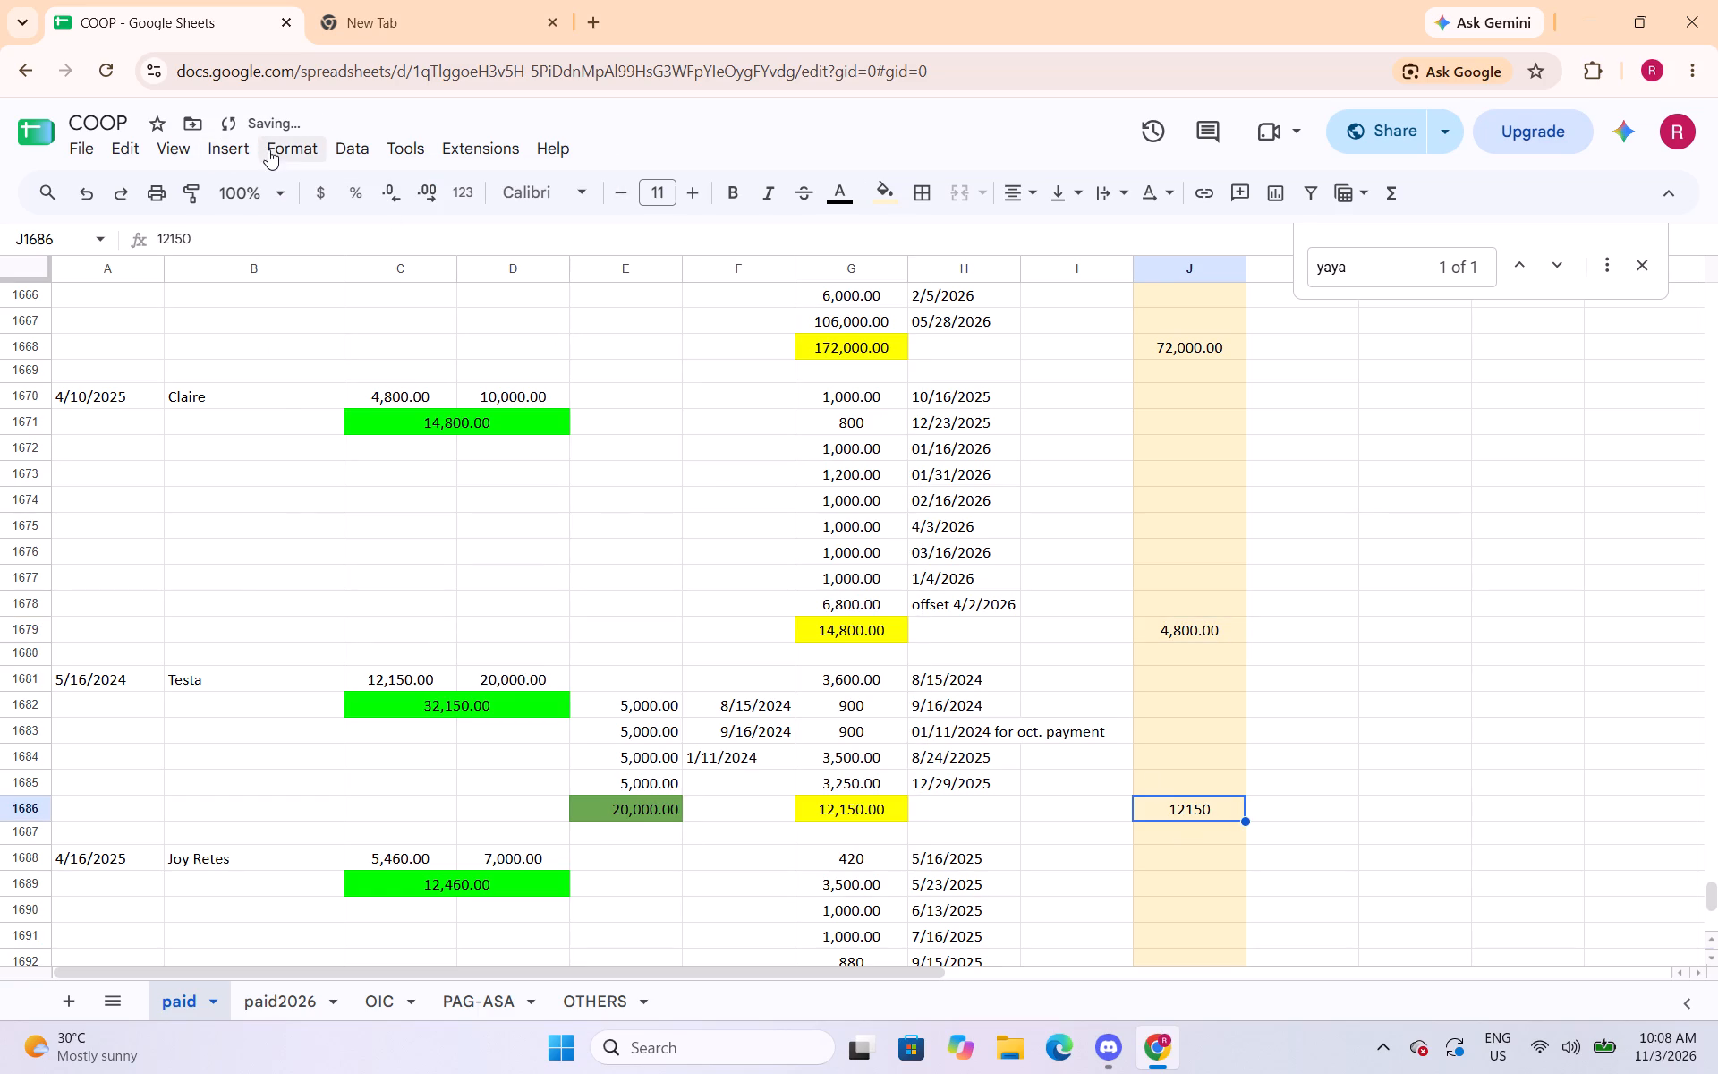
pyautogui.click(285, 145)
pyautogui.click(712, 342)
# Apply the Number format to the column J amounts in J1696 and J1704.
pyautogui.scroll(-6, 1065, 568)
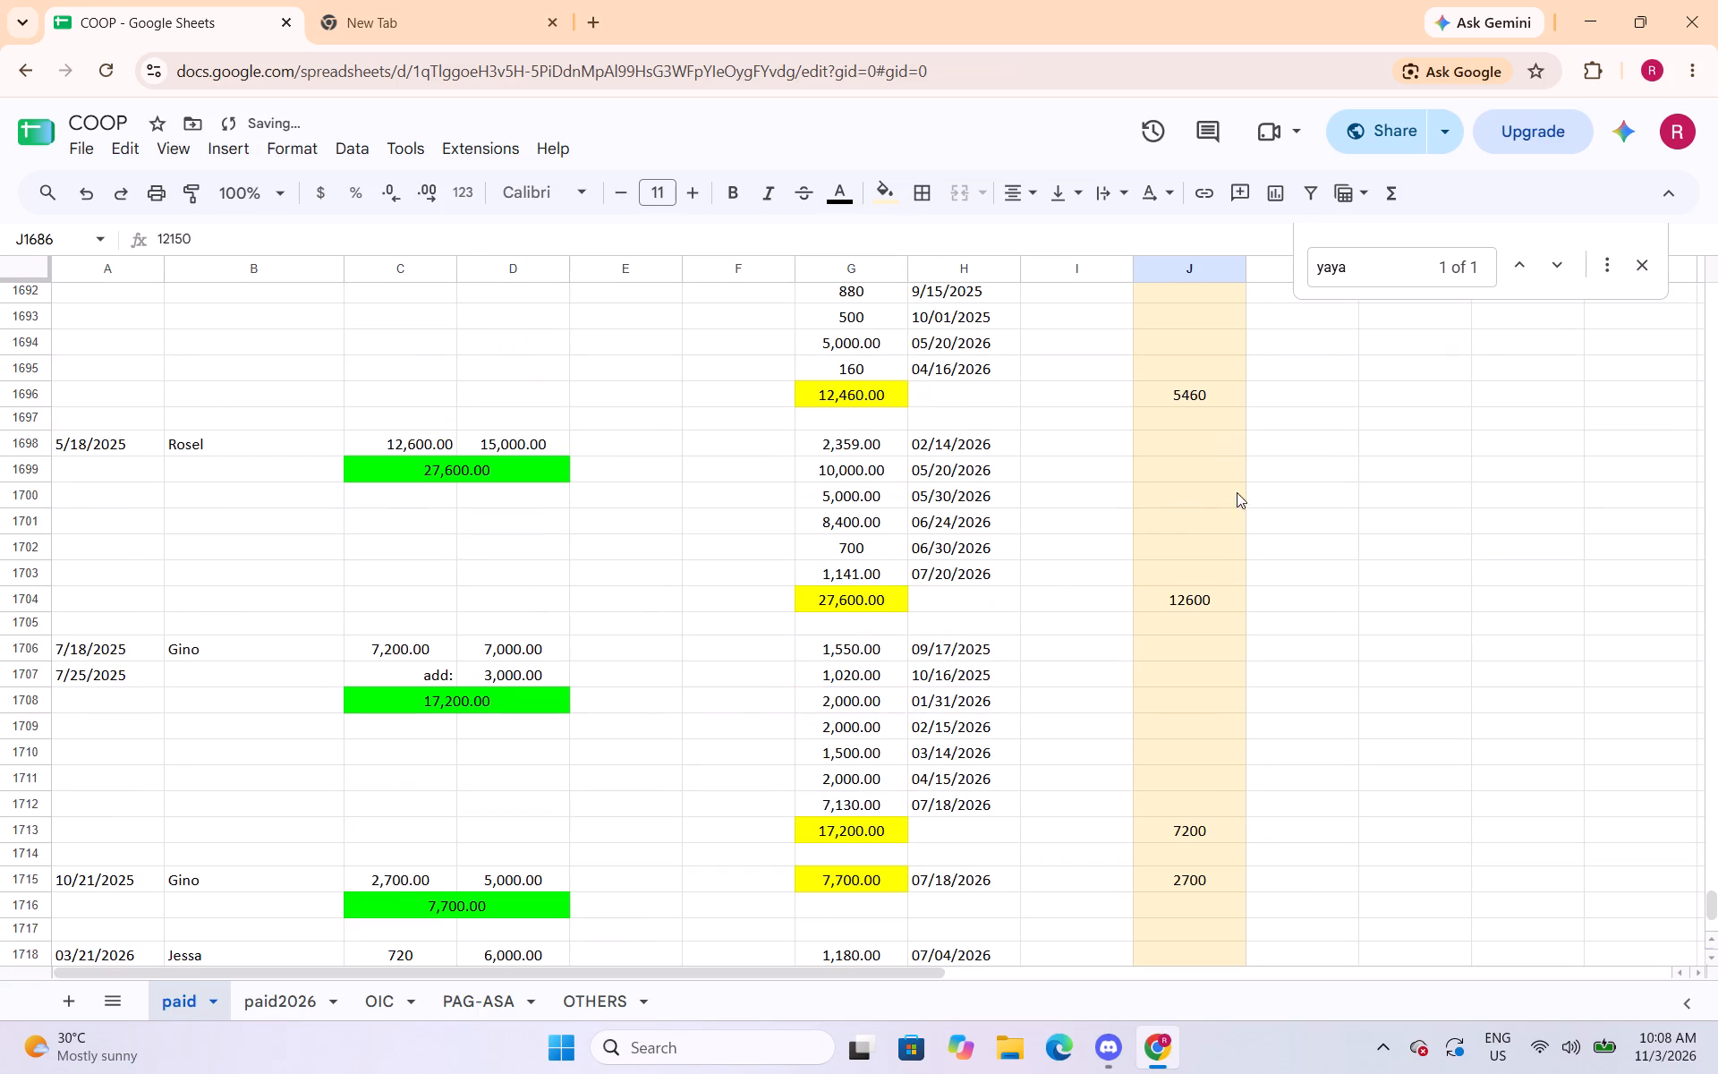
pyautogui.click(1200, 390)
pyautogui.click(312, 154)
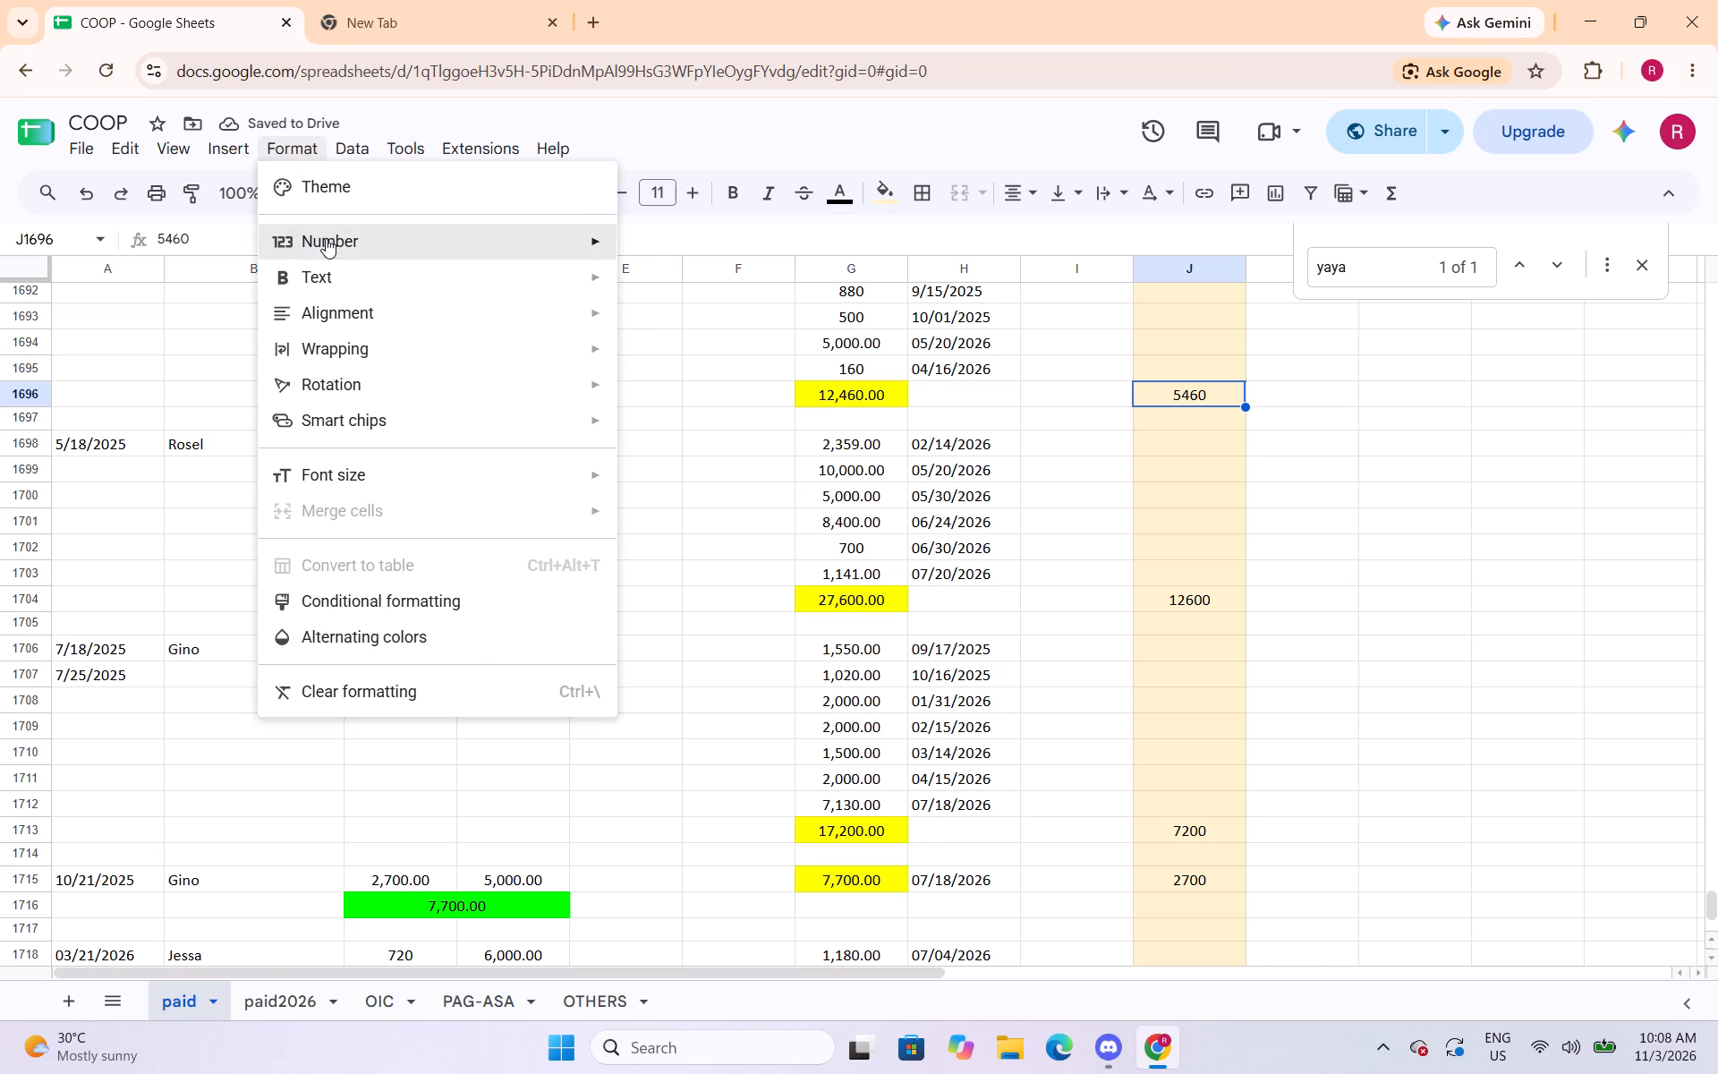
pyautogui.click(326, 239)
pyautogui.click(702, 343)
pyautogui.click(1203, 599)
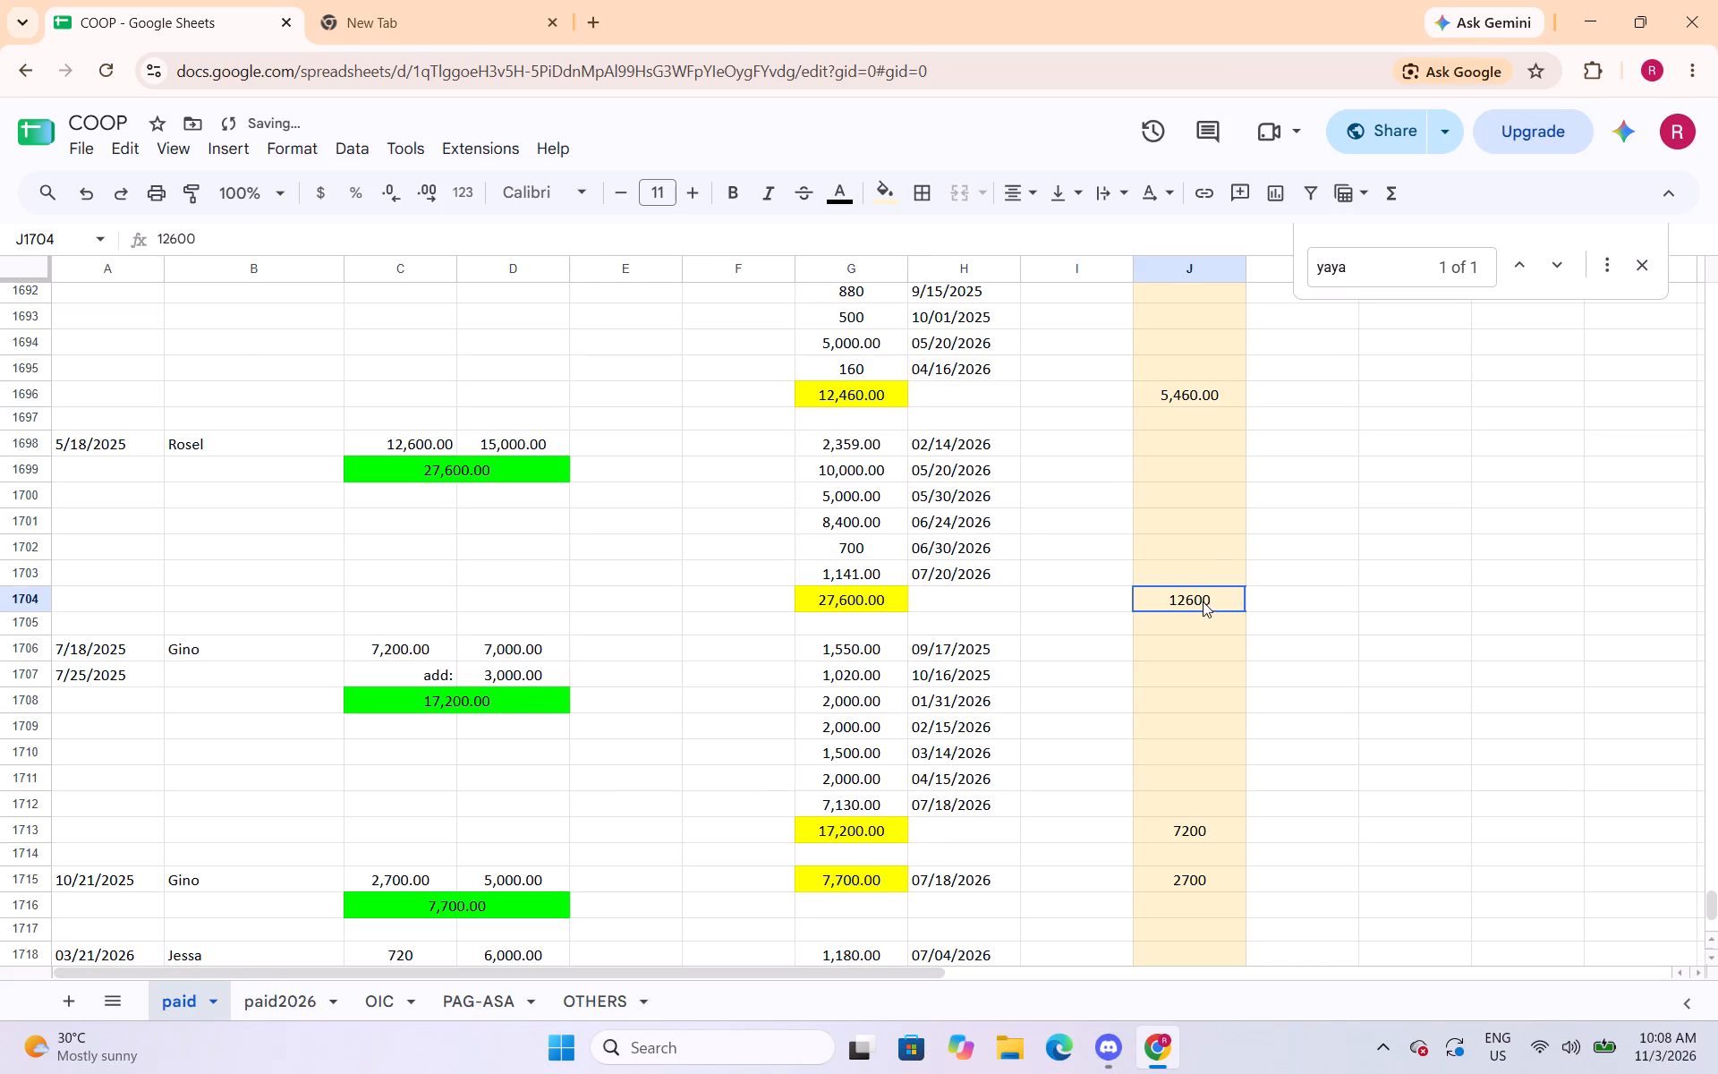
pyautogui.click(295, 153)
pyautogui.click(346, 244)
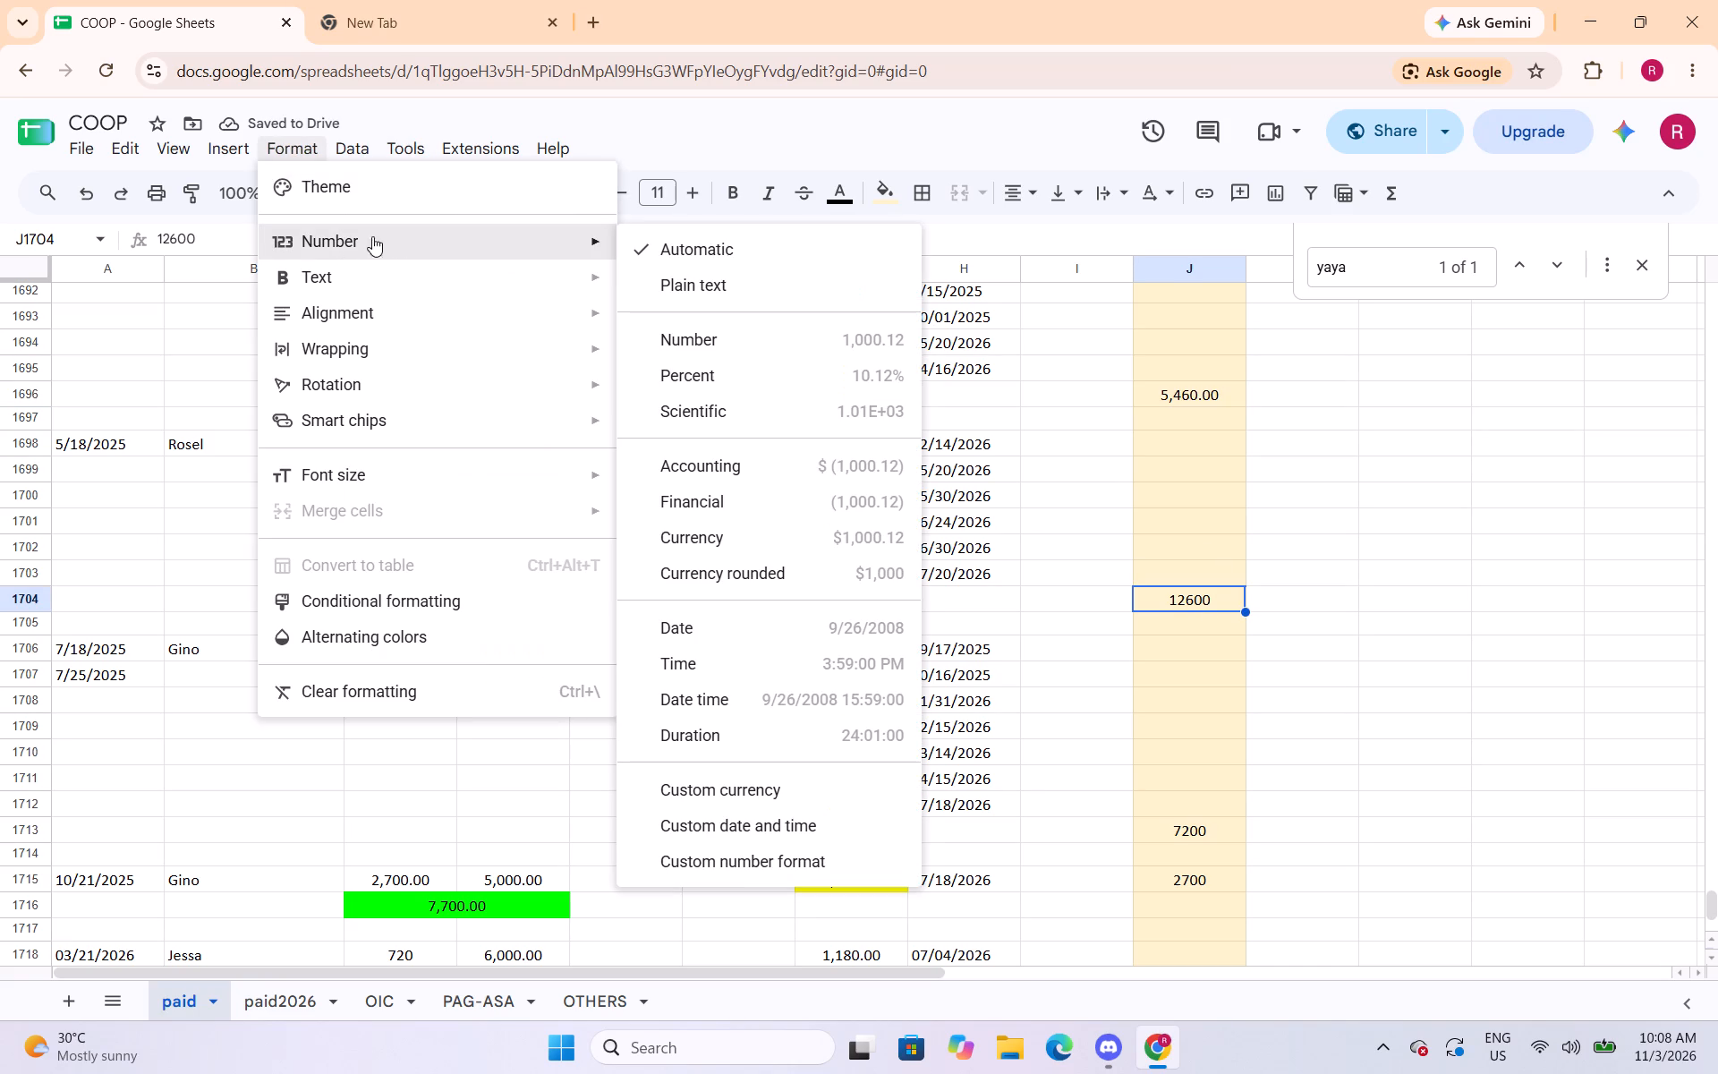
pyautogui.click(700, 332)
# Apply the Number format to the column J amounts in J1713 and J1715.
pyautogui.click(1226, 823)
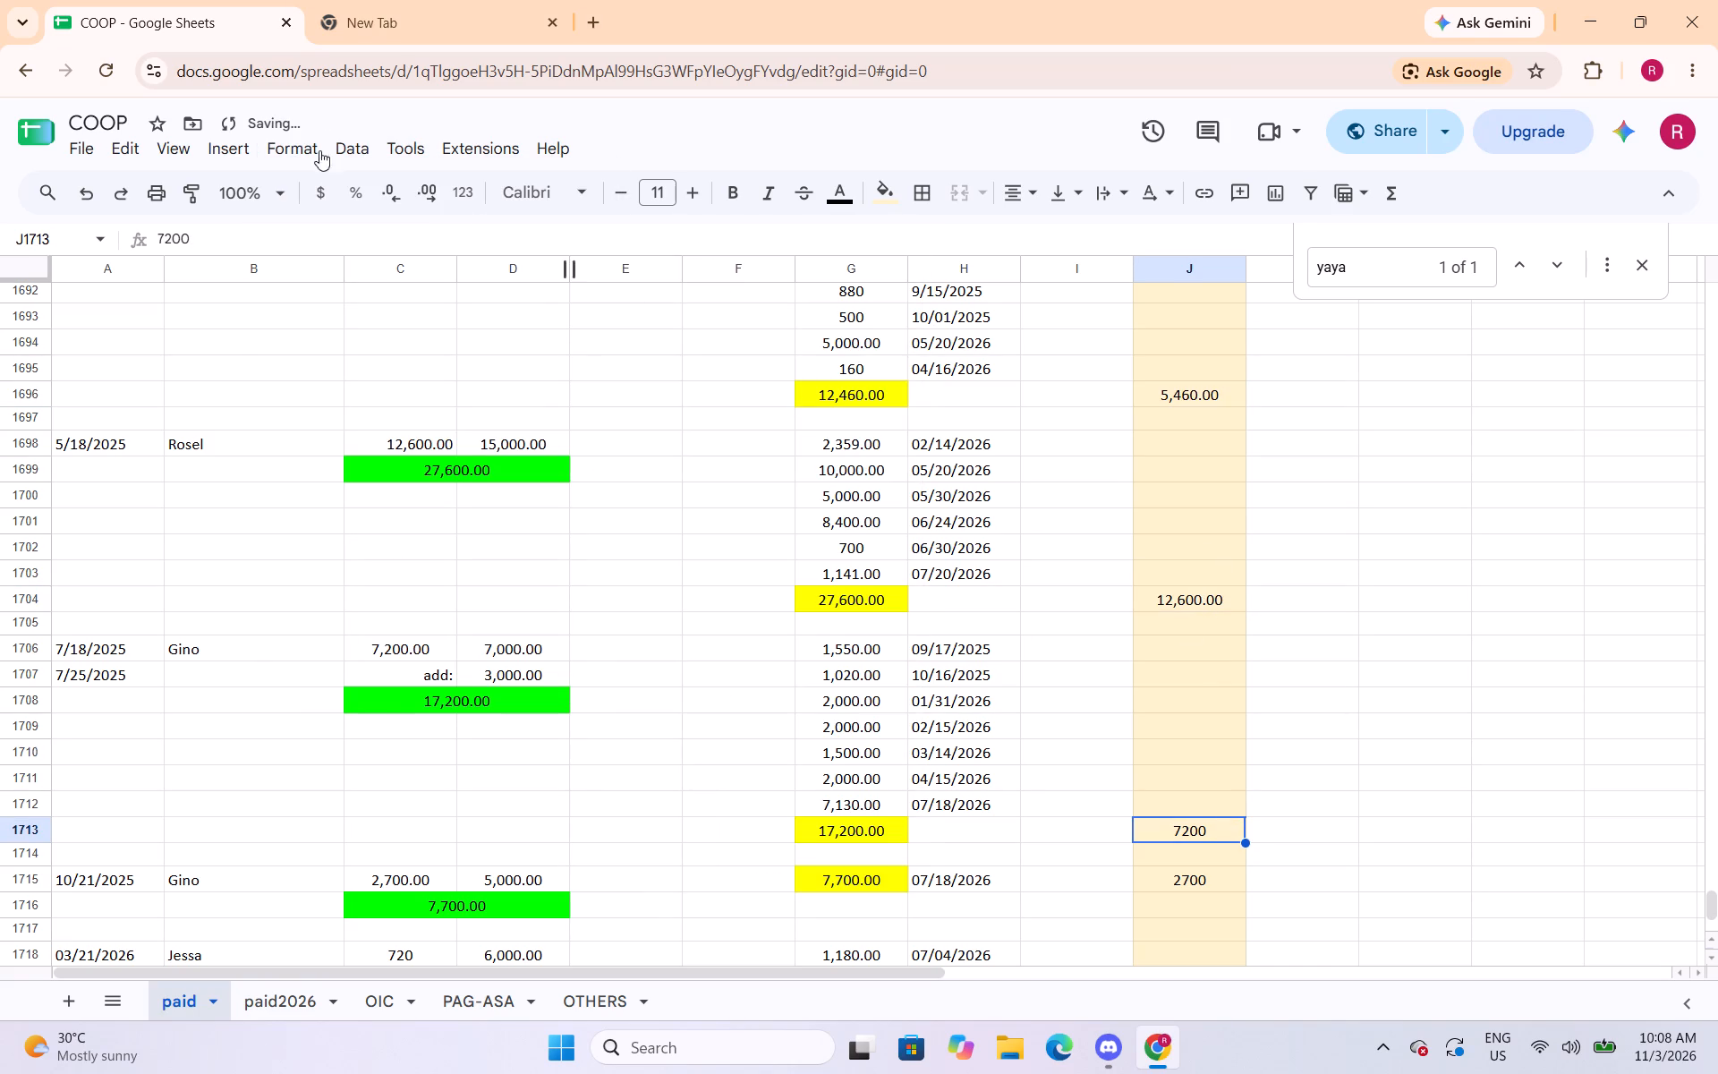
pyautogui.click(283, 147)
pyautogui.click(378, 234)
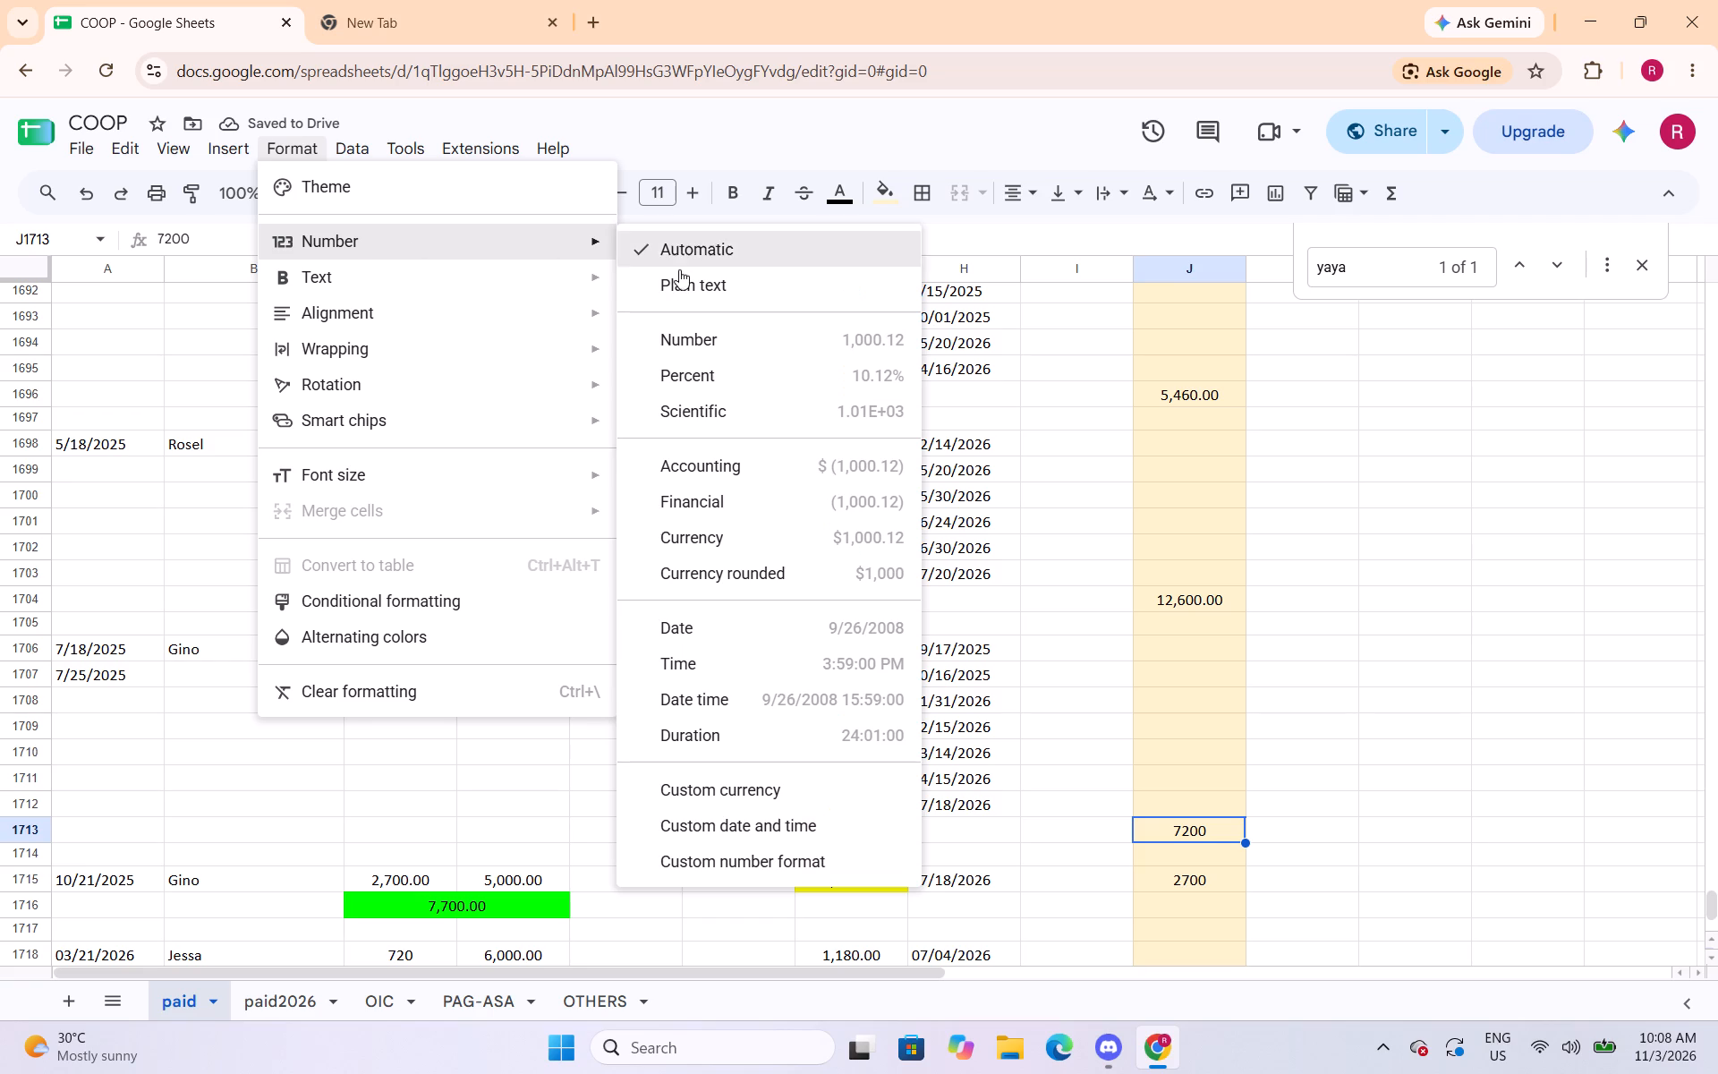
pyautogui.click(685, 342)
pyautogui.click(1215, 891)
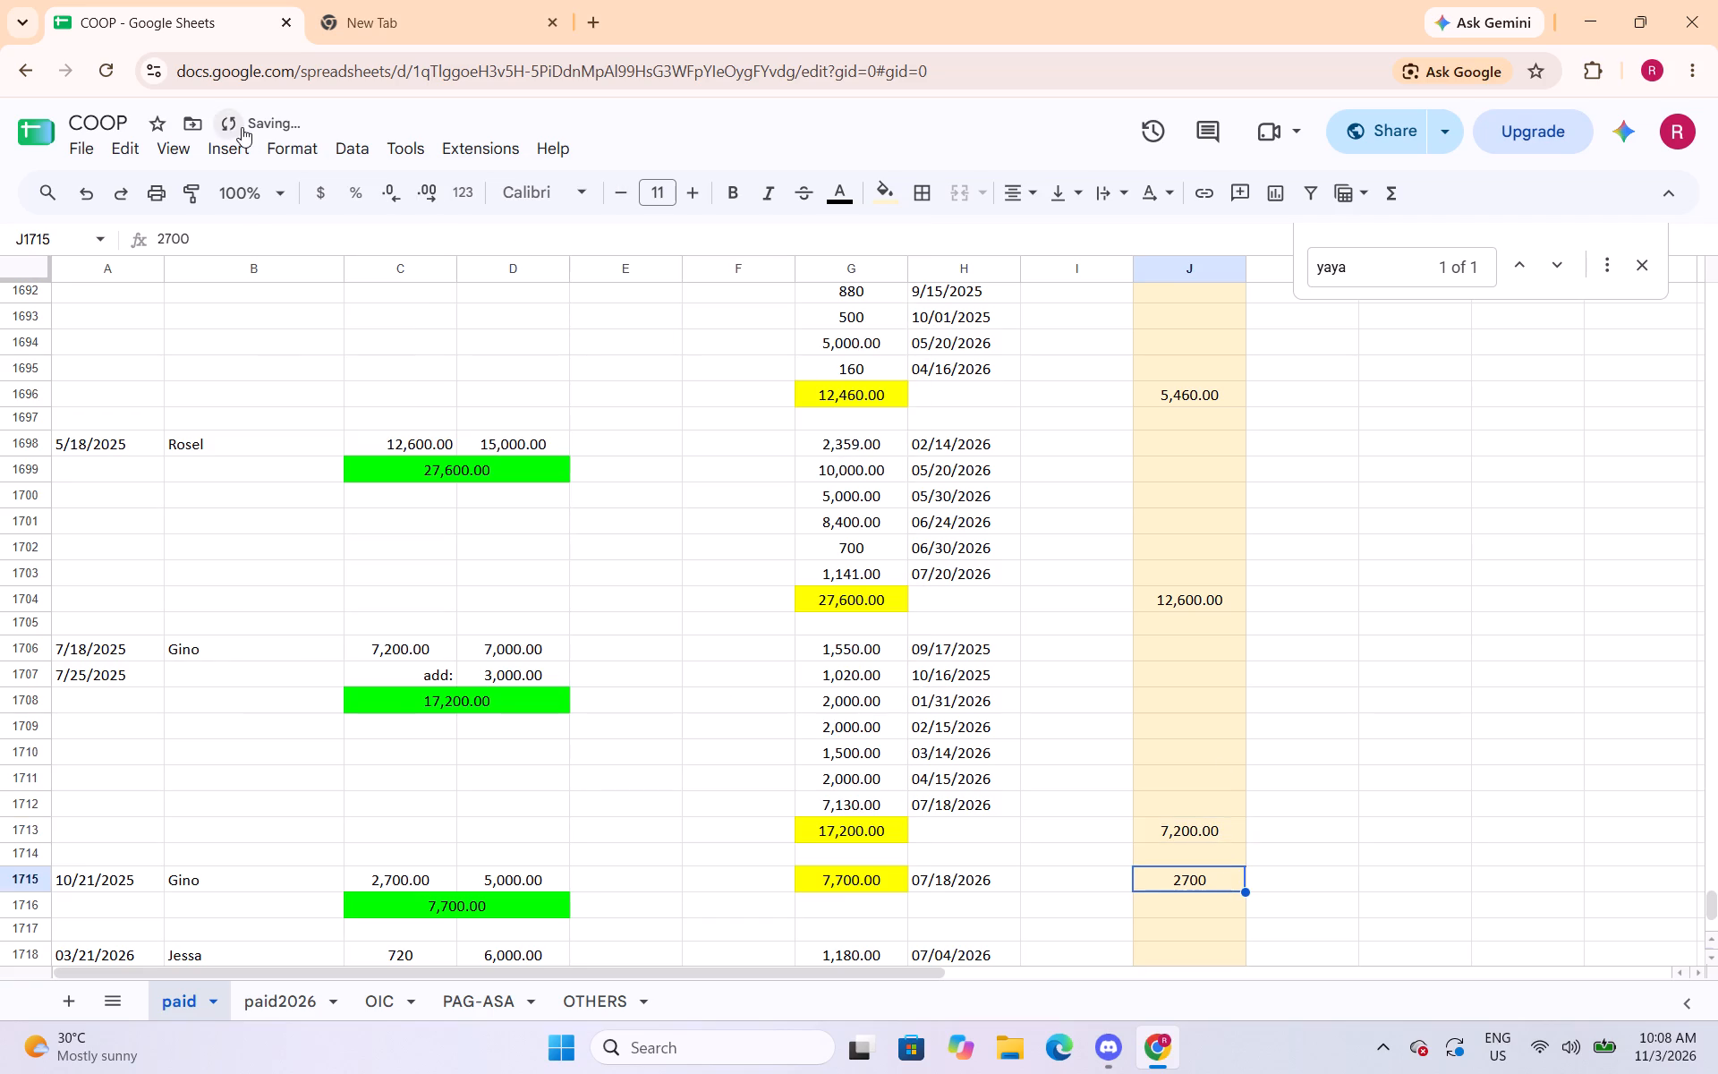
pyautogui.click(303, 148)
pyautogui.click(375, 239)
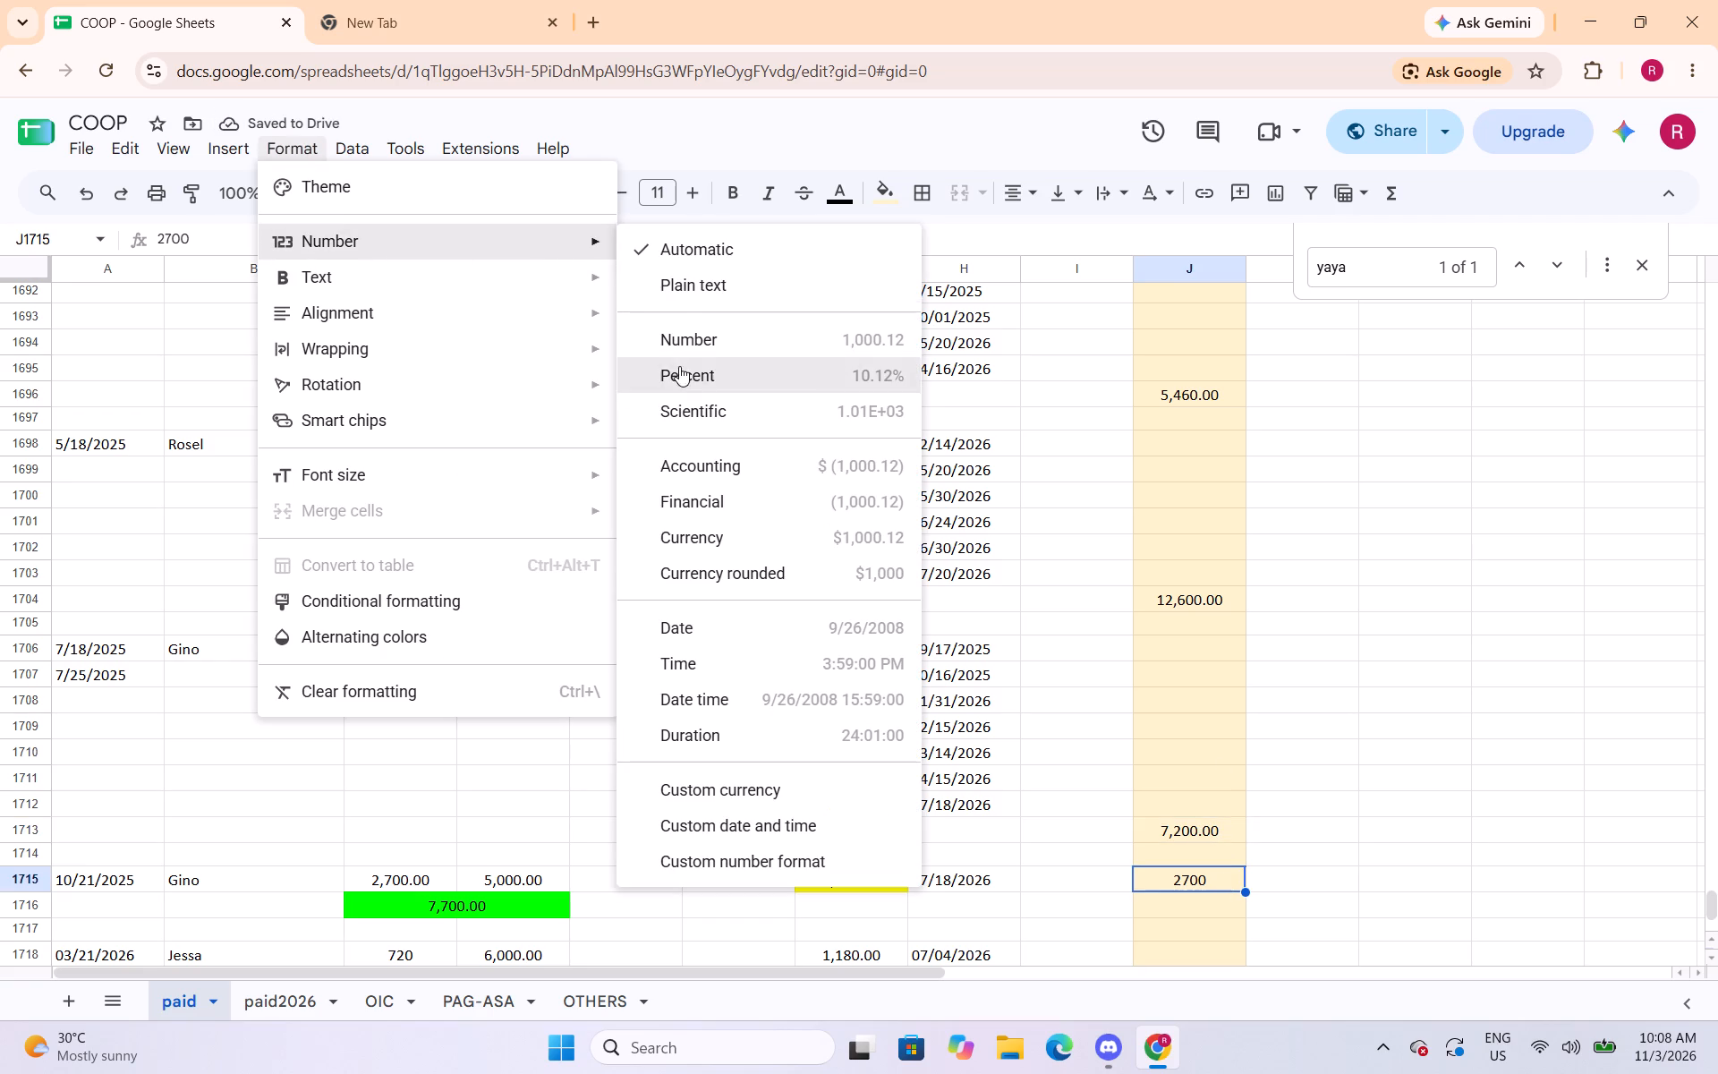
pyautogui.click(671, 333)
# Apply the Number format to the column J amount in J1727 and the column total in J1743.
pyautogui.scroll(-4, 1155, 516)
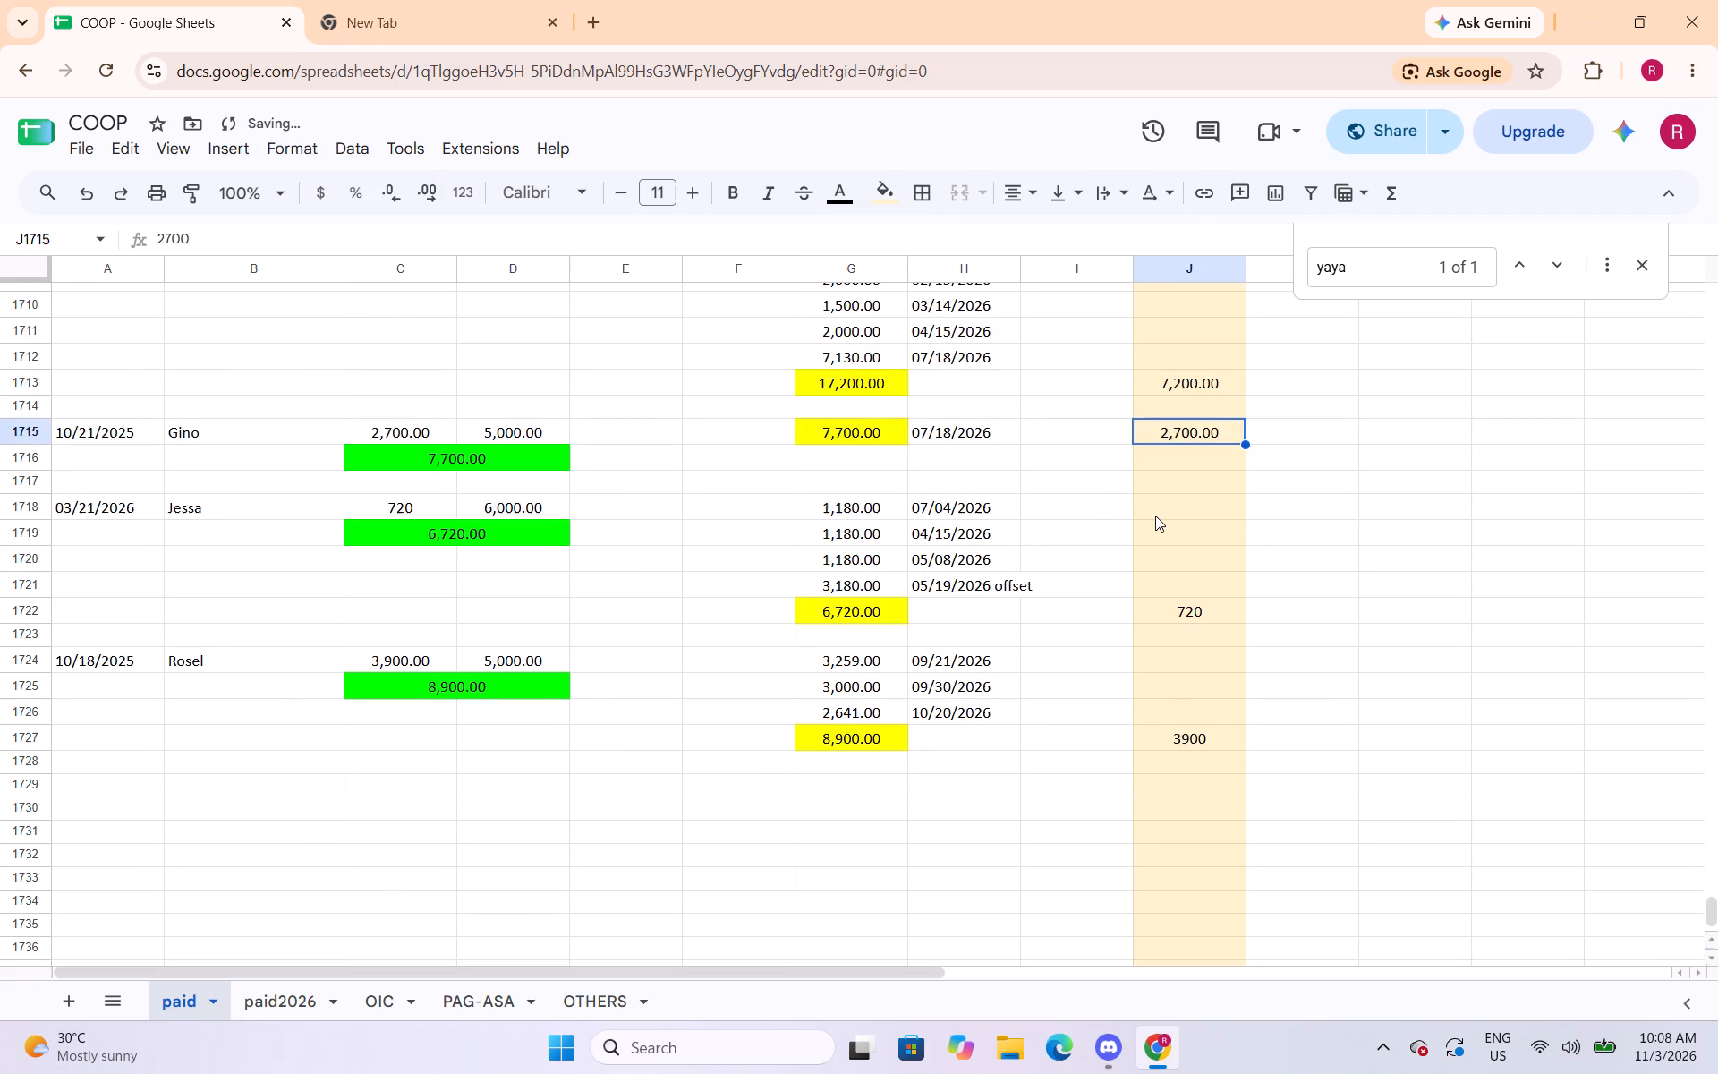
pyautogui.scroll(-2, 1160, 516)
pyautogui.click(1203, 522)
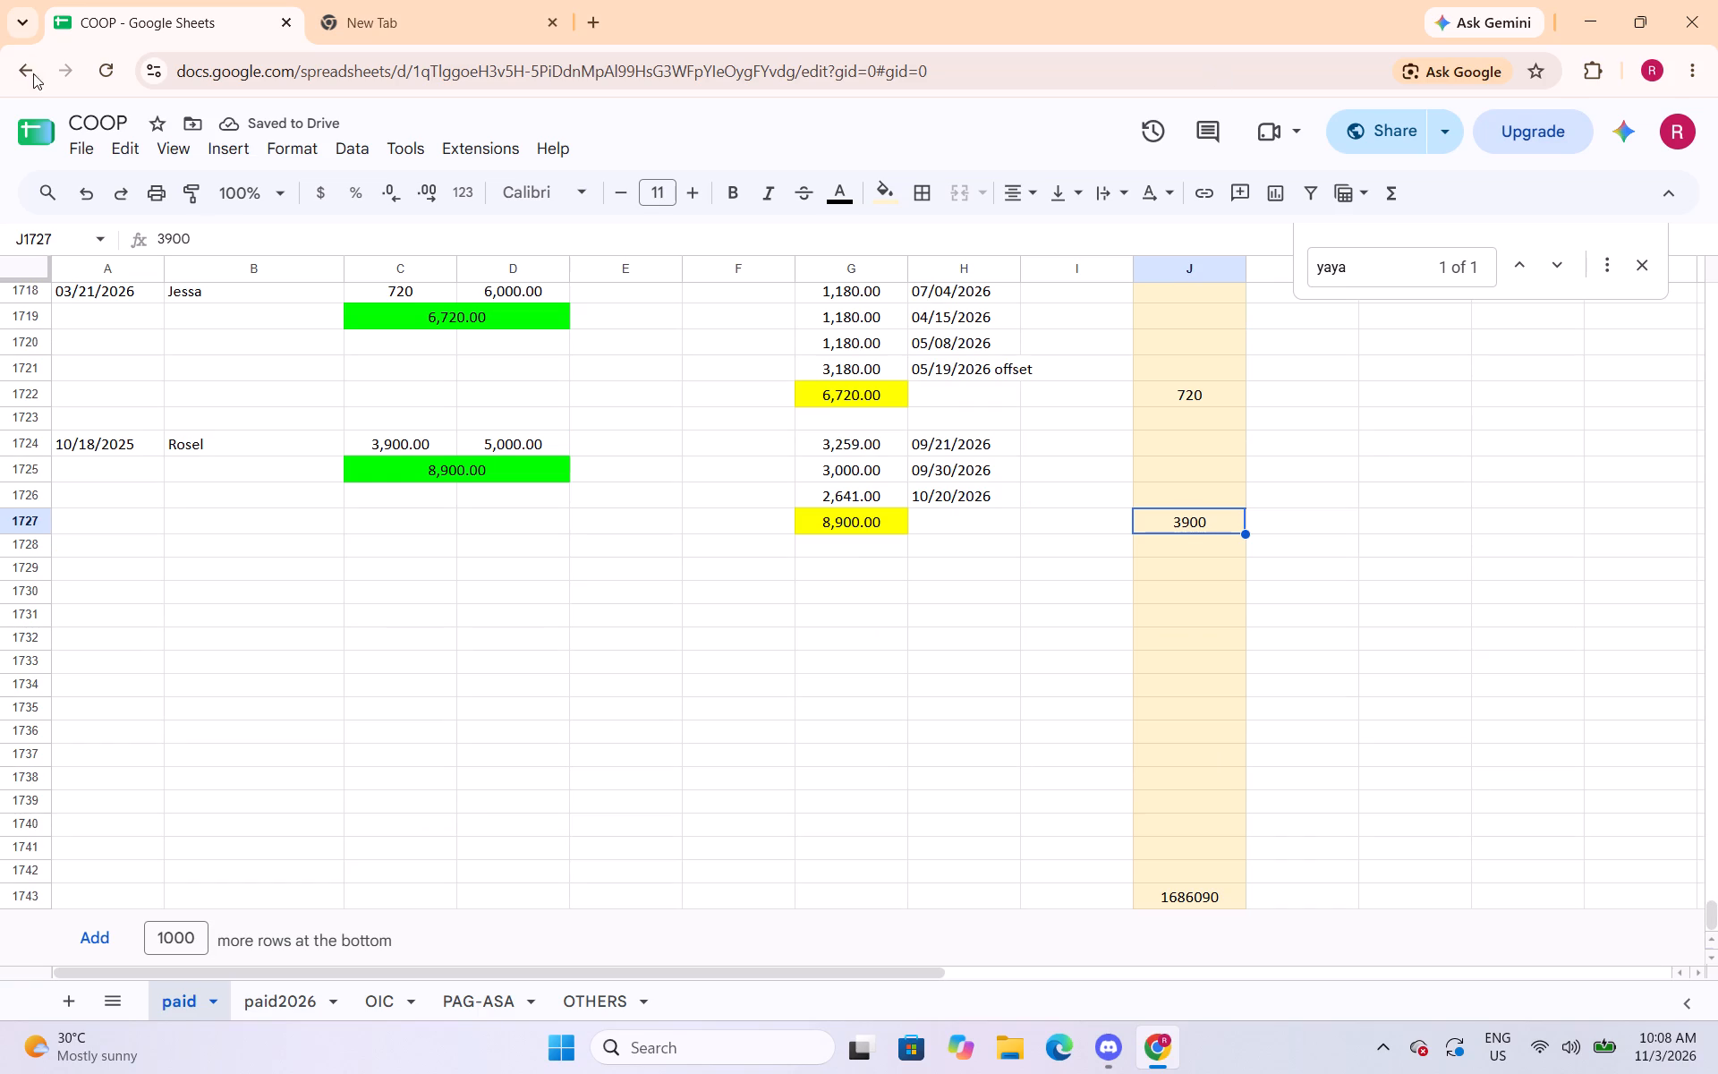
pyautogui.click(269, 154)
pyautogui.click(329, 237)
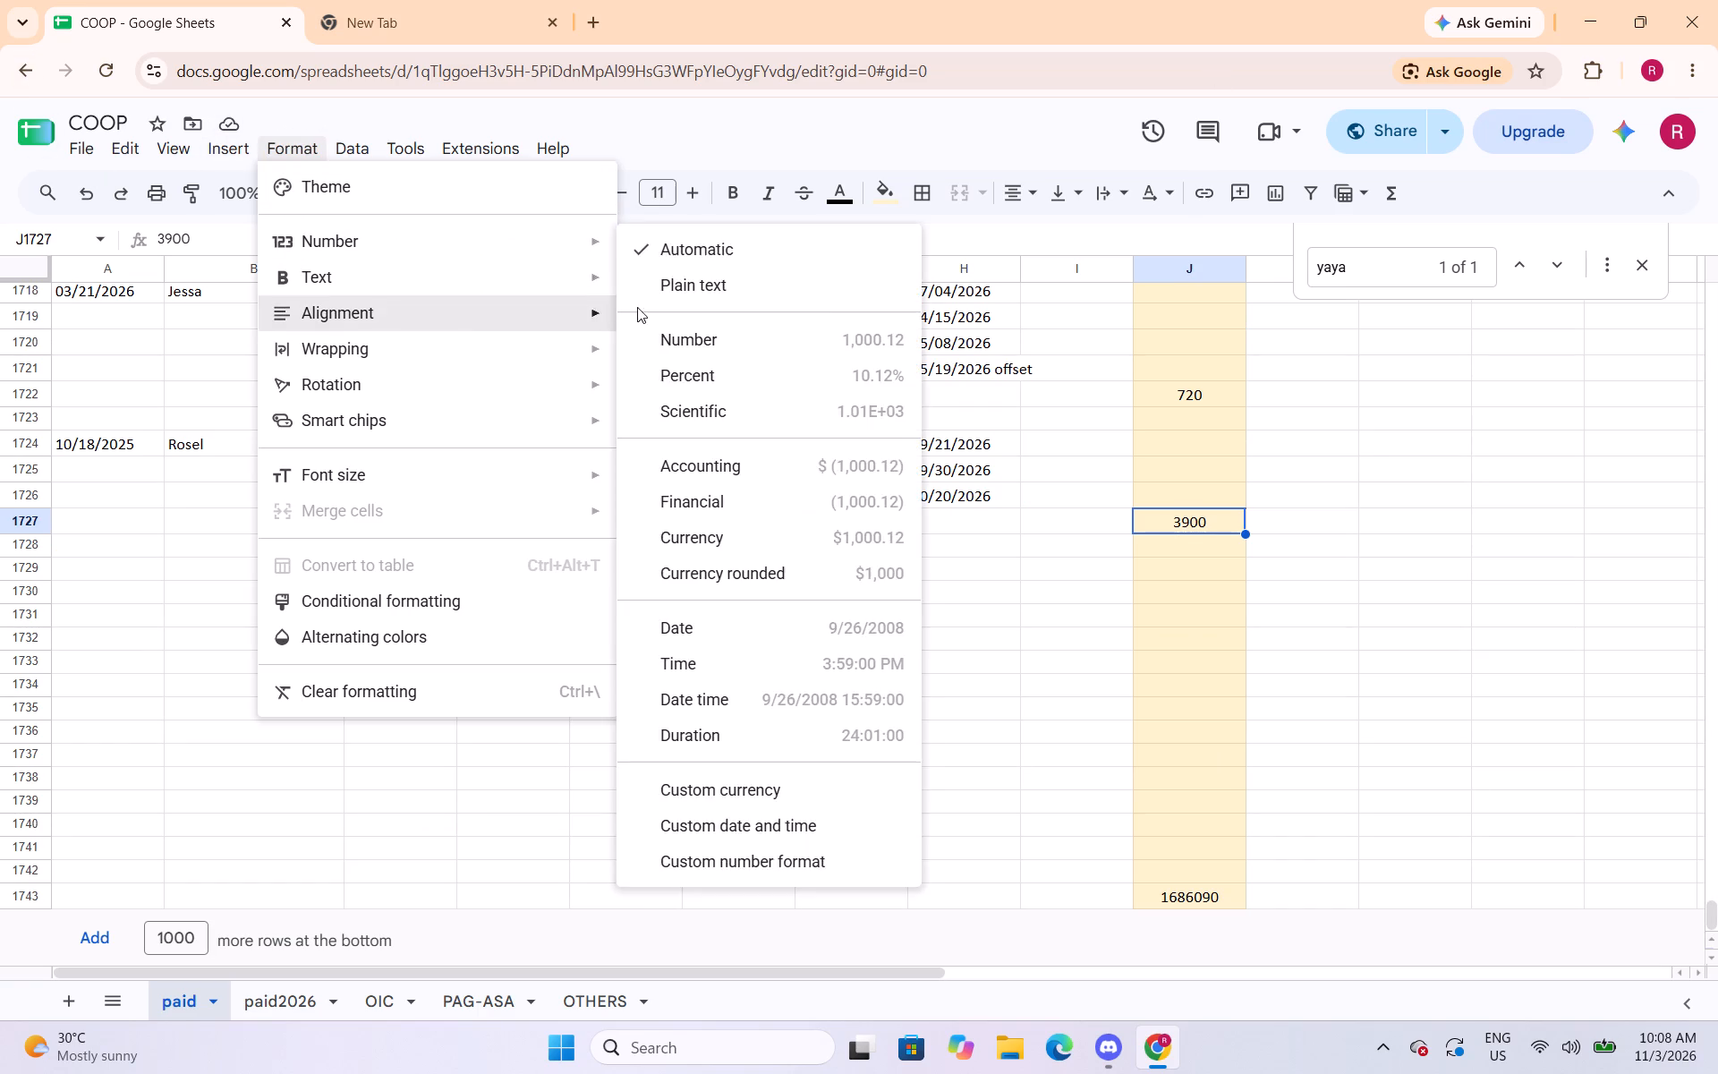
pyautogui.click(711, 338)
pyautogui.scroll(-5, 1149, 598)
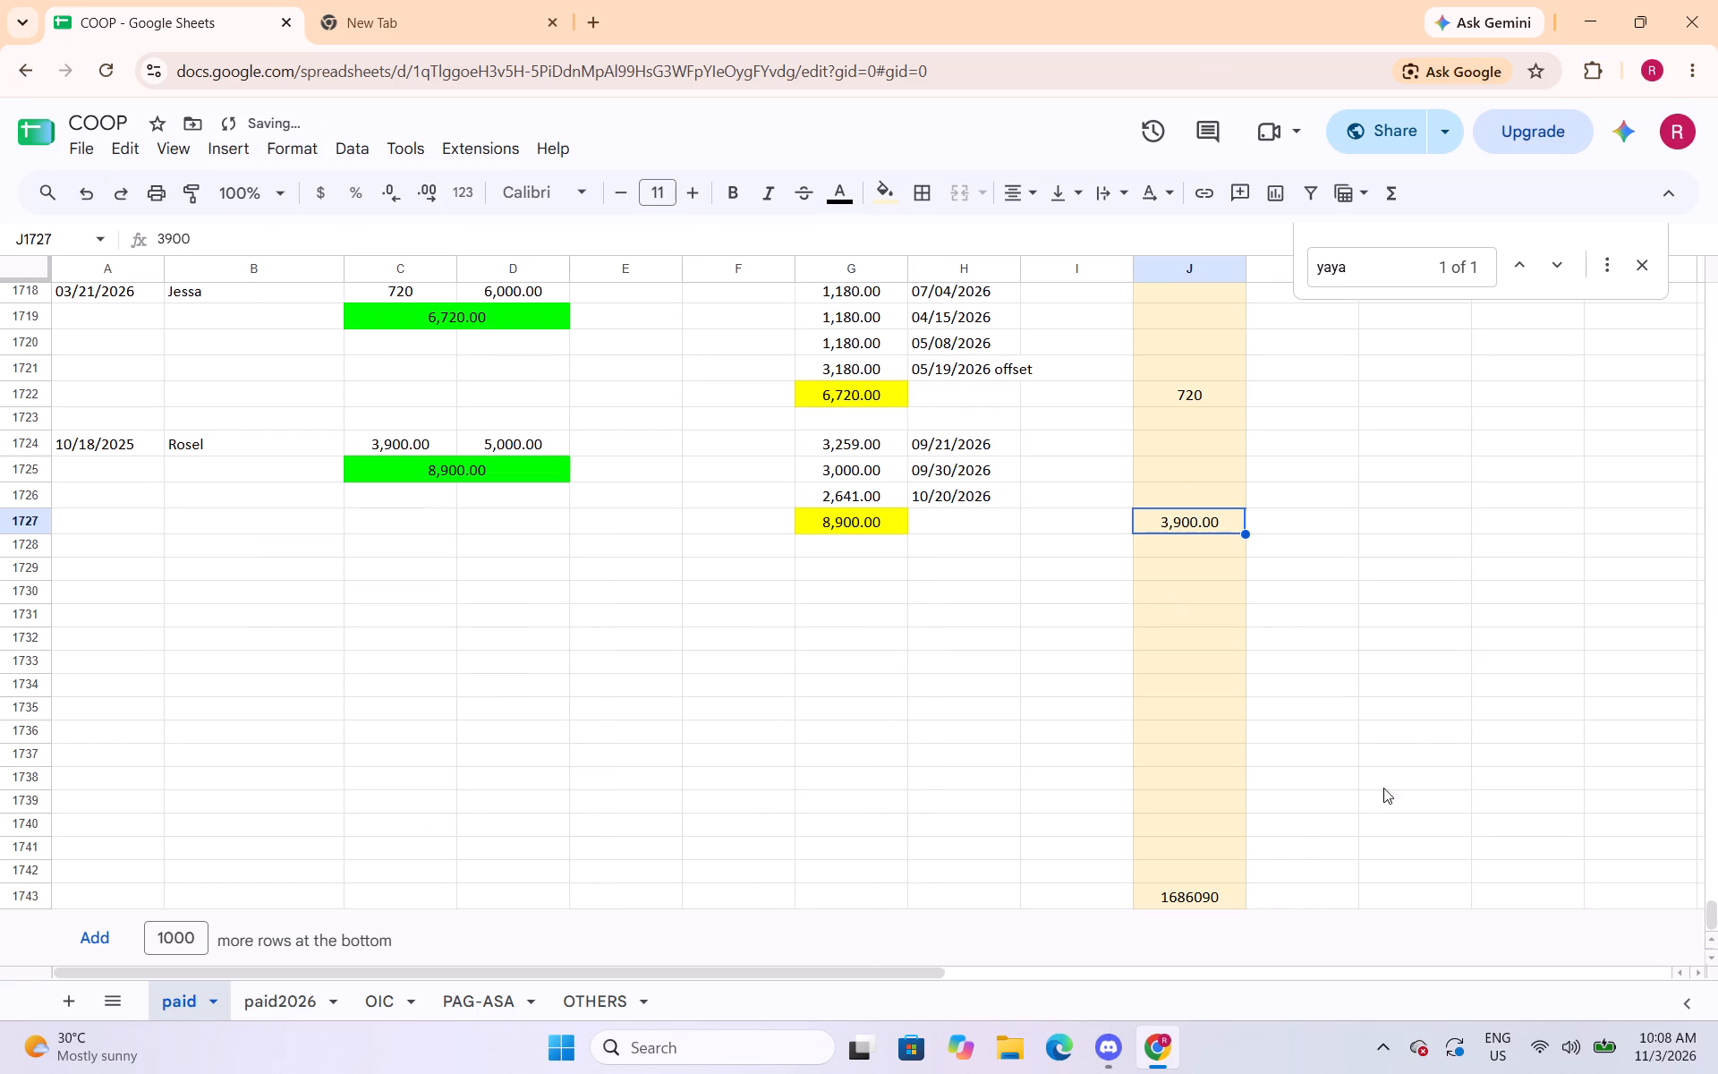
pyautogui.click(1233, 898)
pyautogui.click(300, 150)
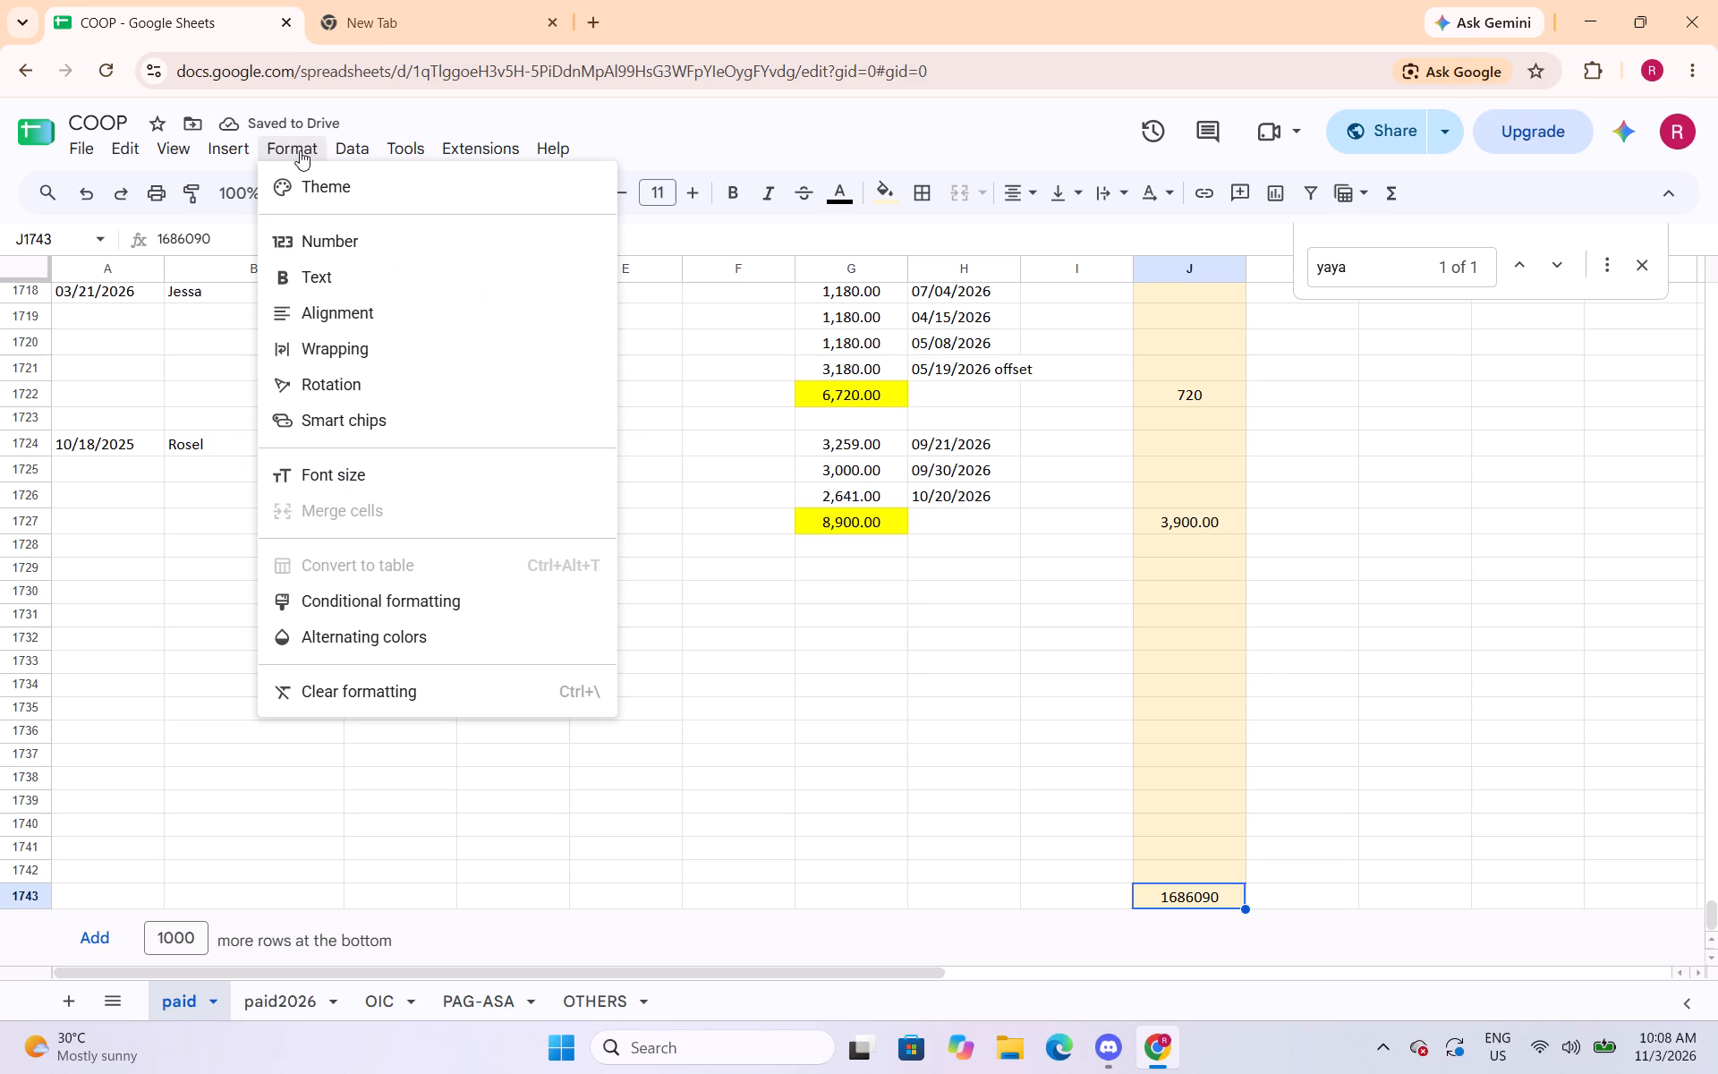
pyautogui.click(290, 230)
pyautogui.click(699, 336)
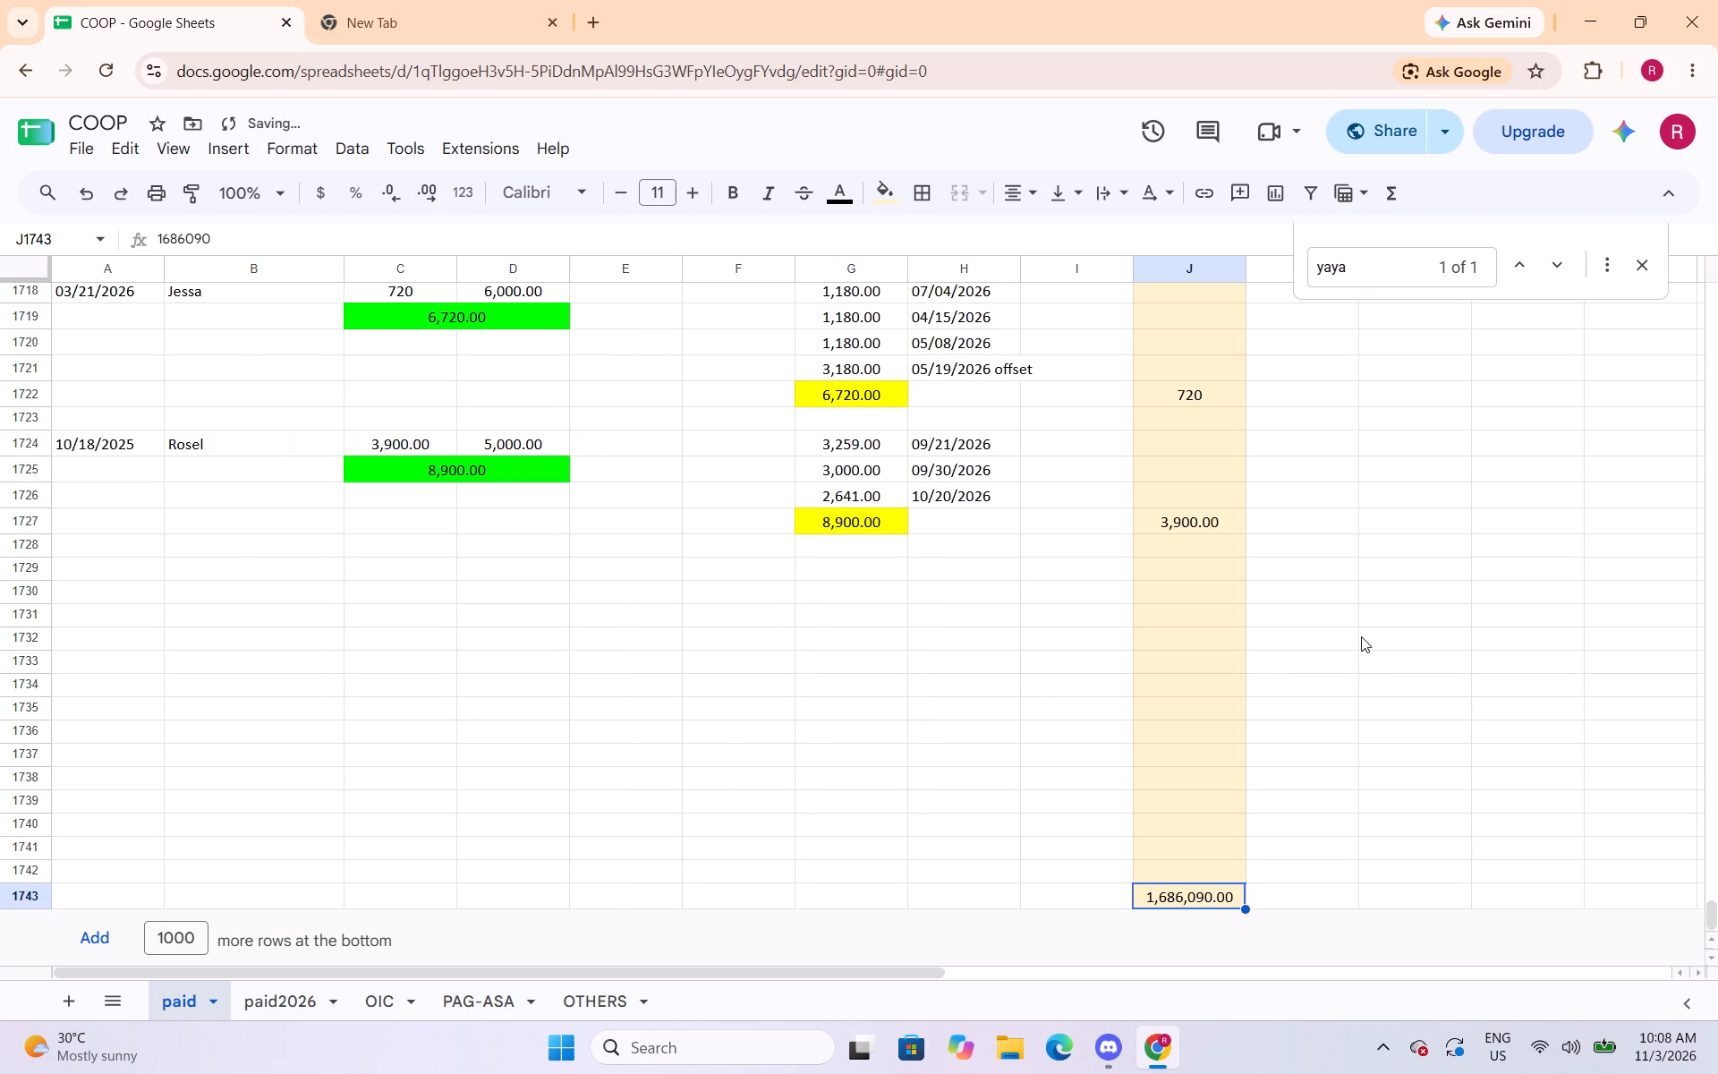
# Save the spreadsheet.
pyautogui.scroll(-1, 1362, 635)
pyautogui.scroll(2, 1364, 633)
pyautogui.scroll(-4, 1365, 633)
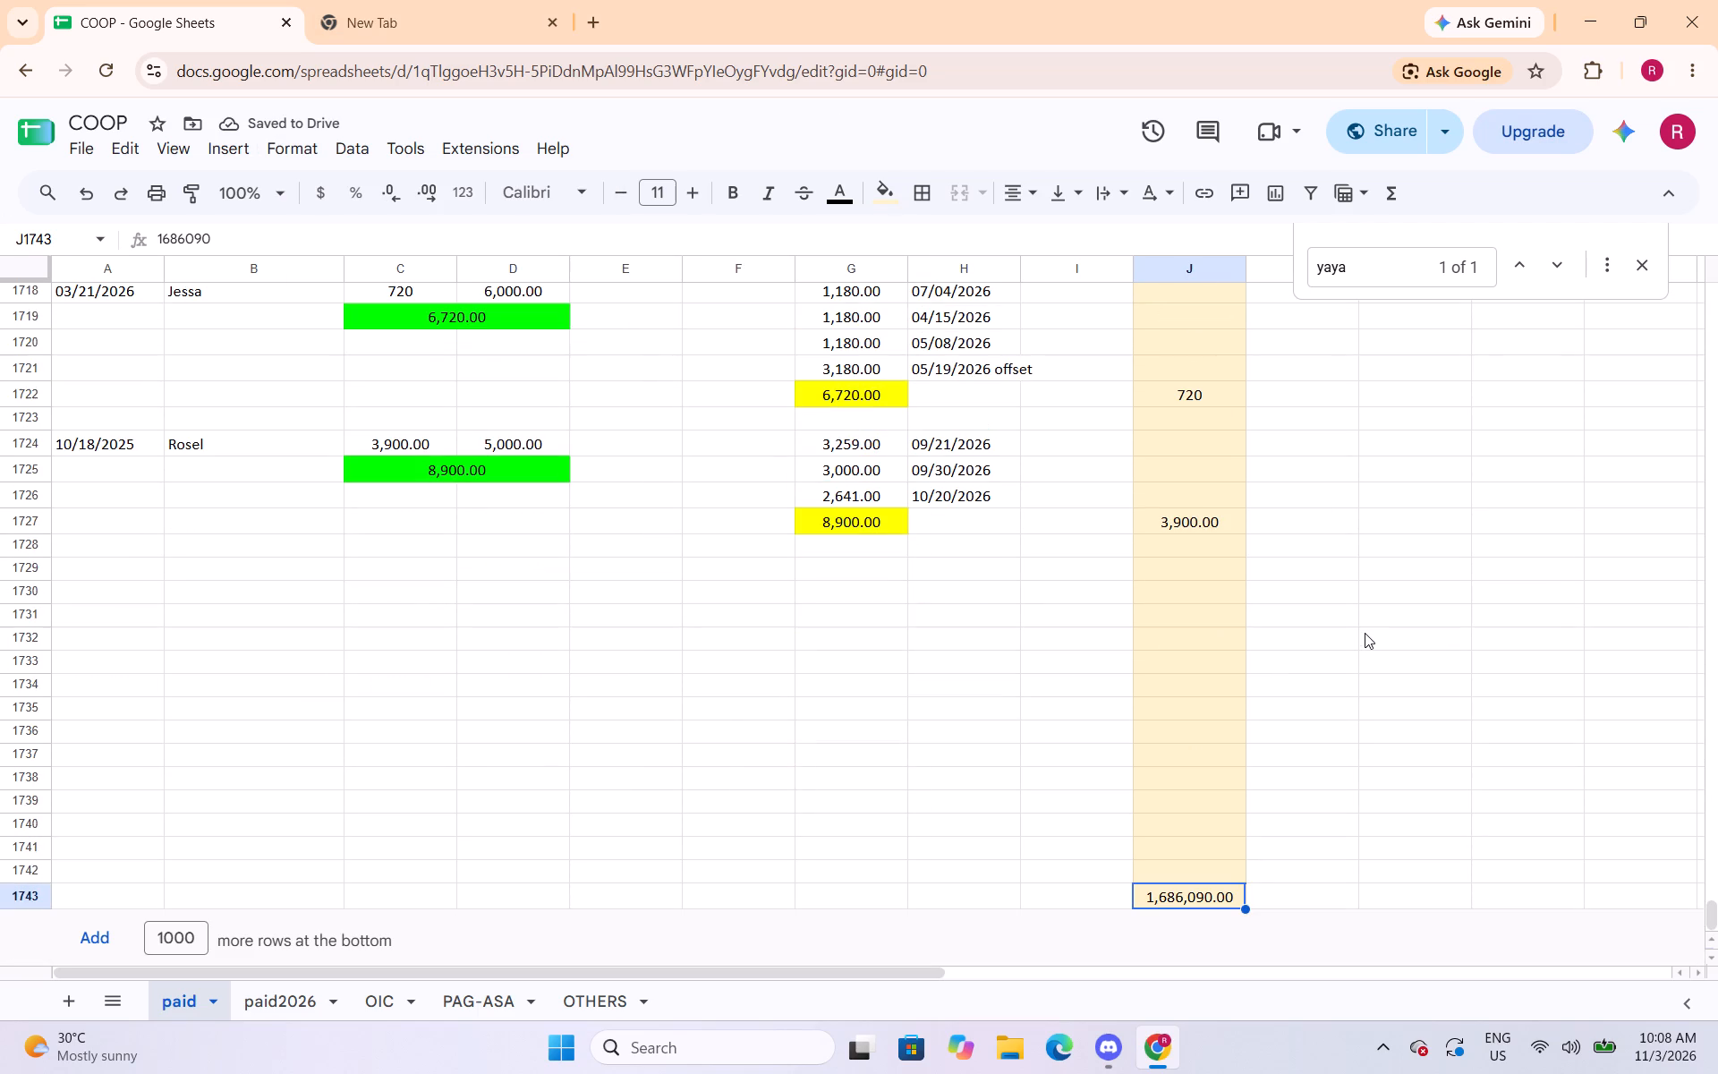
pyautogui.click(732, 592)
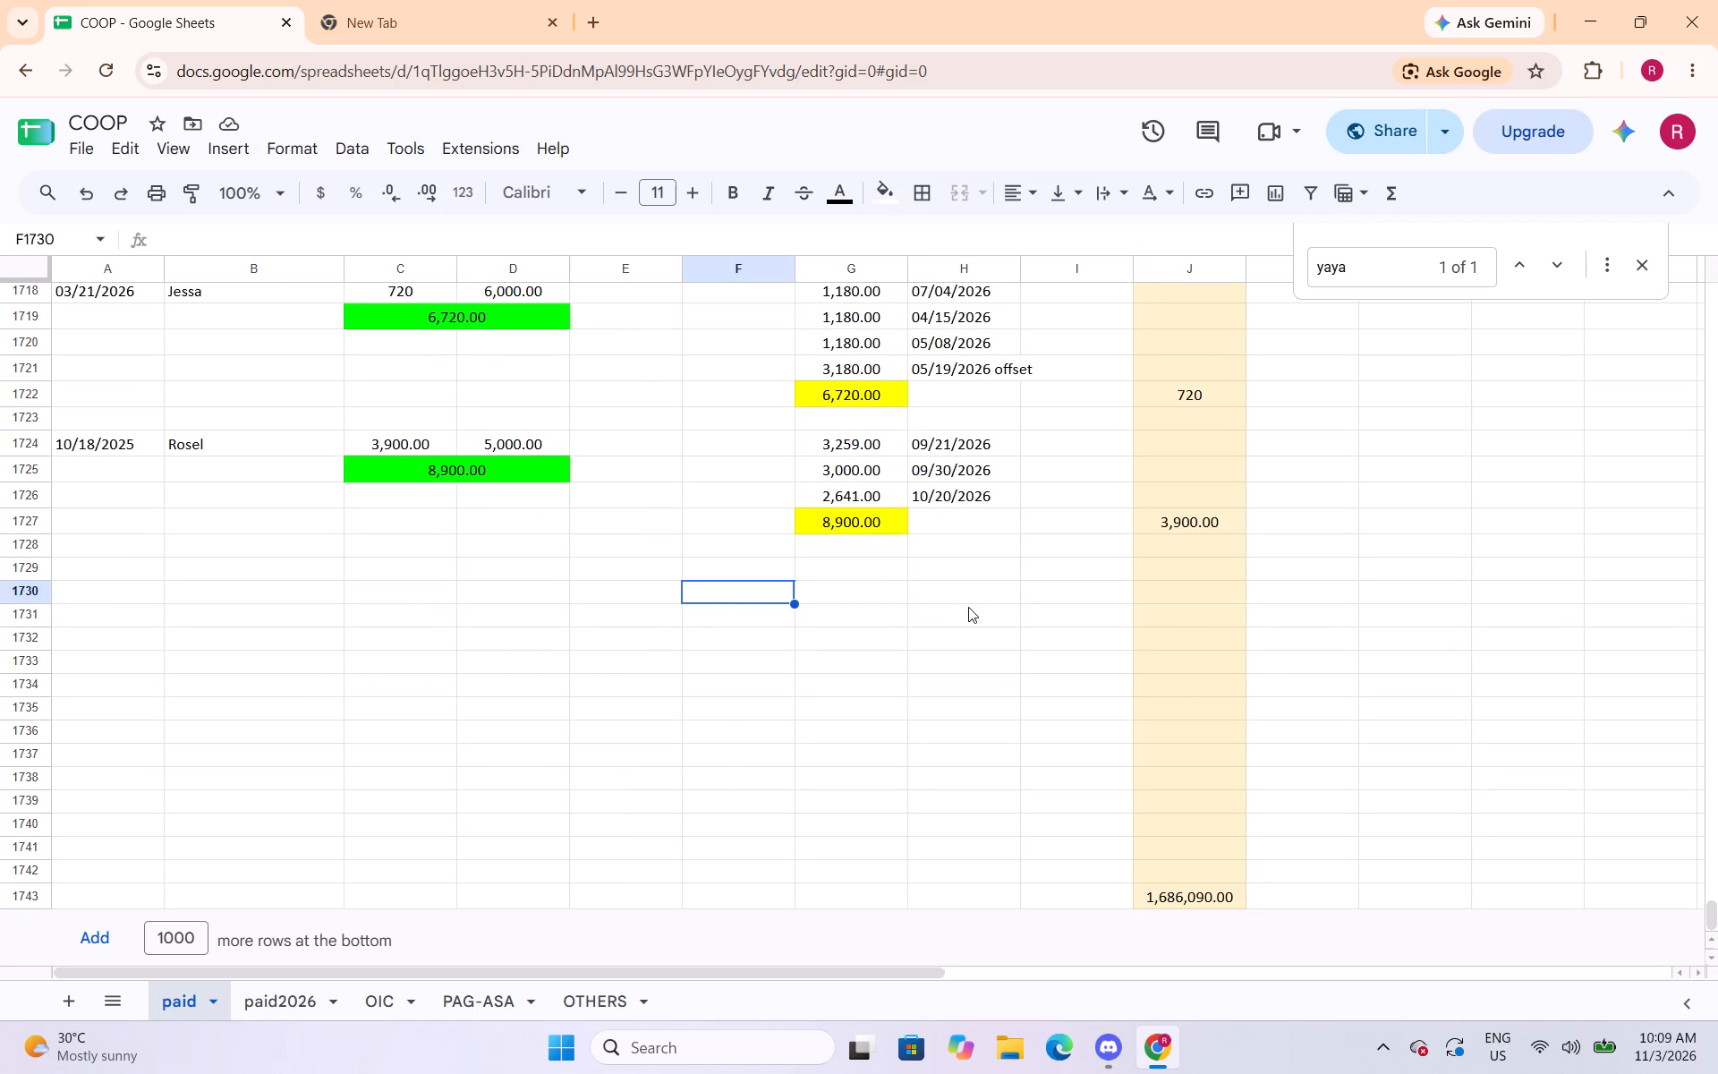
pyautogui.click(968, 607)
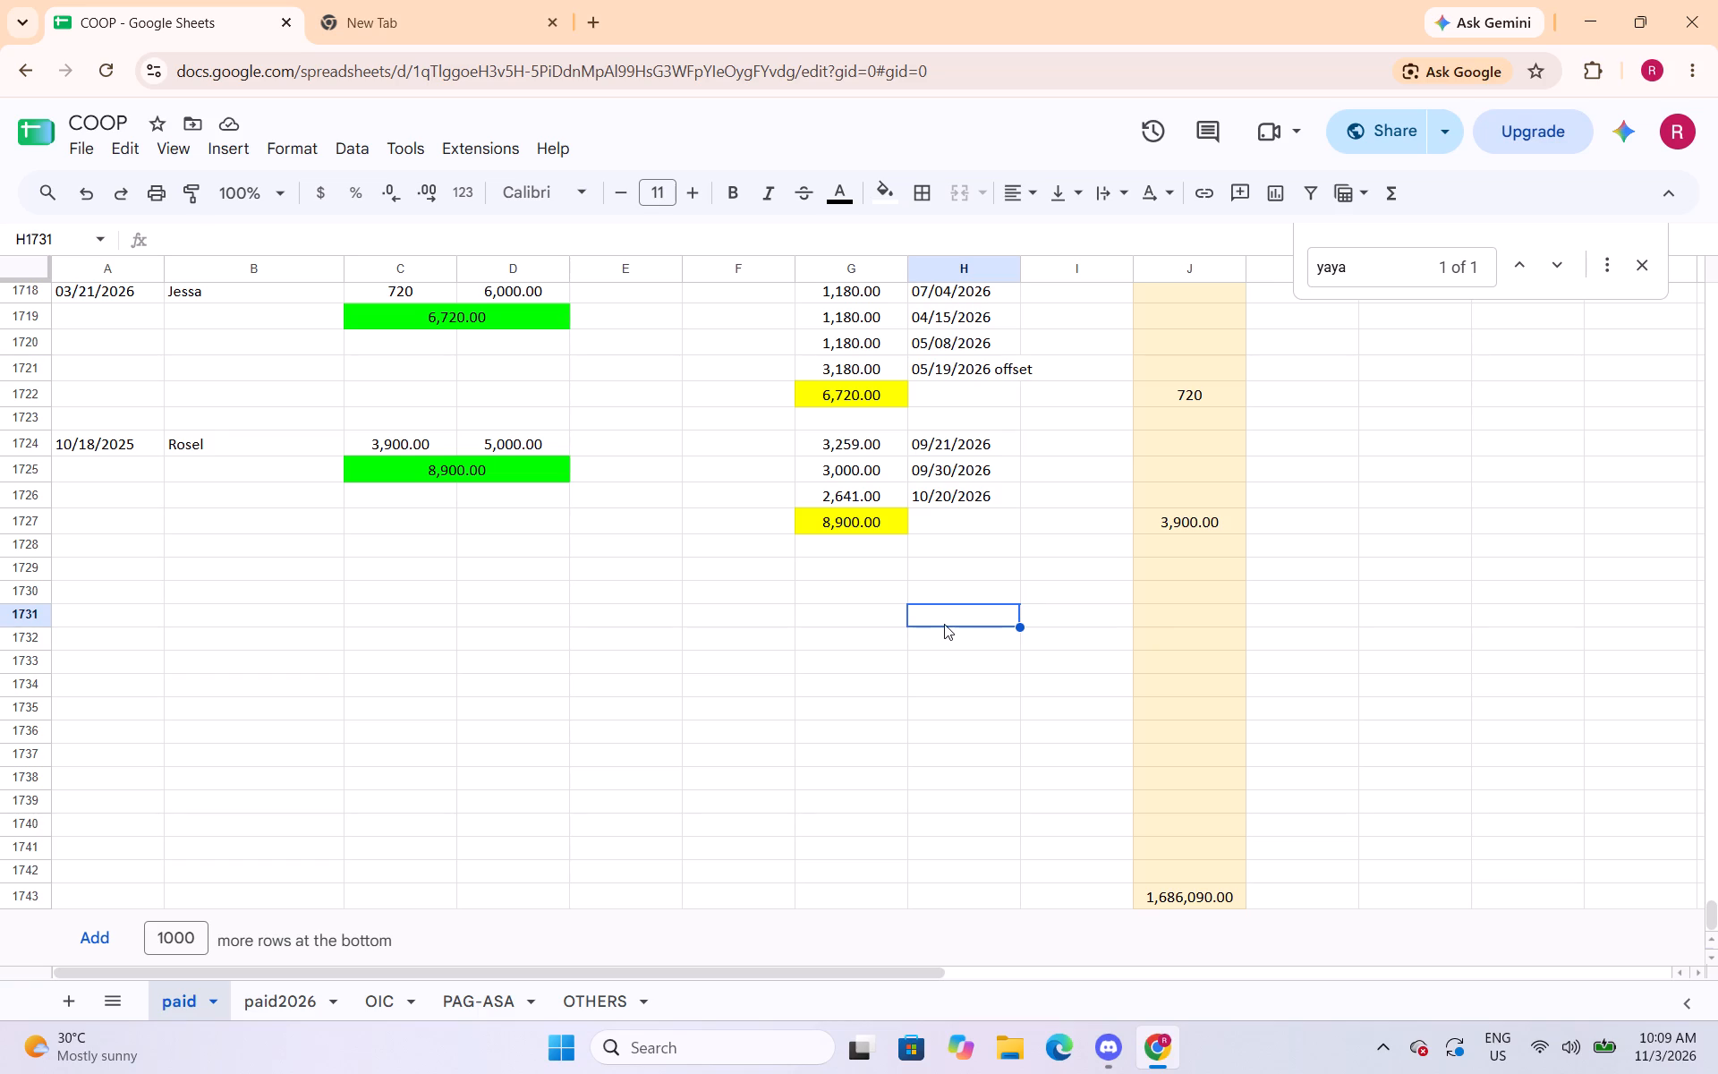
pyautogui.hotkey('ctrl', 's')
pyautogui.hotkey('ctrl', 's')
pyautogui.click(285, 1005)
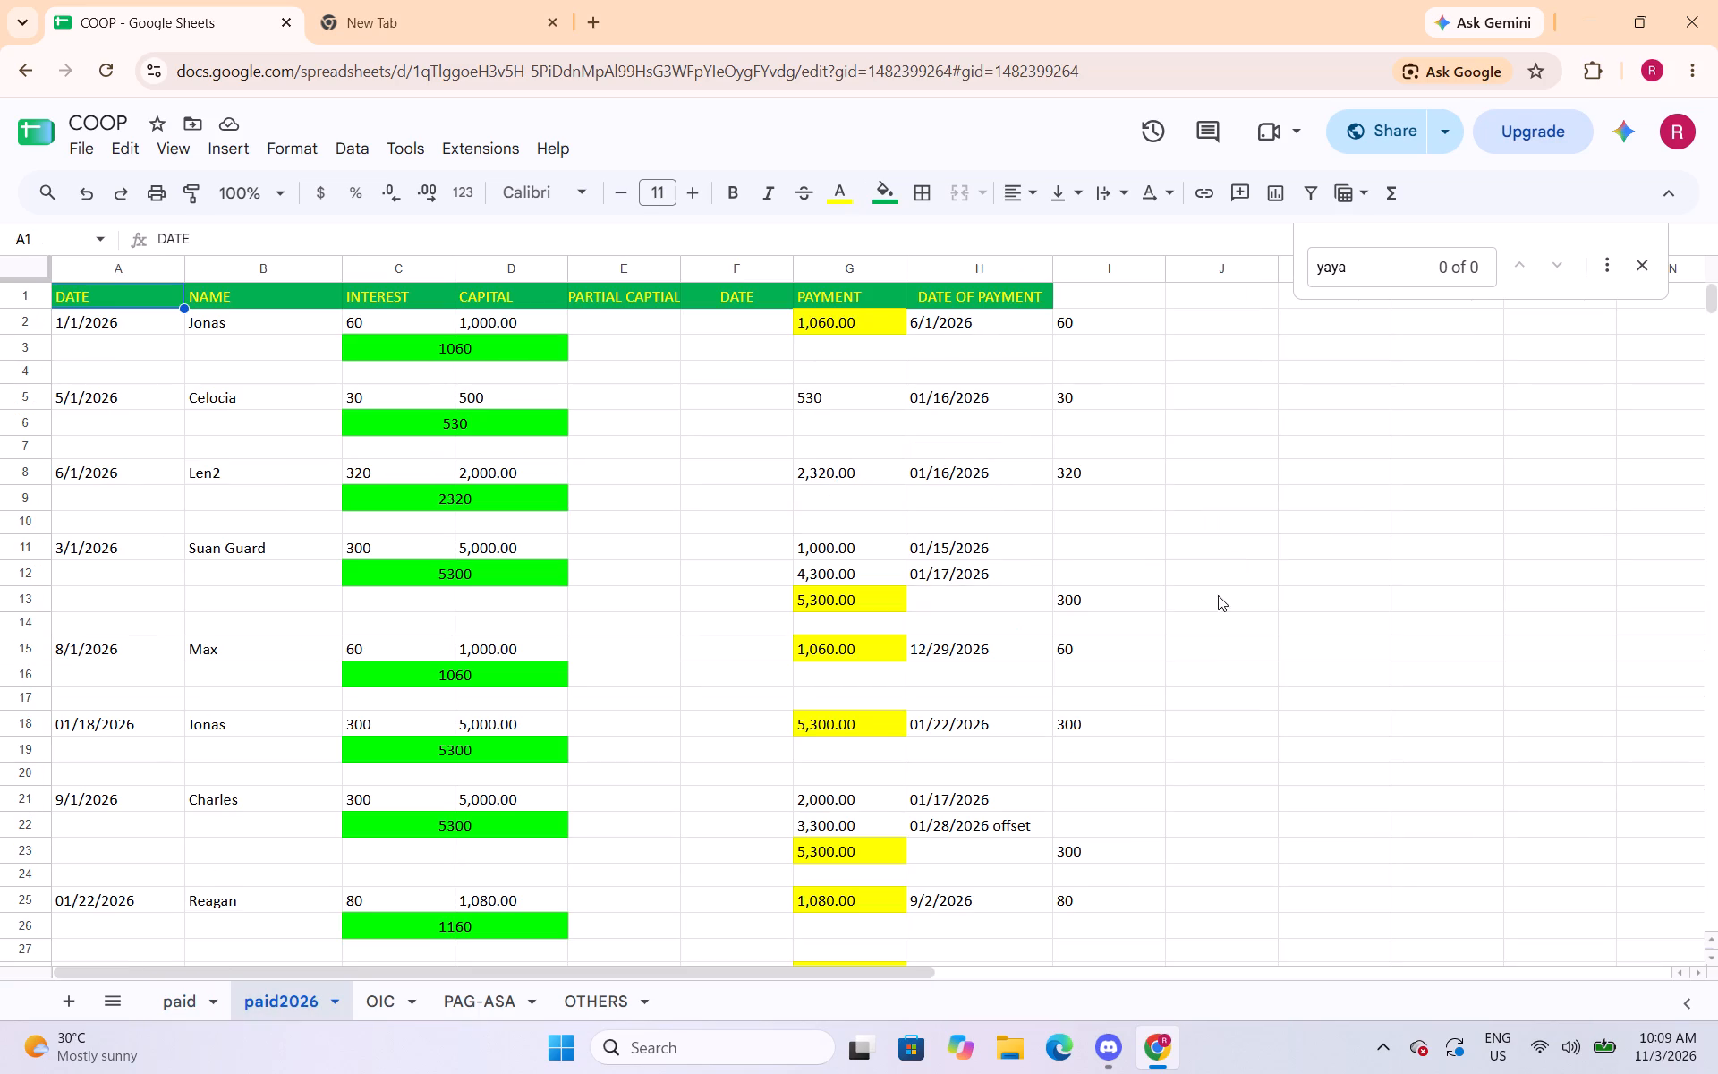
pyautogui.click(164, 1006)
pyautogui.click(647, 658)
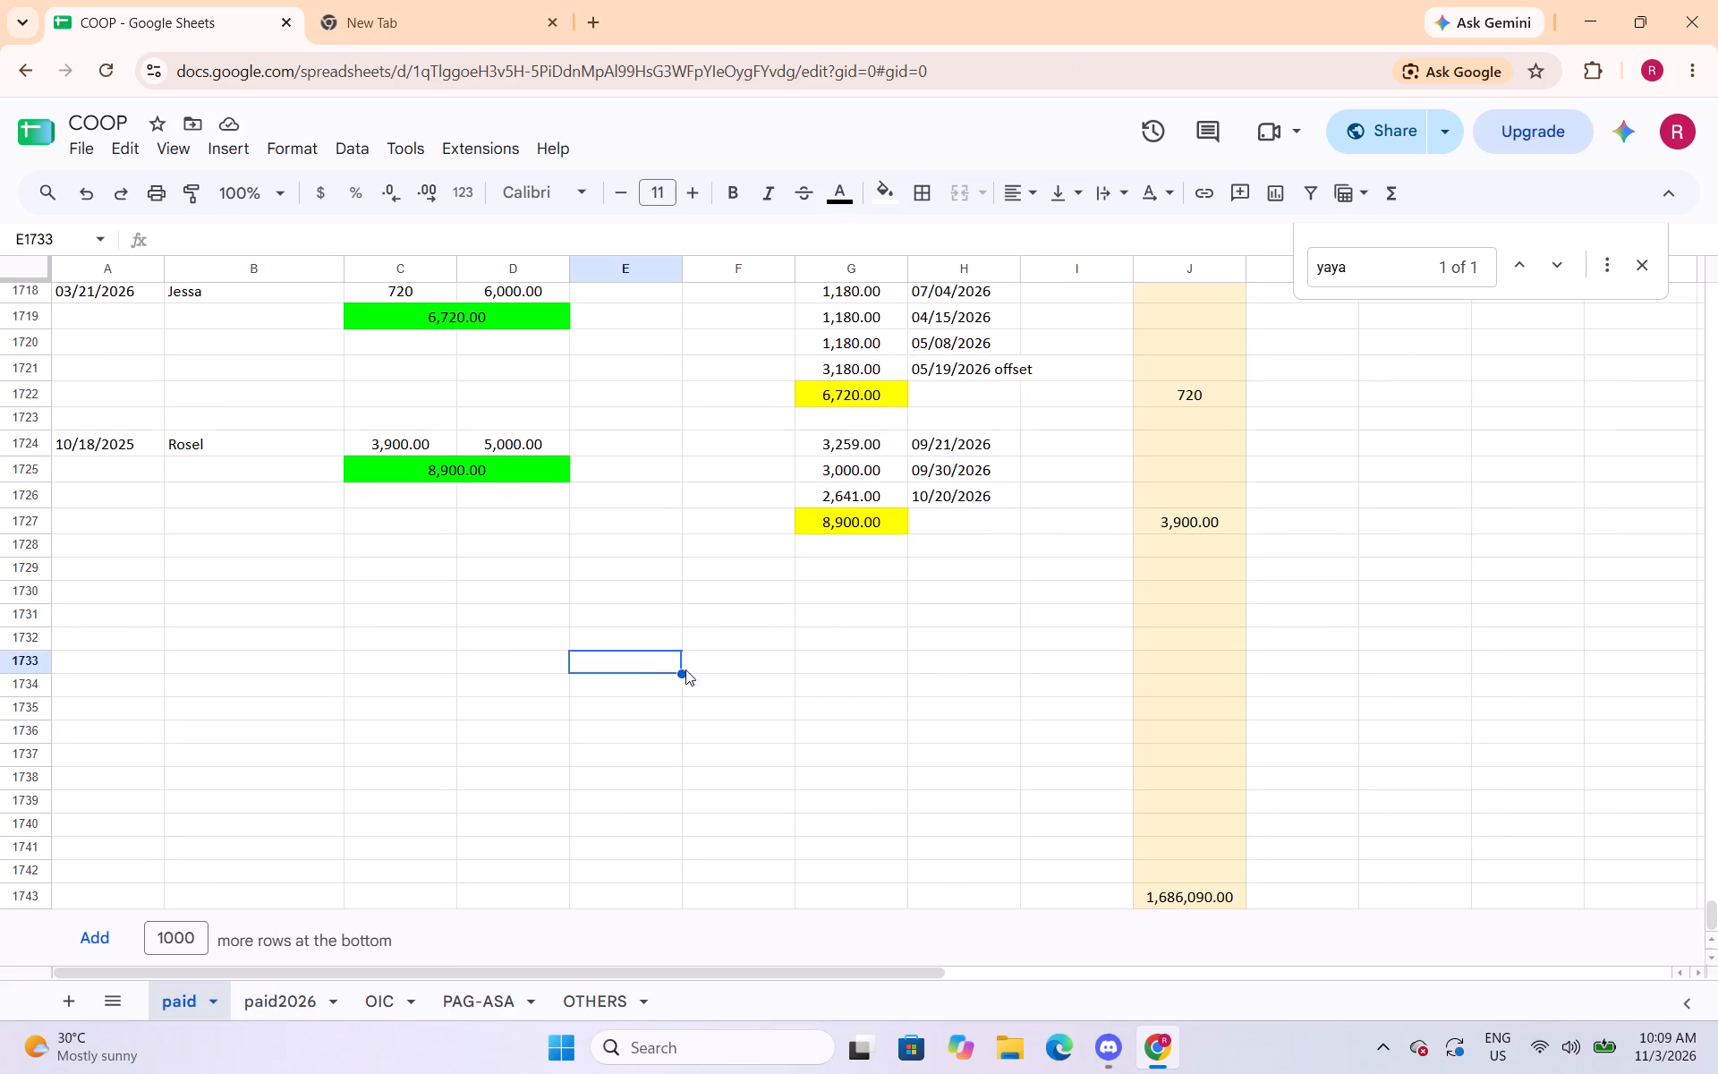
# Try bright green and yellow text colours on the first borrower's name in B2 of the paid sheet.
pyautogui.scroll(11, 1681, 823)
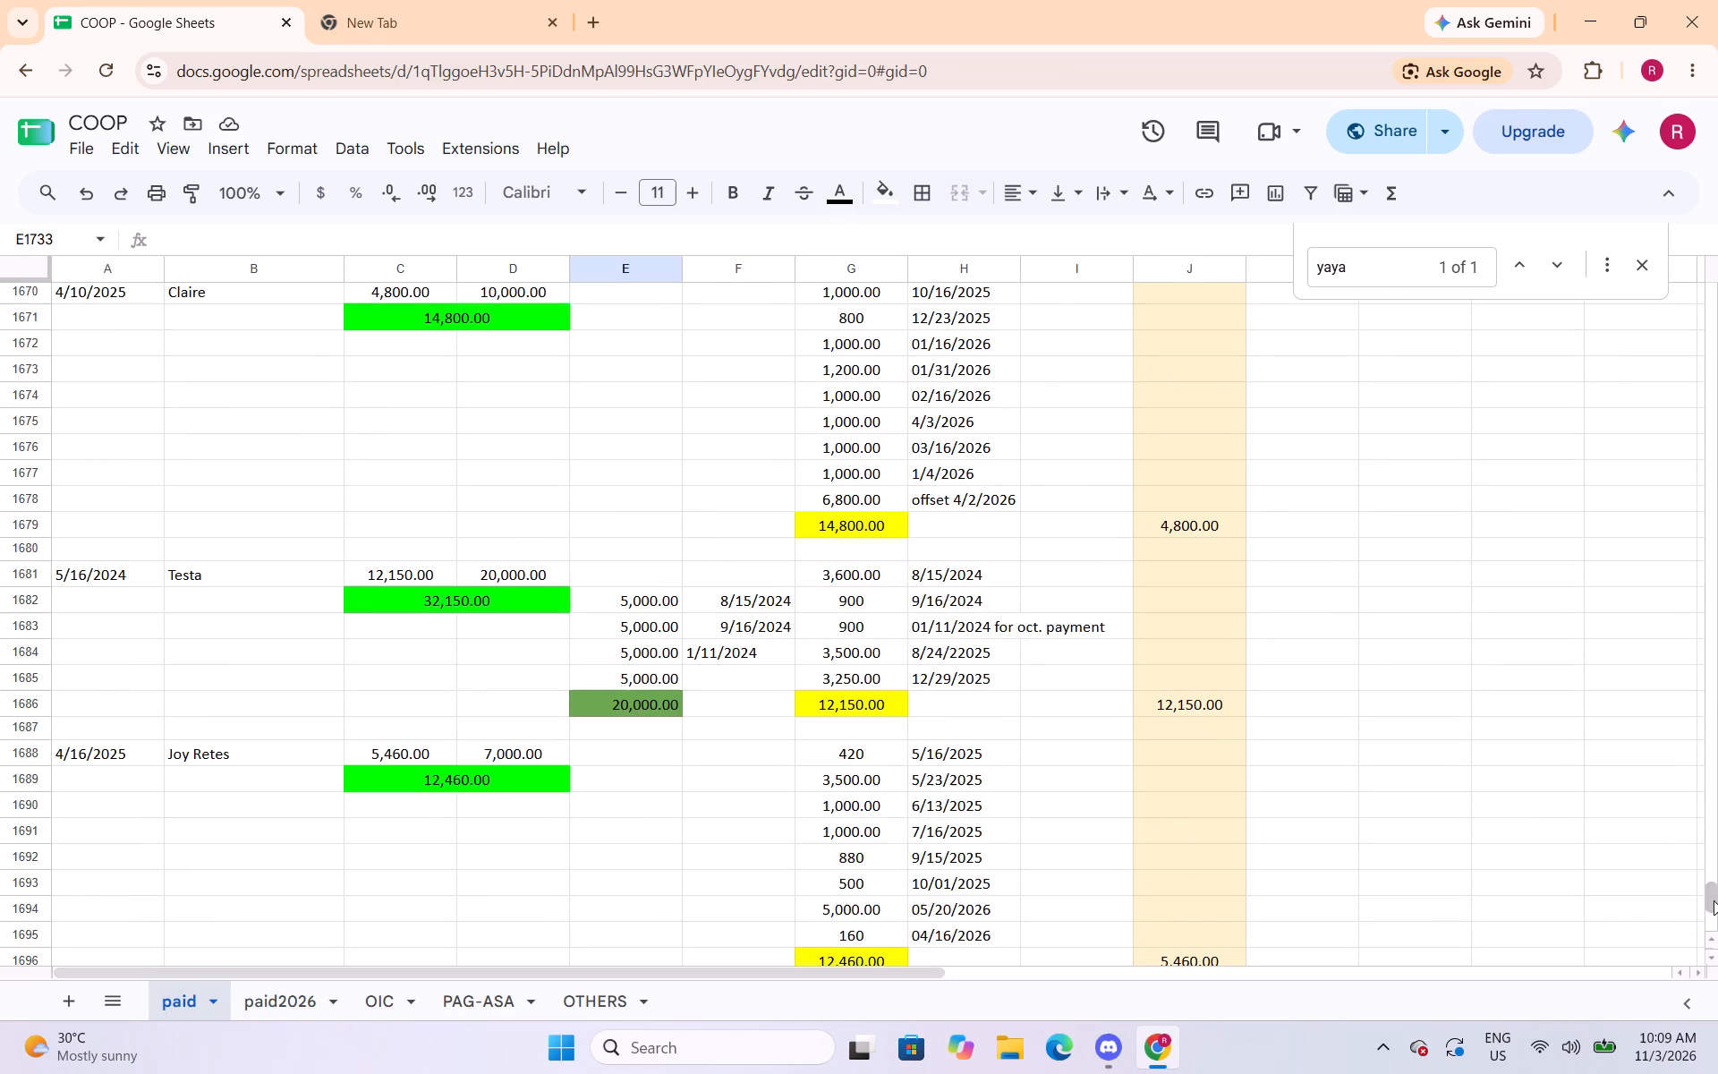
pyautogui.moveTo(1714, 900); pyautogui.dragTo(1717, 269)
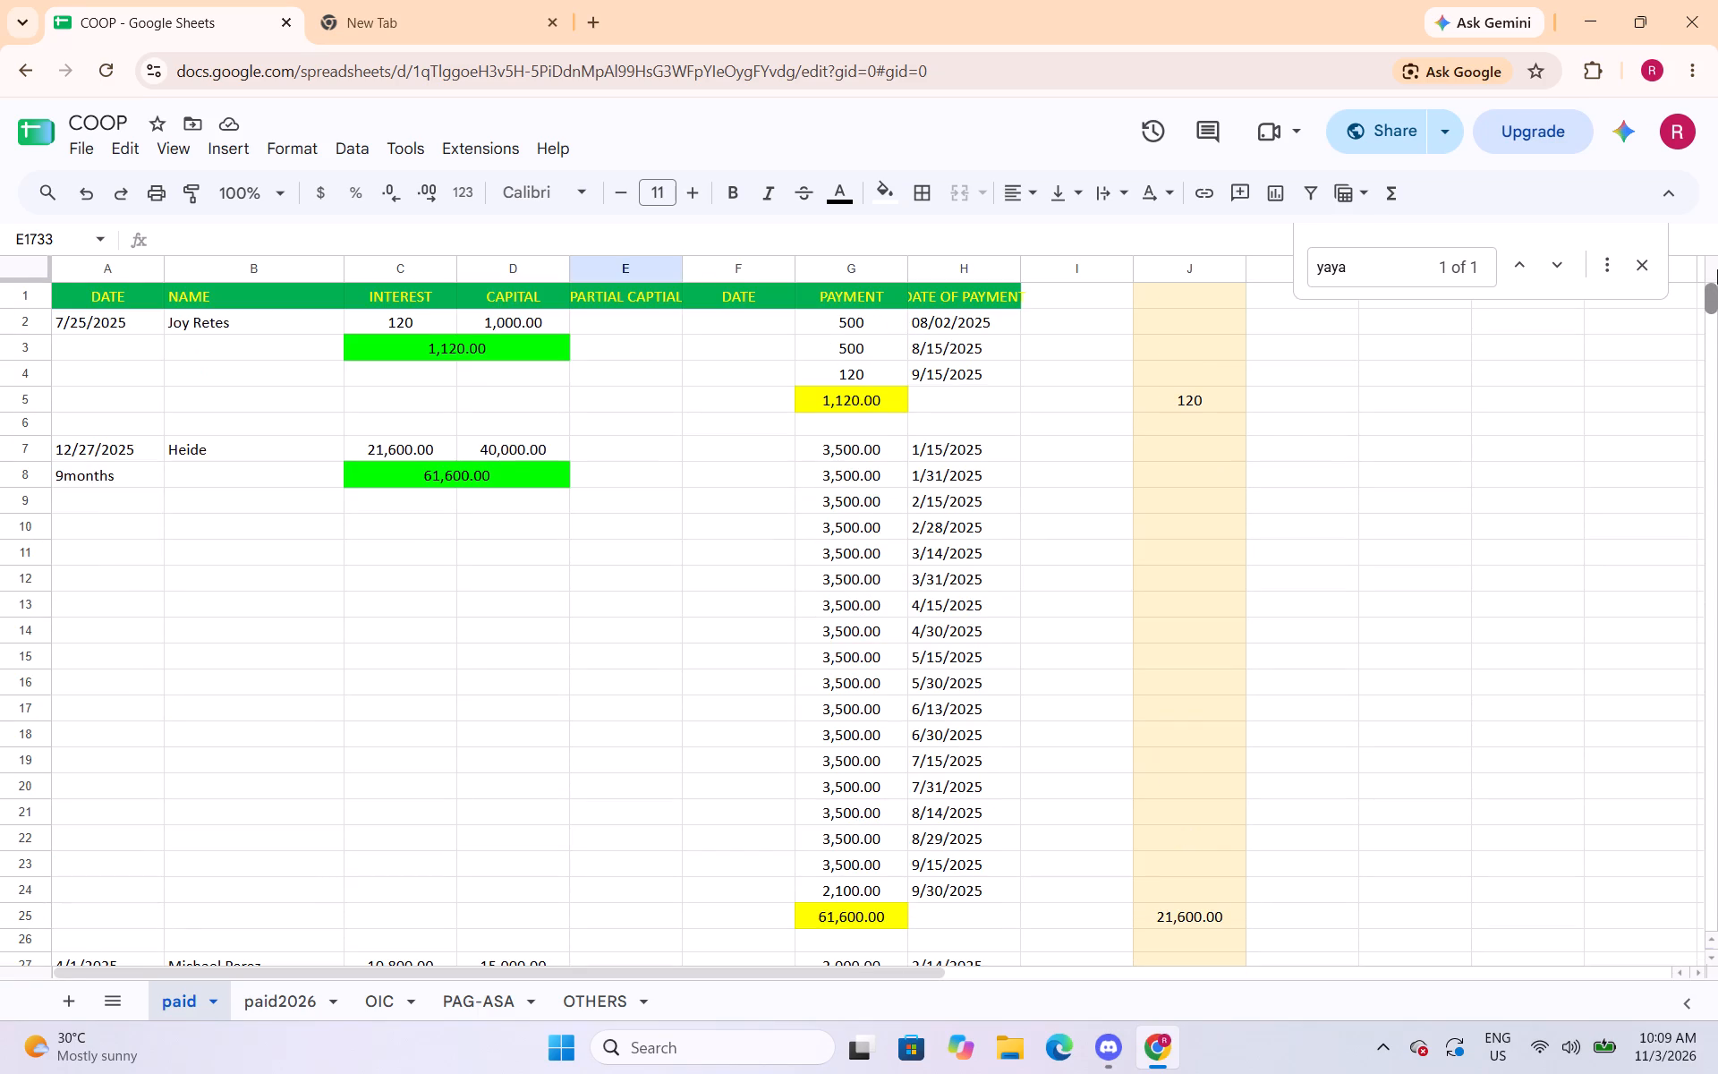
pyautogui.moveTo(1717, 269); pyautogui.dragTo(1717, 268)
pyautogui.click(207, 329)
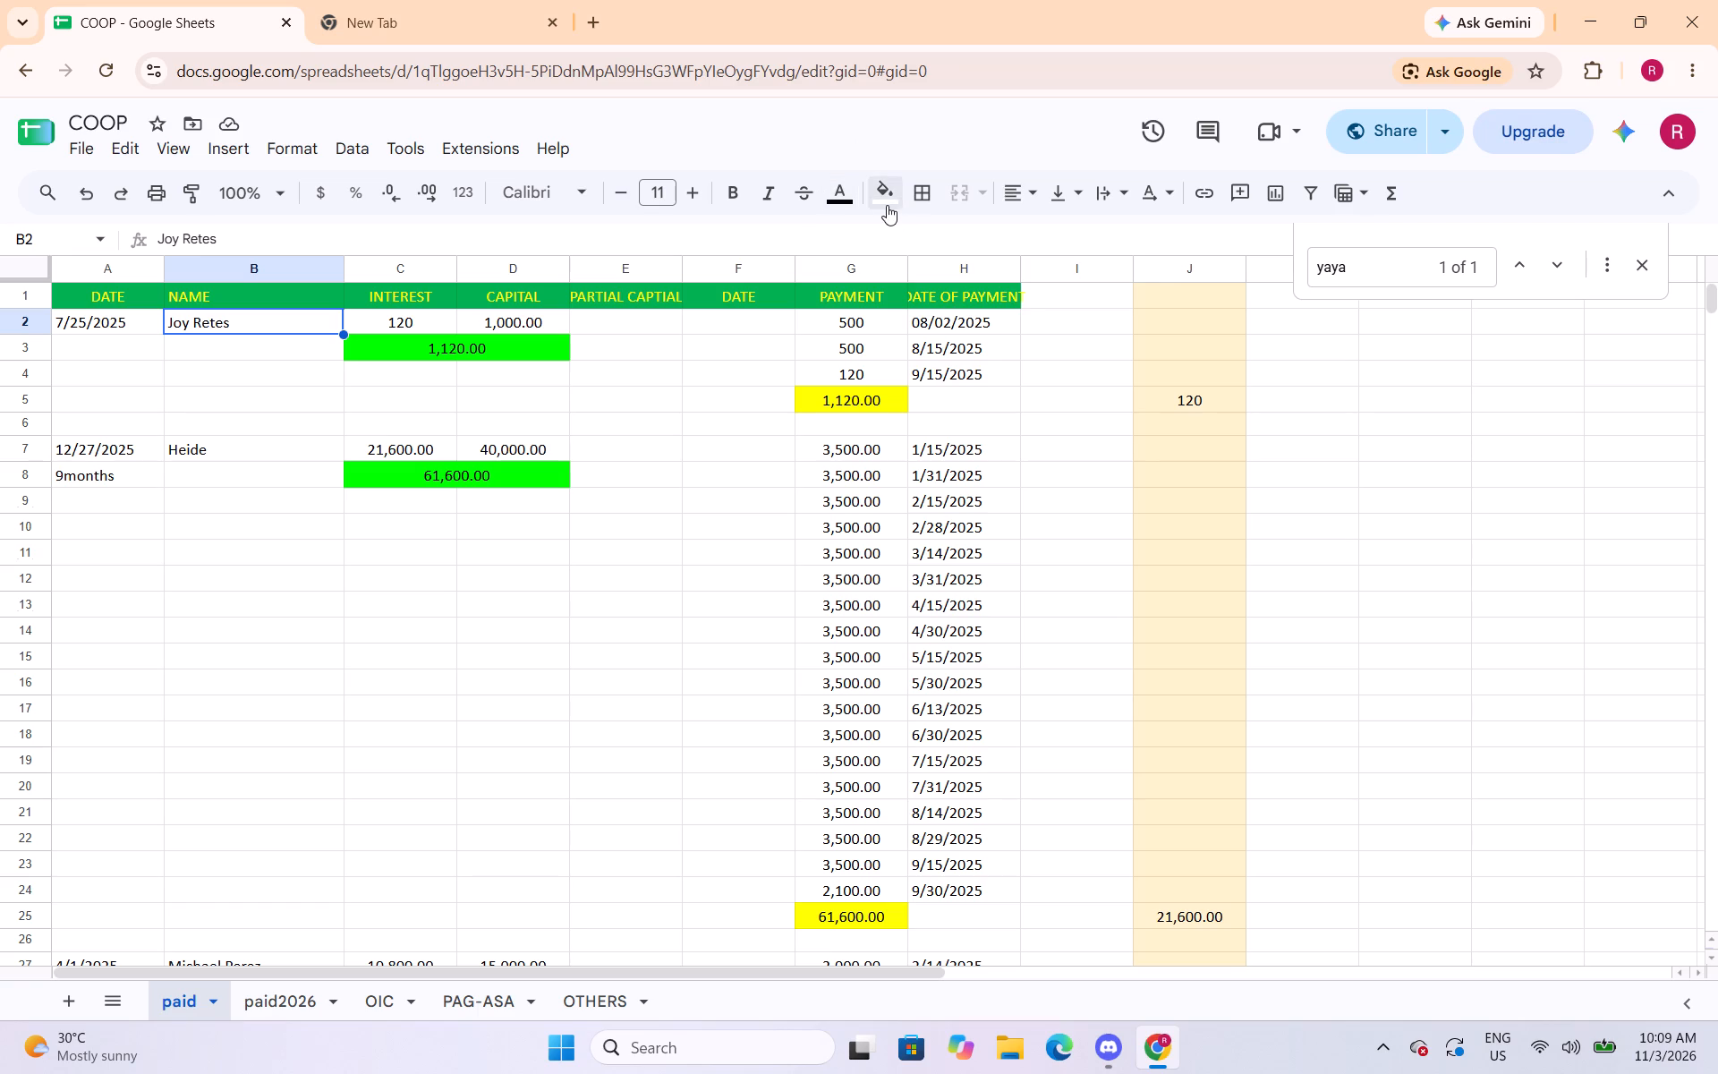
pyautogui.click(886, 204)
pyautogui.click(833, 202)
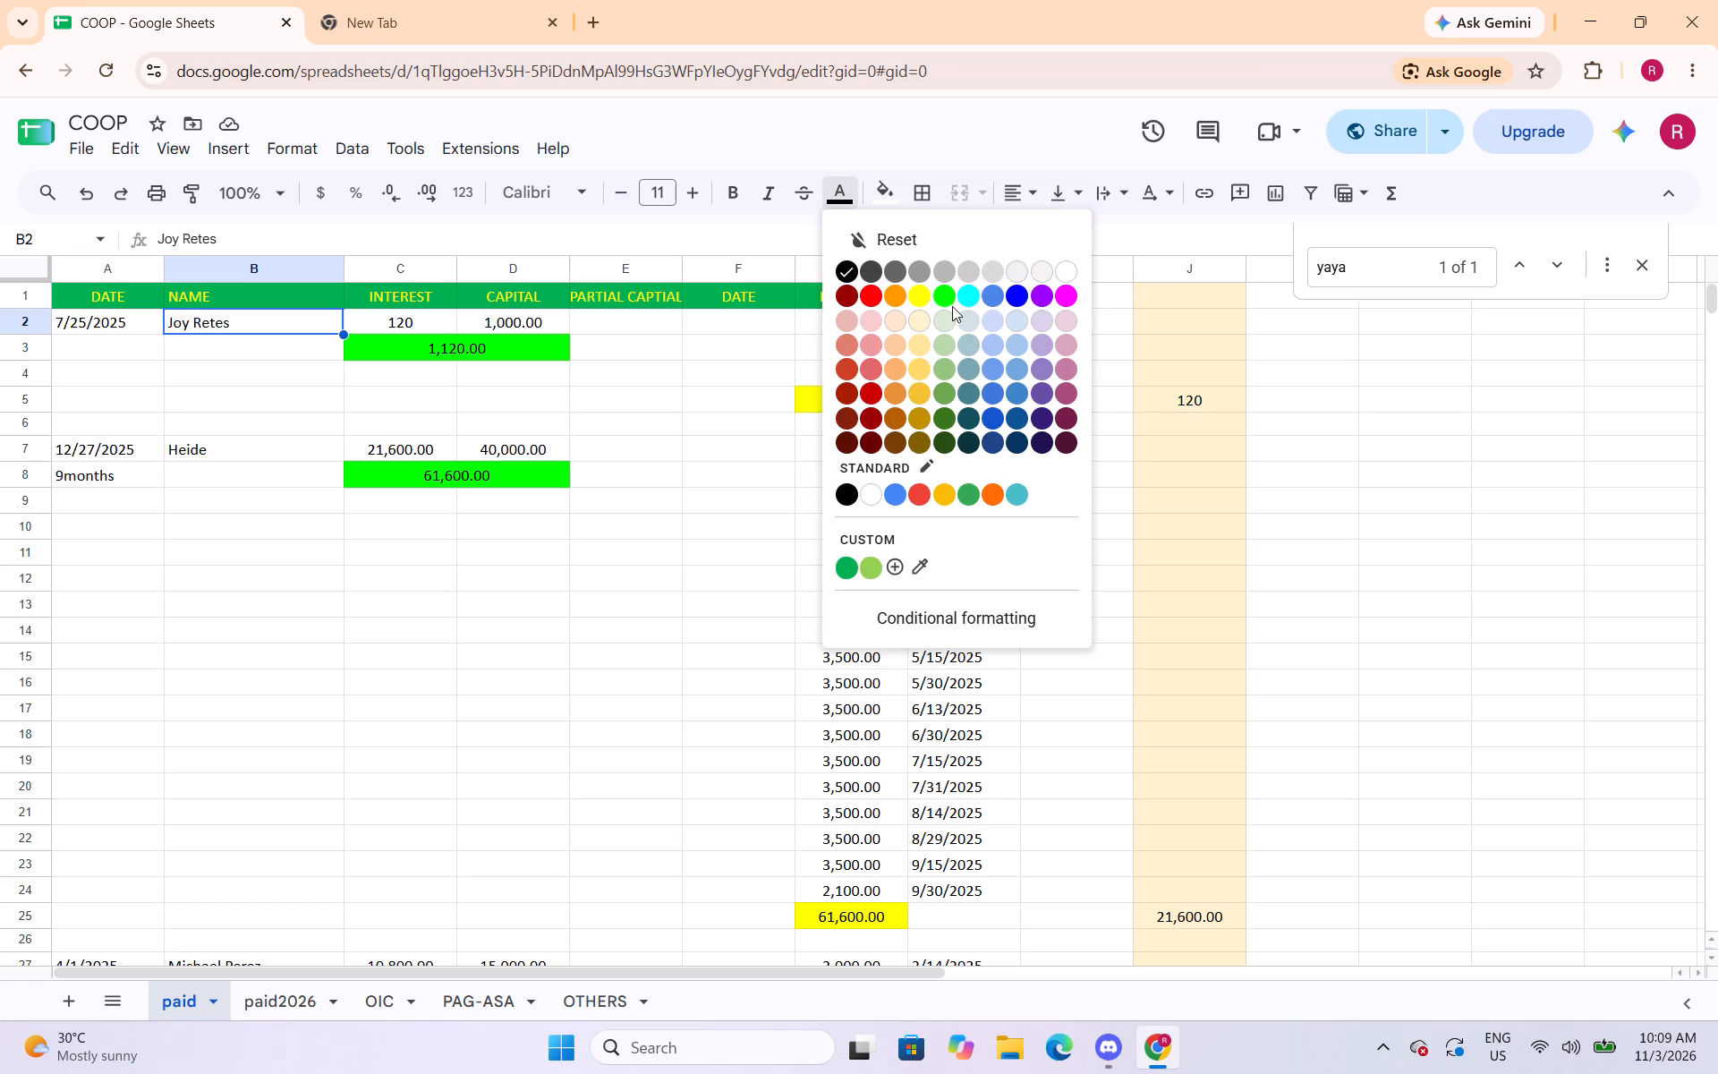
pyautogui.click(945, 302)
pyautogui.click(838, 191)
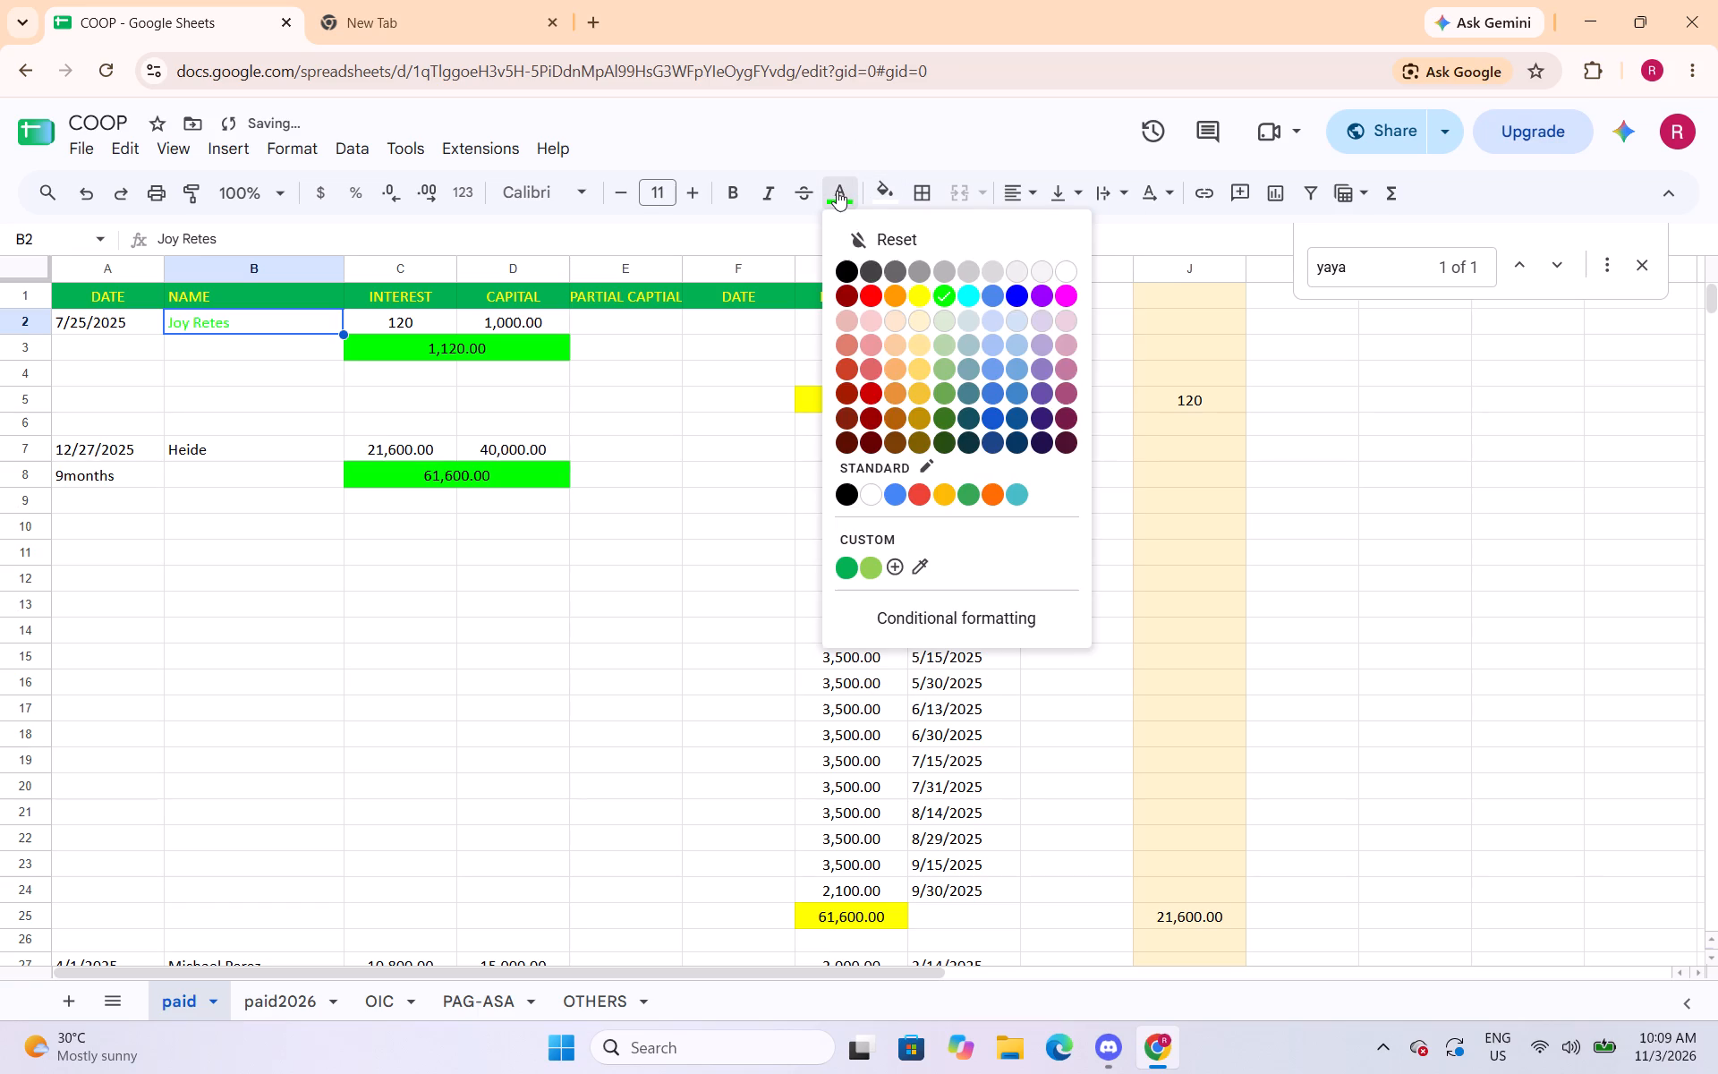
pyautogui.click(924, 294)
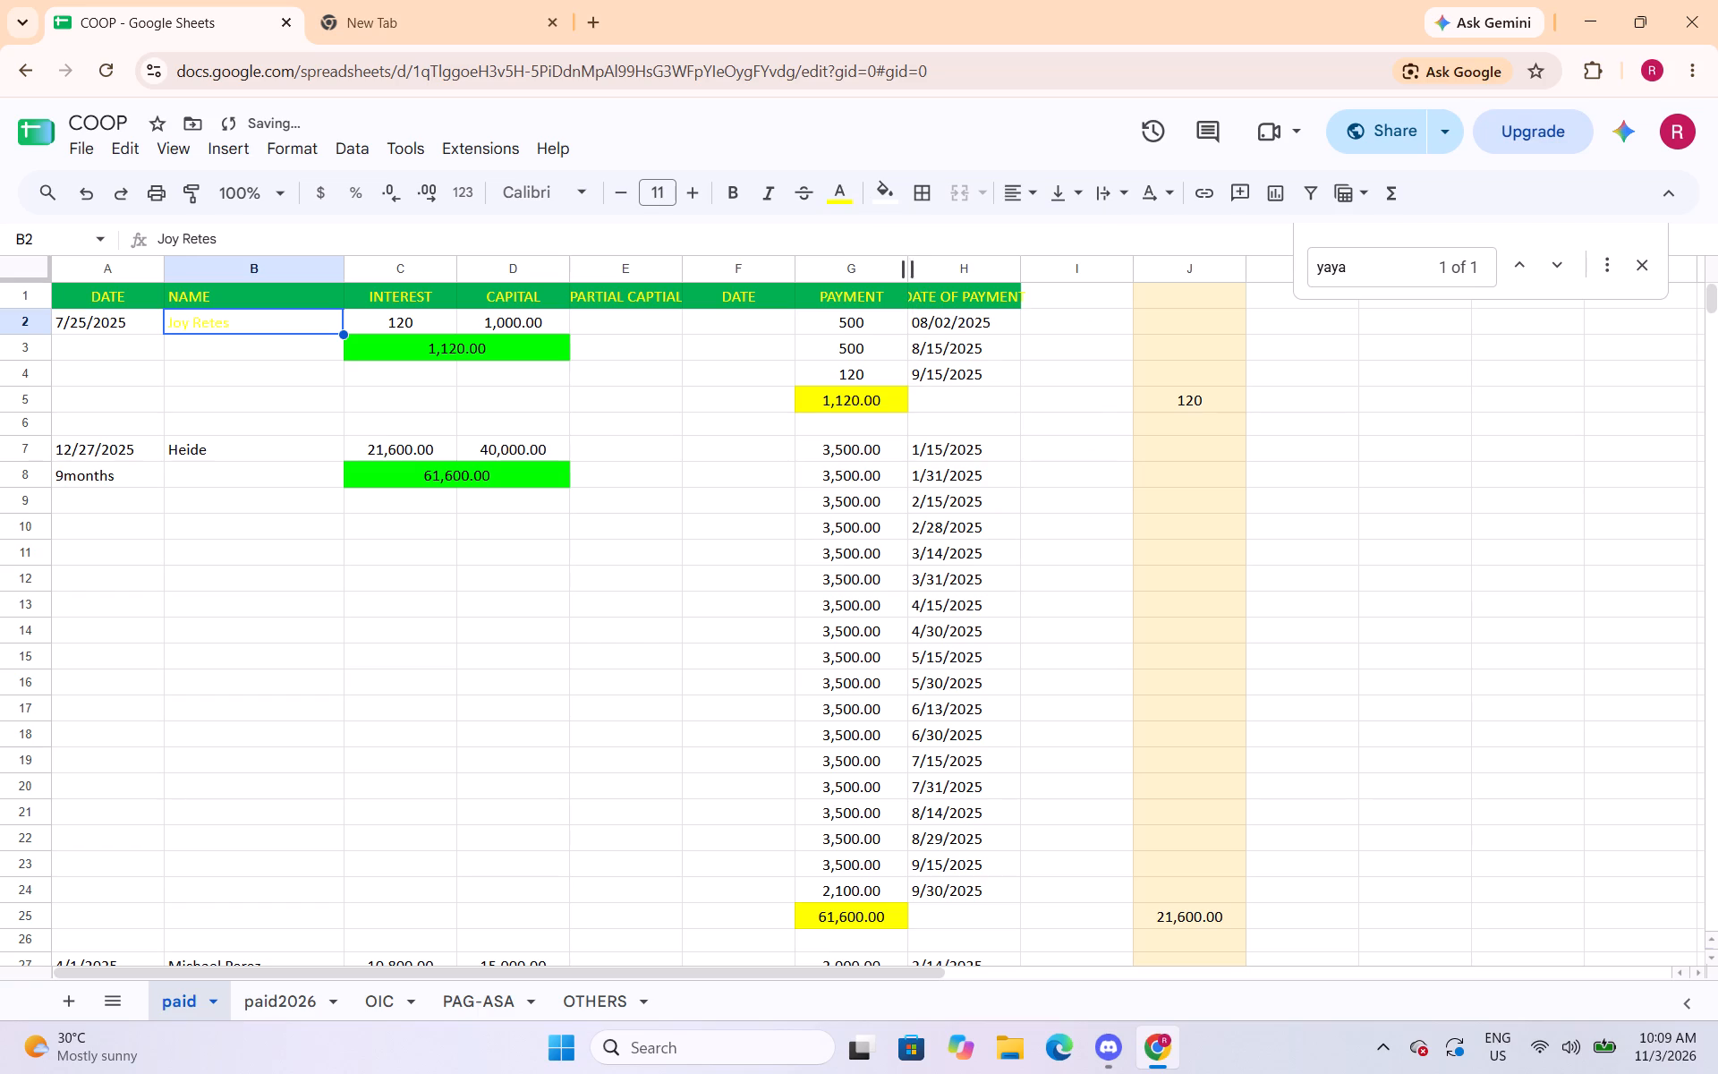
# Set the text colour of the borrower's name in B2 to dark red.
pyautogui.click(838, 199)
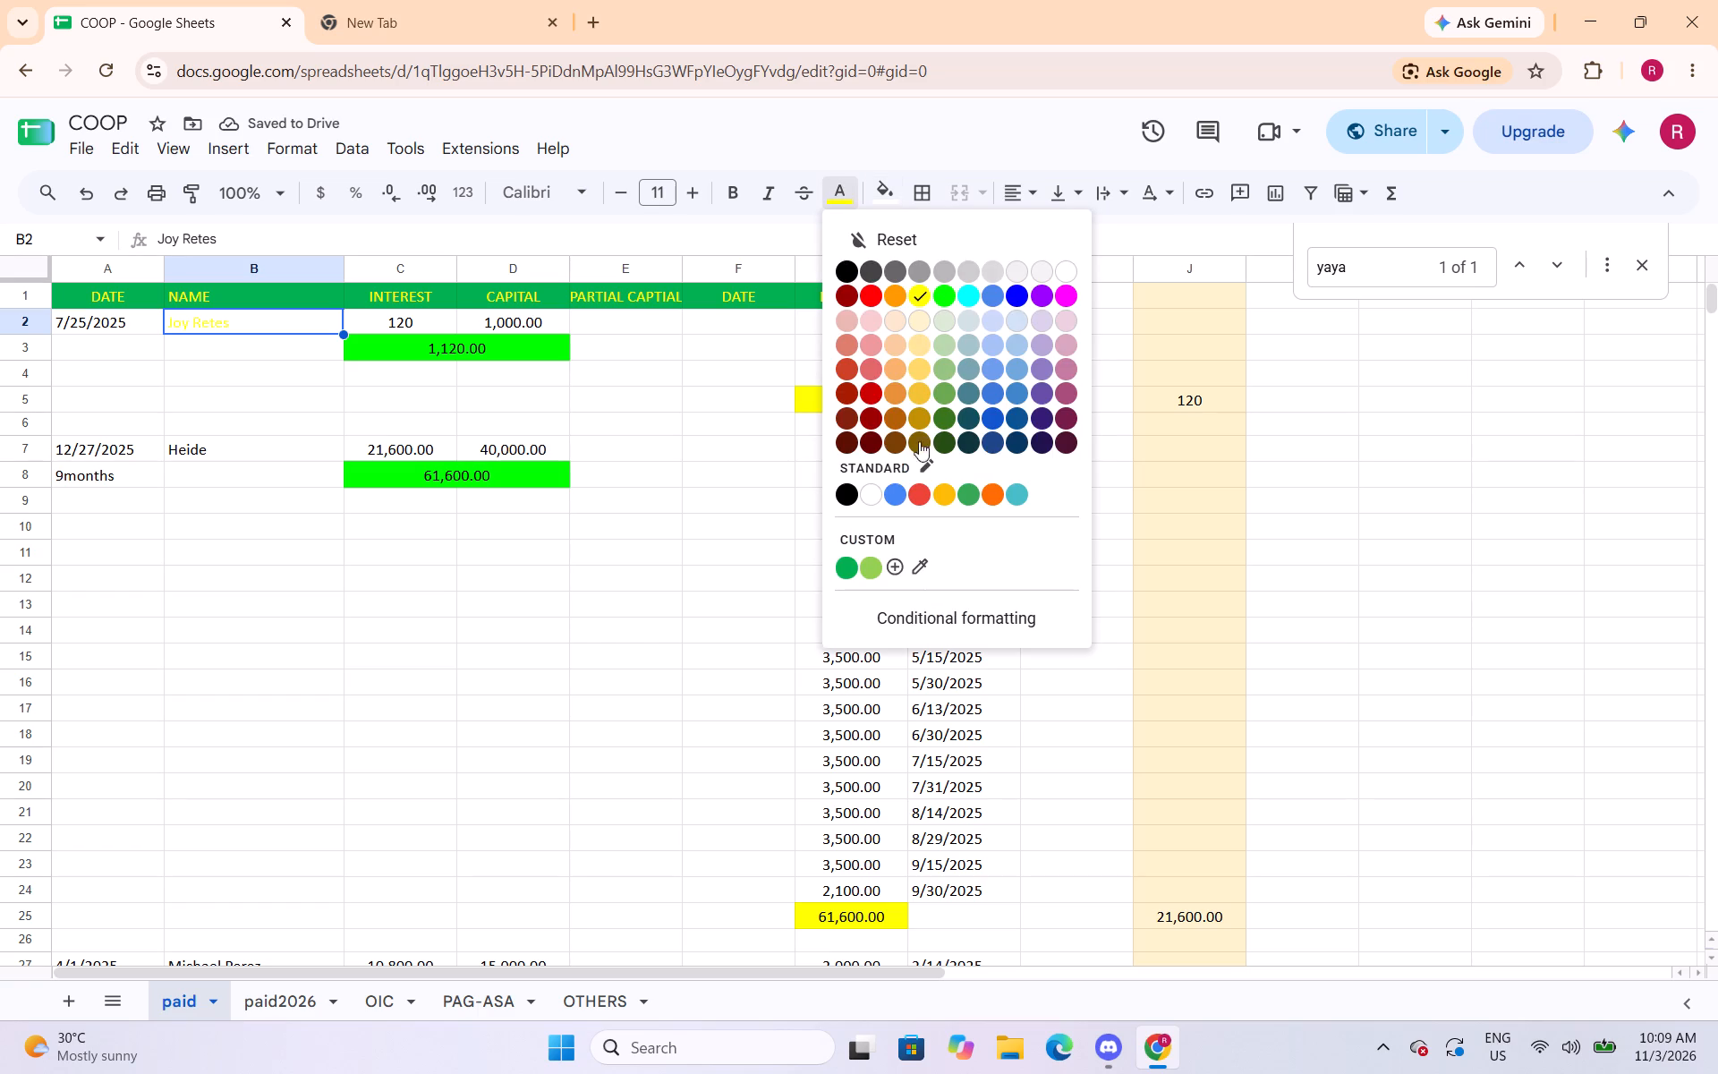
pyautogui.click(867, 395)
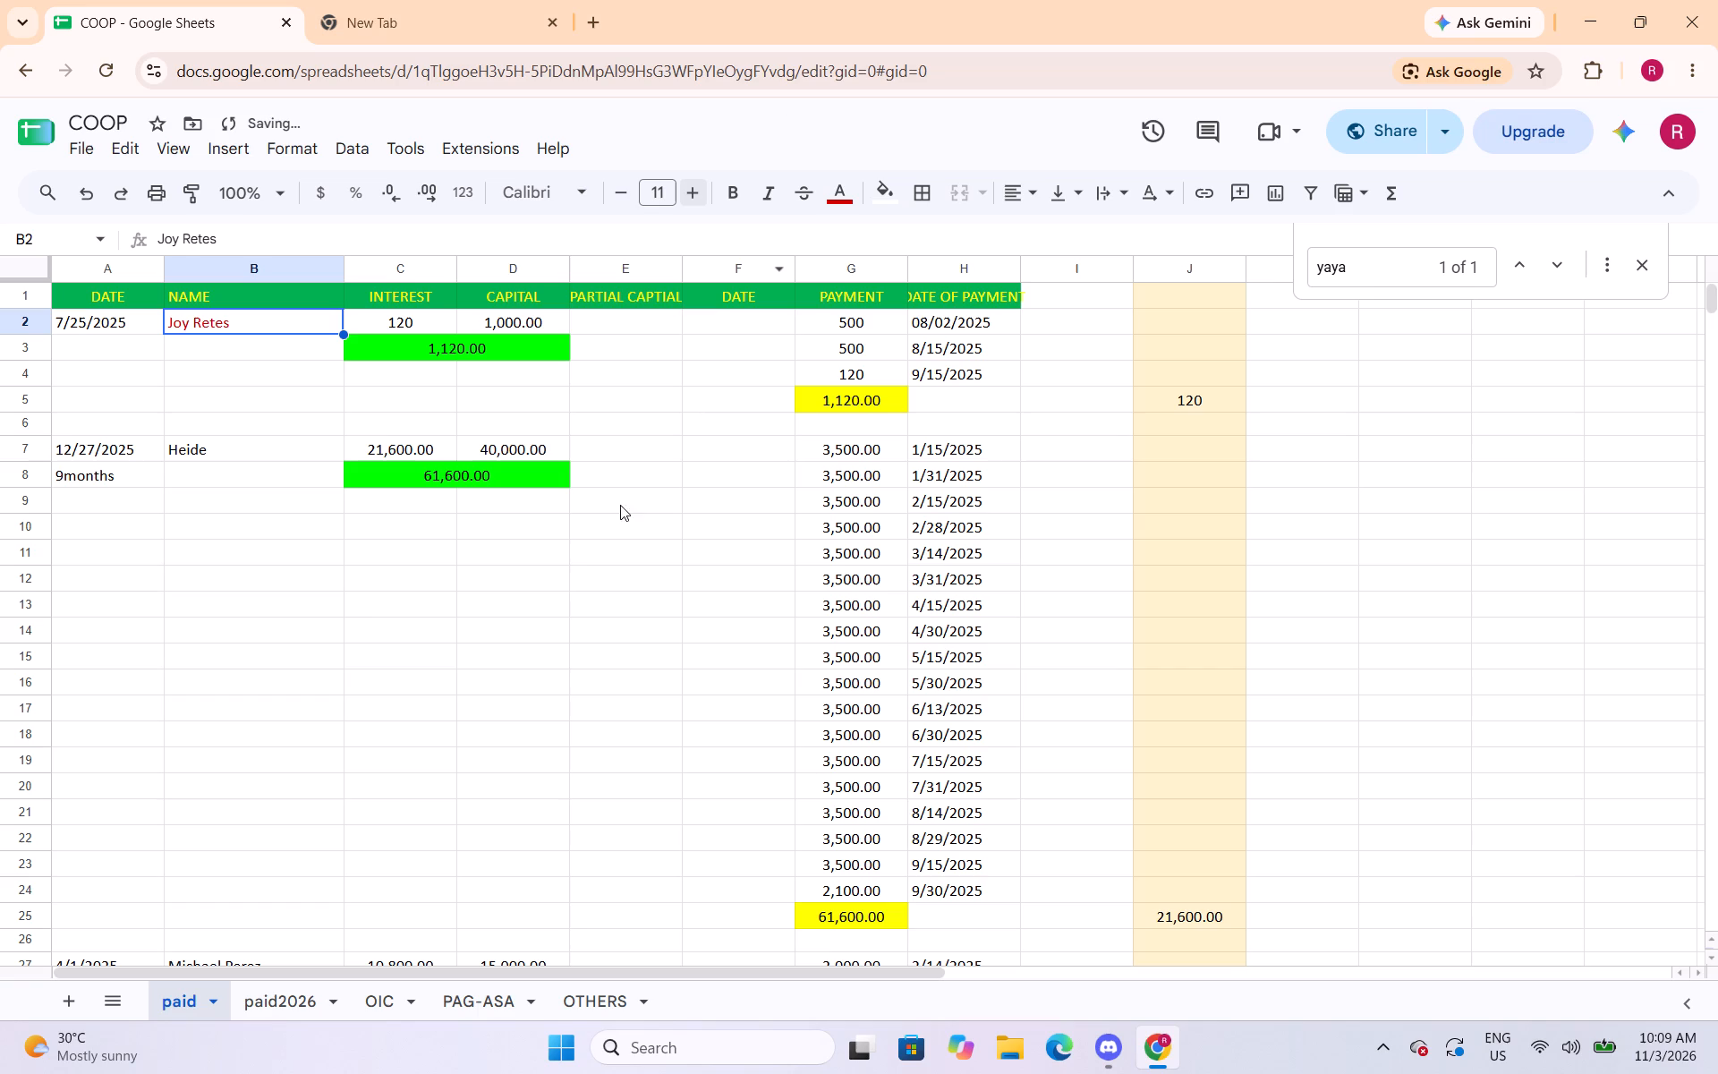
pyautogui.click(290, 594)
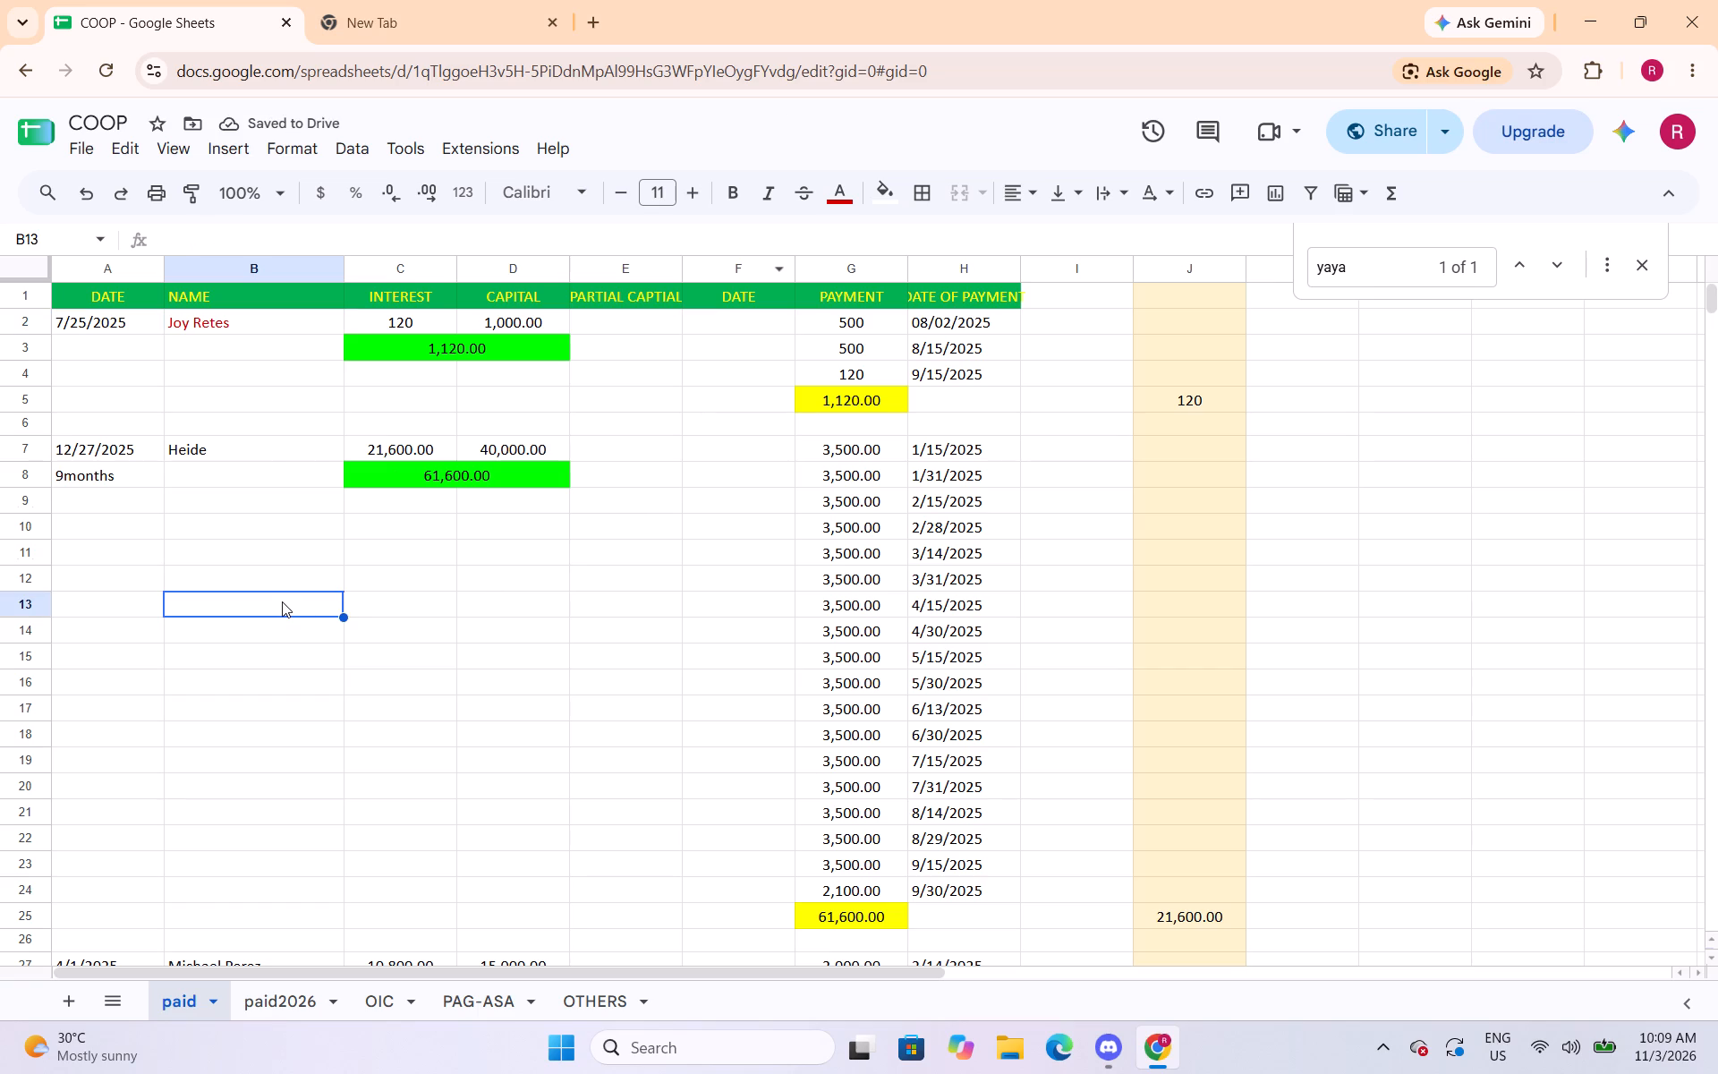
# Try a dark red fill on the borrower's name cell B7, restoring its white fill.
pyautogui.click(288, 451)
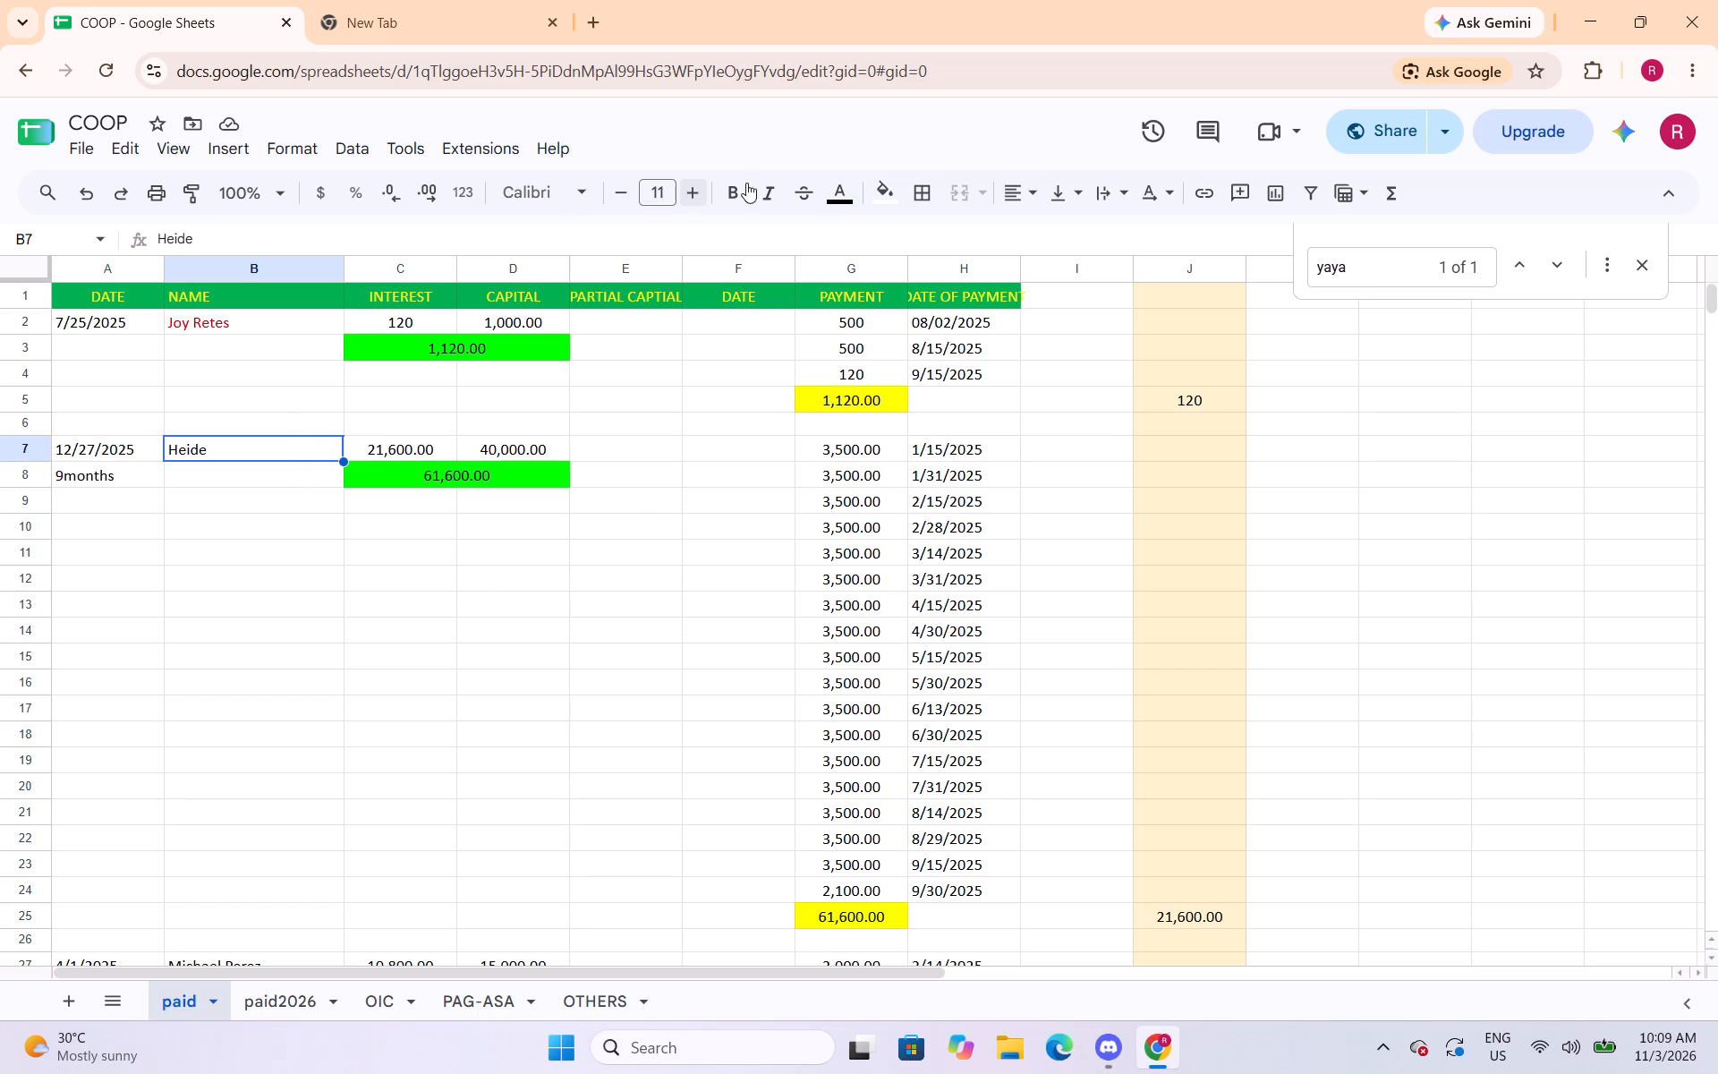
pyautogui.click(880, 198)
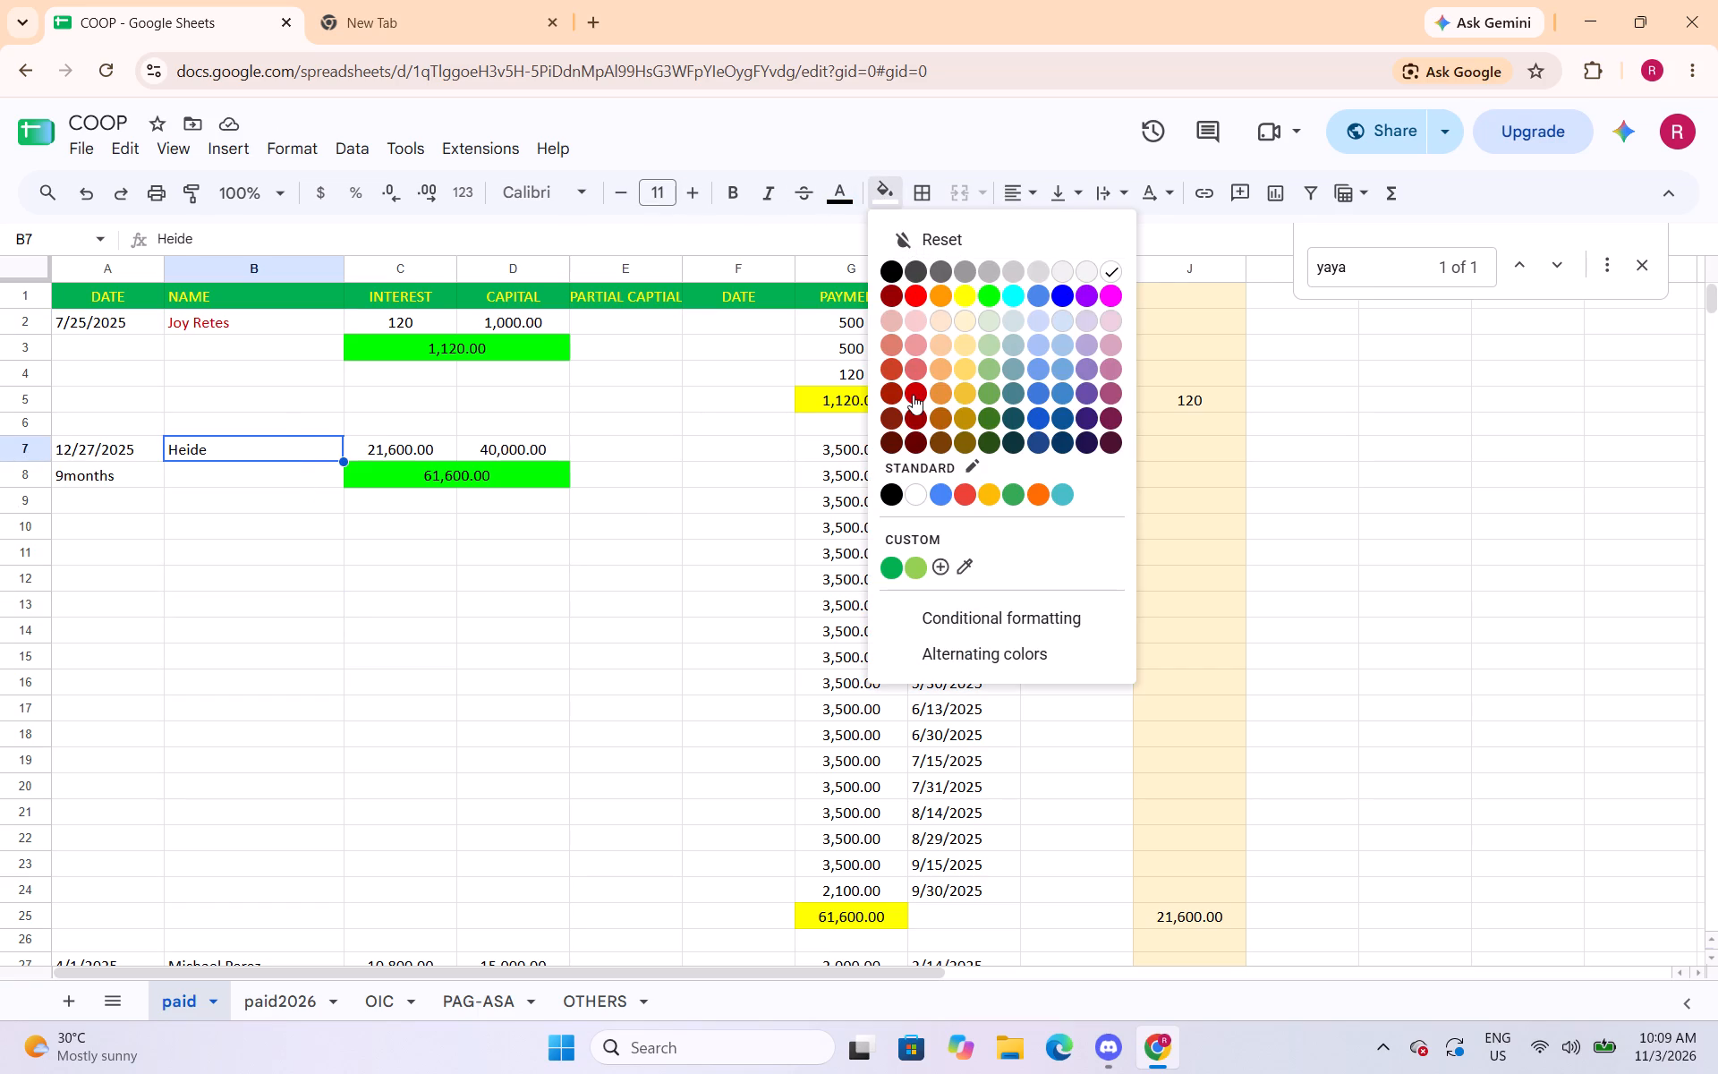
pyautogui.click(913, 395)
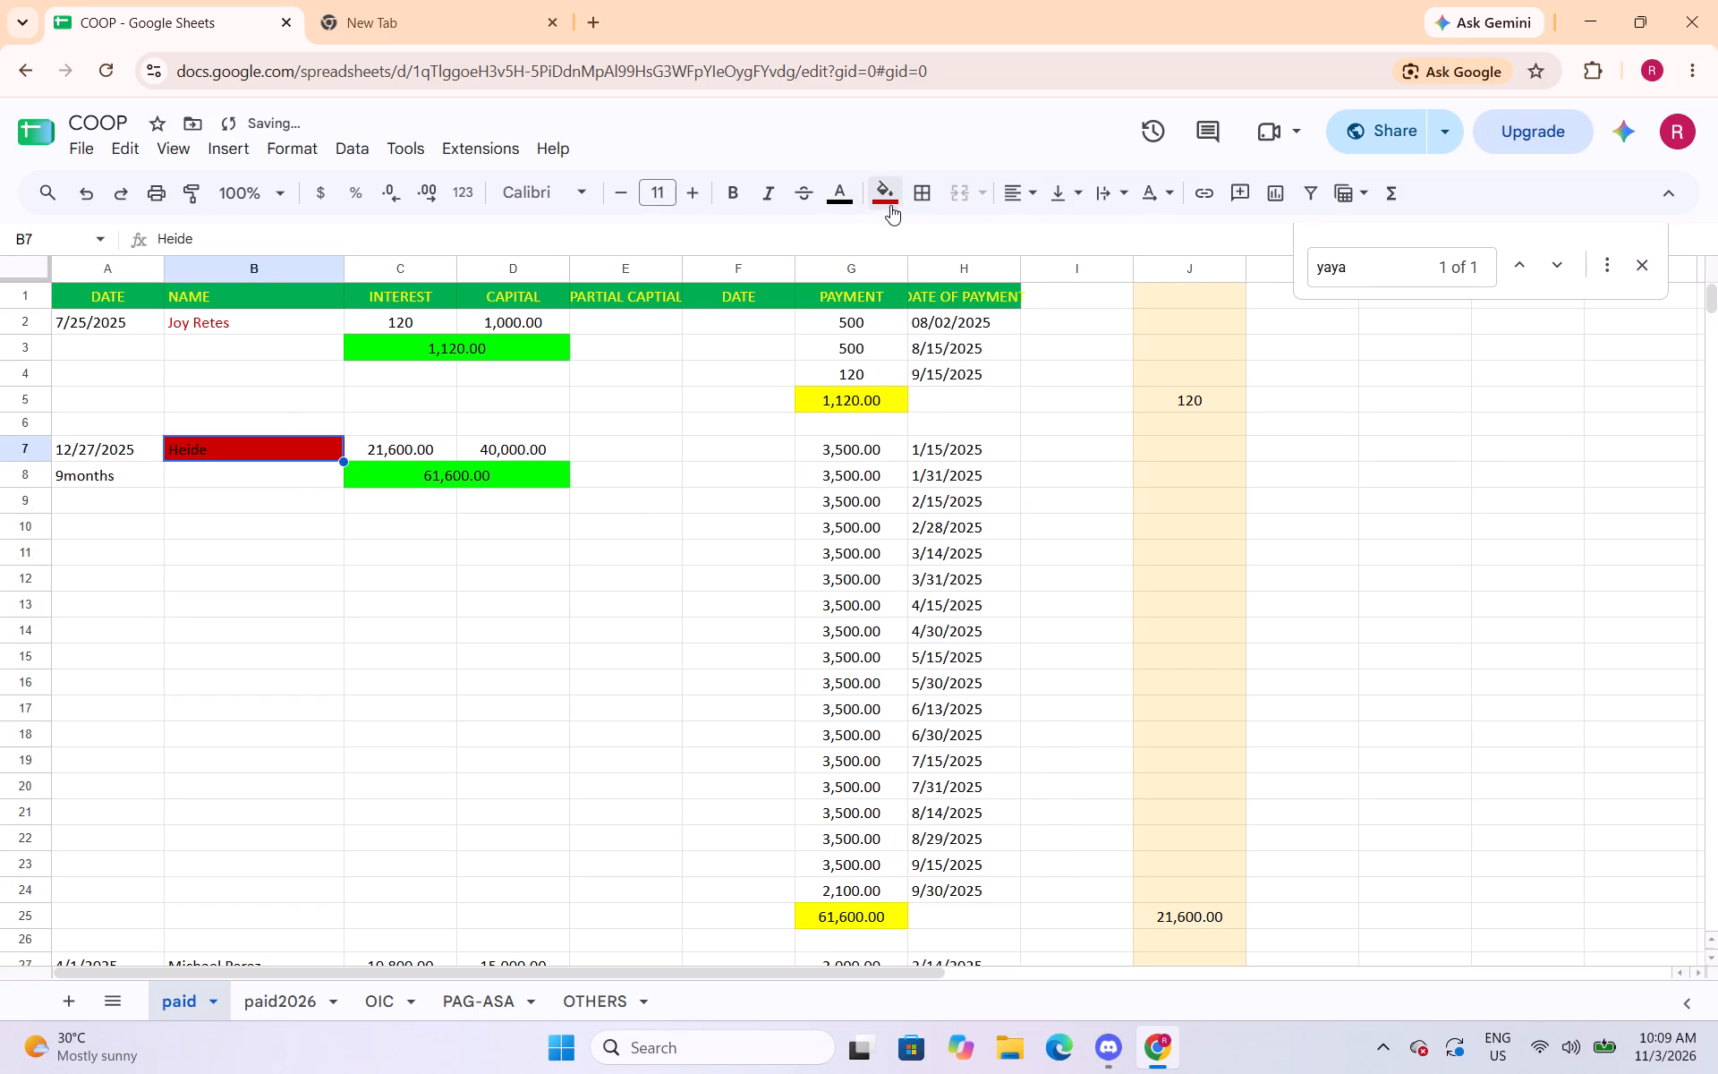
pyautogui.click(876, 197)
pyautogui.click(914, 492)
# Set the text colour of the borrower's name in B7 to dark red.
pyautogui.click(840, 192)
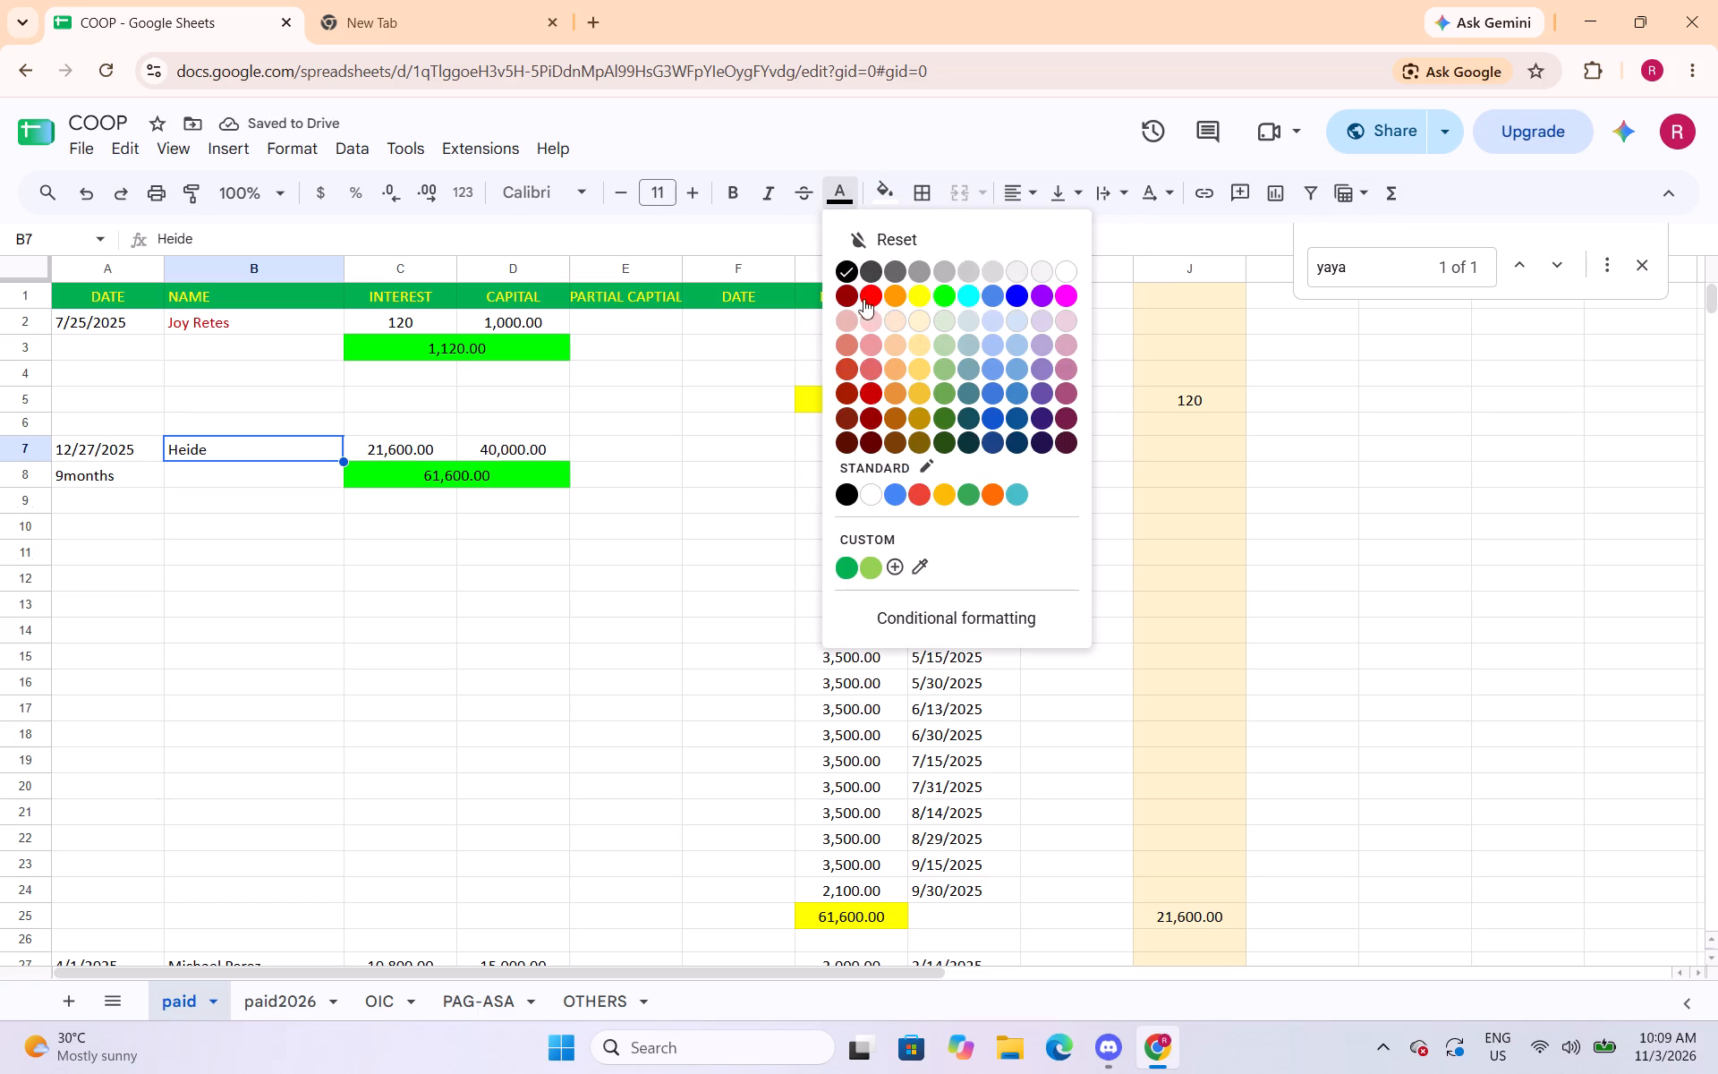
pyautogui.click(841, 296)
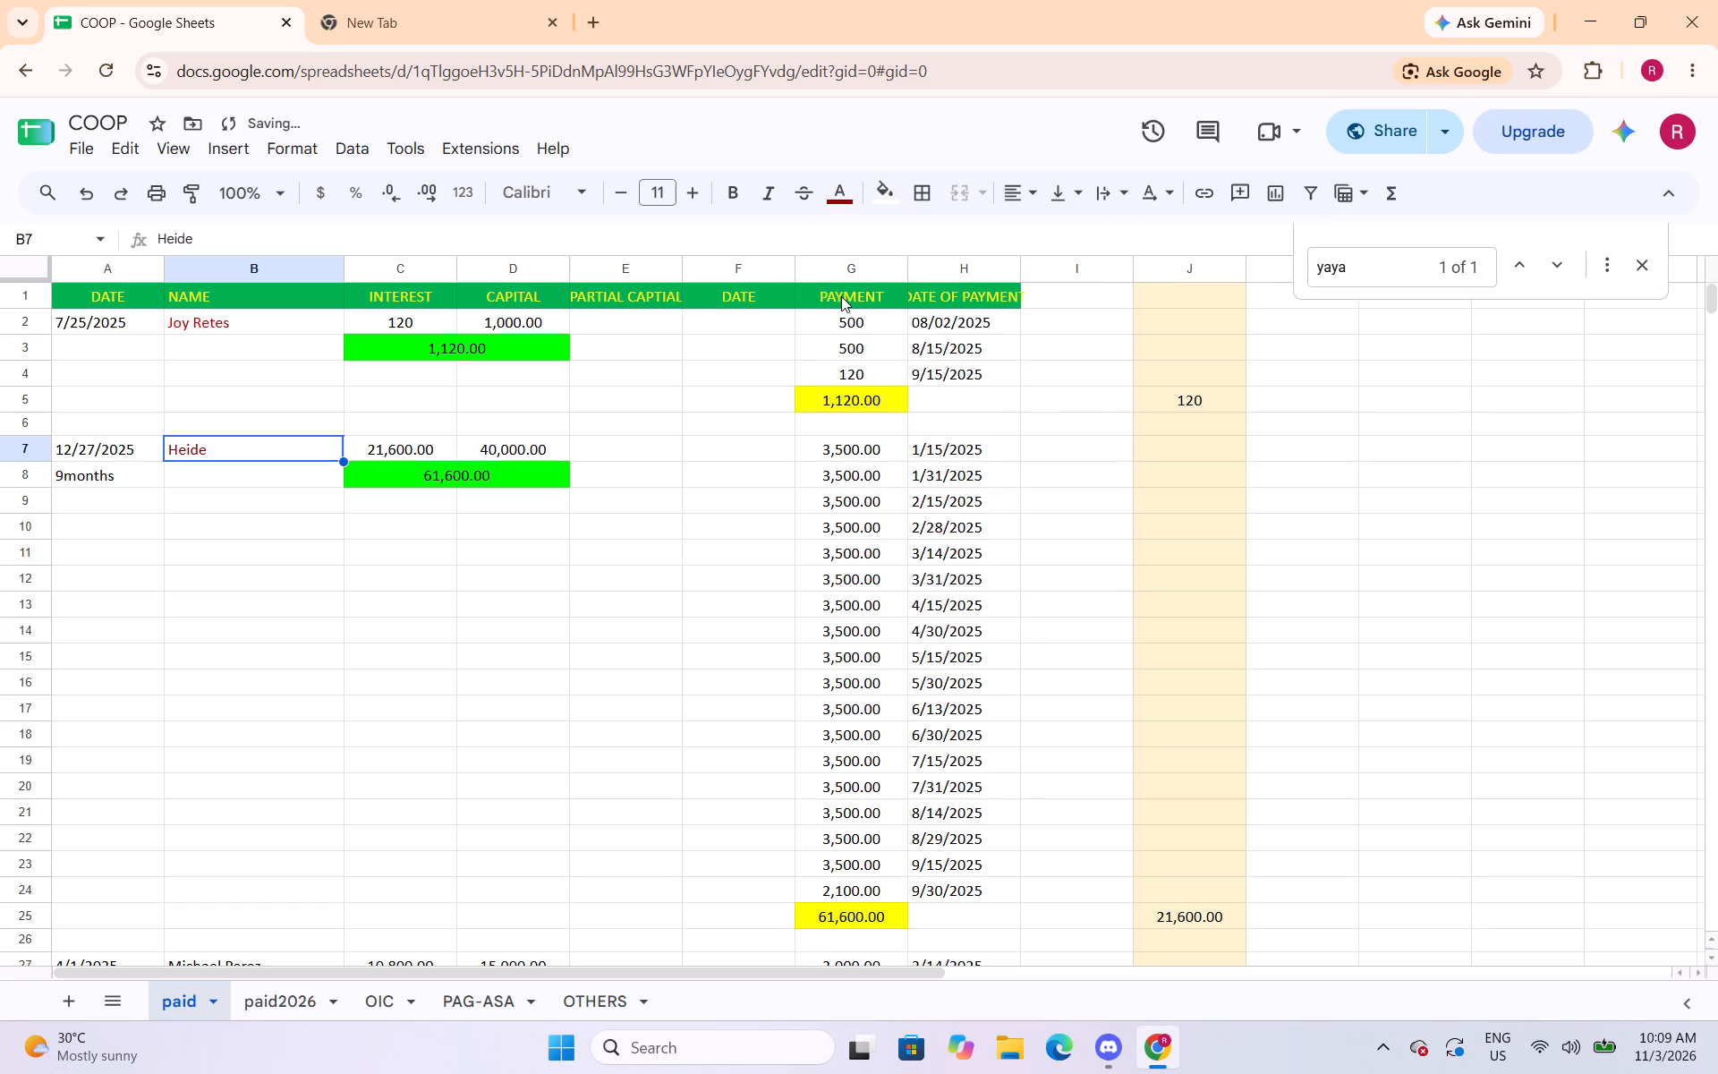
pyautogui.click(288, 573)
# Set the text colour of the borrower names in B27 and B37 to dark red.
pyautogui.scroll(-2, 288, 573)
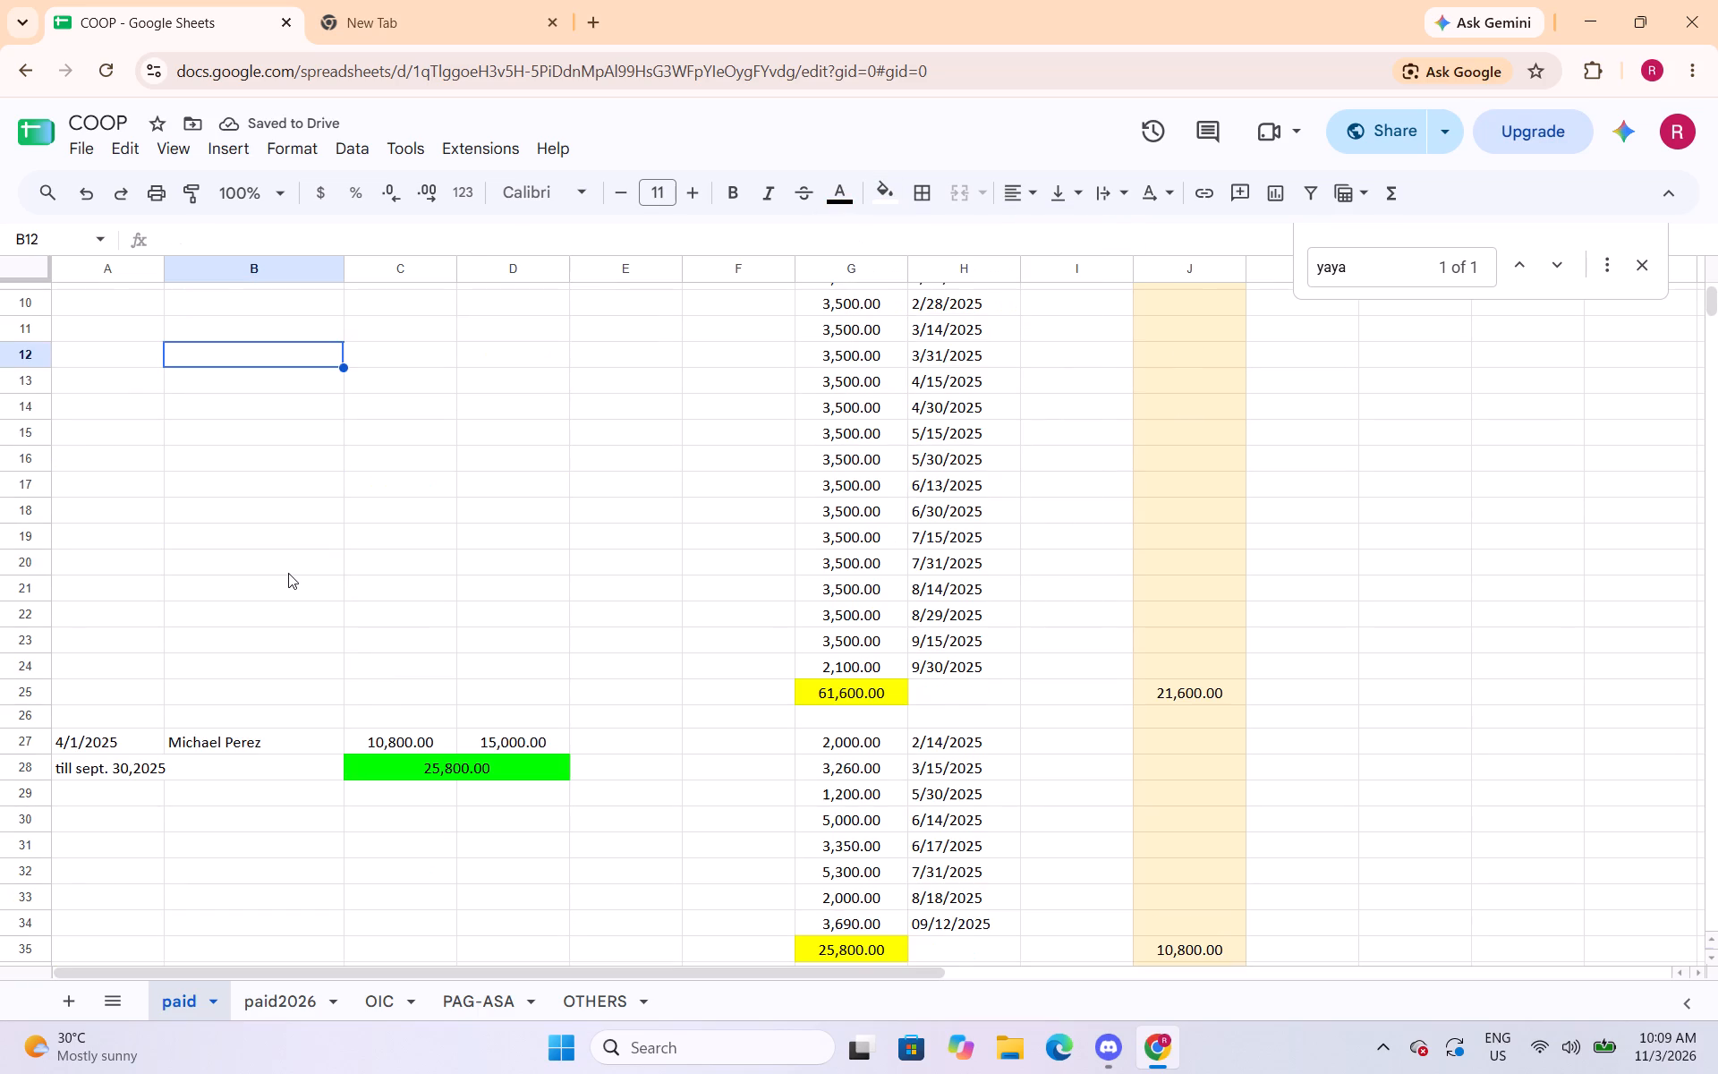
pyautogui.scroll(-2, 288, 573)
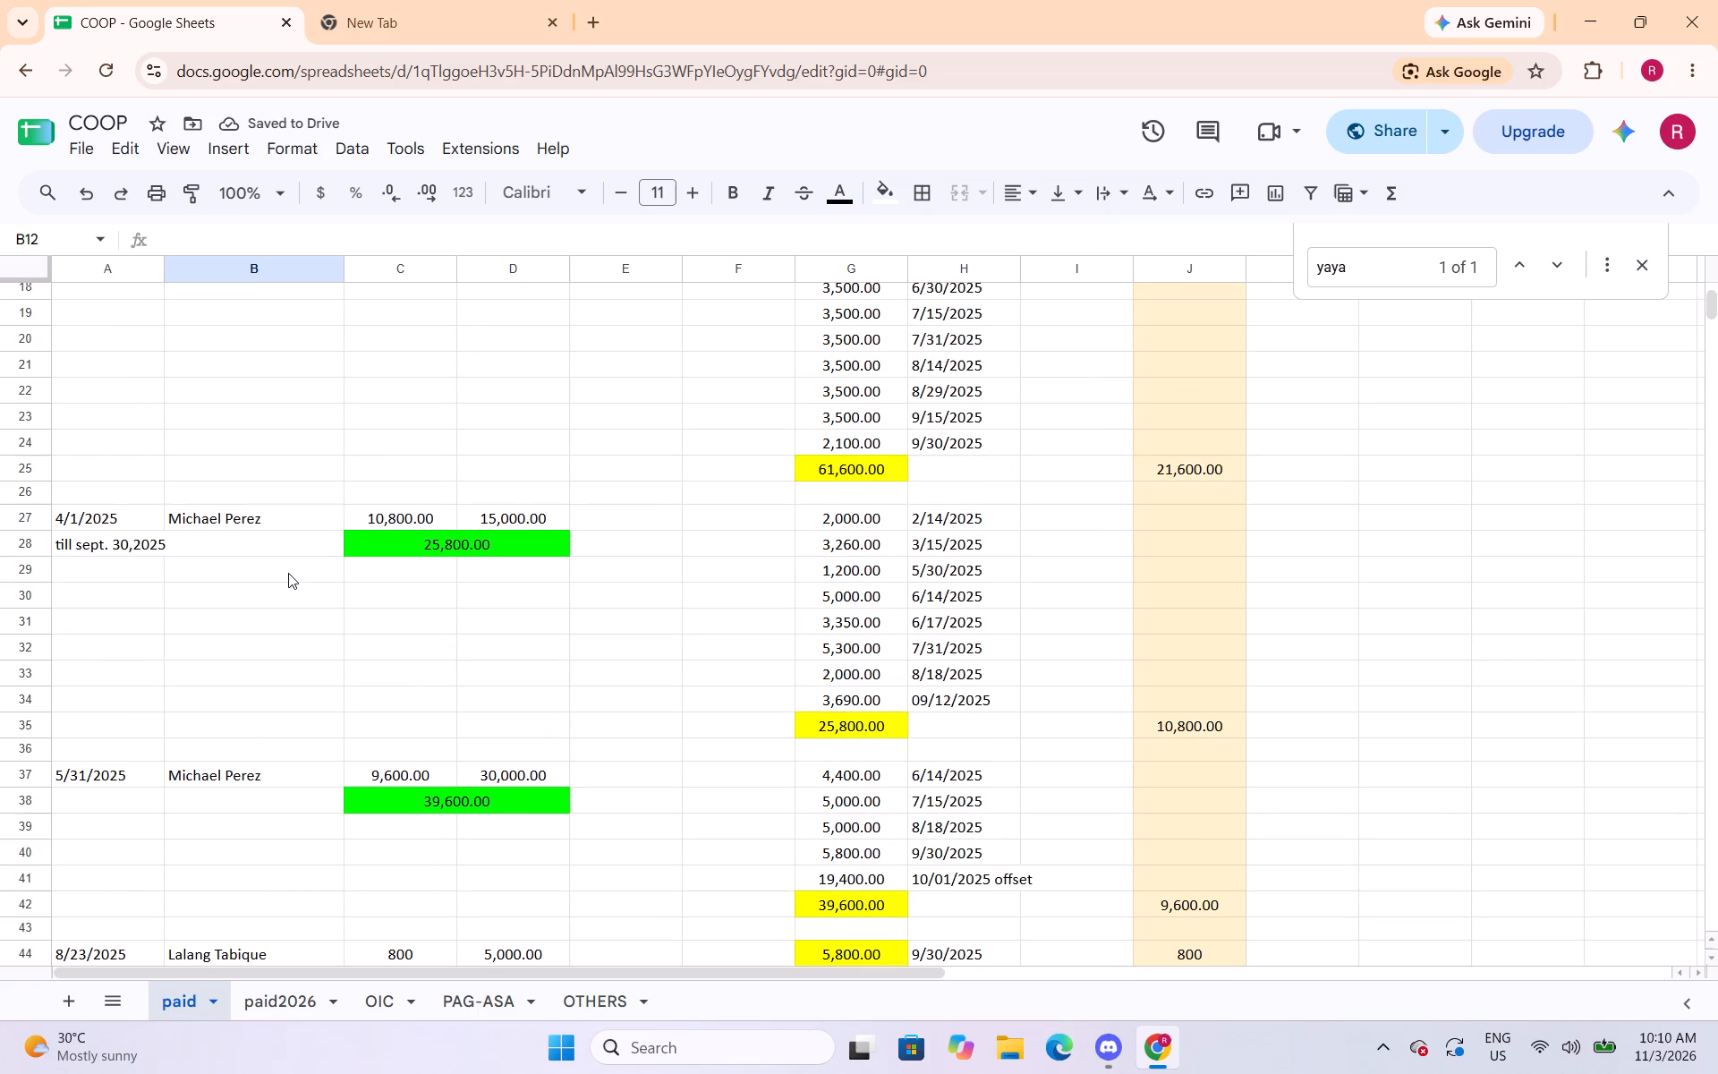
pyautogui.click(286, 525)
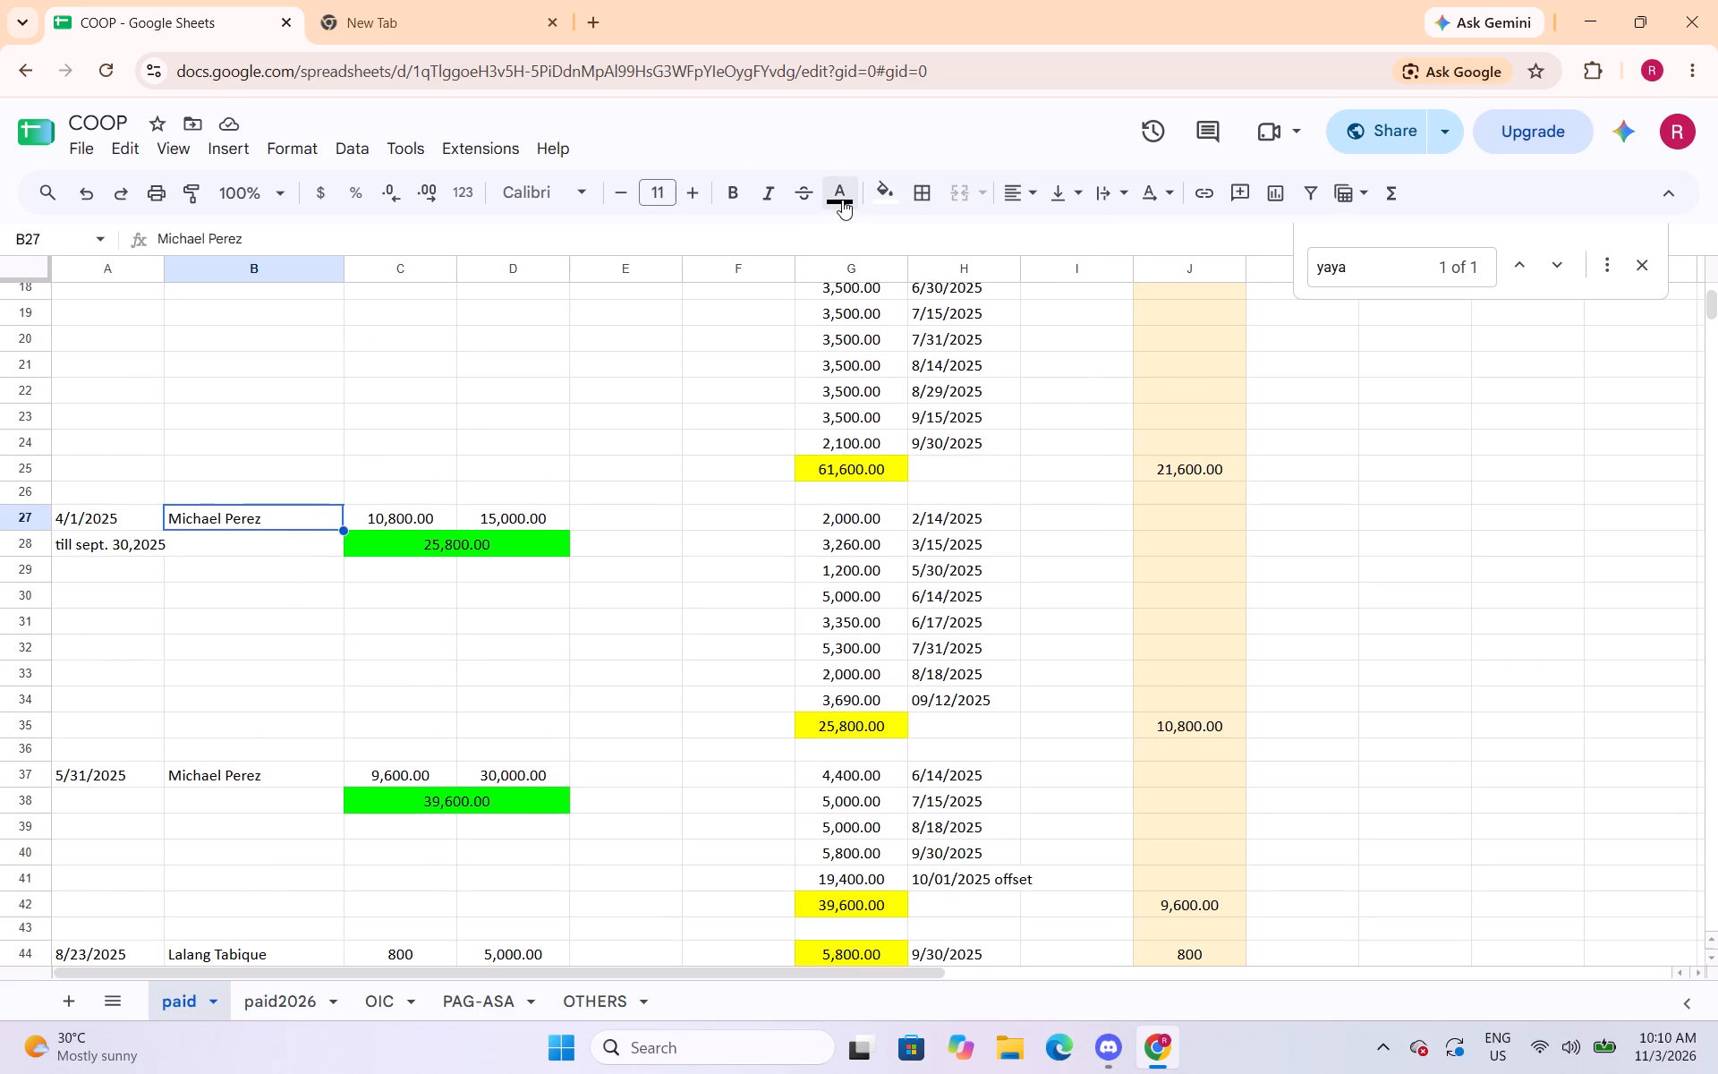
pyautogui.click(842, 200)
pyautogui.click(846, 302)
pyautogui.click(198, 781)
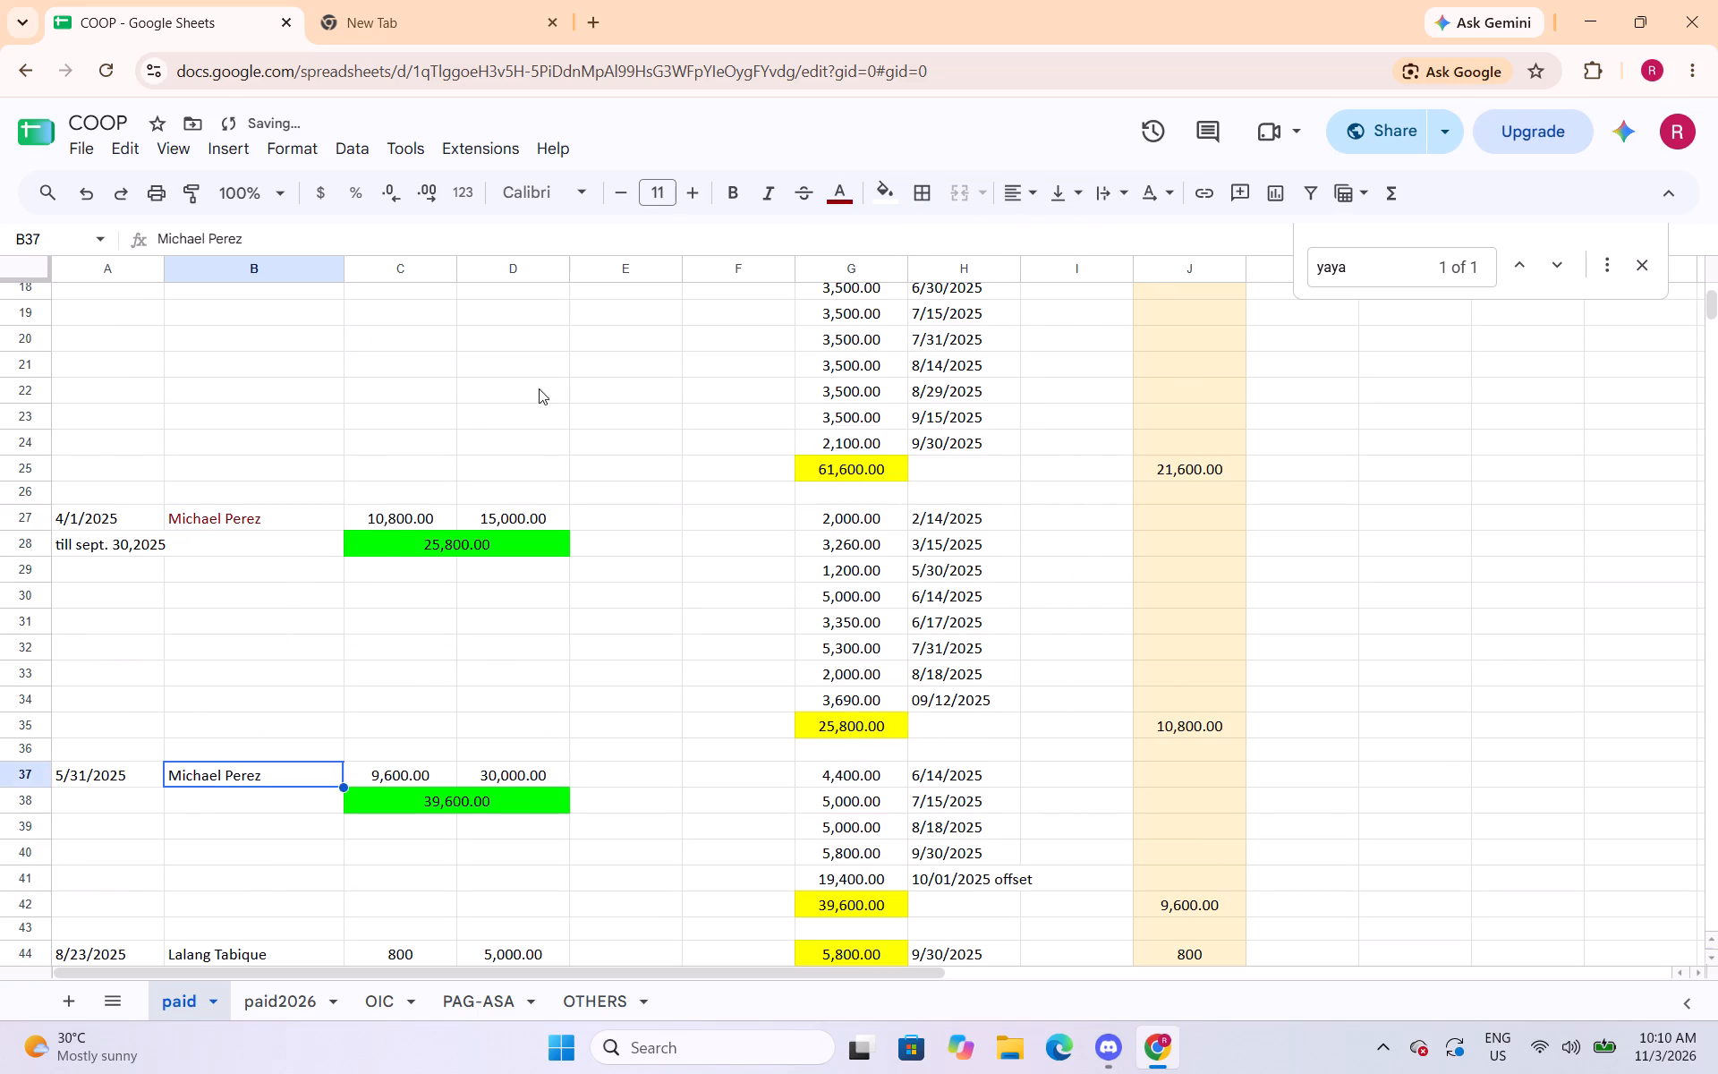
pyautogui.click(848, 195)
pyautogui.click(849, 302)
# Set the text colour of the borrower names in B44 and B47 to dark red.
pyautogui.scroll(-6, 224, 438)
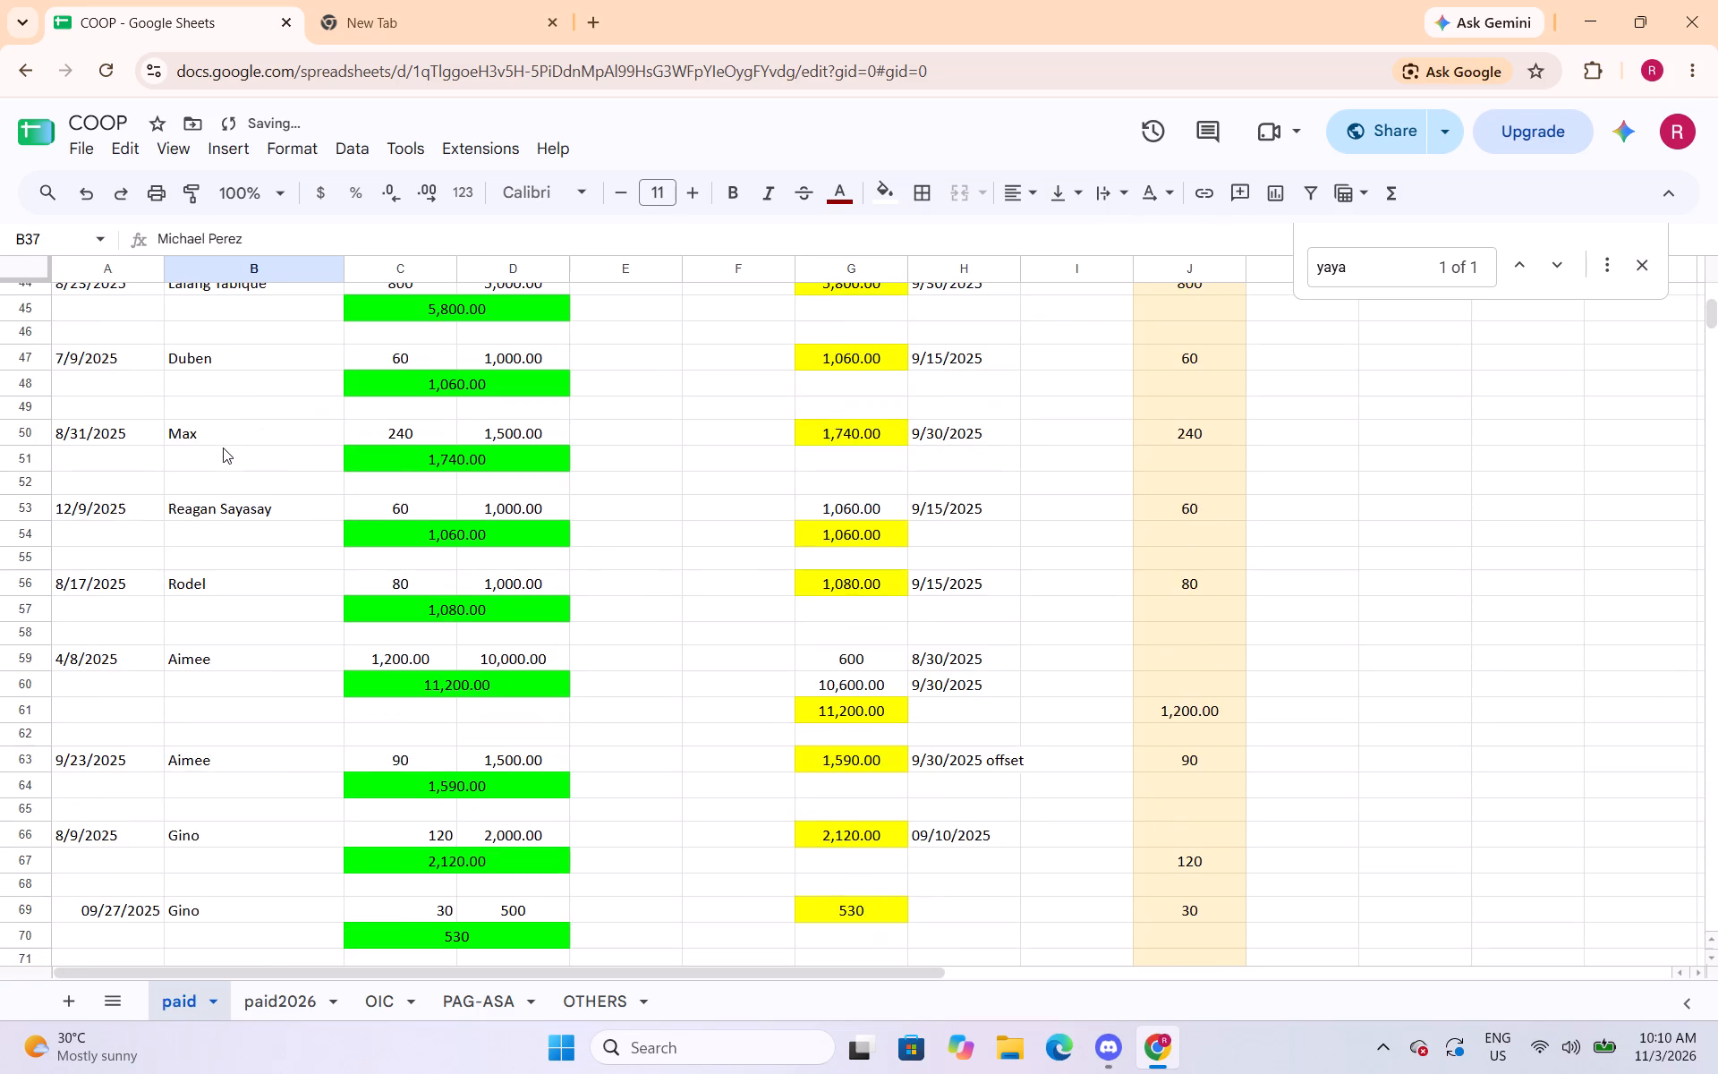
pyautogui.scroll(1, 225, 447)
pyautogui.click(261, 405)
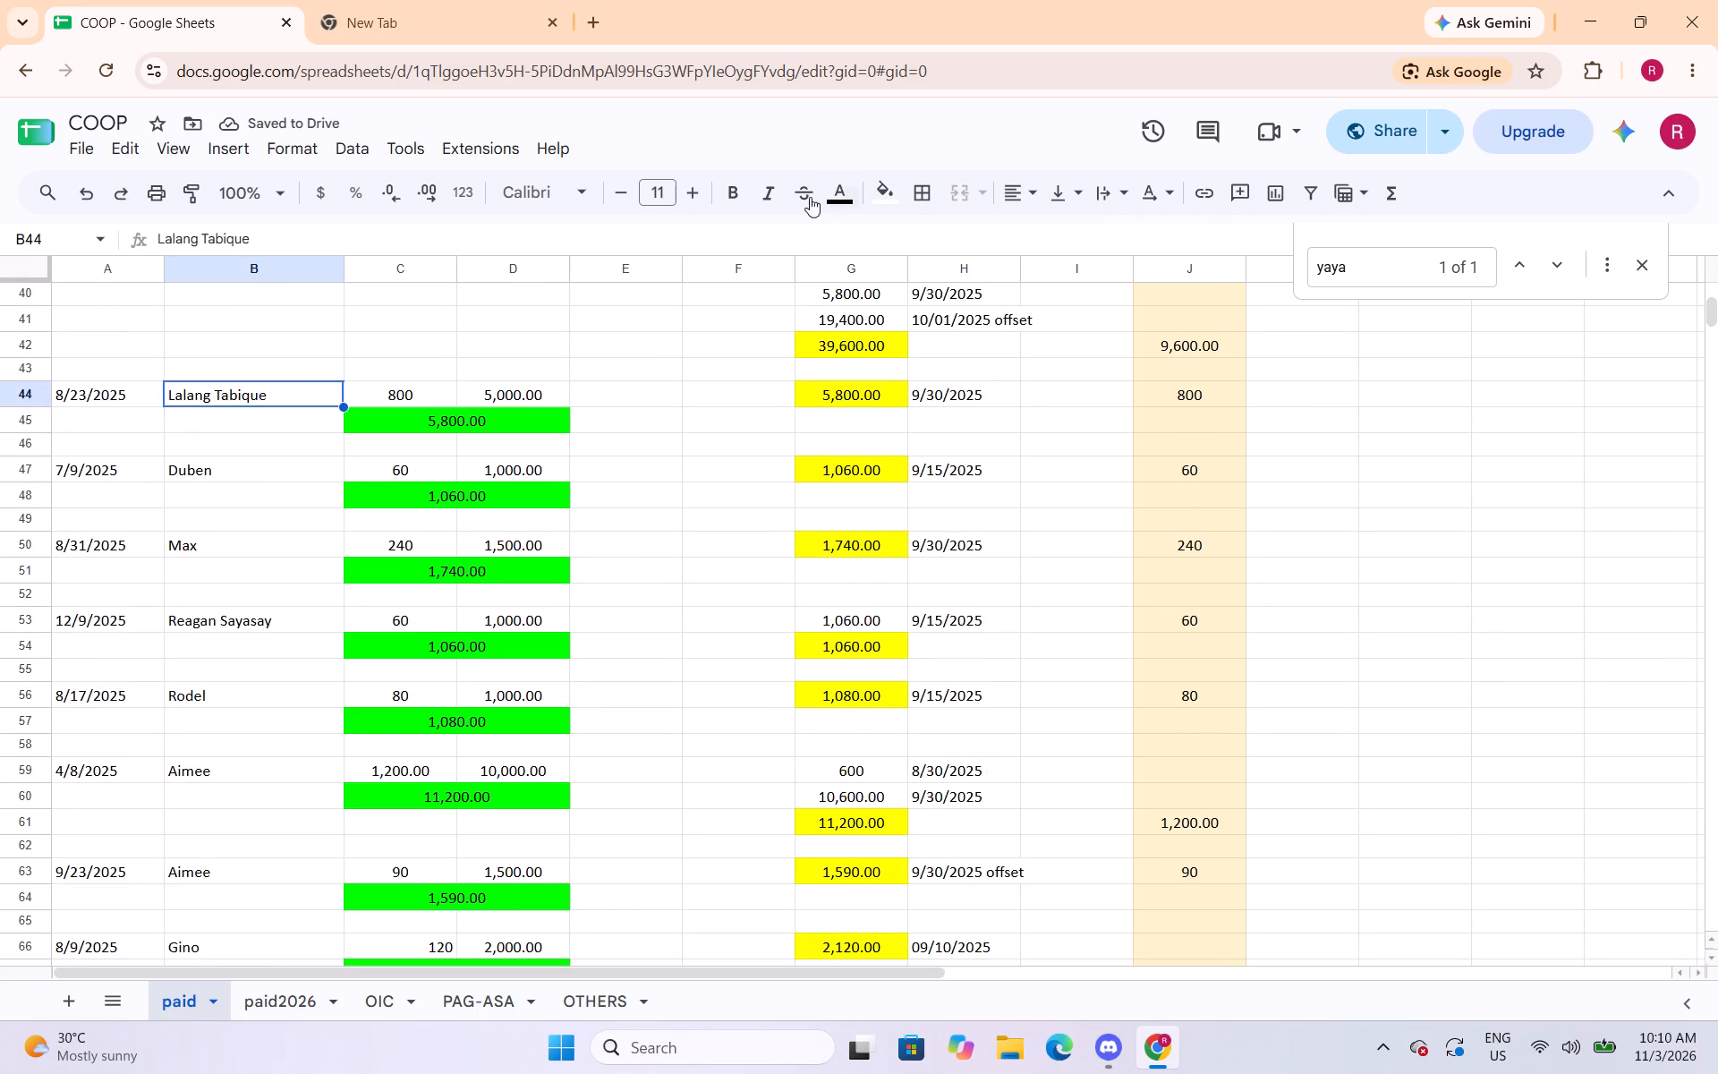
pyautogui.click(838, 199)
pyautogui.click(843, 290)
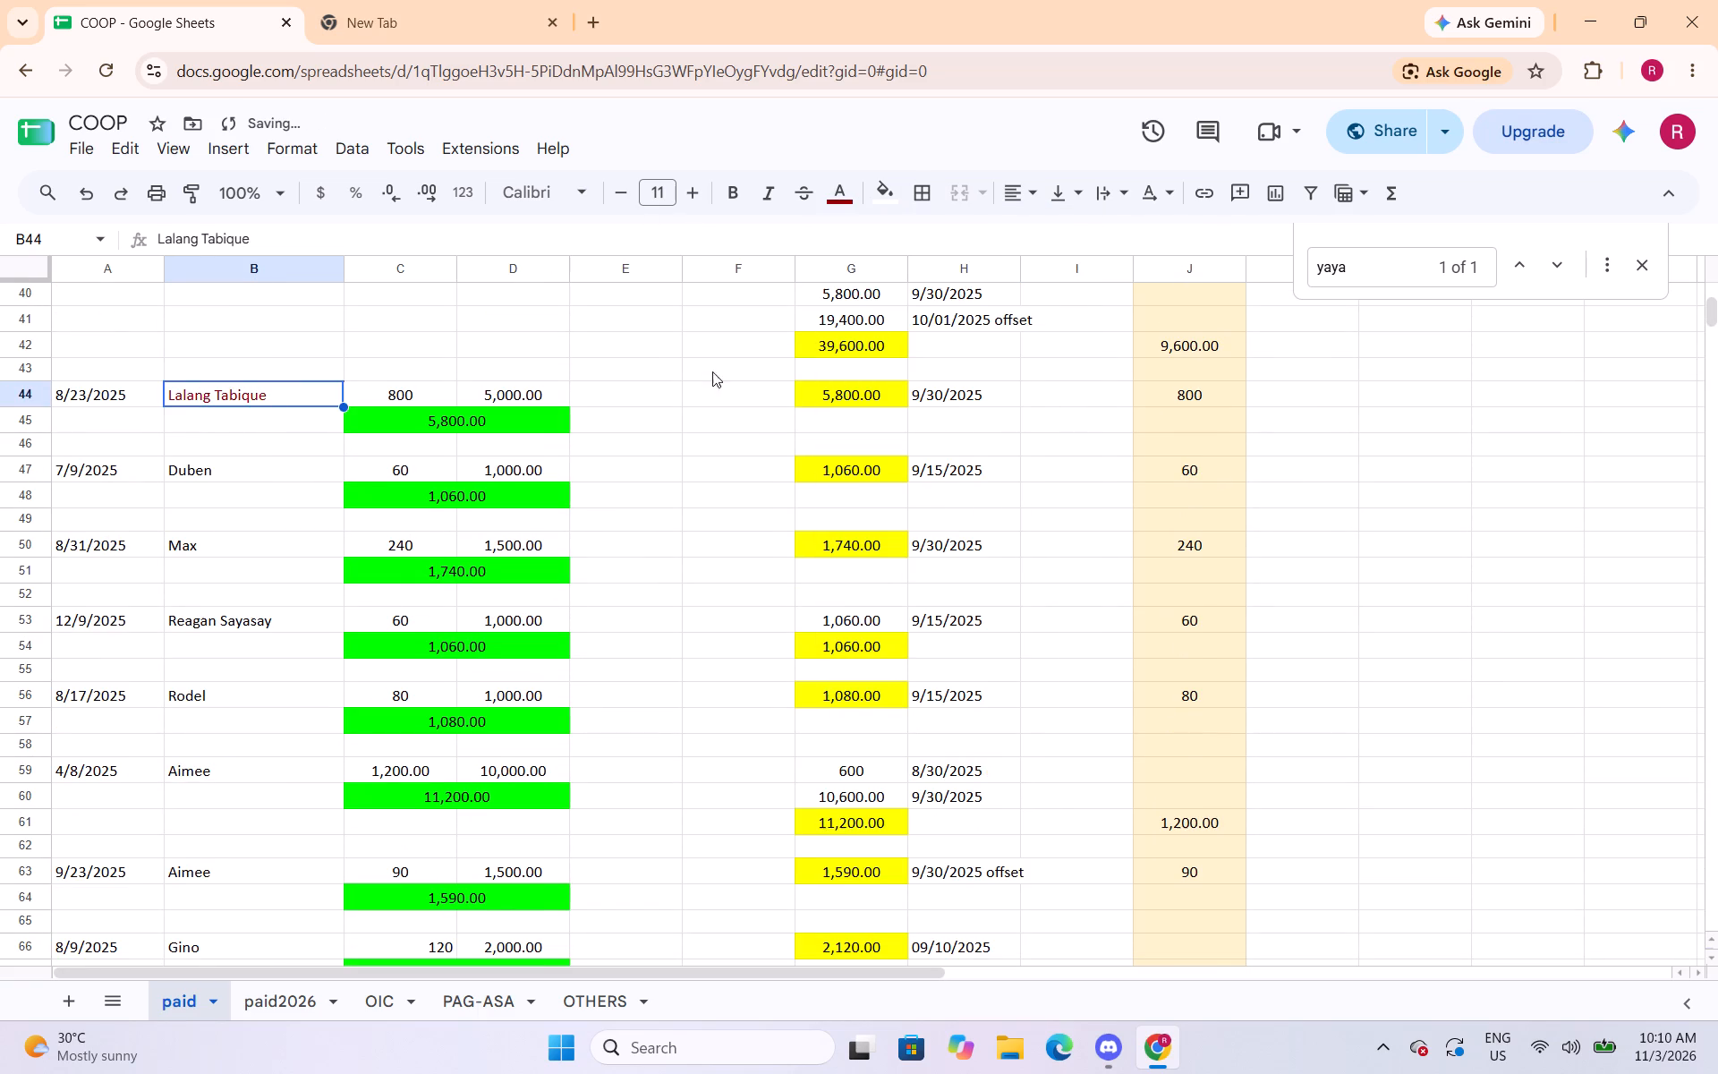
pyautogui.click(261, 469)
pyautogui.click(846, 198)
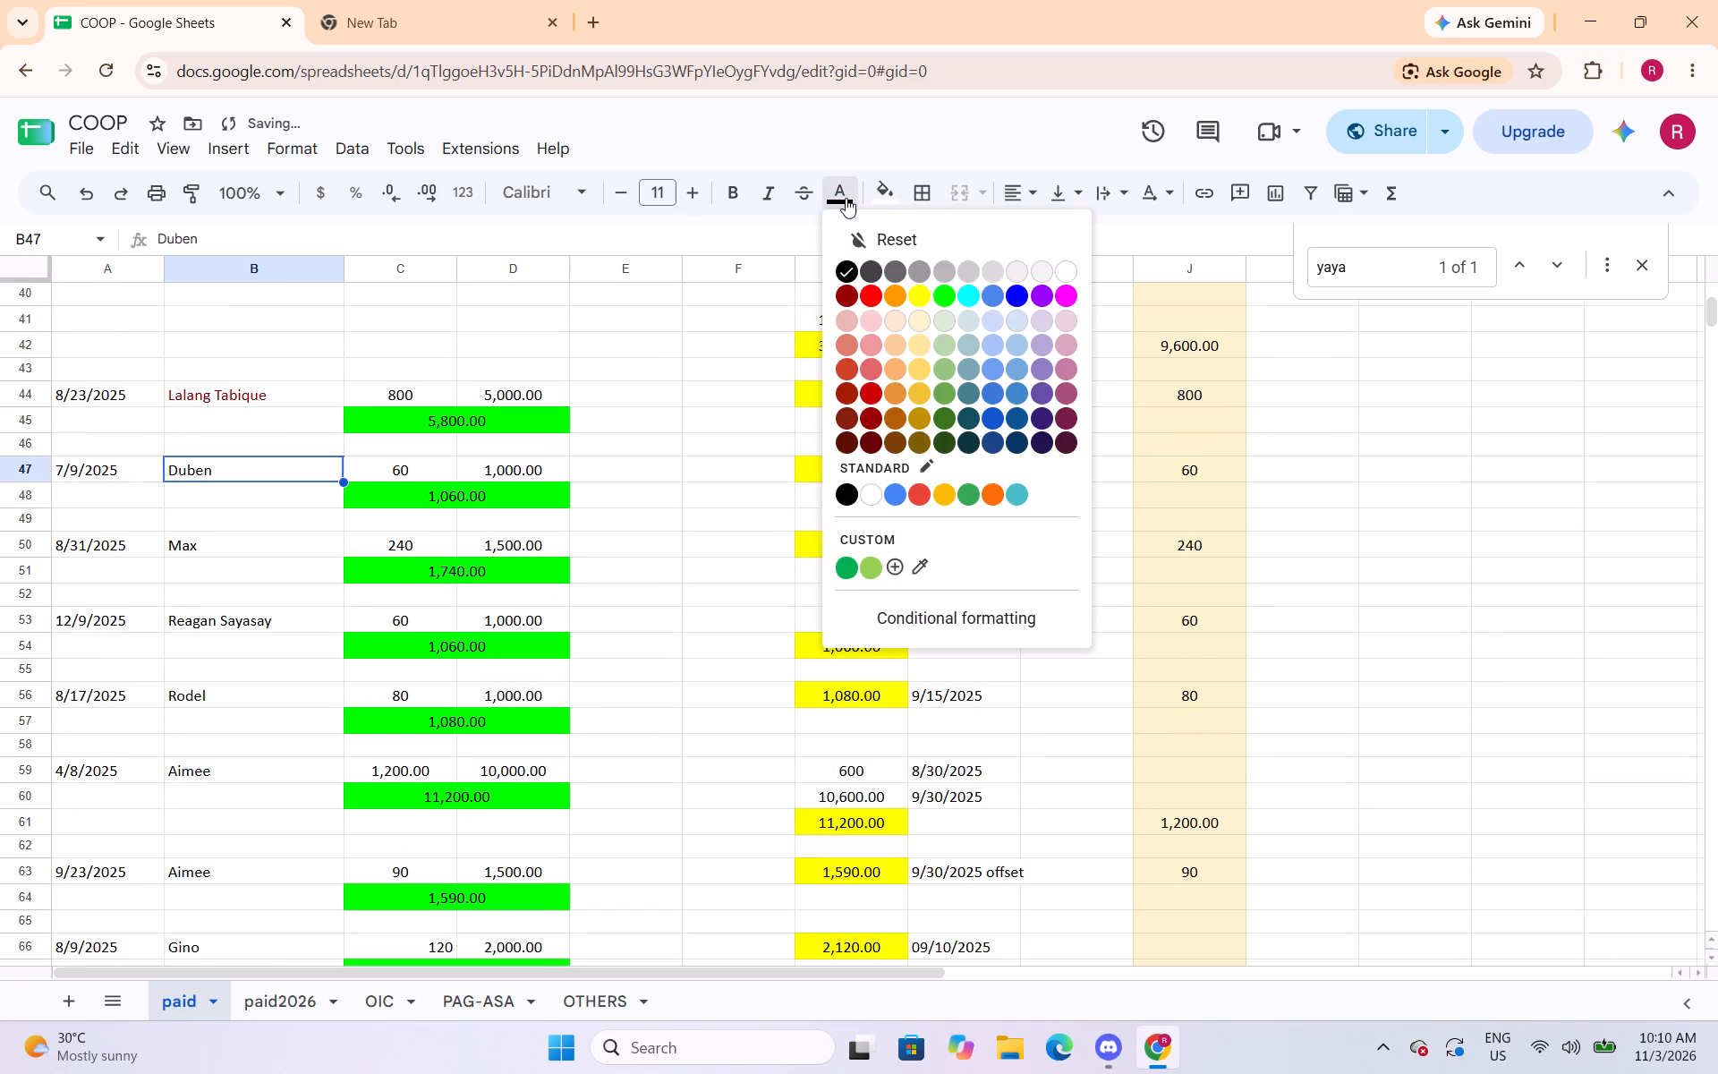
pyautogui.click(851, 299)
# Set the text colour of the borrower names in B50, B53 and B56 to dark red.
pyautogui.click(222, 543)
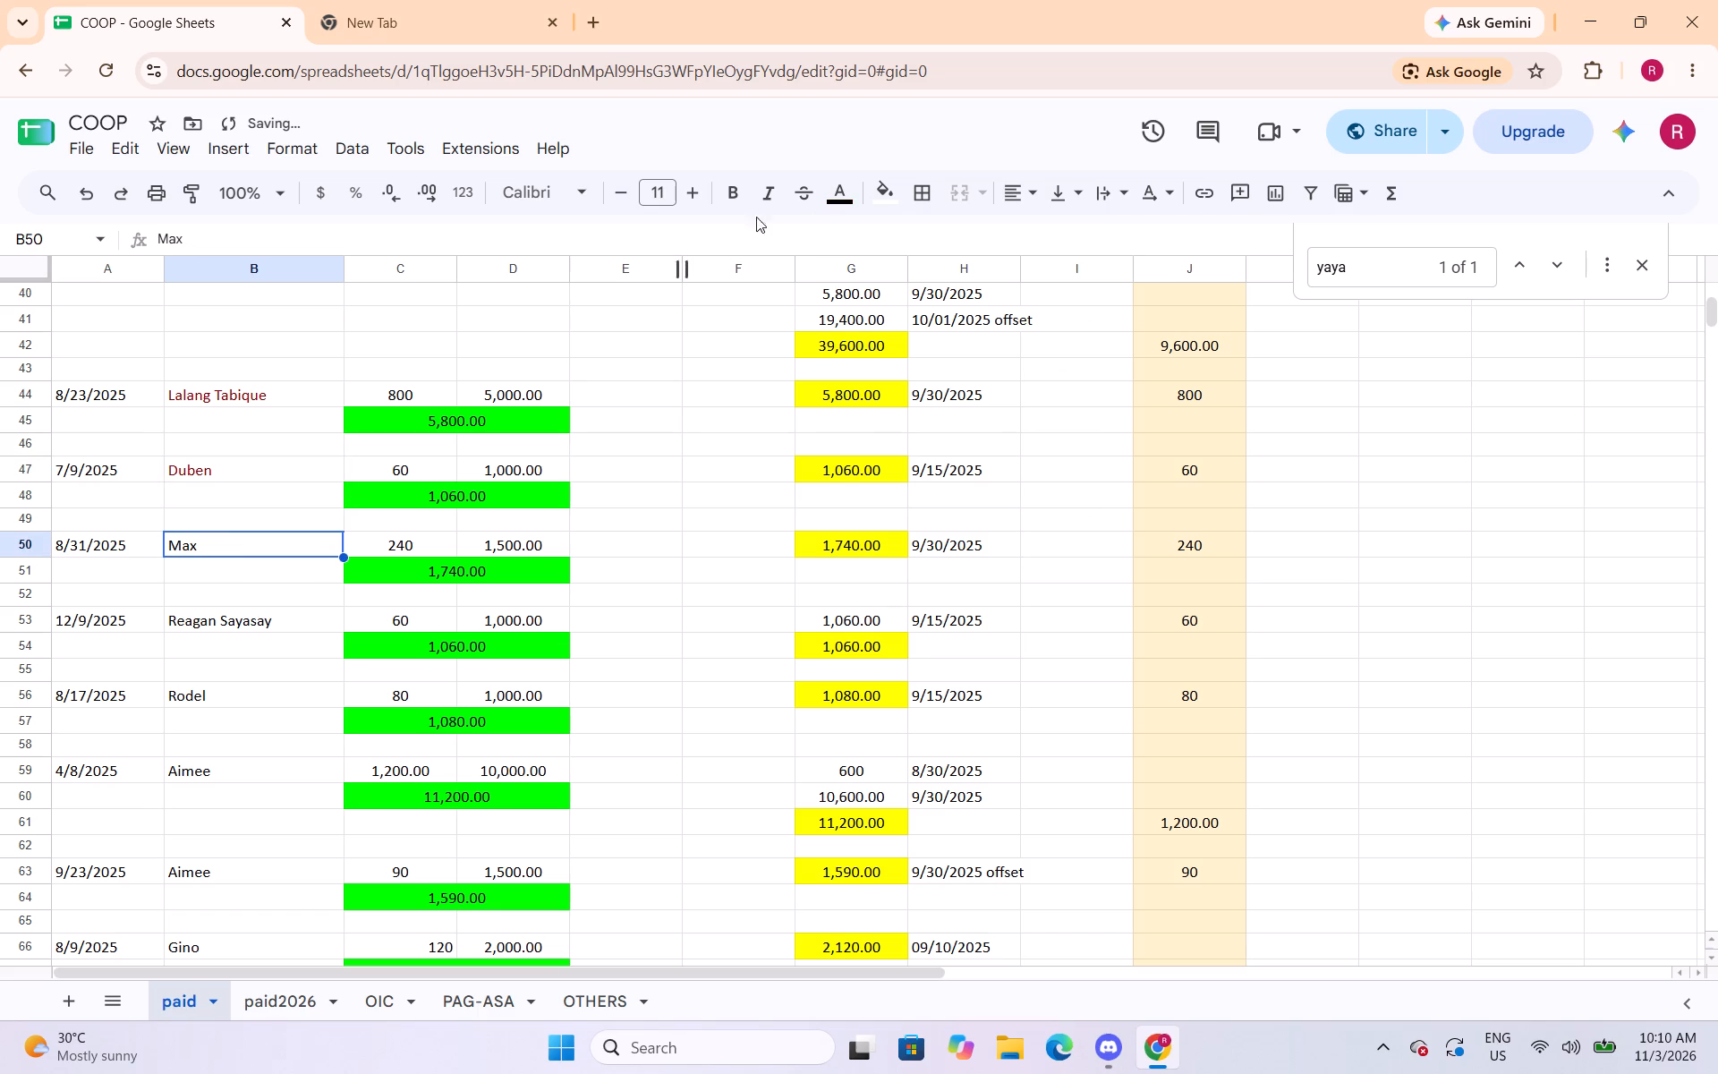
pyautogui.click(845, 192)
pyautogui.click(851, 287)
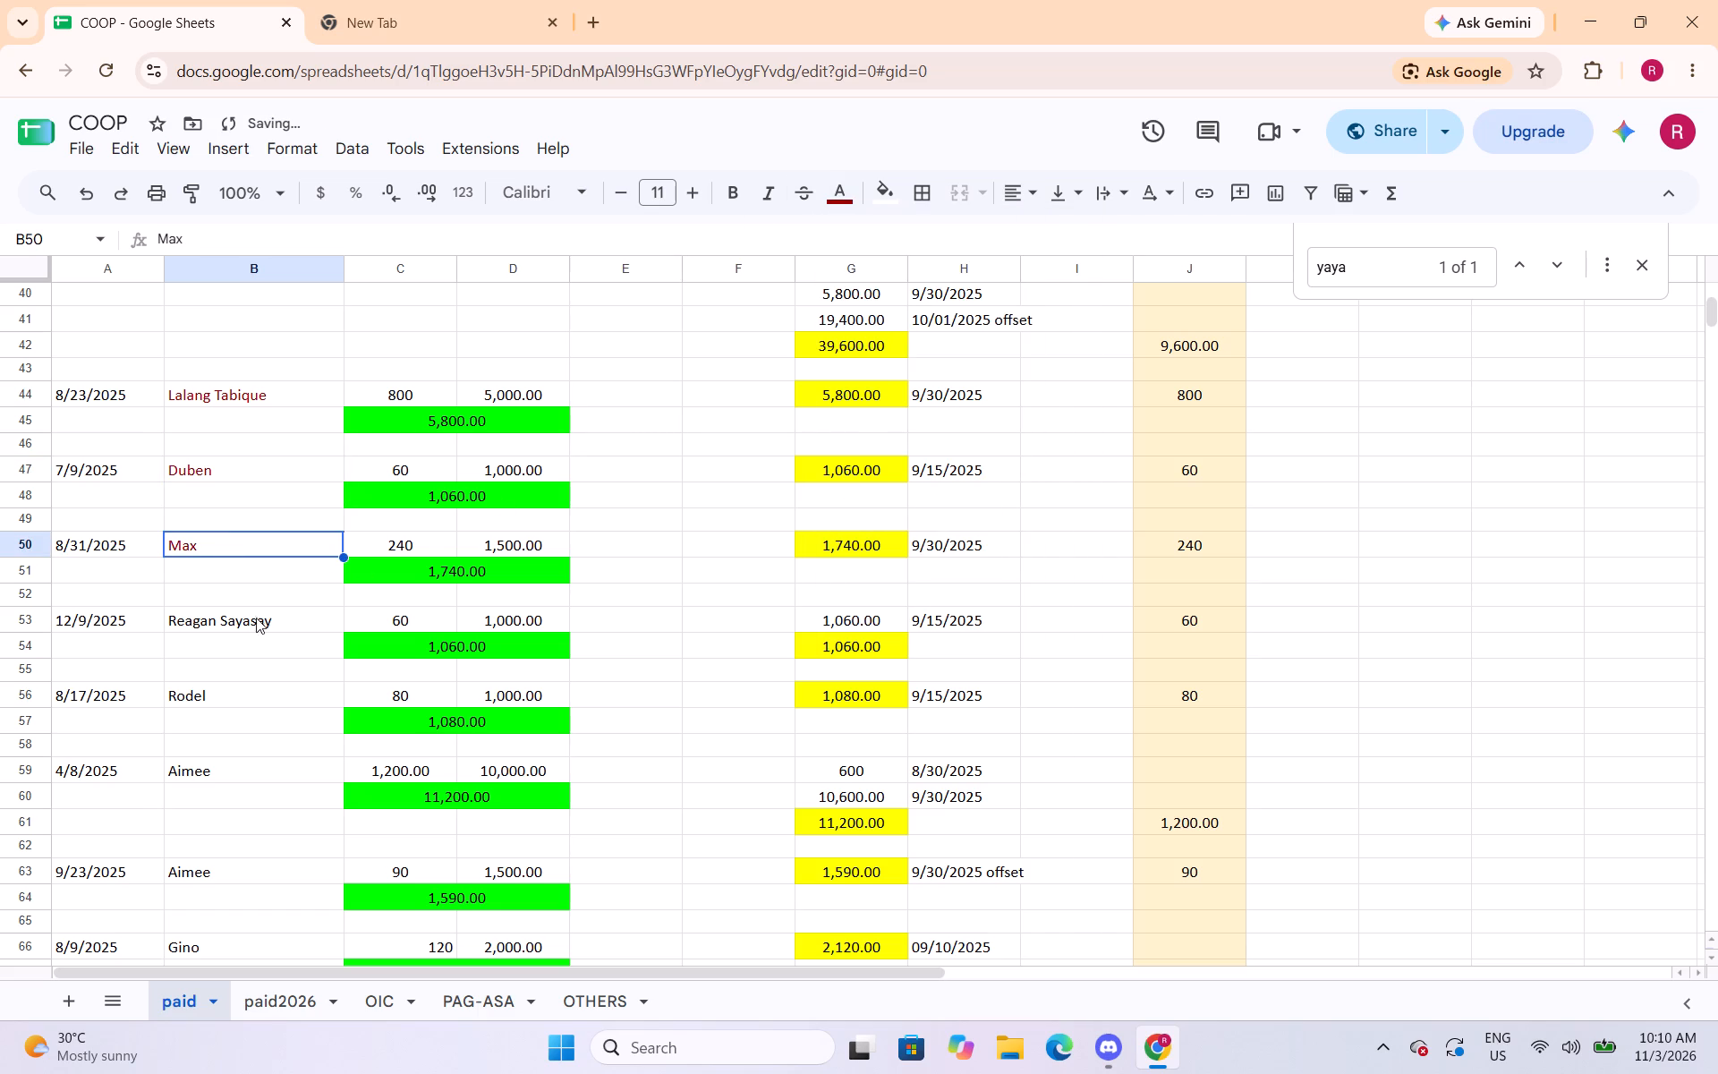
pyautogui.click(251, 626)
pyautogui.click(846, 194)
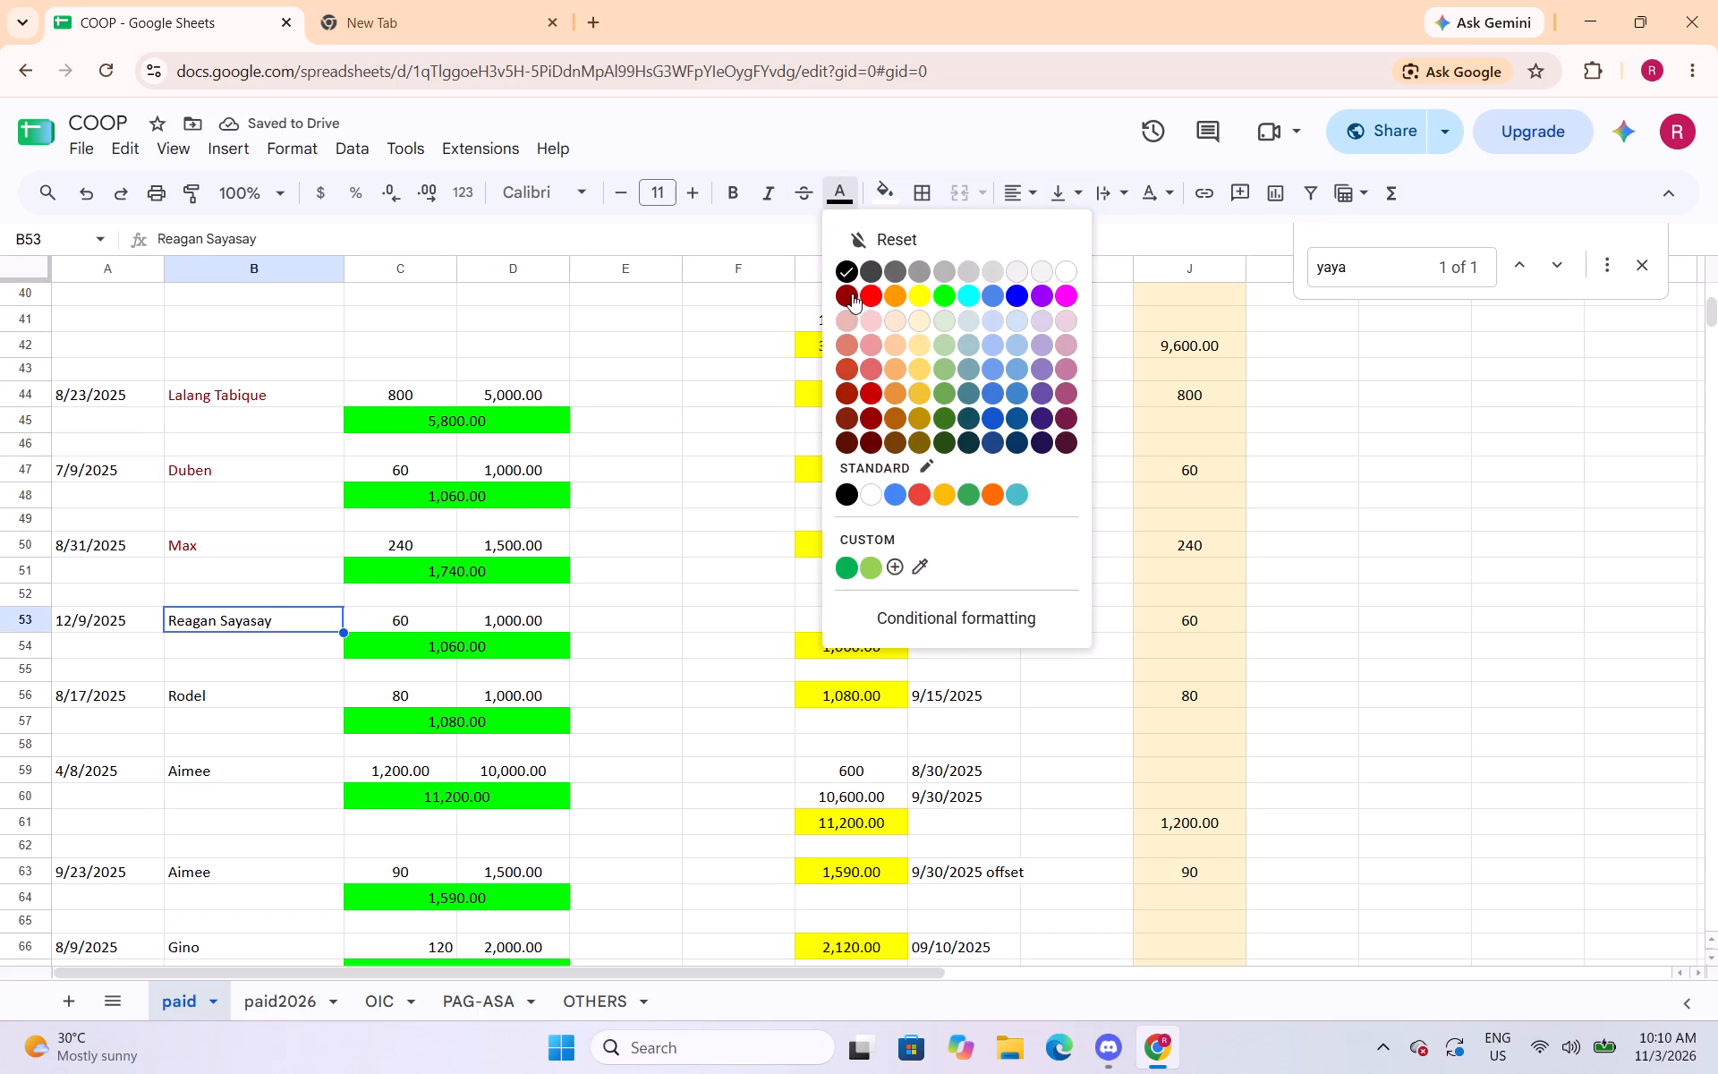
pyautogui.click(851, 294)
pyautogui.click(195, 691)
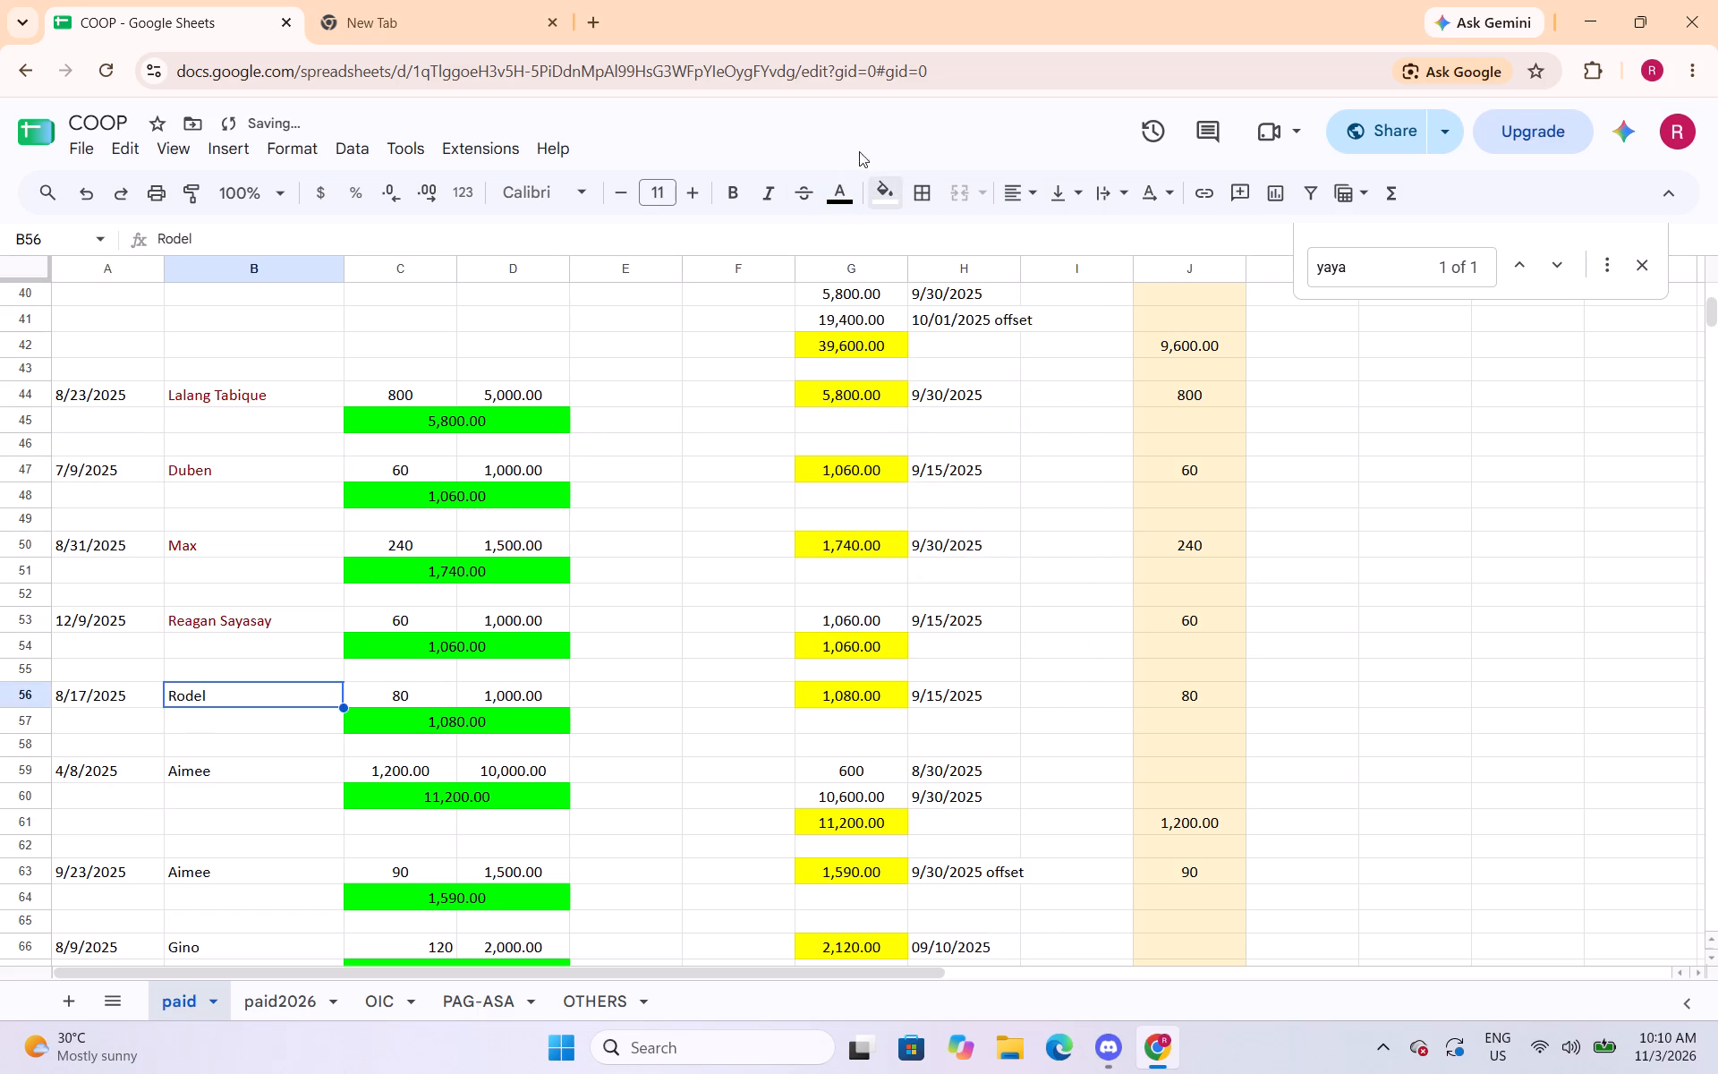
pyautogui.click(838, 198)
pyautogui.click(845, 296)
# Set the text colour of the borrower names in B59, B63 and B66 to dark red.
pyautogui.scroll(-3, 174, 543)
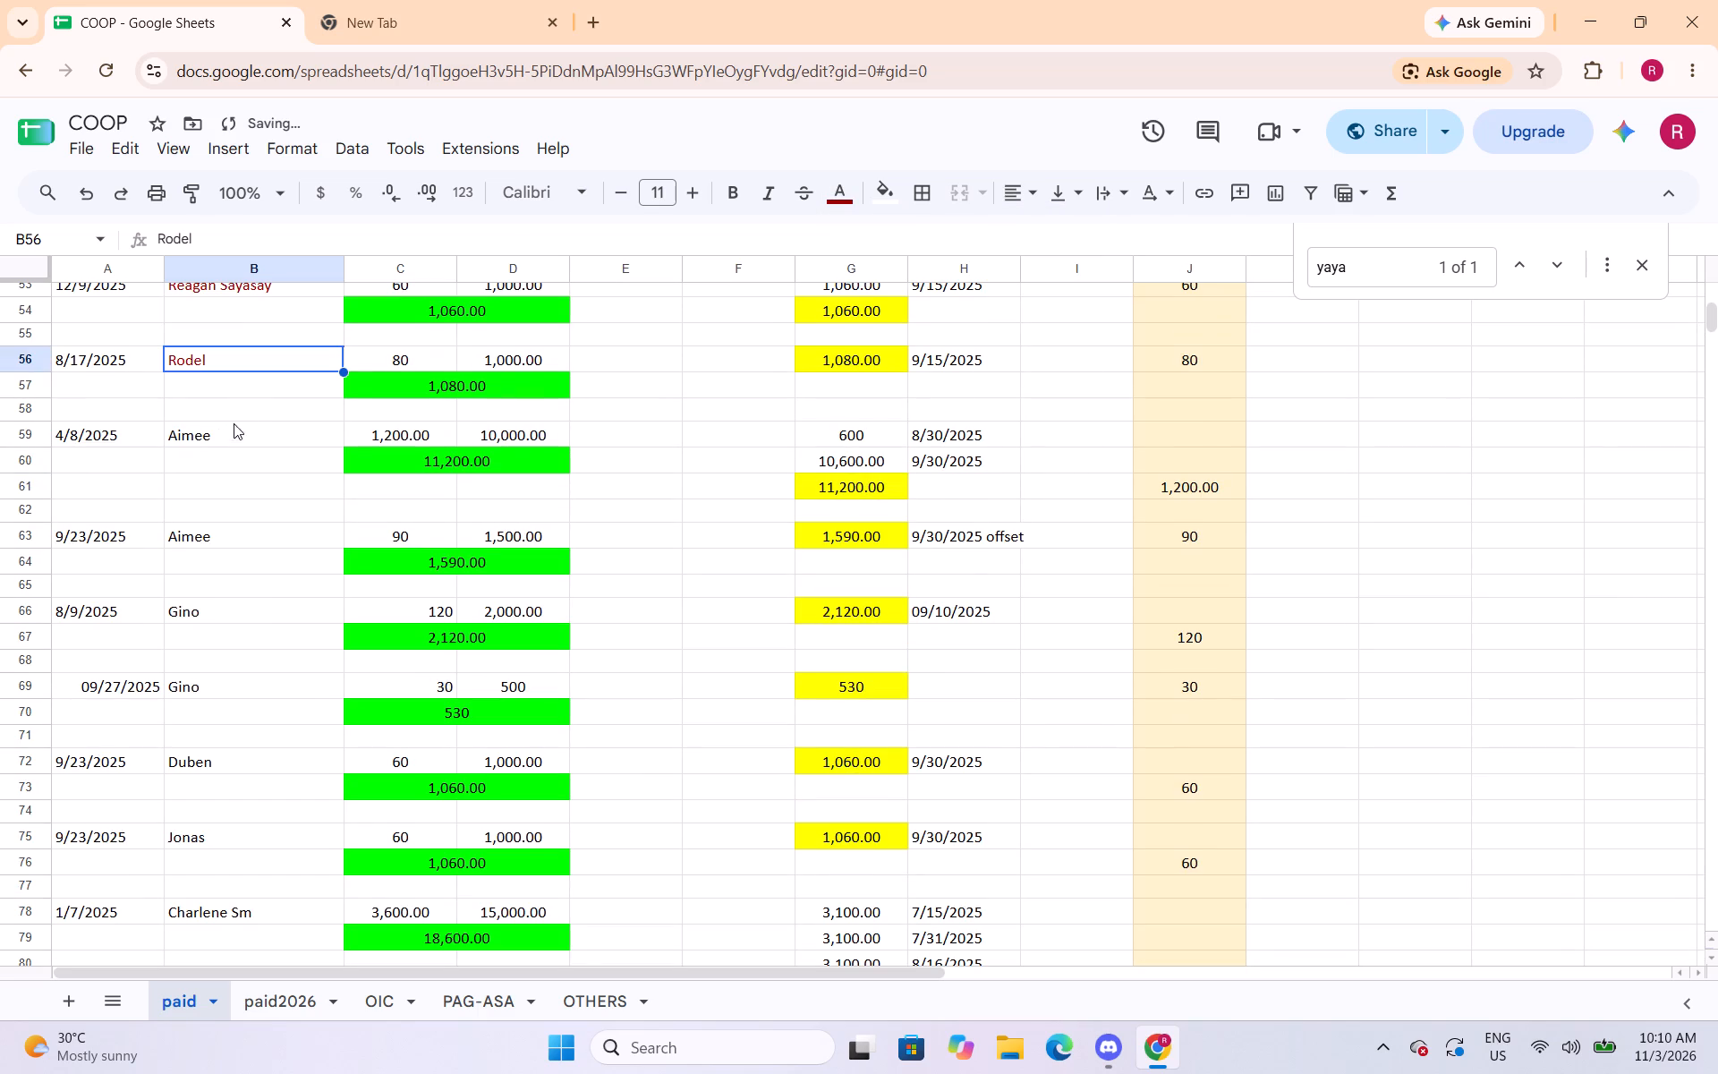
pyautogui.click(229, 432)
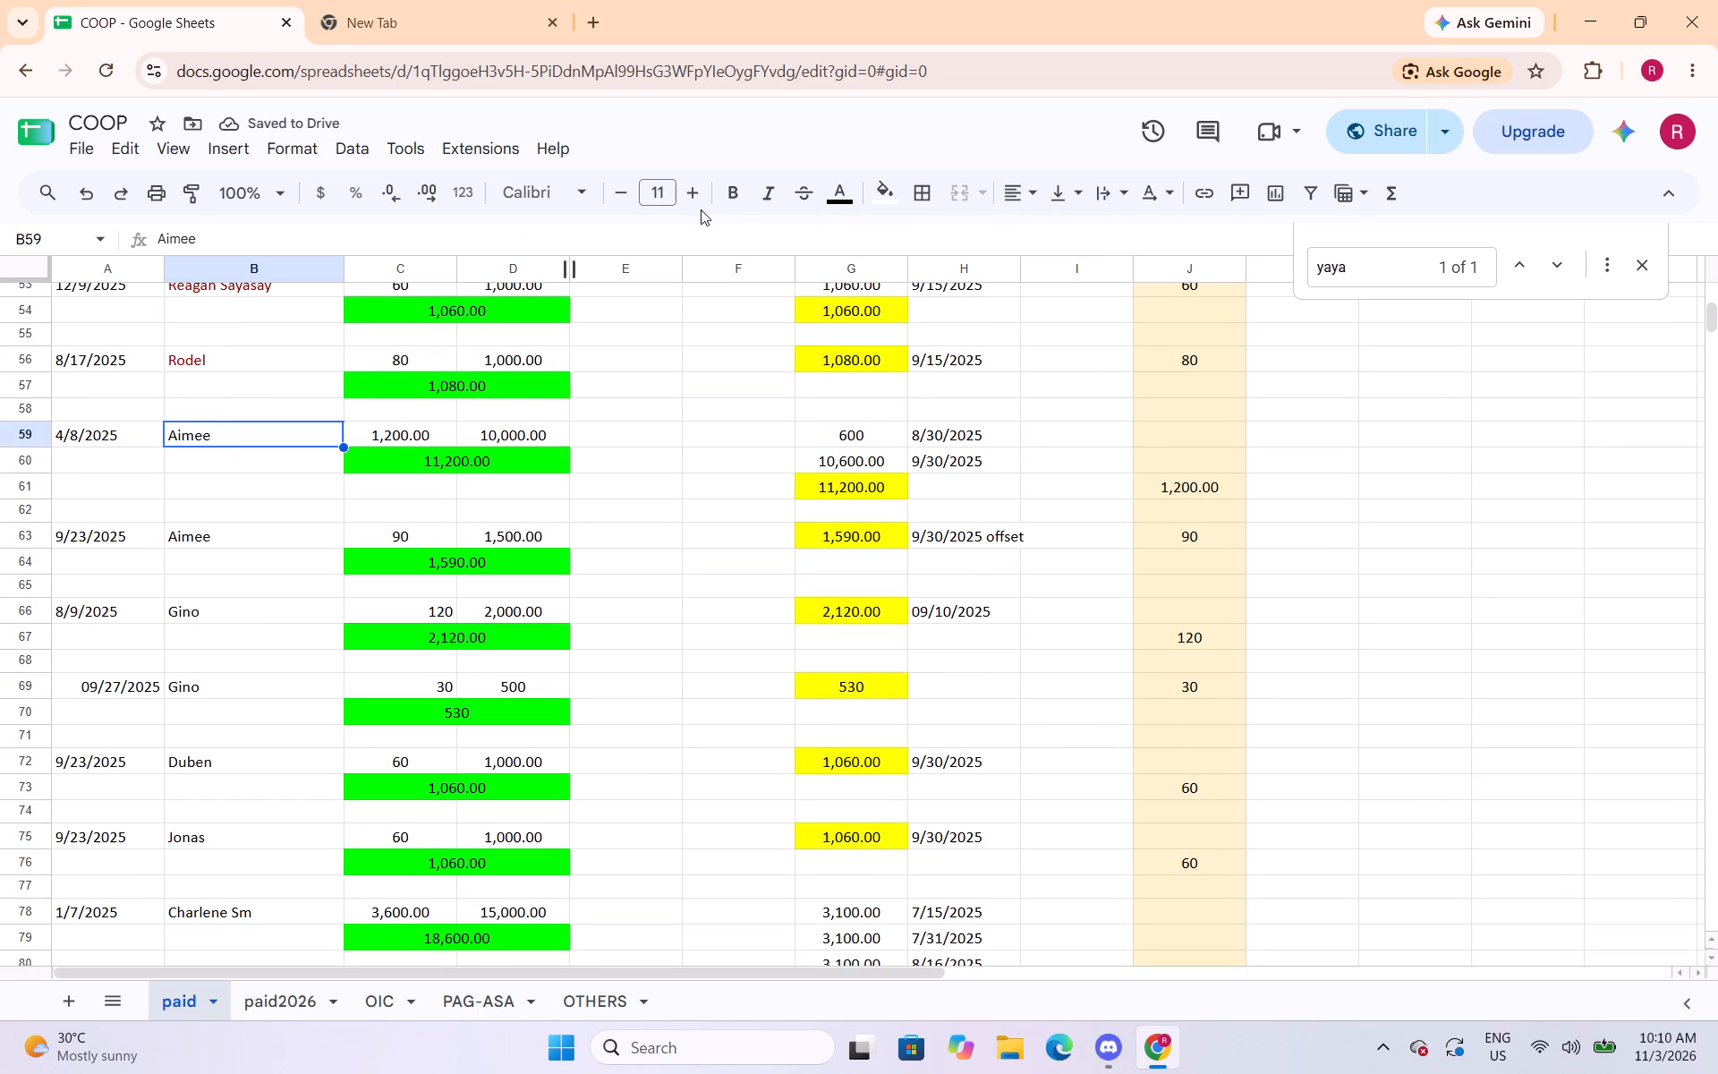
pyautogui.click(836, 197)
pyautogui.click(843, 303)
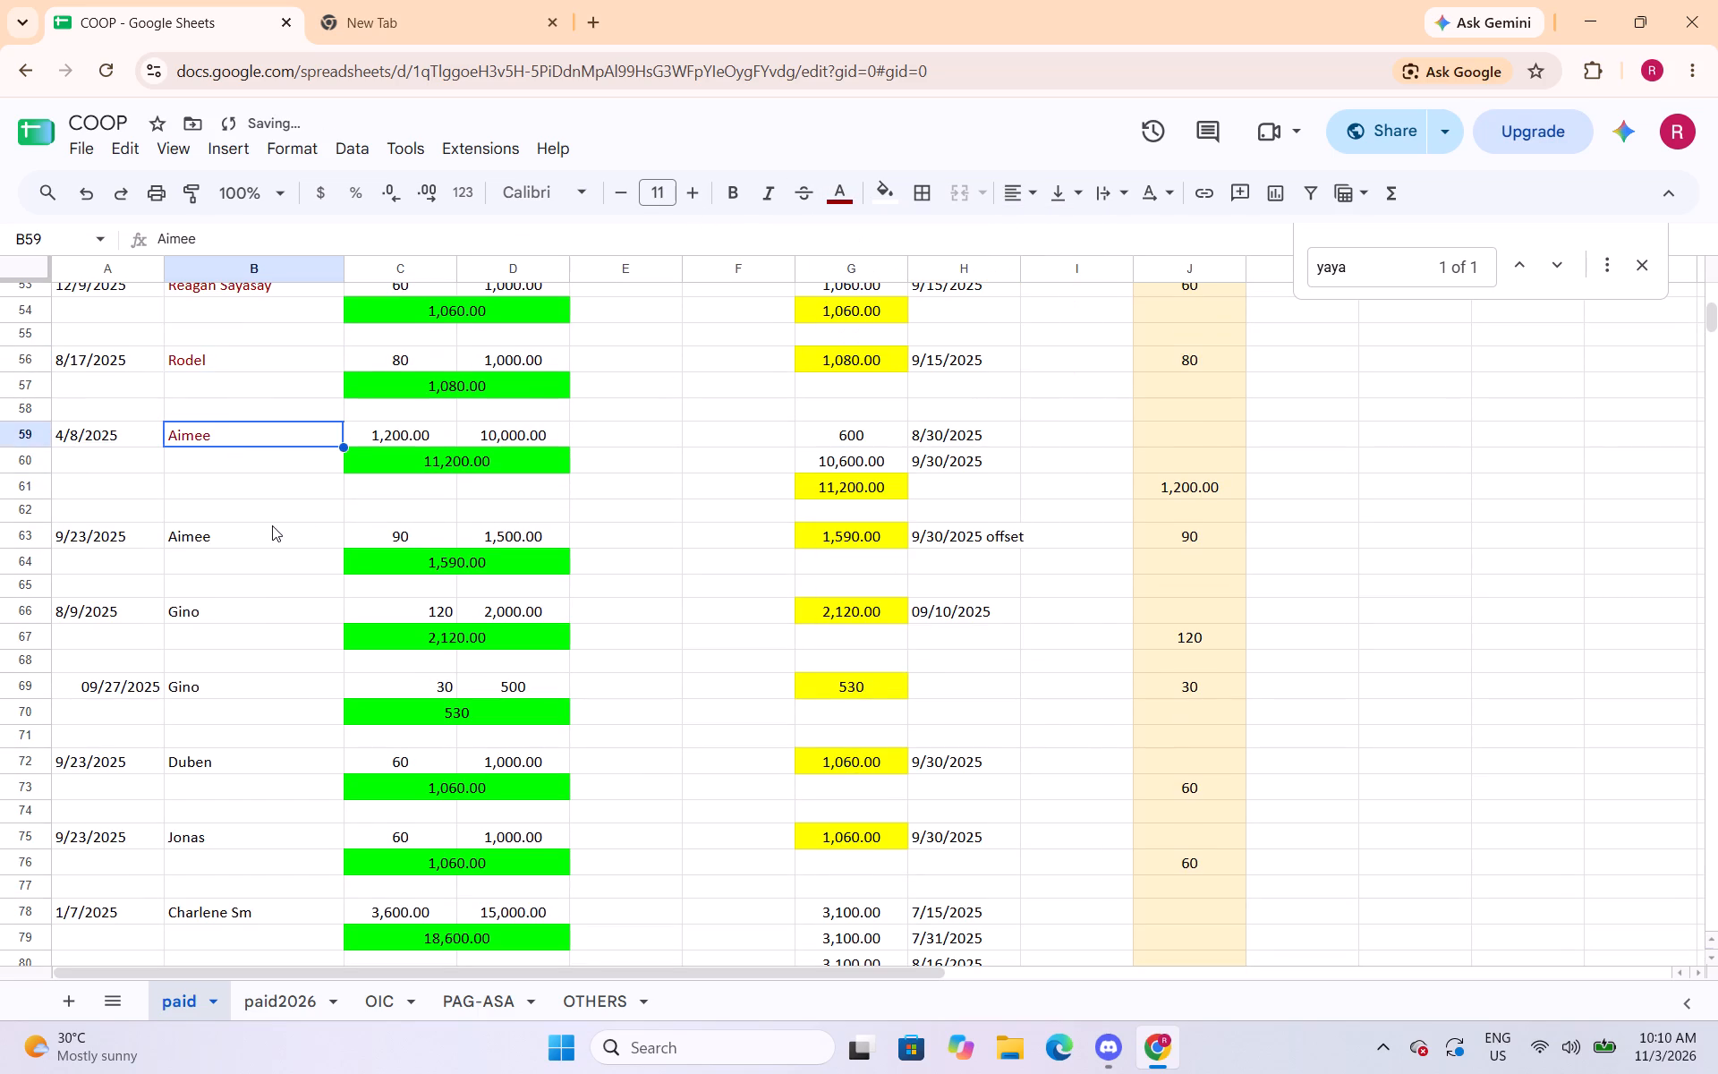
pyautogui.click(265, 527)
pyautogui.click(838, 198)
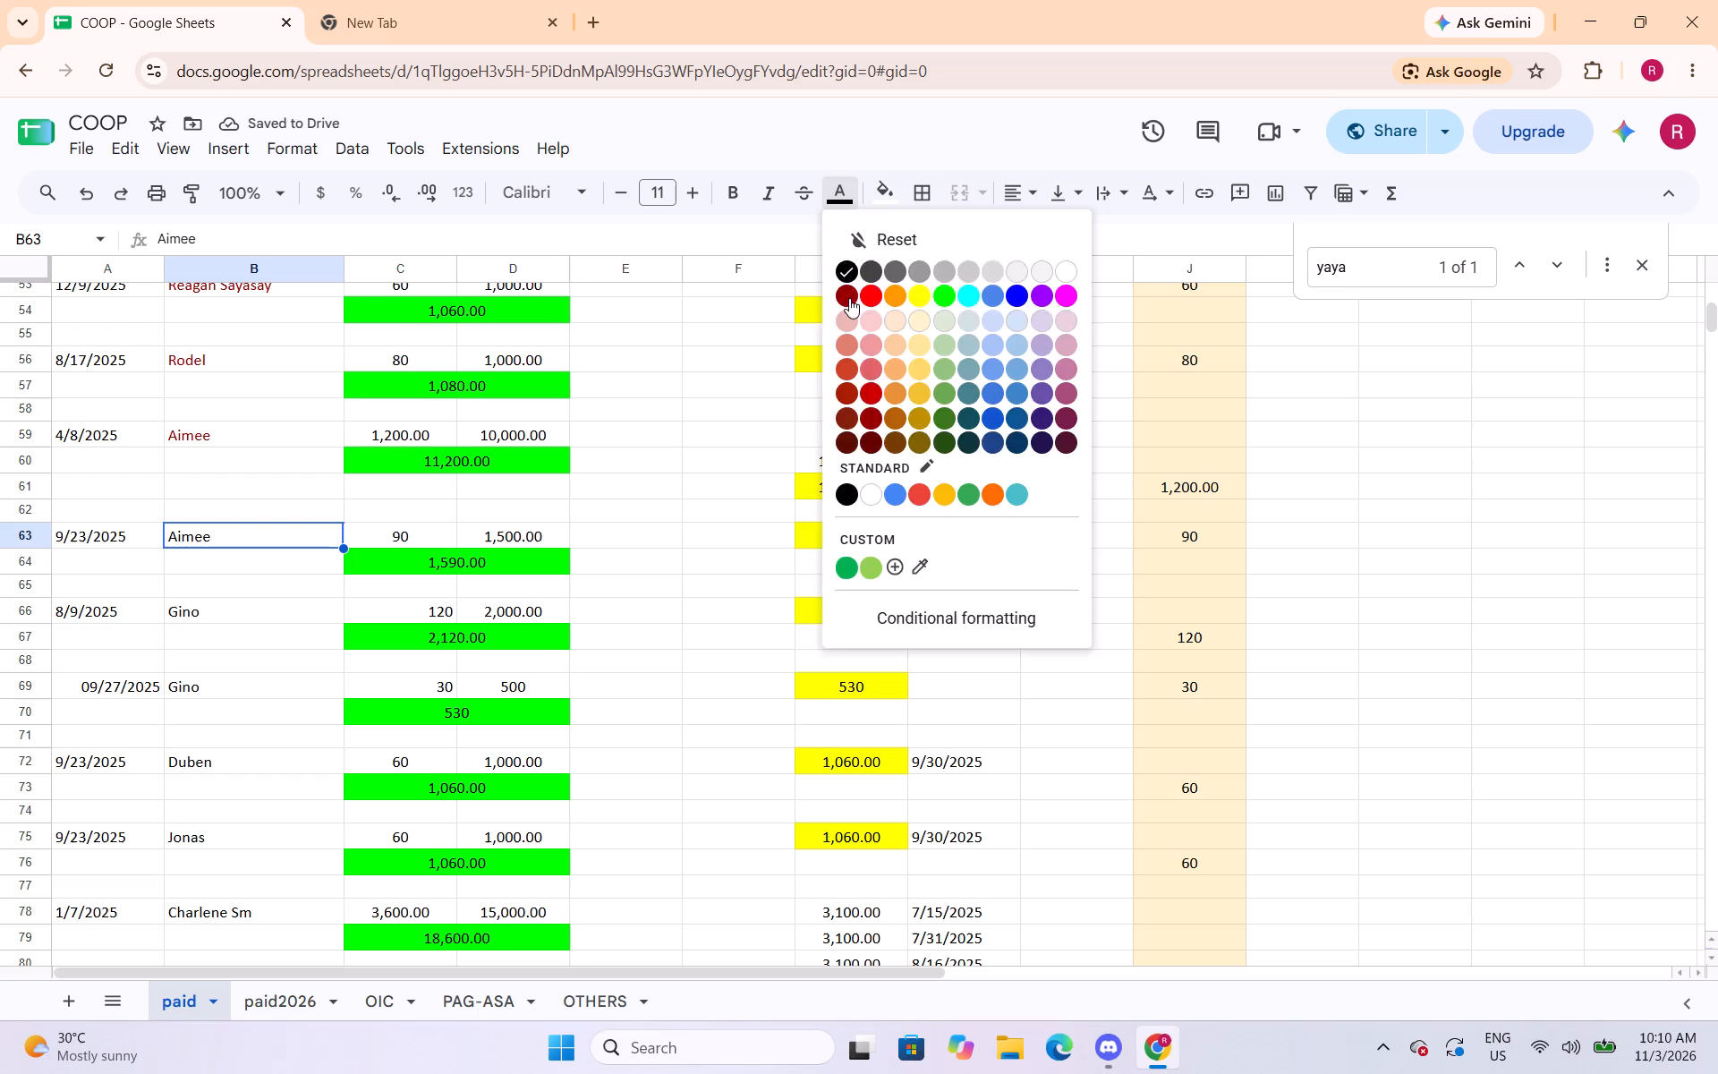
pyautogui.click(849, 298)
pyautogui.click(262, 609)
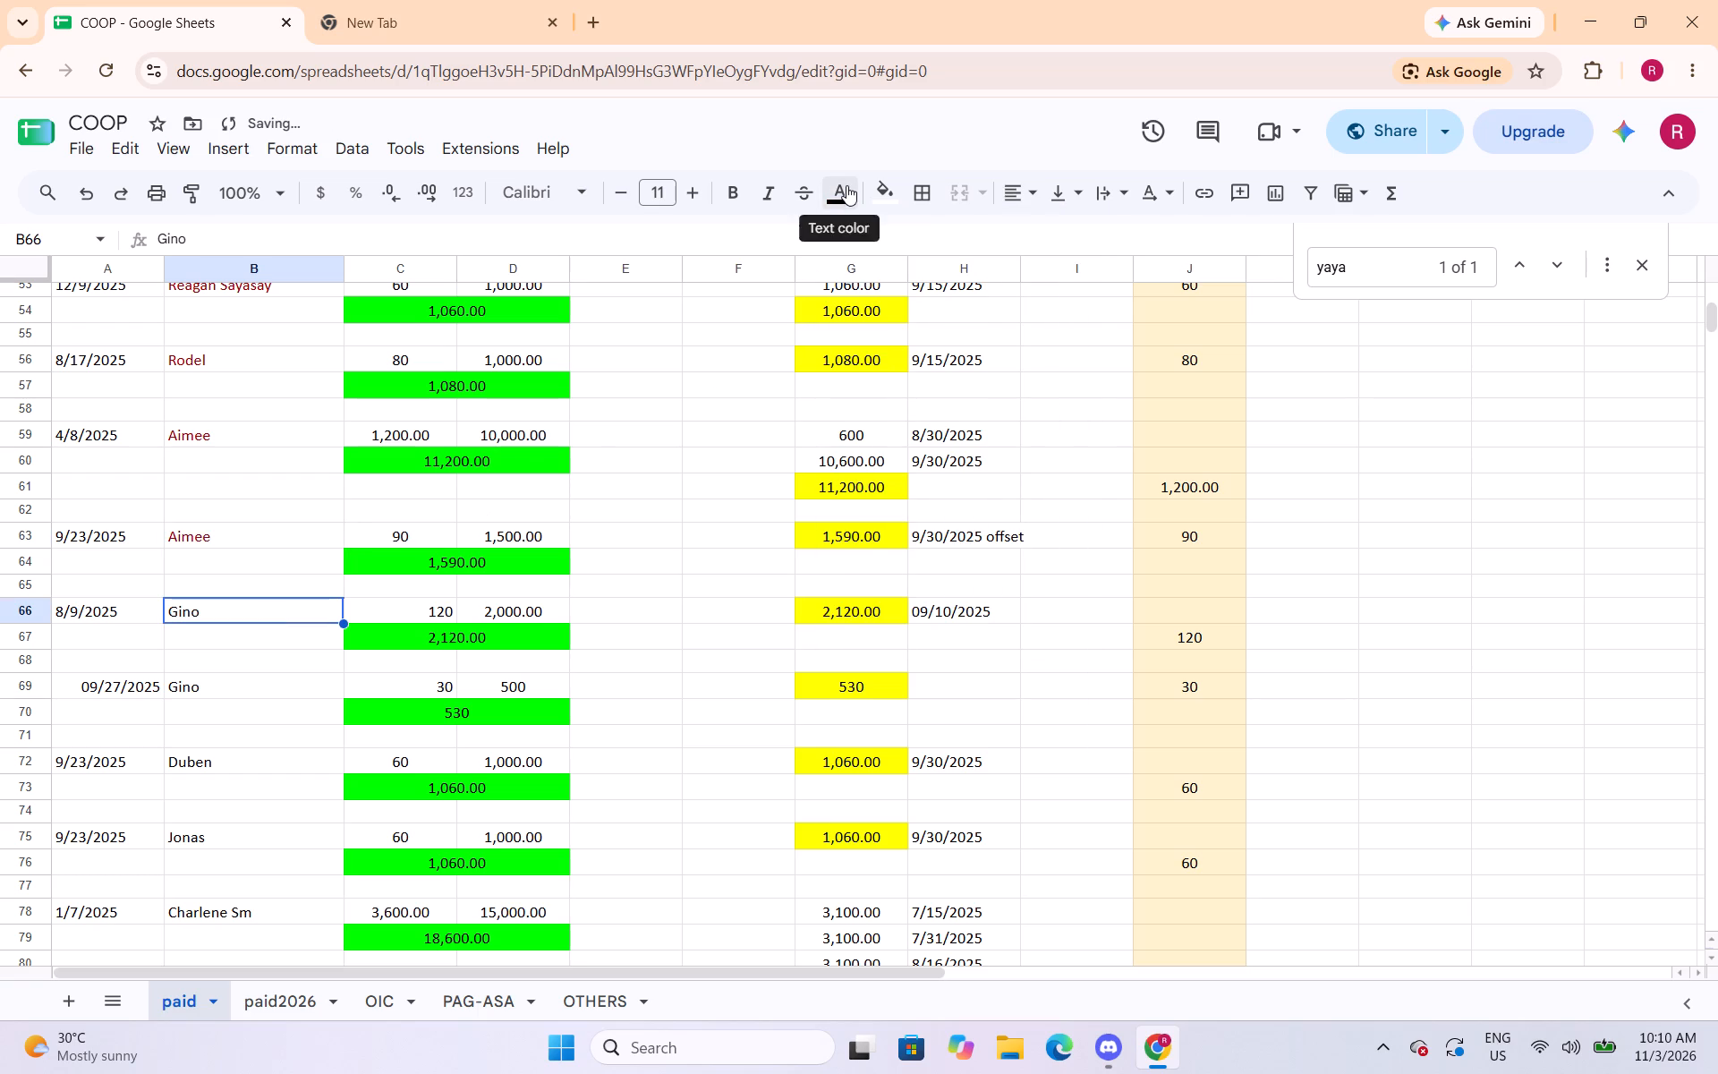
pyautogui.click(846, 185)
pyautogui.click(843, 292)
# Set the text colour of the borrower names in B69, B72, B75 and B78 to dark red.
pyautogui.scroll(-2, 397, 465)
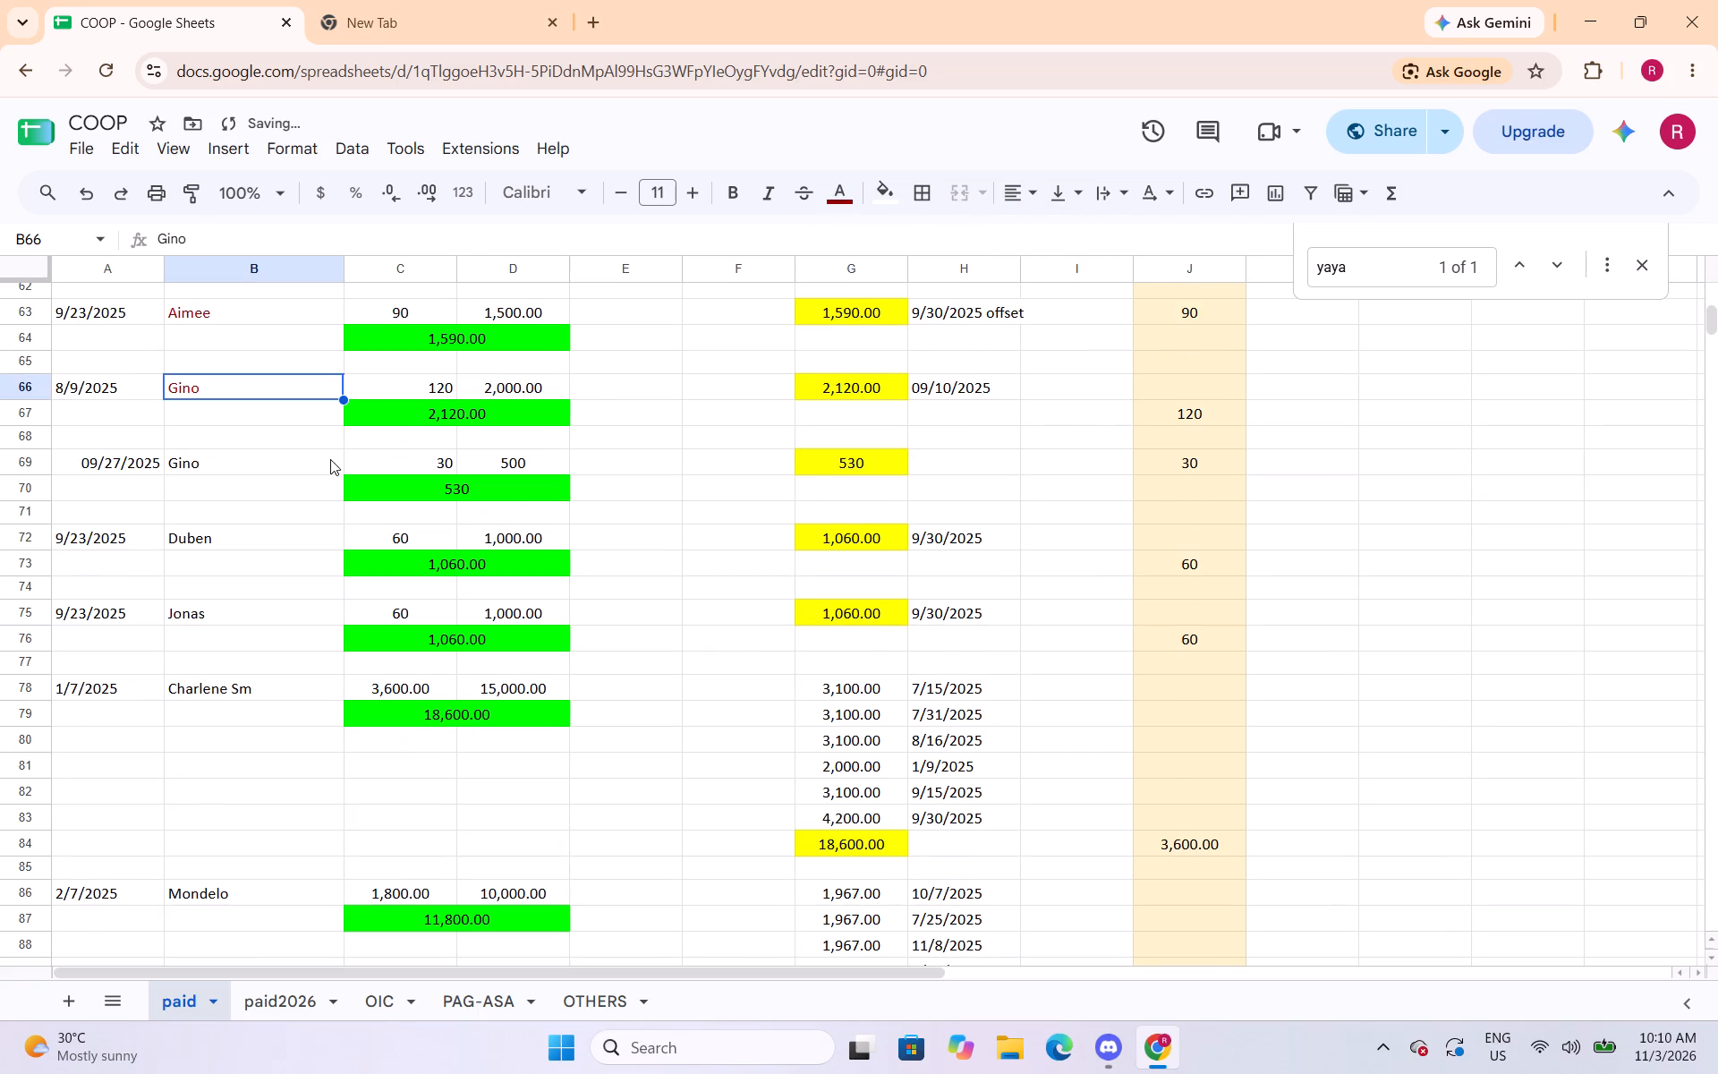
pyautogui.click(320, 457)
pyautogui.click(853, 190)
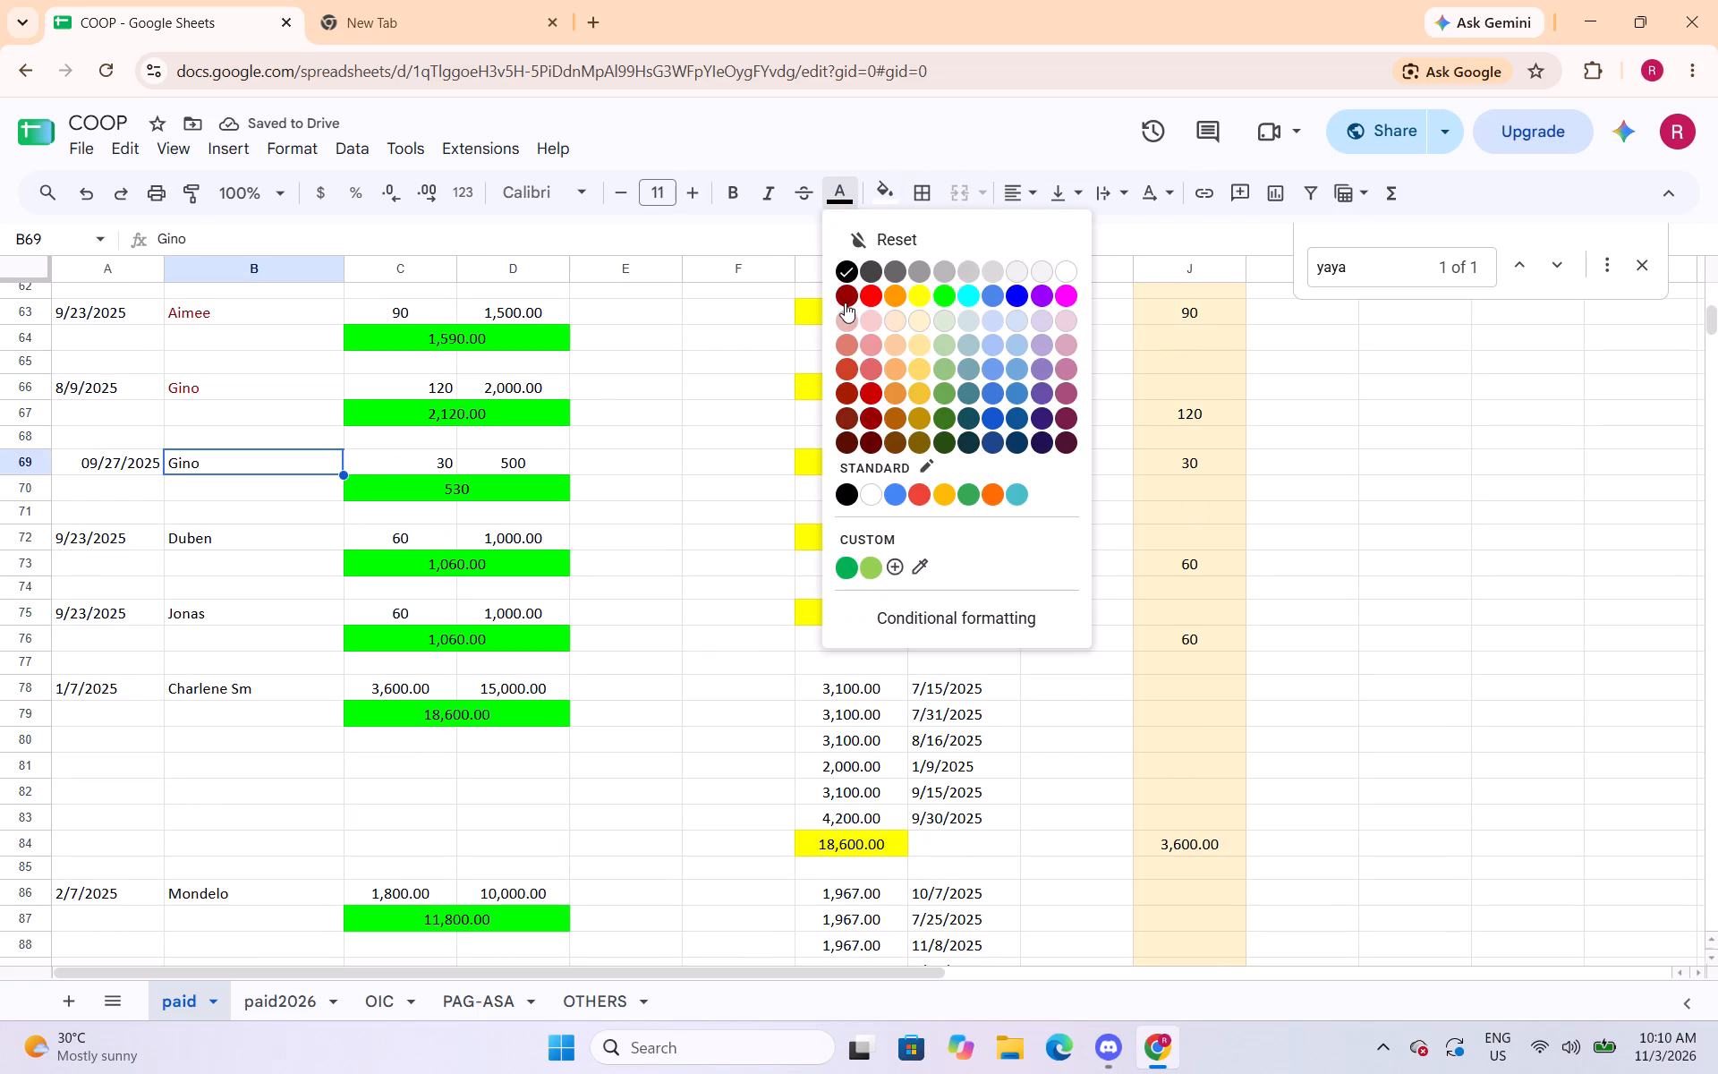
pyautogui.click(845, 303)
pyautogui.click(290, 532)
pyautogui.click(846, 206)
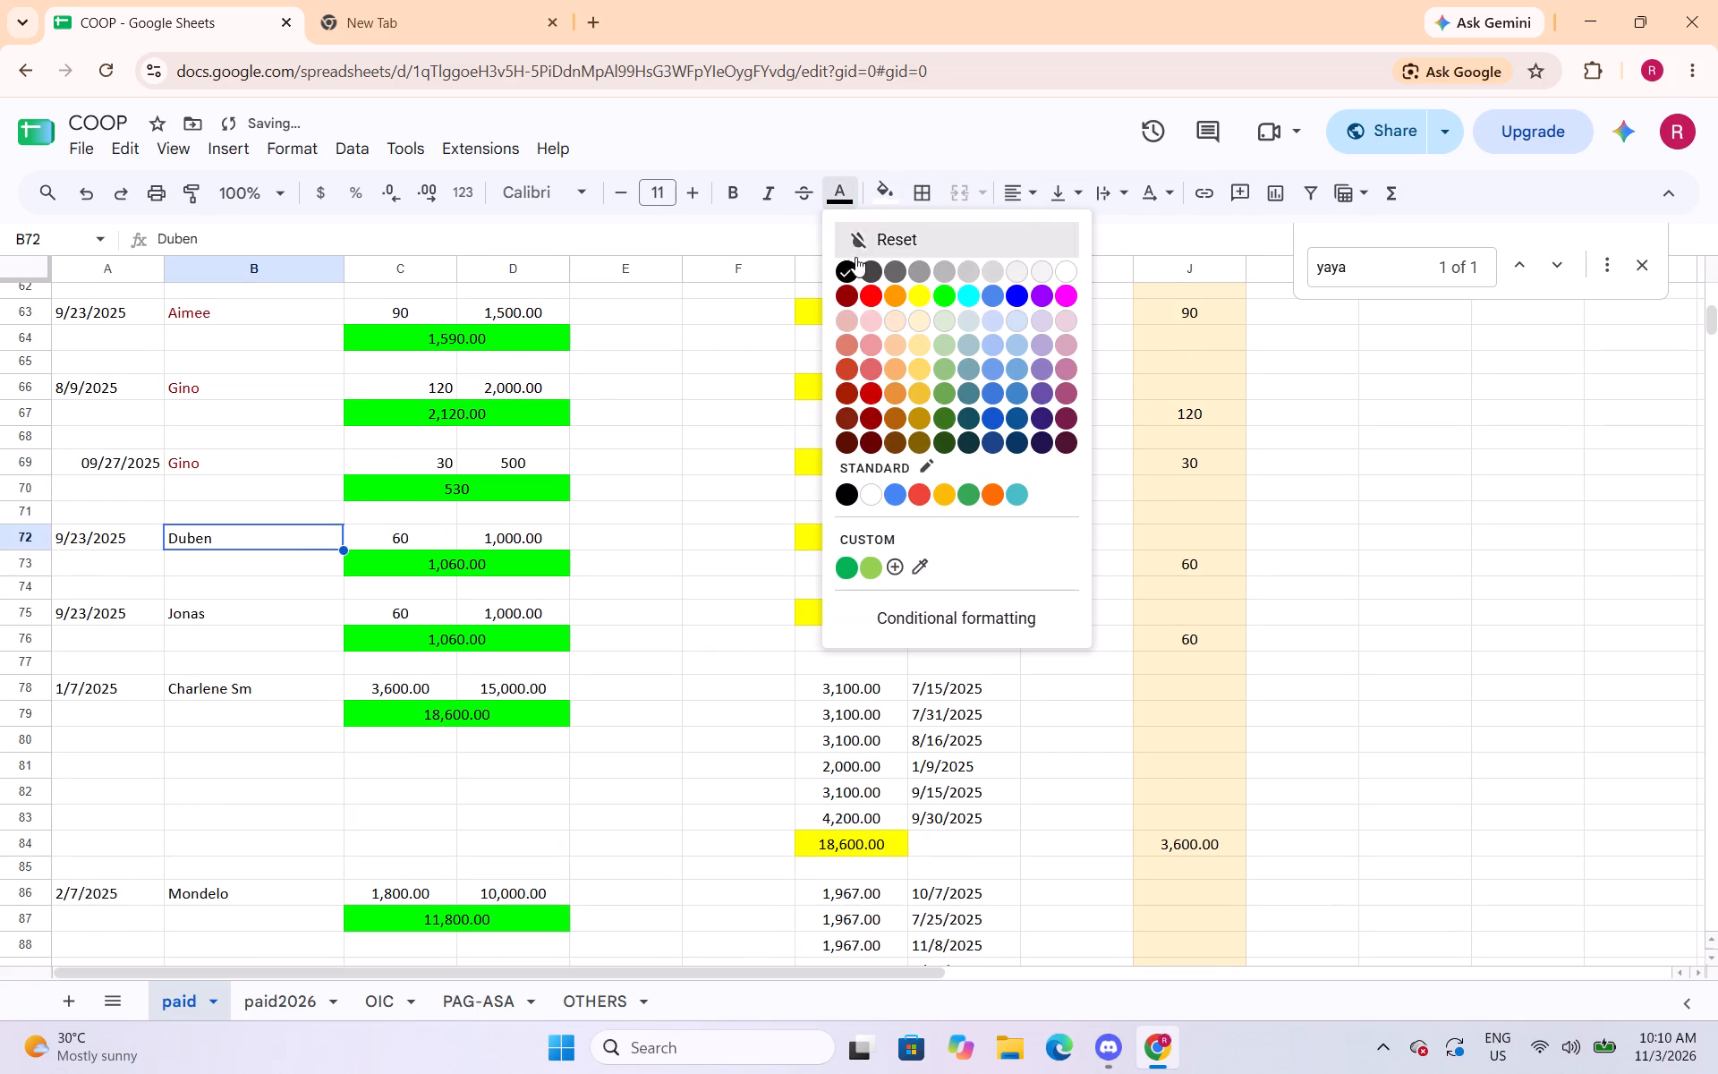
pyautogui.click(854, 292)
pyautogui.click(310, 602)
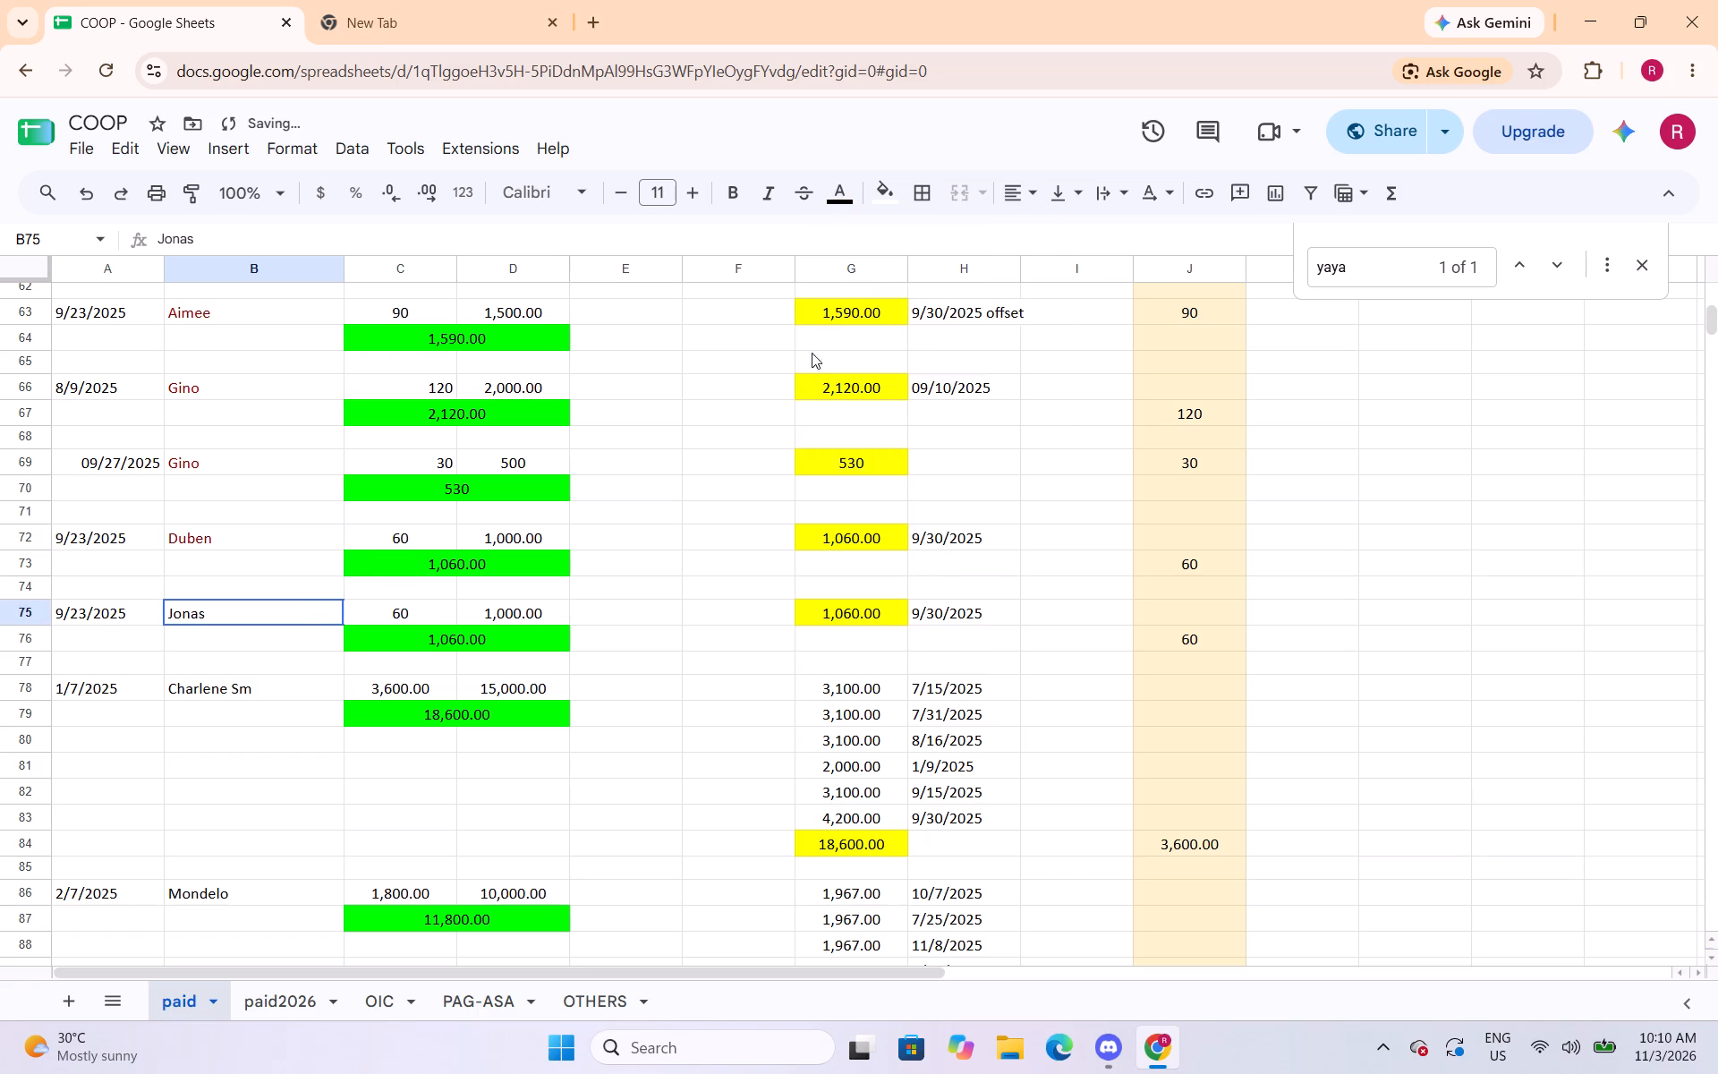
pyautogui.click(851, 191)
pyautogui.click(849, 301)
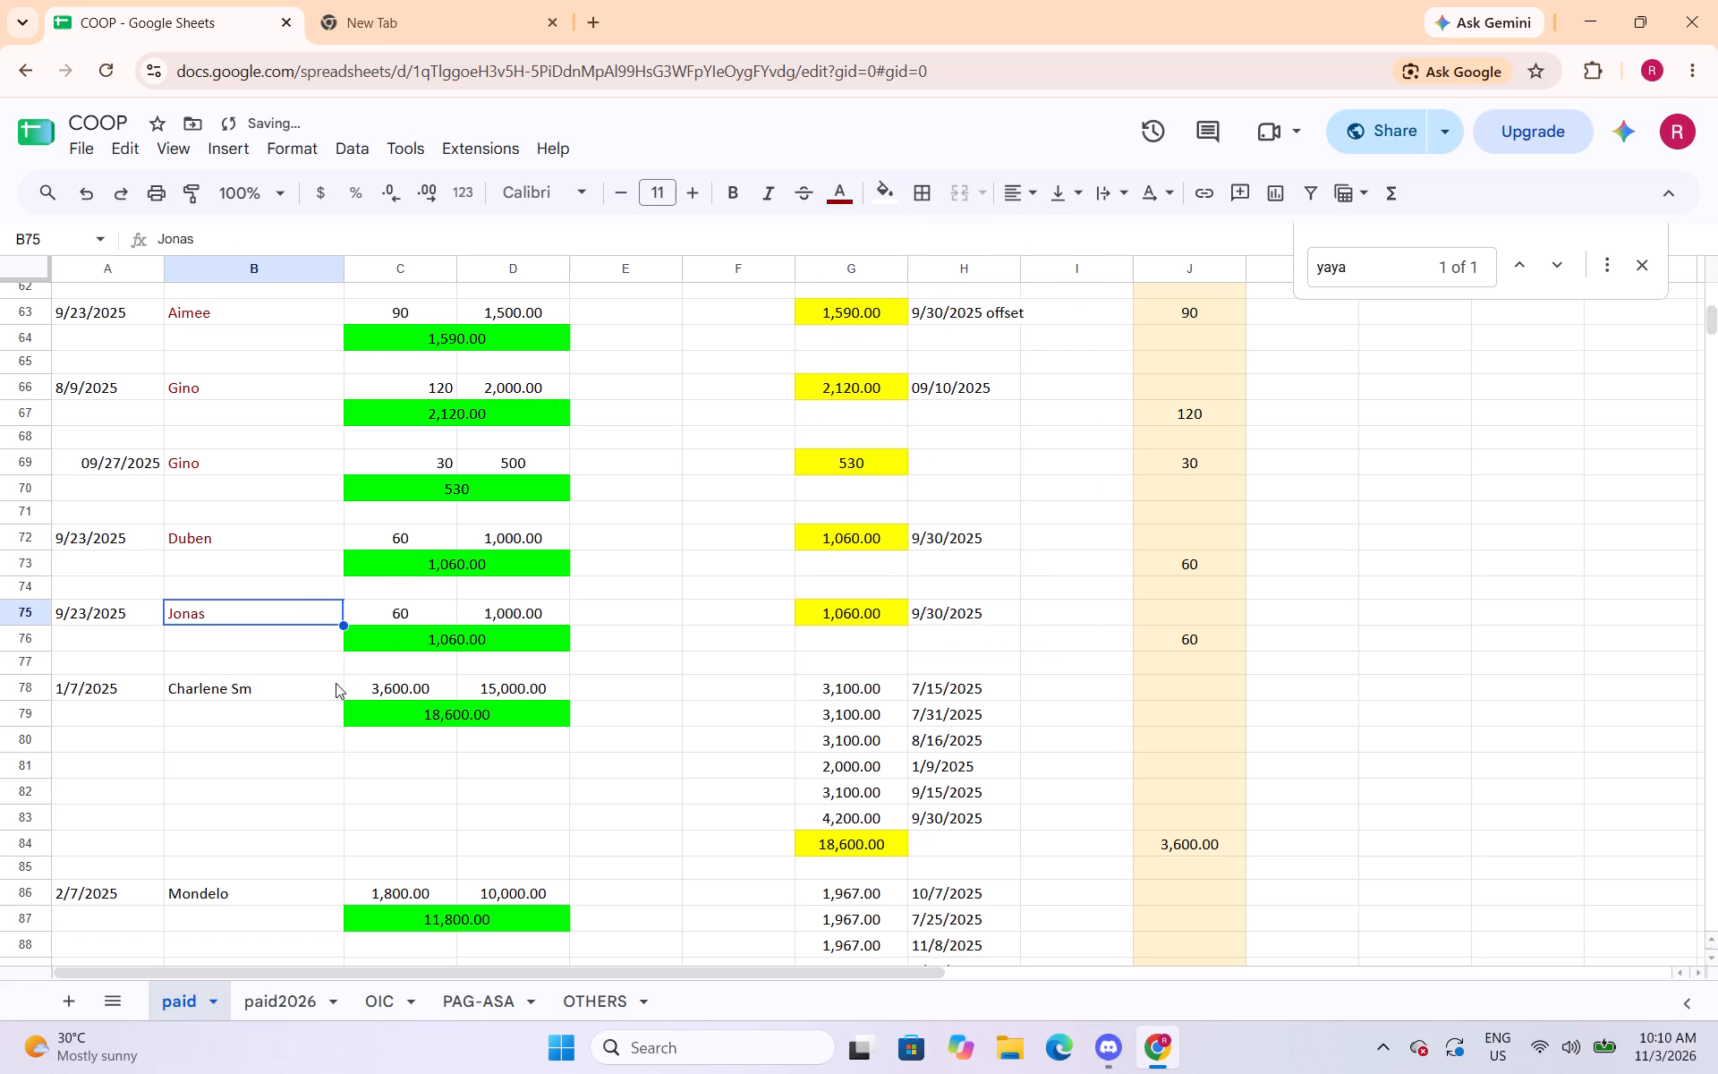
pyautogui.click(336, 683)
pyautogui.click(848, 194)
pyautogui.click(851, 300)
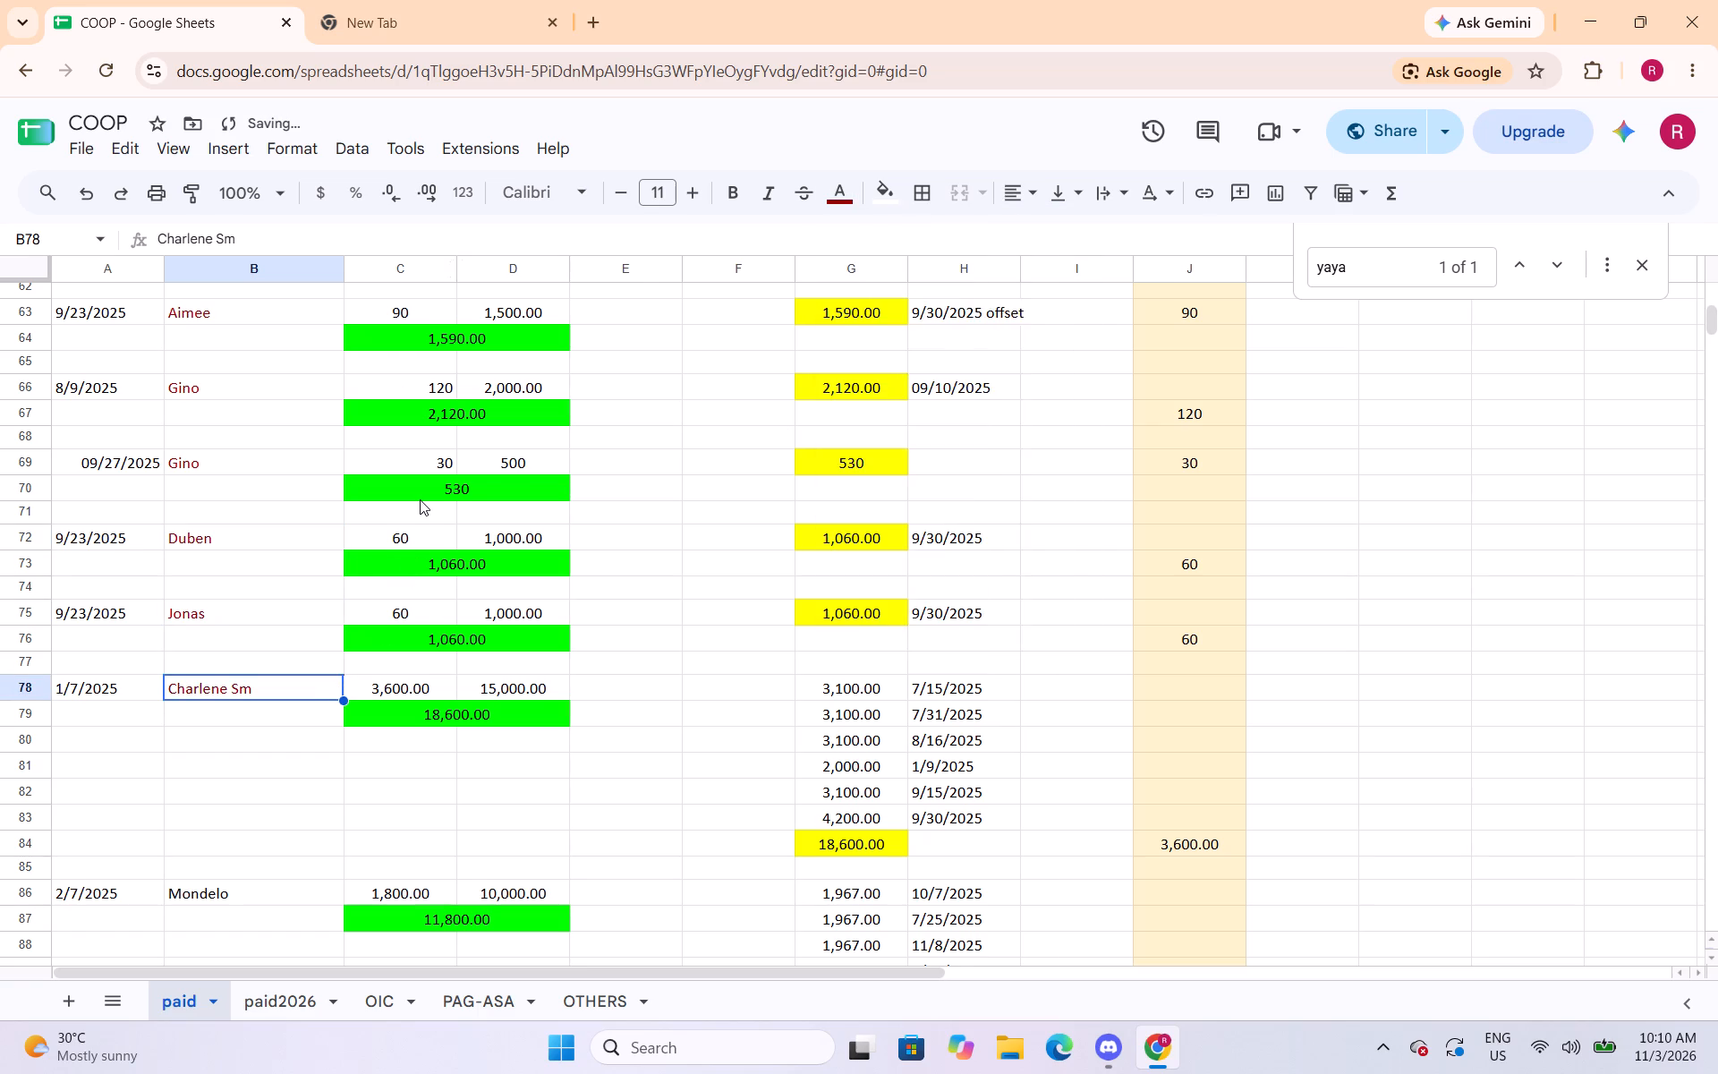
# Set the text colour of the borrower names in B86, B94 and B100 to dark red.
pyautogui.scroll(-5, 420, 499)
pyautogui.click(275, 337)
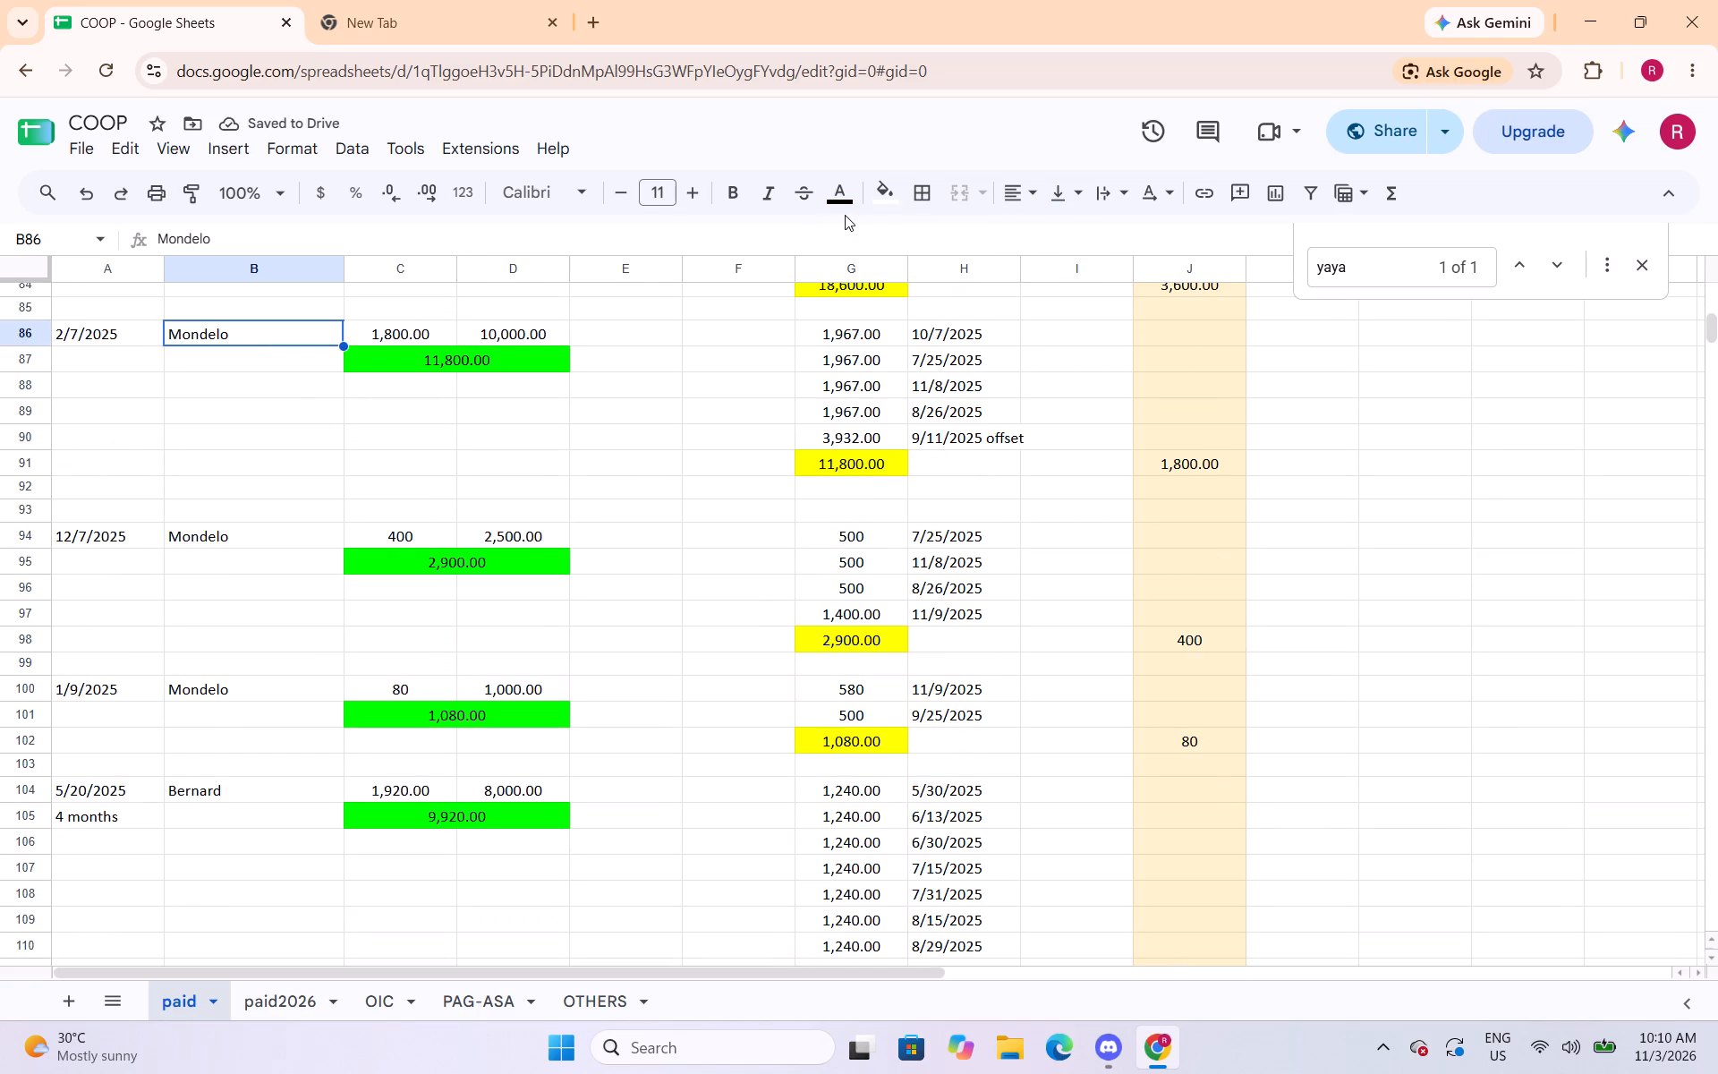
pyautogui.click(845, 202)
pyautogui.click(846, 294)
pyautogui.click(328, 540)
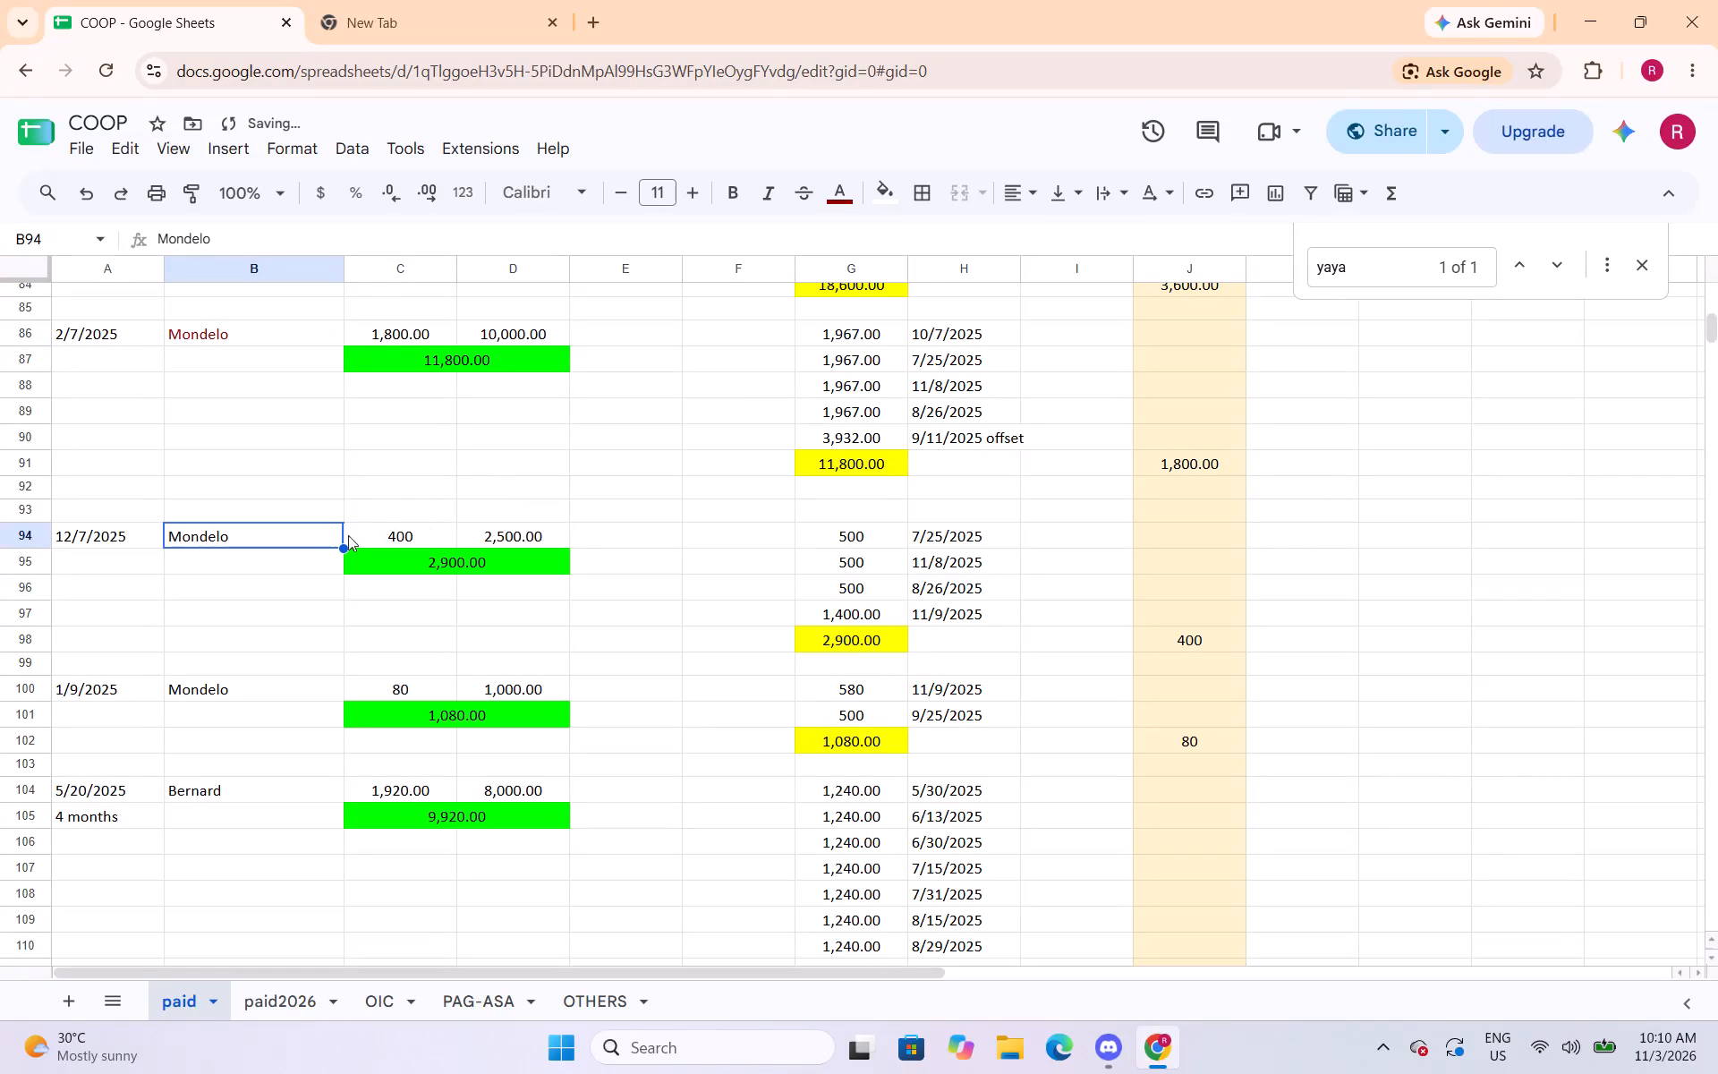
pyautogui.click(833, 192)
pyautogui.click(857, 294)
pyautogui.click(316, 694)
pyautogui.click(835, 198)
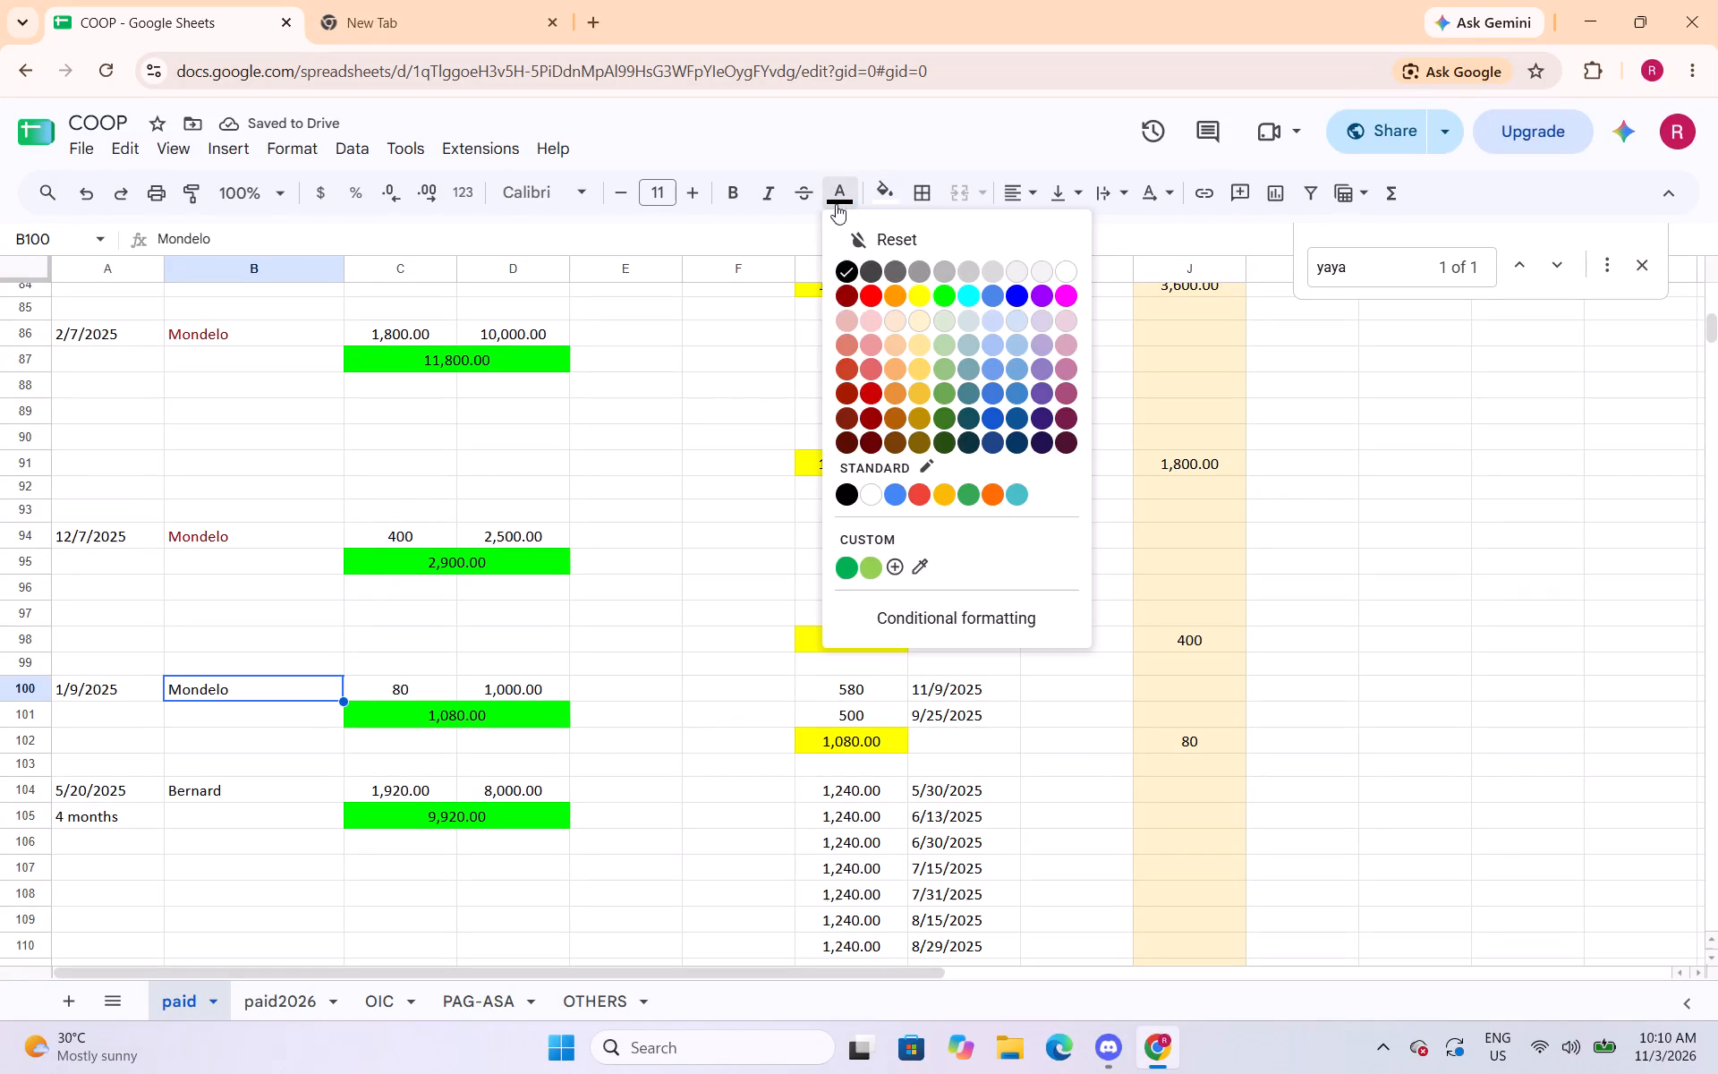
pyautogui.click(842, 296)
# Set the text colour of the borrower names in B104 and B114 to dark red.
pyautogui.click(312, 790)
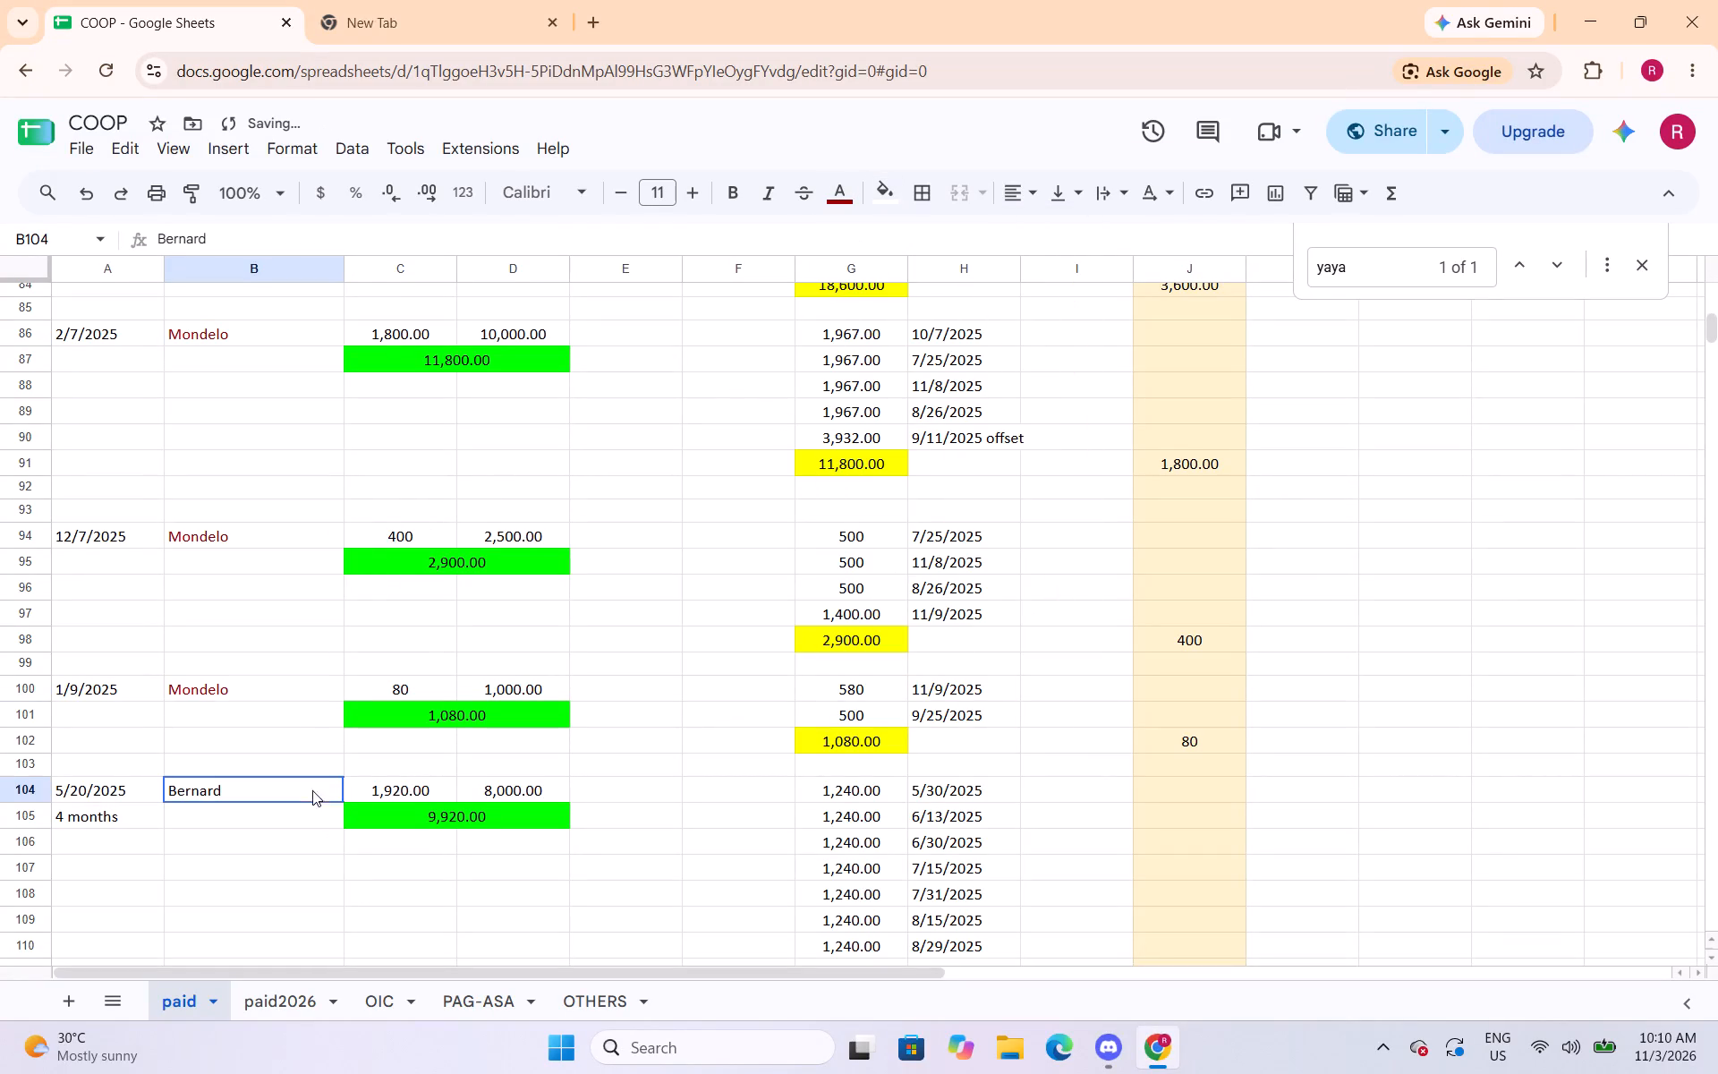
pyautogui.click(839, 201)
pyautogui.click(855, 290)
pyautogui.scroll(-2, 443, 595)
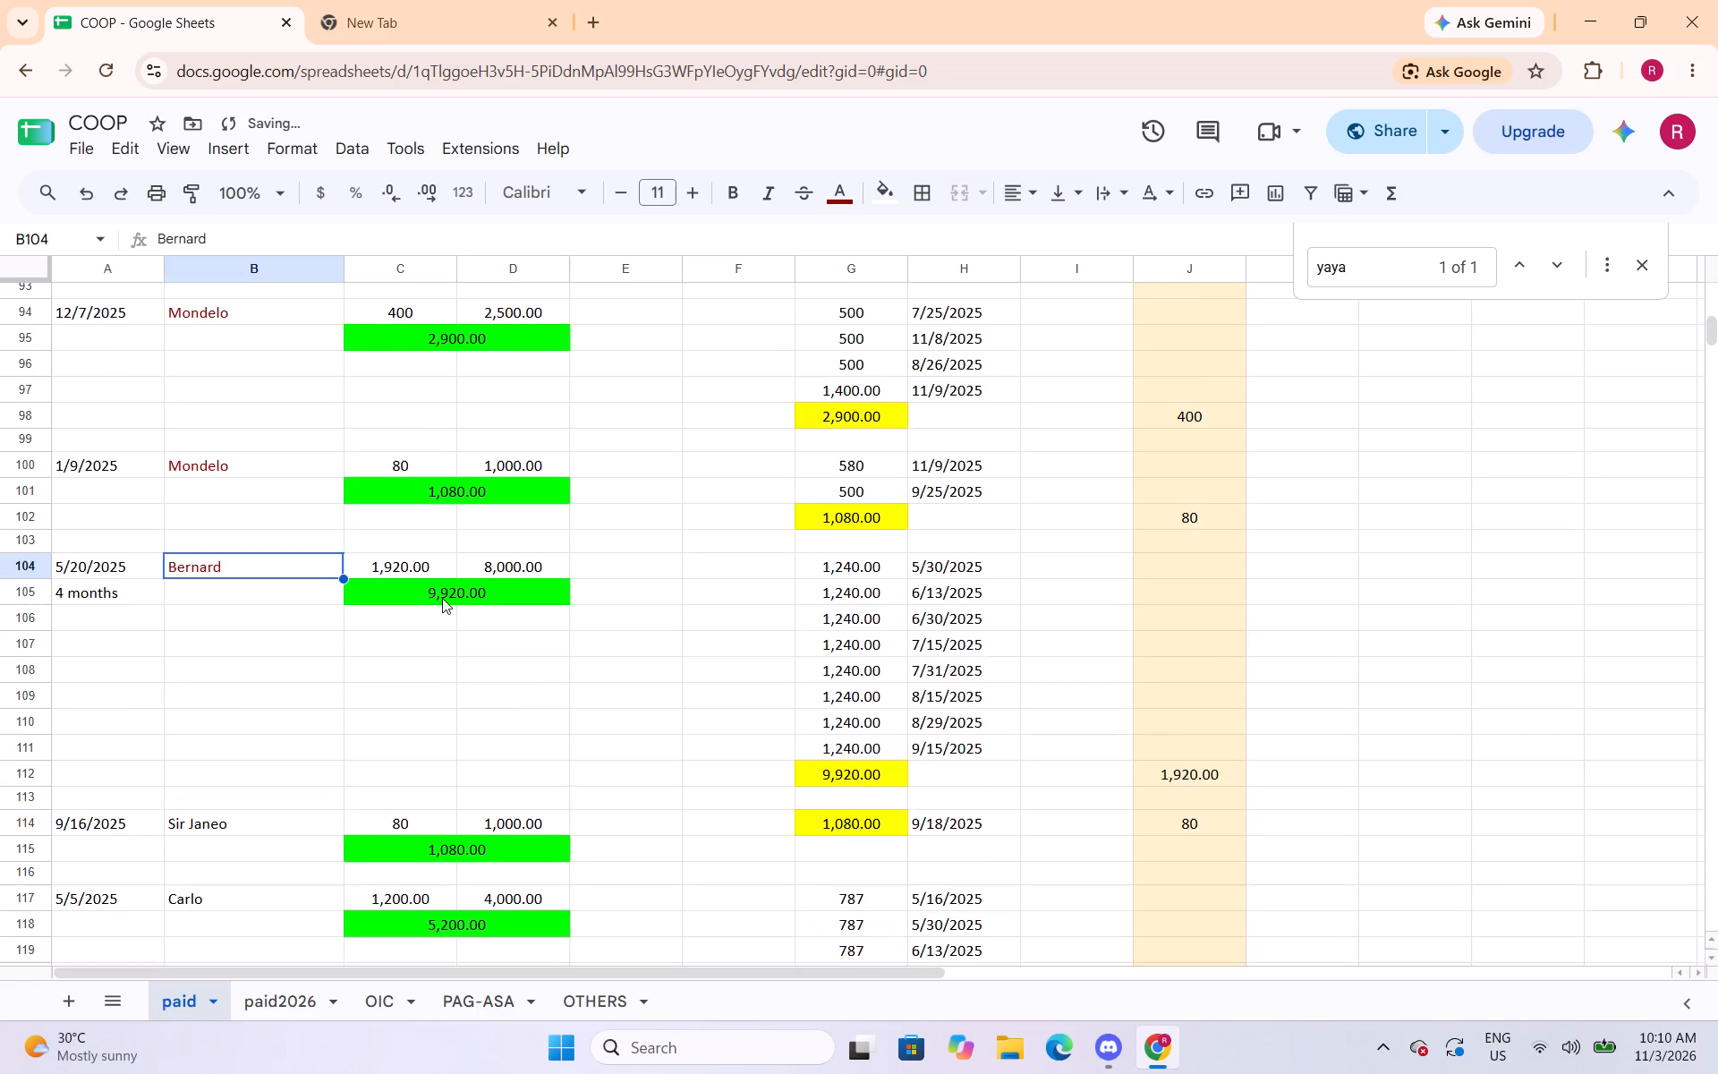
pyautogui.scroll(-3, 442, 598)
pyautogui.click(251, 498)
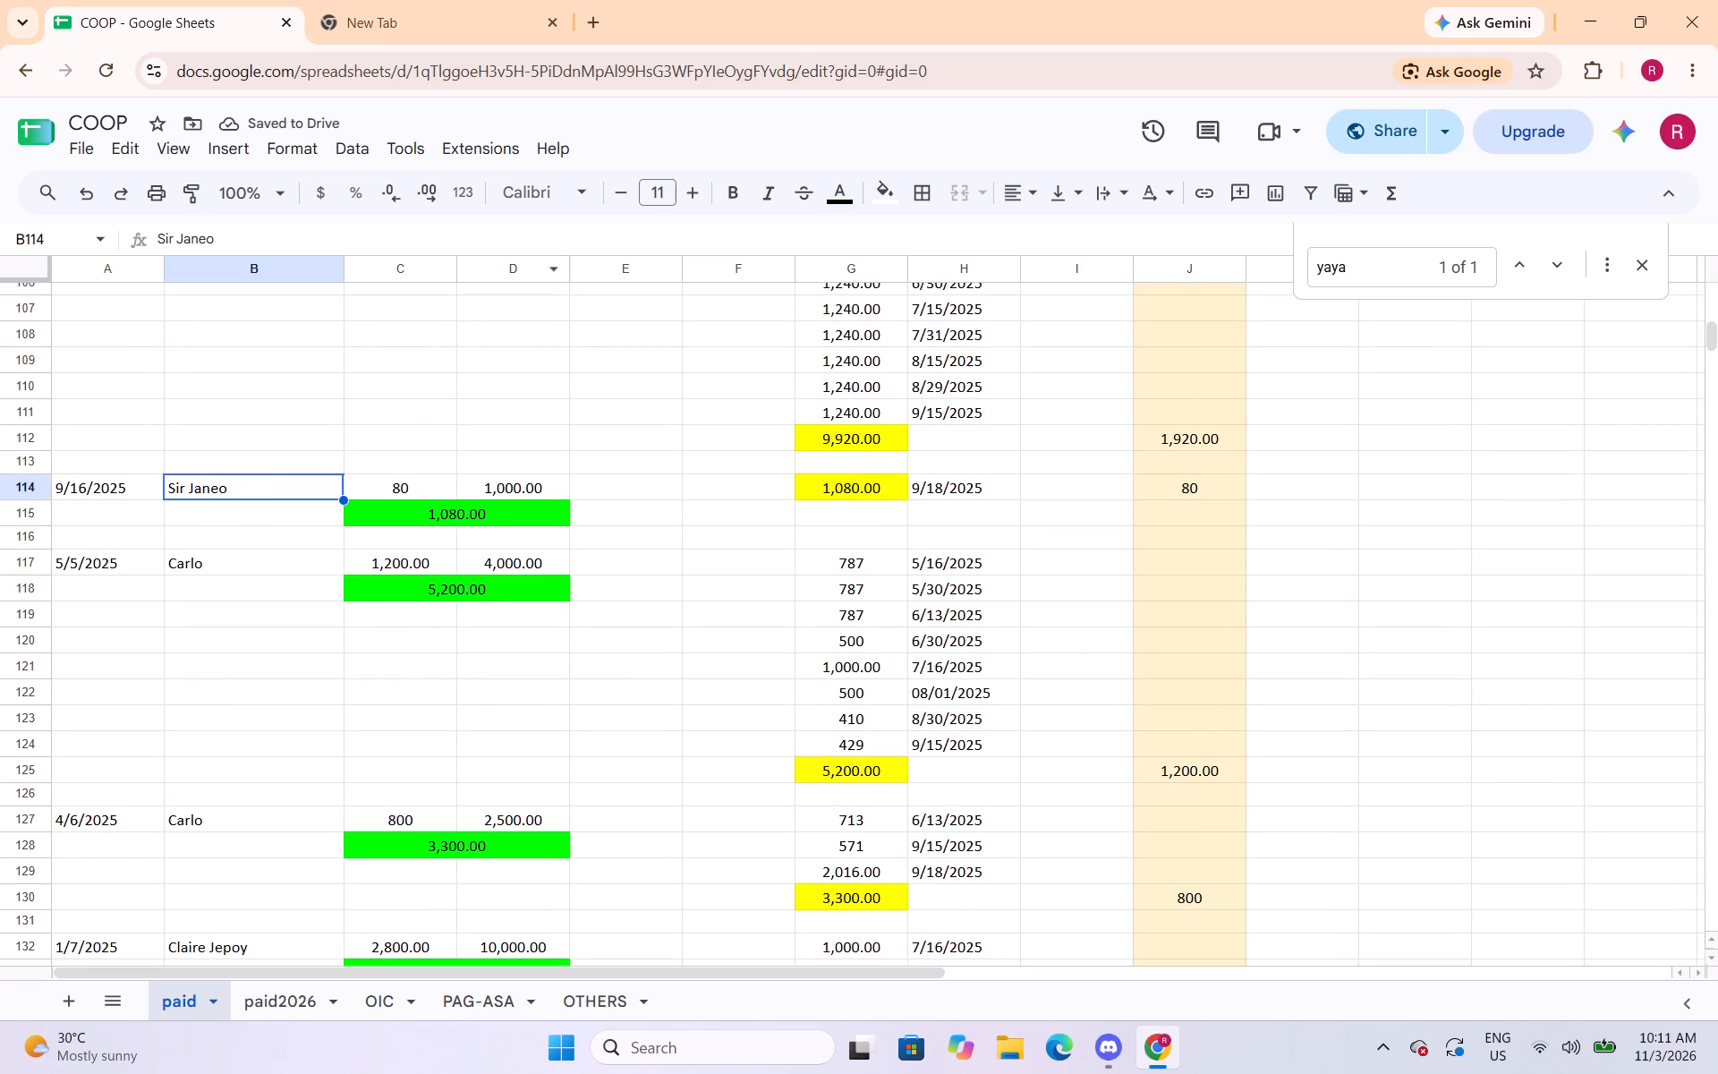
pyautogui.click(830, 187)
pyautogui.click(855, 284)
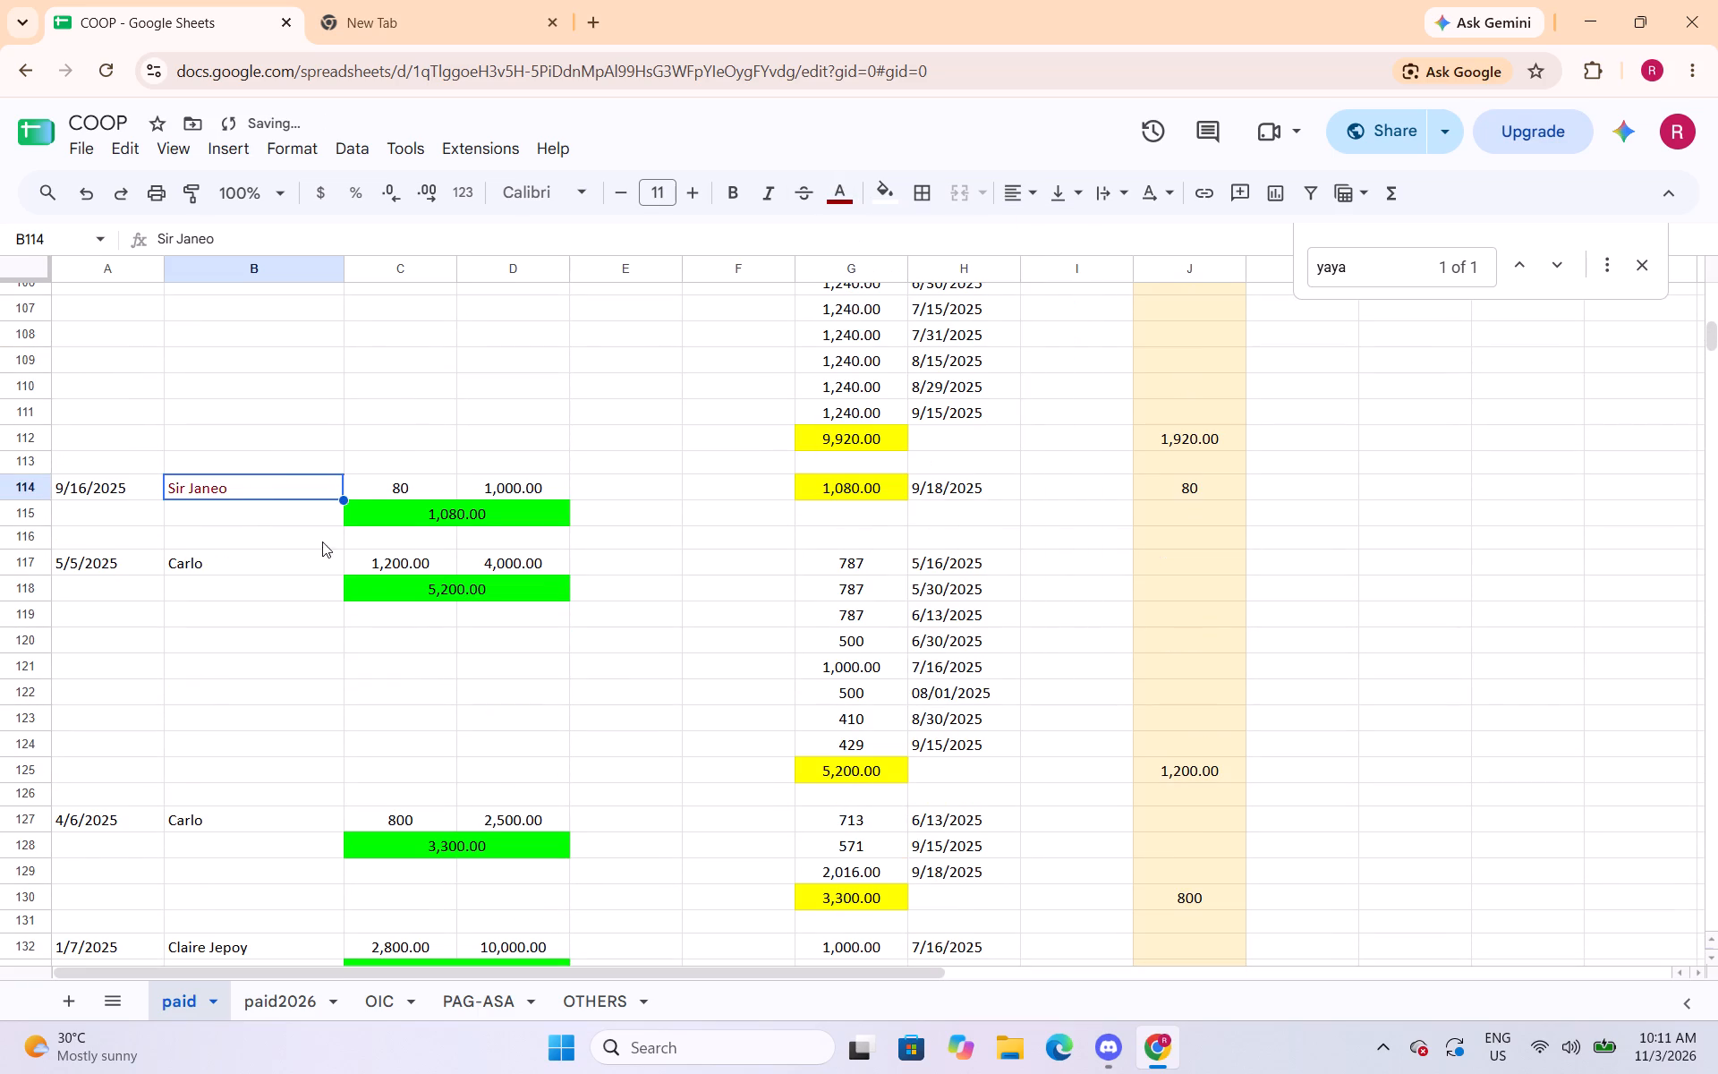
# Set the text colour of the borrower names in B117 and B127 to dark red.
pyautogui.click(282, 580)
pyautogui.click(290, 561)
pyautogui.click(836, 196)
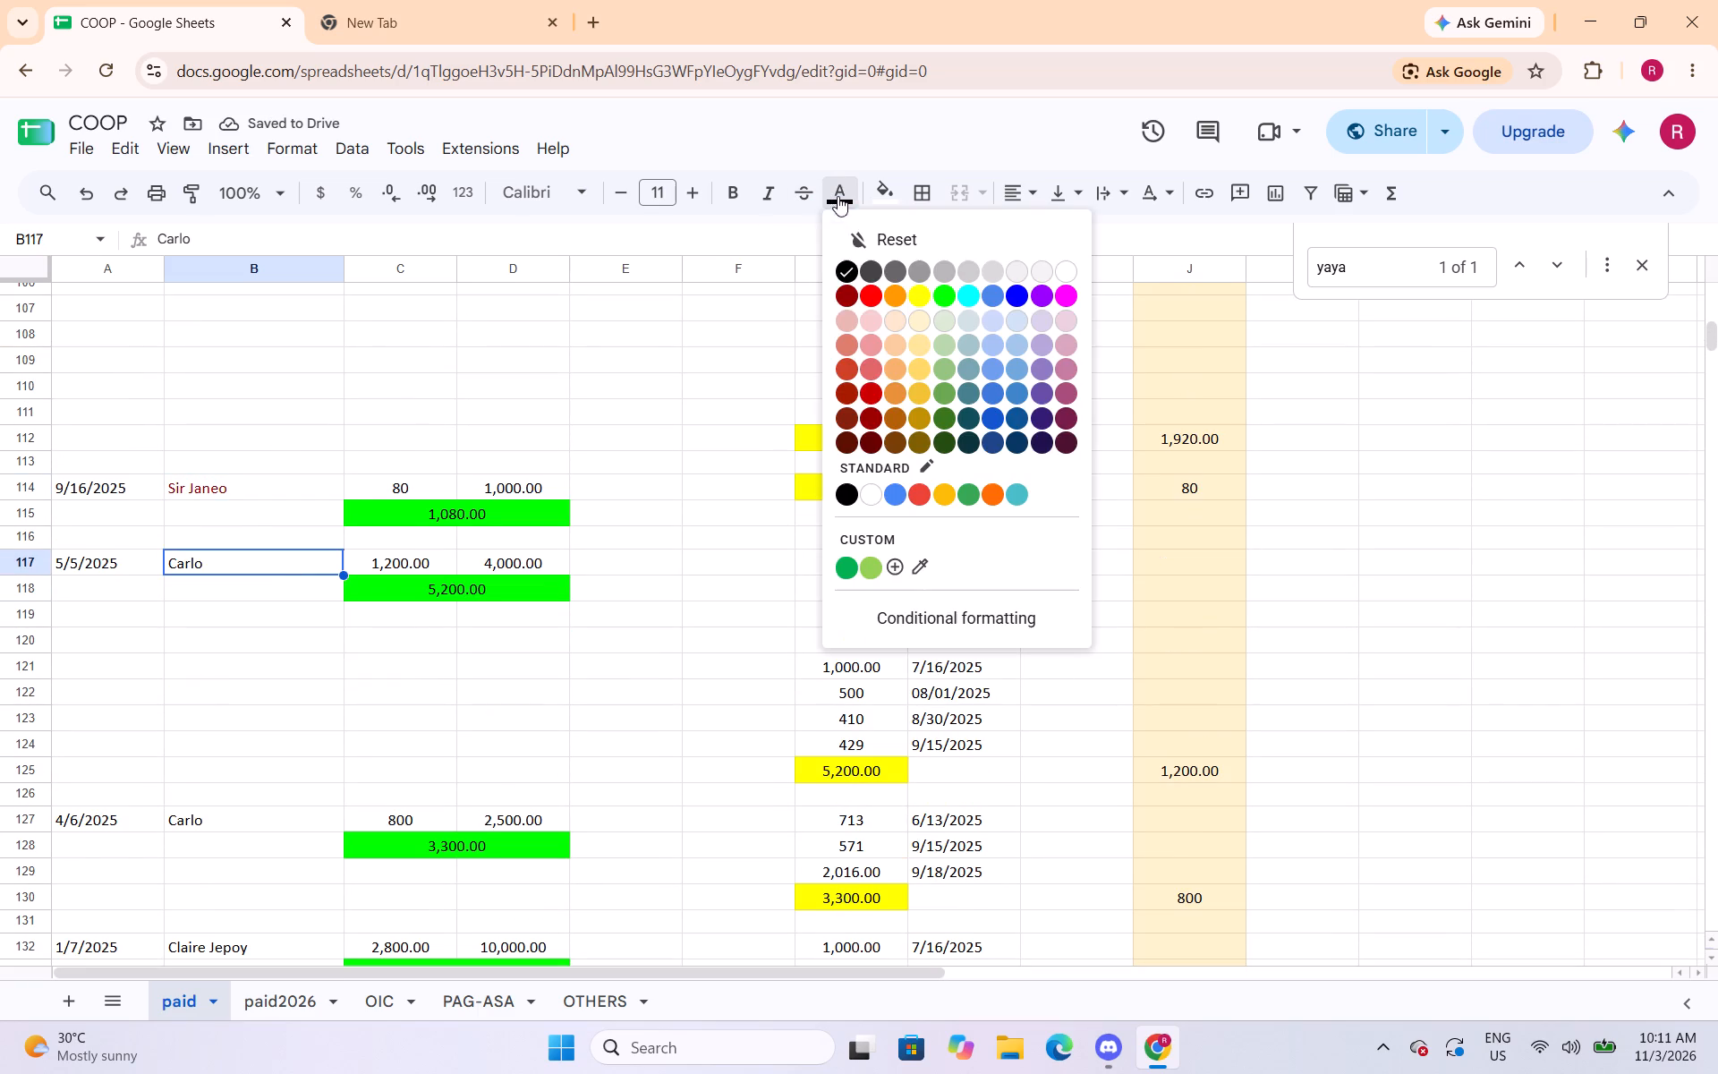
pyautogui.click(834, 314)
pyautogui.click(296, 559)
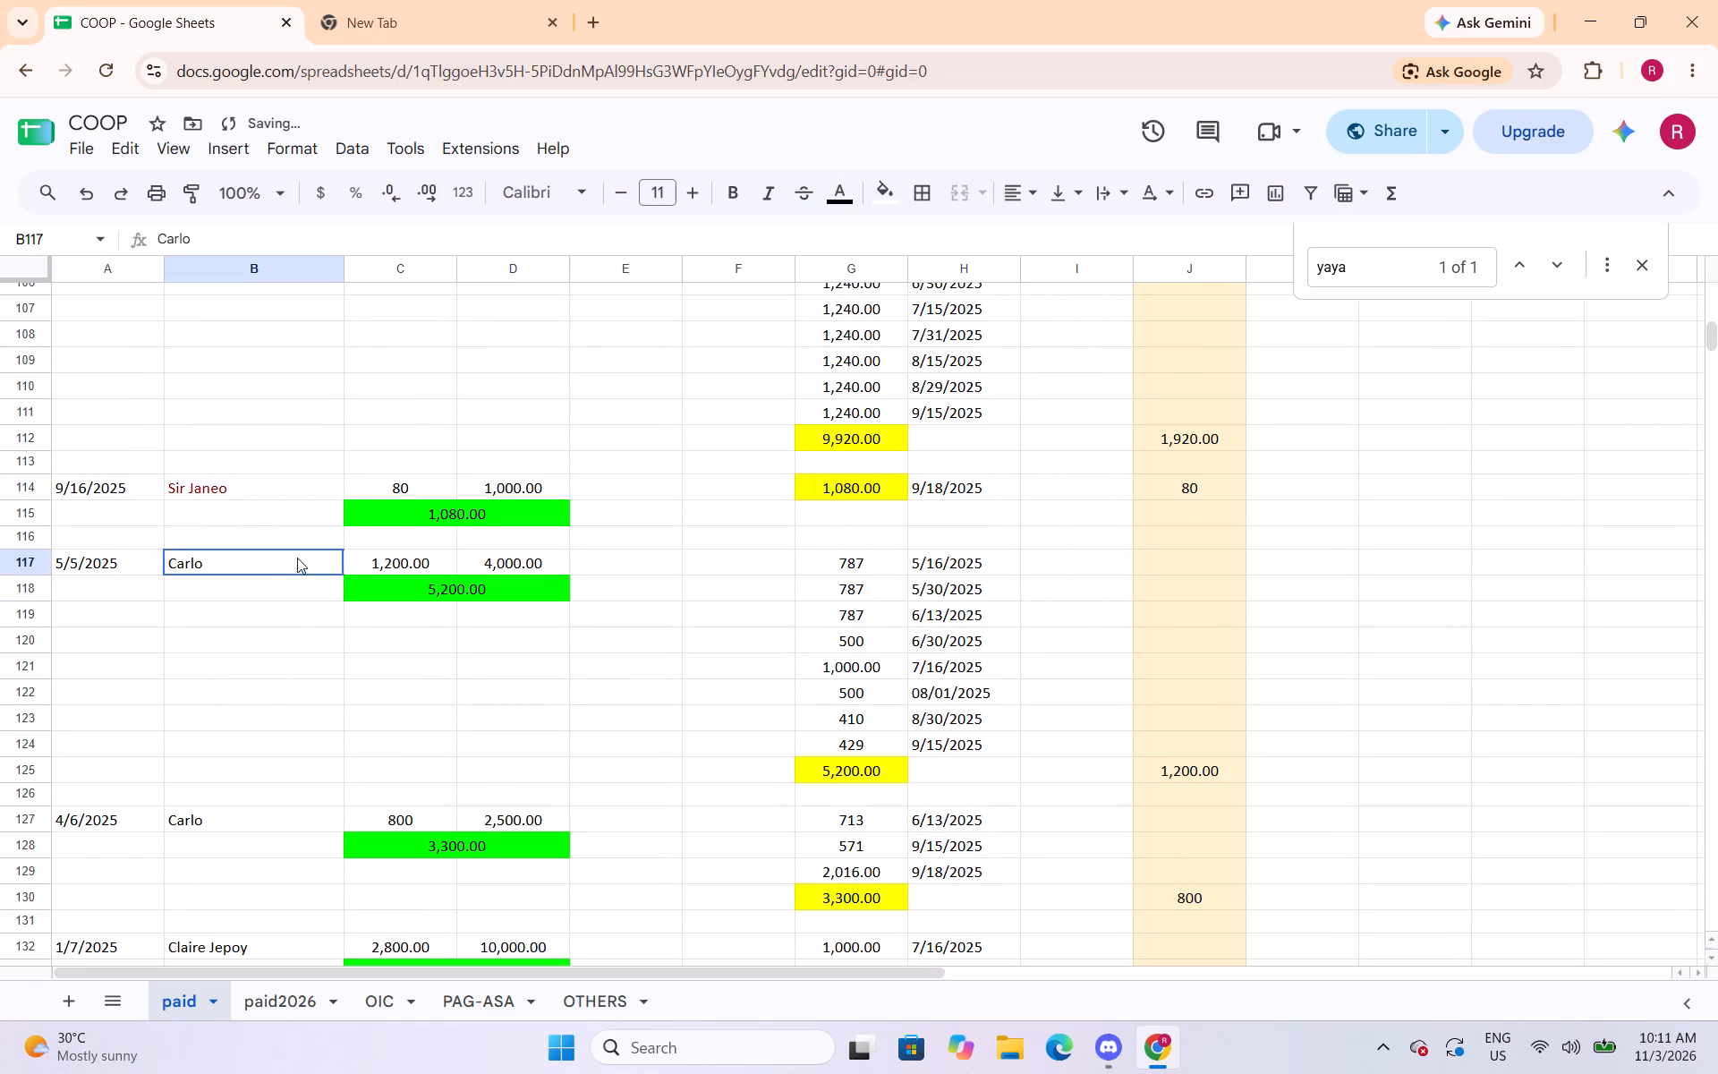
pyautogui.click(279, 623)
pyautogui.click(295, 571)
pyautogui.click(838, 196)
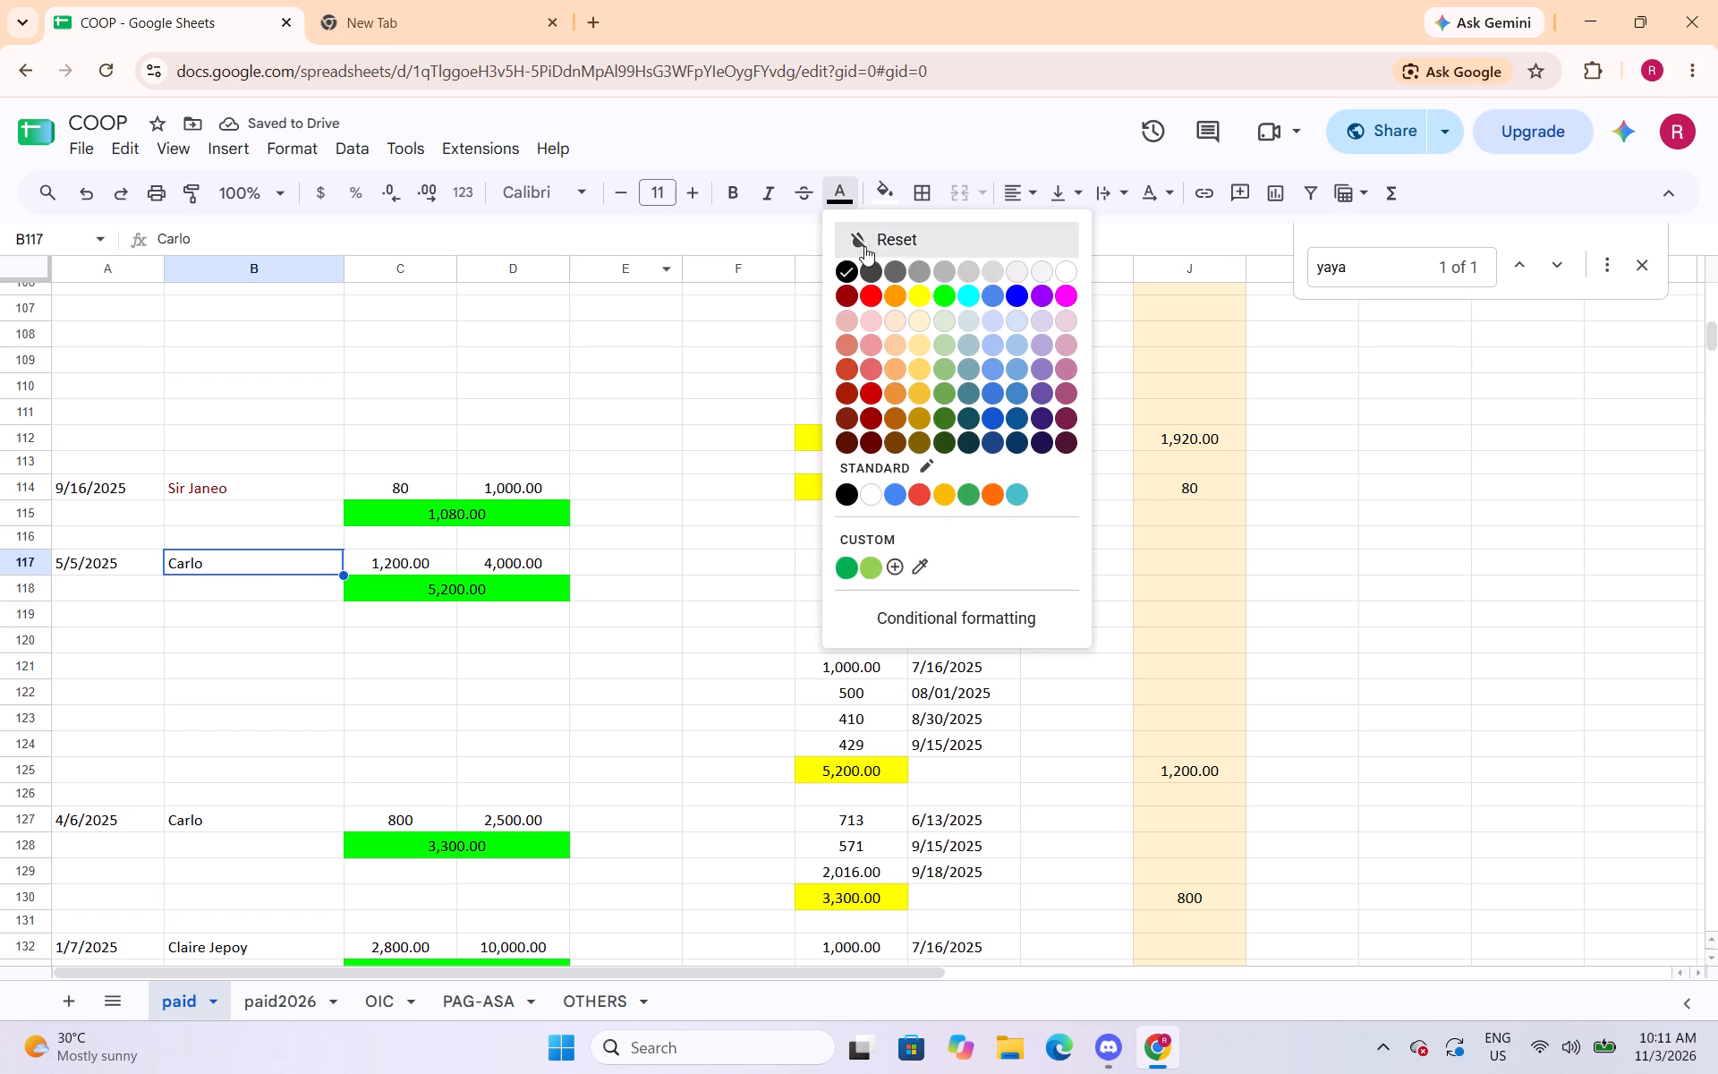
pyautogui.click(846, 287)
pyautogui.click(274, 811)
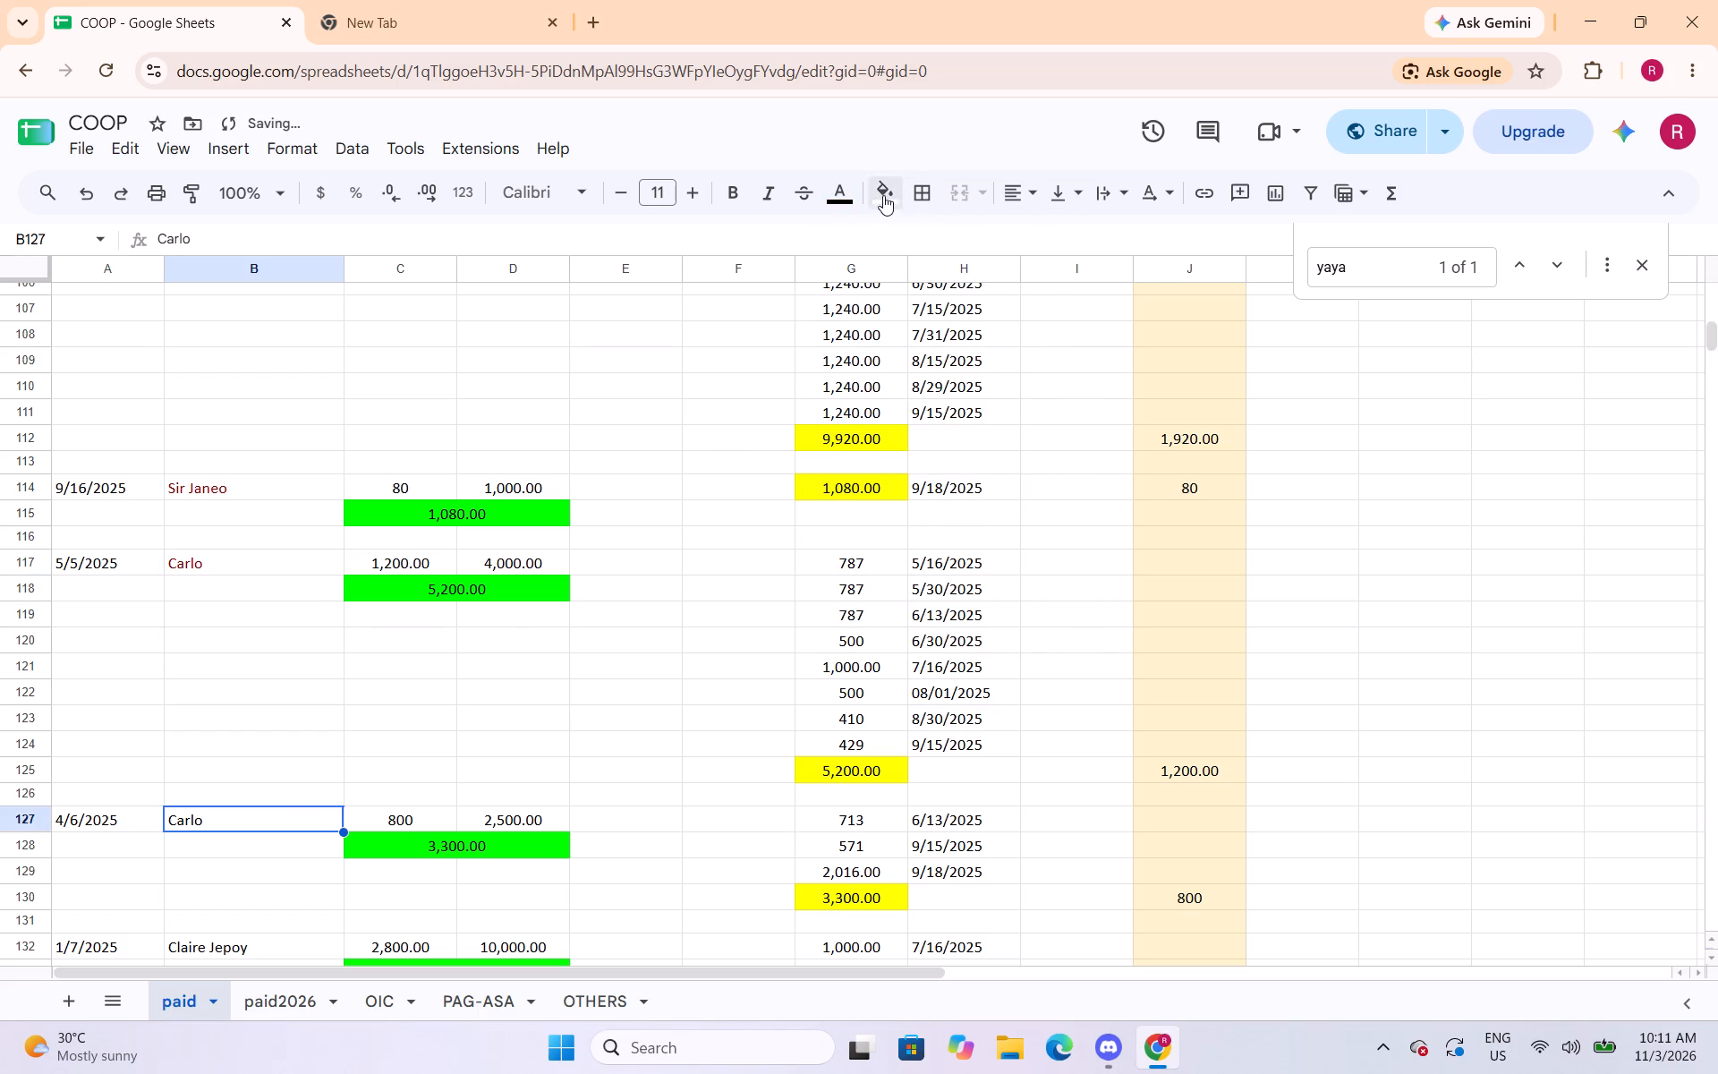
pyautogui.click(858, 192)
pyautogui.click(838, 216)
pyautogui.click(843, 205)
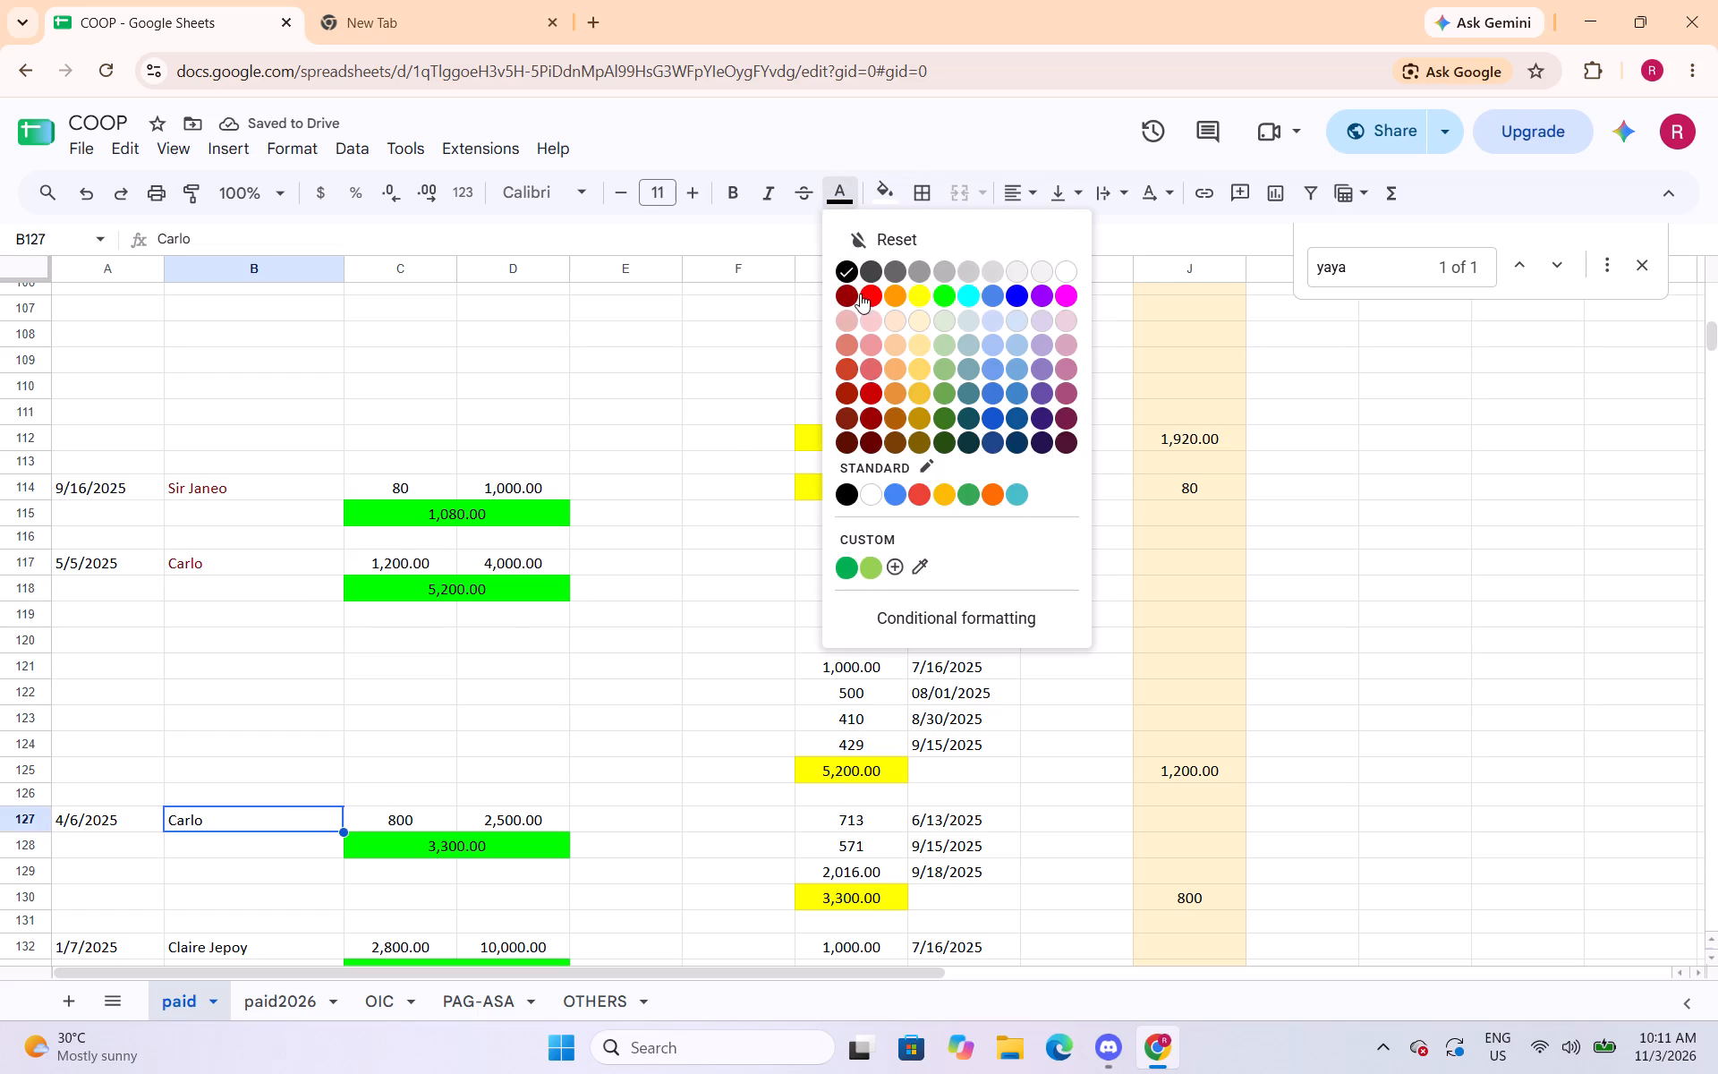
pyautogui.click(846, 292)
# Set the text colour of the borrower names in B132 and B141 to dark red.
pyautogui.scroll(-3, 237, 761)
pyautogui.click(254, 618)
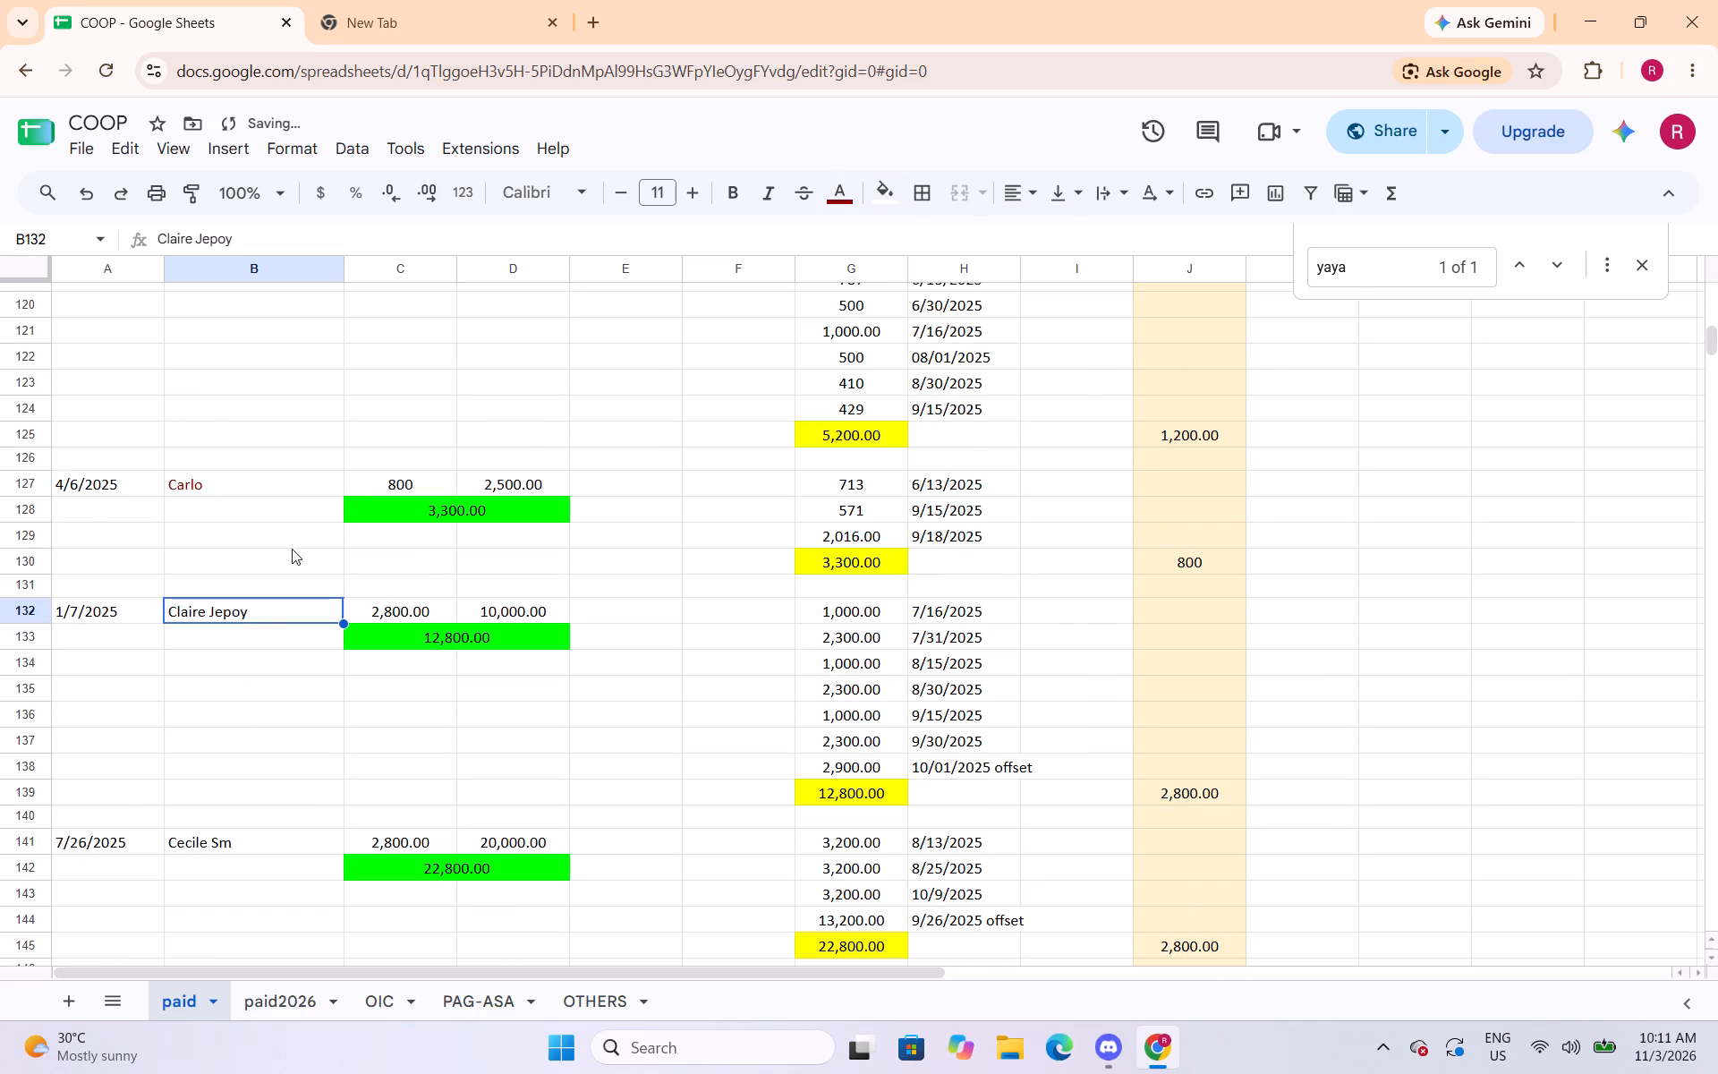
pyautogui.click(847, 195)
pyautogui.click(846, 288)
pyautogui.click(180, 838)
pyautogui.click(829, 204)
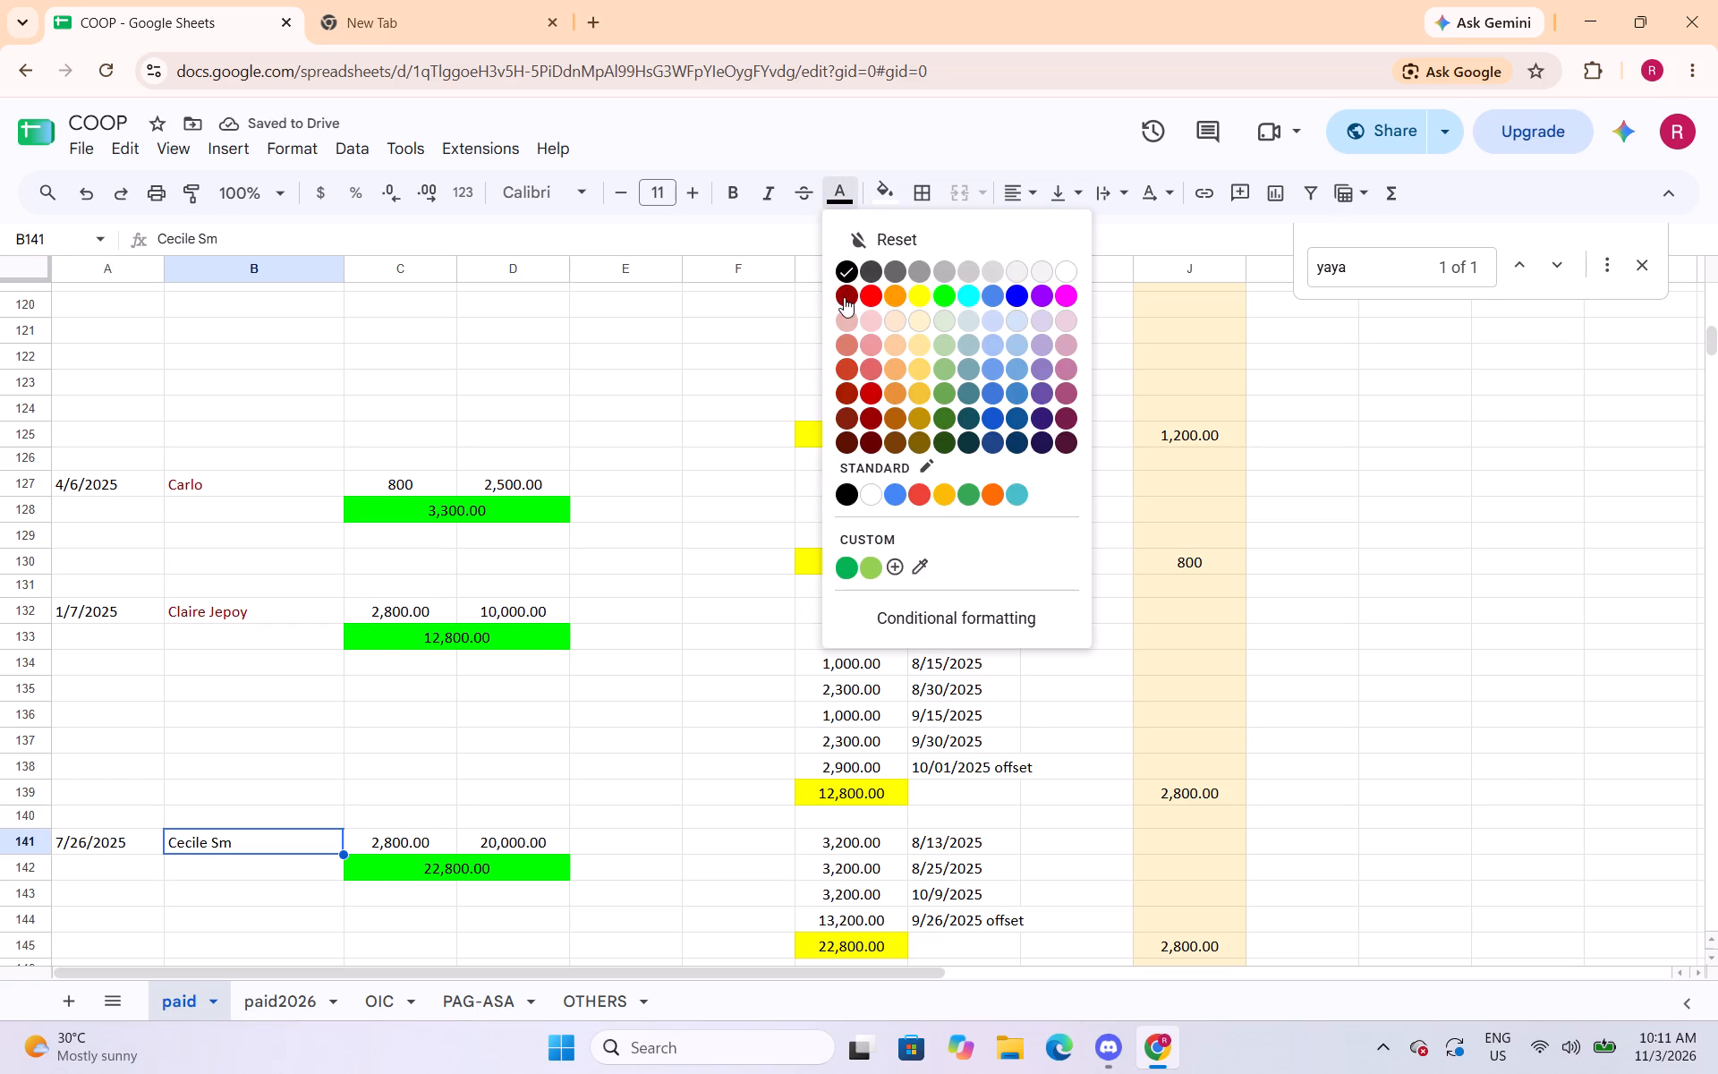
pyautogui.click(844, 297)
# Set the text colour of the borrower names in B147, B152 and B159 to dark red.
pyautogui.scroll(-5, 68, 719)
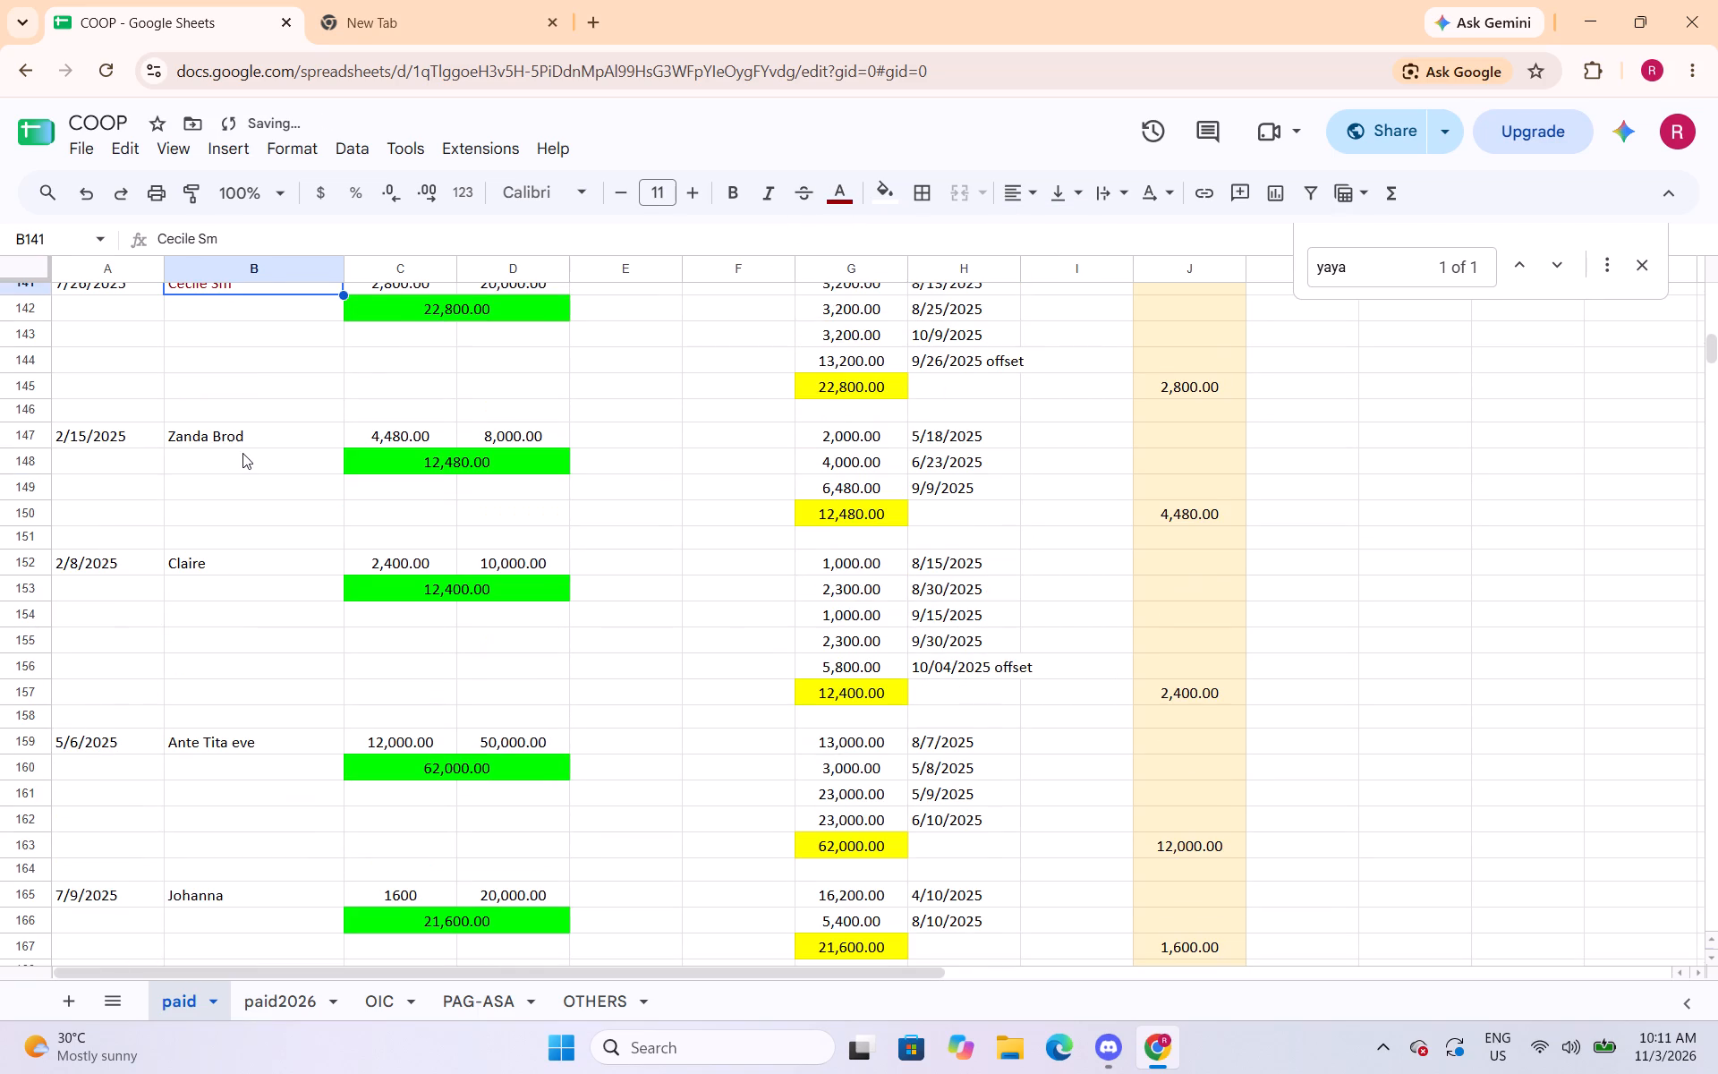
pyautogui.click(242, 453)
pyautogui.click(251, 435)
pyautogui.click(844, 197)
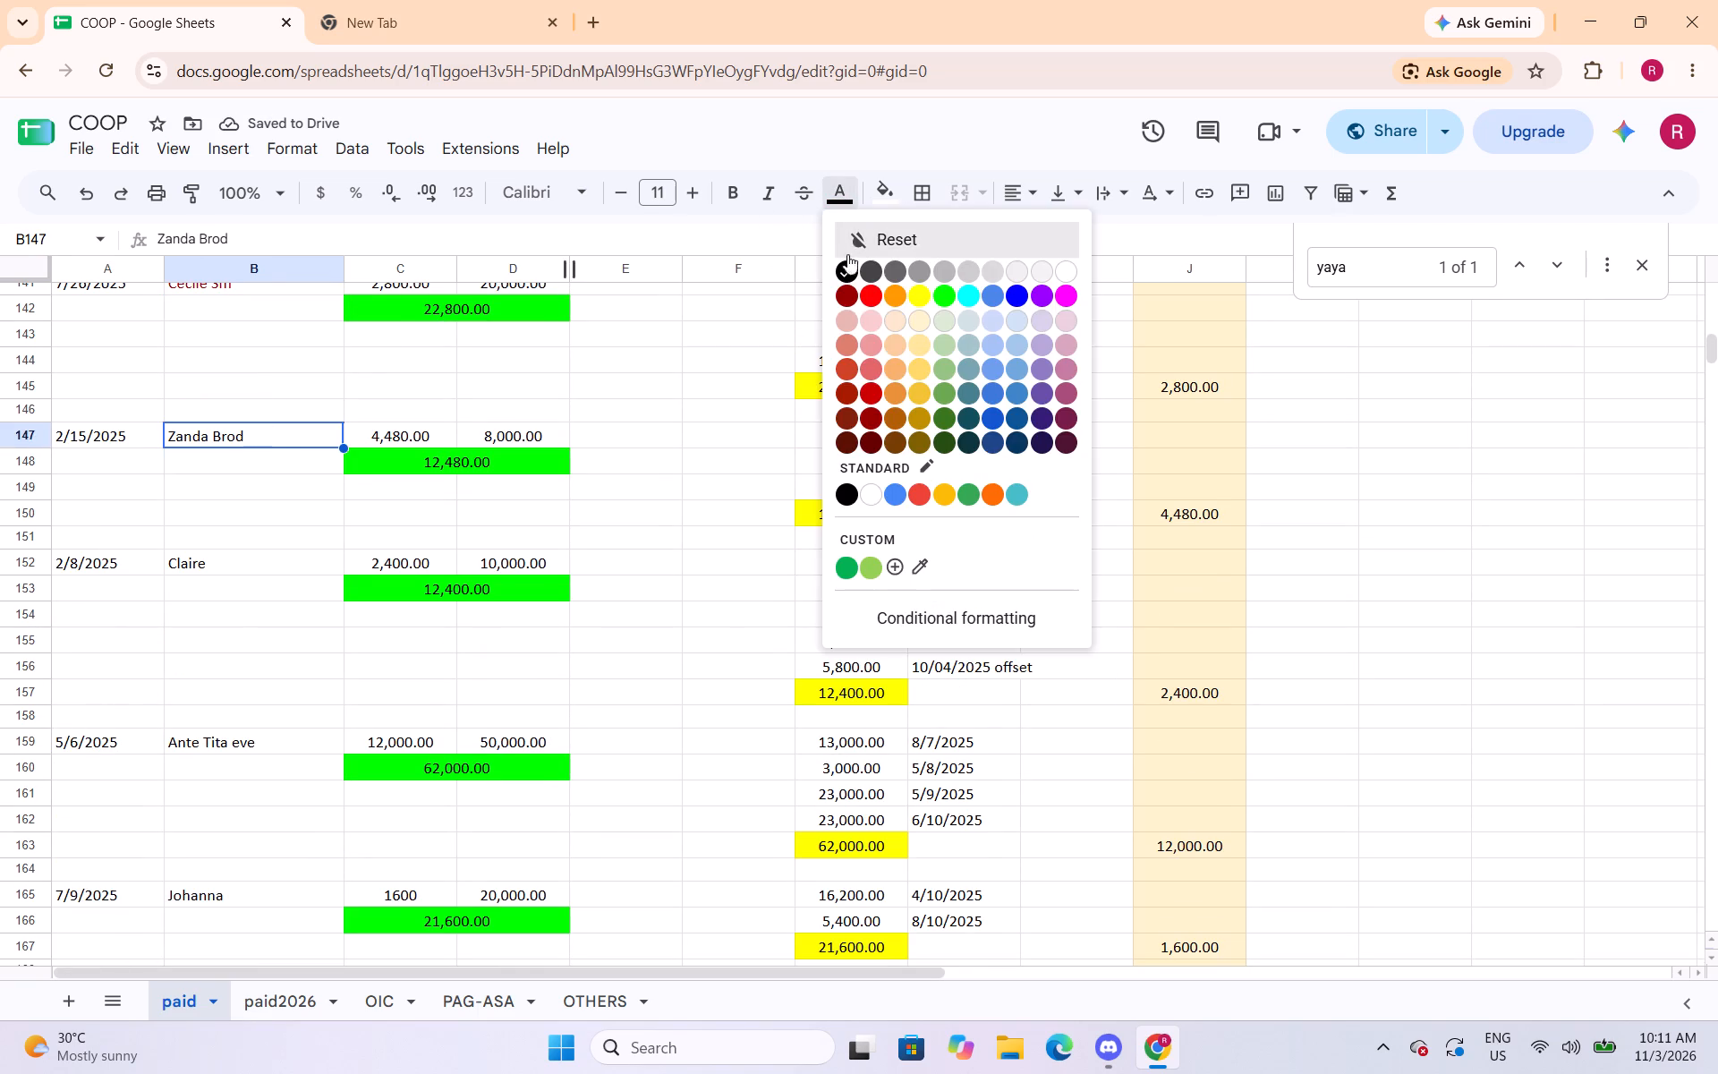
pyautogui.moveTo(852, 287); pyautogui.dragTo(852, 295)
pyautogui.click(245, 563)
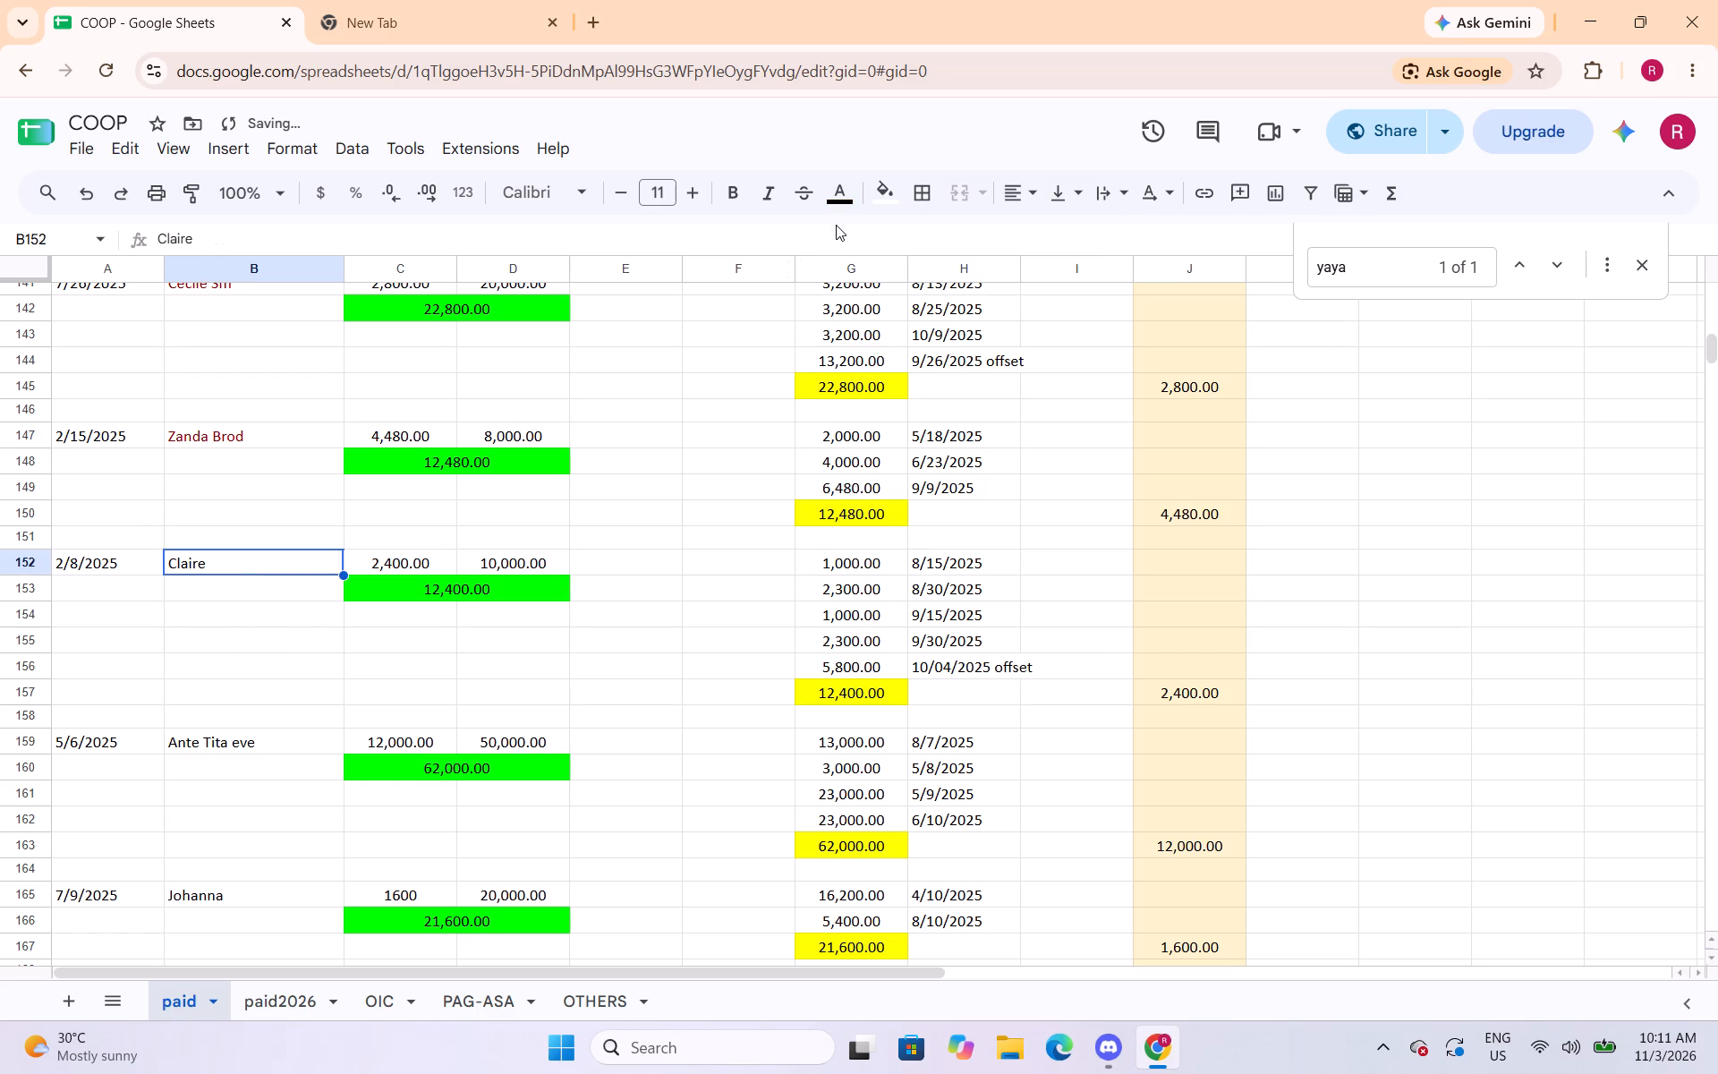
pyautogui.moveTo(846, 200); pyautogui.dragTo(846, 211)
pyautogui.click(858, 296)
pyautogui.click(210, 752)
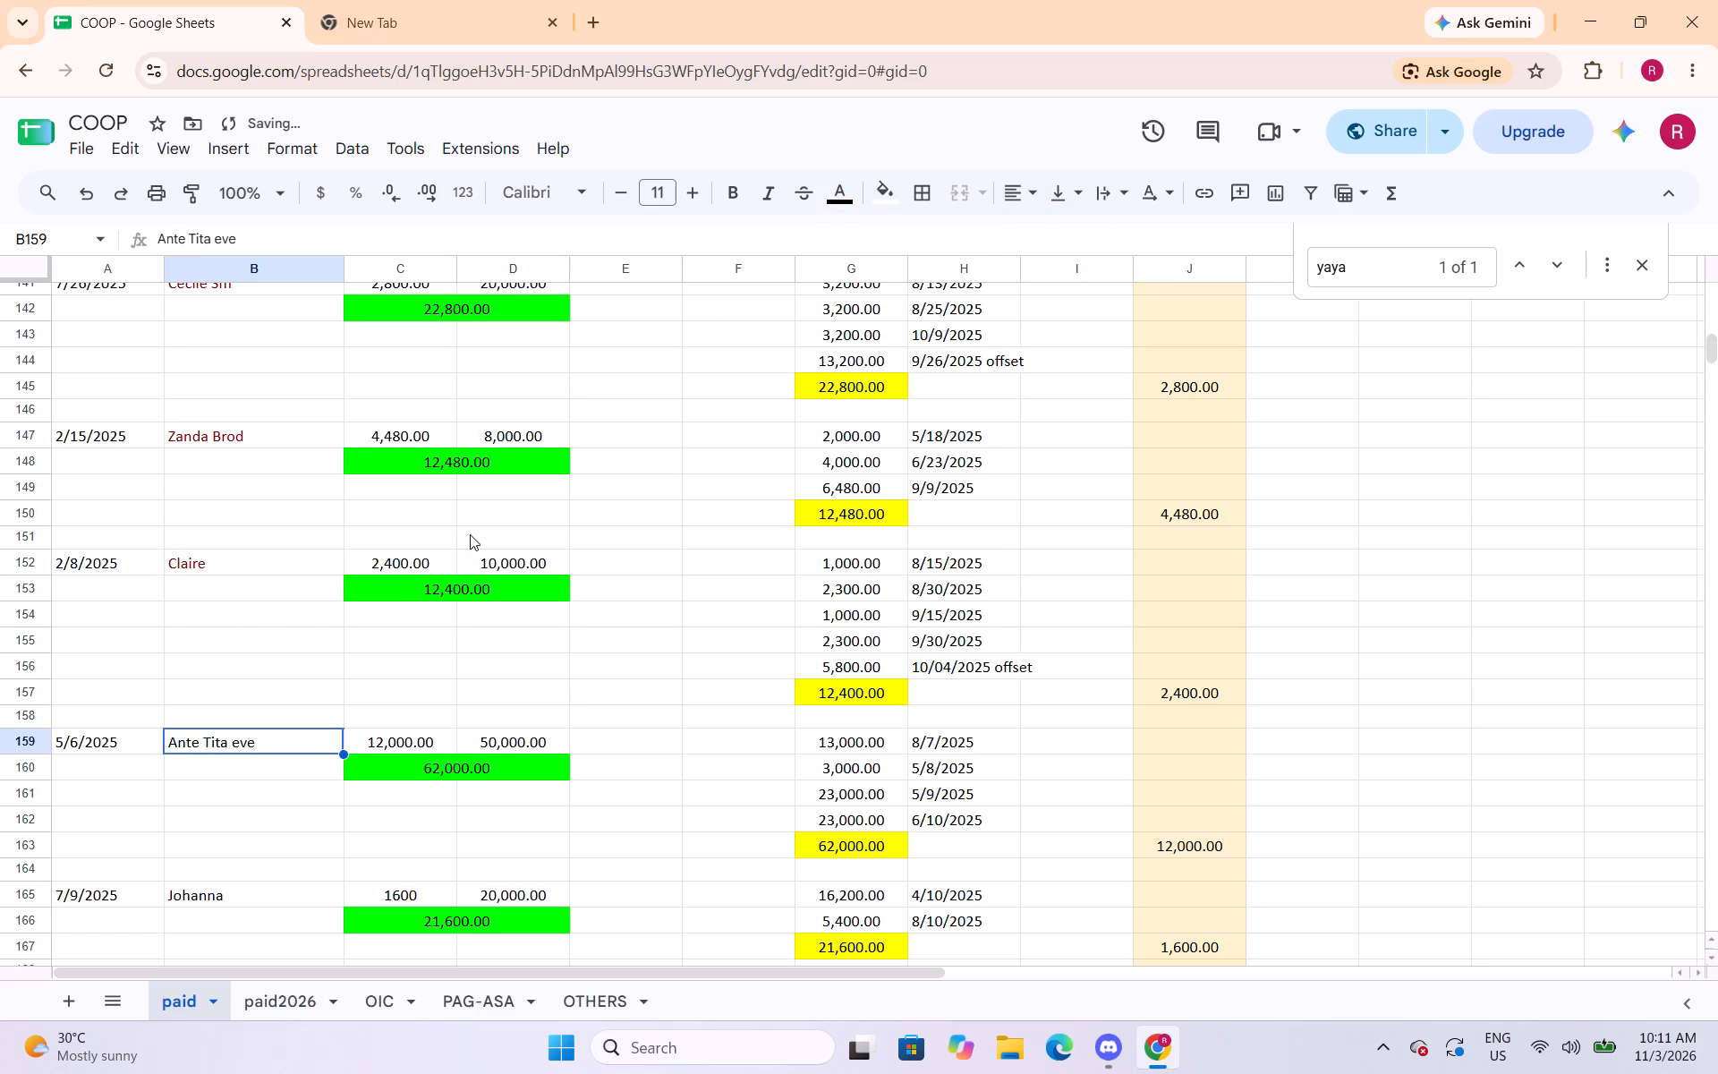
pyautogui.click(829, 209)
pyautogui.click(846, 292)
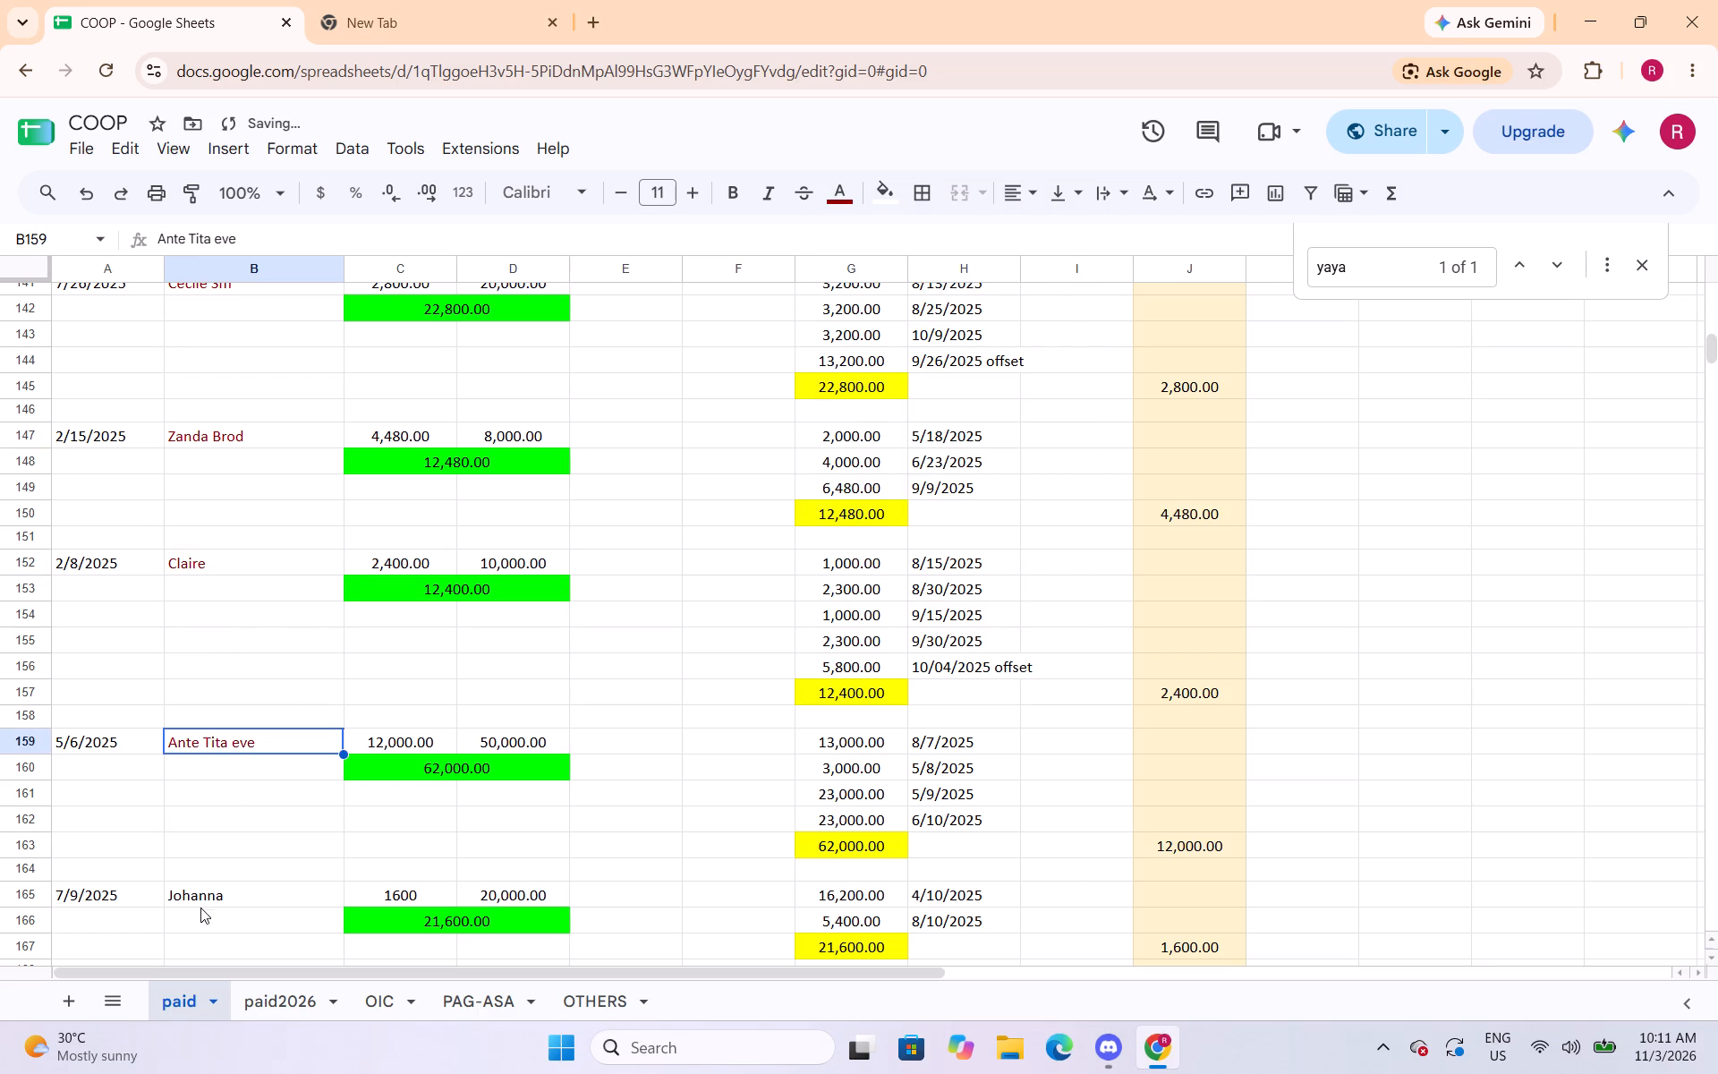
# Set the text colour of the borrower names in B165 and B169 to dark red.
pyautogui.click(200, 908)
pyautogui.click(846, 197)
pyautogui.click(850, 300)
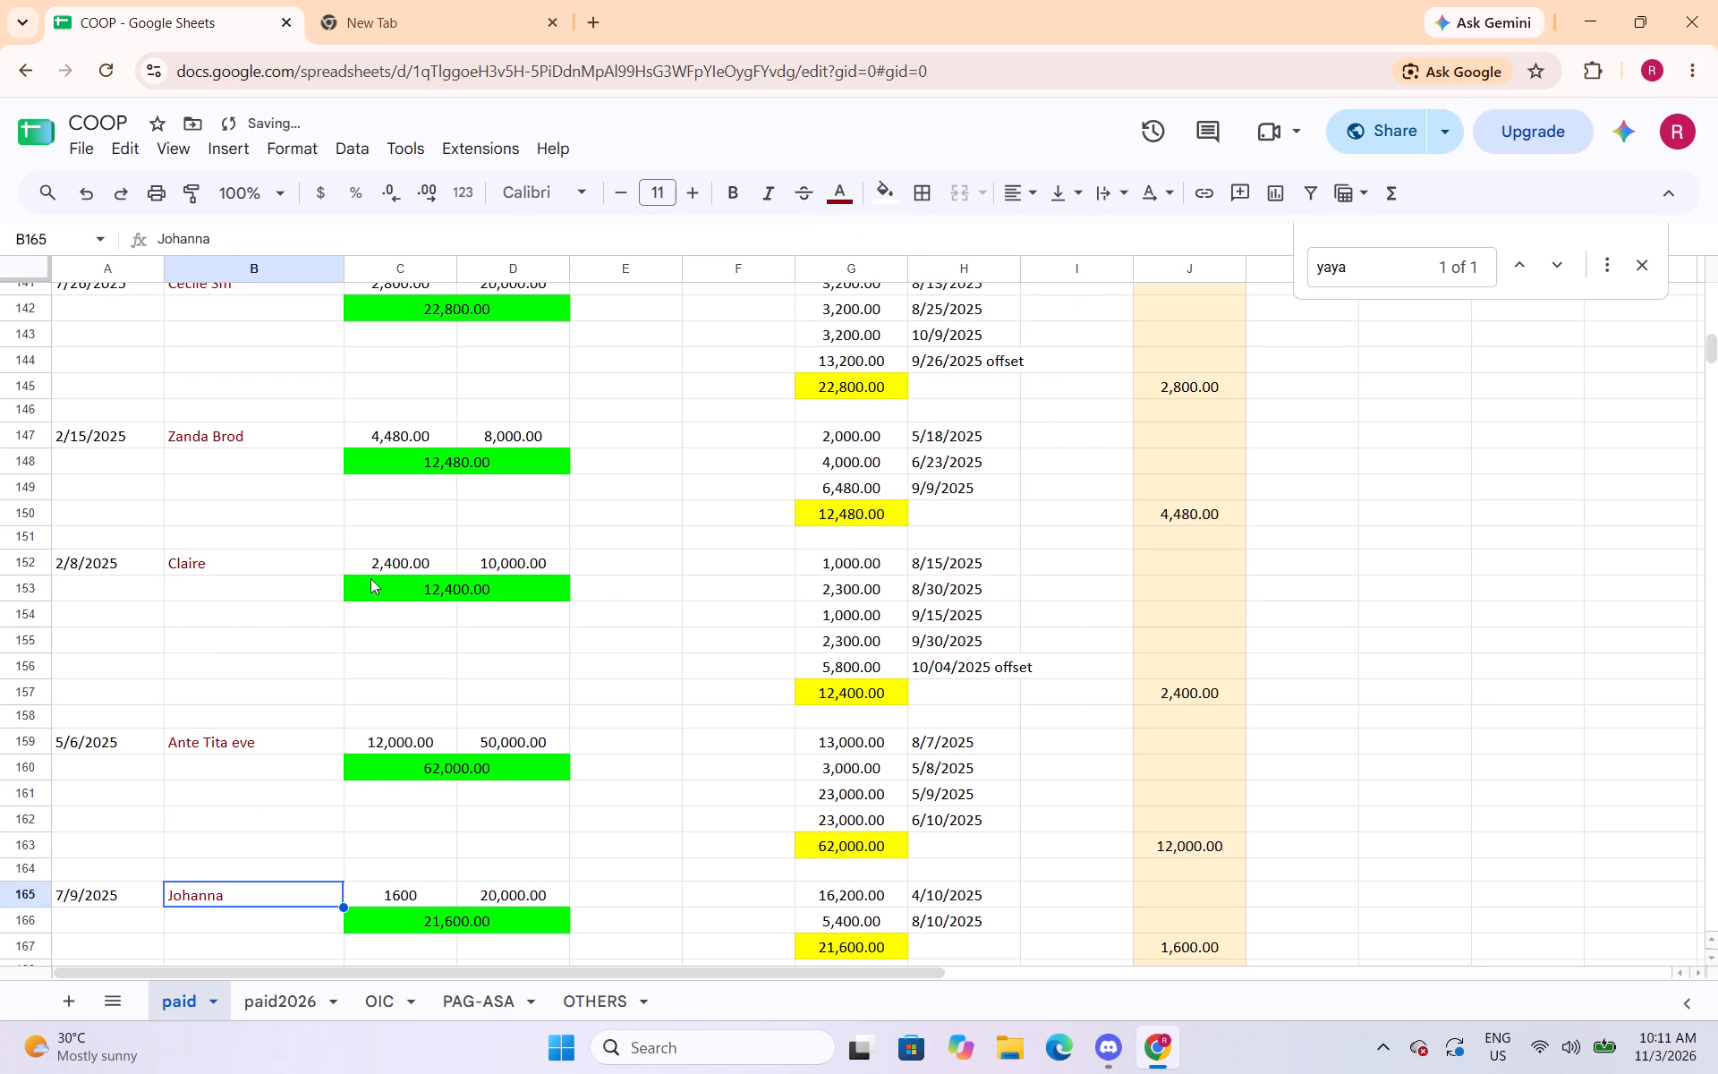
pyautogui.scroll(-5, 333, 633)
pyautogui.click(268, 444)
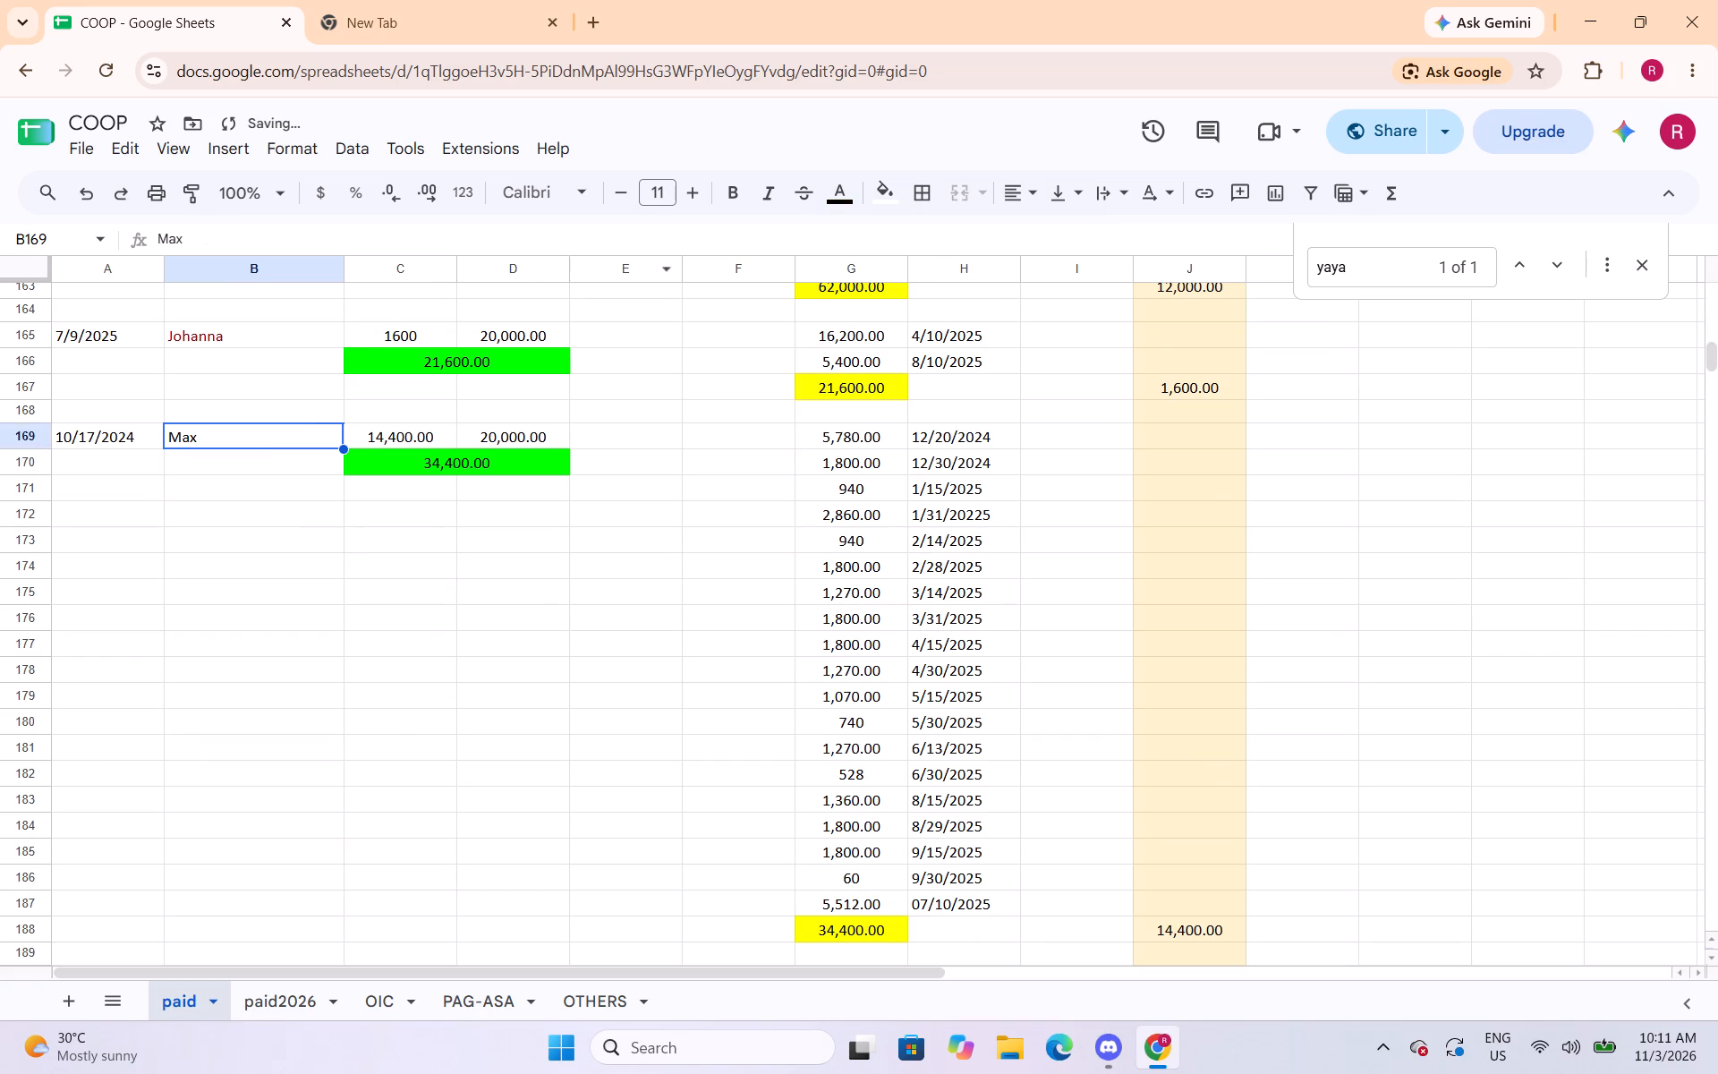
pyautogui.click(836, 201)
pyautogui.click(843, 289)
# Set the text colour of the borrower names in B190 and B193 to dark red.
pyautogui.scroll(-5, 419, 534)
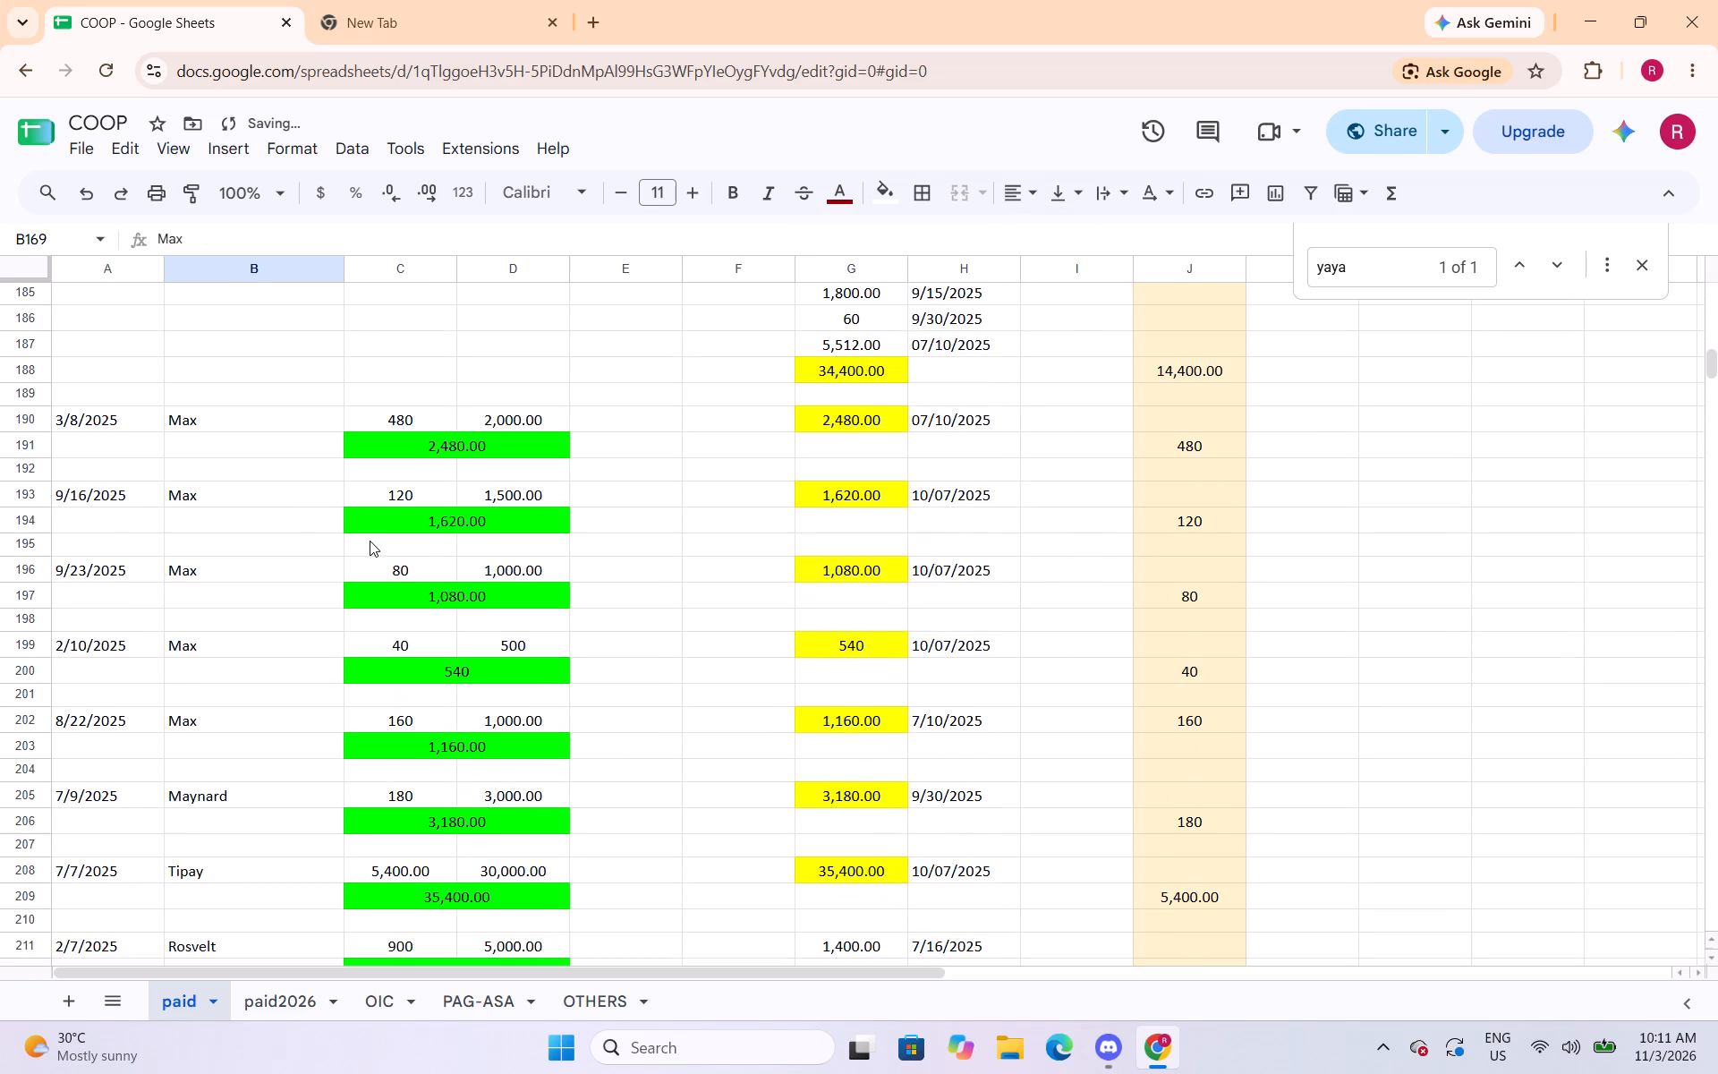
pyautogui.click(289, 425)
pyautogui.click(835, 200)
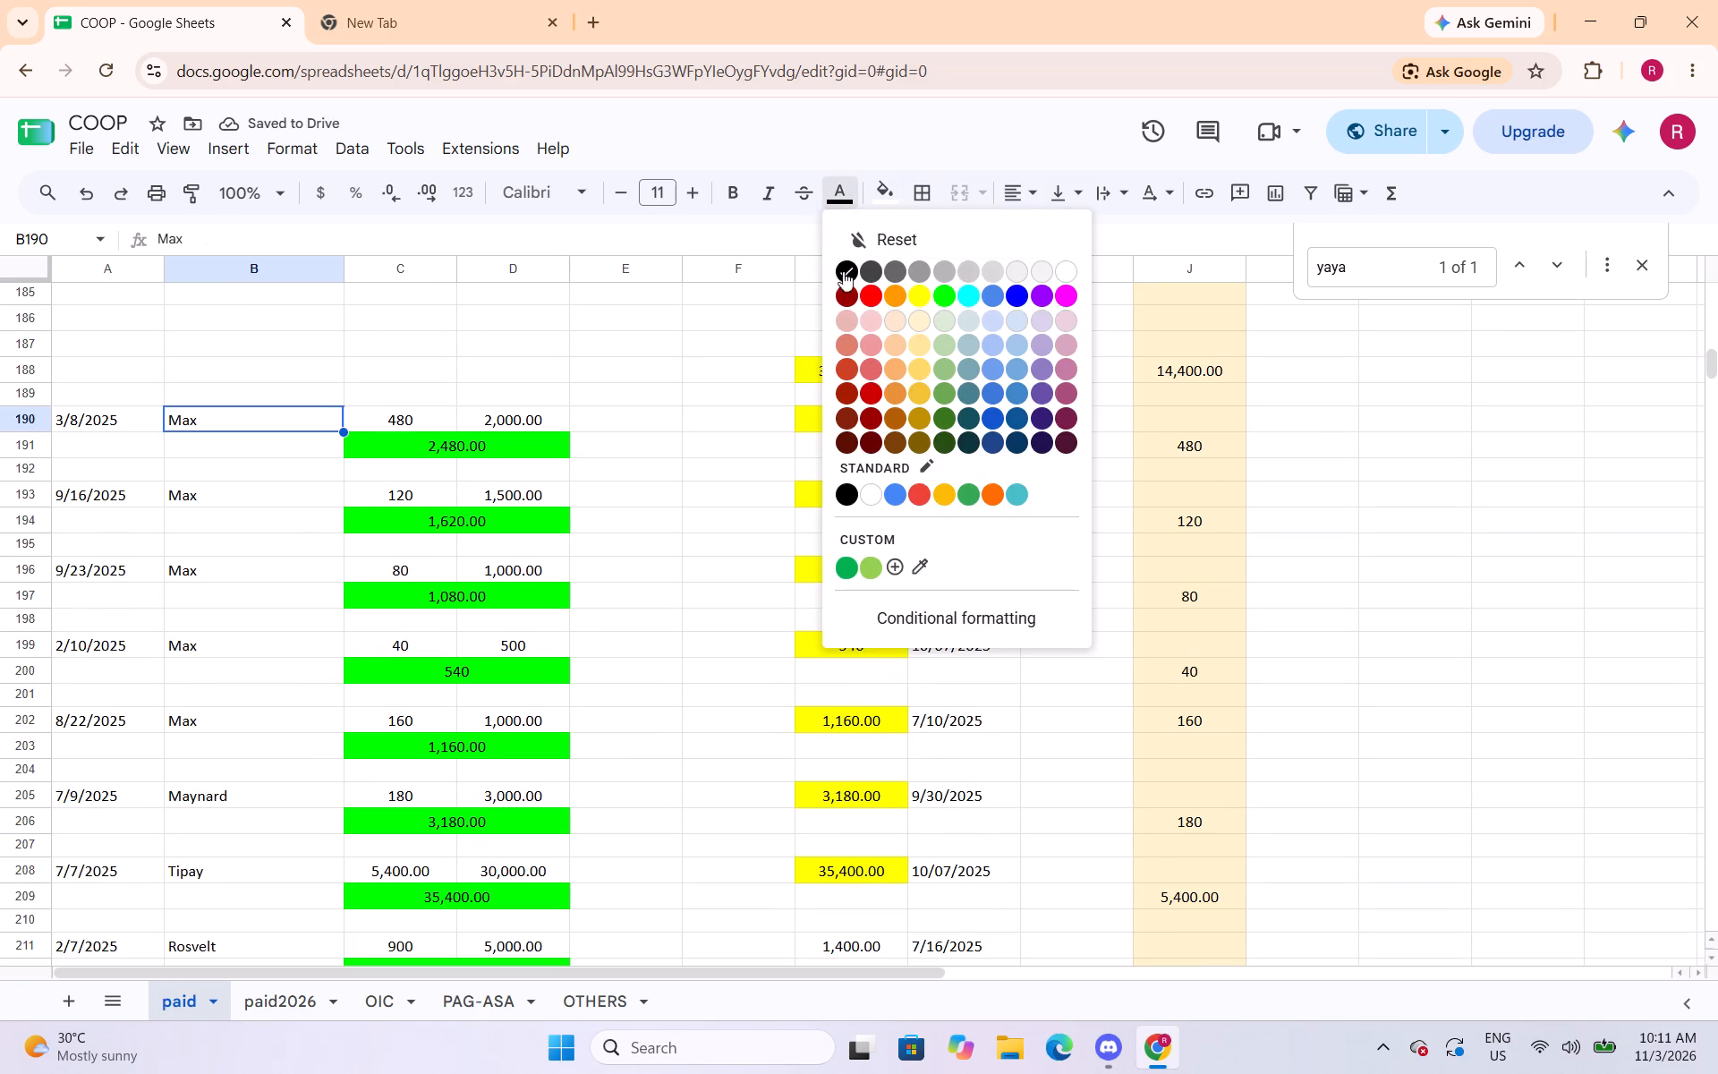
pyautogui.click(845, 288)
pyautogui.click(305, 485)
pyautogui.click(844, 188)
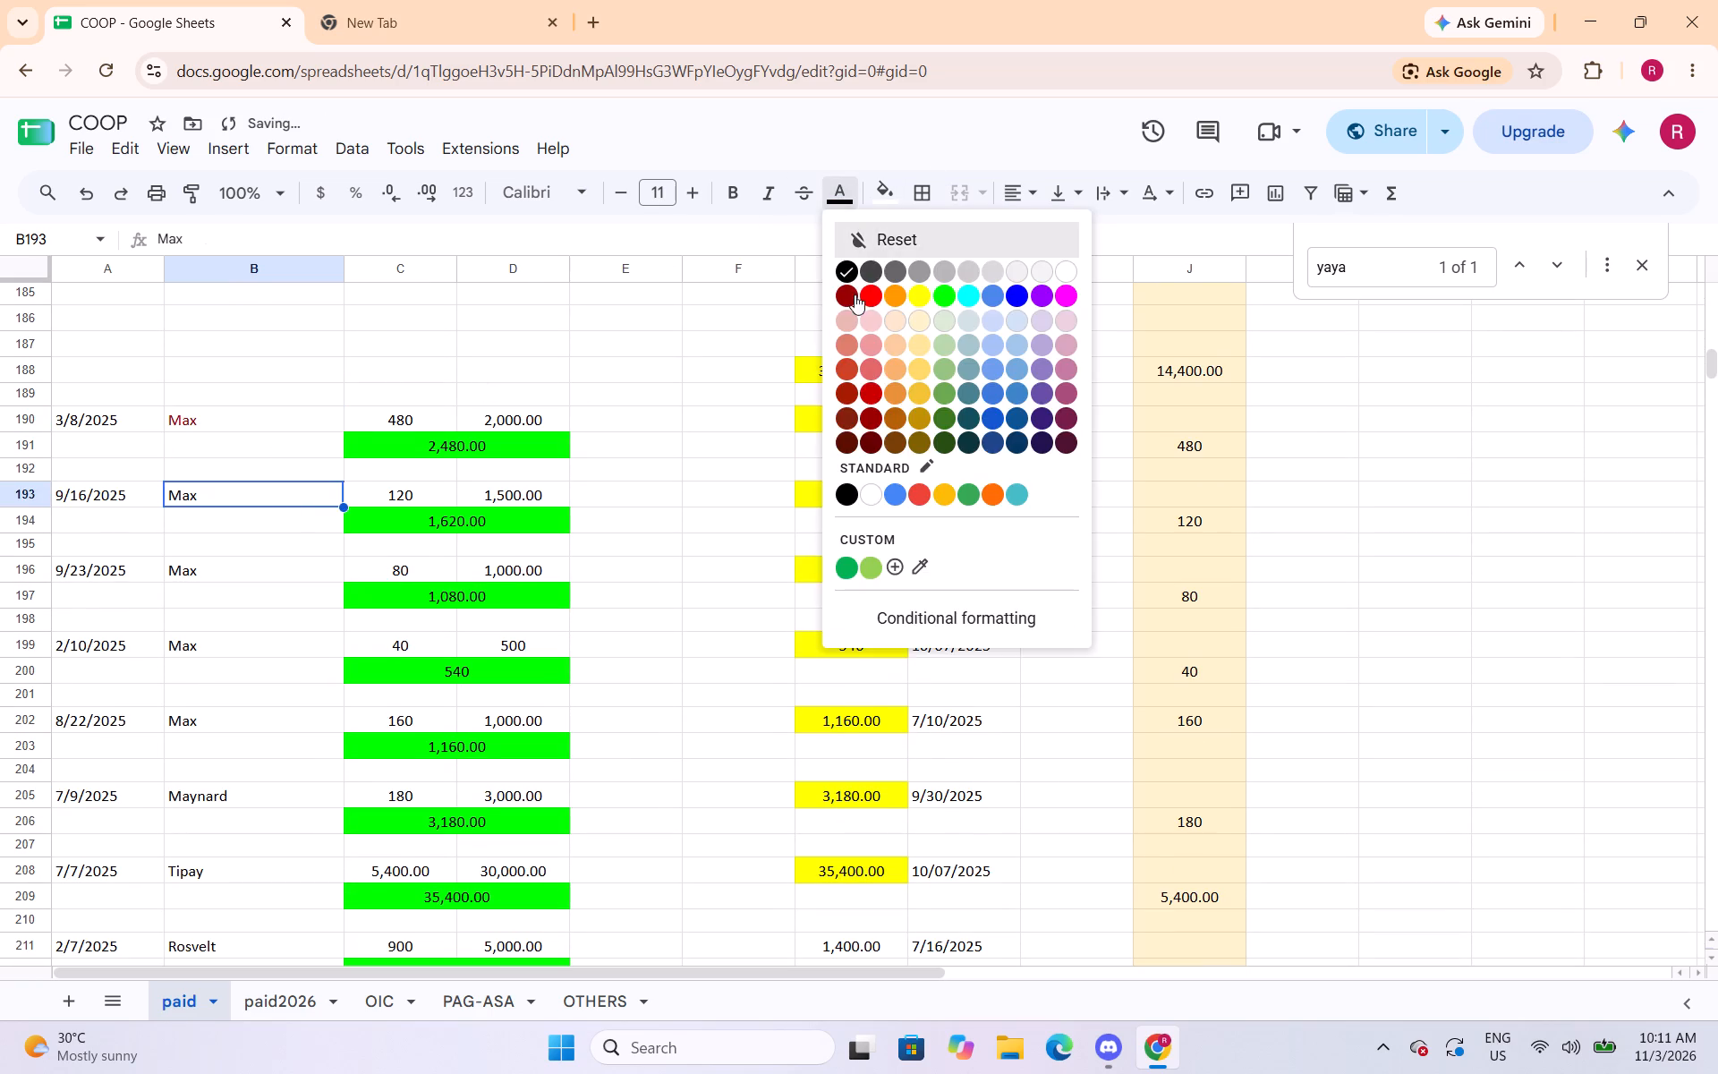
pyautogui.moveTo(855, 294); pyautogui.dragTo(845, 303)
# Set the text colour of the borrower names in B196, B199 and B202 to dark red.
pyautogui.click(228, 569)
pyautogui.click(829, 193)
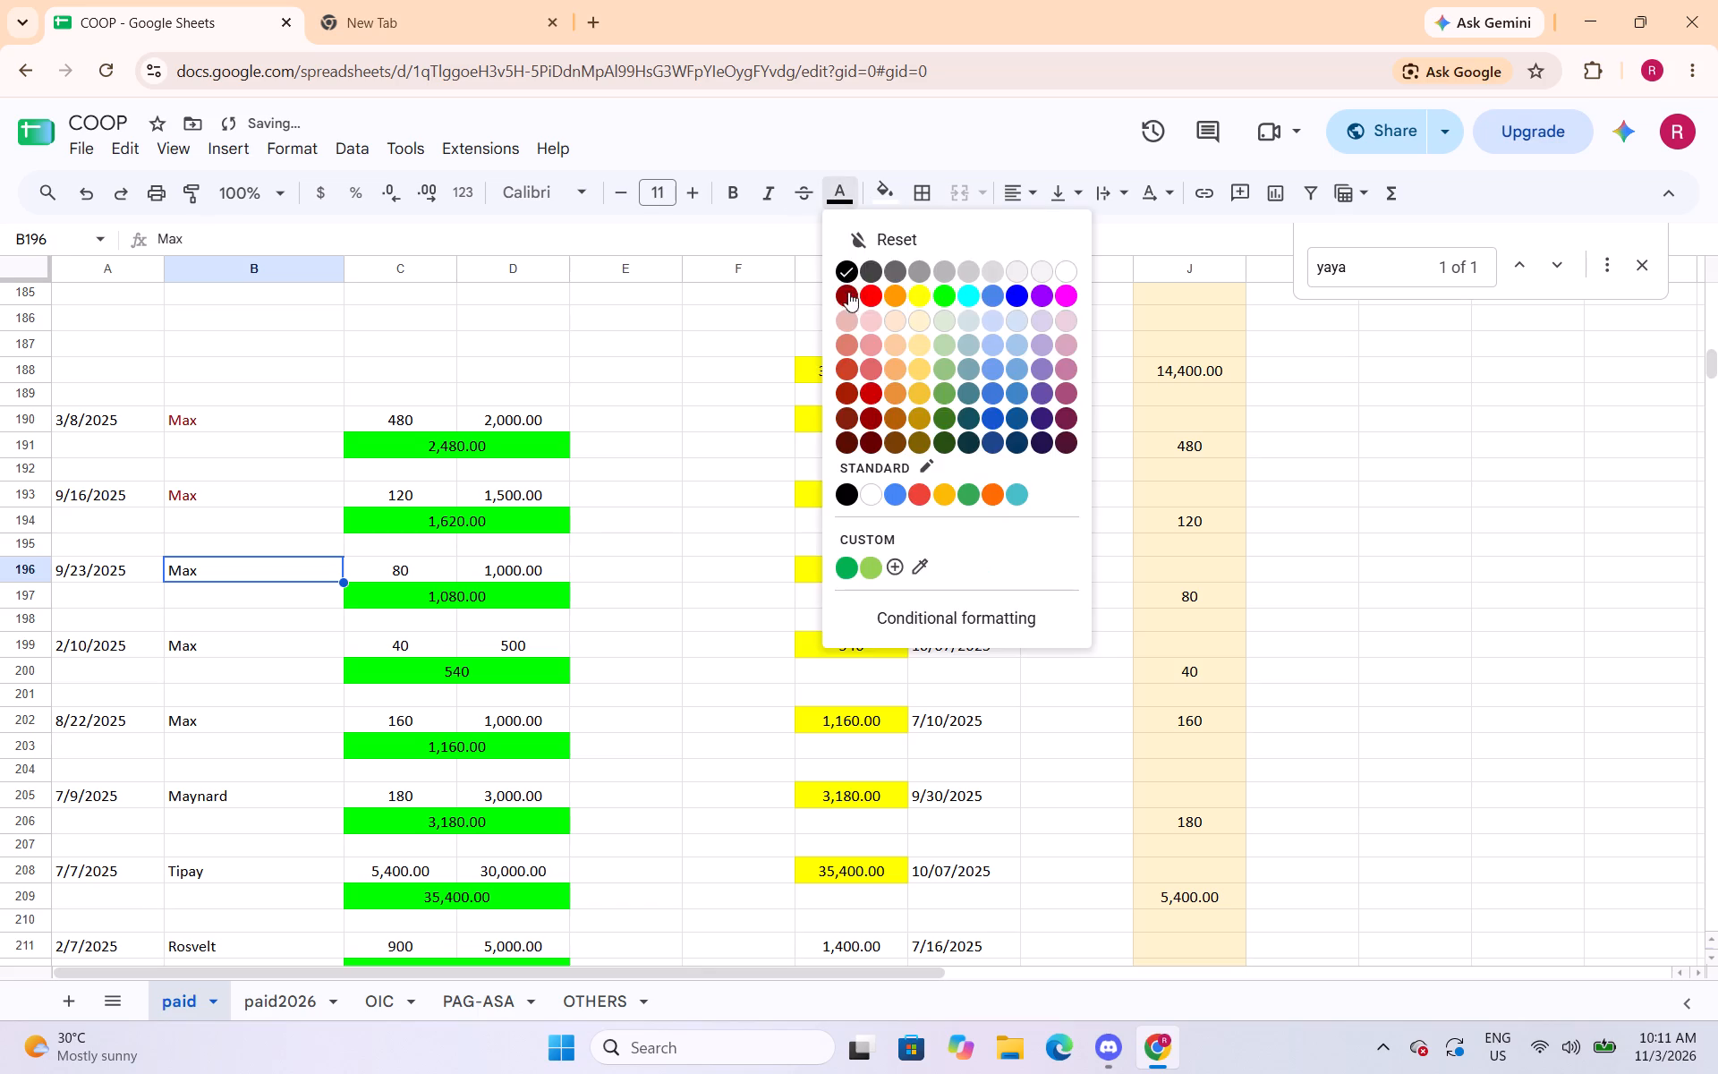
pyautogui.click(838, 304)
pyautogui.click(270, 639)
pyautogui.moveTo(838, 183); pyautogui.dragTo(838, 186)
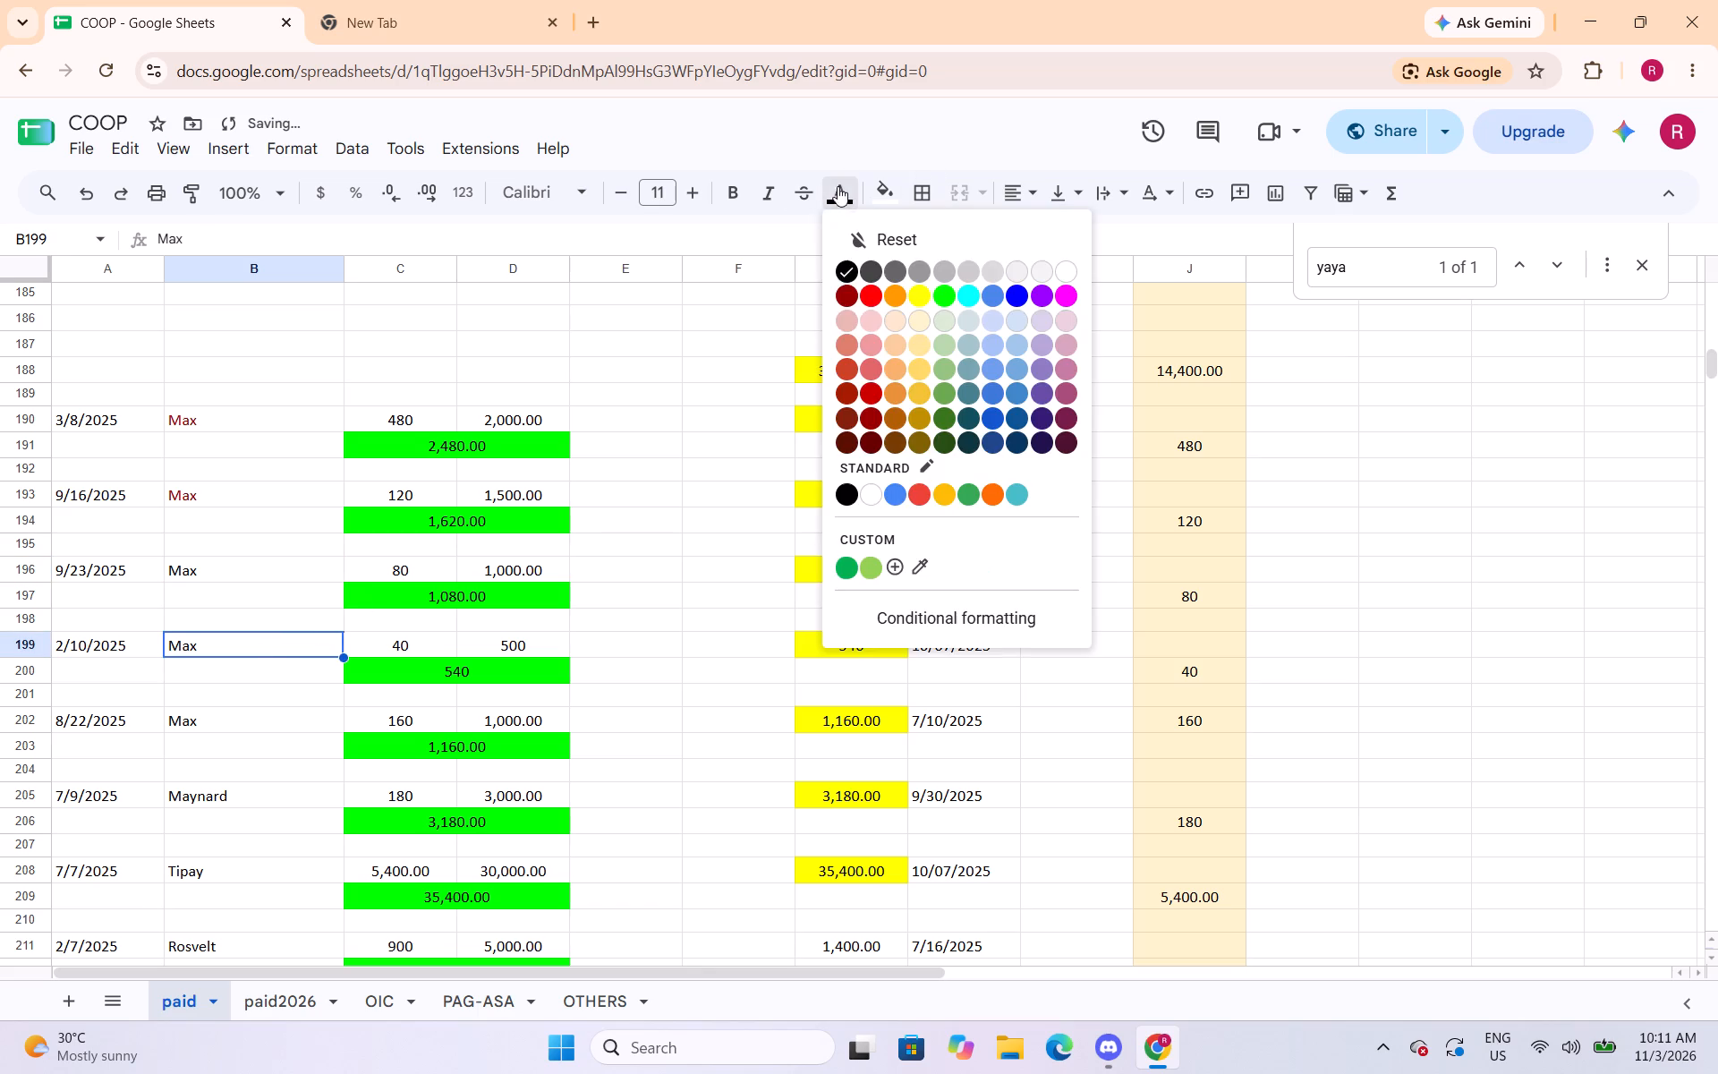
pyautogui.moveTo(838, 186); pyautogui.dragTo(843, 200)
pyautogui.click(847, 283)
pyautogui.click(312, 720)
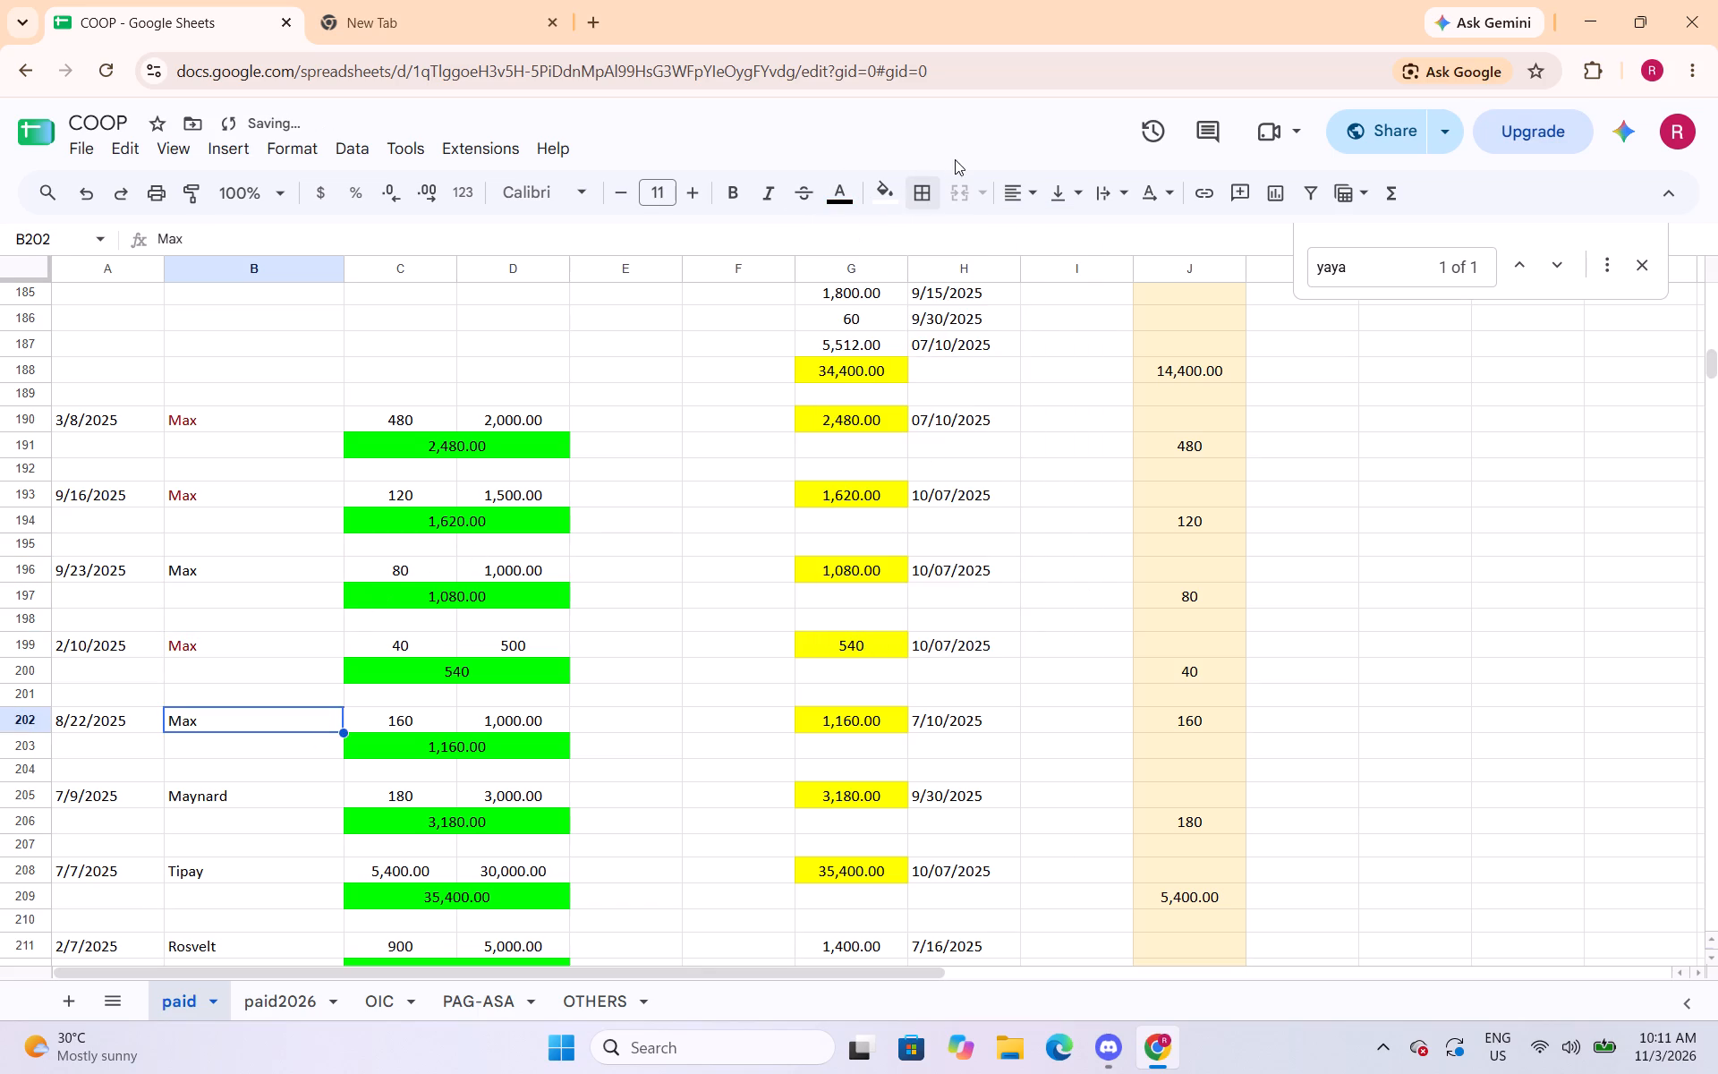
pyautogui.click(852, 187)
pyautogui.click(846, 304)
pyautogui.scroll(-1, 568, 390)
pyautogui.click(259, 461)
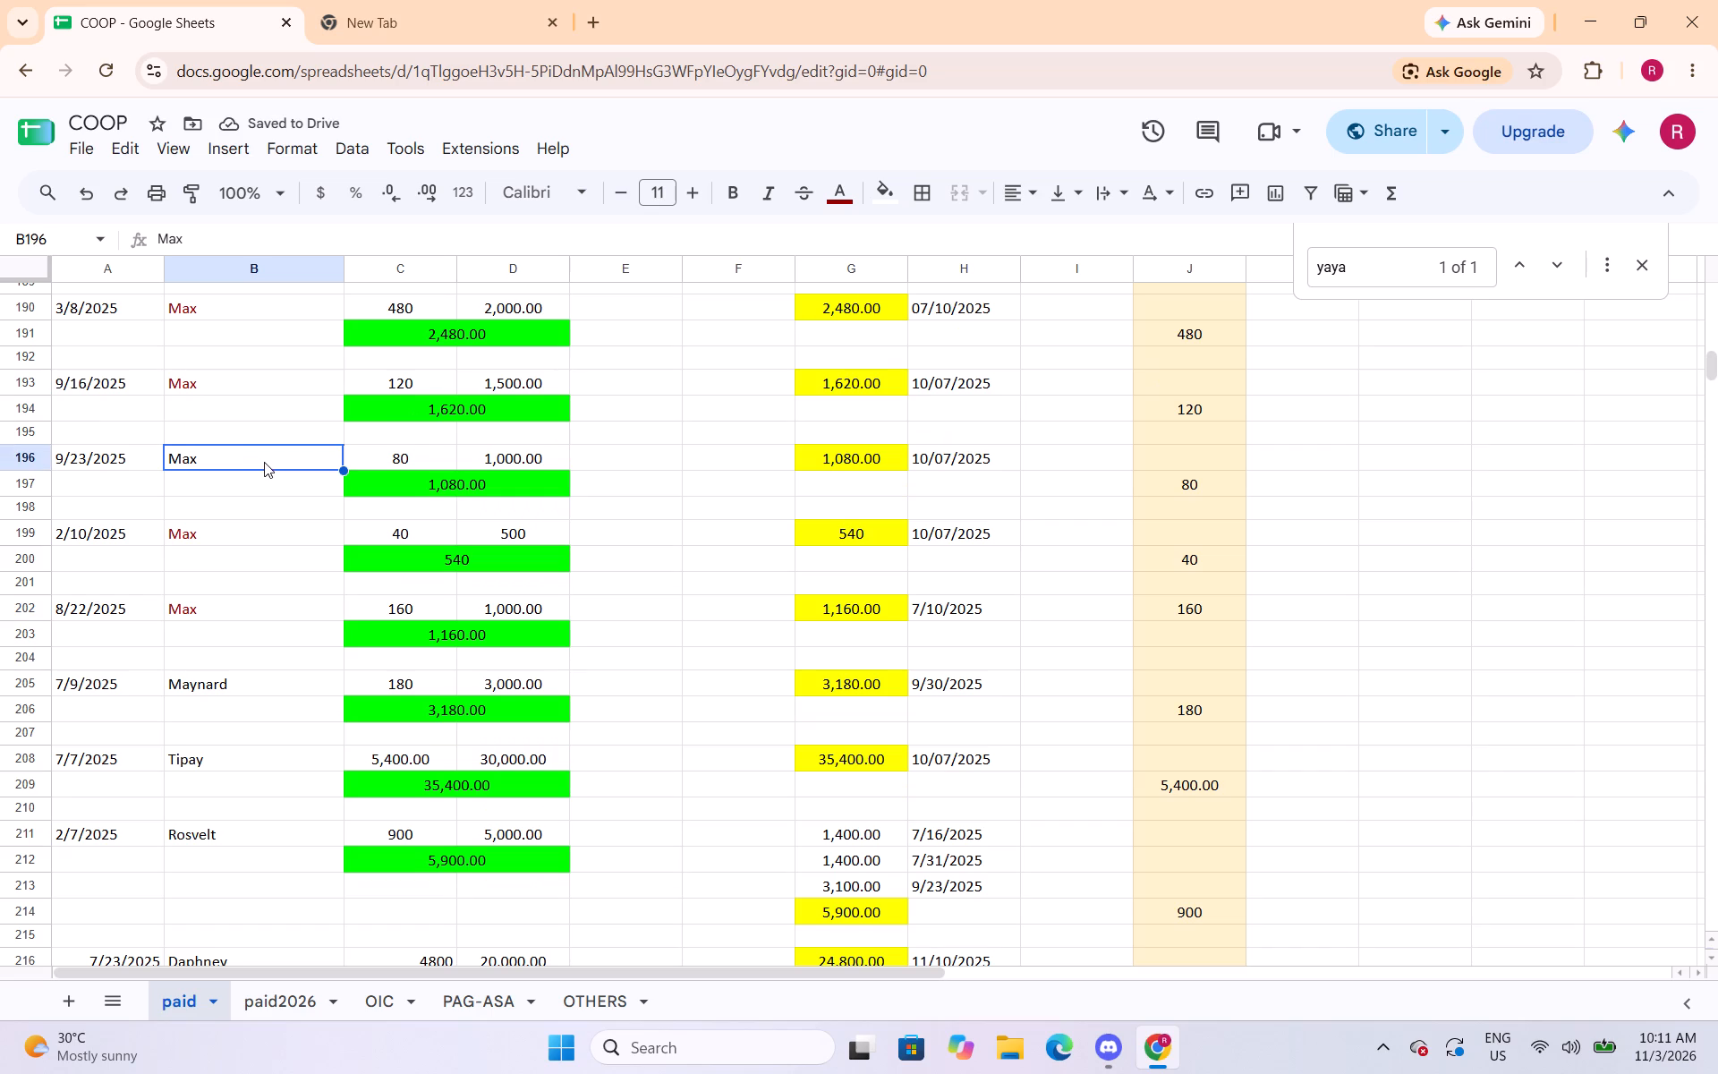
pyautogui.click(852, 198)
pyautogui.click(851, 294)
# Set the text colour of the borrower names in B205, B208, B211 and B216 to dark red.
pyautogui.click(210, 679)
pyautogui.scroll(-3, 508, 537)
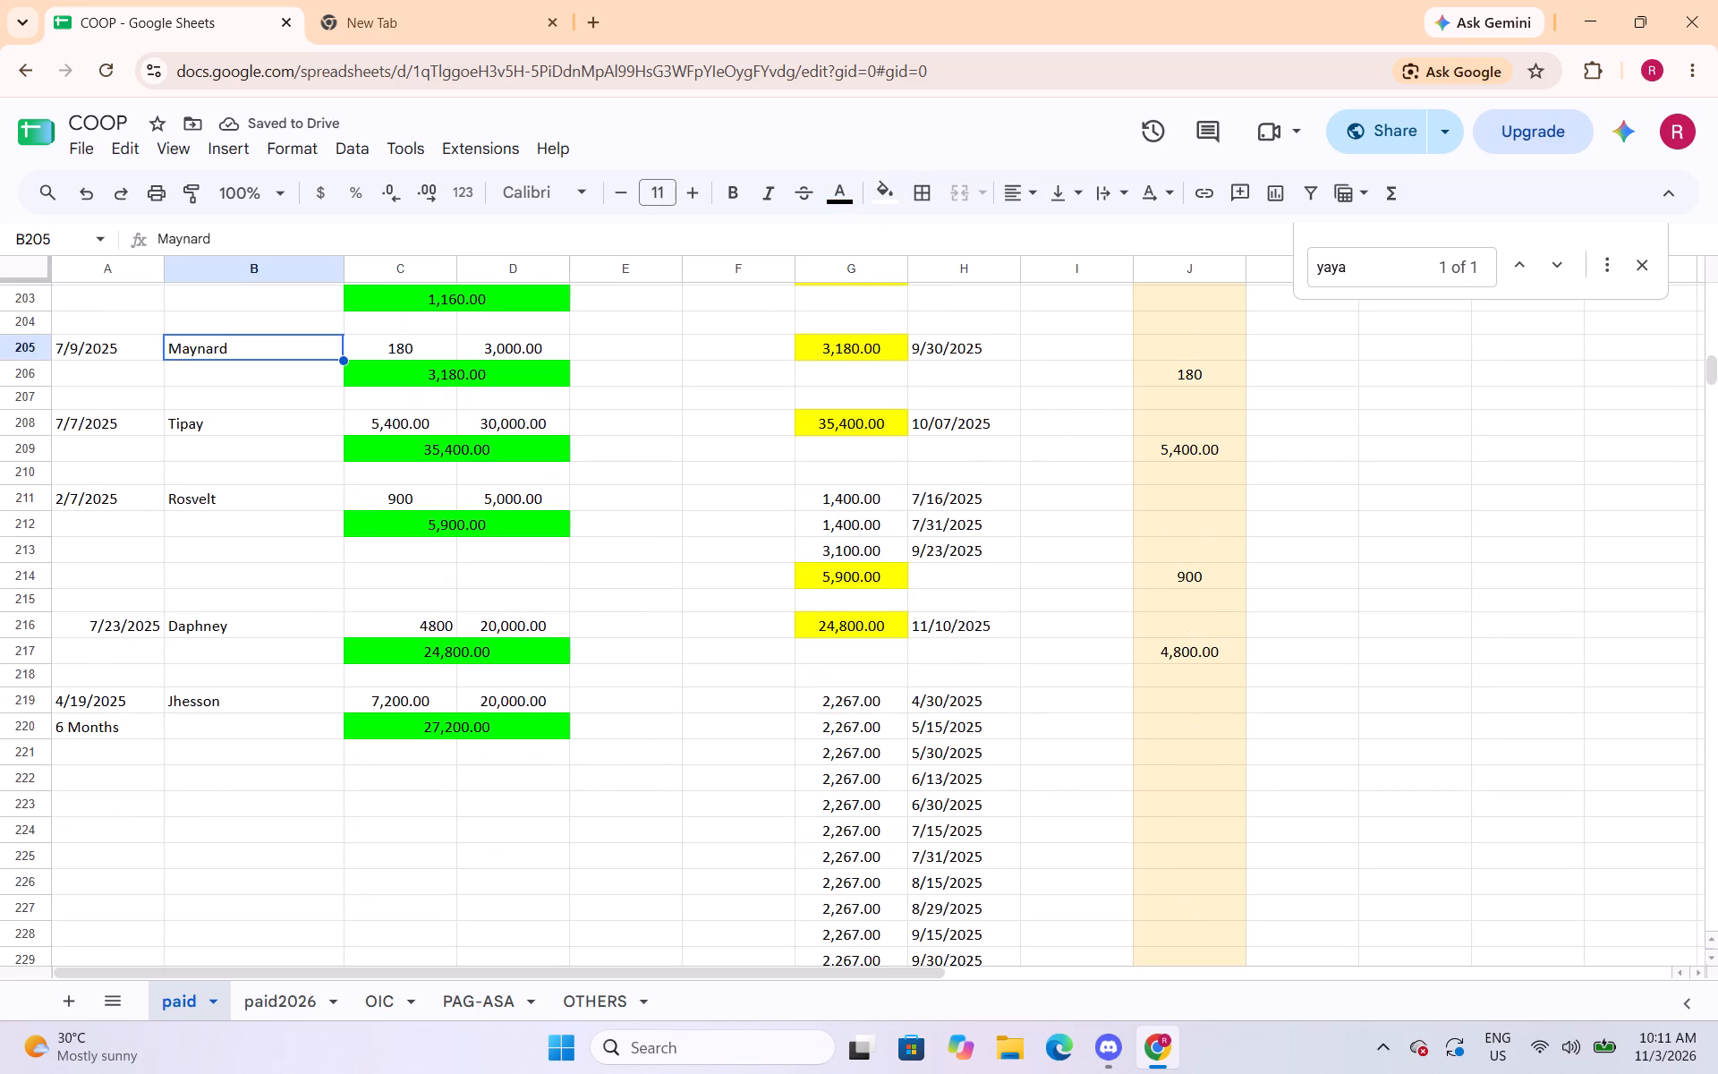
pyautogui.click(835, 202)
pyautogui.click(844, 306)
pyautogui.click(304, 412)
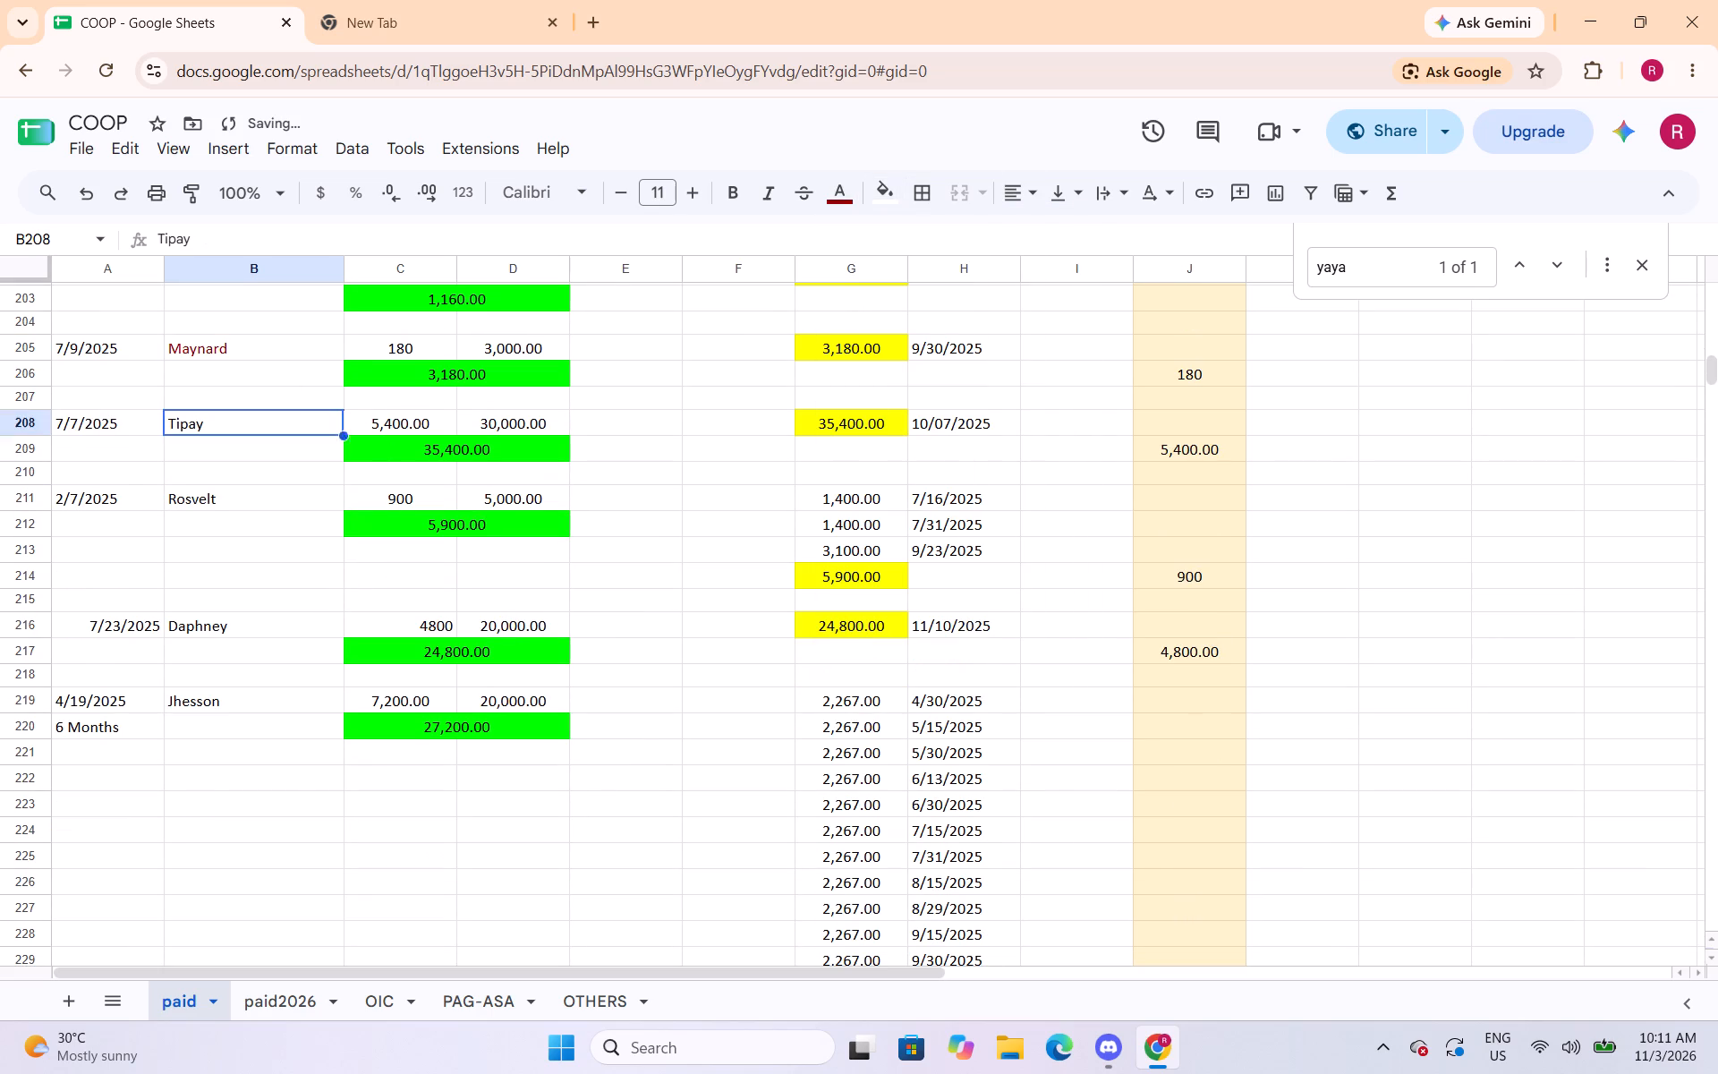
pyautogui.click(845, 197)
pyautogui.click(851, 295)
pyautogui.click(319, 500)
pyautogui.click(847, 202)
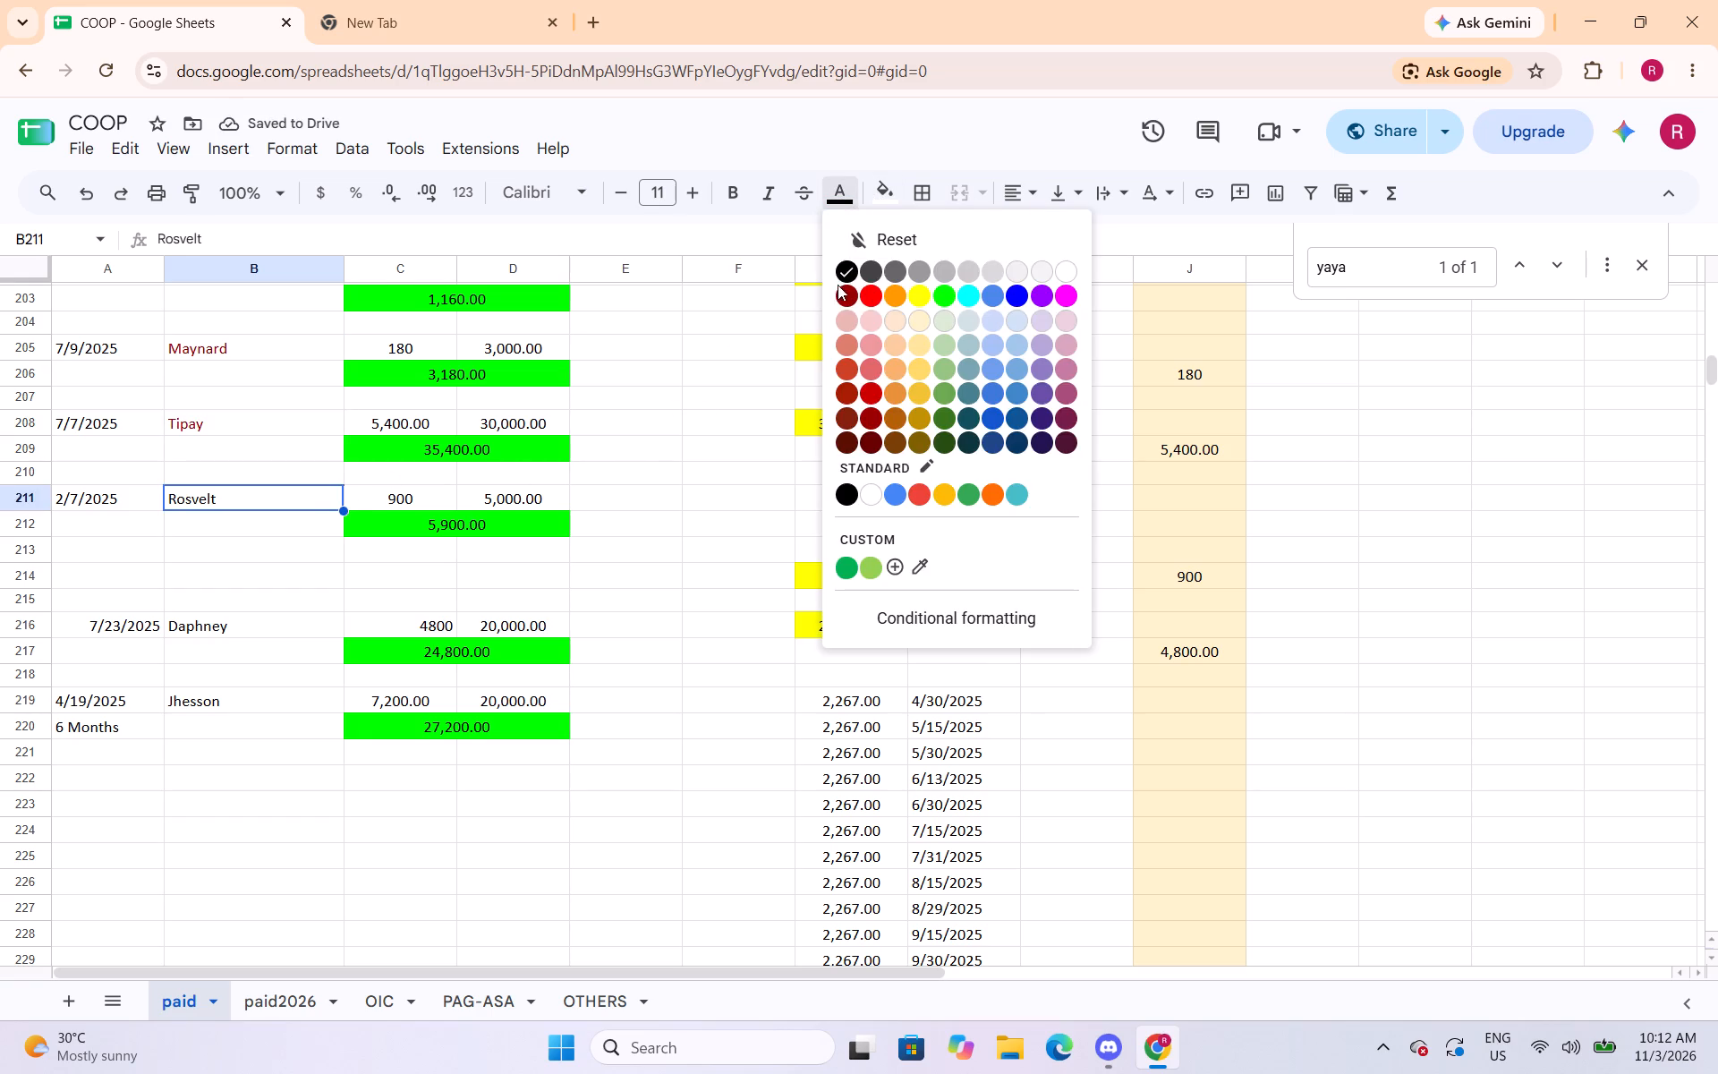
pyautogui.click(841, 293)
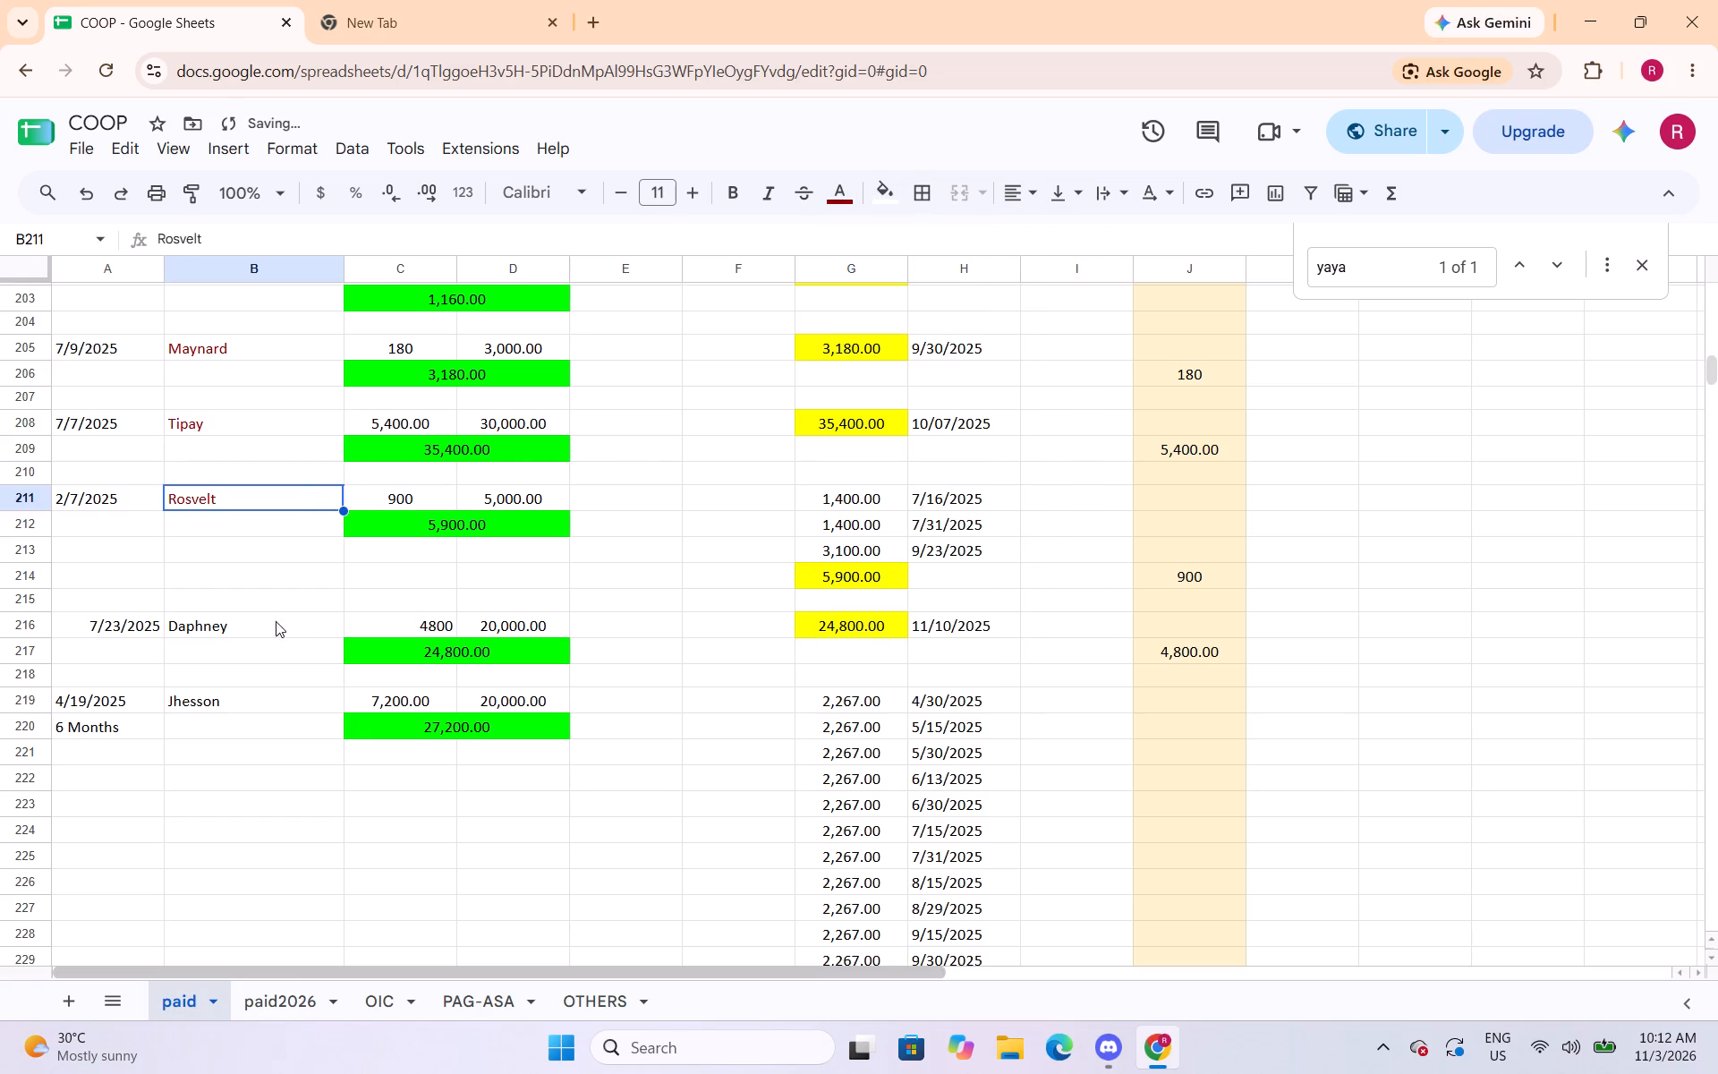
pyautogui.click(276, 621)
pyautogui.click(843, 202)
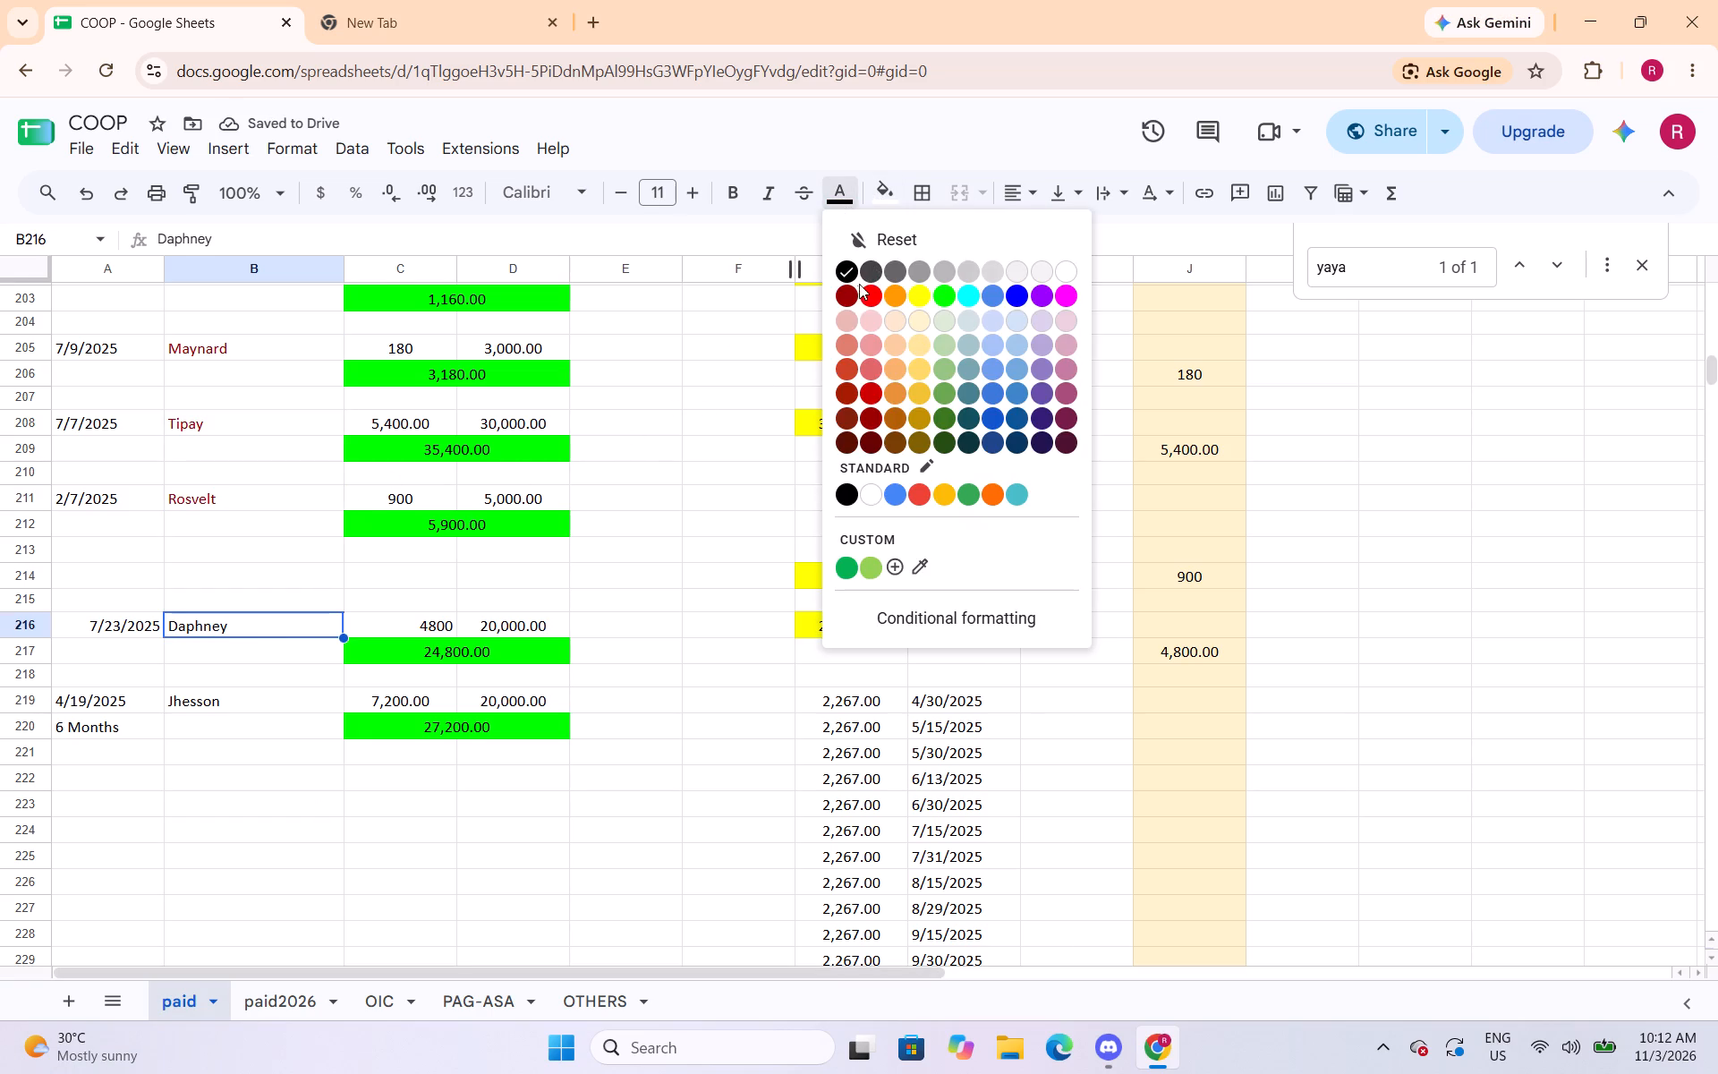
pyautogui.click(853, 289)
# Set the text colour of the borrower names in B219, B233 and B237 to dark red.
pyautogui.click(229, 702)
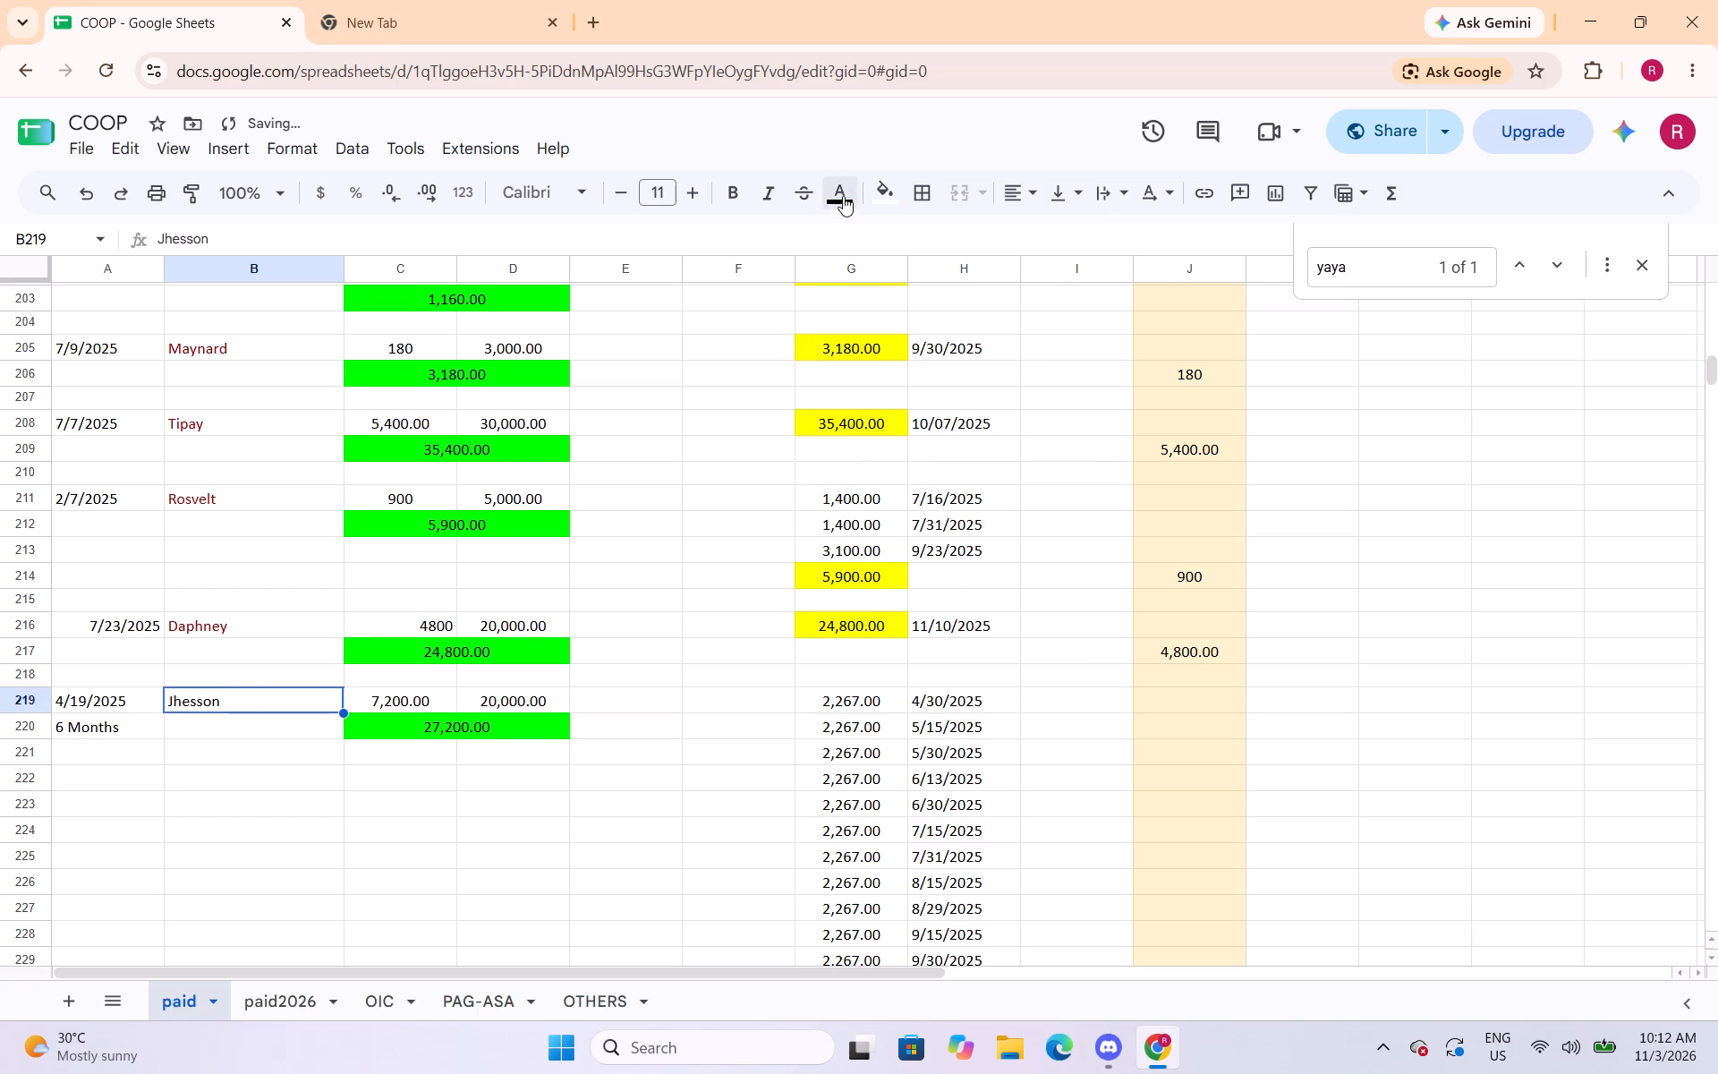
pyautogui.click(846, 192)
pyautogui.moveTo(847, 292); pyautogui.dragTo(842, 309)
pyautogui.scroll(-2, 130, 791)
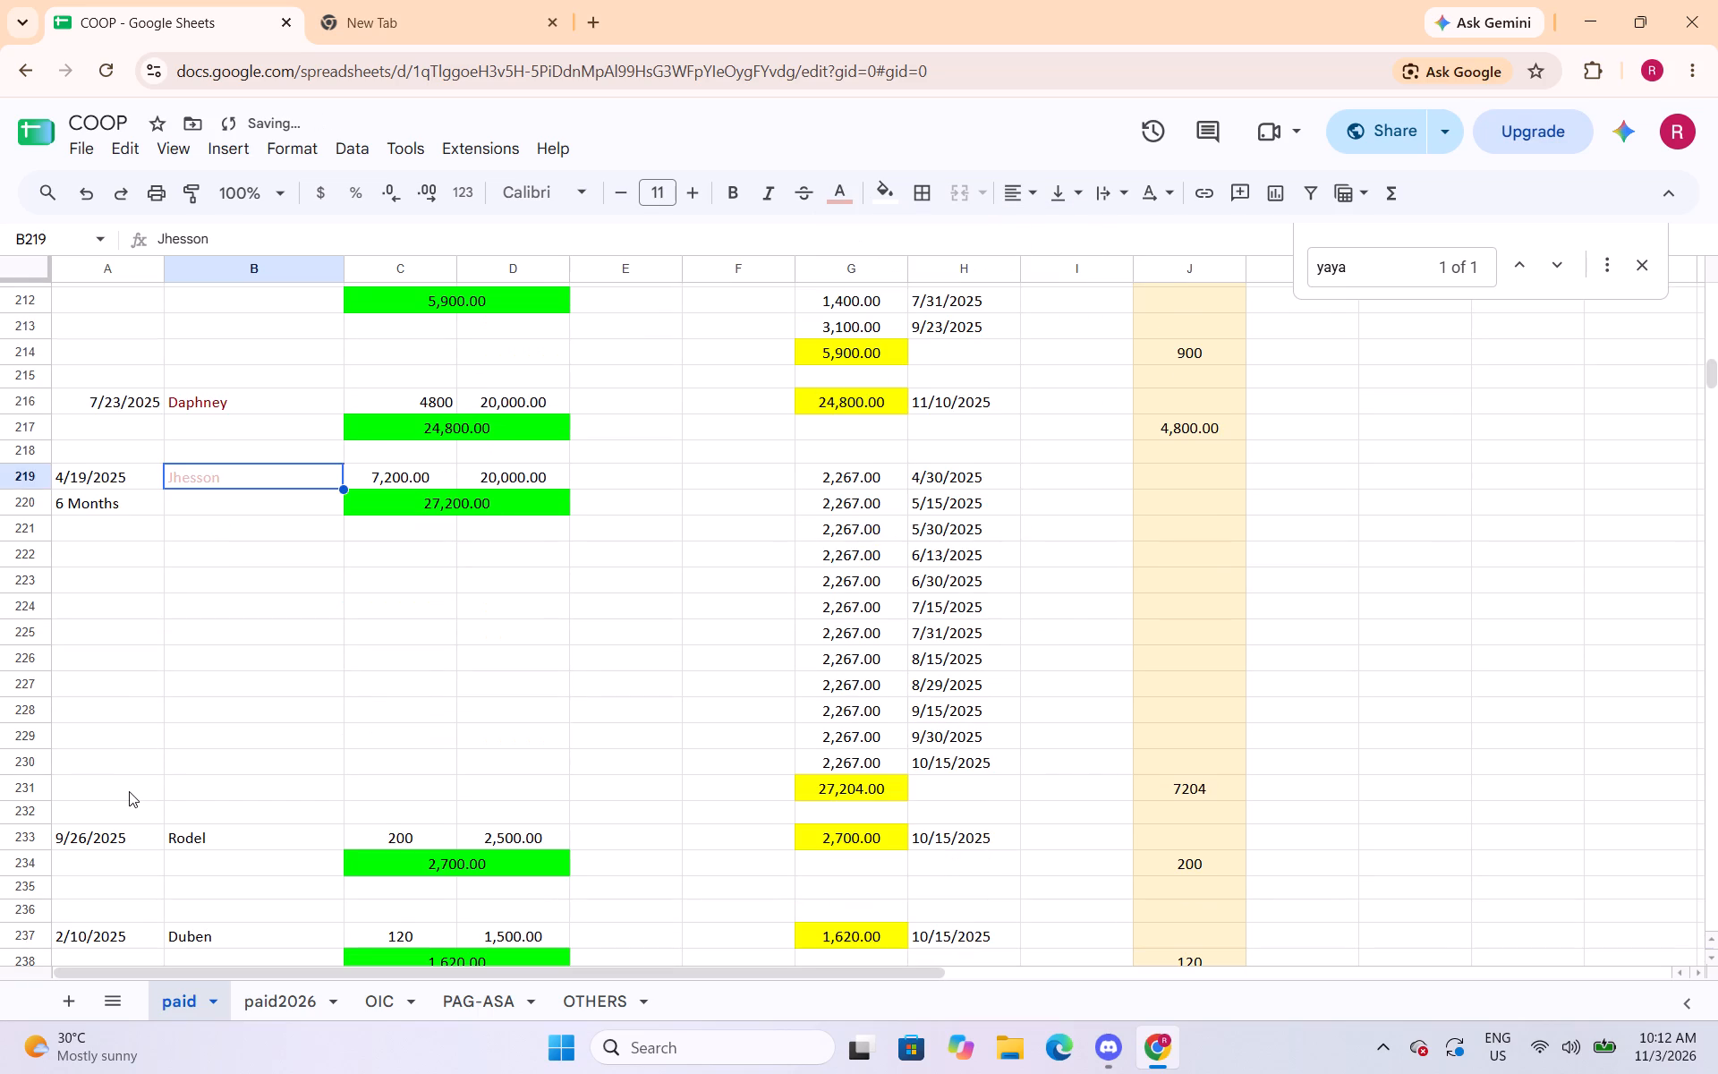
pyautogui.click(842, 191)
pyautogui.click(838, 288)
pyautogui.click(237, 843)
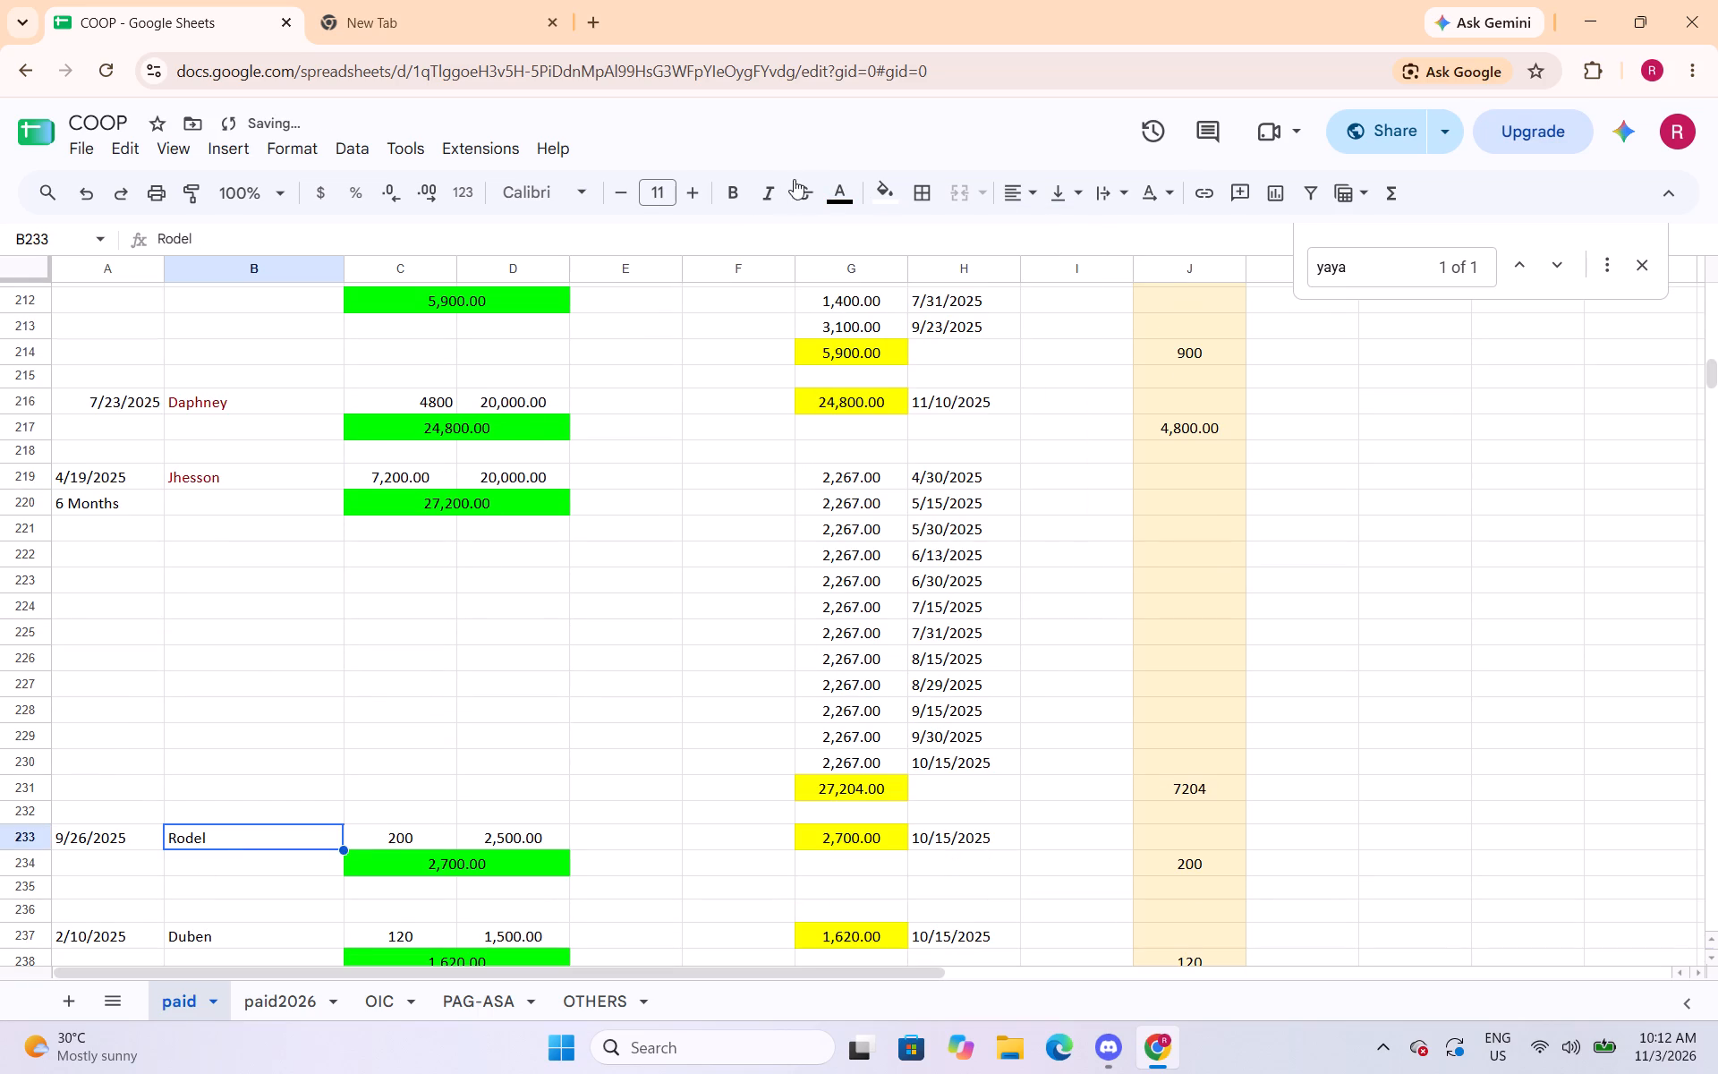
pyautogui.click(831, 193)
pyautogui.click(852, 303)
pyautogui.click(195, 943)
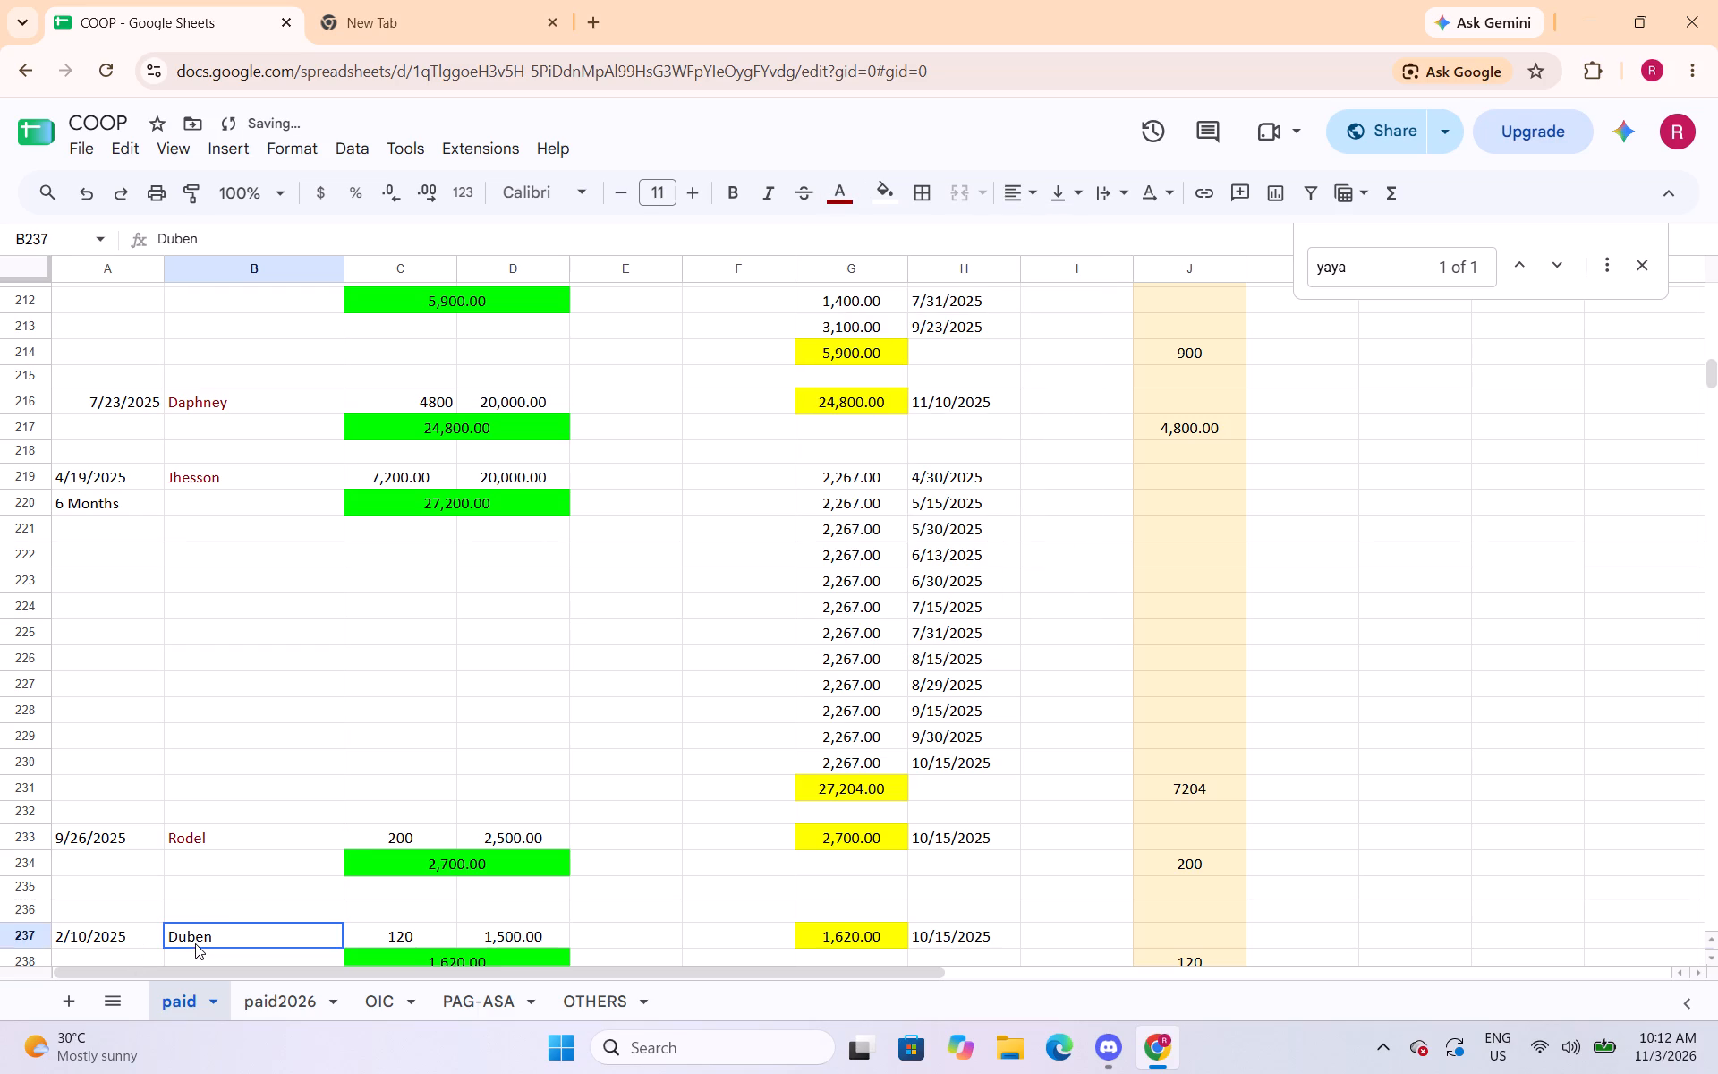
pyautogui.click(829, 197)
pyautogui.click(847, 300)
# Set the text colour of the borrower names in B240, B244 and B253 to dark red.
pyautogui.scroll(-4, 285, 626)
pyautogui.click(263, 575)
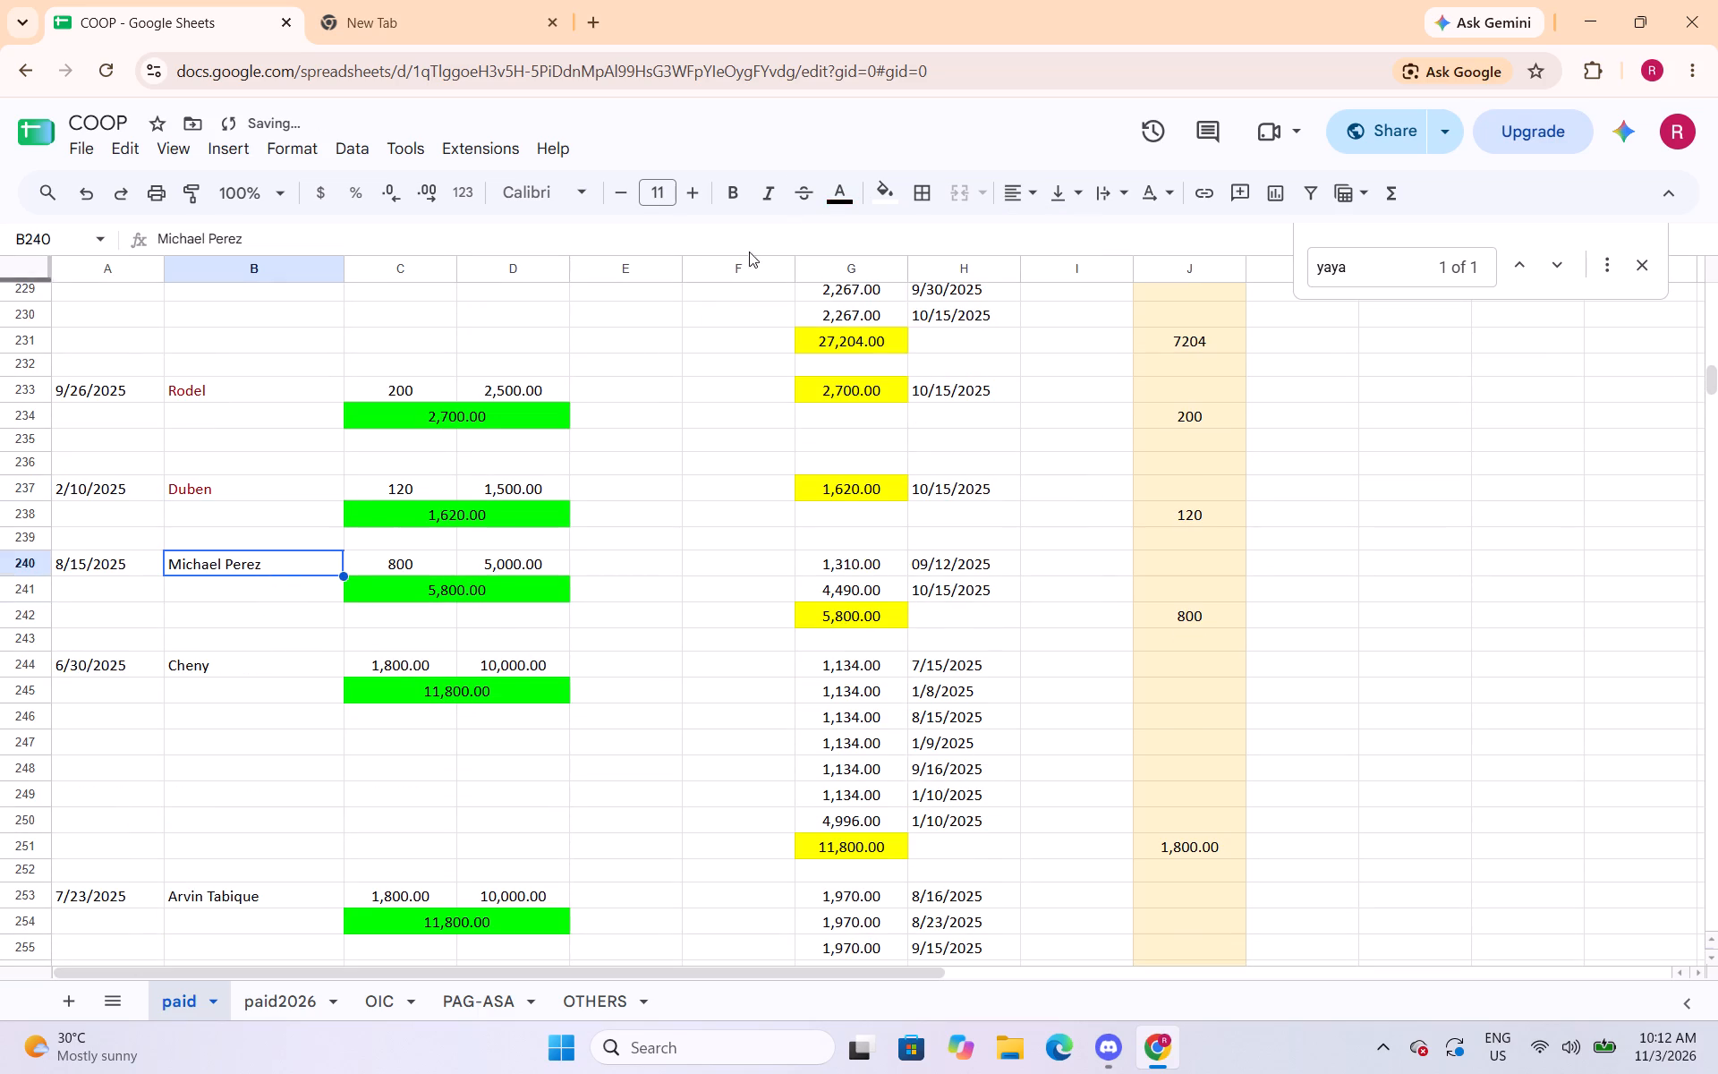
pyautogui.click(837, 187)
pyautogui.moveTo(848, 298); pyautogui.dragTo(844, 308)
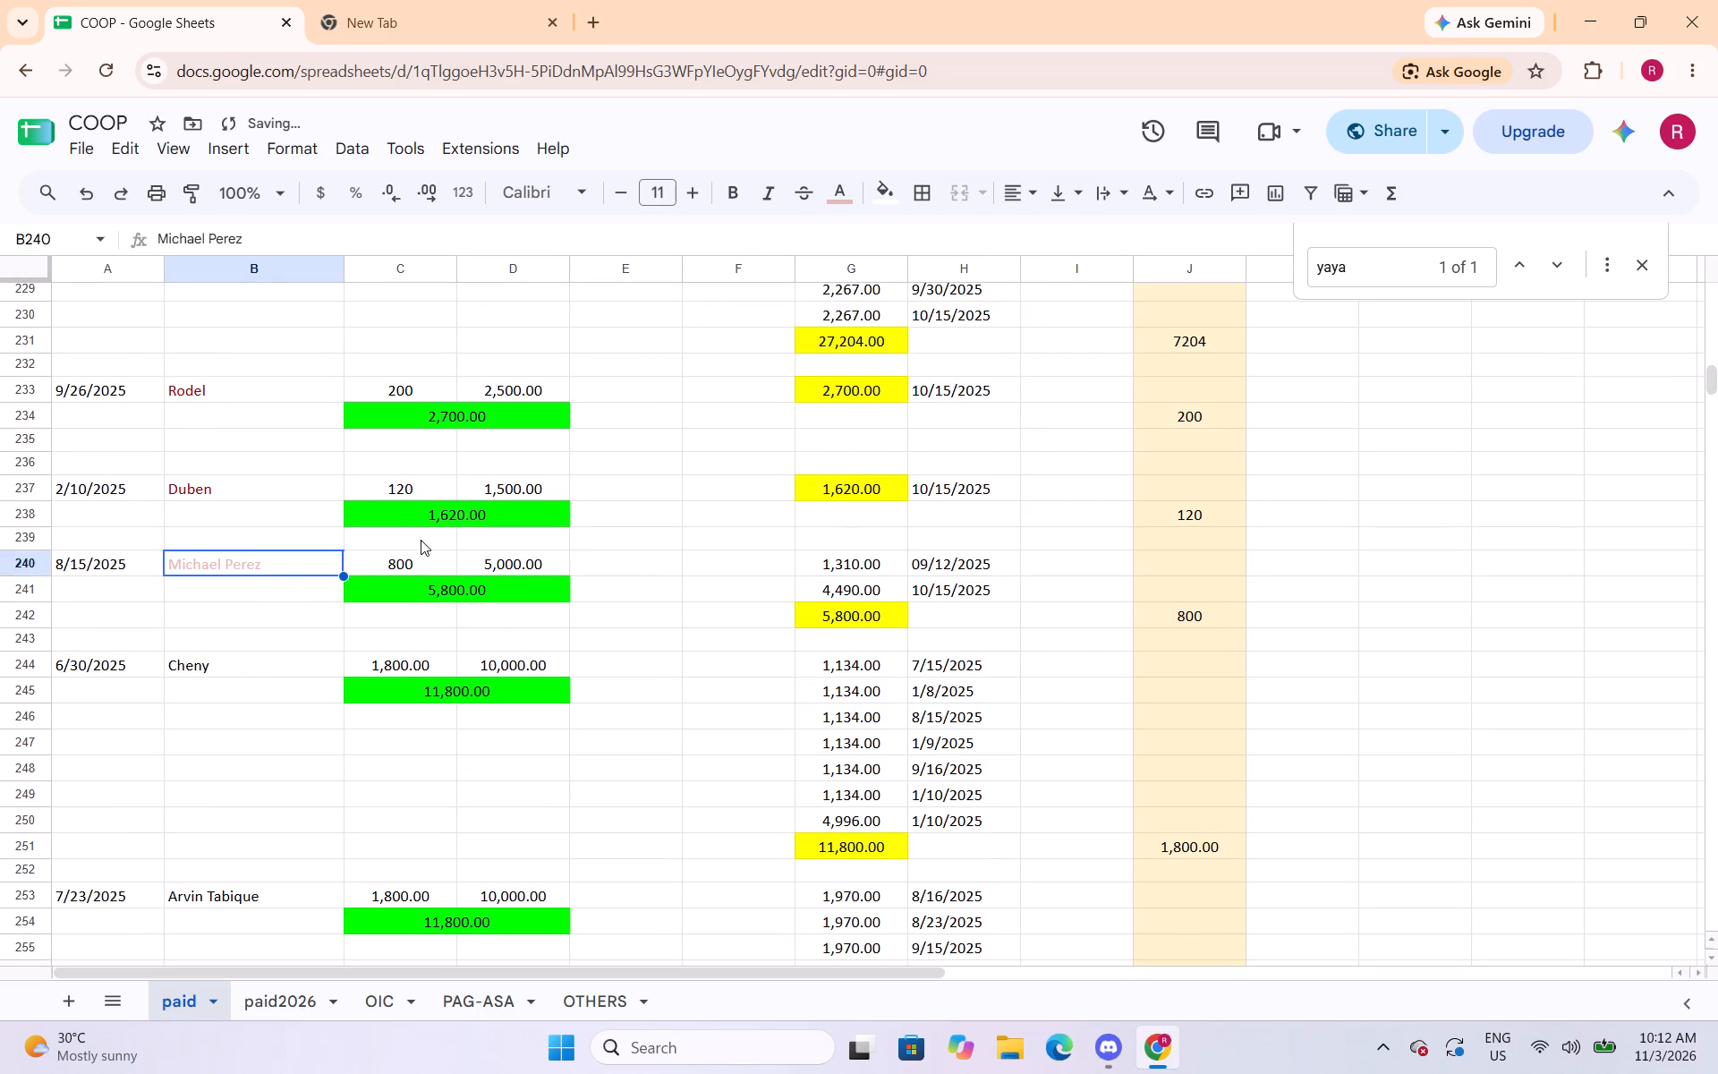
pyautogui.click(839, 194)
pyautogui.click(844, 294)
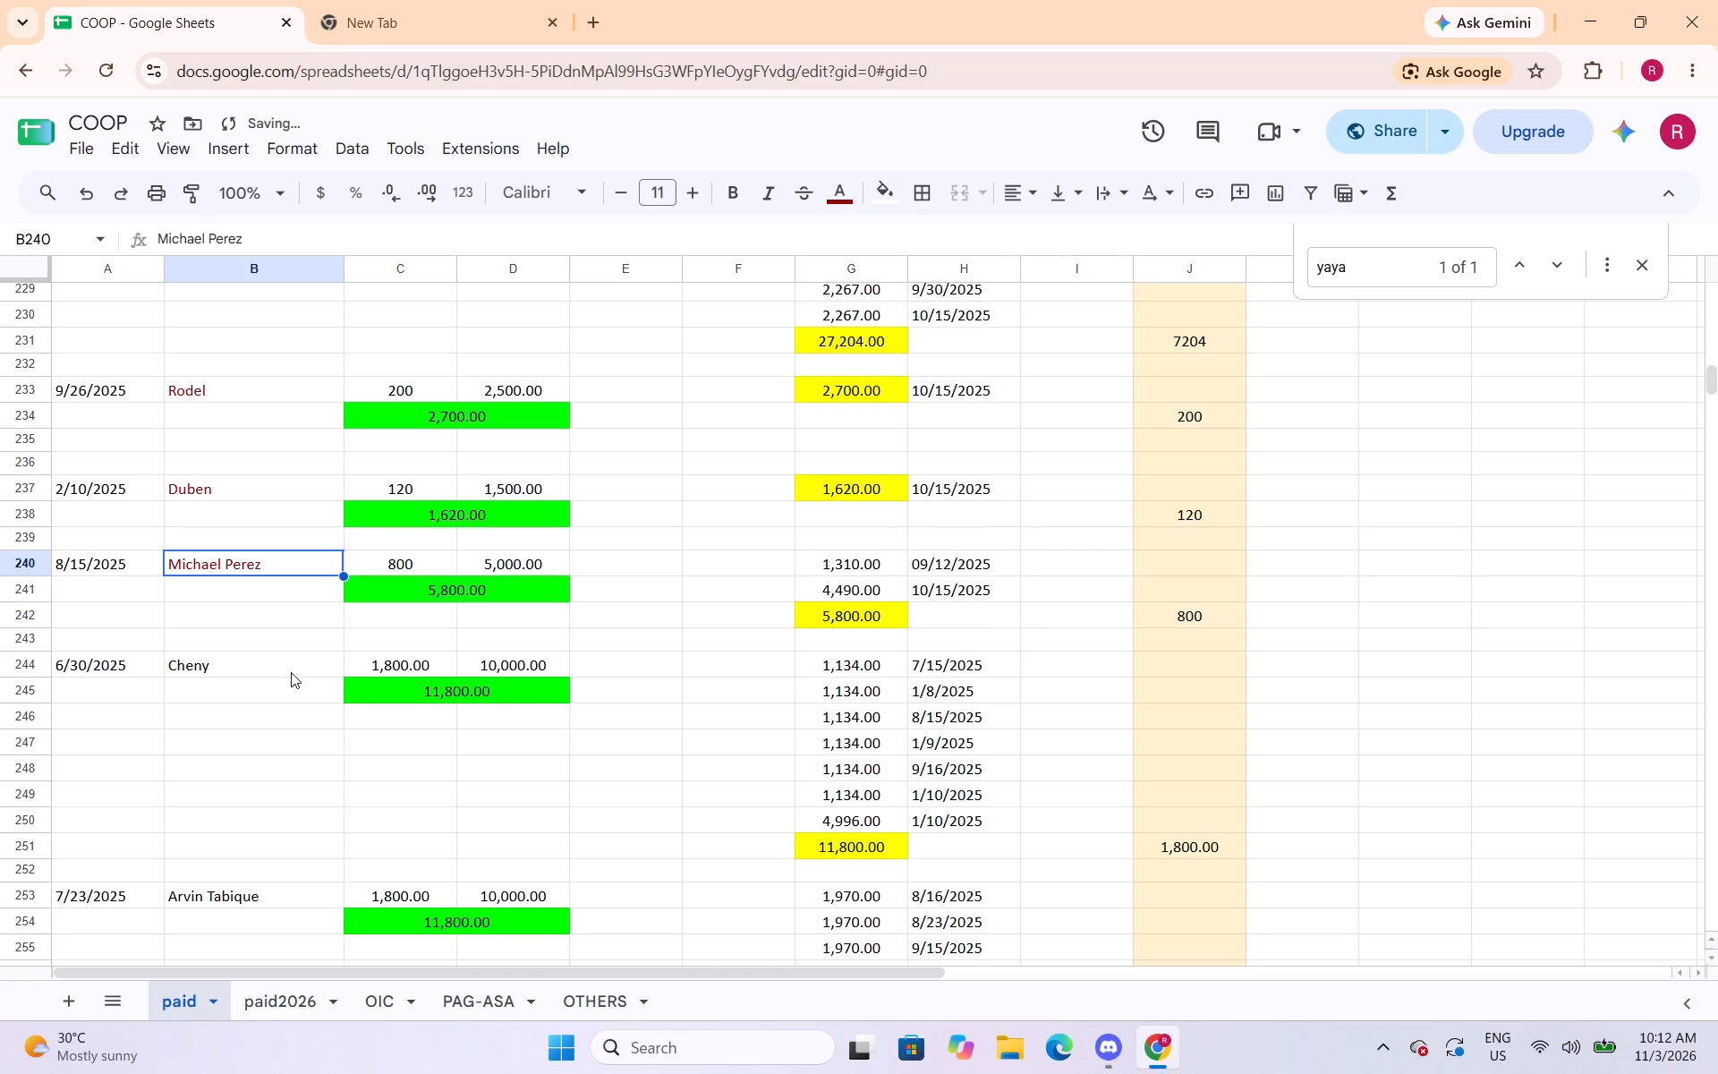
pyautogui.click(291, 672)
pyautogui.click(845, 193)
pyautogui.click(848, 299)
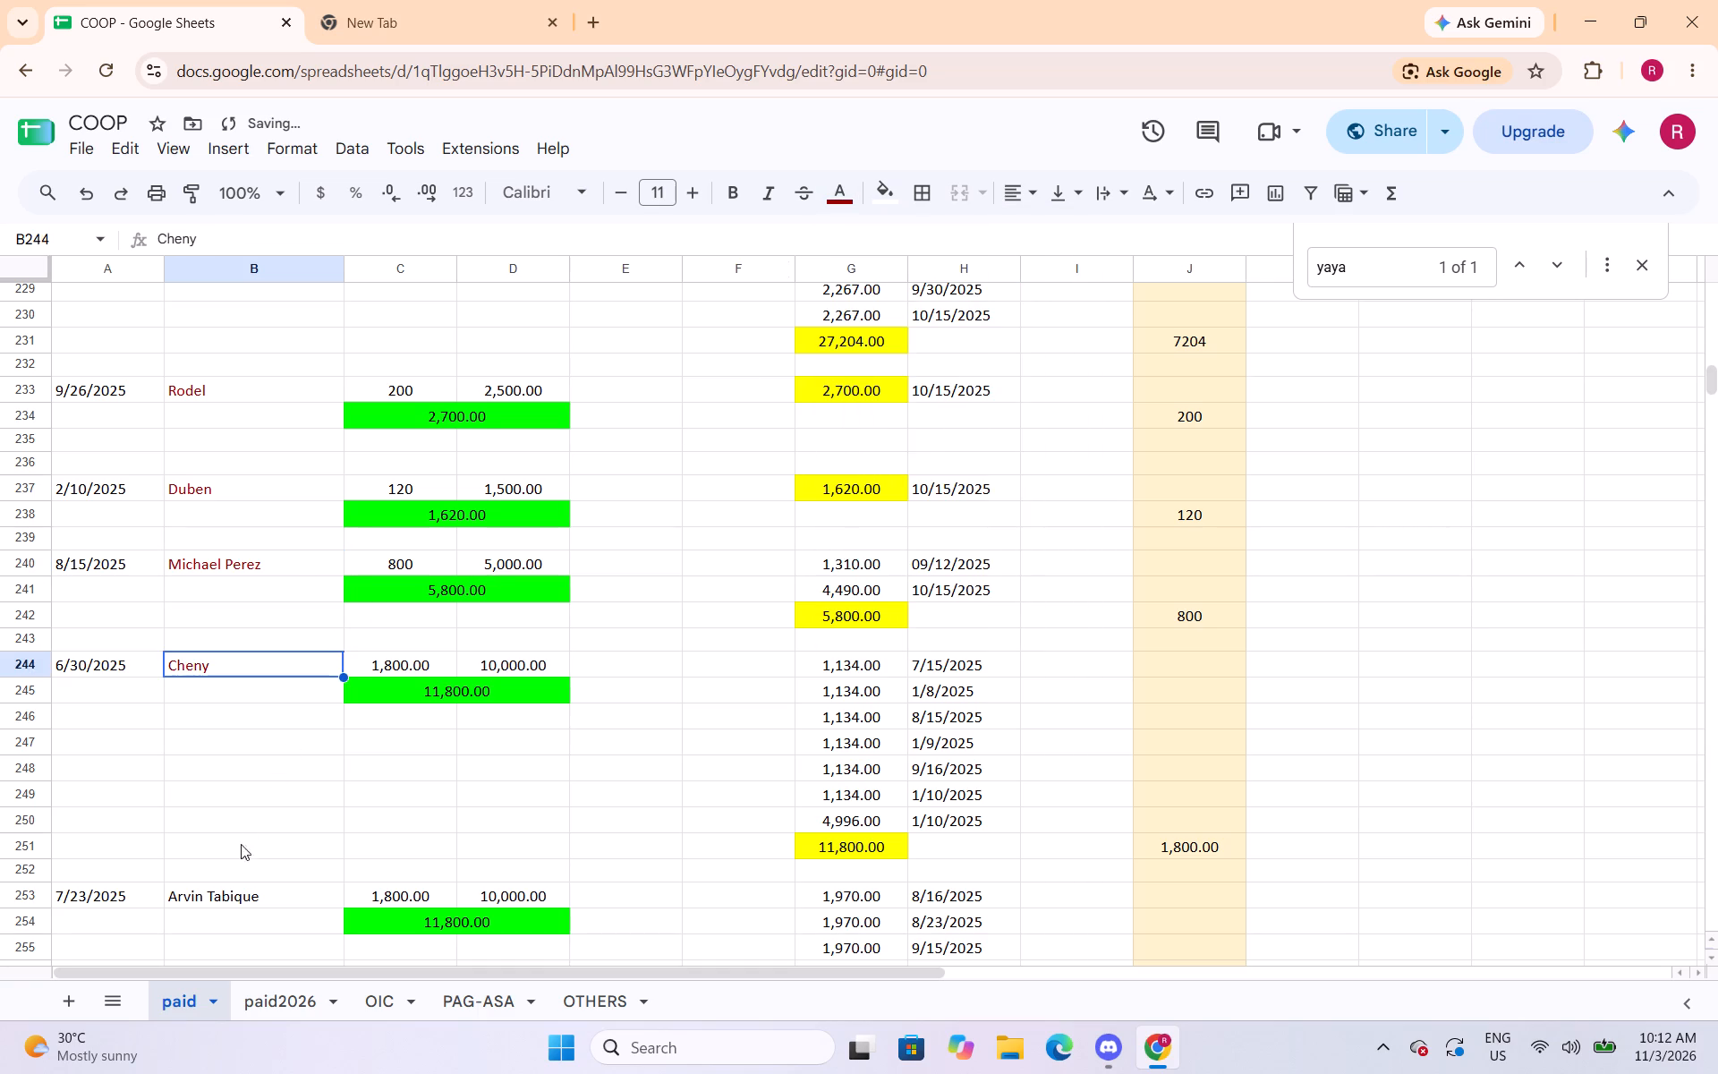
pyautogui.click(232, 898)
pyautogui.click(836, 195)
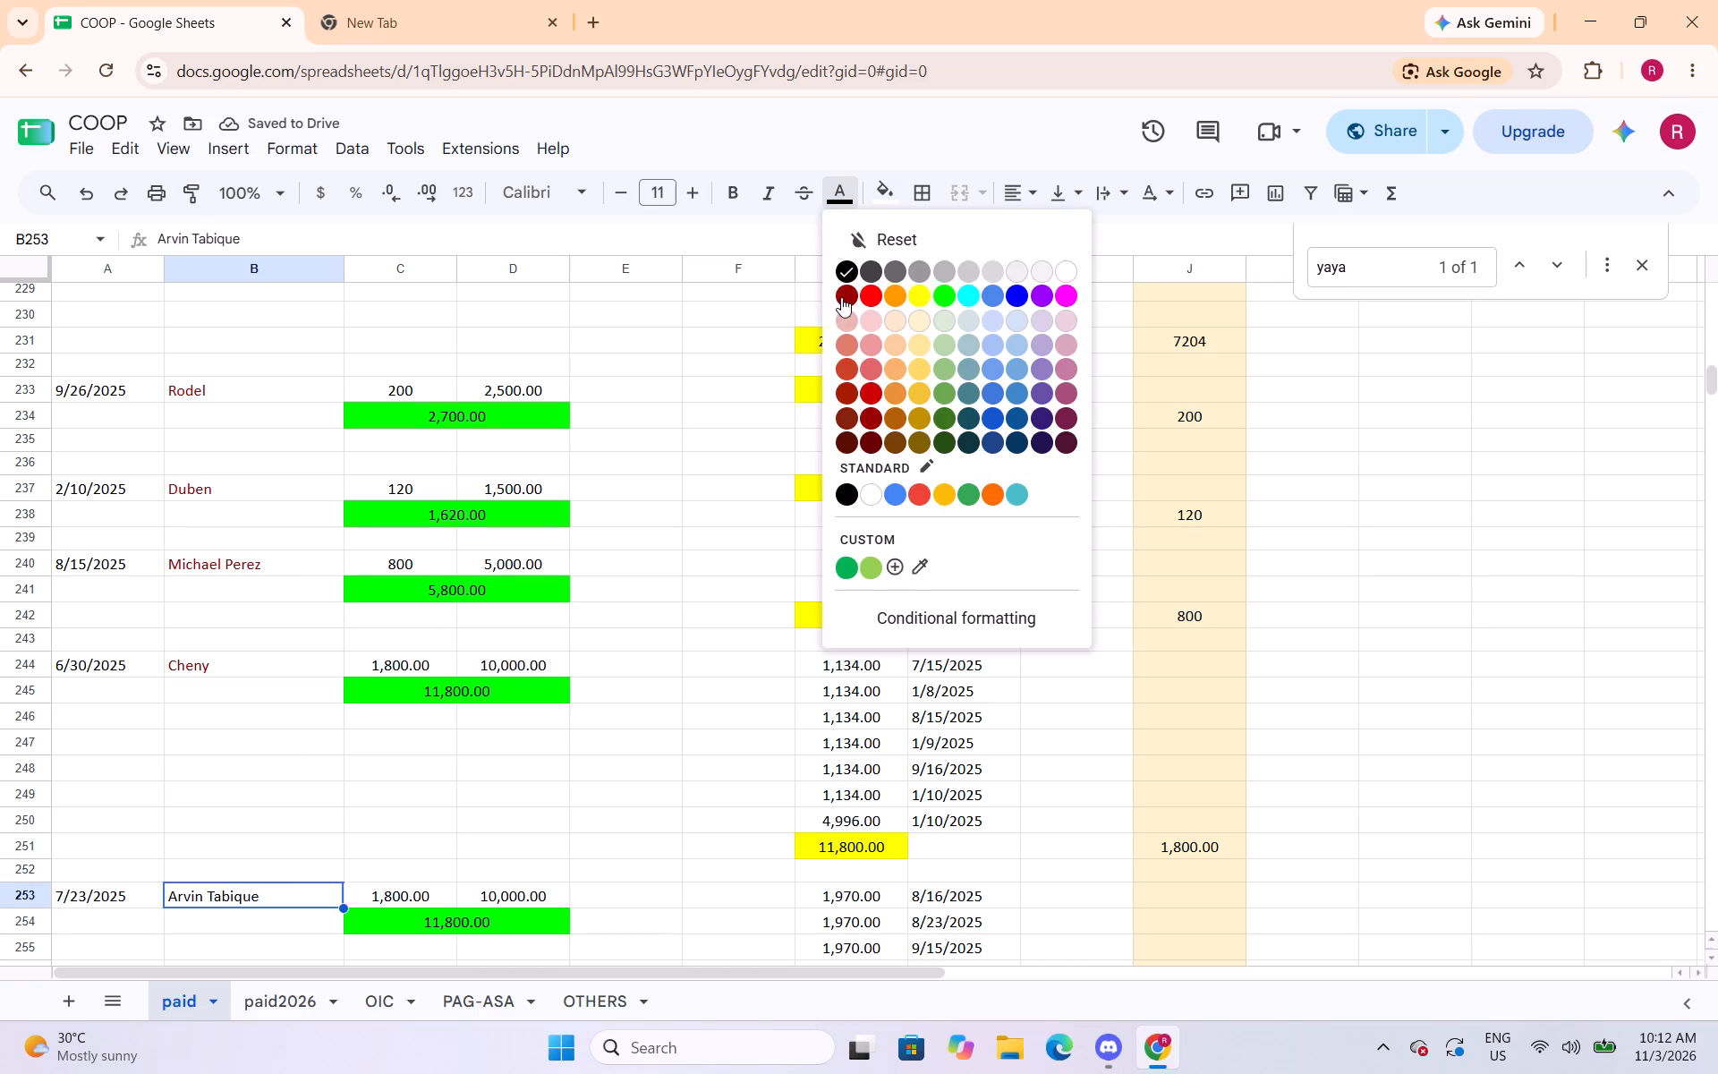
pyautogui.click(842, 297)
# Set the text colour of the borrower names in B260, B265 and B270 to dark red.
pyautogui.scroll(-4, 258, 672)
pyautogui.click(274, 629)
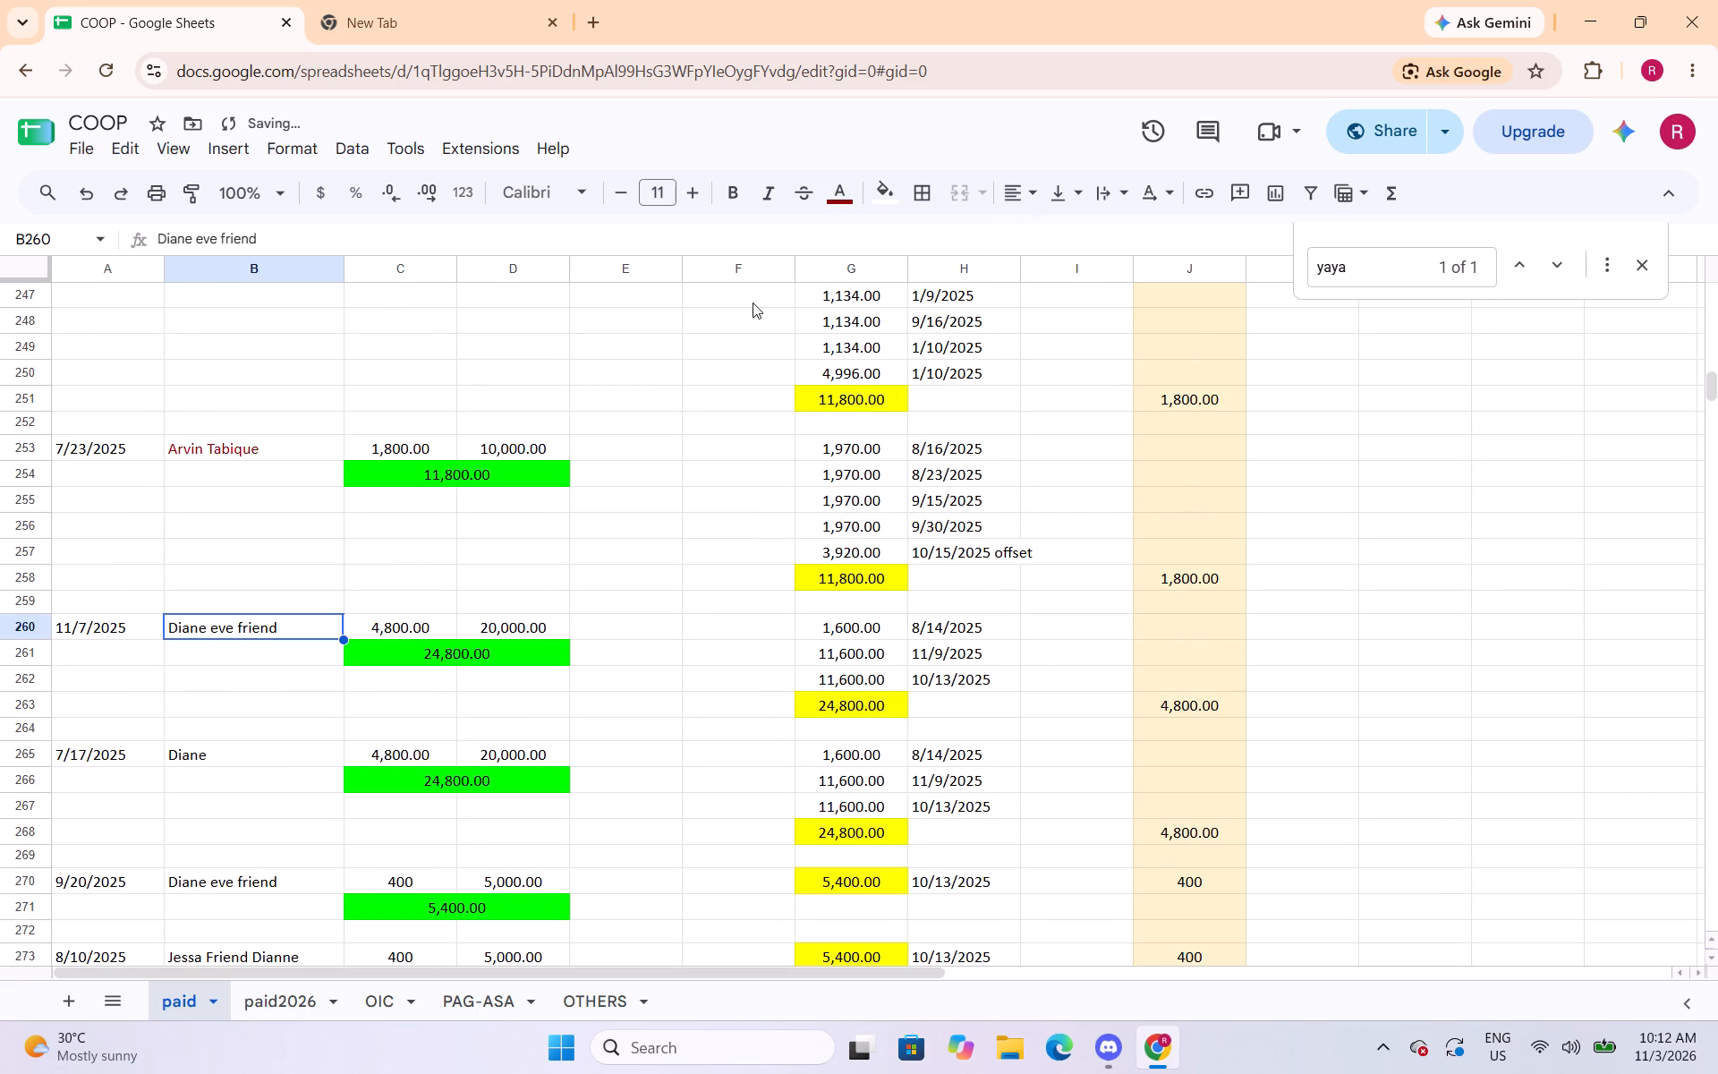
pyautogui.click(841, 200)
pyautogui.click(855, 296)
pyautogui.moveTo(268, 737); pyautogui.dragTo(265, 742)
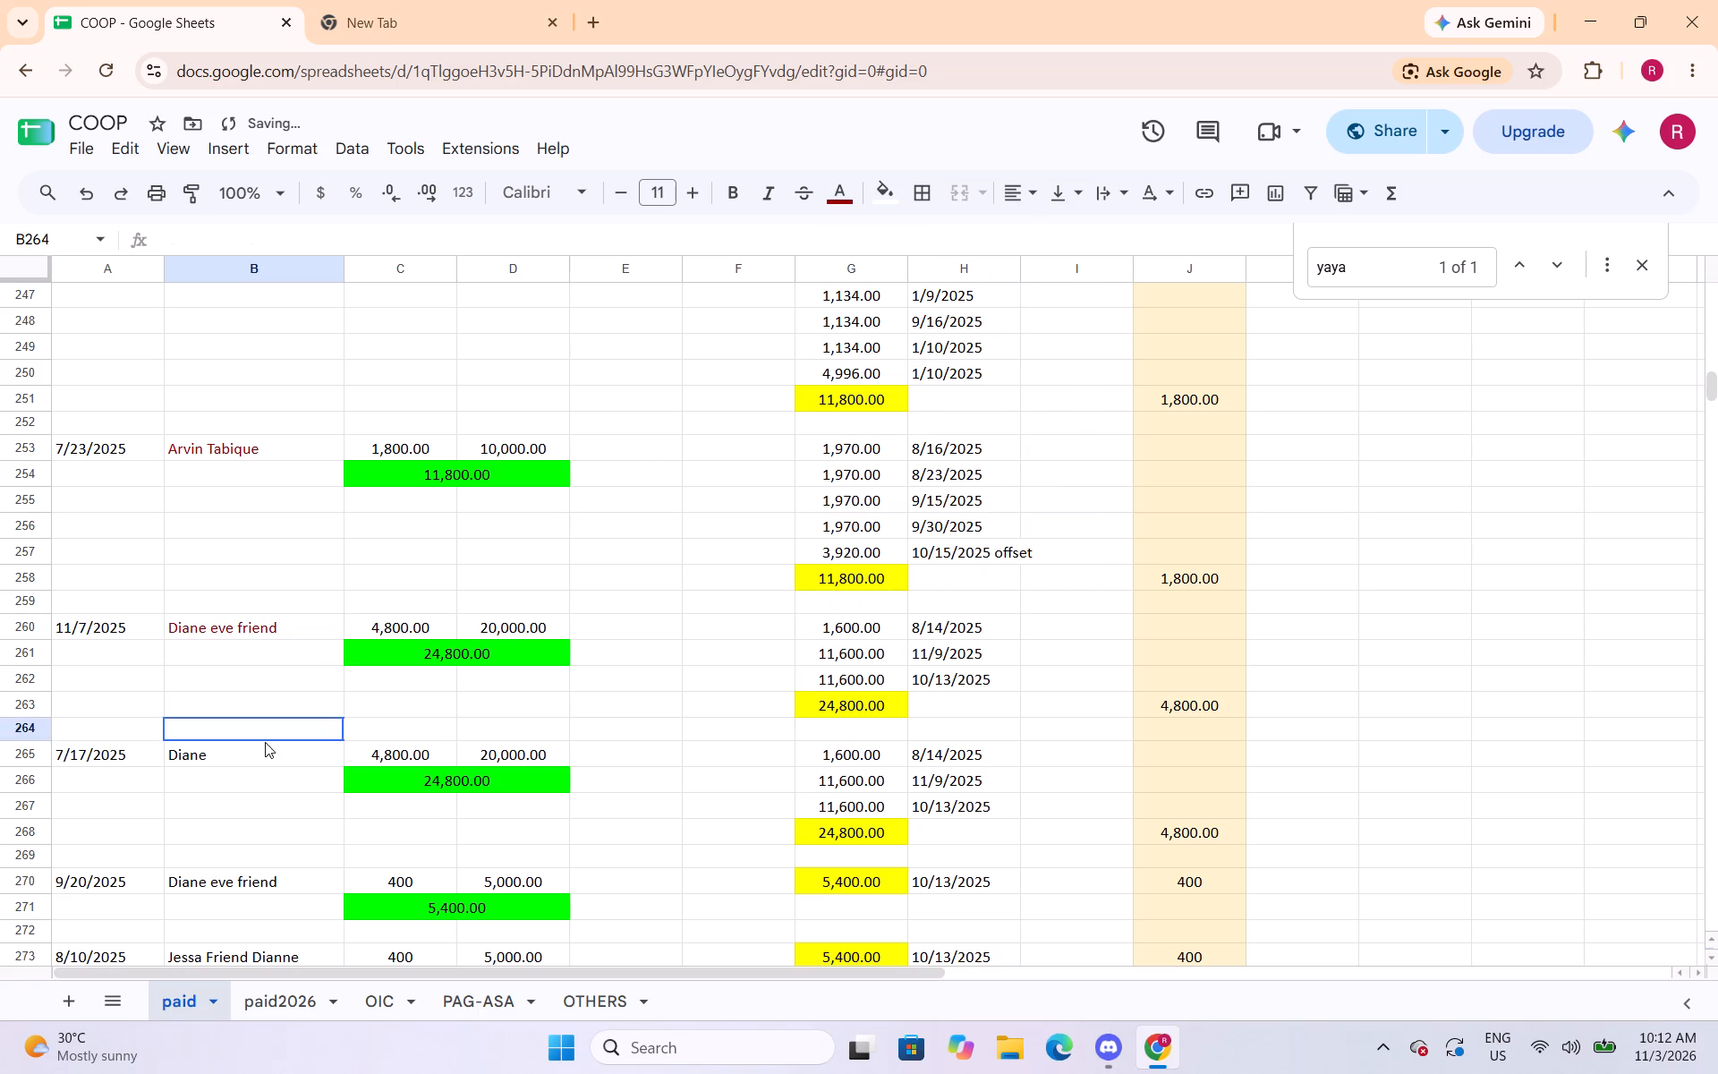
pyautogui.moveTo(265, 742); pyautogui.dragTo(264, 746)
pyautogui.click(258, 752)
pyautogui.click(852, 200)
pyautogui.click(830, 297)
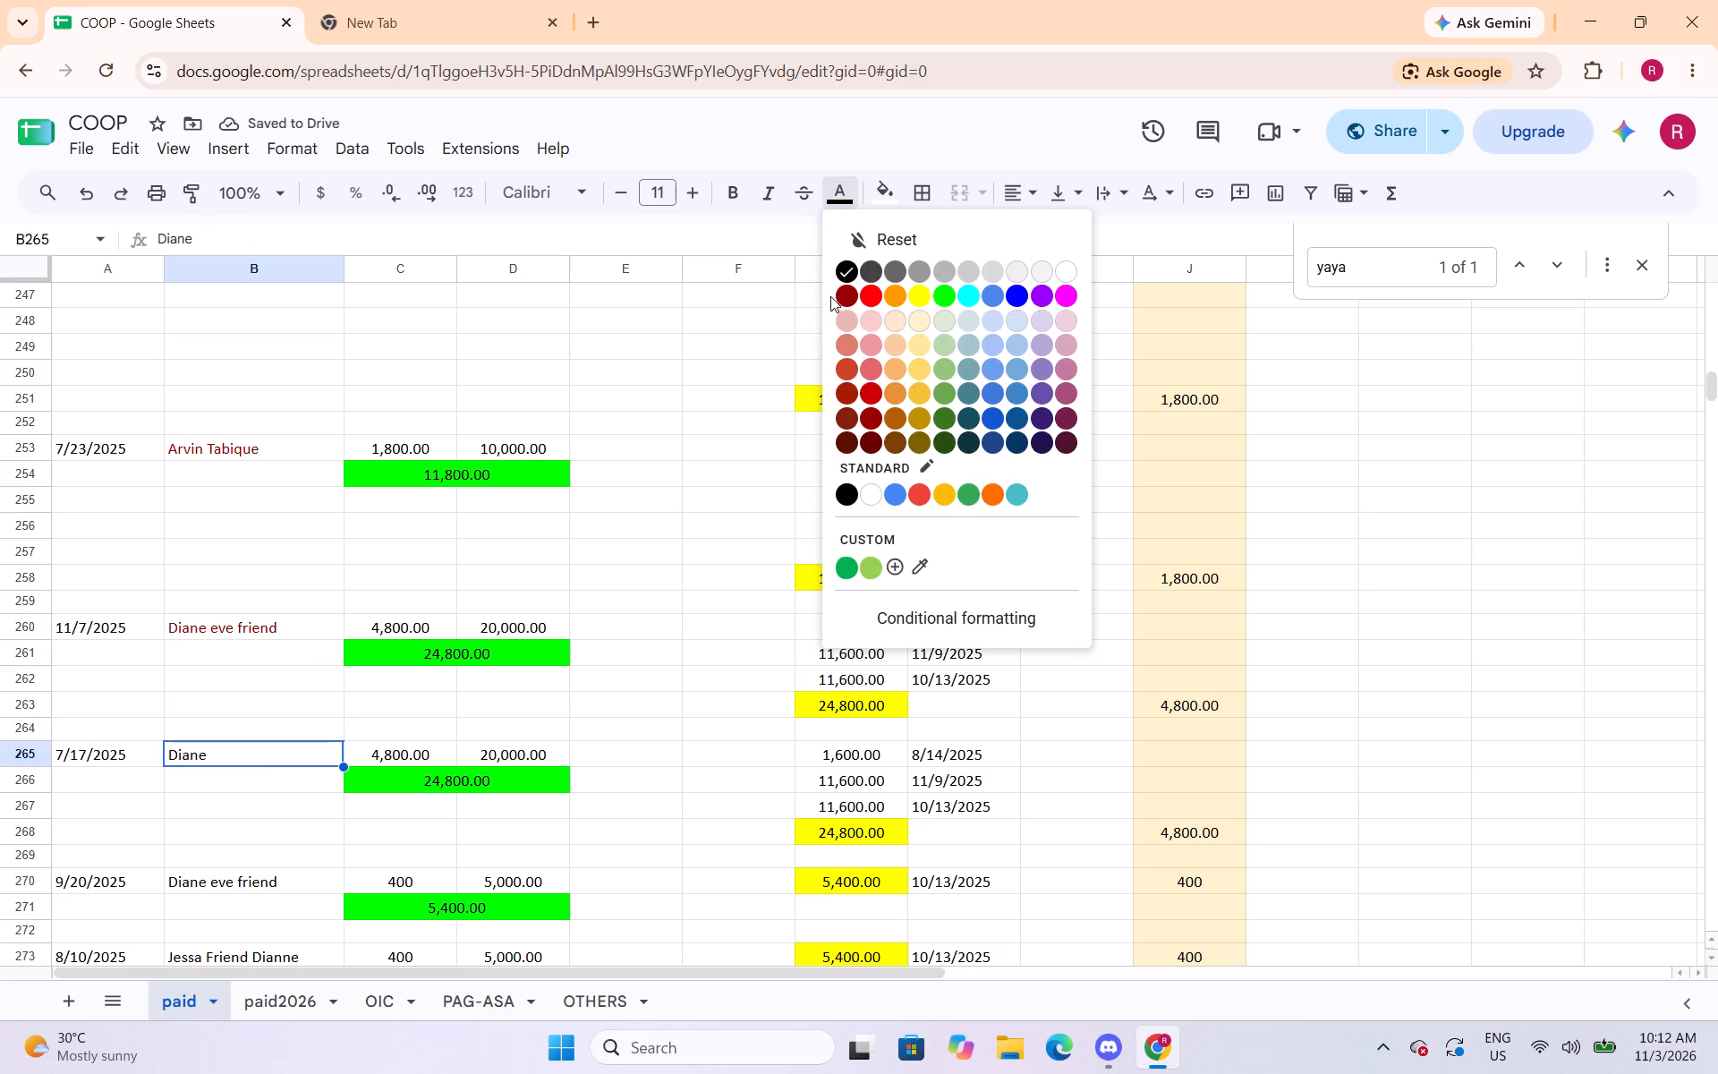
pyautogui.click(843, 199)
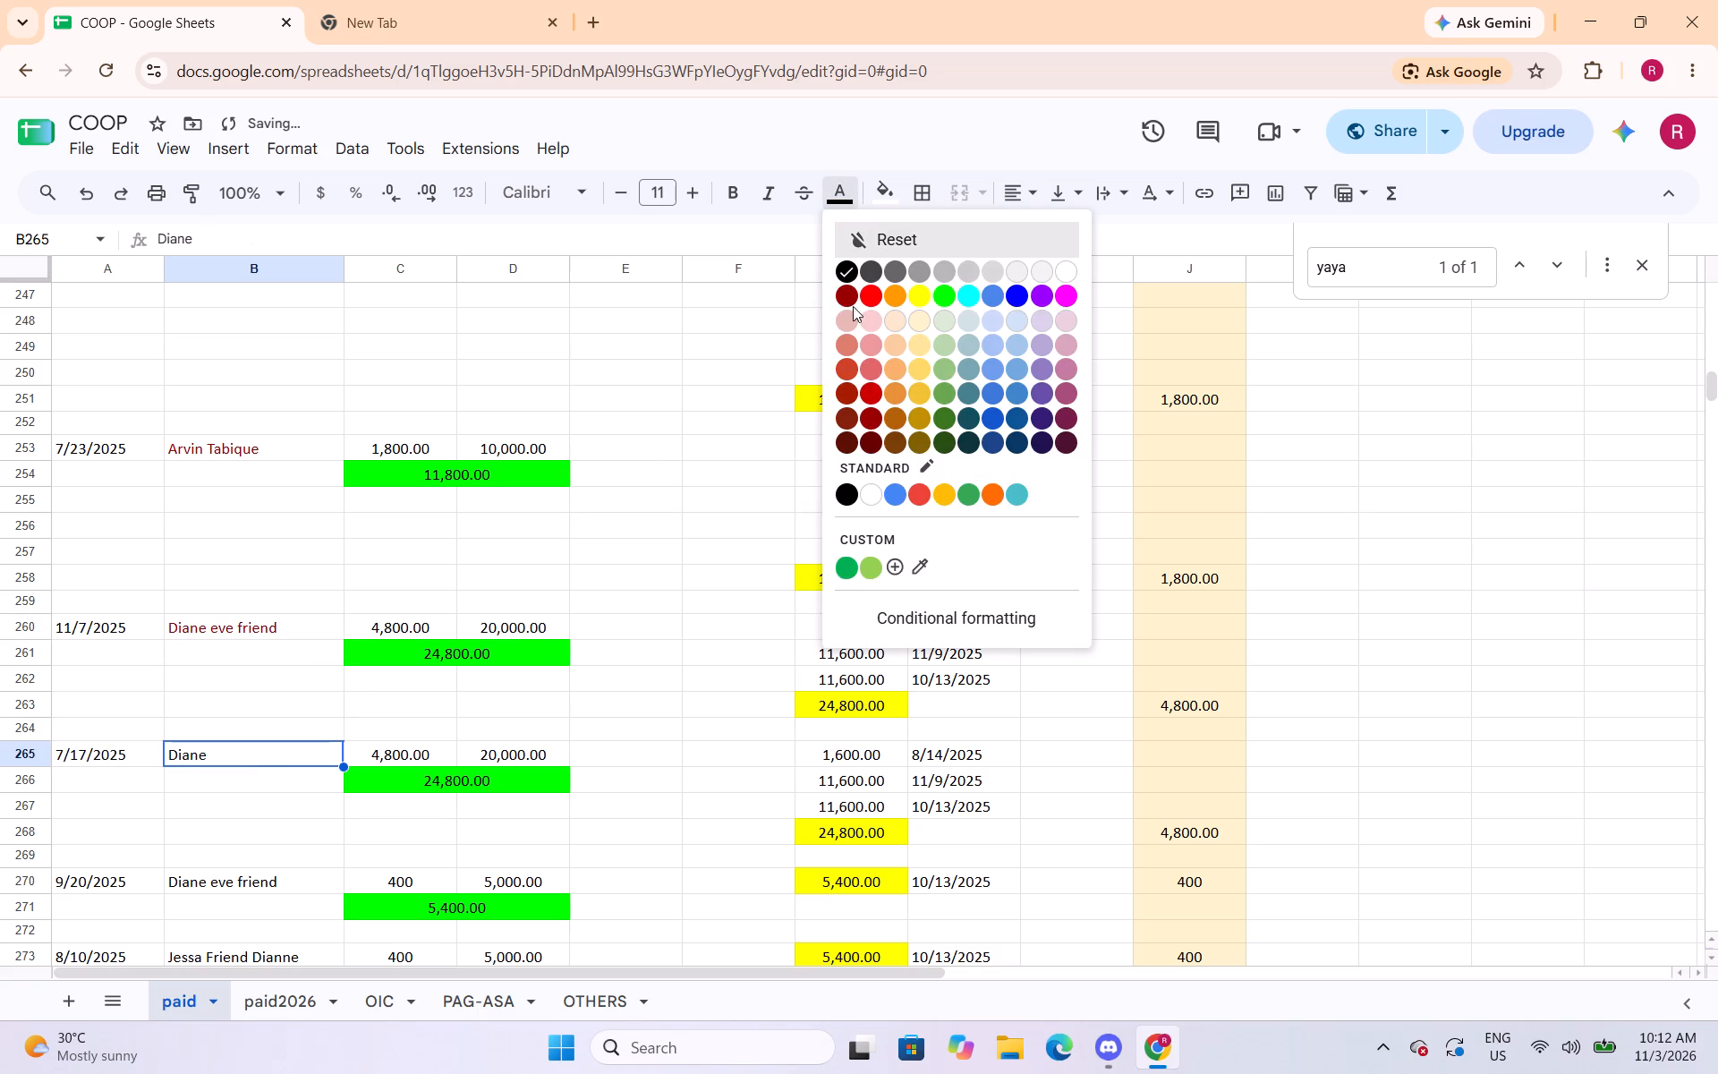
pyautogui.click(846, 295)
pyautogui.moveTo(284, 882); pyautogui.dragTo(293, 874)
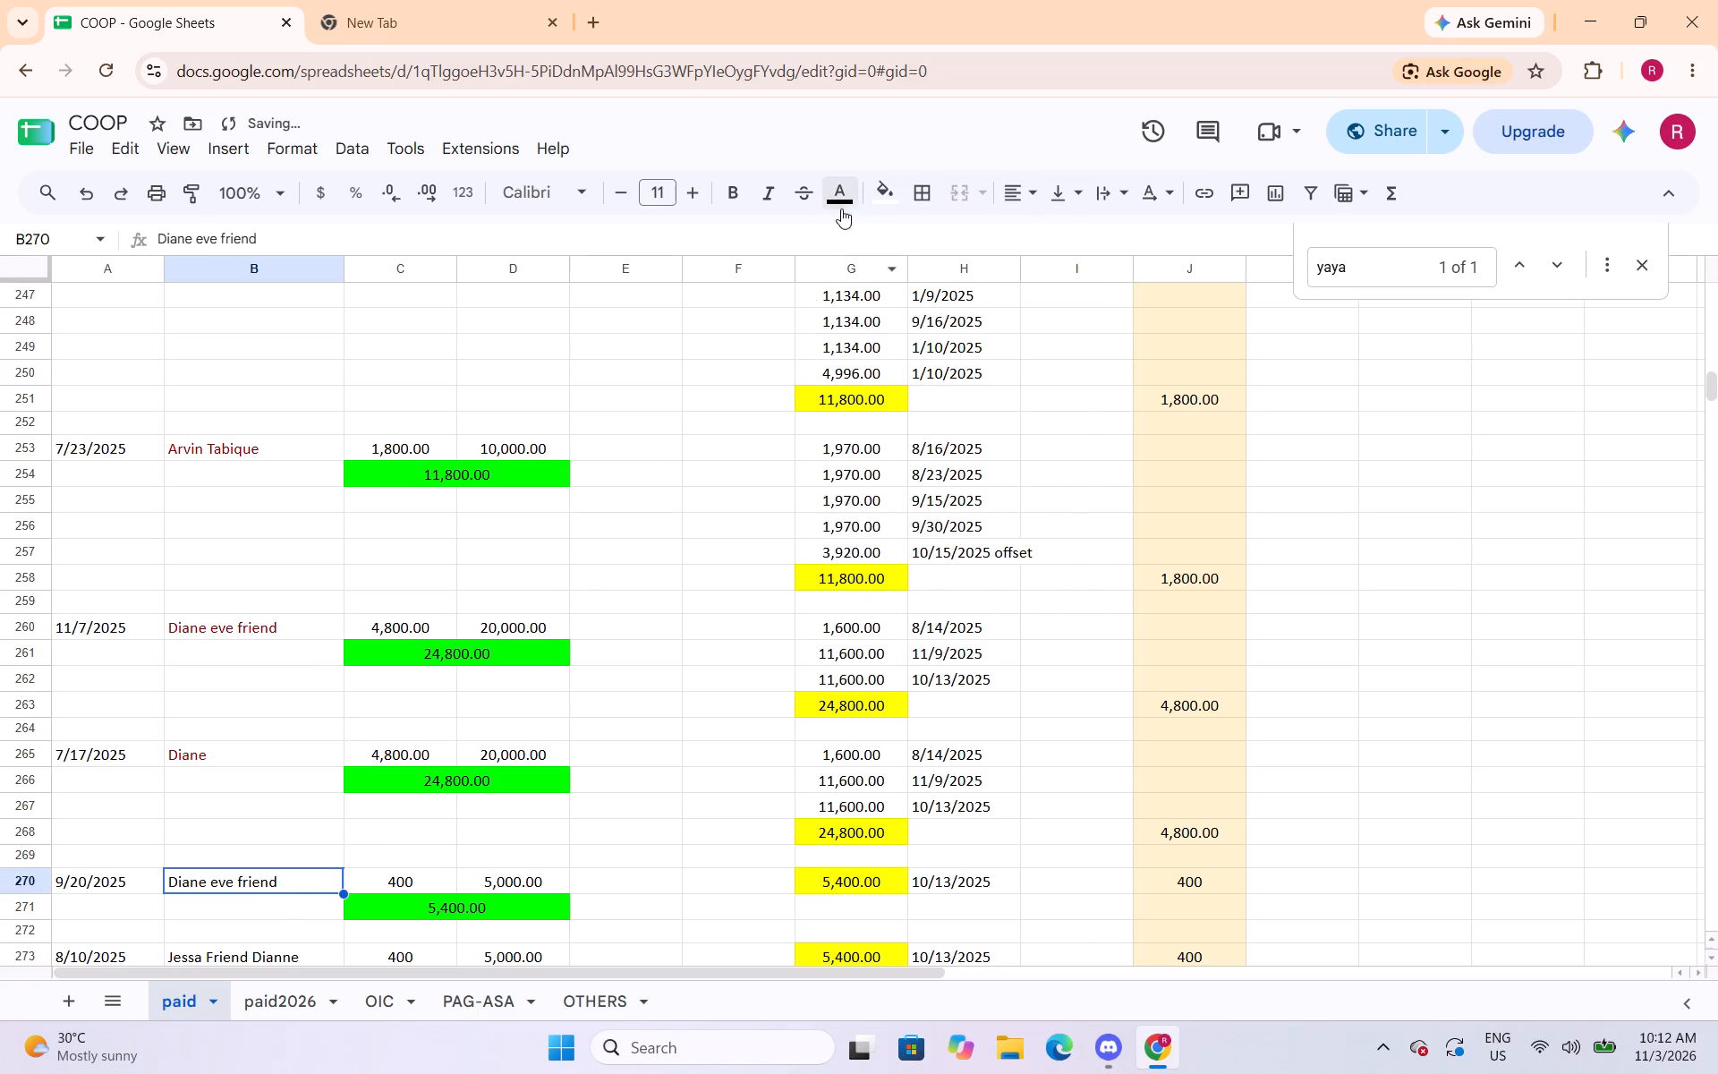
pyautogui.click(844, 202)
pyautogui.click(843, 295)
# Set the text colour of the borrower names in B273, B276 and B284 to dark red.
pyautogui.scroll(-4, 333, 659)
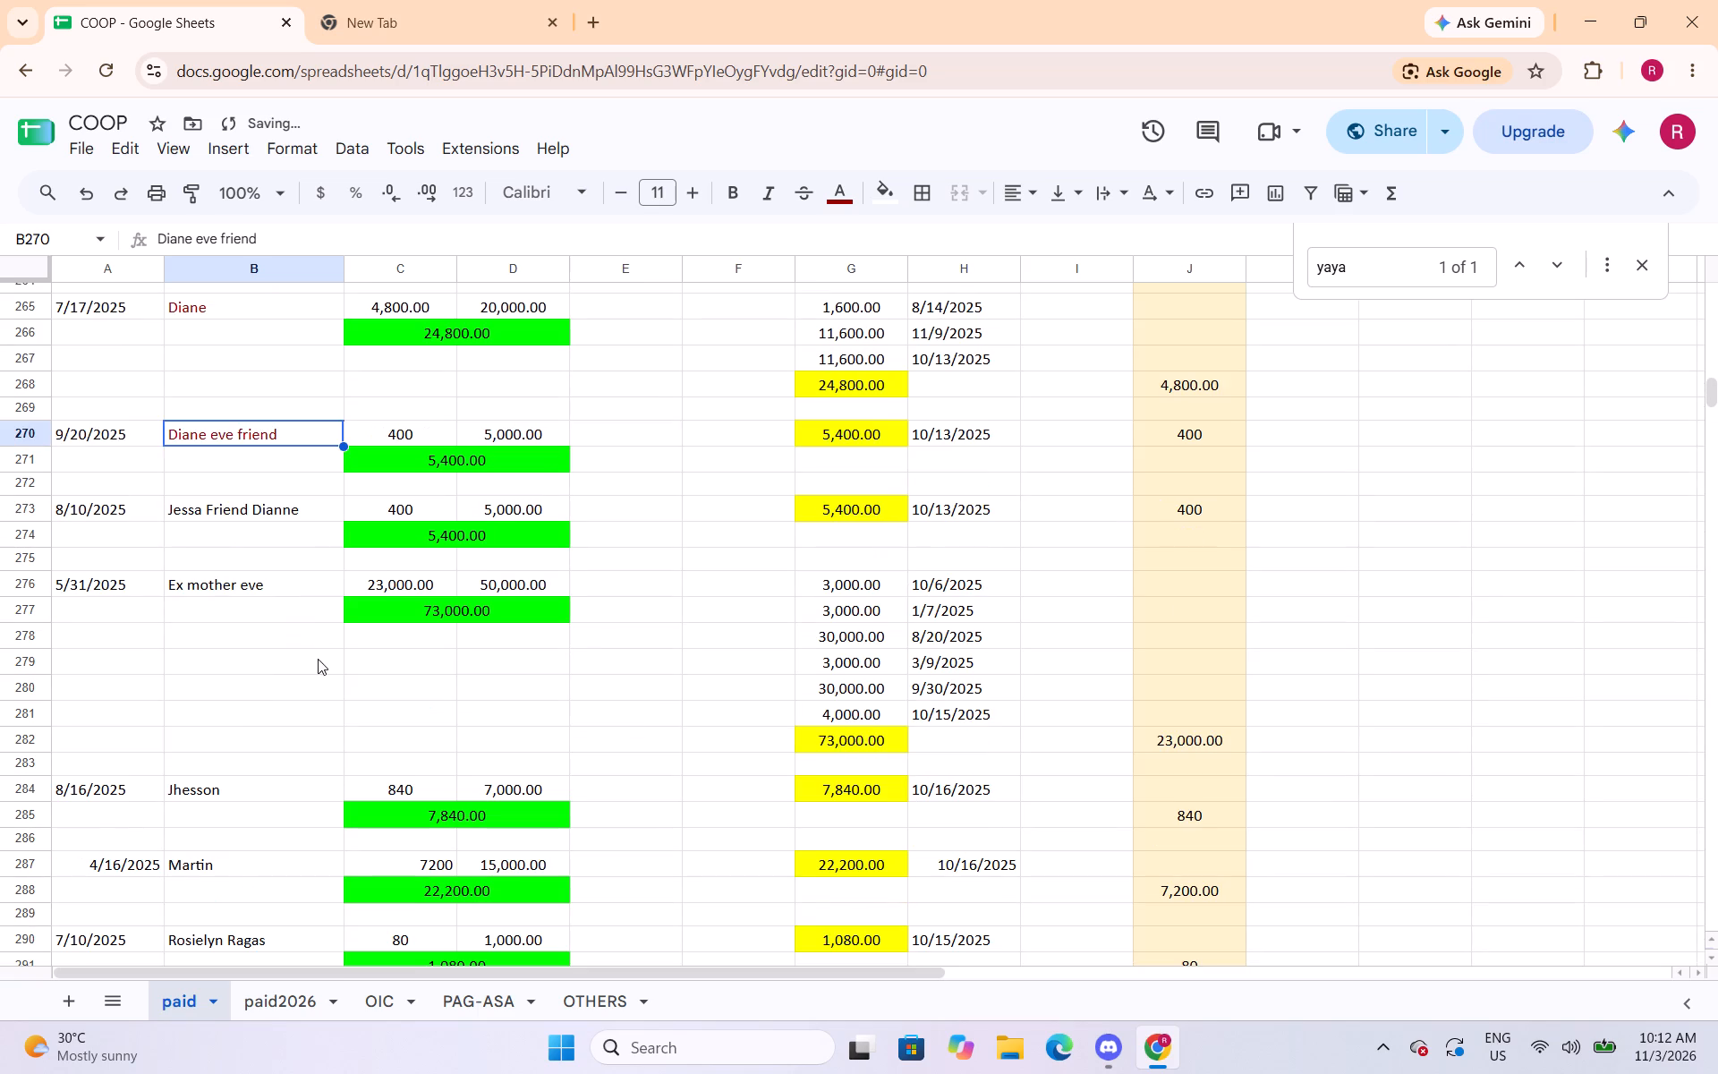
pyautogui.click(310, 515)
pyautogui.click(843, 204)
pyautogui.click(846, 297)
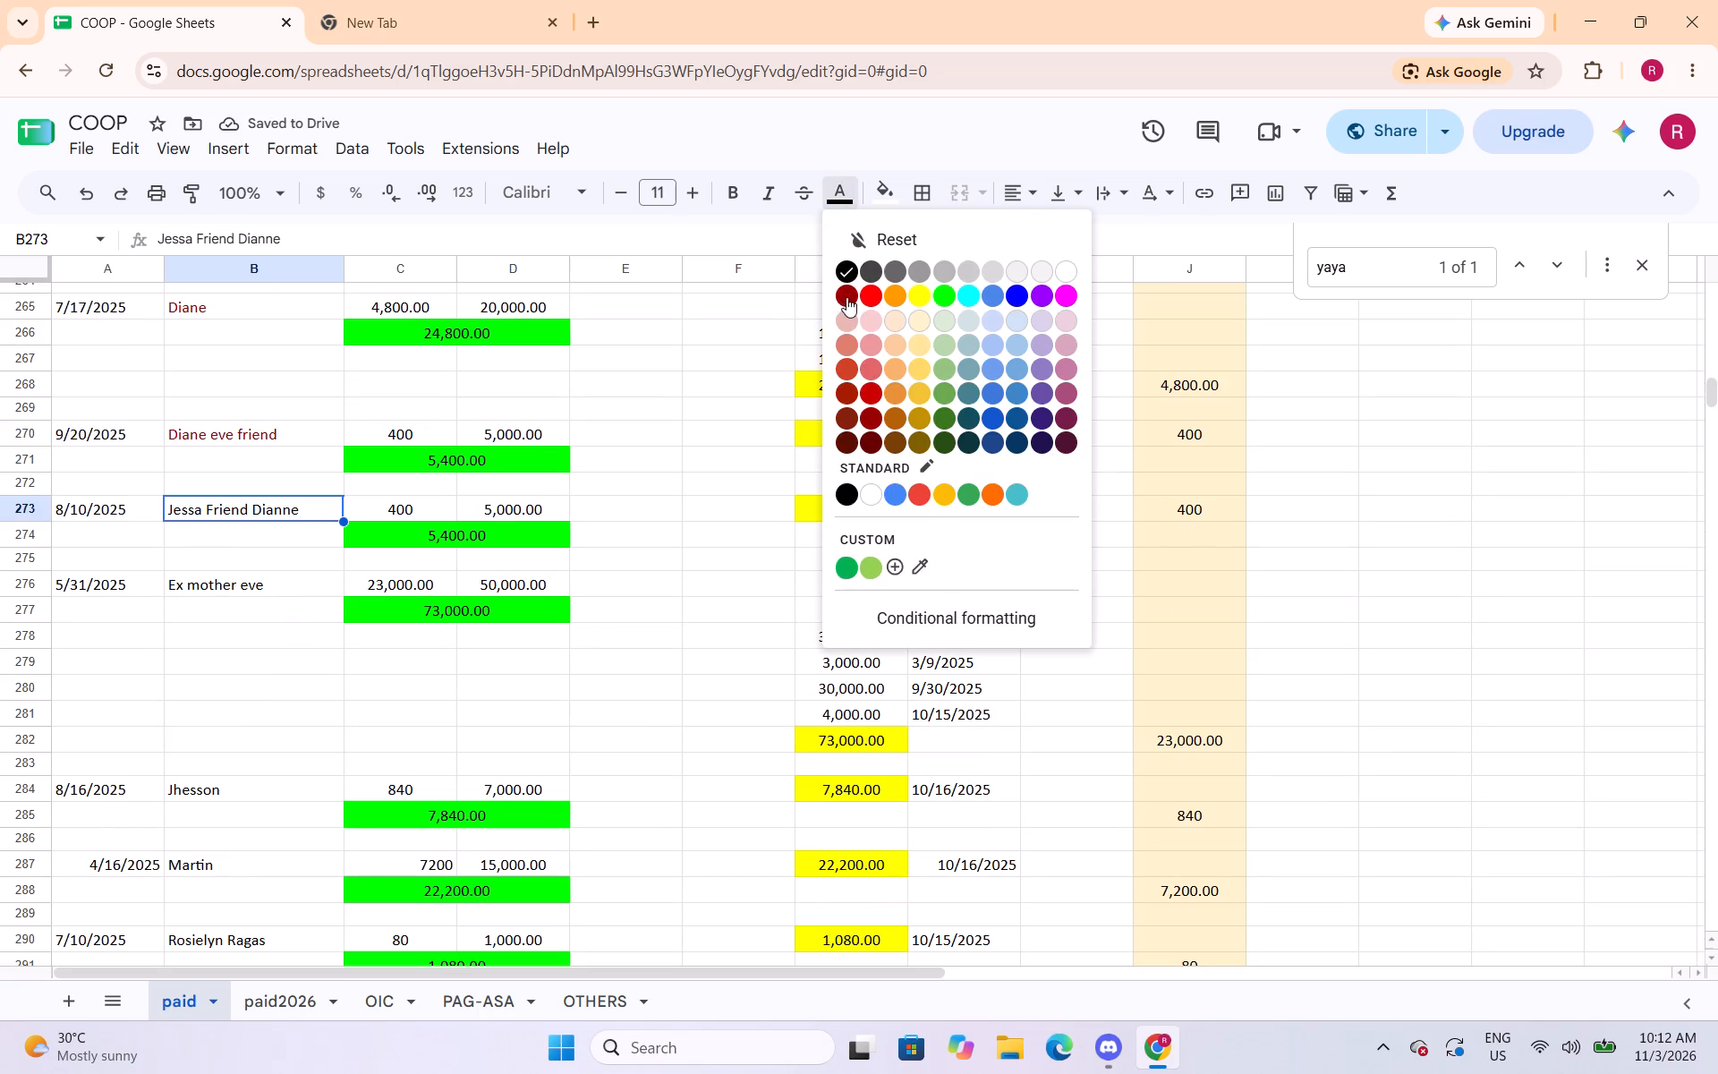
pyautogui.click(275, 595)
pyautogui.click(843, 209)
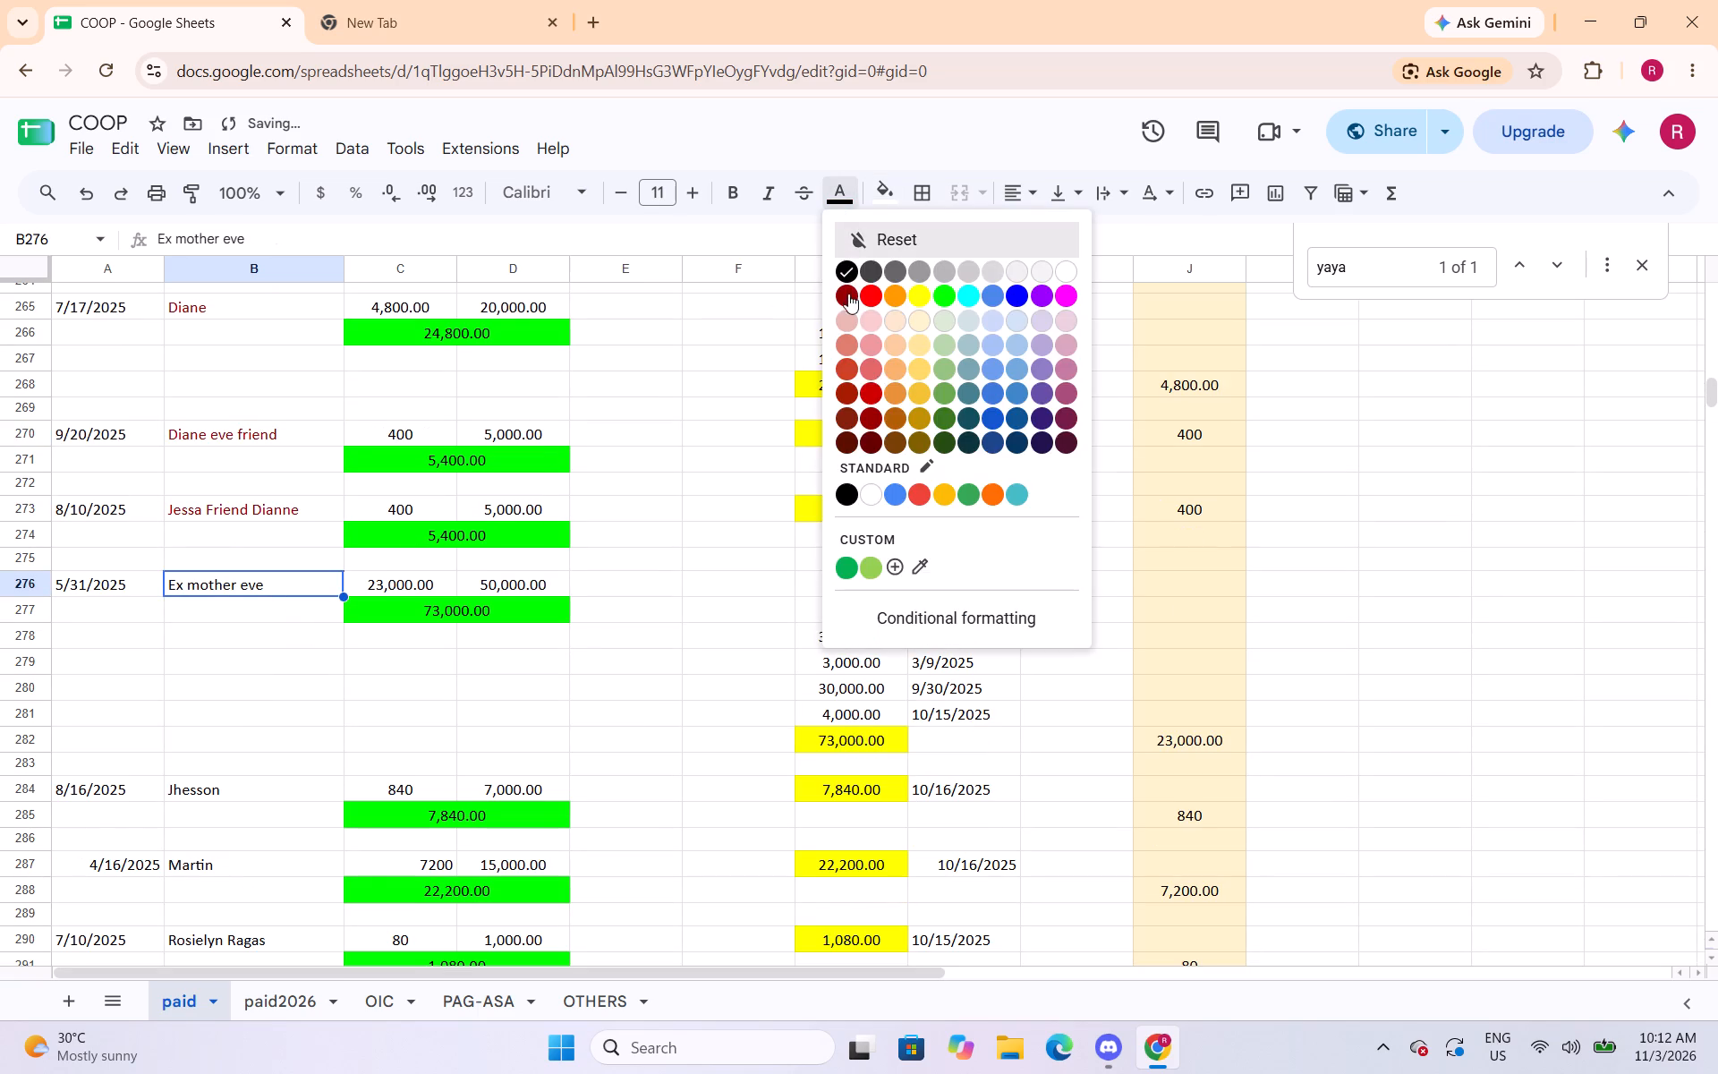
pyautogui.click(848, 294)
pyautogui.click(295, 788)
pyautogui.click(859, 201)
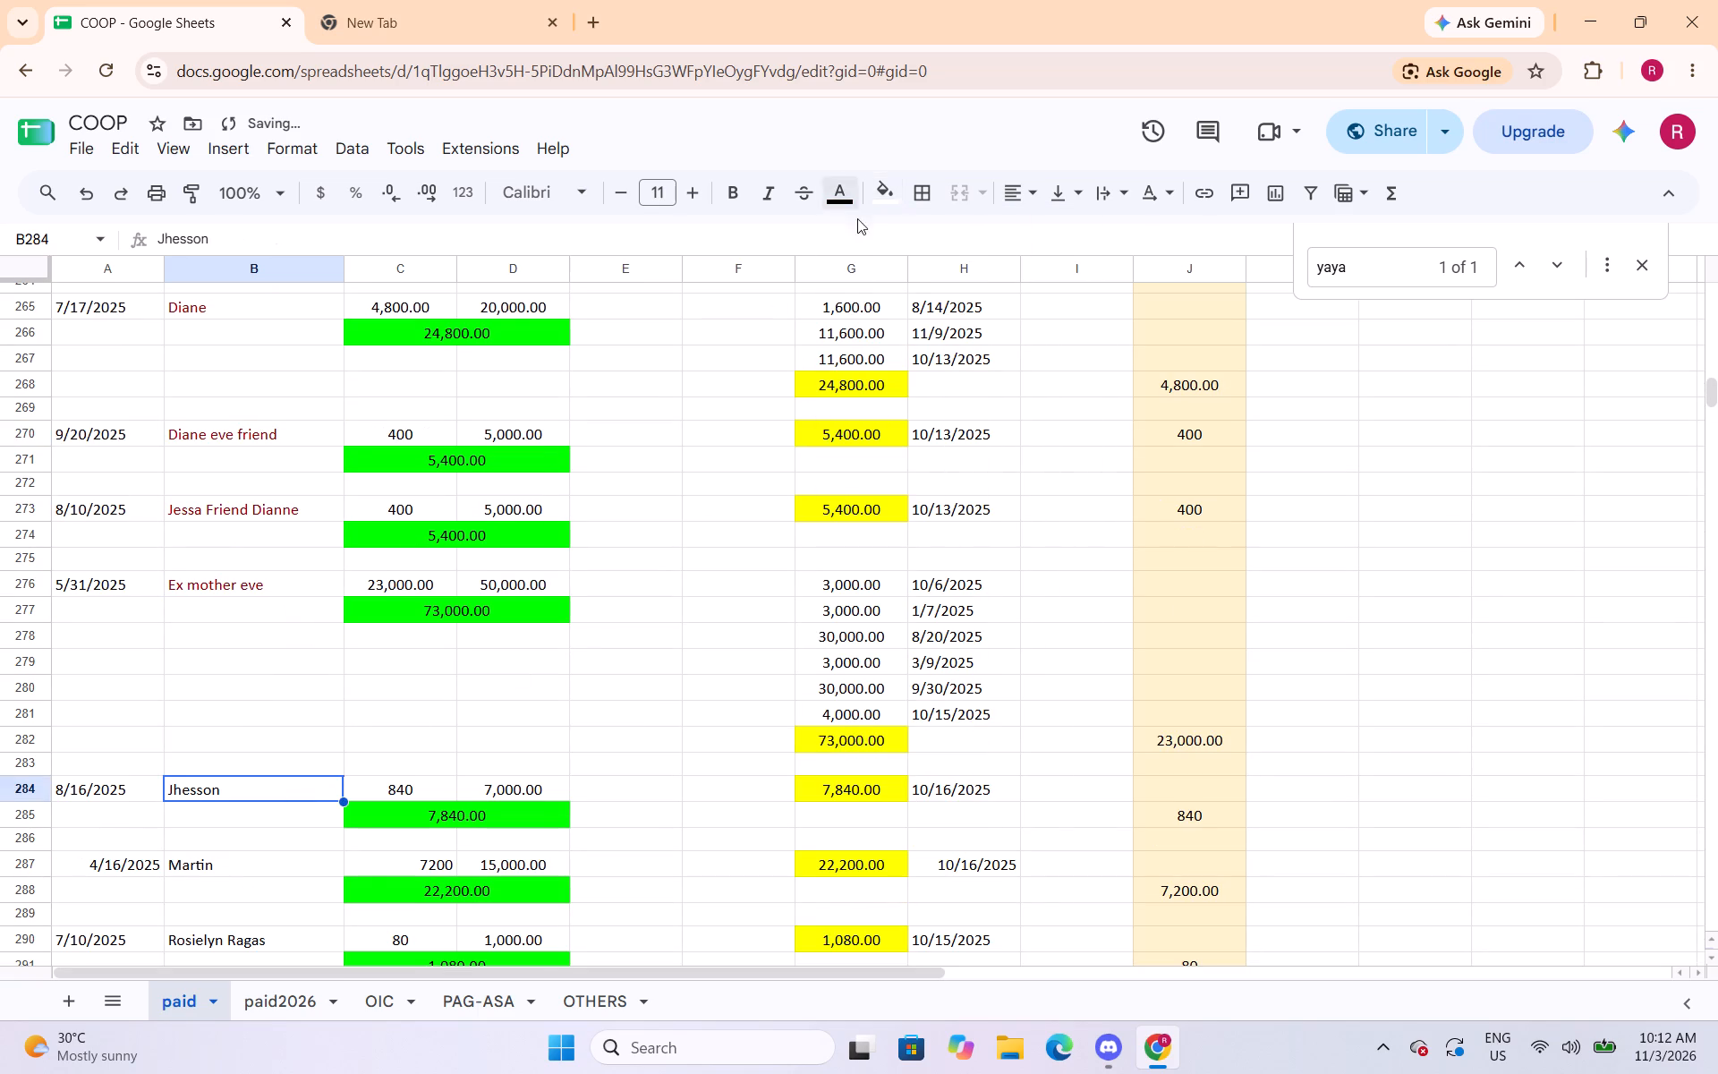
pyautogui.click(835, 195)
pyautogui.click(842, 269)
pyautogui.click(849, 200)
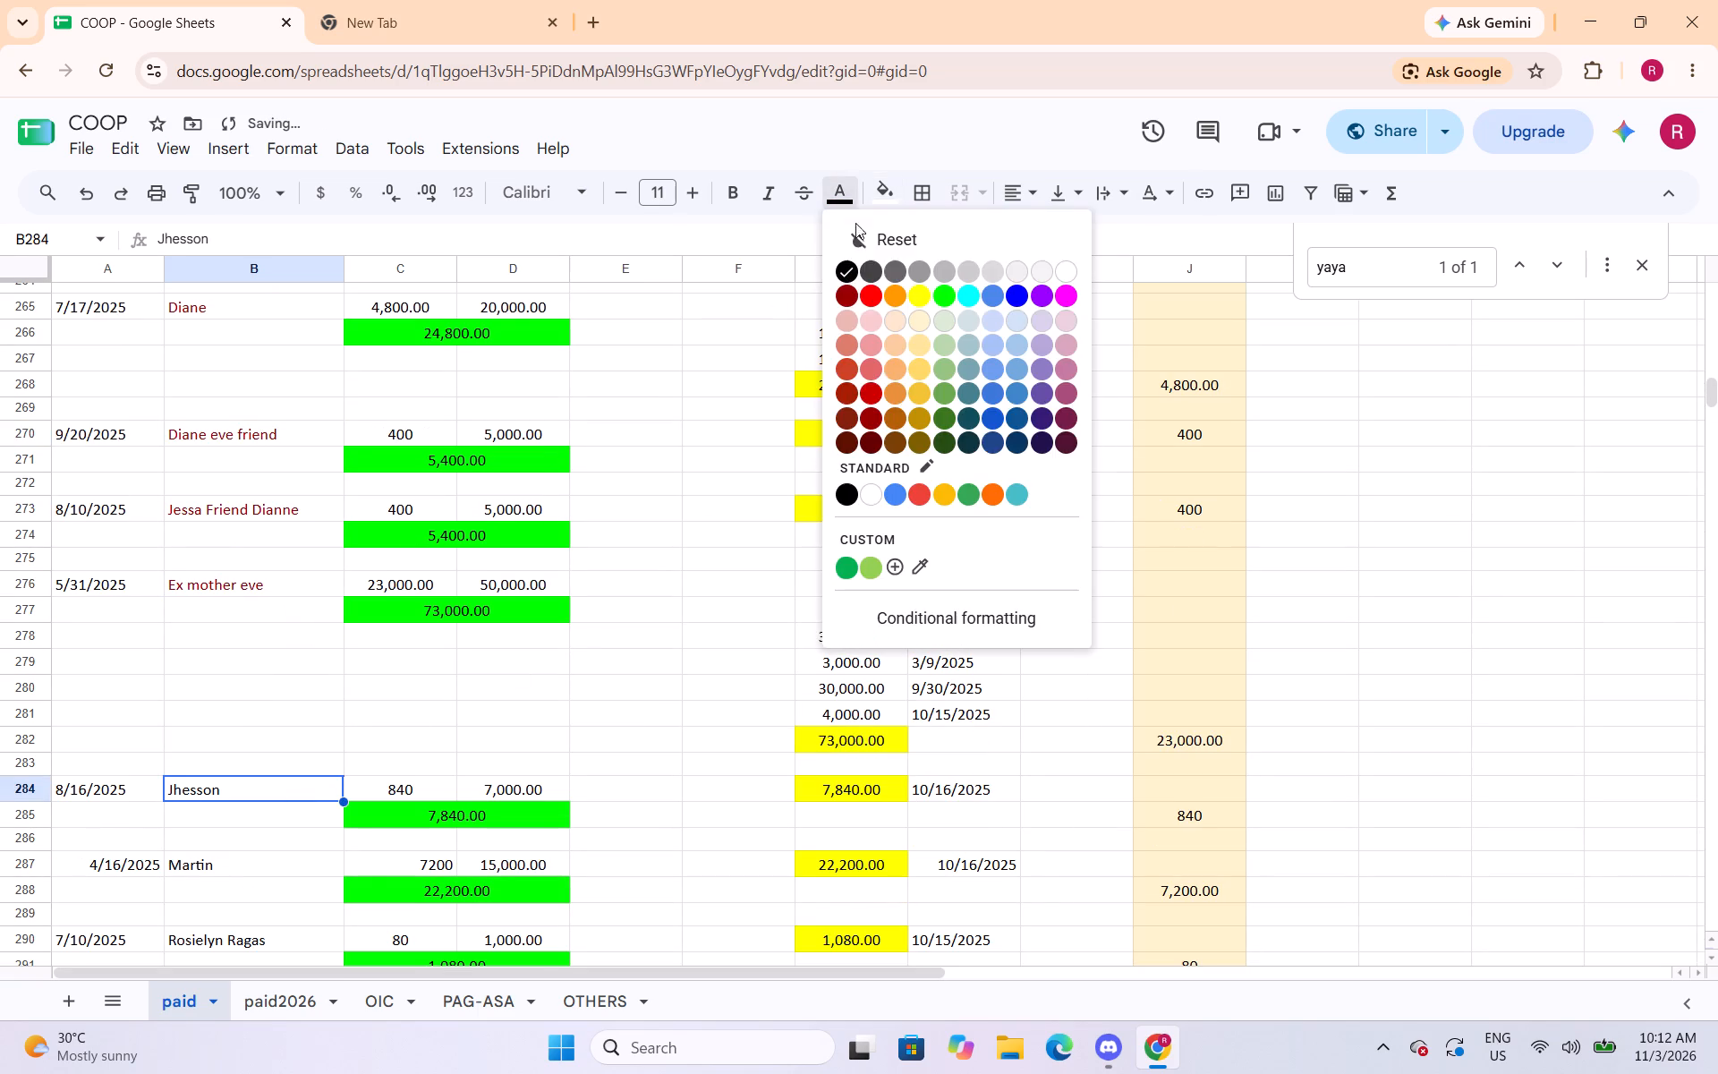
pyautogui.click(854, 301)
# Set the text colour of the borrower names in B287, B290 and B293 to dark red.
pyautogui.click(302, 867)
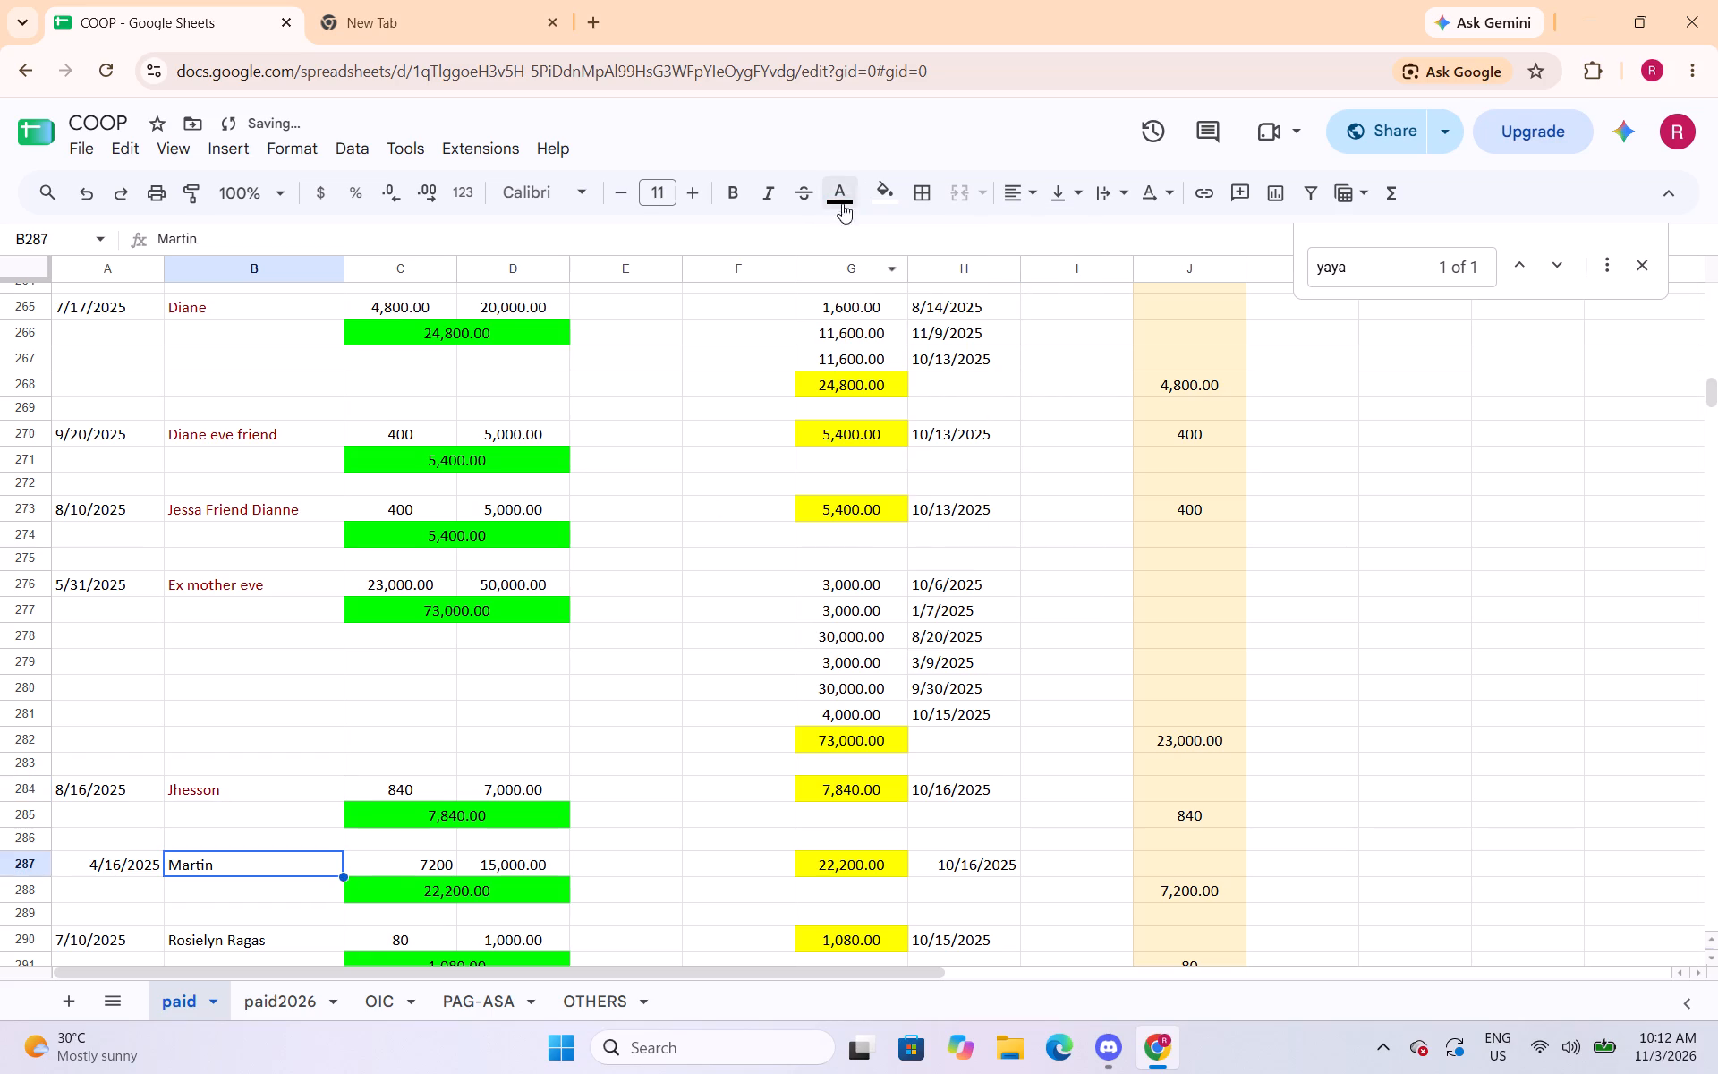
pyautogui.click(842, 184)
pyautogui.click(844, 296)
pyautogui.scroll(-5, 432, 463)
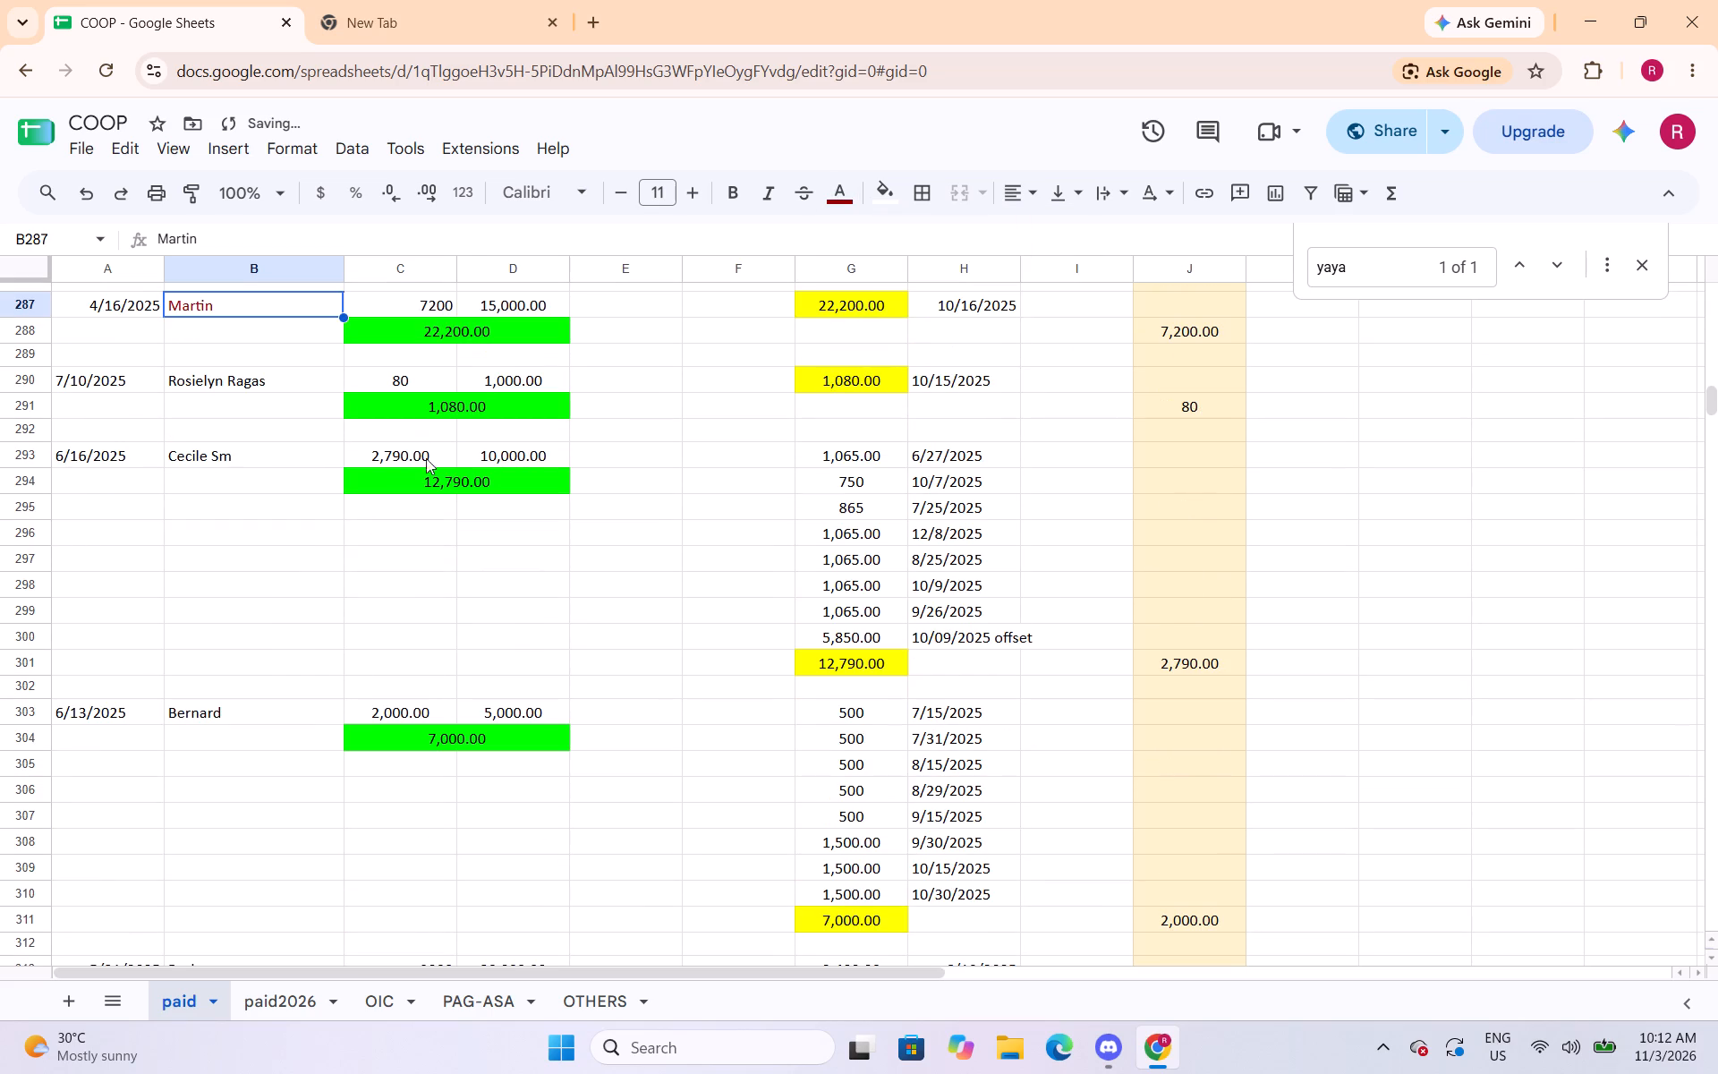
pyautogui.click(247, 381)
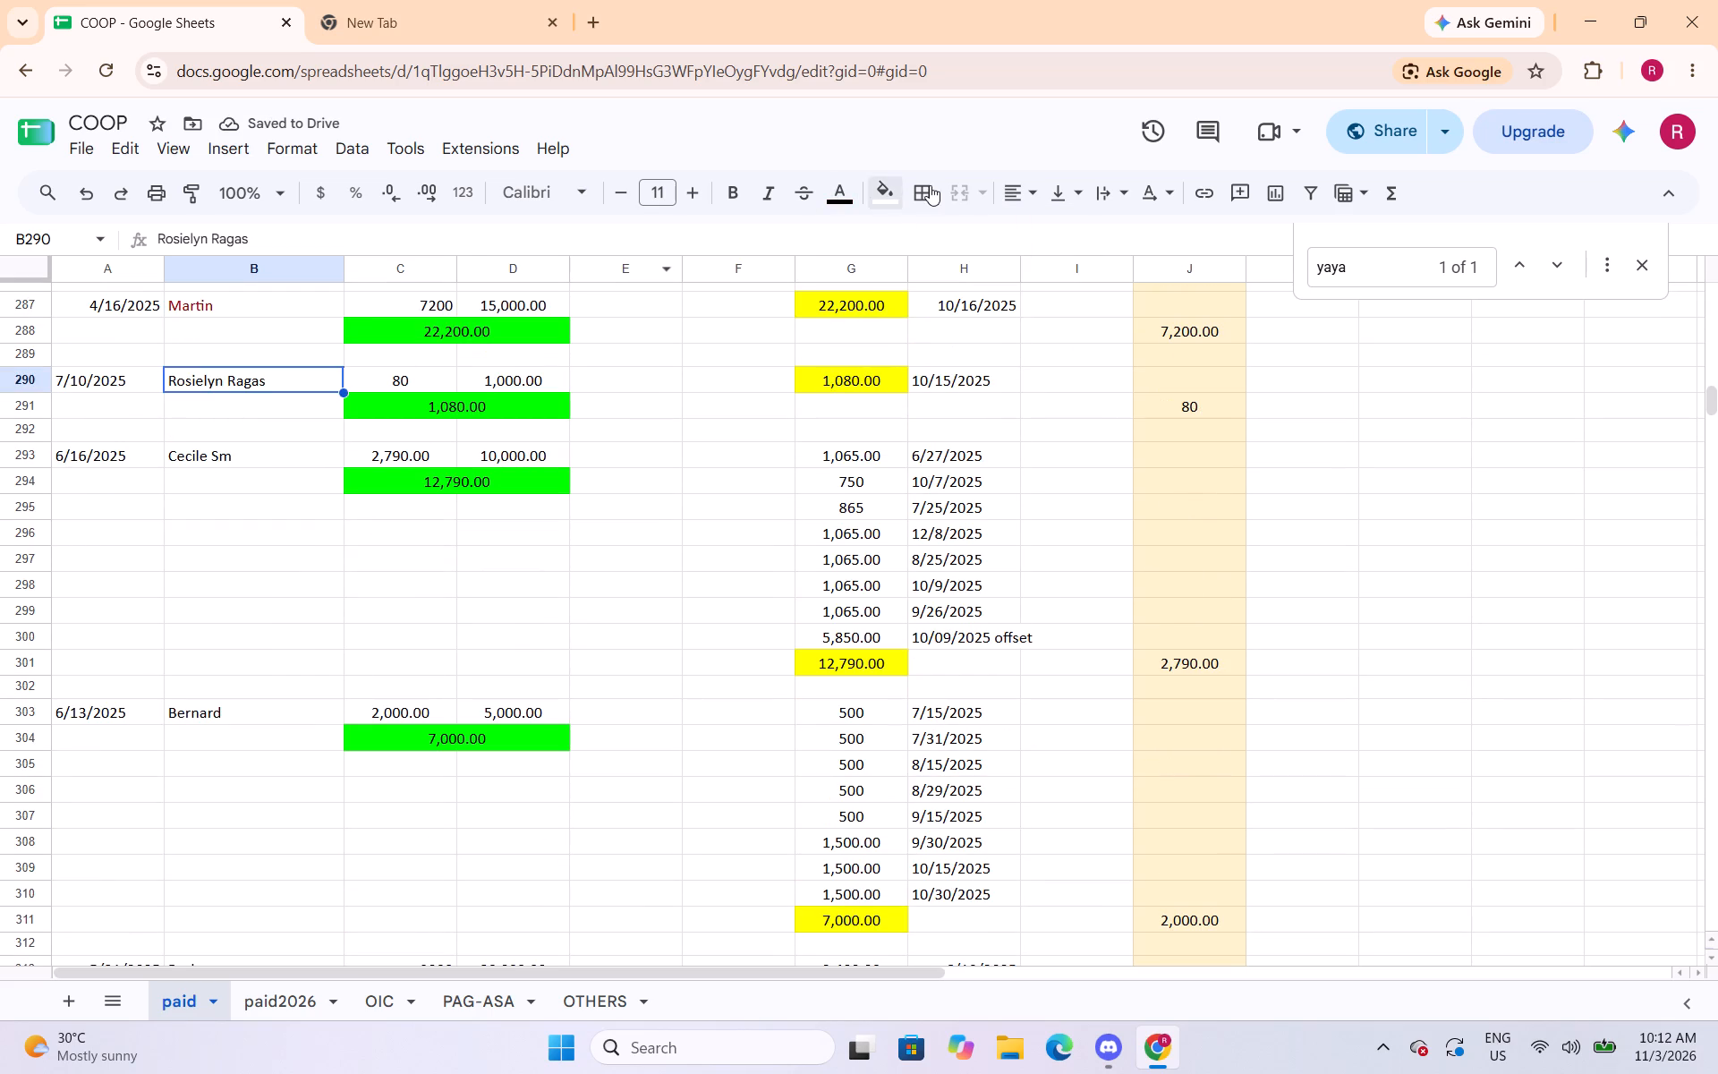
pyautogui.click(848, 204)
pyautogui.click(849, 299)
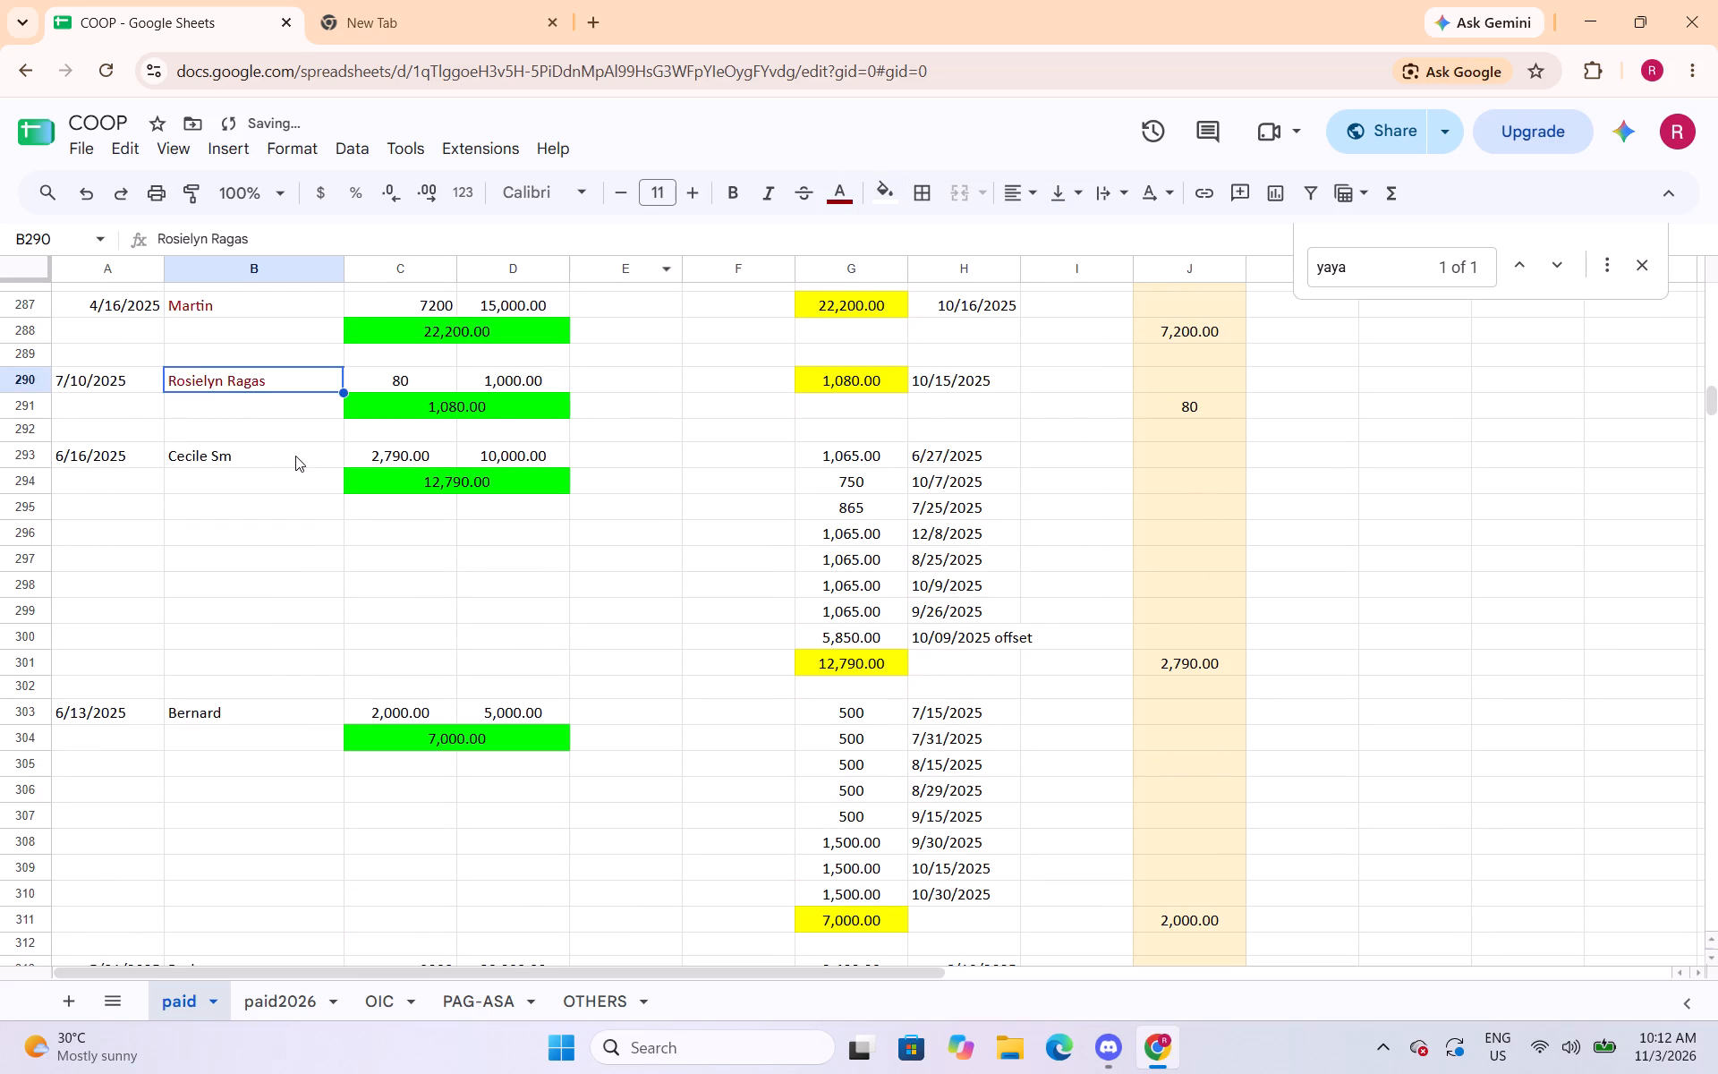
pyautogui.click(299, 456)
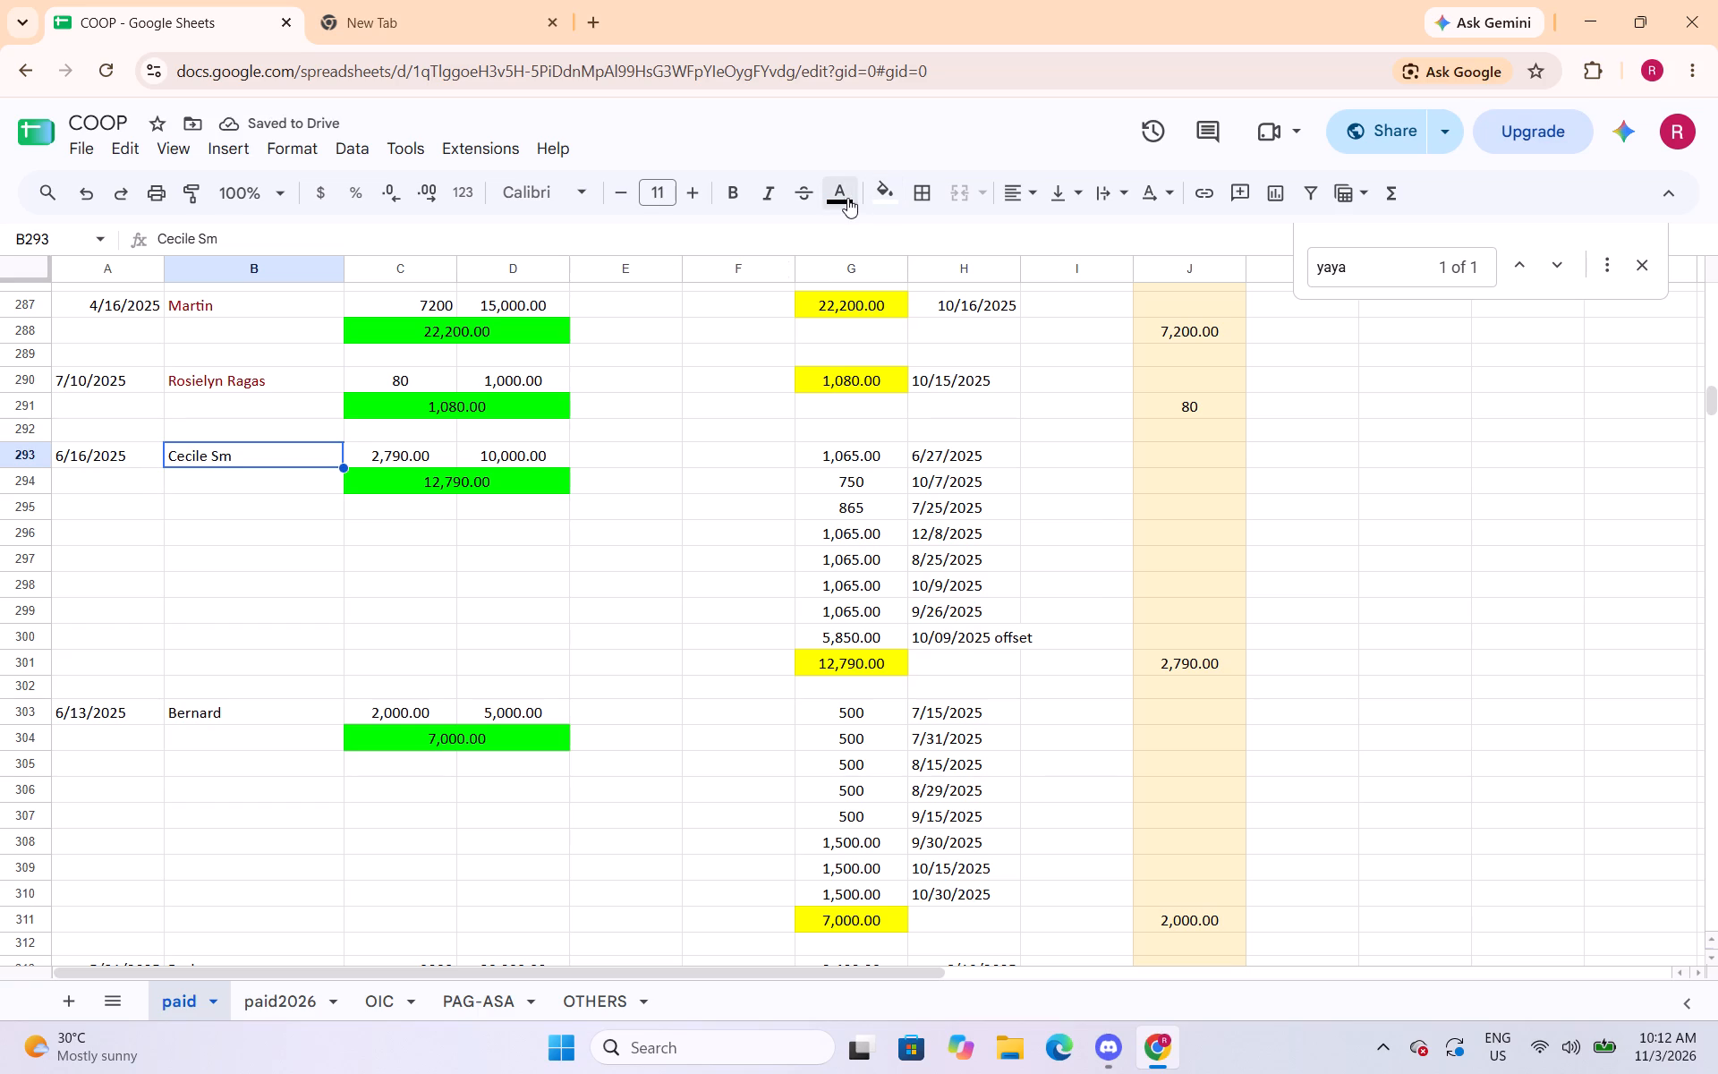
pyautogui.click(845, 198)
pyautogui.click(843, 285)
# Set the text colour of the borrower names in B303 and B313 to dark red.
pyautogui.scroll(-2, 143, 961)
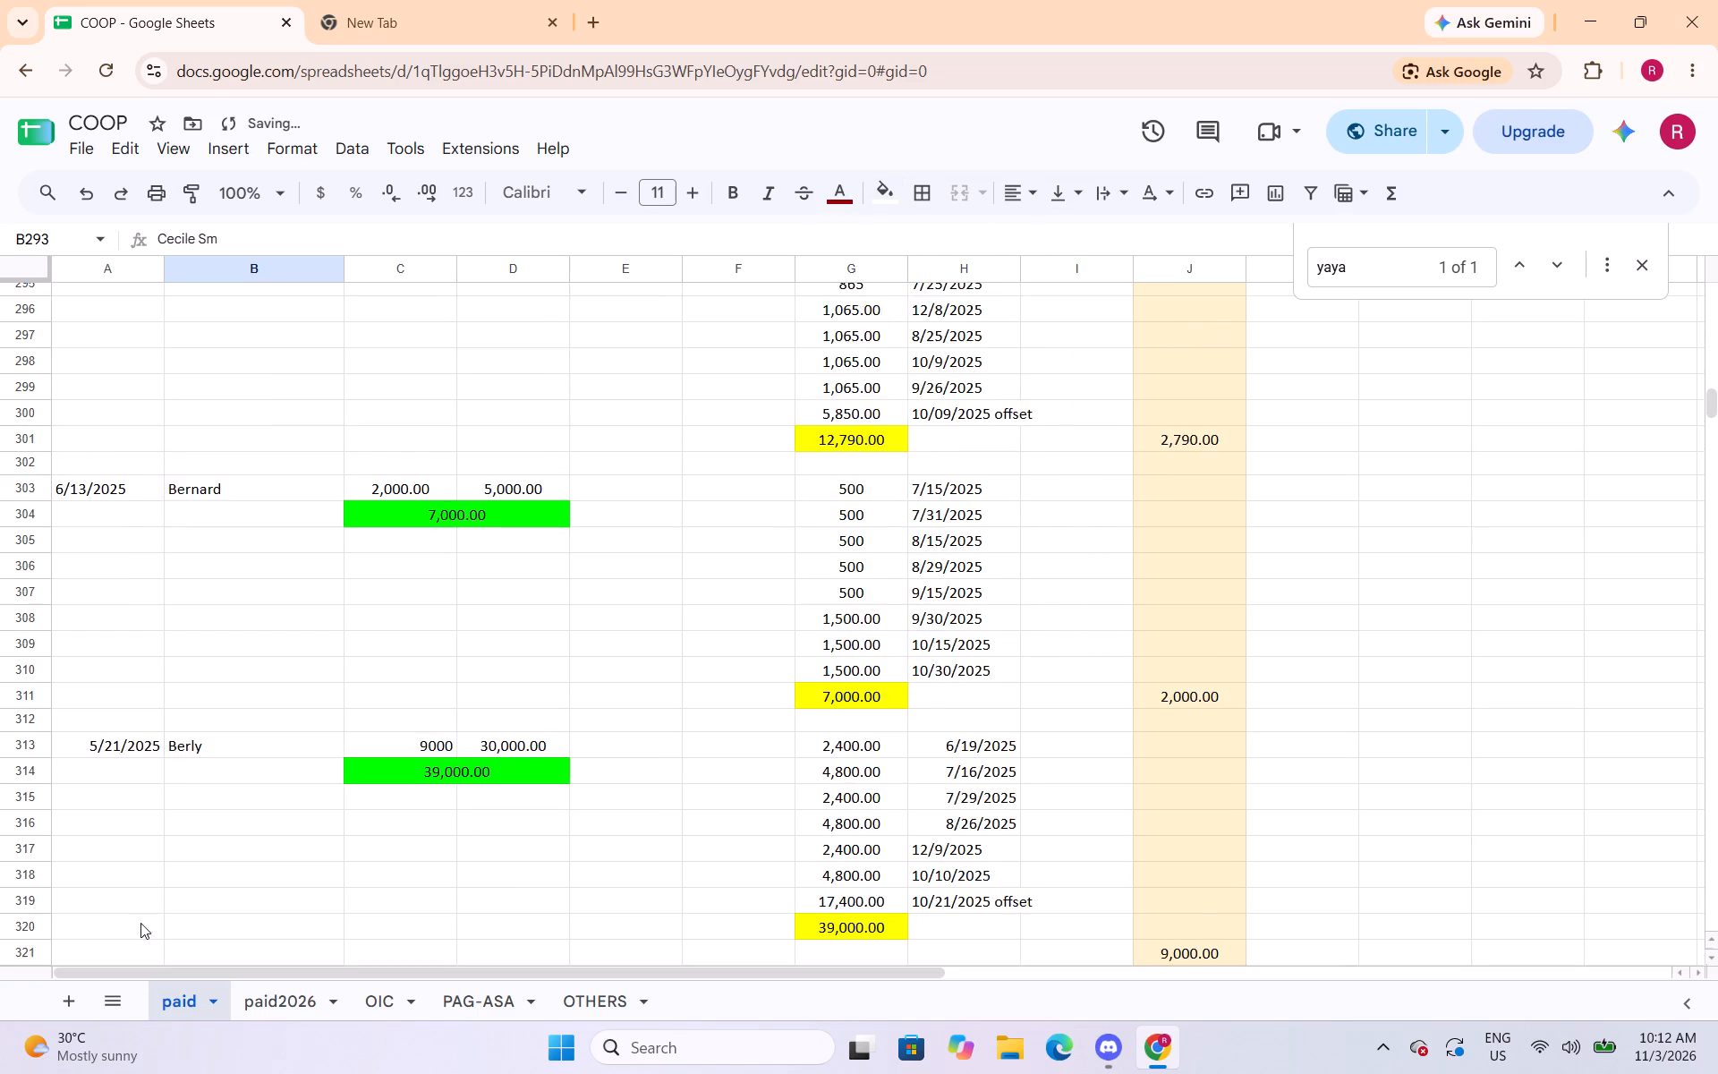
pyautogui.scroll(-2, 140, 923)
pyautogui.scroll(1, 281, 519)
pyautogui.scroll(1, 295, 383)
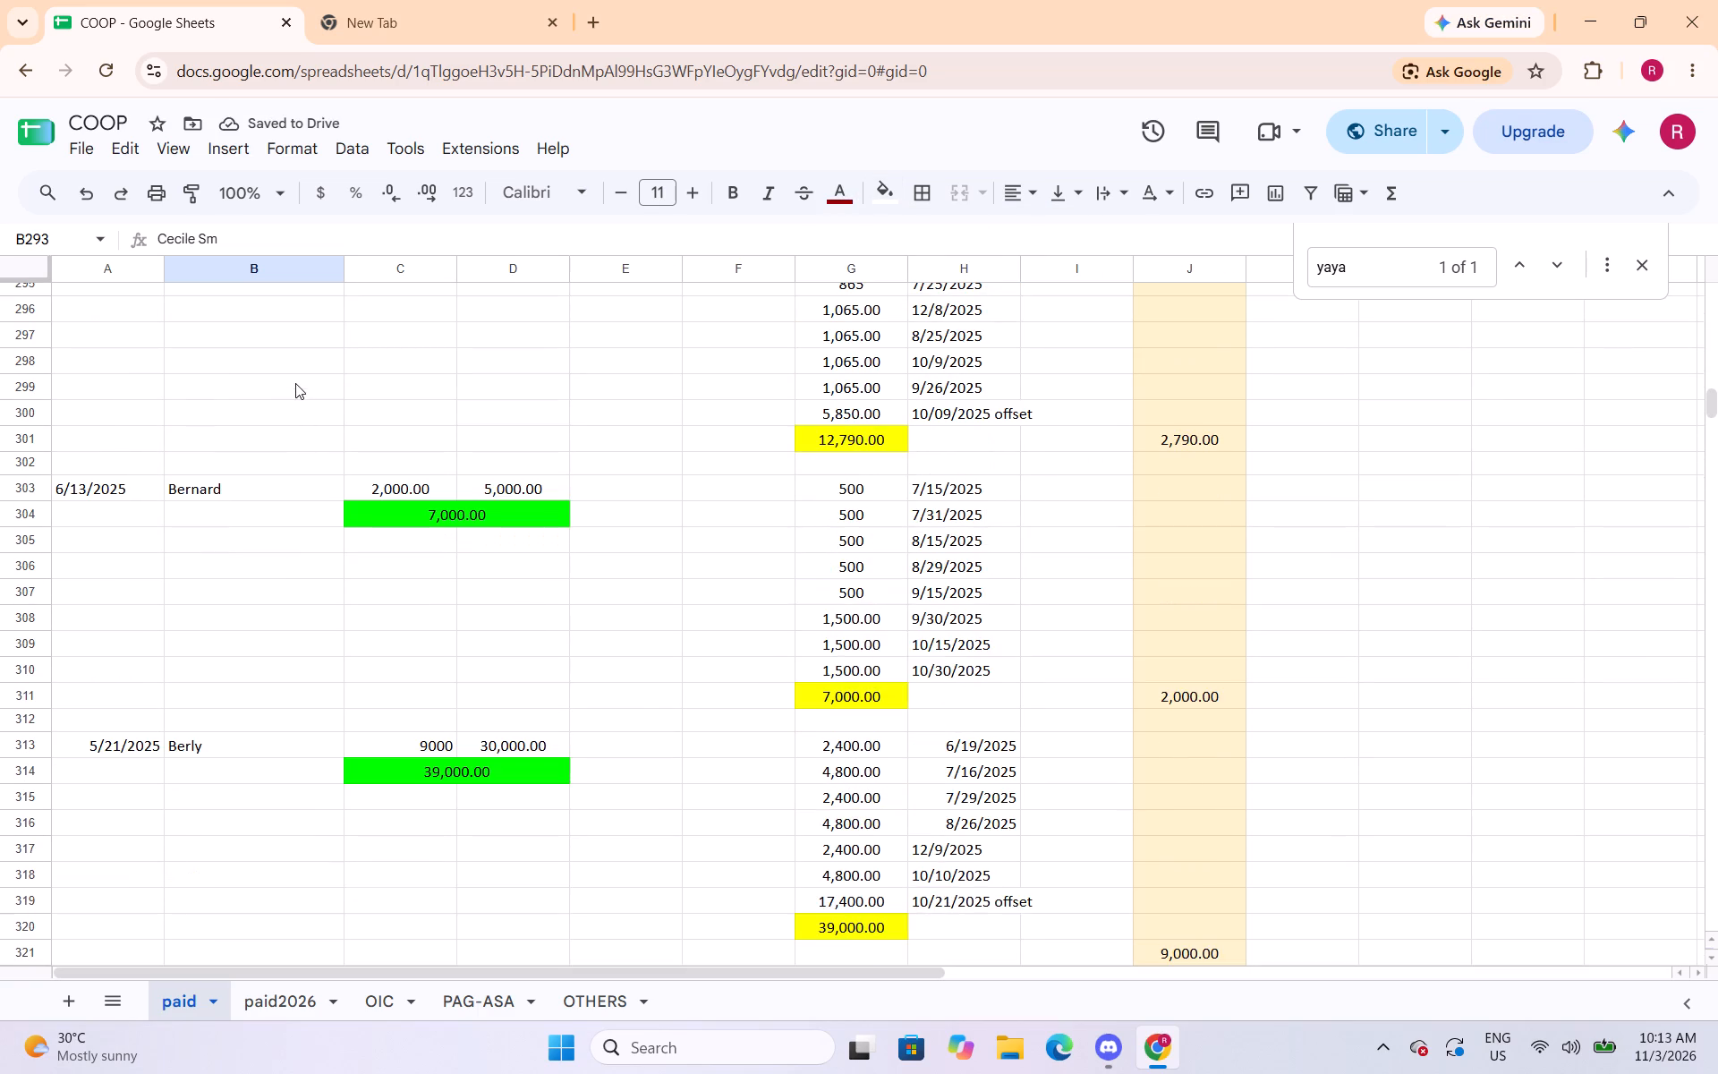
pyautogui.scroll(1, 292, 409)
pyautogui.scroll(-2, 290, 415)
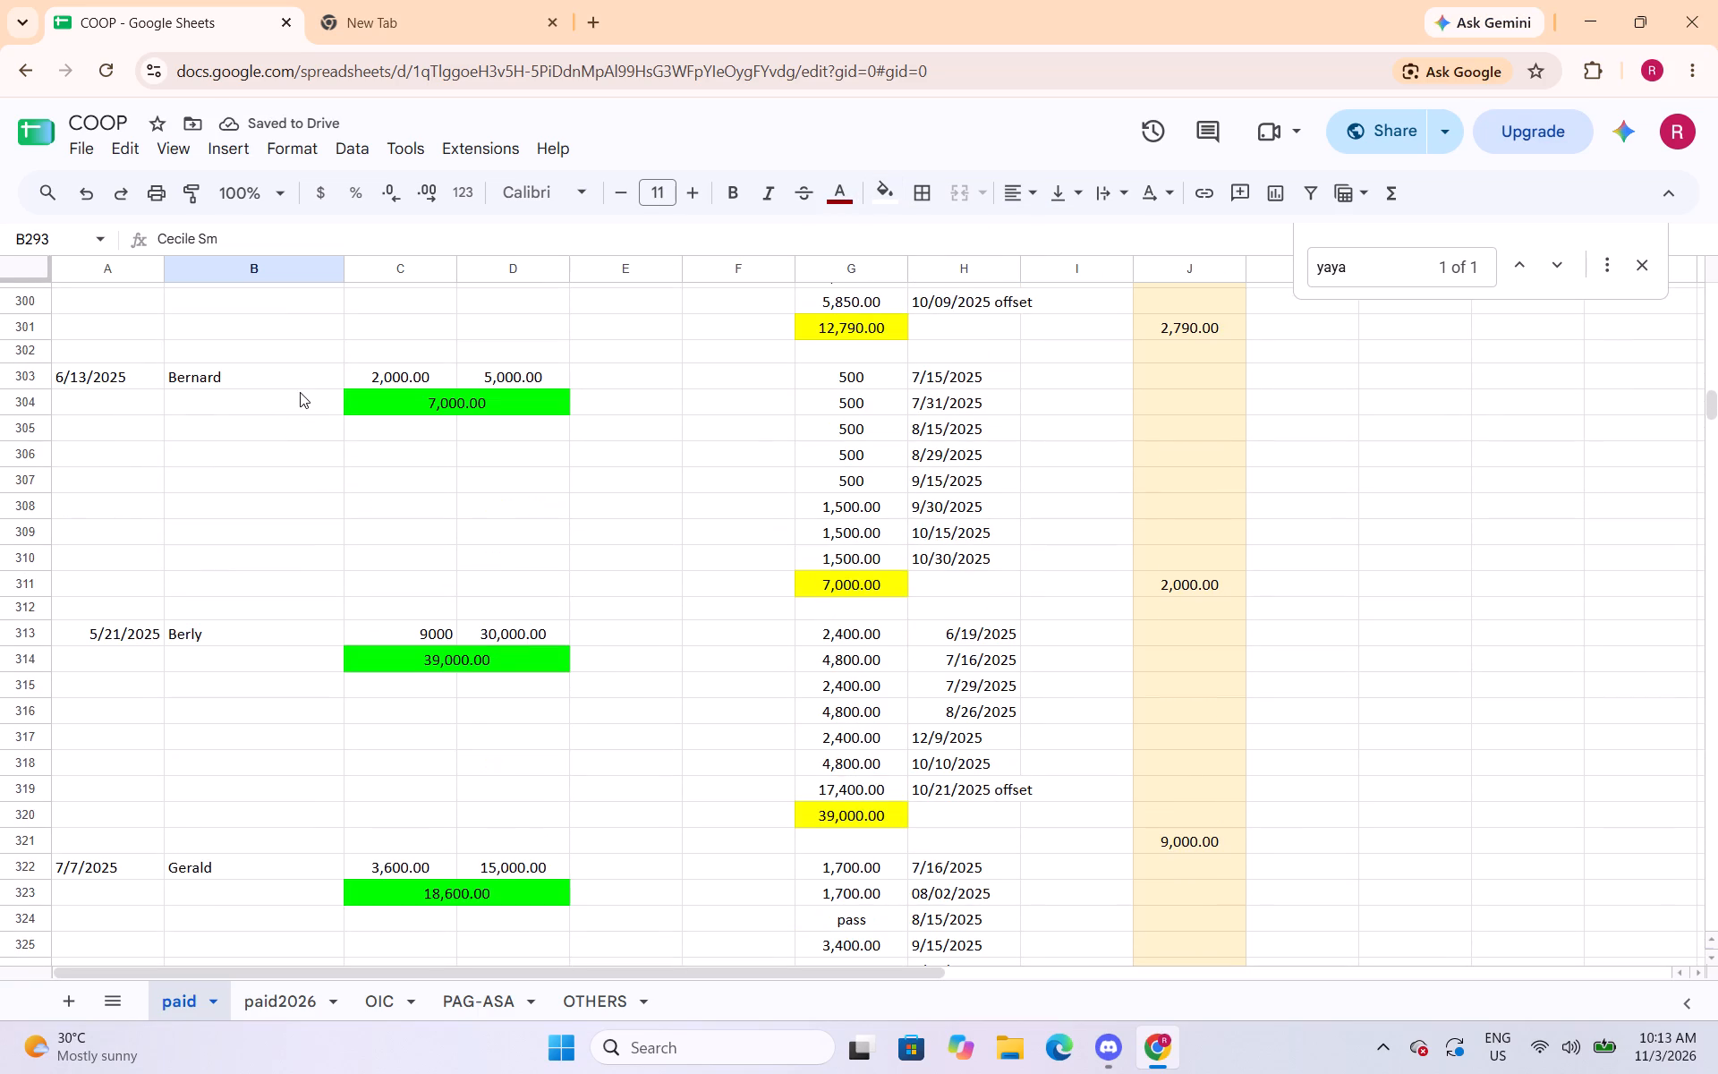
pyautogui.click(300, 390)
pyautogui.click(851, 196)
pyautogui.click(847, 301)
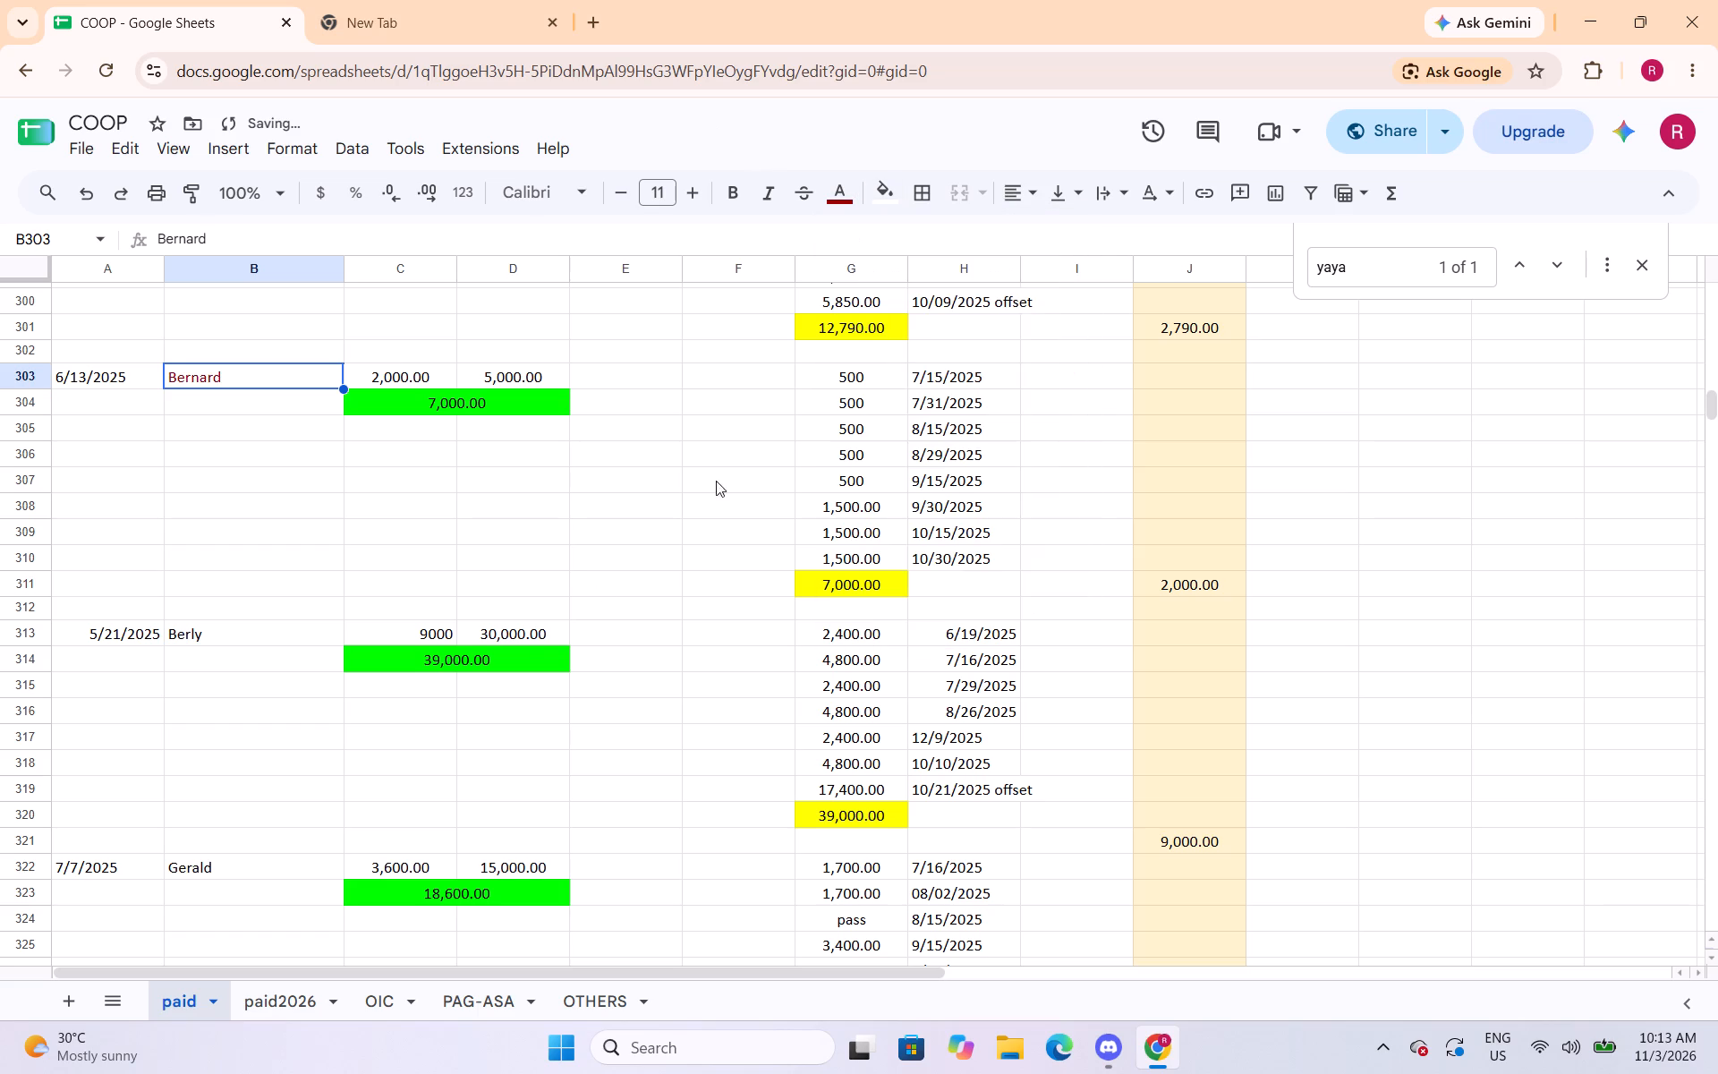
pyautogui.click(304, 640)
pyautogui.click(850, 187)
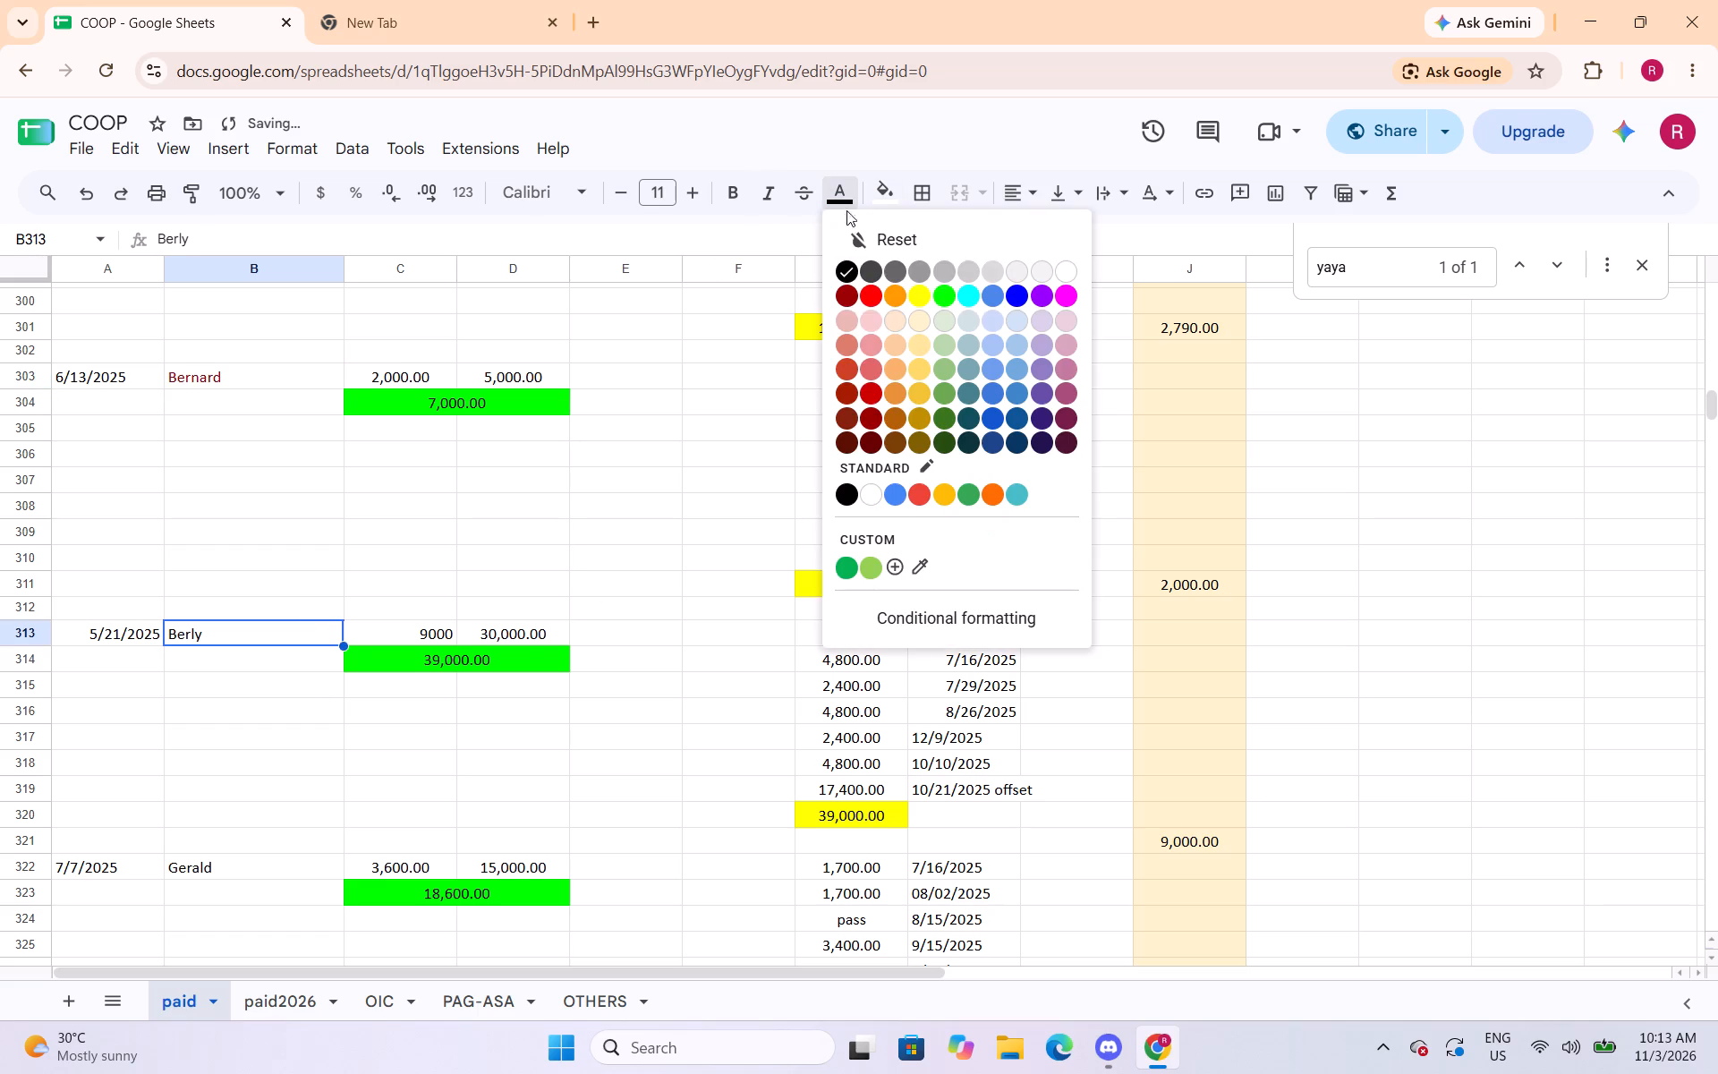
pyautogui.click(847, 303)
# Set the text colour of the borrower names in B322 and B332 to dark red.
pyautogui.click(213, 873)
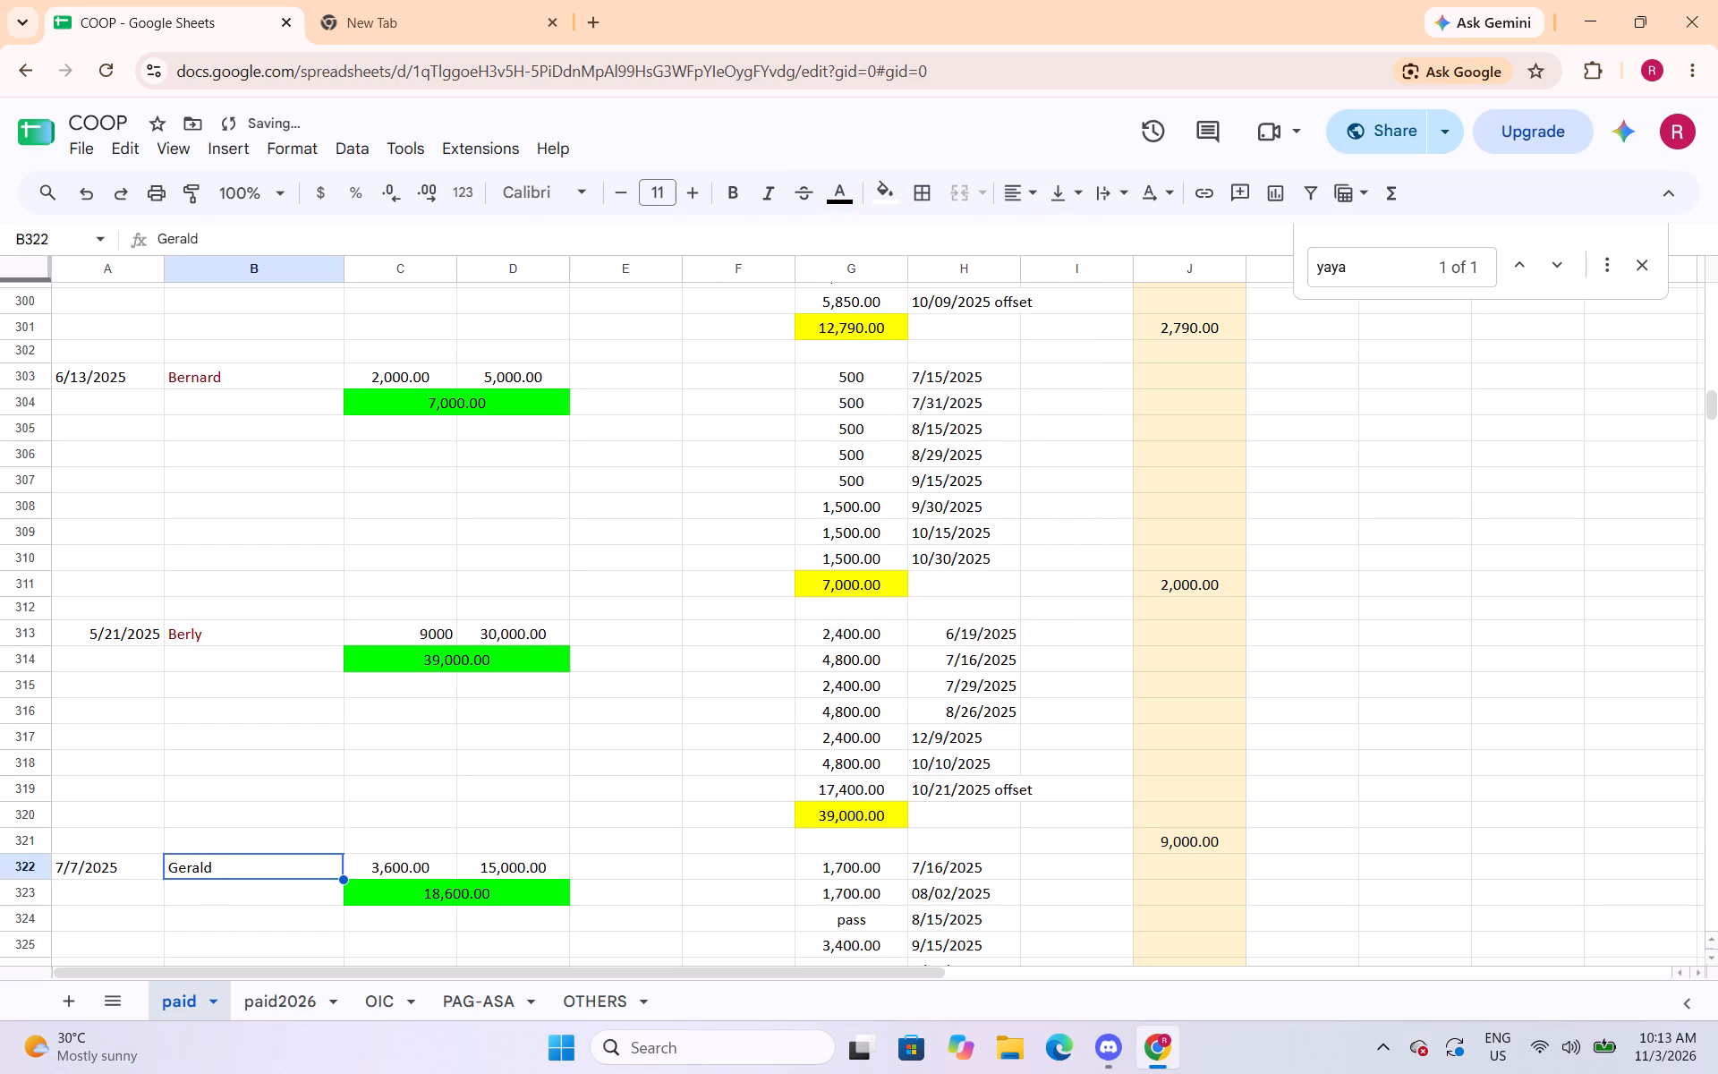
pyautogui.click(844, 191)
pyautogui.click(851, 294)
pyautogui.scroll(-4, 224, 711)
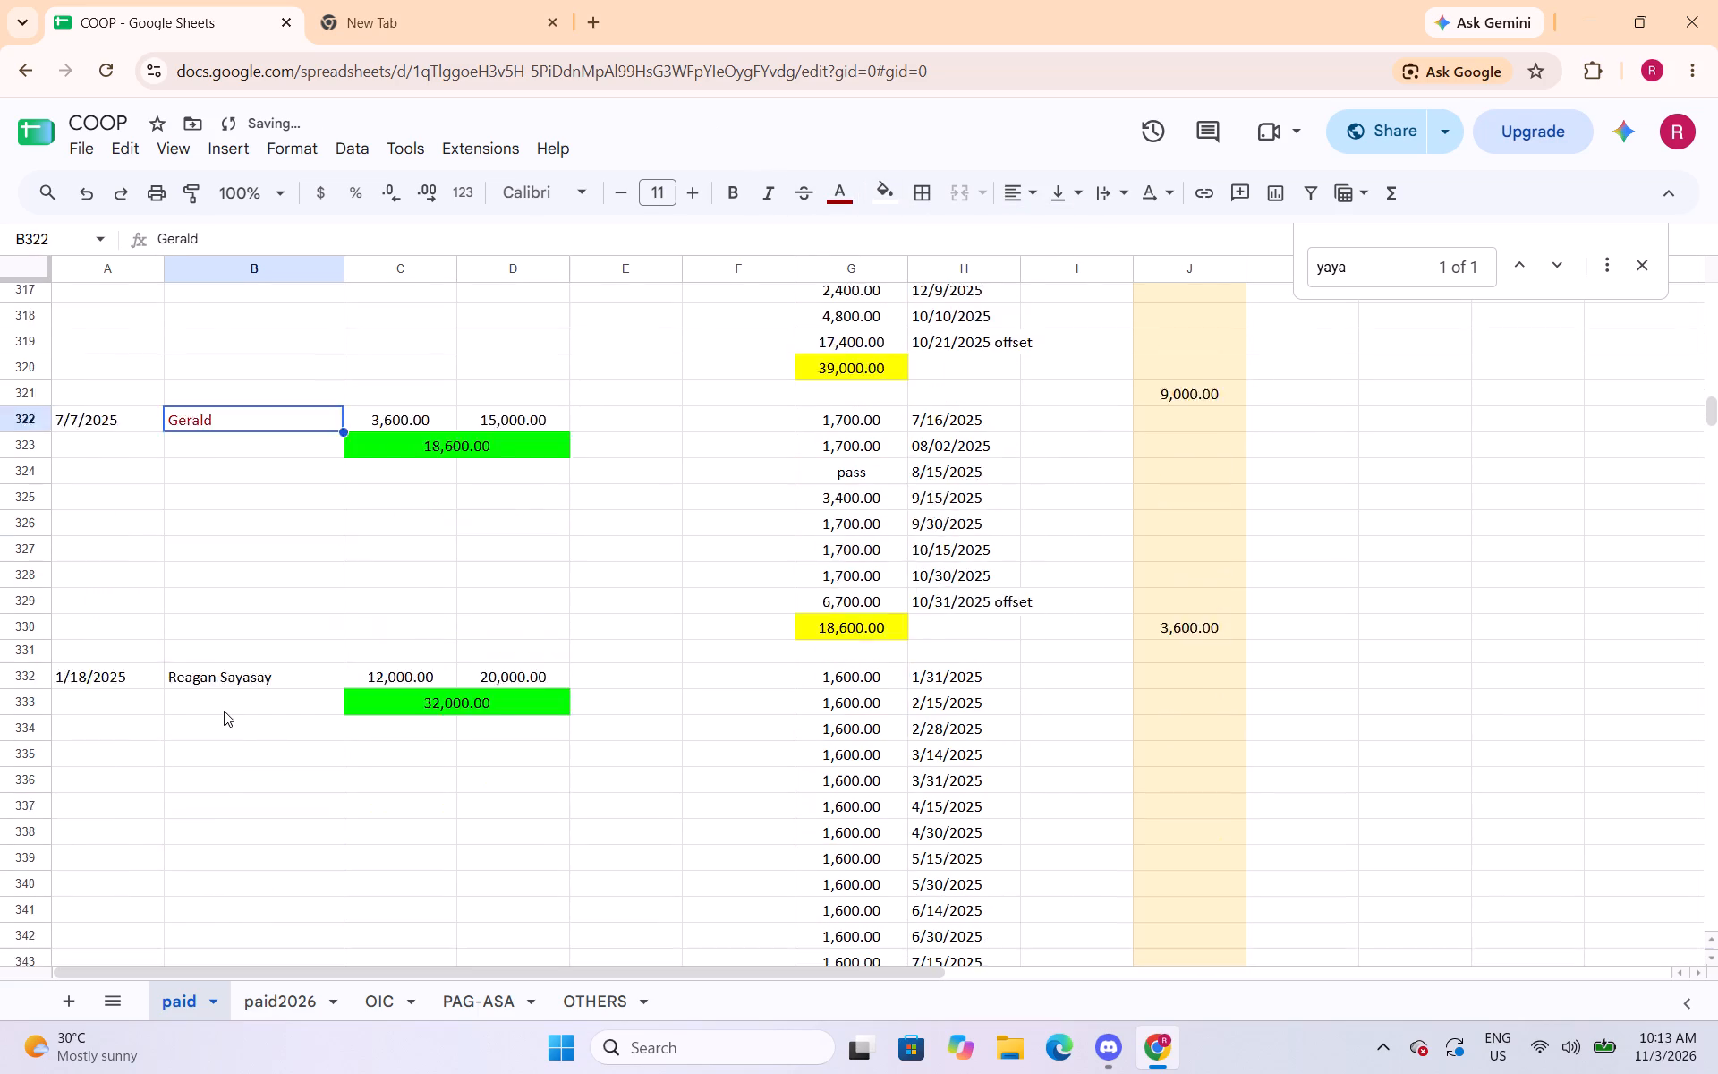
pyautogui.scroll(-1, 224, 711)
pyautogui.click(254, 560)
pyautogui.click(847, 197)
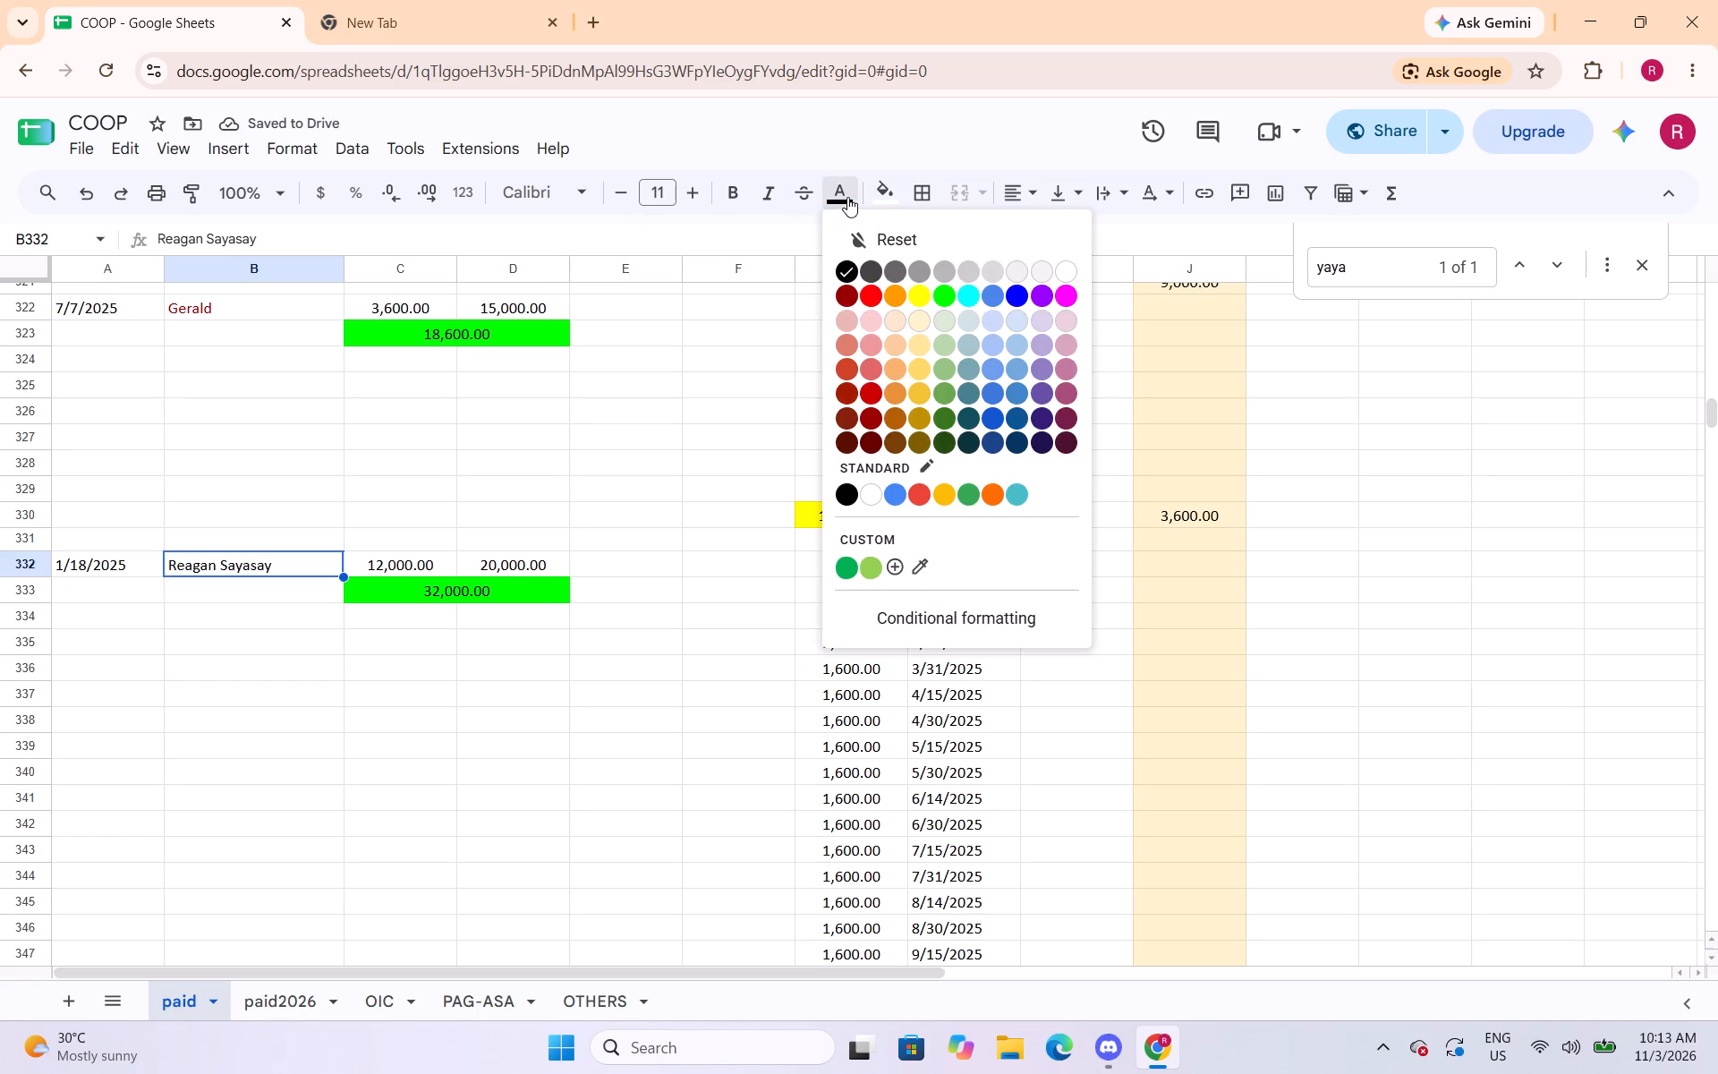
pyautogui.click(850, 291)
# Set the text colour of the borrower names in B354 and B357 to dark red.
pyautogui.scroll(-4, 288, 735)
pyautogui.click(275, 697)
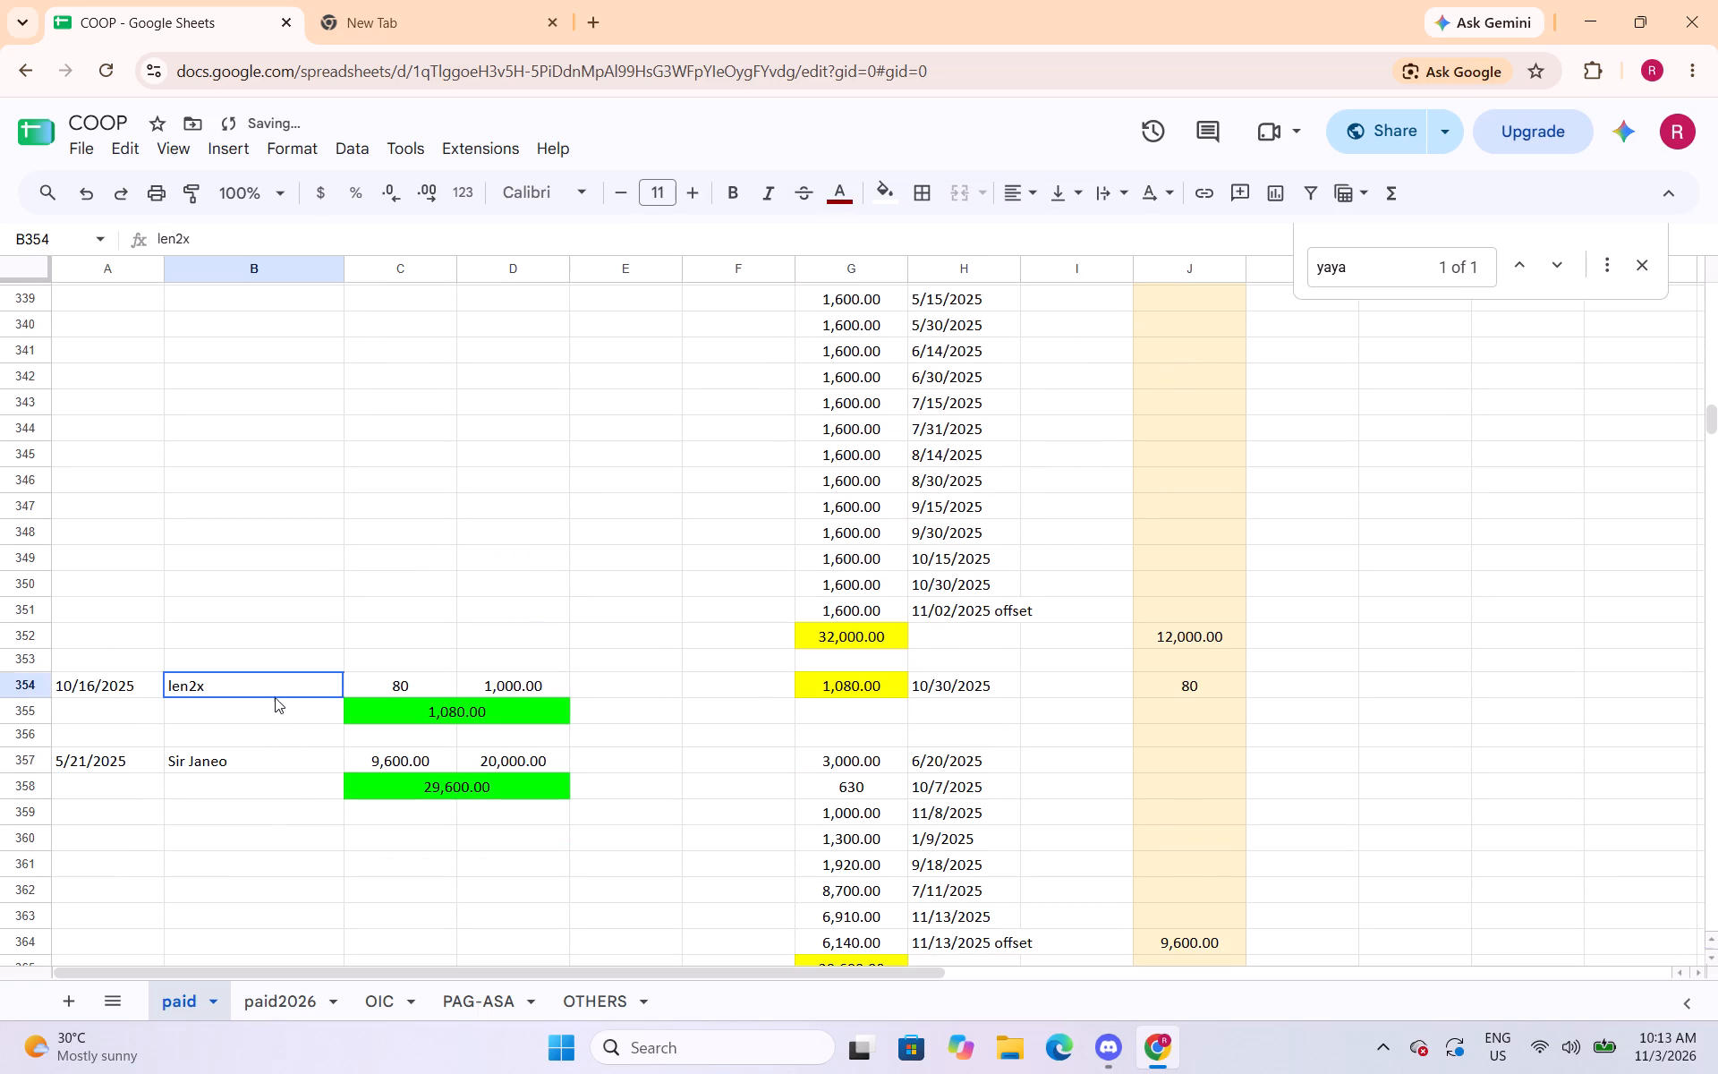
pyautogui.click(839, 193)
pyautogui.moveTo(844, 293); pyautogui.dragTo(844, 303)
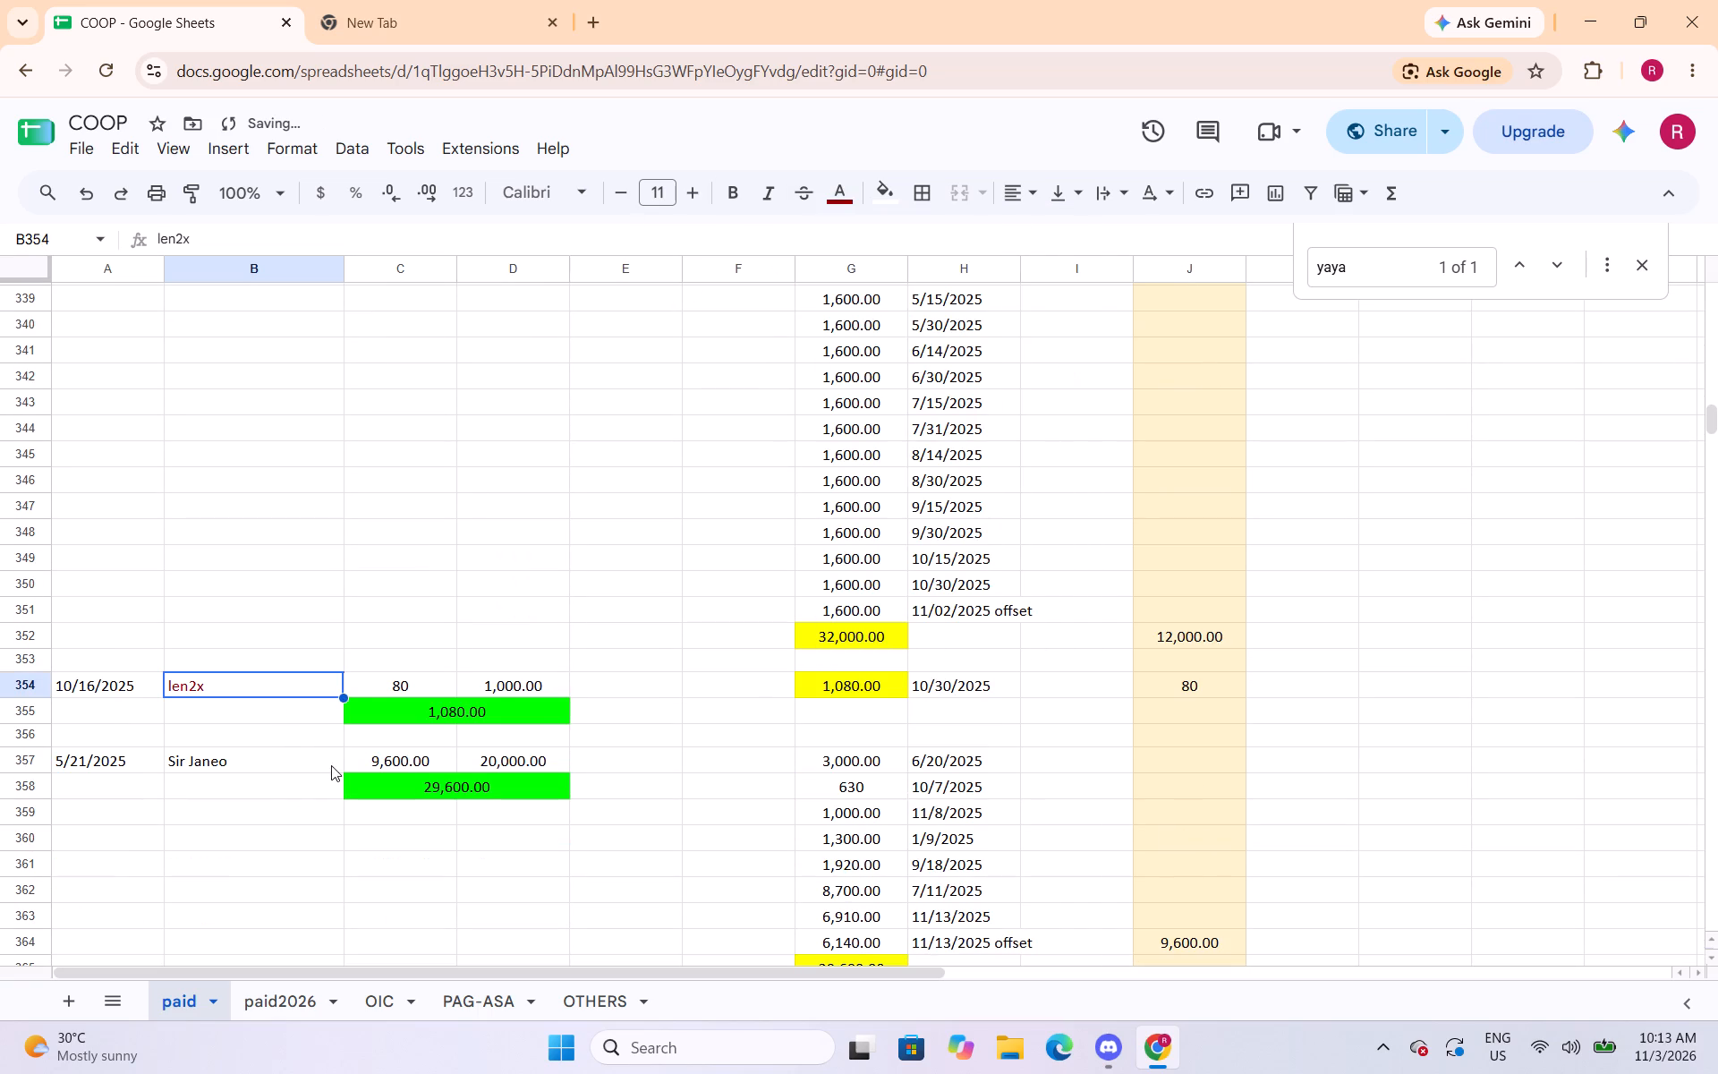
pyautogui.click(311, 772)
pyautogui.click(840, 204)
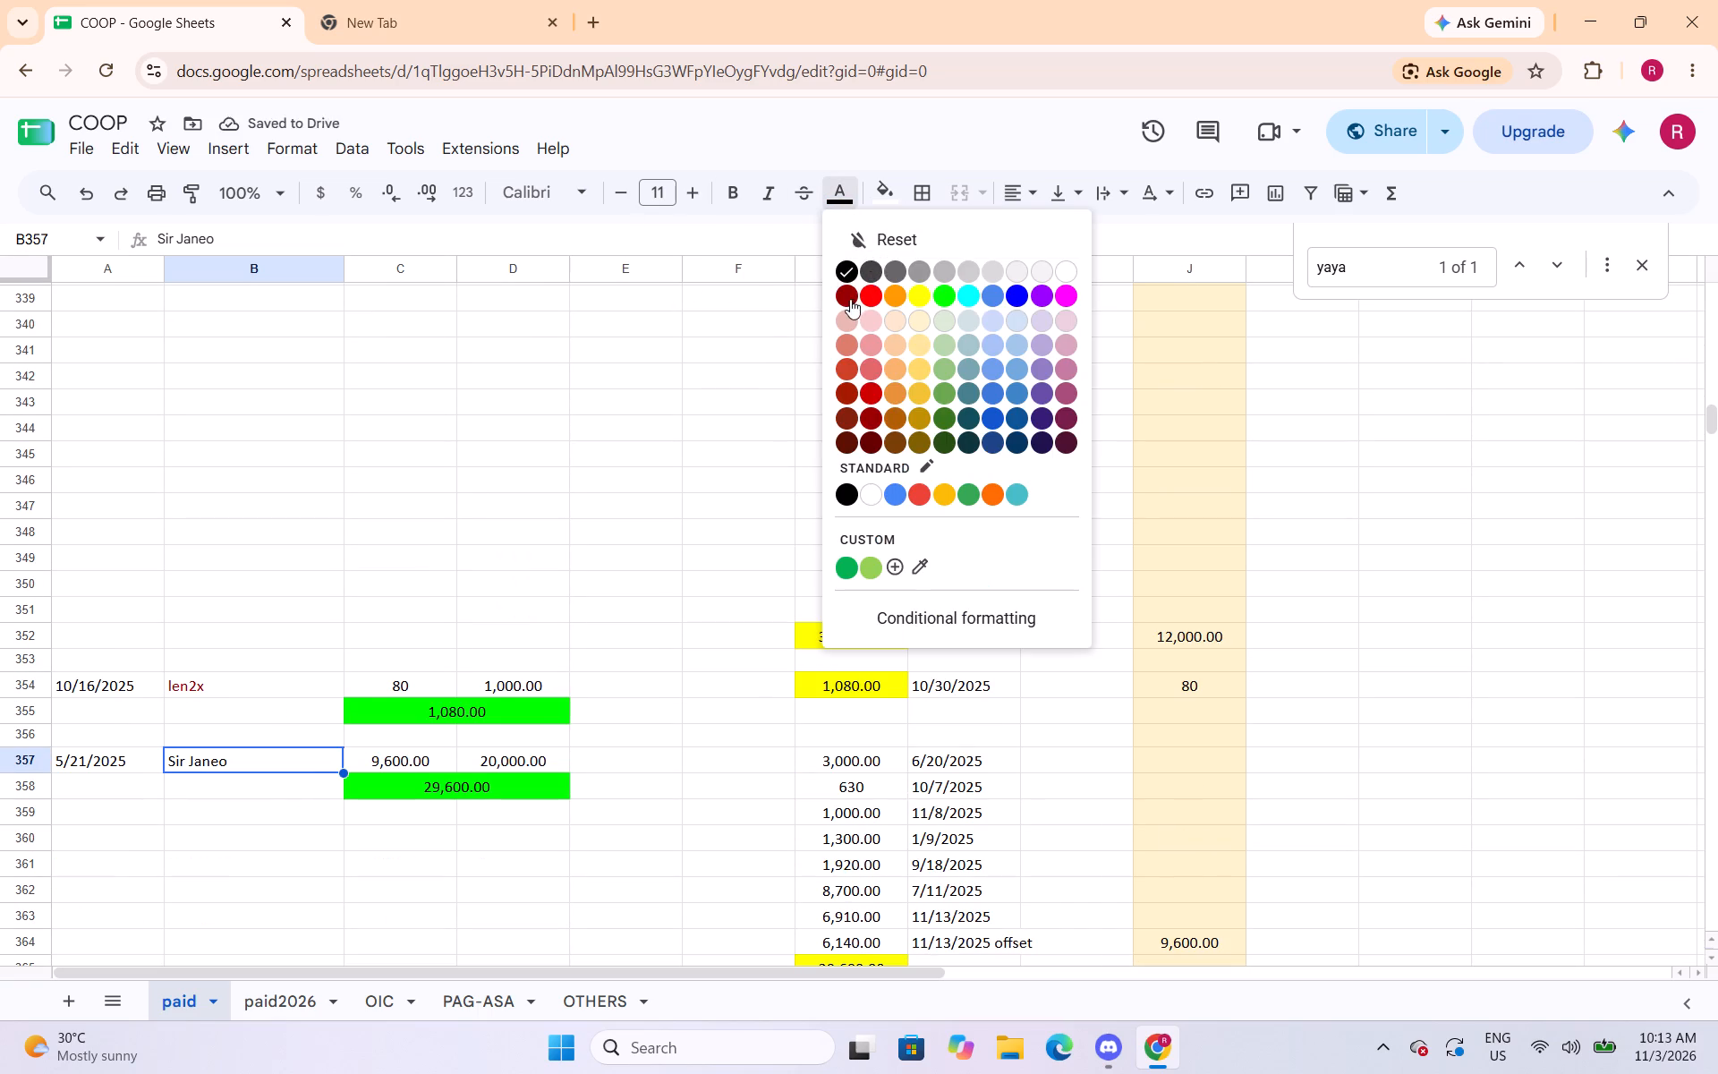
pyautogui.click(849, 299)
# Set the text colour of the borrower names in B367 and B380 to dark red.
pyautogui.scroll(-4, 149, 520)
pyautogui.click(246, 566)
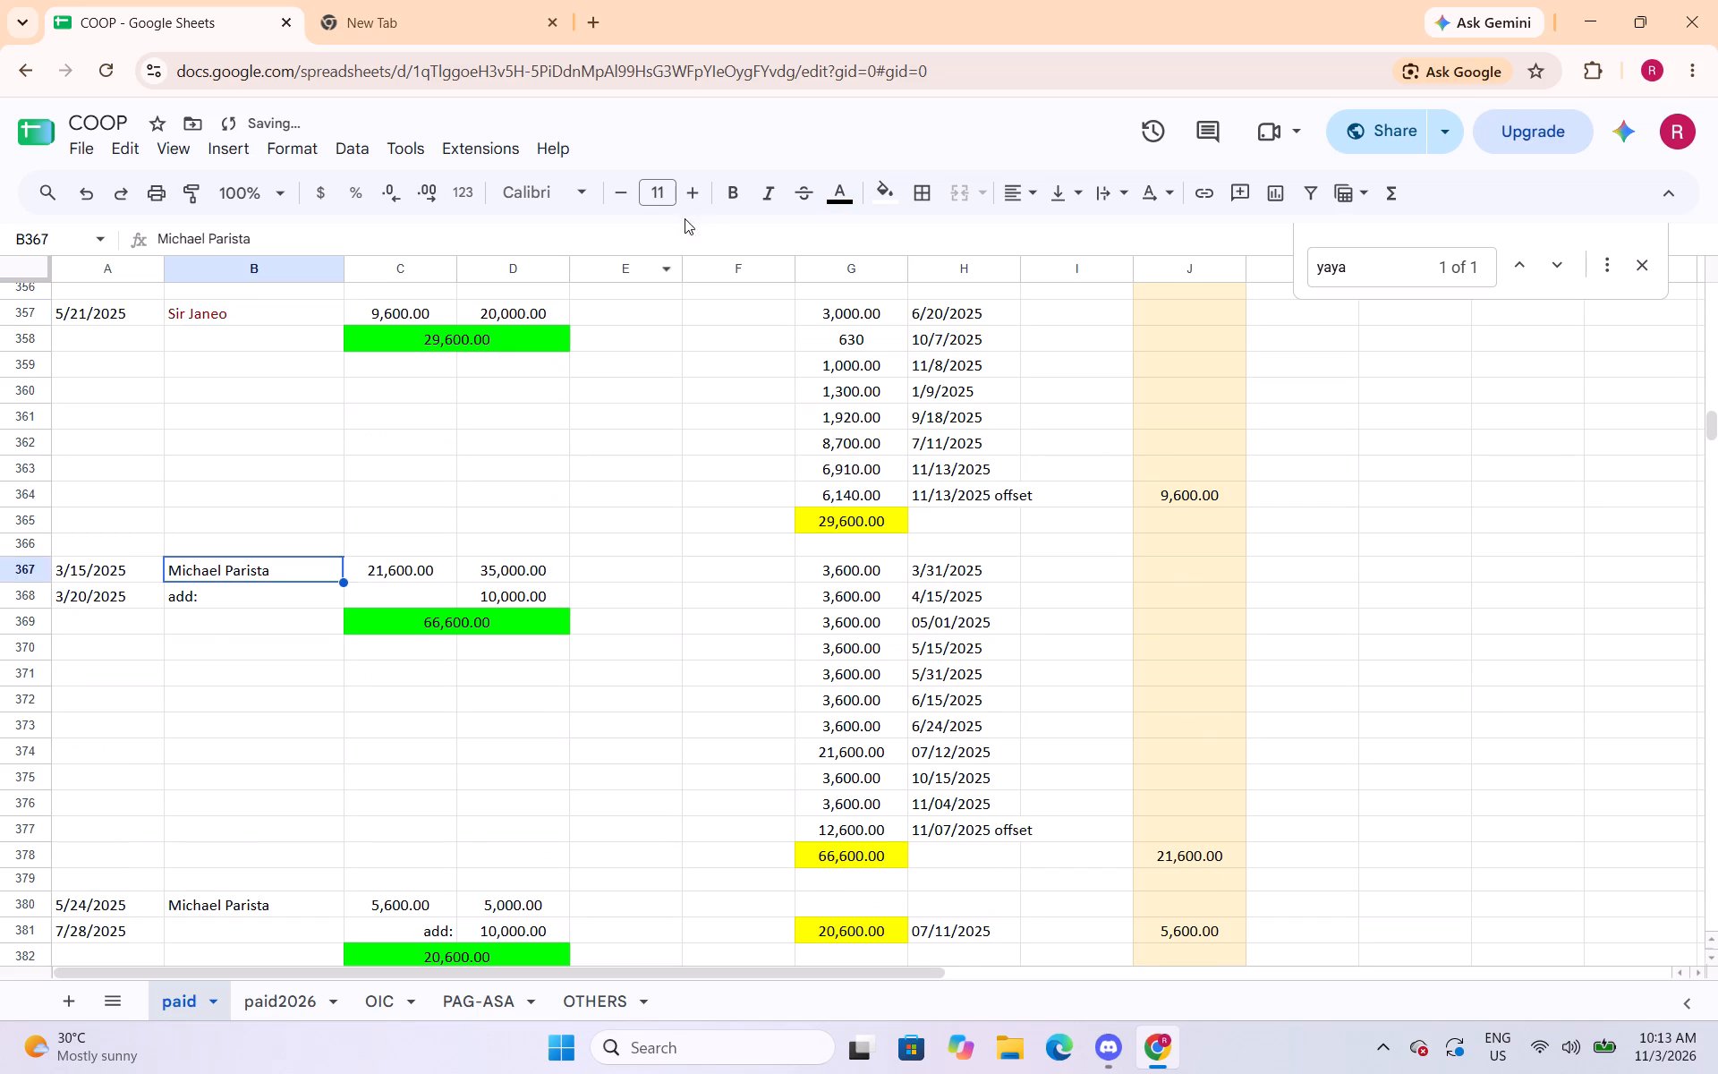
pyautogui.click(842, 208)
pyautogui.click(849, 301)
pyautogui.scroll(-2, 253, 803)
pyautogui.click(284, 677)
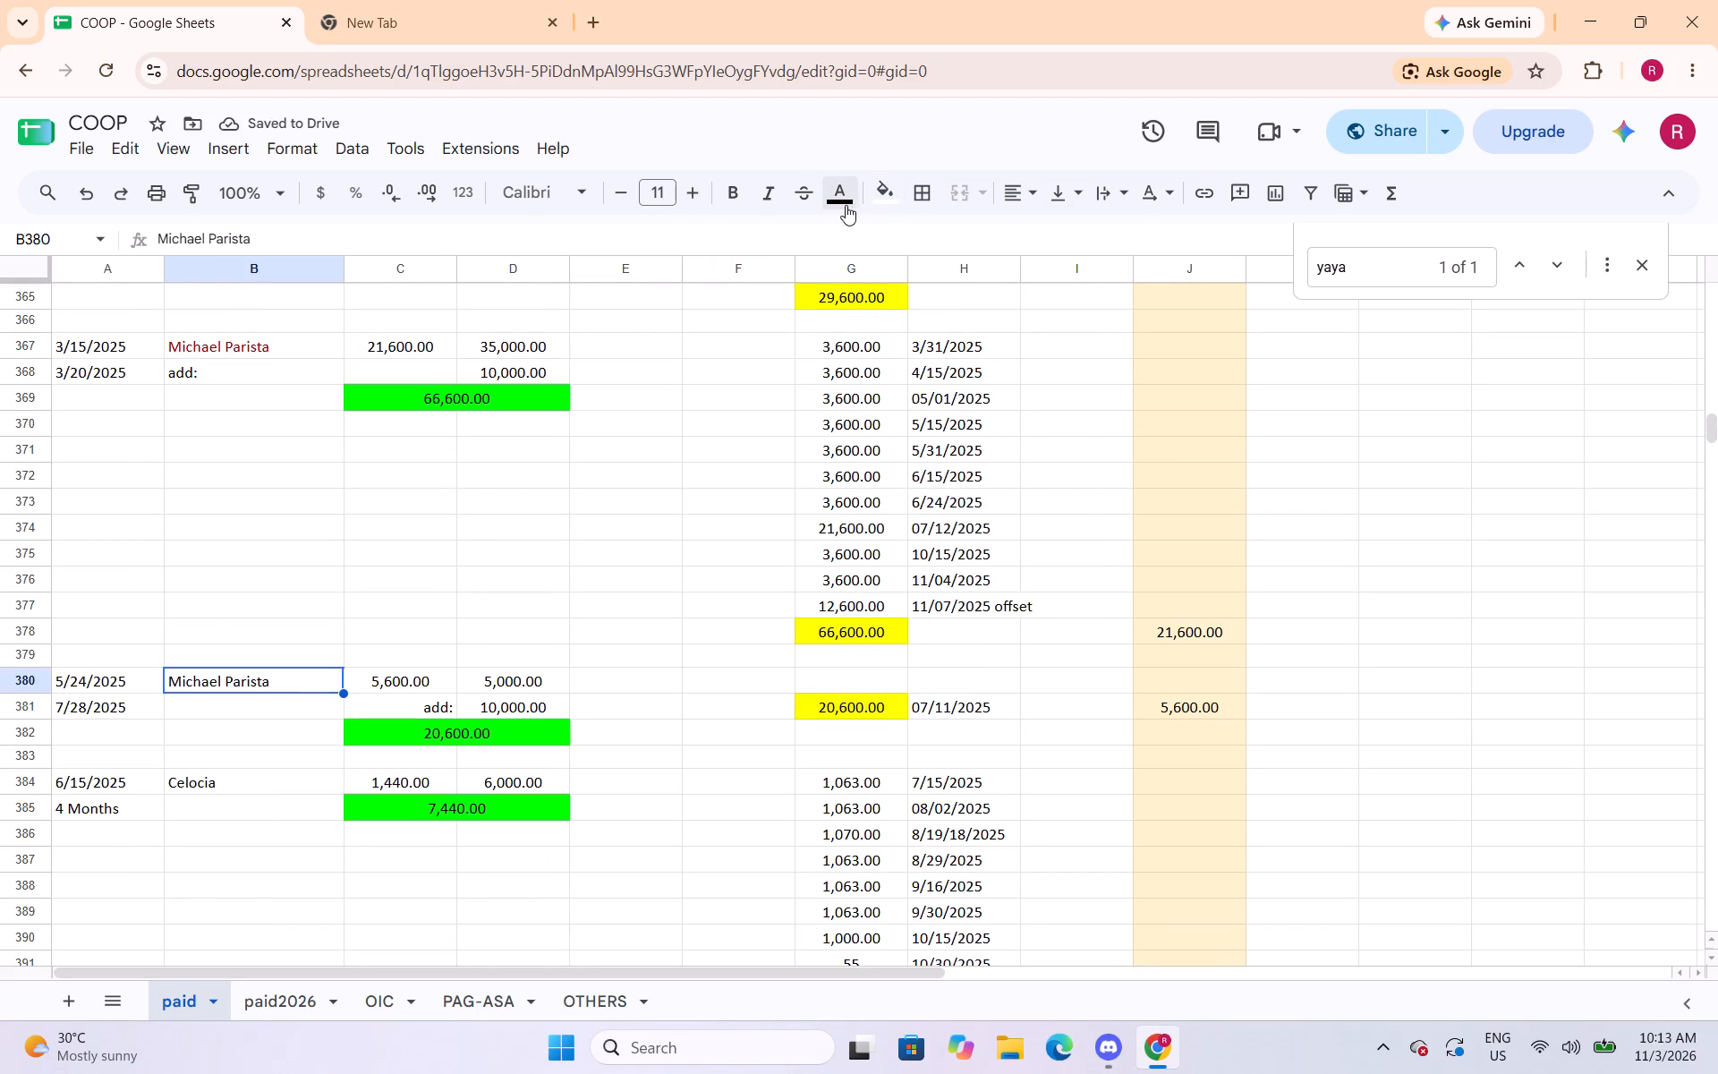
pyautogui.click(846, 205)
pyautogui.click(841, 295)
# Set the text colour of the borrower names in B384 and B394 to dark red.
pyautogui.click(210, 788)
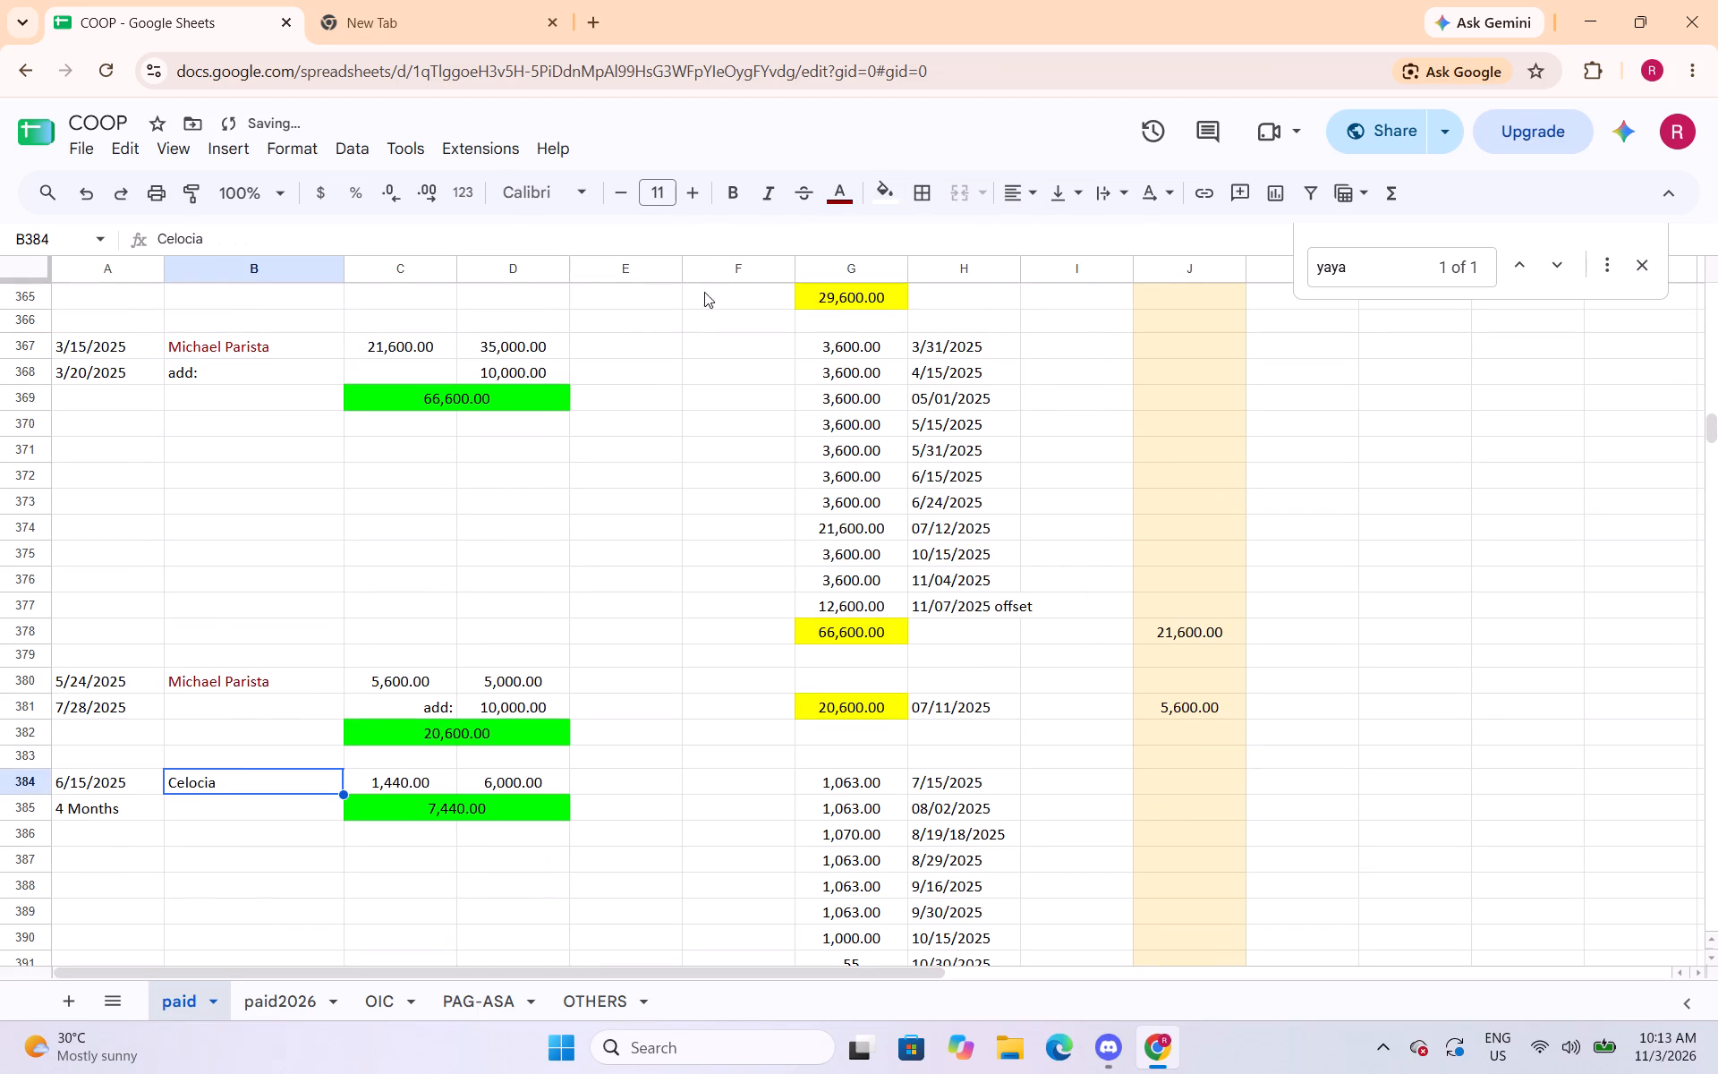
pyautogui.click(837, 201)
pyautogui.click(855, 297)
pyautogui.scroll(-4, 363, 652)
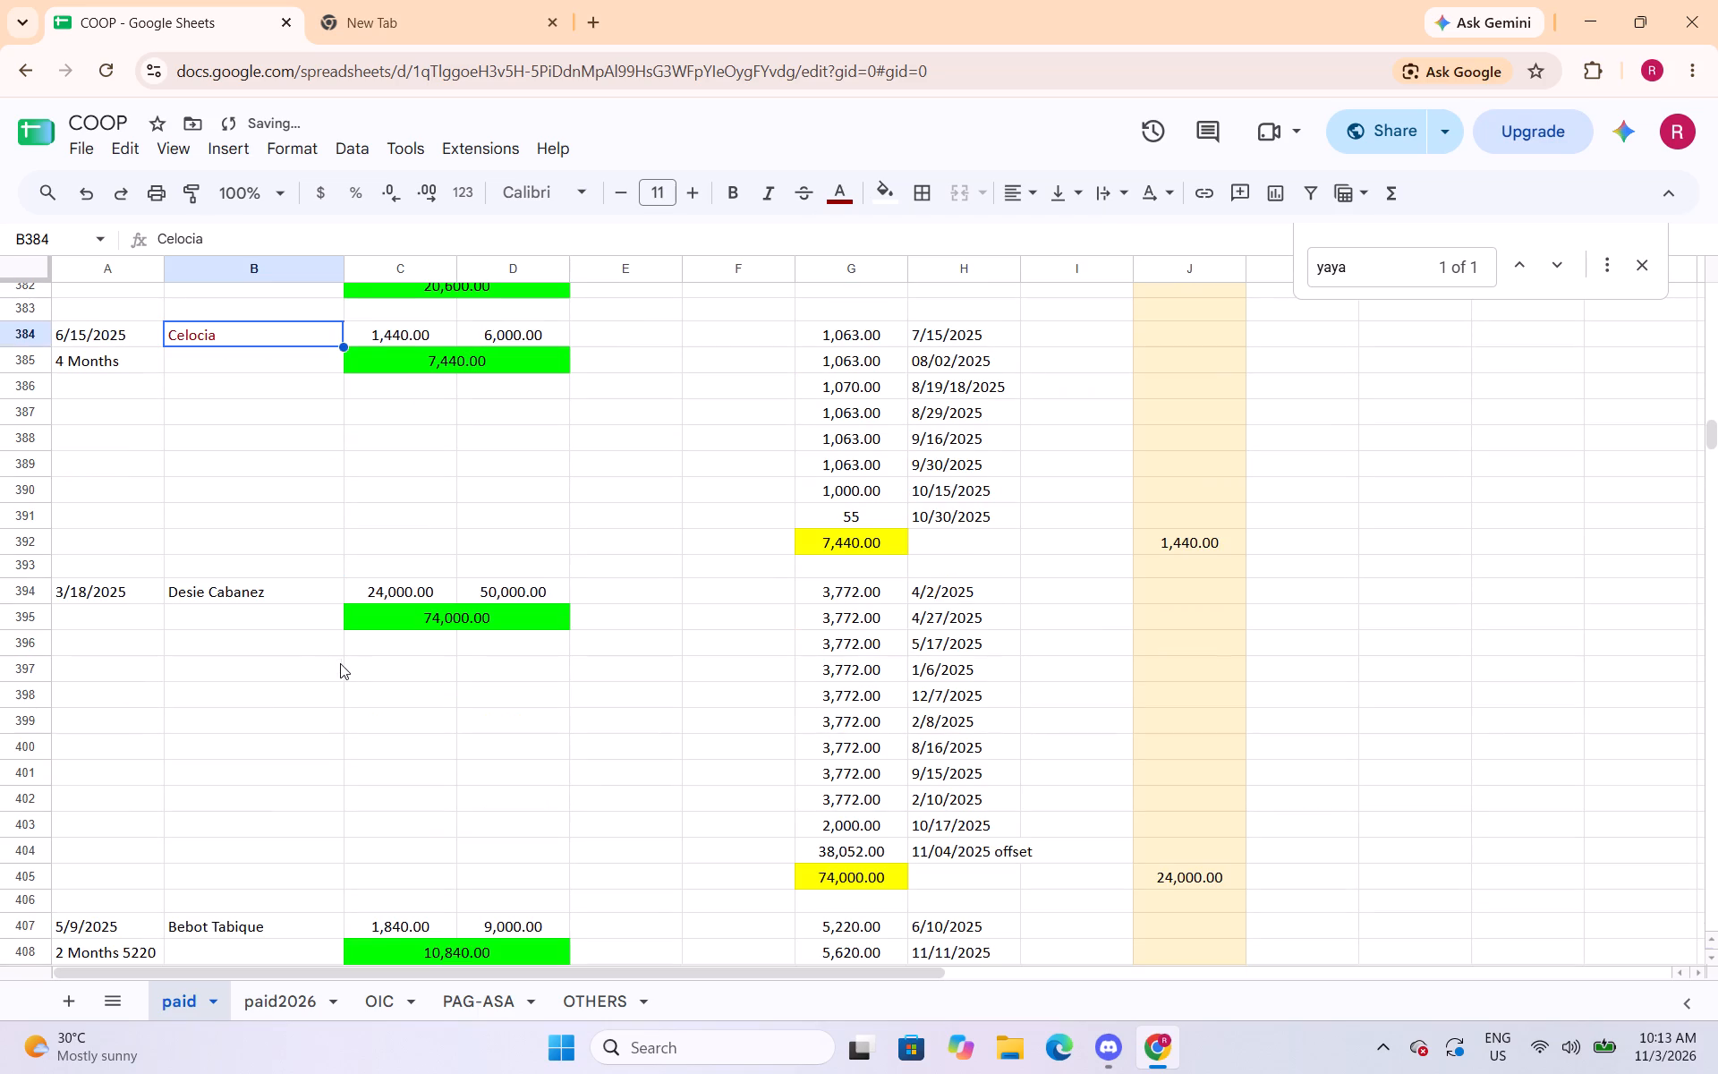
pyautogui.click(314, 612)
pyautogui.click(310, 594)
pyautogui.click(836, 184)
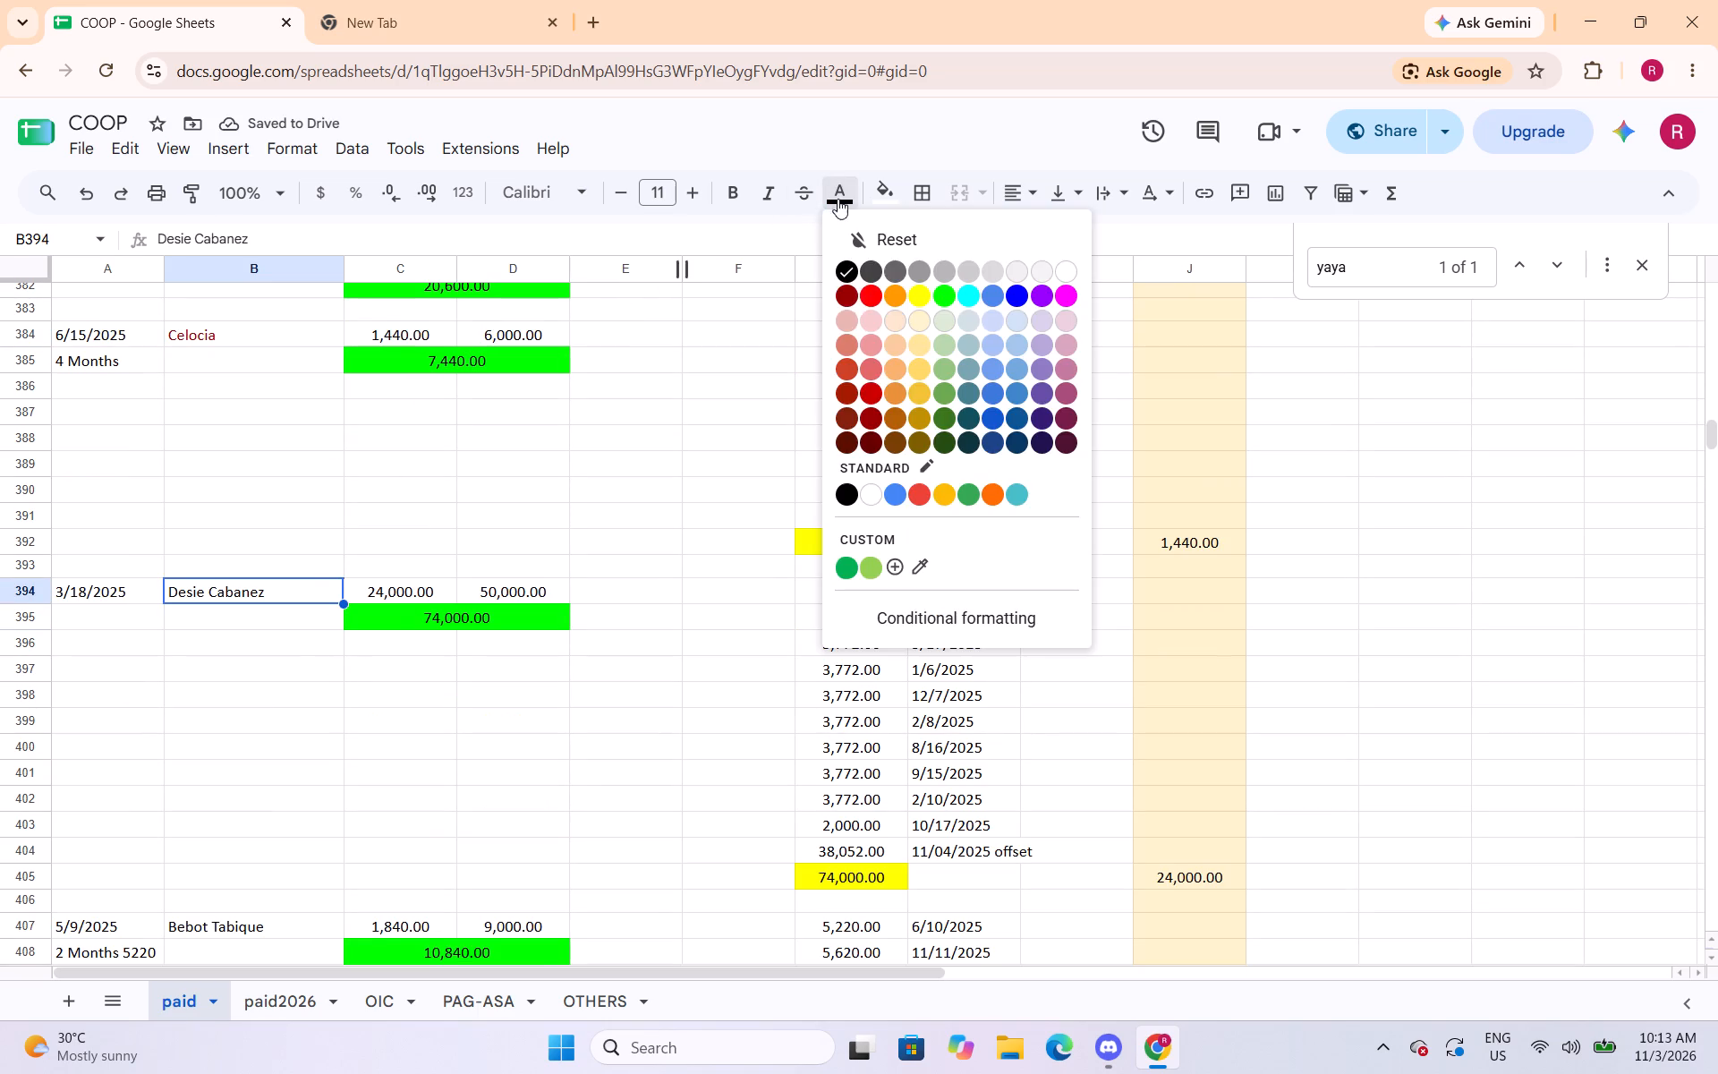
pyautogui.click(855, 295)
# Set the text colour of the borrower name in B407 to dark red.
pyautogui.click(275, 918)
pyautogui.click(839, 188)
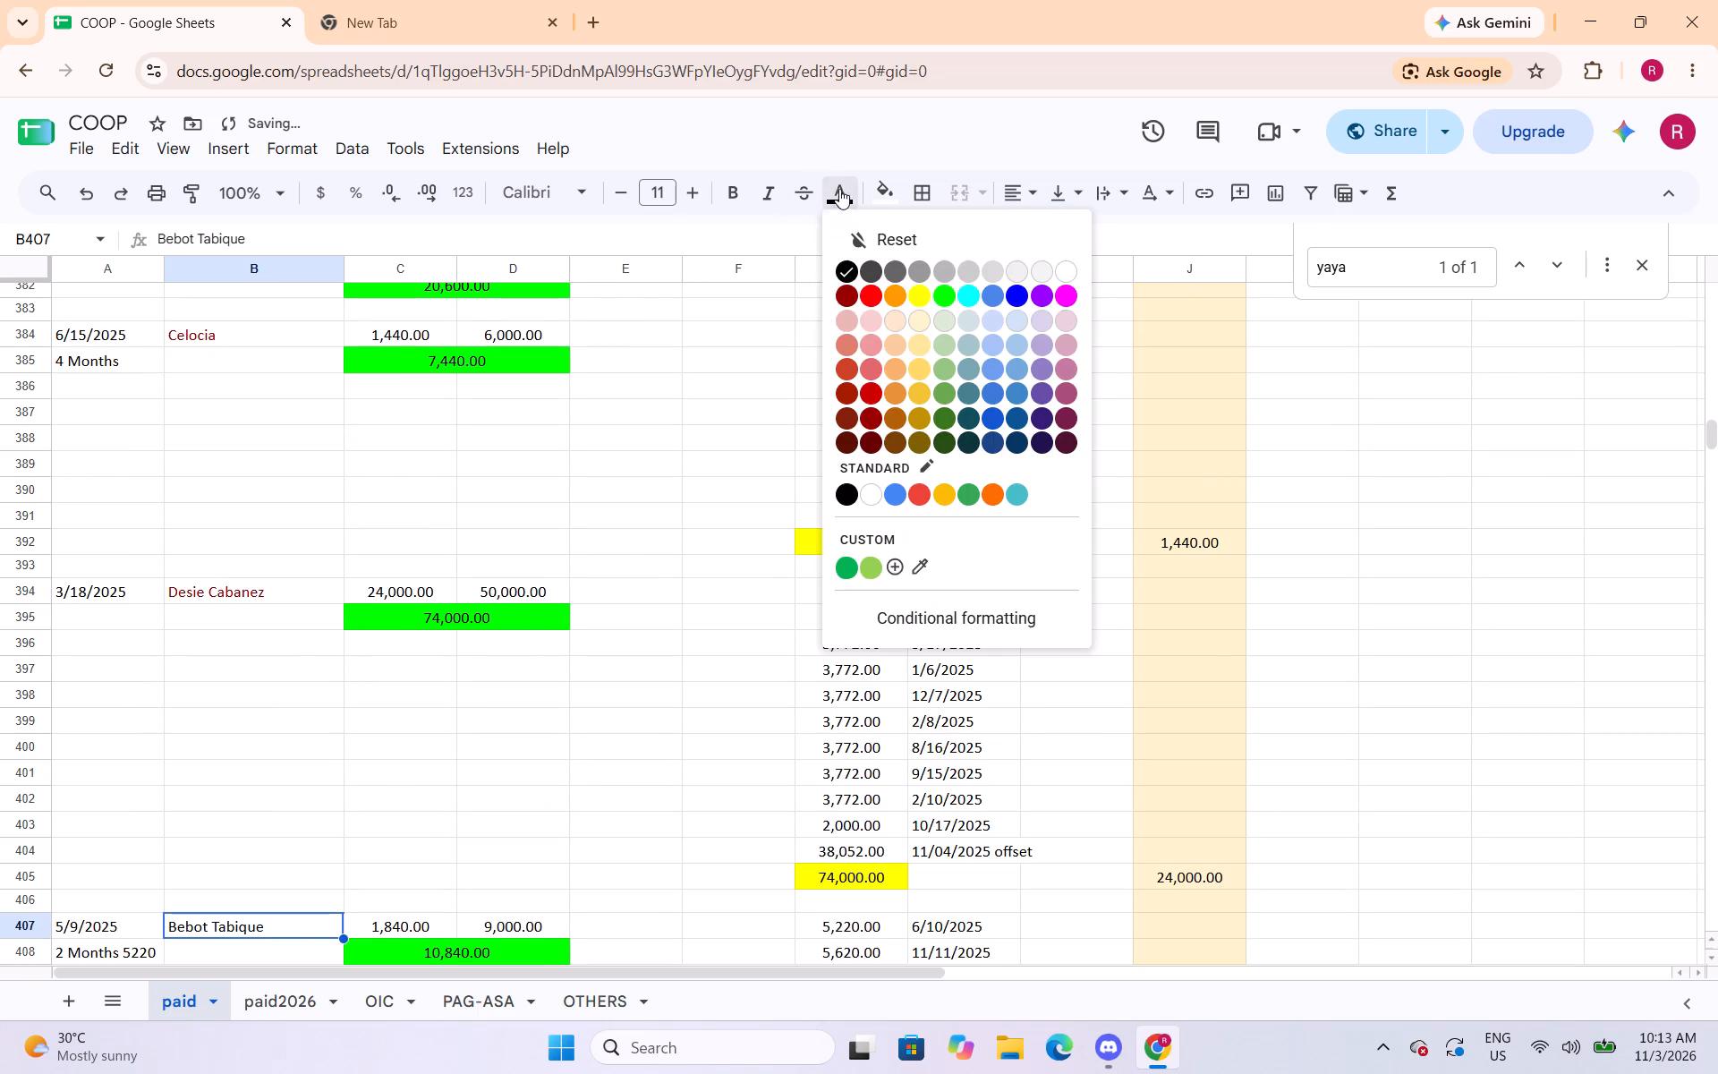
pyautogui.click(856, 305)
pyautogui.scroll(-1, 250, 617)
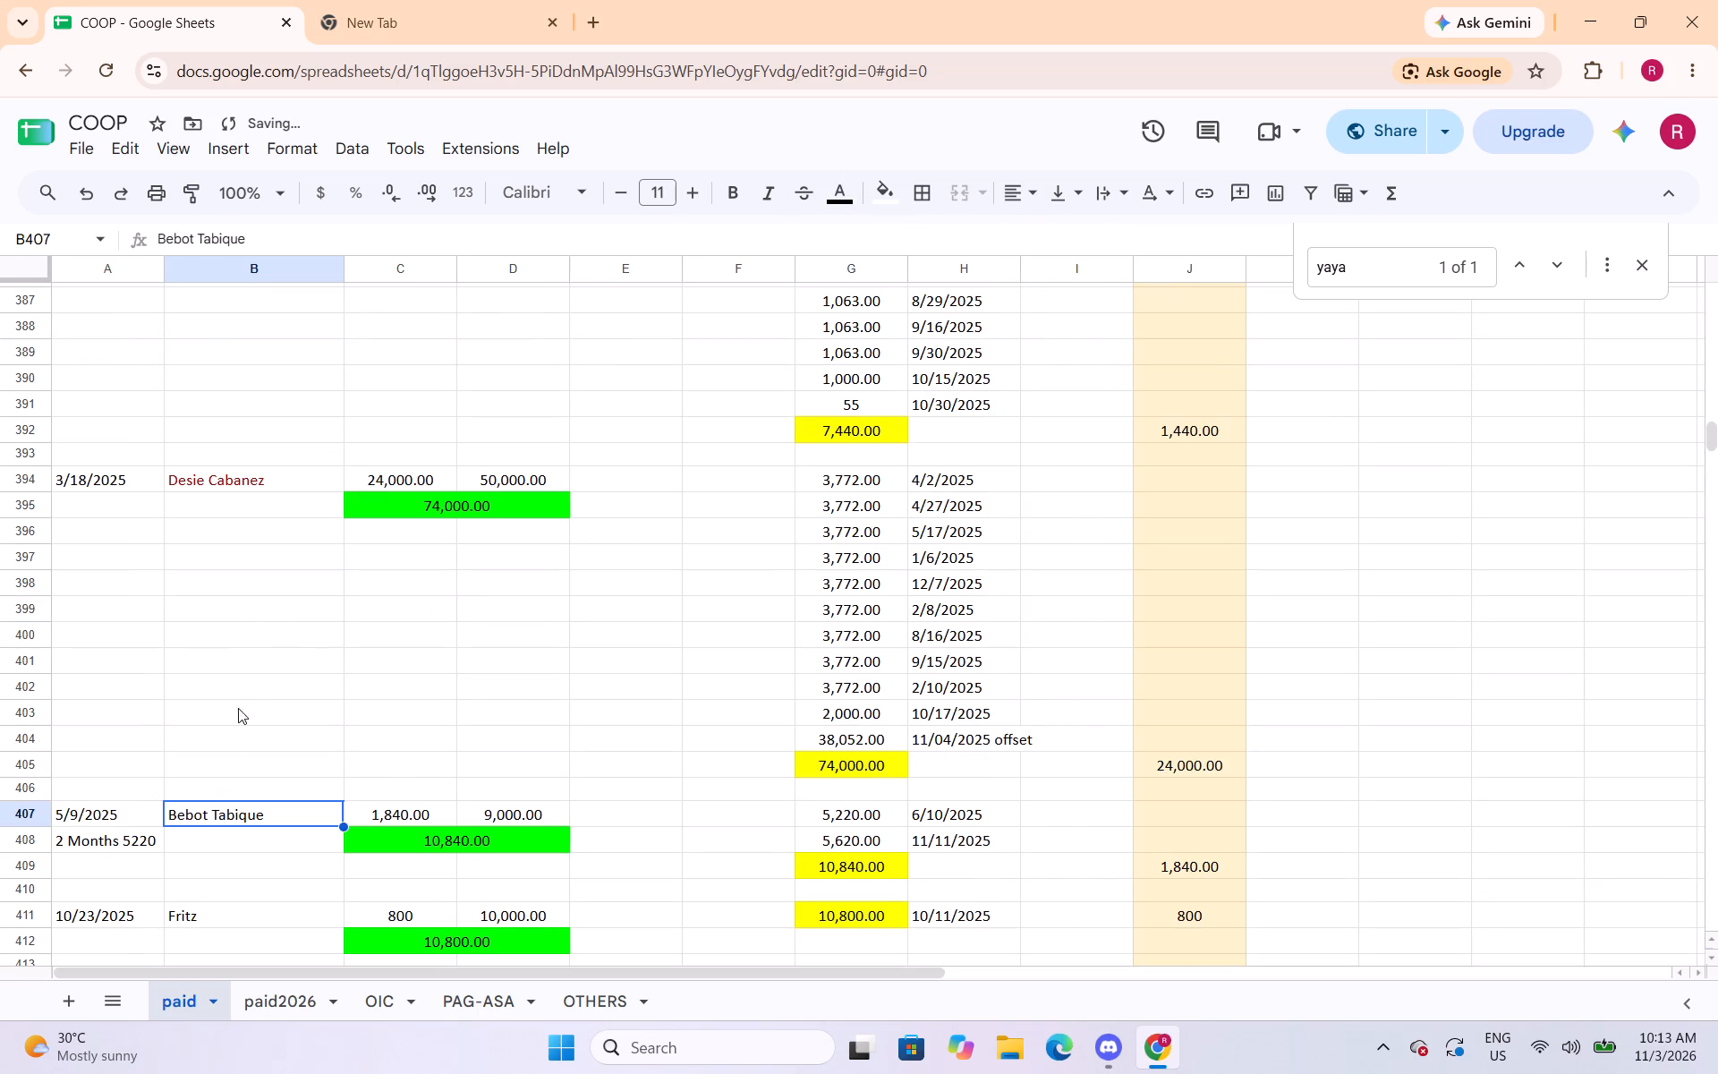
pyautogui.click(216, 819)
pyautogui.click(850, 200)
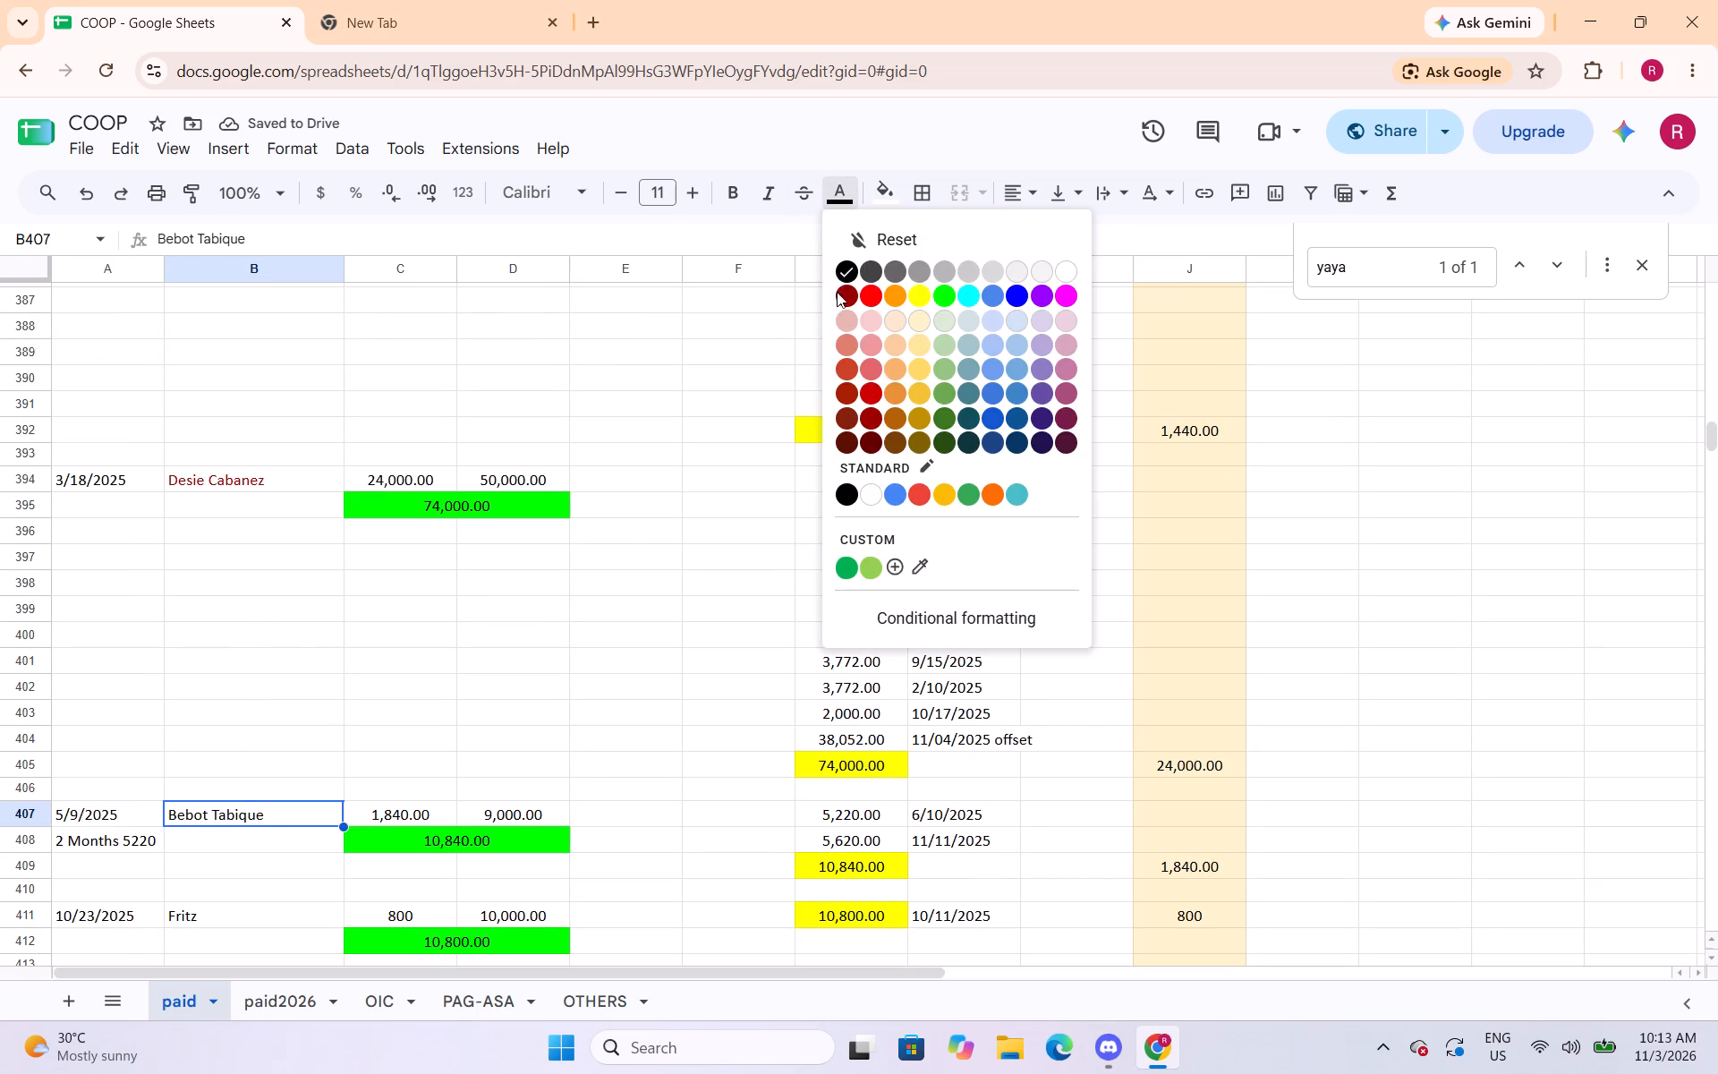
pyautogui.click(842, 306)
pyautogui.click(830, 189)
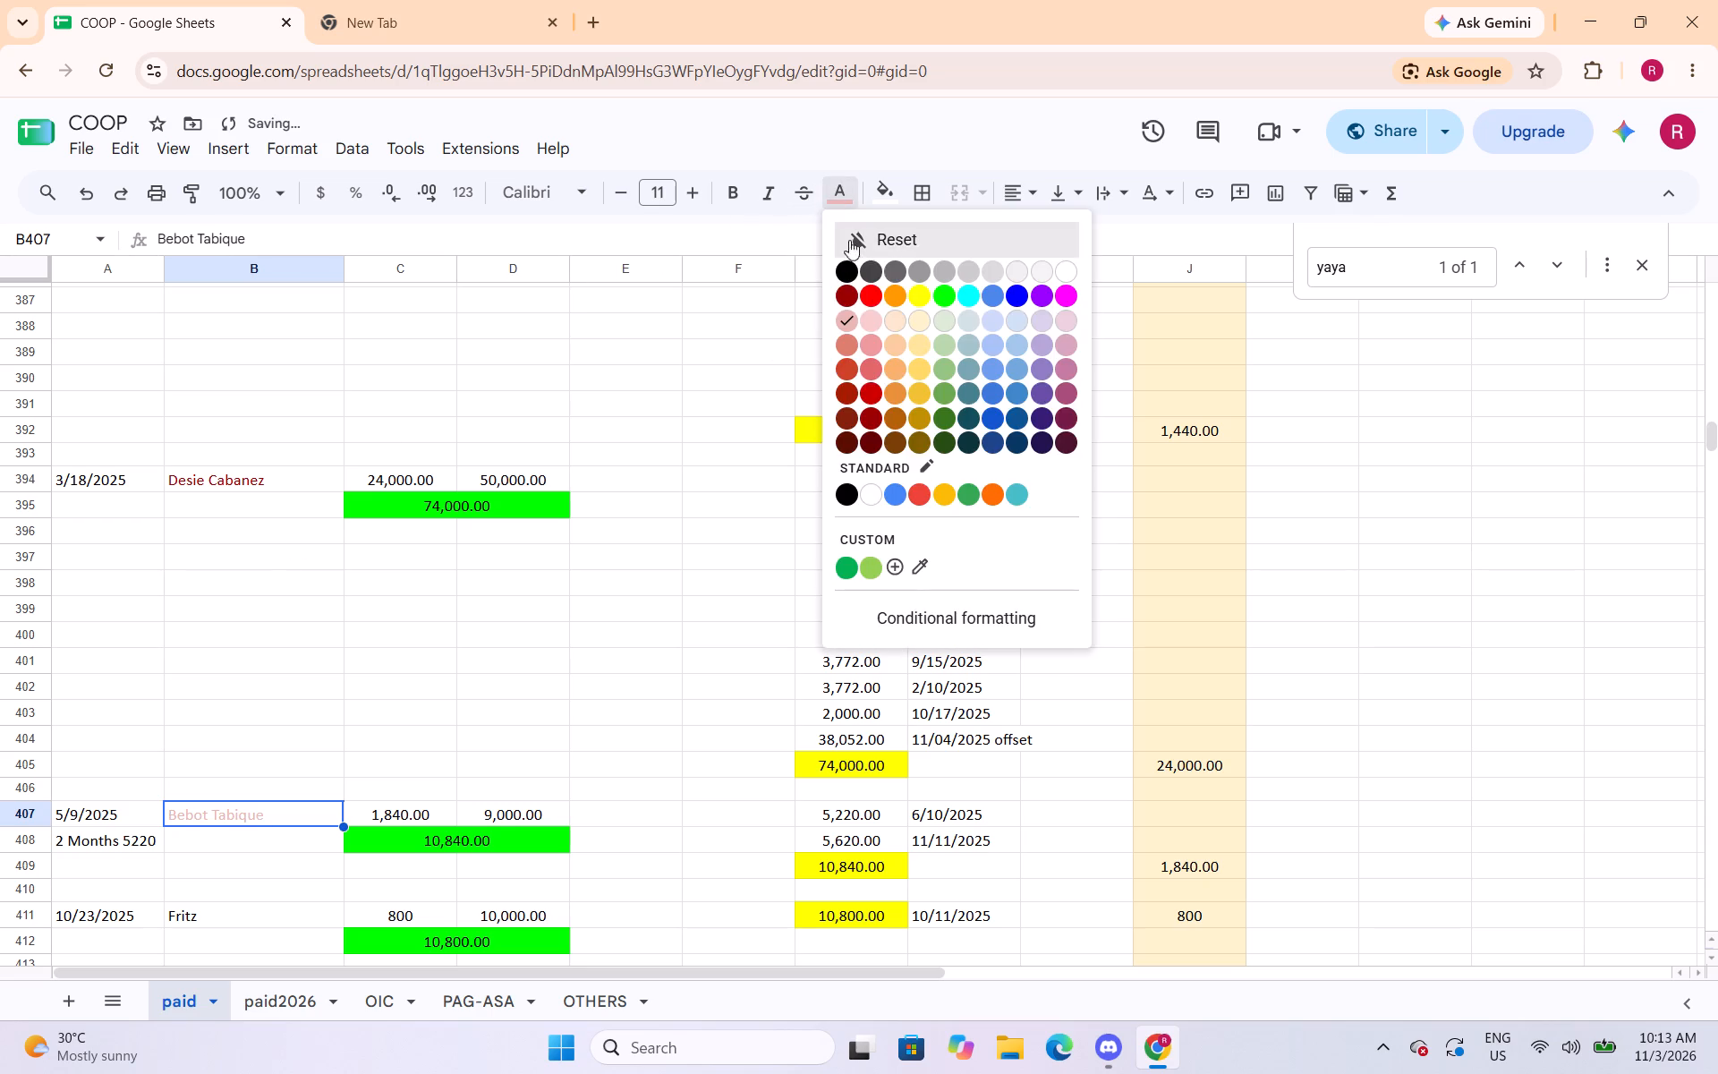
pyautogui.click(844, 289)
# Set the text colour of the borrower names in B411, B414 and B420 to dark red.
pyautogui.scroll(-2, 251, 331)
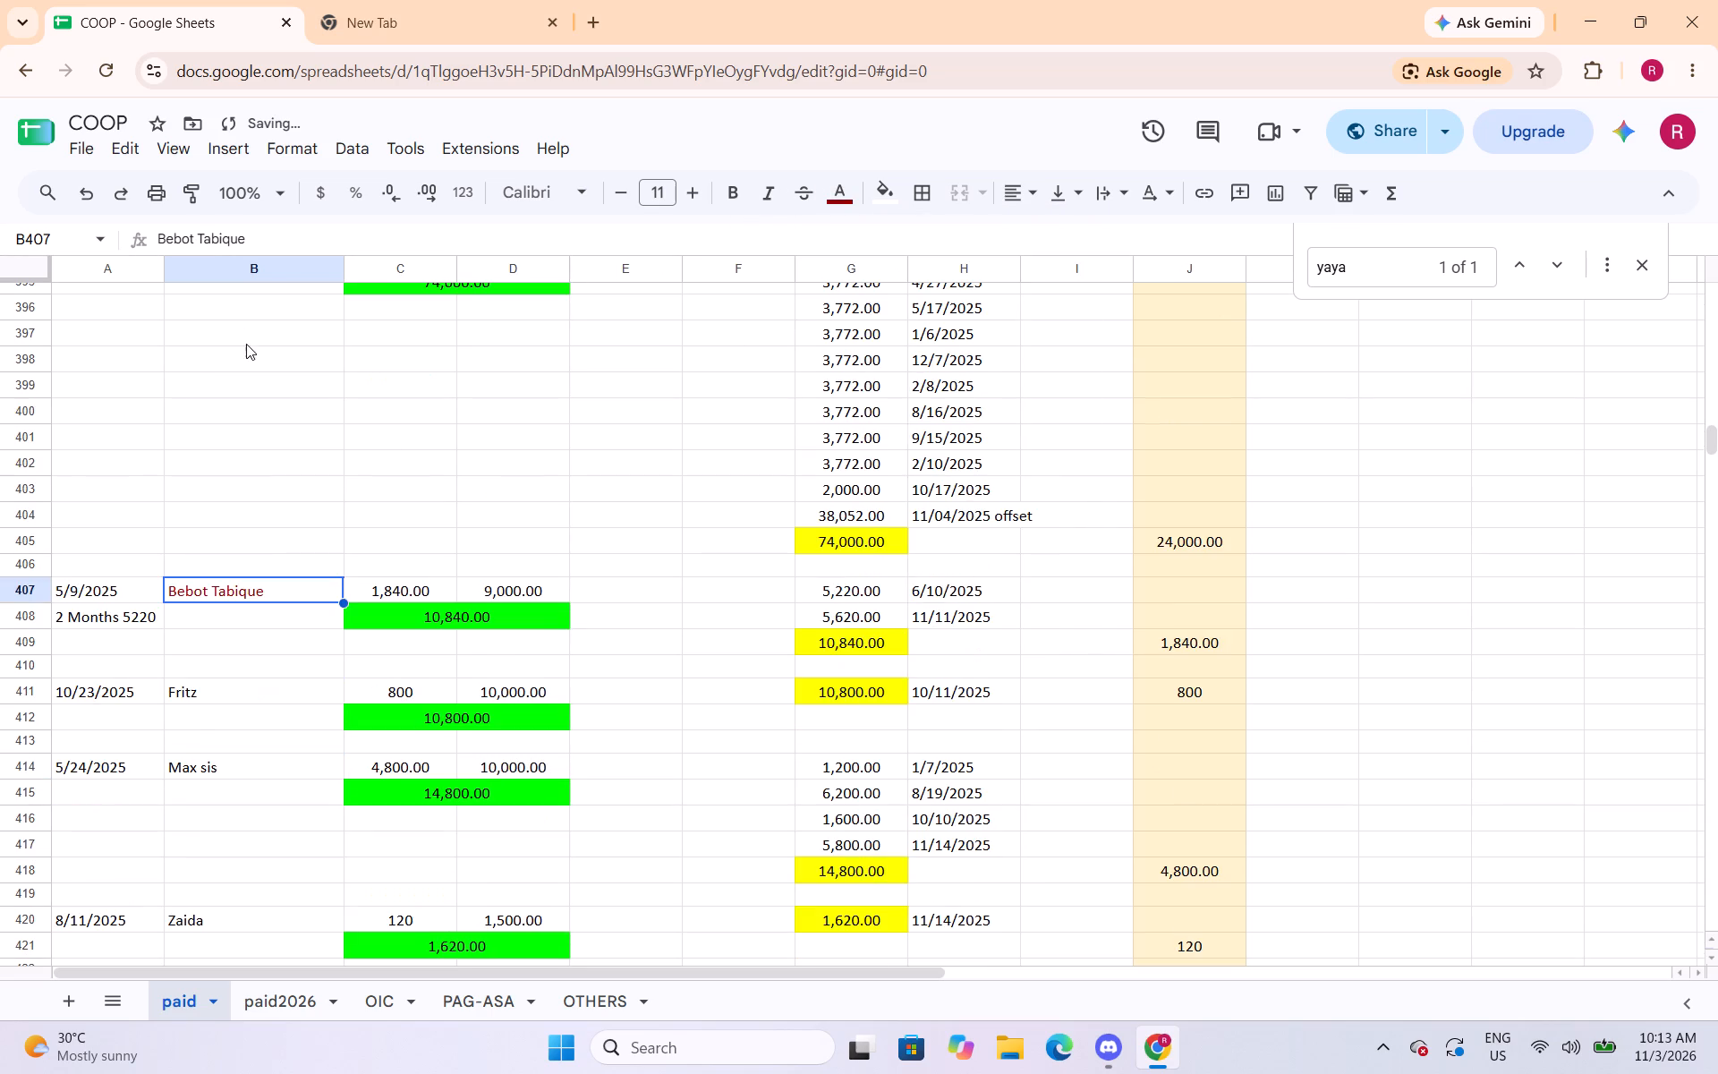
pyautogui.scroll(-2, 246, 349)
pyautogui.click(184, 461)
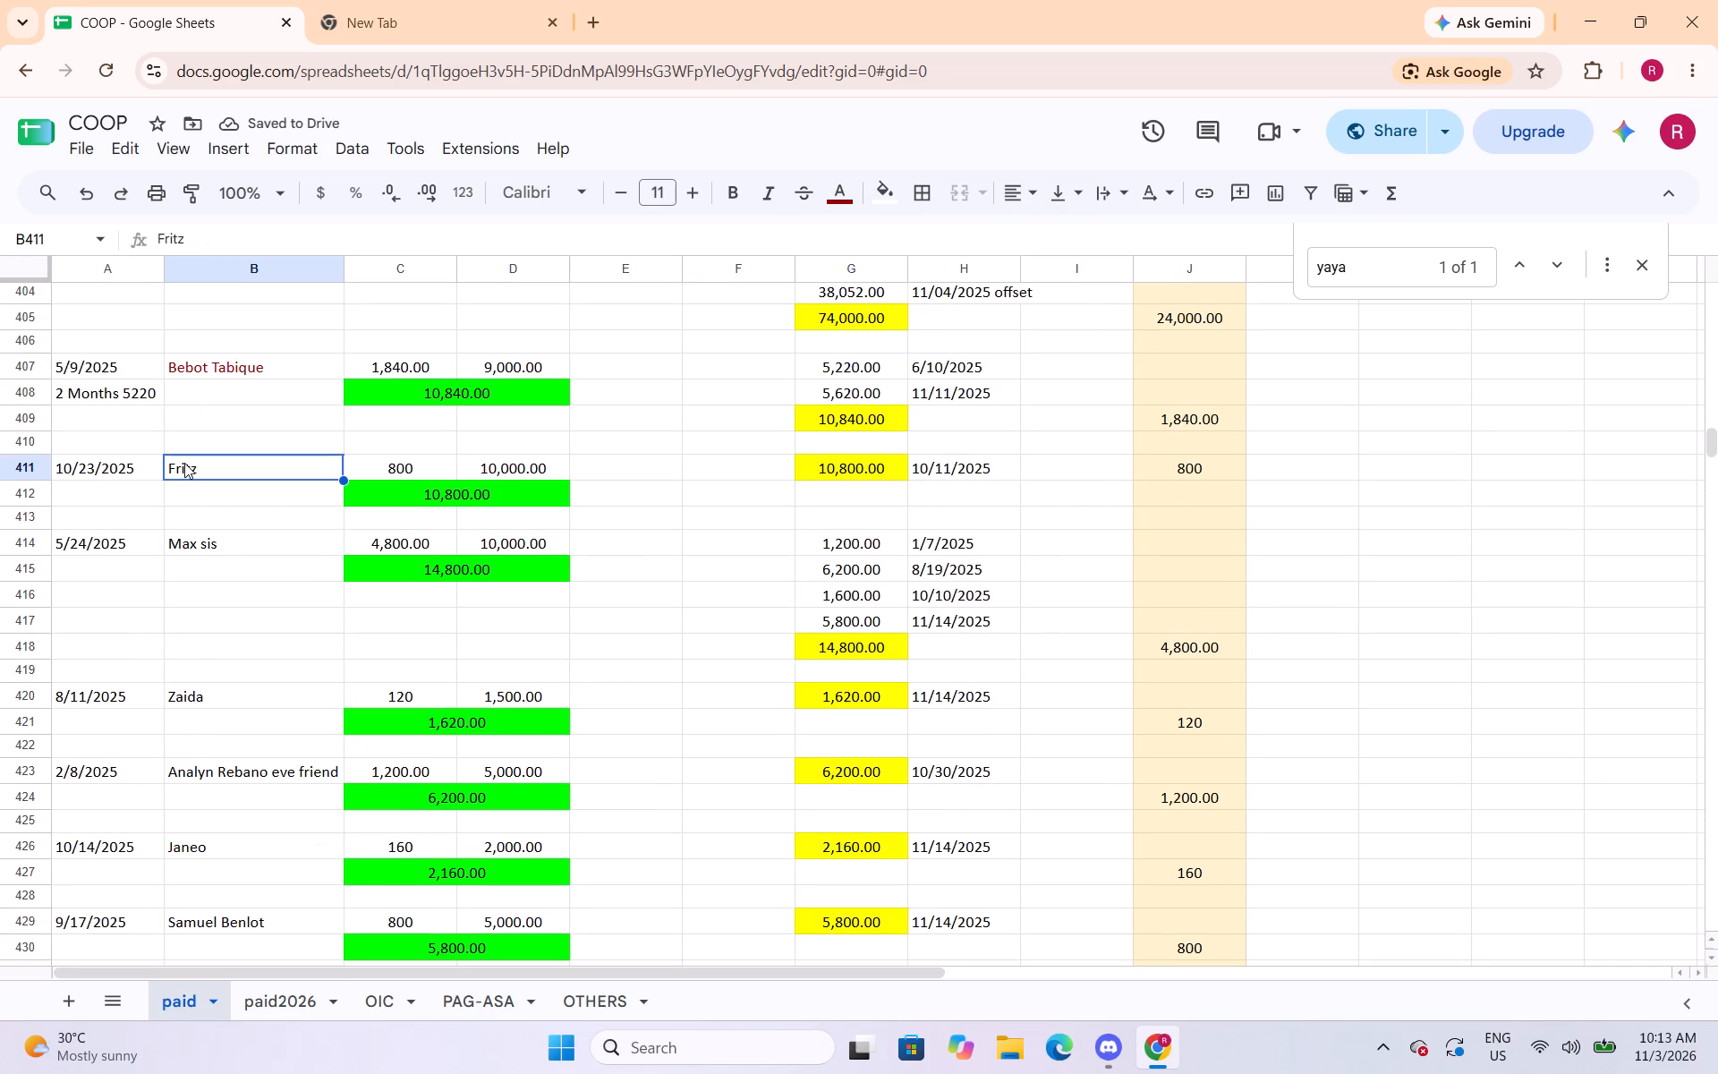
pyautogui.click(844, 200)
pyautogui.moveTo(842, 291); pyautogui.dragTo(843, 302)
pyautogui.click(280, 545)
pyautogui.click(830, 194)
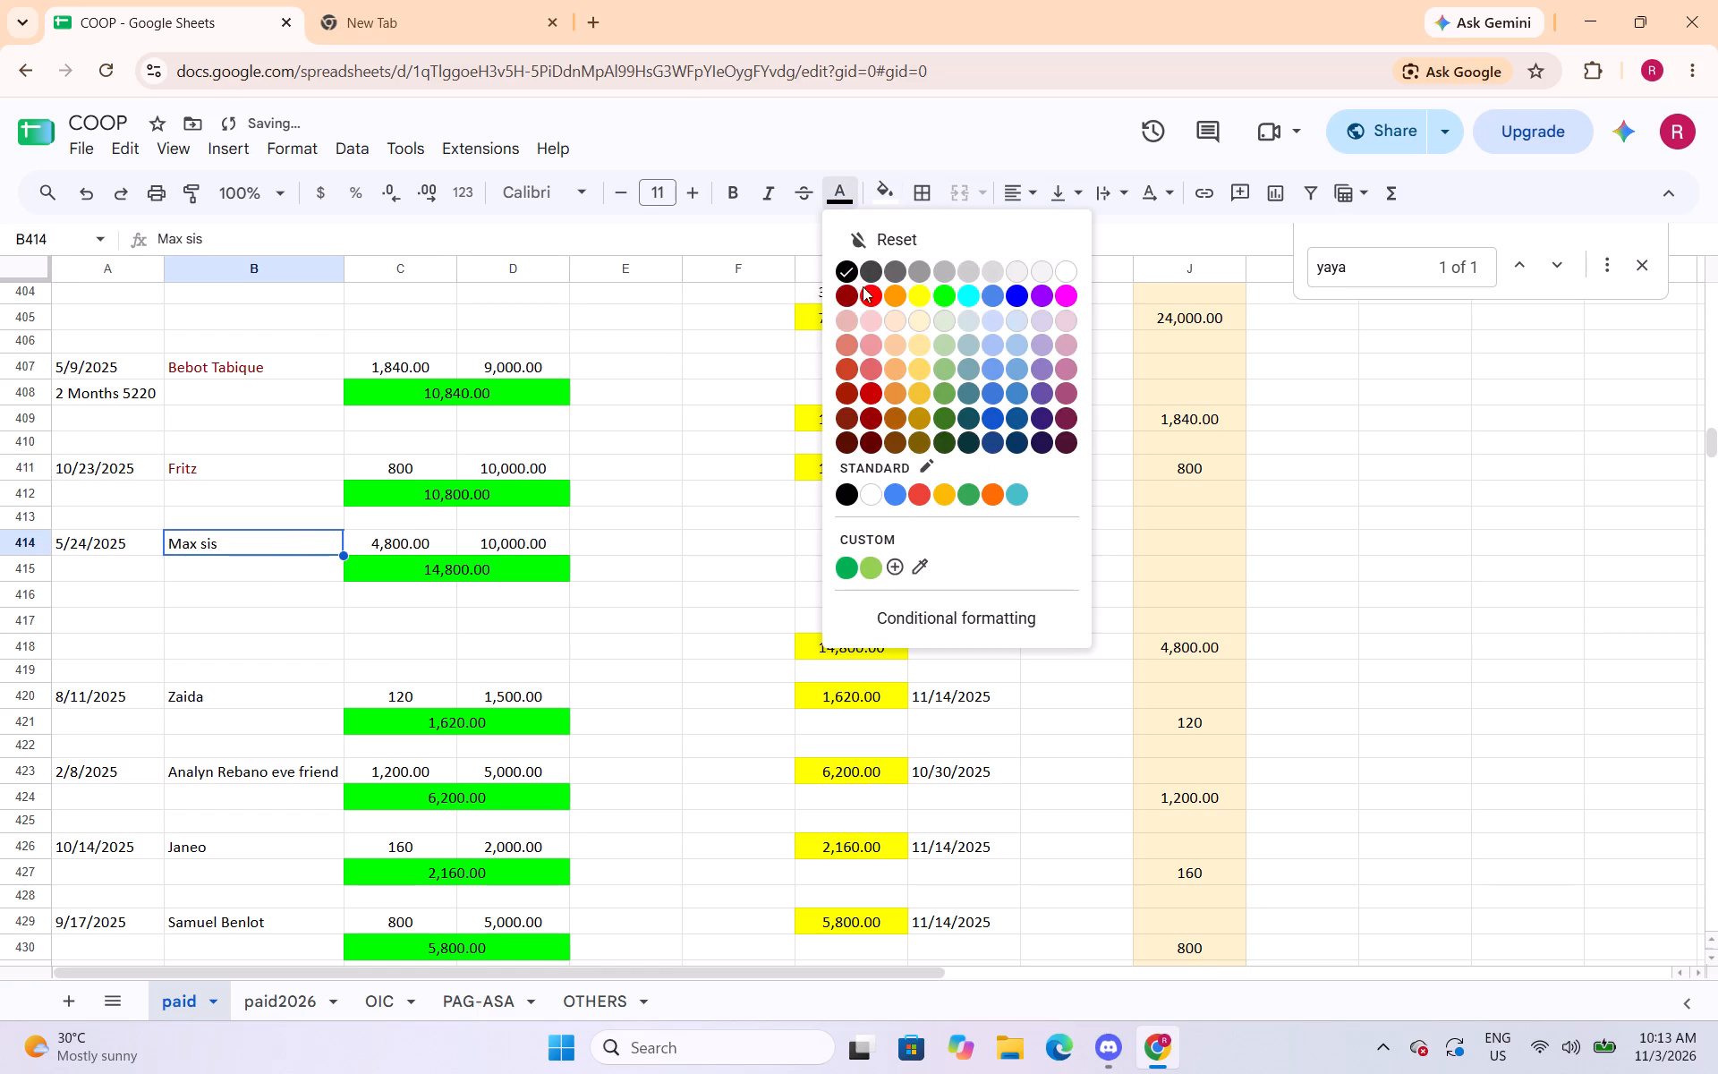
pyautogui.click(842, 303)
pyautogui.click(277, 689)
pyautogui.click(829, 194)
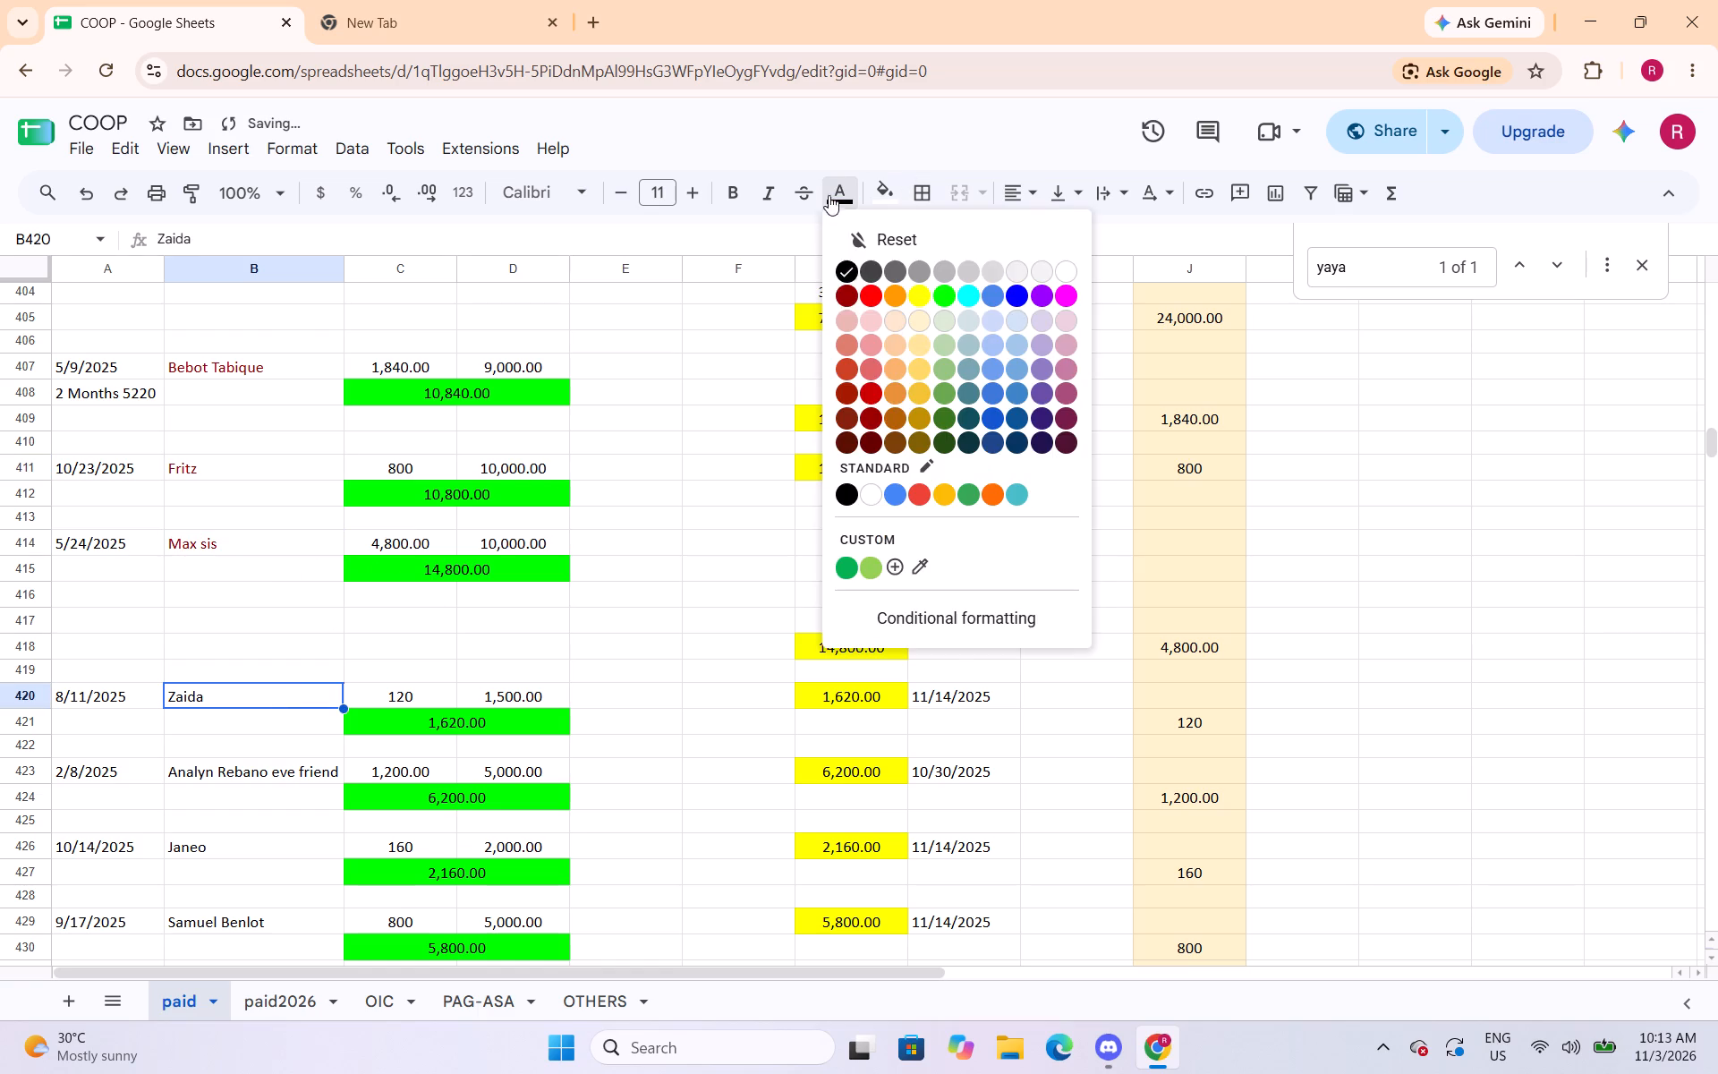
pyautogui.click(842, 300)
# Set the text colour of the borrower names in B423, B426 and B429 to dark red.
pyautogui.click(336, 768)
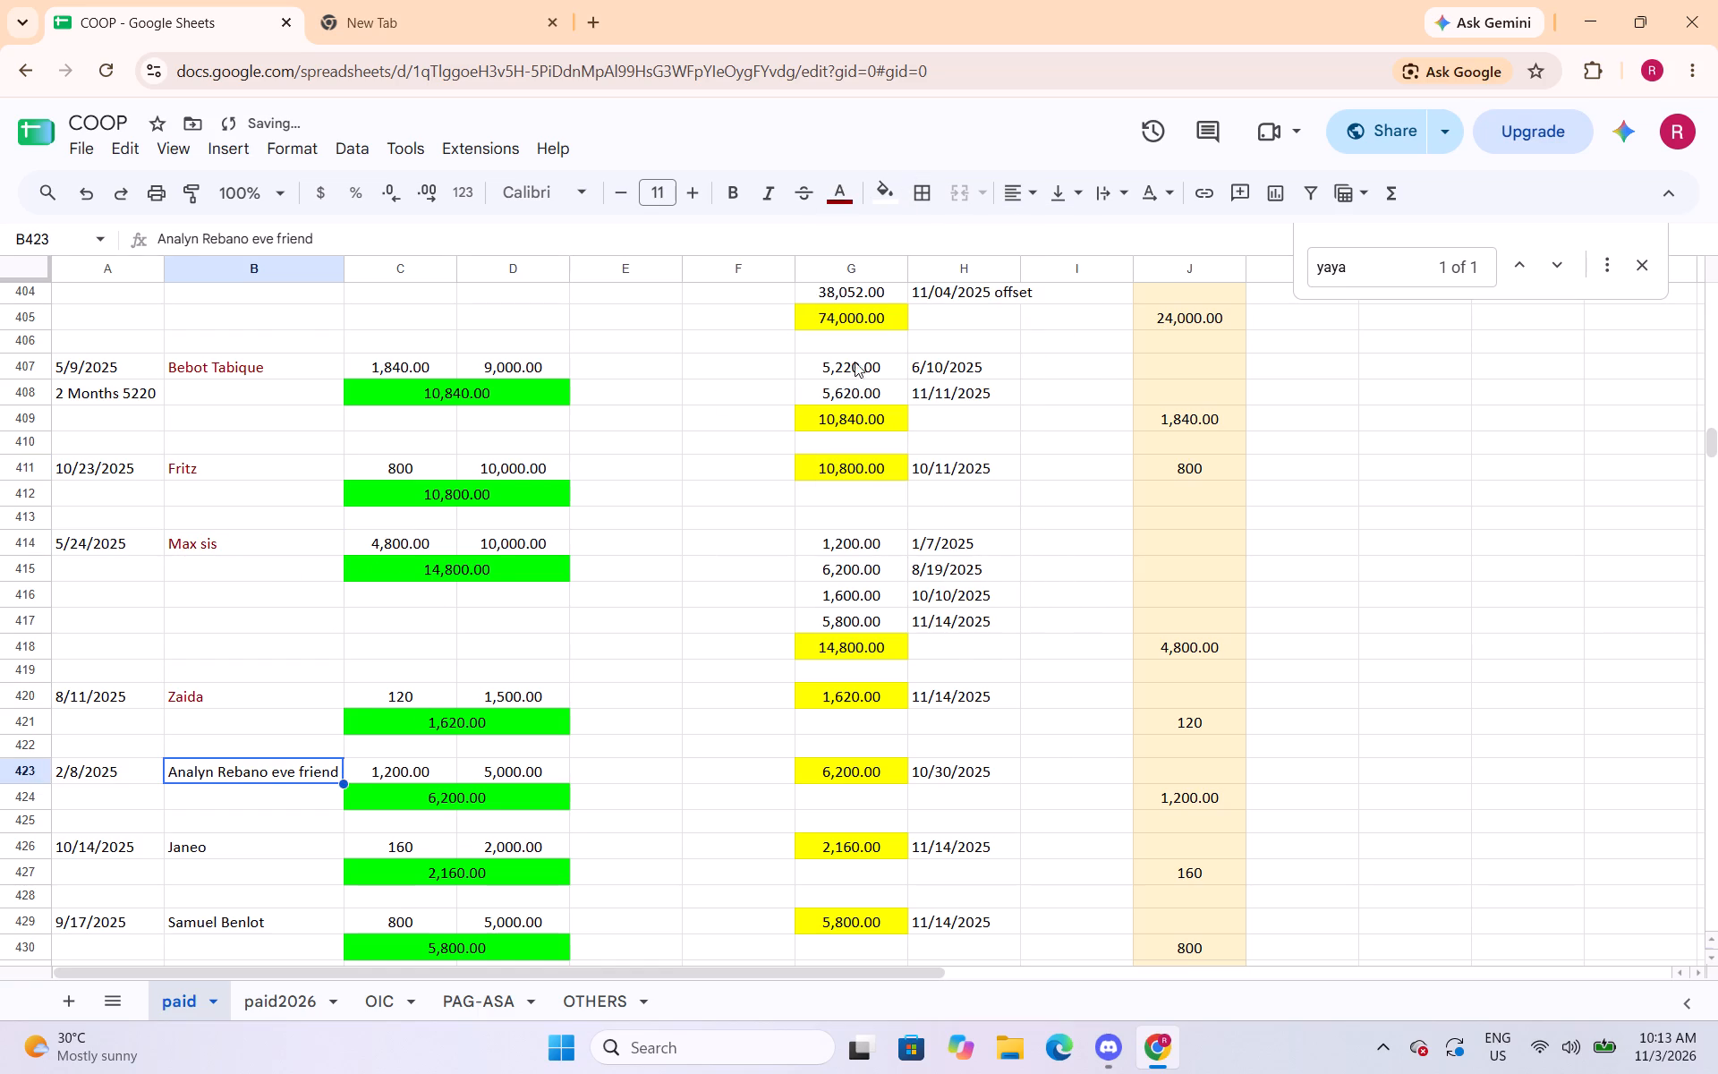
pyautogui.click(847, 196)
pyautogui.click(845, 287)
pyautogui.scroll(-4, 274, 589)
pyautogui.click(267, 403)
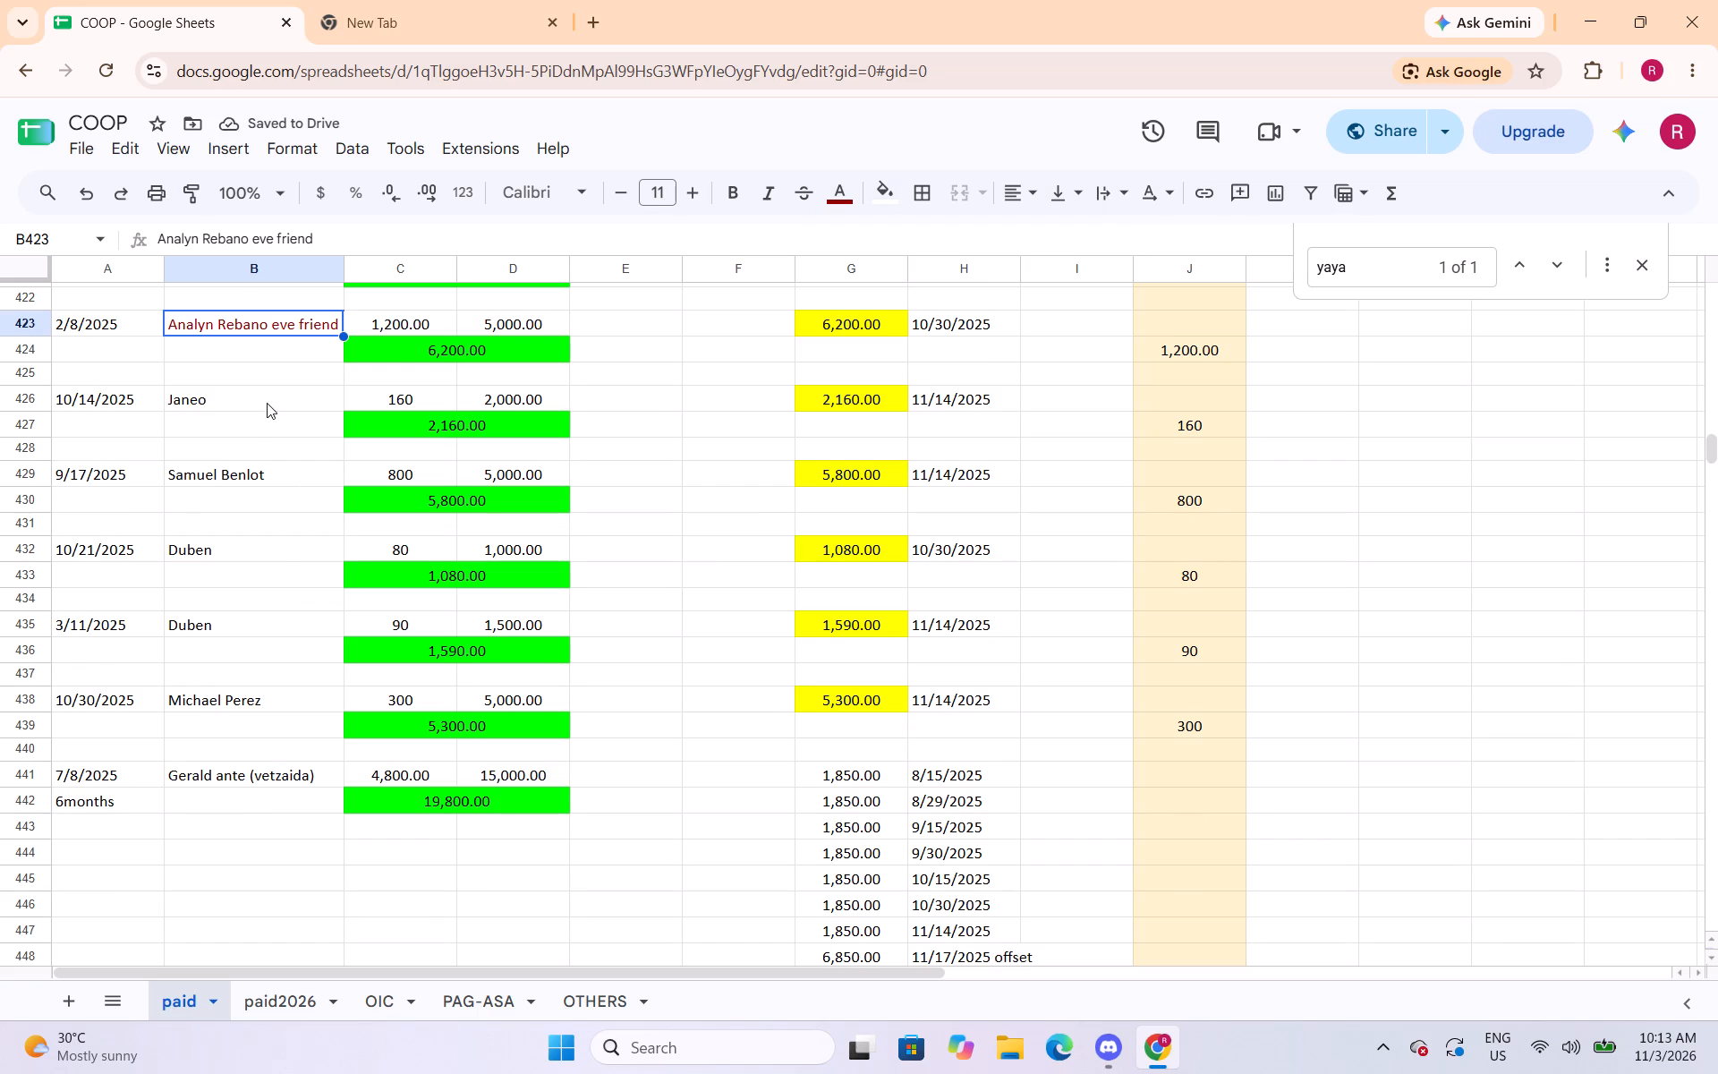
pyautogui.click(839, 210)
pyautogui.click(844, 289)
pyautogui.click(268, 476)
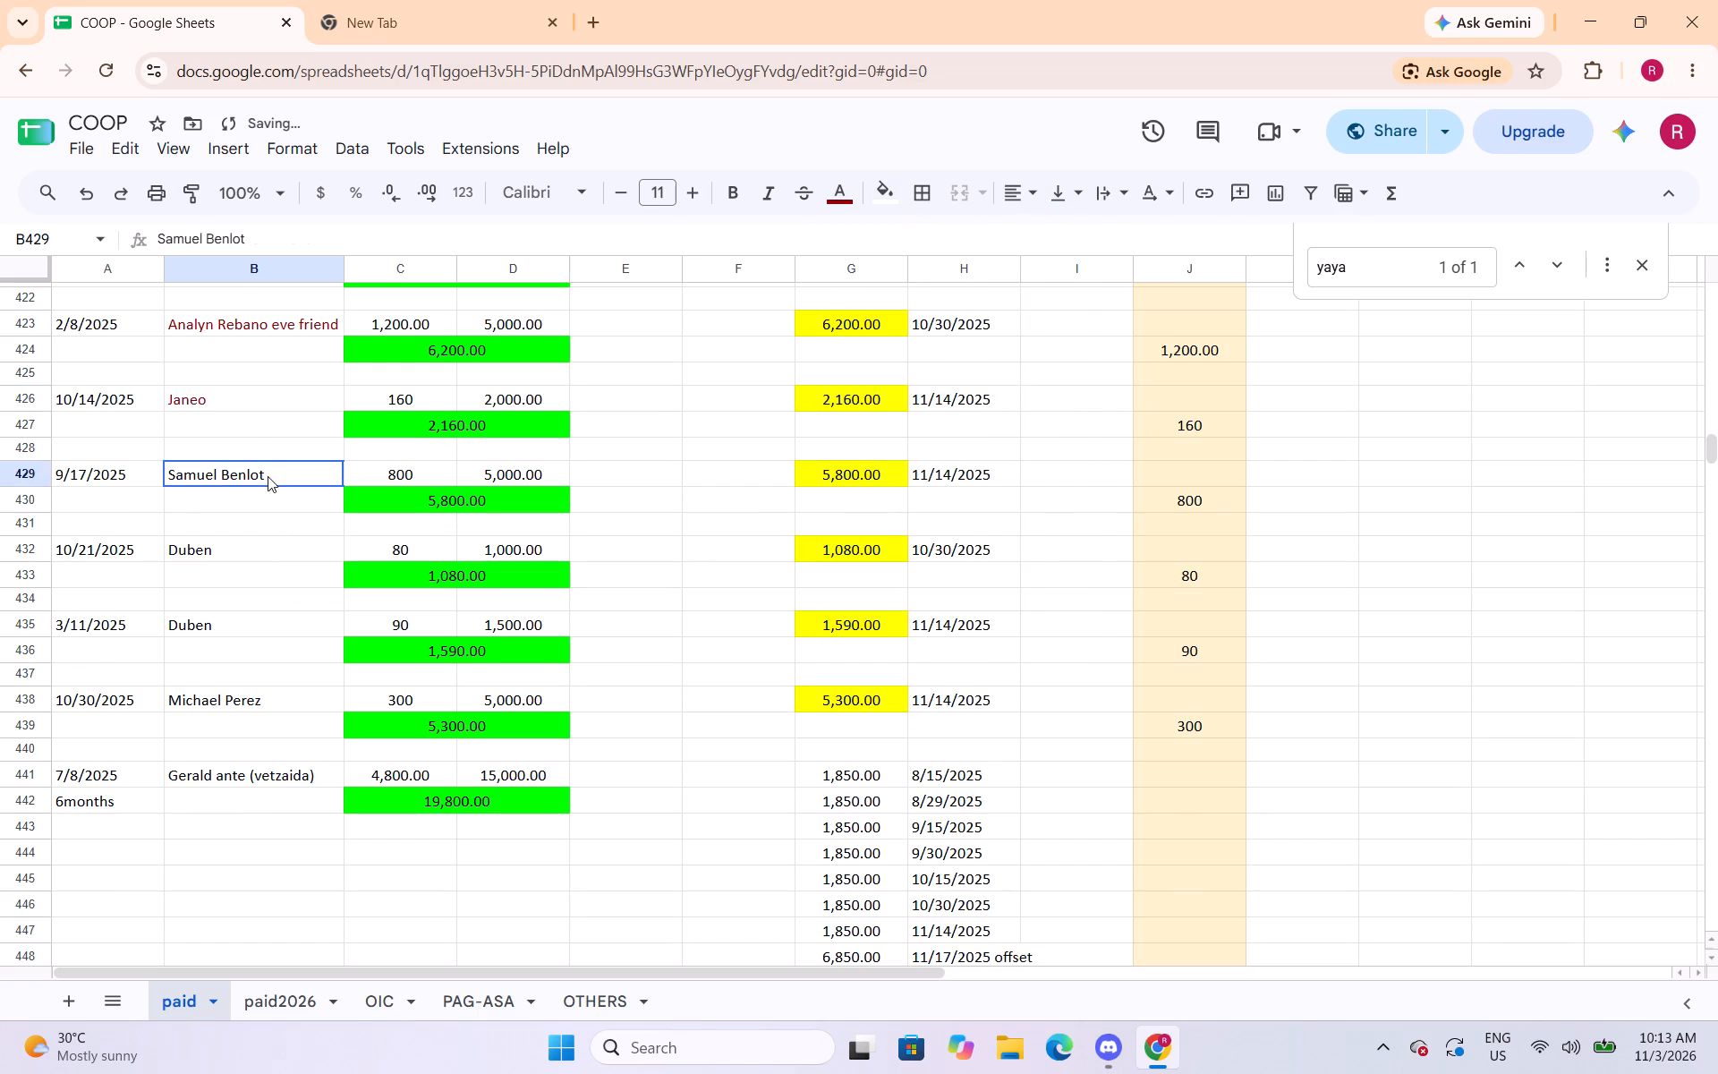
pyautogui.click(838, 203)
pyautogui.click(841, 291)
# Set the text colour of the borrower names in B432, B435 and B438 to dark red.
pyautogui.click(271, 559)
pyautogui.click(832, 194)
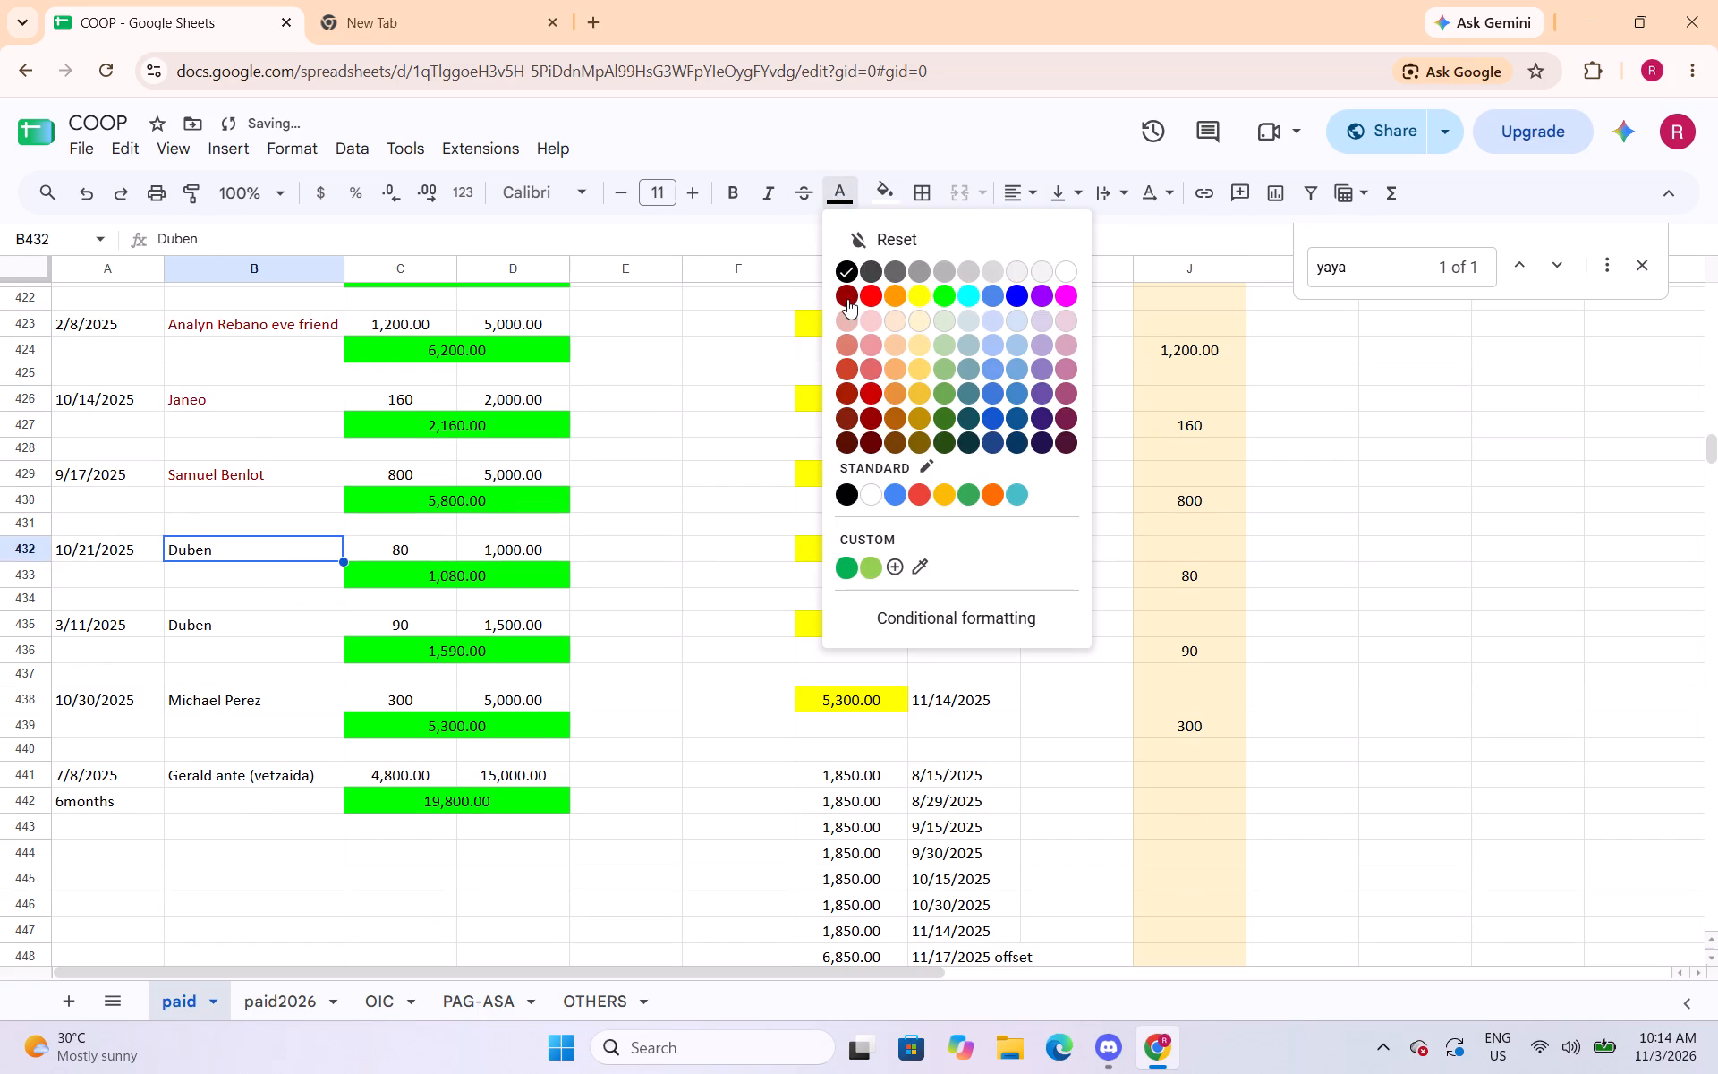
pyautogui.click(847, 299)
pyautogui.click(274, 622)
pyautogui.click(838, 203)
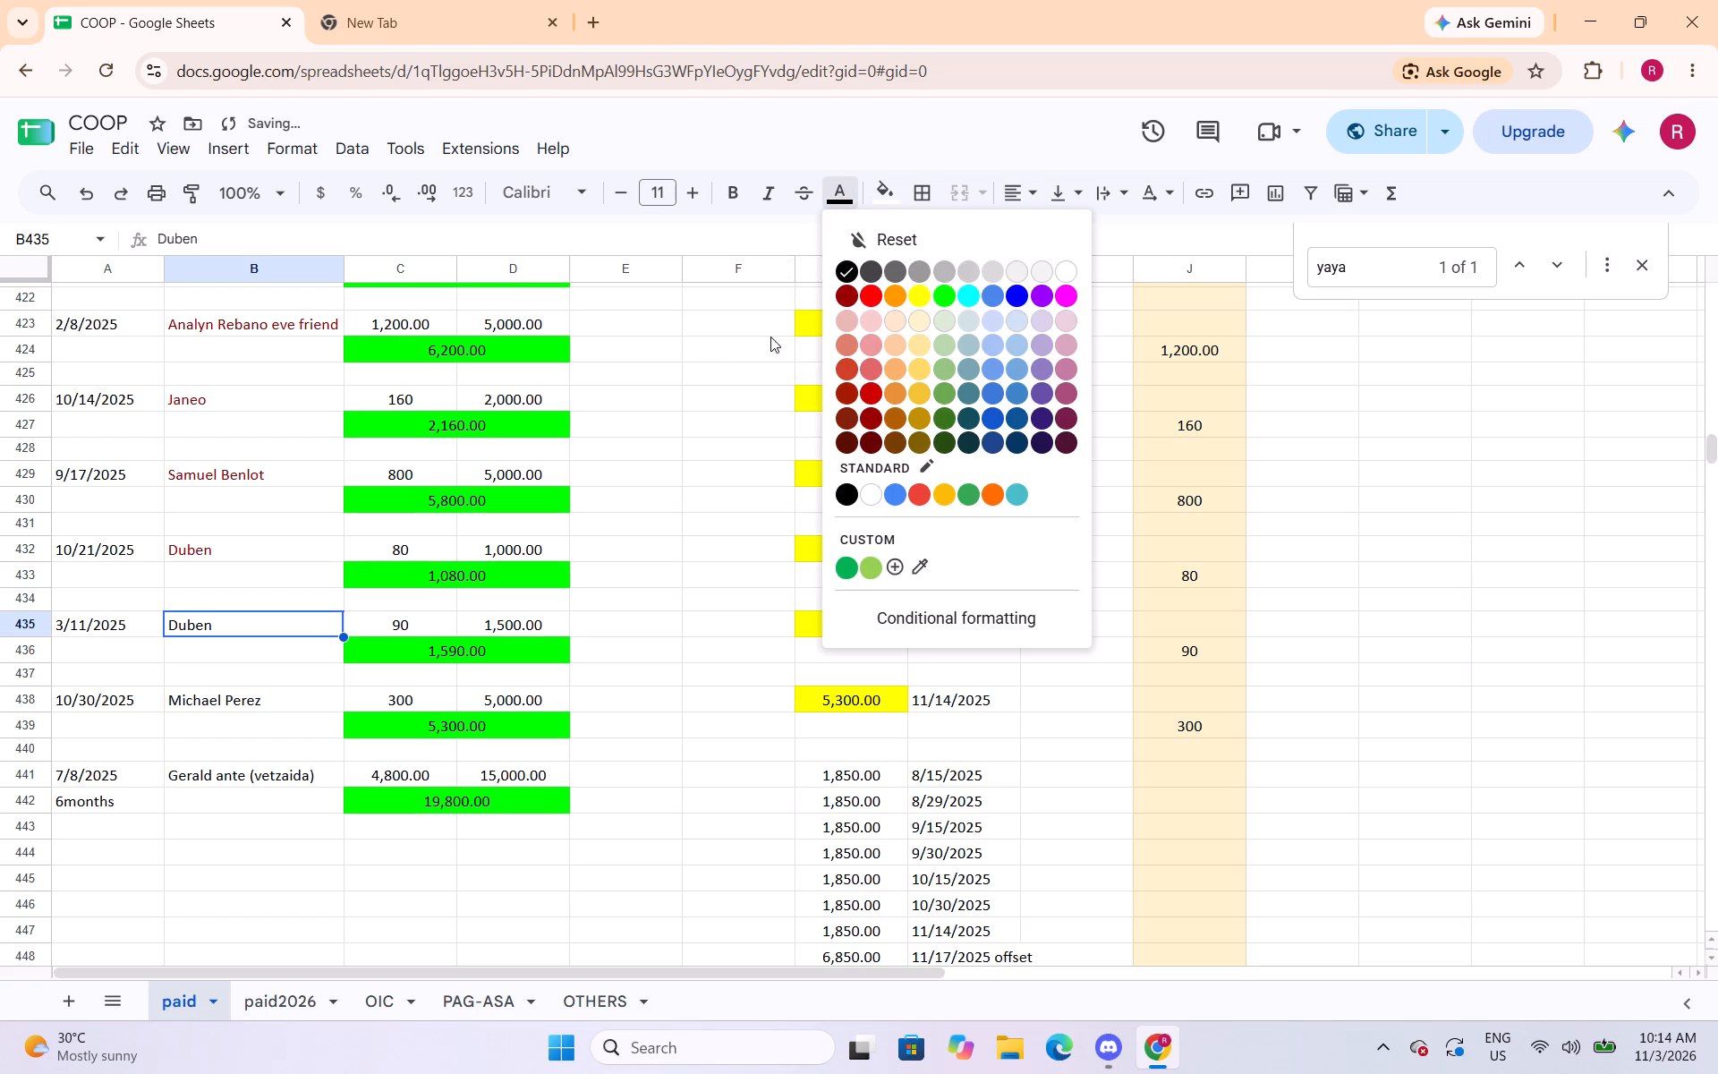
pyautogui.click(850, 297)
pyautogui.moveTo(217, 702); pyautogui.dragTo(228, 697)
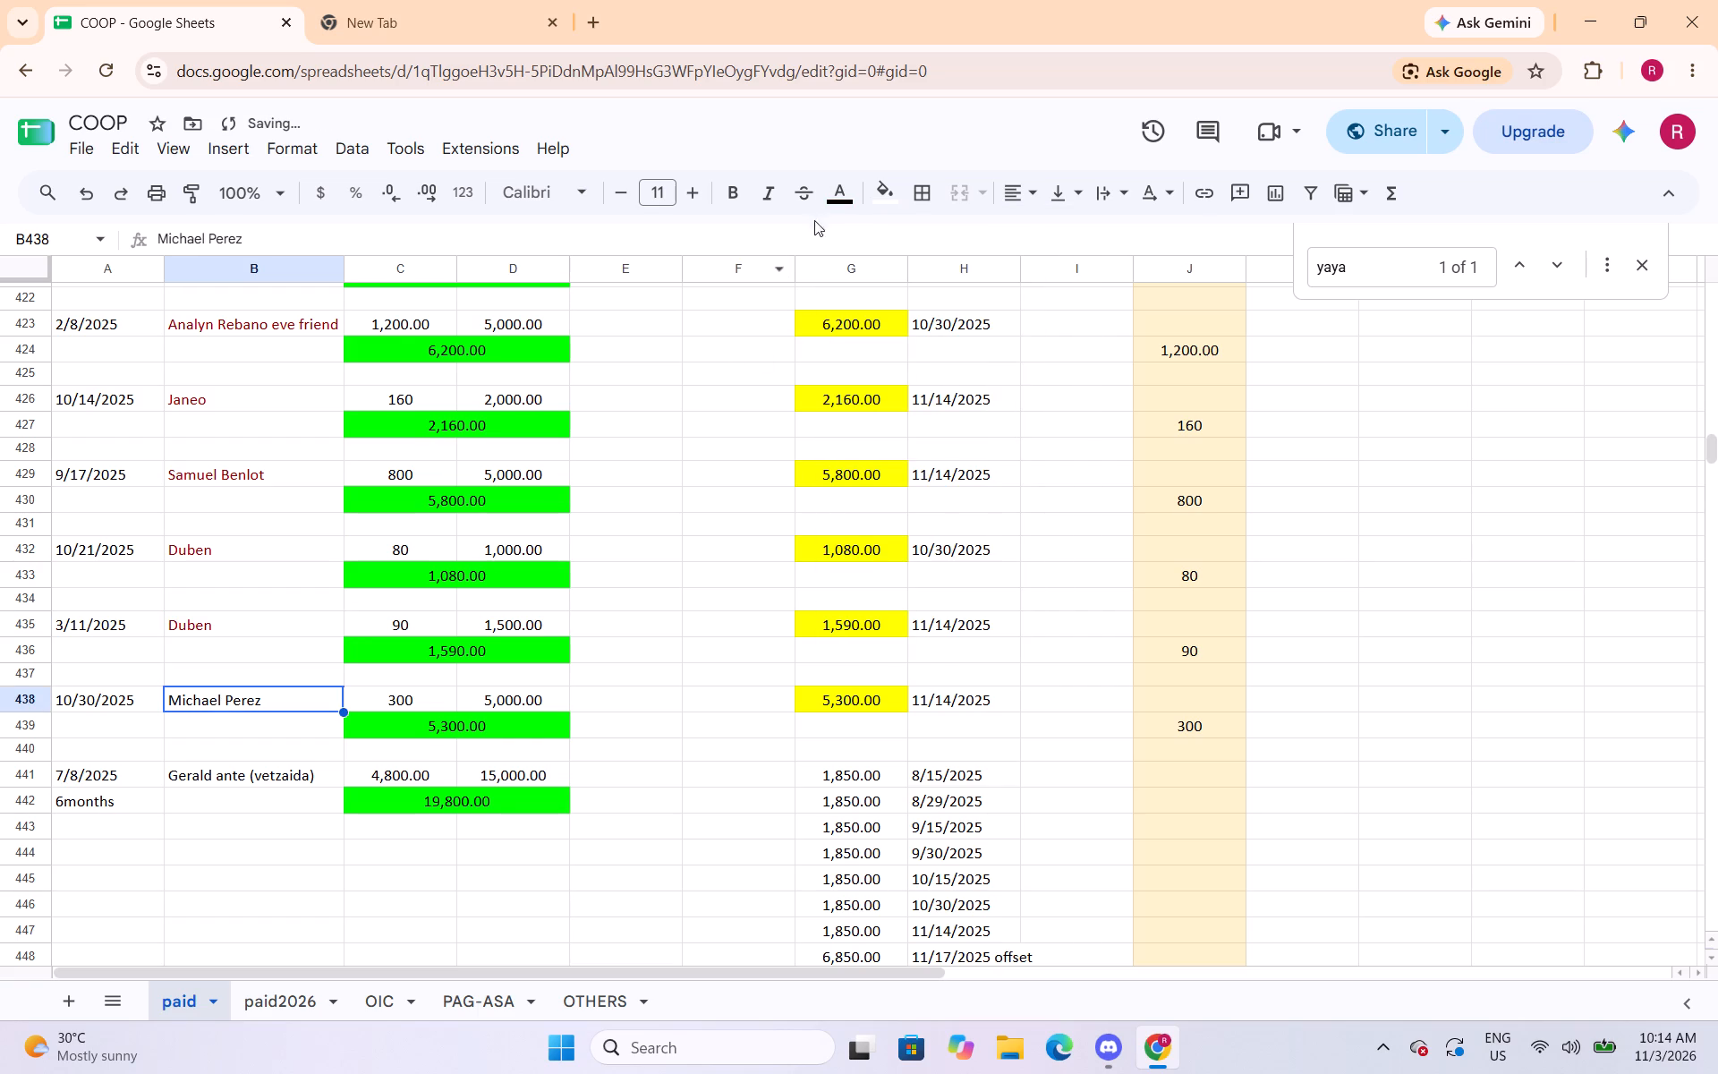
pyautogui.click(846, 197)
pyautogui.click(848, 287)
# Set the text colour of the borrower names in B441 and B451 to dark red.
pyautogui.click(278, 767)
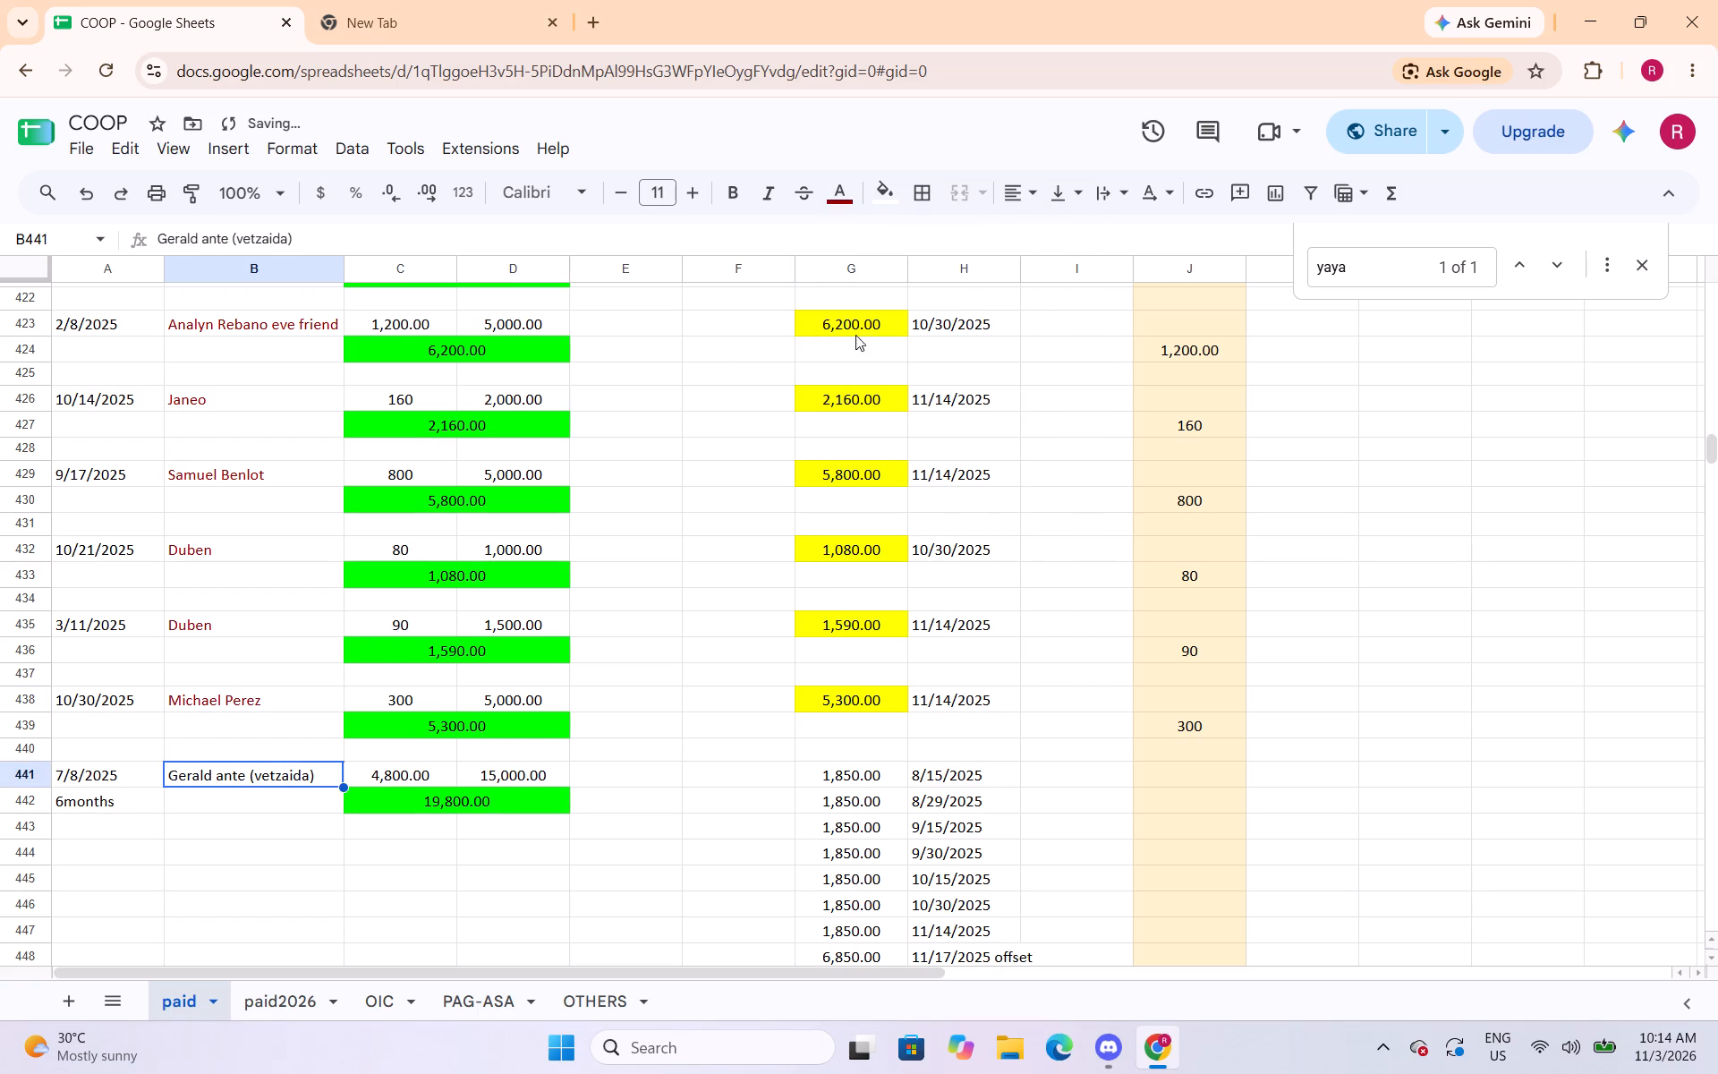
pyautogui.click(843, 197)
pyautogui.click(850, 296)
pyautogui.scroll(-6, 478, 561)
pyautogui.click(320, 362)
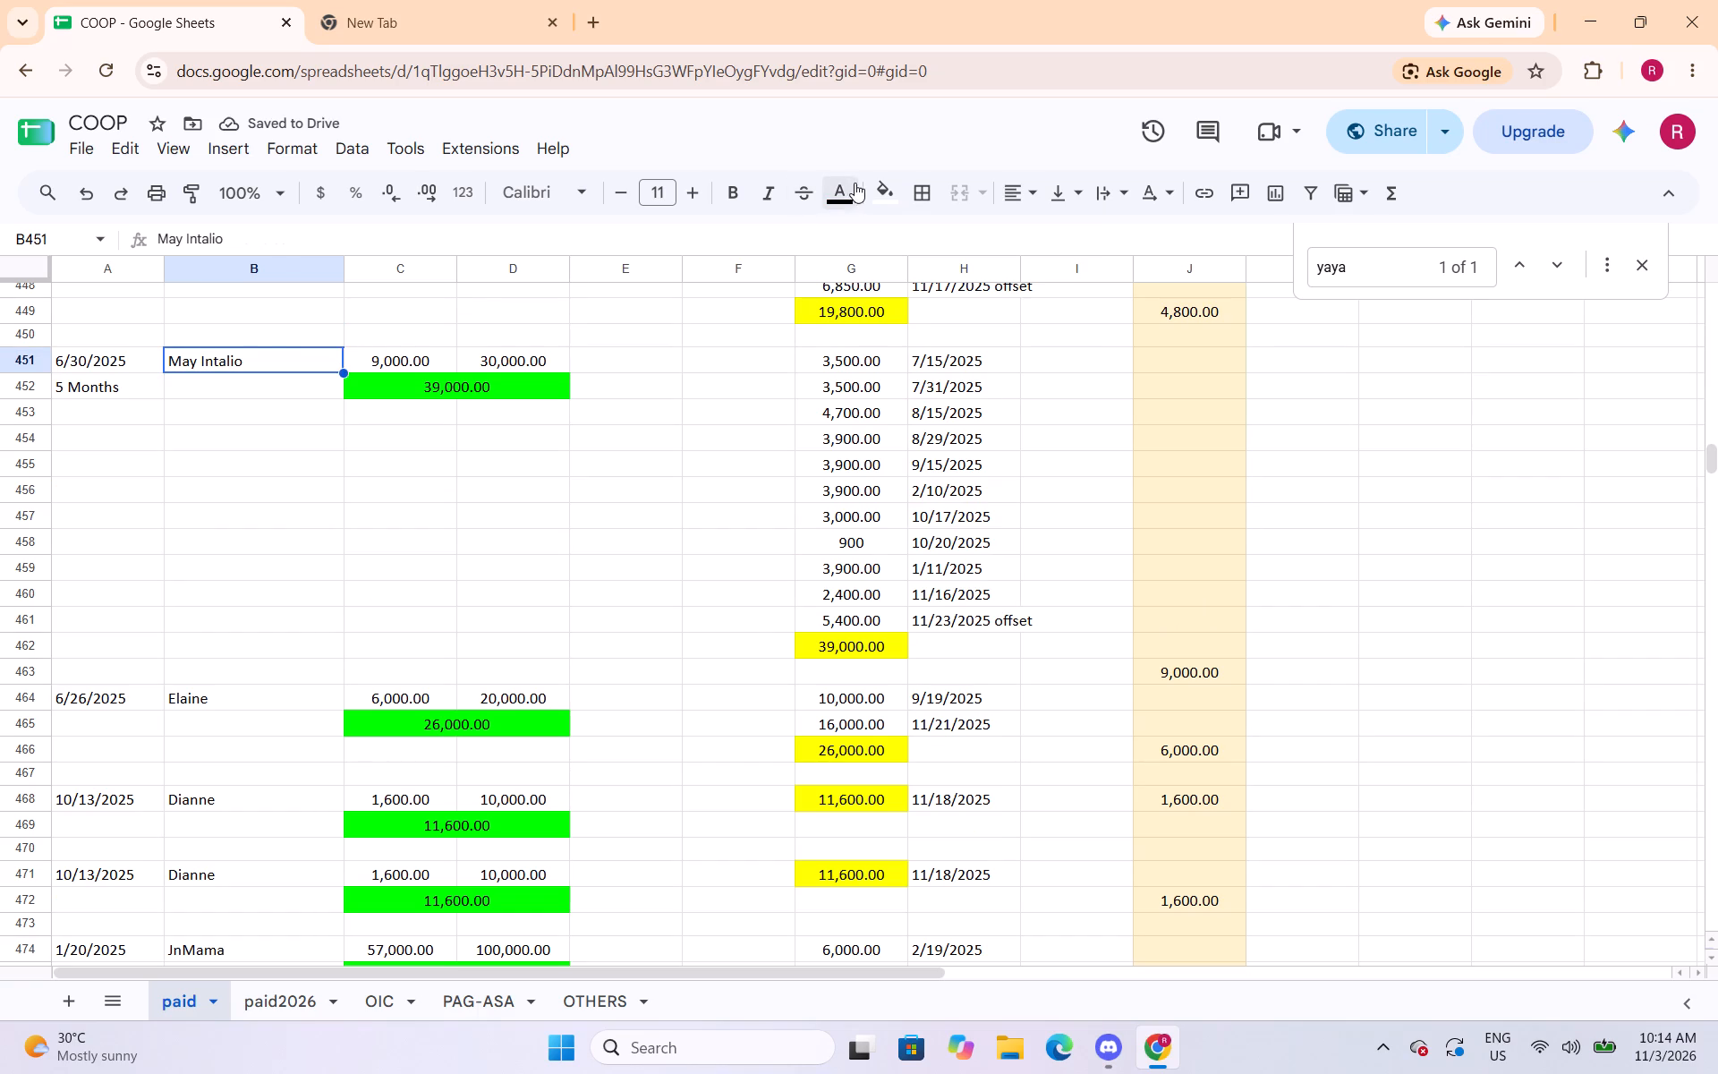
pyautogui.click(850, 190)
pyautogui.click(844, 295)
# Set the text colour of the borrower names in B464 and B468 to dark red.
pyautogui.click(297, 706)
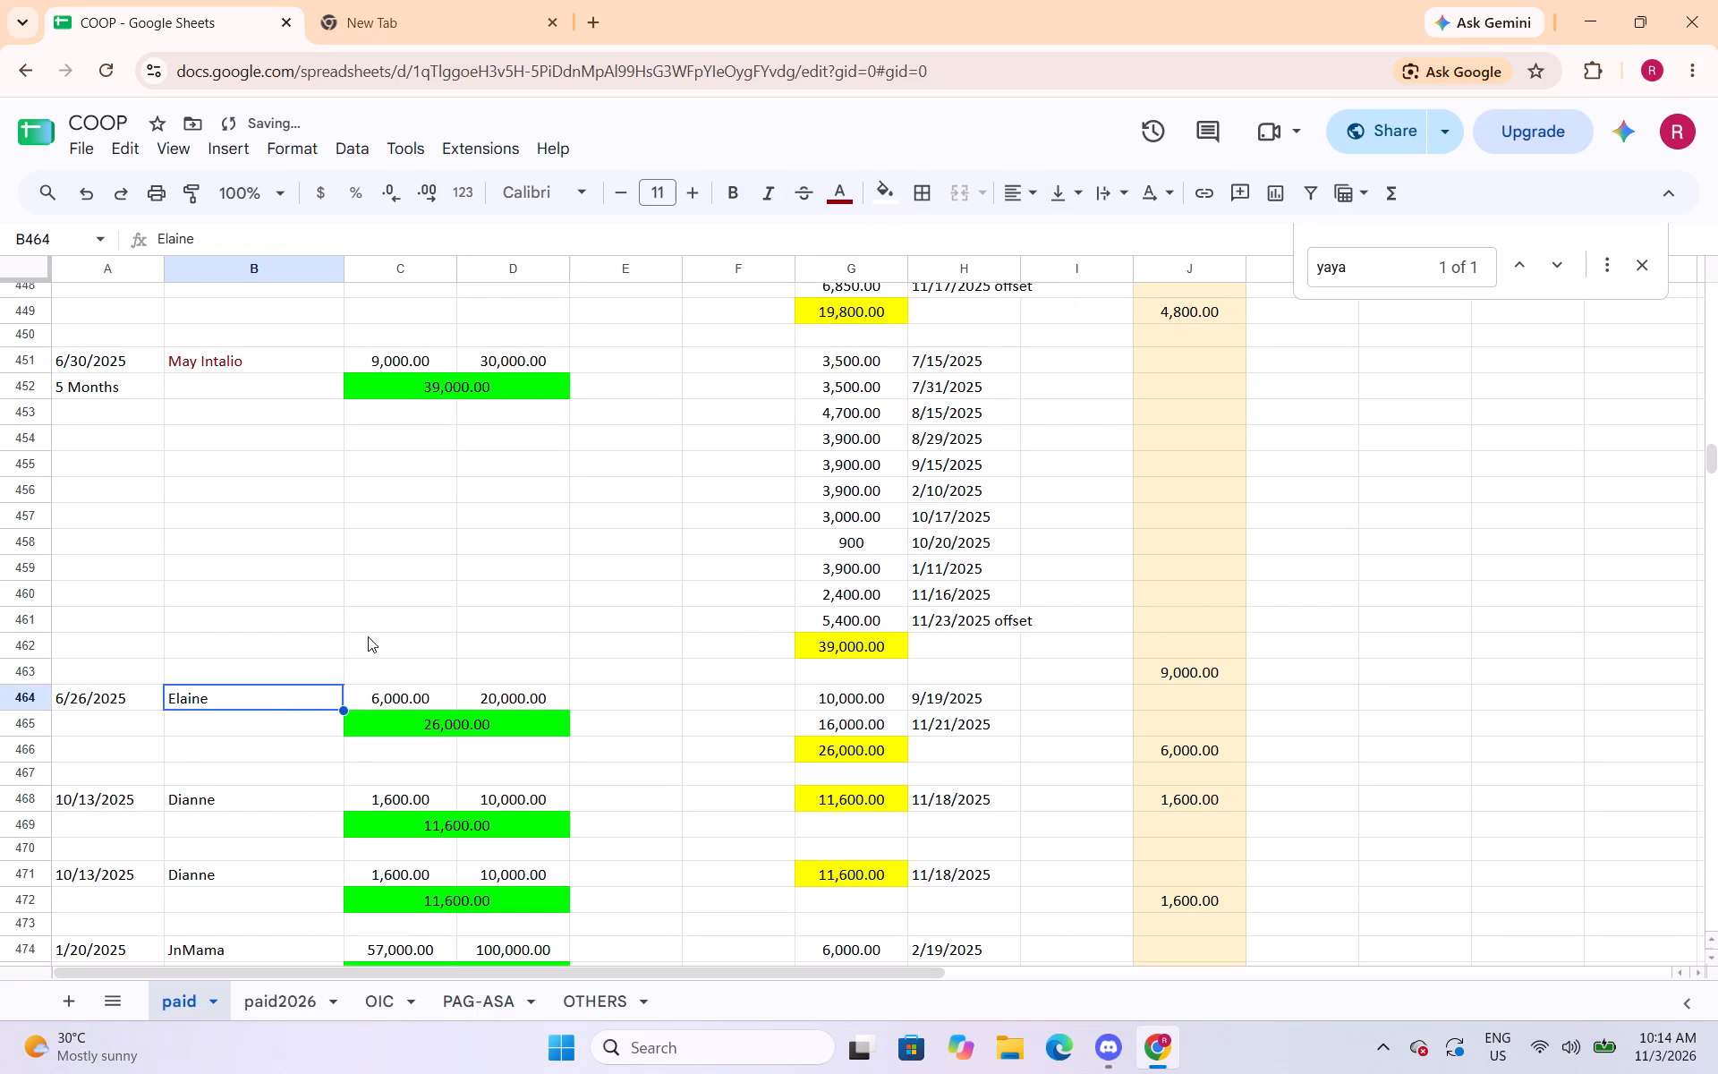
pyautogui.click(854, 197)
pyautogui.click(846, 295)
pyautogui.click(303, 795)
pyautogui.click(852, 200)
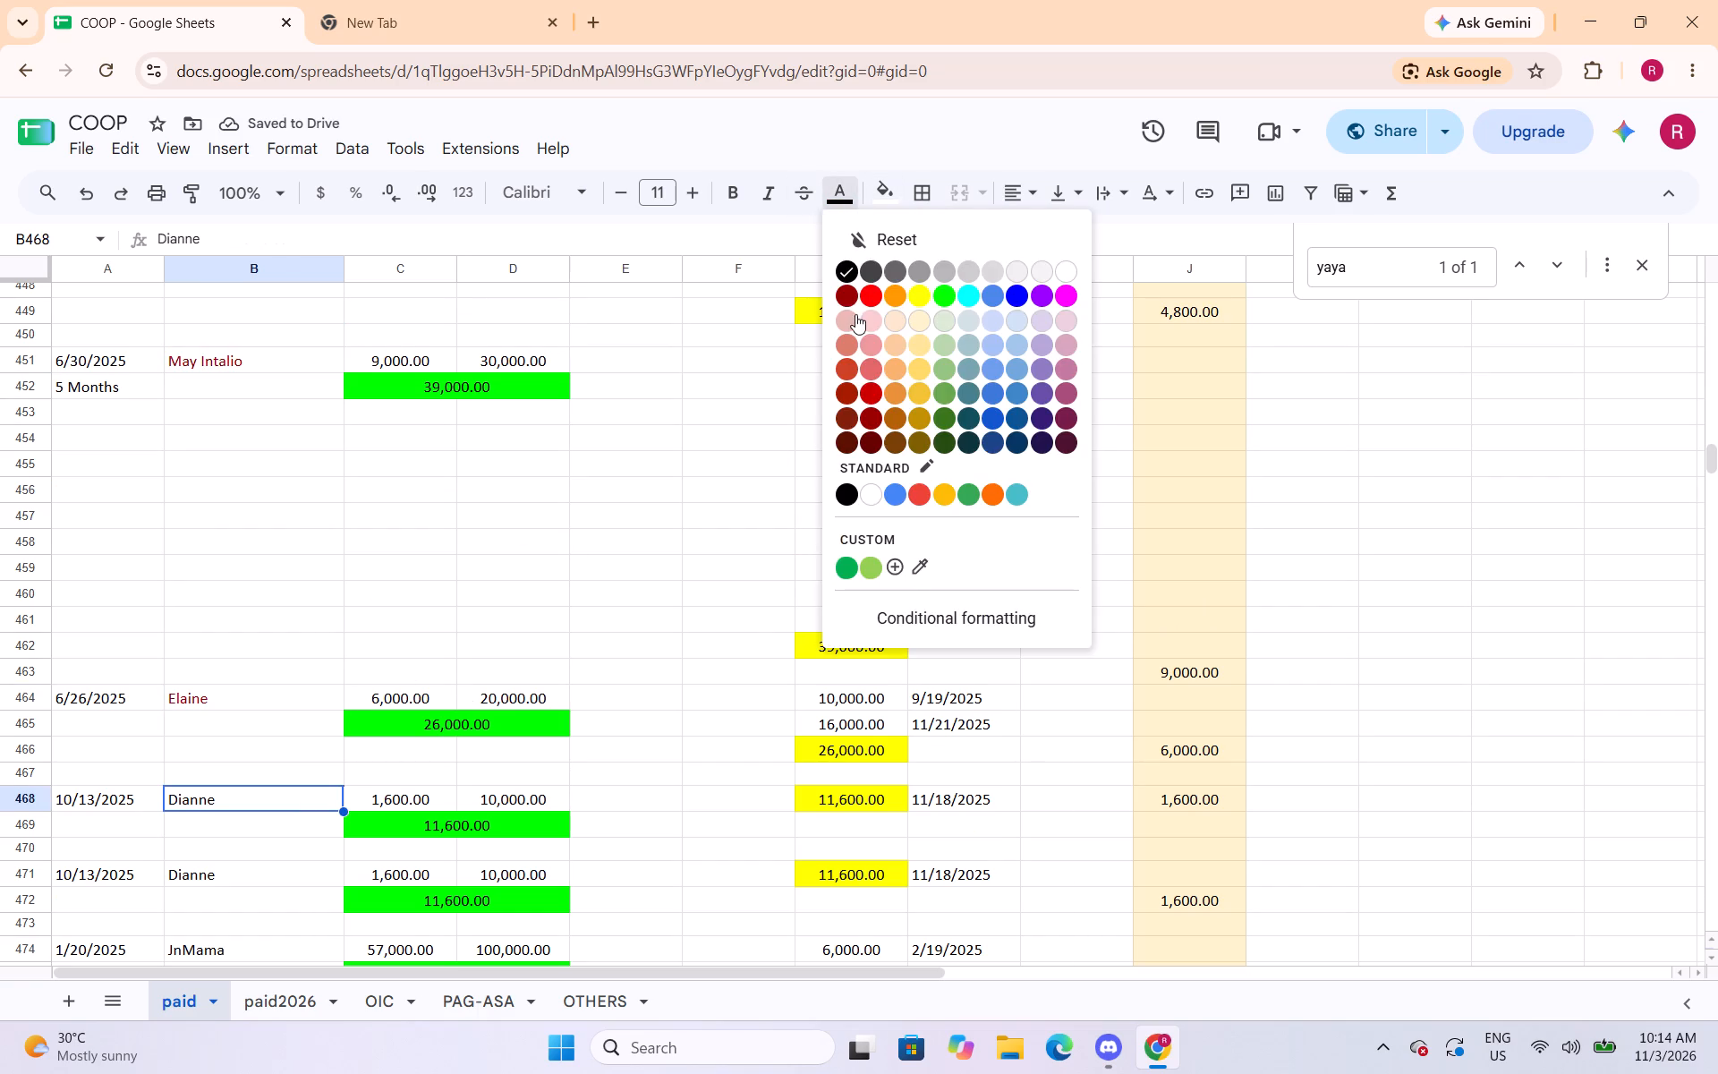
pyautogui.click(850, 294)
# Set the text colour of the borrower names in B471 and B474 to dark red.
pyautogui.scroll(-5, 583, 377)
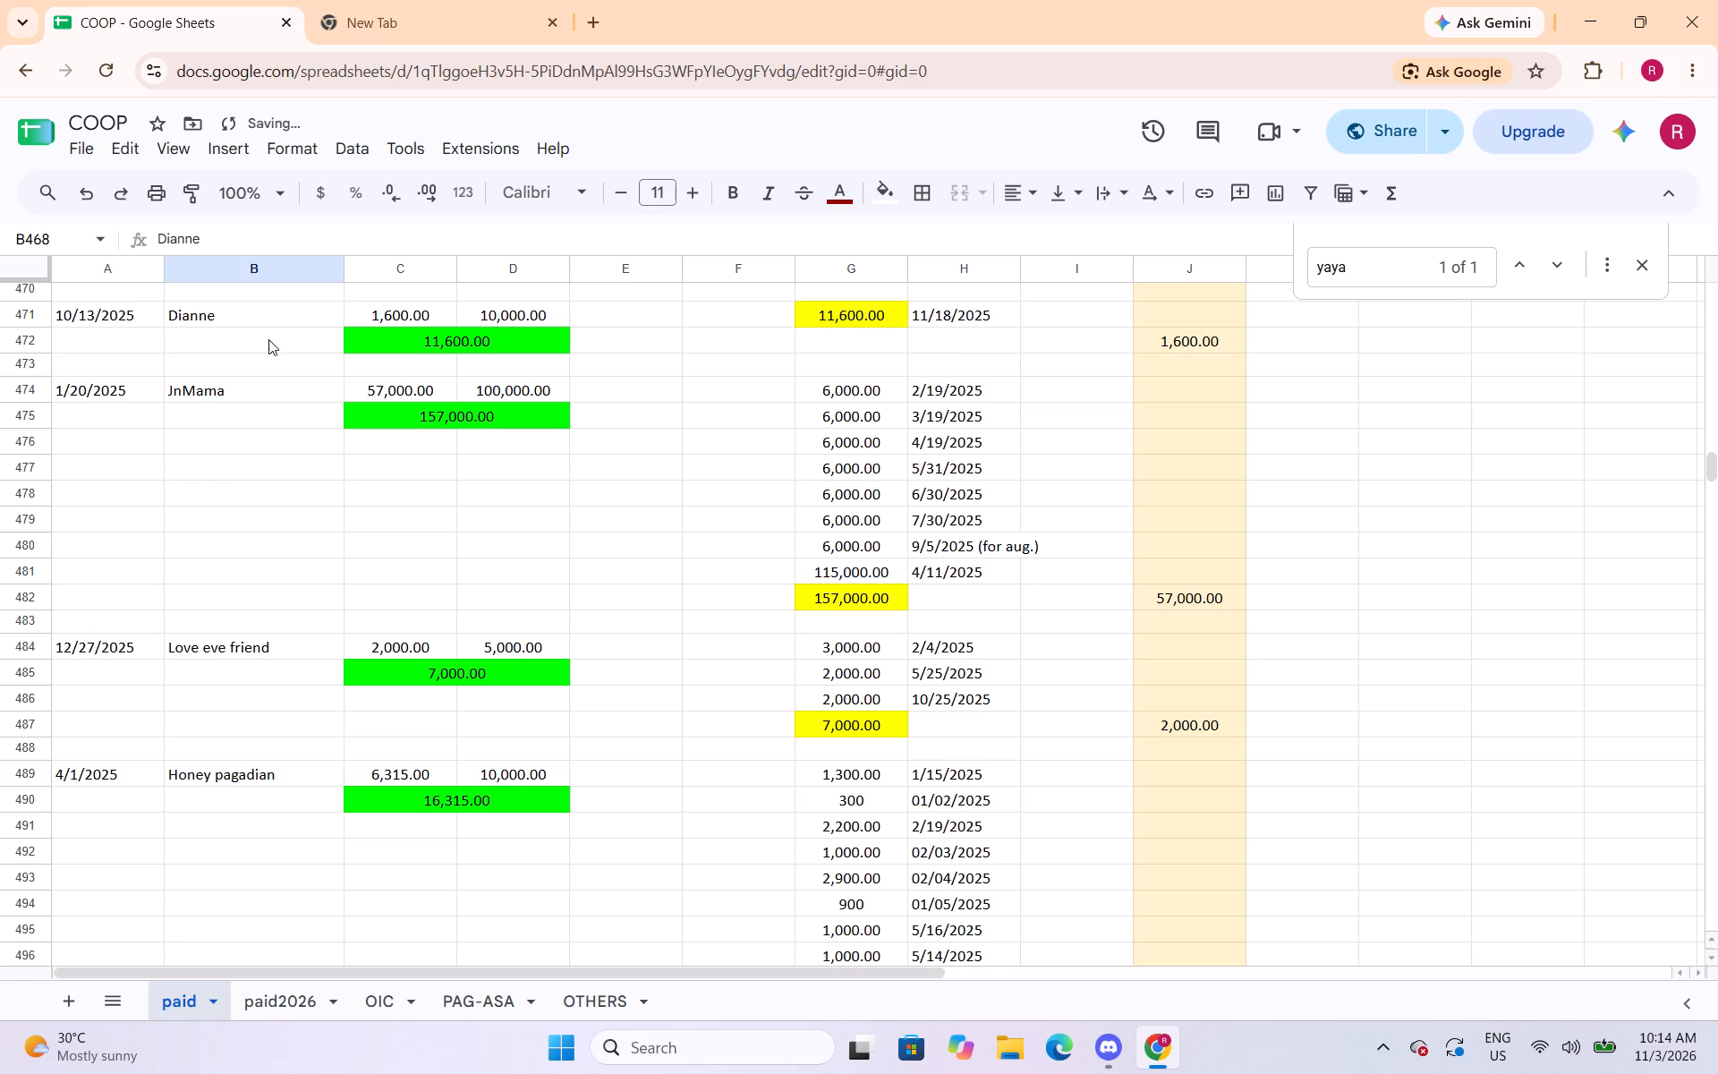
pyautogui.scroll(1, 300, 327)
pyautogui.click(283, 425)
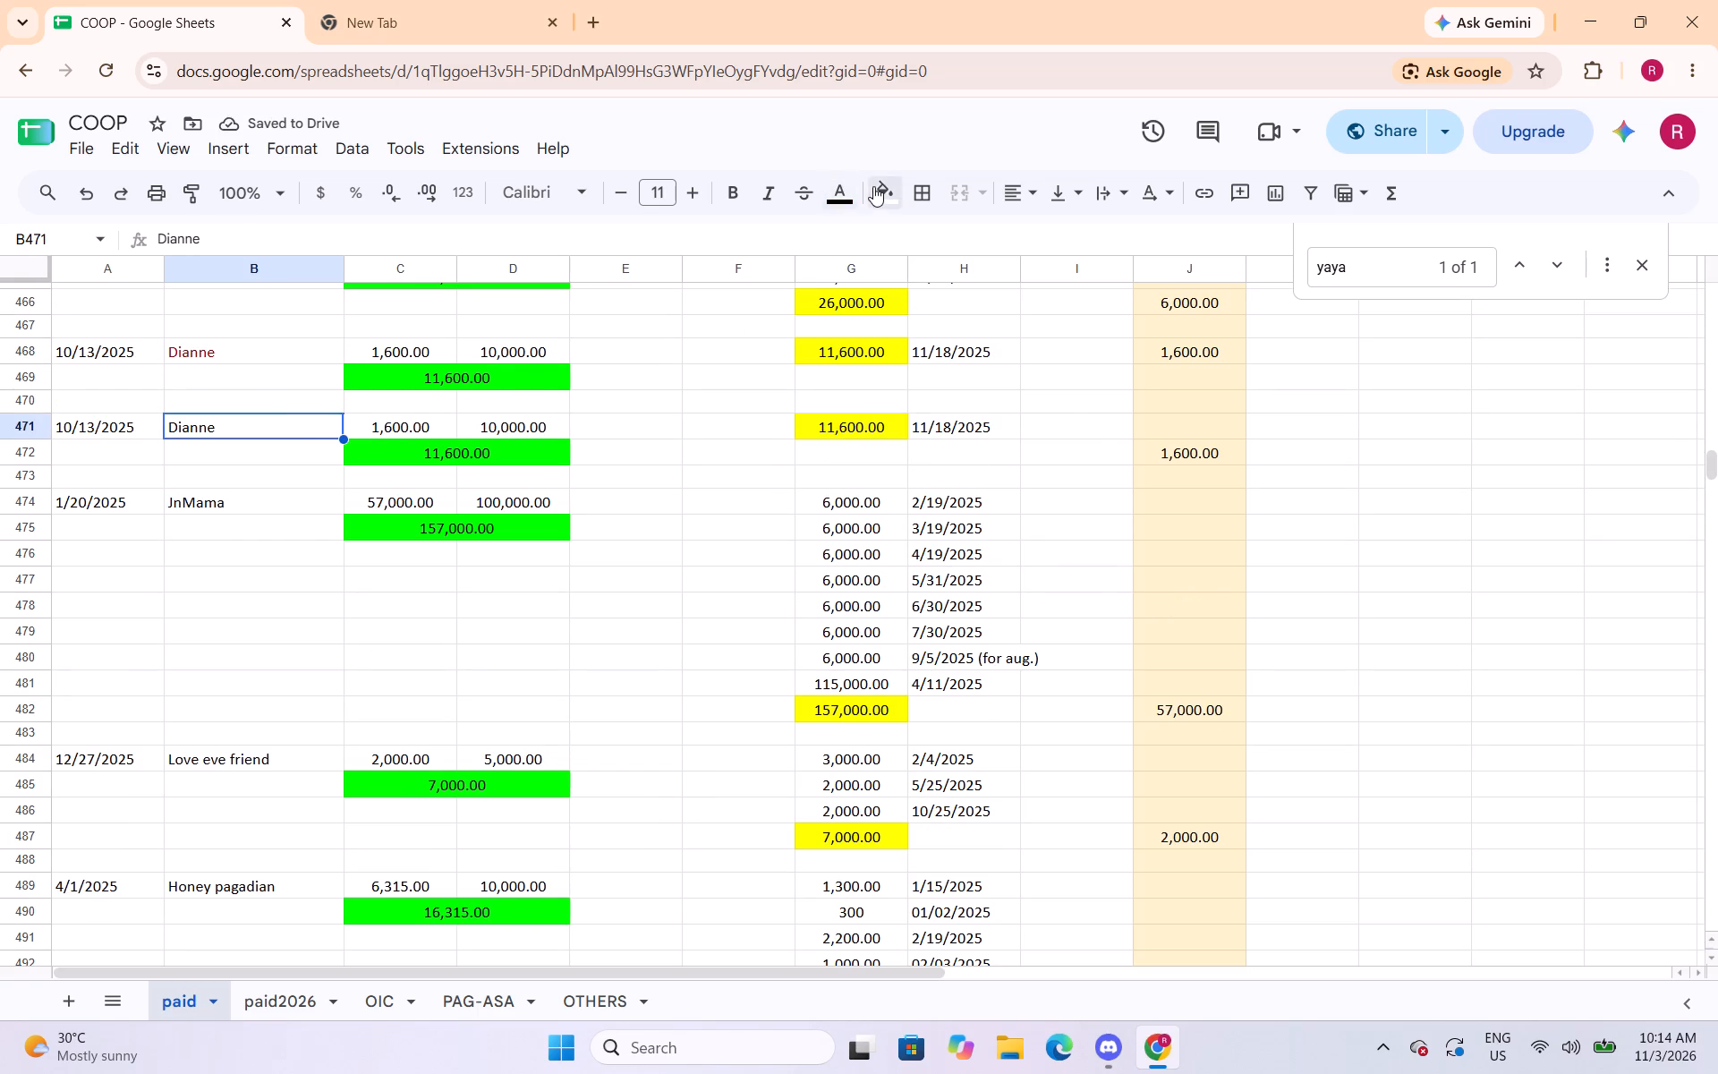
pyautogui.click(850, 197)
pyautogui.click(841, 309)
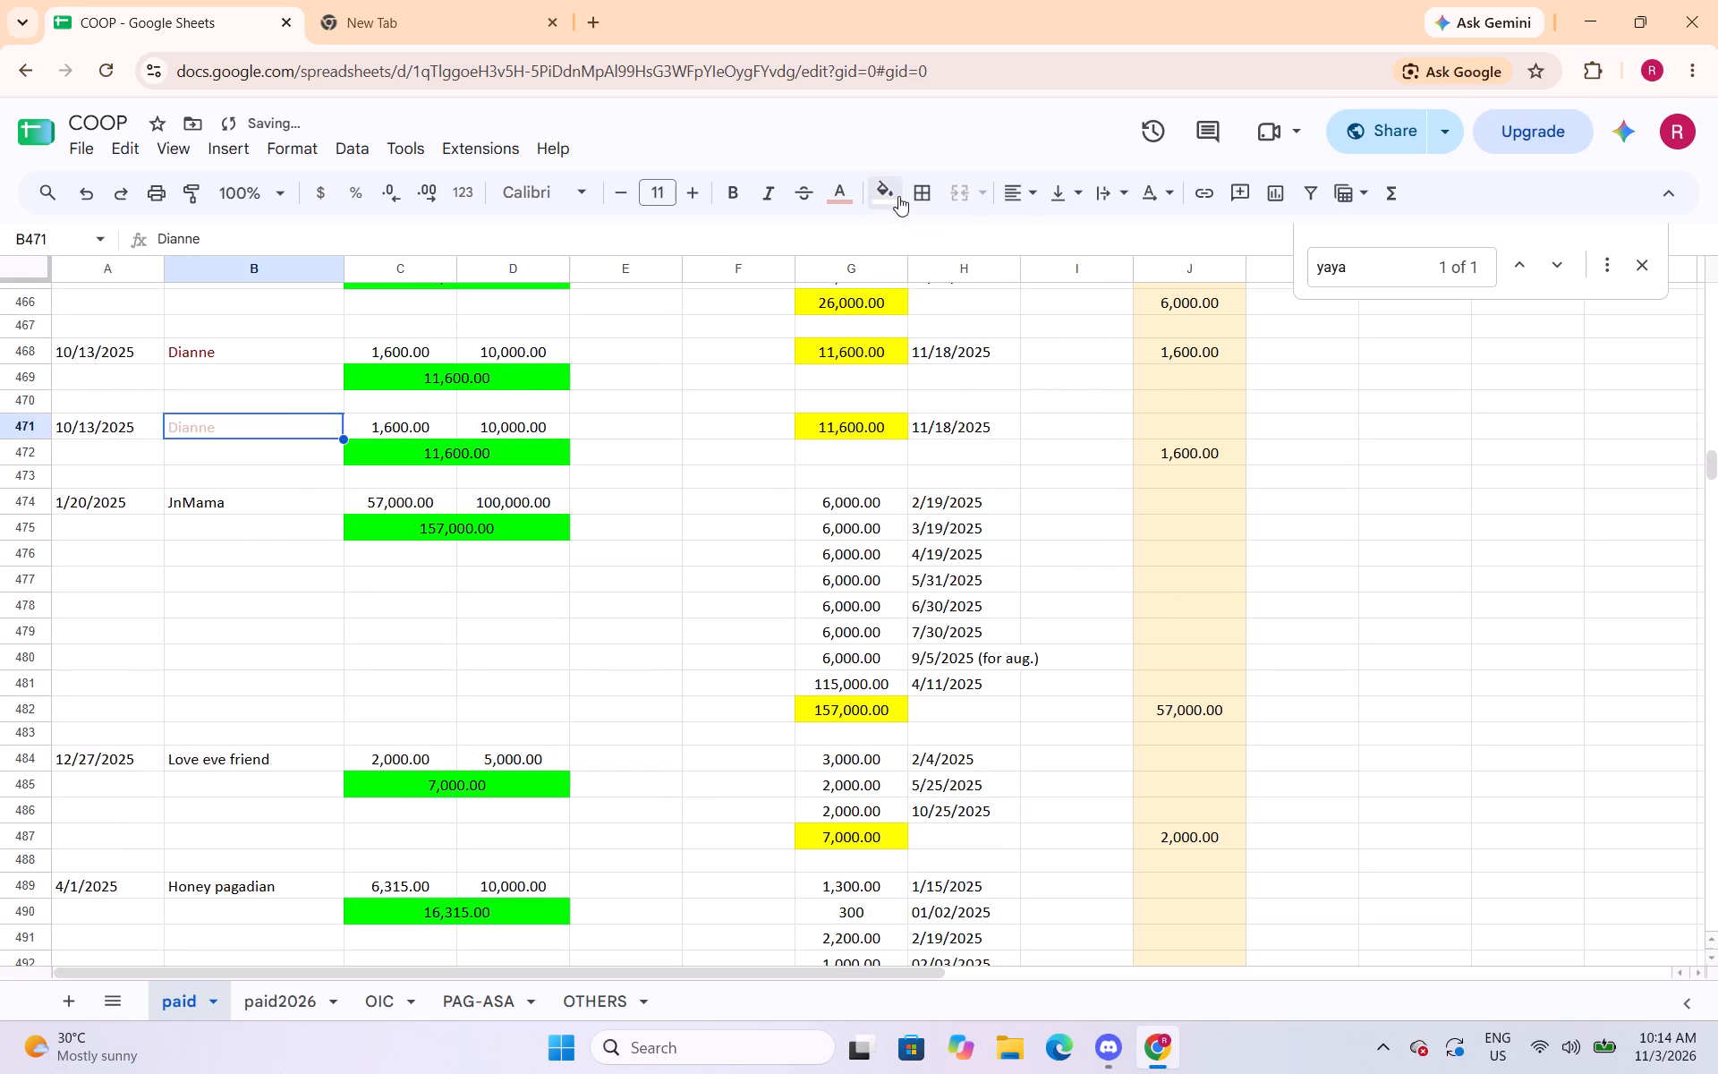
pyautogui.click(842, 196)
pyautogui.click(848, 294)
pyautogui.click(315, 482)
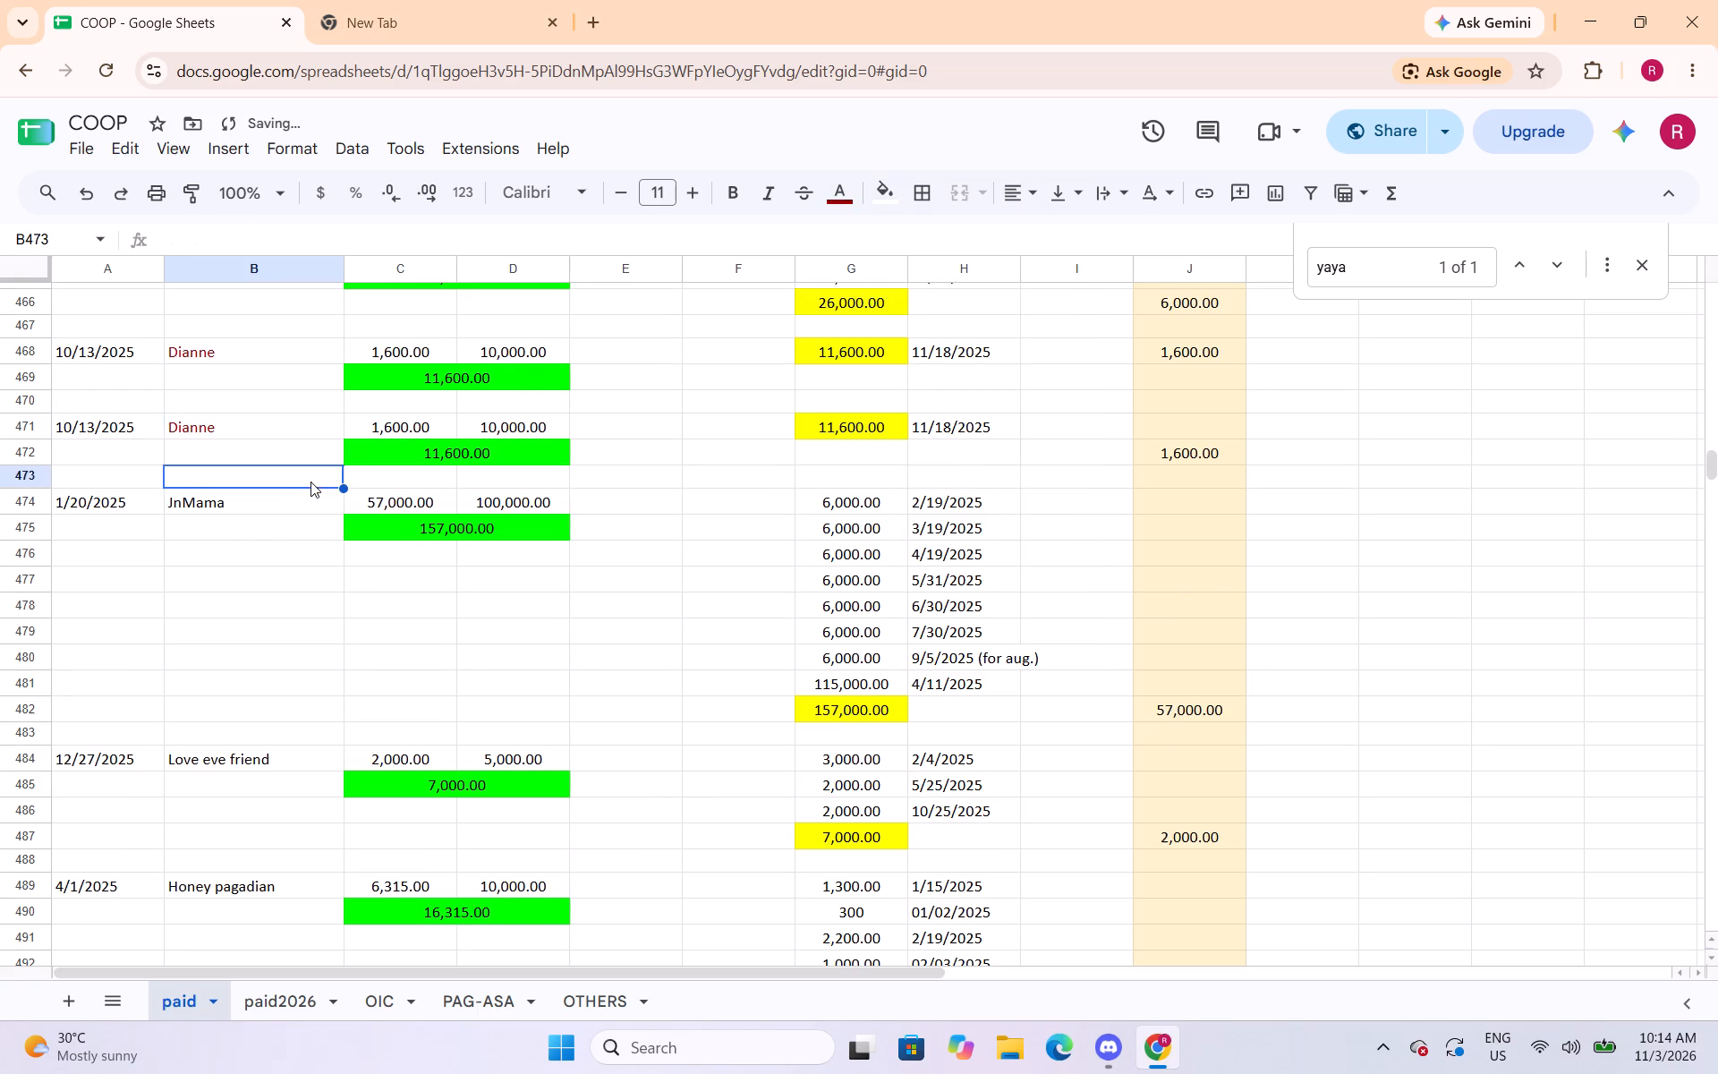
pyautogui.click(291, 497)
pyautogui.click(891, 195)
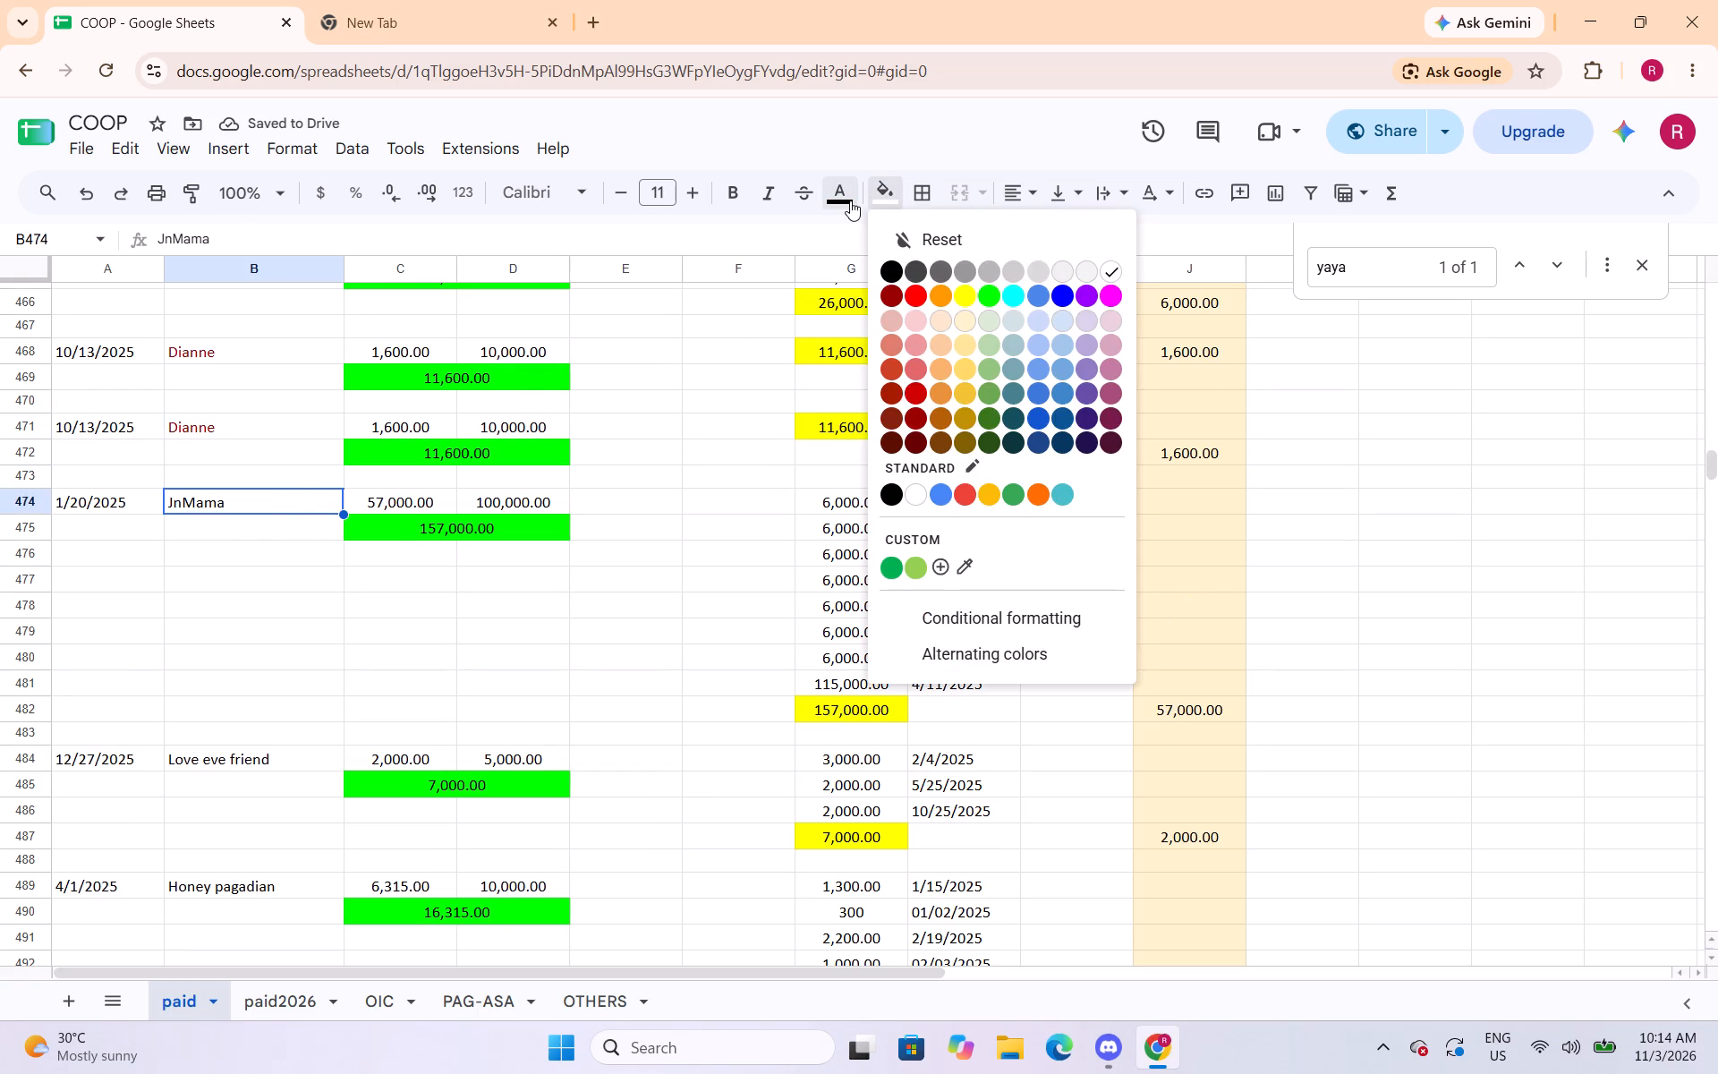
pyautogui.click(850, 200)
pyautogui.click(848, 296)
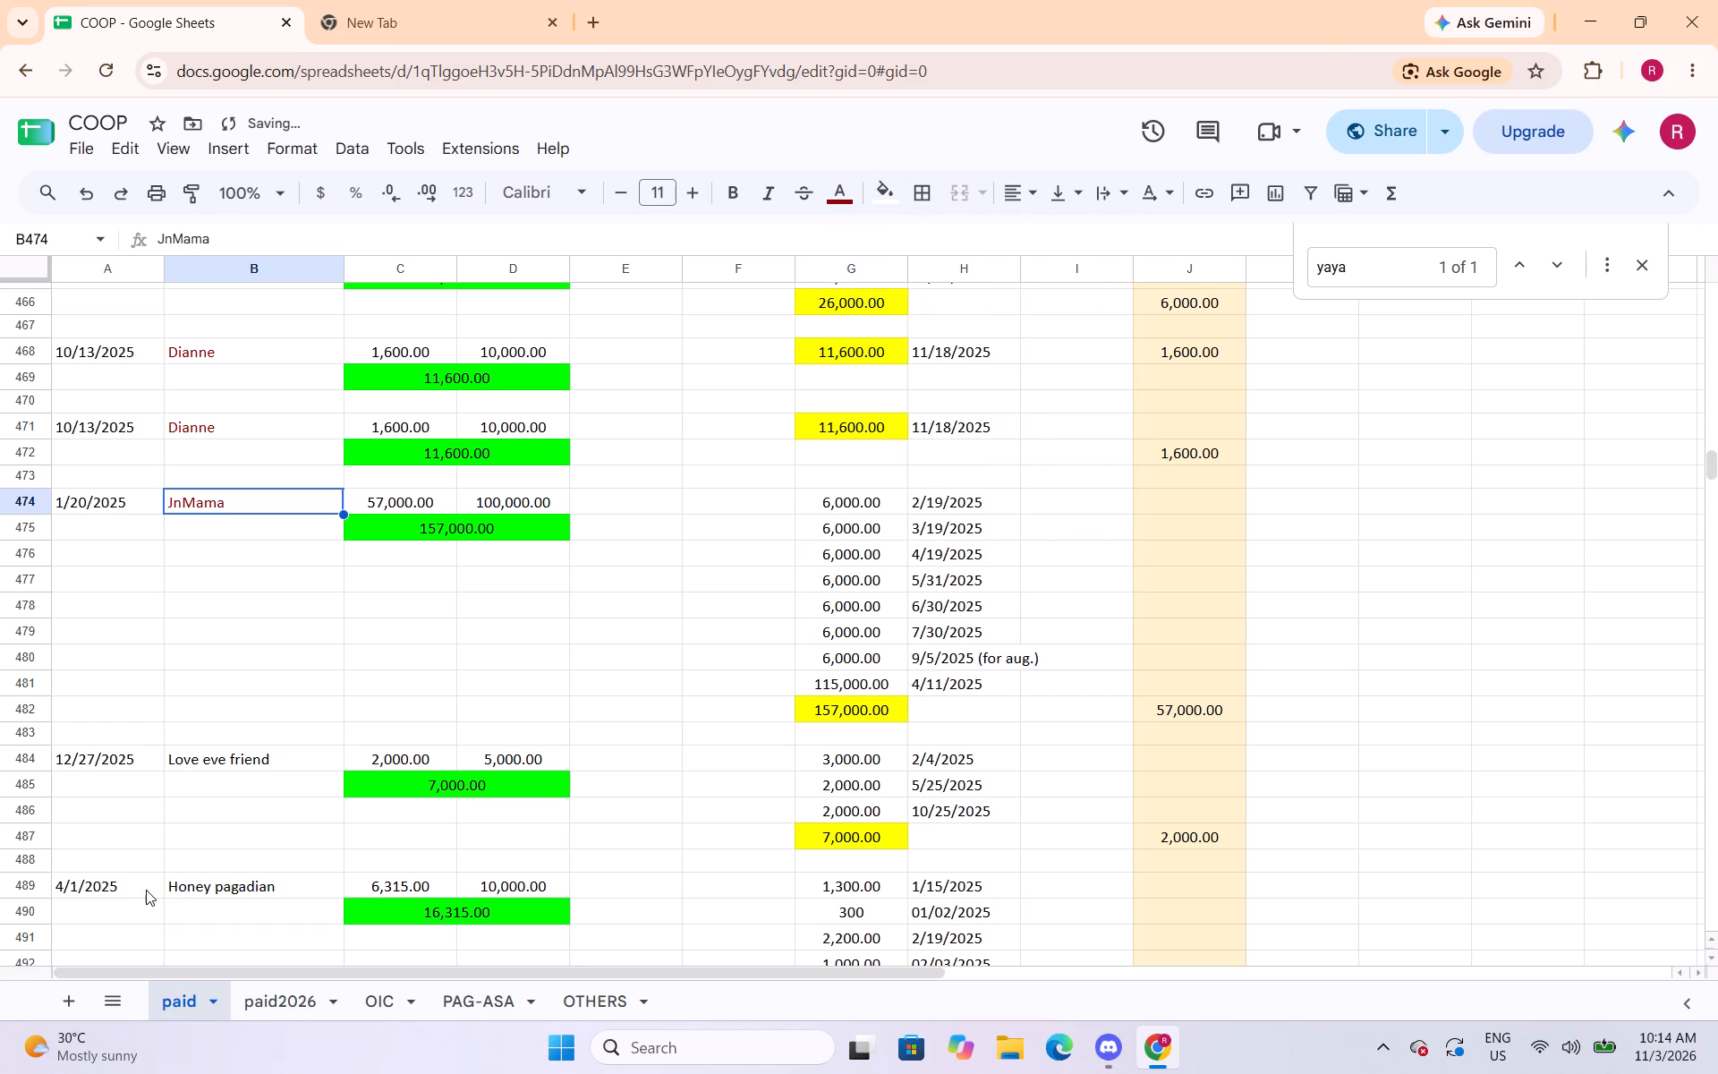
# Set the text colour of the borrower names in B484 and B489 to dark red.
pyautogui.click(259, 758)
pyautogui.click(844, 200)
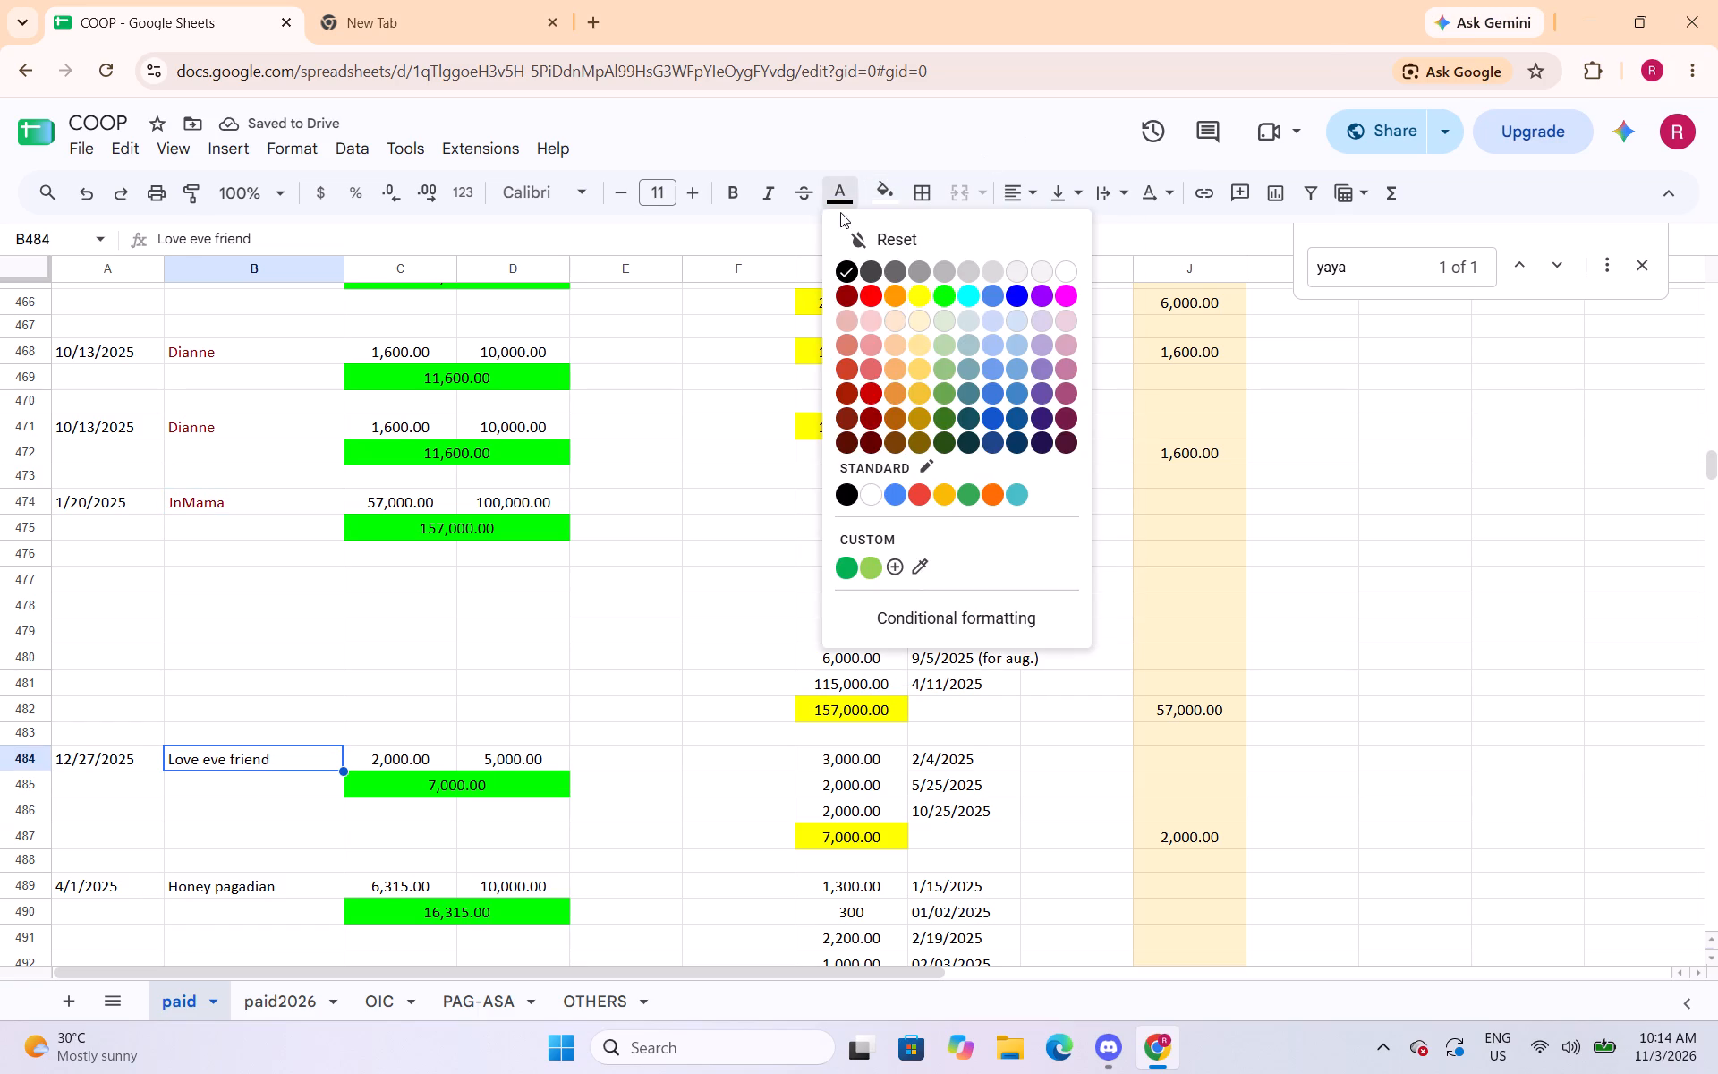
pyautogui.click(855, 296)
pyautogui.click(234, 898)
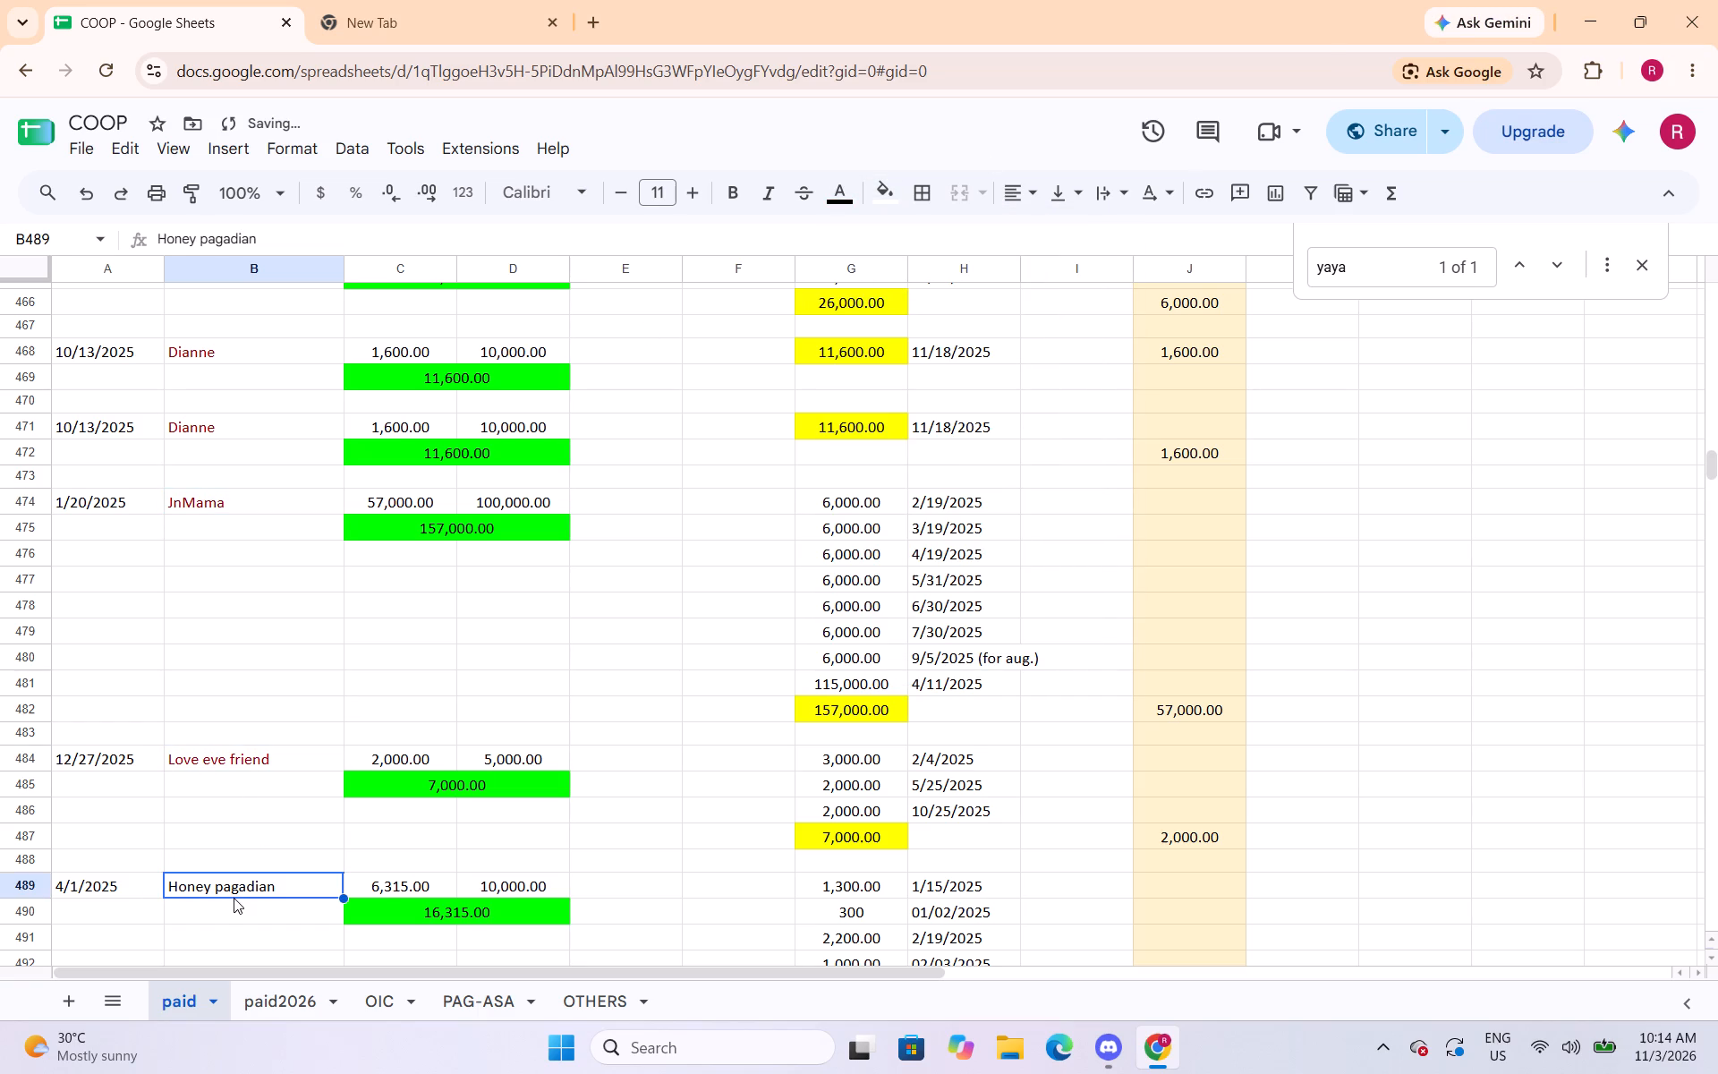
pyautogui.click(848, 197)
pyautogui.click(846, 297)
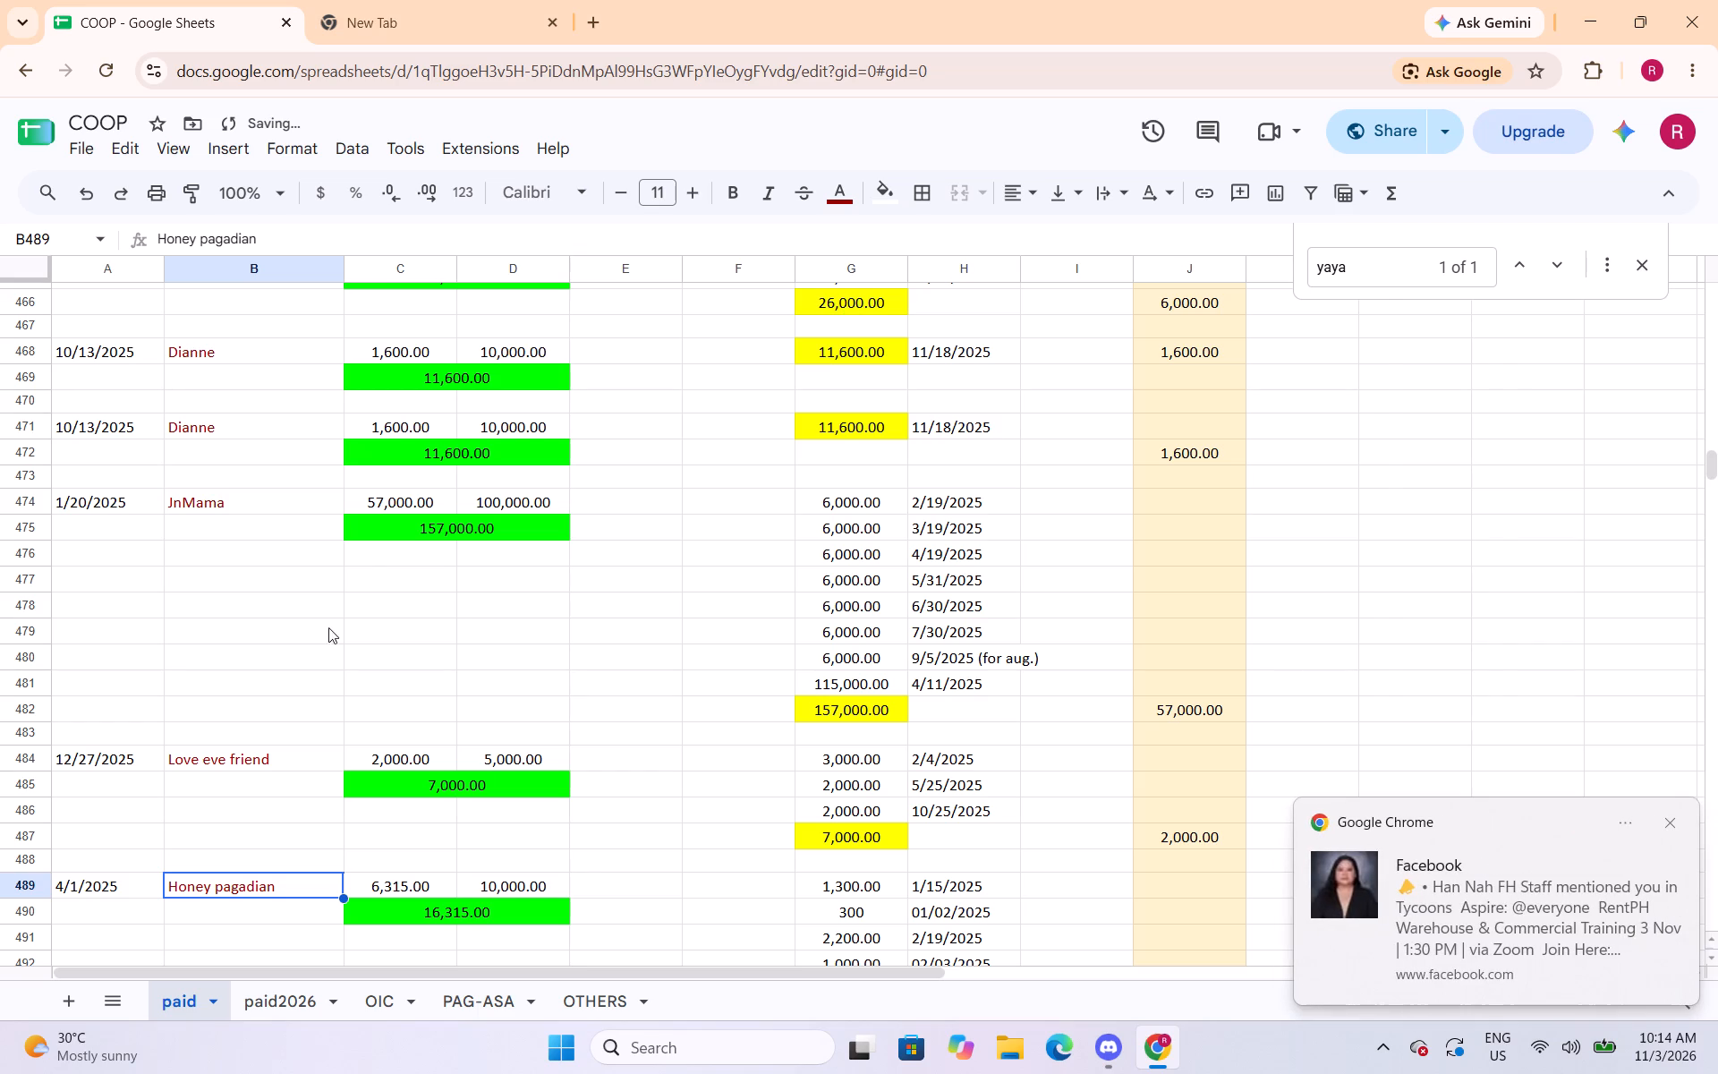
# Set the text colour of the borrower names in B503 and B506 to dark red.
pyautogui.scroll(-1, 280, 614)
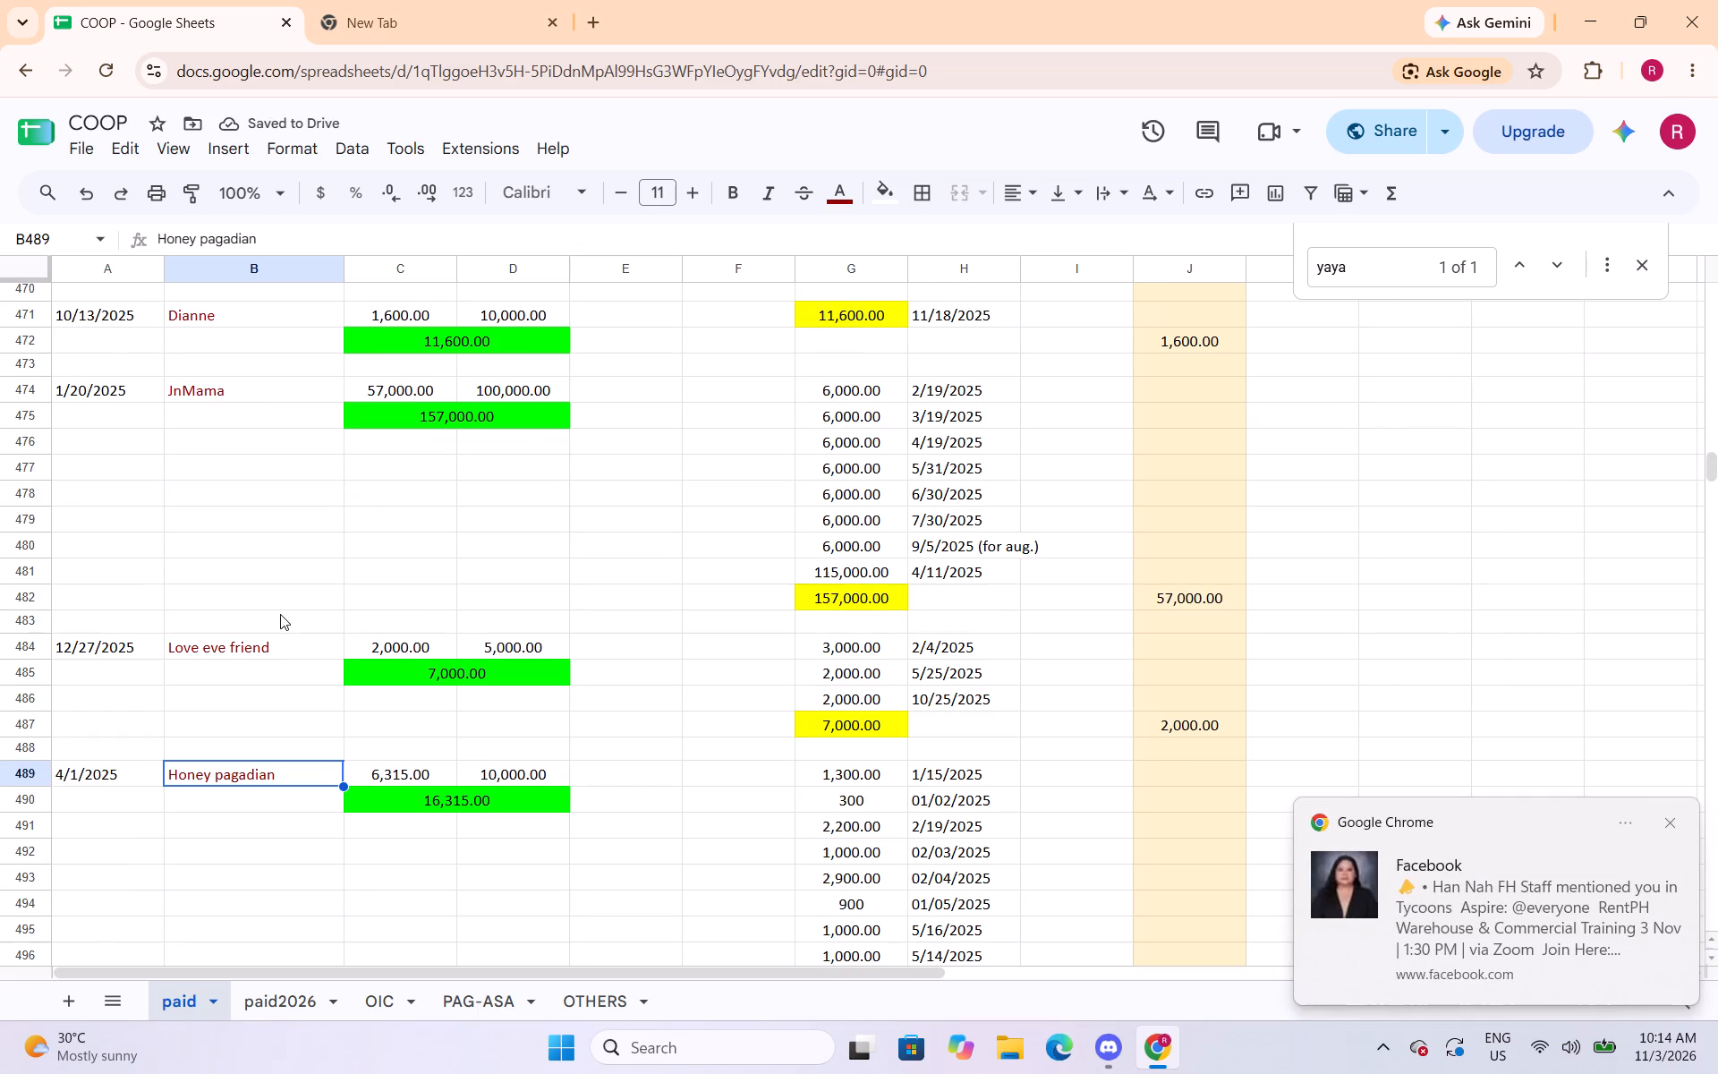
pyautogui.scroll(-1, 378, 572)
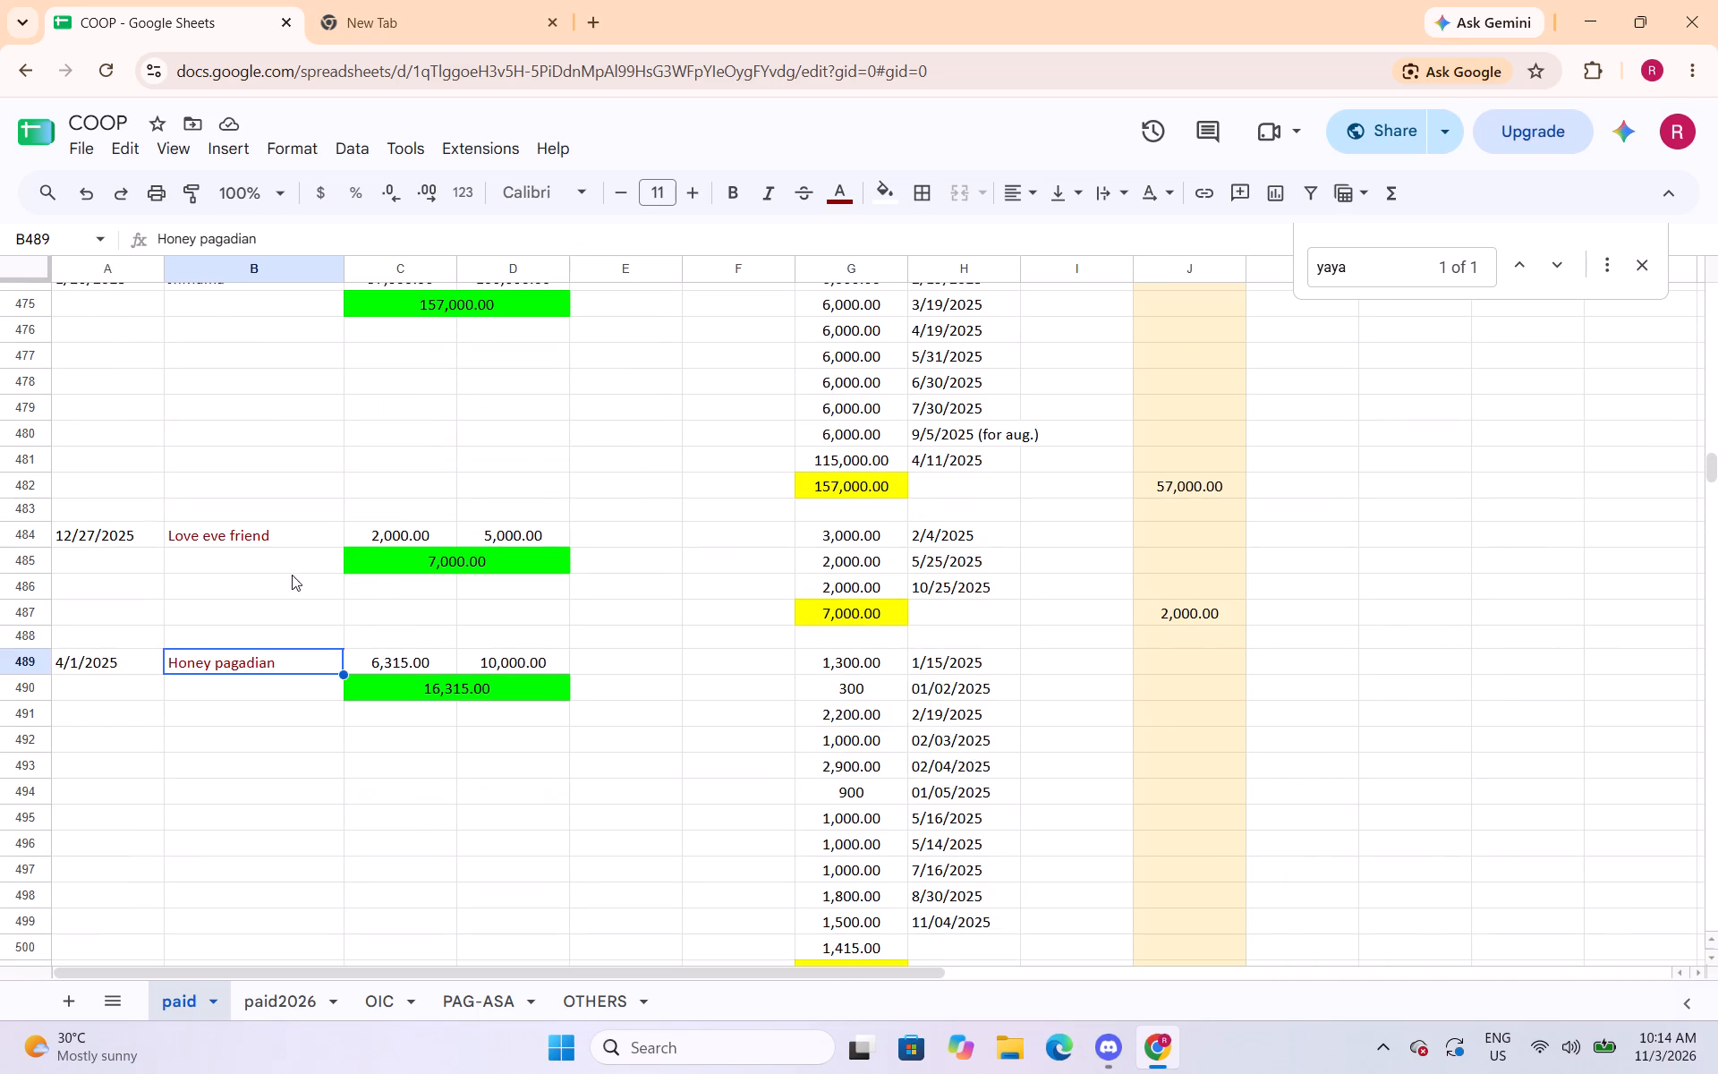
pyautogui.scroll(-4, 284, 713)
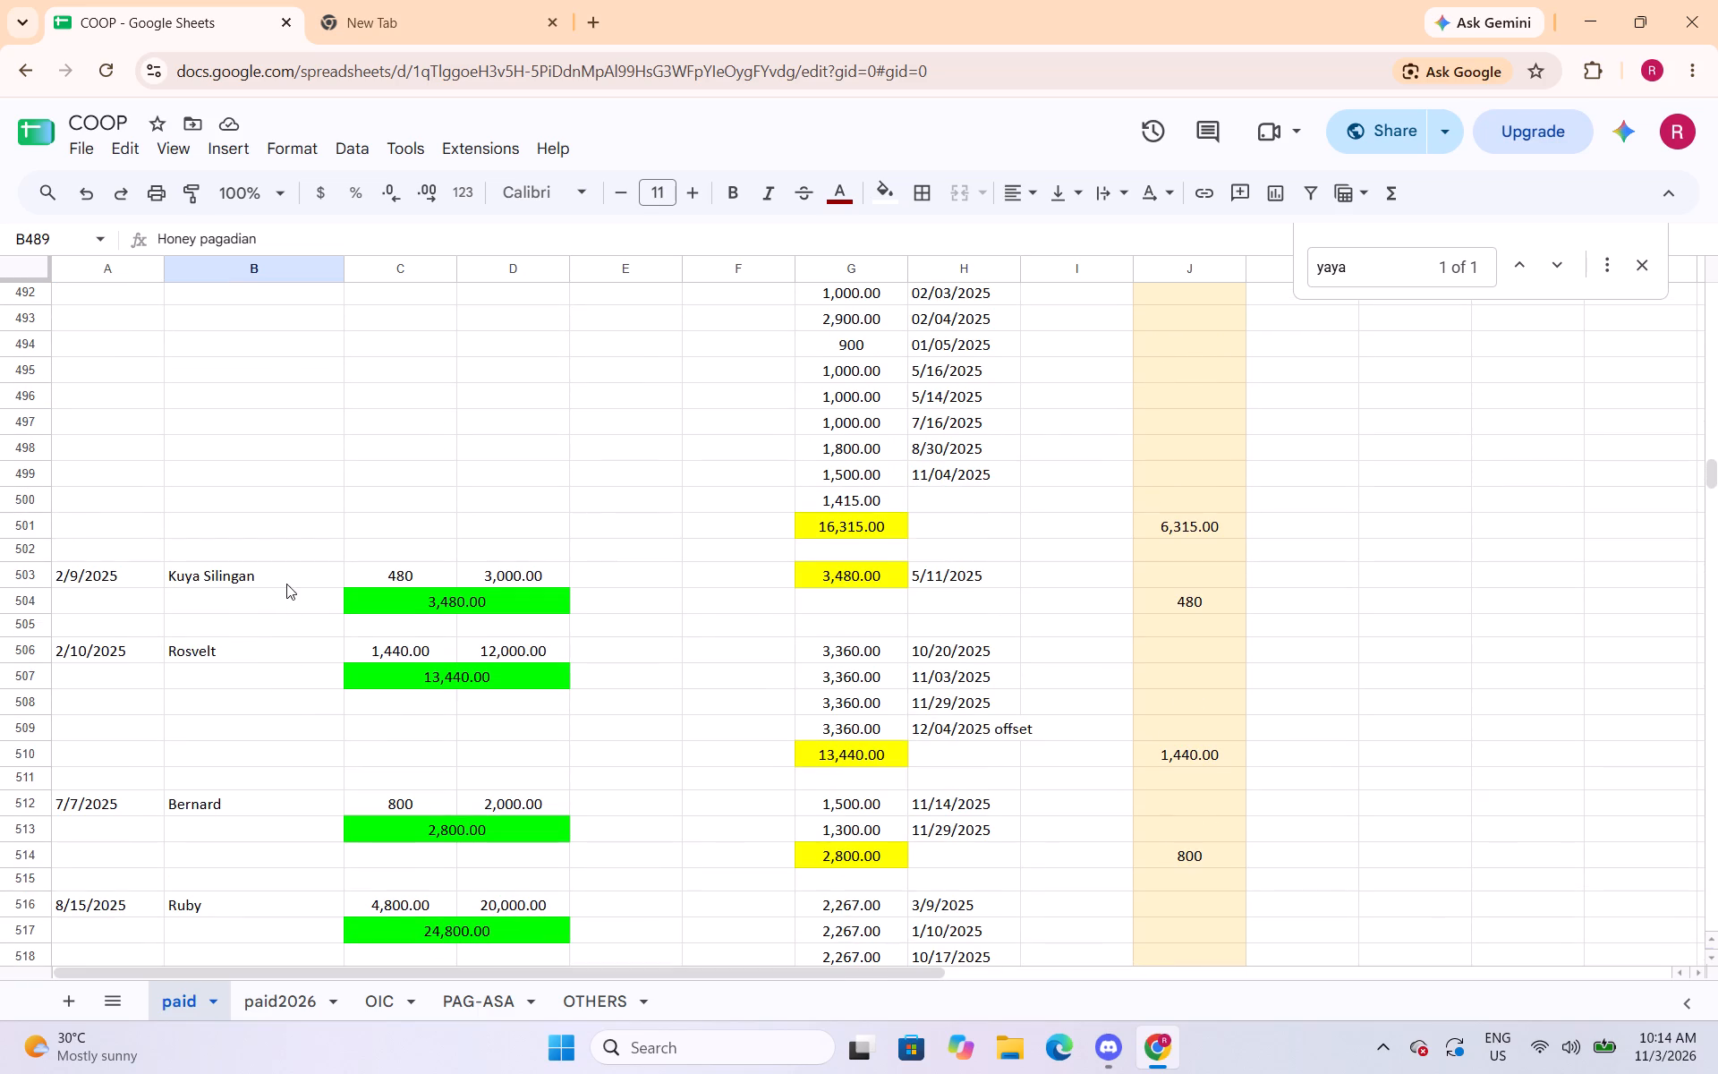
pyautogui.click(286, 584)
pyautogui.click(848, 196)
pyautogui.click(838, 300)
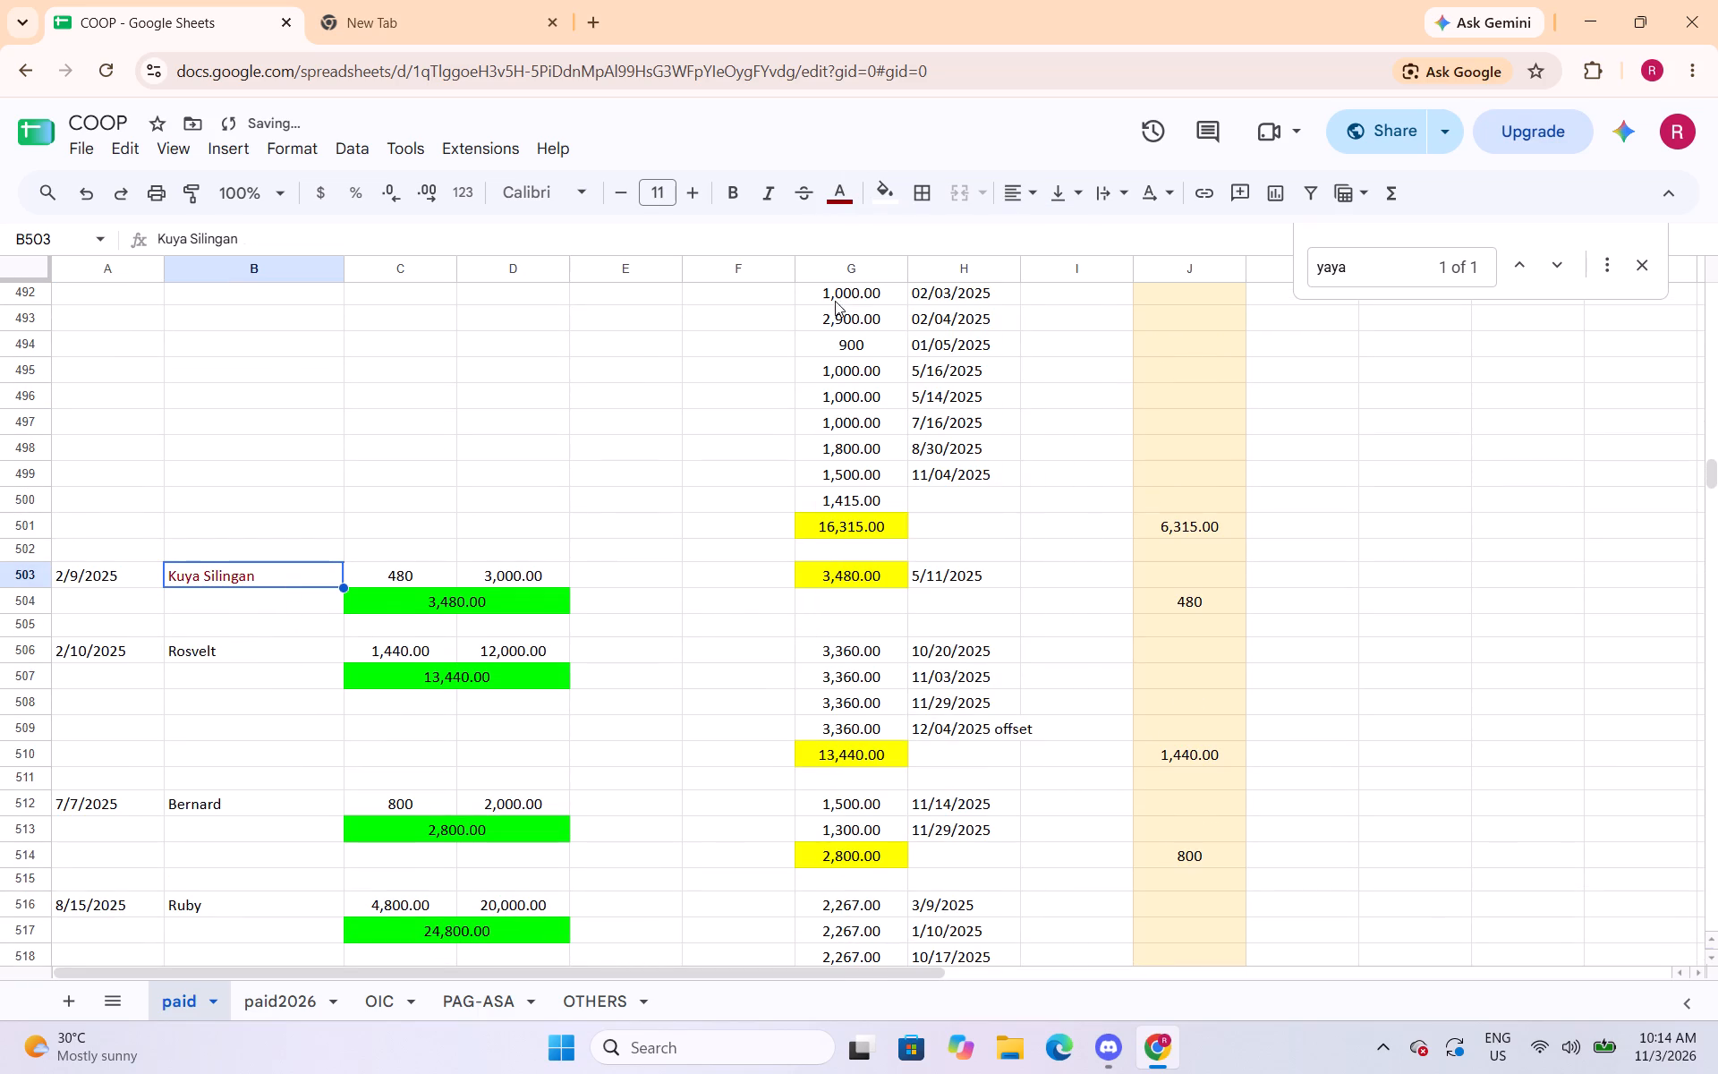
pyautogui.click(299, 654)
pyautogui.click(839, 186)
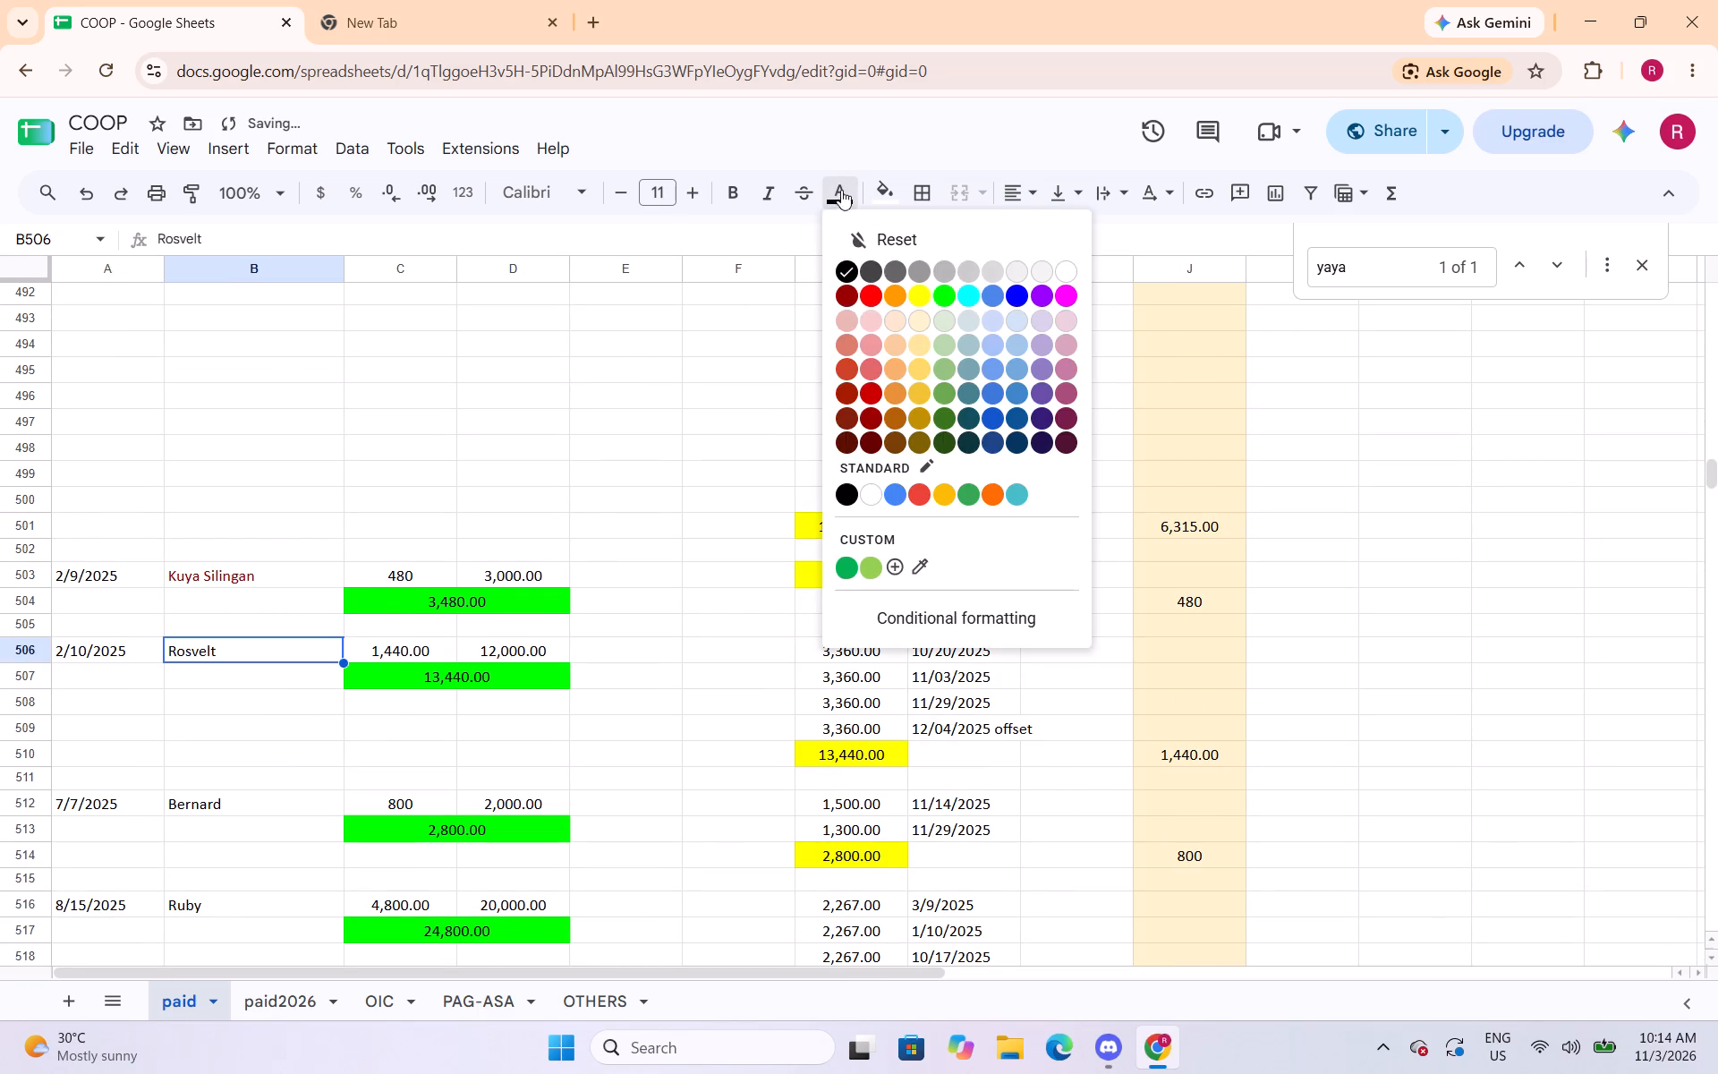
pyautogui.click(850, 294)
# Set the text colour of the borrower names in B512 and B516 to dark red.
pyautogui.click(259, 809)
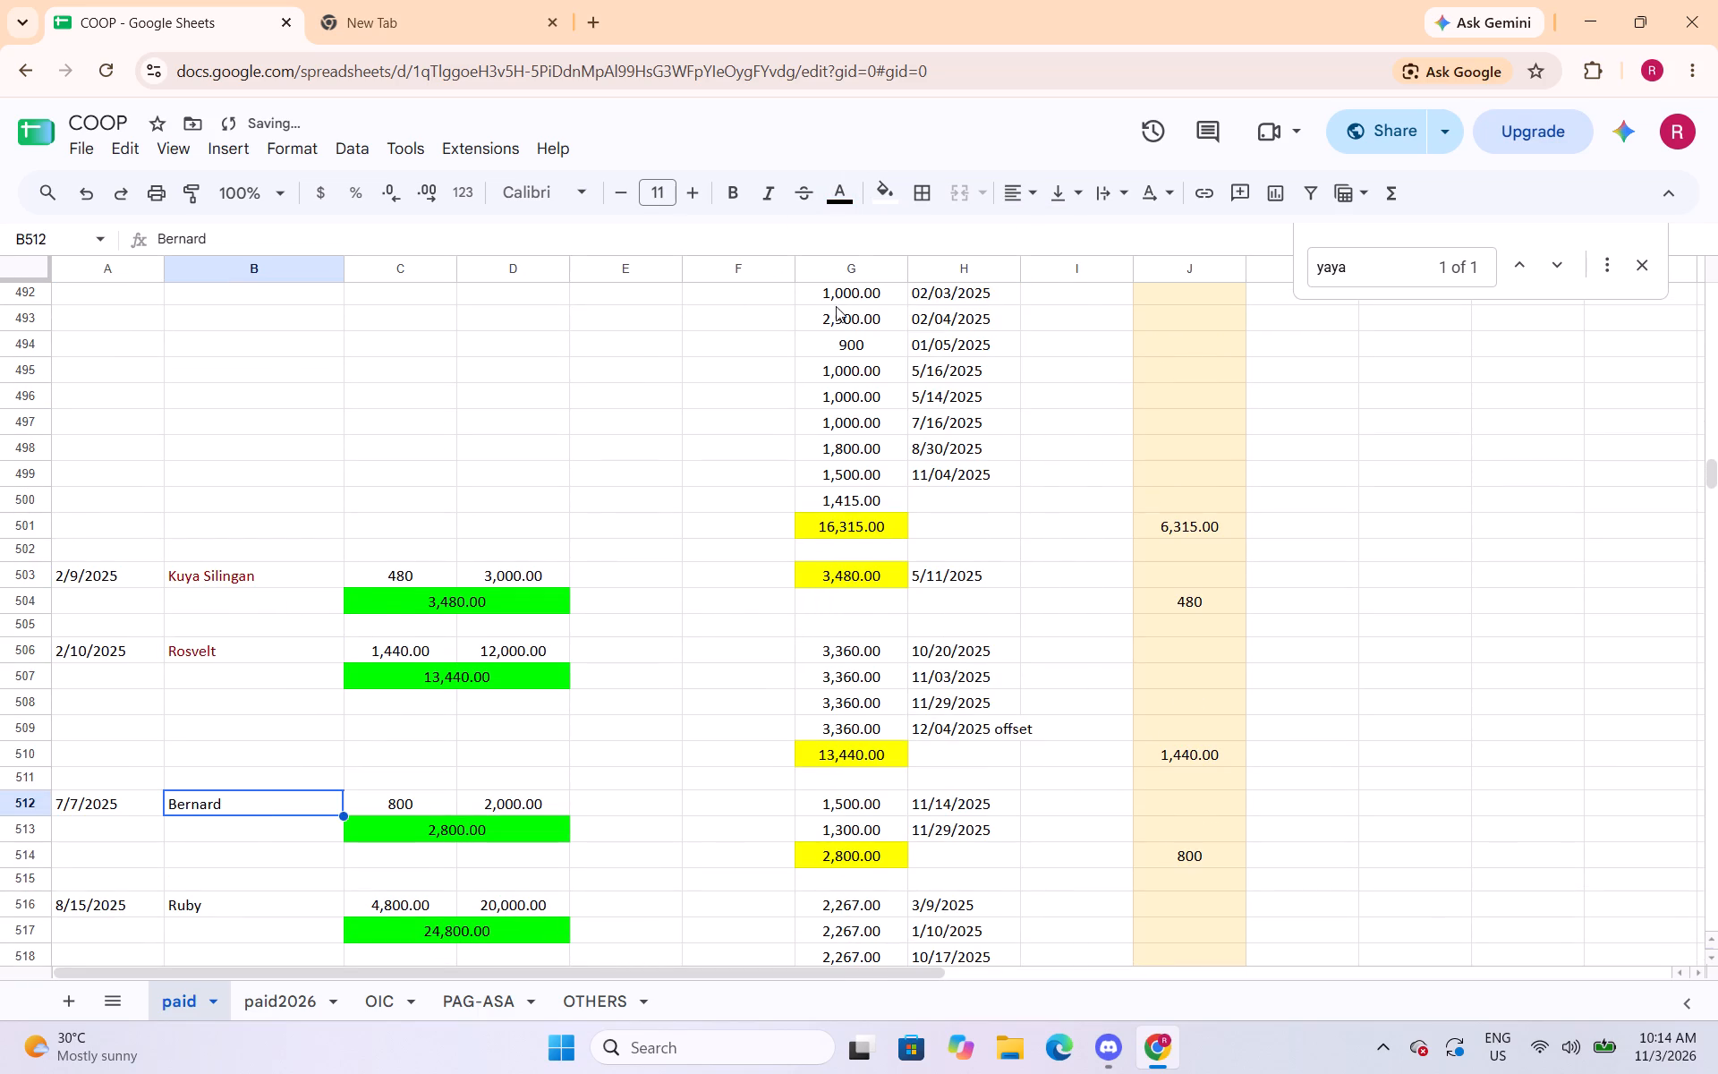
pyautogui.click(849, 200)
pyautogui.click(846, 292)
pyautogui.click(231, 899)
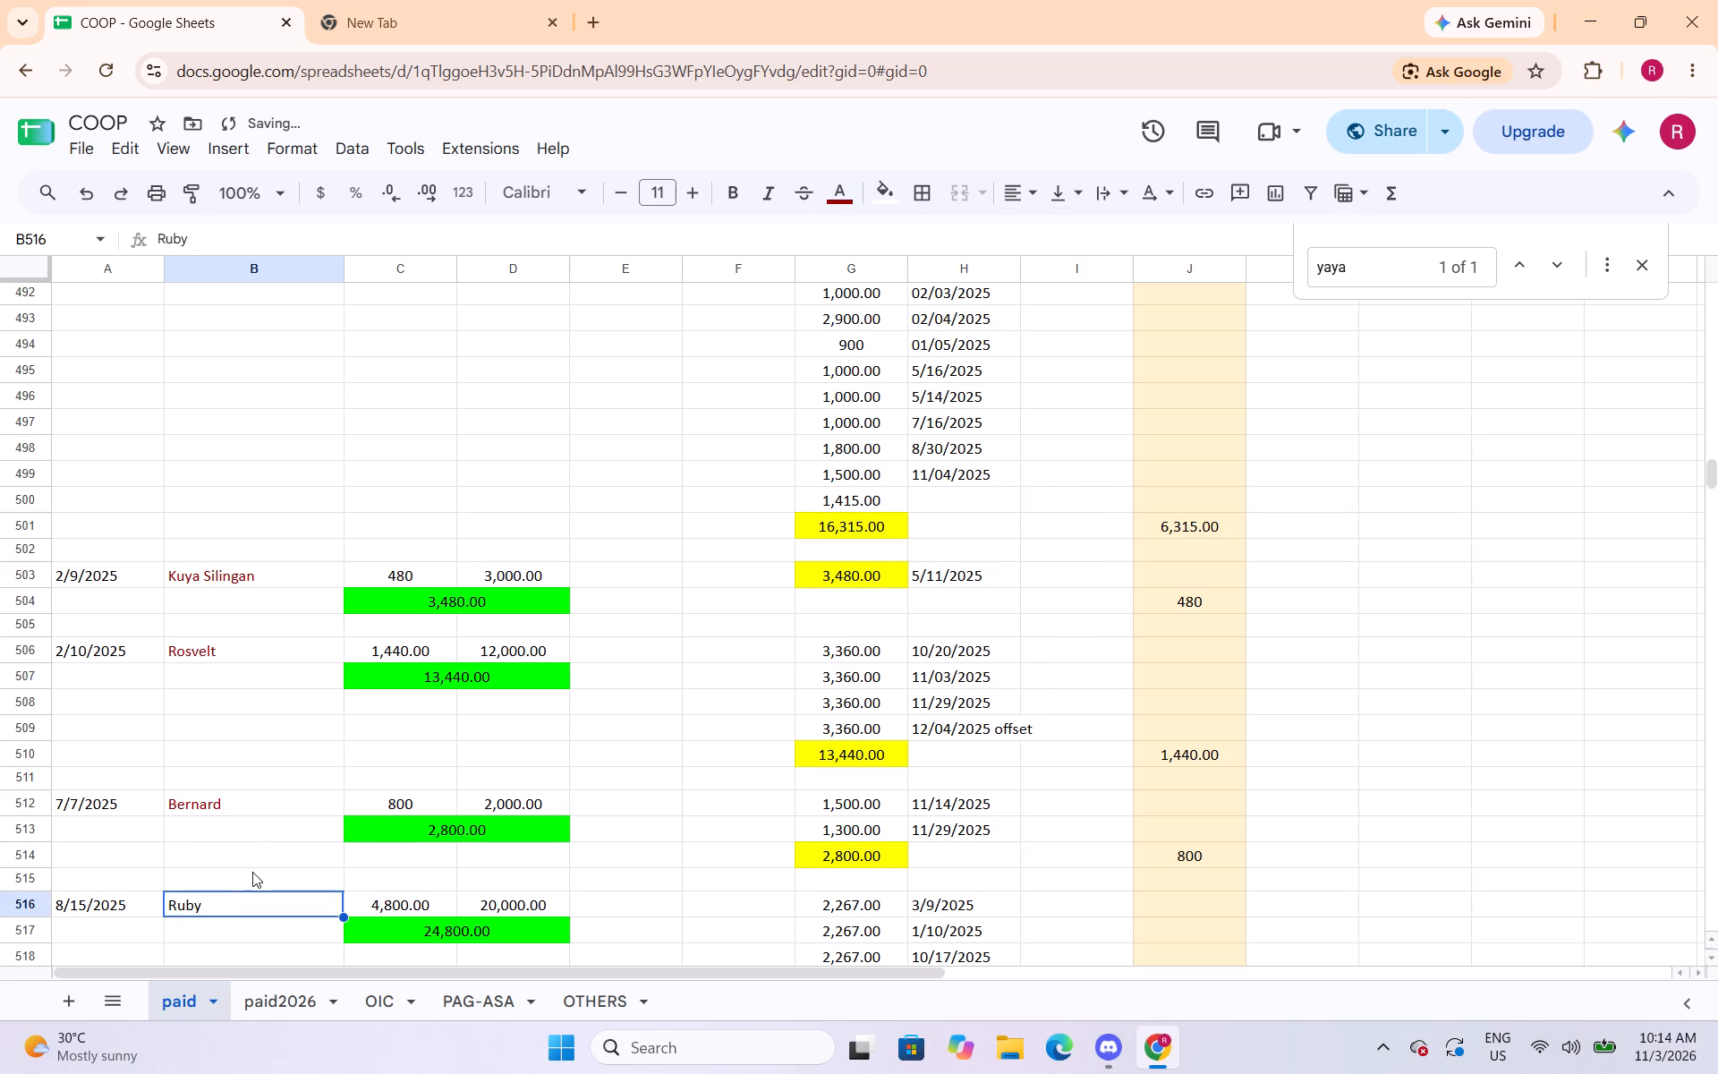
pyautogui.click(848, 210)
pyautogui.click(849, 298)
# Set the text colour of the borrower names in B525 and B529:B530 to dark red.
pyautogui.scroll(-5, 454, 588)
pyautogui.click(296, 575)
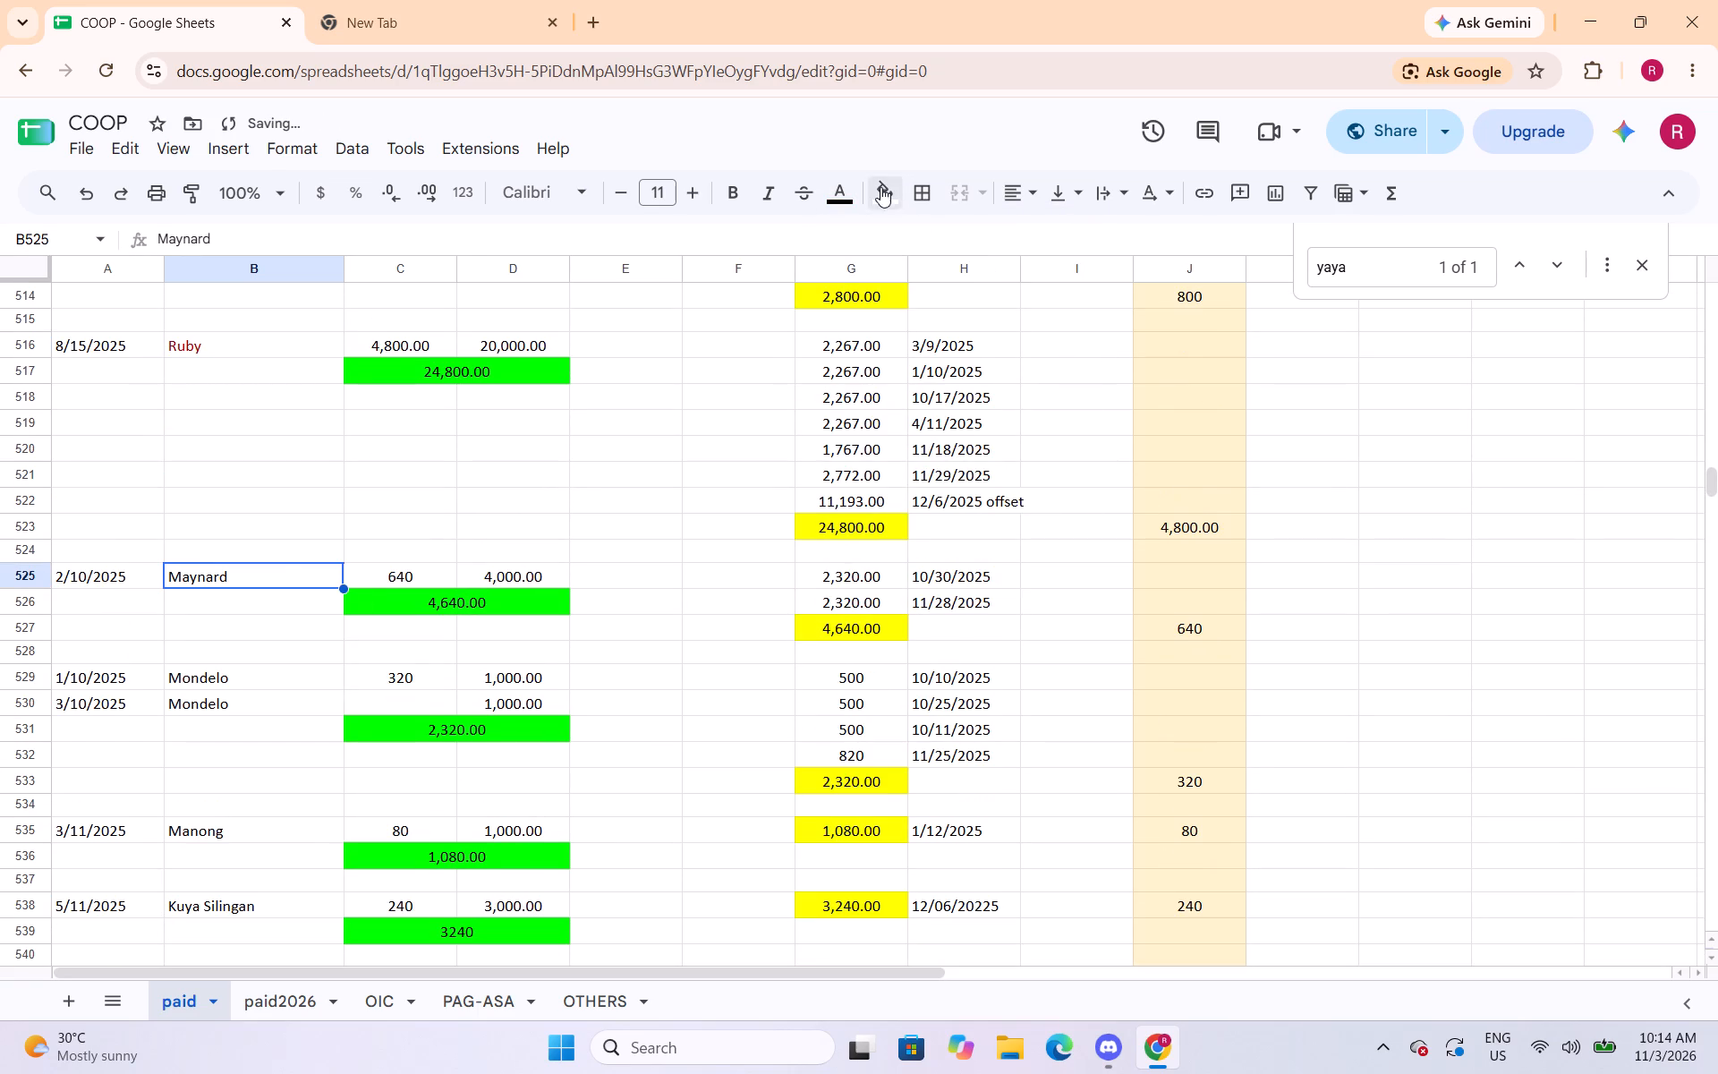
pyautogui.click(852, 187)
pyautogui.click(843, 283)
pyautogui.click(290, 583)
pyautogui.click(855, 208)
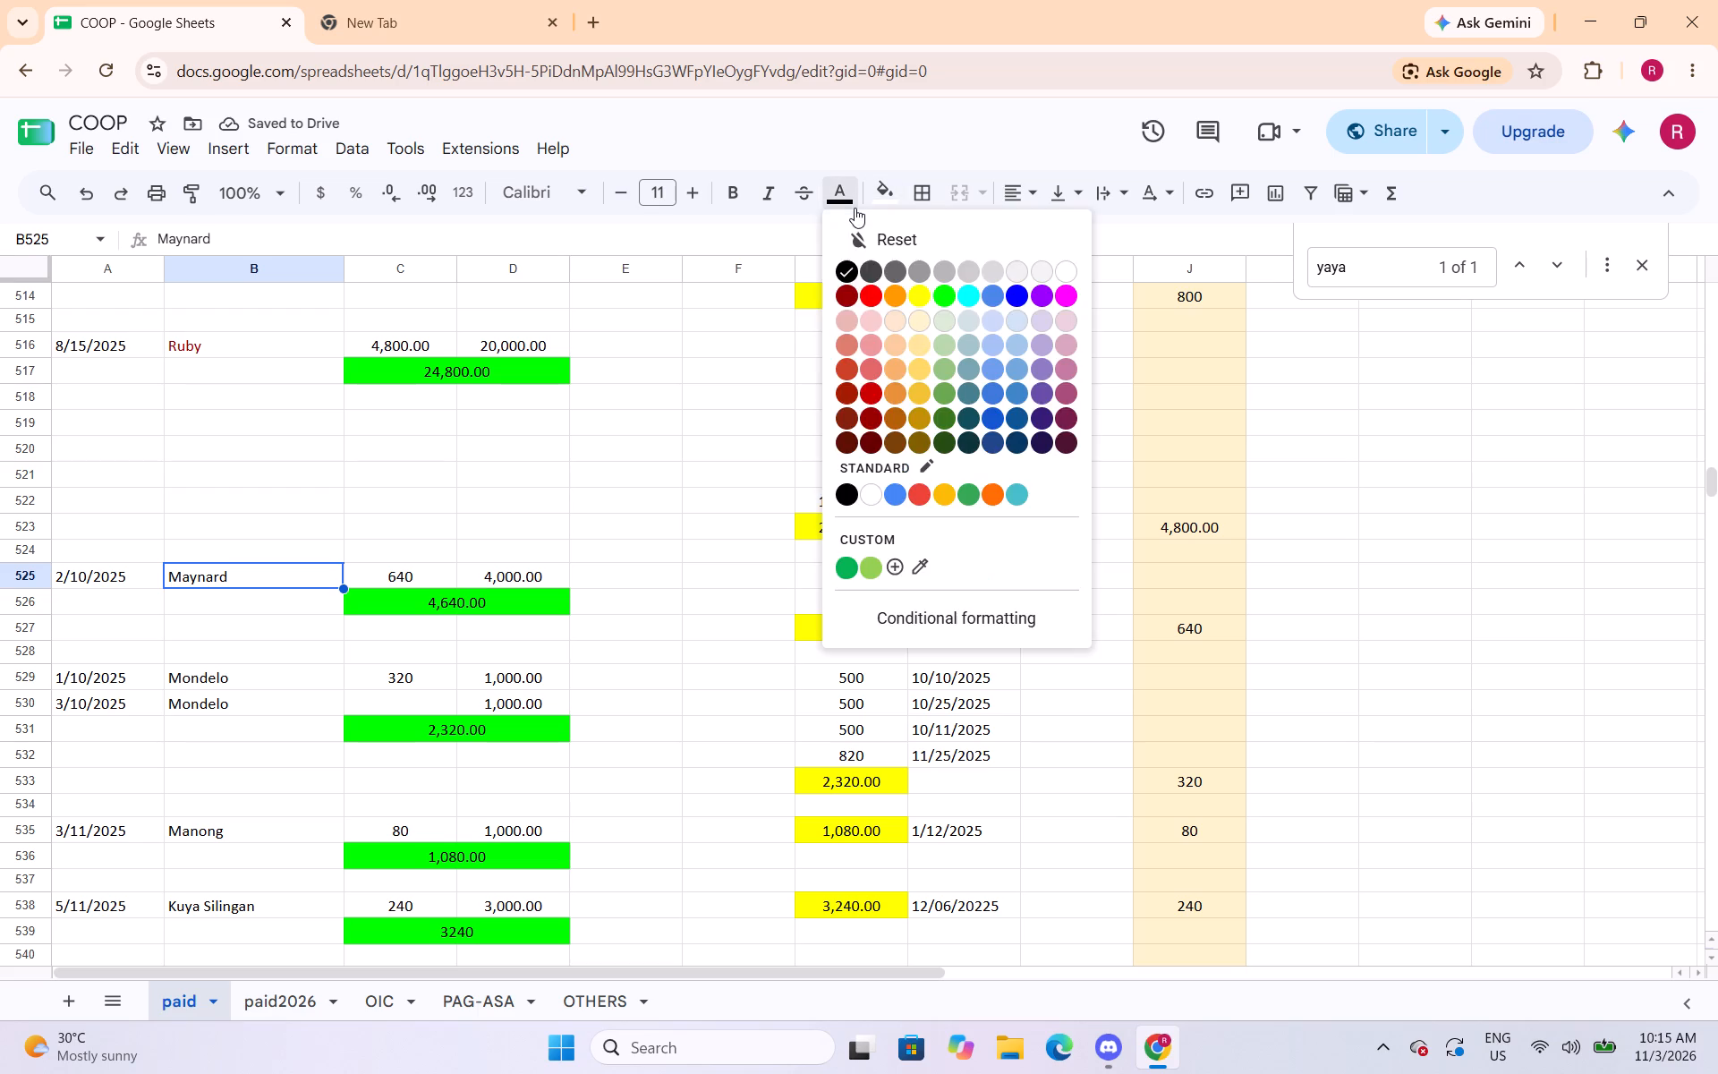
pyautogui.click(846, 303)
pyautogui.moveTo(289, 675); pyautogui.dragTo(289, 684)
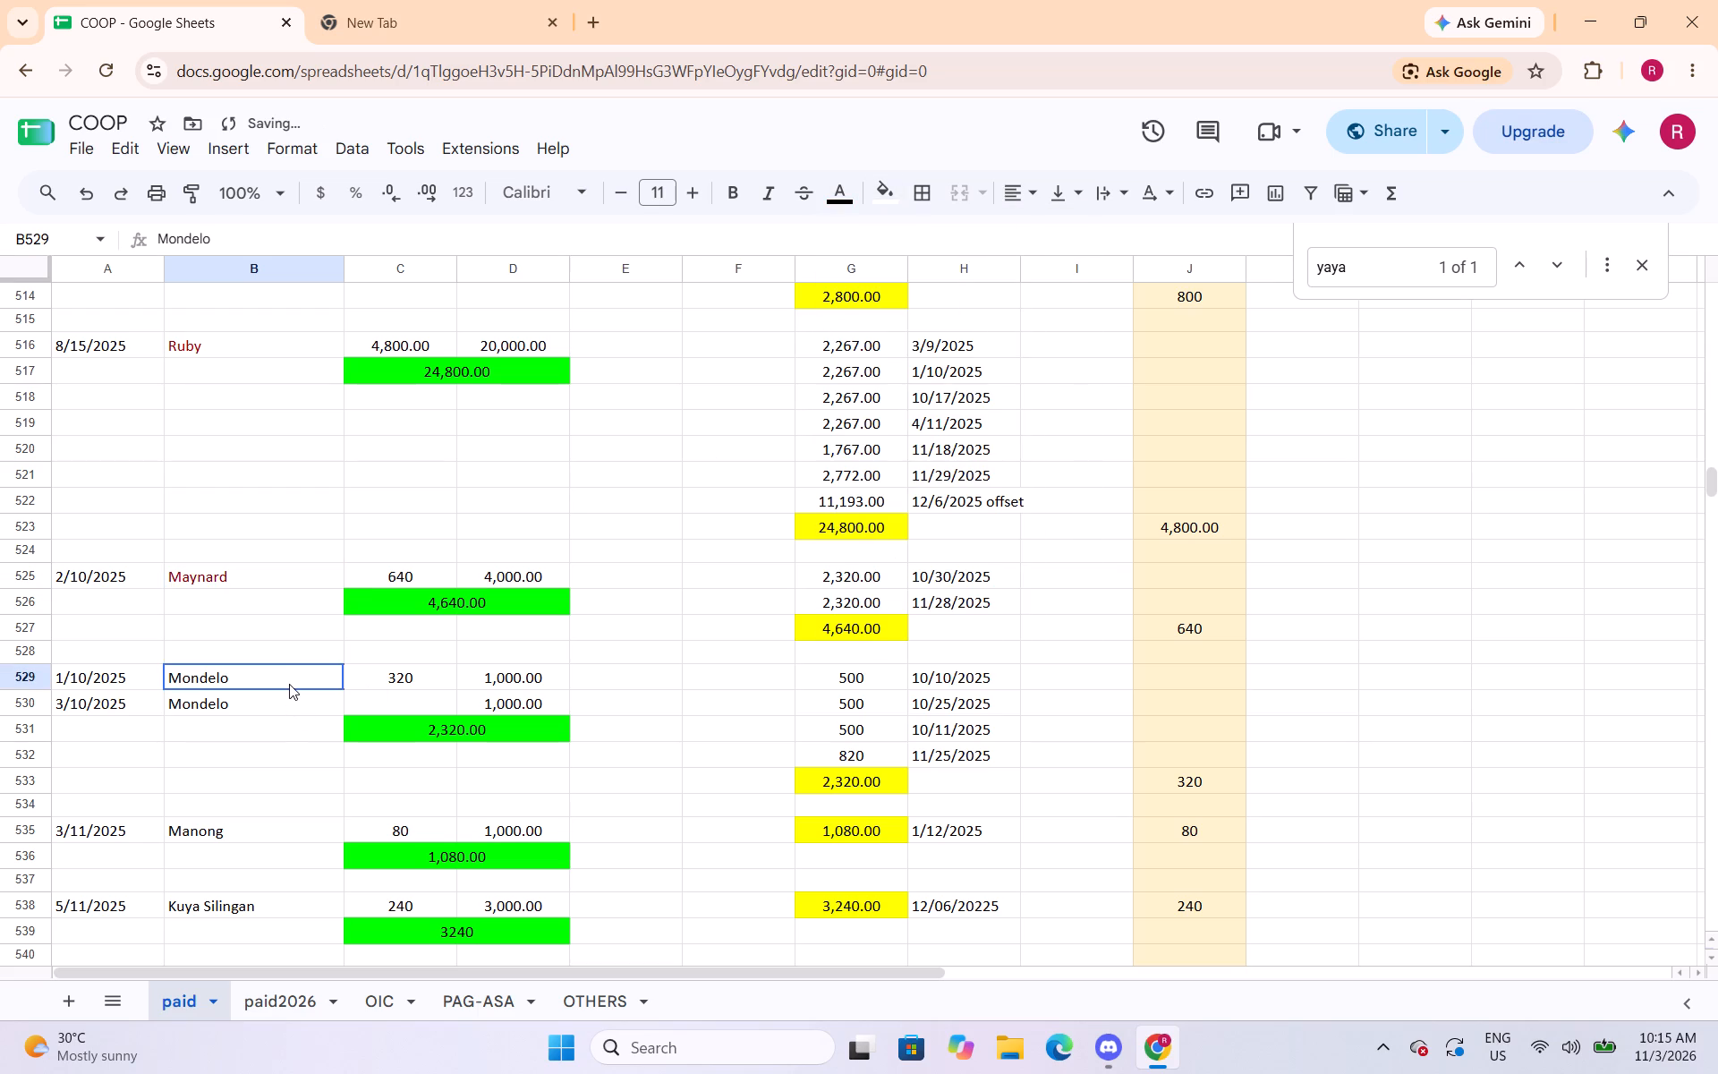
pyautogui.moveTo(289, 684); pyautogui.dragTo(286, 696)
pyautogui.click(845, 194)
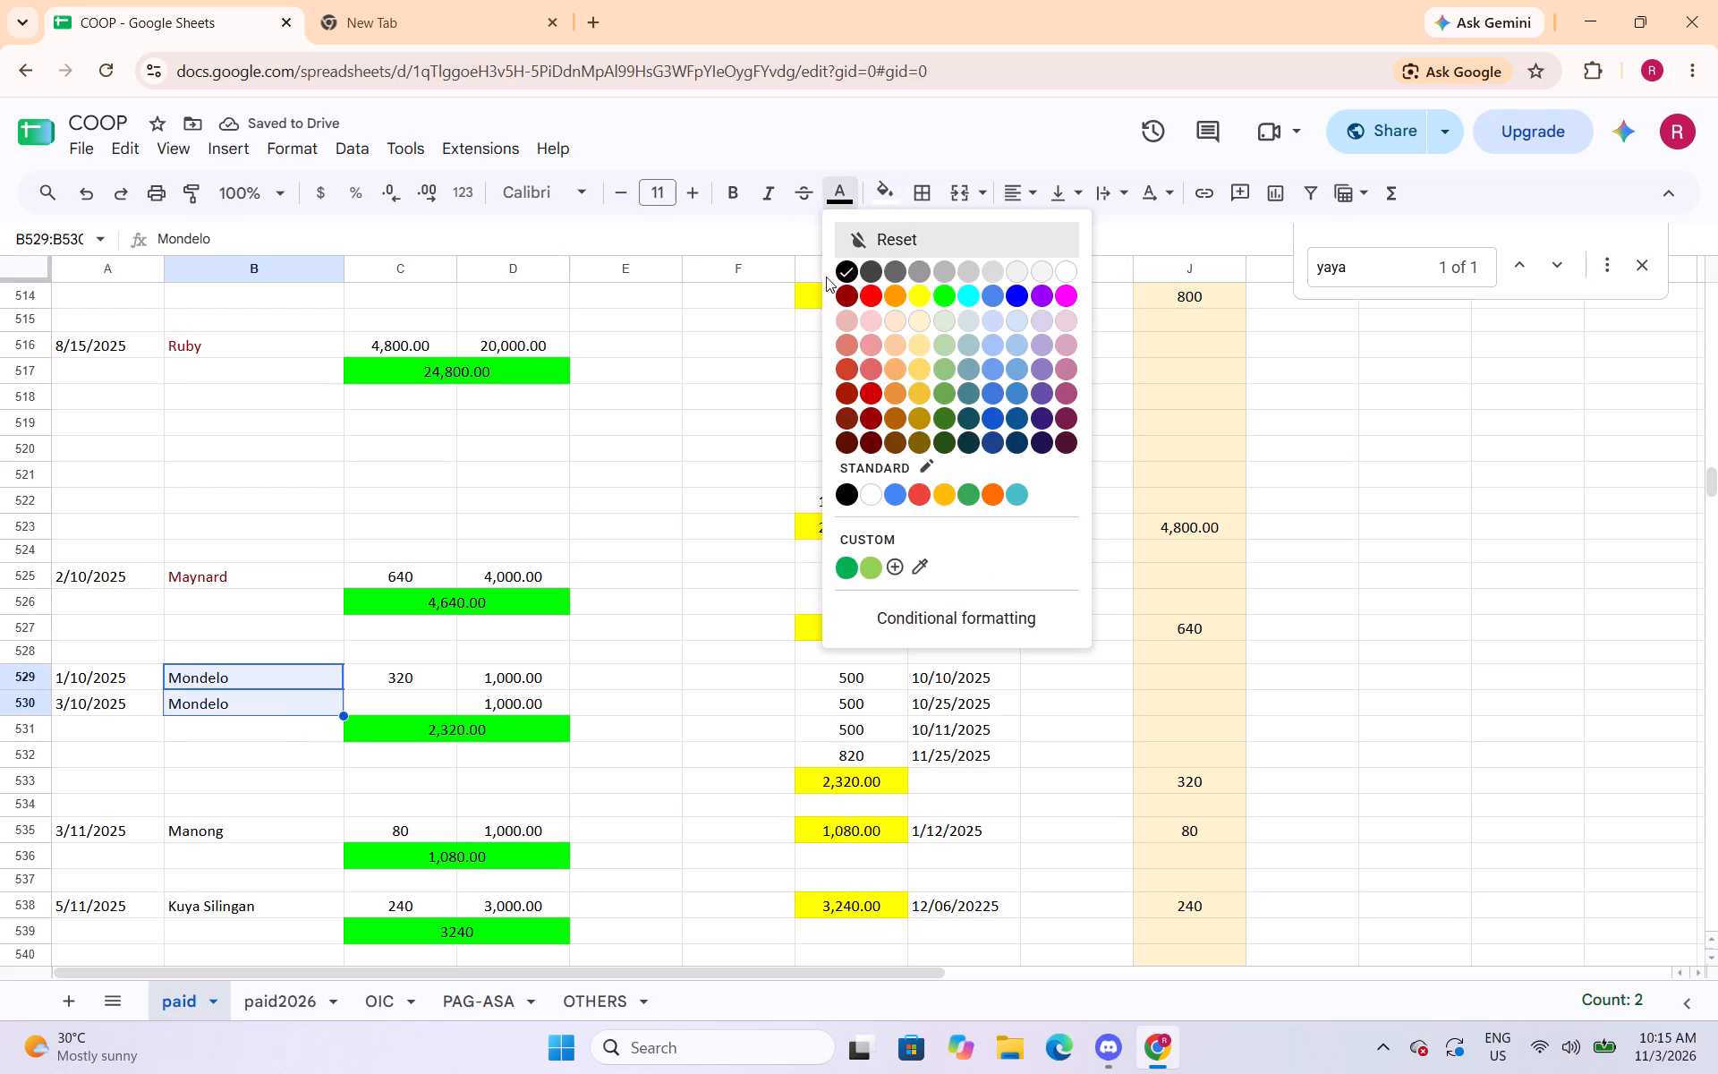
pyautogui.click(844, 294)
# Set the text colour of the borrower names in B535 and B538 to dark red.
pyautogui.scroll(-3, 552, 601)
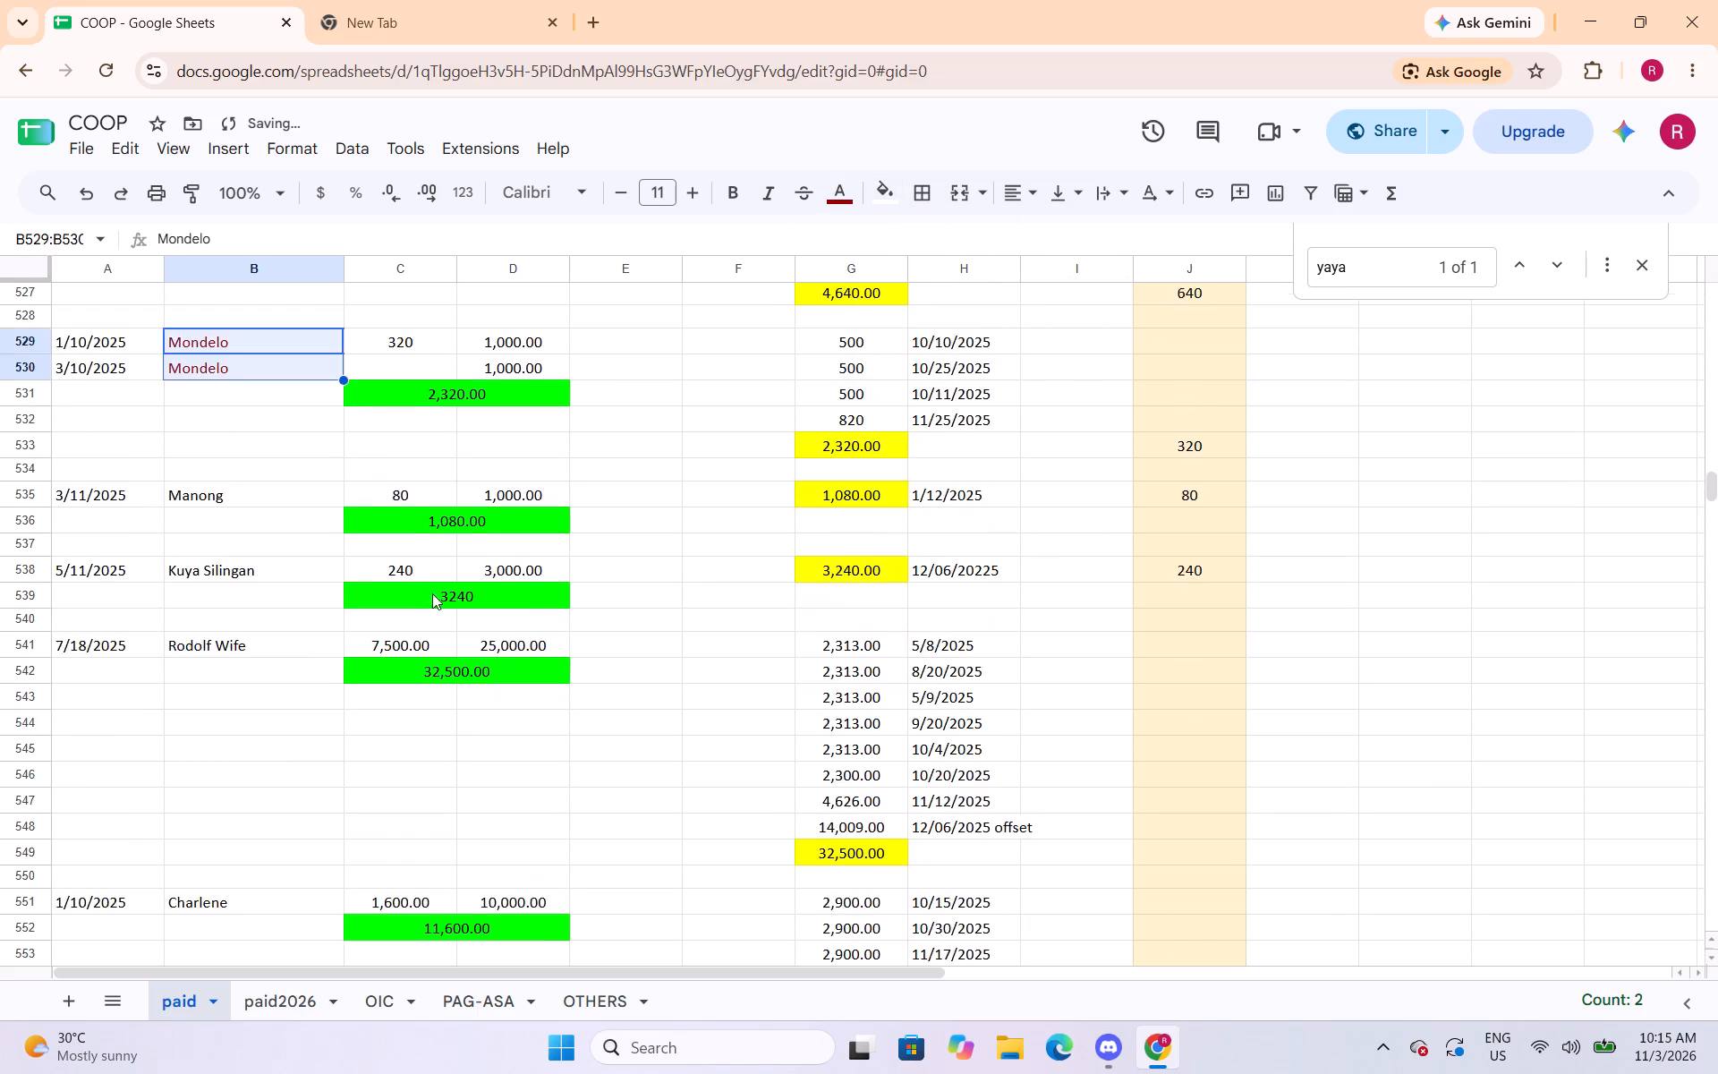
pyautogui.scroll(-1, 432, 593)
pyautogui.click(233, 370)
pyautogui.click(219, 387)
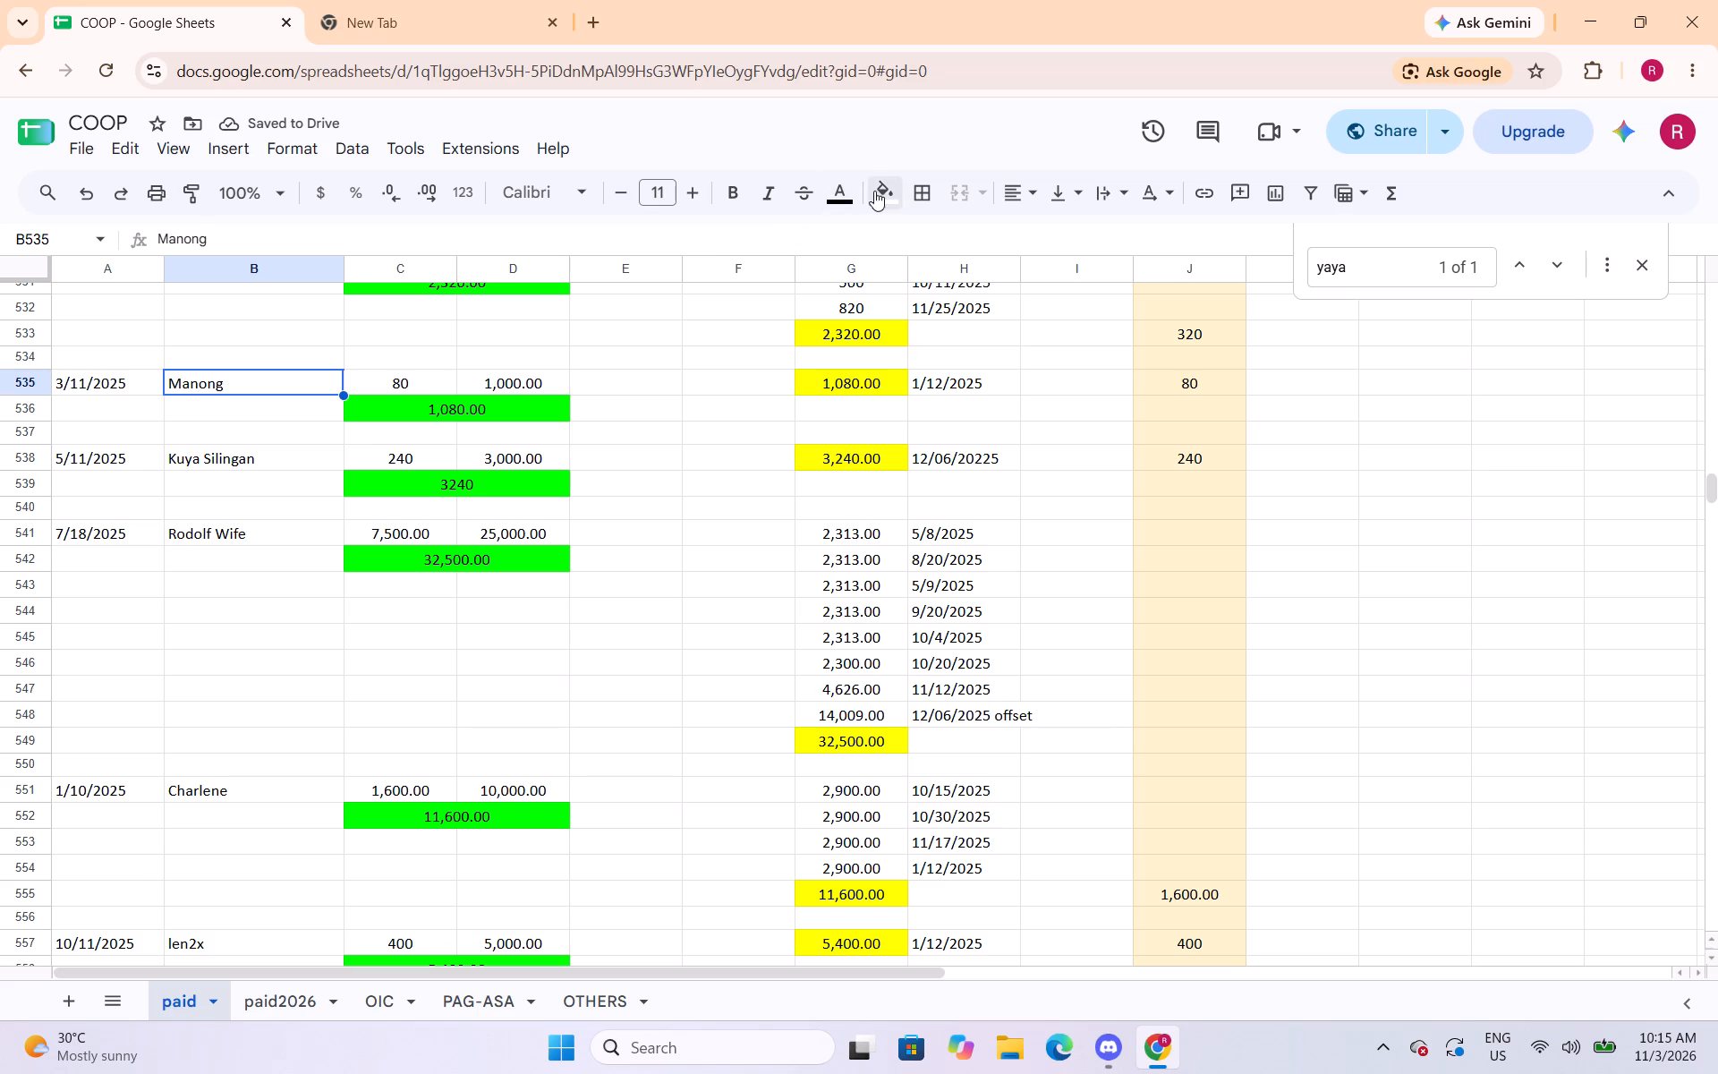
pyautogui.click(832, 200)
pyautogui.click(845, 288)
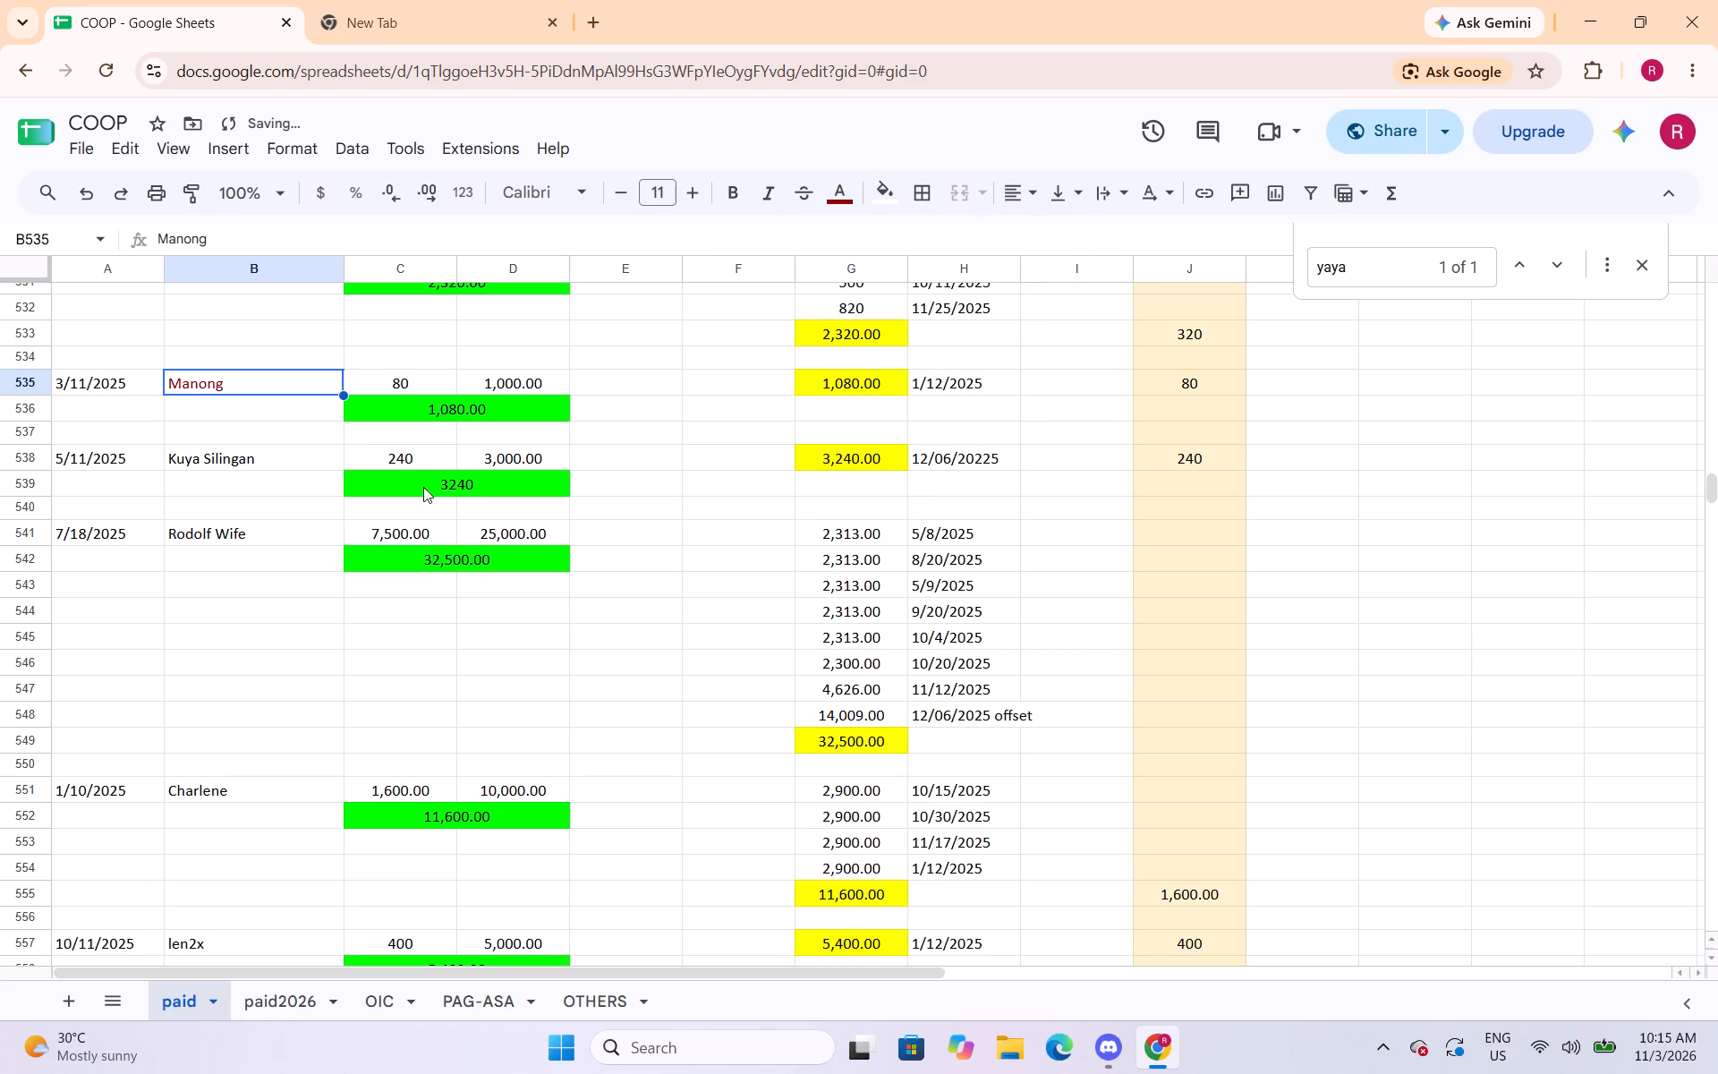
pyautogui.click(299, 462)
pyautogui.click(849, 195)
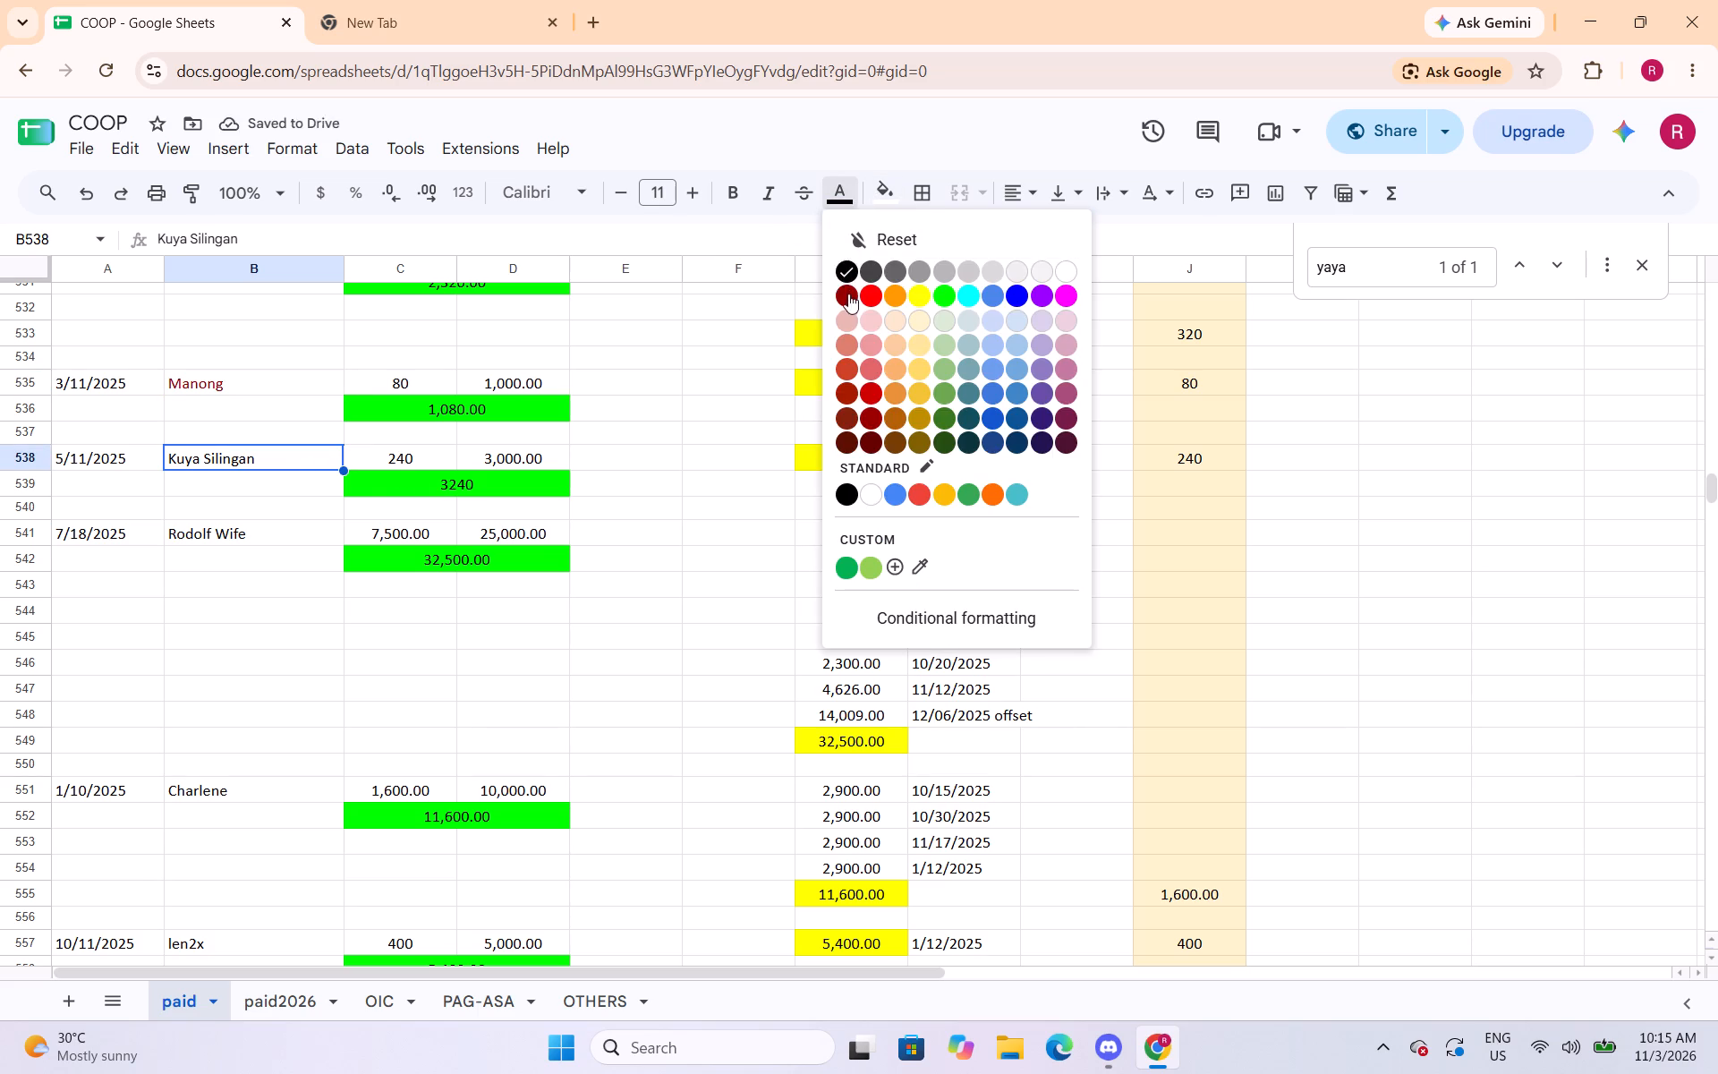
pyautogui.click(848, 297)
# Set the text colour of the borrower names in B541 and B551 to dark red.
pyautogui.click(279, 531)
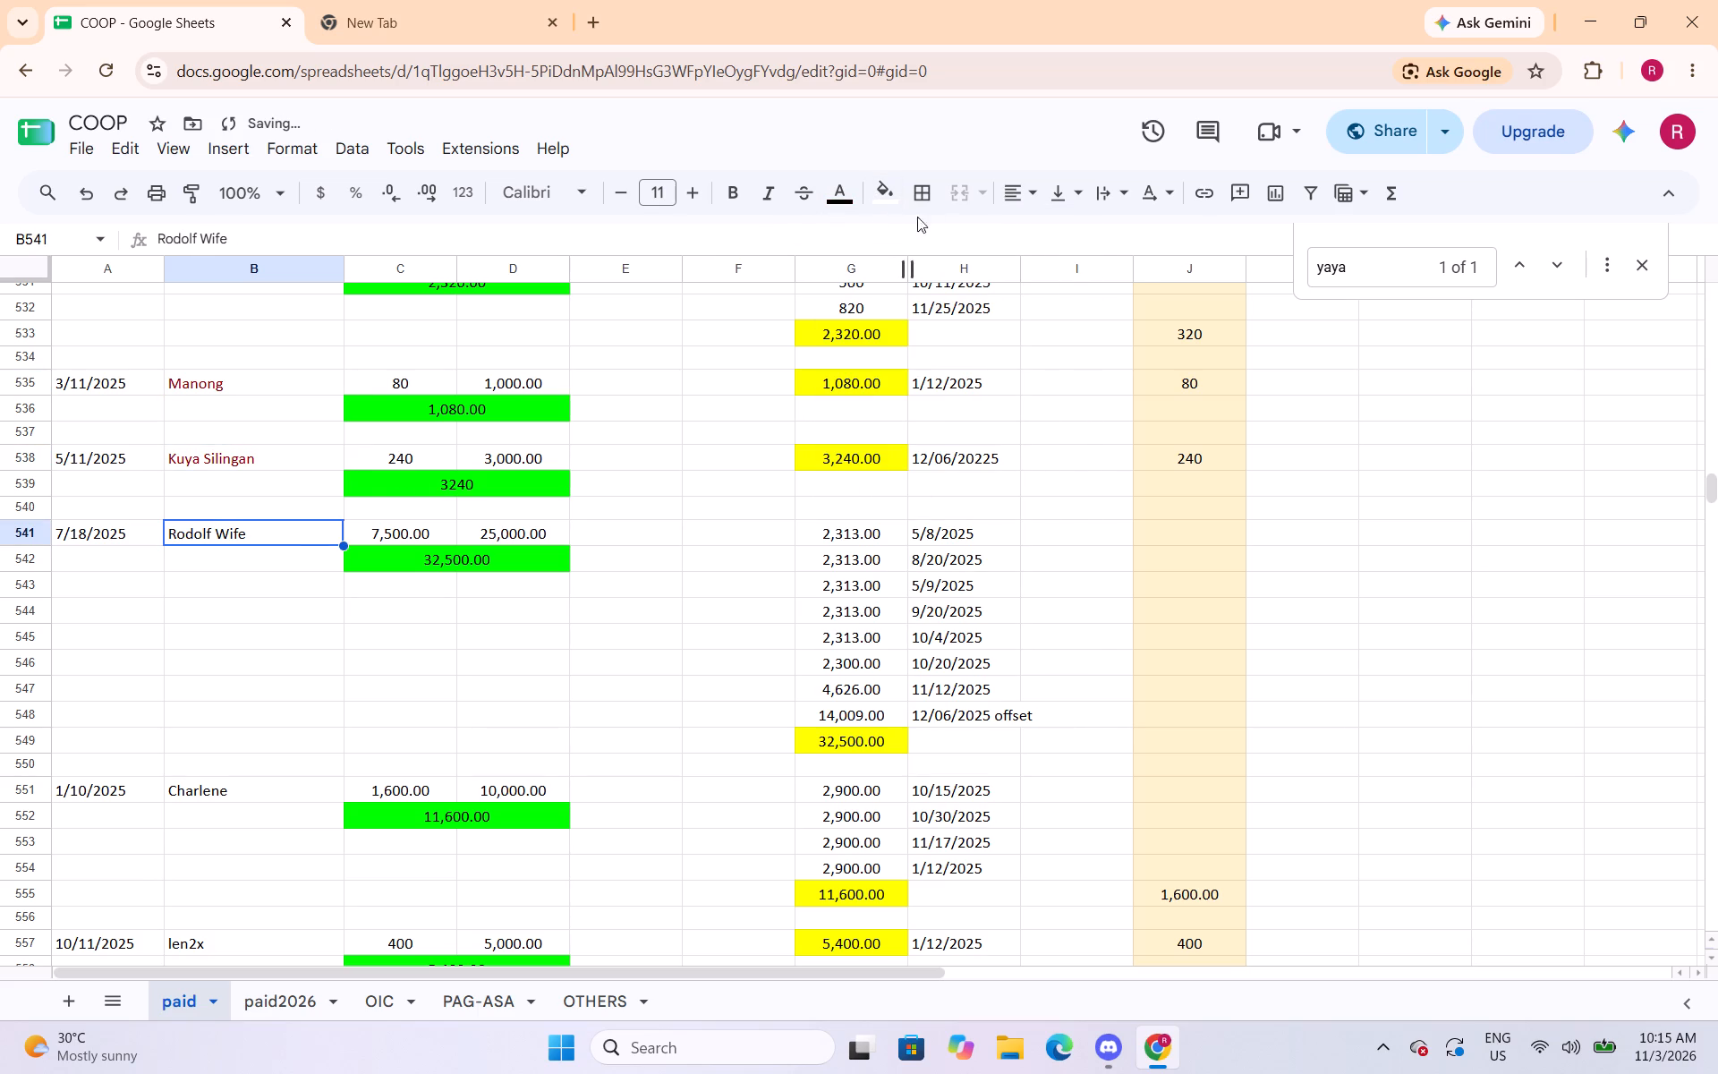
pyautogui.click(846, 194)
pyautogui.moveTo(844, 294); pyautogui.dragTo(844, 303)
pyautogui.click(256, 786)
pyautogui.click(846, 202)
pyautogui.click(843, 291)
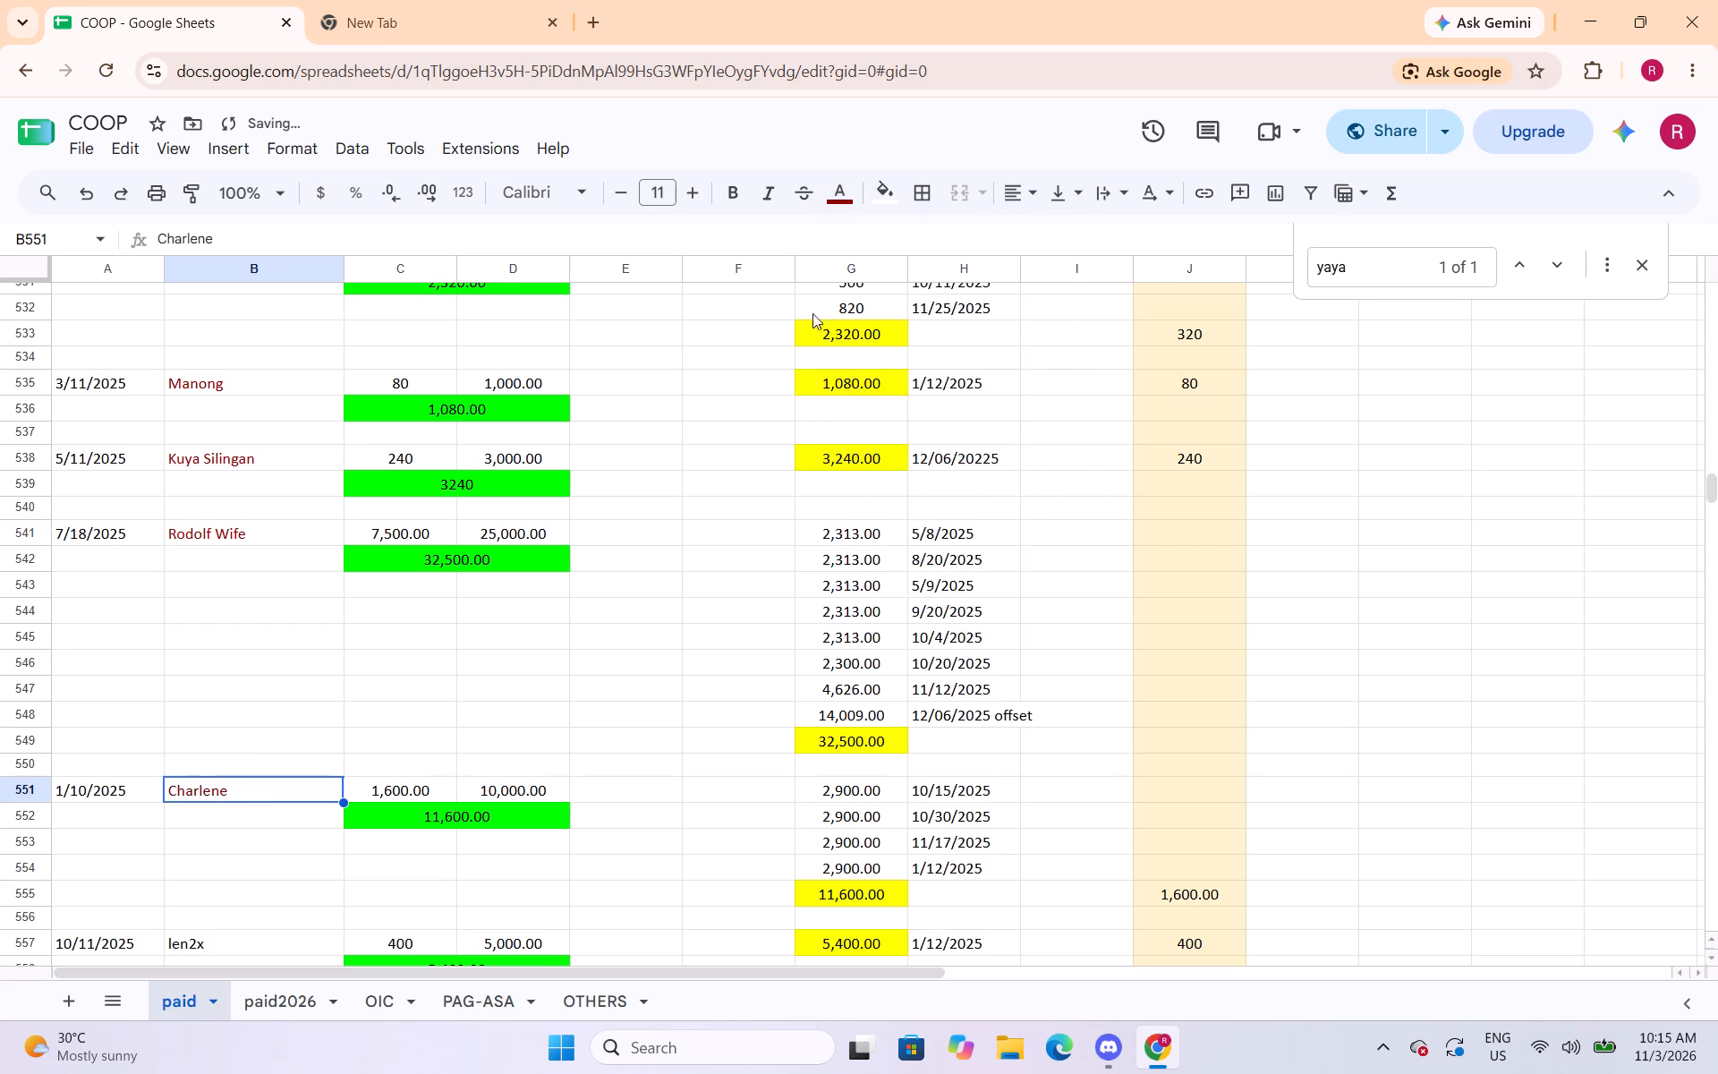
# Set the text colour of the borrower names in B557, B561 and B564 to dark red.
pyautogui.scroll(-5, 564, 368)
pyautogui.click(317, 391)
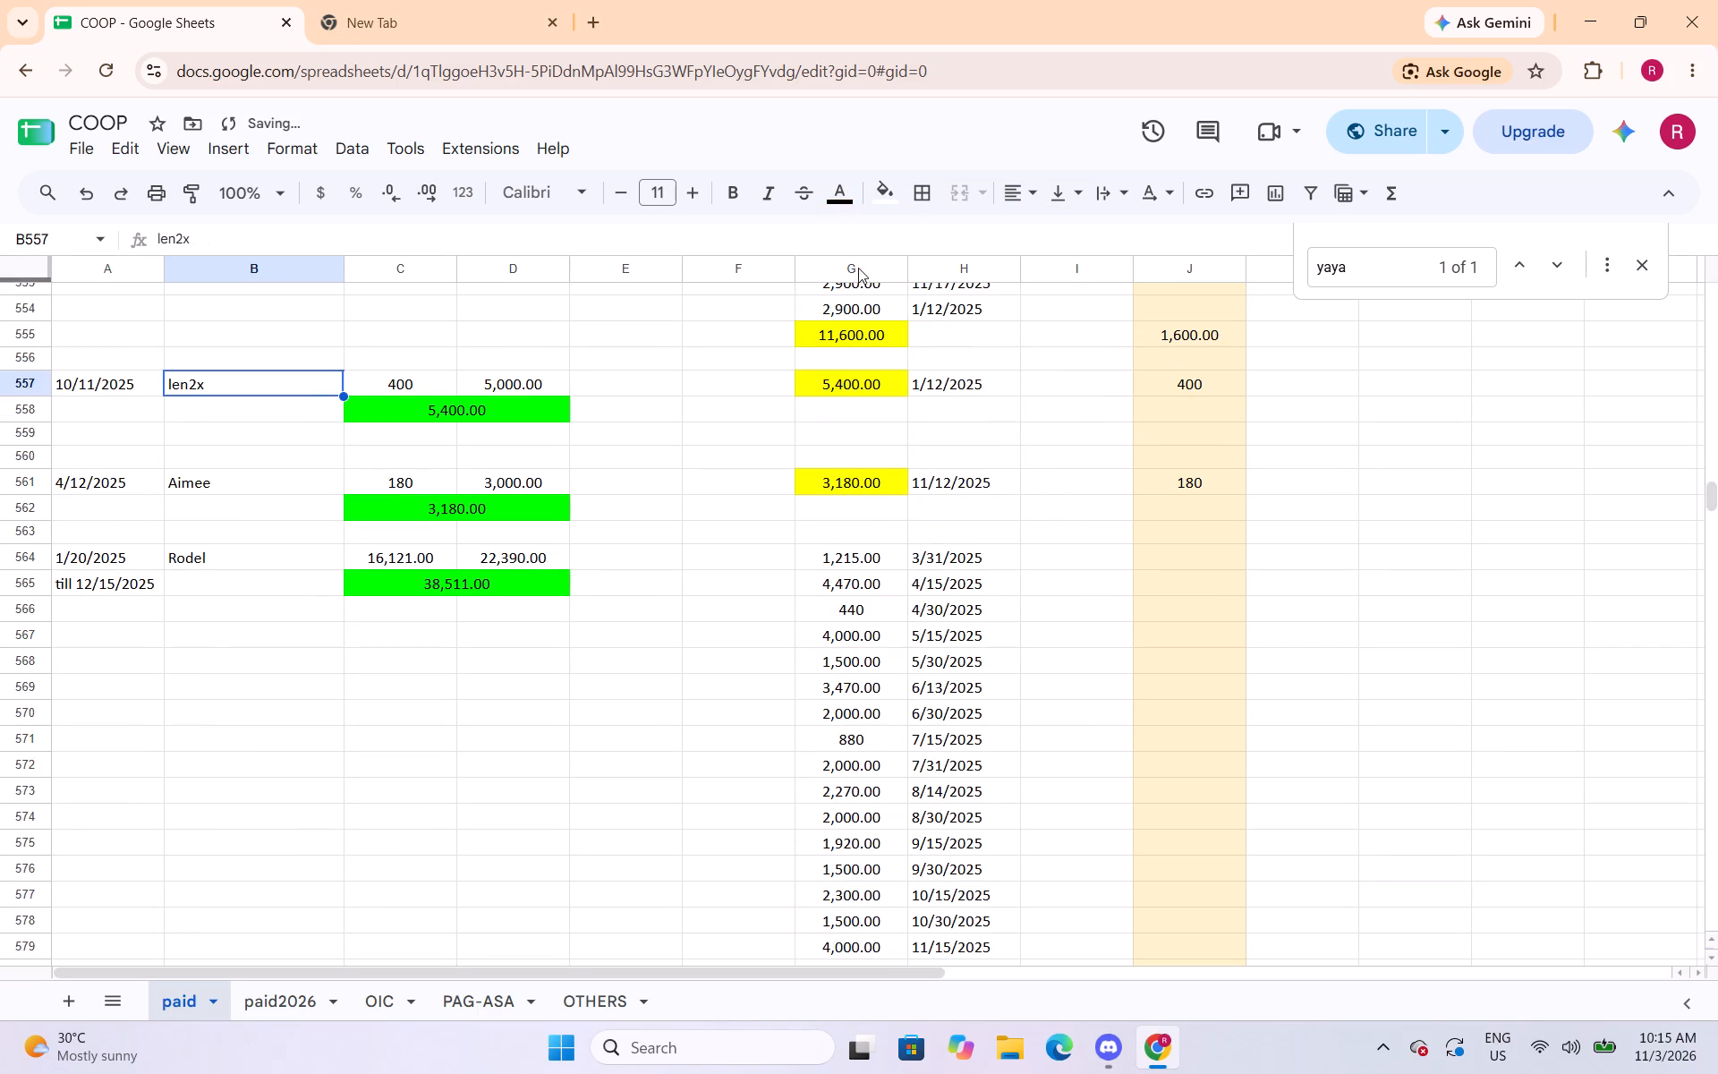
pyautogui.click(846, 192)
pyautogui.click(852, 295)
pyautogui.click(342, 488)
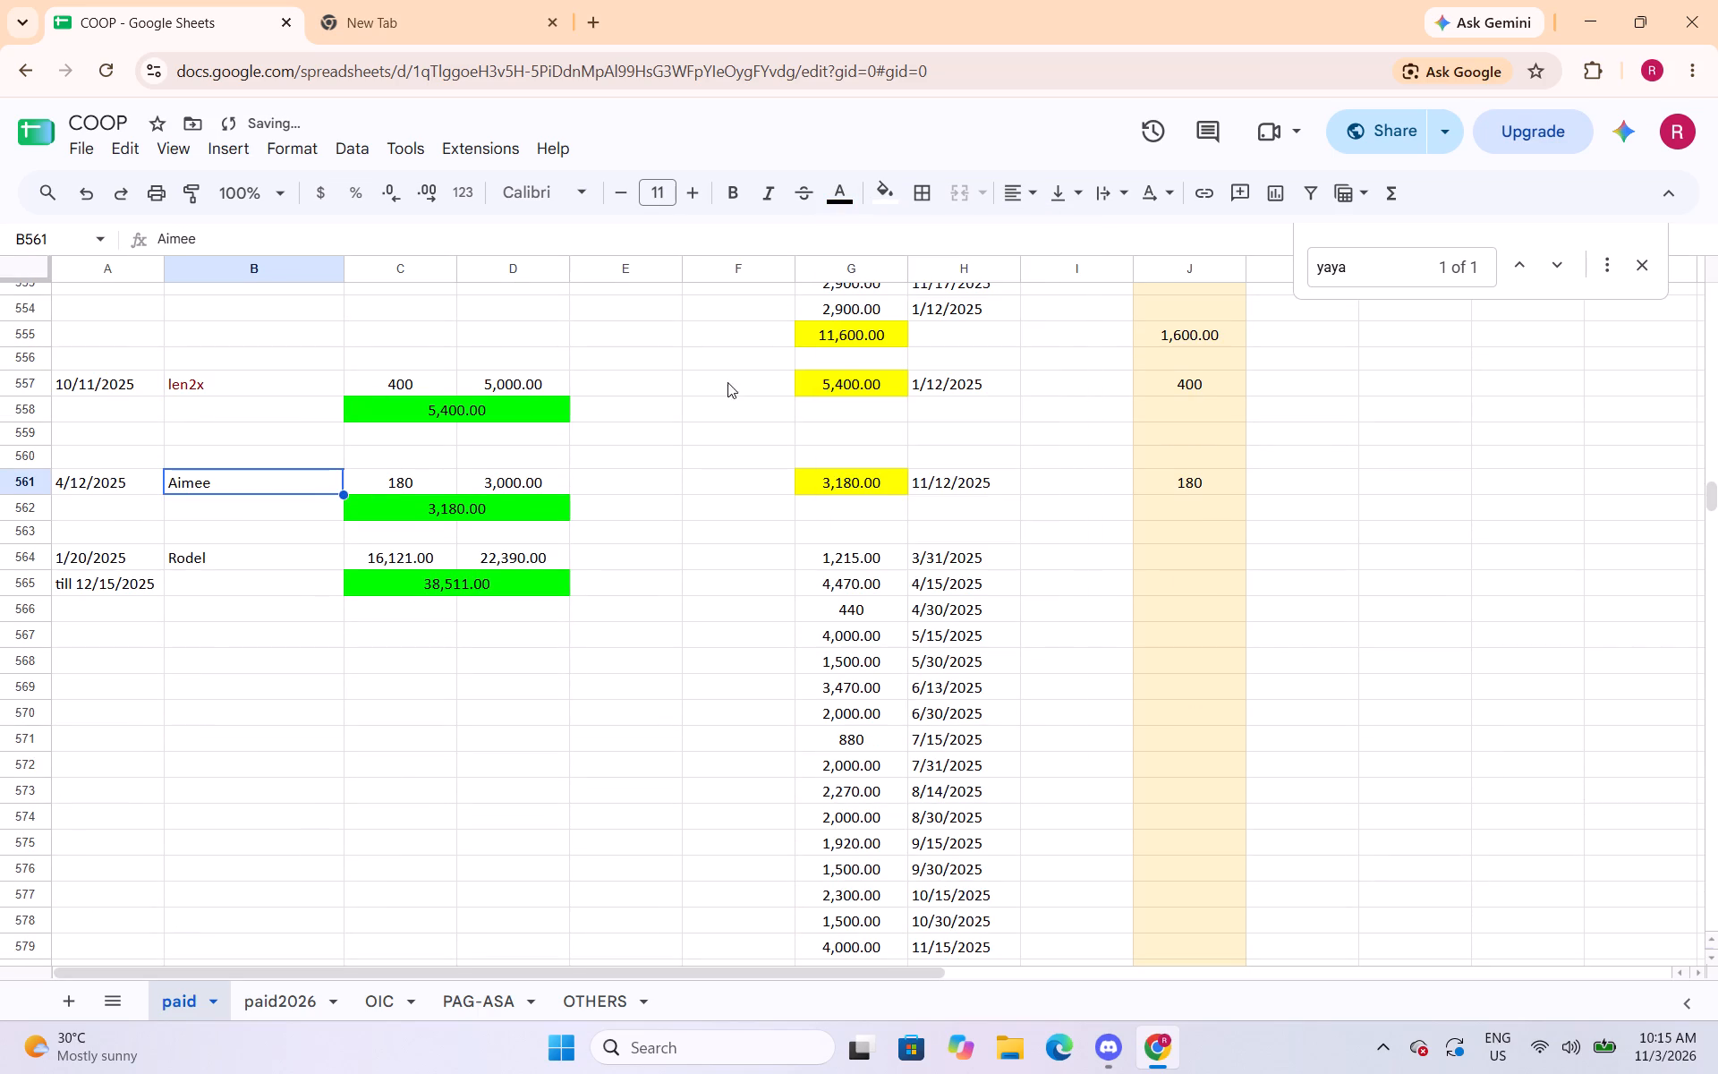
pyautogui.click(850, 191)
pyautogui.click(848, 286)
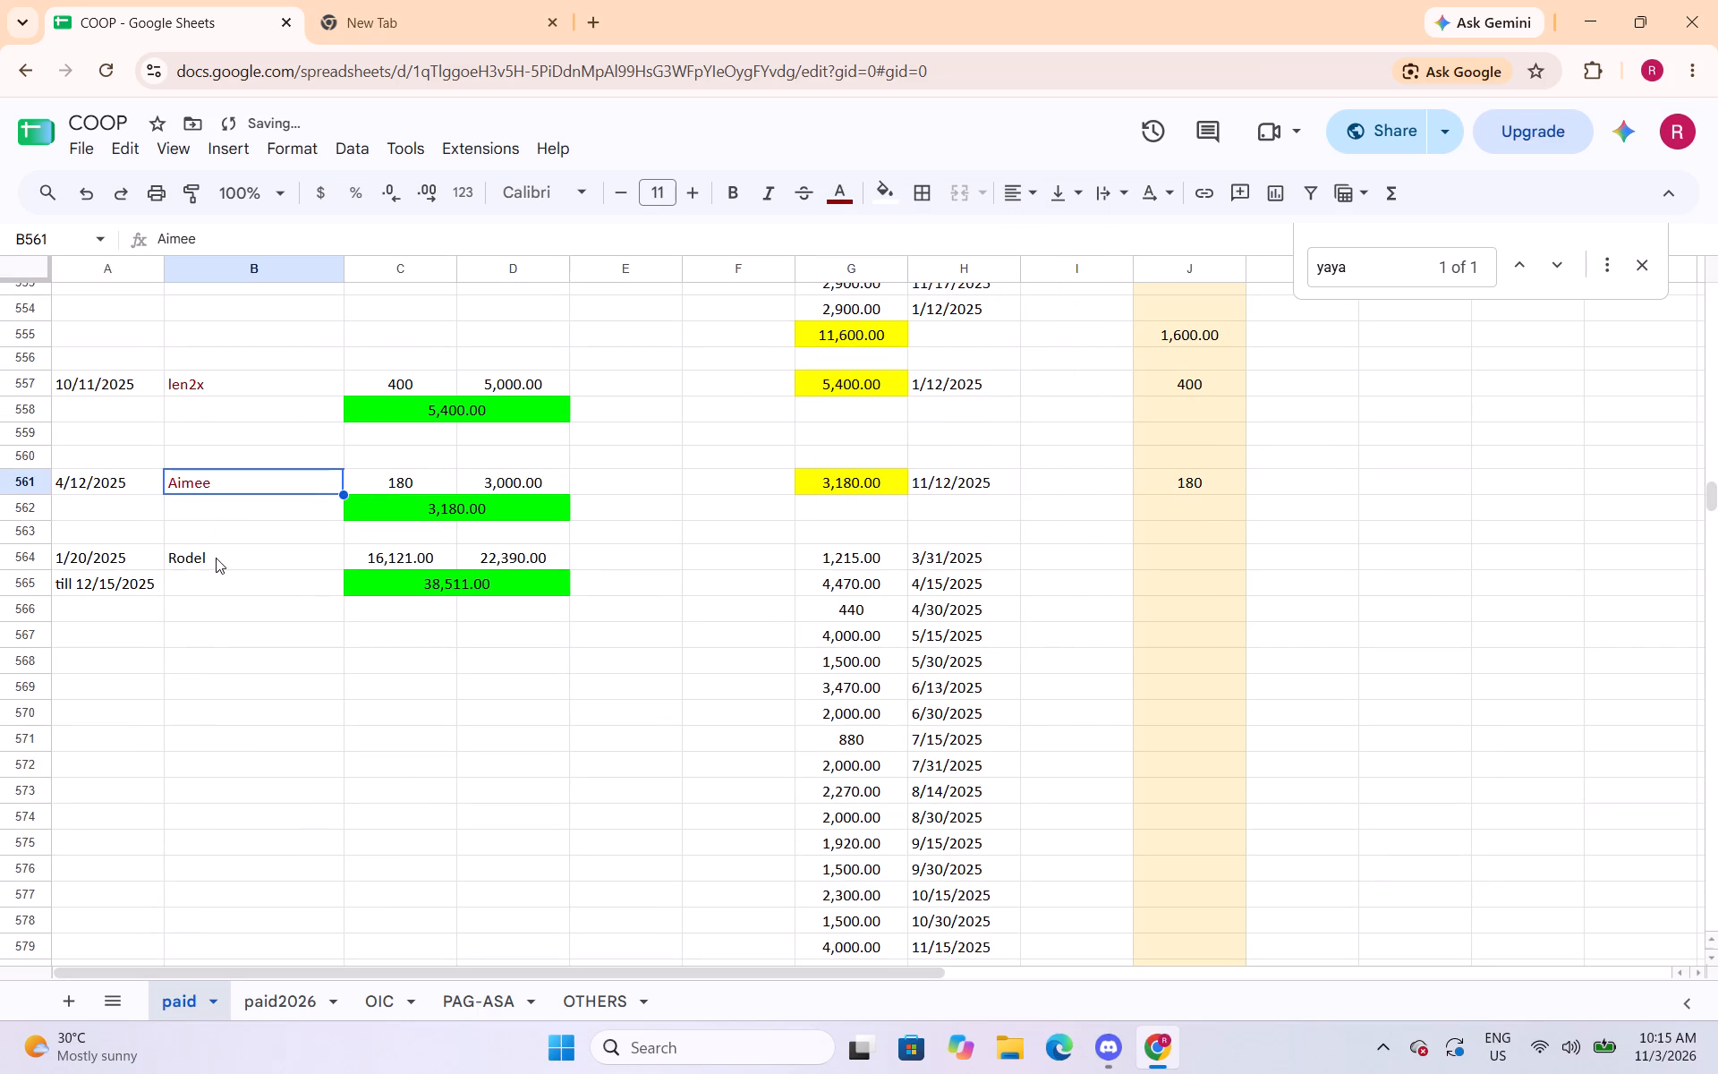
pyautogui.click(216, 558)
pyautogui.click(833, 202)
pyautogui.click(846, 291)
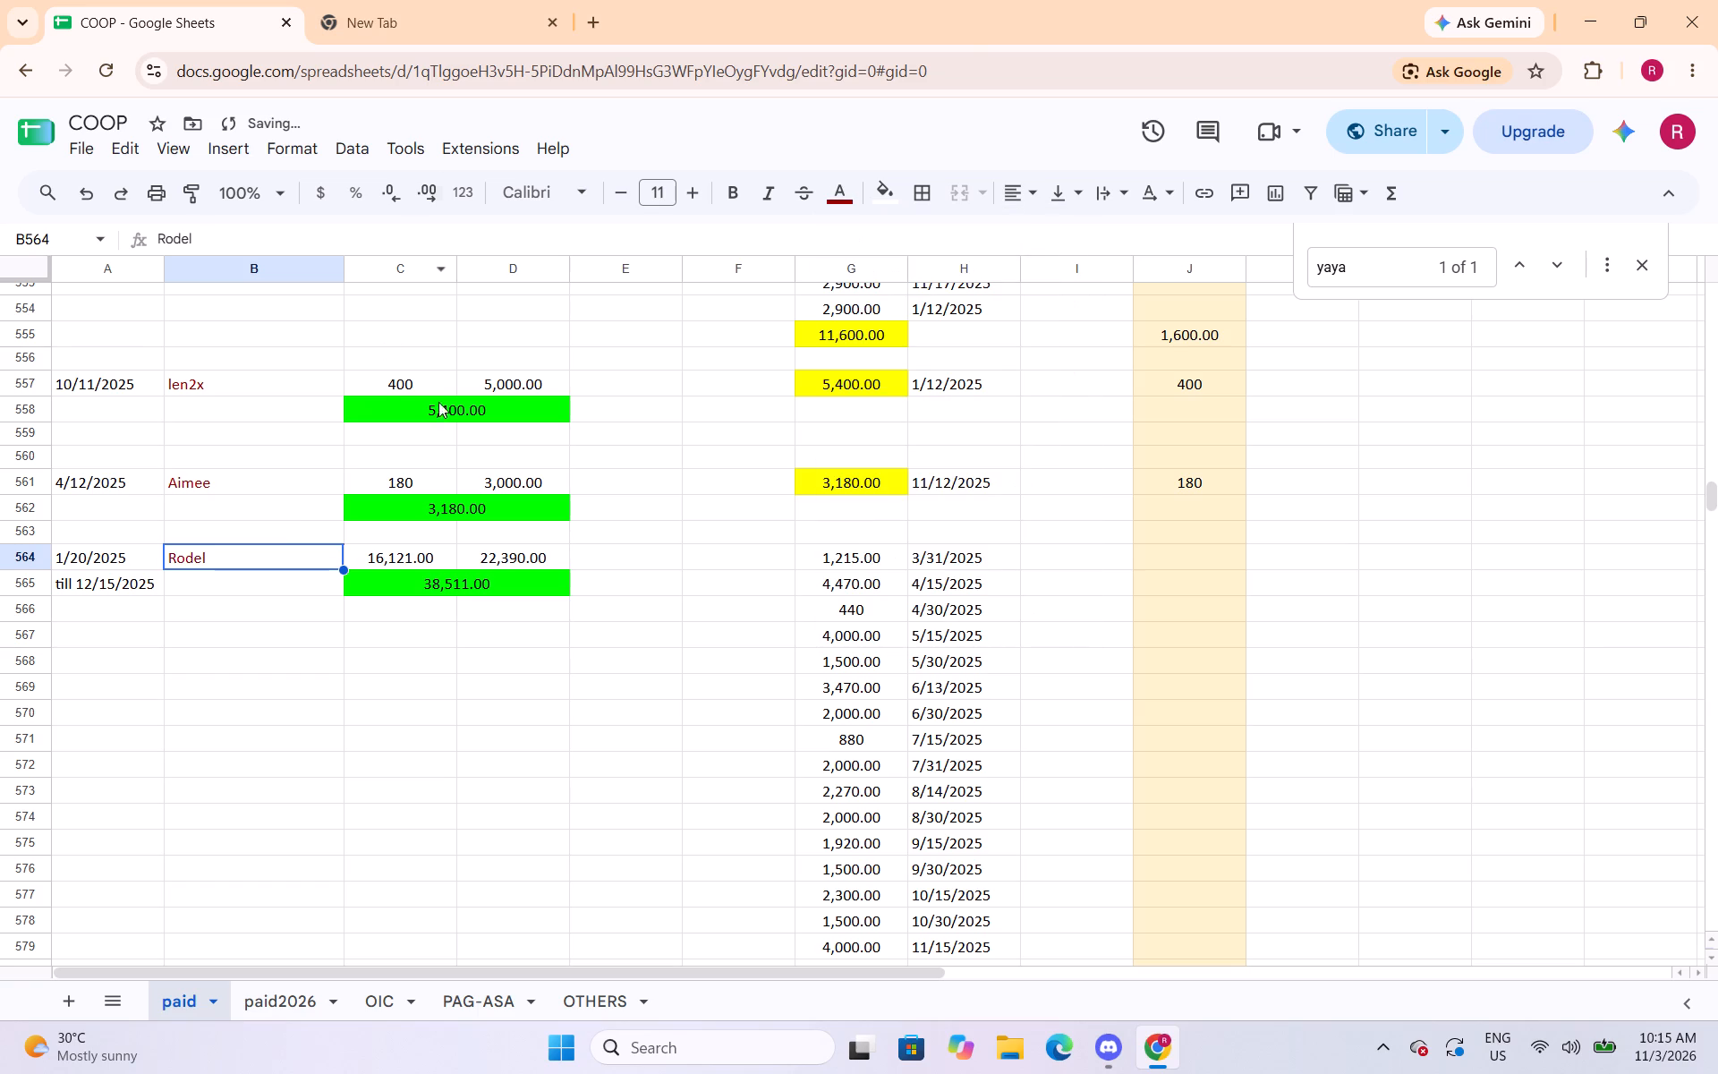
# Set the text colour of the borrower names in B584 and B587 to dark red.
pyautogui.scroll(-2, 787, 551)
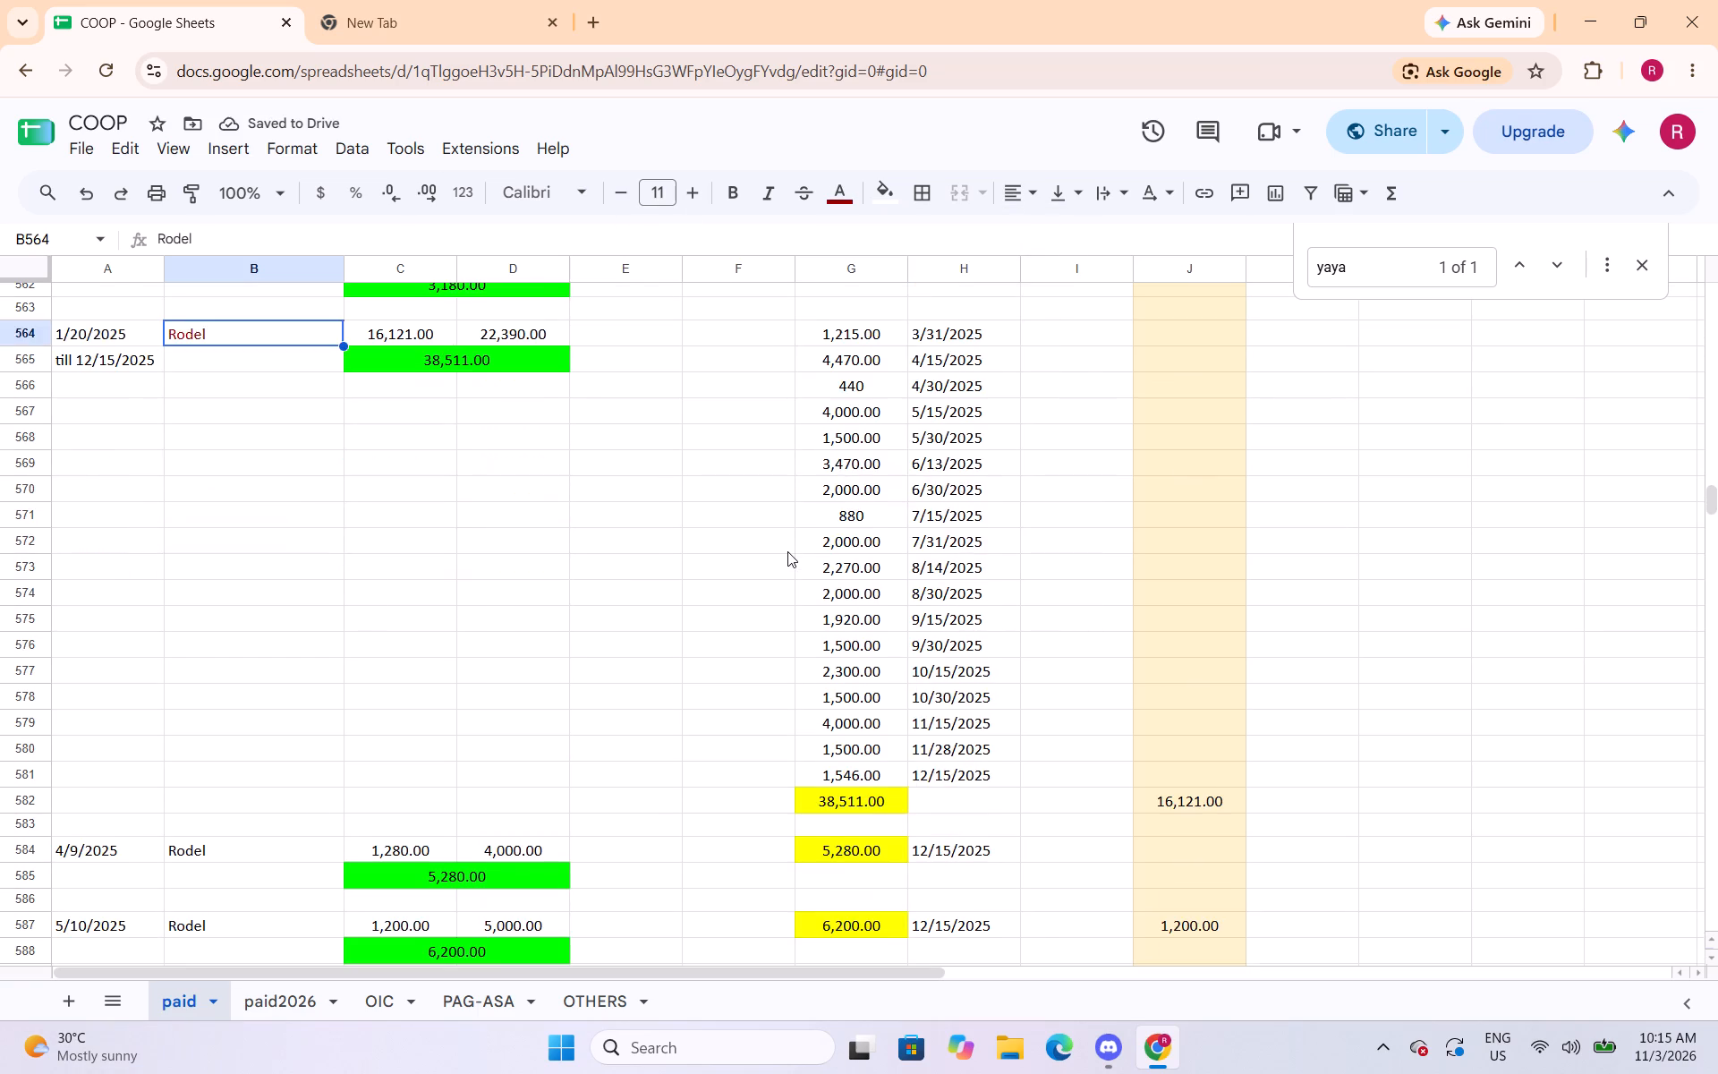
pyautogui.scroll(-4, 788, 551)
pyautogui.scroll(-1, 446, 527)
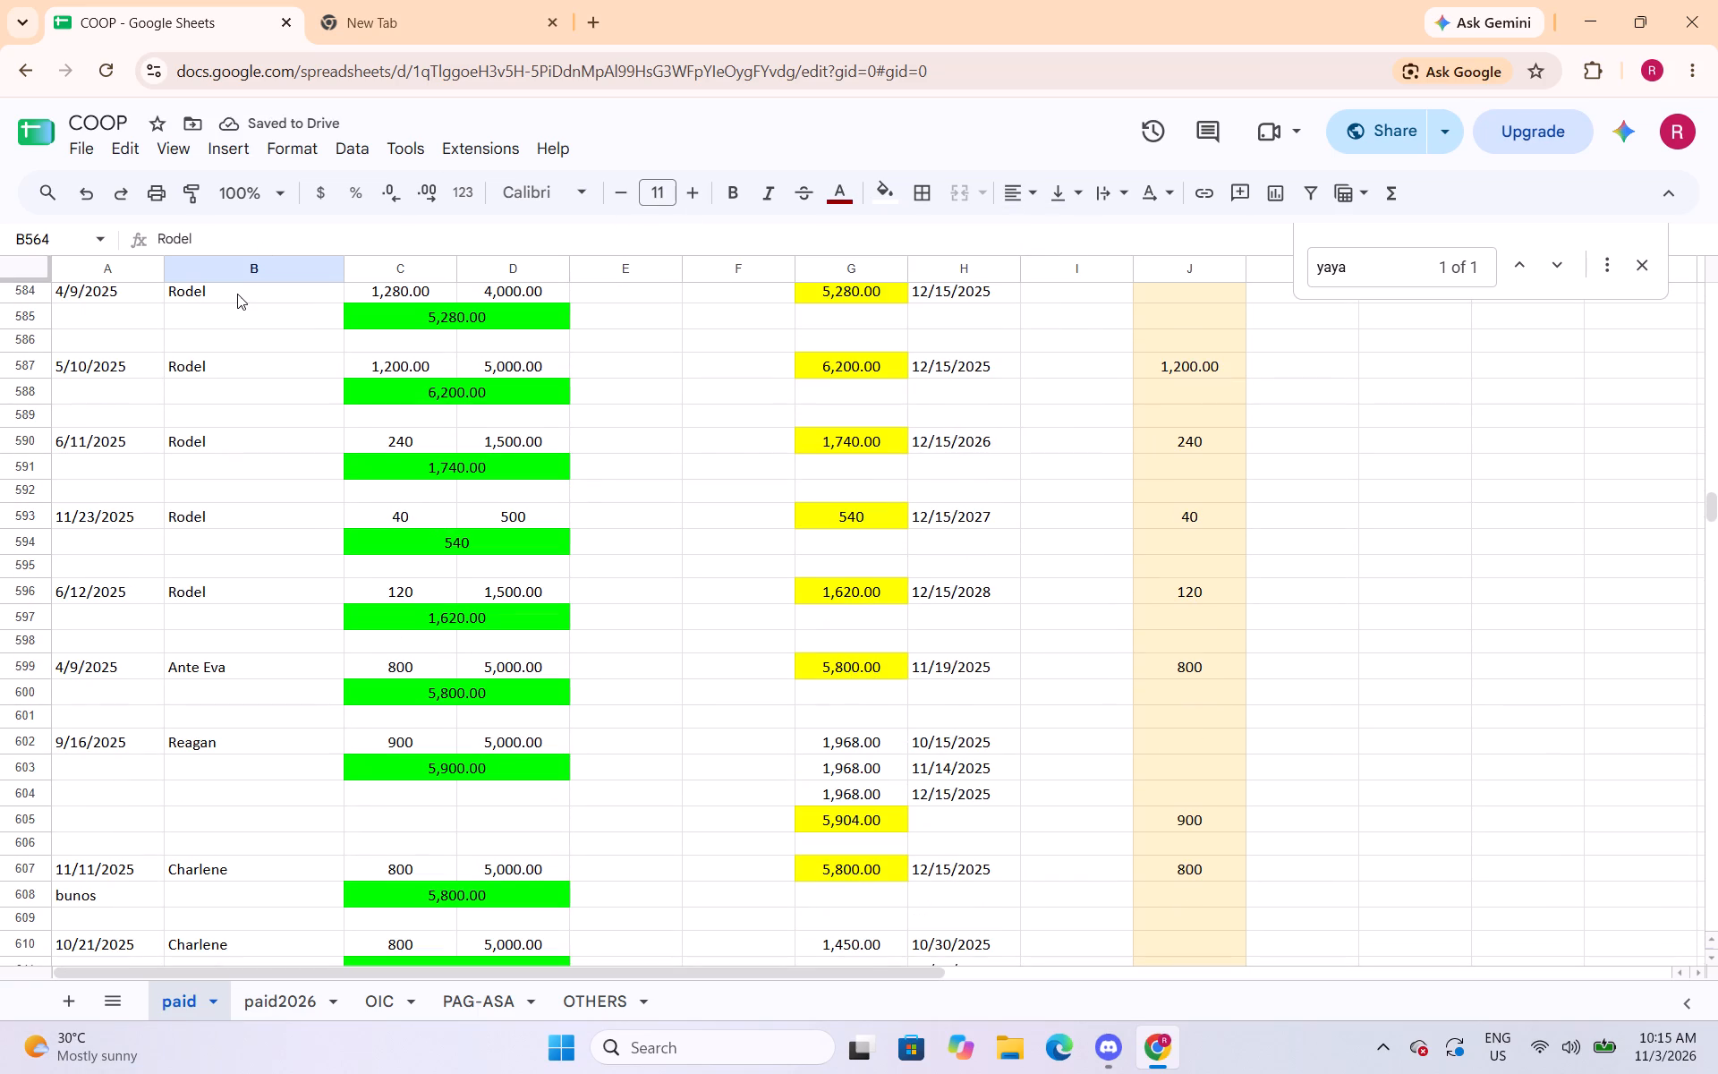
pyautogui.click(237, 294)
pyautogui.click(850, 202)
pyautogui.click(852, 287)
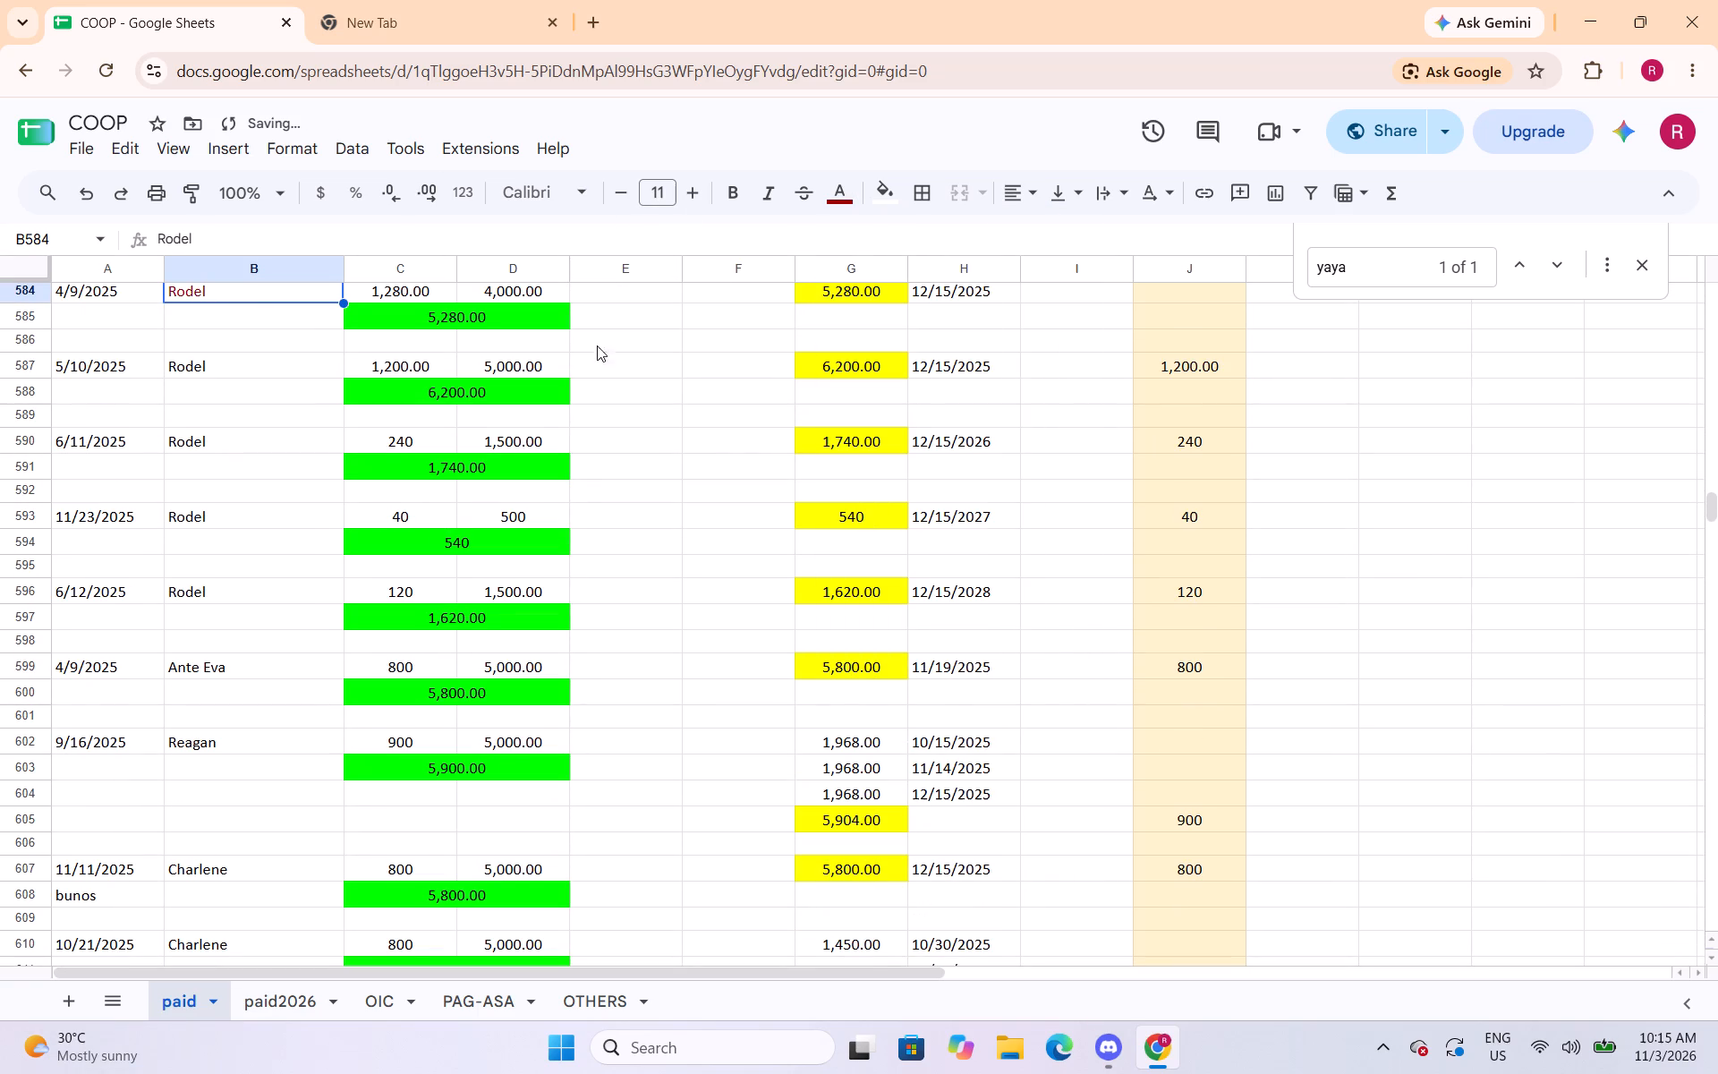
pyautogui.click(285, 373)
pyautogui.click(842, 201)
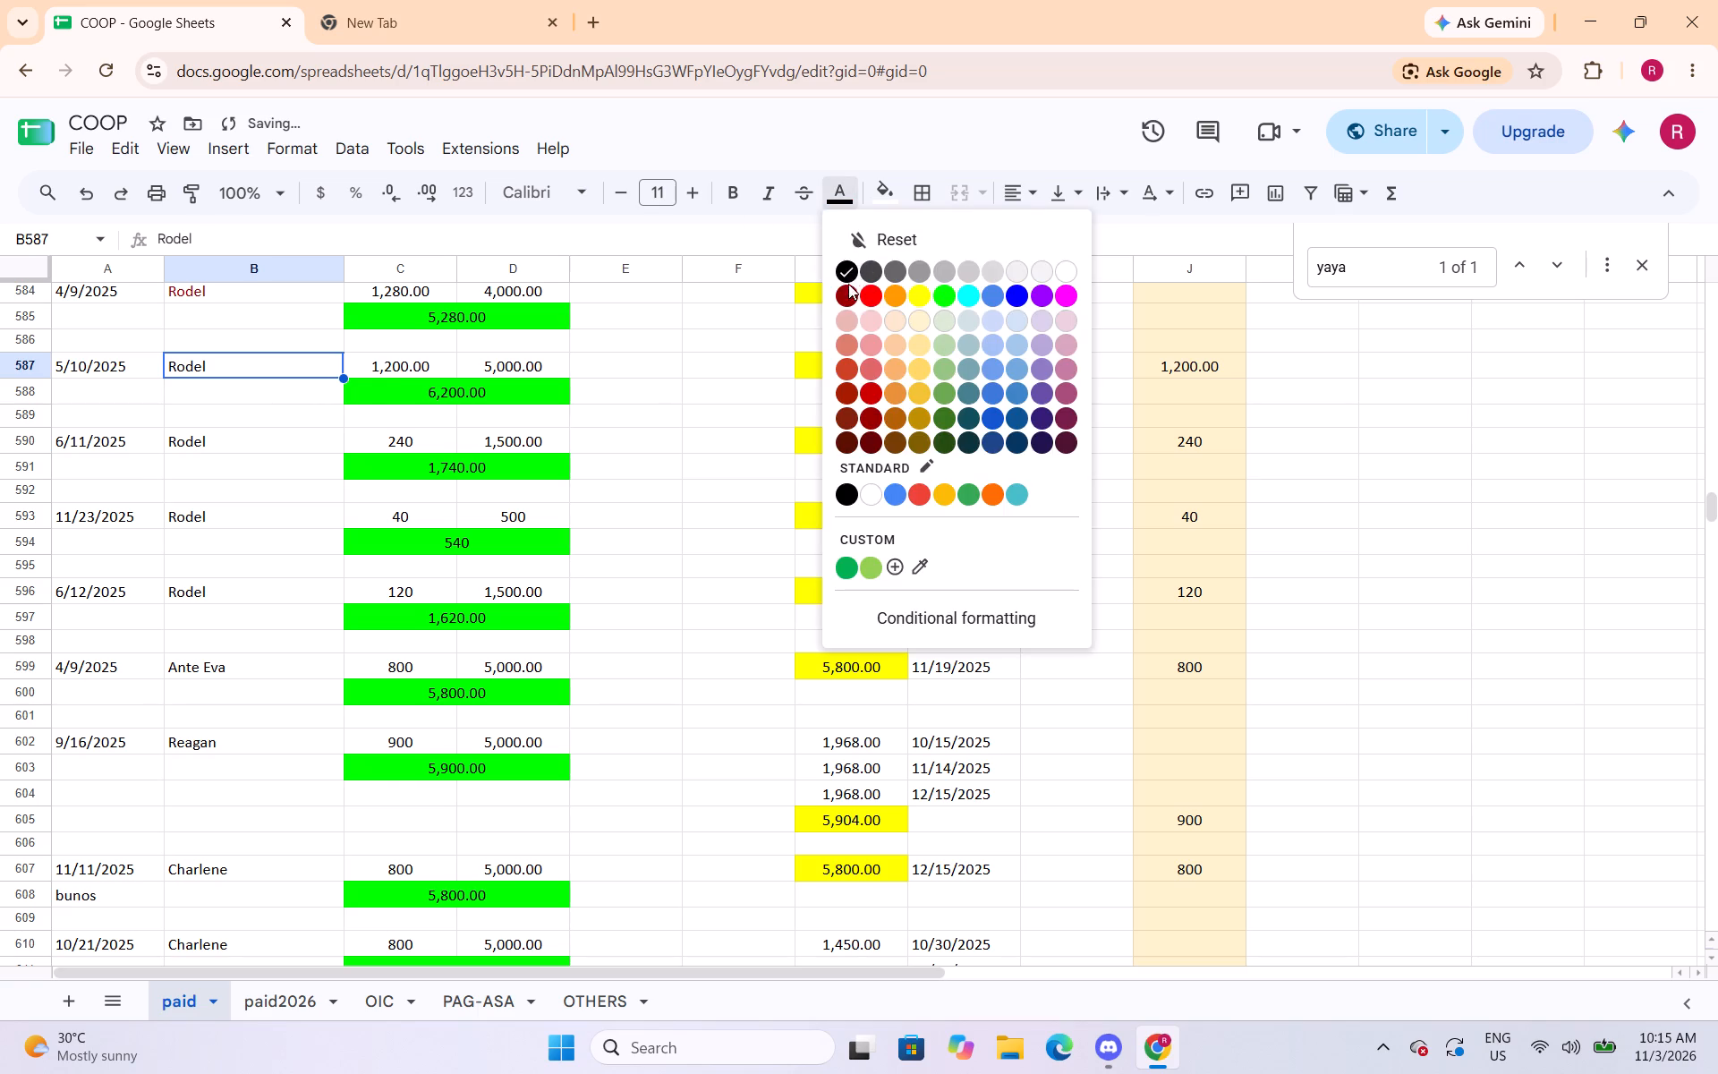
pyautogui.click(848, 294)
# Set the text colour of the borrower names in B590, B593 and B596 to dark red.
pyautogui.click(268, 447)
pyautogui.click(846, 203)
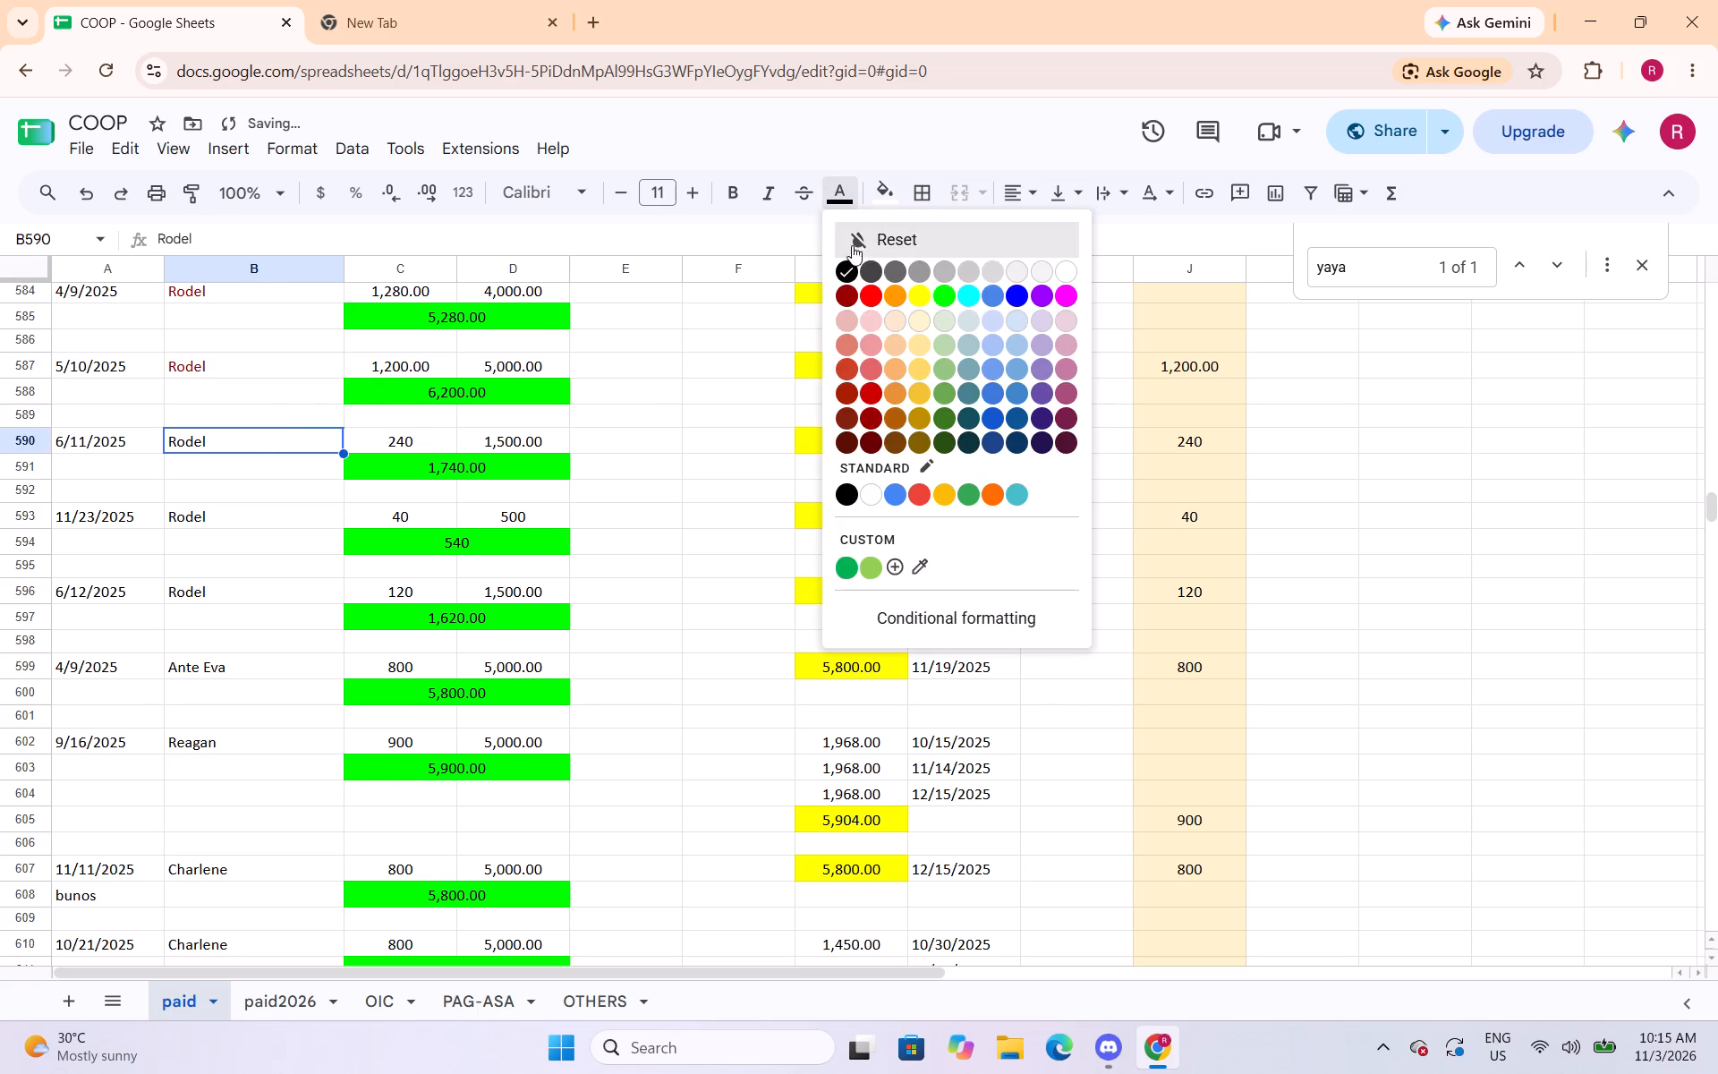
pyautogui.click(853, 287)
pyautogui.click(270, 524)
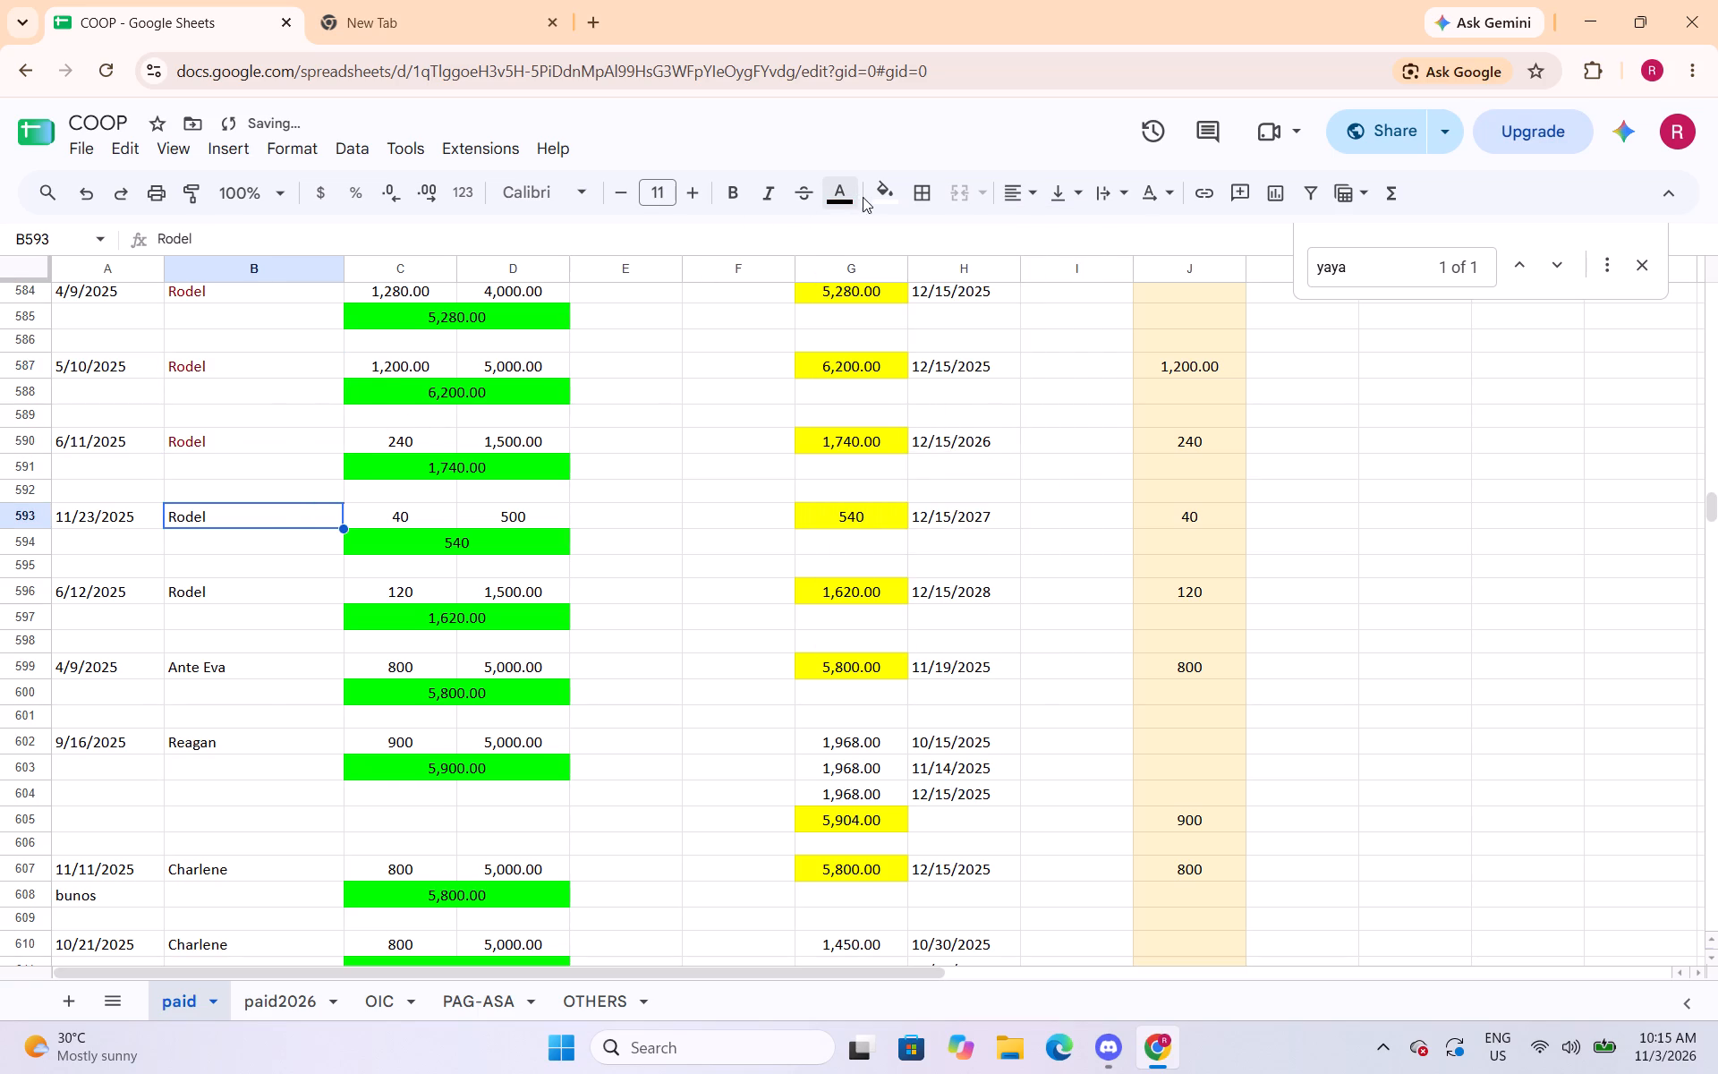
pyautogui.click(850, 197)
pyautogui.click(849, 294)
pyautogui.click(243, 601)
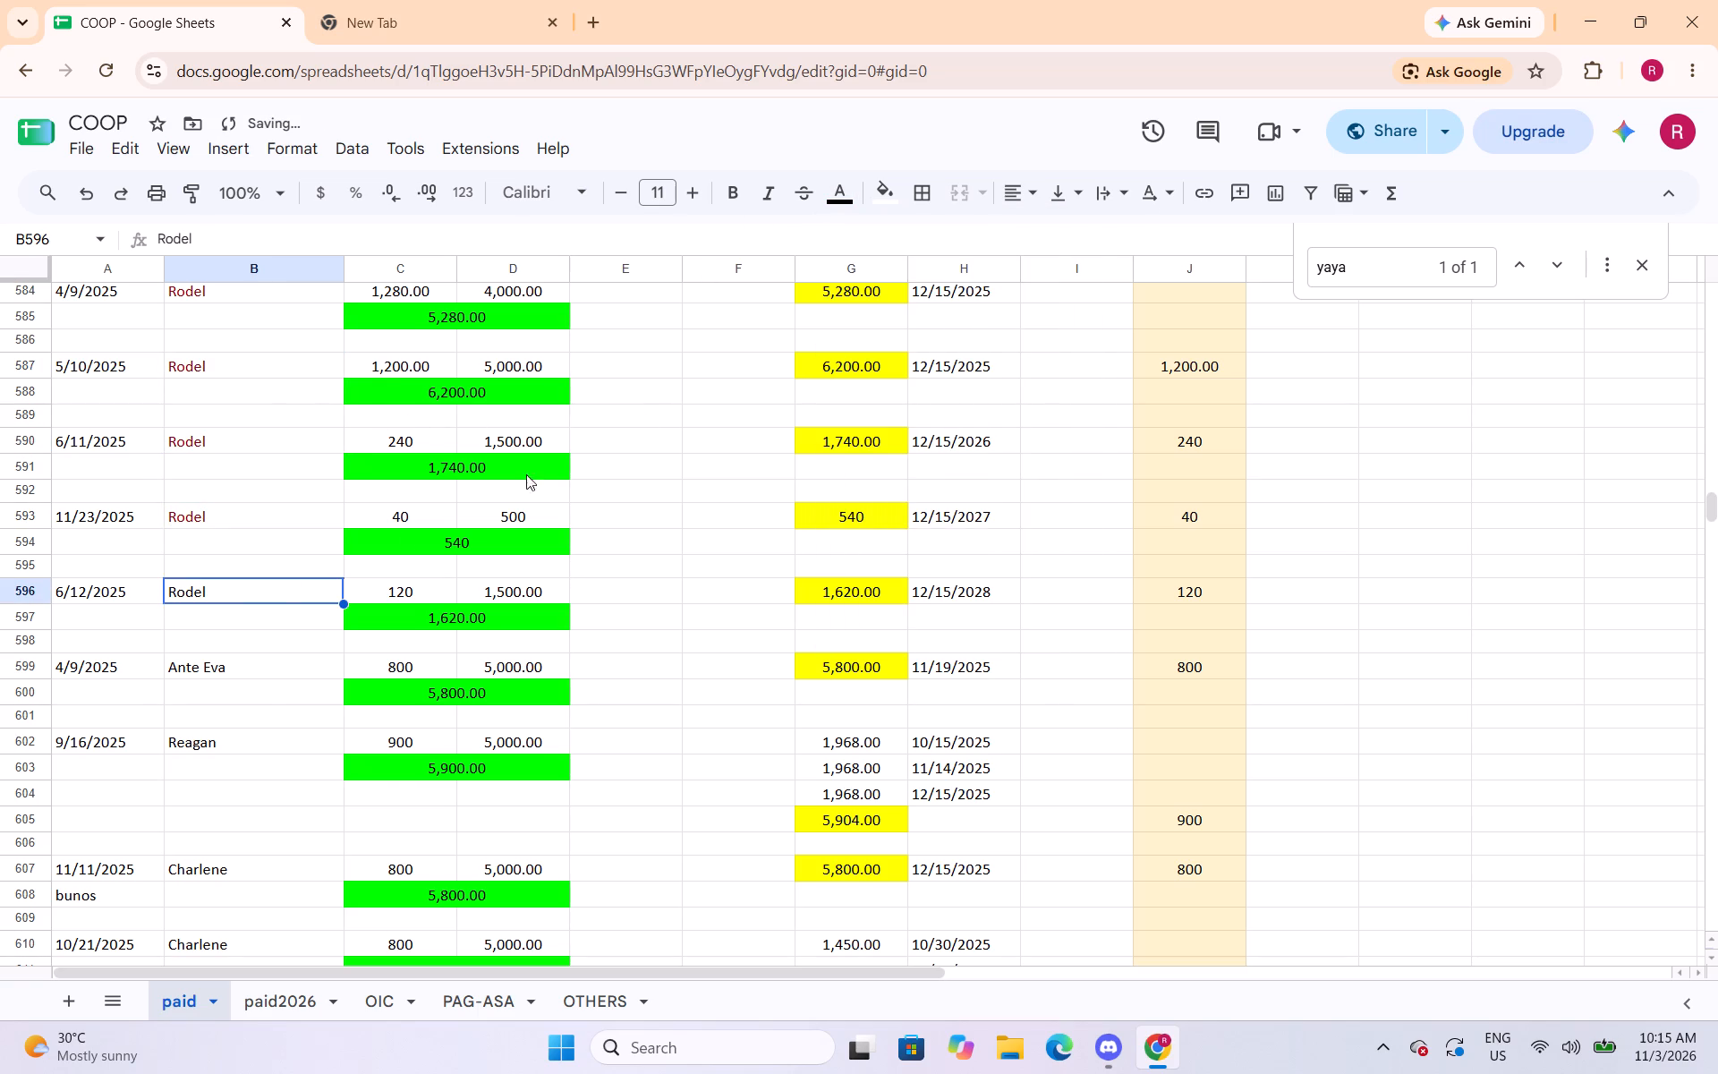
pyautogui.click(826, 189)
pyautogui.click(841, 301)
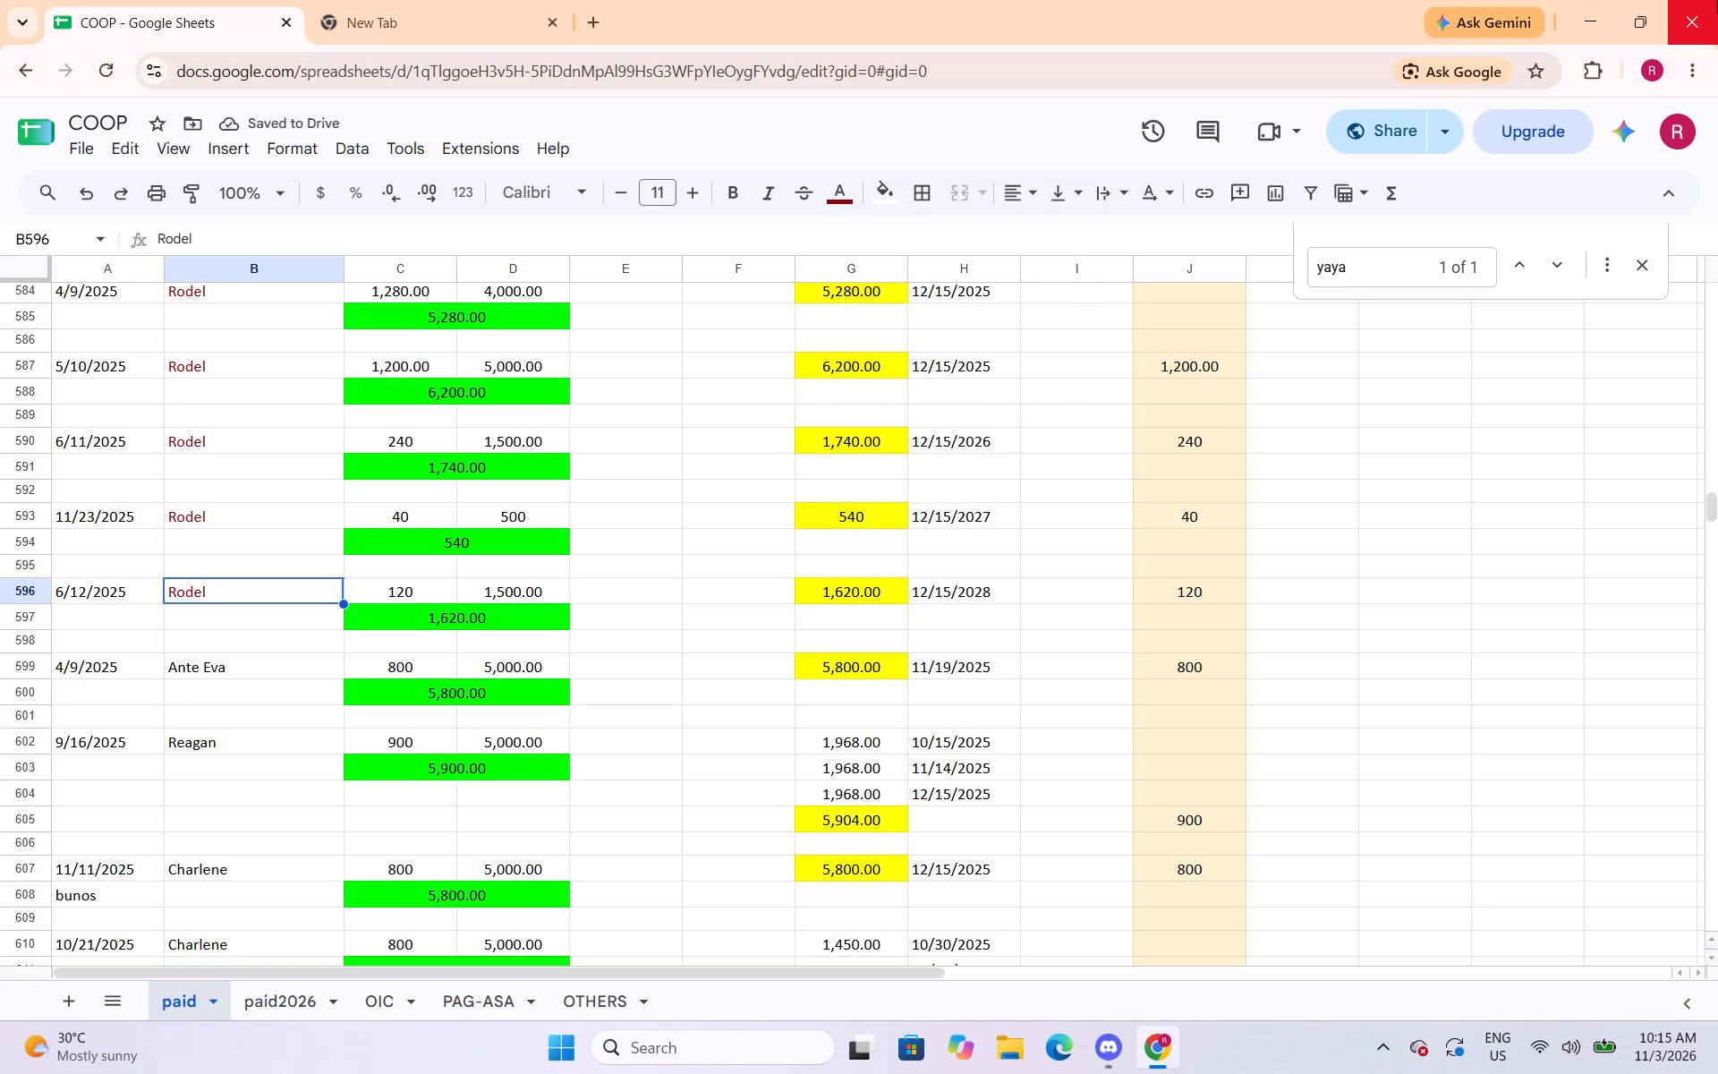
# Set the text colour of the borrower names in B599 and B602 to dark red.
pyautogui.click(307, 661)
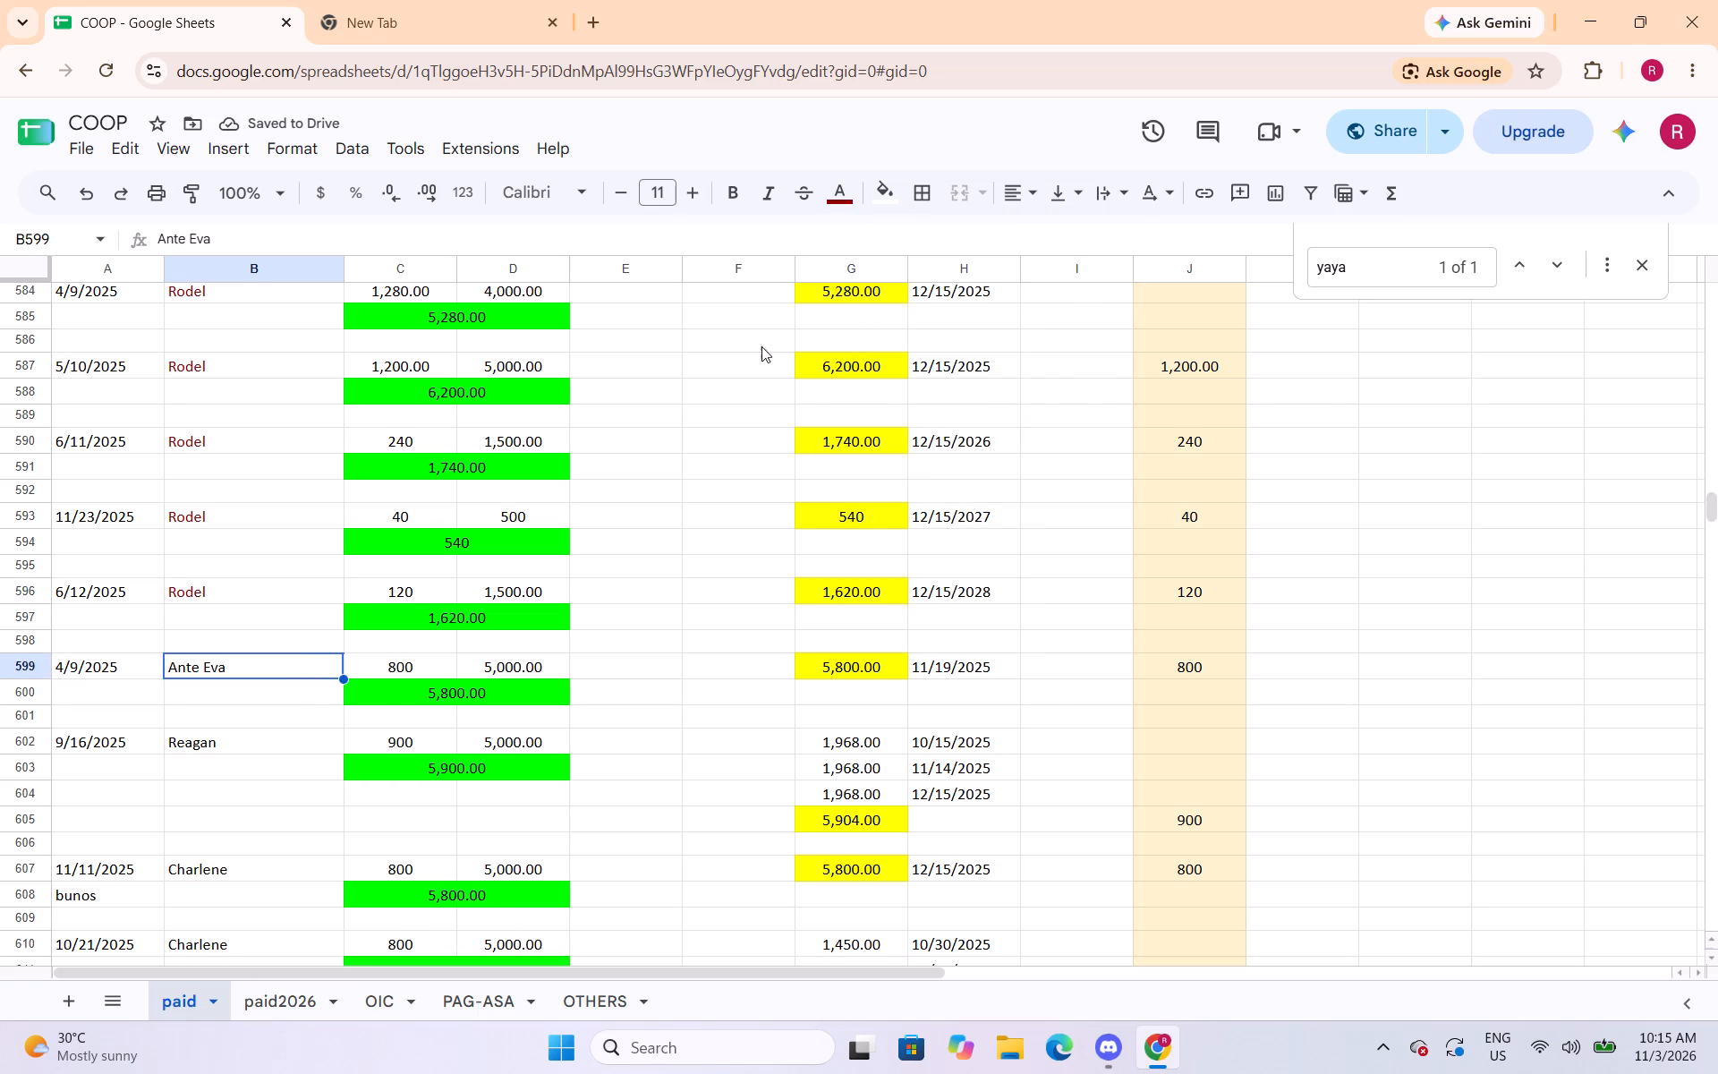
pyautogui.click(846, 210)
pyautogui.click(842, 302)
pyautogui.click(221, 750)
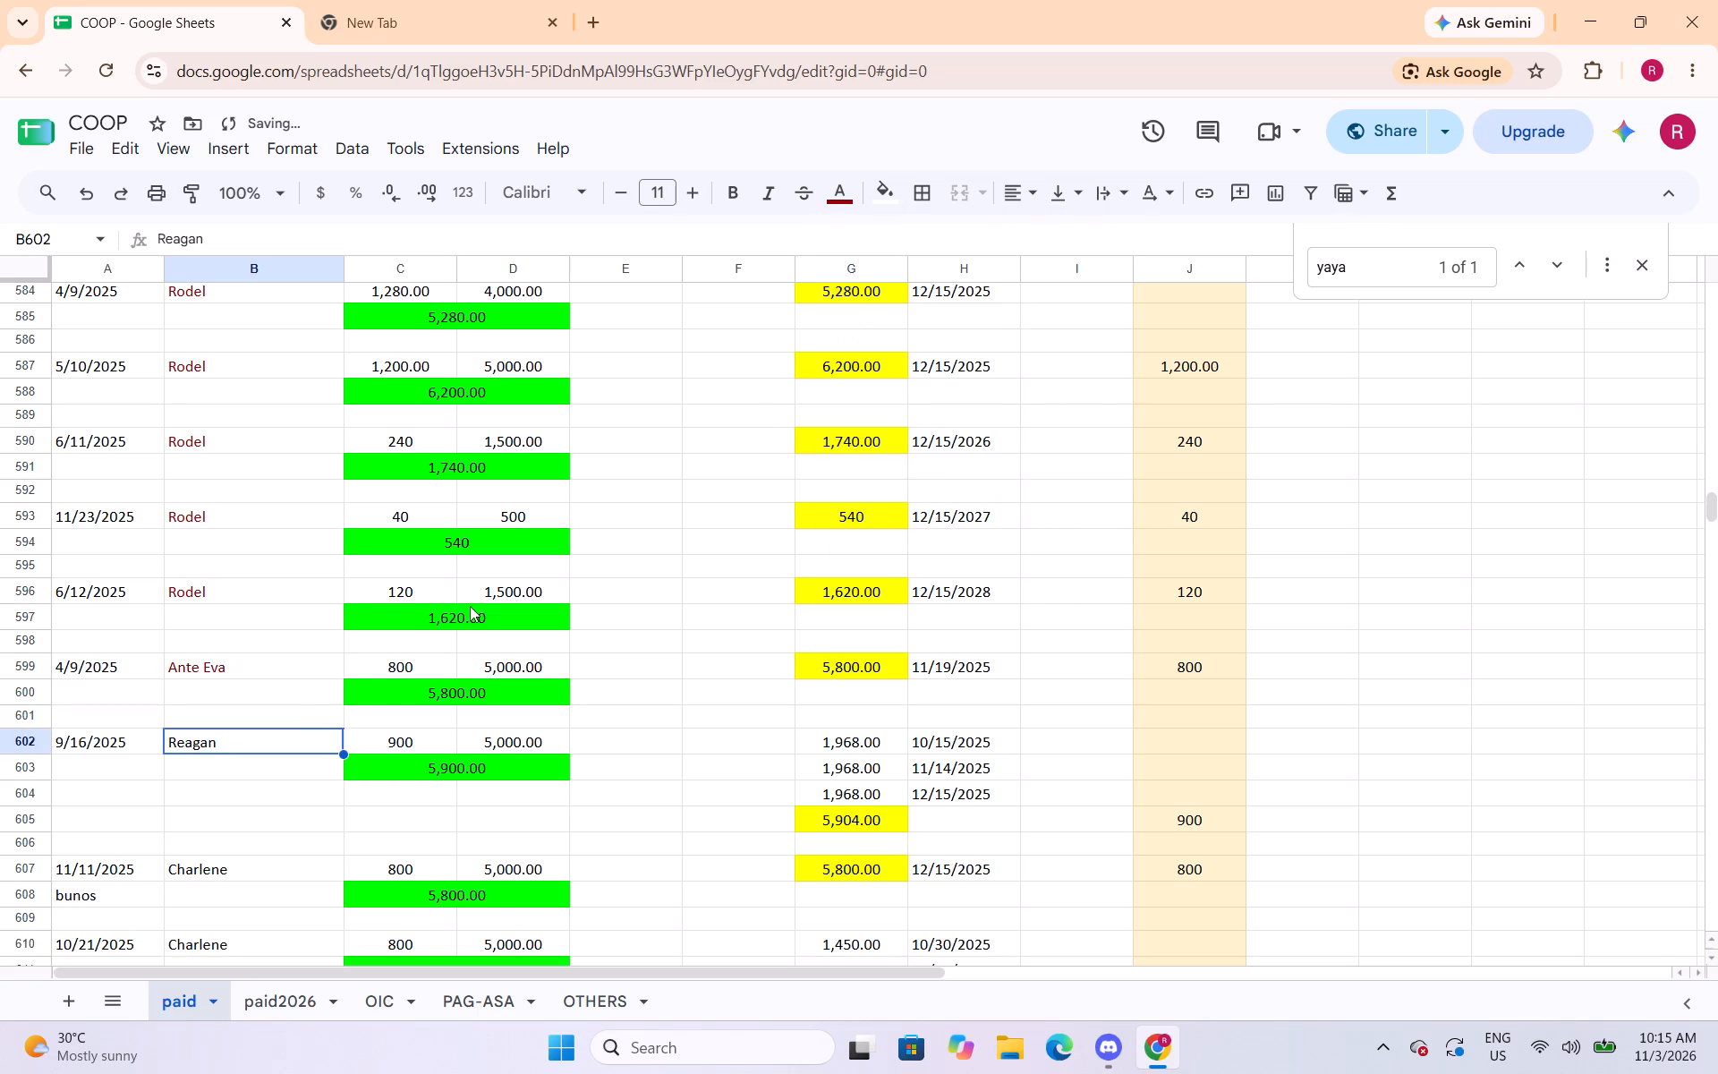
pyautogui.click(842, 192)
pyautogui.click(847, 296)
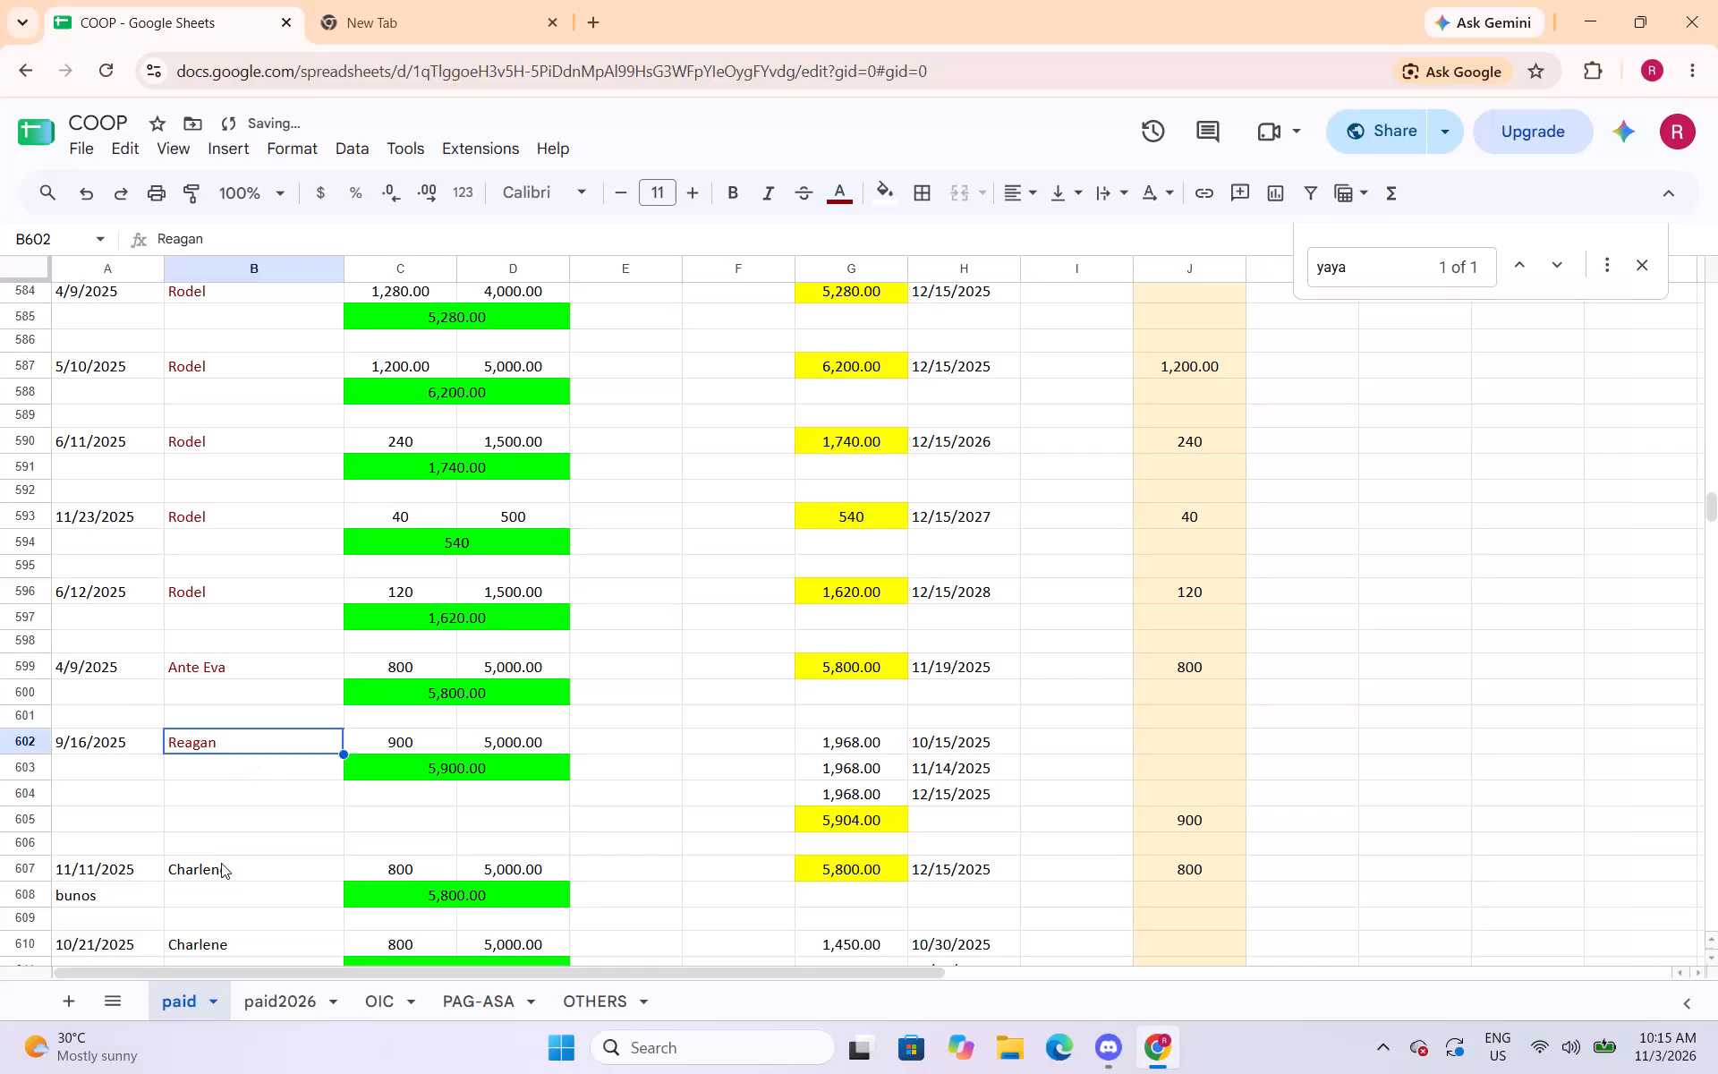
# Set the text colour of the borrower names in B607 and B610 to dark red.
pyautogui.click(221, 863)
pyautogui.click(832, 203)
pyautogui.click(844, 296)
pyautogui.click(254, 944)
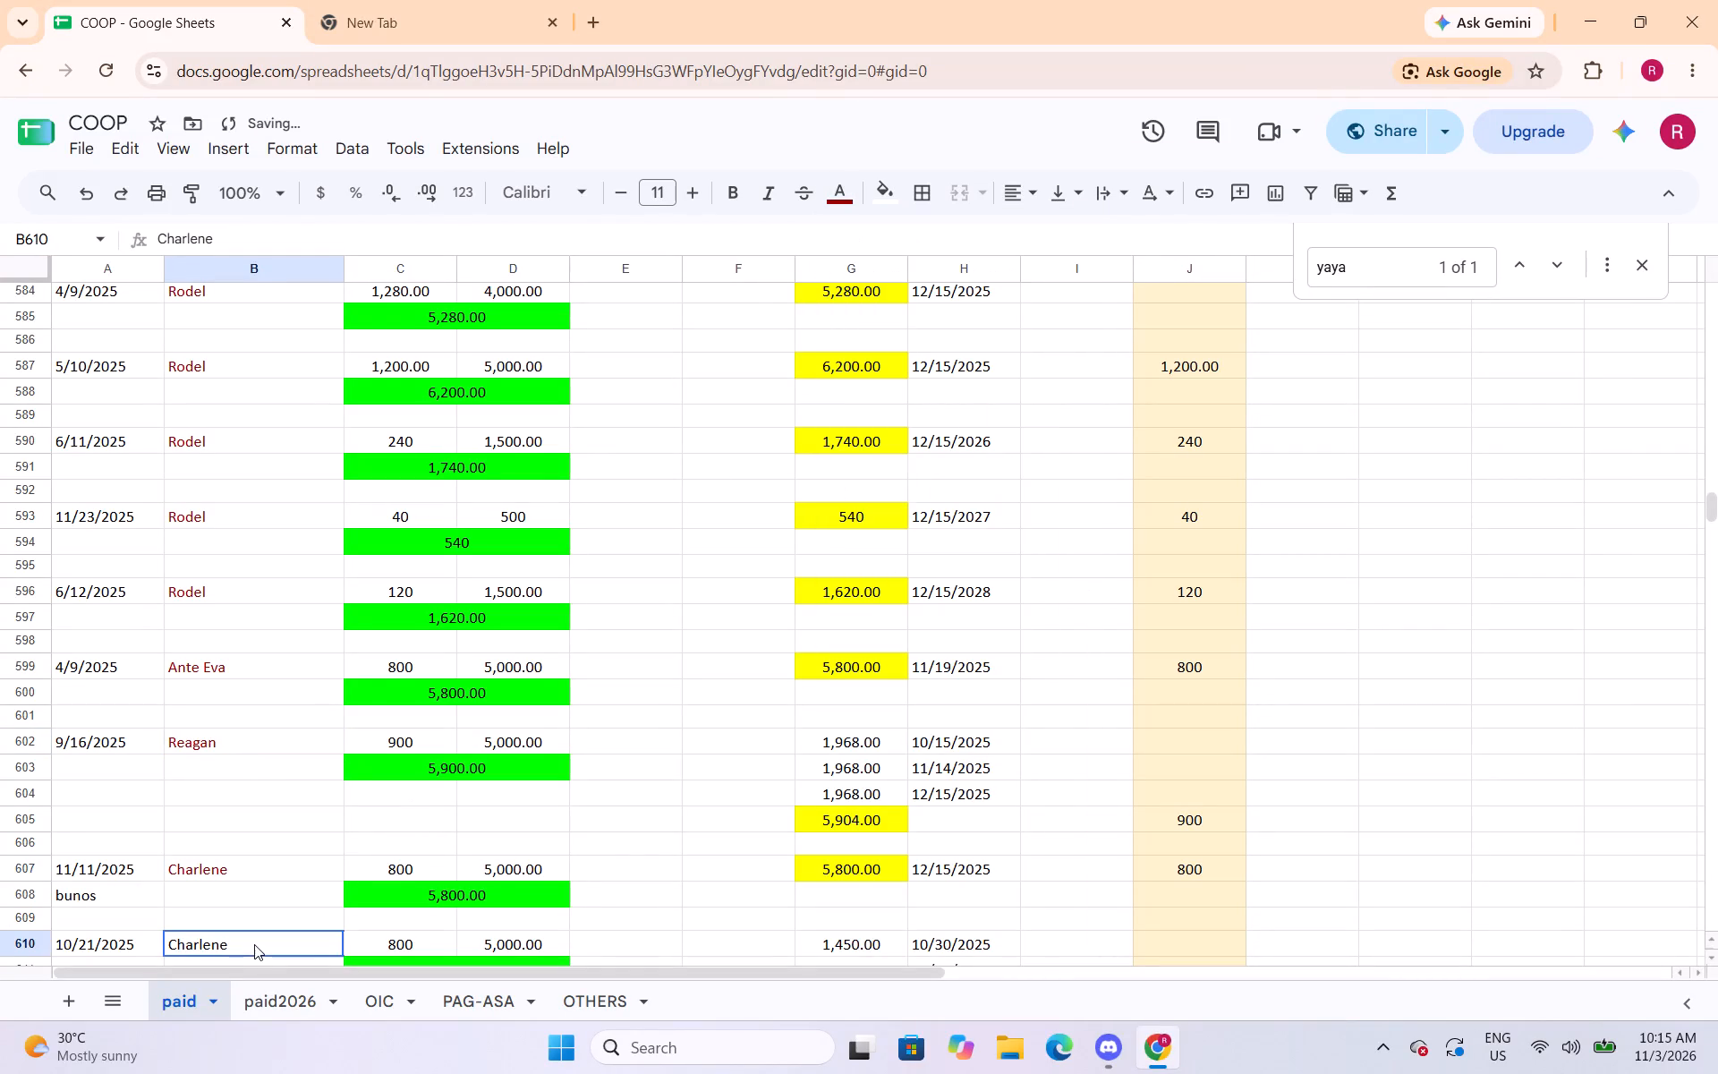
pyautogui.click(830, 200)
pyautogui.click(852, 298)
# Set the text colour of the borrower names in B616 and B619 to dark red.
pyautogui.scroll(-6, 516, 556)
pyautogui.scroll(1, 478, 555)
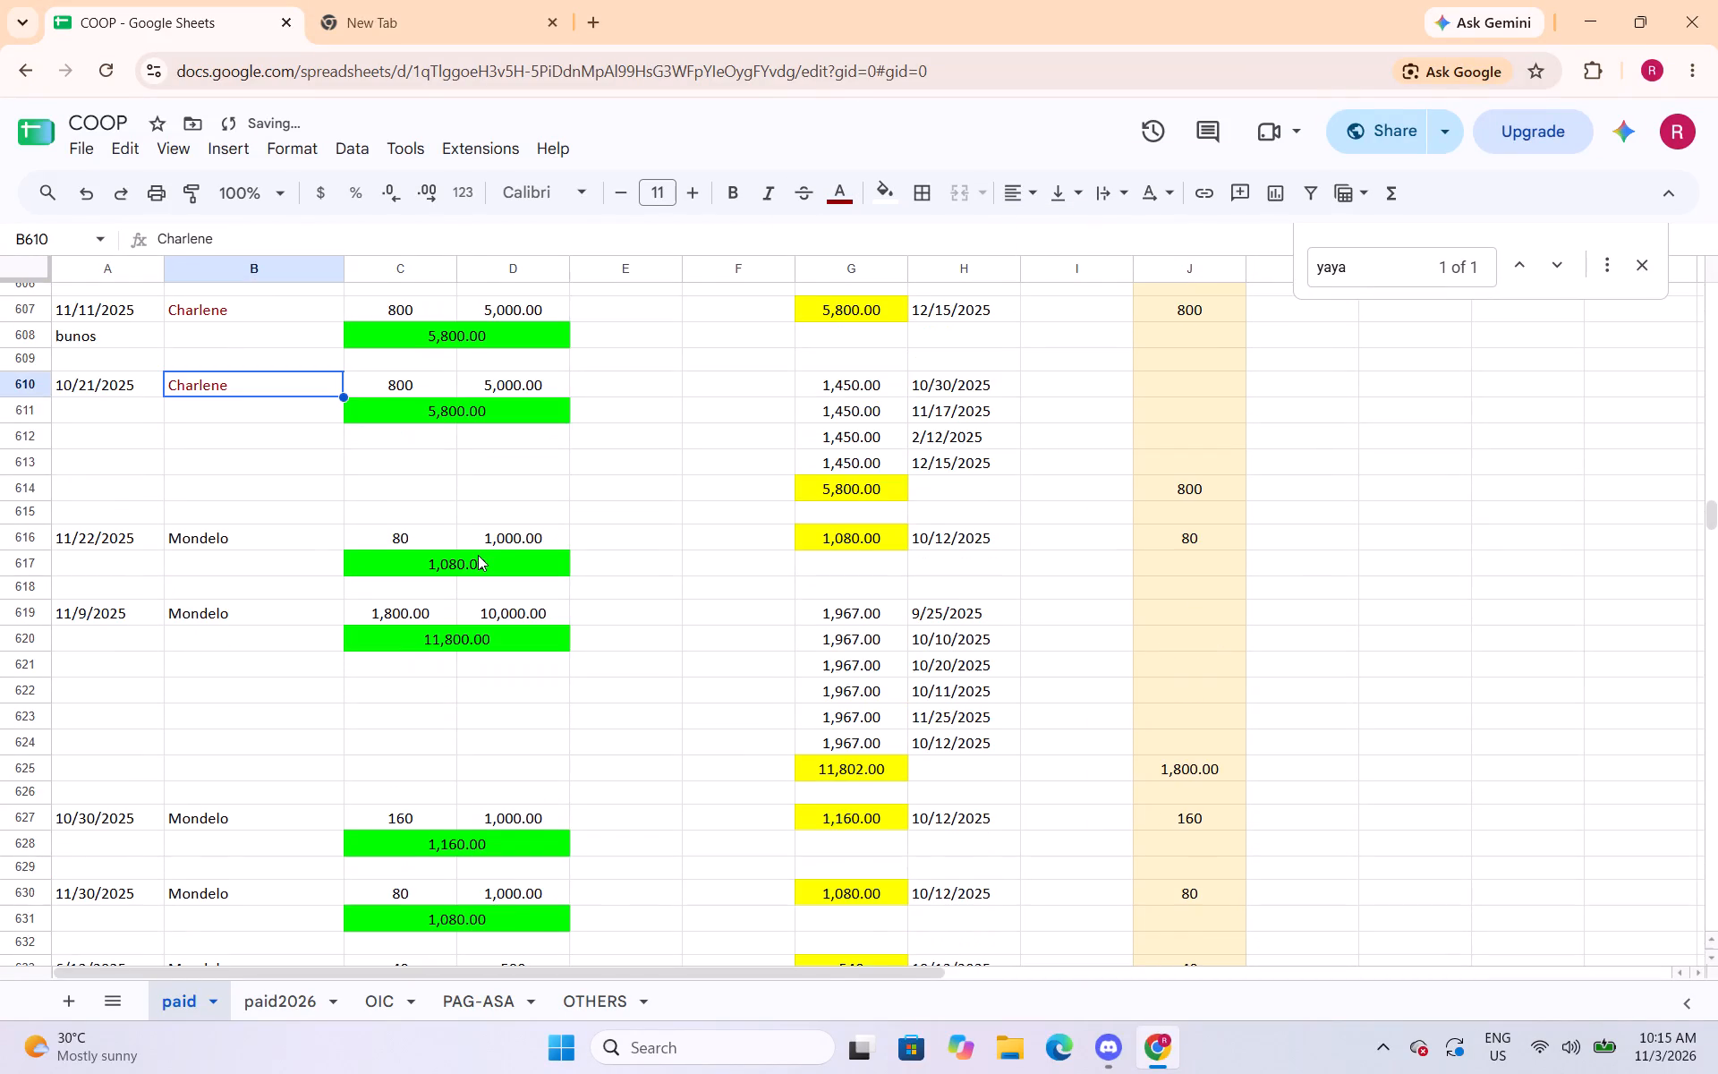
pyautogui.scroll(-1, 478, 555)
pyautogui.click(249, 422)
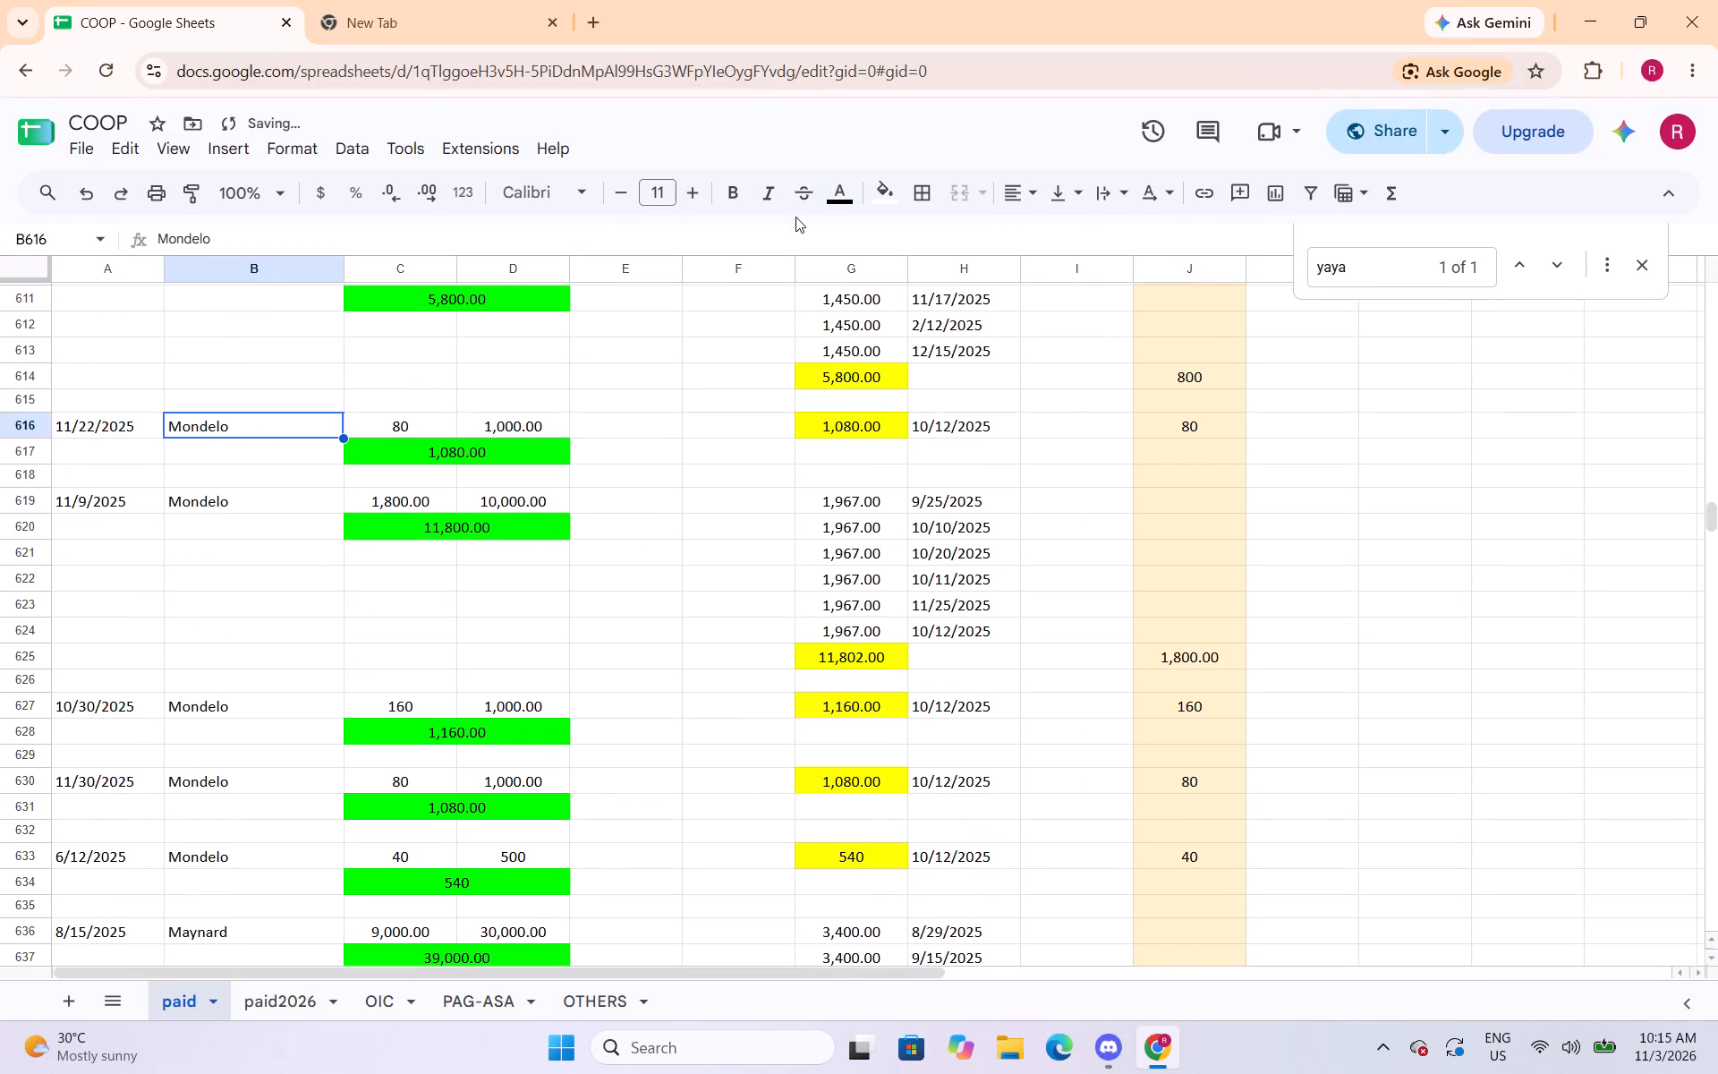
pyautogui.click(838, 193)
pyautogui.click(847, 295)
pyautogui.click(264, 498)
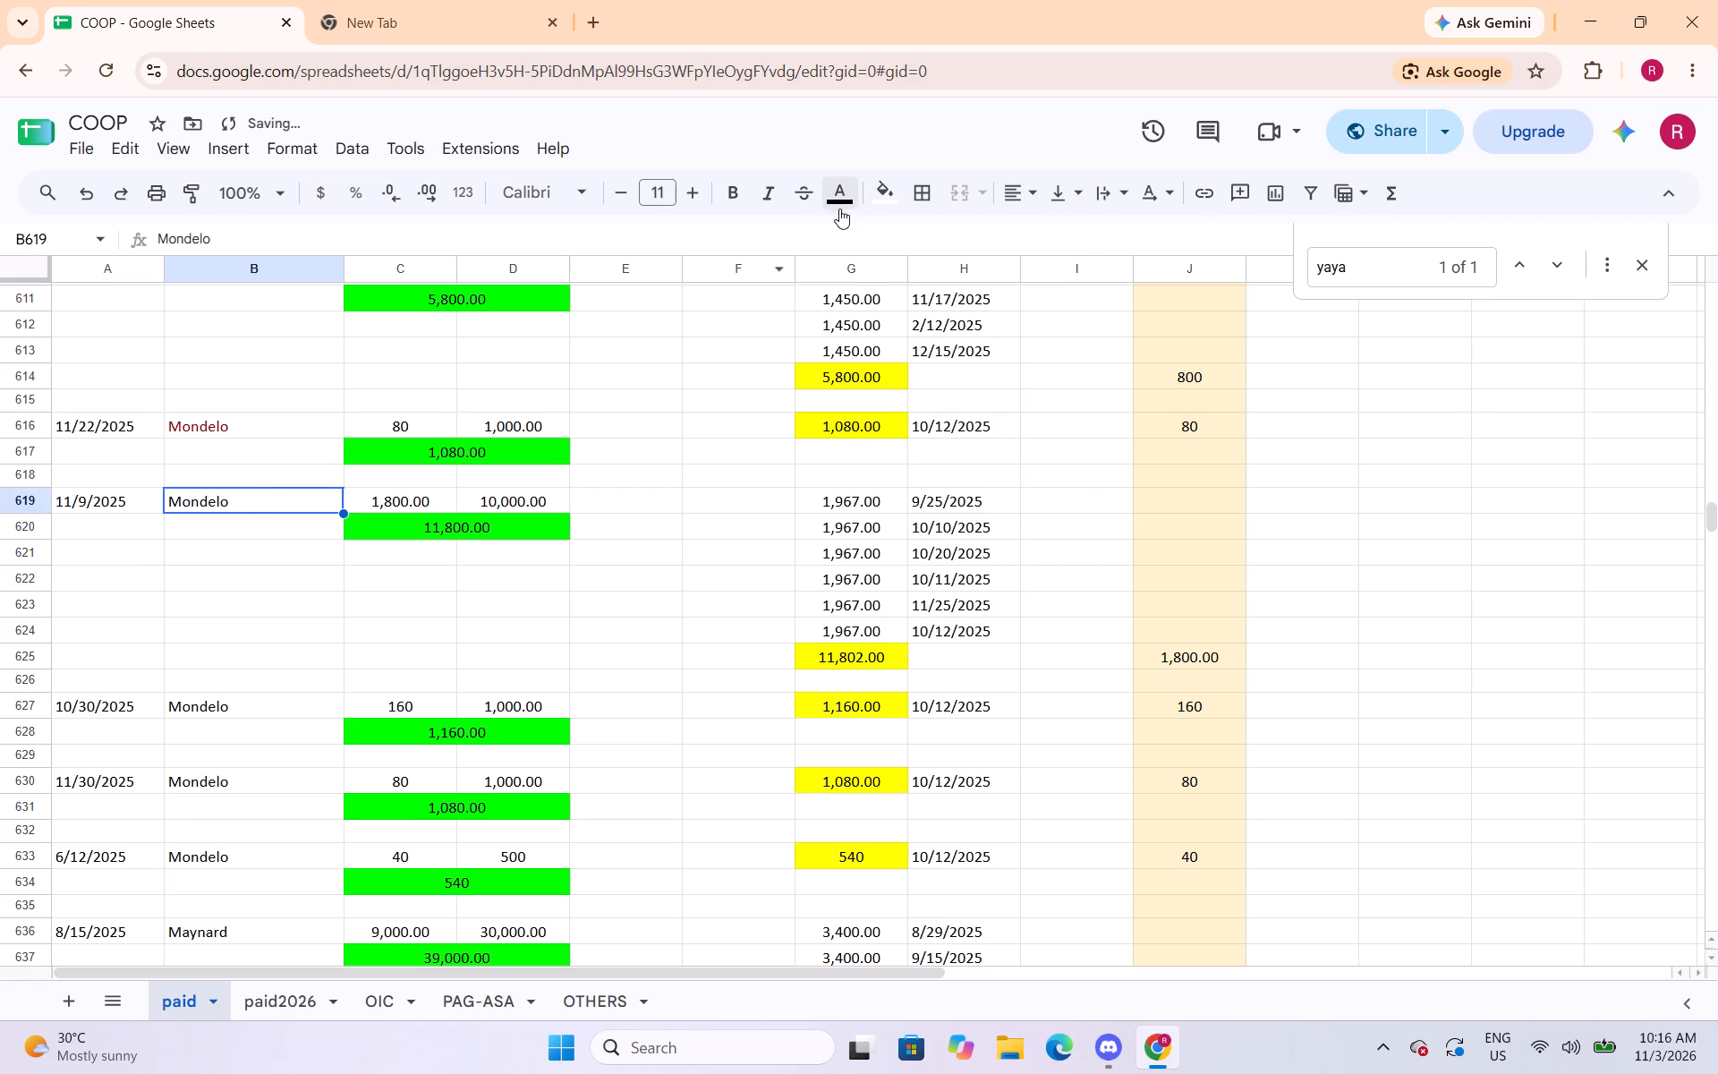
pyautogui.click(839, 199)
pyautogui.click(846, 302)
# Set the text colour of the borrower names in B627, B630 and B633 to dark red.
pyautogui.click(296, 718)
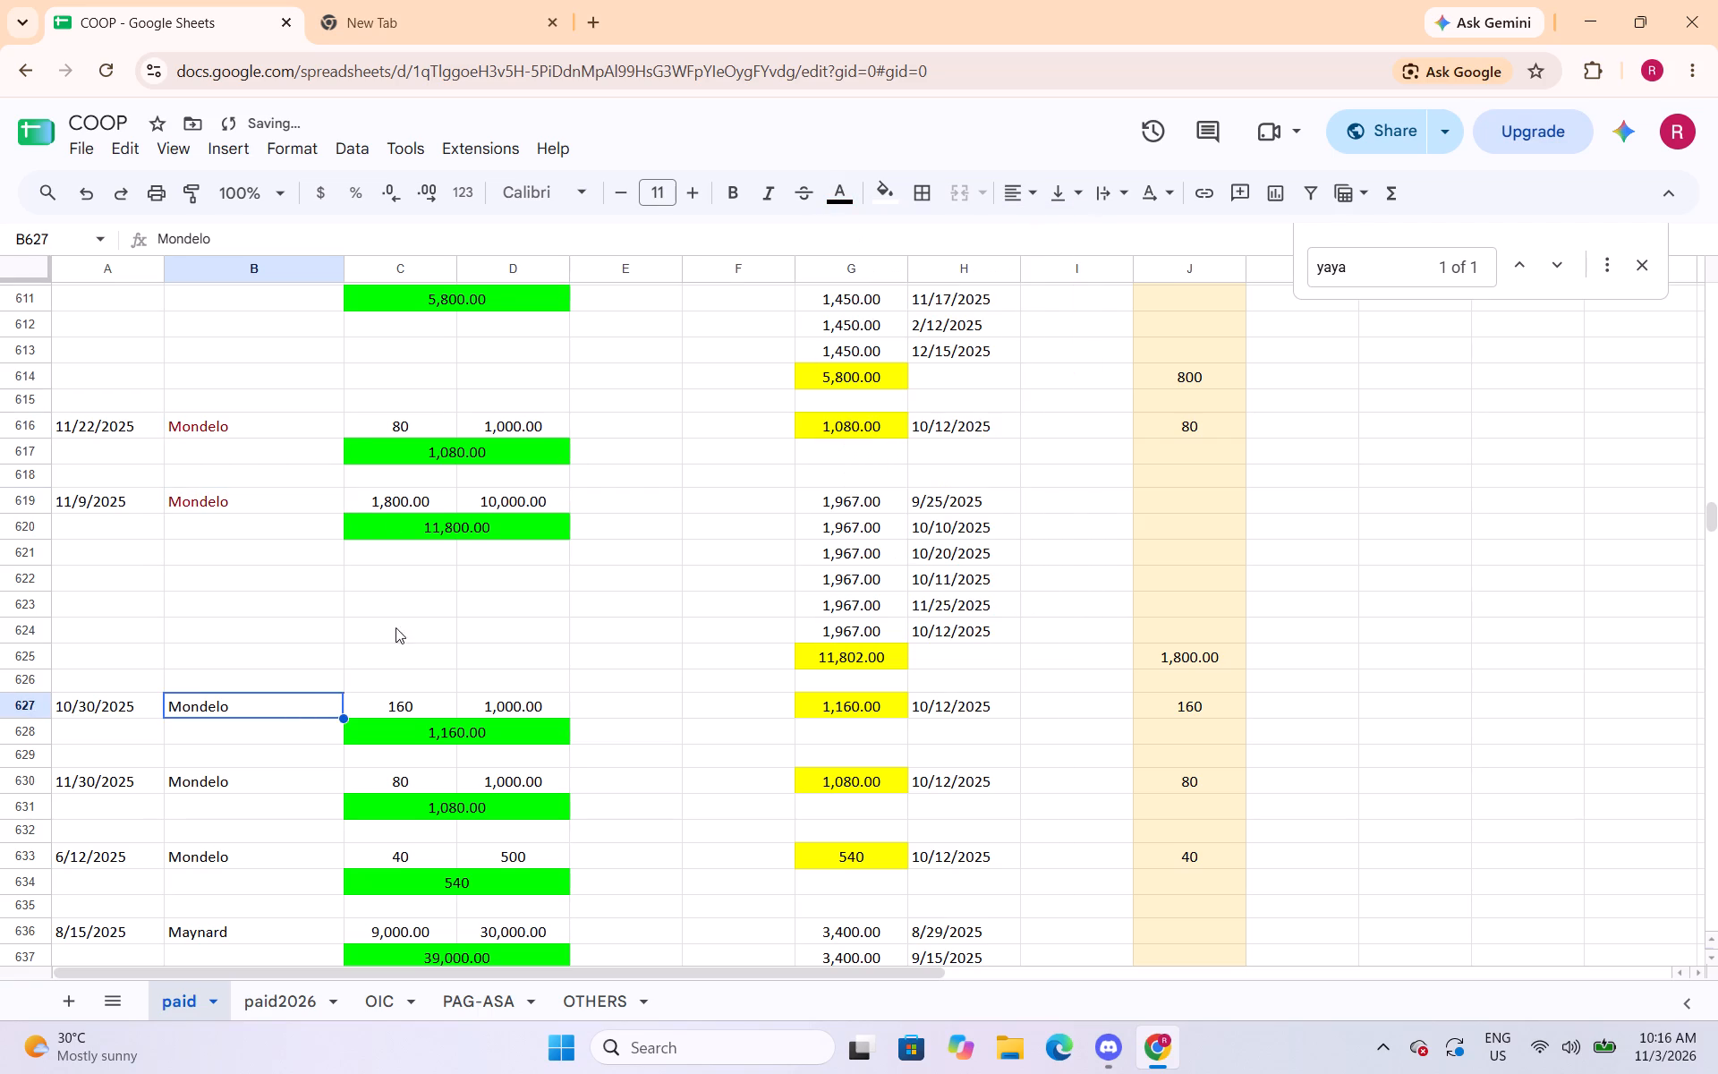
pyautogui.click(843, 189)
pyautogui.click(847, 294)
pyautogui.click(260, 788)
pyautogui.click(848, 199)
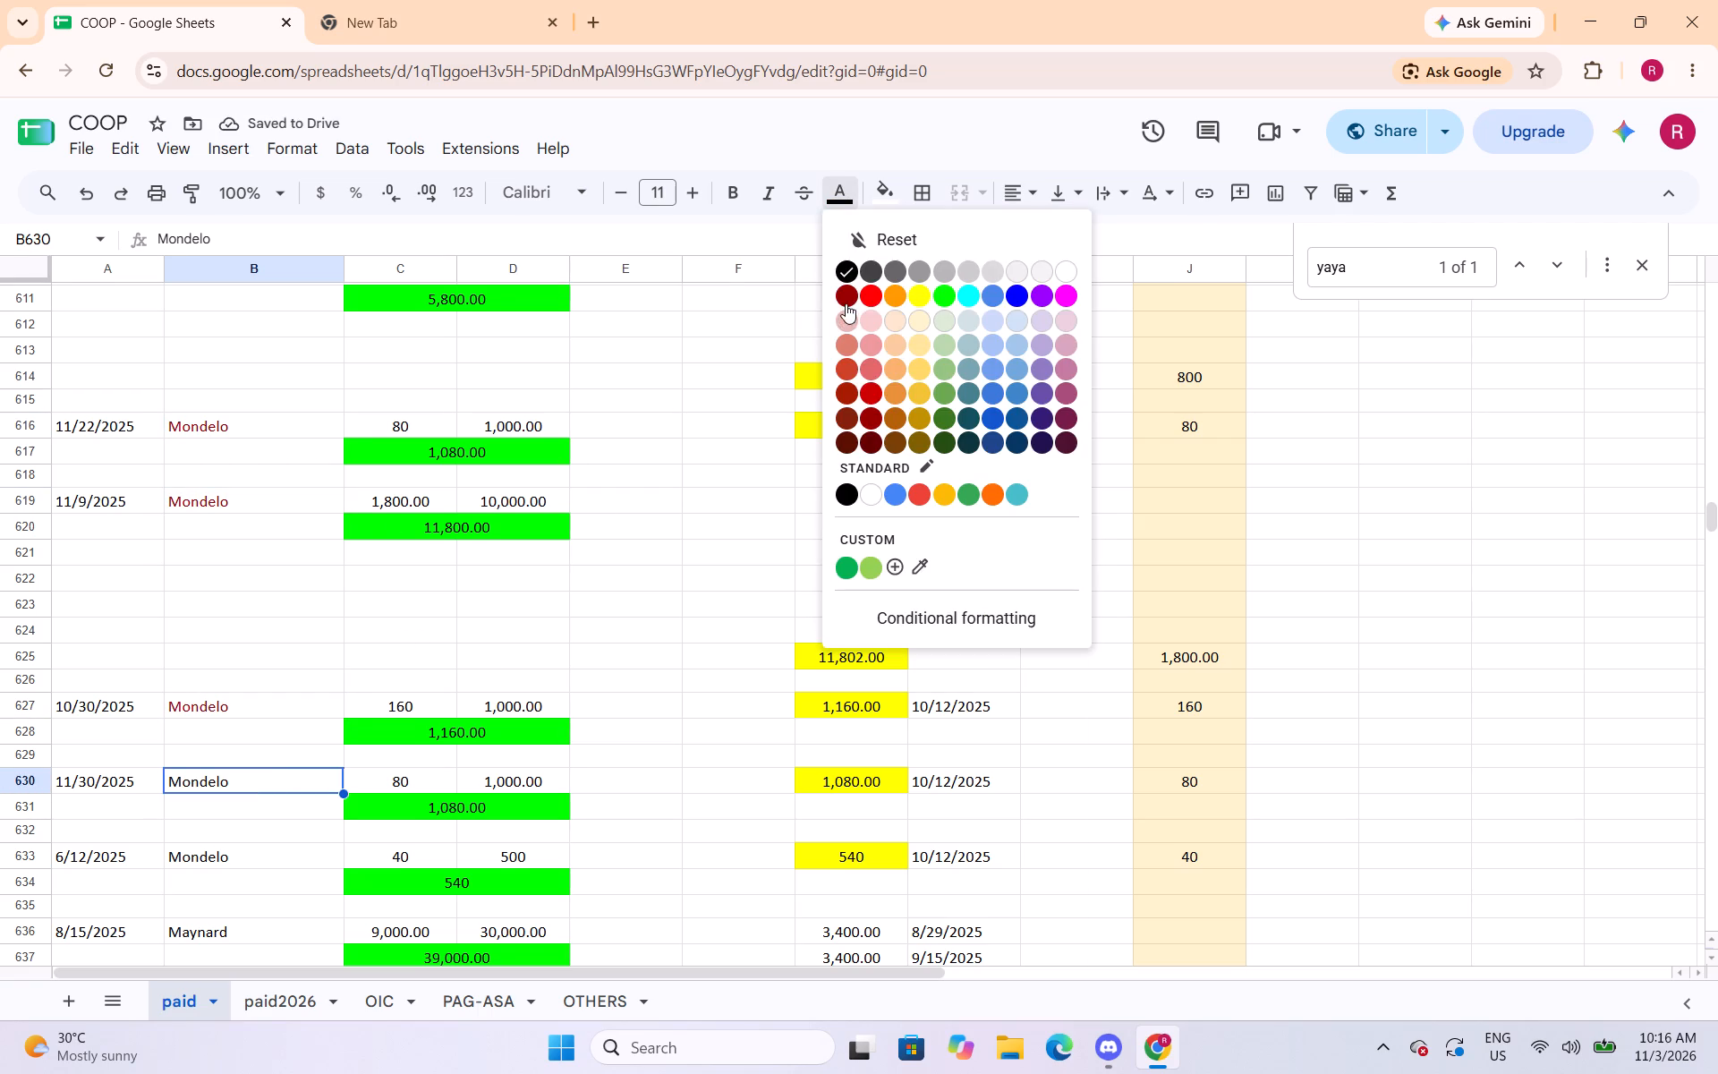
pyautogui.click(846, 303)
pyautogui.scroll(-5, 538, 439)
pyautogui.scroll(1, 524, 437)
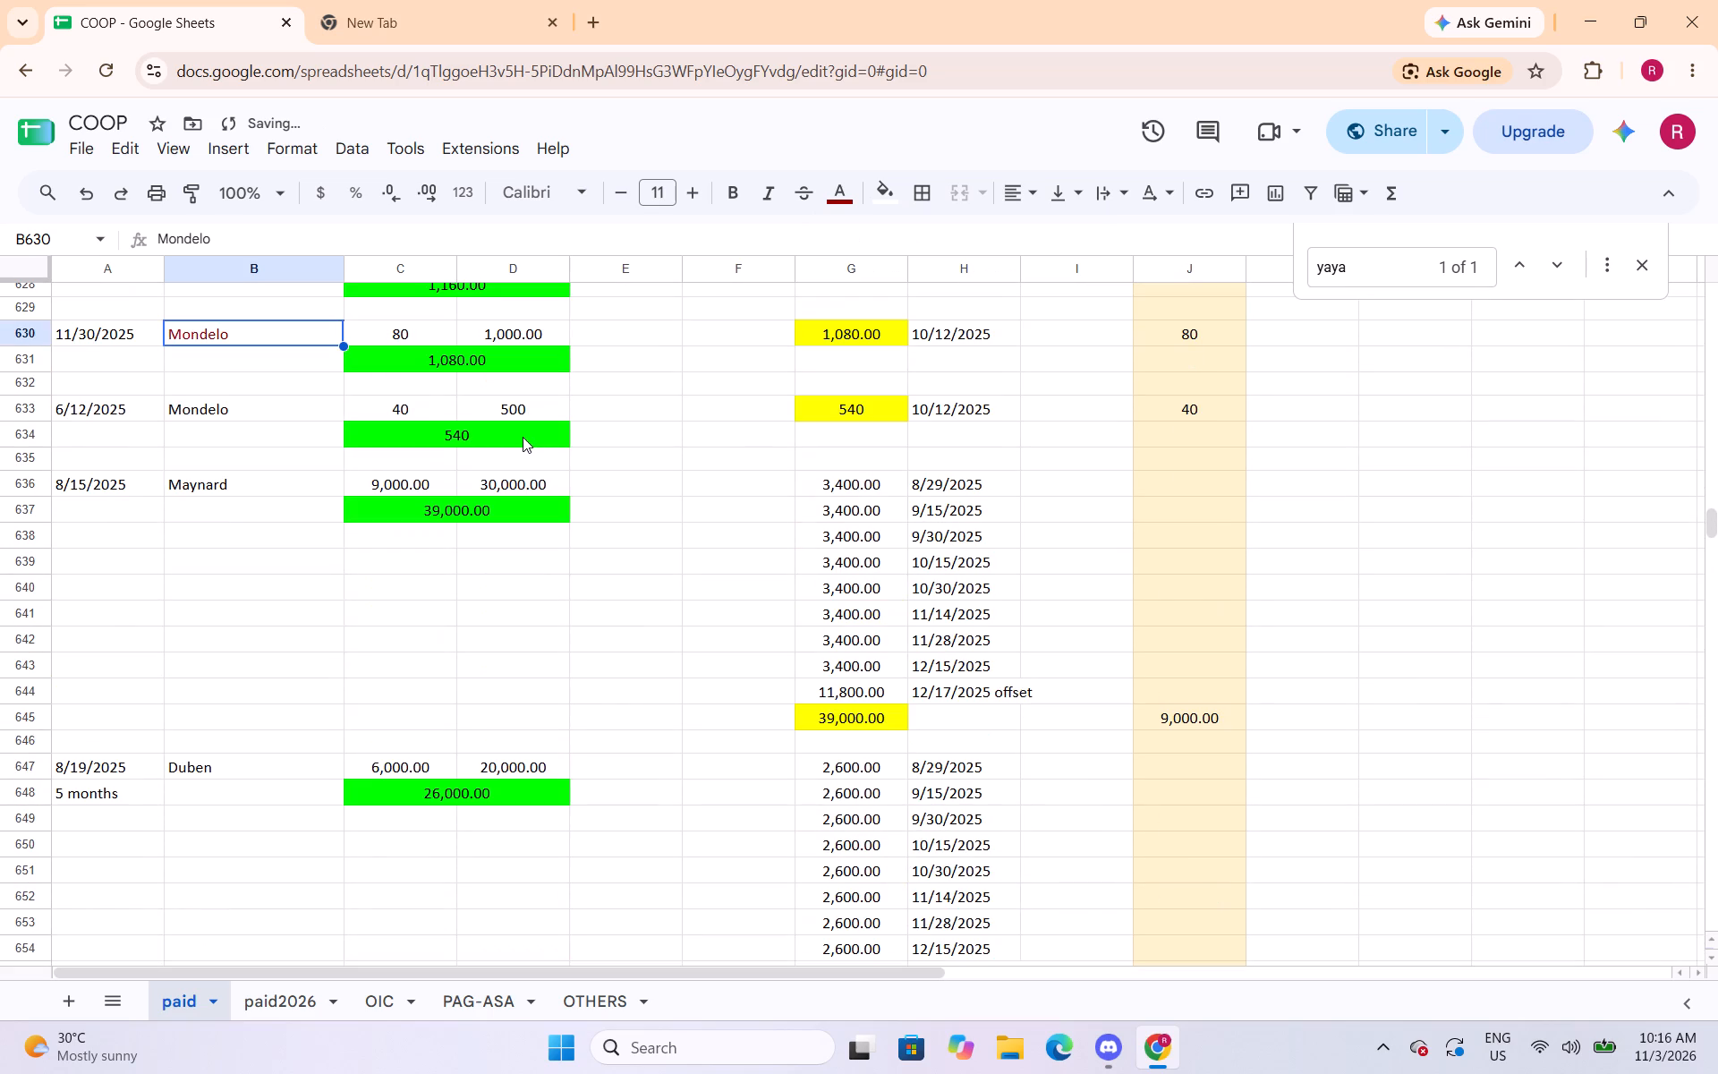
pyautogui.click(207, 406)
pyautogui.click(841, 204)
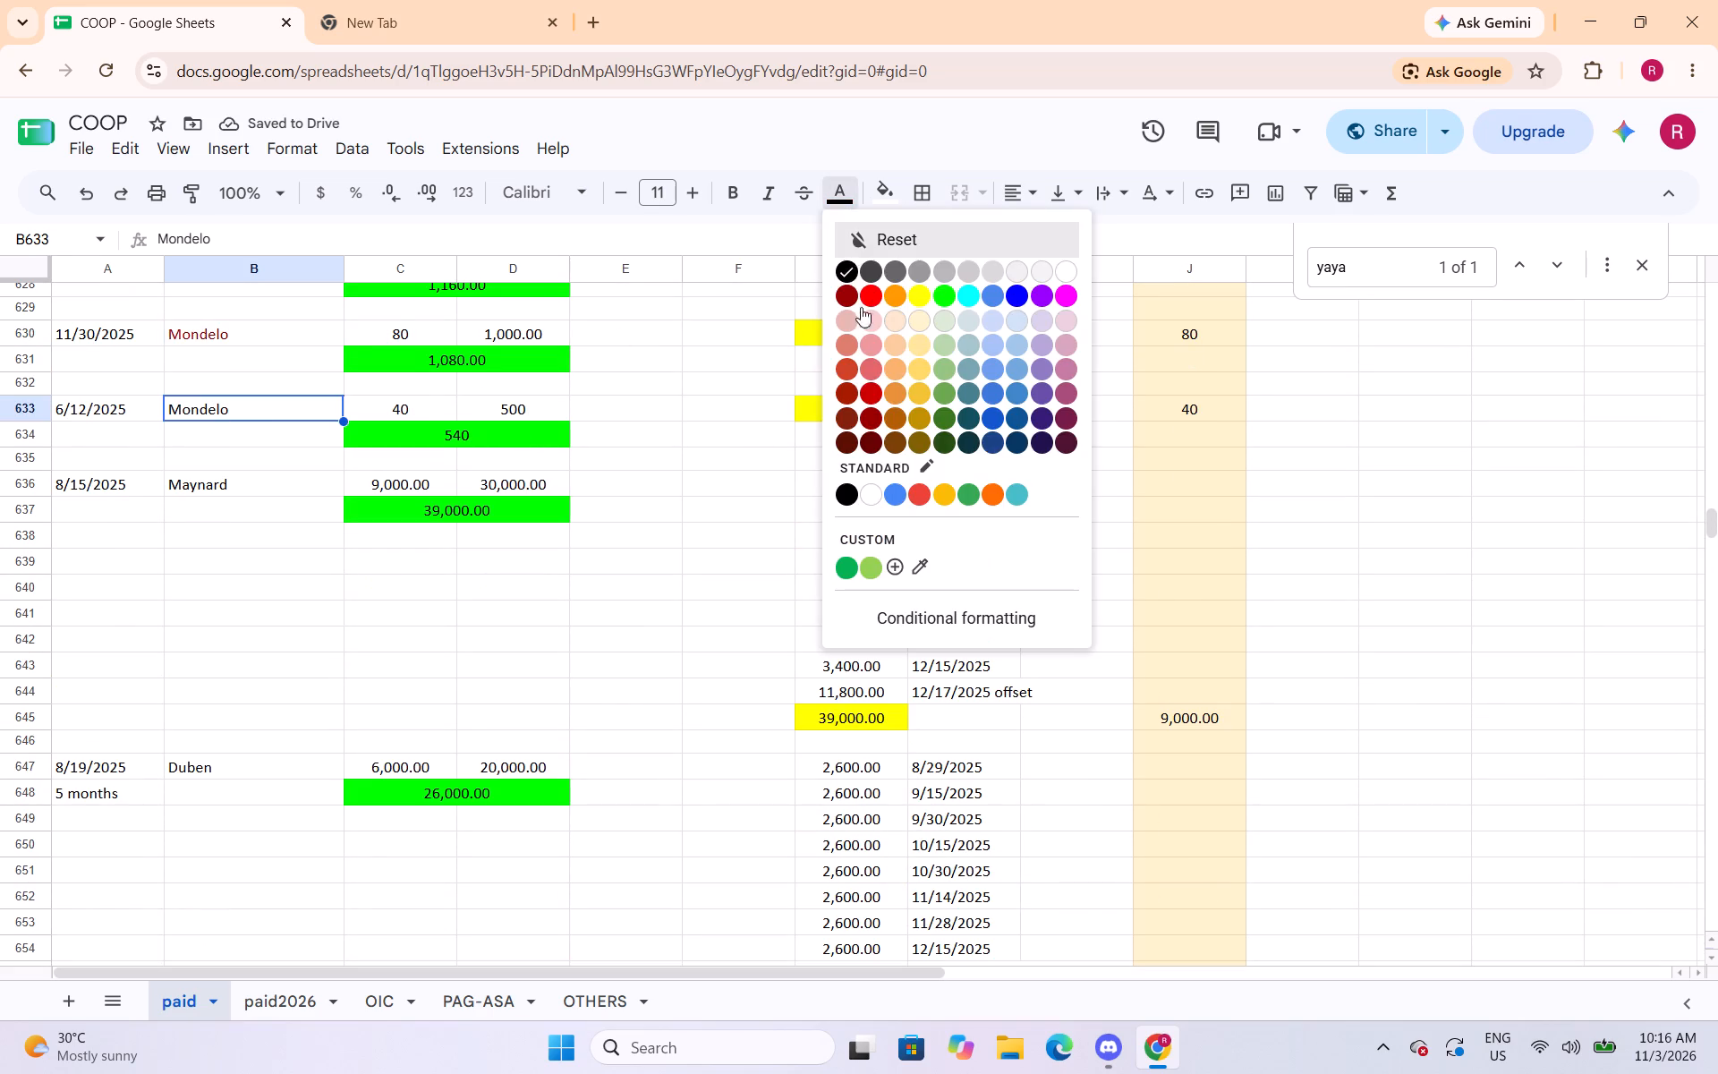
pyautogui.click(843, 298)
# Set the text colour of the borrower names in B636, B647 and B658 to dark red.
pyautogui.click(304, 483)
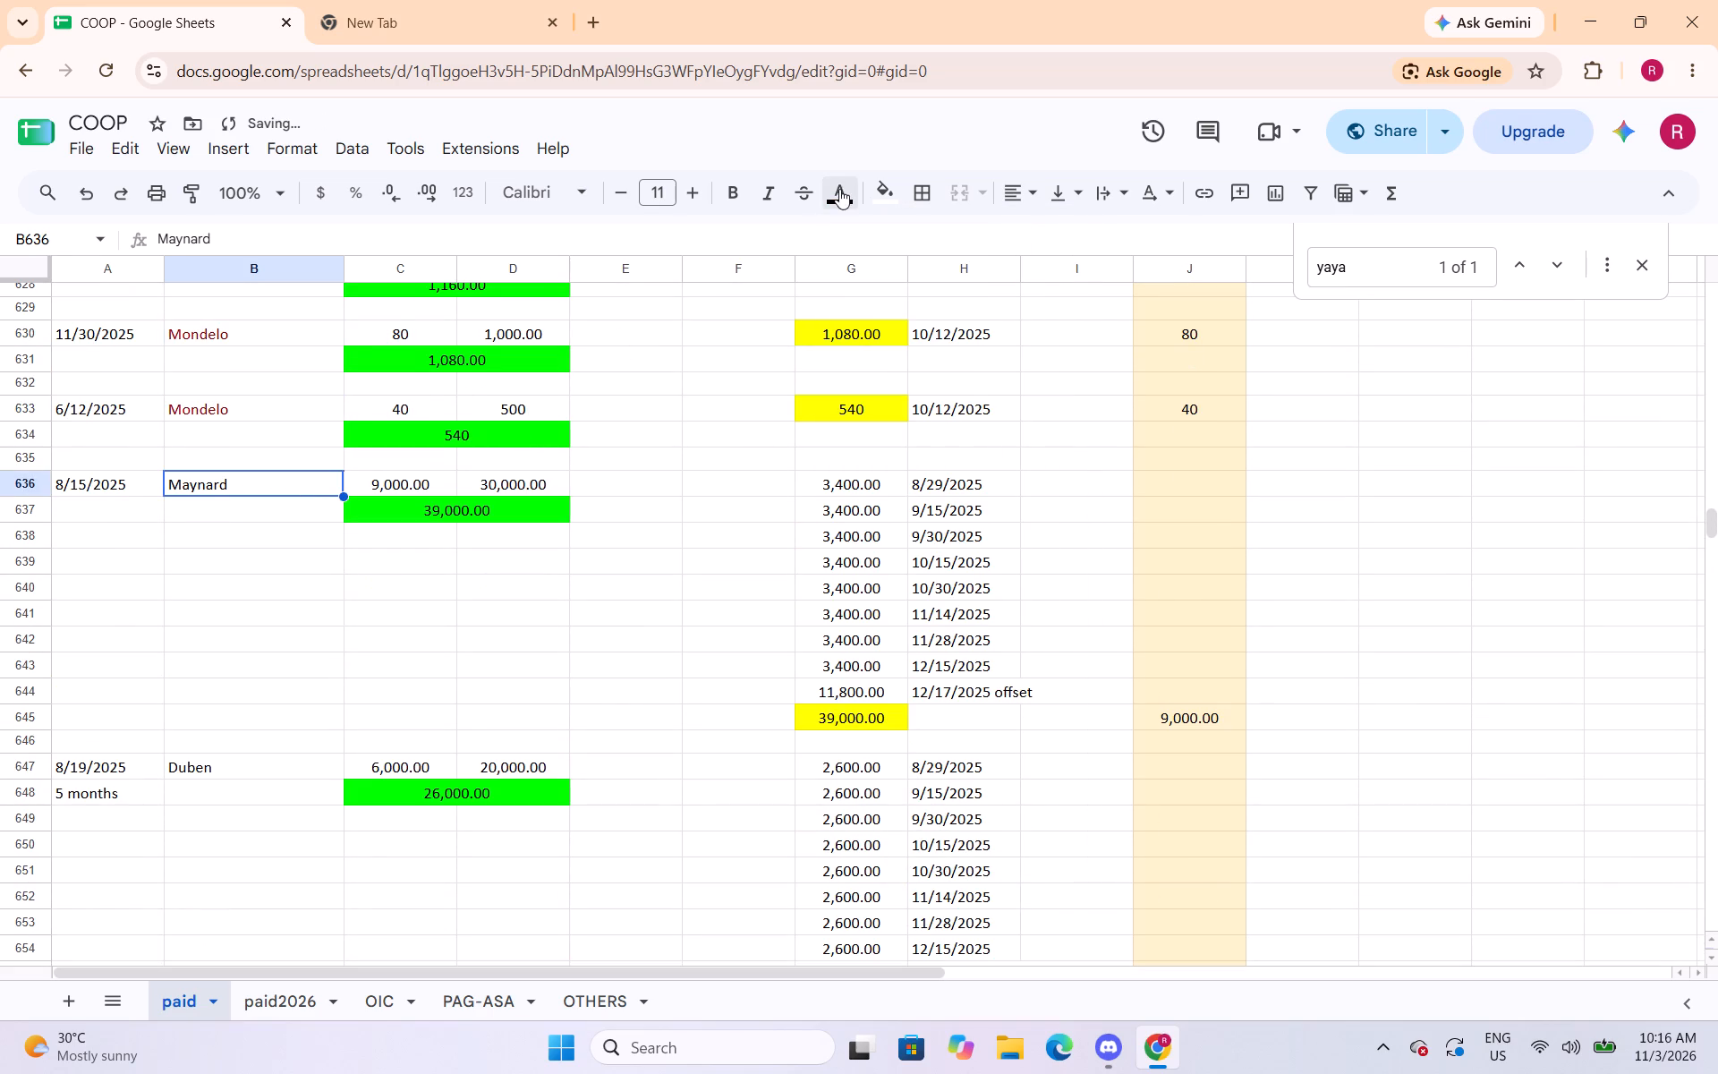
pyautogui.click(840, 189)
pyautogui.moveTo(838, 292); pyautogui.dragTo(841, 300)
pyautogui.click(184, 763)
pyautogui.click(853, 198)
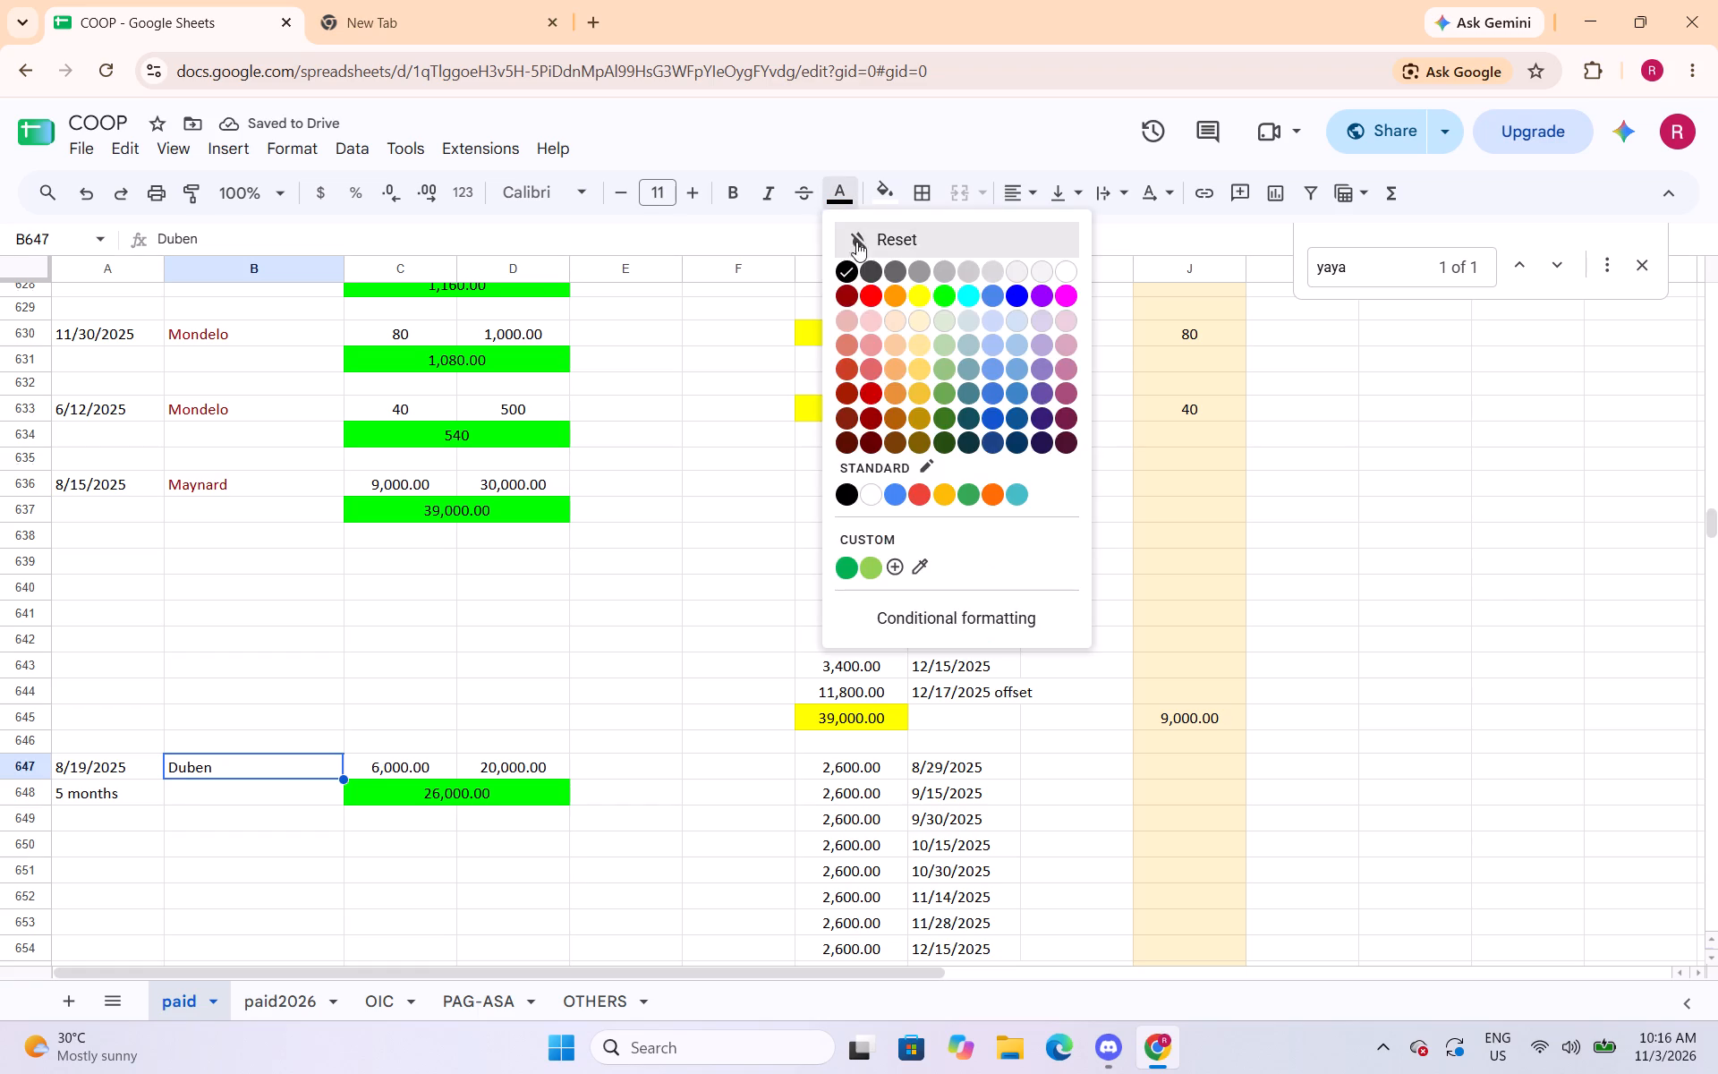
pyautogui.click(848, 298)
pyautogui.scroll(-6, 482, 582)
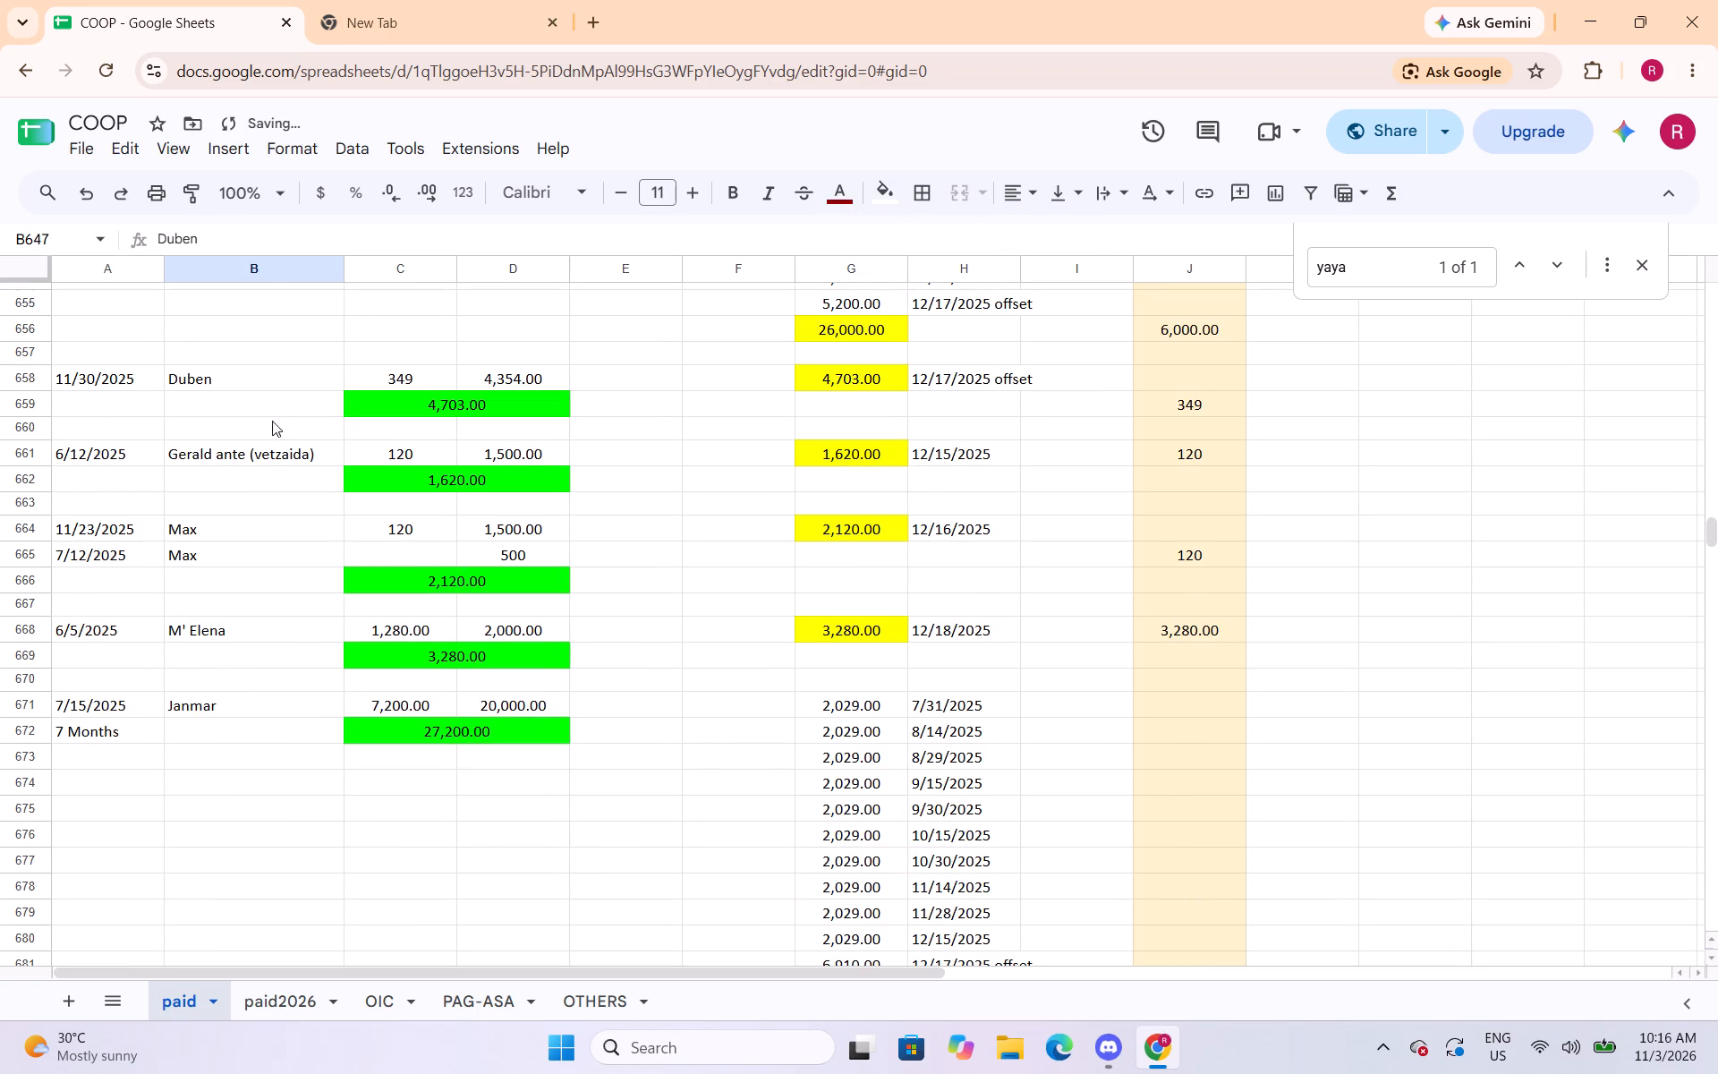
pyautogui.click(279, 390)
pyautogui.click(843, 185)
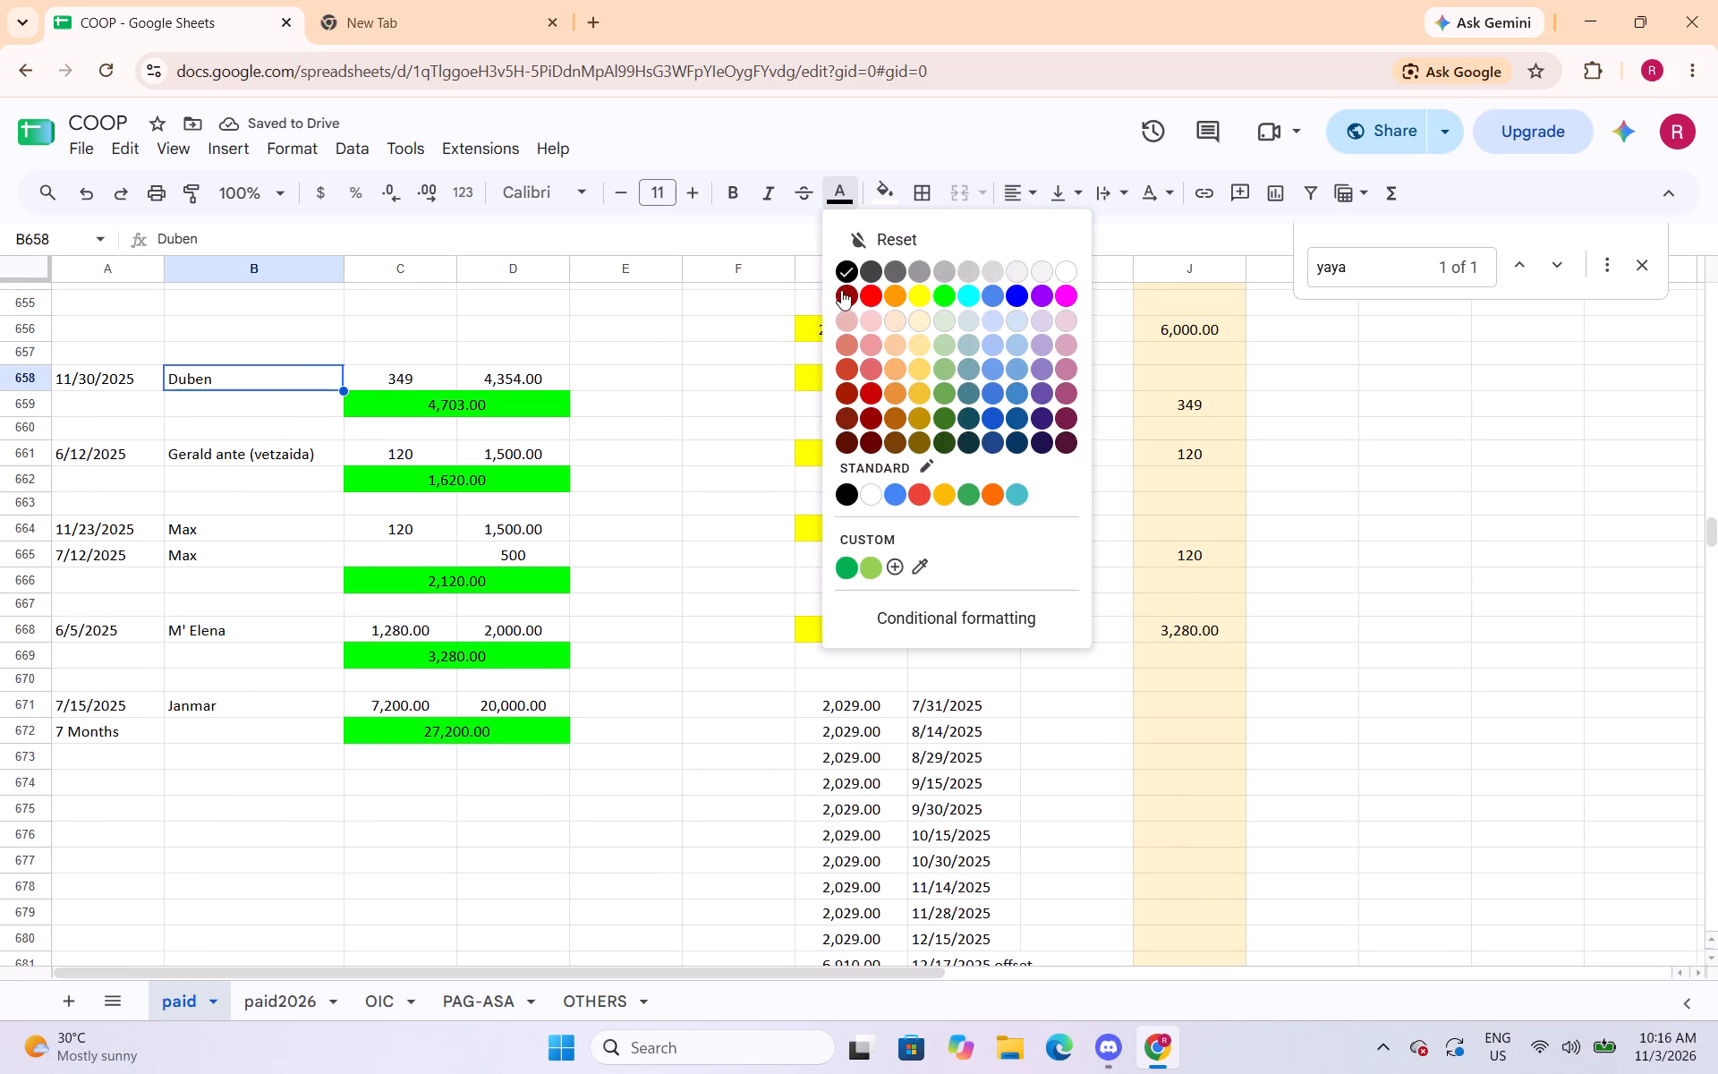
pyautogui.click(841, 299)
# Set the text colour of the borrower names in B661 and B664:B665 to dark red.
pyautogui.click(301, 465)
pyautogui.click(839, 200)
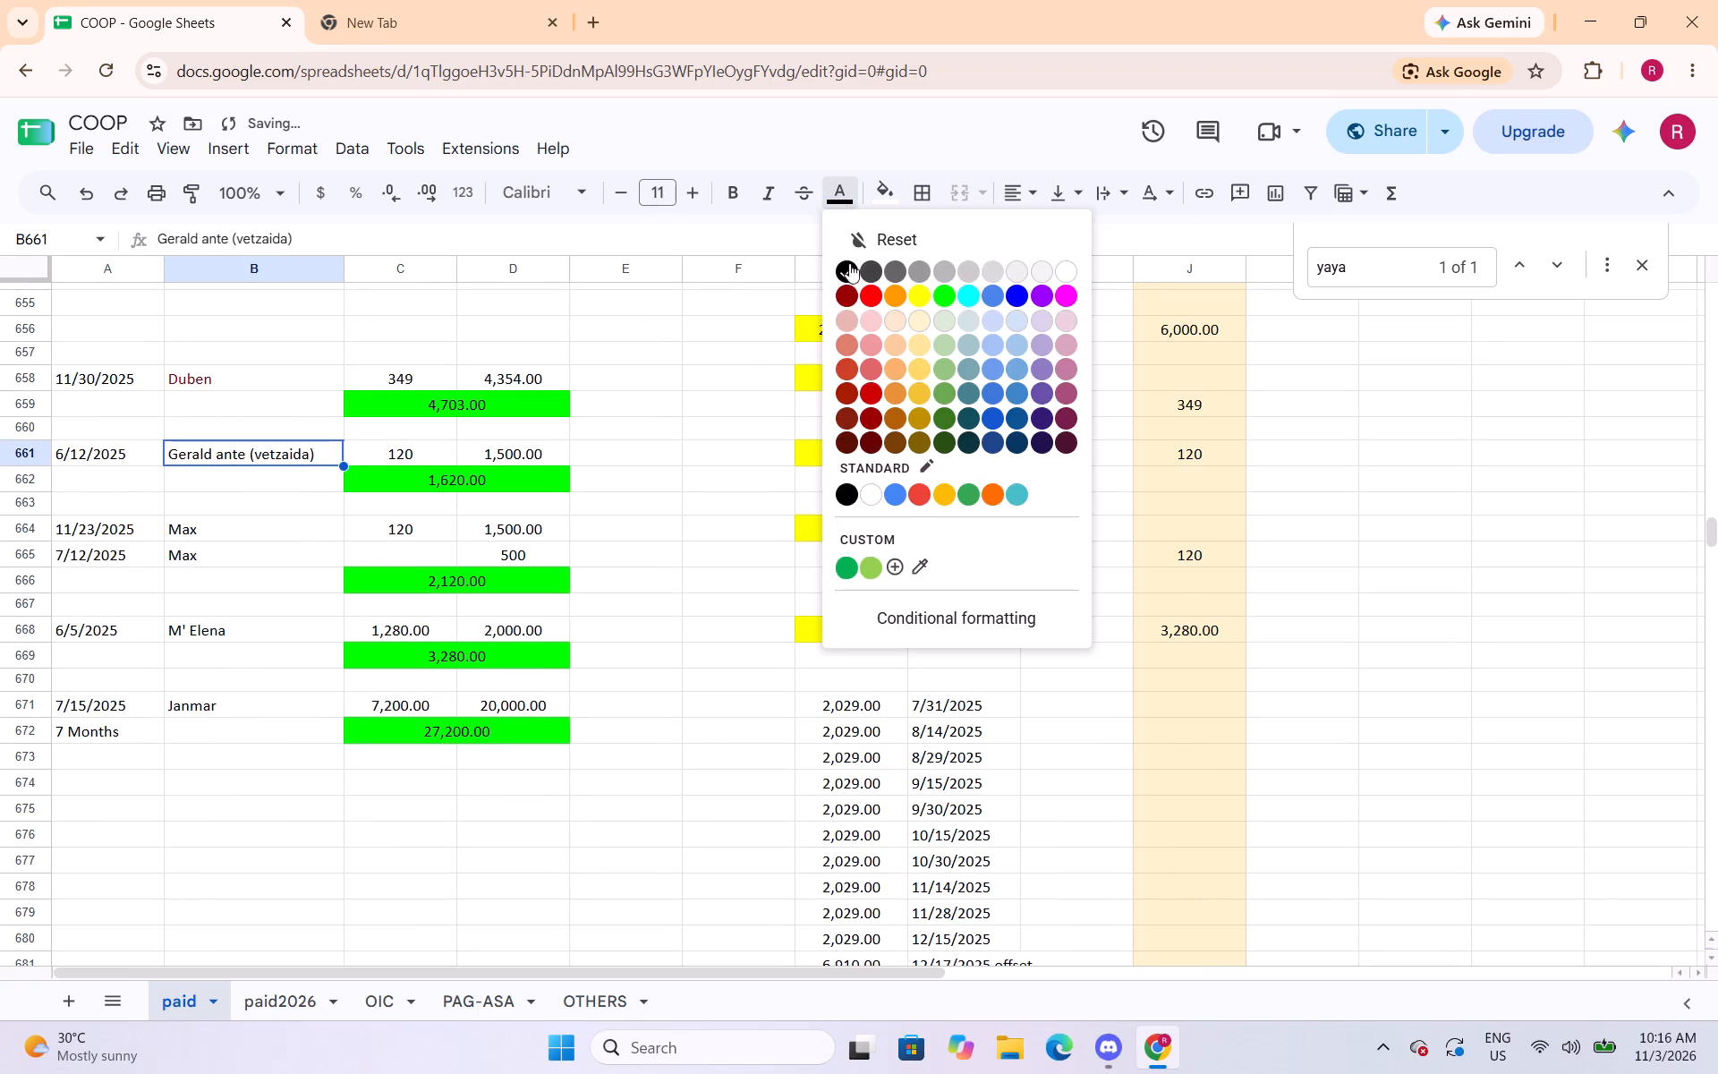
pyautogui.click(846, 296)
pyautogui.moveTo(285, 526); pyautogui.dragTo(278, 547)
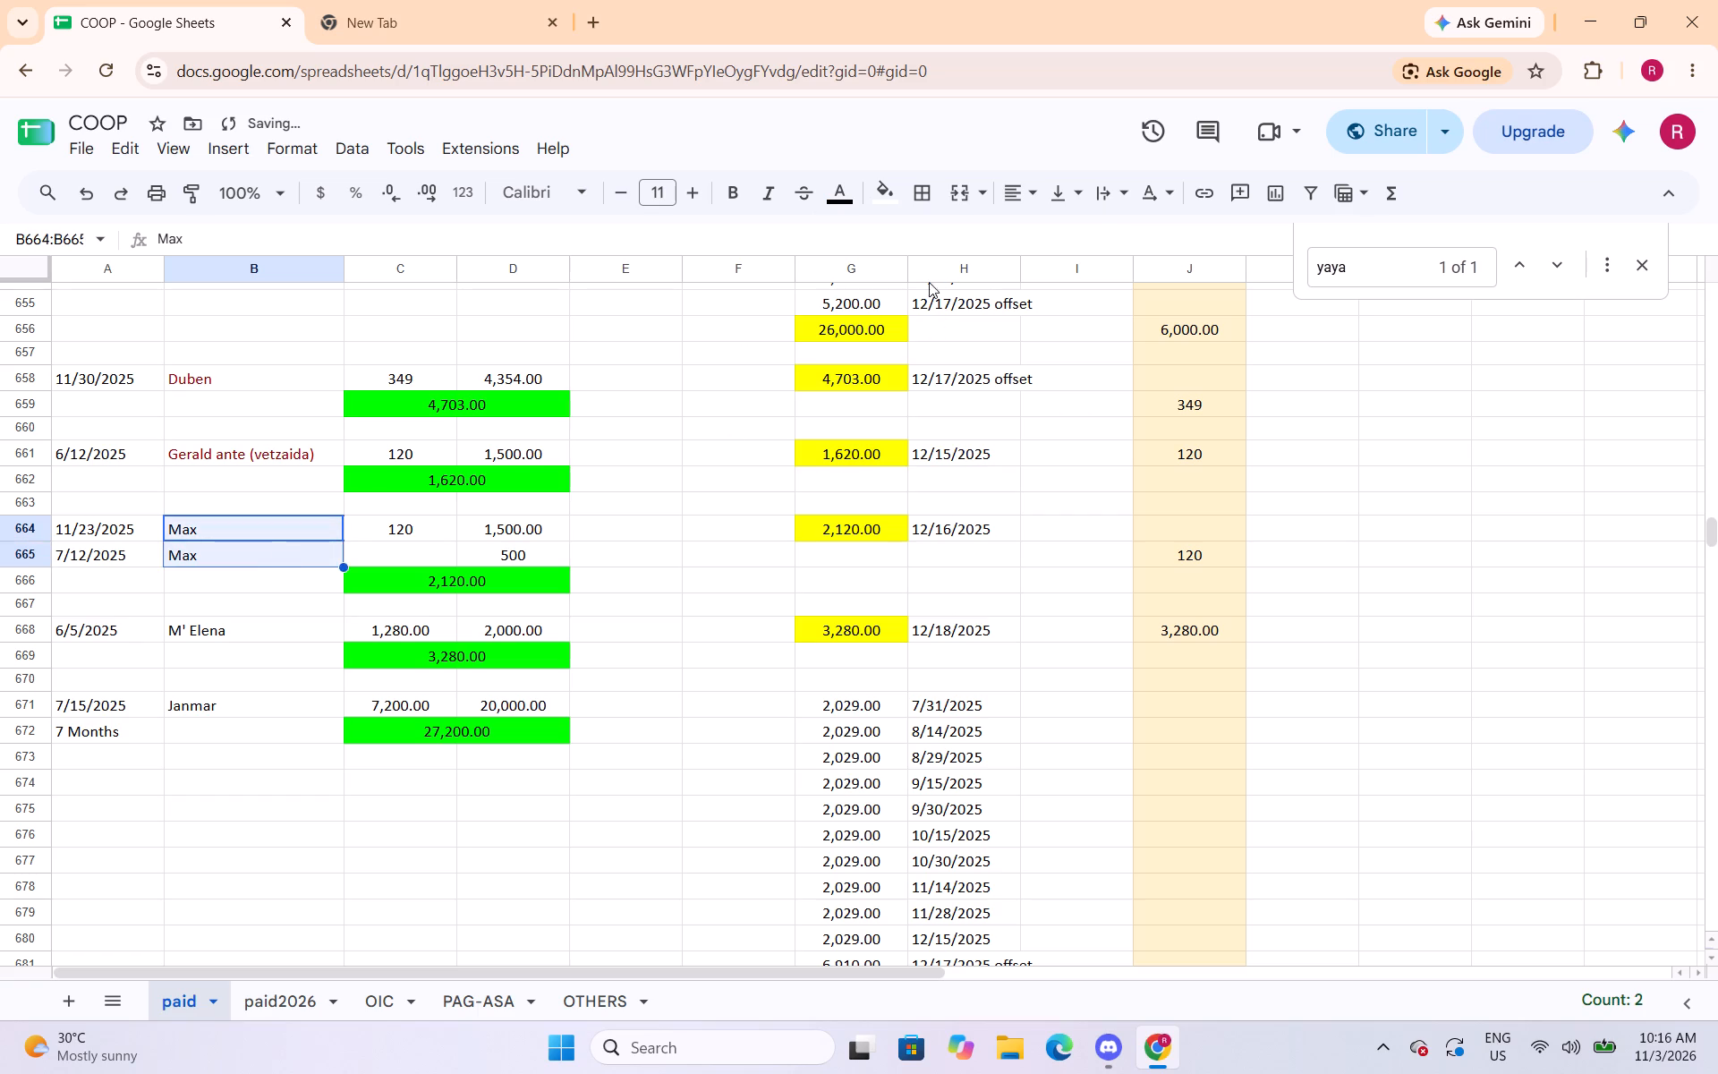
pyautogui.click(842, 190)
pyautogui.moveTo(845, 291); pyautogui.dragTo(845, 302)
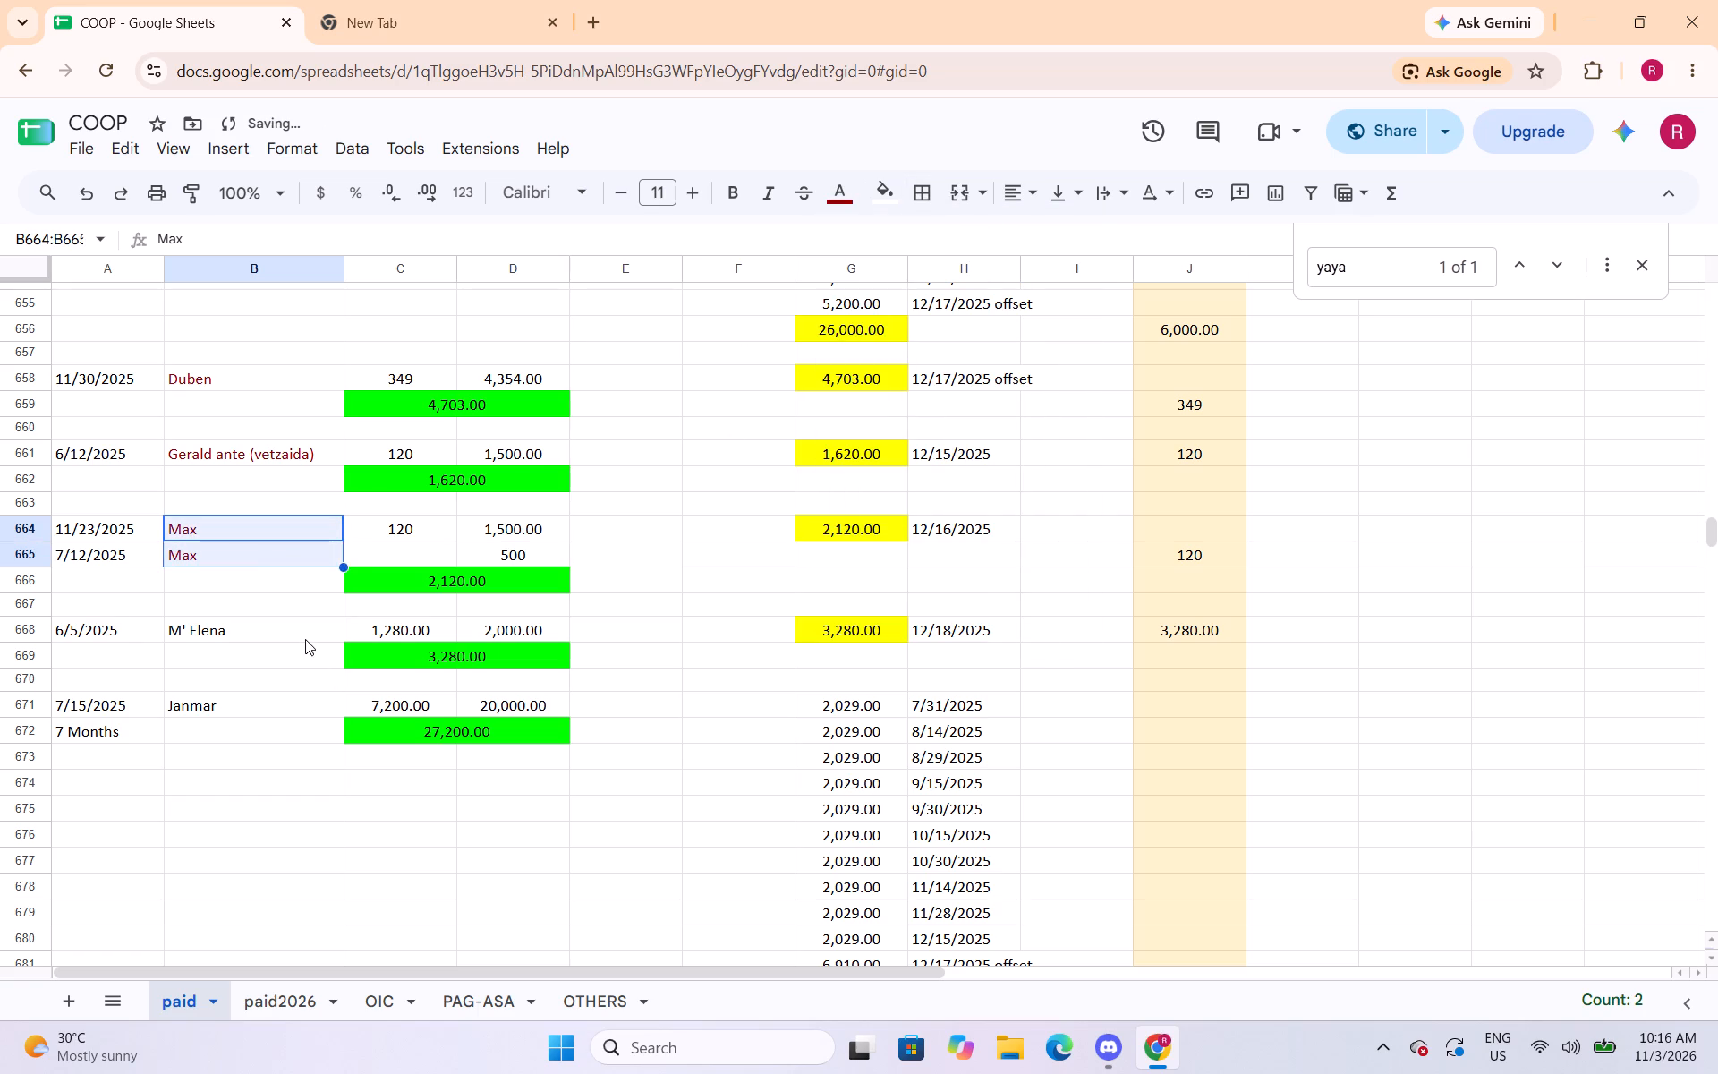
# Set the text colour of the borrower names in B668 and B671 to dark red.
pyautogui.click(305, 639)
pyautogui.click(857, 188)
pyautogui.click(843, 303)
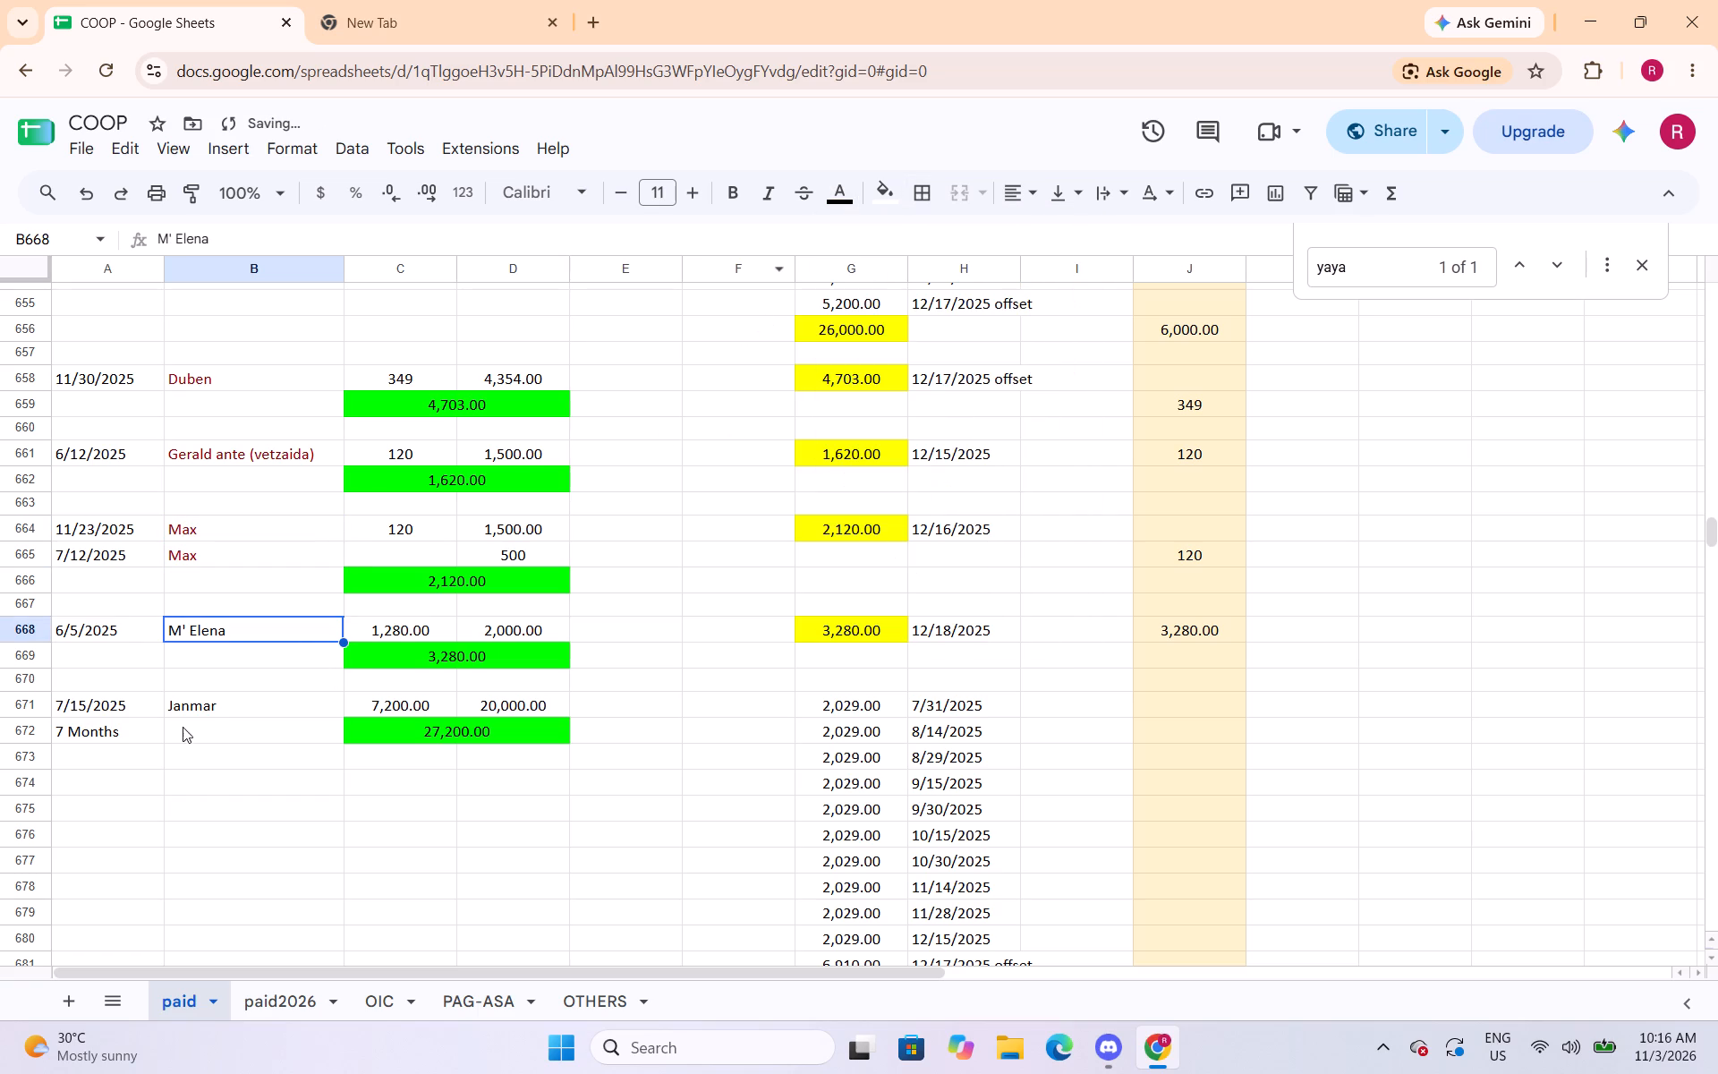
pyautogui.click(208, 711)
pyautogui.click(846, 201)
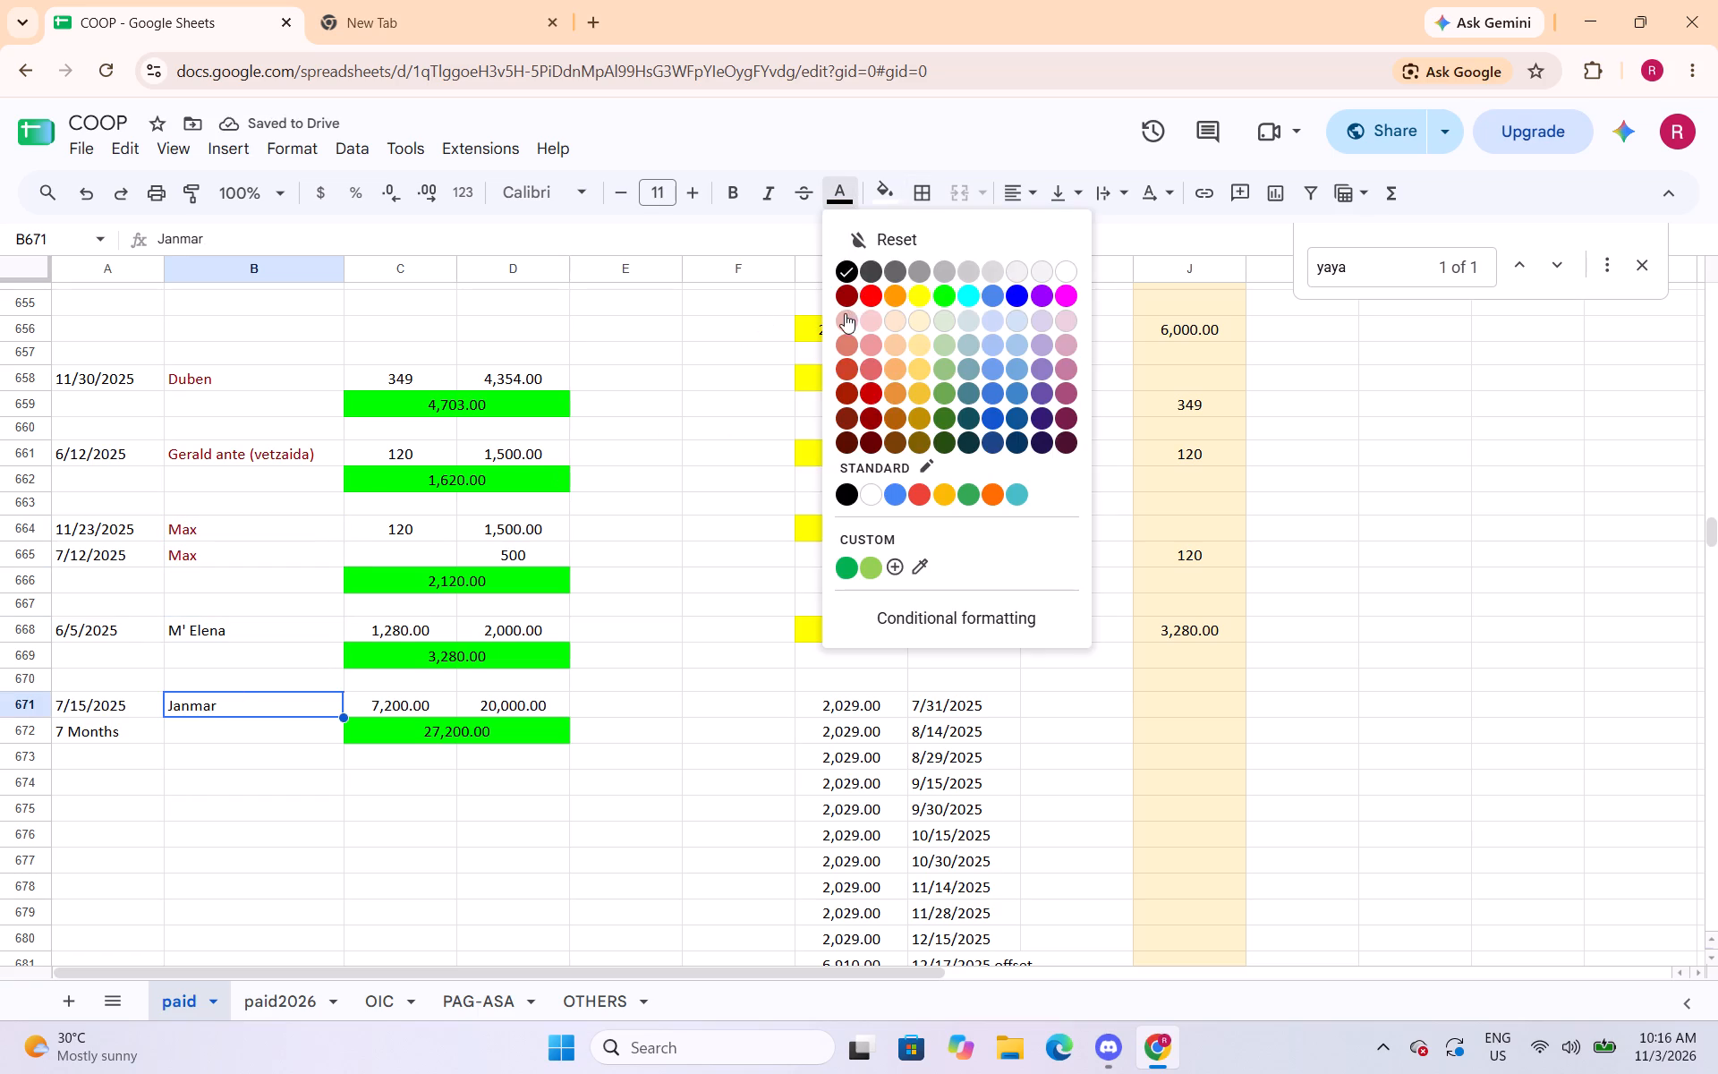
pyautogui.click(855, 296)
pyautogui.click(245, 623)
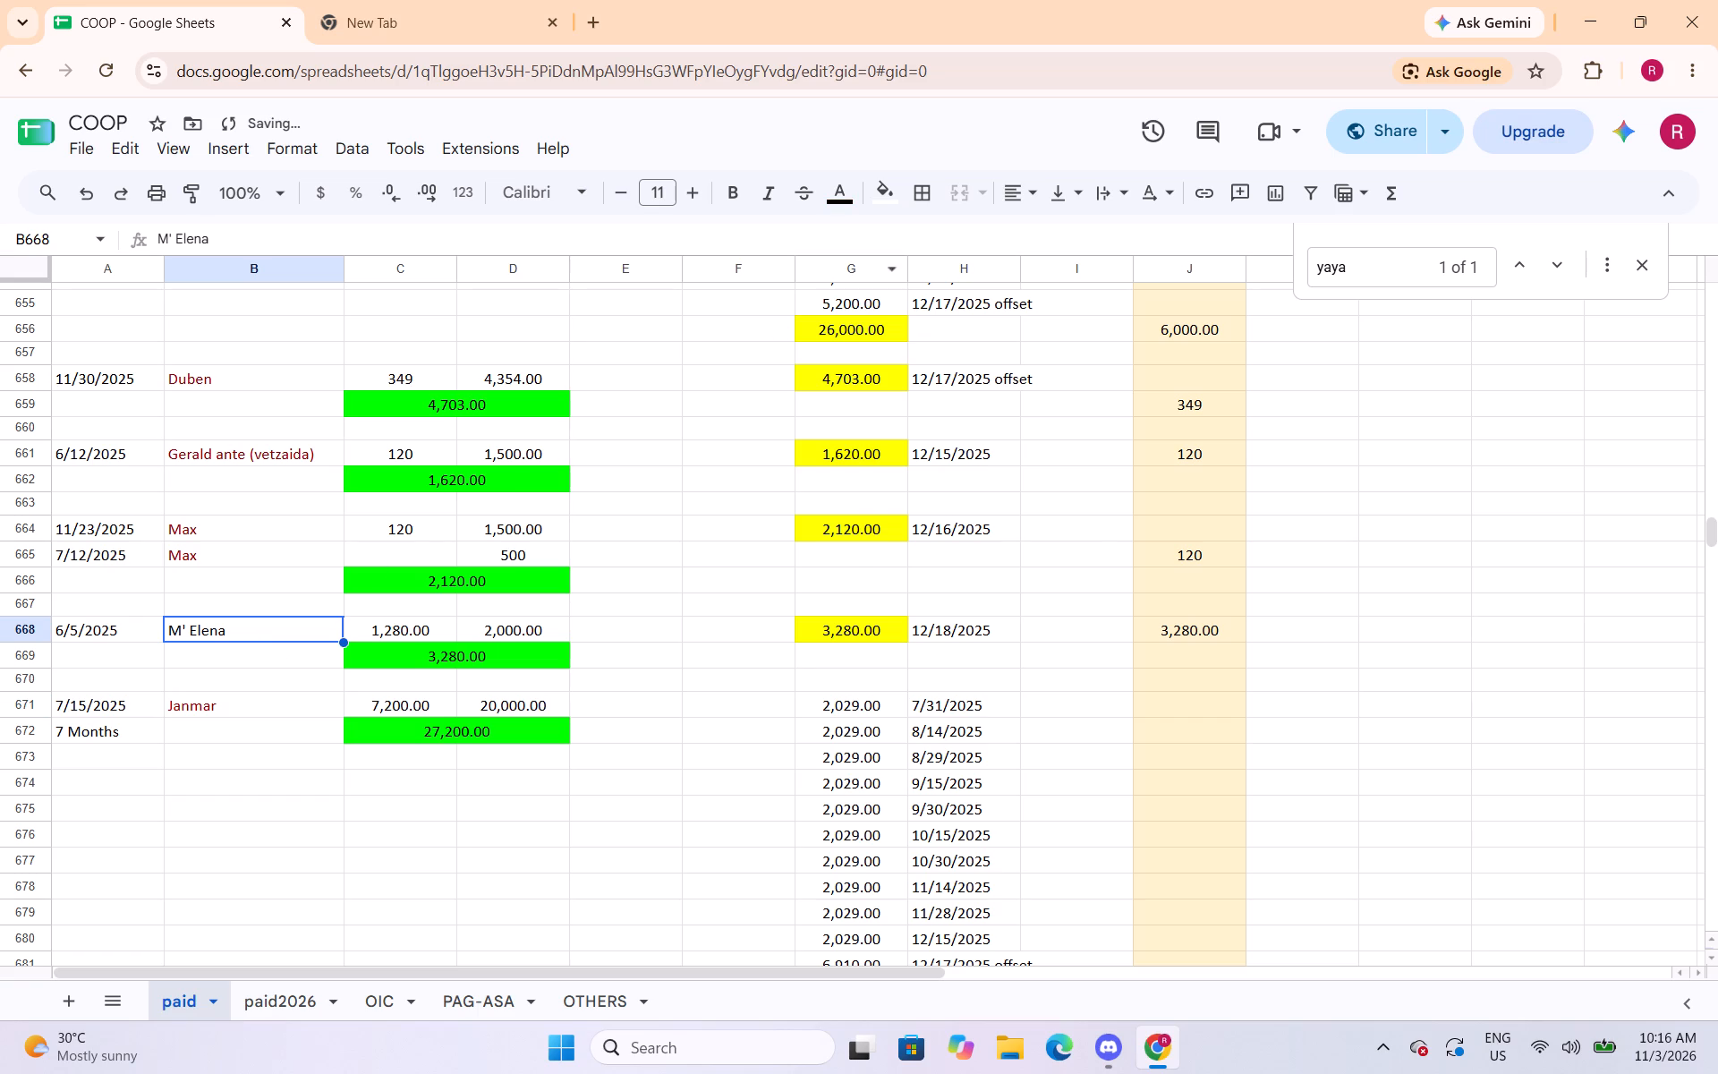
pyautogui.click(851, 203)
pyautogui.click(837, 290)
# Set the text colour of the borrower names in B684:B686 to dark red.
pyautogui.scroll(-3, 386, 568)
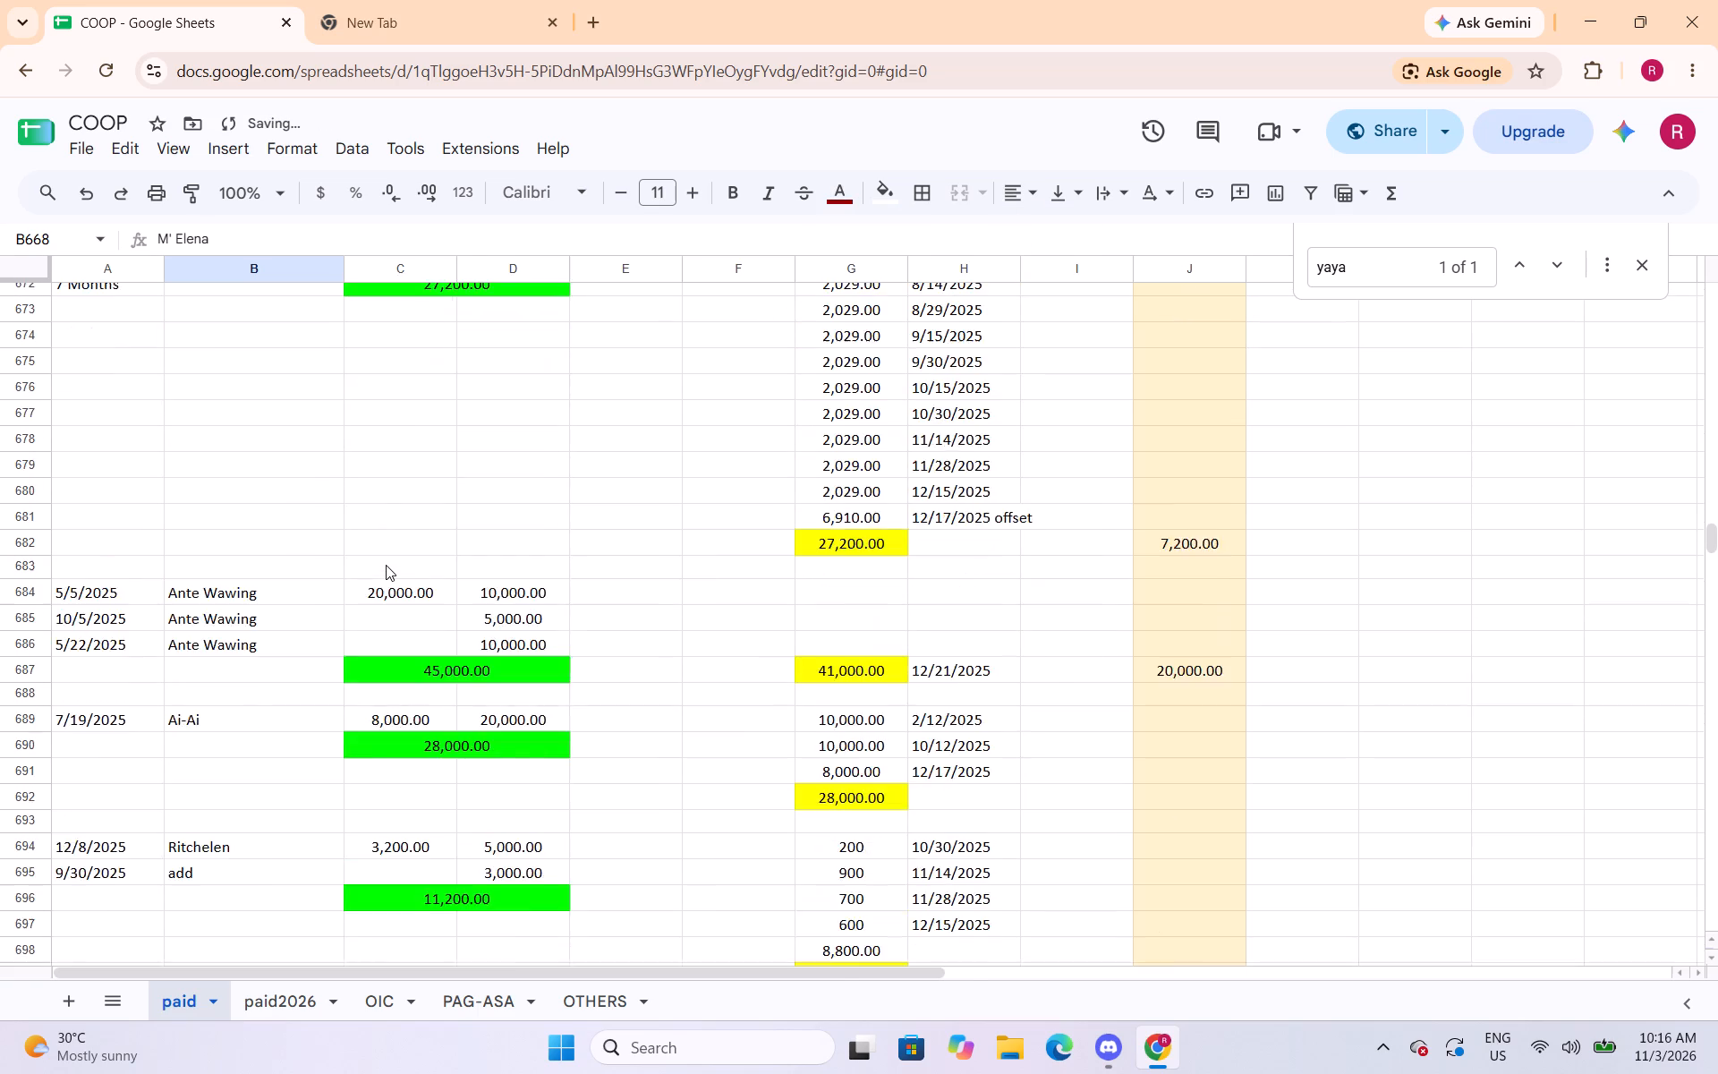
pyautogui.scroll(-3, 386, 565)
pyautogui.moveTo(308, 371); pyautogui.dragTo(300, 416)
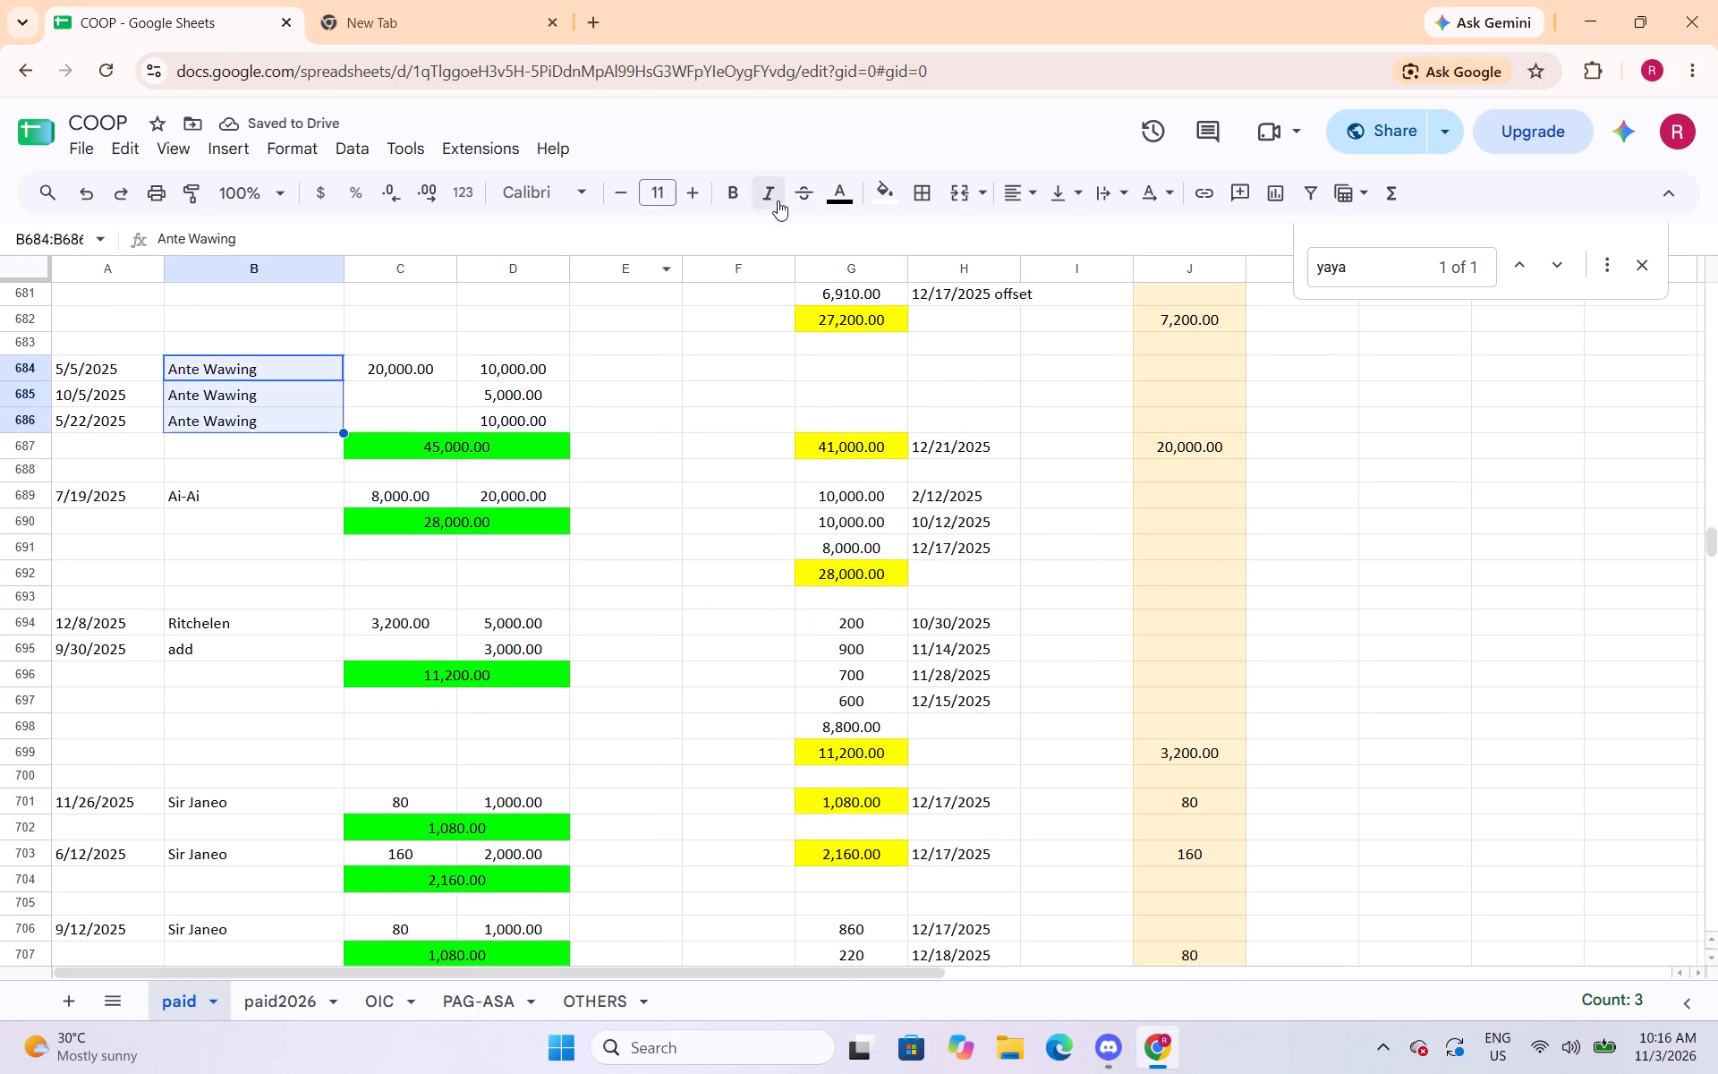
pyautogui.click(829, 192)
pyautogui.click(838, 300)
# Set the text colour of the borrower names in B689 and B694 to dark red.
pyautogui.click(318, 505)
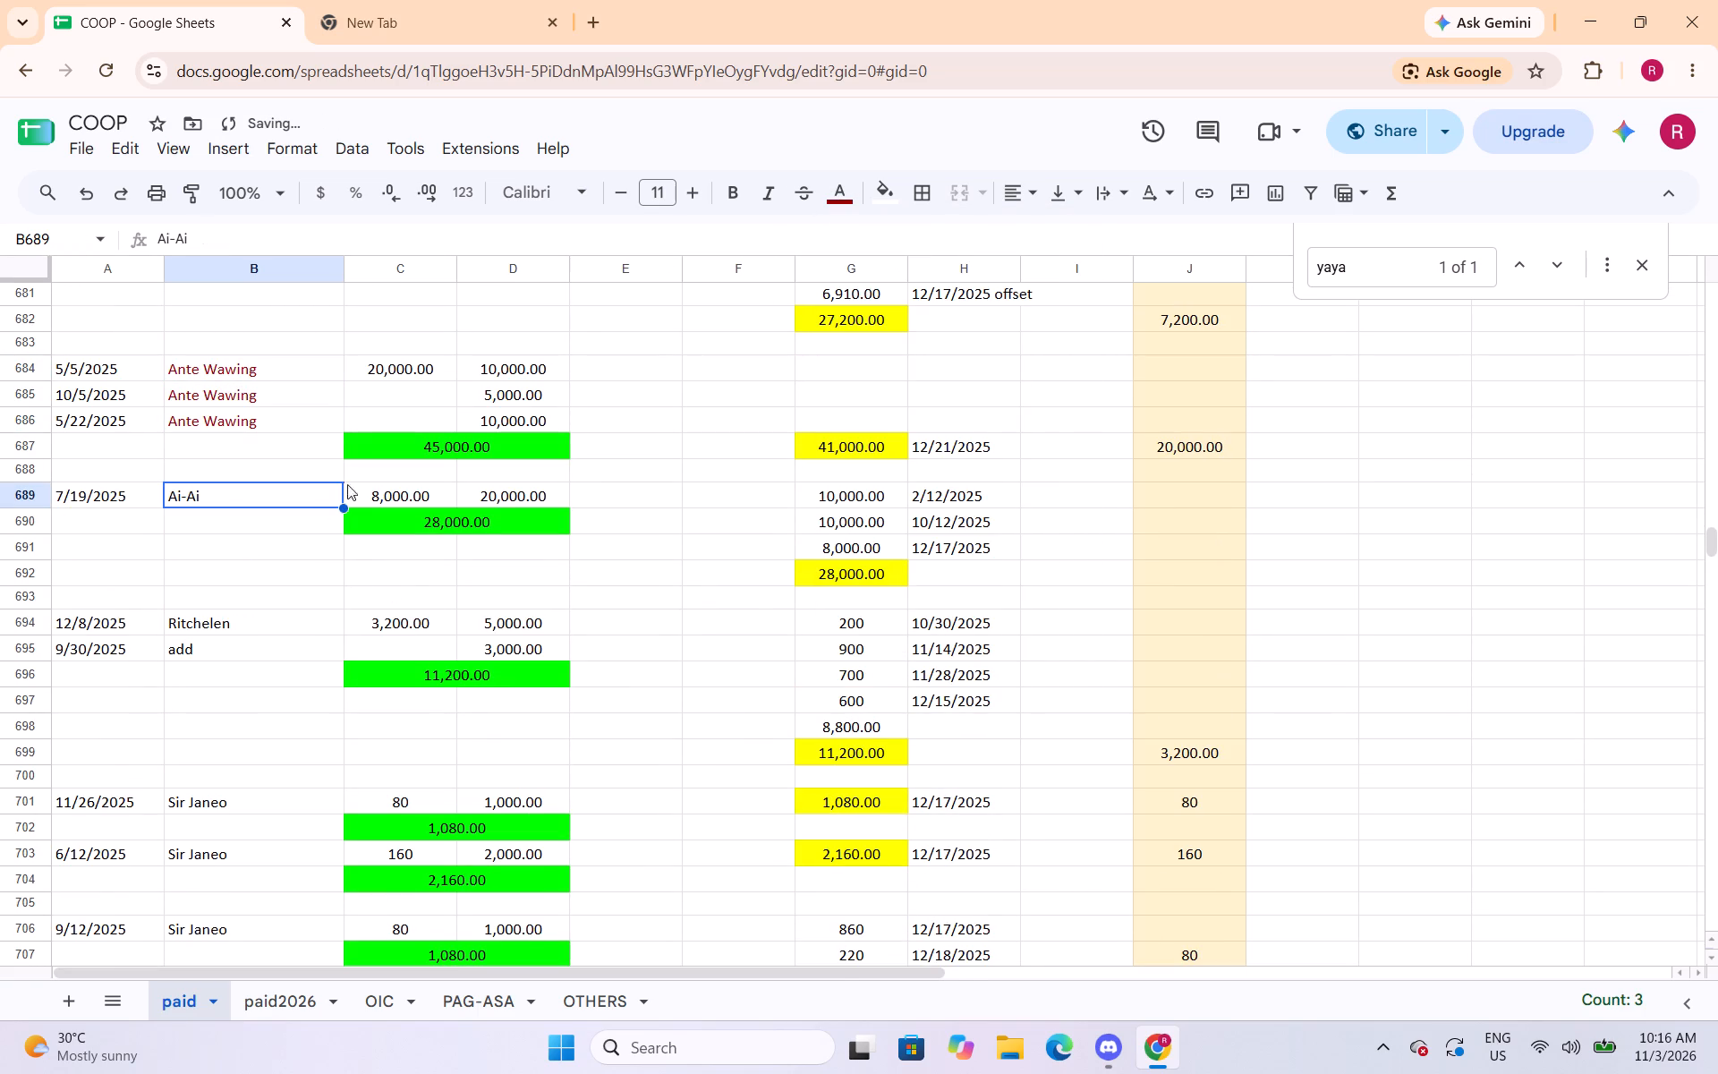
pyautogui.click(834, 192)
pyautogui.click(836, 300)
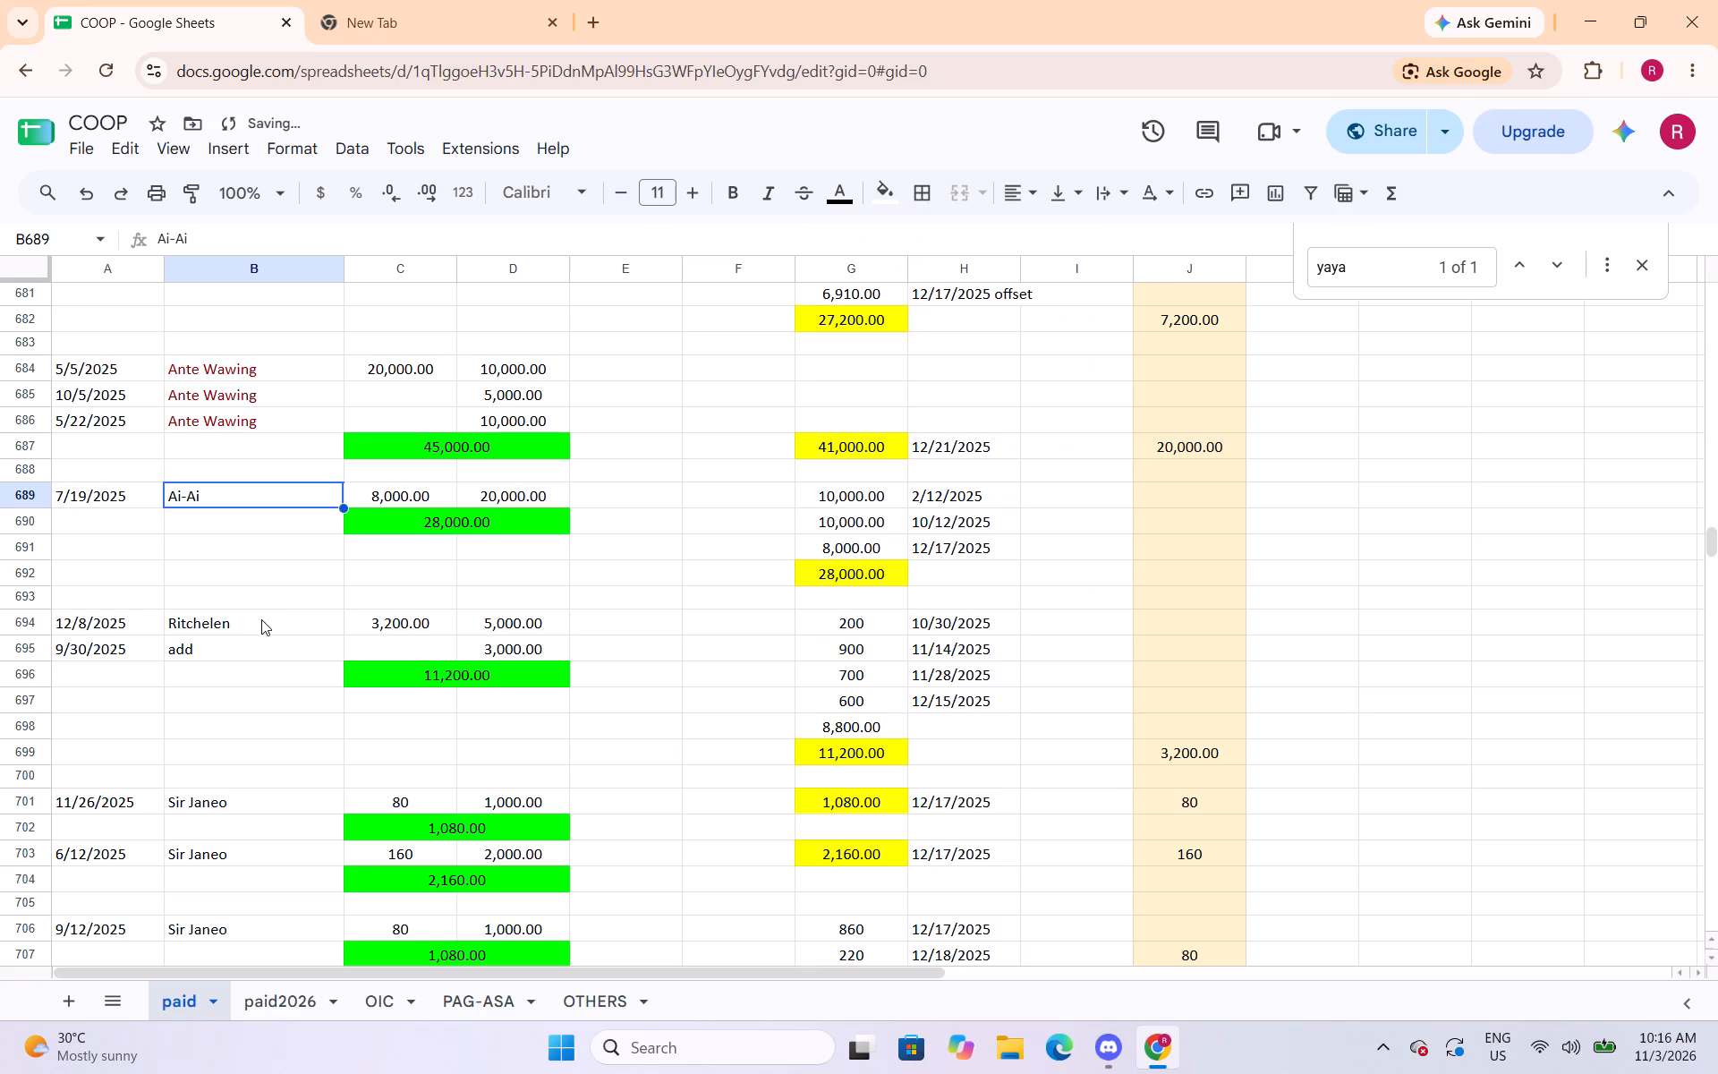
pyautogui.click(850, 202)
pyautogui.moveTo(846, 294); pyautogui.dragTo(846, 303)
pyautogui.moveTo(292, 619); pyautogui.dragTo(299, 635)
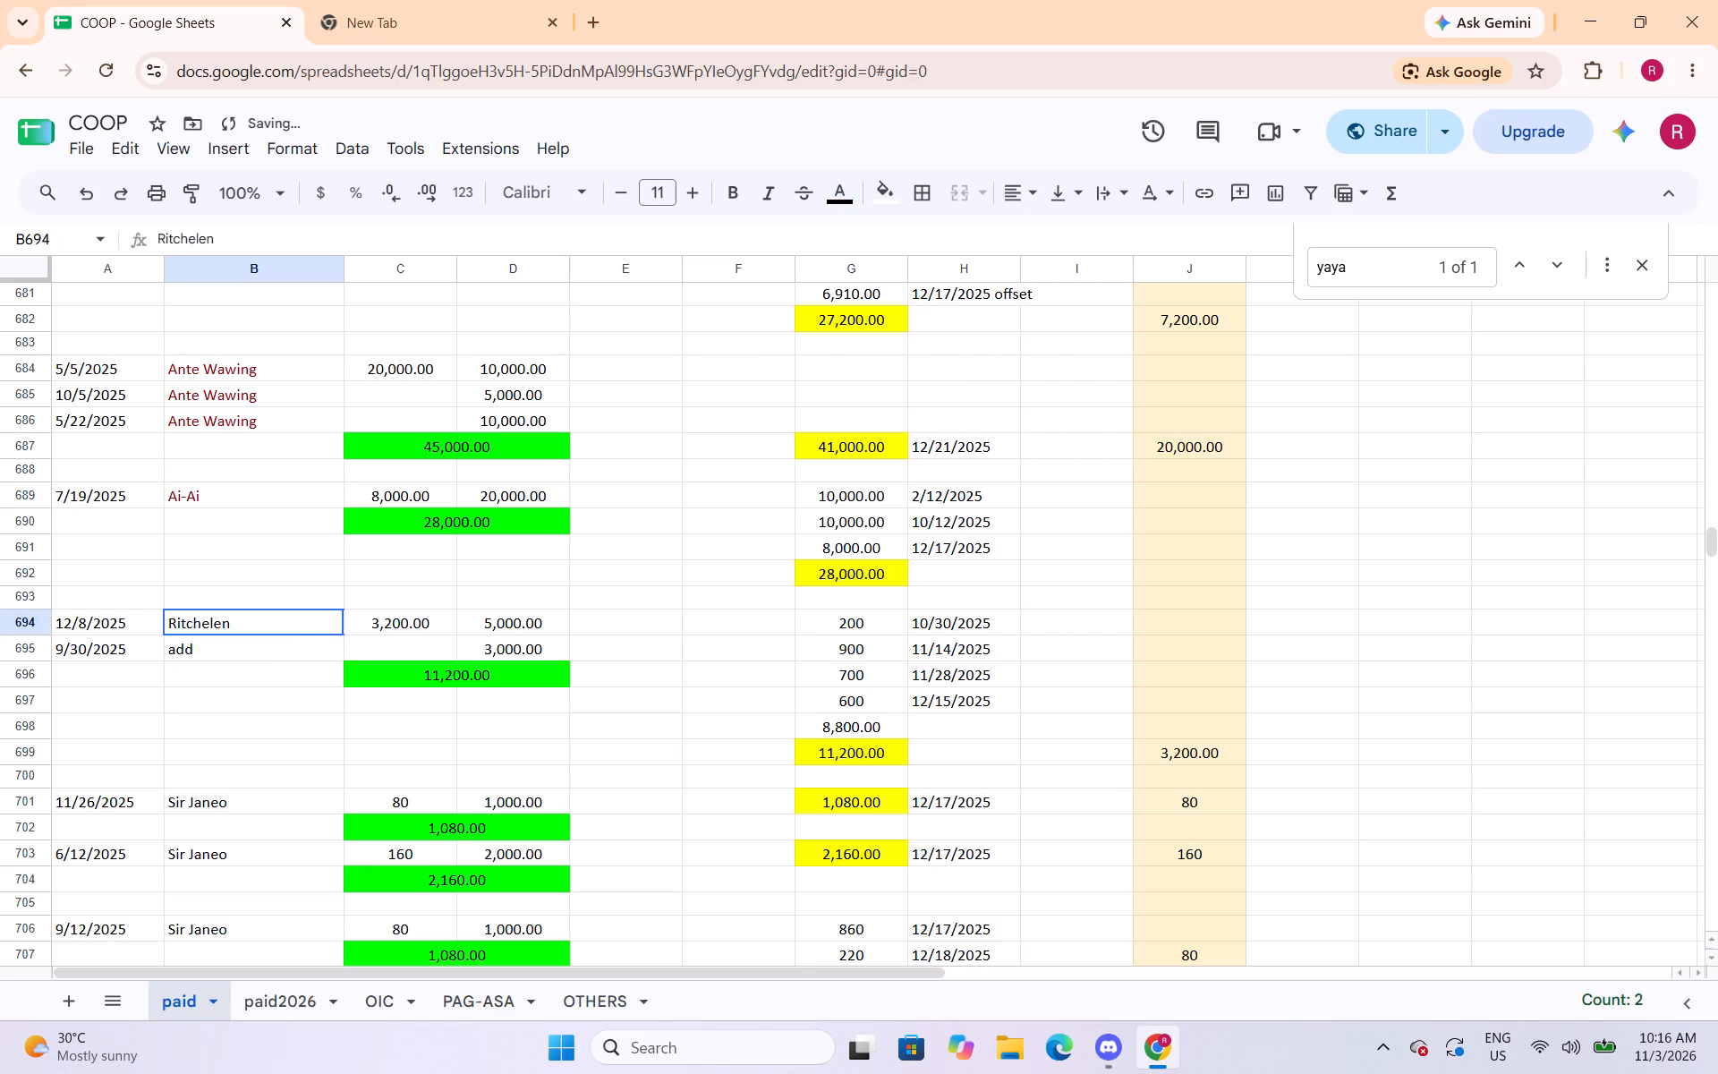
pyautogui.moveTo(299, 635); pyautogui.dragTo(303, 628)
pyautogui.click(835, 195)
pyautogui.click(841, 290)
# Set the text colour of the borrower names in B701, B703 and B706 to dark red.
pyautogui.scroll(-4, 516, 537)
pyautogui.click(251, 354)
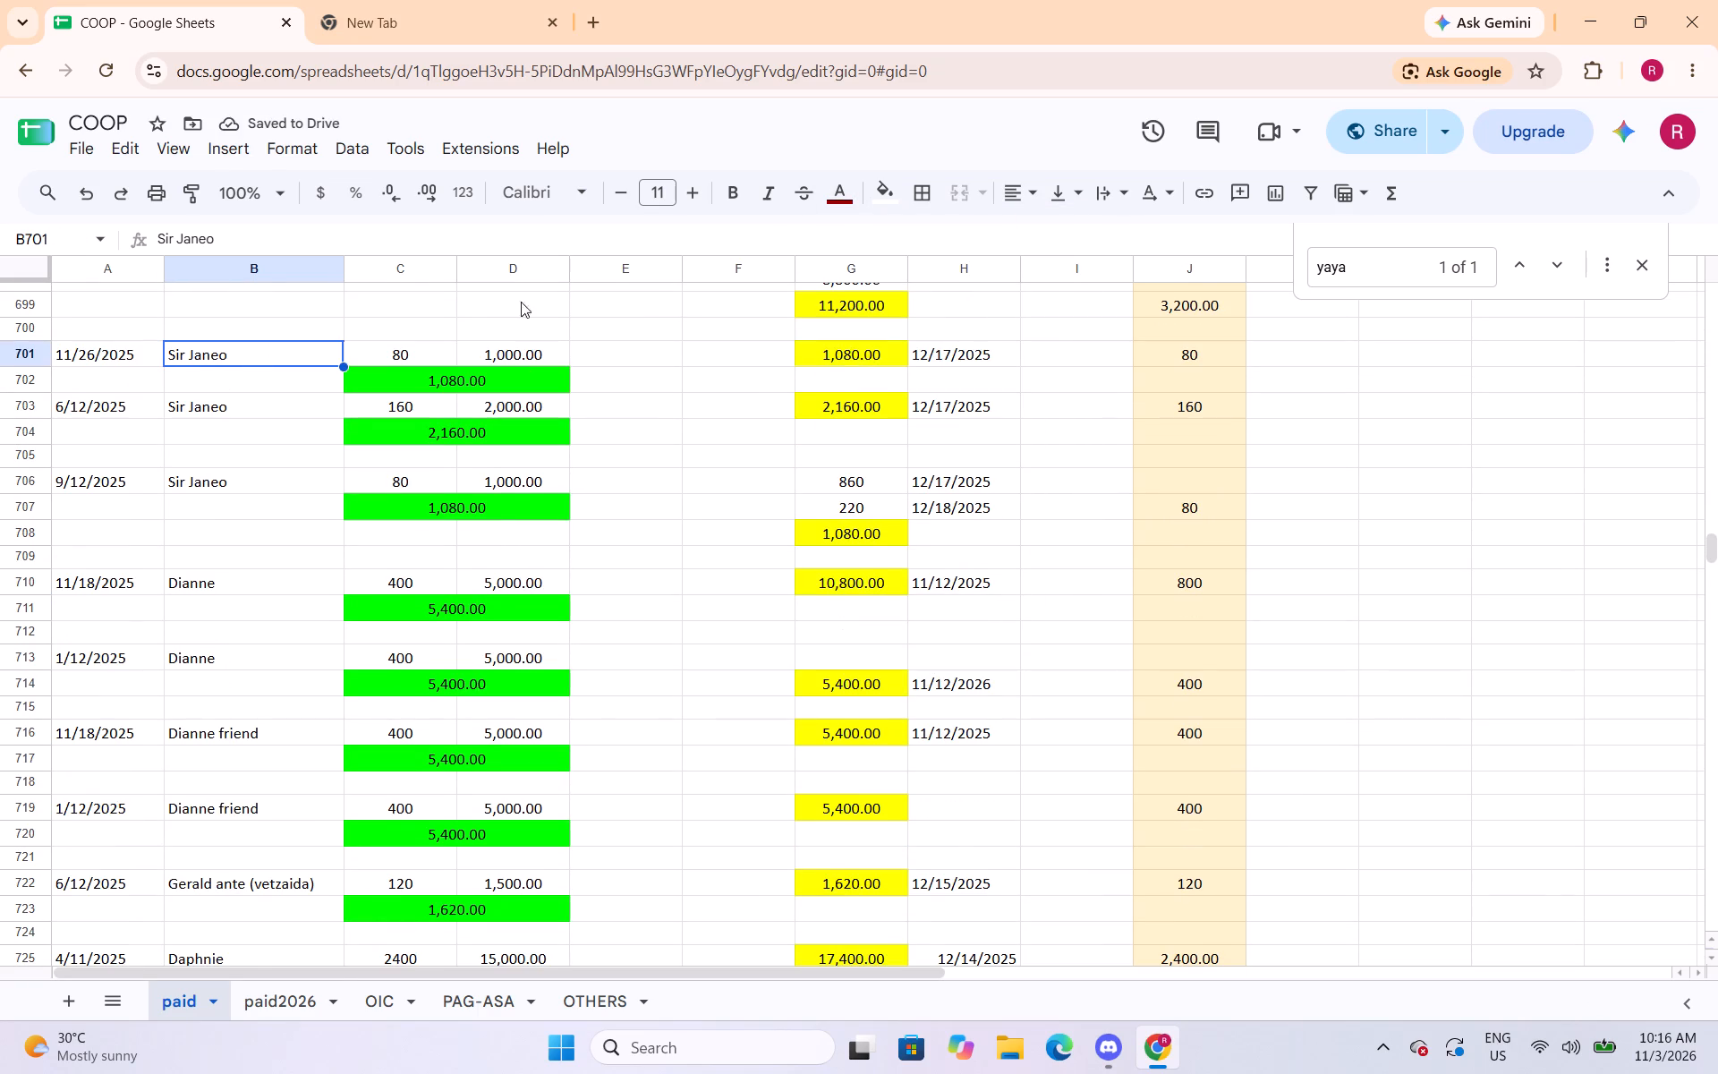
pyautogui.click(840, 195)
pyautogui.click(841, 294)
pyautogui.click(268, 391)
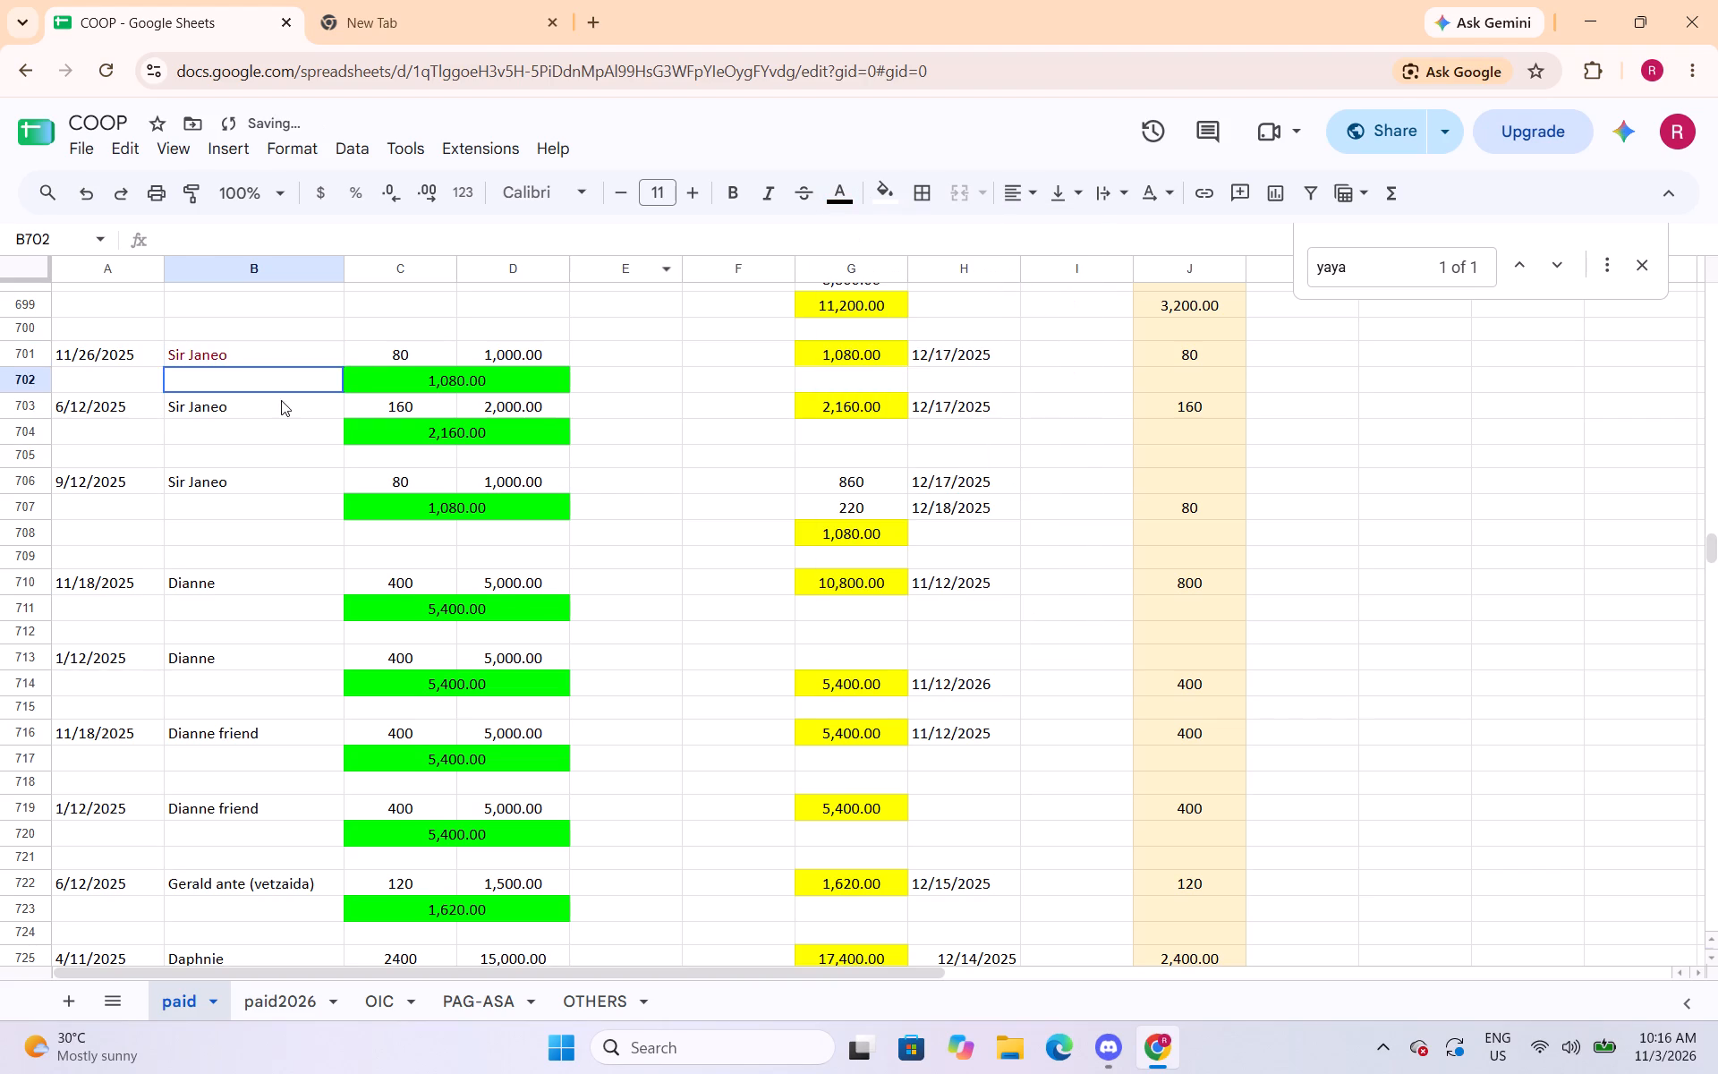
pyautogui.click(274, 407)
pyautogui.click(846, 192)
pyautogui.click(839, 297)
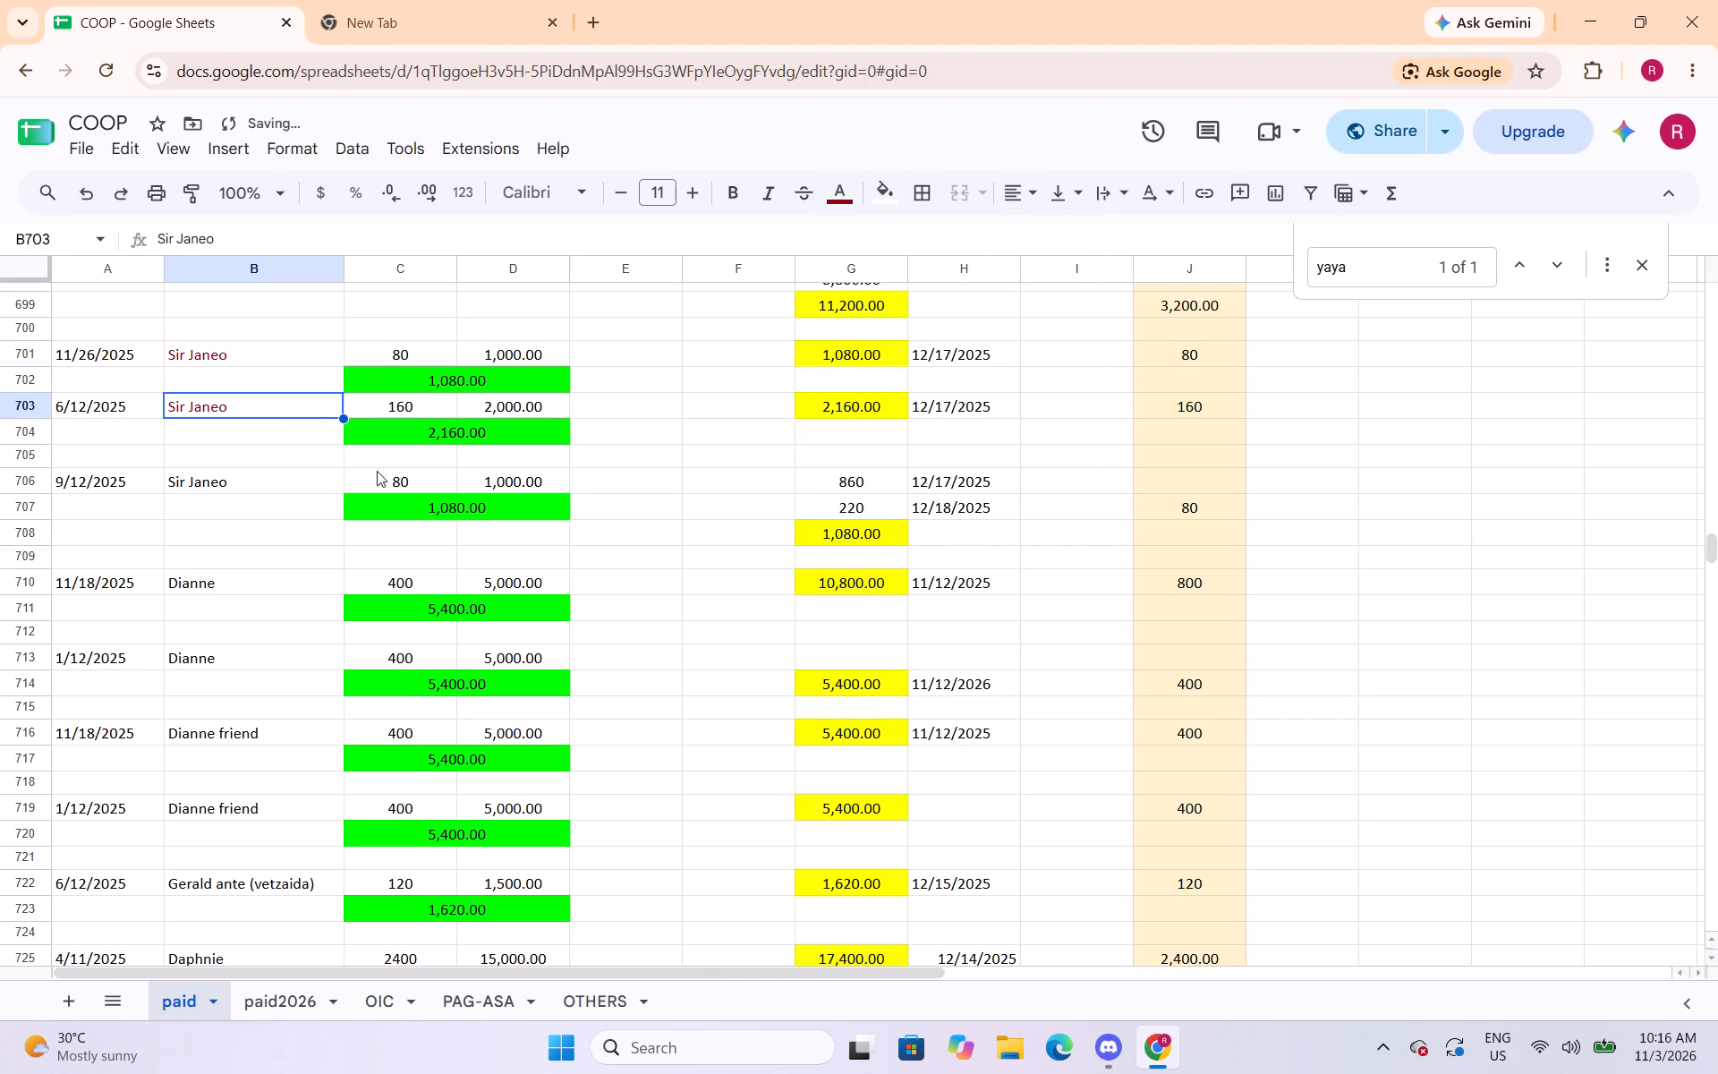
pyautogui.click(335, 476)
pyautogui.click(855, 200)
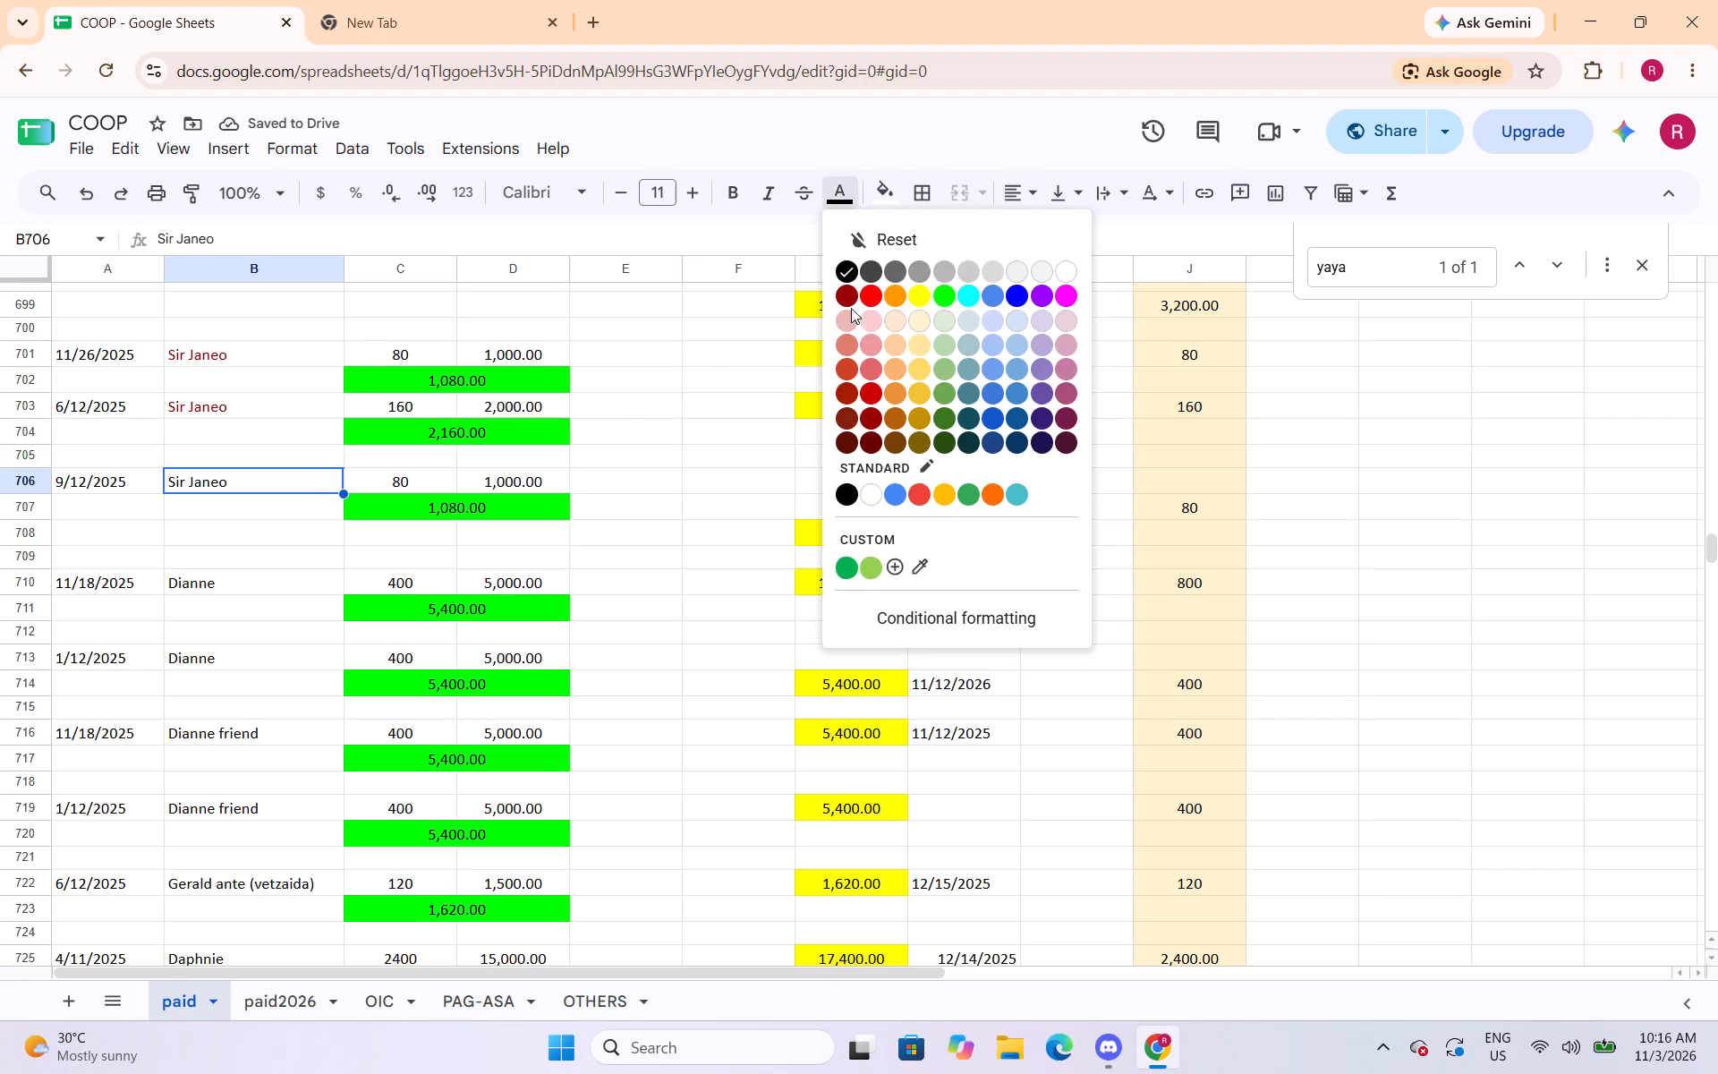
pyautogui.click(848, 301)
# Set the text colour of the borrower names in B710 and B713 to dark red, without strikethrough.
pyautogui.click(201, 587)
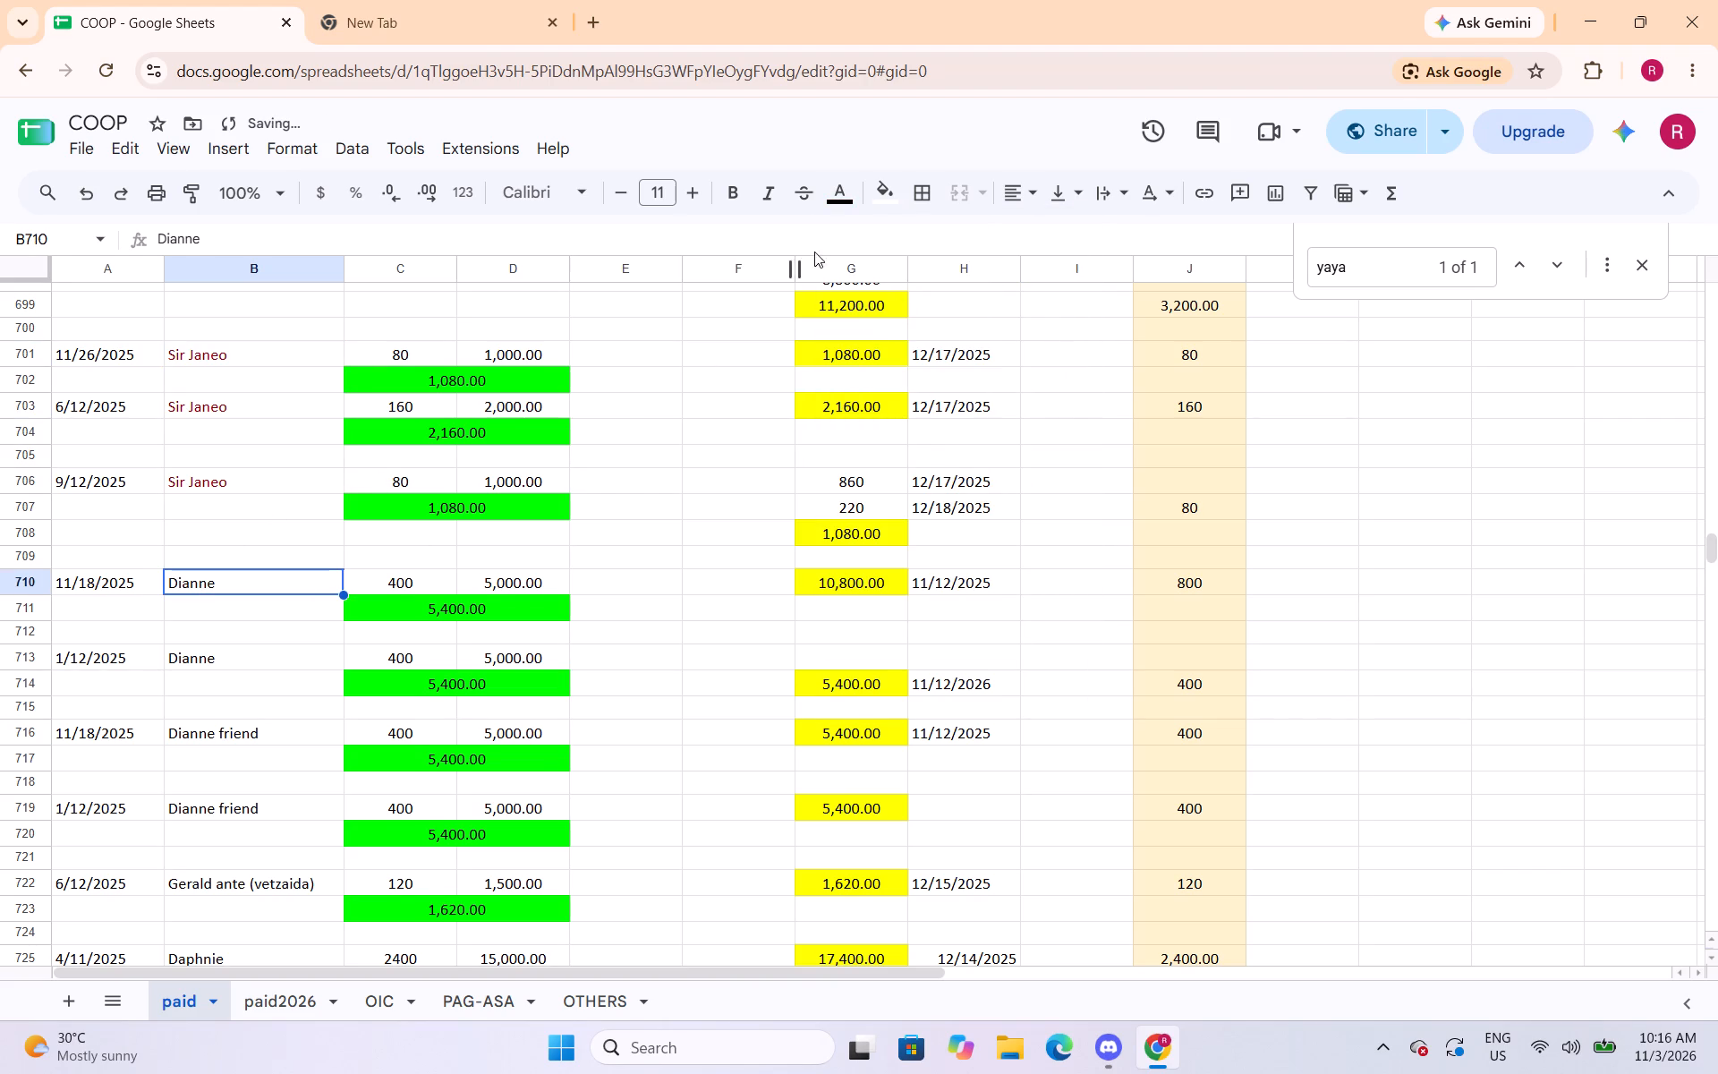
pyautogui.click(843, 194)
pyautogui.click(852, 301)
pyautogui.scroll(-3, 424, 350)
pyautogui.scroll(1, 293, 350)
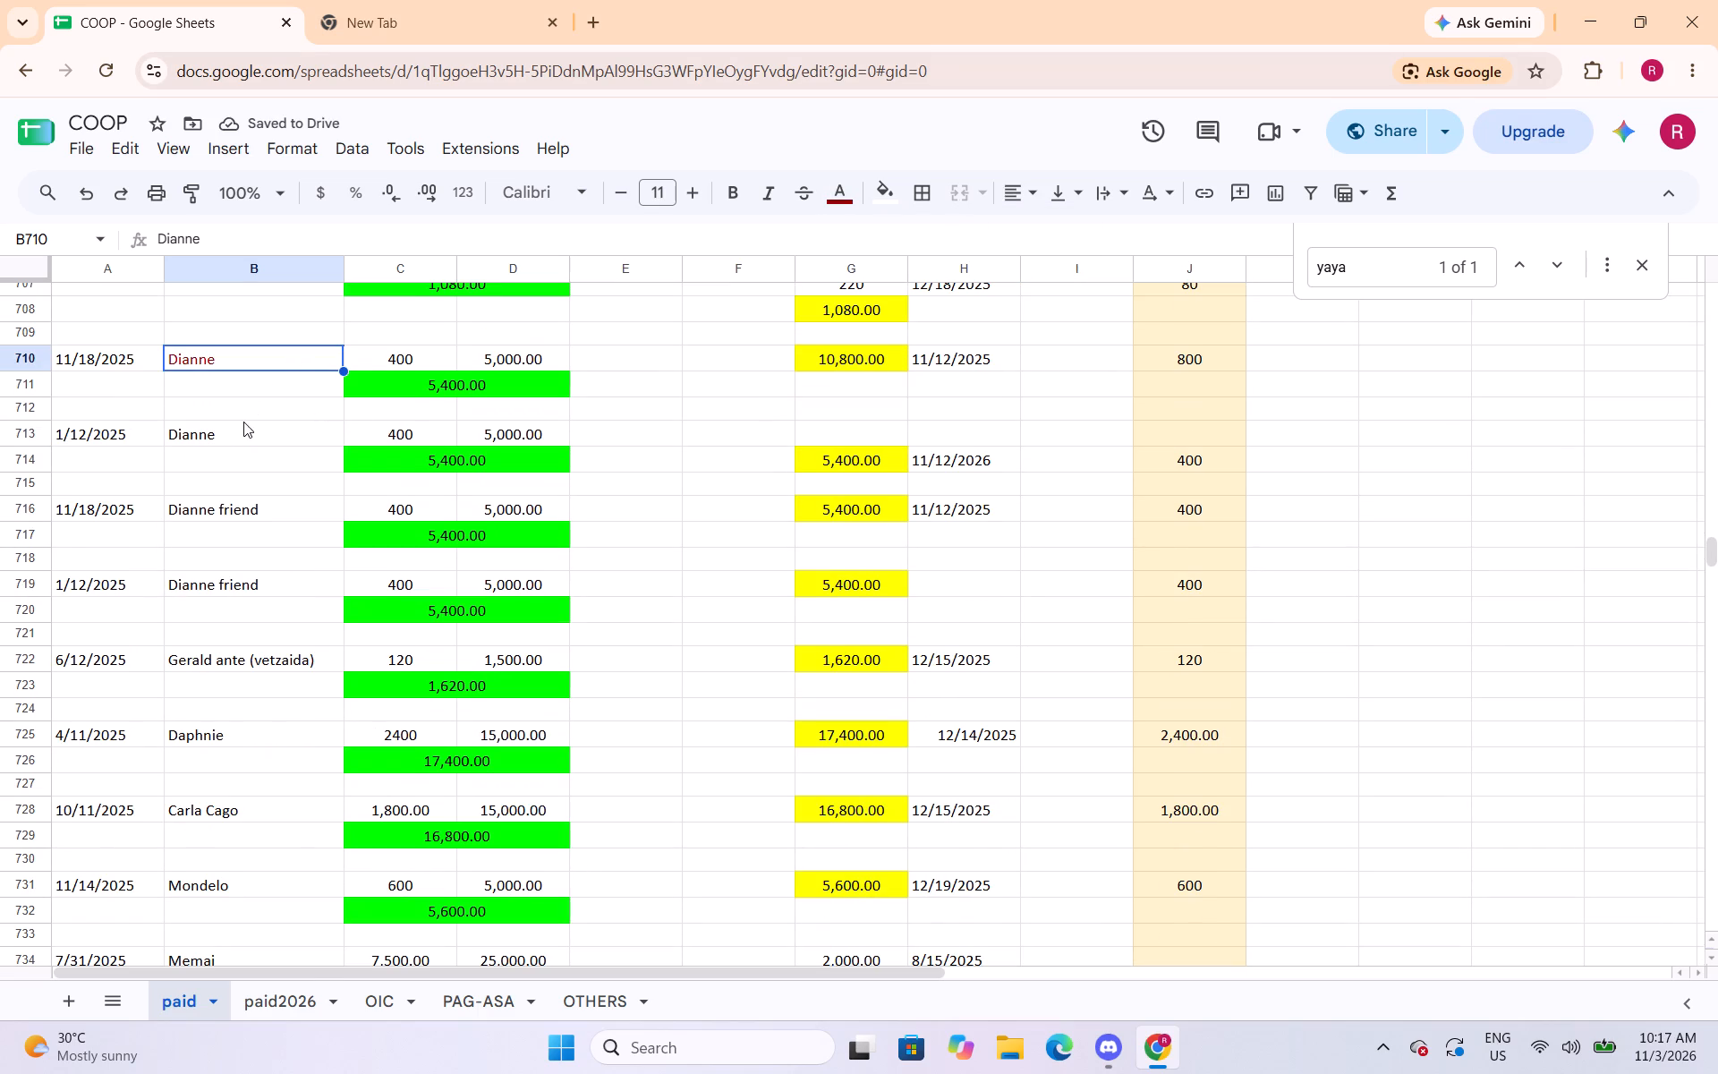
pyautogui.click(236, 437)
pyautogui.click(835, 213)
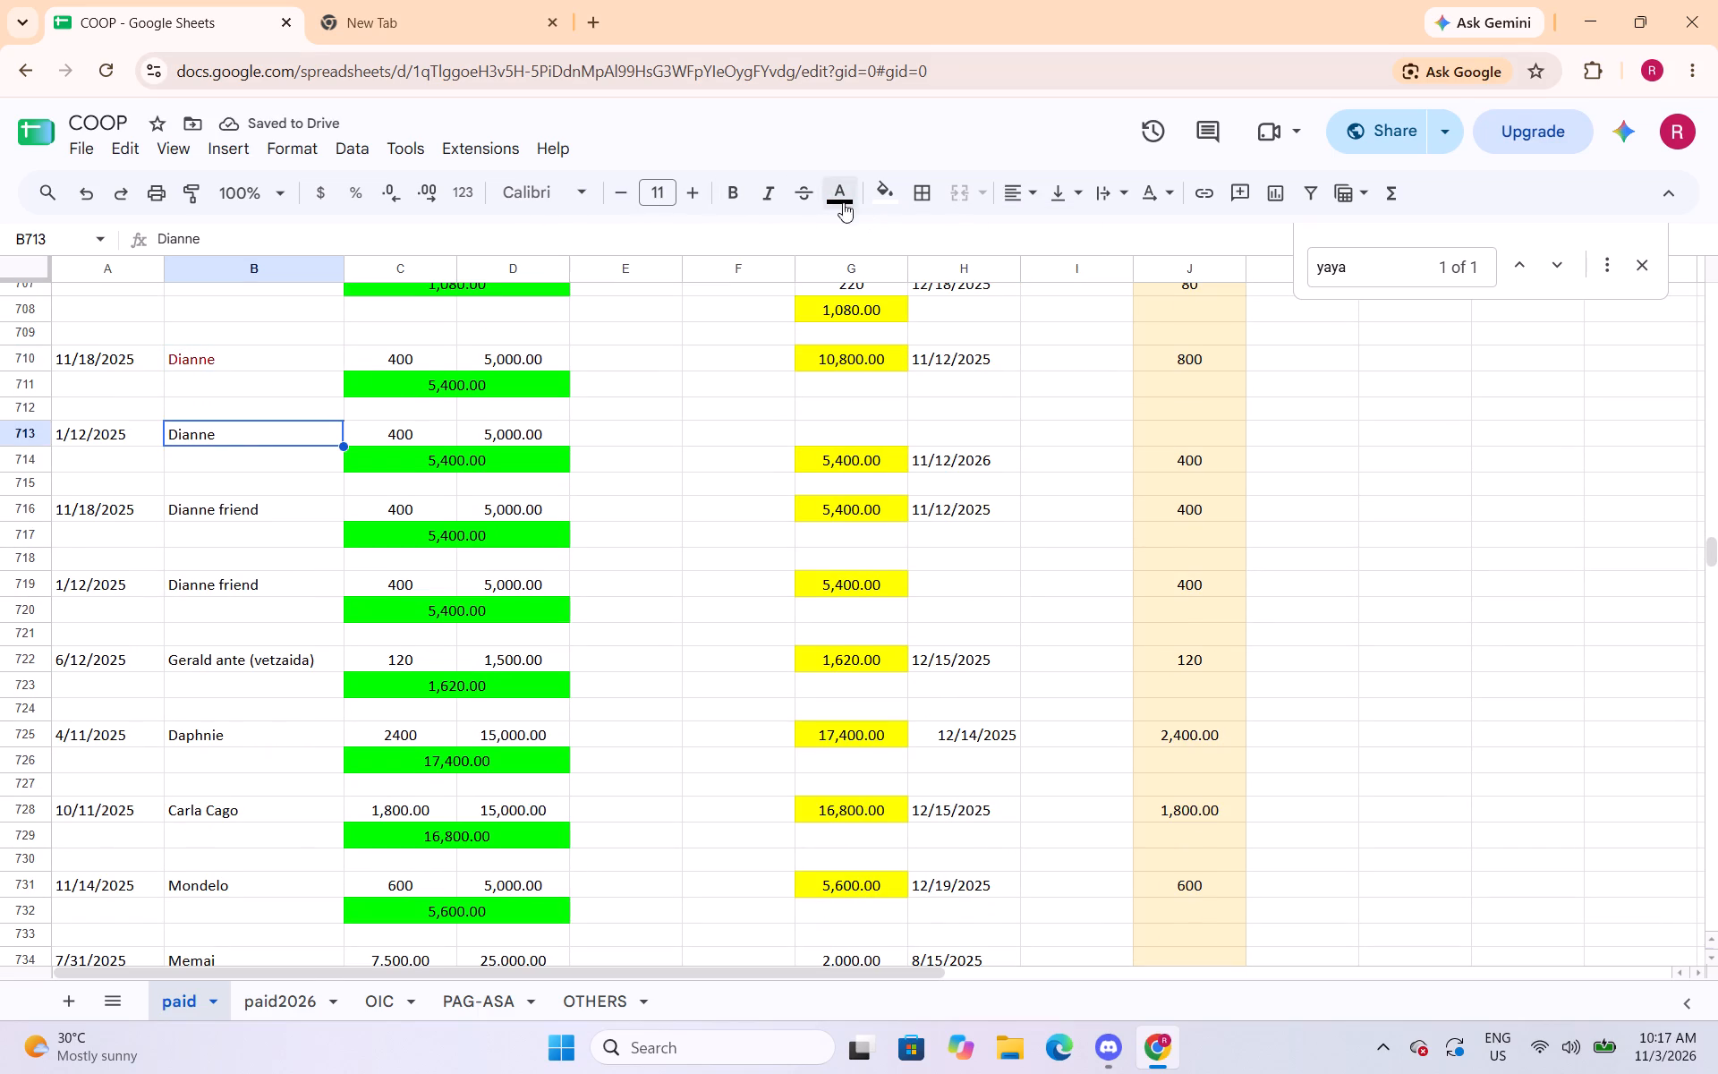
pyautogui.click(819, 194)
pyautogui.click(829, 194)
pyautogui.click(852, 295)
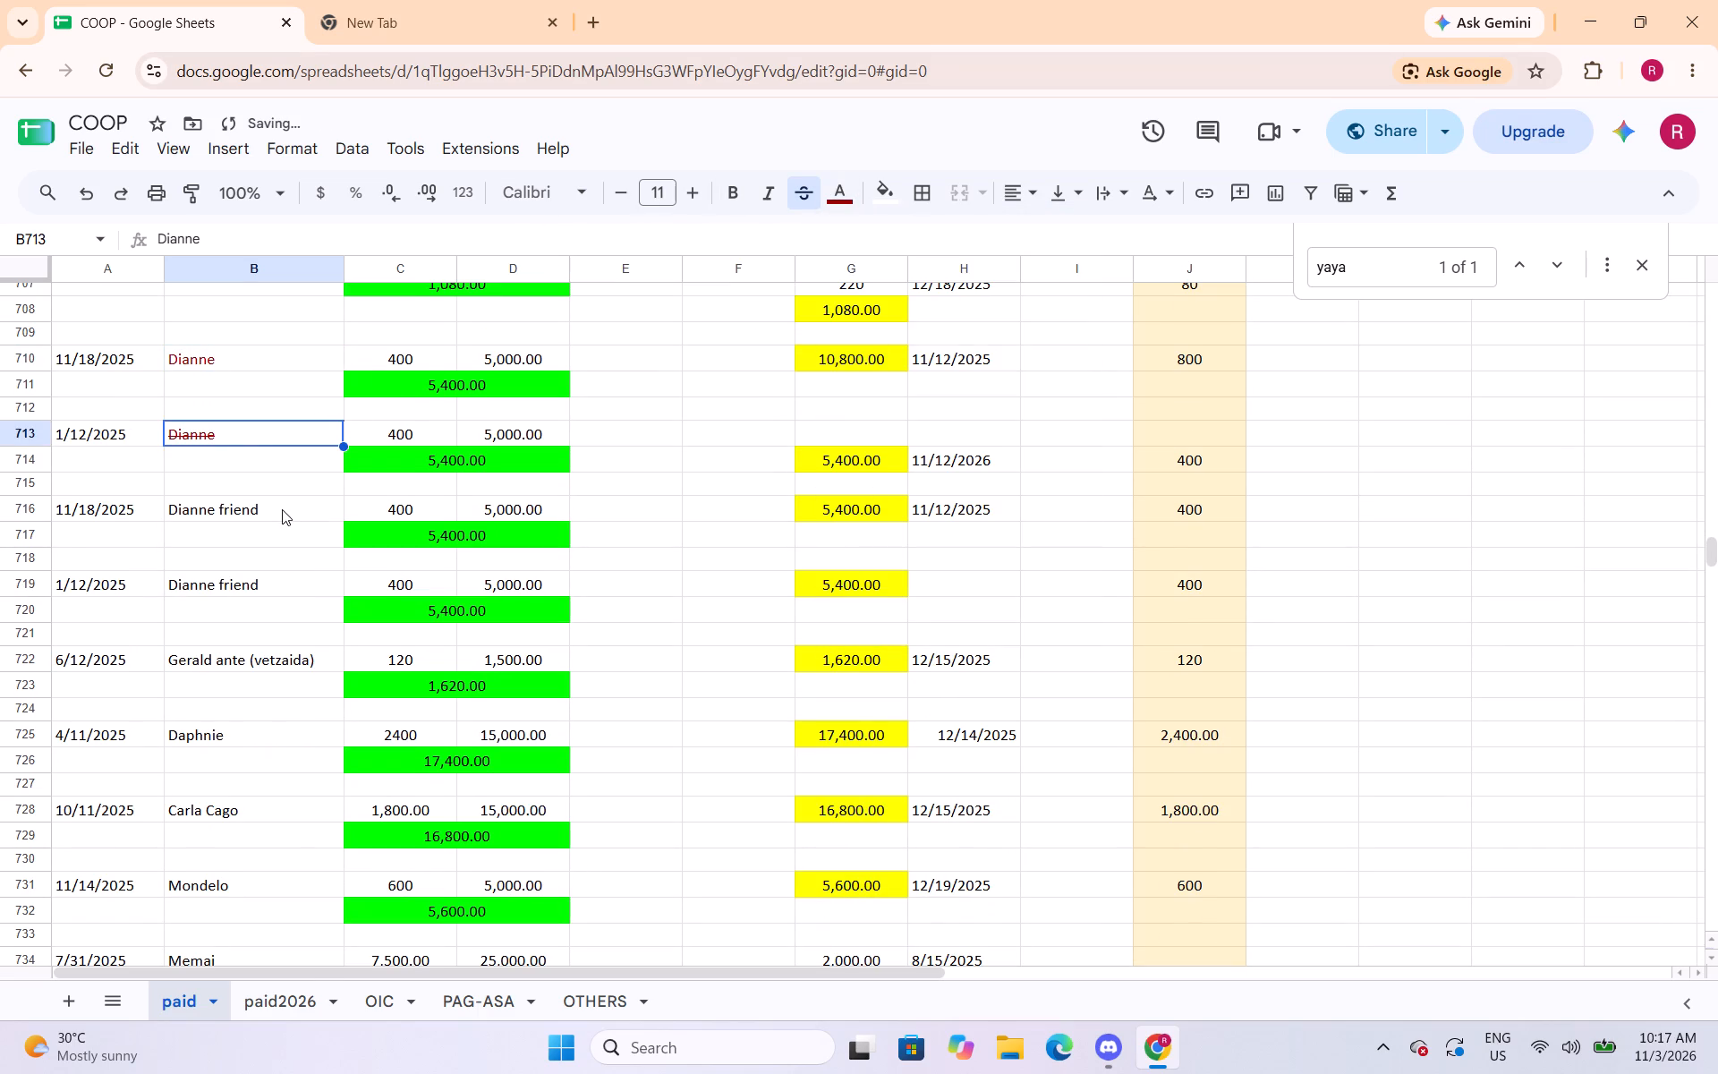
pyautogui.click(276, 435)
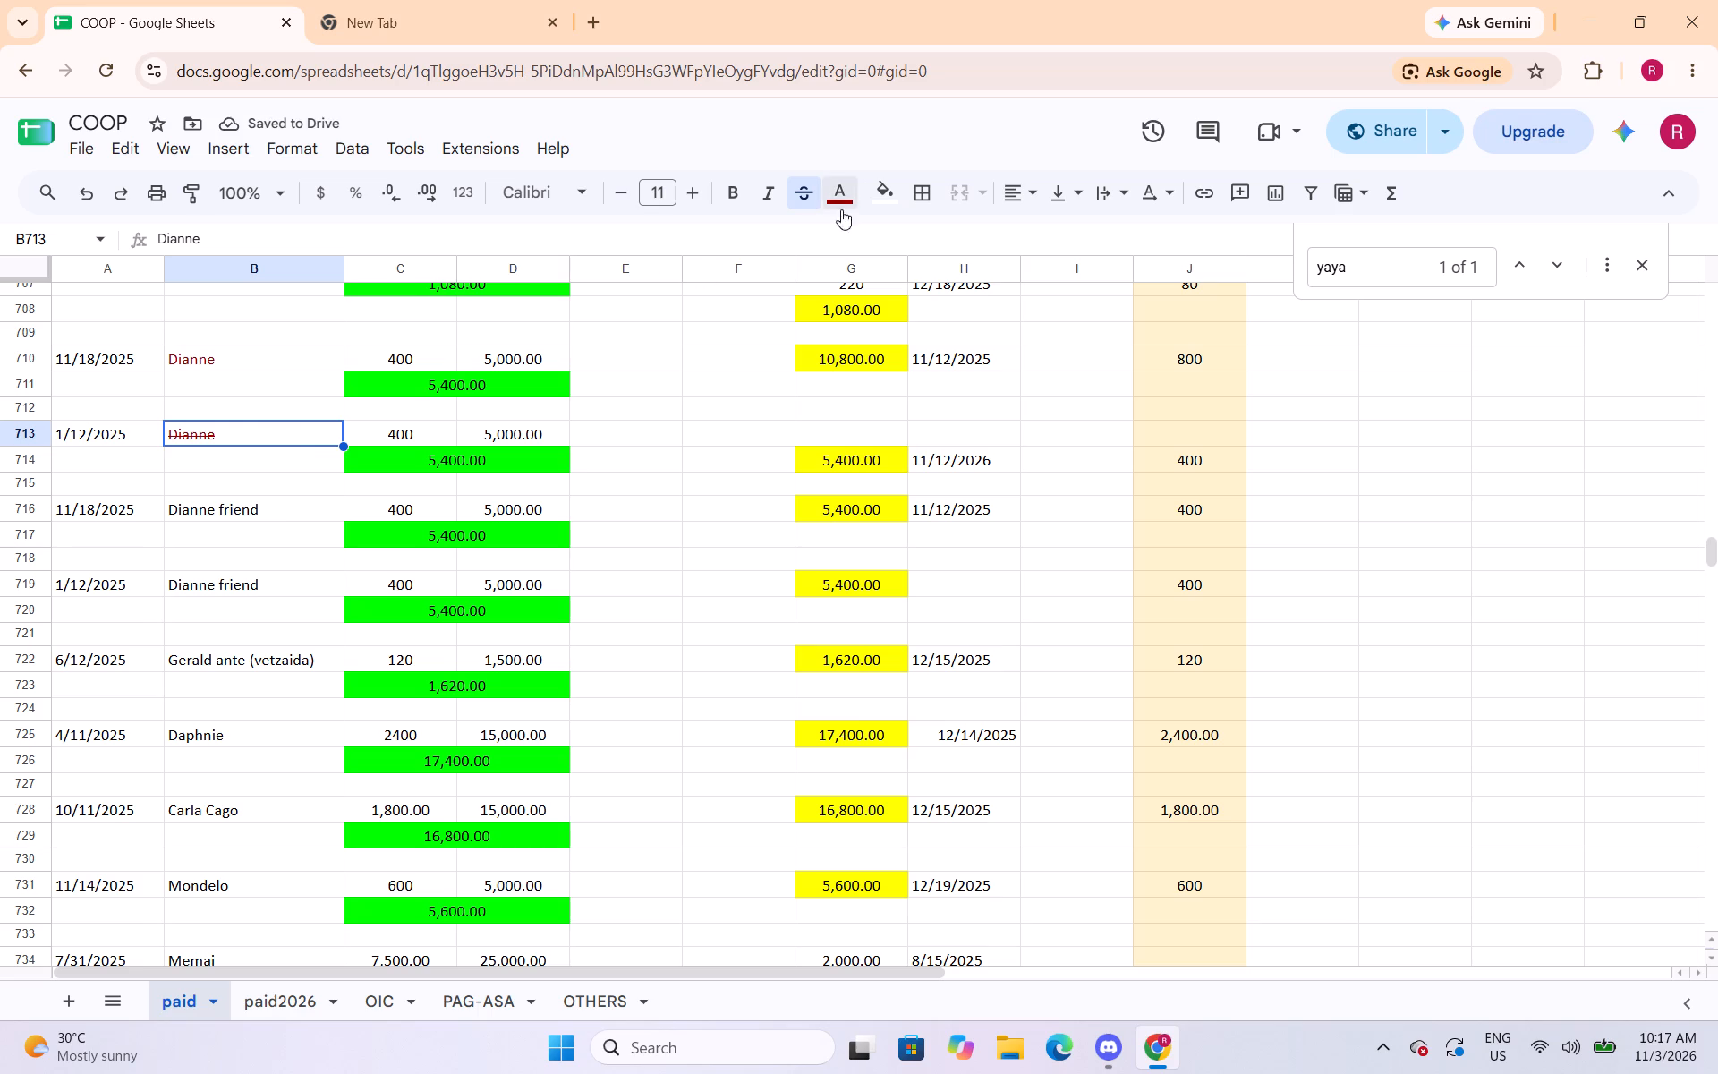
pyautogui.click(798, 188)
# Set the text colour of the borrower names in B716 and B719 to dark red.
pyautogui.click(235, 497)
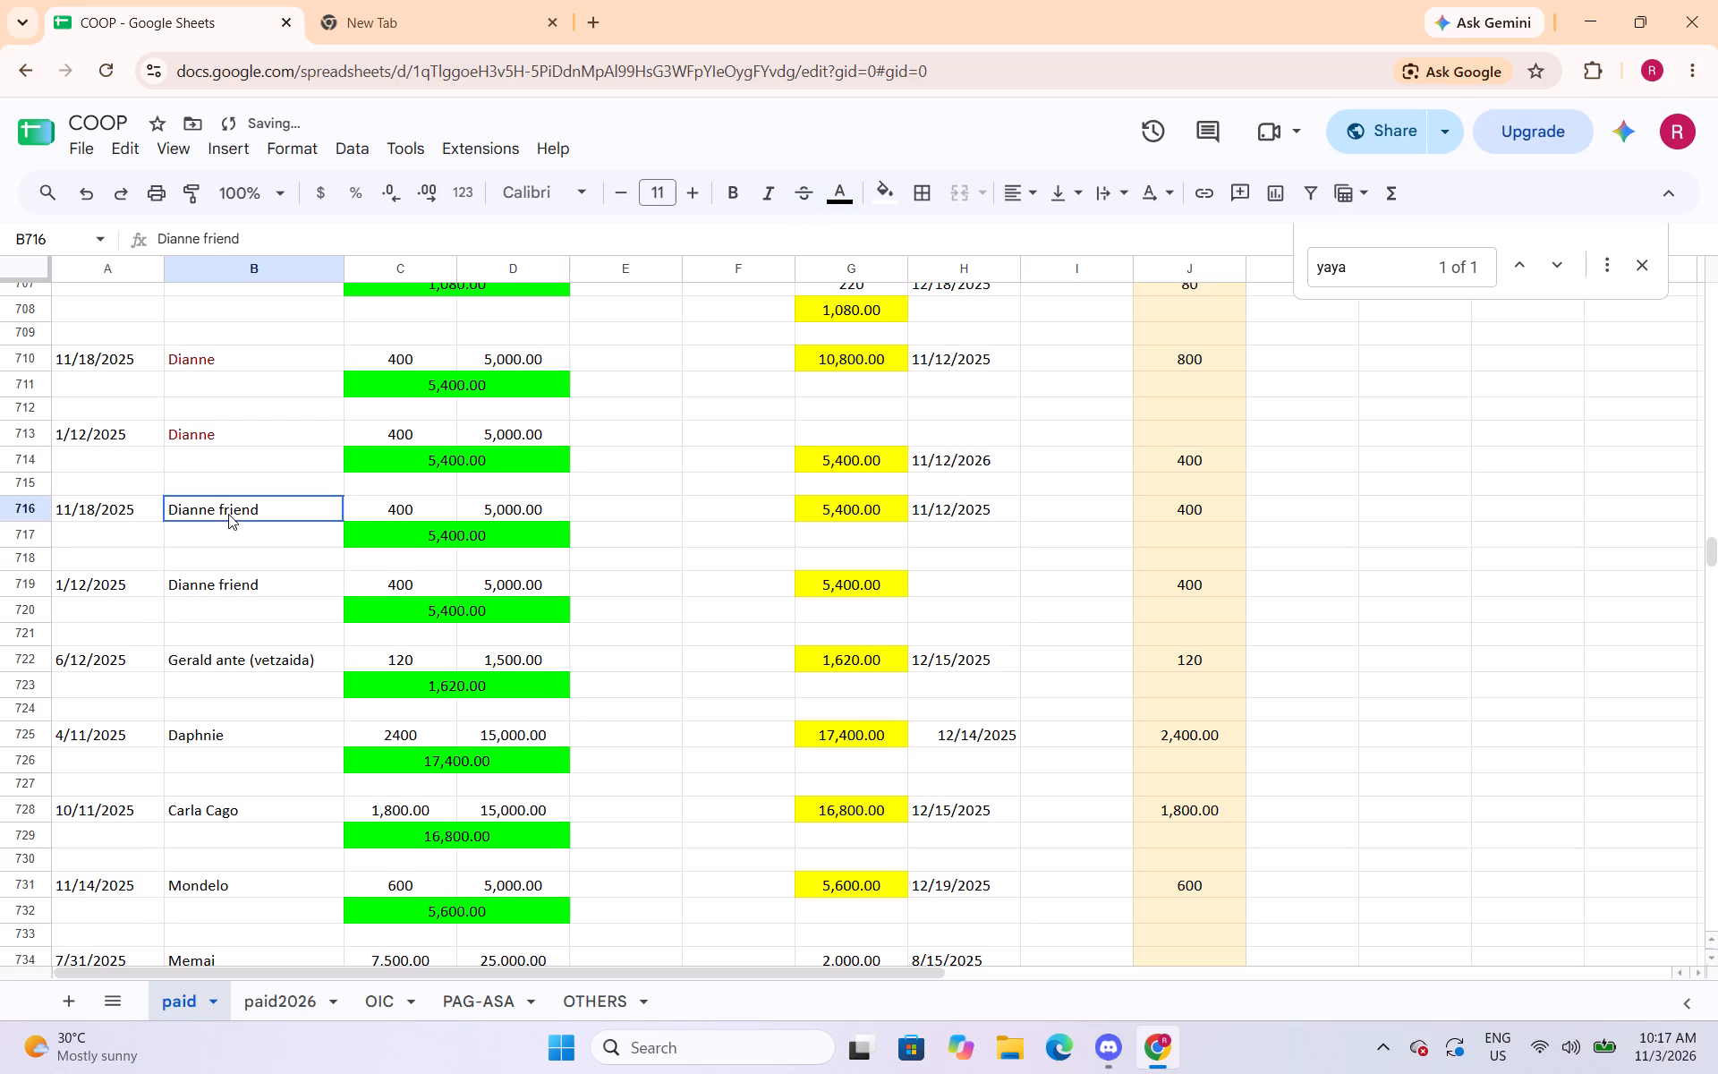
pyautogui.click(228, 514)
pyautogui.click(838, 194)
pyautogui.click(846, 294)
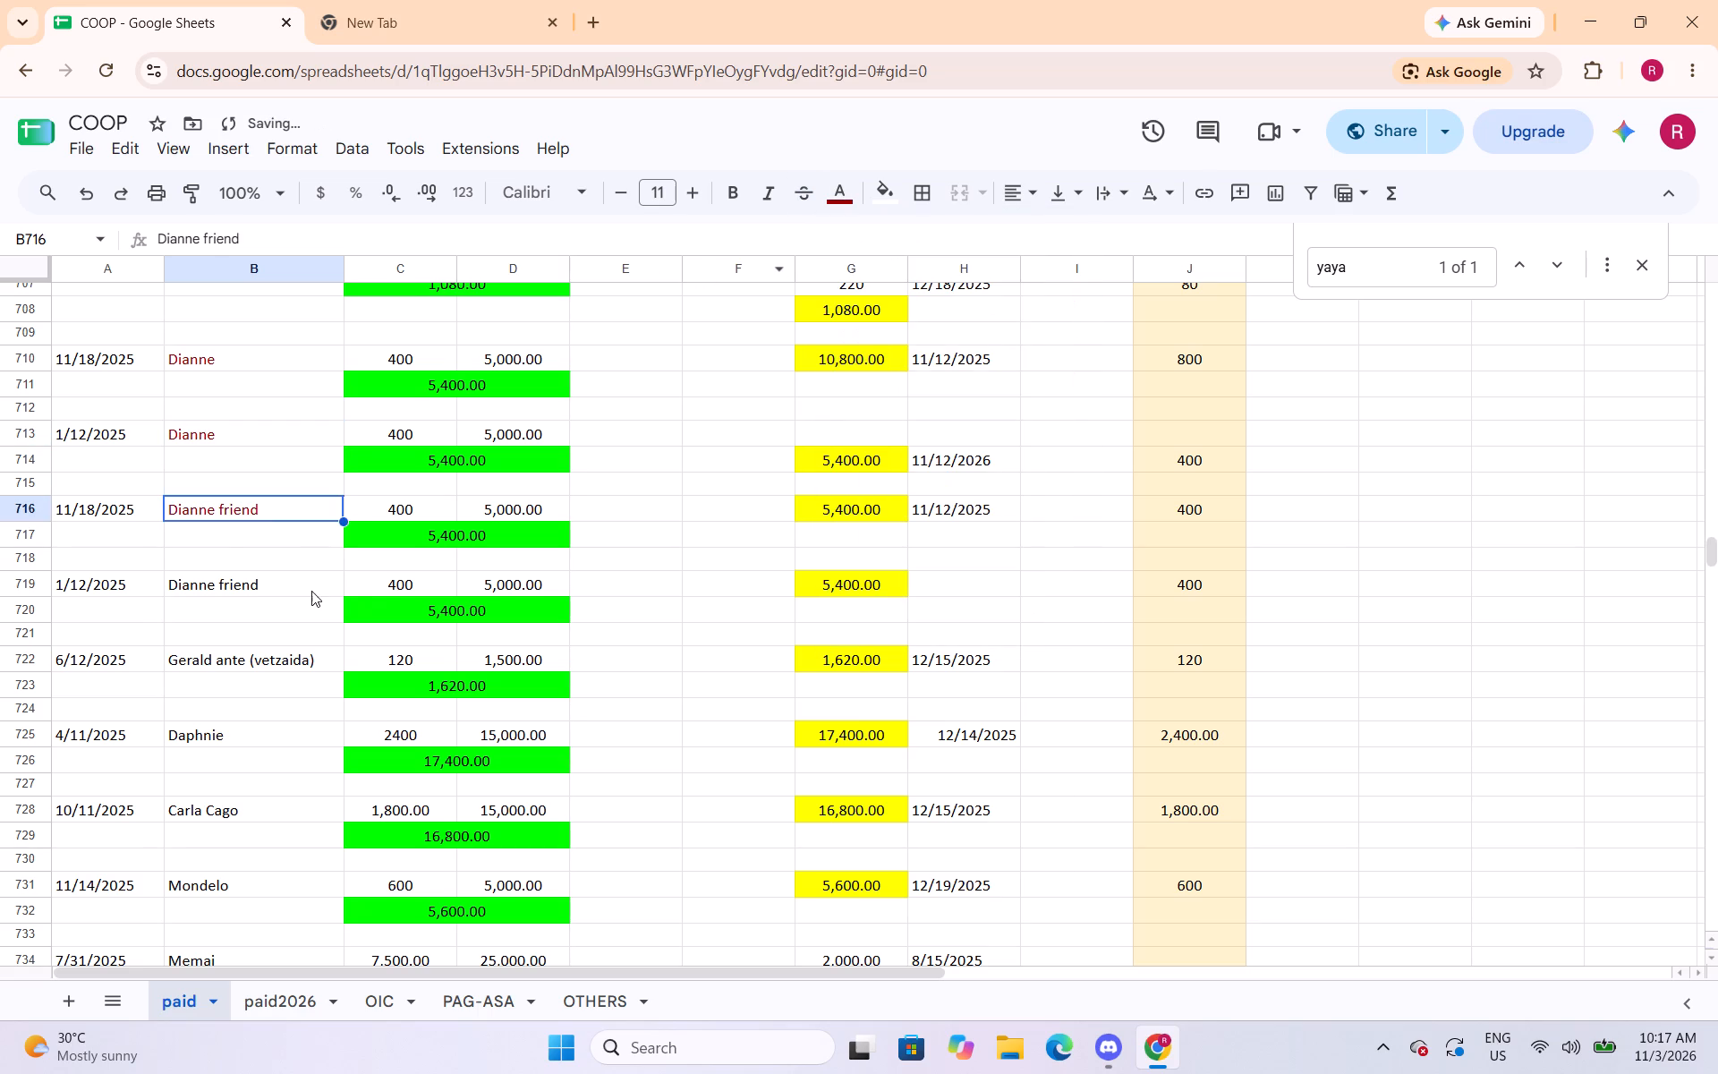
pyautogui.click(307, 591)
pyautogui.click(851, 190)
pyautogui.moveTo(848, 302); pyautogui.dragTo(846, 310)
pyautogui.click(852, 196)
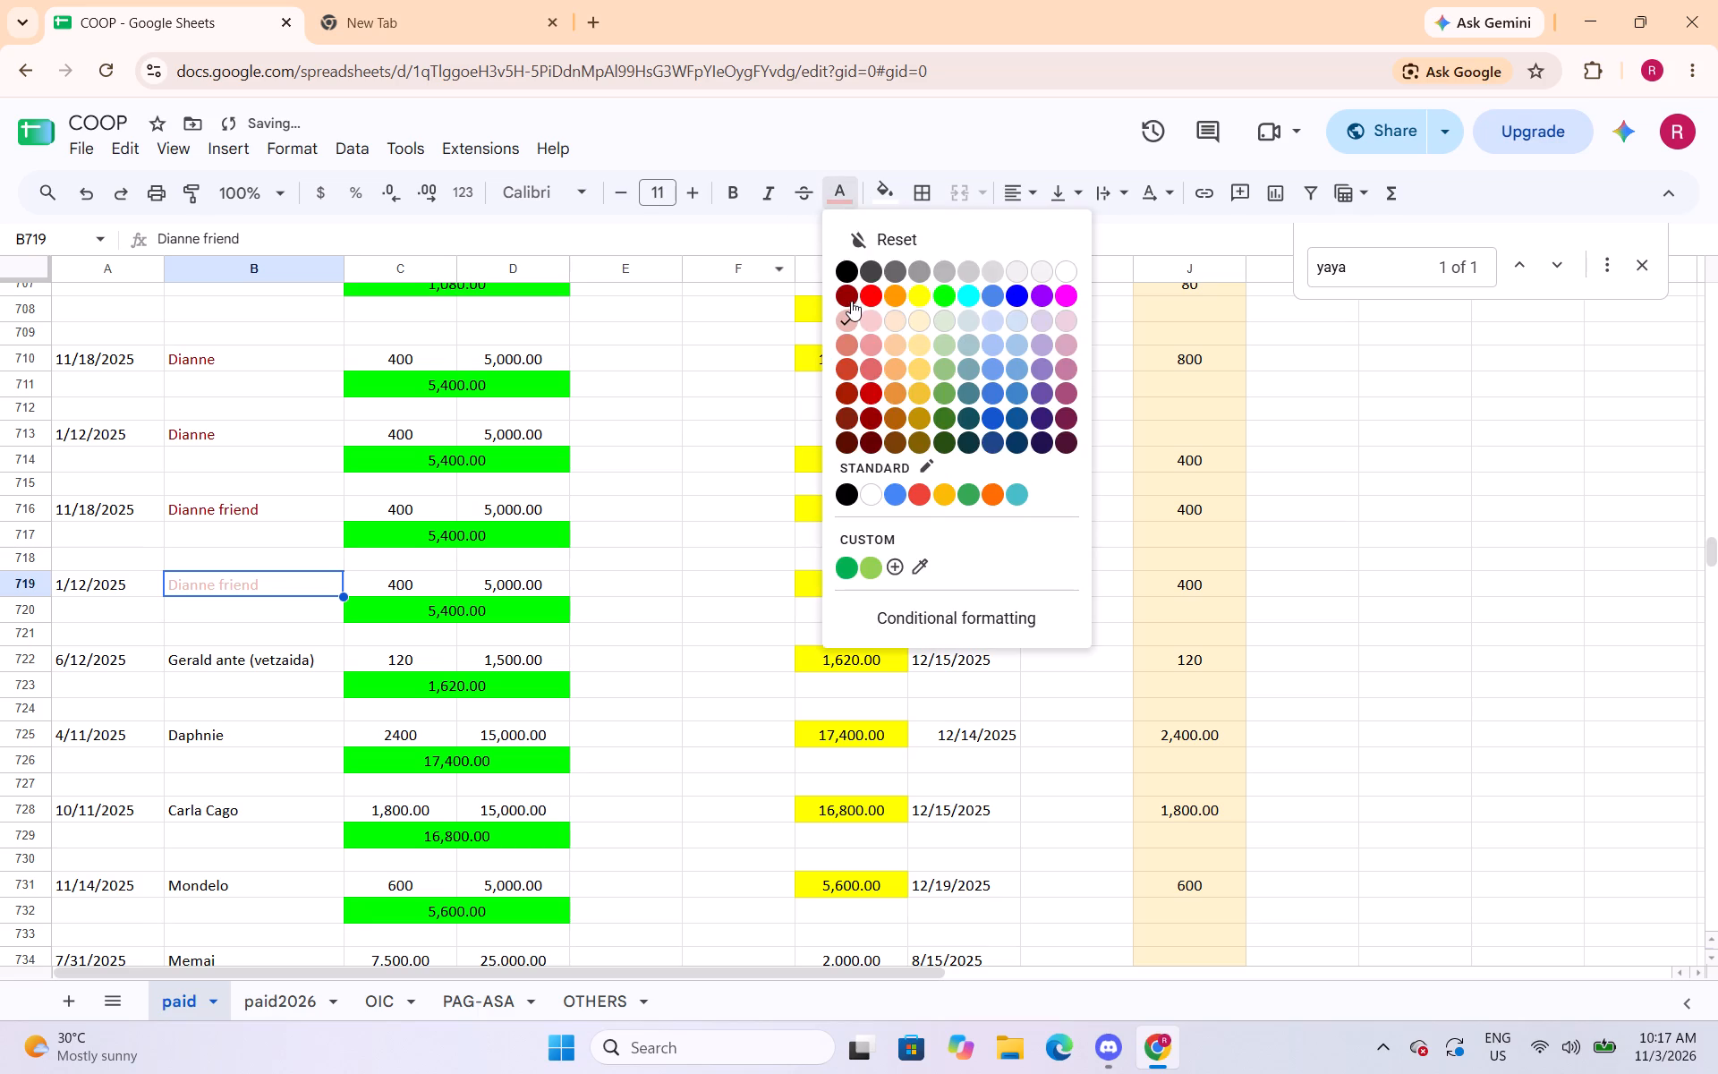
pyautogui.click(851, 302)
# Set the text colour of the borrower names in B722 and B725 to dark red.
pyautogui.click(260, 668)
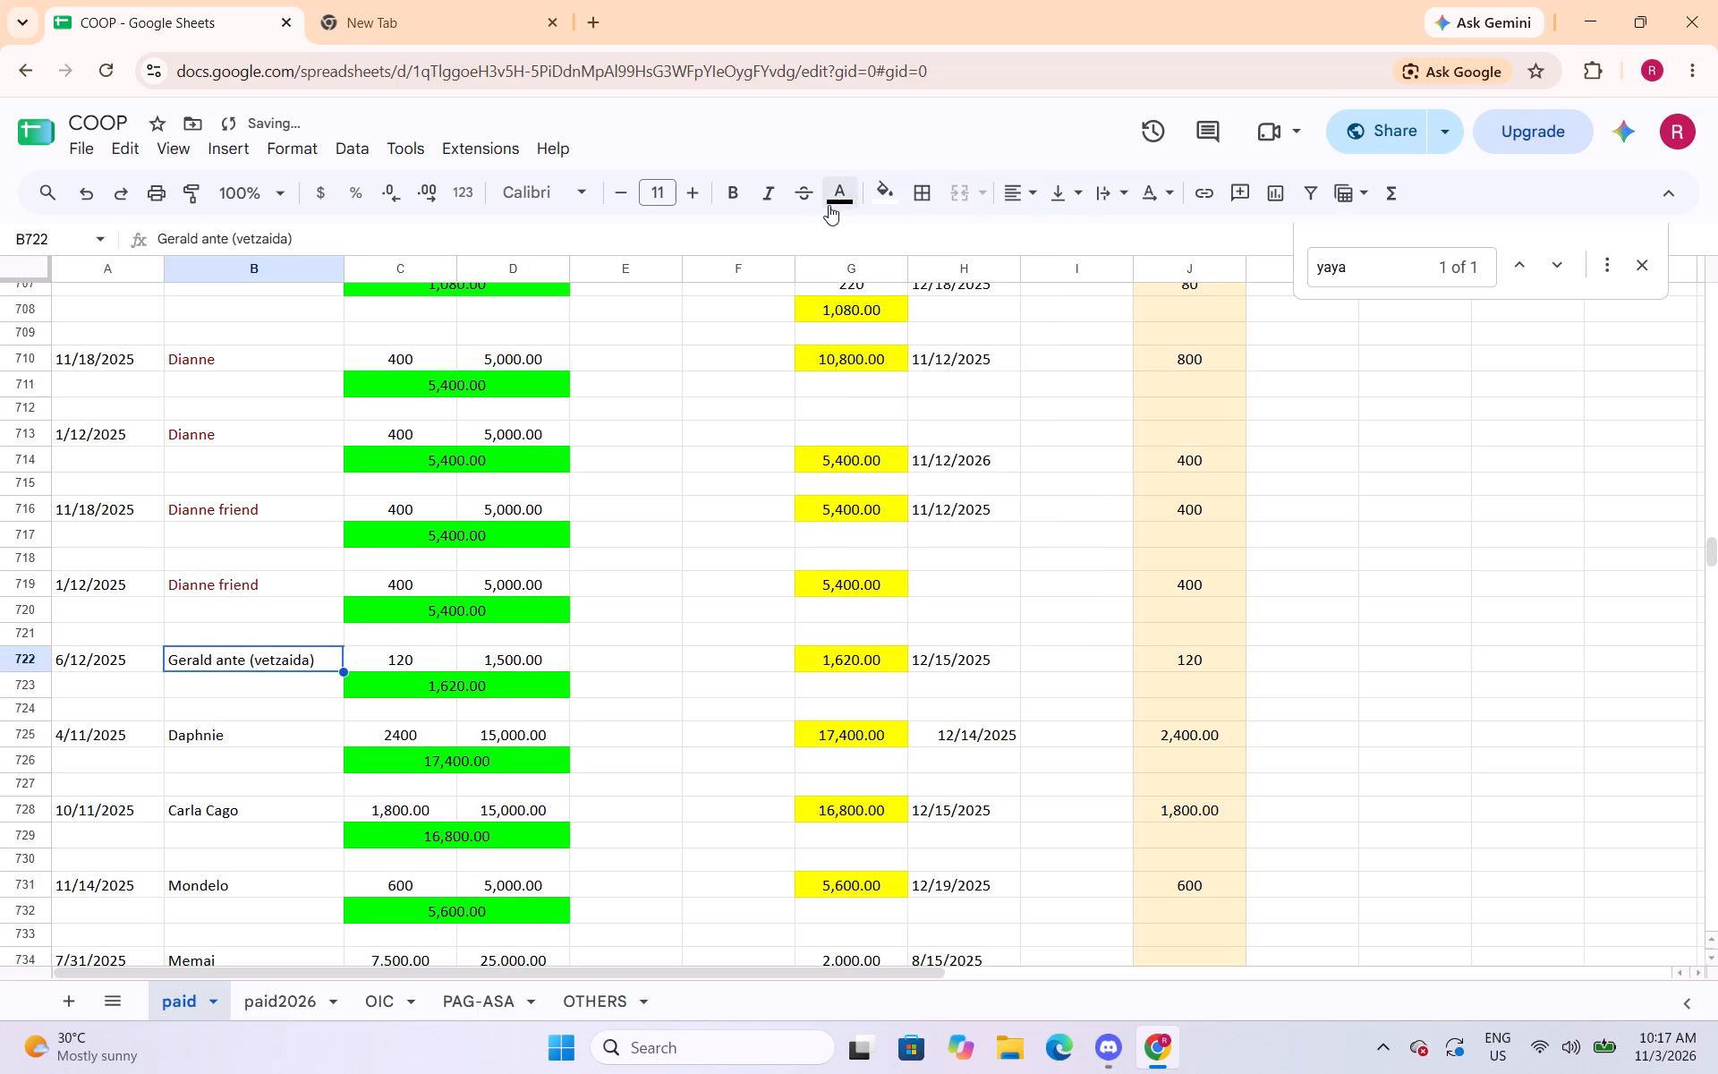
pyautogui.click(838, 189)
pyautogui.moveTo(842, 304); pyautogui.dragTo(842, 312)
pyautogui.moveTo(853, 195); pyautogui.dragTo(850, 203)
pyautogui.moveTo(845, 291); pyautogui.dragTo(845, 299)
pyautogui.click(268, 736)
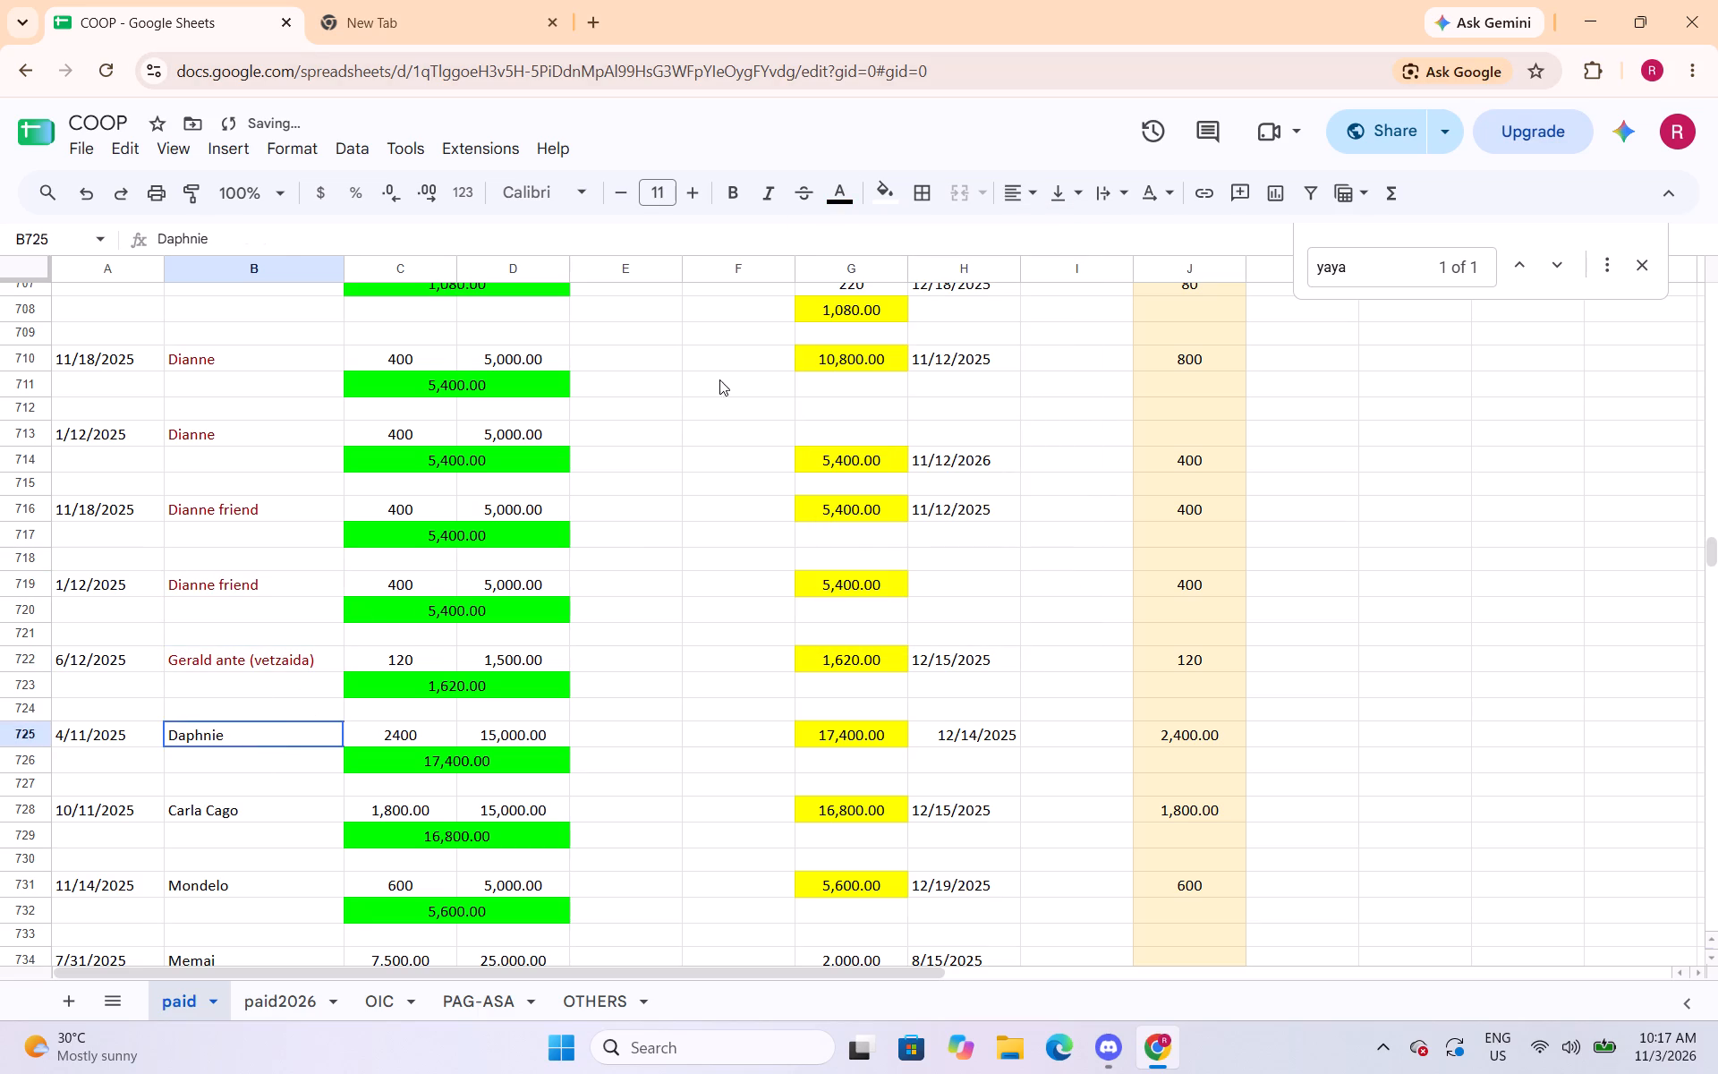
pyautogui.click(837, 201)
pyautogui.click(848, 311)
pyautogui.click(846, 209)
pyautogui.click(851, 286)
# Set the text colour of the borrower names in B728, B731 and B734 to dark red.
pyautogui.scroll(-4, 621, 511)
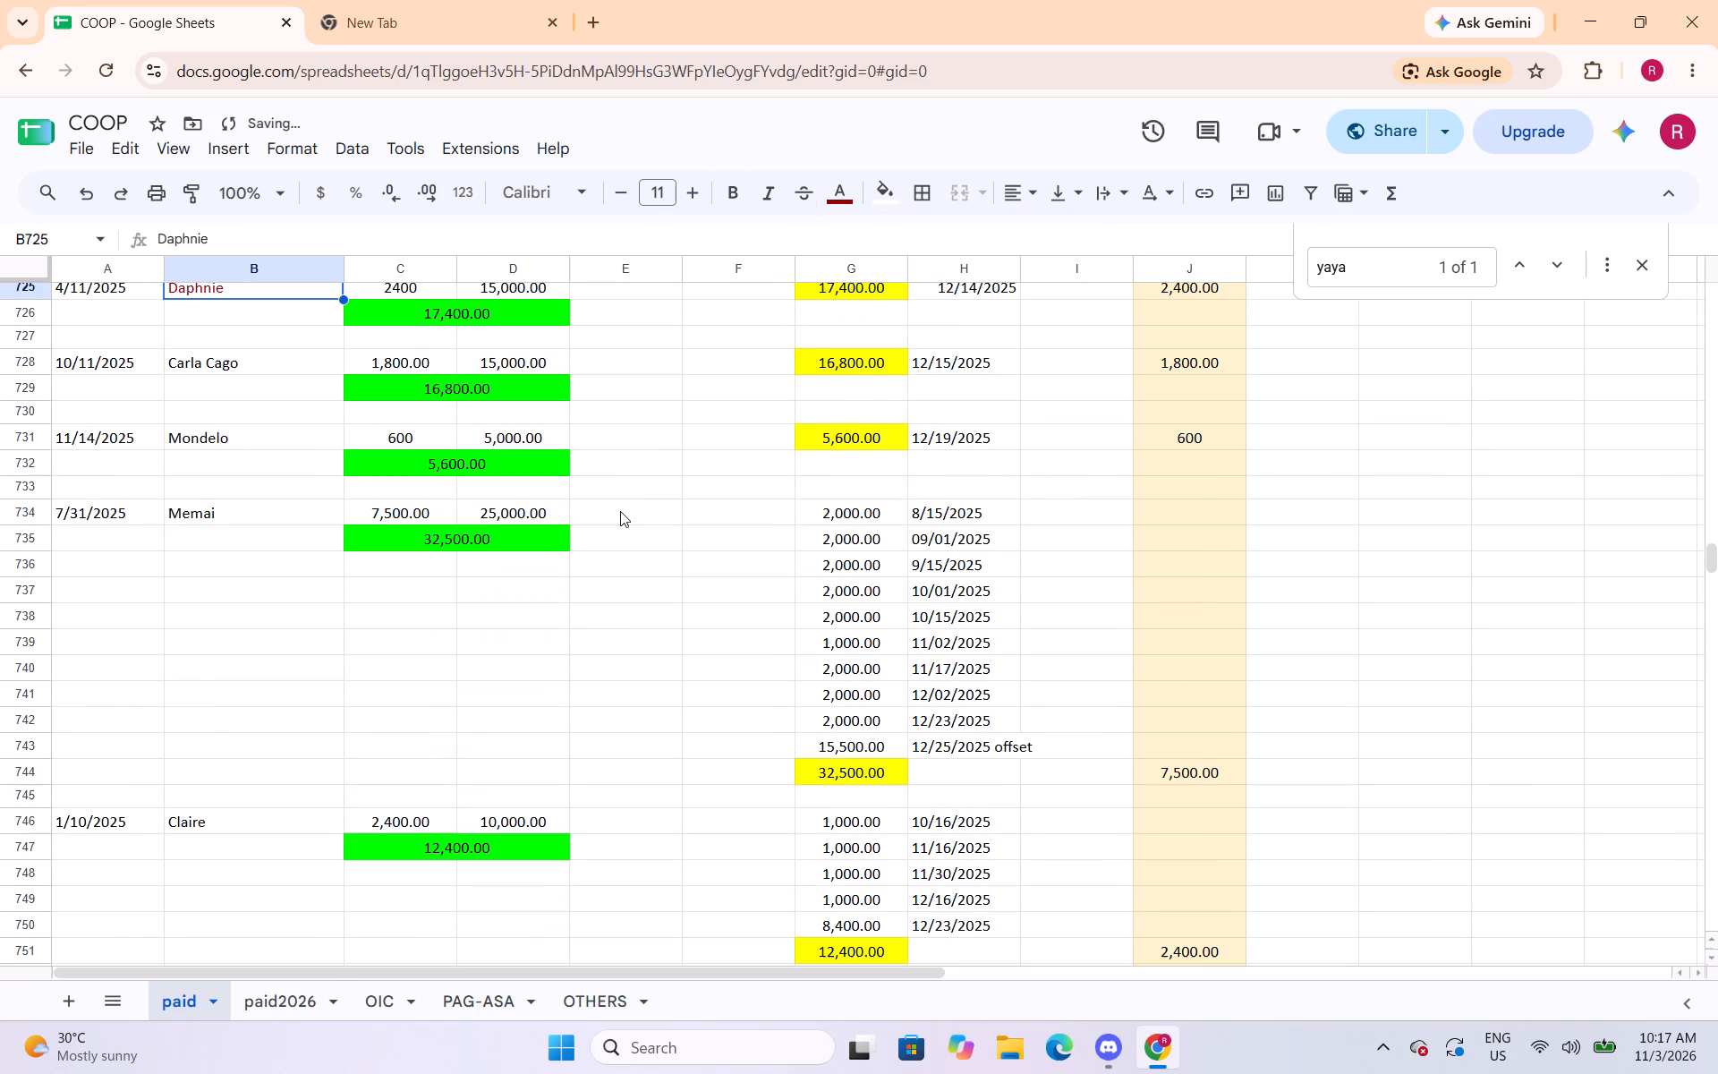
pyautogui.click(209, 367)
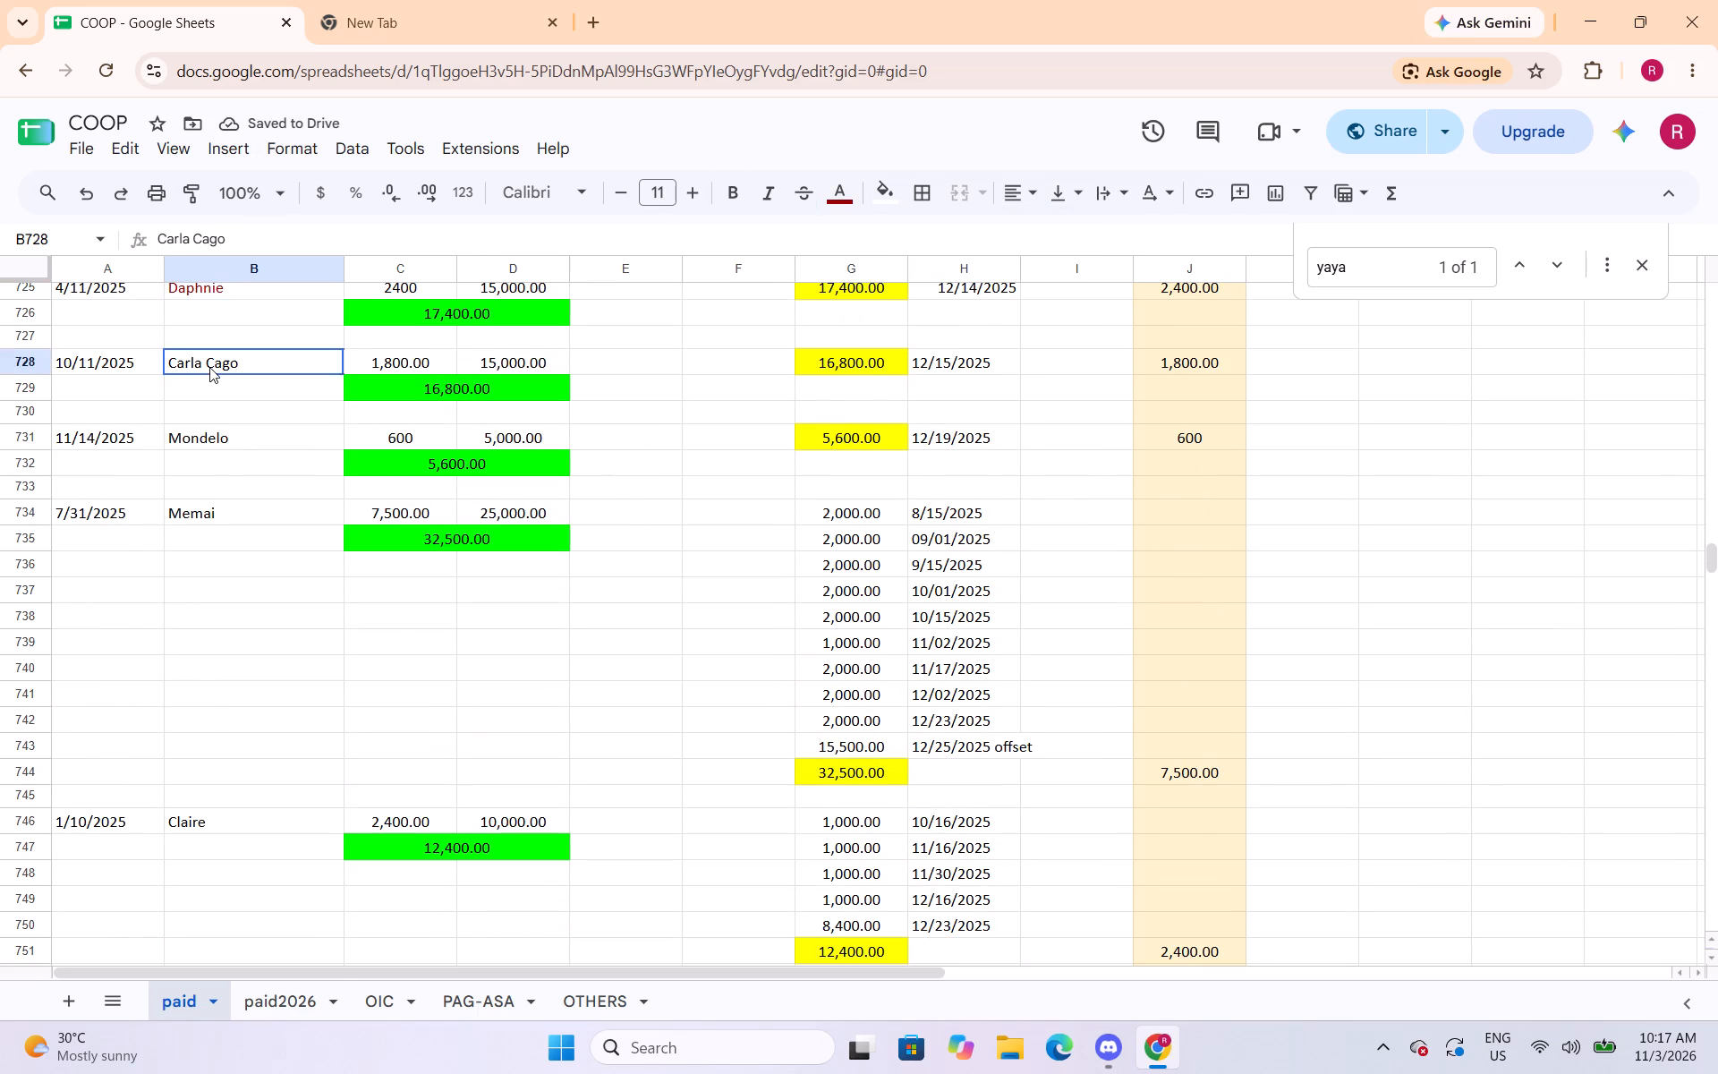
pyautogui.click(841, 199)
pyautogui.click(846, 297)
pyautogui.click(263, 429)
pyautogui.click(834, 190)
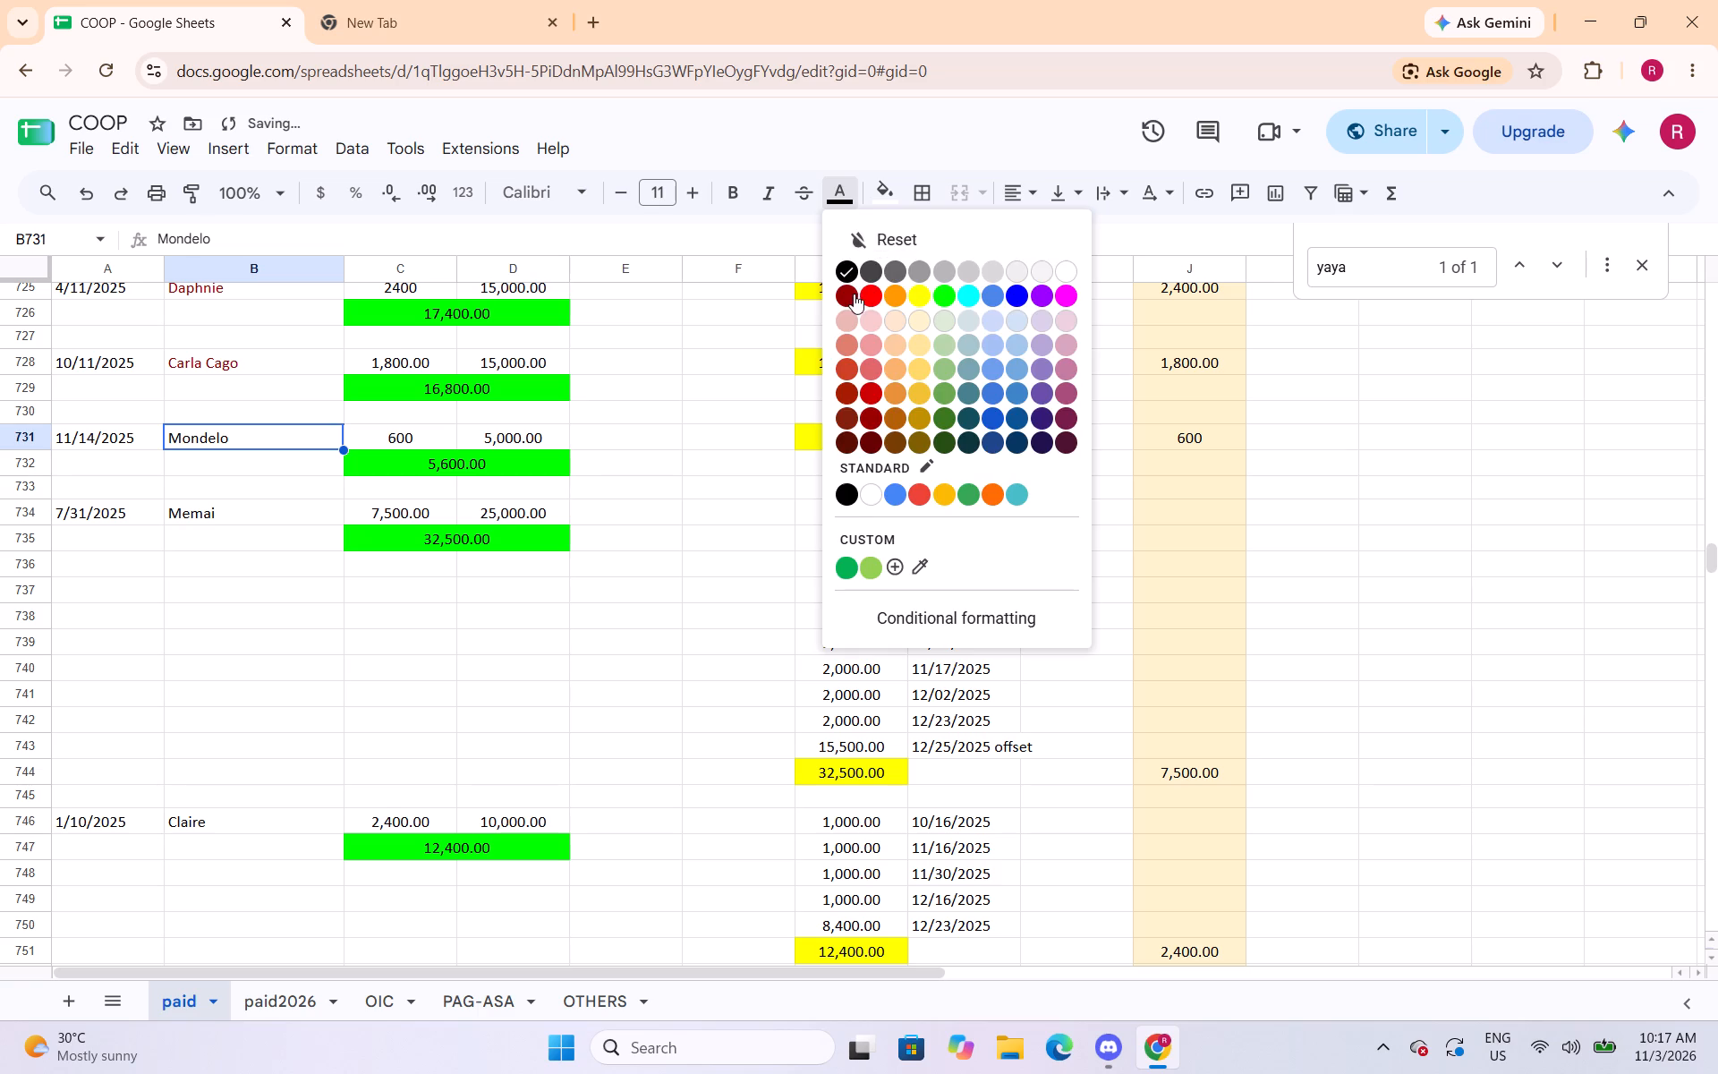
pyautogui.click(854, 294)
pyautogui.click(256, 522)
pyautogui.click(852, 192)
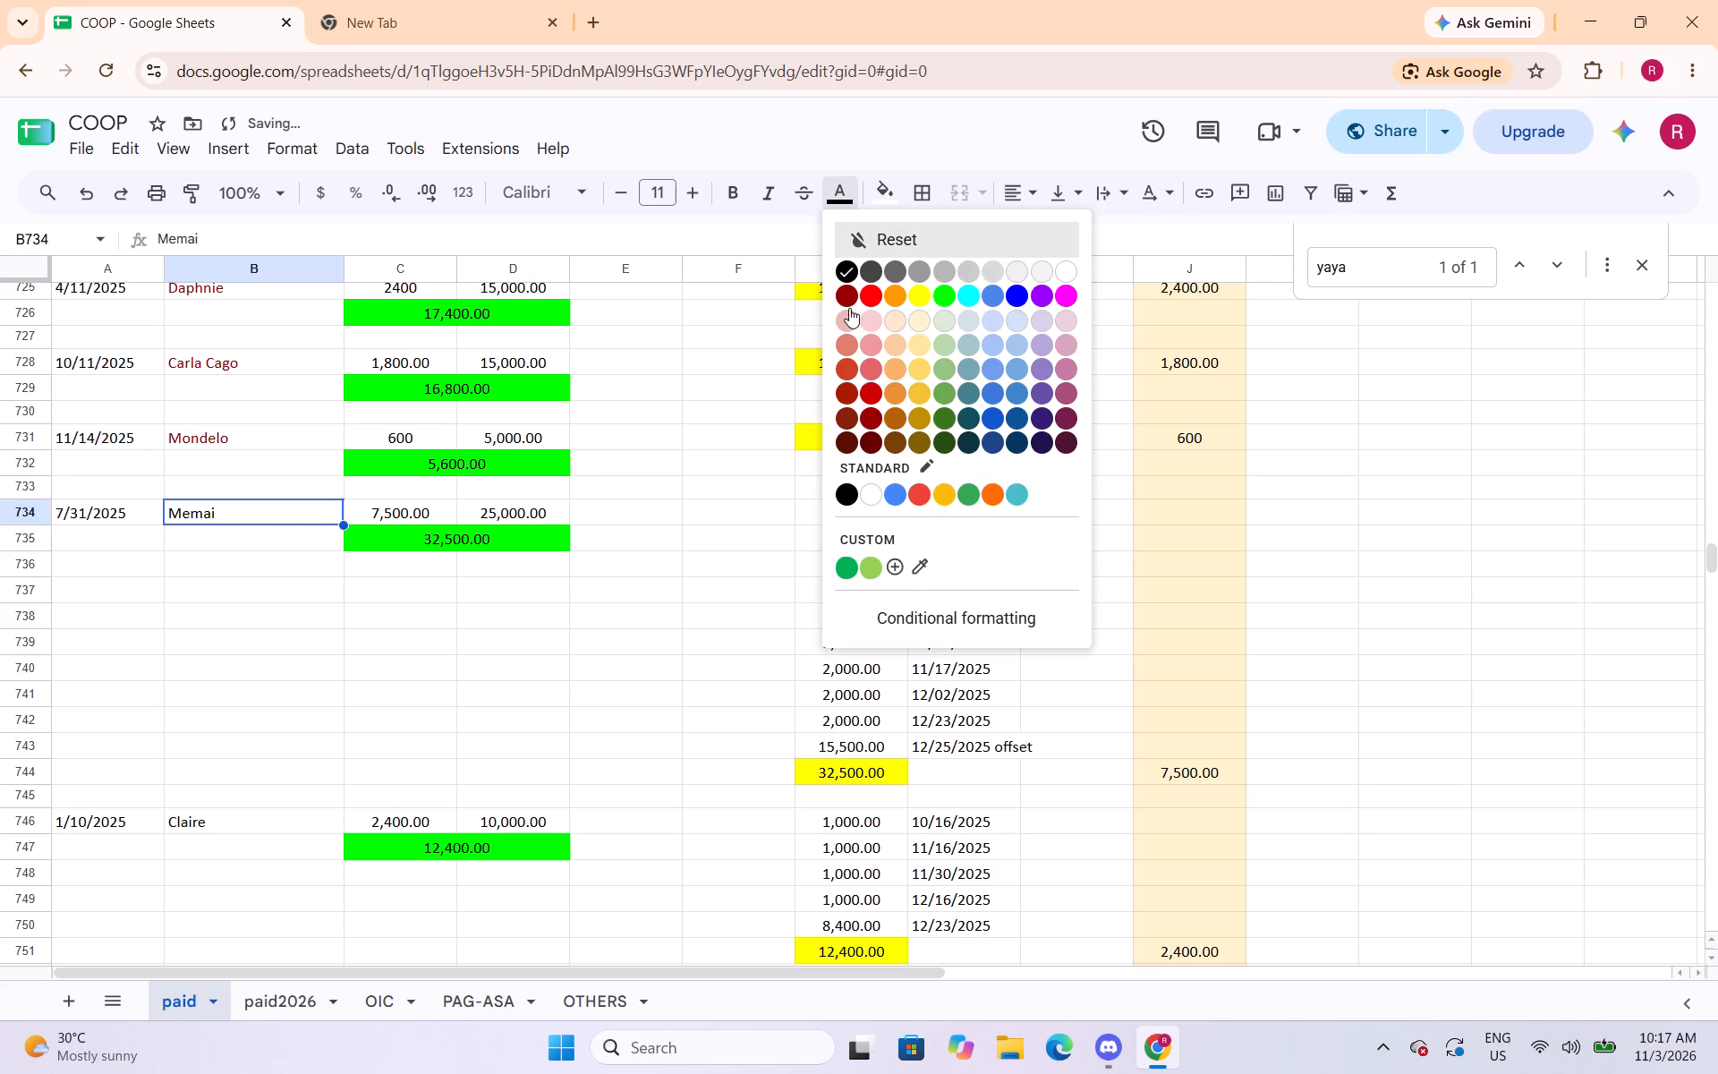
pyautogui.click(846, 286)
# Set the text colour of the borrower names in B746 and B753 to dark red.
pyautogui.click(217, 827)
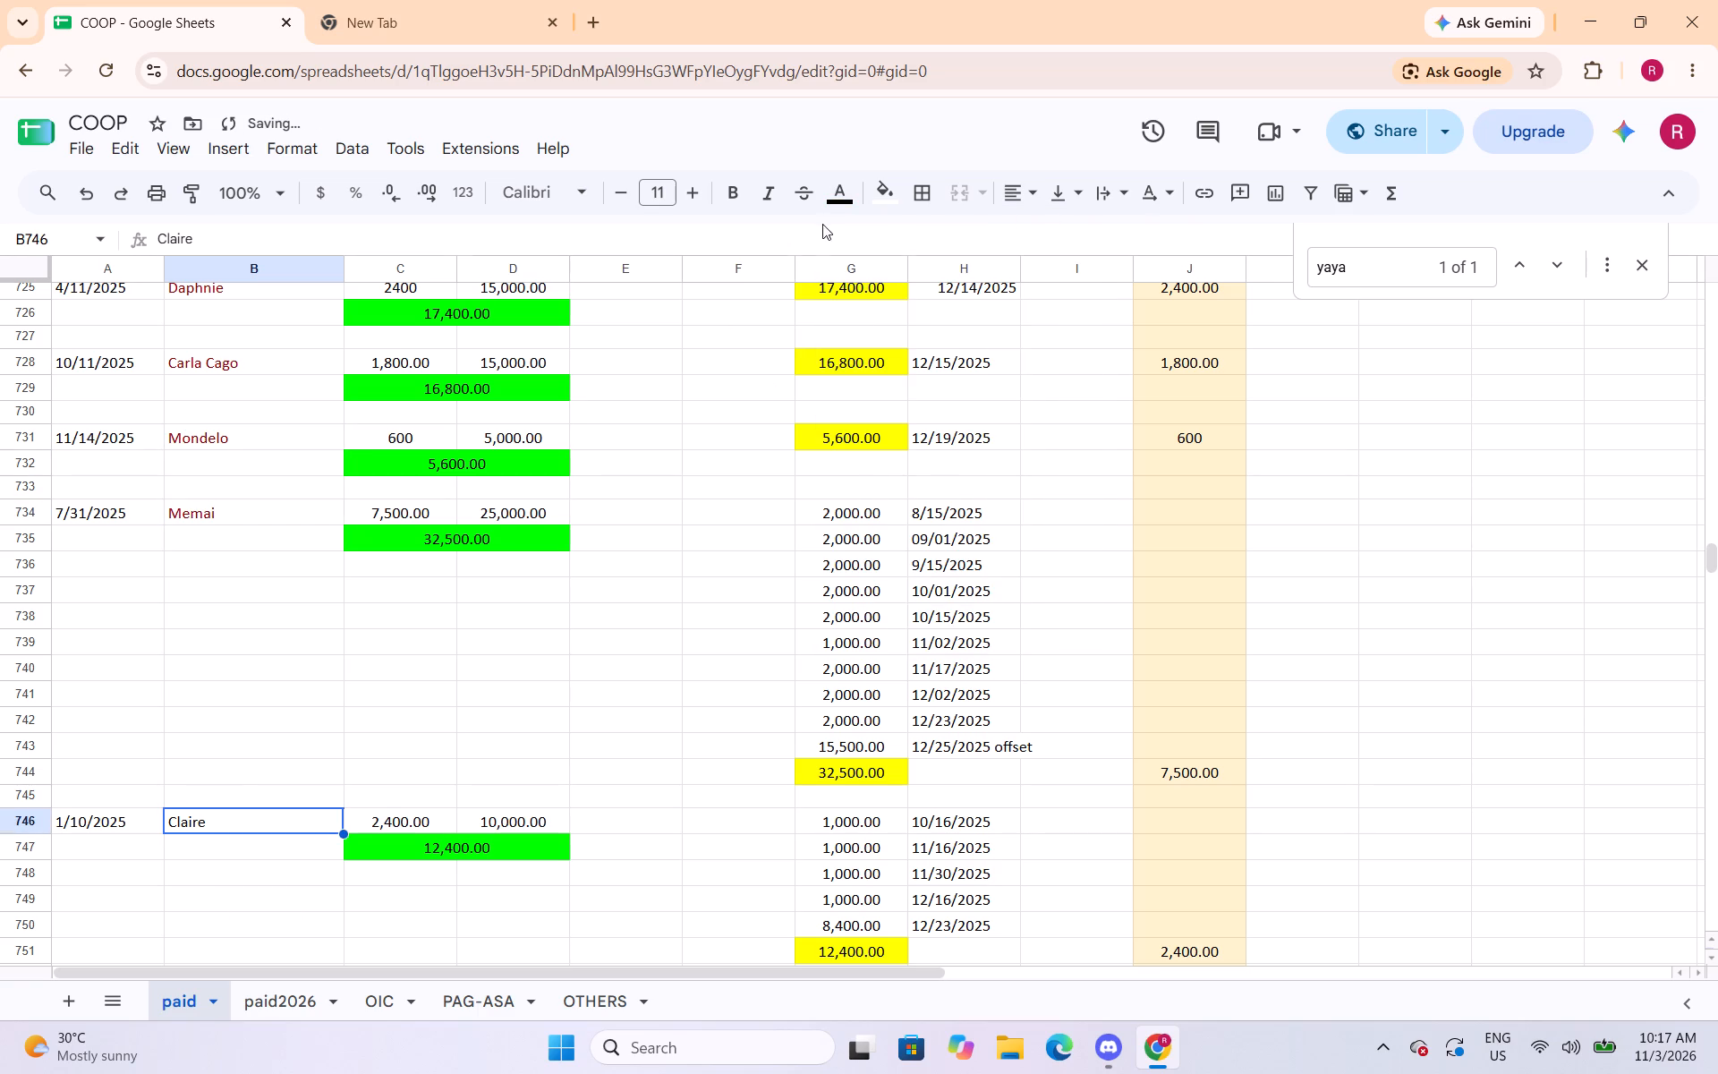
pyautogui.click(835, 196)
pyautogui.click(846, 287)
pyautogui.scroll(-5, 356, 663)
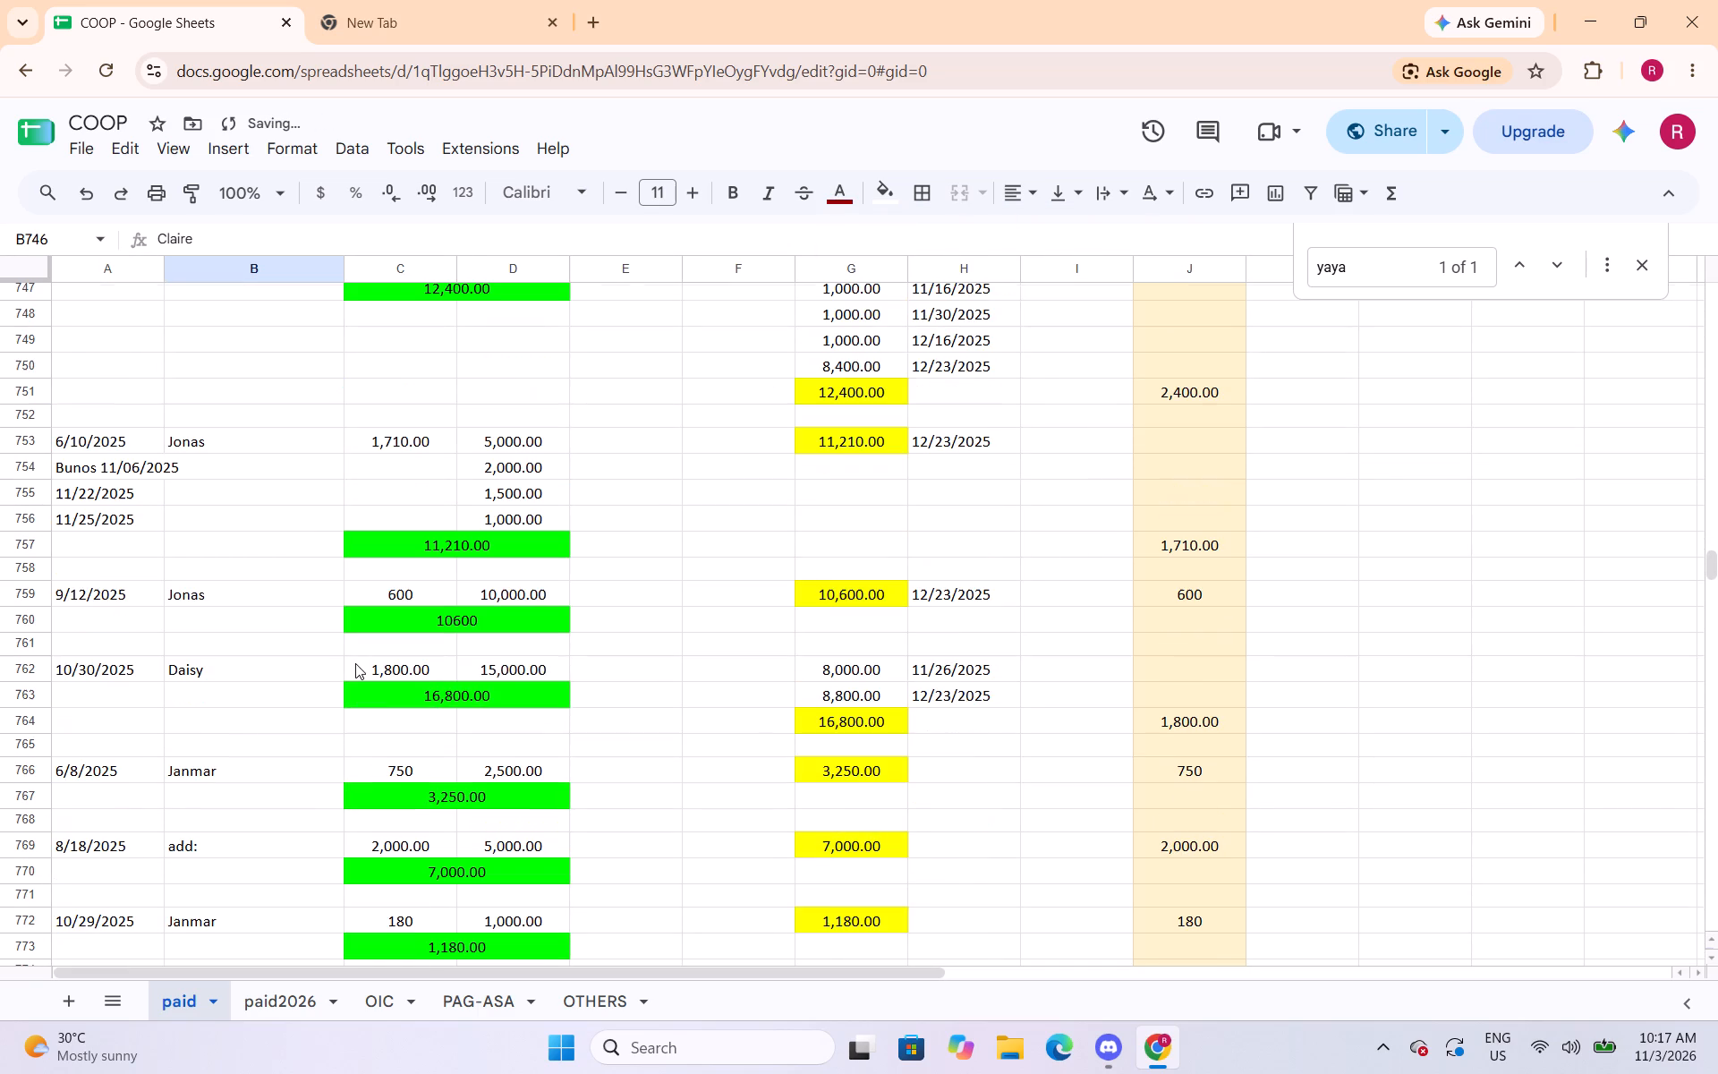
pyautogui.click(300, 436)
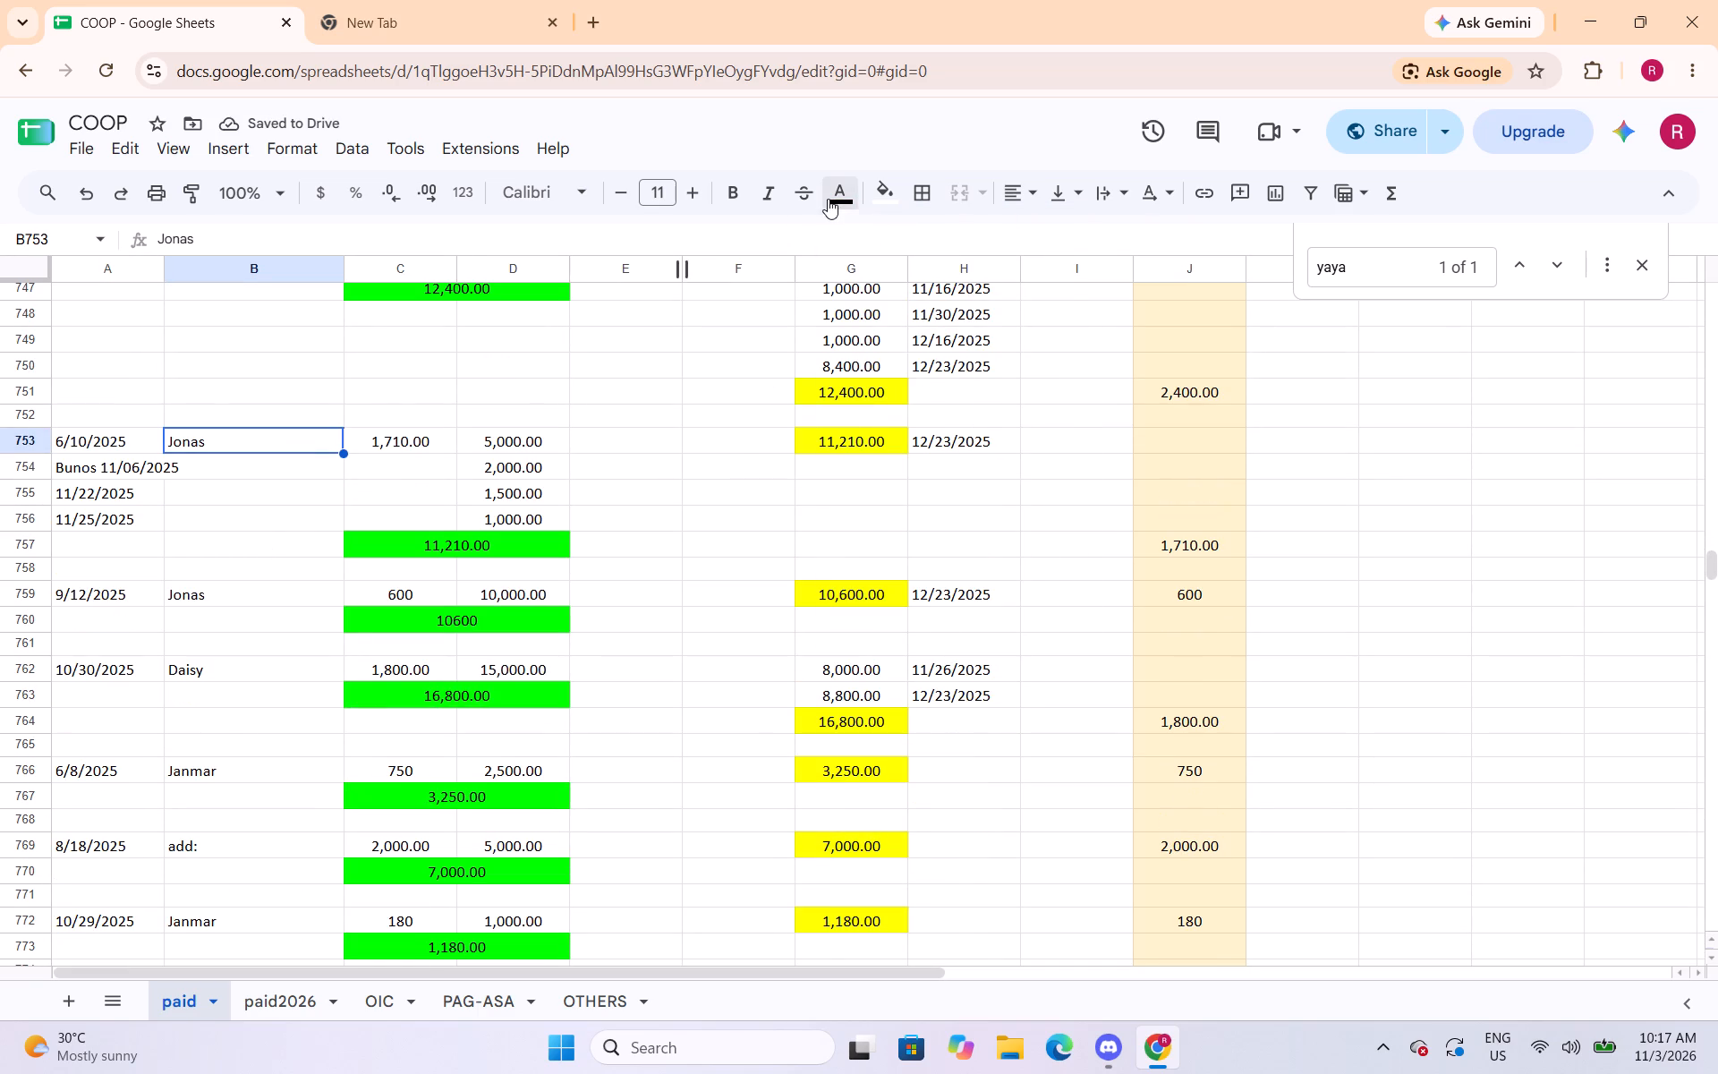
pyautogui.click(828, 199)
pyautogui.click(850, 295)
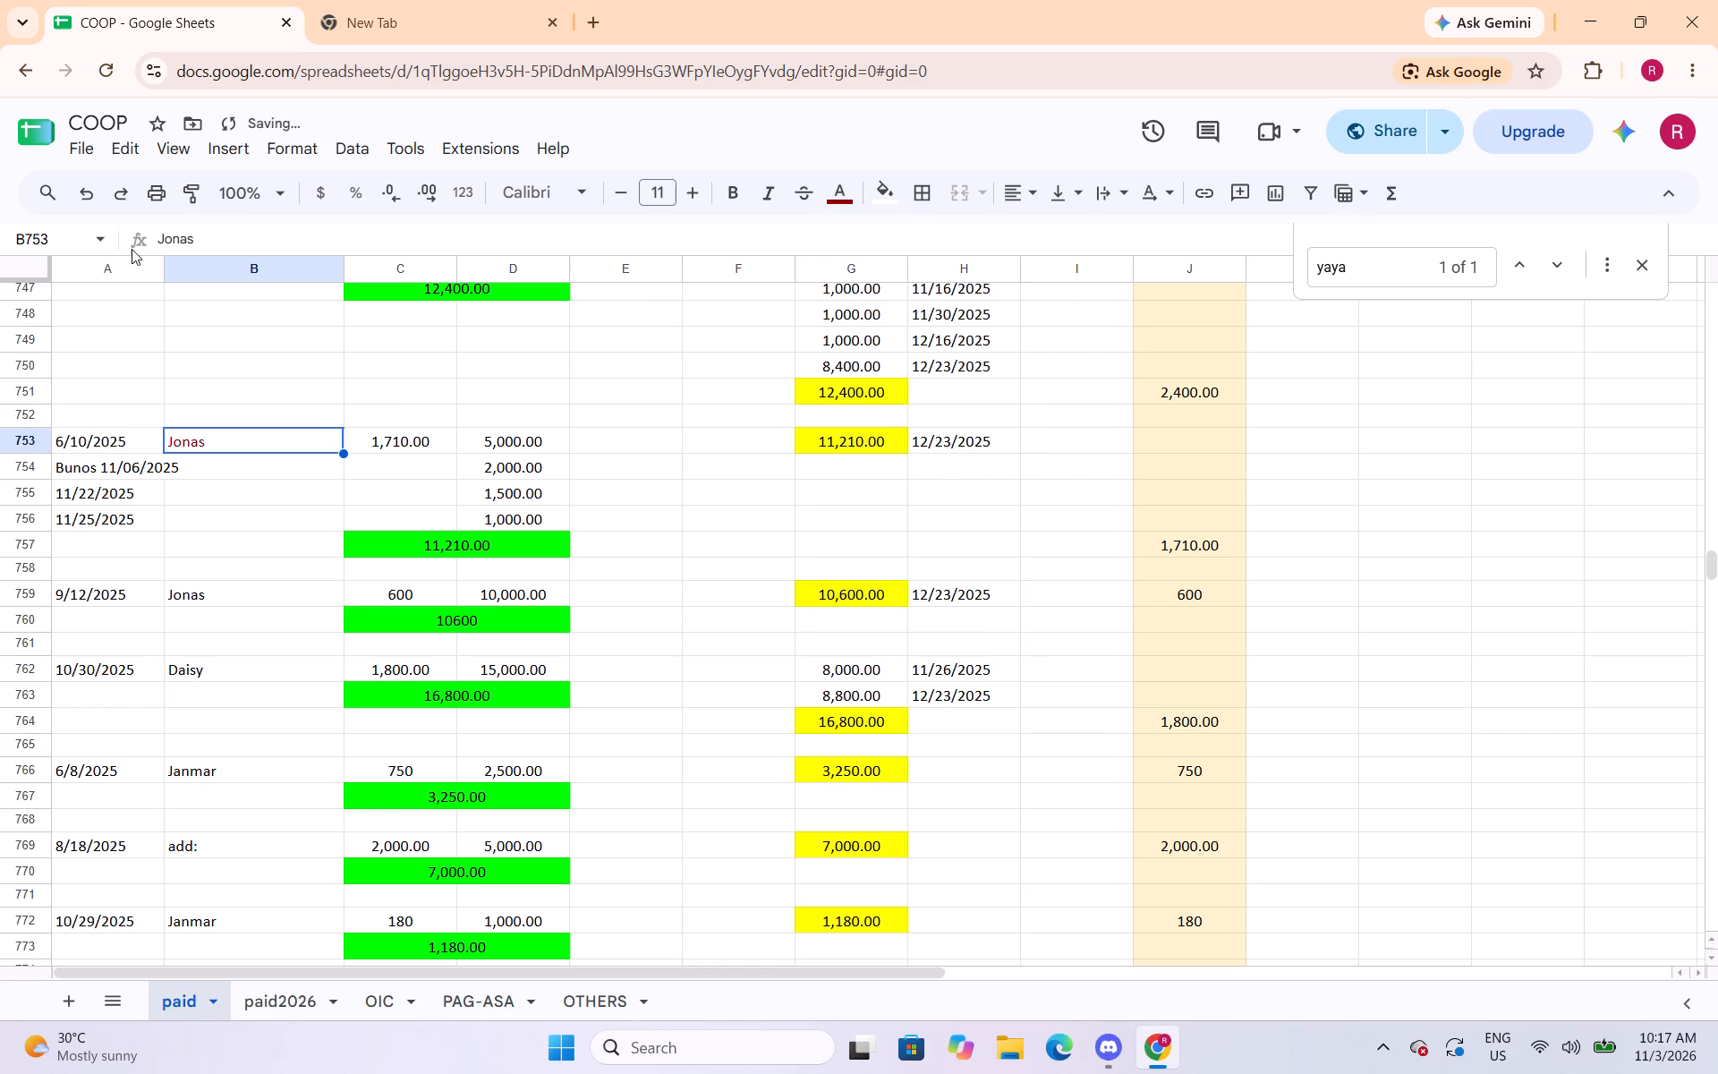
# Auto-fit the width of column A to its contents.
pyautogui.doubleClick(167, 260)
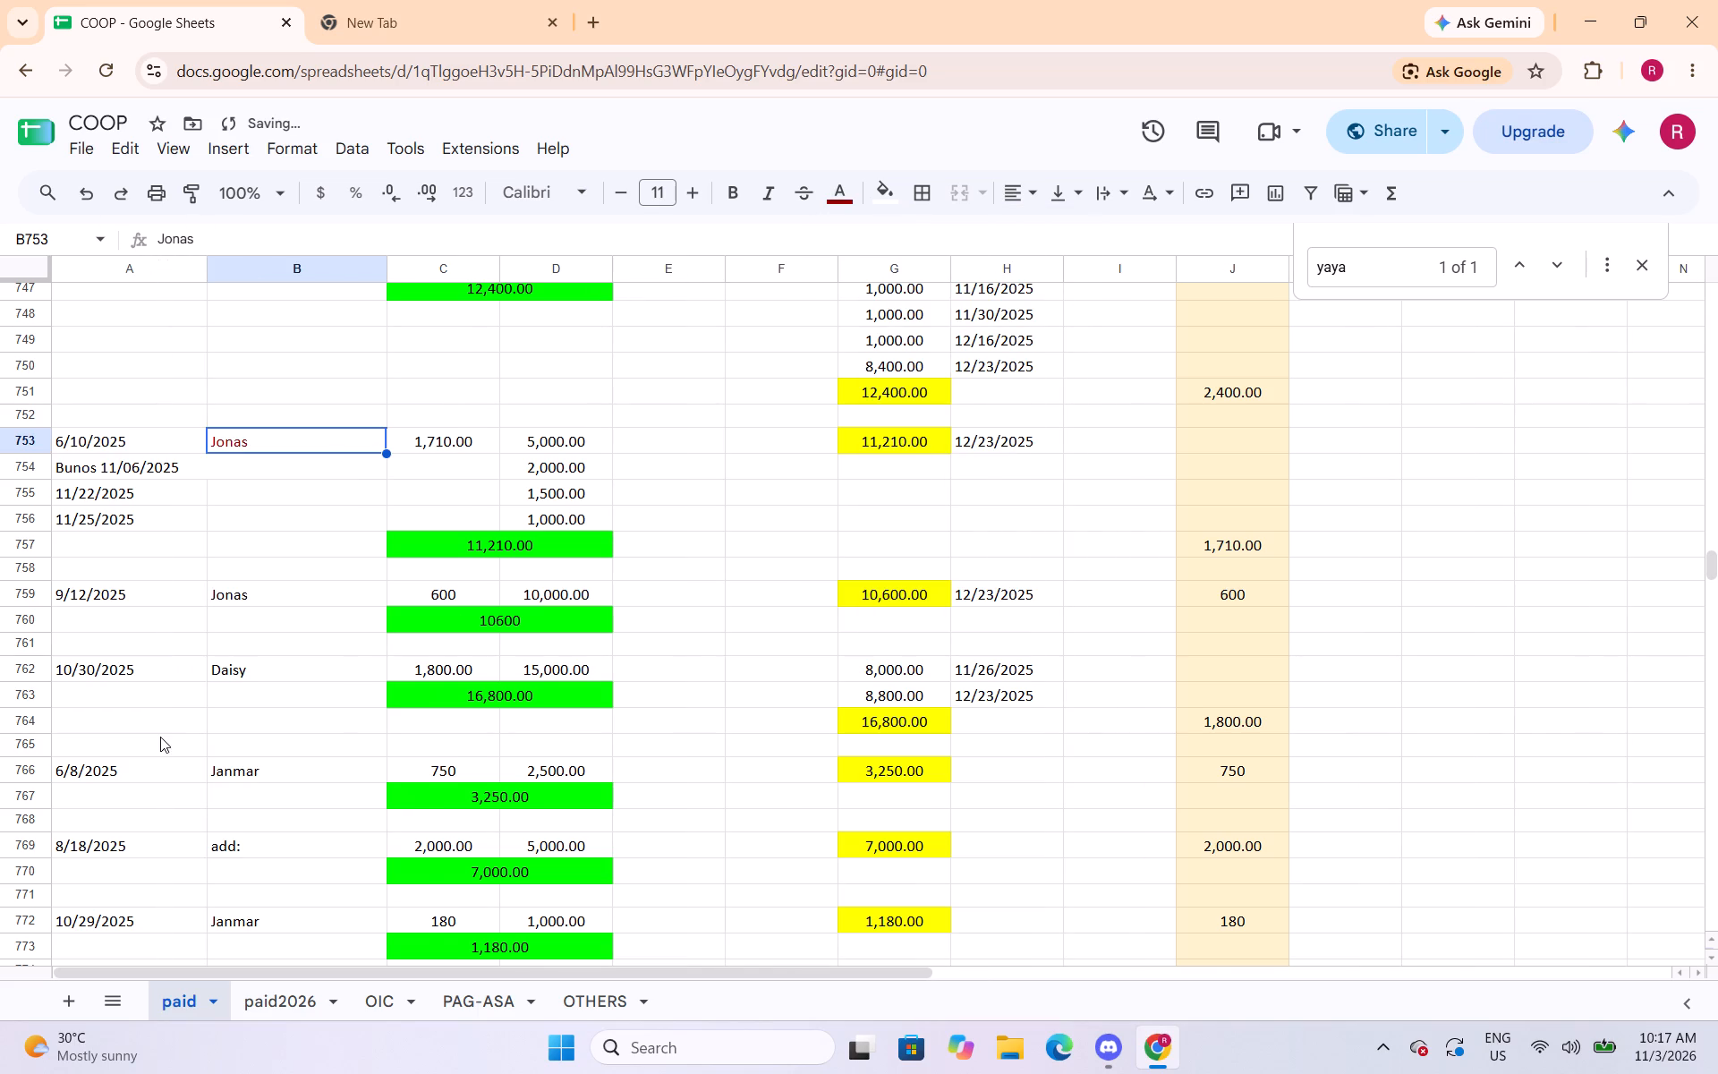
# Set the text colour of the borrower names in B759 and B762 to dark red.
pyautogui.click(249, 594)
pyautogui.click(846, 193)
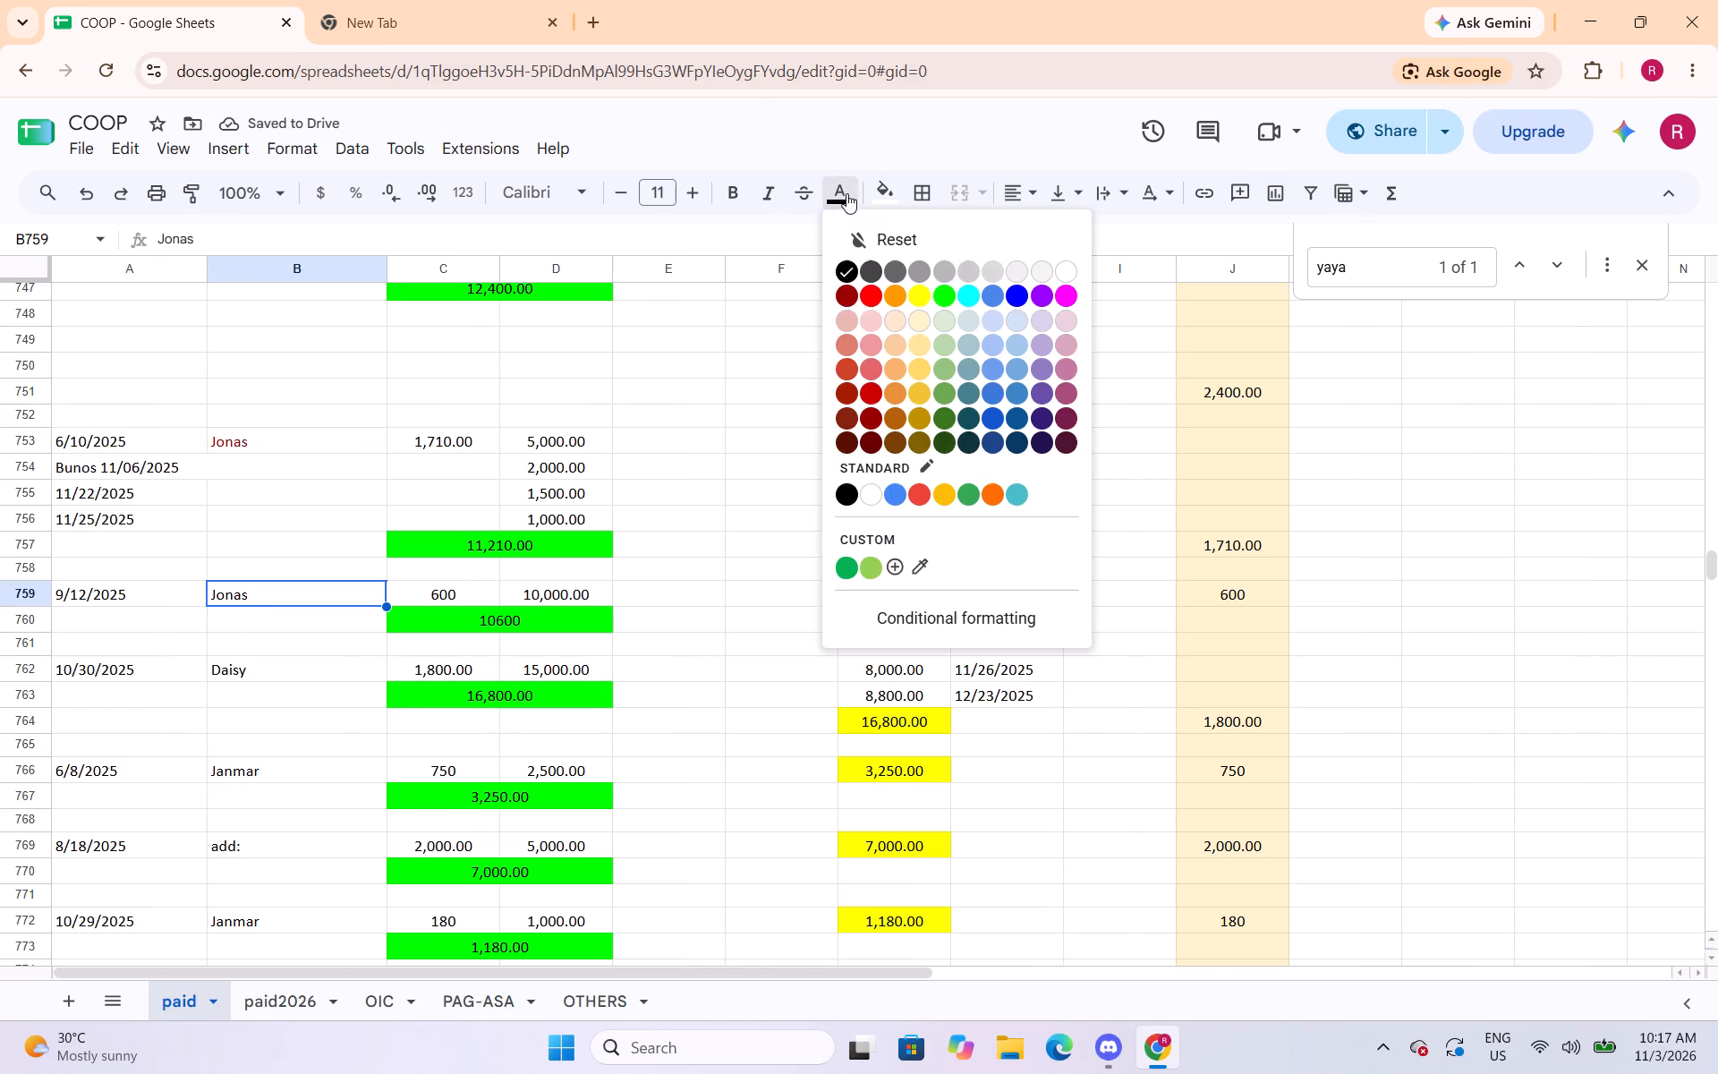
pyautogui.click(842, 300)
pyautogui.click(294, 659)
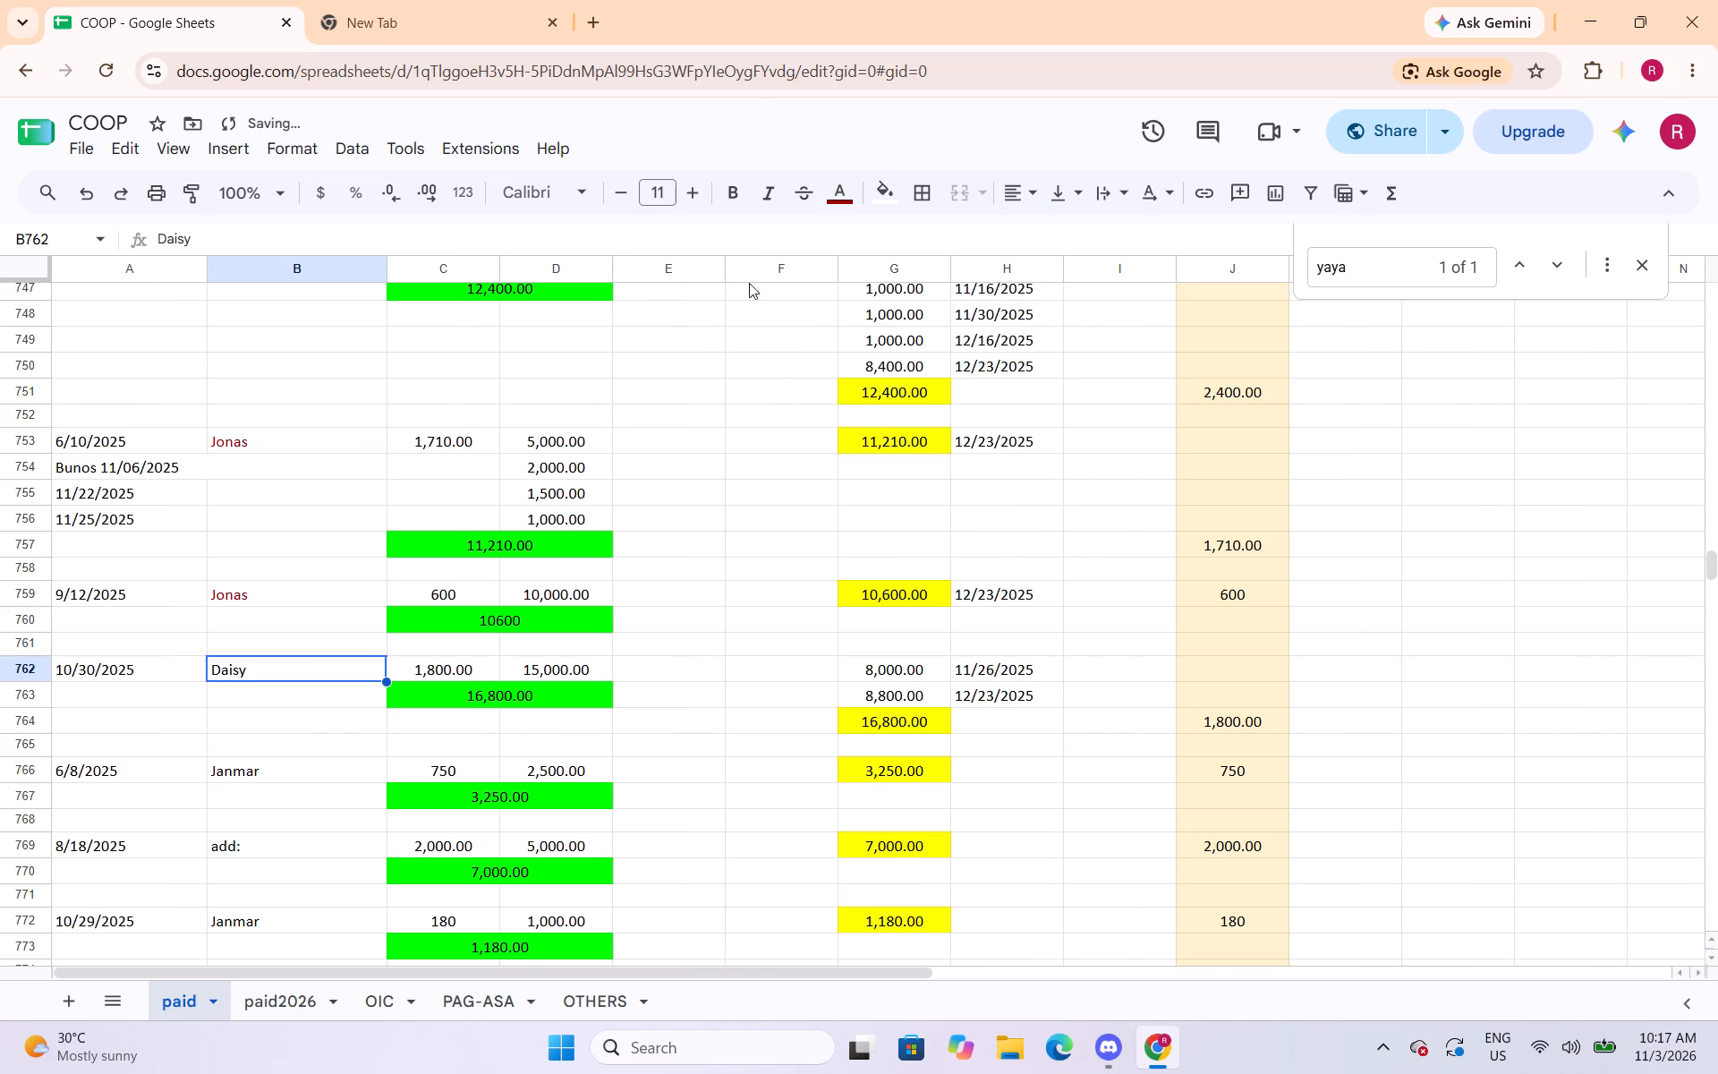
pyautogui.click(838, 194)
pyautogui.moveTo(843, 294); pyautogui.dragTo(841, 305)
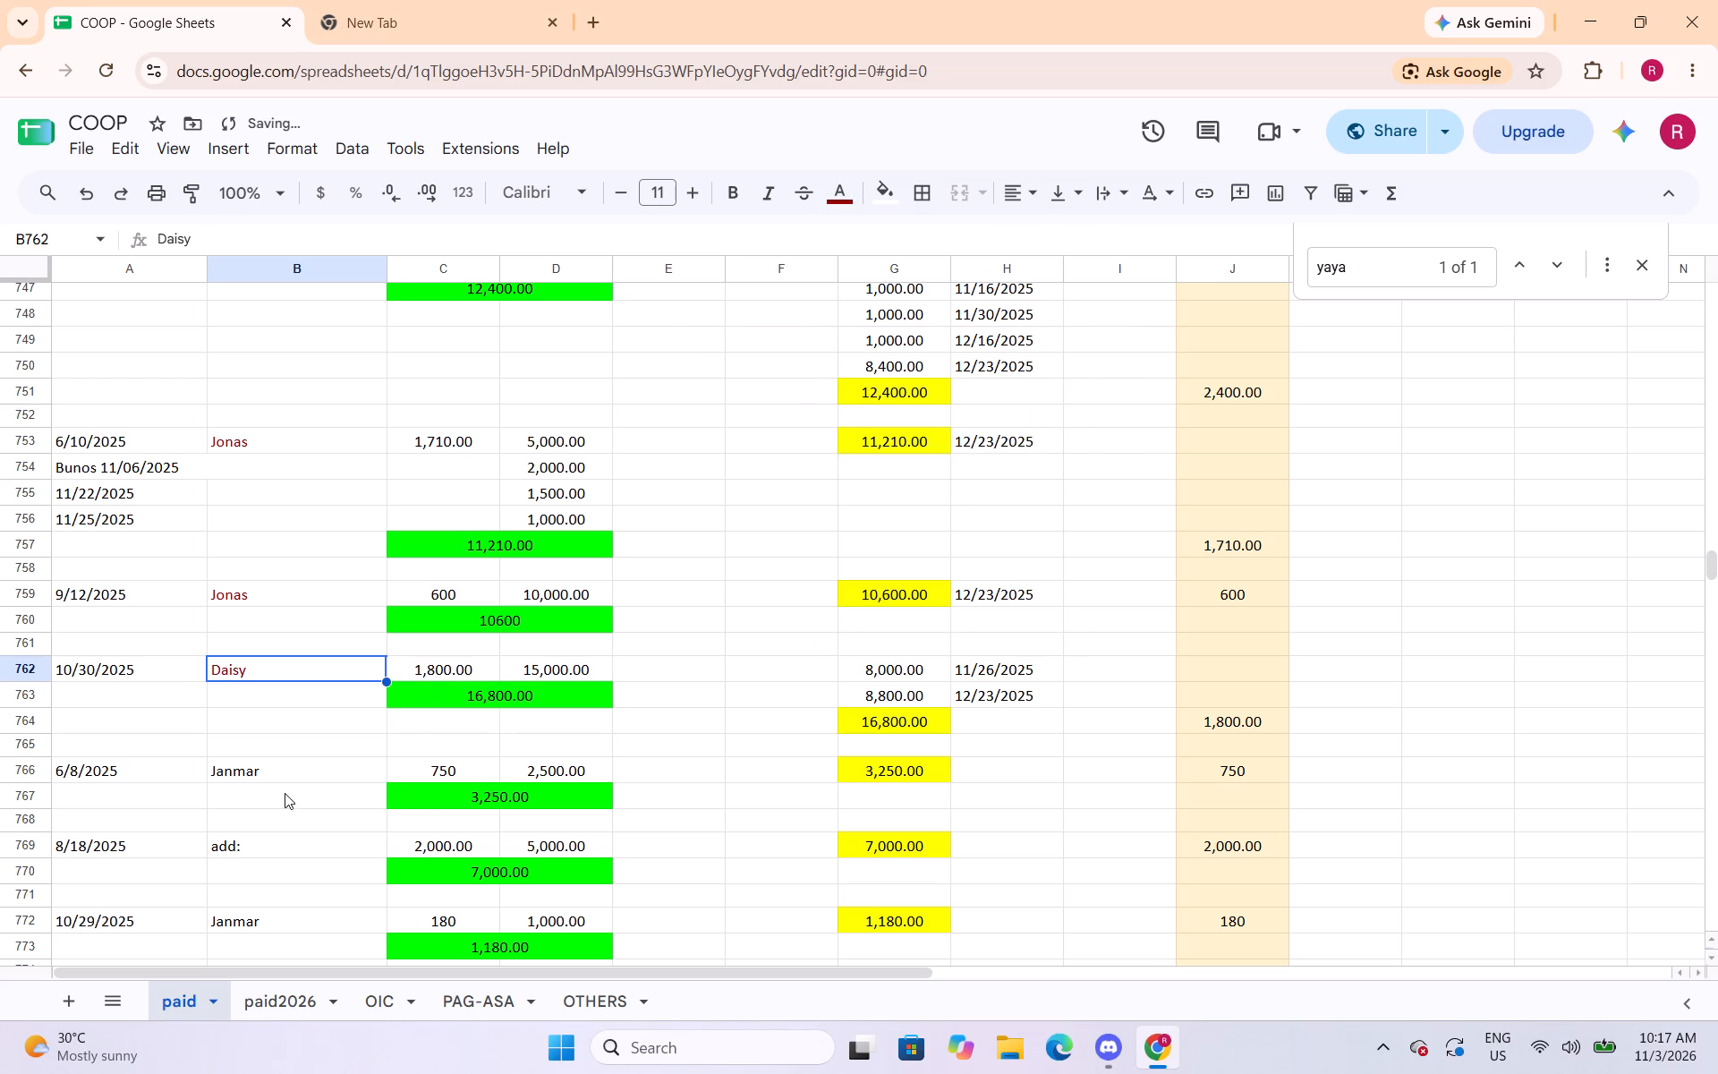
# Set the text colour of the borrower names in B766, B772, B775 and B778 to dark red.
pyautogui.click(286, 778)
pyautogui.click(838, 199)
pyautogui.moveTo(846, 290); pyautogui.dragTo(848, 299)
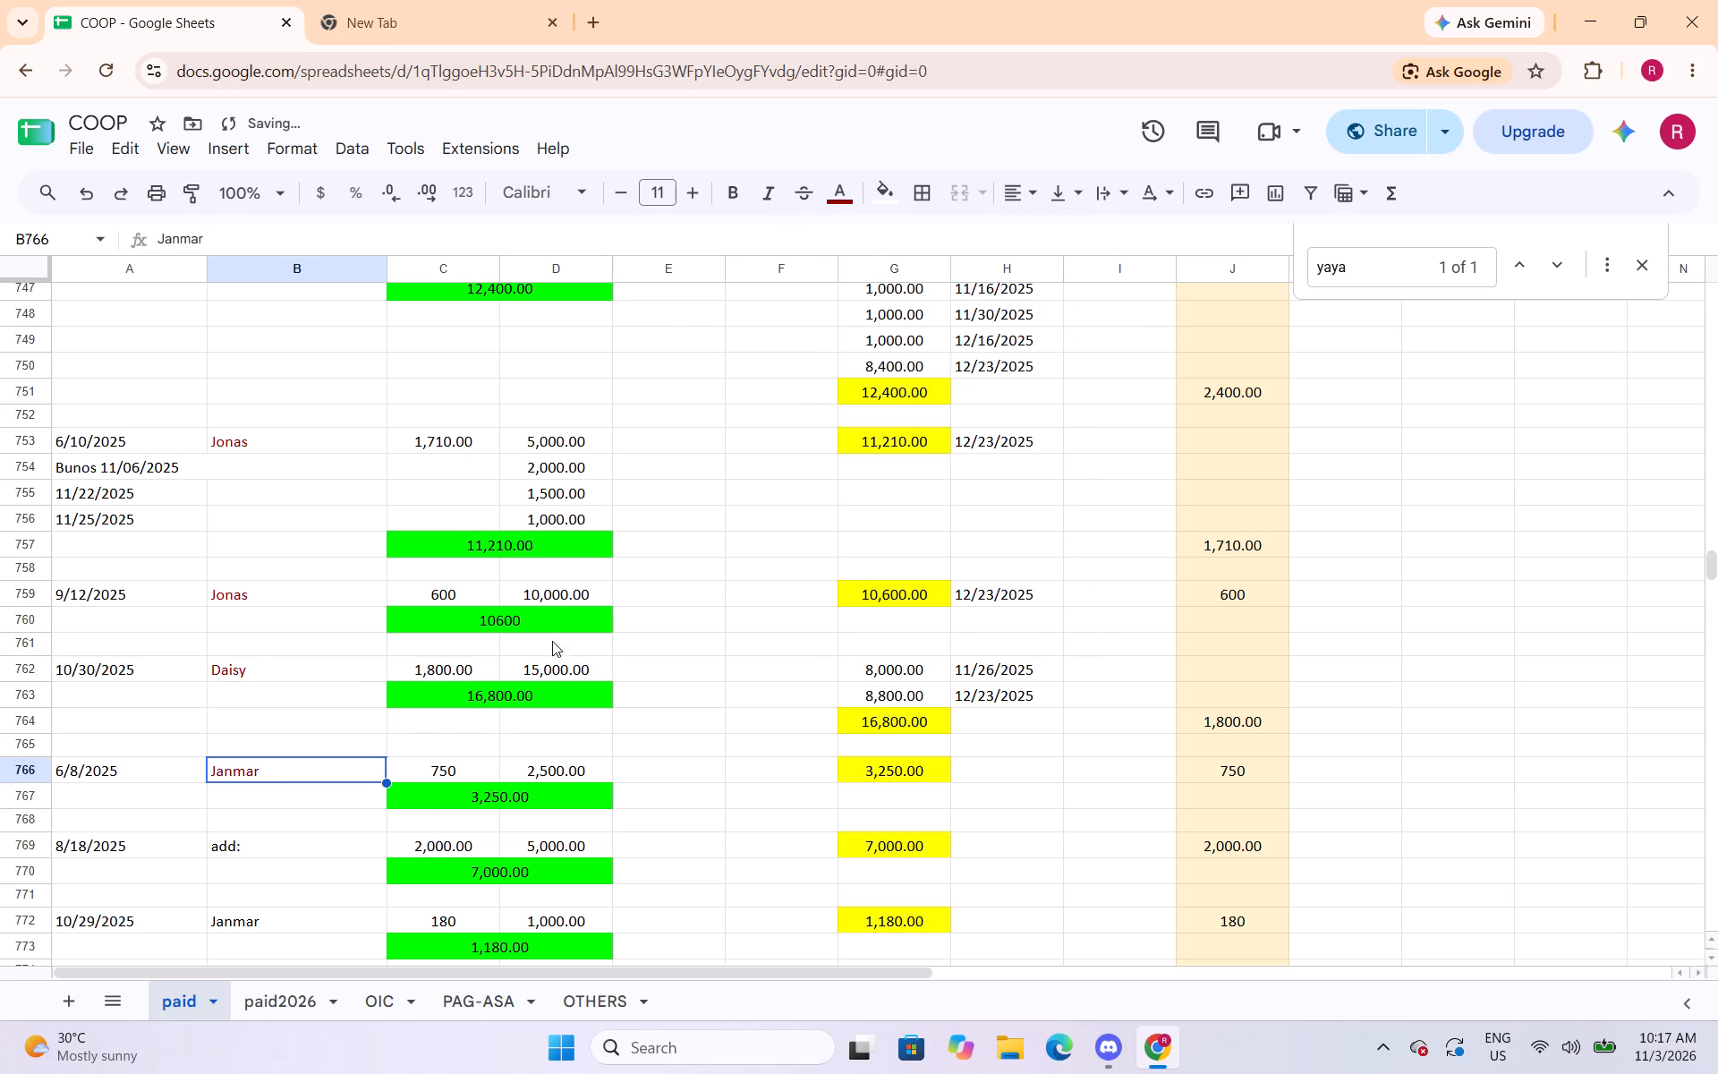
pyautogui.click(283, 844)
pyautogui.scroll(-3, 337, 639)
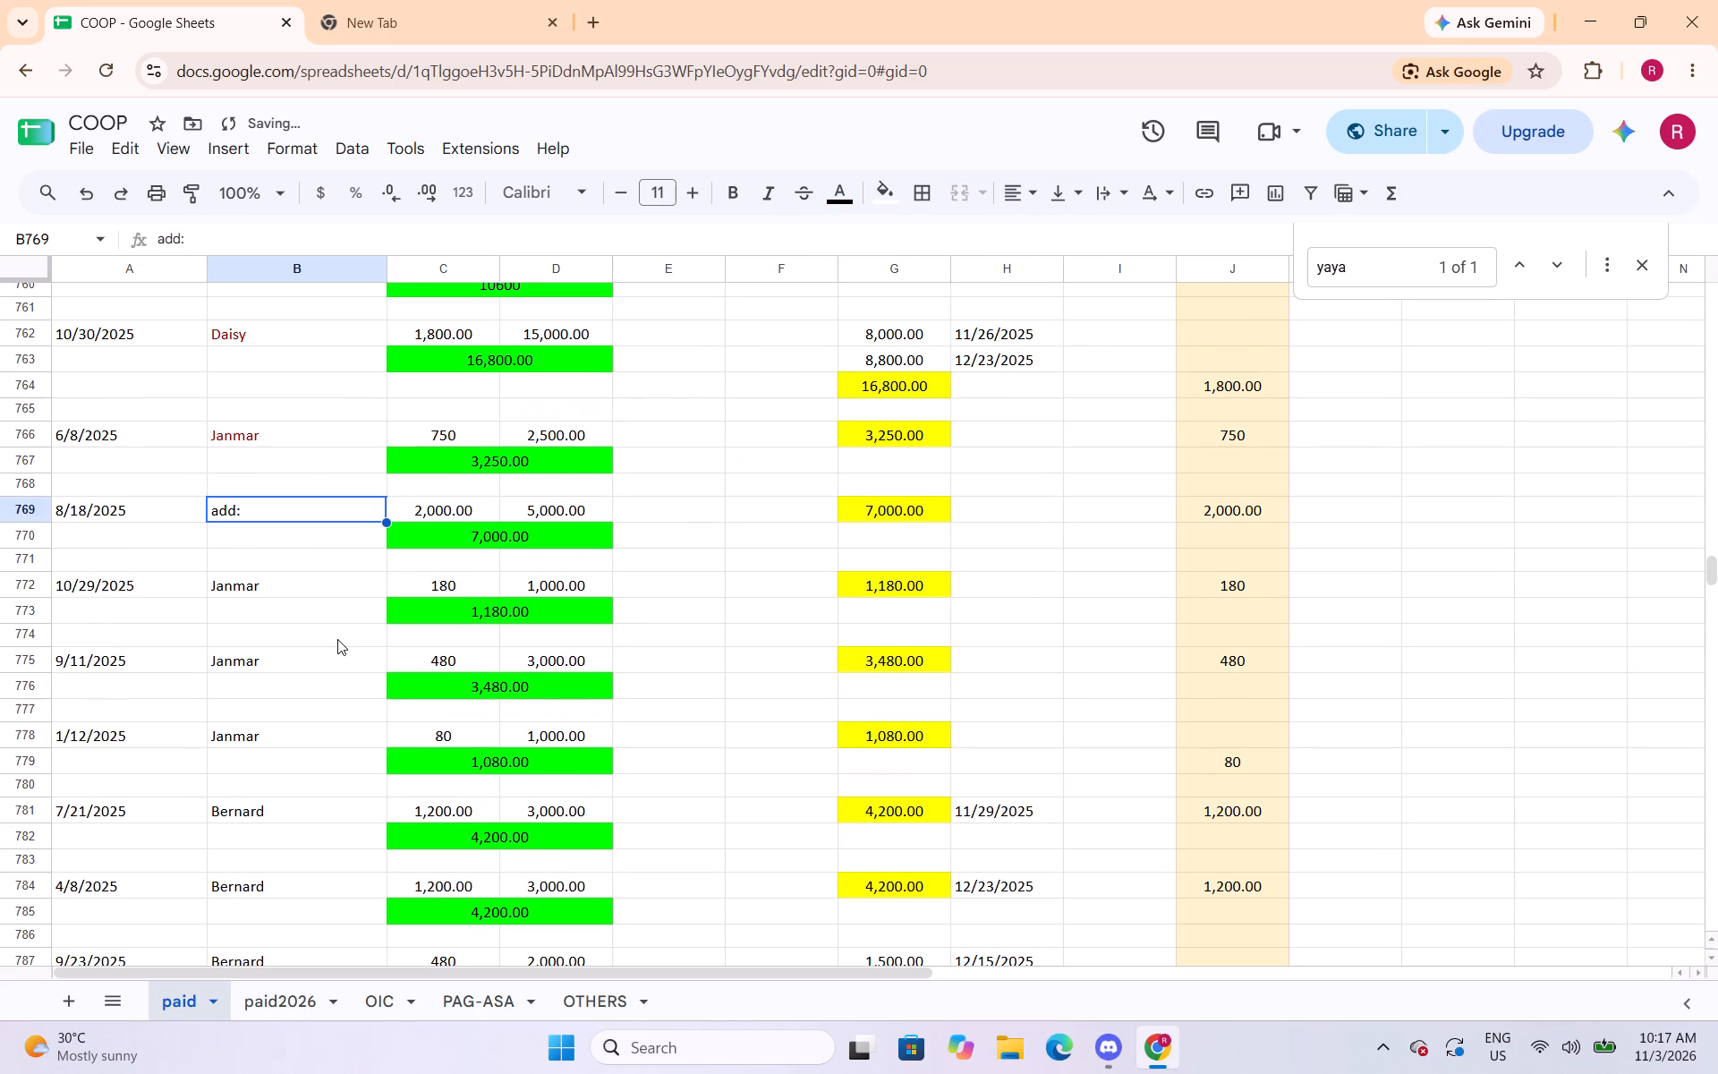
pyautogui.click(280, 592)
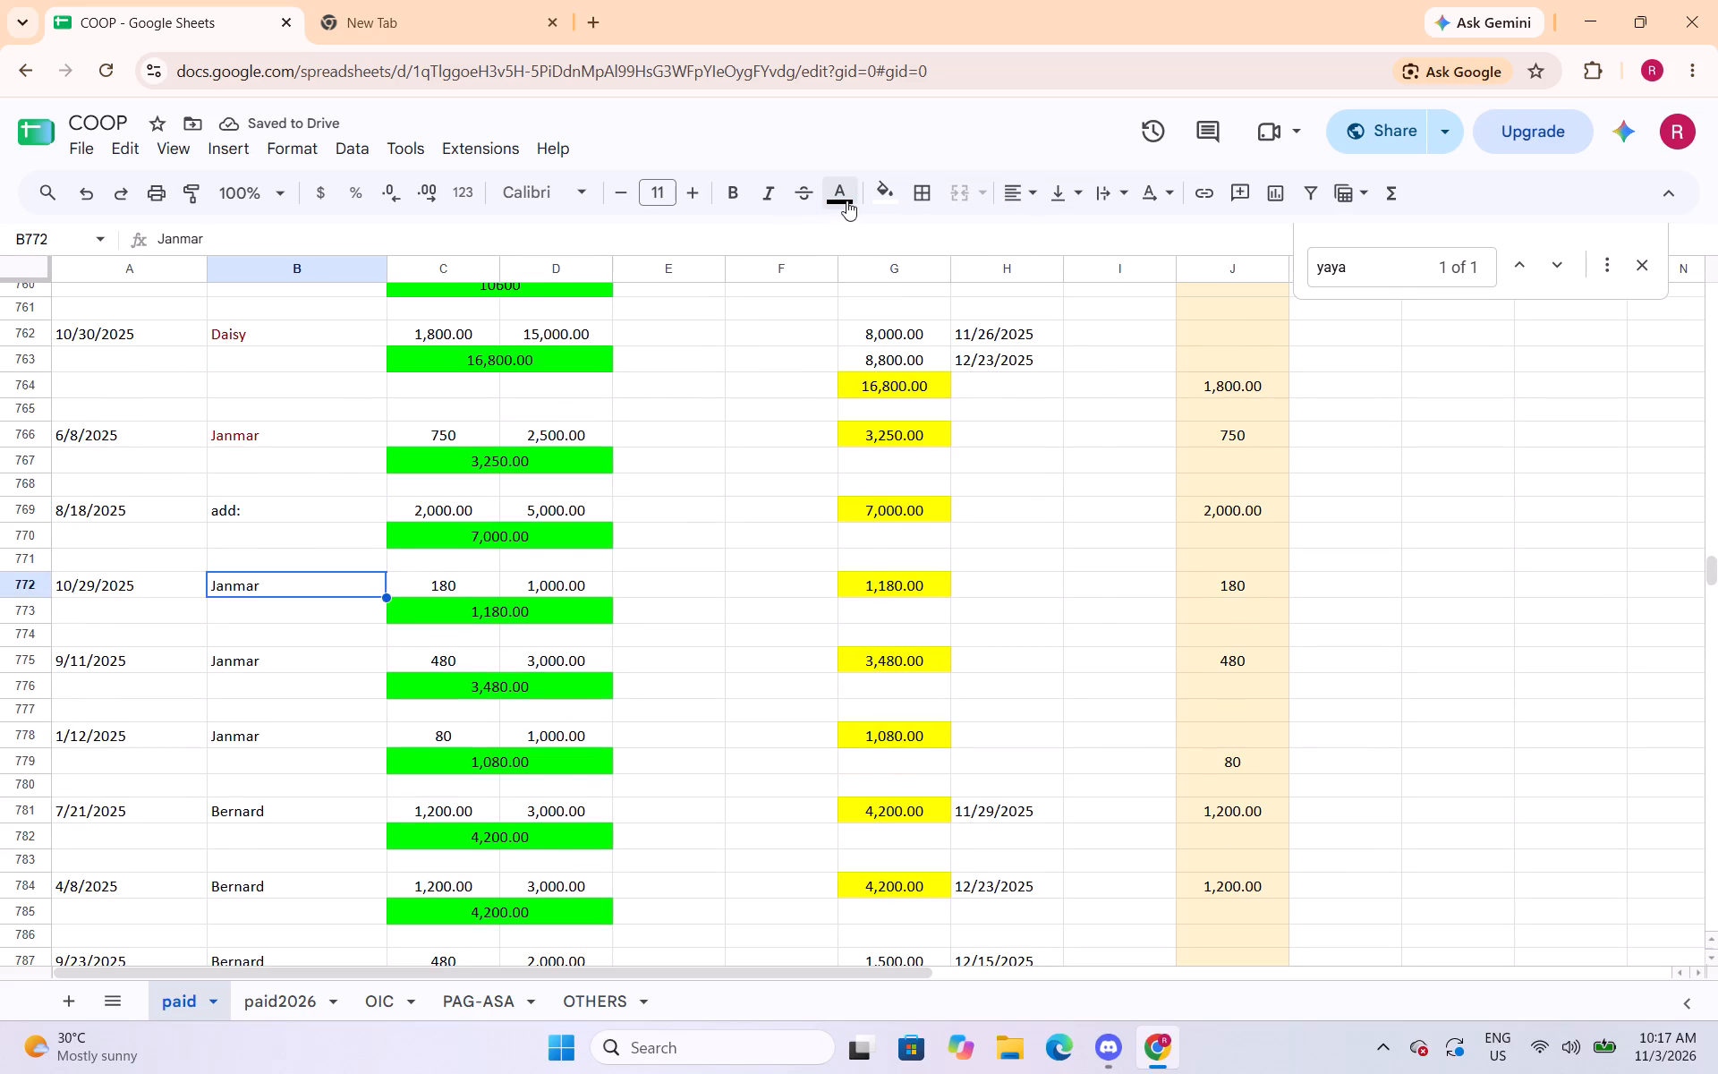
pyautogui.click(846, 196)
pyautogui.click(847, 304)
pyautogui.click(244, 661)
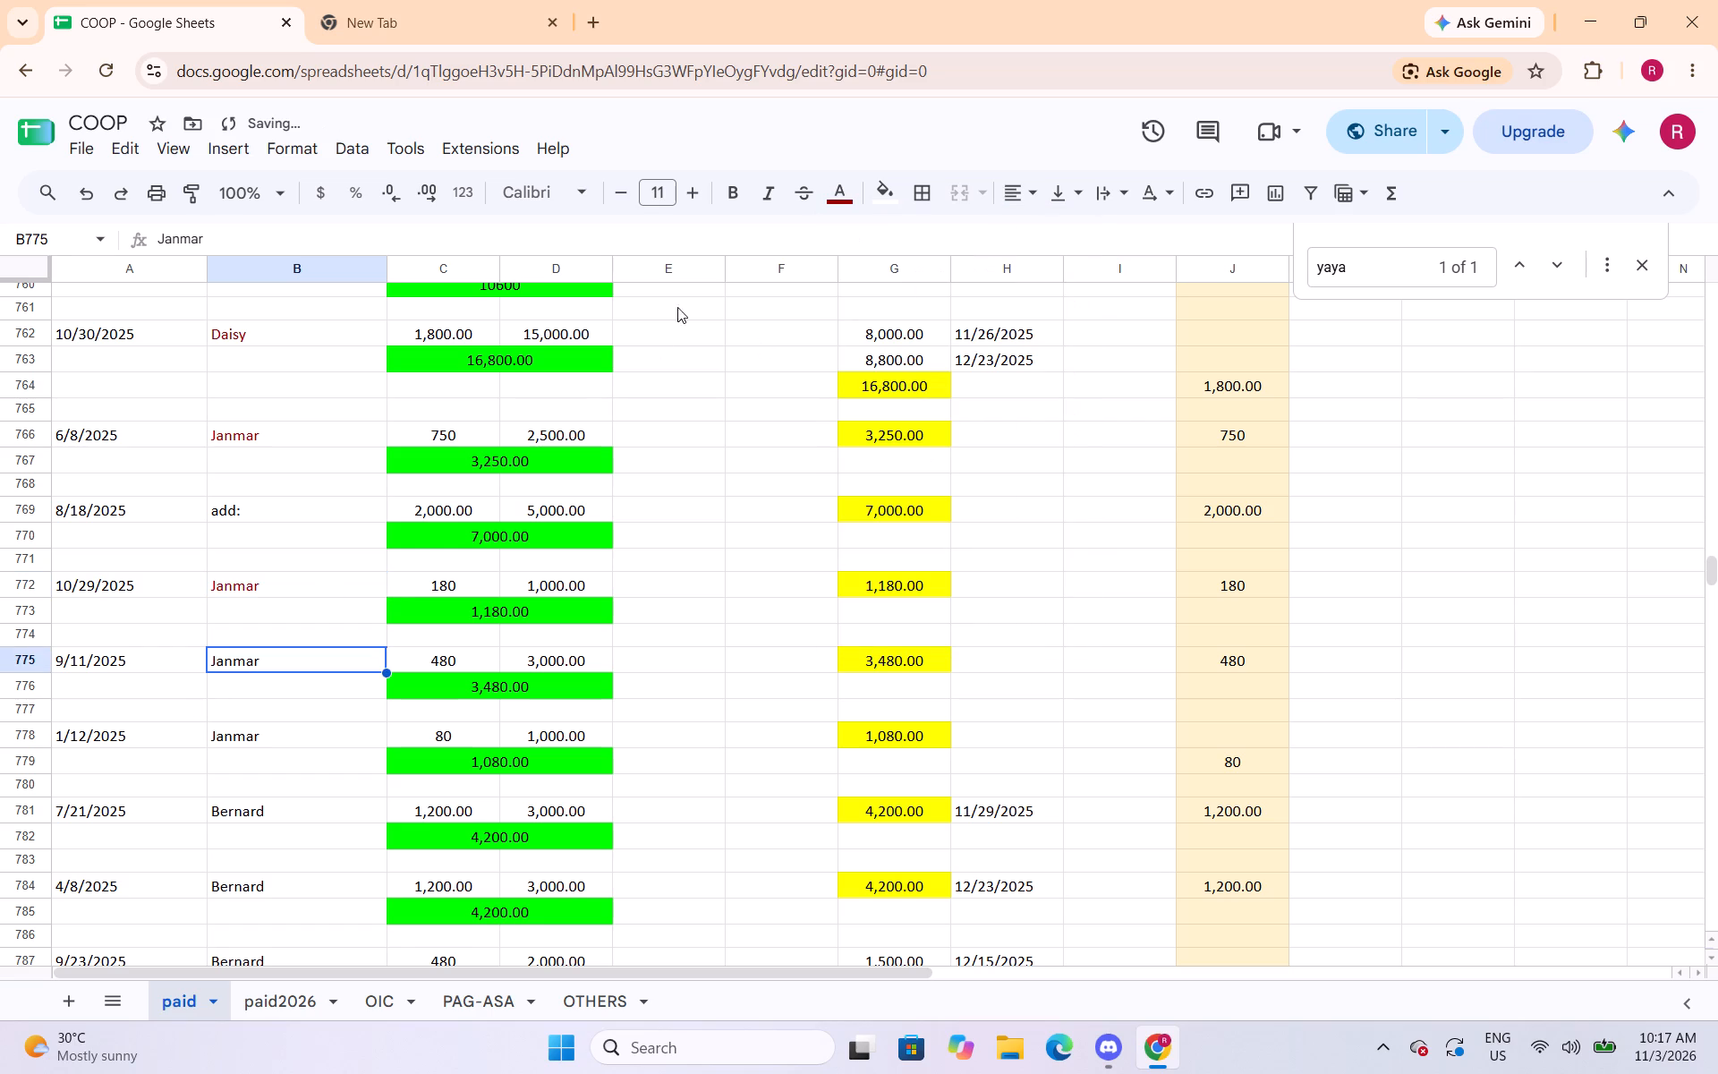
pyautogui.click(833, 194)
pyautogui.click(848, 293)
pyautogui.click(302, 728)
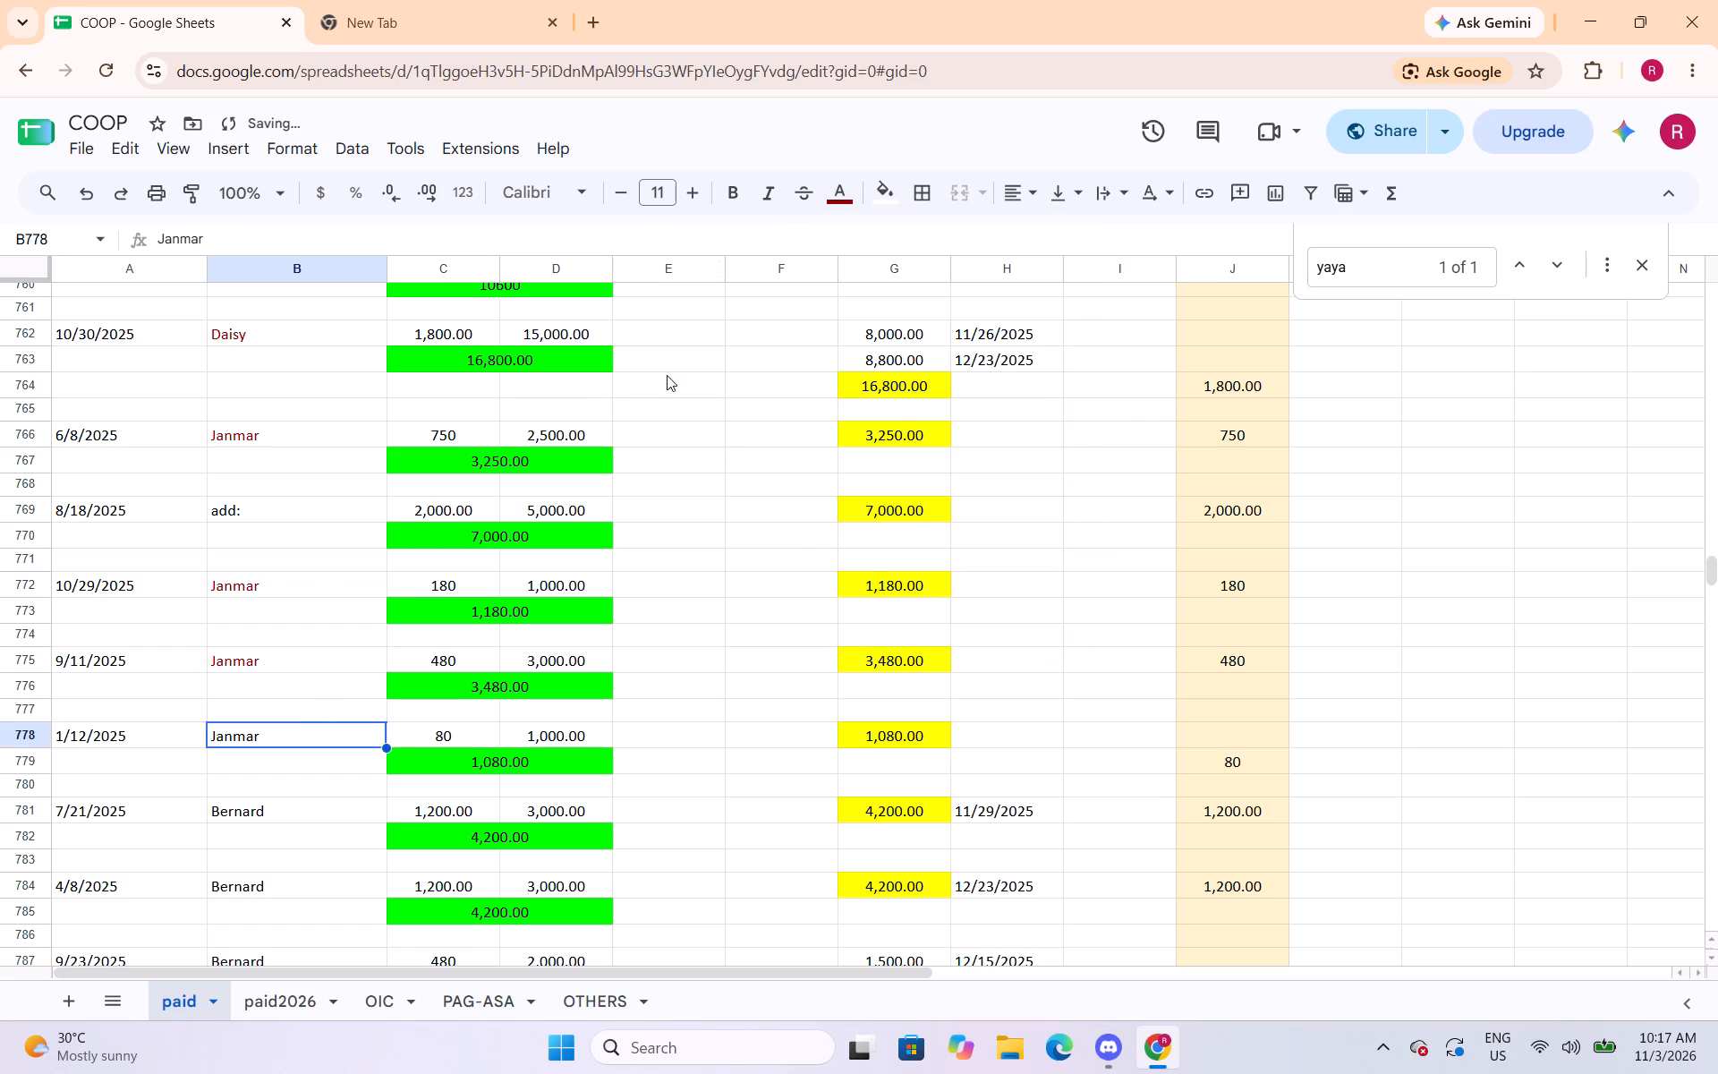
pyautogui.click(833, 194)
pyautogui.click(838, 294)
# Set the text colour of the borrower names in B781 and B784 to dark red.
pyautogui.click(251, 807)
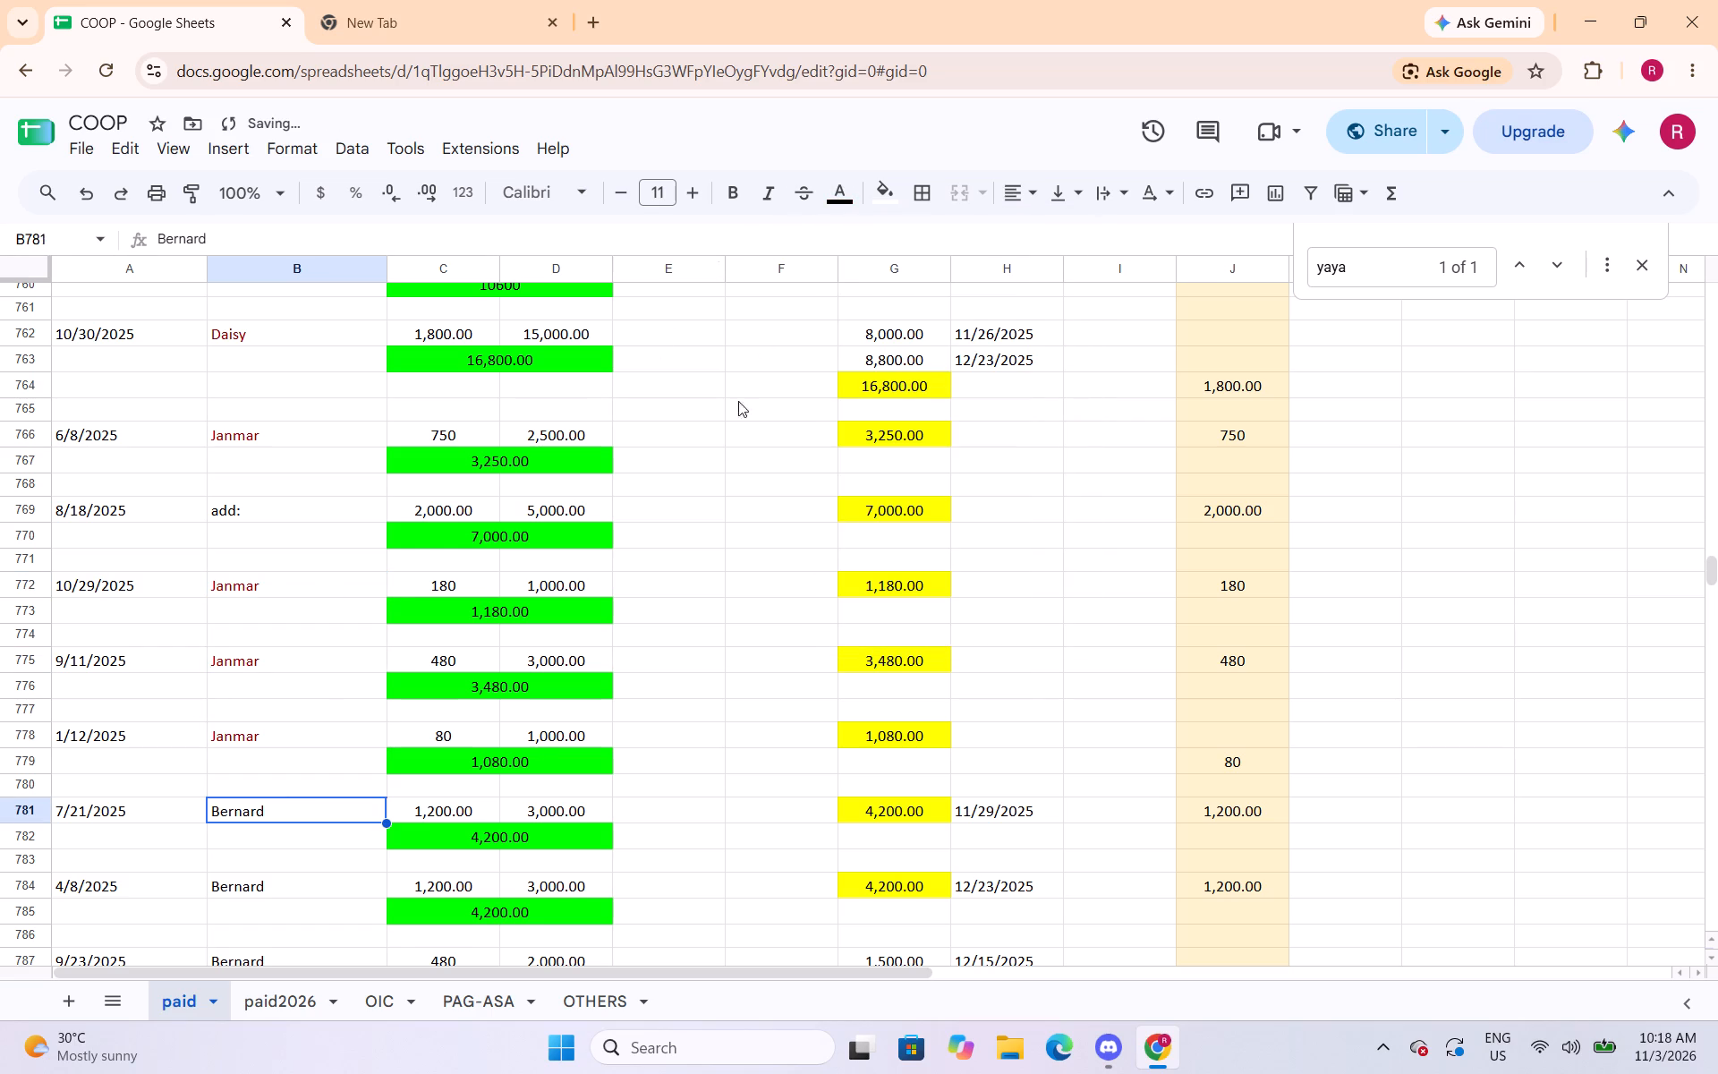
pyautogui.click(841, 198)
pyautogui.click(845, 294)
pyautogui.click(225, 894)
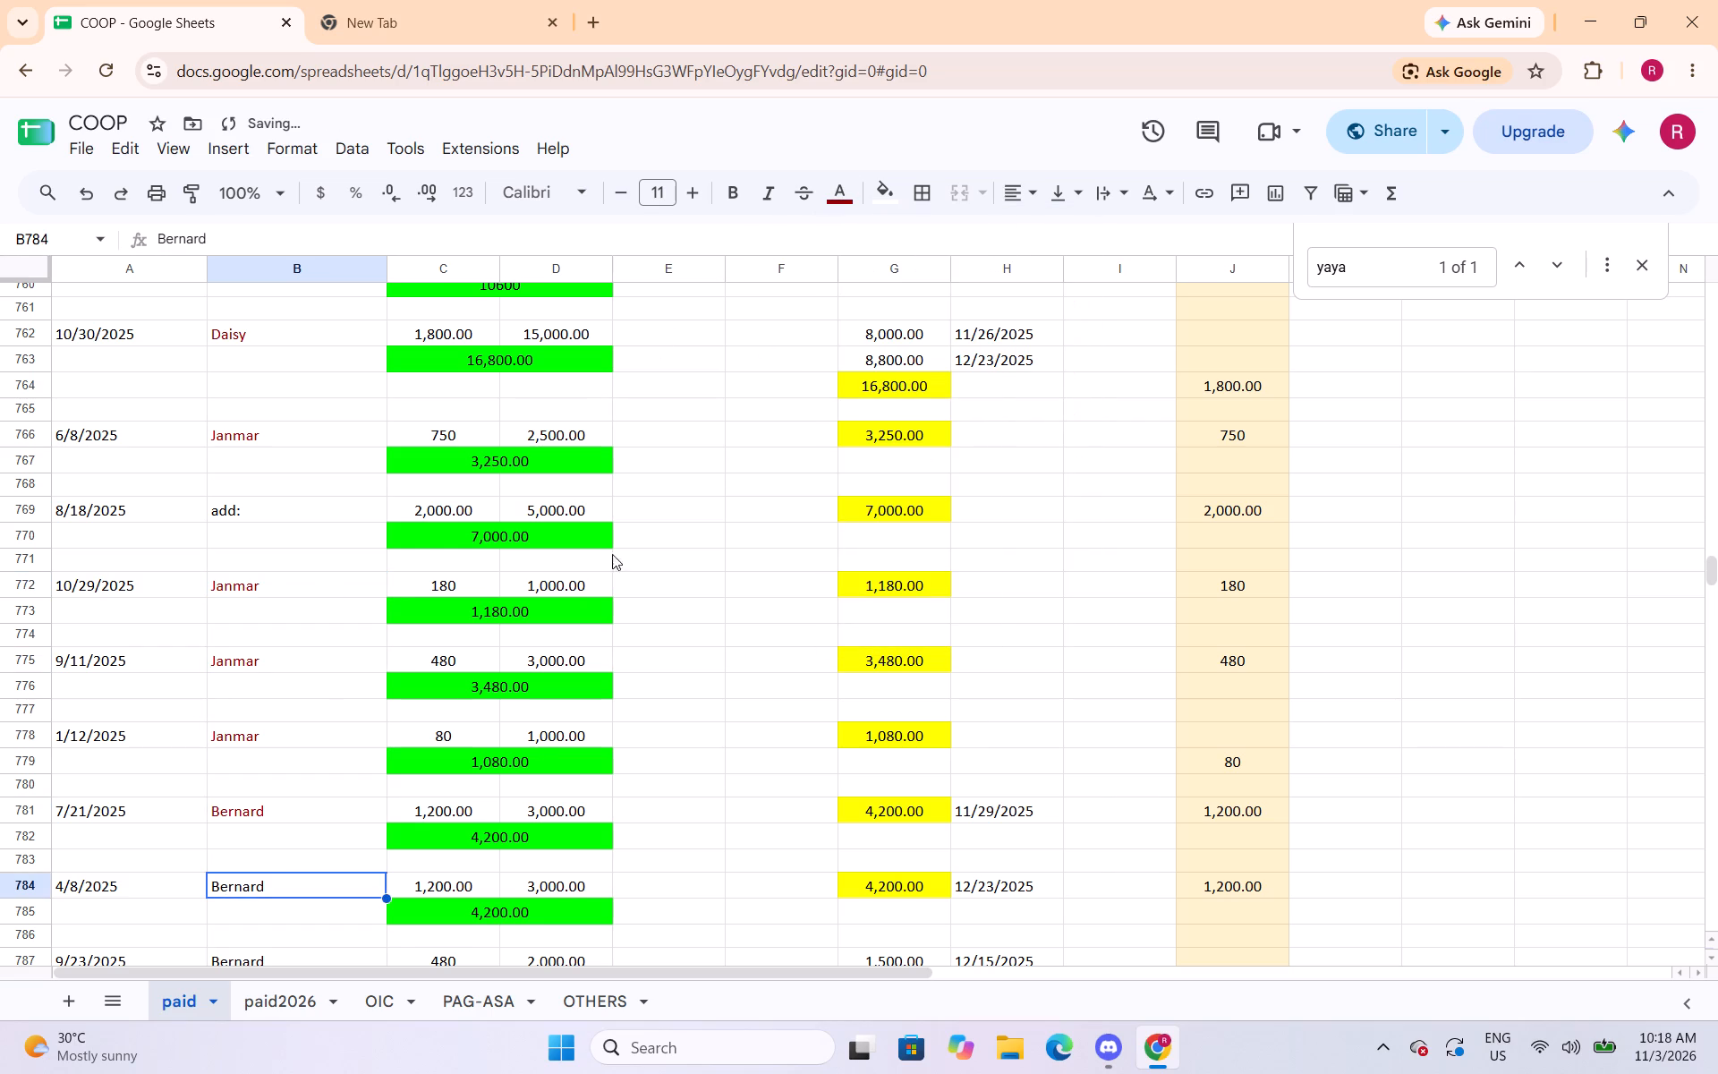
pyautogui.click(844, 202)
pyautogui.click(841, 299)
# Set the text colour of the borrower names in B787, B791 and B794 to dark red and save the spreadsheet.
pyautogui.scroll(-1, 254, 764)
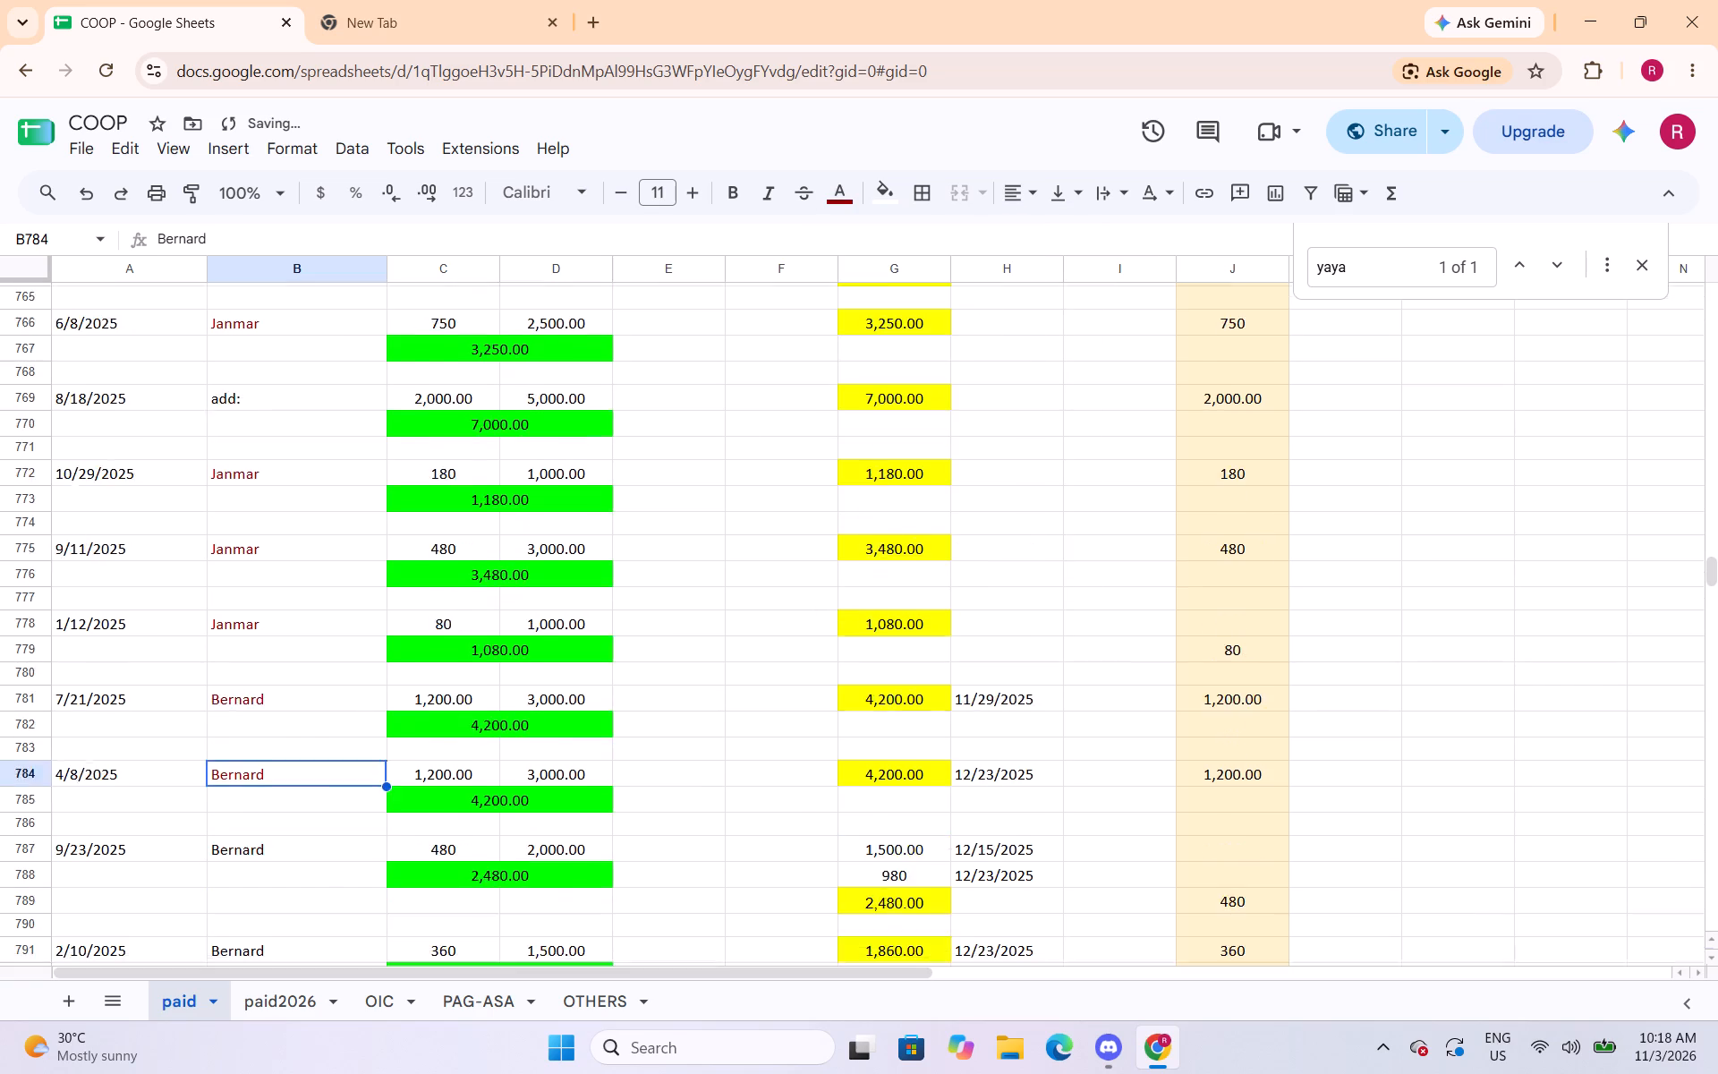
pyautogui.scroll(-3, 256, 763)
pyautogui.click(319, 522)
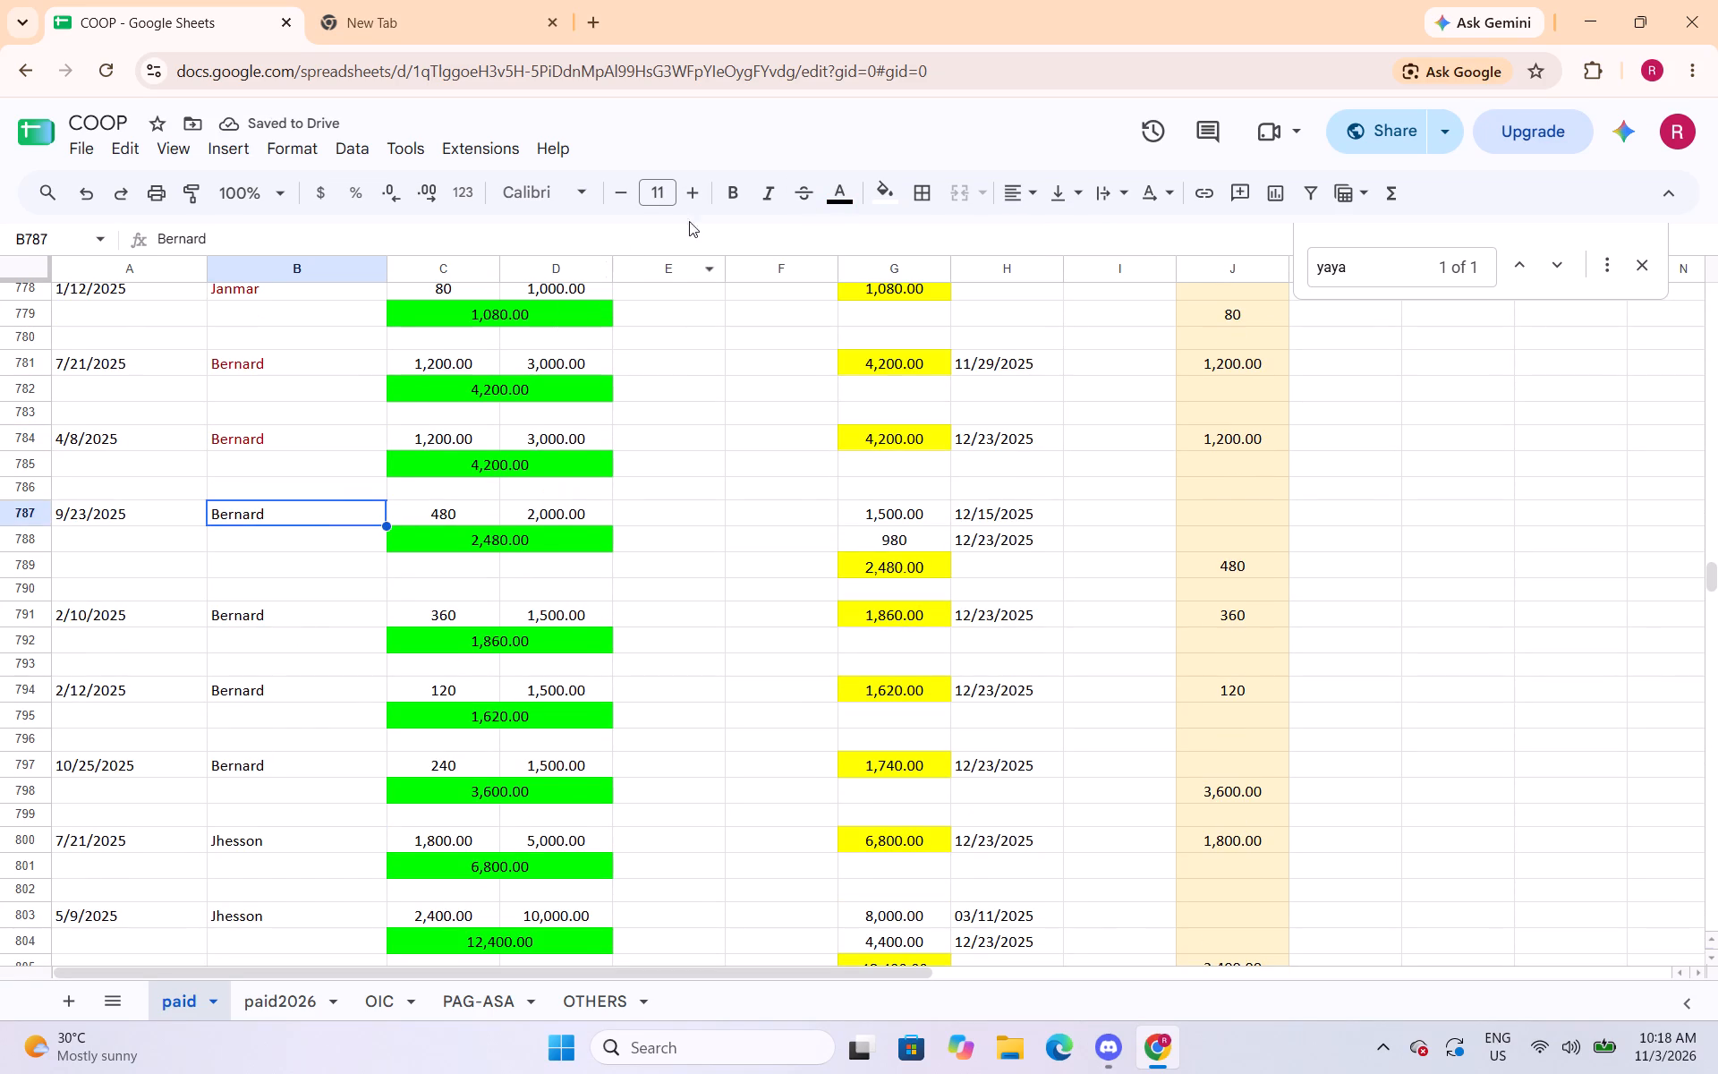
pyautogui.click(844, 192)
pyautogui.click(850, 294)
pyautogui.click(342, 616)
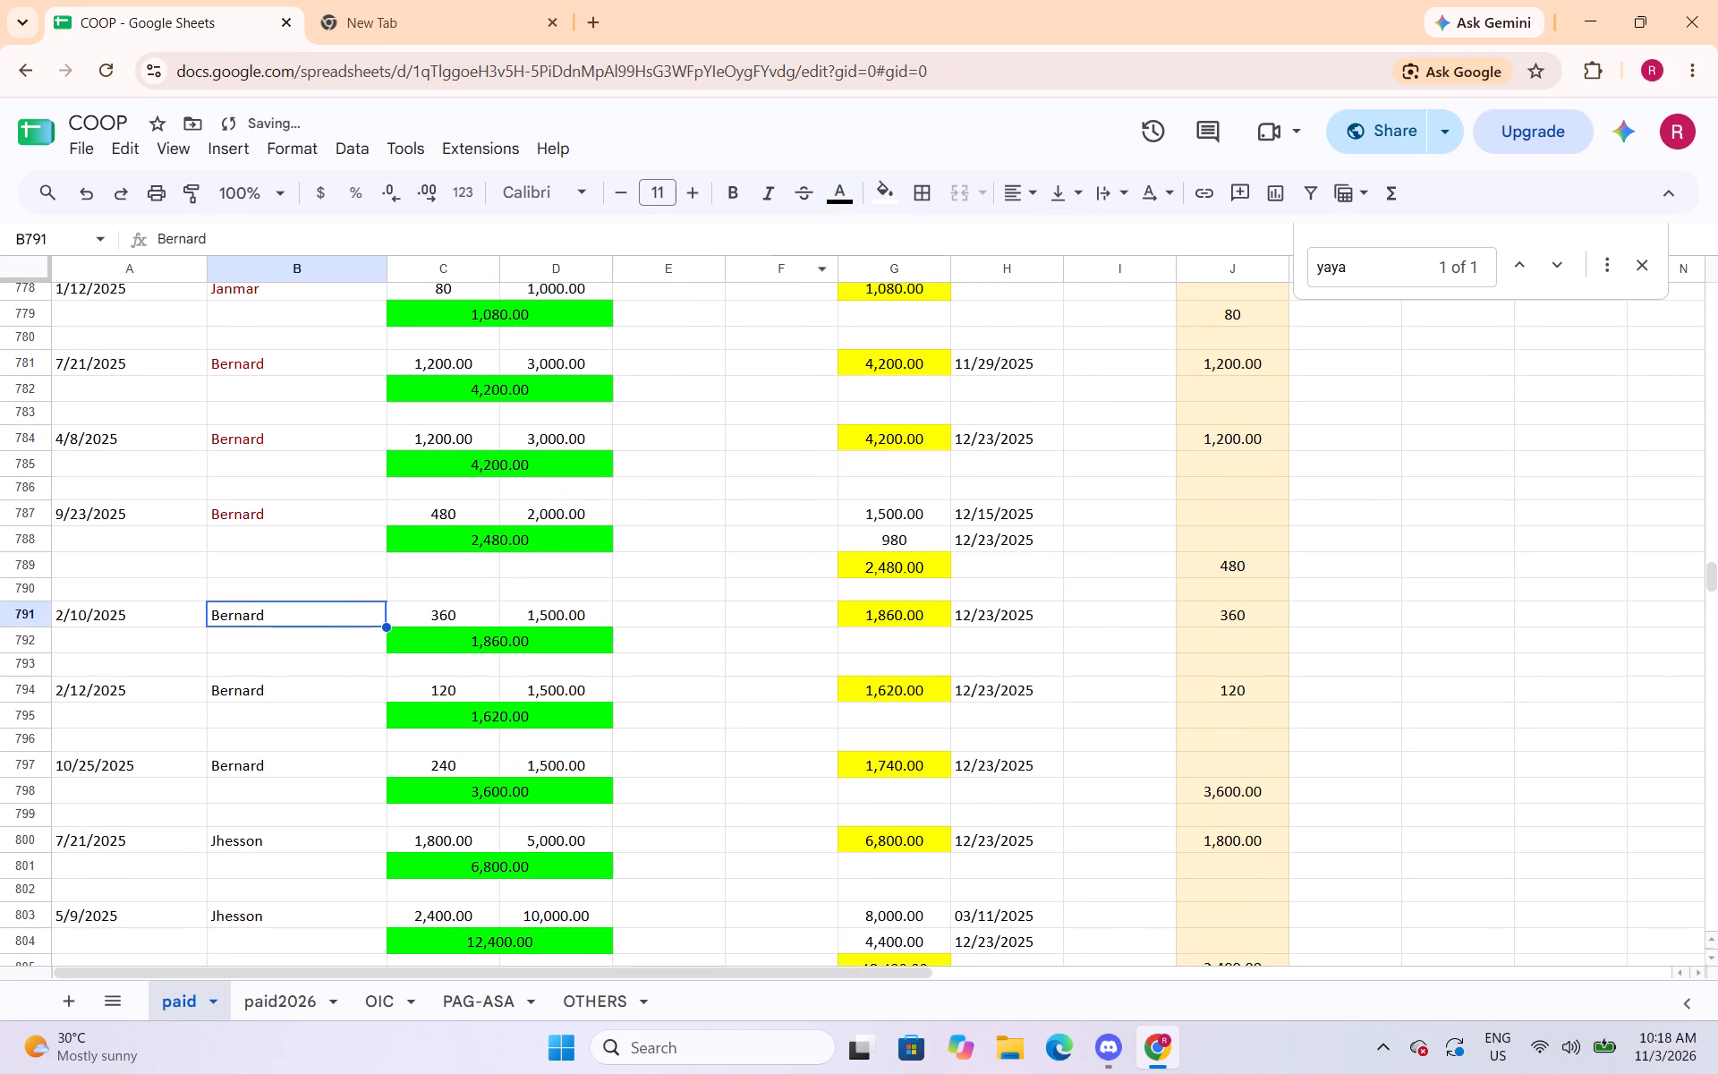
pyautogui.click(833, 199)
pyautogui.click(846, 286)
pyautogui.click(286, 694)
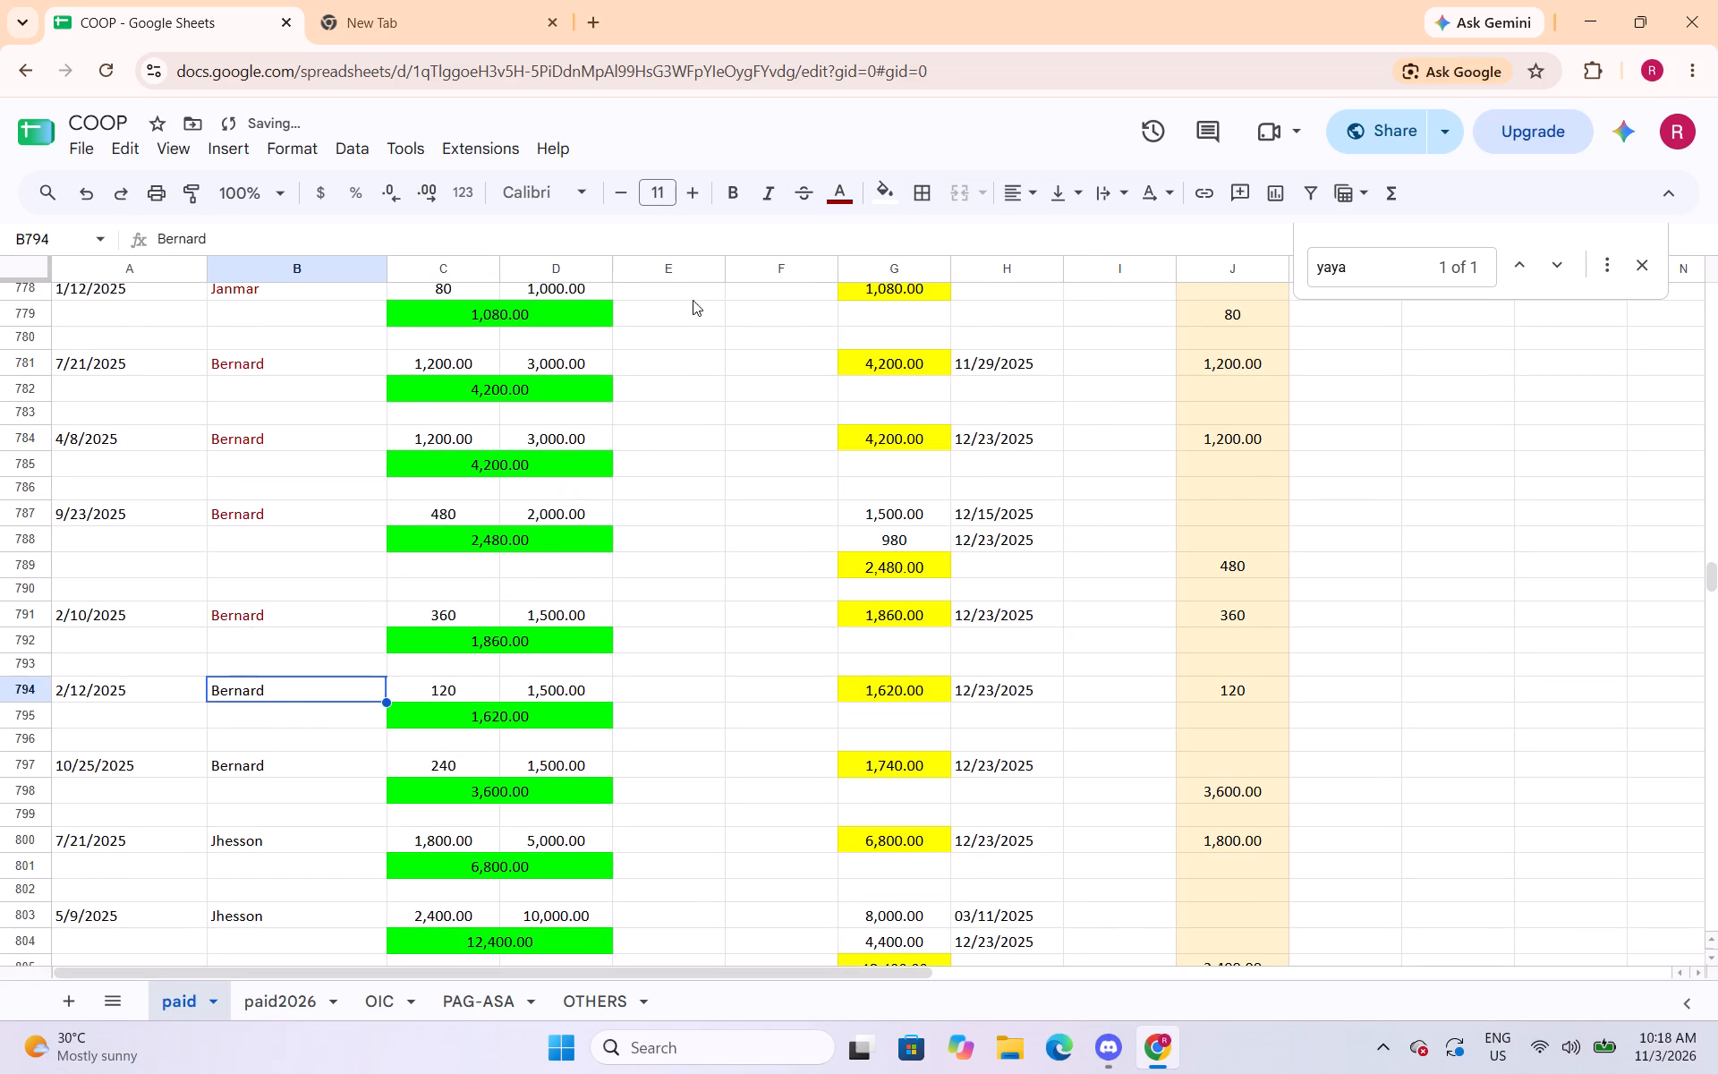
pyautogui.click(841, 197)
pyautogui.click(850, 298)
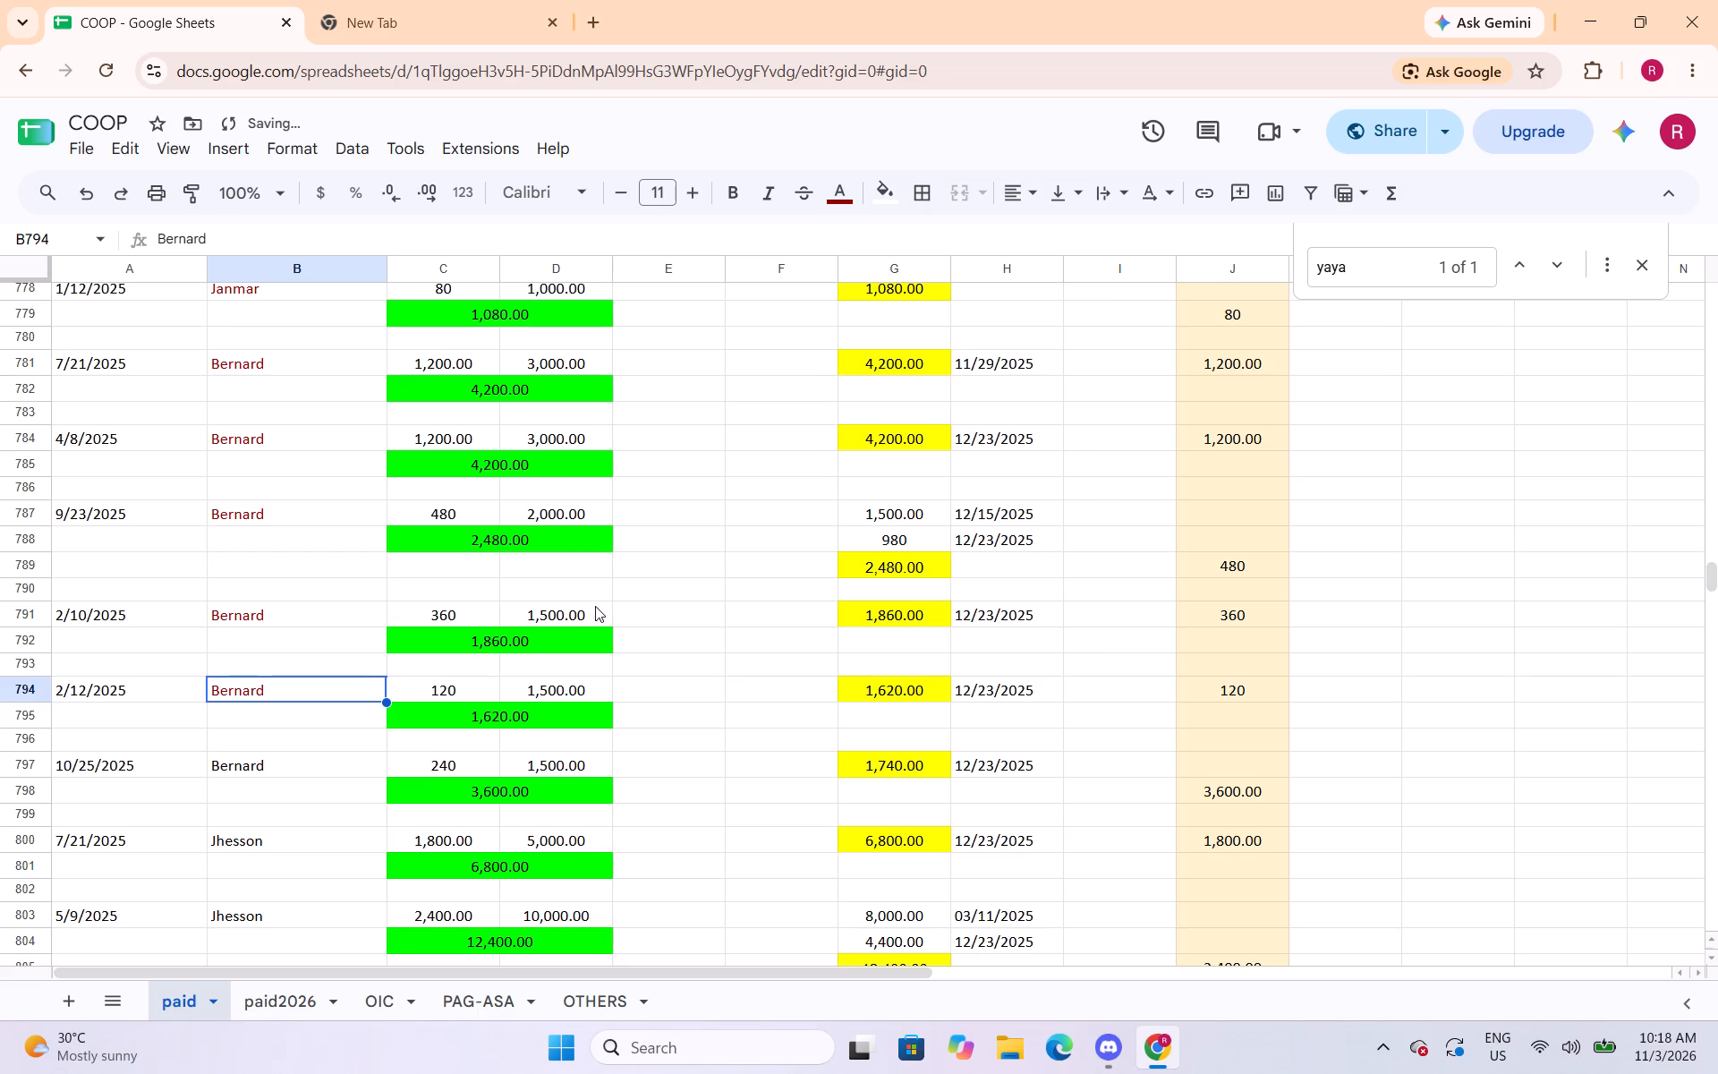
pyautogui.click(595, 606)
pyautogui.hotkey('ctrl', 's')
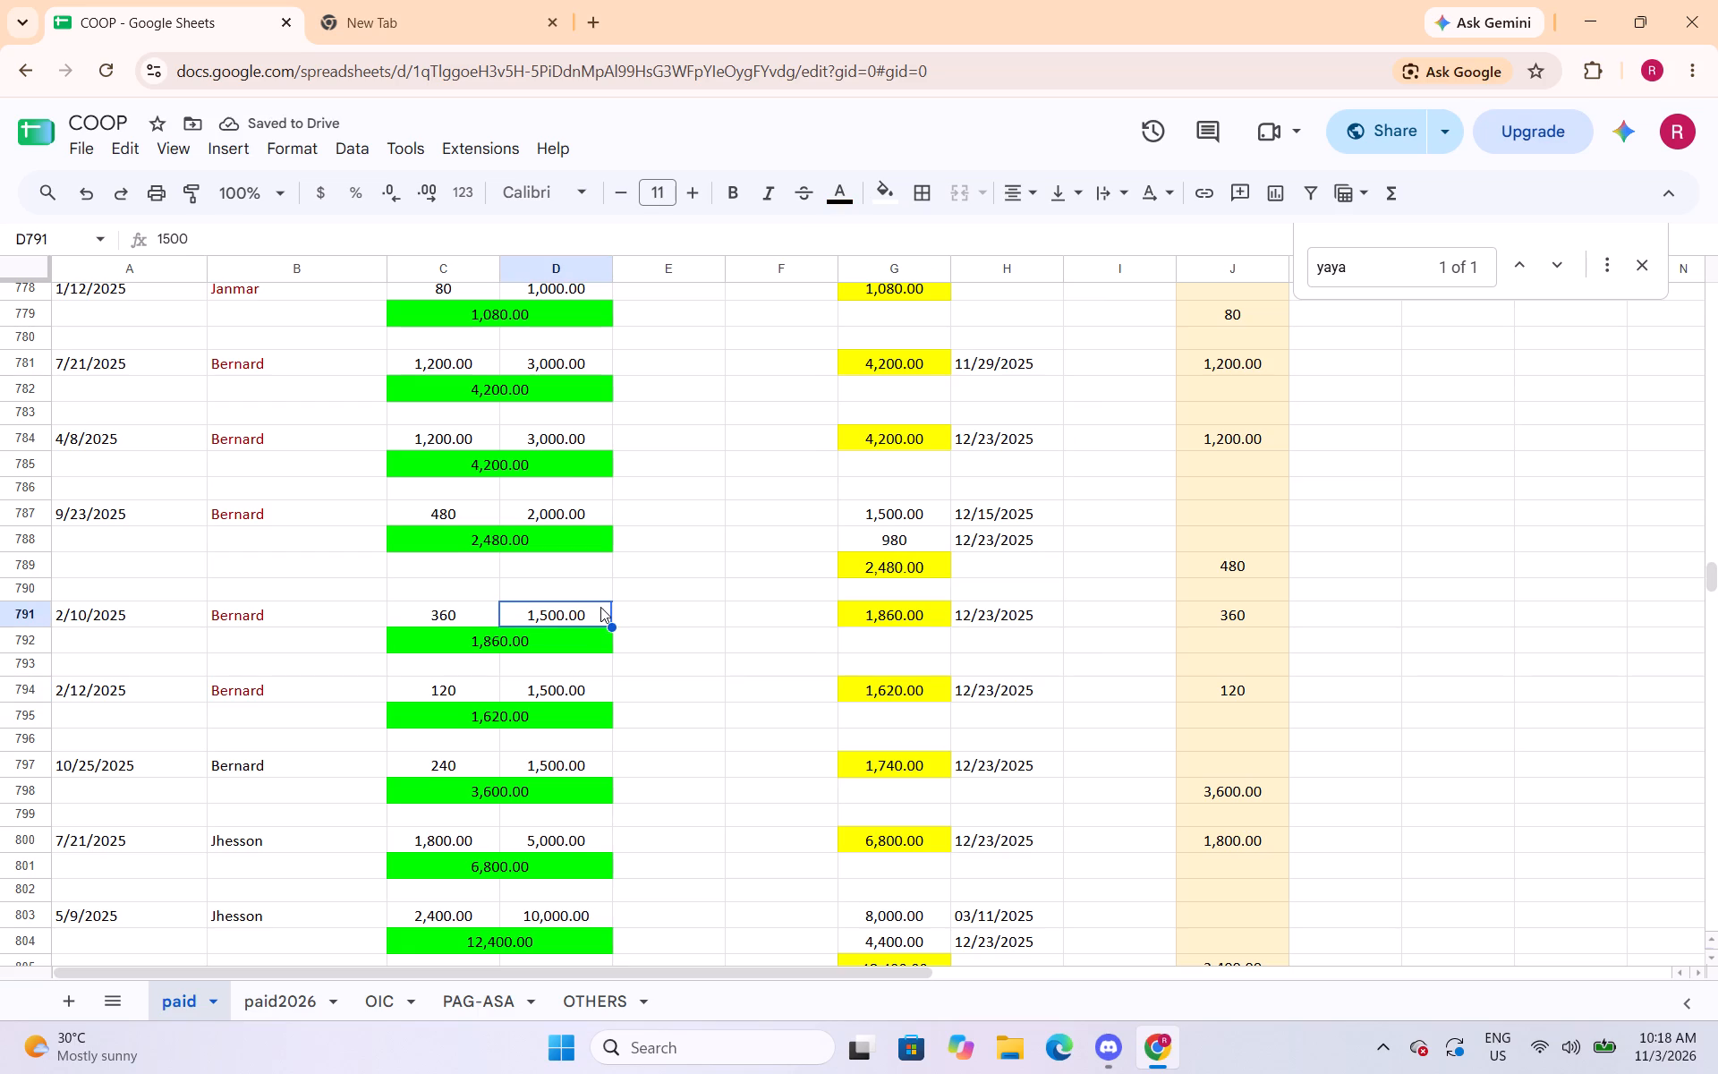